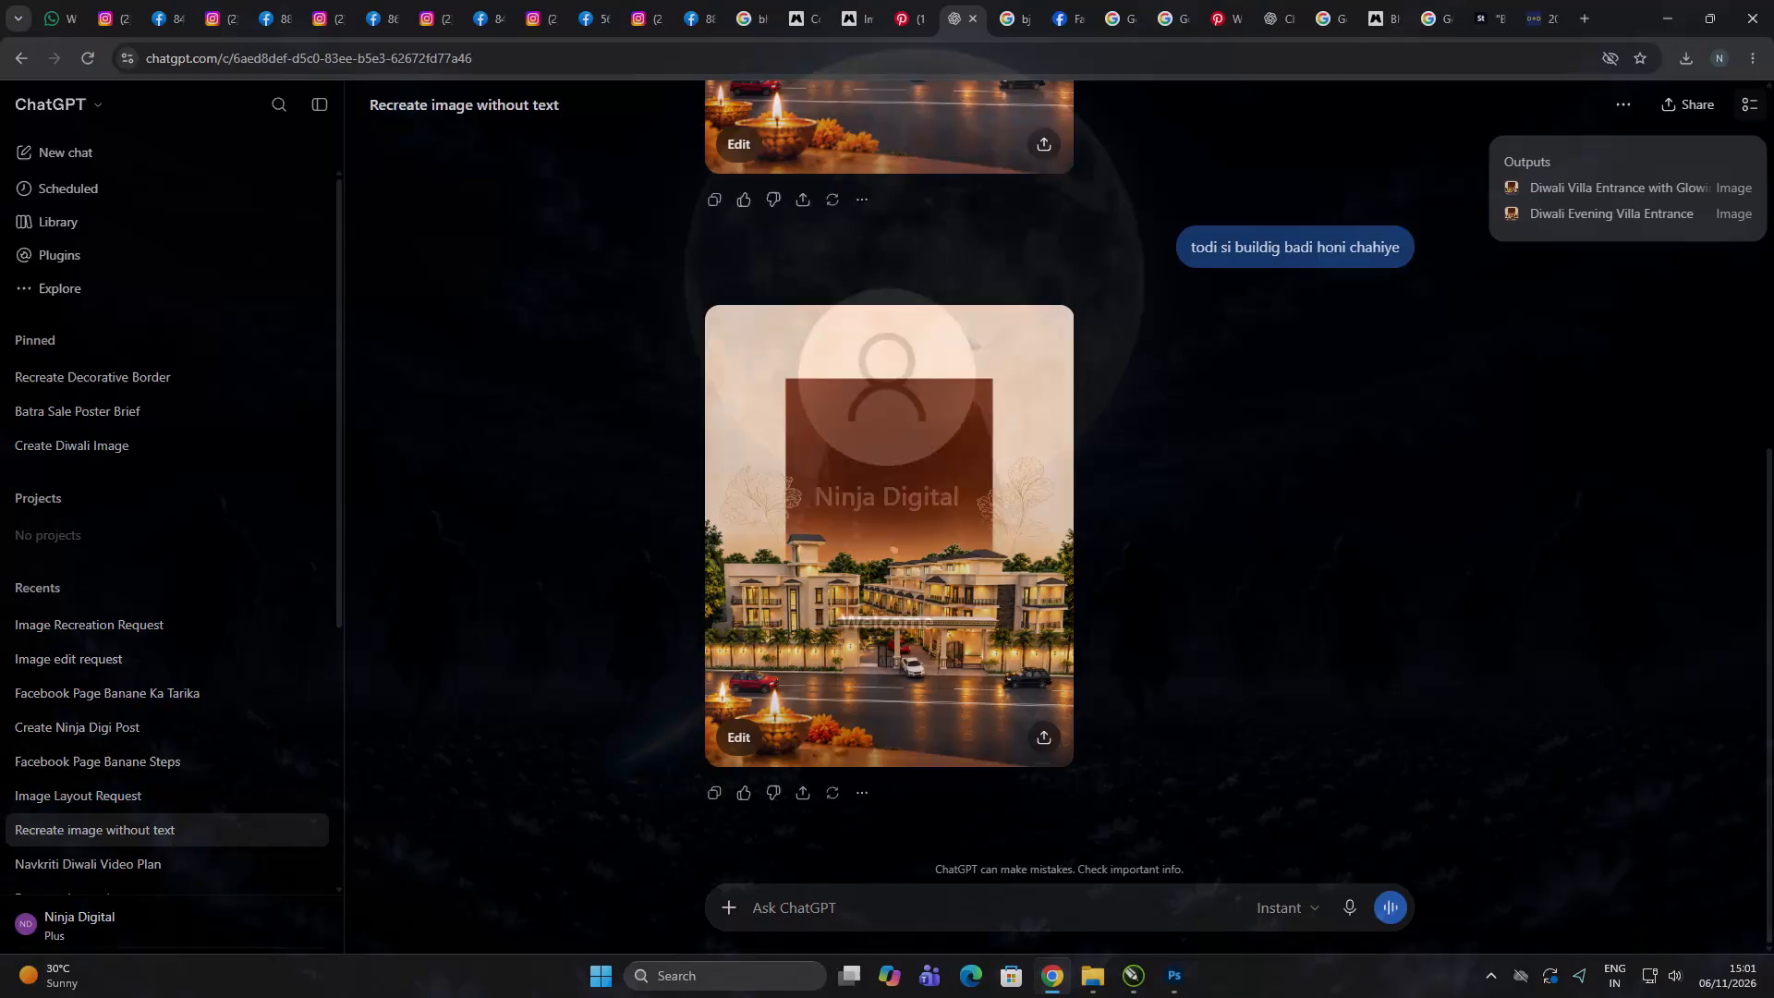
Switch to CorelDRAW and examine the two building posts on Page 8 of SKV Creative 2026.
{"action": "key", "text": "alt+Tab"}
{"action": "scroll", "coordinate": [838, 440], "scroll_direction": "down", "scroll_amount": 3}
{"action": "left_click", "coordinate": [896, 503]}
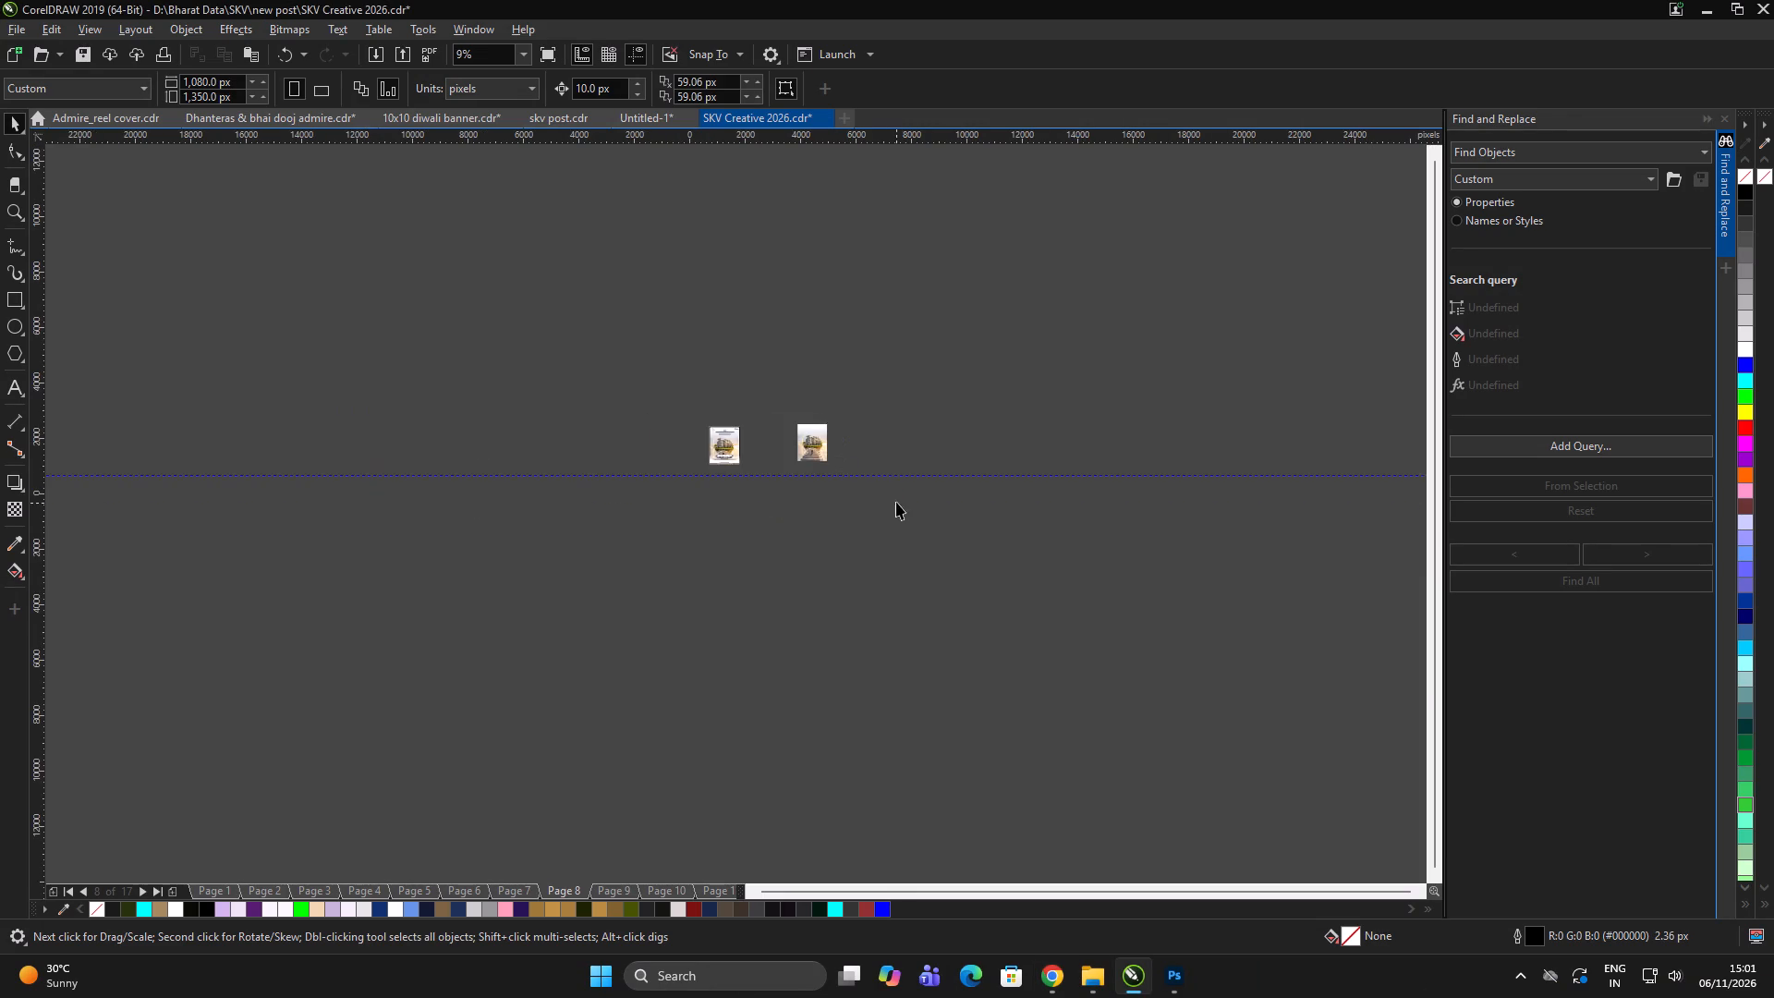
{"action": "left_click_drag", "start_coordinate": [896, 499], "coordinate": [885, 482]}
{"action": "scroll", "coordinate": [783, 401], "scroll_direction": "up", "scroll_amount": 2}
{"action": "double_click", "coordinate": [762, 396]}
{"action": "left_click", "coordinate": [758, 285]}
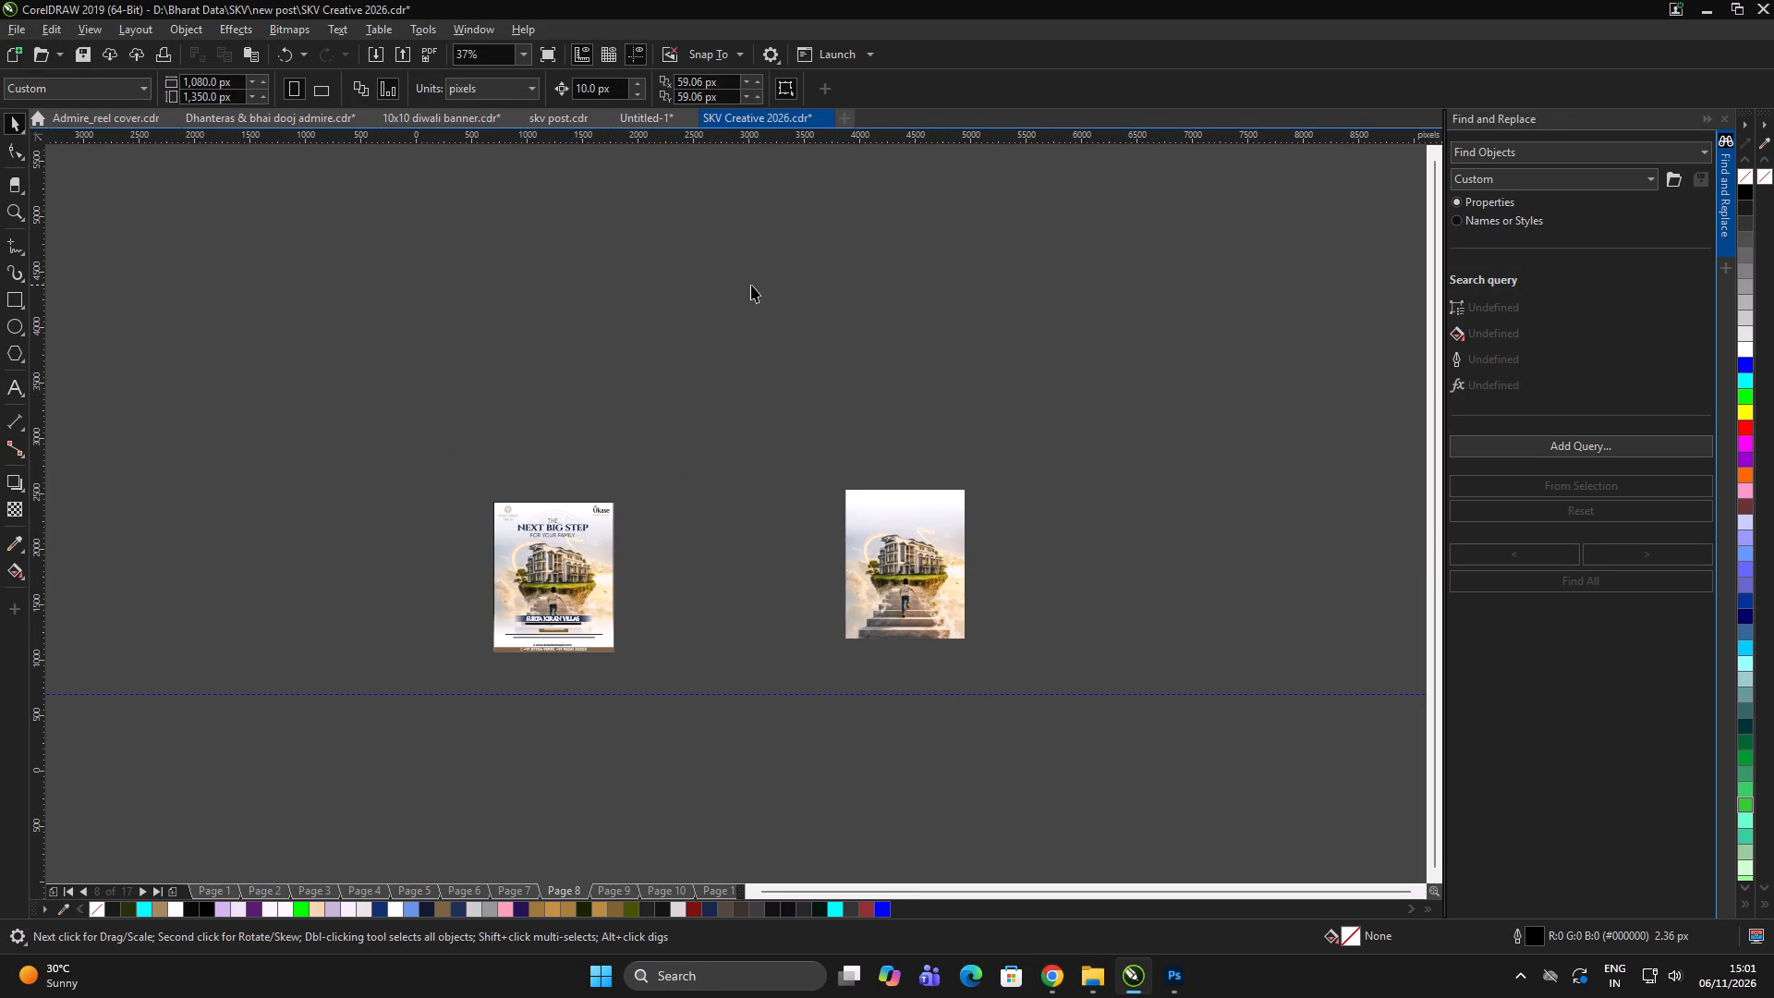
{"action": "left_click", "coordinate": [751, 285]}
{"action": "double_click", "coordinate": [784, 655]}
{"action": "left_click", "coordinate": [742, 712]}
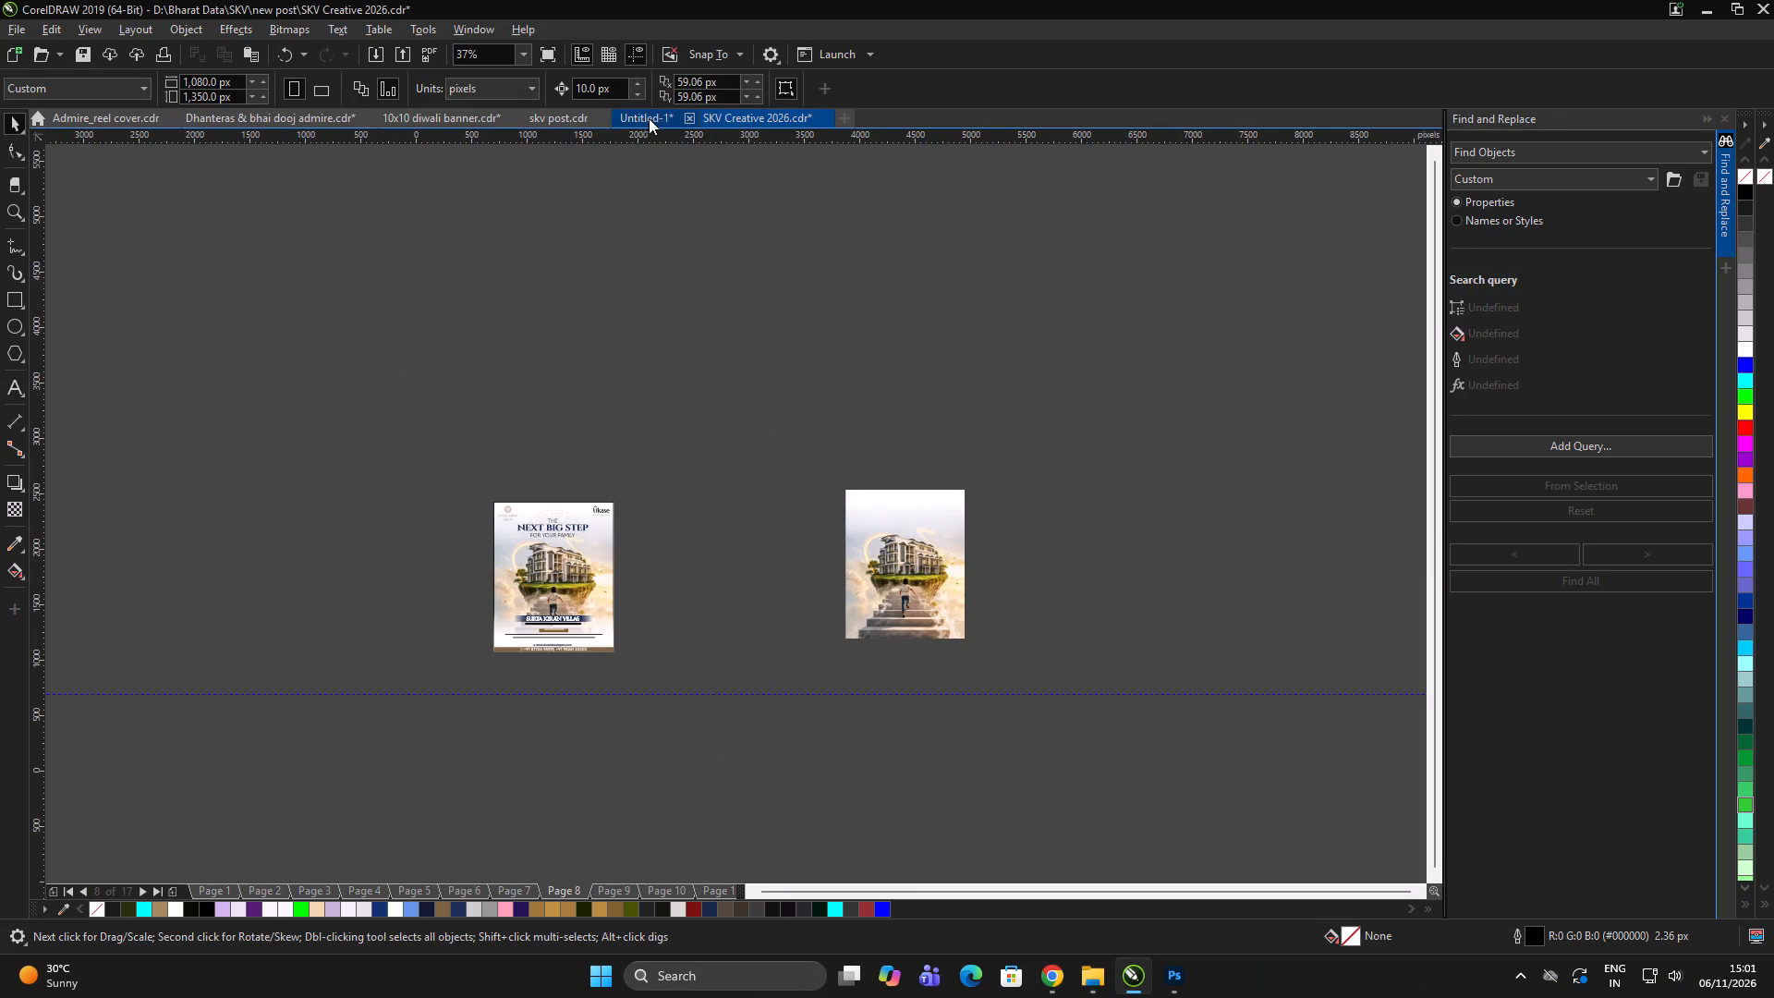
On Page 2 of Untitled-1, move the Saanjh Villa Diwali reference image off the page into the empty area beside it.
{"action": "left_click", "coordinate": [644, 116]}
{"action": "scroll", "coordinate": [597, 488], "scroll_direction": "down", "scroll_amount": 3}
{"action": "double_click", "coordinate": [812, 506]}
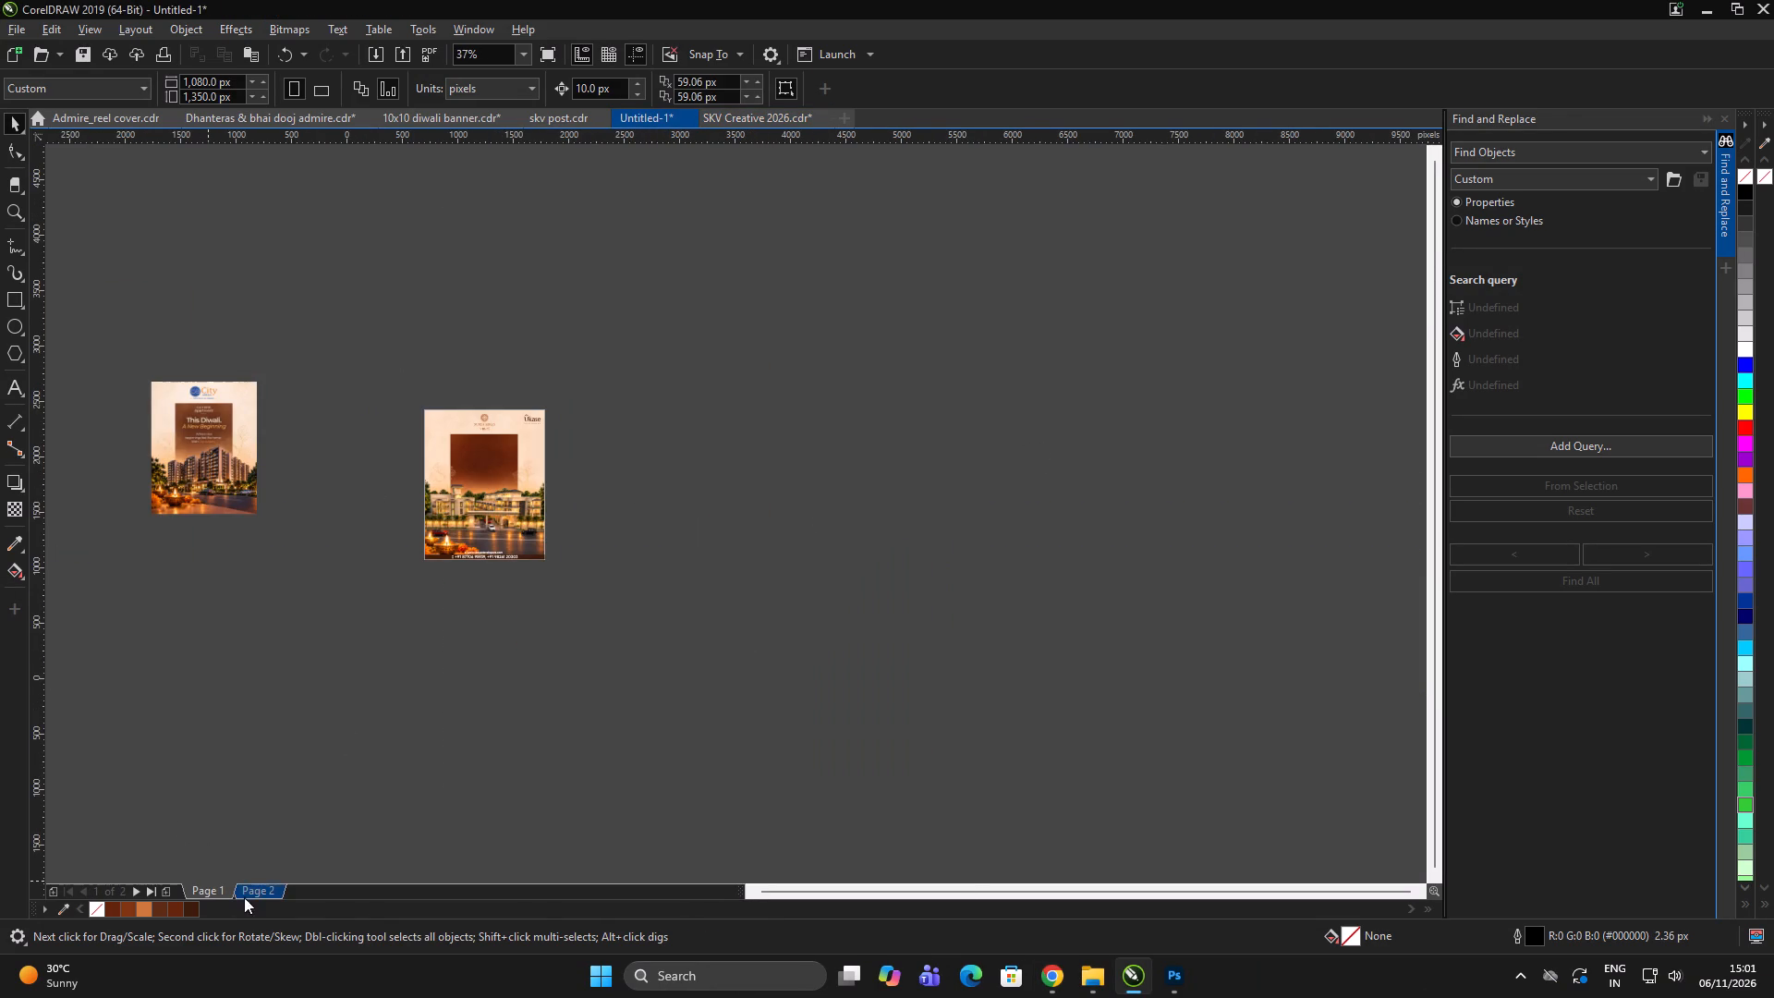
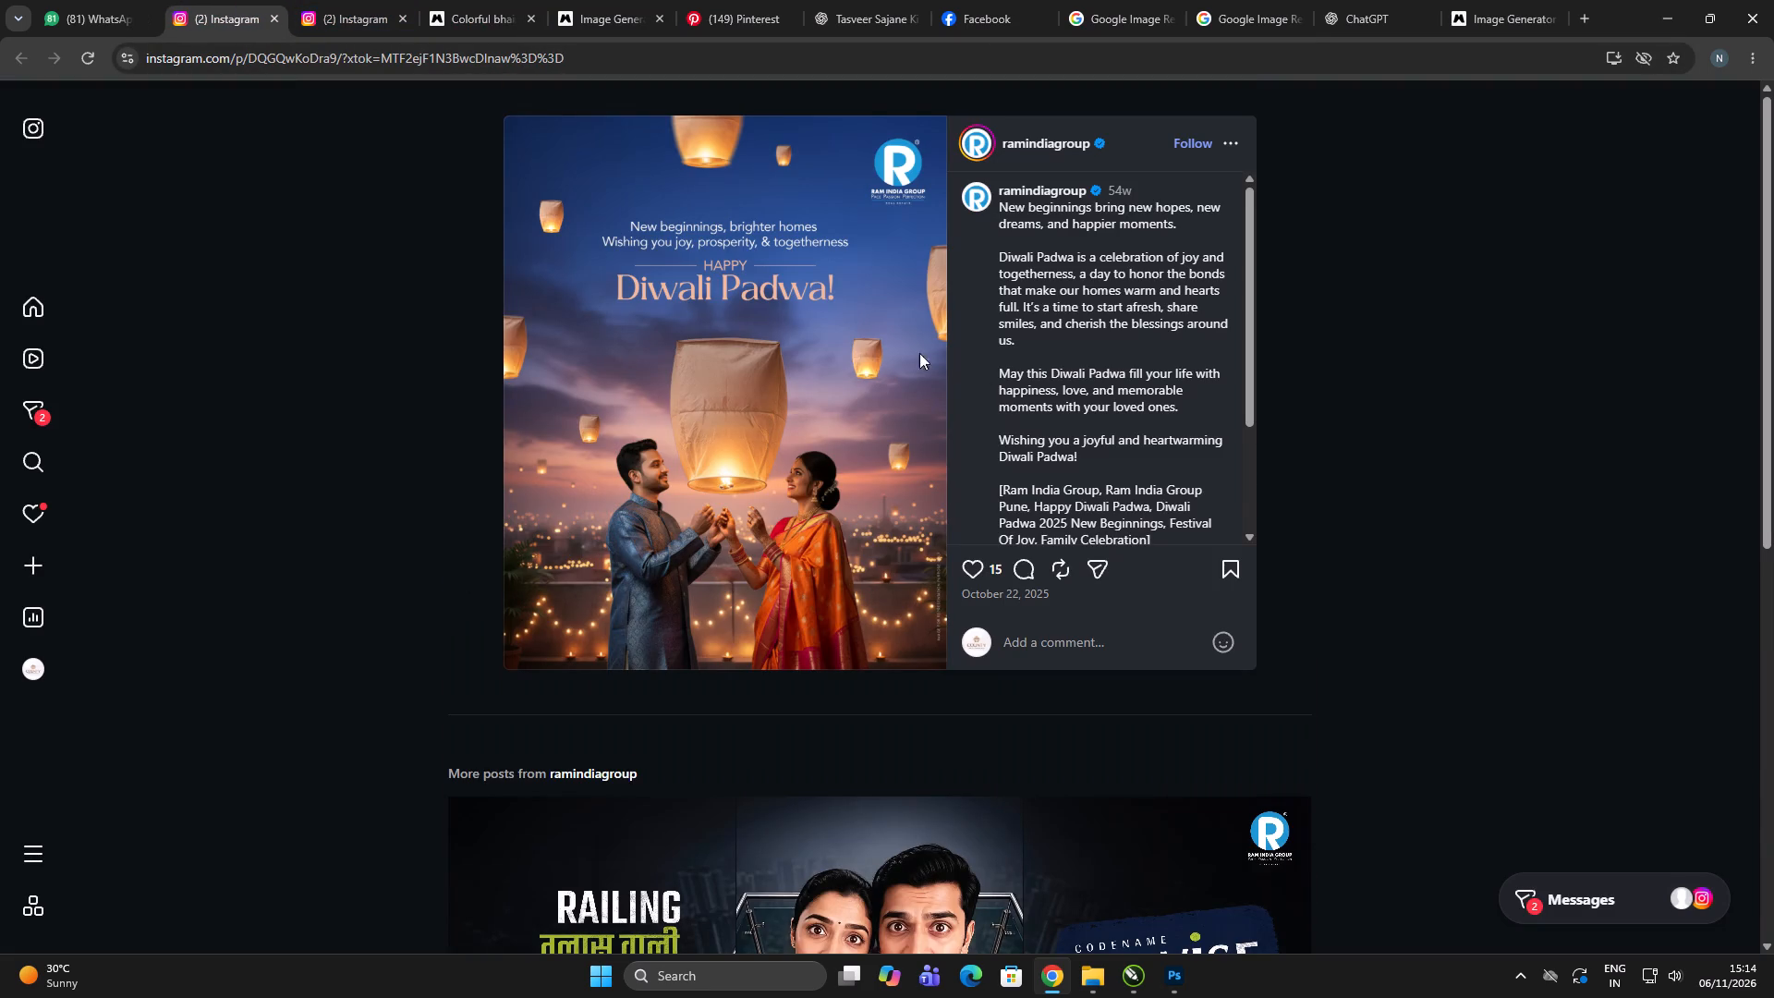
Open the ramindiagroup Diwali Padwa post's image on its own through the page inspector and save it as a JPG in Downloads.
{"action": "right_click", "coordinate": [686, 285]}
{"action": "left_click", "coordinate": [755, 736]}
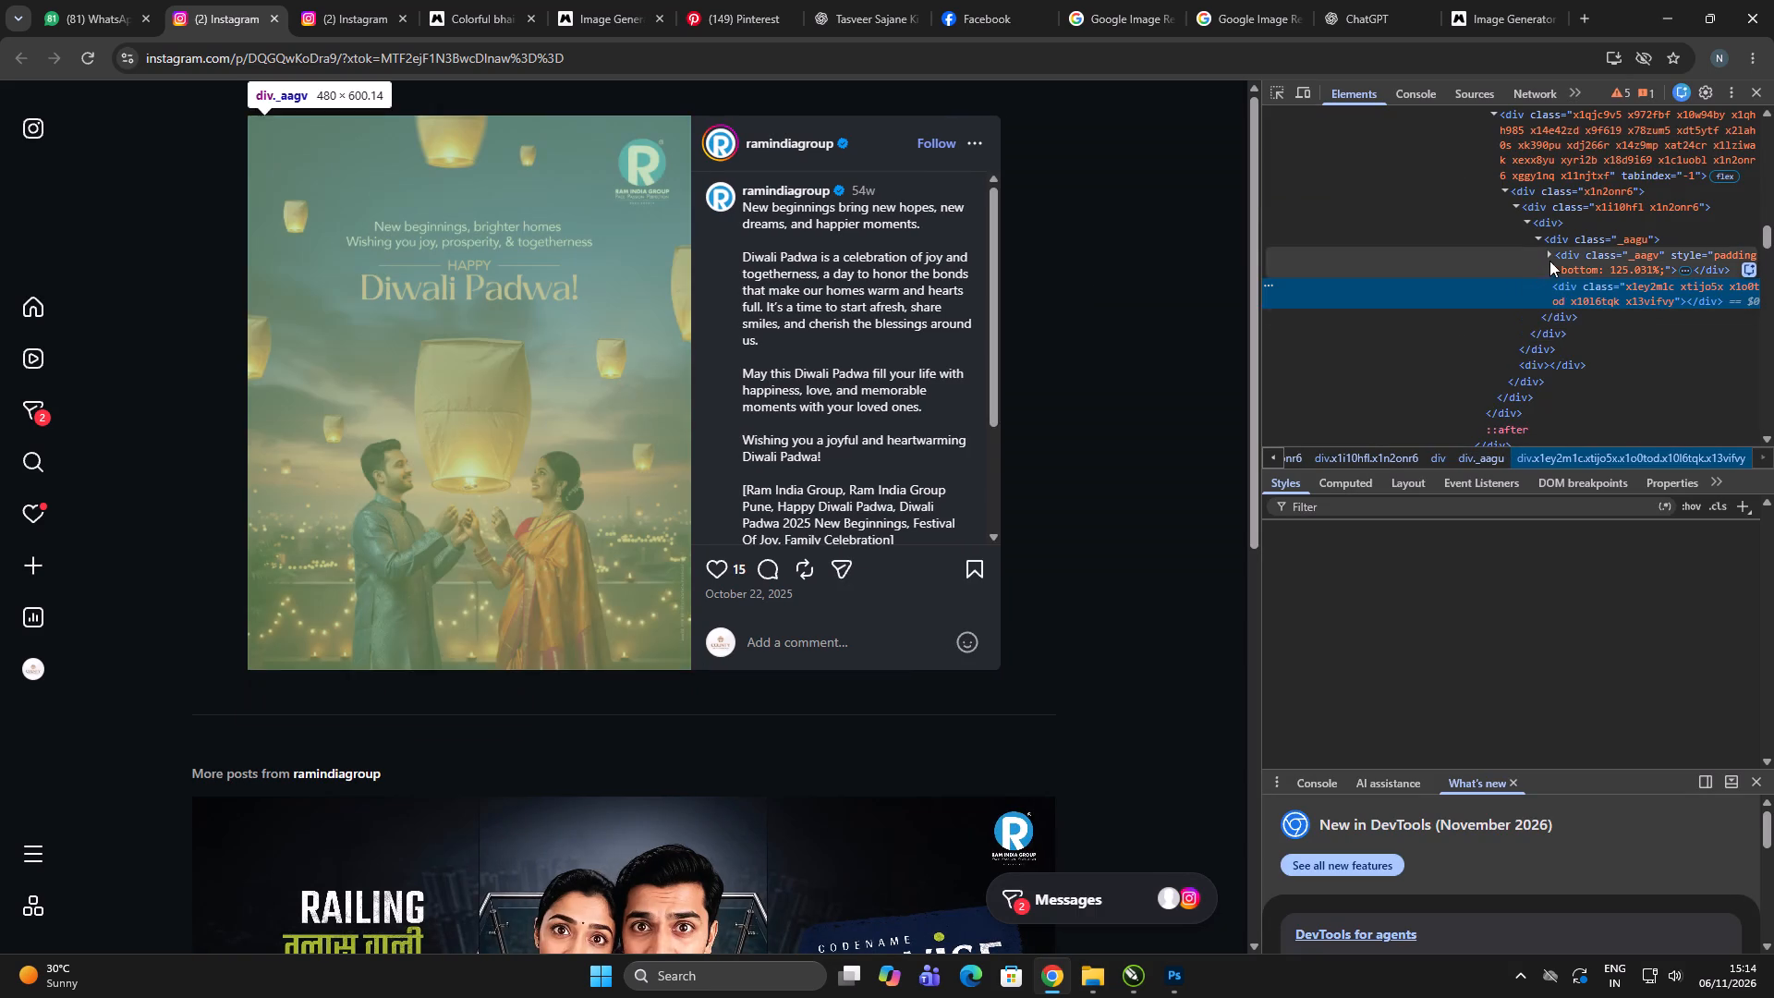
{"action": "left_click", "coordinate": [1551, 256]}
{"action": "left_click", "coordinate": [1563, 814]}
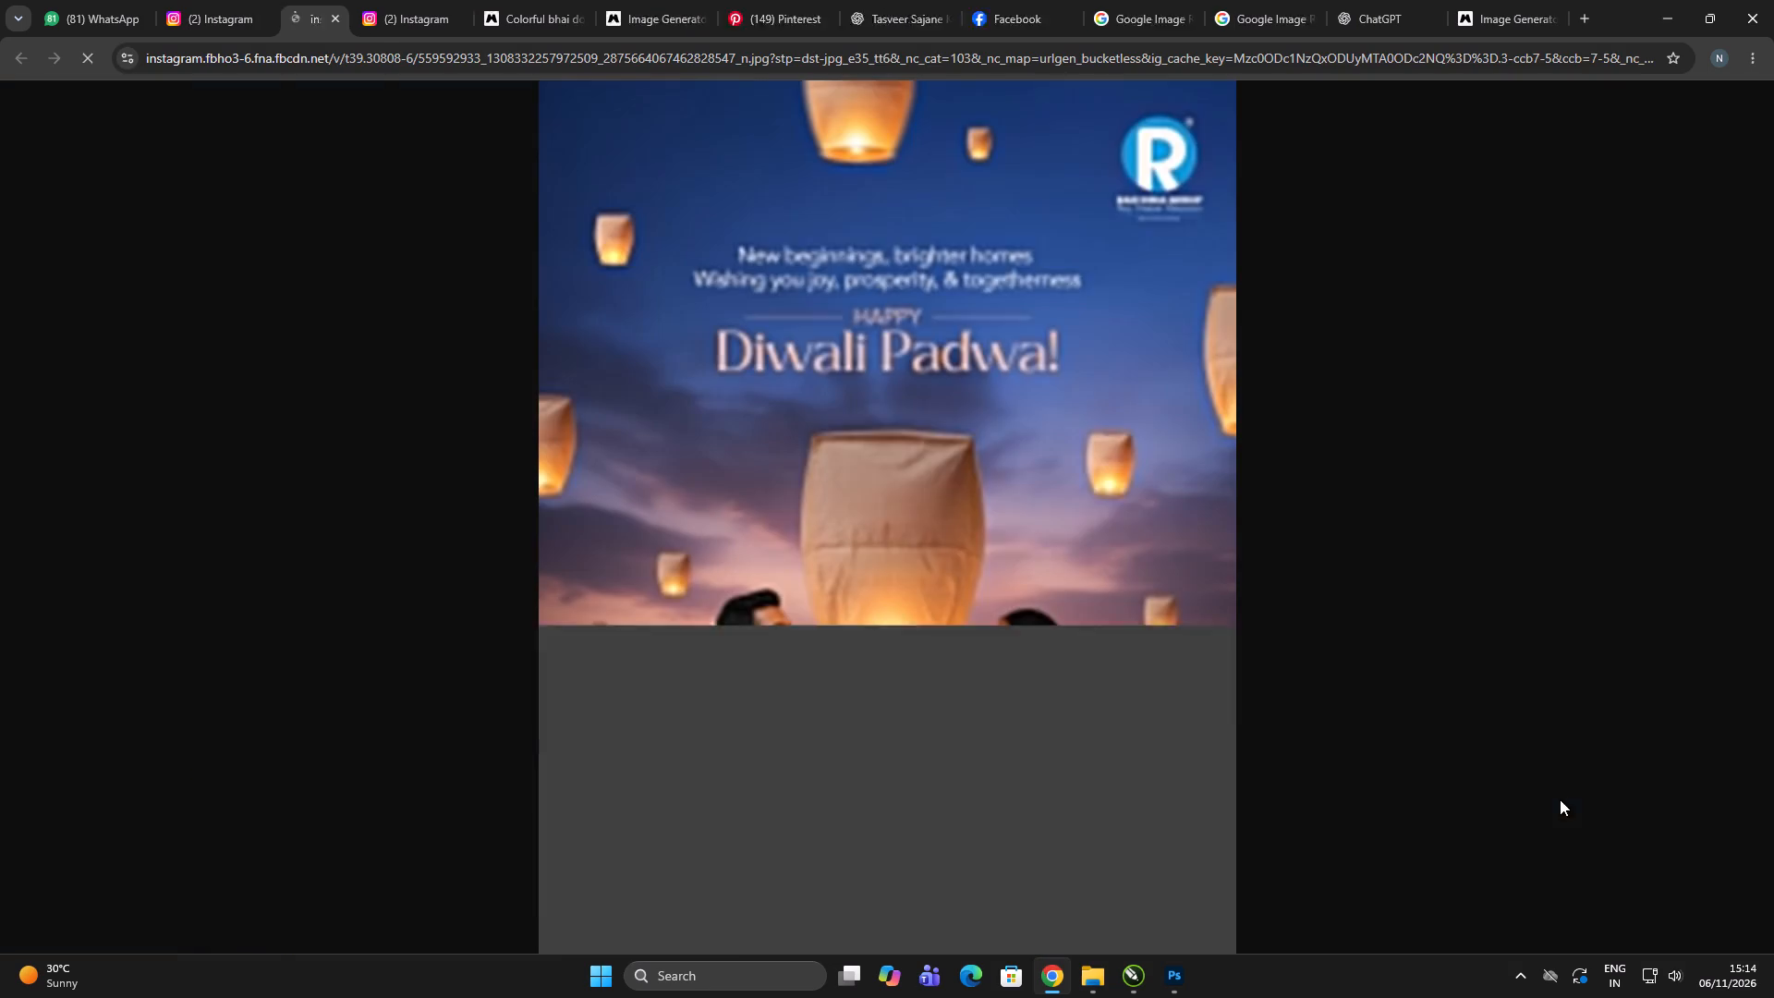
{"action": "right_click", "coordinate": [902, 329]}
{"action": "left_click", "coordinate": [985, 377]}
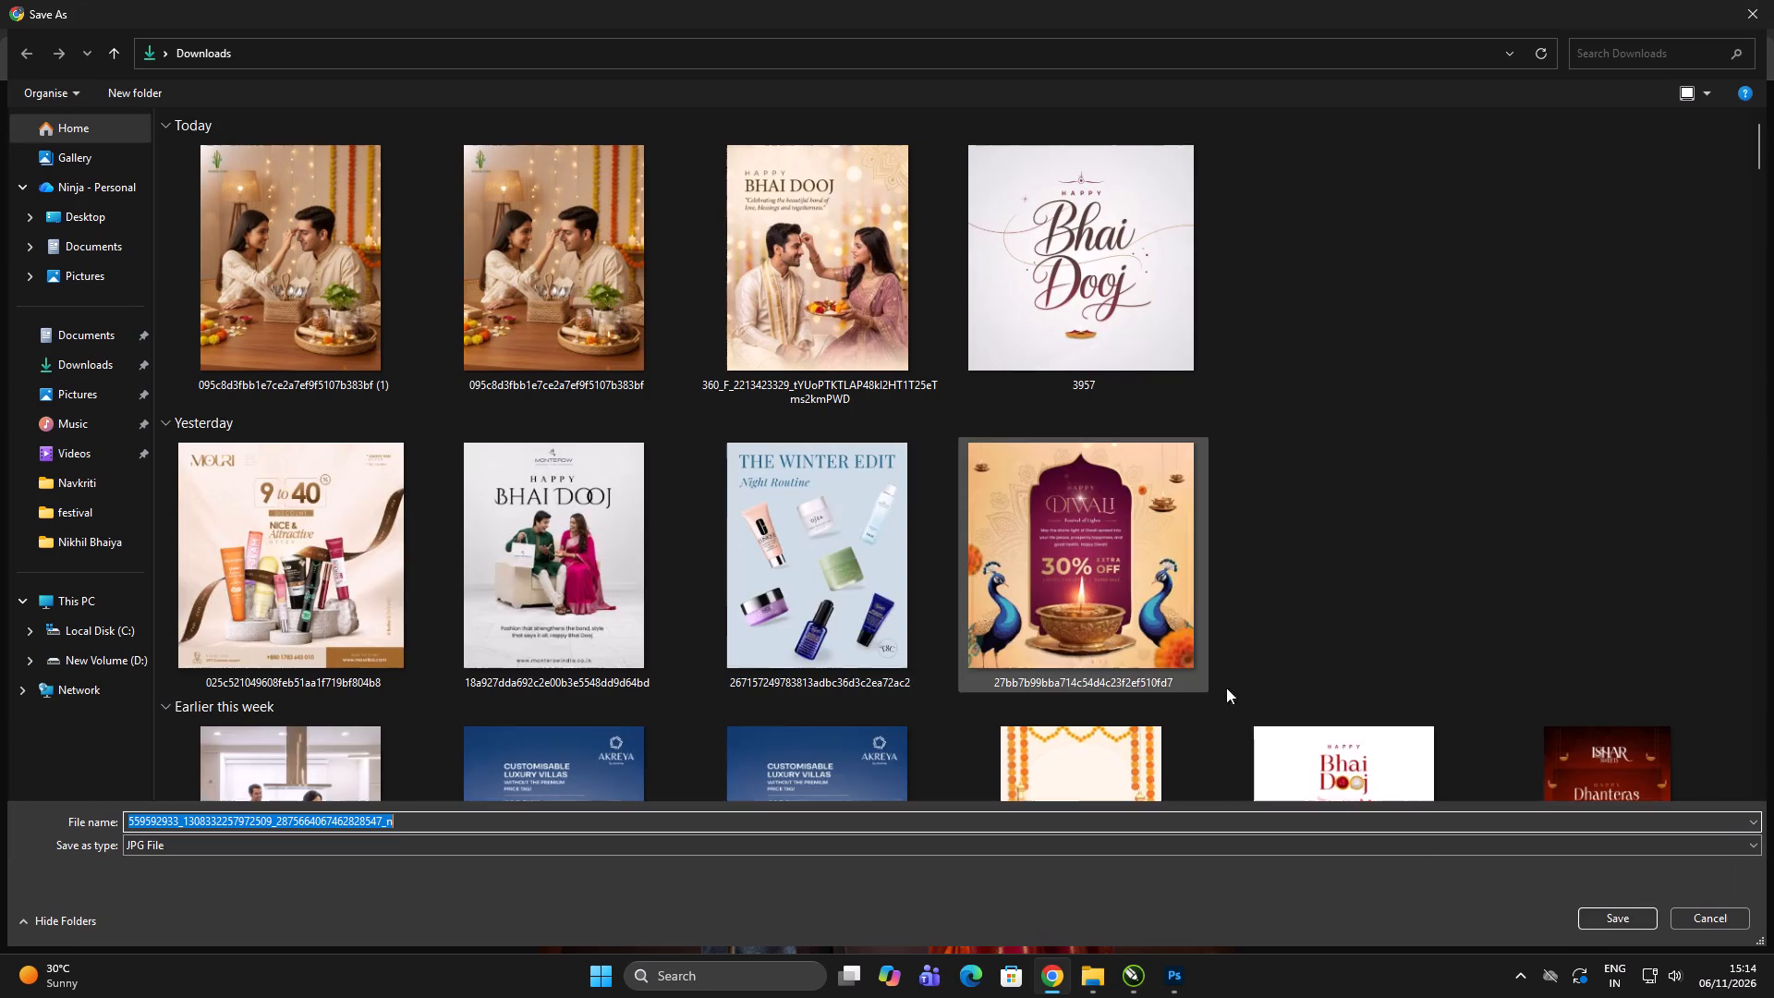
{"action": "left_click", "coordinate": [1586, 910]}
Switch to Photoshop and open the Diwali Padwa creative, the JPG starting with 559592933, from the Downloads folder.
{"action": "left_click", "coordinate": [1161, 971]}
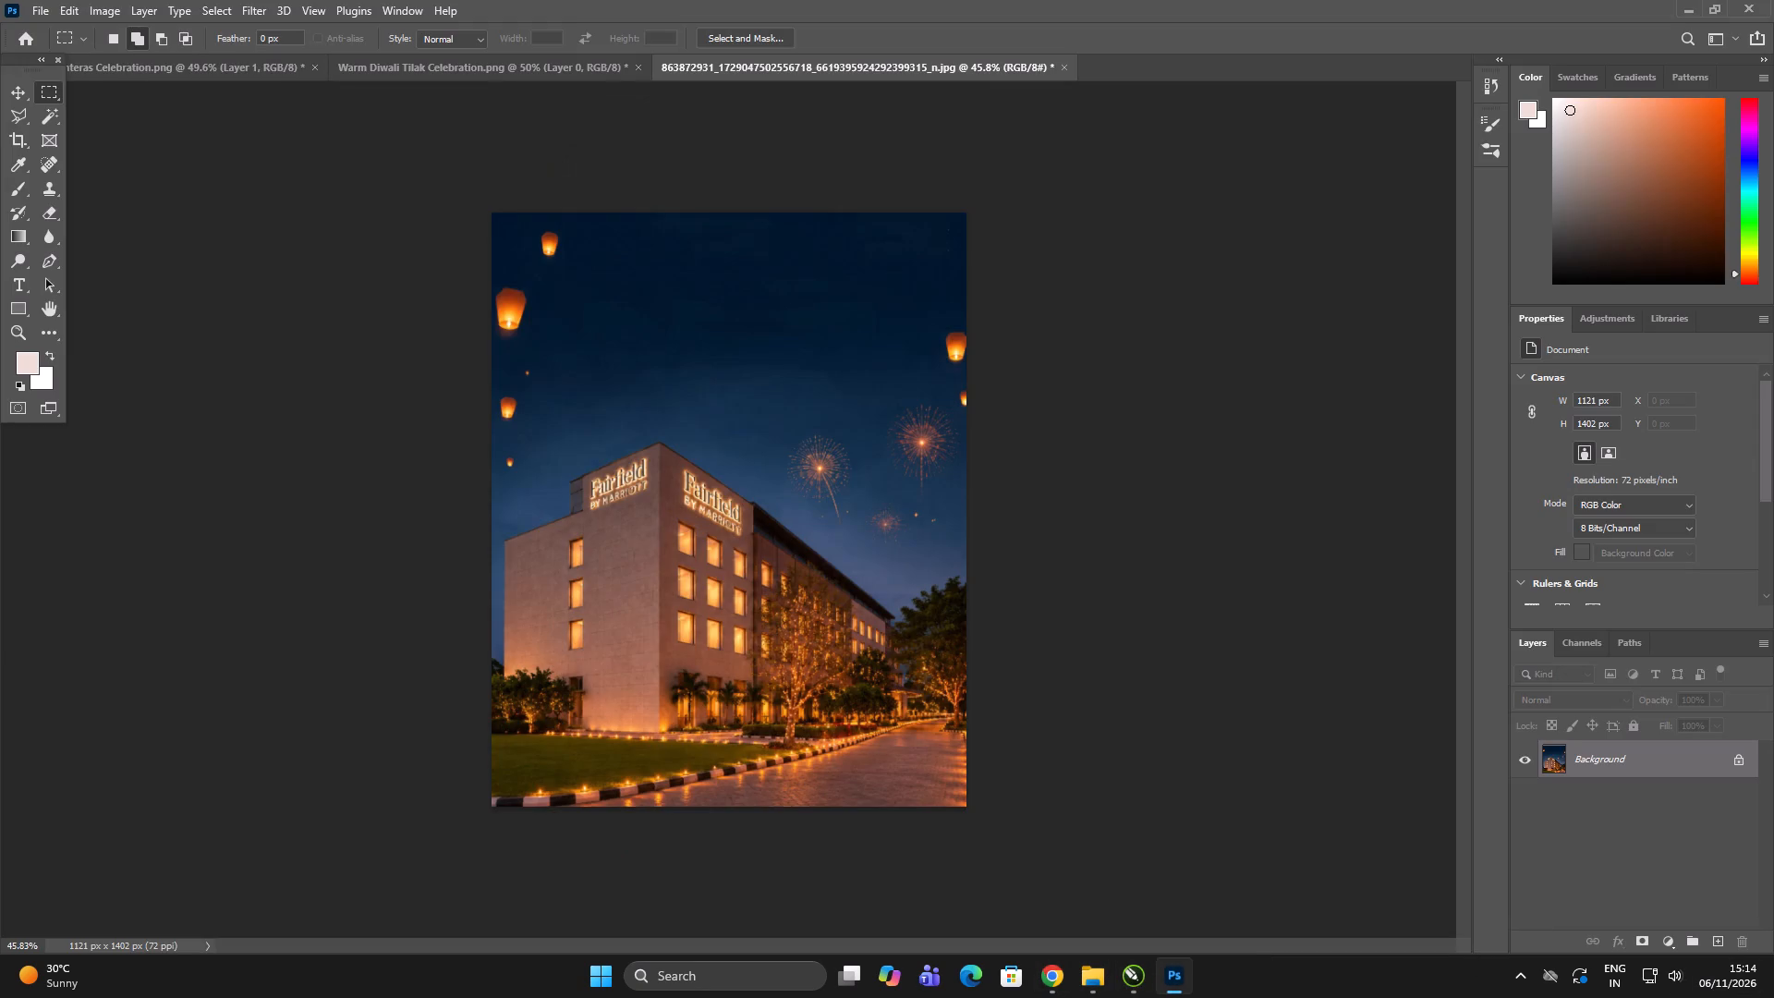
{"action": "left_click", "coordinate": [42, 5]}
{"action": "left_click", "coordinate": [43, 48]}
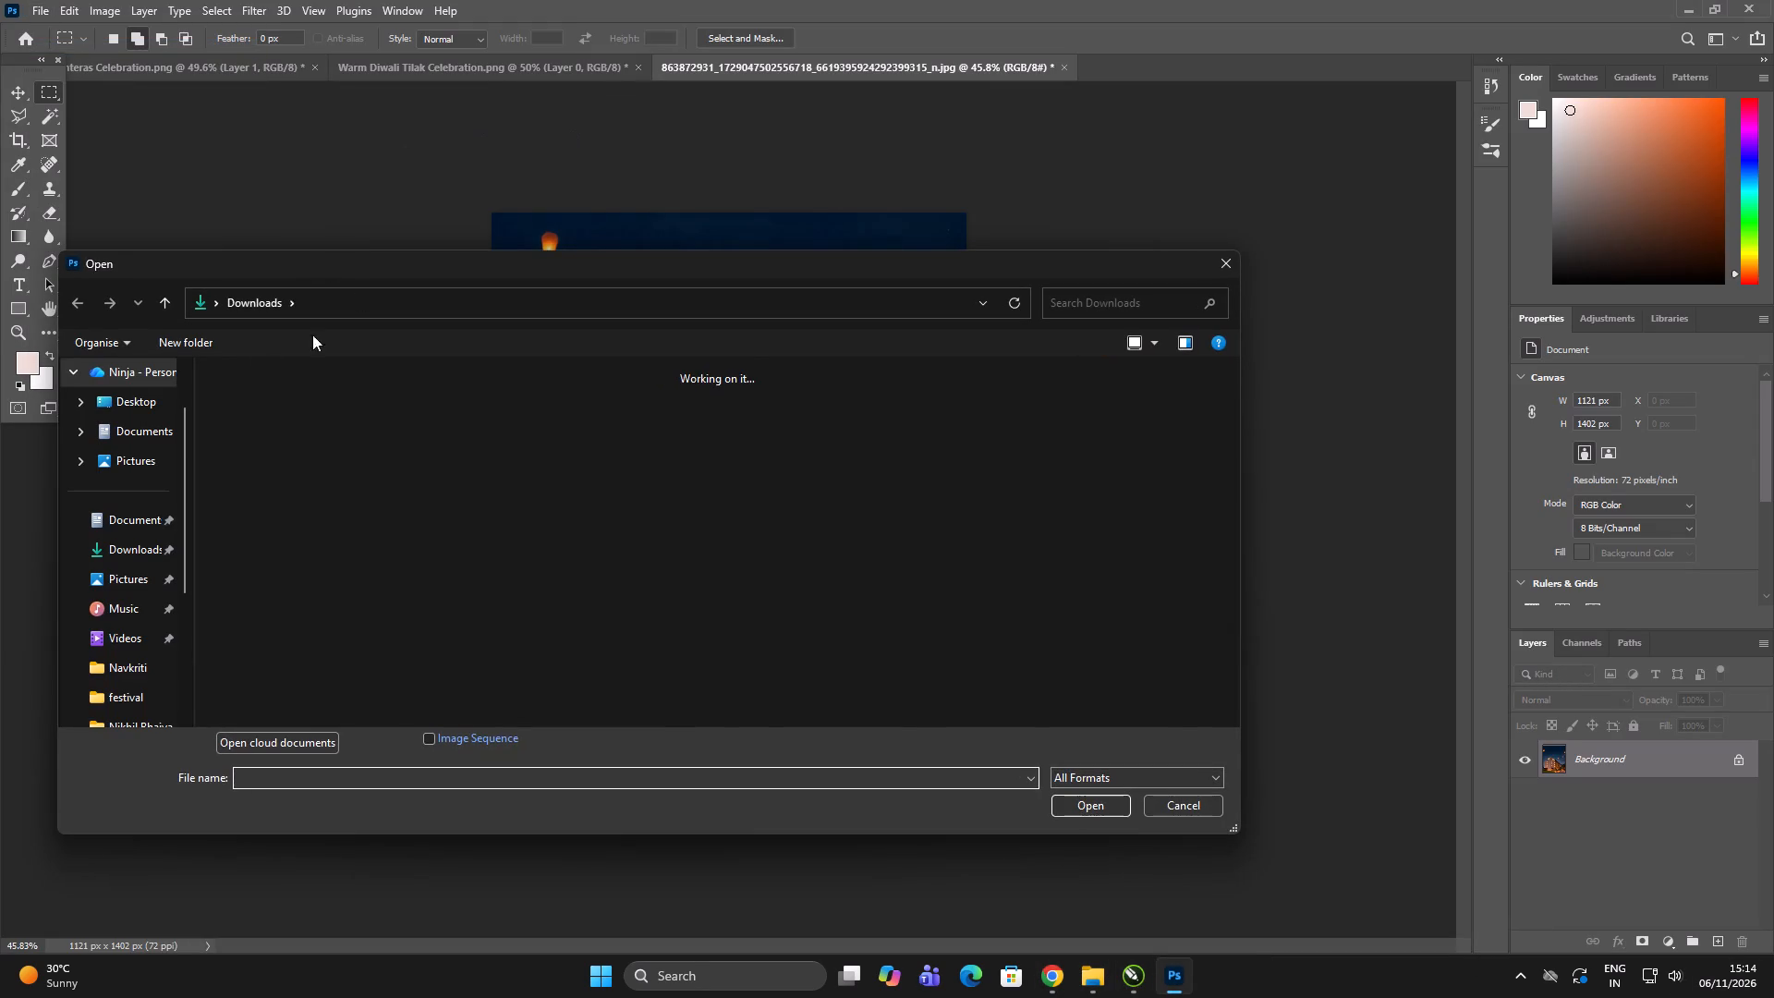
{"action": "left_click", "coordinate": [310, 461]}
{"action": "left_click", "coordinate": [1095, 801]}
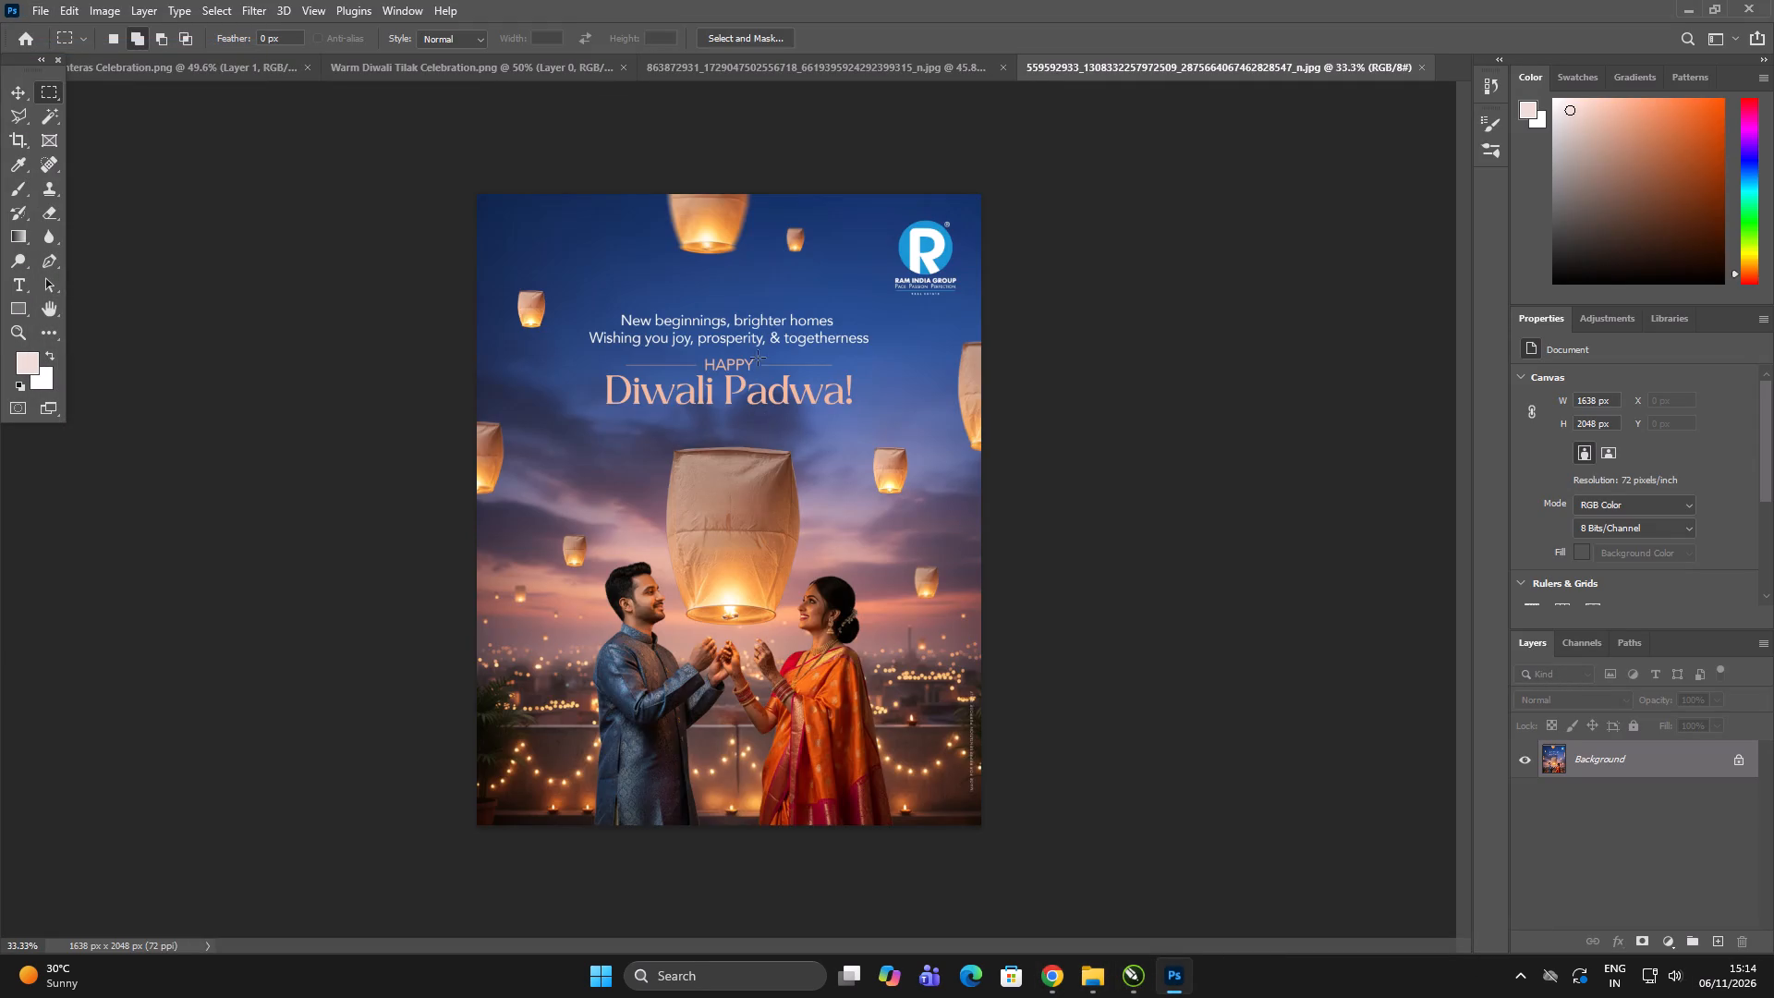
Remove the greeting lines and the "Happy Diwali Padwa!" headline from the sky by filling a rectangular selection around them, and deselect.
{"action": "scroll", "coordinate": [756, 300], "scroll_direction": "up", "scroll_amount": 6, "text": "alt"}
{"action": "left_click_drag", "start_coordinate": [485, 220], "coordinate": [978, 410]}
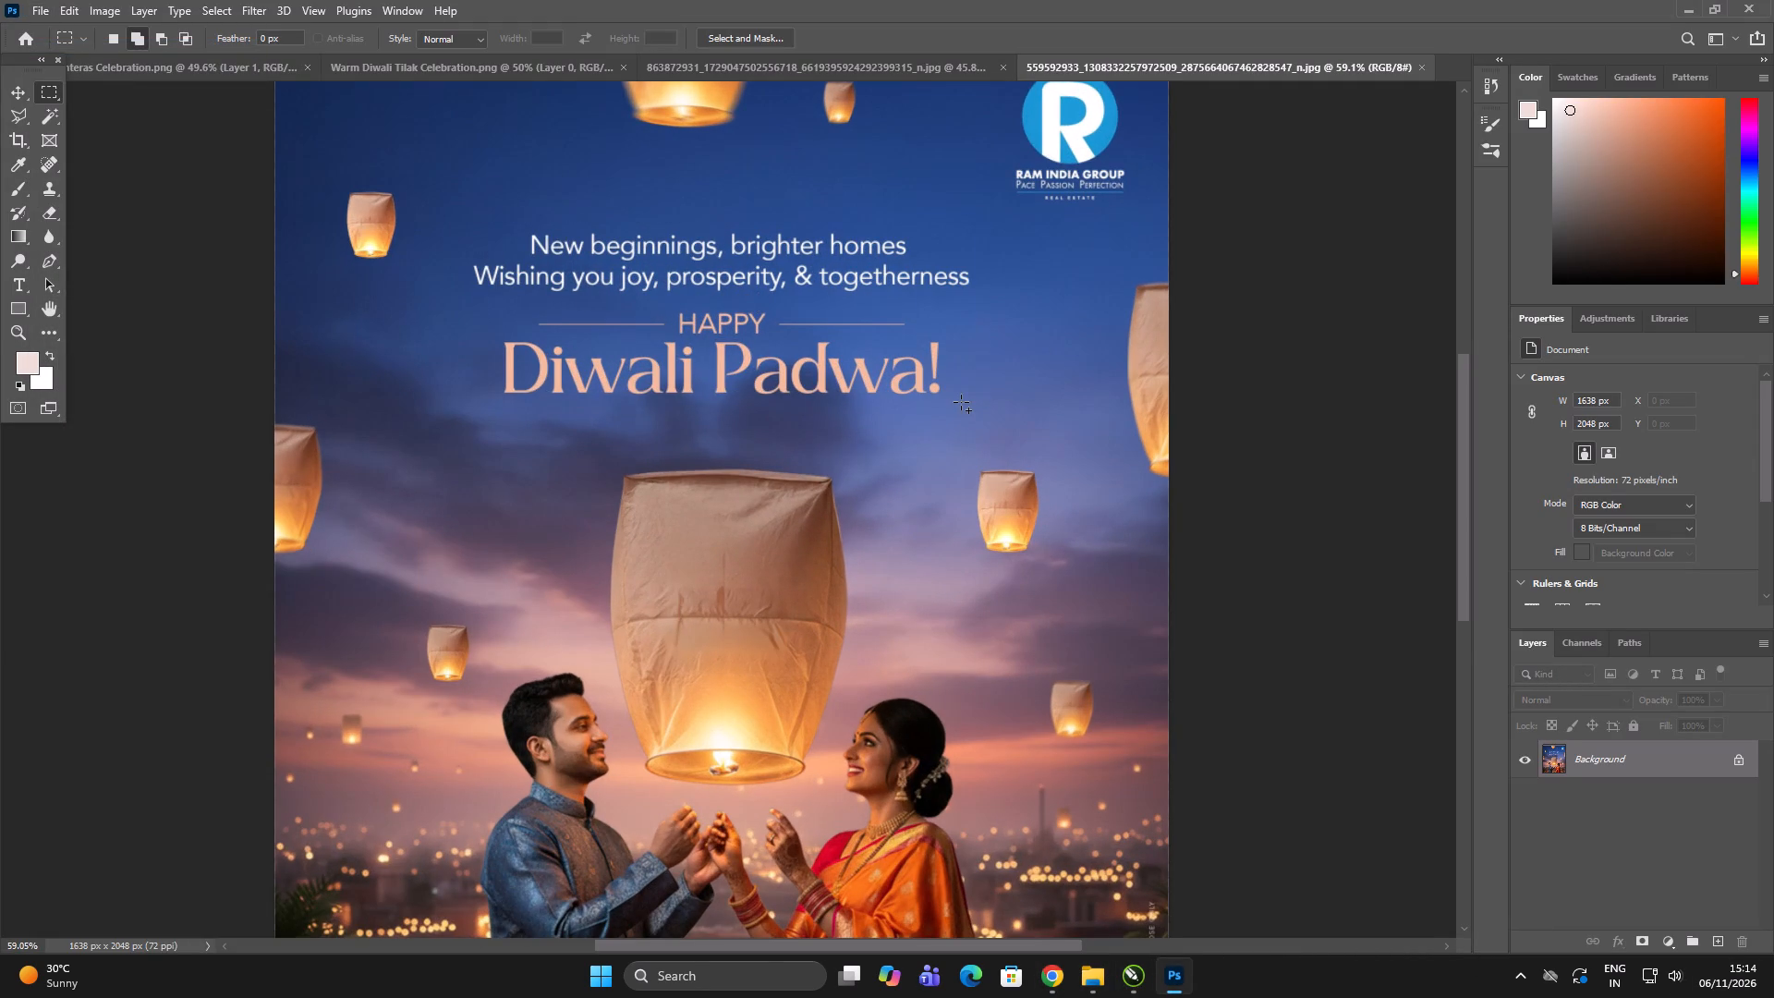
{"action": "key", "text": "shift+BackSpace"}
{"action": "key", "text": "Return"}
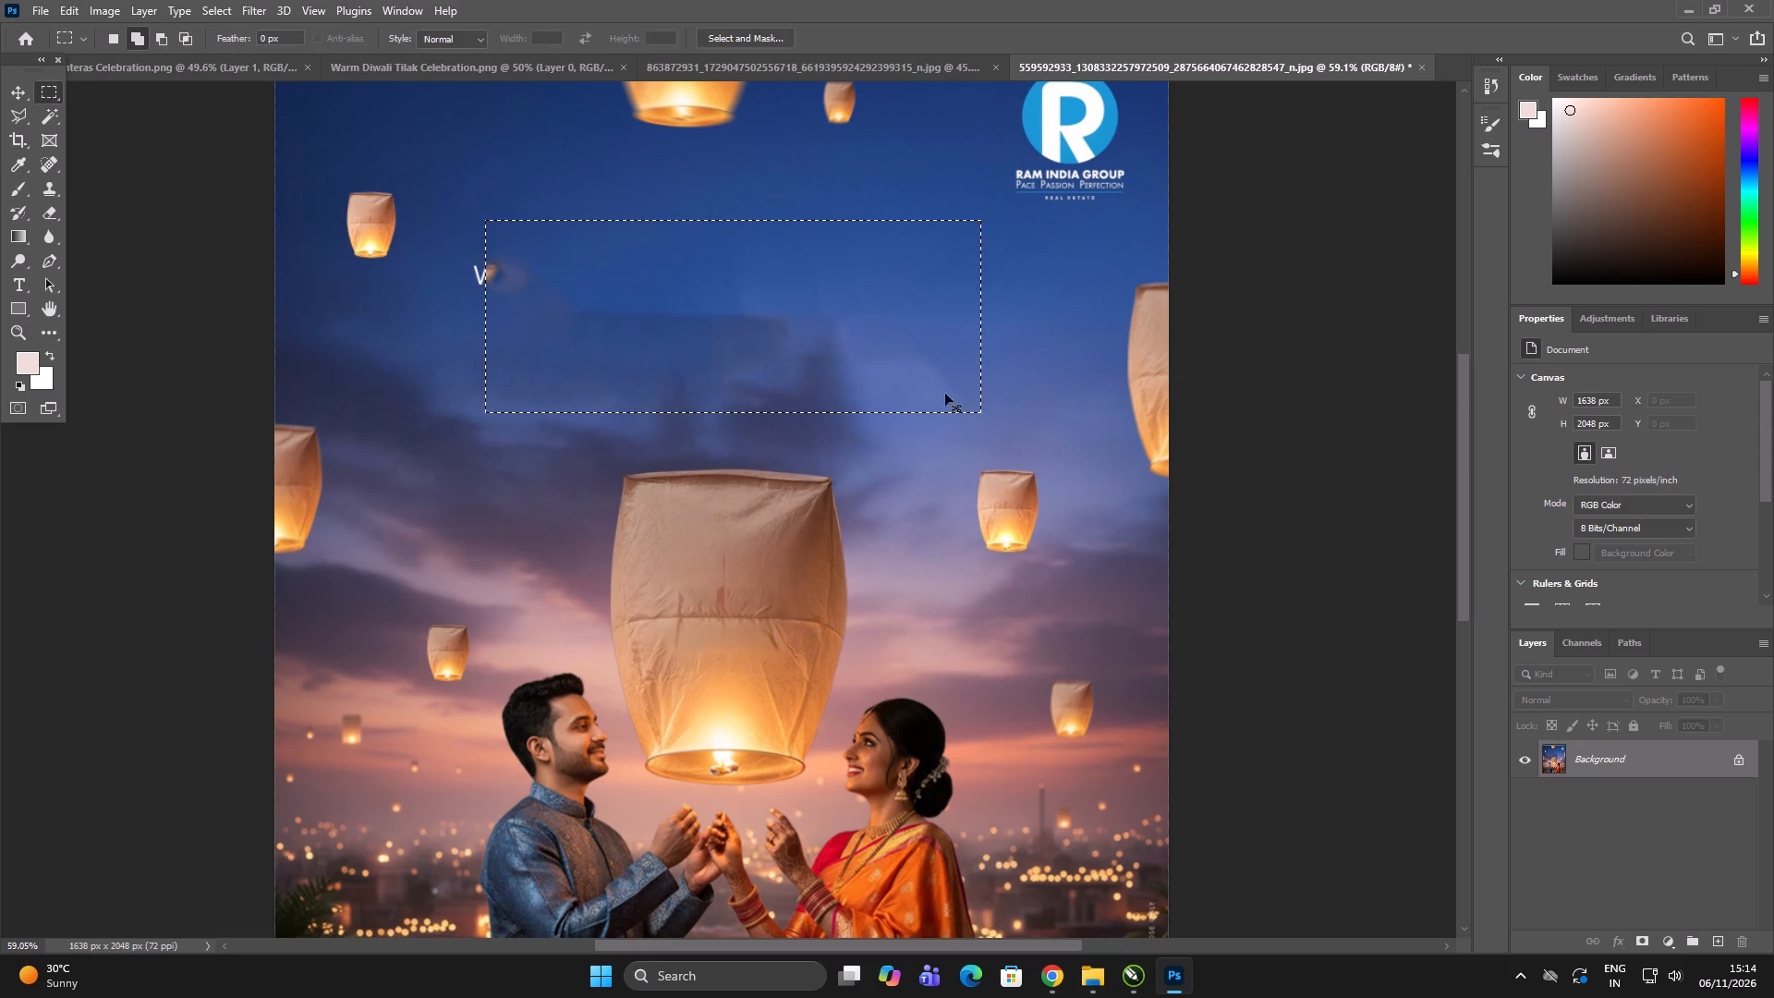
{"action": "key", "text": "ctrl+d"}
Outline the couple, the large central lantern and the terrace foreground with a Polygonal Lasso selection starting at the image's left edge.
{"action": "scroll", "coordinate": [700, 257], "scroll_direction": "down", "scroll_amount": 5, "text": "alt"}
{"action": "scroll", "coordinate": [596, 523], "scroll_direction": "up", "scroll_amount": 3, "text": "alt"}
{"action": "left_click", "coordinate": [13, 119]}
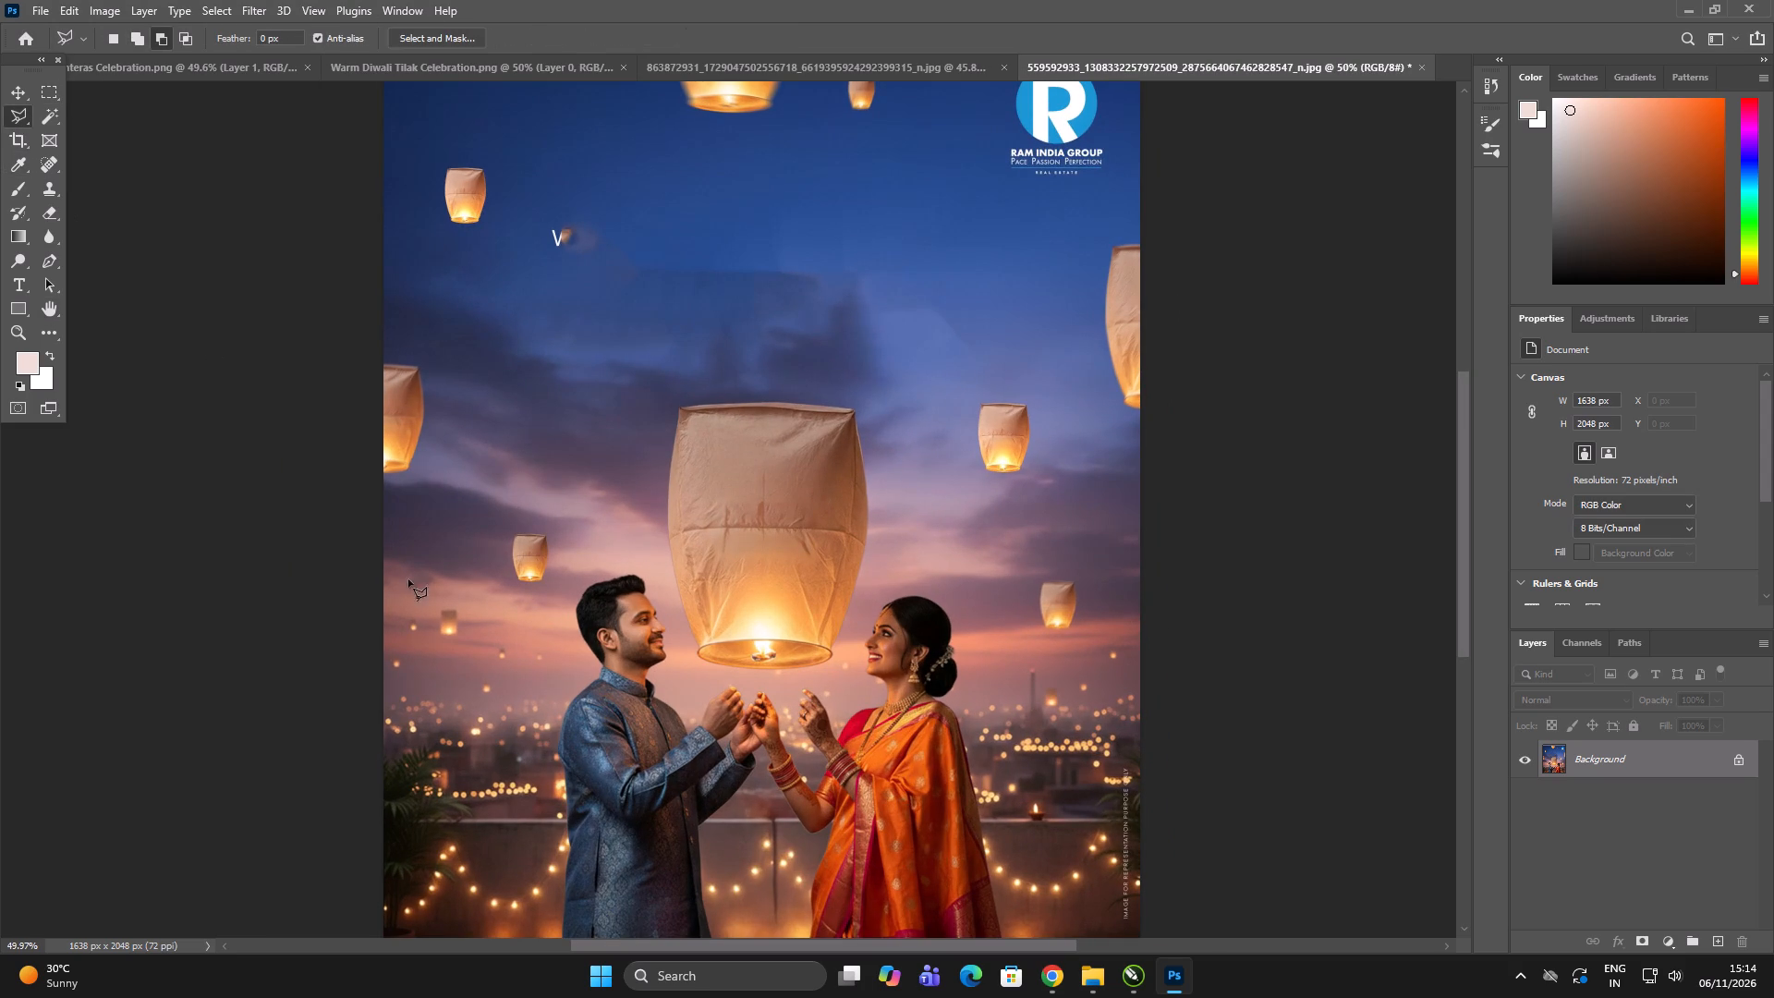
{"action": "left_click_drag", "start_coordinate": [382, 688], "coordinate": [402, 693]}
{"action": "left_click", "coordinate": [495, 688]}
{"action": "left_click", "coordinate": [556, 671]}
{"action": "left_click_drag", "start_coordinate": [562, 651], "coordinate": [565, 641]}
{"action": "left_click_drag", "start_coordinate": [572, 622], "coordinate": [576, 614]}
{"action": "left_click_drag", "start_coordinate": [584, 592], "coordinate": [594, 585]}
{"action": "left_click_drag", "start_coordinate": [610, 575], "coordinate": [621, 570]}
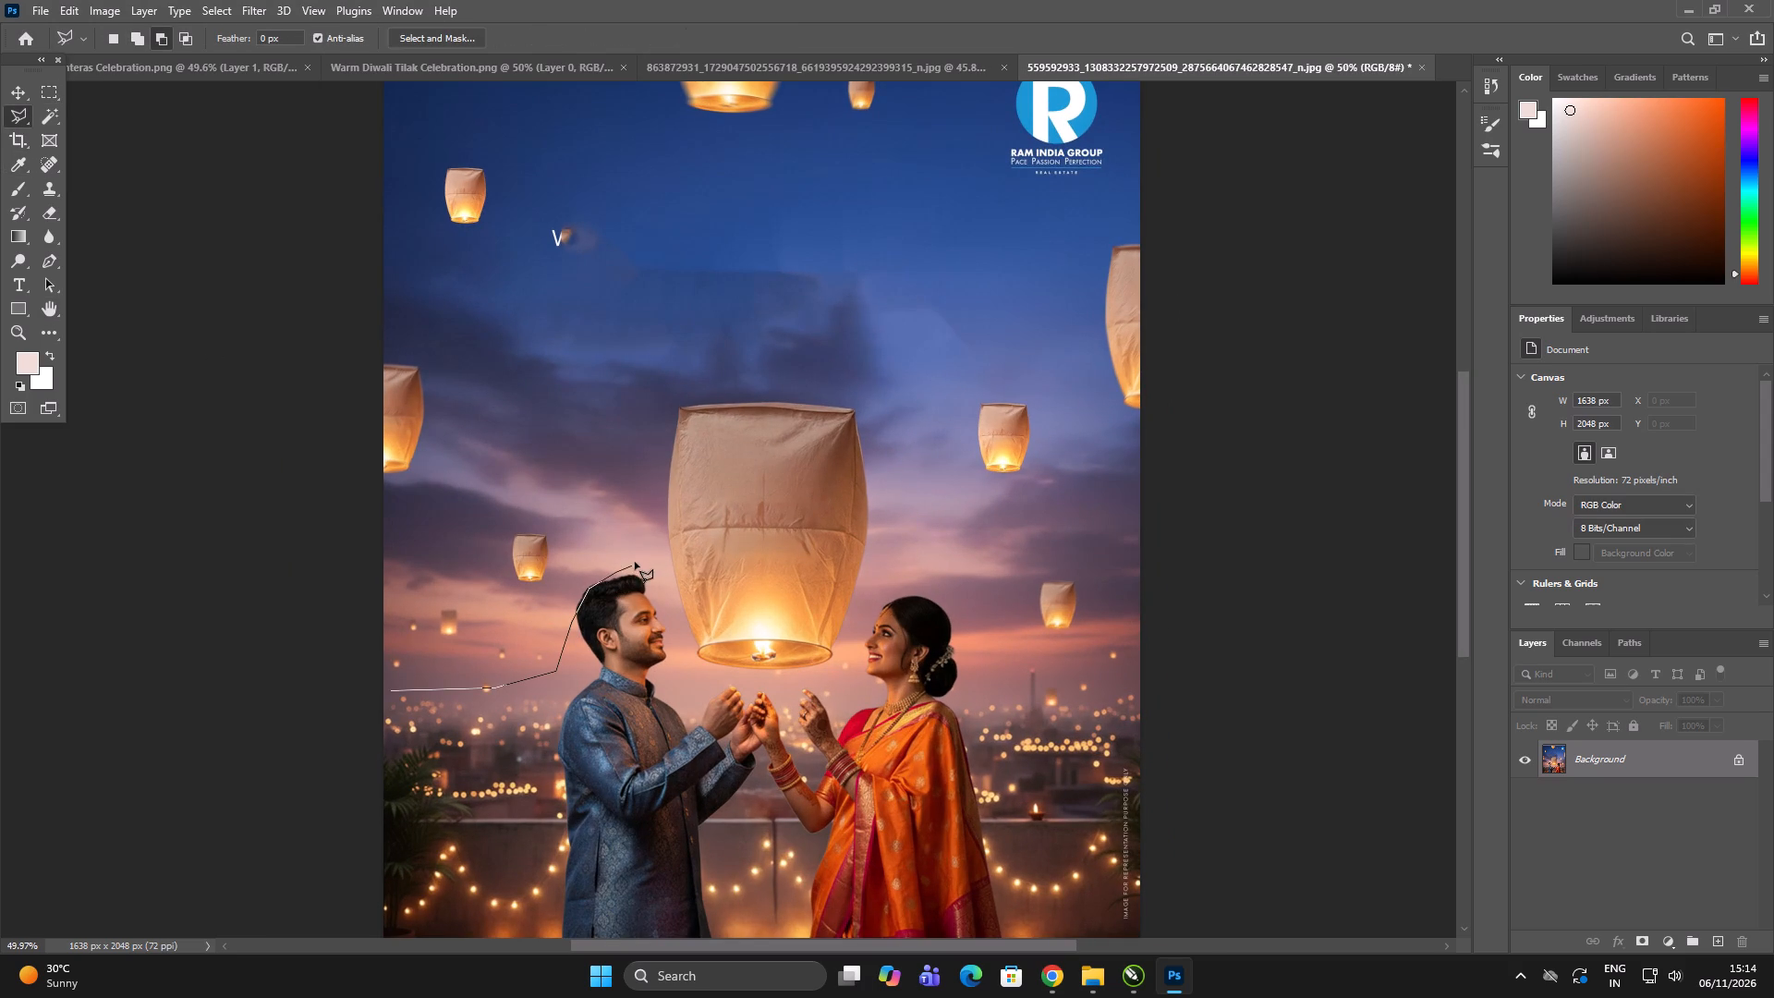
{"action": "left_click", "coordinate": [635, 563]}
{"action": "left_click_drag", "start_coordinate": [646, 546], "coordinate": [674, 425]}
{"action": "left_click", "coordinate": [677, 400]}
{"action": "left_click_drag", "start_coordinate": [747, 383], "coordinate": [786, 383]}
{"action": "left_click_drag", "start_coordinate": [866, 407], "coordinate": [878, 423]}
{"action": "left_click_drag", "start_coordinate": [900, 514], "coordinate": [896, 554]}
{"action": "left_click_drag", "start_coordinate": [896, 554], "coordinate": [899, 545]}
{"action": "left_click_drag", "start_coordinate": [893, 586], "coordinate": [894, 599]}
{"action": "left_click_drag", "start_coordinate": [960, 591], "coordinate": [974, 598]}
{"action": "left_click_drag", "start_coordinate": [983, 611], "coordinate": [1010, 651]}
{"action": "left_click_drag", "start_coordinate": [1124, 727], "coordinate": [1167, 758]}
{"action": "left_click_drag", "start_coordinate": [1209, 846], "coordinate": [1250, 927]}
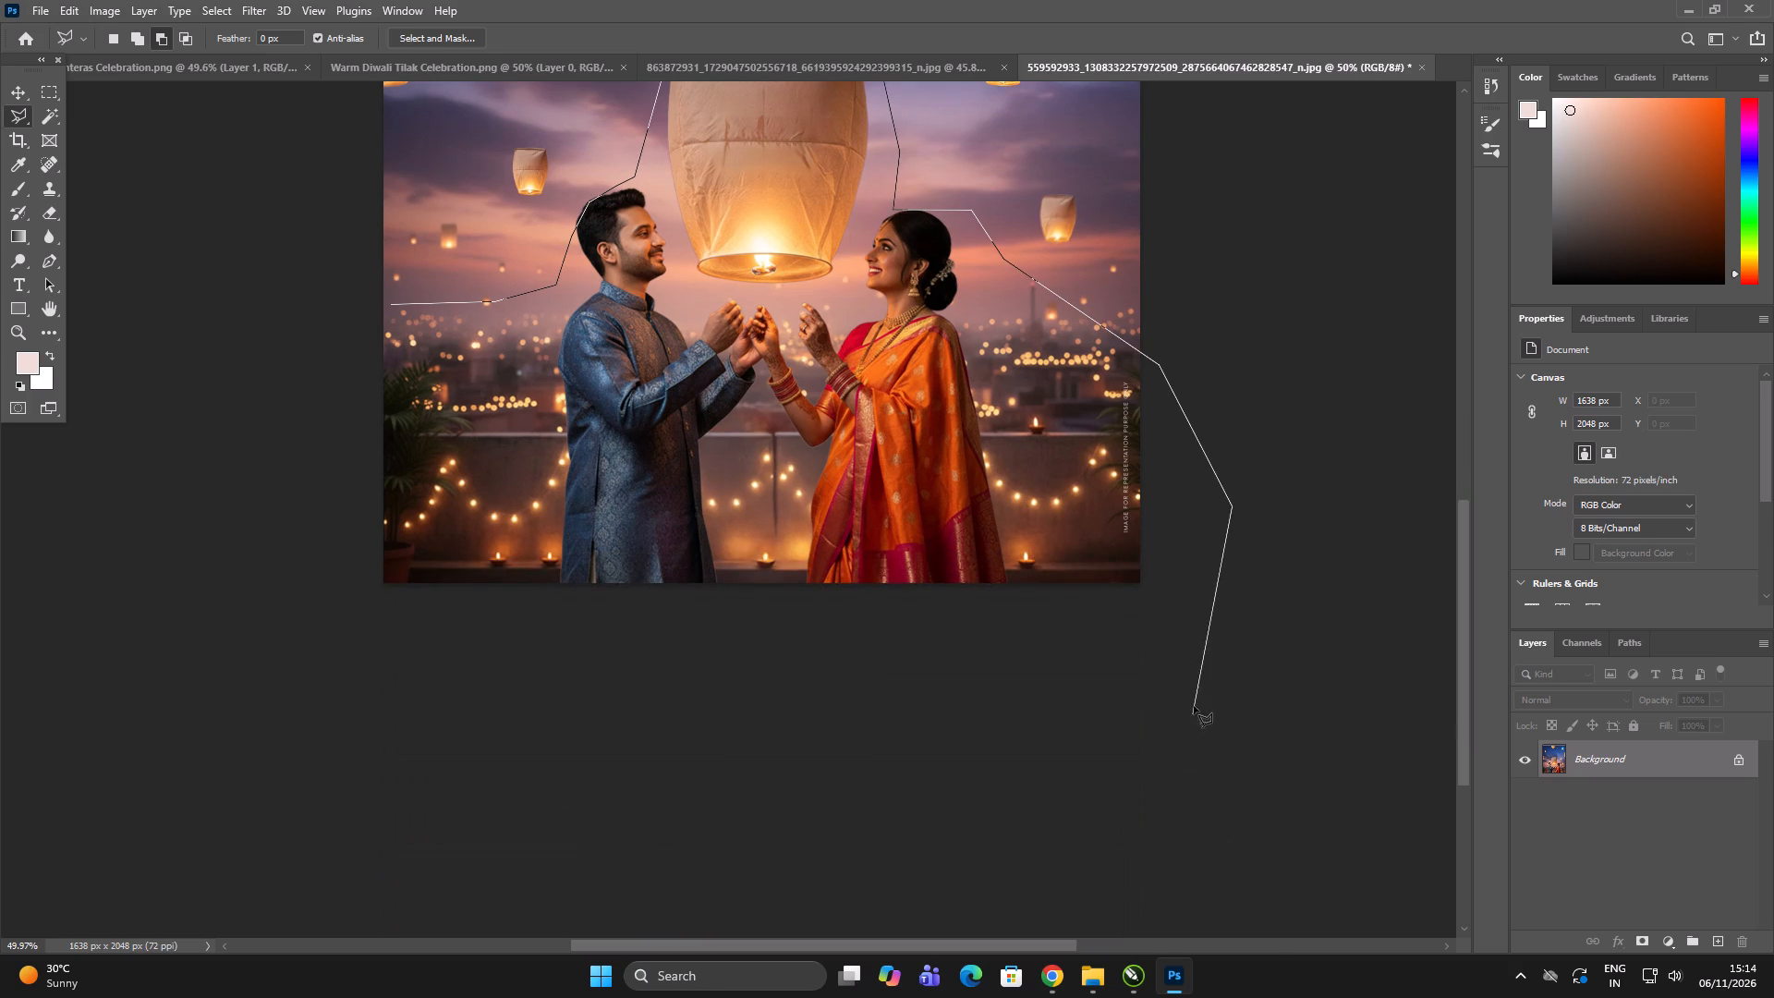
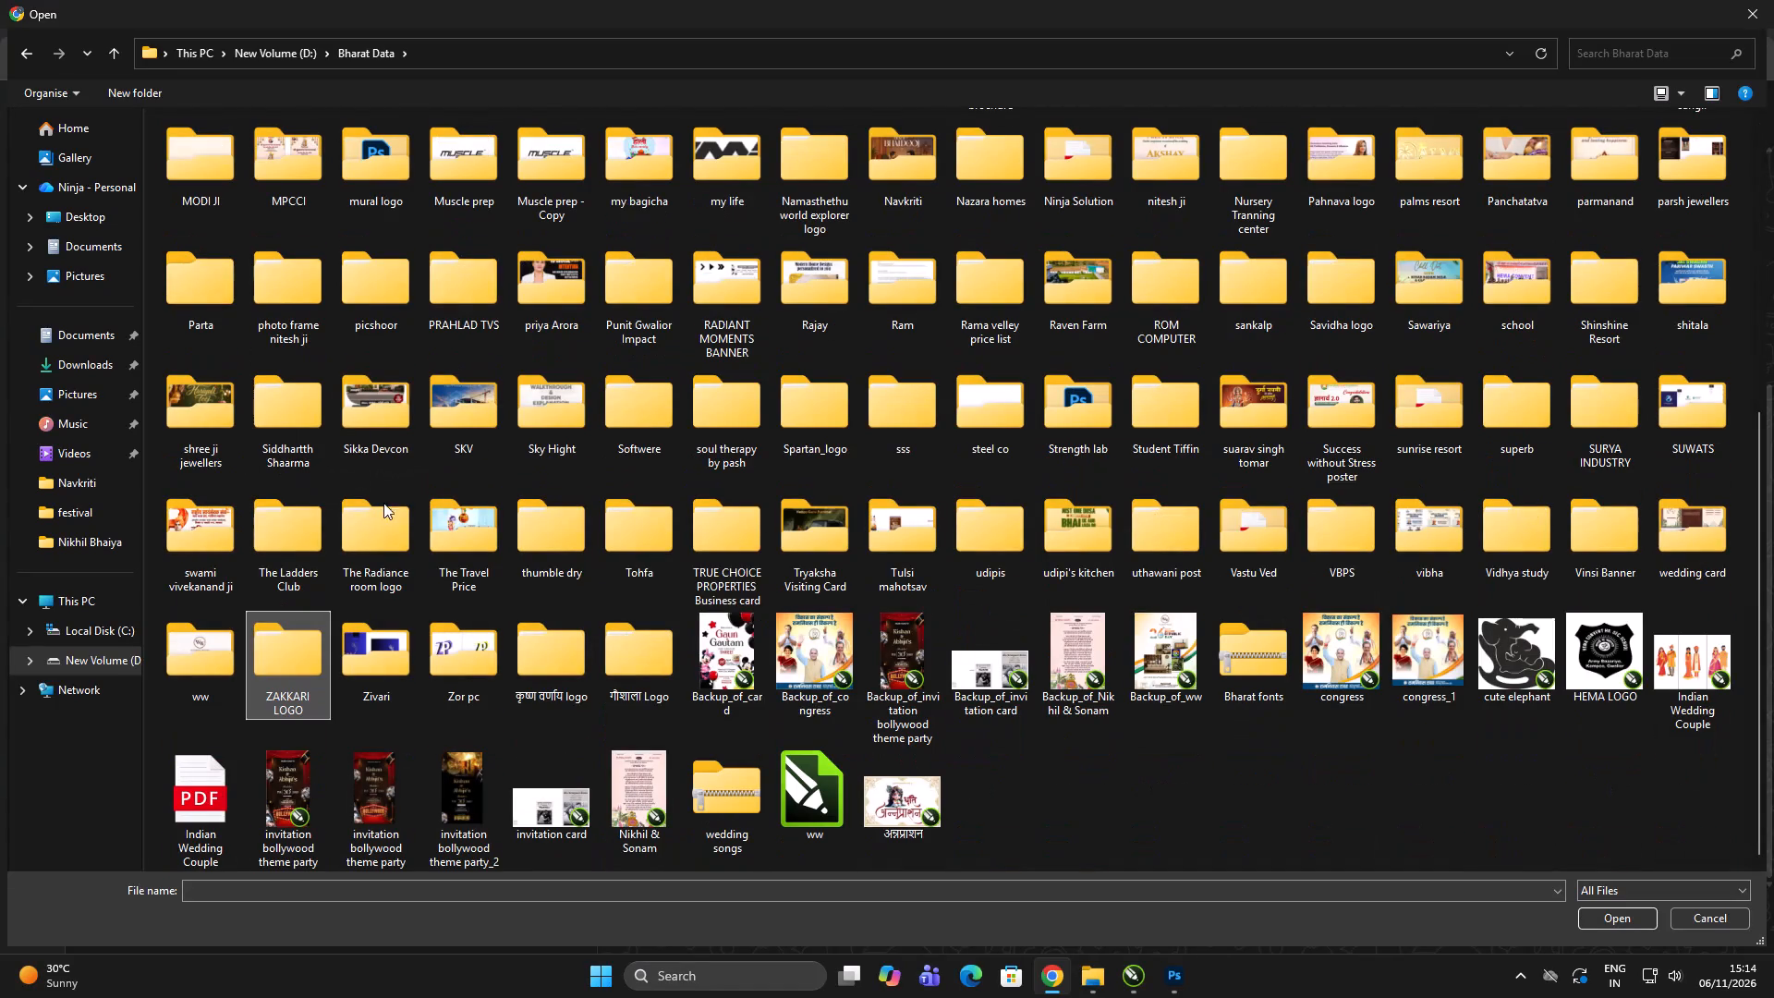
Browse to the final folder inside ZAKKARI LOGO, enlarge the thumbnails, and select the white-background ZAKKARI_2 logo image for opening.
{"action": "double_click", "coordinate": [305, 664]}
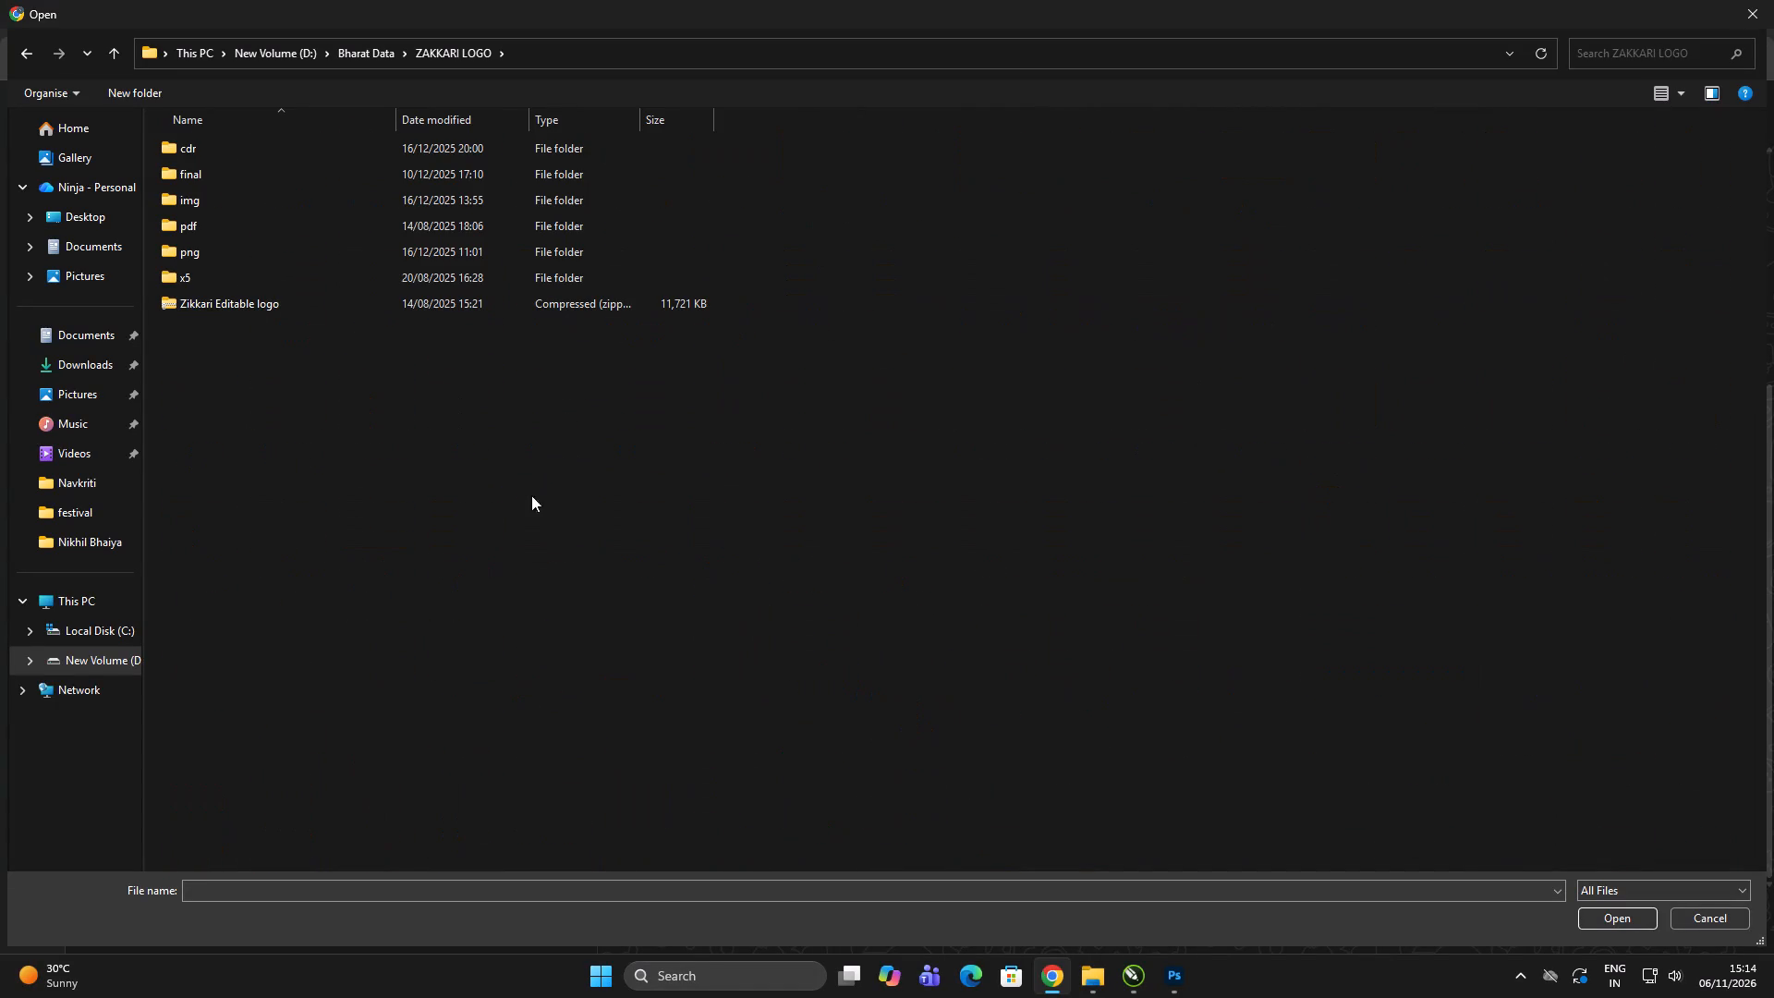
{"action": "left_click", "coordinate": [521, 508]}
{"action": "scroll", "coordinate": [245, 167], "scroll_direction": "up", "scroll_amount": 20, "text": "ctrl"}
{"action": "scroll", "coordinate": [245, 167], "scroll_direction": "up", "scroll_amount": 2, "text": "ctrl"}
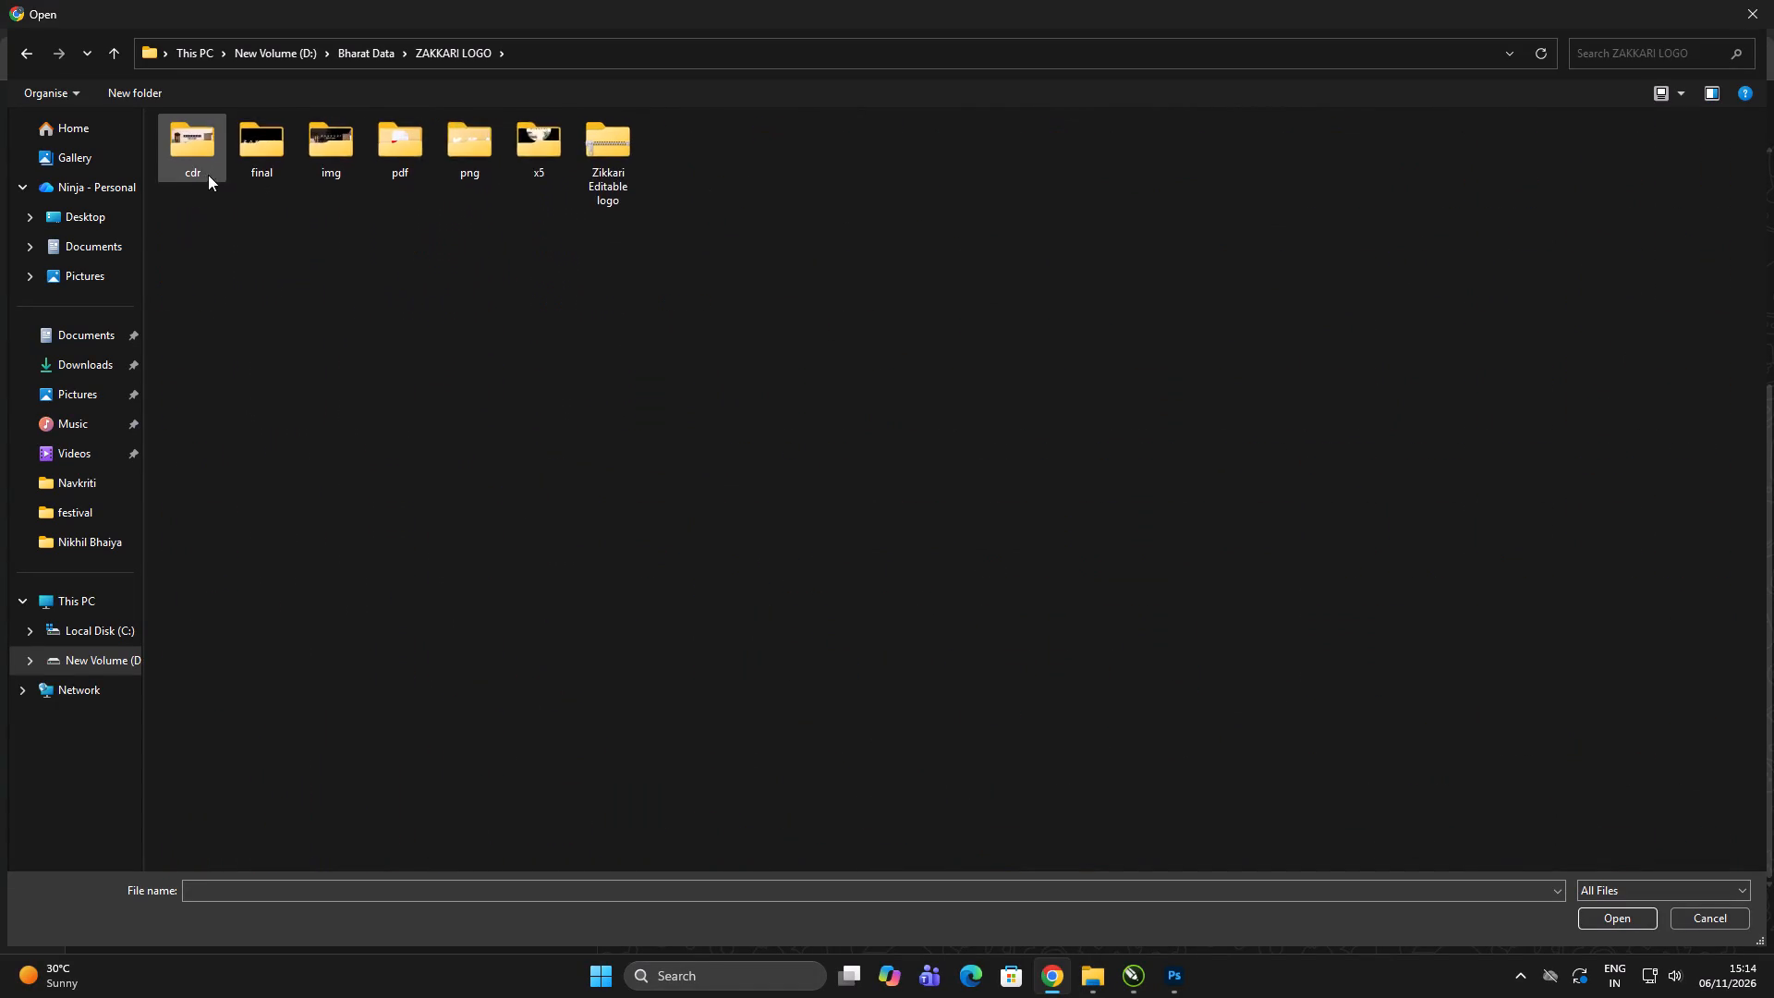
{"action": "scroll", "coordinate": [208, 175], "scroll_direction": "up", "scroll_amount": 2, "text": "ctrl"}
{"action": "double_click", "coordinate": [264, 162]}
{"action": "scroll", "coordinate": [344, 272], "scroll_direction": "up", "scroll_amount": 11, "text": "ctrl"}
{"action": "left_click", "coordinate": [1061, 625]}
{"action": "left_click_drag", "start_coordinate": [1064, 619], "coordinate": [1071, 587]}
{"action": "left_click", "coordinate": [1094, 310]}
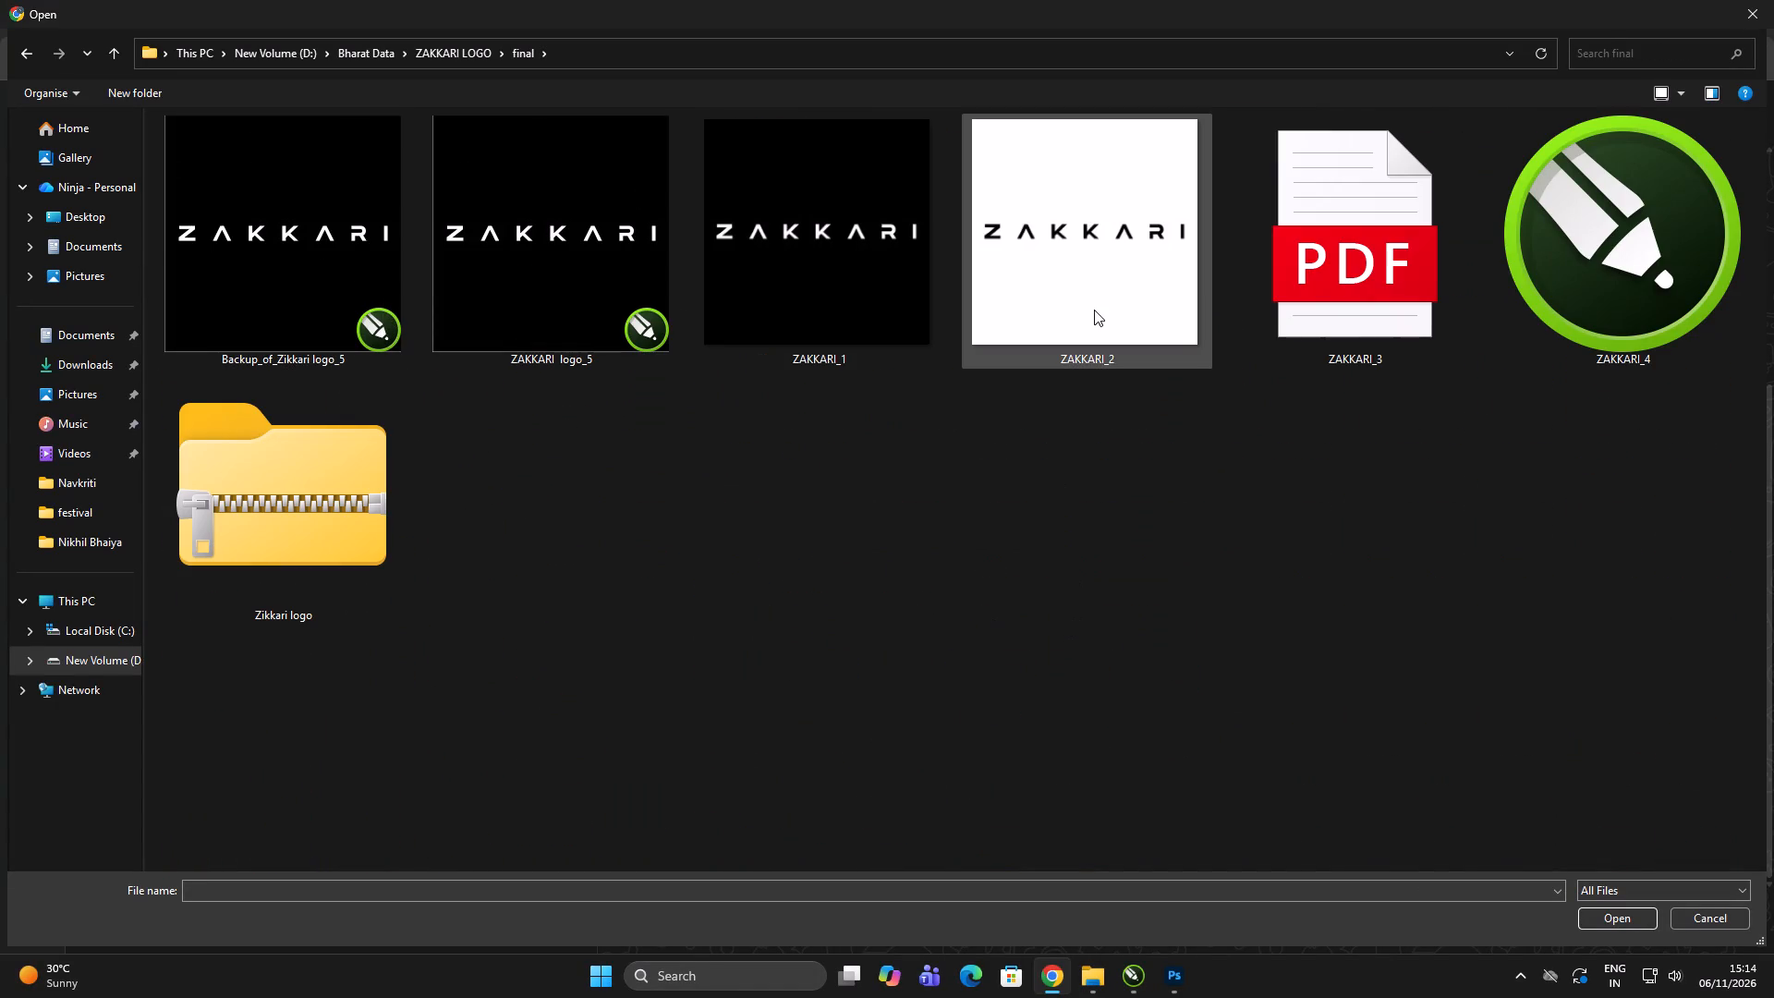
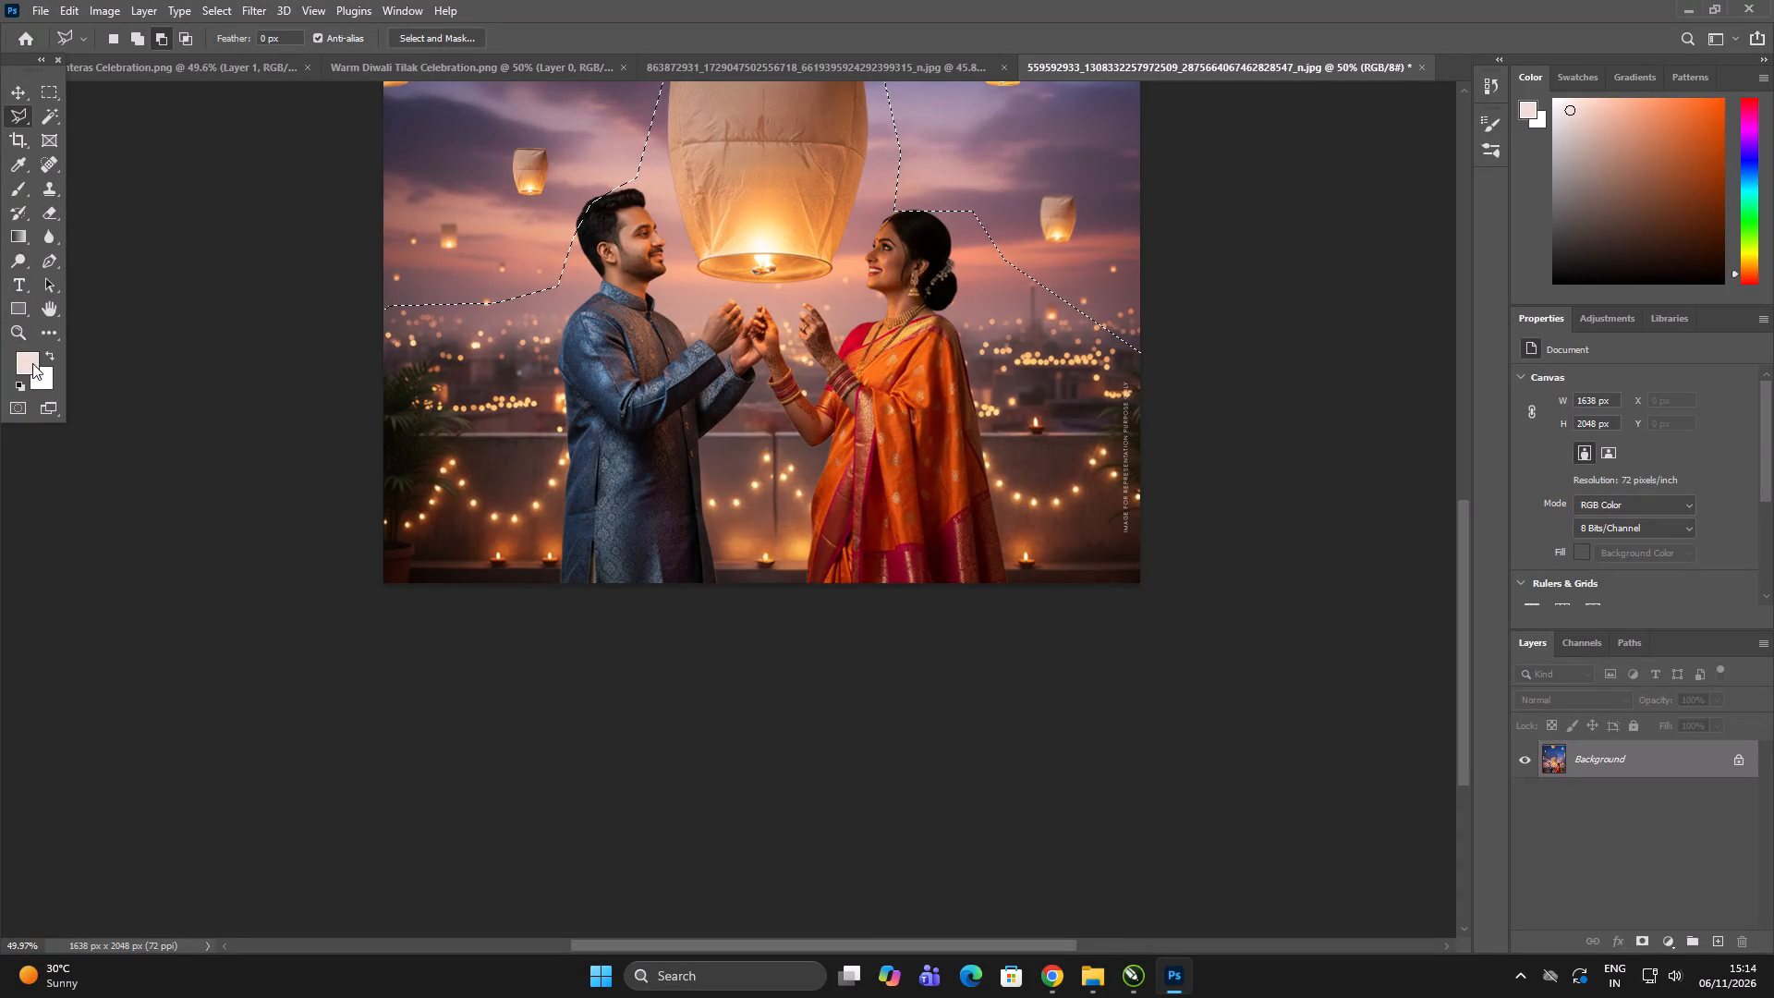
Set the foreground colour to a dusty pink sampled from the sky beside the man, and open the fill options for the selected sky.
{"action": "left_click", "coordinate": [31, 364]}
{"action": "left_click", "coordinate": [487, 277]}
{"action": "left_click", "coordinate": [1441, 478]}
{"action": "key", "text": "shift+BackSpace"}
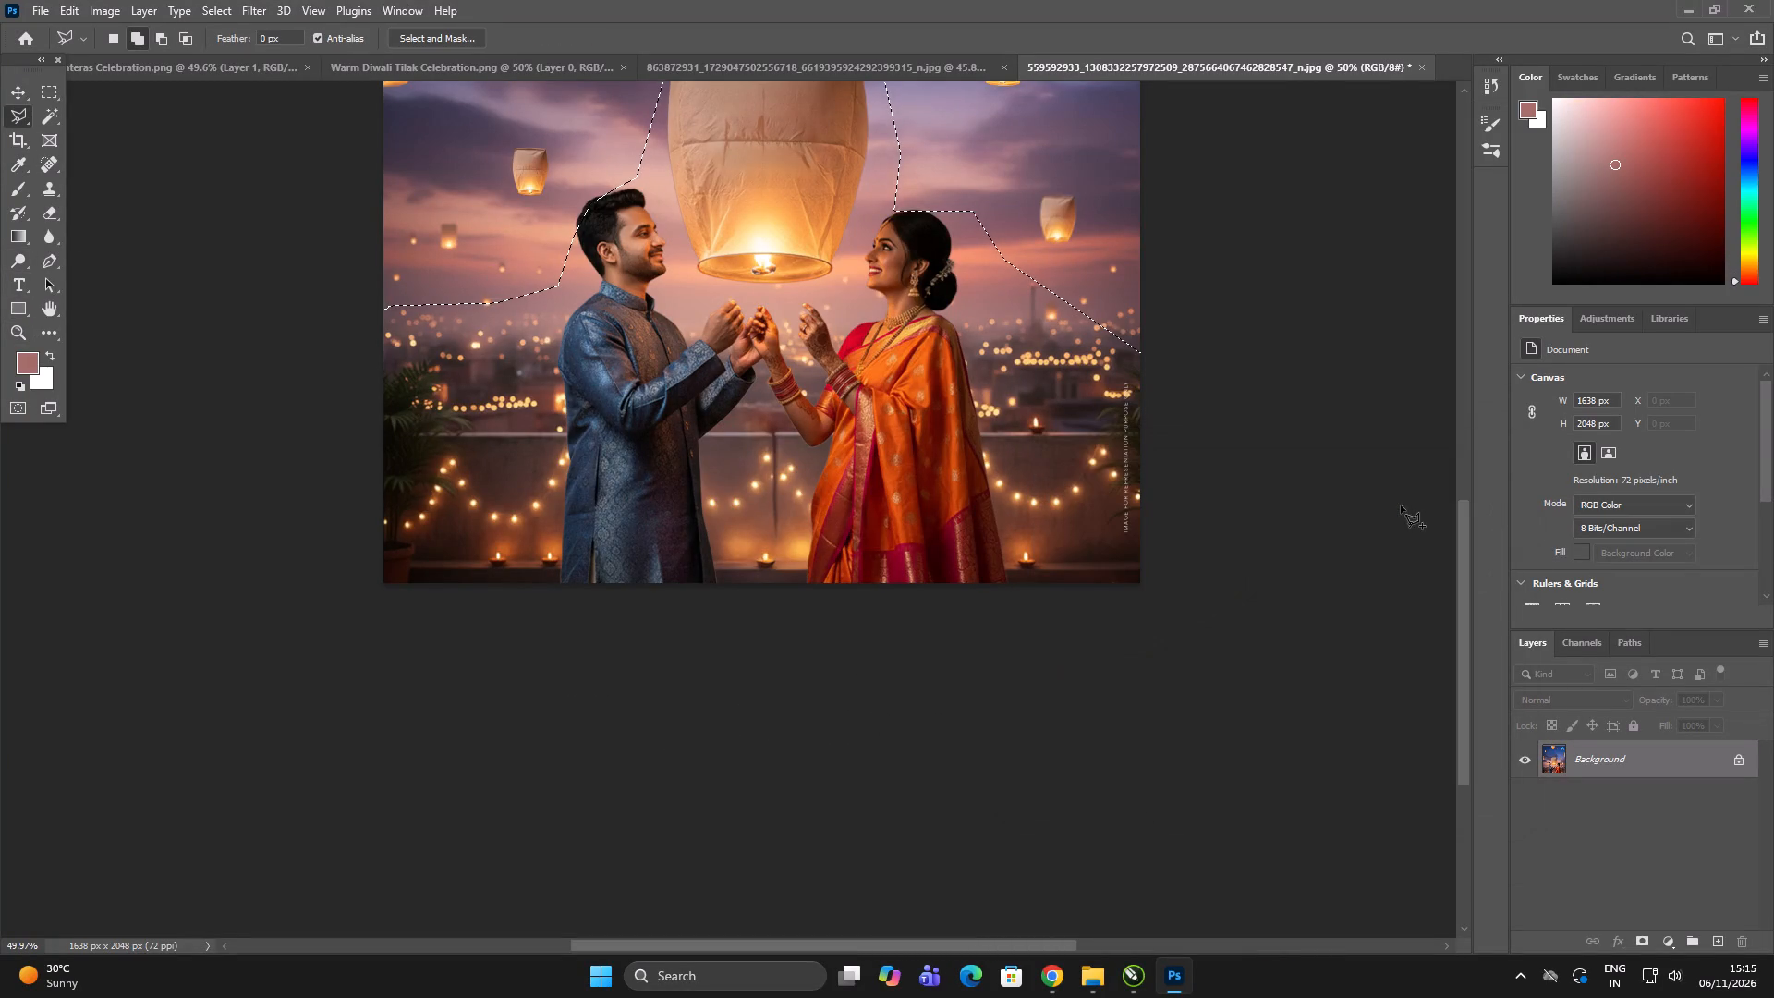
Fill the lasso selection around the couple, the large central lantern and the terrace to remove them from the sky image.
{"action": "key", "text": "Return"}
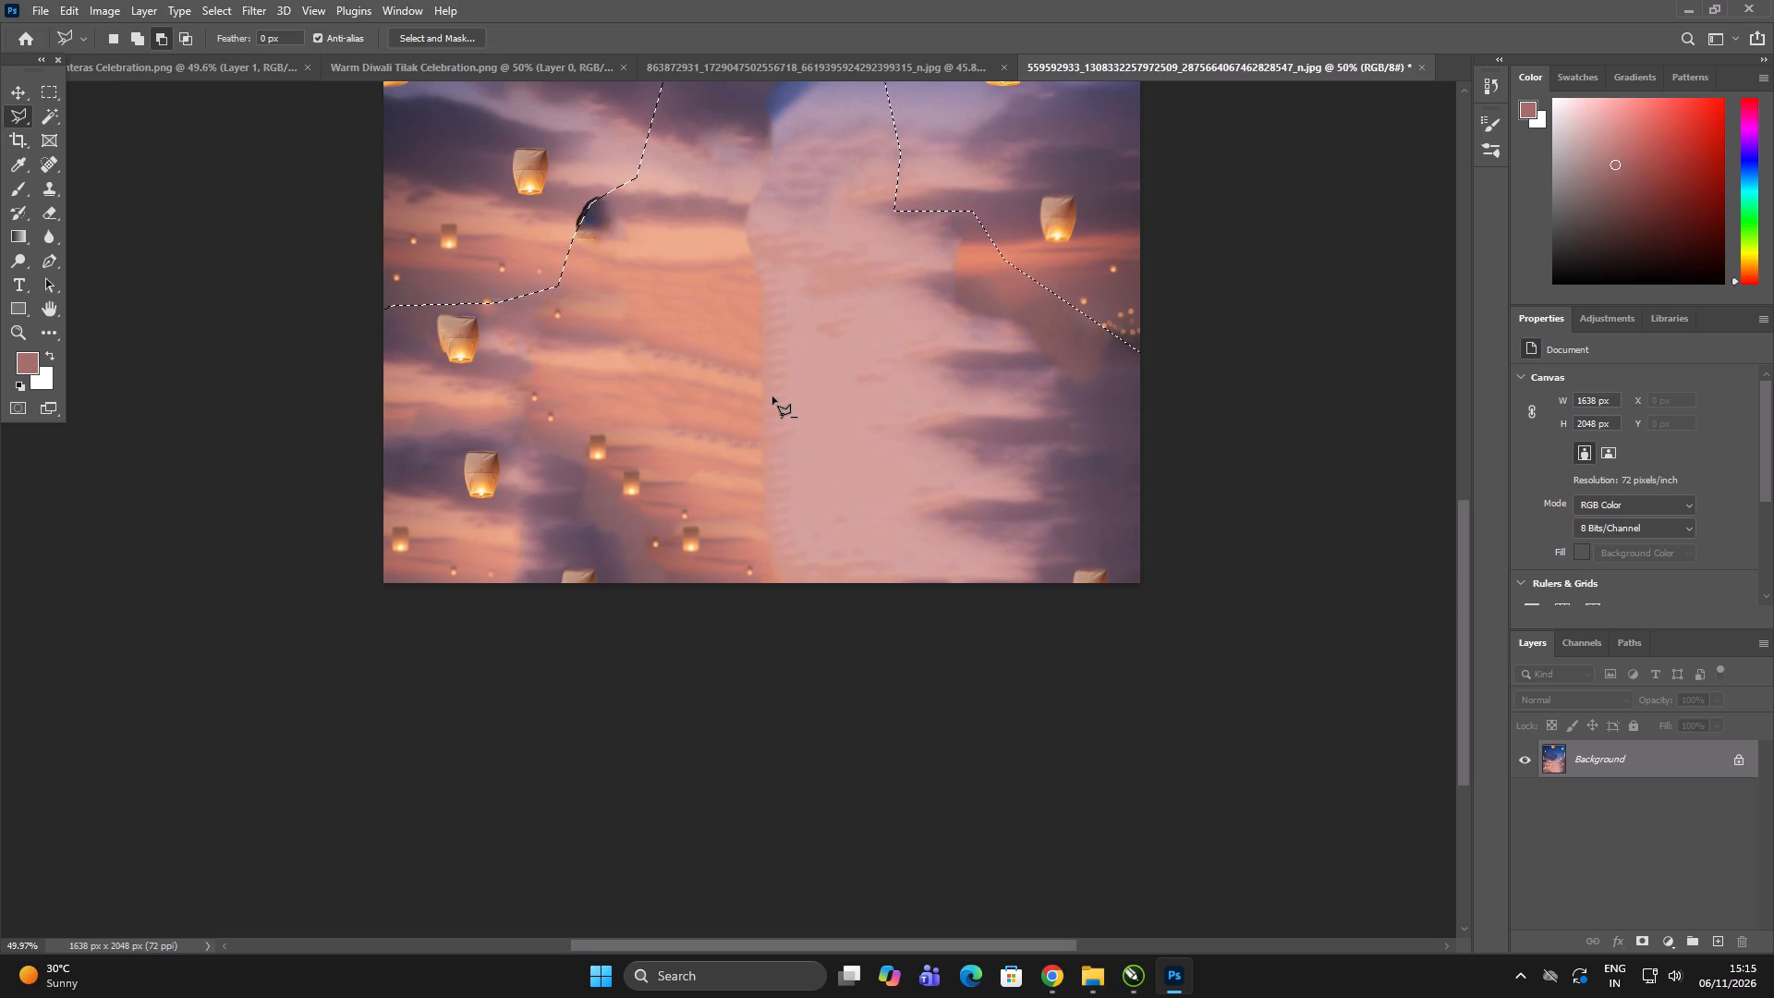
Paint the selected lower part of the image with a large soft brush in peach sampled from the sunset sky, and deselect.
{"action": "key", "text": "b"}
{"action": "left_click", "coordinate": [703, 369], "text": "alt"}
{"action": "left_click_drag", "start_coordinate": [630, 409], "coordinate": [746, 545]}
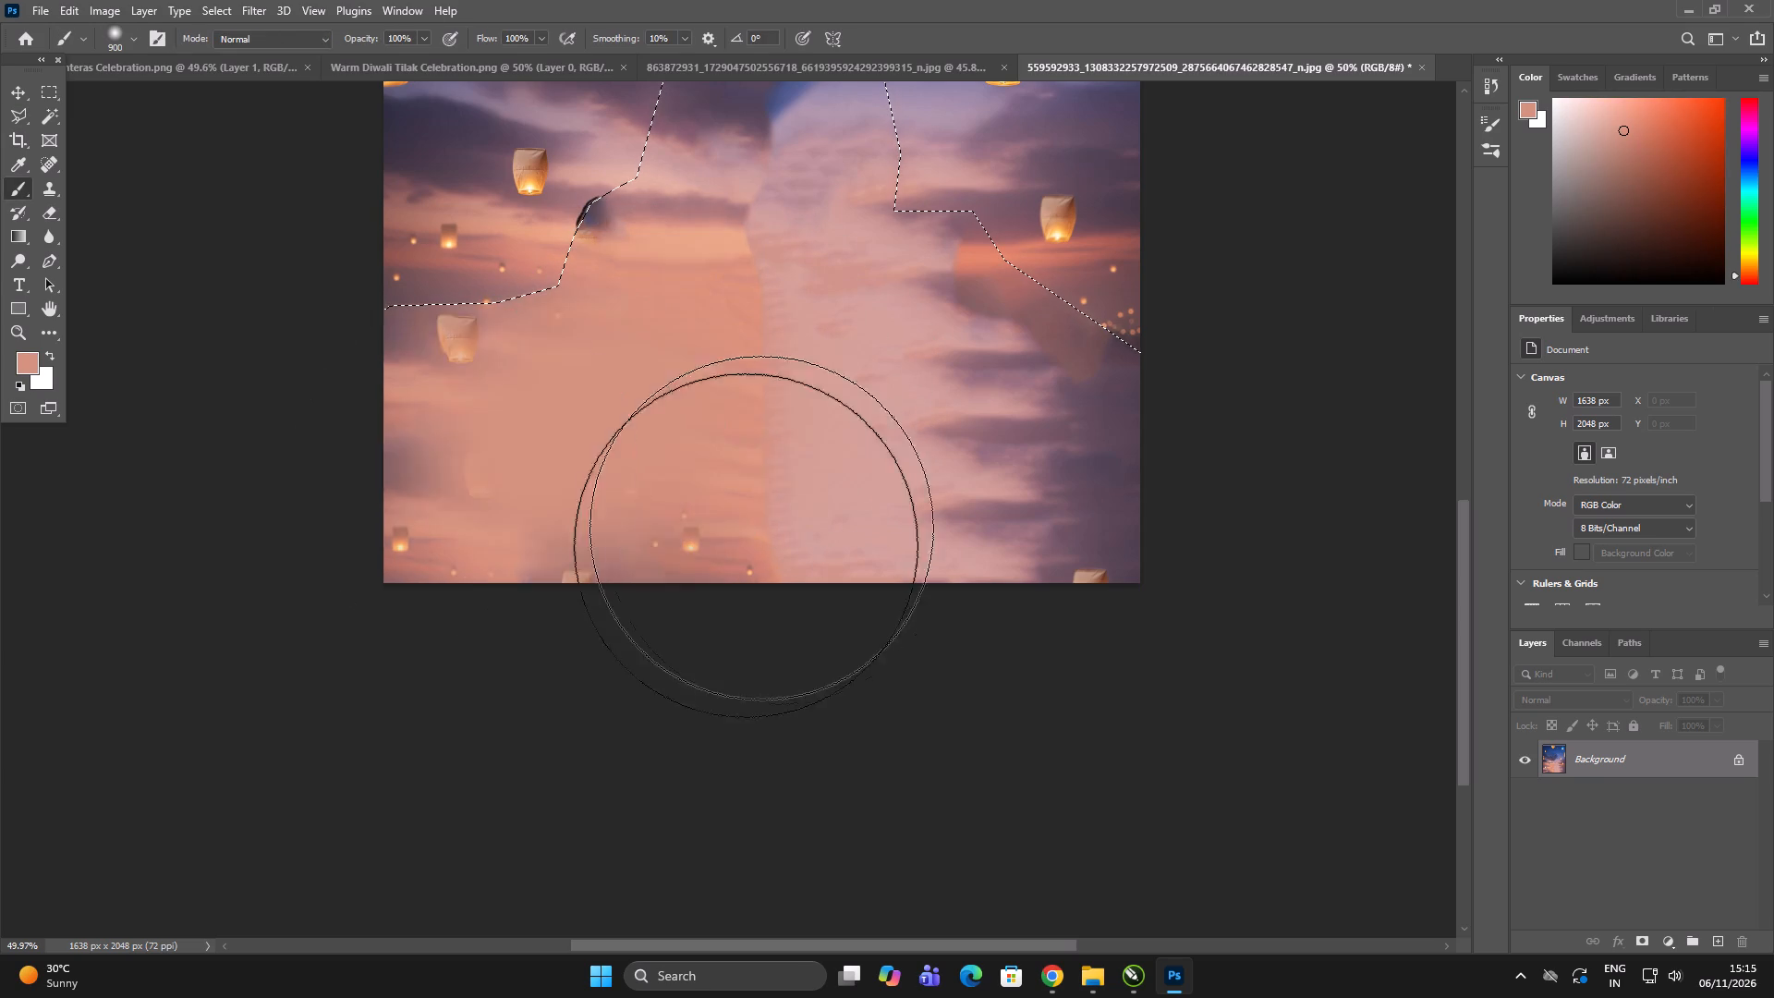
{"action": "left_click_drag", "start_coordinate": [746, 545], "coordinate": [947, 610]}
{"action": "left_click", "coordinate": [862, 387]}
{"action": "key", "text": "ctrl+d"}
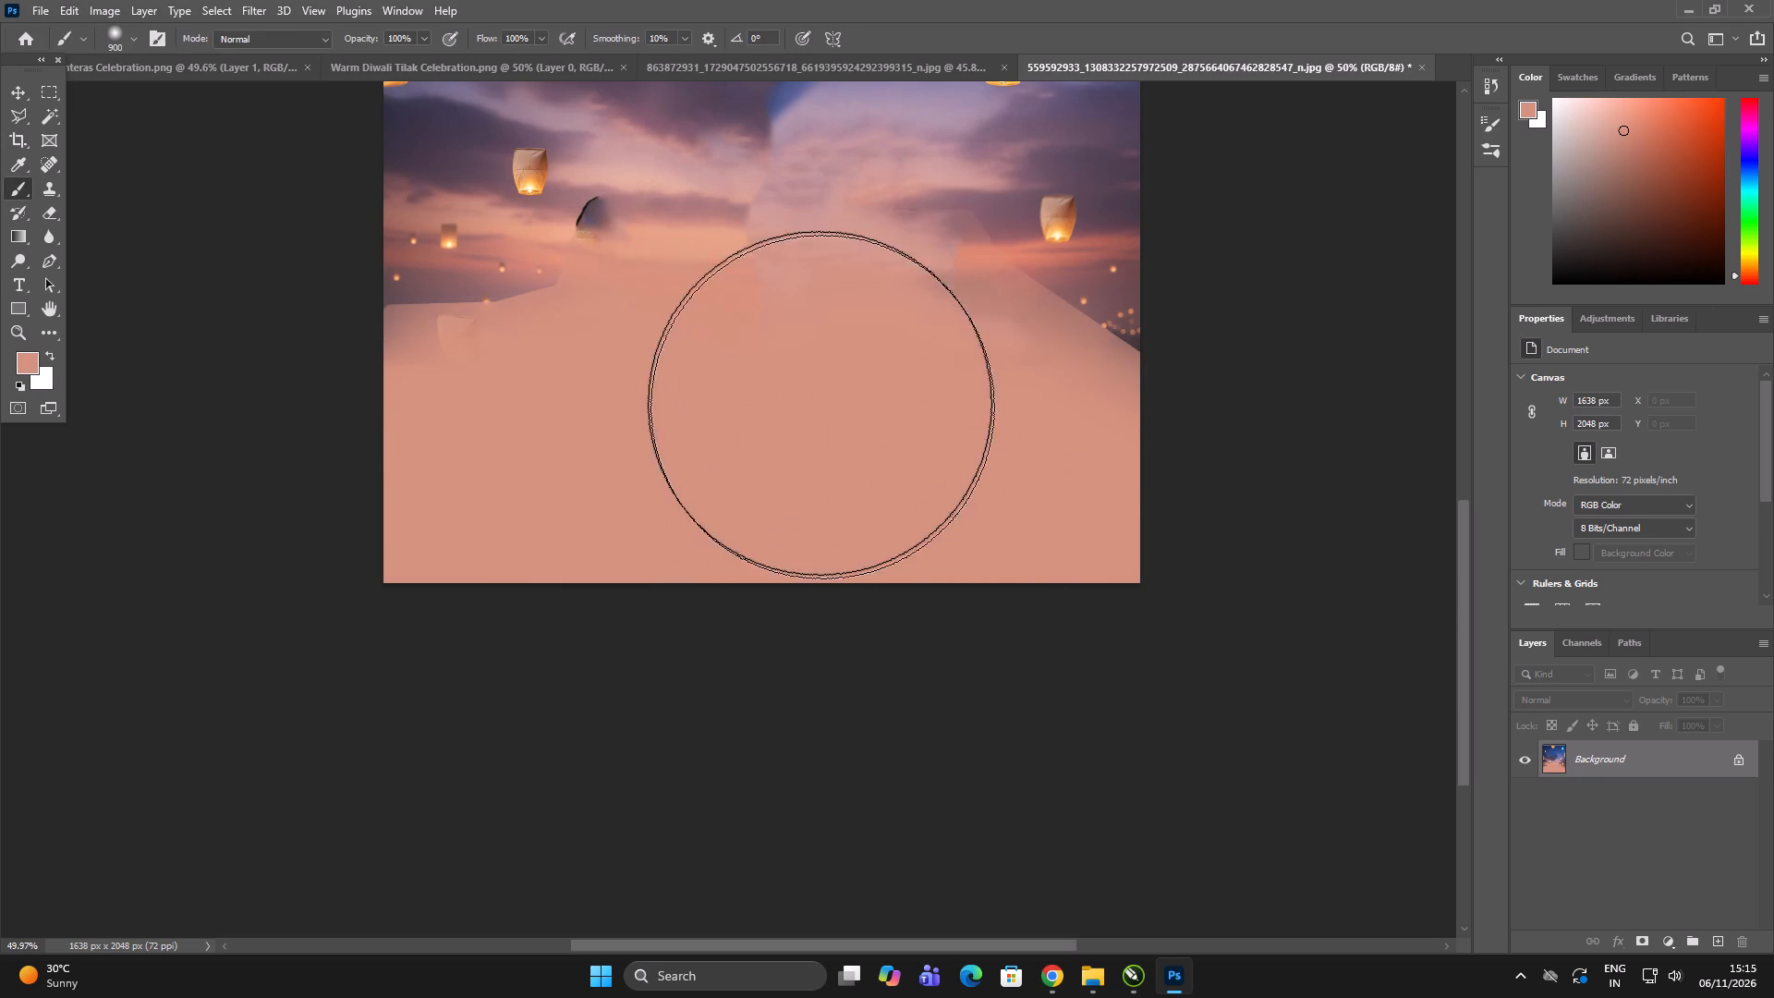
Brush the same peach over the centre and lower-left of the image to blend the selection edge and leftover hair patch.
{"action": "left_click", "coordinate": [811, 381]}
{"action": "left_click", "coordinate": [800, 367]}
{"action": "double_click", "coordinate": [757, 325]}
{"action": "left_click", "coordinate": [737, 317]}
{"action": "left_click", "coordinate": [727, 307]}
{"action": "left_click_drag", "start_coordinate": [715, 308], "coordinate": [715, 317]}
{"action": "left_click", "coordinate": [596, 406]}
{"action": "left_click", "coordinate": [510, 416]}
{"action": "left_click_drag", "start_coordinate": [513, 432], "coordinate": [520, 440]}
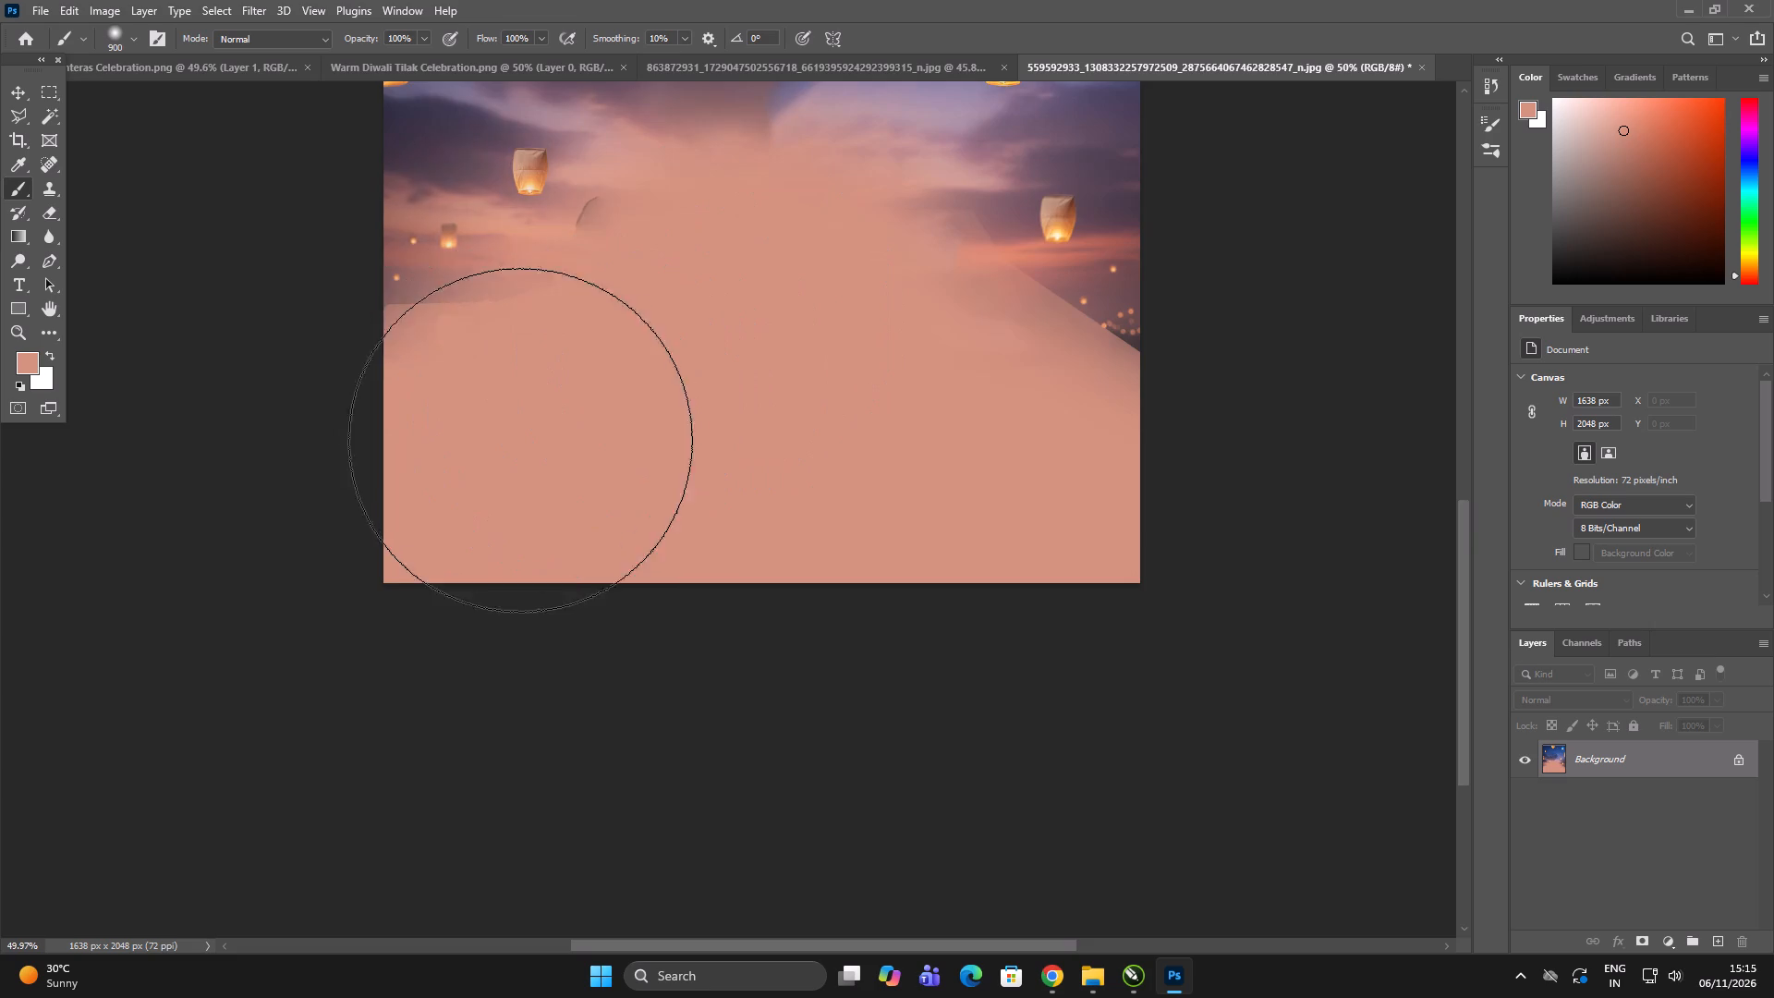
{"action": "left_click_drag", "start_coordinate": [520, 440], "coordinate": [552, 467]}
Paint the middle of the sky down into the peach area with blue sampled from the upper sky.
{"action": "scroll", "coordinate": [696, 546], "scroll_direction": "down", "scroll_amount": 4, "text": "alt"}
{"action": "scroll", "coordinate": [740, 439], "scroll_direction": "up", "scroll_amount": 1, "text": "alt"}
{"action": "left_click", "coordinate": [740, 437], "text": "alt"}
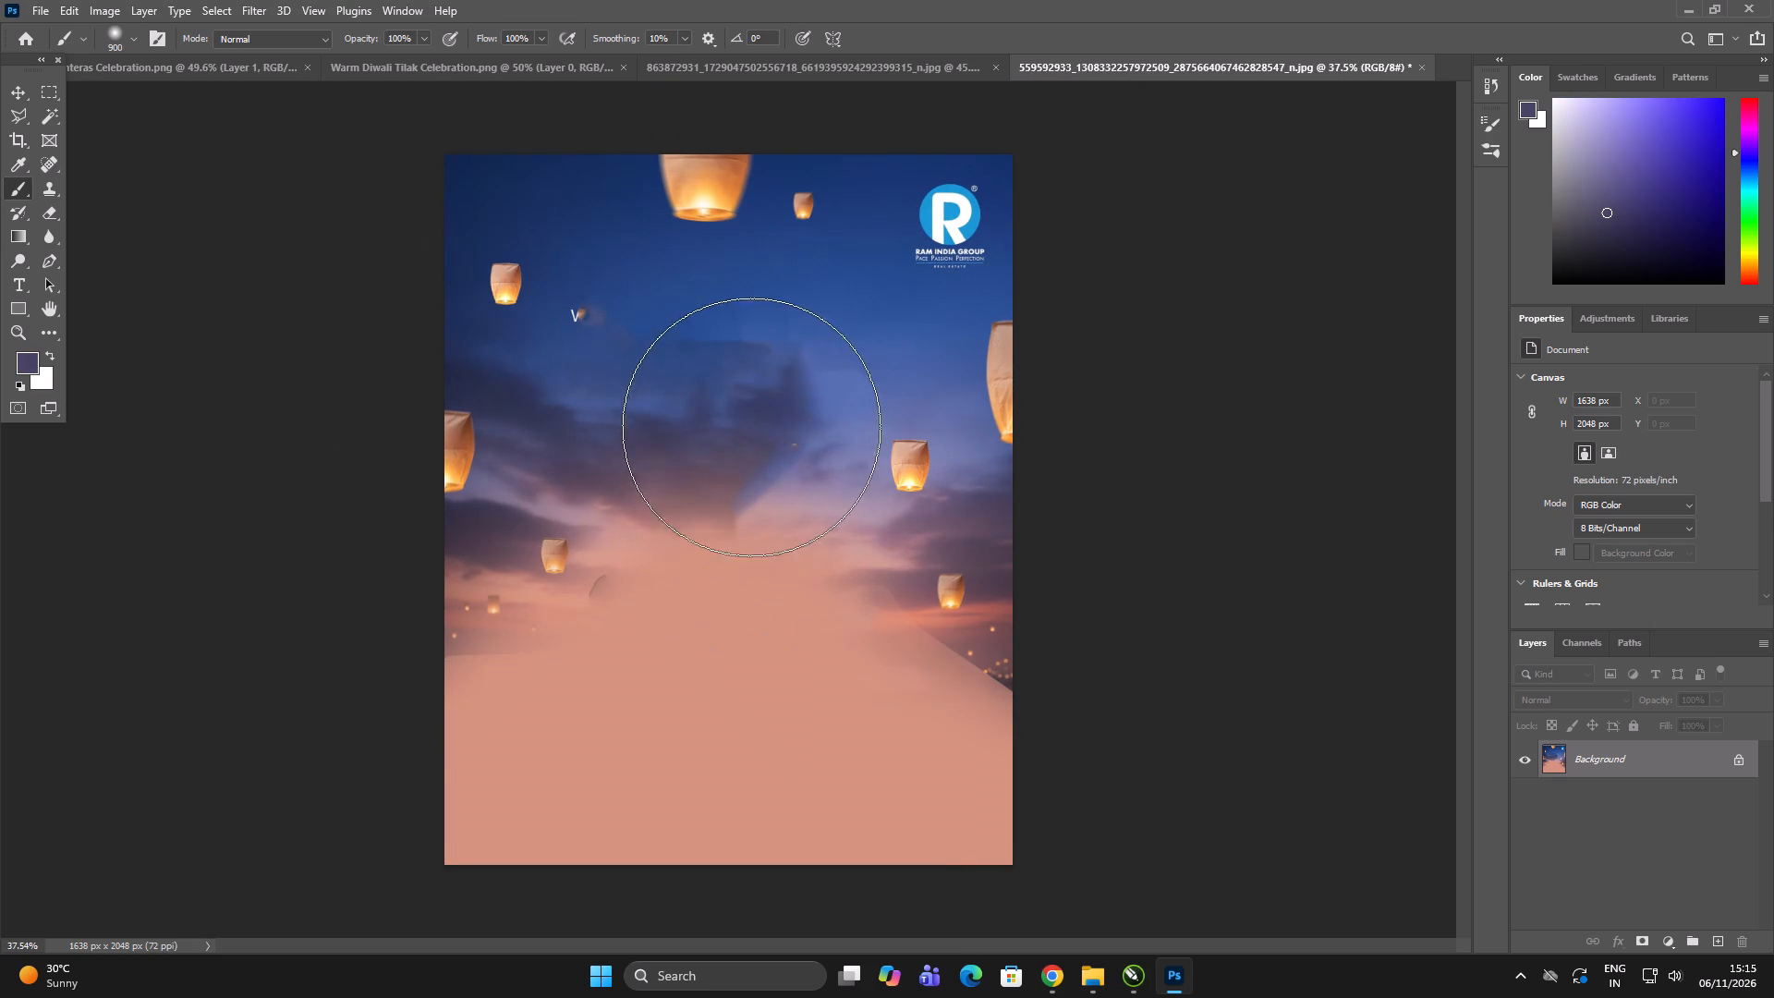
{"action": "left_click", "coordinate": [740, 288], "text": "alt"}
{"action": "left_click_drag", "start_coordinate": [730, 406], "coordinate": [748, 470]}
{"action": "left_click_drag", "start_coordinate": [742, 477], "coordinate": [741, 500]}
{"action": "left_click_drag", "start_coordinate": [744, 512], "coordinate": [747, 531]}
{"action": "left_click_drag", "start_coordinate": [747, 542], "coordinate": [747, 573]}
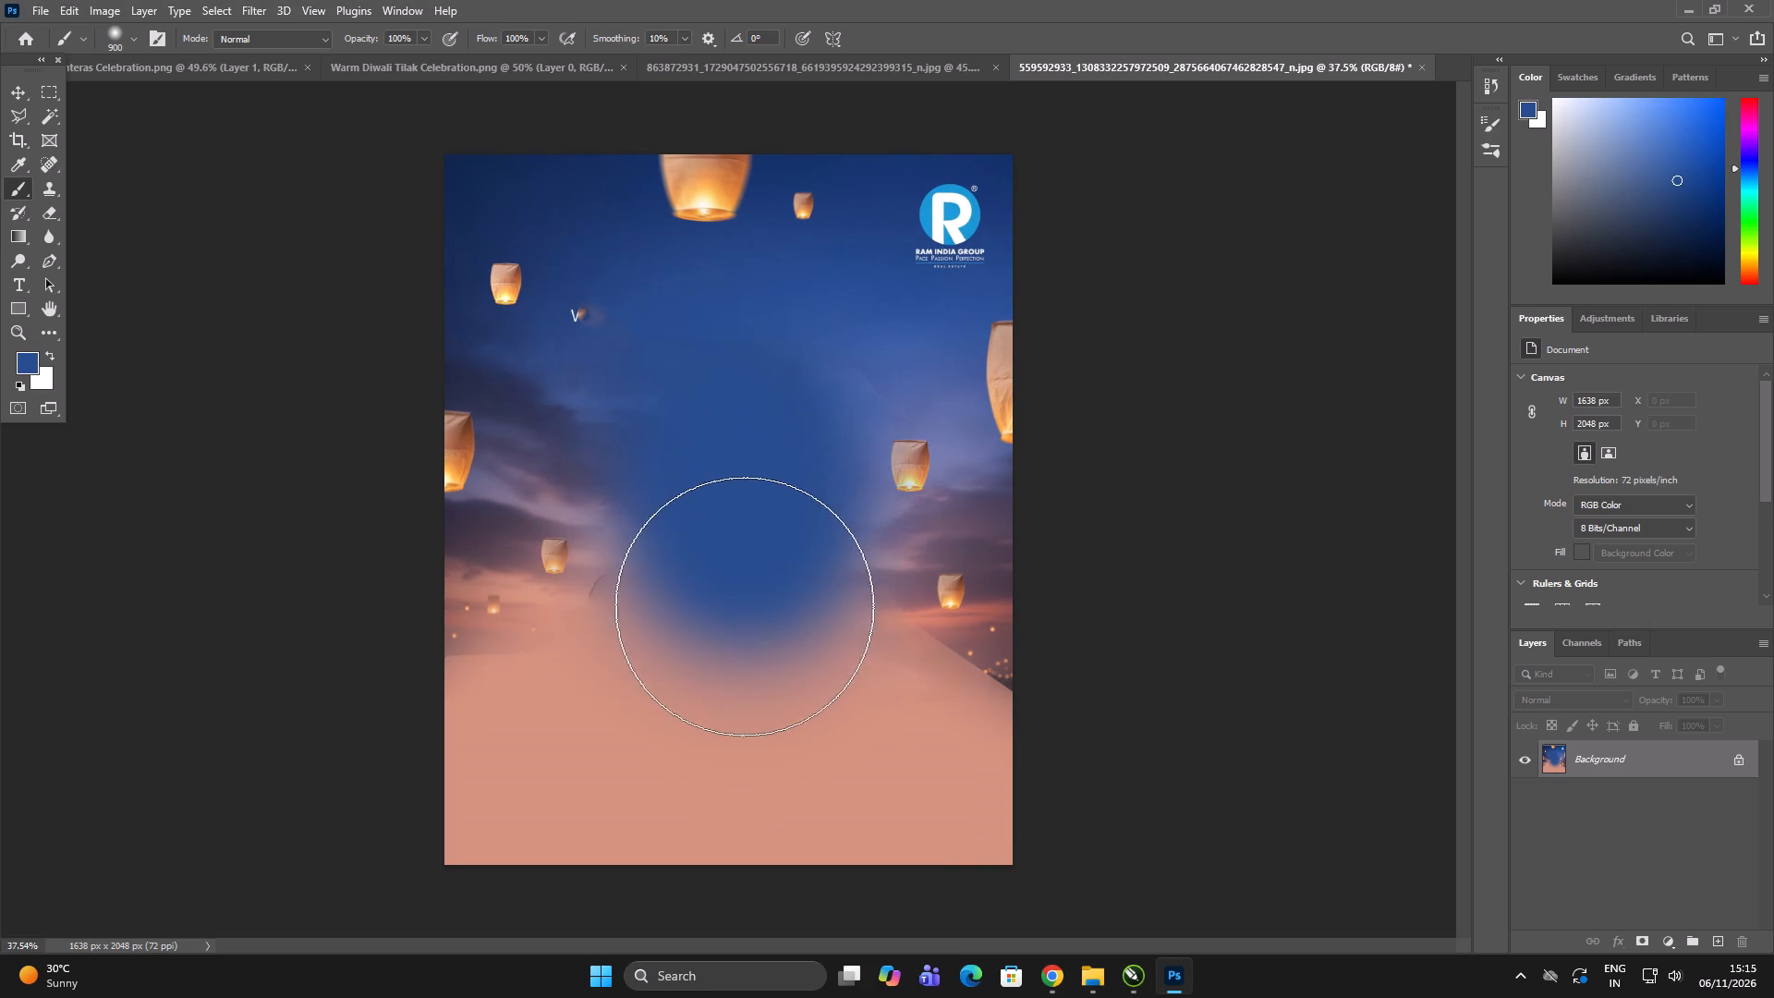
Remove the Ram India Group logo by filling a rectangular selection around it, and deselect.
{"action": "left_click", "coordinate": [42, 89]}
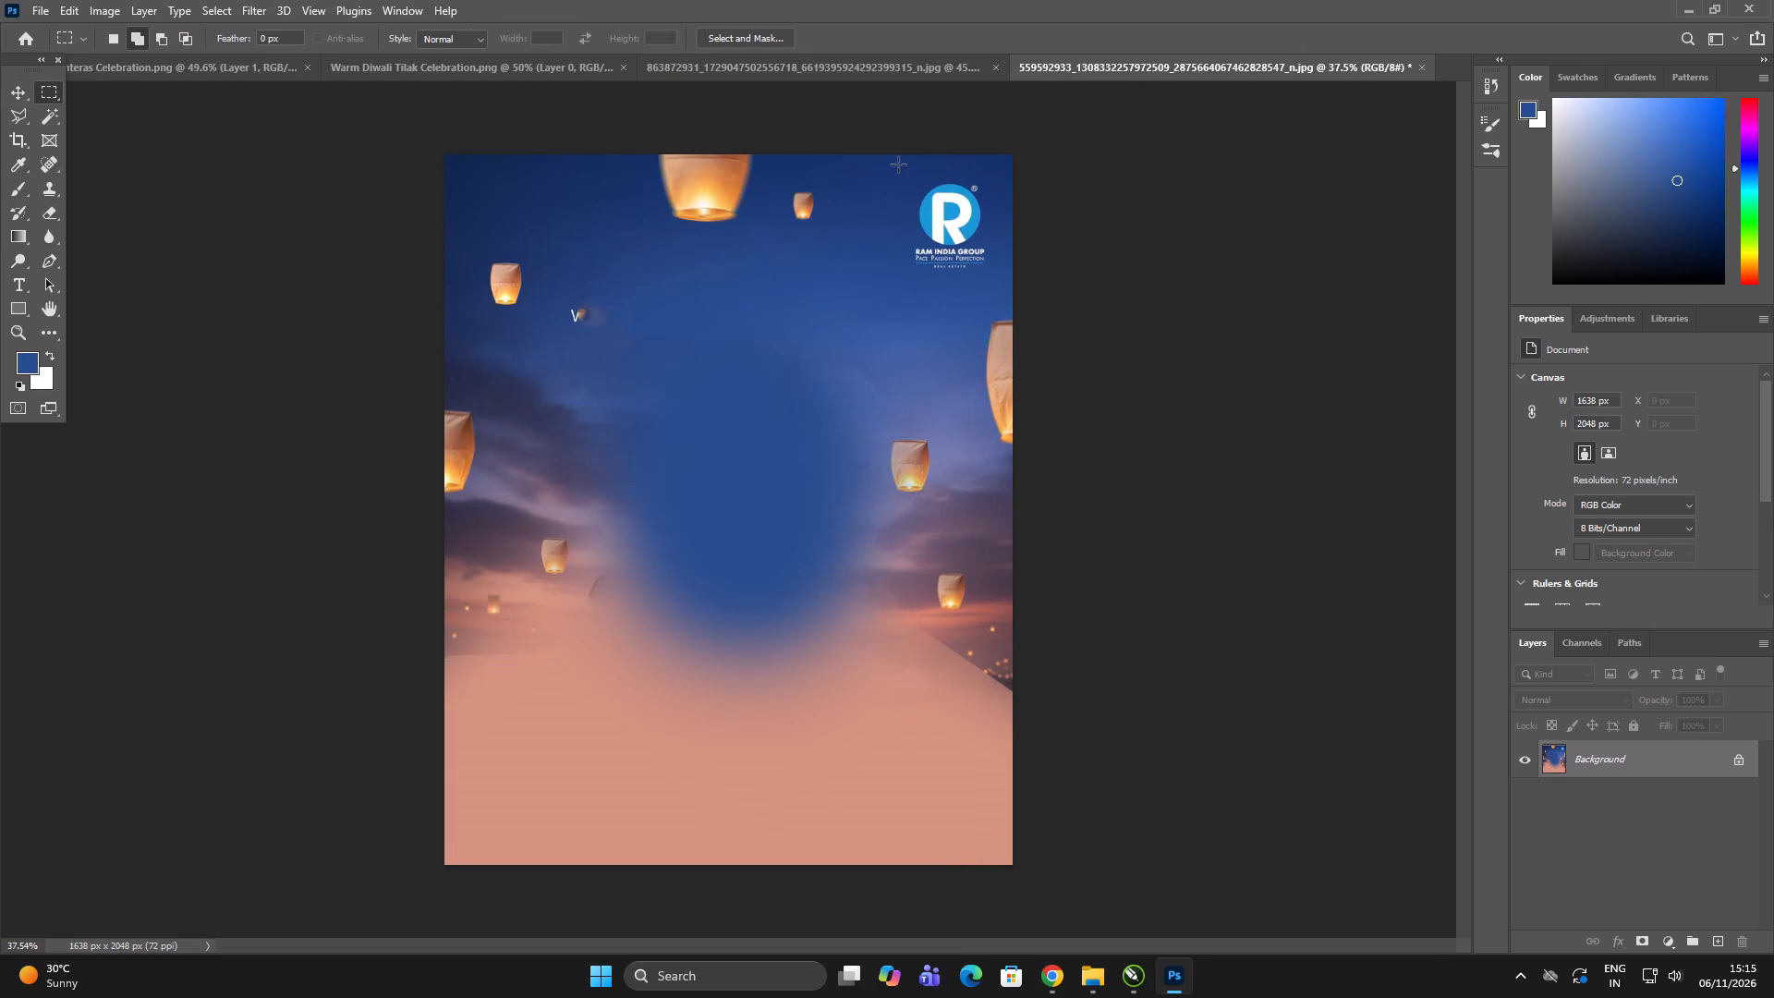
{"action": "left_click_drag", "start_coordinate": [897, 164], "coordinate": [995, 292]}
{"action": "key", "text": "shift+BackSpace"}
{"action": "key", "text": "Return"}
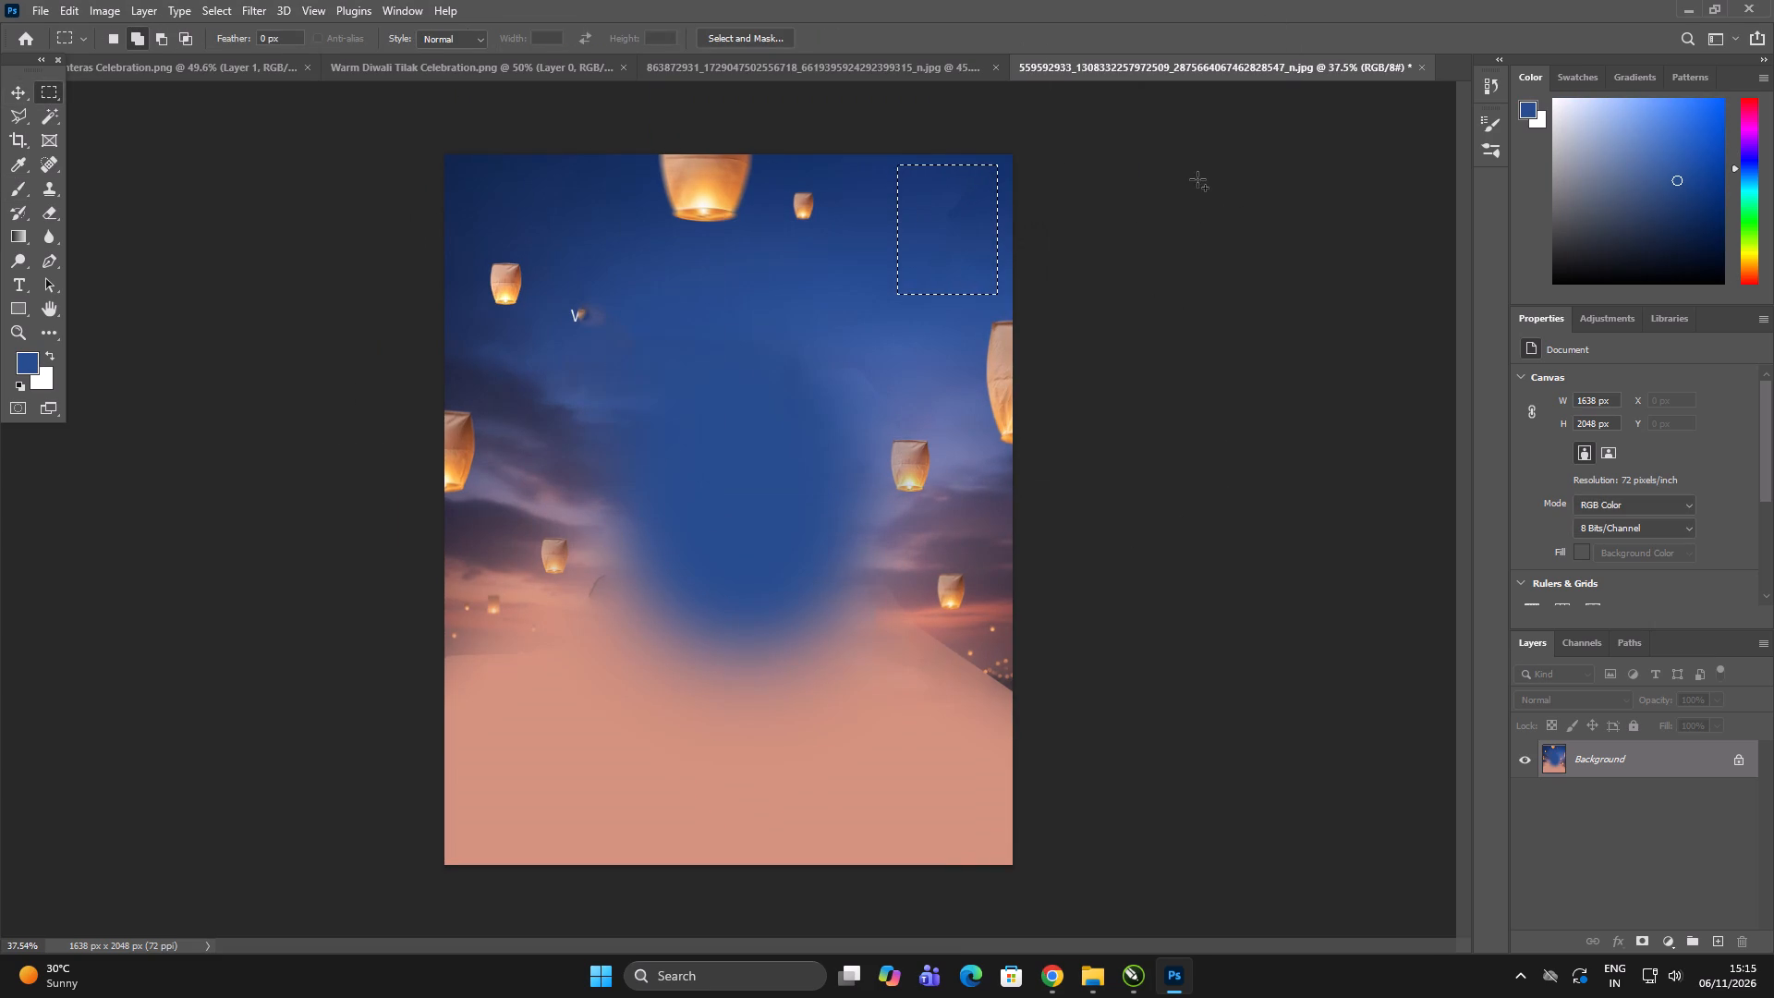
{"action": "key", "text": "ctrl+d"}
Remove the leftover text fragment beside the upper-left lantern by filling a rectangular selection around it, and deselect.
{"action": "scroll", "coordinate": [614, 308], "scroll_direction": "up", "scroll_amount": 1}
{"action": "left_click_drag", "start_coordinate": [619, 284], "coordinate": [550, 332]}
{"action": "key", "text": "shift+BackSpace"}
{"action": "key", "text": "Return"}
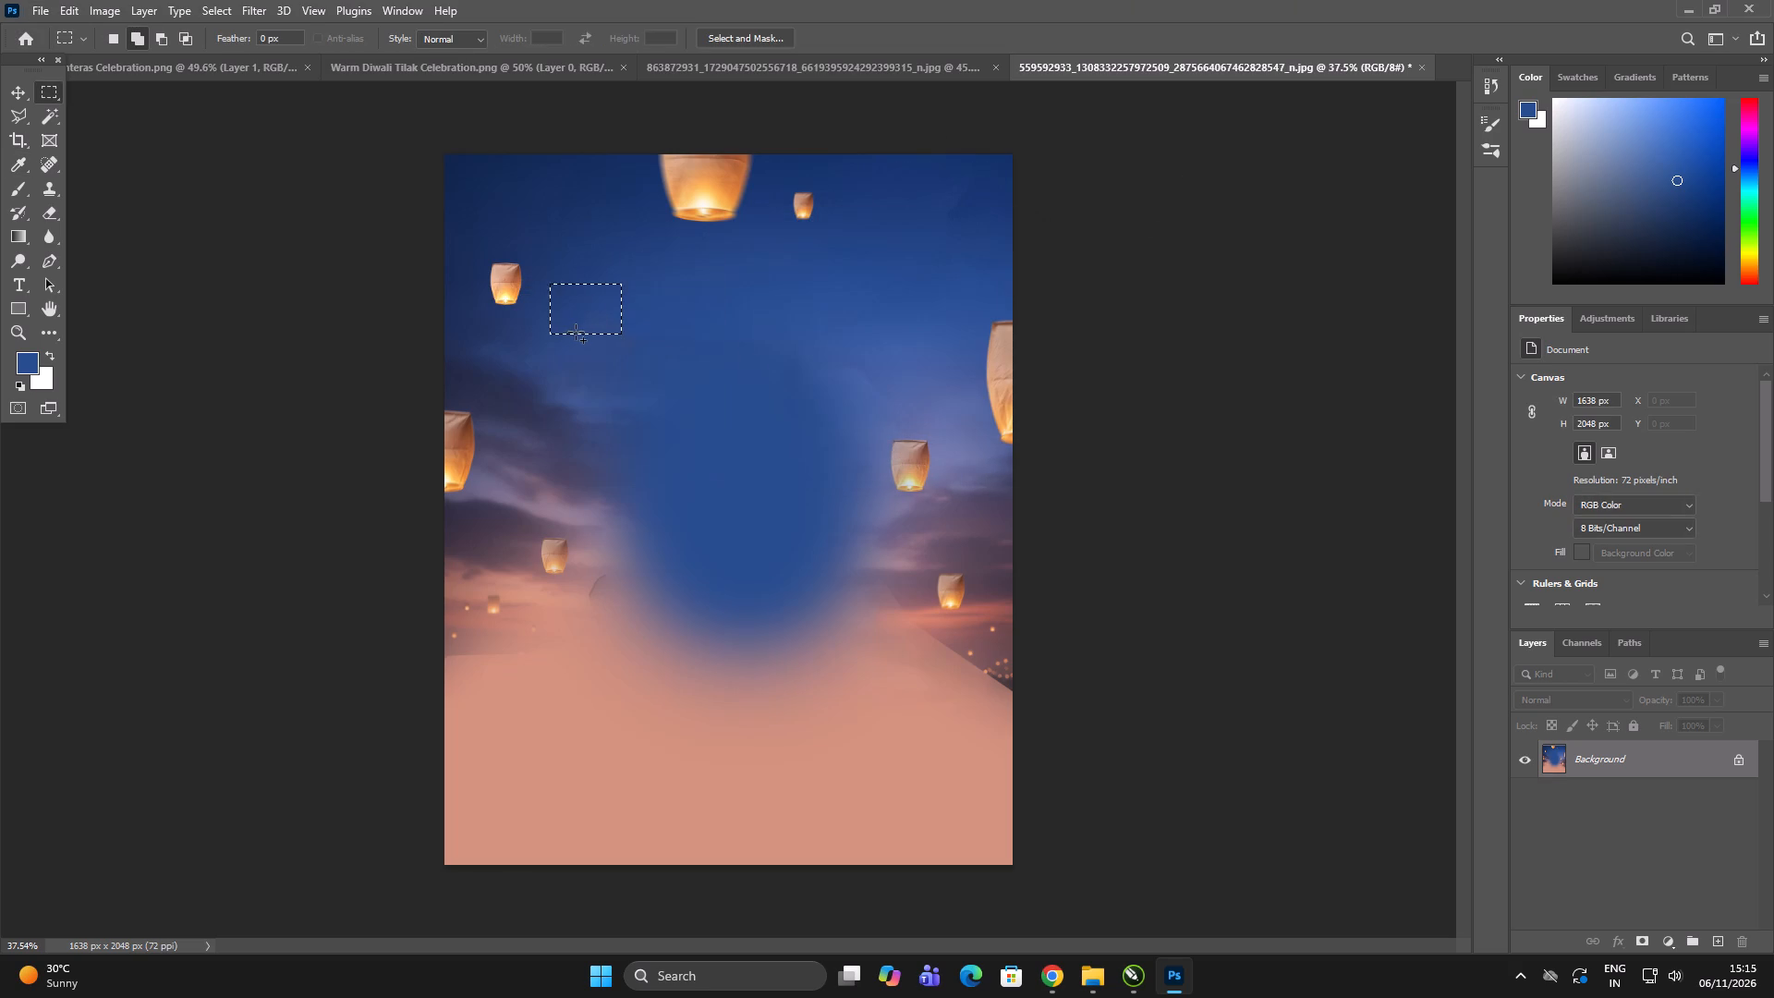
{"action": "key", "text": "ctrl+d"}
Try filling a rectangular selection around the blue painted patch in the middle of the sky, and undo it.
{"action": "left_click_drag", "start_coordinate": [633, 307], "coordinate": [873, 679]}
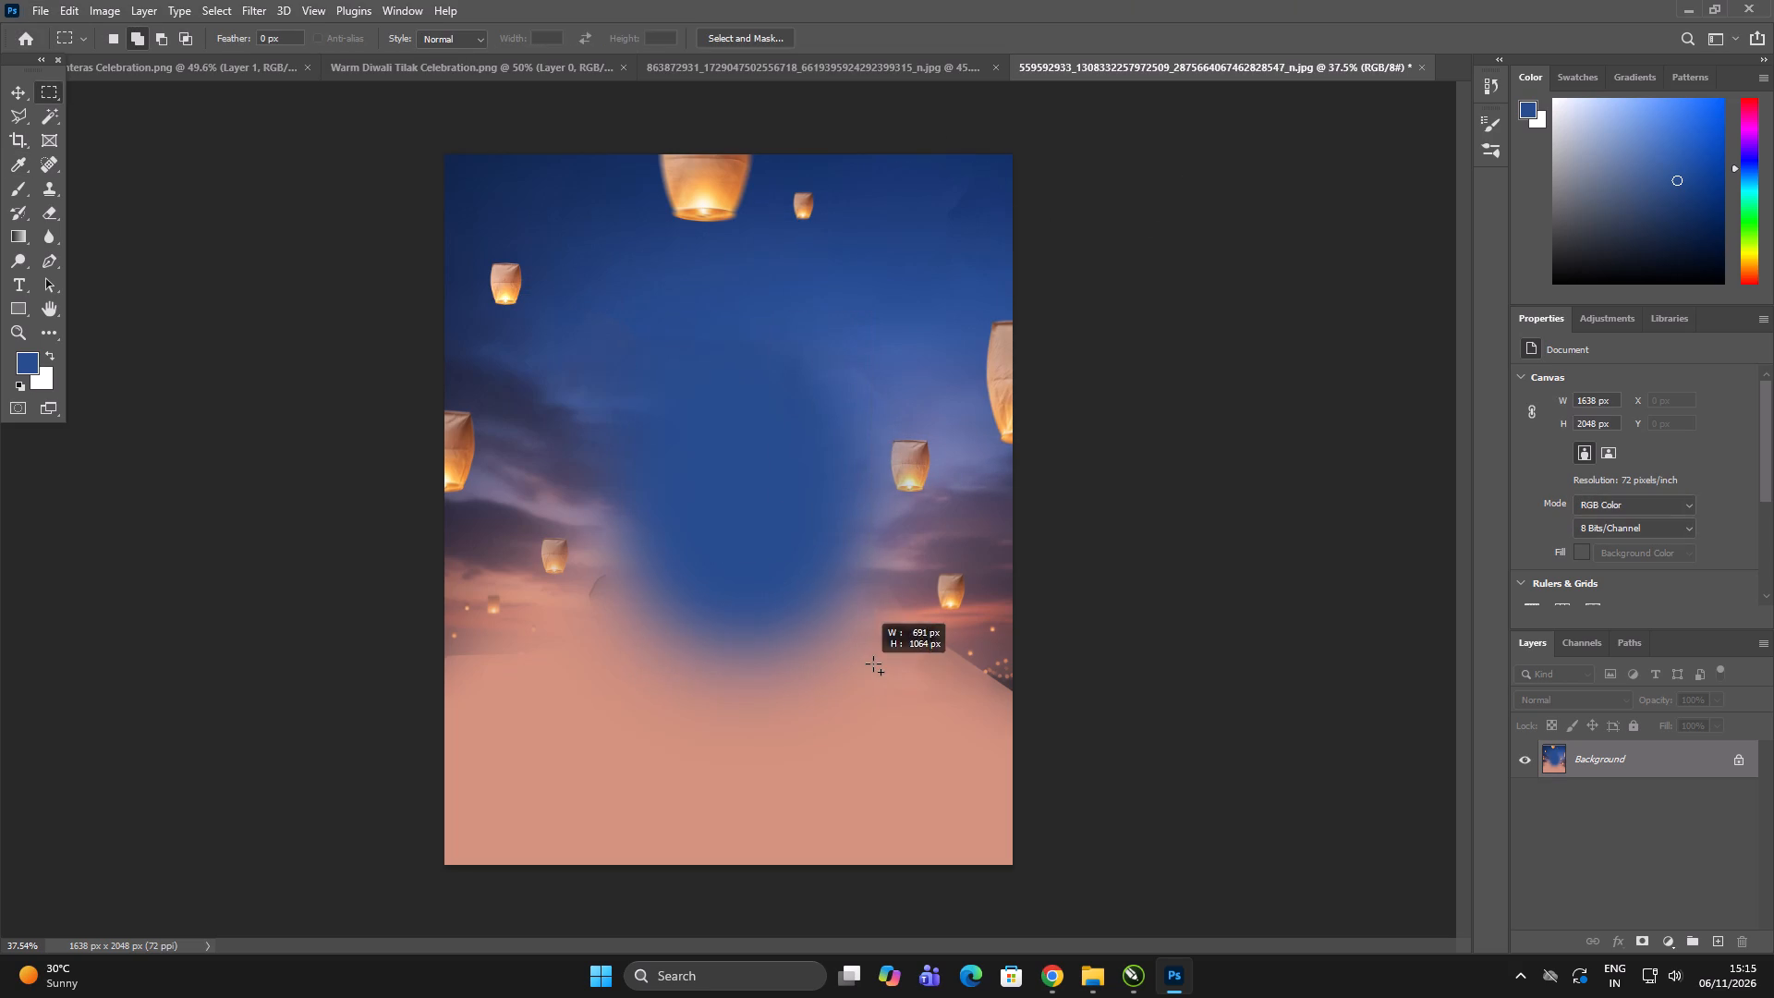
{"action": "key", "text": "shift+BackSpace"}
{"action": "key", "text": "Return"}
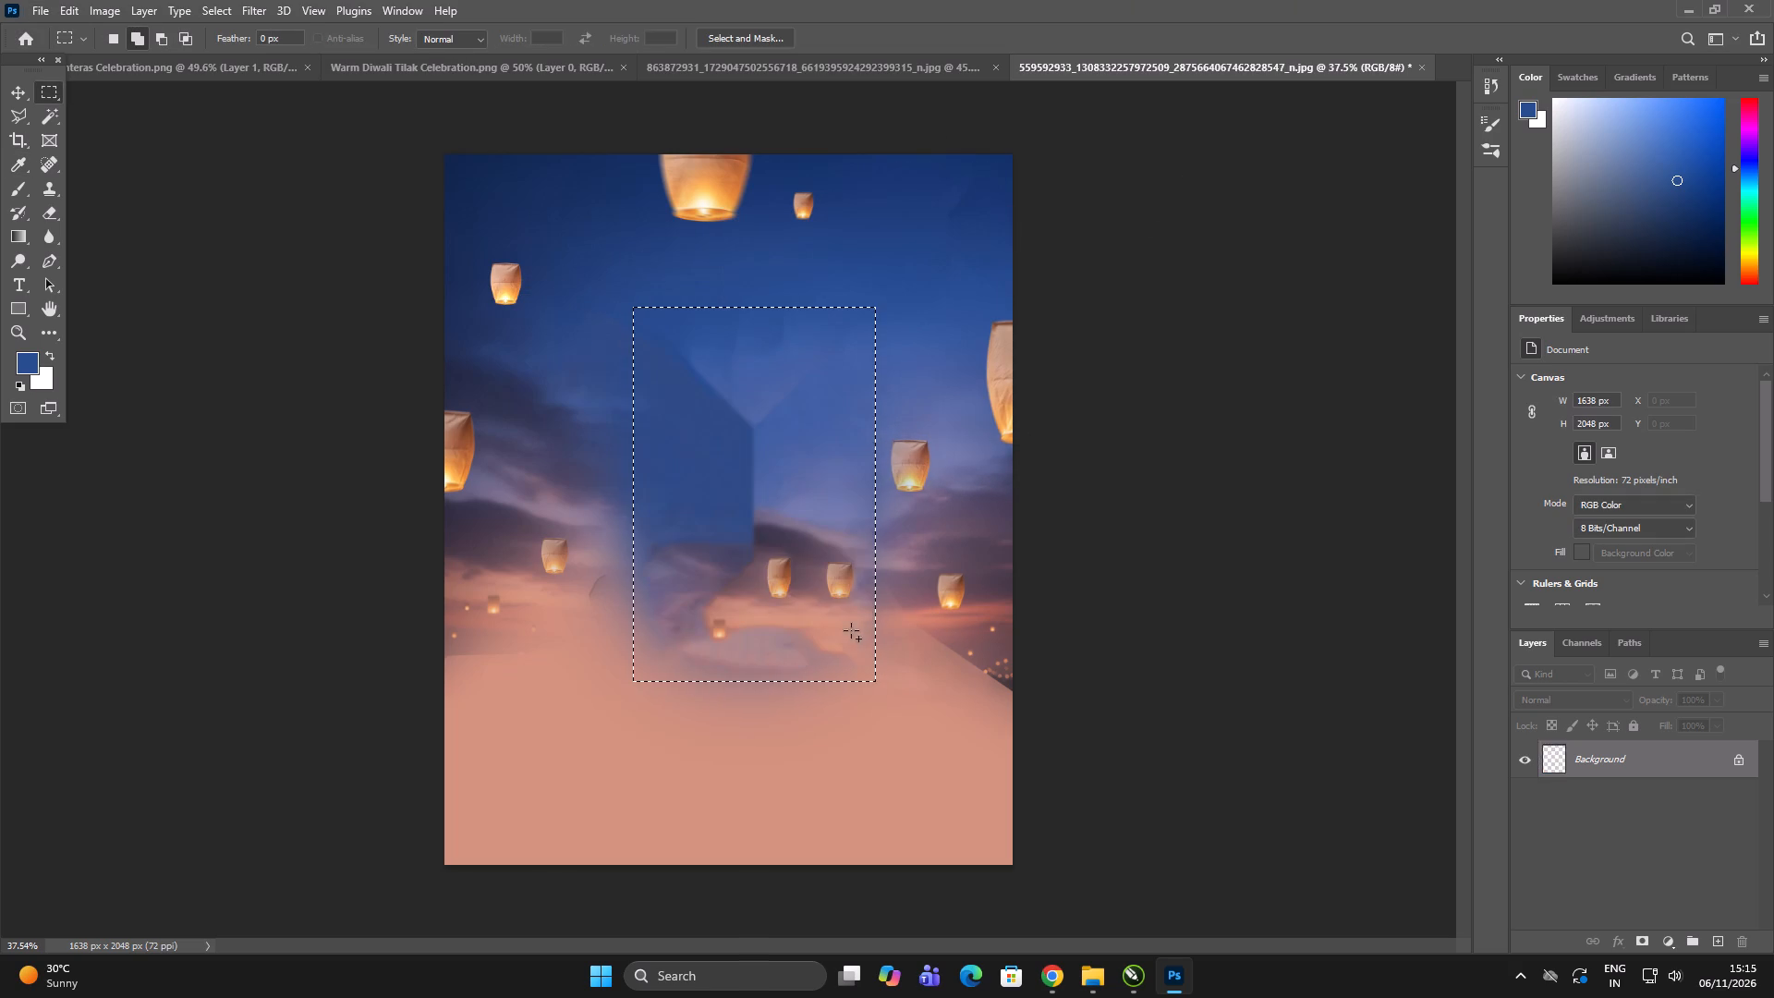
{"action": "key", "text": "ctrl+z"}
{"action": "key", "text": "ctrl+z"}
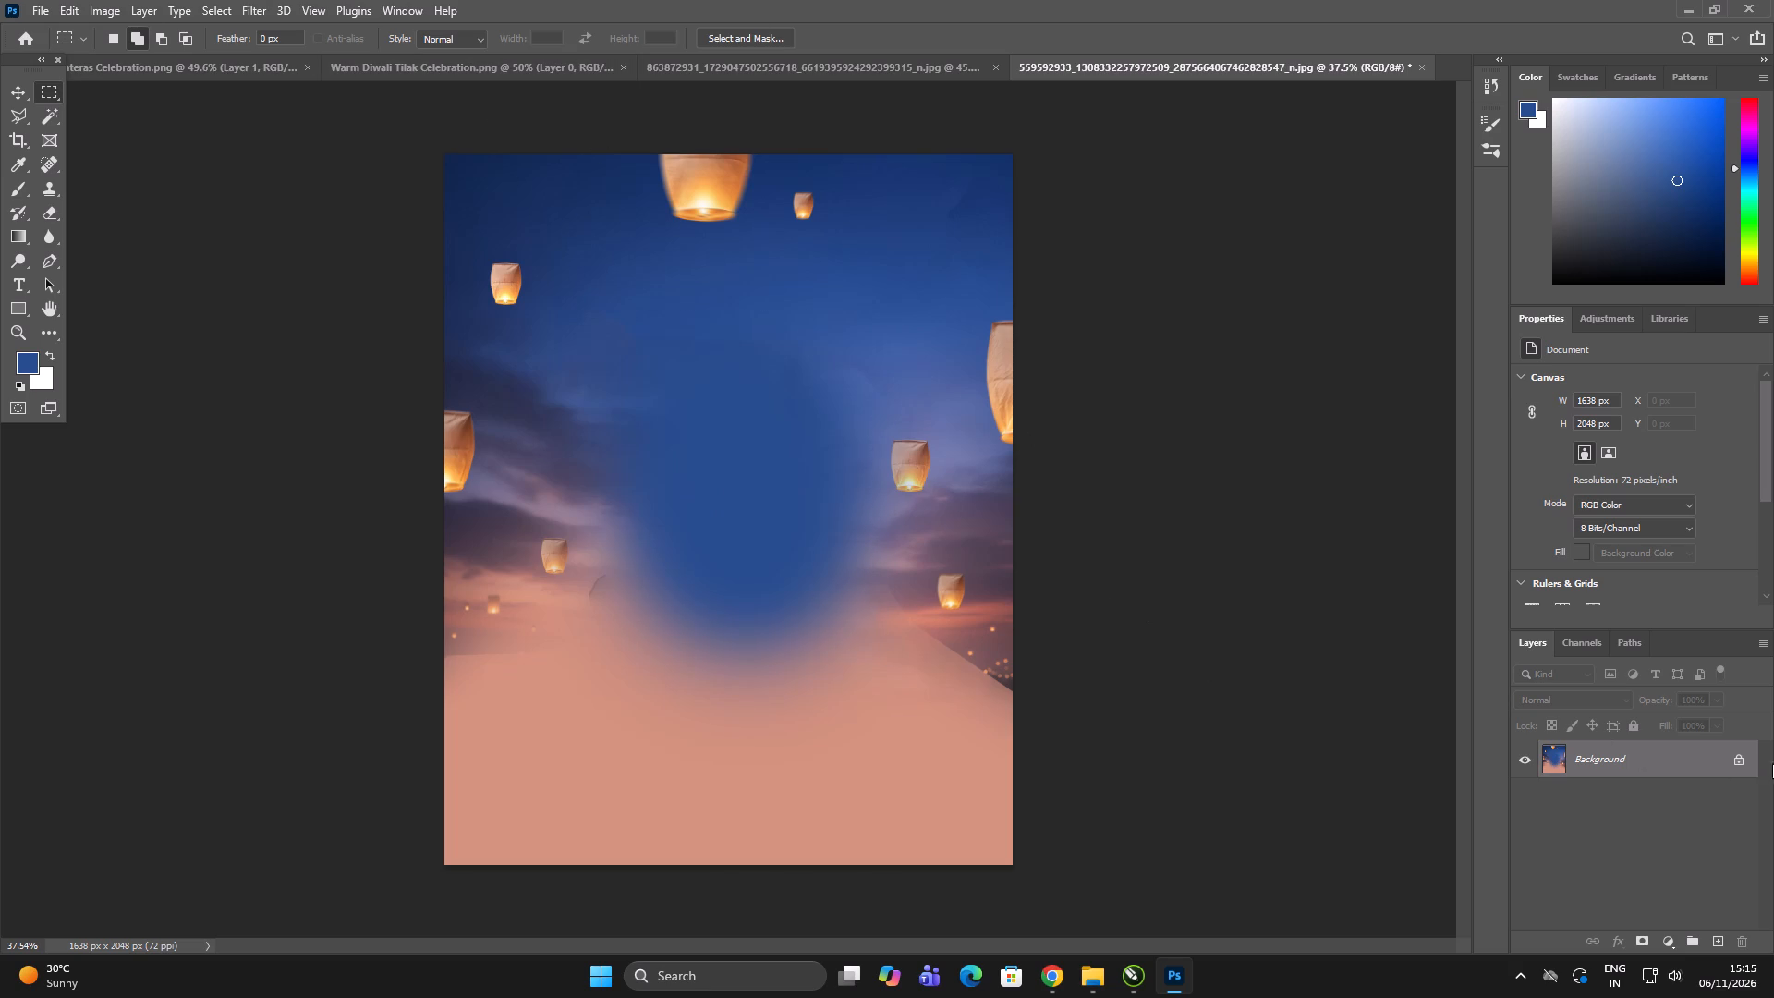
Unlock the Background layer of the sky image.
{"action": "left_click", "coordinate": [1737, 762]}
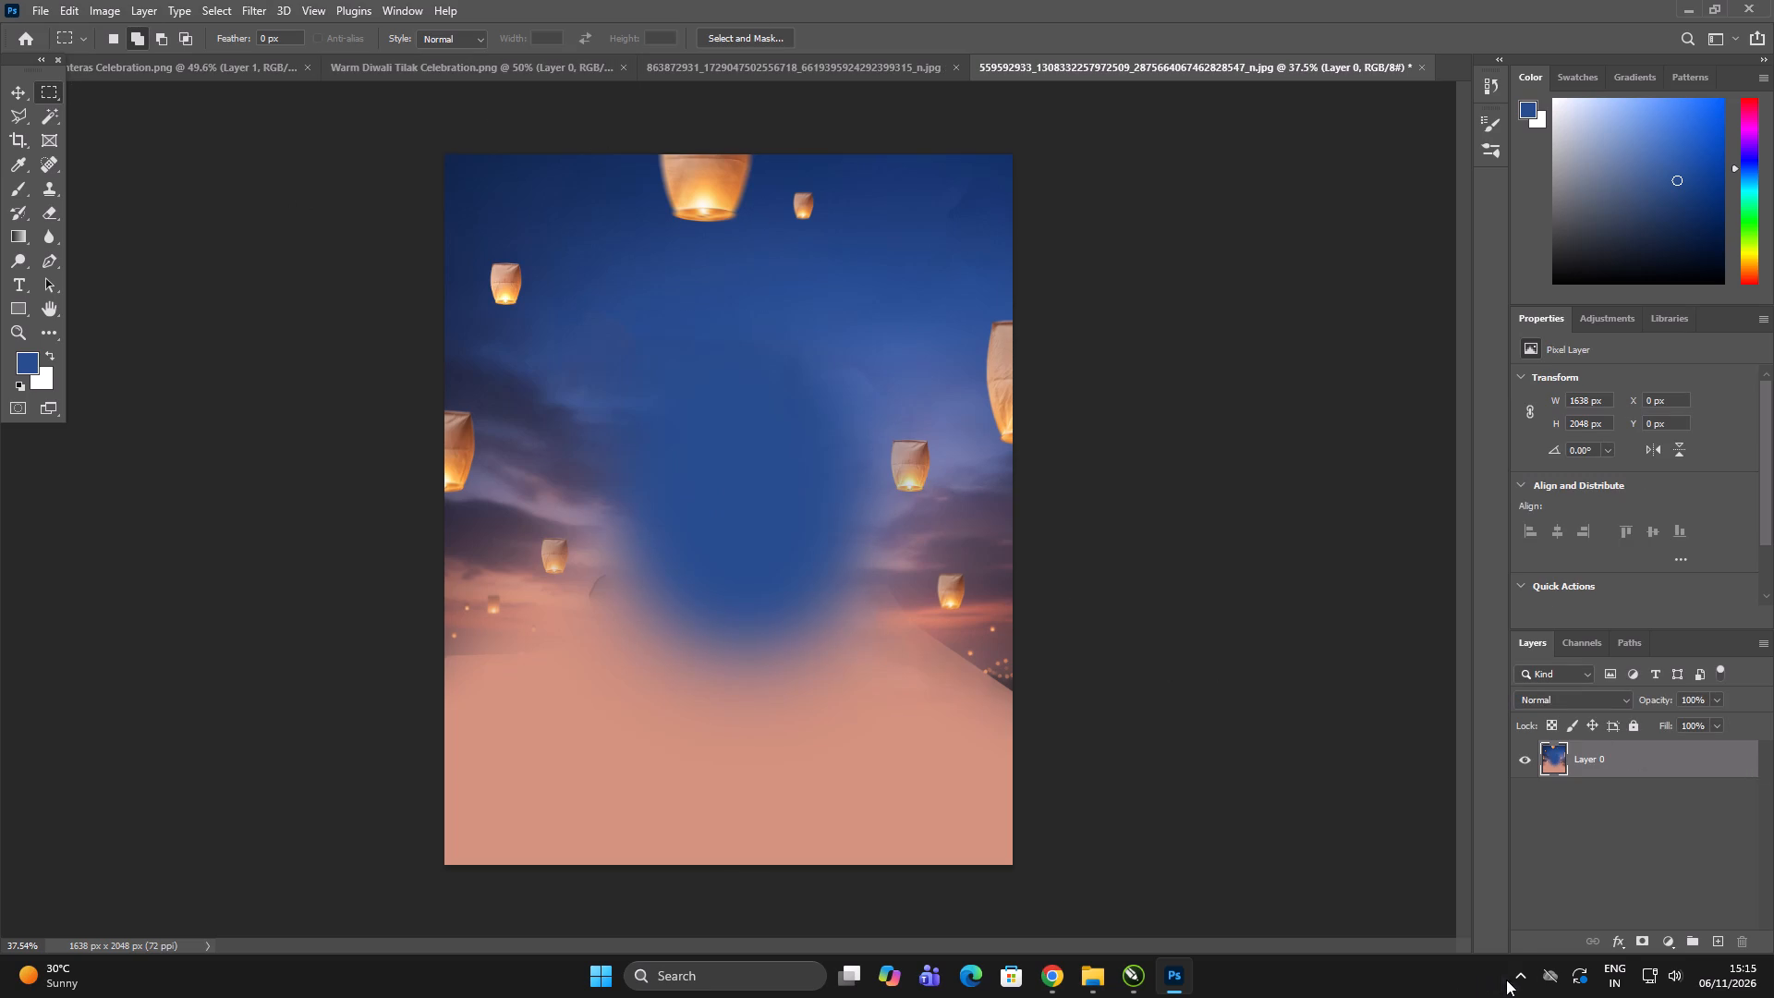
Start a Lightshot capture and frame the lantern sky in the upper part of the image.
{"action": "left_click", "coordinate": [1512, 980]}
{"action": "left_click", "coordinate": [1487, 925]}
{"action": "left_click_drag", "start_coordinate": [451, 157], "coordinate": [952, 657]}
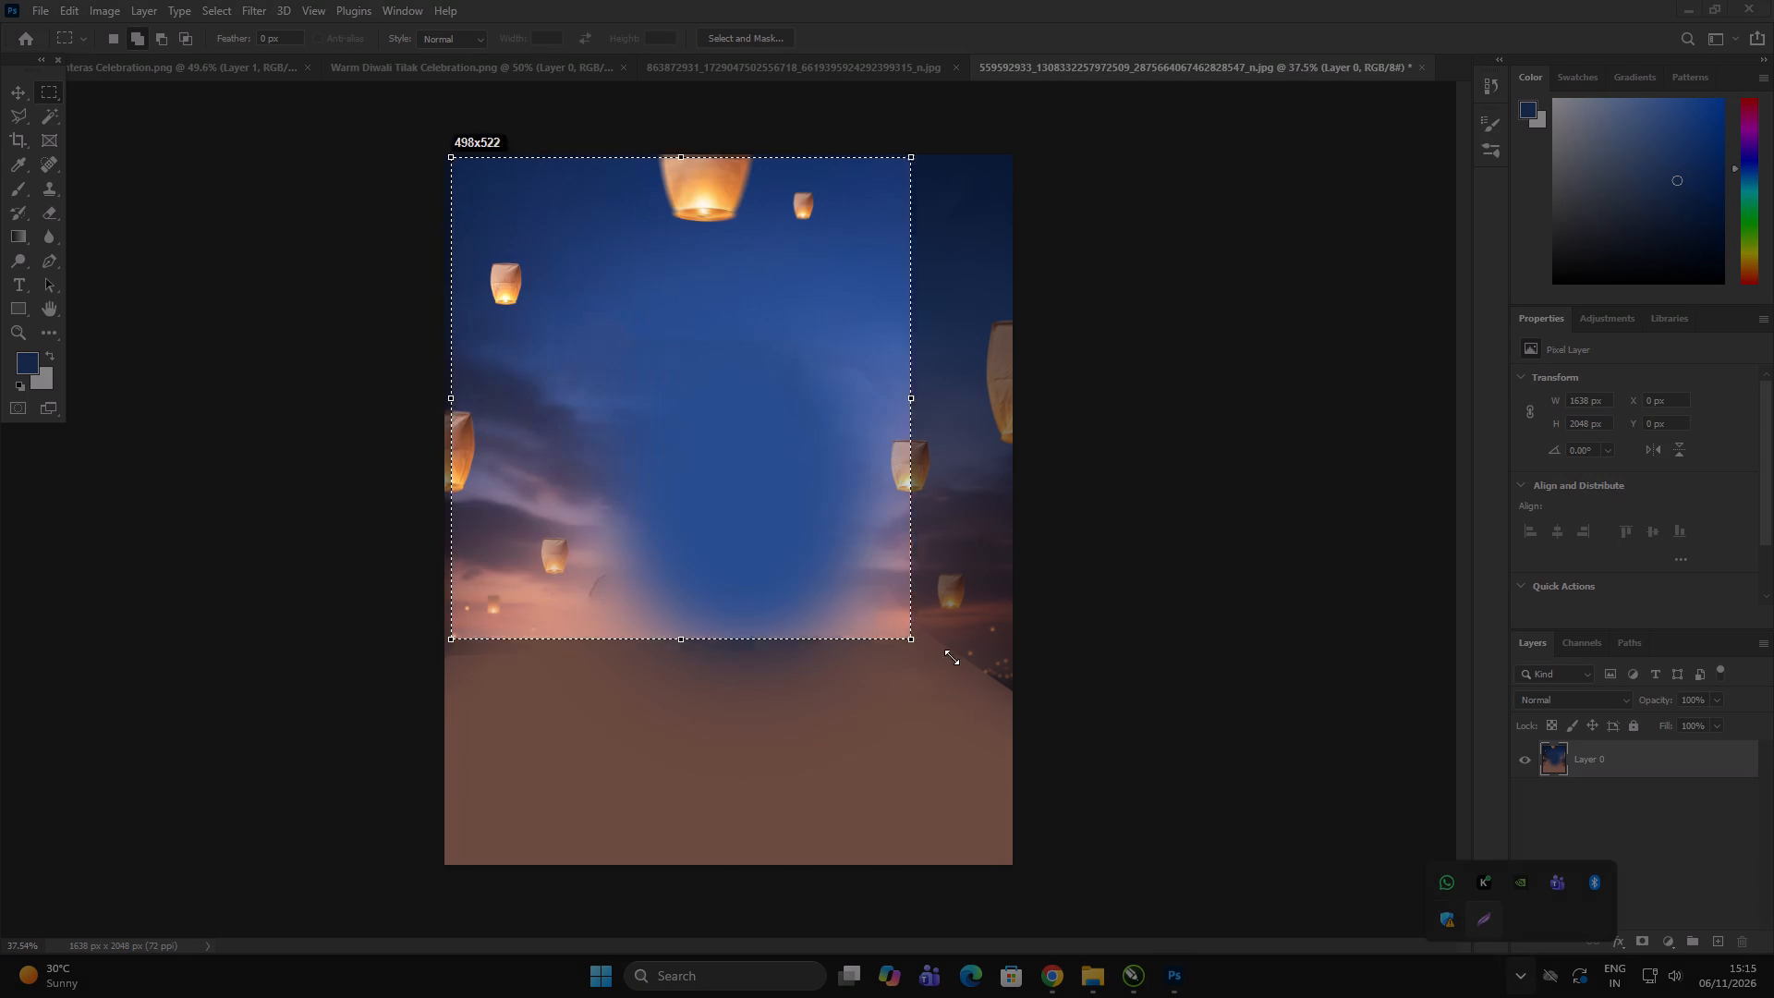
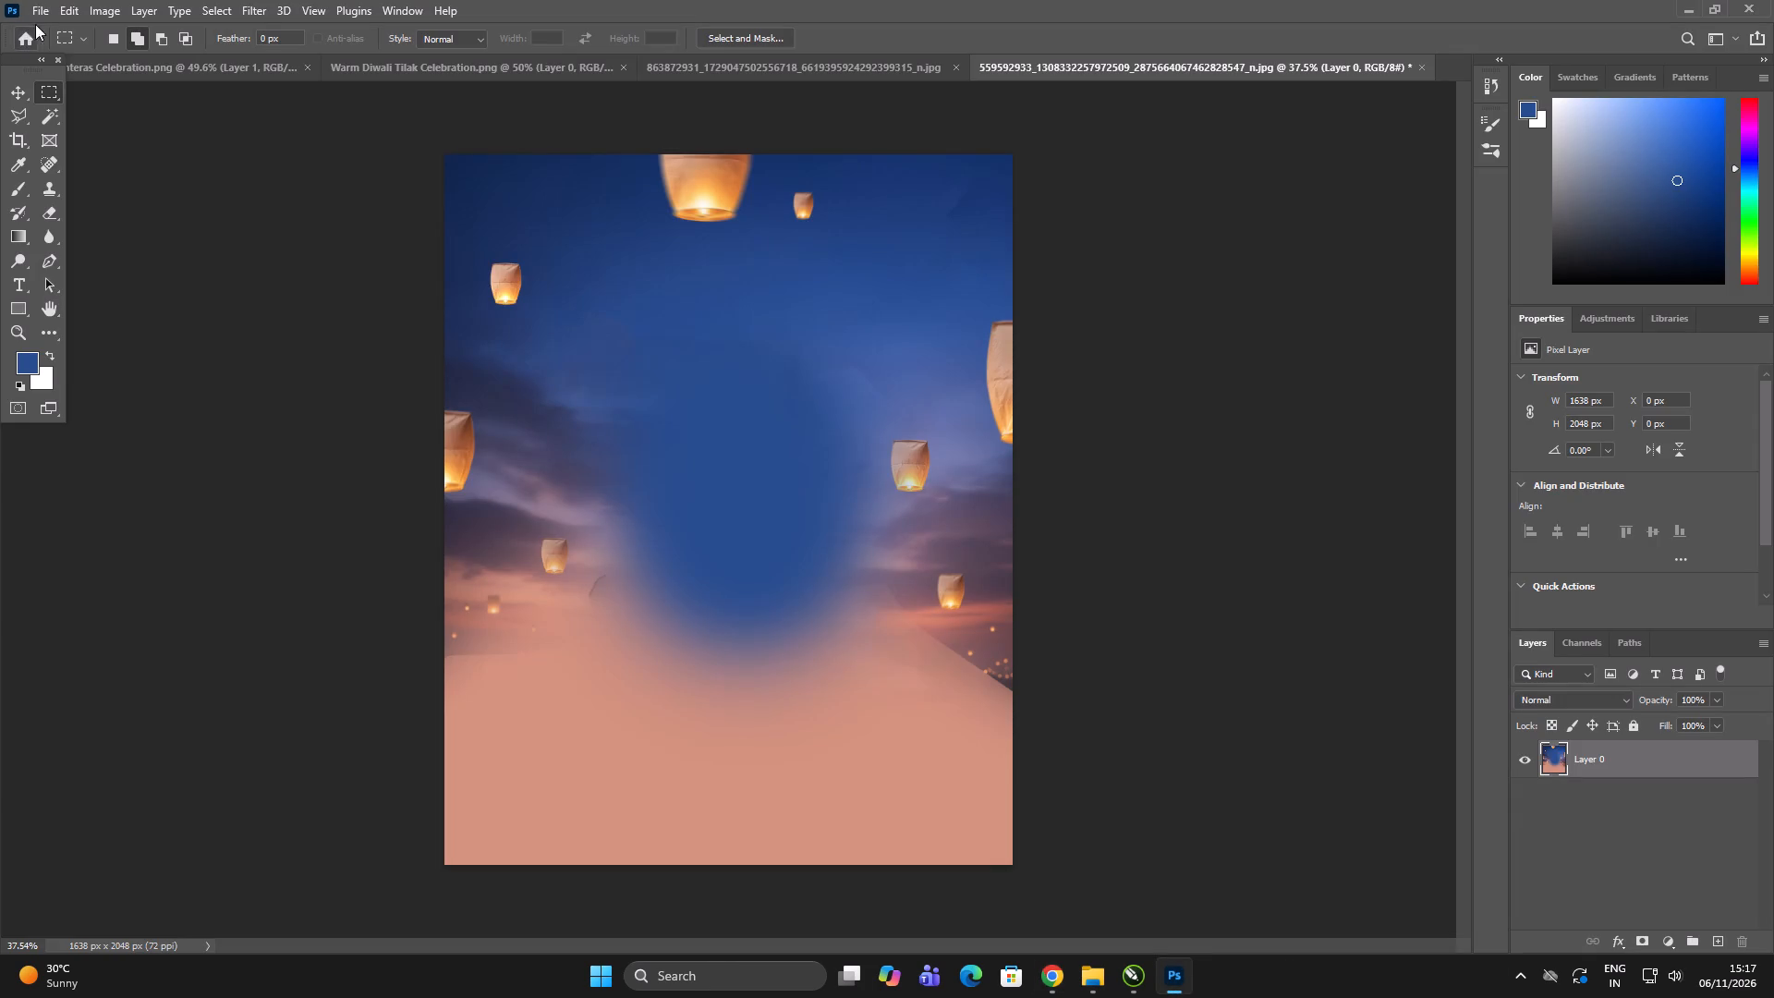
{"action": "left_click", "coordinate": [43, 13]}
{"action": "left_click", "coordinate": [57, 47]}
{"action": "left_click", "coordinate": [279, 504]}
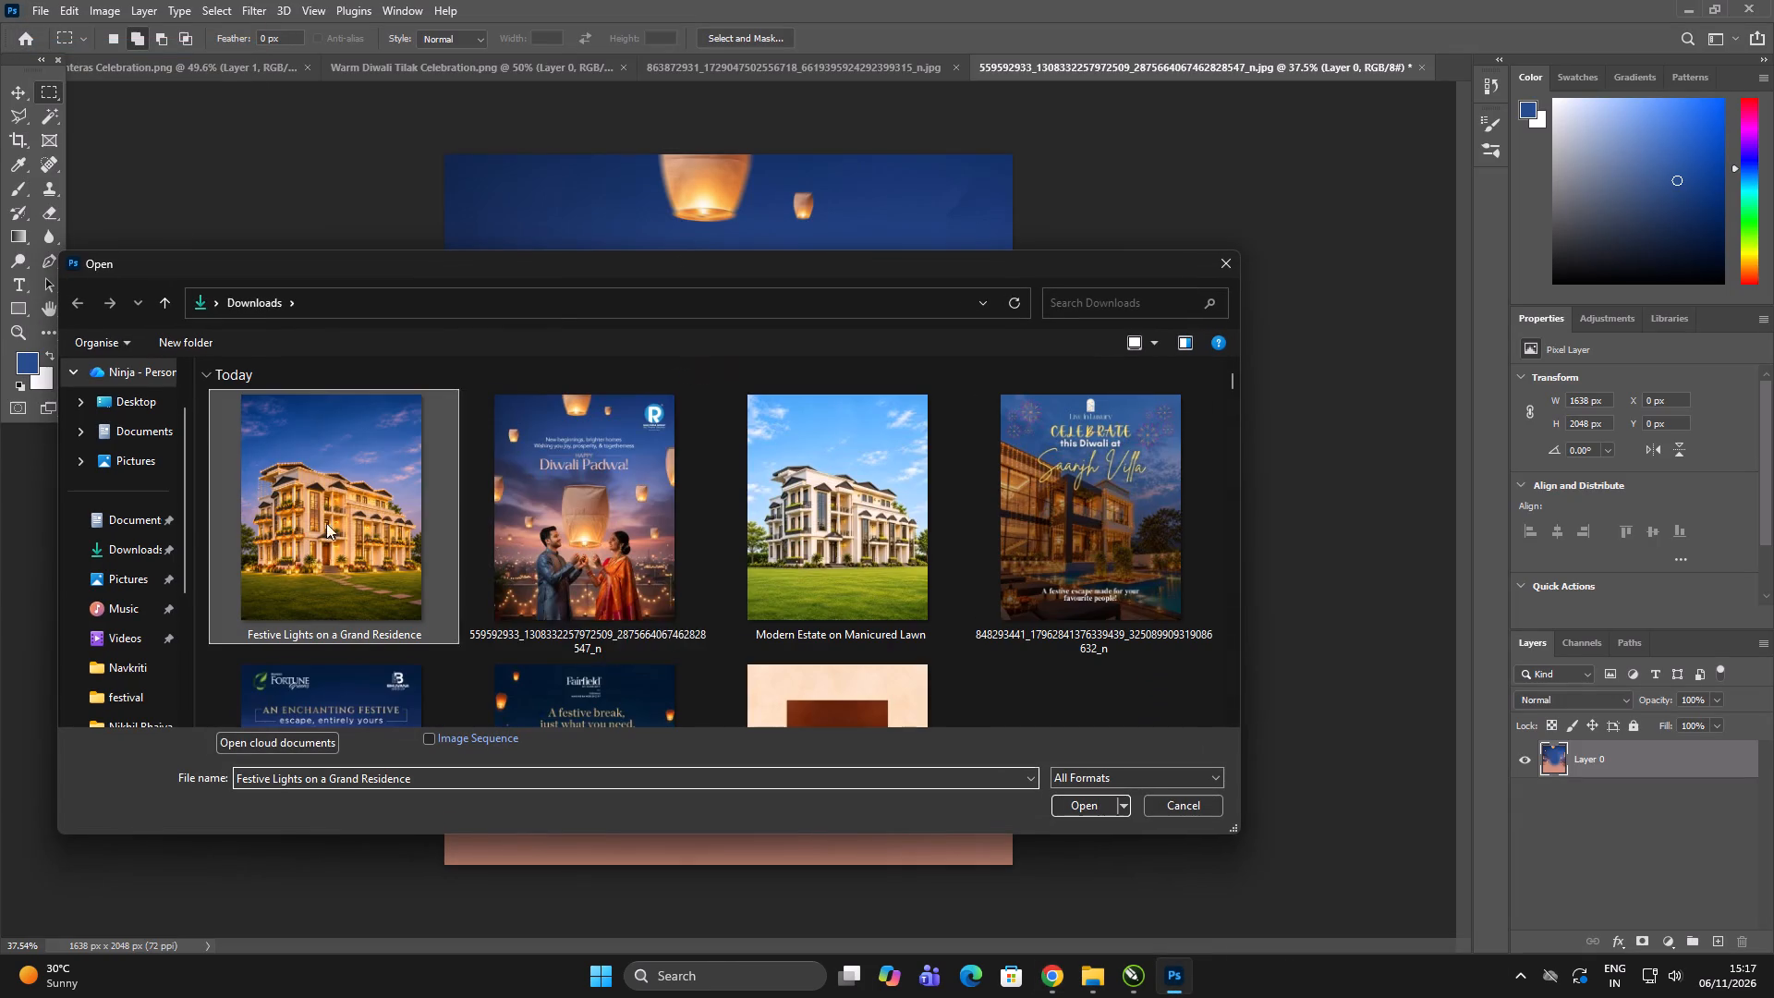
{"action": "left_click", "coordinate": [1058, 803]}
{"action": "left_click", "coordinate": [1731, 767]}
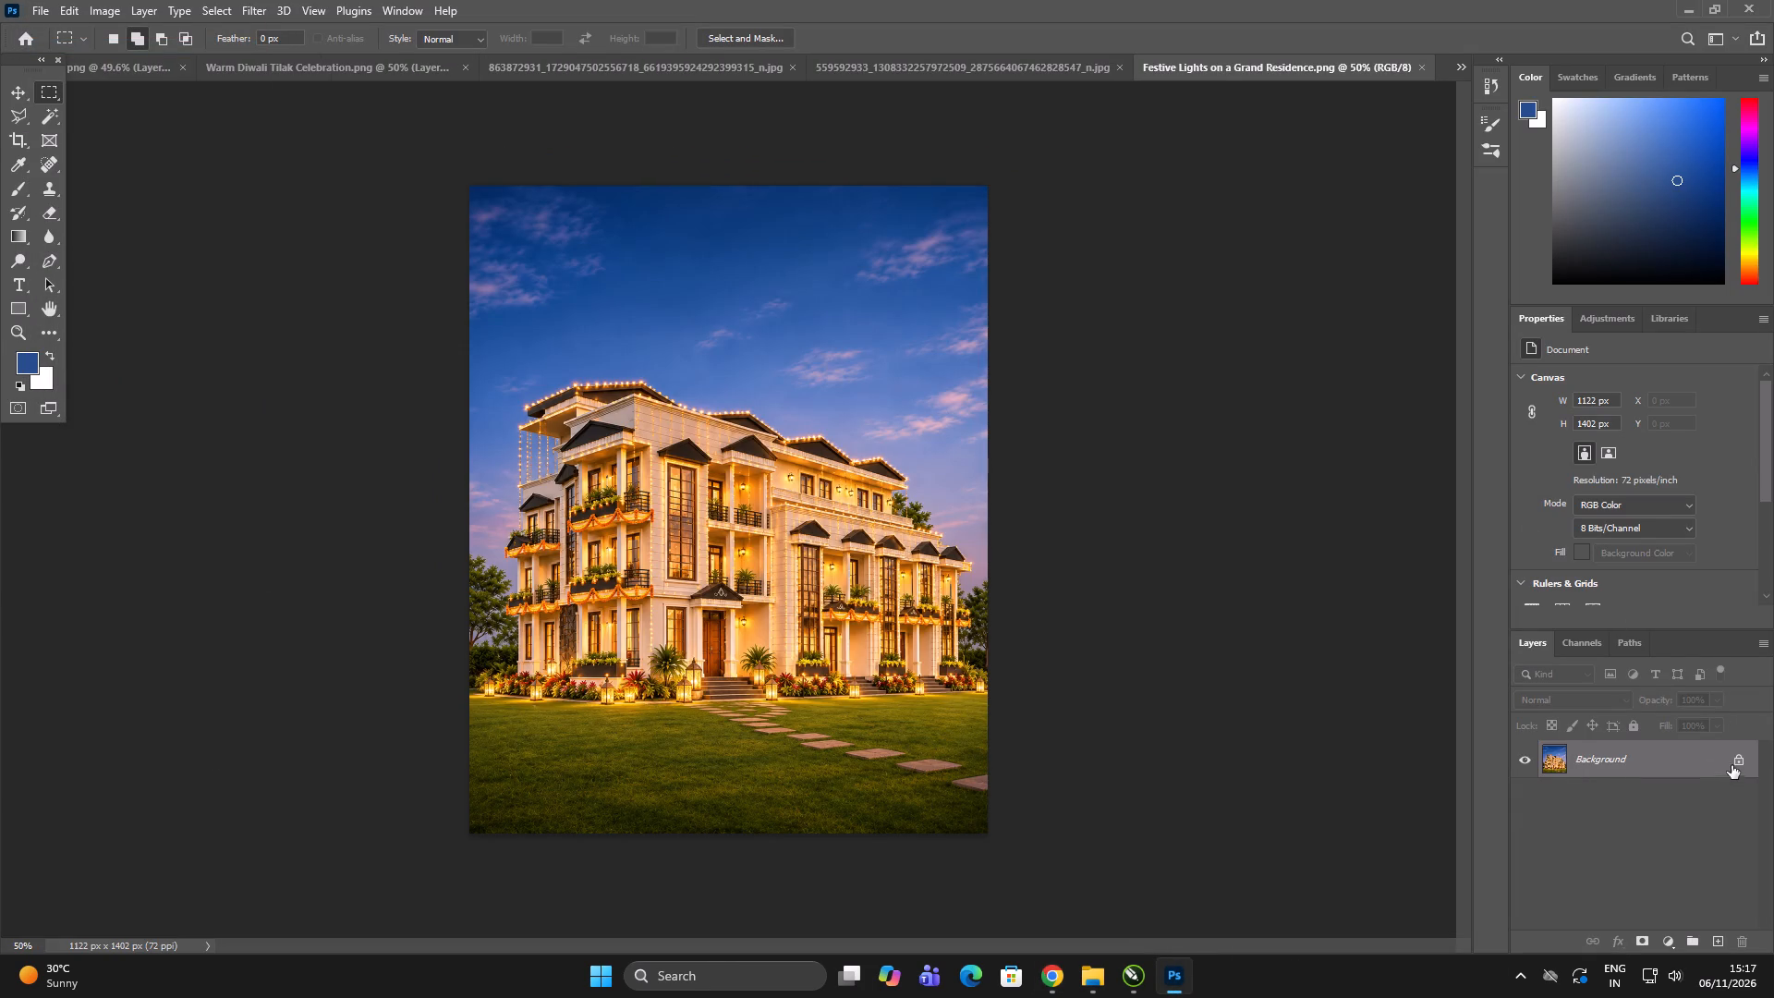
Copy the lantern sky layer from its own document into the Festive Lights building document with the Move tool.
{"action": "left_click", "coordinate": [1024, 65]}
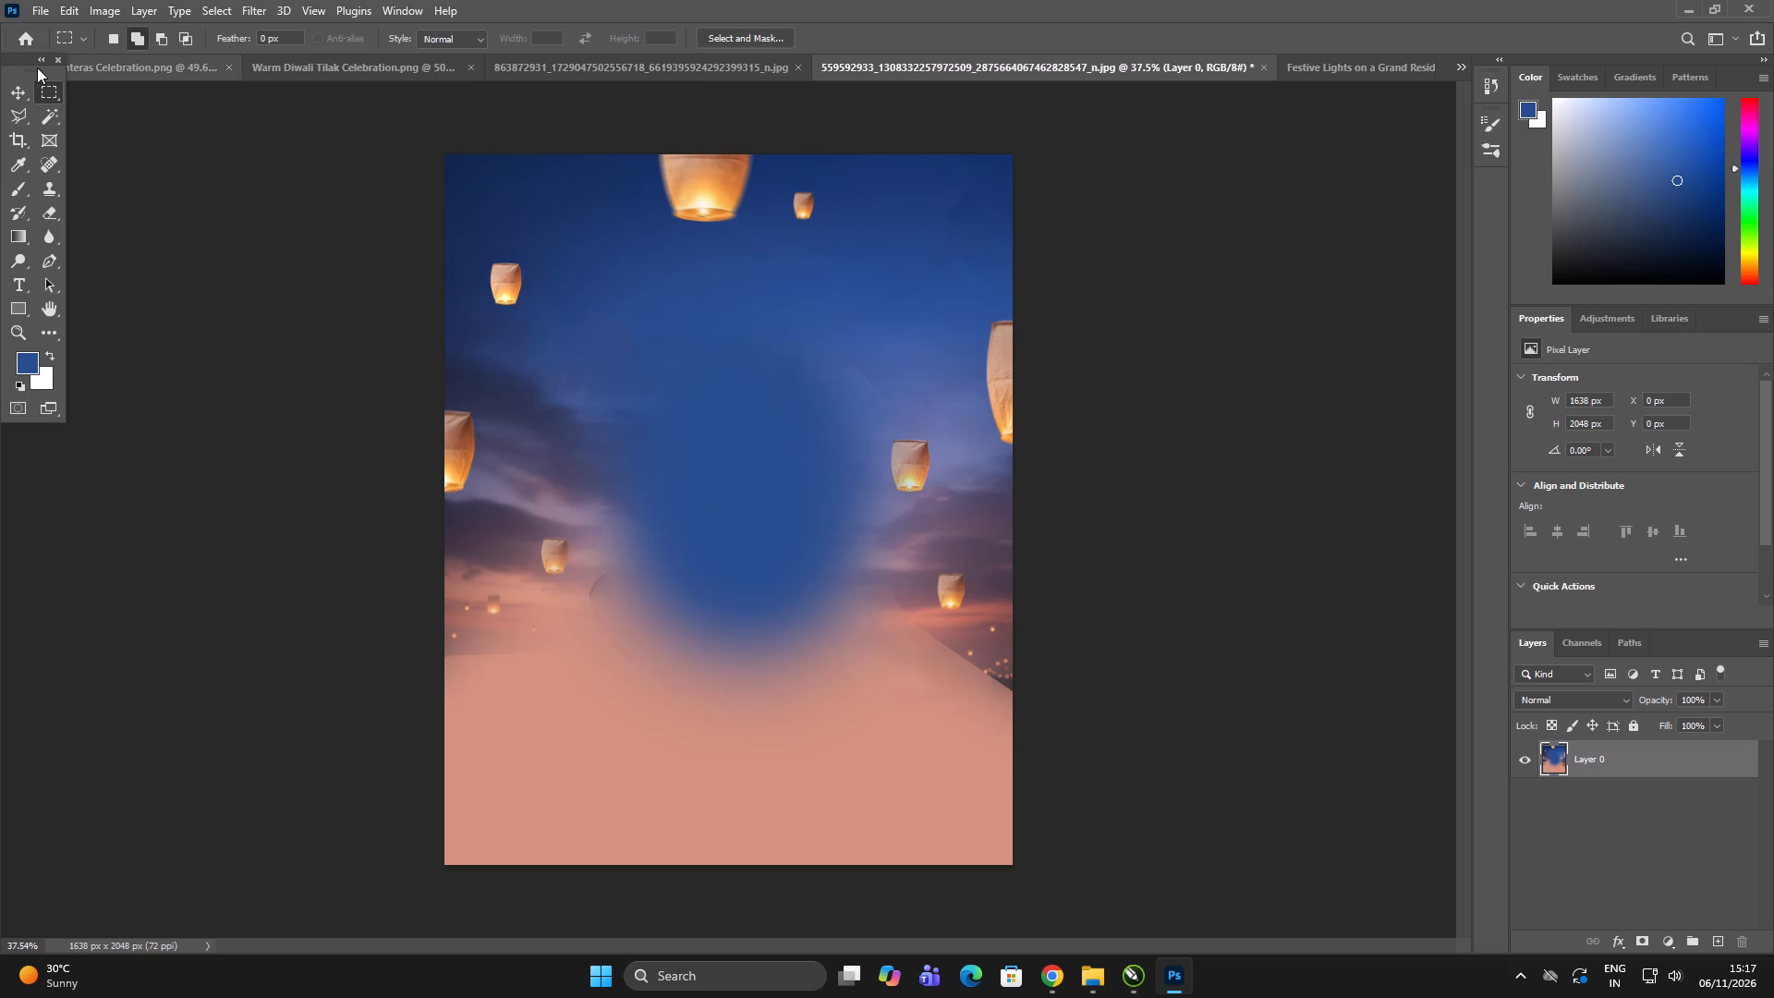
{"action": "left_click", "coordinate": [21, 91]}
{"action": "left_click_drag", "start_coordinate": [827, 314], "coordinate": [1359, 70]}
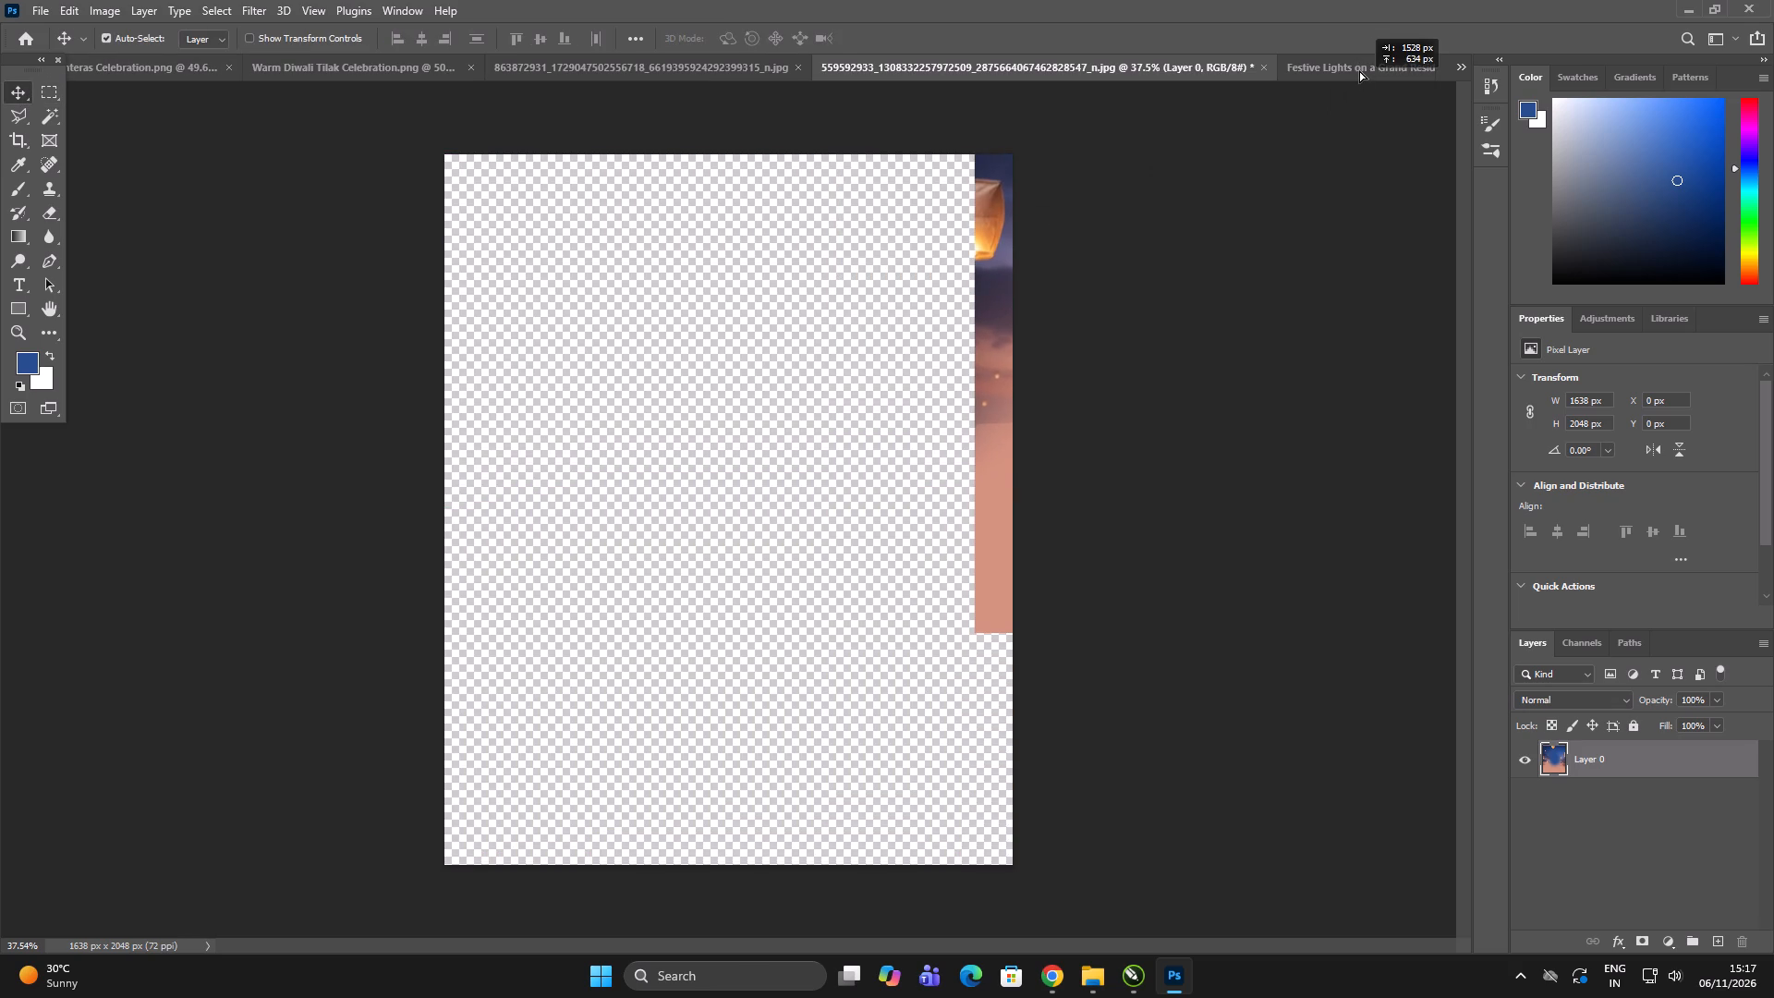
{"action": "left_click_drag", "start_coordinate": [1359, 70], "coordinate": [695, 326]}
{"action": "left_click_drag", "start_coordinate": [785, 323], "coordinate": [789, 396]}
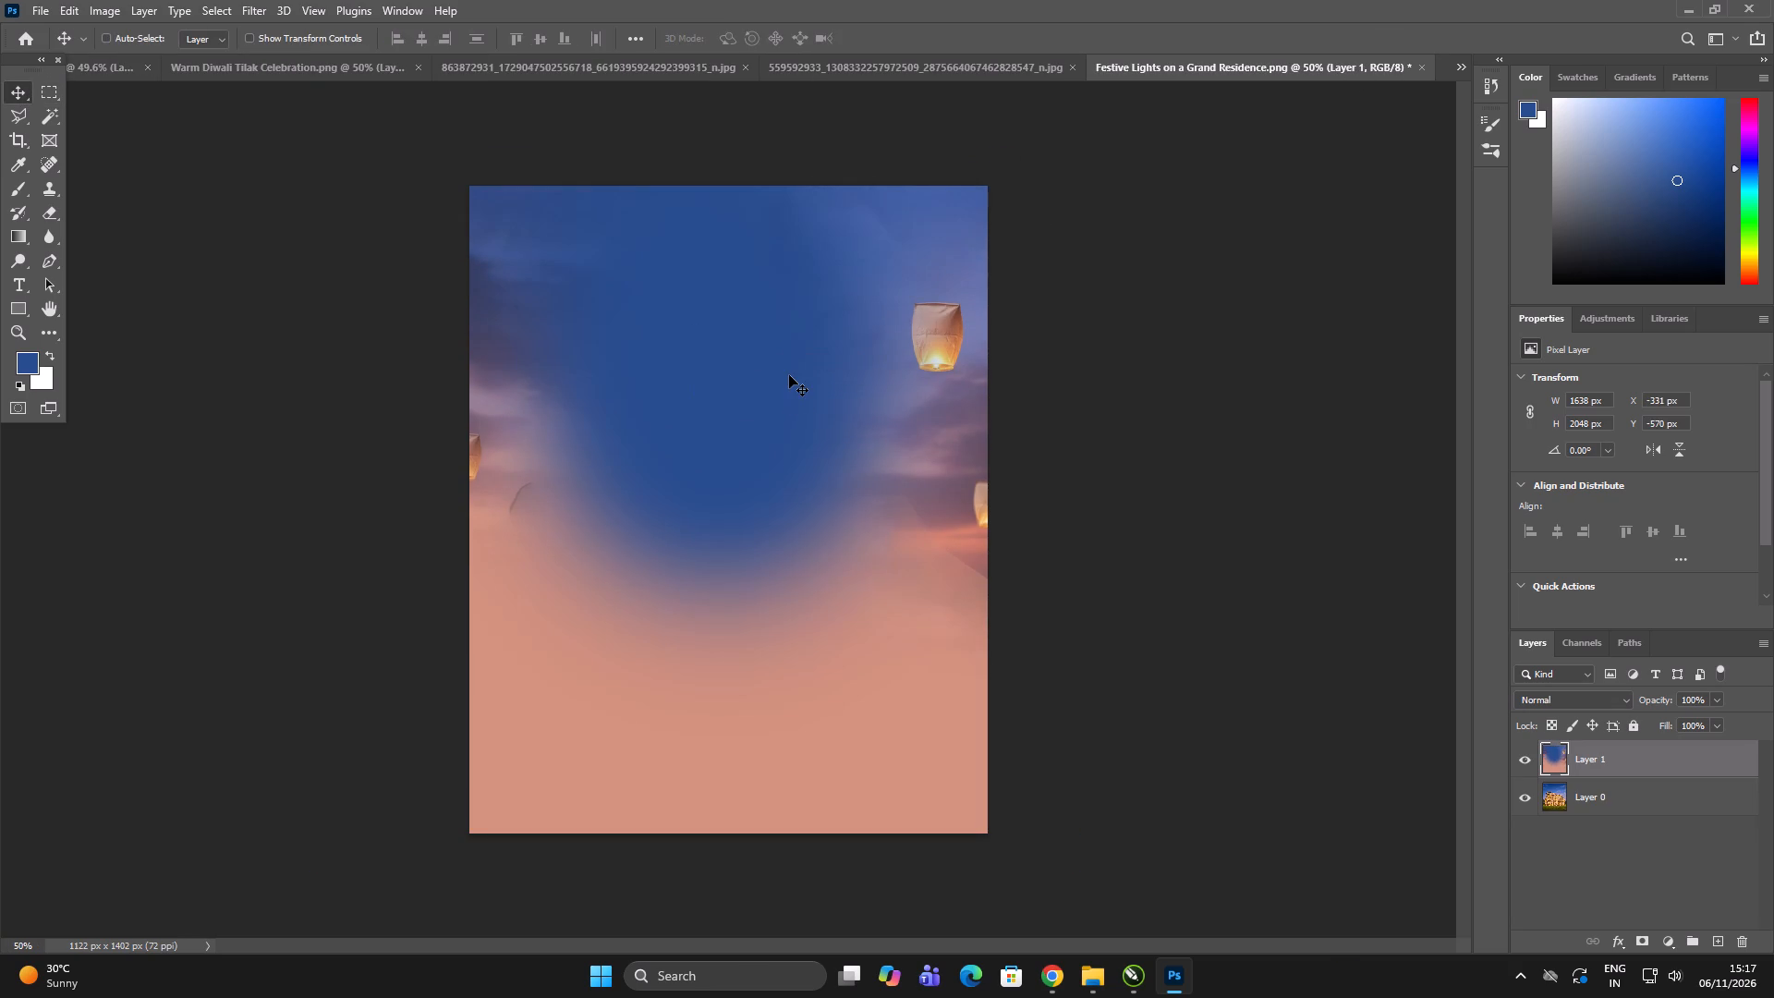
Scale the lantern sky layer proportionally to about 69% and align it so it covers the whole building canvas.
{"action": "key", "text": "ctrl+t"}
{"action": "scroll", "coordinate": [671, 513], "scroll_direction": "down", "scroll_amount": 6, "text": "alt"}
{"action": "left_click_drag", "start_coordinate": [926, 181], "coordinate": [789, 318], "text": "alt"}
{"action": "key", "text": "ctrl+z"}
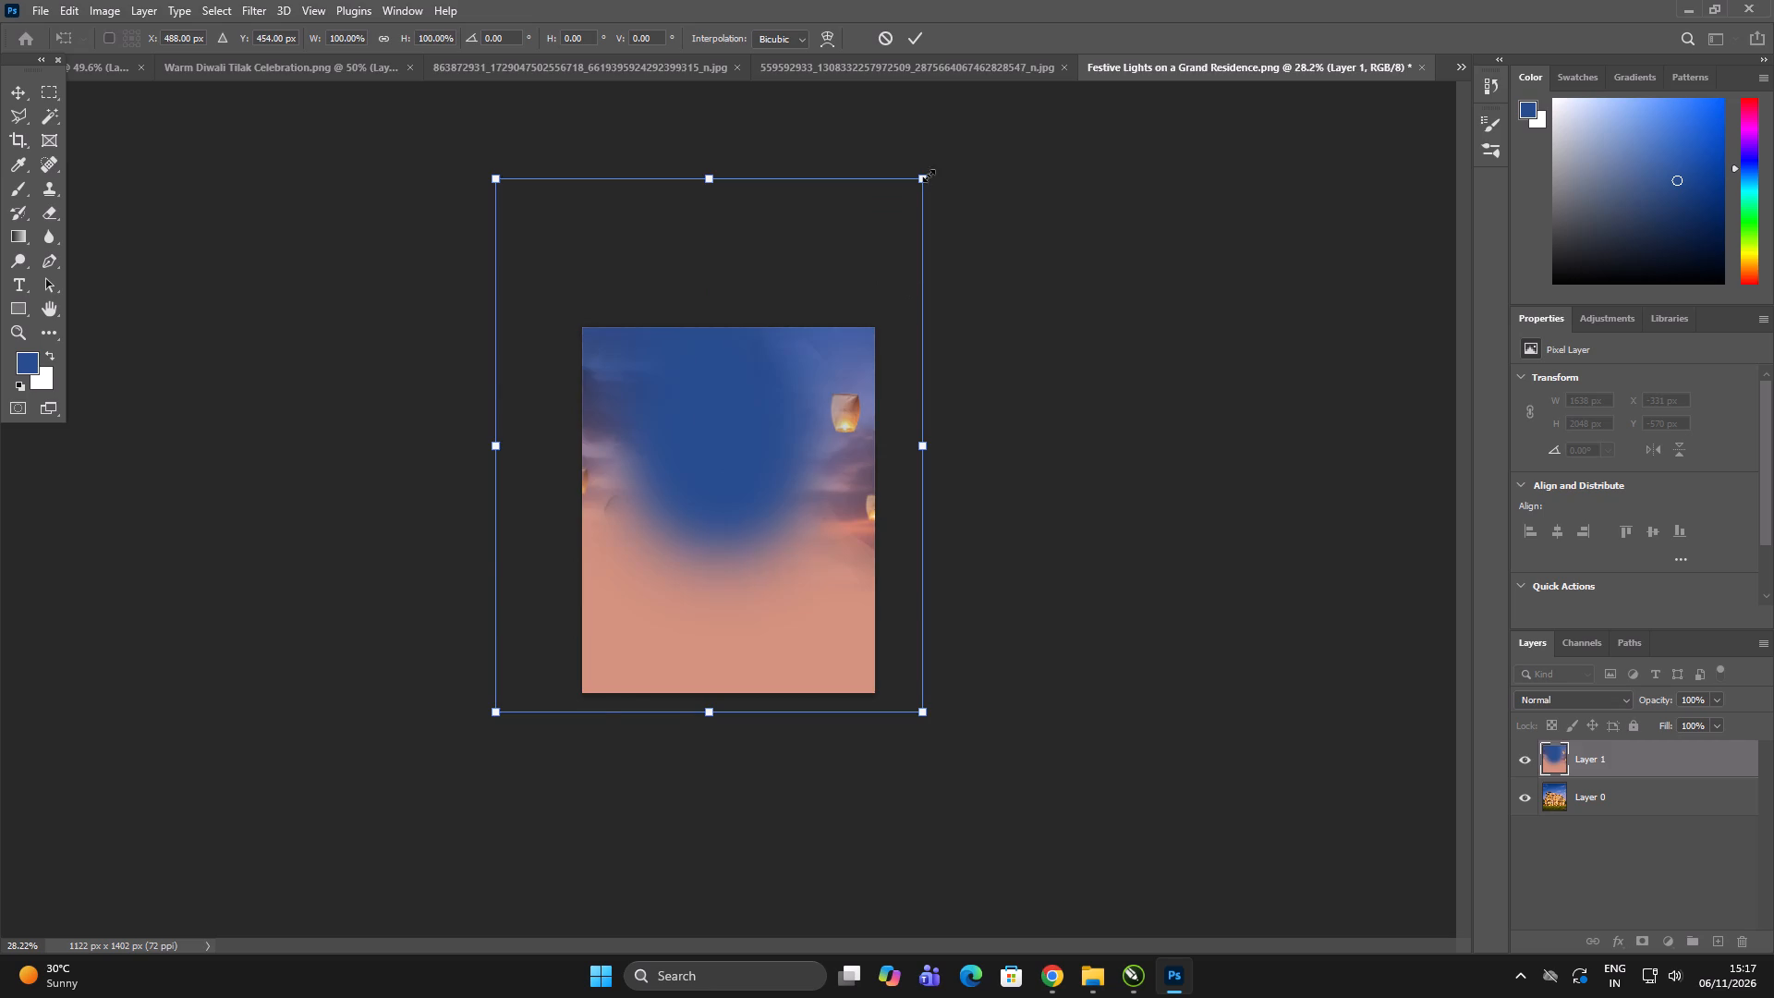
{"action": "left_click_drag", "start_coordinate": [928, 175], "coordinate": [710, 379], "text": "shift"}
{"action": "left_click_drag", "start_coordinate": [638, 545], "coordinate": [721, 463]}
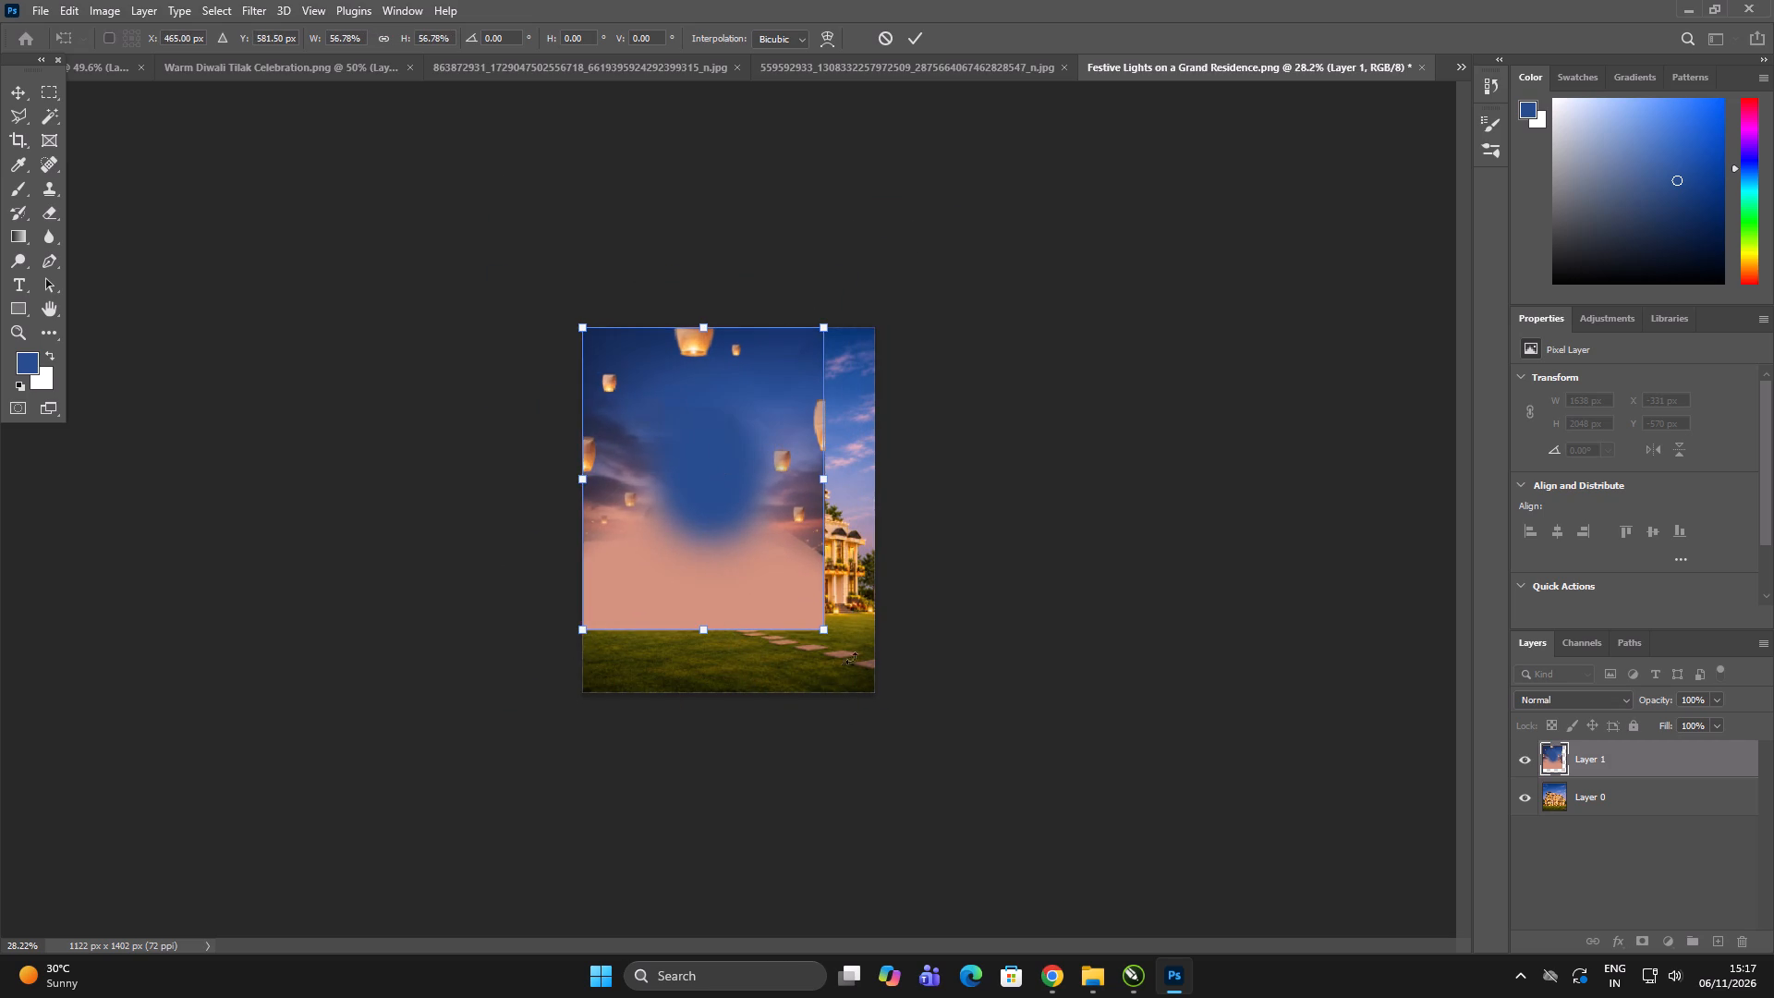
{"action": "left_click", "coordinate": [830, 631], "text": "shift"}
{"action": "left_click_drag", "start_coordinate": [827, 636], "coordinate": [863, 667], "text": "shift"}
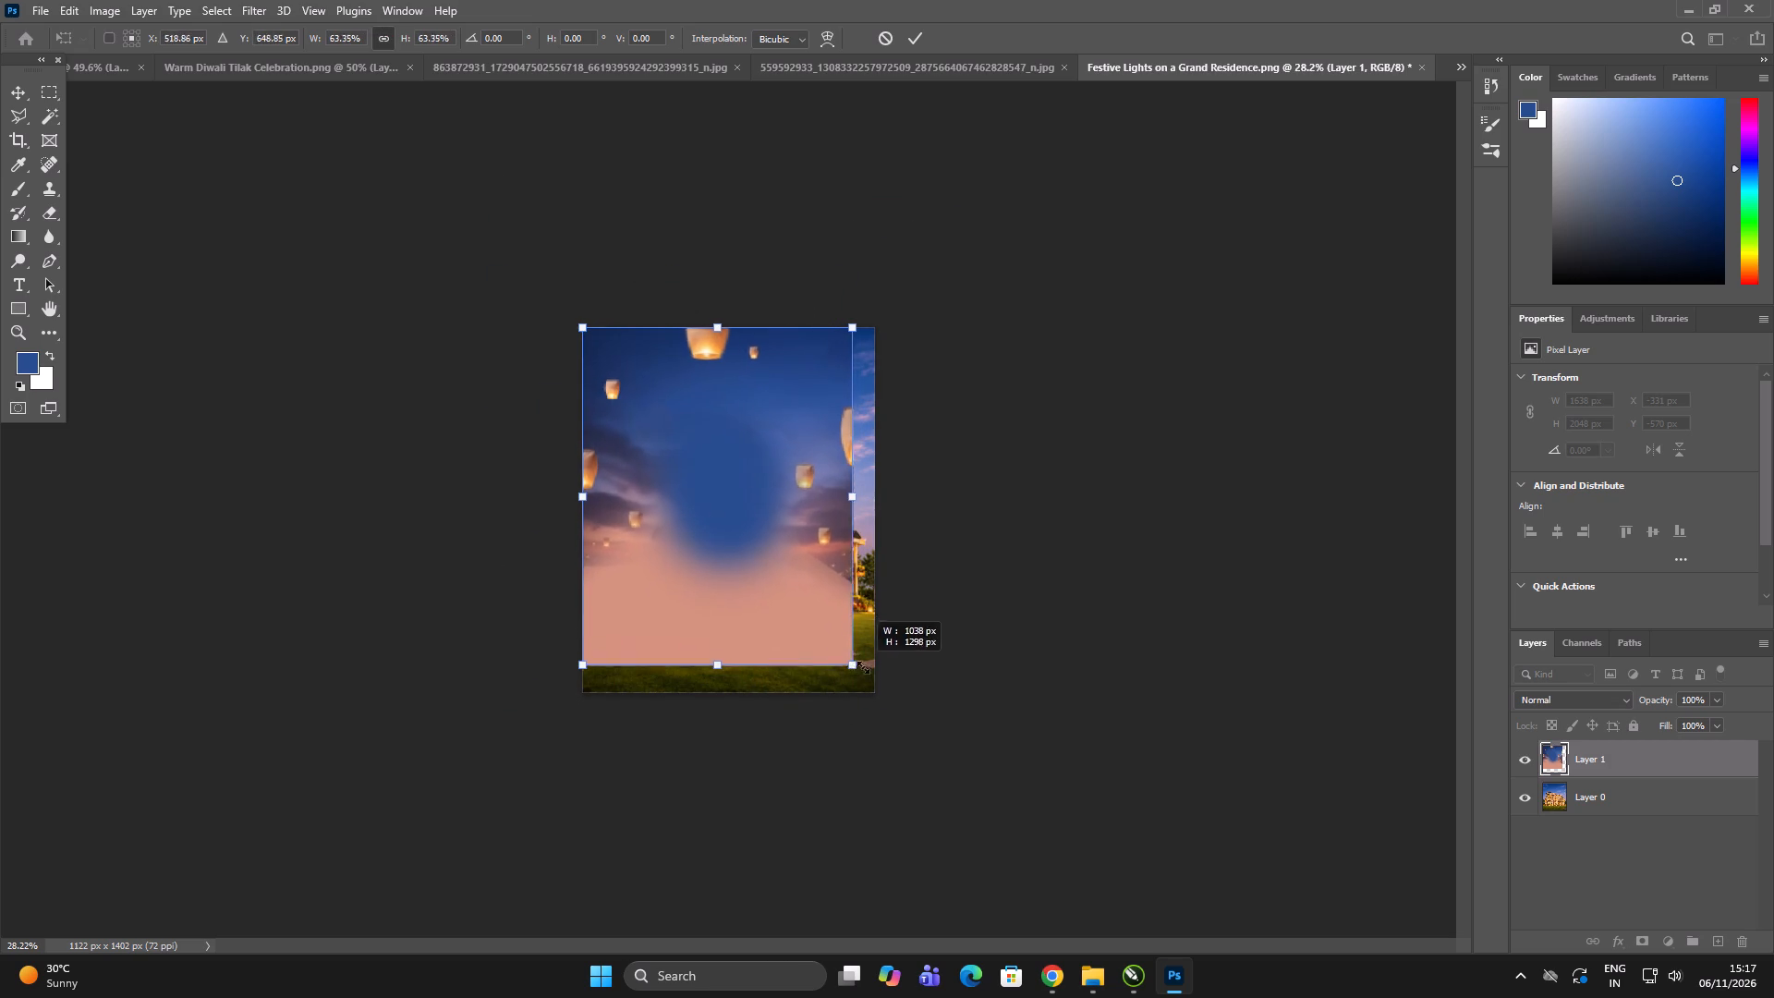
{"action": "left_click_drag", "start_coordinate": [863, 667], "coordinate": [881, 700], "text": "shift"}
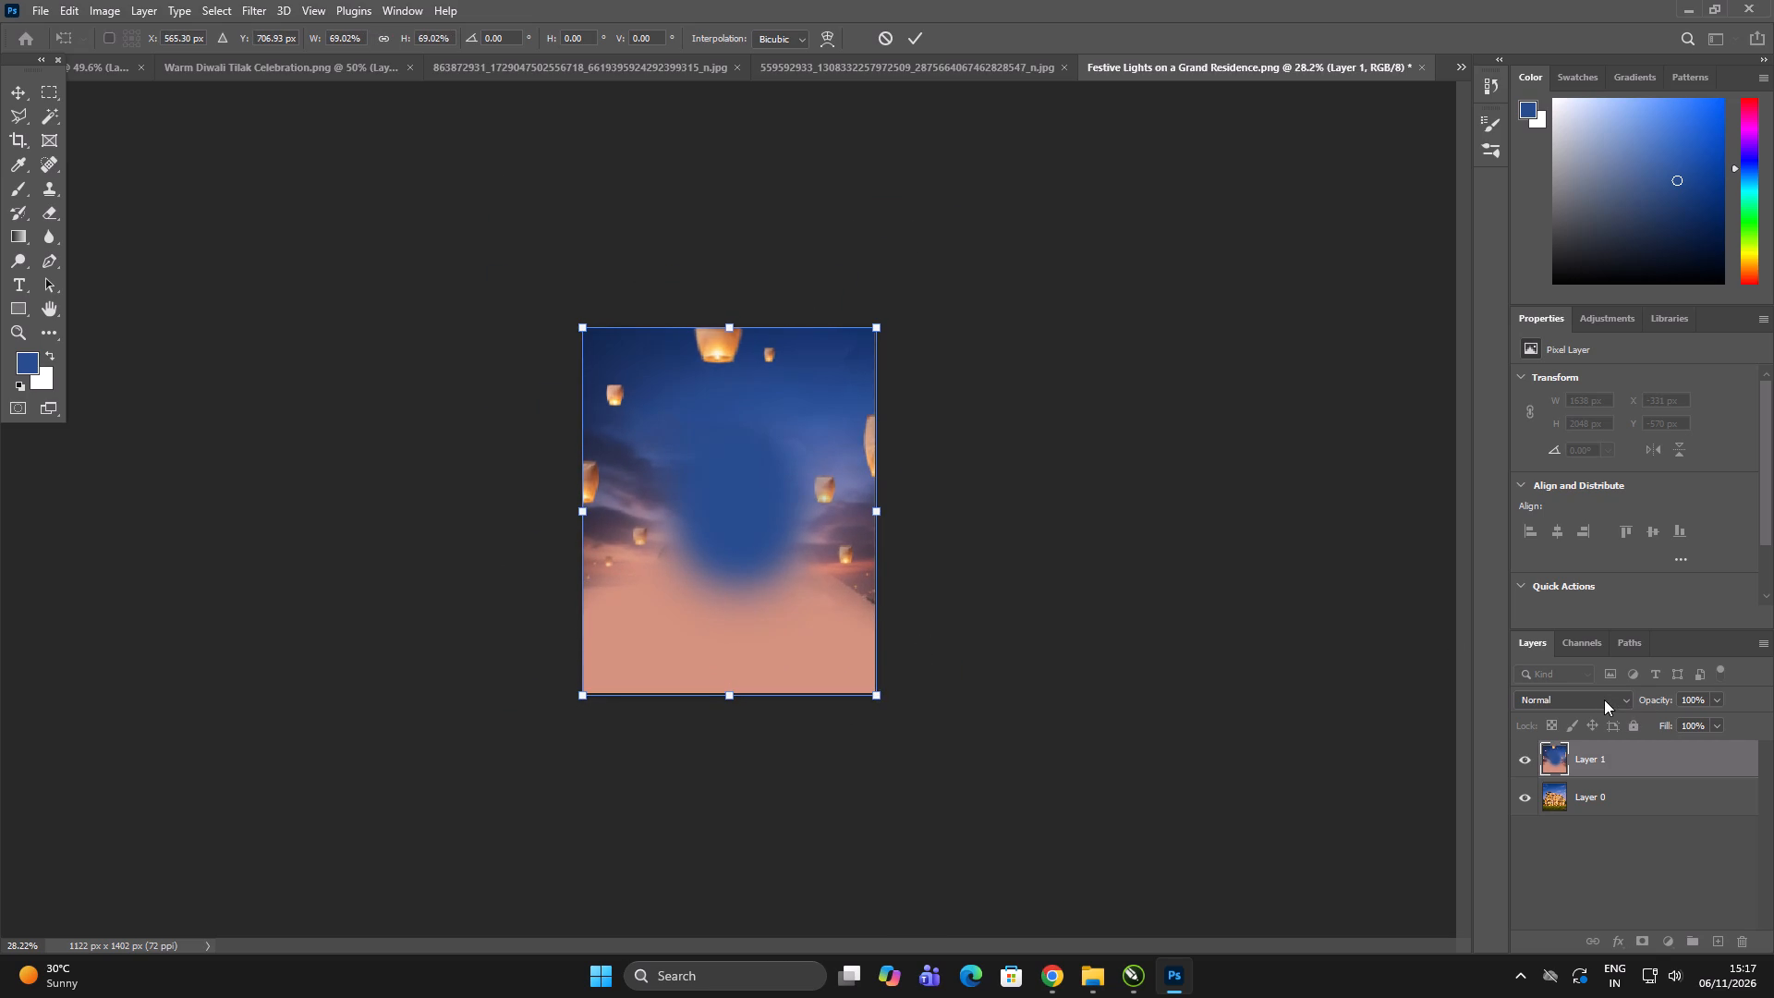
Try the Soft Light and Pin Light blend modes on the lantern sky layer, applying its resize.
{"action": "left_click", "coordinate": [1603, 698]}
{"action": "left_click", "coordinate": [1583, 724]}
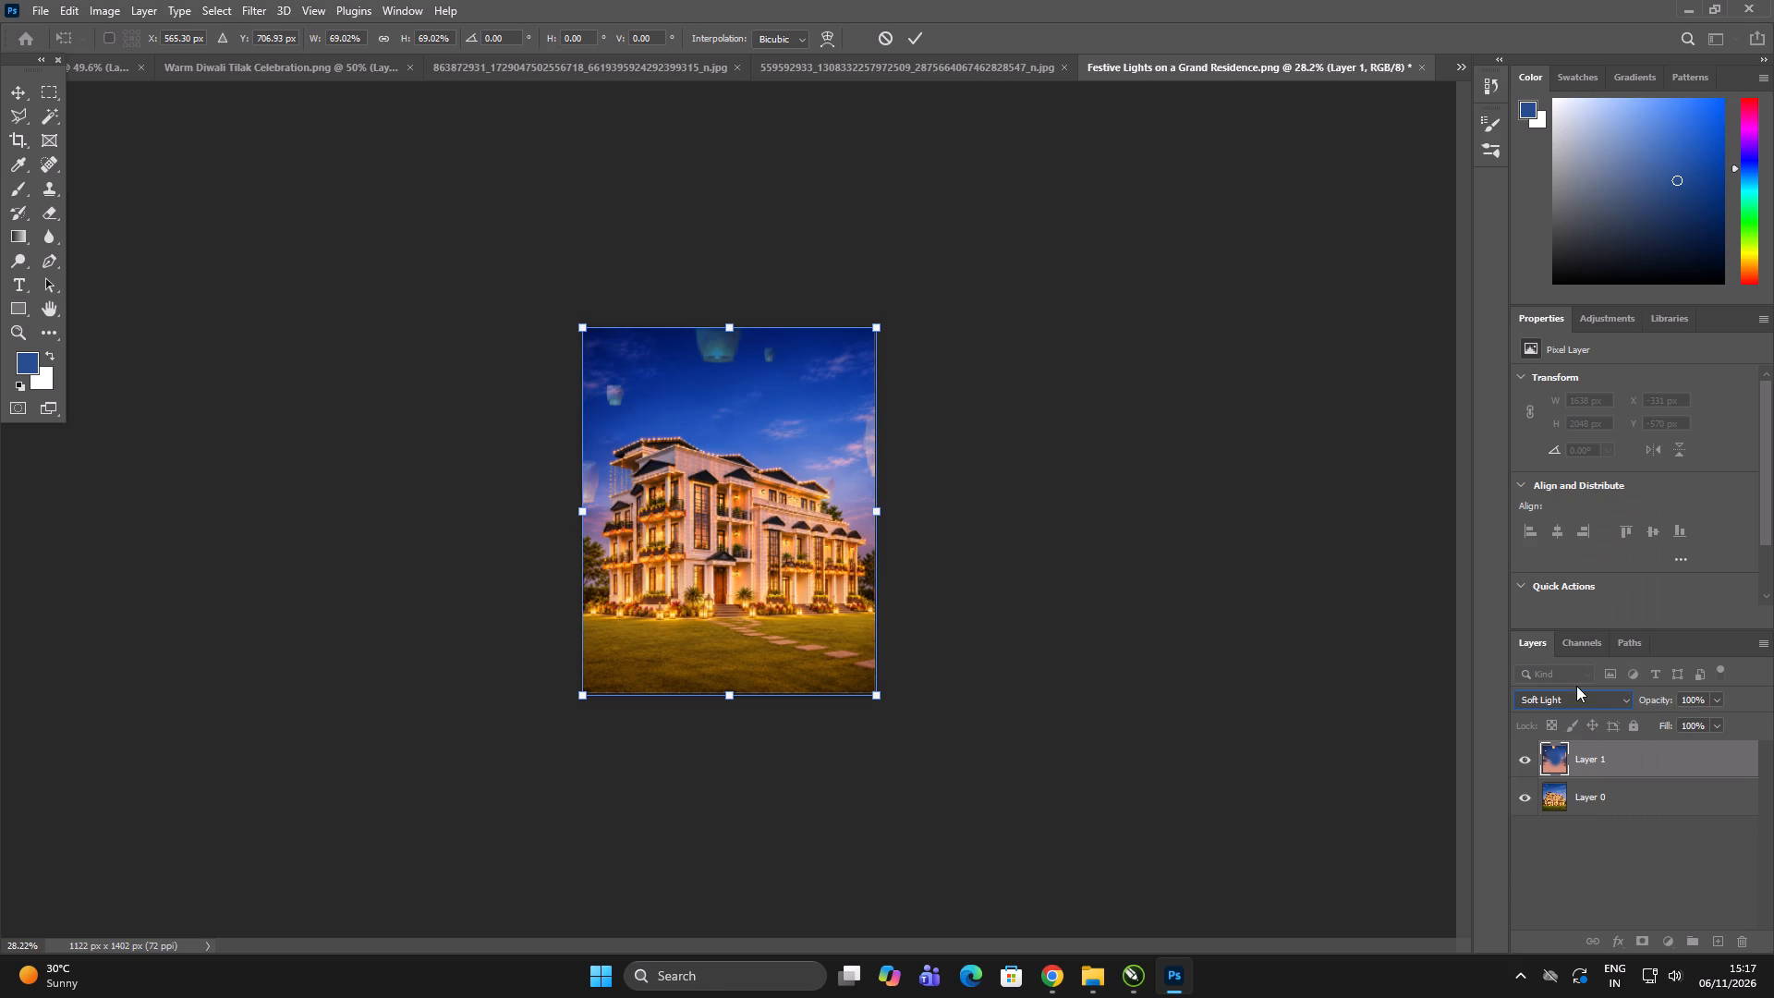
{"action": "left_click", "coordinate": [1568, 700]}
{"action": "key", "text": "Down"}
{"action": "key", "text": "Down"}
{"action": "key", "text": "Down"}
{"action": "key", "text": "Down"}
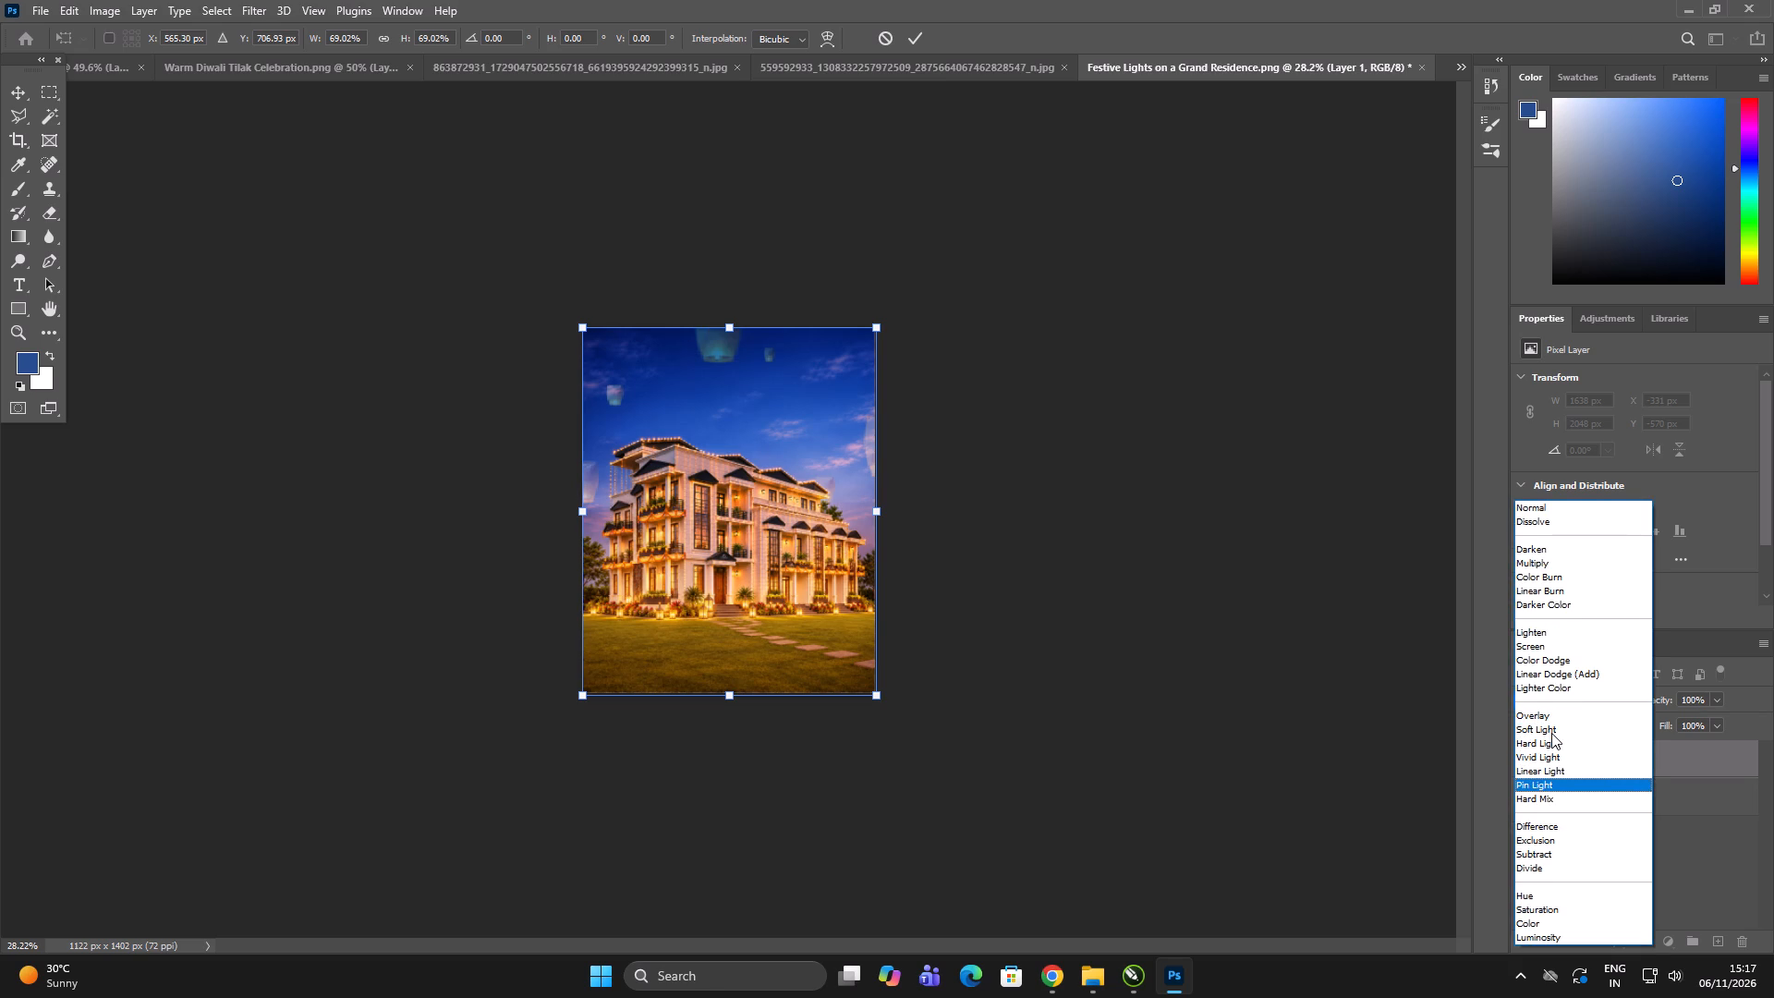
{"action": "left_click", "coordinate": [942, 832]}
{"action": "left_click", "coordinate": [1595, 757]}
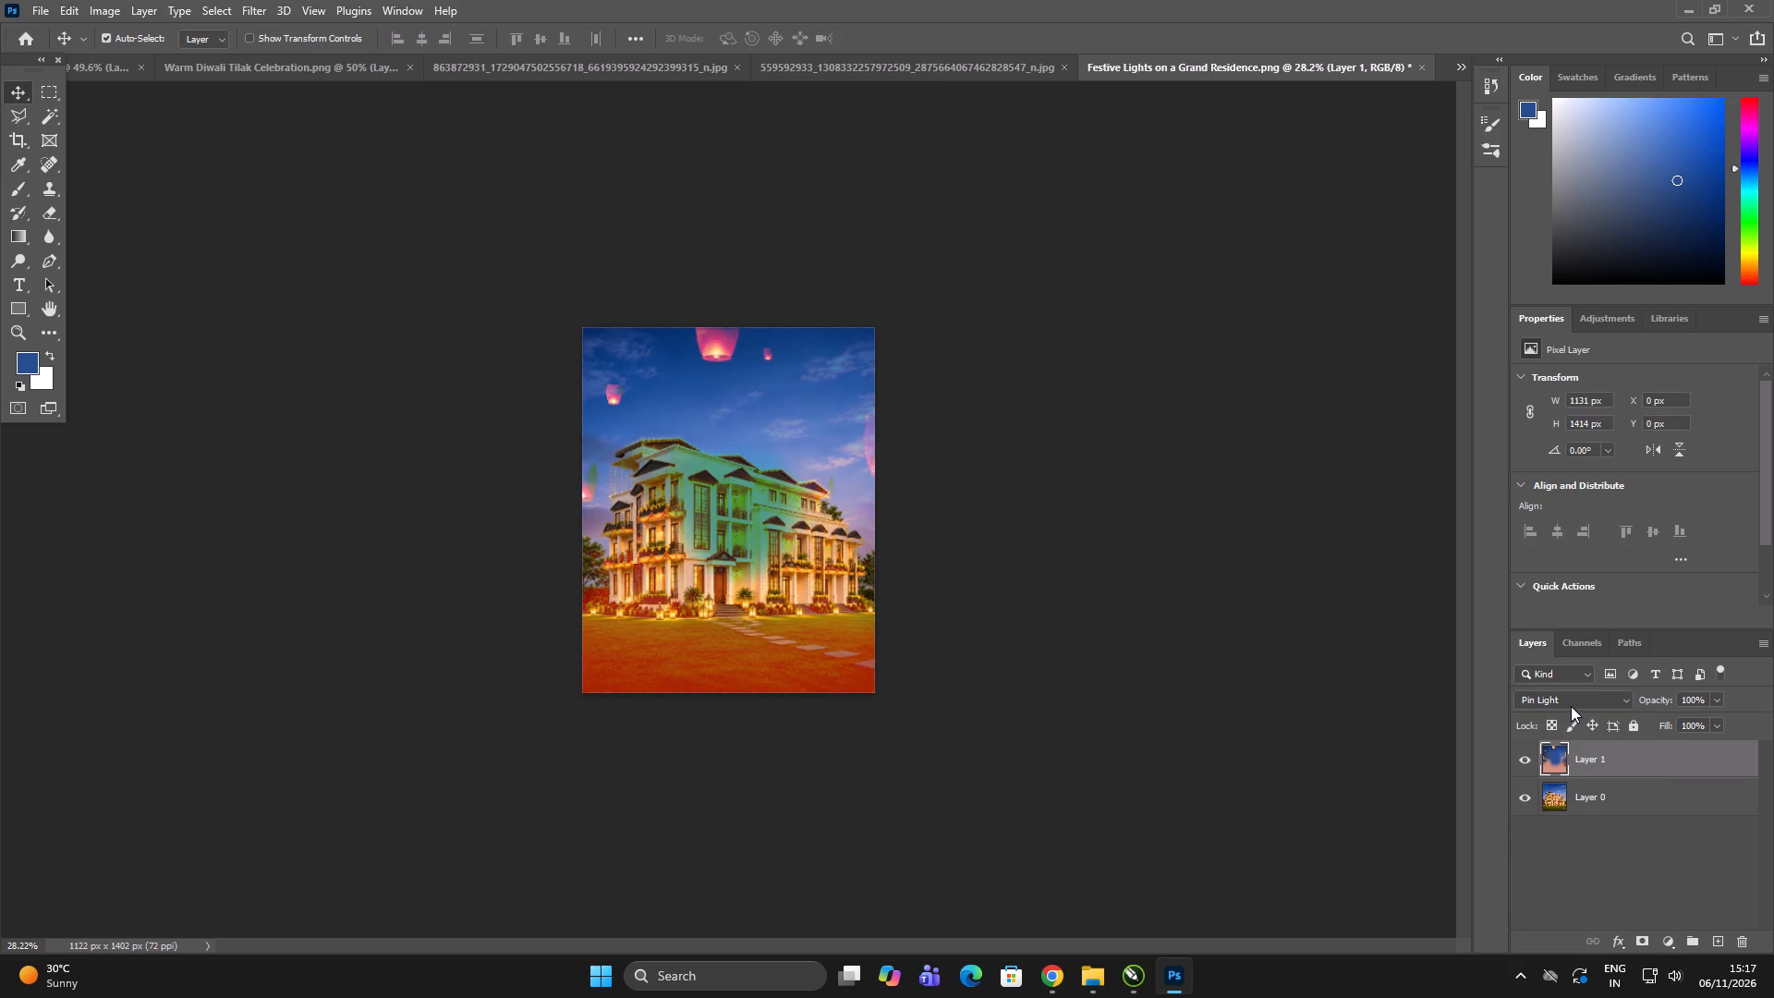
Compare the available blend modes on the lantern sky layer and set it to Hard Light.
{"action": "left_click", "coordinate": [1574, 698]}
{"action": "key", "text": "Down"}
{"action": "key", "text": "Down"}
{"action": "key", "text": "Down"}
{"action": "key", "text": "Down"}
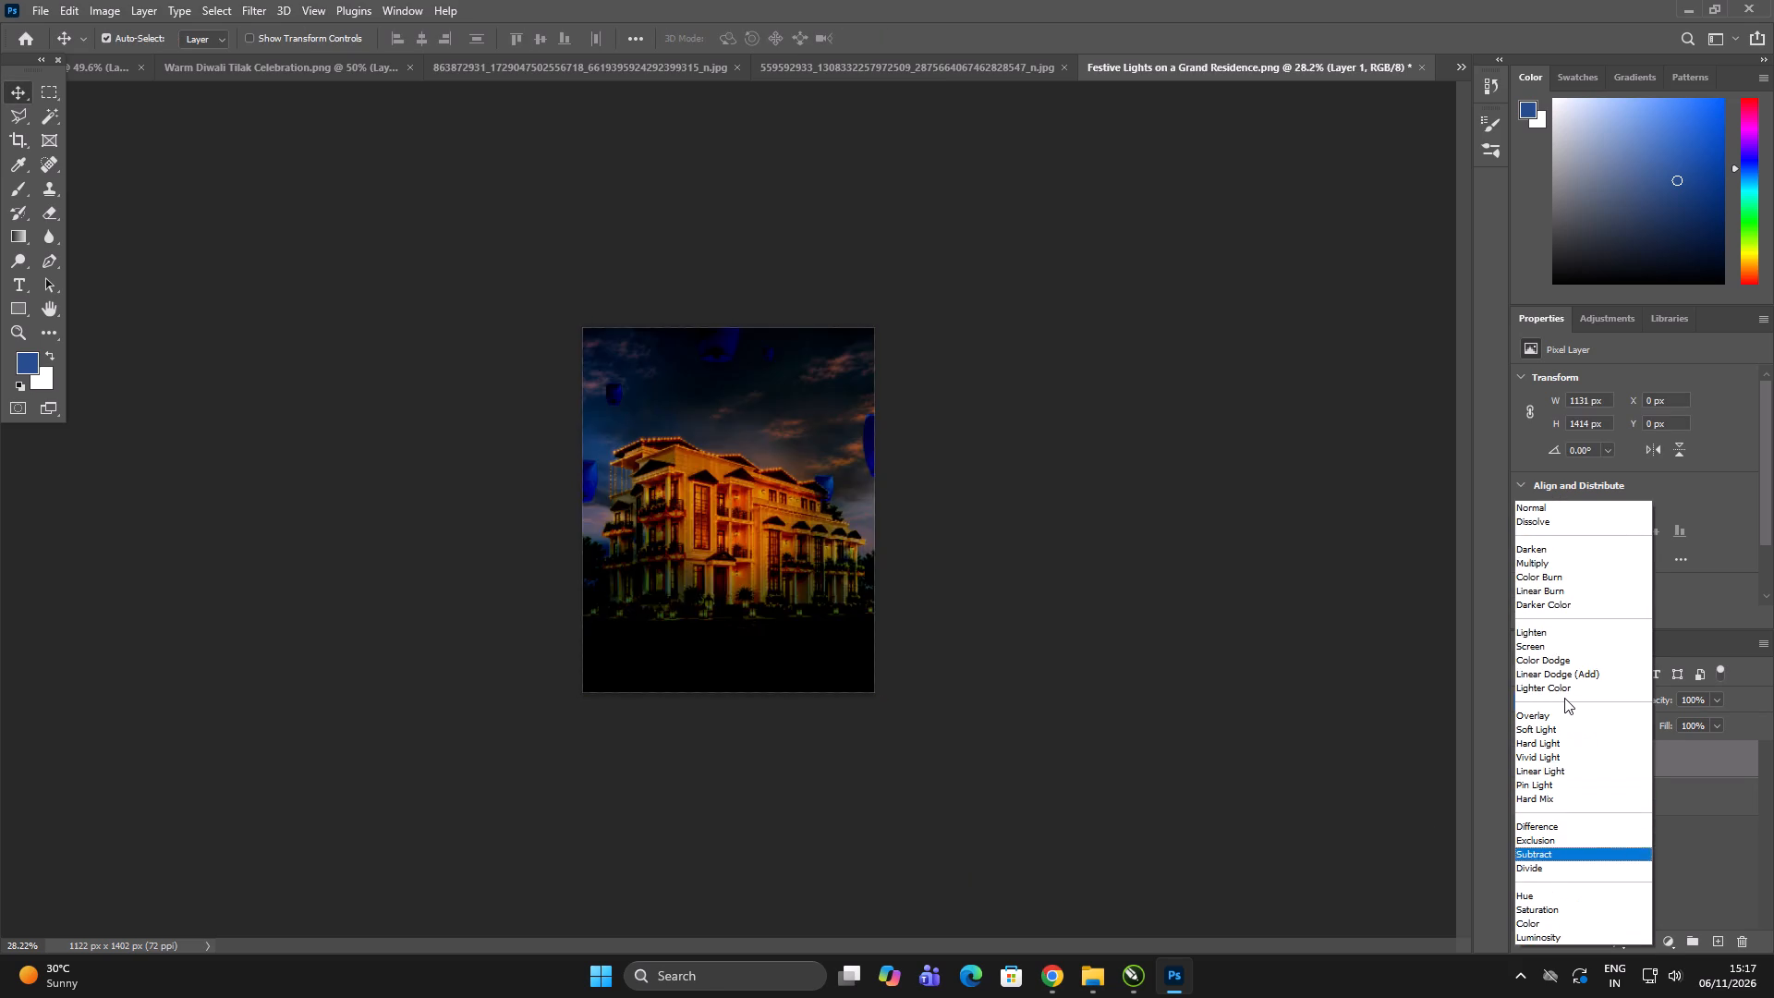
{"action": "key", "text": "Down"}
{"action": "key", "text": "Down"}
{"action": "key", "text": "Down"}
{"action": "key", "text": "Down"}
{"action": "key", "text": "Down"}
{"action": "key", "text": "Down"}
{"action": "key", "text": "Down"}
{"action": "key", "text": "Down"}
{"action": "key", "text": "Up"}
{"action": "key", "text": "Up"}
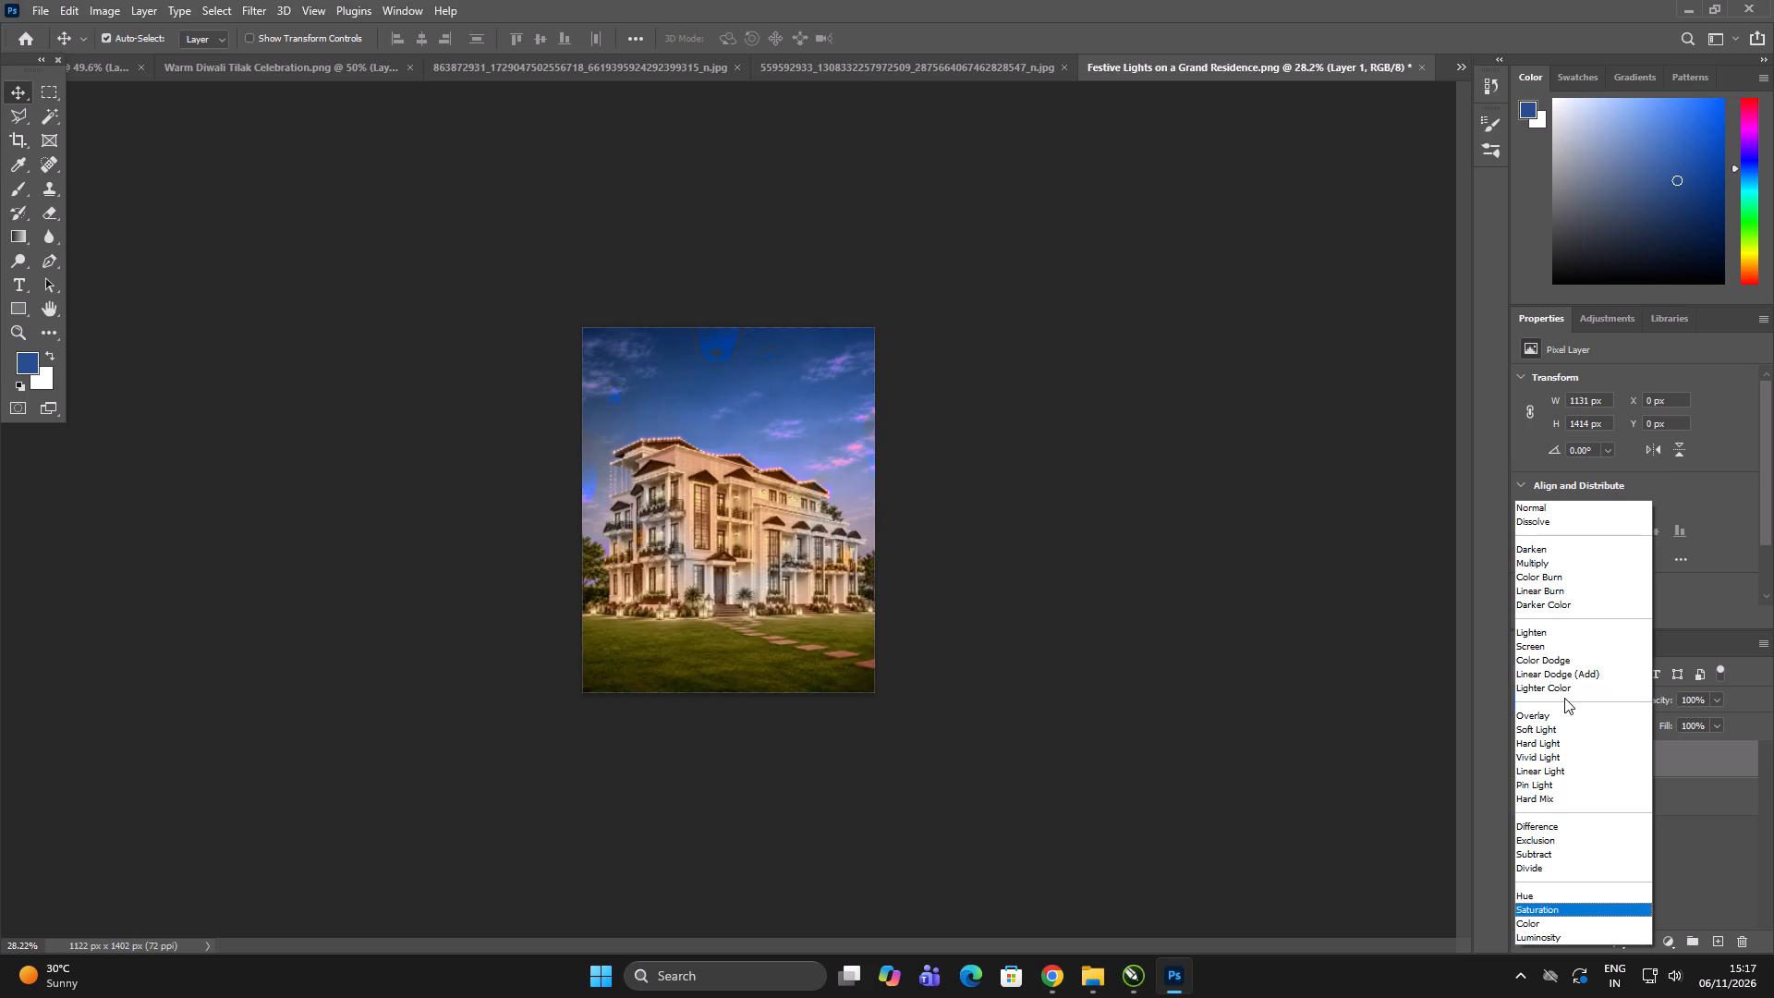
{"action": "key", "text": "Up"}
{"action": "key", "text": "Up"}
{"action": "key", "text": "Up"}
{"action": "key", "text": "Up"}
{"action": "key", "text": "Up"}
{"action": "key", "text": "Up"}
{"action": "key", "text": "Up"}
{"action": "key", "text": "Up"}
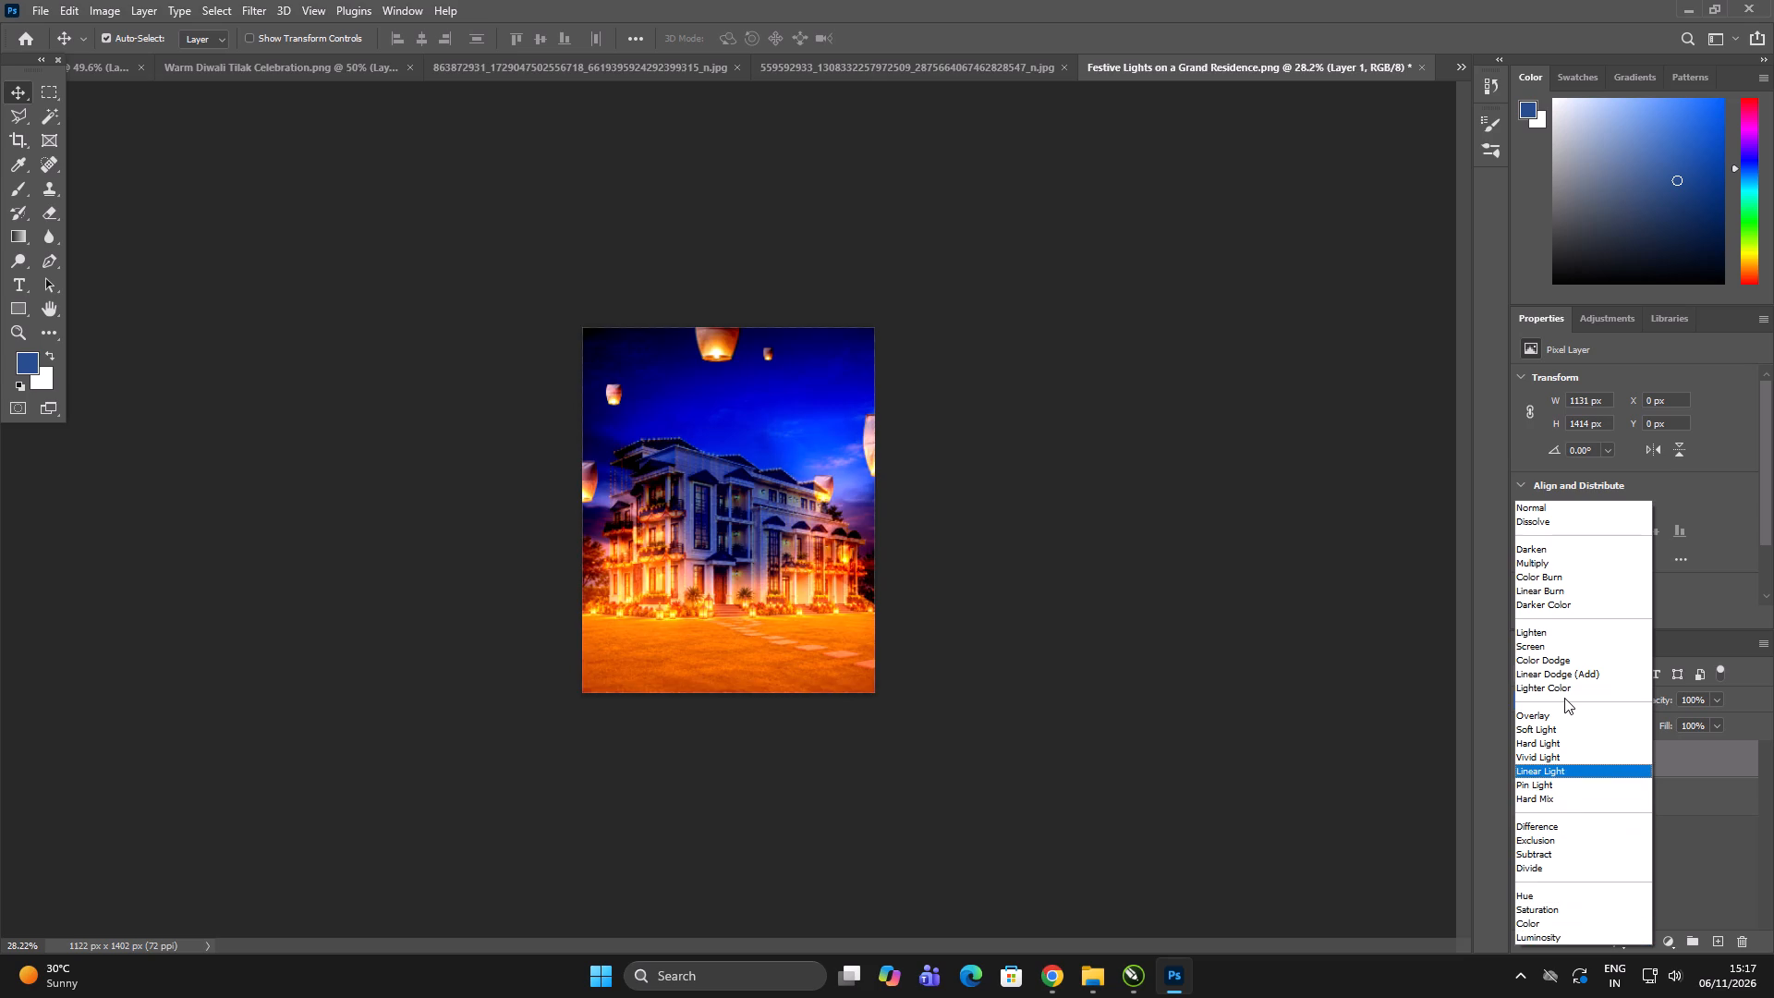
{"action": "key", "text": "Up"}
{"action": "key", "text": "Up"}
{"action": "key", "text": "Up"}
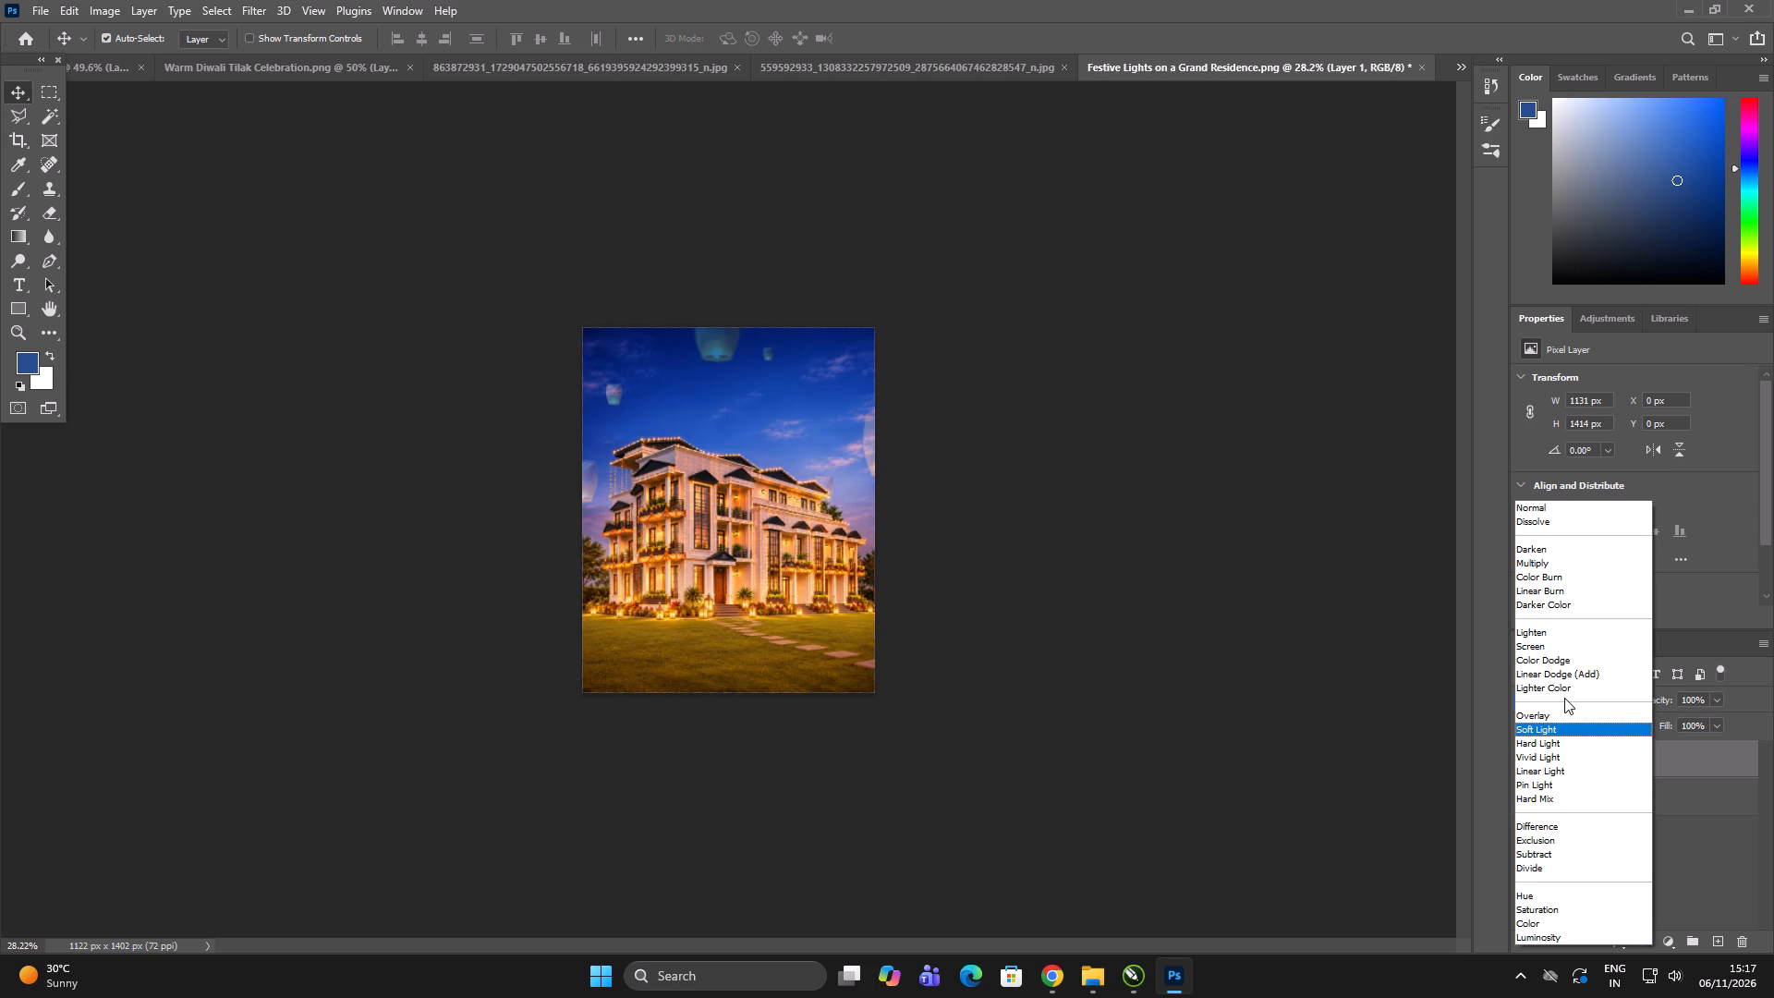
{"action": "key", "text": "Up"}
{"action": "key", "text": "Down"}
{"action": "key", "text": "Down"}
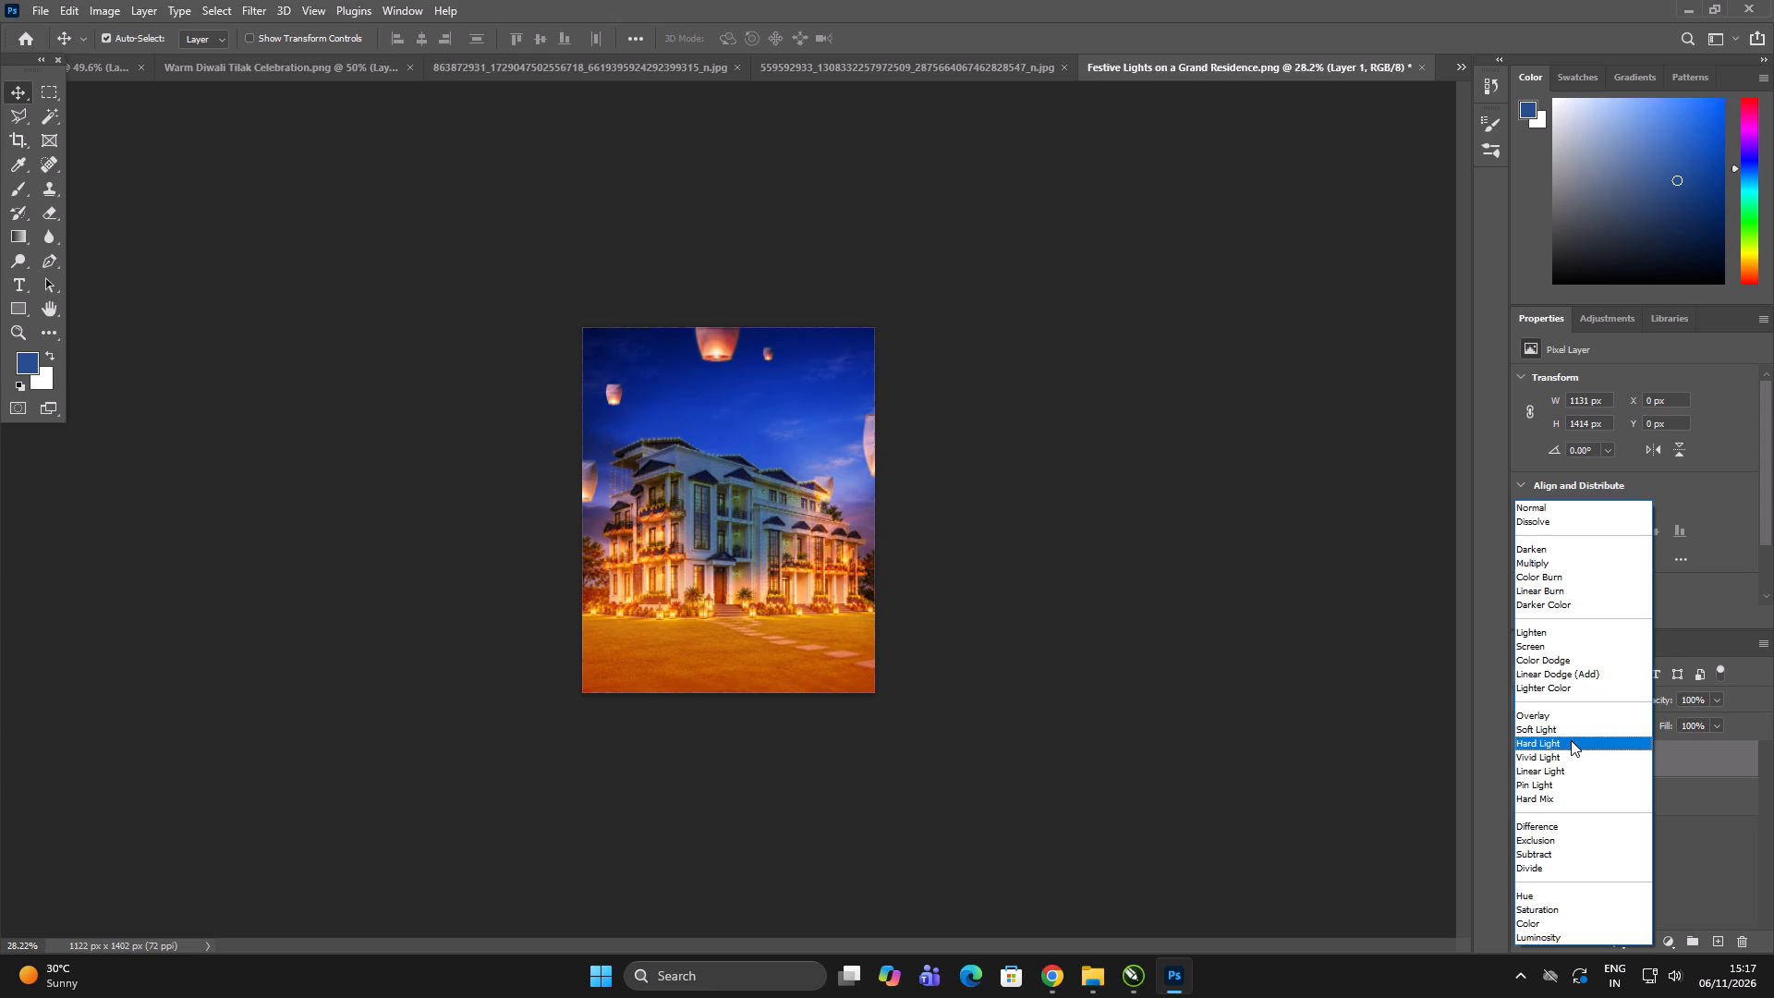
{"action": "left_click", "coordinate": [1571, 740]}
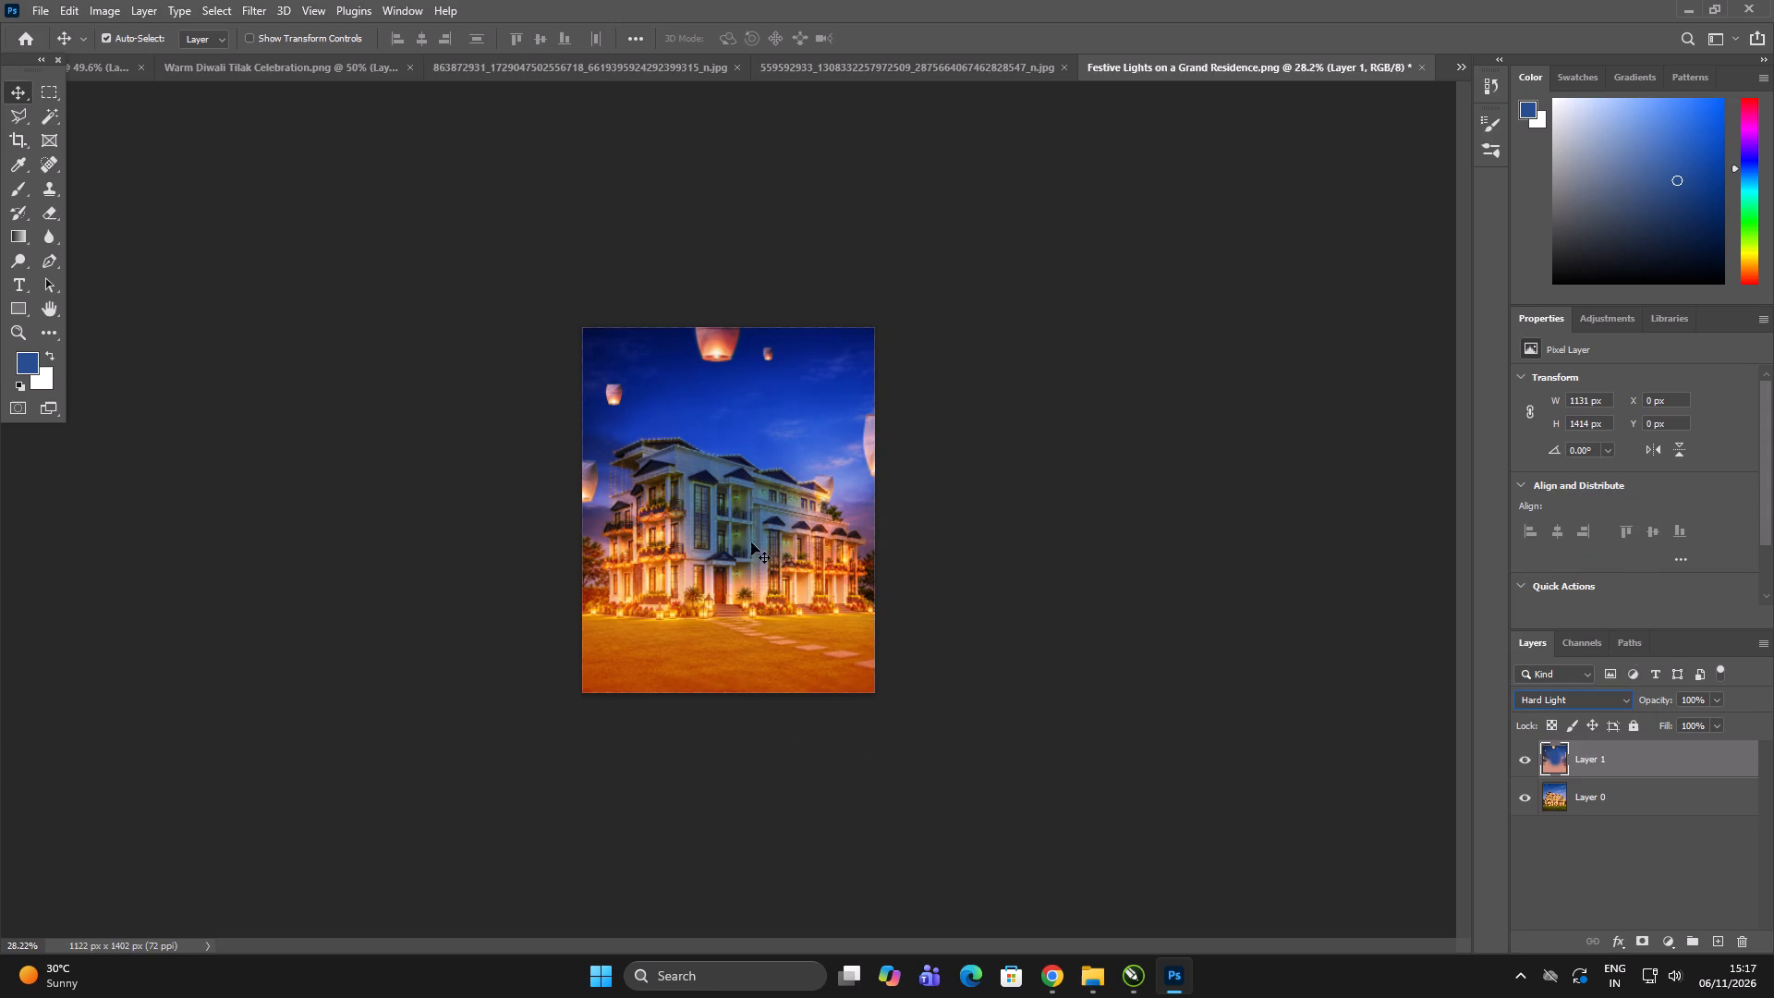
Lower the lantern sky layer's opacity to 74%.
{"action": "scroll", "coordinate": [706, 535], "scroll_direction": "up", "scroll_amount": 7, "text": "alt"}
{"action": "left_click", "coordinate": [1720, 703]}
{"action": "left_click", "coordinate": [1698, 715]}
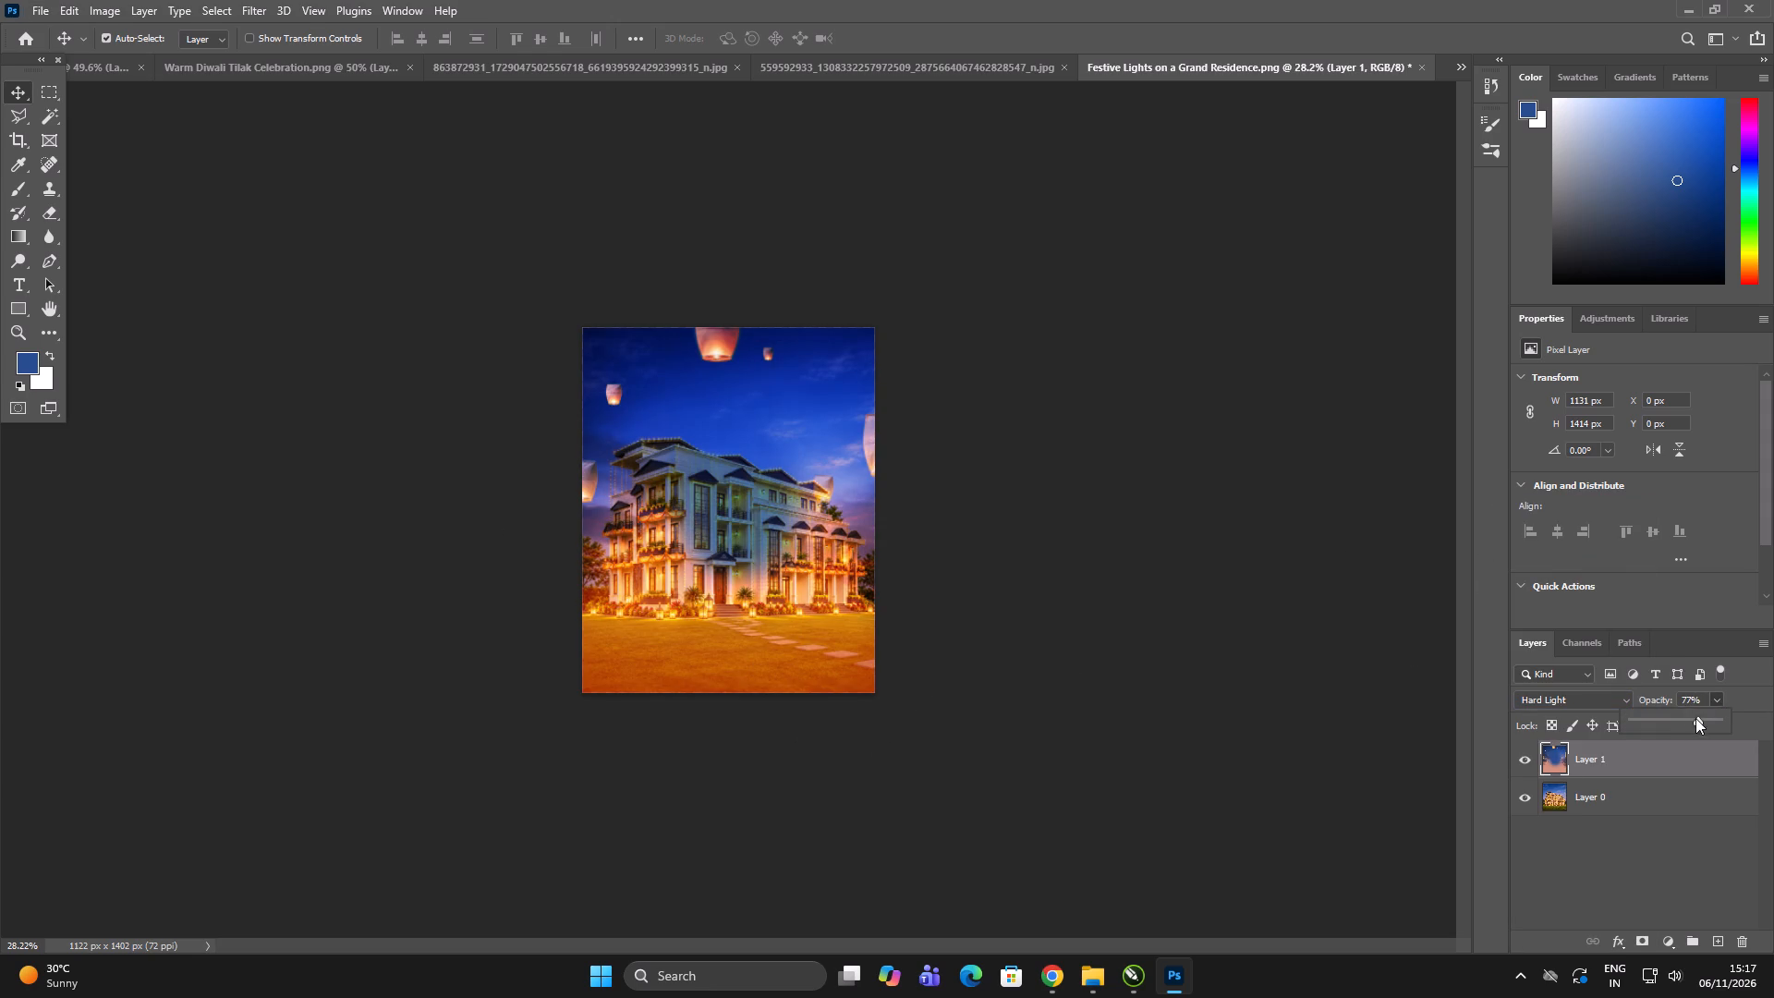
{"action": "left_click", "coordinate": [1675, 721]}
{"action": "left_click", "coordinate": [1695, 721]}
{"action": "triple_click", "coordinate": [1711, 712]}
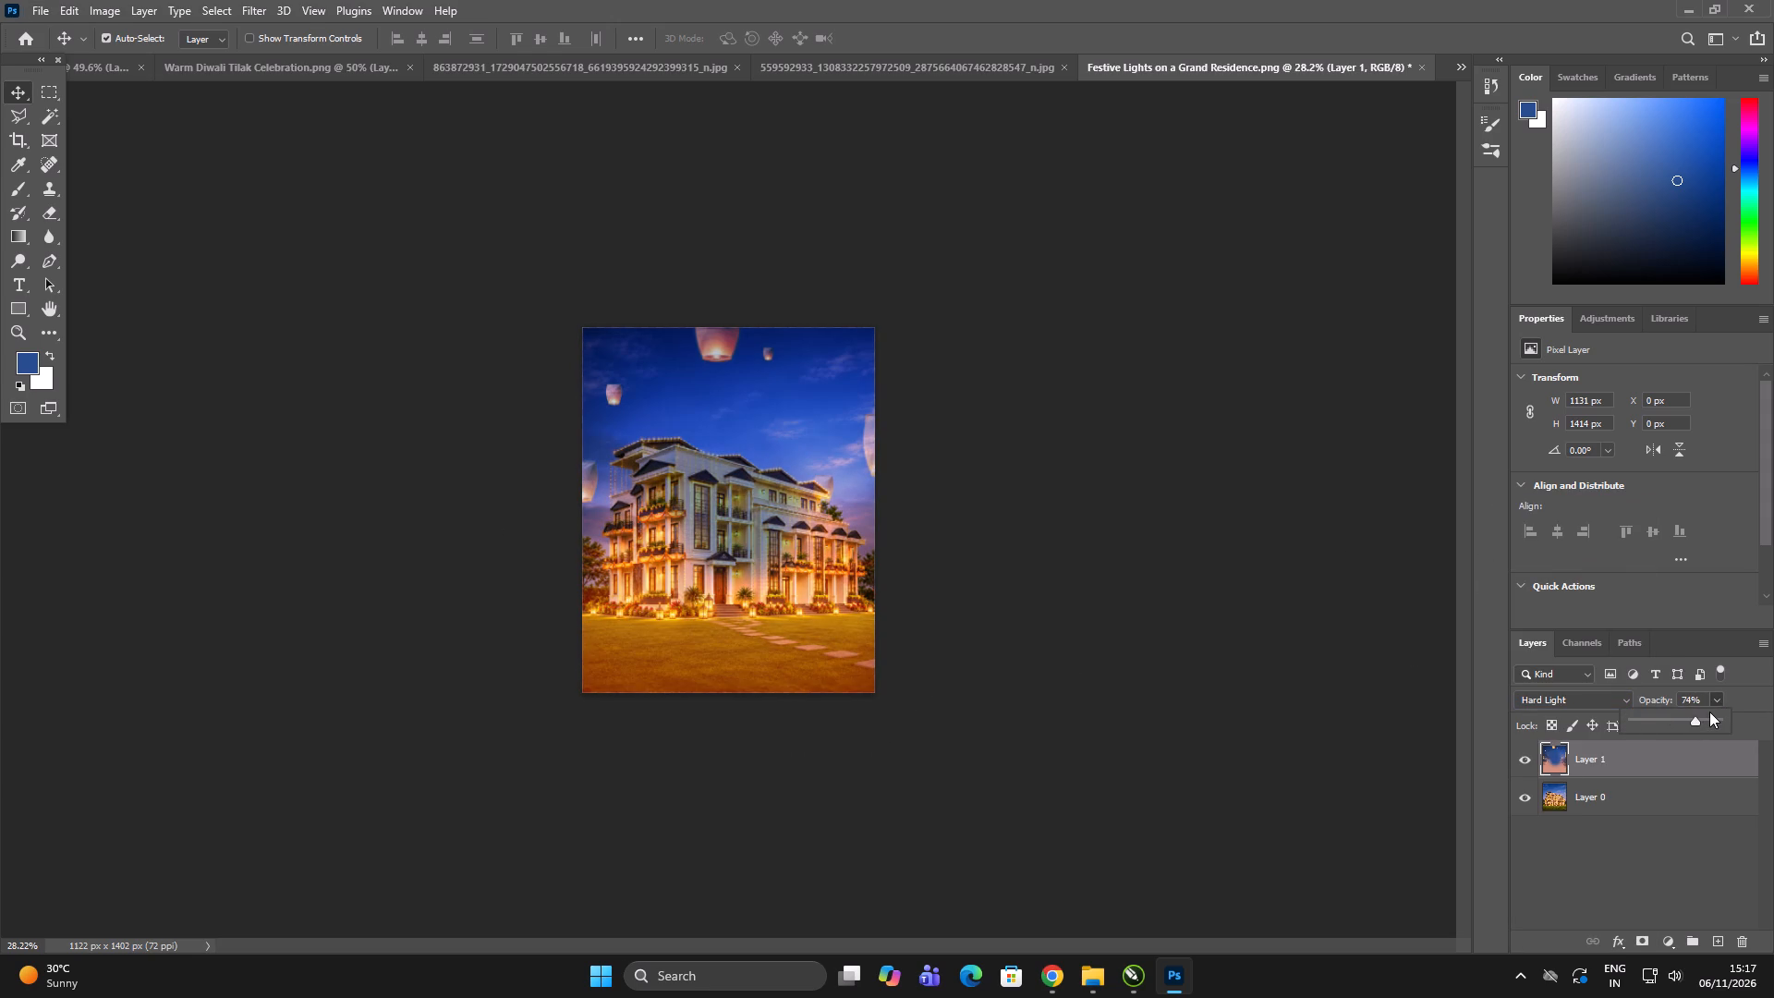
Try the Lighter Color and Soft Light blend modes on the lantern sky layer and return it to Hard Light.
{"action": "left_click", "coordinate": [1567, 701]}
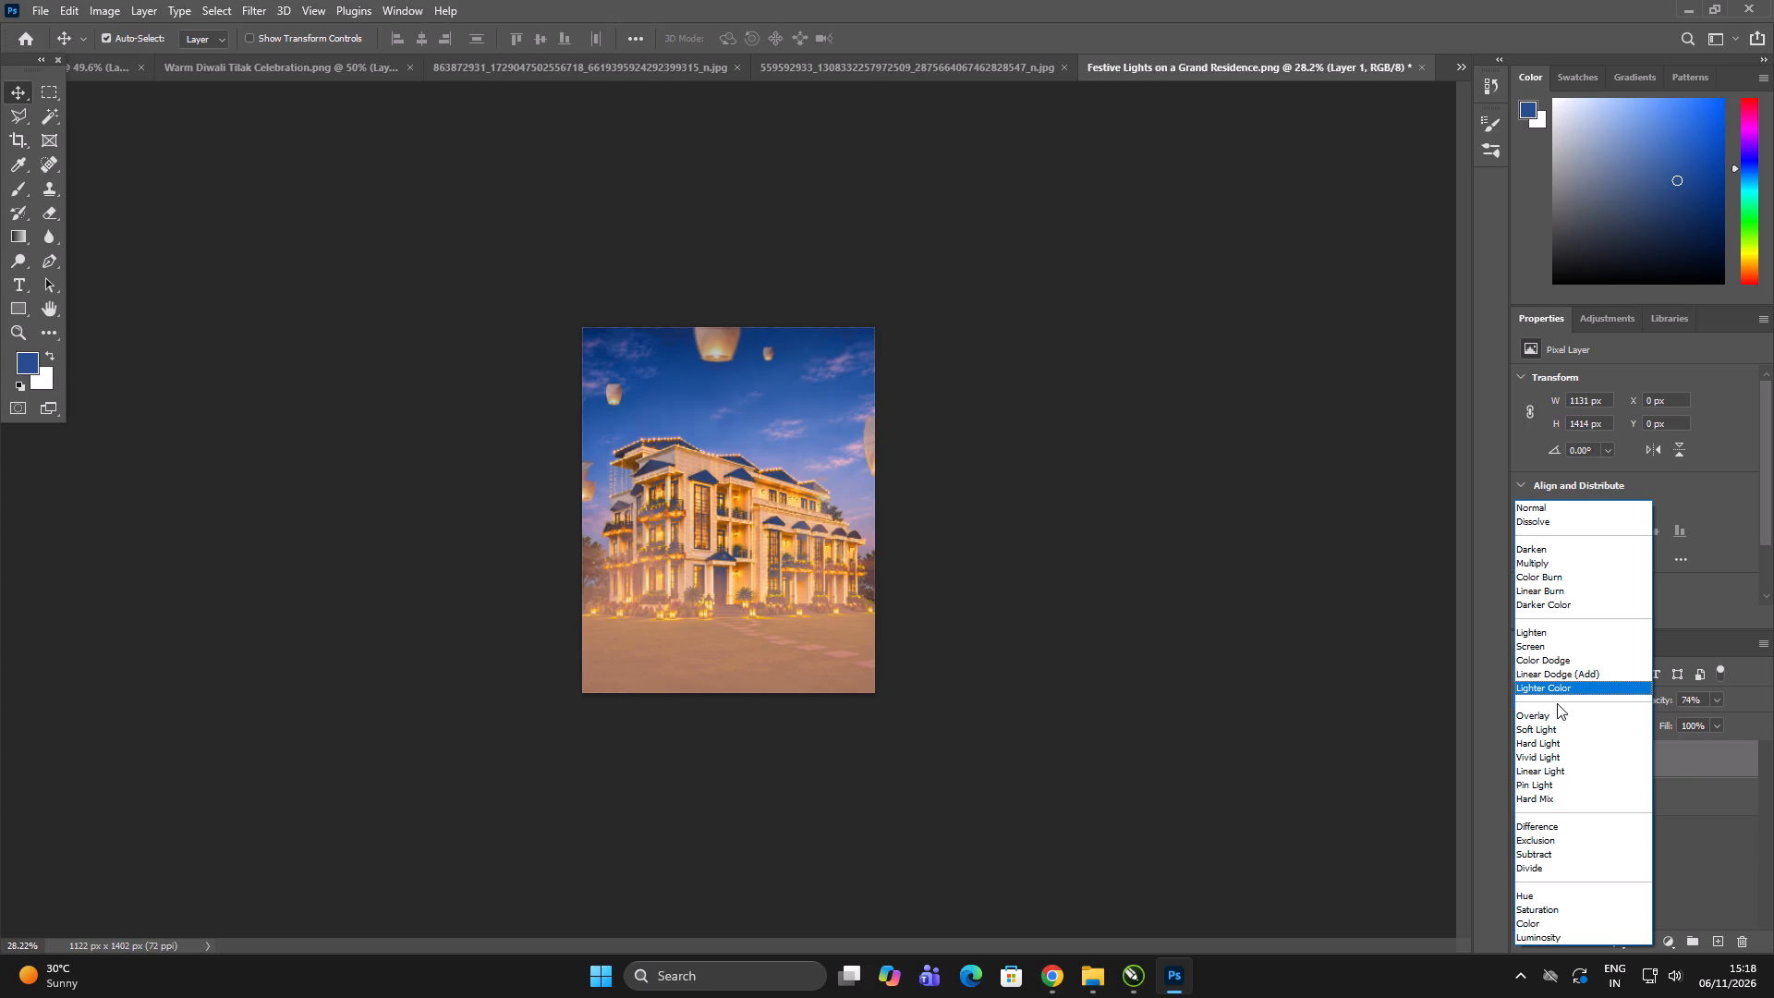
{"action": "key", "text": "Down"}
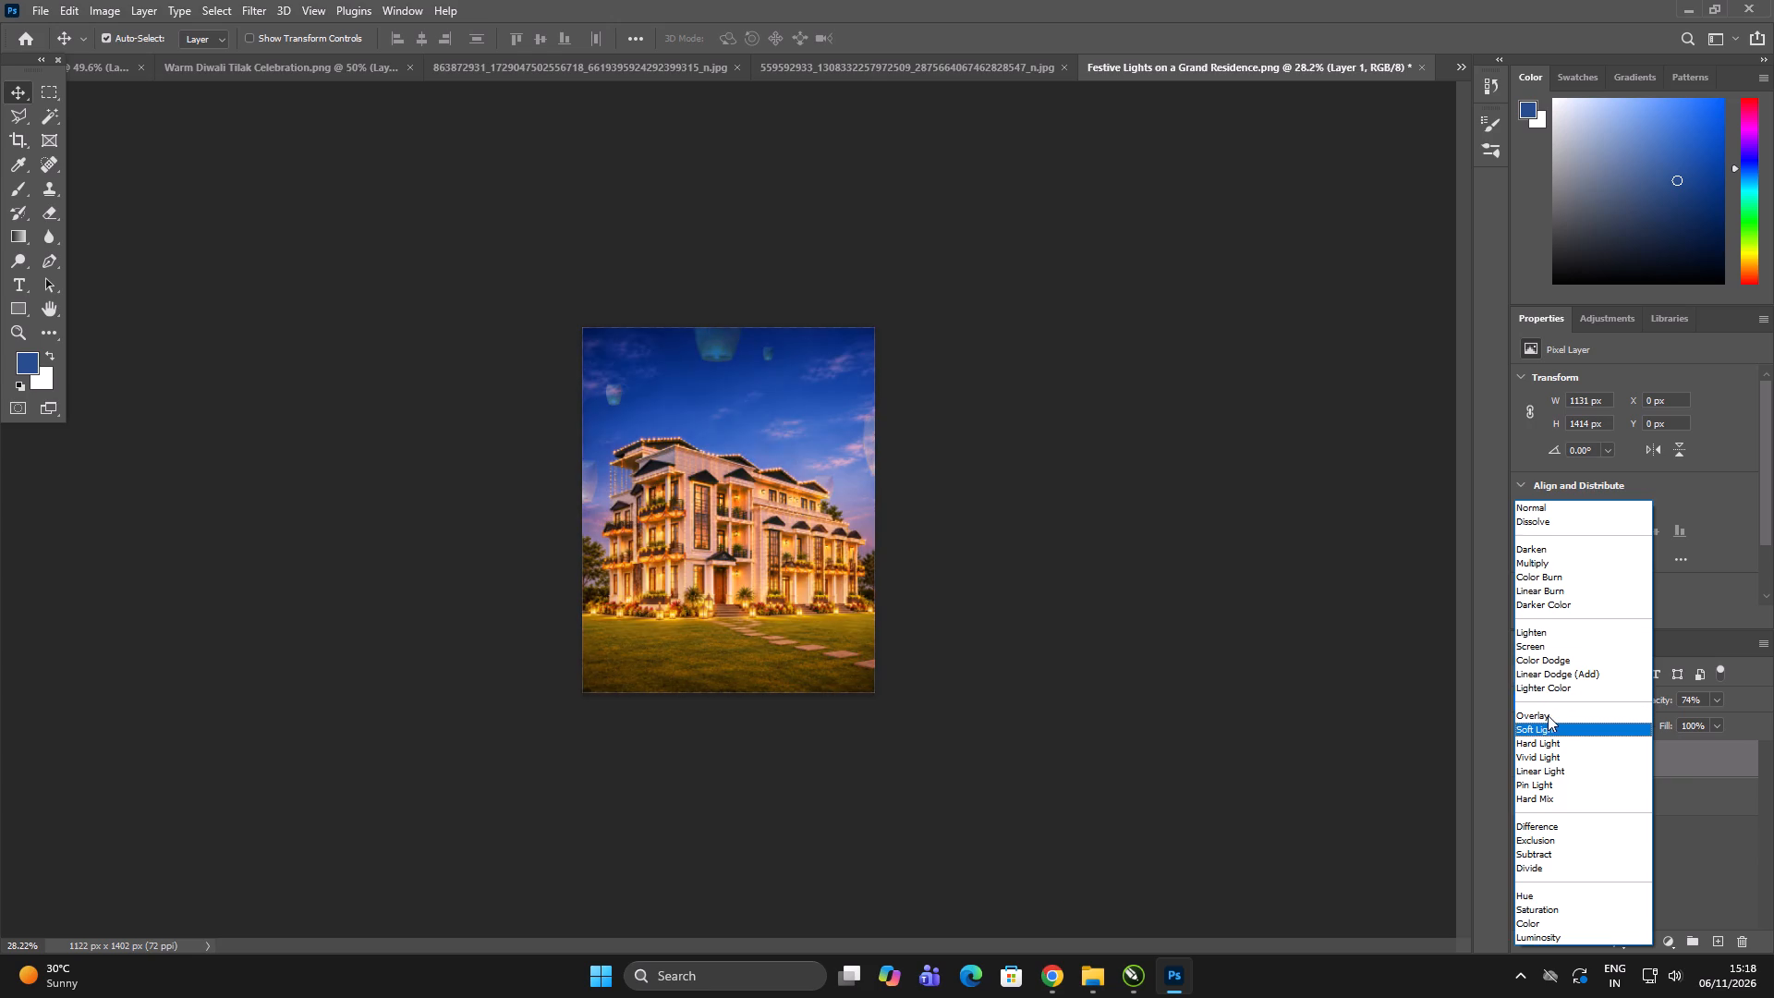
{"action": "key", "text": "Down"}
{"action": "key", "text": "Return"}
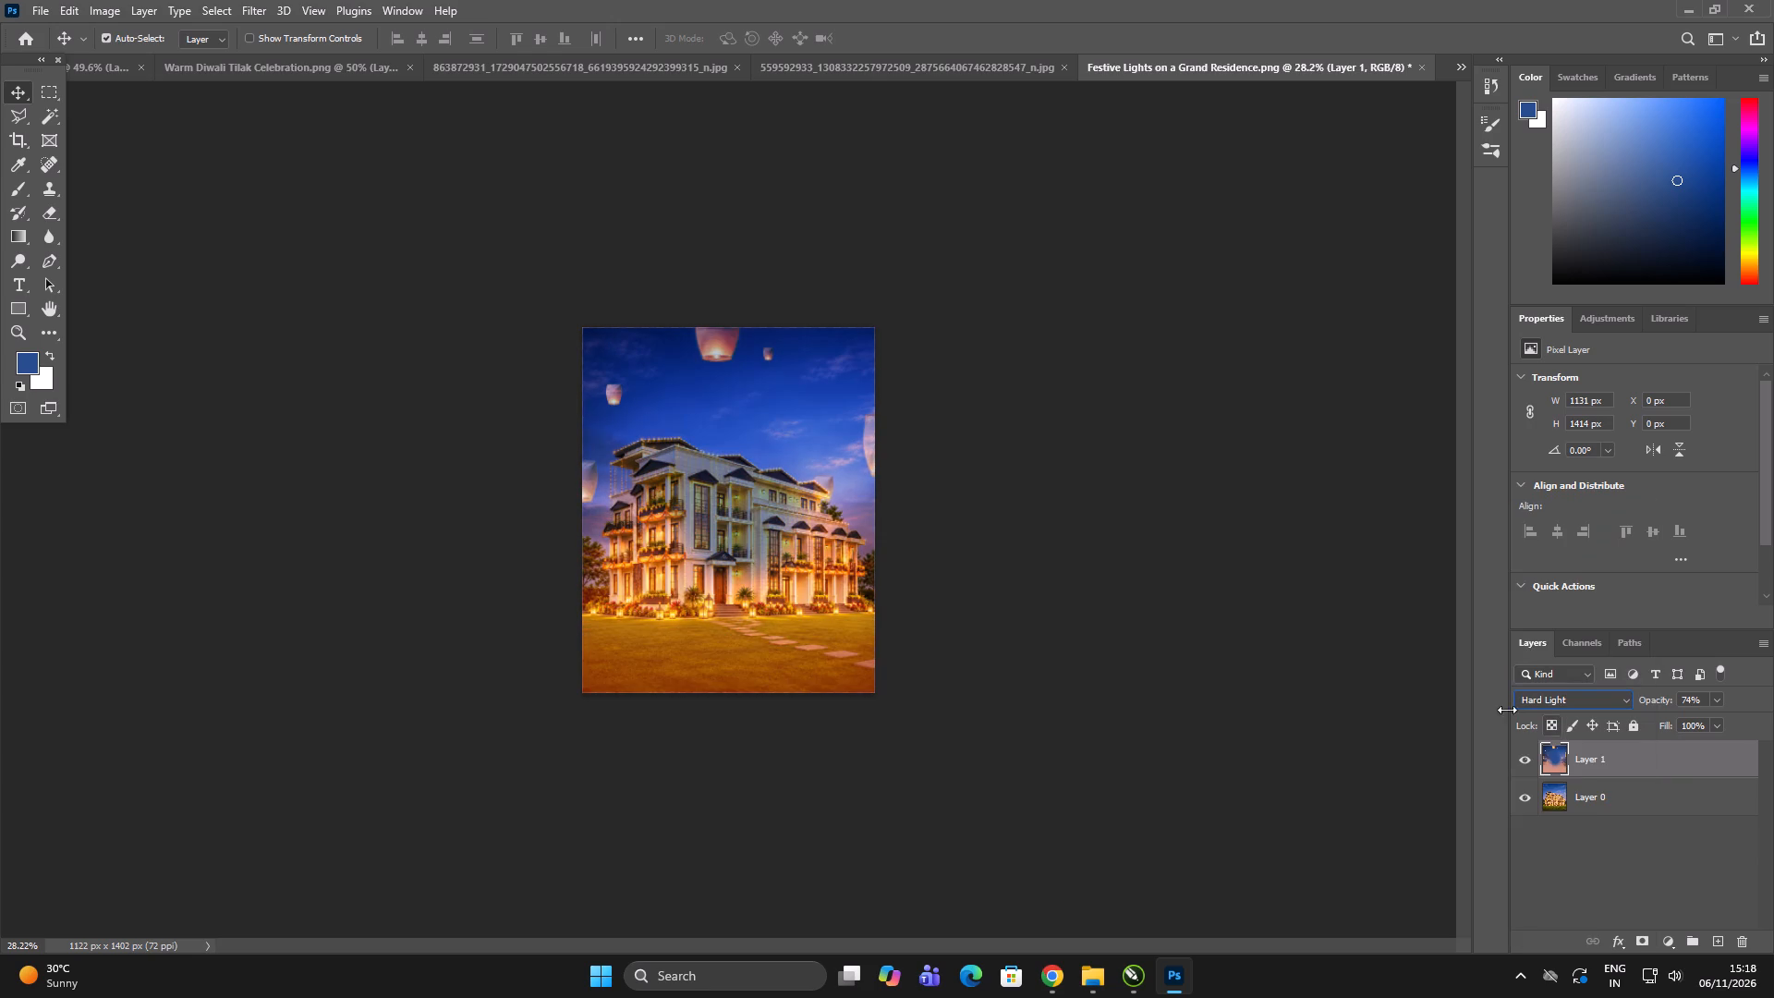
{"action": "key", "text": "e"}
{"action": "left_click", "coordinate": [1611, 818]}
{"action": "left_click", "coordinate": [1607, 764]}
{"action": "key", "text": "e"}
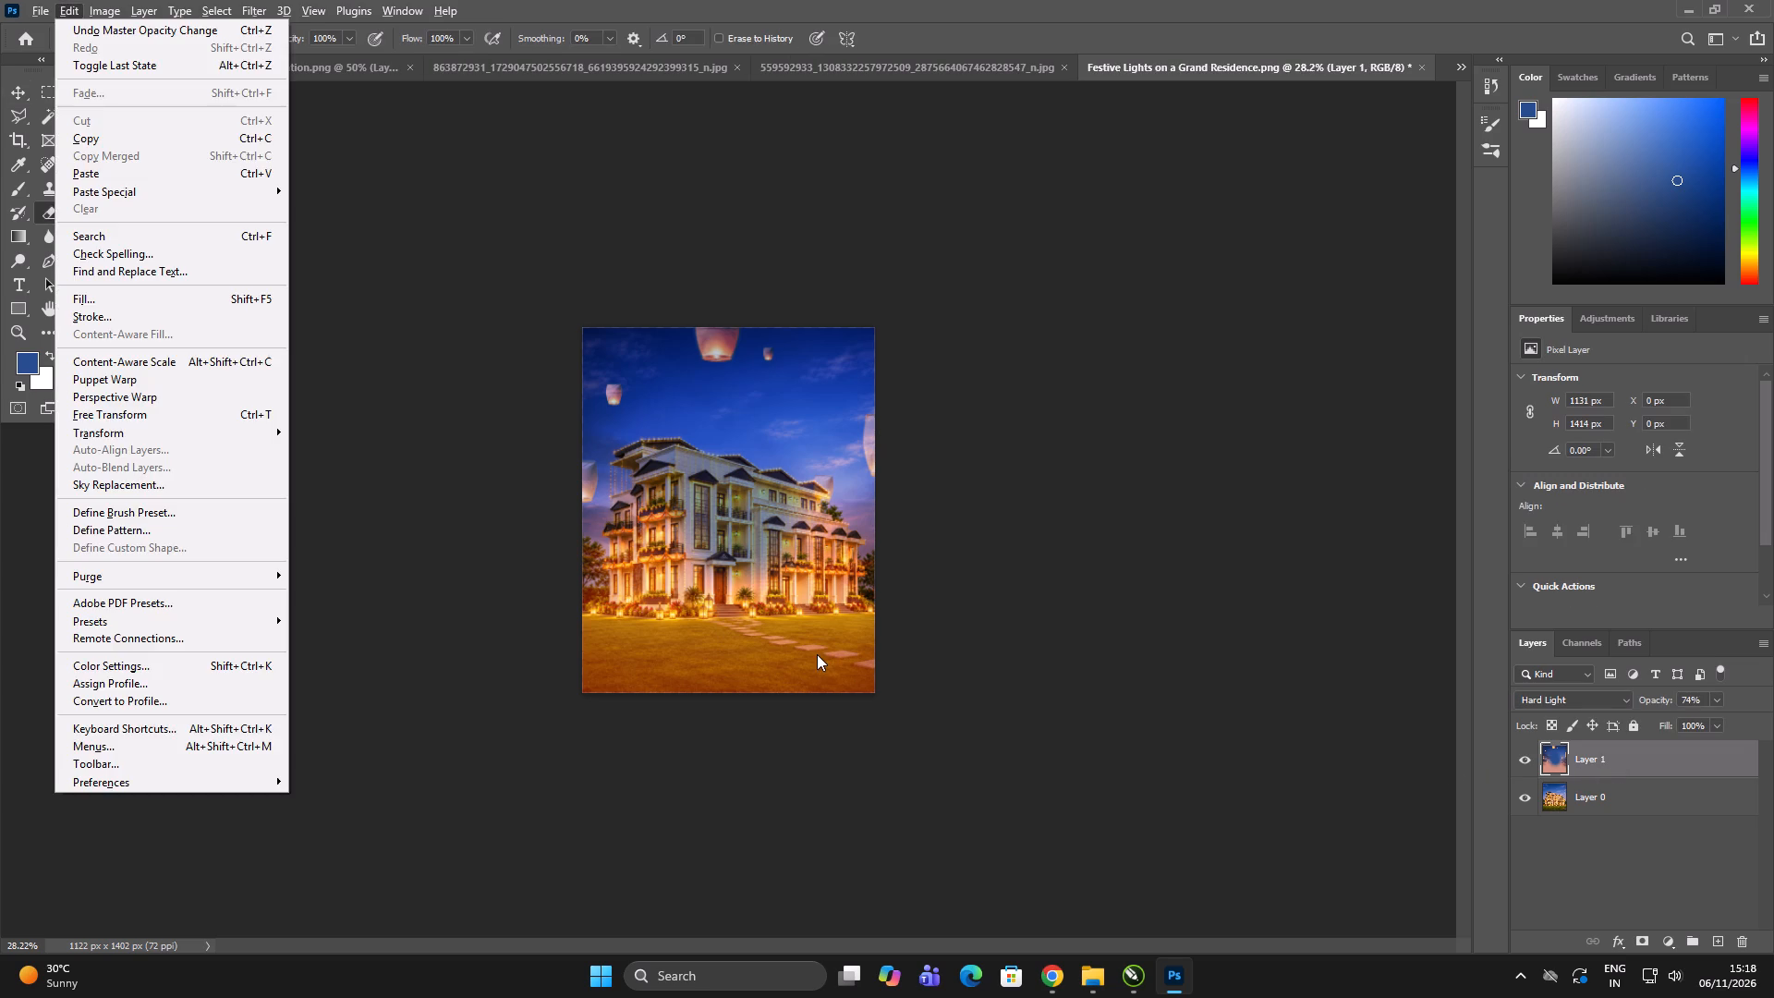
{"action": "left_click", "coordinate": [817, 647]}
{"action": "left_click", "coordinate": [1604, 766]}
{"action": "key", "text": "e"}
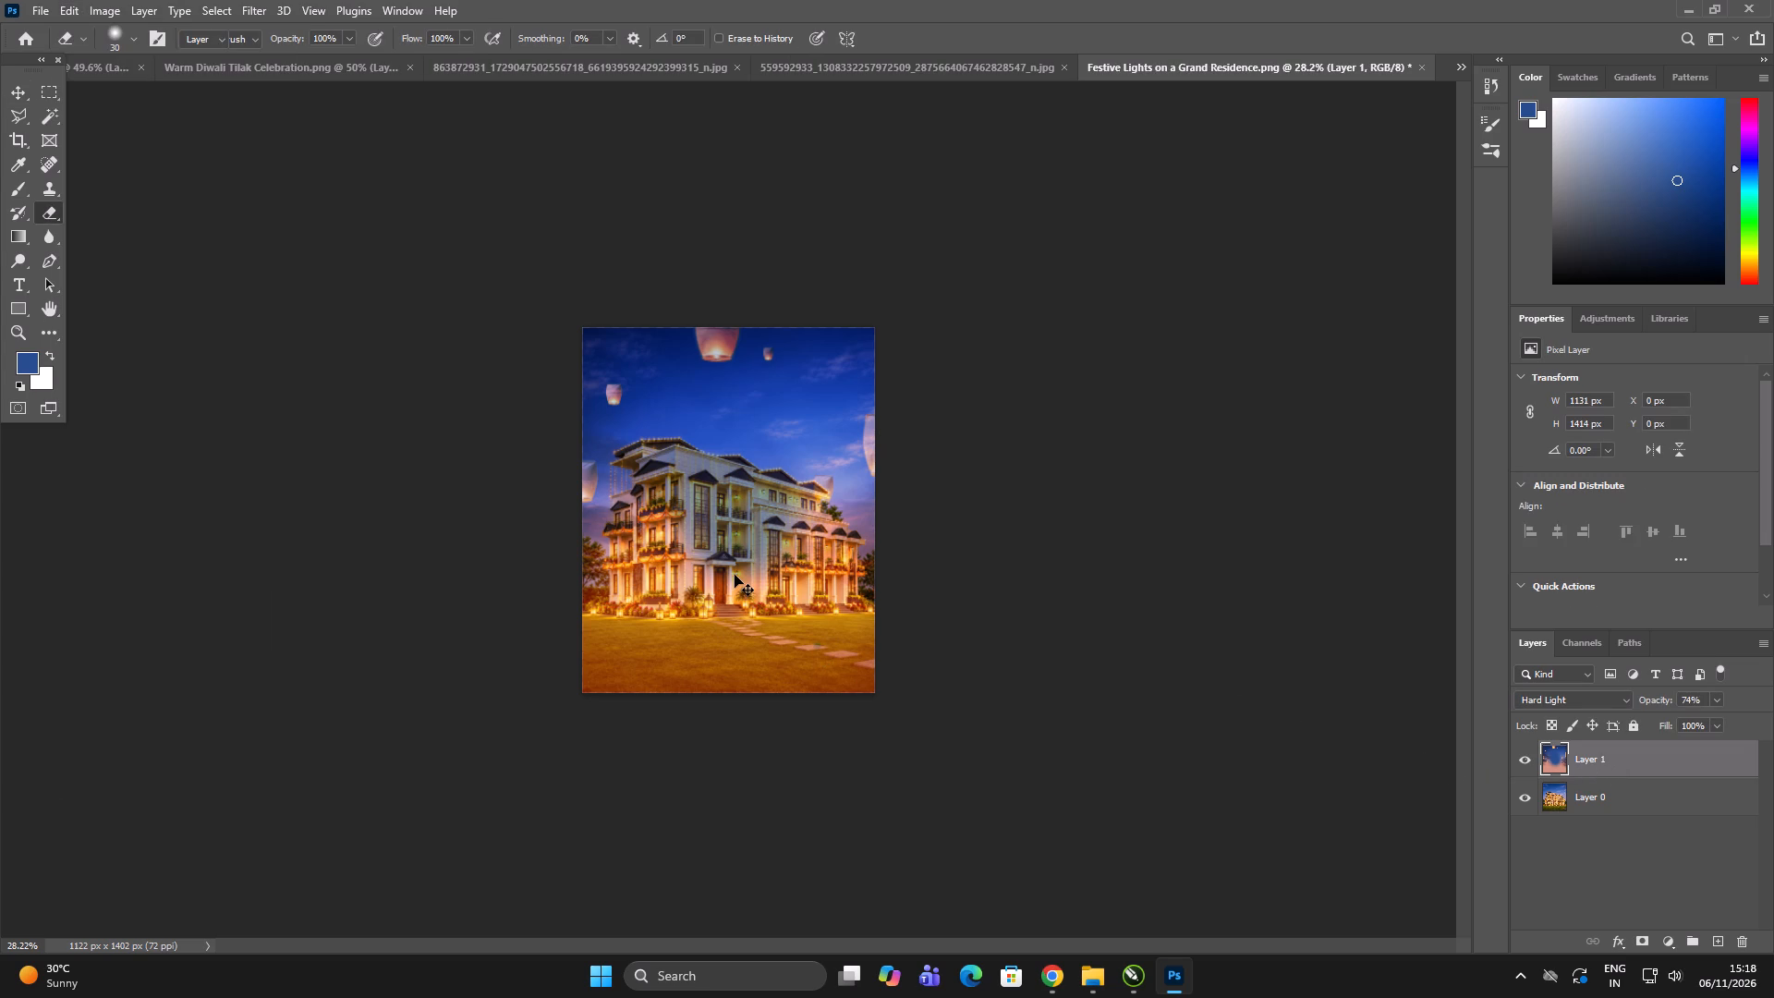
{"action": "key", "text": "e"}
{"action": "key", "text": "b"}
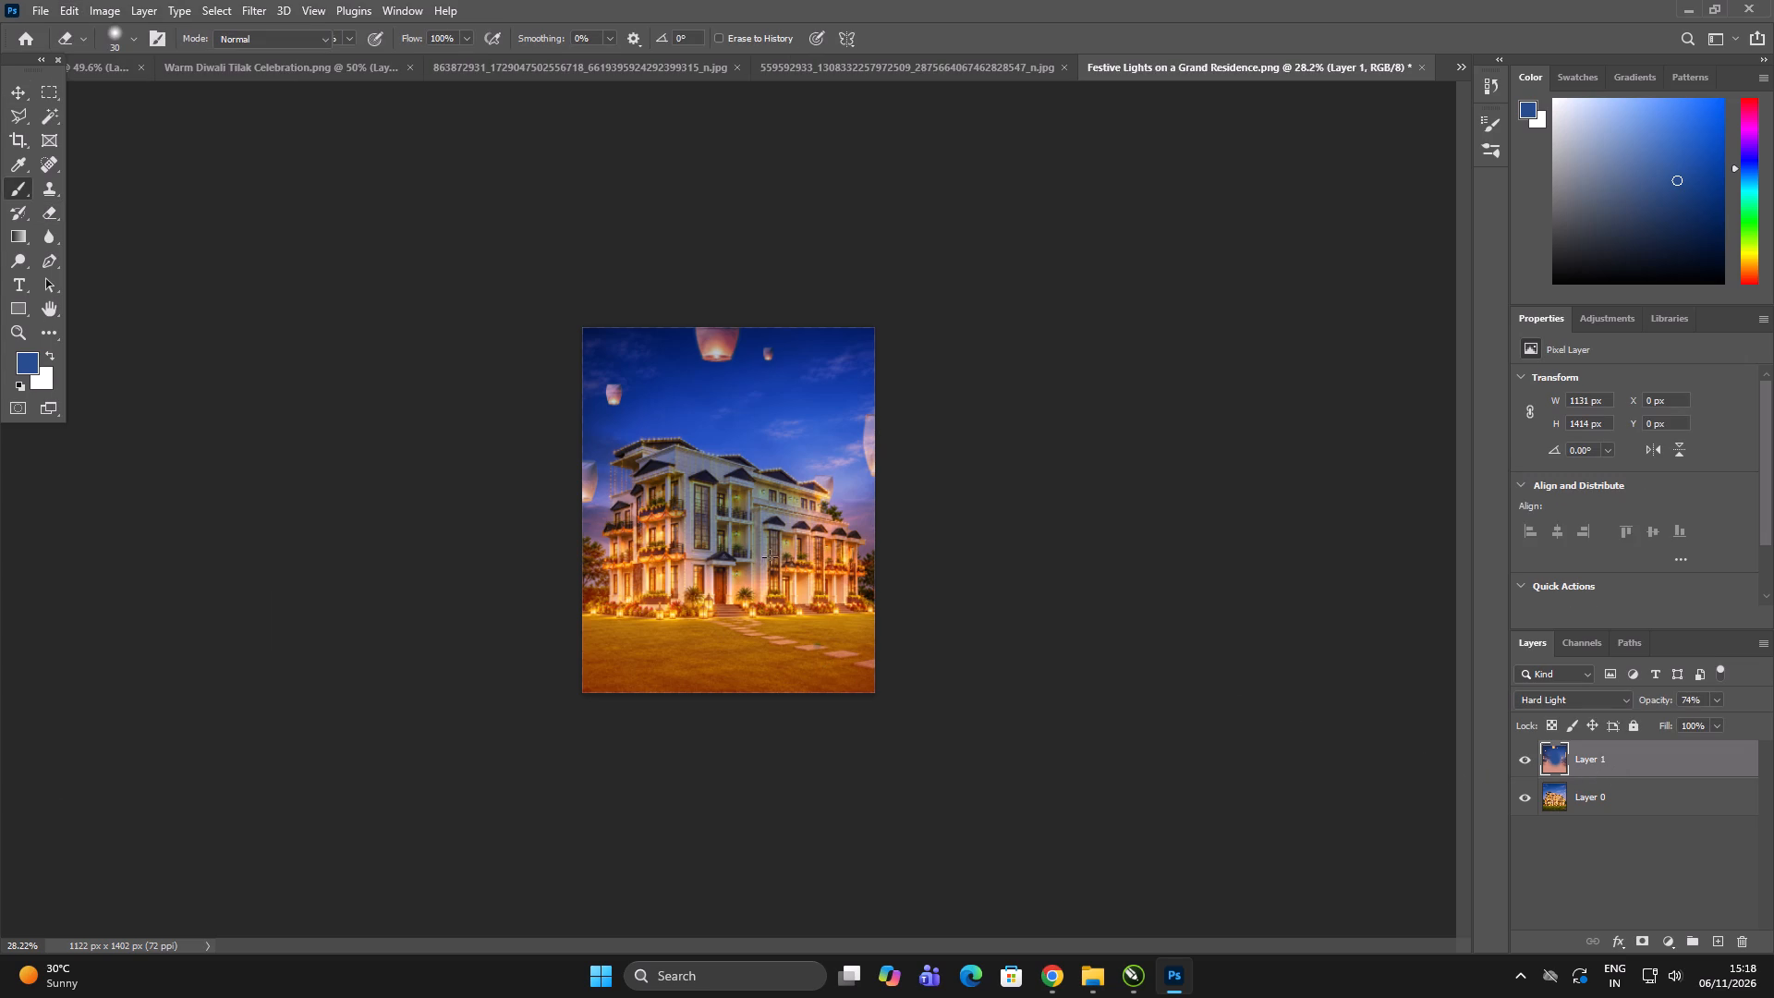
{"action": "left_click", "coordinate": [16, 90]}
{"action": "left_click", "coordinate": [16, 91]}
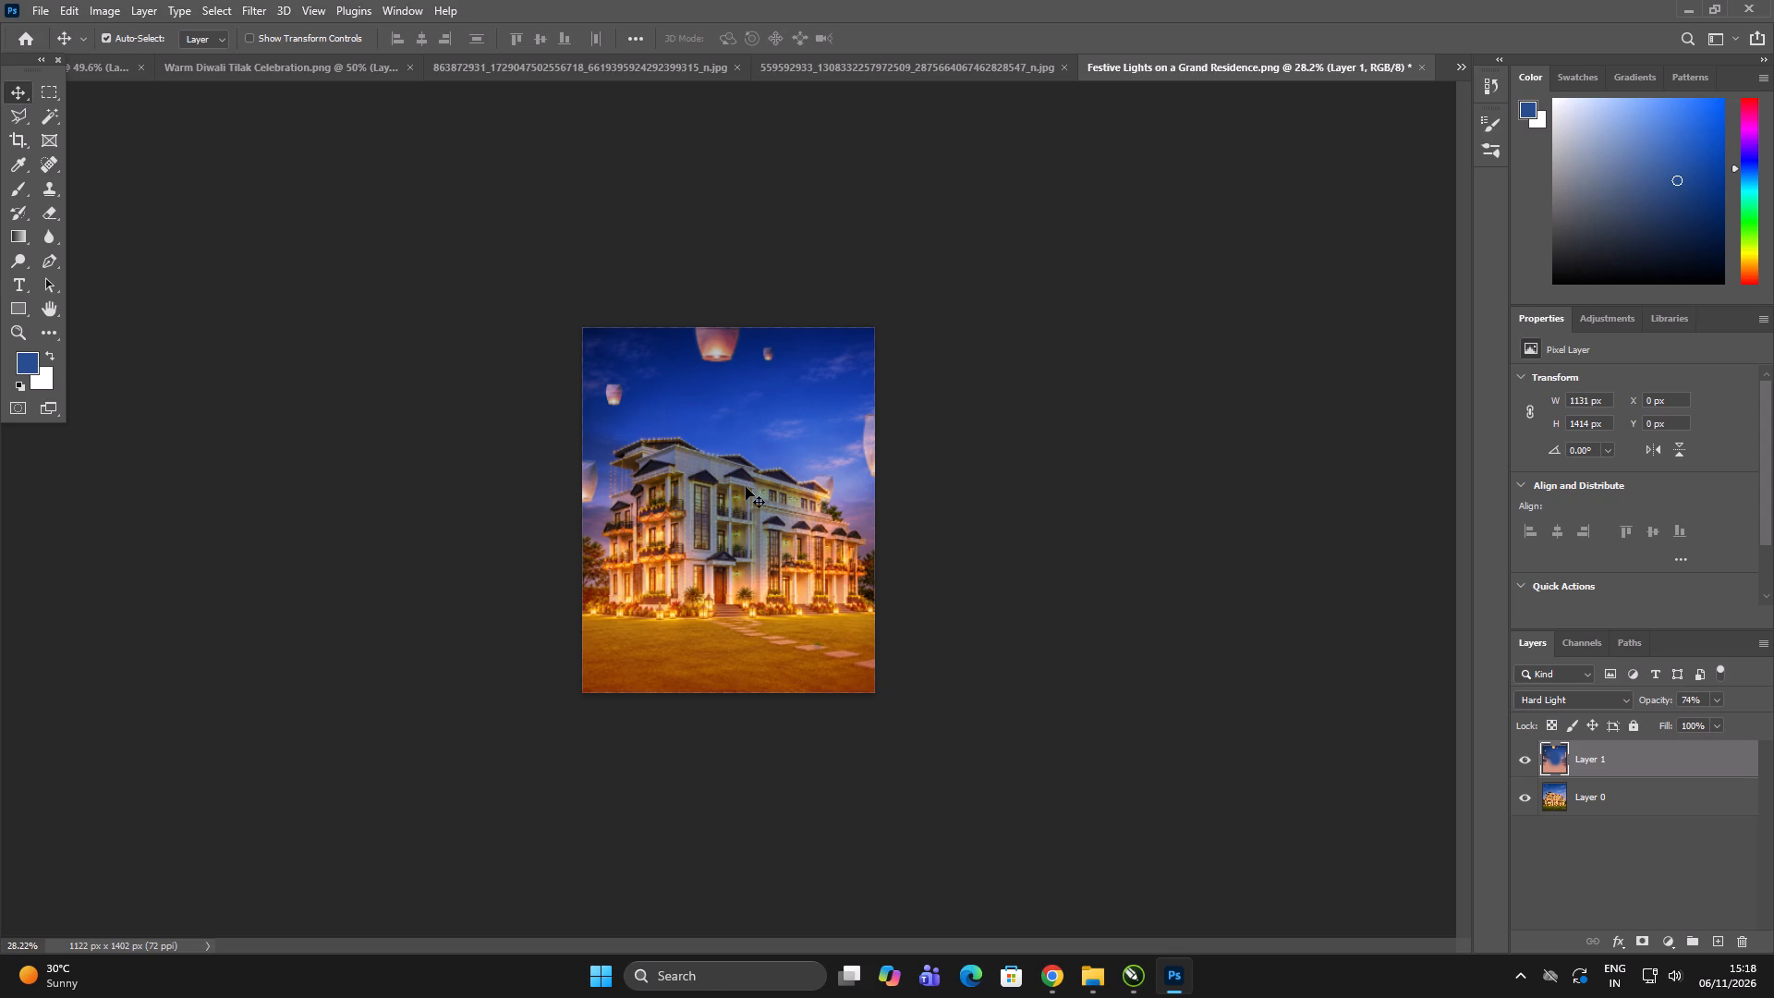
Erase the lantern sky layer over the building front and the lawn with a soft 800 px Eraser.
{"action": "key", "text": "e"}
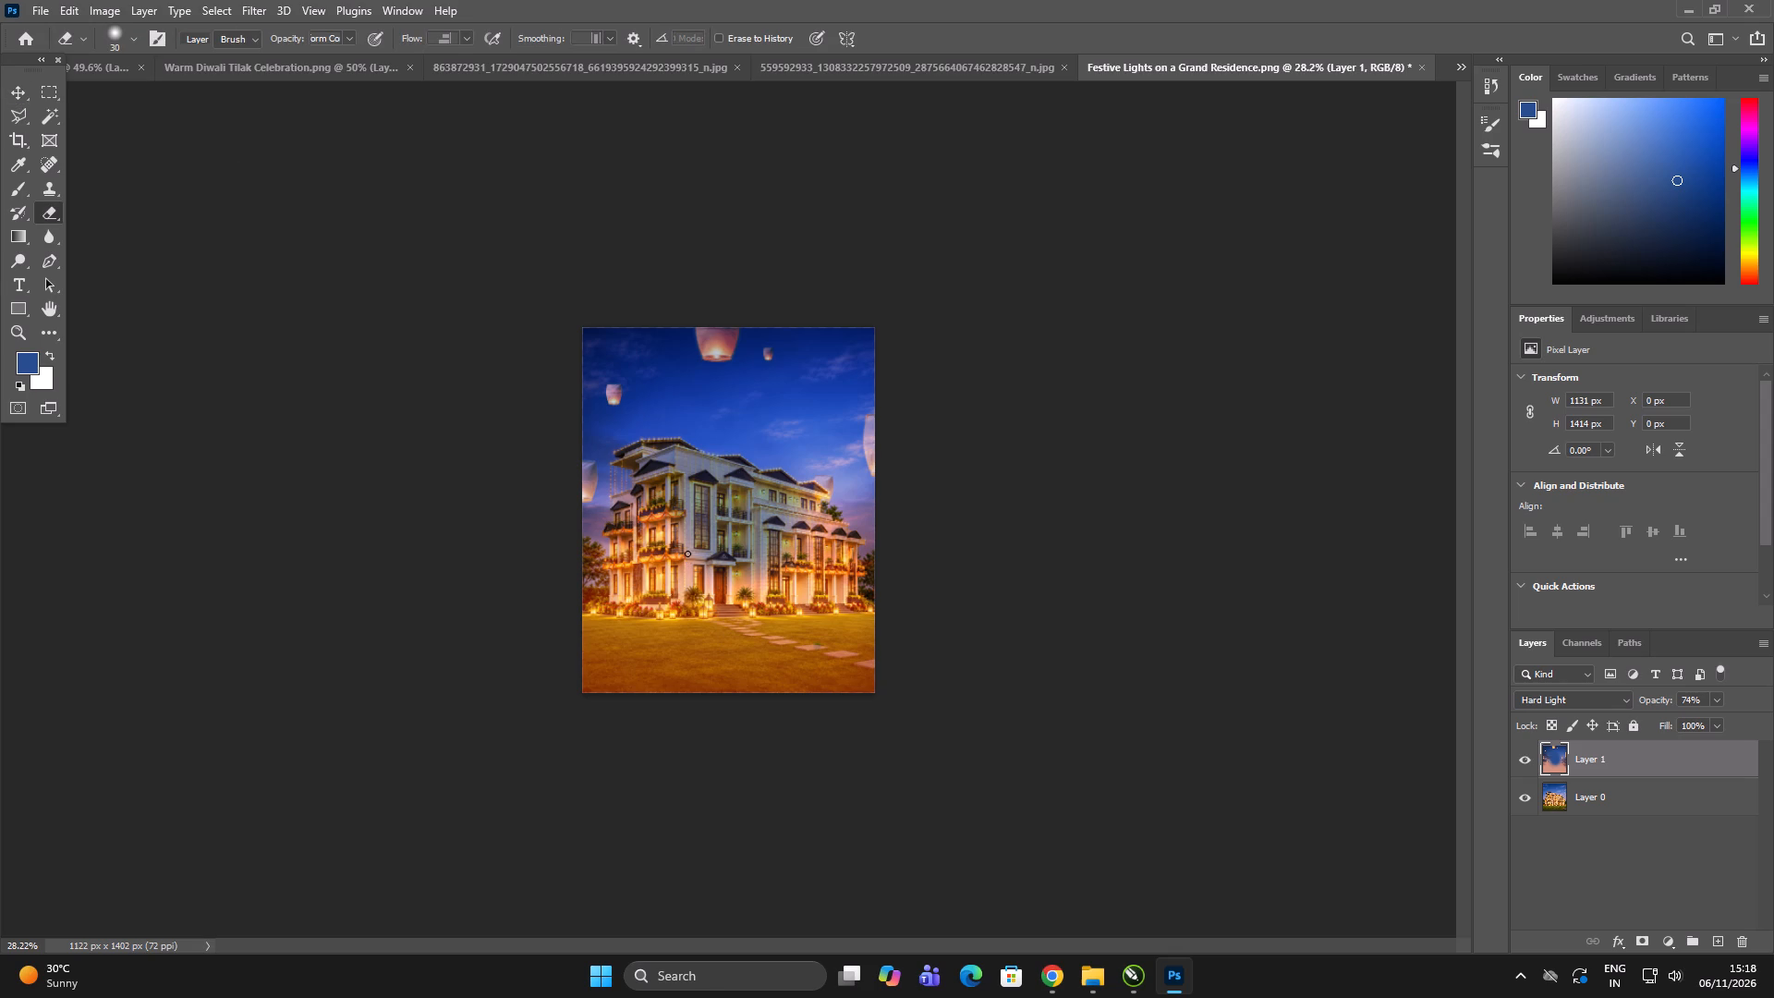
{"action": "type", "text": "]]]]"}
{"action": "type", "text": "]]]]]]"}
{"action": "double_click", "coordinate": [689, 554]}
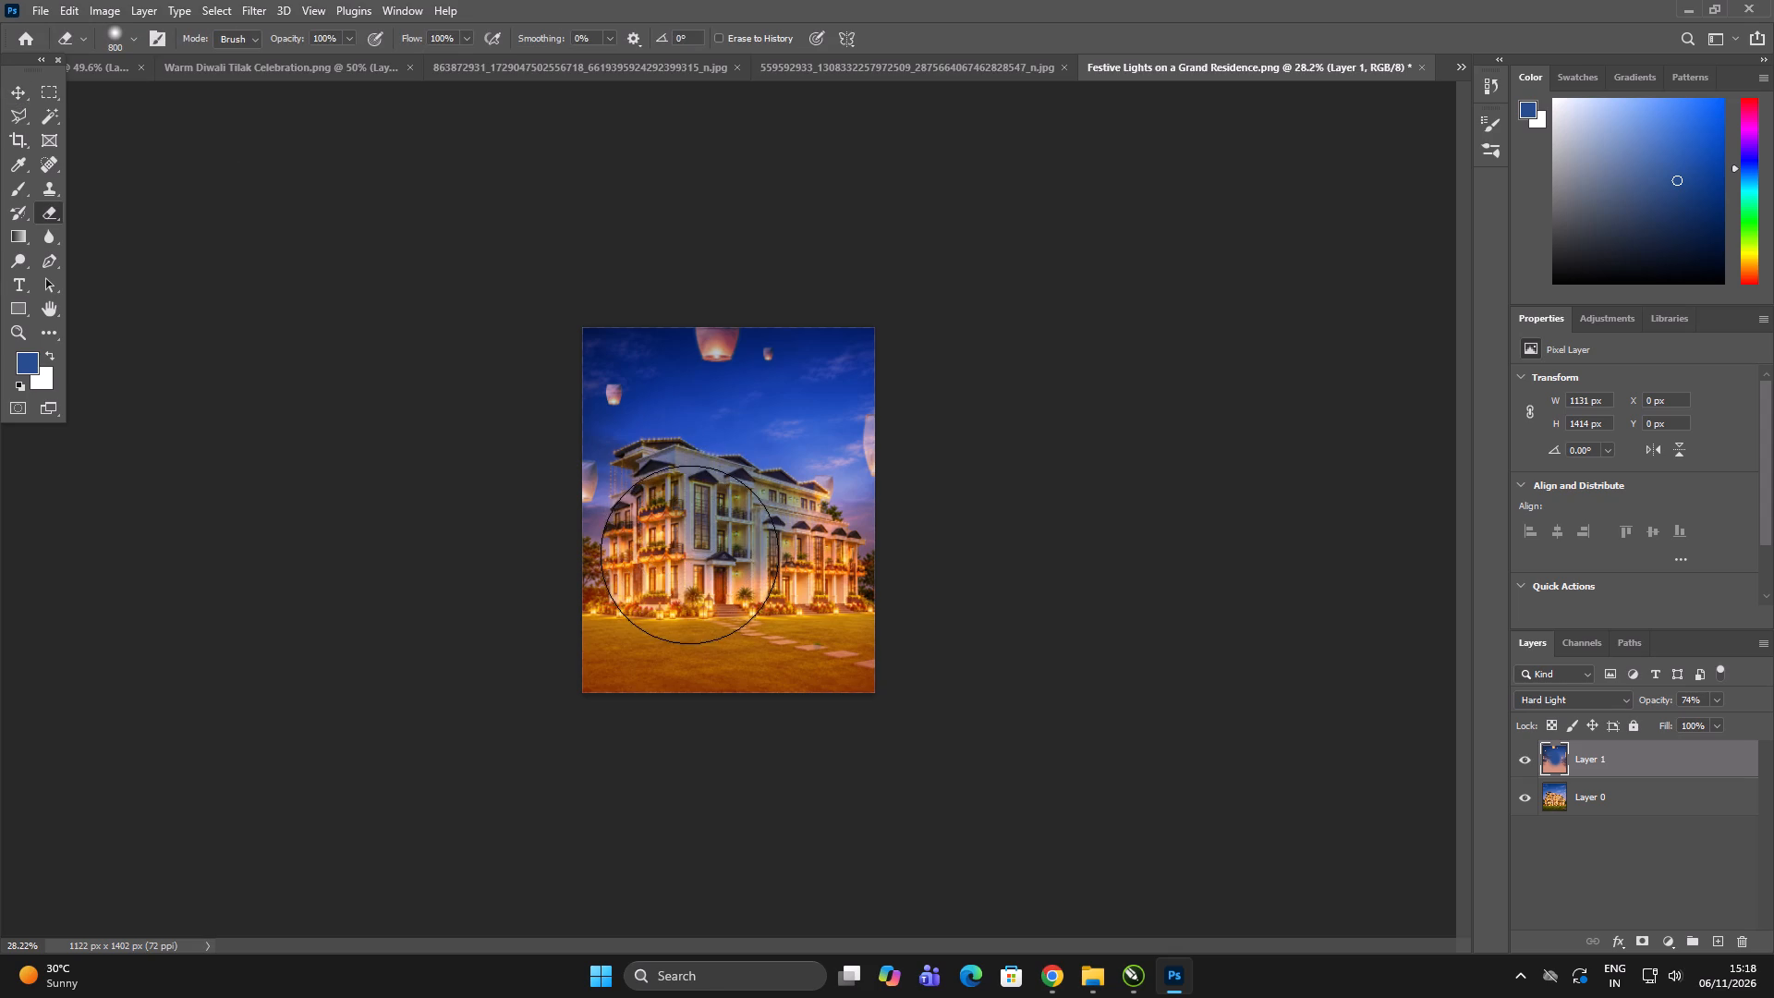
{"action": "left_click", "coordinate": [702, 588]}
{"action": "left_click_drag", "start_coordinate": [731, 605], "coordinate": [740, 608]}
{"action": "left_click", "coordinate": [780, 609]}
{"action": "double_click", "coordinate": [807, 629]}
{"action": "left_click_drag", "start_coordinate": [776, 628], "coordinate": [762, 630]}
{"action": "left_click_drag", "start_coordinate": [678, 662], "coordinate": [663, 672]}
{"action": "left_click", "coordinate": [607, 685]}
{"action": "left_click", "coordinate": [585, 688]}
{"action": "left_click", "coordinate": [615, 688]}
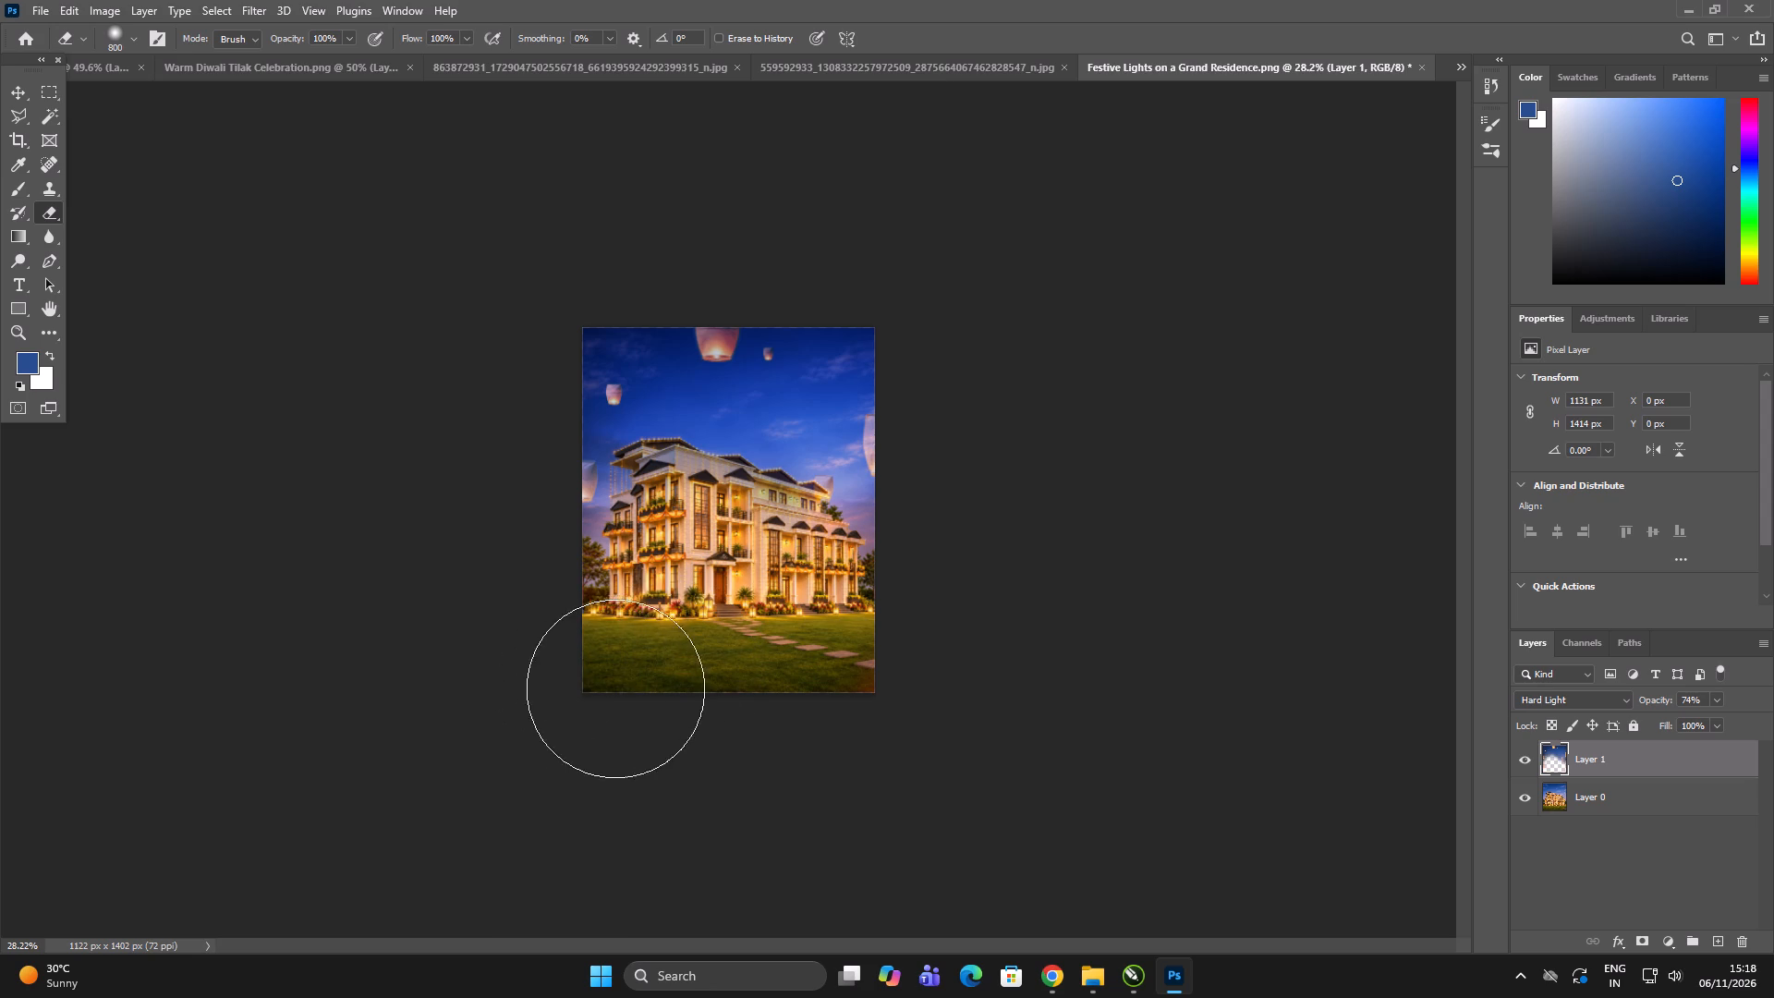
Erase the remaining sky layer tint over the building's entrance, right wing and stone path.
{"action": "scroll", "coordinate": [754, 568], "scroll_direction": "up", "scroll_amount": 6, "text": "alt"}
{"action": "left_click", "coordinate": [751, 581]}
{"action": "left_click", "coordinate": [797, 600]}
{"action": "left_click", "coordinate": [816, 630]}
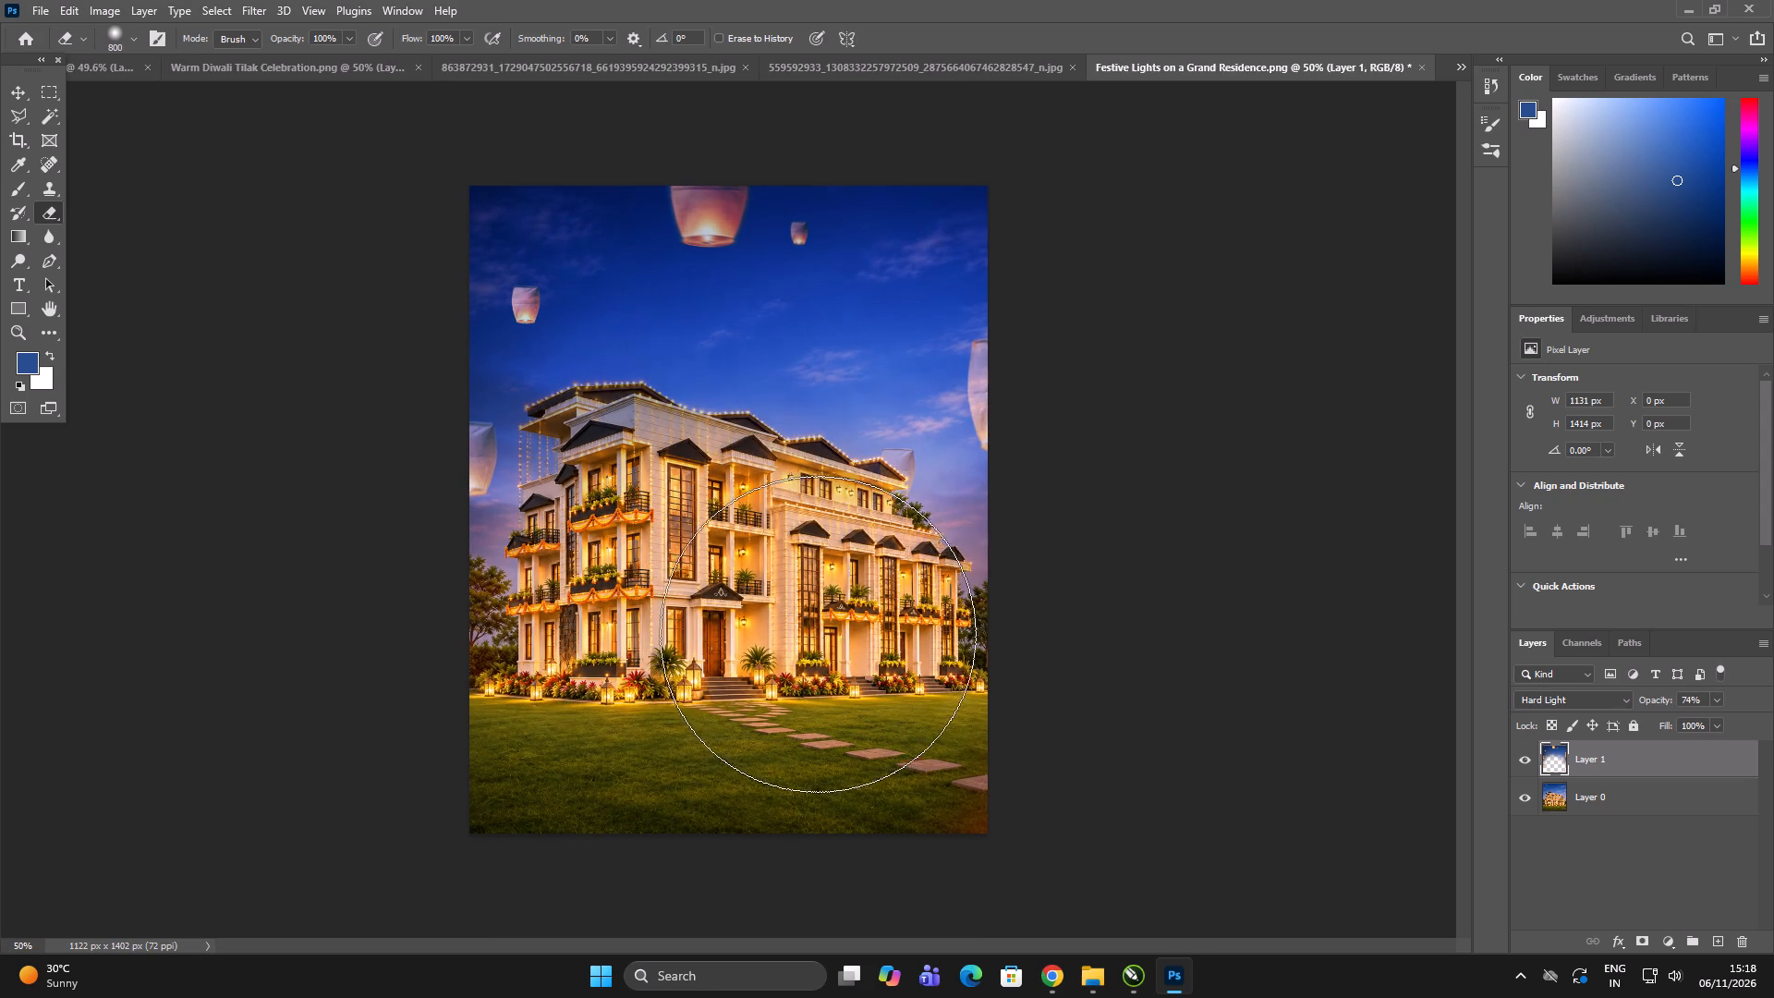
{"action": "left_click", "coordinate": [840, 643]}
{"action": "left_click", "coordinate": [845, 649]}
Reduce the Eraser to 200 px and erase the sky layer tint from the building's left roof and upper balconies.
{"action": "key", "text": "bracketleft"}
{"action": "key", "text": "bracketleft"}
{"action": "key", "text": "bracketleft"}
{"action": "key", "text": "bracketleft"}
{"action": "key", "text": "bracketleft"}
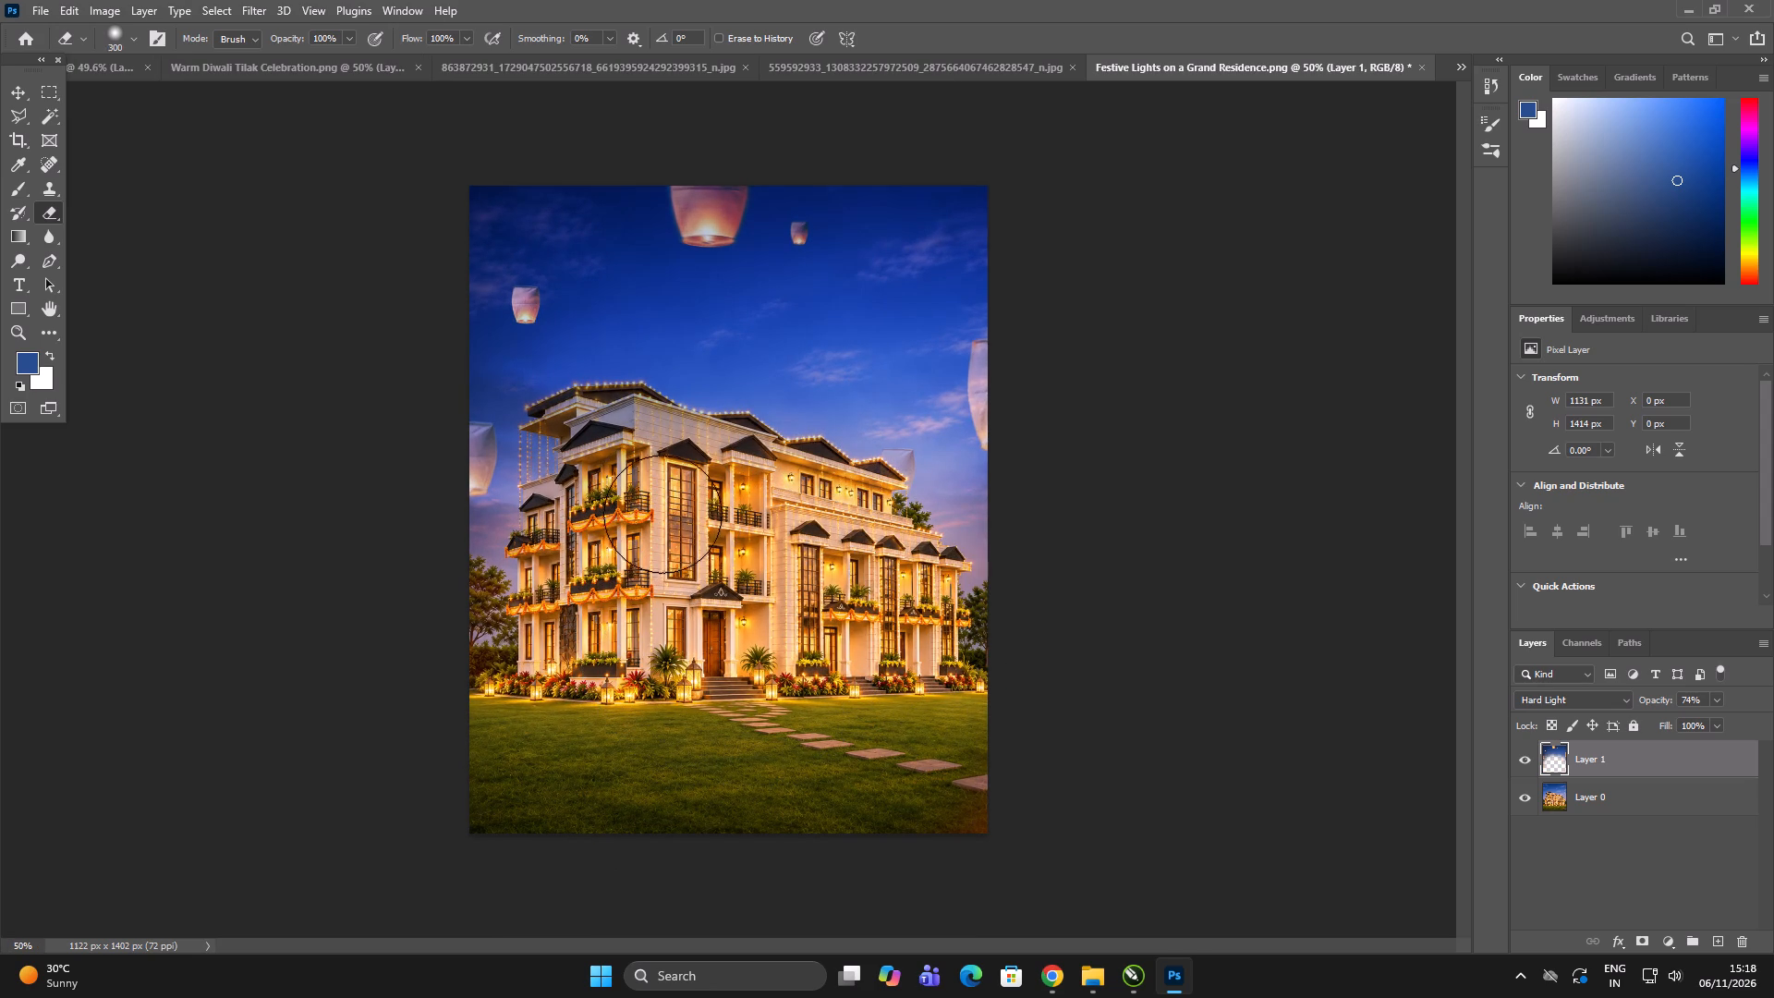
{"action": "key", "text": "bracketleft"}
{"action": "key", "text": "bracketleft"}
{"action": "left_click", "coordinate": [595, 439]}
{"action": "left_click", "coordinate": [581, 429]}
{"action": "double_click", "coordinate": [575, 432]}
{"action": "left_click_drag", "start_coordinate": [573, 456], "coordinate": [570, 468]}
{"action": "left_click", "coordinate": [559, 493]}
{"action": "left_click", "coordinate": [553, 510]}
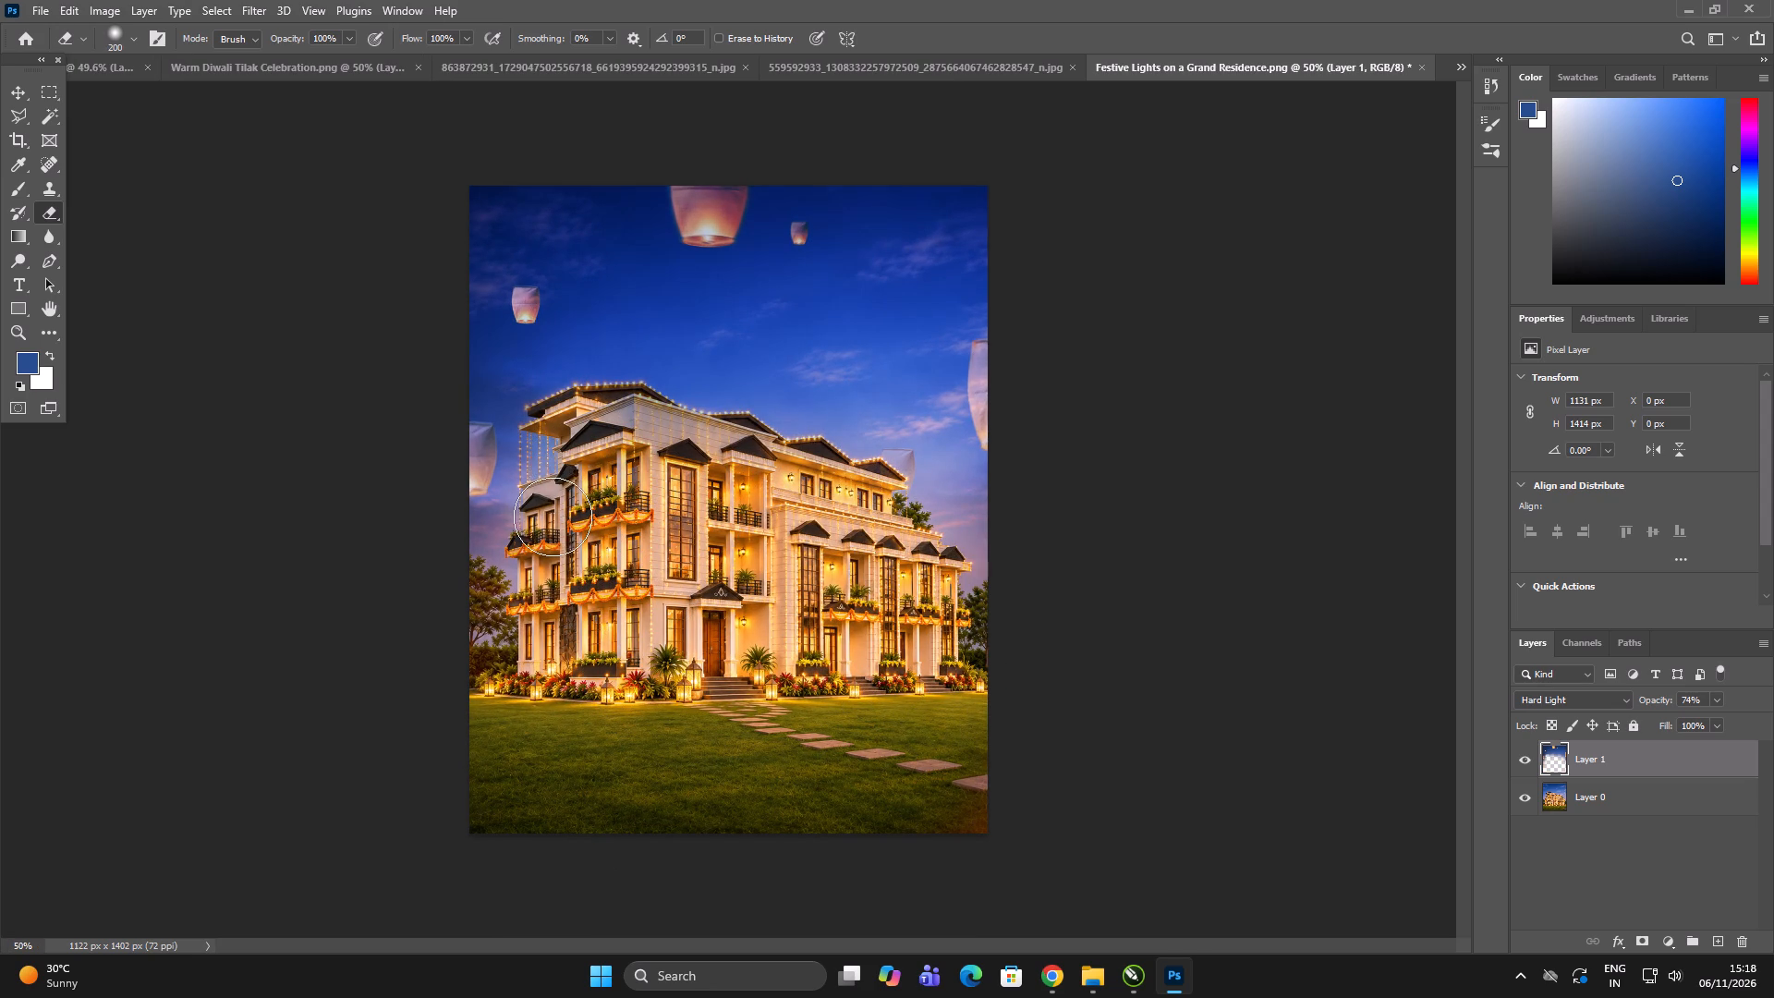
Erase the sky layer tint over the lower-left balconies, the trees beside them and the right end of the building.
{"action": "left_click_drag", "start_coordinate": [553, 526], "coordinate": [553, 539]}
{"action": "left_click_drag", "start_coordinate": [549, 552], "coordinate": [541, 561]}
{"action": "left_click_drag", "start_coordinate": [537, 562], "coordinate": [481, 606]}
{"action": "left_click_drag", "start_coordinate": [498, 572], "coordinate": [353, 624]}
{"action": "left_click_drag", "start_coordinate": [516, 534], "coordinate": [442, 598]}
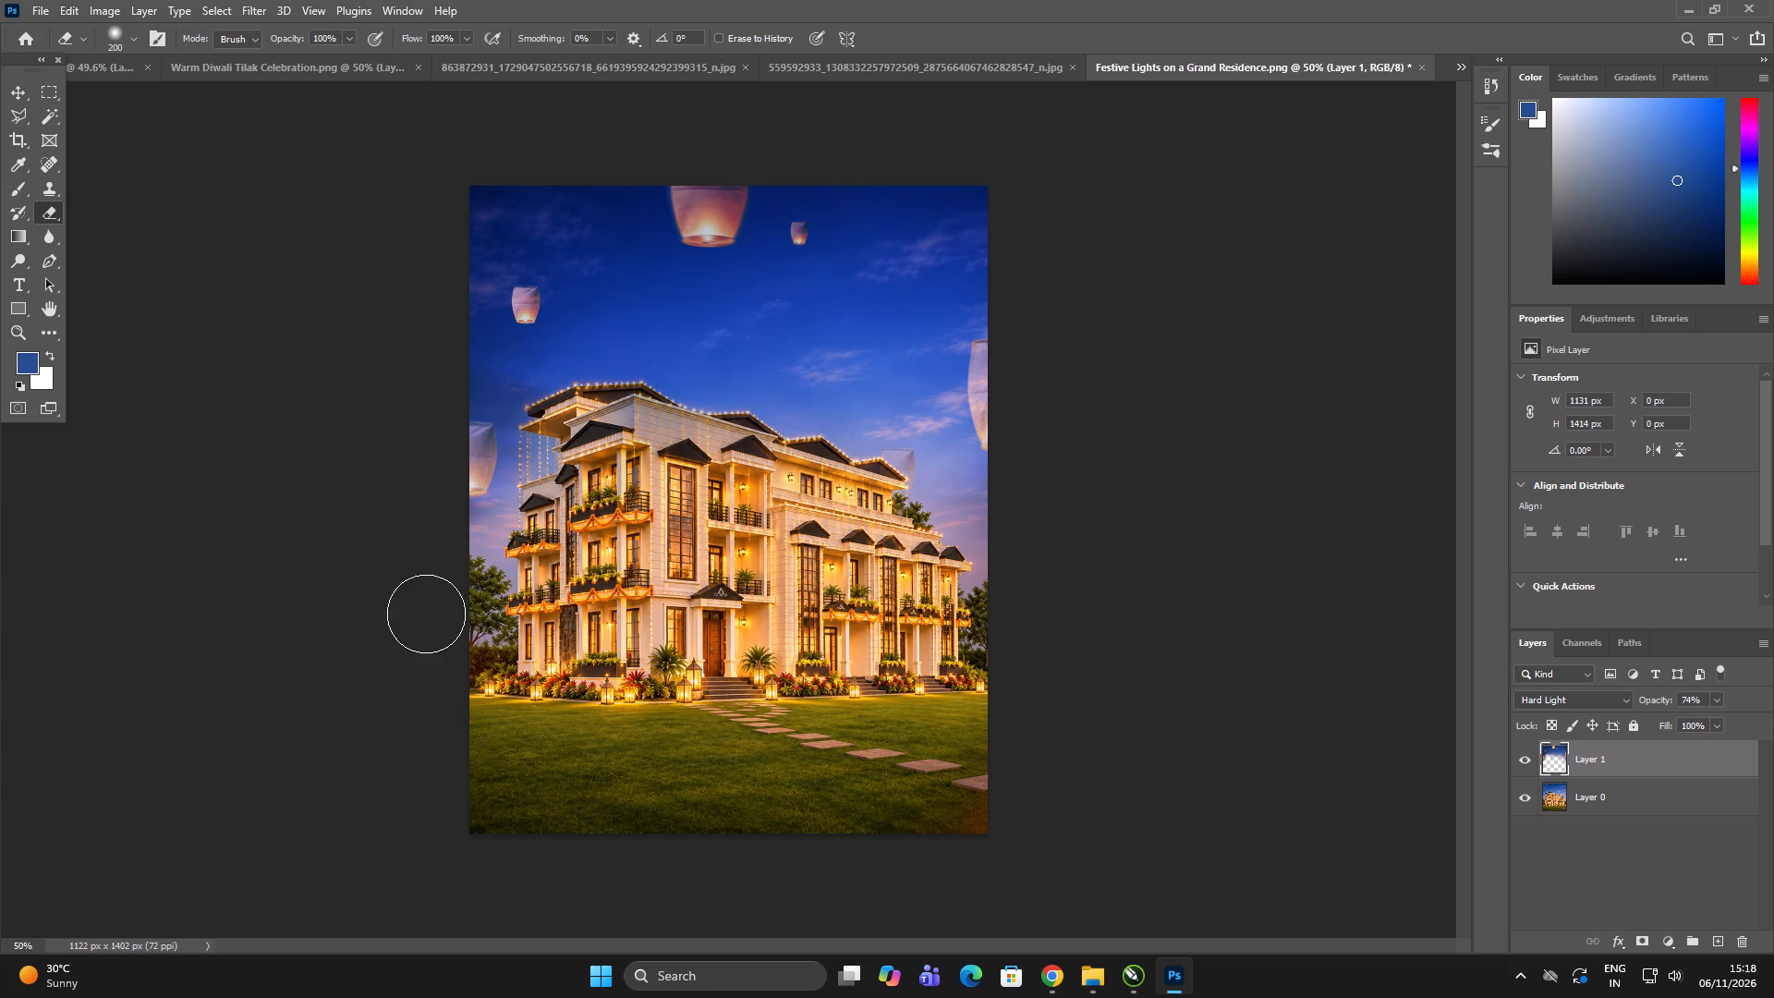
{"action": "left_click_drag", "start_coordinate": [962, 574], "coordinate": [972, 583]}
{"action": "left_click", "coordinate": [851, 565]}
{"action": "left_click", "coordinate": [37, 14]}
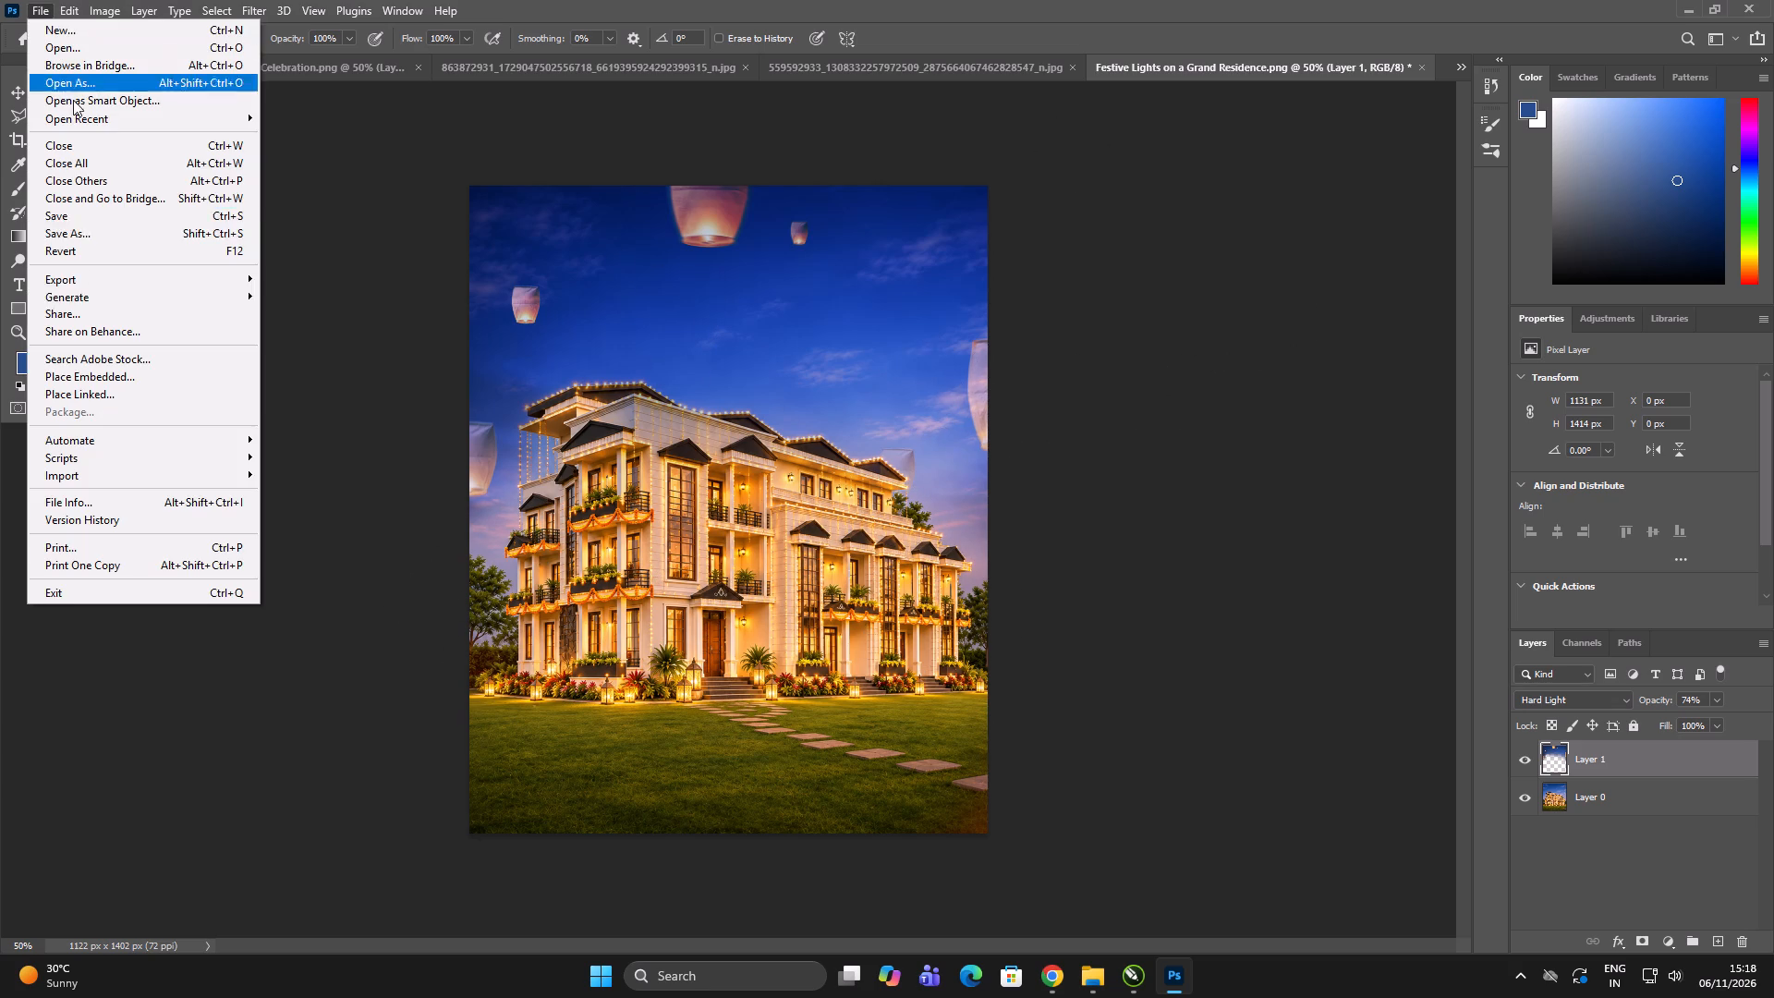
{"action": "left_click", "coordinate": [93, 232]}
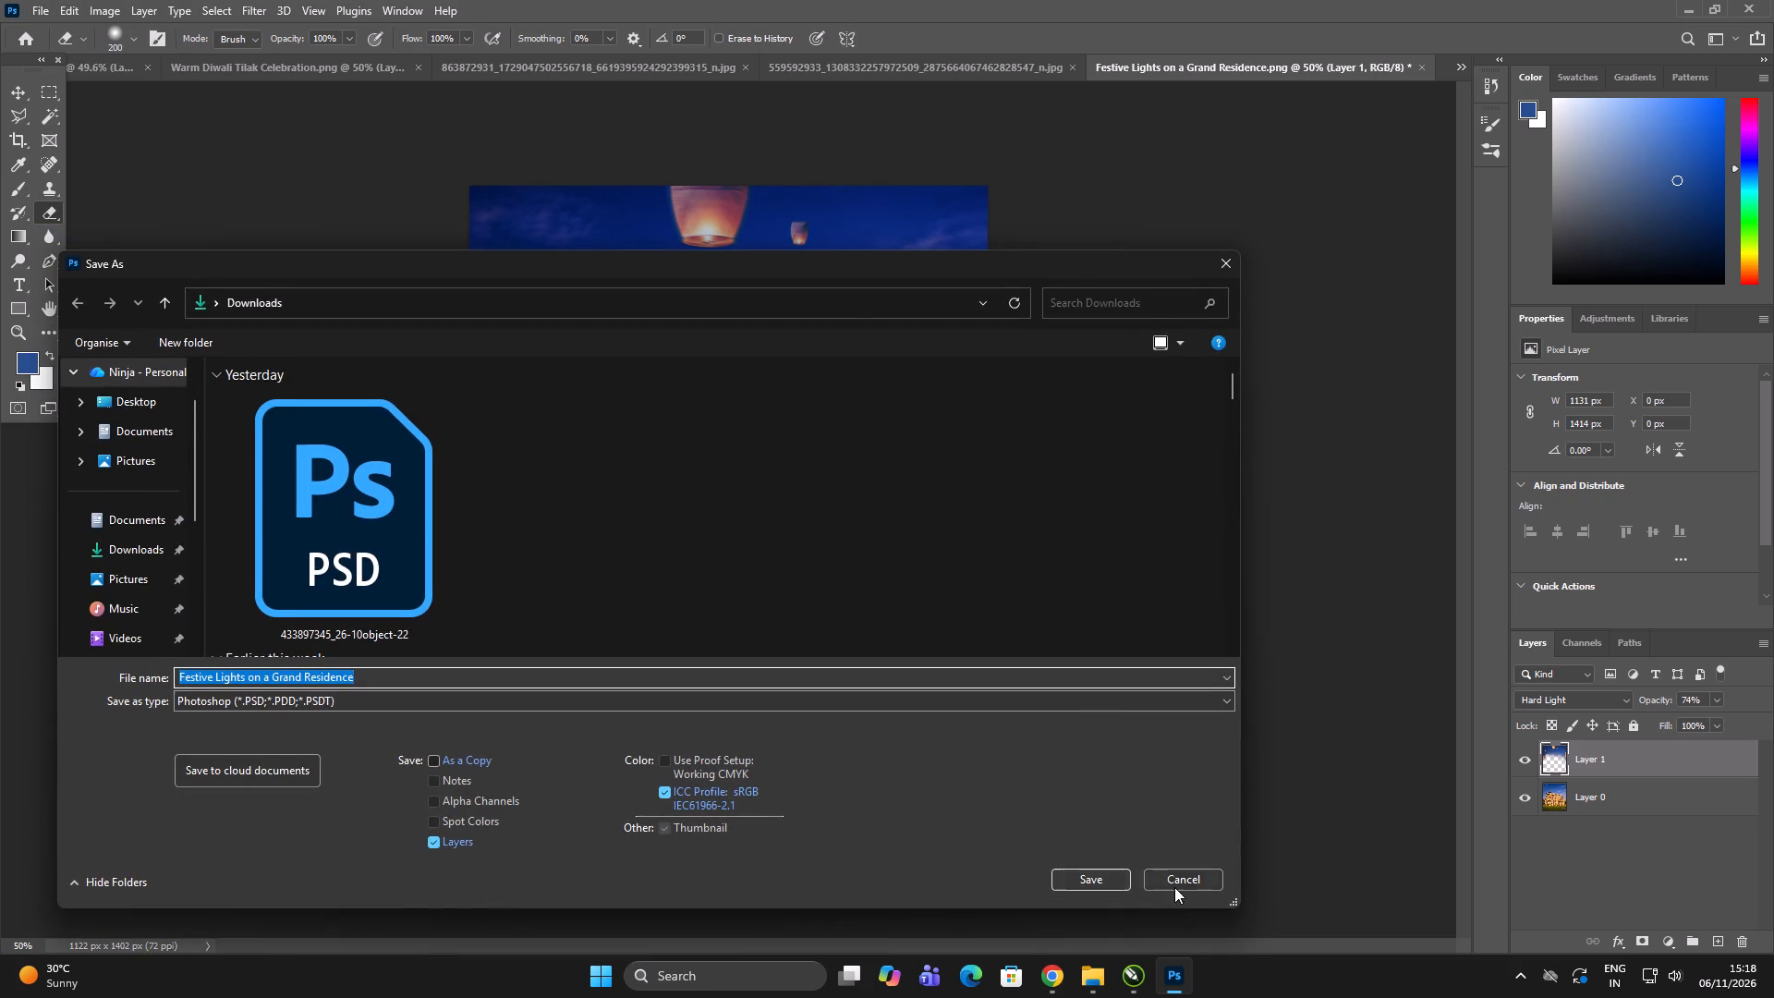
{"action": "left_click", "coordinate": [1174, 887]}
Outline the building along its roofline and around its base with the Polygonal Lasso, delete Layer 1's sky inside it, and deselect.
{"action": "scroll", "coordinate": [702, 415], "scroll_direction": "up", "scroll_amount": 6, "text": "alt"}
{"action": "left_click", "coordinate": [14, 114]}
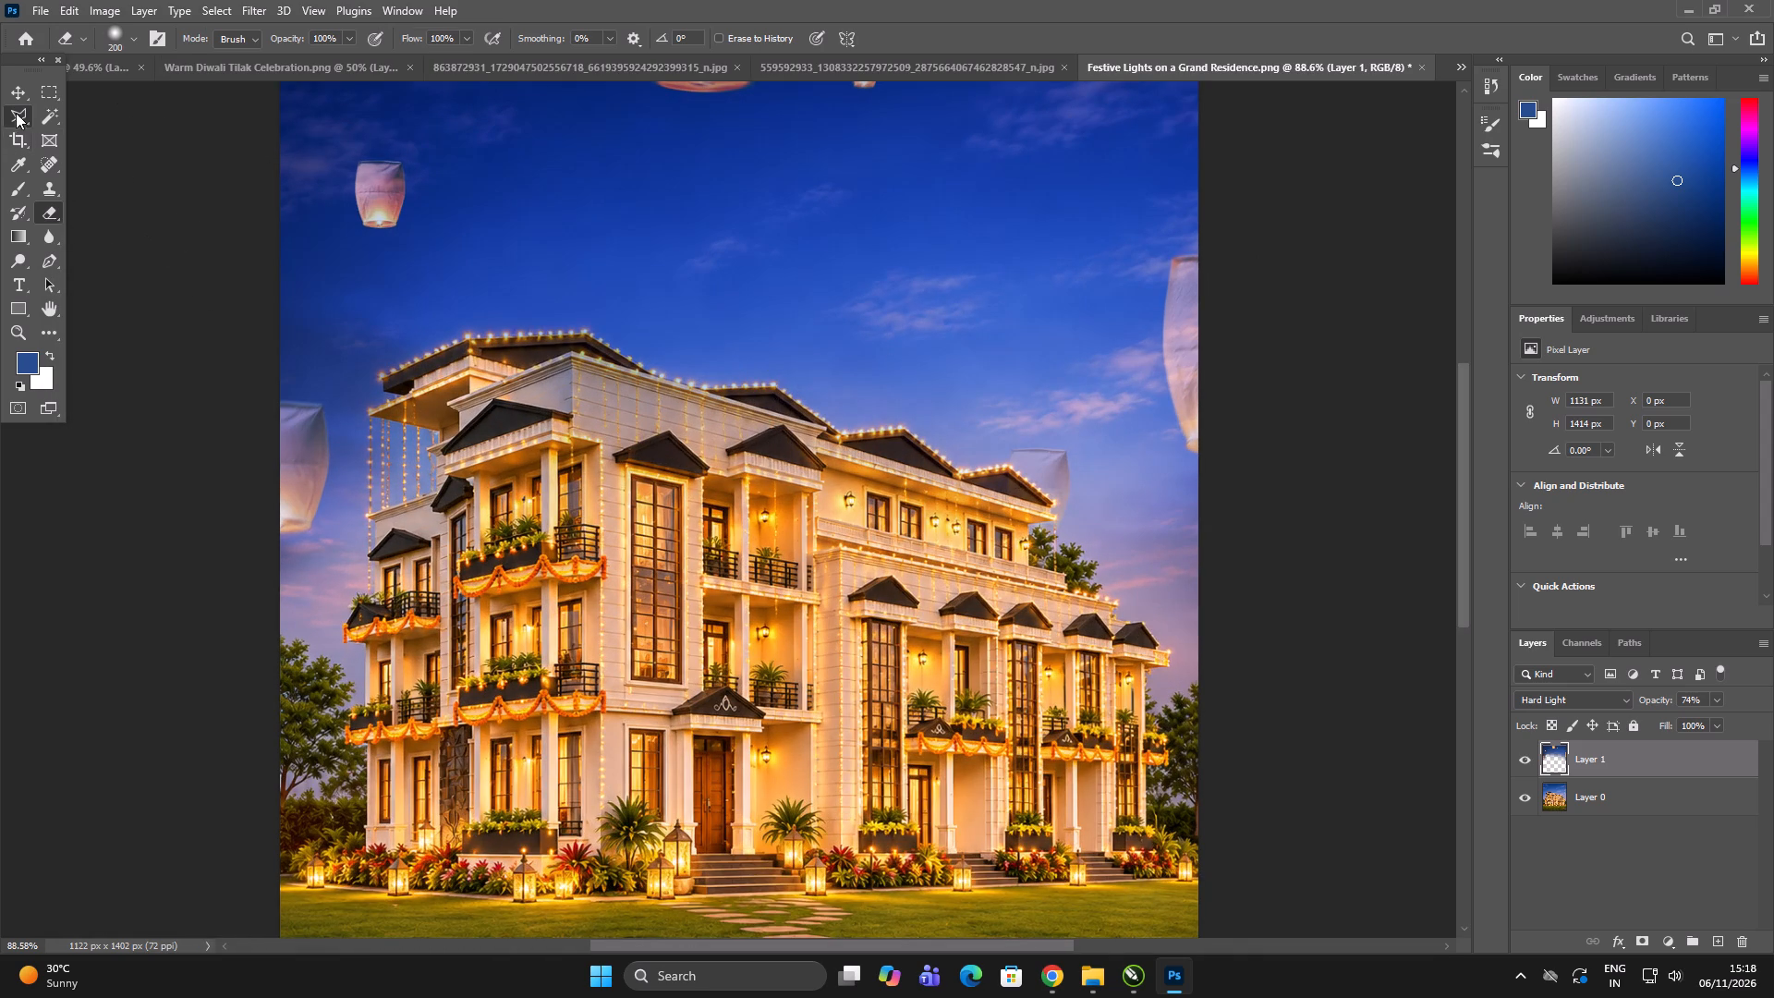
{"action": "left_click", "coordinate": [374, 372]}
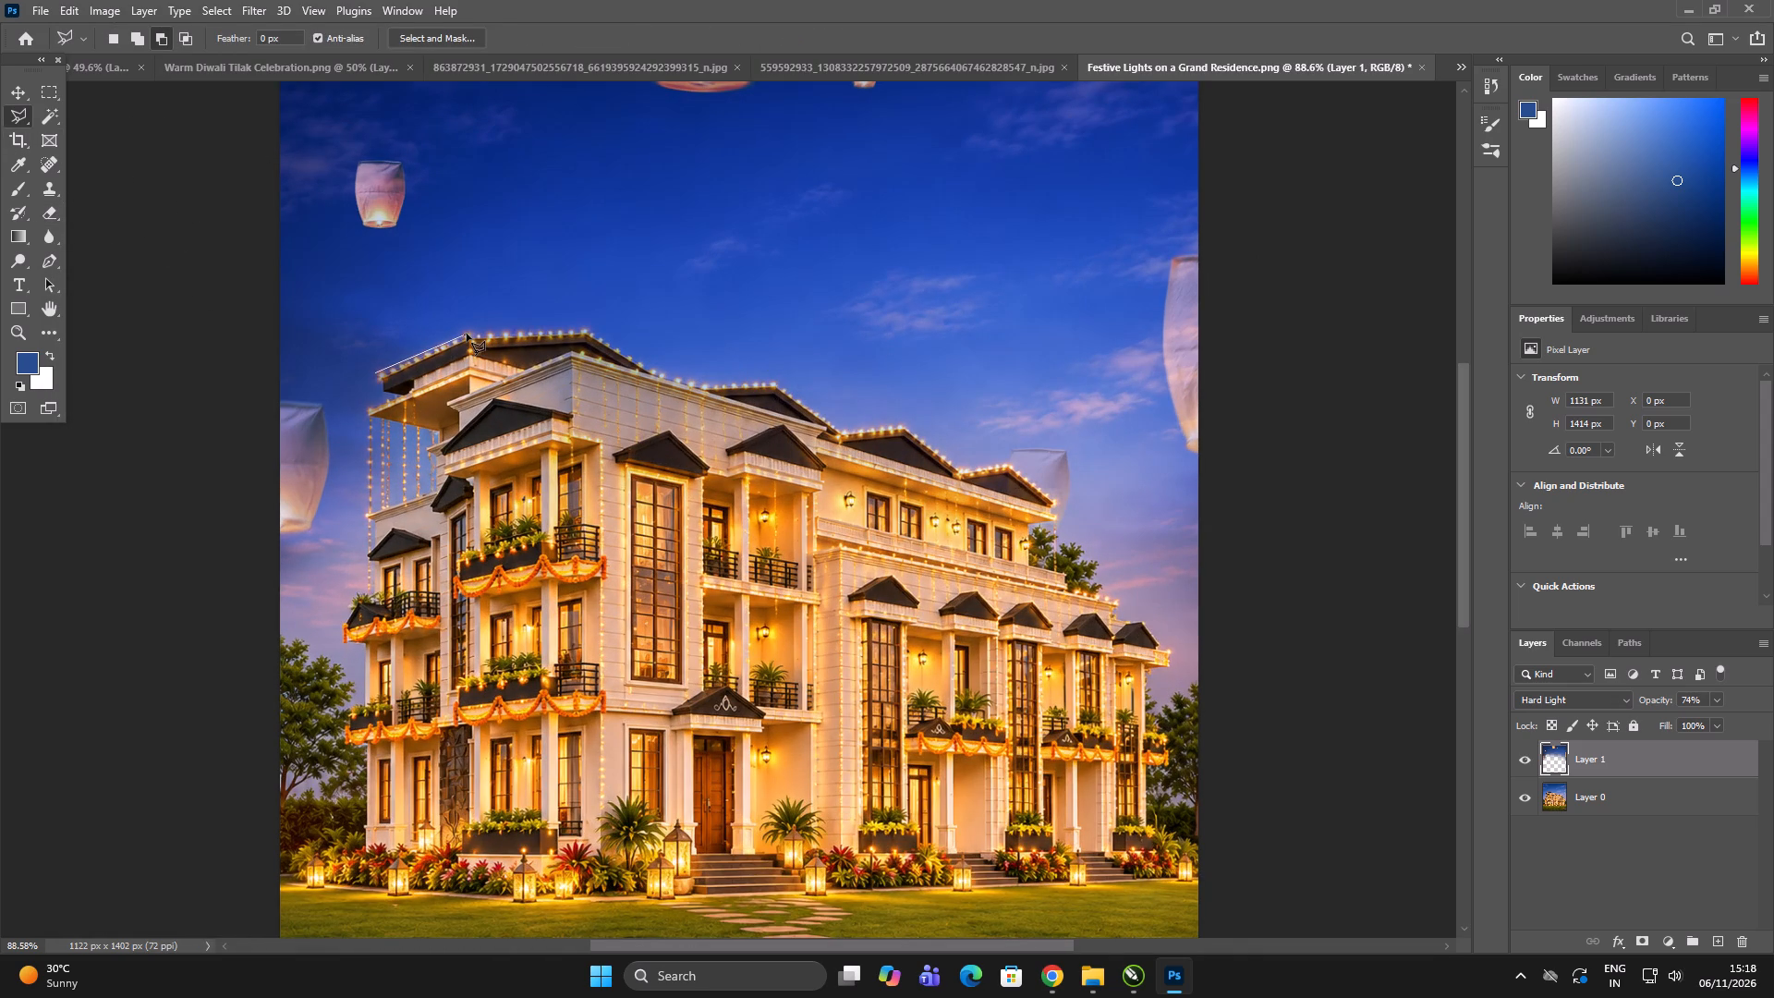
{"action": "left_click", "coordinate": [467, 334]}
{"action": "left_click", "coordinate": [589, 332]}
{"action": "left_click", "coordinate": [683, 383]}
{"action": "left_click", "coordinate": [777, 380]}
{"action": "left_click", "coordinate": [844, 432]}
{"action": "left_click", "coordinate": [905, 424]}
{"action": "left_click", "coordinate": [959, 469]}
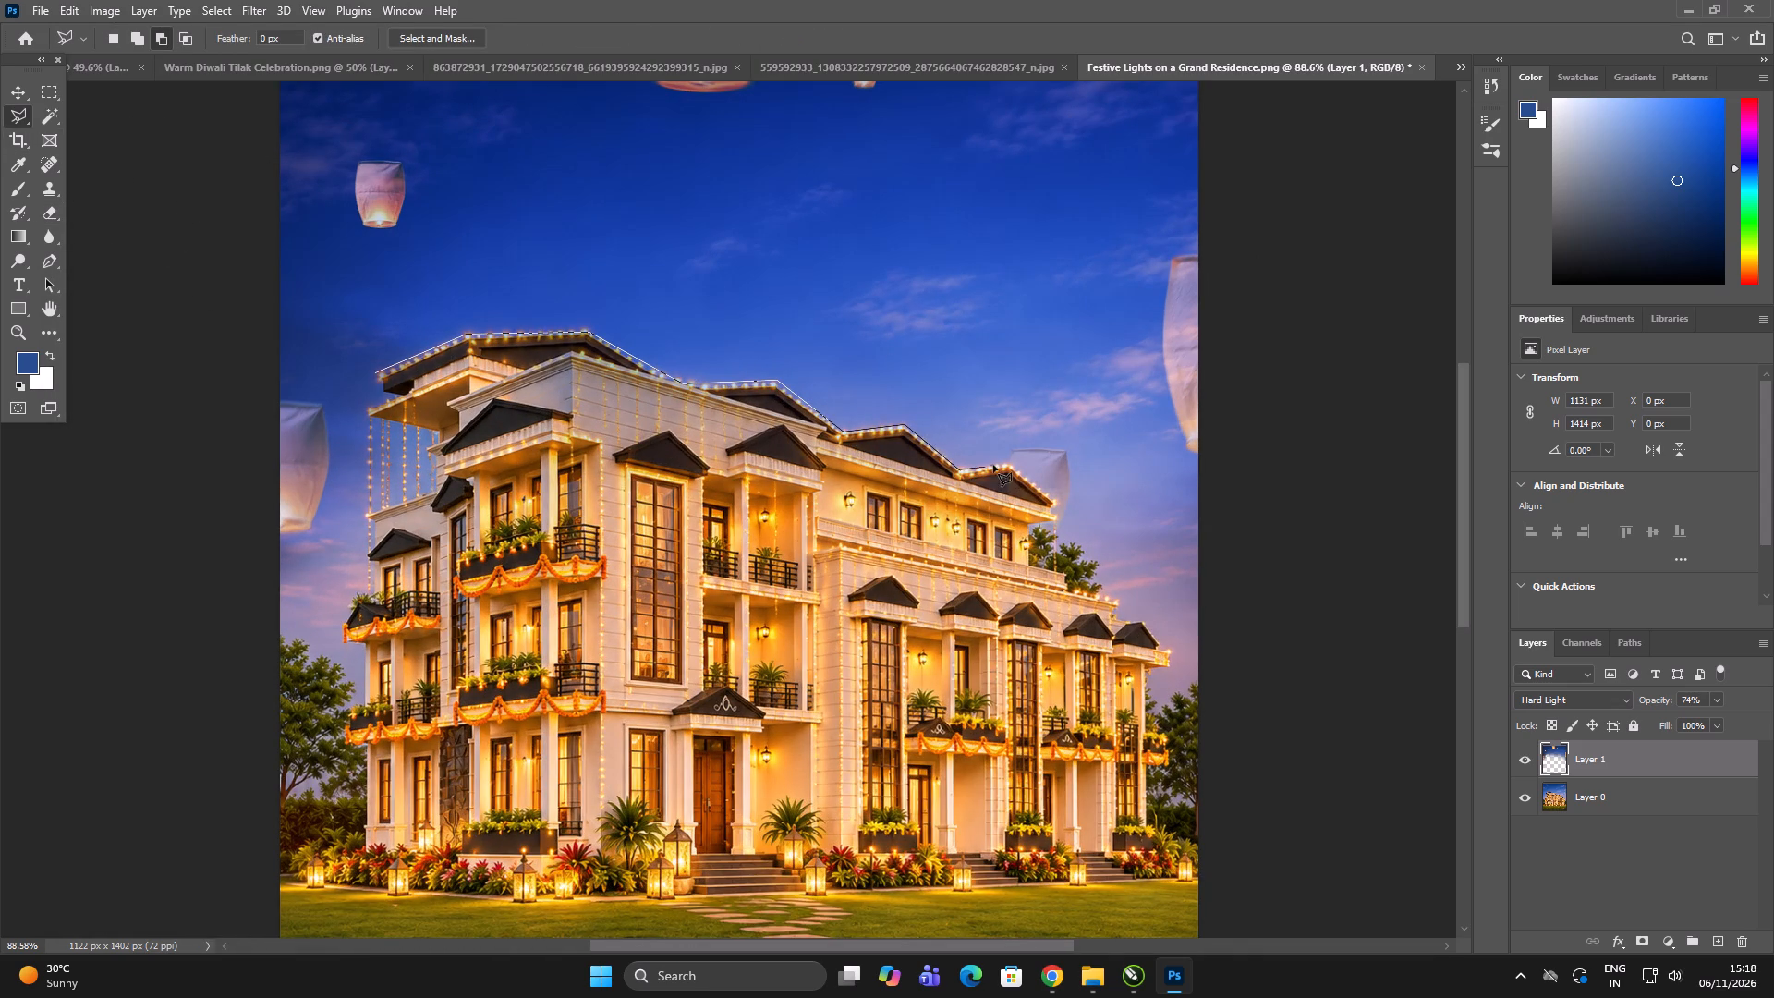
{"action": "left_click", "coordinate": [999, 465]}
{"action": "left_click", "coordinate": [1052, 498]}
{"action": "left_click", "coordinate": [1055, 518]}
{"action": "left_click_drag", "start_coordinate": [1055, 533], "coordinate": [1056, 542]}
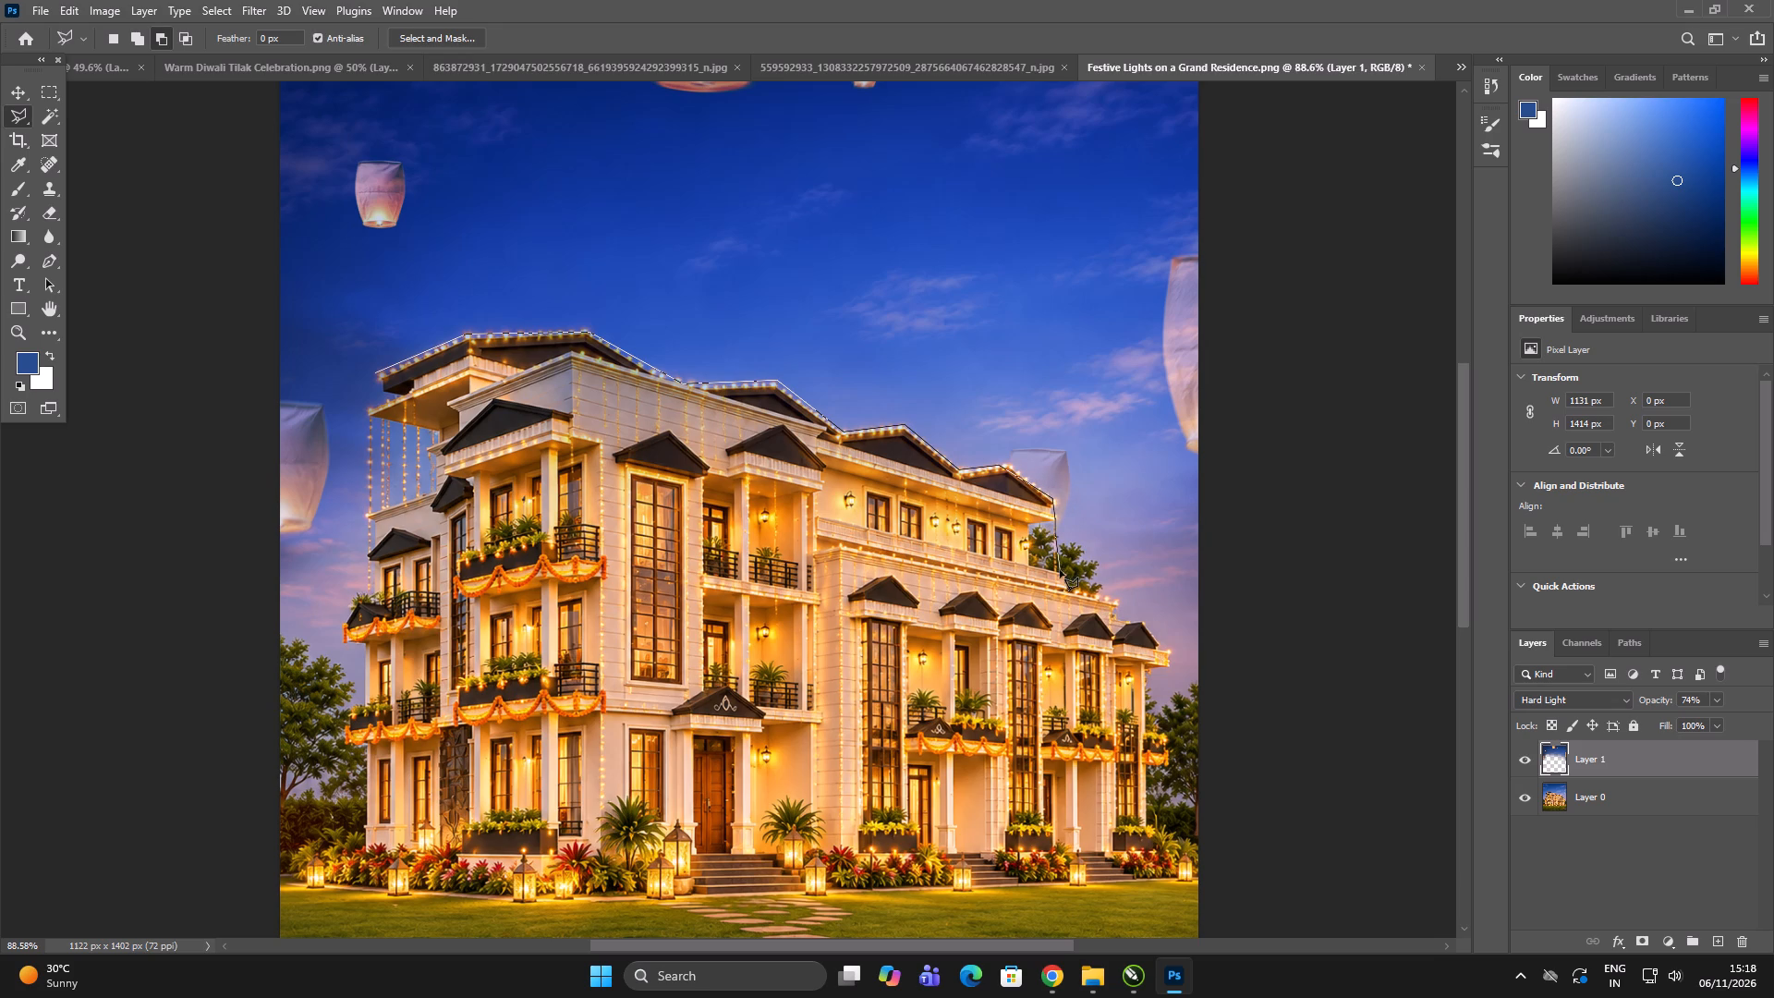
{"action": "left_click", "coordinate": [1064, 572]}
{"action": "left_click", "coordinate": [1064, 584]}
{"action": "left_click", "coordinate": [1114, 600]}
{"action": "left_click", "coordinate": [1123, 615]}
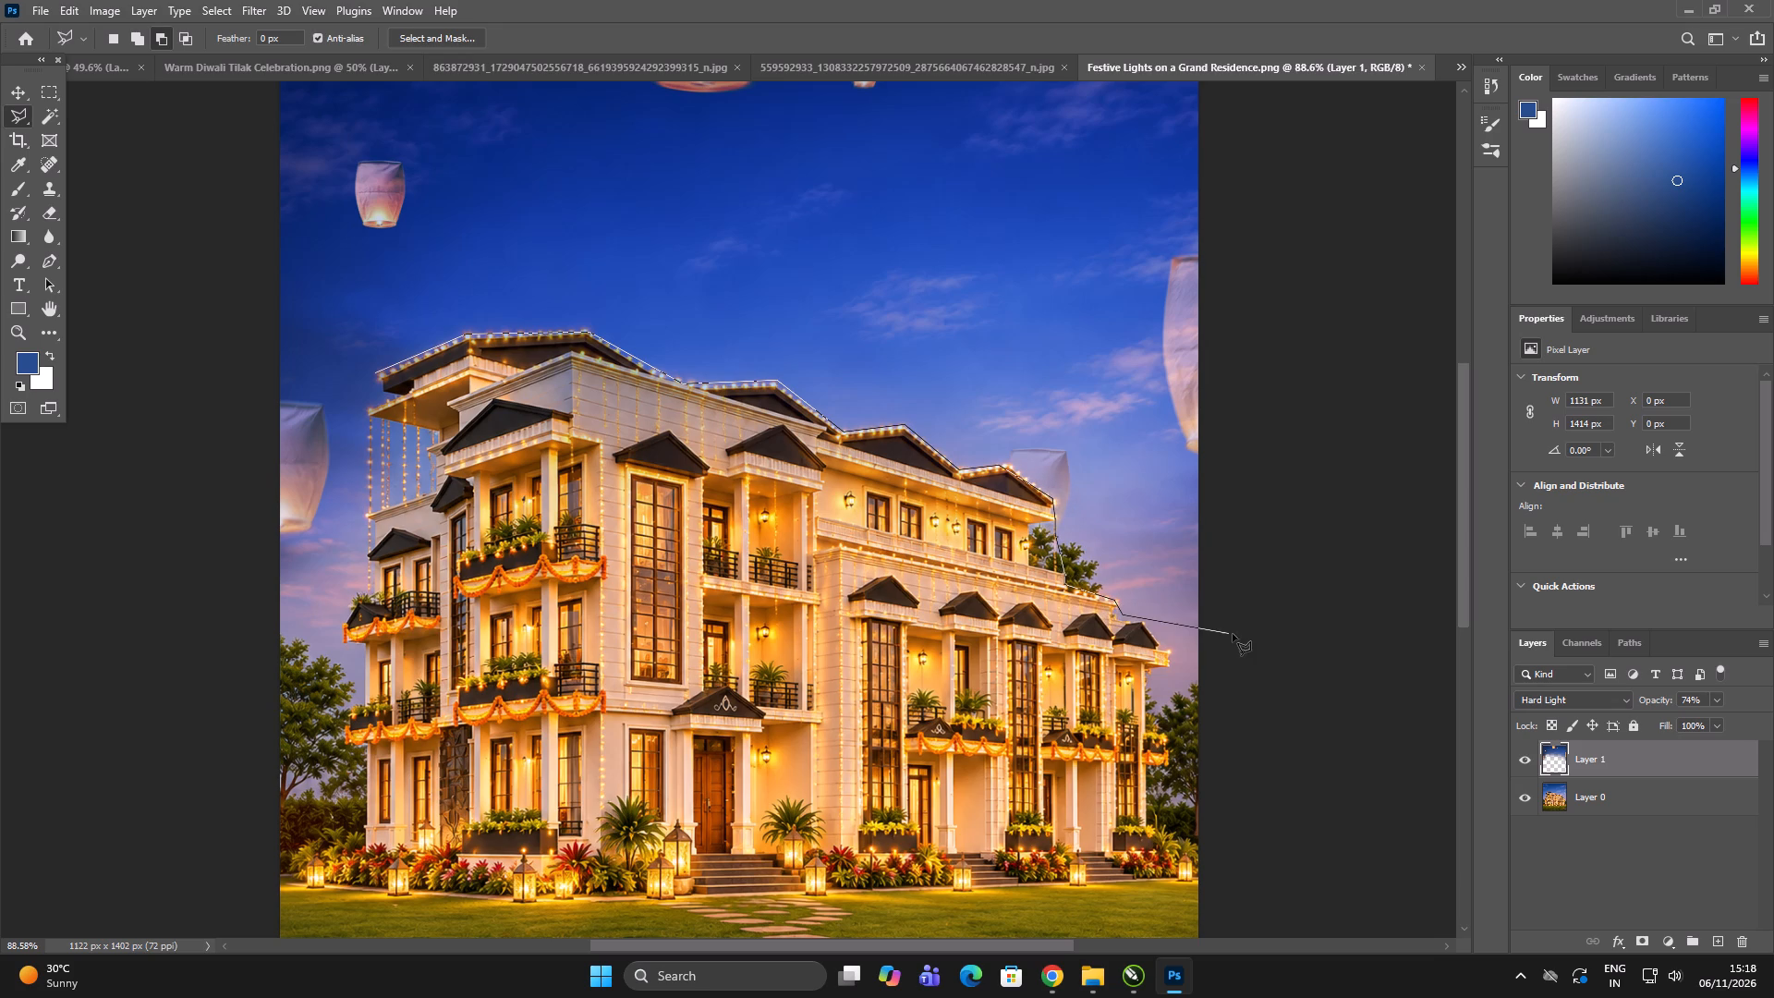
{"action": "left_click", "coordinate": [1233, 634]}
{"action": "left_click_drag", "start_coordinate": [1207, 888], "coordinate": [1133, 891]}
{"action": "left_click", "coordinate": [234, 810]}
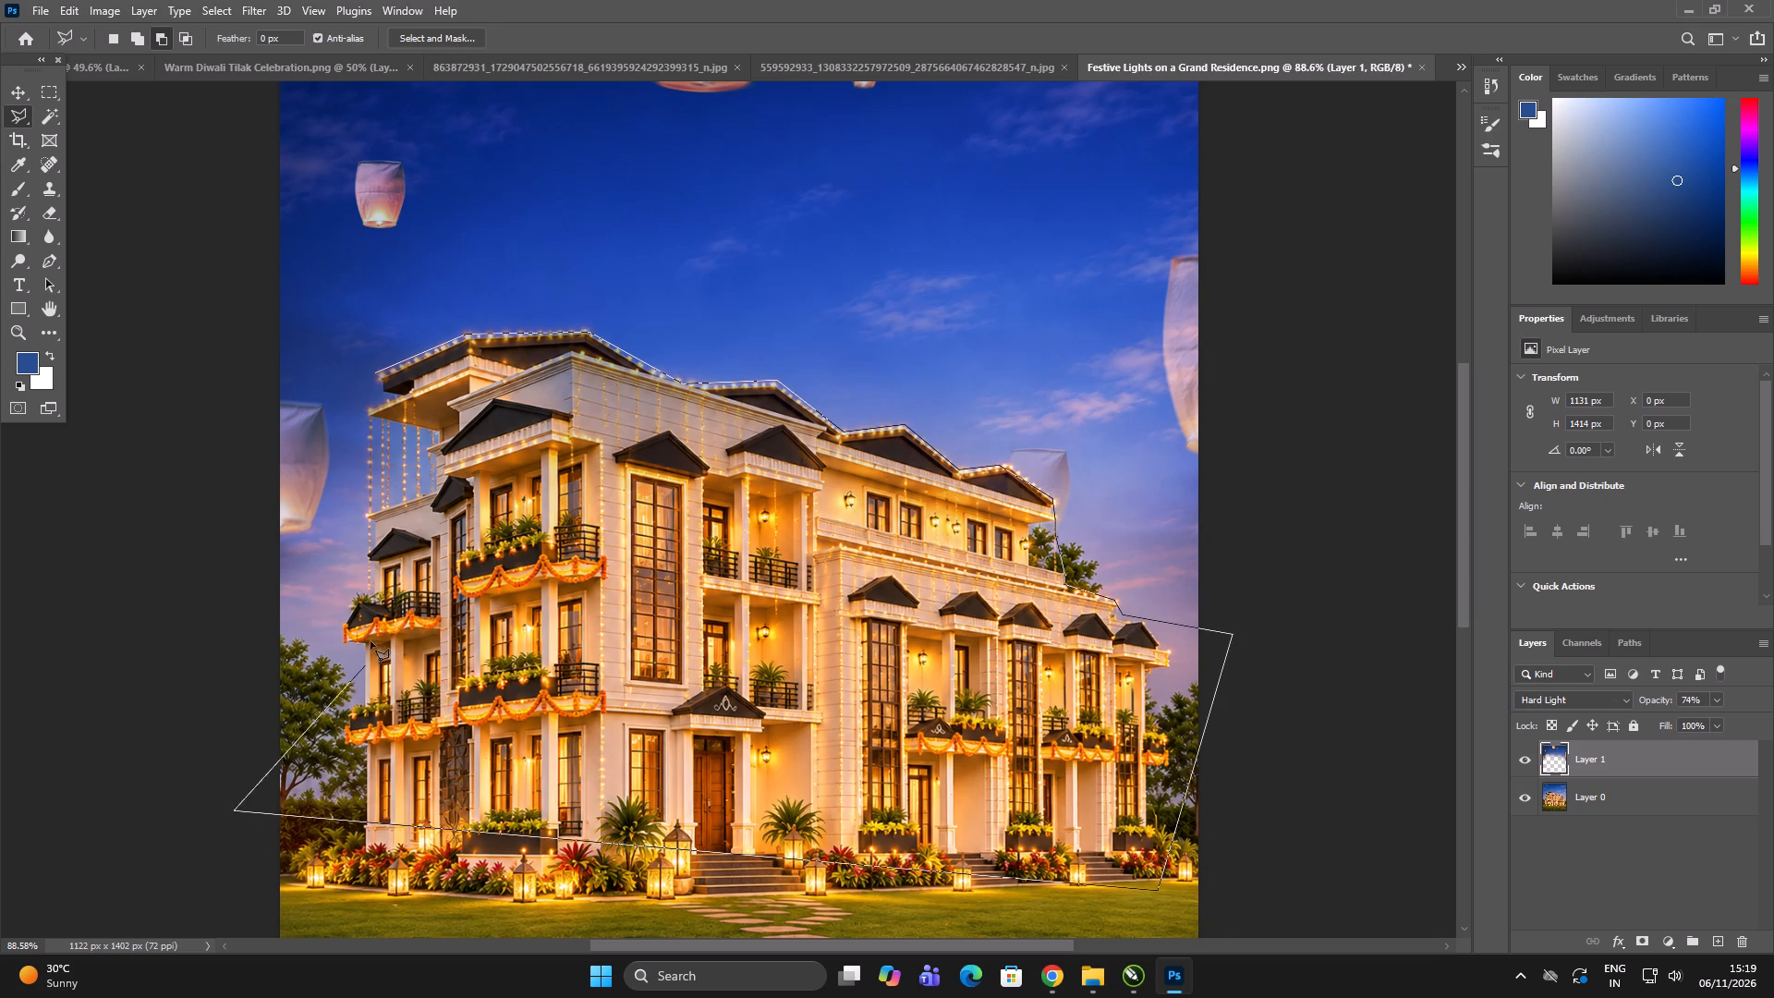
{"action": "left_click", "coordinate": [352, 615]}
{"action": "left_click", "coordinate": [370, 542]}
{"action": "left_click", "coordinate": [369, 510]}
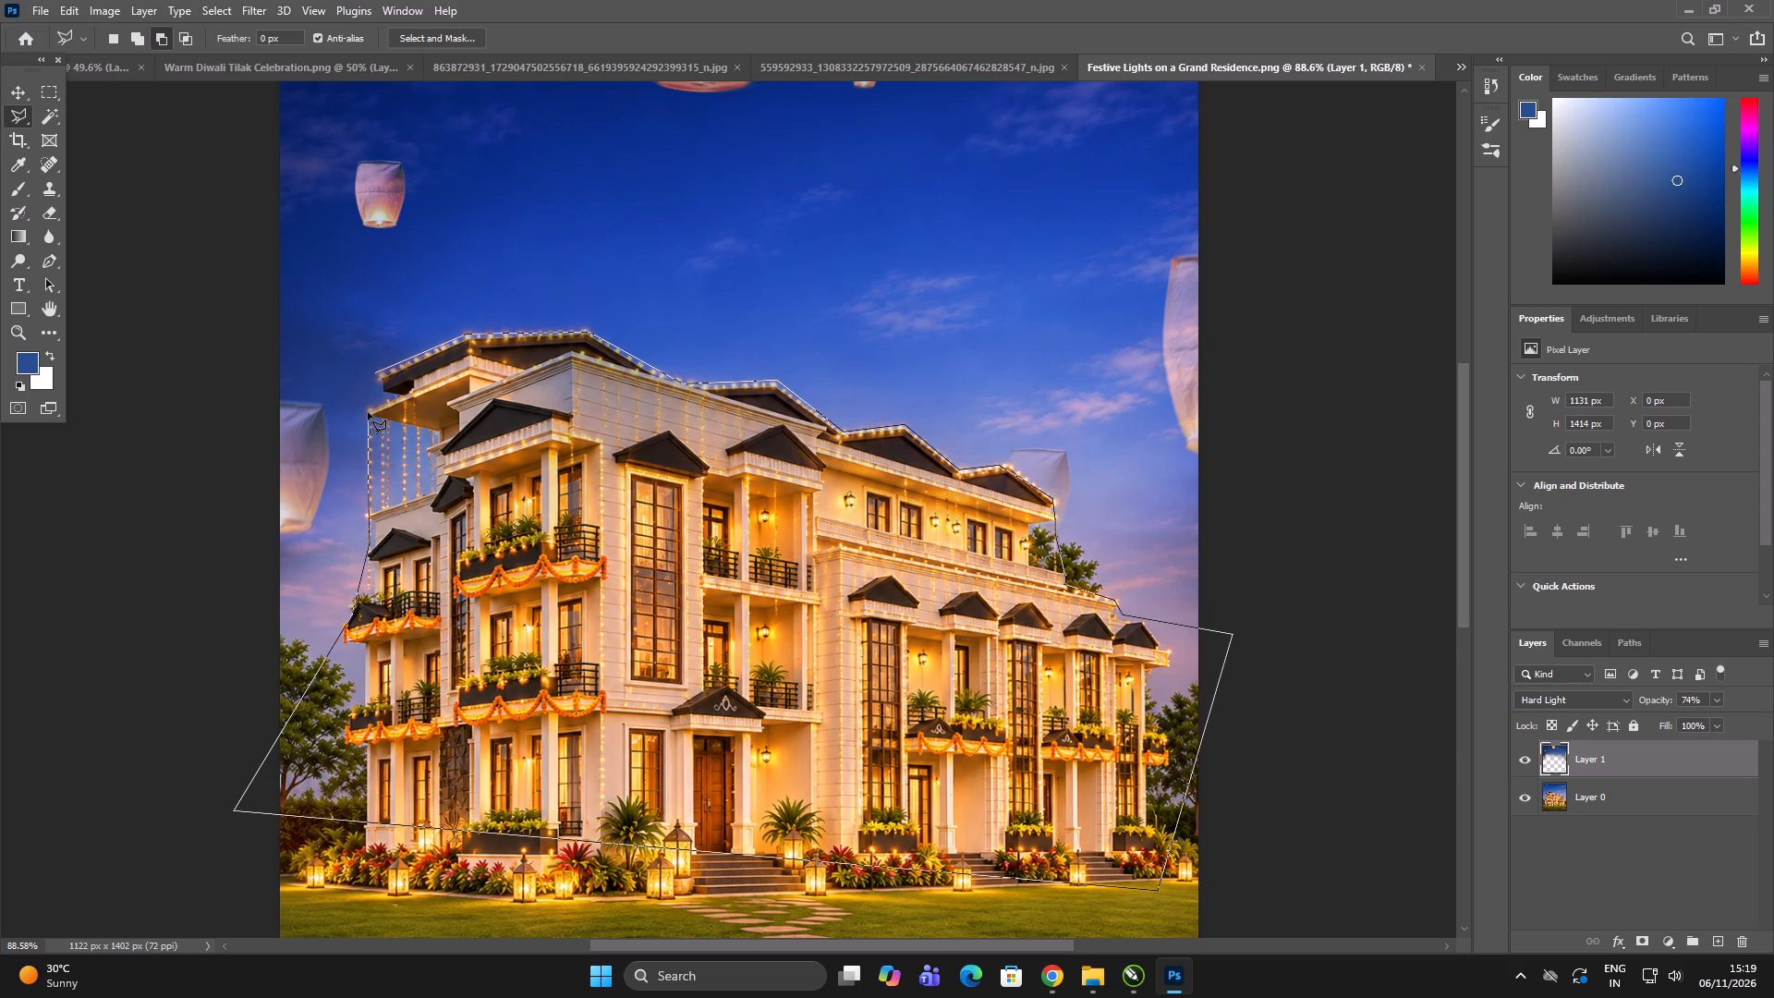
{"action": "left_click", "coordinate": [368, 411]}
{"action": "left_click", "coordinate": [383, 404]}
{"action": "left_click", "coordinate": [379, 377]}
{"action": "left_click", "coordinate": [378, 376]}
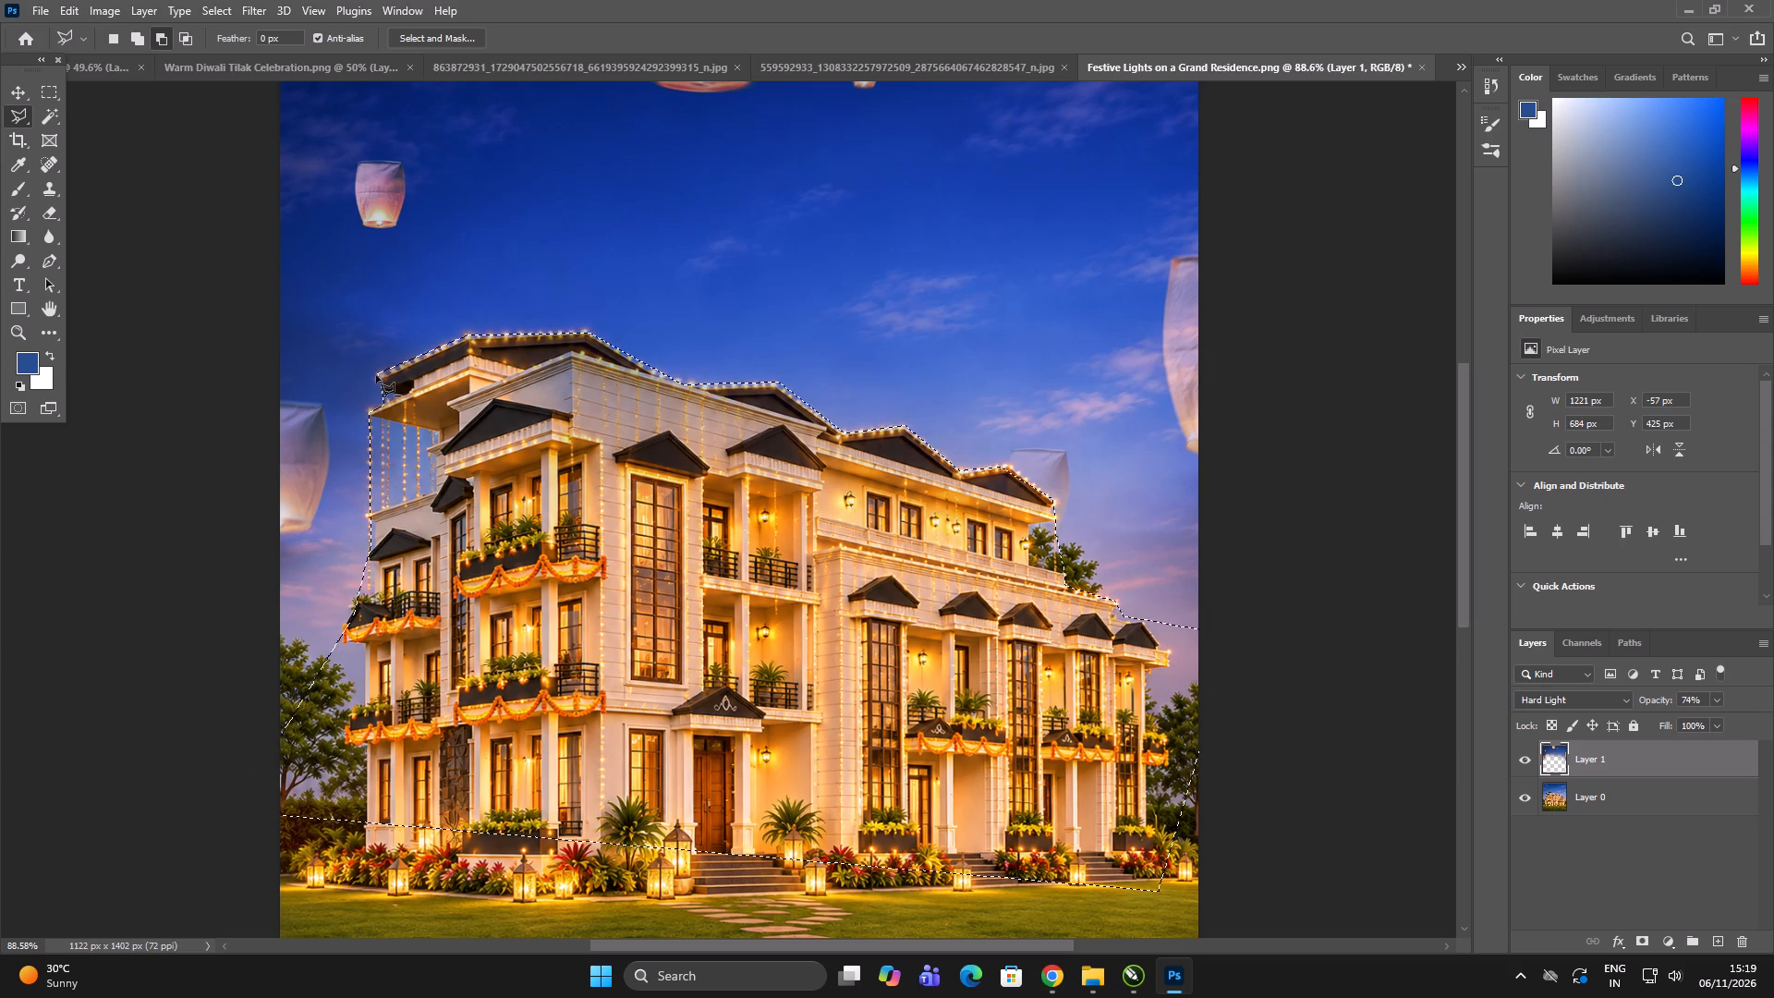
{"action": "key", "text": "Delete"}
{"action": "key", "text": "ctrl+d"}
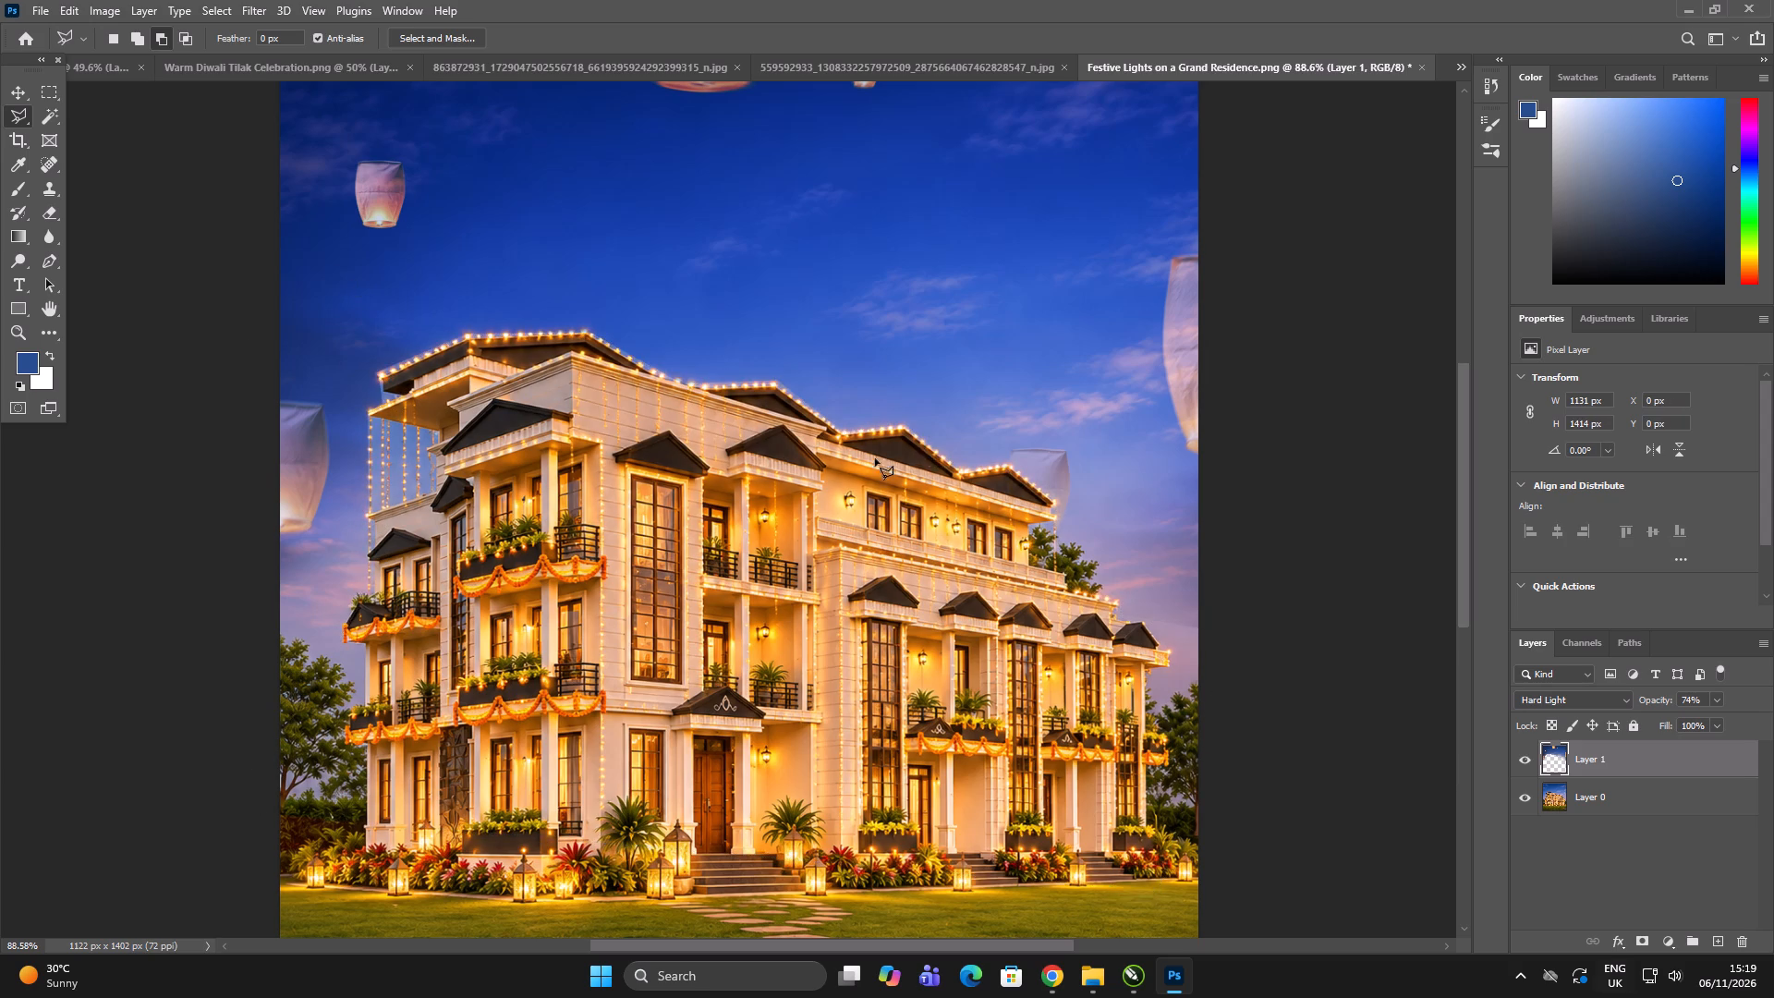
Erase the sky layer along the building's roofline with the 200 px Eraser, including the faint lantern behind the right roof end.
{"action": "scroll", "coordinate": [695, 344], "scroll_direction": "down", "scroll_amount": 15, "text": "alt"}
{"action": "scroll", "coordinate": [762, 434], "scroll_direction": "up", "scroll_amount": 5, "text": "alt"}
{"action": "scroll", "coordinate": [623, 435], "scroll_direction": "up", "scroll_amount": 6, "text": "alt"}
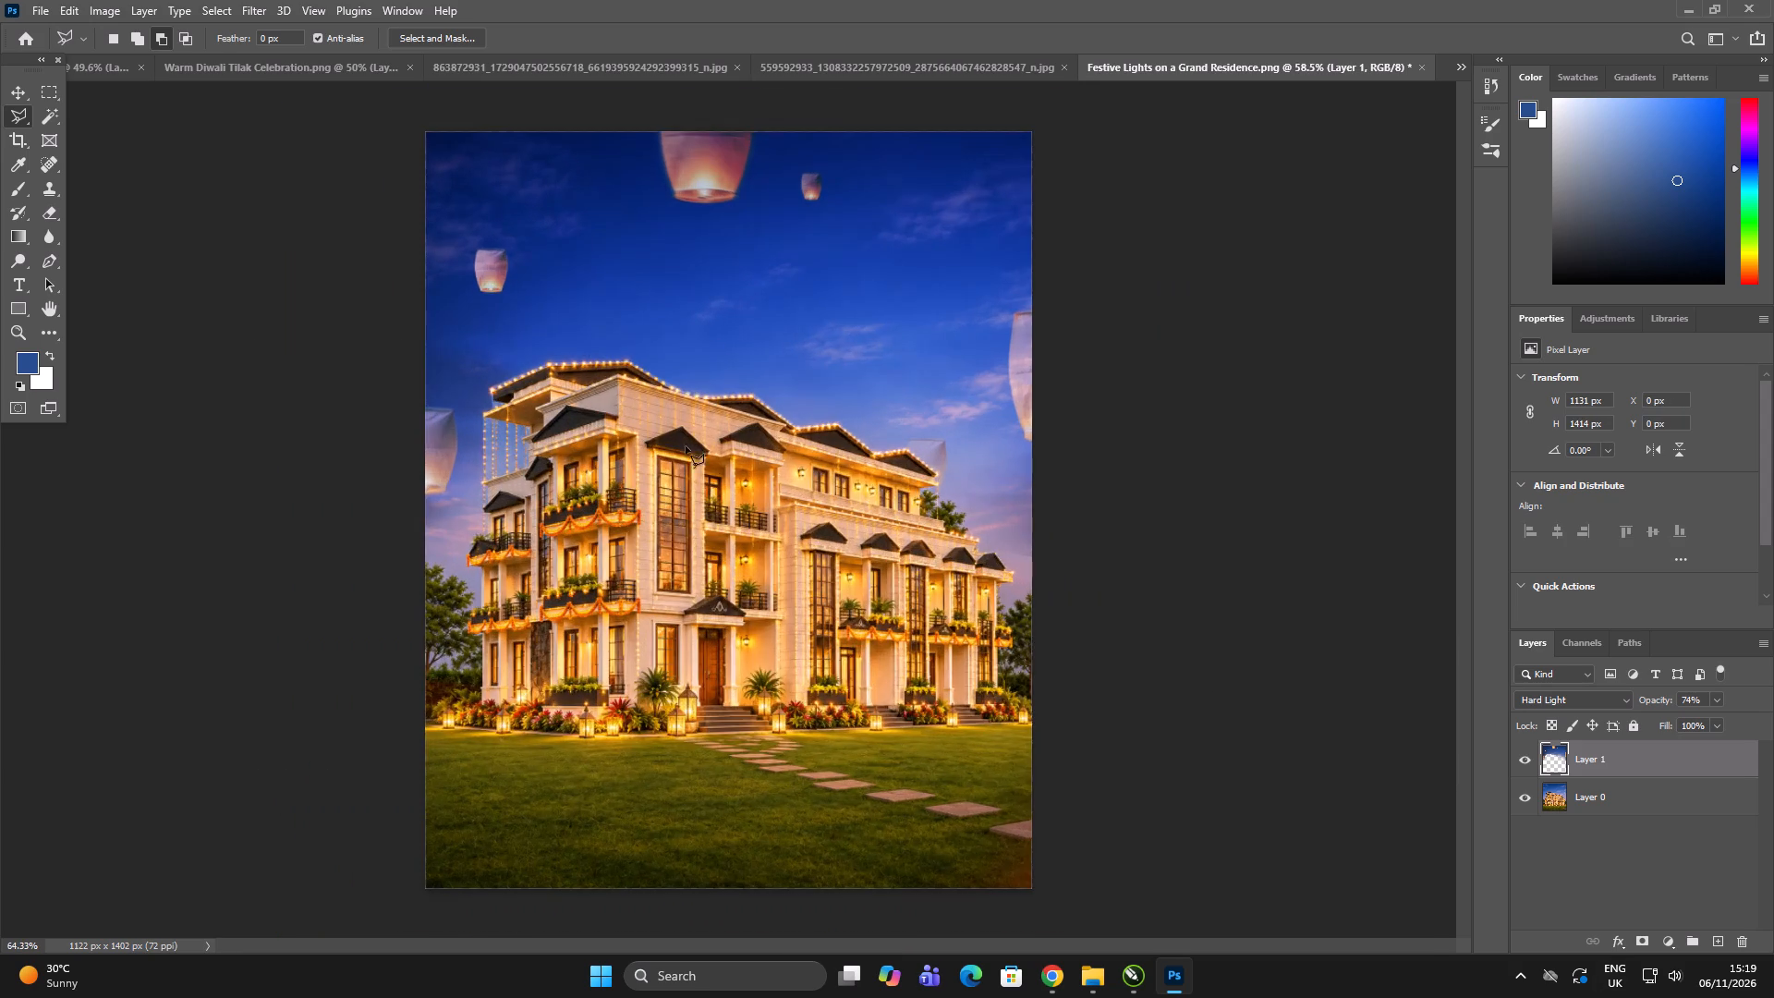
{"action": "scroll", "coordinate": [568, 413], "scroll_direction": "down", "scroll_amount": 4, "text": "alt"}
{"action": "scroll", "coordinate": [647, 403], "scroll_direction": "up", "scroll_amount": 2, "text": "alt"}
{"action": "key", "text": "e"}
{"action": "left_click", "coordinate": [601, 408]}
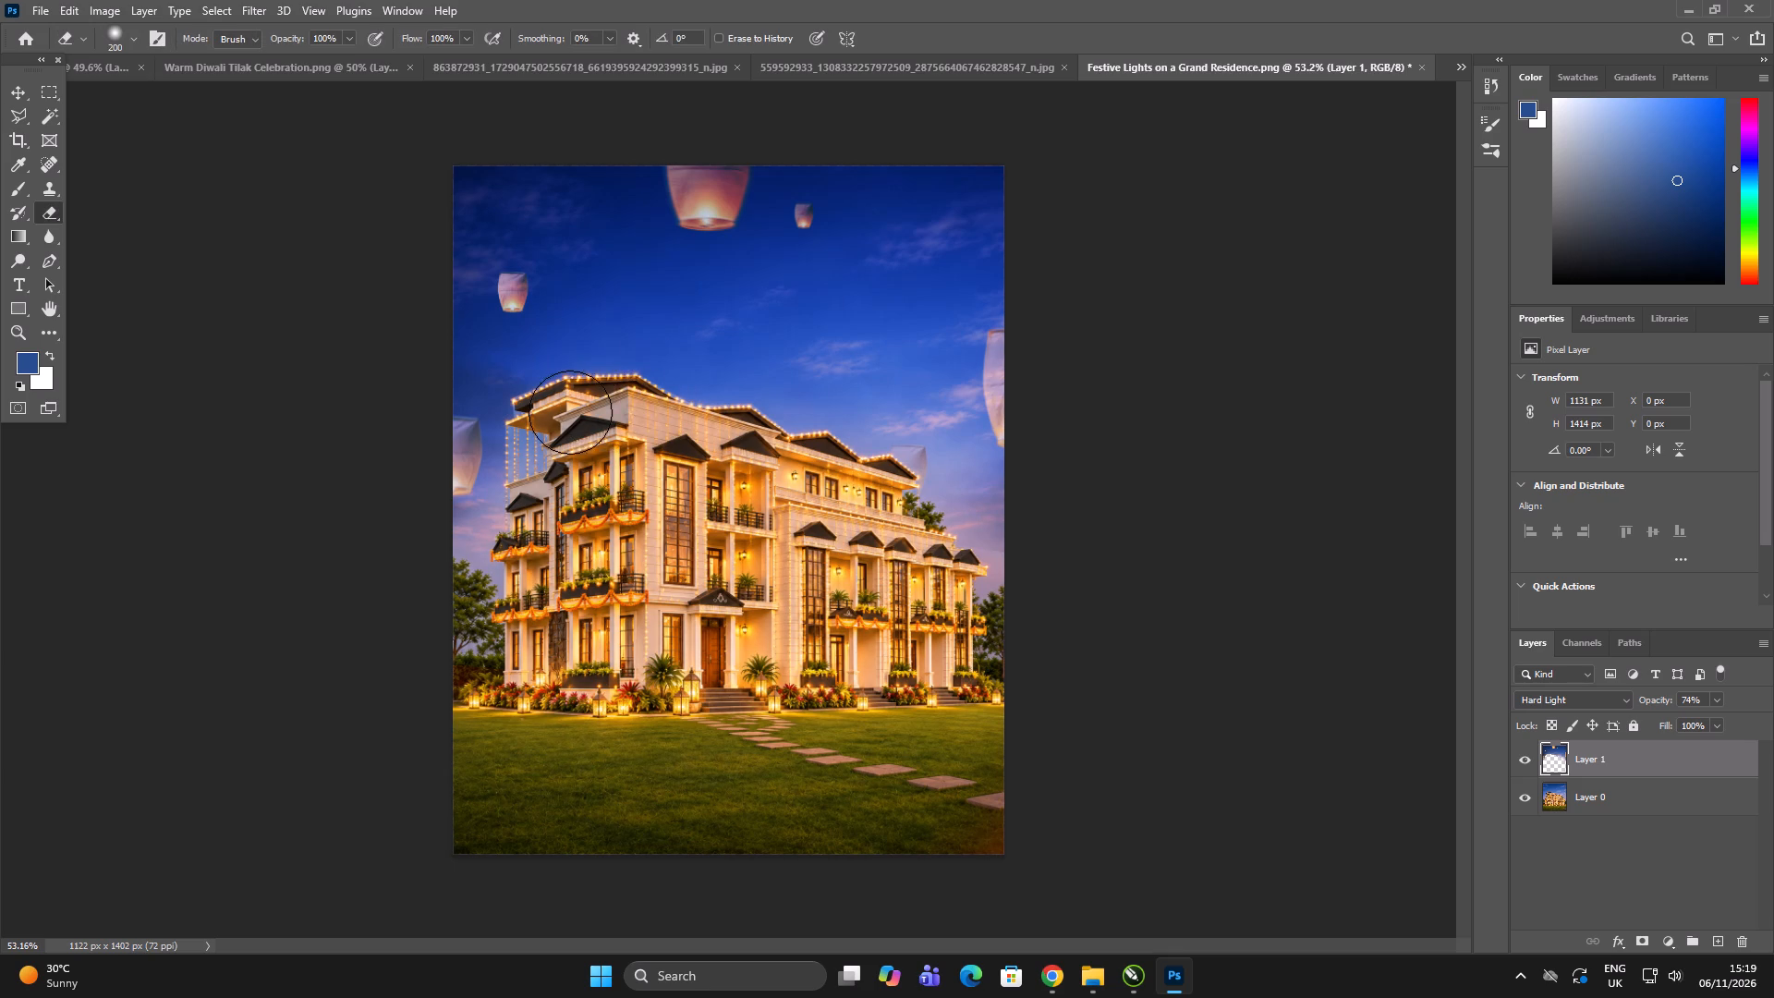
{"action": "left_click_drag", "start_coordinate": [569, 404], "coordinate": [584, 405]}
{"action": "left_click", "coordinate": [538, 418]}
{"action": "left_click", "coordinate": [674, 421]}
{"action": "left_click_drag", "start_coordinate": [712, 446], "coordinate": [744, 454]}
{"action": "left_click", "coordinate": [814, 456]}
{"action": "left_click_drag", "start_coordinate": [860, 460], "coordinate": [876, 464]}
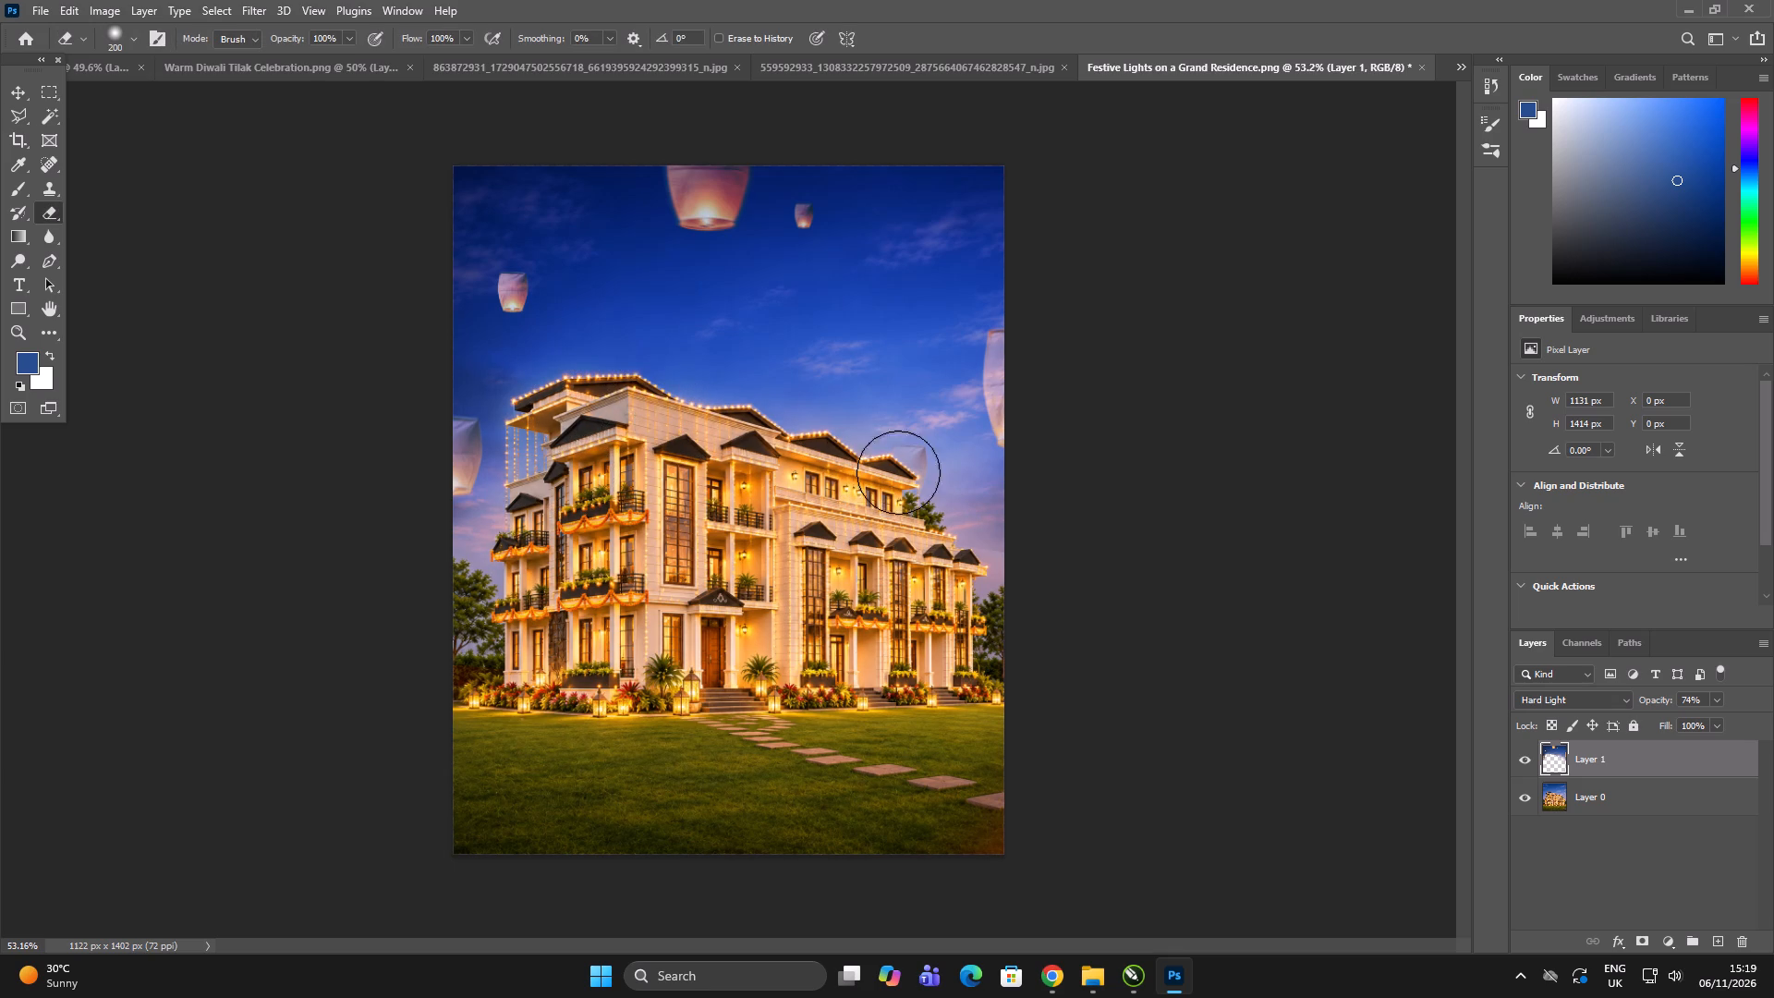
{"action": "left_click_drag", "start_coordinate": [907, 475], "coordinate": [917, 479]}
{"action": "left_click_drag", "start_coordinate": [970, 505], "coordinate": [990, 521]}
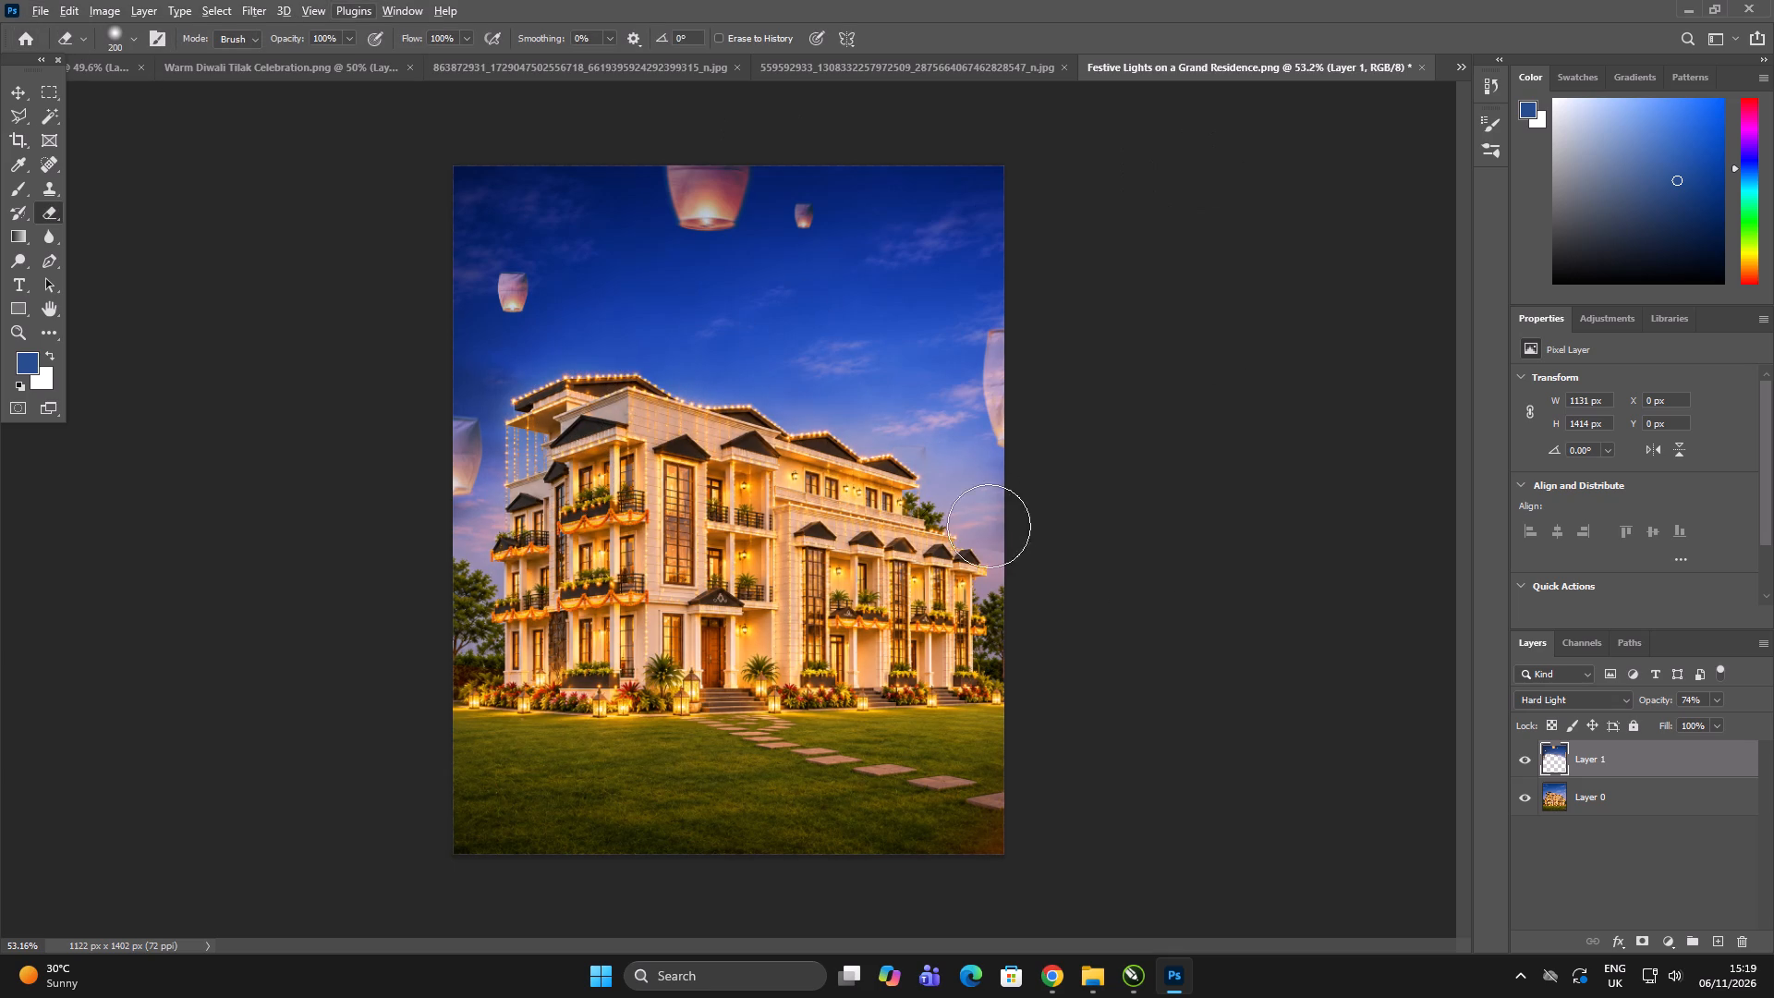
{"action": "left_click", "coordinate": [34, 6]}
{"action": "left_click", "coordinate": [105, 238]}
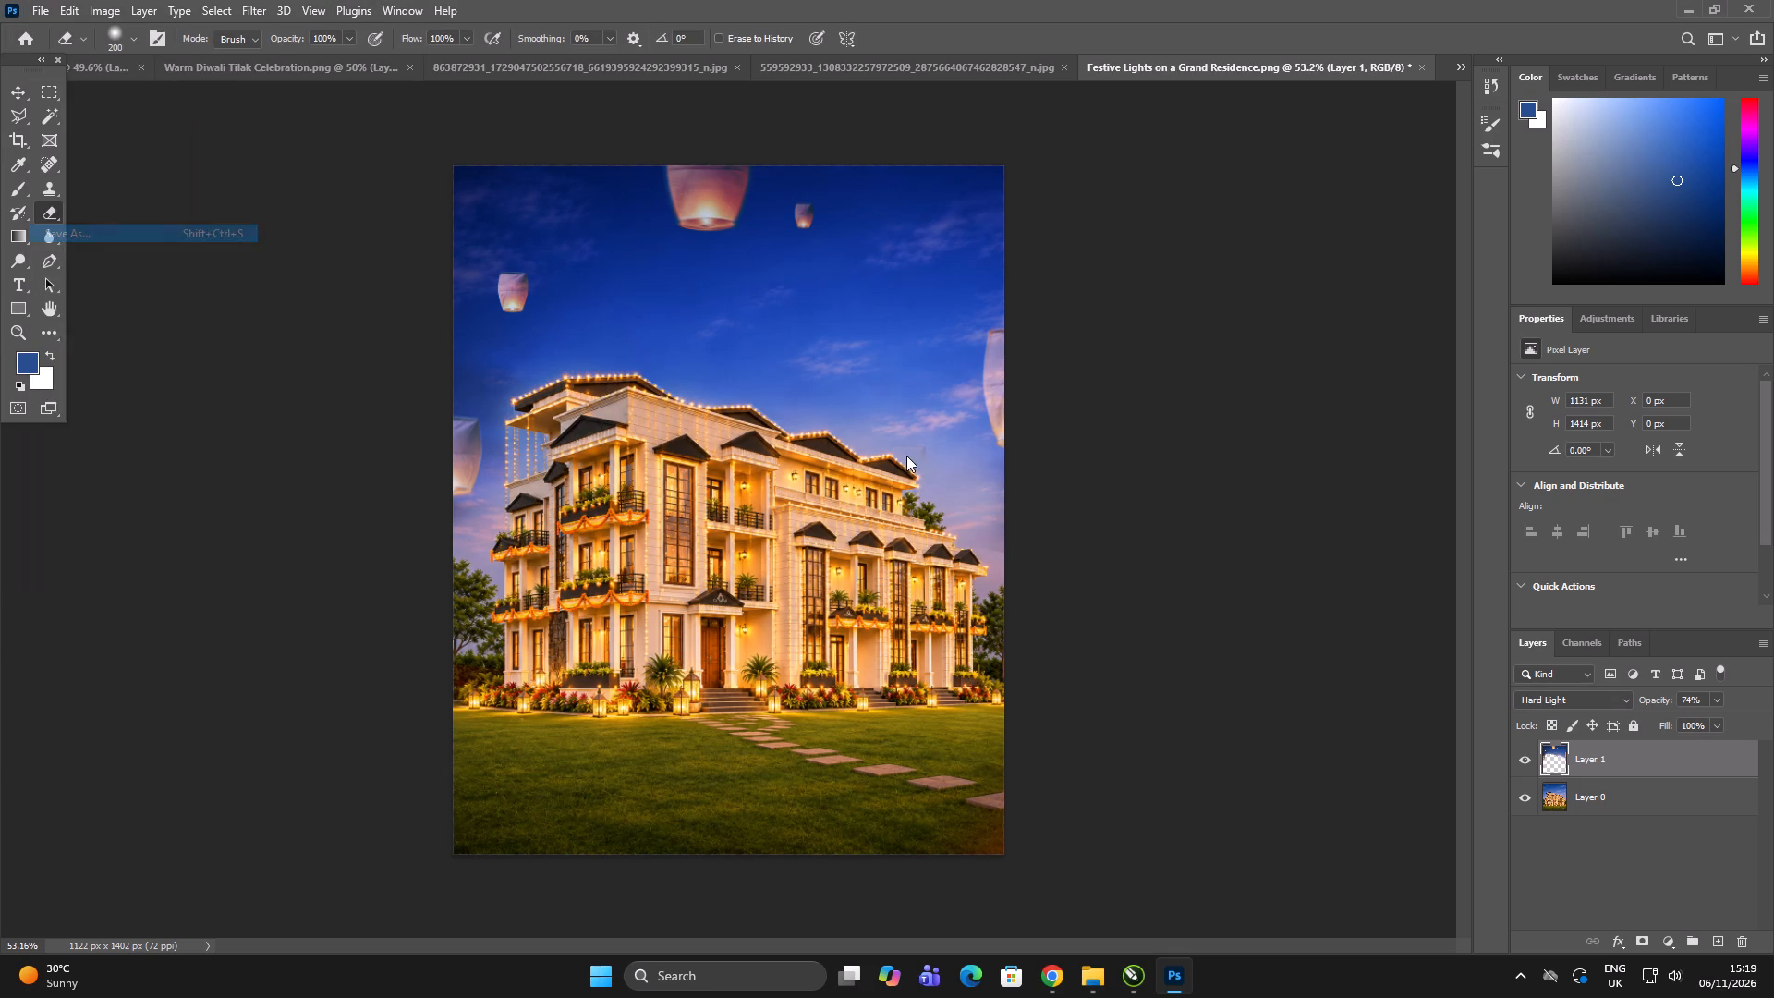
{"action": "left_click", "coordinate": [410, 701]}
{"action": "left_click", "coordinate": [410, 699]}
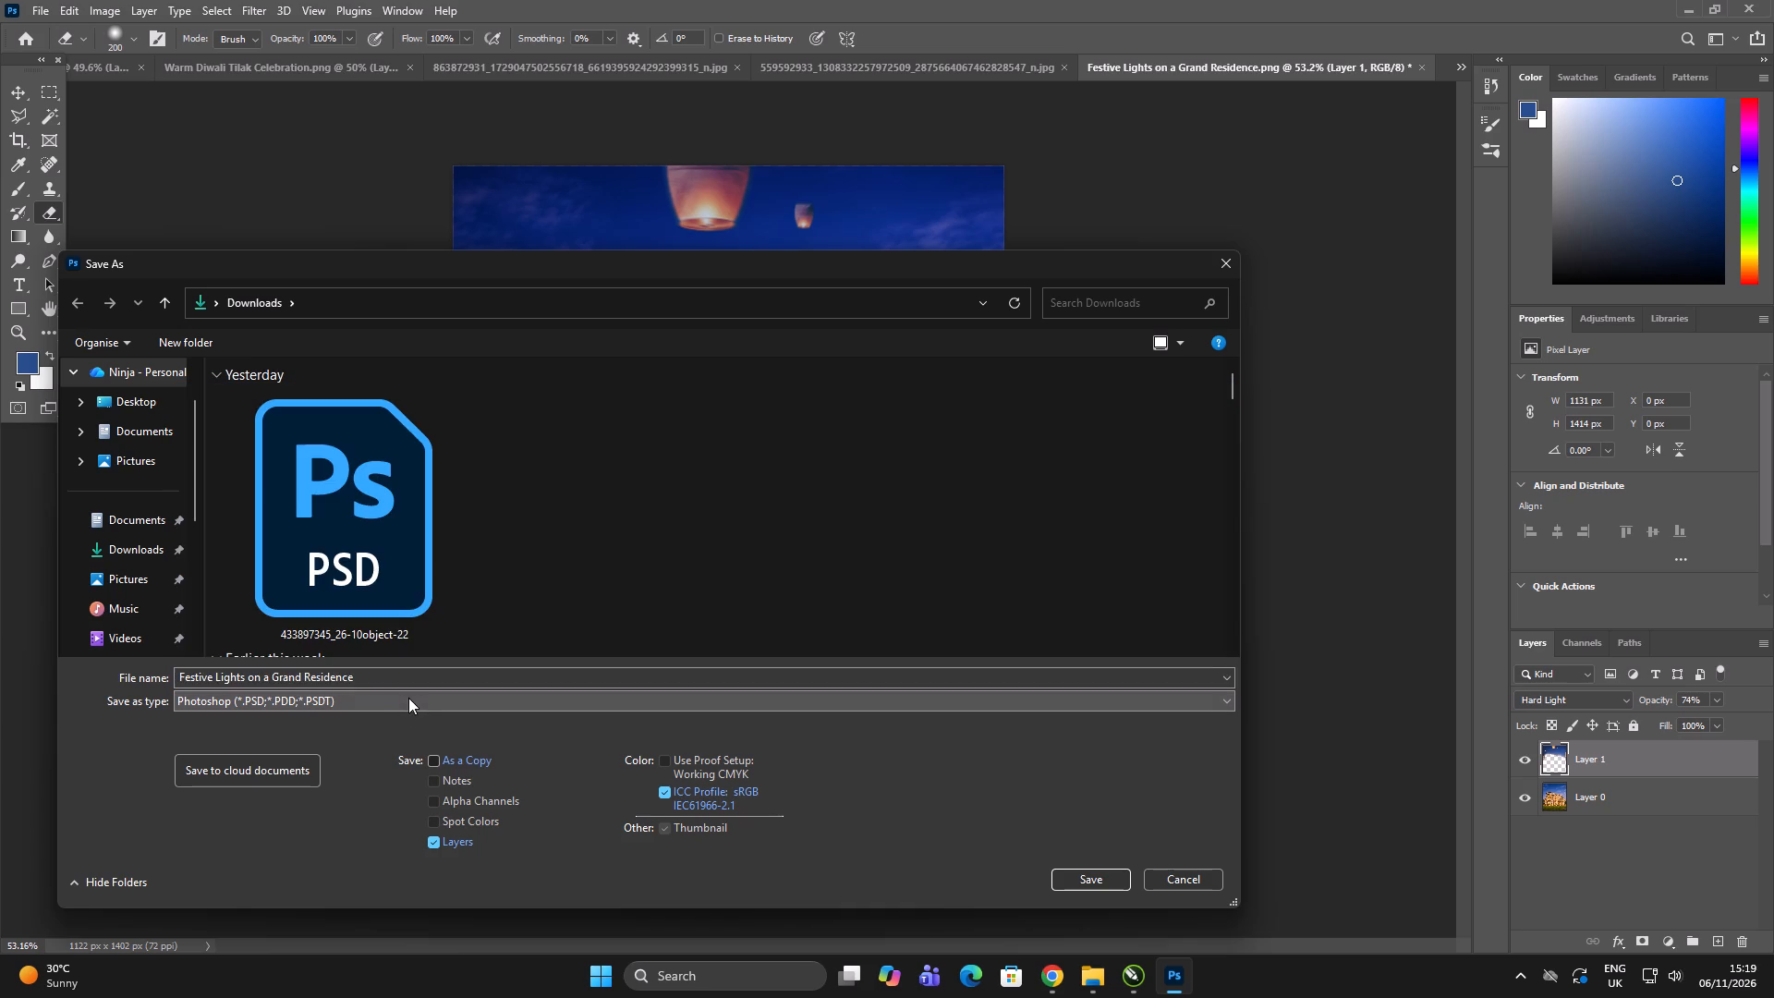
{"action": "left_click", "coordinate": [379, 700]}
{"action": "scroll", "coordinate": [367, 715], "scroll_direction": "up", "scroll_amount": 4}
{"action": "left_click", "coordinate": [307, 511]}
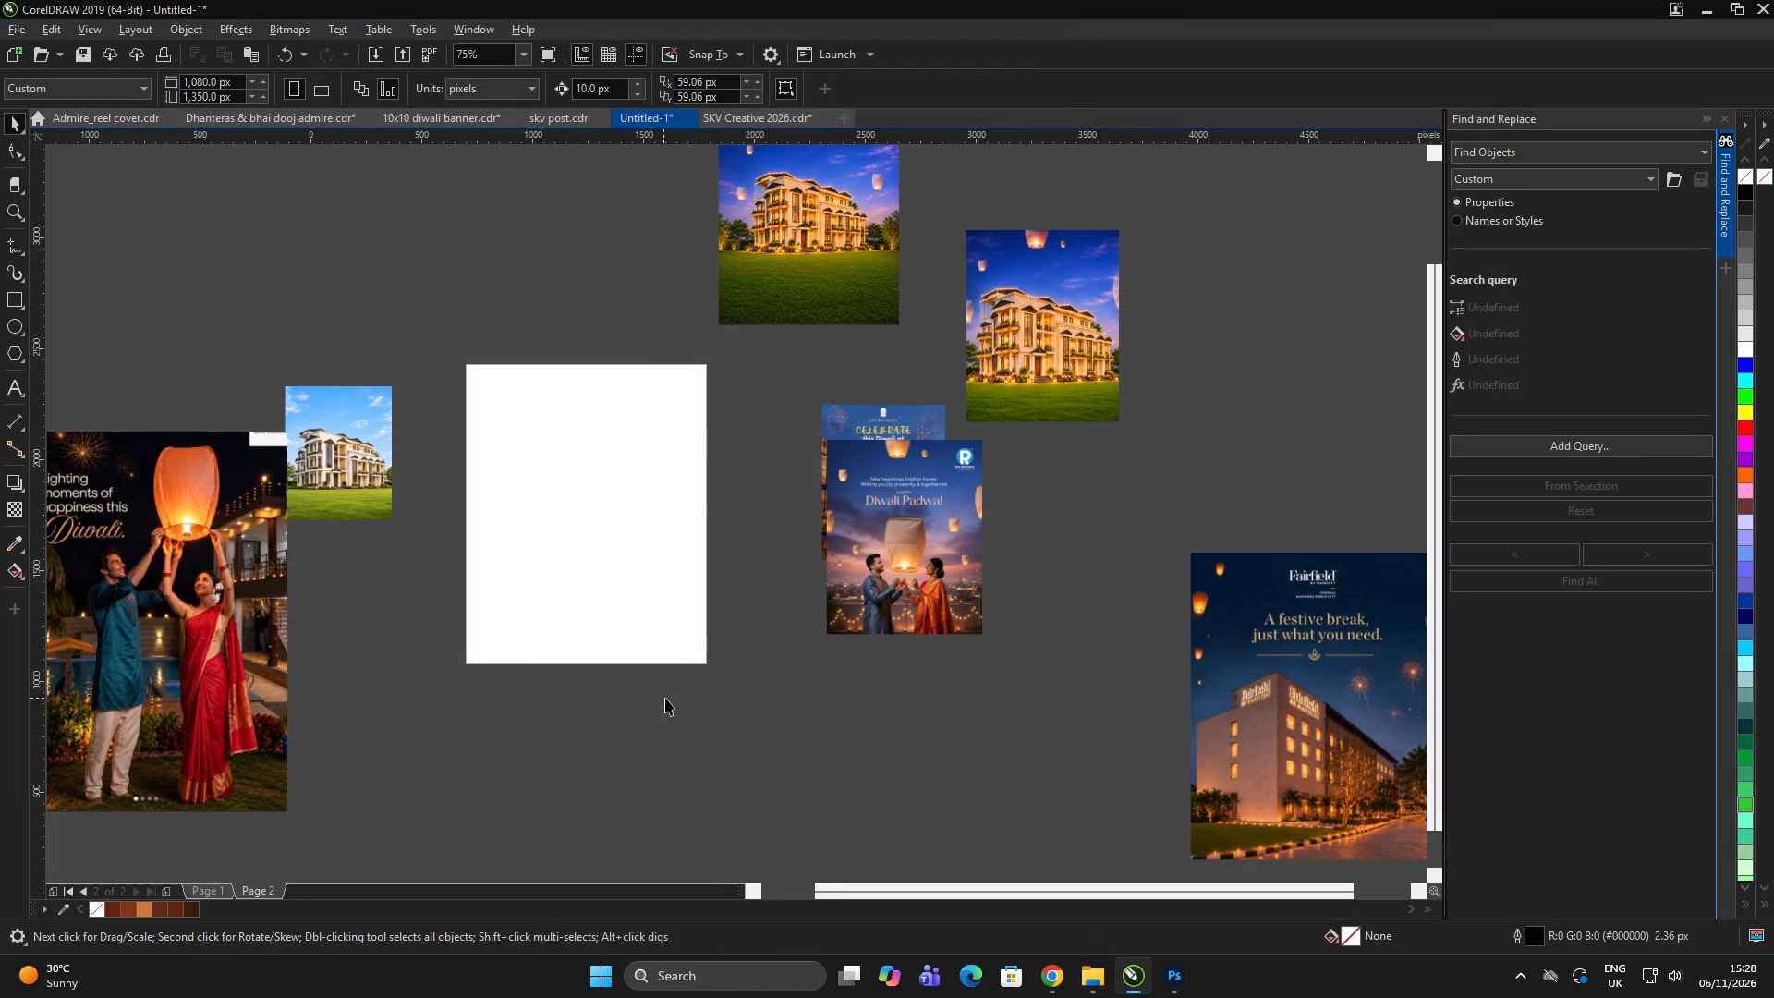
Import "Lantern Night at the Modern House" from Downloads and place it small over the page's edge.
{"action": "key", "text": "ctrl+i"}
{"action": "left_click", "coordinate": [508, 387]}
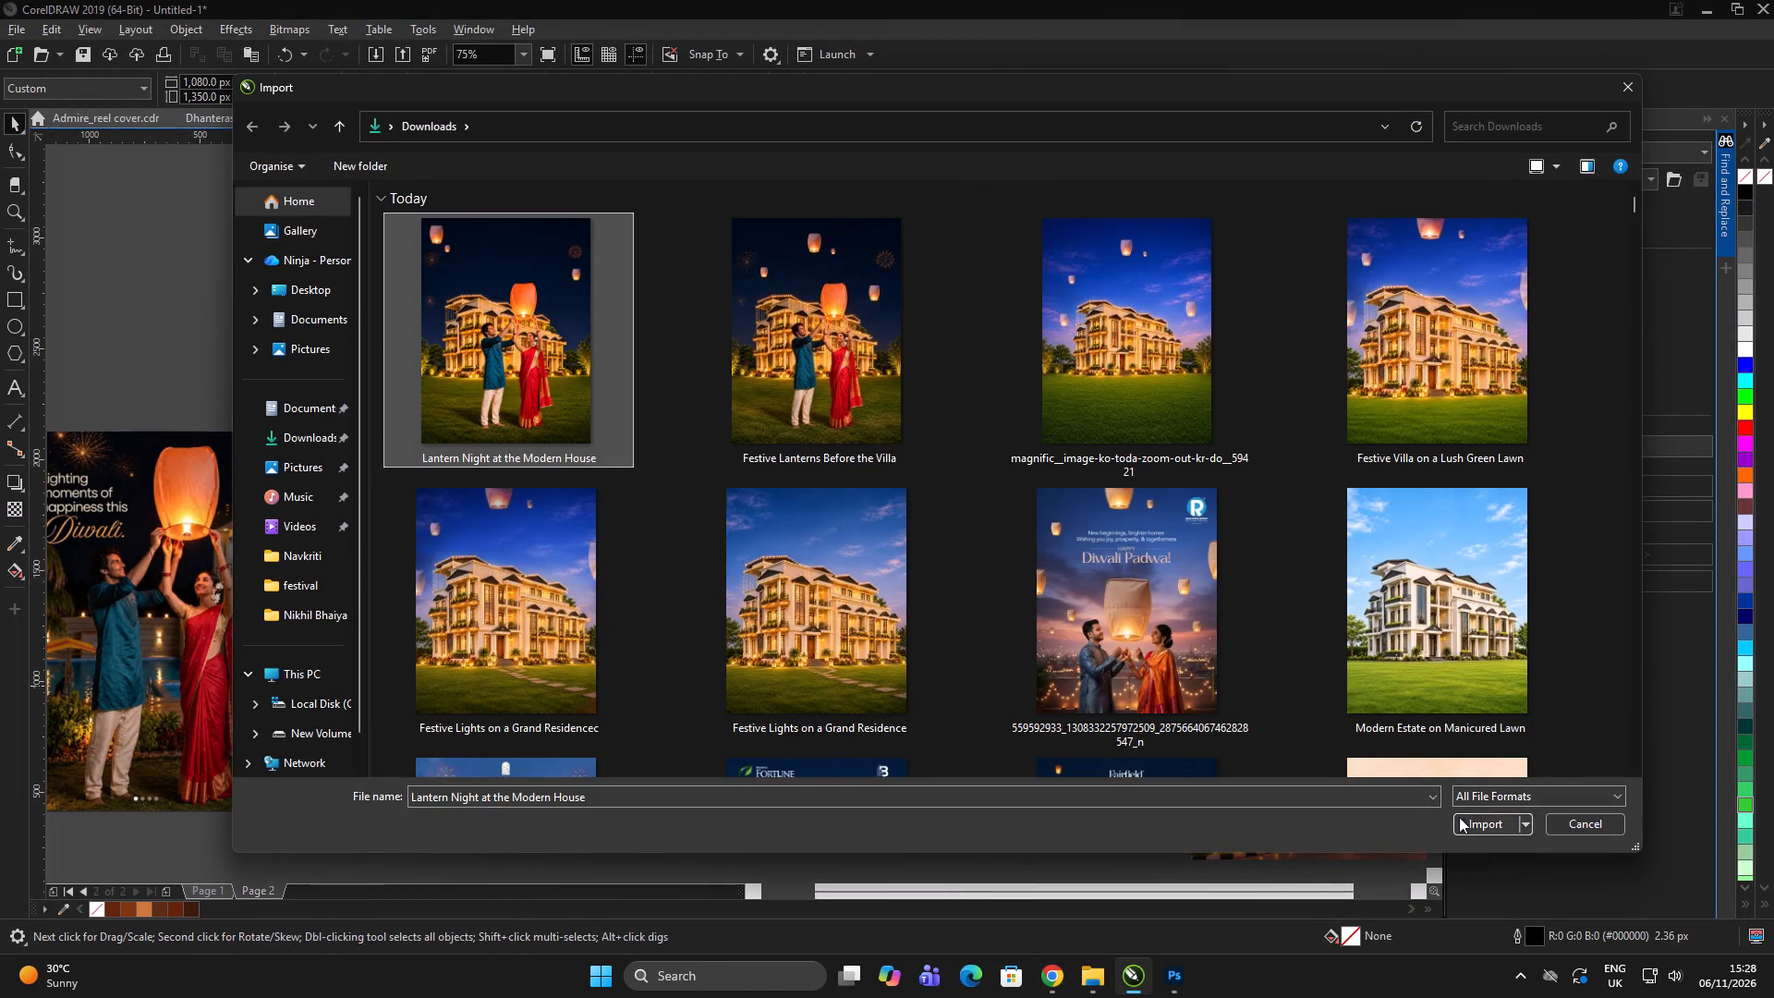
{"action": "left_click", "coordinate": [1464, 819]}
{"action": "left_click_drag", "start_coordinate": [664, 414], "coordinate": [758, 594]}
Examine the couple, building and lawn in the imported night image up close.
{"action": "scroll", "coordinate": [662, 498], "scroll_direction": "up", "scroll_amount": 2}
{"action": "left_click", "coordinate": [400, 601]}
{"action": "left_click", "coordinate": [408, 595]}
{"action": "scroll", "coordinate": [892, 430], "scroll_direction": "up", "scroll_amount": 3}
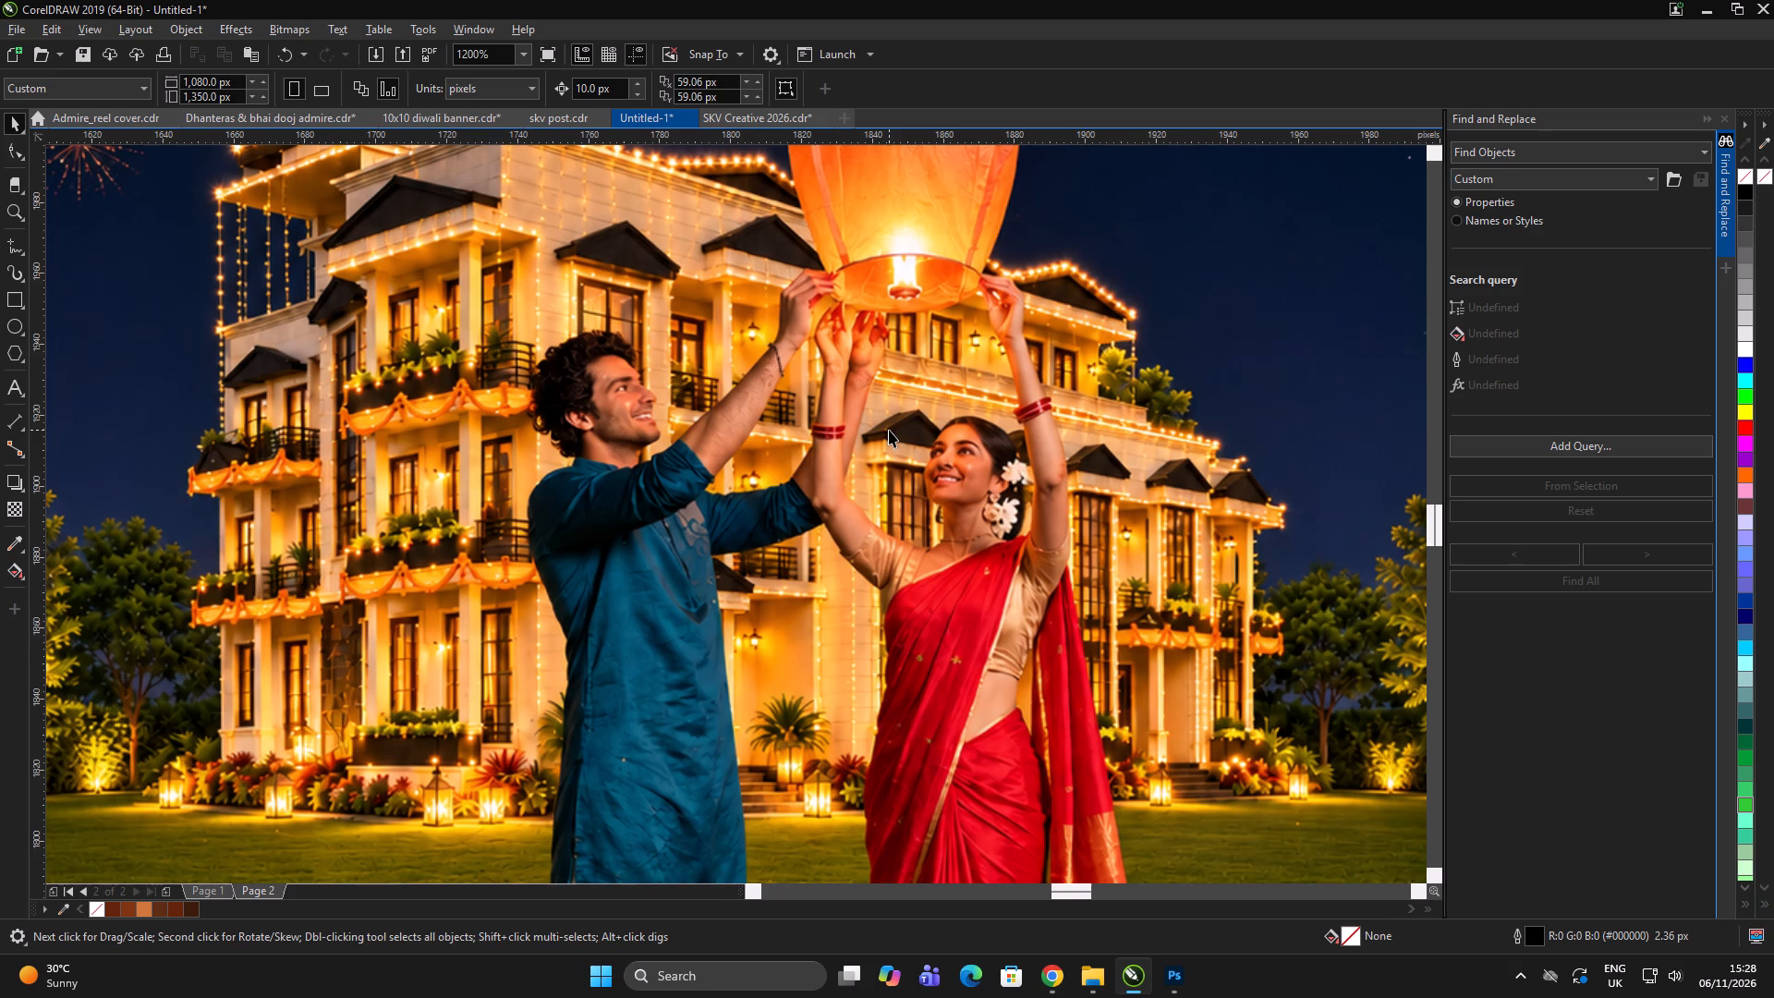
{"action": "scroll", "coordinate": [763, 405], "scroll_direction": "down", "scroll_amount": 4}
{"action": "left_click", "coordinate": [823, 633]}
{"action": "scroll", "coordinate": [761, 461], "scroll_direction": "up", "scroll_amount": 5}
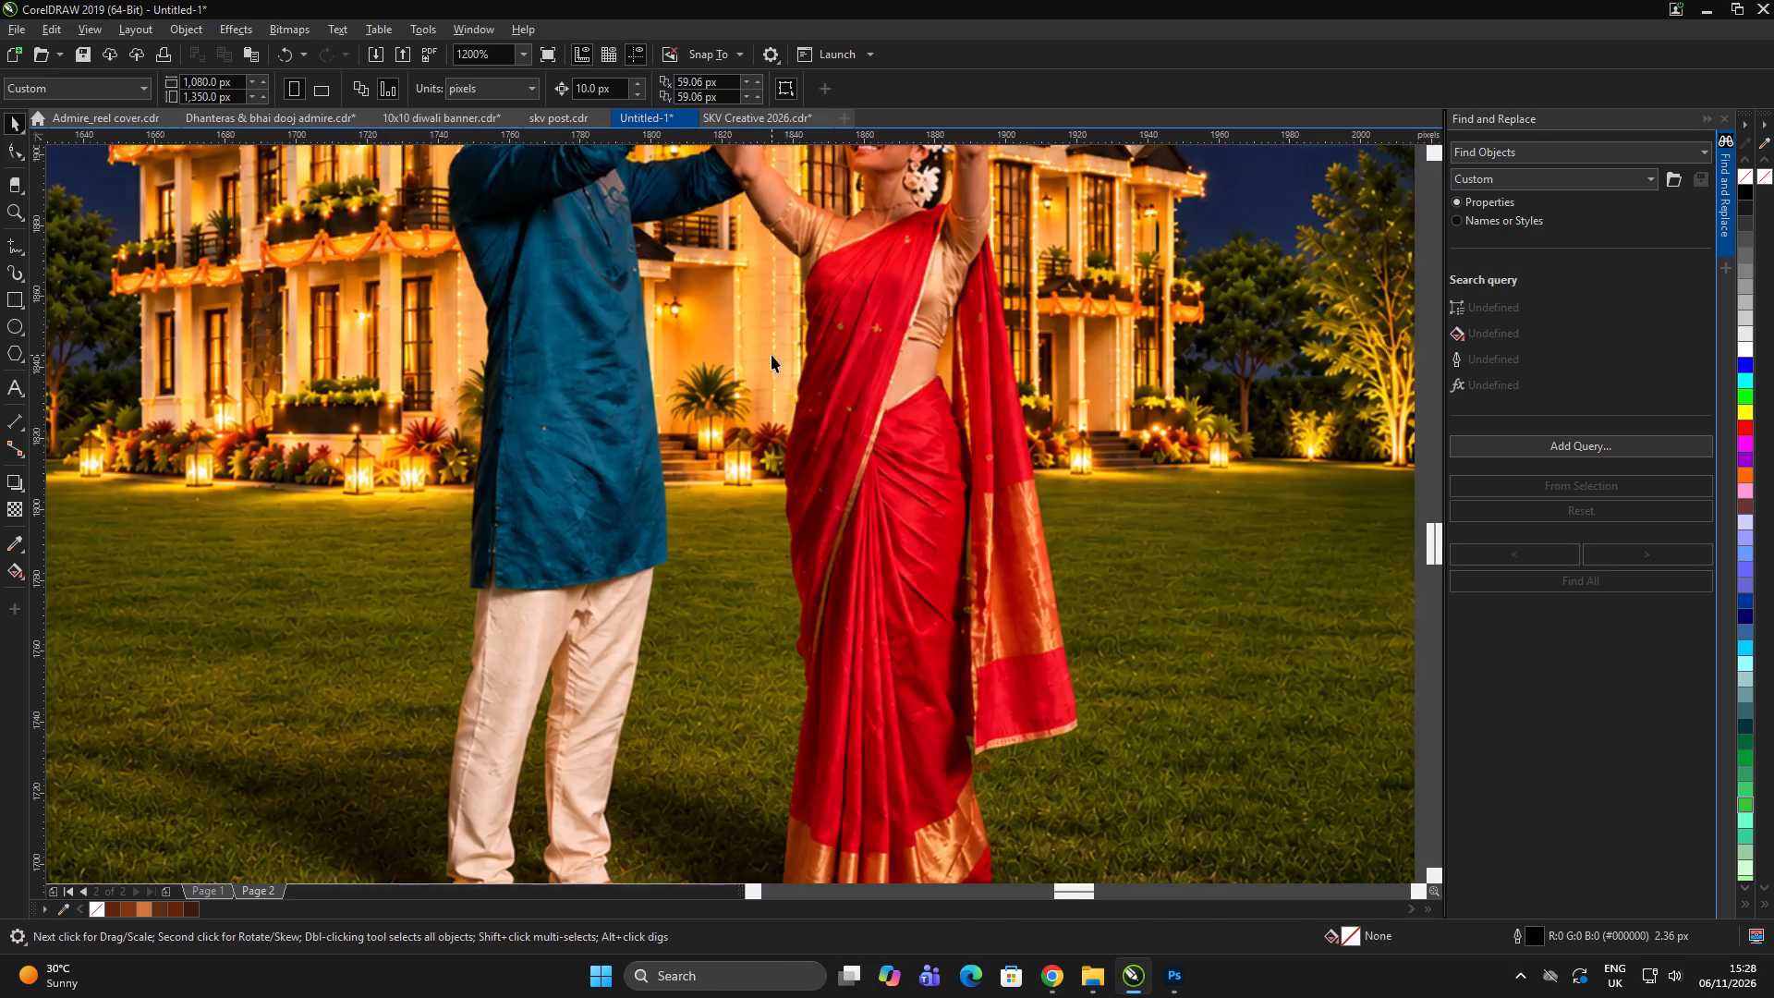
{"action": "scroll", "coordinate": [794, 380], "scroll_direction": "down", "scroll_amount": 2}
{"action": "scroll", "coordinate": [737, 278], "scroll_direction": "up", "scroll_amount": 2}
{"action": "scroll", "coordinate": [994, 309], "scroll_direction": "down", "scroll_amount": 6}
{"action": "left_click", "coordinate": [1071, 602]}
{"action": "left_click", "coordinate": [1079, 606]}
{"action": "left_click", "coordinate": [1136, 602]}
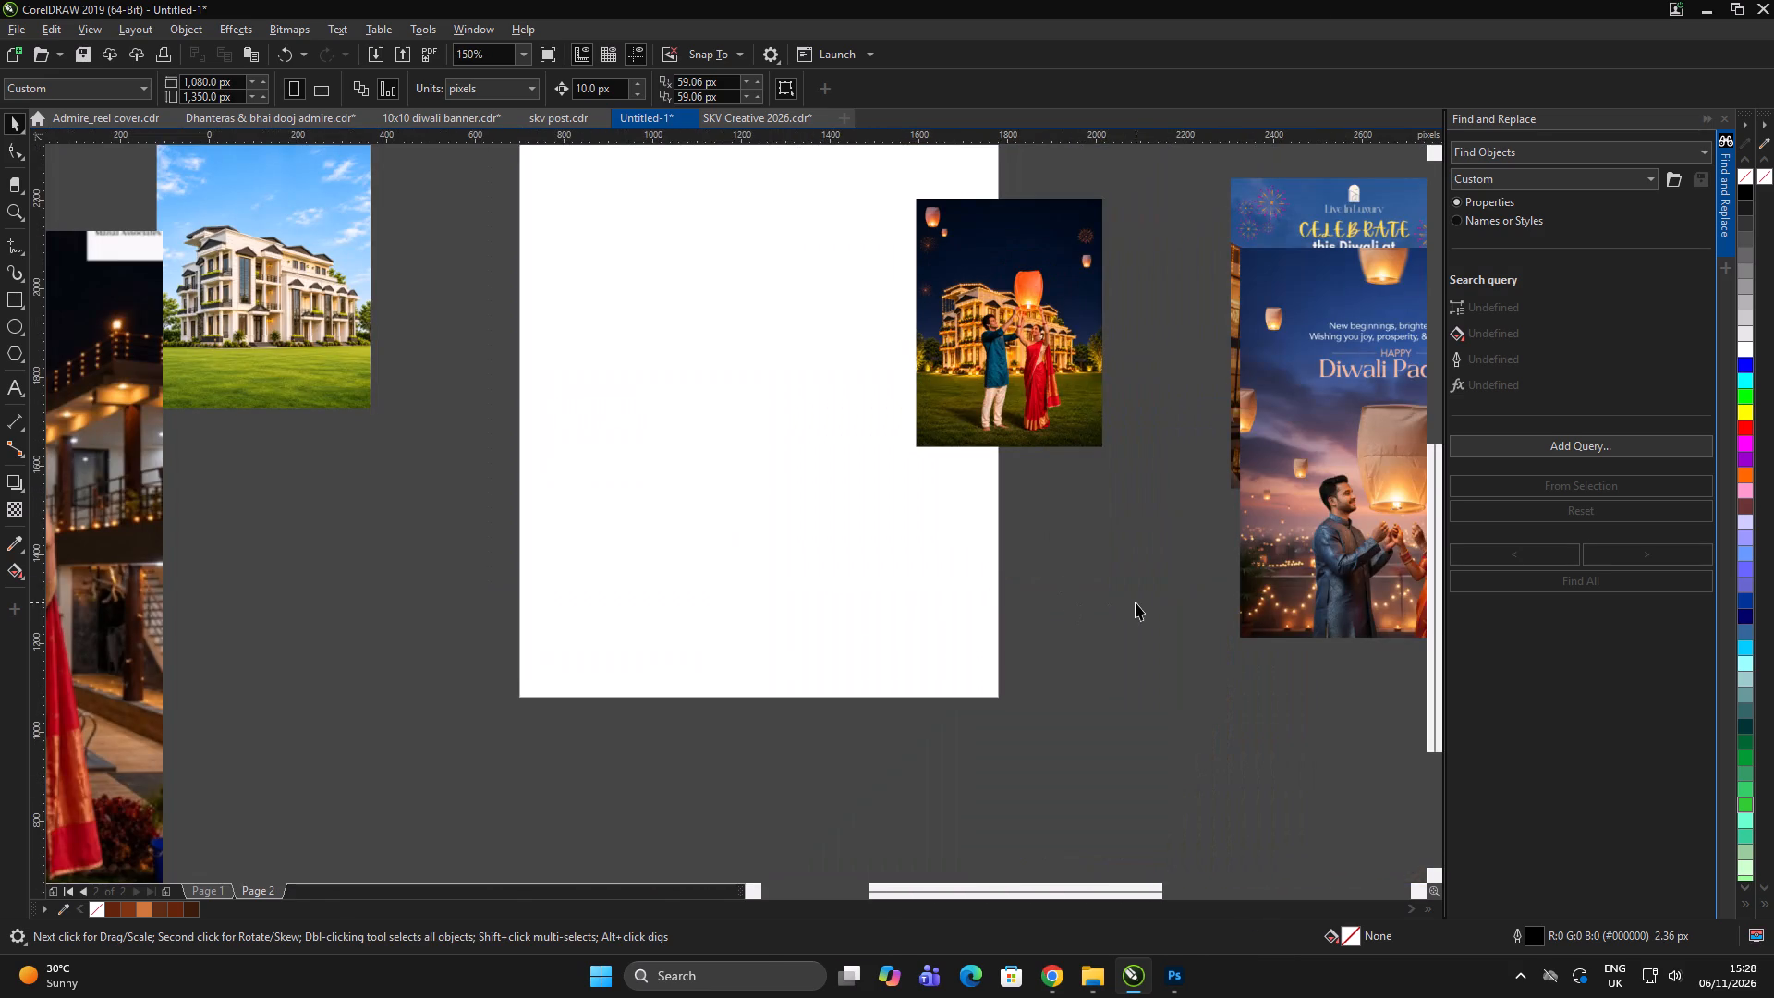
Add a page-sized rectangle and centre the imported night image on it horizontally and vertically.
{"action": "double_click", "coordinate": [22, 301]}
{"action": "key", "text": "space"}
{"action": "left_click", "coordinate": [1034, 609]}
{"action": "left_click", "coordinate": [982, 441]}
{"action": "left_click", "coordinate": [759, 524], "text": "shift"}
{"action": "key", "text": "e"}
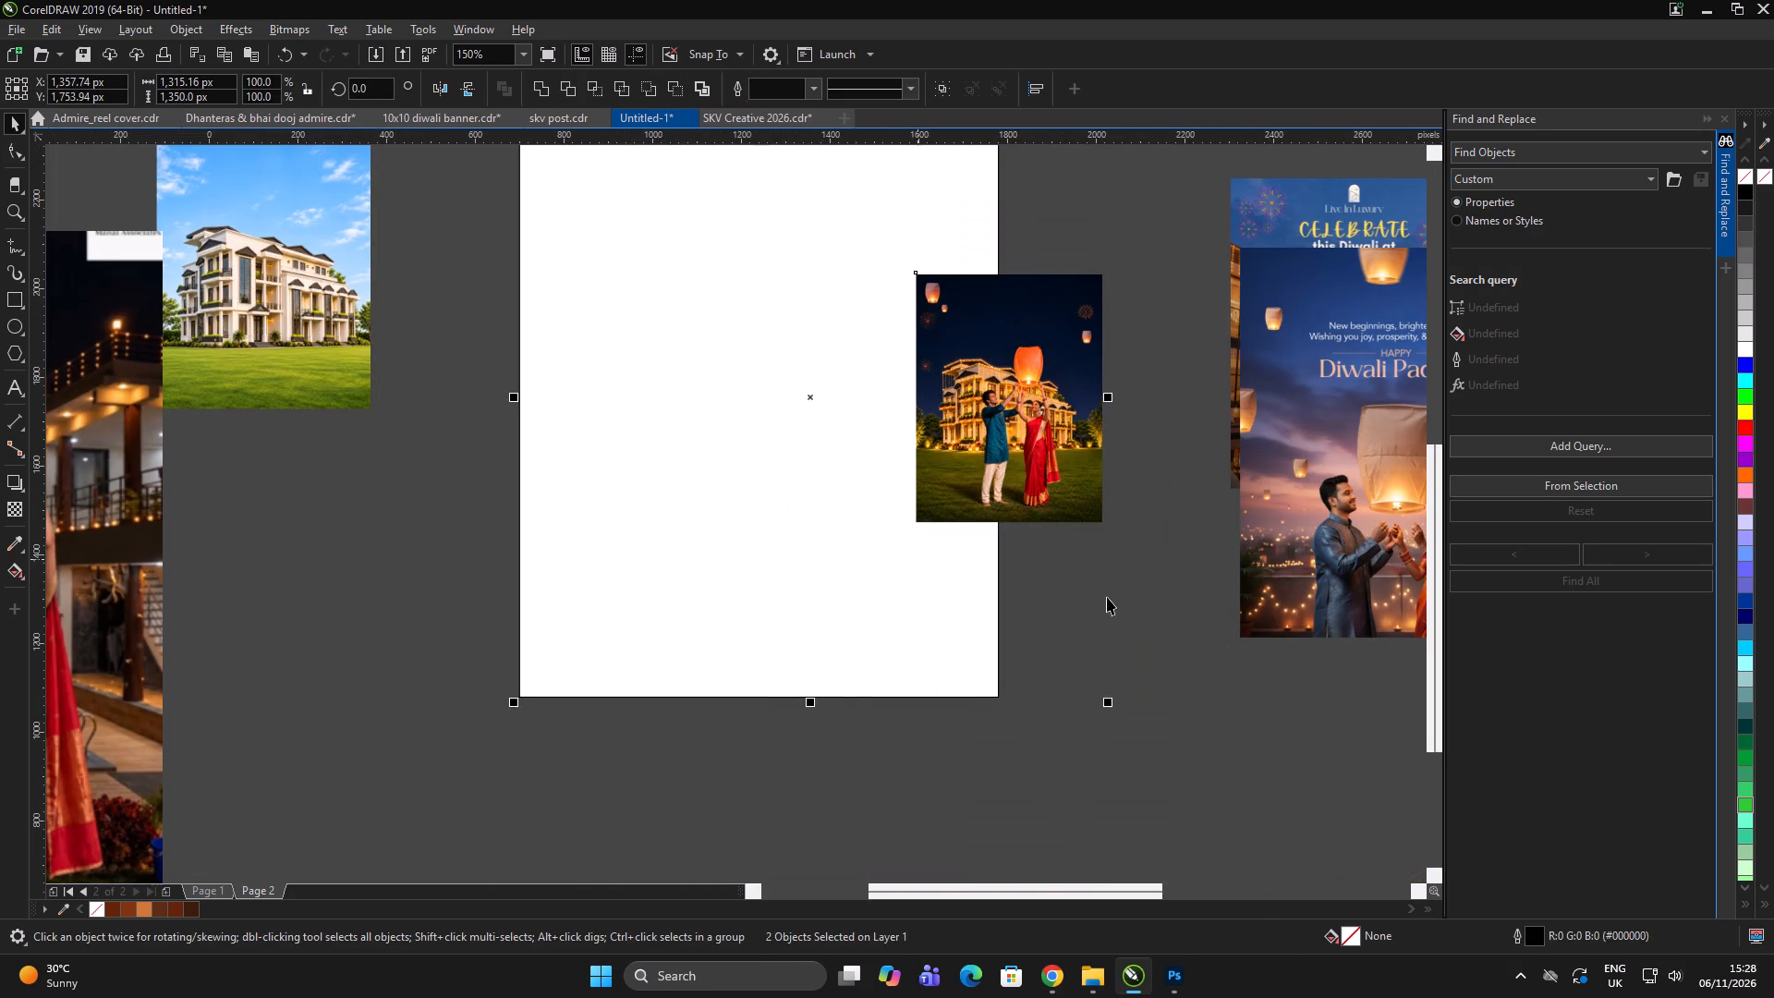
{"action": "key", "text": "c"}
PowerClip the night image inside the page-sized rectangle.
{"action": "left_click", "coordinate": [1271, 617]}
{"action": "left_click", "coordinate": [824, 414]}
{"action": "right_click", "coordinate": [773, 322]}
{"action": "left_click", "coordinate": [812, 592]}
{"action": "left_click", "coordinate": [1120, 601]}
{"action": "left_click", "coordinate": [1160, 571]}
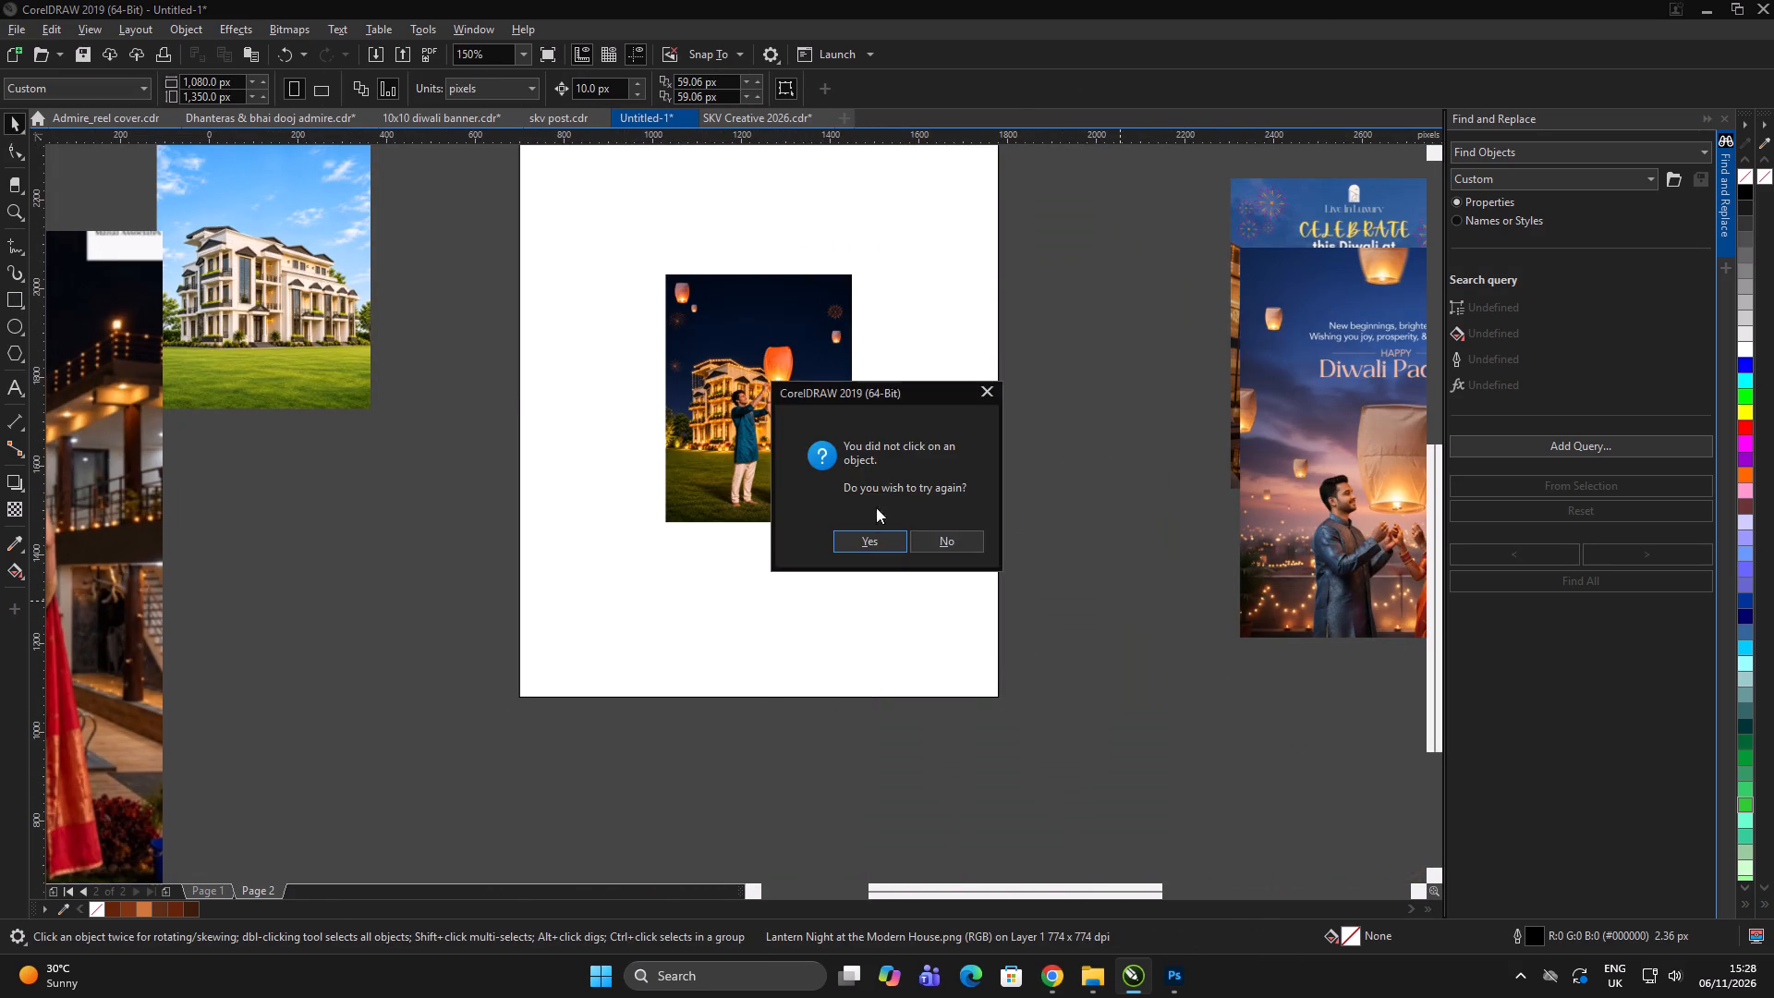
{"action": "left_click", "coordinate": [862, 538]}
{"action": "left_click", "coordinate": [869, 580]}
{"action": "left_click", "coordinate": [1106, 557]}
Enlarge the clipped night image to about 1,094 × 1,459 px to fill the frame, and shift it slightly upward.
{"action": "left_click", "coordinate": [796, 439], "text": "alt"}
{"action": "left_click_drag", "start_coordinate": [858, 529], "coordinate": [1043, 698], "text": "shift"}
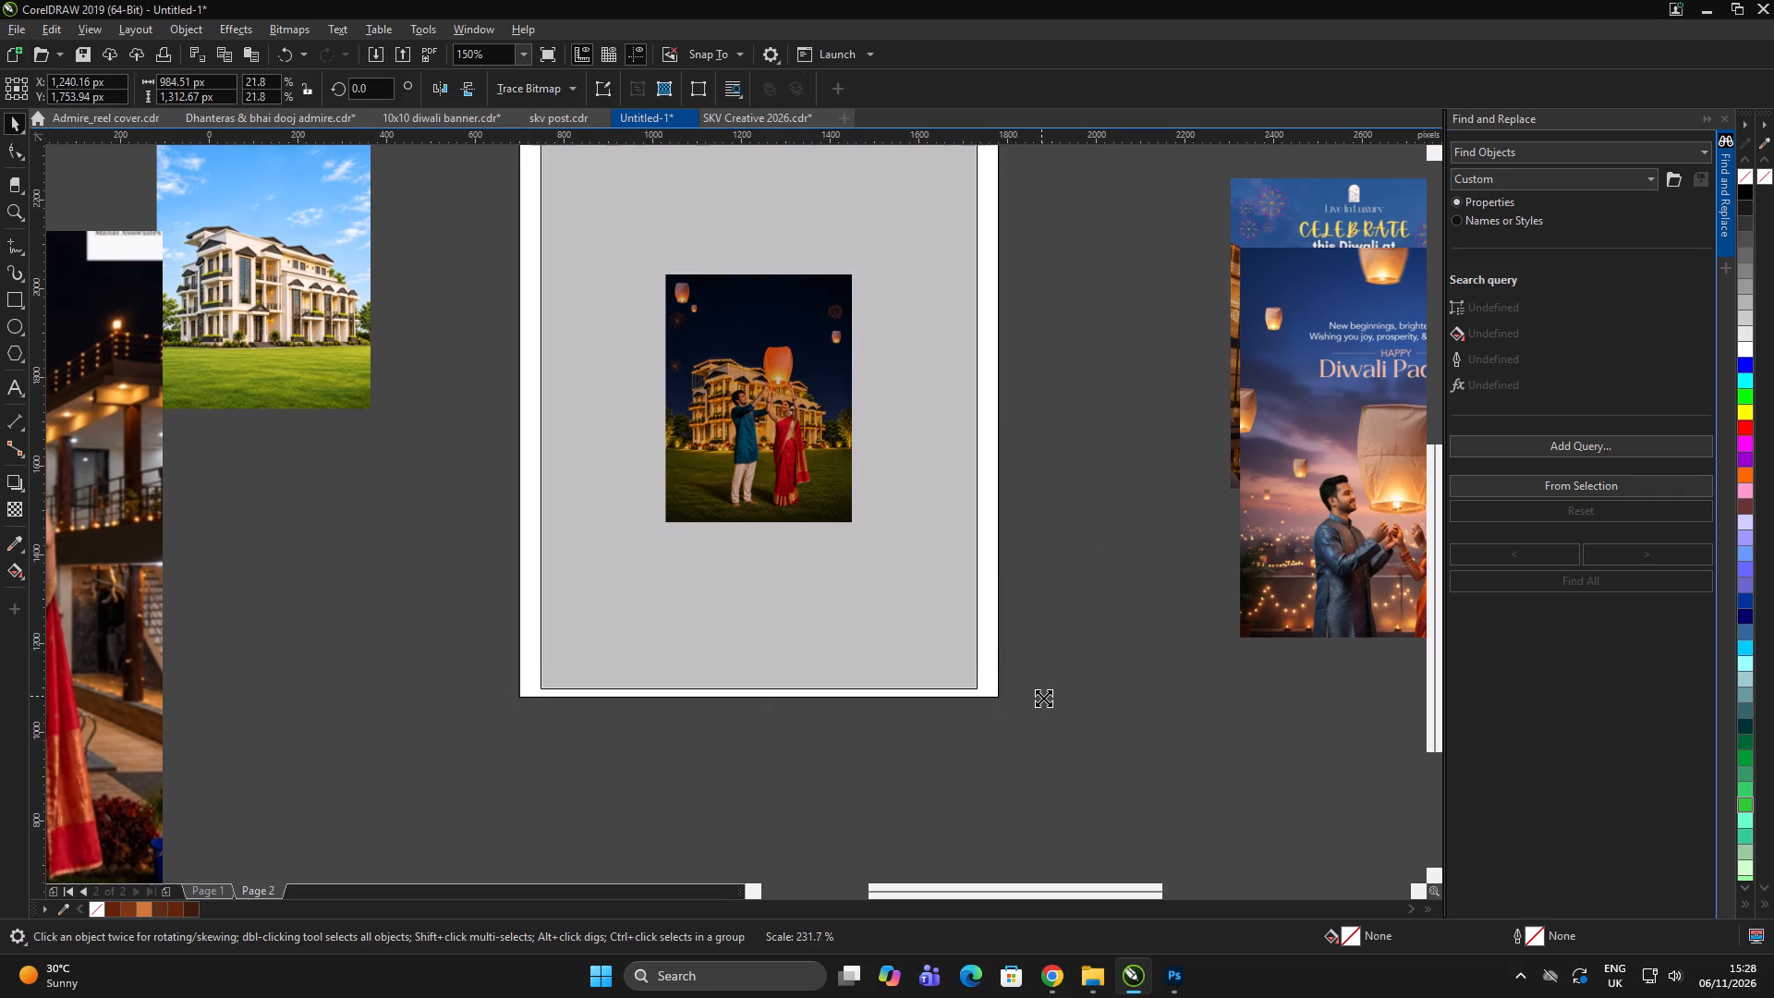
{"action": "left_click_drag", "start_coordinate": [1043, 698], "coordinate": [1082, 721], "text": "shift"}
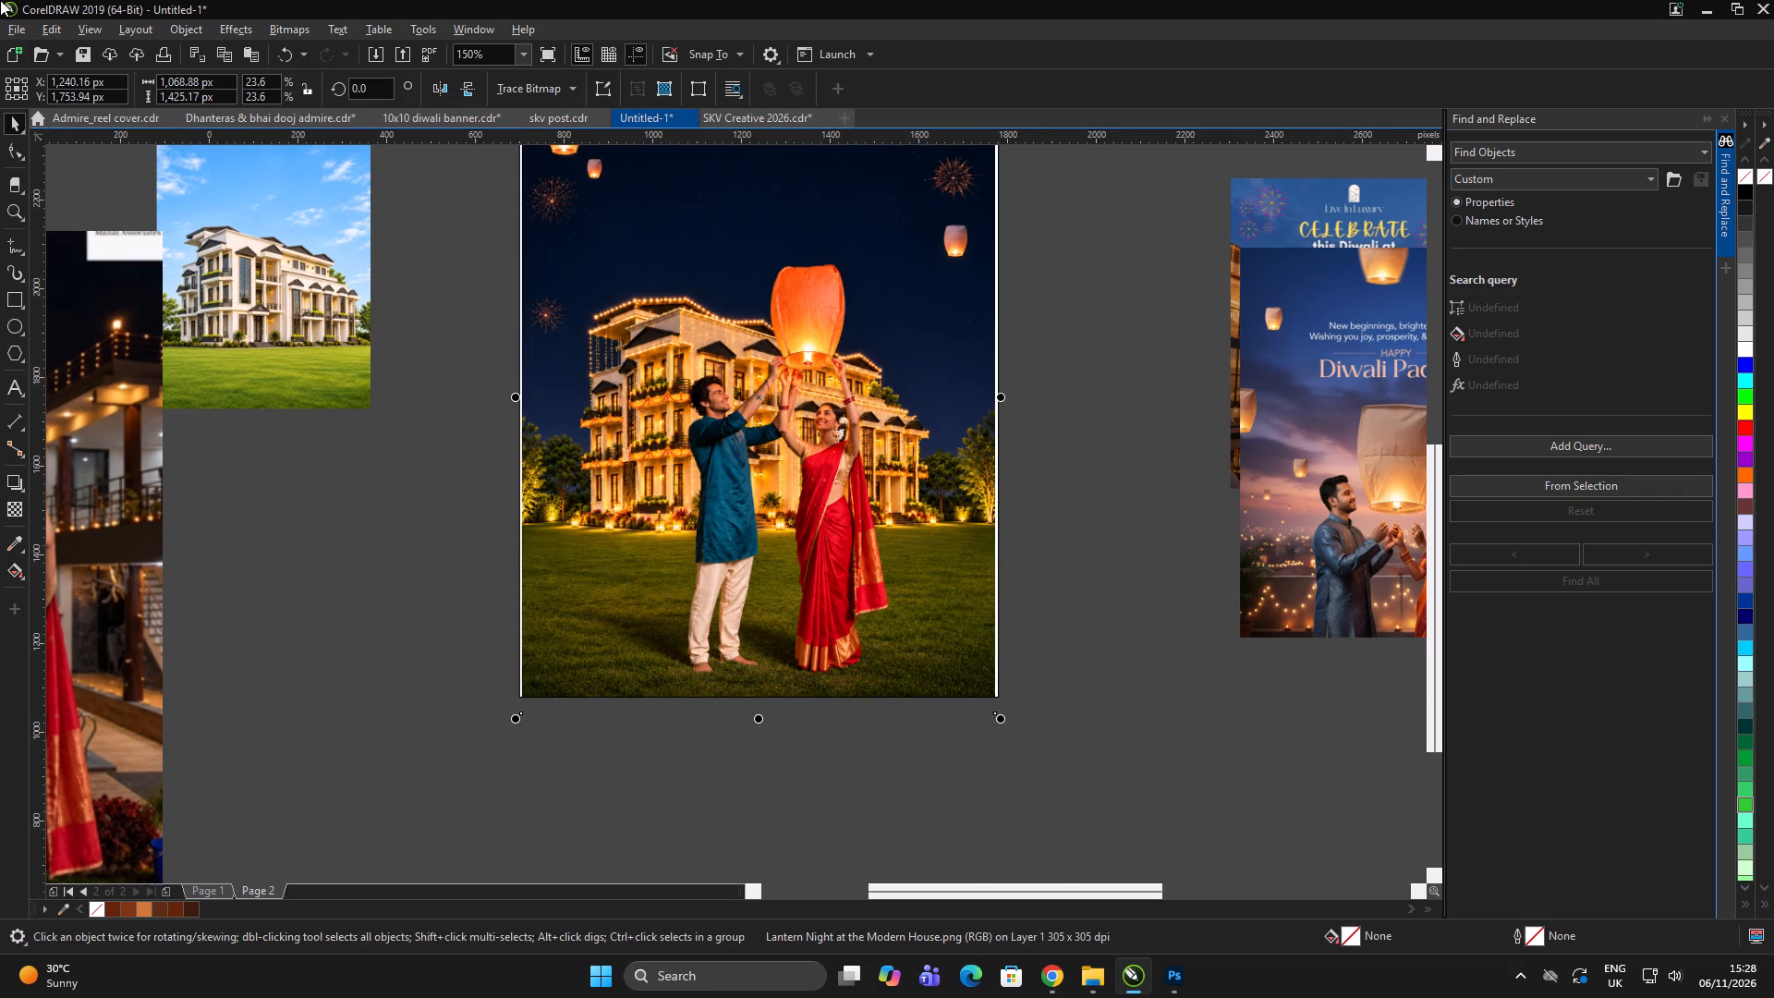
{"action": "left_click", "coordinate": [1196, 569]}
{"action": "left_click", "coordinate": [870, 629], "text": "alt"}
{"action": "left_click_drag", "start_coordinate": [1003, 724], "coordinate": [1012, 732], "text": "shift"}
{"action": "left_click", "coordinate": [1064, 691]}
{"action": "left_click", "coordinate": [899, 601], "text": "alt"}
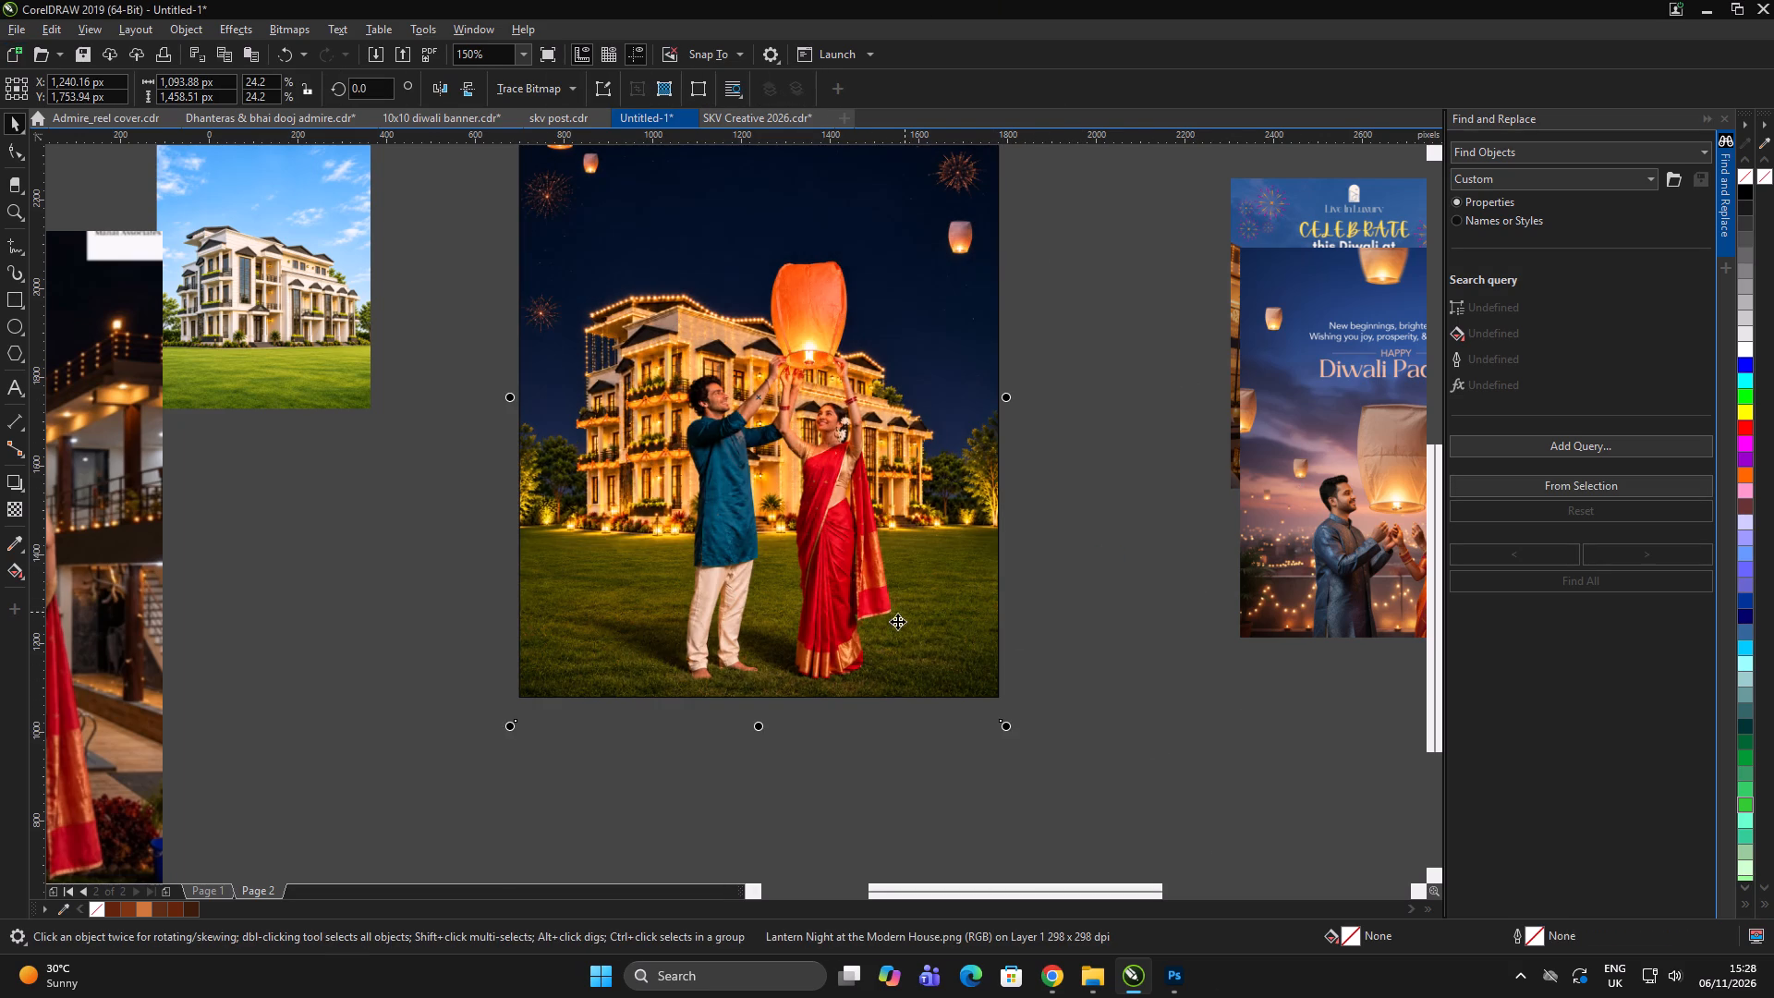
{"action": "left_click_drag", "start_coordinate": [885, 625], "coordinate": [887, 614]}
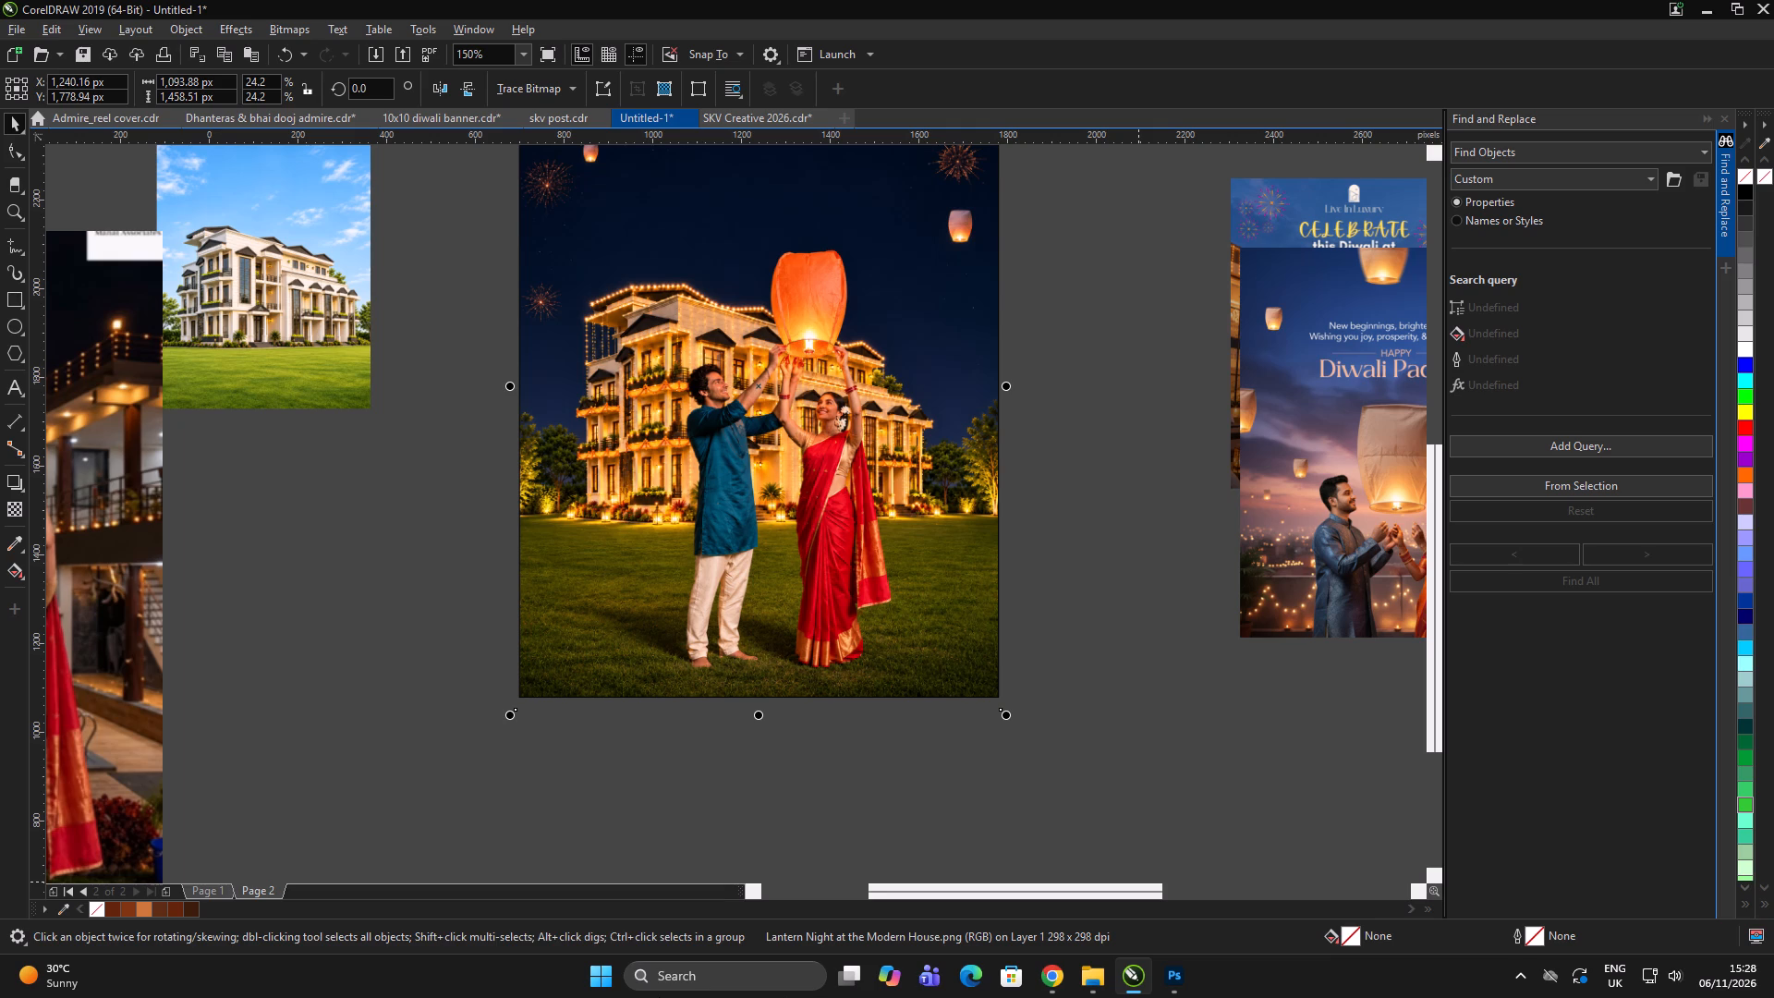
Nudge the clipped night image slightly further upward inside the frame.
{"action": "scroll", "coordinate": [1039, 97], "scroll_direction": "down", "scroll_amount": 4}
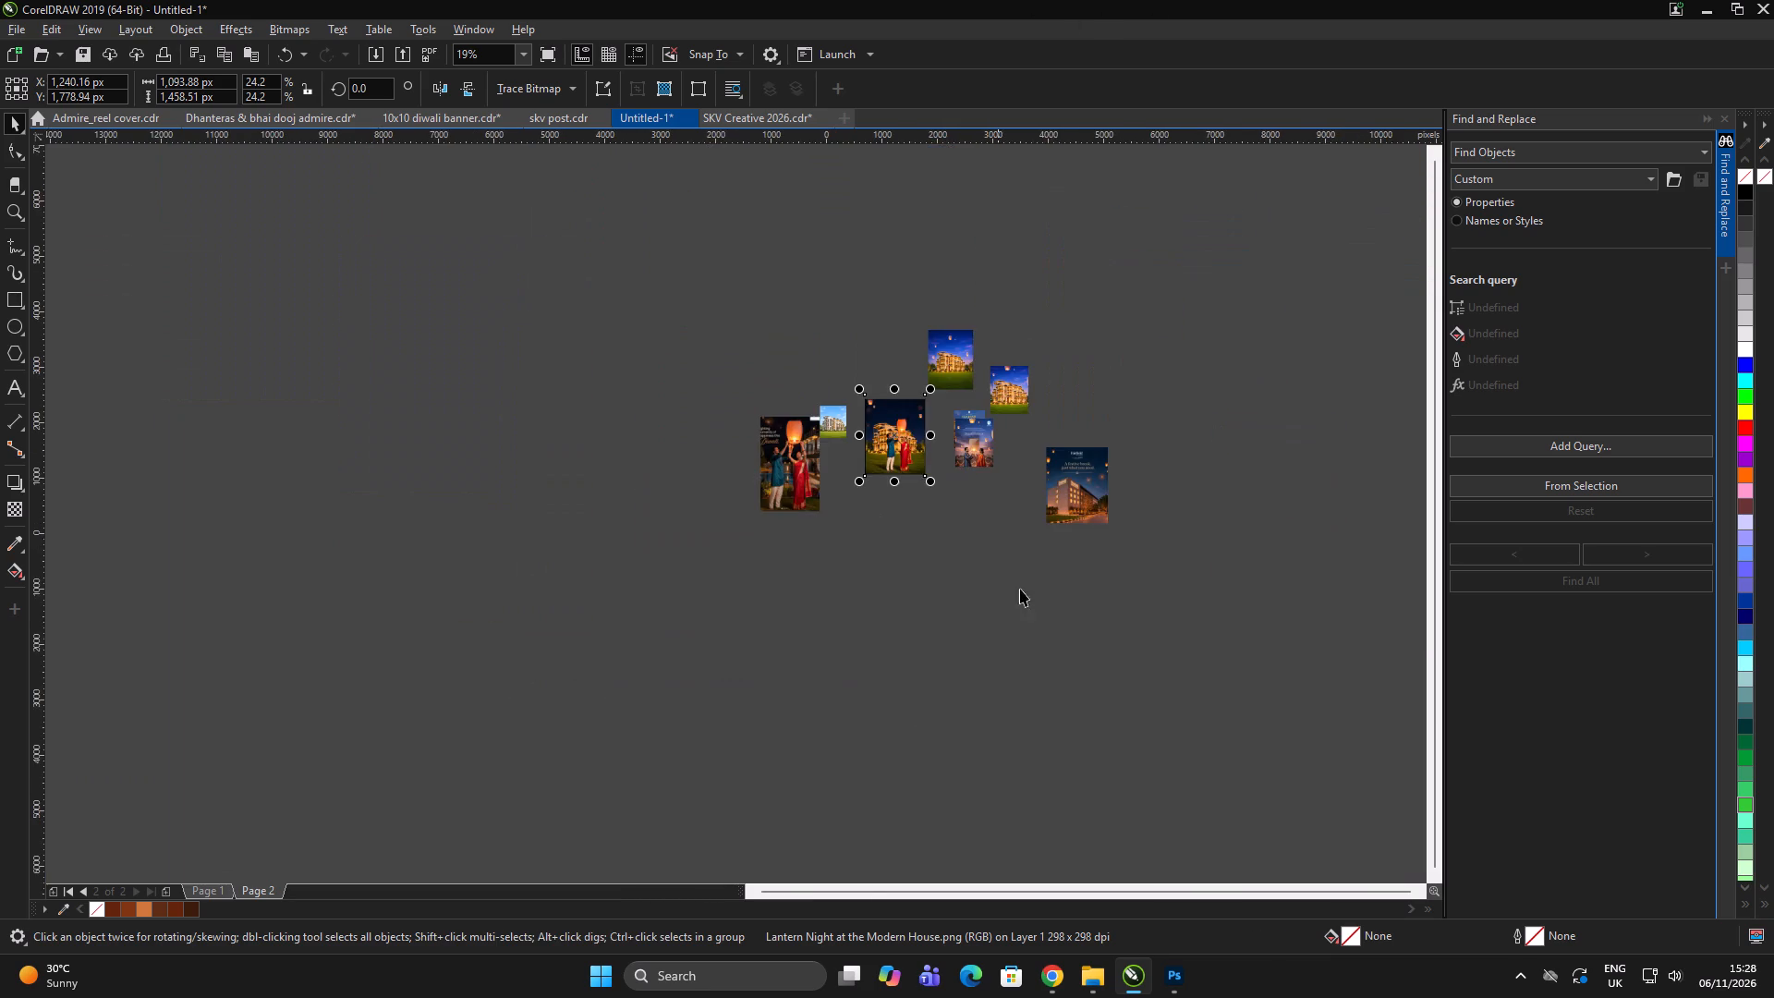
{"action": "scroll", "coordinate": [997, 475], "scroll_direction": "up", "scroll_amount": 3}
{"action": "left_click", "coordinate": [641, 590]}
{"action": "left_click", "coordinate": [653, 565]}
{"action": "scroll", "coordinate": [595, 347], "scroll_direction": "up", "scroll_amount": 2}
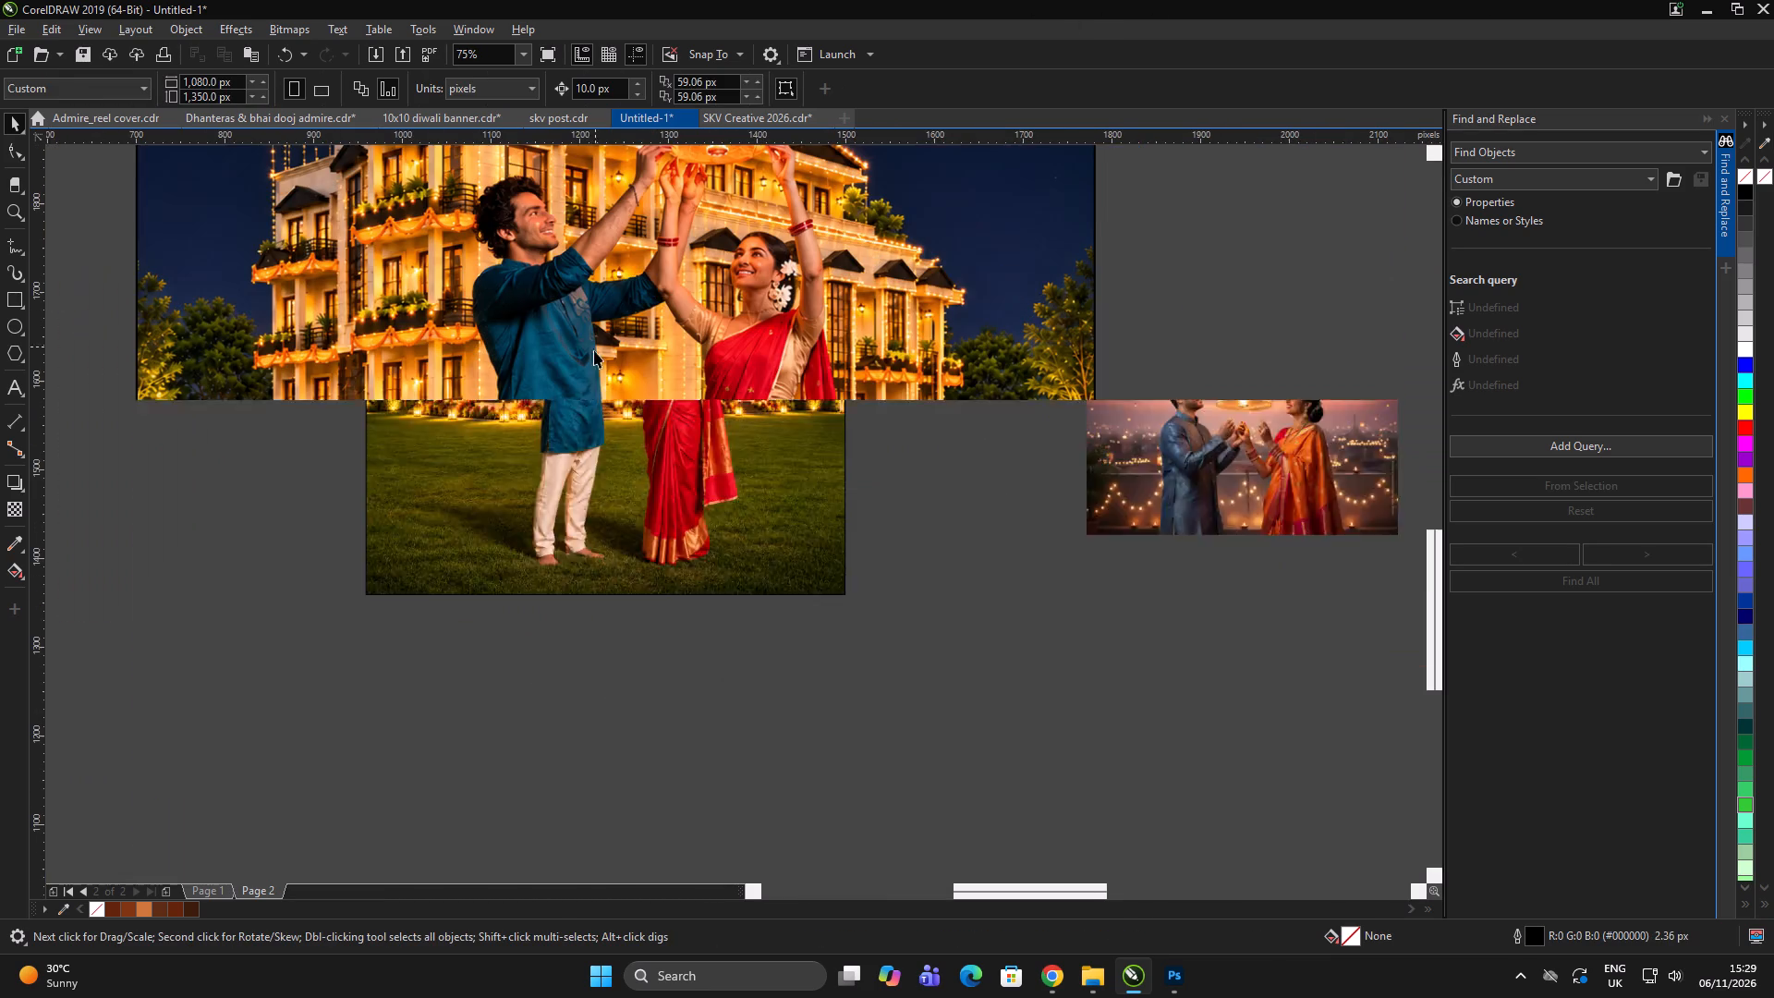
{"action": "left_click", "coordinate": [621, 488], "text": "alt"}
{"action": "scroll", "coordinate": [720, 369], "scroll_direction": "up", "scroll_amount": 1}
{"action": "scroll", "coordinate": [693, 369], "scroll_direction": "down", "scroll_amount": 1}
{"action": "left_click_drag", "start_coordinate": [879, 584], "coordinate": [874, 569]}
Shift the clipped night image slightly downward inside its page-sized frame.
{"action": "scroll", "coordinate": [707, 569], "scroll_direction": "down", "scroll_amount": 3}
{"action": "triple_click", "coordinate": [900, 664]}
{"action": "scroll", "coordinate": [764, 447], "scroll_direction": "up", "scroll_amount": 2}
{"action": "left_click", "coordinate": [741, 434]}
{"action": "scroll", "coordinate": [857, 446], "scroll_direction": "down", "scroll_amount": 1}
{"action": "left_click", "coordinate": [866, 442]}
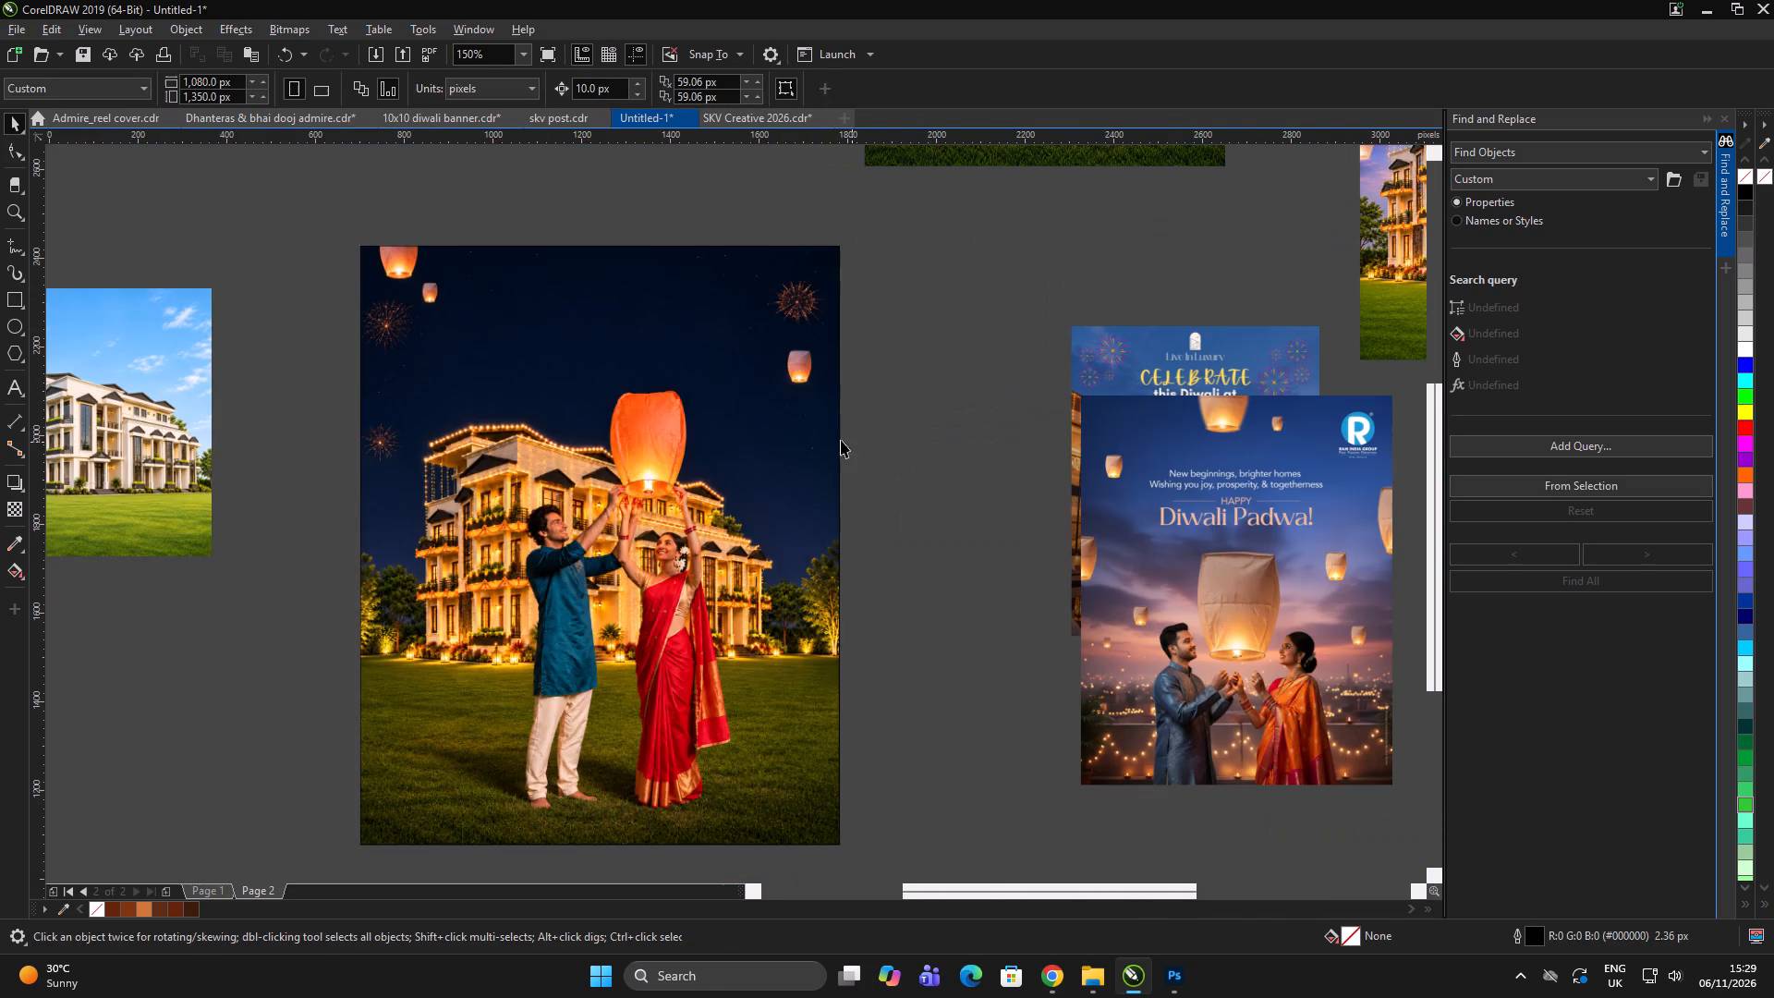
{"action": "left_click", "coordinate": [713, 405], "text": "alt"}
{"action": "left_click_drag", "start_coordinate": [708, 366], "coordinate": [709, 378]}
{"action": "left_click_drag", "start_coordinate": [718, 365], "coordinate": [711, 380]}
{"action": "left_click", "coordinate": [713, 374]}
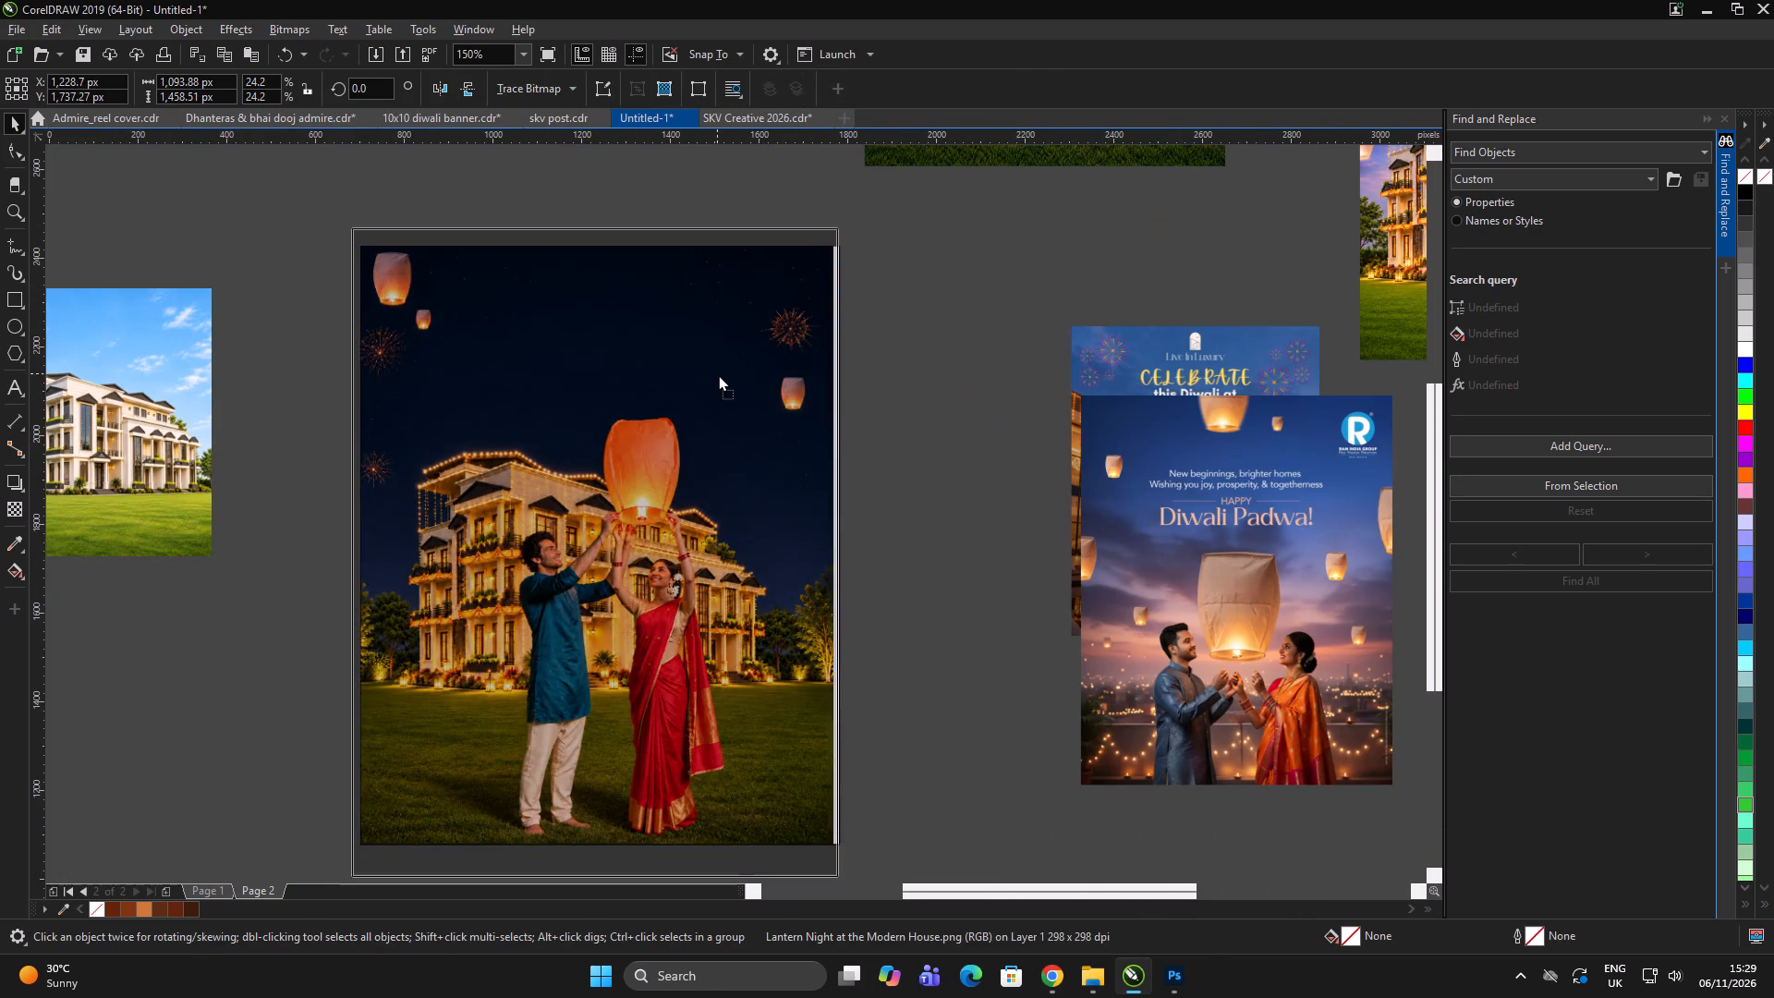
{"action": "double_click", "coordinate": [928, 377]}
{"action": "left_click", "coordinate": [934, 373]}
{"action": "left_click", "coordinate": [650, 426]}
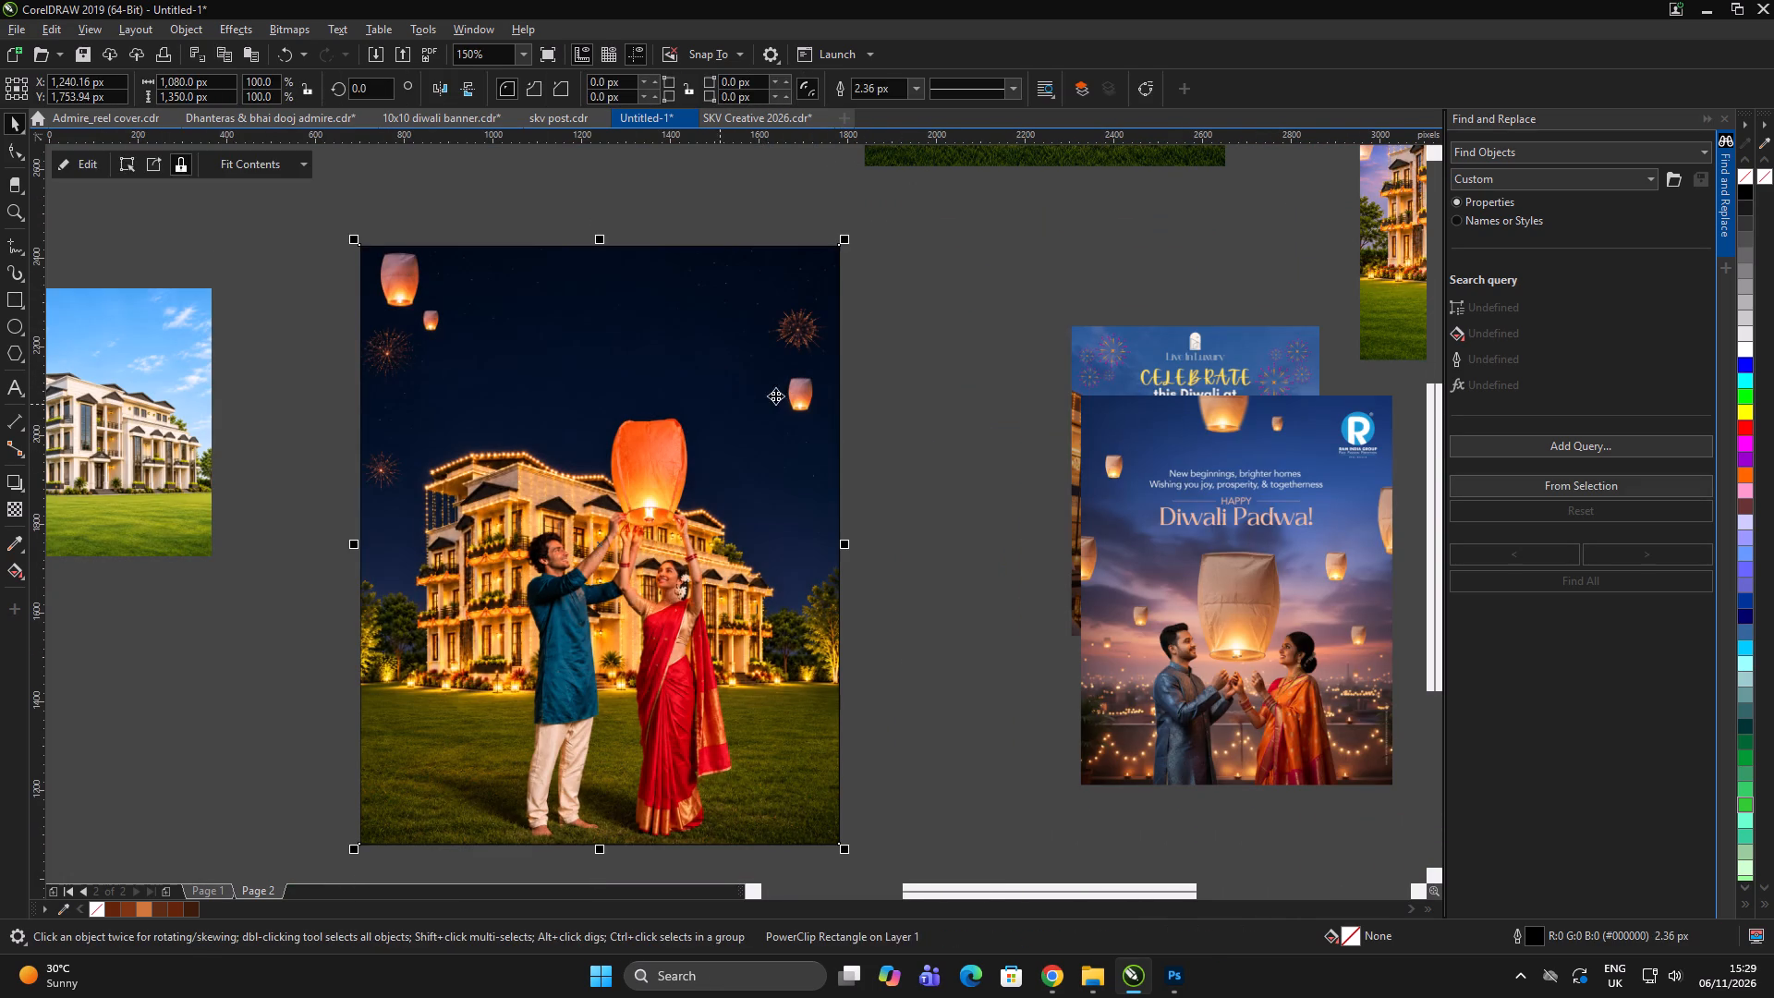
{"action": "left_click", "coordinate": [922, 505]}
Scale the clipped night image slightly down to about 1,092 × 1,457 px and move it slightly upward inside the frame.
{"action": "left_click", "coordinate": [699, 619], "text": "alt"}
{"action": "scroll", "coordinate": [799, 444], "scroll_direction": "down", "scroll_amount": 1}
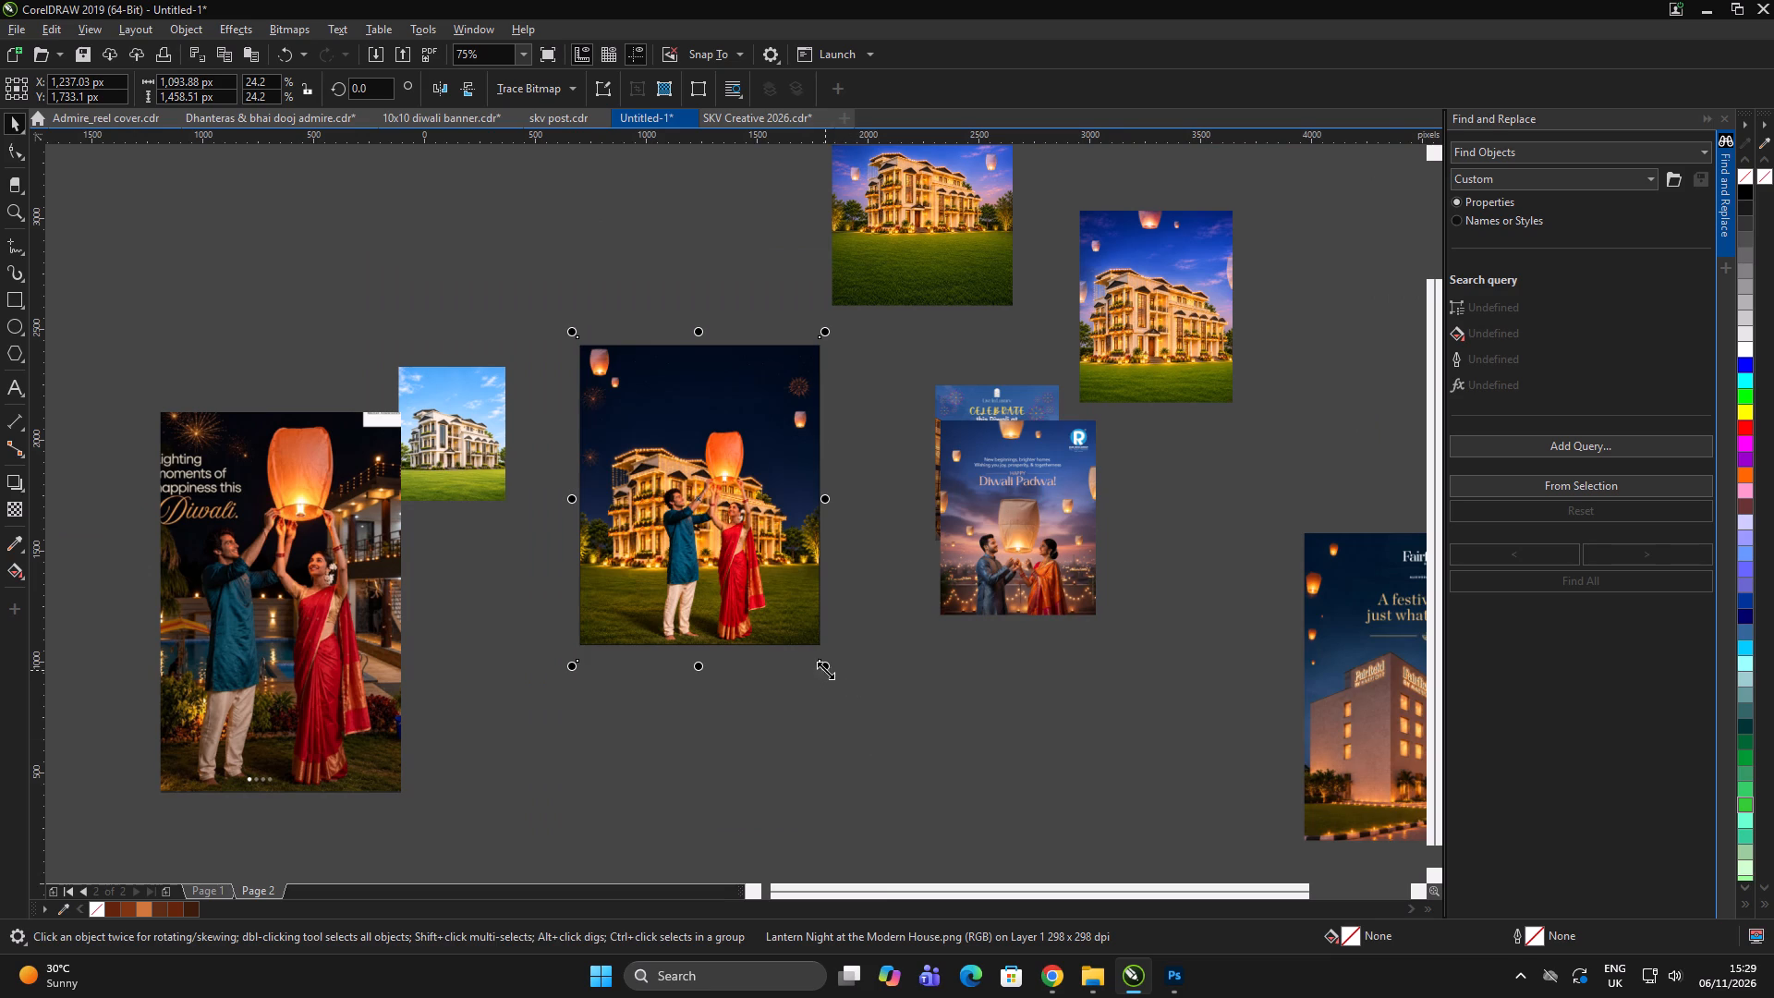
{"action": "left_click", "coordinate": [825, 669]}
{"action": "left_click", "coordinate": [857, 658]}
{"action": "double_click", "coordinate": [868, 658]}
{"action": "left_click", "coordinate": [770, 597], "text": "alt"}
{"action": "left_click_drag", "start_coordinate": [771, 566], "coordinate": [772, 562]}
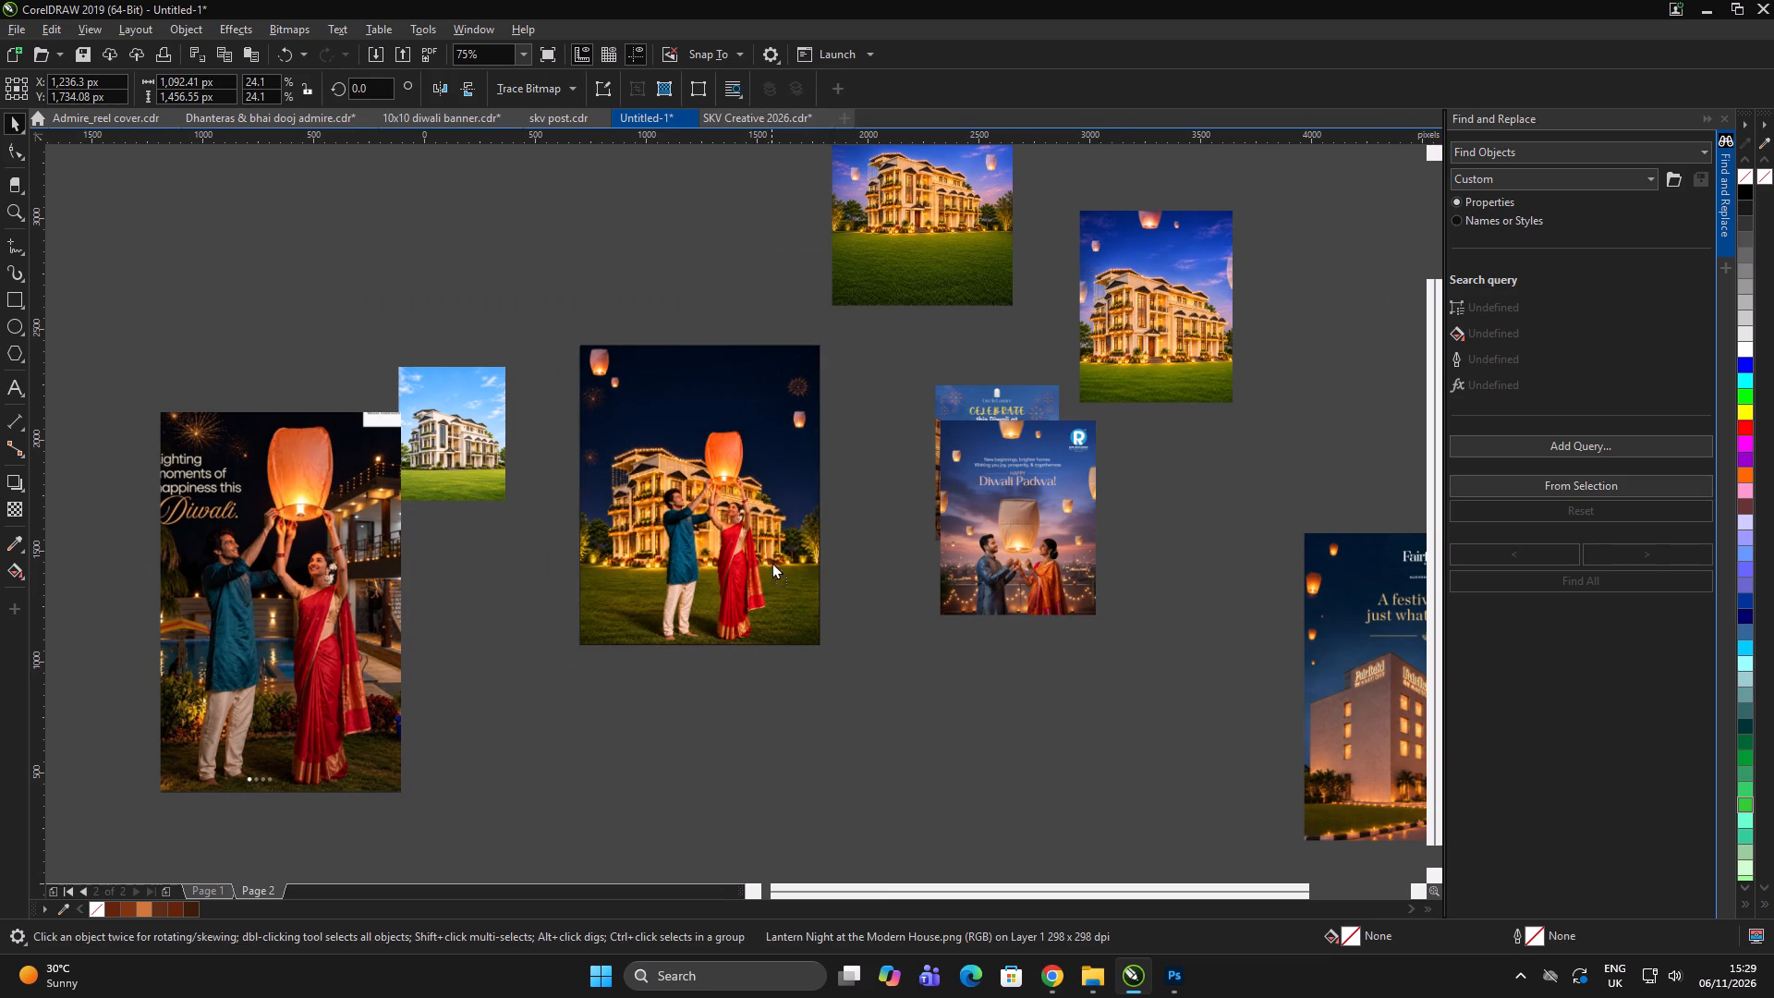
{"action": "left_click_drag", "start_coordinate": [772, 562], "coordinate": [774, 556]}
{"action": "triple_click", "coordinate": [884, 560]}
{"action": "left_click", "coordinate": [783, 450]}
{"action": "double_click", "coordinate": [891, 367]}
Remove the outline from the night image's PowerClip frame.
{"action": "left_click", "coordinate": [759, 396]}
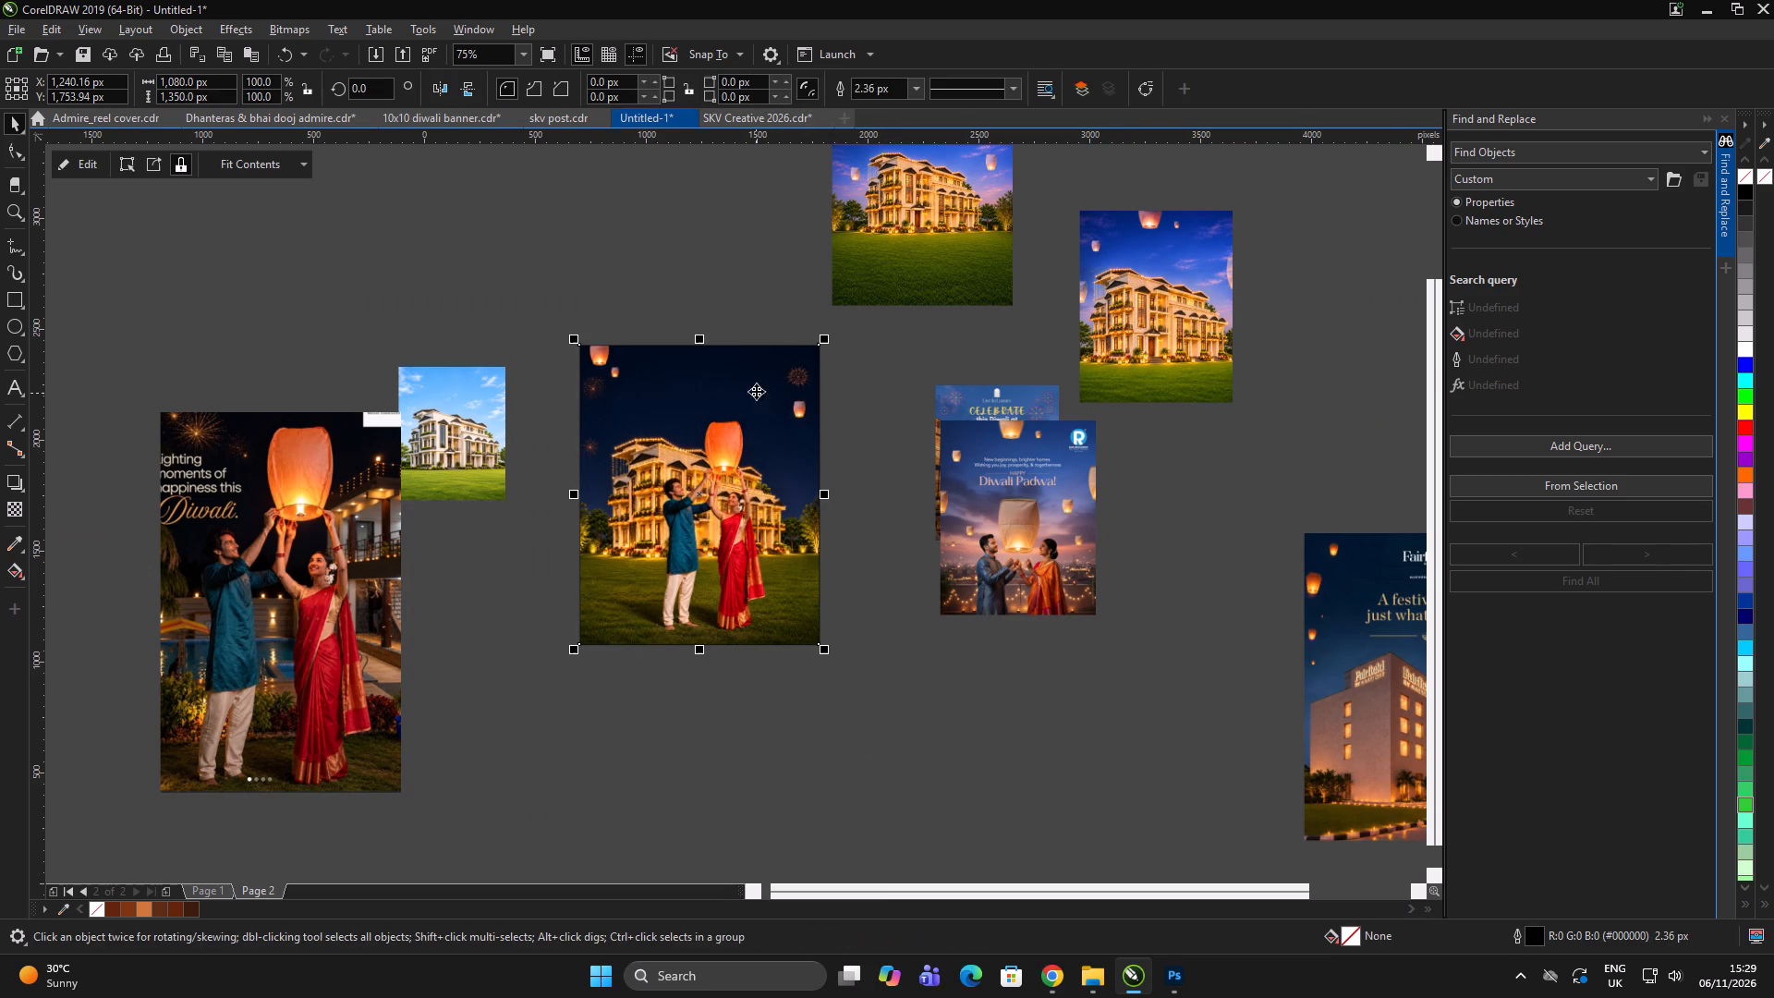
{"action": "right_click", "coordinate": [1749, 175]}
{"action": "triple_click", "coordinate": [930, 620]}
{"action": "left_click", "coordinate": [930, 622]}
Copy the Surya Kiran Villas and Ukase Developers logos from Page 1 and paste them over the night image on Page 2.
{"action": "key", "text": "Page_Up"}
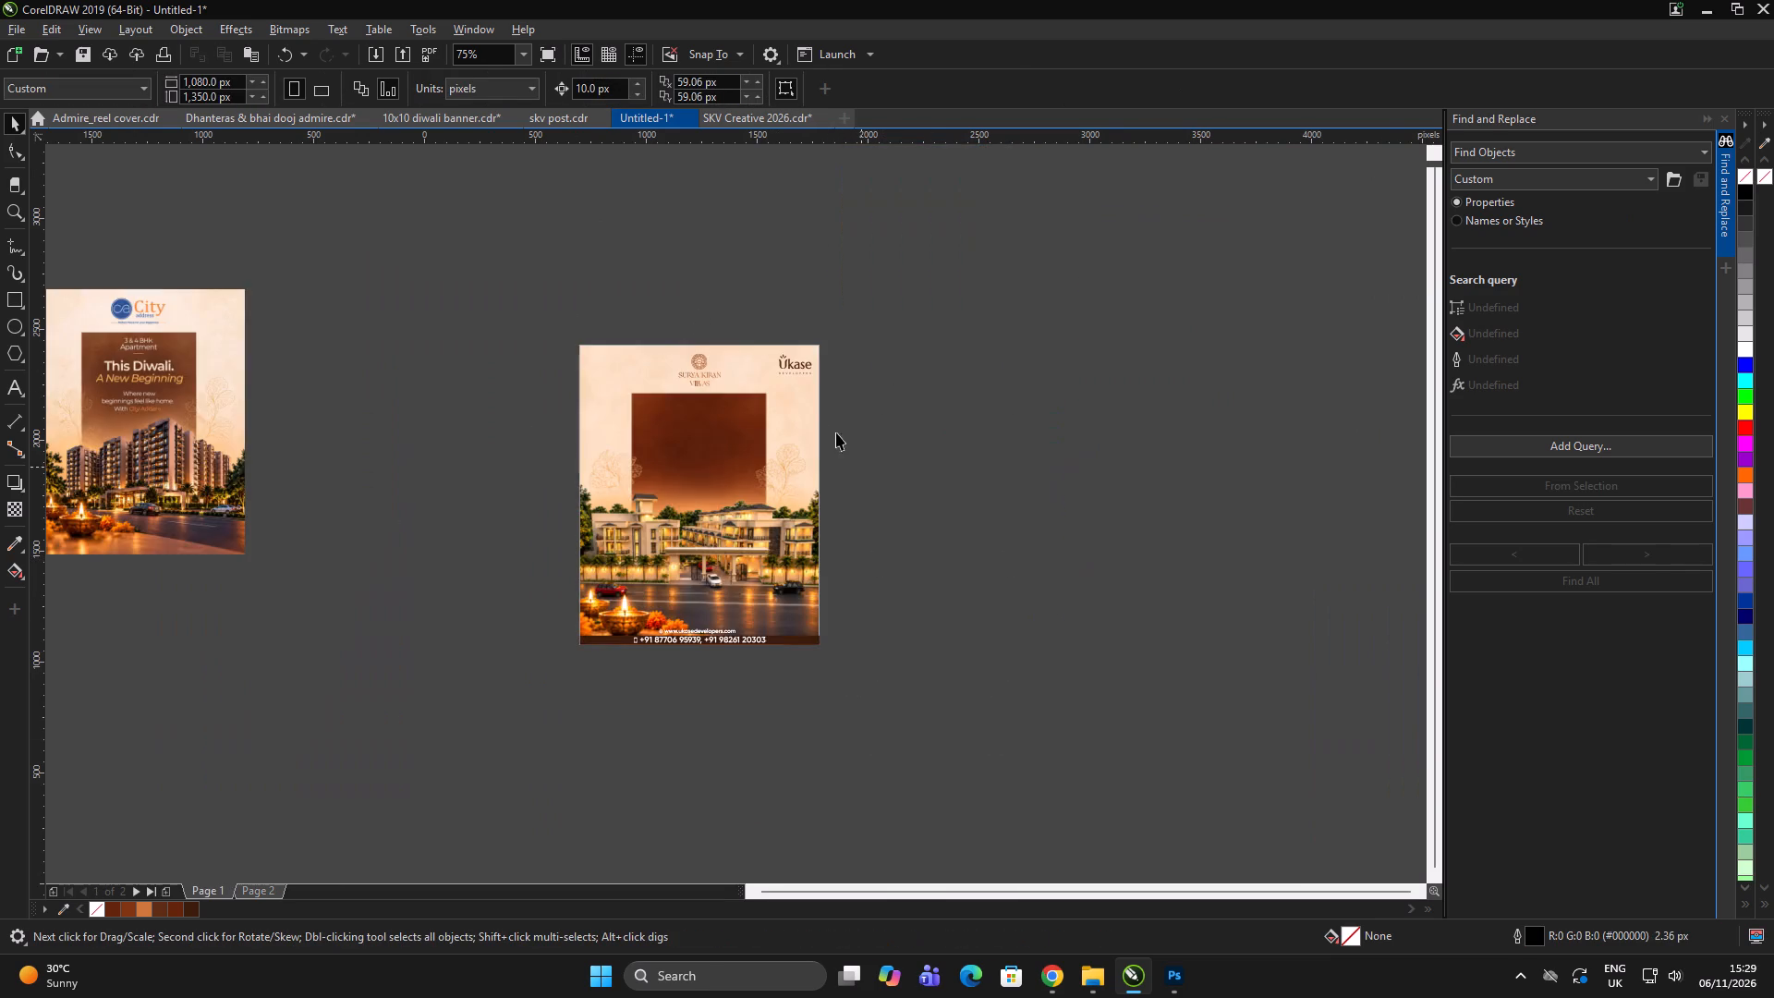
{"action": "scroll", "coordinate": [808, 376], "scroll_direction": "up", "scroll_amount": 2}
{"action": "scroll", "coordinate": [808, 372], "scroll_direction": "down", "scroll_amount": 1}
{"action": "left_click", "coordinate": [980, 287]}
{"action": "left_click_drag", "start_coordinate": [1037, 253], "coordinate": [352, 434]}
{"action": "key", "text": "ctrl+c"}
{"action": "left_click", "coordinate": [1153, 474]}
{"action": "left_click_drag", "start_coordinate": [1137, 481], "coordinate": [1132, 489]}
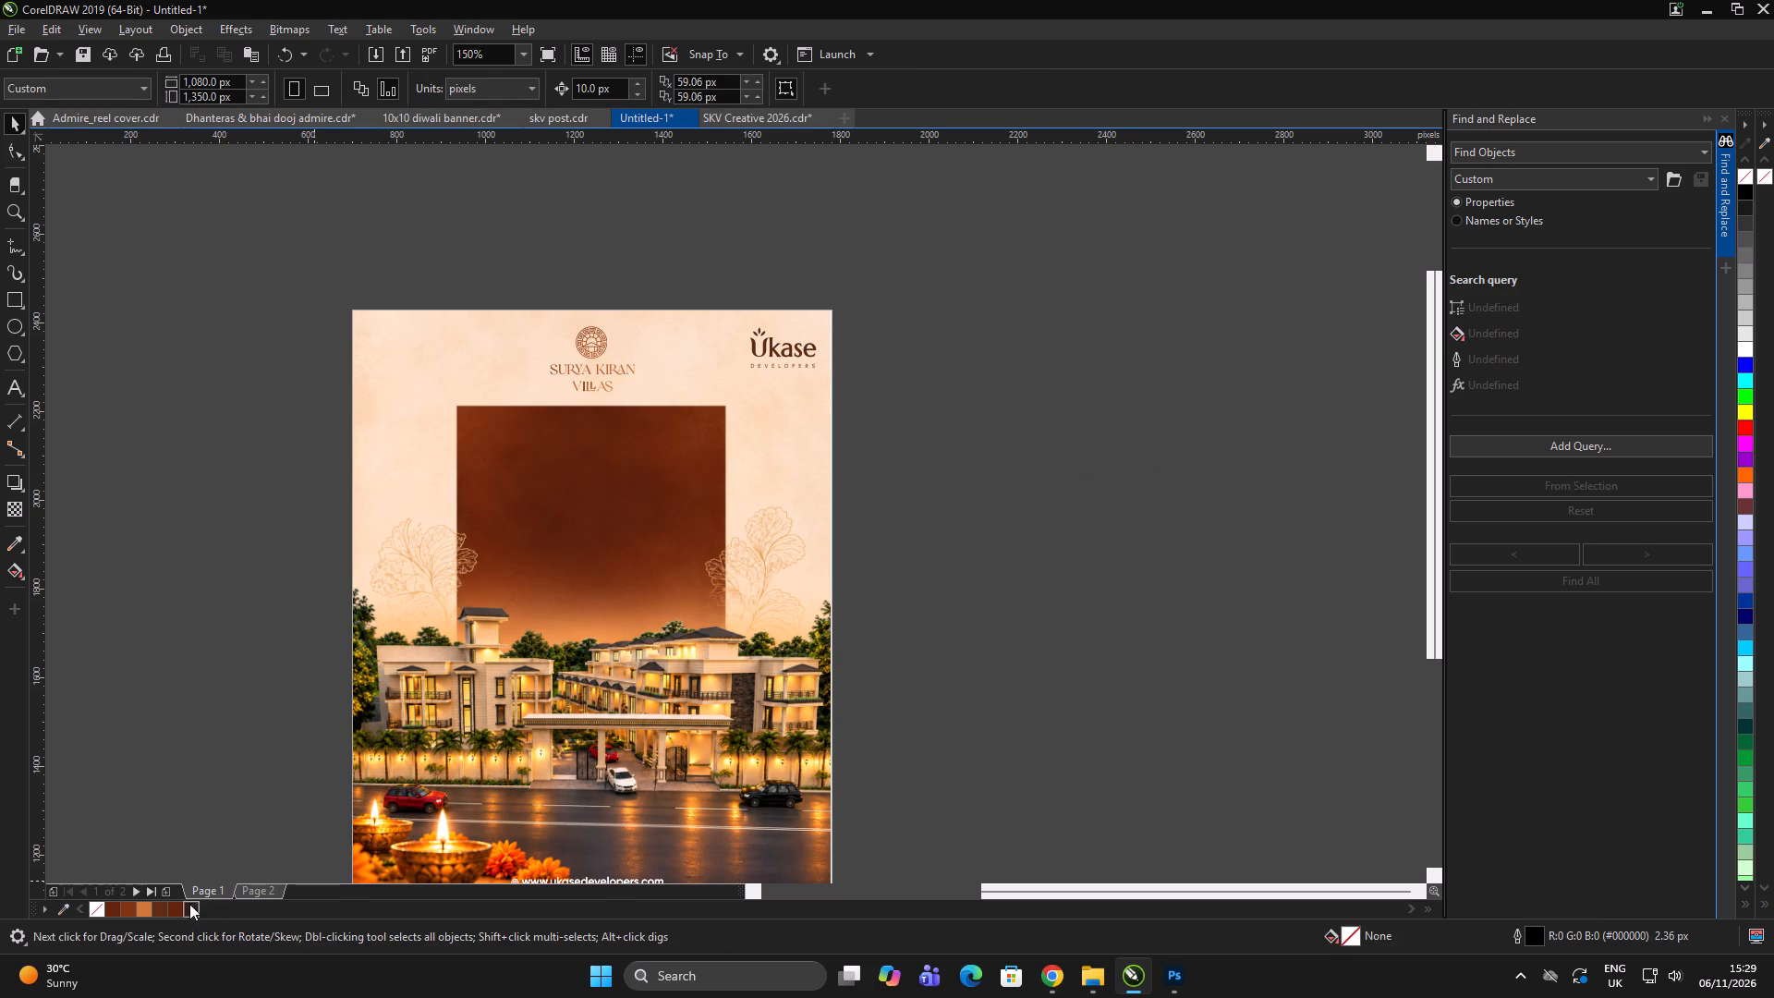
{"action": "left_click", "coordinate": [260, 884]}
{"action": "left_click", "coordinate": [1179, 524]}
{"action": "key", "text": "ctrl+v"}
{"action": "double_click", "coordinate": [1033, 412]}
{"action": "left_click", "coordinate": [965, 308]}
{"action": "left_click", "coordinate": [931, 560]}
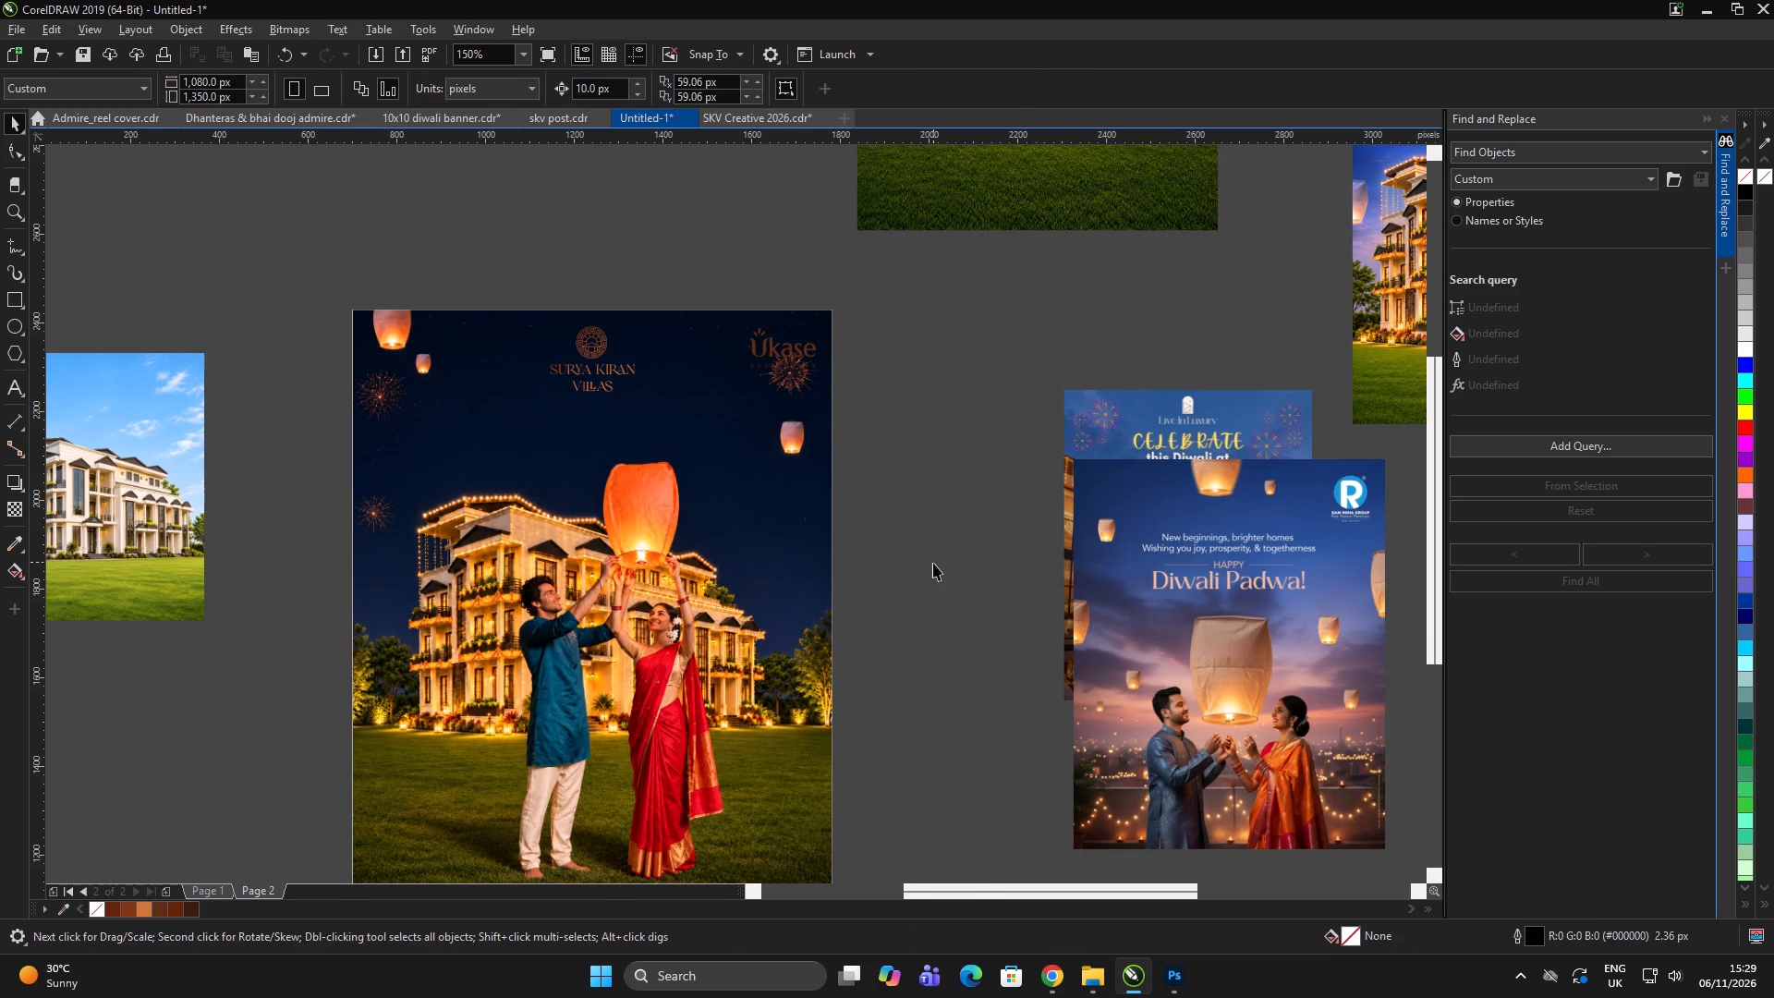
Examine how the night image is framed on the page beneath the pasted logos.
{"action": "scroll", "coordinate": [745, 402], "scroll_direction": "down", "scroll_amount": 1}
{"action": "left_click", "coordinate": [790, 456]}
{"action": "scroll", "coordinate": [737, 503], "scroll_direction": "up", "scroll_amount": 1}
{"action": "left_click", "coordinate": [914, 515]}
{"action": "left_click", "coordinate": [920, 508]}
{"action": "left_click", "coordinate": [933, 508]}
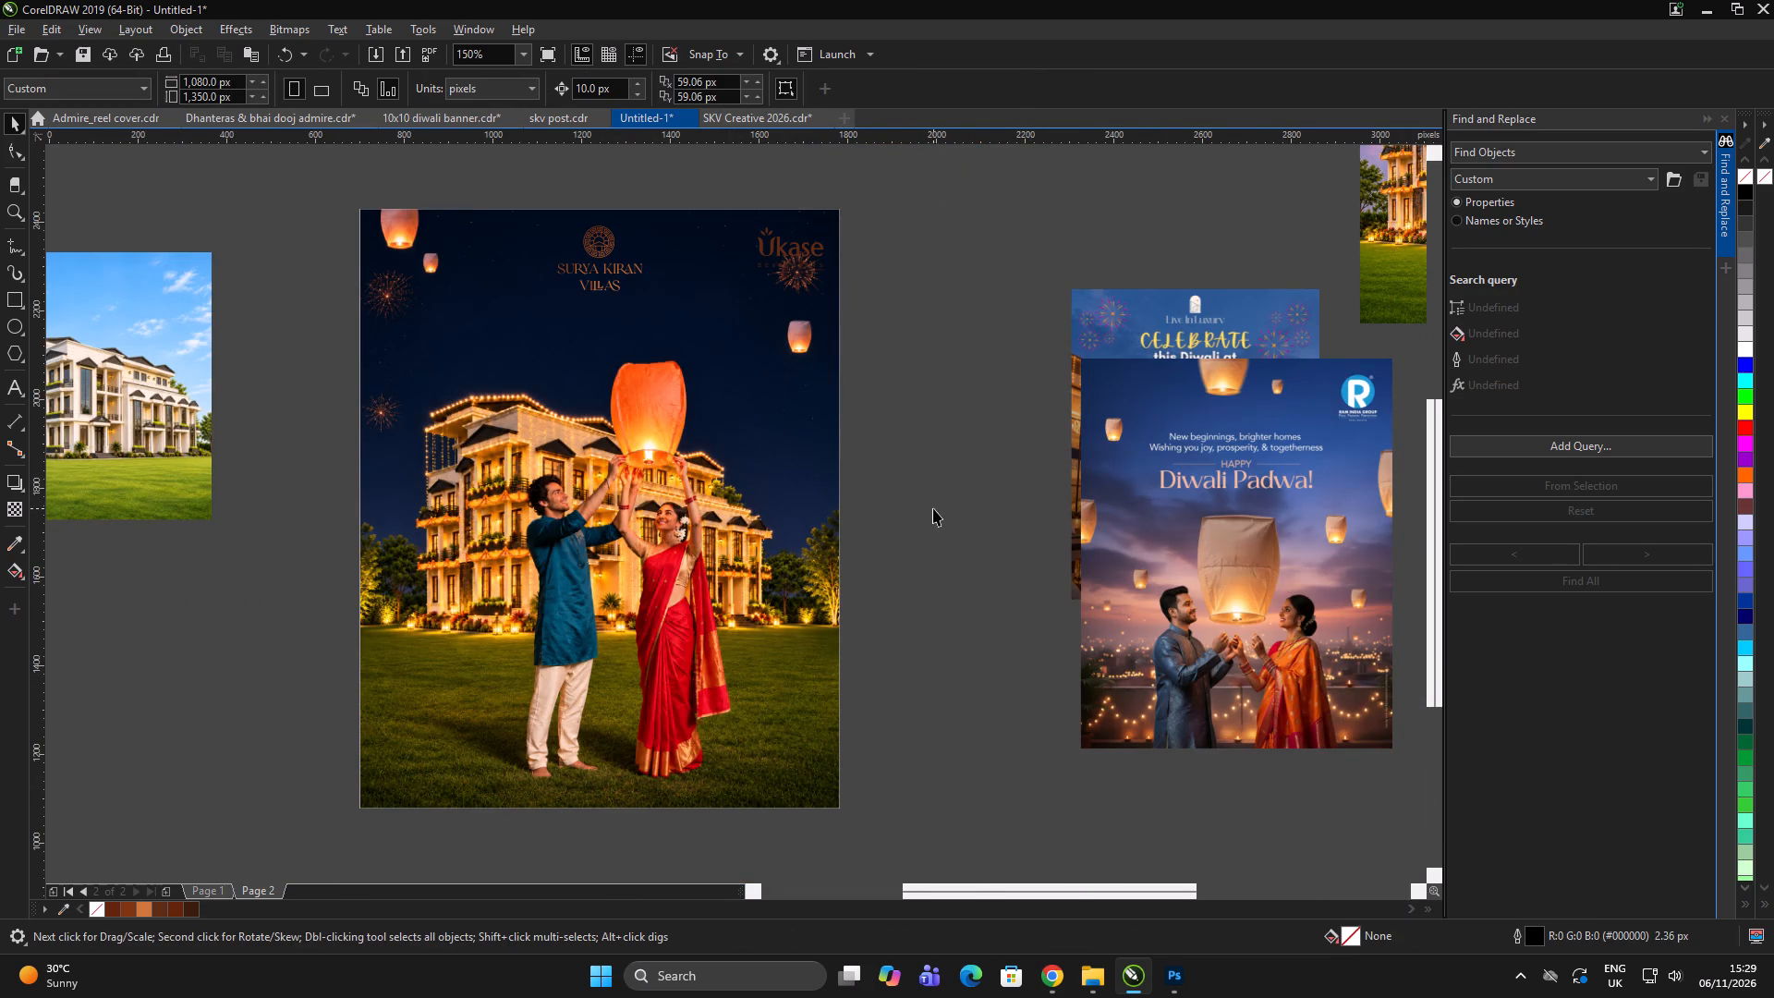
{"action": "double_click", "coordinate": [941, 571]}
{"action": "left_click", "coordinate": [701, 590], "text": "alt"}
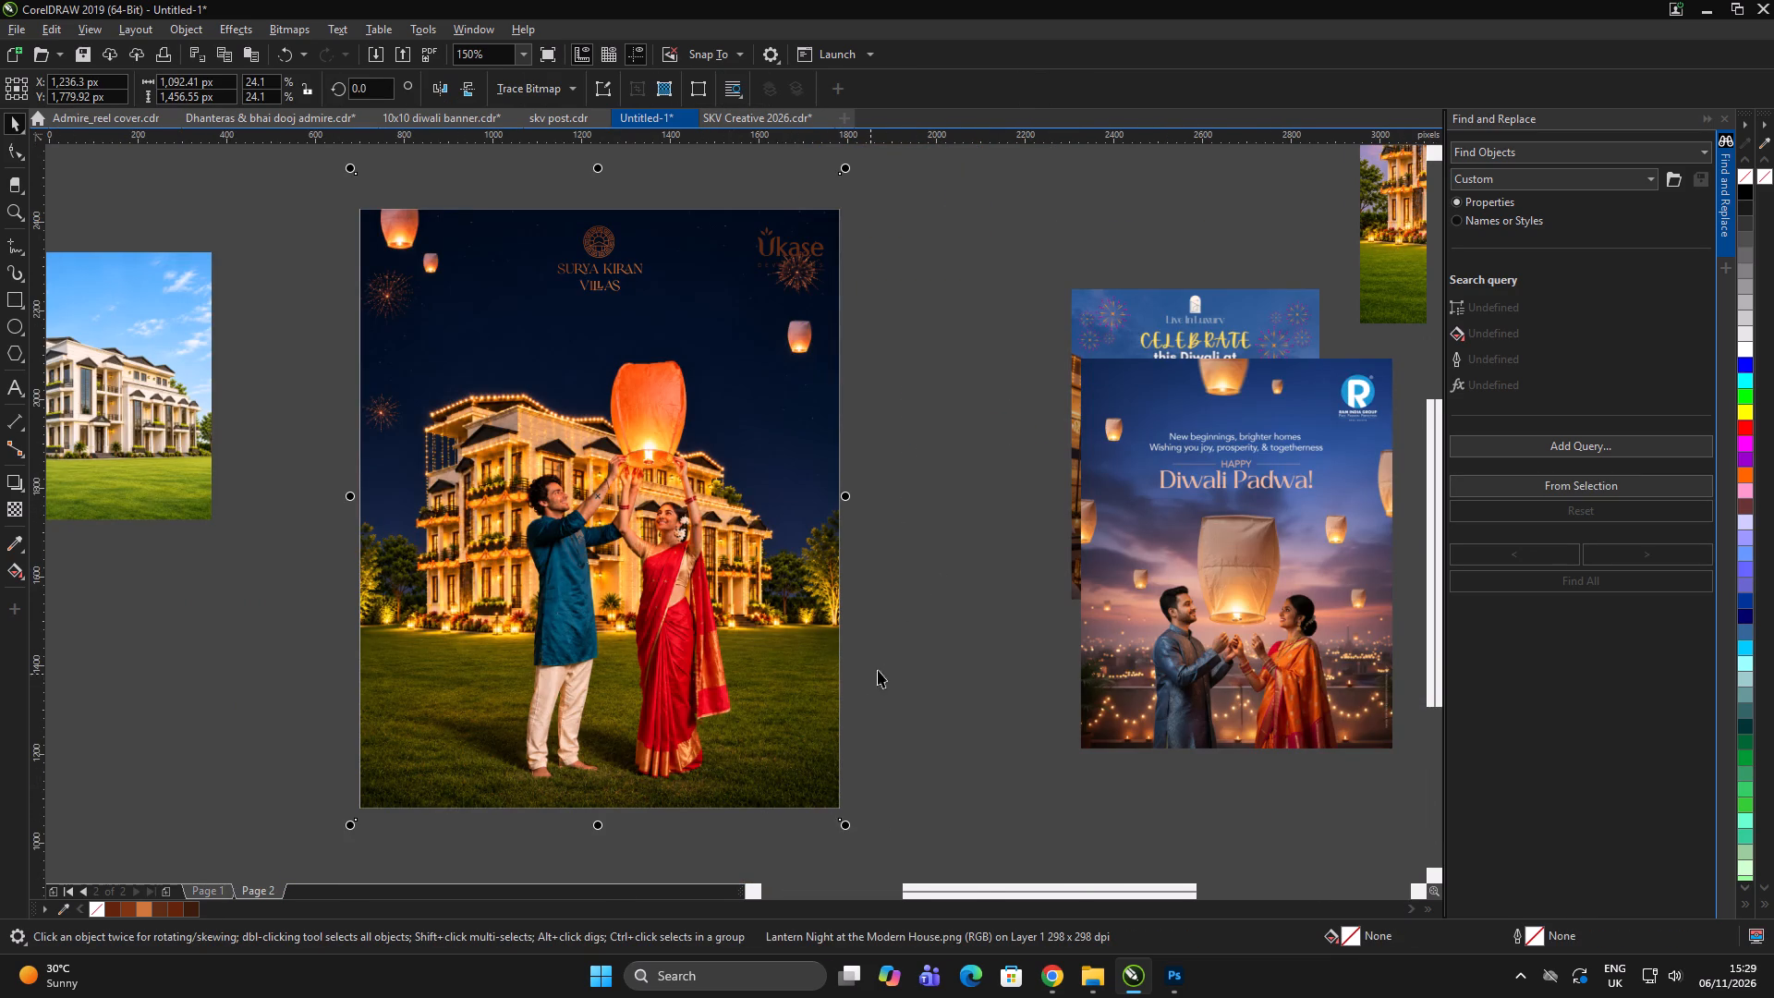
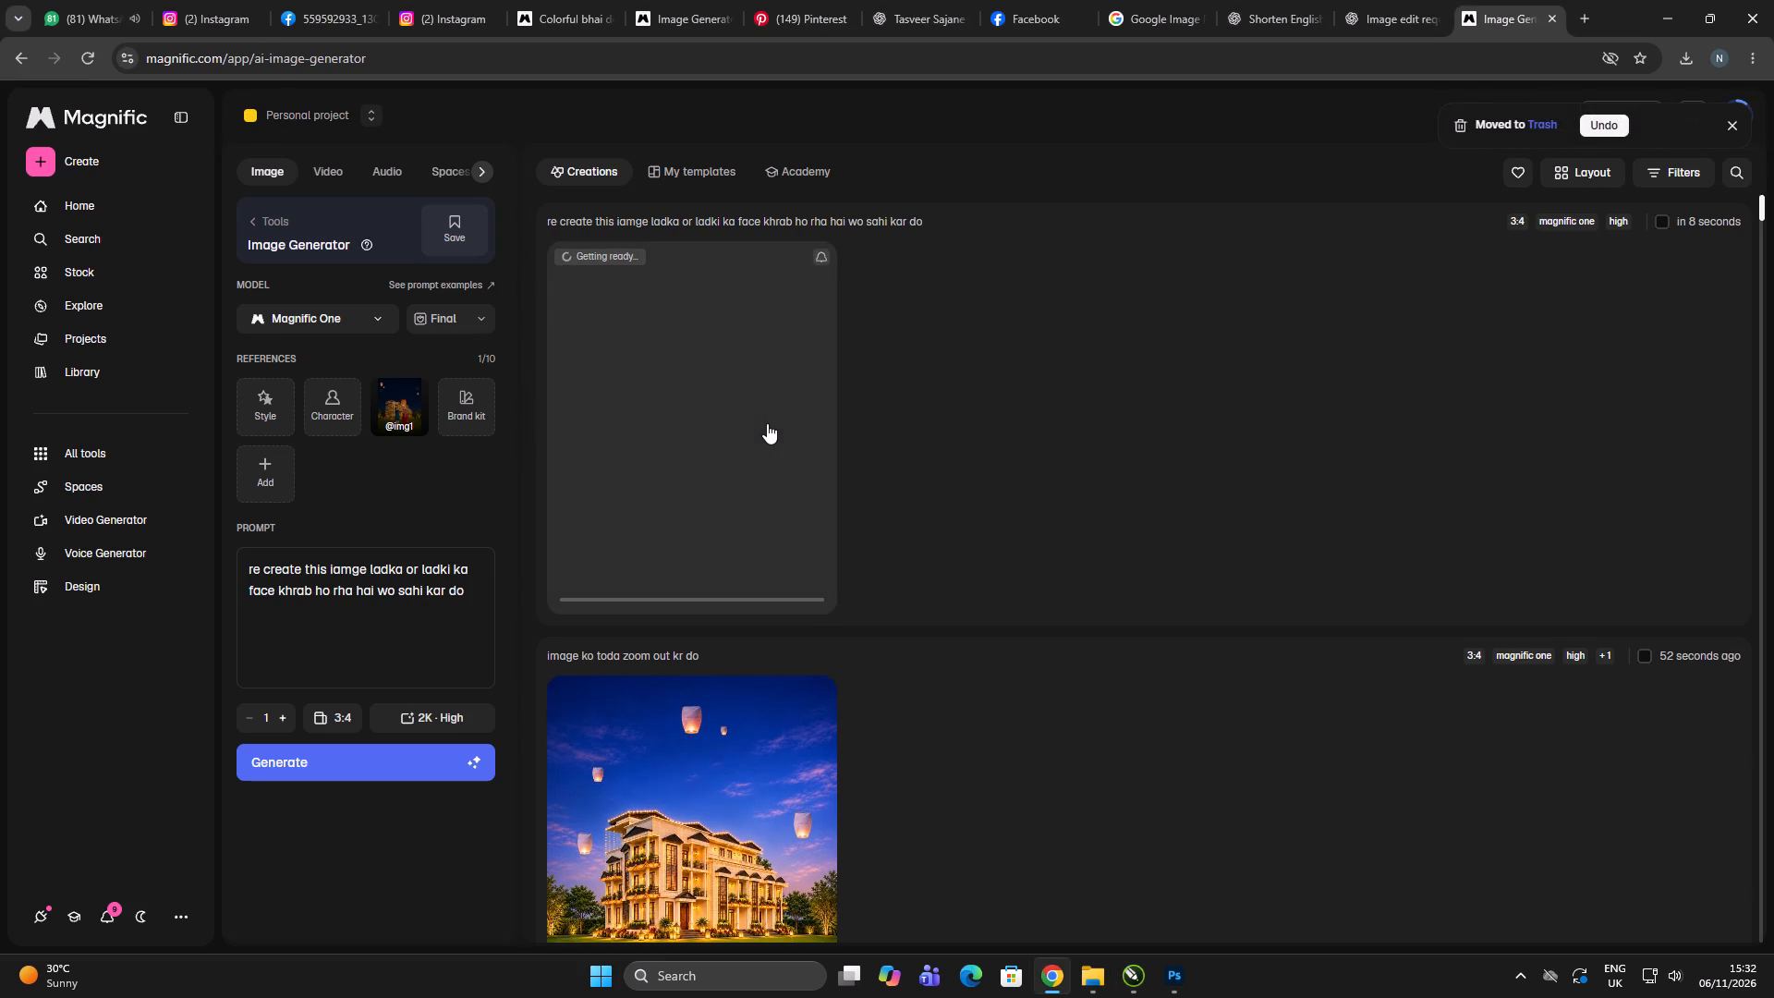
Switch to CorelDRAW, reduce the lantern couple image inside the frame to about 1,243 px wide, and shift it slightly lower and rightward.
{"action": "key", "text": "alt+Tab"}
{"action": "left_click", "coordinate": [688, 523], "text": "alt"}
{"action": "left_click_drag", "start_coordinate": [757, 545], "coordinate": [748, 544]}
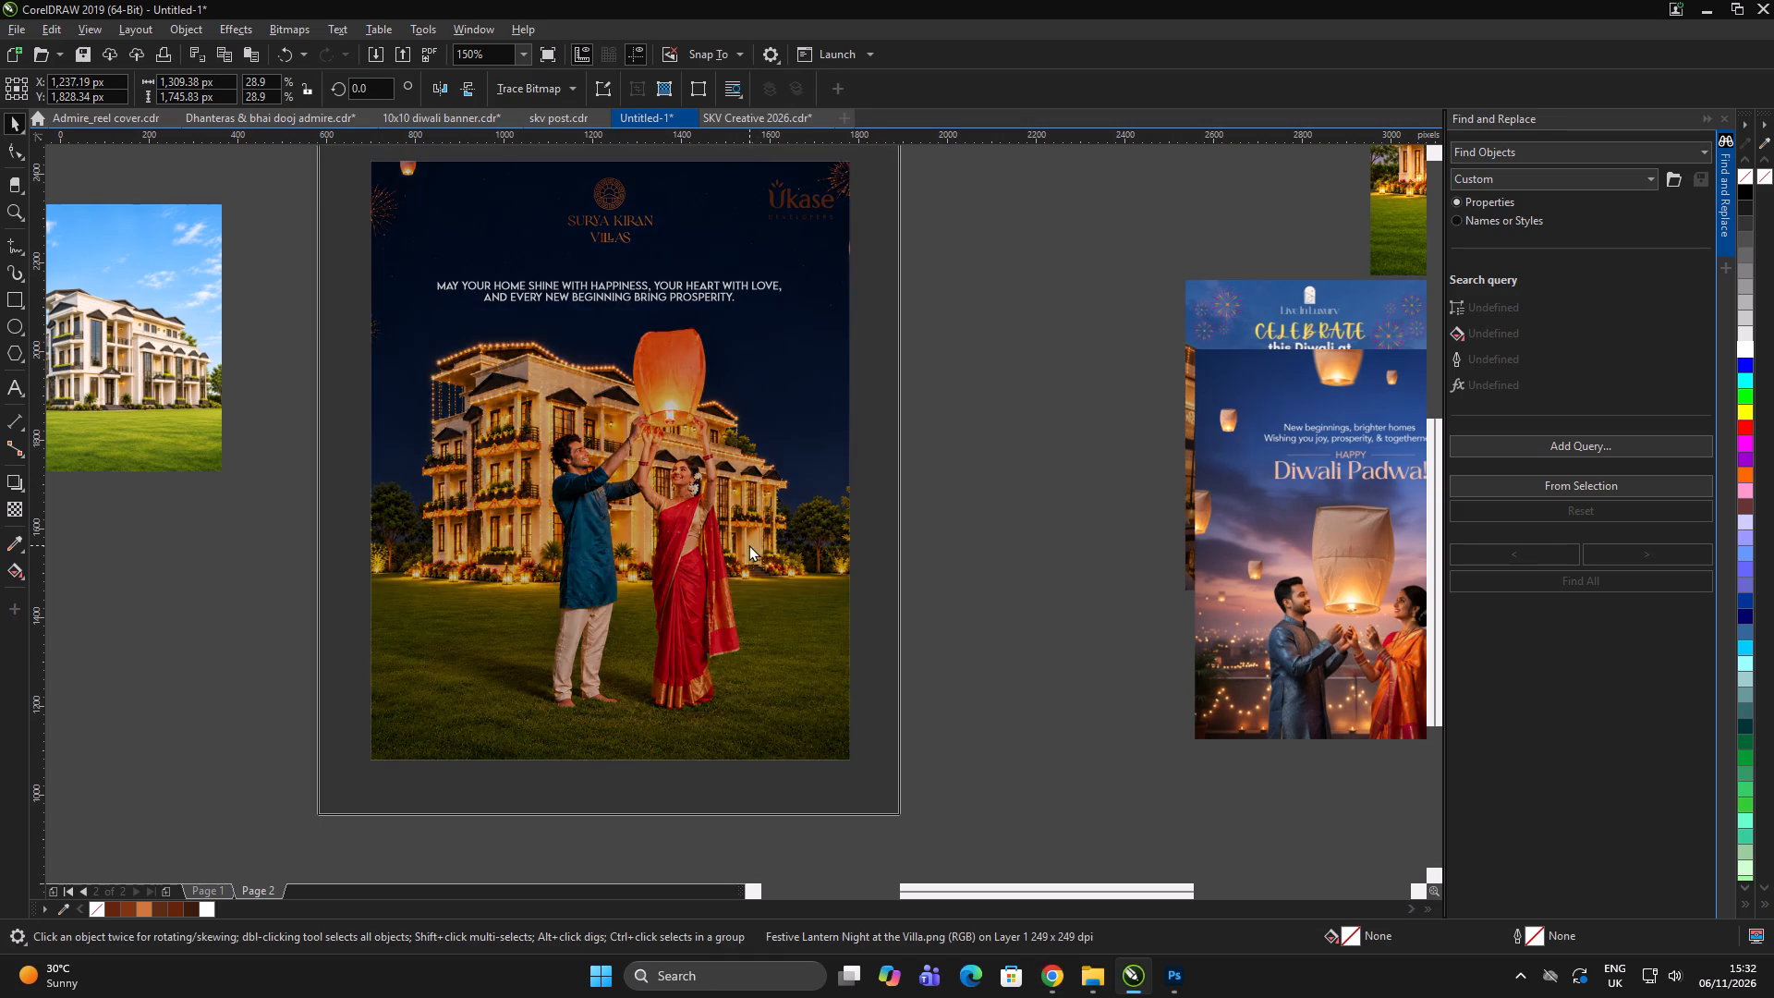
{"action": "left_click_drag", "start_coordinate": [748, 544], "coordinate": [746, 542]}
{"action": "left_click", "coordinate": [776, 544]}
{"action": "left_click", "coordinate": [1042, 719]}
{"action": "left_click", "coordinate": [760, 683], "text": "alt"}
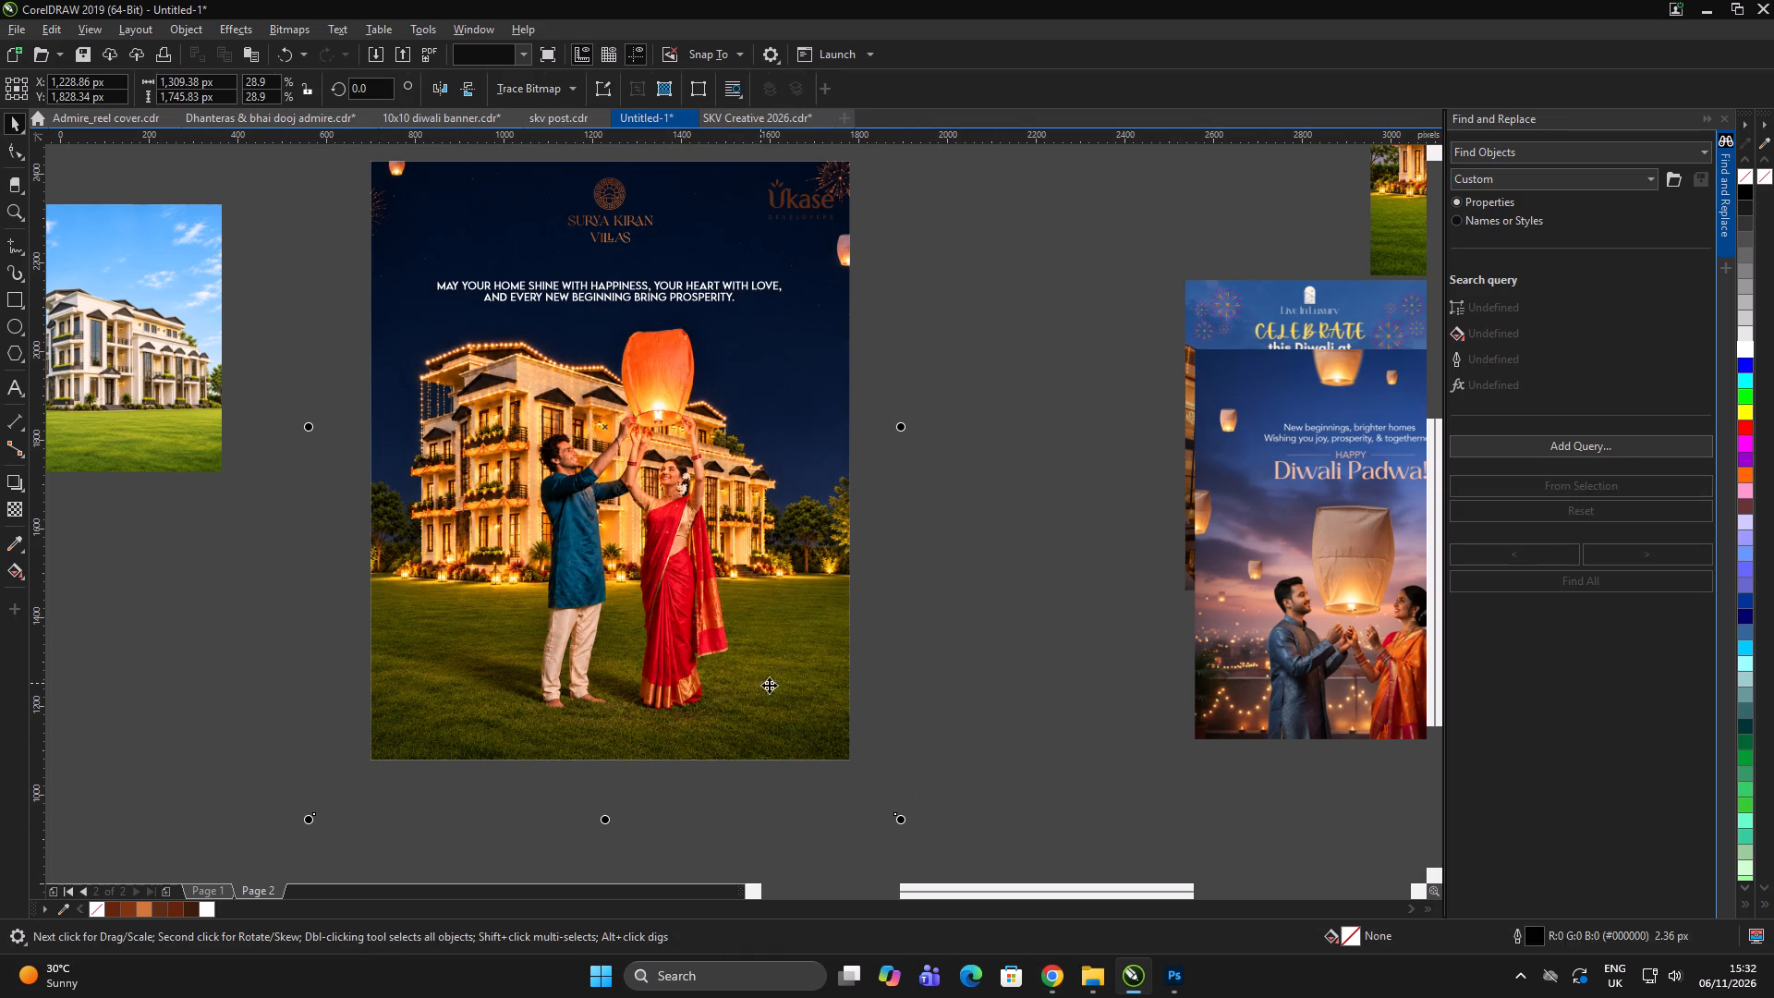
{"action": "left_click_drag", "start_coordinate": [903, 824], "coordinate": [888, 831]}
{"action": "left_click_drag", "start_coordinate": [763, 549], "coordinate": [764, 558]}
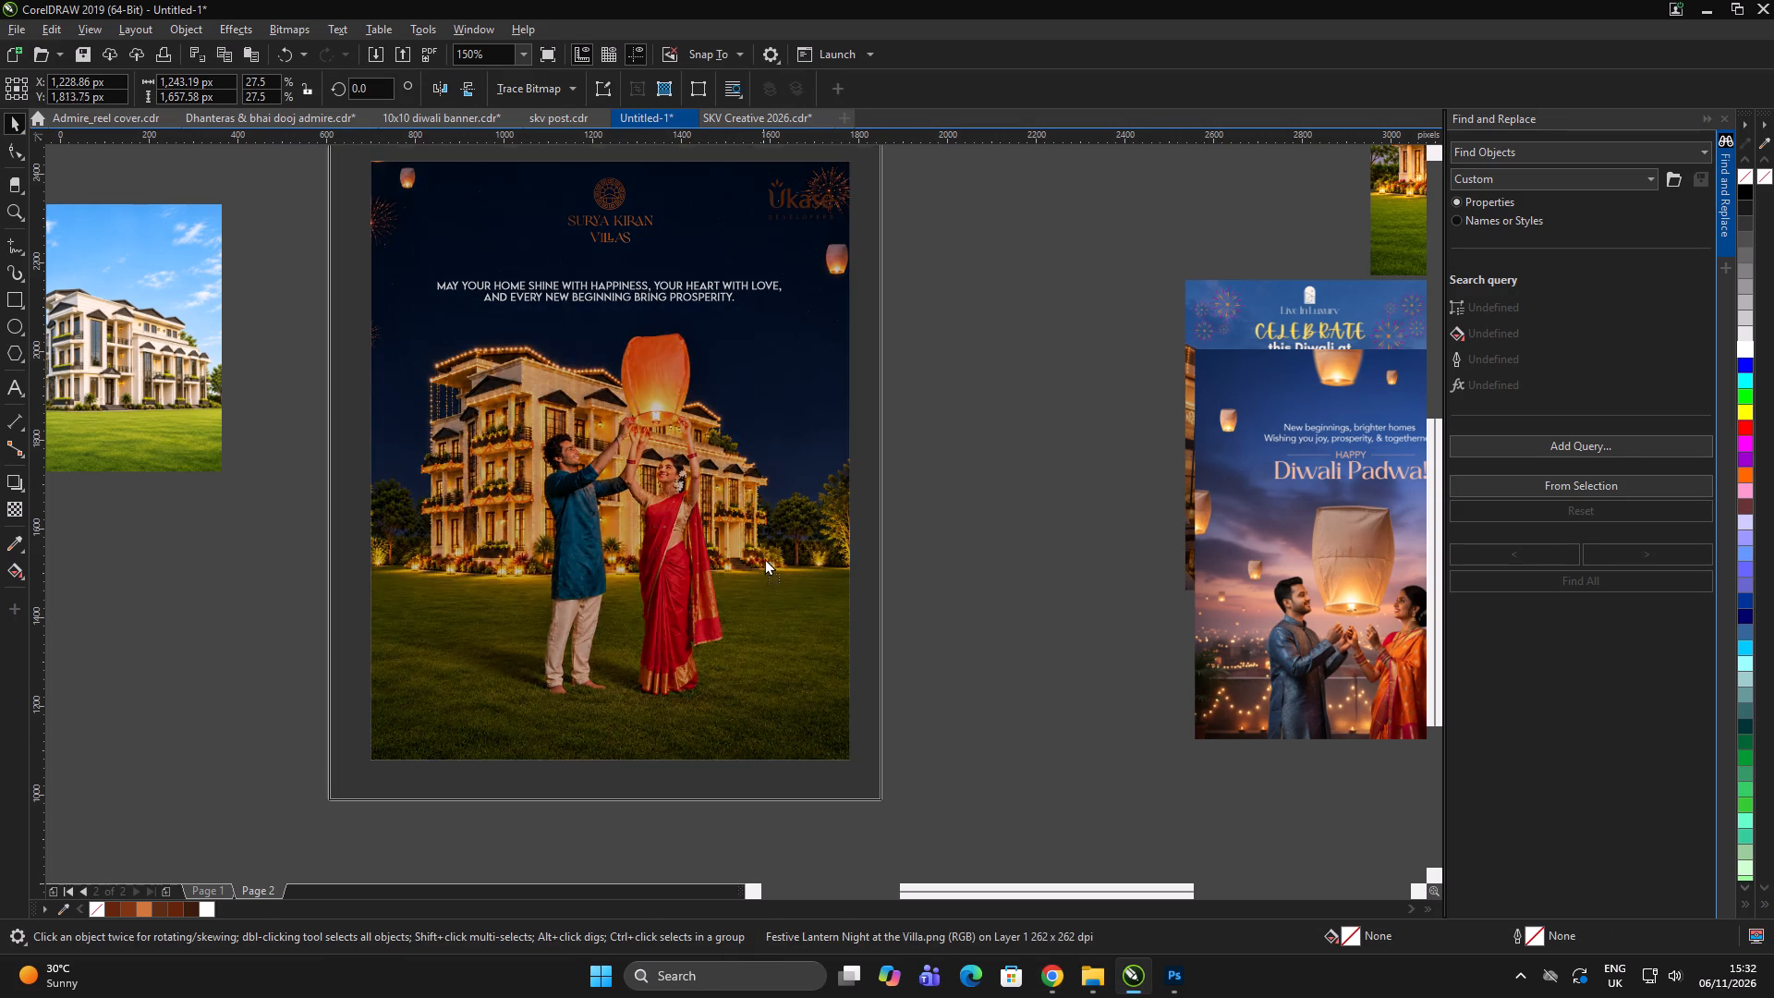
{"action": "left_click_drag", "start_coordinate": [764, 558], "coordinate": [764, 561]}
{"action": "left_click", "coordinate": [745, 539]}
{"action": "double_click", "coordinate": [985, 582]}
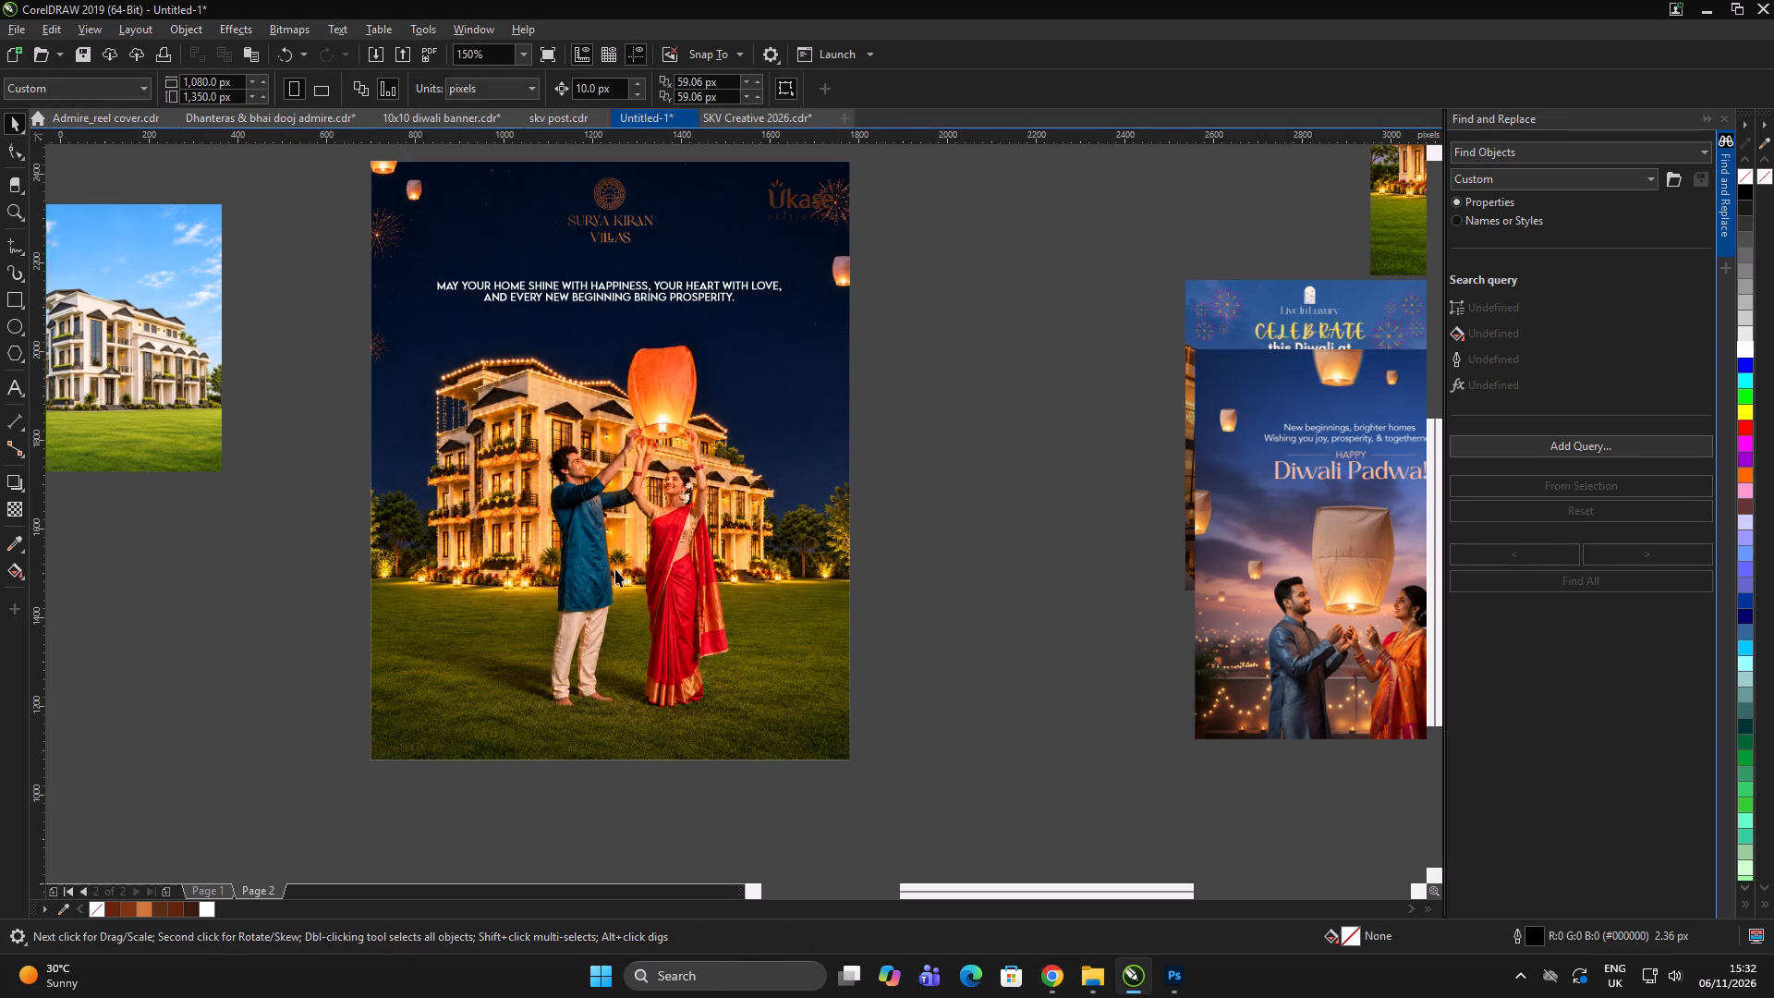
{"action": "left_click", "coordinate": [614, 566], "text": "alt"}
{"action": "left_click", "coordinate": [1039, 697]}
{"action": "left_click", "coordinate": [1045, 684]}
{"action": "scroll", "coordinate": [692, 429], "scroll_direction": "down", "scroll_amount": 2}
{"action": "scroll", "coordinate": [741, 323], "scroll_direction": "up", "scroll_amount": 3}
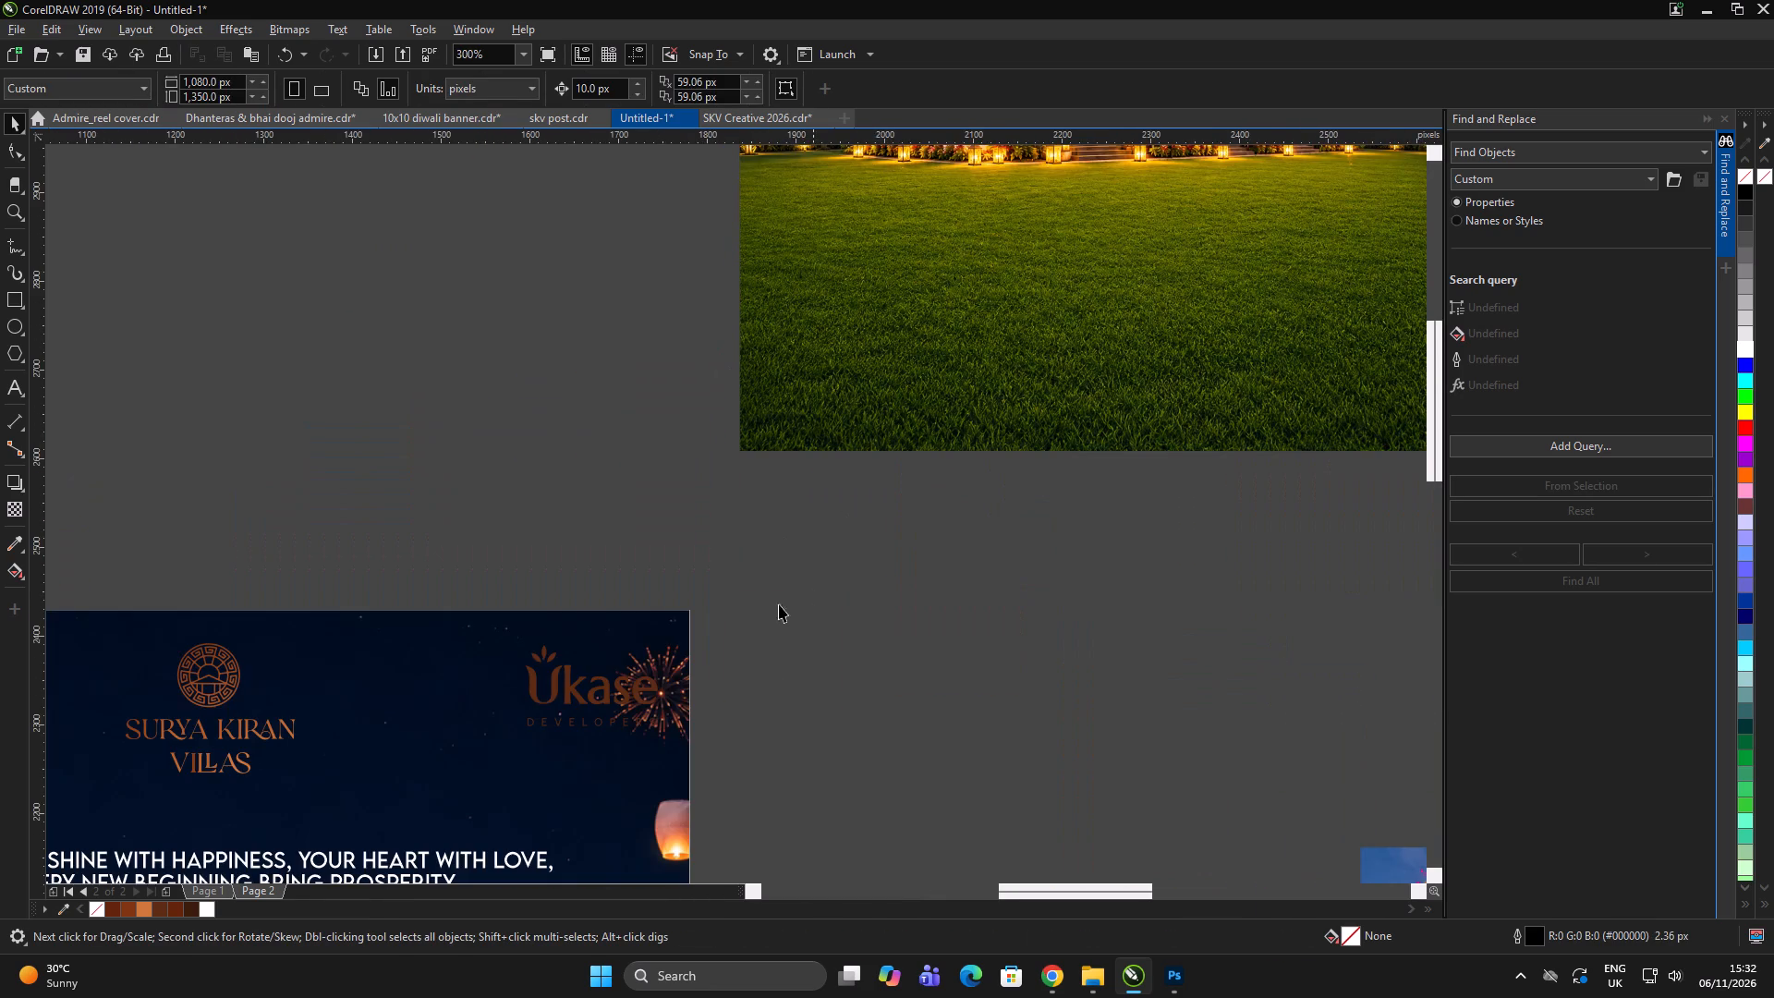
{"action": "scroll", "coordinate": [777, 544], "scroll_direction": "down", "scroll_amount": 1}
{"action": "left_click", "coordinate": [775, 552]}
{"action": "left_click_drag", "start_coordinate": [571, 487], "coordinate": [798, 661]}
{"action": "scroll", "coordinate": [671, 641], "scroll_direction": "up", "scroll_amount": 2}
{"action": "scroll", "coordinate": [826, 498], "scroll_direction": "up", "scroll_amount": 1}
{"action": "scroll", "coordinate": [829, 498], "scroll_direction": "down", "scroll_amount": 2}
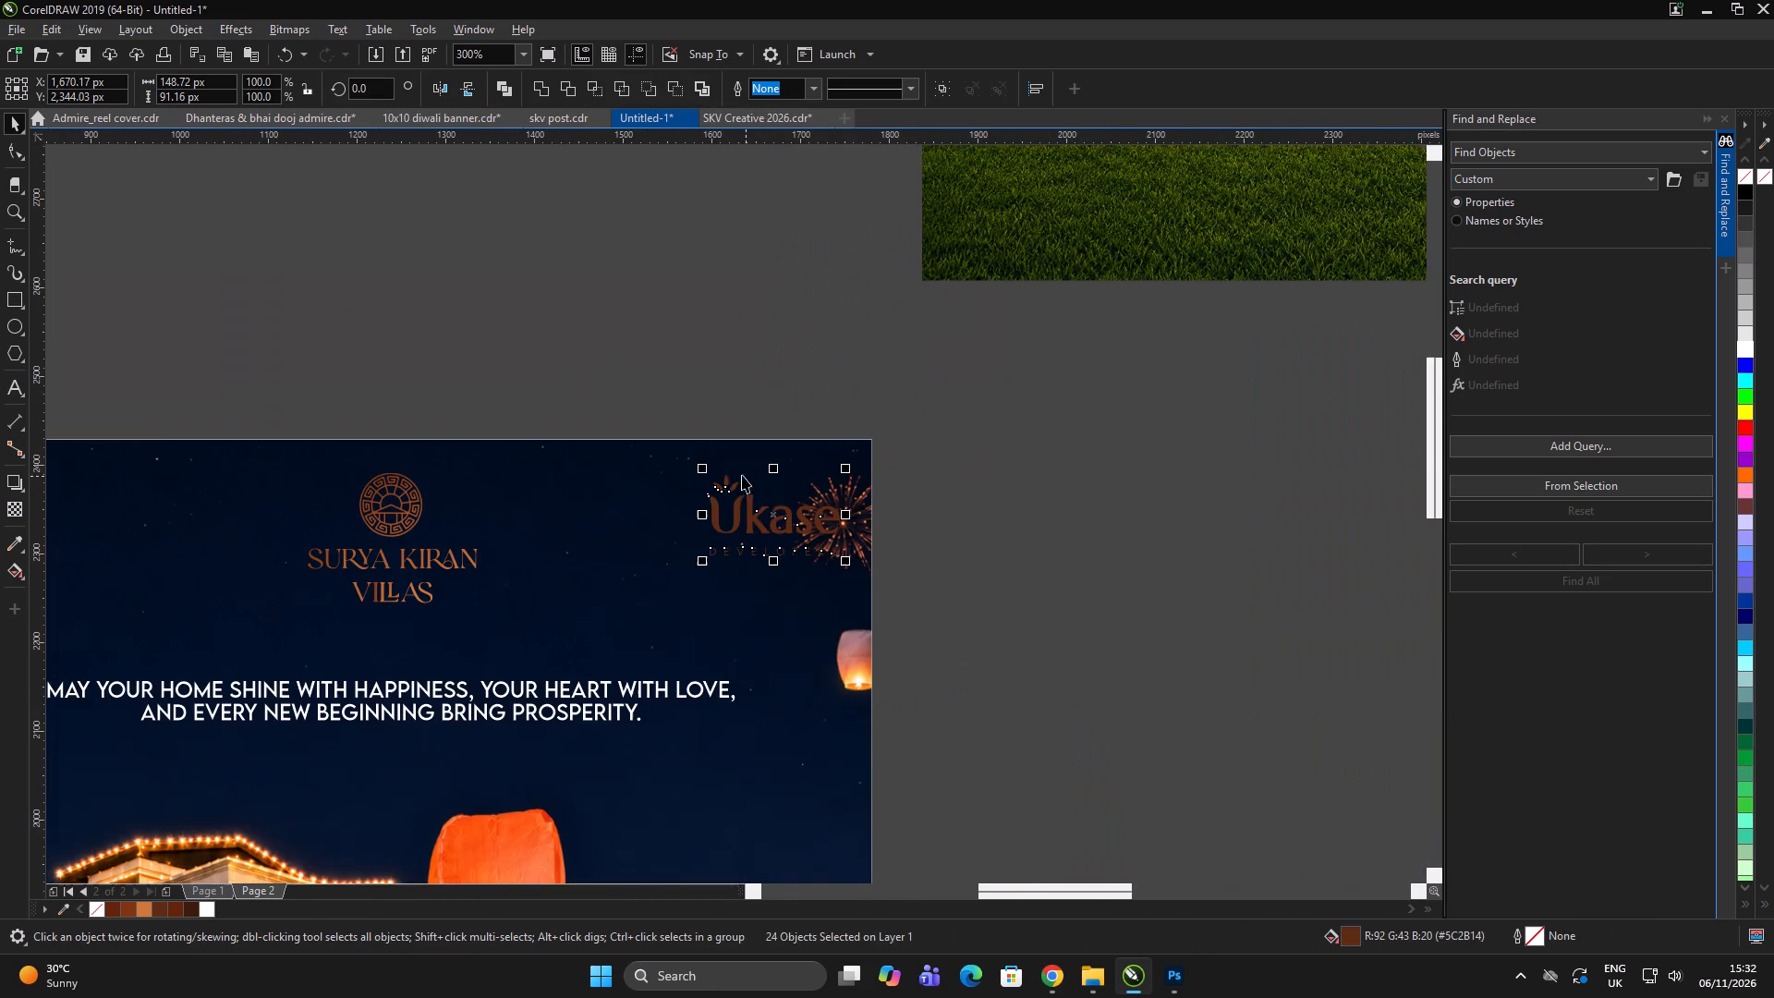
Group all the parts of the Surya Kiran Villas logo on the poster.
{"action": "left_click_drag", "start_coordinate": [599, 331], "coordinate": [162, 589]}
{"action": "left_click_drag", "start_coordinate": [558, 348], "coordinate": [208, 648]}
{"action": "key", "text": "ctrl+g"}
{"action": "double_click", "coordinate": [458, 362]}
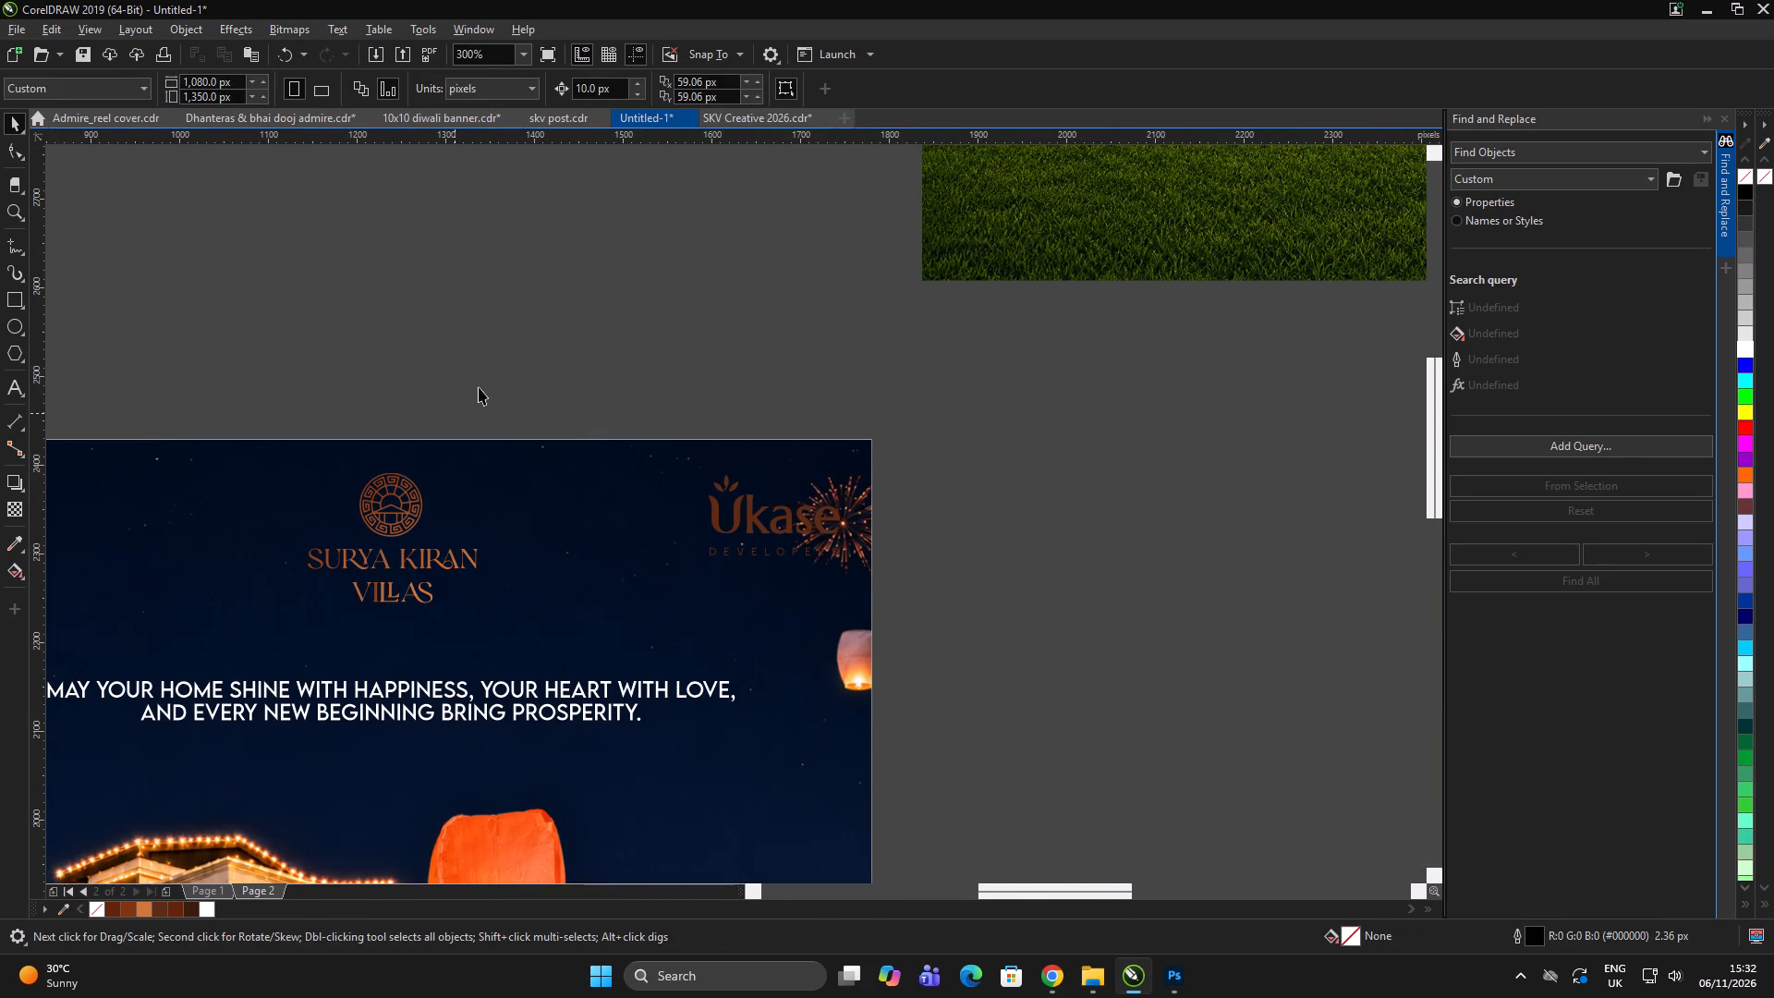
{"action": "left_click_drag", "start_coordinate": [500, 369], "coordinate": [166, 614]}
{"action": "scroll", "coordinate": [585, 435], "scroll_direction": "down", "scroll_amount": 1}
{"action": "double_click", "coordinate": [885, 663]}
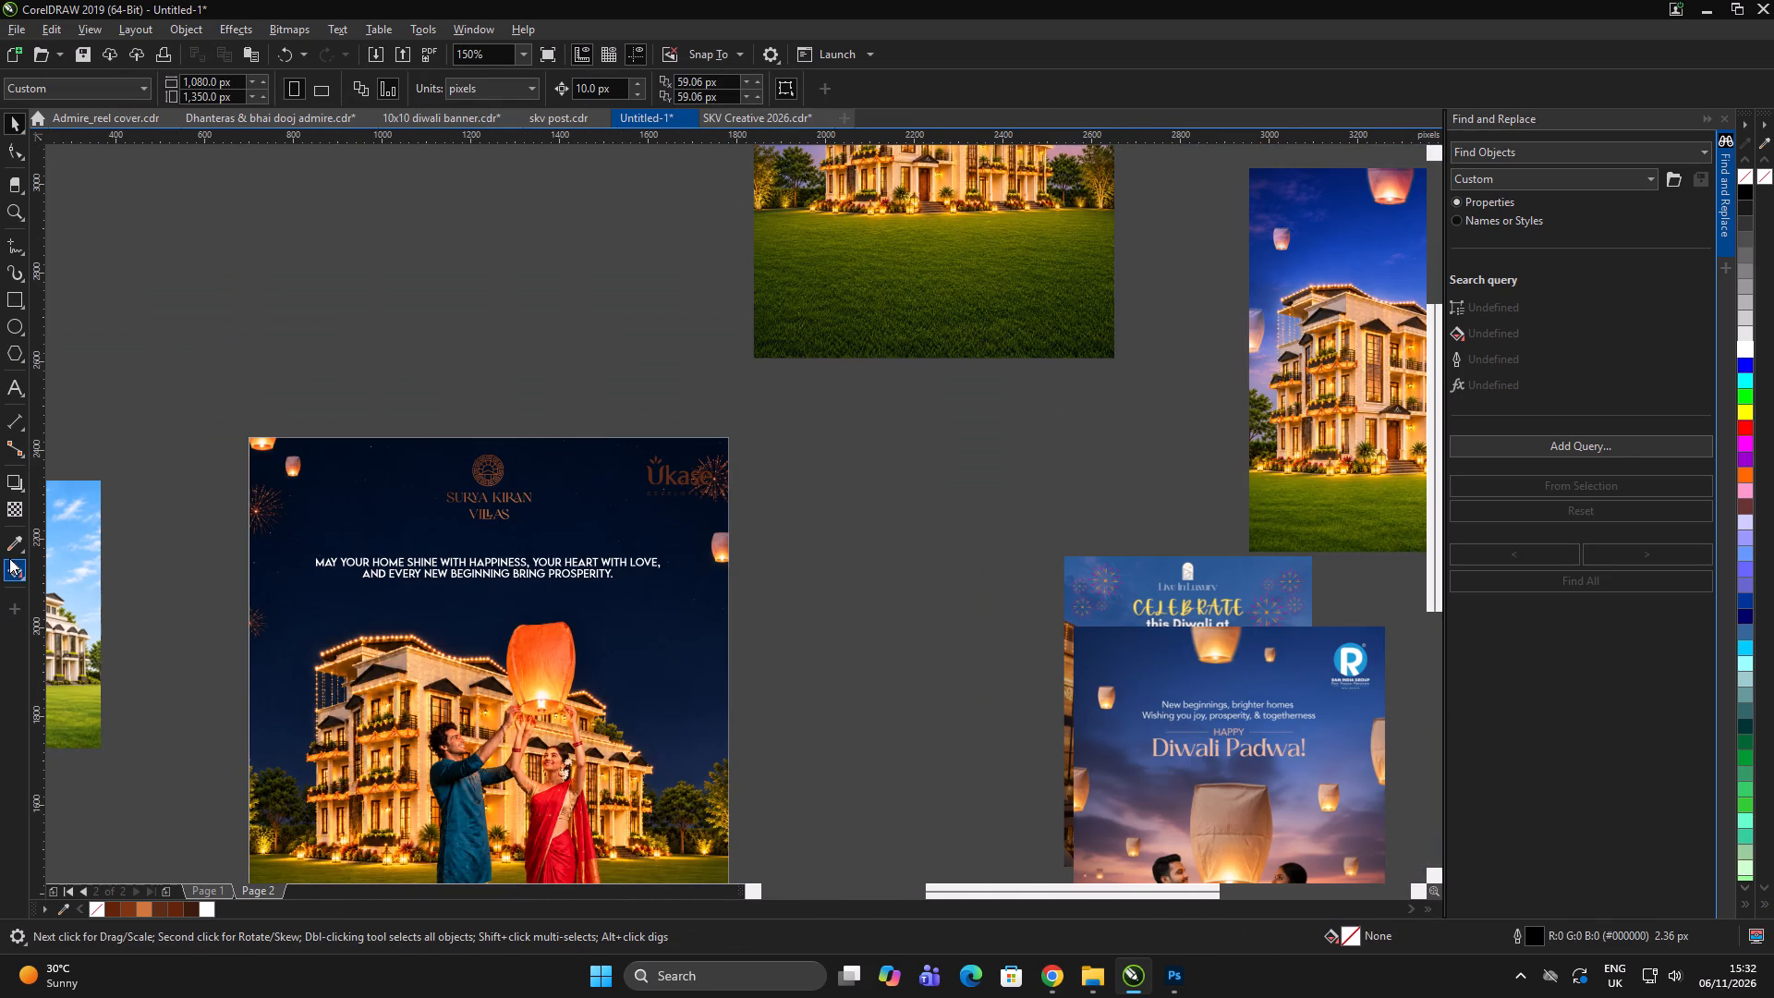
Move the blue-sky night villa image down so it overlaps the poster's upper right side.
{"action": "scroll", "coordinate": [567, 557], "scroll_direction": "down", "scroll_amount": 1}
{"action": "left_click", "coordinate": [747, 545]}
{"action": "scroll", "coordinate": [703, 412], "scroll_direction": "up", "scroll_amount": 1}
{"action": "left_click_drag", "start_coordinate": [745, 352], "coordinate": [703, 675]}
{"action": "left_click", "coordinate": [246, 432]}
{"action": "left_click", "coordinate": [276, 414]}
{"action": "left_click", "coordinate": [287, 404]}
Draw a rectangle about 404 × 231 px above the poster and fill it with light orange #F4B880 sampled from the night villa image.
{"action": "key", "text": "F6"}
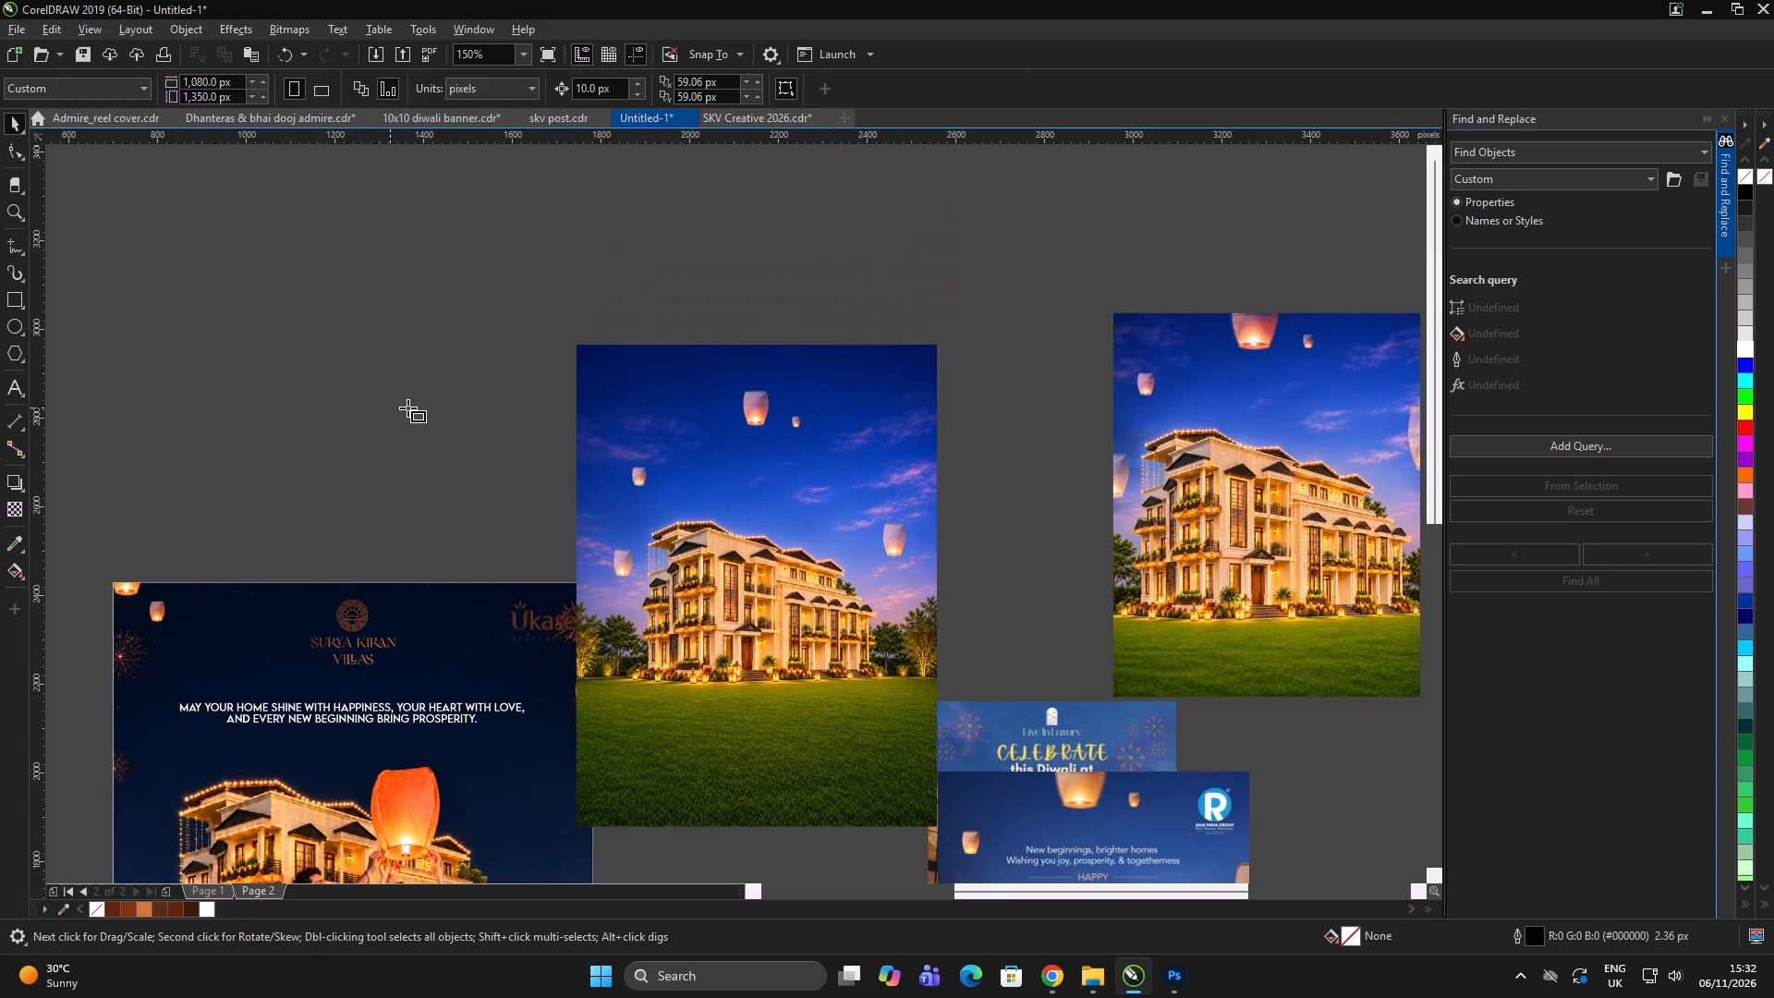
{"action": "left_click_drag", "start_coordinate": [169, 352], "coordinate": [348, 455]}
{"action": "key", "text": "space"}
{"action": "left_click", "coordinate": [444, 467]}
{"action": "left_click", "coordinate": [477, 462]}
{"action": "left_click", "coordinate": [10, 534]}
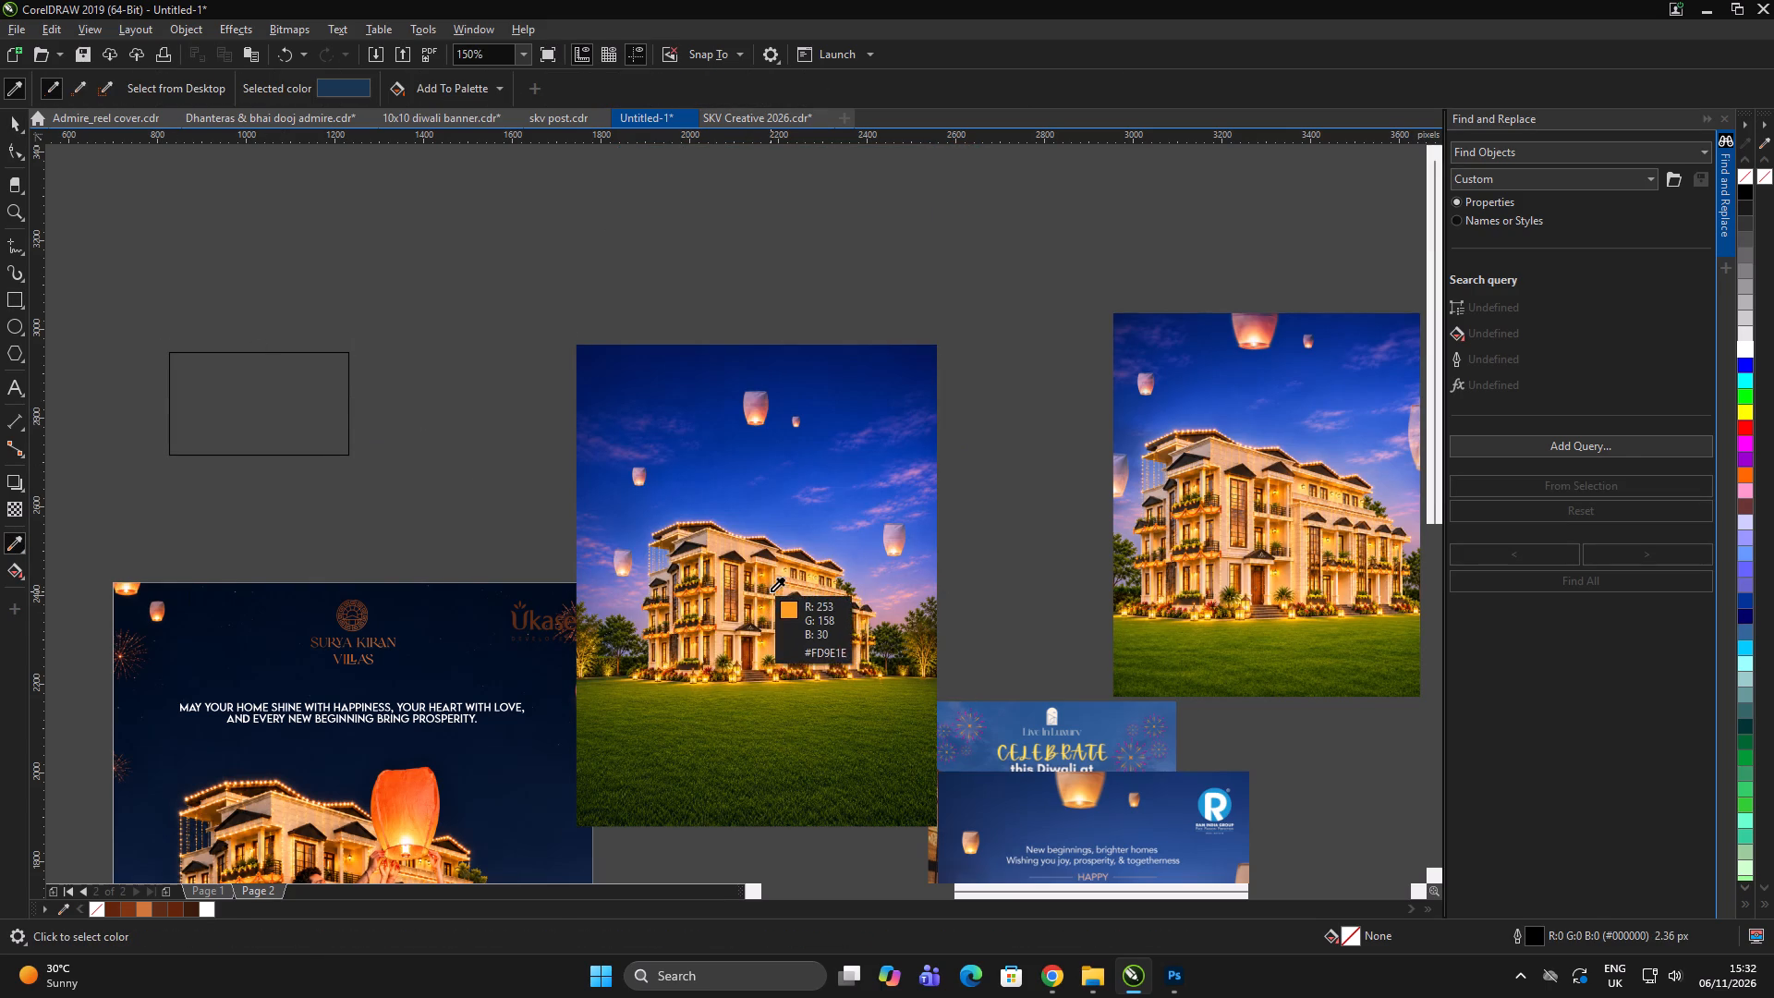
{"action": "left_click", "coordinate": [741, 549]}
{"action": "left_click", "coordinate": [278, 389]}
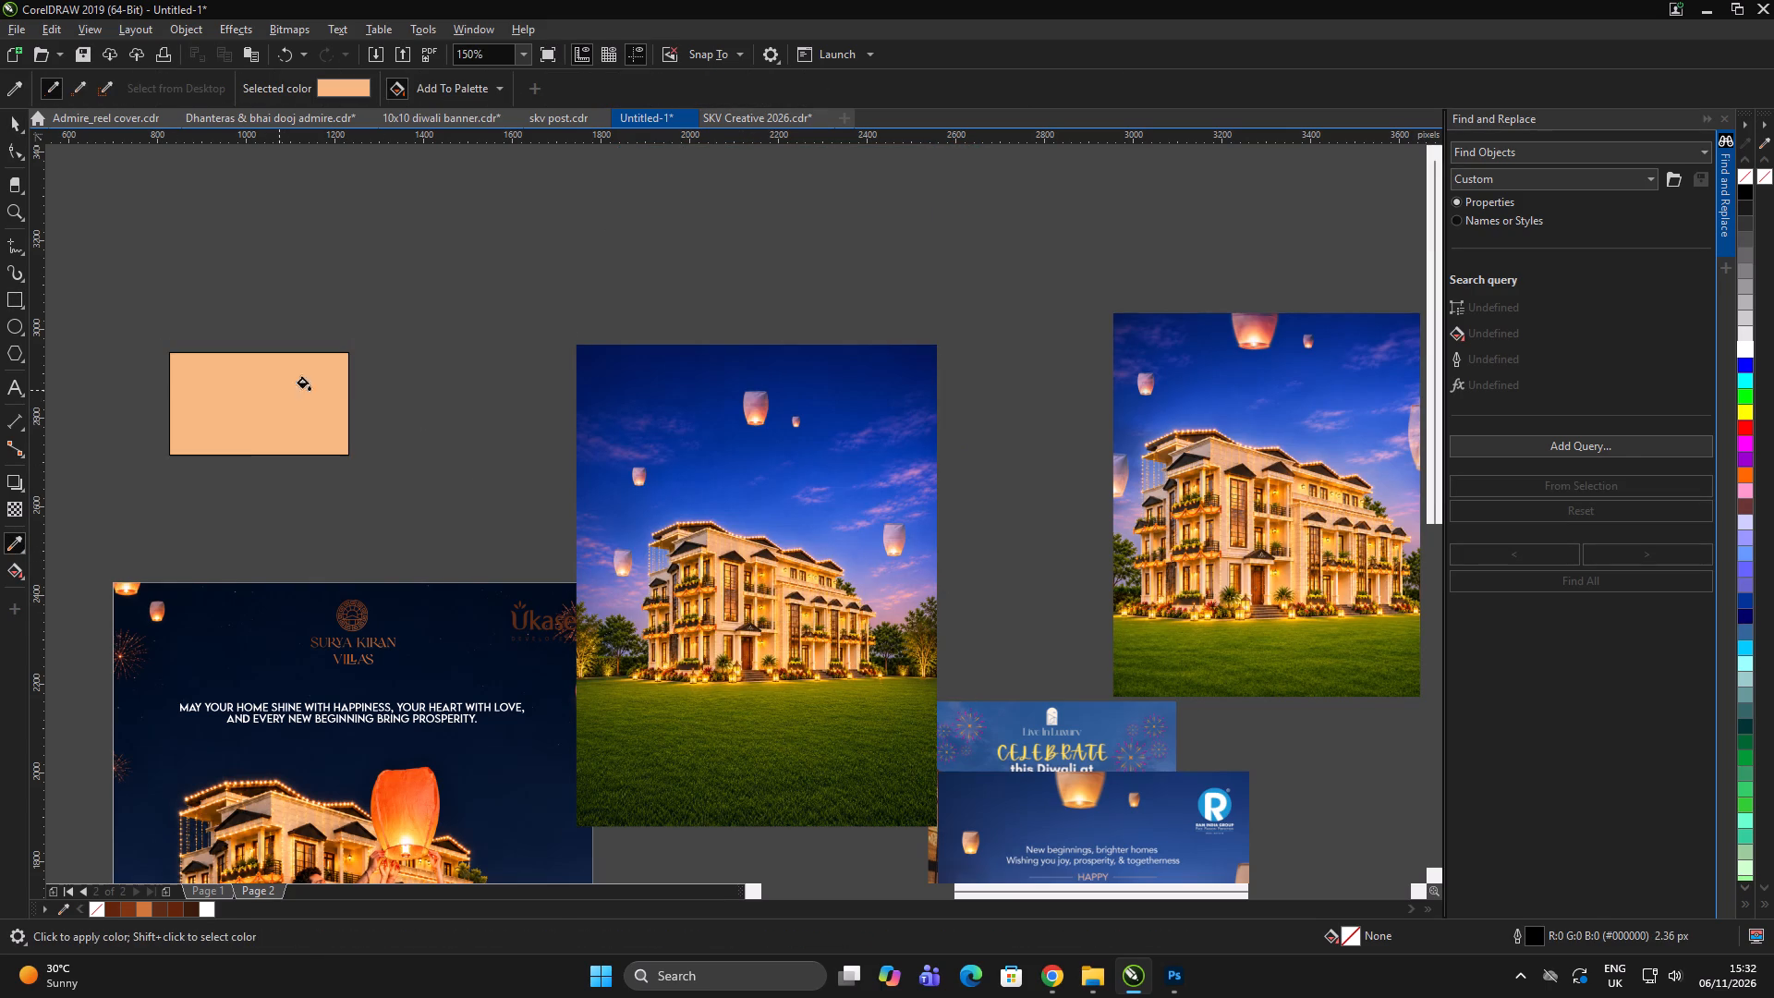
{"action": "key", "text": "space"}
{"action": "left_click", "coordinate": [441, 377]}
Sample a darker orange from the night villa image and apply it as the rectangle's fill.
{"action": "left_click", "coordinate": [211, 386]}
{"action": "left_click", "coordinate": [10, 544]}
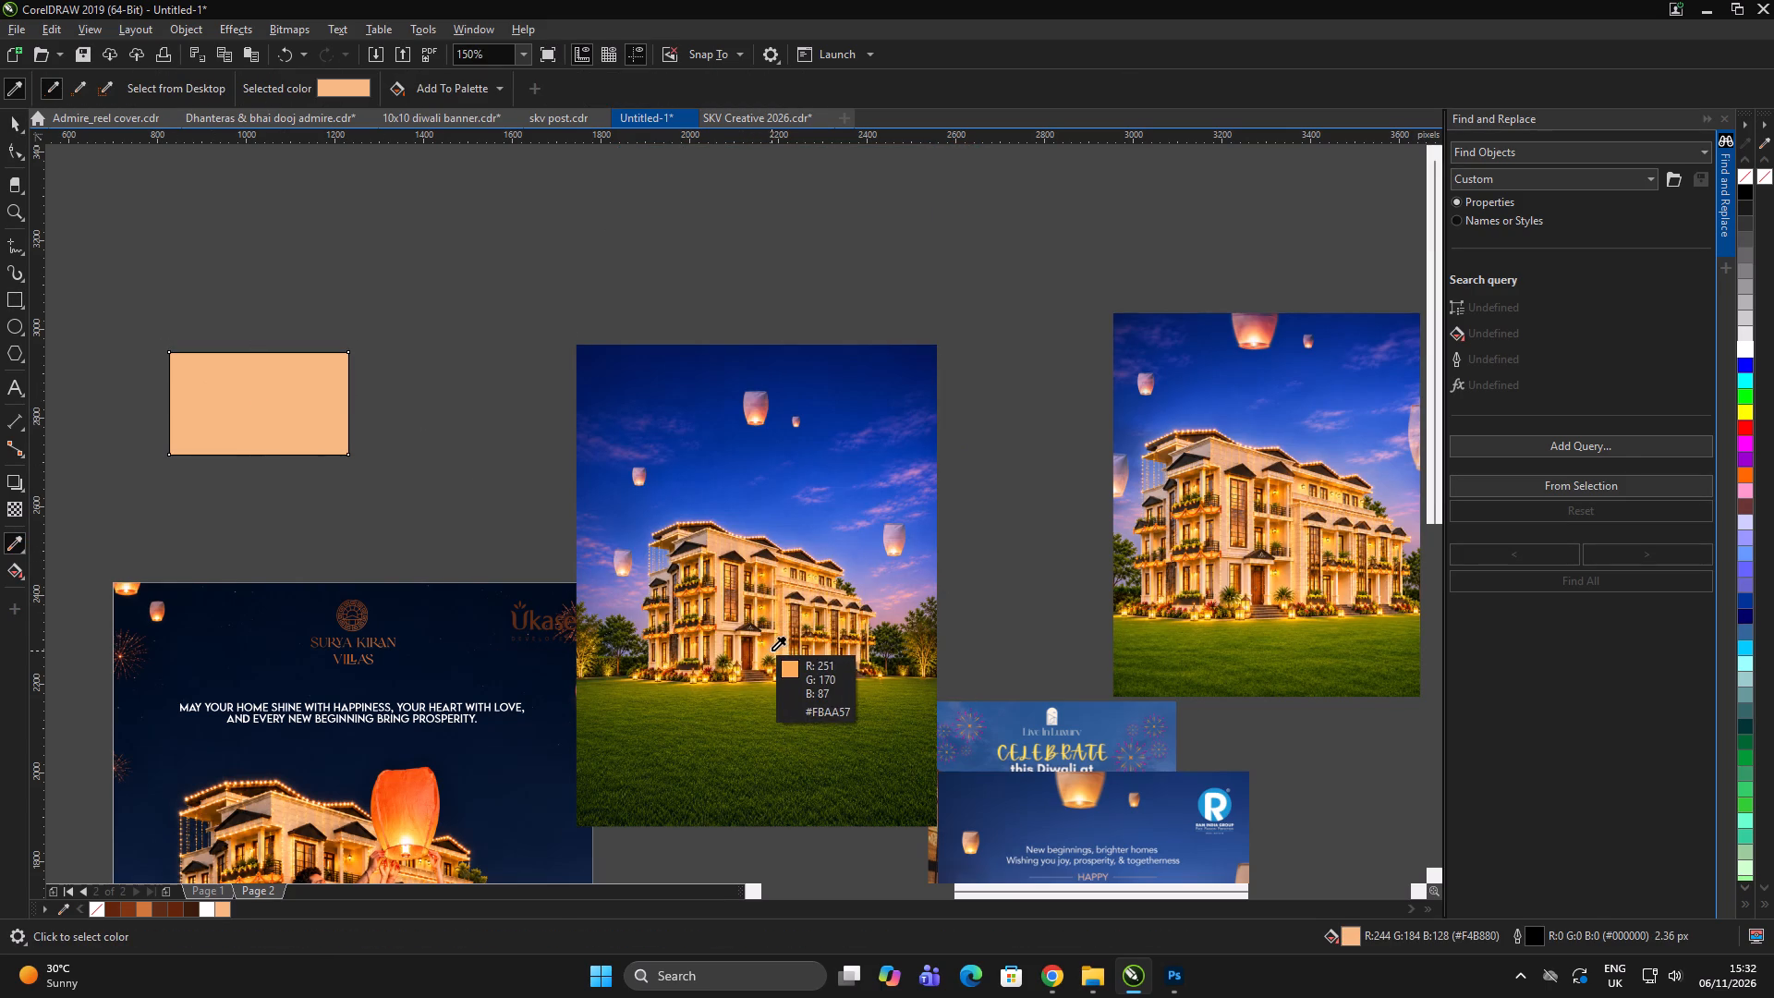
{"action": "left_click", "coordinate": [768, 619]}
{"action": "scroll", "coordinate": [249, 398], "scroll_direction": "up", "scroll_amount": 1}
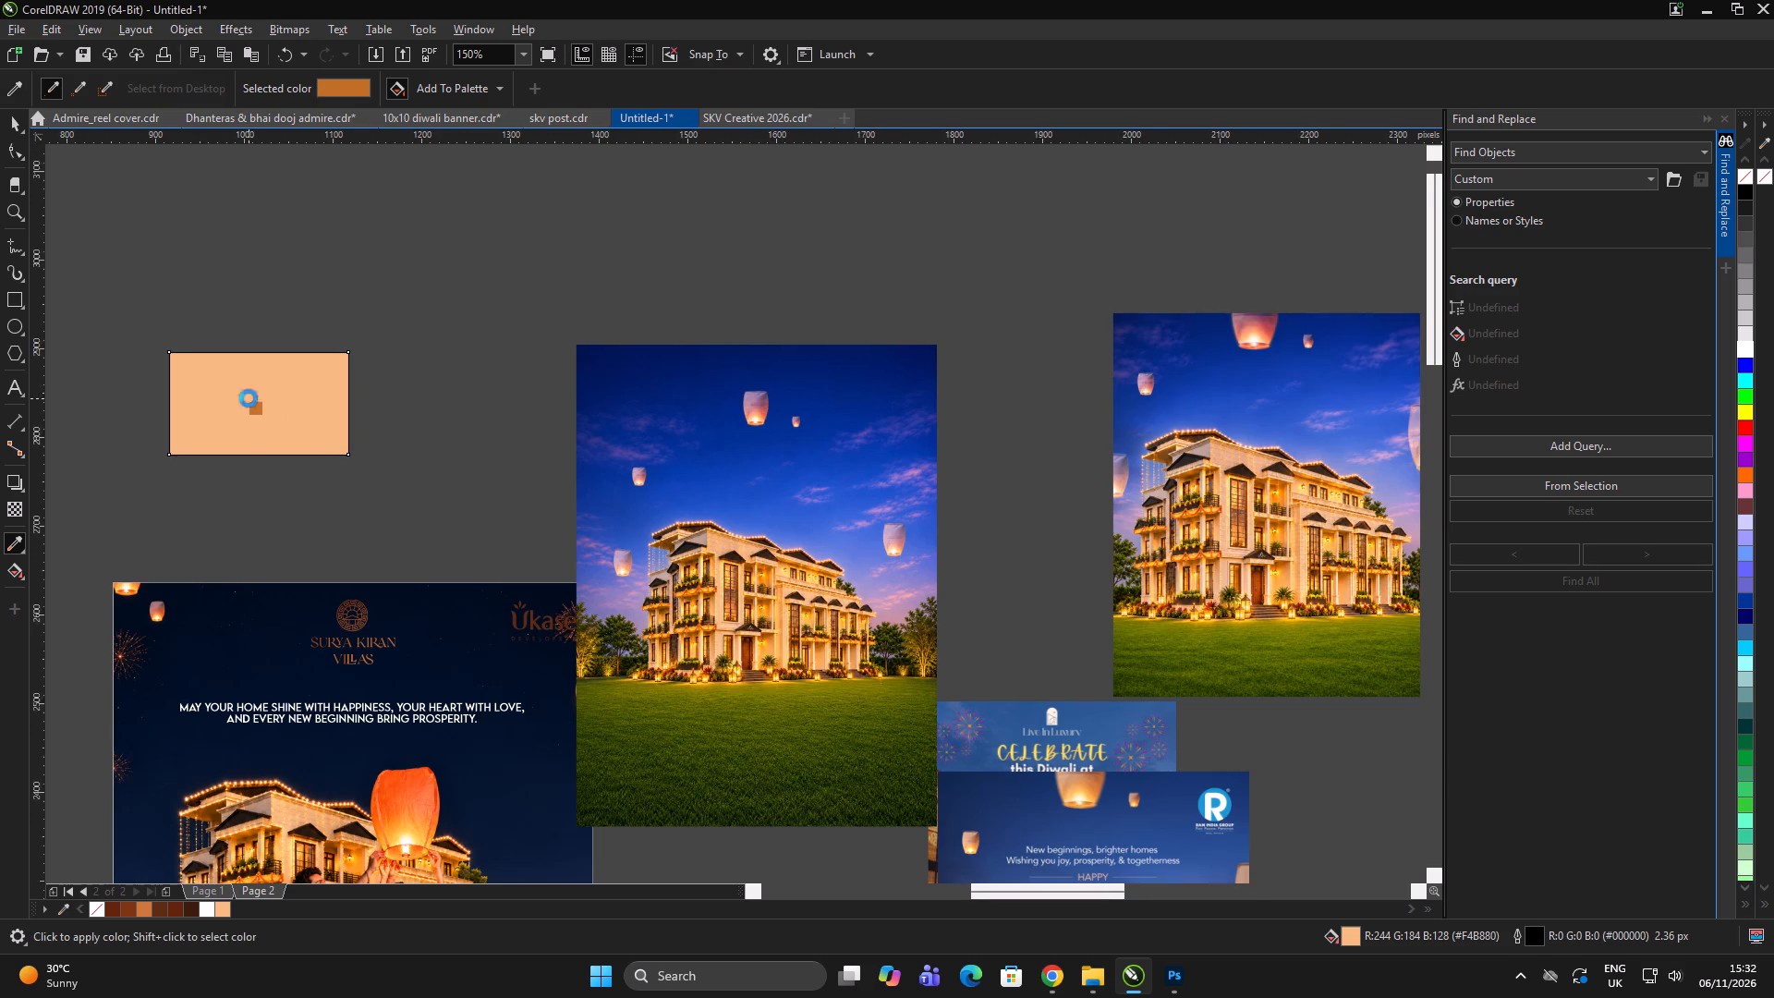
{"action": "scroll", "coordinate": [249, 398], "scroll_direction": "up", "scroll_amount": 2}
{"action": "left_click", "coordinate": [236, 398]}
{"action": "scroll", "coordinate": [536, 433], "scroll_direction": "down", "scroll_amount": 3}
Apply a horizontal linear fountain fill to the rectangle, running from dark orange to light orange #F4B880.
{"action": "key", "text": "space"}
{"action": "left_click", "coordinate": [419, 417]}
{"action": "scroll", "coordinate": [424, 419], "scroll_direction": "up", "scroll_amount": 1}
{"action": "key", "text": "g"}
{"action": "left_click_drag", "start_coordinate": [643, 420], "coordinate": [426, 433]}
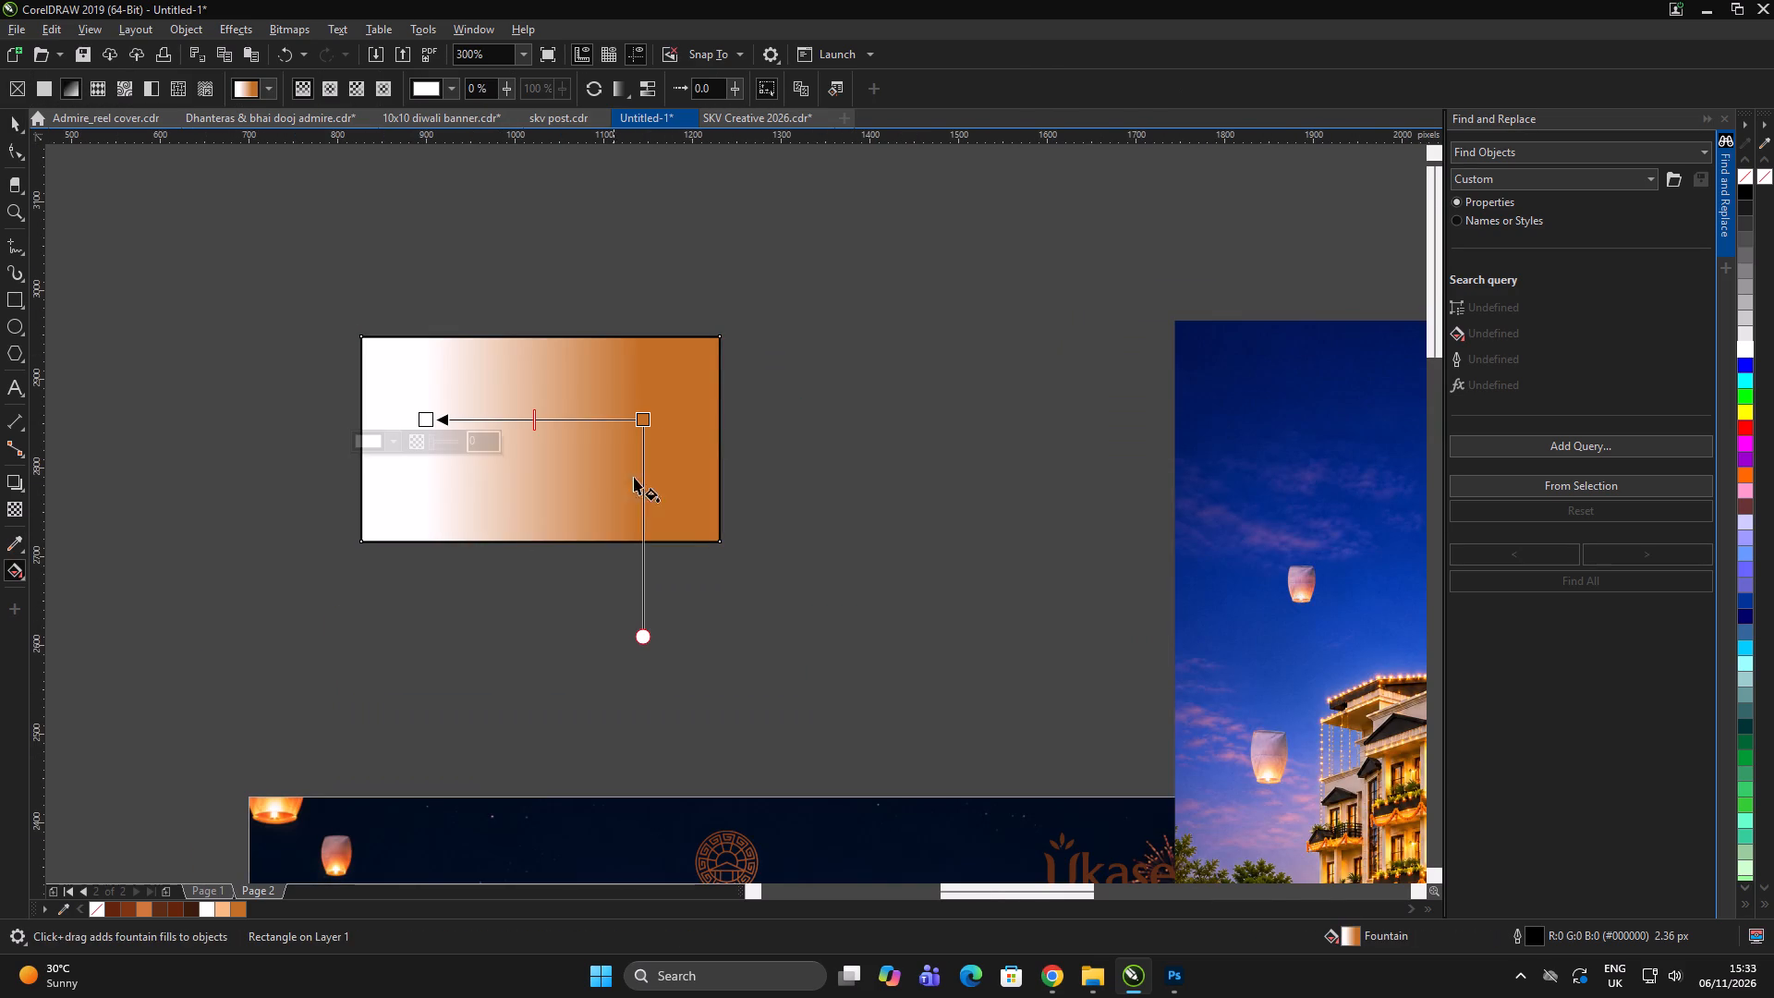
{"action": "left_click", "coordinate": [218, 907]}
{"action": "key", "text": "space"}
{"action": "scroll", "coordinate": [514, 456], "scroll_direction": "down", "scroll_amount": 3}
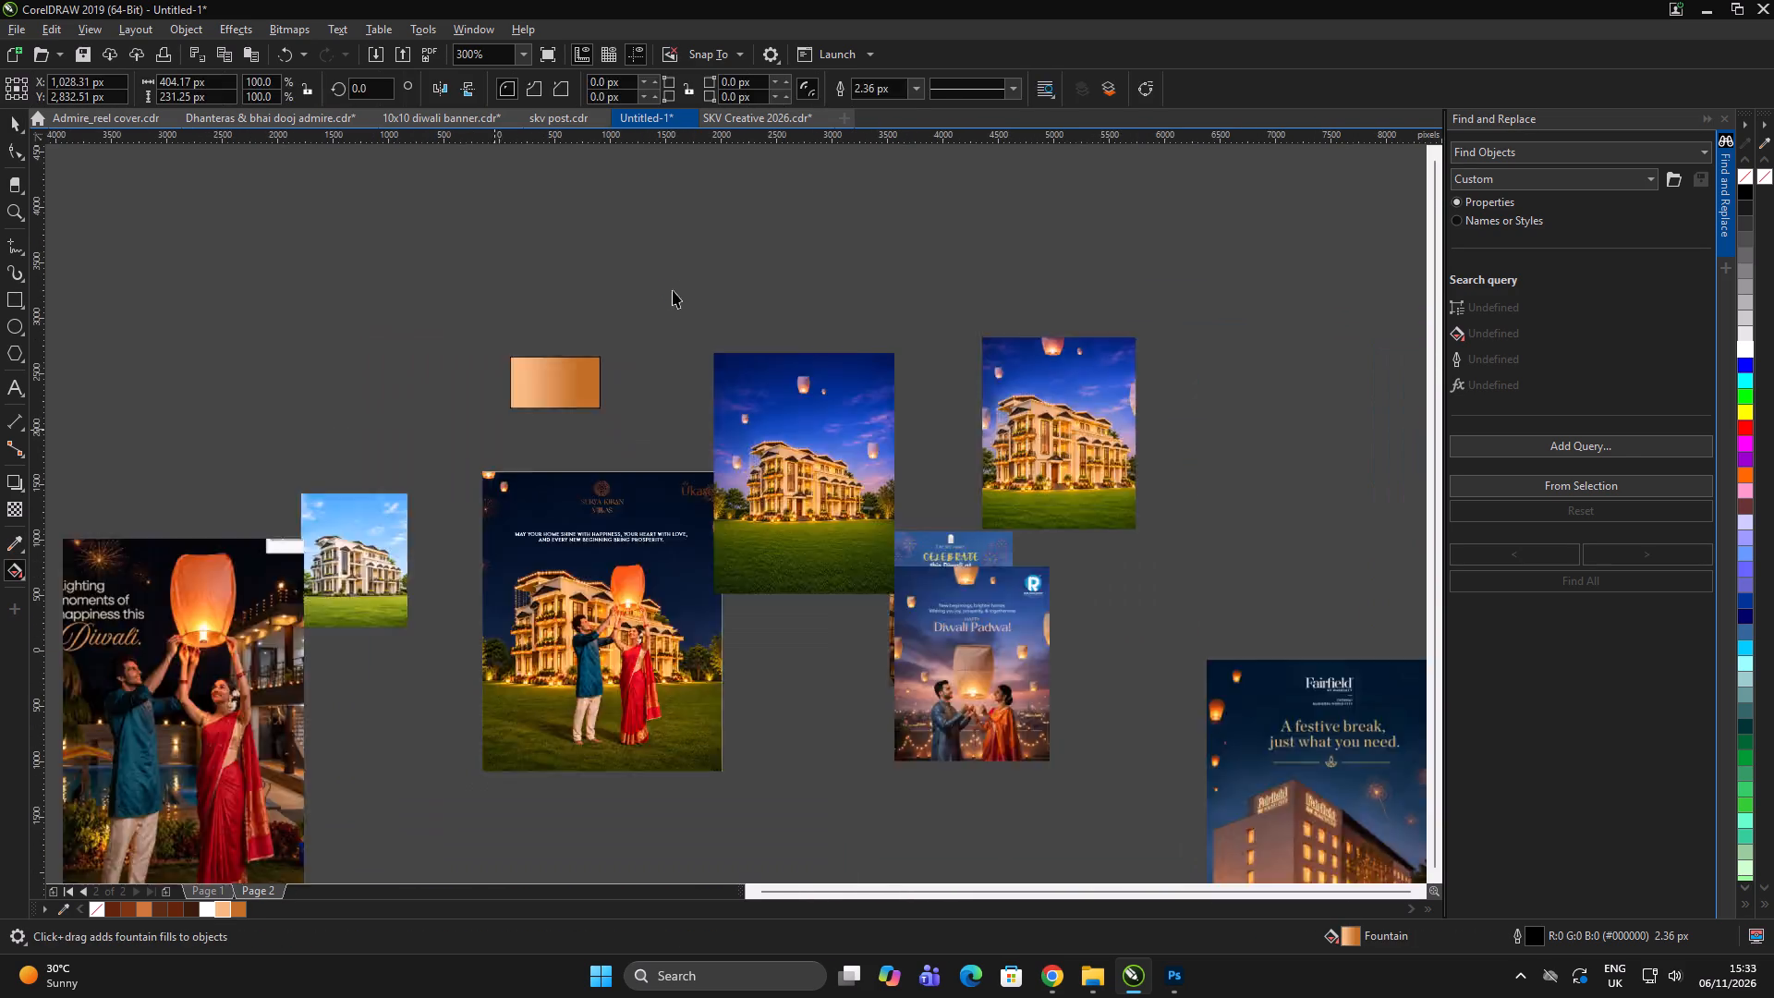
{"action": "left_click", "coordinate": [672, 290]}
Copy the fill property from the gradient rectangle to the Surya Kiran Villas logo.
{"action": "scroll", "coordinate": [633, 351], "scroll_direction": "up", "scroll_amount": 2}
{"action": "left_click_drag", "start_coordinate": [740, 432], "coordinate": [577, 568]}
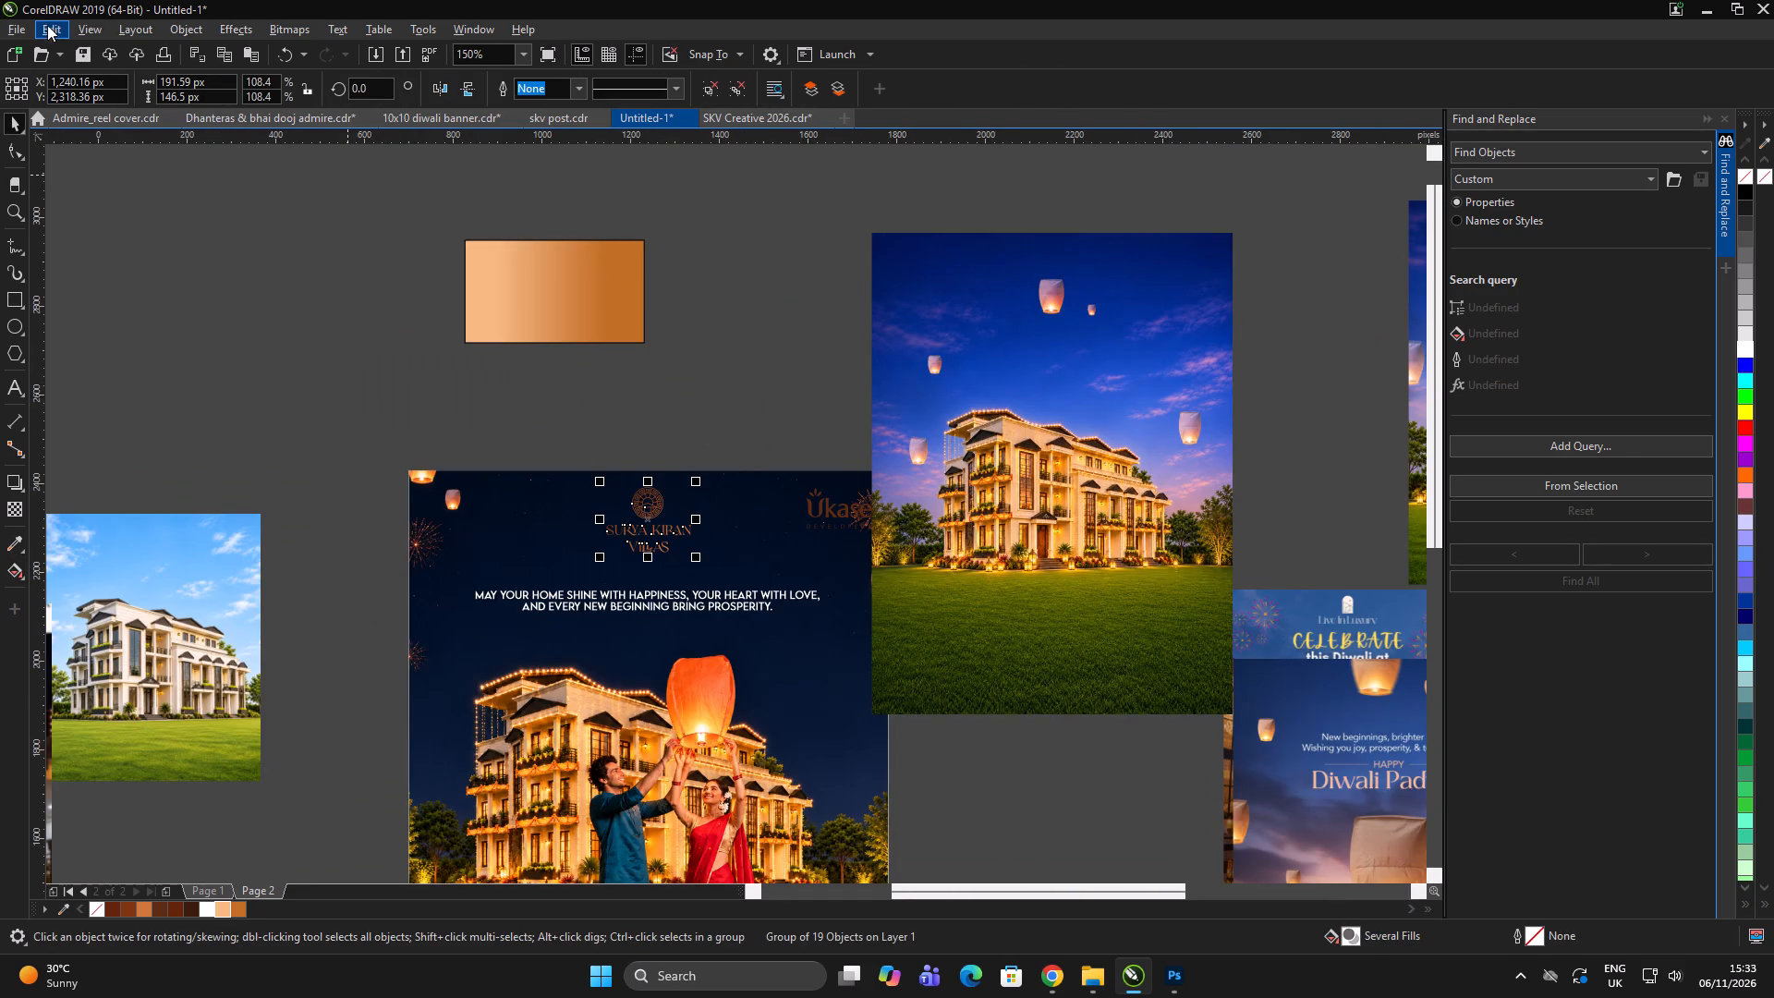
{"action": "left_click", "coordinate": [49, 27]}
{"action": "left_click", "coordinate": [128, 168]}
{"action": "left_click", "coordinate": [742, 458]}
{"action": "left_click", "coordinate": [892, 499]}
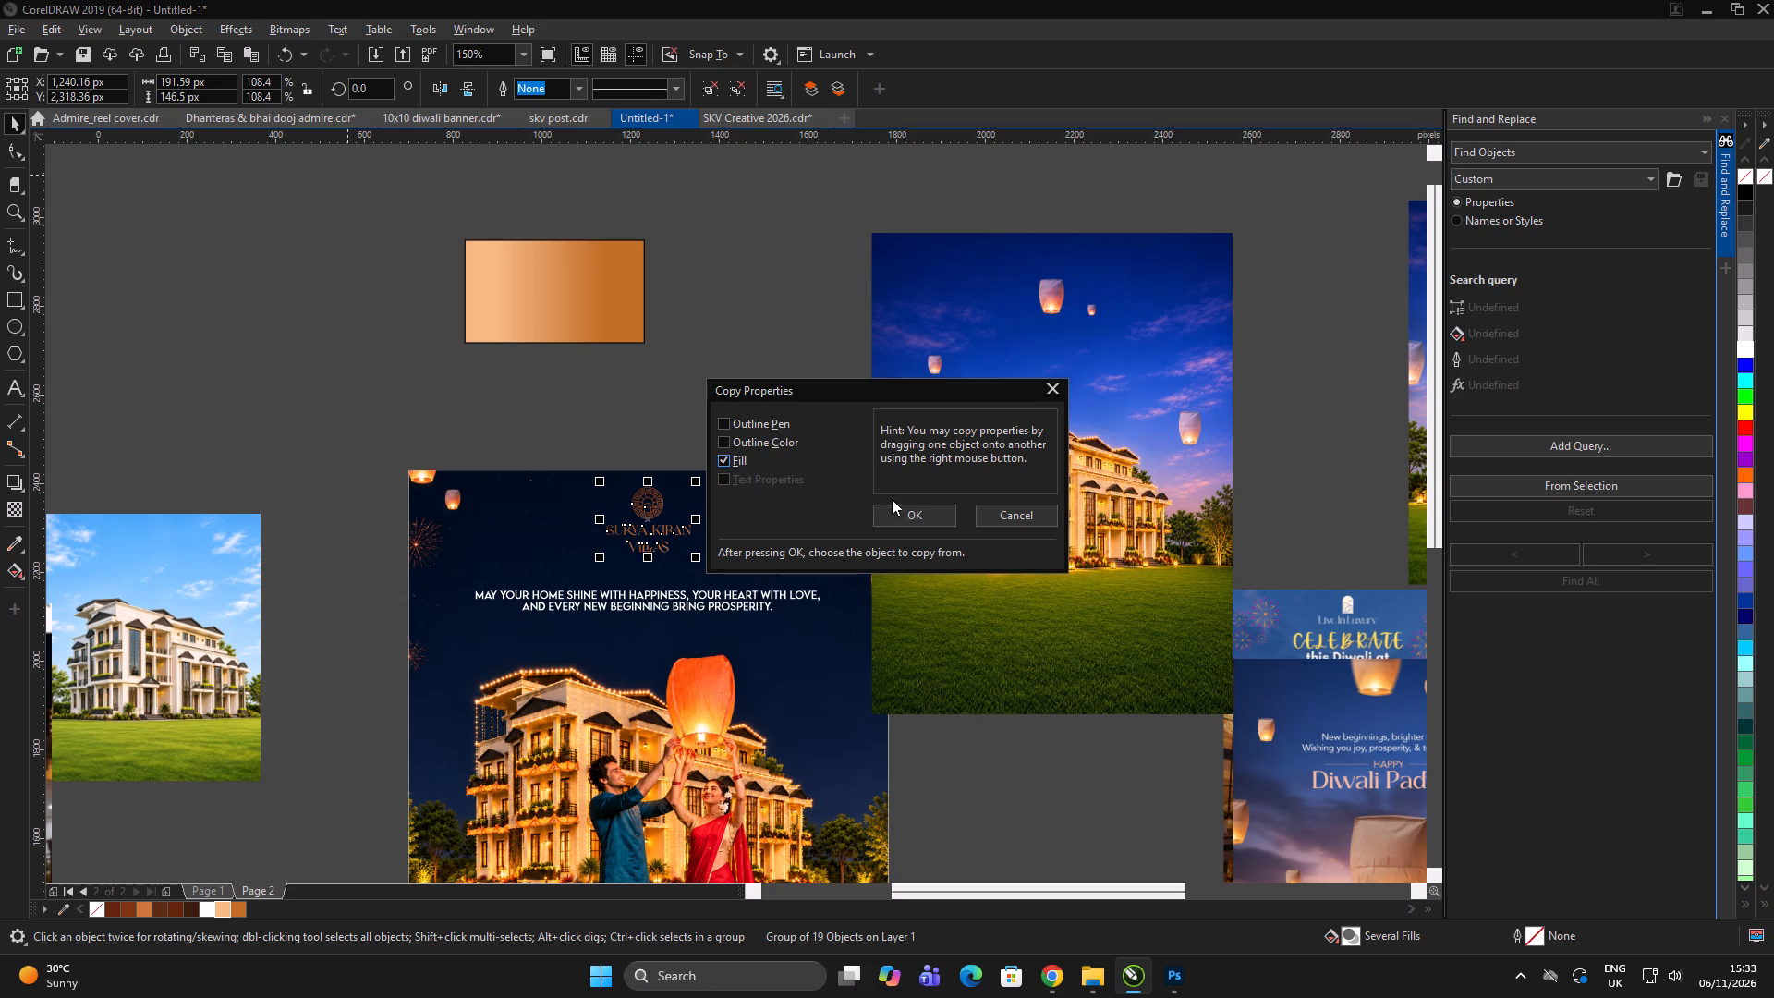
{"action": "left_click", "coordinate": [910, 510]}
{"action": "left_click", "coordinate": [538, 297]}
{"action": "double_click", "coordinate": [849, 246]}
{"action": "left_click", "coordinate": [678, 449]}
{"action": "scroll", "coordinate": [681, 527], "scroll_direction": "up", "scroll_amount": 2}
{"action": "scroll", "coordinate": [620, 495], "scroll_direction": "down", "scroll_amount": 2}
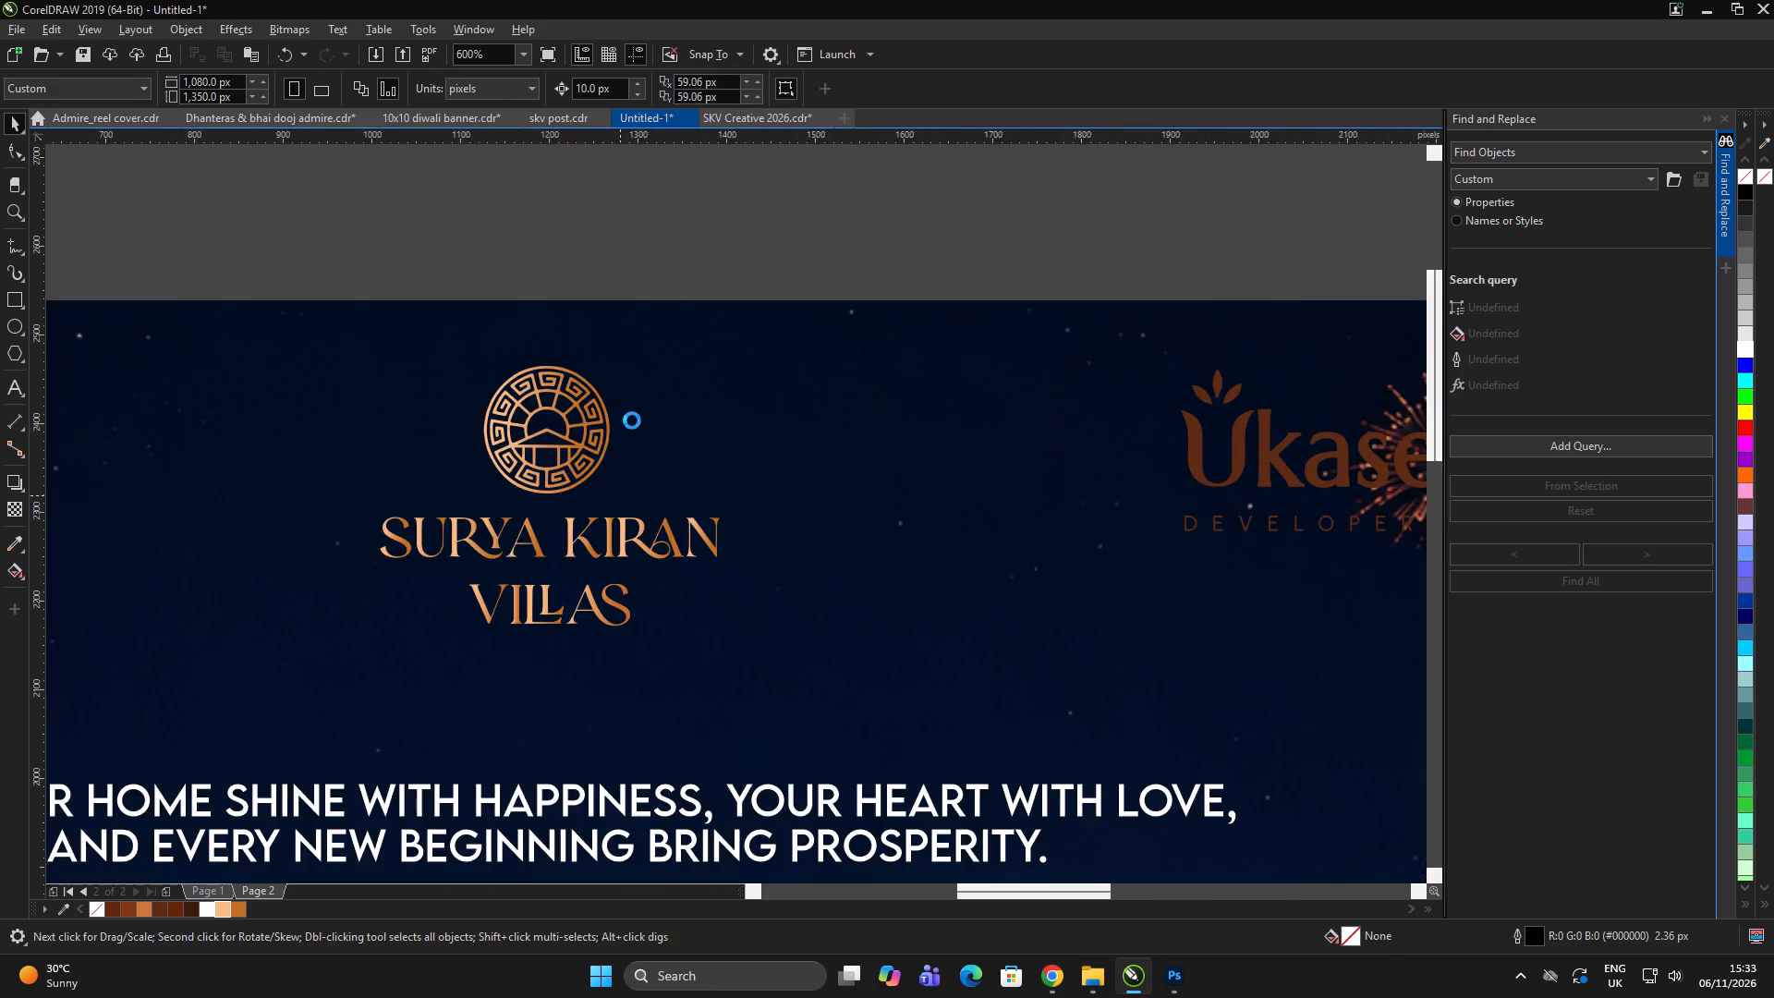
Group all the pieces of the Surya Kiran Villas logo.
{"action": "left_click_drag", "start_coordinate": [764, 316], "coordinate": [518, 508]}
{"action": "scroll", "coordinate": [633, 461], "scroll_direction": "up", "scroll_amount": 2}
{"action": "key", "text": "ctrl+g"}
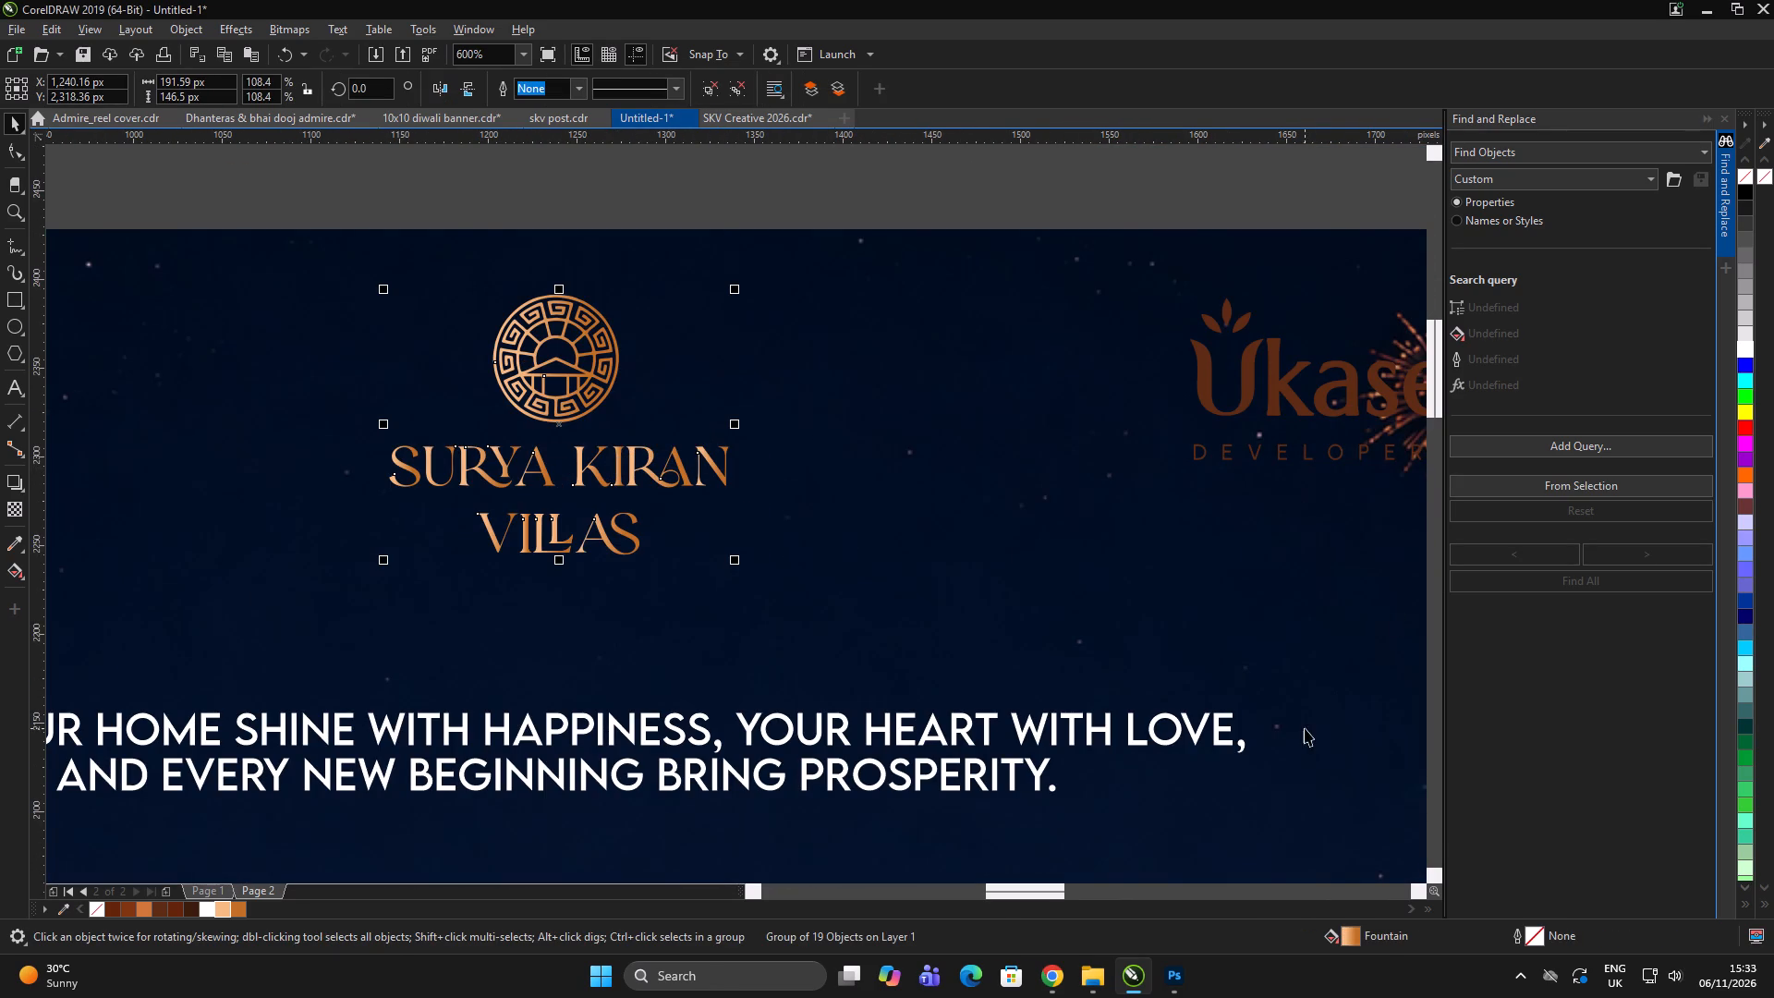
Apply a diagonal fountain fill to the grouped Surya Kiran Villas logo, running from light orange #F4B880 to the palette's darker orange.
{"action": "scroll", "coordinate": [507, 559], "scroll_direction": "down", "scroll_amount": 2}
{"action": "scroll", "coordinate": [538, 529], "scroll_direction": "up", "scroll_amount": 1}
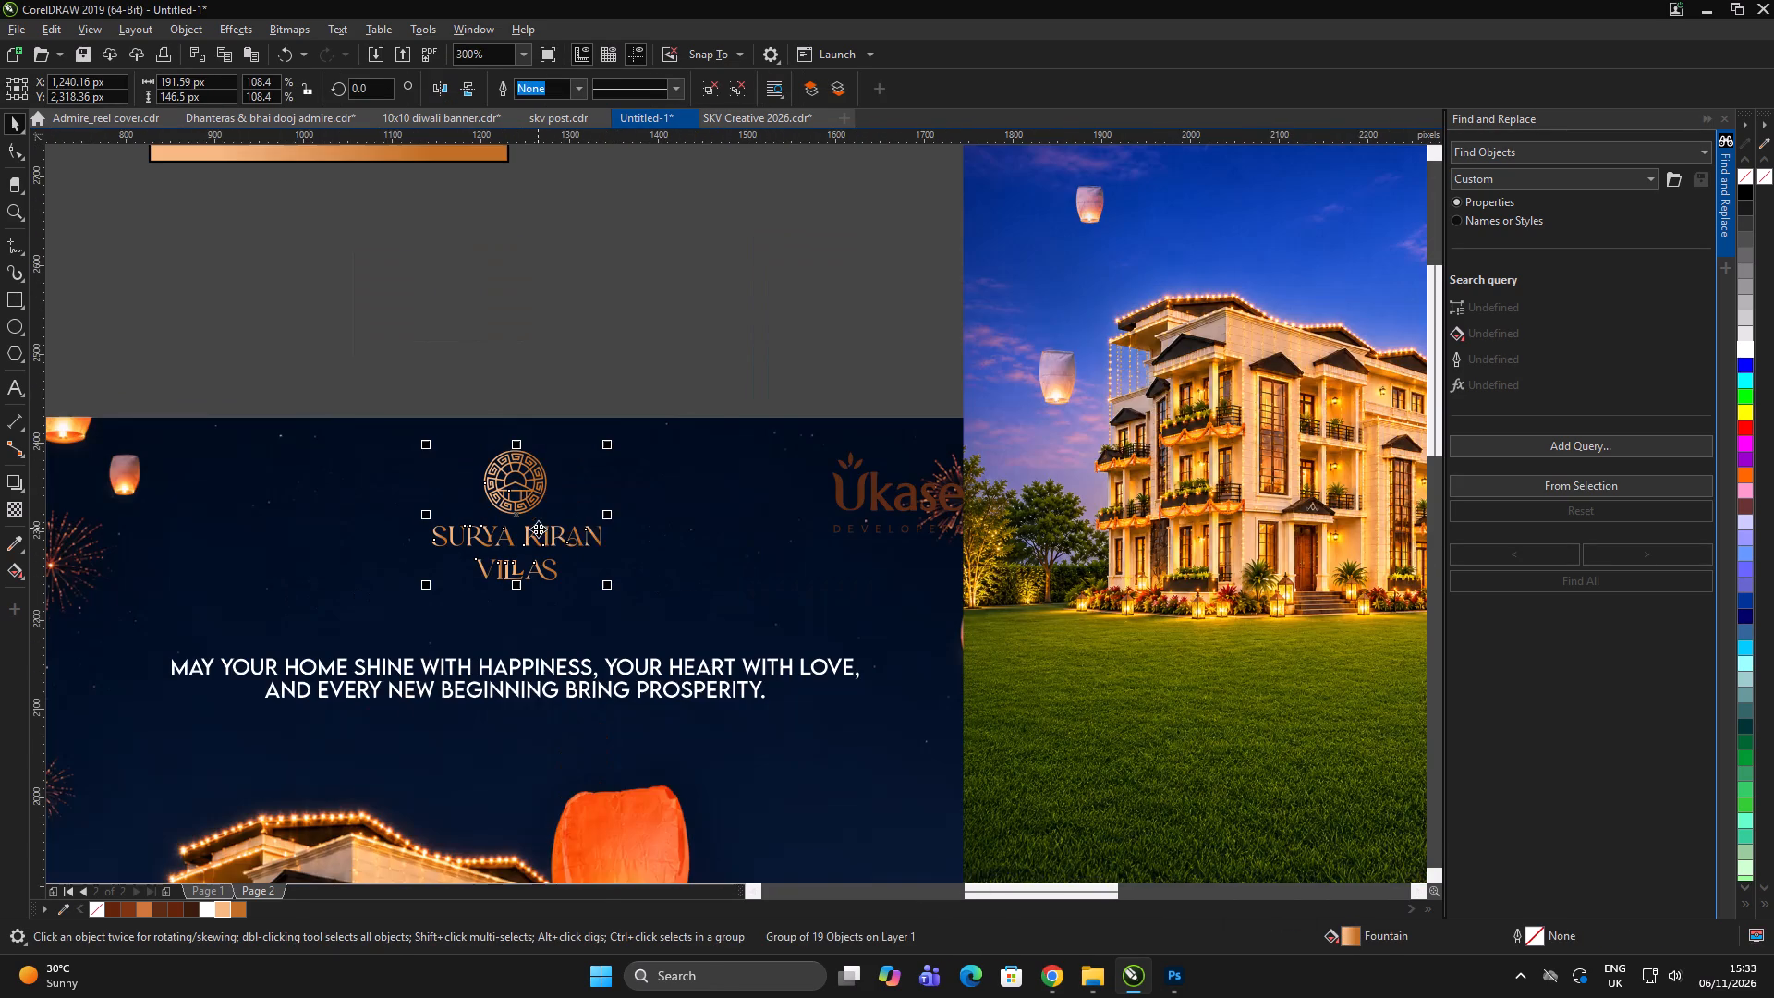
{"action": "left_click", "coordinate": [220, 902]}
{"action": "scroll", "coordinate": [510, 578], "scroll_direction": "up", "scroll_amount": 1}
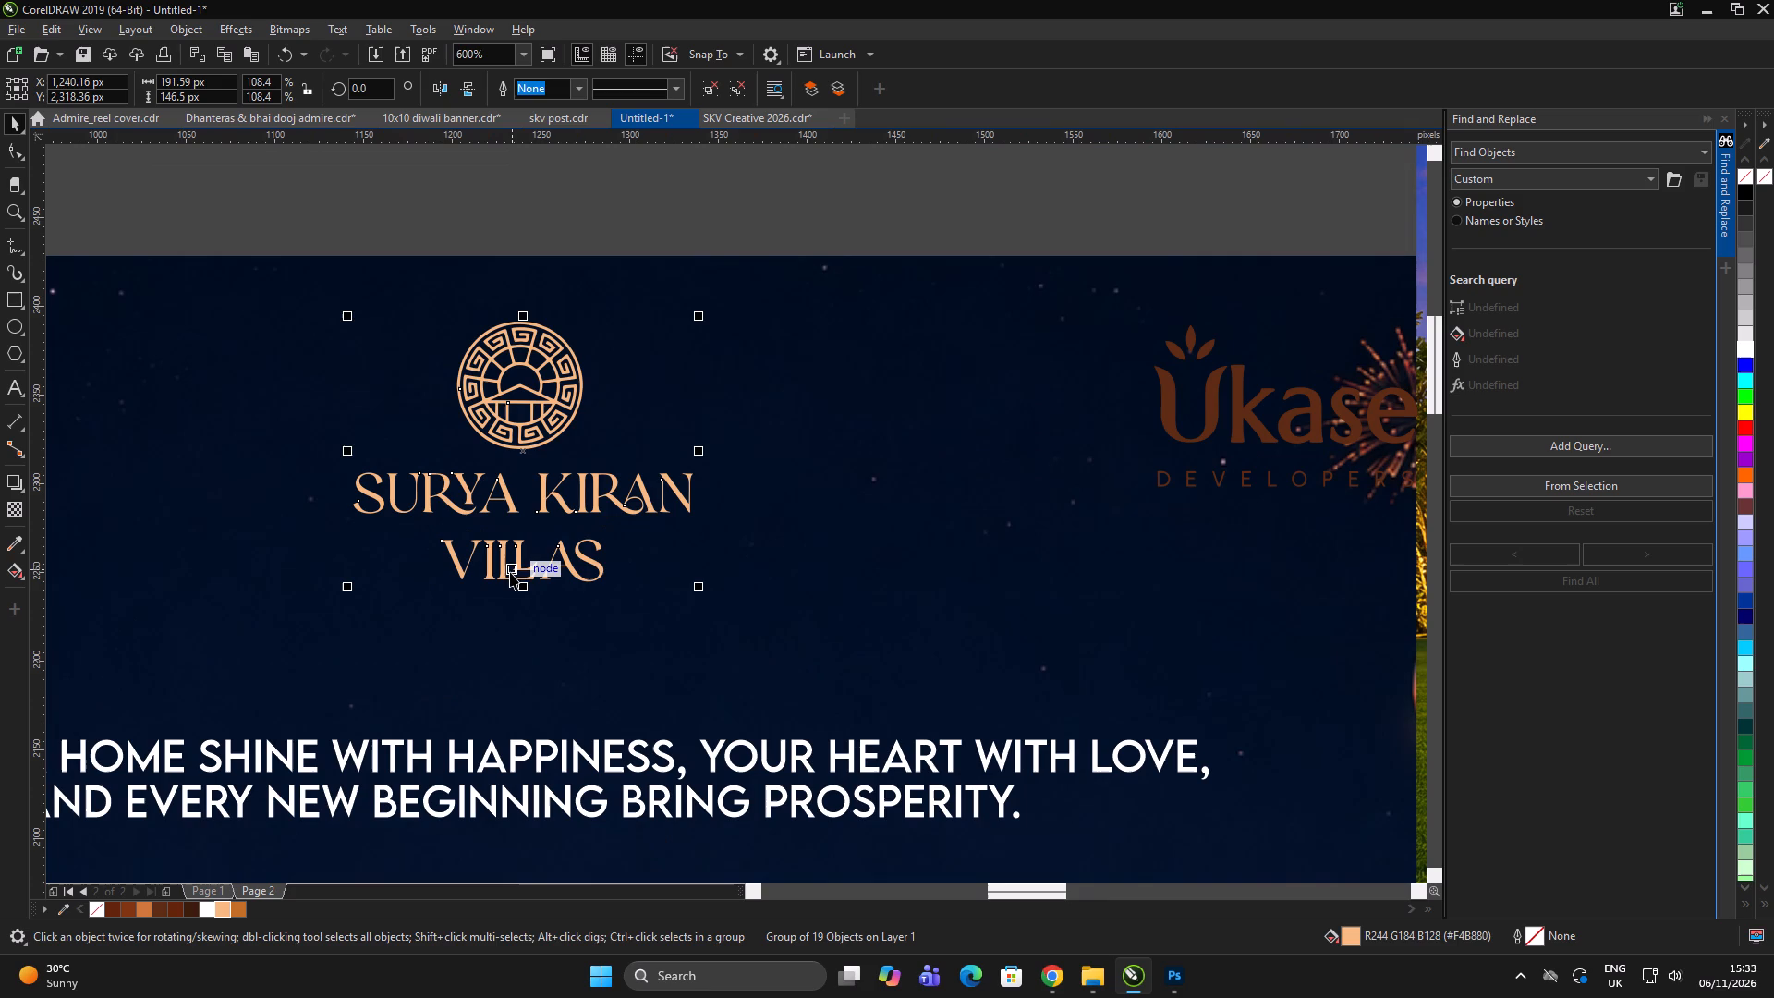
{"action": "key", "text": "ctrl+g"}
{"action": "key", "text": "g"}
{"action": "left_click_drag", "start_coordinate": [473, 558], "coordinate": [632, 408]}
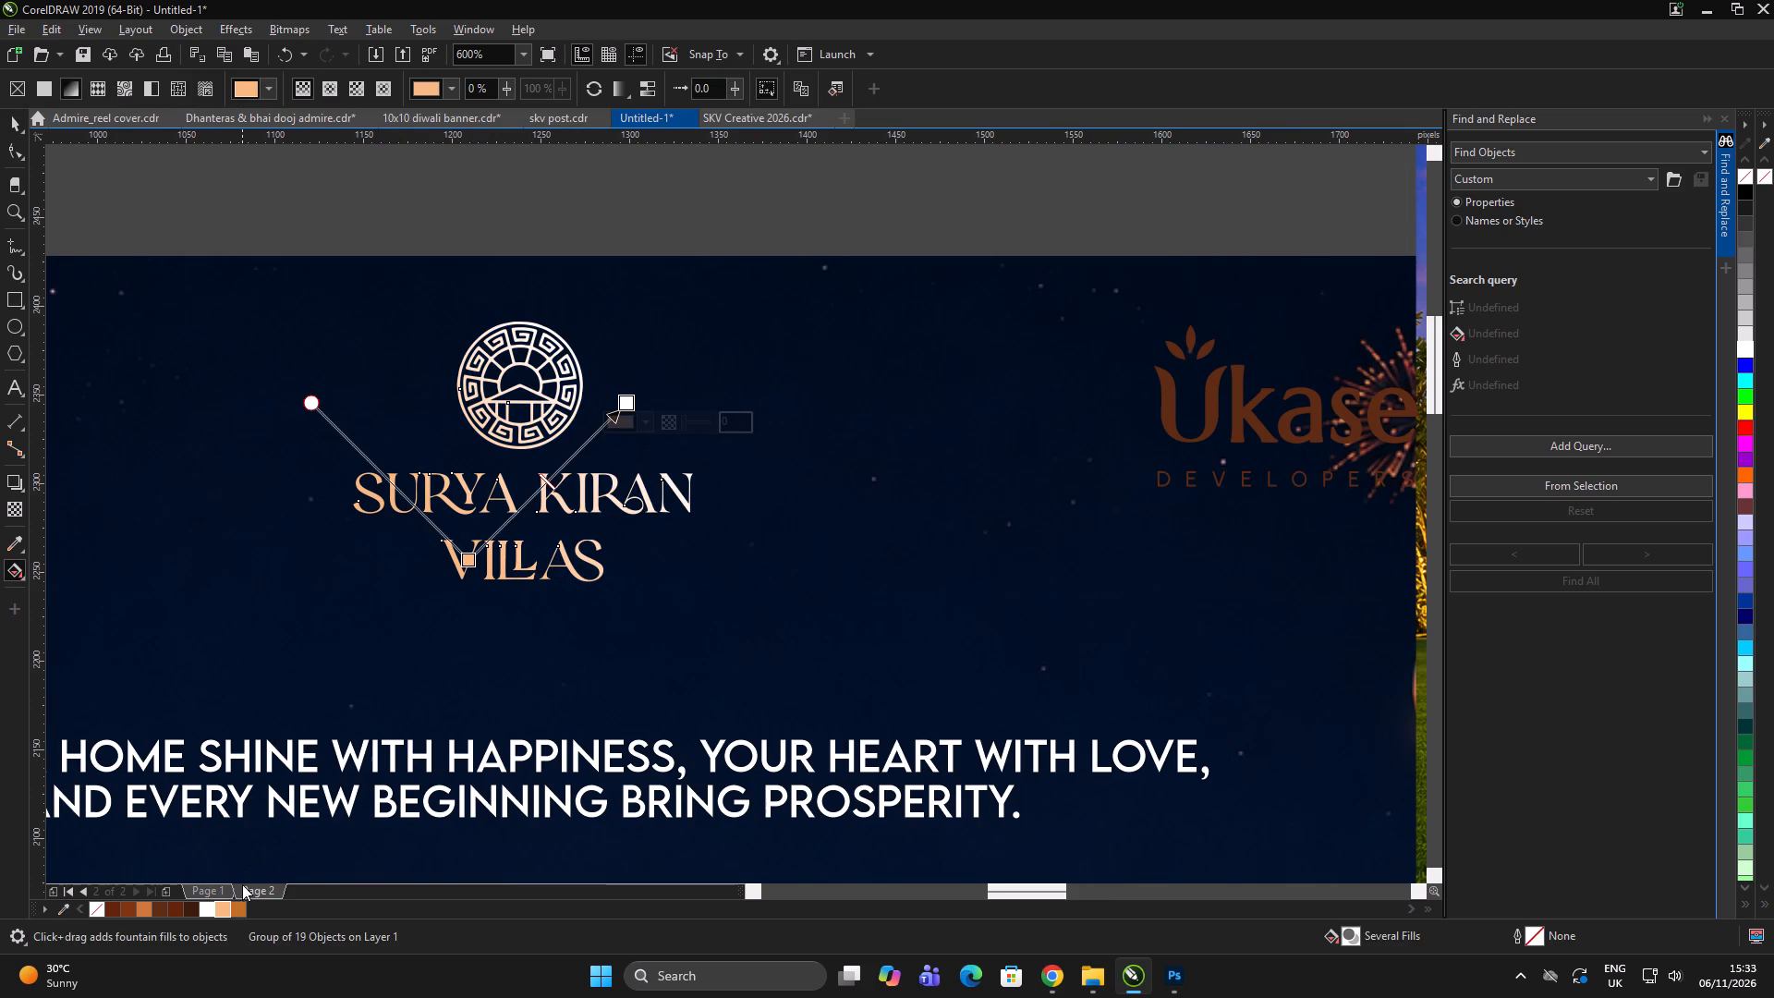
{"action": "left_click", "coordinate": [240, 911]}
{"action": "scroll", "coordinate": [571, 335], "scroll_direction": "down", "scroll_amount": 2}
{"action": "key", "text": "space"}
Fill the whole Ukase Developers logo with light orange #F4B880 and group its parts.
{"action": "left_click", "coordinate": [651, 264]}
{"action": "left_click", "coordinate": [653, 258]}
{"action": "left_click_drag", "start_coordinate": [667, 241], "coordinate": [820, 353]}
{"action": "left_click_drag", "start_coordinate": [924, 367], "coordinate": [1150, 289]}
{"action": "left_click_drag", "start_coordinate": [885, 230], "coordinate": [672, 374]}
{"action": "left_click", "coordinate": [218, 907]}
{"action": "scroll", "coordinate": [780, 335], "scroll_direction": "up", "scroll_amount": 1}
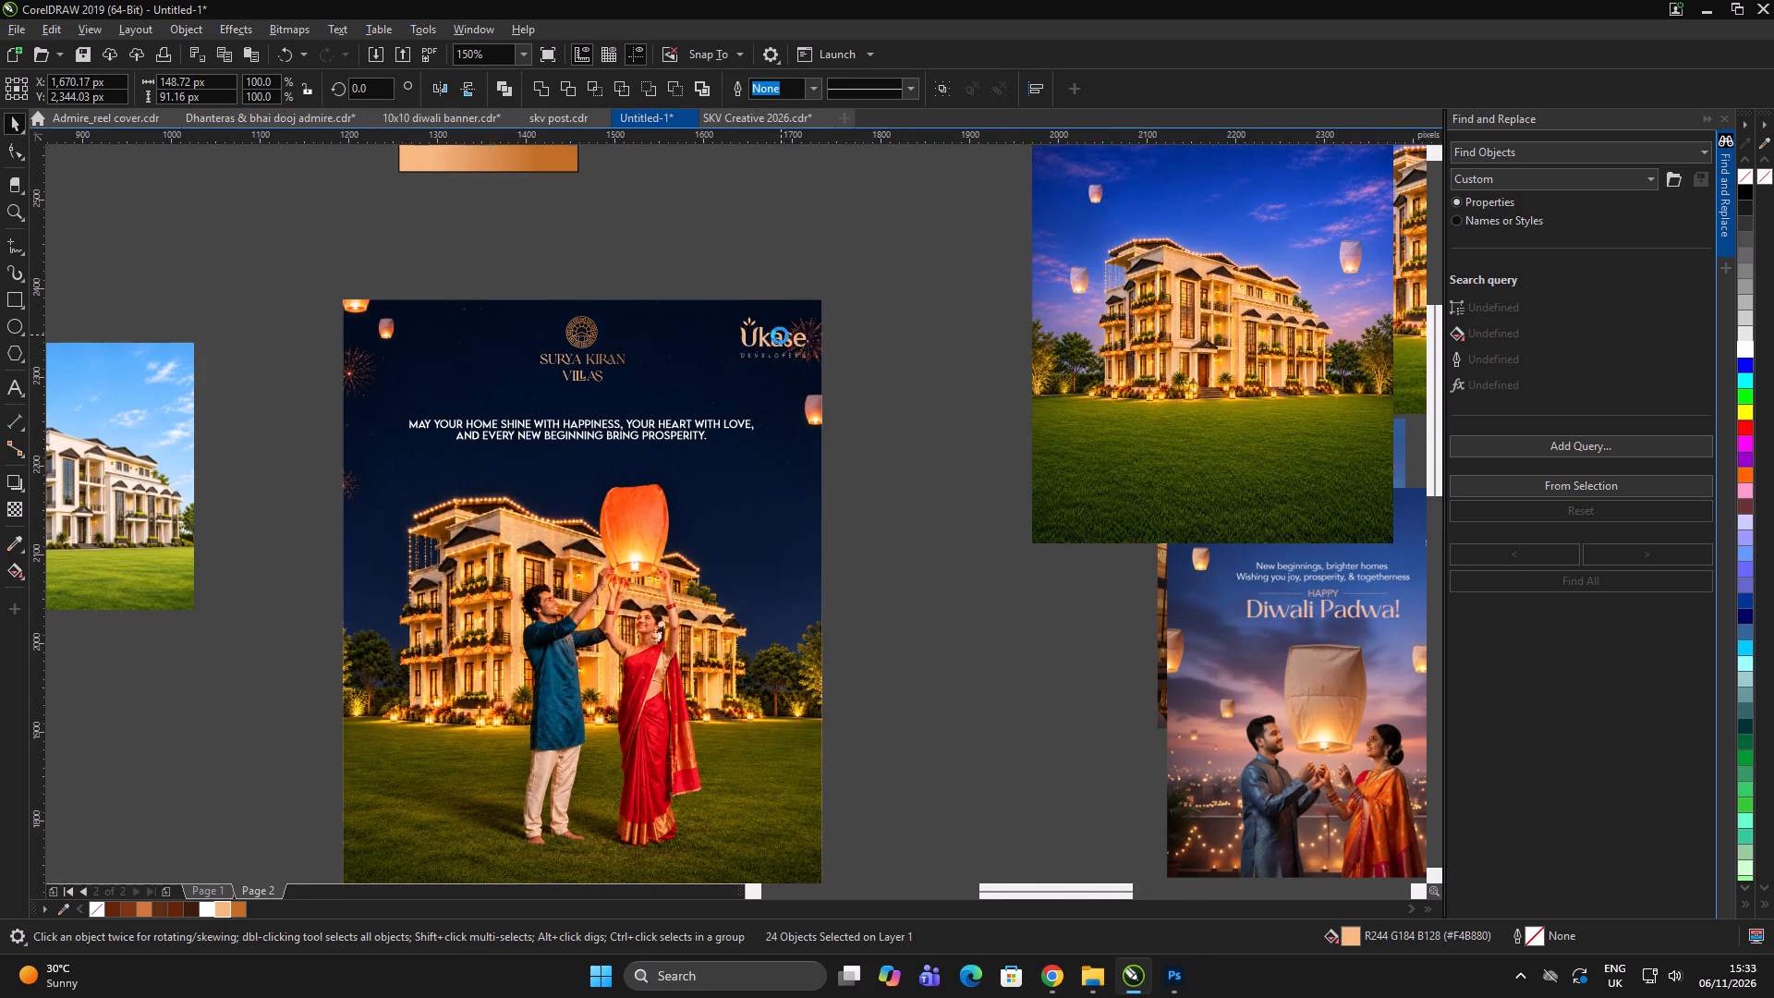
{"action": "key", "text": "ctrl+g"}
{"action": "left_click", "coordinate": [1029, 287]}
{"action": "scroll", "coordinate": [777, 285], "scroll_direction": "down", "scroll_amount": 1}
{"action": "double_click", "coordinate": [904, 246]}
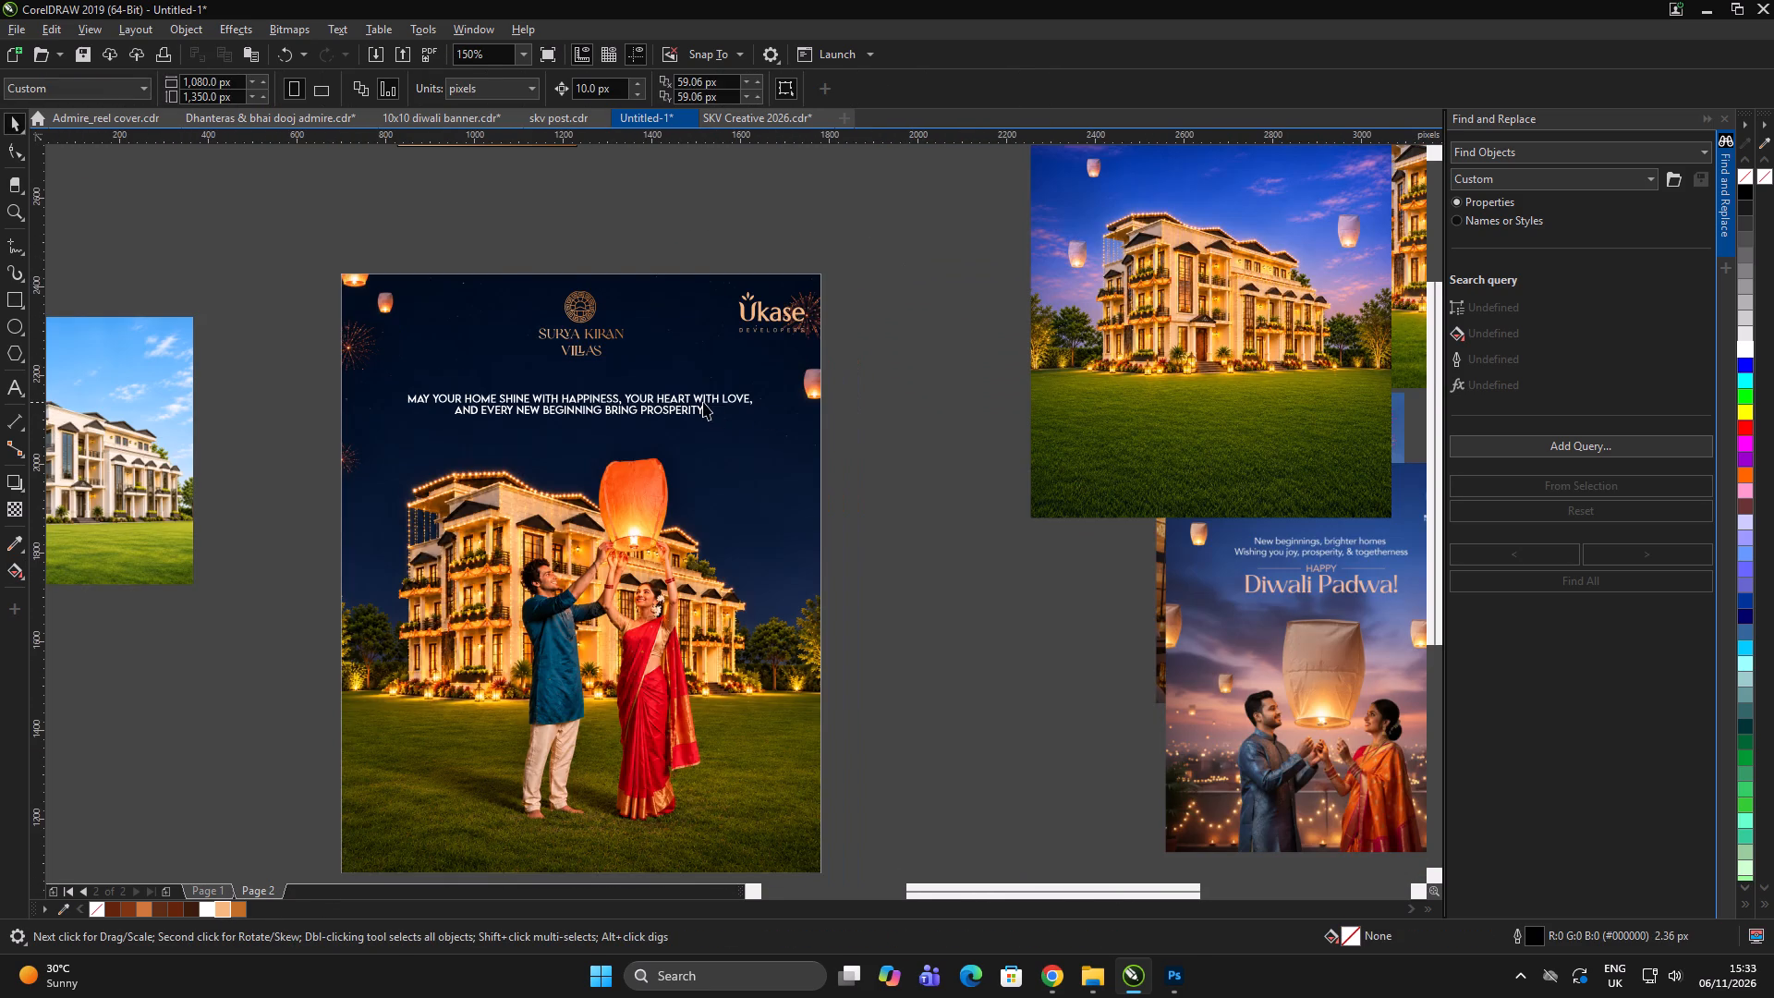
Move the white greeting text down to just above the villa roof.
{"action": "left_click_drag", "start_coordinate": [703, 401], "coordinate": [708, 386]}
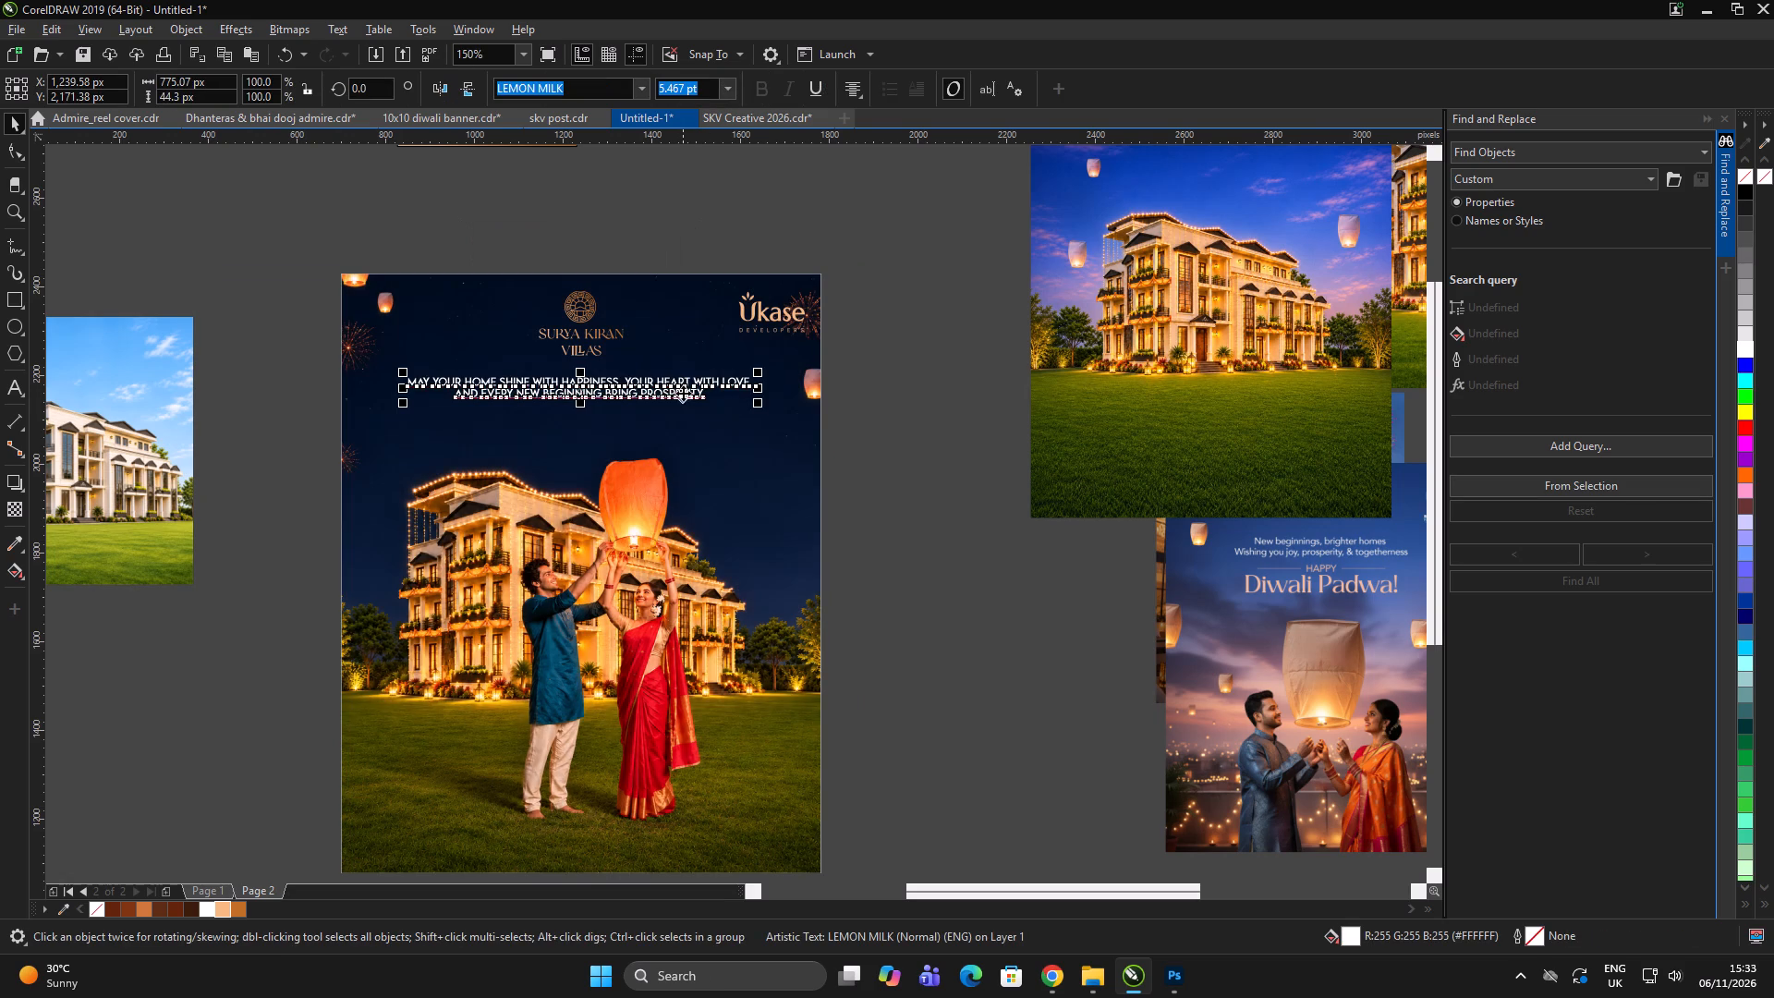
{"action": "left_click_drag", "start_coordinate": [683, 393], "coordinate": [678, 441]}
{"action": "left_click", "coordinate": [1063, 659]}
Reposition the lantern-couple night image inside the poster to about X 1,233 px, Y 1,757.5 px.
{"action": "left_click", "coordinate": [723, 627], "text": "alt"}
{"action": "left_click_drag", "start_coordinate": [725, 527], "coordinate": [726, 545]}
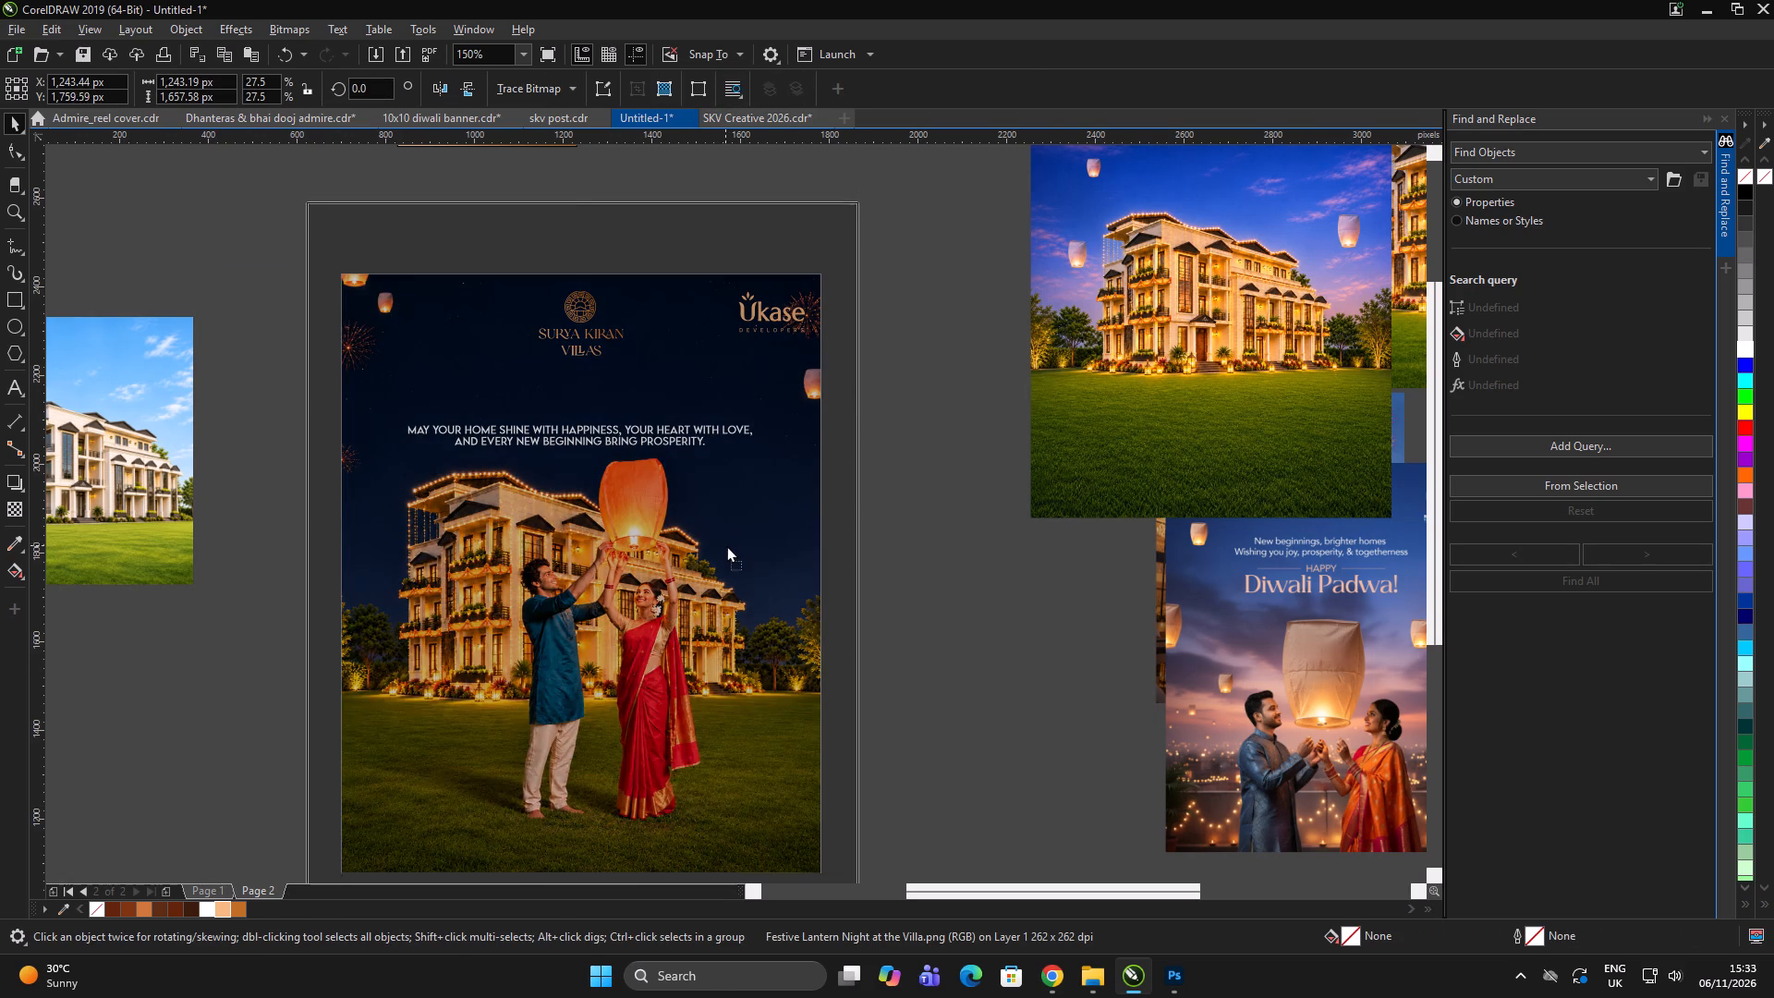
{"action": "left_click_drag", "start_coordinate": [726, 545], "coordinate": [726, 546]}
{"action": "left_click", "coordinate": [723, 528]}
{"action": "scroll", "coordinate": [784, 439], "scroll_direction": "down", "scroll_amount": 1}
{"action": "left_click", "coordinate": [890, 539]}
{"action": "left_click", "coordinate": [895, 541]}
{"action": "scroll", "coordinate": [762, 511], "scroll_direction": "up", "scroll_amount": 1}
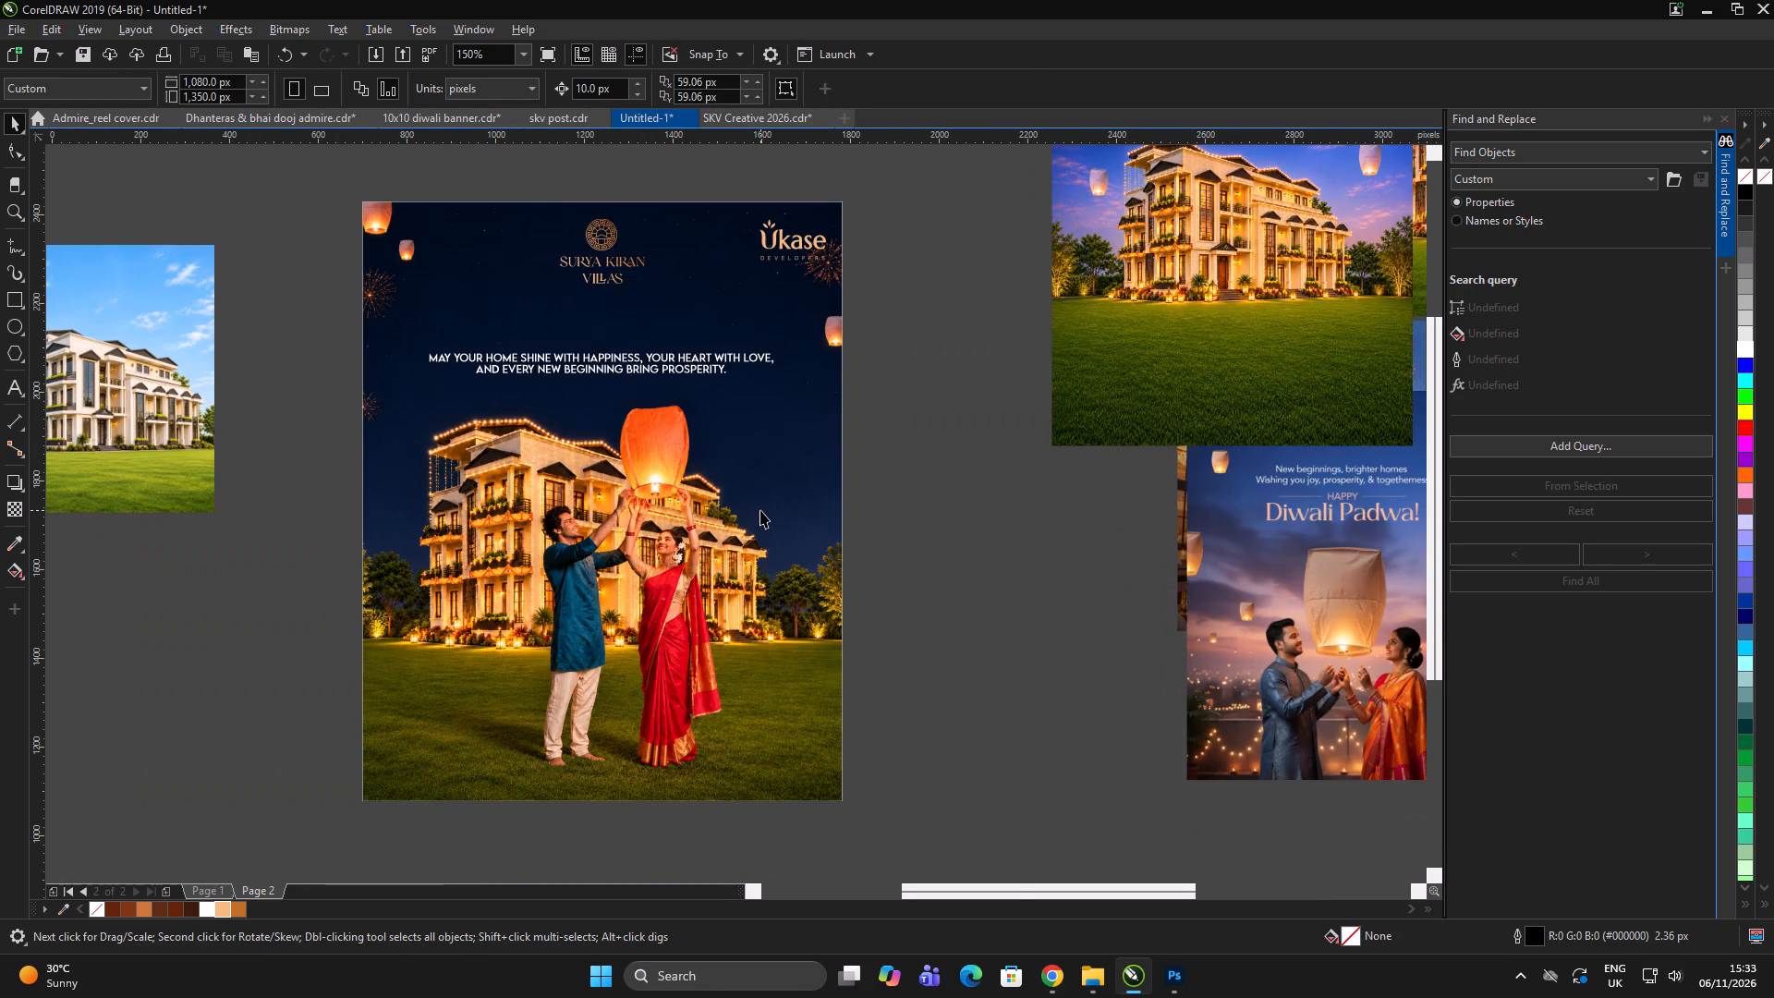
{"action": "left_click", "coordinate": [963, 517]}
{"action": "left_click", "coordinate": [747, 575], "text": "alt"}
{"action": "left_click_drag", "start_coordinate": [773, 579], "coordinate": [767, 578]}
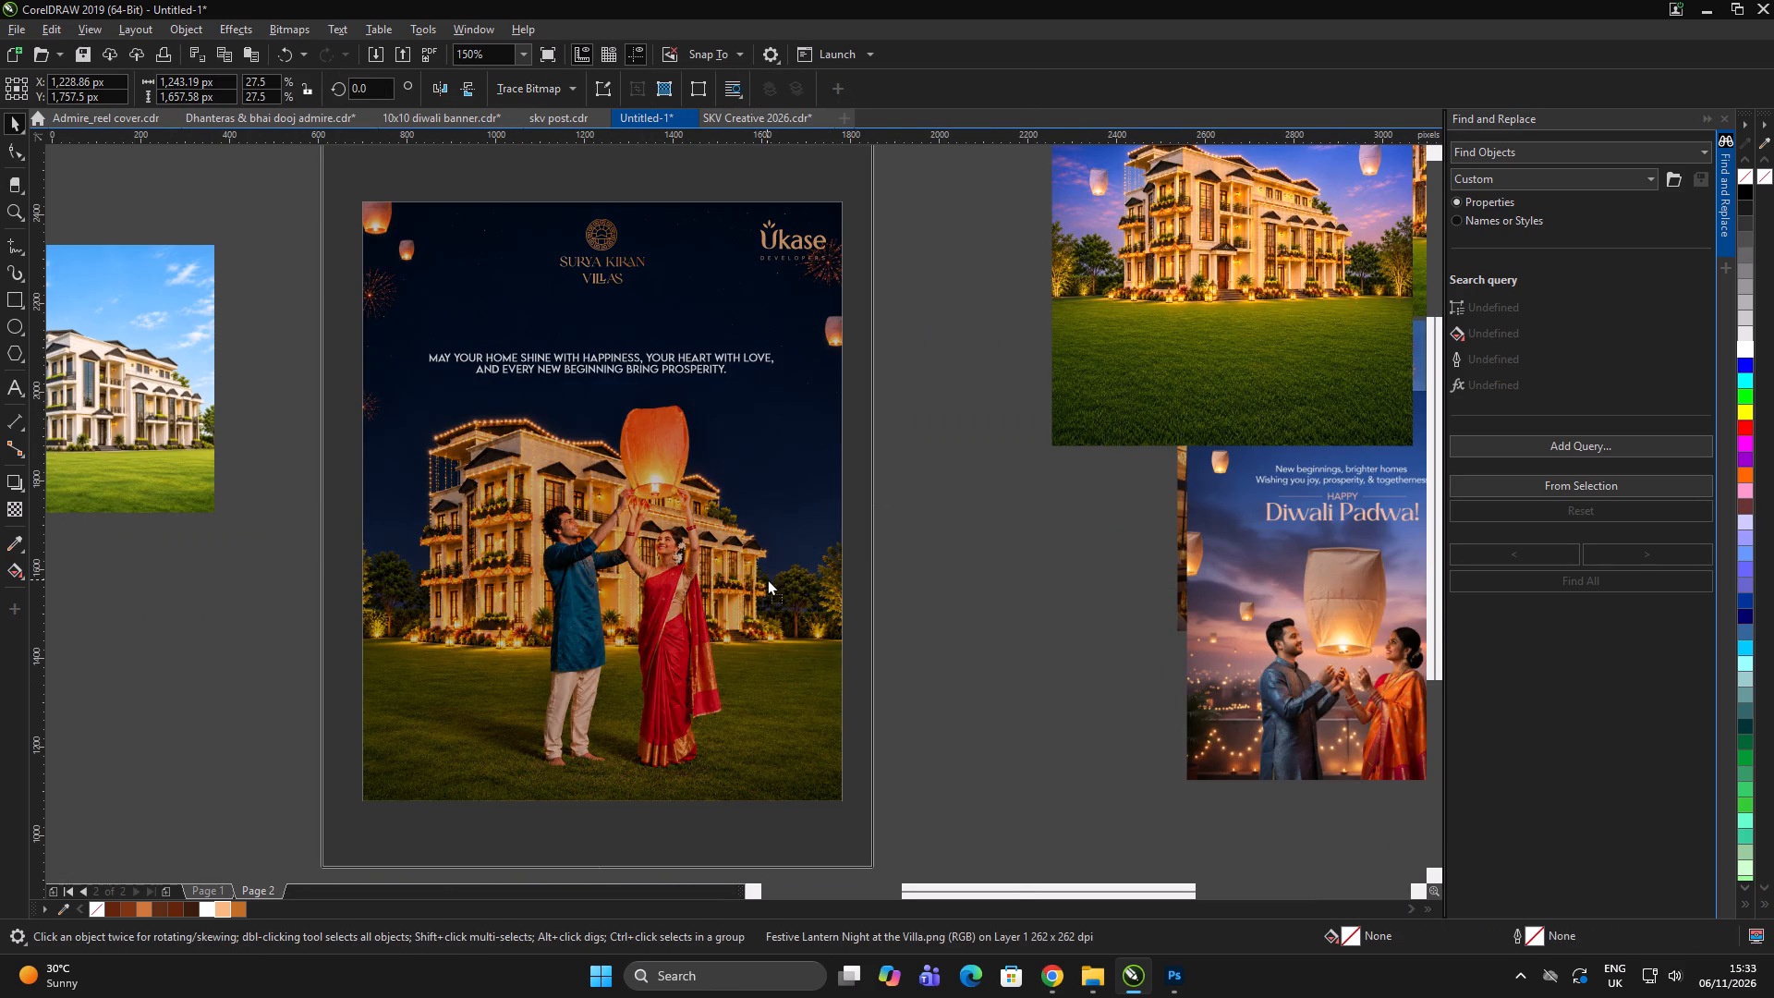
{"action": "left_click_drag", "start_coordinate": [767, 578], "coordinate": [765, 578]}
{"action": "left_click", "coordinate": [779, 568]}
{"action": "double_click", "coordinate": [959, 530]}
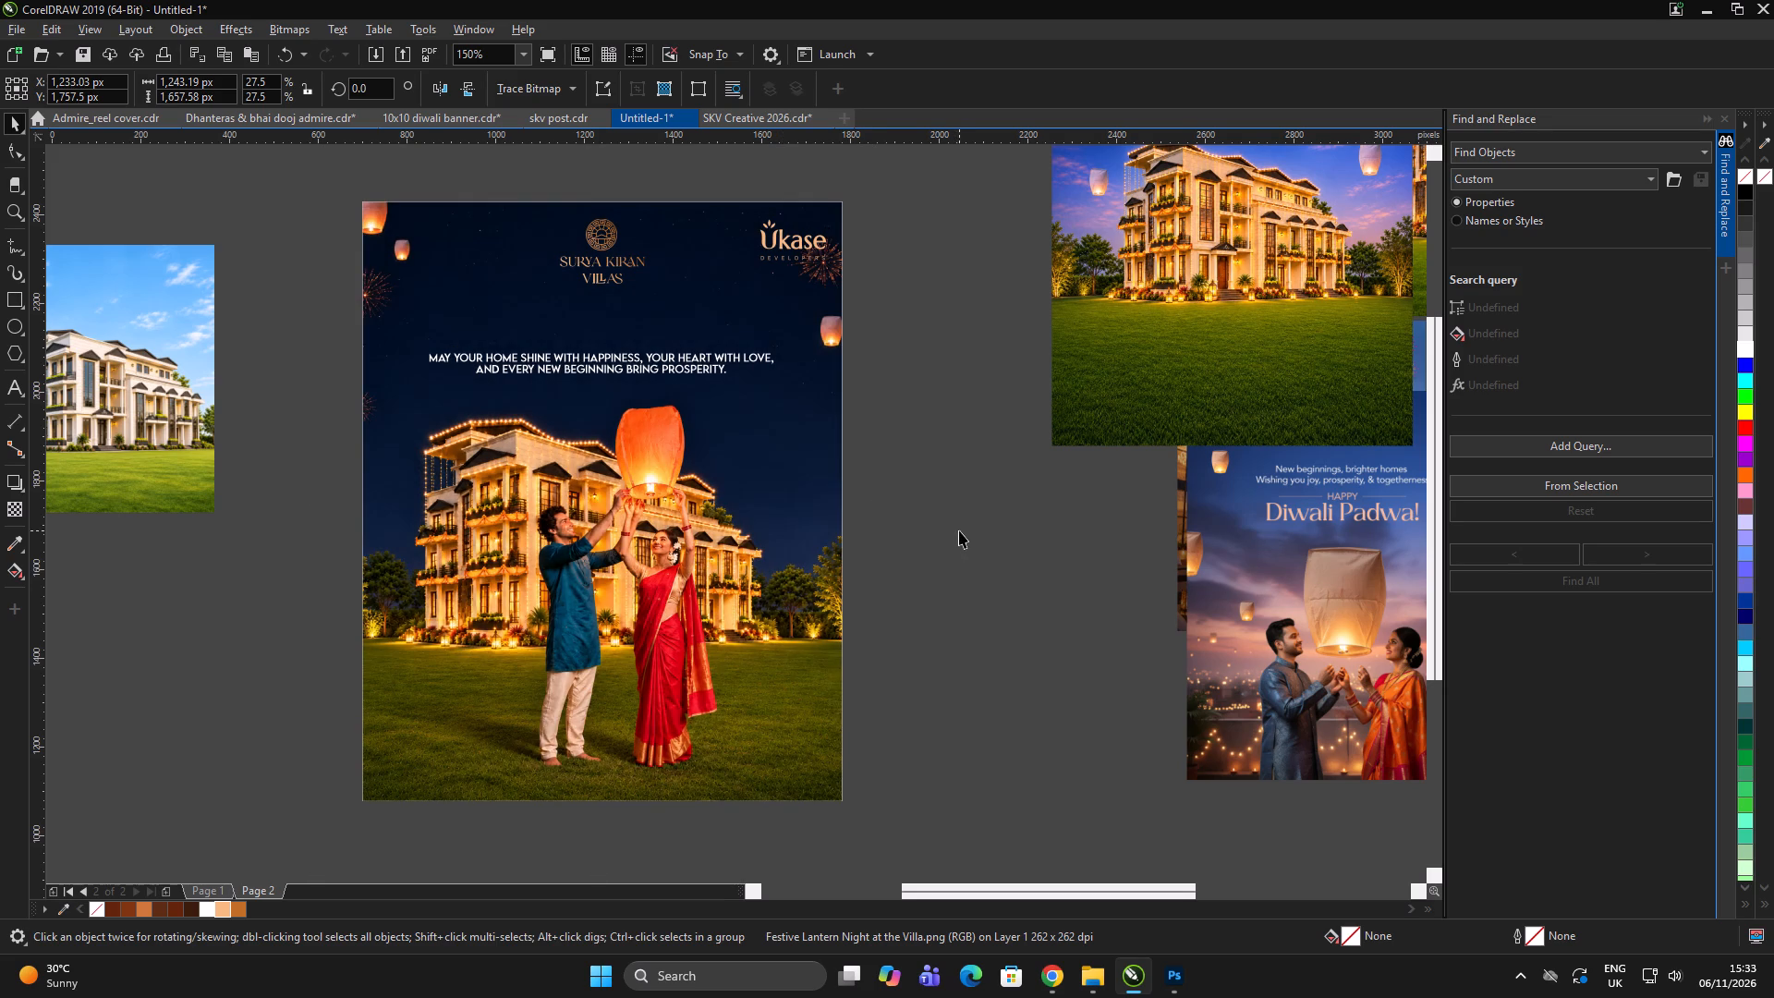
Move the greeting text slightly lower and centre it horizontally on the poster background.
{"action": "left_click_drag", "start_coordinate": [701, 365], "coordinate": [701, 373]}
{"action": "left_click", "coordinate": [745, 500], "text": "shift"}
{"action": "key", "text": "c"}
{"action": "triple_click", "coordinate": [992, 422]}
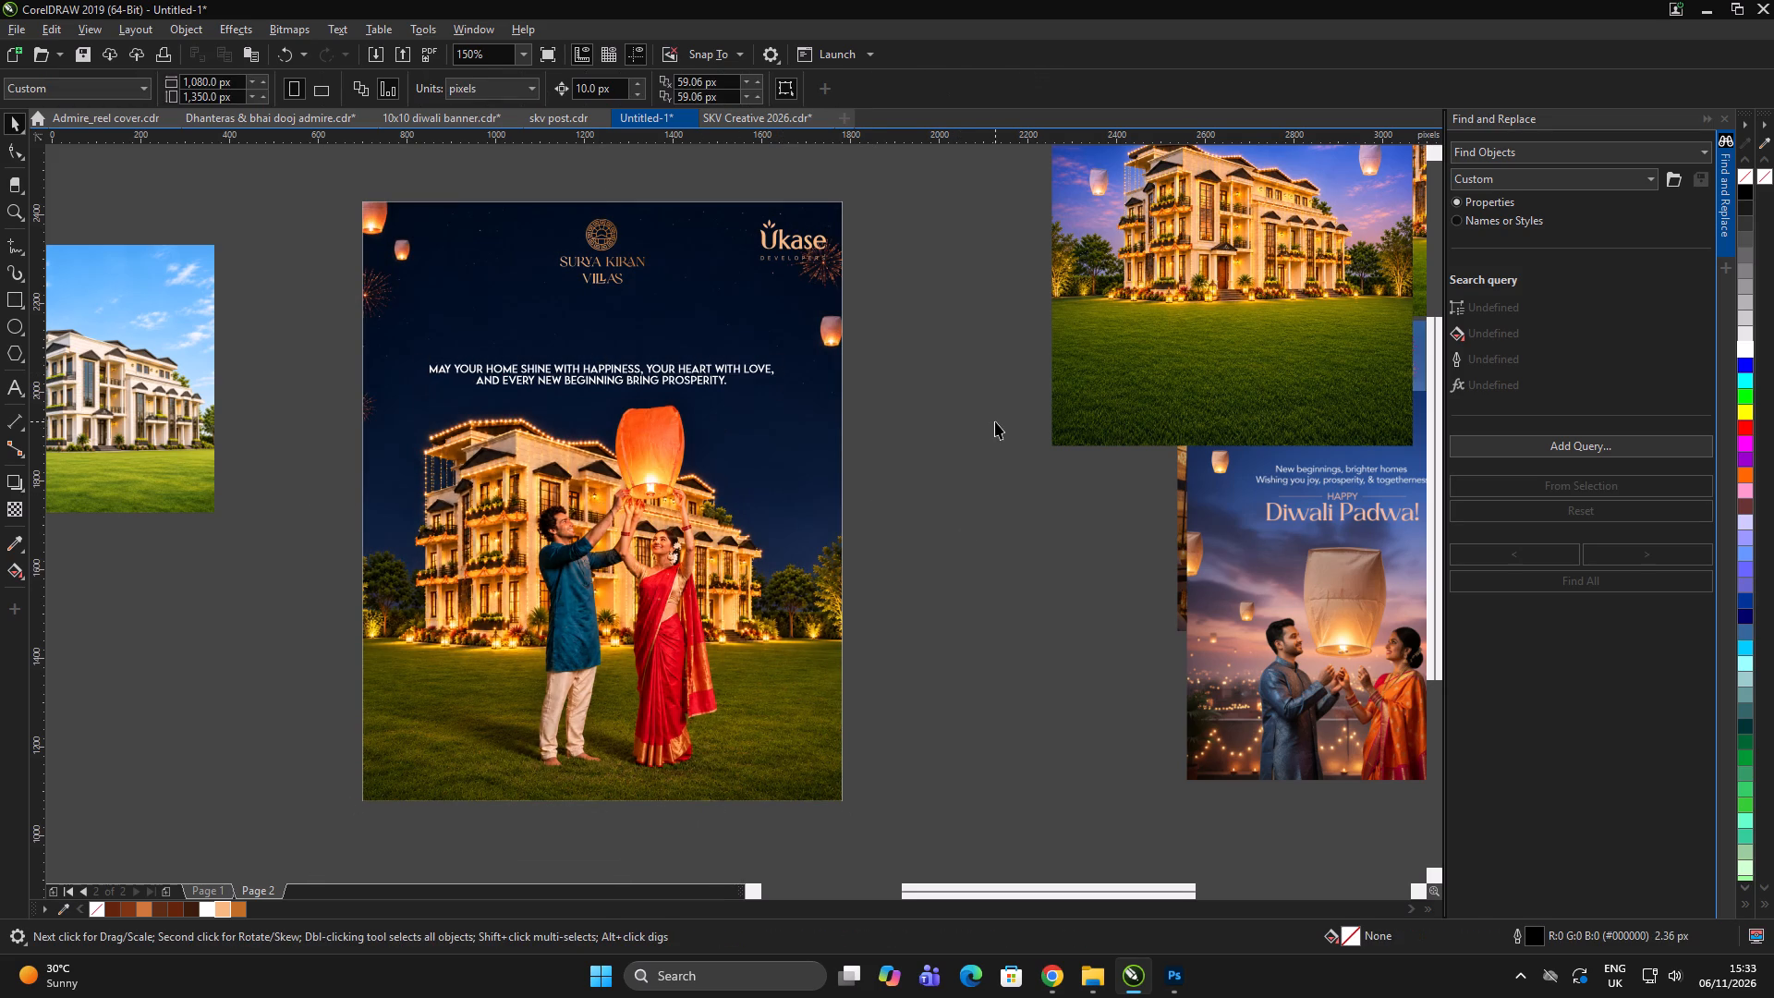
{"action": "left_click", "coordinate": [1038, 480]}
Group the Surya Kiran Villas logo and centre it horizontally on the poster background.
{"action": "left_click_drag", "start_coordinate": [505, 184], "coordinate": [601, 295]}
{"action": "left_click_drag", "start_coordinate": [601, 295], "coordinate": [663, 325]}
{"action": "scroll", "coordinate": [627, 207], "scroll_direction": "up", "scroll_amount": 1}
{"action": "key", "text": "ctrl+g"}
{"action": "left_click", "coordinate": [742, 350], "text": "shift"}
{"action": "key", "text": "c"}
{"action": "double_click", "coordinate": [1303, 299]}
{"action": "scroll", "coordinate": [996, 177], "scroll_direction": "up", "scroll_amount": 2}
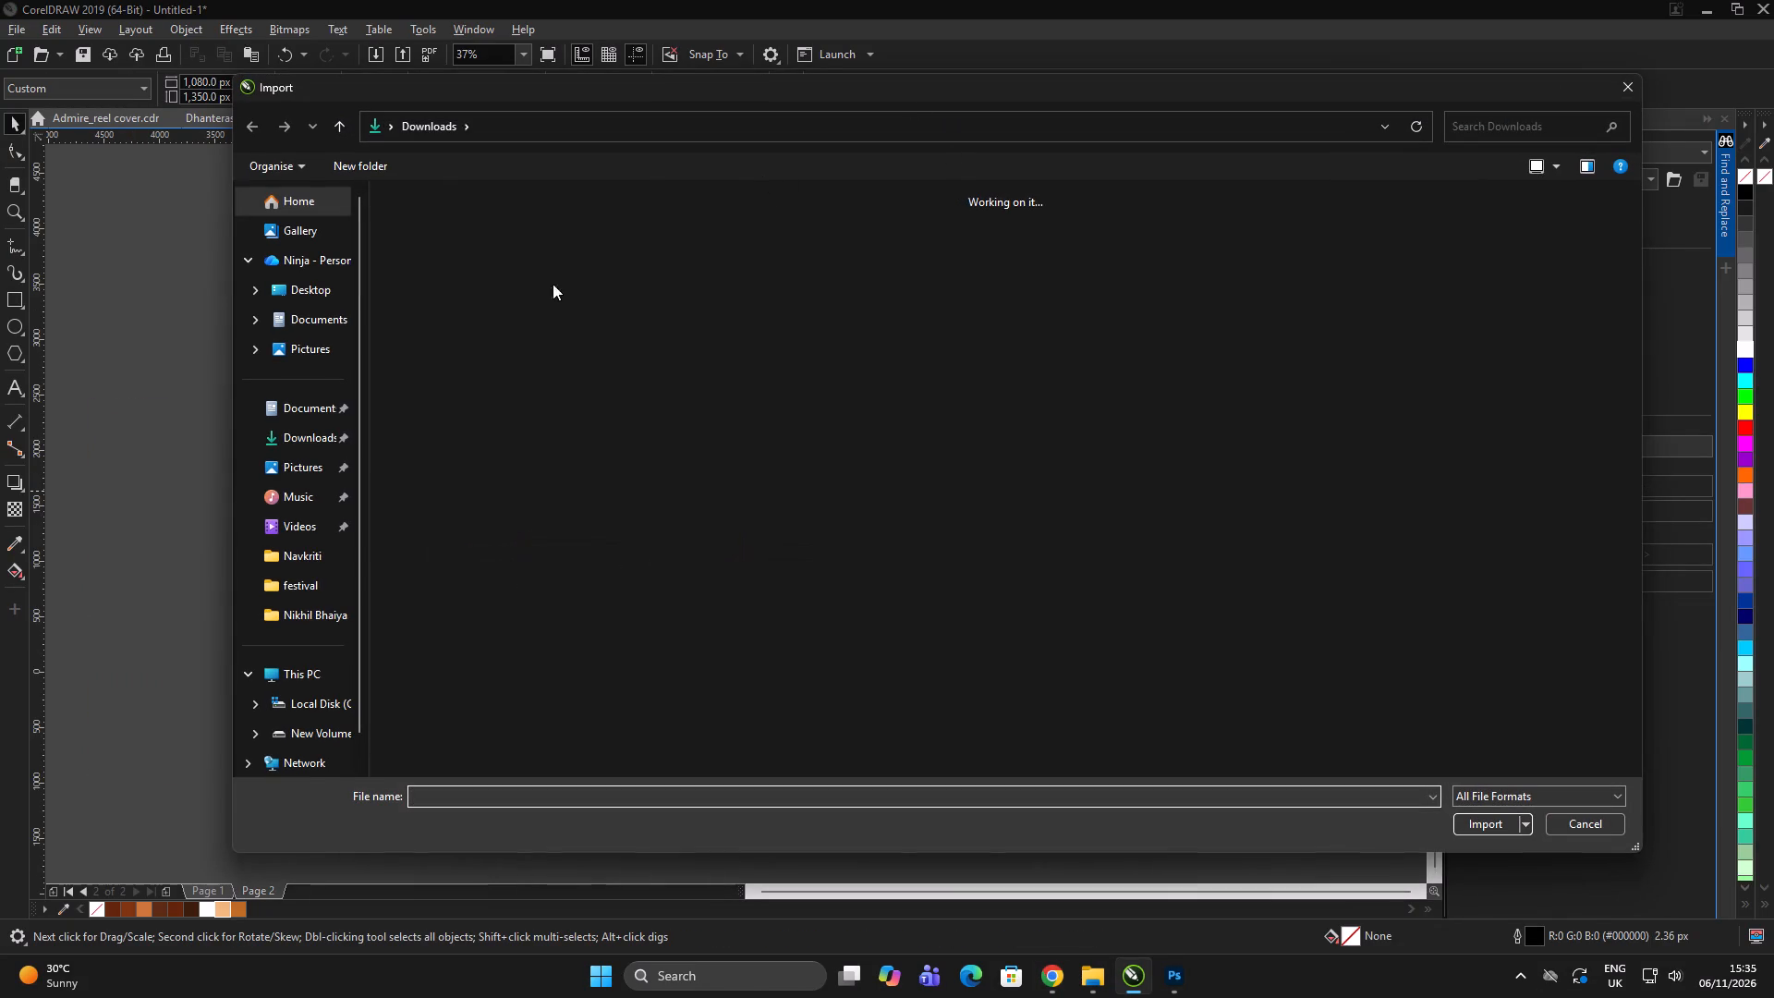
{"action": "left_click", "coordinate": [494, 320]}
{"action": "left_click", "coordinate": [1484, 825]}
{"action": "scroll", "coordinate": [747, 460], "scroll_direction": "up", "scroll_amount": 2}
{"action": "left_click_drag", "start_coordinate": [637, 400], "coordinate": [1094, 699]}
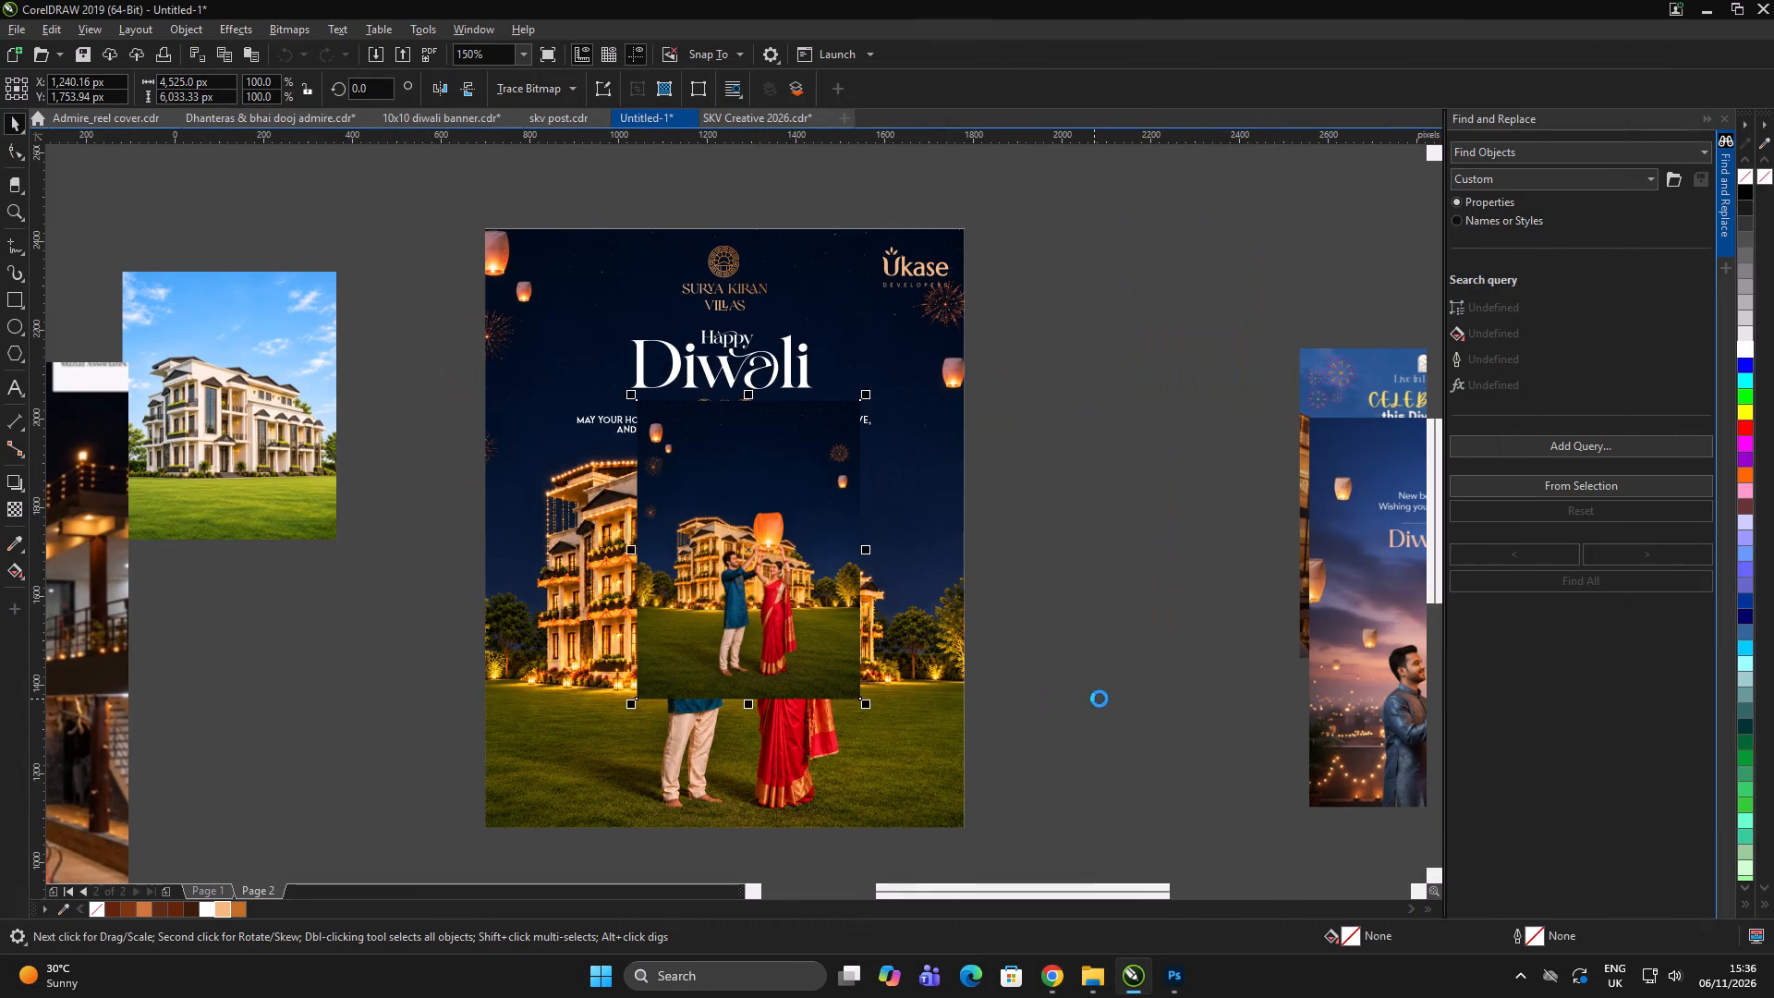
{"action": "left_click_drag", "start_coordinate": [1100, 697], "coordinate": [1091, 694]}
Align the imported couple image to the centre of the poster, both horizontally and vertically.
{"action": "left_click", "coordinate": [704, 556]}
{"action": "left_click", "coordinate": [559, 698], "text": "shift"}
{"action": "key", "text": "e"}
{"action": "key", "text": "c"}
{"action": "left_click", "coordinate": [1091, 490]}
PowerClip the imported couple image inside the poster's background frame.
{"action": "left_click", "coordinate": [688, 491]}
{"action": "right_click", "coordinate": [697, 470]}
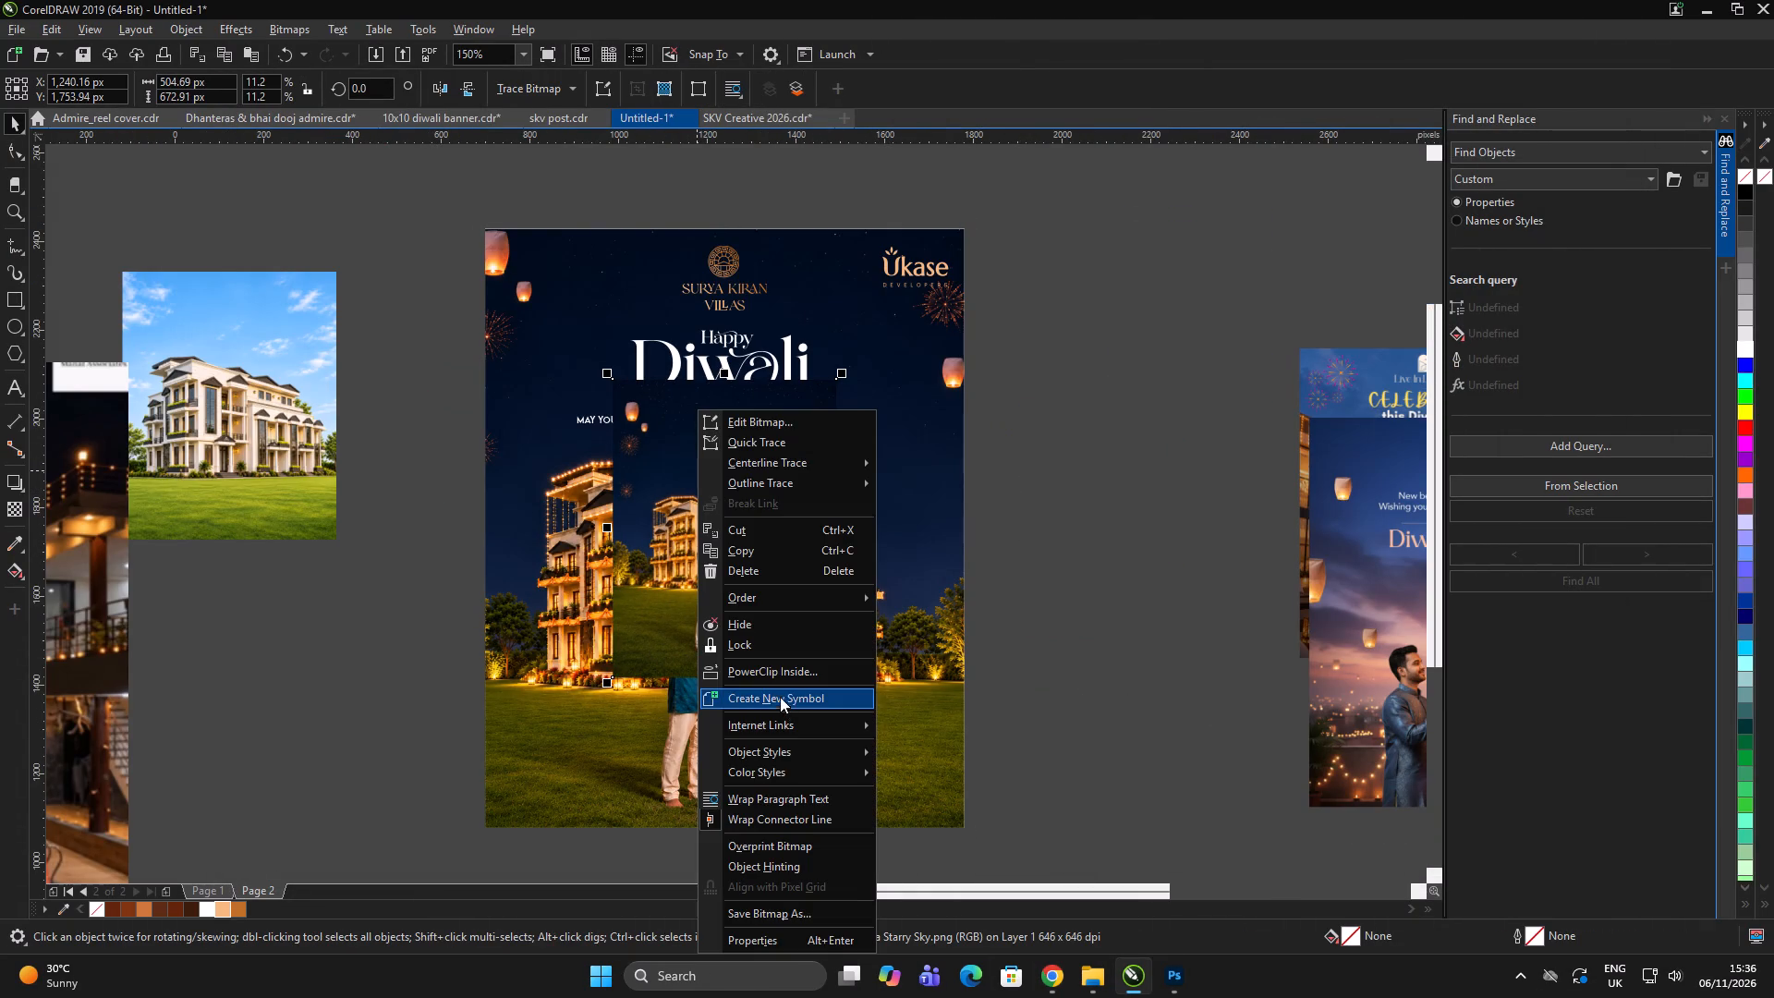
{"action": "left_click", "coordinate": [781, 674]}
{"action": "left_click", "coordinate": [902, 546]}
{"action": "left_click", "coordinate": [1114, 477]}
{"action": "left_click", "coordinate": [712, 538], "text": "alt"}
{"action": "left_click_drag", "start_coordinate": [837, 684], "coordinate": [851, 692], "text": "shift"}
{"action": "left_click", "coordinate": [1197, 610]}
{"action": "left_click", "coordinate": [734, 589], "text": "alt"}
Enlarge the new couple image to about 1171 x 1561 px and shift it slightly up and left behind the text.
{"action": "scroll", "coordinate": [827, 325], "scroll_direction": "down", "scroll_amount": 1}
{"action": "left_click", "coordinate": [978, 448]}
{"action": "left_click", "coordinate": [796, 458], "text": "alt"}
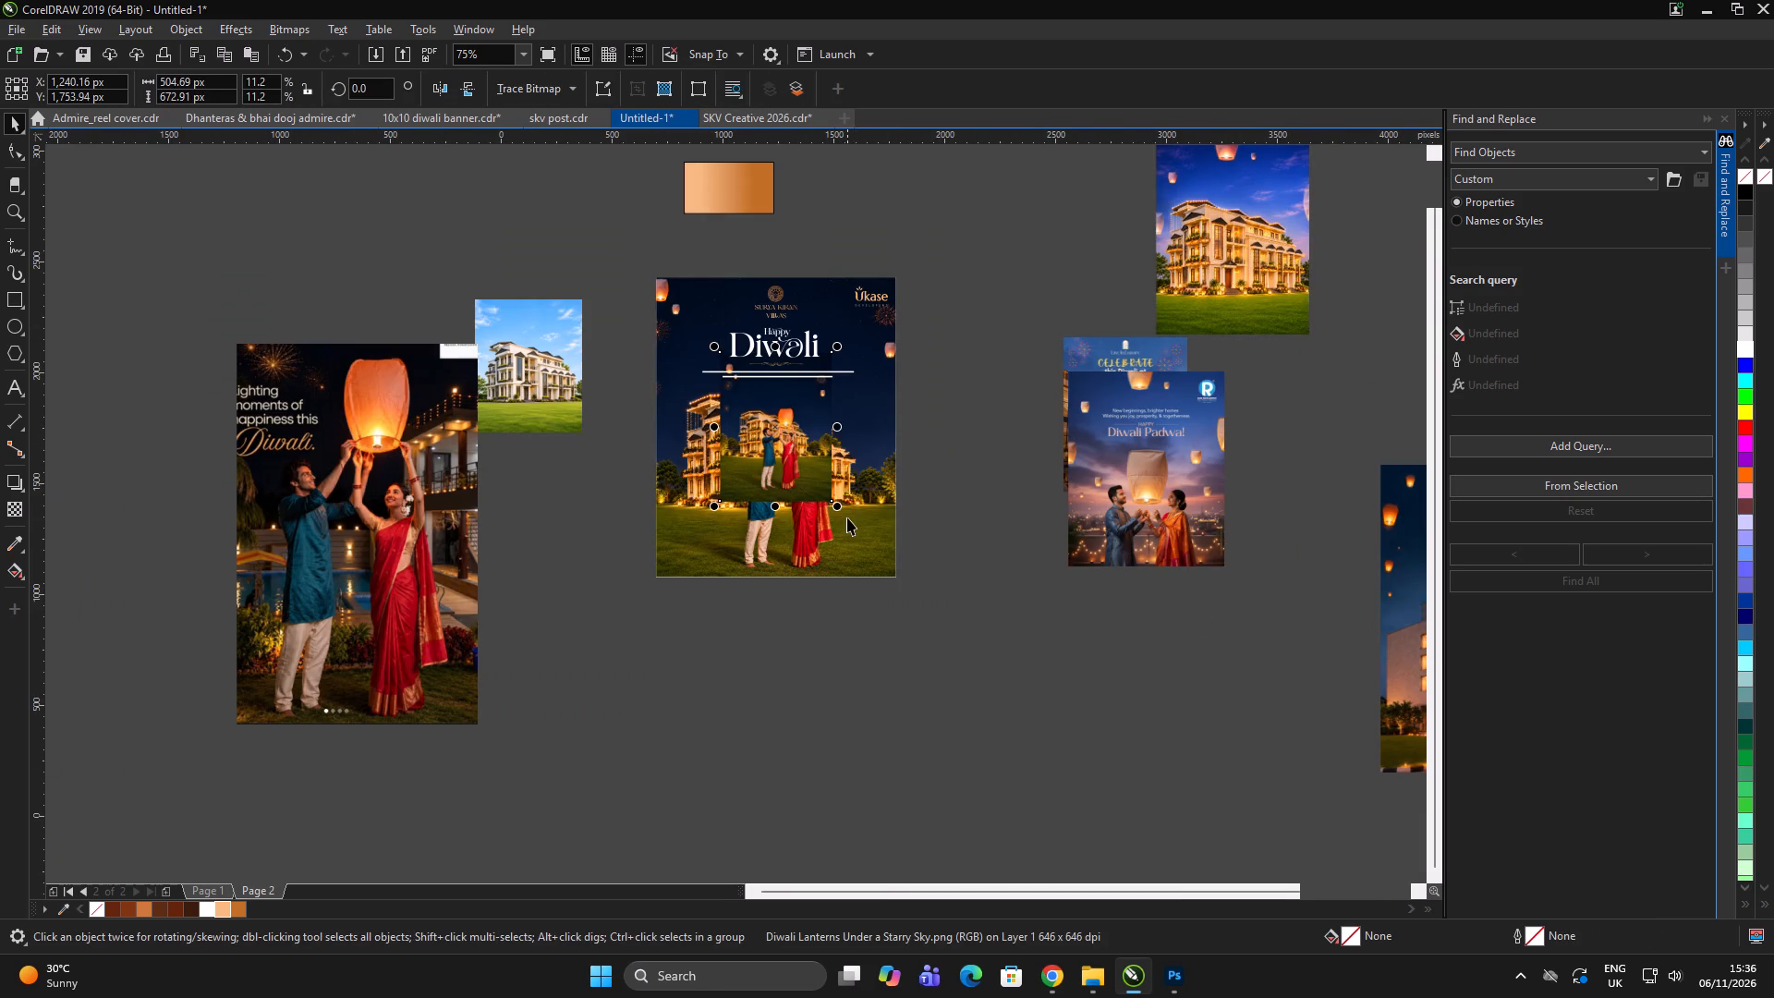
{"action": "left_click_drag", "start_coordinate": [839, 505], "coordinate": [941, 604], "text": "shift"}
{"action": "scroll", "coordinate": [899, 473], "scroll_direction": "up", "scroll_amount": 2}
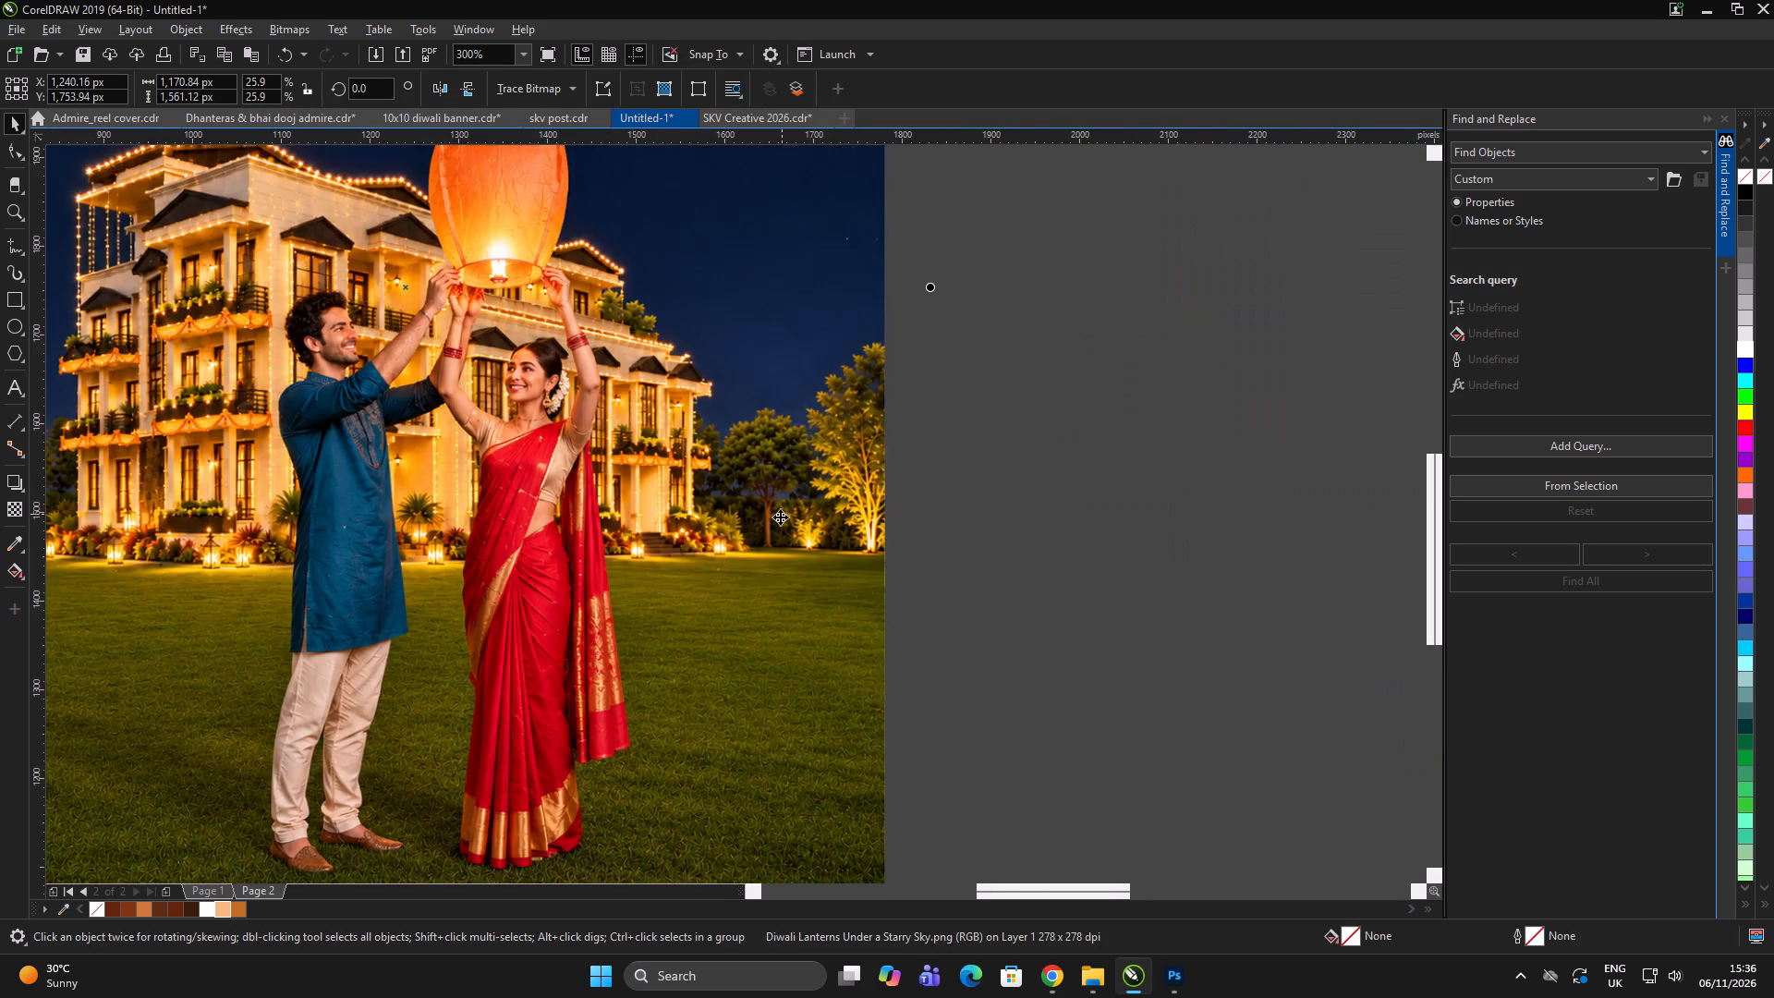
{"action": "left_click_drag", "start_coordinate": [776, 517], "coordinate": [775, 505]}
{"action": "scroll", "coordinate": [772, 486], "scroll_direction": "down", "scroll_amount": 1}
{"action": "scroll", "coordinate": [650, 424], "scroll_direction": "up", "scroll_amount": 2}
{"action": "scroll", "coordinate": [707, 424], "scroll_direction": "down", "scroll_amount": 1}
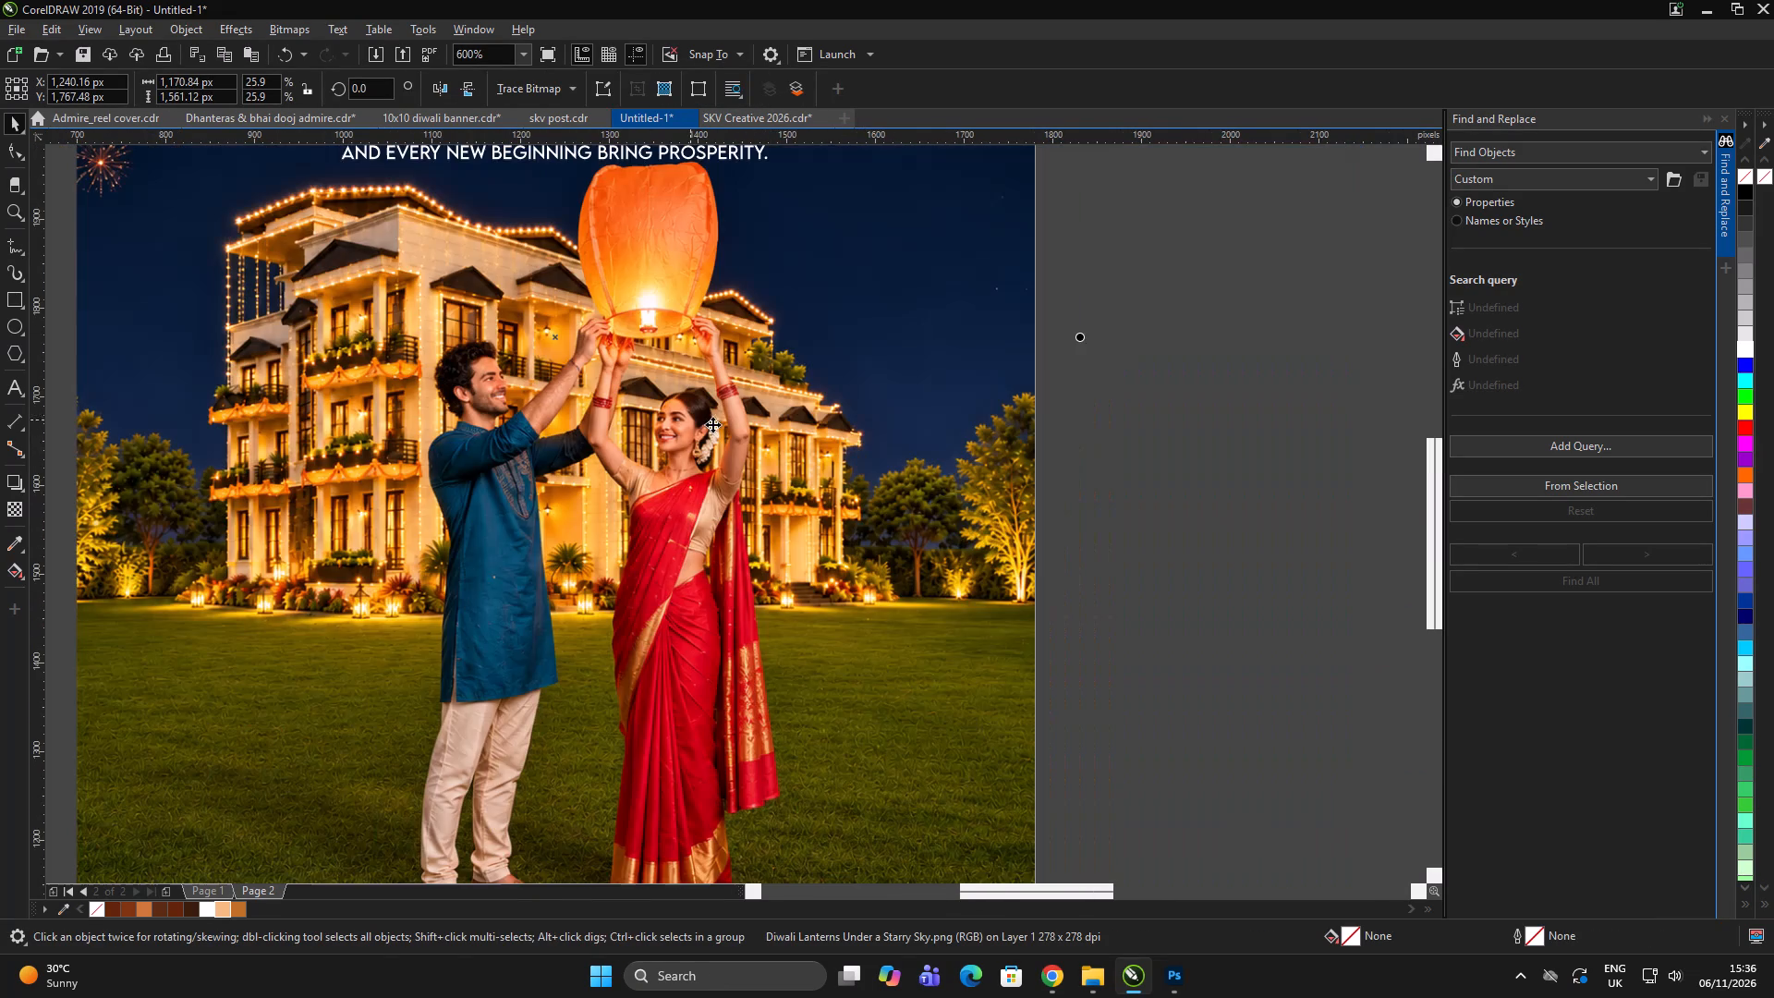
{"action": "left_click", "coordinate": [1015, 489]}
{"action": "left_click", "coordinate": [1166, 509]}
{"action": "left_click", "coordinate": [875, 514], "text": "alt"}
{"action": "left_click_drag", "start_coordinate": [920, 497], "coordinate": [912, 484]}
{"action": "scroll", "coordinate": [914, 469], "scroll_direction": "down", "scroll_amount": 1}
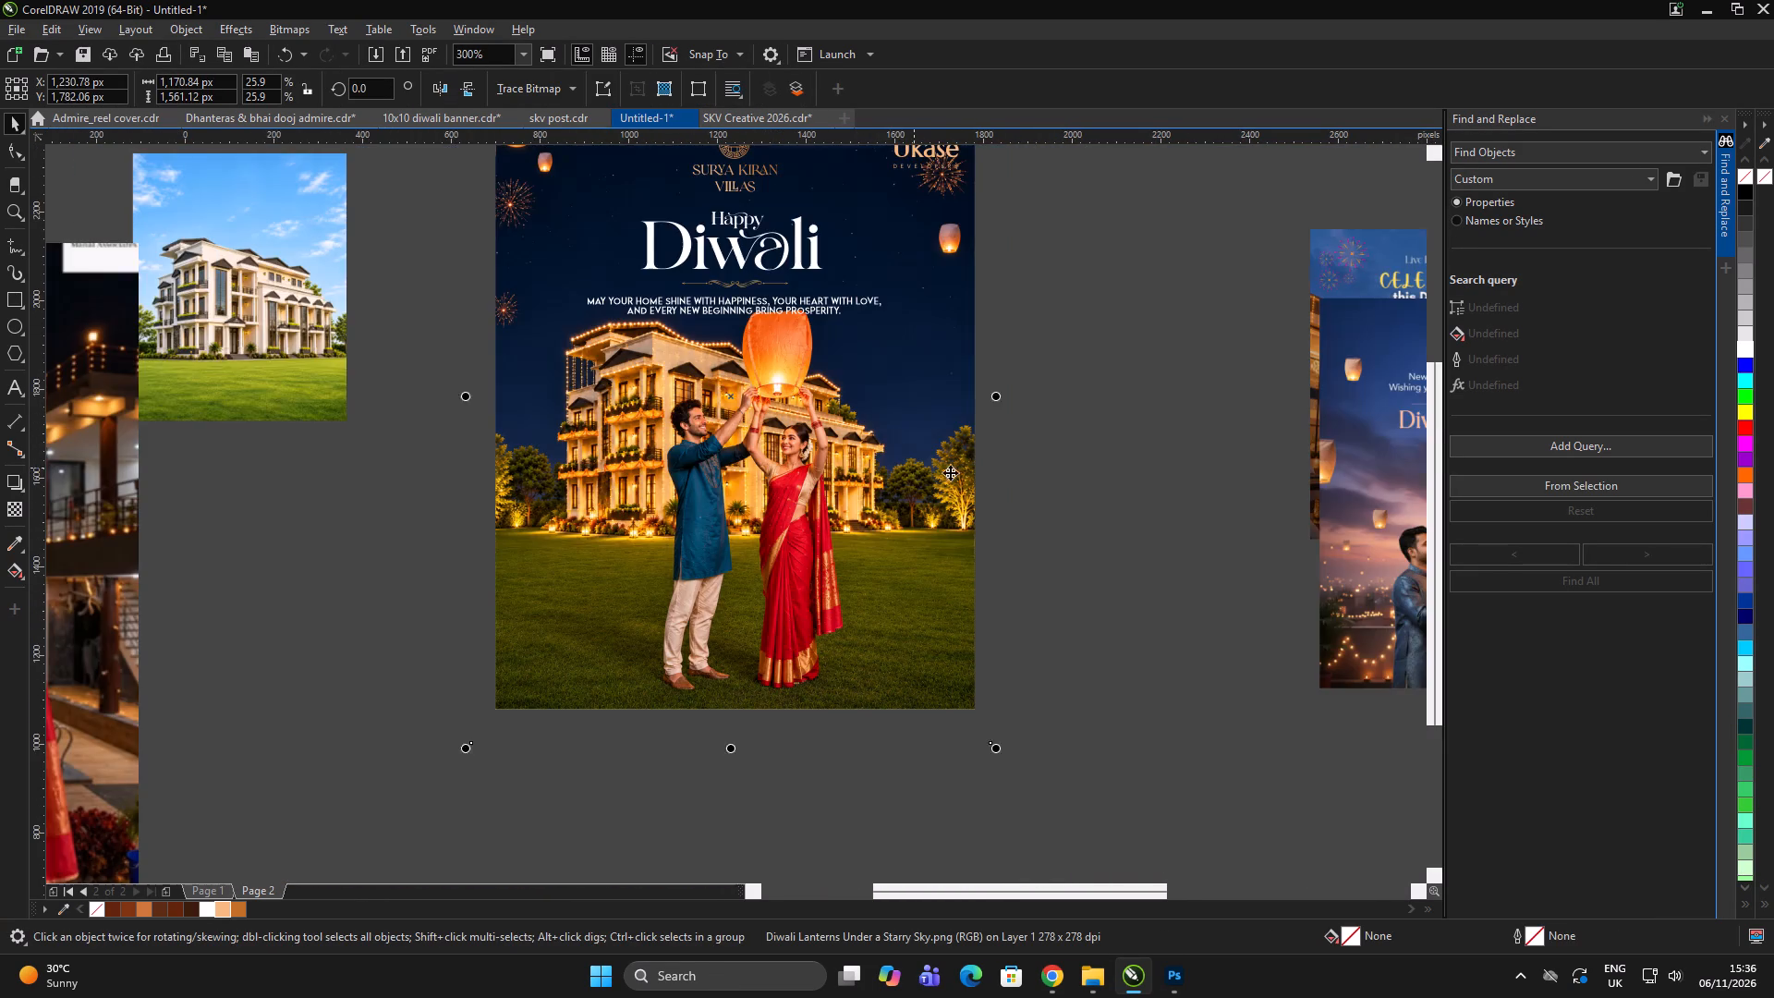
{"action": "left_click", "coordinate": [1086, 501]}
Cut the new couple image and delete the old couple image from inside the poster's PowerClip frame.
{"action": "triple_click", "coordinate": [715, 502]}
{"action": "key", "text": "ctrl+x"}
{"action": "left_click", "coordinate": [1217, 564]}
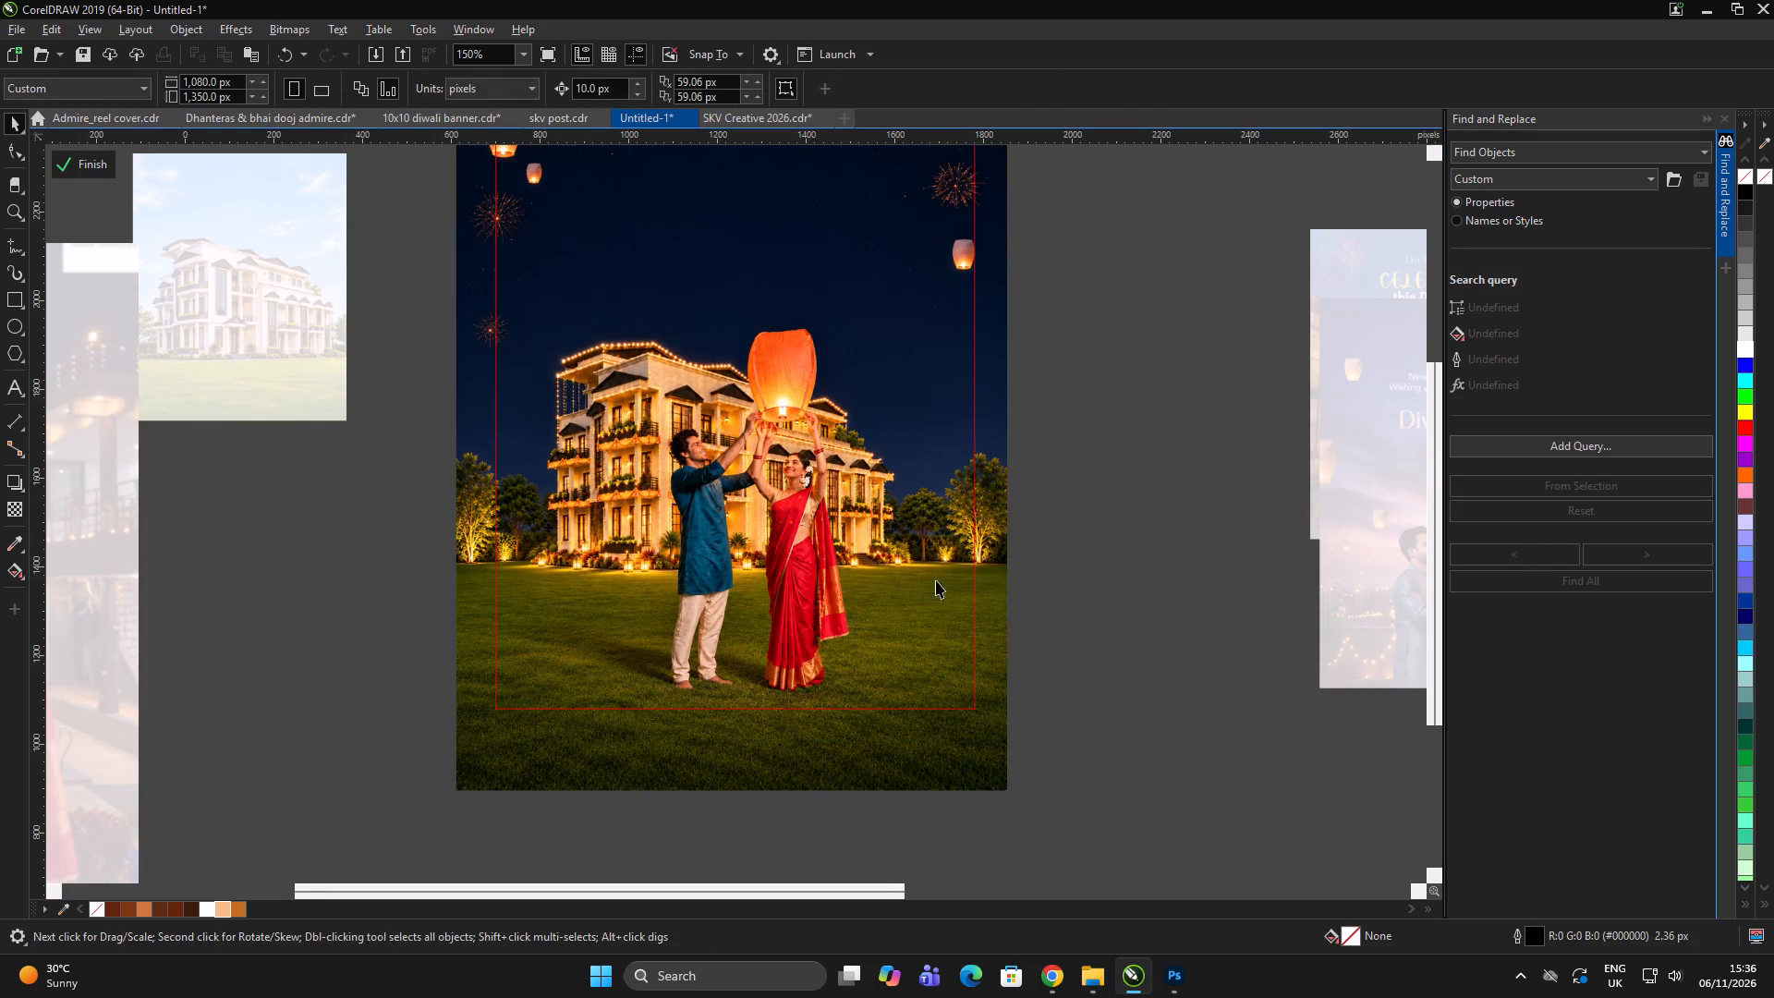
{"action": "left_click", "coordinate": [854, 560]}
{"action": "key", "text": "Delete"}
{"action": "double_click", "coordinate": [1160, 498]}
{"action": "left_click", "coordinate": [94, 168]}
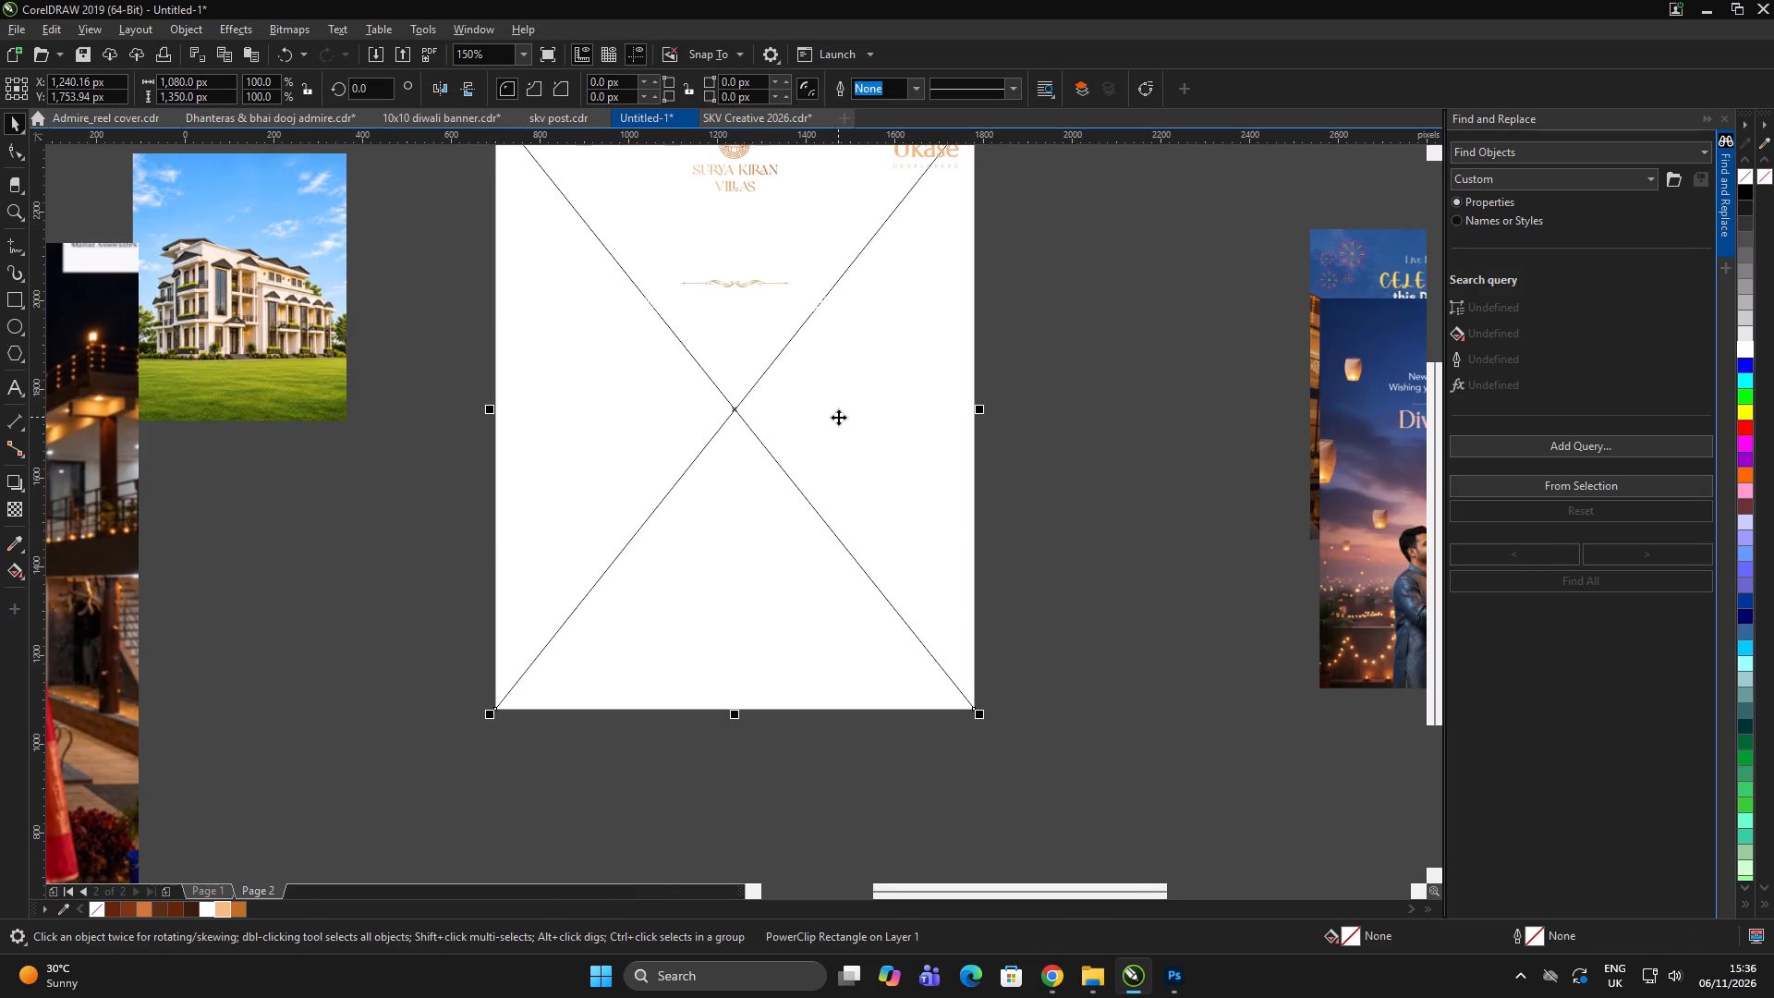
Paste the cut couple image into the emptied PowerClip frame and finish editing its contents.
{"action": "double_click", "coordinate": [844, 424]}
{"action": "key", "text": "ctrl+v"}
{"action": "left_click", "coordinate": [1148, 516]}
{"action": "left_click", "coordinate": [820, 517]}
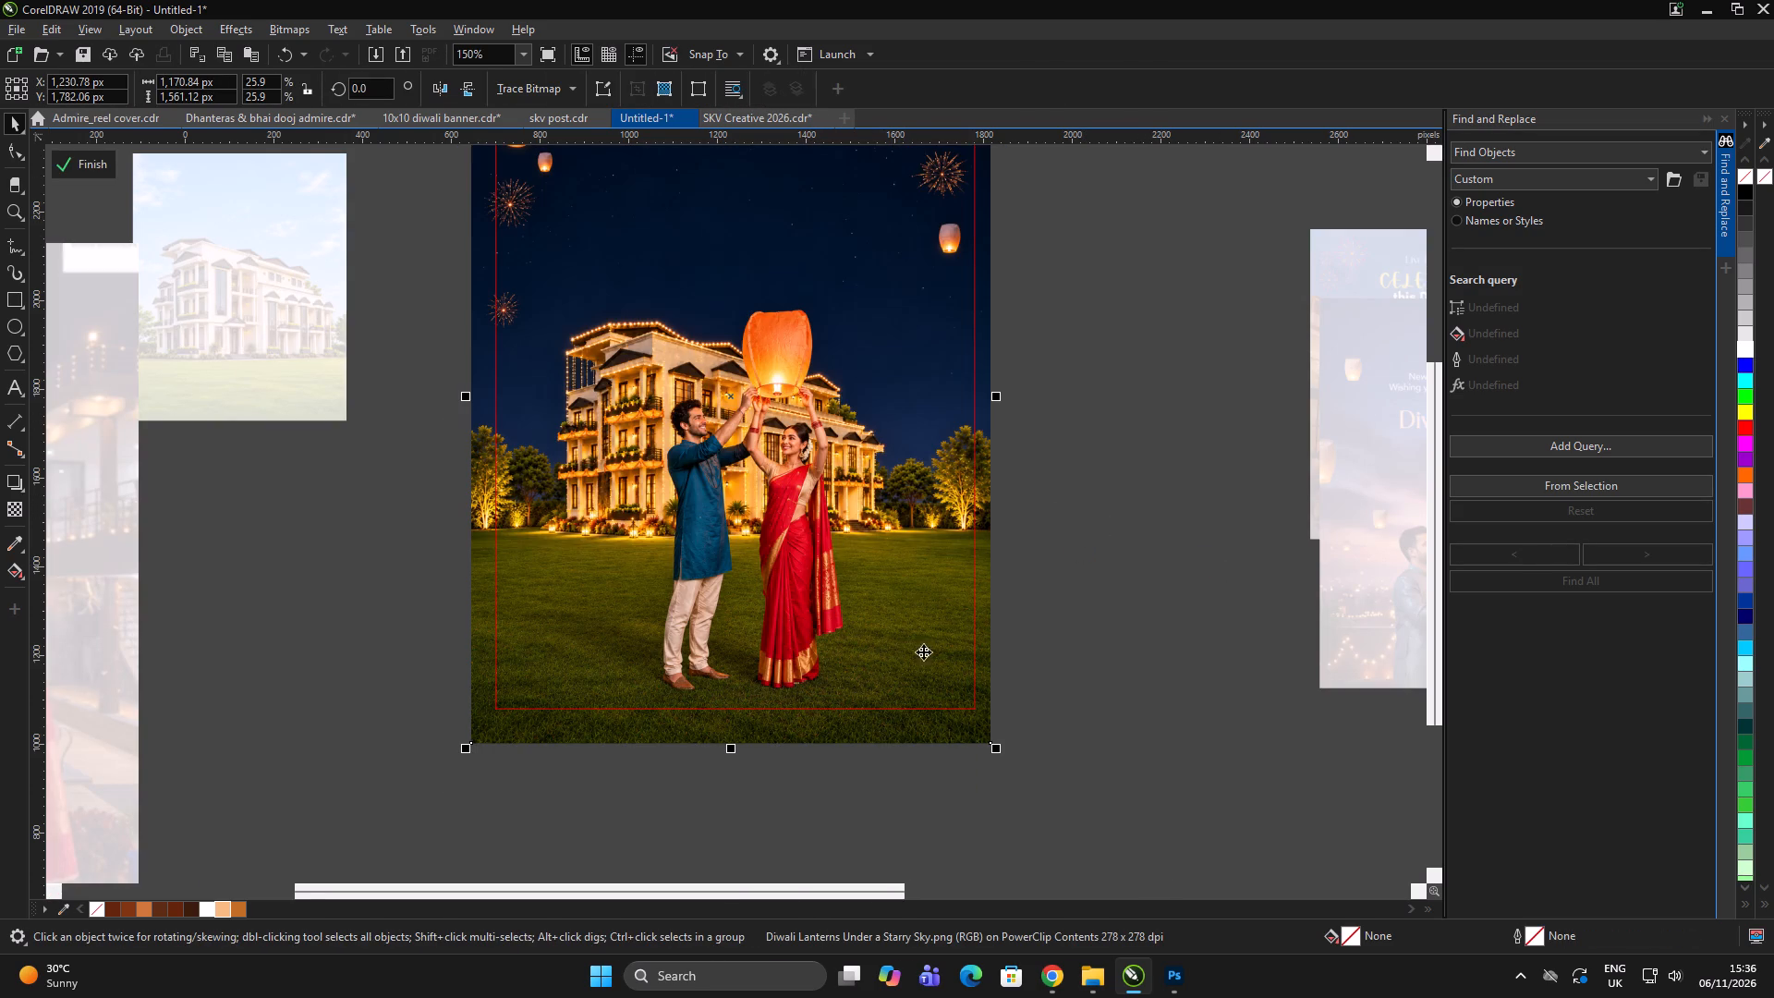
{"action": "left_click", "coordinate": [71, 155]}
{"action": "left_click", "coordinate": [1151, 565]}
Shrink the framed couple image to about 1139 x 1519 px and lower it so the lantern clears the greeting text.
{"action": "scroll", "coordinate": [974, 578], "scroll_direction": "down", "scroll_amount": 1}
{"action": "left_click", "coordinate": [1026, 566]}
{"action": "scroll", "coordinate": [937, 489], "scroll_direction": "up", "scroll_amount": 1}
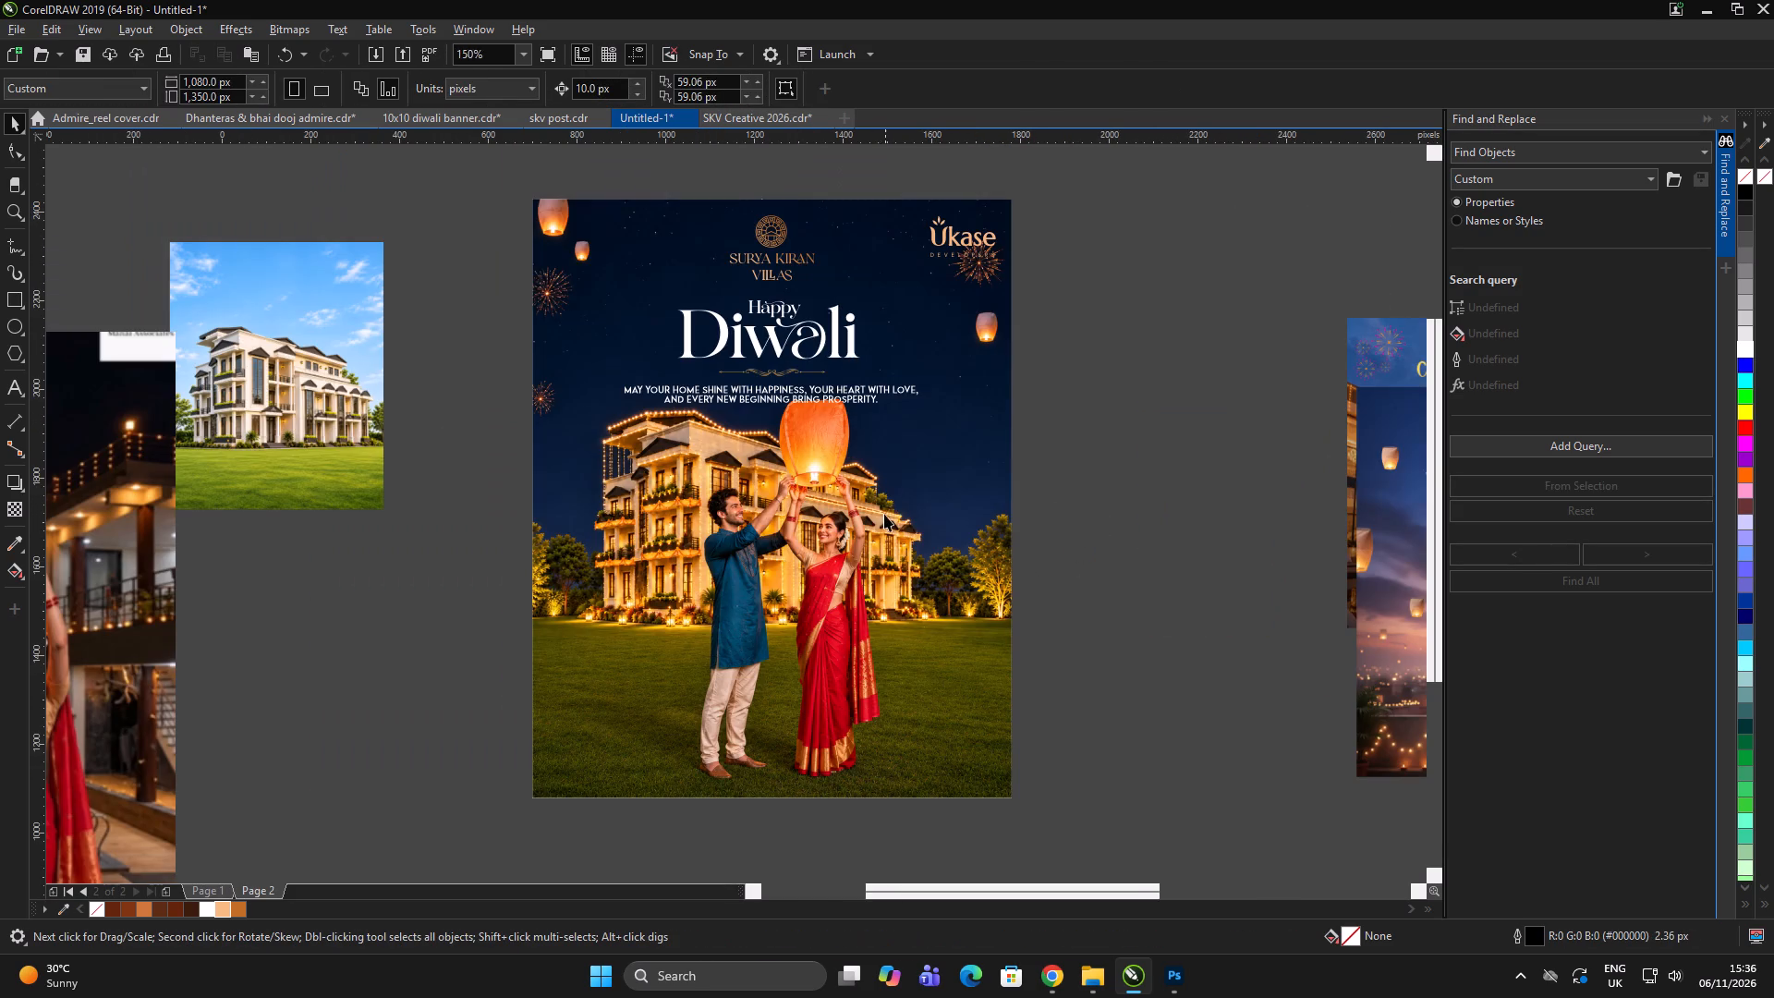
{"action": "left_click", "coordinate": [883, 514], "text": "alt"}
{"action": "left_click", "coordinate": [1033, 843]}
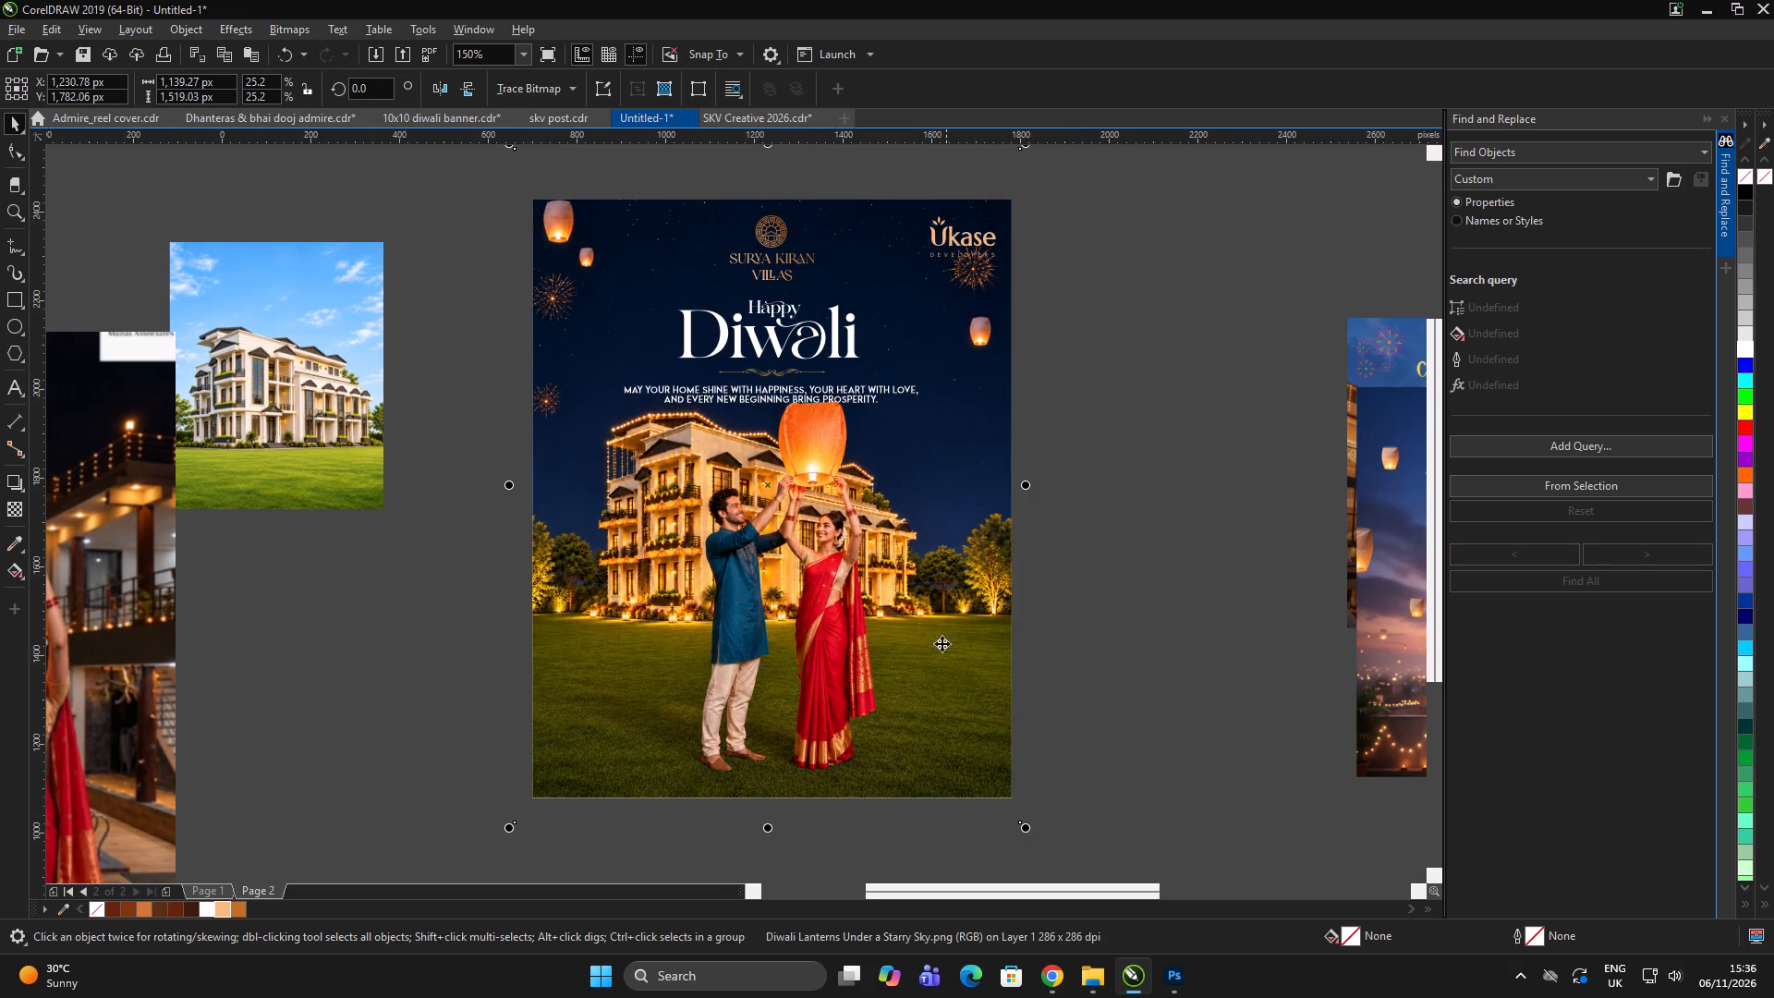
{"action": "left_click_drag", "start_coordinate": [937, 615], "coordinate": [937, 623]}
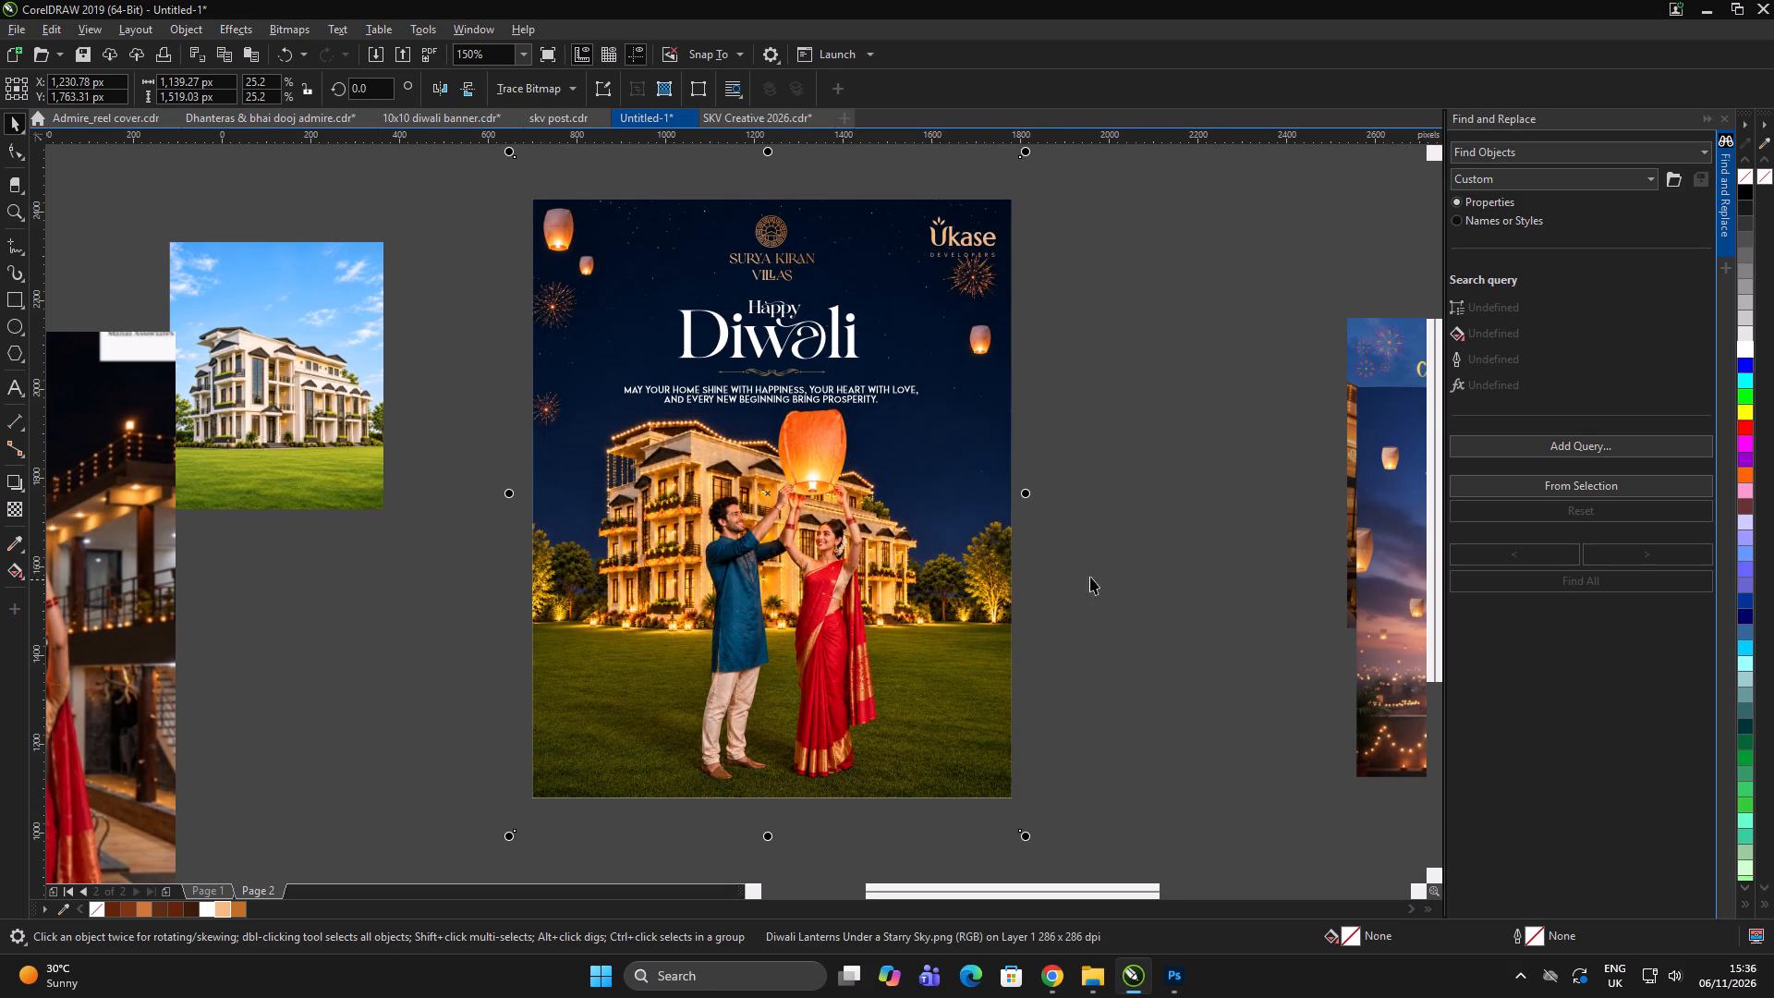
{"action": "double_click", "coordinate": [1143, 566]}
Move the Surya Kiran Villas logo from the top centre to the poster's upper-left corner.
{"action": "scroll", "coordinate": [789, 160], "scroll_direction": "up", "scroll_amount": 1}
{"action": "left_click", "coordinate": [735, 315]}
{"action": "left_click_drag", "start_coordinate": [745, 307], "coordinate": [424, 293]}
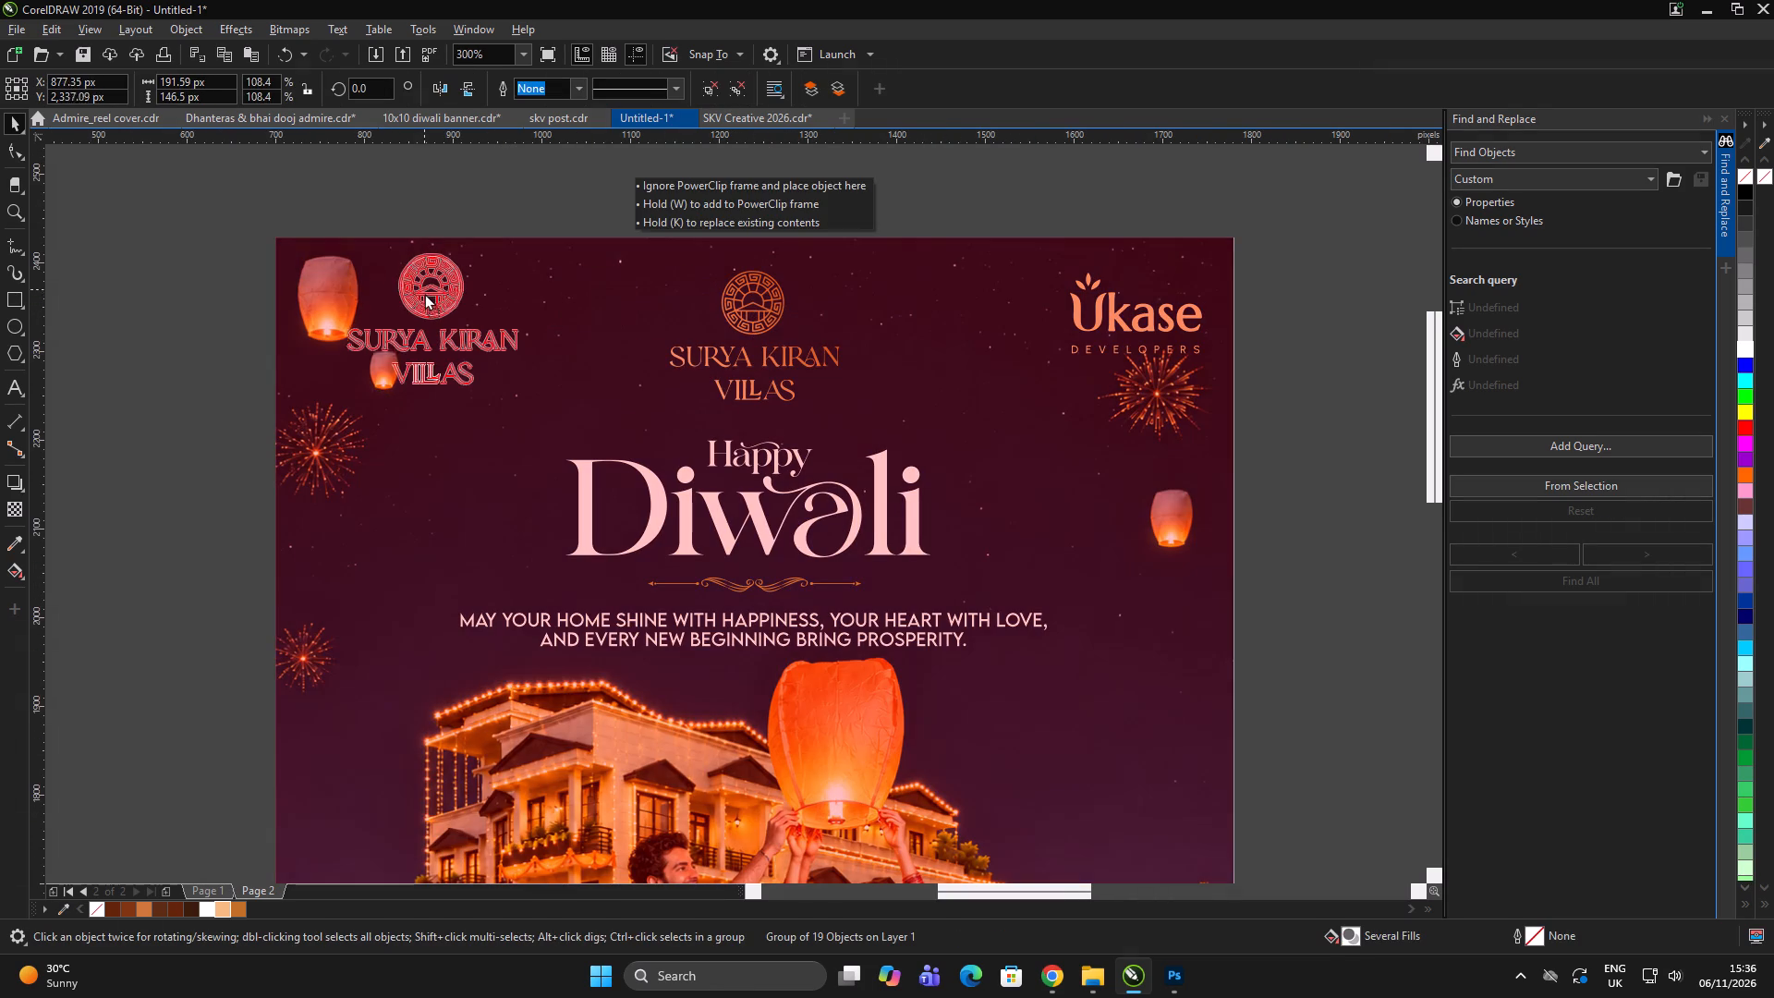
{"action": "left_click_drag", "start_coordinate": [424, 293], "coordinate": [411, 304]}
{"action": "key", "text": "ctrl+g"}
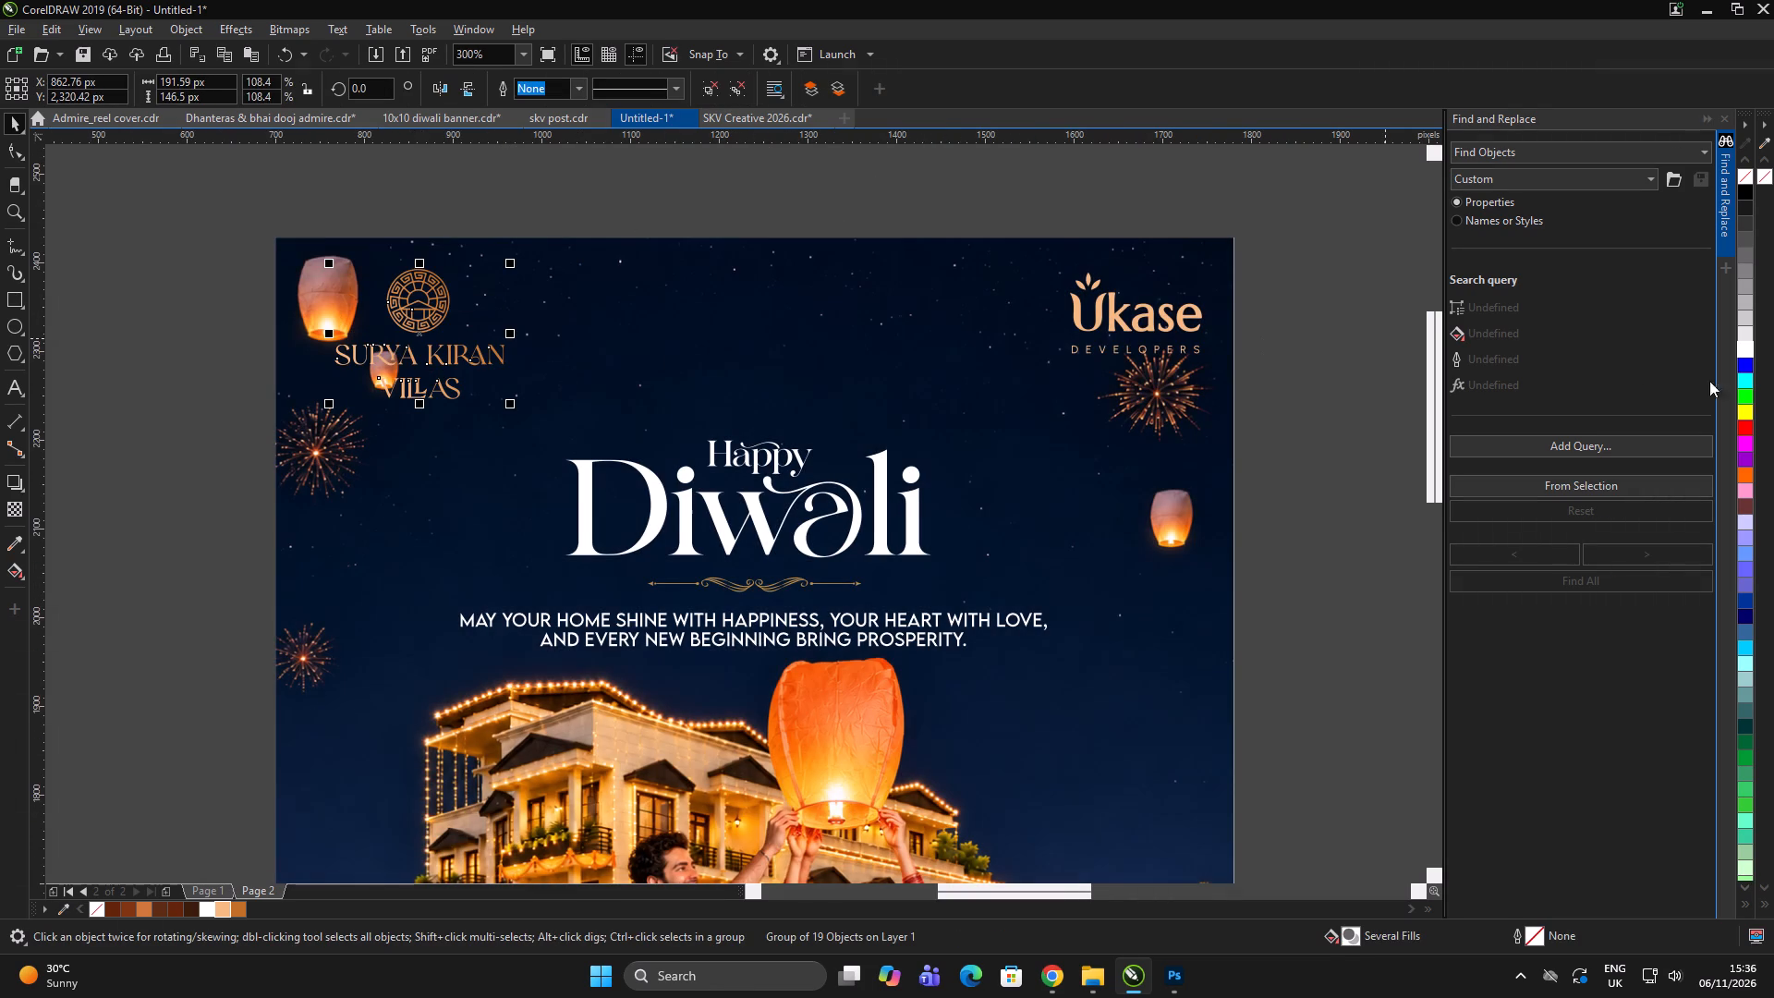
{"action": "scroll", "coordinate": [663, 243], "scroll_direction": "down", "scroll_amount": 1}
Move the Happy Diwali lettering, ornament and greeting up together and scale them to about 111.5%, roughly 737 px wide.
{"action": "left_click", "coordinate": [768, 297]}
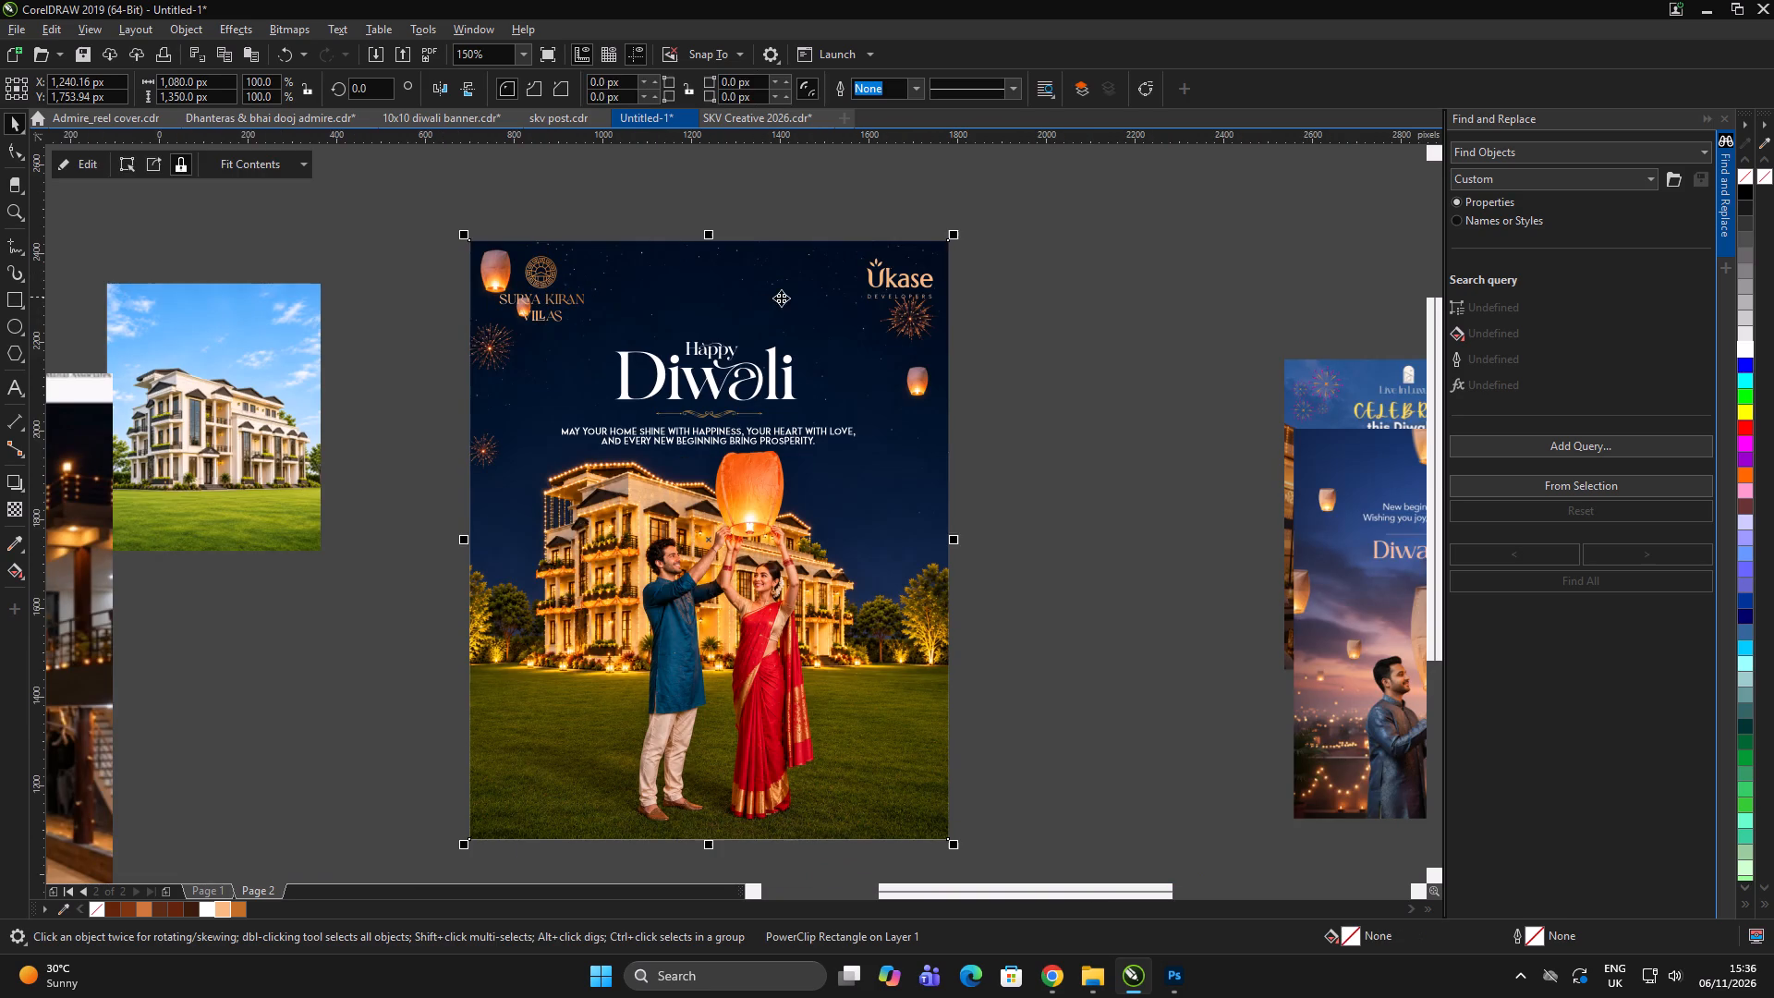
{"action": "left_click", "coordinate": [1178, 301]}
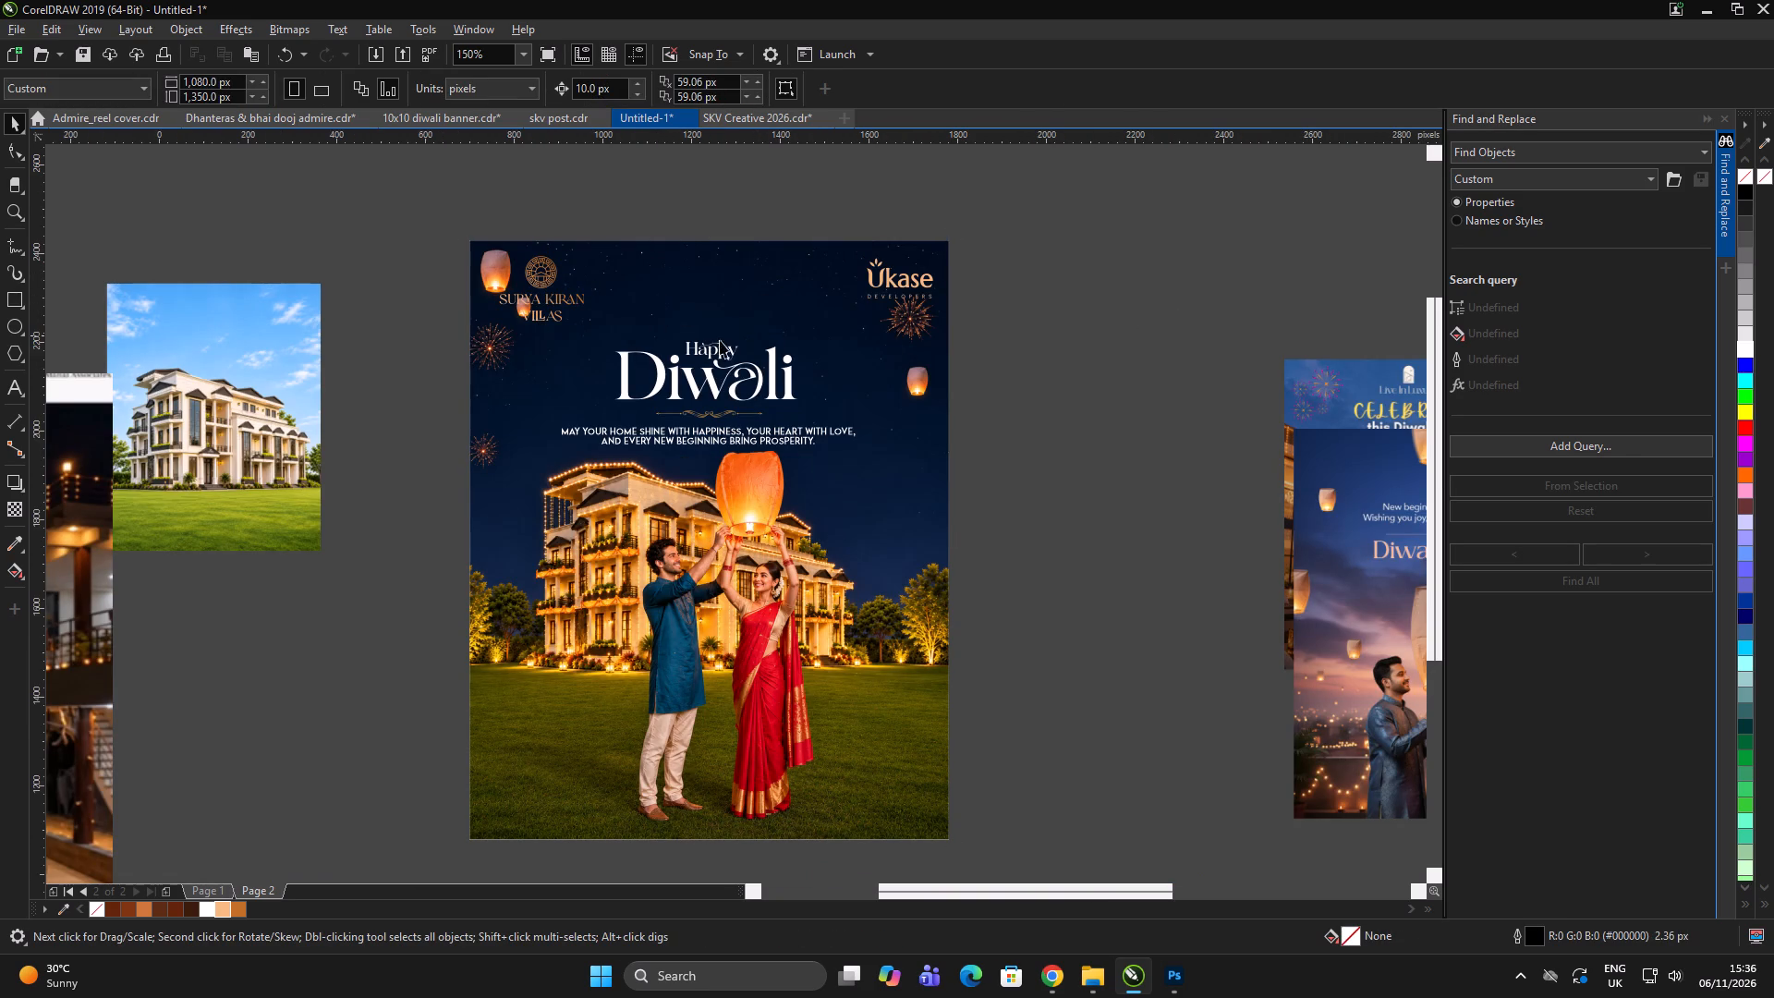
{"action": "left_click_drag", "start_coordinate": [411, 333], "coordinate": [909, 474]}
{"action": "left_click_drag", "start_coordinate": [785, 382], "coordinate": [785, 372]}
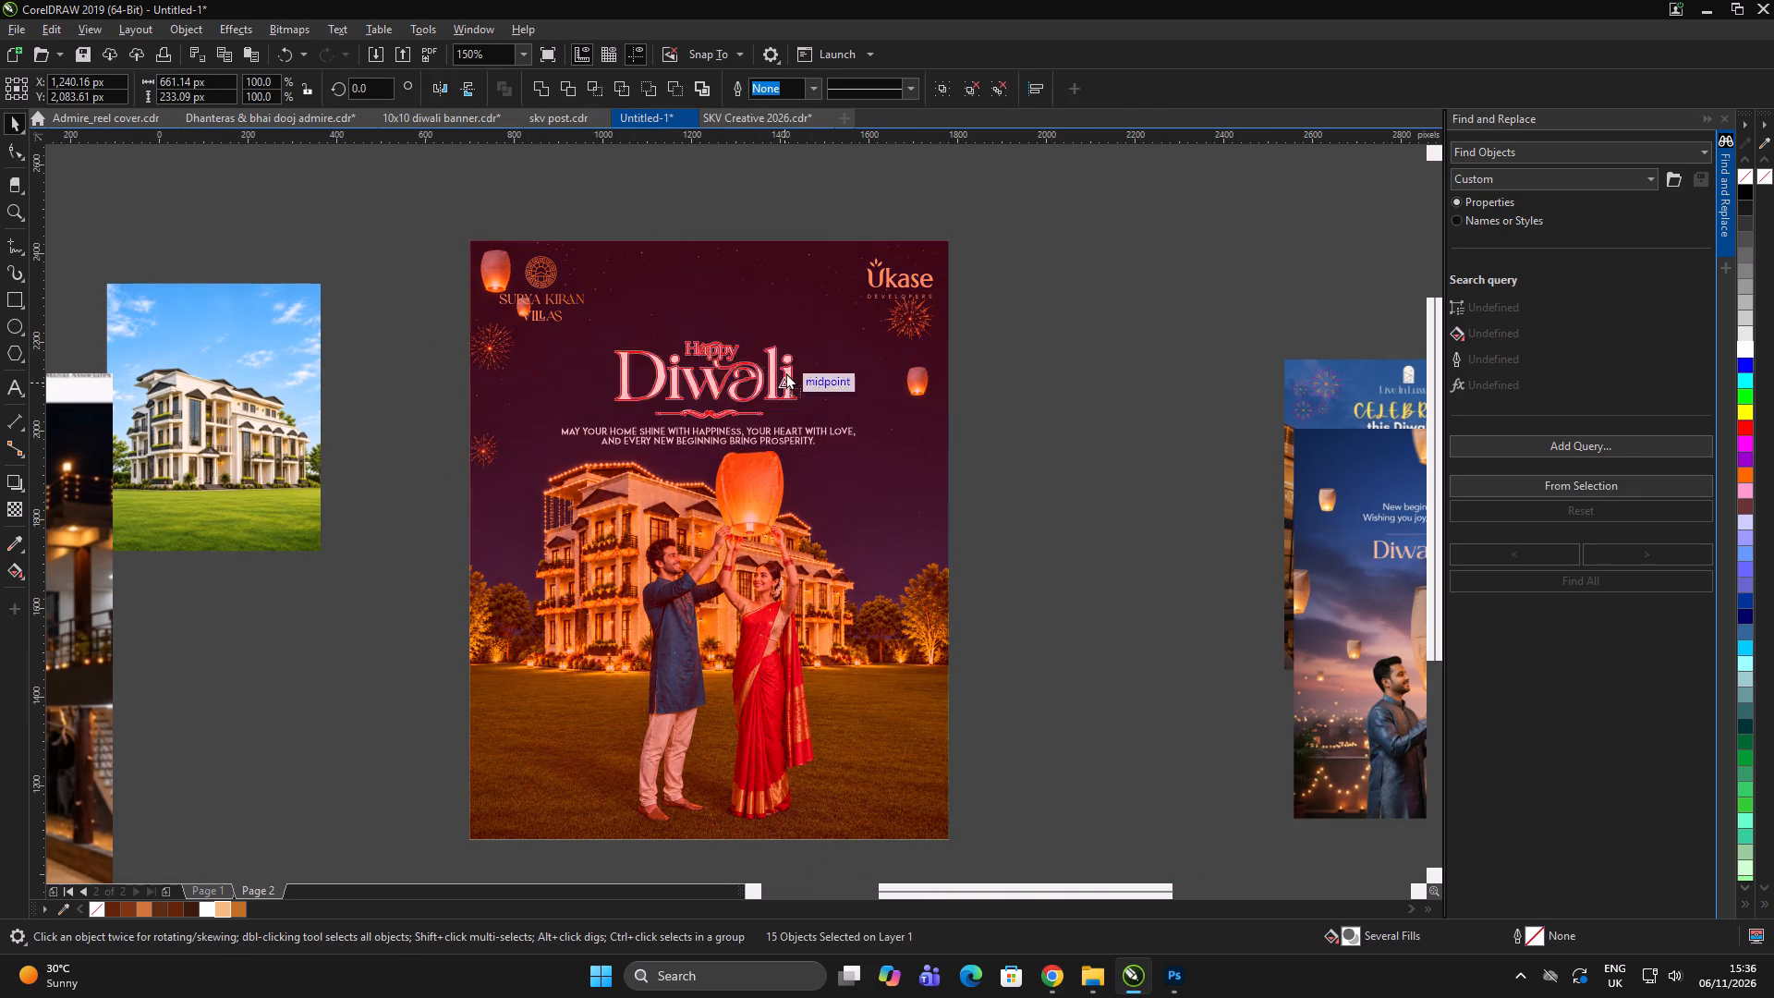
{"action": "left_click_drag", "start_coordinate": [785, 372], "coordinate": [785, 363]}
{"action": "left_click_drag", "start_coordinate": [865, 430], "coordinate": [882, 442]}
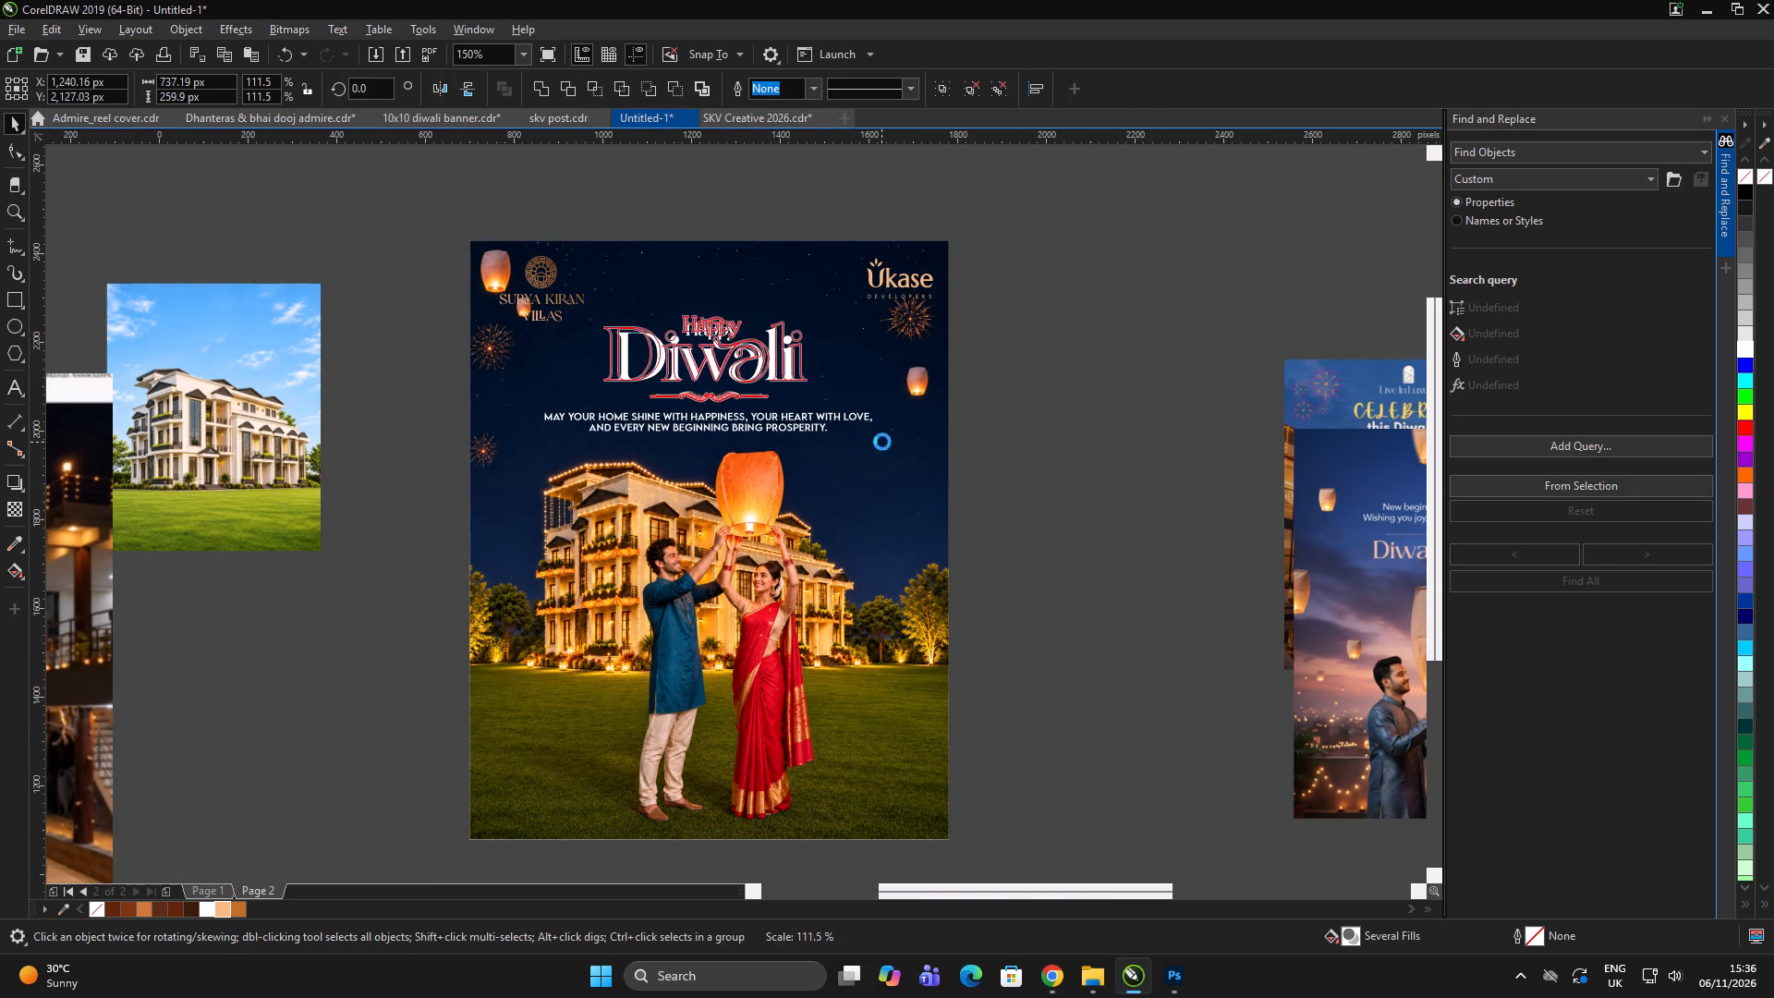
{"action": "left_click_drag", "start_coordinate": [882, 442], "coordinate": [881, 442]}
{"action": "left_click", "coordinate": [1173, 423]}
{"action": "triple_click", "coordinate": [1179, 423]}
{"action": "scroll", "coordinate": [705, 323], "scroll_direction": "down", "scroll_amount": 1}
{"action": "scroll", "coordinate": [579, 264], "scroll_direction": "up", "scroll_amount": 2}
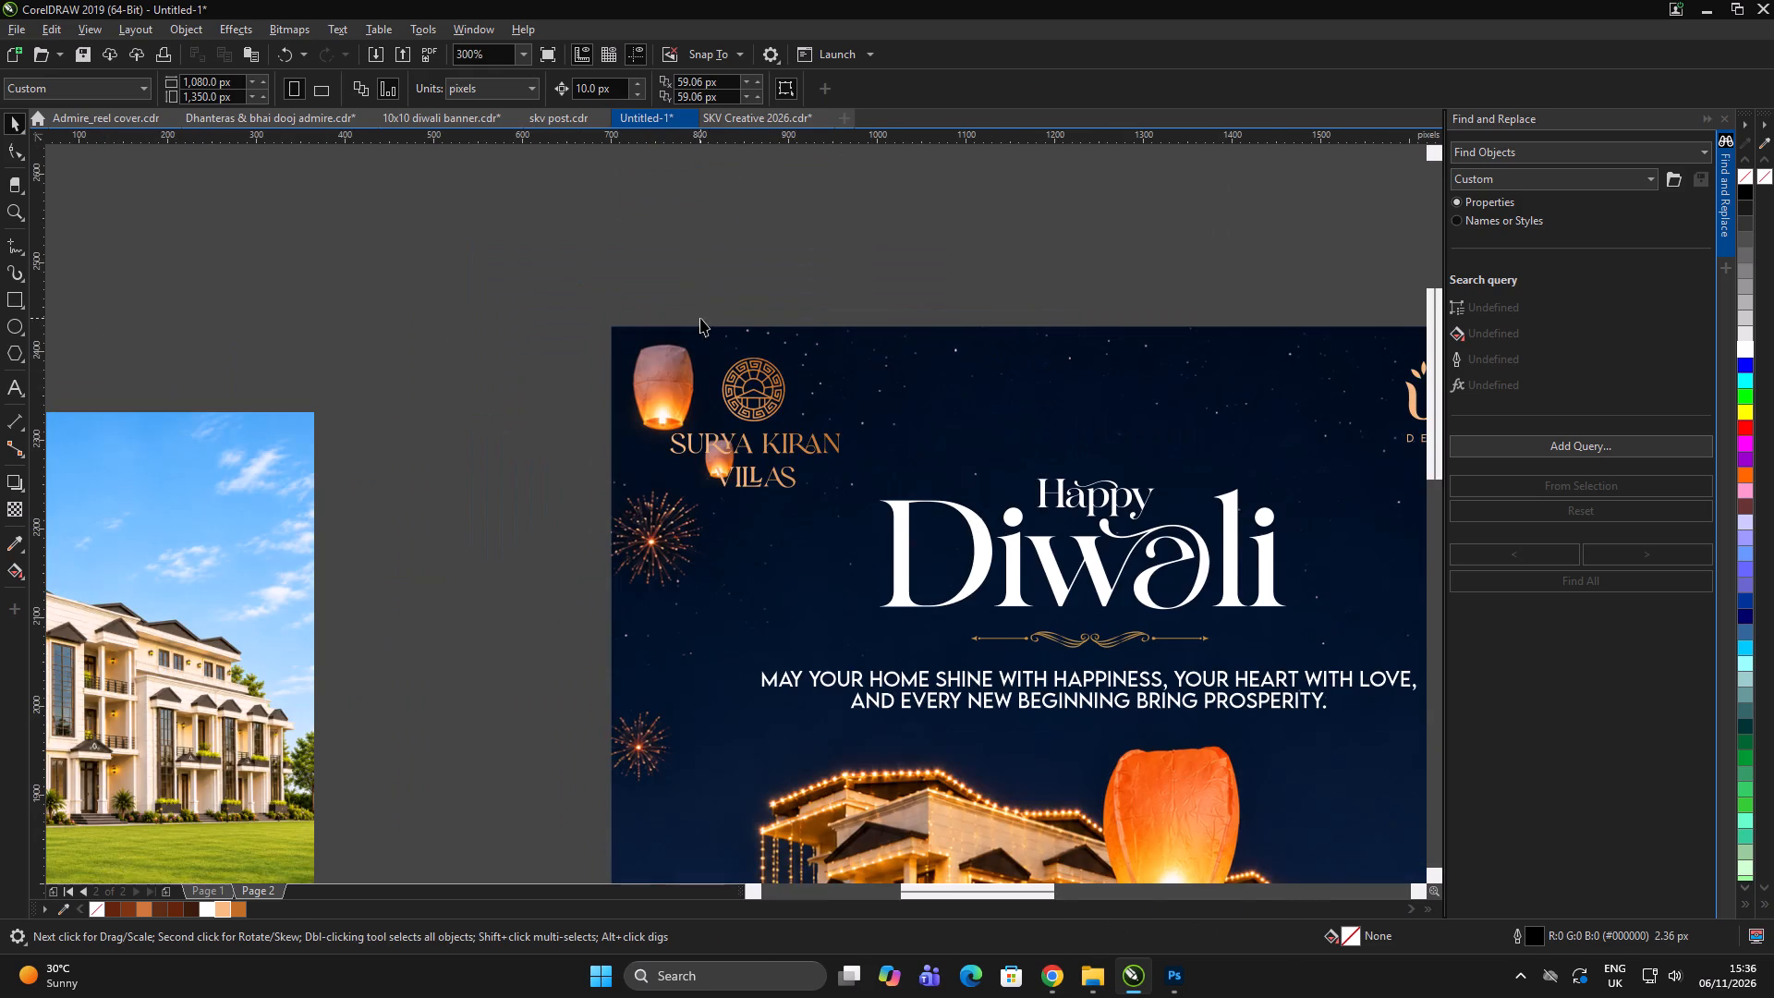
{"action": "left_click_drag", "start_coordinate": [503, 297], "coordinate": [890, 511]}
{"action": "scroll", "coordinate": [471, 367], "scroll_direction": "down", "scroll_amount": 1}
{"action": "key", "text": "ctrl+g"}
Duplicate the poster's PowerClip frame to the left, delete the copy's extracted image, and set its frame type to none.
{"action": "left_click", "coordinate": [748, 390]}
{"action": "left_click_drag", "start_coordinate": [794, 372], "coordinate": [766, 368]}
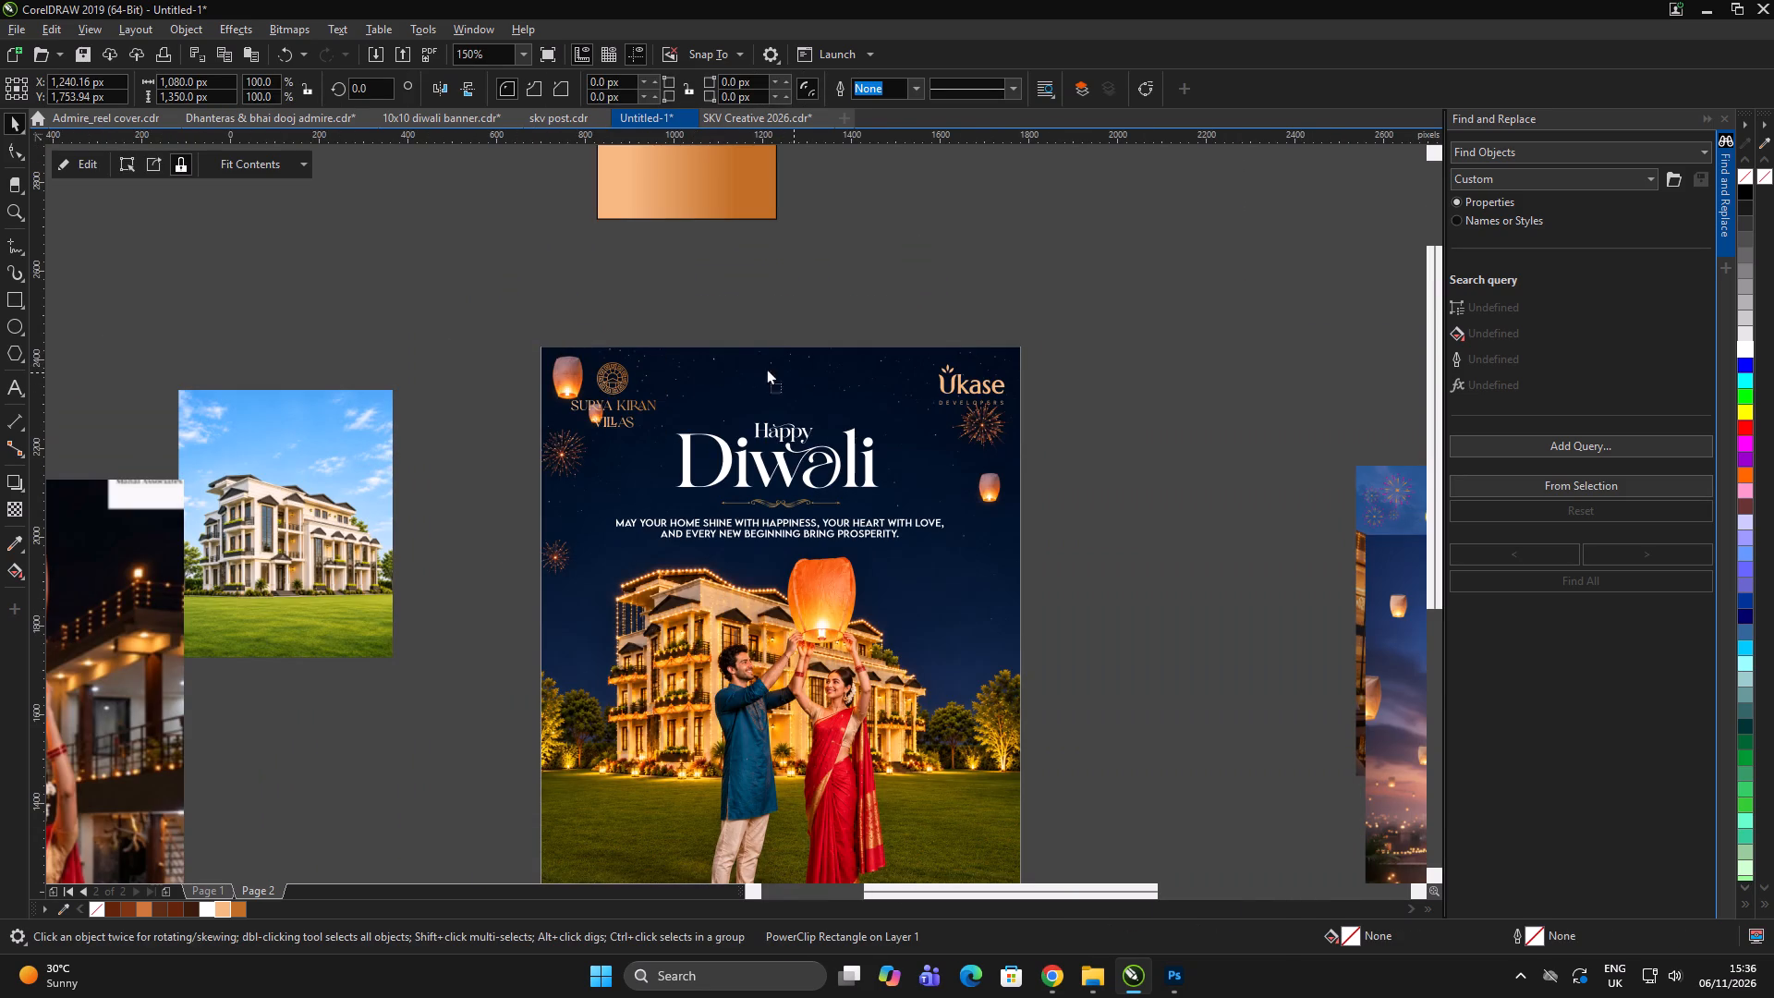
{"action": "left_click_drag", "start_coordinate": [766, 368], "coordinate": [674, 359]}
{"action": "right_click", "coordinate": [674, 359], "text": "shift"}
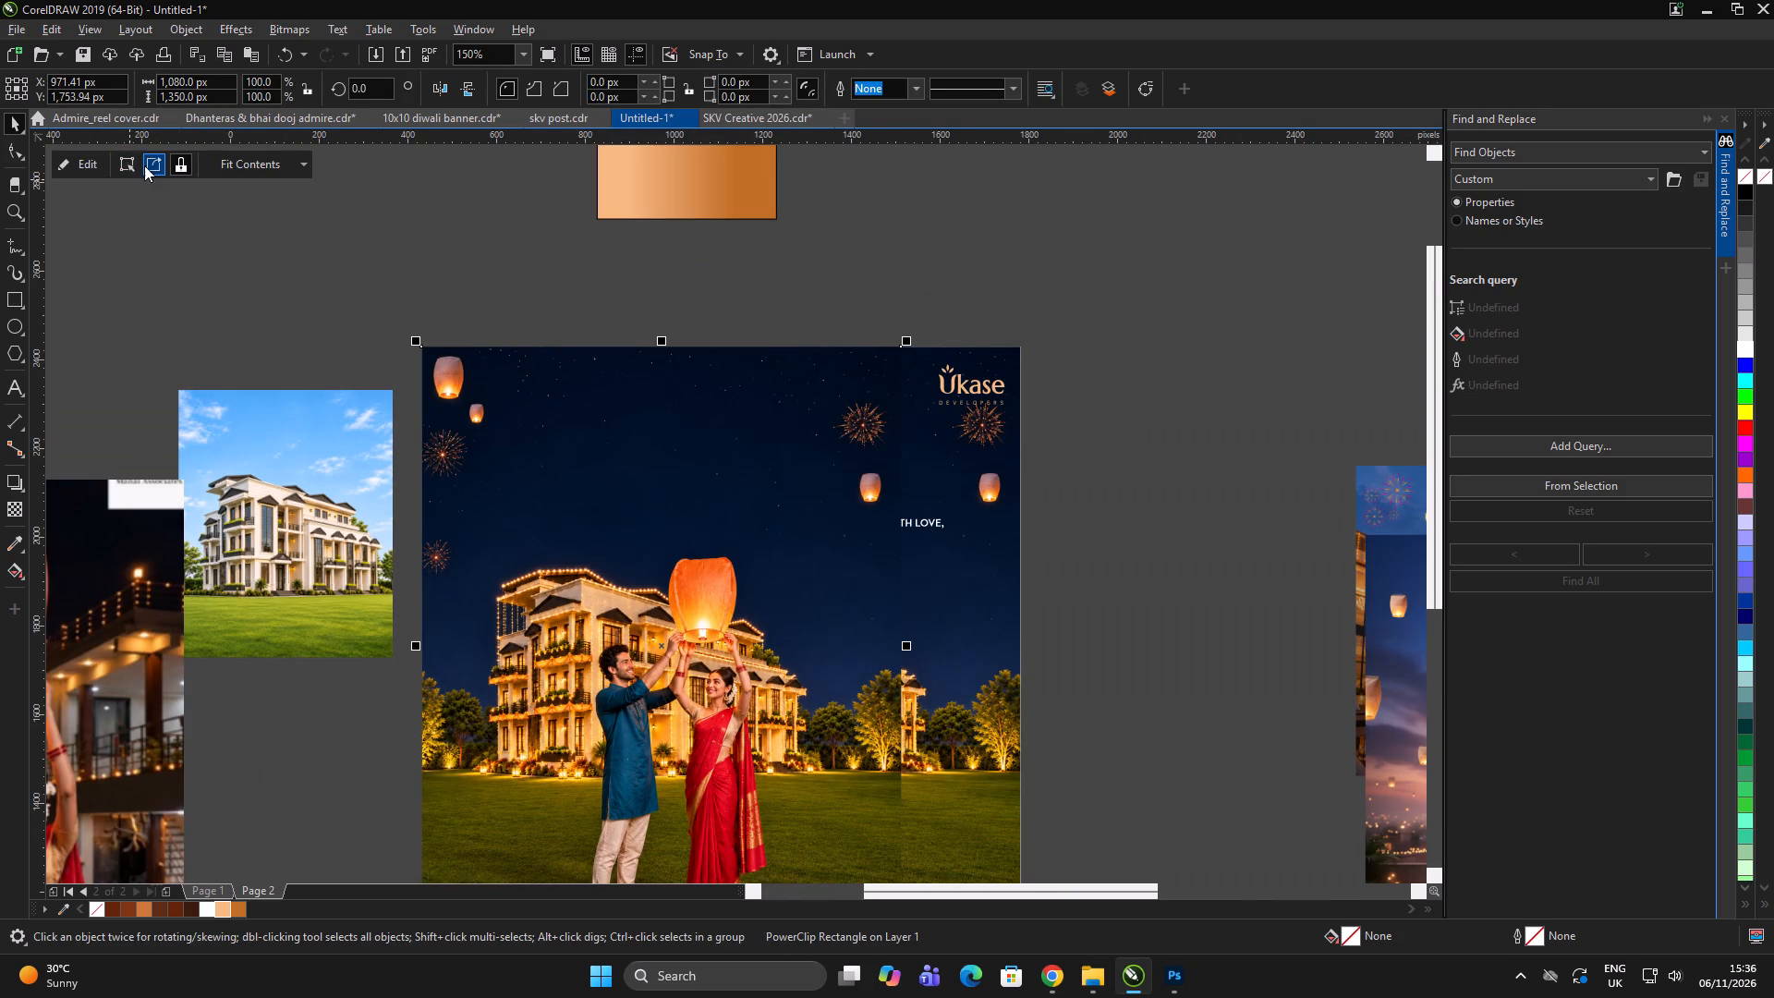
{"action": "left_click", "coordinate": [146, 164]}
{"action": "key", "text": "Delete"}
{"action": "left_click", "coordinate": [1014, 201]}
{"action": "left_click", "coordinate": [1021, 202]}
{"action": "left_click", "coordinate": [474, 450]}
{"action": "right_click", "coordinate": [480, 415]}
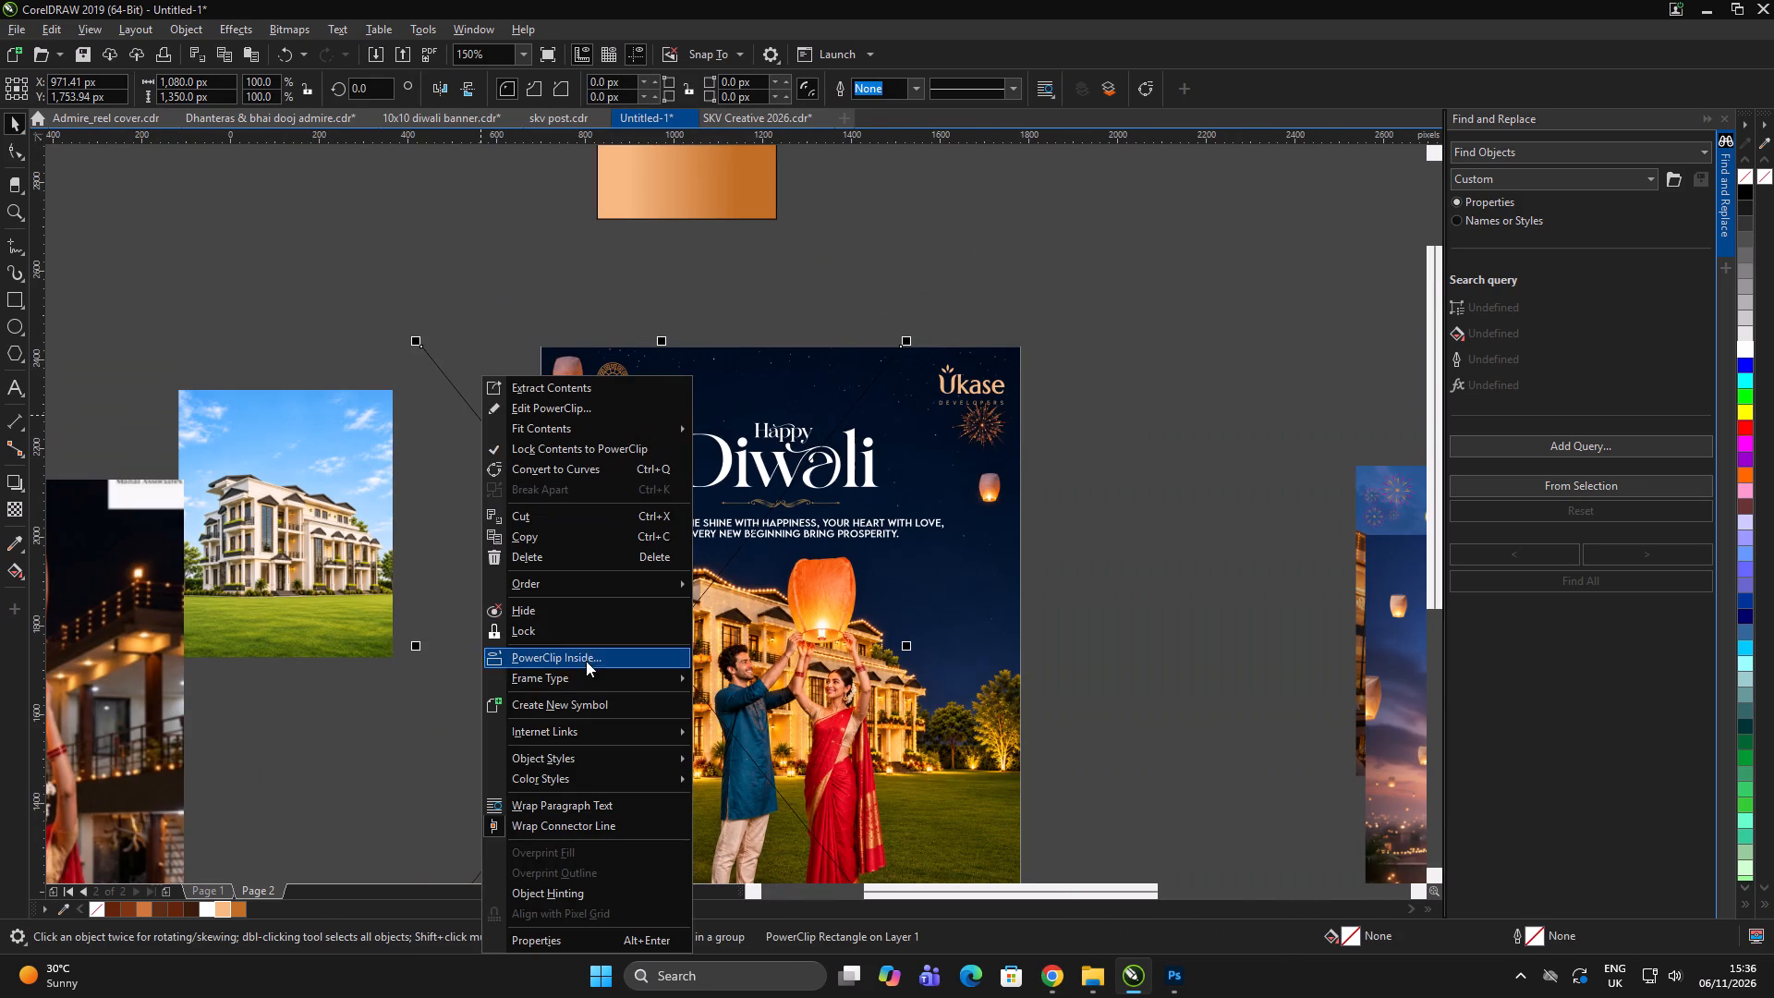
{"action": "left_click", "coordinate": [769, 725]}
{"action": "double_click", "coordinate": [1303, 602]}
Give the duplicated rectangle a solid fill, recolouring it with the dark navy (#000E24) sampled from the poster's night sky.
{"action": "left_click", "coordinate": [633, 590]}
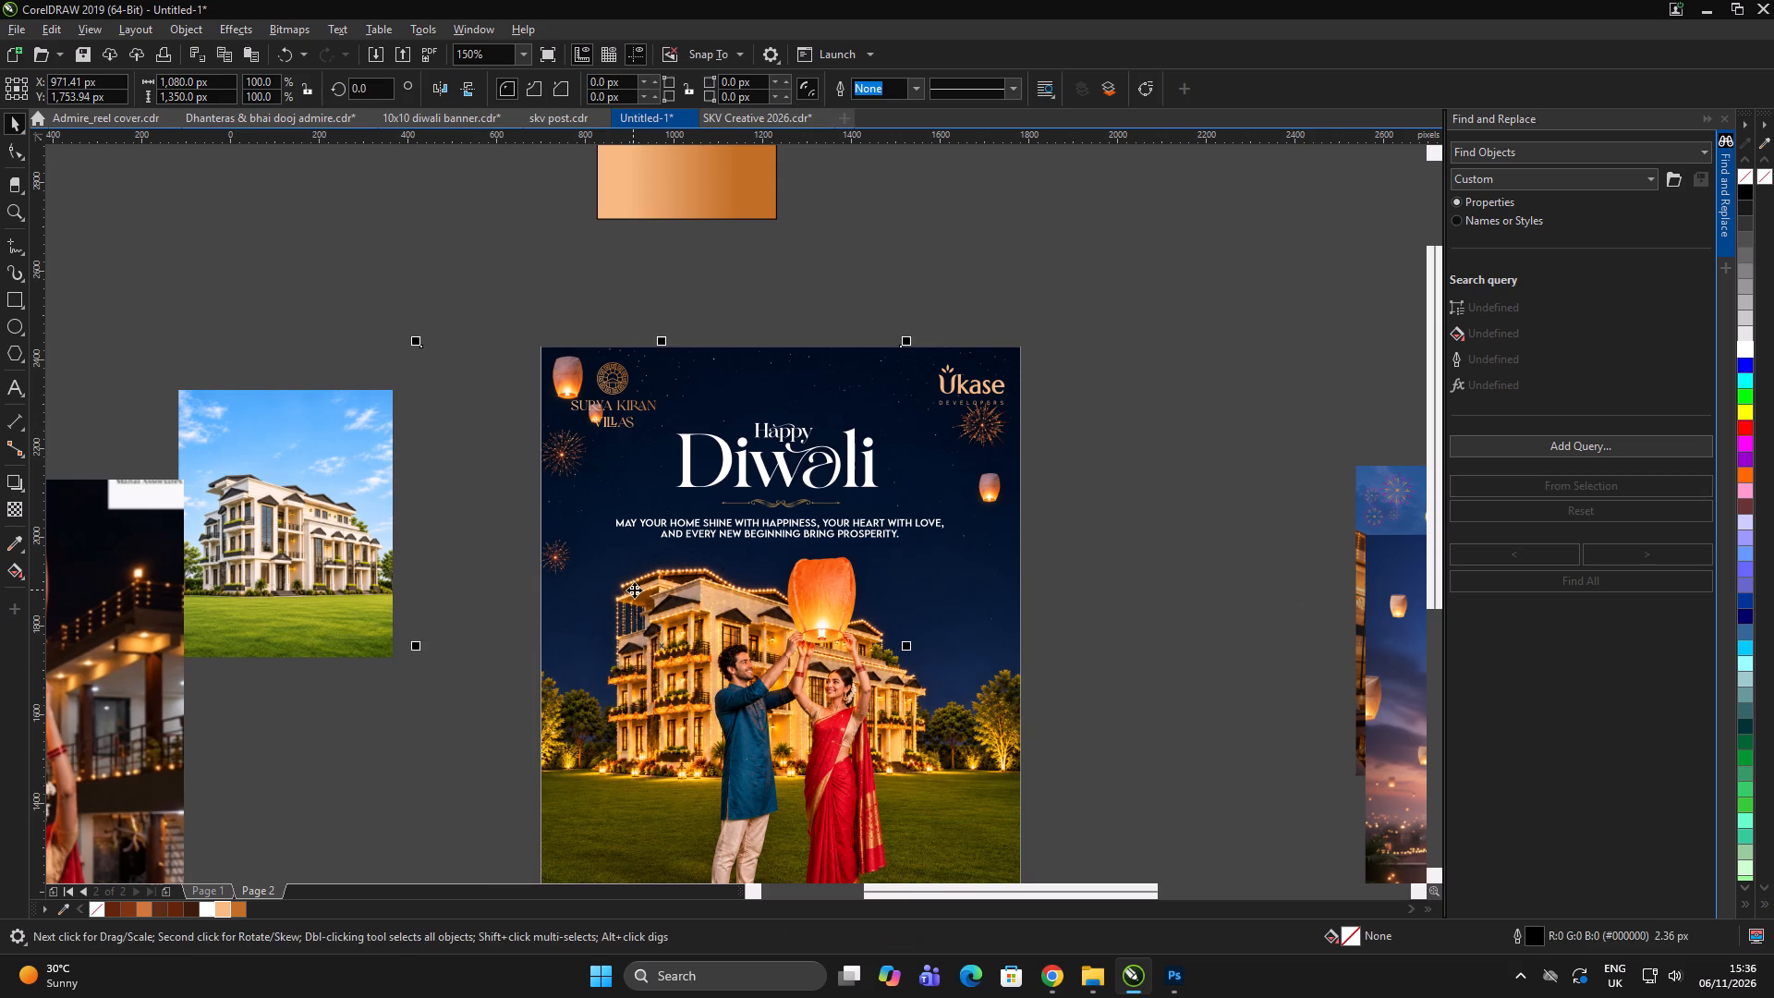
{"action": "left_click", "coordinate": [194, 904]}
{"action": "left_click", "coordinate": [1321, 737]}
{"action": "left_click_drag", "start_coordinate": [1308, 734], "coordinate": [1298, 734]}
{"action": "left_click", "coordinate": [669, 654]}
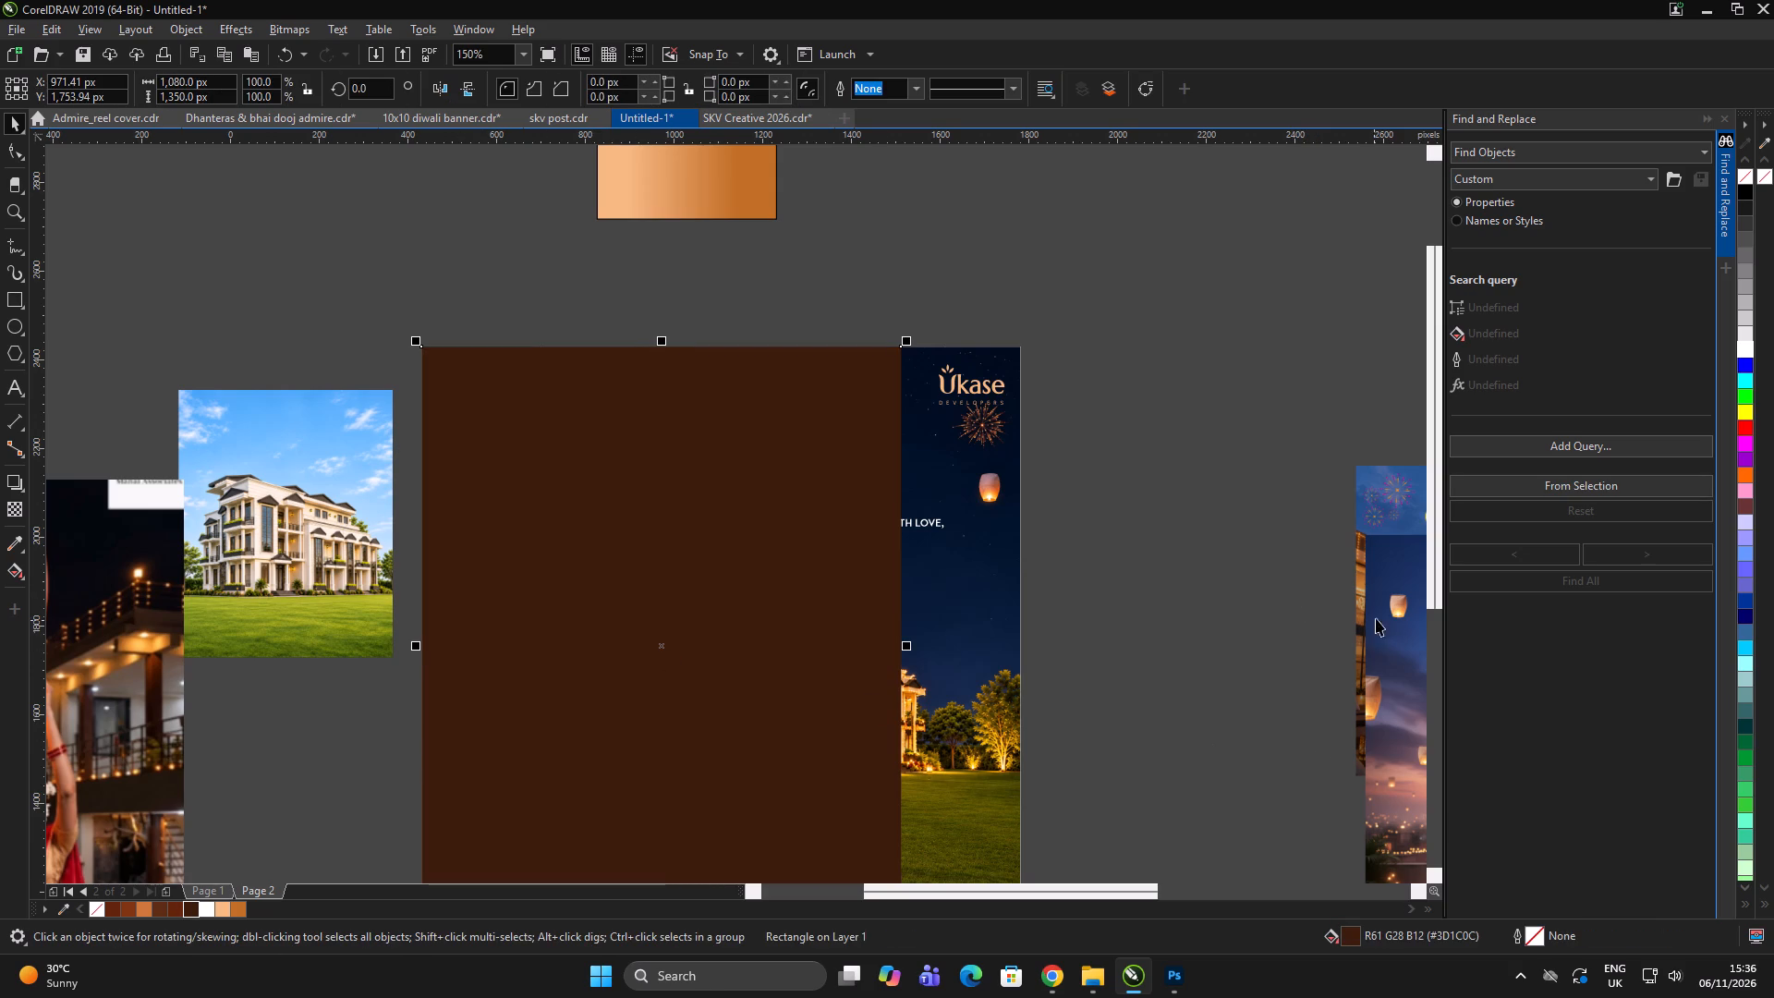
{"action": "left_click", "coordinate": [10, 550]}
{"action": "left_click", "coordinate": [936, 437]}
{"action": "left_click", "coordinate": [777, 464]}
{"action": "key", "text": "space"}
{"action": "left_click", "coordinate": [1264, 261]}
{"action": "left_click_drag", "start_coordinate": [1193, 280], "coordinate": [1148, 296]}
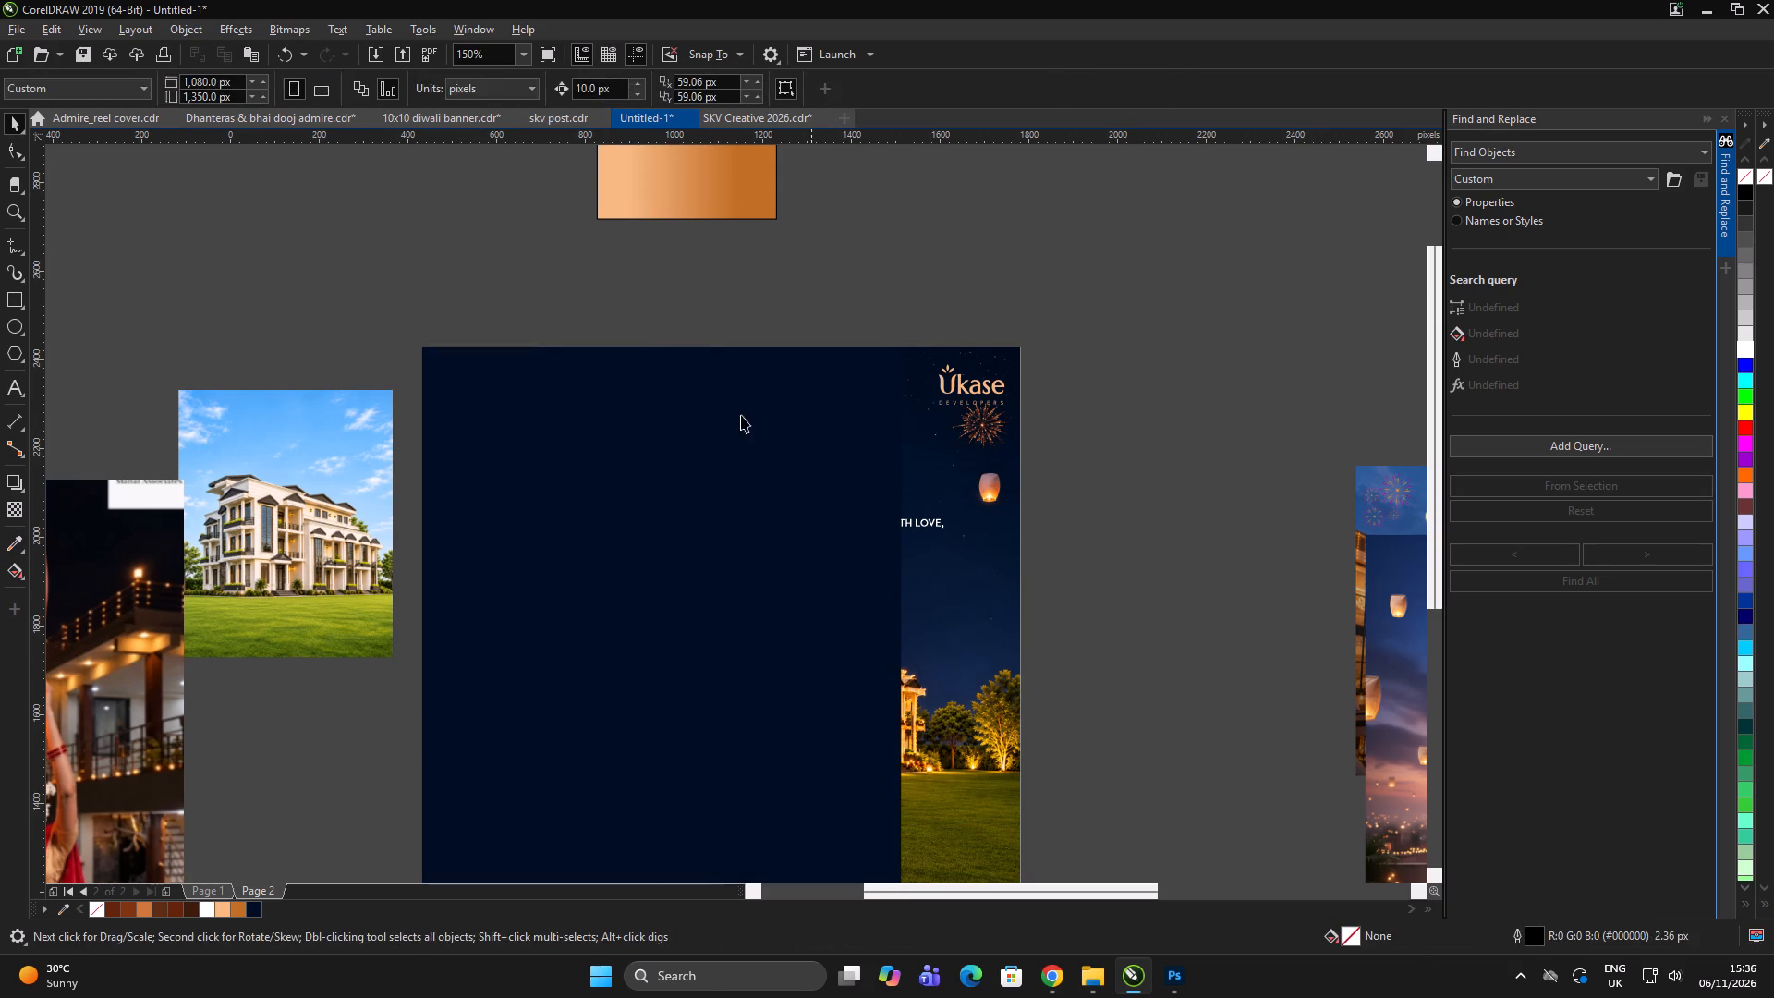
Align the navy rectangle horizontally with the poster so that it covers it.
{"action": "left_click", "coordinate": [731, 421]}
{"action": "left_click", "coordinate": [931, 592], "text": "shift"}
{"action": "key", "text": "c"}
{"action": "left_click", "coordinate": [1284, 473]}
{"action": "left_click", "coordinate": [1274, 470]}
Apply a diagonal fountain transparency at about -45.8° to the navy rectangle, fading from the poster's upper-left corner to just before the Diwali lettering.
{"action": "left_click", "coordinate": [747, 452]}
{"action": "left_click", "coordinate": [6, 504]}
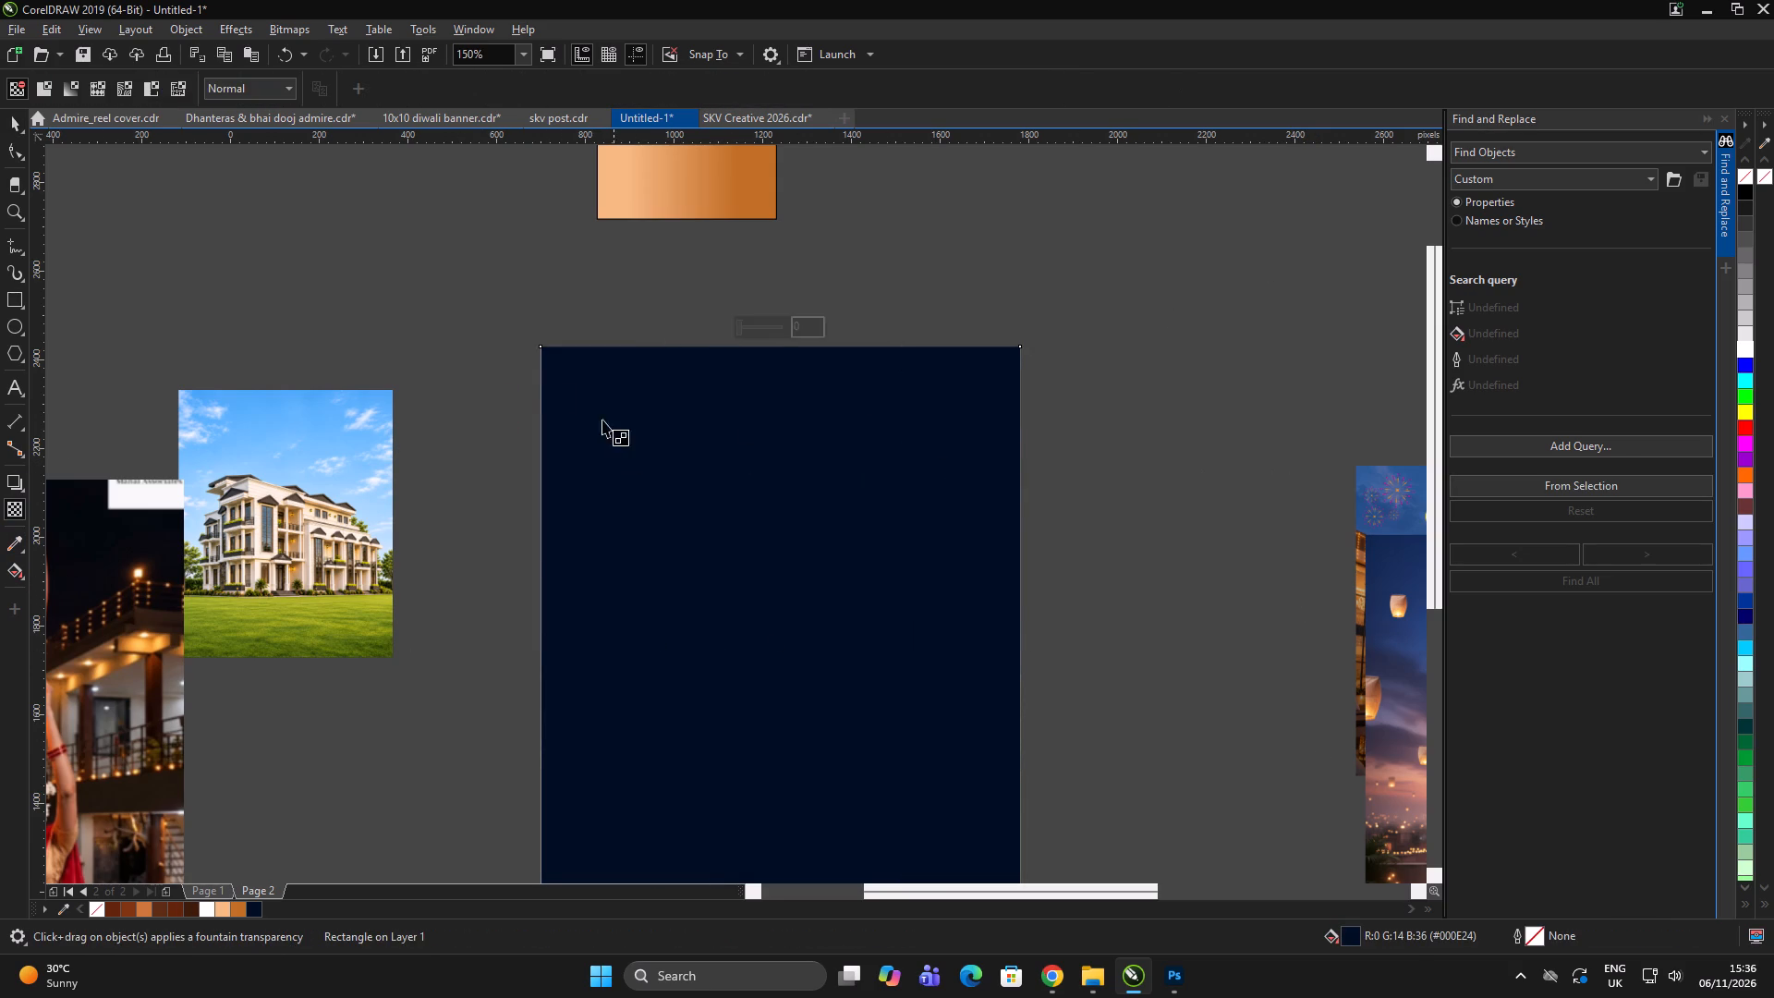
{"action": "left_click_drag", "start_coordinate": [524, 368], "coordinate": [663, 468]}
{"action": "scroll", "coordinate": [571, 413], "scroll_direction": "up", "scroll_amount": 1}
{"action": "left_click_drag", "start_coordinate": [477, 323], "coordinate": [577, 322]}
{"action": "left_click_drag", "start_coordinate": [760, 518], "coordinate": [844, 621]}
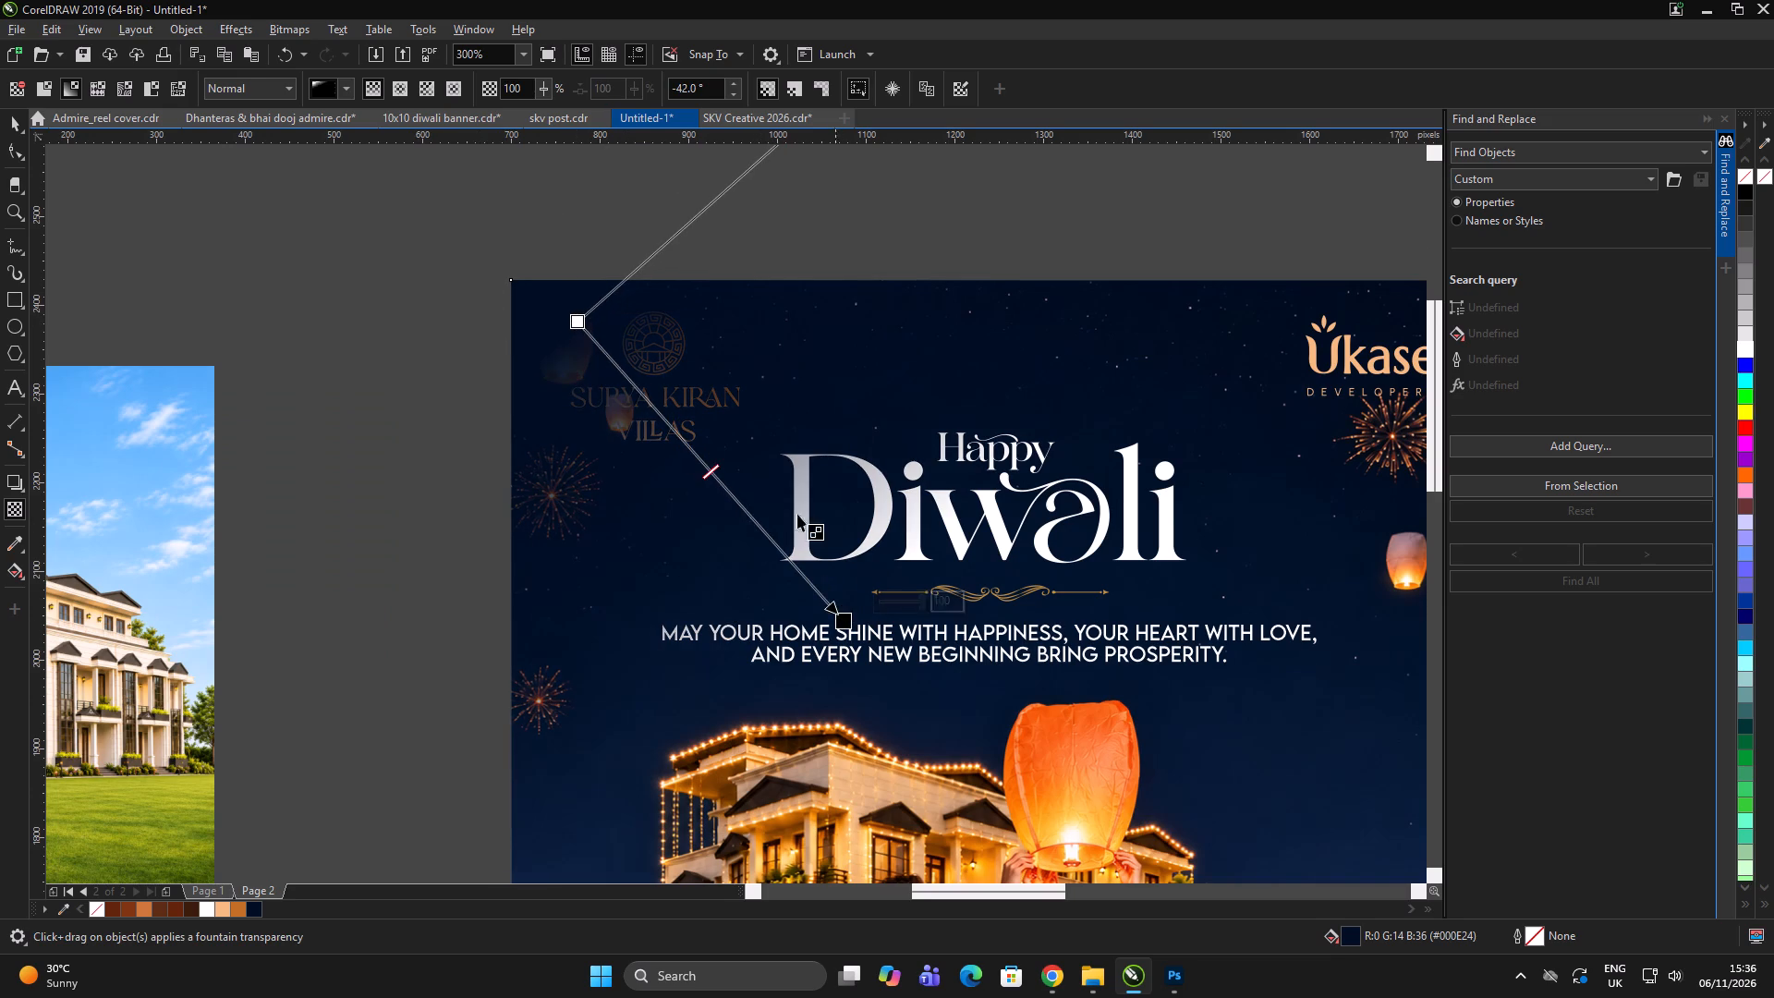
{"action": "key", "text": "space"}
{"action": "double_click", "coordinate": [337, 403]}
{"action": "left_click", "coordinate": [803, 359]}
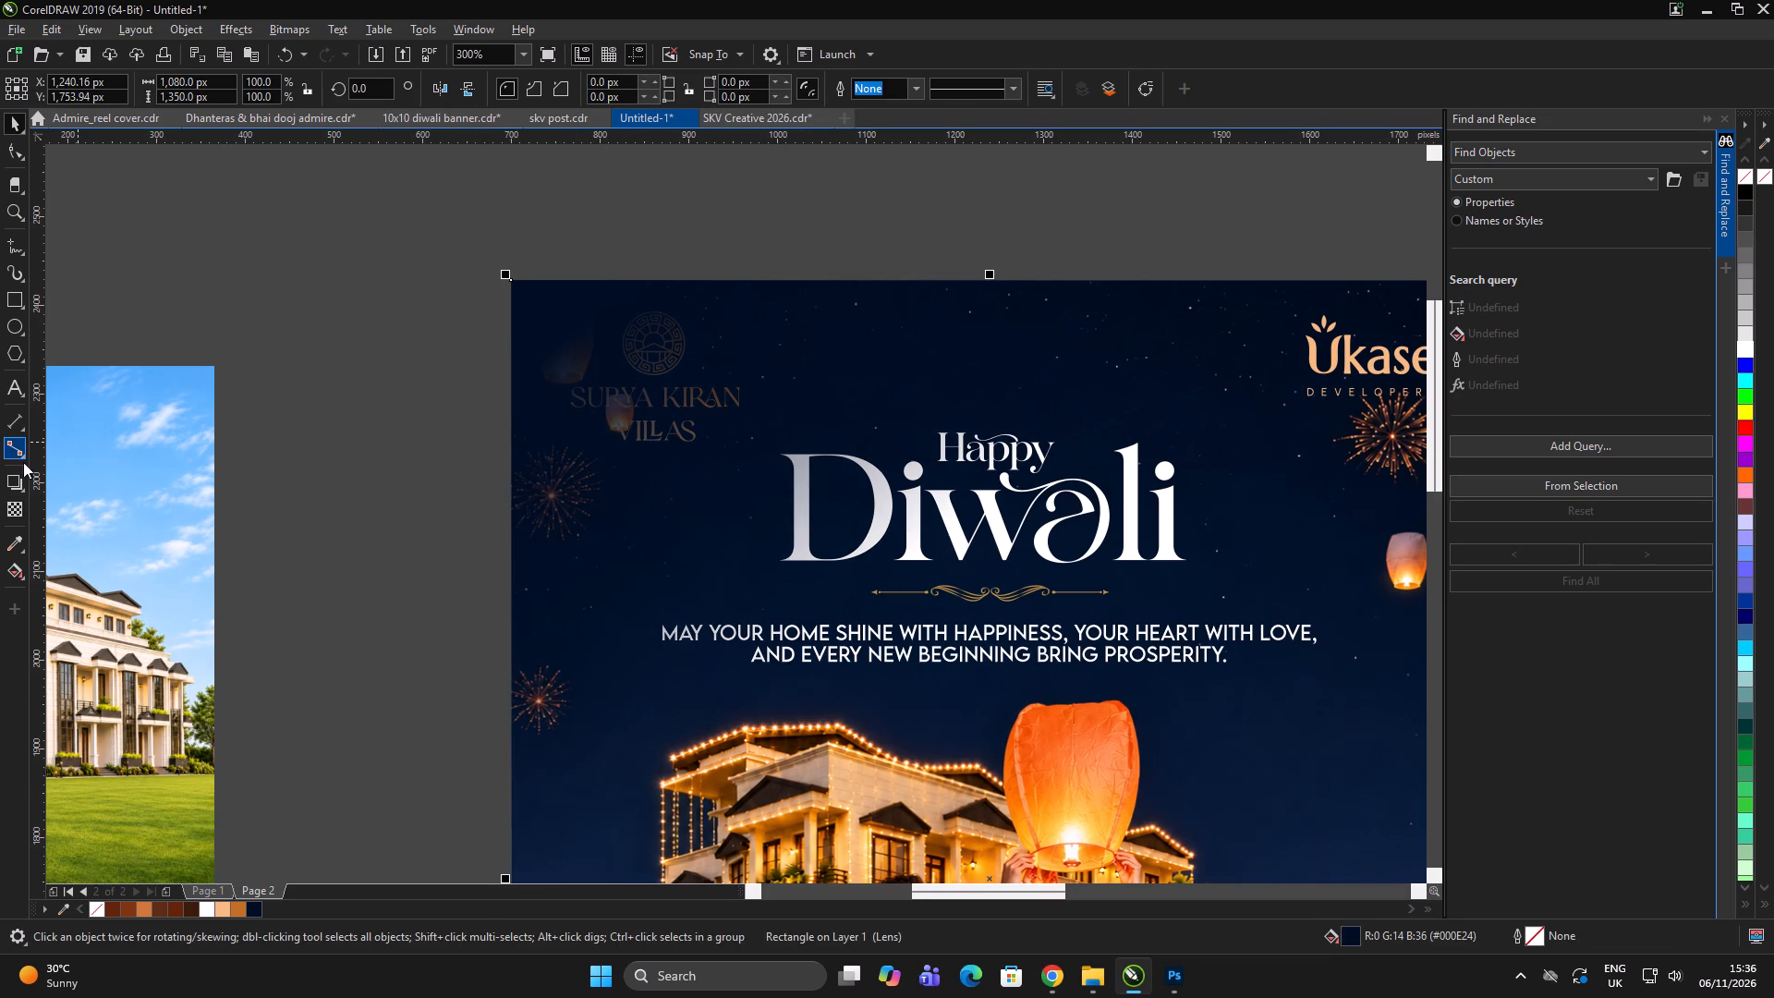
{"action": "left_click", "coordinate": [16, 505]}
{"action": "left_click_drag", "start_coordinate": [845, 621], "coordinate": [752, 546]}
{"action": "key", "text": "space"}
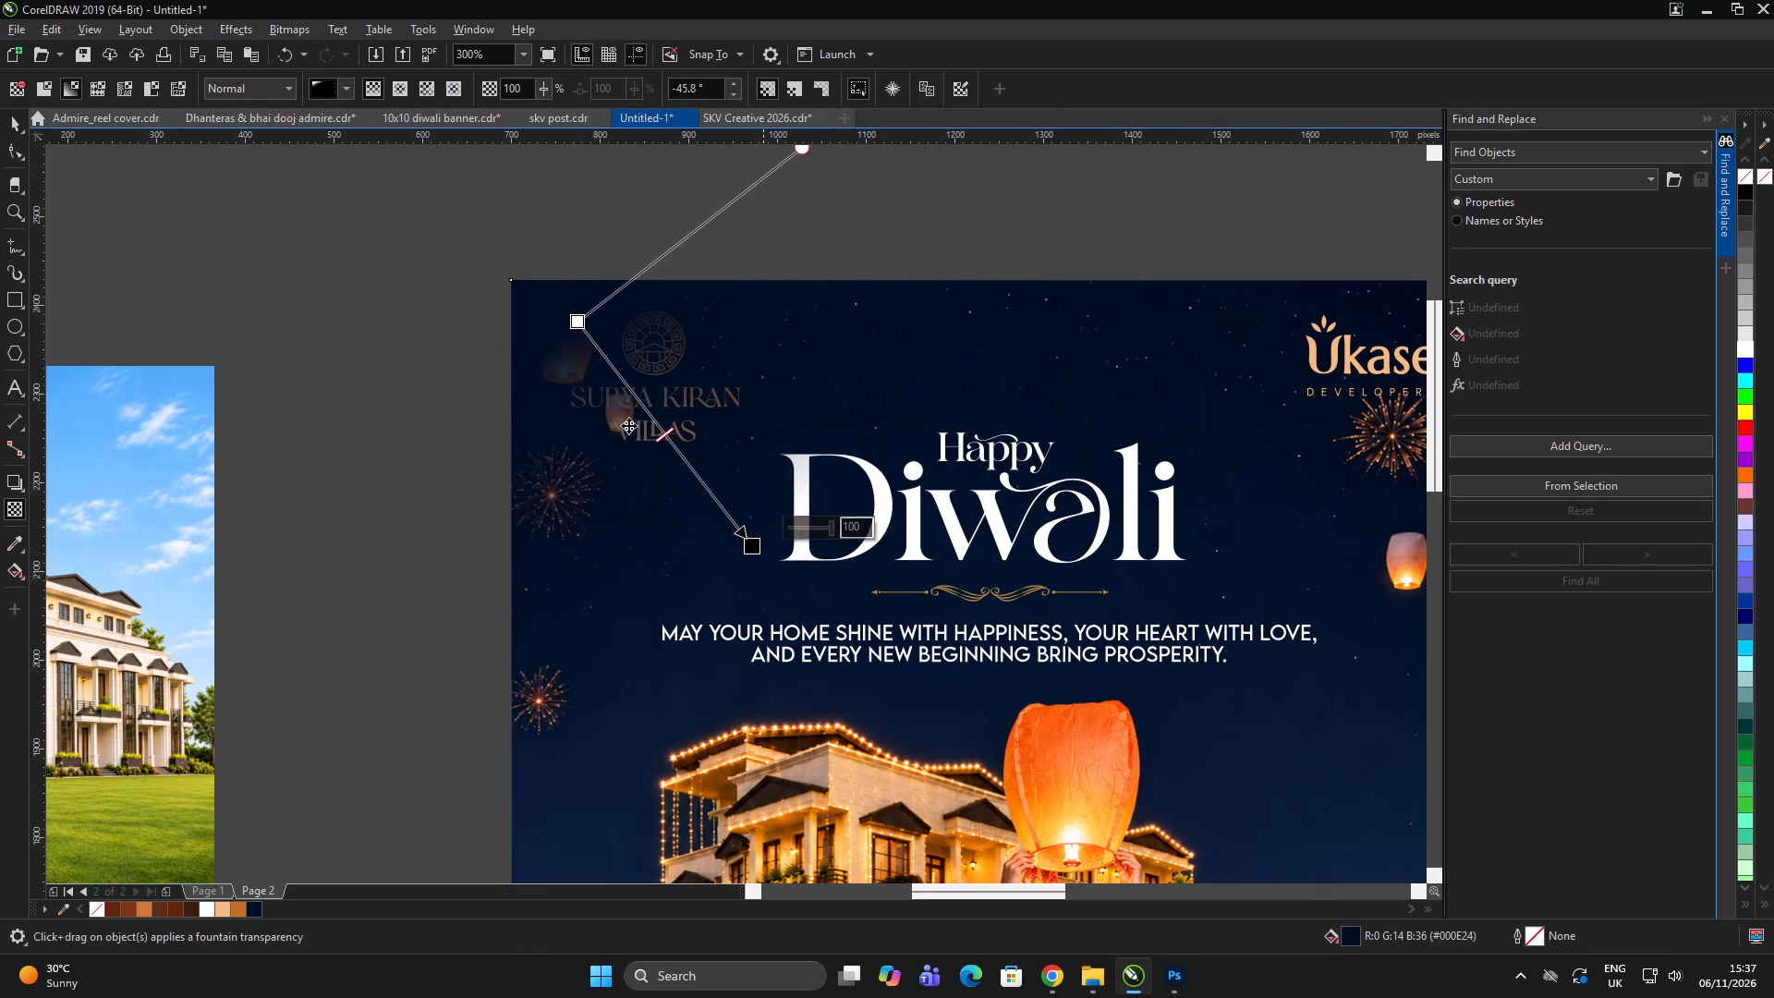
Cut the faded navy rectangle and paste it inside the poster's PowerClip frame over the couple image.
{"action": "scroll", "coordinate": [531, 378], "scroll_direction": "down", "scroll_amount": 2}
{"action": "left_click", "coordinate": [666, 257]}
{"action": "left_click", "coordinate": [689, 375]}
{"action": "key", "text": "ctrl+x"}
{"action": "left_click_drag", "start_coordinate": [1027, 482], "coordinate": [1018, 482]}
{"action": "double_click", "coordinate": [666, 486]}
{"action": "key", "text": "ctrl+v"}
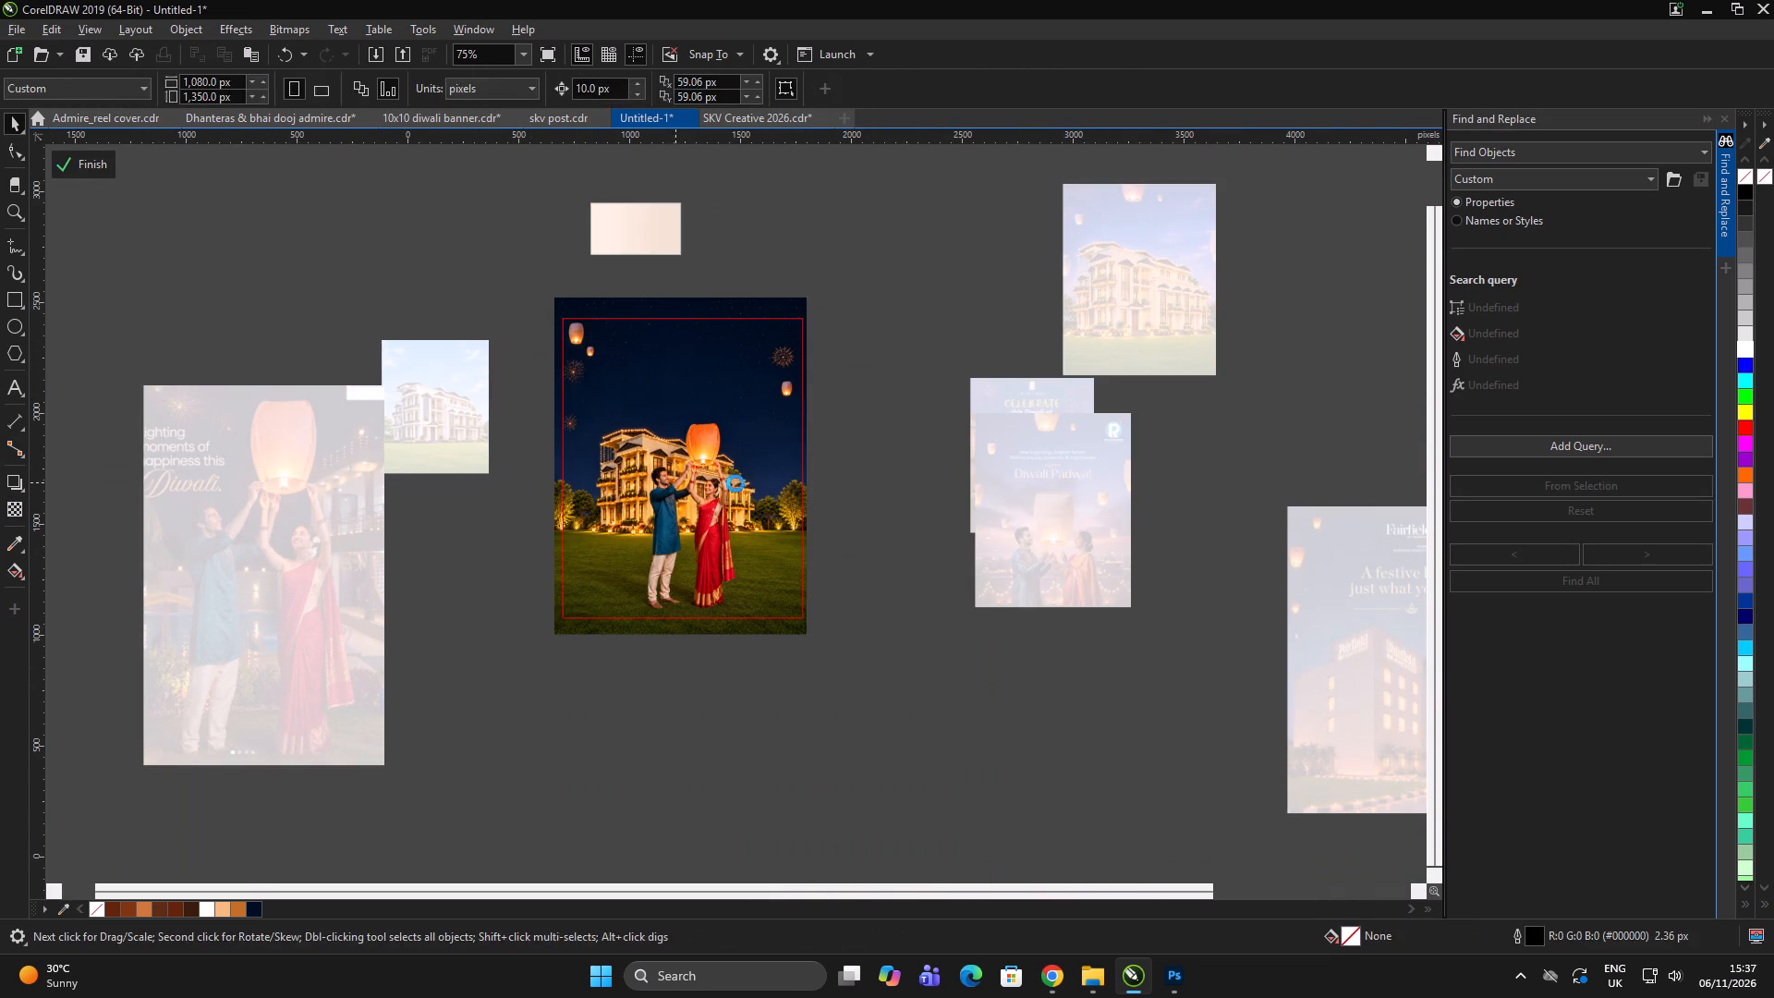
{"action": "double_click", "coordinate": [991, 472]}
{"action": "scroll", "coordinate": [537, 306], "scroll_direction": "up", "scroll_amount": 2}
{"action": "left_click", "coordinate": [67, 155]}
{"action": "scroll", "coordinate": [555, 366], "scroll_direction": "down", "scroll_amount": 2}
{"action": "left_click", "coordinate": [390, 363]}
{"action": "left_click_drag", "start_coordinate": [395, 364], "coordinate": [405, 371]}
Nudge the Surya Kiran Villas logo slightly left, to a horizontal position of about 851 px.
{"action": "scroll", "coordinate": [614, 419], "scroll_direction": "up", "scroll_amount": 2}
{"action": "left_click_drag", "start_coordinate": [222, 177], "coordinate": [609, 399]}
{"action": "scroll", "coordinate": [353, 222], "scroll_direction": "up", "scroll_amount": 2}
{"action": "scroll", "coordinate": [646, 347], "scroll_direction": "down", "scroll_amount": 1}
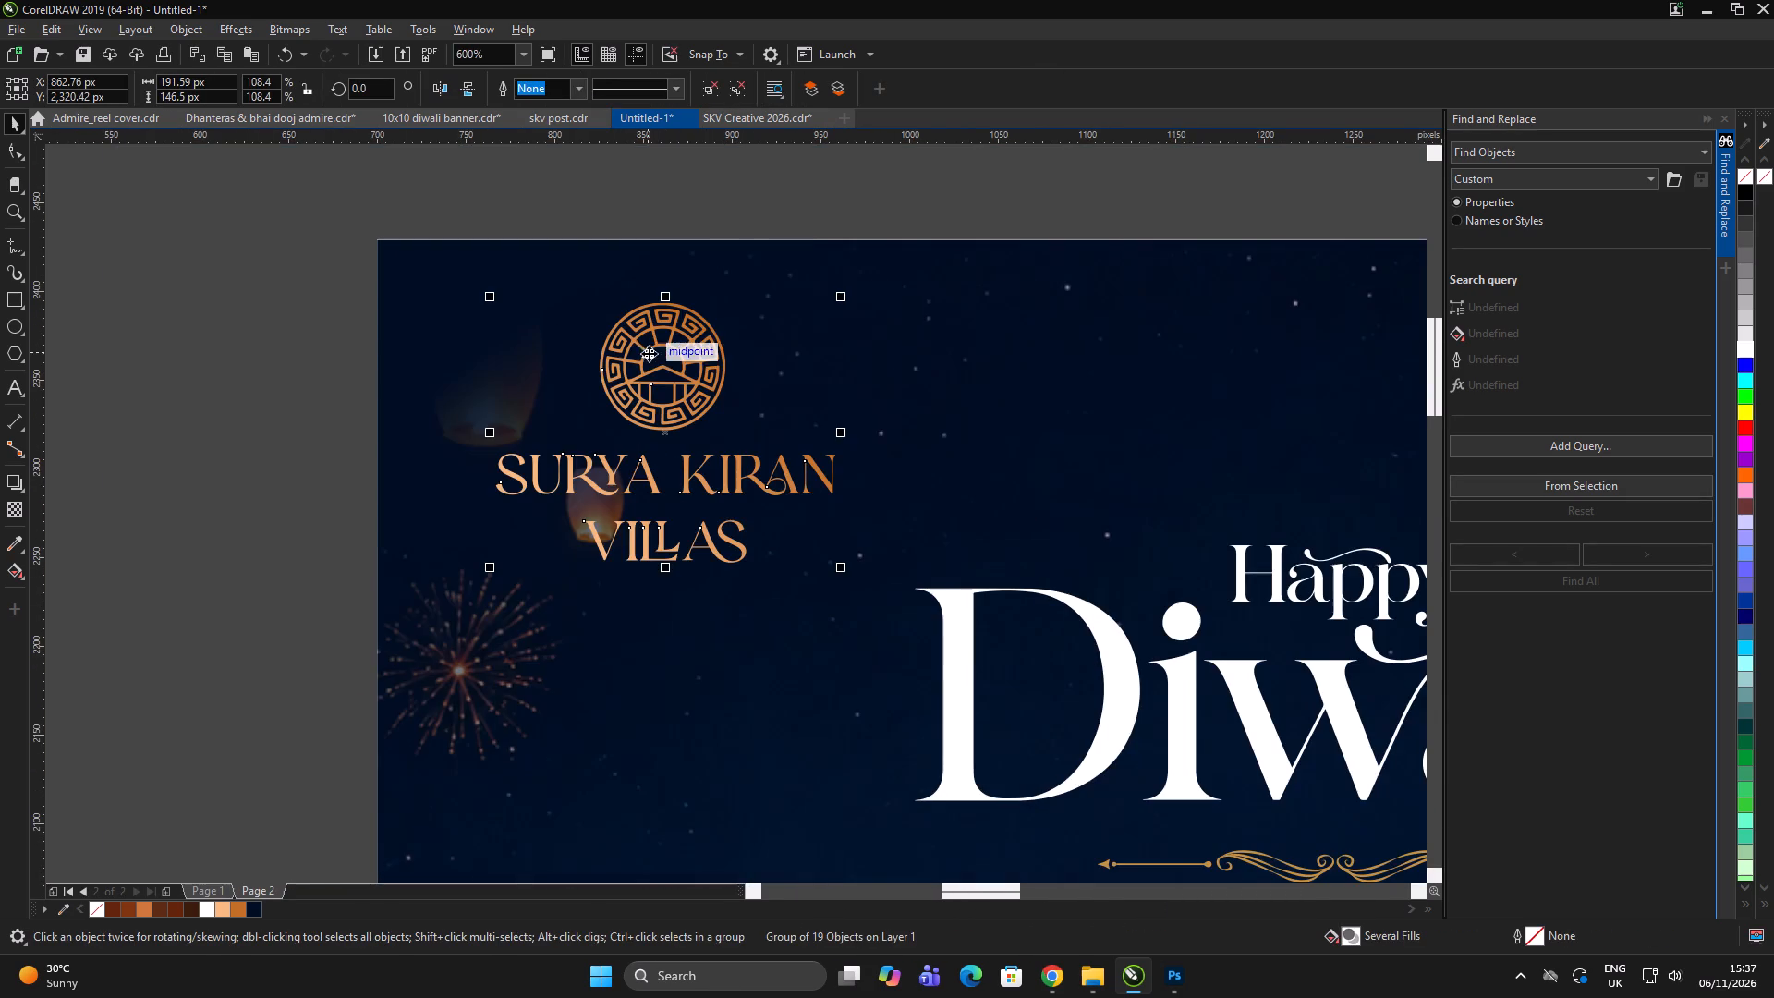
{"action": "left_click_drag", "start_coordinate": [655, 344], "coordinate": [633, 345]}
{"action": "scroll", "coordinate": [475, 412], "scroll_direction": "down", "scroll_amount": 1}
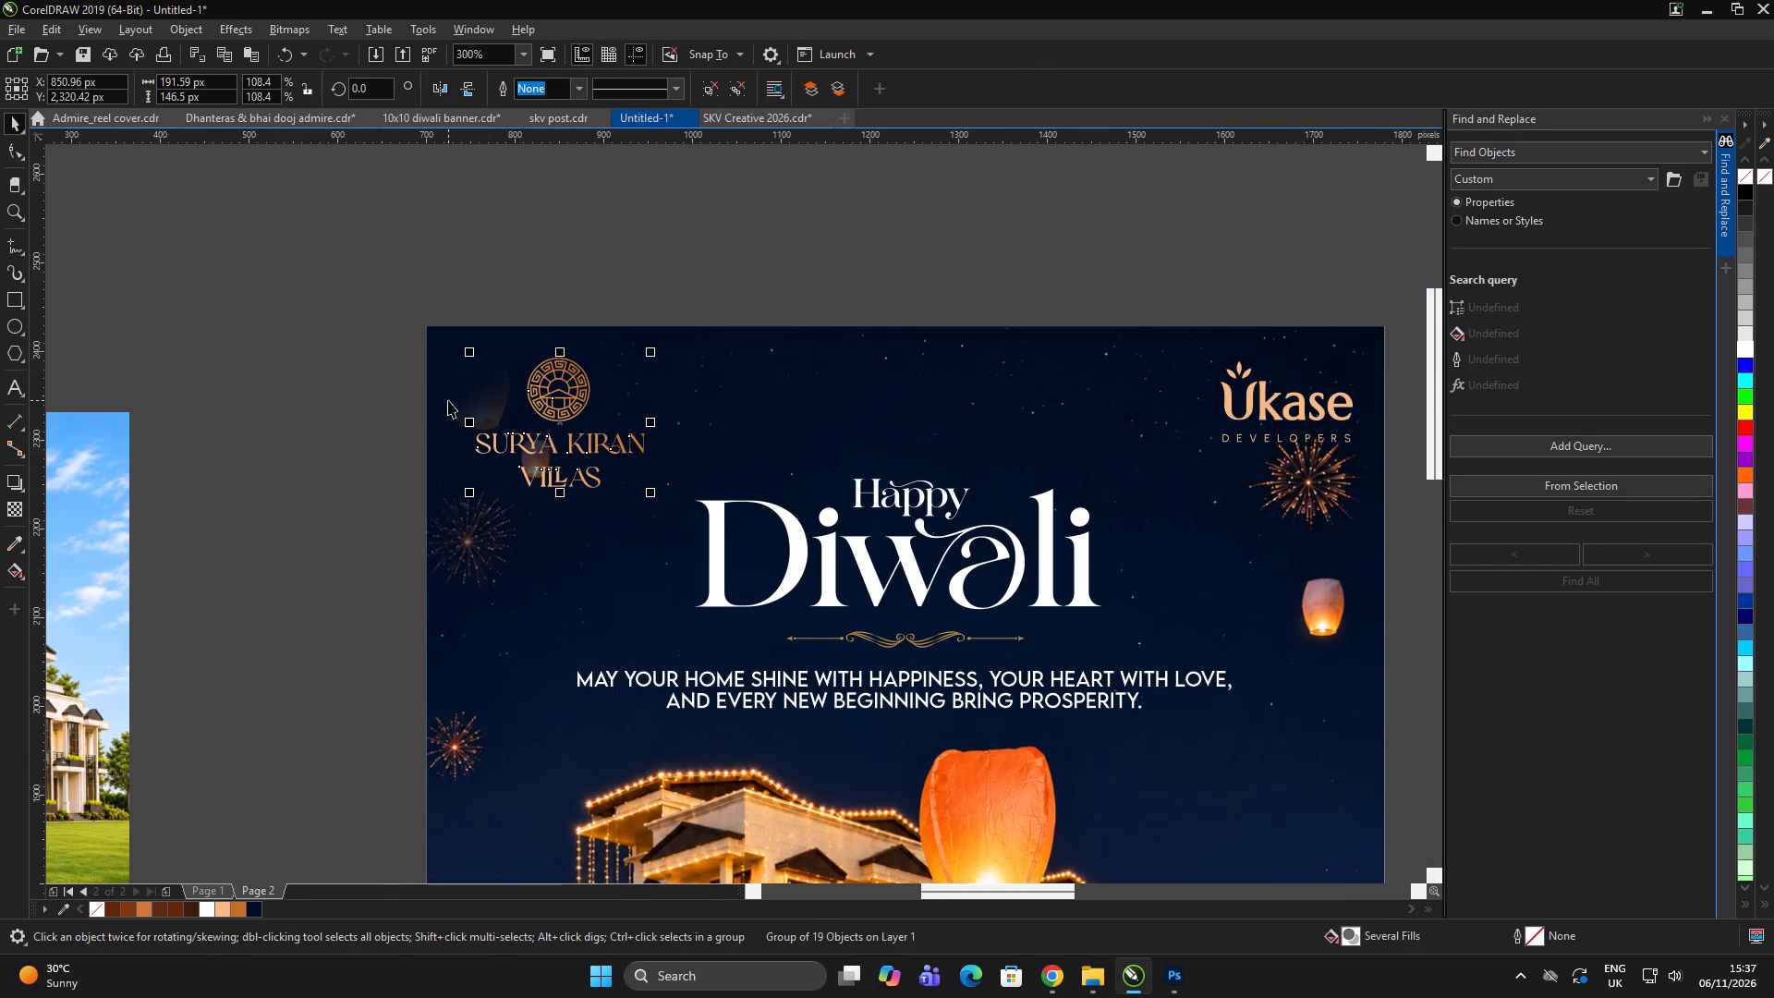
Group all the parts of the Ukase Developers logo in the poster's upper-right corner.
{"action": "scroll", "coordinate": [630, 297], "scroll_direction": "down", "scroll_amount": 1}
{"action": "left_click", "coordinate": [687, 279]}
{"action": "scroll", "coordinate": [984, 308], "scroll_direction": "up", "scroll_amount": 2}
{"action": "left_click", "coordinate": [1178, 281]}
{"action": "left_click_drag", "start_coordinate": [1241, 286], "coordinate": [629, 585]}
{"action": "key", "text": "ctrl+g"}
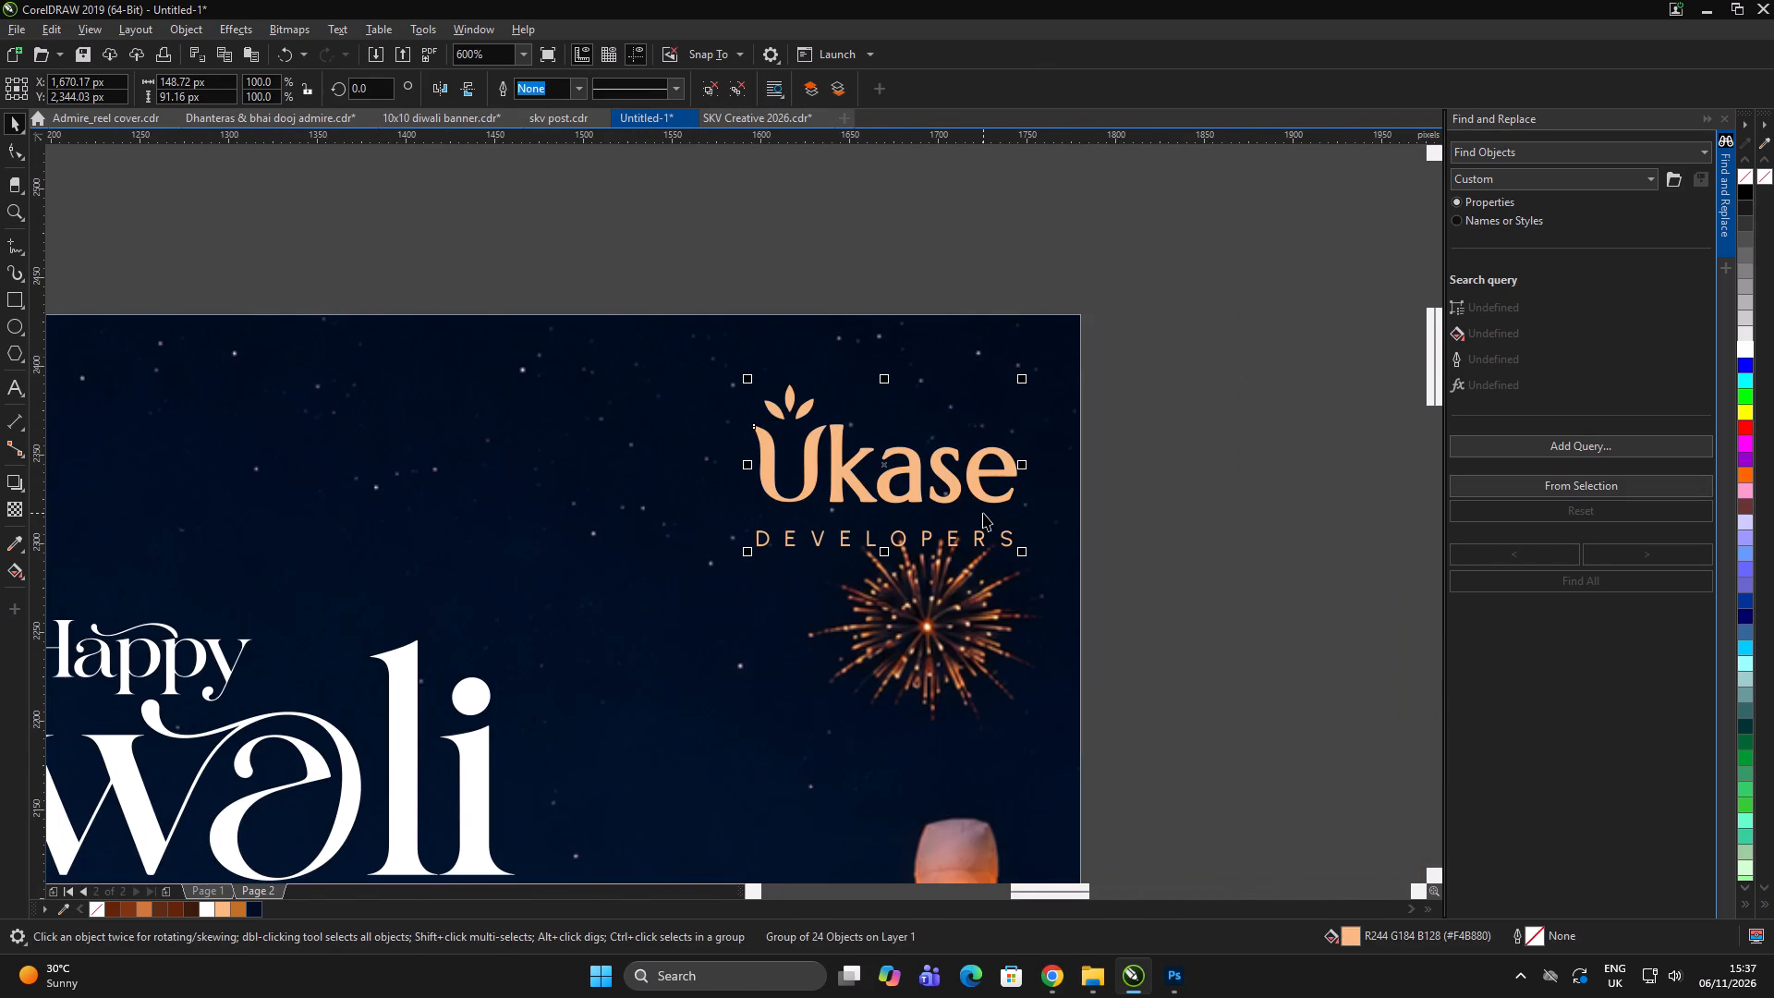
Apply a diagonal fountain fill to the Ukase Developers logo, running from light peach at its upper right to darker orange at its lower left.
{"action": "key", "text": "g"}
{"action": "left_click_drag", "start_coordinate": [1029, 408], "coordinate": [754, 507]}
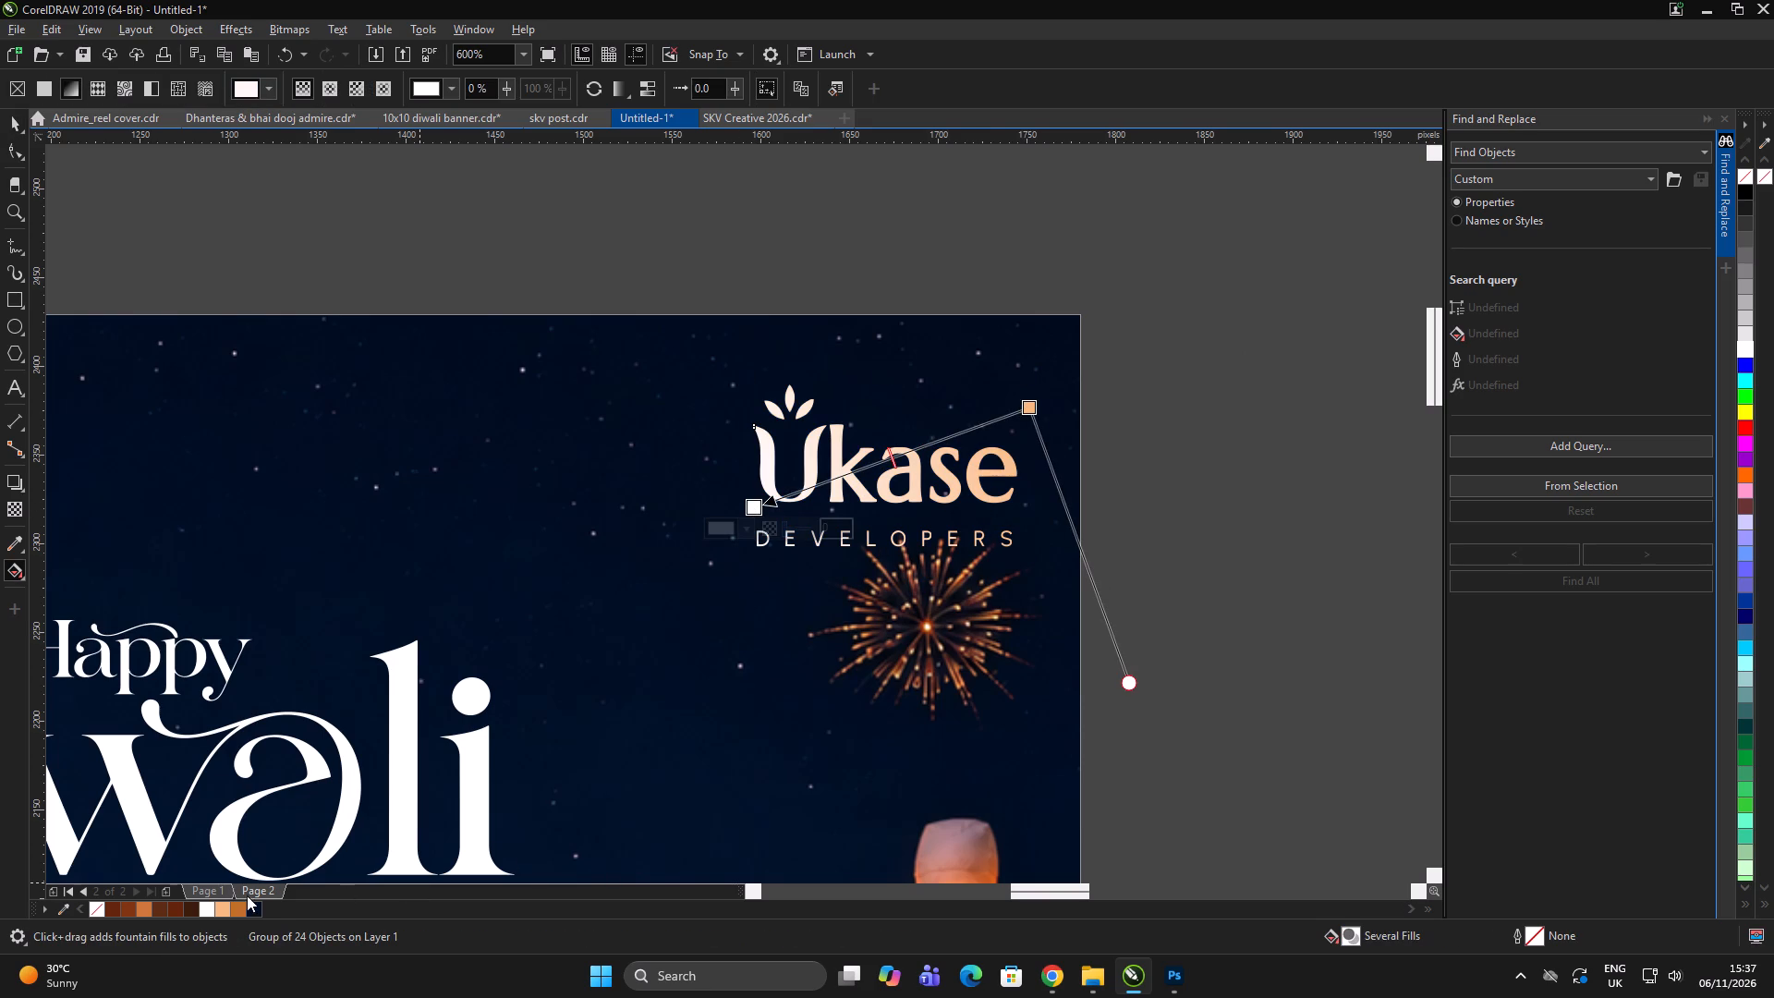
{"action": "left_click", "coordinate": [236, 905]}
{"action": "left_click_drag", "start_coordinate": [756, 508], "coordinate": [725, 525]}
{"action": "key", "text": "space"}
{"action": "scroll", "coordinate": [769, 503], "scroll_direction": "down", "scroll_amount": 2}
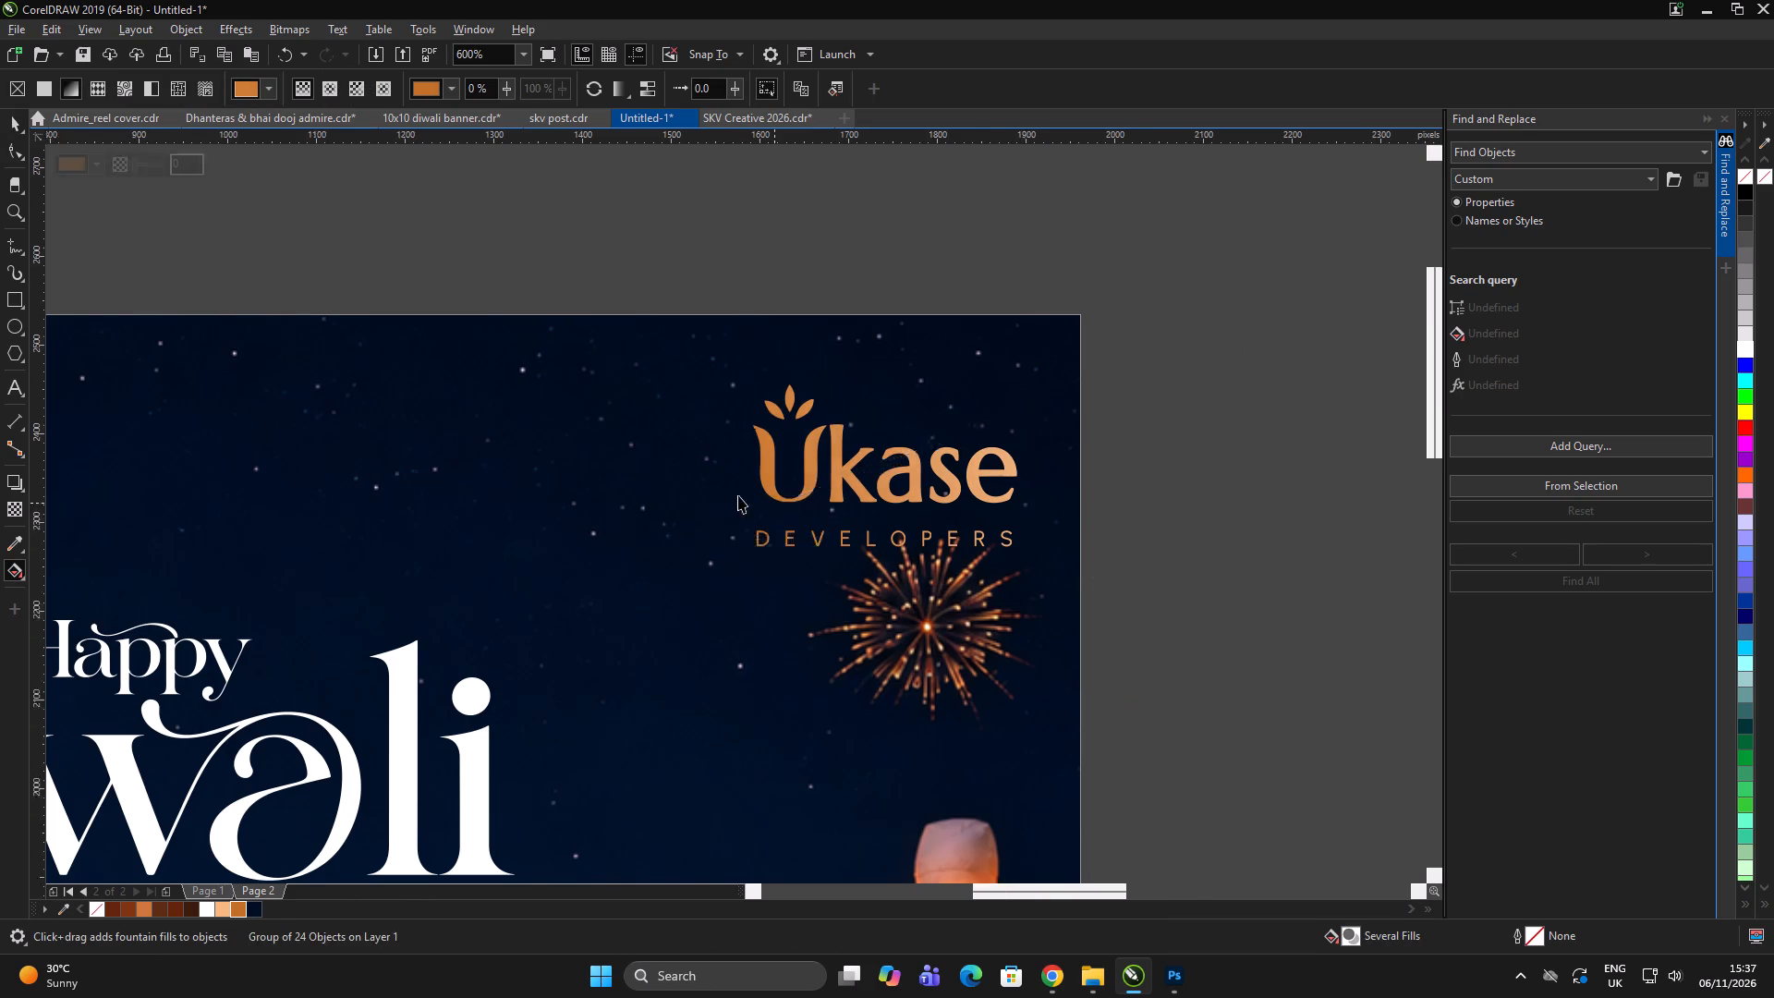
Ungroup and regroup the Ukase Developers logo in the poster's upper-right corner.
{"action": "double_click", "coordinate": [1116, 455]}
{"action": "left_click_drag", "start_coordinate": [975, 383], "coordinate": [638, 570]}
{"action": "scroll", "coordinate": [851, 498], "scroll_direction": "up", "scroll_amount": 1}
{"action": "key", "text": "ctrl+u"}
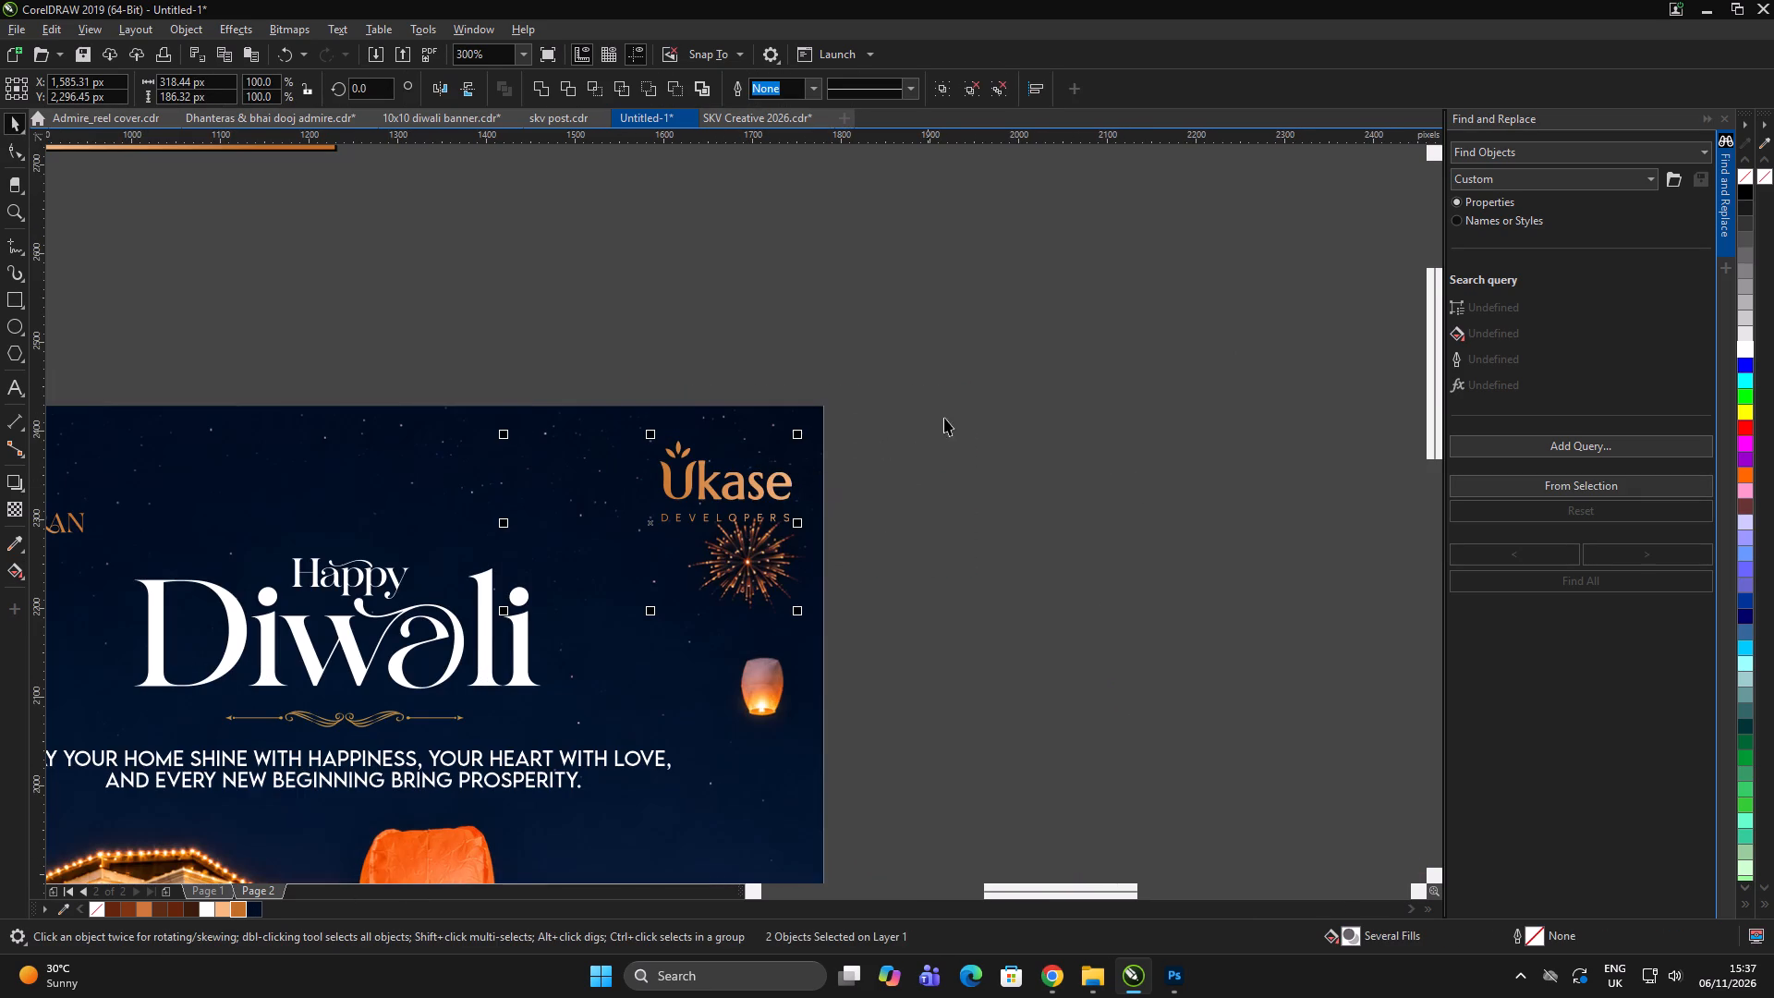
{"action": "left_click", "coordinate": [944, 418], "text": "ctrl"}
{"action": "left_click_drag", "start_coordinate": [942, 391], "coordinate": [609, 548]}
{"action": "key", "text": "ctrl+g"}
Group the seven letter shapes of the word Diwali, leaving out the word Happy.
{"action": "left_click", "coordinate": [1043, 514]}
{"action": "left_click_drag", "start_coordinate": [1043, 514], "coordinate": [953, 518]}
{"action": "left_click_drag", "start_coordinate": [624, 280], "coordinate": [310, 698]}
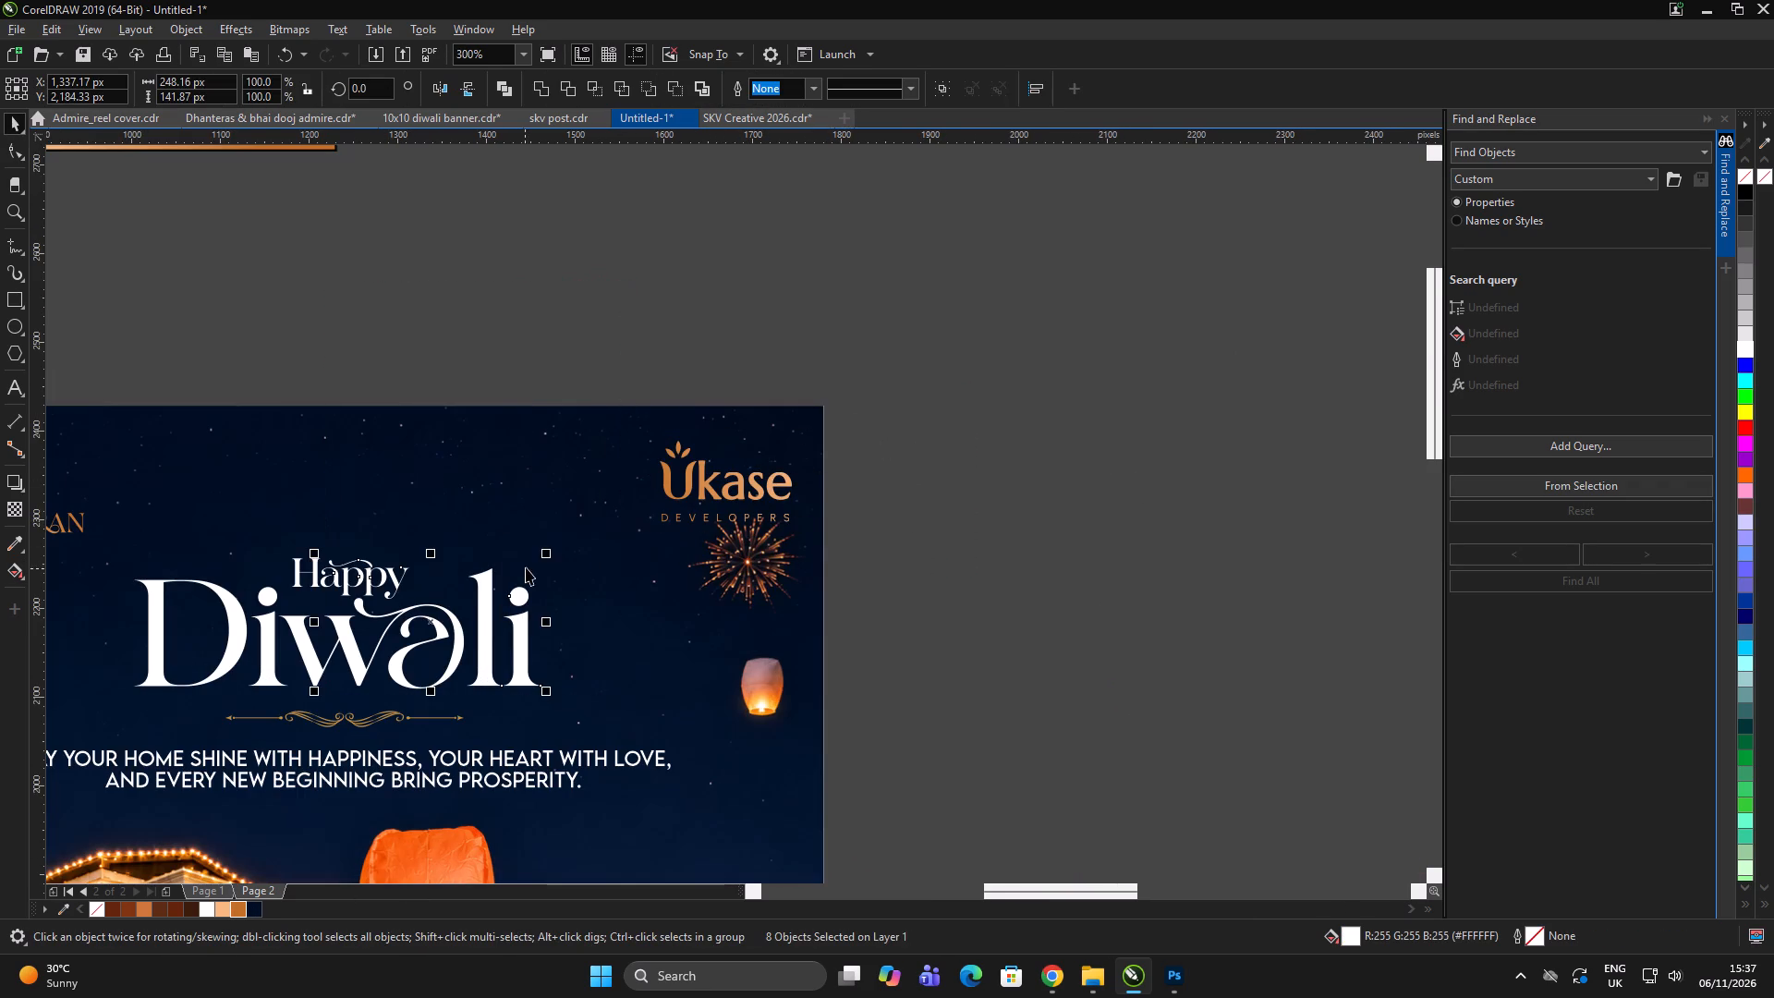
{"action": "scroll", "coordinate": [485, 564], "scroll_direction": "up", "scroll_amount": 1}
{"action": "scroll", "coordinate": [824, 476], "scroll_direction": "down", "scroll_amount": 2}
{"action": "double_click", "coordinate": [1049, 535]}
{"action": "scroll", "coordinate": [715, 542], "scroll_direction": "up", "scroll_amount": 1}
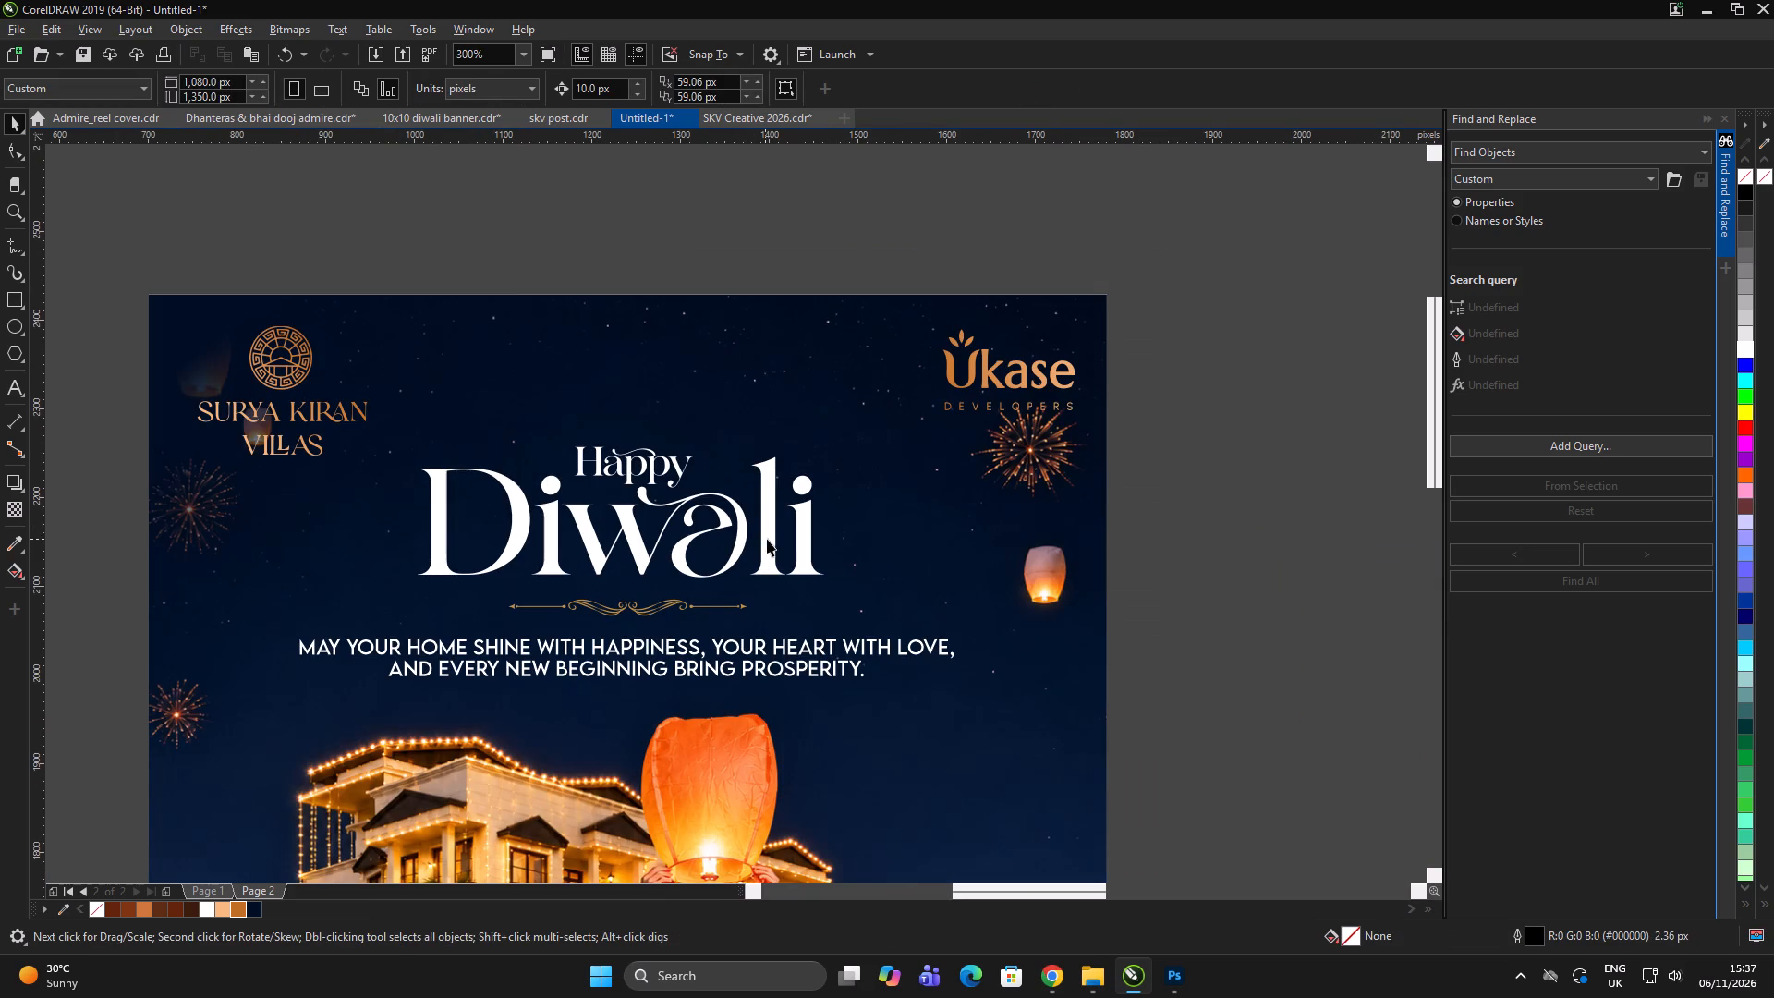
{"action": "left_click_drag", "start_coordinate": [1267, 514], "coordinate": [525, 652]}
{"action": "left_click", "coordinate": [680, 569]}
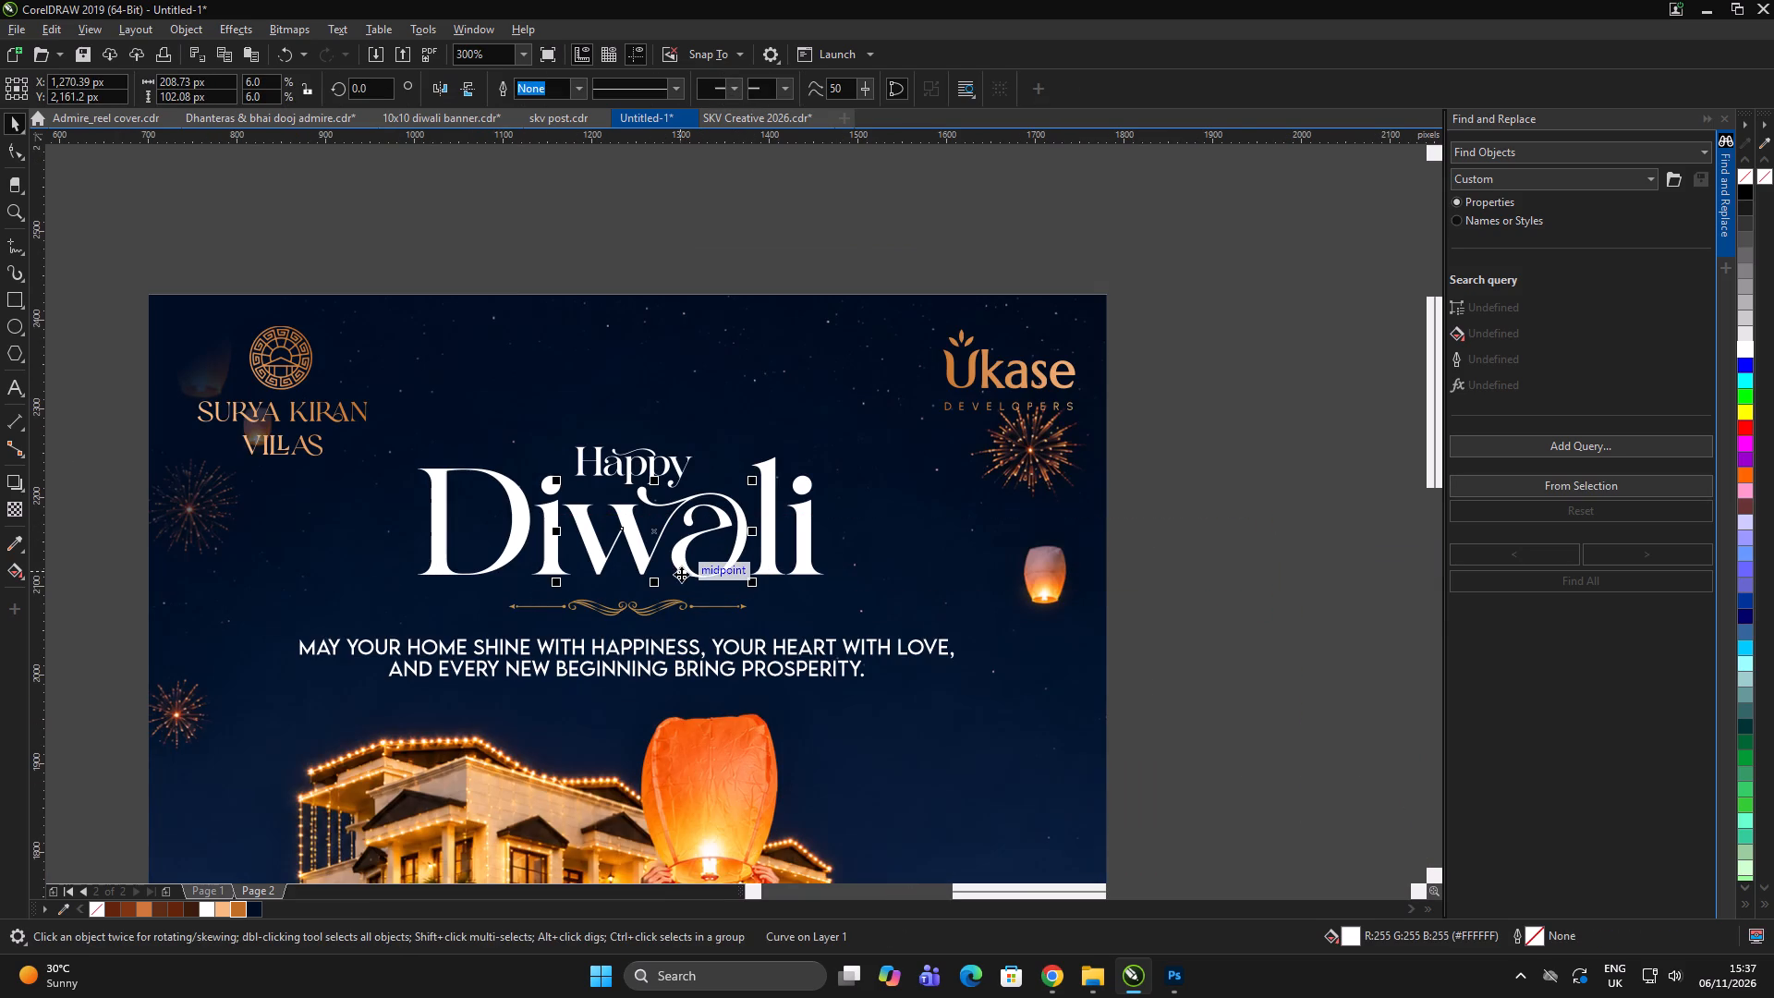
{"action": "left_click", "coordinate": [769, 542], "text": "shift"}
{"action": "left_click", "coordinate": [804, 542], "text": "shift"}
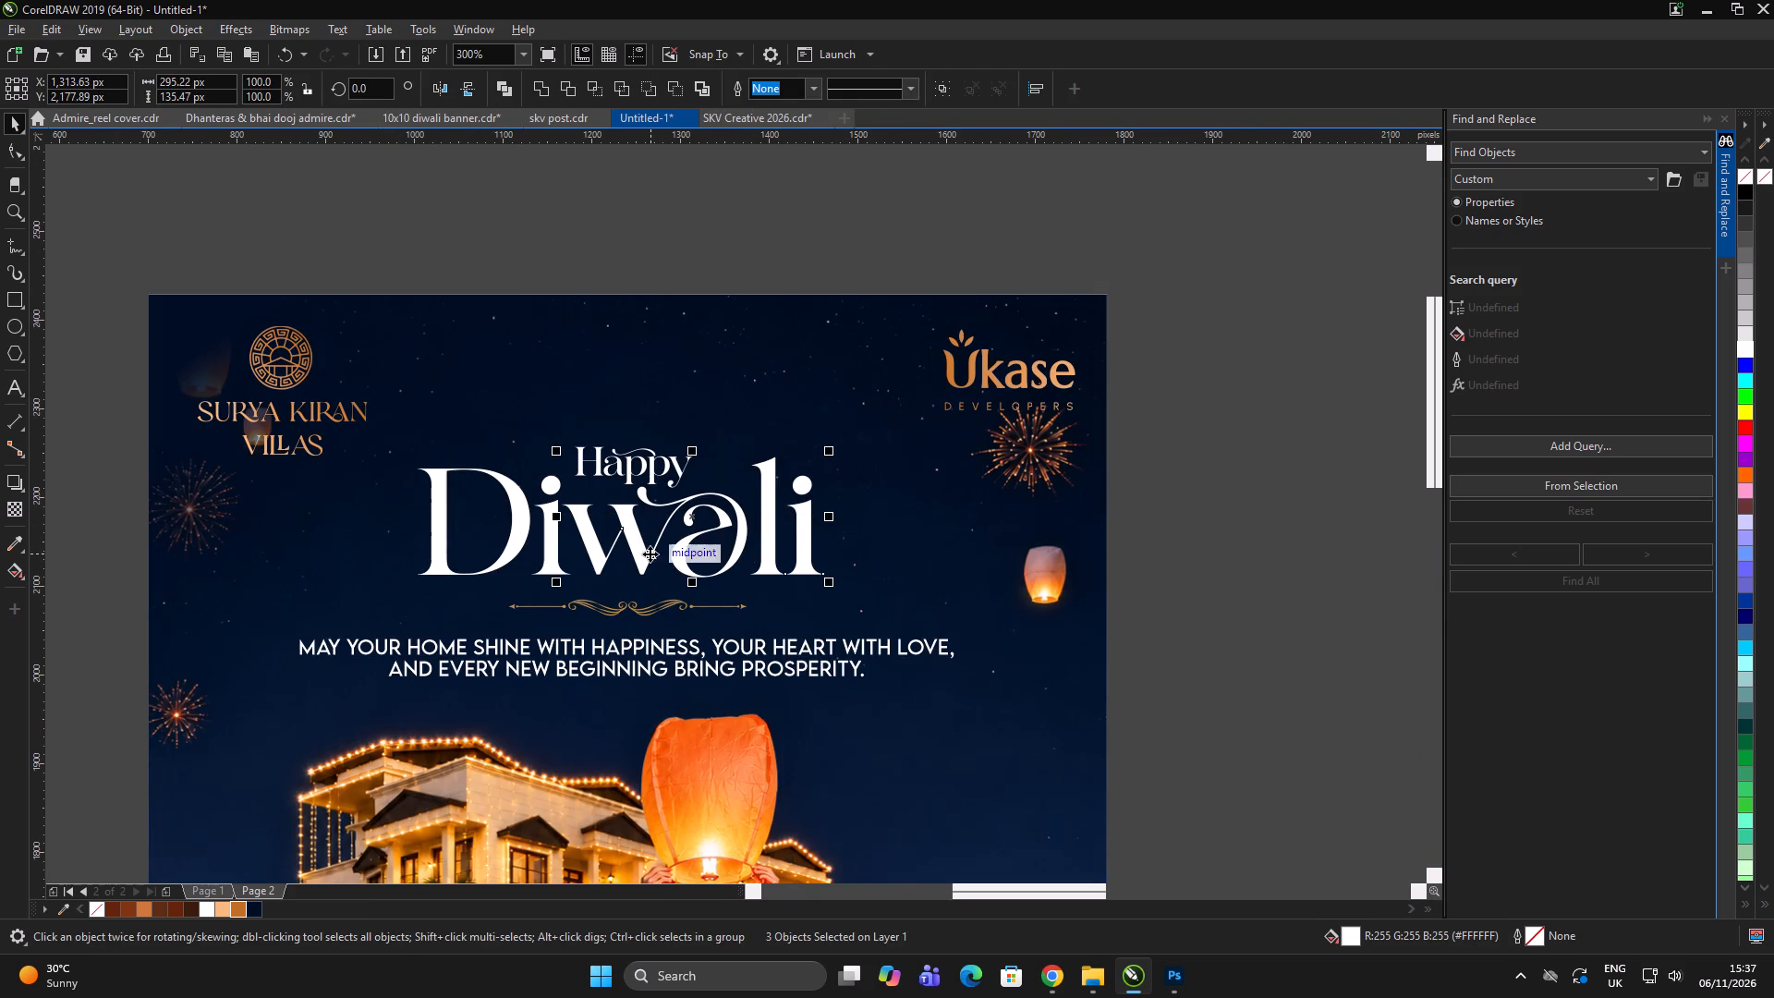
{"action": "left_click", "coordinate": [646, 554], "text": "shift"}
{"action": "left_click", "coordinate": [1236, 507]}
{"action": "left_click_drag", "start_coordinate": [893, 270], "coordinate": [409, 548]}
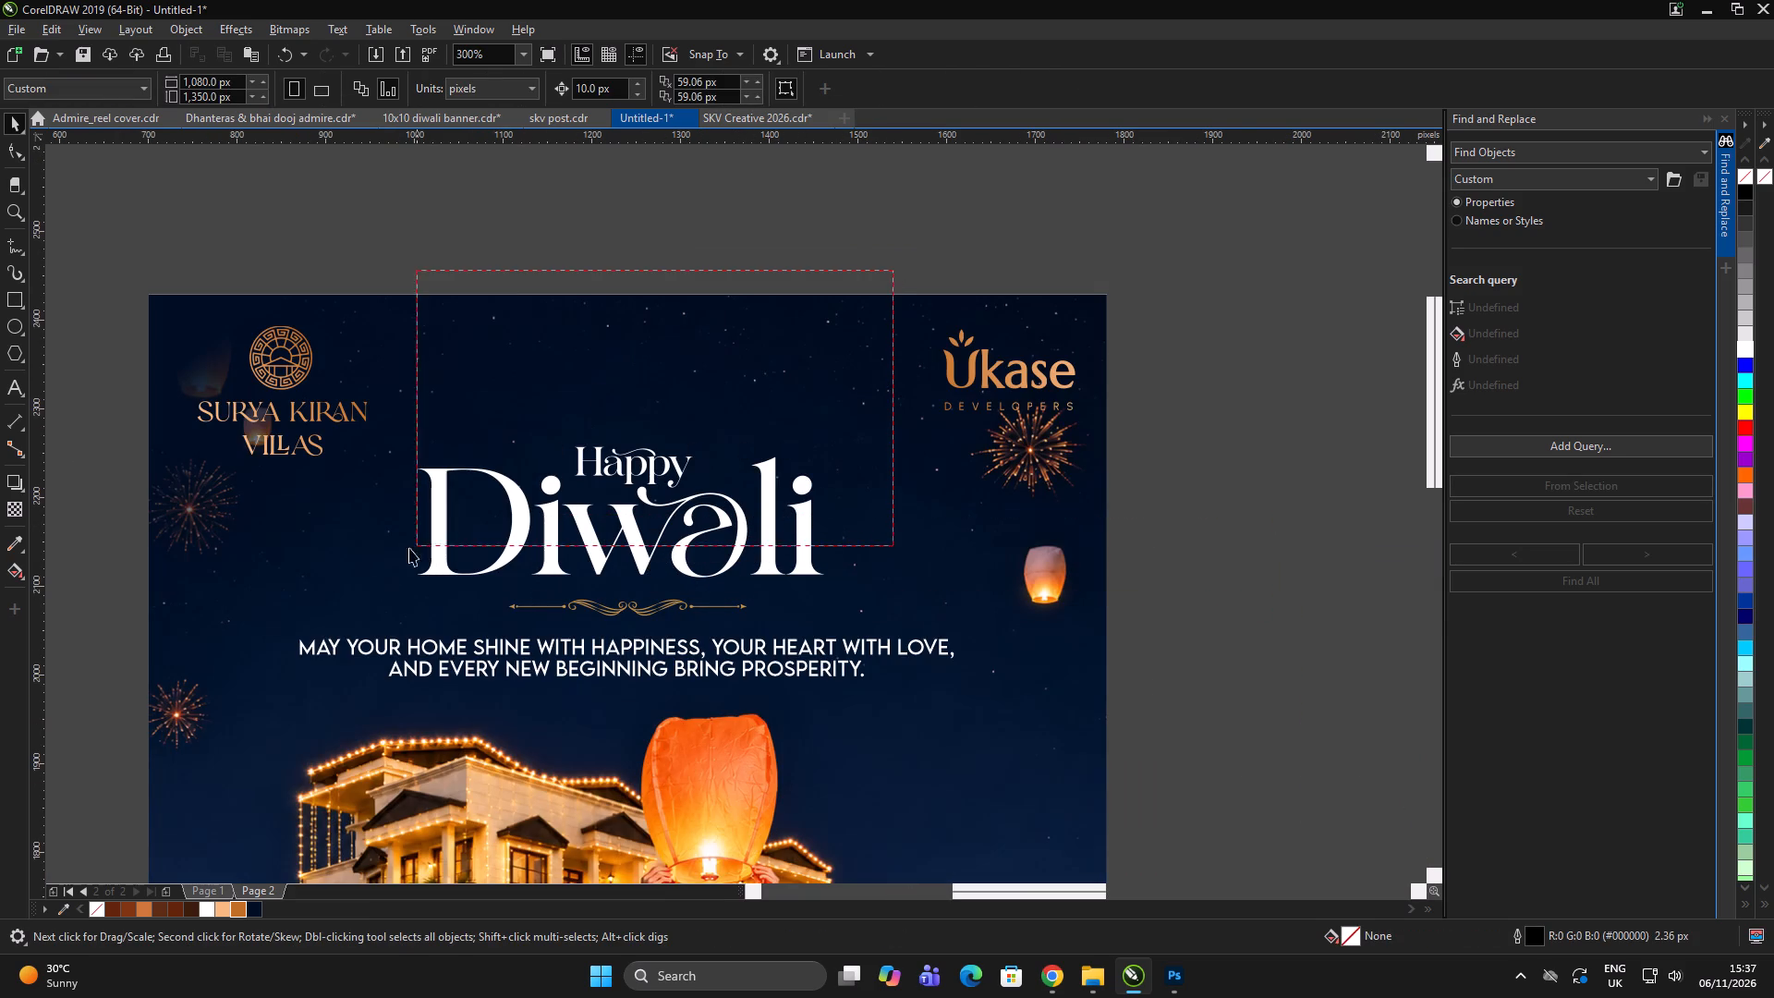
{"action": "left_click_drag", "start_coordinate": [409, 548], "coordinate": [396, 595]}
{"action": "left_click_drag", "start_coordinate": [571, 214], "coordinate": [715, 498], "text": "shift"}
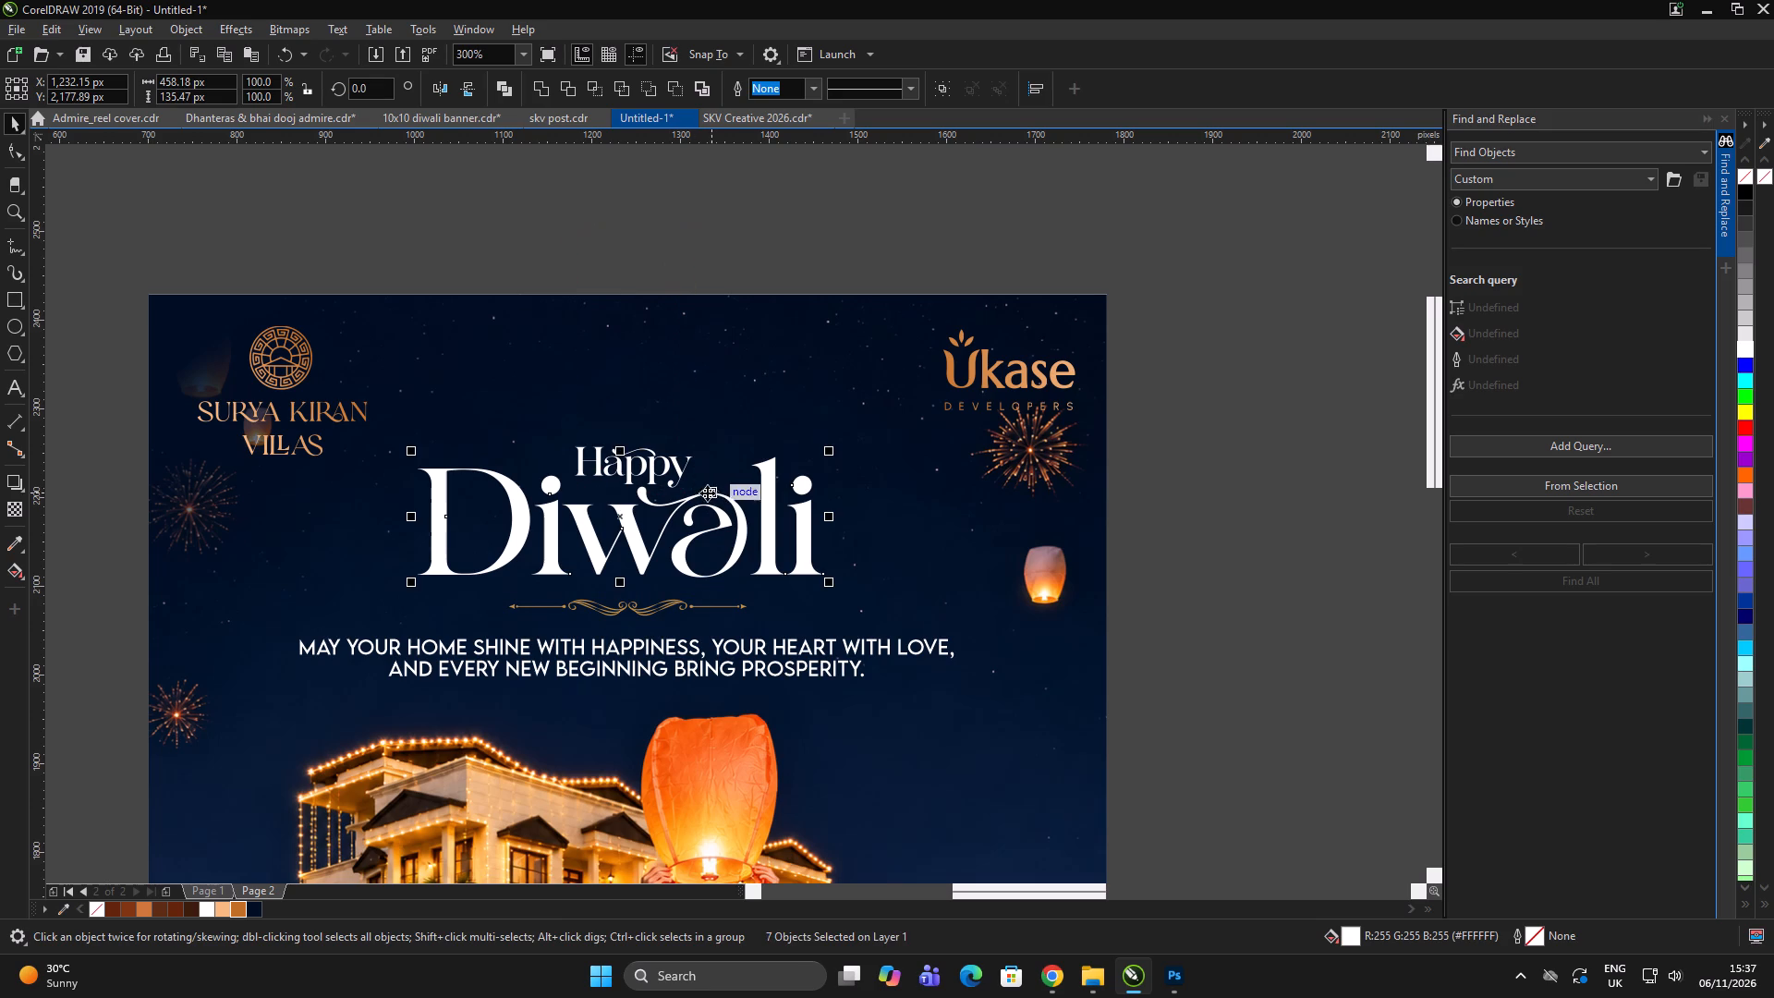
{"action": "left_click_drag", "start_coordinate": [662, 529], "coordinate": [655, 745]}
{"action": "key", "text": "ctrl+z"}
{"action": "key", "text": "ctrl+g"}
Copy only the fill property from the Ukase Developers logo onto the grouped Diwali lettering.
{"action": "scroll", "coordinate": [289, 436], "scroll_direction": "up", "scroll_amount": 1}
{"action": "scroll", "coordinate": [305, 310], "scroll_direction": "down", "scroll_amount": 2}
{"action": "scroll", "coordinate": [557, 288], "scroll_direction": "up", "scroll_amount": 1}
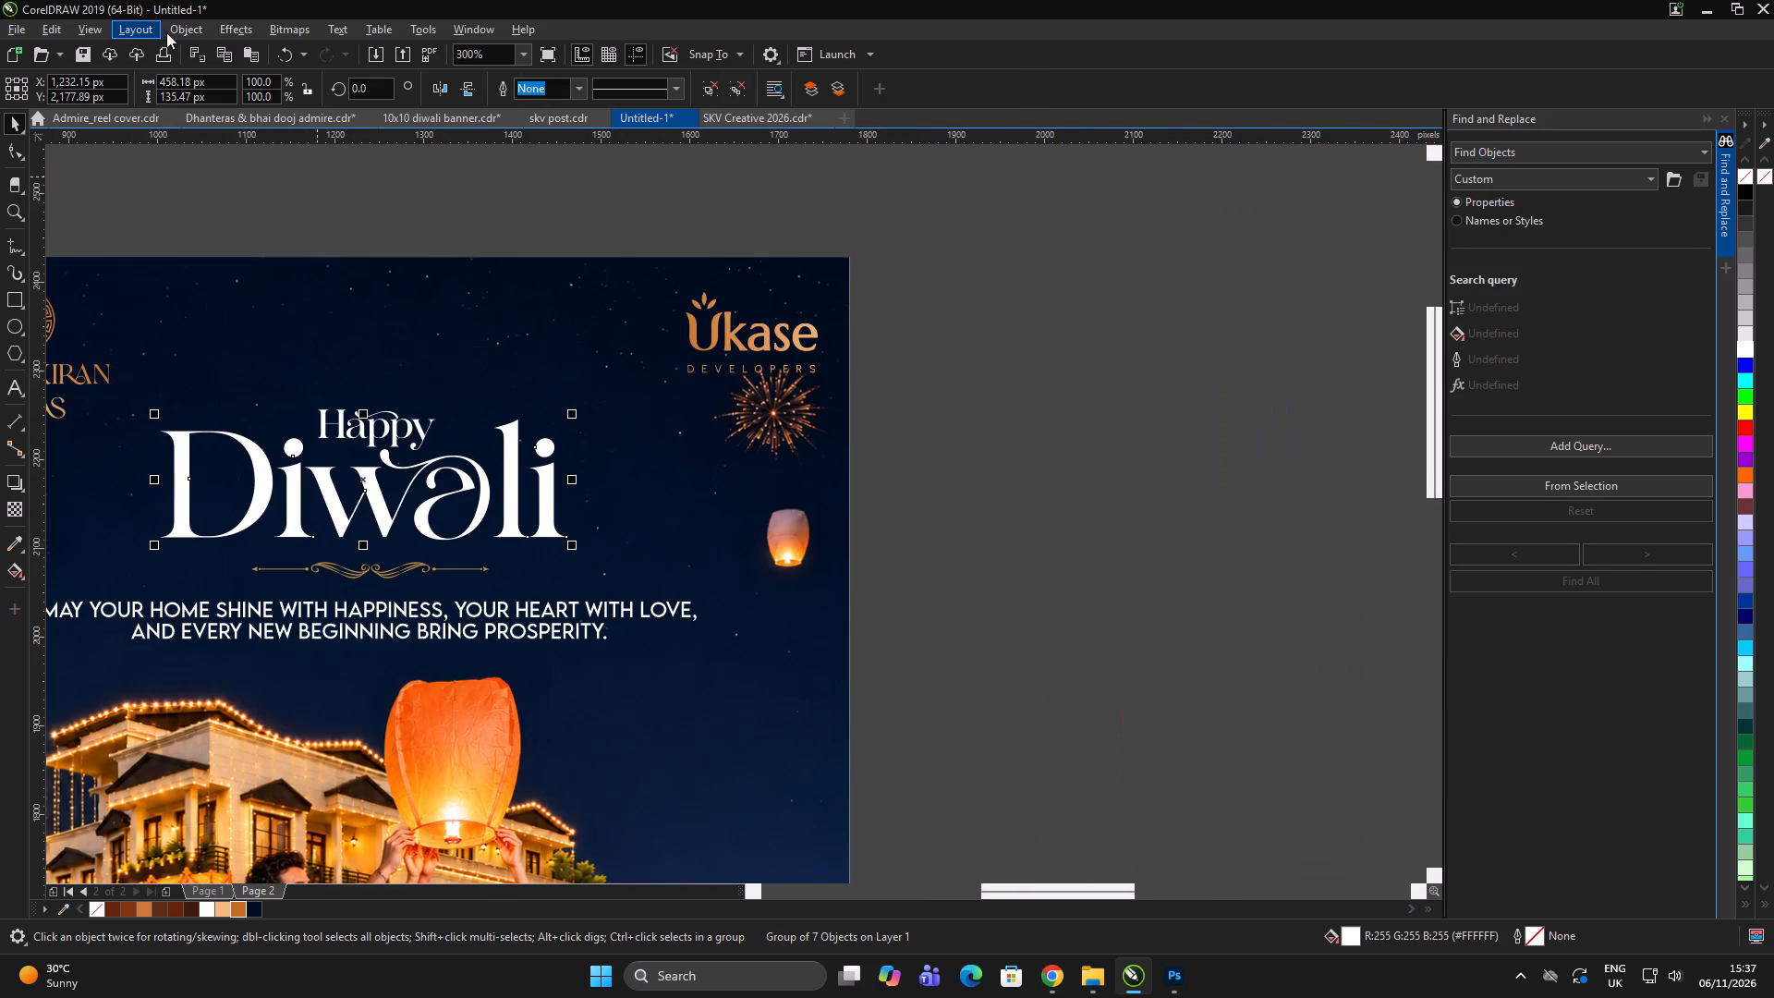
{"action": "left_click", "coordinate": [55, 32]}
{"action": "left_click", "coordinate": [105, 159]}
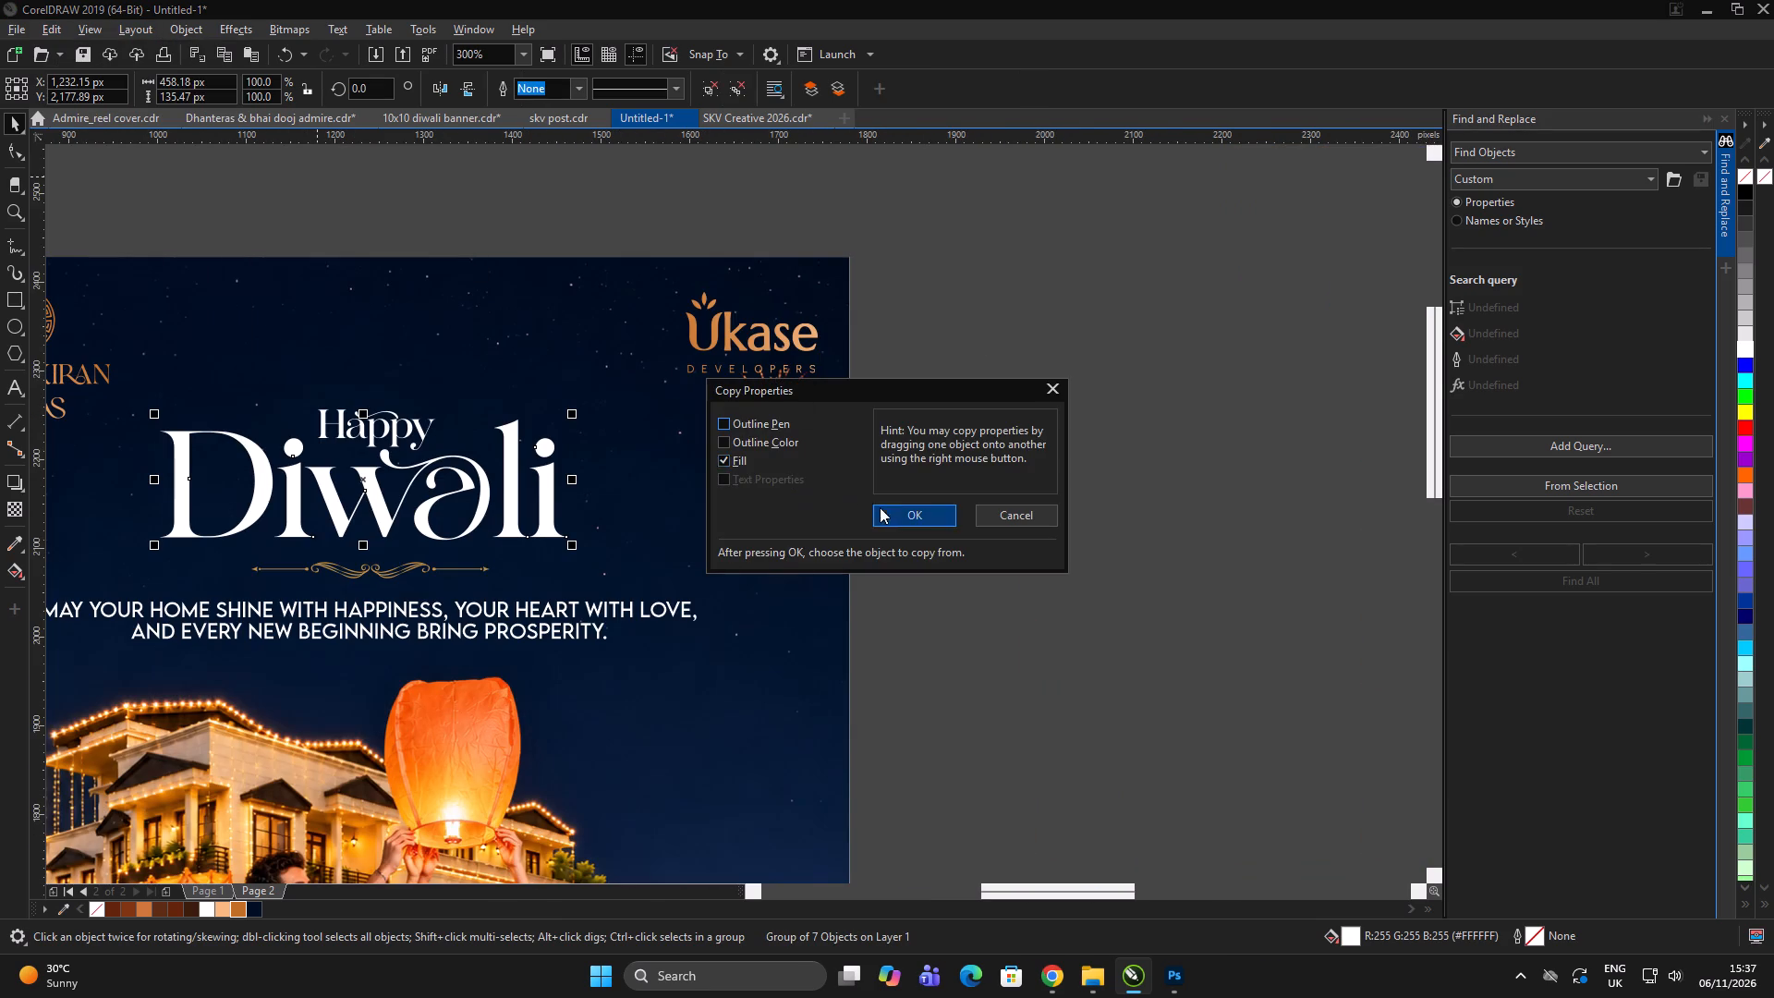
{"action": "left_click", "coordinate": [886, 508]}
{"action": "left_click", "coordinate": [773, 333]}
{"action": "double_click", "coordinate": [1162, 379]}
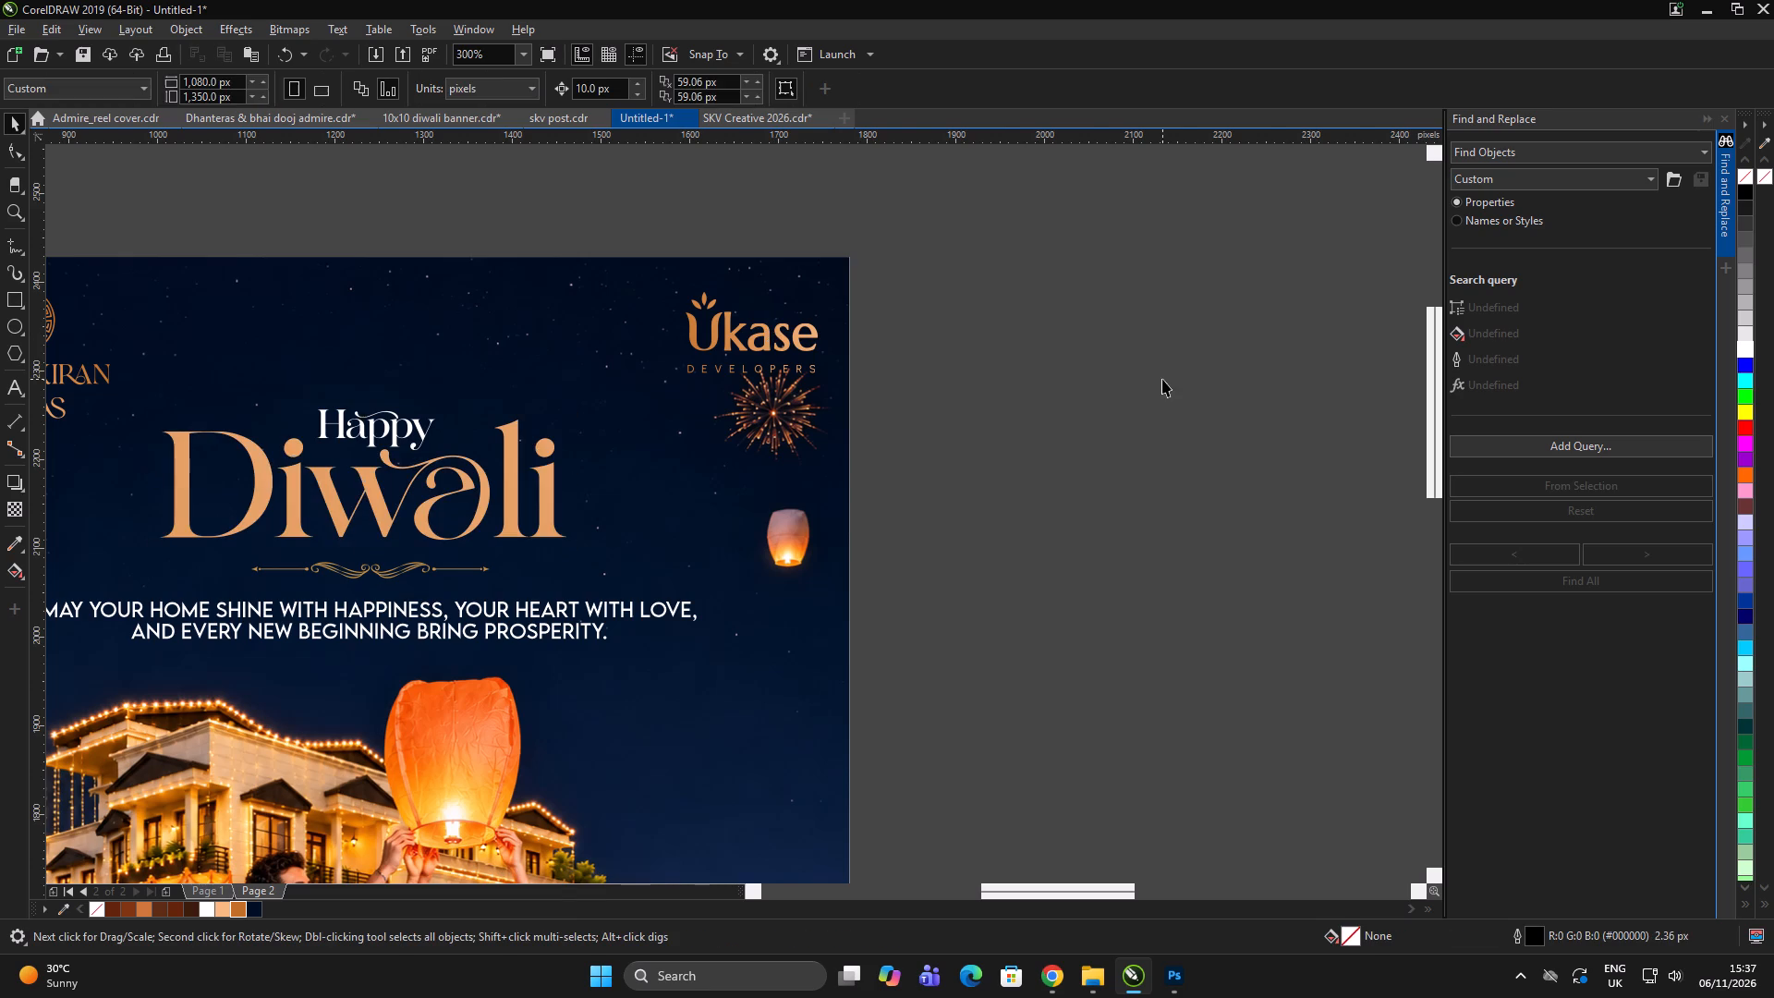
{"action": "scroll", "coordinate": [774, 352], "scroll_direction": "down", "scroll_amount": 1}
{"action": "double_click", "coordinate": [964, 353]}
{"action": "left_click", "coordinate": [976, 354]}
{"action": "scroll", "coordinate": [678, 485], "scroll_direction": "up", "scroll_amount": 1}
Move the two-line greeting slightly up towards the ornamental divider.
{"action": "left_click", "coordinate": [669, 481]}
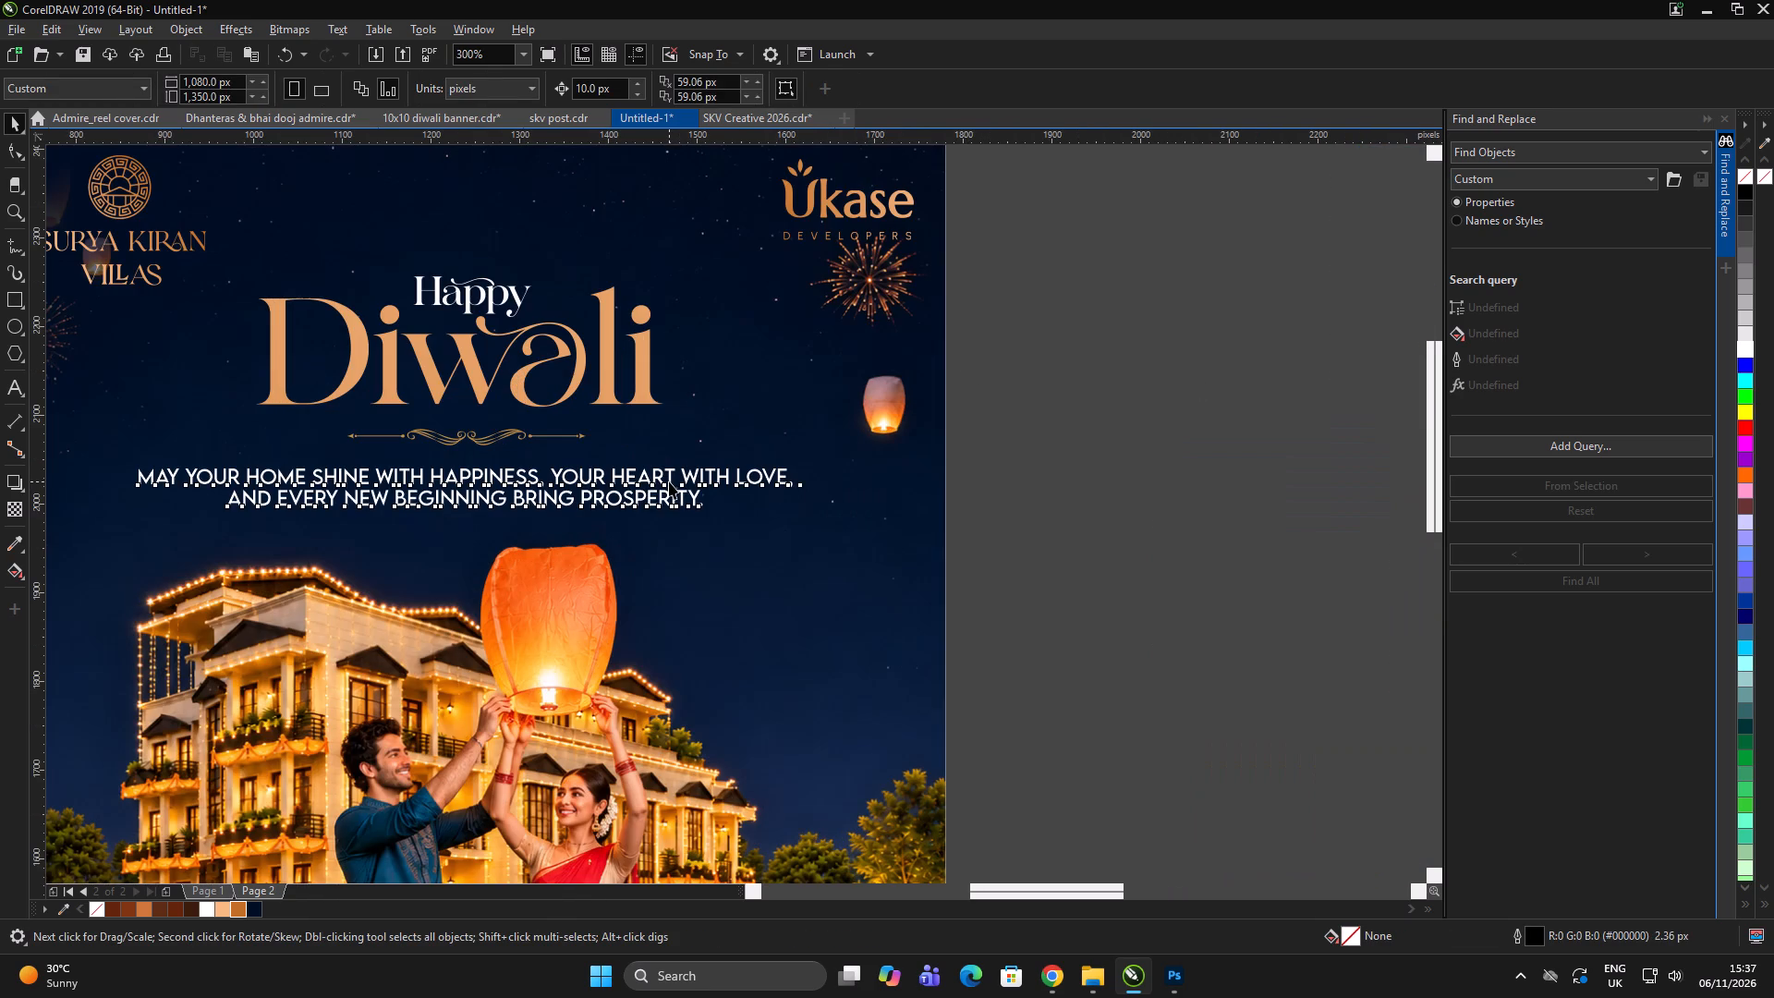
{"action": "left_click", "coordinate": [1042, 408]}
Recolour the ornamental divider below the Diwali lettering with the light peach document colour.
{"action": "left_click_drag", "start_coordinate": [1061, 401], "coordinate": [225, 465]}
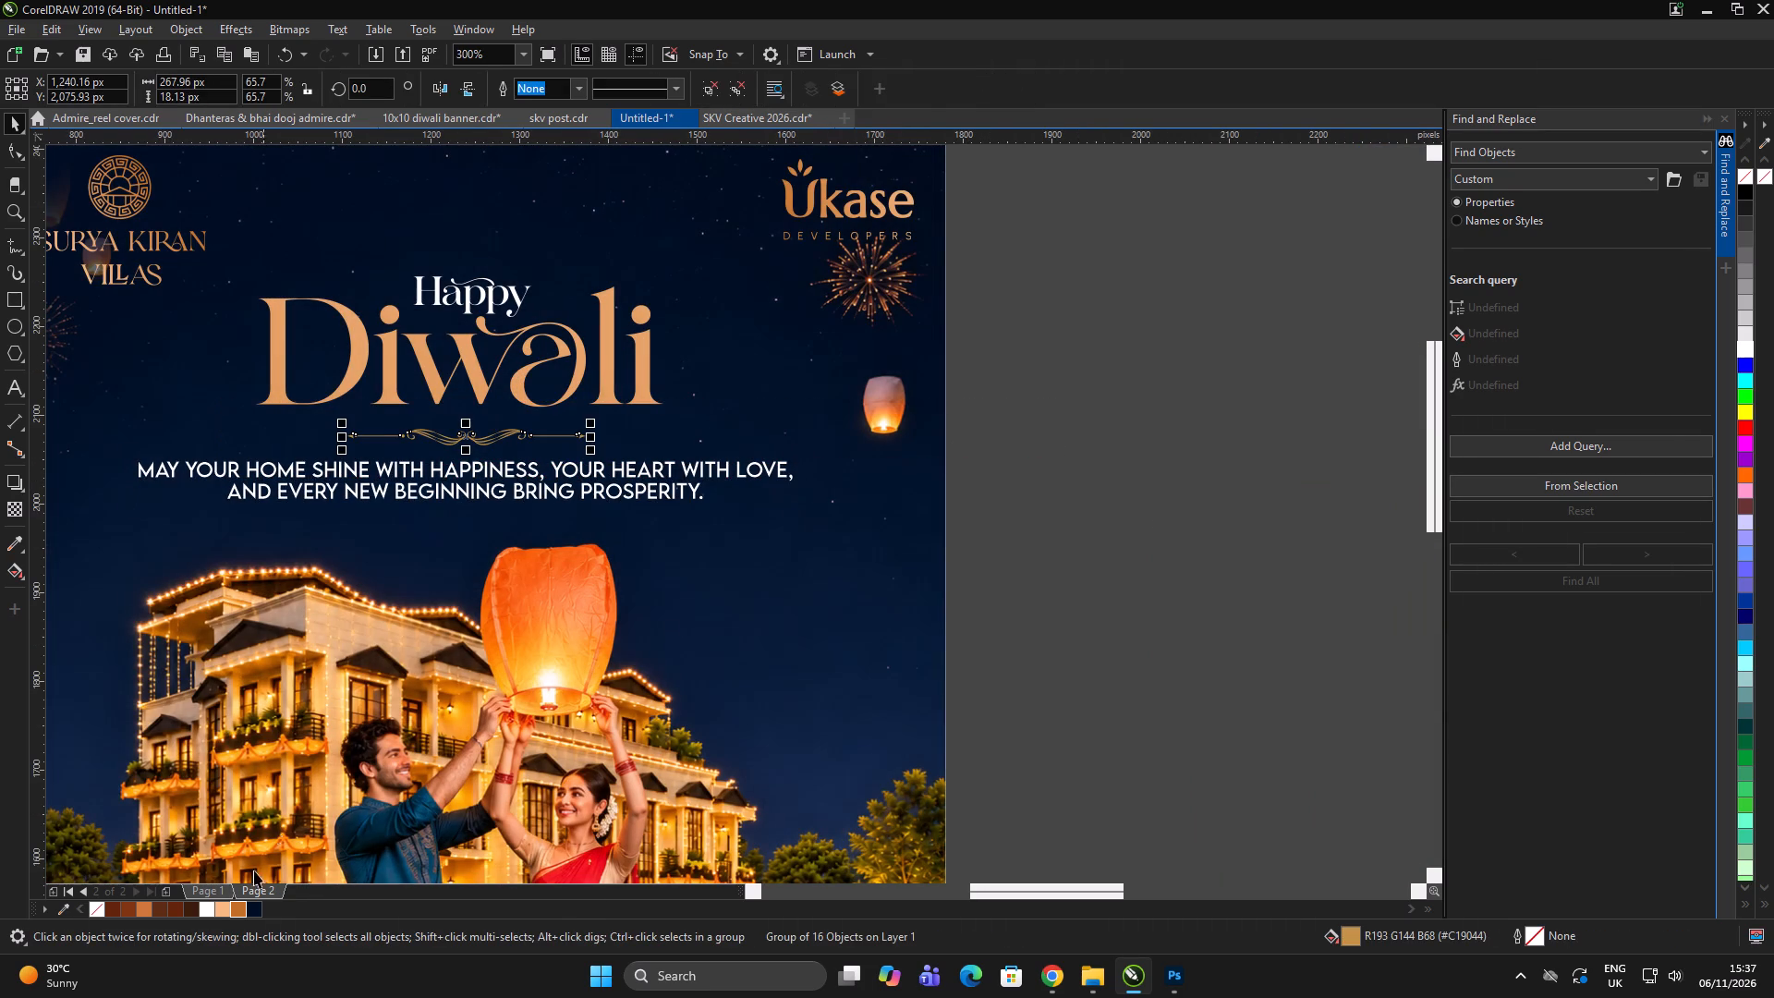
{"action": "left_click", "coordinate": [220, 910]}
{"action": "left_click", "coordinate": [996, 440]}
{"action": "left_click", "coordinate": [1012, 439]}
{"action": "scroll", "coordinate": [669, 341], "scroll_direction": "down", "scroll_amount": 3}
{"action": "left_click", "coordinate": [881, 375]}
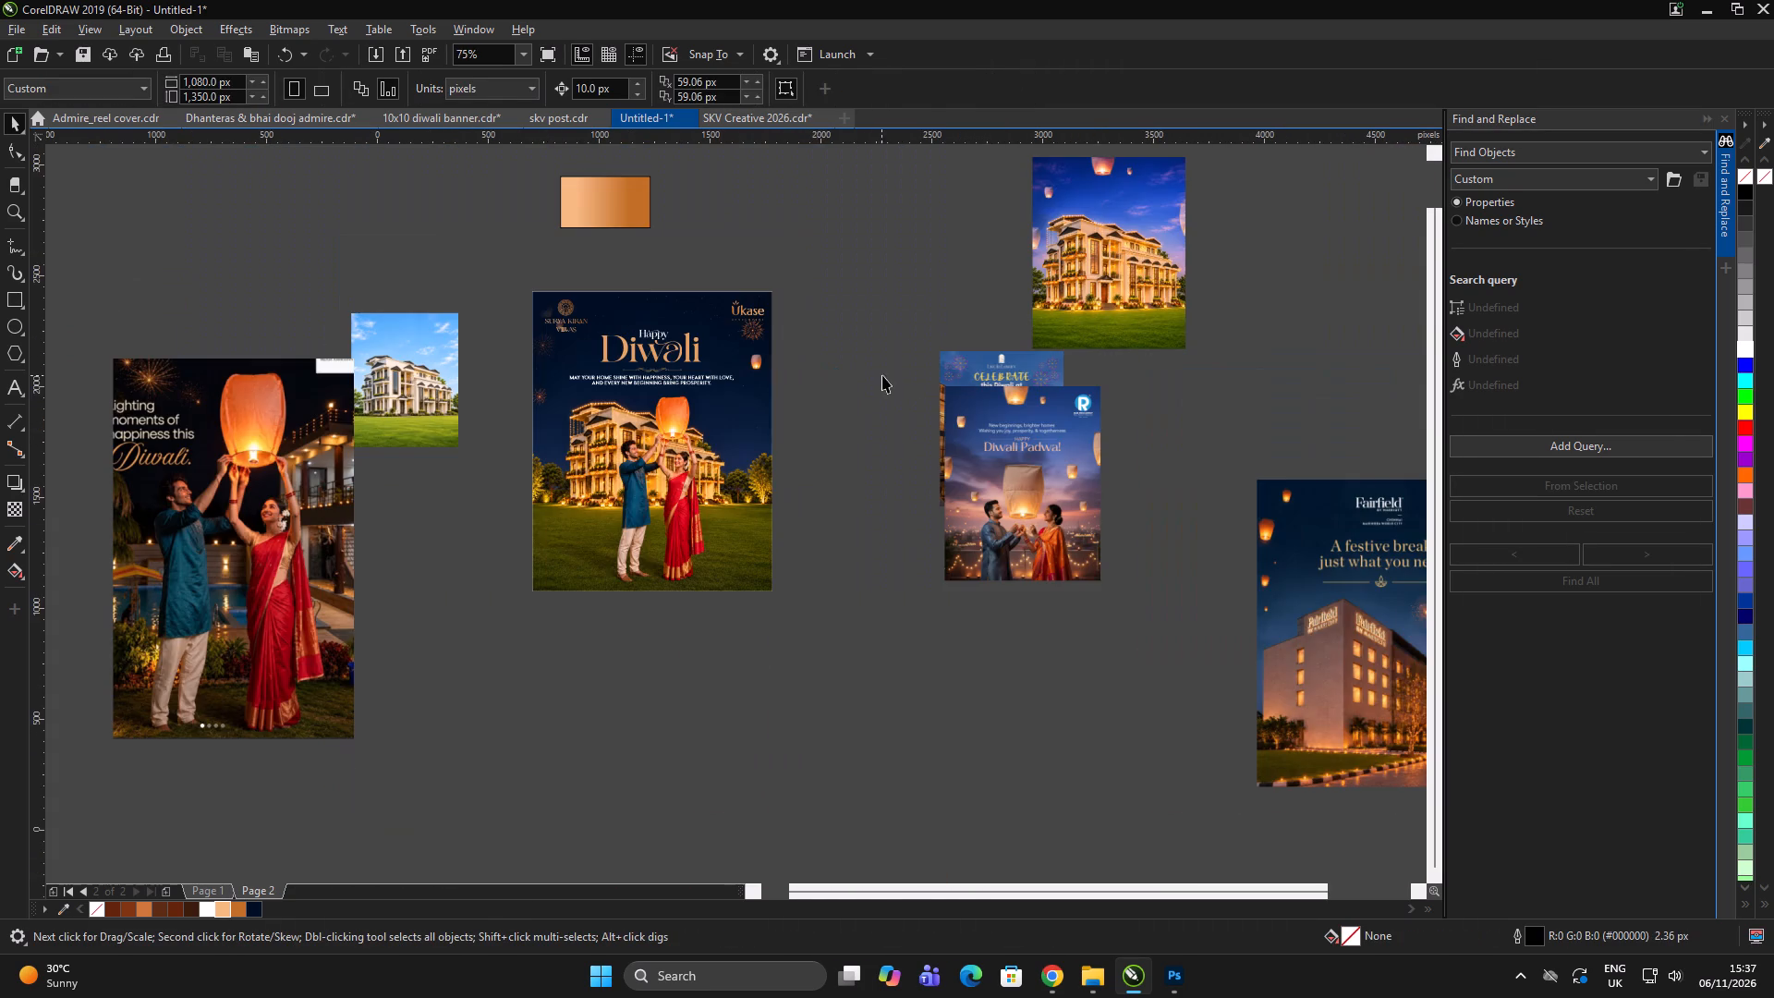
{"action": "left_click", "coordinate": [887, 375]}
{"action": "triple_click", "coordinate": [902, 454]}
{"action": "key", "text": "Page_Up"}
{"action": "scroll", "coordinate": [748, 602], "scroll_direction": "up", "scroll_amount": 1}
{"action": "left_click_drag", "start_coordinate": [977, 505], "coordinate": [933, 514]}
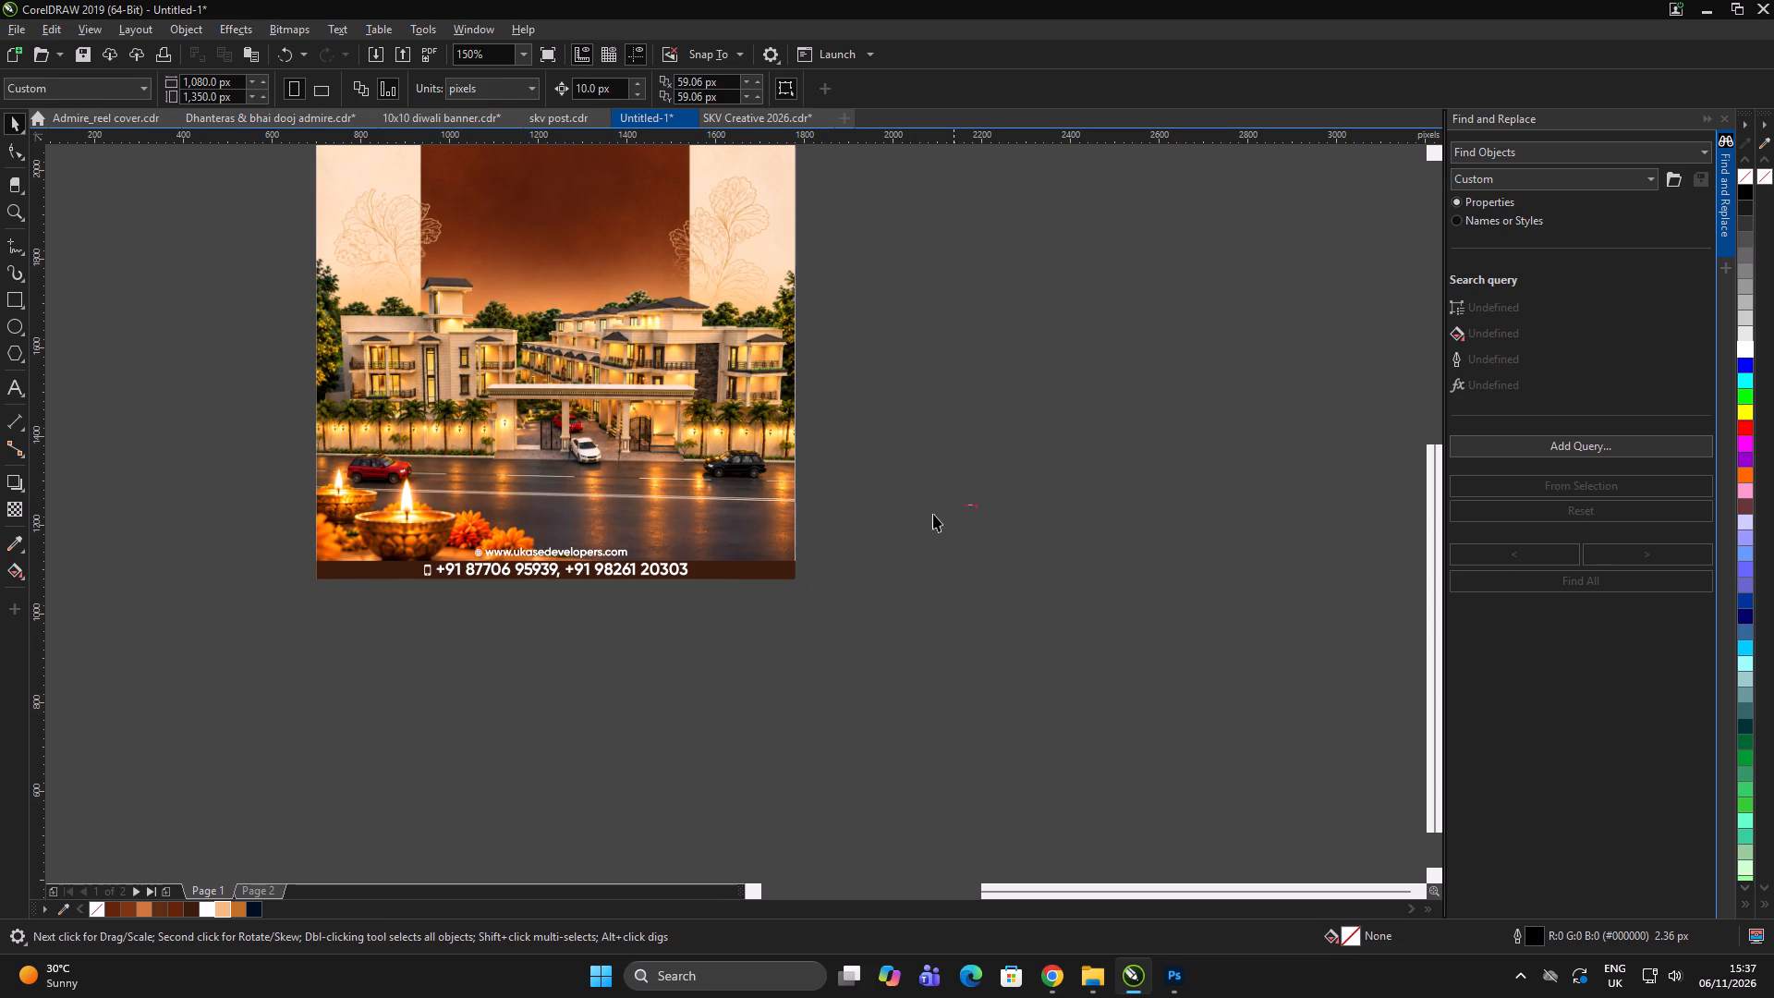
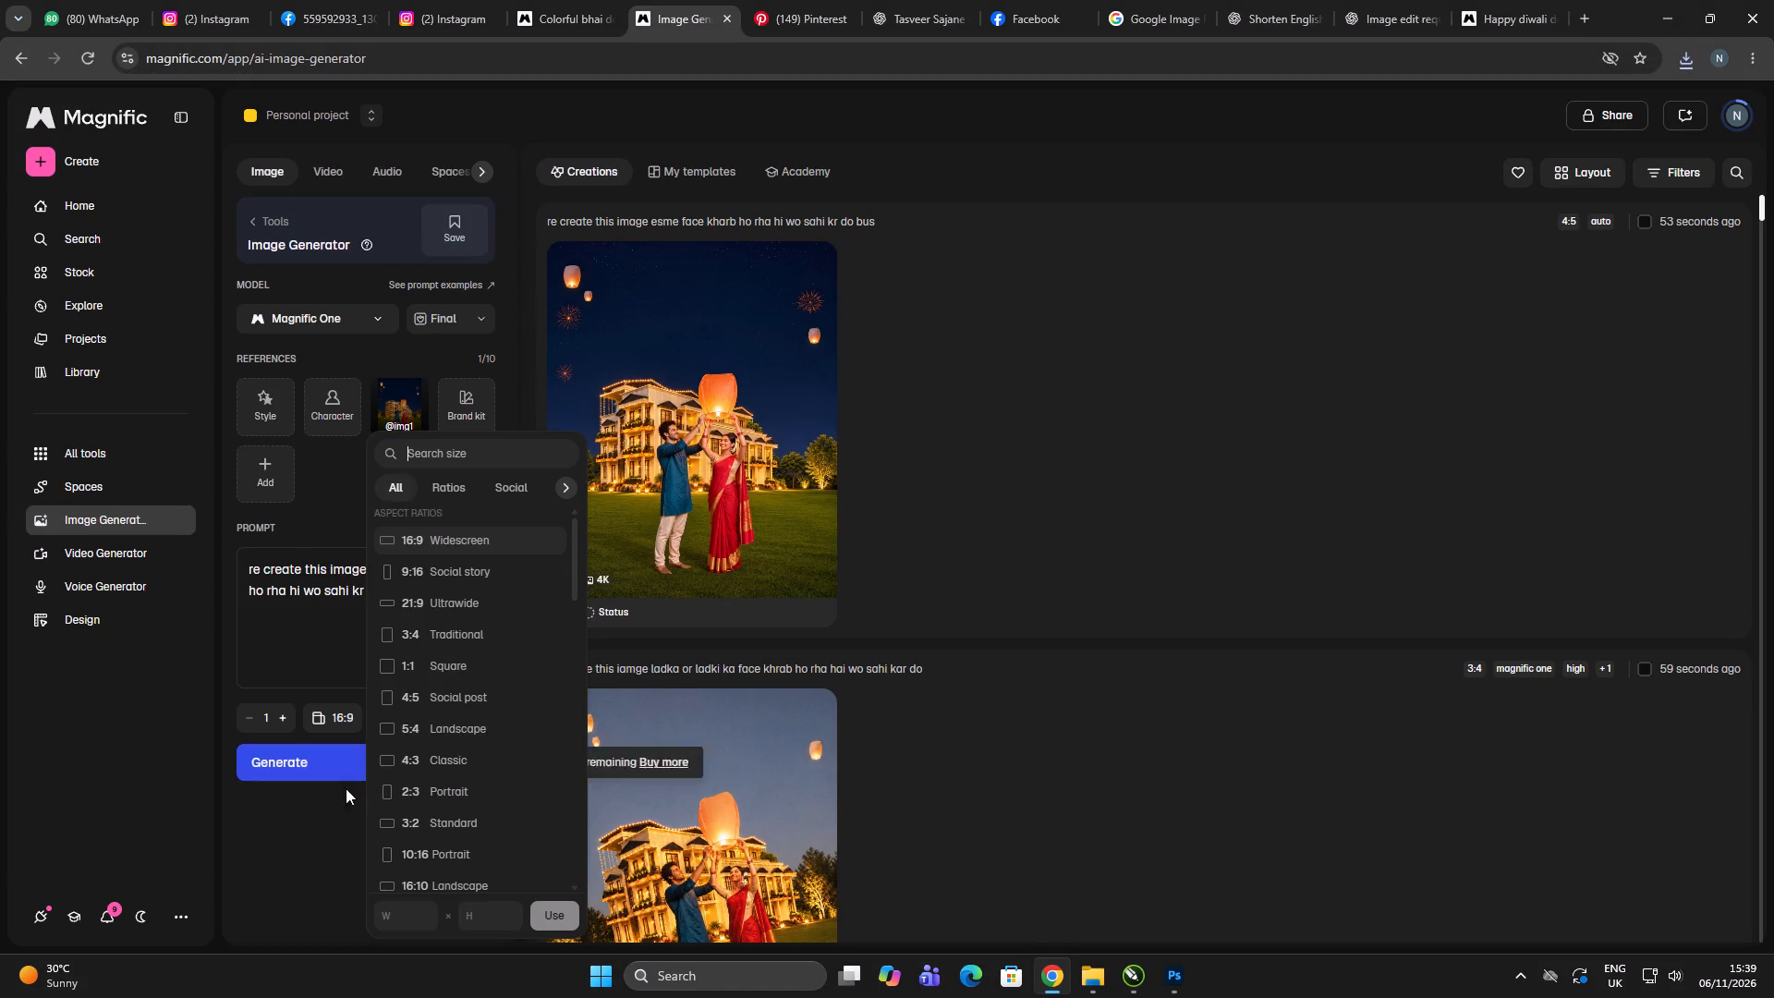
Set the image generator's aspect ratio to 9:16 Social story and generate the face-corrected villa couple image.
{"action": "scroll", "coordinate": [476, 817], "scroll_direction": "down", "scroll_amount": 6}
{"action": "scroll", "coordinate": [433, 817], "scroll_direction": "up", "scroll_amount": 4}
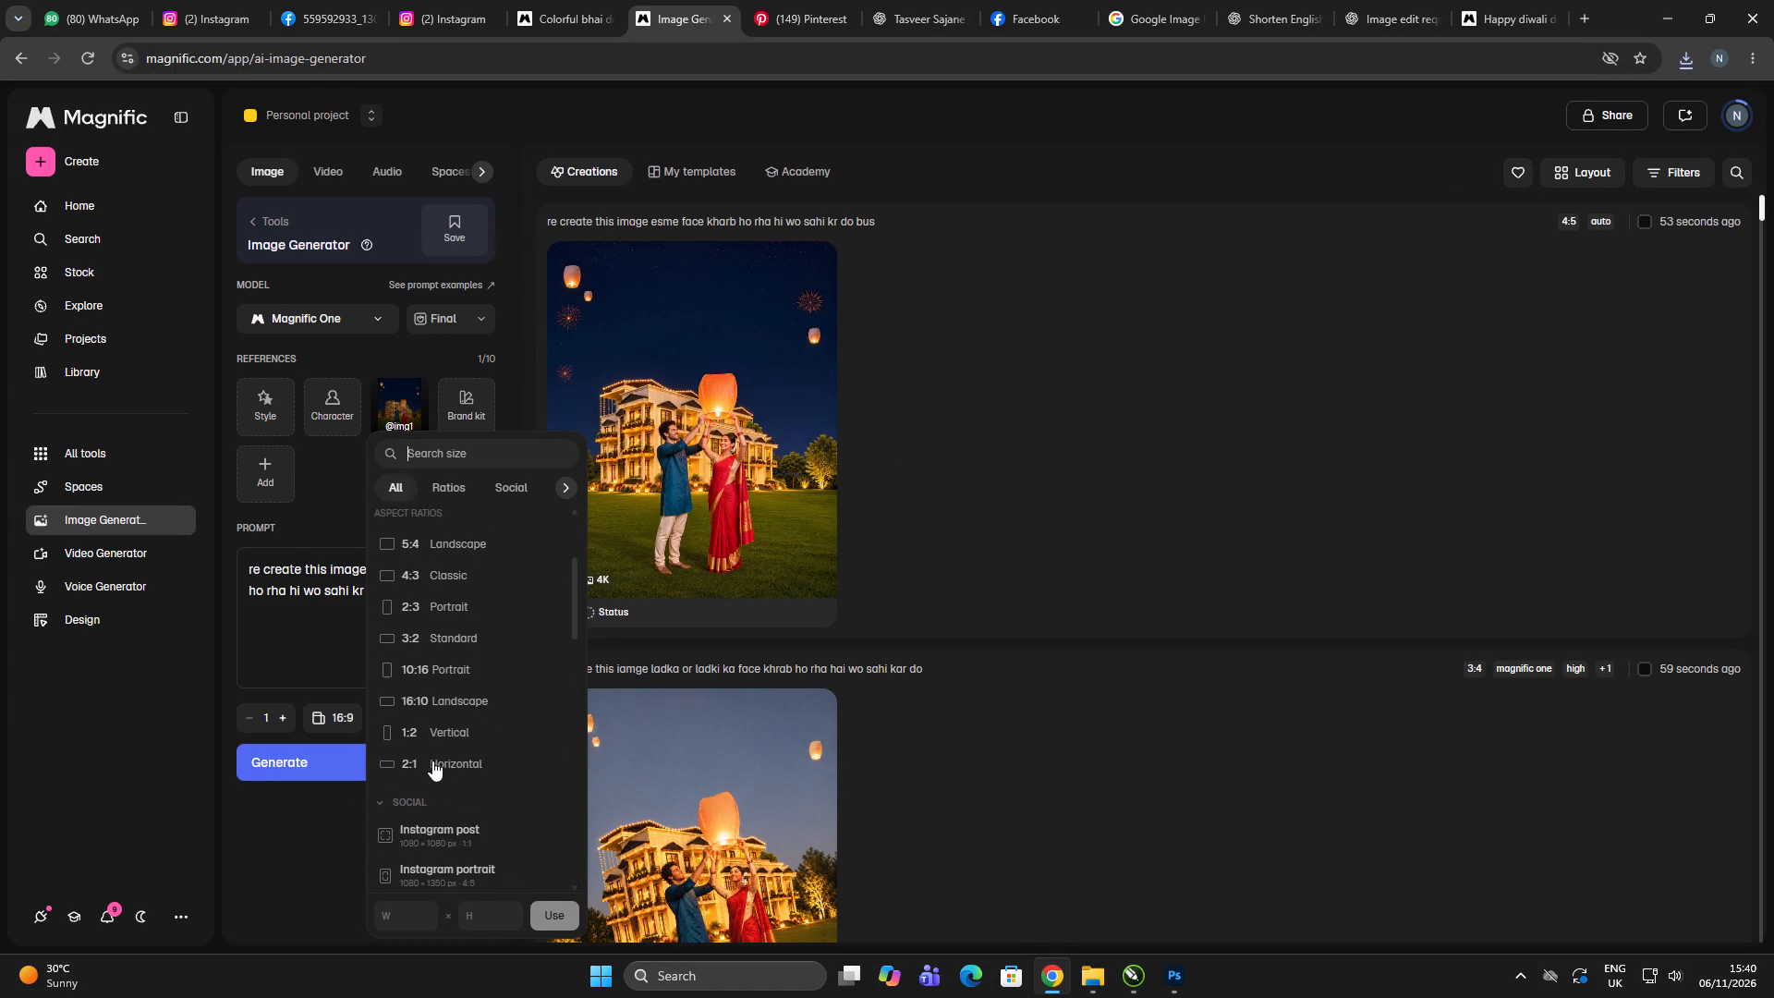
{"action": "scroll", "coordinate": [433, 761], "scroll_direction": "up", "scroll_amount": 4}
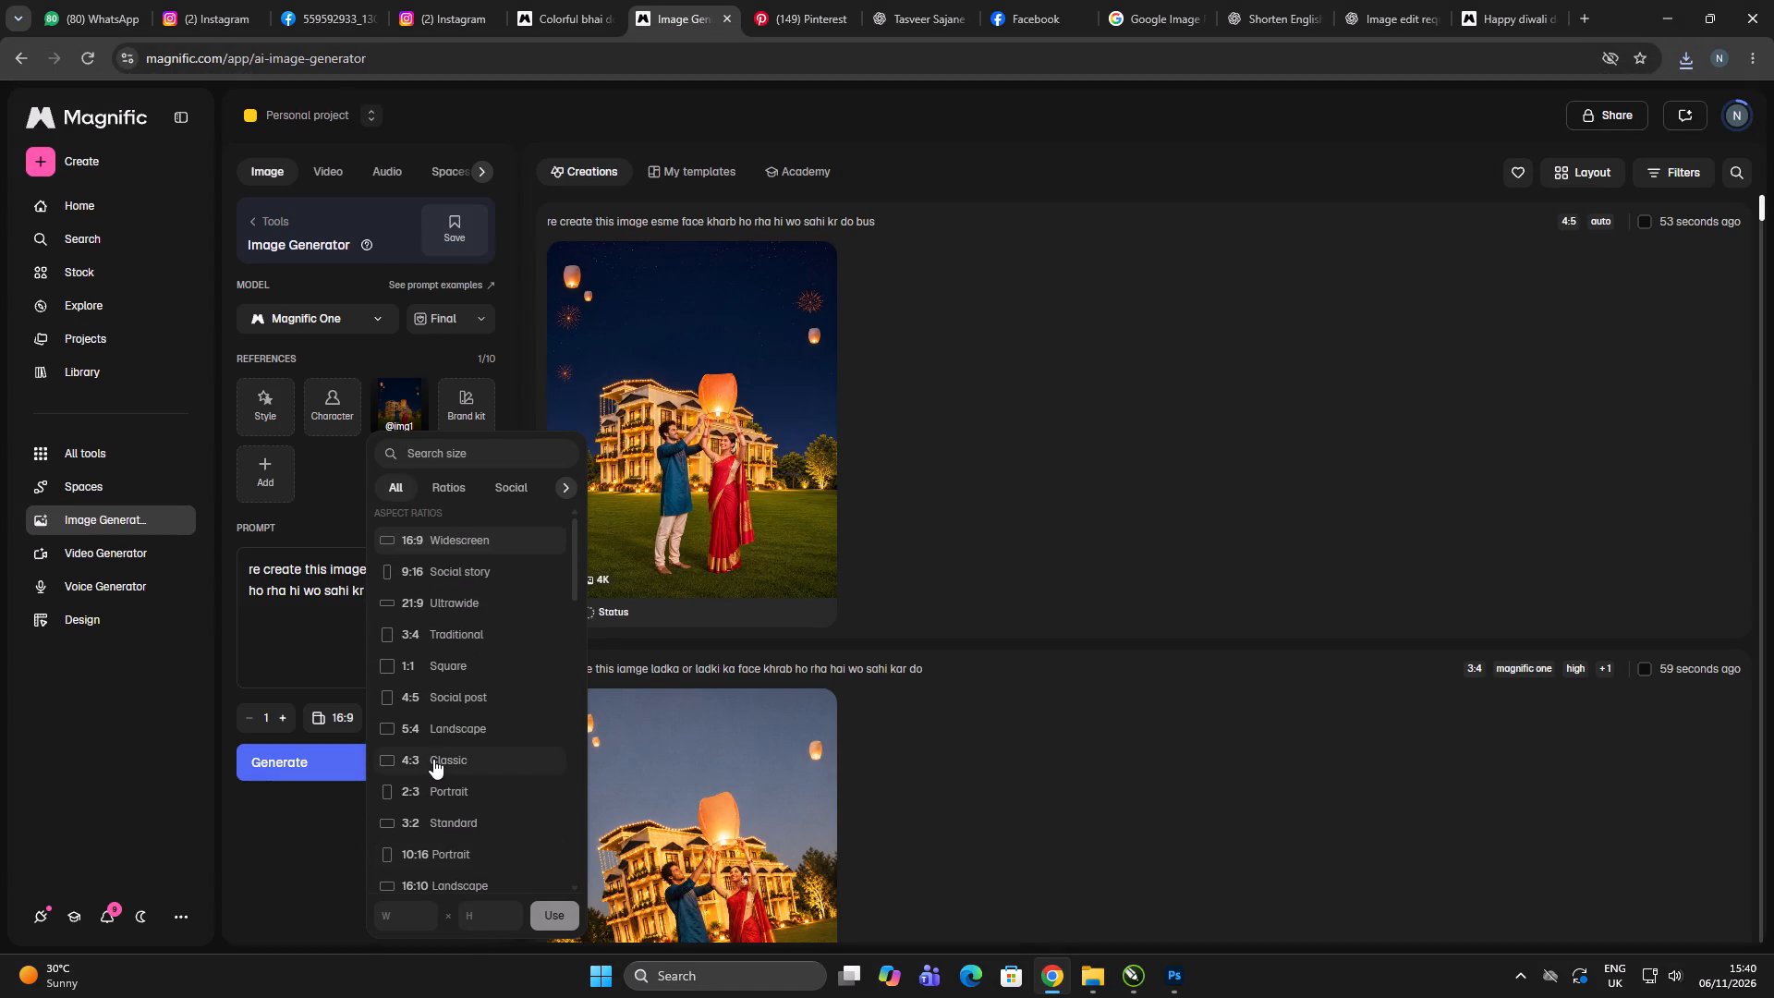
{"action": "left_click", "coordinate": [418, 576]}
{"action": "left_click", "coordinate": [375, 765]}
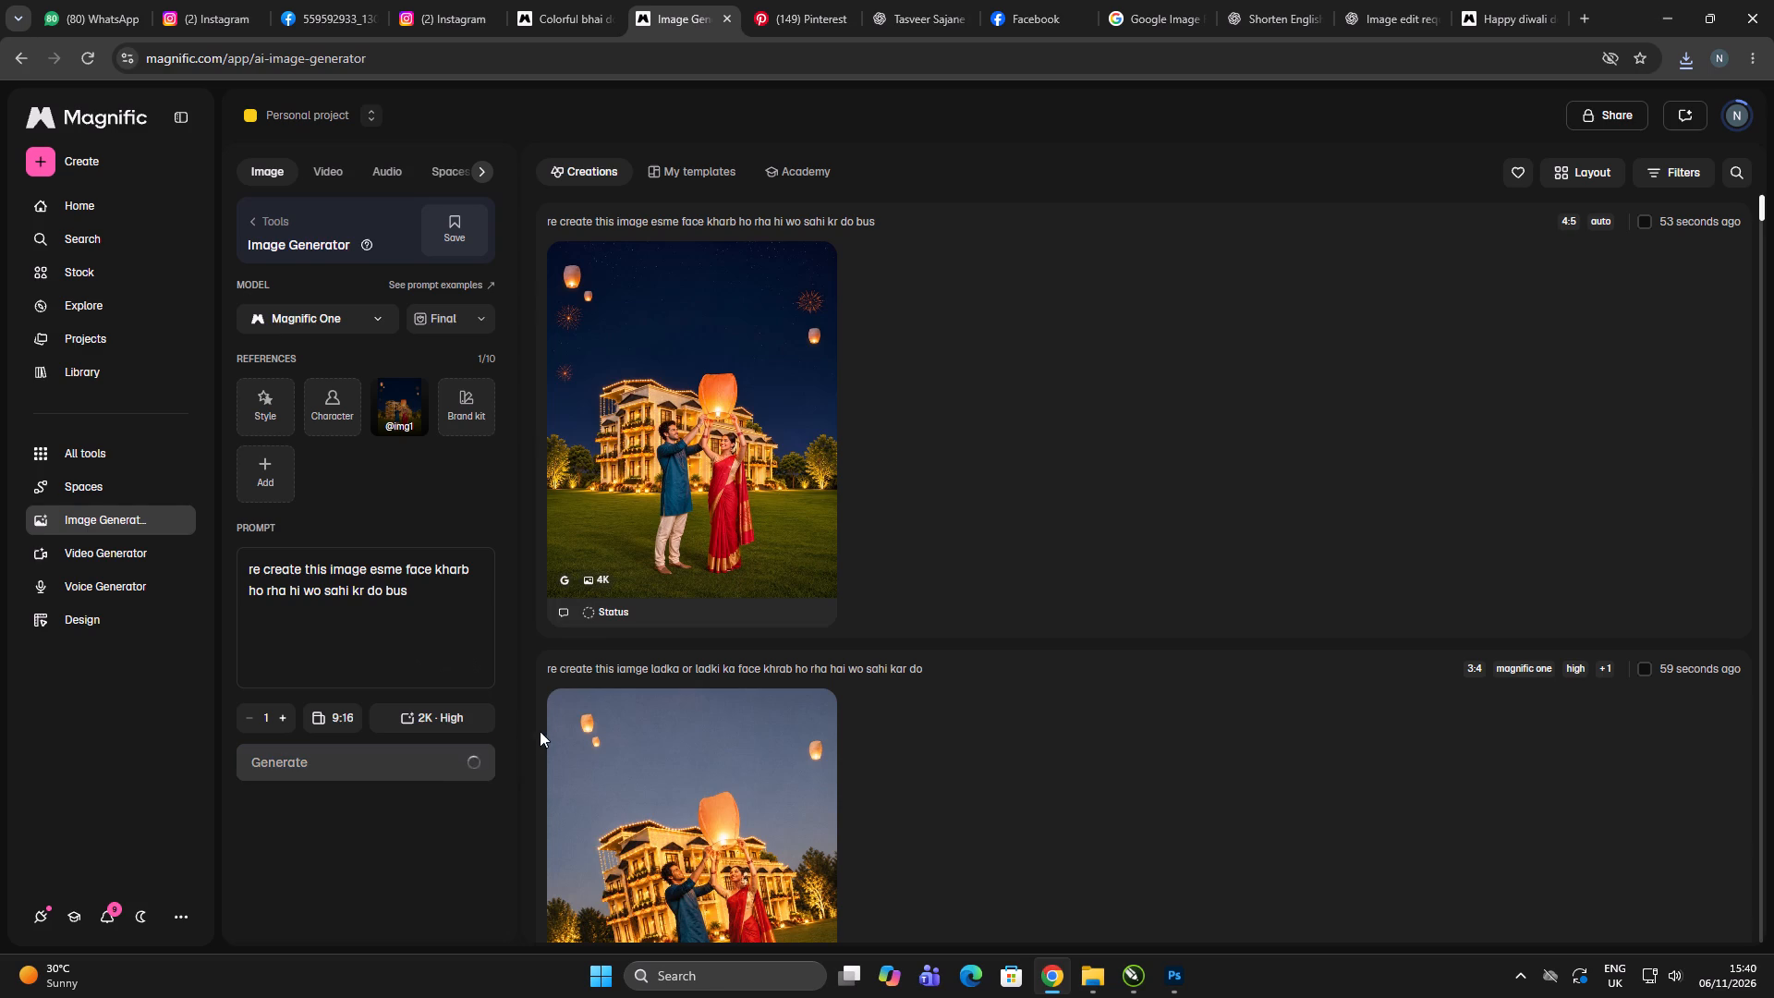
Switch to CorelDRAW and ungroup the Happy Diwali villa poster.
{"action": "key", "text": "alt+Tab"}
{"action": "left_click", "coordinate": [933, 558]}
{"action": "left_click", "coordinate": [944, 554]}
{"action": "left_click", "coordinate": [953, 553]}
{"action": "left_click", "coordinate": [722, 486]}
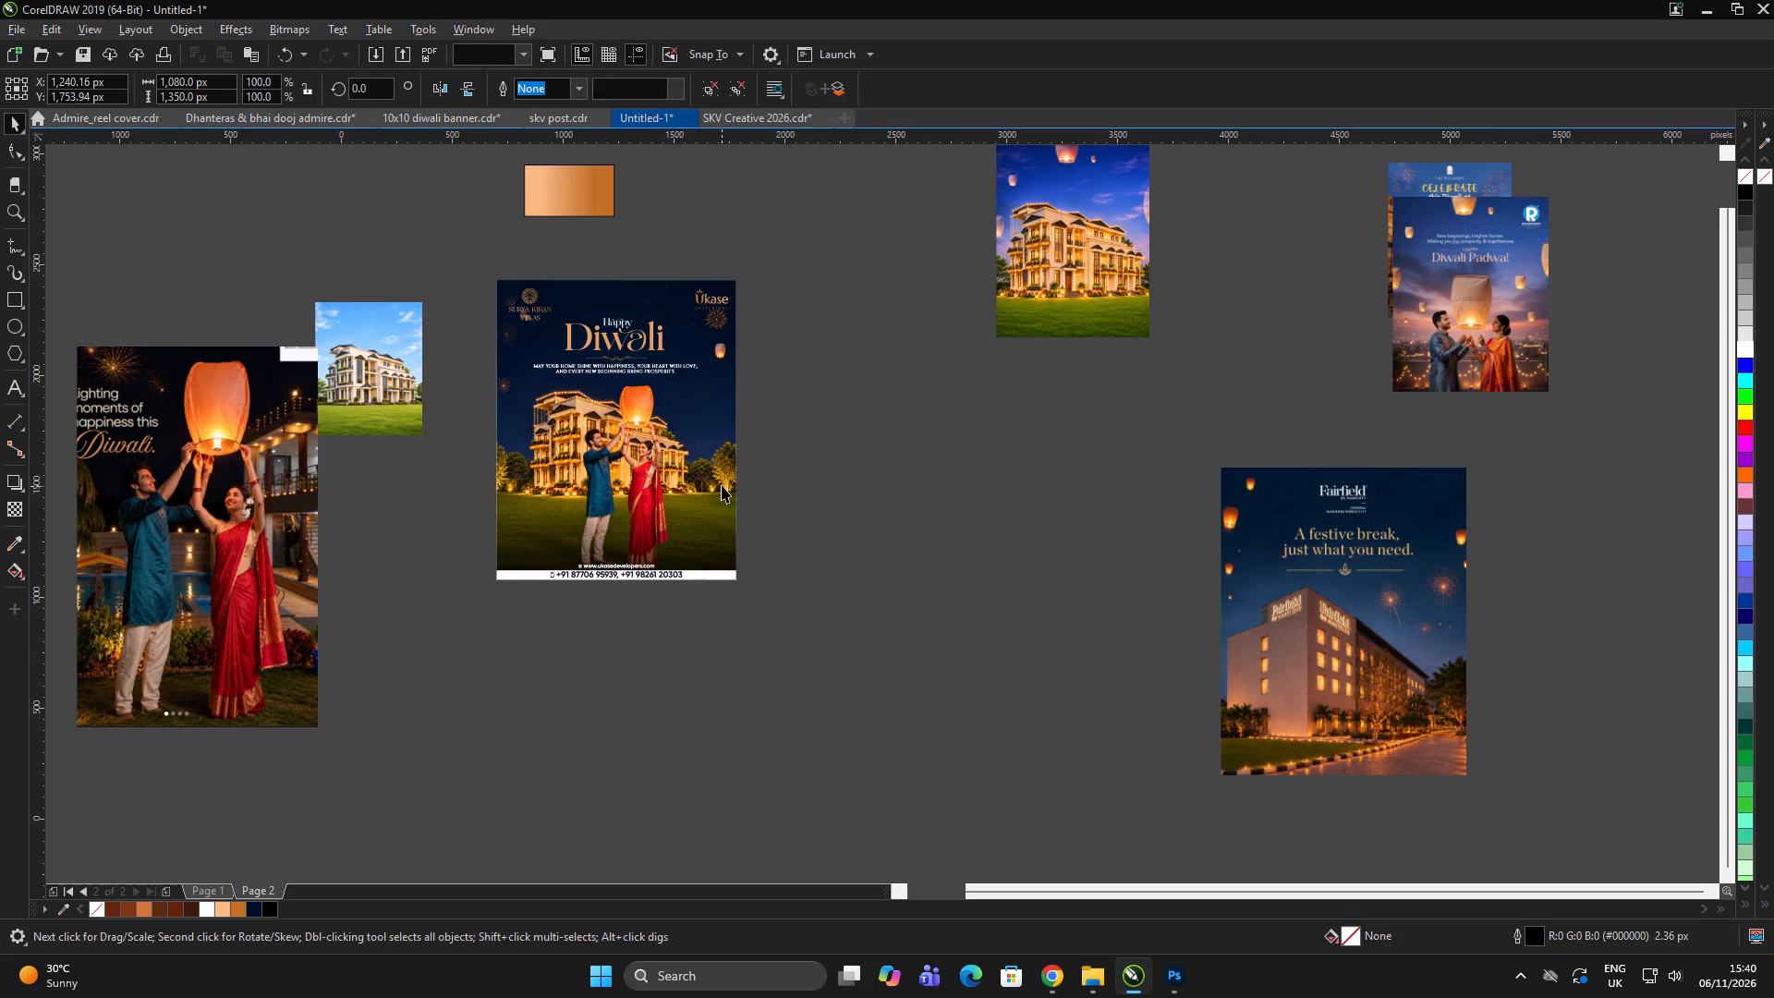
{"action": "key", "text": "ctrl+u"}
{"action": "left_click", "coordinate": [941, 507], "text": "ctrl"}
{"action": "left_click", "coordinate": [947, 507]}
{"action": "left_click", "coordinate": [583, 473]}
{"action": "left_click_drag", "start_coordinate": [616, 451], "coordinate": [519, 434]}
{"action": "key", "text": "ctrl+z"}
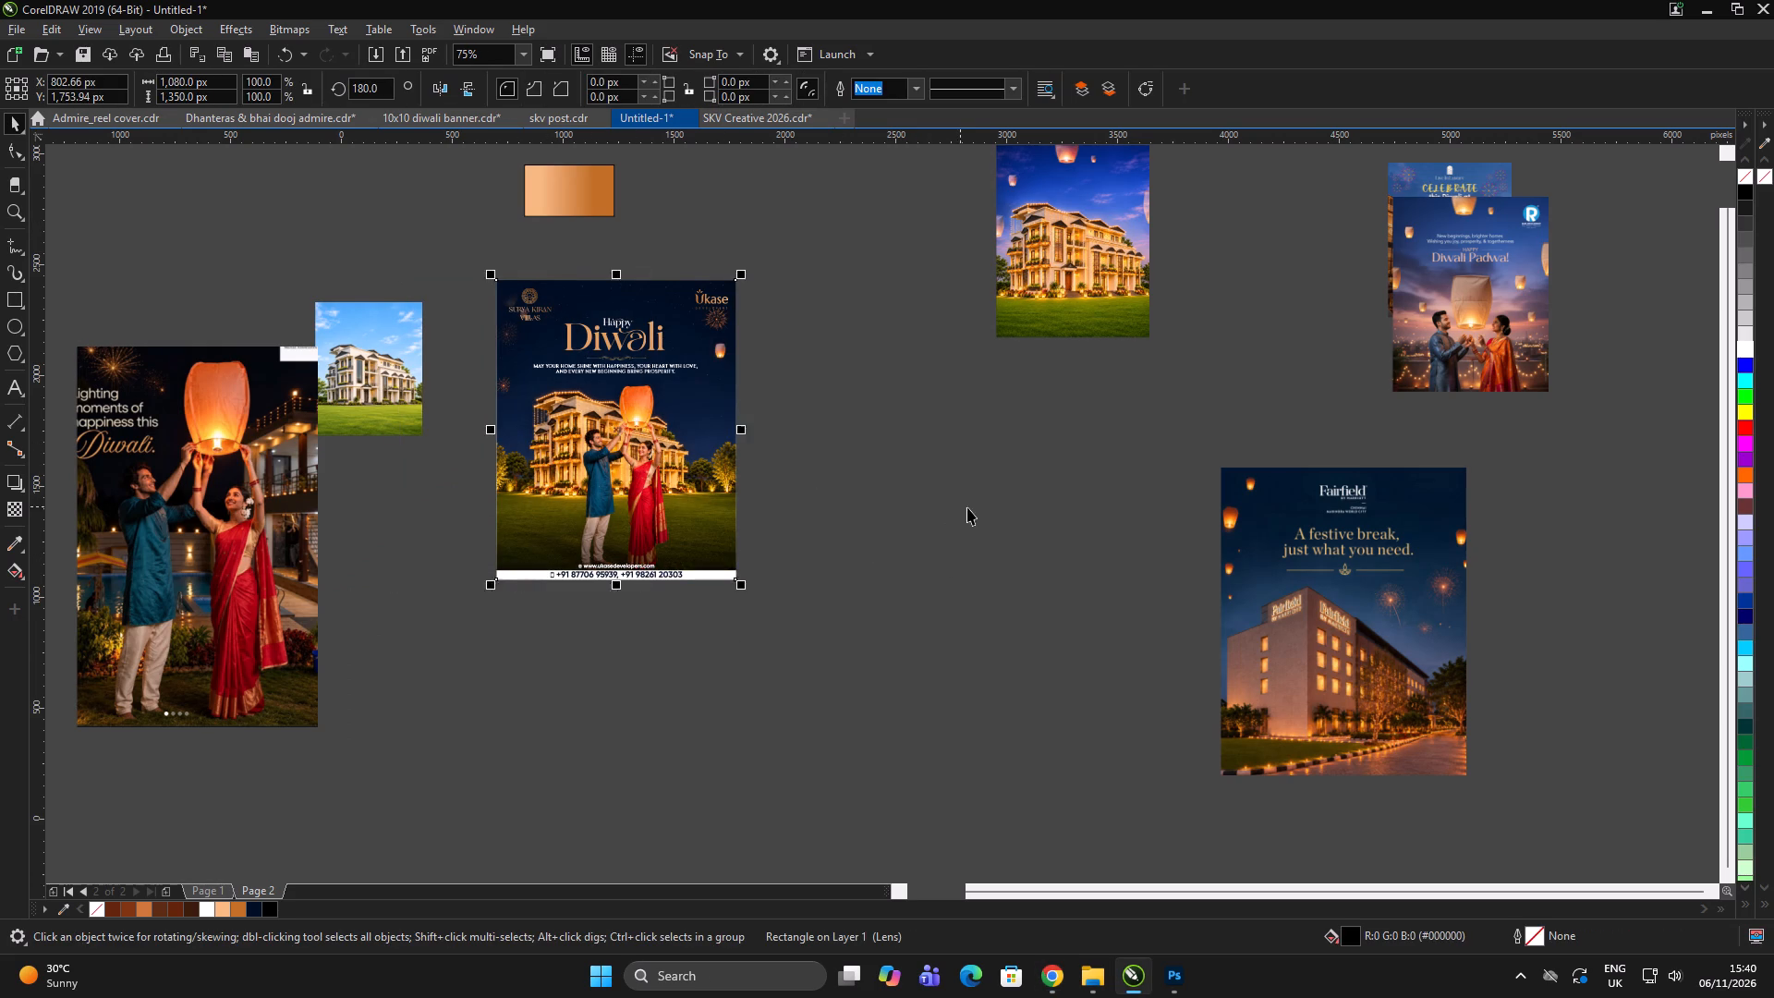
Move the black gradient overlay rectangle off the Happy Diwali poster into the empty area beside it.
{"action": "left_click", "coordinate": [967, 507]}
{"action": "left_click", "coordinate": [679, 492]}
{"action": "left_click", "coordinate": [861, 493]}
{"action": "double_click", "coordinate": [602, 454]}
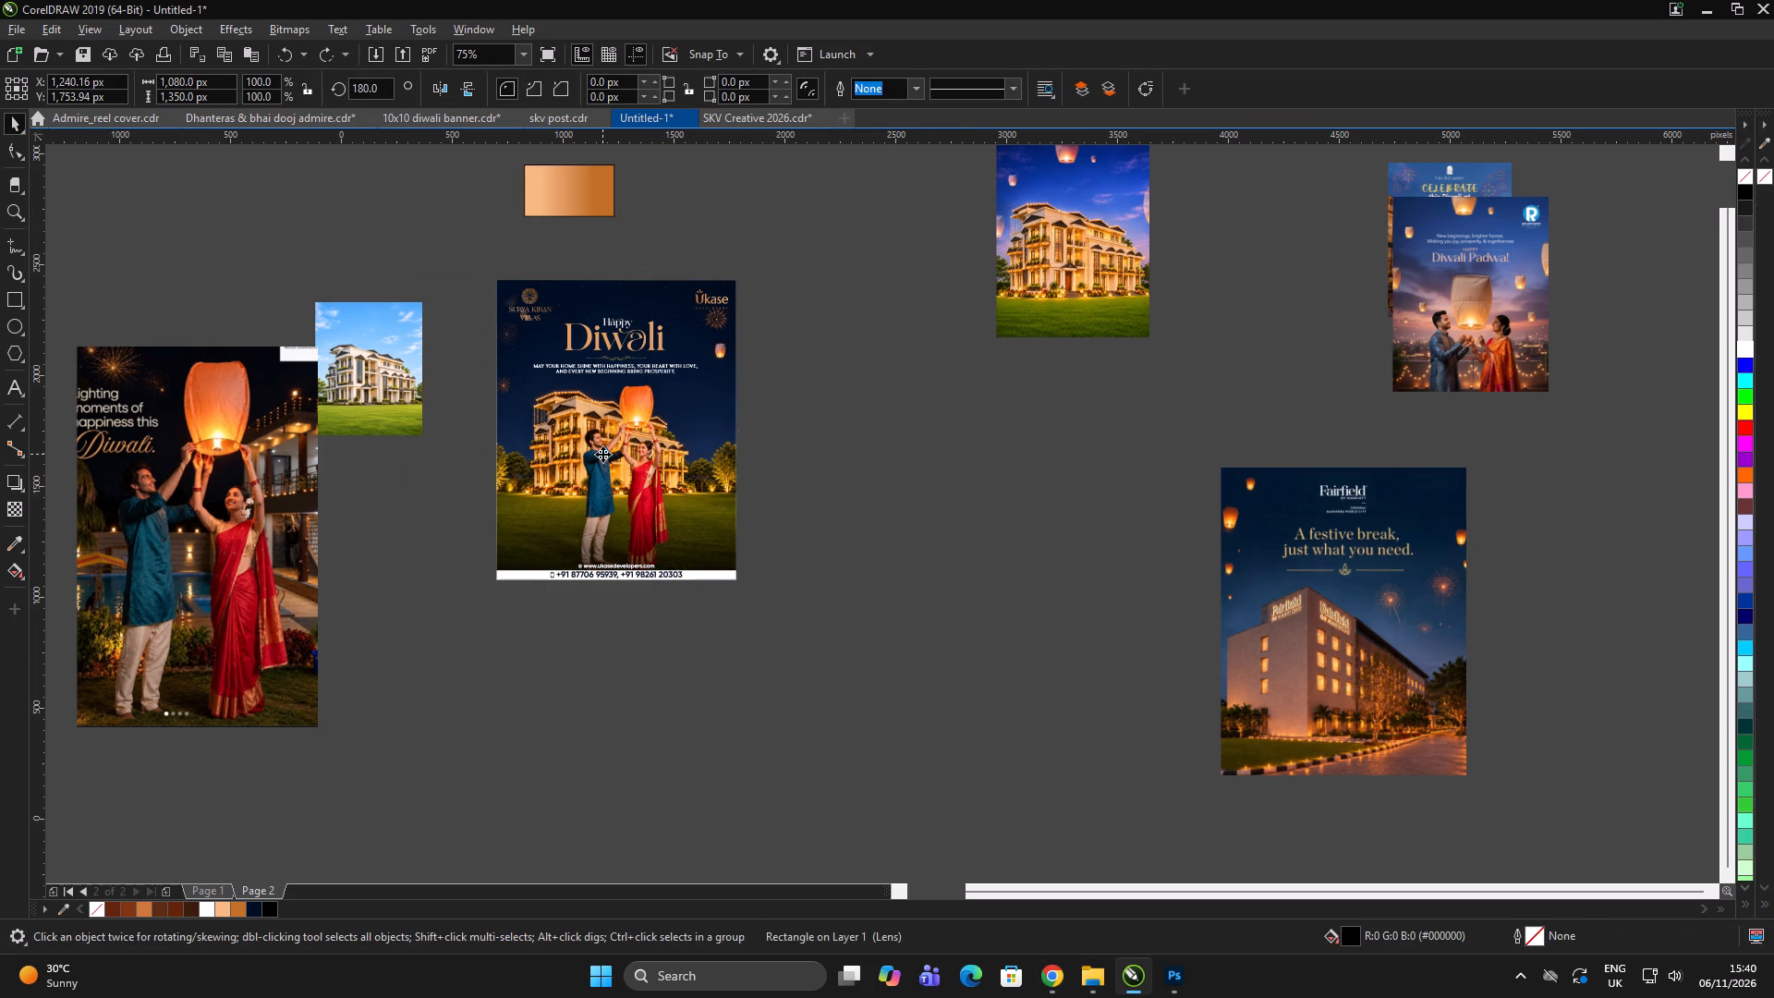
{"action": "left_click_drag", "start_coordinate": [668, 452], "coordinate": [1030, 452]}
Open the poster's background PowerClip for editing and send the night villa couple image to the back.
{"action": "left_click", "coordinate": [693, 566]}
{"action": "double_click", "coordinate": [656, 486]}
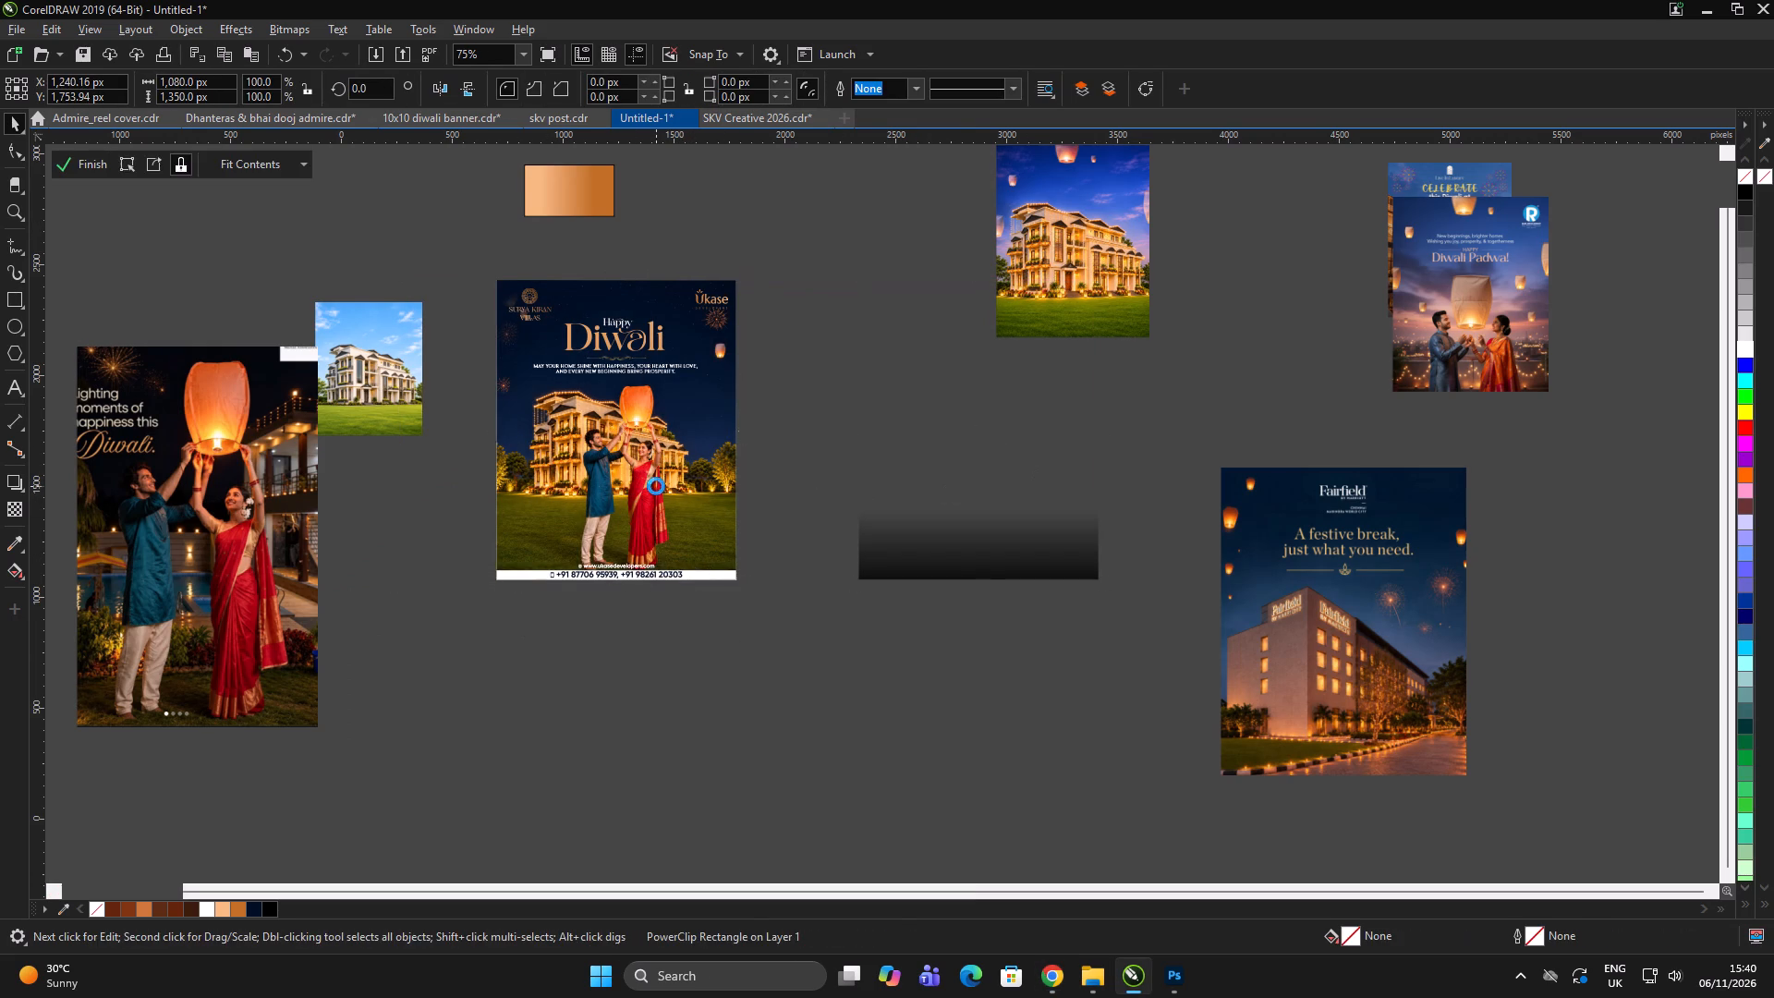
{"action": "left_click", "coordinate": [656, 485]}
{"action": "key", "text": "shift+Page_Down"}
{"action": "double_click", "coordinate": [787, 641]}
{"action": "left_click", "coordinate": [800, 637]}
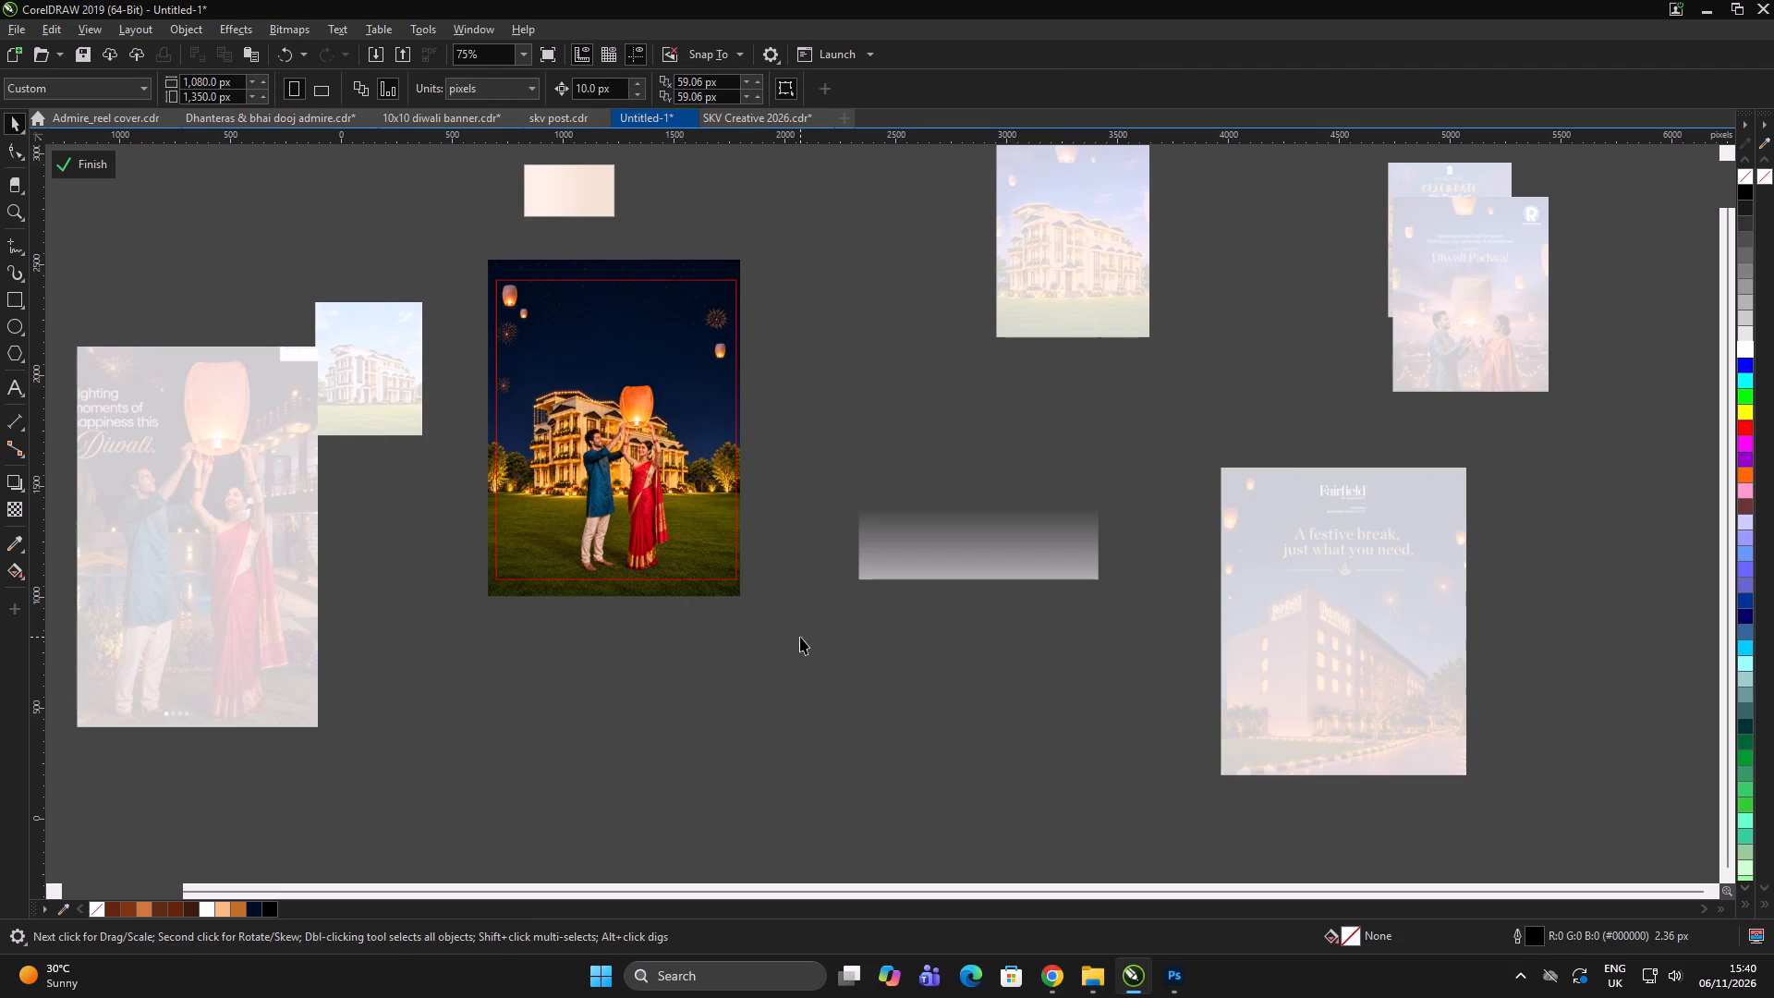
Import the image magnific__re-create-this-image-esme-face-kharb-ho-rha-hi-wo-__88040 from Downloads into the background PowerClip.
{"action": "key", "text": "ctrl+i"}
{"action": "left_click", "coordinate": [516, 352]}
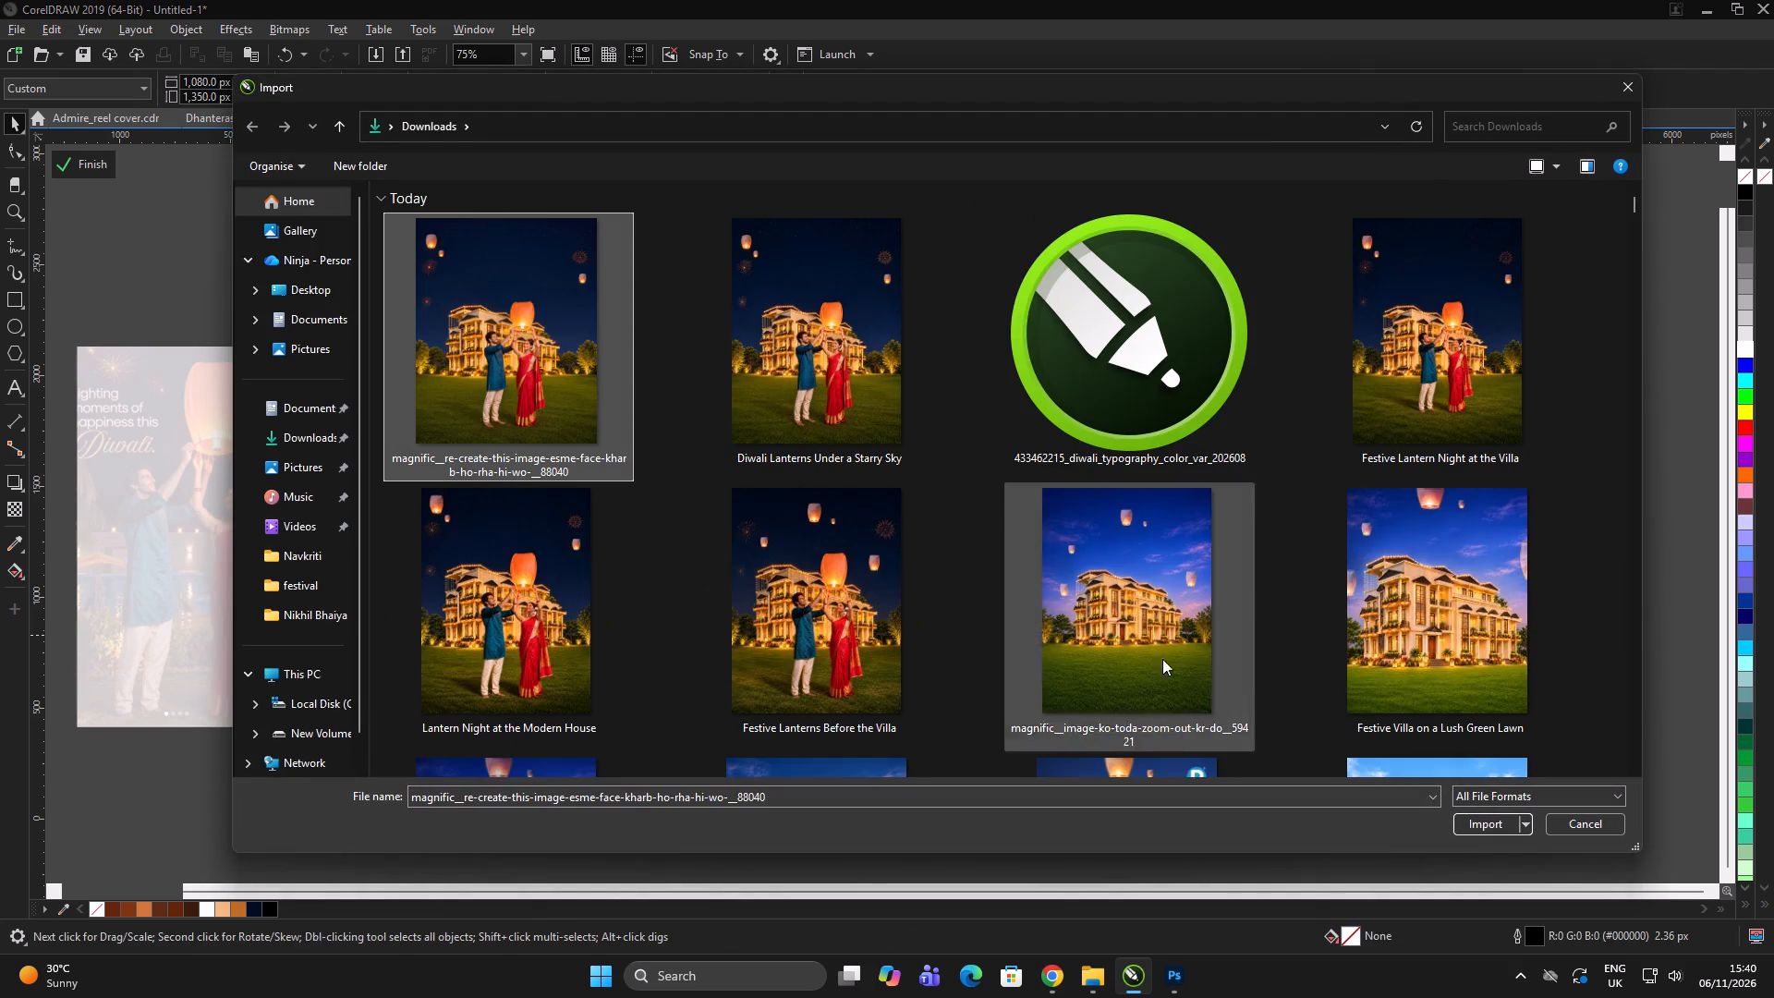
Import the lantern-couple image ending in 88040 into the background PowerClip, sized about 1,131 × 1,404 px over the old background.
{"action": "left_click", "coordinate": [1497, 833]}
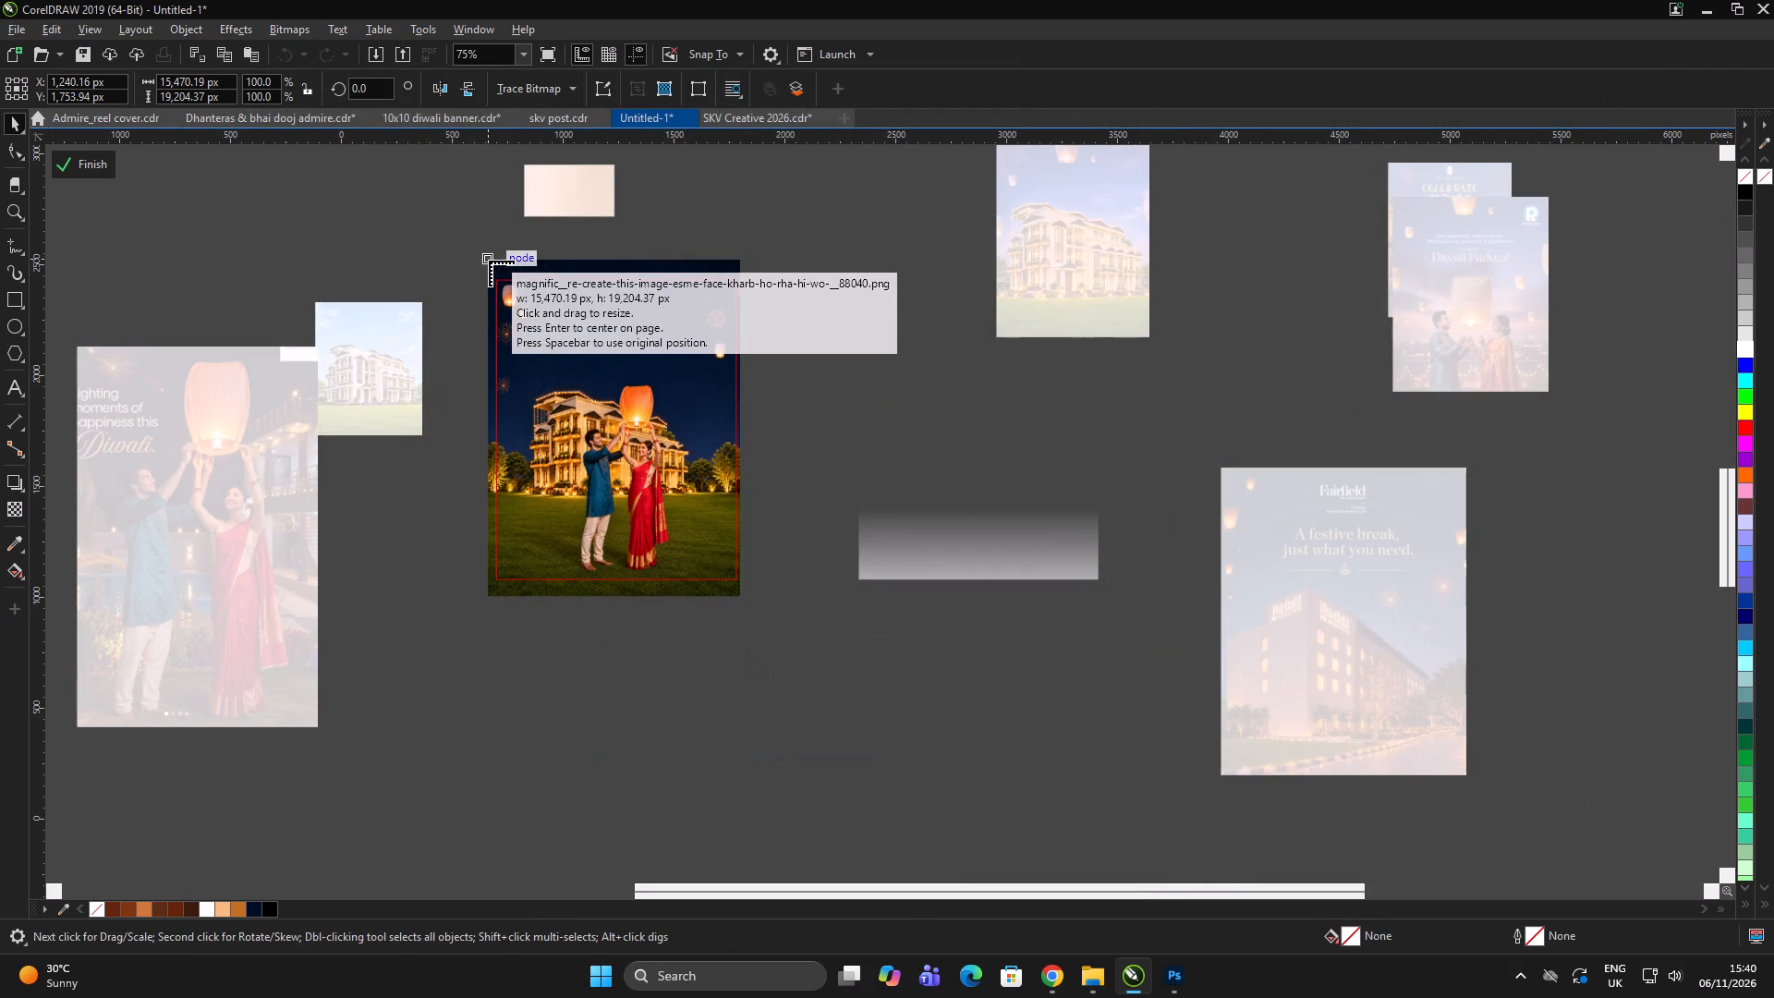
{"action": "left_click_drag", "start_coordinate": [489, 261], "coordinate": [738, 623]}
{"action": "left_click", "coordinate": [776, 613]}
{"action": "left_click", "coordinate": [782, 610]}
Align the imported lantern-couple image to the bottom edge of the old background image.
{"action": "left_click", "coordinate": [691, 512]}
{"action": "scroll", "coordinate": [717, 537], "scroll_direction": "up", "scroll_amount": 1}
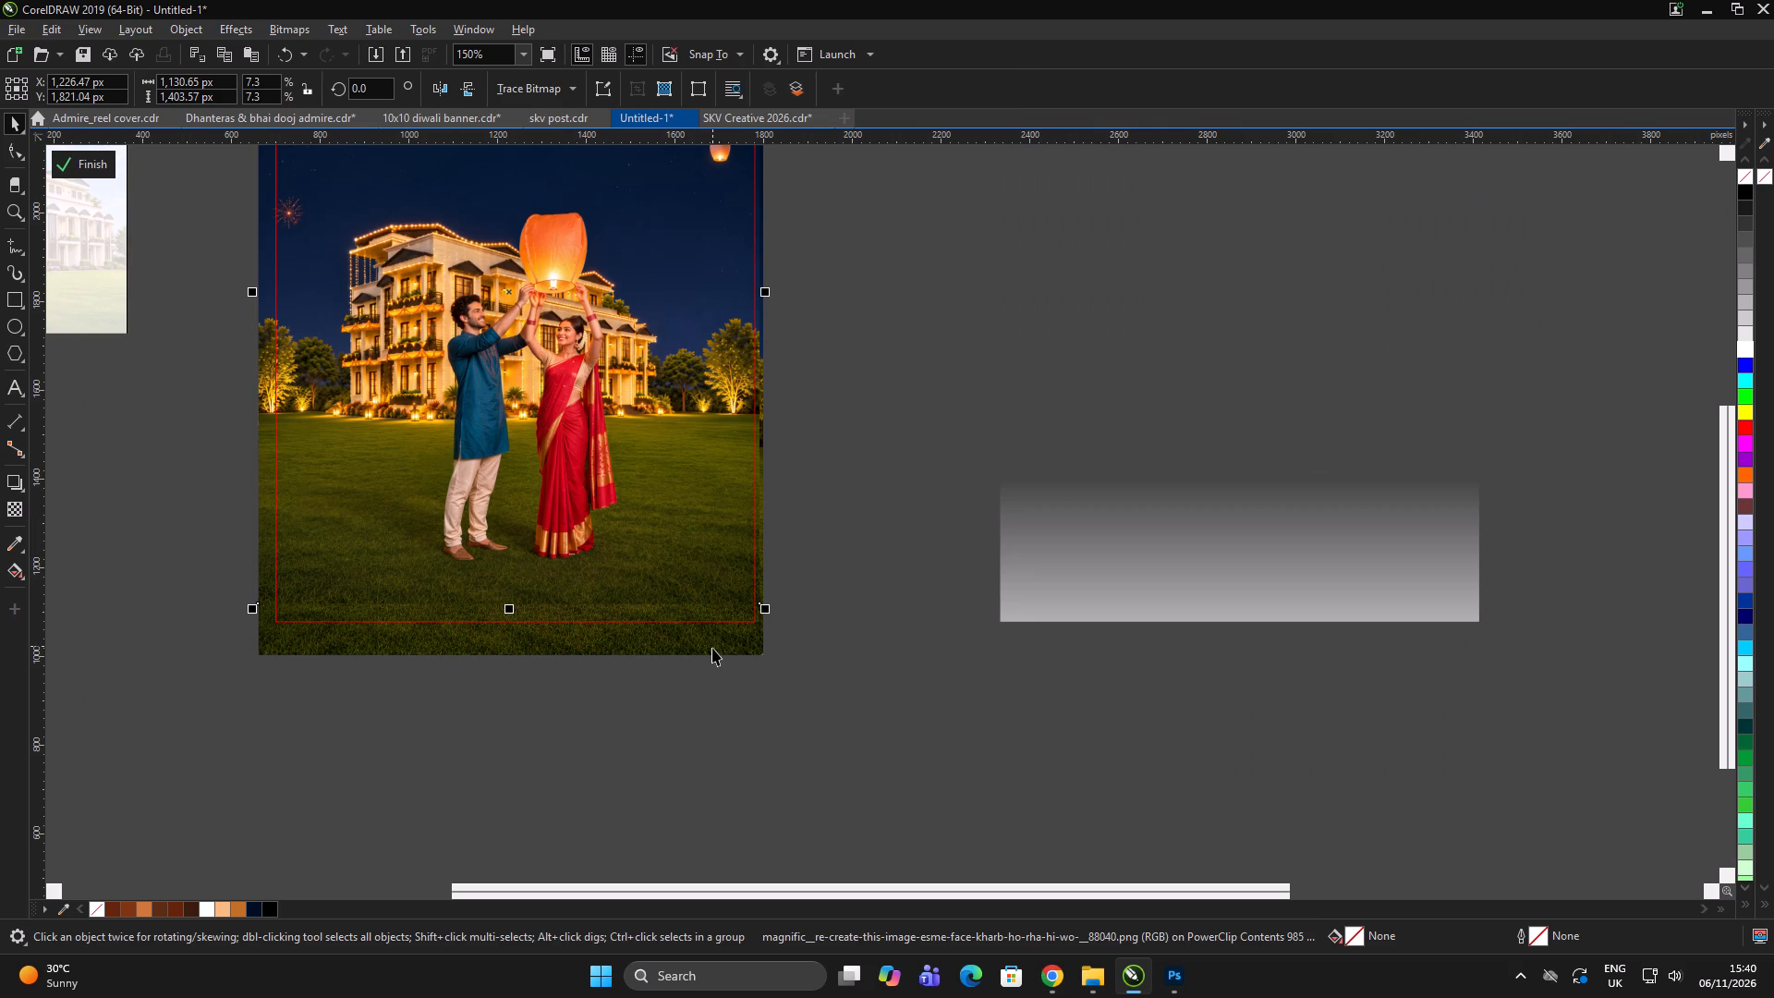
{"action": "left_click", "coordinate": [712, 648], "text": "shift"}
{"action": "key", "text": "b"}
{"action": "double_click", "coordinate": [843, 687]}
{"action": "left_click", "coordinate": [659, 513]}
{"action": "scroll", "coordinate": [697, 542], "scroll_direction": "down", "scroll_amount": 1}
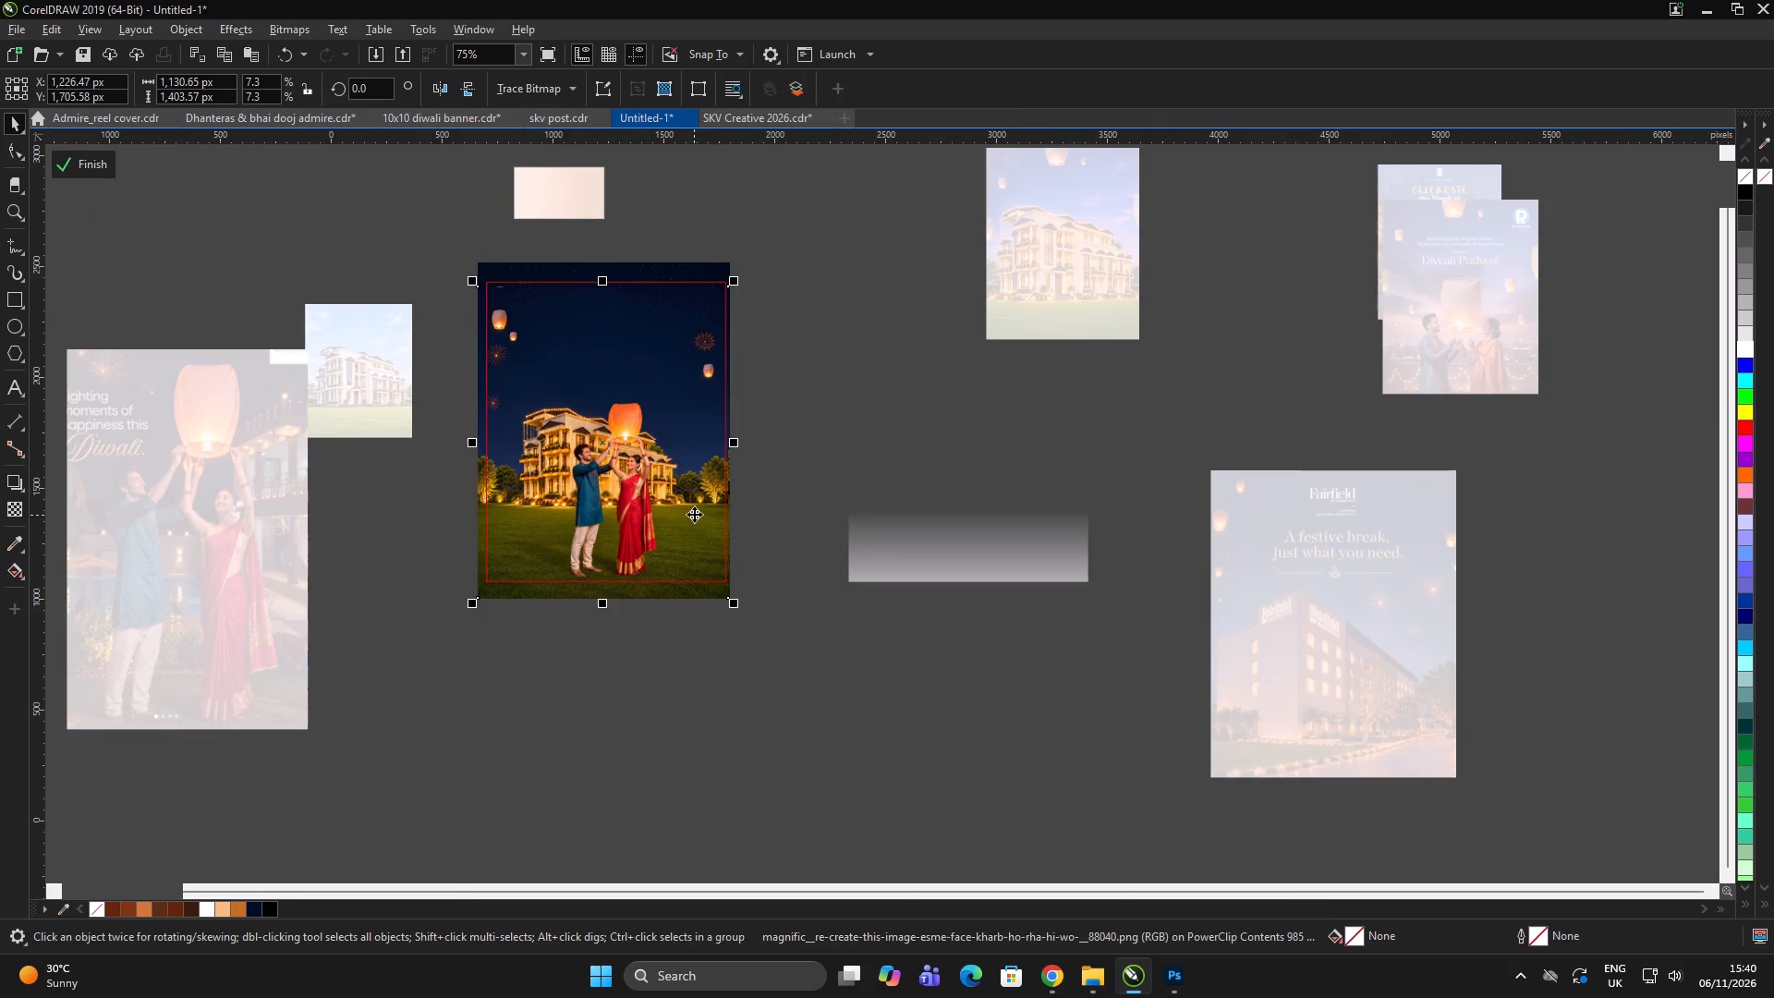
Delete the old background image behind the imported lantern-couple picture.
{"action": "left_click", "coordinate": [813, 349]}
{"action": "left_click", "coordinate": [710, 268]}
{"action": "key", "text": "Delete"}
{"action": "double_click", "coordinate": [780, 234]}
Enlarge the lantern-couple image to about 1,146 × 1,423 px to fill the frame, and finish editing the PowerClip.
{"action": "scroll", "coordinate": [685, 291], "scroll_direction": "up", "scroll_amount": 1}
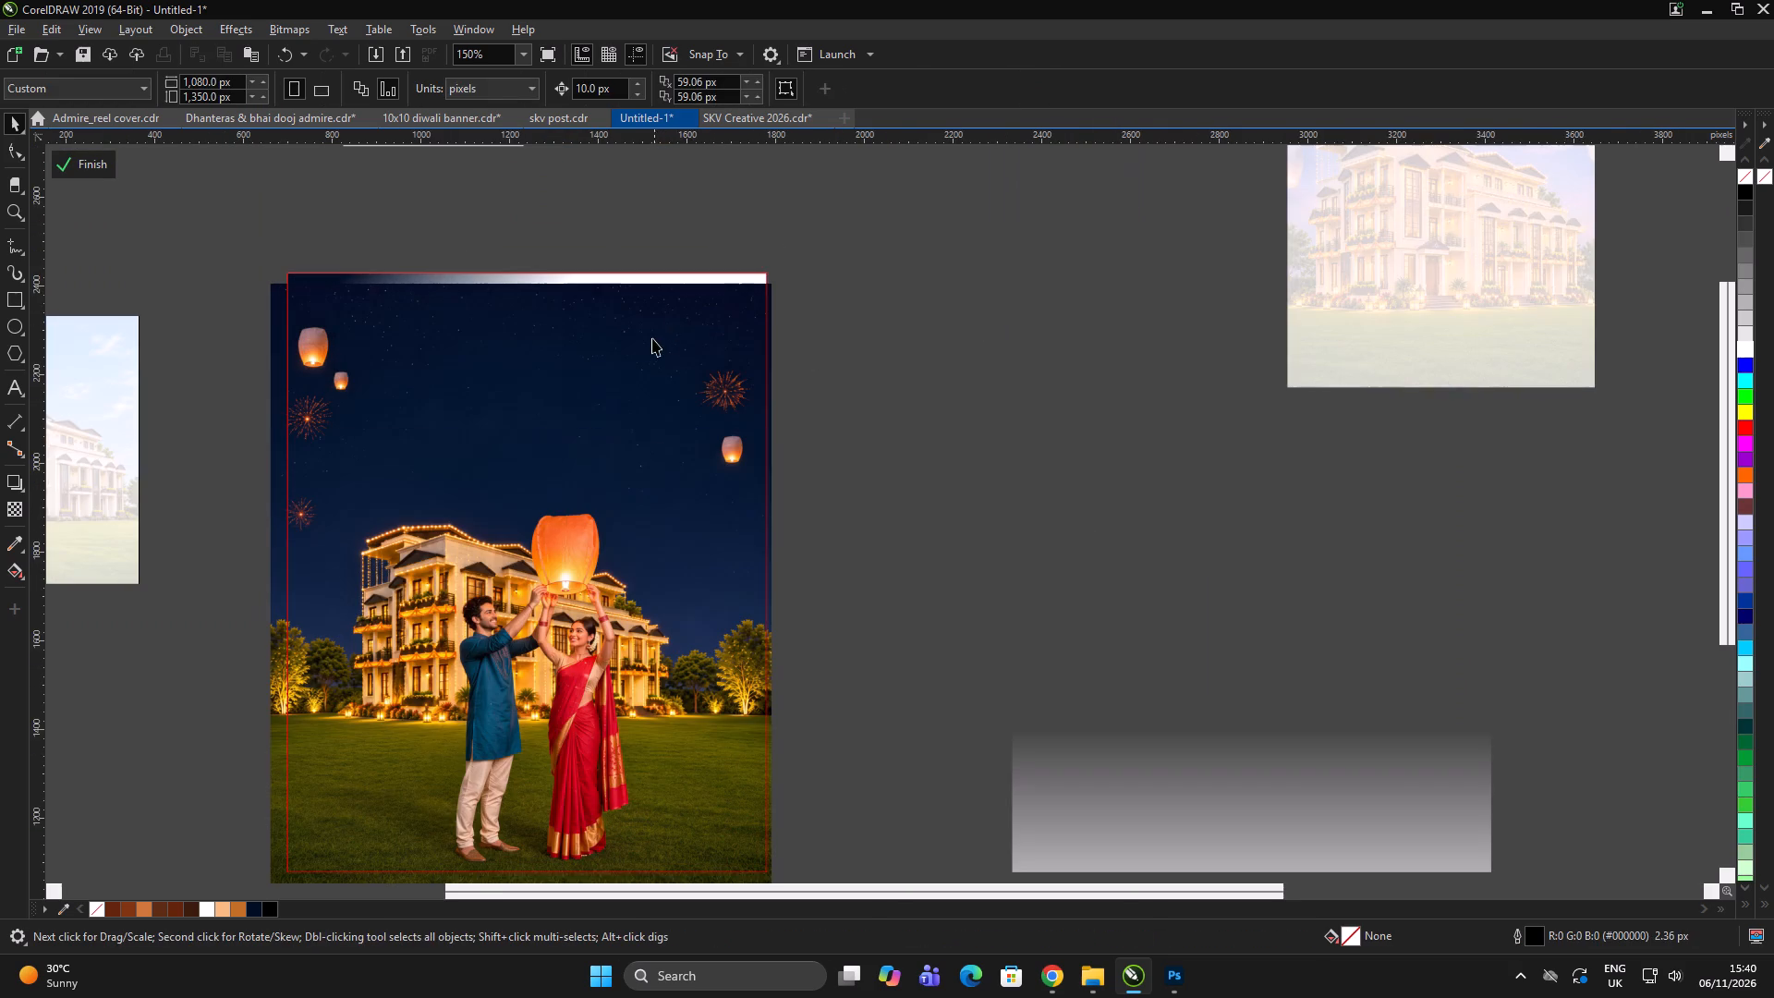
{"action": "left_click", "coordinate": [650, 340]}
{"action": "scroll", "coordinate": [772, 294], "scroll_direction": "up", "scroll_amount": 2}
{"action": "left_click_drag", "start_coordinate": [773, 246], "coordinate": [801, 214]}
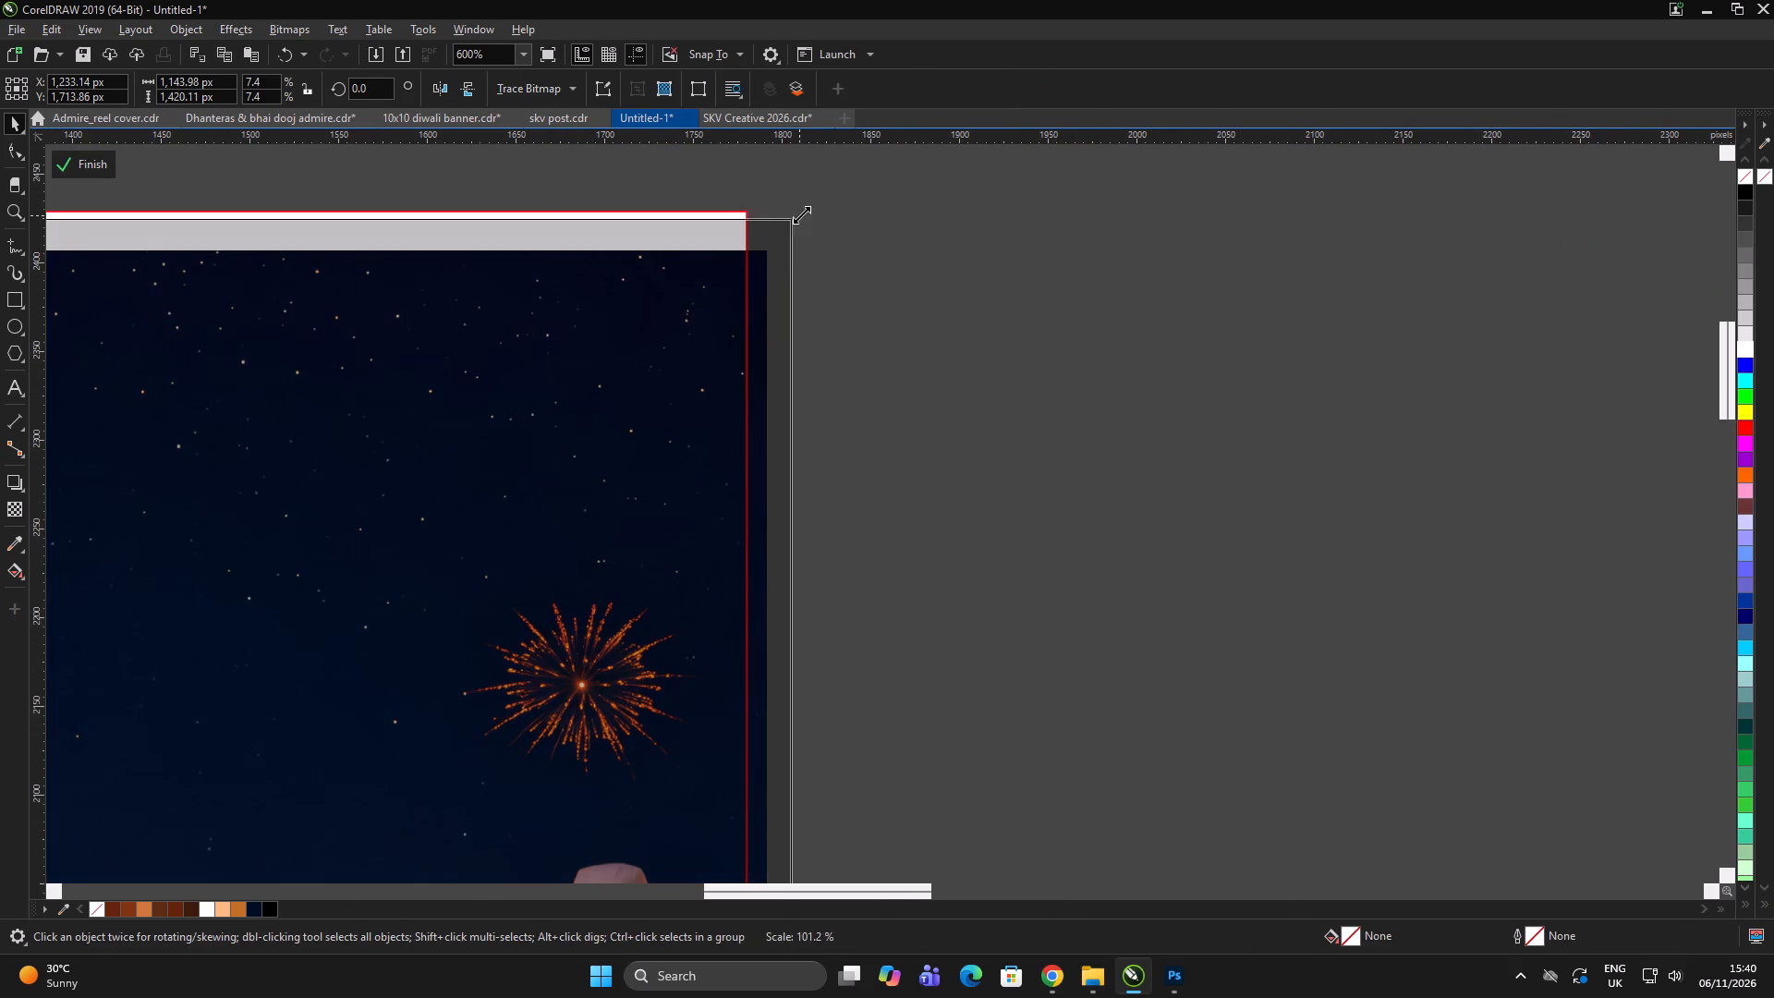
{"action": "left_click_drag", "start_coordinate": [801, 214], "coordinate": [807, 211]}
{"action": "scroll", "coordinate": [776, 227], "scroll_direction": "down", "scroll_amount": 2}
{"action": "scroll", "coordinate": [531, 614], "scroll_direction": "up", "scroll_amount": 3}
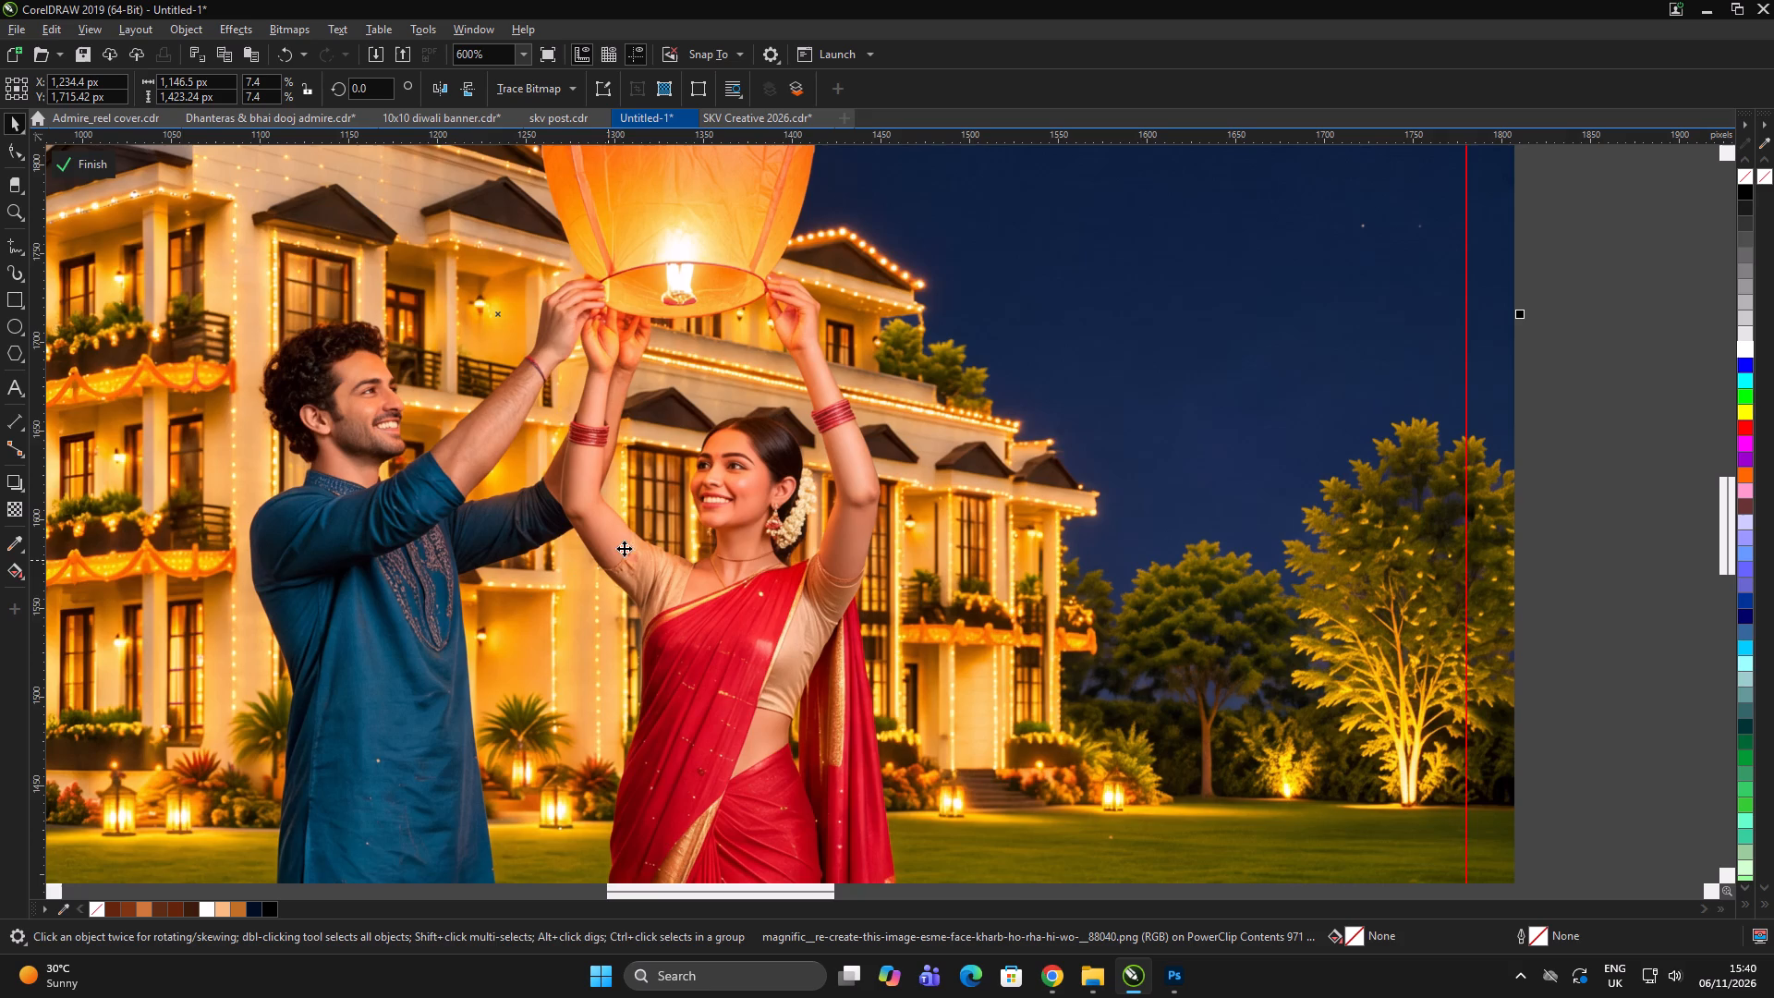
{"action": "scroll", "coordinate": [613, 526], "scroll_direction": "down", "scroll_amount": 4}
{"action": "left_click", "coordinate": [981, 354]}
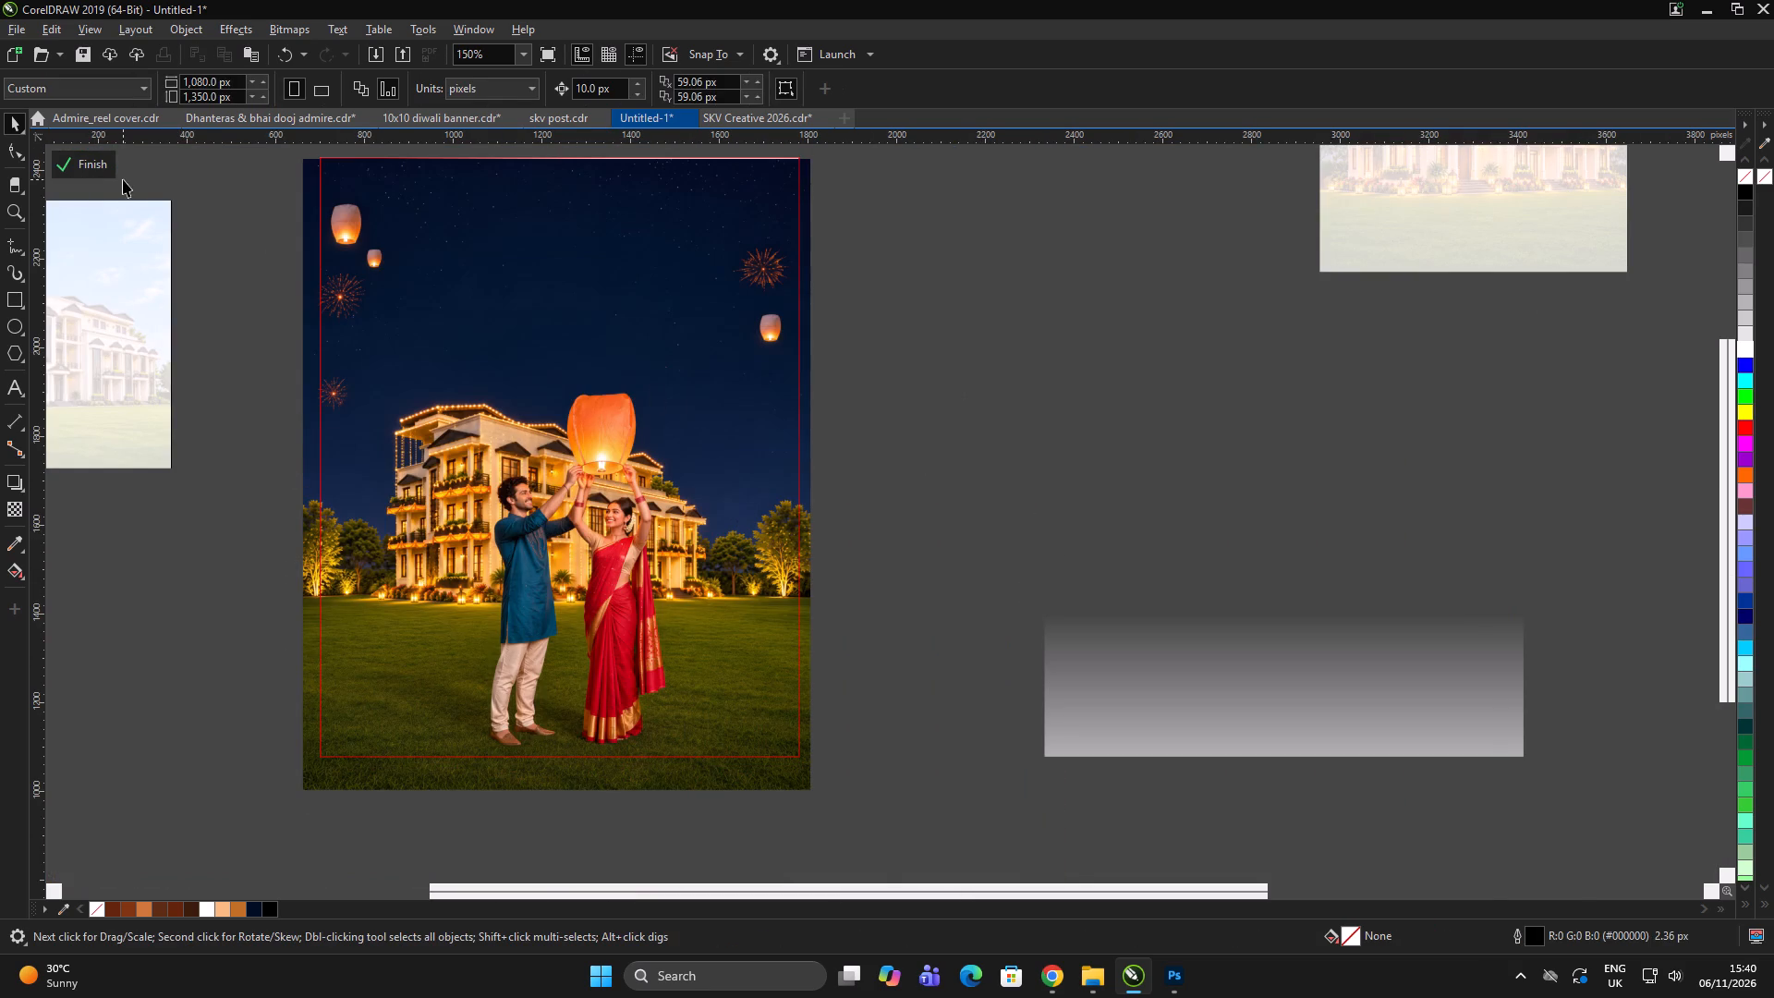
{"action": "left_click", "coordinate": [87, 166]}
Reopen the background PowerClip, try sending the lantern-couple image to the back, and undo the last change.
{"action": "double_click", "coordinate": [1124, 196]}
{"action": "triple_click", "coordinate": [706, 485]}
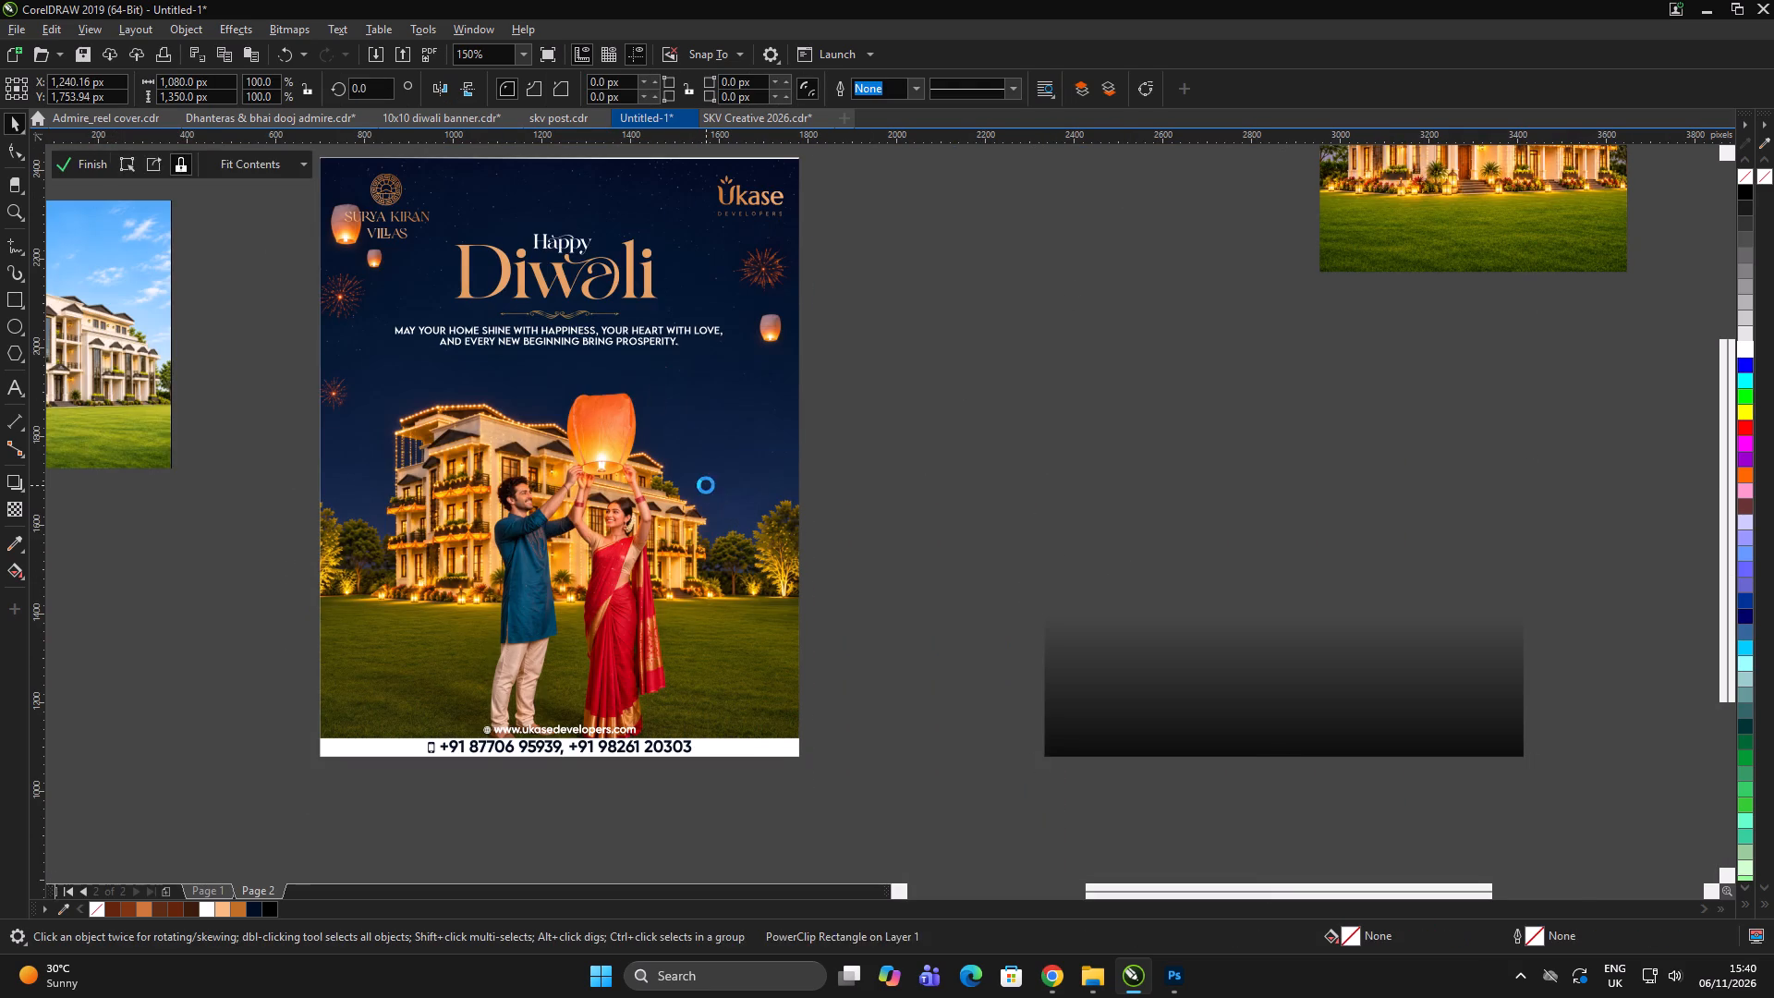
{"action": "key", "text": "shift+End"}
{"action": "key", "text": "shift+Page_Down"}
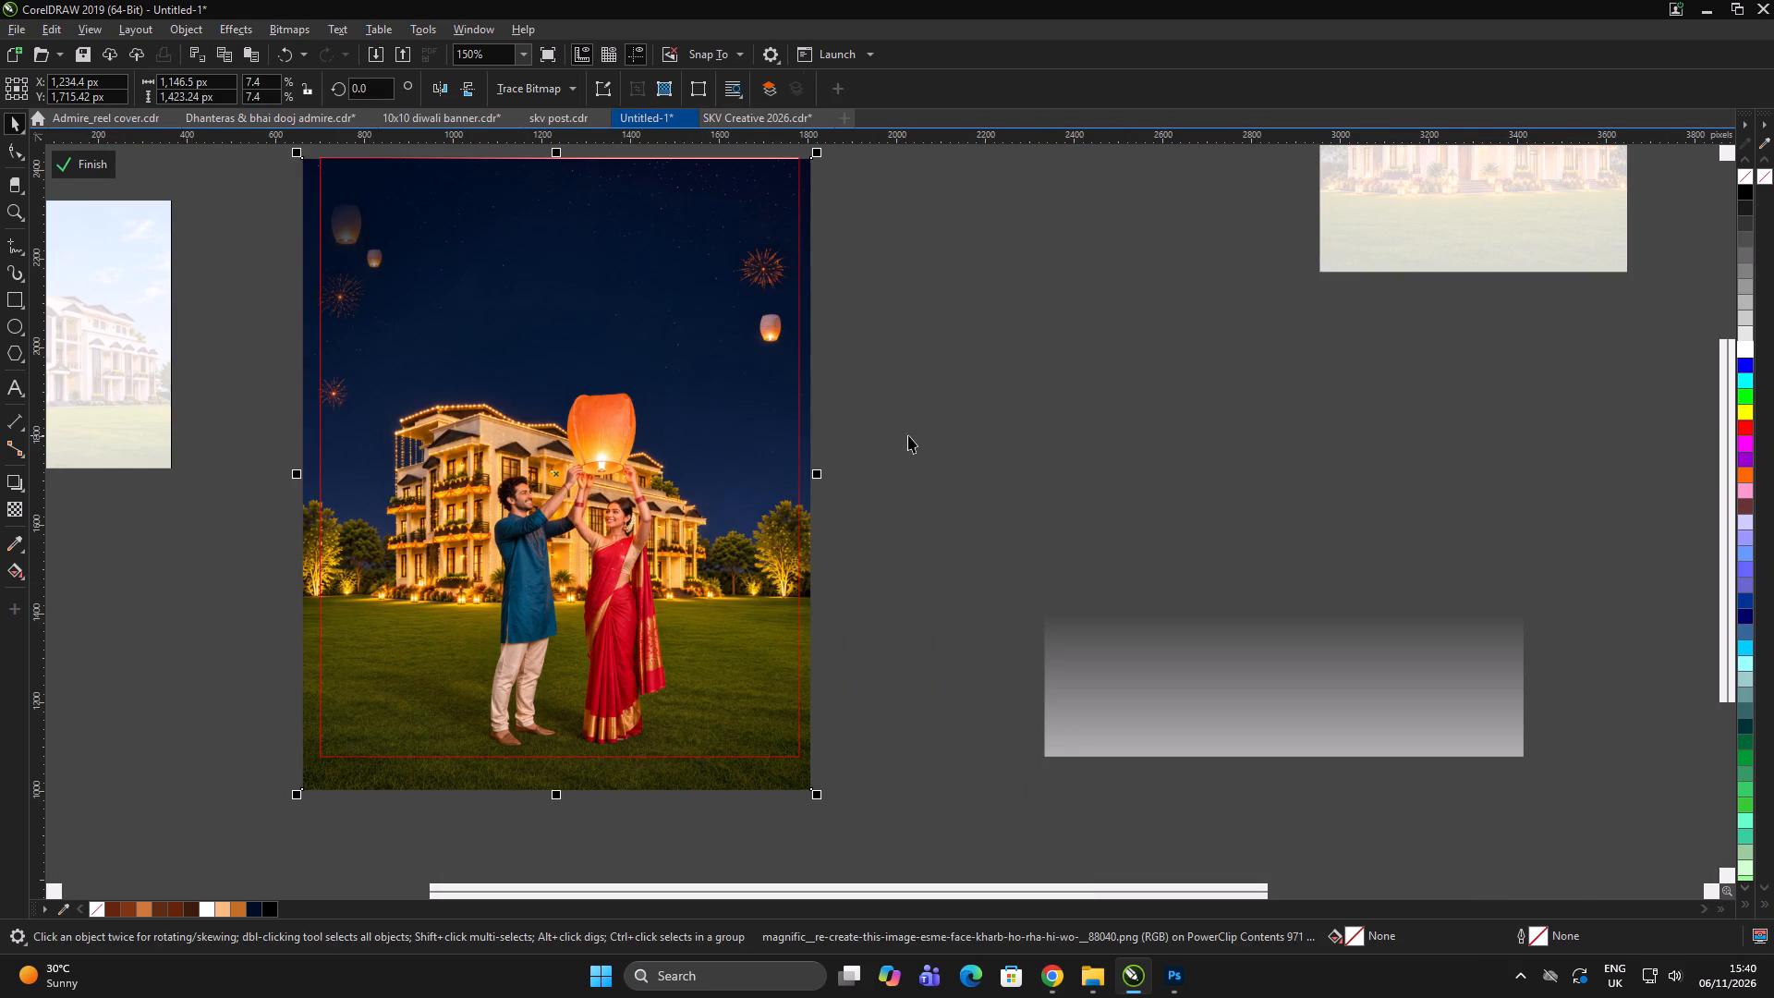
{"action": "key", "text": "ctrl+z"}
Stretch the lantern-couple image's top edge slightly upward past the frame, and finish editing the PowerClip.
{"action": "left_click", "coordinate": [953, 435]}
{"action": "scroll", "coordinate": [790, 118], "scroll_direction": "up", "scroll_amount": 6}
{"action": "scroll", "coordinate": [911, 472], "scroll_direction": "down", "scroll_amount": 2}
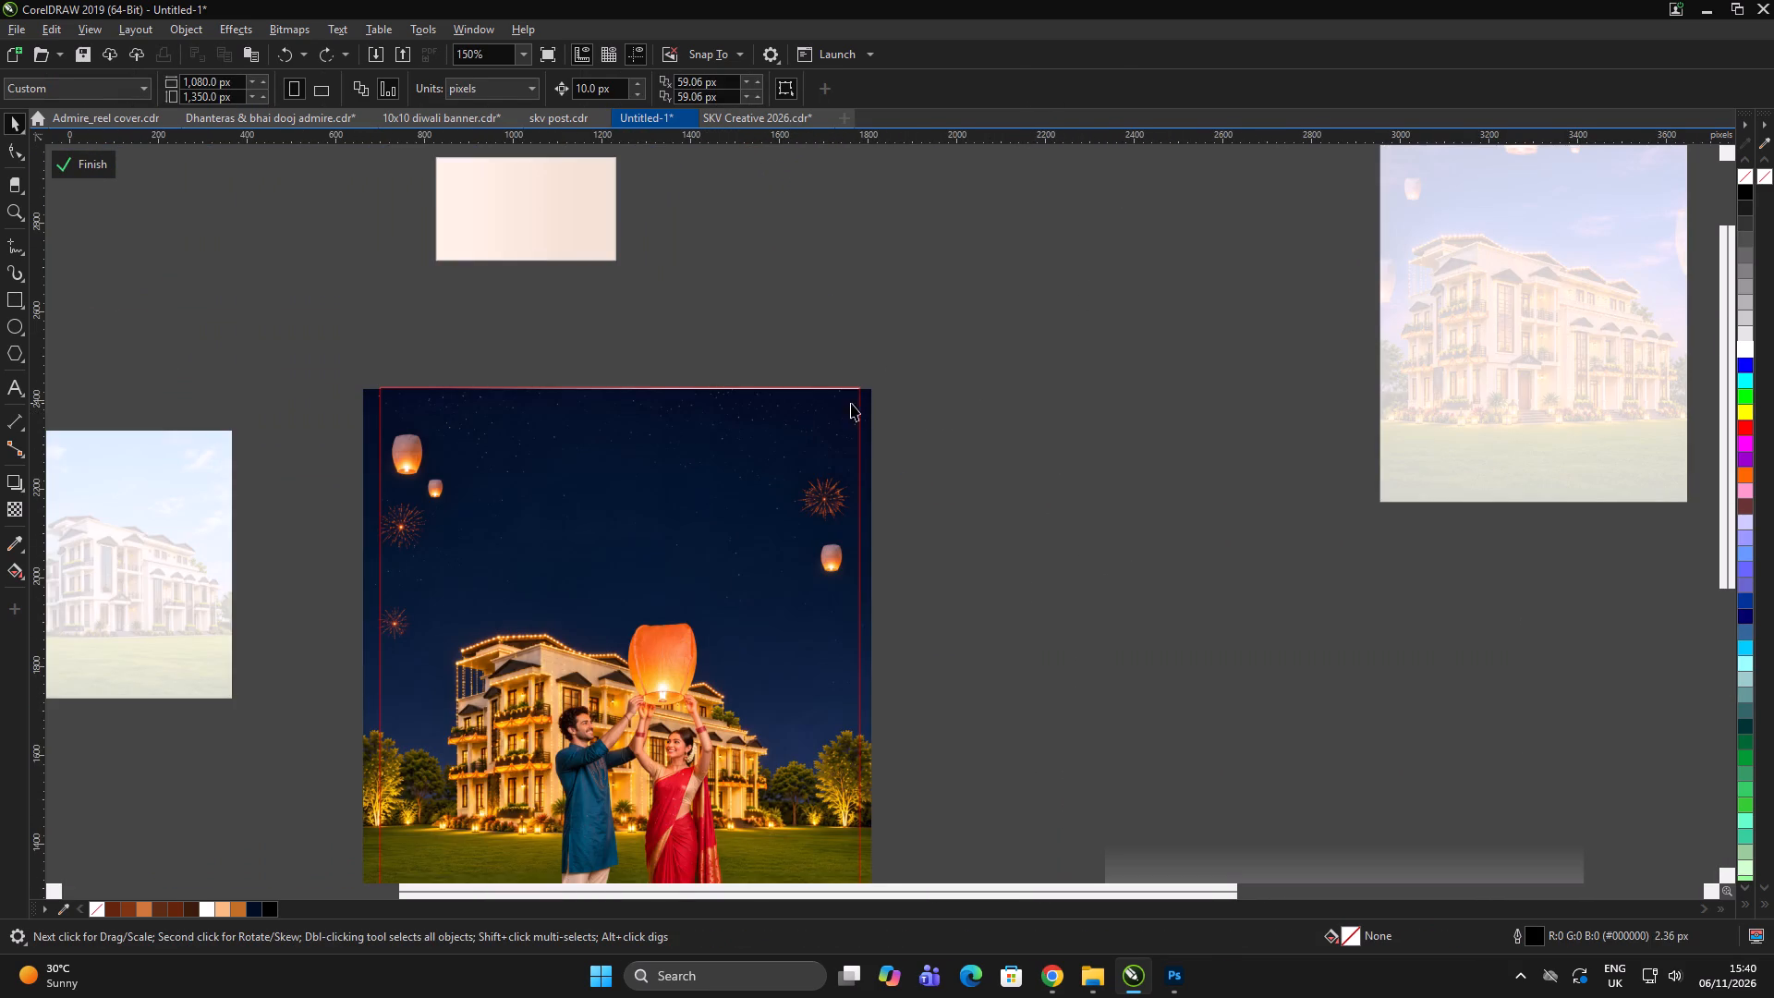
{"action": "left_click", "coordinate": [866, 400]}
{"action": "scroll", "coordinate": [848, 386], "scroll_direction": "up", "scroll_amount": 4}
{"action": "scroll", "coordinate": [618, 431], "scroll_direction": "down", "scroll_amount": 3}
{"action": "scroll", "coordinate": [406, 442], "scroll_direction": "up", "scroll_amount": 1}
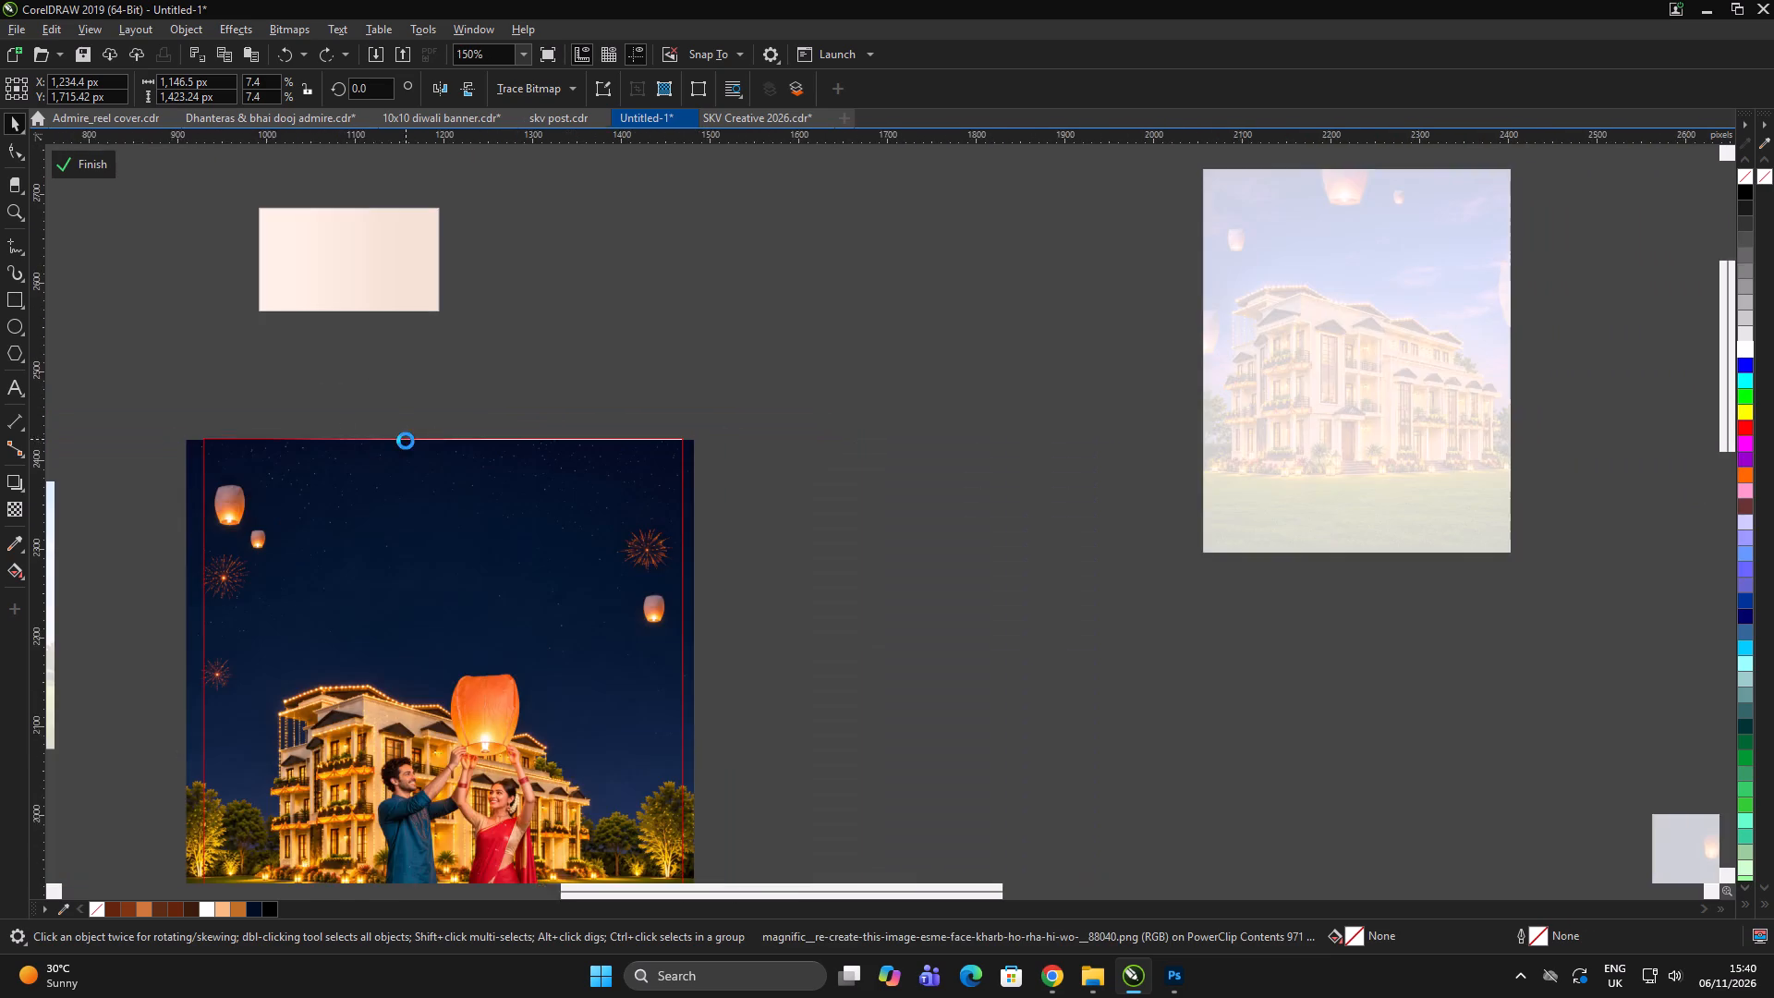
{"action": "scroll", "coordinate": [406, 441], "scroll_direction": "up", "scroll_amount": 1}
{"action": "left_click_drag", "start_coordinate": [542, 422], "coordinate": [542, 412]}
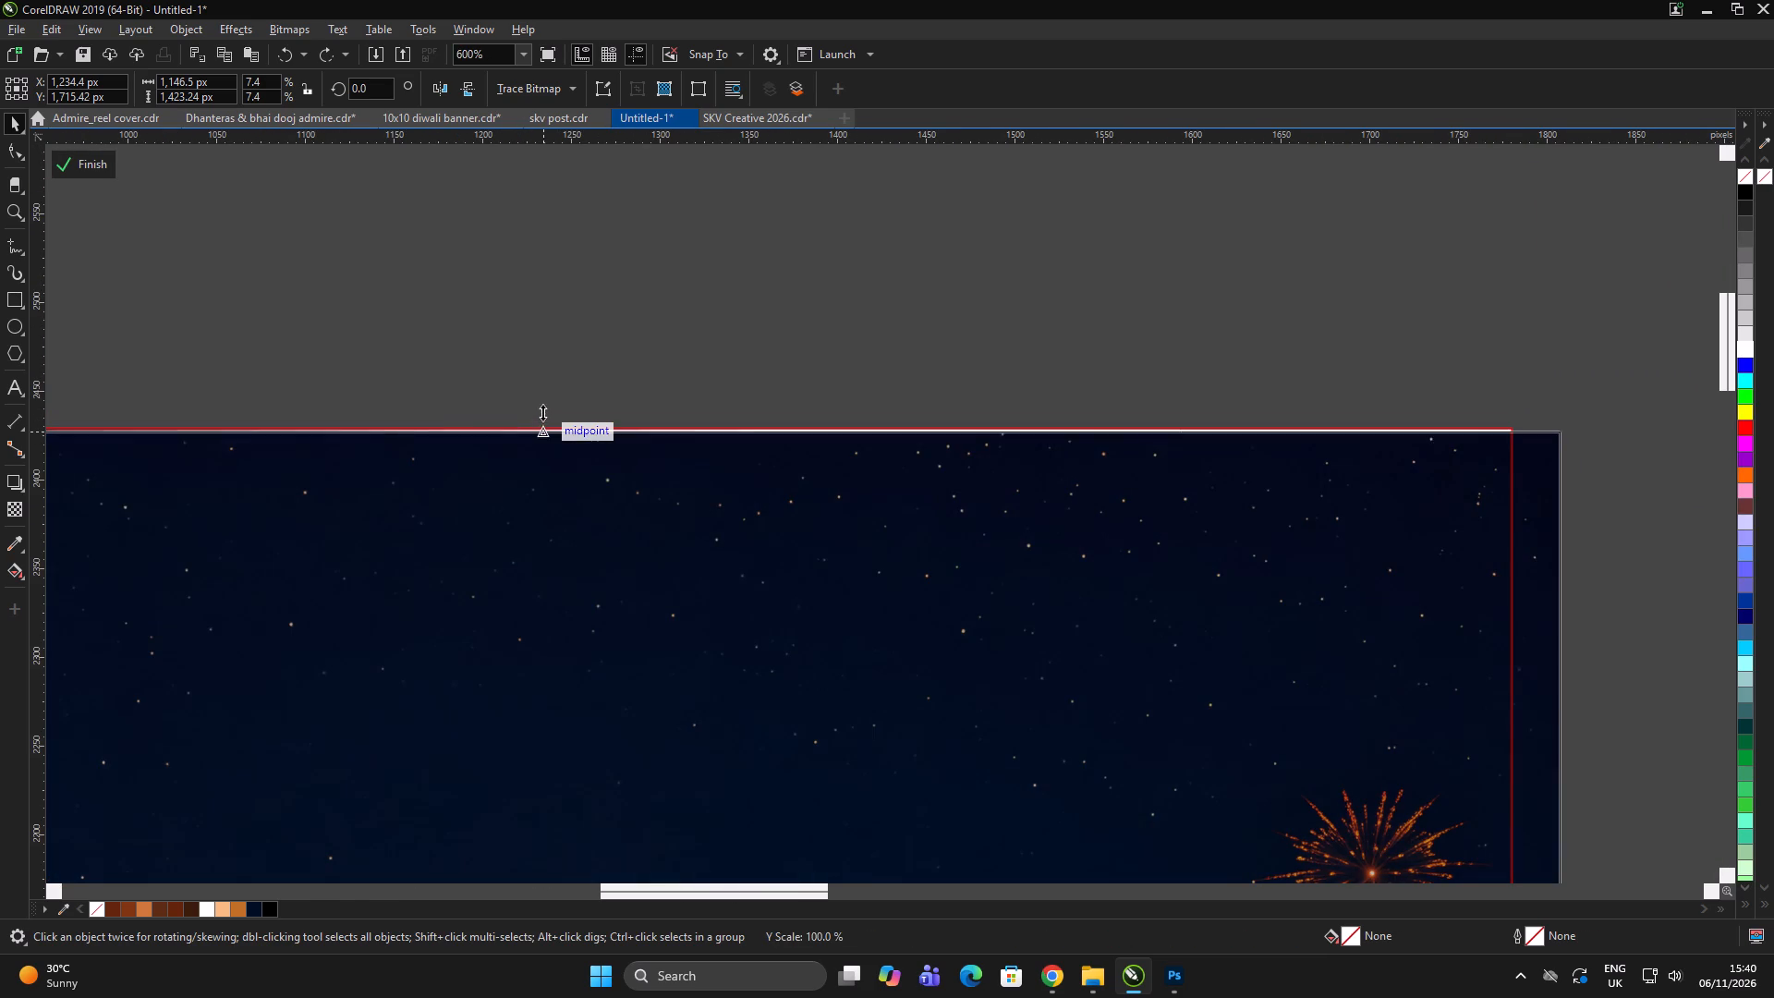
{"action": "left_click_drag", "start_coordinate": [542, 412], "coordinate": [542, 410]}
{"action": "left_click", "coordinate": [83, 168]}
{"action": "scroll", "coordinate": [590, 305], "scroll_direction": "down", "scroll_amount": 3}
Send the lantern-couple image to the back inside the background PowerClip, behind the navy overlay, and finish editing.
{"action": "left_click", "coordinate": [634, 284]}
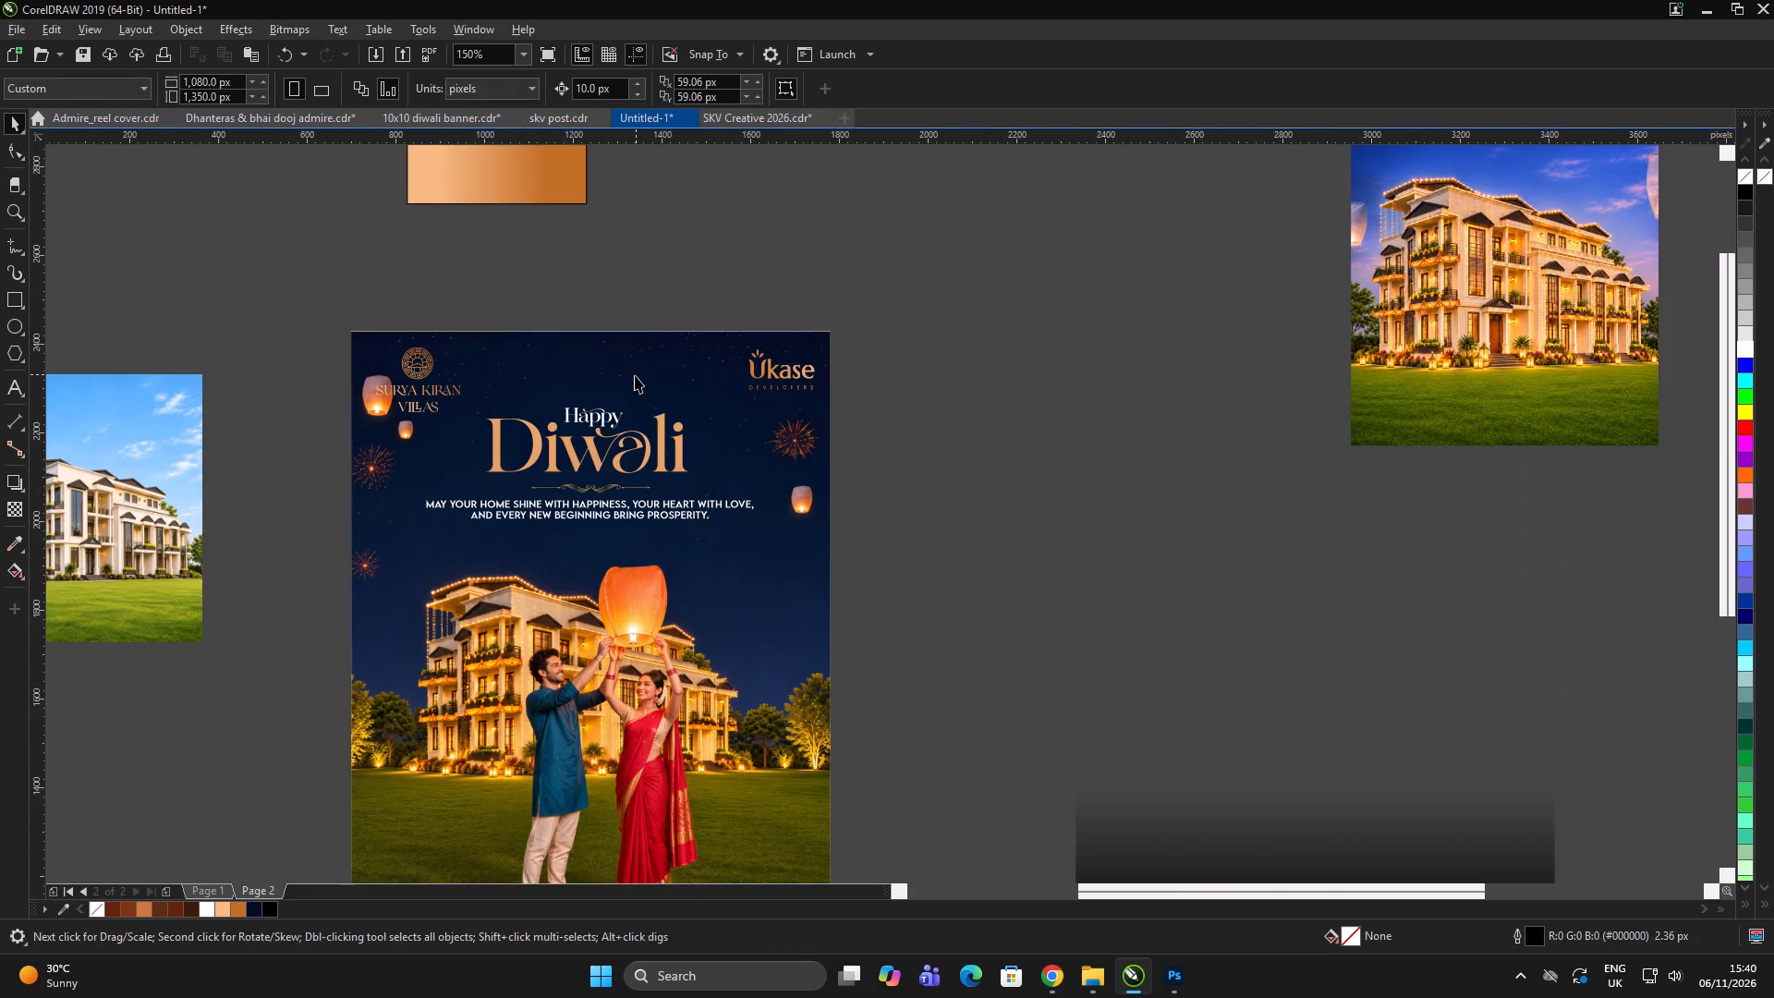
{"action": "triple_click", "coordinate": [632, 375]}
{"action": "key", "text": "shift+End"}
{"action": "key", "text": "shift+Page_Down"}
{"action": "triple_click", "coordinate": [958, 249]}
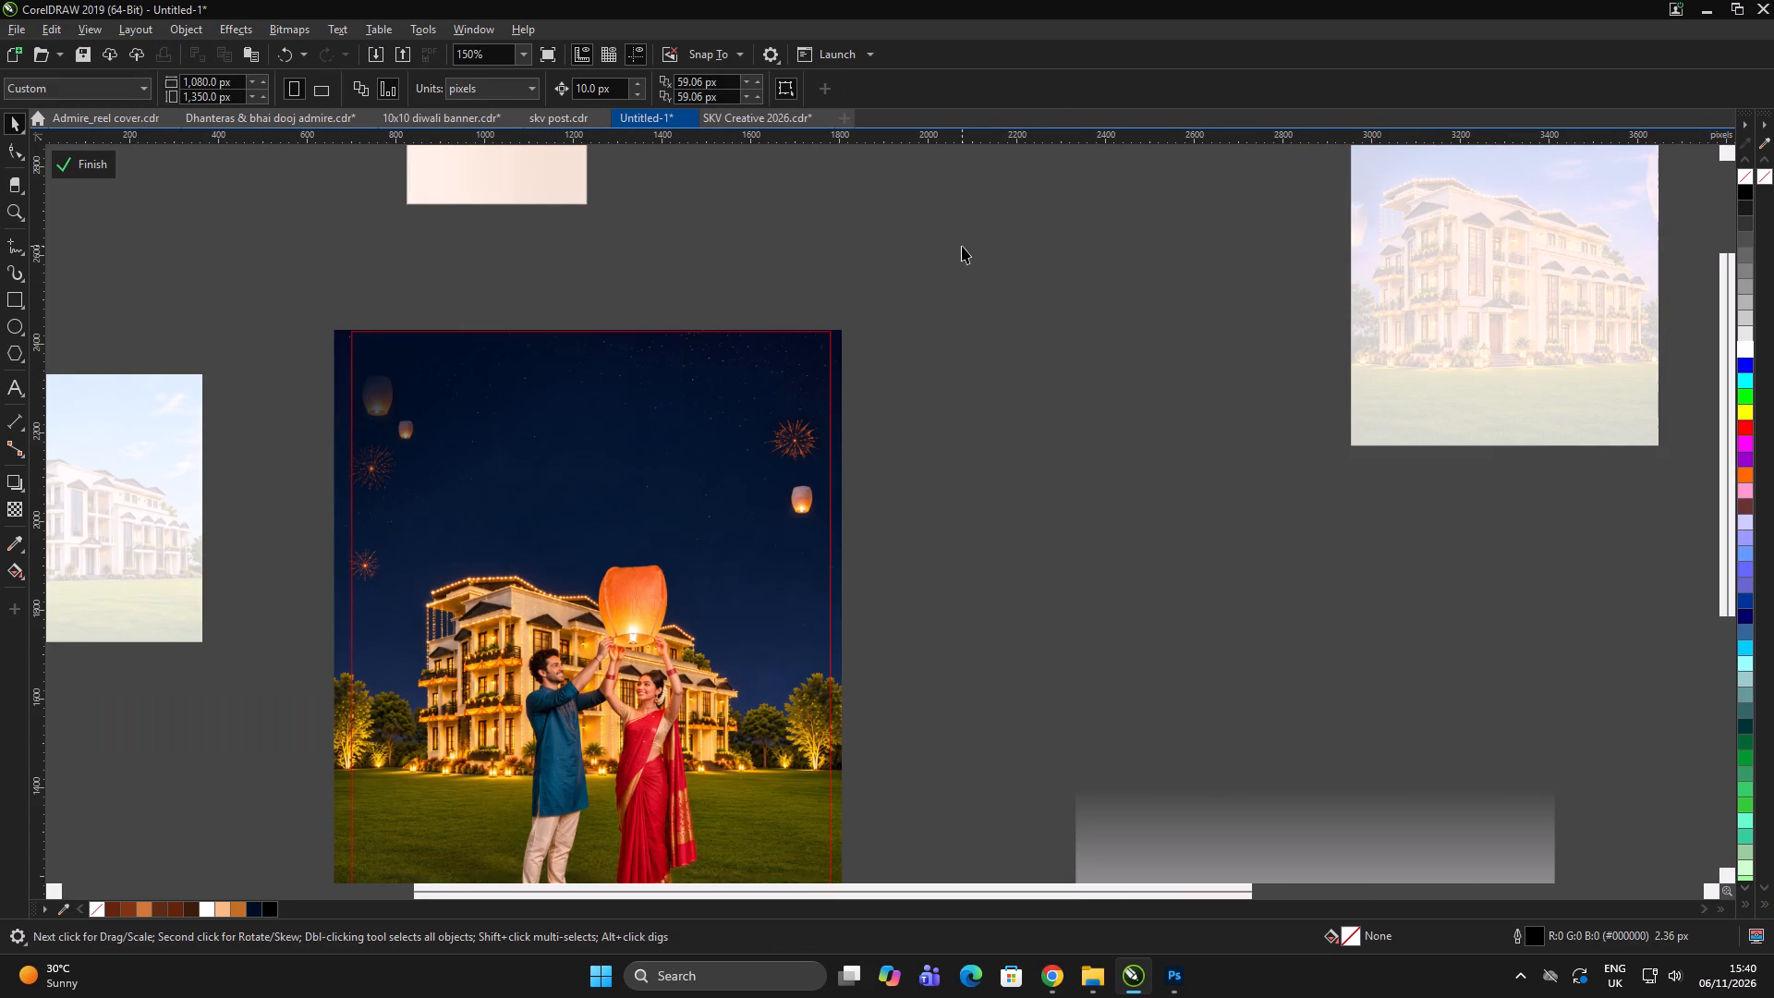
{"action": "left_click", "coordinate": [87, 171]}
{"action": "double_click", "coordinate": [77, 230]}
Fill the Surya Kiran Villas logo with the light peach colour from the document palette.
{"action": "scroll", "coordinate": [598, 274], "scroll_direction": "down", "scroll_amount": 1}
{"action": "left_click", "coordinate": [597, 268]}
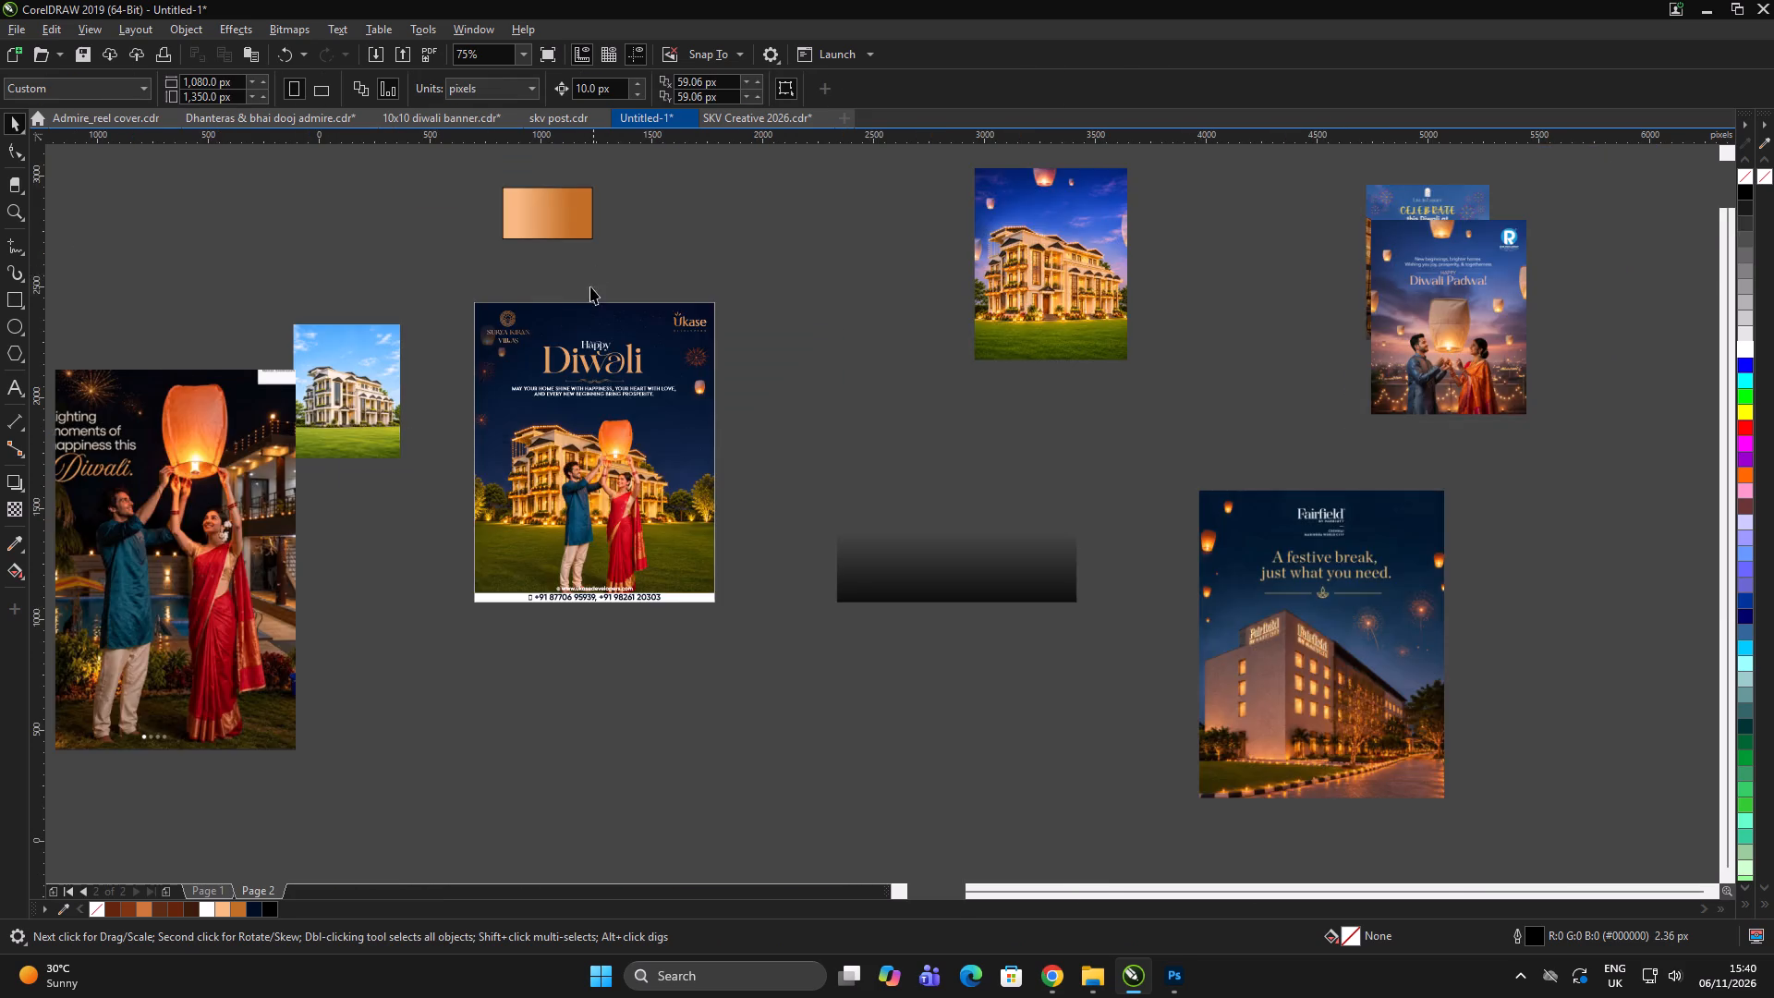
{"action": "scroll", "coordinate": [536, 335], "scroll_direction": "up", "scroll_amount": 2}
{"action": "left_click_drag", "start_coordinate": [271, 204], "coordinate": [588, 405]}
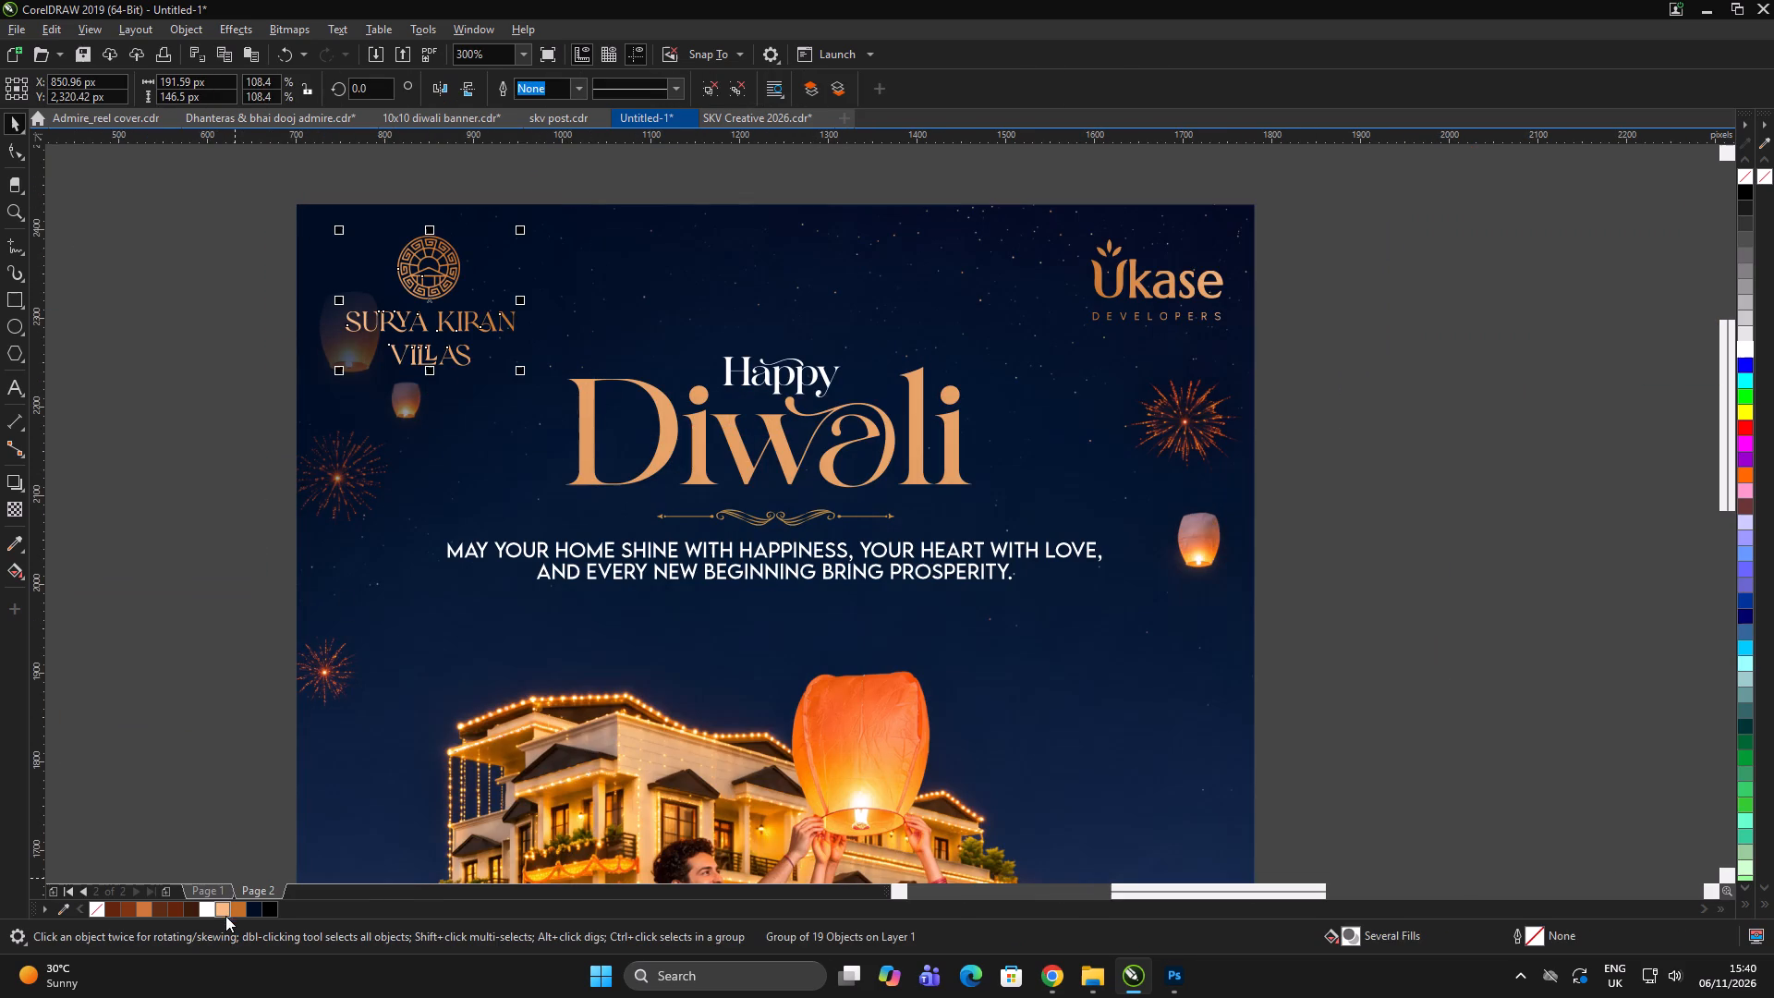
{"action": "left_click", "coordinate": [215, 913]}
{"action": "left_click", "coordinate": [29, 534]}
{"action": "left_click", "coordinate": [53, 524]}
{"action": "scroll", "coordinate": [568, 247], "scroll_direction": "down", "scroll_amount": 1}
{"action": "double_click", "coordinate": [1054, 350]}
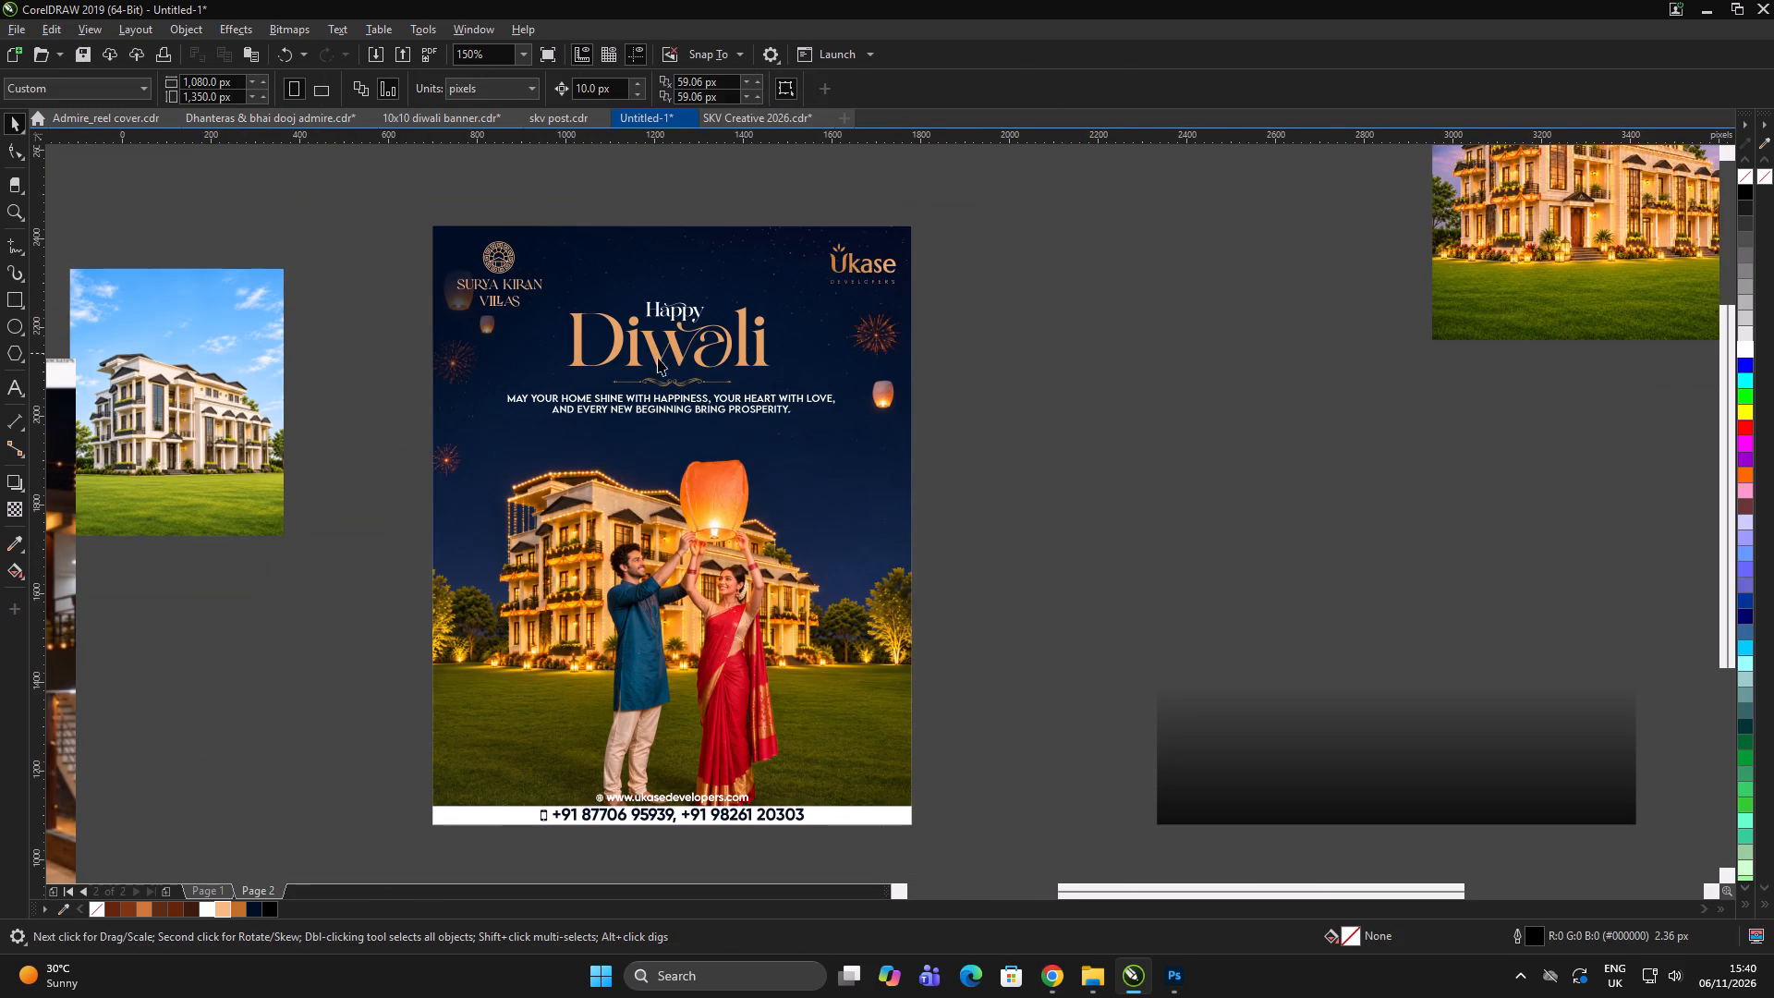
Centre the black fading rectangle horizontally on the poster so it shades the bottom of the lawn.
{"action": "scroll", "coordinate": [553, 392], "scroll_direction": "down", "scroll_amount": 1}
{"action": "scroll", "coordinate": [662, 607], "scroll_direction": "up", "scroll_amount": 1}
{"action": "left_click", "coordinate": [1075, 524]}
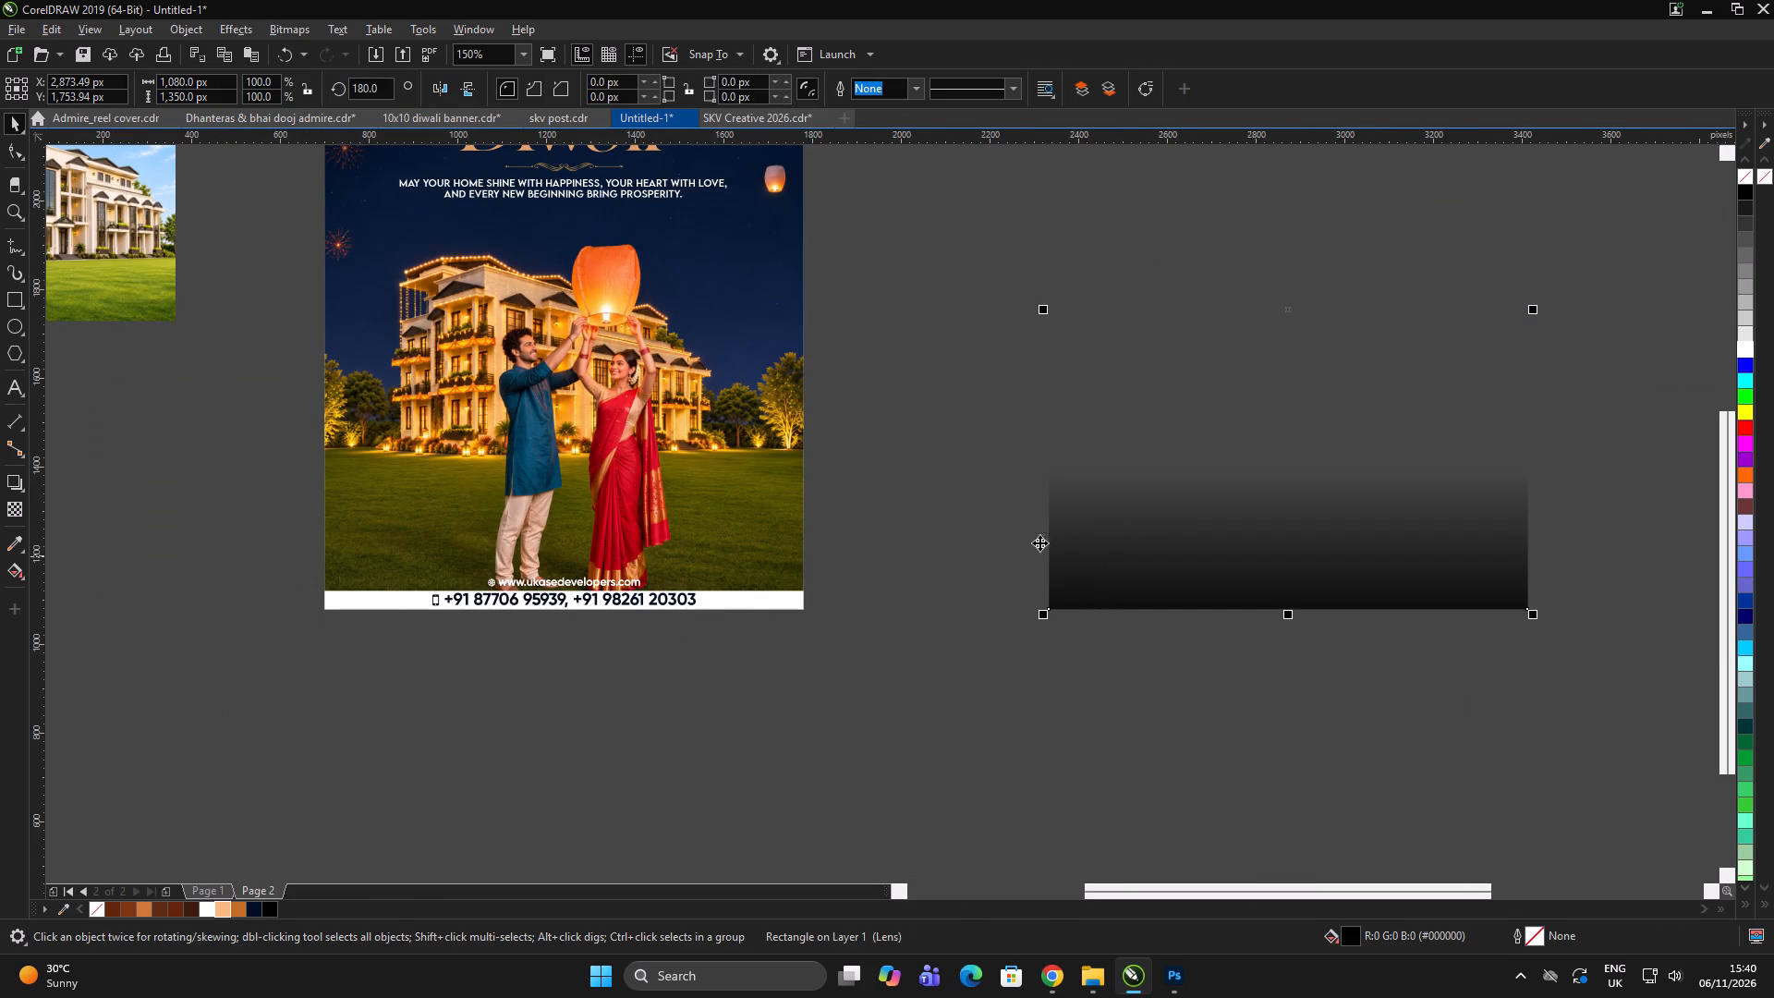
{"action": "left_click", "coordinate": [652, 396], "text": "shift"}
{"action": "key", "text": "c"}
{"action": "double_click", "coordinate": [1066, 491]}
Bring the white footer bar with the website and phone lines to the front of the black fade.
{"action": "left_click", "coordinate": [753, 494]}
{"action": "left_click_drag", "start_coordinate": [1068, 482], "coordinate": [0, 730]}
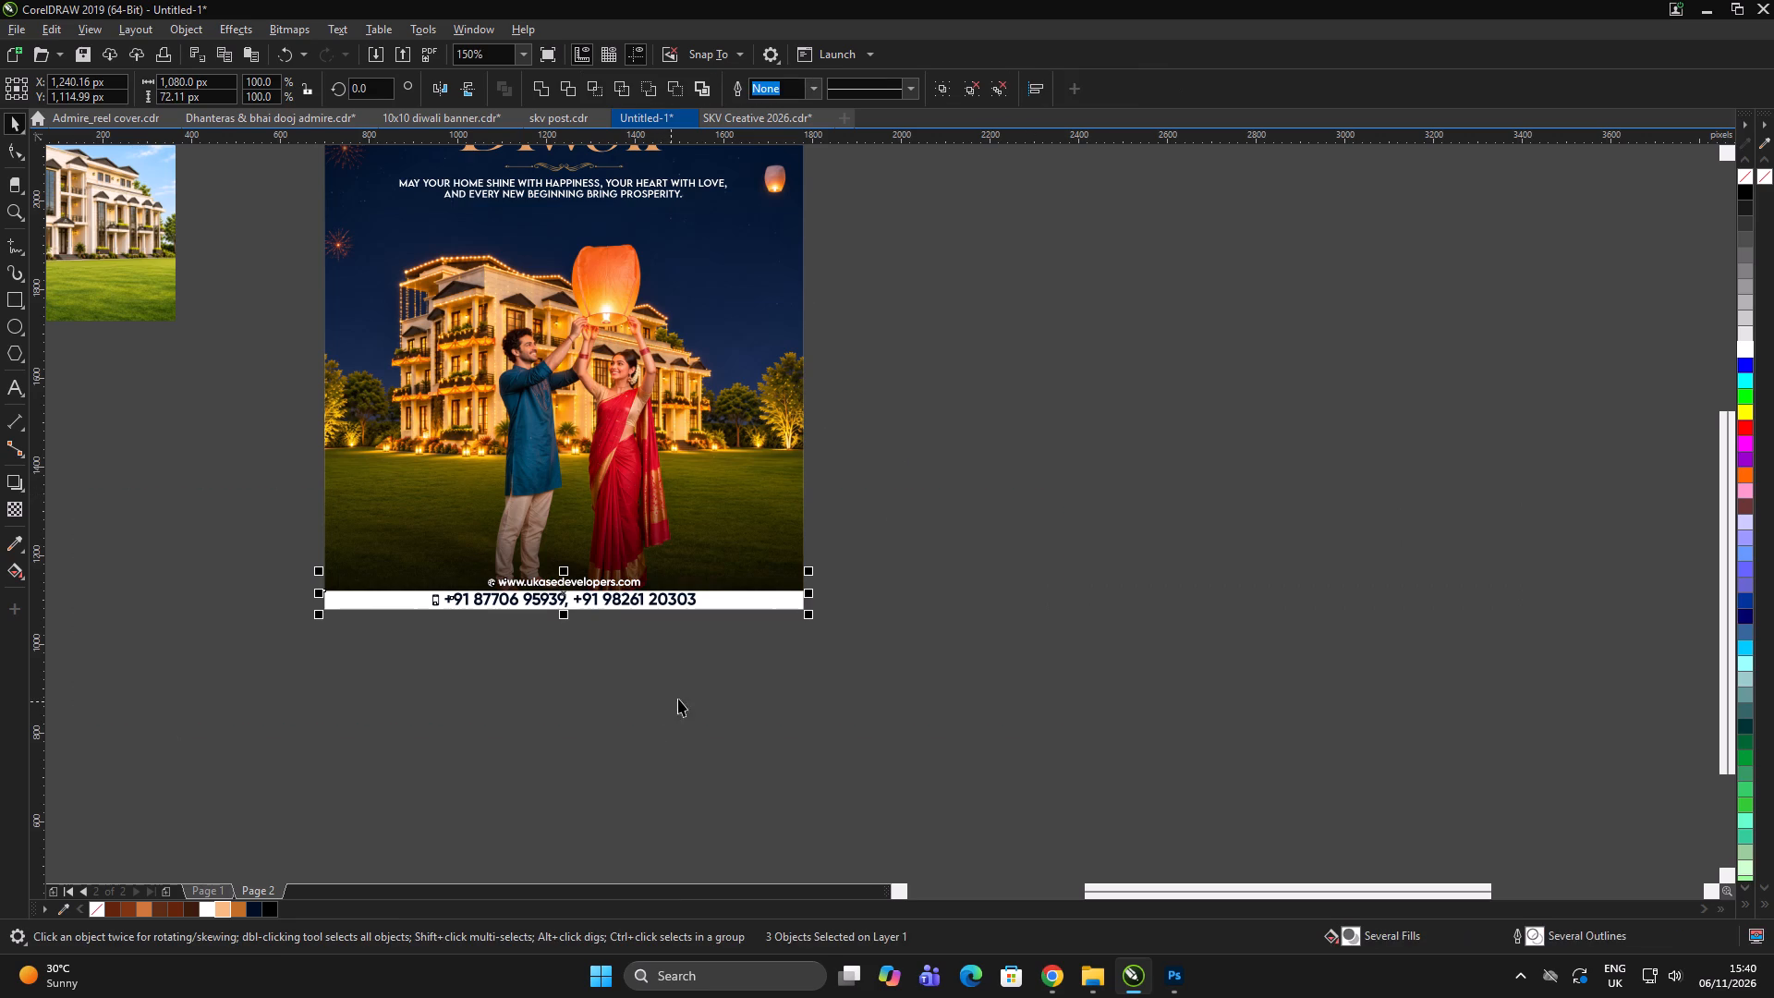
{"action": "key", "text": "shift+Page_Up"}
{"action": "left_click", "coordinate": [1054, 585]}
{"action": "left_click", "coordinate": [1051, 578]}
Group all the objects of the finished Diwali poster.
{"action": "scroll", "coordinate": [538, 497], "scroll_direction": "up", "scroll_amount": 1}
{"action": "scroll", "coordinate": [526, 501], "scroll_direction": "down", "scroll_amount": 2}
{"action": "left_click", "coordinate": [751, 673]}
{"action": "scroll", "coordinate": [683, 639], "scroll_direction": "up", "scroll_amount": 1}
{"action": "scroll", "coordinate": [618, 640], "scroll_direction": "down", "scroll_amount": 2}
{"action": "left_click", "coordinate": [662, 695]}
{"action": "left_click_drag", "start_coordinate": [816, 705], "coordinate": [422, 293]}
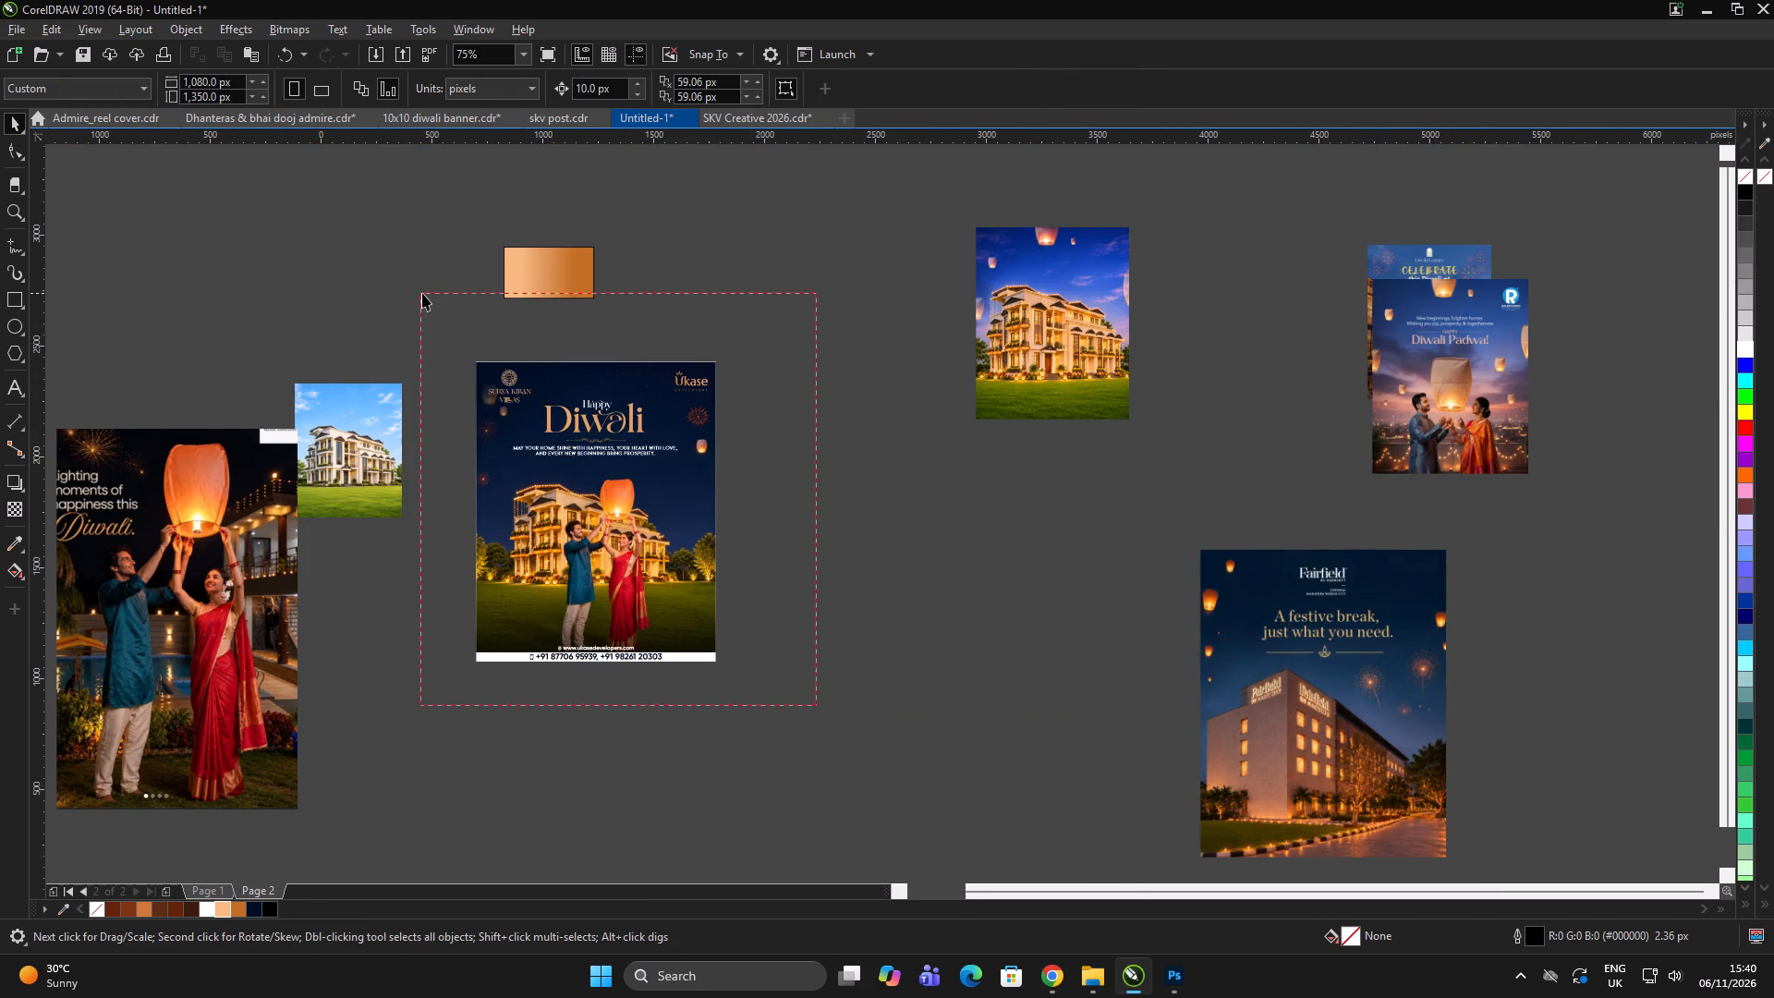
{"action": "left_click_drag", "start_coordinate": [422, 293], "coordinate": [420, 317]}
{"action": "scroll", "coordinate": [702, 408], "scroll_direction": "up", "scroll_amount": 2}
{"action": "key", "text": "ctrl+g"}
{"action": "scroll", "coordinate": [553, 474], "scroll_direction": "down", "scroll_amount": 3}
{"action": "double_click", "coordinate": [781, 471]}
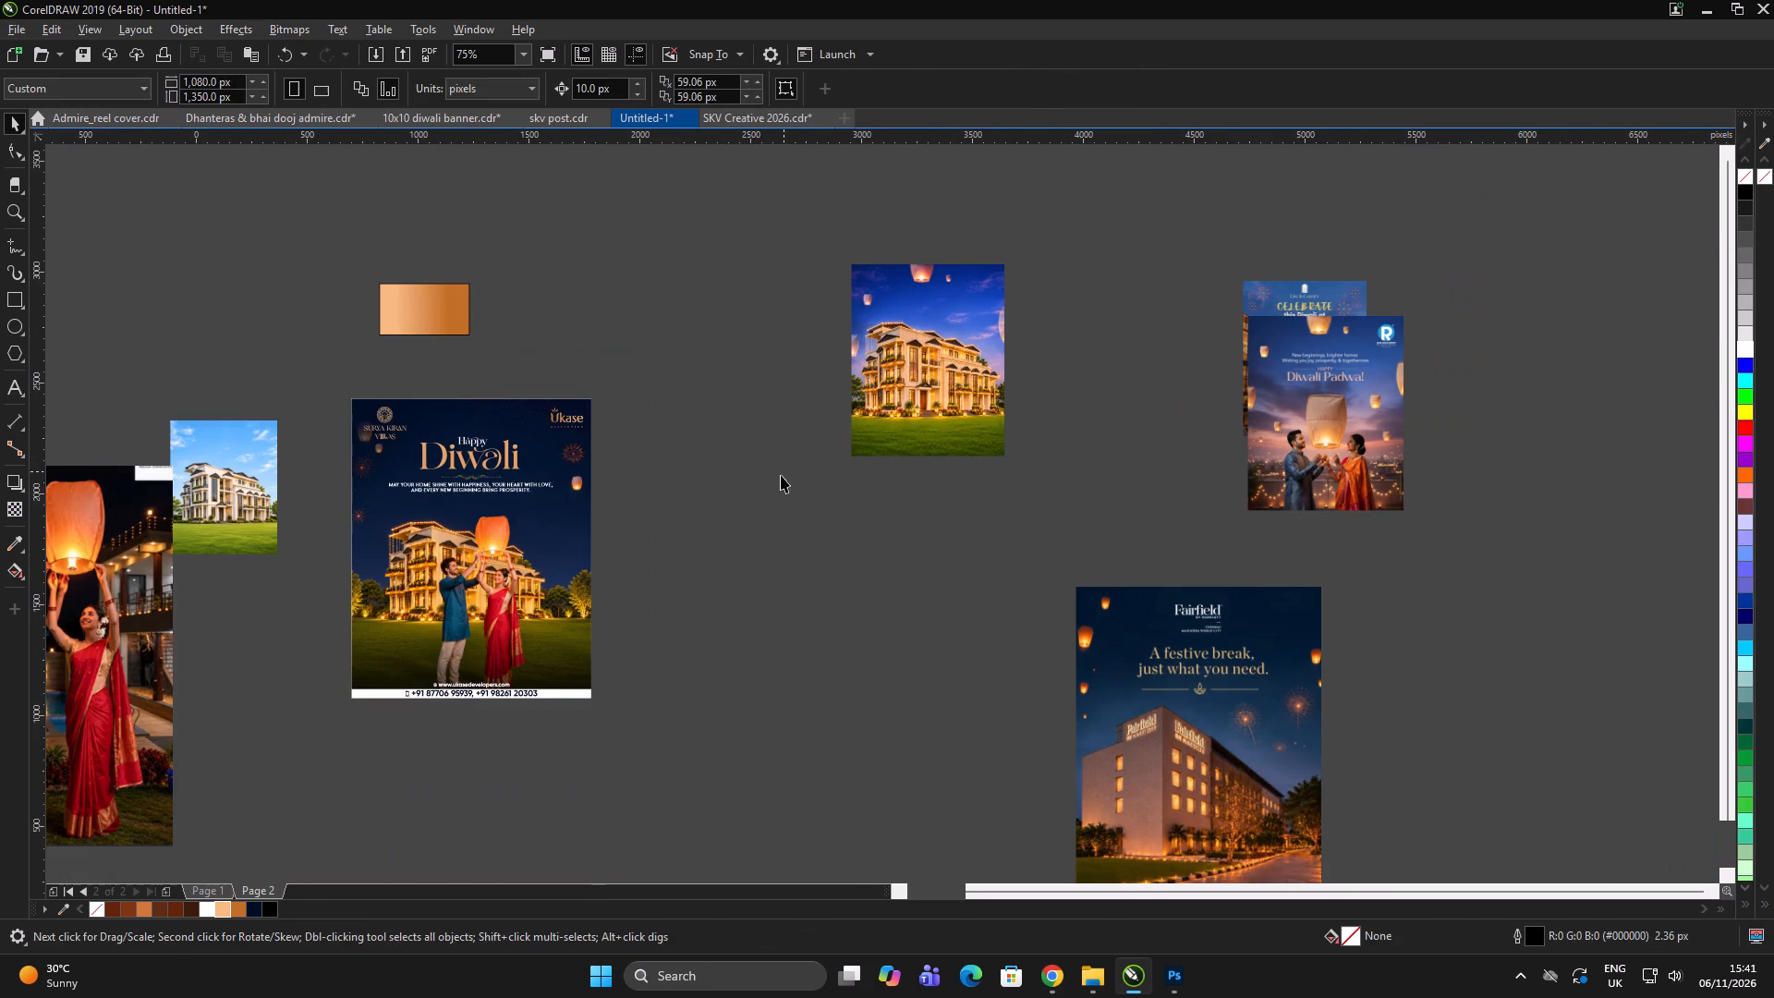
Delete the loose night-time villa image beside the poster.
{"action": "left_click", "coordinate": [764, 511]}
{"action": "left_click", "coordinate": [930, 343]}
{"action": "key", "text": "Delete"}
{"action": "left_click", "coordinate": [803, 420]}
{"action": "left_click", "coordinate": [820, 408]}
{"action": "left_click_drag", "start_coordinate": [813, 402], "coordinate": [805, 406]}
Select the whole poster group and start its JPG export in the festival folder on New Volume (D:).
{"action": "left_click_drag", "start_coordinate": [770, 354], "coordinate": [321, 724]}
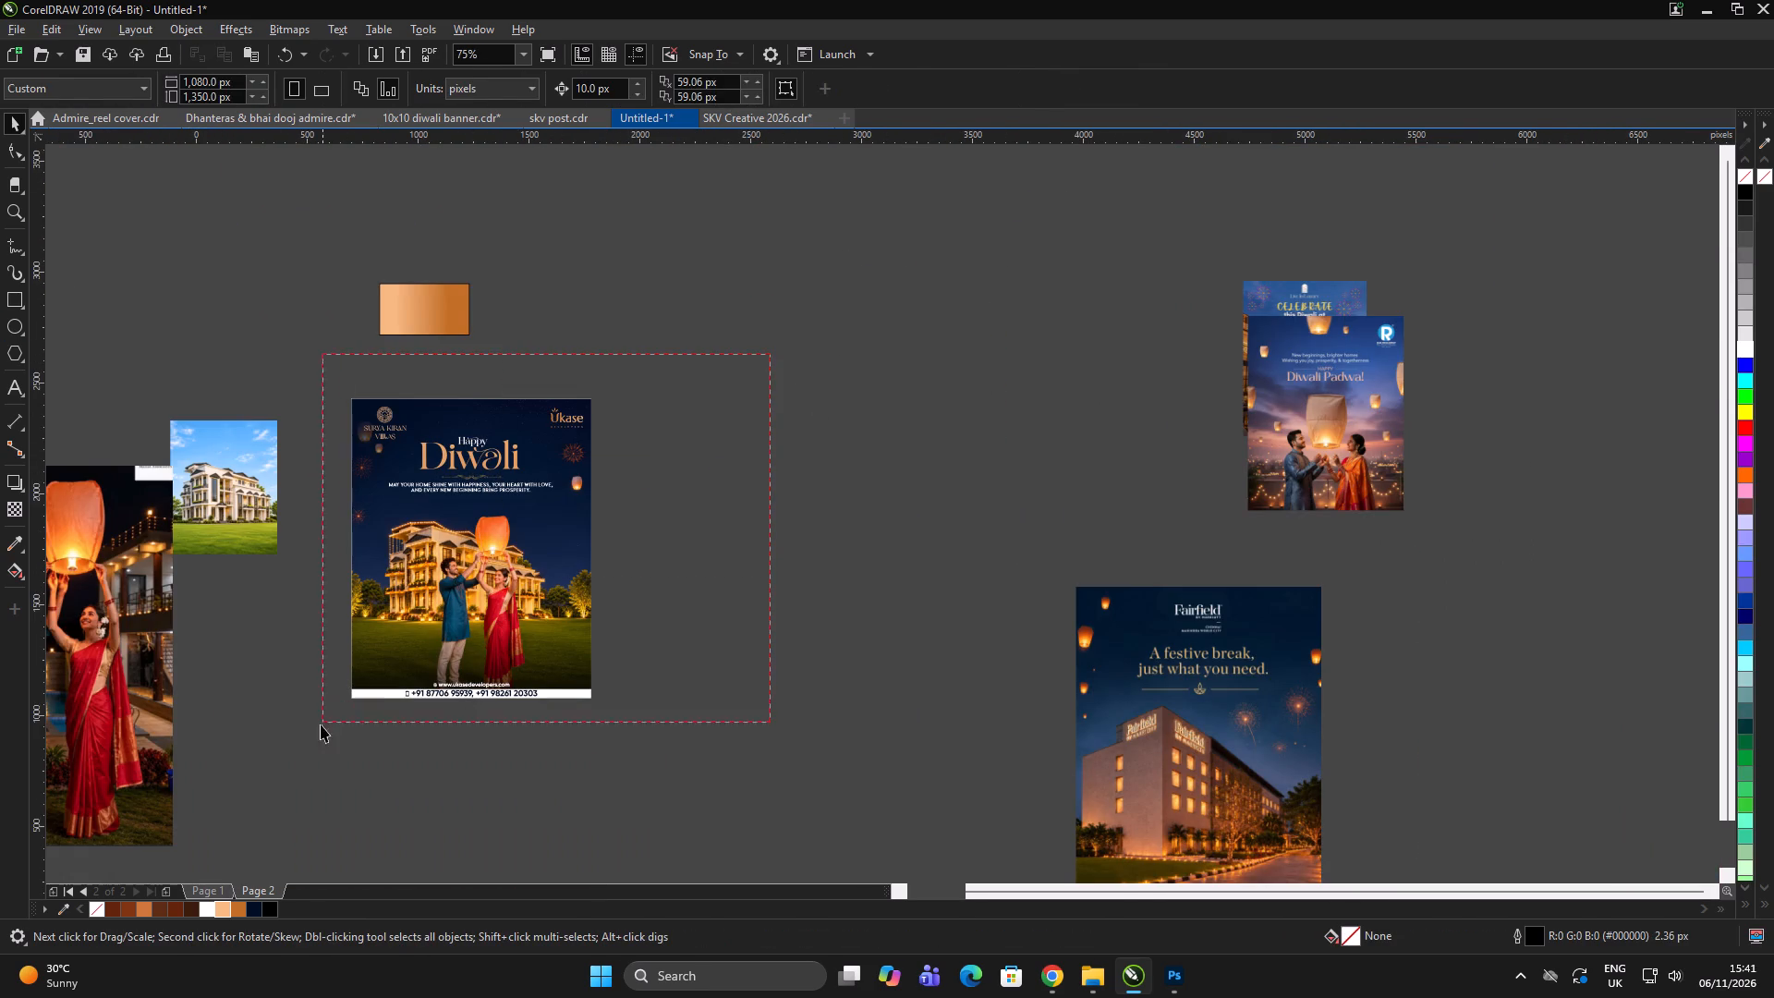
{"action": "left_click_drag", "start_coordinate": [321, 724], "coordinate": [316, 744]}
{"action": "scroll", "coordinate": [443, 592], "scroll_direction": "up", "scroll_amount": 1}
{"action": "key", "text": "ctrl+g"}
{"action": "key", "text": "ctrl+e"}
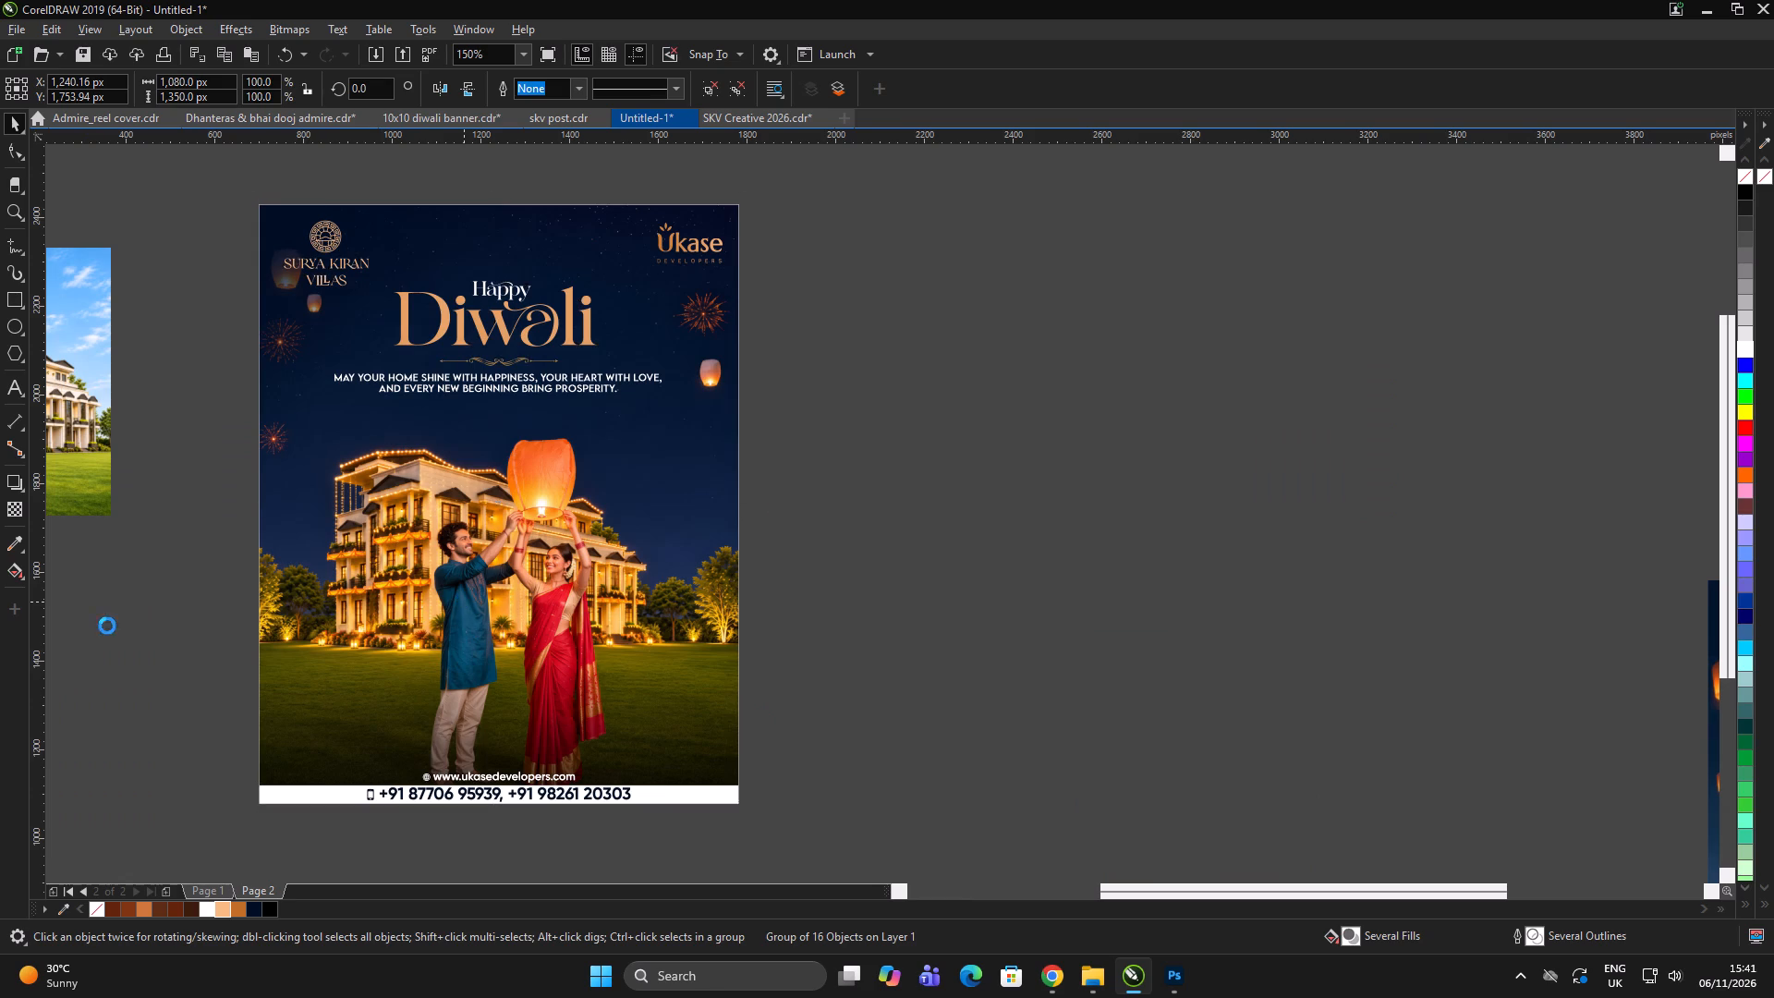
{"action": "scroll", "coordinate": [358, 627], "scroll_direction": "down", "scroll_amount": 8}
{"action": "left_click", "coordinate": [346, 619]}
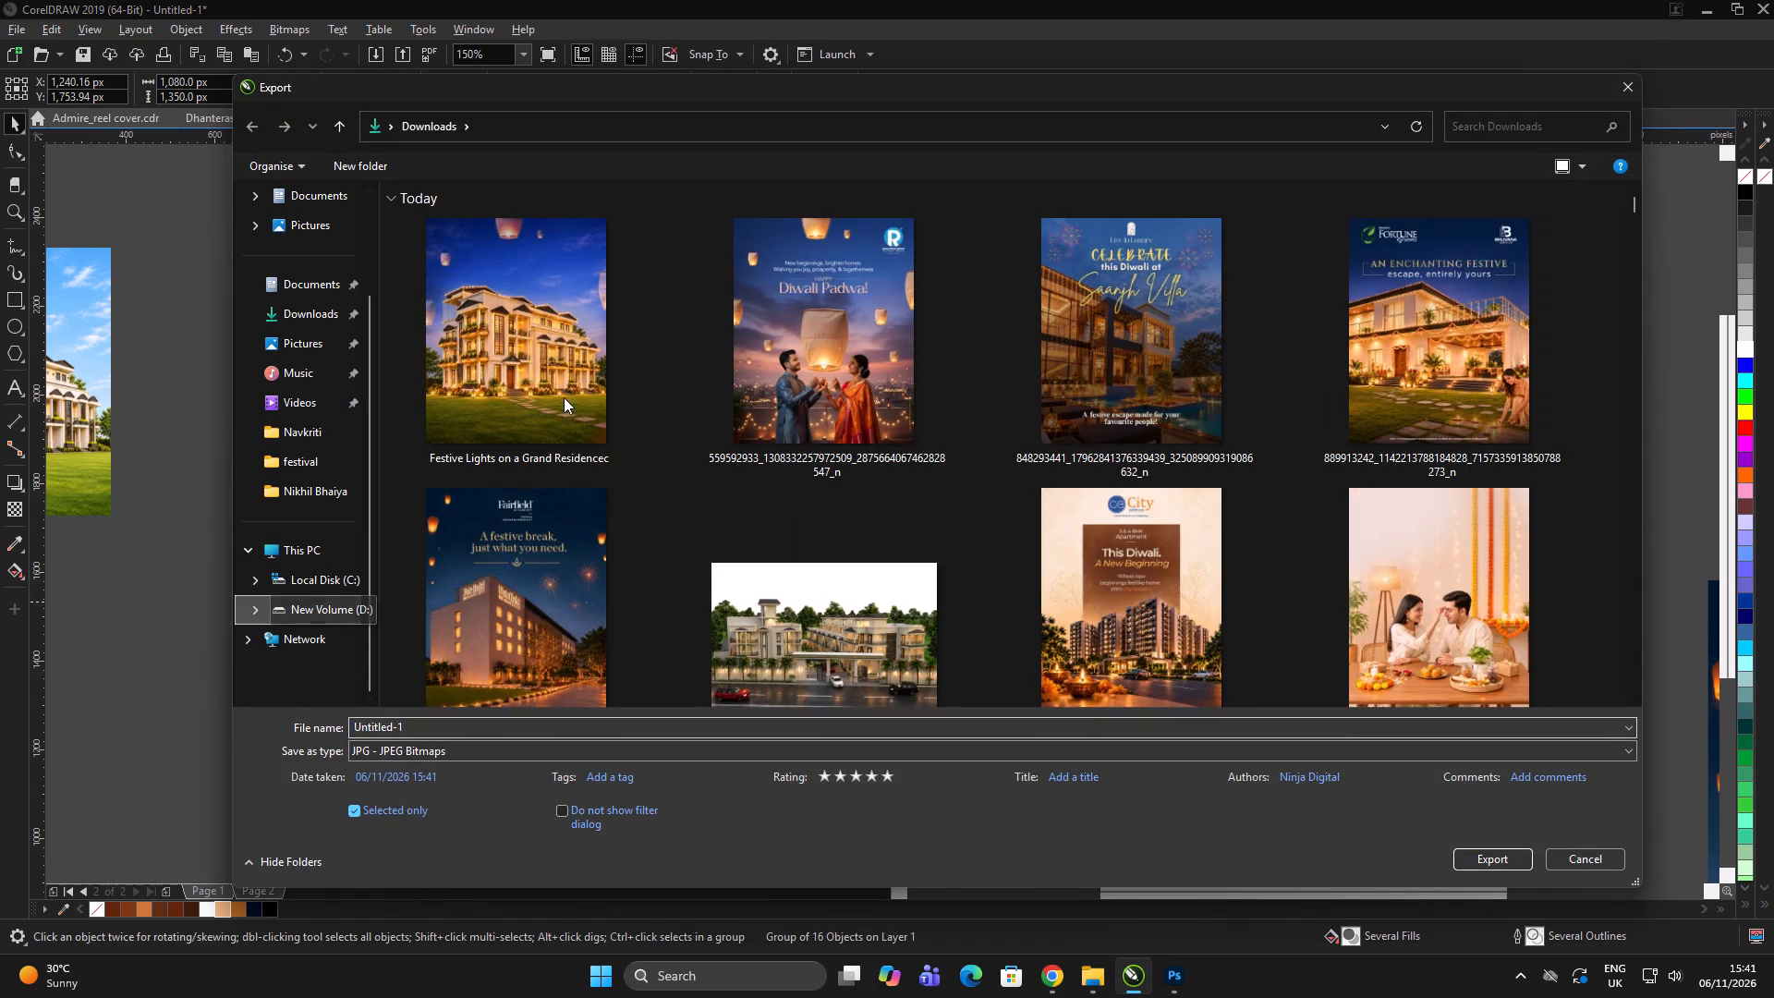
{"action": "left_click", "coordinate": [346, 615]}
{"action": "scroll", "coordinate": [451, 348], "scroll_direction": "up", "scroll_amount": 10}
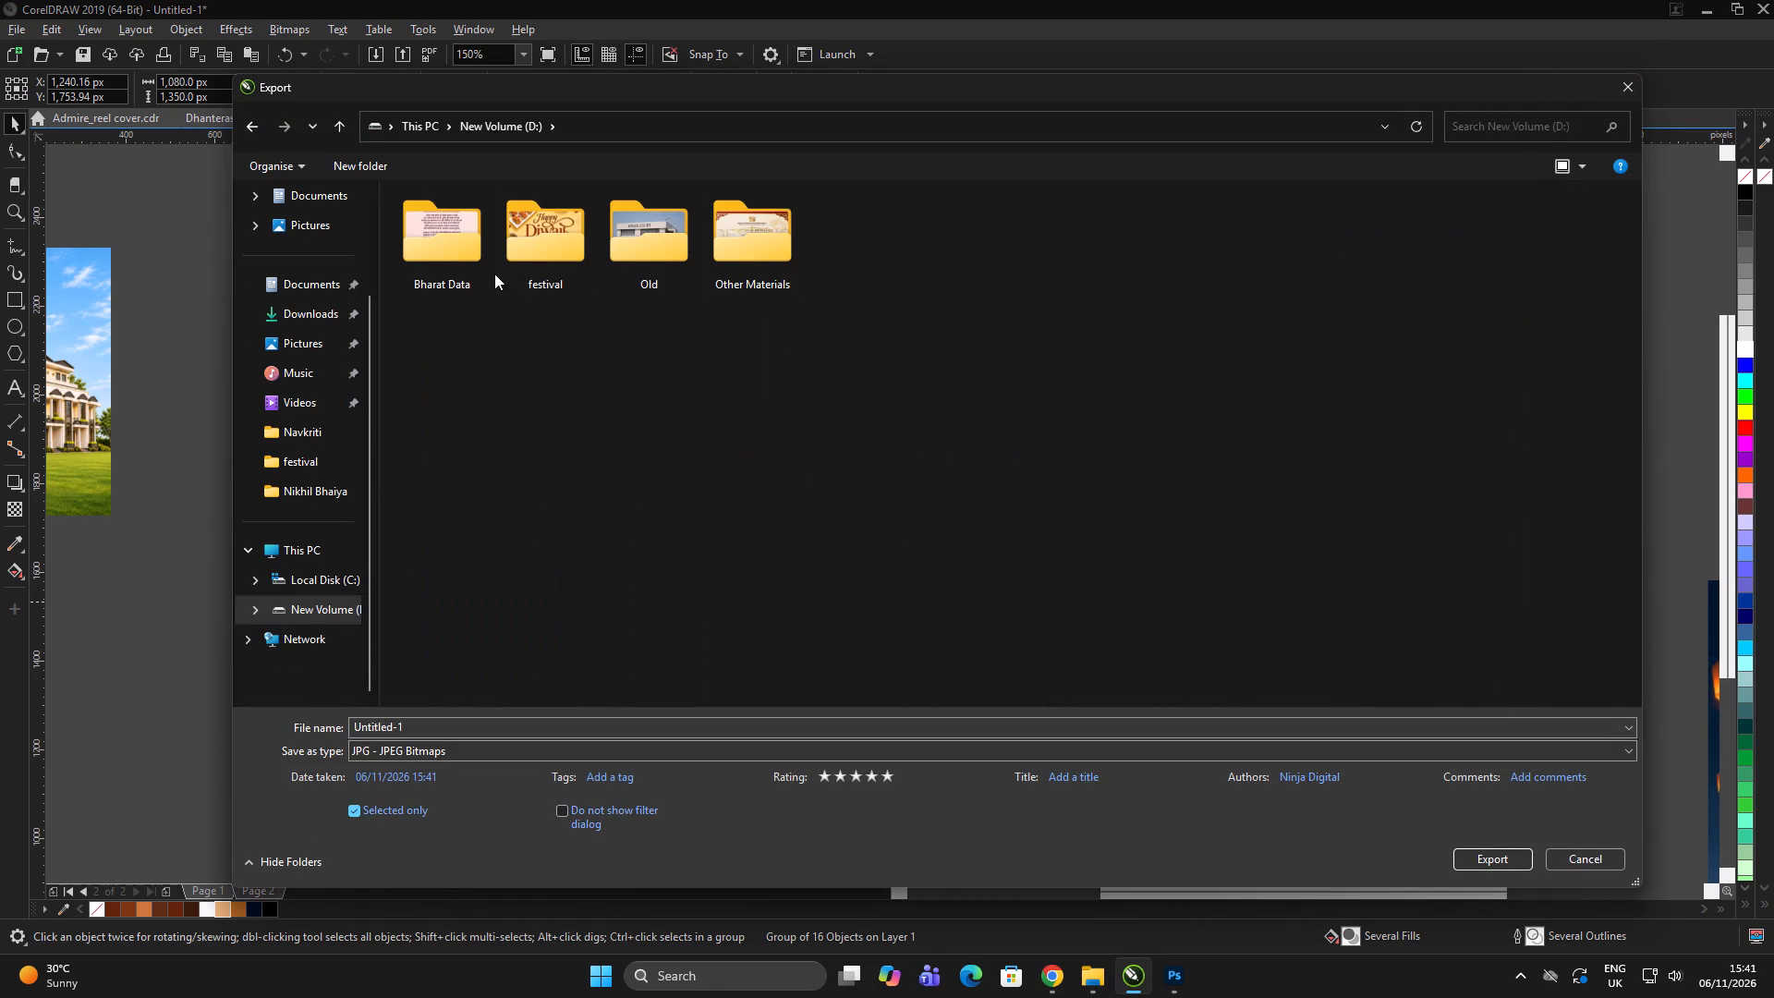
{"action": "double_click", "coordinate": [505, 252]}
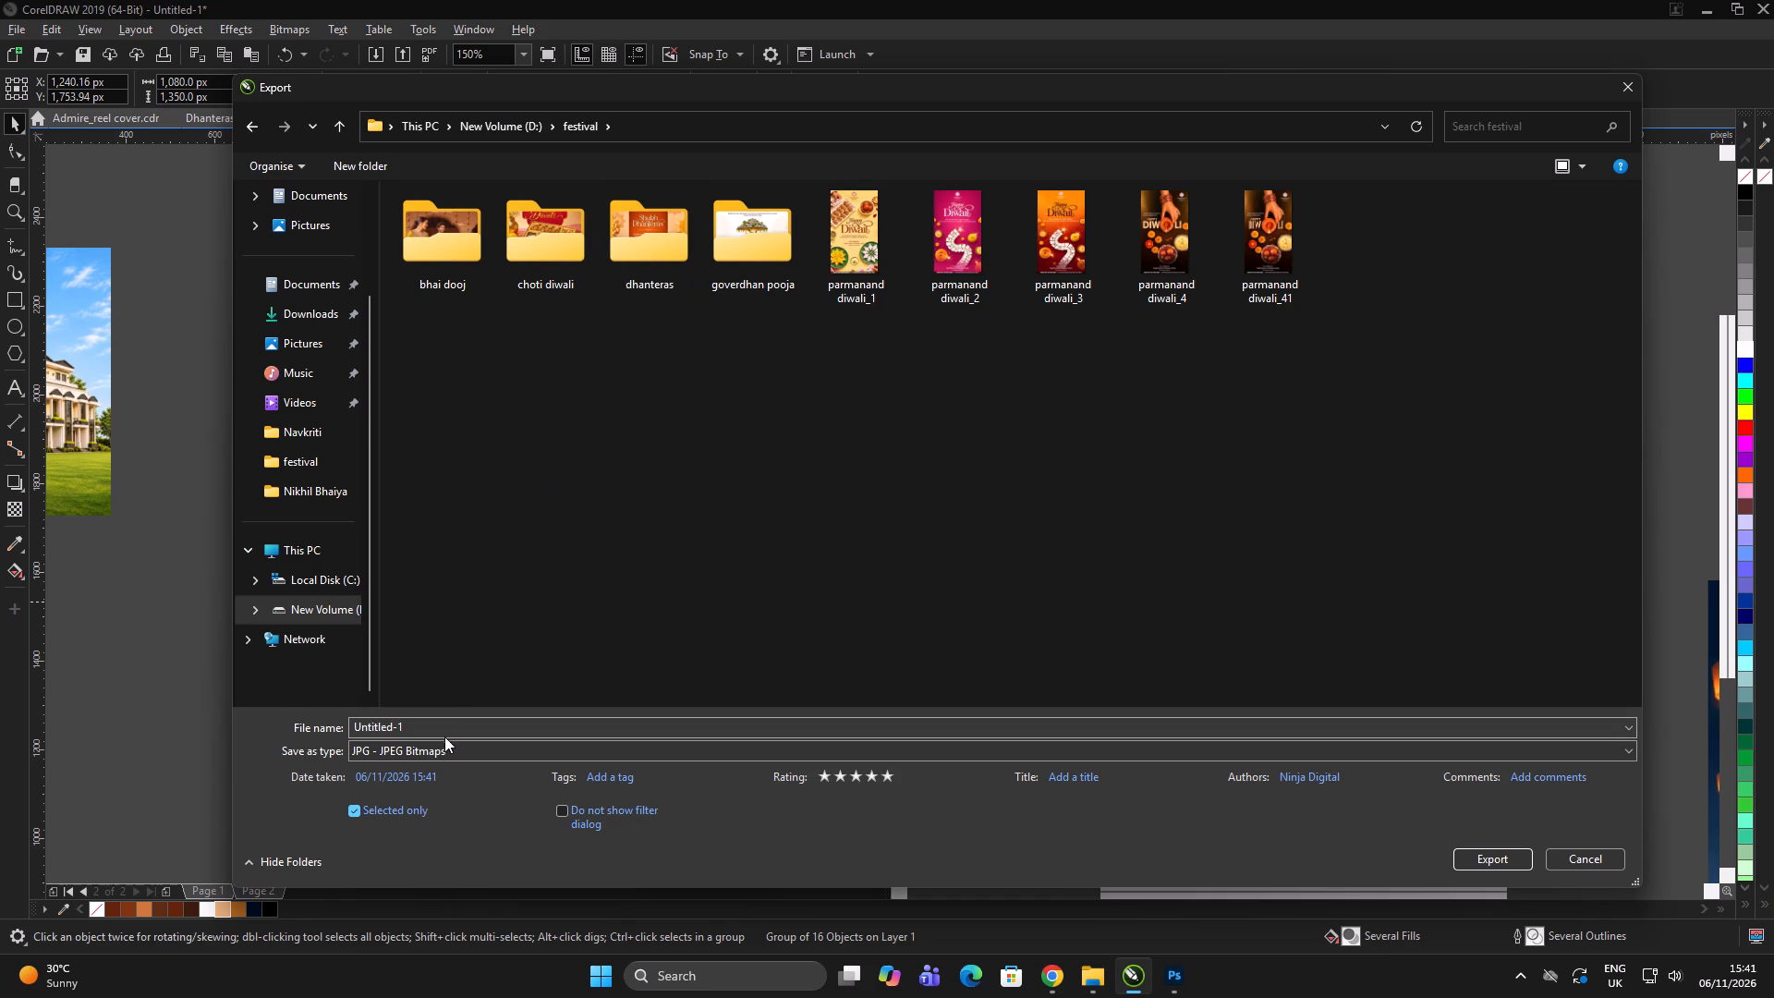
Name the export file Skv_diwali, copy that name, and proceed to the JPEG export settings.
{"action": "left_click", "coordinate": [443, 738]}
{"action": "left_click", "coordinate": [442, 733]}
{"action": "type", "text": "Diw"}
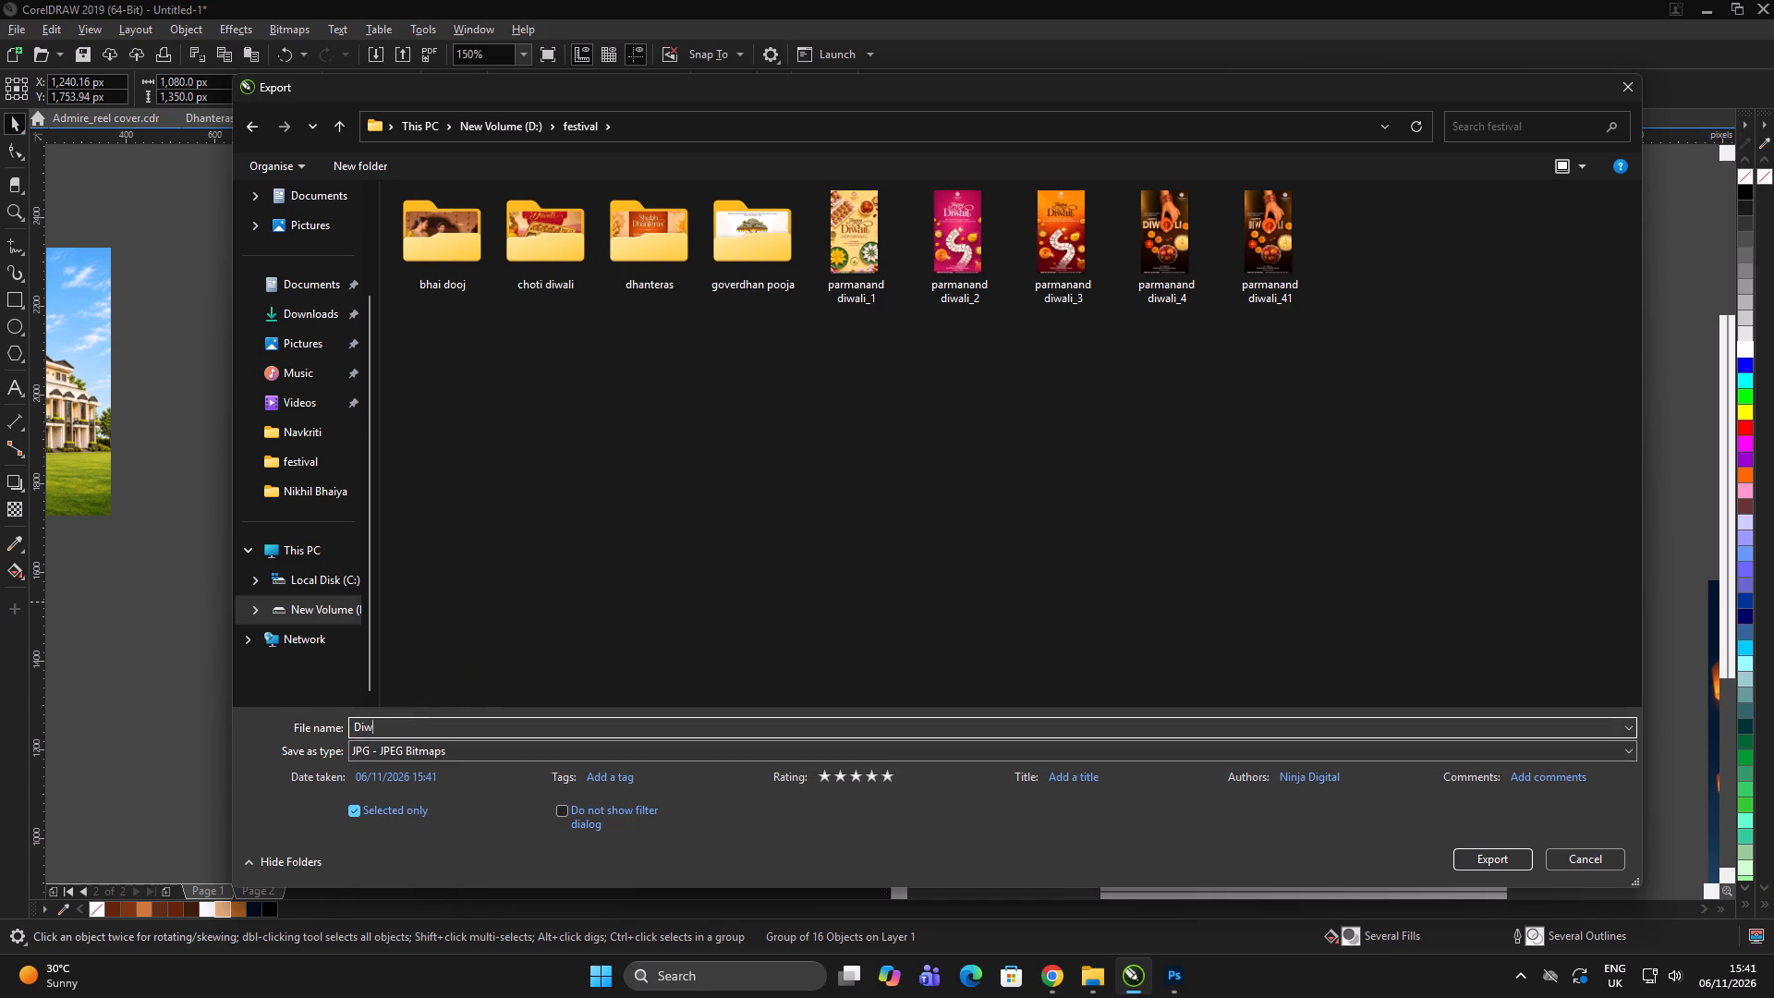
{"action": "key", "text": "BackSpace"}
{"action": "key", "text": "BackSpace"}
{"action": "key", "text": "BackSpace"}
{"action": "key", "text": "BackSpace"}
{"action": "key", "text": "BackSpace"}
{"action": "type", "text": "Skv"}
{"action": "key", "text": "shift+underscore"}
{"action": "type", "text": "diwali"}
{"action": "key", "text": "ctrl+a"}
{"action": "key", "text": "ctrl+c"}
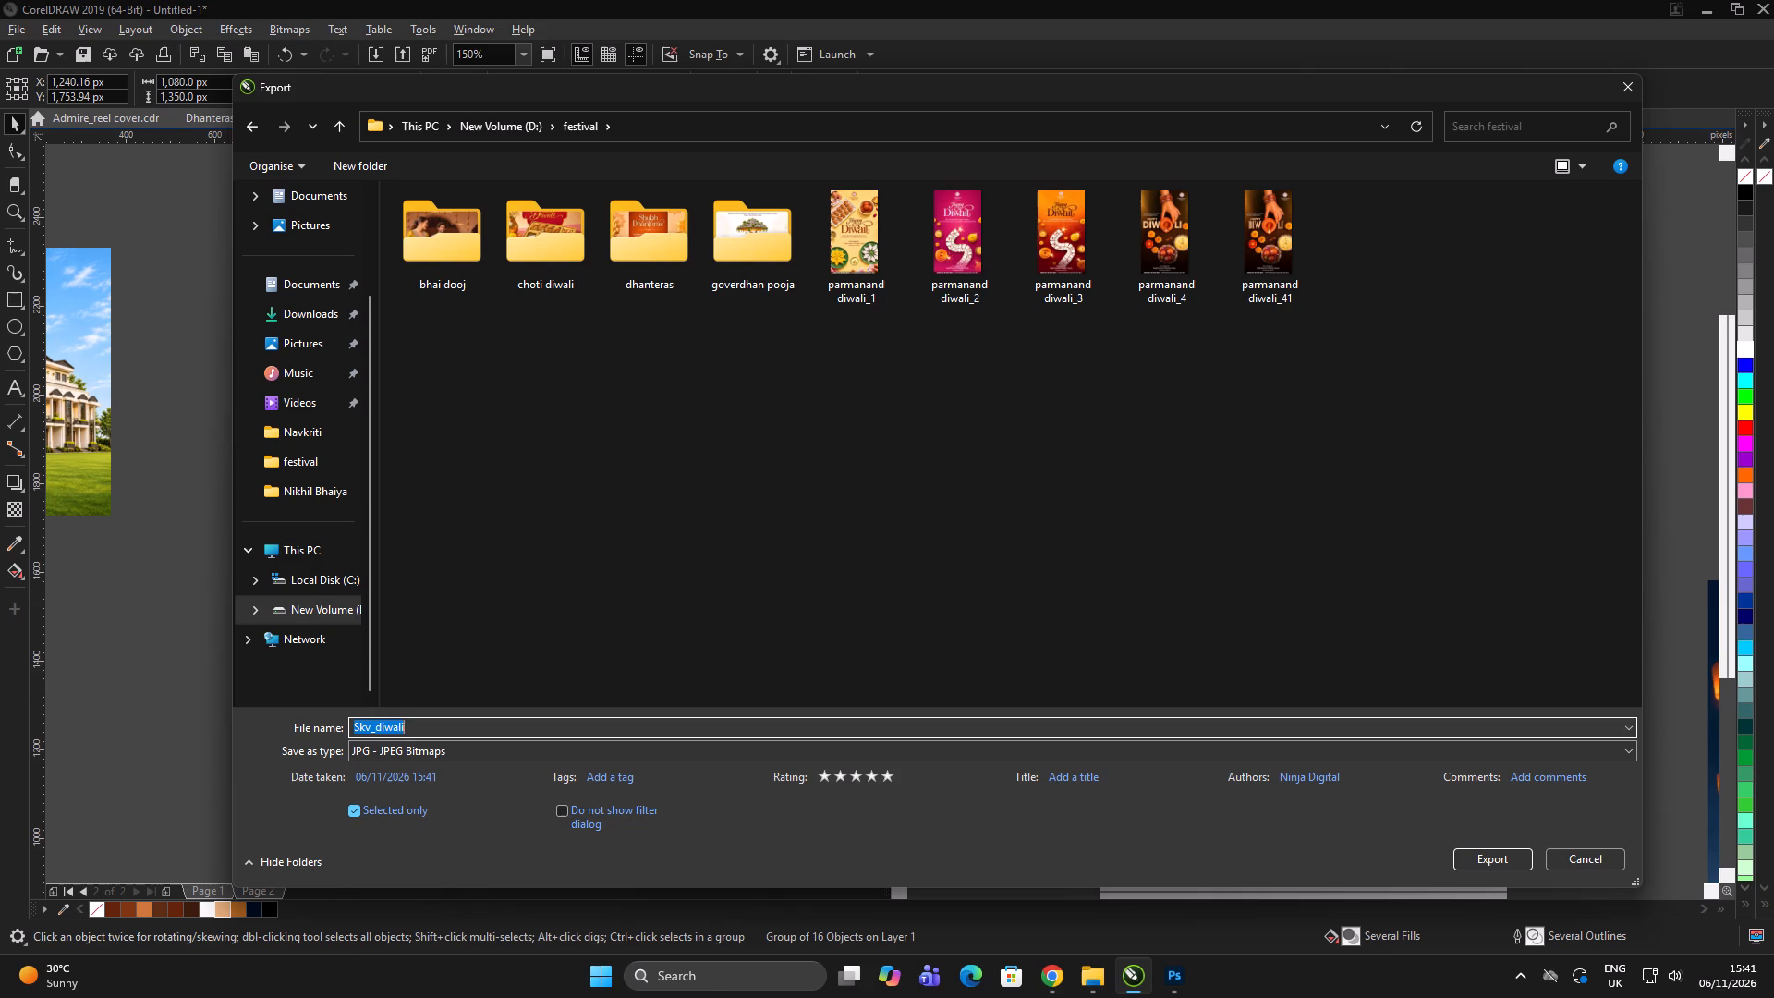
{"action": "key", "text": "Right"}
{"action": "scroll", "coordinate": [1402, 0], "scroll_direction": "up", "scroll_amount": 1}
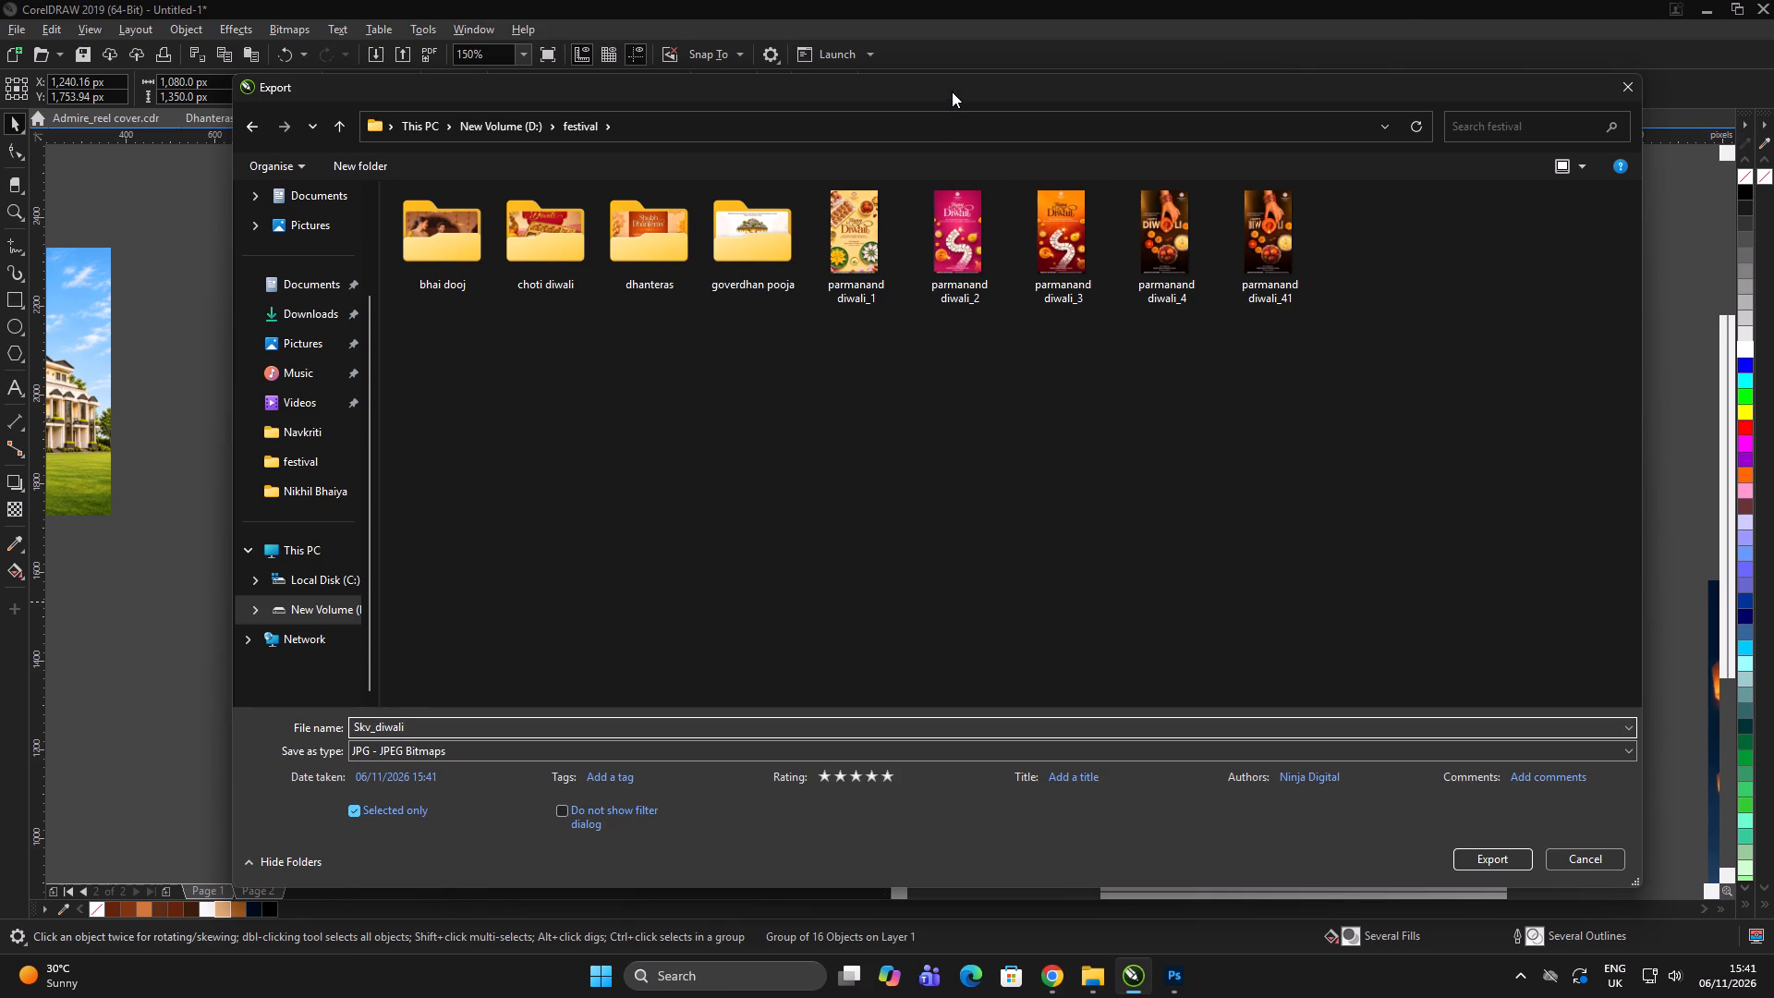
{"action": "left_click_drag", "start_coordinate": [952, 91], "coordinate": [916, 163]}
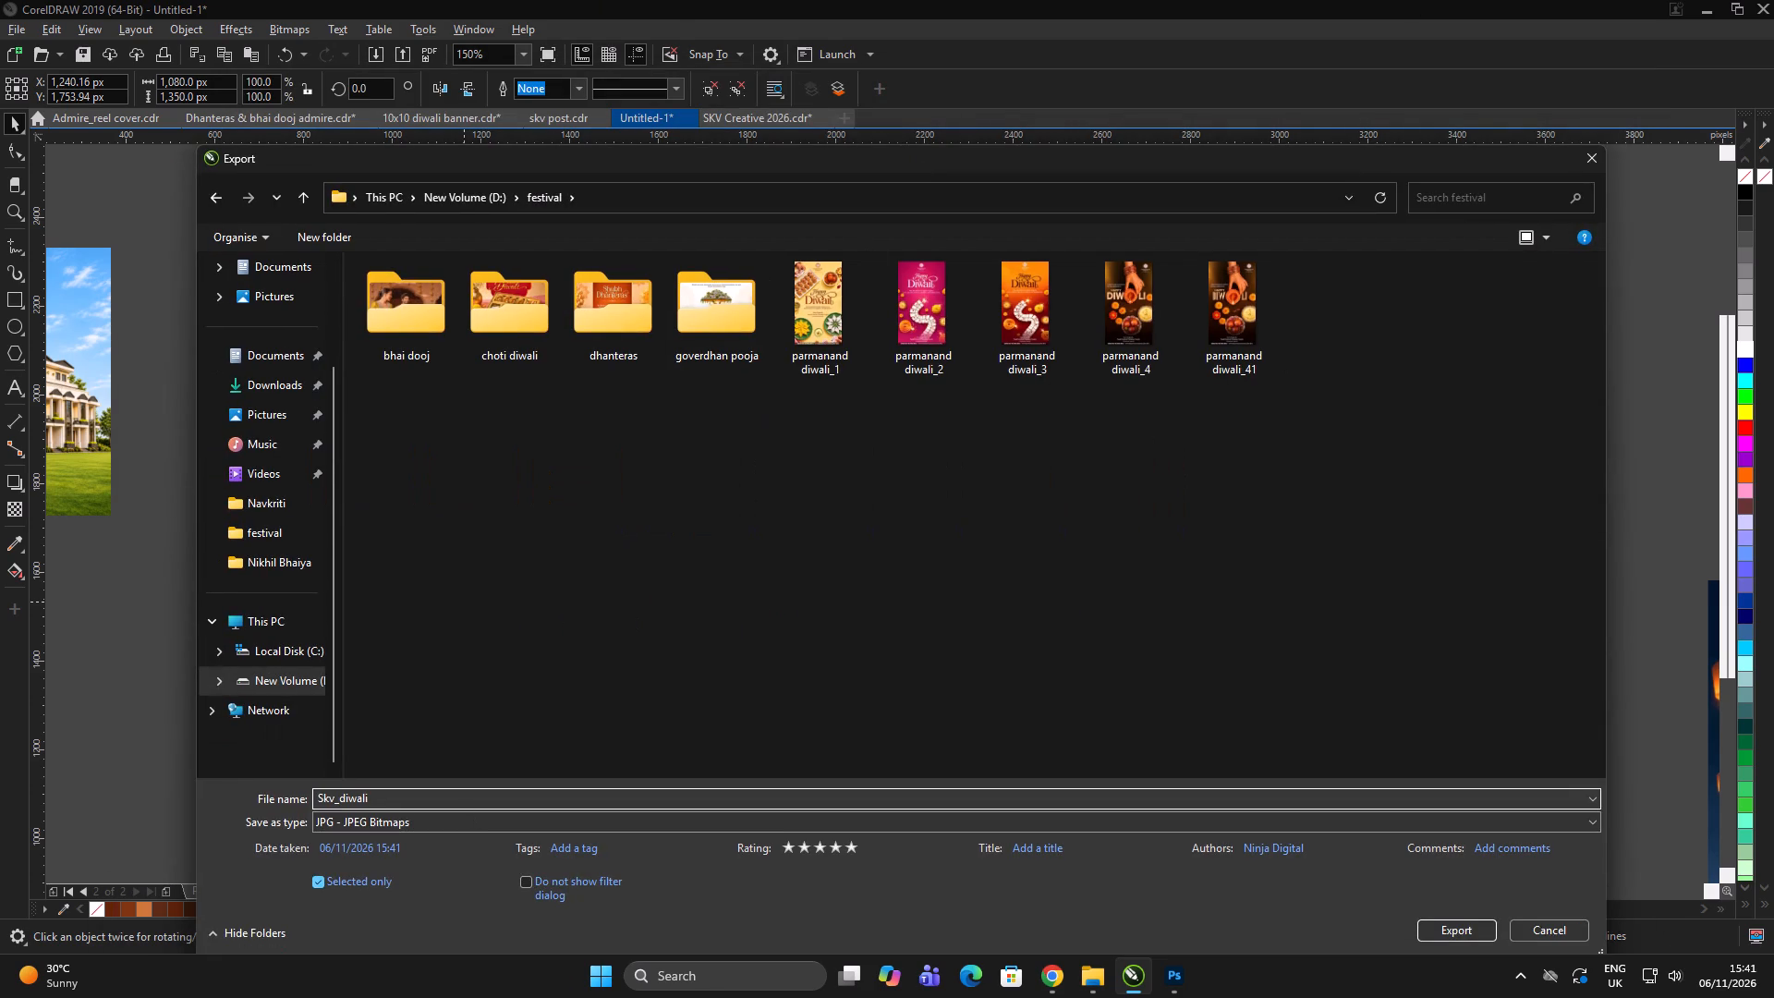
{"action": "left_click", "coordinate": [1420, 926]}
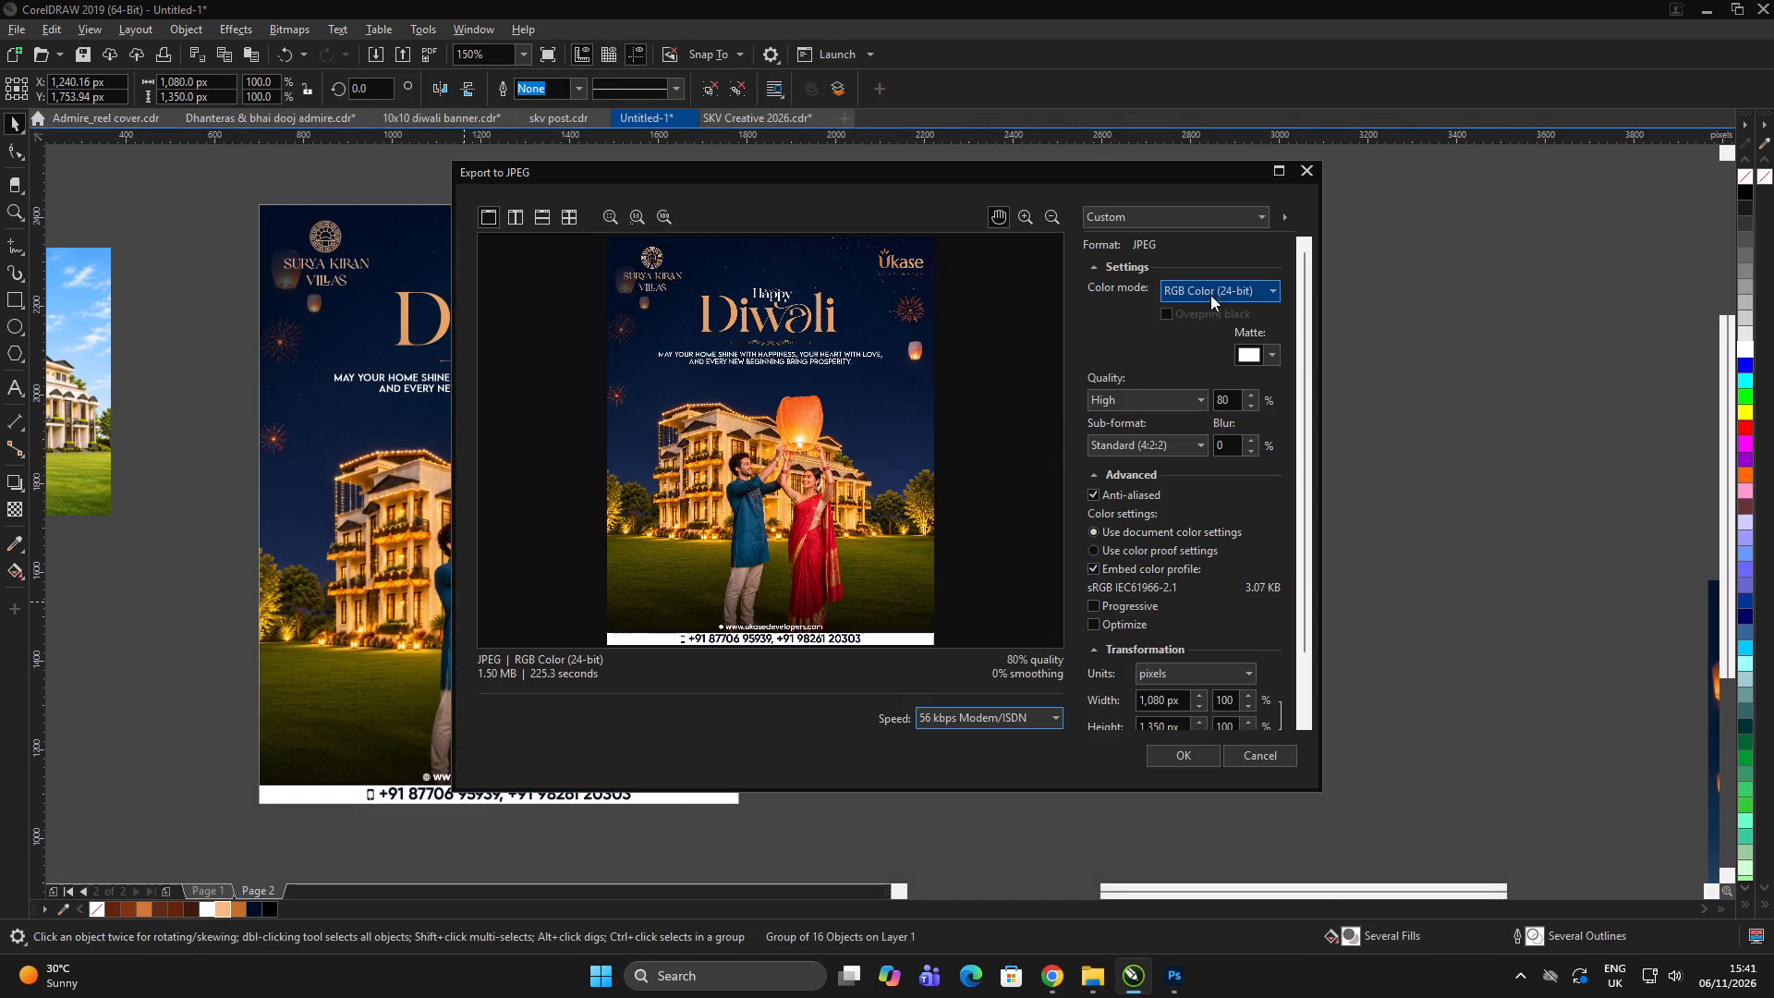
{"action": "left_click", "coordinate": [1214, 291]}
{"action": "left_click", "coordinate": [1197, 323]}
{"action": "left_click", "coordinate": [1282, 357]}
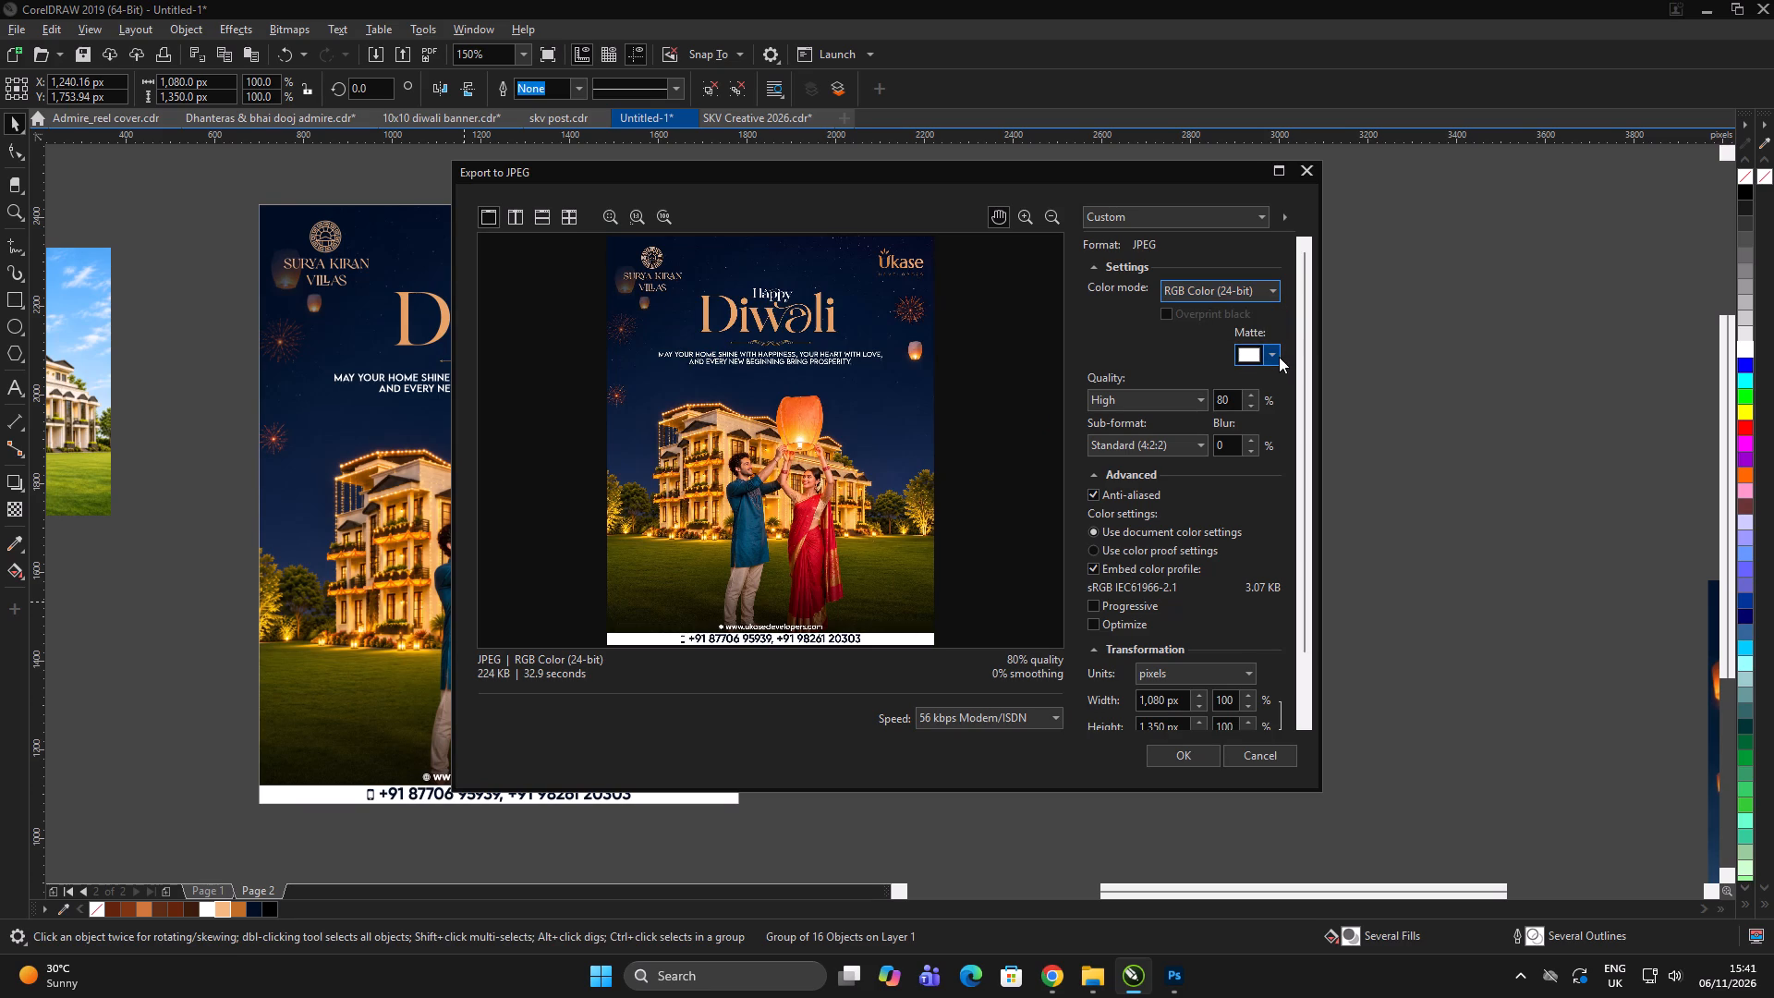
{"action": "left_click", "coordinate": [1273, 357]}
{"action": "left_click_drag", "start_coordinate": [1245, 435], "coordinate": [1202, 626]}
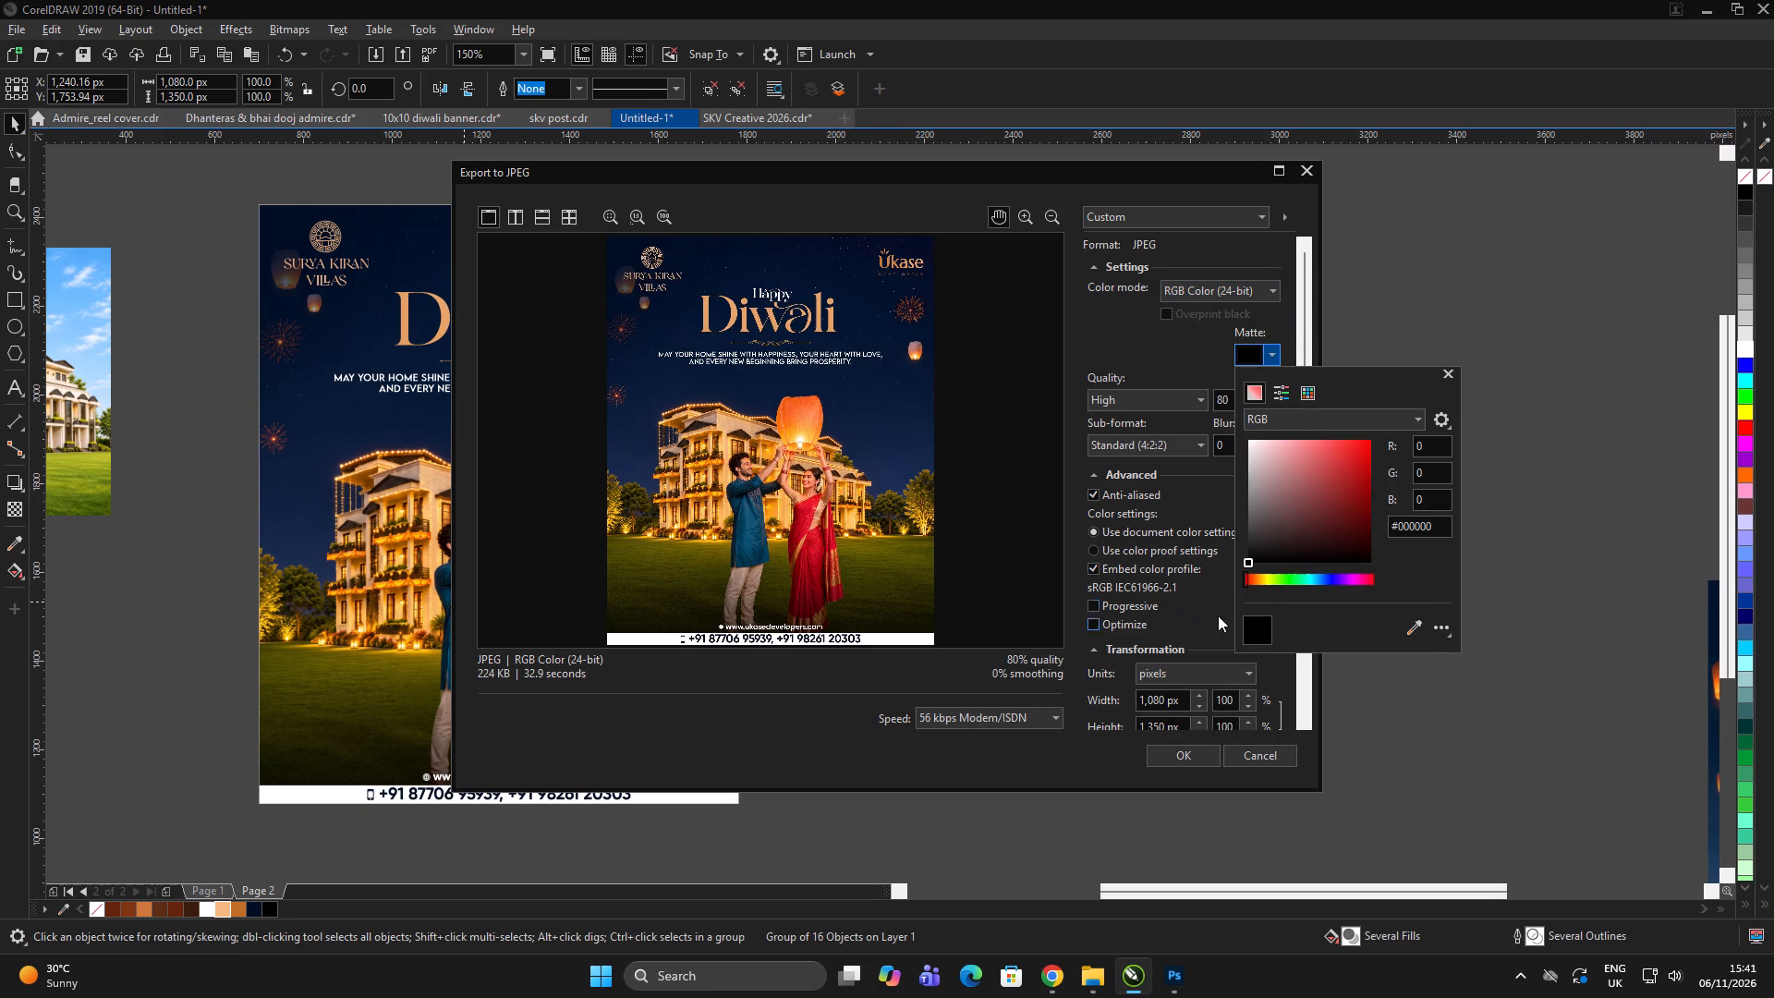
{"action": "left_click", "coordinate": [1041, 459]}
{"action": "left_click_drag", "start_coordinate": [1305, 558], "coordinate": [1297, 682]}
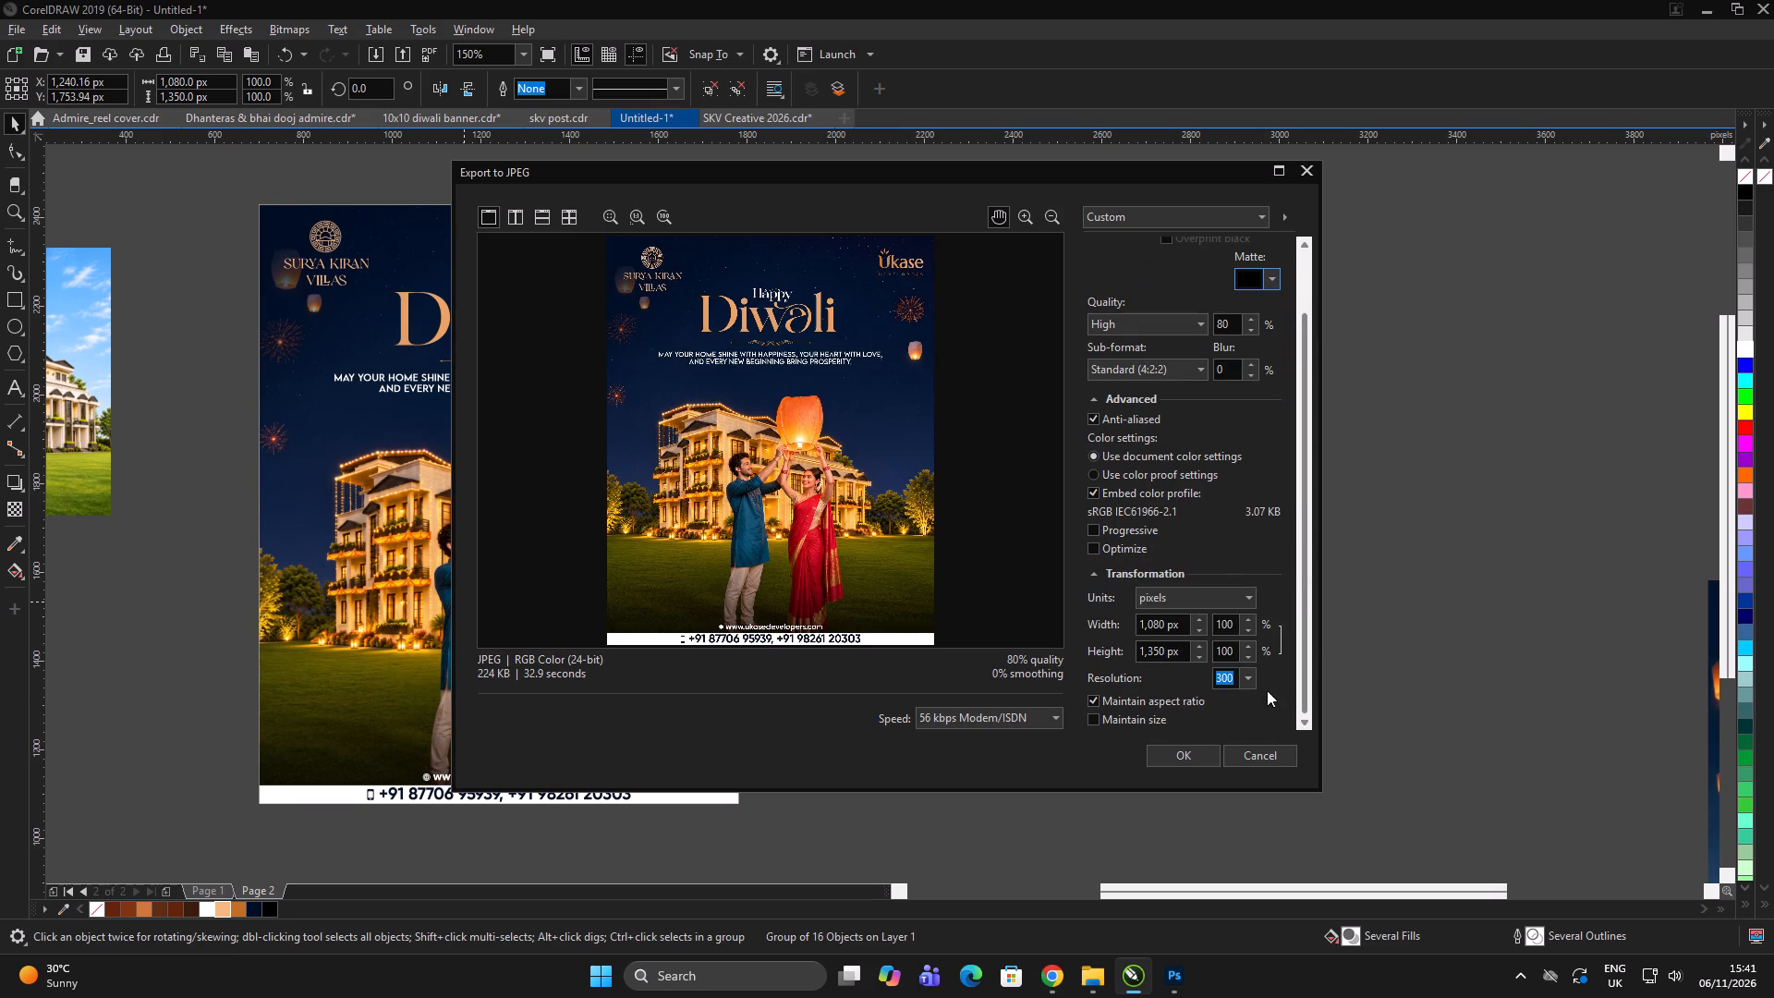
{"action": "left_click", "coordinate": [1238, 679]}
{"action": "left_click_drag", "start_coordinate": [1235, 677], "coordinate": [1209, 682]}
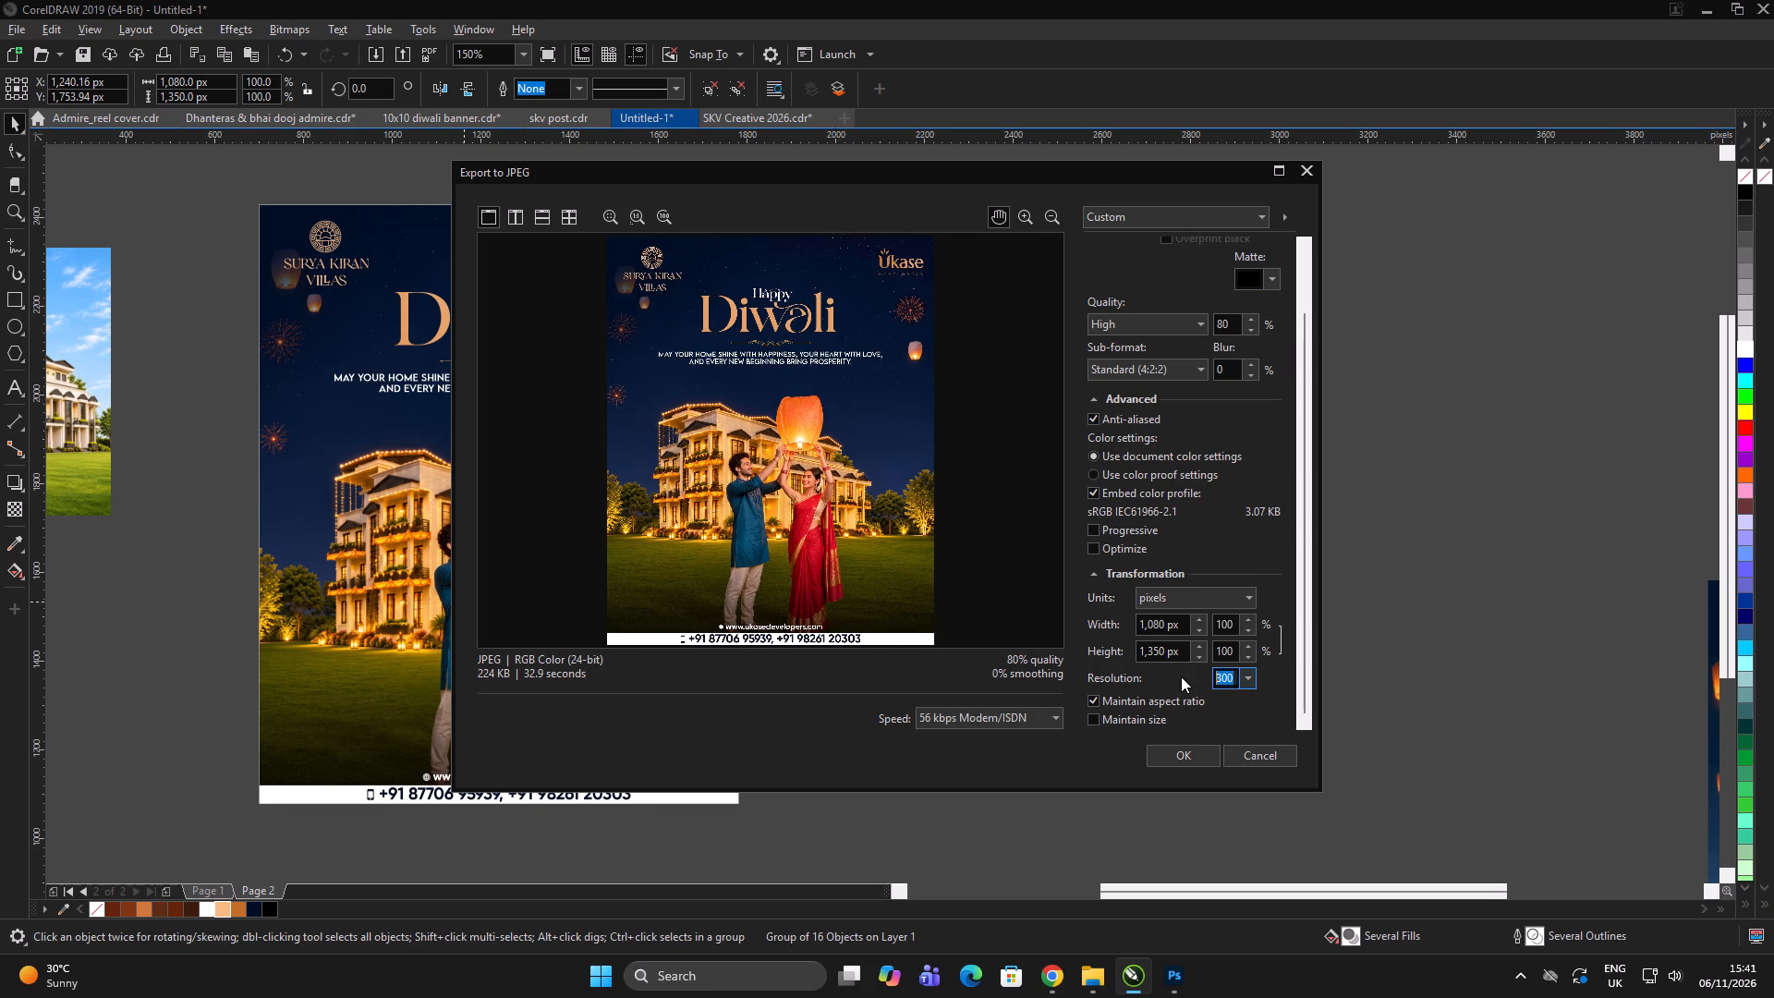
{"action": "type", "text": "600"}
{"action": "left_click", "coordinate": [802, 520]}
{"action": "left_click", "coordinate": [1185, 760]}
{"action": "double_click", "coordinate": [1236, 460]}
{"action": "left_click", "coordinate": [1245, 456]}
{"action": "key", "text": "ctrl+s"}
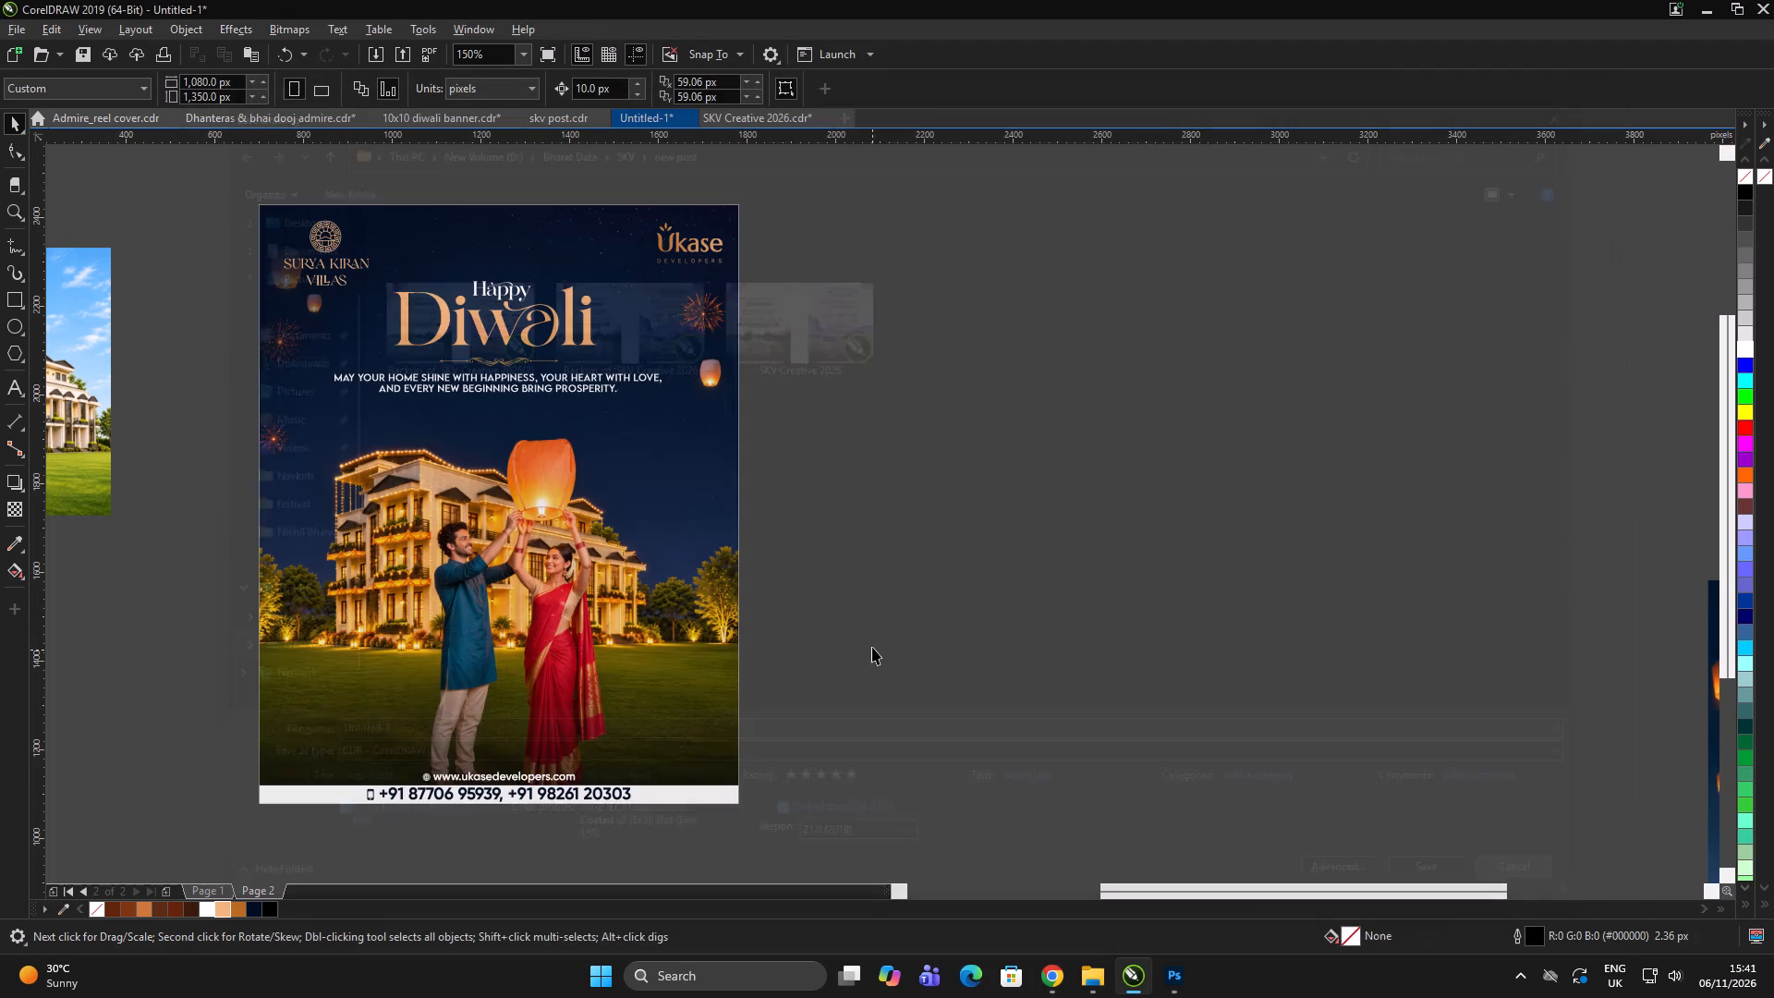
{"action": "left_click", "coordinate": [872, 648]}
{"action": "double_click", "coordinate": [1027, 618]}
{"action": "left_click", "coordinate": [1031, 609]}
Draw a rectangle beside the Diwali post, size it to 1080 x 1920 px, and move it clear of the post.
{"action": "key", "text": "F6"}
{"action": "left_click_drag", "start_coordinate": [864, 276], "coordinate": [1072, 703]}
{"action": "key", "text": "space"}
{"action": "left_click", "coordinate": [1226, 686]}
{"action": "left_click", "coordinate": [1027, 505]}
{"action": "scroll", "coordinate": [858, 396], "scroll_direction": "down", "scroll_amount": 1}
{"action": "left_click", "coordinate": [187, 80]}
{"action": "key", "text": "ctrl+a"}
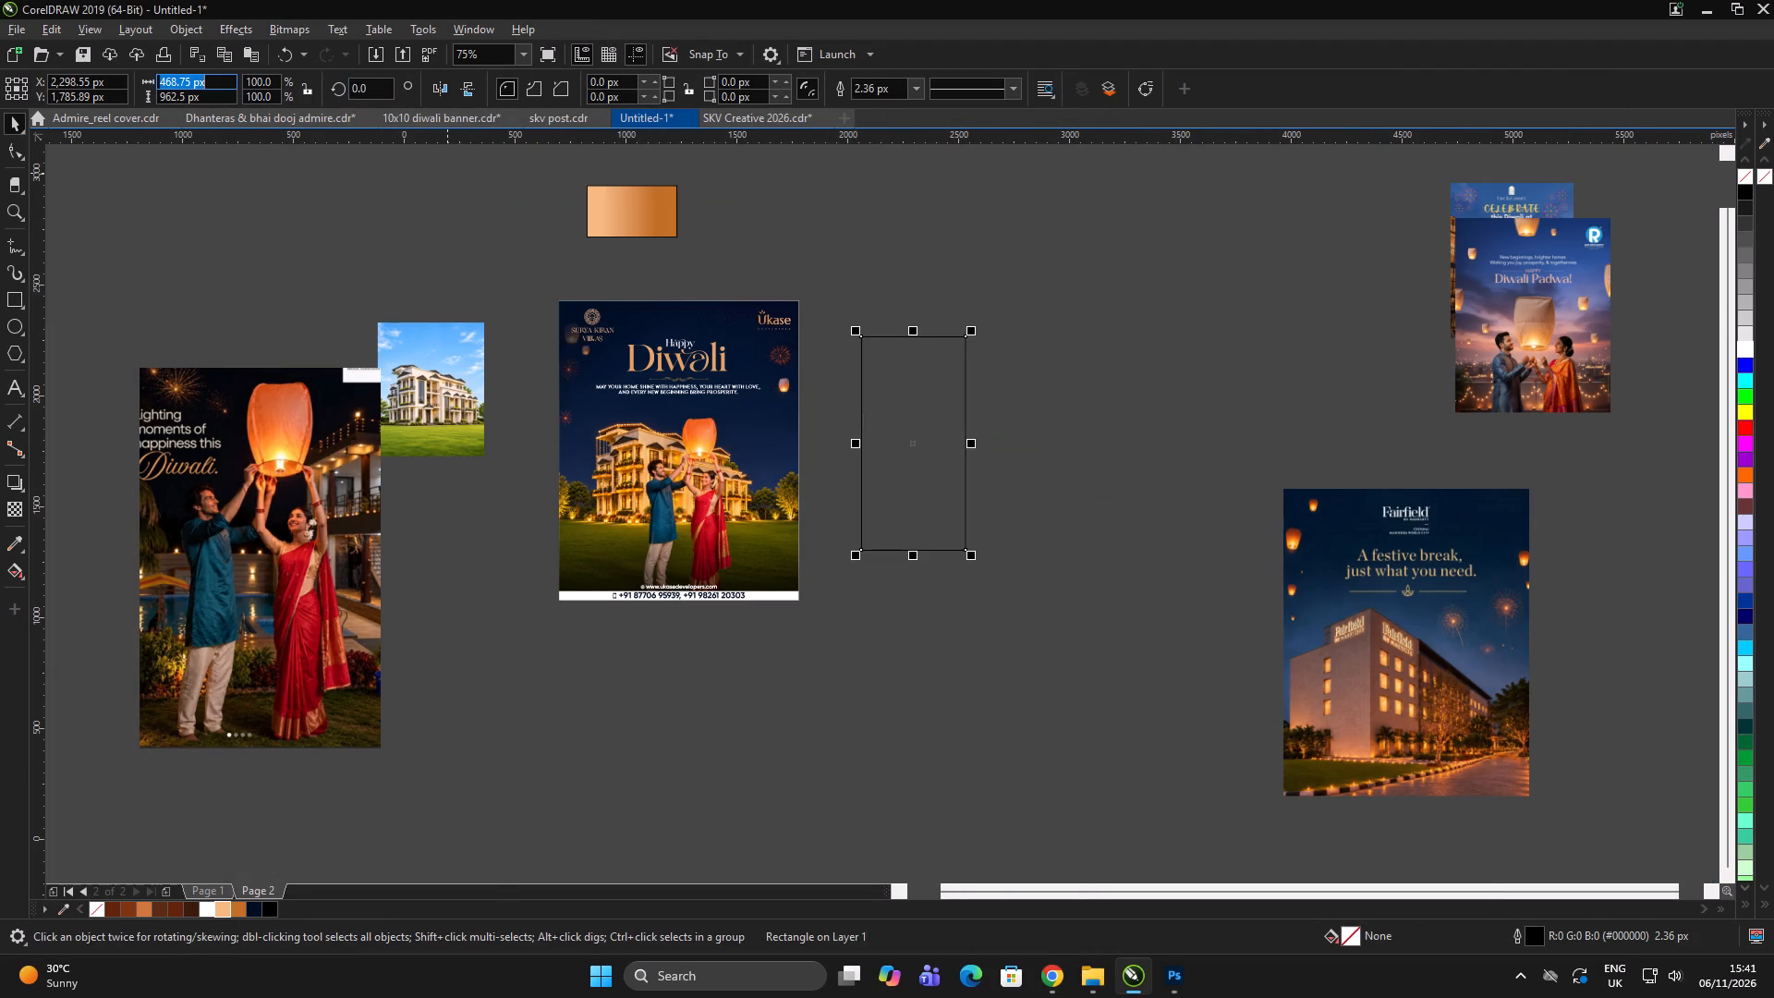
{"action": "type", "text": "1080"}
{"action": "key", "text": "Tab"}
{"action": "type", "text": "13"}
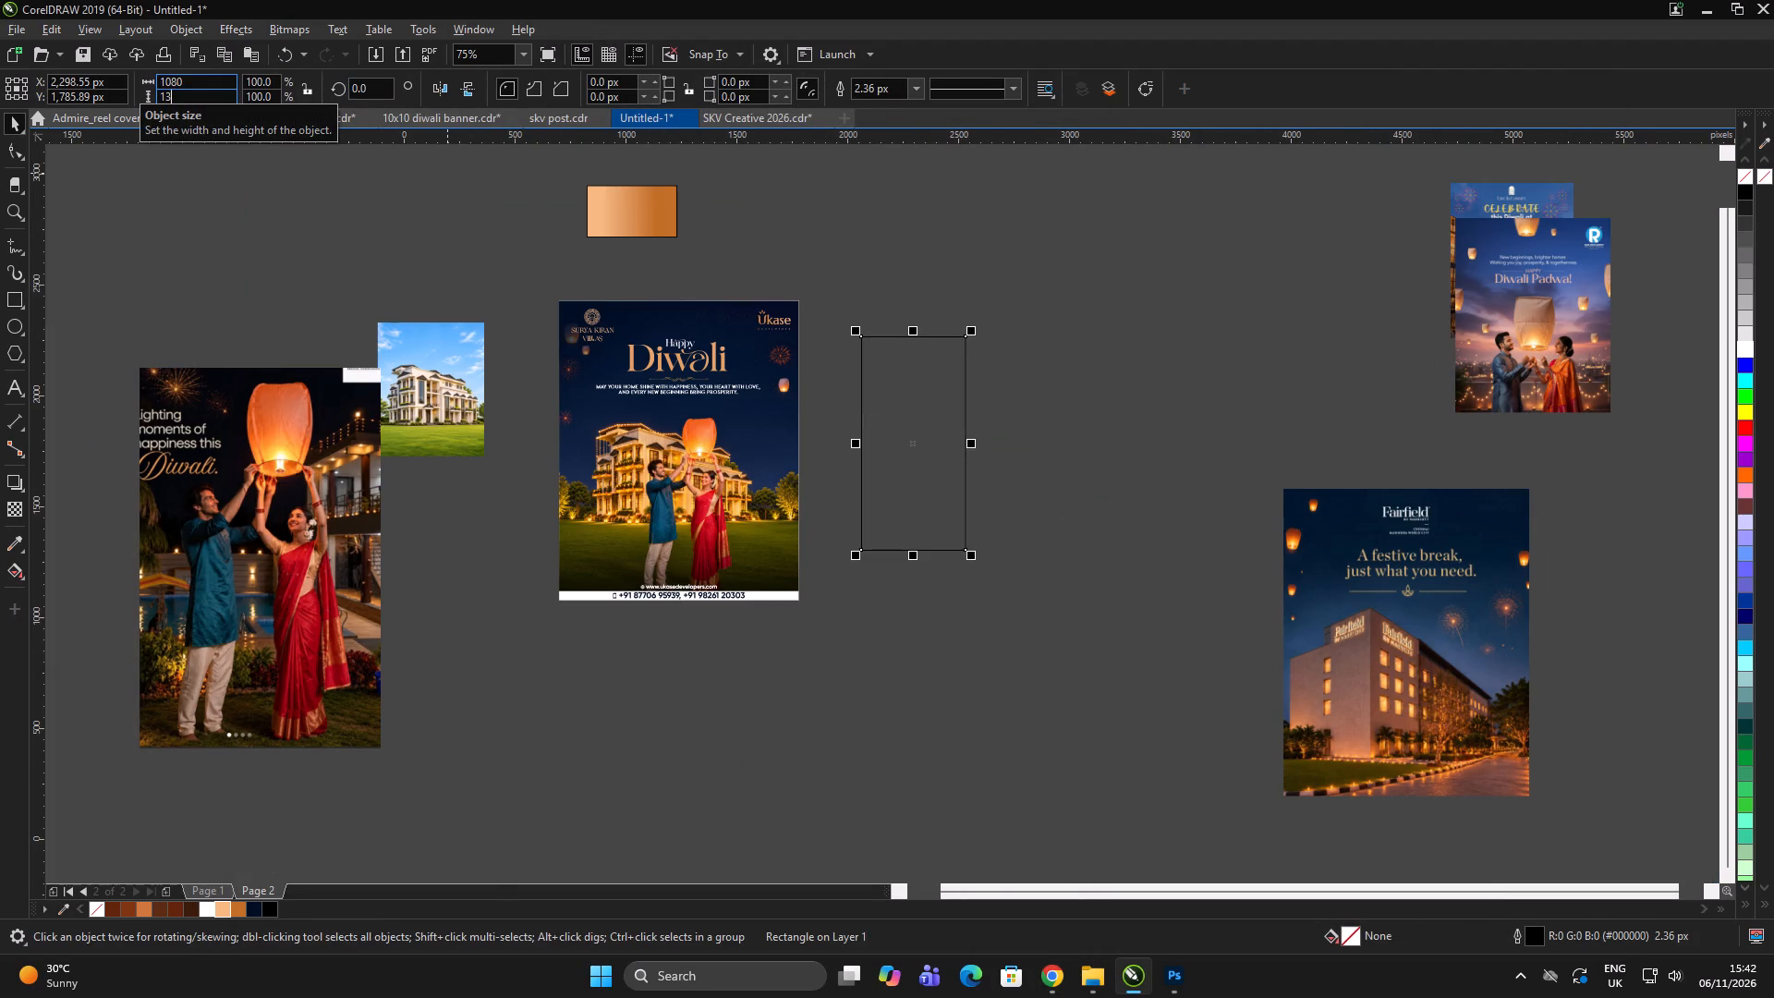
{"action": "key", "text": "BackSpace"}
{"action": "type", "text": "920"}
{"action": "key", "text": "Return"}
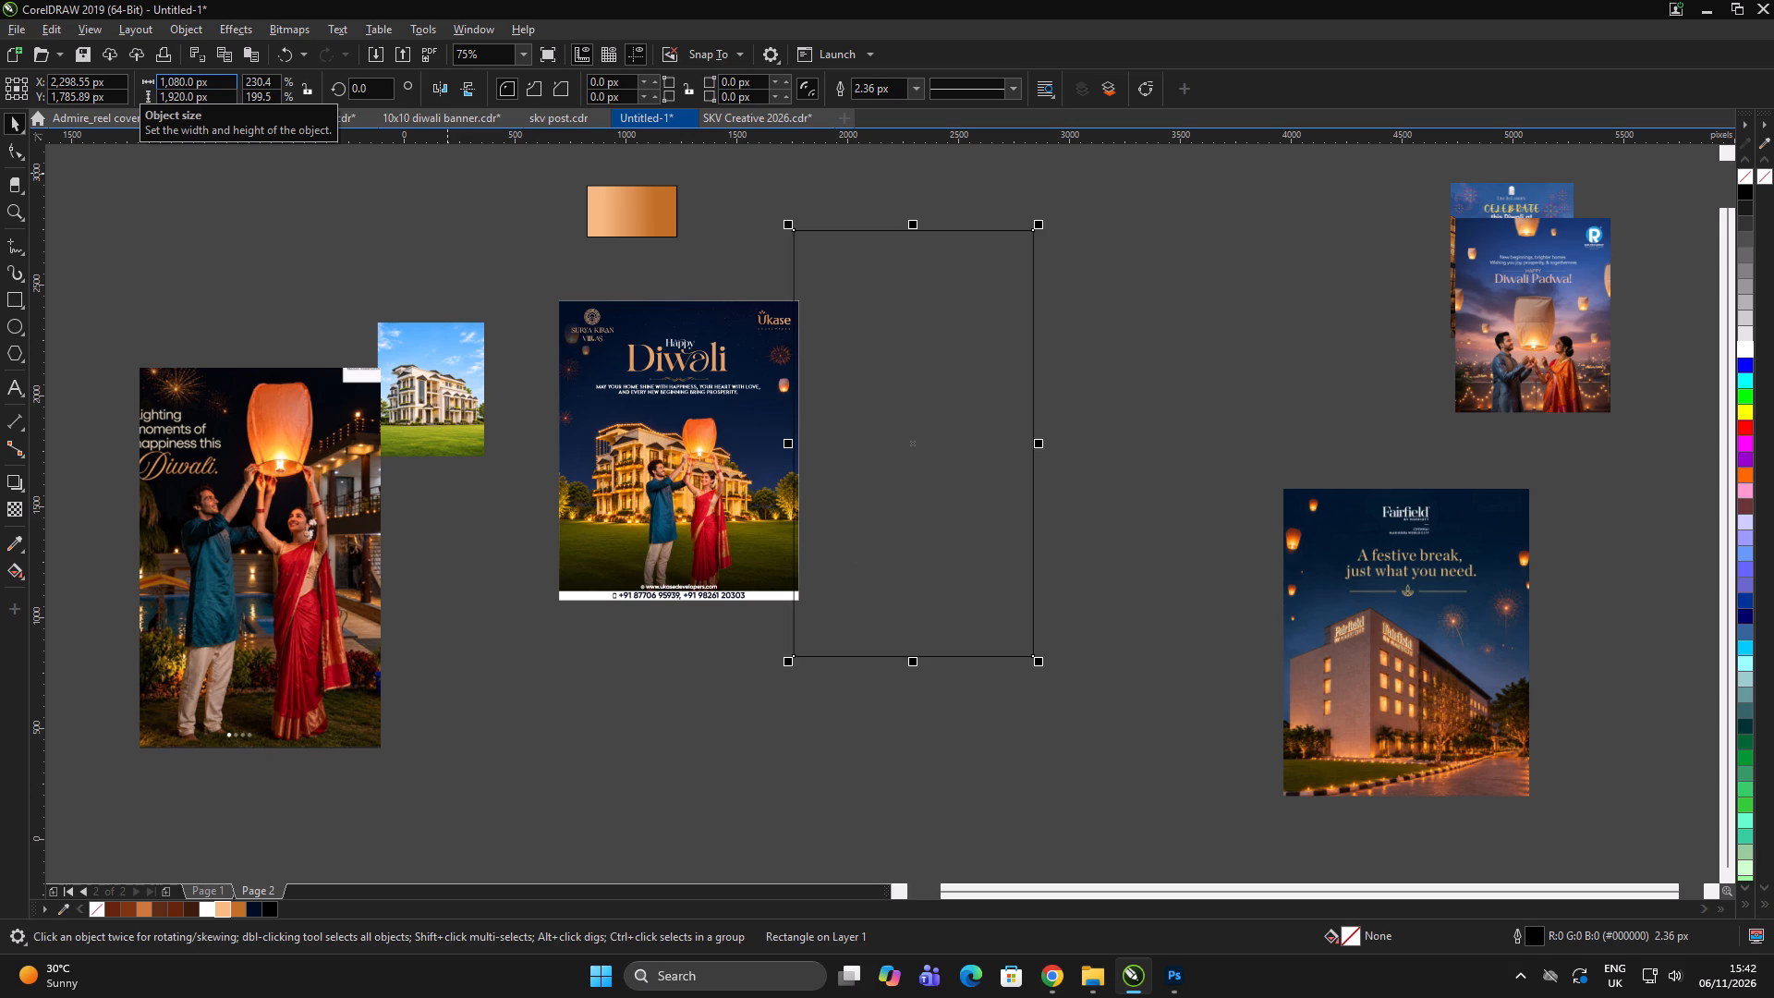
{"action": "left_click_drag", "start_coordinate": [869, 403], "coordinate": [930, 402]}
{"action": "double_click", "coordinate": [1271, 247]}
{"action": "left_click_drag", "start_coordinate": [1264, 247], "coordinate": [1266, 255]}
Import the magnific re-create image ending in 88041 from Downloads and place it inside the tall rectangle.
{"action": "key", "text": "ctrl+i"}
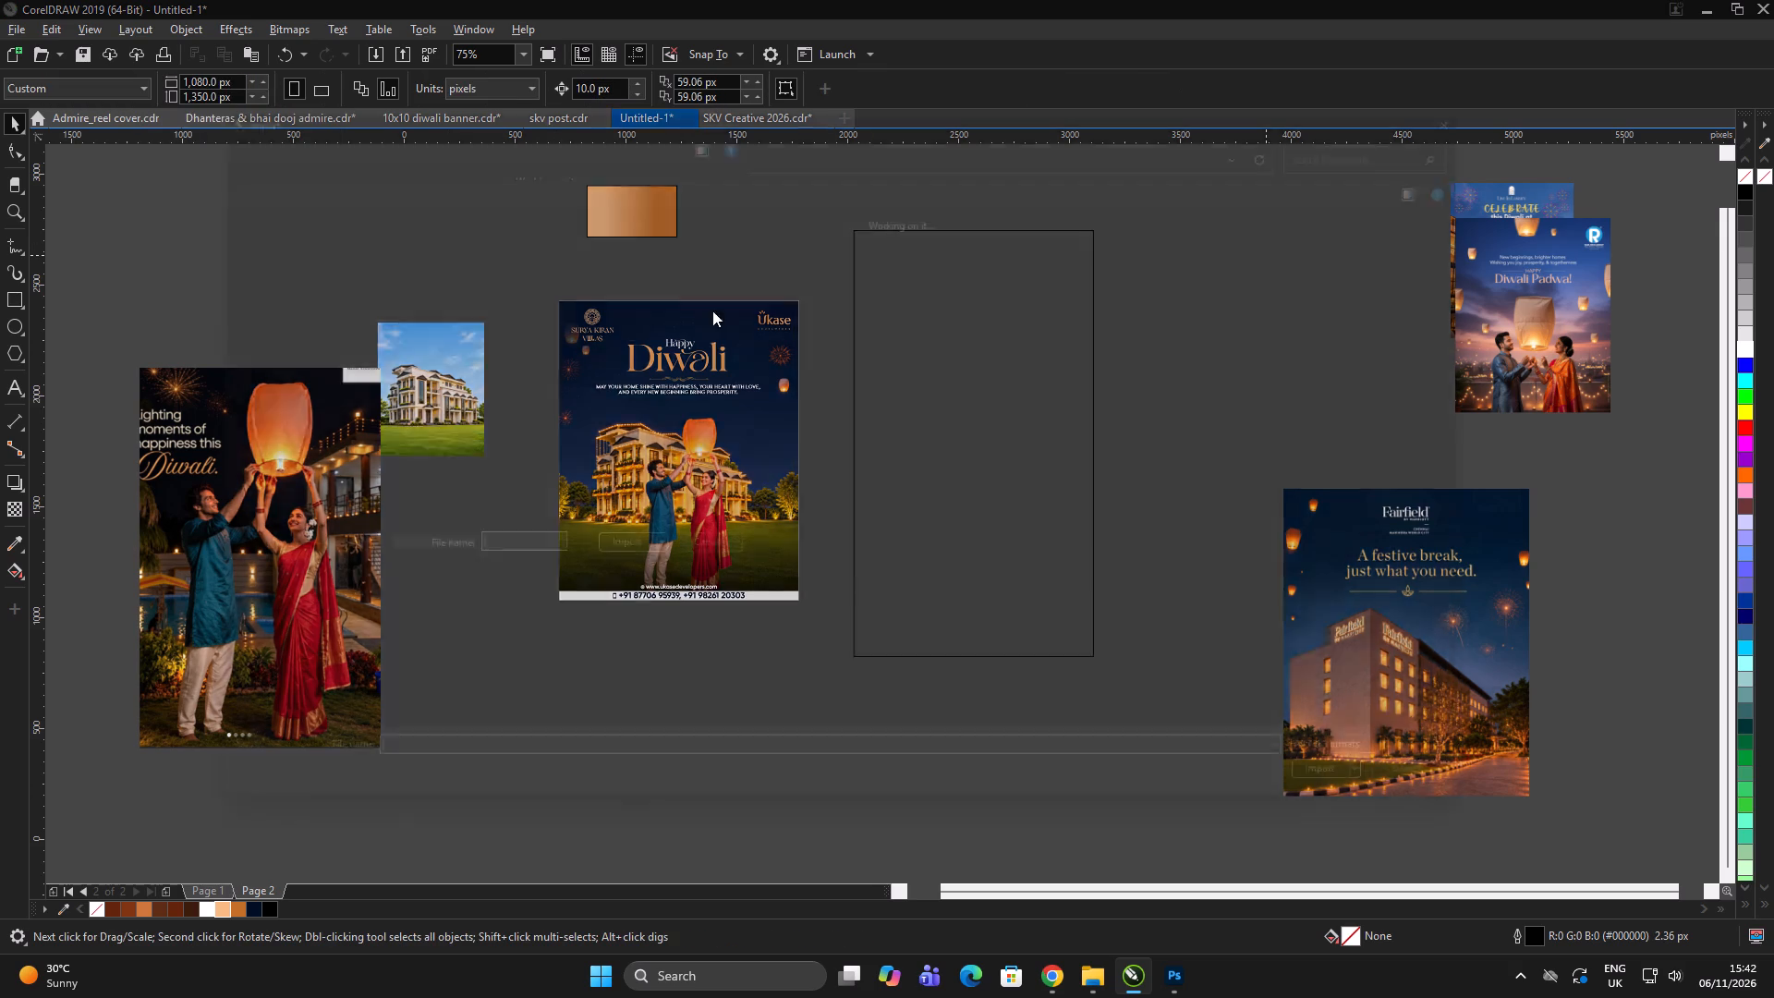
{"action": "left_click", "coordinate": [457, 357]}
{"action": "left_click", "coordinate": [1485, 843]}
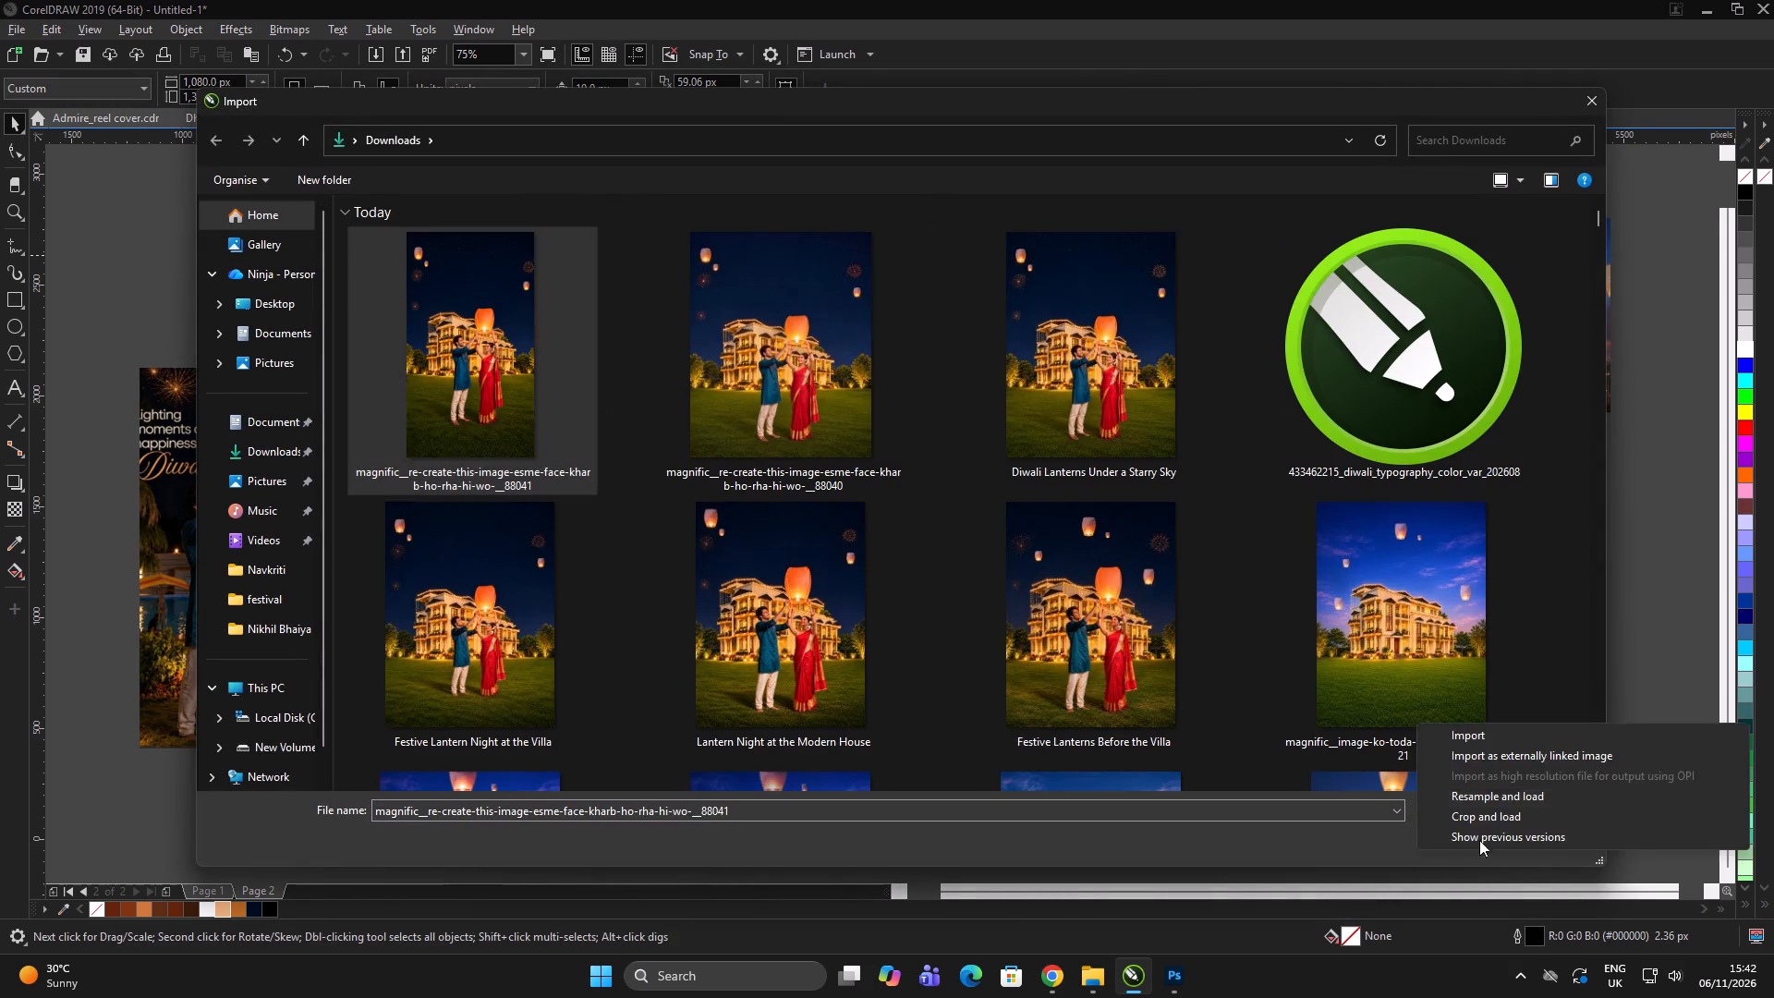
{"action": "left_click_drag", "start_coordinate": [1066, 381], "coordinate": [1341, 661]}
{"action": "left_click", "coordinate": [312, 344]}
{"action": "left_click", "coordinate": [504, 381]}
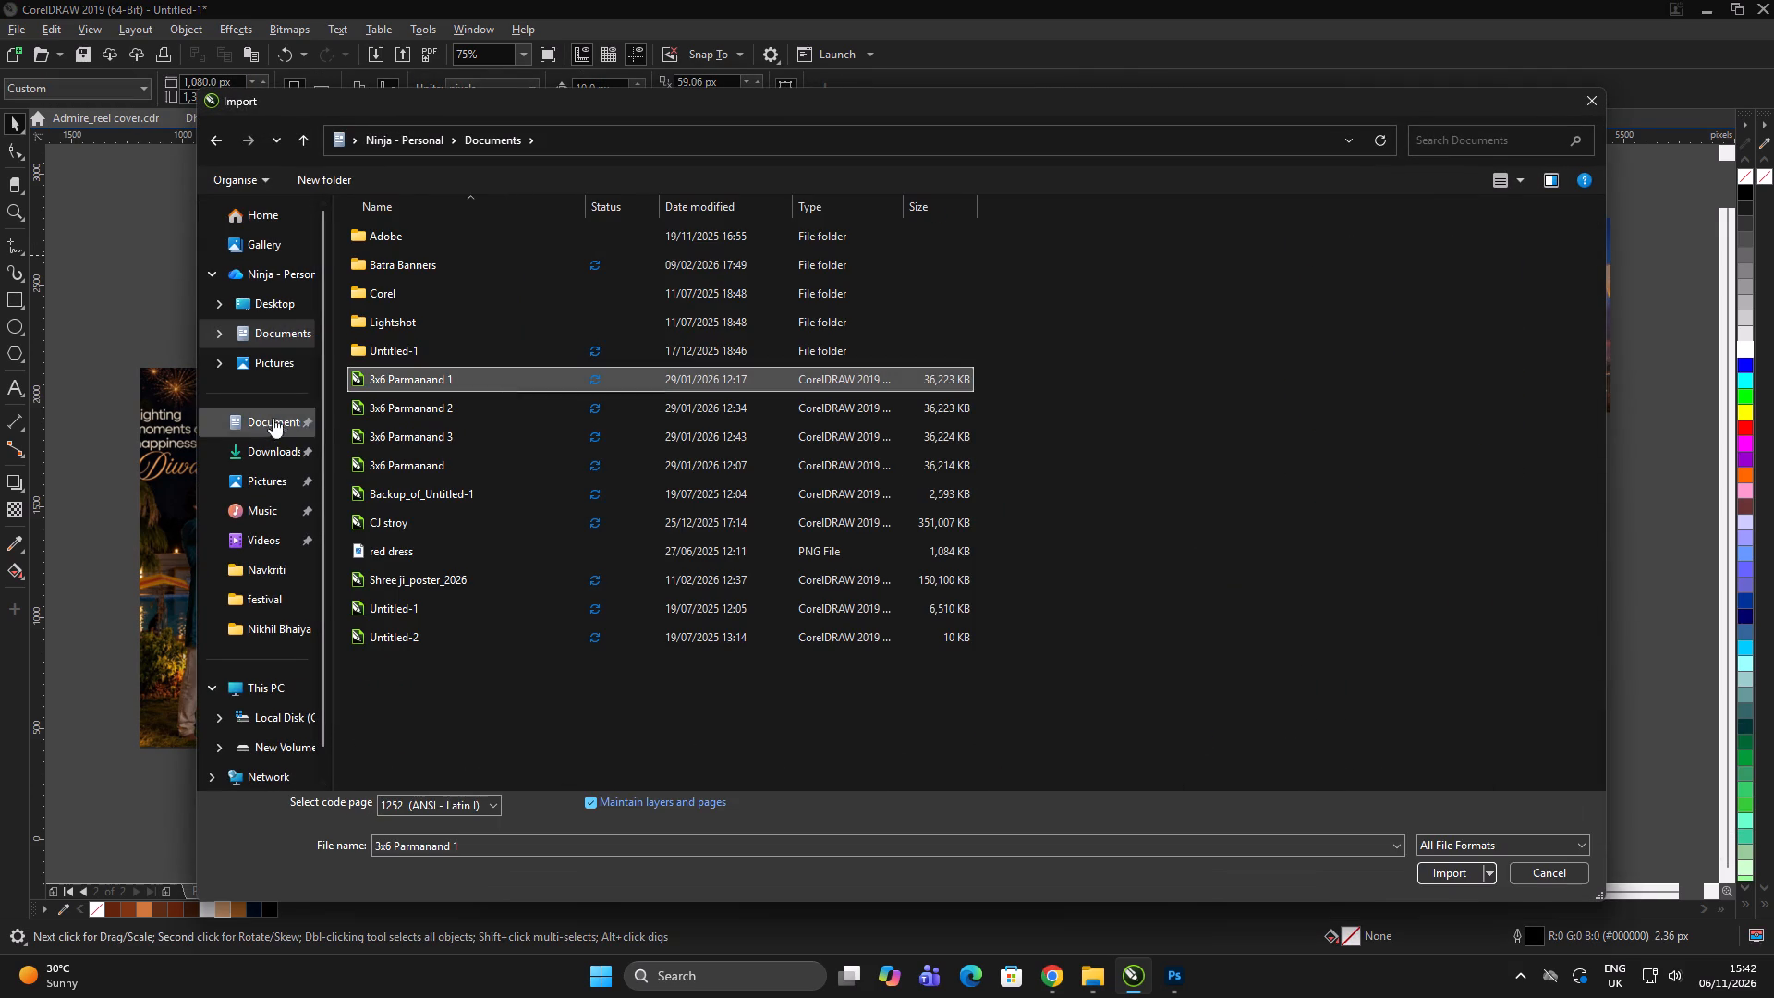
{"action": "left_click", "coordinate": [263, 443]}
{"action": "left_click", "coordinate": [462, 354]}
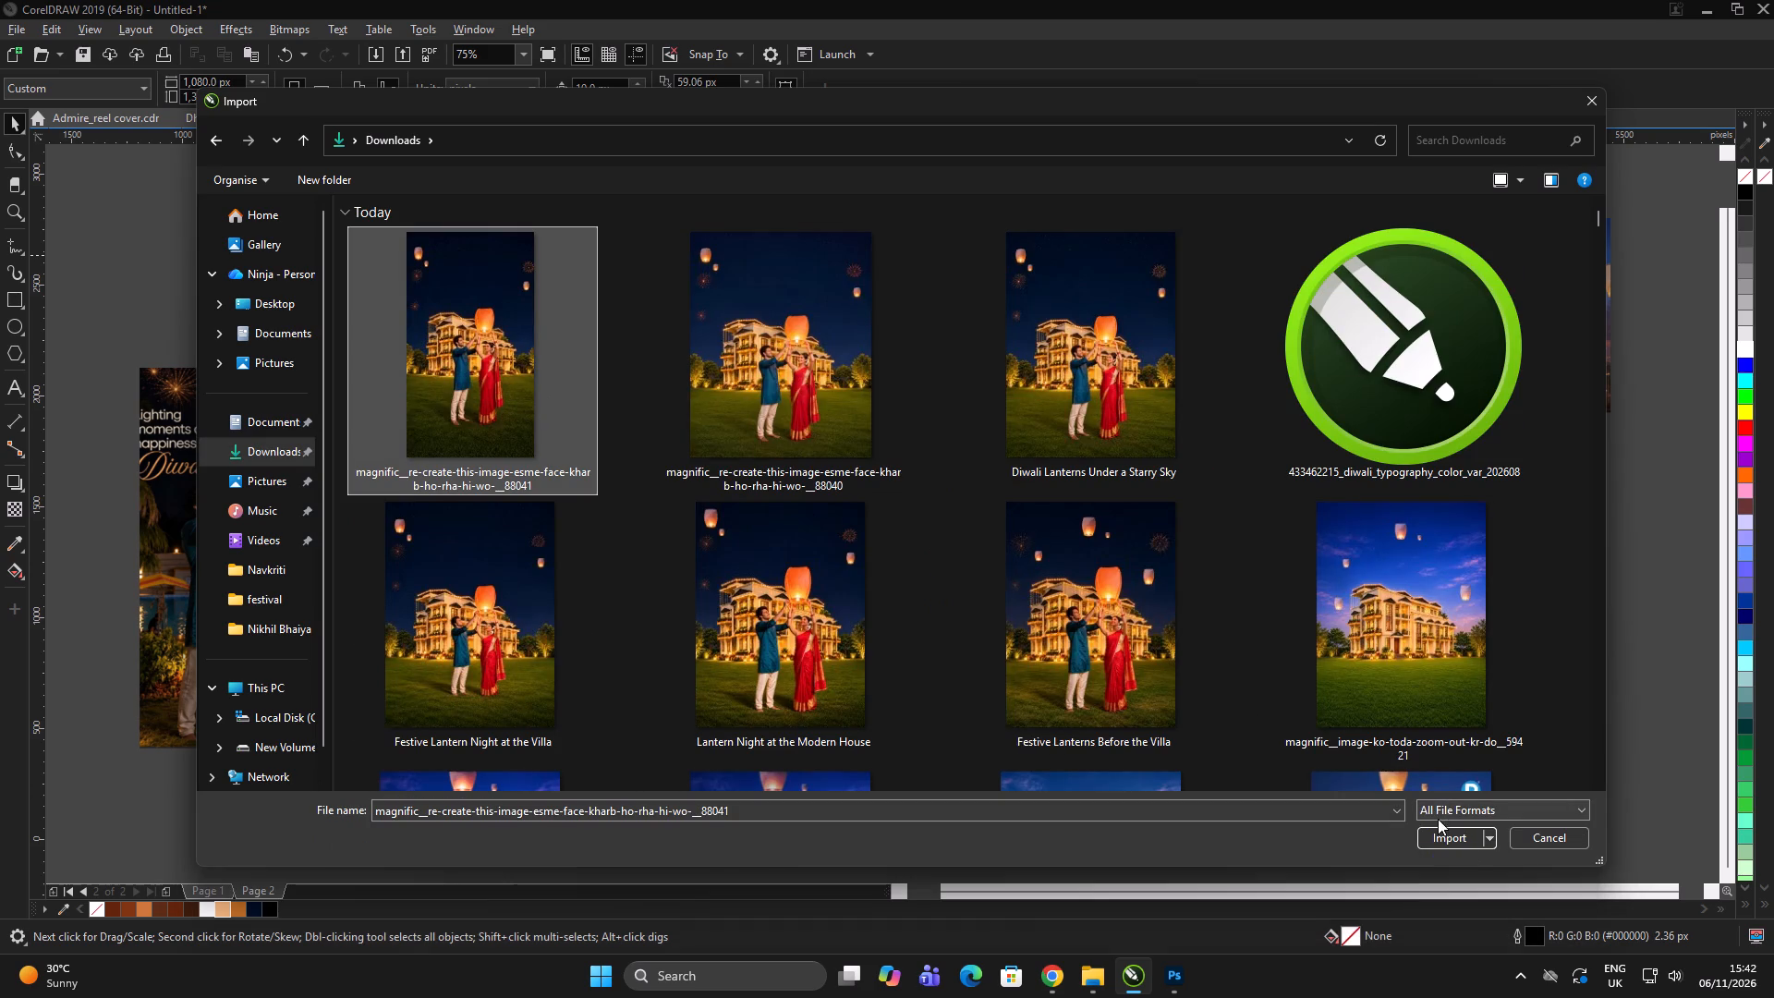
{"action": "left_click", "coordinate": [1445, 834]}
{"action": "left_click_drag", "start_coordinate": [880, 286], "coordinate": [1079, 555]}
Stretch the imported couple image slightly wider, keeping its height.
{"action": "scroll", "coordinate": [978, 456], "scroll_direction": "up", "scroll_amount": 4}
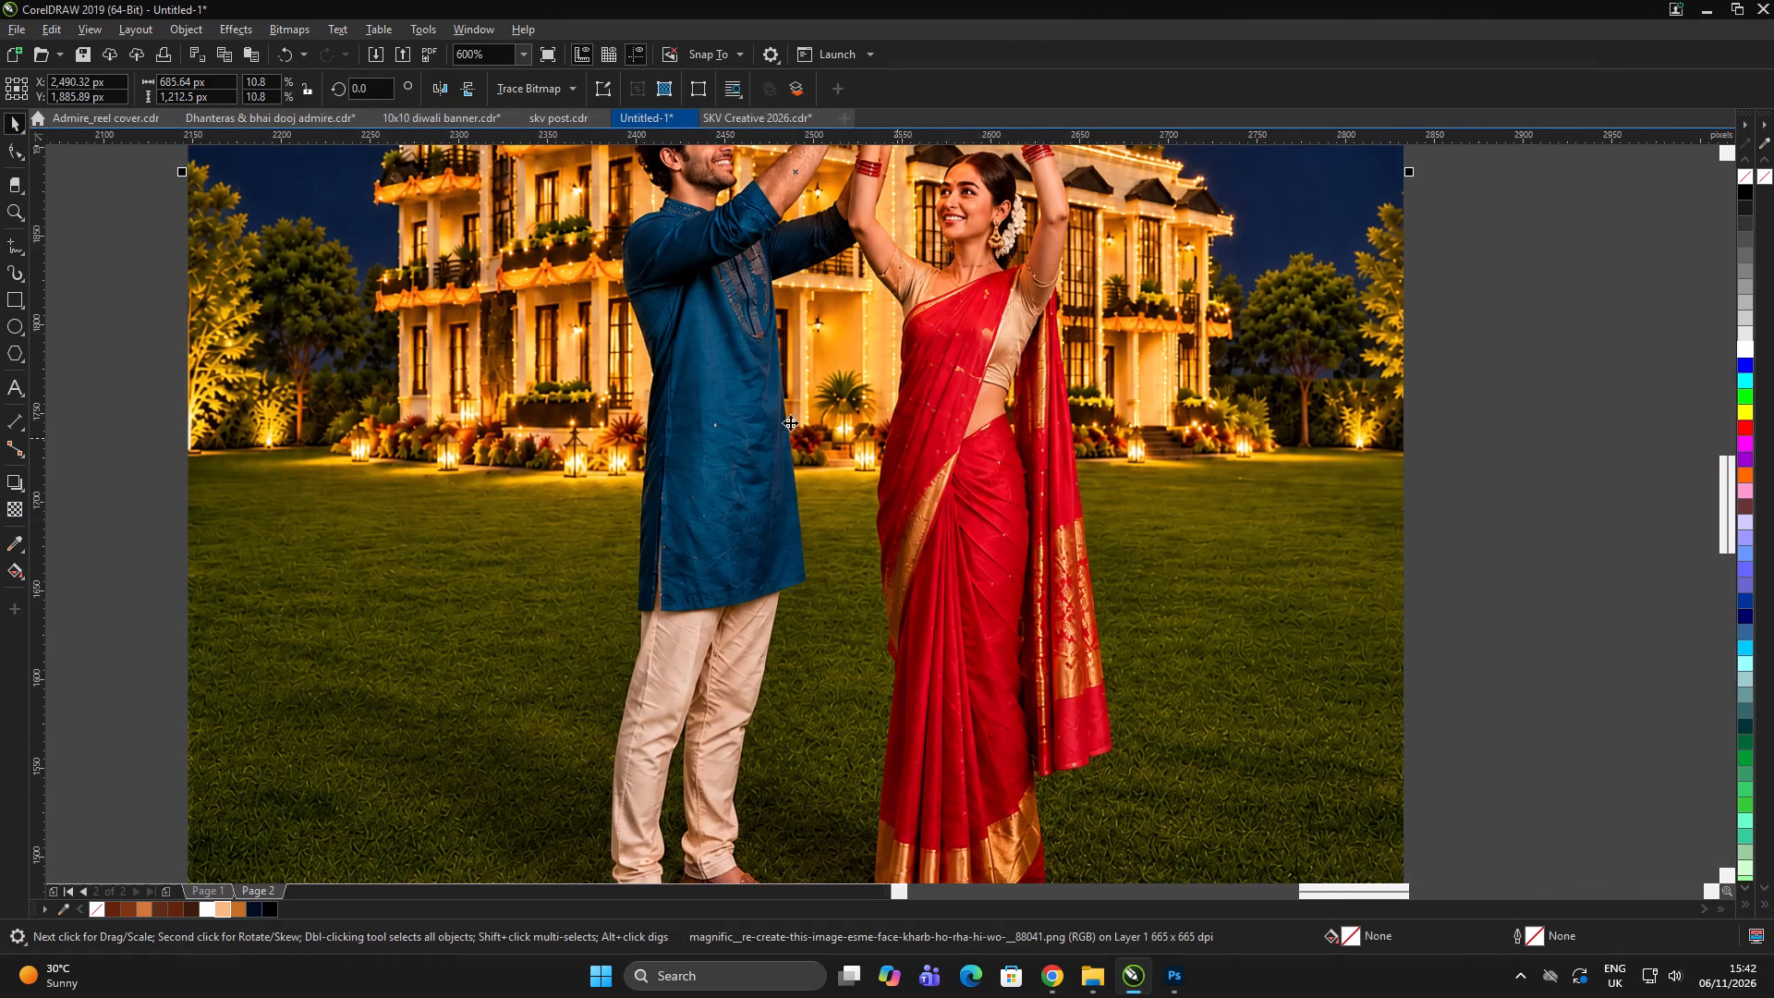
{"action": "scroll", "coordinate": [828, 429], "scroll_direction": "down", "scroll_amount": 2}
{"action": "scroll", "coordinate": [951, 361], "scroll_direction": "up", "scroll_amount": 1}
{"action": "left_click_drag", "start_coordinate": [934, 351], "coordinate": [944, 354]}
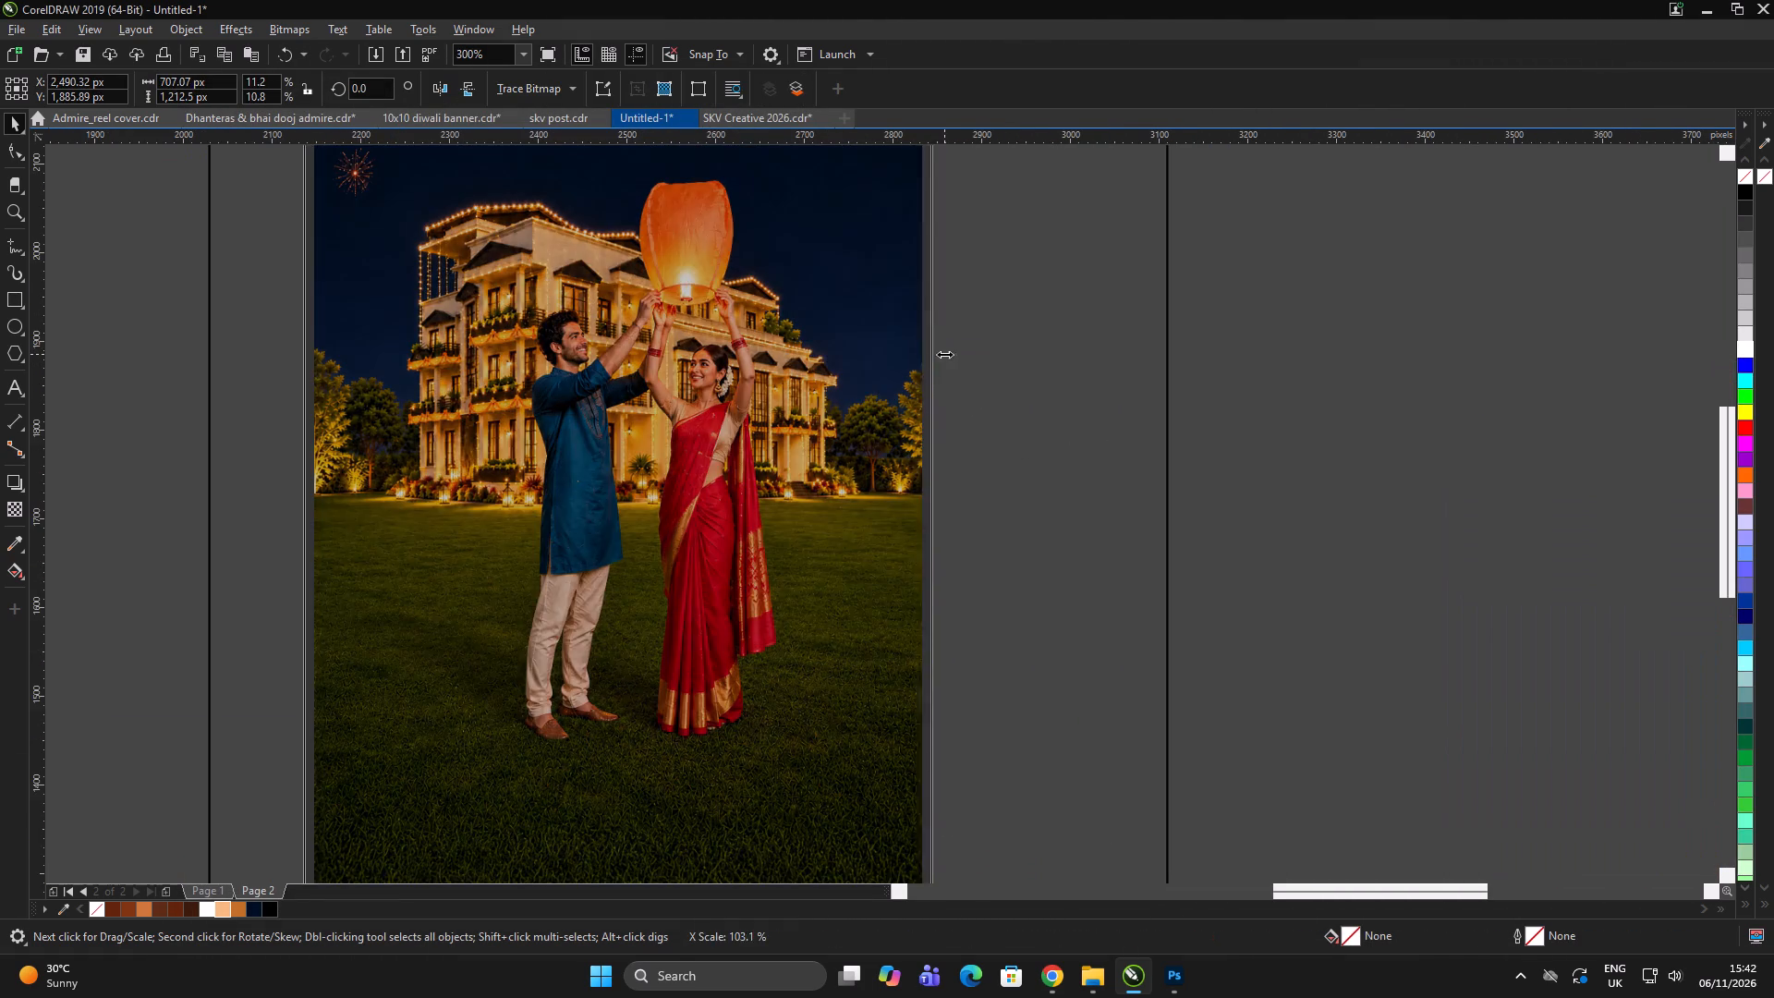
{"action": "left_click_drag", "start_coordinate": [944, 354], "coordinate": [946, 355]}
{"action": "scroll", "coordinate": [838, 369], "scroll_direction": "down", "scroll_amount": 2}
Align the couple image with the bottom edge of the 1080 x 1920 rectangle.
{"action": "left_click", "coordinate": [1168, 406]}
{"action": "left_click", "coordinate": [904, 405]}
{"action": "left_click", "coordinate": [840, 558], "text": "shift"}
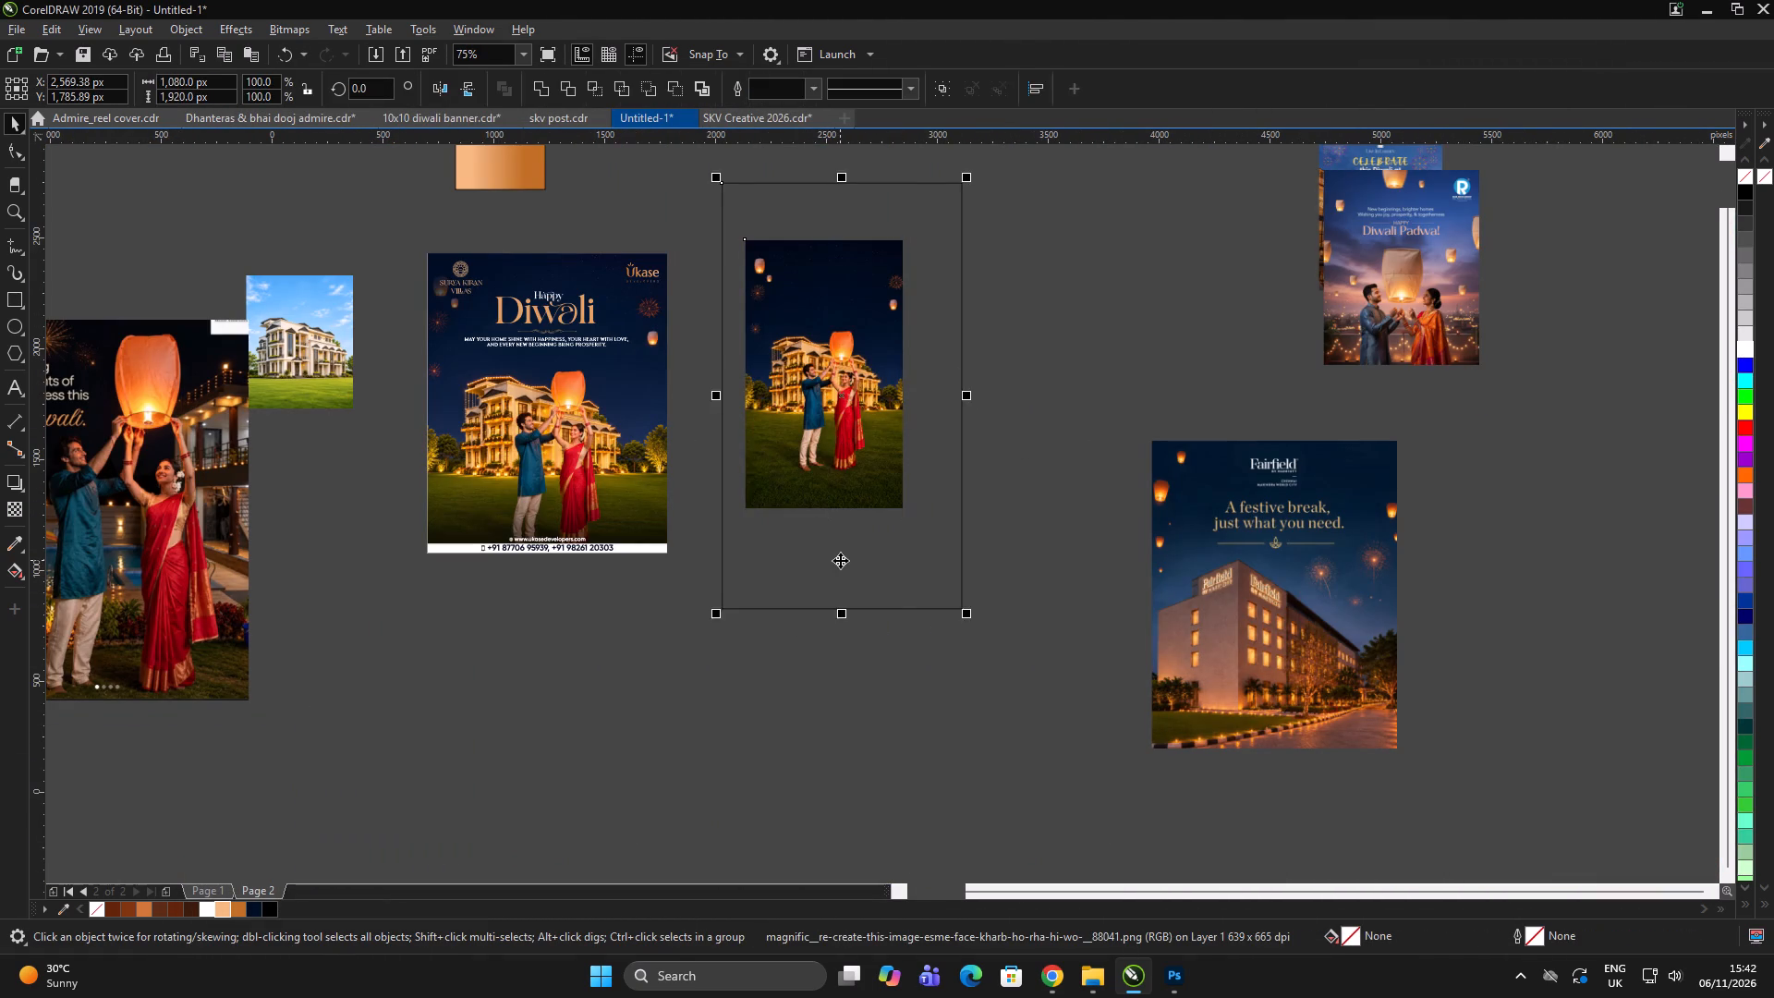
{"action": "key", "text": "b"}
{"action": "left_click", "coordinate": [1075, 551]}
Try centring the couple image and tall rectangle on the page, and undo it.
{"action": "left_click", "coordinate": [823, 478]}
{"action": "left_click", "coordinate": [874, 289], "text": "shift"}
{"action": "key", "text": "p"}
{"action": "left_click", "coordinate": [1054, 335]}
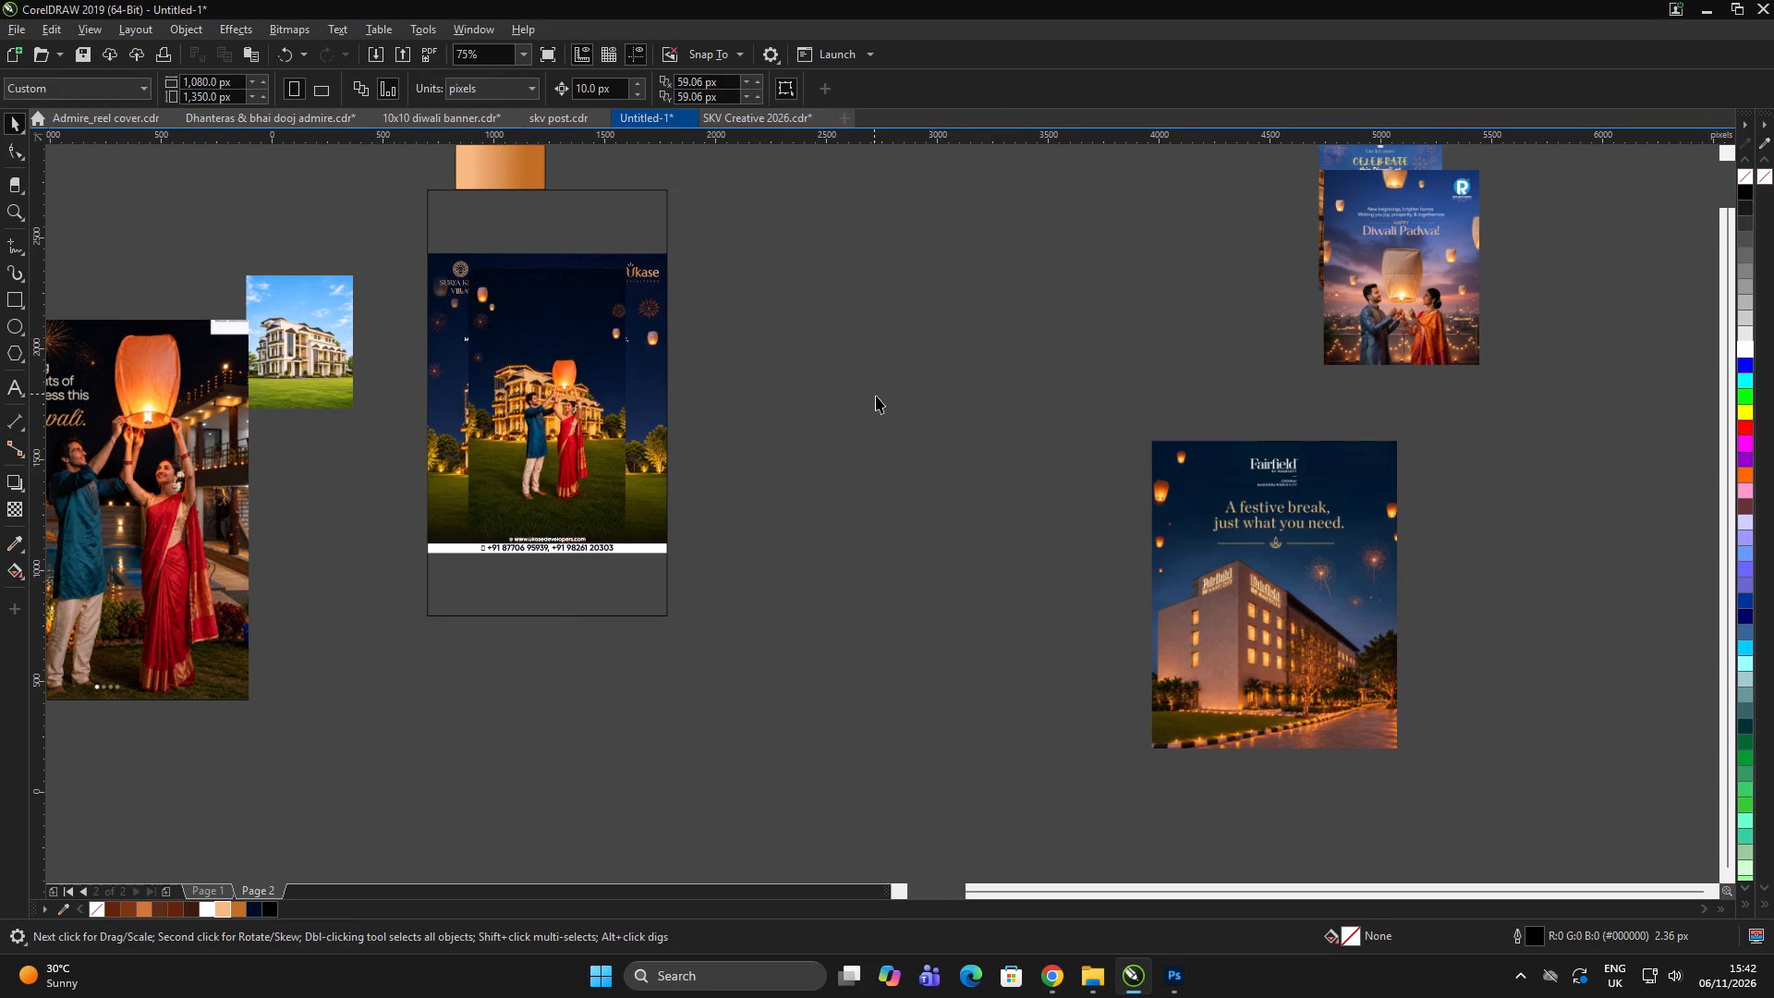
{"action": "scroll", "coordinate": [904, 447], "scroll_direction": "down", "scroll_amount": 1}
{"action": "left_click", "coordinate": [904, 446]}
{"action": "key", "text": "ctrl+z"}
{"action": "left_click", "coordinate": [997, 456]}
Align the couple image with the left edge of the 1080 x 1920 rectangle.
{"action": "scroll", "coordinate": [871, 441], "scroll_direction": "up", "scroll_amount": 1}
{"action": "left_click", "coordinate": [847, 441]}
{"action": "left_click", "coordinate": [879, 285], "text": "shift"}
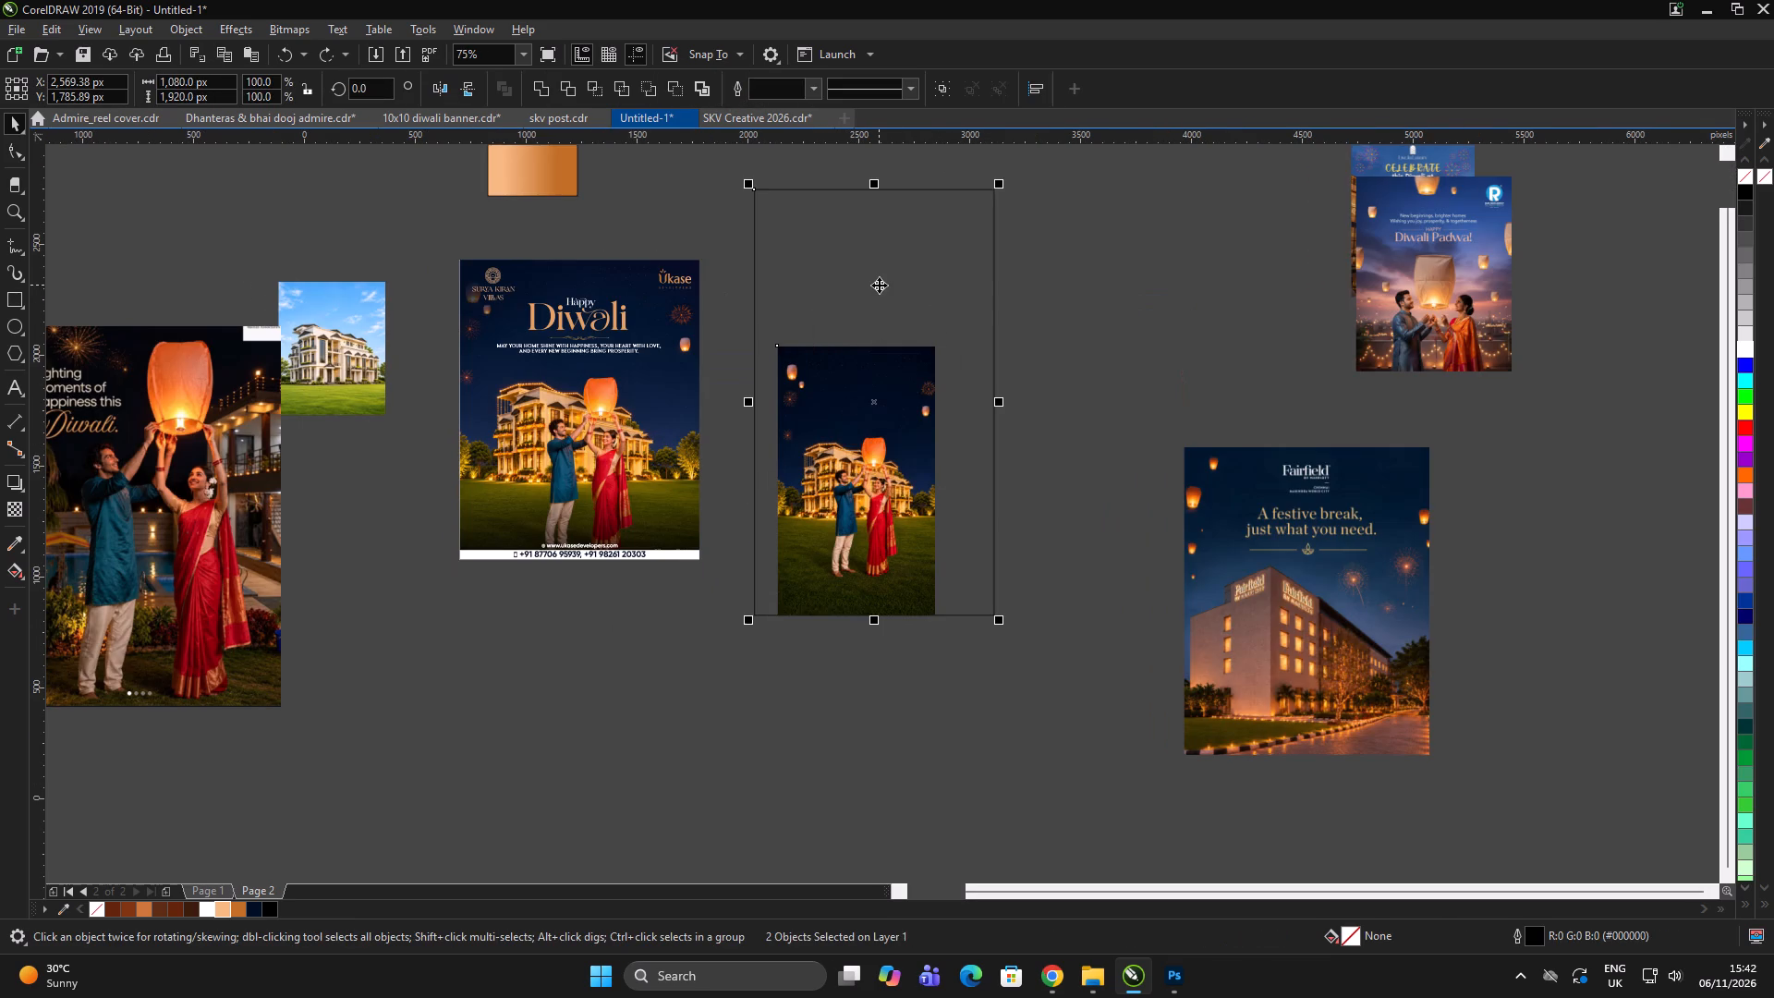
{"action": "key", "text": "l"}
{"action": "left_click", "coordinate": [1097, 375]}
Enlarge the couple image to about 1,103 x 1,852 px so it spans the tall rectangle's full width.
{"action": "left_click", "coordinate": [872, 399]}
{"action": "left_click_drag", "start_coordinate": [924, 337], "coordinate": [1031, 196]}
{"action": "double_click", "coordinate": [1094, 283]}
{"action": "left_click", "coordinate": [951, 506]}
{"action": "scroll", "coordinate": [1012, 416], "scroll_direction": "up", "scroll_amount": 3}
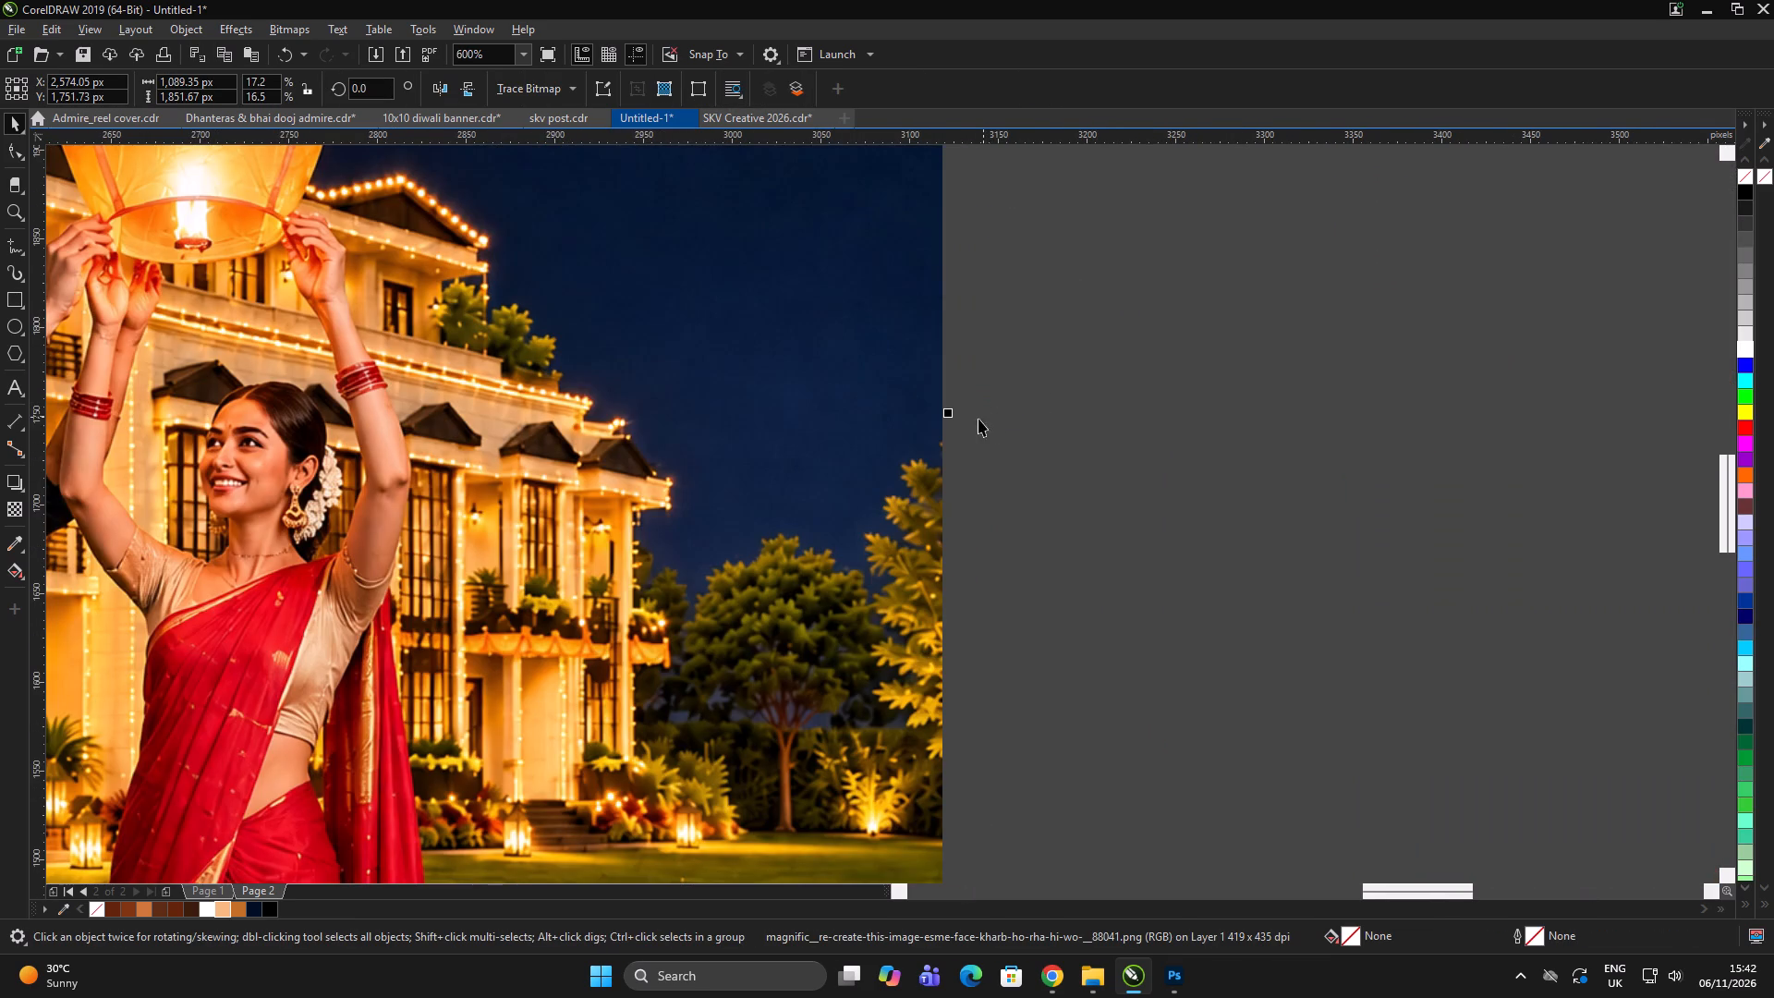
{"action": "left_click_drag", "start_coordinate": [950, 417], "coordinate": [962, 417]}
{"action": "scroll", "coordinate": [910, 471], "scroll_direction": "down", "scroll_amount": 3}
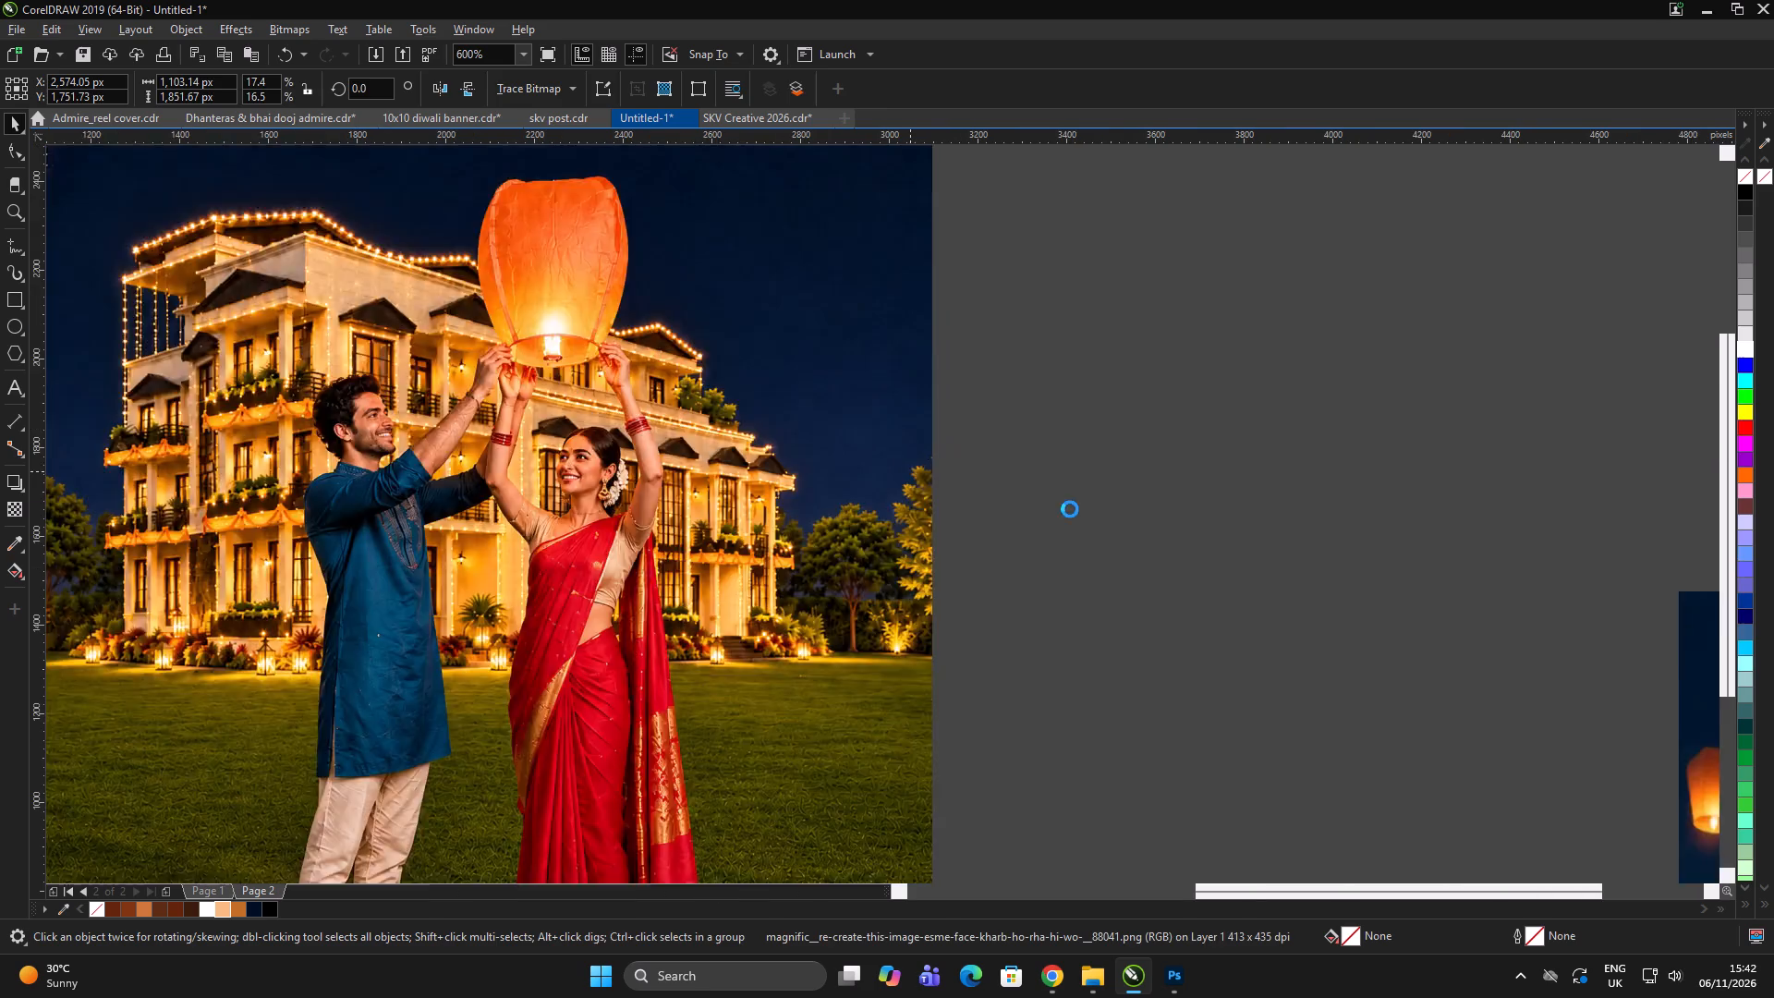
{"action": "double_click", "coordinate": [1074, 509]}
Send the couple image to the back and PowerClip it inside the 1080 x 1920 rectangle.
{"action": "scroll", "coordinate": [885, 512], "scroll_direction": "down", "scroll_amount": 2}
{"action": "left_click", "coordinate": [878, 482]}
{"action": "scroll", "coordinate": [915, 413], "scroll_direction": "up", "scroll_amount": 2}
{"action": "scroll", "coordinate": [842, 325], "scroll_direction": "up", "scroll_amount": 3}
{"action": "key", "text": "shift+Page_Down"}
{"action": "key", "text": "shift+End"}
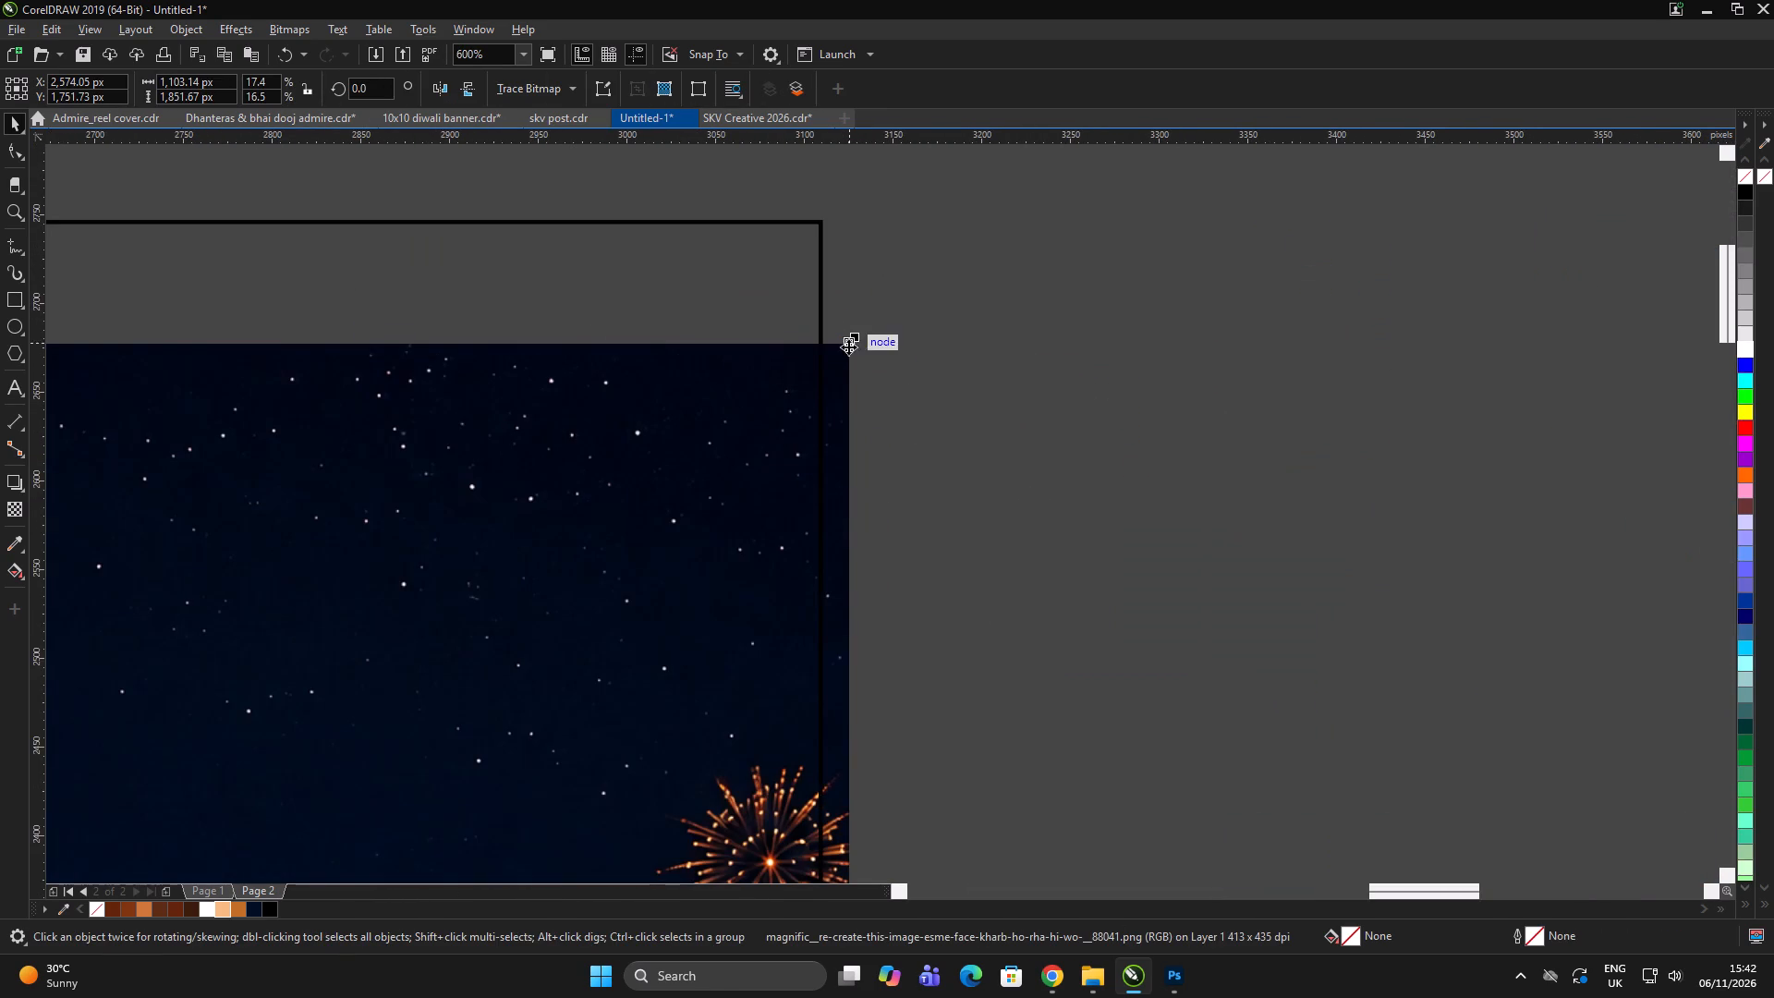
{"action": "right_click", "coordinate": [845, 361]}
{"action": "left_click", "coordinate": [924, 623]}
{"action": "left_click_drag", "start_coordinate": [659, 593], "coordinate": [668, 587]}
{"action": "scroll", "coordinate": [826, 439], "scroll_direction": "down", "scroll_amount": 4}
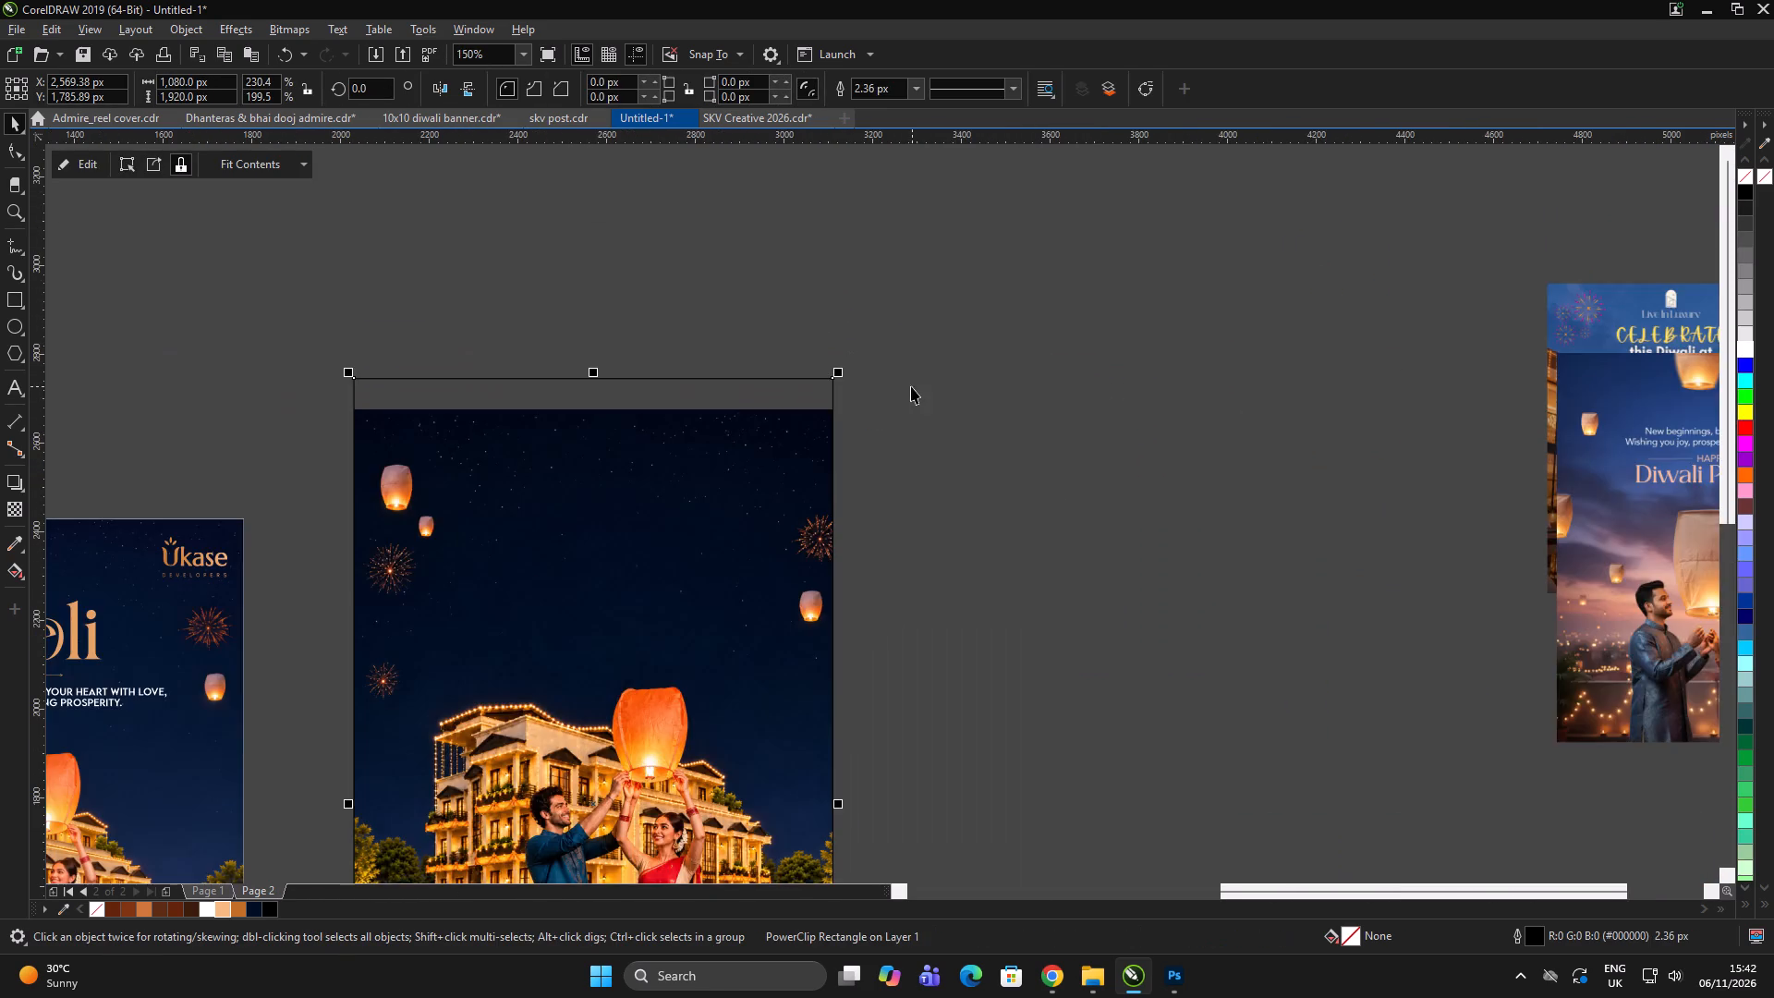
{"action": "scroll", "coordinate": [866, 383], "scroll_direction": "down", "scroll_amount": 1}
{"action": "double_click", "coordinate": [887, 346]}
Duplicate the PowerClip frame beside the original and delete the copy's extracted image.
{"action": "left_click", "coordinate": [789, 594]}
{"action": "left_click_drag", "start_coordinate": [725, 549], "coordinate": [893, 533]}
{"action": "right_click", "coordinate": [893, 533], "text": "shift"}
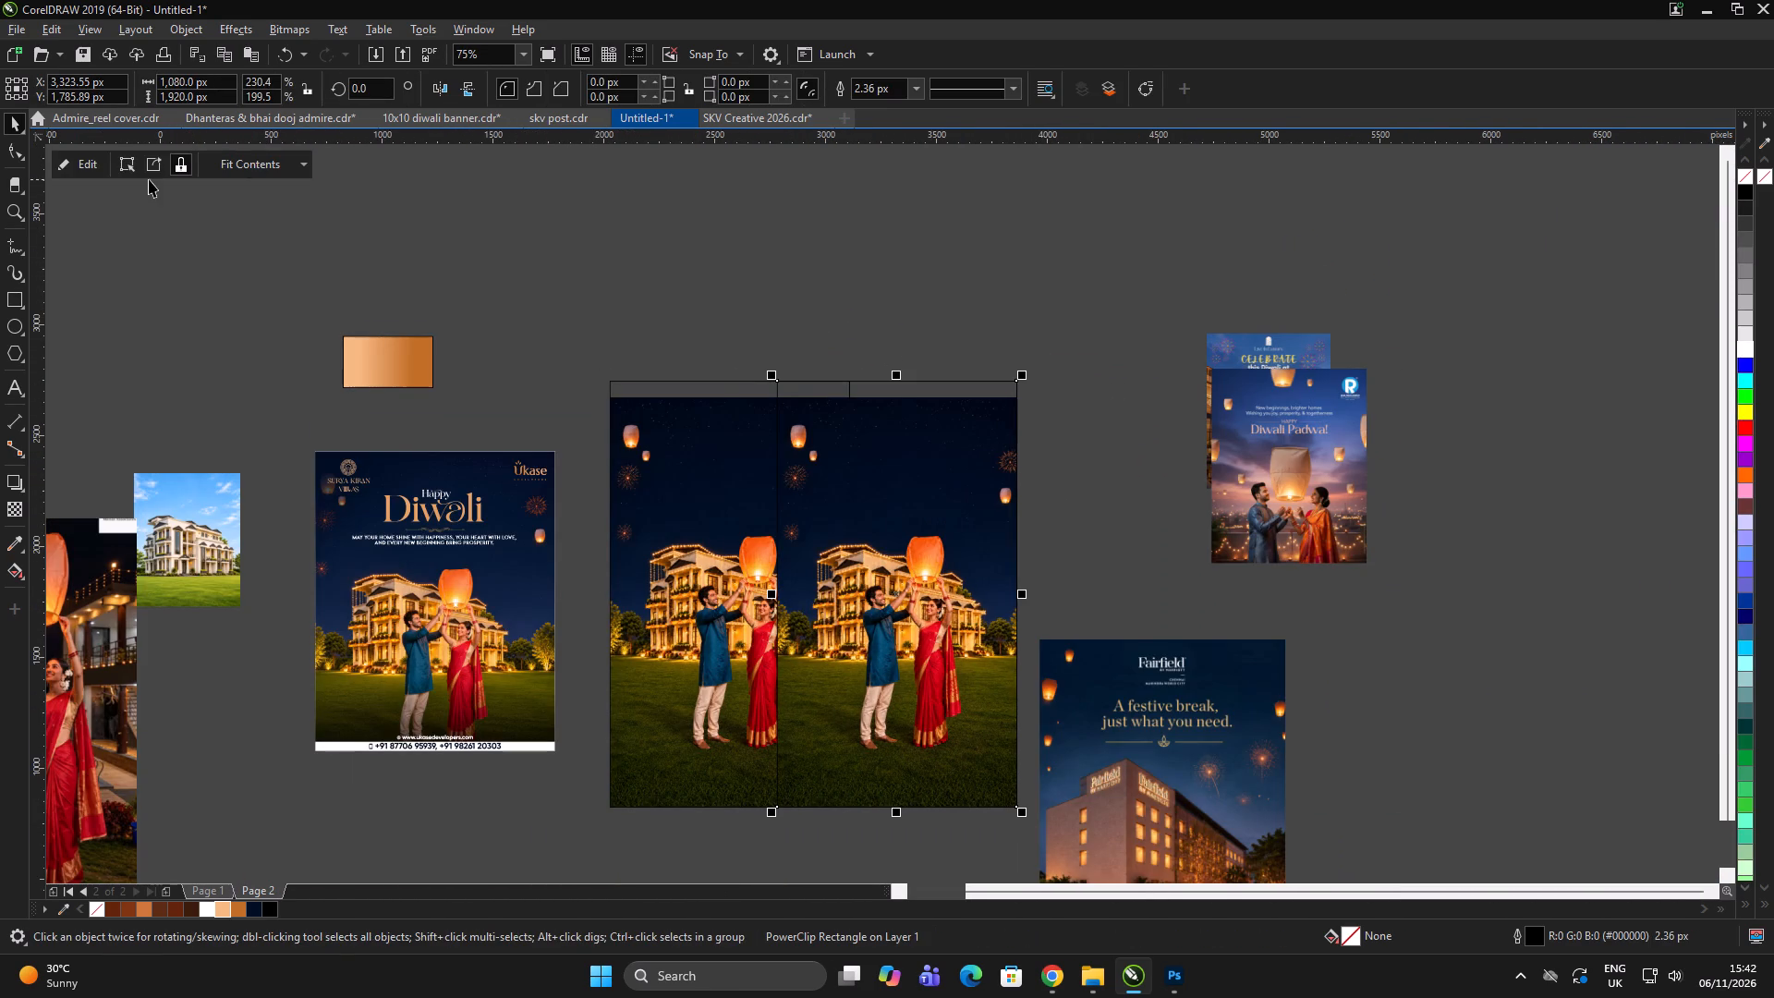
{"action": "left_click", "coordinate": [145, 165]}
{"action": "key", "text": "Delete"}
{"action": "left_click", "coordinate": [1040, 324]}
Remove the frame type from the empty copy and fill it with dark navy #000E24.
{"action": "left_click", "coordinate": [911, 488]}
{"action": "right_click", "coordinate": [883, 421]}
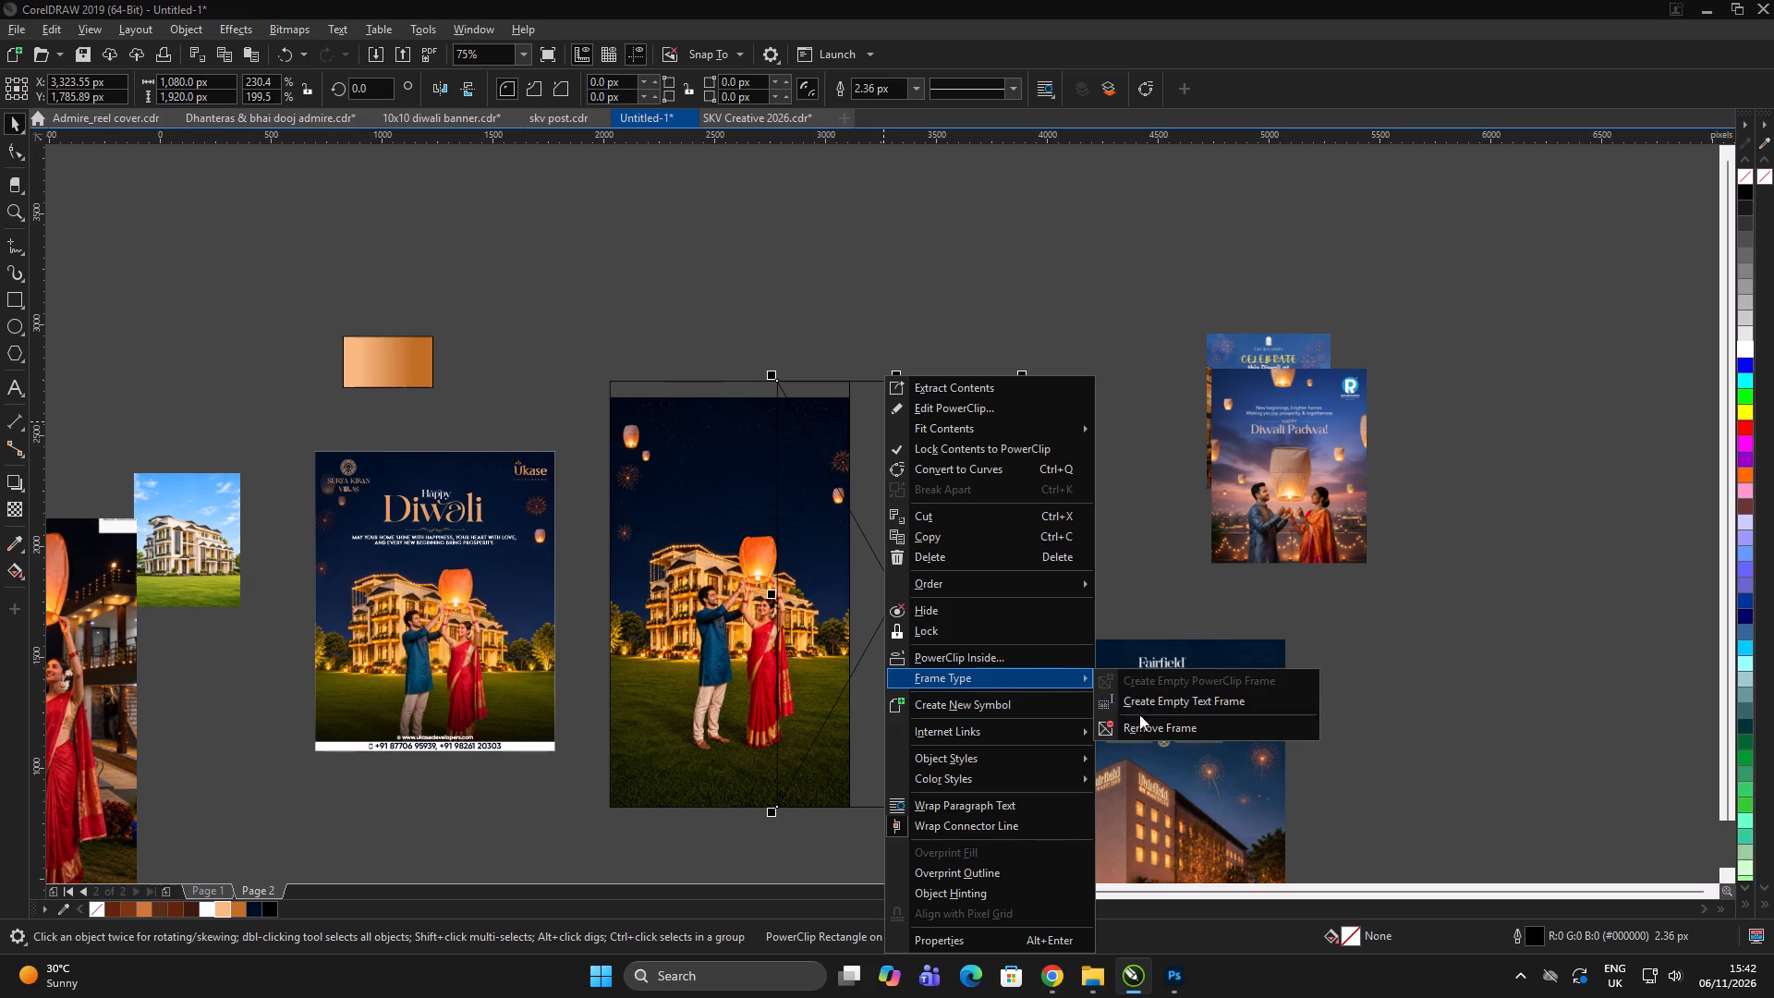
{"action": "left_click", "coordinate": [1140, 721]}
{"action": "double_click", "coordinate": [1166, 495]}
{"action": "left_click", "coordinate": [866, 573]}
{"action": "left_click", "coordinate": [254, 910]}
{"action": "double_click", "coordinate": [1078, 422]}
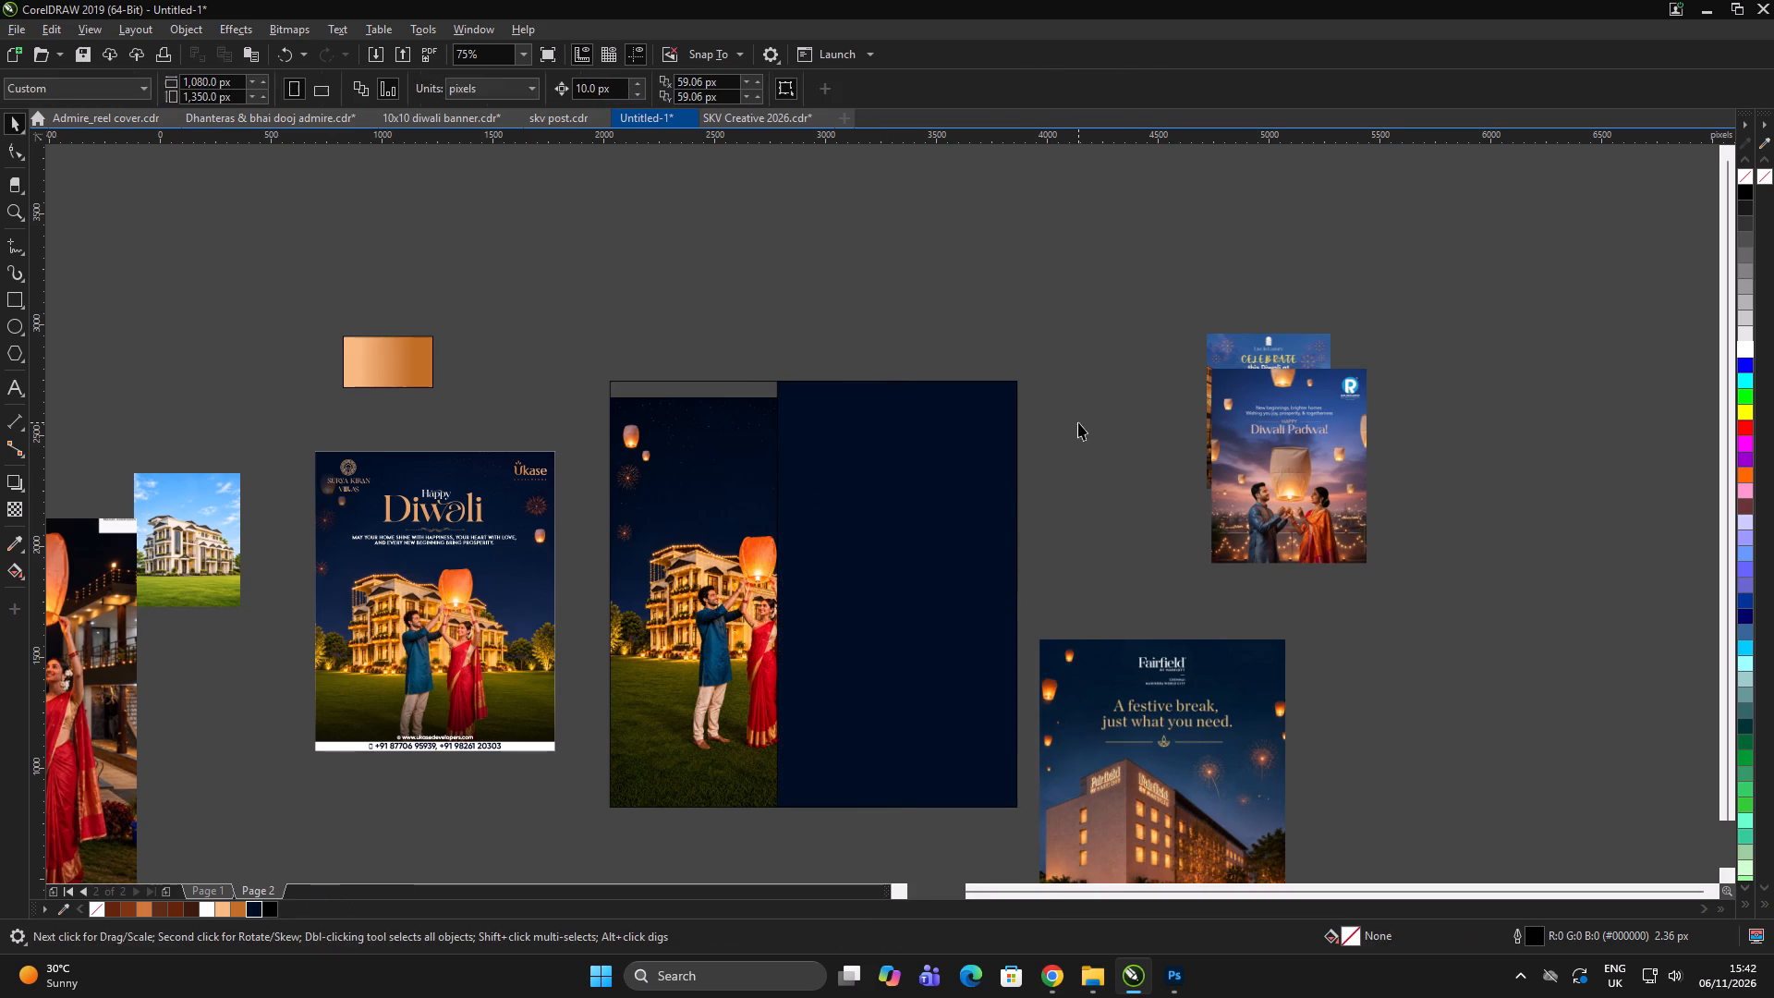
Centre the navy rectangle exactly over the framed couple image.
{"action": "left_click", "coordinate": [859, 560]}
{"action": "left_click", "coordinate": [678, 520], "text": "shift"}
{"action": "key", "text": "e"}
{"action": "key", "text": "c"}
{"action": "left_click", "coordinate": [1042, 416]}
Apply a gradient transparency to the navy rectangle, fading downward from its upper edge into the night sky.
{"action": "left_click", "coordinate": [770, 468]}
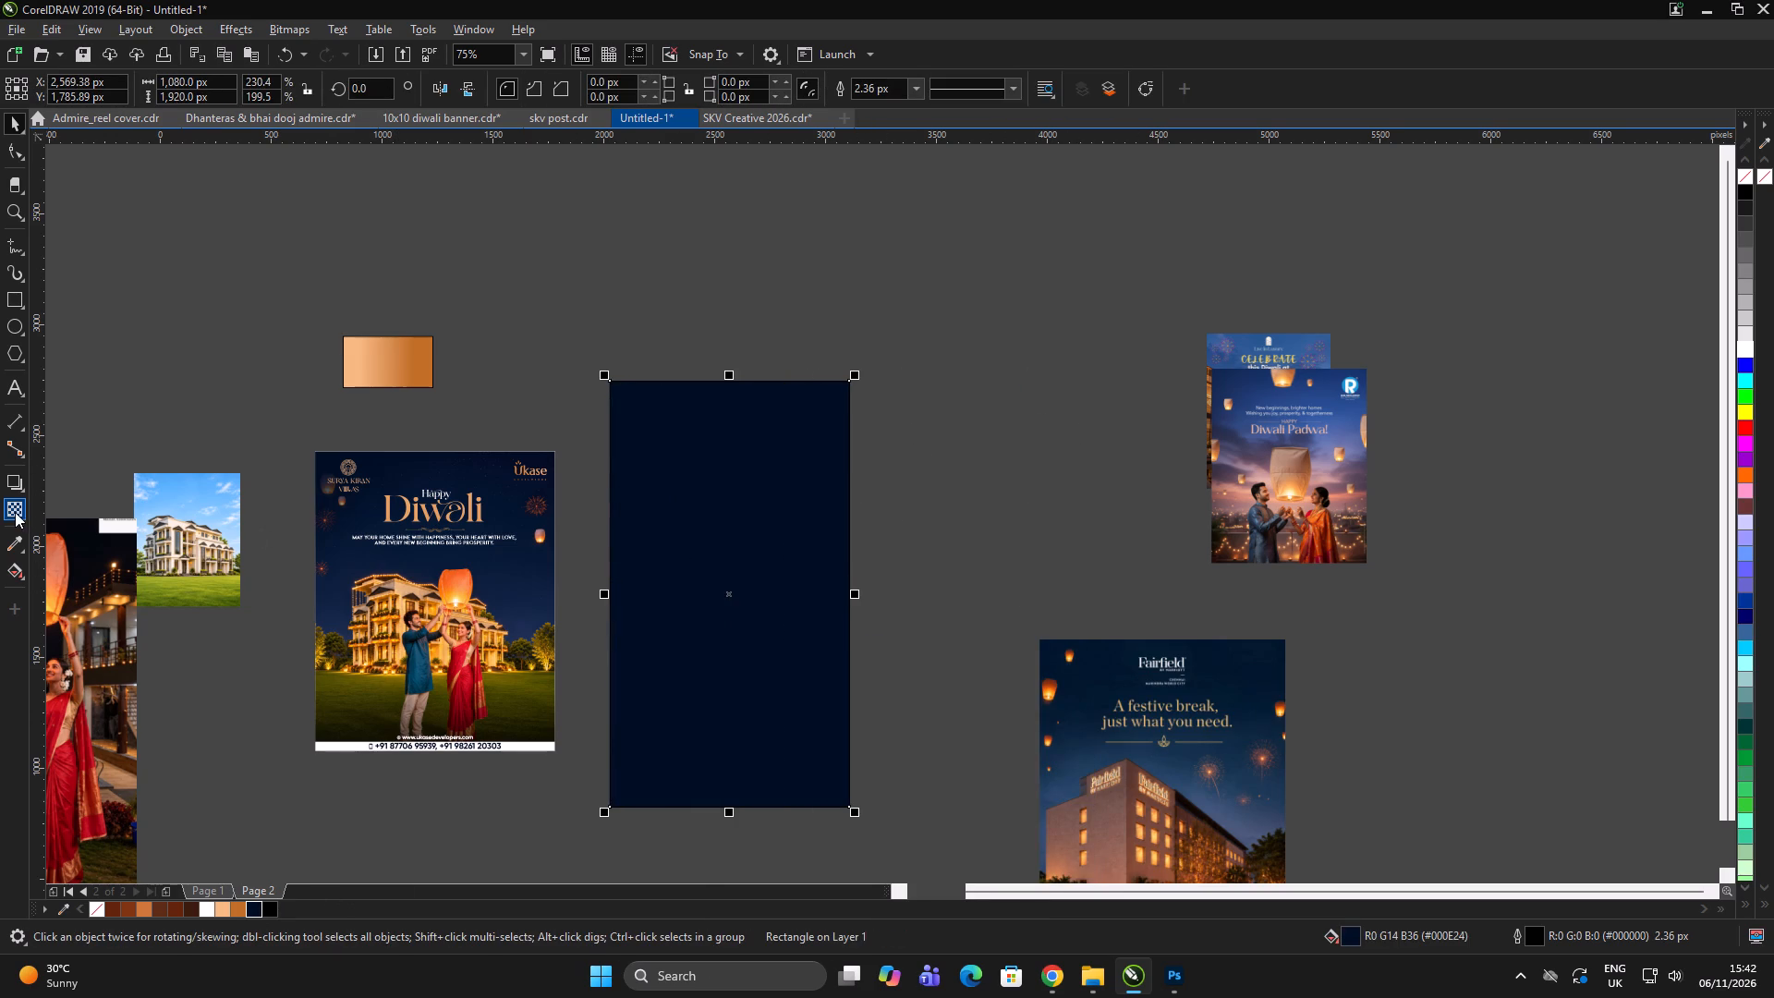
{"action": "left_click", "coordinate": [15, 511]}
{"action": "left_click_drag", "start_coordinate": [704, 396], "coordinate": [711, 493], "text": "shift"}
{"action": "scroll", "coordinate": [724, 385], "scroll_direction": "up", "scroll_amount": 1}
{"action": "key", "text": "space"}
{"action": "left_click", "coordinate": [1194, 302]}
Move the navy gradient rectangle aside and remove the outline from the framed couple image.
{"action": "left_click", "coordinate": [861, 481]}
{"action": "left_click_drag", "start_coordinate": [940, 432], "coordinate": [750, 428]}
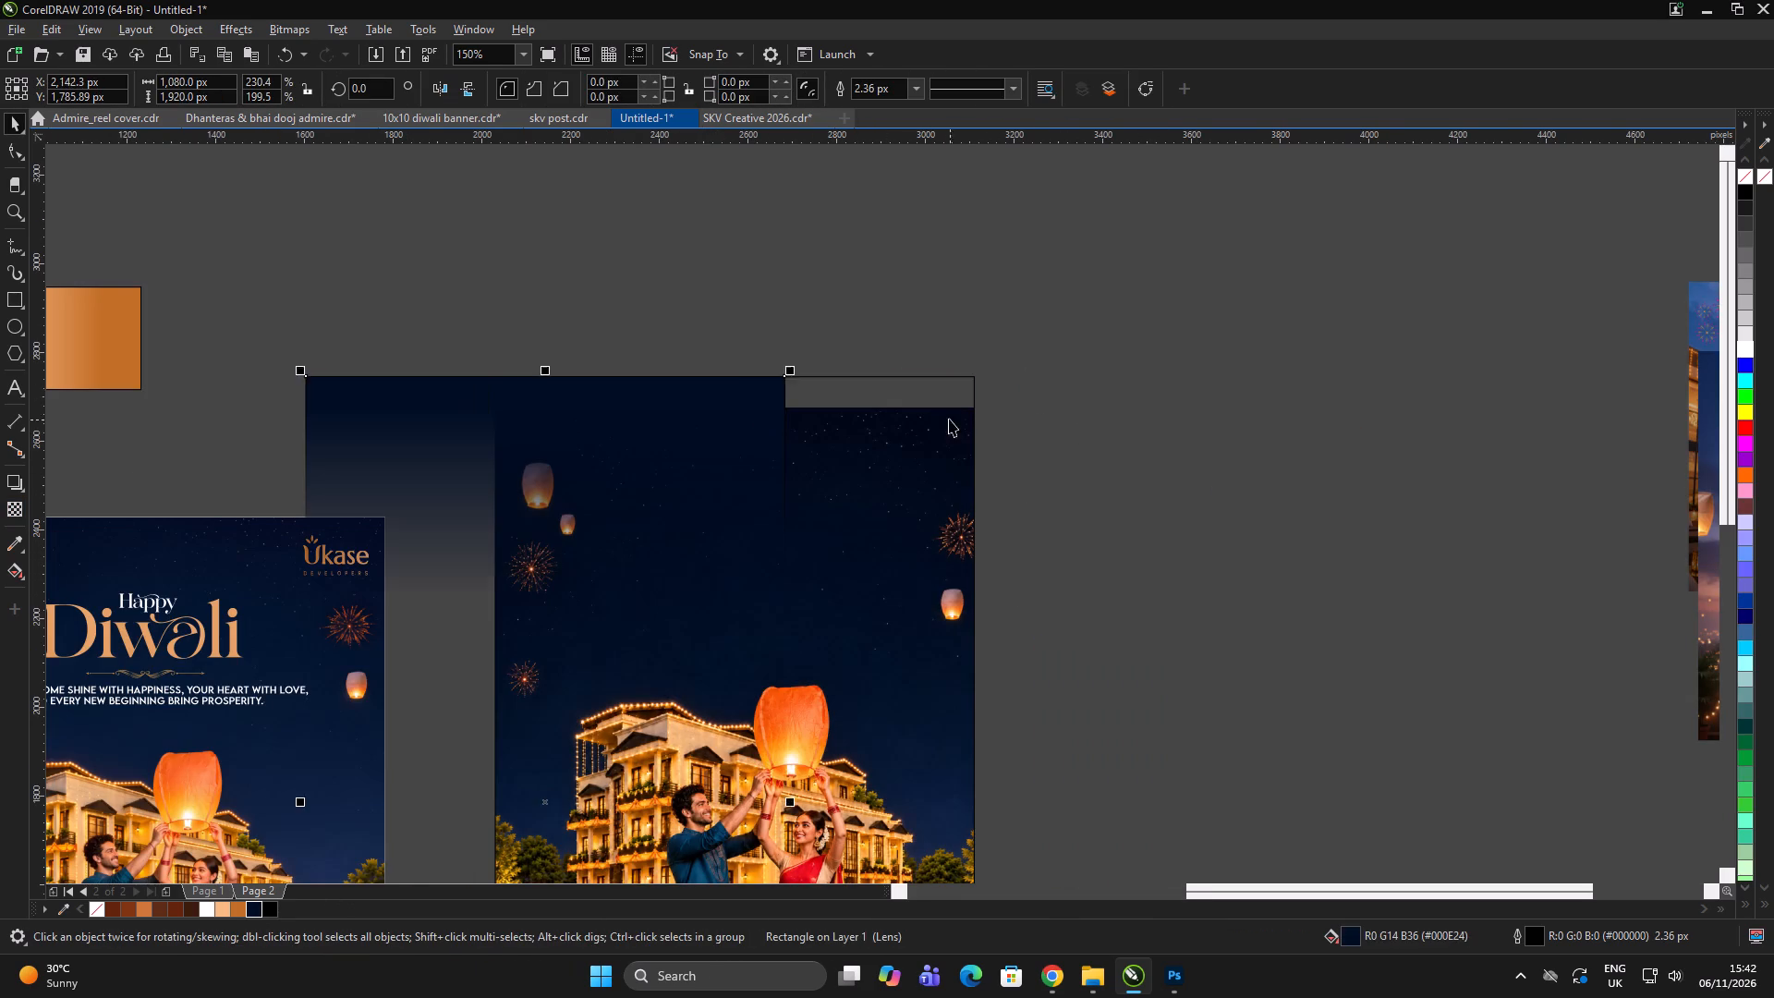
{"action": "left_click", "coordinate": [949, 419]}
{"action": "right_click", "coordinate": [1742, 178]}
{"action": "left_click", "coordinate": [1258, 432]}
{"action": "left_click_drag", "start_coordinate": [1269, 430], "coordinate": [1258, 431]}
Realign the navy gradient rectangle so its centre lines up horizontally with the framed couple image.
{"action": "left_click", "coordinate": [683, 448]}
{"action": "left_click", "coordinate": [926, 436], "text": "shift"}
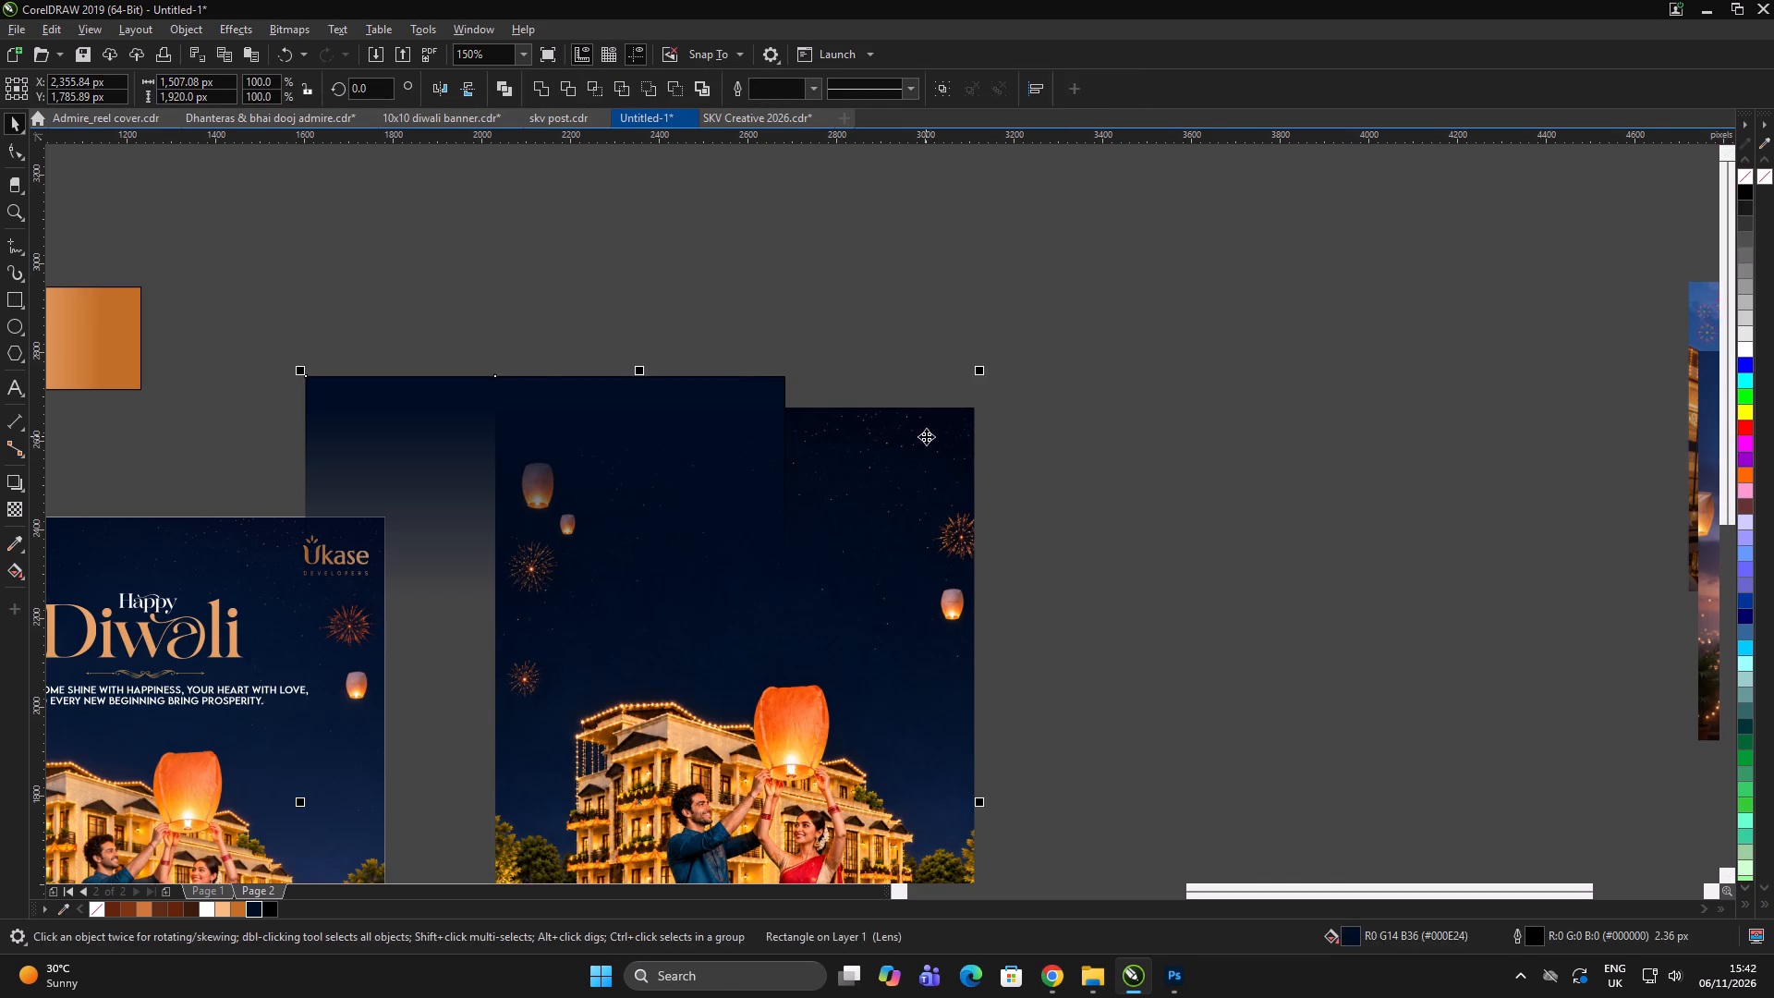
{"action": "key", "text": "c"}
{"action": "left_click", "coordinate": [1199, 347]}
{"action": "scroll", "coordinate": [819, 334], "scroll_direction": "down", "scroll_amount": 1}
{"action": "double_click", "coordinate": [991, 301]}
Remove the outlines from both the navy gradient rectangle and the framed couple image.
{"action": "left_click_drag", "start_coordinate": [1020, 275], "coordinate": [626, 839]}
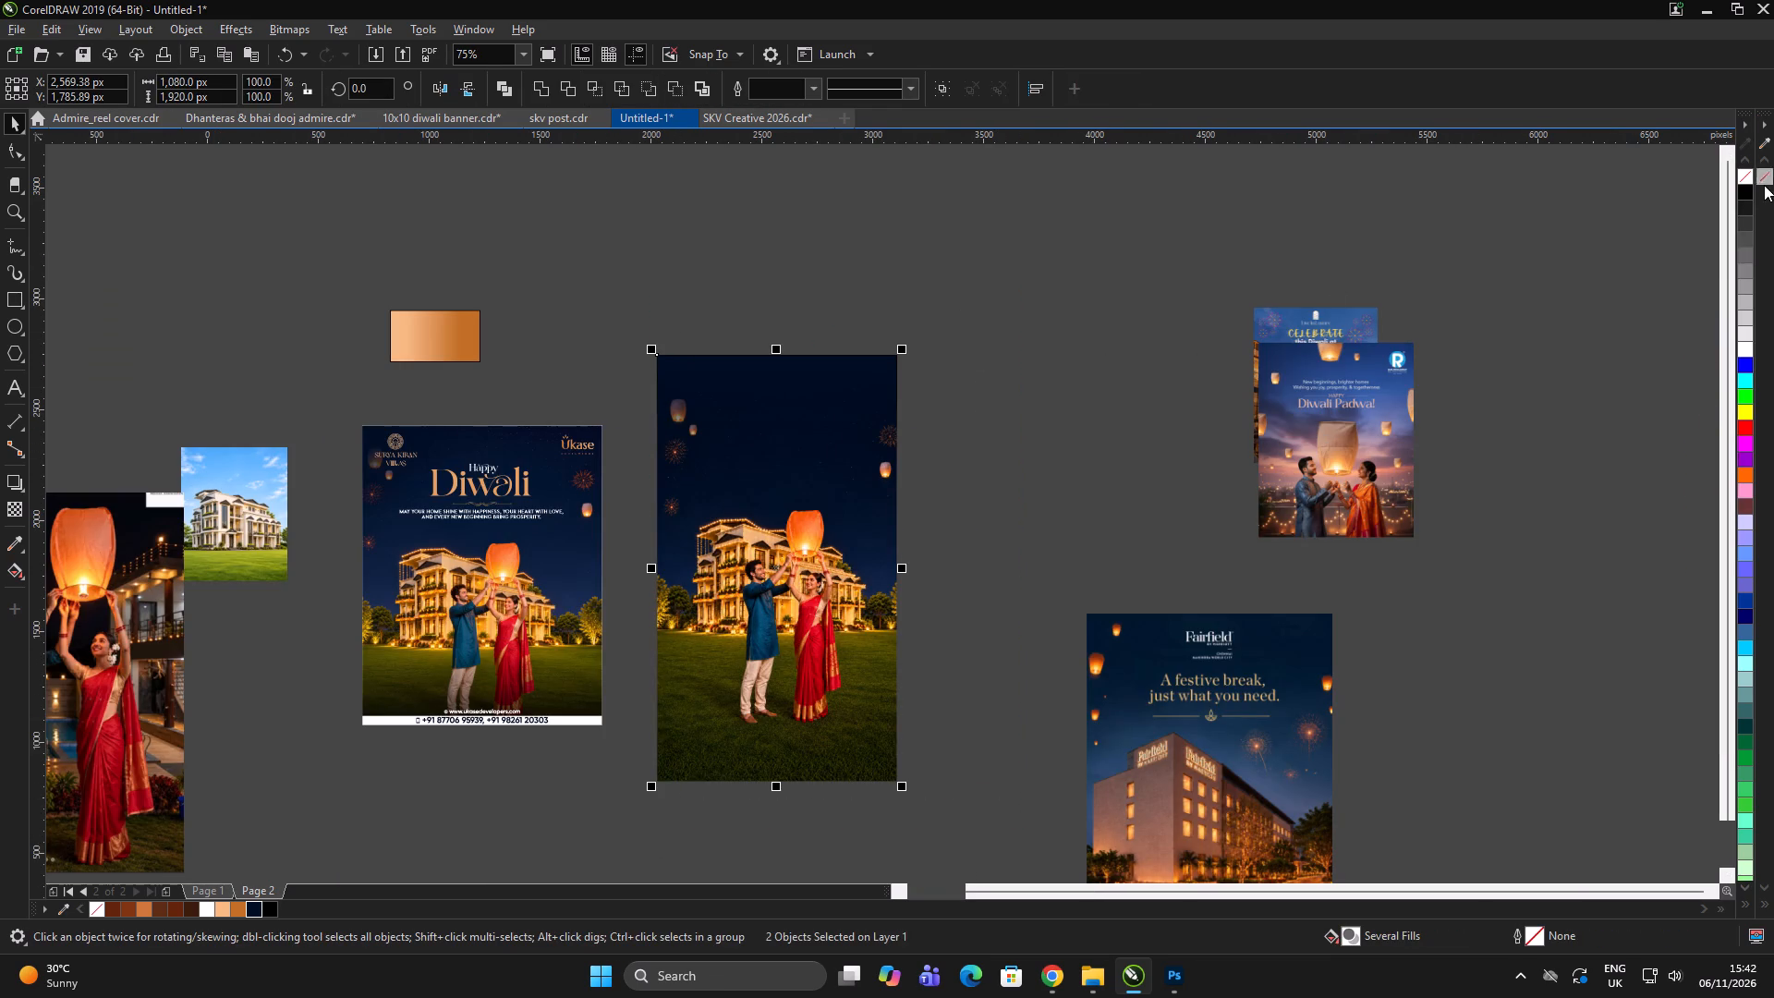
{"action": "right_click", "coordinate": [1744, 177]}
{"action": "left_click", "coordinate": [1166, 432]}
{"action": "left_click", "coordinate": [1170, 425]}
Ungroup the square Surya Kiran Villas Diwali poster.
{"action": "left_click_drag", "start_coordinate": [334, 457], "coordinate": [404, 497]}
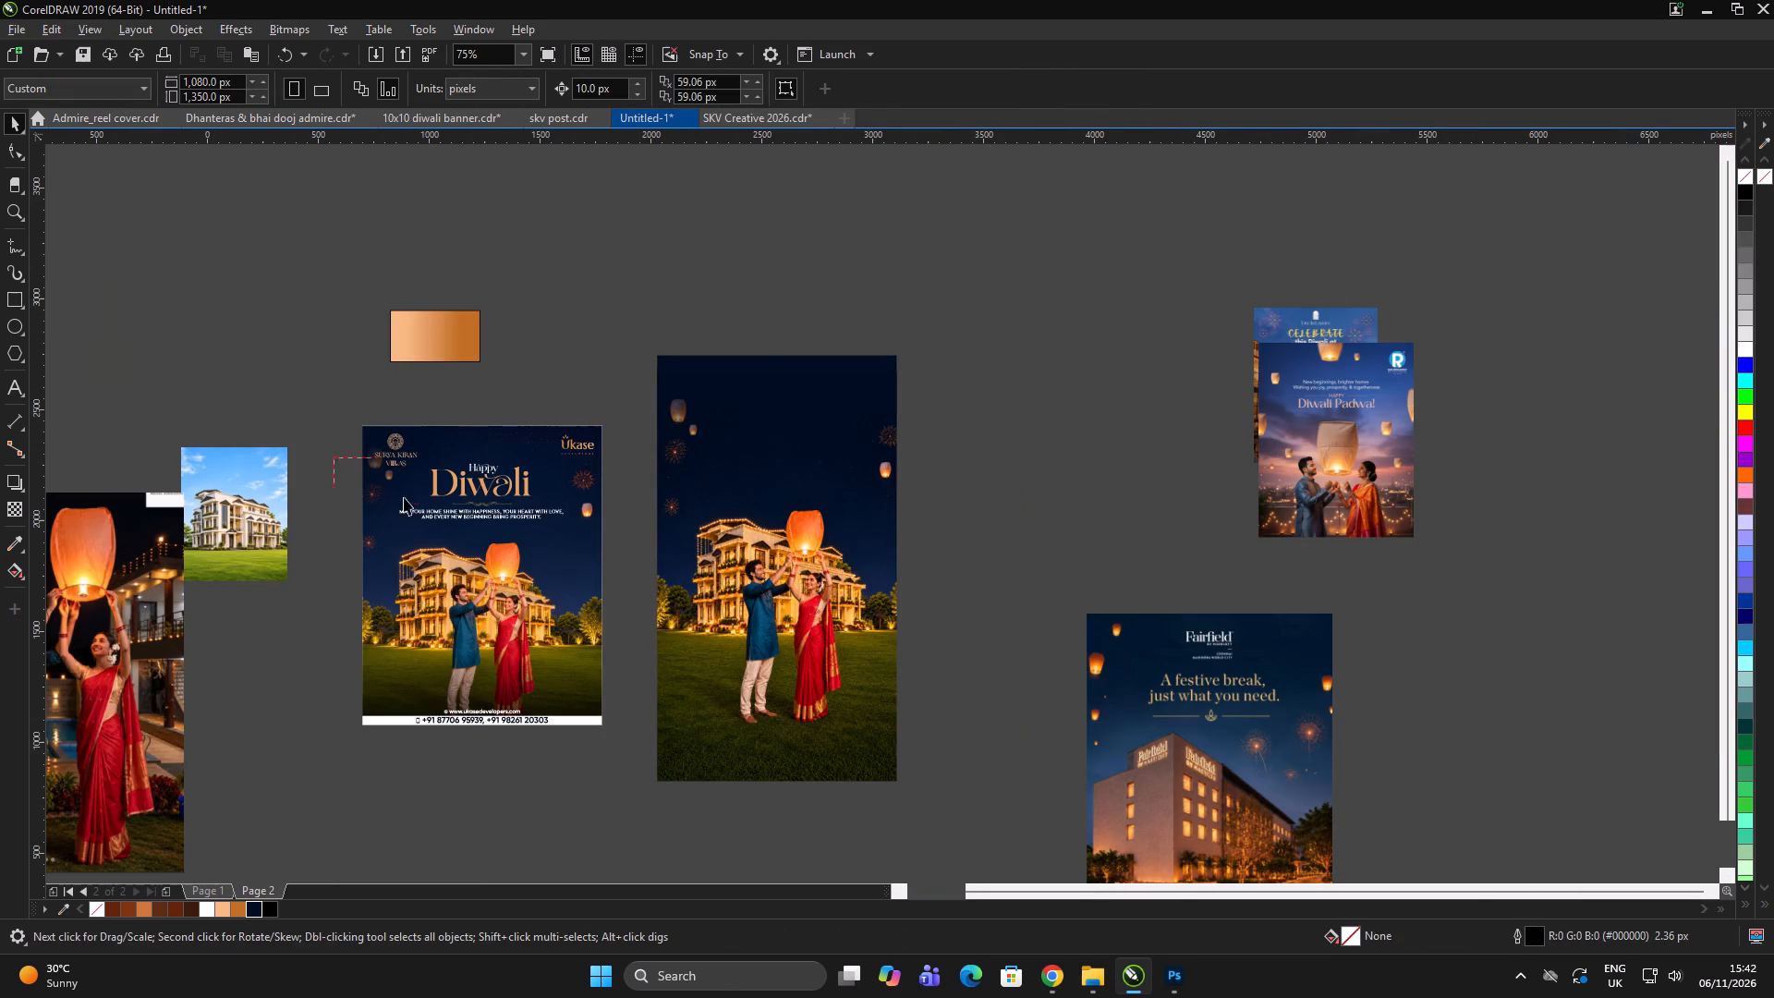
{"action": "left_click_drag", "start_coordinate": [404, 497], "coordinate": [575, 535]}
{"action": "left_click", "coordinate": [504, 482]}
{"action": "key", "text": "ctrl+u"}
{"action": "left_click", "coordinate": [313, 432], "text": "ctrl"}
Delete the daytime building image lying beside the square poster.
{"action": "left_click_drag", "start_coordinate": [284, 452], "coordinate": [538, 517]}
{"action": "key", "text": "ctrl+z"}
{"action": "left_click", "coordinate": [307, 418]}
{"action": "left_click", "coordinate": [256, 464]}
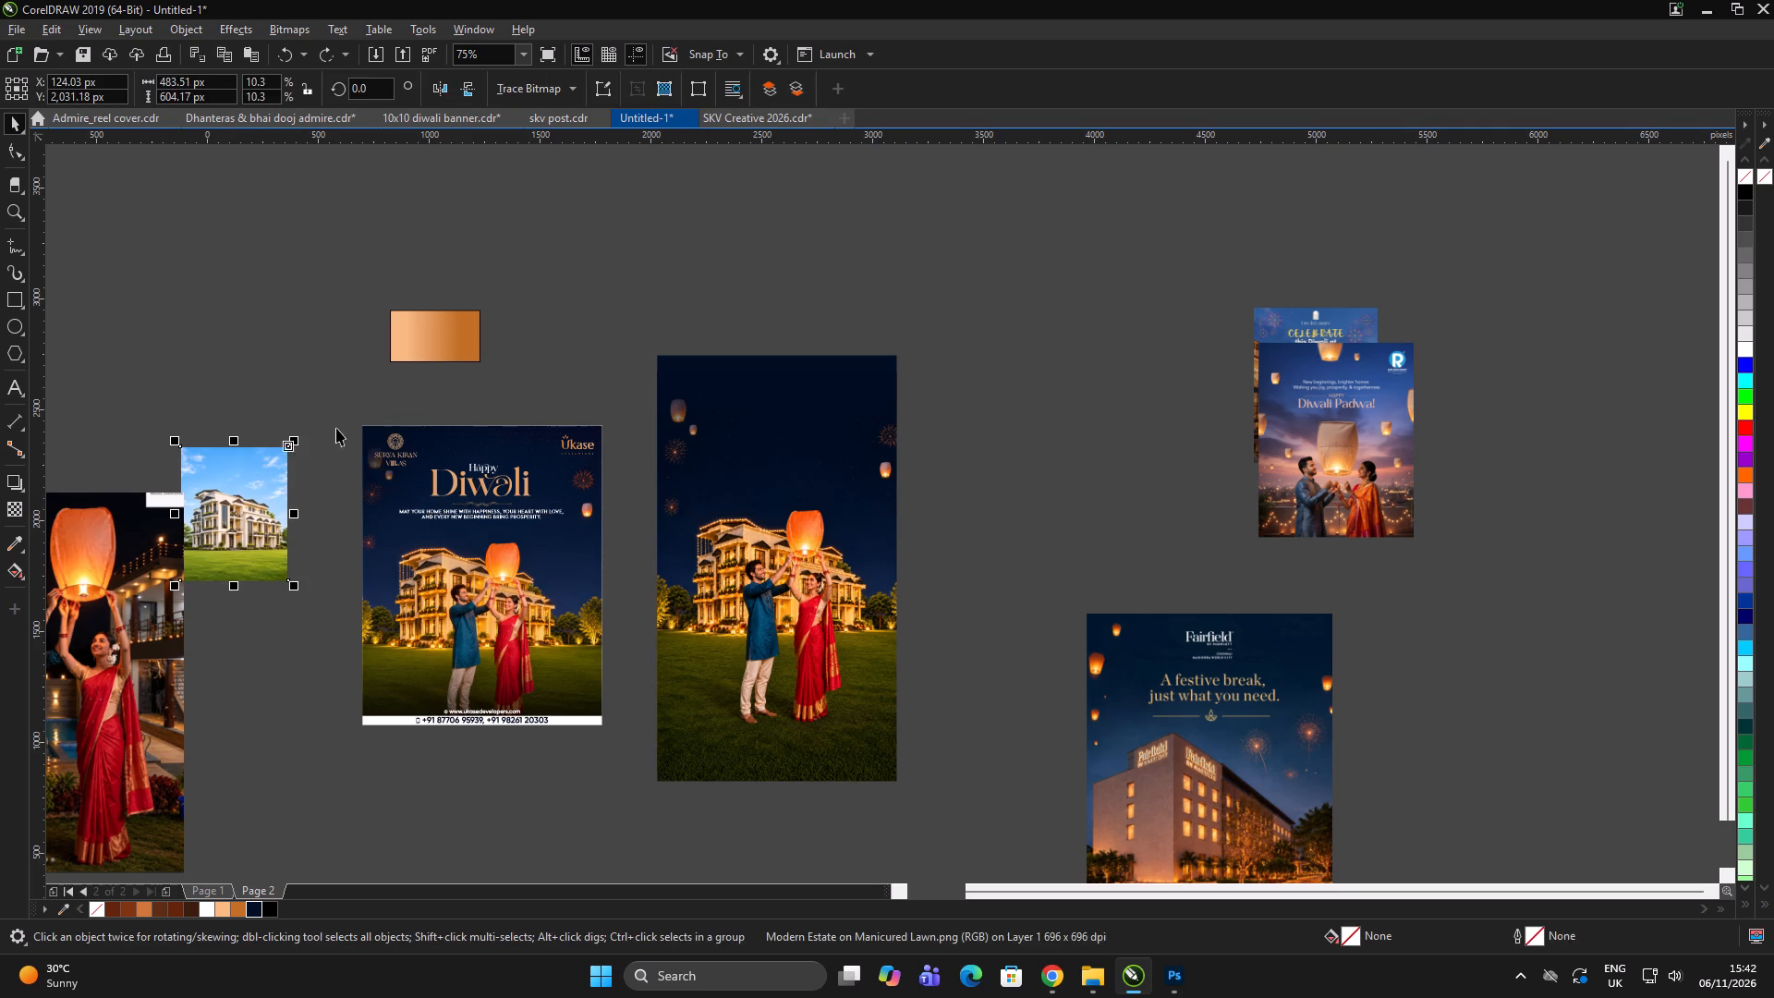
{"action": "key", "text": "Delete"}
Copy the Surya Kiran Villas and Ukase logos from the square poster onto the tall artwork, deleting the stray copied "Happy" text.
{"action": "left_click", "coordinate": [299, 404]}
{"action": "left_click_drag", "start_coordinate": [296, 406], "coordinate": [627, 482]}
{"action": "left_click_drag", "start_coordinate": [402, 447], "coordinate": [808, 419]}
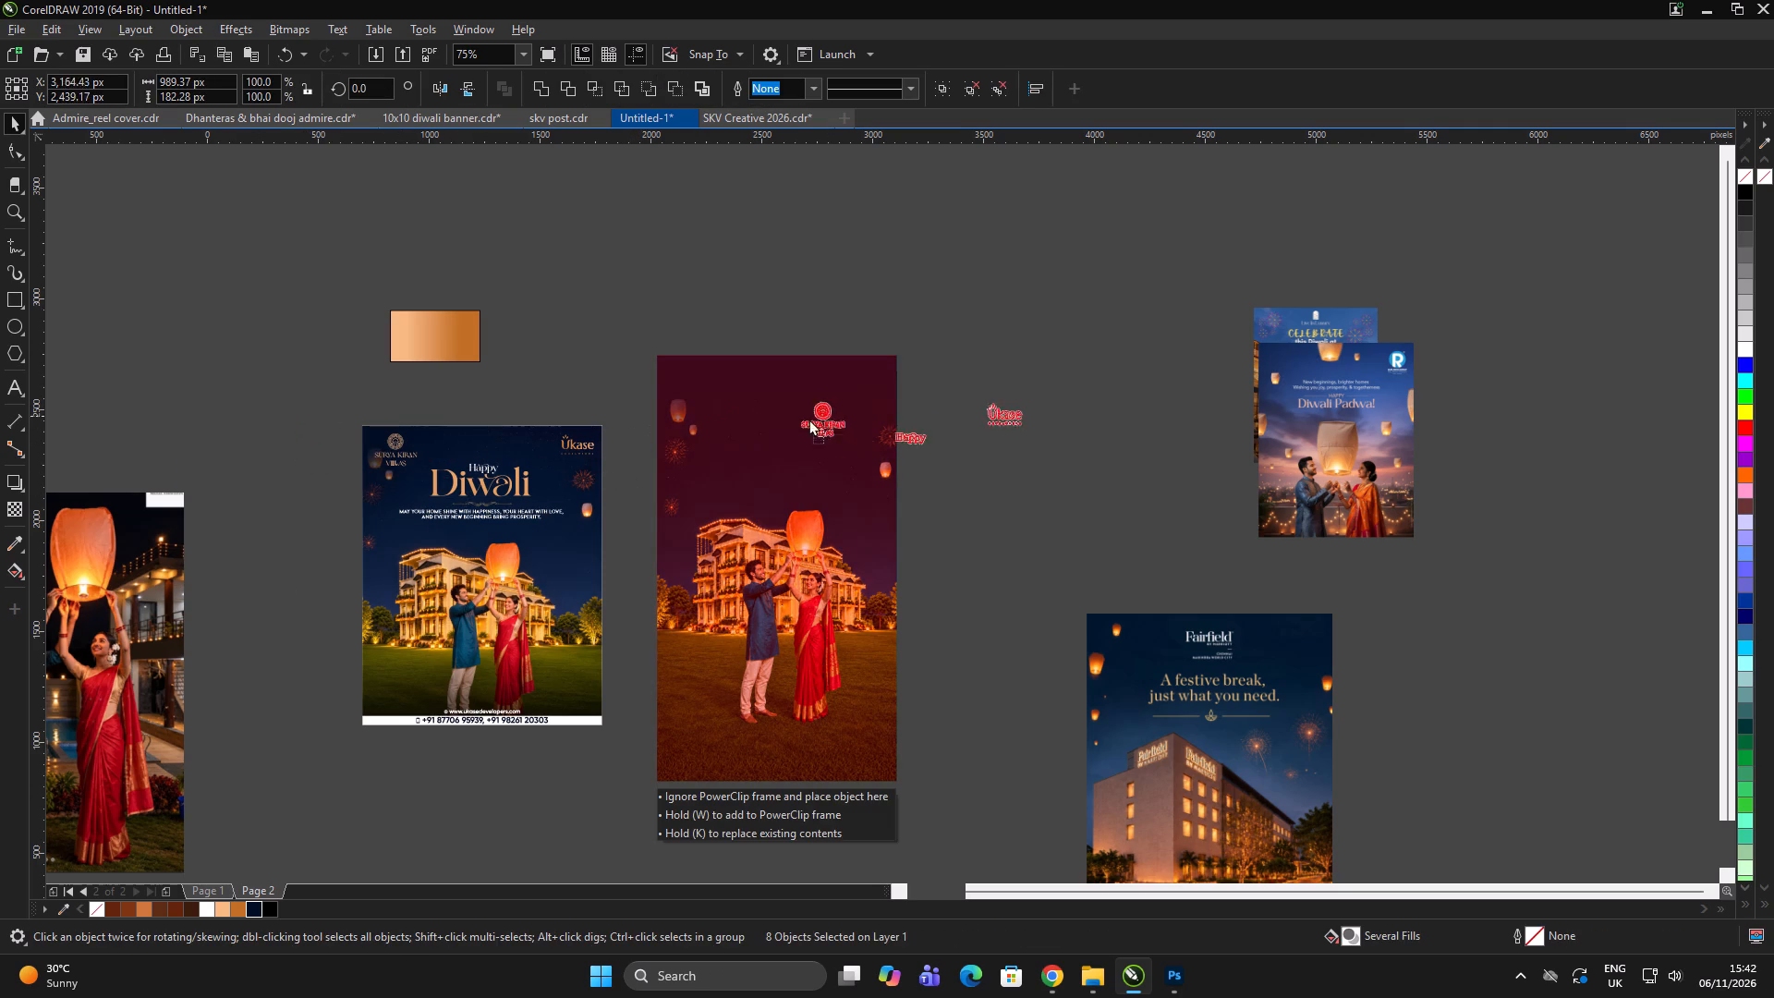
{"action": "left_click_drag", "start_coordinate": [808, 419], "coordinate": [788, 392]}
{"action": "right_click", "coordinate": [788, 392]}
{"action": "scroll", "coordinate": [844, 359], "scroll_direction": "up", "scroll_amount": 1}
{"action": "left_click", "coordinate": [1088, 353]}
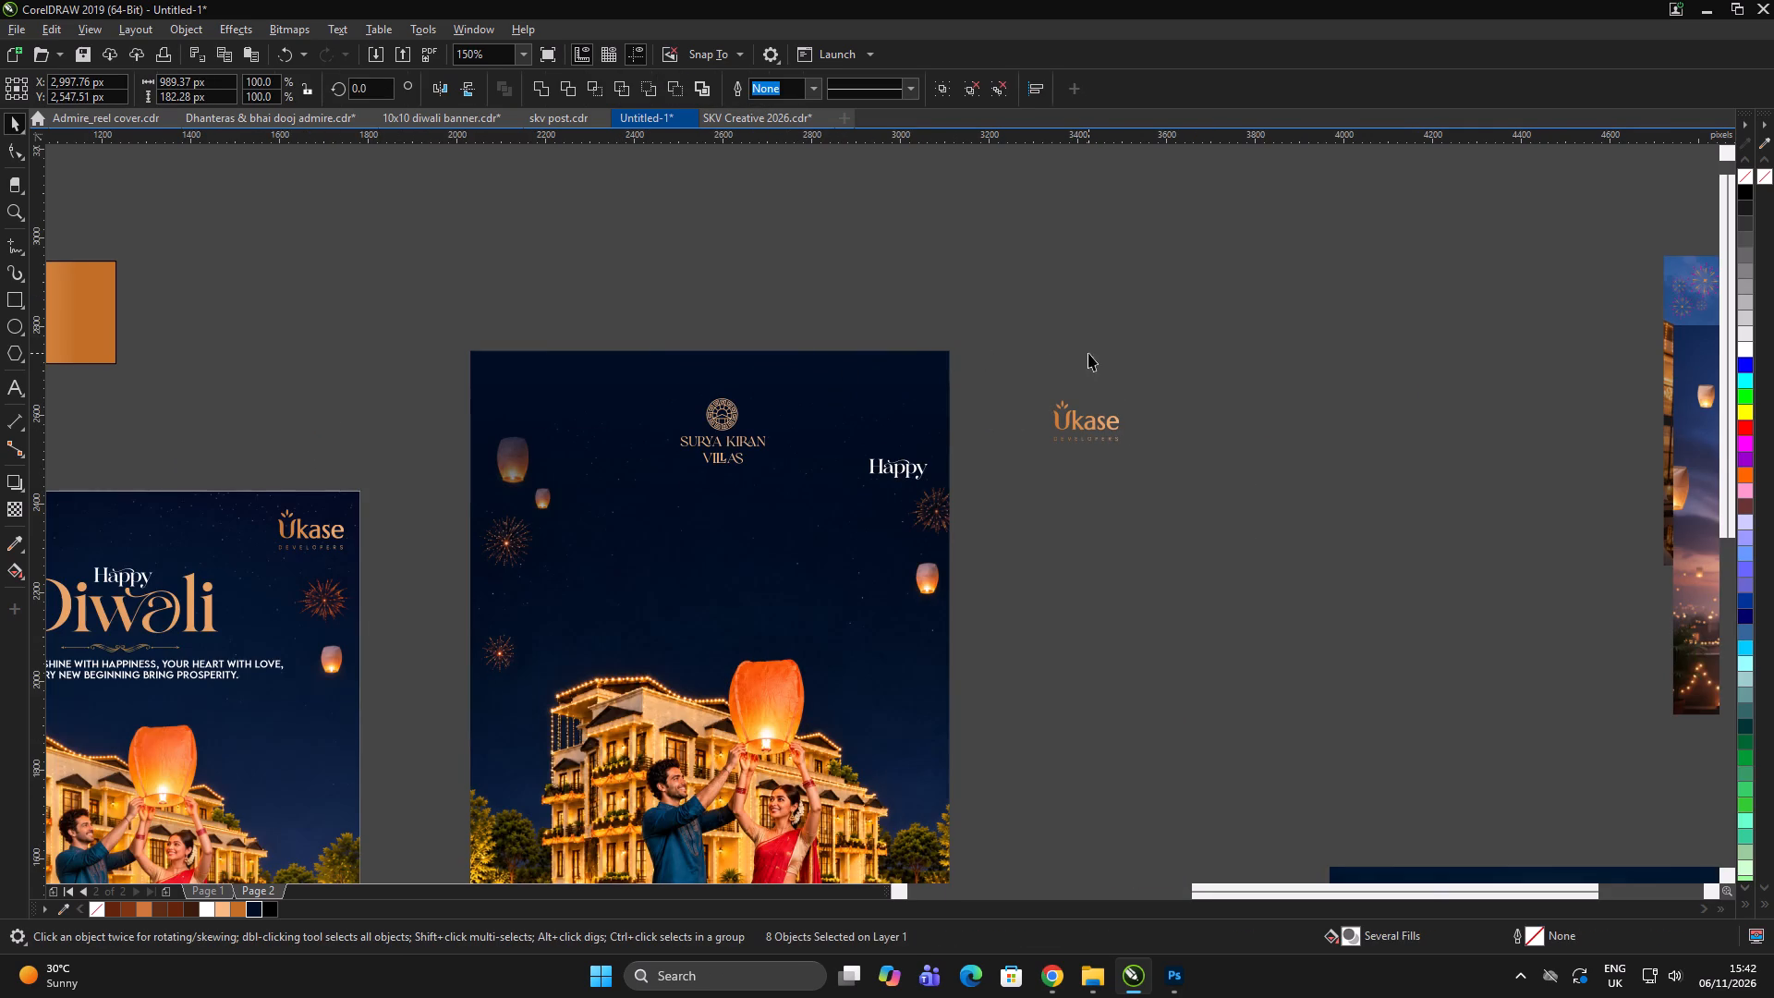
{"action": "left_click_drag", "start_coordinate": [1005, 262], "coordinate": [785, 590]}
{"action": "key", "text": "Delete"}
Group the copied Surya Kiran Villas logo and centre it horizontally on the tall artwork.
{"action": "left_click", "coordinate": [1289, 420]}
{"action": "left_click_drag", "start_coordinate": [1317, 329], "coordinate": [1129, 430]}
{"action": "left_click_drag", "start_coordinate": [832, 271], "coordinate": [553, 550]}
{"action": "key", "text": "ctrl+g"}
{"action": "left_click", "coordinate": [817, 561], "text": "shift"}
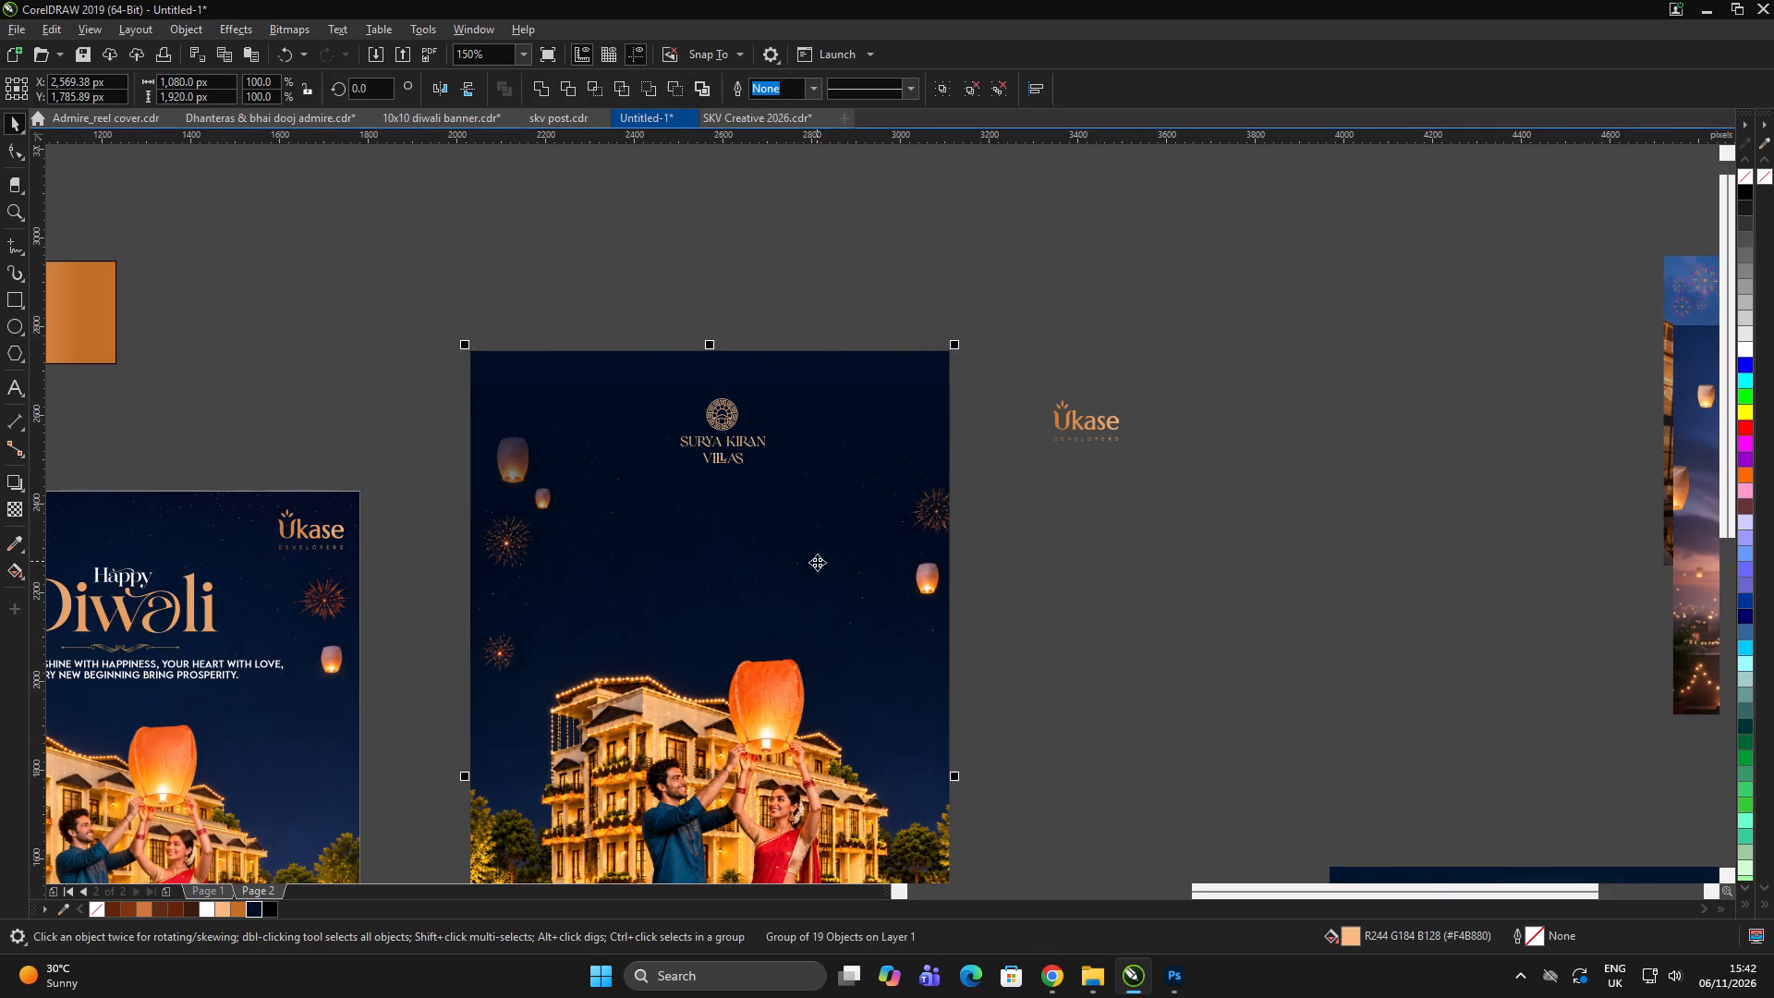
{"action": "key", "text": "c"}
{"action": "left_click", "coordinate": [1124, 516]}
{"action": "scroll", "coordinate": [821, 381], "scroll_direction": "up", "scroll_amount": 2}
{"action": "scroll", "coordinate": [796, 380], "scroll_direction": "down", "scroll_amount": 2}
Enlarge the tall artwork's Surya Kiran Villas logo to about 273 px wide and move it slightly upward.
{"action": "left_click_drag", "start_coordinate": [590, 304], "coordinate": [857, 530]}
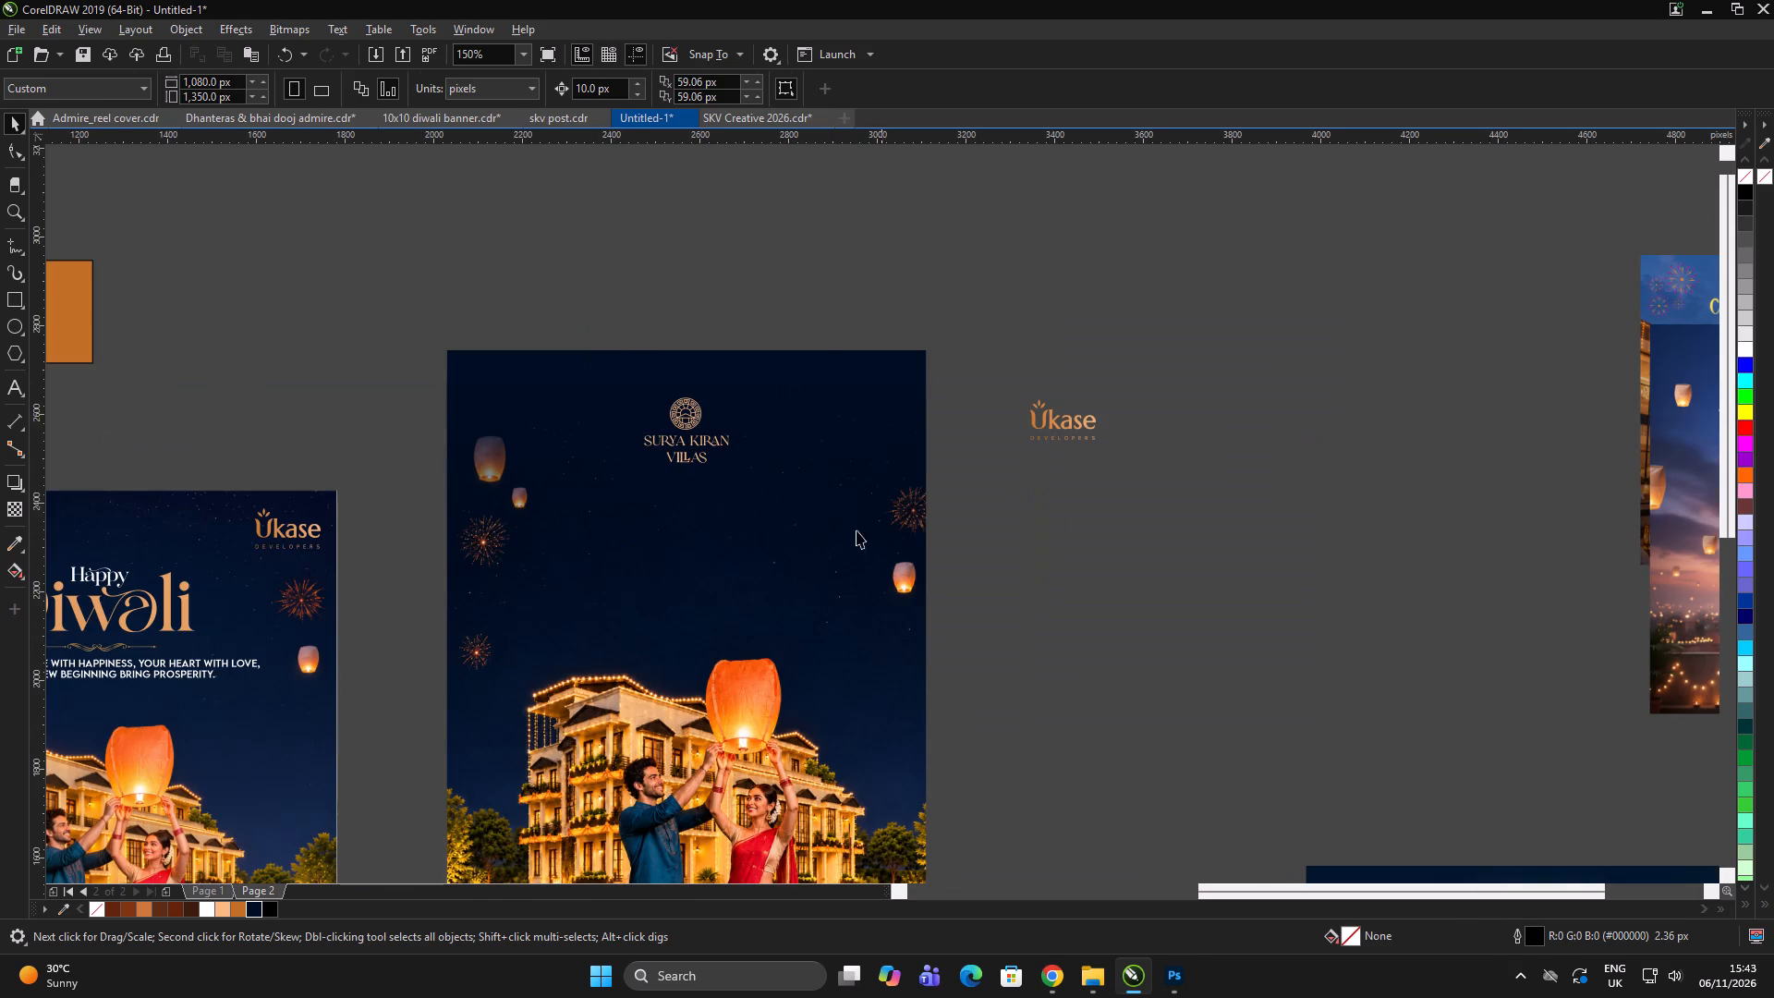
{"action": "left_click_drag", "start_coordinate": [857, 530], "coordinate": [881, 554]}
{"action": "left_click_drag", "start_coordinate": [734, 471], "coordinate": [752, 494]}
{"action": "scroll", "coordinate": [724, 425], "scroll_direction": "up", "scroll_amount": 1}
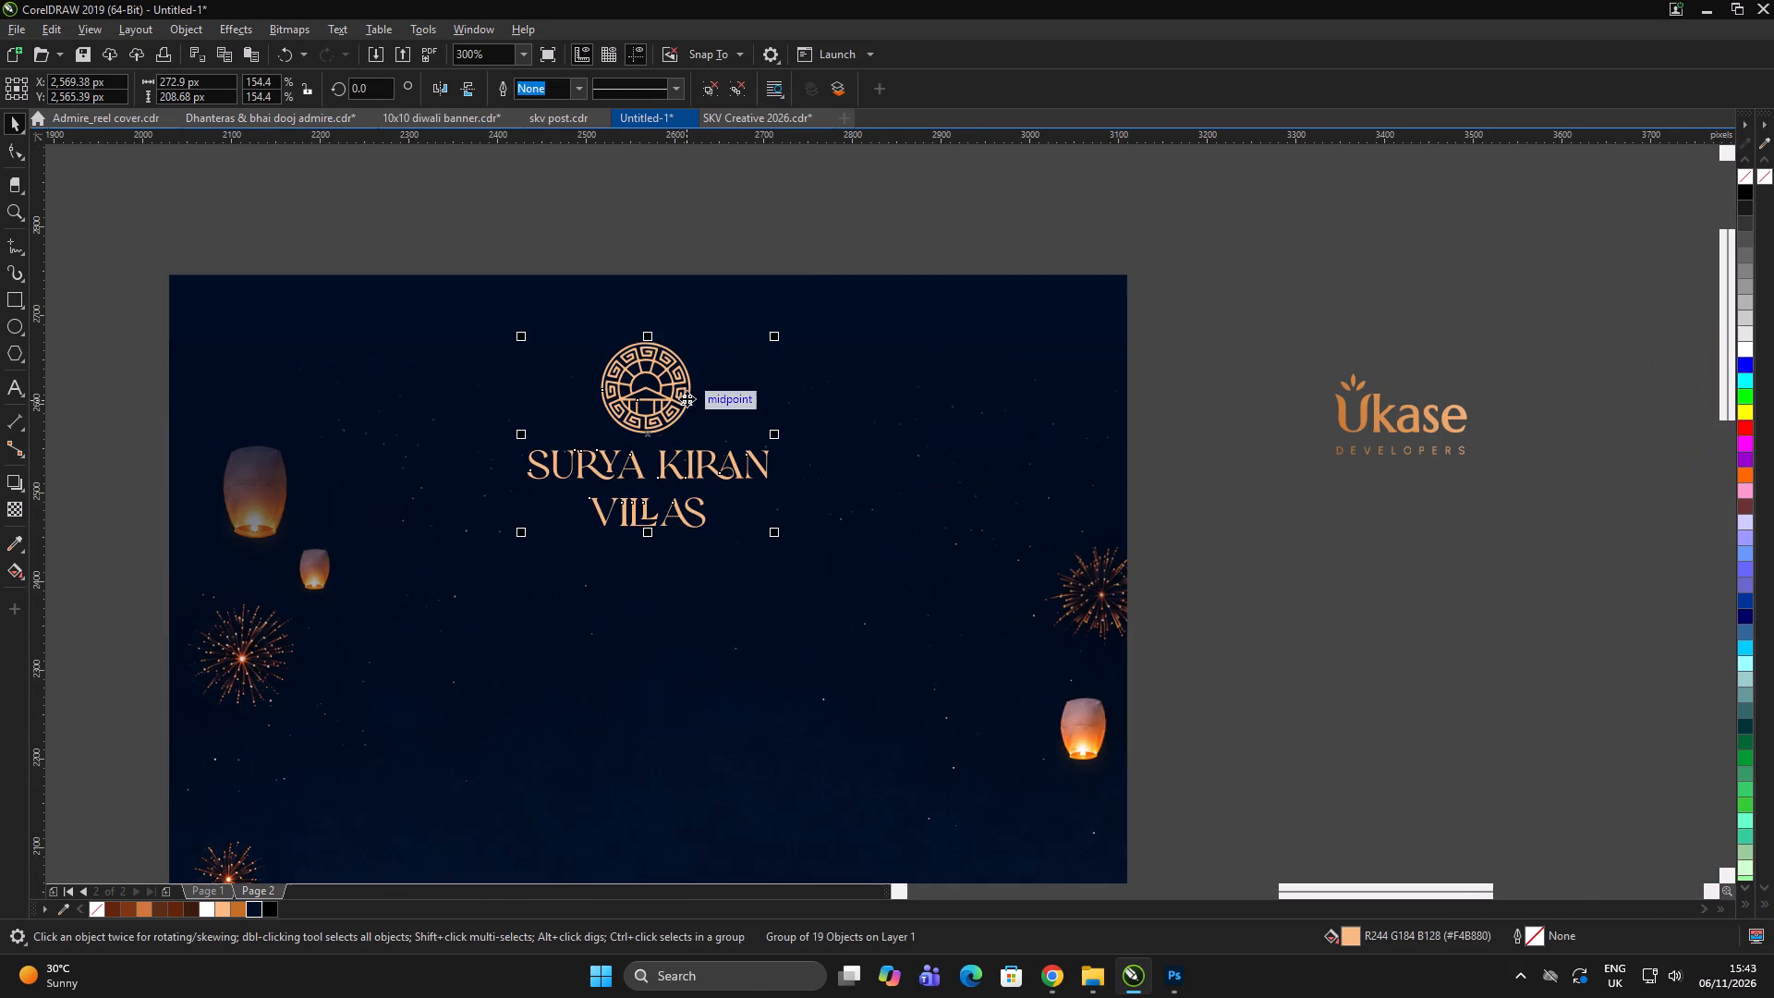
{"action": "left_click_drag", "start_coordinate": [686, 398], "coordinate": [683, 380]}
Move the copied Ukase Developers logo into the upper-right corner of the tall artwork.
{"action": "left_click_drag", "start_coordinate": [1227, 286], "coordinate": [1601, 528]}
{"action": "left_click_drag", "start_coordinate": [1452, 428], "coordinate": [1137, 382]}
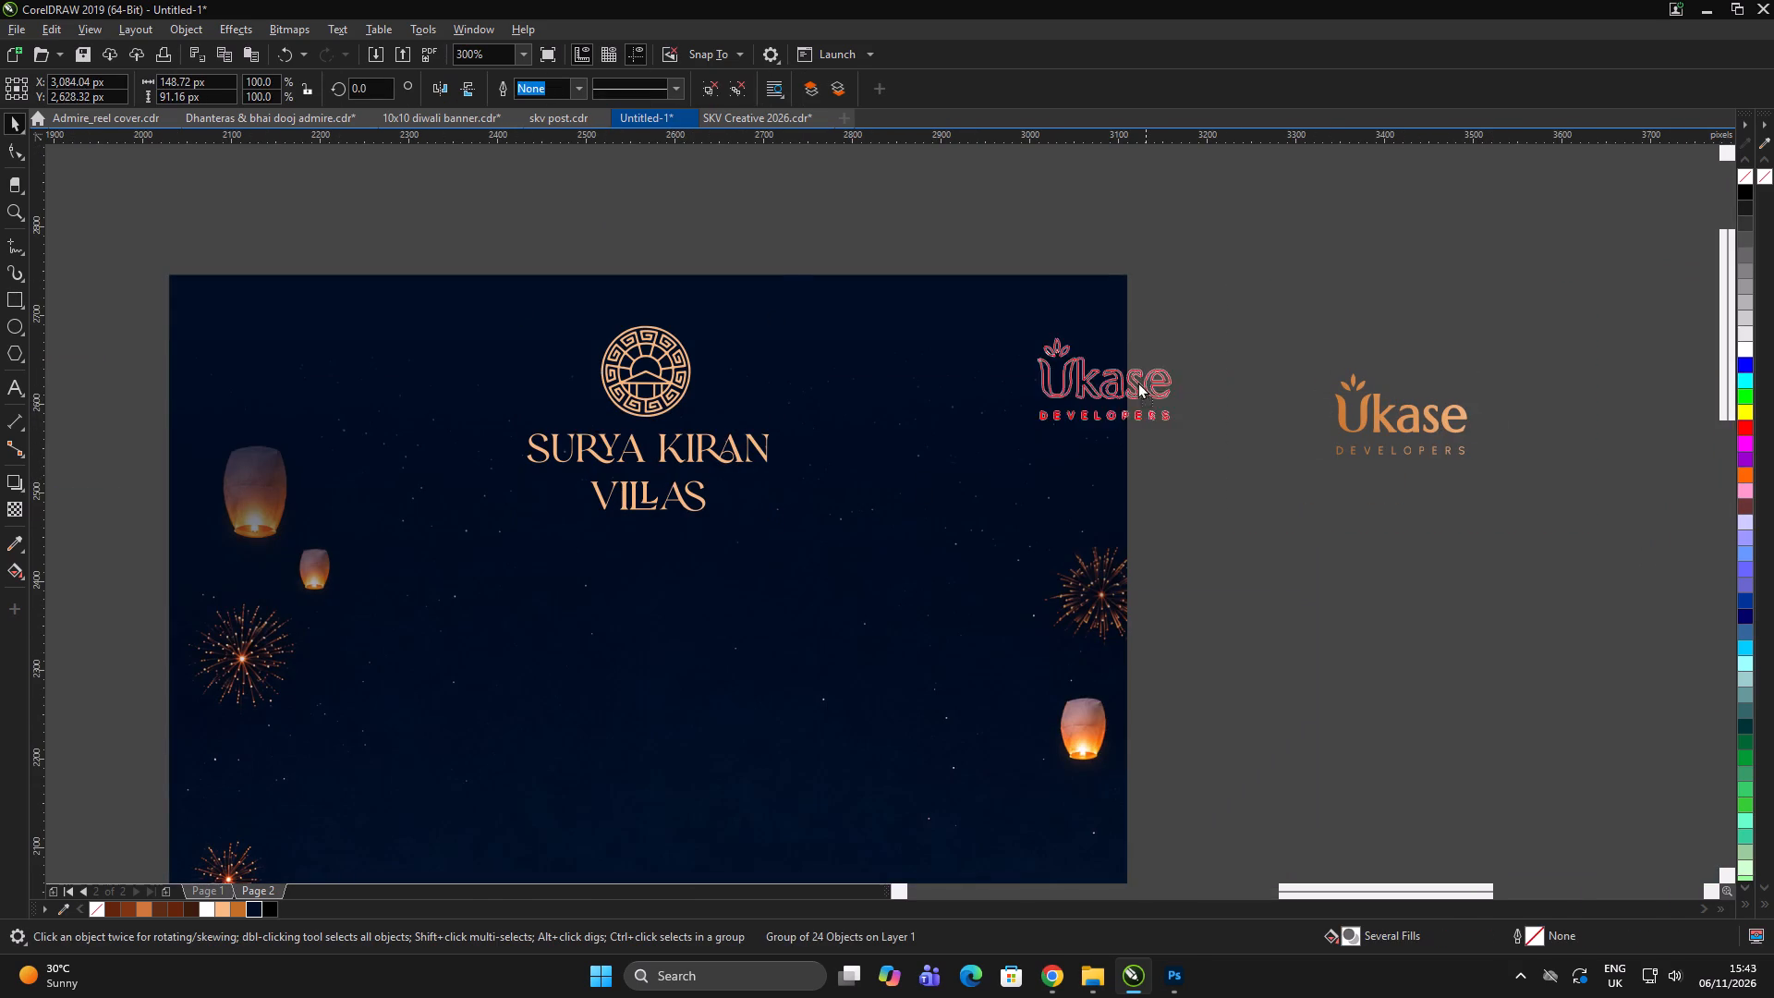
{"action": "left_click_drag", "start_coordinate": [1137, 382], "coordinate": [1073, 364]}
{"action": "scroll", "coordinate": [951, 346], "scroll_direction": "down", "scroll_amount": 2}
{"action": "double_click", "coordinate": [1245, 315]}
{"action": "left_click", "coordinate": [1252, 321]}
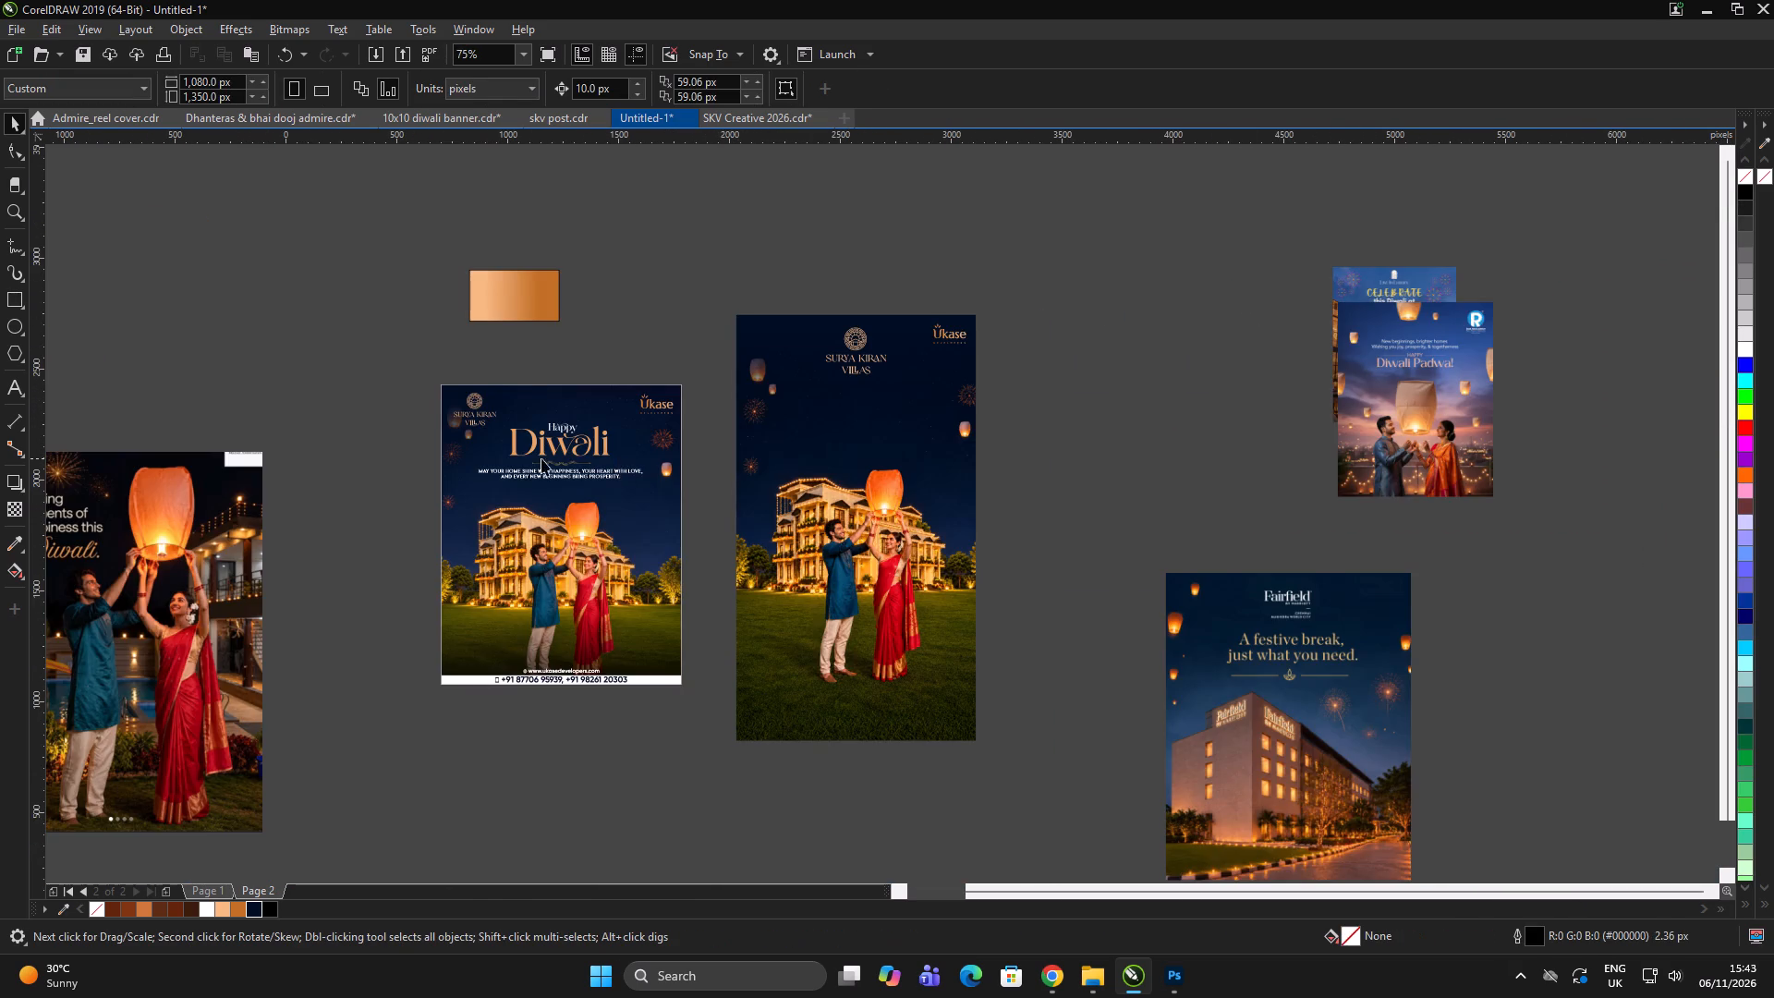
Copy the "Happy Diwali" heading with its ornament from the square poster onto the tall artwork, below the Surya Kiran Villas logo.
{"action": "scroll", "coordinate": [512, 455], "scroll_direction": "up", "scroll_amount": 1}
{"action": "left_click_drag", "start_coordinate": [308, 301], "coordinate": [798, 379]}
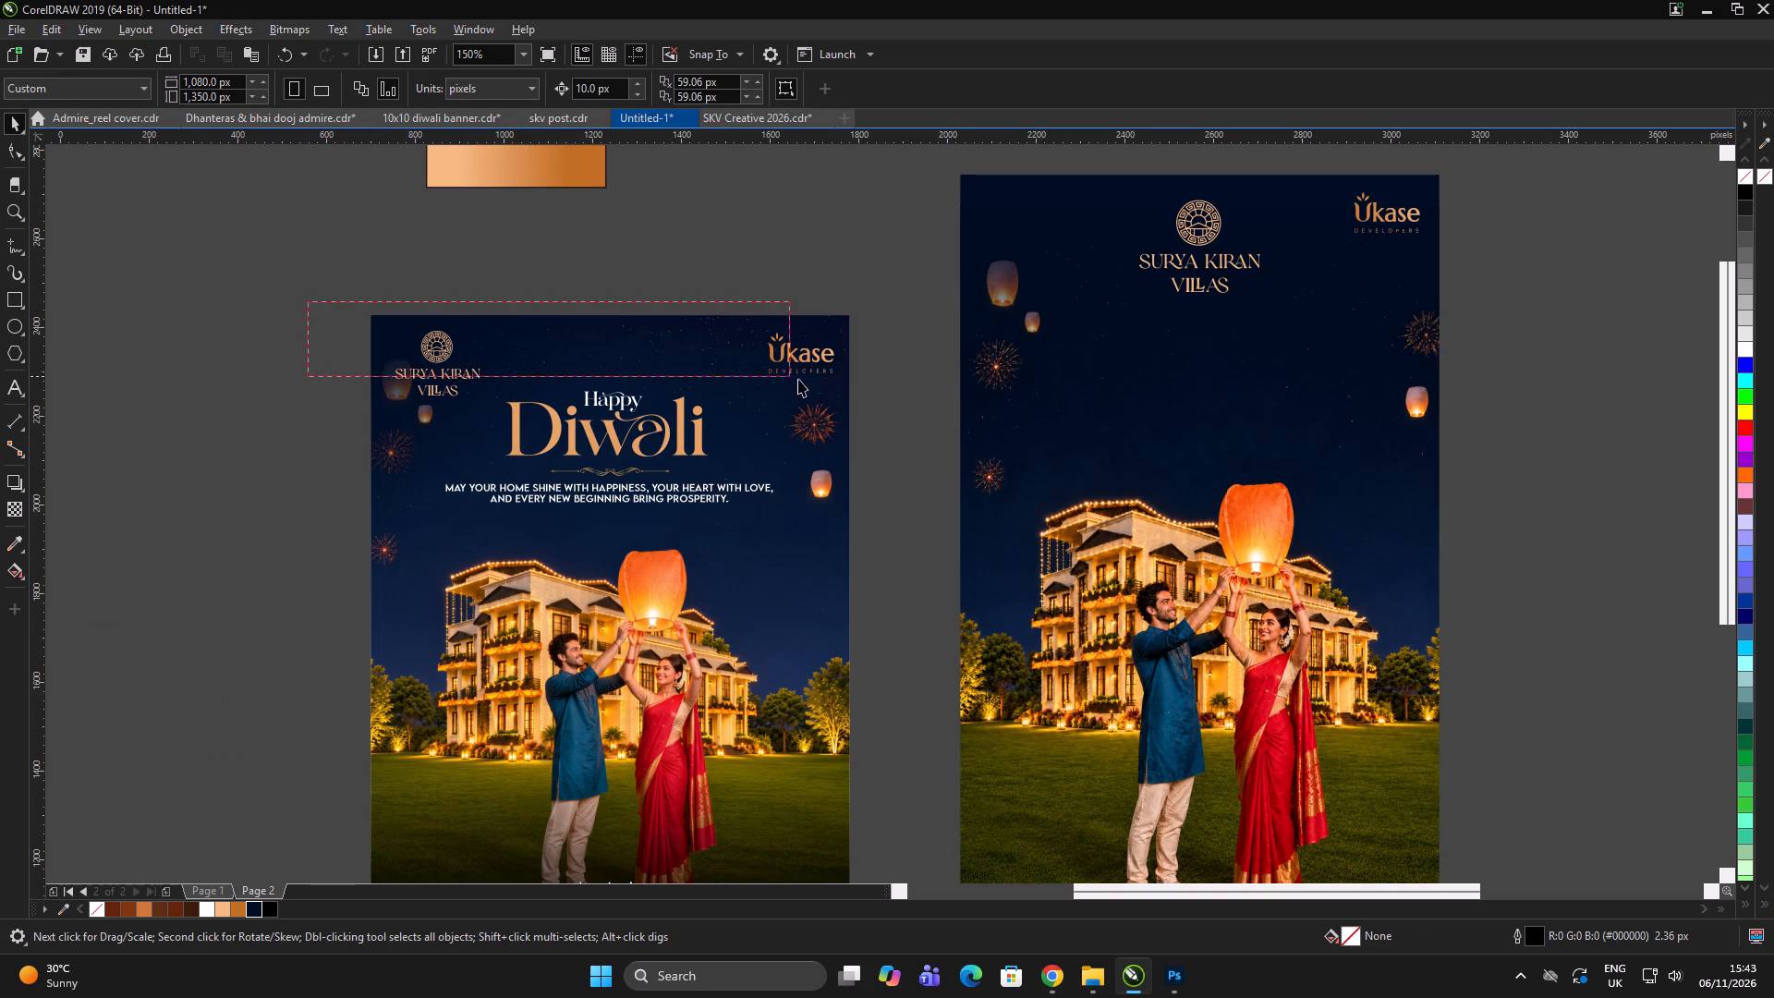
{"action": "left_click_drag", "start_coordinate": [798, 379], "coordinate": [849, 377]}
{"action": "left_click_drag", "start_coordinate": [487, 288], "coordinate": [742, 489]}
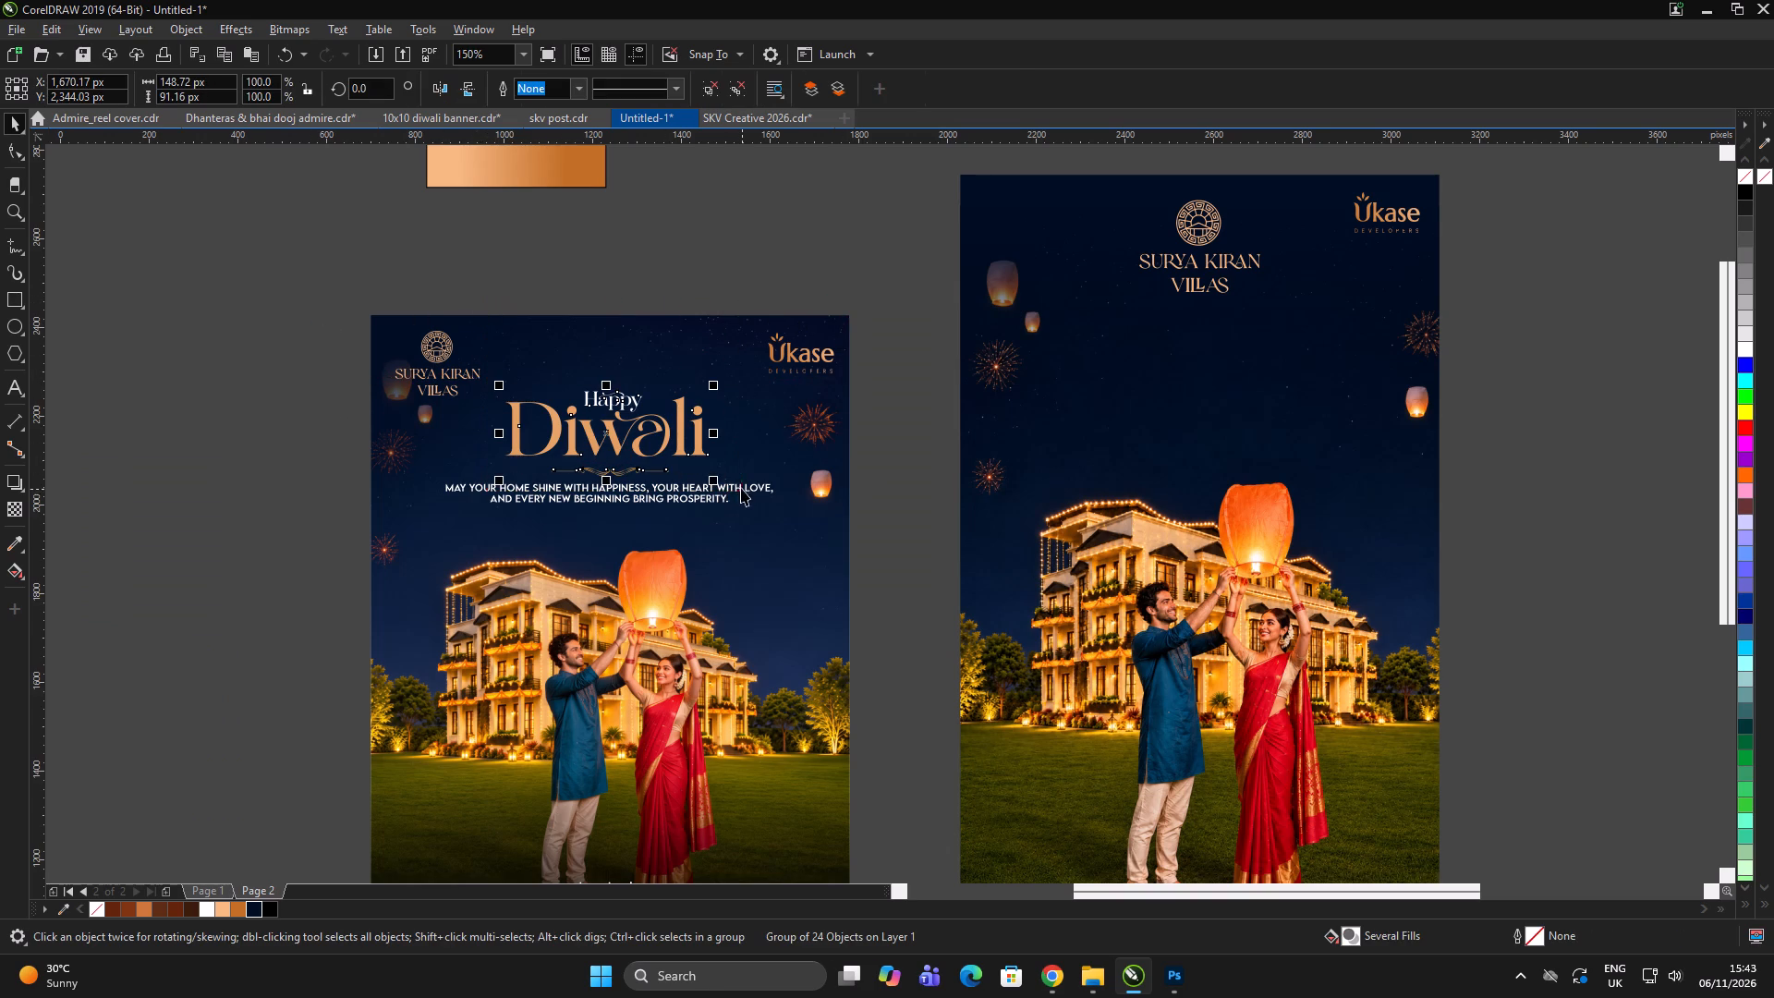
{"action": "key", "text": "ctrl+c"}
{"action": "scroll", "coordinate": [618, 437], "scroll_direction": "down", "scroll_amount": 1}
{"action": "left_click_drag", "start_coordinate": [618, 438], "coordinate": [905, 412]}
{"action": "right_click", "coordinate": [905, 412]}
{"action": "scroll", "coordinate": [1027, 399], "scroll_direction": "up", "scroll_amount": 1}
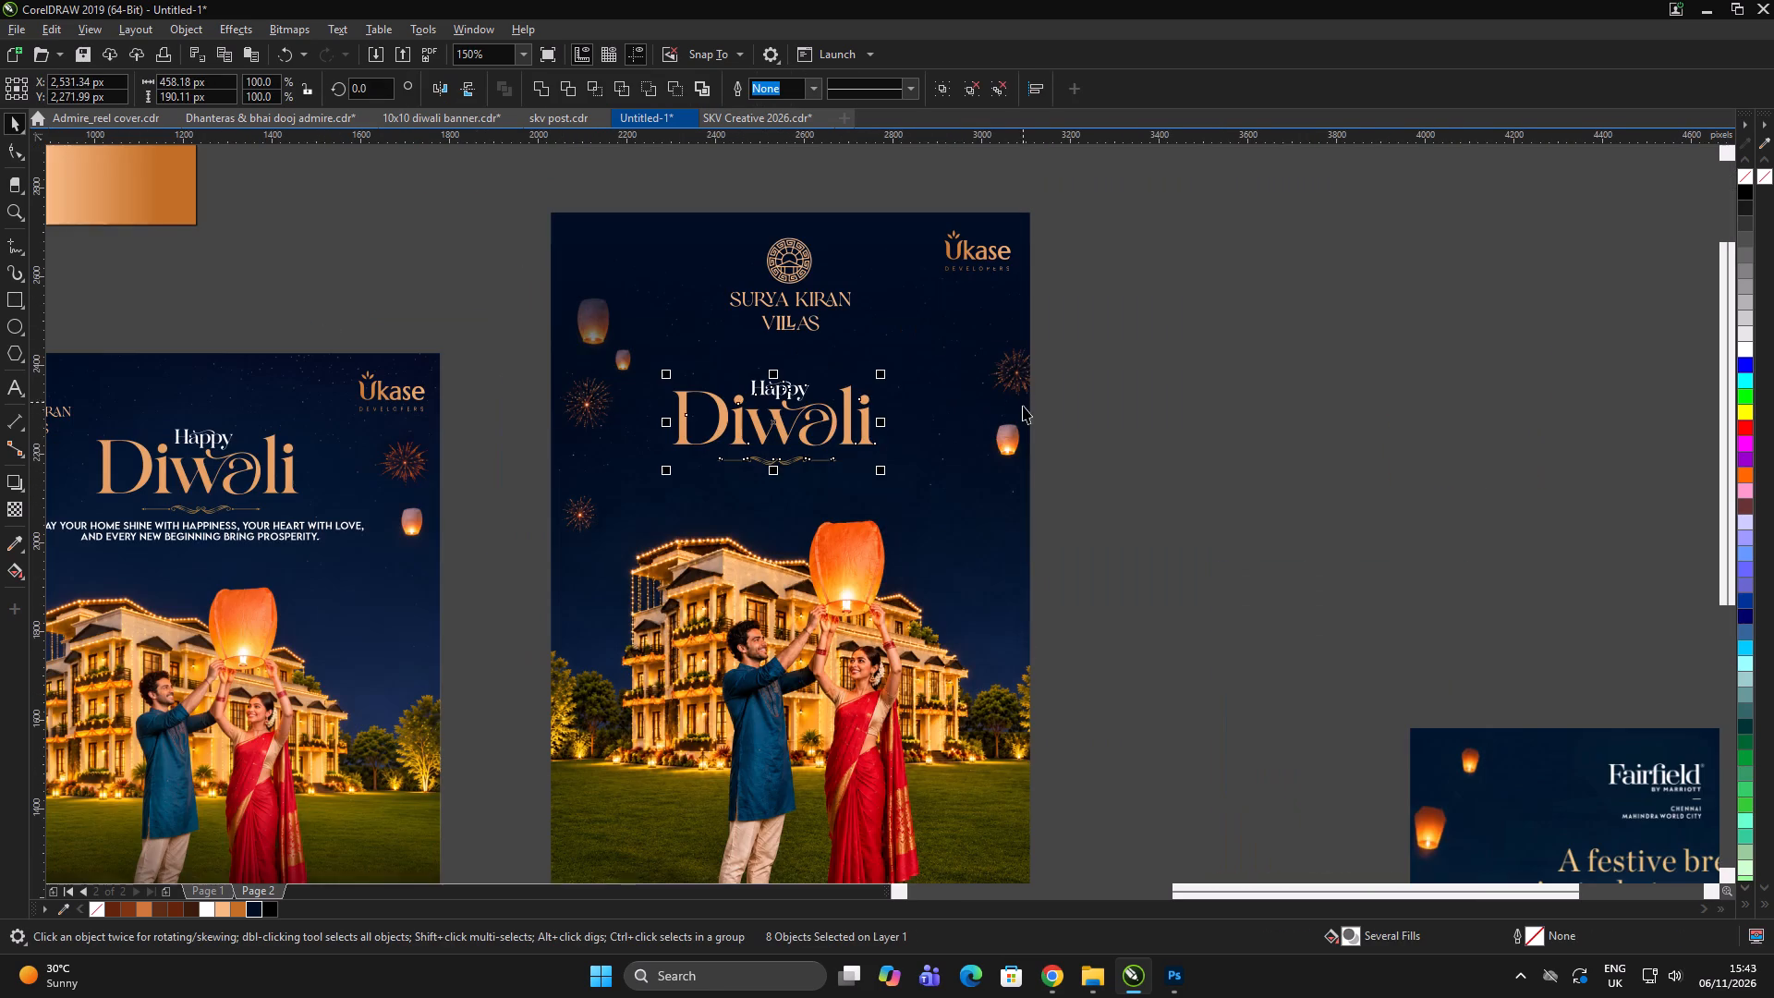
Group the copied "Happy Diwali" heading and centre it horizontally on the tall artwork.
{"action": "key", "text": "ctrl+g"}
{"action": "left_click", "coordinate": [969, 471], "text": "shift"}
{"action": "key", "text": "c"}
{"action": "left_click", "coordinate": [1201, 478]}
{"action": "double_click", "coordinate": [1209, 476]}
{"action": "scroll", "coordinate": [843, 439], "scroll_direction": "up", "scroll_amount": 1}
{"action": "scroll", "coordinate": [843, 441], "scroll_direction": "down", "scroll_amount": 1}
Enlarge the tall artwork's "Happy Diwali" heading proportionally from its centre.
{"action": "left_click", "coordinate": [847, 440]}
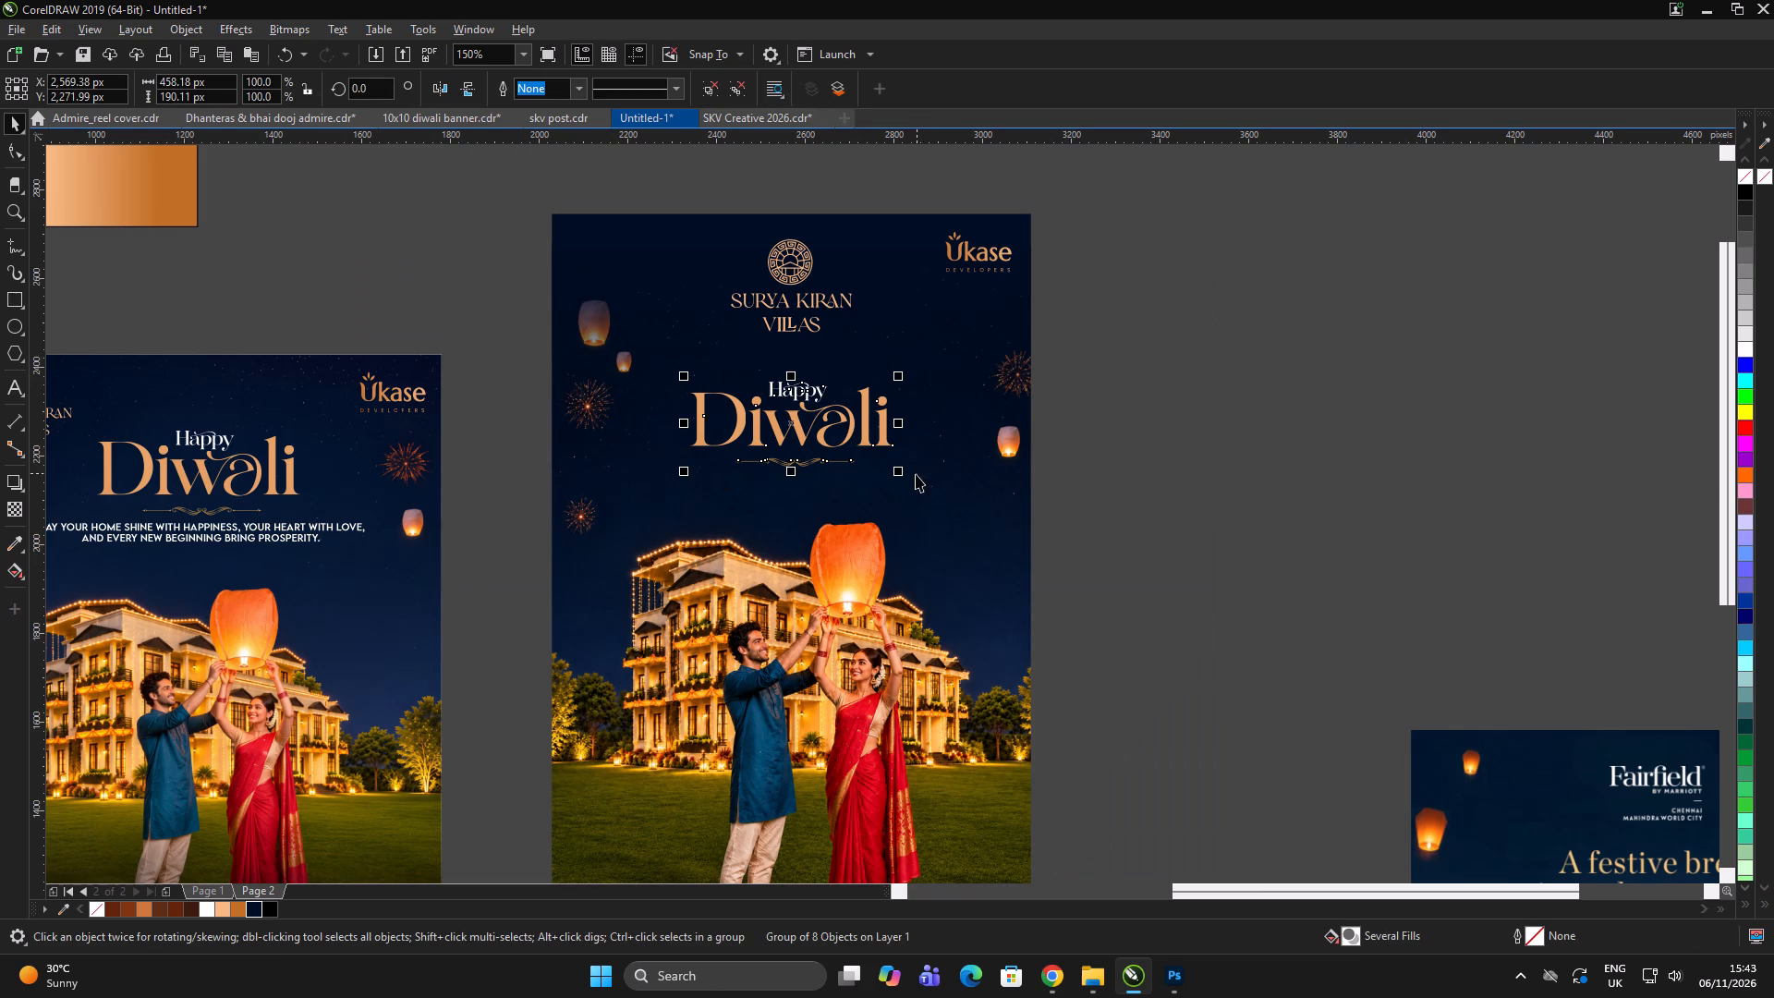
{"action": "left_click", "coordinate": [905, 476]}
{"action": "left_click", "coordinate": [869, 428]}
{"action": "left_click_drag", "start_coordinate": [897, 474], "coordinate": [911, 482]}
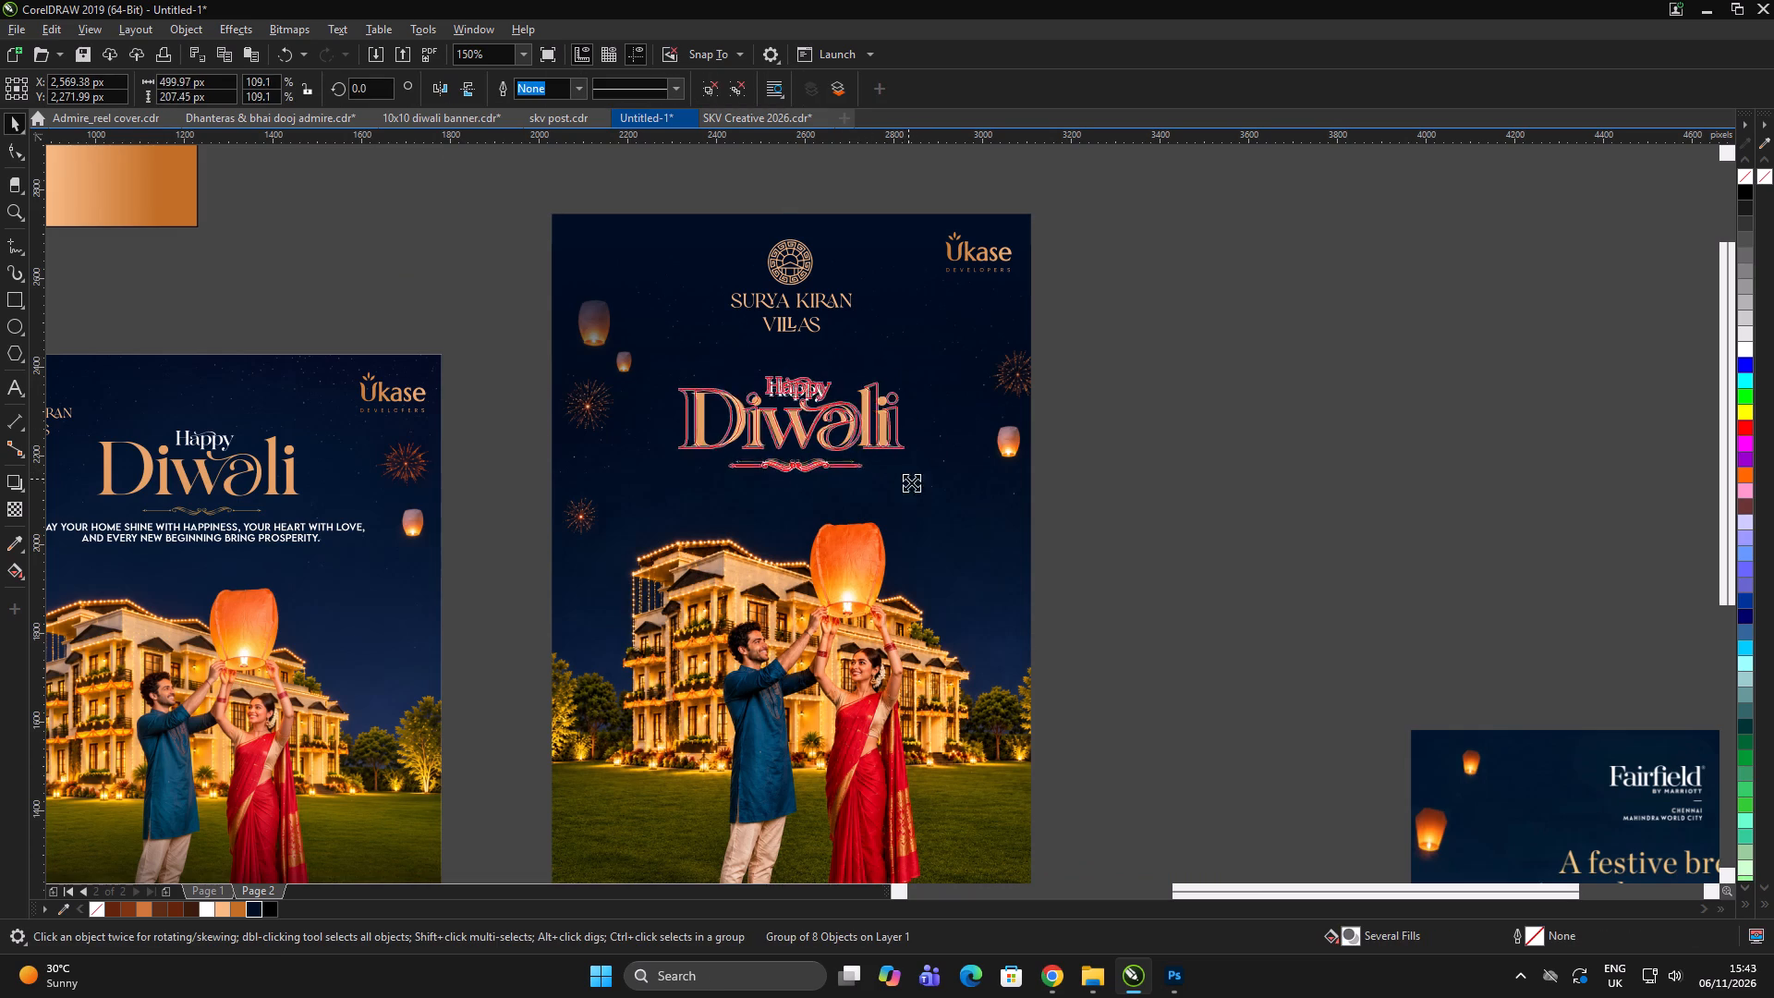
{"action": "left_click_drag", "start_coordinate": [911, 482], "coordinate": [918, 488]}
{"action": "scroll", "coordinate": [816, 369], "scroll_direction": "down", "scroll_amount": 1}
{"action": "double_click", "coordinate": [989, 390]}
Send the navy gradient rectangle on the tall artwork behind the couple image.
{"action": "left_click", "coordinate": [900, 530]}
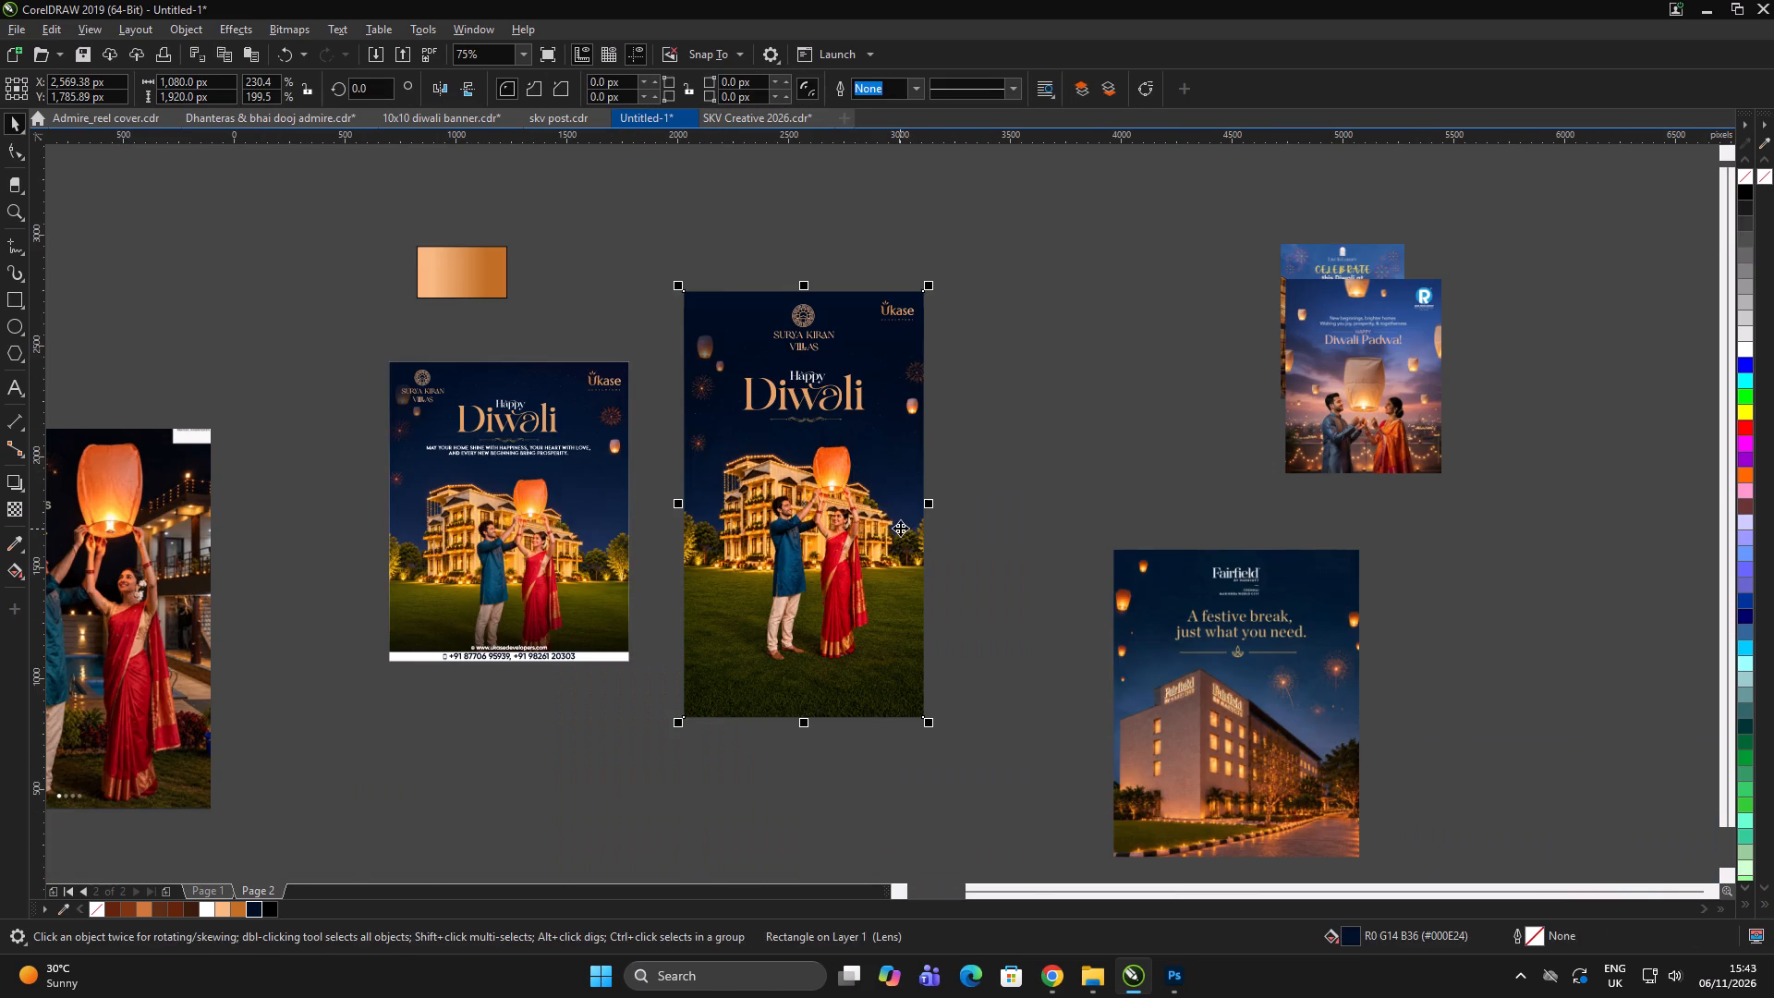
{"action": "scroll", "coordinate": [942, 444], "scroll_direction": "up", "scroll_amount": 1}
{"action": "key", "text": "ctrl+u"}
{"action": "double_click", "coordinate": [1039, 469], "text": "ctrl"}
{"action": "left_click", "coordinate": [738, 475]}
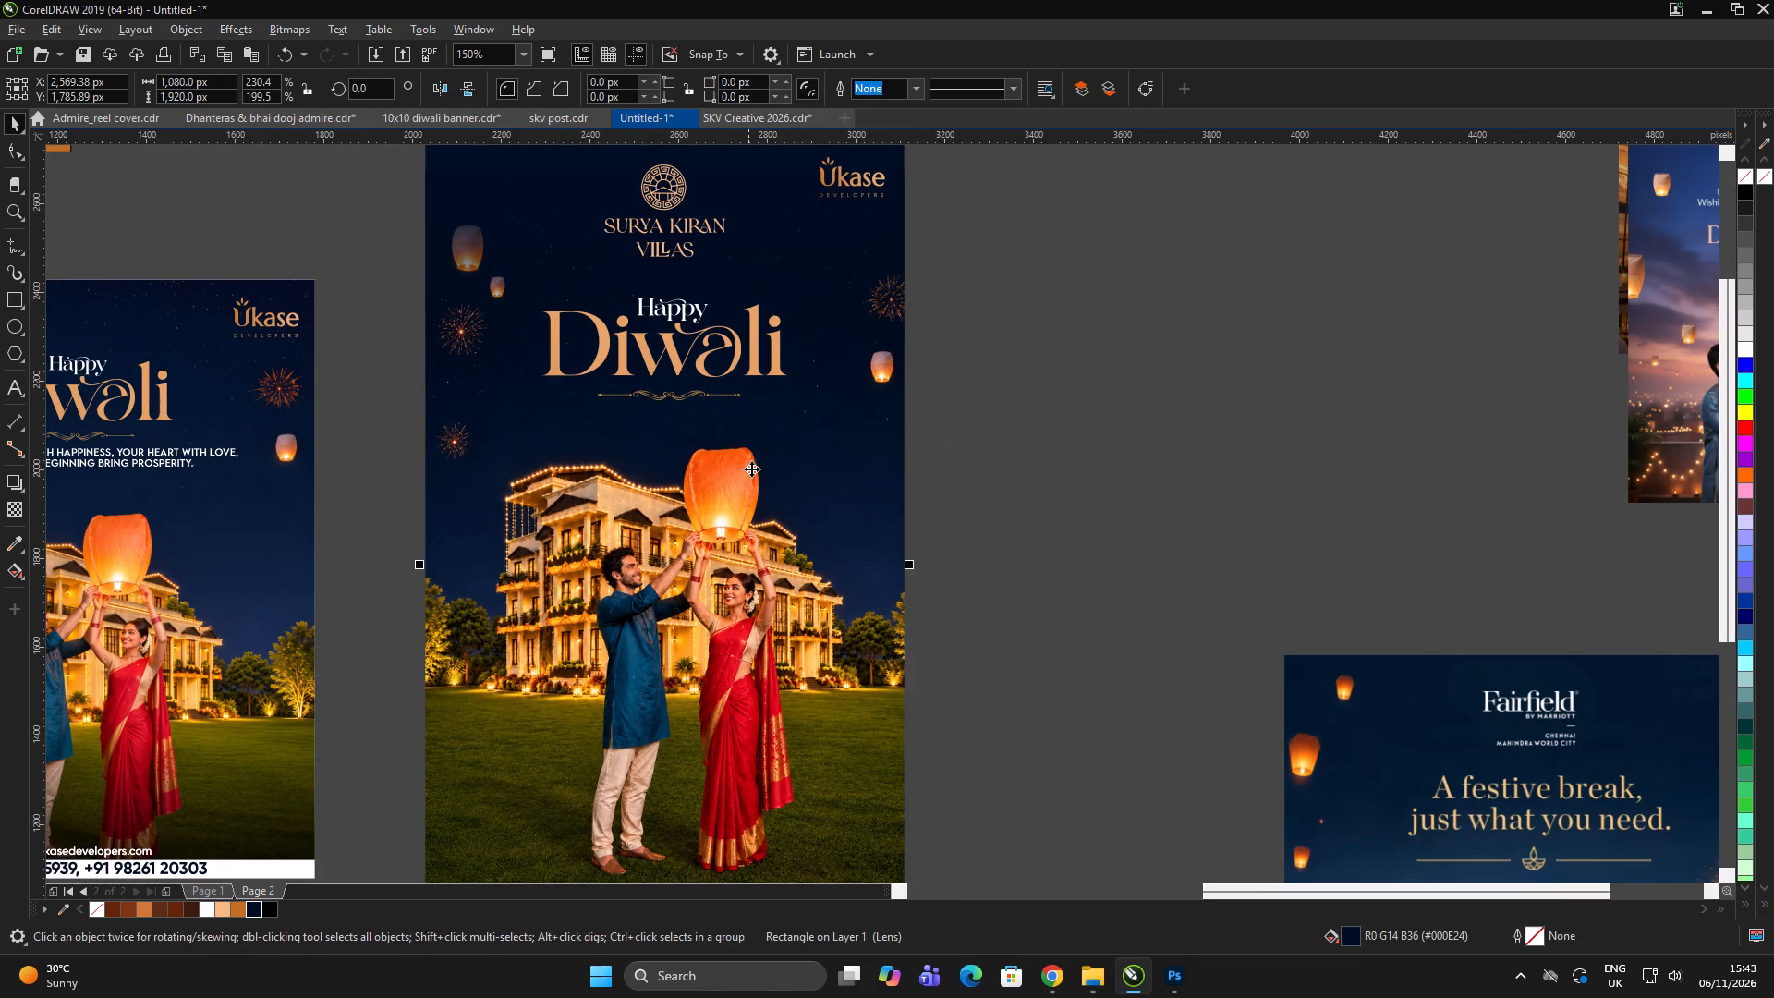
{"action": "key", "text": "shift+End"}
{"action": "key", "text": "shift+Page_Down"}
{"action": "scroll", "coordinate": [830, 388], "scroll_direction": "down", "scroll_amount": 2}
{"action": "left_click", "coordinate": [964, 405]}
Move the tall artwork's couple image down slightly and send it to the back, behind the navy gradient rectangle.
{"action": "scroll", "coordinate": [866, 432], "scroll_direction": "up", "scroll_amount": 1}
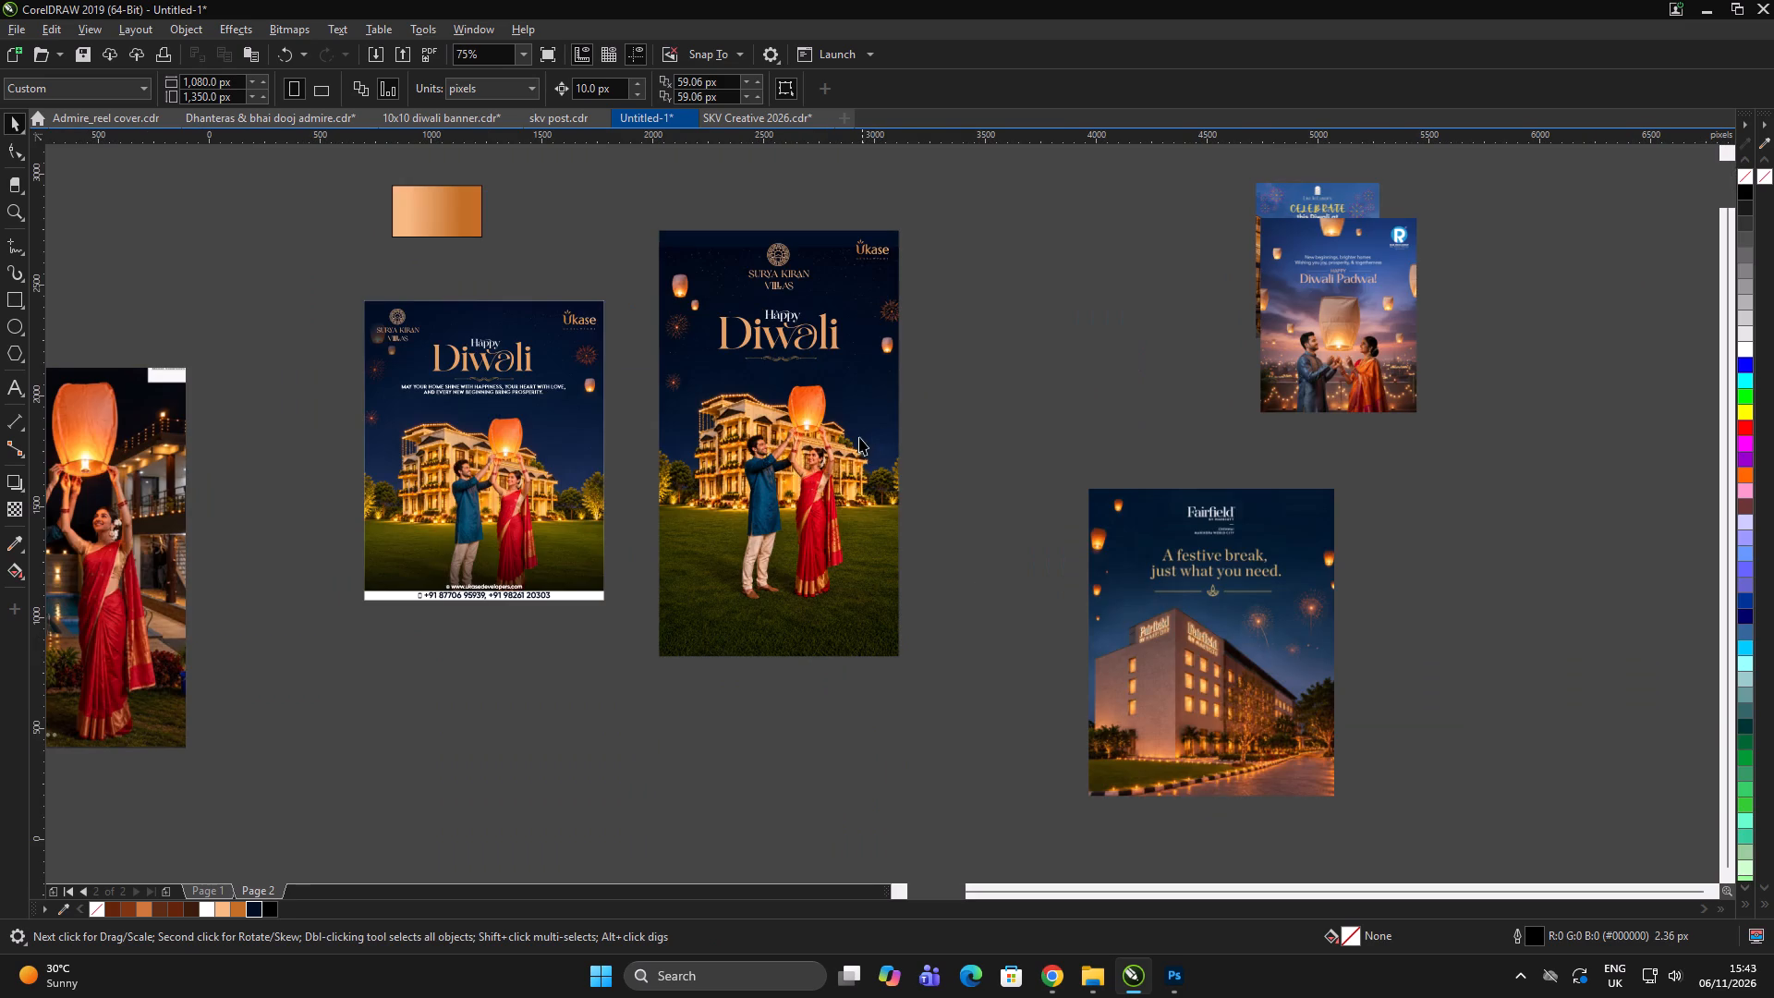
{"action": "left_click", "coordinate": [994, 443]}
{"action": "left_click", "coordinate": [808, 497], "text": "alt"}
{"action": "left_click_drag", "start_coordinate": [837, 435], "coordinate": [839, 451]}
{"action": "left_click", "coordinate": [977, 390]}
{"action": "left_click", "coordinate": [989, 394]}
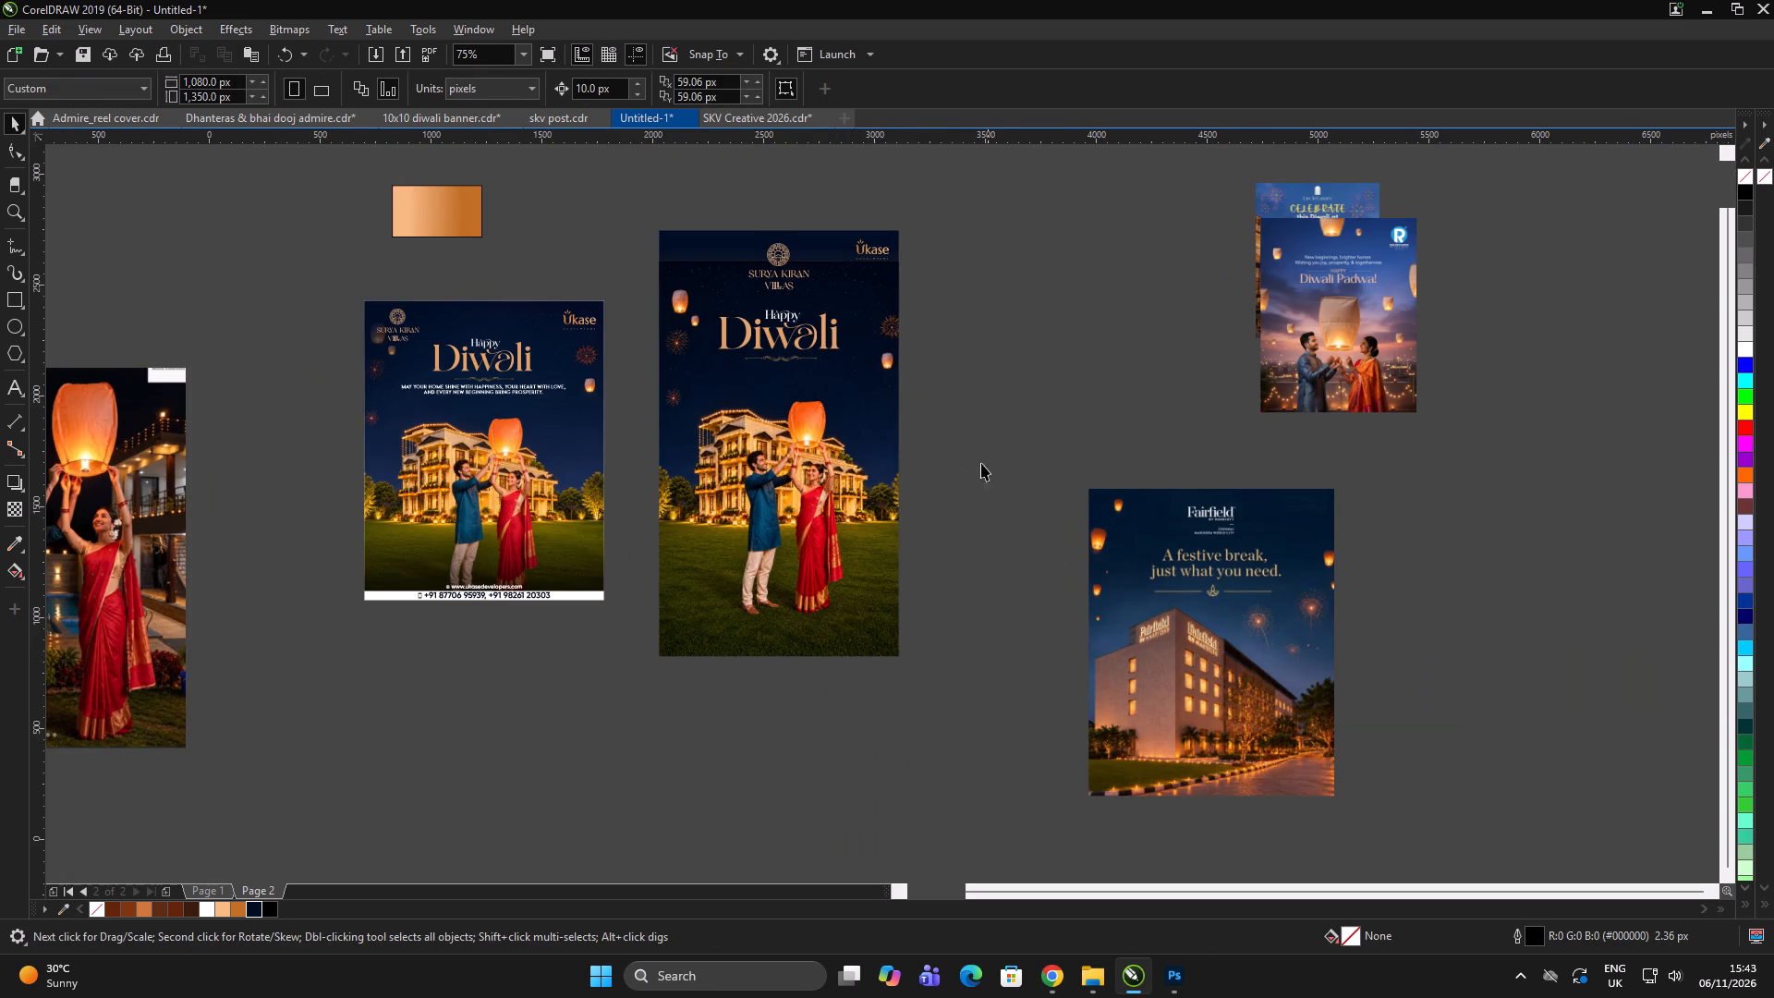
{"action": "left_click", "coordinate": [834, 472]}
{"action": "key", "text": "shift+Page_Down"}
{"action": "double_click", "coordinate": [993, 408]}
{"action": "left_click", "coordinate": [1005, 400]}
Lower the start of the navy rectangle's gradient transparency so it covers the couple image's upper edge.
{"action": "left_click", "coordinate": [786, 428]}
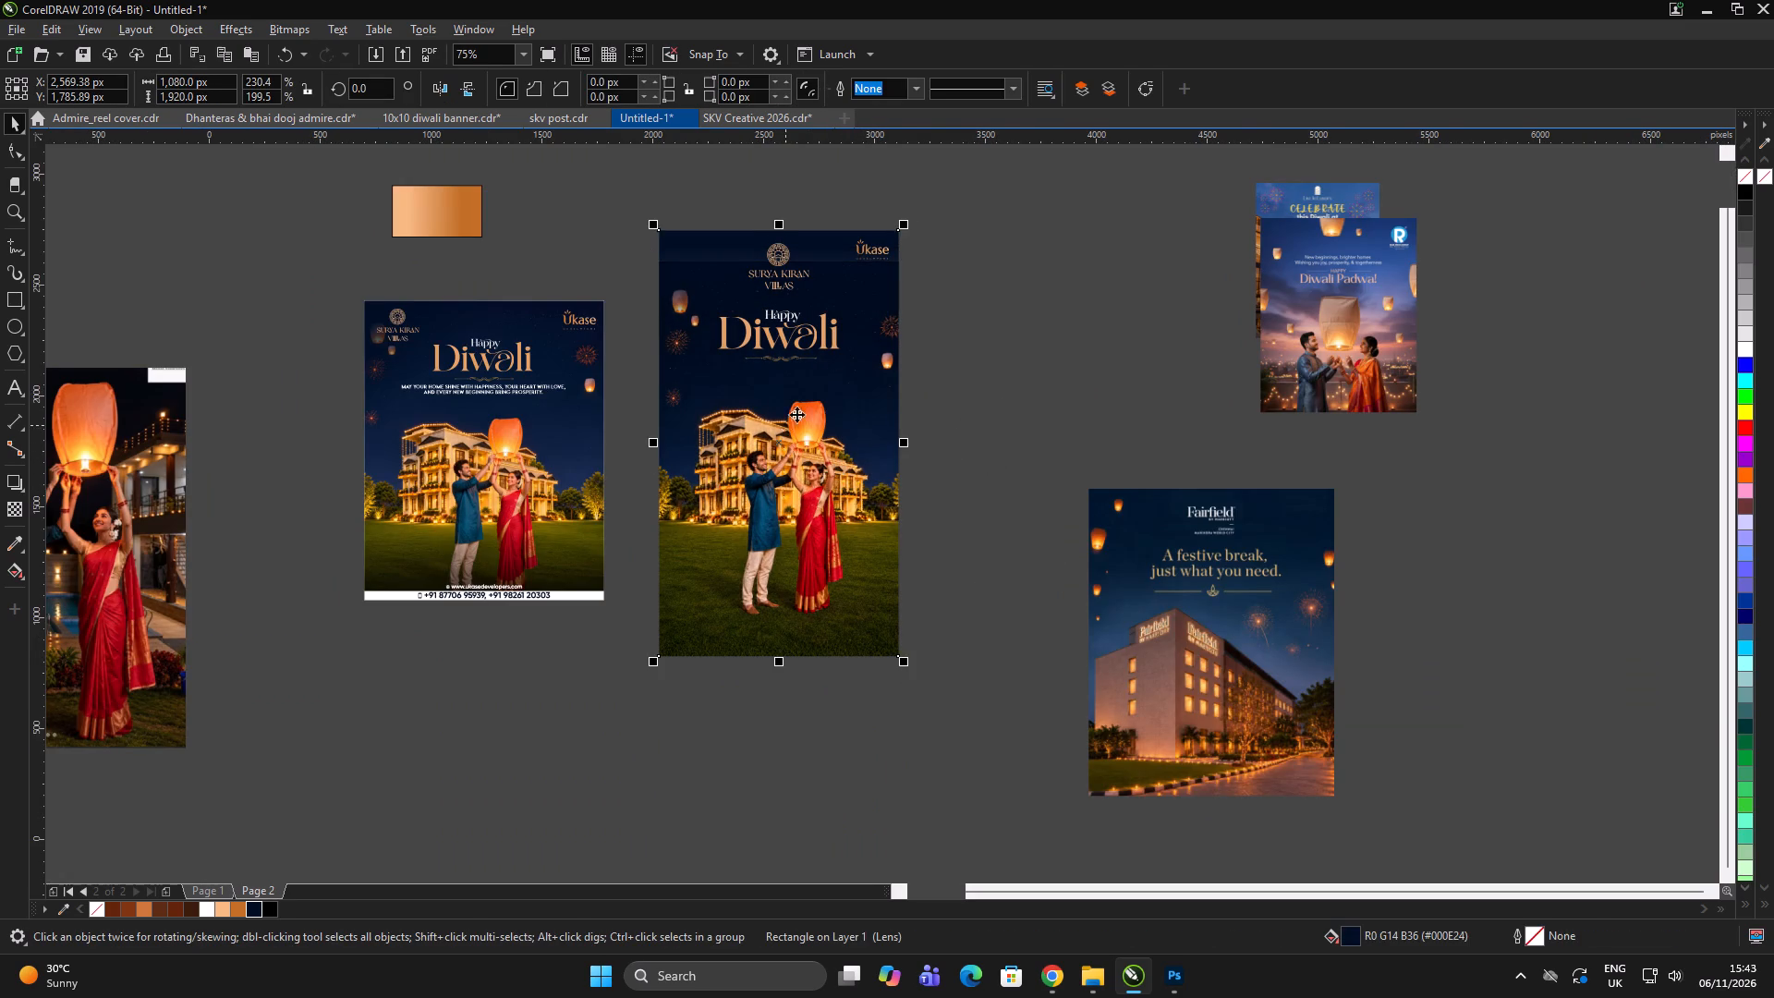
{"action": "scroll", "coordinate": [784, 225], "scroll_direction": "up", "scroll_amount": 1}
{"action": "scroll", "coordinate": [784, 222], "scroll_direction": "down", "scroll_amount": 1}
{"action": "left_click", "coordinate": [11, 510]}
{"action": "scroll", "coordinate": [757, 223], "scroll_direction": "up", "scroll_amount": 1}
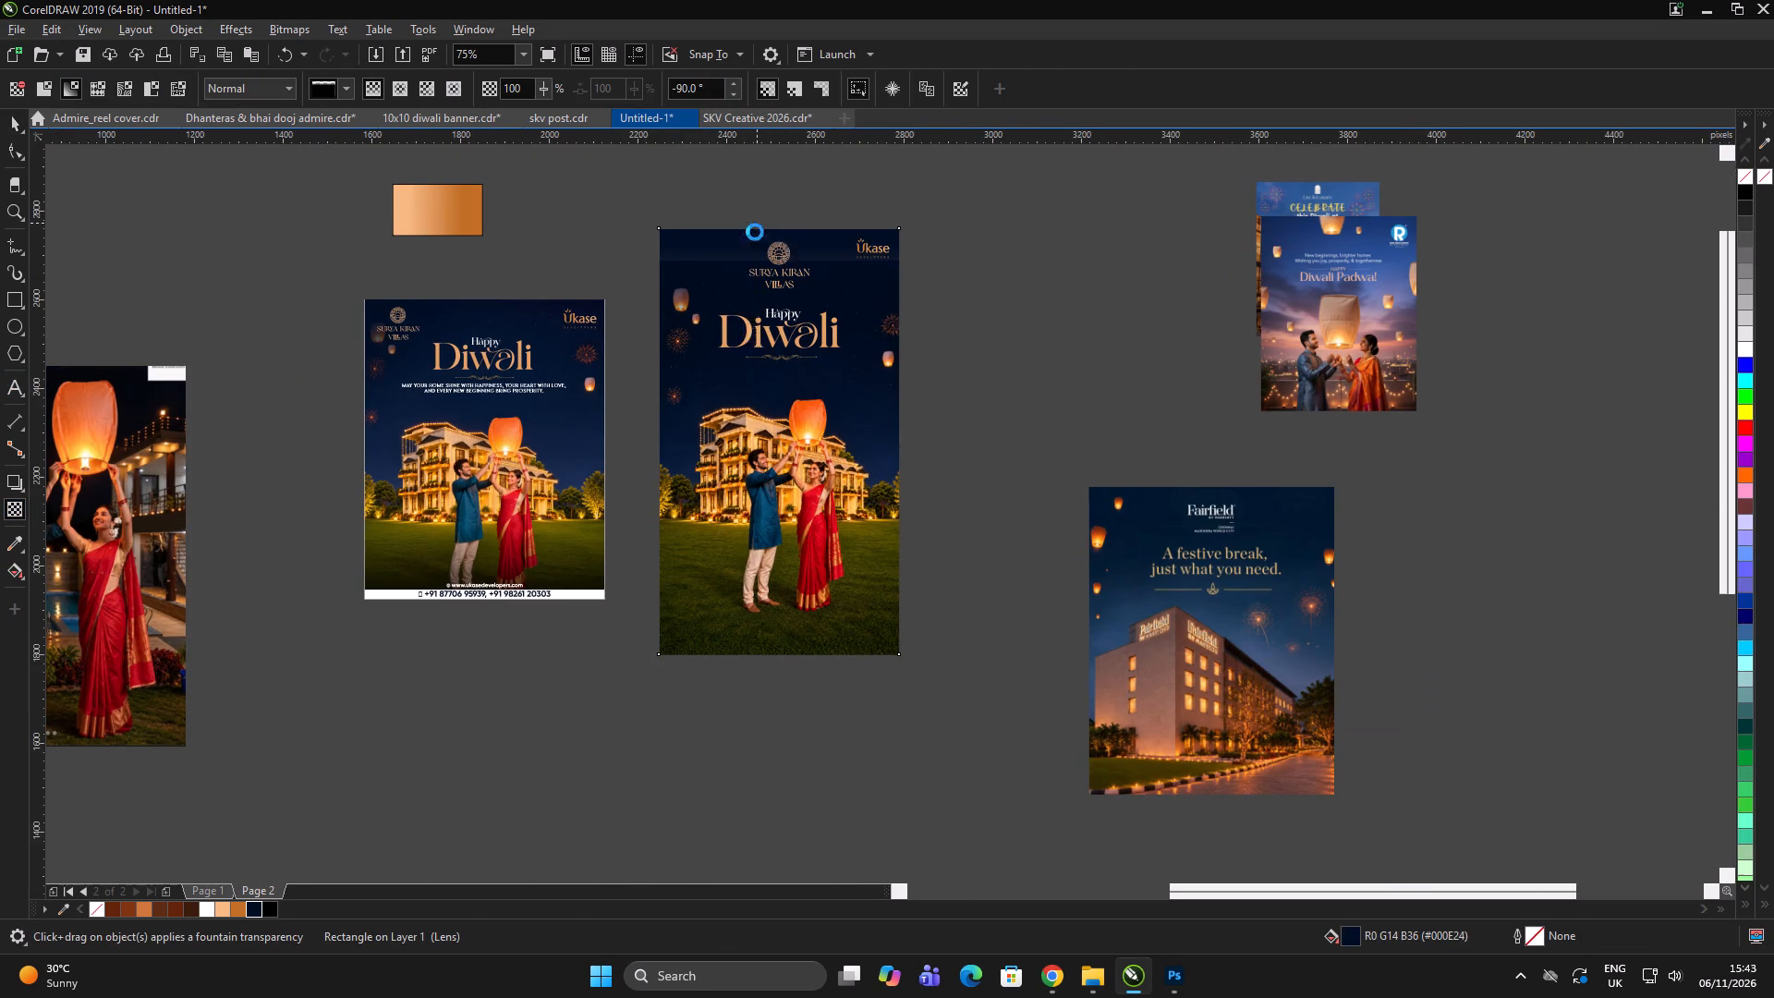
{"action": "left_click_drag", "start_coordinate": [751, 267], "coordinate": [750, 302]}
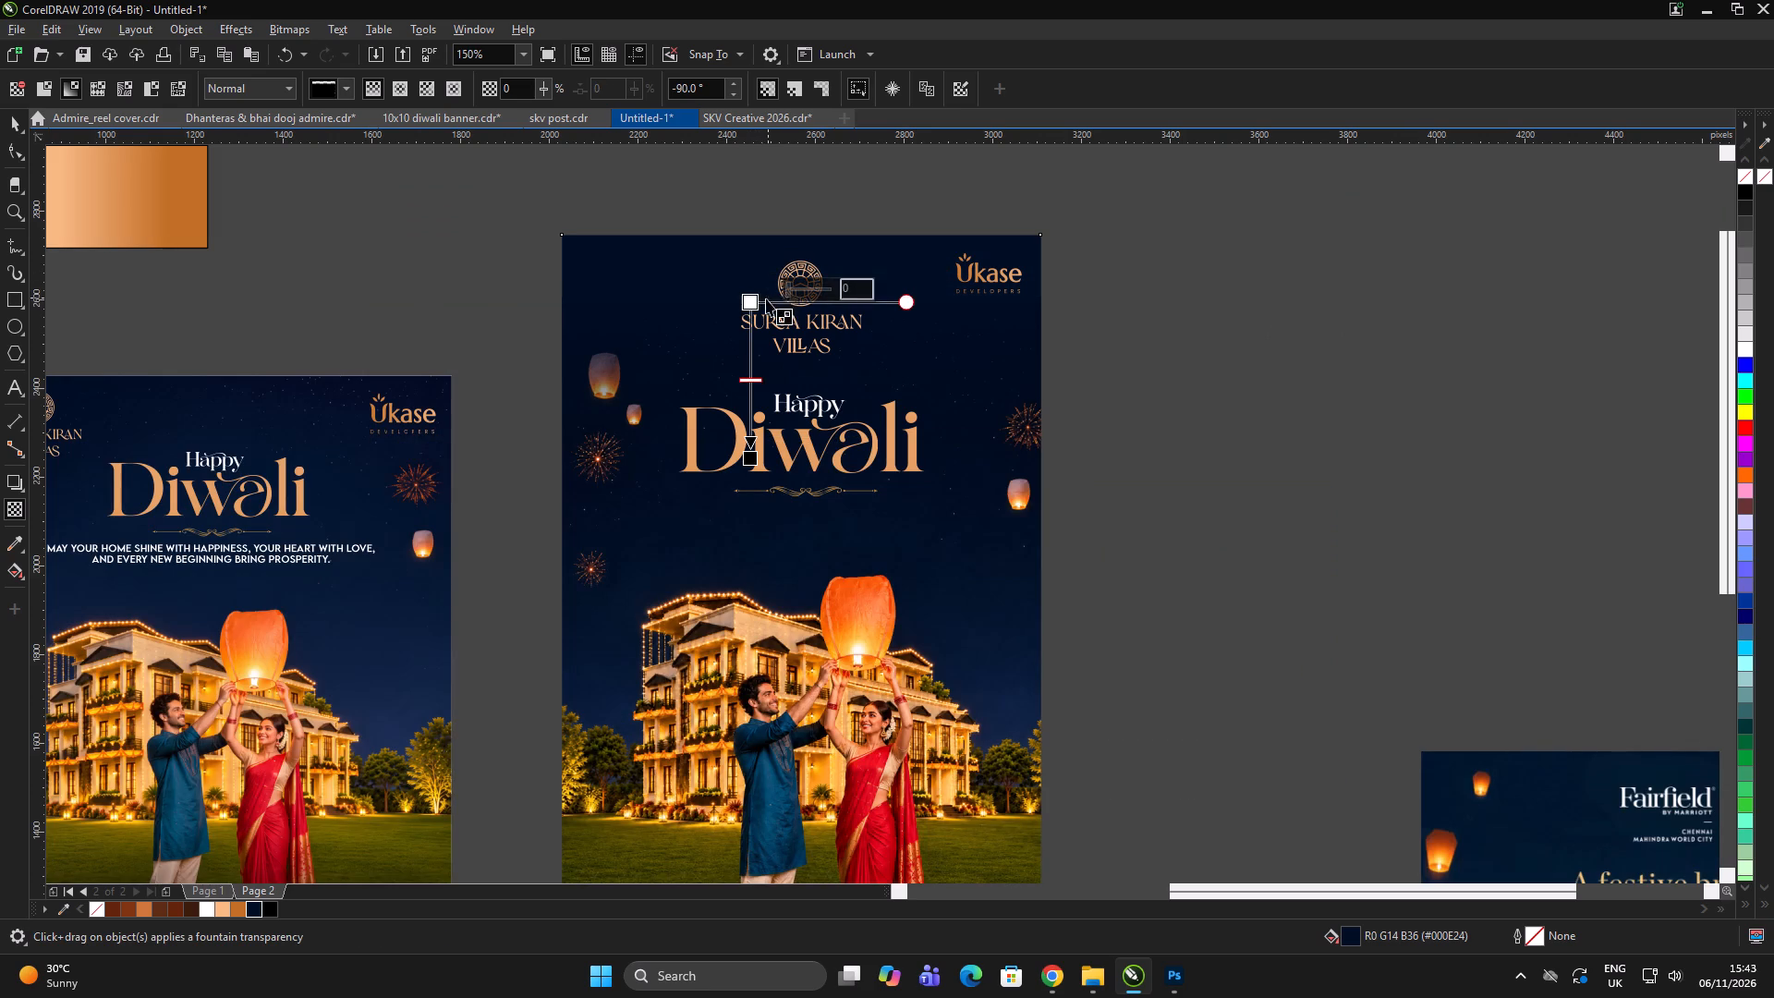
{"action": "left_click", "coordinate": [754, 300]}
{"action": "key", "text": "space"}
{"action": "left_click", "coordinate": [1349, 235]}
{"action": "left_click_drag", "start_coordinate": [1342, 232], "coordinate": [1288, 241]}
{"action": "double_click", "coordinate": [1309, 402]}
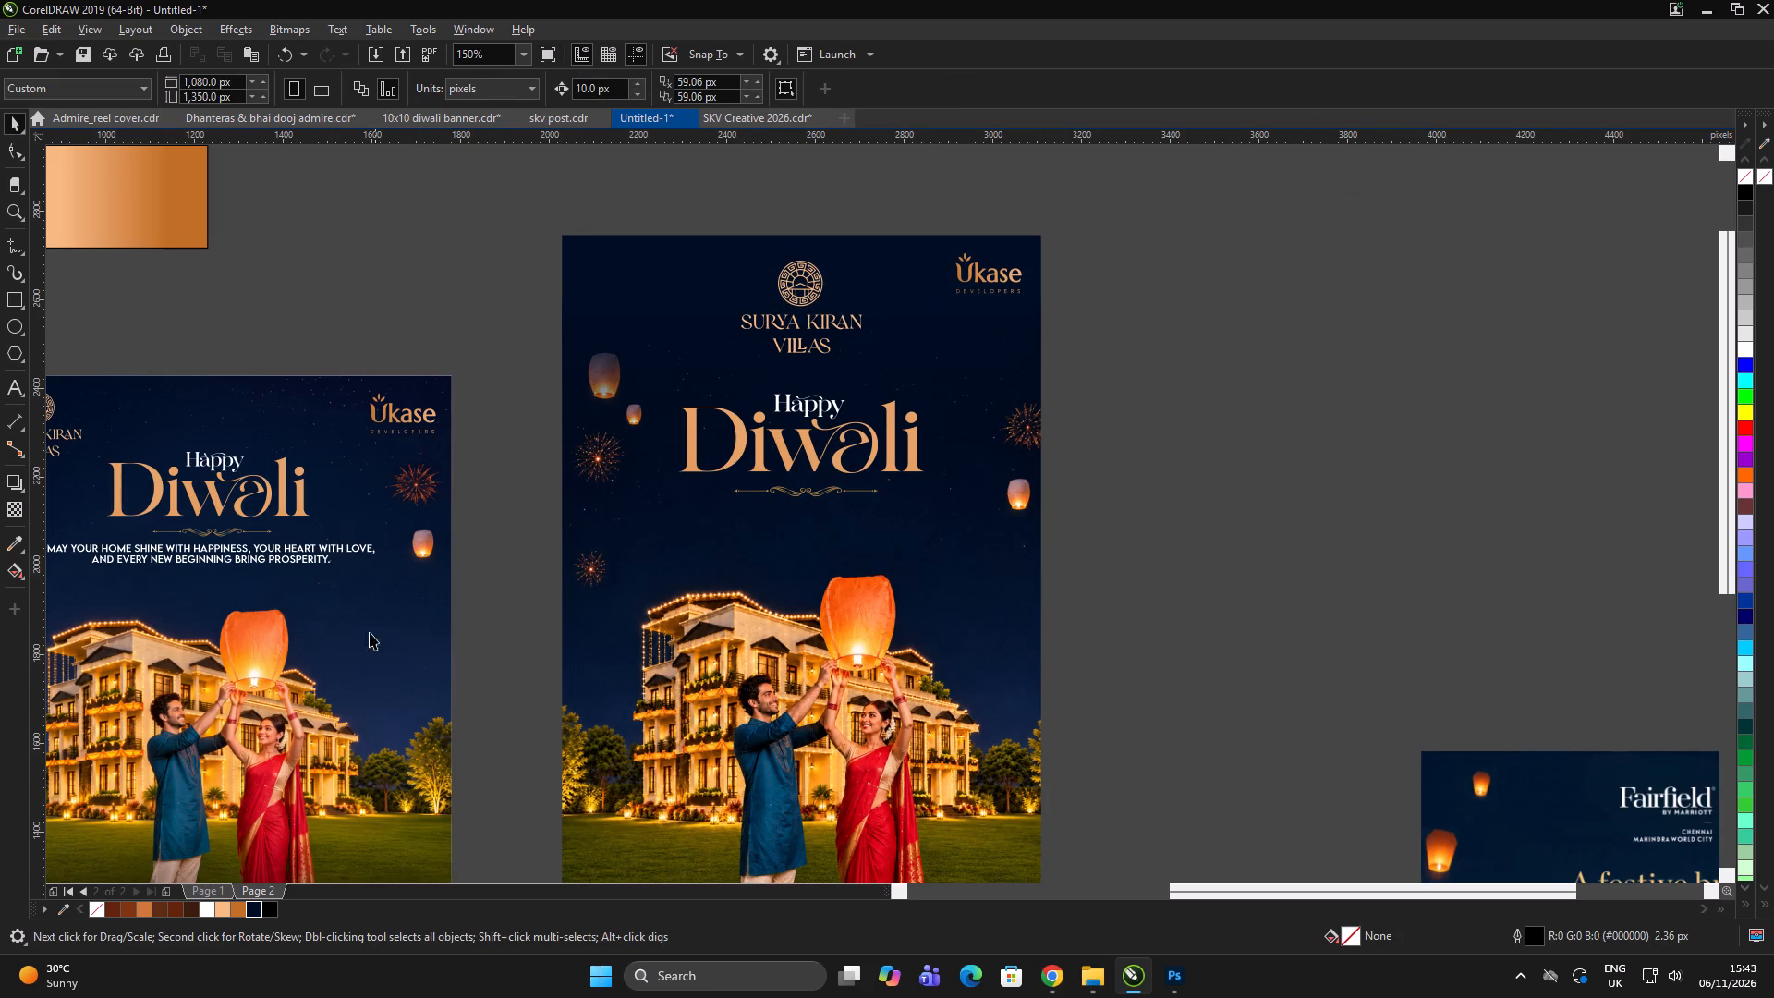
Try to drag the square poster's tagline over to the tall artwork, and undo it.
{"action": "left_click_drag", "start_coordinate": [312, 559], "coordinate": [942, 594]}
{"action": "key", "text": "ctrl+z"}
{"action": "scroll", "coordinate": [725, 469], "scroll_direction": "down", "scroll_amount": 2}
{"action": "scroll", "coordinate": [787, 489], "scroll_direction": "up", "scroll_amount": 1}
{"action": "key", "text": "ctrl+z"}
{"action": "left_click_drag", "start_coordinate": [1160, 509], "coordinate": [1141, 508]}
Ungroup the square poster's artwork and bring its logos, heading and tagline to the front.
{"action": "left_click", "coordinate": [539, 480]}
{"action": "key", "text": "ctrl+u"}
{"action": "key", "text": "ctrl+8"}
{"action": "left_click", "coordinate": [325, 488], "text": "ctrl"}
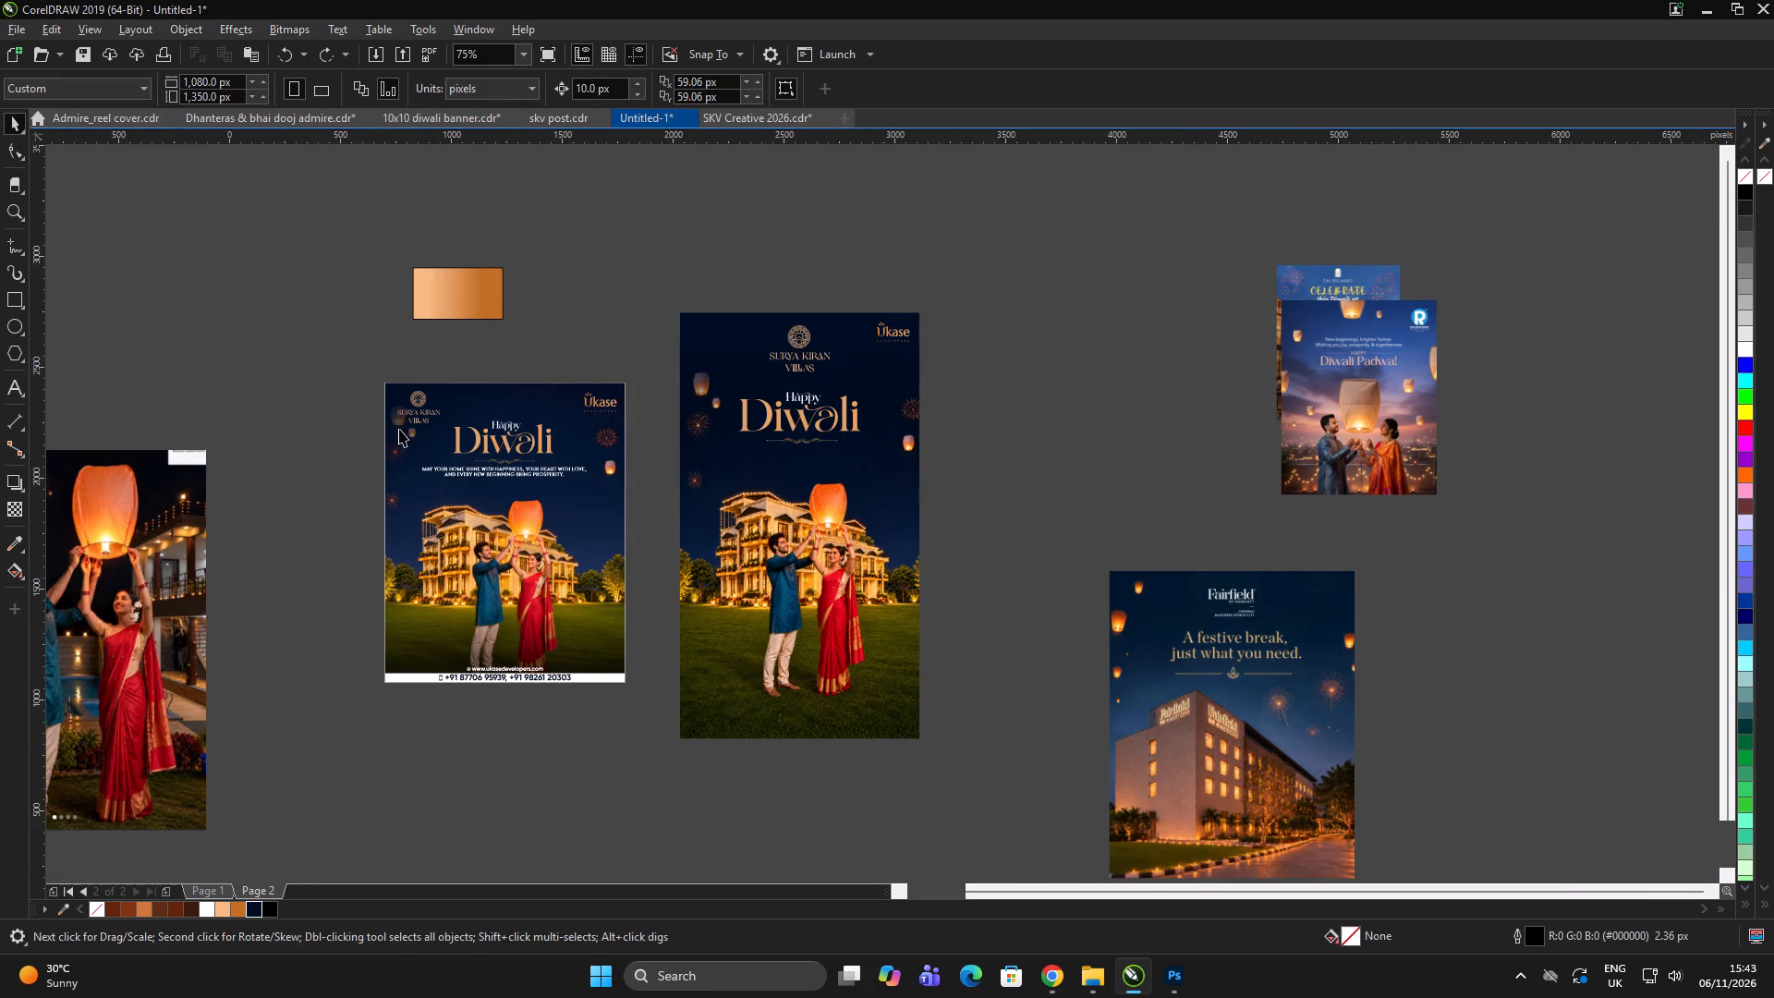
{"action": "left_click_drag", "start_coordinate": [269, 341], "coordinate": [646, 505]}
{"action": "key", "text": "shift+Page_Up"}
{"action": "left_click", "coordinate": [226, 505]}
Move the square poster's tagline down slightly and enlarge it to about 783 px wide.
{"action": "scroll", "coordinate": [574, 493], "scroll_direction": "up", "scroll_amount": 1}
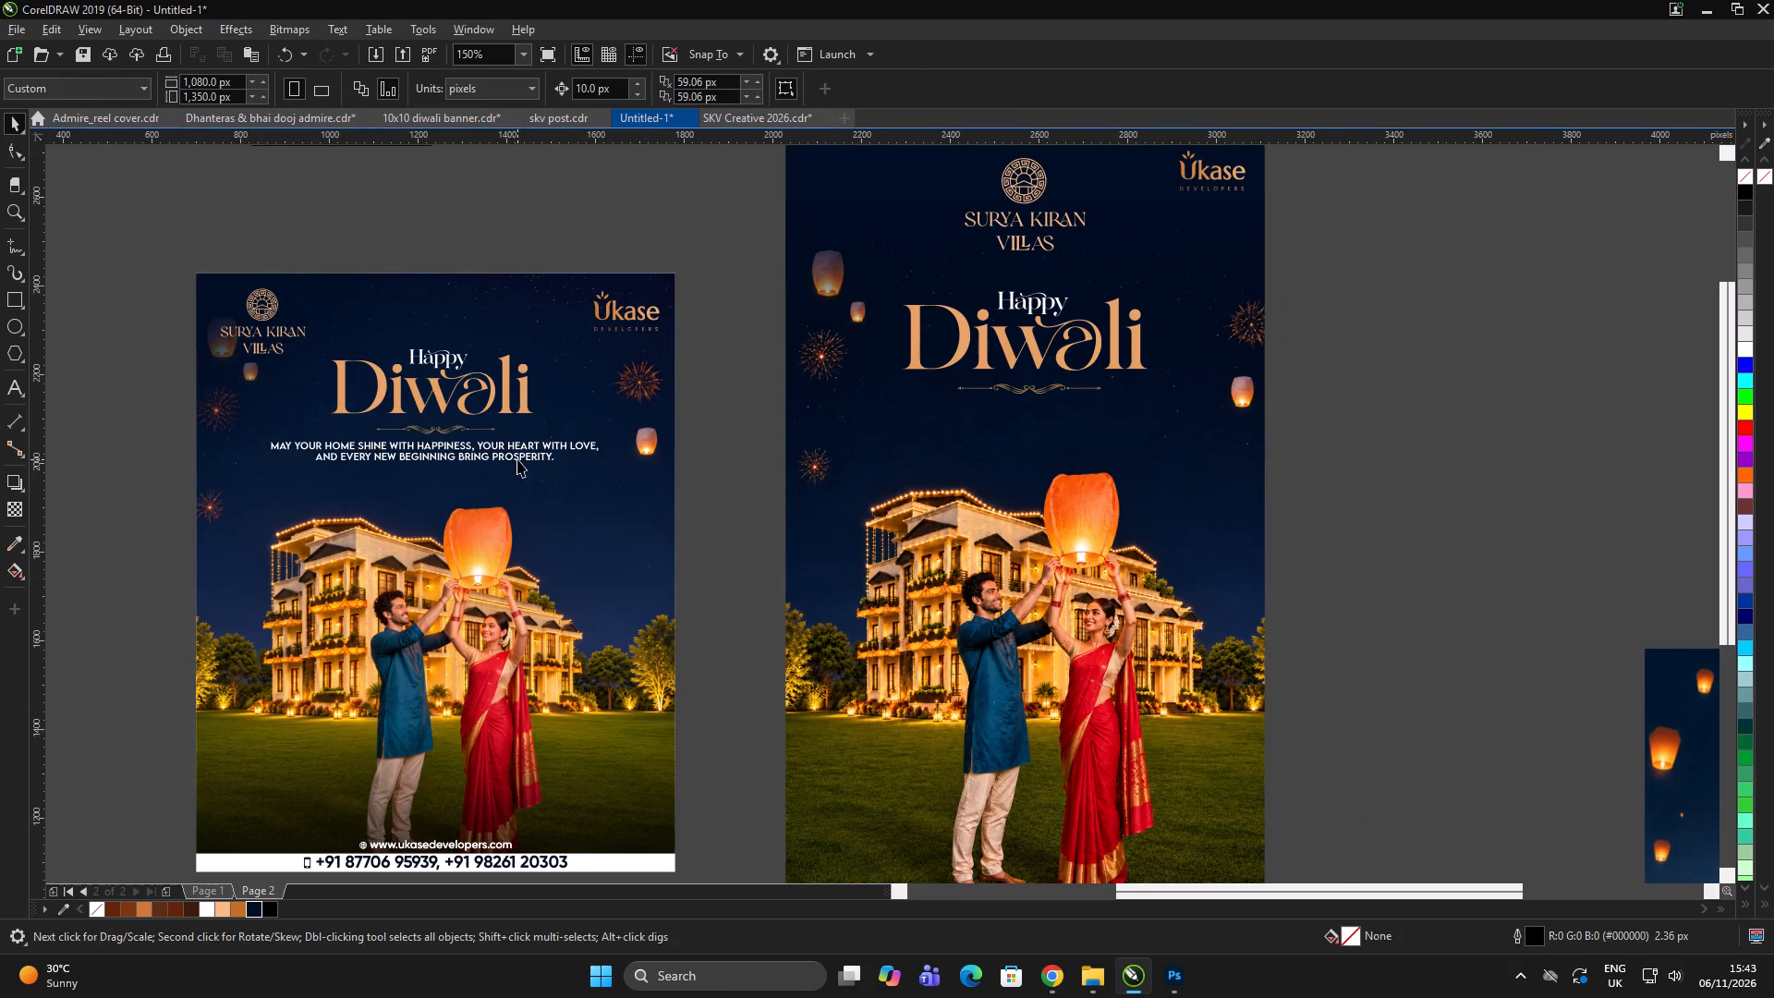
{"action": "left_click_drag", "start_coordinate": [517, 459], "coordinate": [518, 470]}
{"action": "left_click_drag", "start_coordinate": [607, 478], "coordinate": [617, 481]}
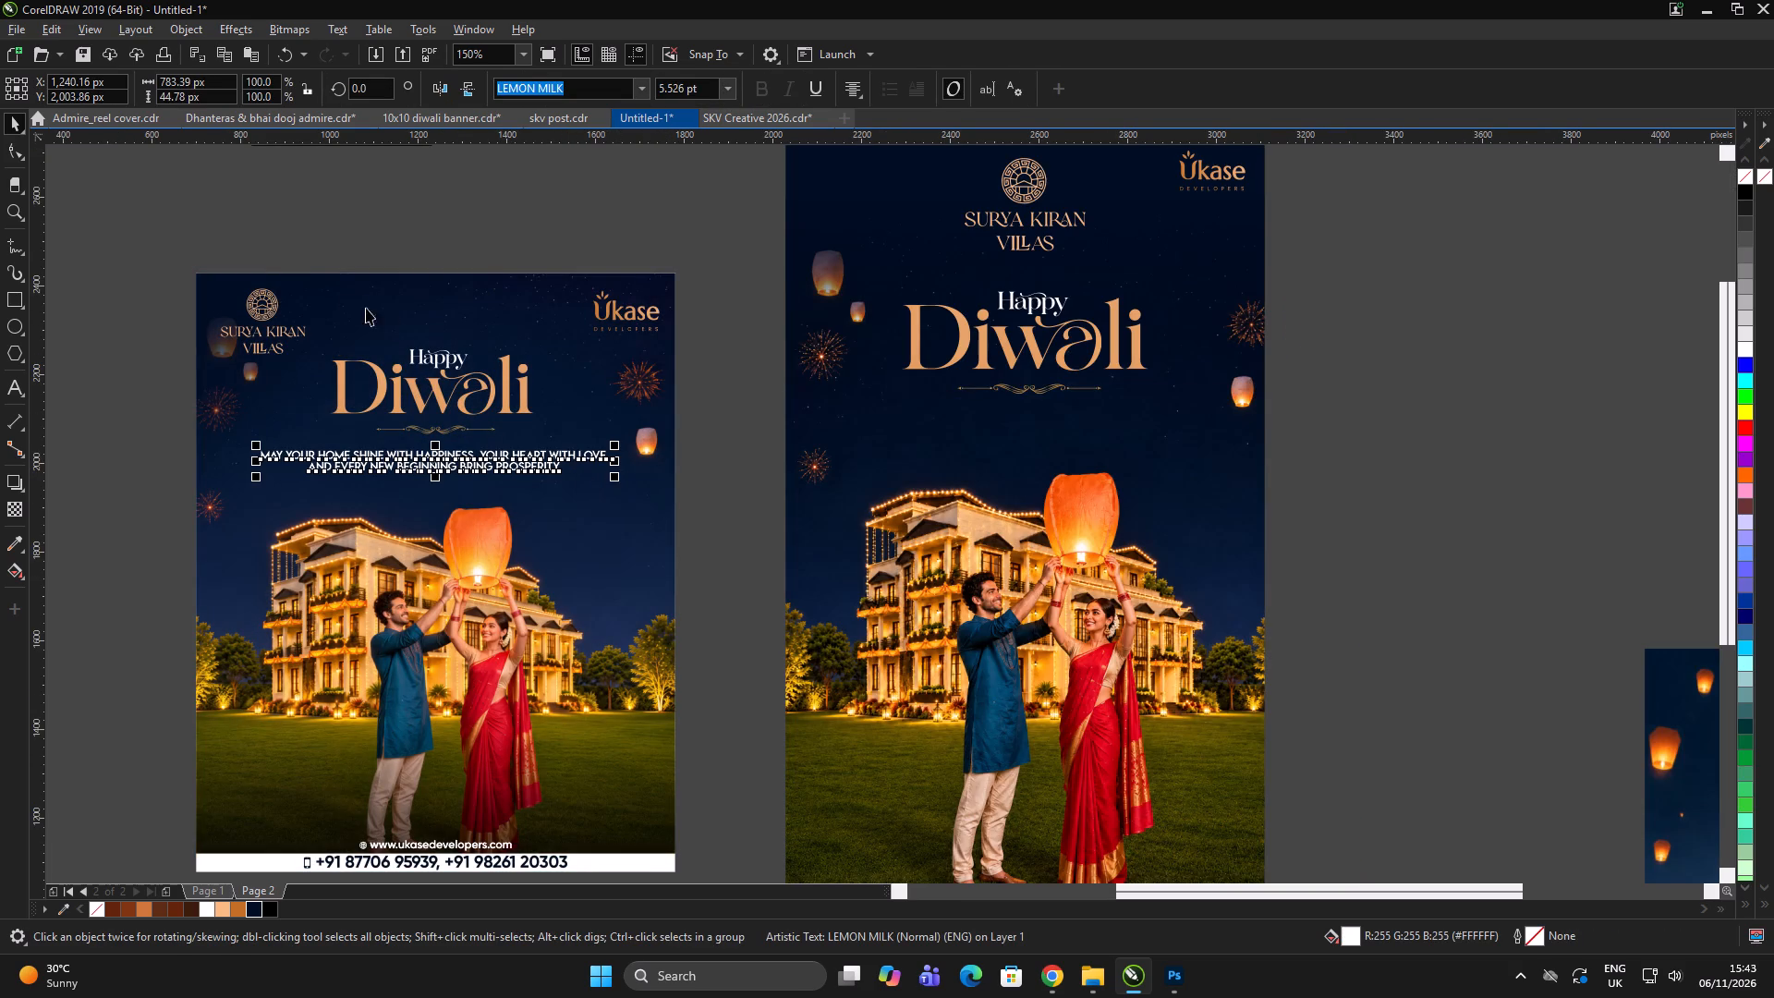
Enlarge the square poster's "Happy Diwali" heading and its ornament slightly.
{"action": "left_click_drag", "start_coordinate": [310, 256], "coordinate": [558, 446]}
{"action": "left_click_drag", "start_coordinate": [541, 442], "coordinate": [554, 450]}
Copy the square poster's tagline below the tall artwork's "Happy Diwali" heading and centre it horizontally.
{"action": "left_click", "coordinate": [536, 457]}
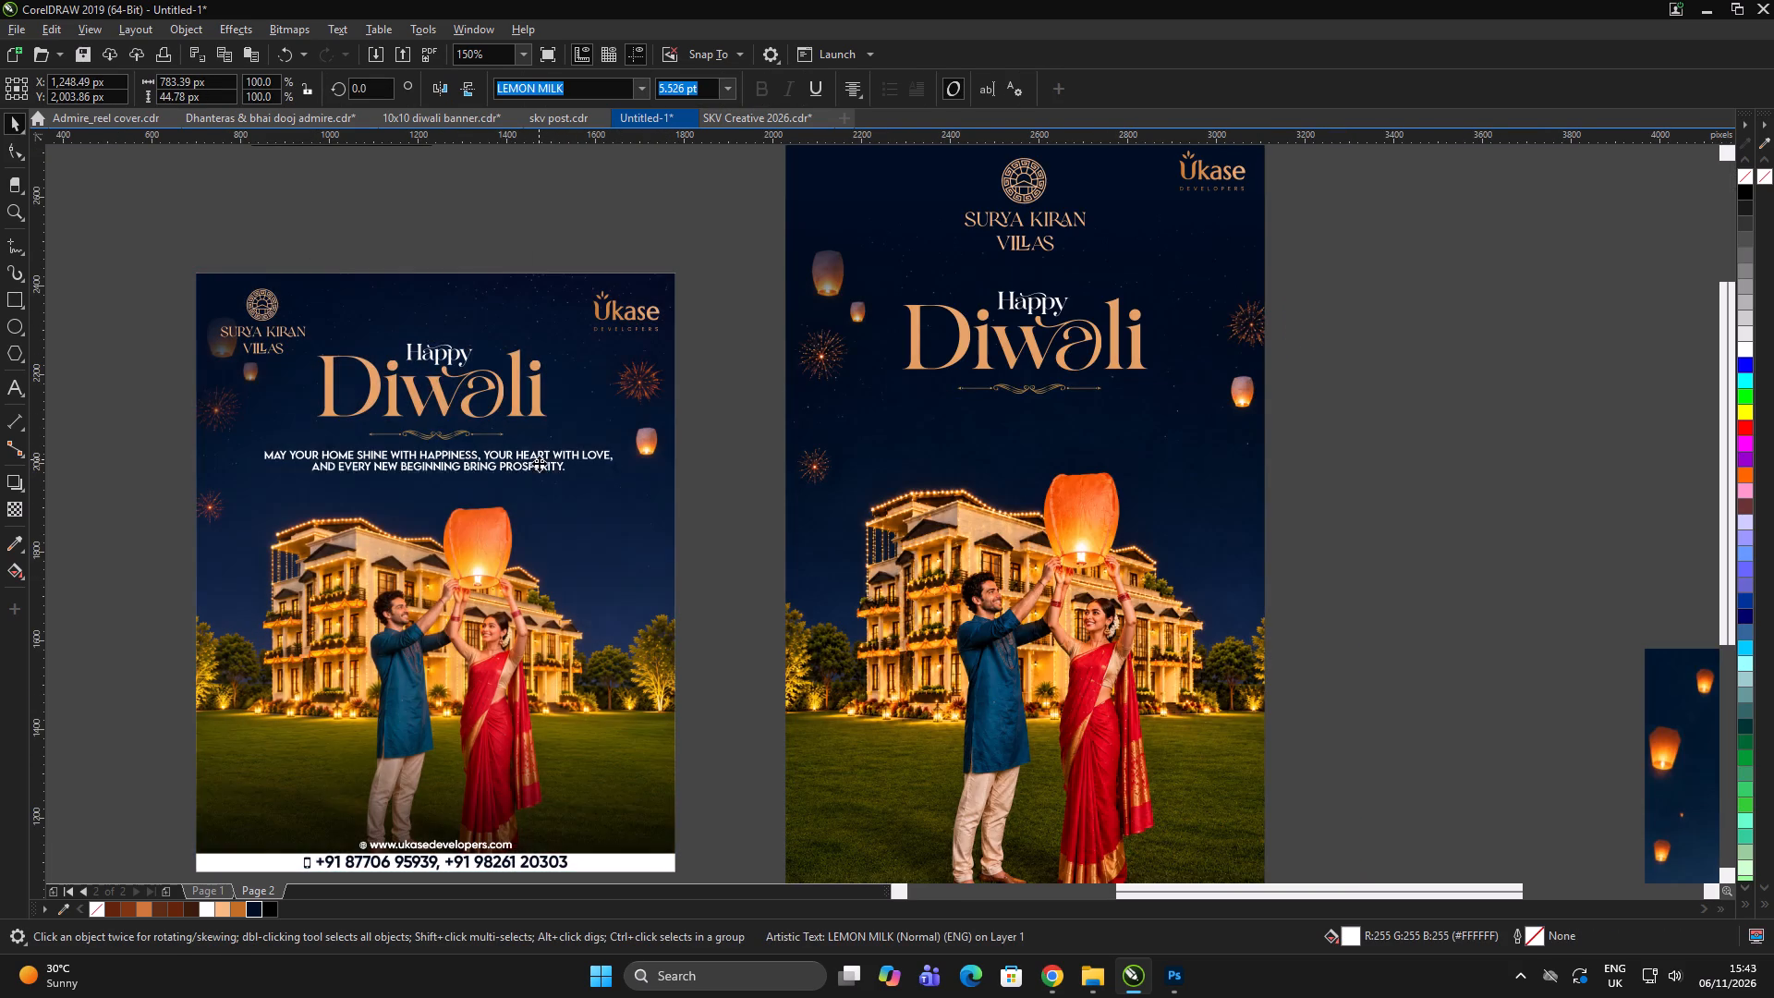
{"action": "left_click_drag", "start_coordinate": [543, 456], "coordinate": [1148, 432]}
{"action": "right_click", "coordinate": [1151, 432]}
{"action": "left_click", "coordinate": [1160, 485], "text": "shift"}
{"action": "key", "text": "c"}
{"action": "left_click", "coordinate": [1501, 394]}
{"action": "left_click", "coordinate": [1494, 394]}
{"action": "scroll", "coordinate": [643, 422], "scroll_direction": "down", "scroll_amount": 2}
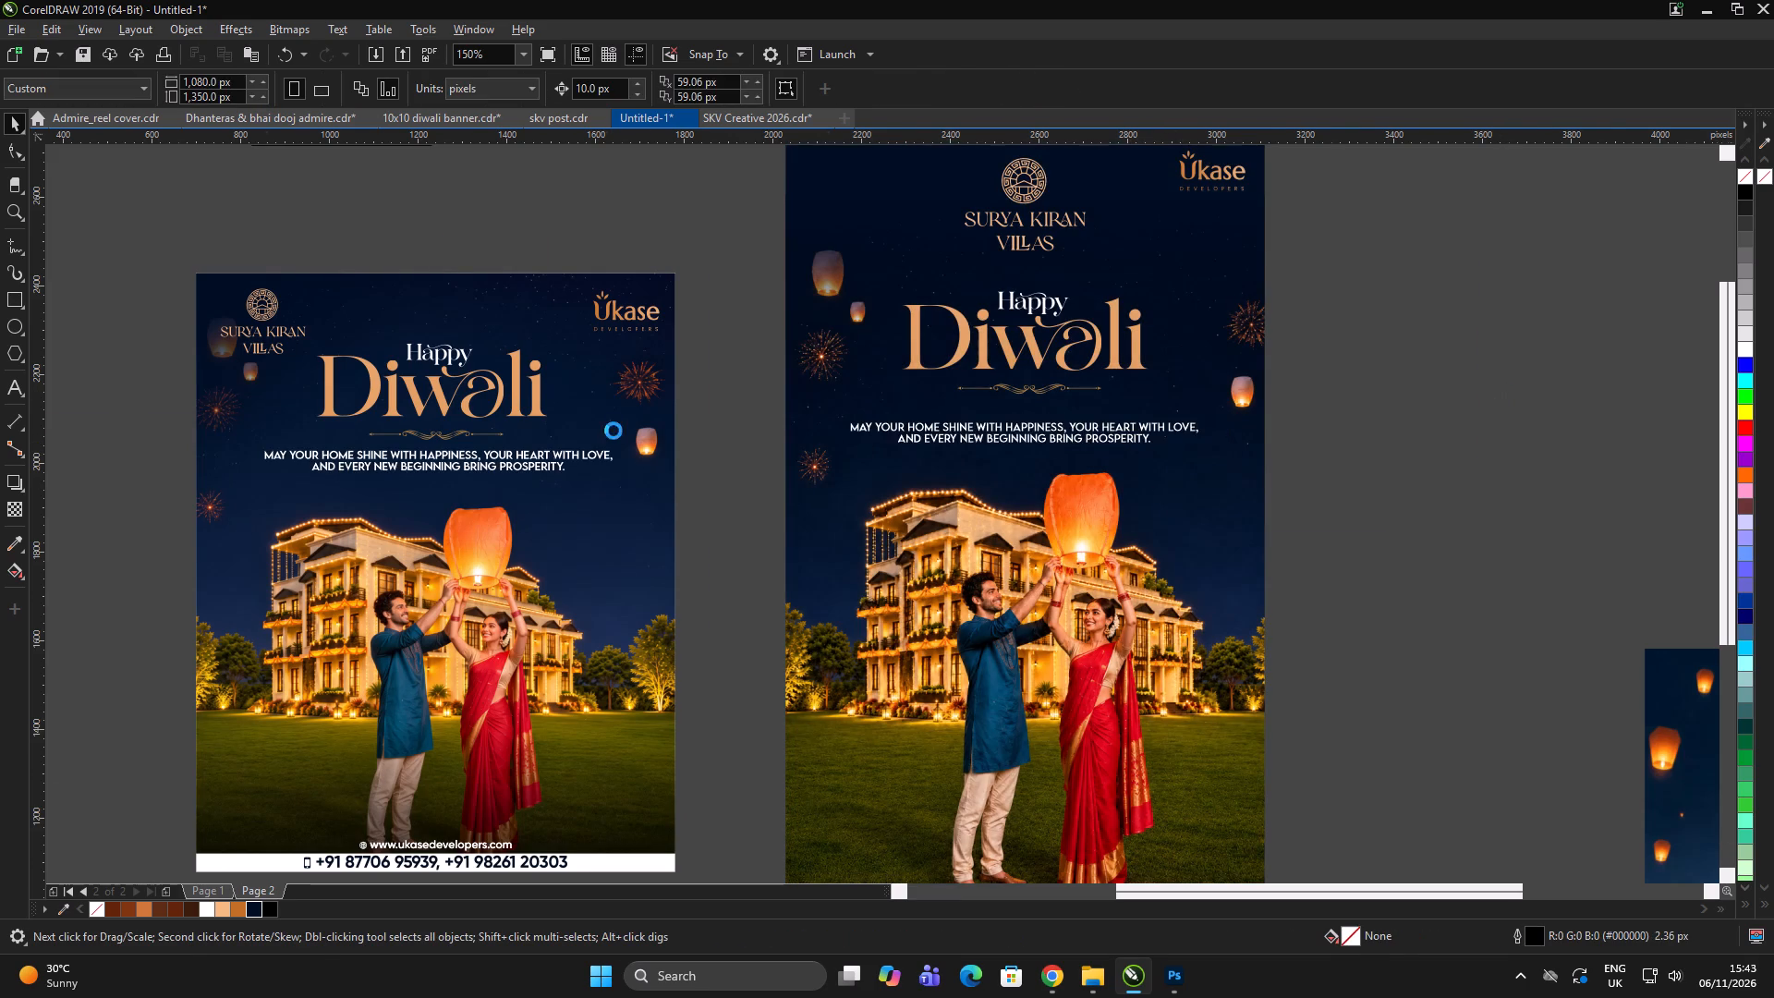
Copy the square poster's website and phone strip to the tall artwork, group it and align it to the bottom edge.
{"action": "scroll", "coordinate": [614, 431], "scroll_direction": "down", "scroll_amount": 1}
{"action": "scroll", "coordinate": [792, 579], "scroll_direction": "up", "scroll_amount": 1}
{"action": "left_click", "coordinate": [866, 677]}
{"action": "left_click_drag", "start_coordinate": [864, 677], "coordinate": [842, 675]}
{"action": "left_click_drag", "start_coordinate": [677, 603], "coordinate": [263, 460]}
{"action": "left_click_drag", "start_coordinate": [450, 522], "coordinate": [577, 526]}
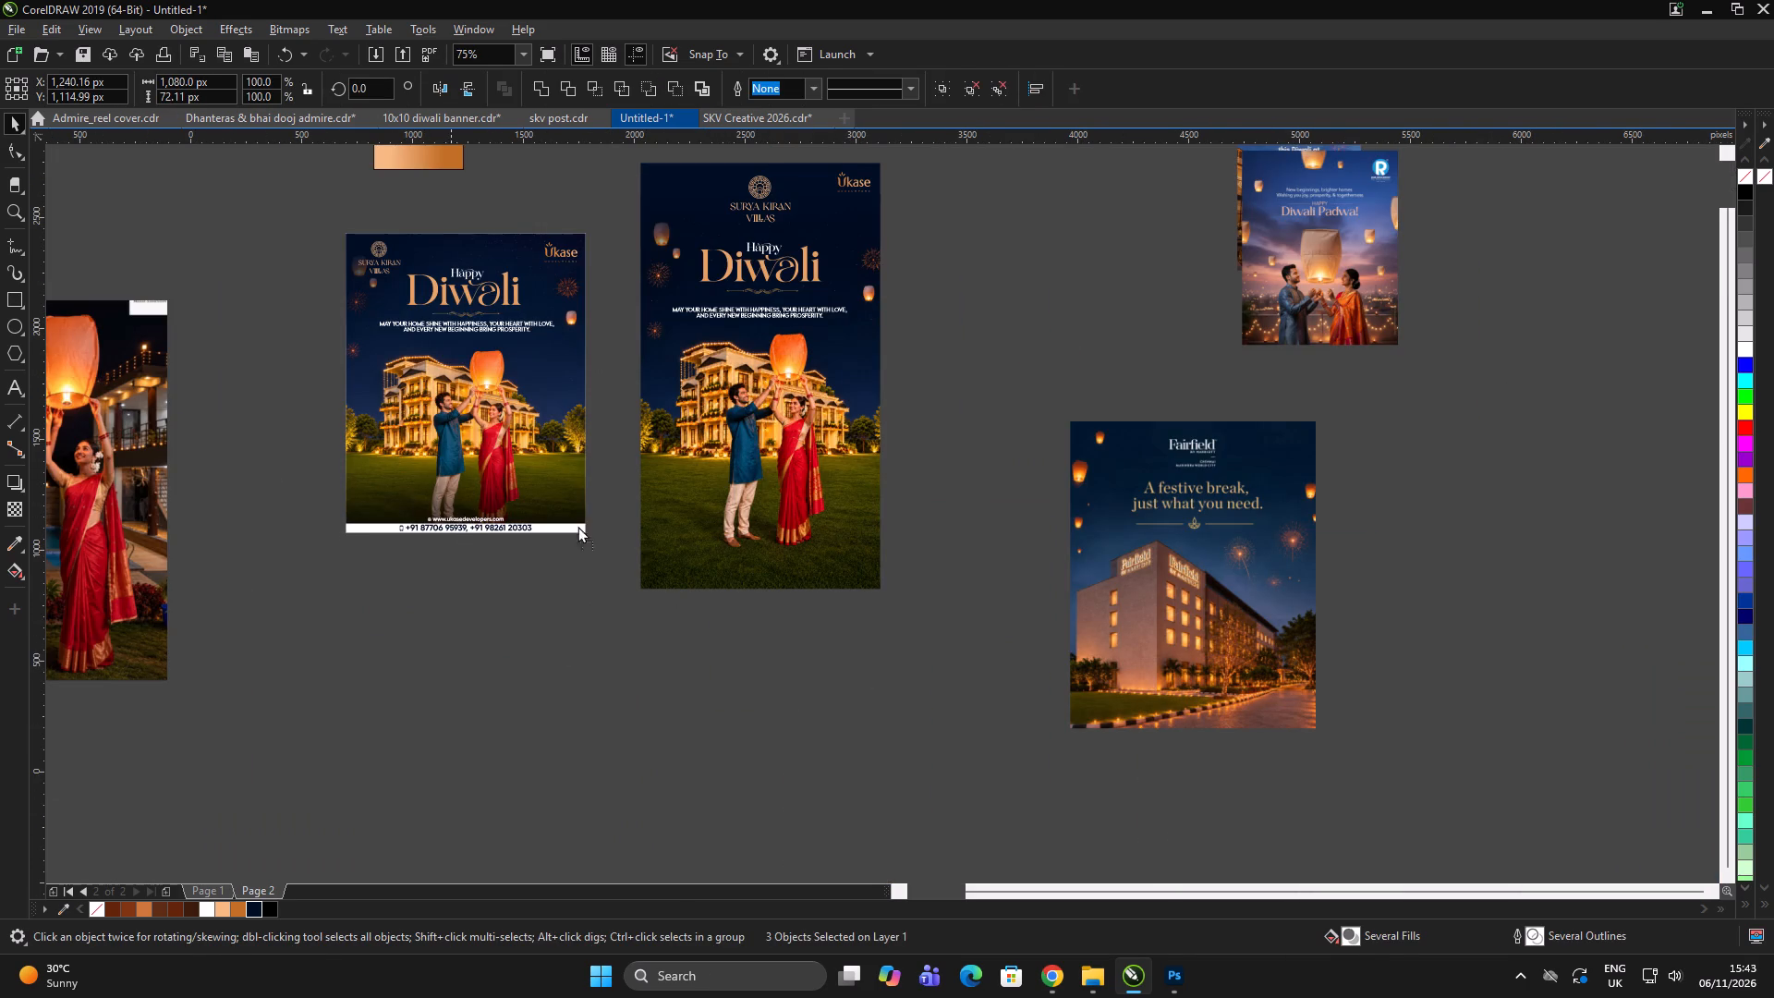
{"action": "left_click_drag", "start_coordinate": [577, 526], "coordinate": [747, 523]}
{"action": "right_click", "coordinate": [747, 523], "text": "shift"}
{"action": "key", "text": "ctrl+g"}
{"action": "left_click", "coordinate": [808, 428], "text": "shift"}
{"action": "key", "text": "b"}
{"action": "left_click", "coordinate": [970, 493]}
{"action": "left_click", "coordinate": [977, 486]}
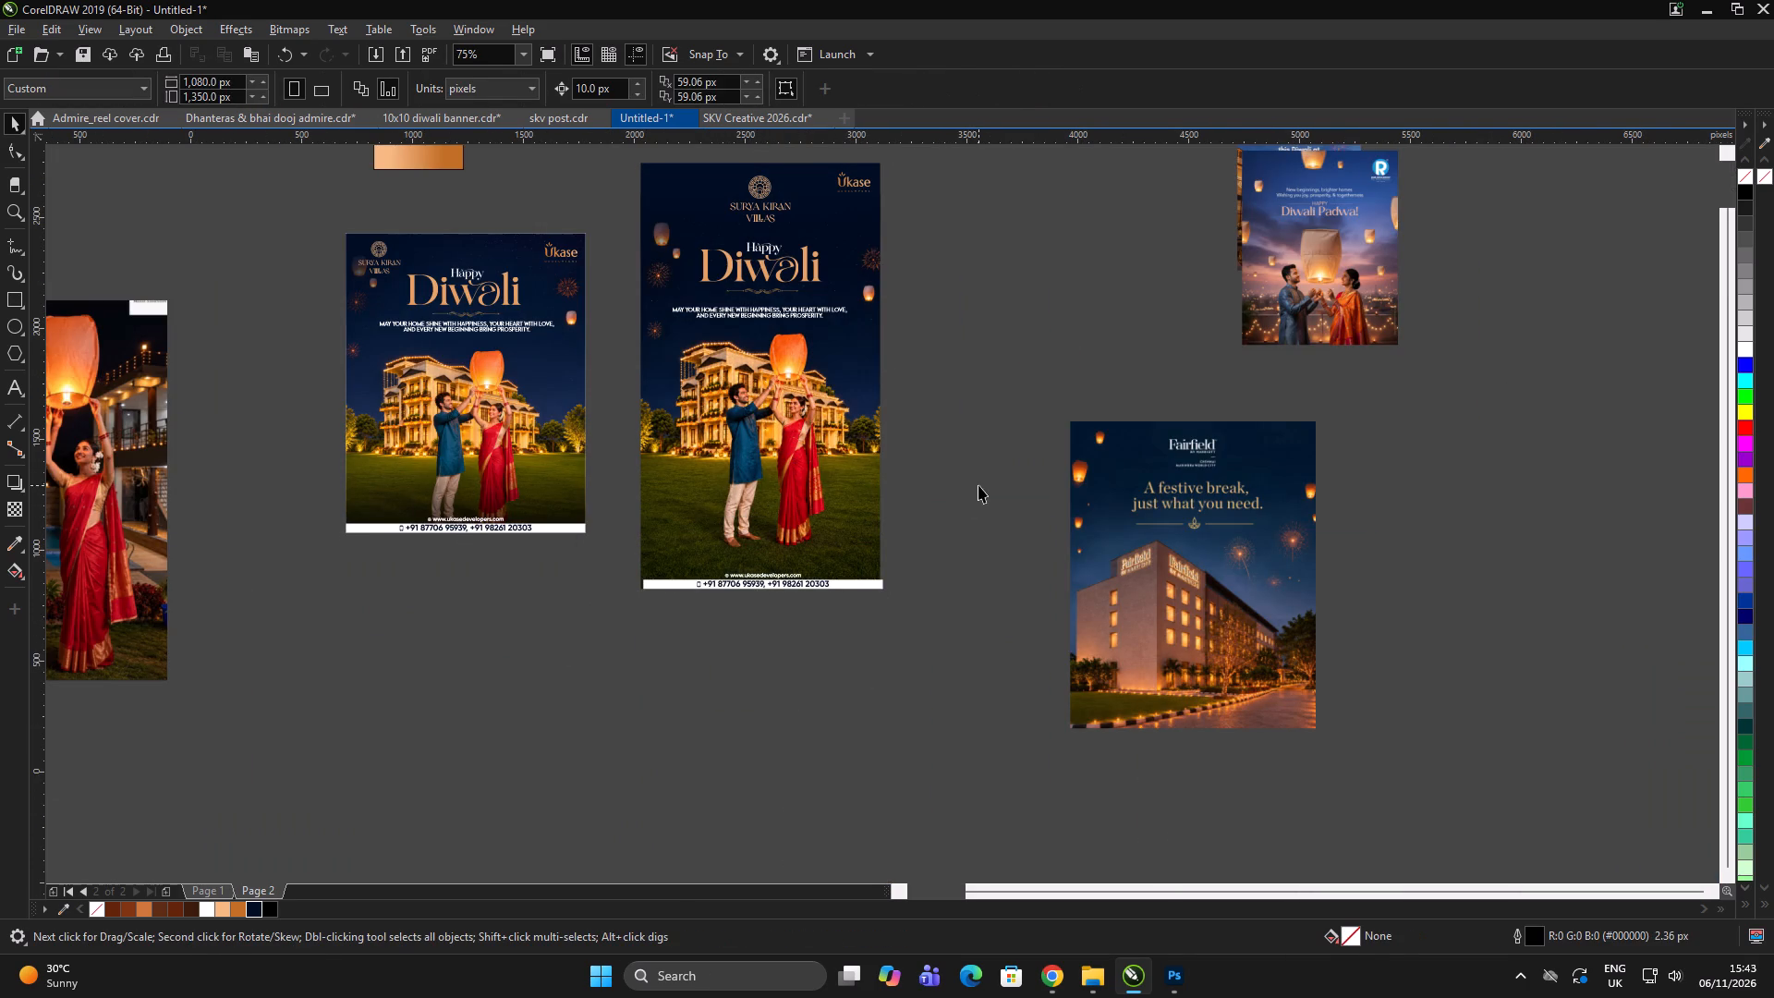
Group all the objects of the tall artwork.
{"action": "scroll", "coordinate": [806, 593], "scroll_direction": "up", "scroll_amount": 2}
{"action": "scroll", "coordinate": [627, 625], "scroll_direction": "down", "scroll_amount": 2}
{"action": "double_click", "coordinate": [717, 691]}
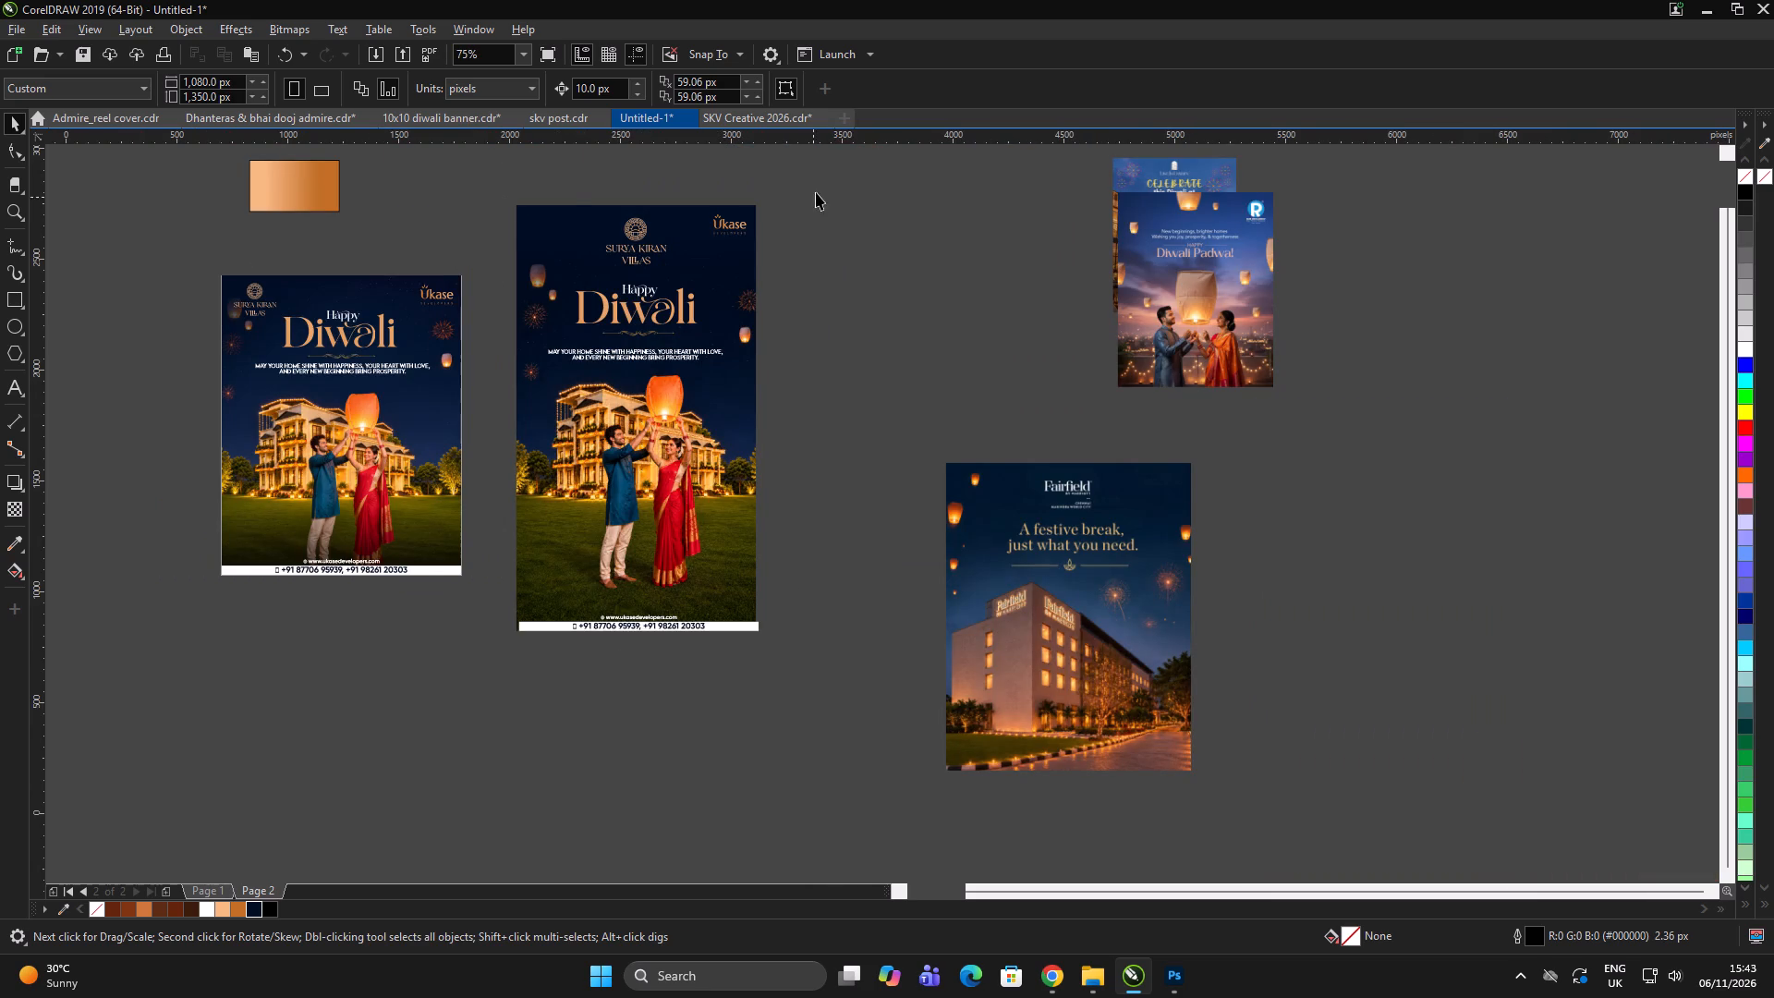
{"action": "left_click_drag", "start_coordinate": [820, 187], "coordinate": [486, 679]}
{"action": "key", "text": "ctrl+g"}
{"action": "left_click", "coordinate": [711, 752], "text": "ctrl"}
{"action": "left_click", "coordinate": [728, 752]}
Group all the objects of the square poster.
{"action": "left_click_drag", "start_coordinate": [199, 250], "coordinate": [488, 616]}
{"action": "scroll", "coordinate": [446, 476], "scroll_direction": "up", "scroll_amount": 2}
{"action": "scroll", "coordinate": [633, 455], "scroll_direction": "down", "scroll_amount": 3}
{"action": "key", "text": "ctrl+g"}
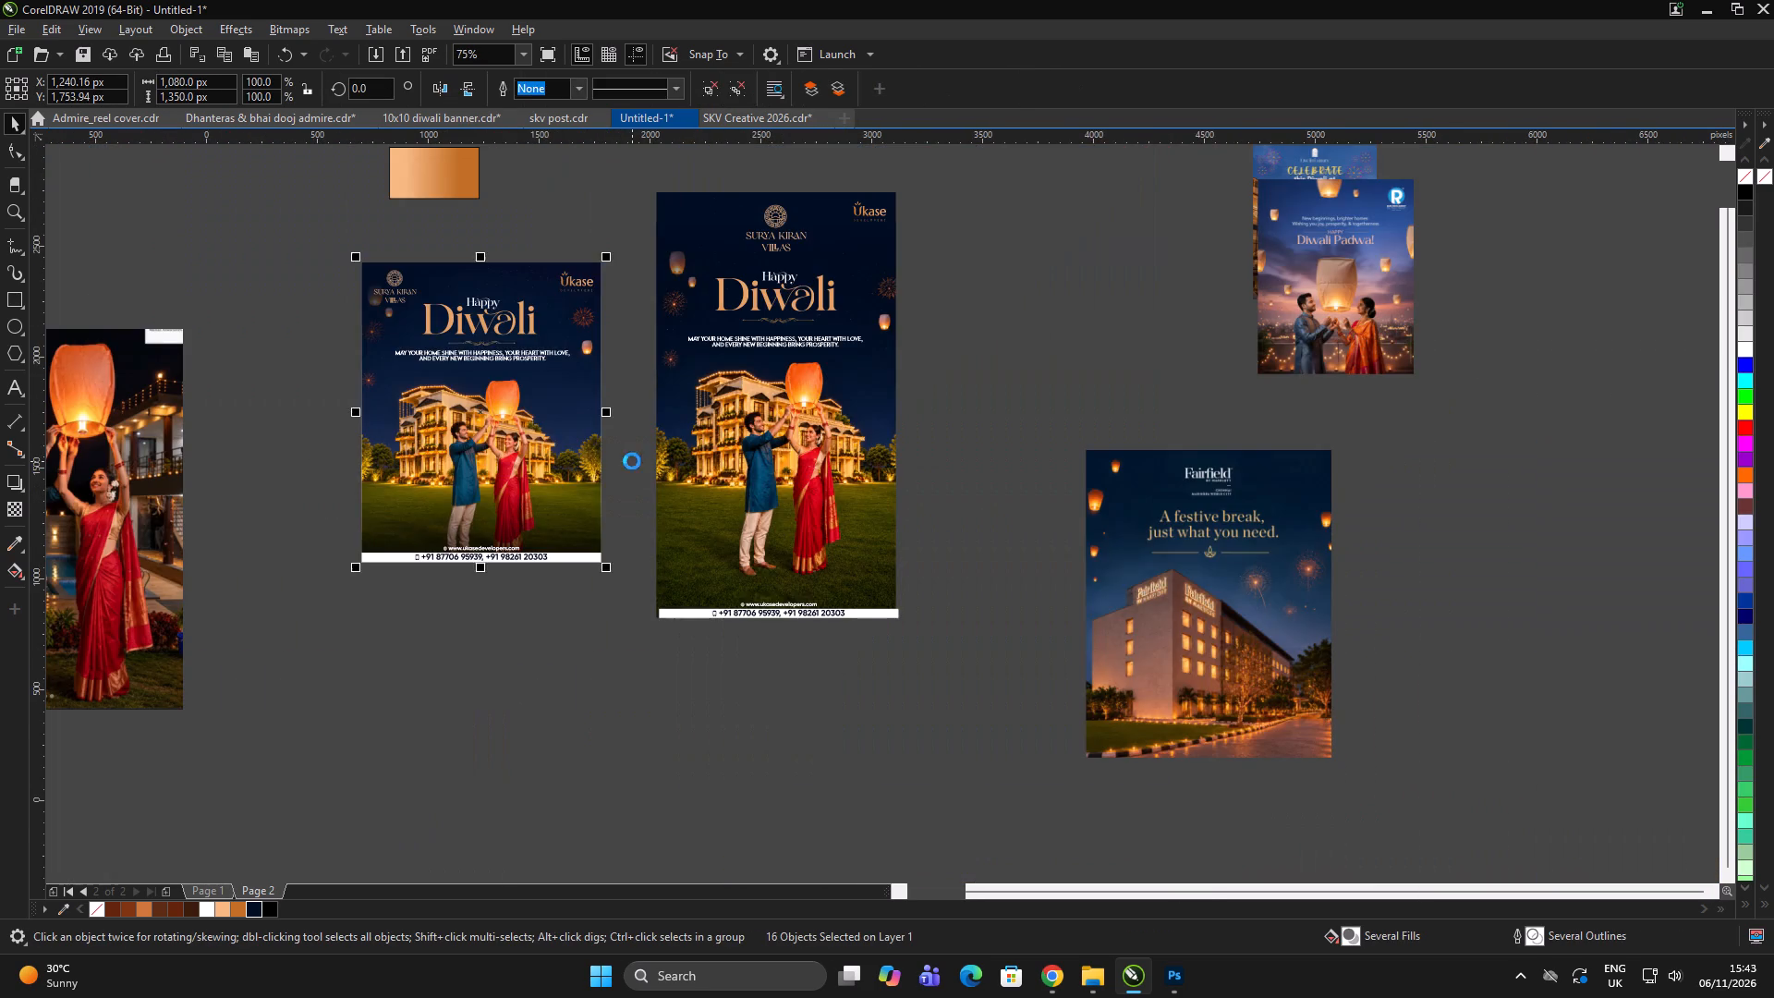
Export the selected square poster as a JPG over the existing Skv_diwali file in the festival folder, using RGB Color (24-bit).
{"action": "key", "text": "ctrl+e"}
{"action": "left_click", "coordinate": [1312, 262]}
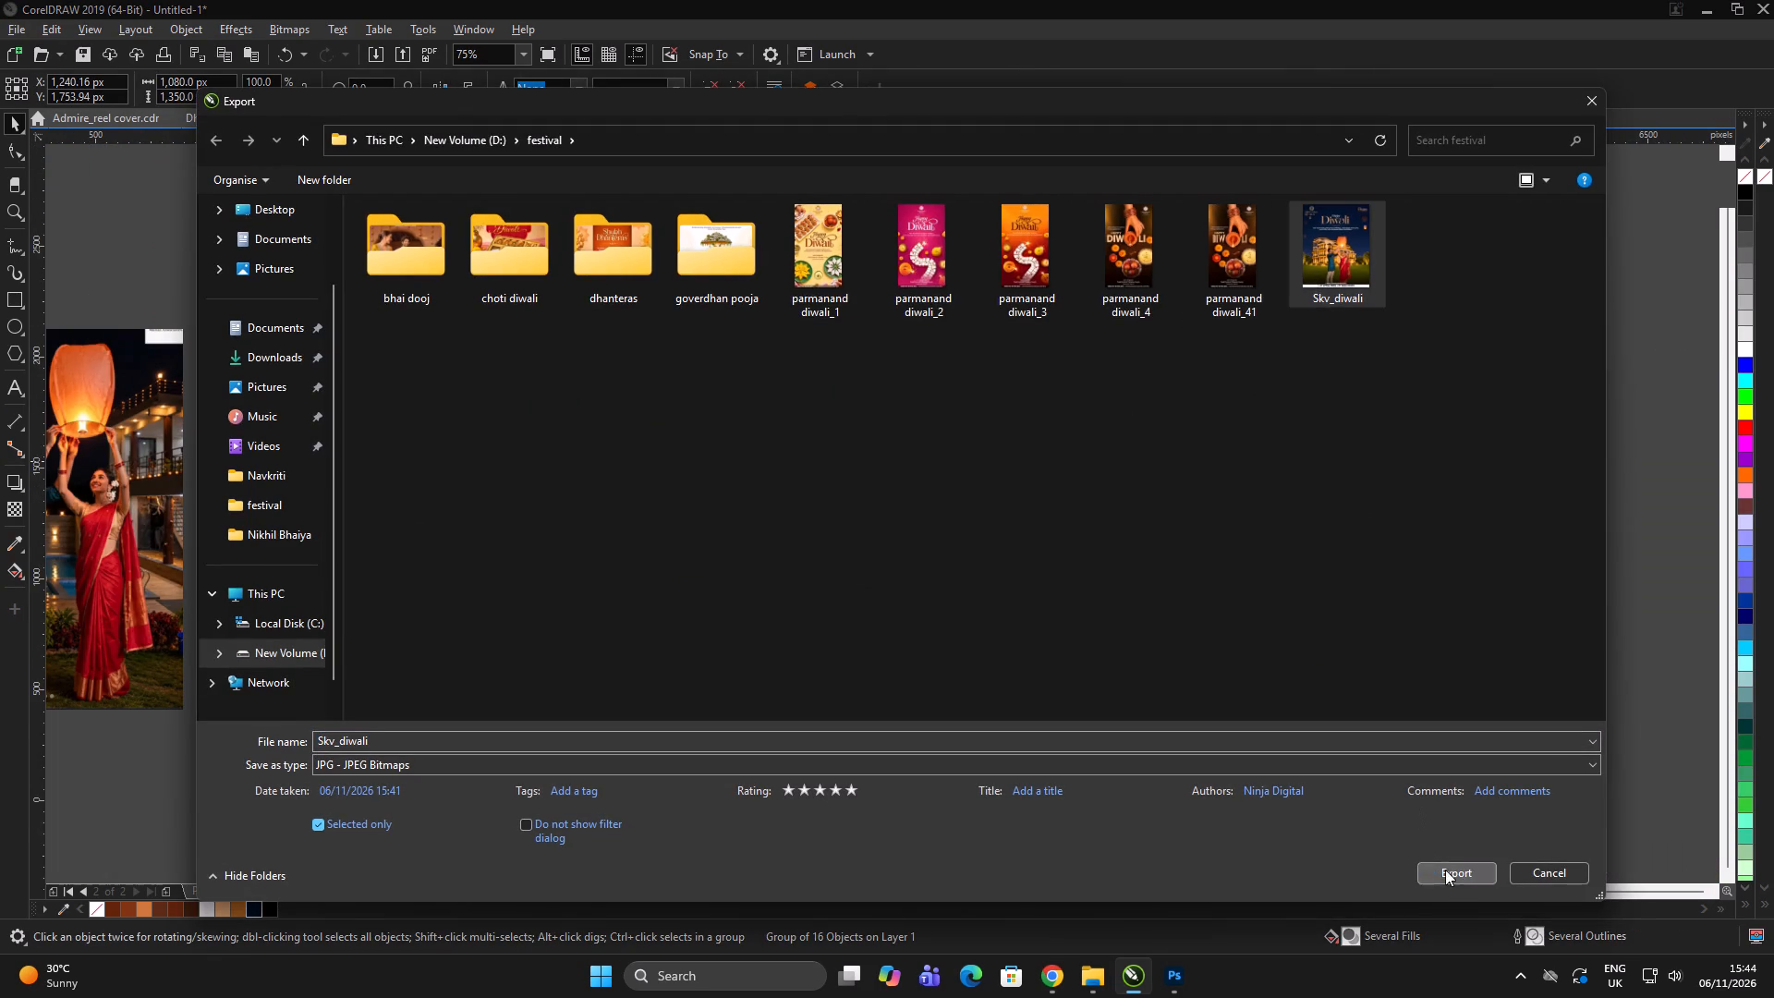
{"action": "left_click", "coordinate": [1445, 870]}
{"action": "left_click", "coordinate": [946, 493]}
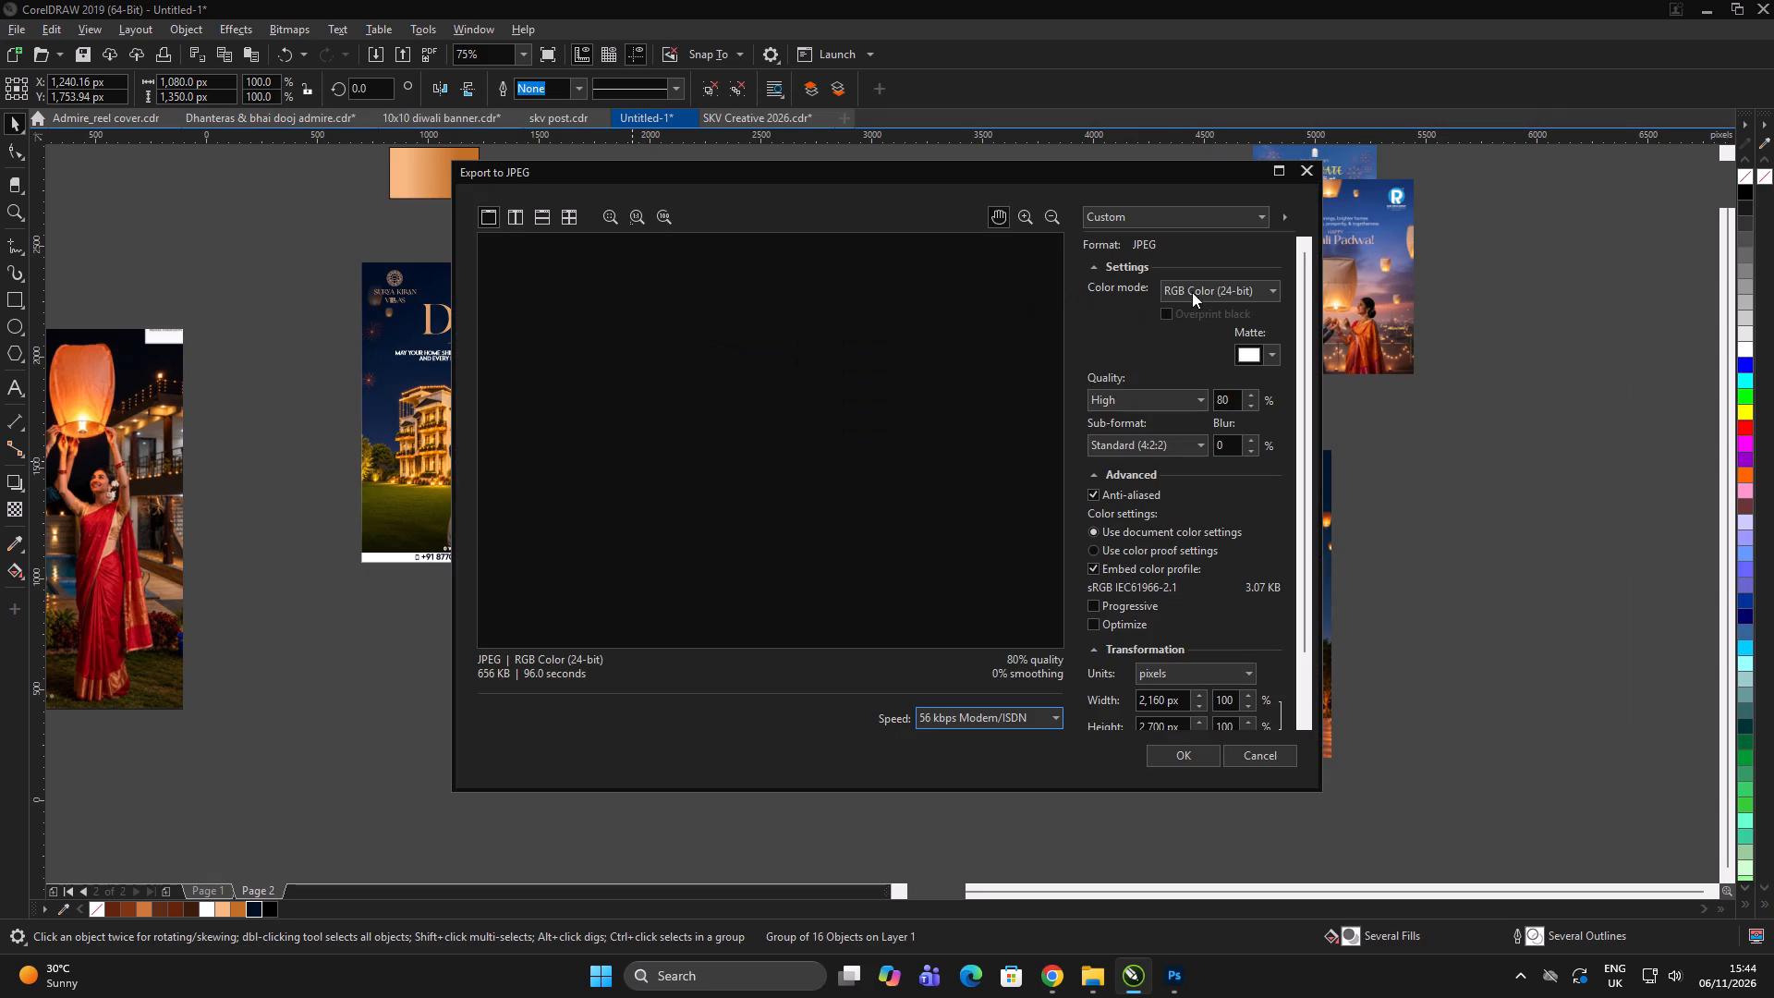
{"action": "left_click", "coordinate": [1194, 291]}
{"action": "left_click", "coordinate": [1191, 323]}
{"action": "left_click", "coordinate": [1179, 756]}
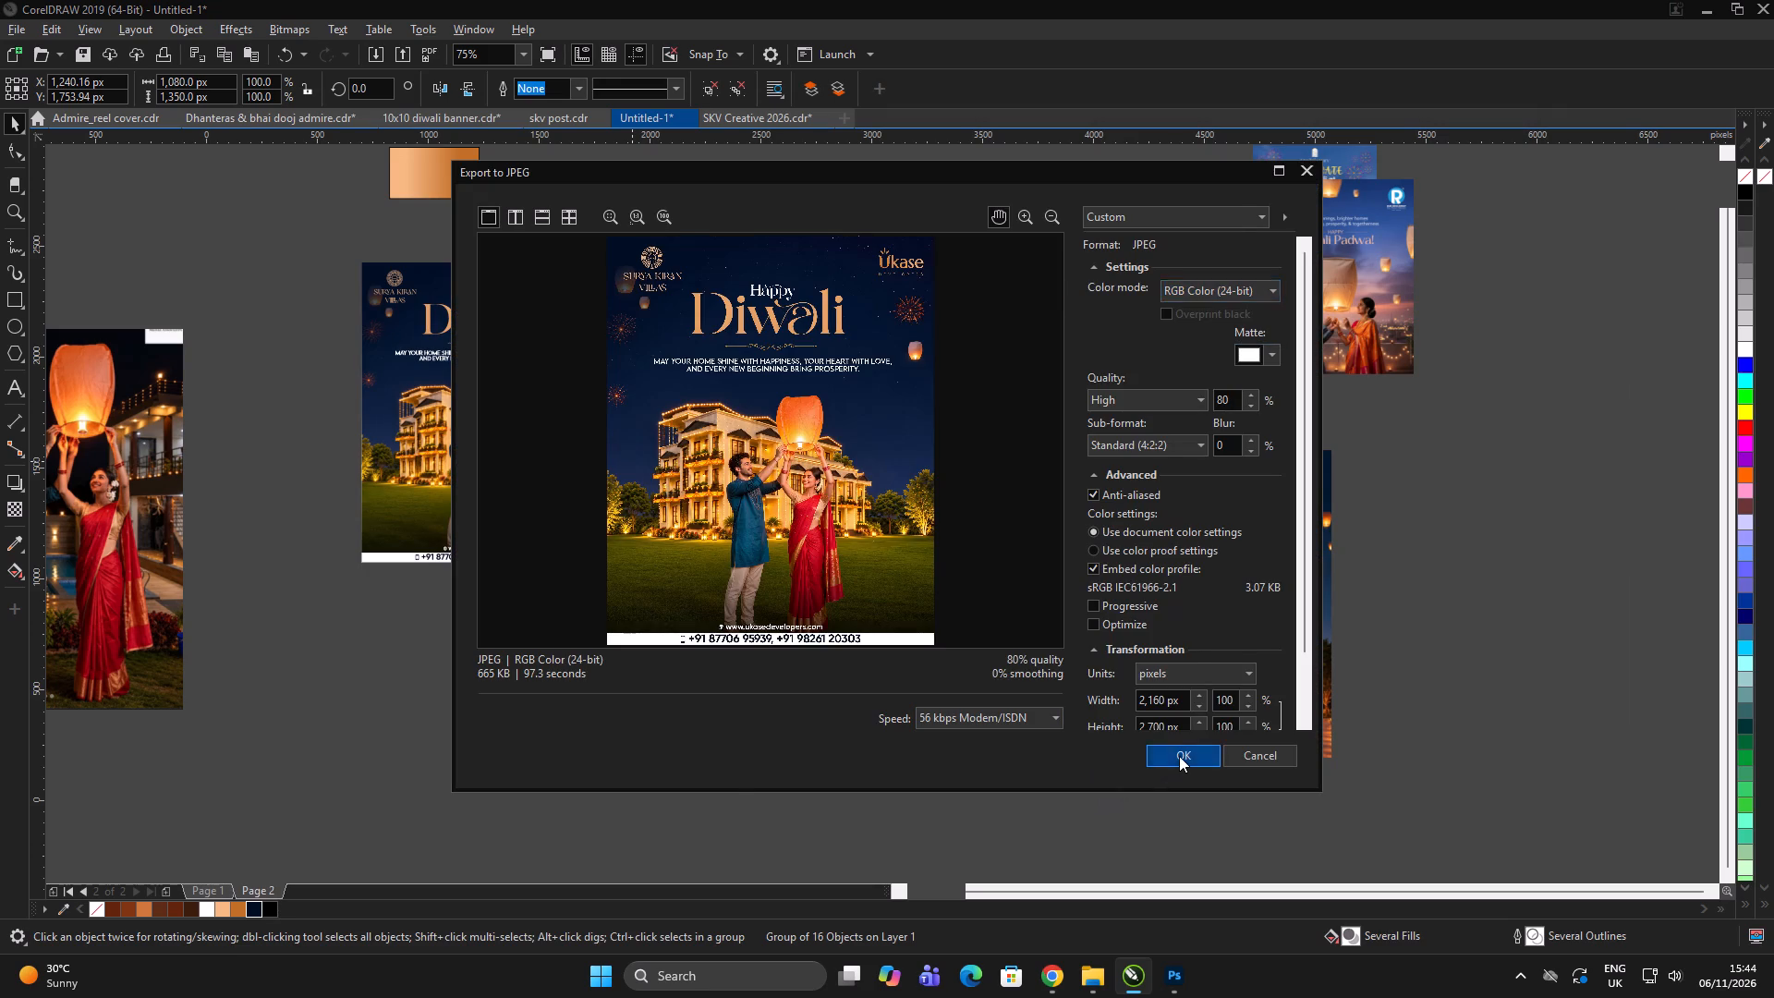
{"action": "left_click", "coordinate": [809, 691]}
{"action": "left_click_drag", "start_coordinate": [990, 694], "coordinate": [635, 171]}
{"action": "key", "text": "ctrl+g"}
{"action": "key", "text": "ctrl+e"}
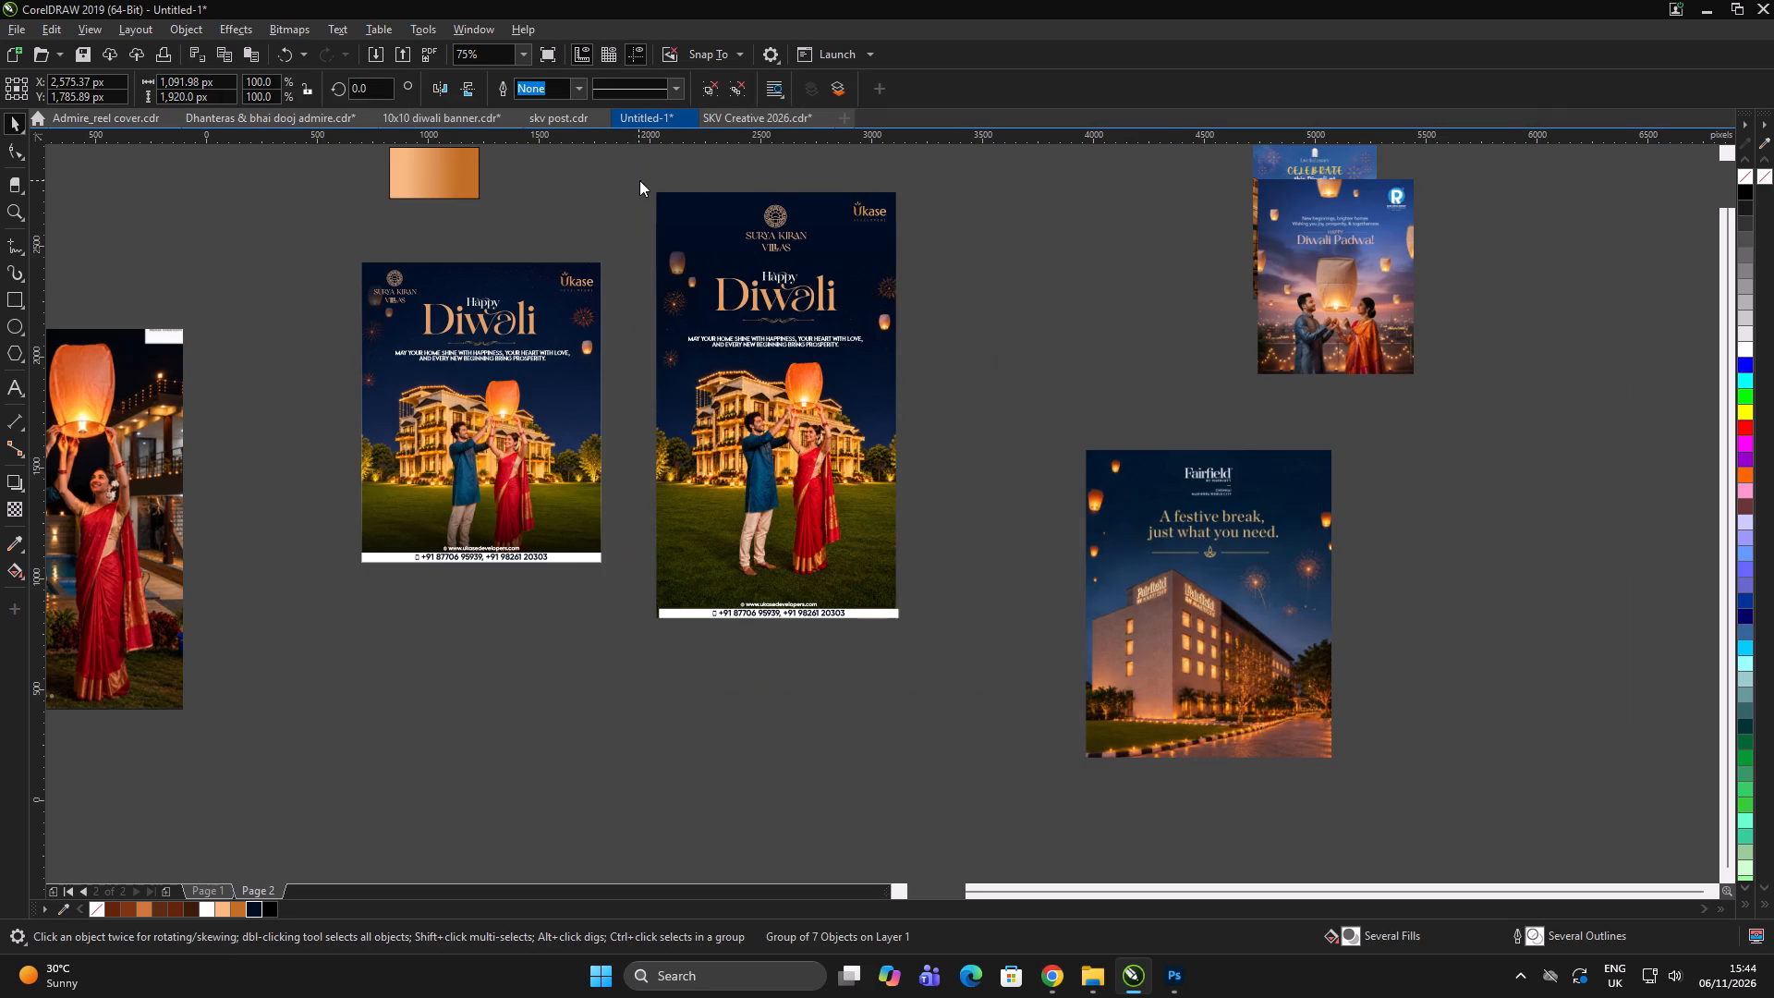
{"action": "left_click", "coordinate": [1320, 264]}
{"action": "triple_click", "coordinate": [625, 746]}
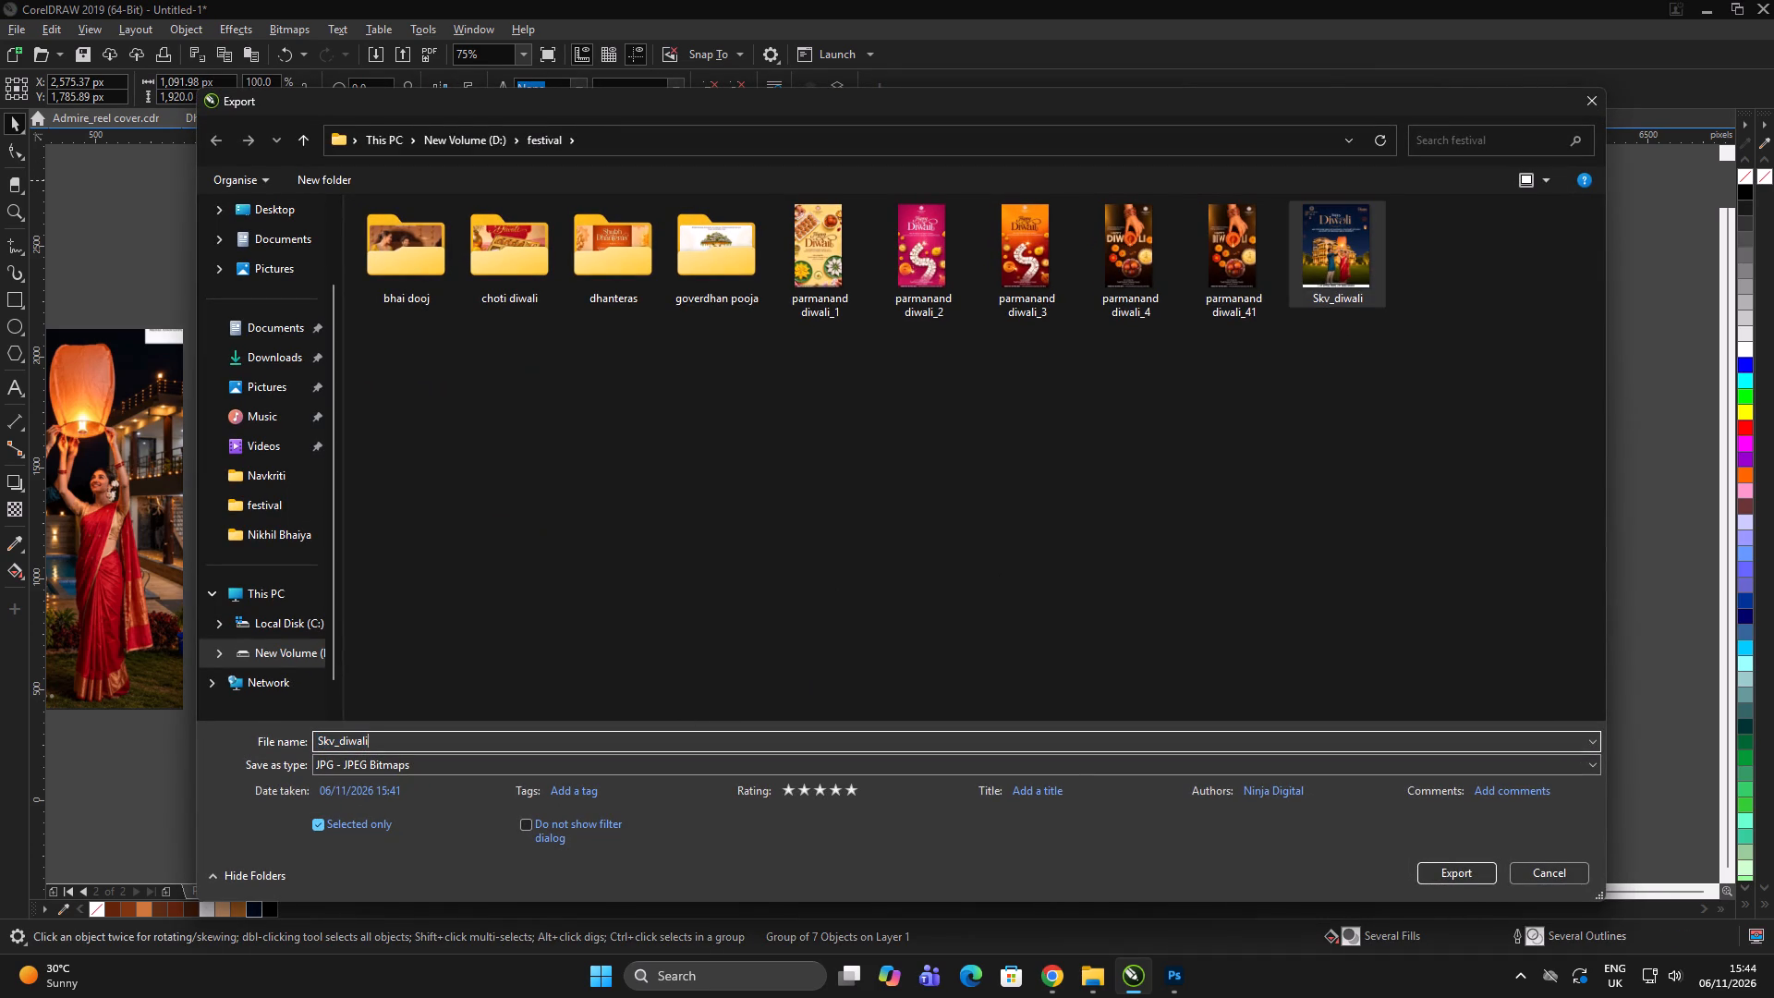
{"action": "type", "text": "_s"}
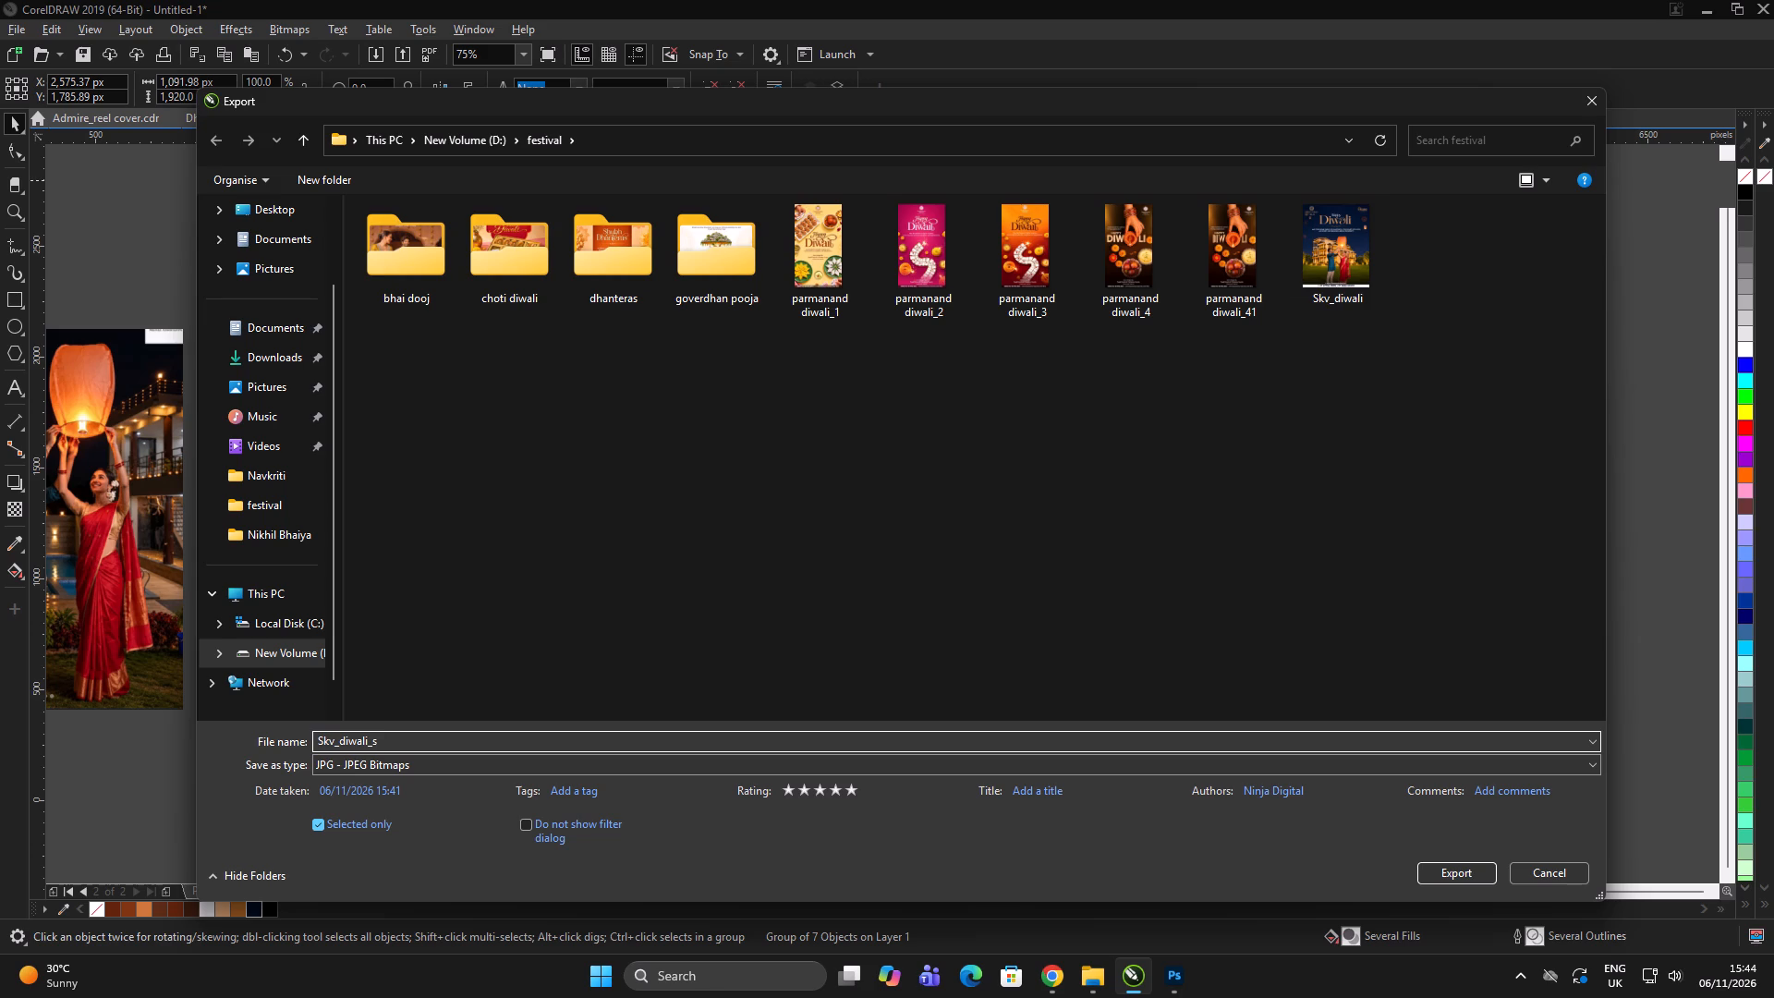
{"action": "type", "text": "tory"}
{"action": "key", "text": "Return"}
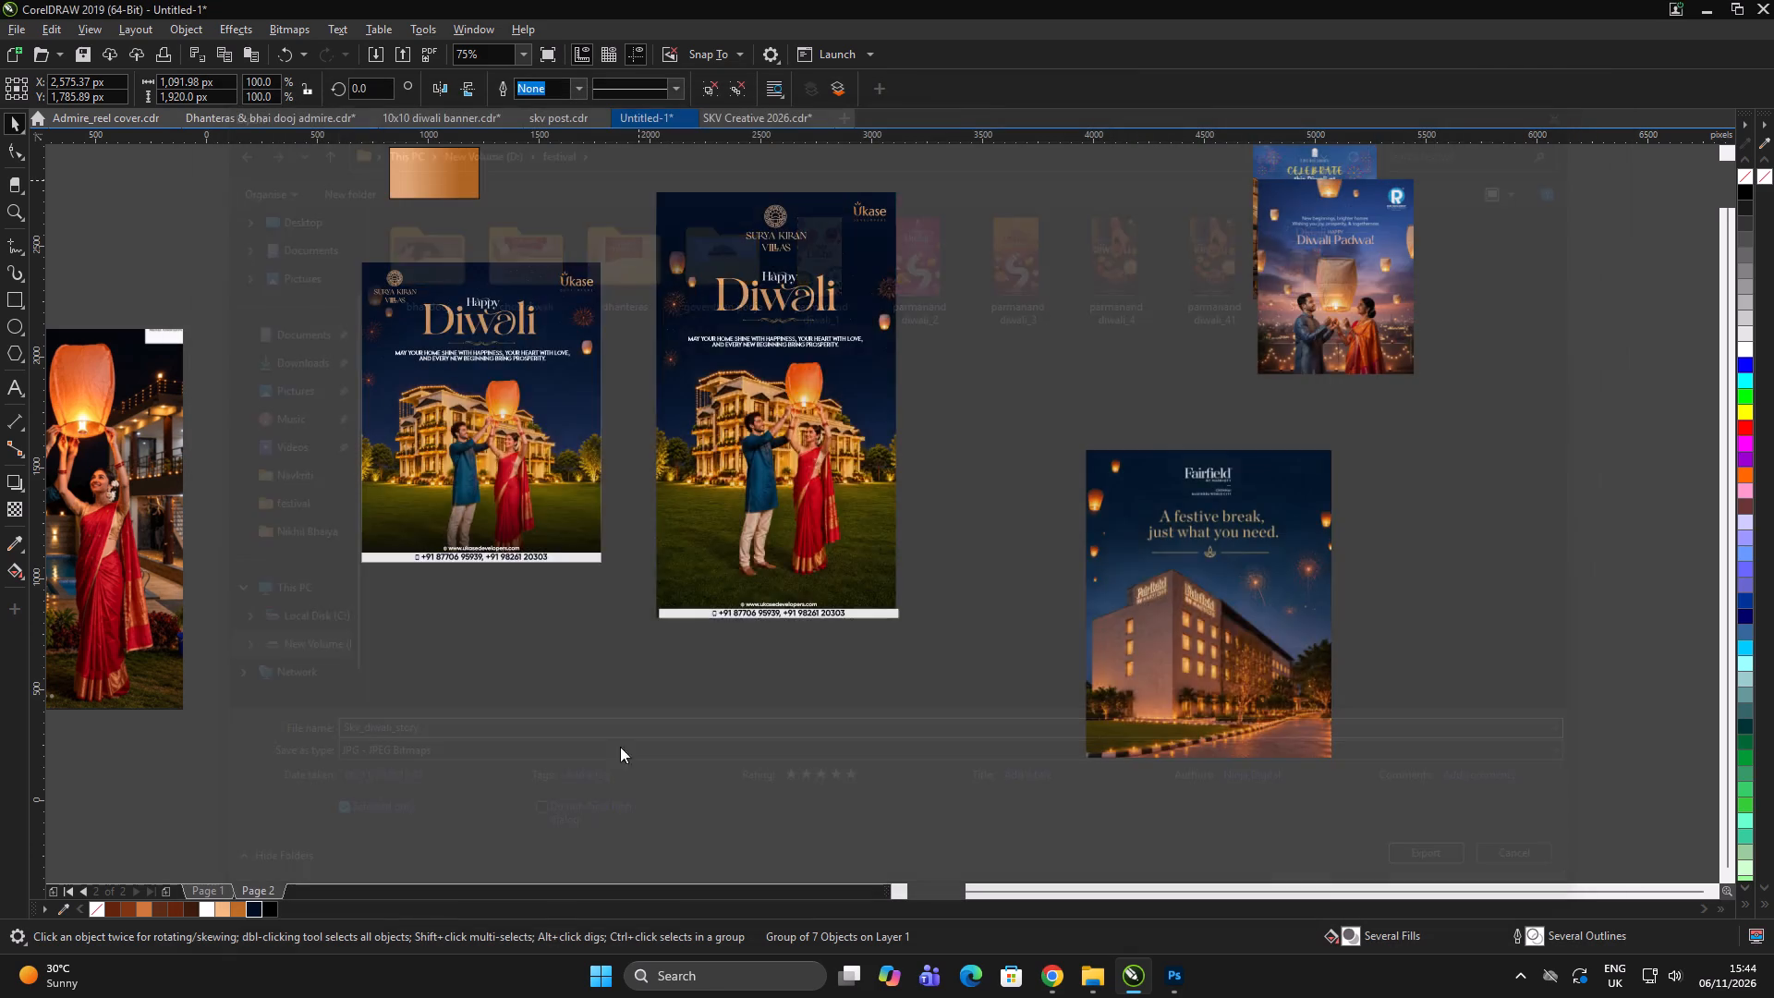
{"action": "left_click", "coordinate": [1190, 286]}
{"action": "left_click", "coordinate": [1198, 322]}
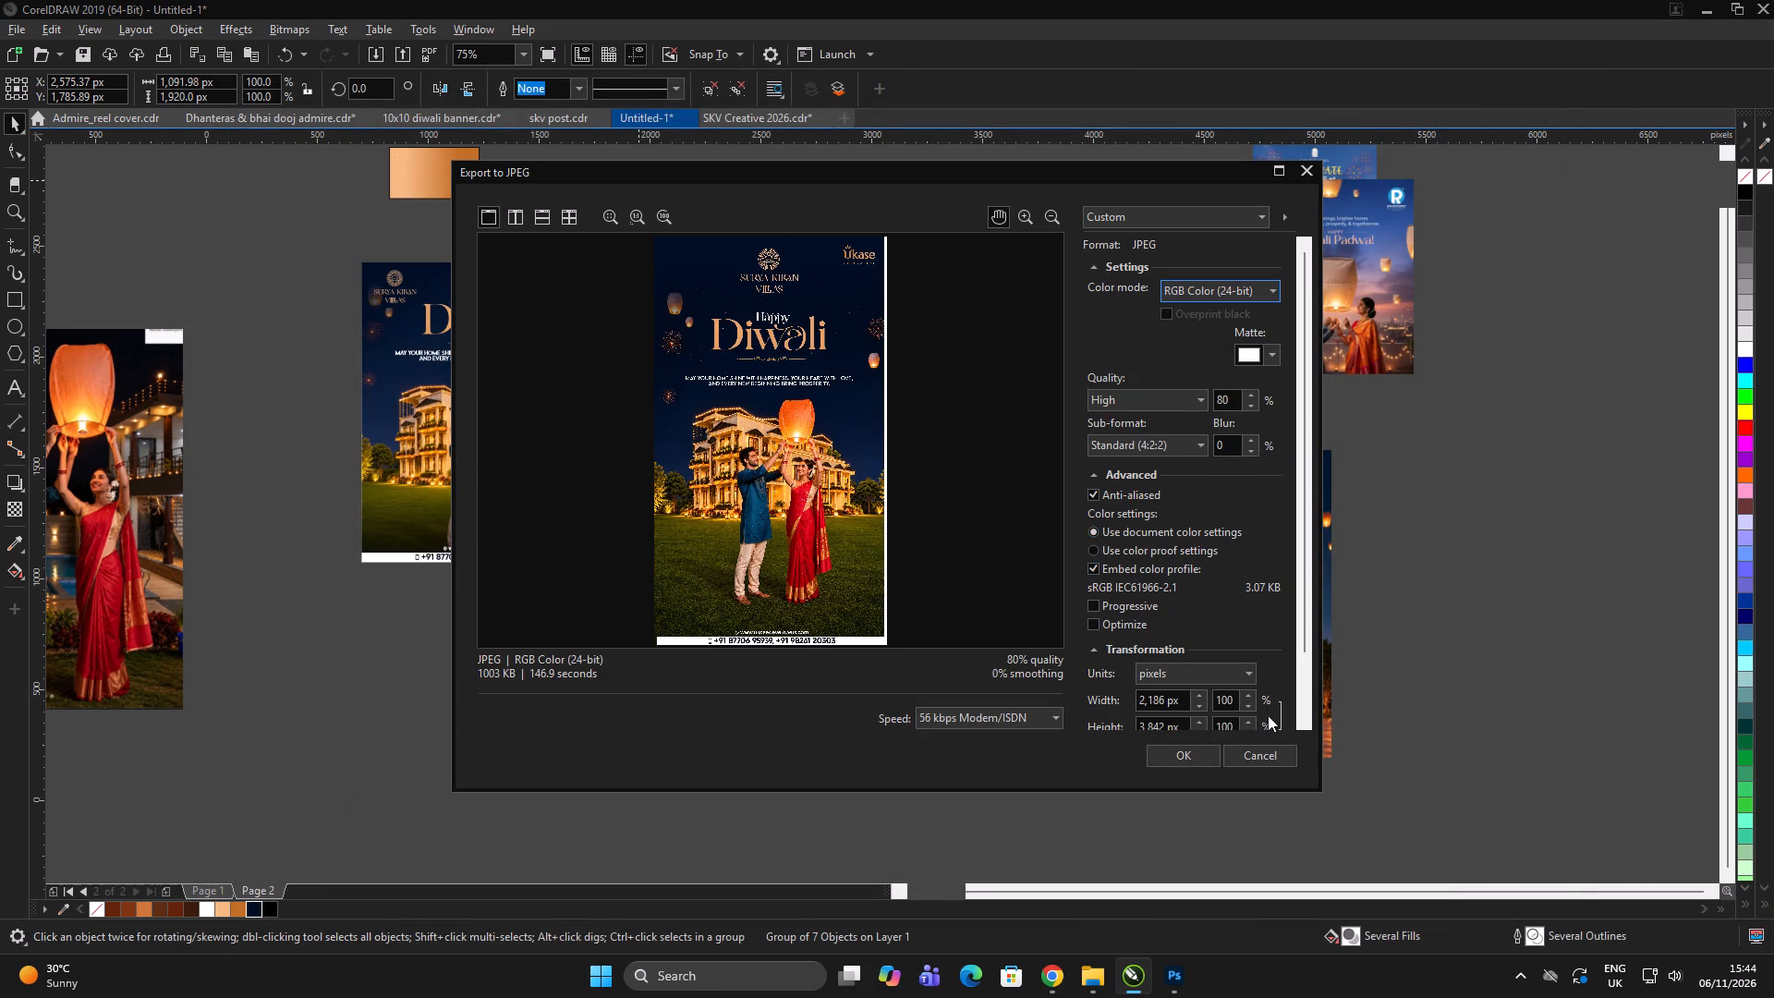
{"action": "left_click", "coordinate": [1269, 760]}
Ungroup the tall artwork and centre its website and phone strip horizontally on the background.
{"action": "scroll", "coordinate": [861, 596], "scroll_direction": "up", "scroll_amount": 1}
{"action": "key", "text": "ctrl+u"}
{"action": "left_click", "coordinate": [1005, 574], "text": "ctrl"}
{"action": "left_click_drag", "start_coordinate": [1100, 537], "coordinate": [227, 694]}
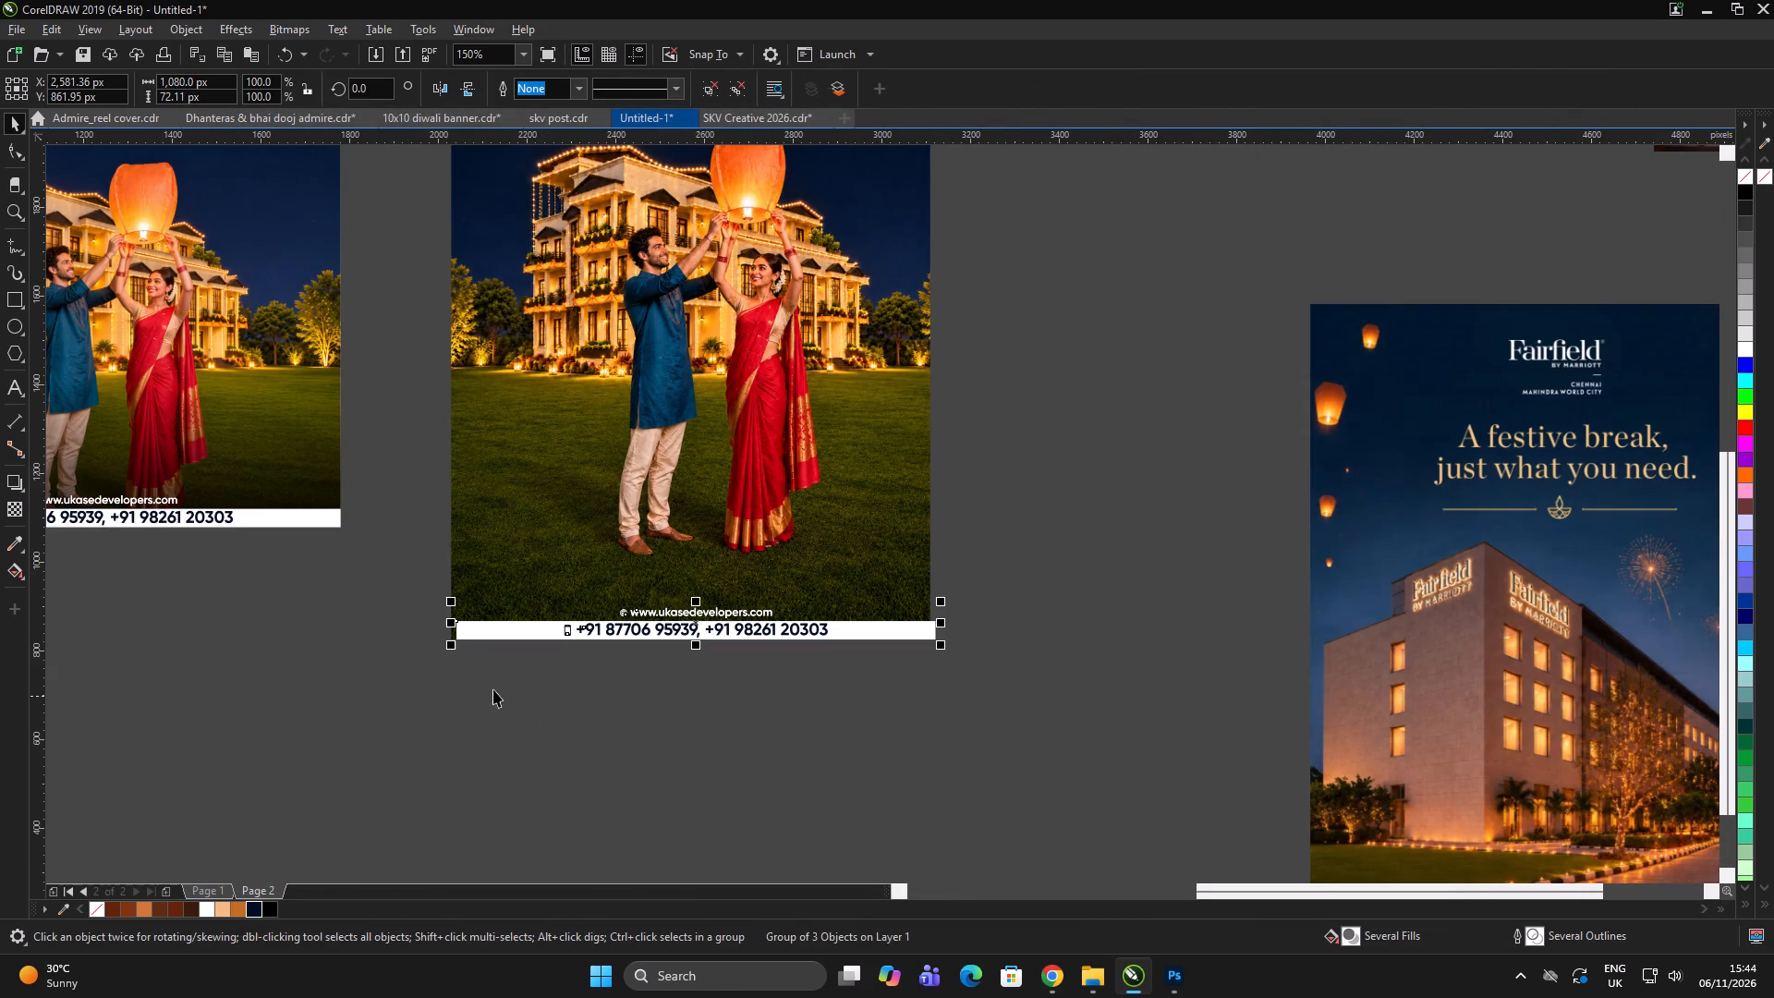
{"action": "key", "text": "ctrl+g"}
{"action": "left_click", "coordinate": [730, 465], "text": "shift"}
{"action": "key", "text": "c"}
{"action": "left_click", "coordinate": [1026, 517]}
{"action": "left_click", "coordinate": [1044, 512]}
Group all the objects of the tall artwork again.
{"action": "scroll", "coordinate": [738, 663], "scroll_direction": "up", "scroll_amount": 1}
{"action": "scroll", "coordinate": [640, 710], "scroll_direction": "down", "scroll_amount": 2}
{"action": "left_click", "coordinate": [688, 803]}
{"action": "scroll", "coordinate": [750, 712], "scroll_direction": "down", "scroll_amount": 1}
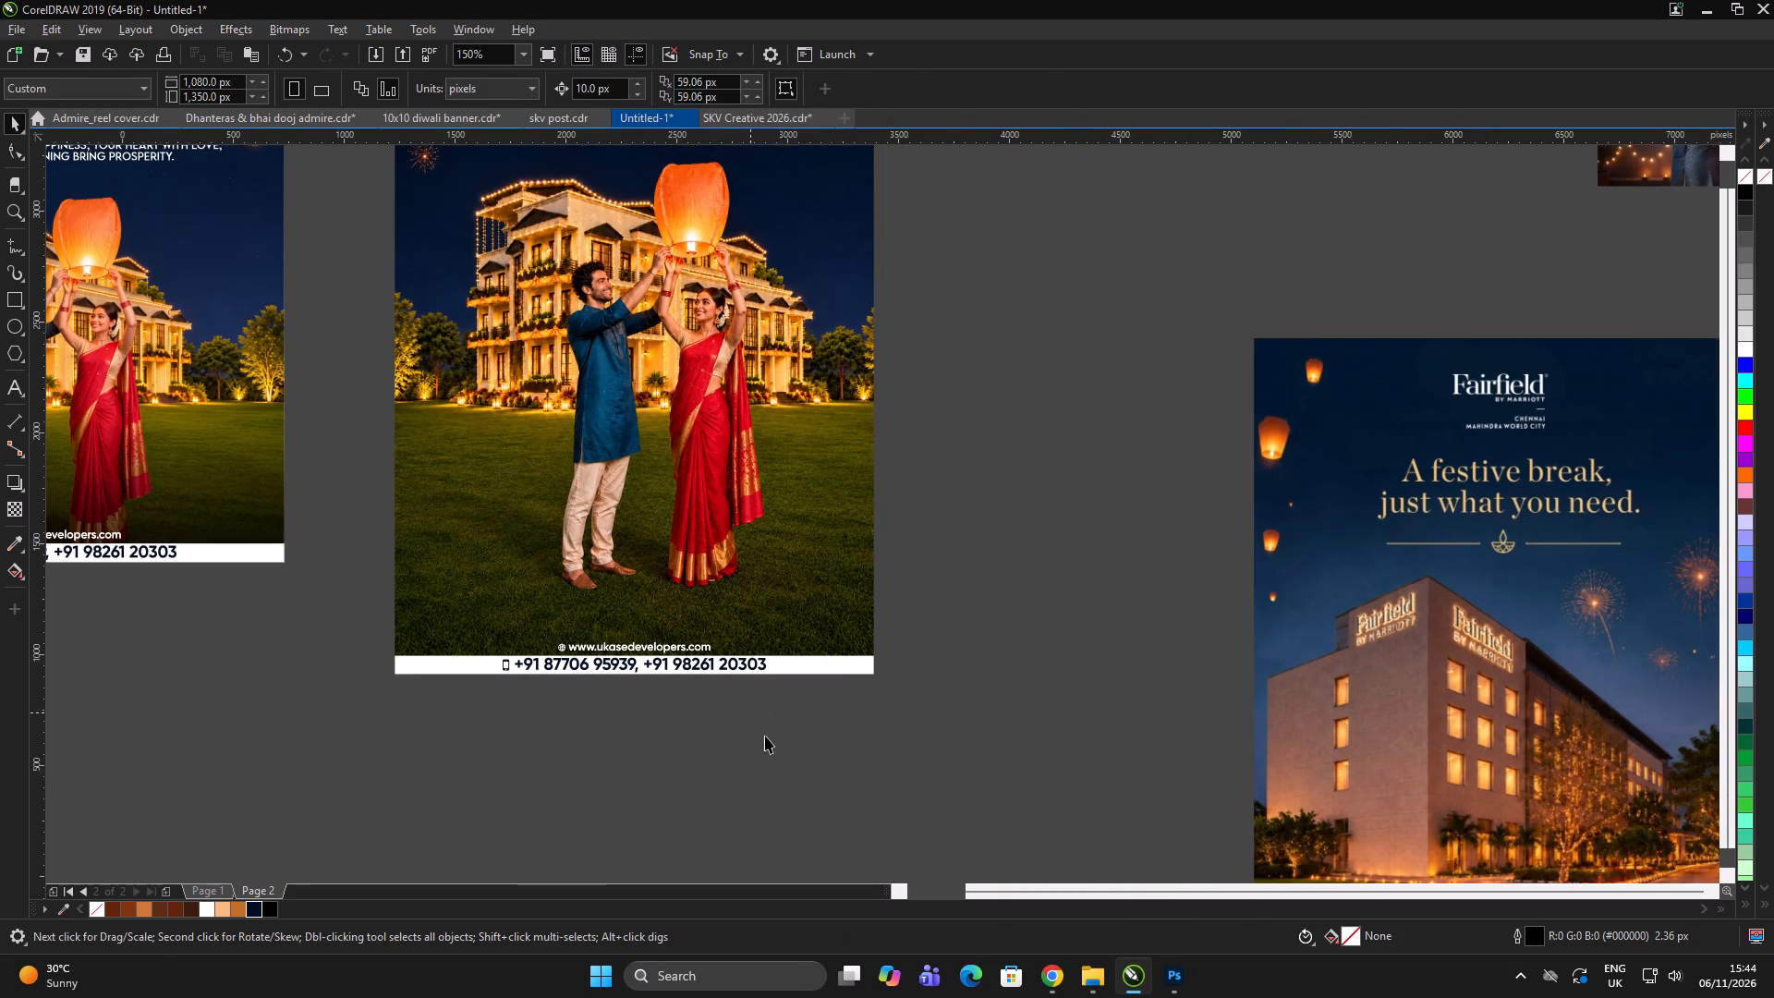
{"action": "left_click", "coordinate": [778, 759]}
{"action": "left_click_drag", "start_coordinate": [866, 778], "coordinate": [552, 199]}
{"action": "key", "text": "ctrl+g"}
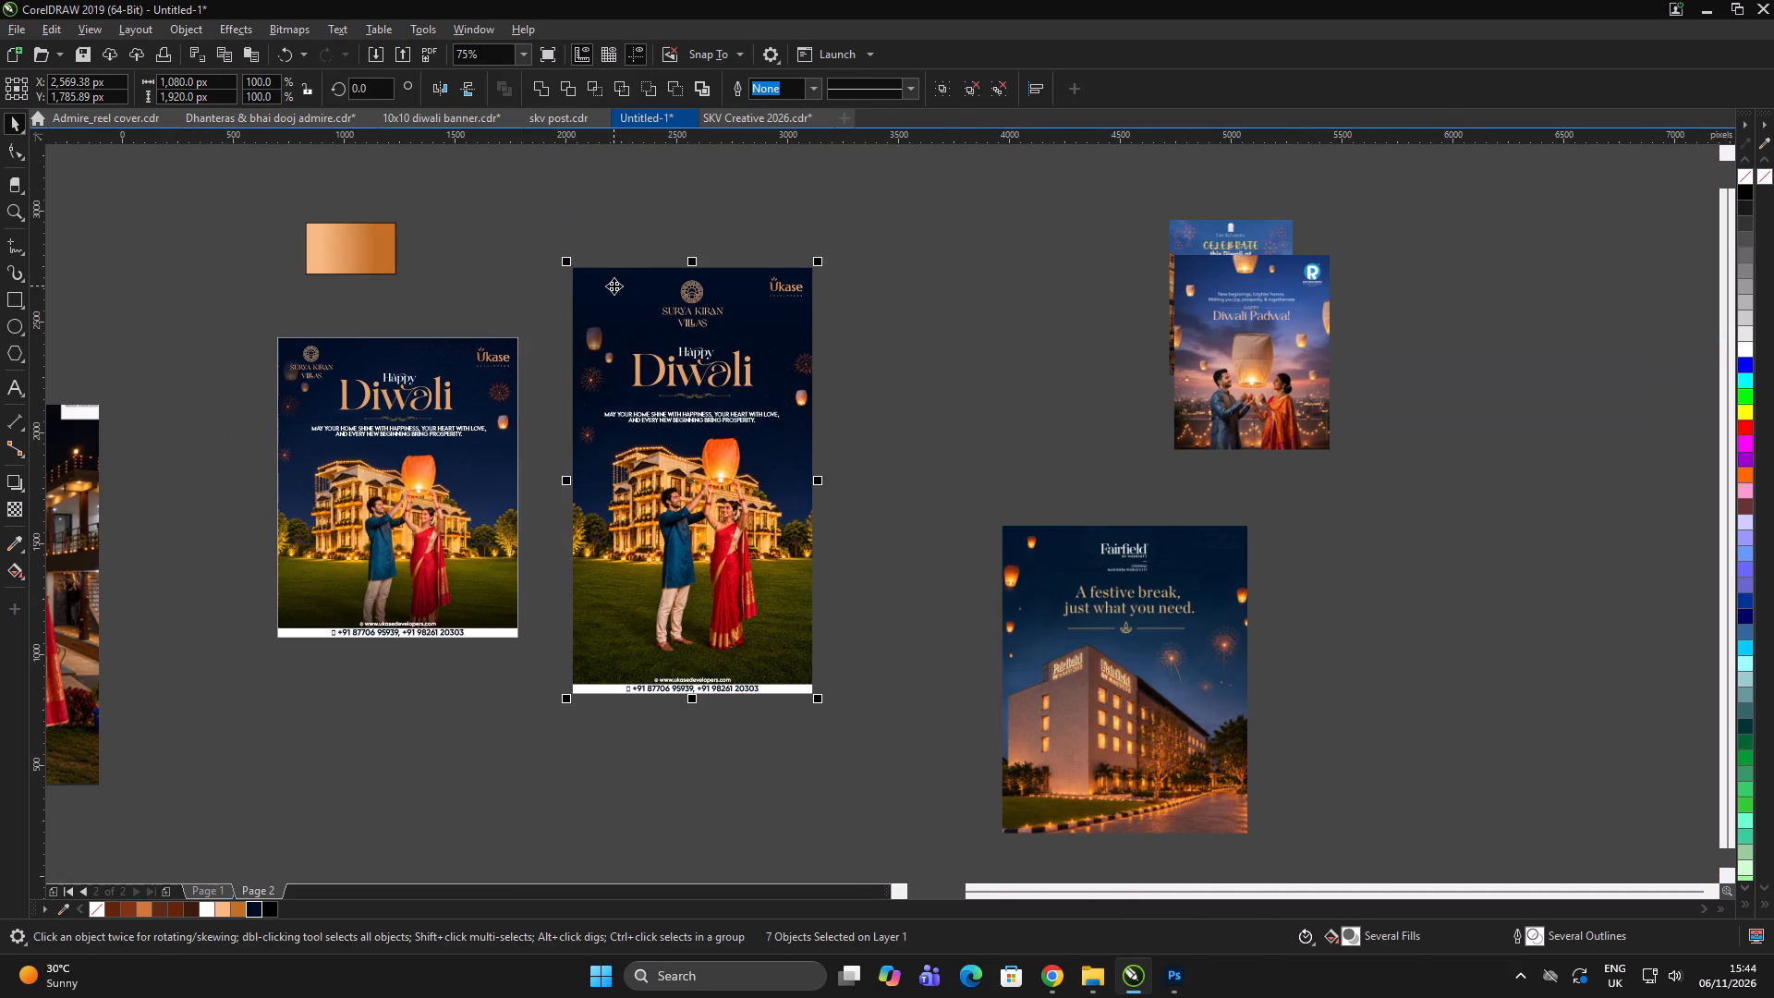
Export the tall artwork as an RGB Color (24-bit) JPG in the festival folder, adding "Story" to the Skv_diwali file name.
{"action": "key", "text": "ctrl+e"}
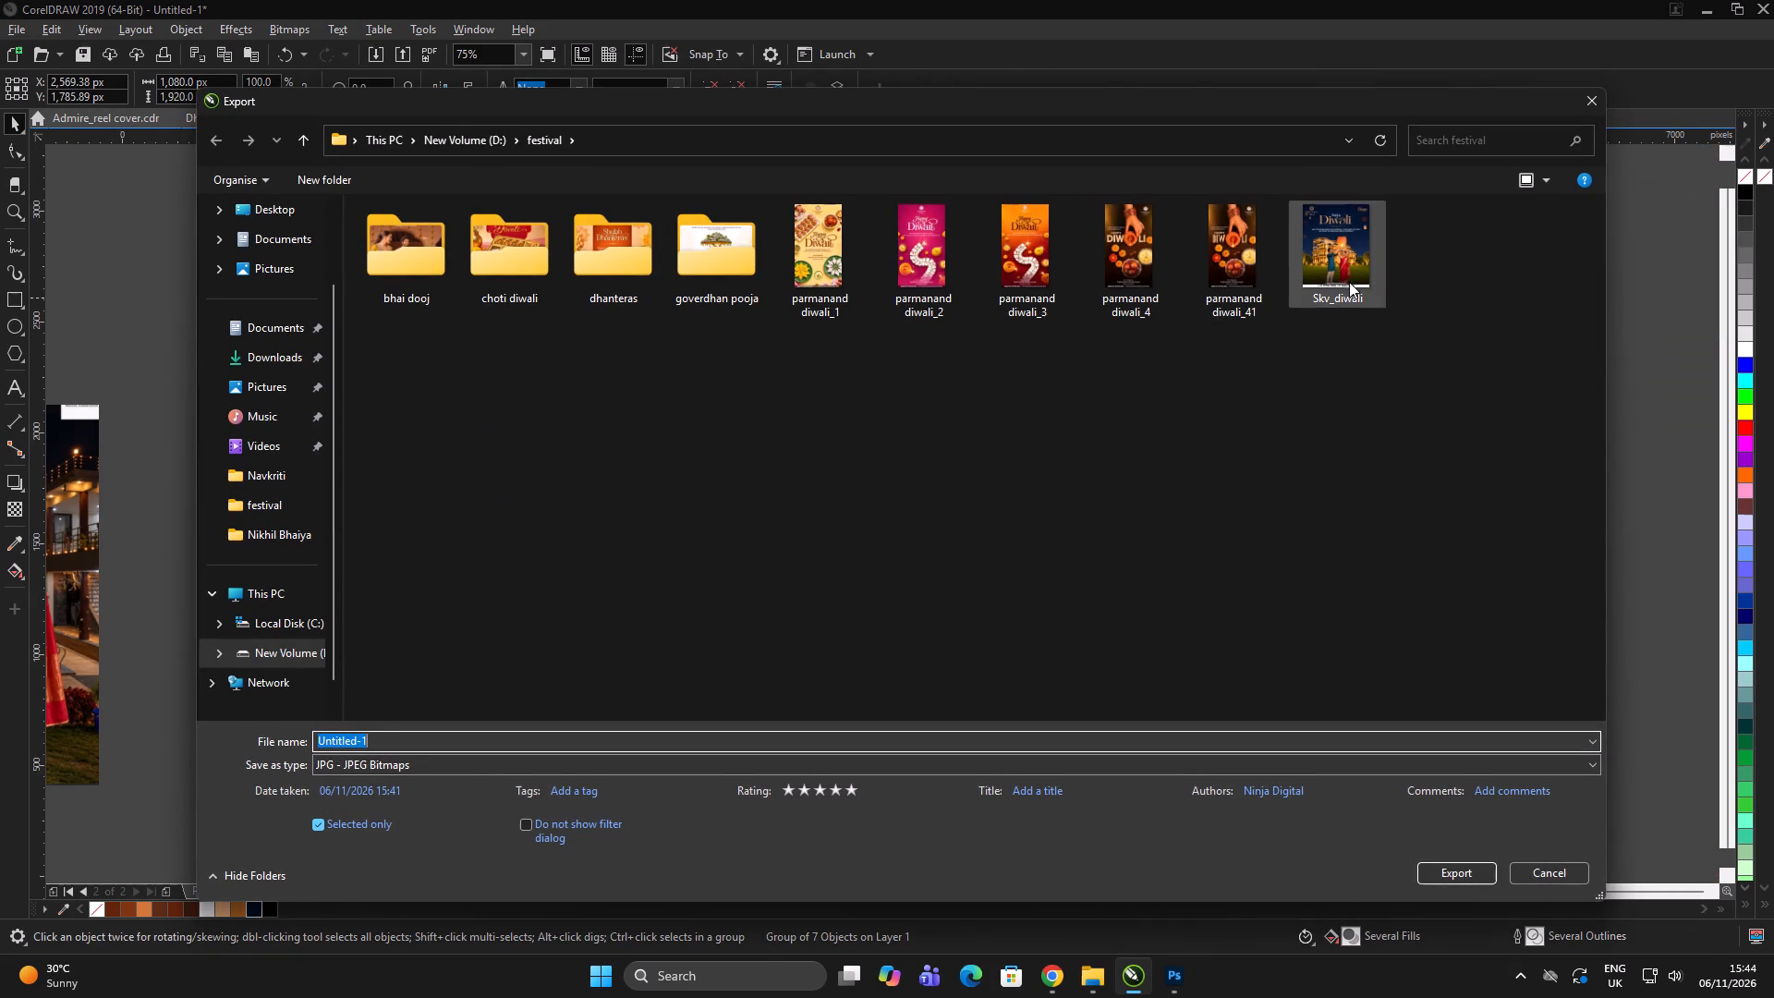
{"action": "left_click", "coordinate": [1348, 280]}
{"action": "left_click", "coordinate": [443, 745]}
{"action": "key", "text": "Right"}
{"action": "key", "text": "Left"}
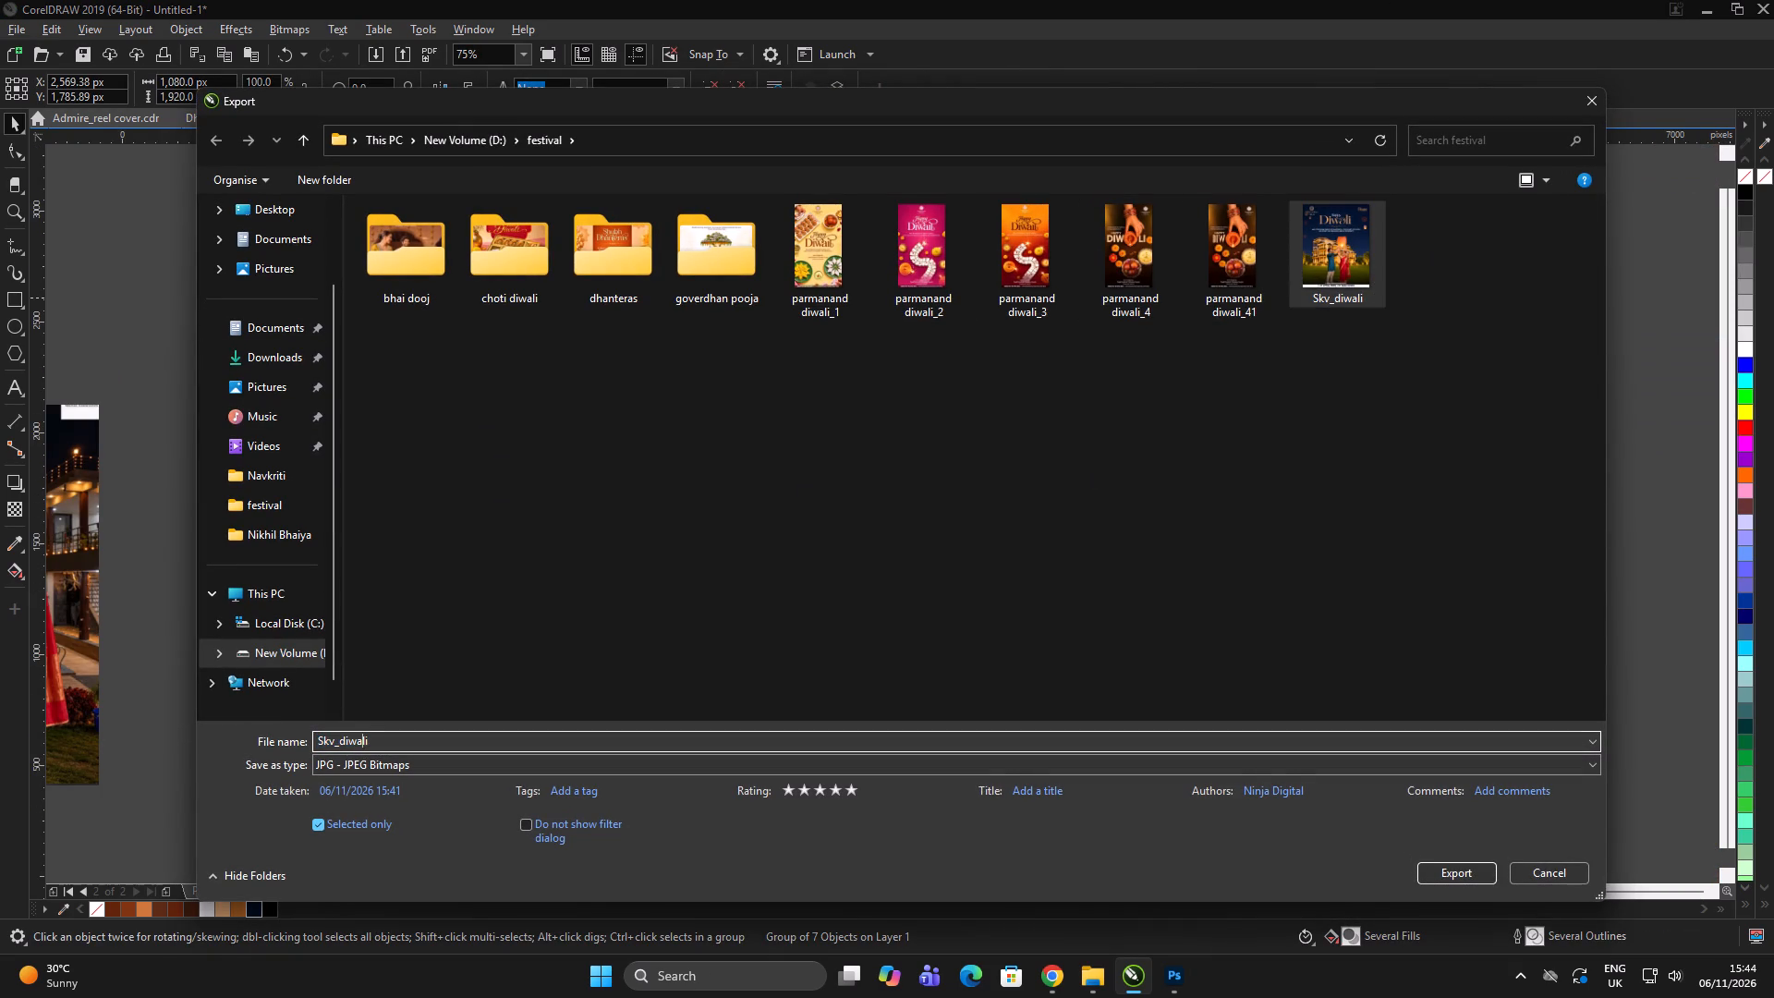
{"action": "key", "text": "Left"}
{"action": "key", "text": "Left"}
{"action": "key", "text": "Left"}
{"action": "key", "text": "Left"}
{"action": "key", "text": "Left"}
{"action": "type", "text": "Story"}
{"action": "key", "text": "space"}
{"action": "key", "text": "ctrl+a"}
{"action": "key", "text": "Return"}
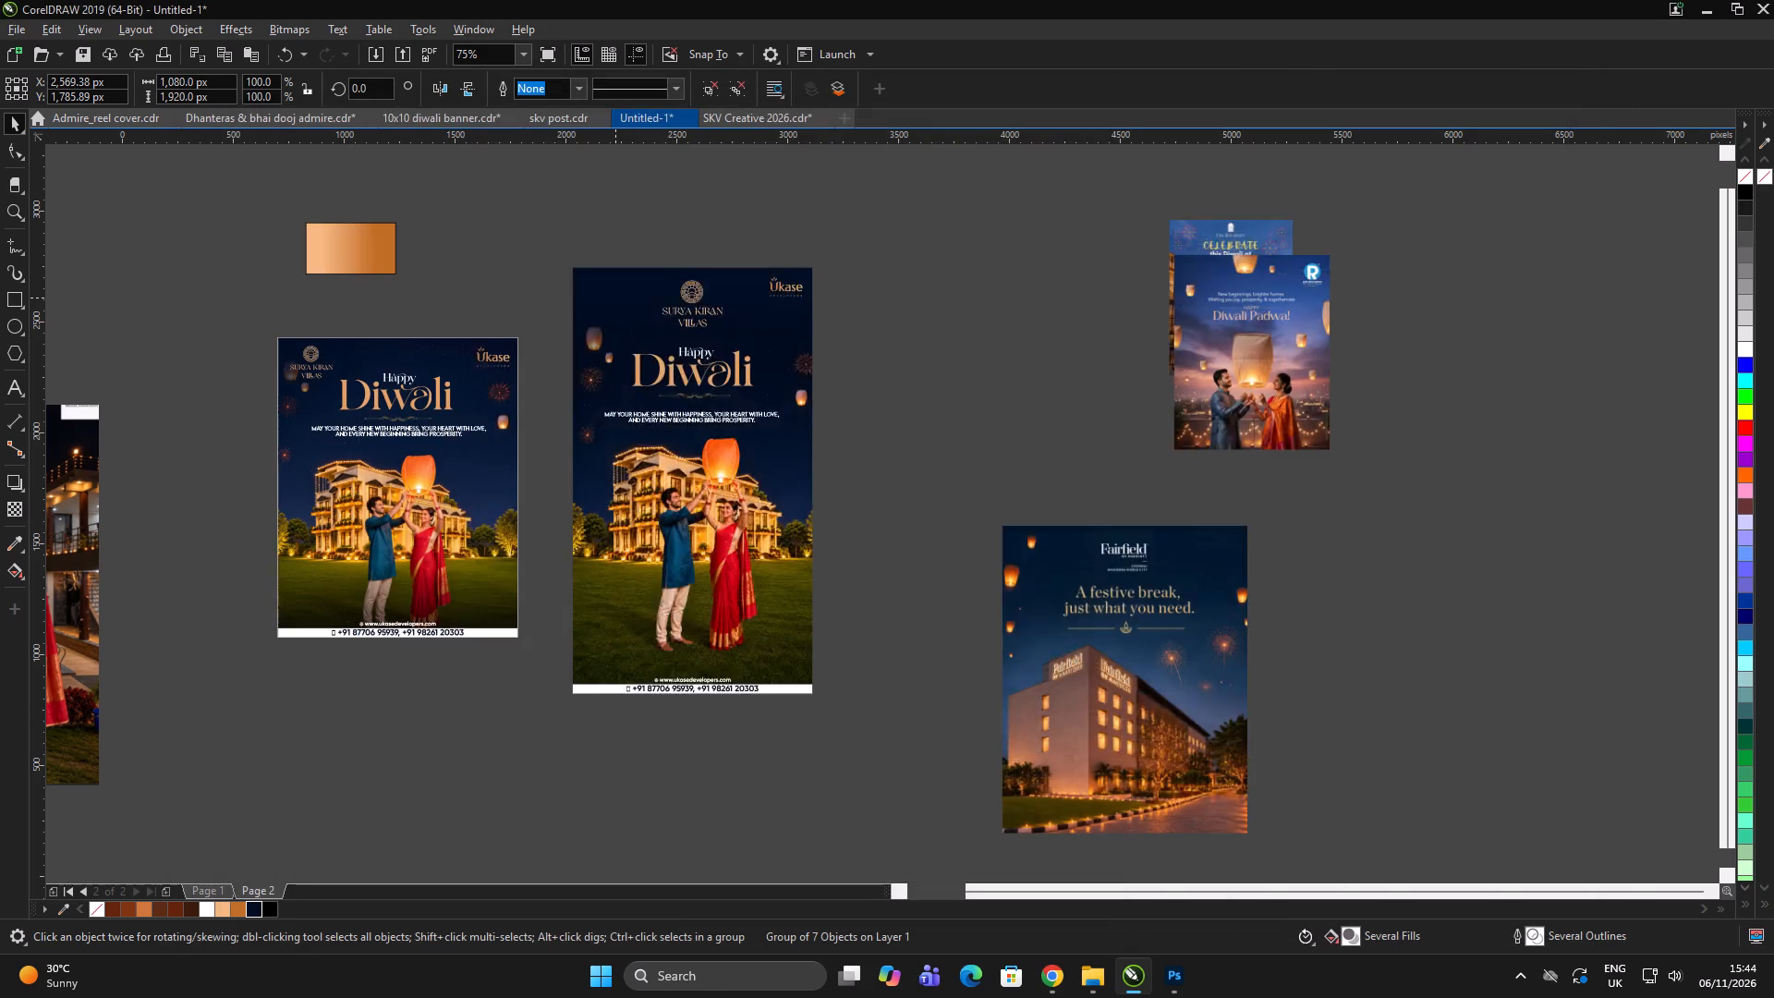
{"action": "left_click", "coordinate": [1222, 286]}
{"action": "left_click", "coordinate": [1180, 323]}
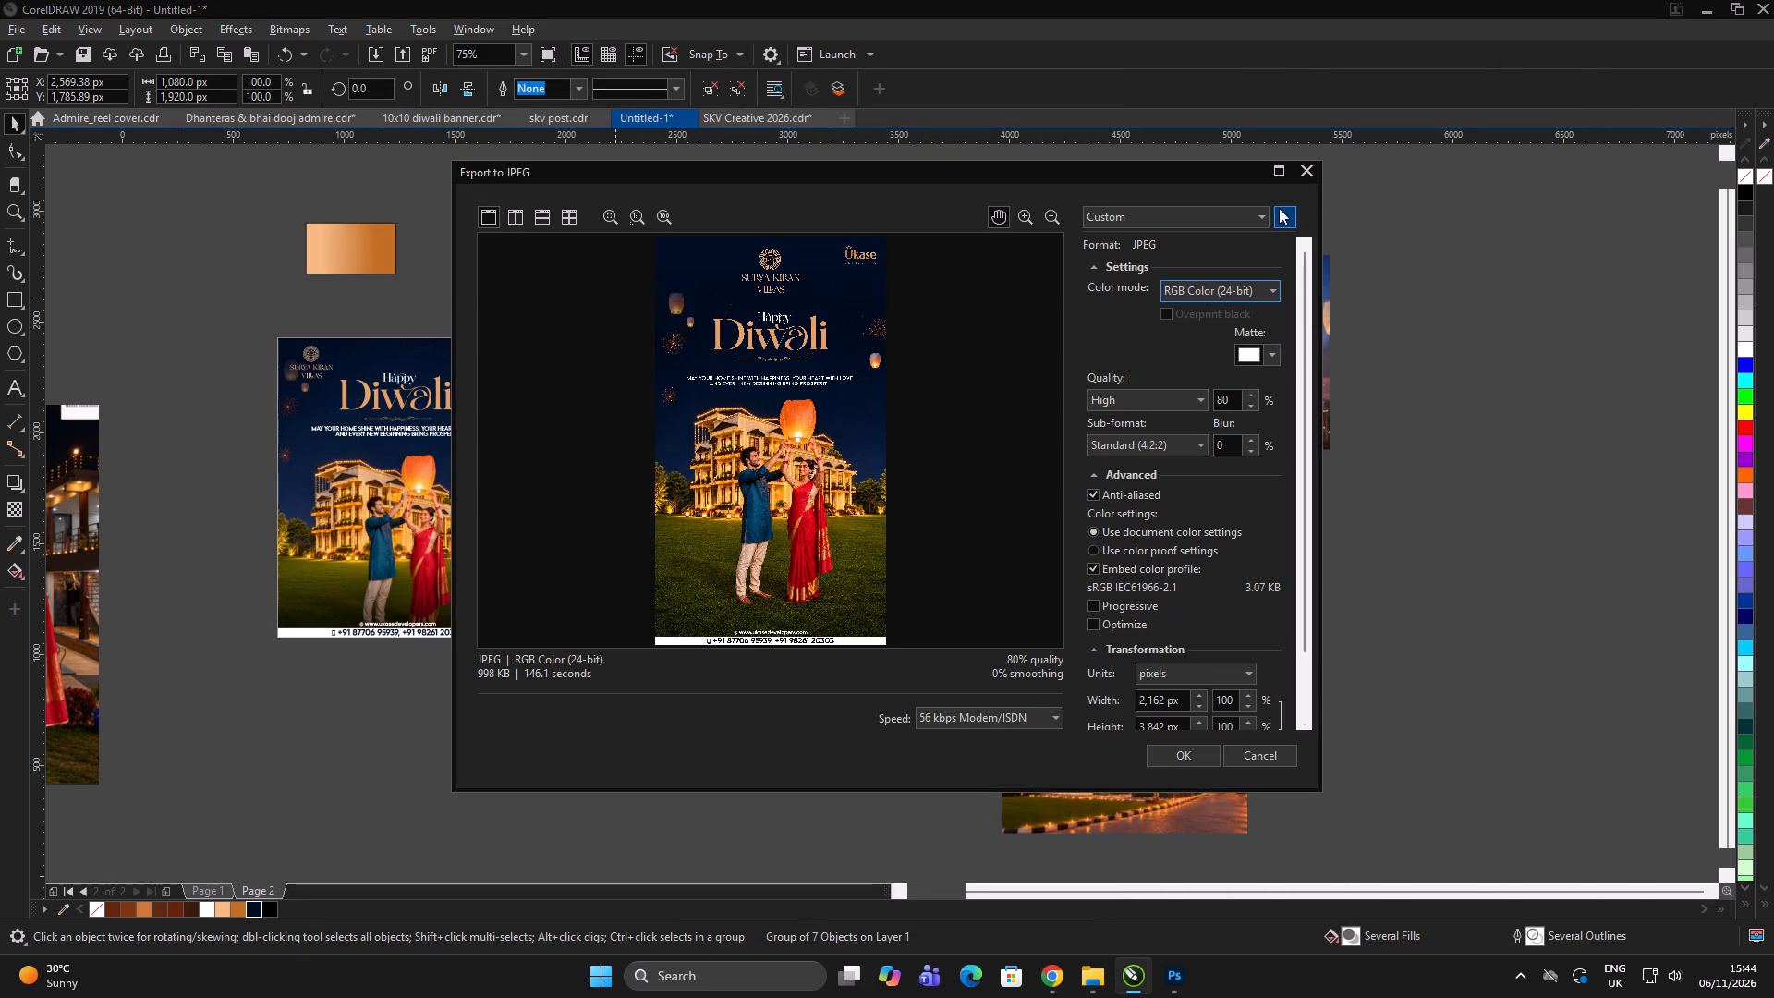
{"action": "left_click_drag", "start_coordinate": [1304, 308], "coordinate": [1294, 451]}
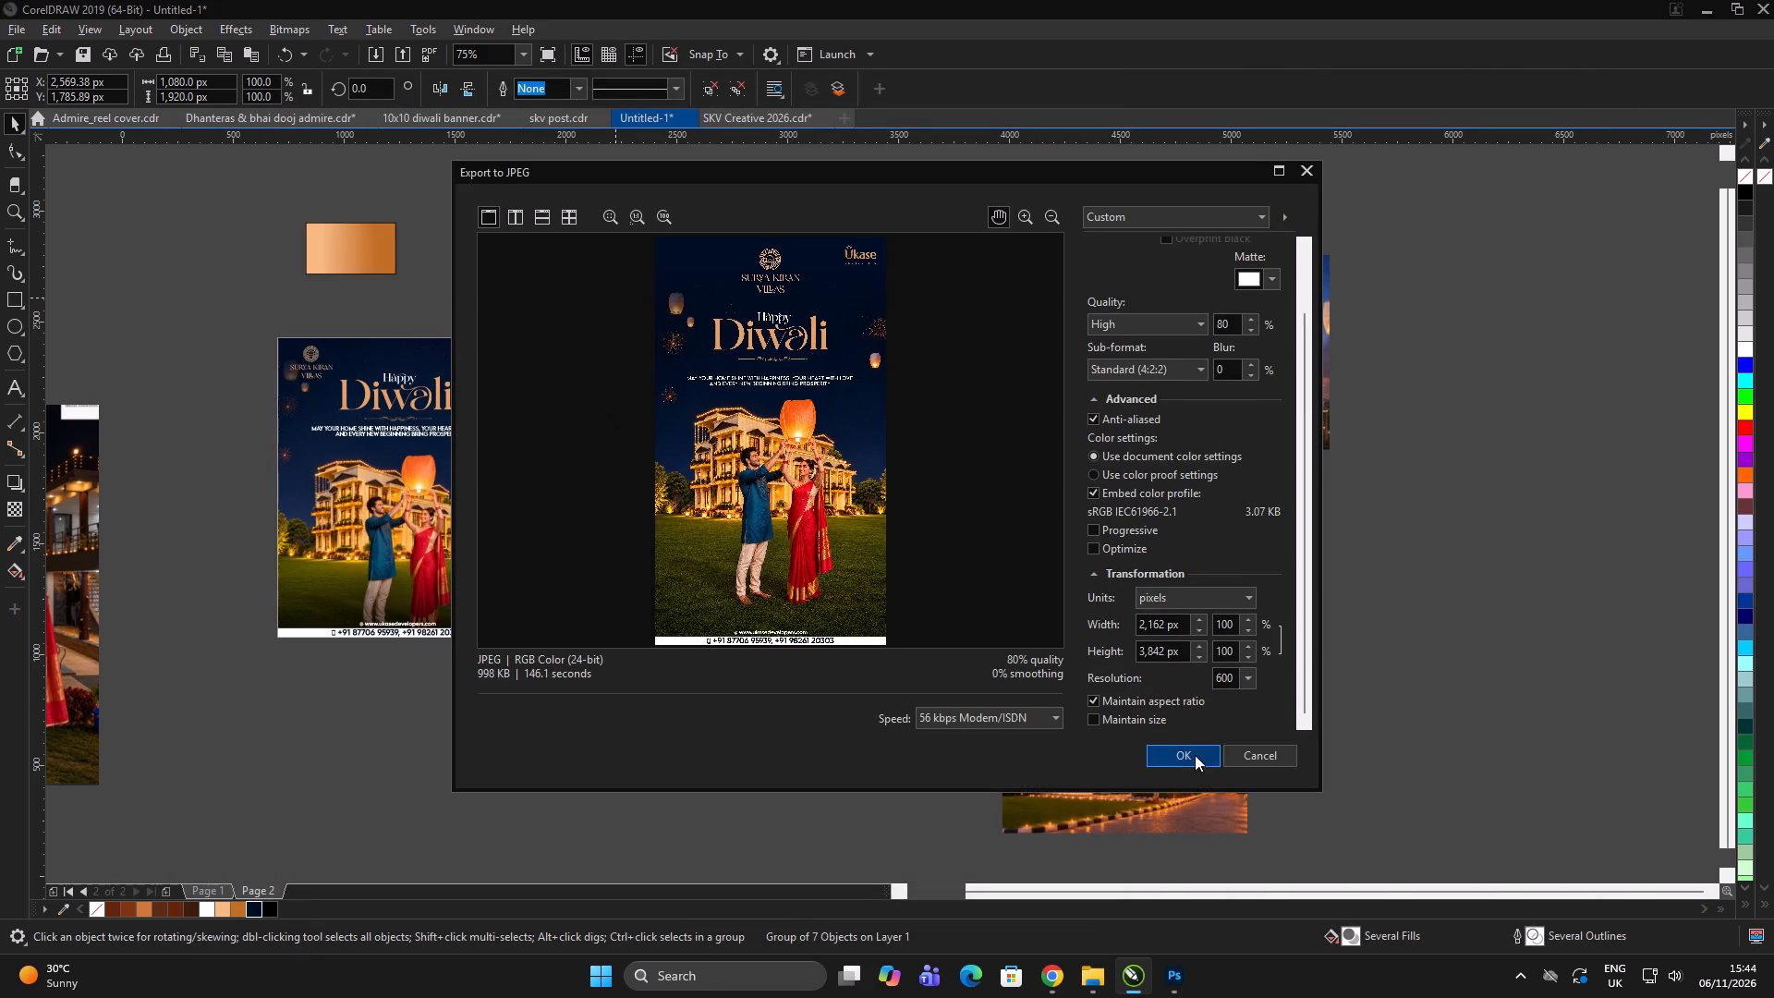
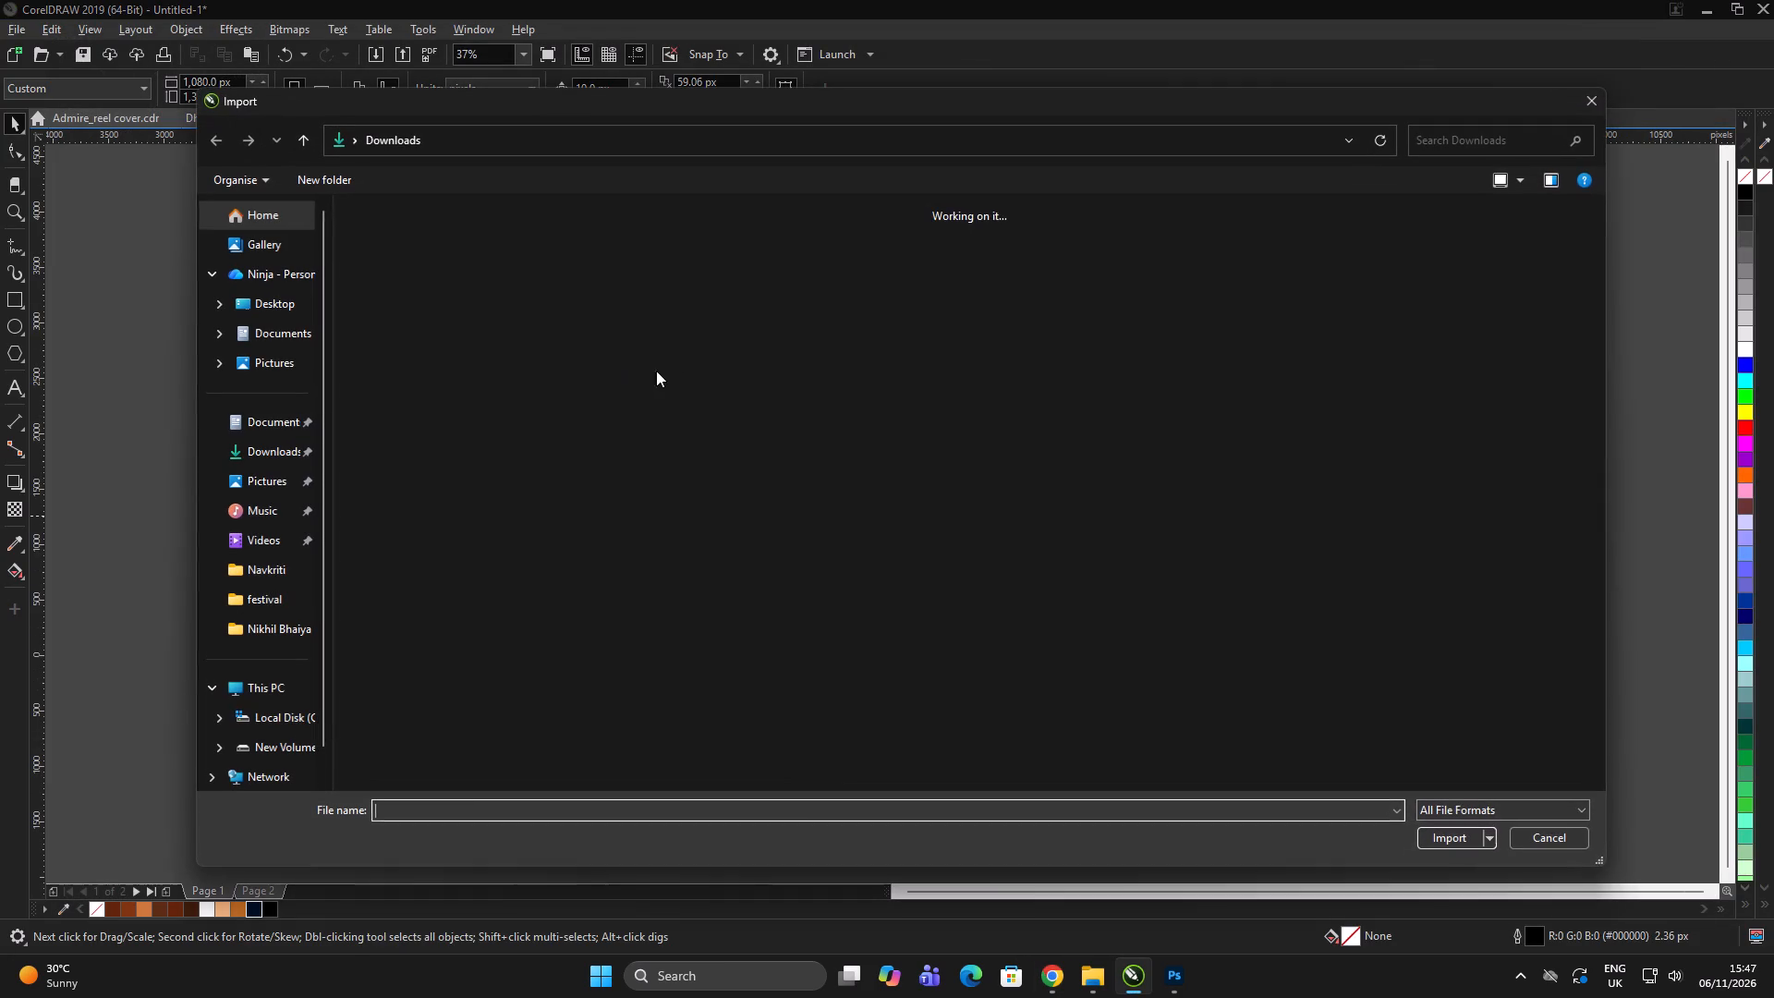
{"action": "left_click", "coordinate": [481, 359]}
{"action": "left_click", "coordinate": [1416, 819]}
{"action": "left_click", "coordinate": [1433, 825]}
{"action": "left_click", "coordinate": [1445, 834]}
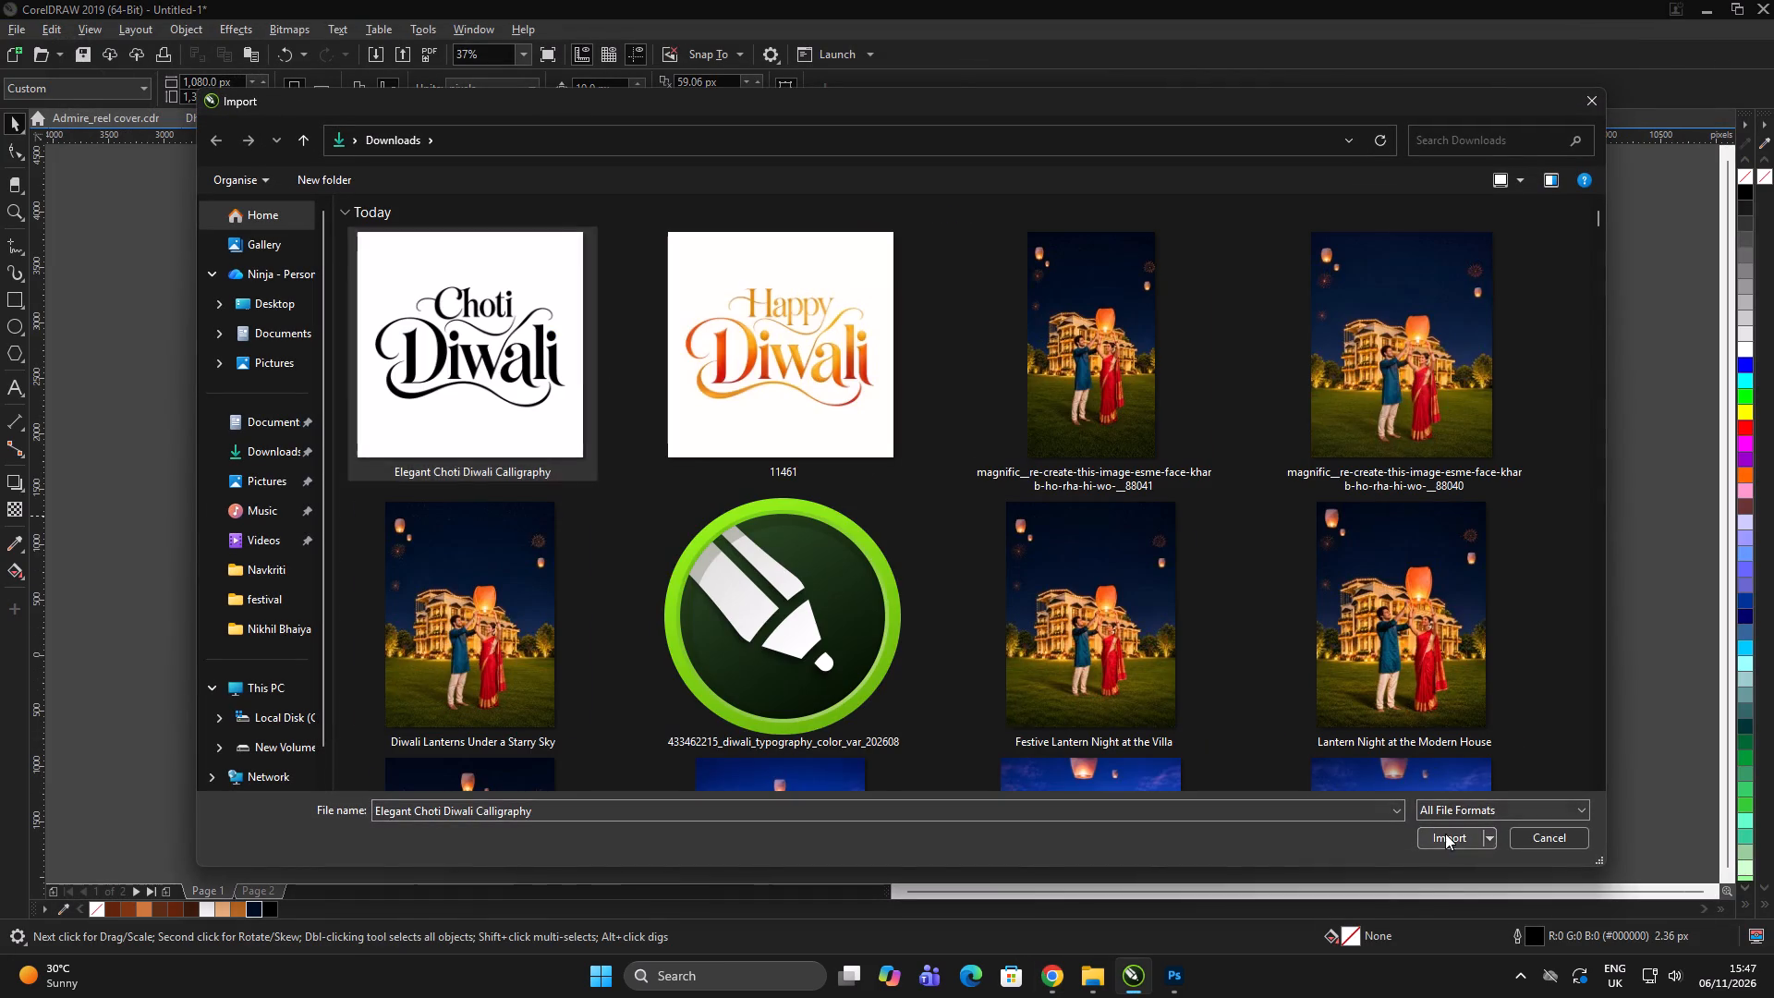
{"action": "scroll", "coordinate": [637, 428], "scroll_direction": "up", "scroll_amount": 2}
{"action": "left_click_drag", "start_coordinate": [589, 400], "coordinate": [737, 496]}
{"action": "left_click", "coordinate": [942, 465]}
{"action": "left_click", "coordinate": [641, 443]}
Trace the Choti Diwali bitmap as a low quality image outline with the background removed, and move the traced copy beside the poster.
{"action": "scroll", "coordinate": [714, 420], "scroll_direction": "up", "scroll_amount": 1}
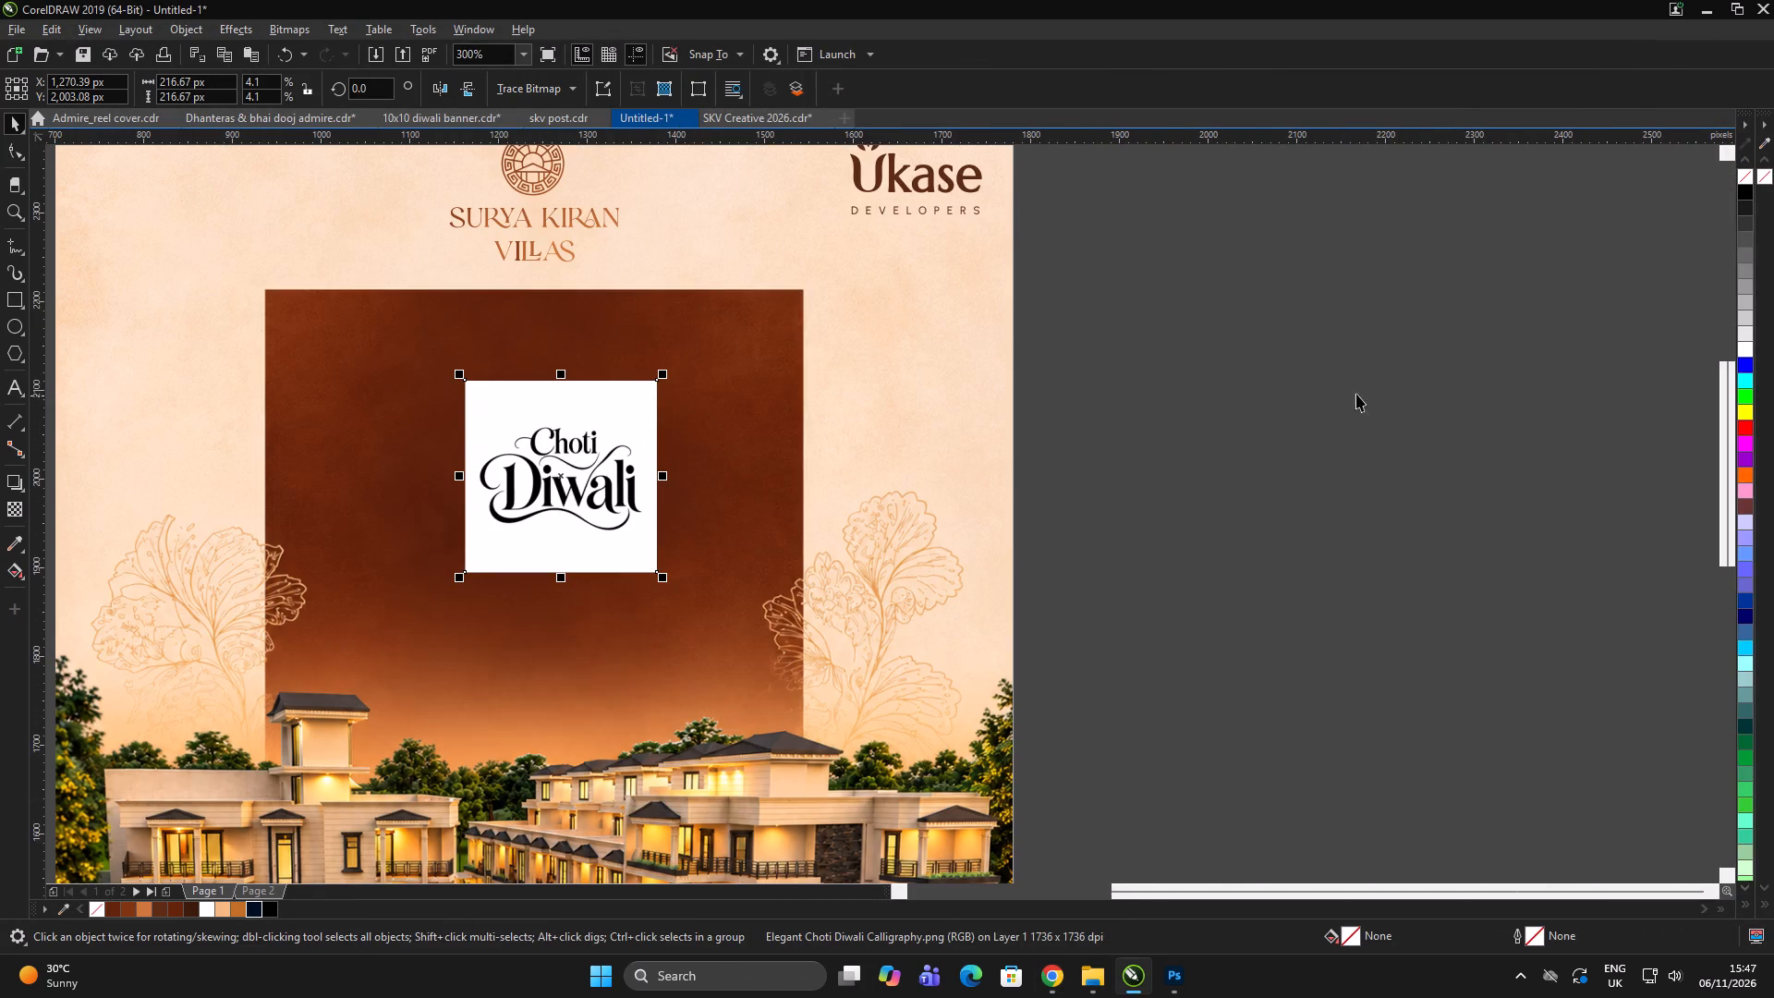
{"action": "left_click", "coordinate": [549, 90]}
{"action": "left_click", "coordinate": [767, 236]}
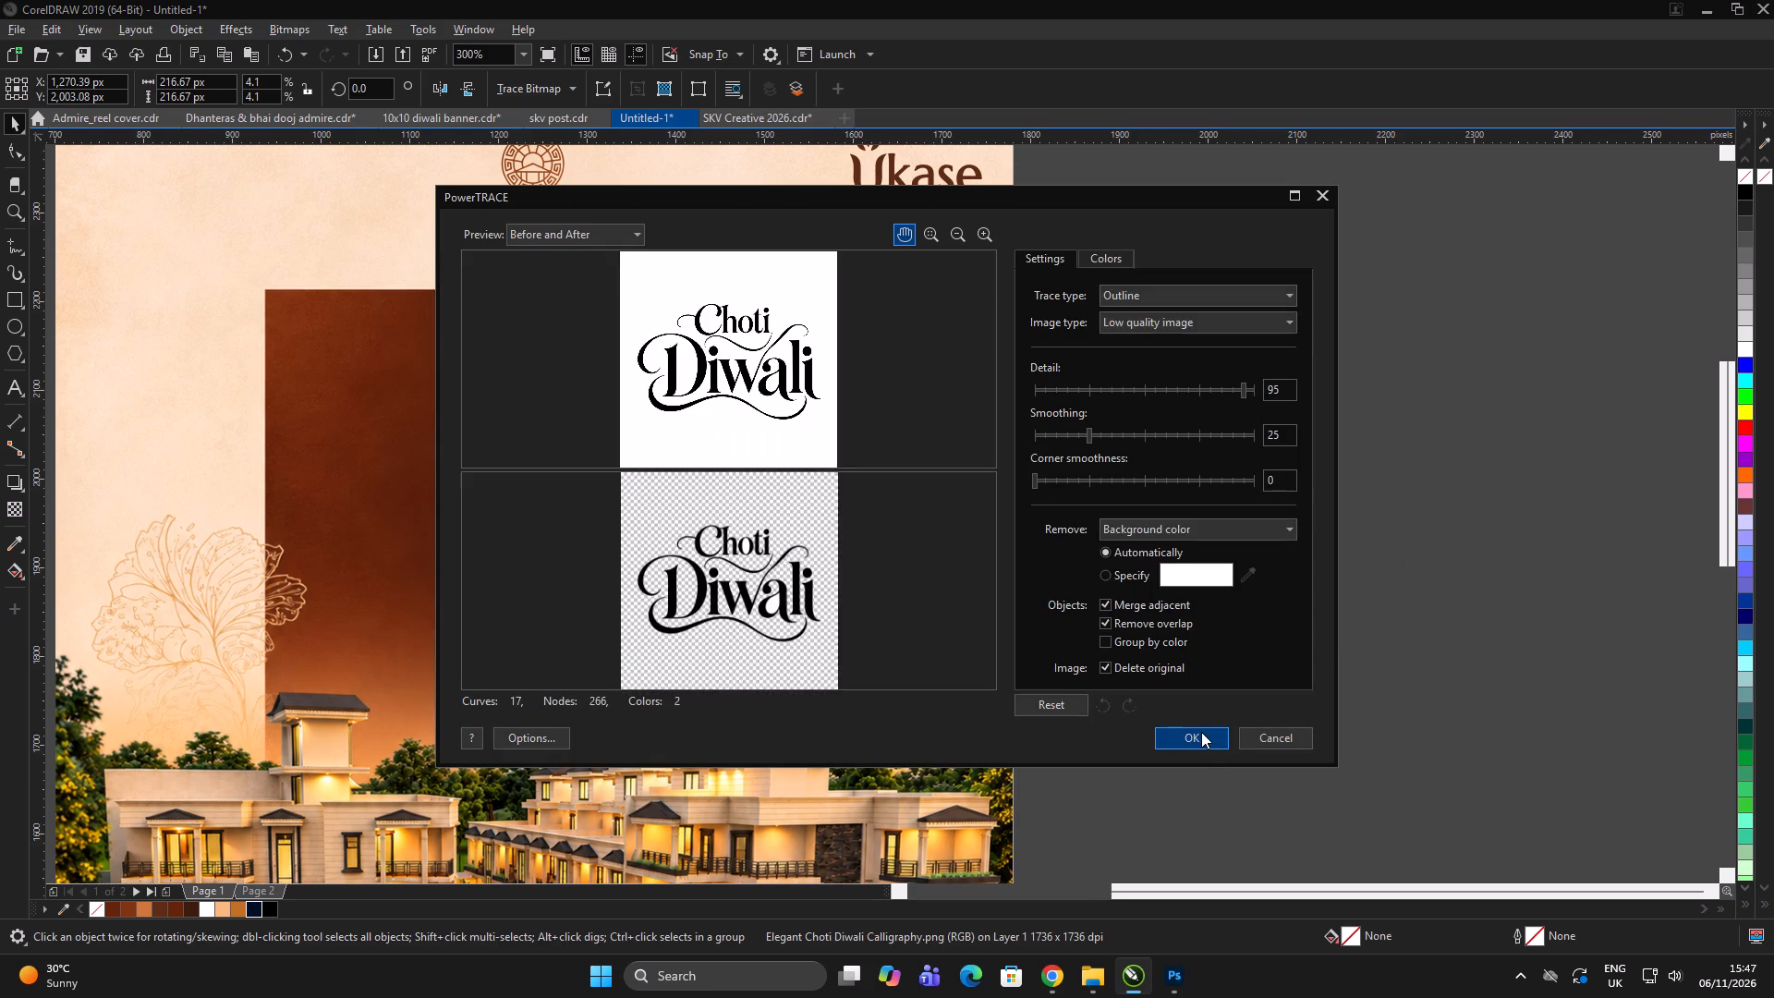
{"action": "left_click", "coordinate": [1201, 732]}
{"action": "left_click_drag", "start_coordinate": [588, 498], "coordinate": [1146, 498]}
{"action": "left_click", "coordinate": [1340, 664]}
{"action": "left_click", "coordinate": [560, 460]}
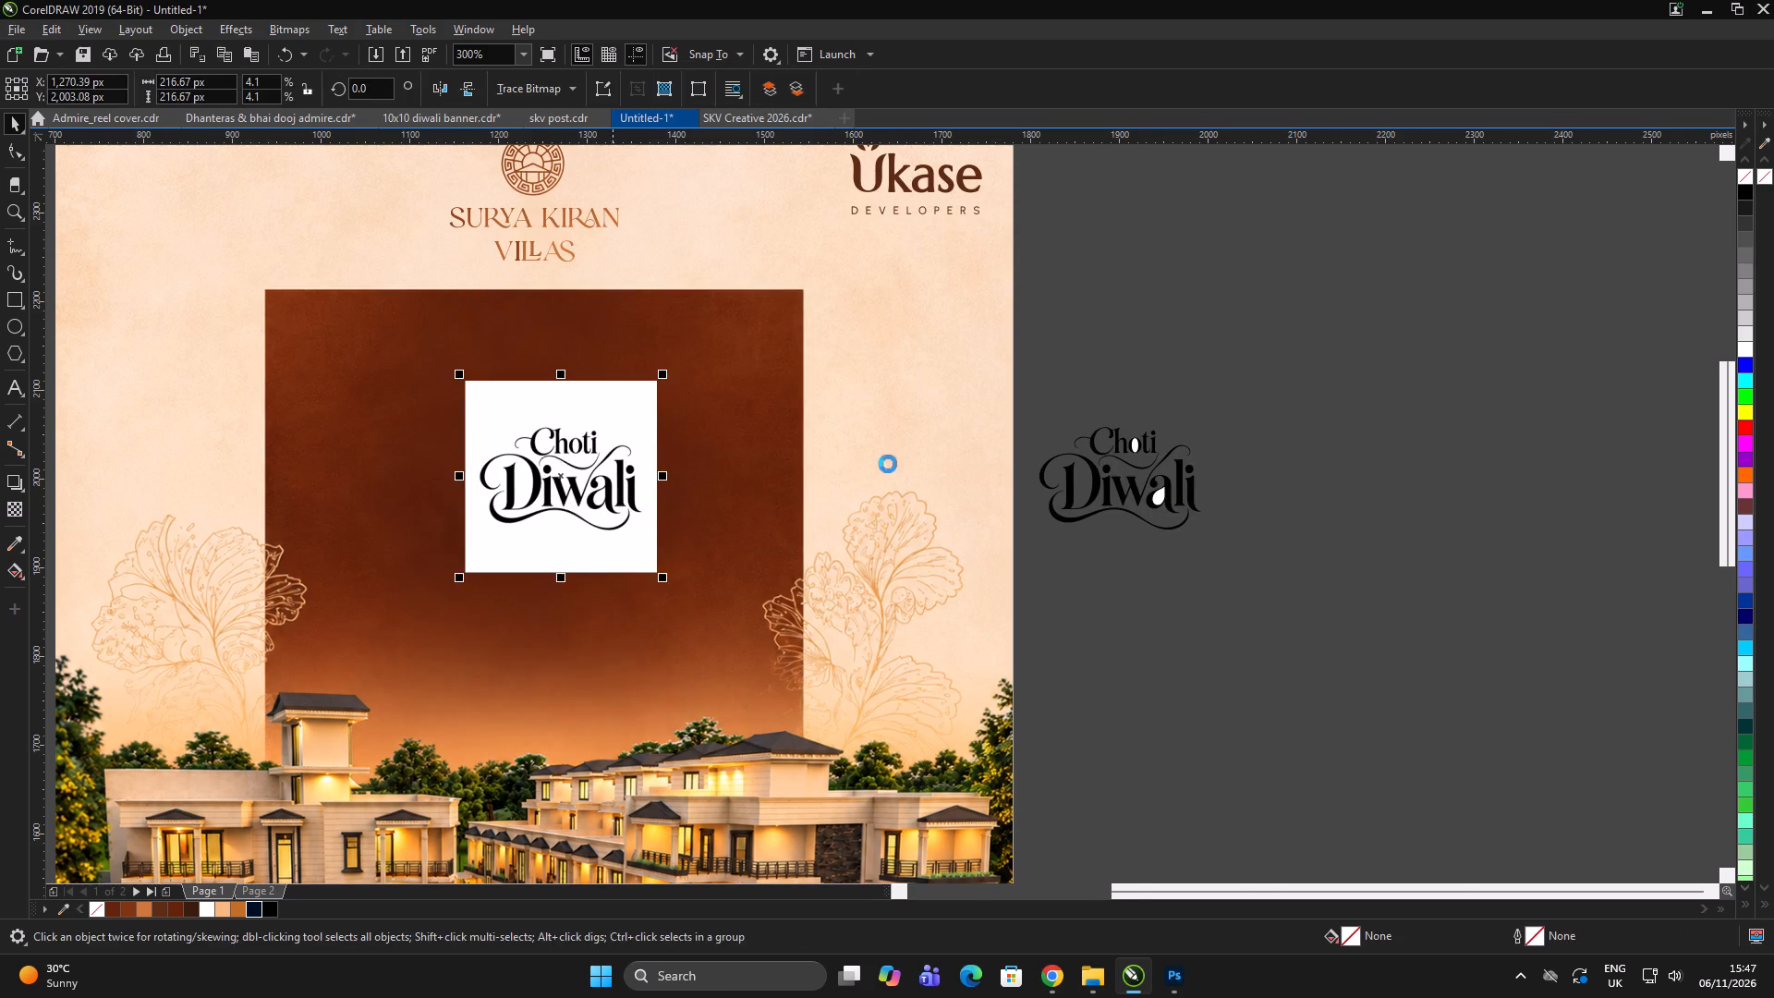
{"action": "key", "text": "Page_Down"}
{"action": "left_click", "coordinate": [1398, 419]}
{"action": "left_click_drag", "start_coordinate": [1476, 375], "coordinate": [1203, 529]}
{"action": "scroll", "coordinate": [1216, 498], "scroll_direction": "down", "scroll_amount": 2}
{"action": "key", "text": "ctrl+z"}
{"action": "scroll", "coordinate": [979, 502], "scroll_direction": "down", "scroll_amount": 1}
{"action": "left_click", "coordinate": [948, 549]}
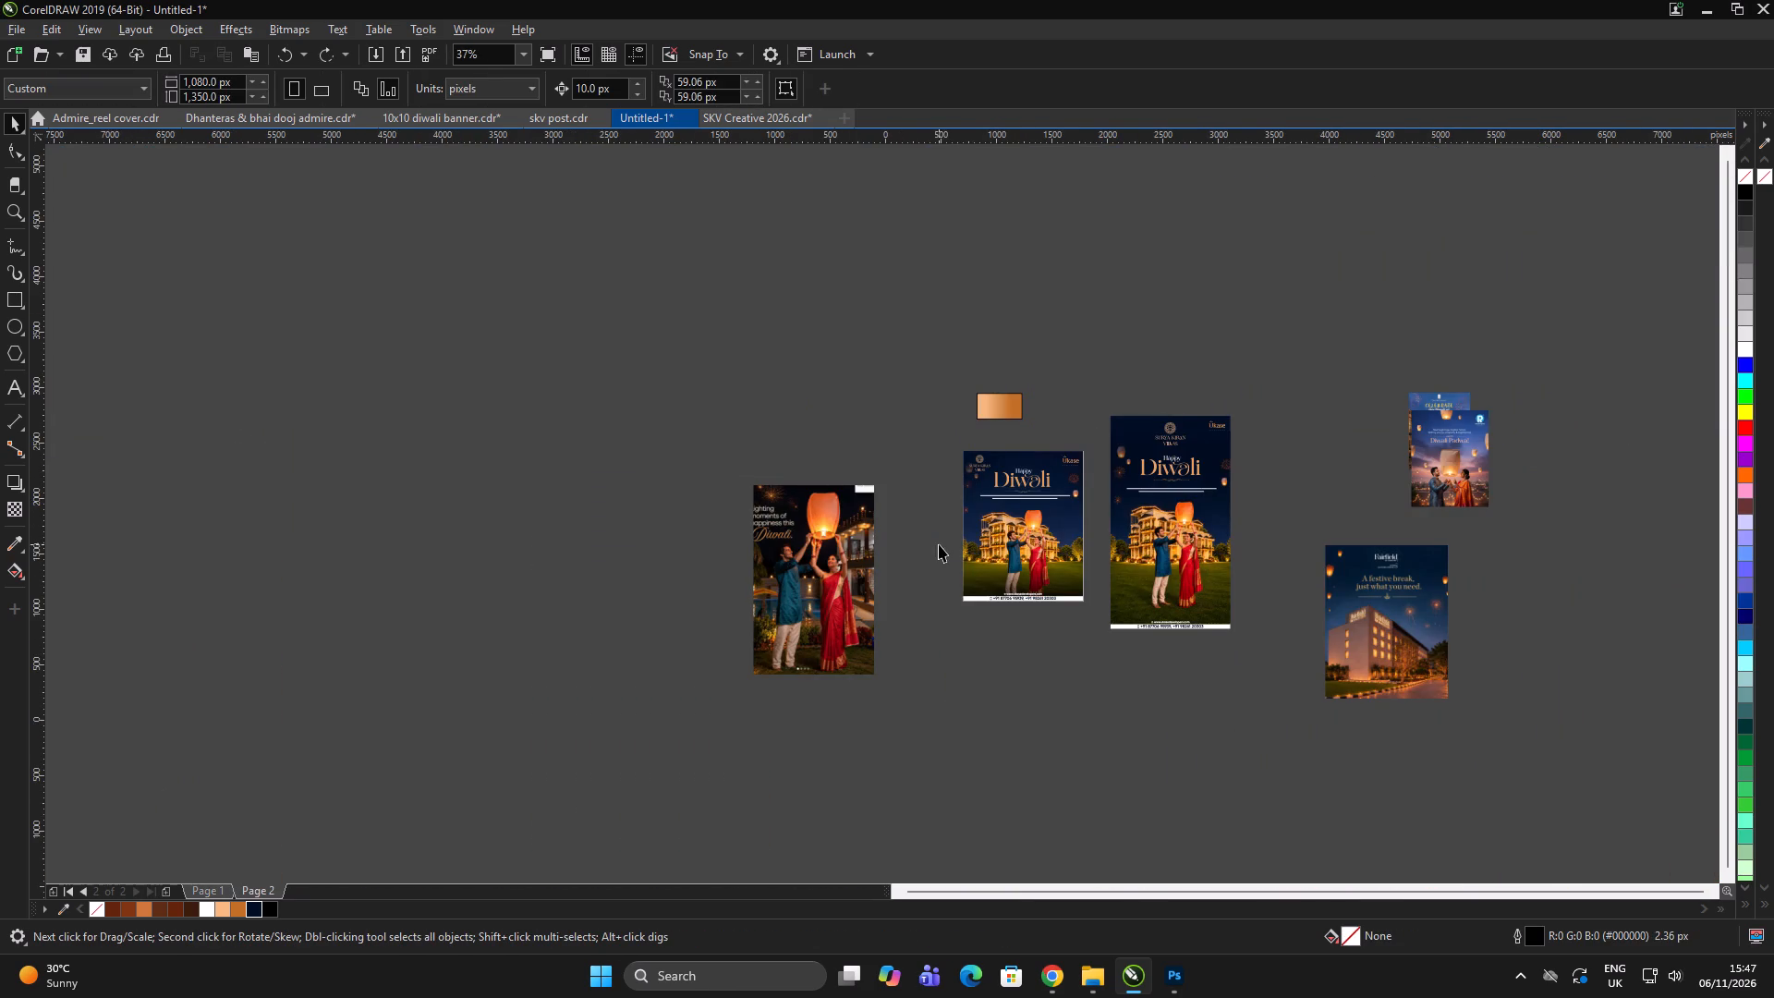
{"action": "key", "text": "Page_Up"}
Delete the original white-background Choti Diwali bitmap from the brown panel.
{"action": "scroll", "coordinate": [966, 548], "scroll_direction": "up", "scroll_amount": 1}
{"action": "scroll", "coordinate": [1151, 444], "scroll_direction": "up", "scroll_amount": 2}
{"action": "left_click", "coordinate": [937, 457]}
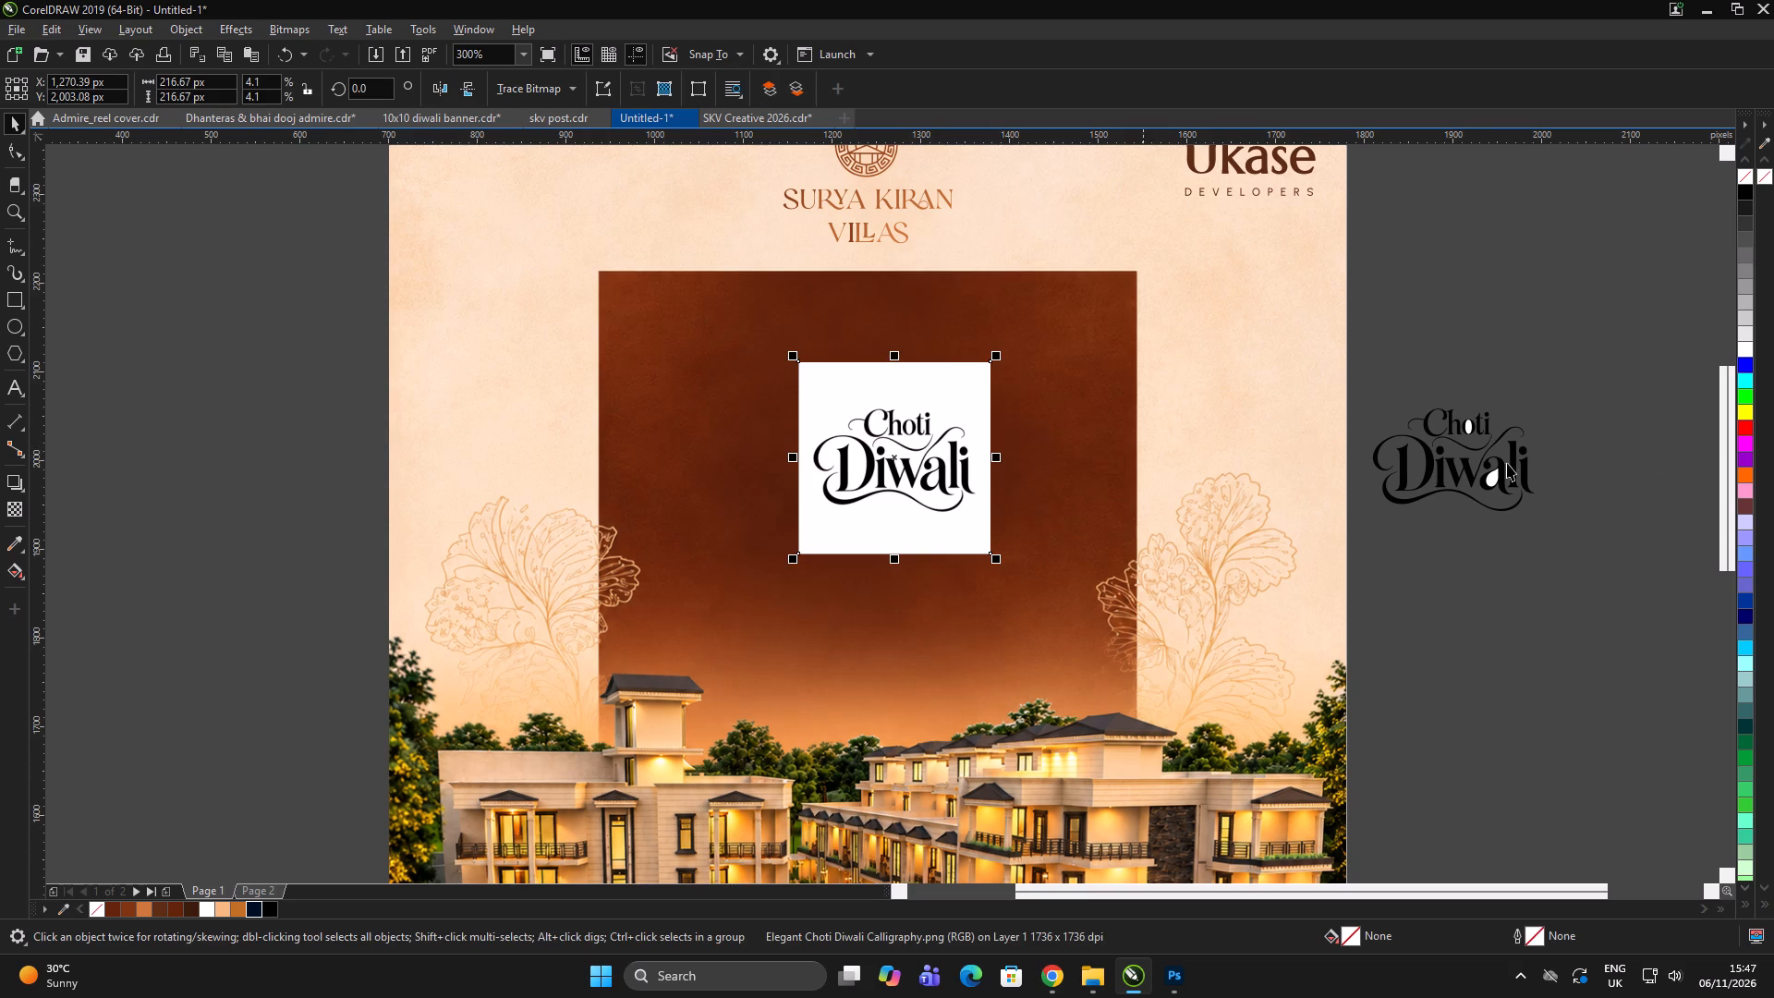
{"action": "key", "text": "End"}
{"action": "key", "text": "Delete"}
Group the traced Choti Diwali pieces beside the poster and centre the group horizontally on the poster.
{"action": "left_click_drag", "start_coordinate": [1688, 344], "coordinate": [1138, 561]}
{"action": "key", "text": "ctrl+g"}
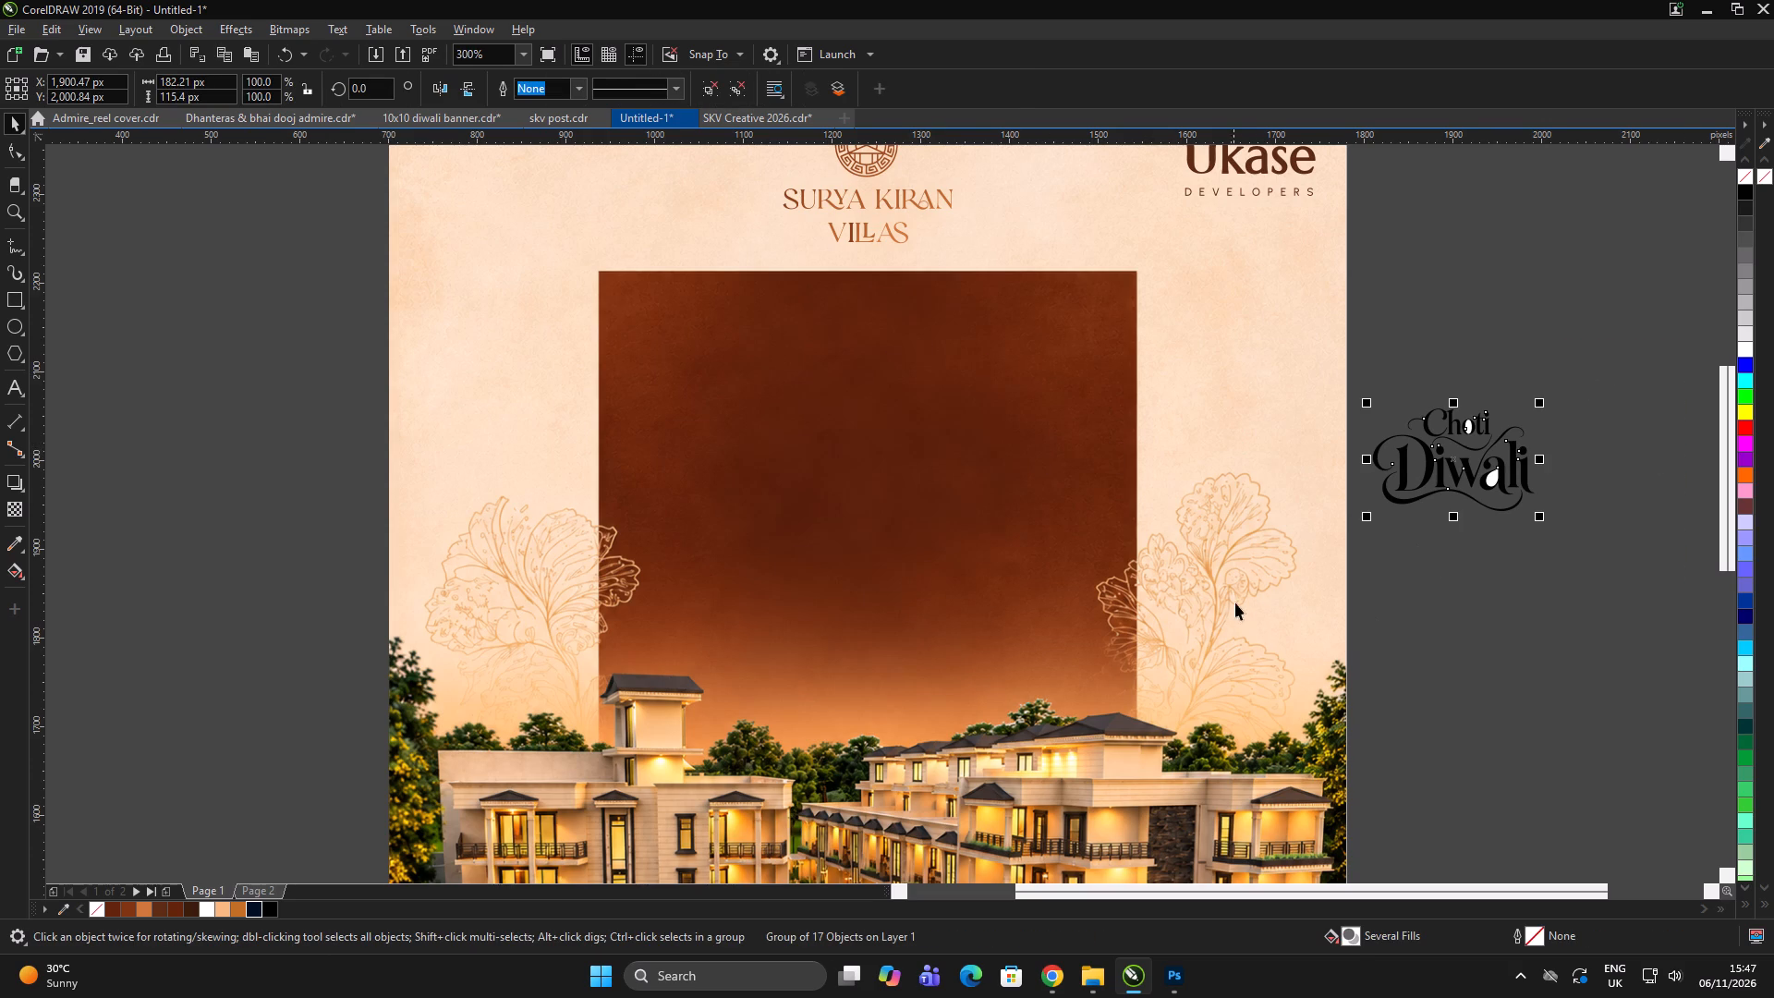
{"action": "left_click", "coordinate": [1252, 585], "text": "shift"}
{"action": "key", "text": "c"}
{"action": "left_click", "coordinate": [1588, 454]}
Enlarge the black Choti Diwali group proportionally from its centre to about 244 px wide.
{"action": "left_click_drag", "start_coordinate": [1561, 378], "coordinate": [686, 504]}
{"action": "left_click_drag", "start_coordinate": [1454, 331], "coordinate": [564, 560]}
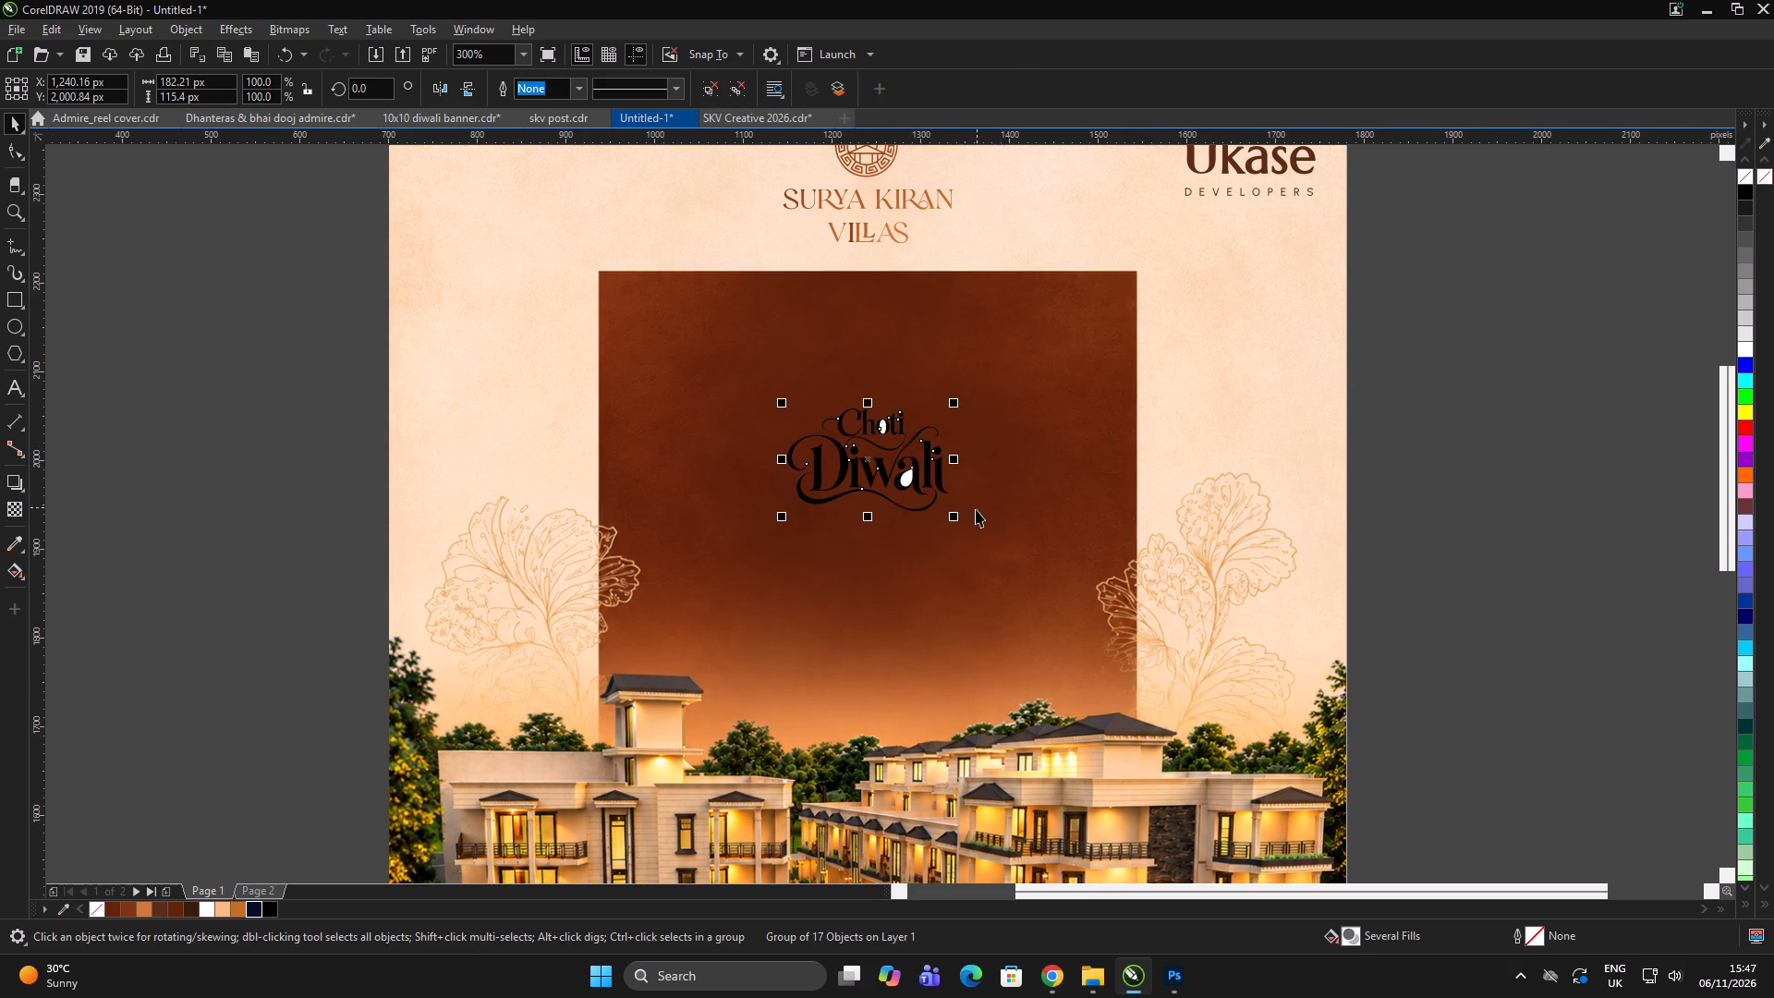
{"action": "left_click_drag", "start_coordinate": [956, 518], "coordinate": [984, 561]}
Ungroup the lettering and delete the white shapes filling the "o" of Choti and the "a" of Diwali.
{"action": "key", "text": "ctrl+u"}
{"action": "double_click", "coordinate": [1460, 467], "text": "ctrl"}
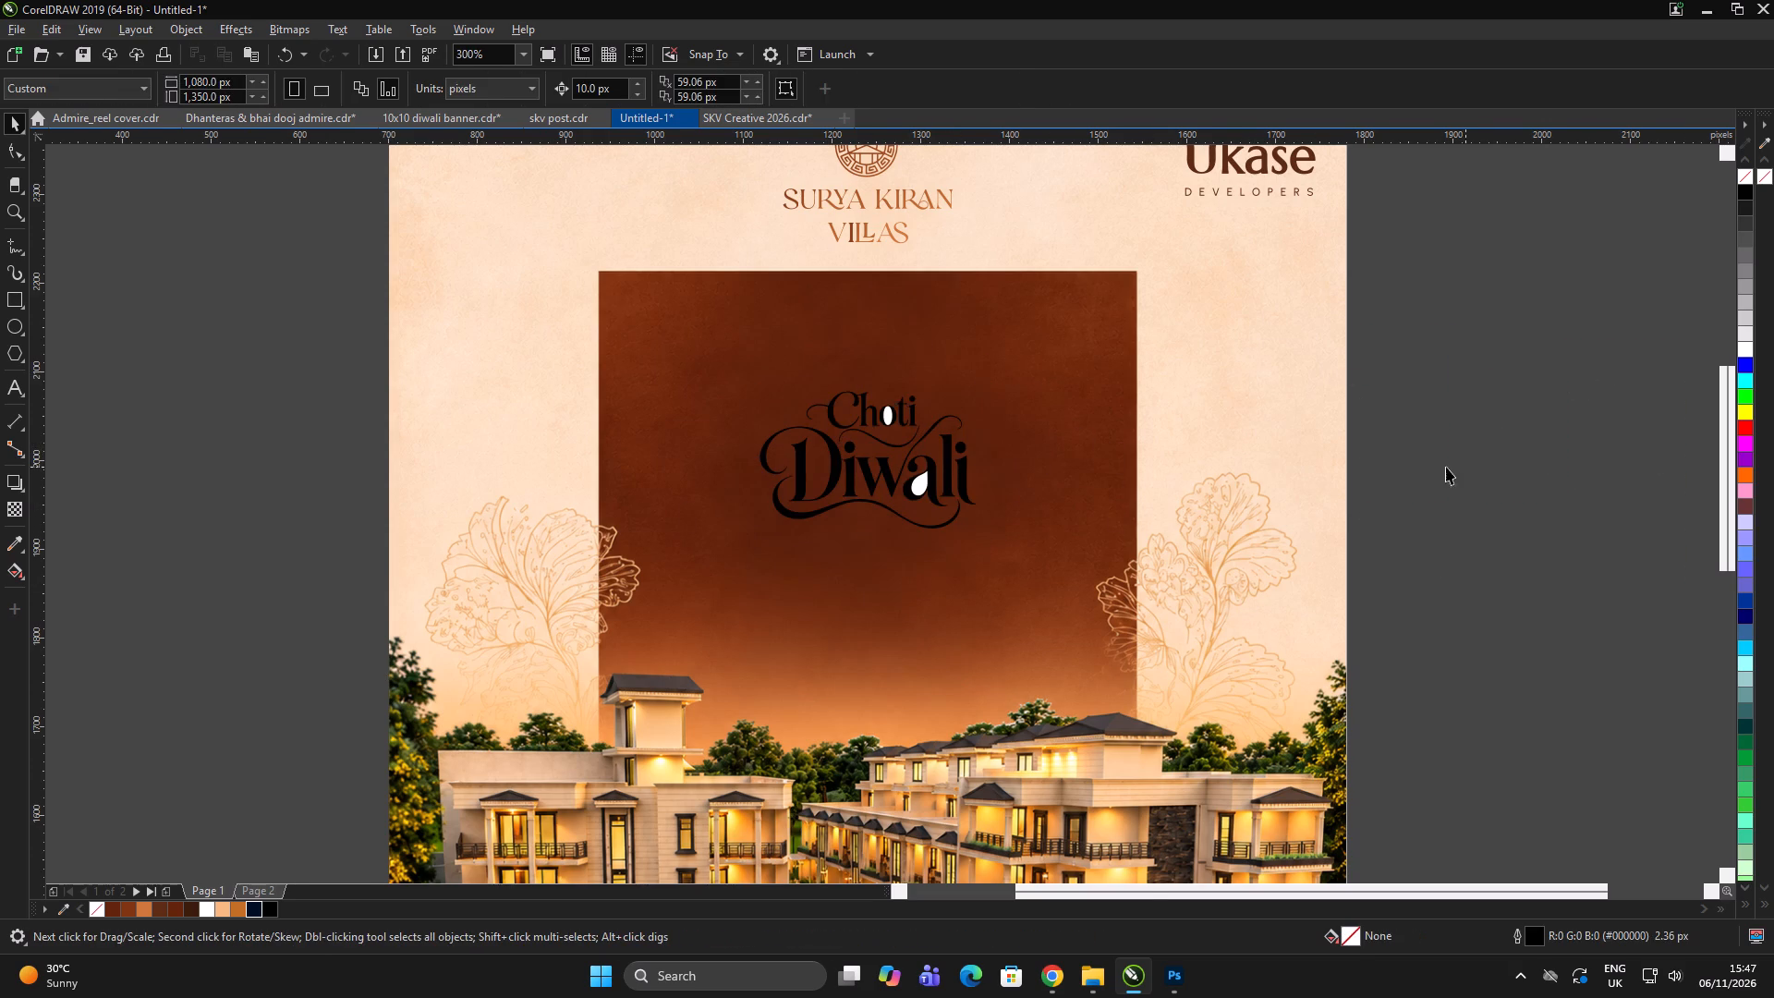
{"action": "scroll", "coordinate": [917, 474], "scroll_direction": "up", "scroll_amount": 1}
{"action": "left_click", "coordinate": [915, 493]}
{"action": "key", "text": "ctrl+u"}
{"action": "key", "text": "Delete"}
{"action": "left_click", "coordinate": [857, 357]}
{"action": "key", "text": "Delete"}
{"action": "scroll", "coordinate": [817, 405], "scroll_direction": "down", "scroll_amount": 2}
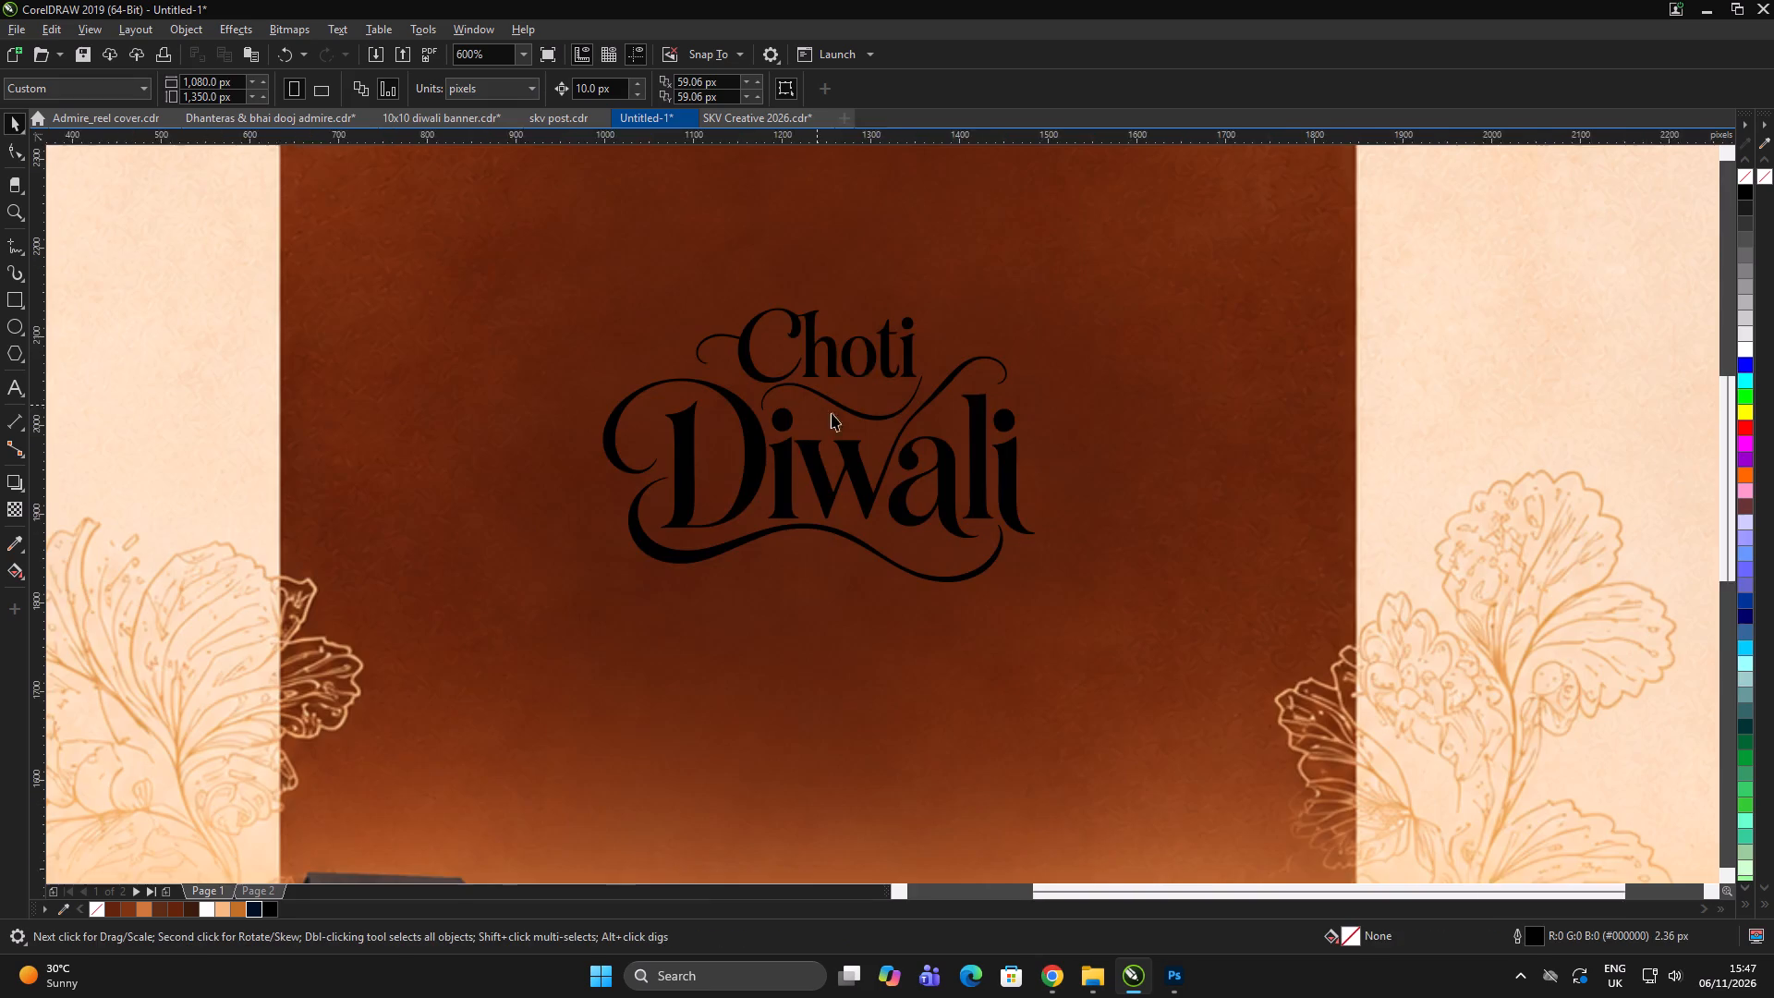
Regroup the Choti Diwali letters and enlarge the group proportionally to about 327 px wide.
{"action": "left_click_drag", "start_coordinate": [1270, 337], "coordinate": [545, 526]}
{"action": "key", "text": "ctrl+g"}
{"action": "left_click_drag", "start_coordinate": [880, 456], "coordinate": [881, 460]}
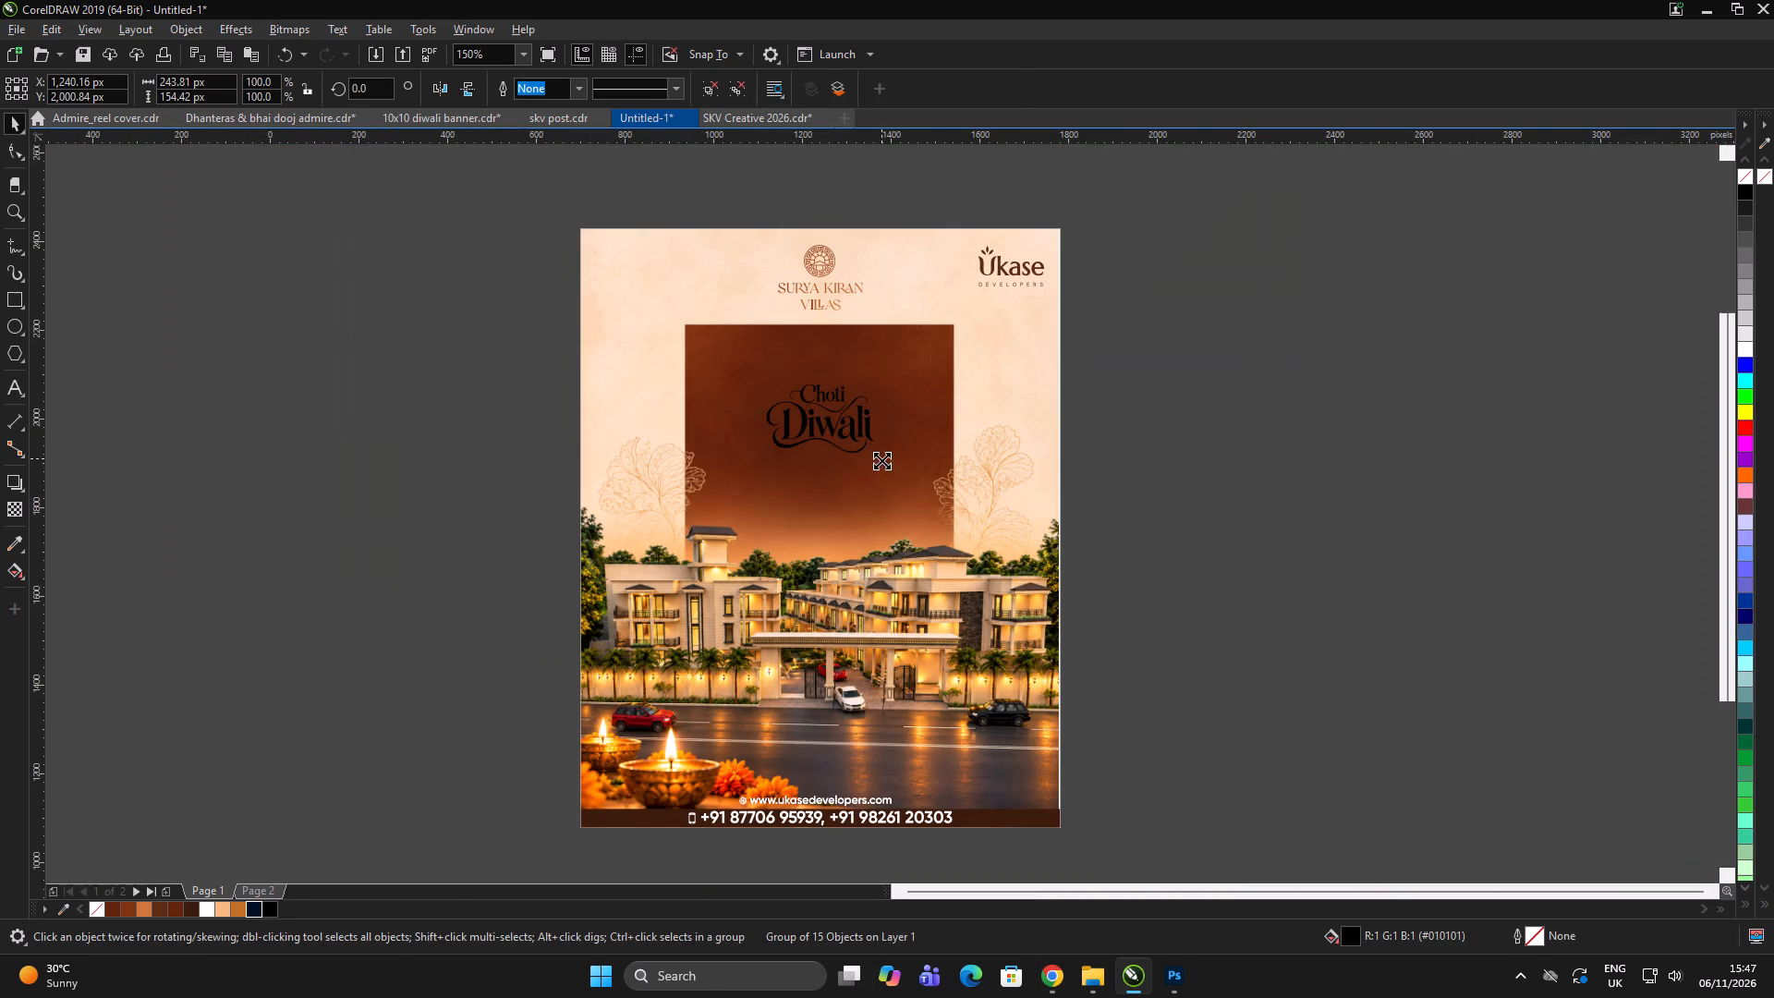
{"action": "left_click_drag", "start_coordinate": [881, 460], "coordinate": [898, 484]}
Centre the enlarged black lettering horizontally on the poster.
{"action": "scroll", "coordinate": [895, 411], "scroll_direction": "up", "scroll_amount": 1}
{"action": "key", "text": "ctrl+g"}
{"action": "left_click", "coordinate": [951, 418], "text": "shift"}
{"action": "key", "text": "c"}
{"action": "triple_click", "coordinate": [1330, 332]}
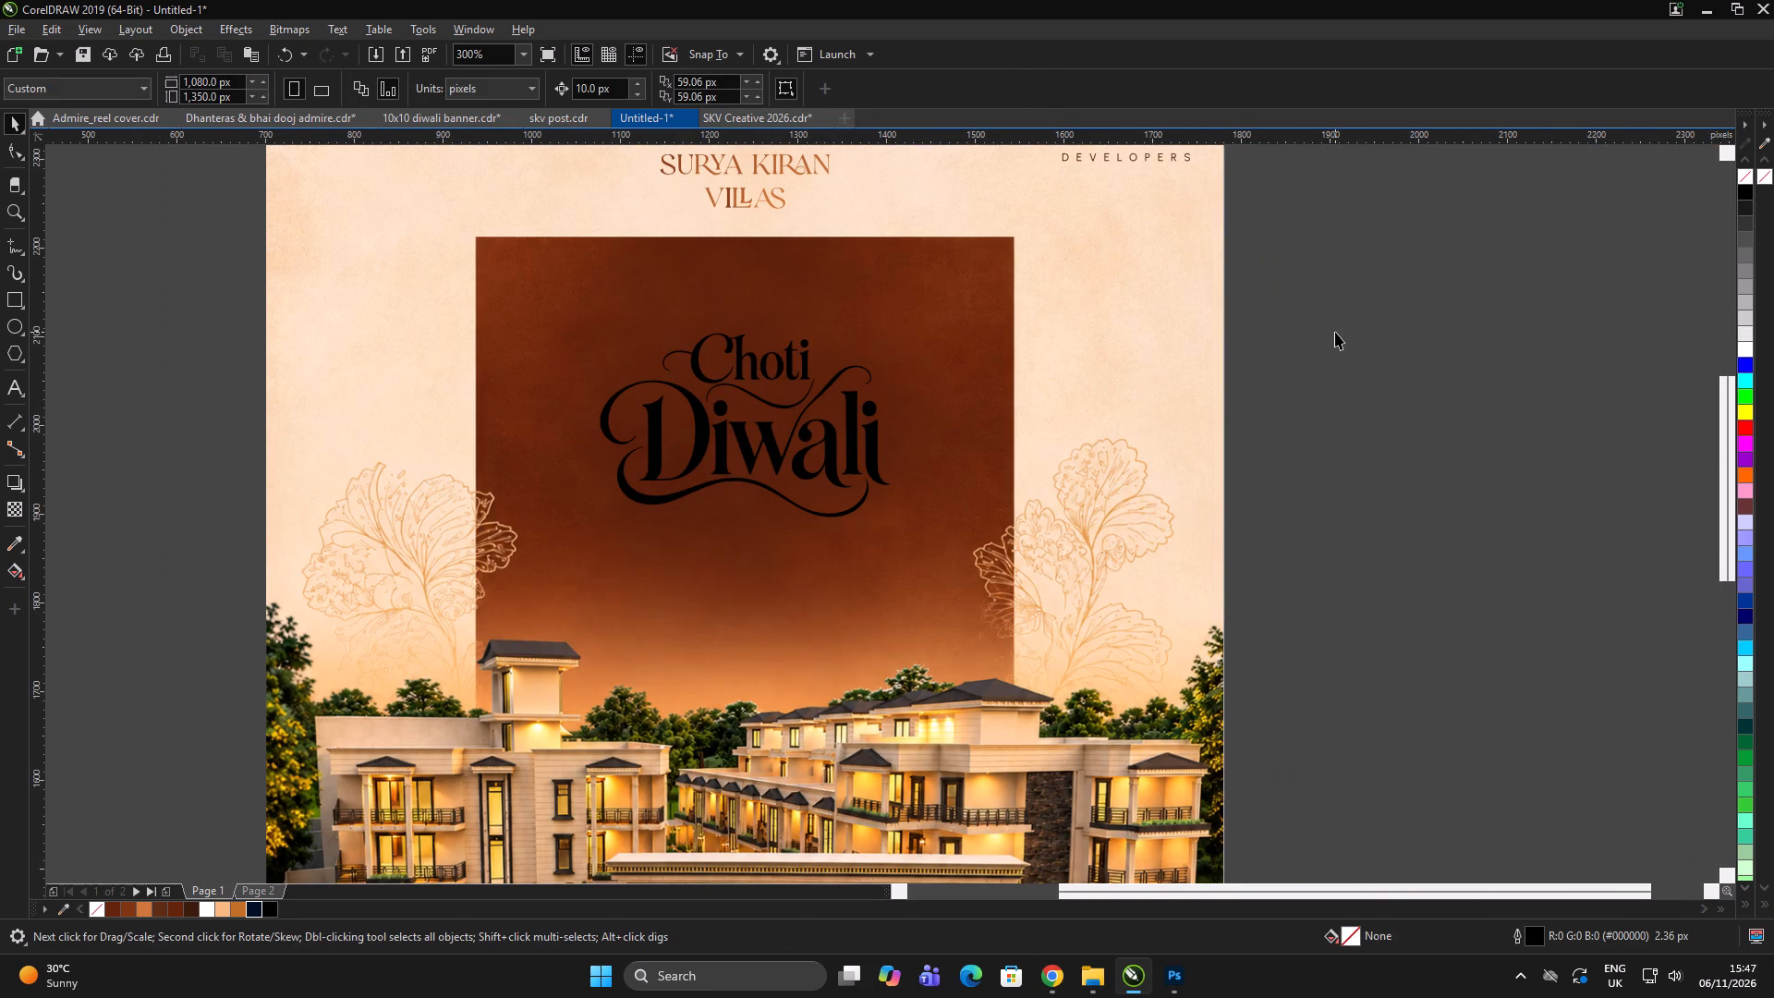
{"action": "left_click", "coordinate": [1407, 380]}
Sample the light yellow #FEEA84 from the lit villa and fill the whole Choti Diwali lettering with it.
{"action": "left_click", "coordinate": [13, 548]}
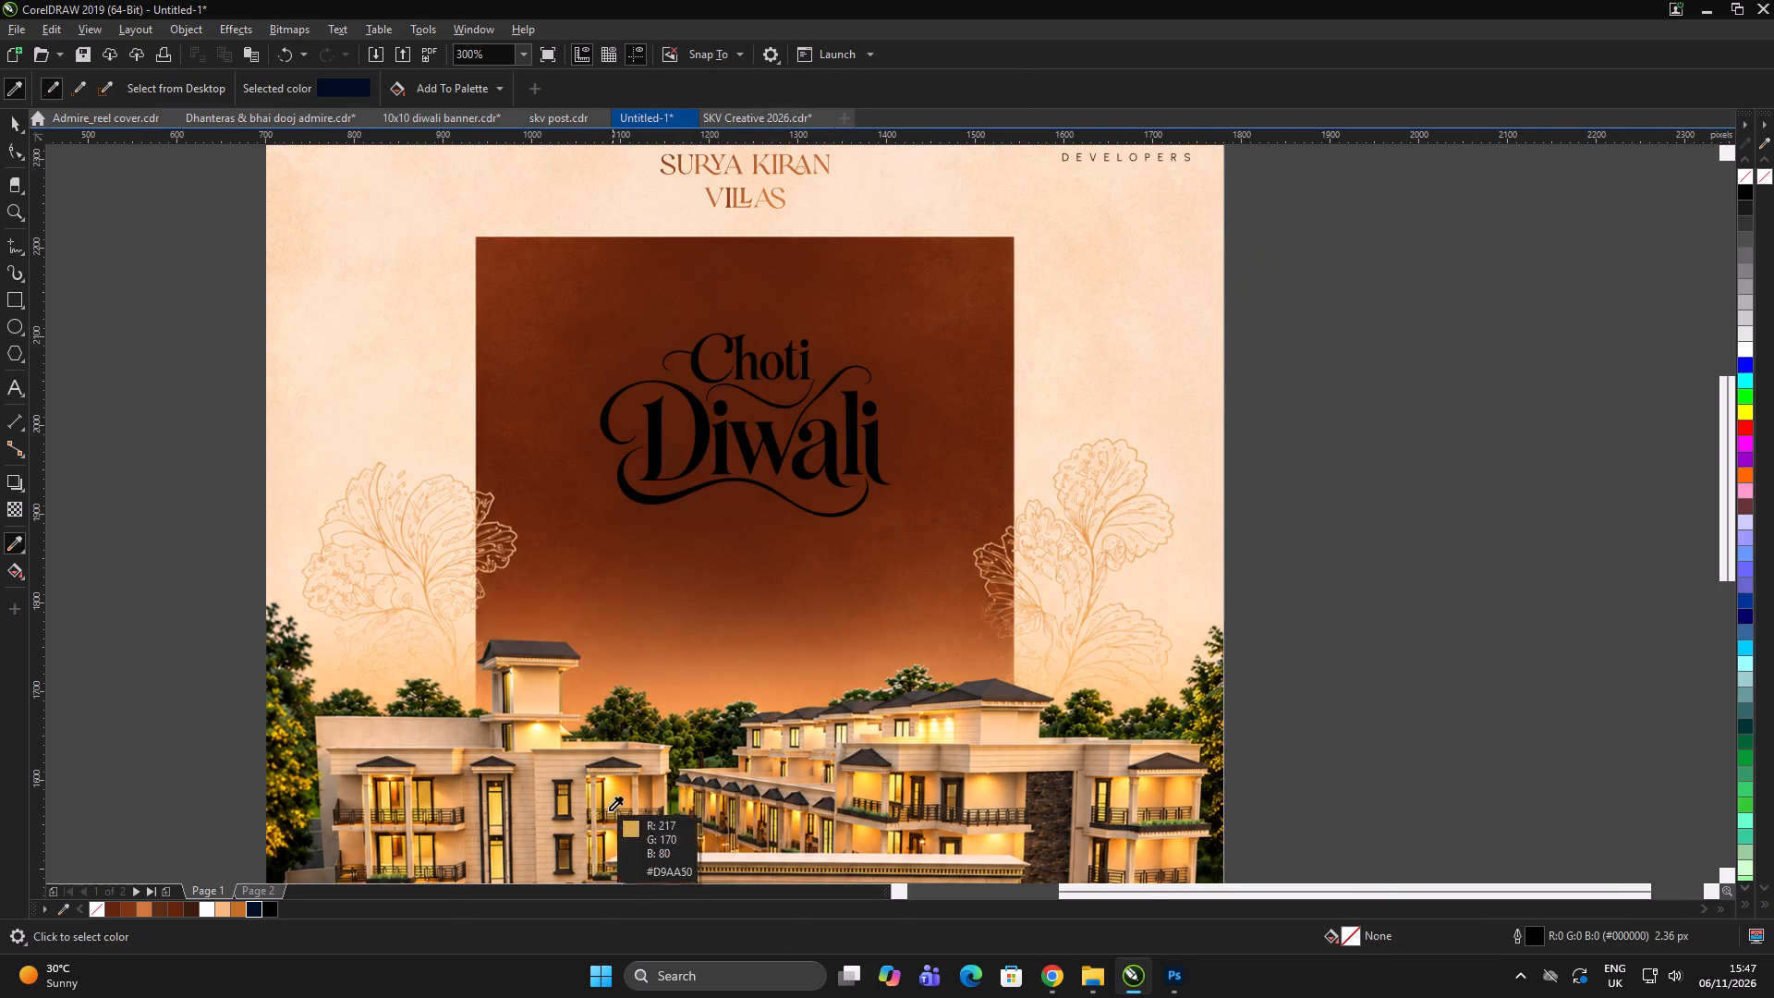
{"action": "left_click", "coordinate": [546, 730]}
{"action": "scroll", "coordinate": [805, 463], "scroll_direction": "up", "scroll_amount": 2}
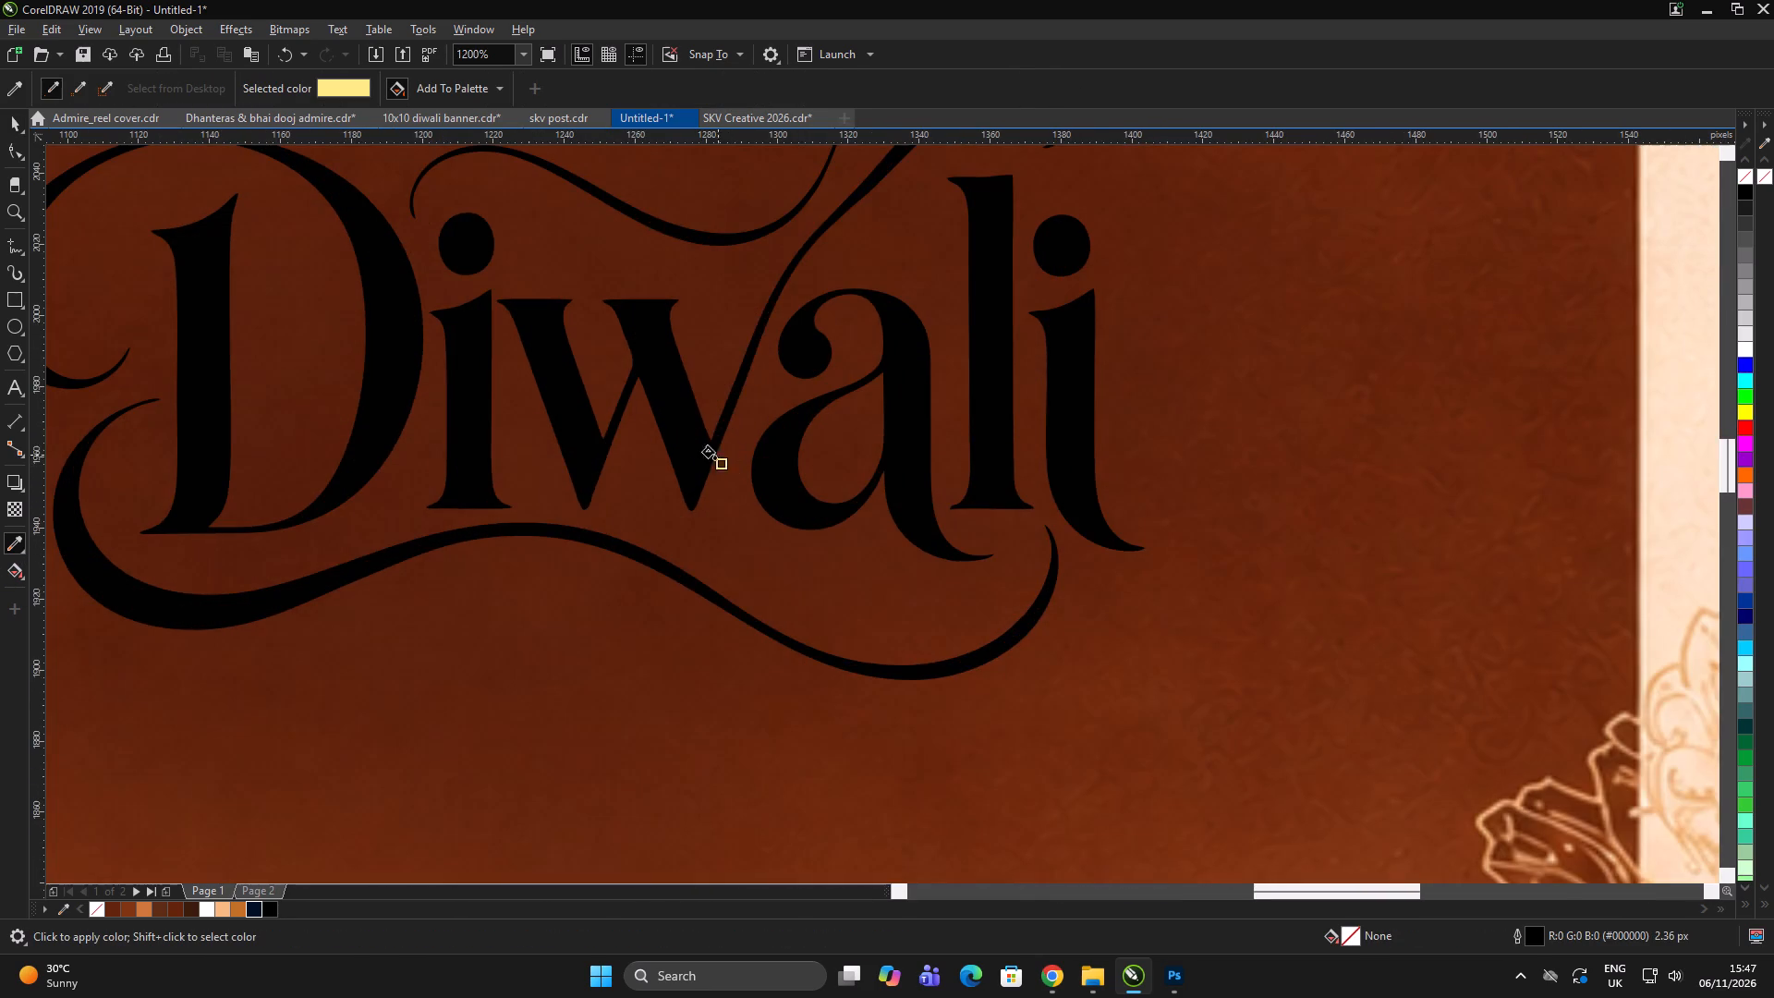
{"action": "left_click", "coordinate": [692, 446]}
{"action": "key", "text": "space"}
{"action": "scroll", "coordinate": [698, 442], "scroll_direction": "down", "scroll_amount": 2}
{"action": "left_click", "coordinate": [699, 442]}
{"action": "key", "text": "ctrl+r"}
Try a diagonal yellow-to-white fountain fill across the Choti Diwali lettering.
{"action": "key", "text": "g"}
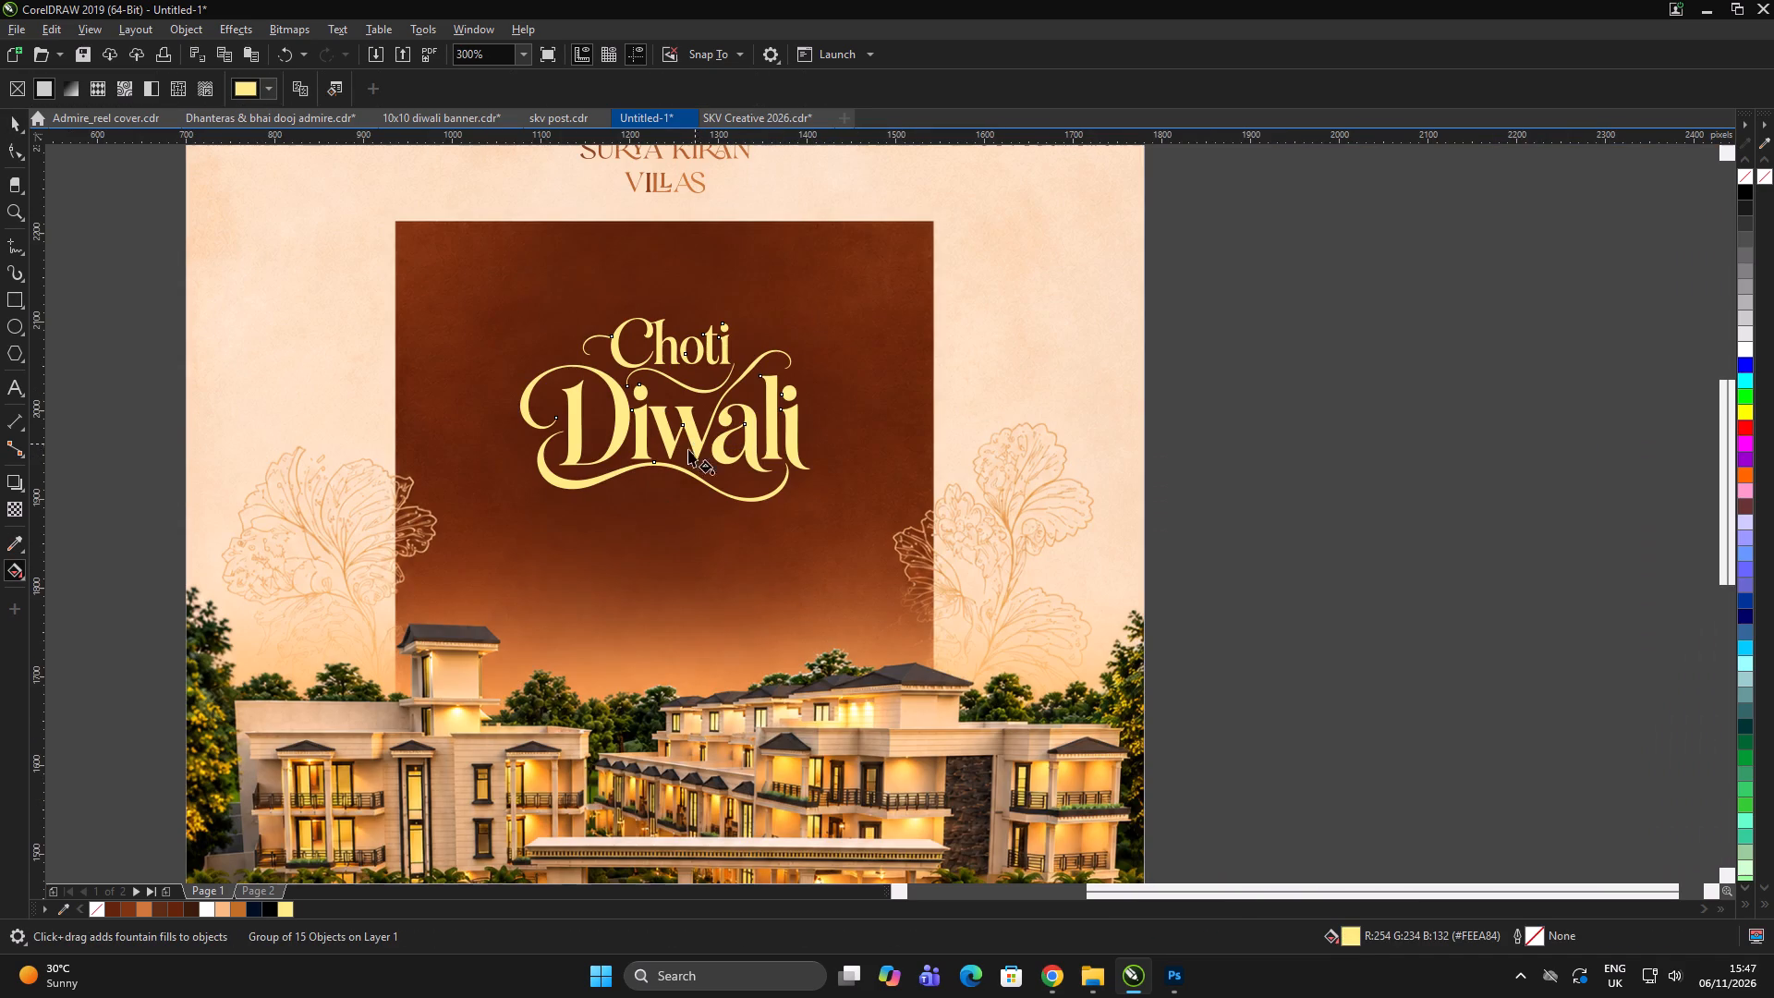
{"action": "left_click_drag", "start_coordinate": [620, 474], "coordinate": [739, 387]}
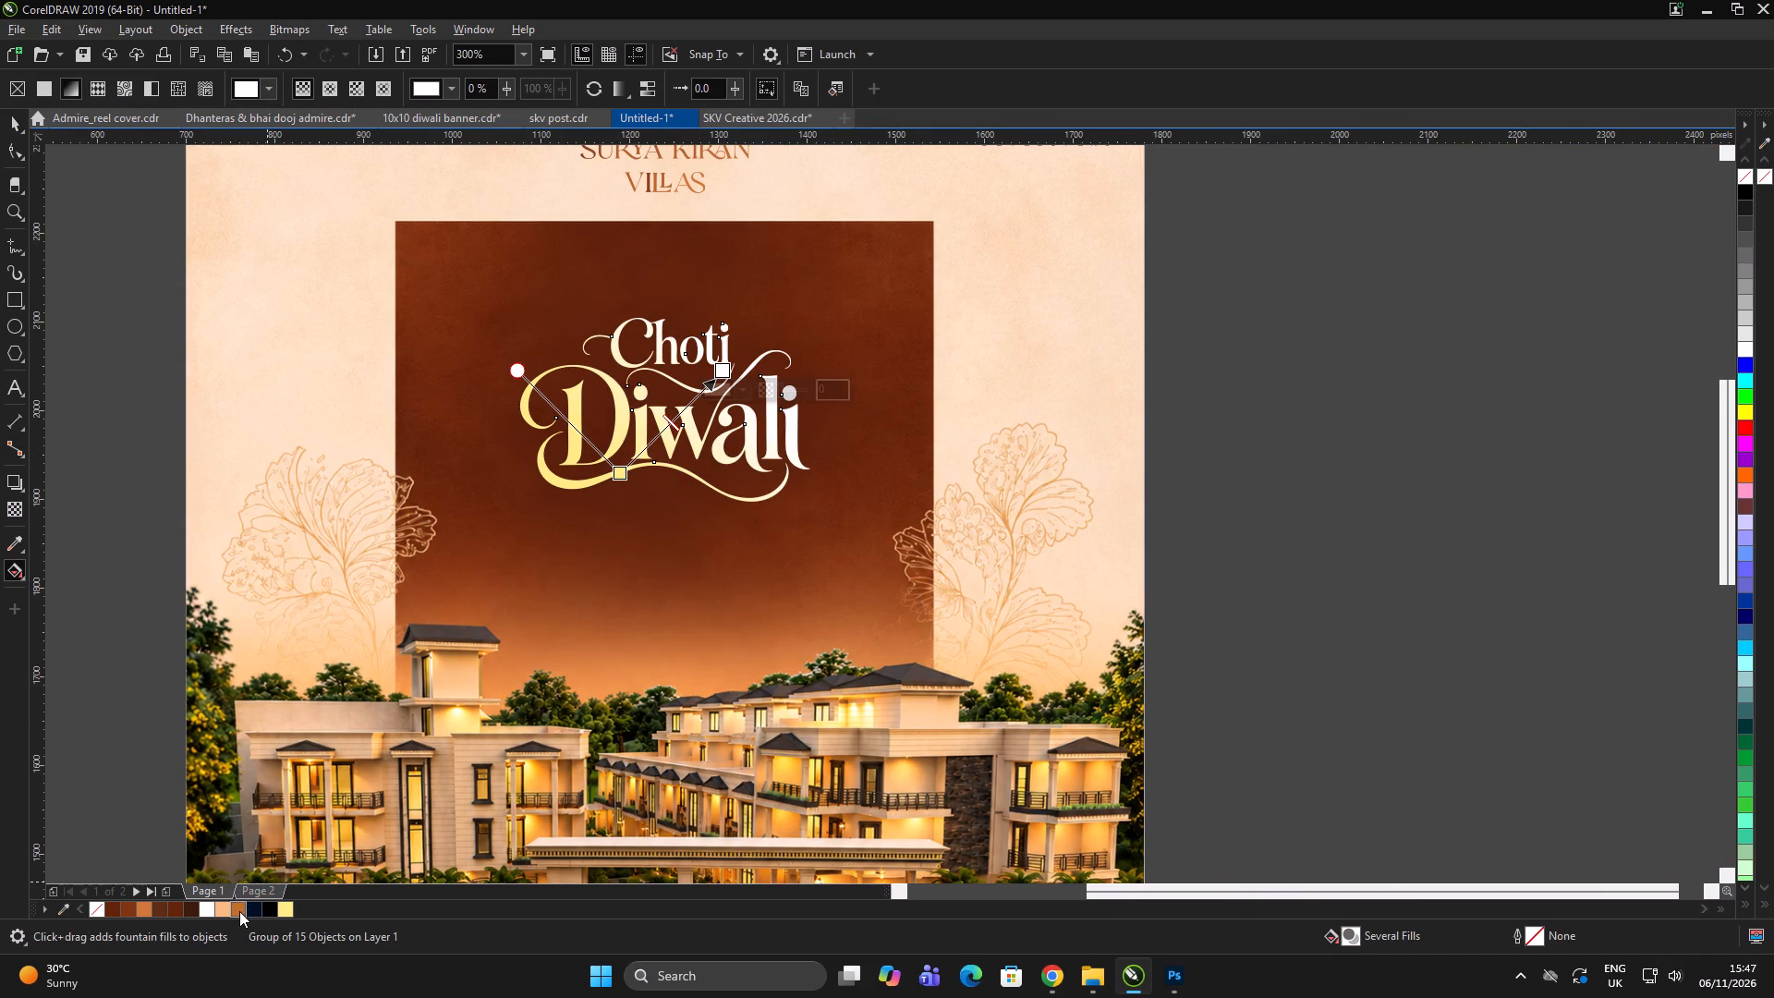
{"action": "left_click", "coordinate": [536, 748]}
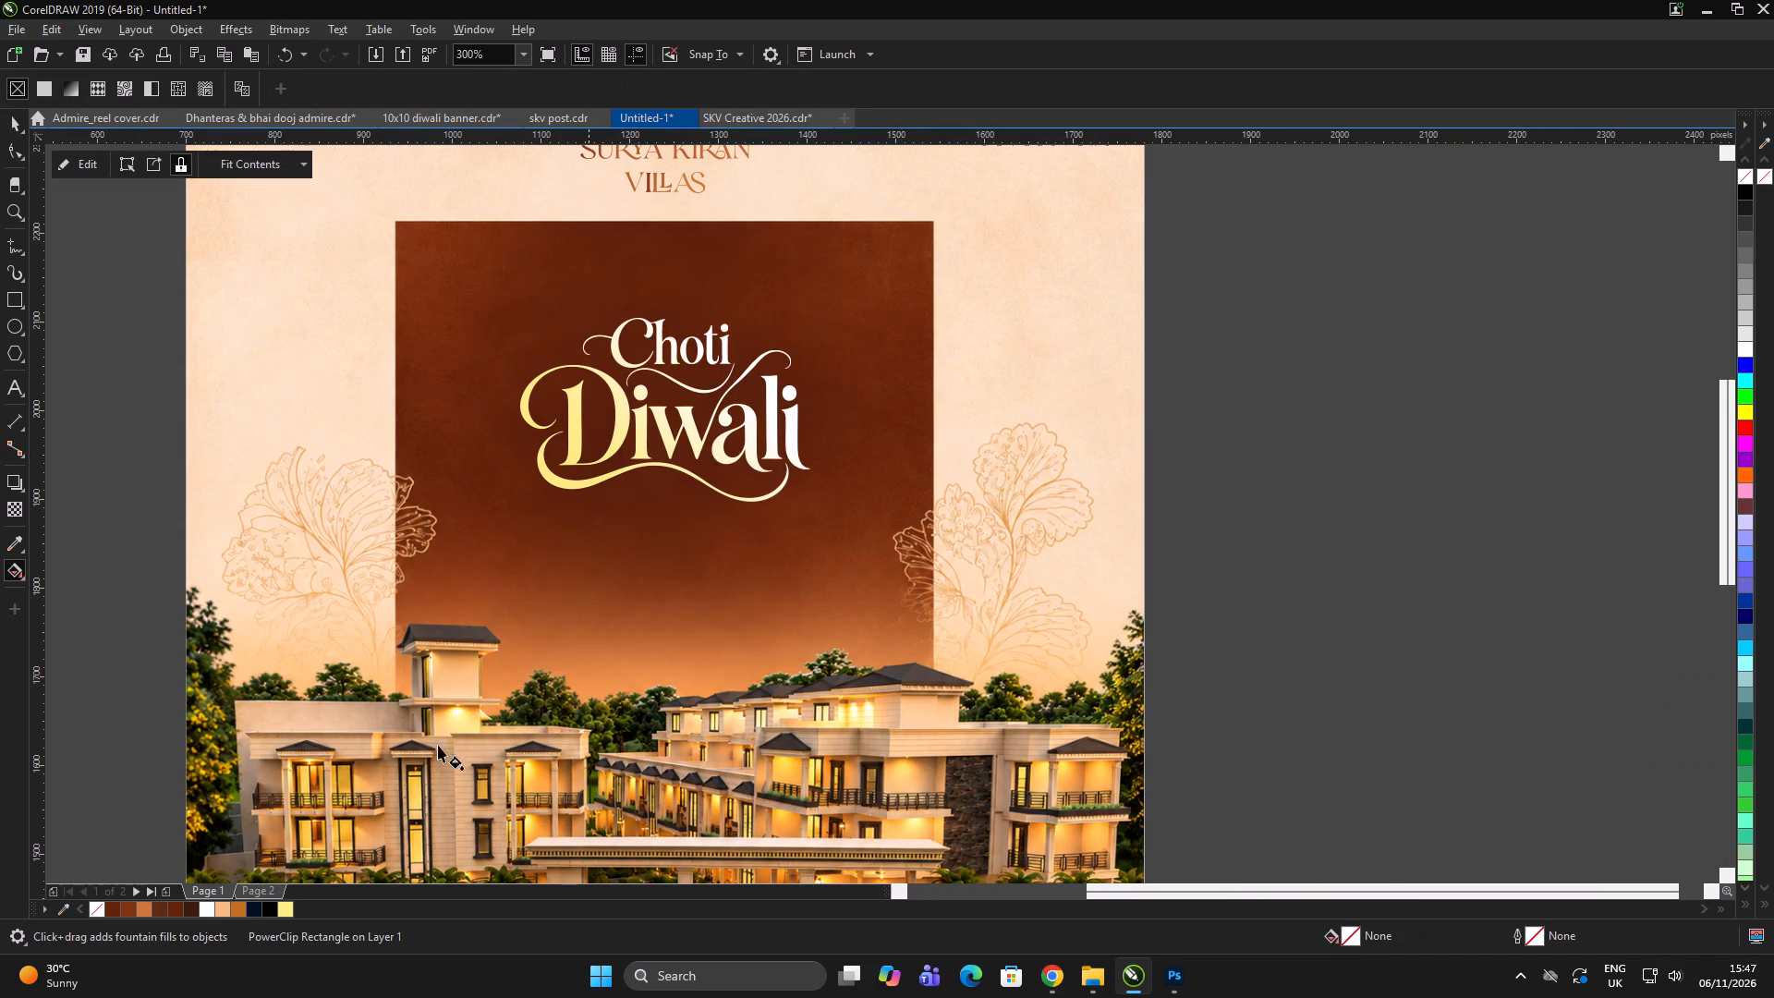
Sample a golden brown from the villa facade and fill the whole Choti Diwali lettering with it.
{"action": "left_click", "coordinate": [13, 549]}
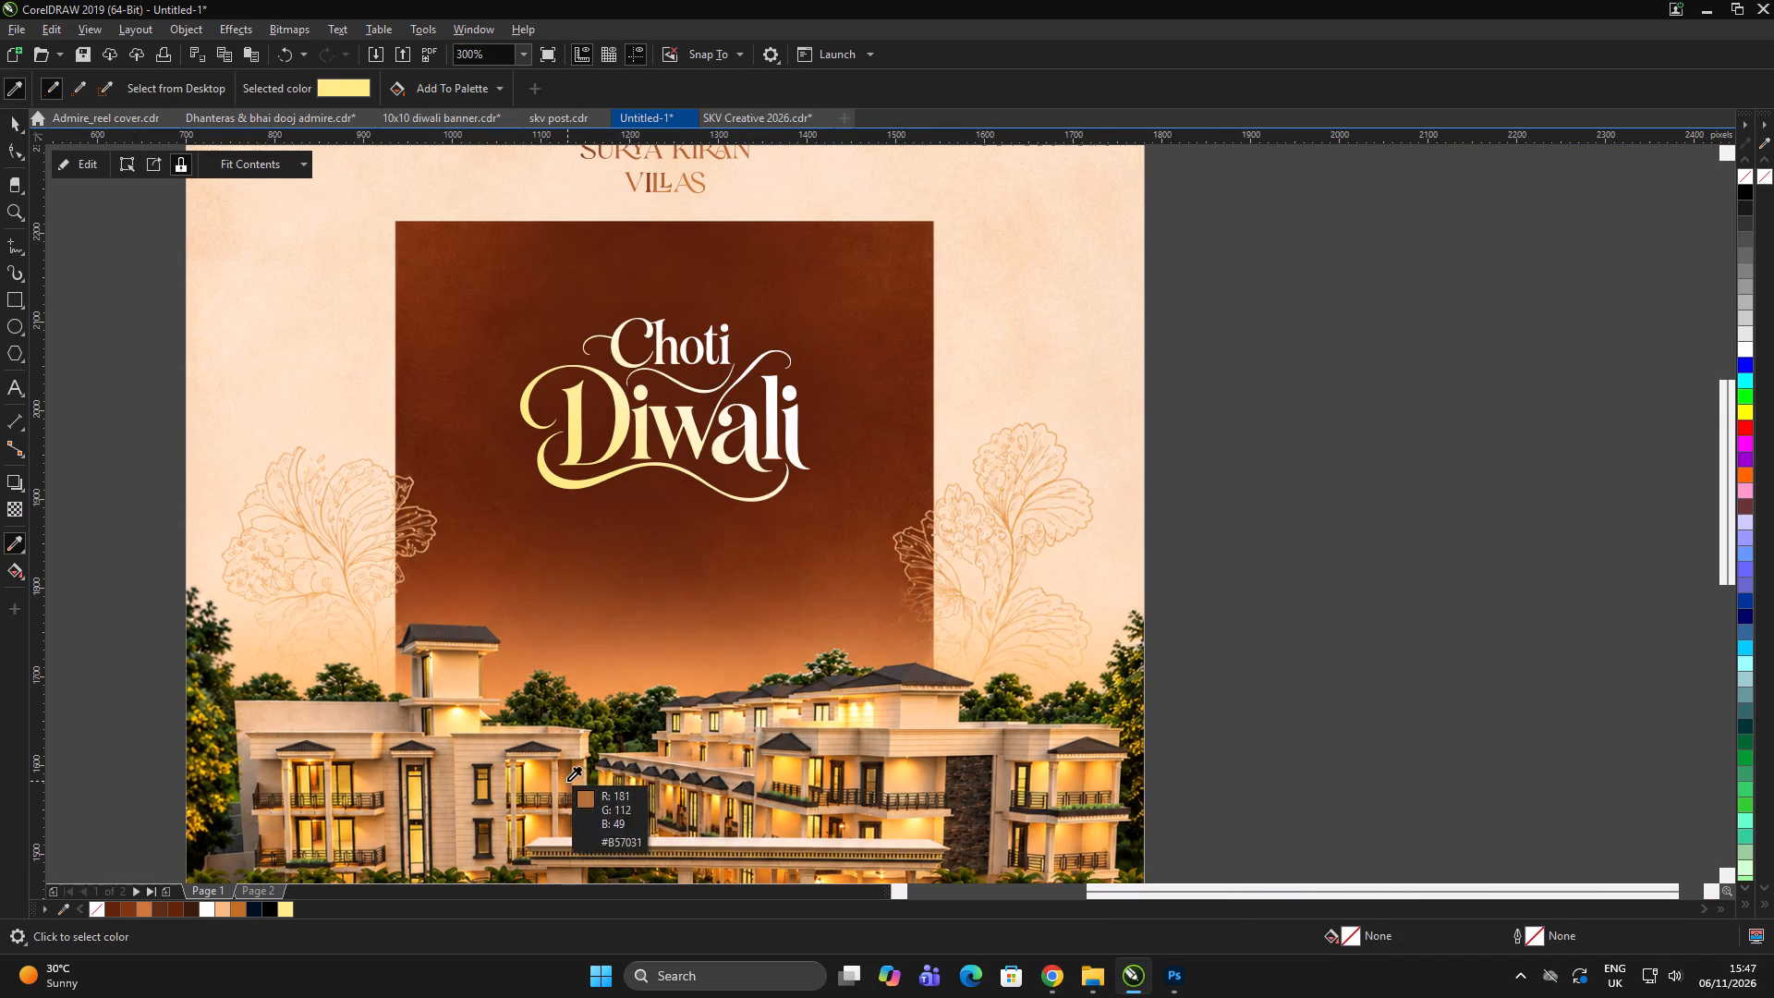
{"action": "left_click", "coordinate": [567, 781]}
{"action": "scroll", "coordinate": [723, 419], "scroll_direction": "up", "scroll_amount": 3}
{"action": "left_click", "coordinate": [636, 498]}
{"action": "key", "text": "space"}
{"action": "scroll", "coordinate": [635, 499], "scroll_direction": "down", "scroll_amount": 3}
{"action": "left_click", "coordinate": [635, 500]}
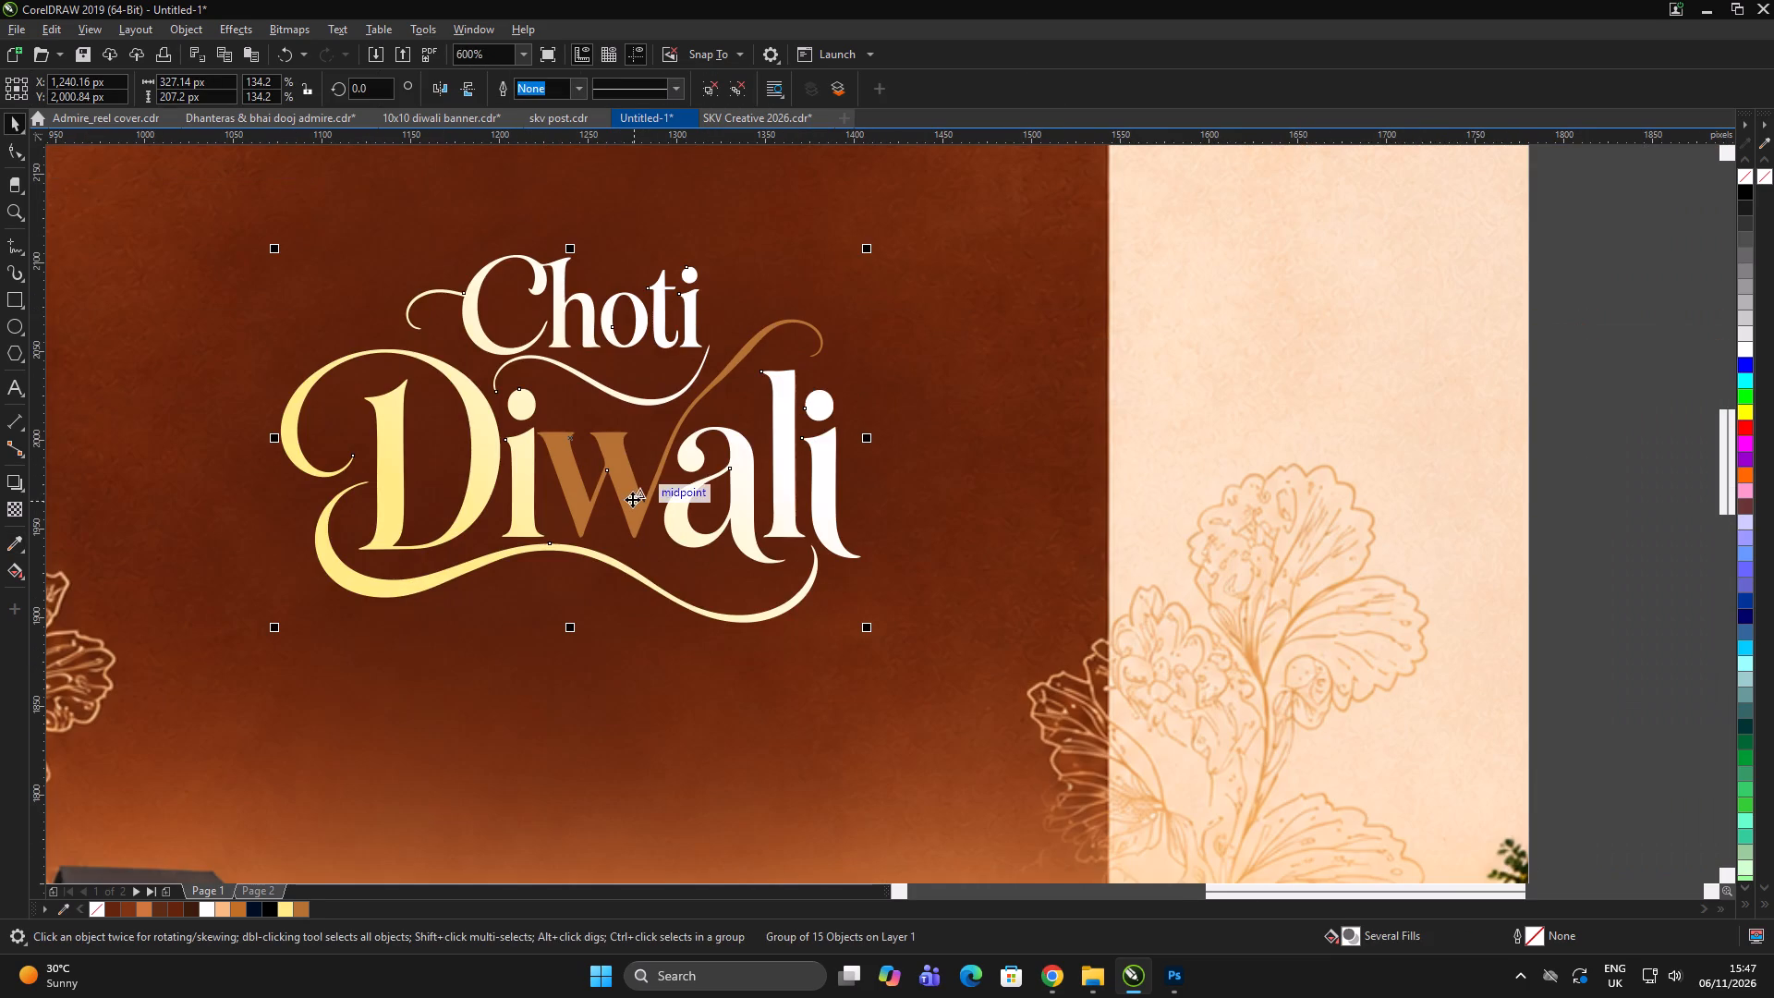
{"action": "key", "text": "ctrl+r"}
Give the lettering a diagonal fountain fill with golden-brown ends and light-yellow stops at 35% and 80%, extending its end past the "D".
{"action": "key", "text": "g"}
{"action": "left_click_drag", "start_coordinate": [834, 311], "coordinate": [409, 528], "text": "shift"}
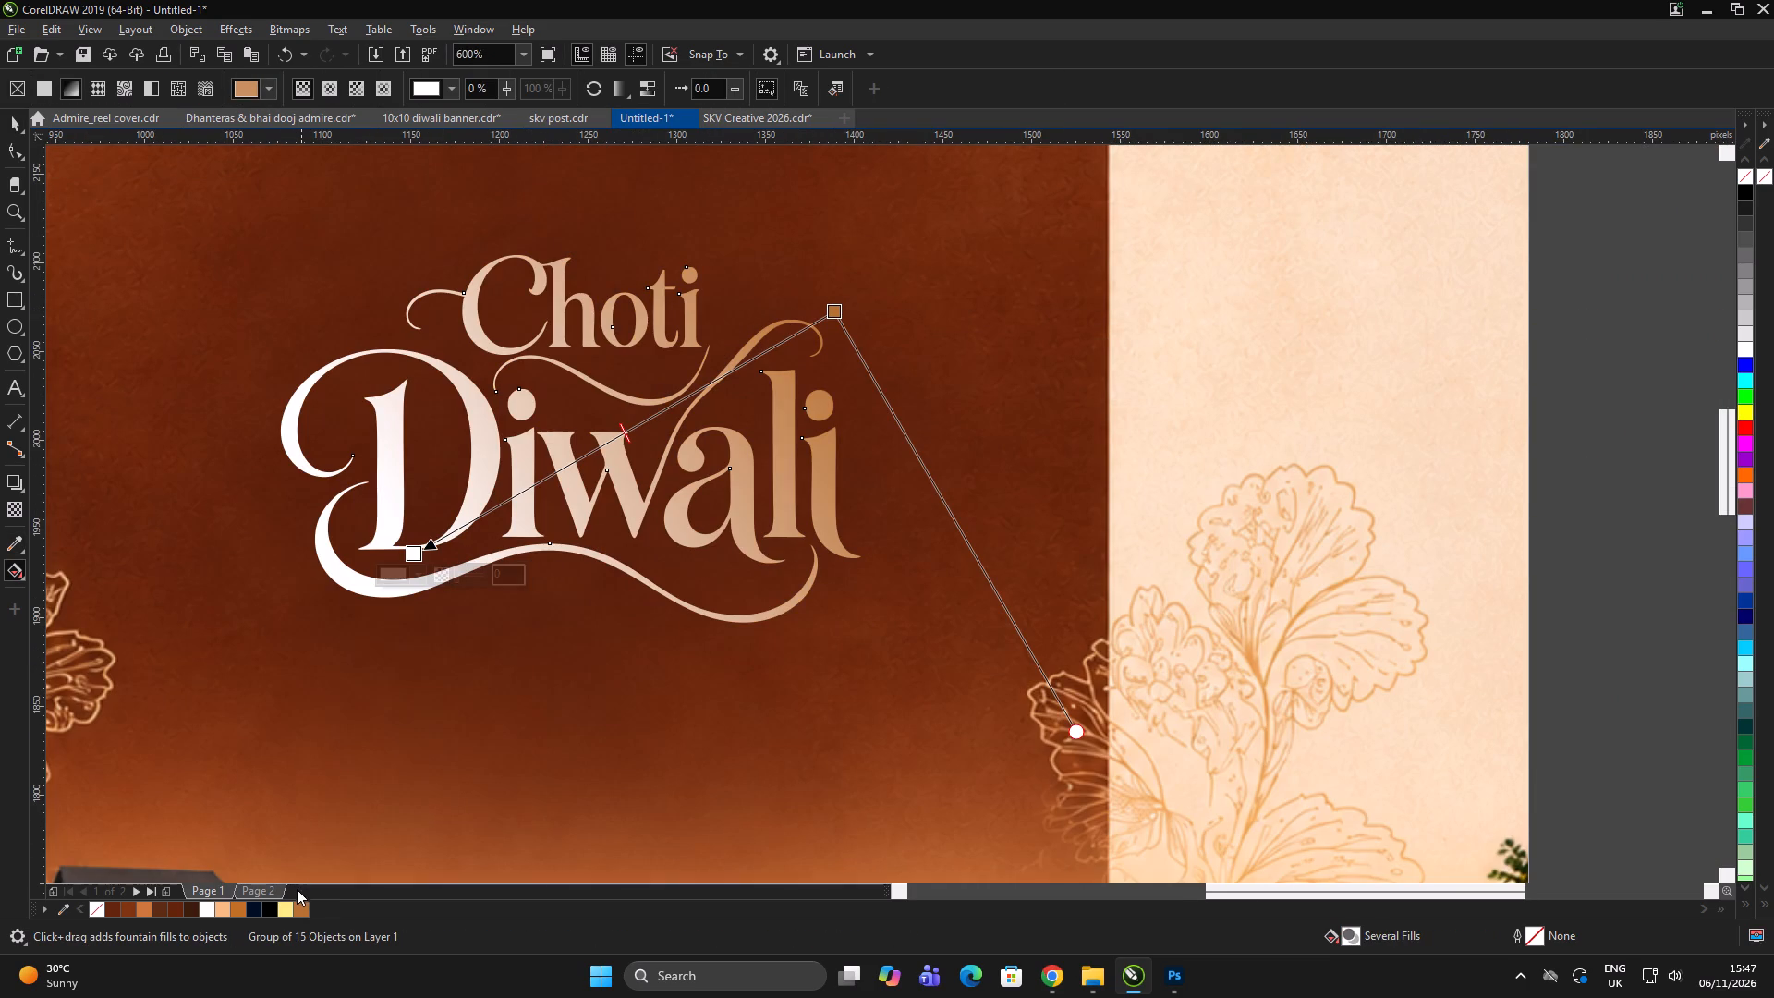
{"action": "left_click", "coordinate": [286, 910]}
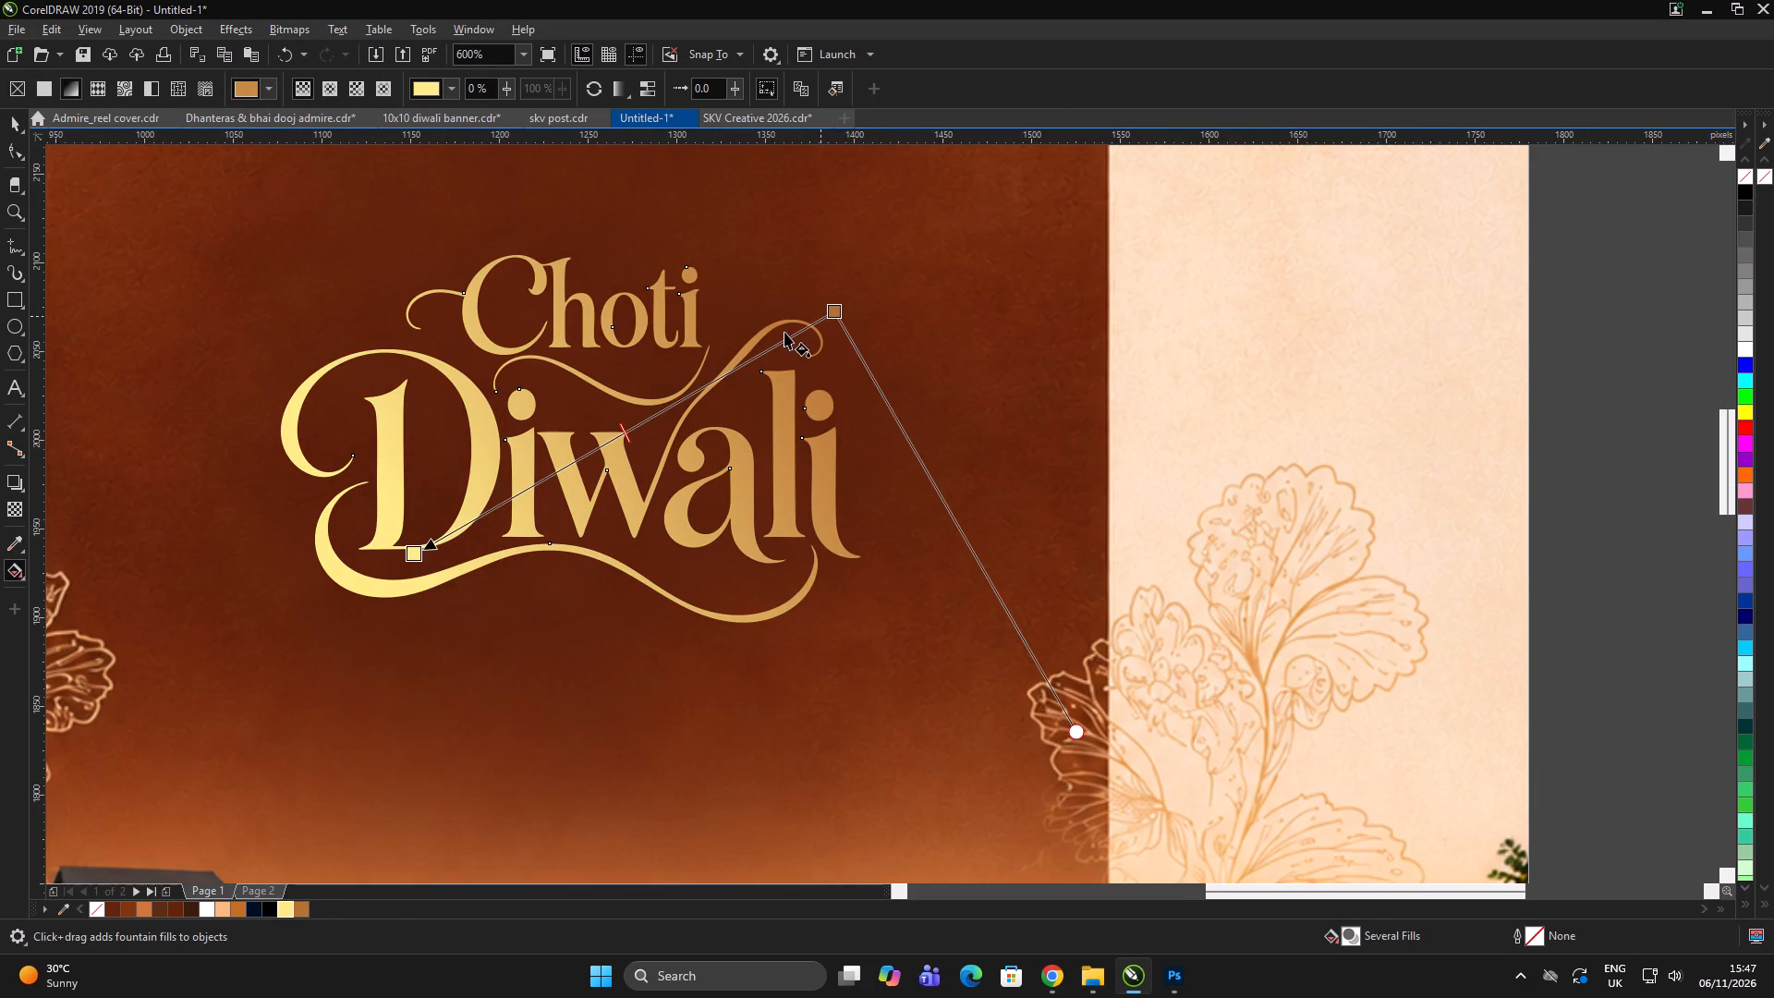
{"action": "left_click", "coordinate": [304, 908]}
{"action": "double_click", "coordinate": [497, 503]}
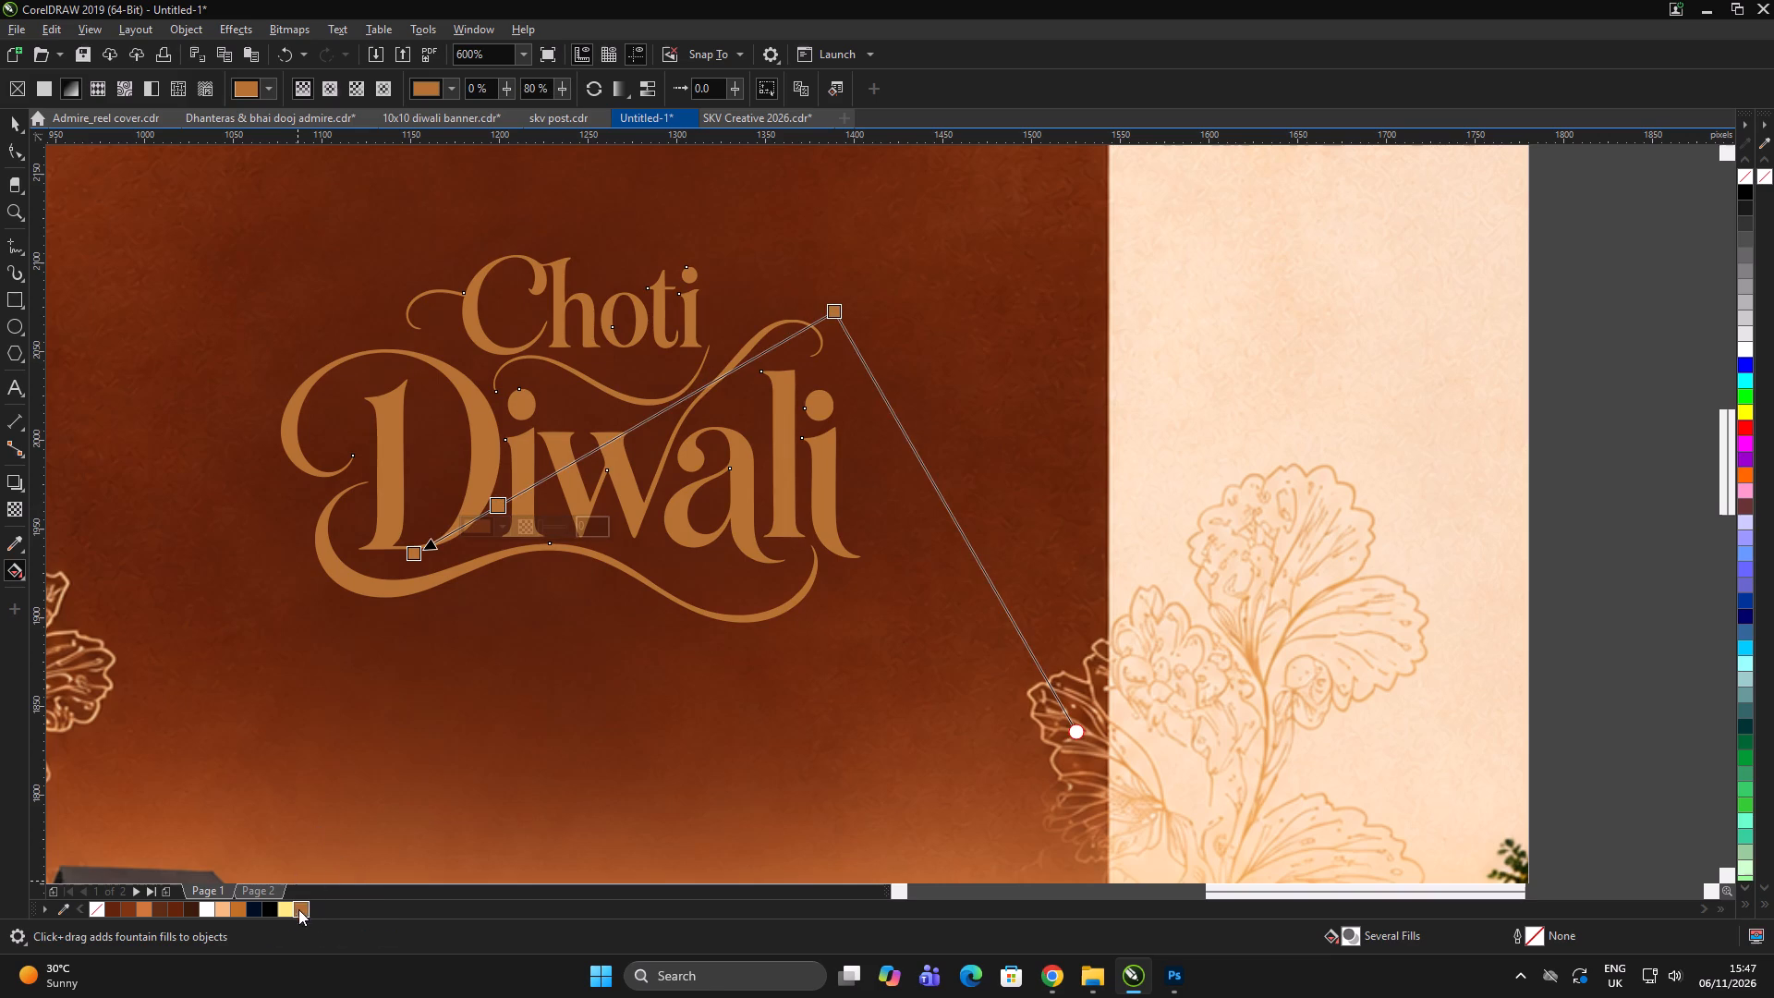
{"action": "left_click", "coordinate": [286, 909]}
{"action": "double_click", "coordinate": [685, 396]}
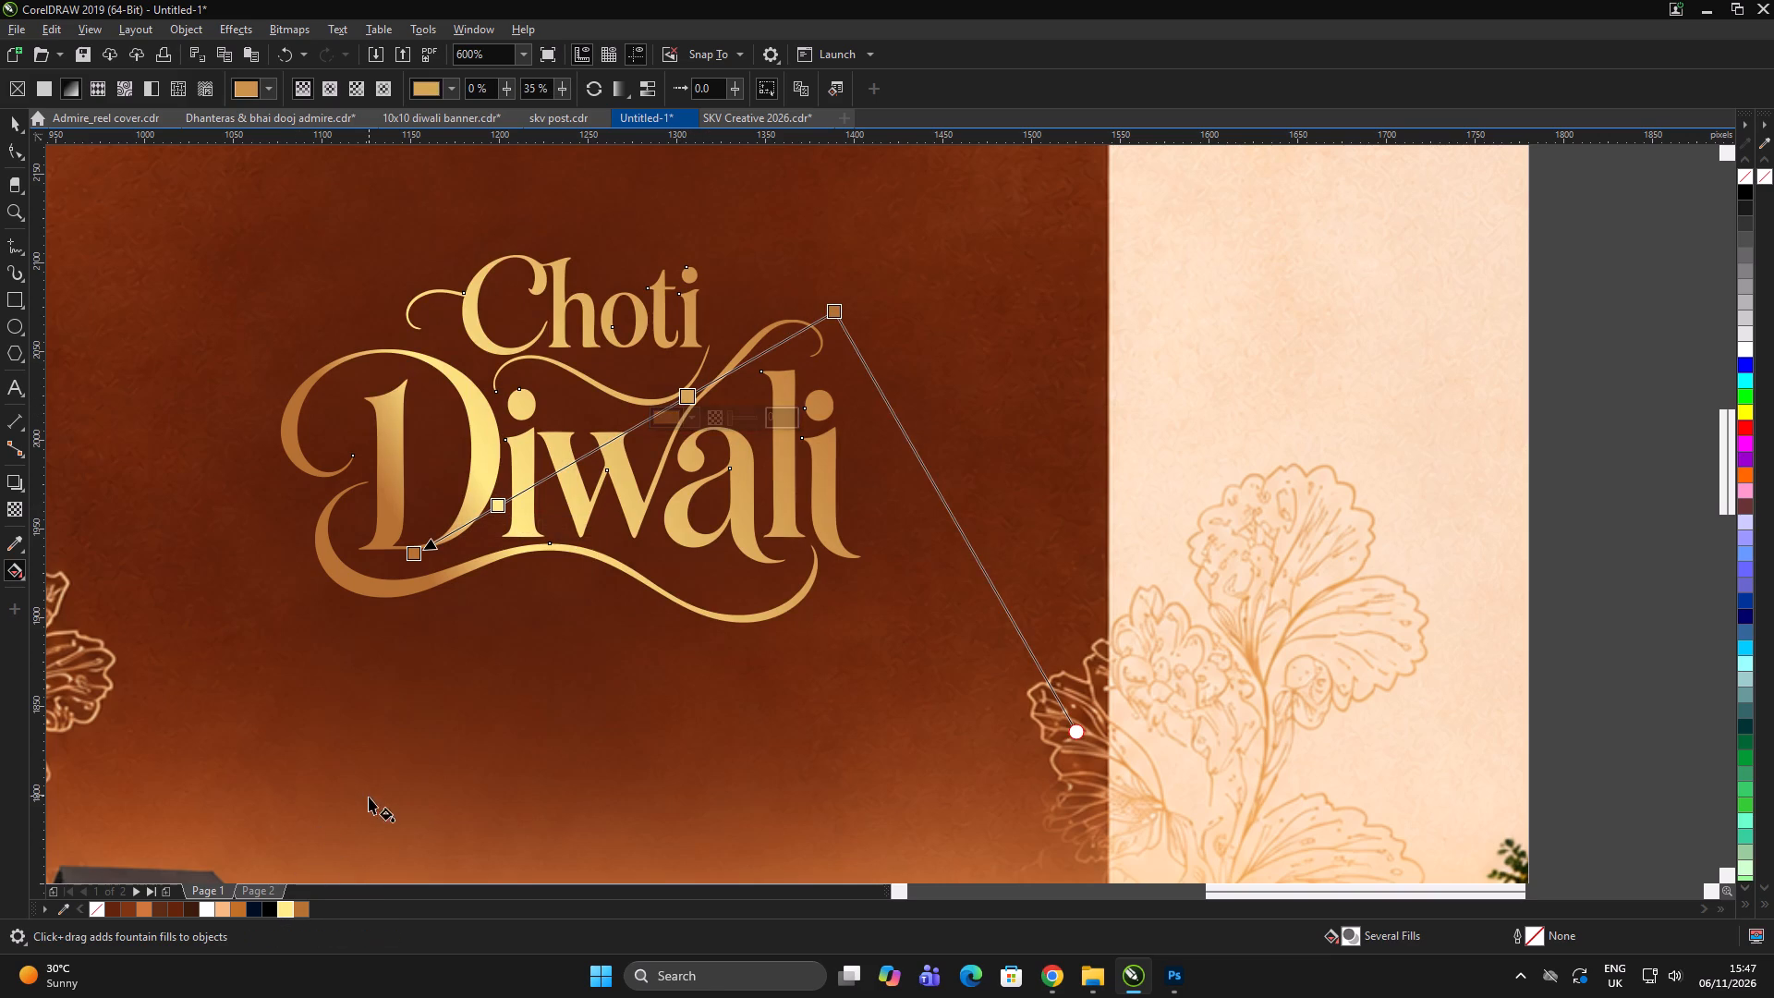
{"action": "left_click", "coordinate": [289, 905]}
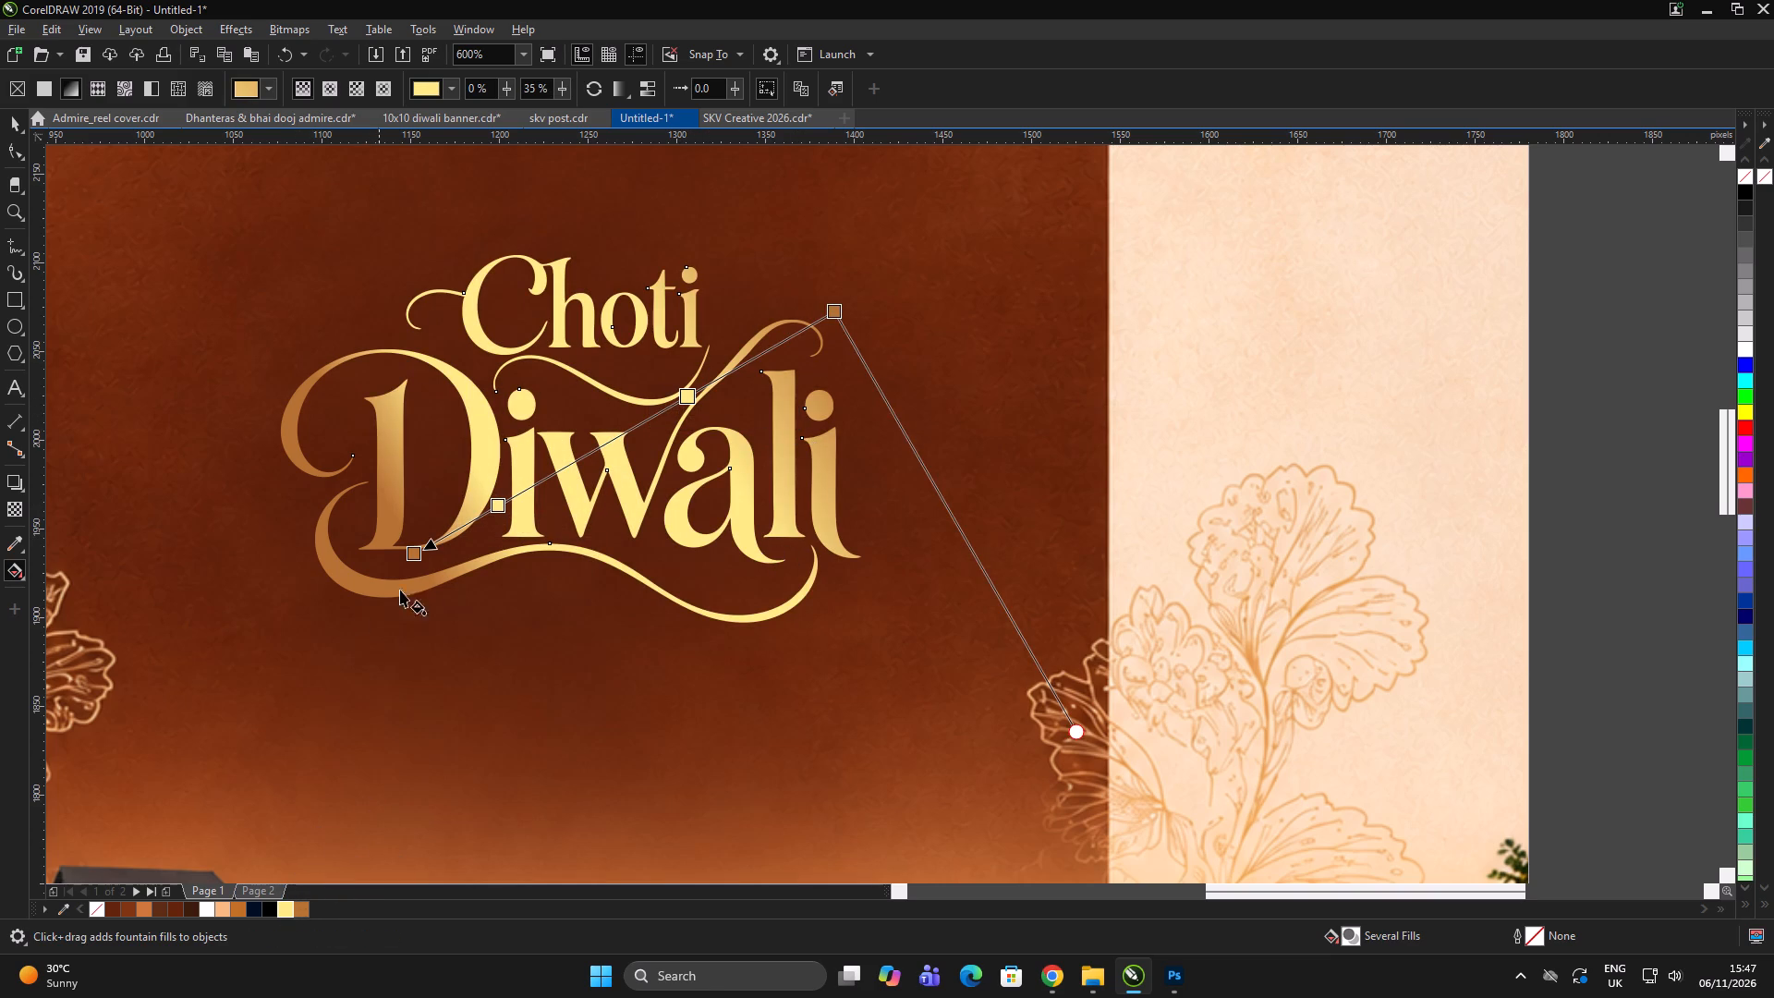
{"action": "left_click_drag", "start_coordinate": [412, 554], "coordinate": [369, 556]}
{"action": "key", "text": "space"}
Centre the gold-gradient Choti Diwali lettering horizontally on the poster.
{"action": "scroll", "coordinate": [590, 493], "scroll_direction": "down", "scroll_amount": 2}
{"action": "left_click", "coordinate": [1079, 479]}
{"action": "left_click_drag", "start_coordinate": [1040, 463], "coordinate": [1025, 463]}
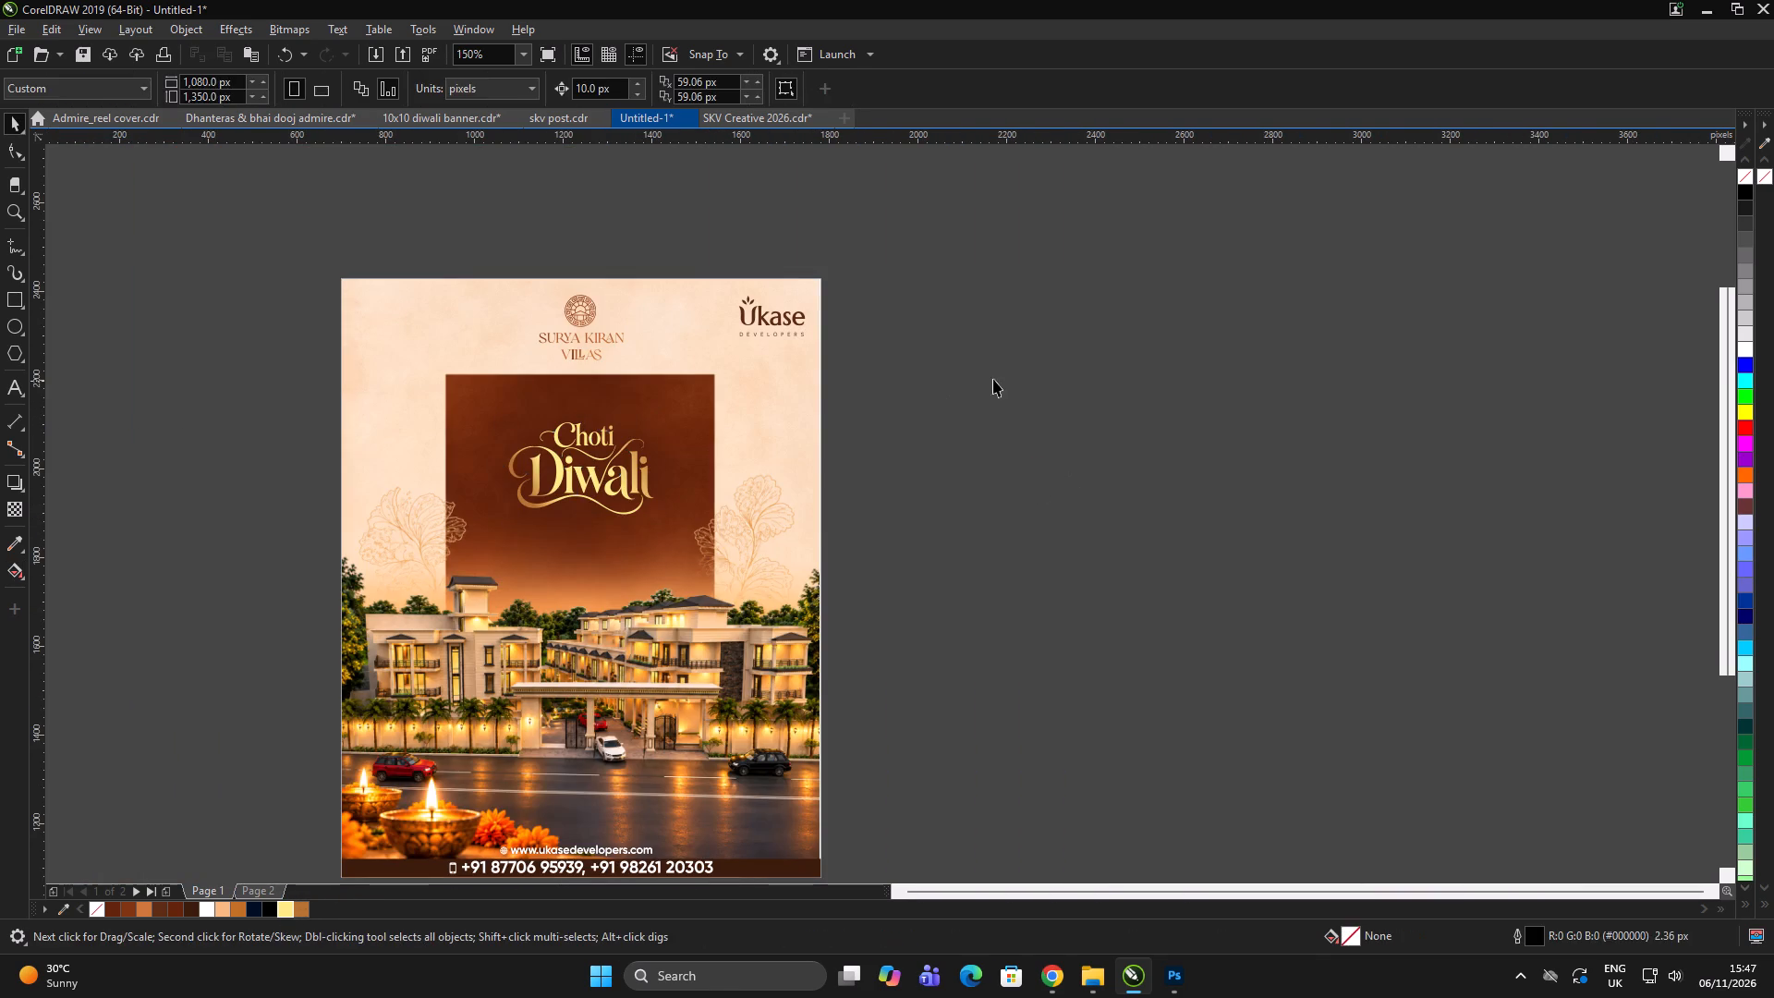
{"action": "left_click_drag", "start_coordinate": [996, 379], "coordinate": [404, 597]}
{"action": "scroll", "coordinate": [753, 487], "scroll_direction": "up", "scroll_amount": 1}
{"action": "key", "text": "ctrl+g"}
{"action": "left_click", "coordinate": [782, 454], "text": "shift"}
{"action": "key", "text": "c"}
{"action": "left_click", "coordinate": [1156, 376]}
Enlarge the gold lettering to about 397 px wide and move it slightly upward within the brown panel.
{"action": "left_click_drag", "start_coordinate": [1167, 297], "coordinate": [0, 598]}
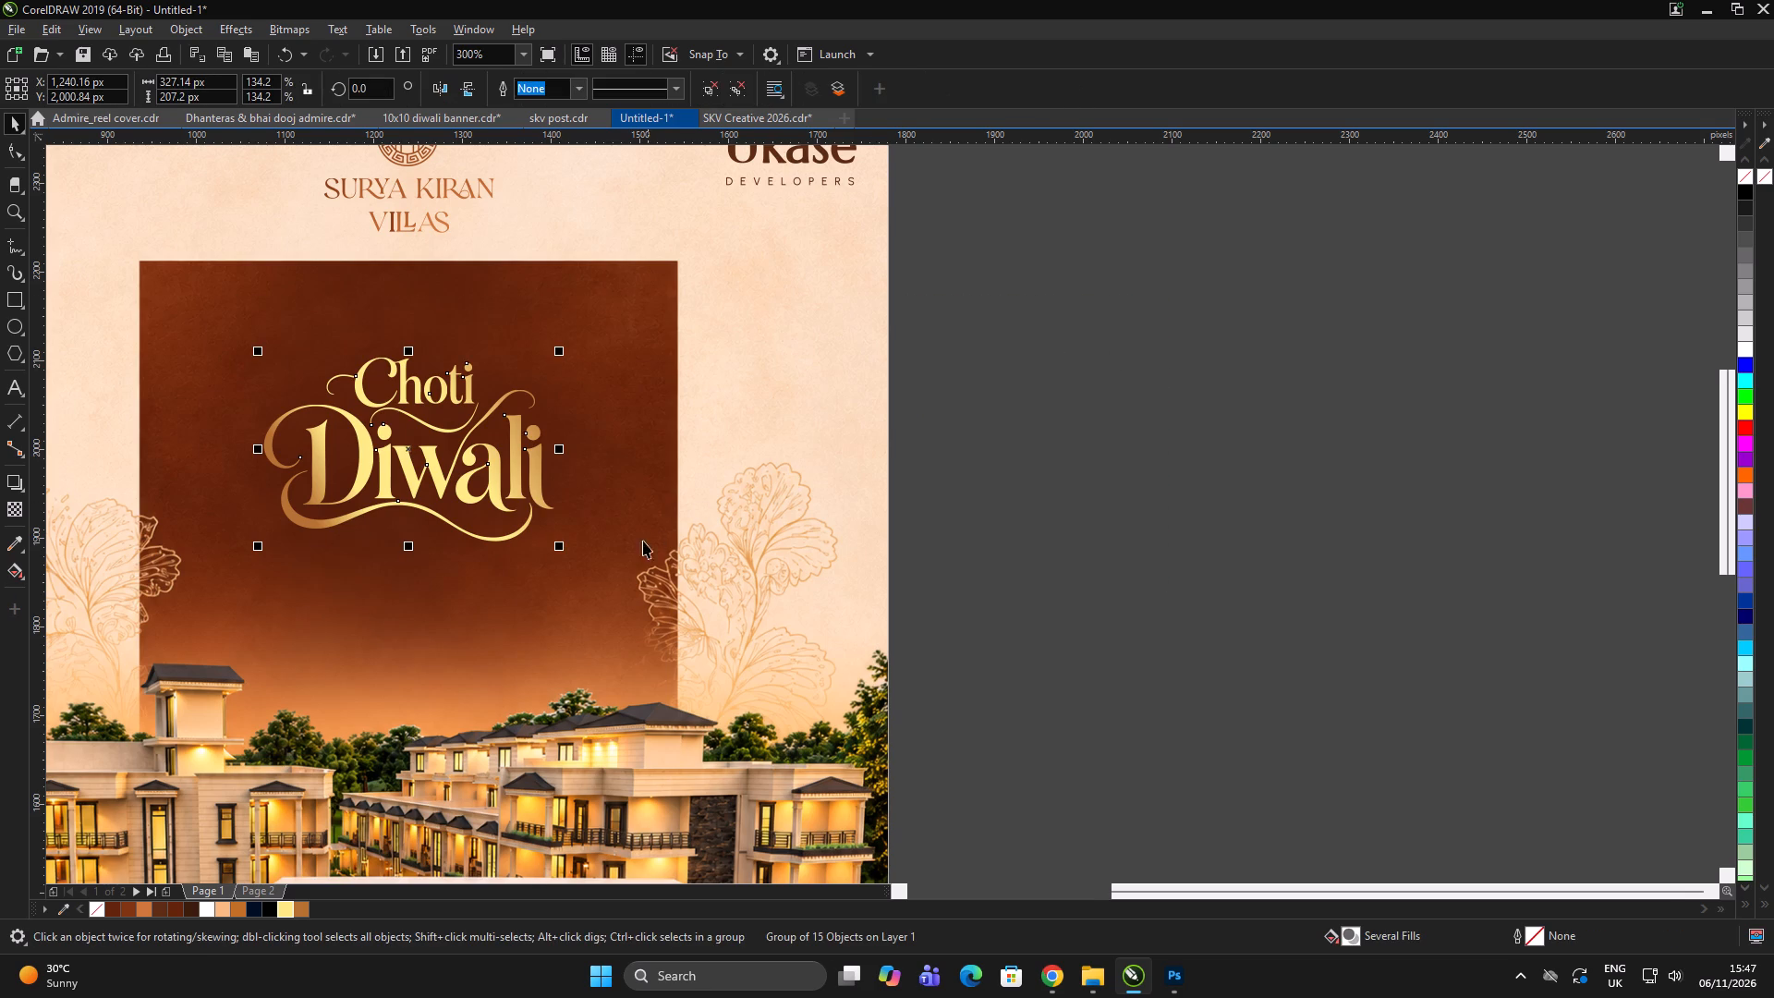
{"action": "left_click_drag", "start_coordinate": [563, 549], "coordinate": [594, 584]}
{"action": "left_click_drag", "start_coordinate": [557, 477], "coordinate": [556, 476]}
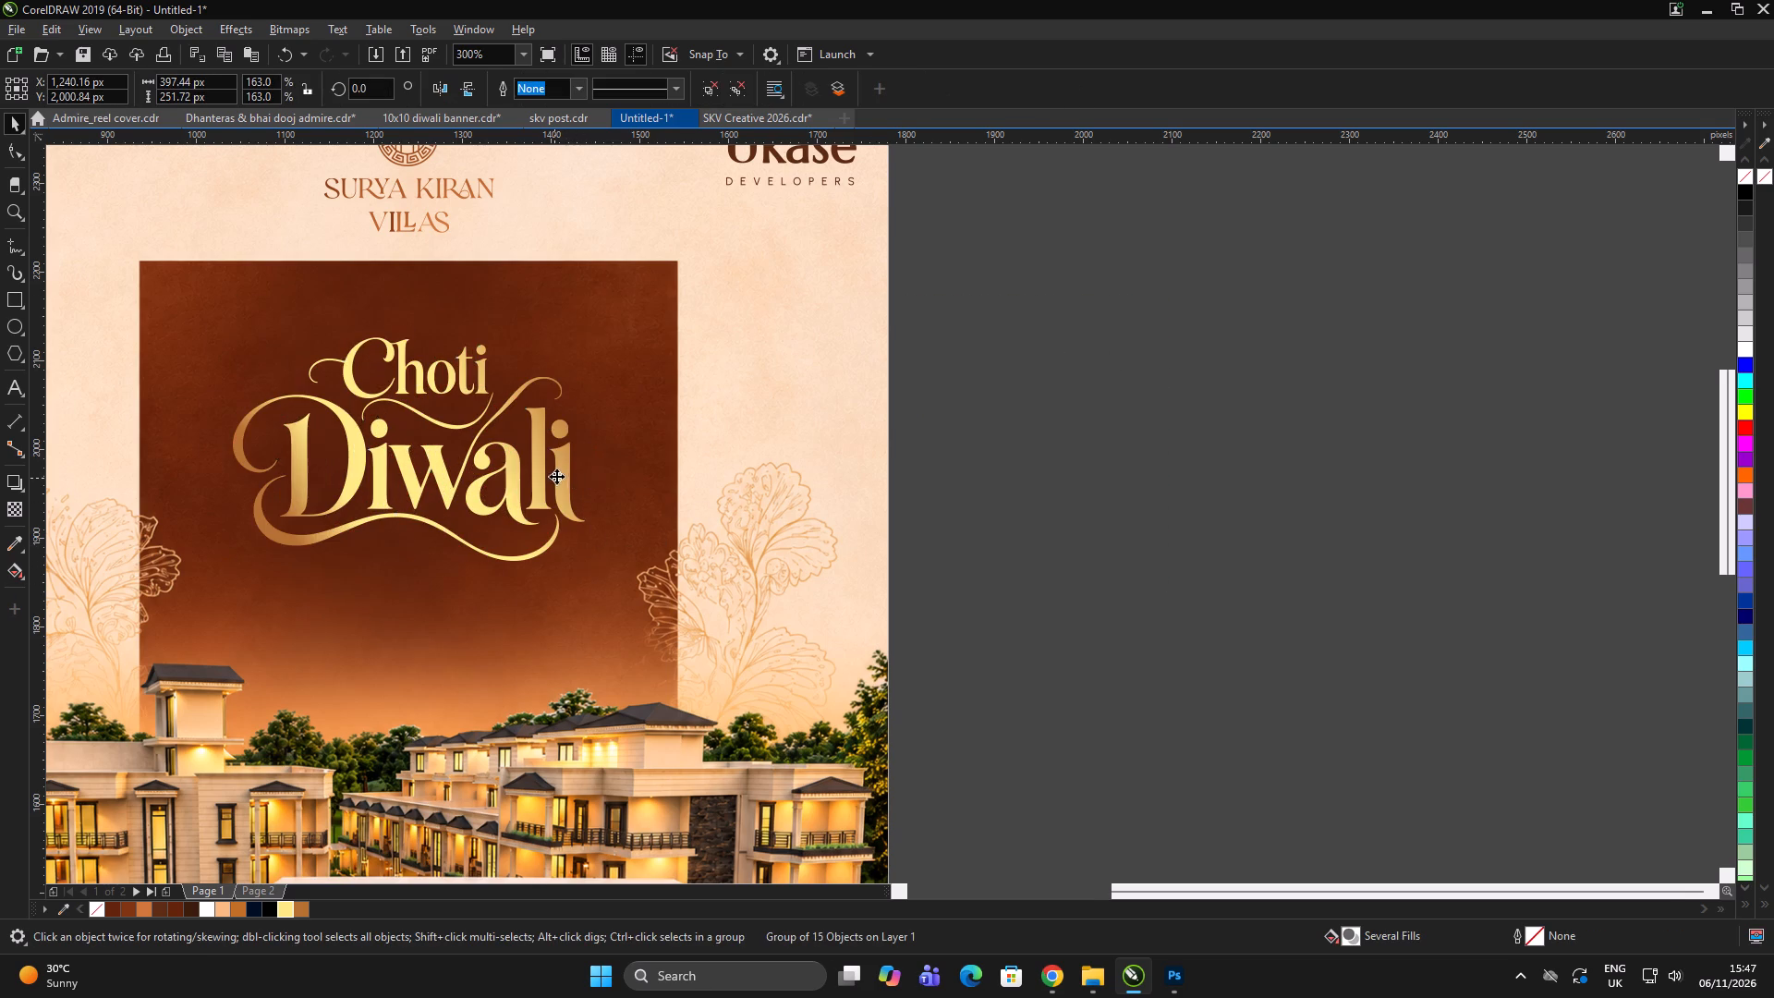
{"action": "left_click_drag", "start_coordinate": [556, 476], "coordinate": [552, 466]}
{"action": "scroll", "coordinate": [657, 431], "scroll_direction": "down", "scroll_amount": 1}
{"action": "left_click", "coordinate": [1057, 383]}
{"action": "left_click", "coordinate": [1068, 382]}
{"action": "left_click", "coordinate": [1079, 378]}
{"action": "scroll", "coordinate": [614, 408], "scroll_direction": "up", "scroll_amount": 1}
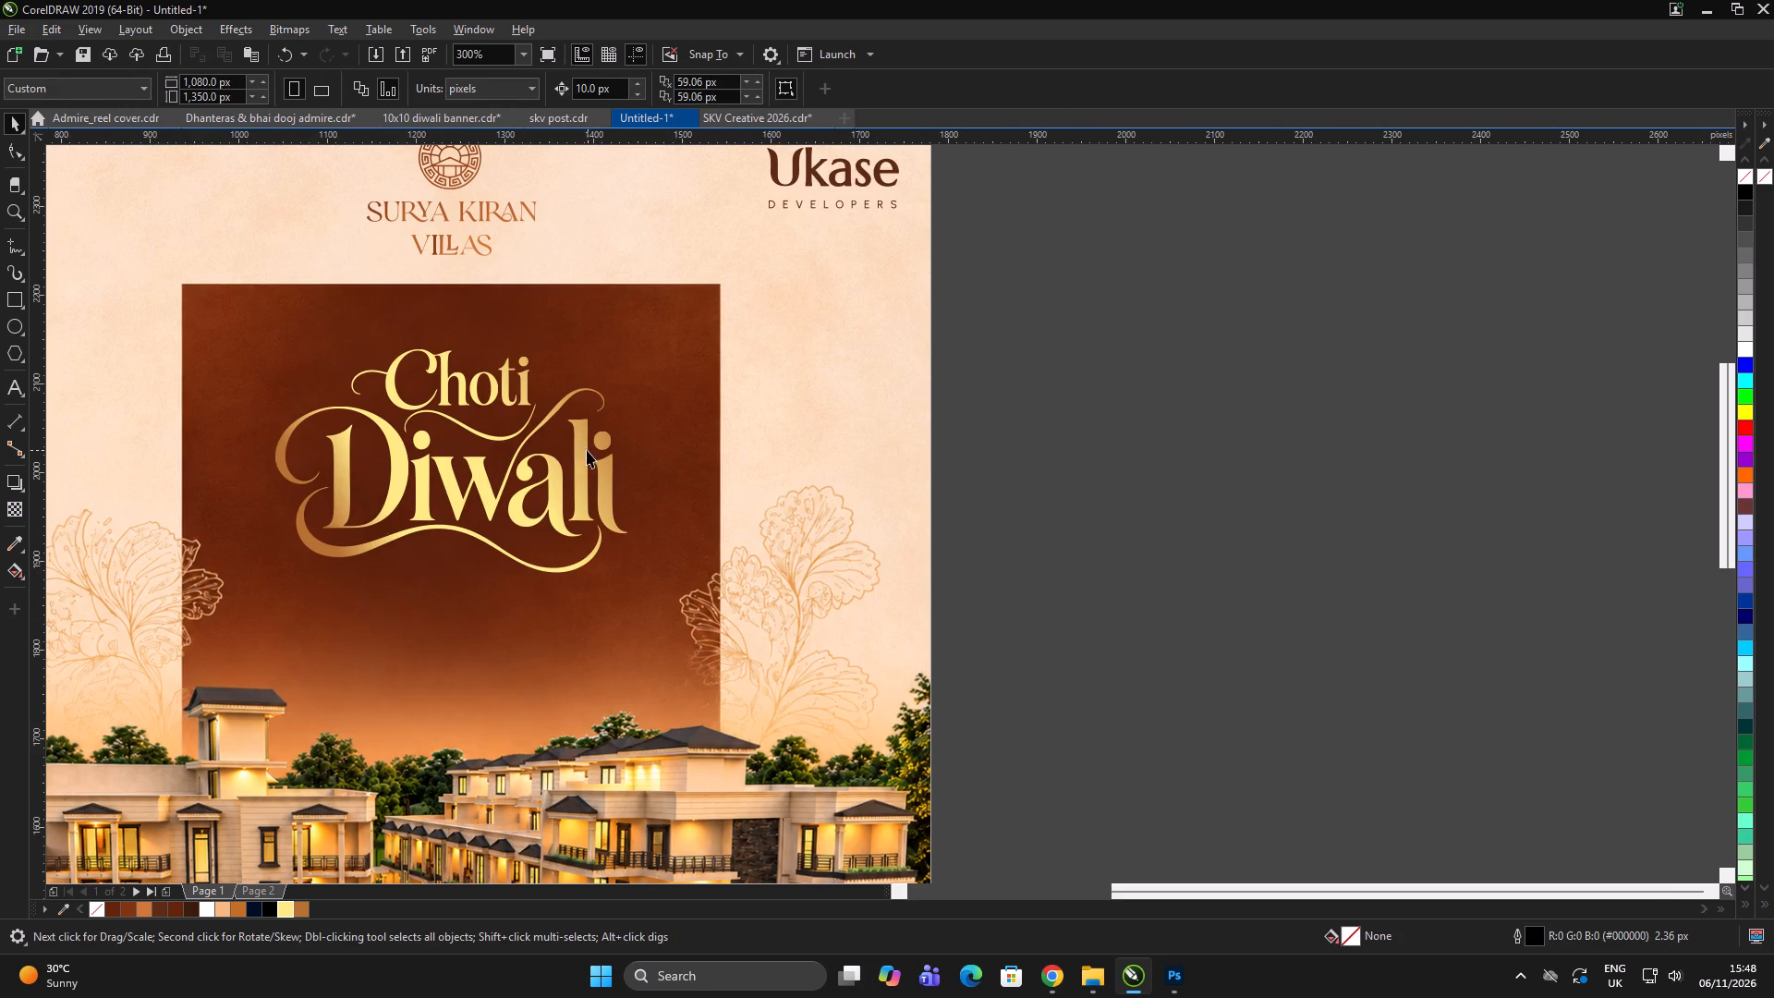
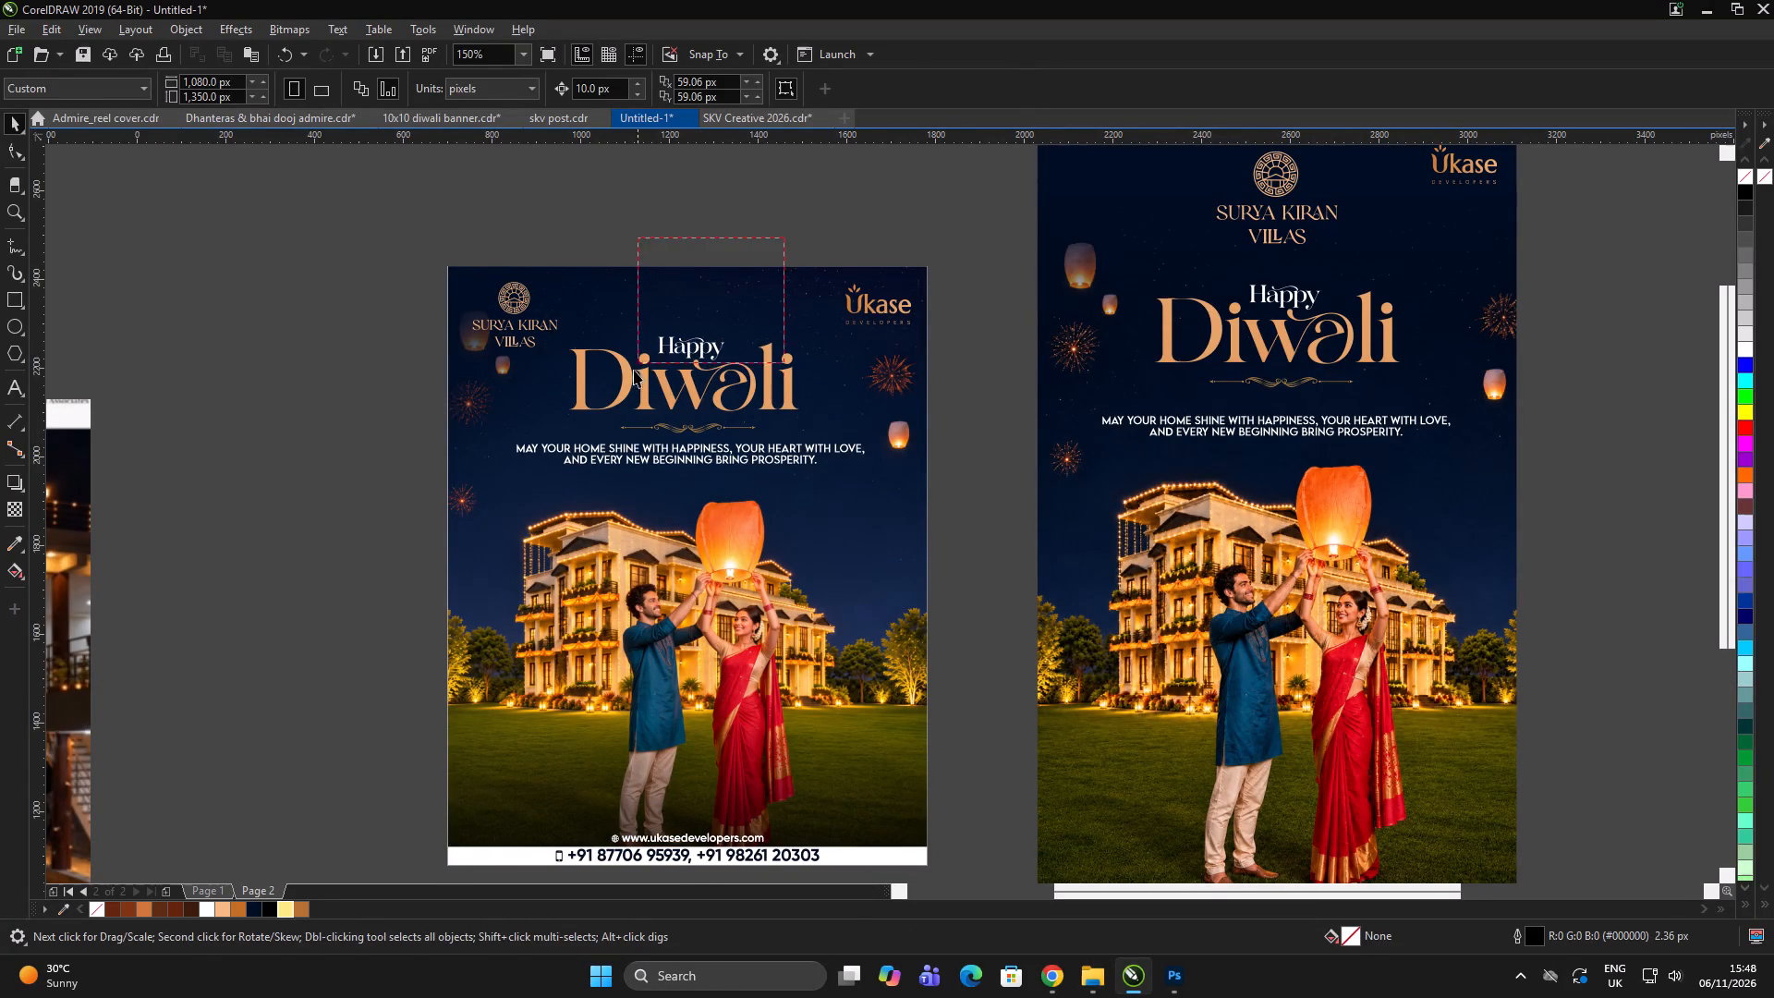
Copy the white "Happy" lettering from the Diwali poster on Page 2 and paste it onto Page 1.
{"action": "left_click_drag", "start_coordinate": [634, 370], "coordinate": [628, 376]}
{"action": "key", "text": "ctrl+c"}
{"action": "left_click", "coordinate": [704, 257]}
{"action": "double_click", "coordinate": [709, 250]}
{"action": "key", "text": "Page_Up"}
{"action": "scroll", "coordinate": [790, 245], "scroll_direction": "up", "scroll_amount": 1}
{"action": "key", "text": "ctrl+v"}
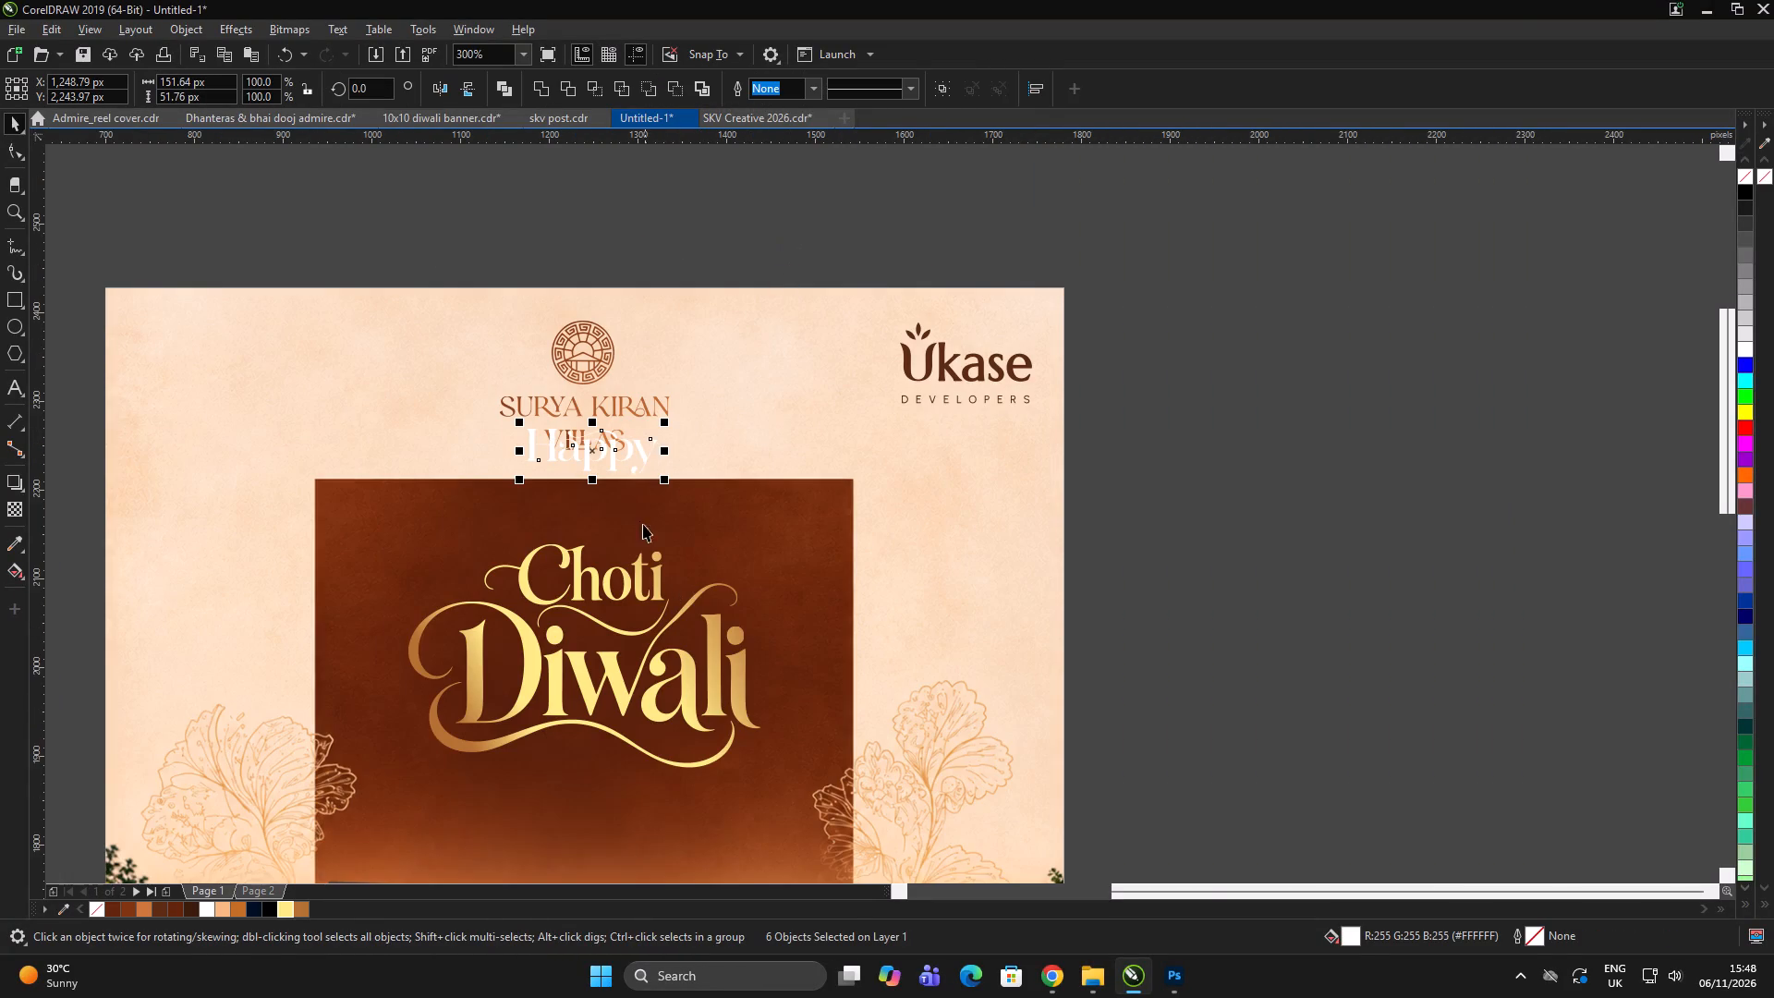
Move the pasted "Happy" onto the brown panel just above "Choti" and scale it down proportionally to fit there.
{"action": "left_click_drag", "start_coordinate": [647, 453], "coordinate": [651, 528]}
{"action": "left_click_drag", "start_coordinate": [662, 551], "coordinate": [650, 559]}
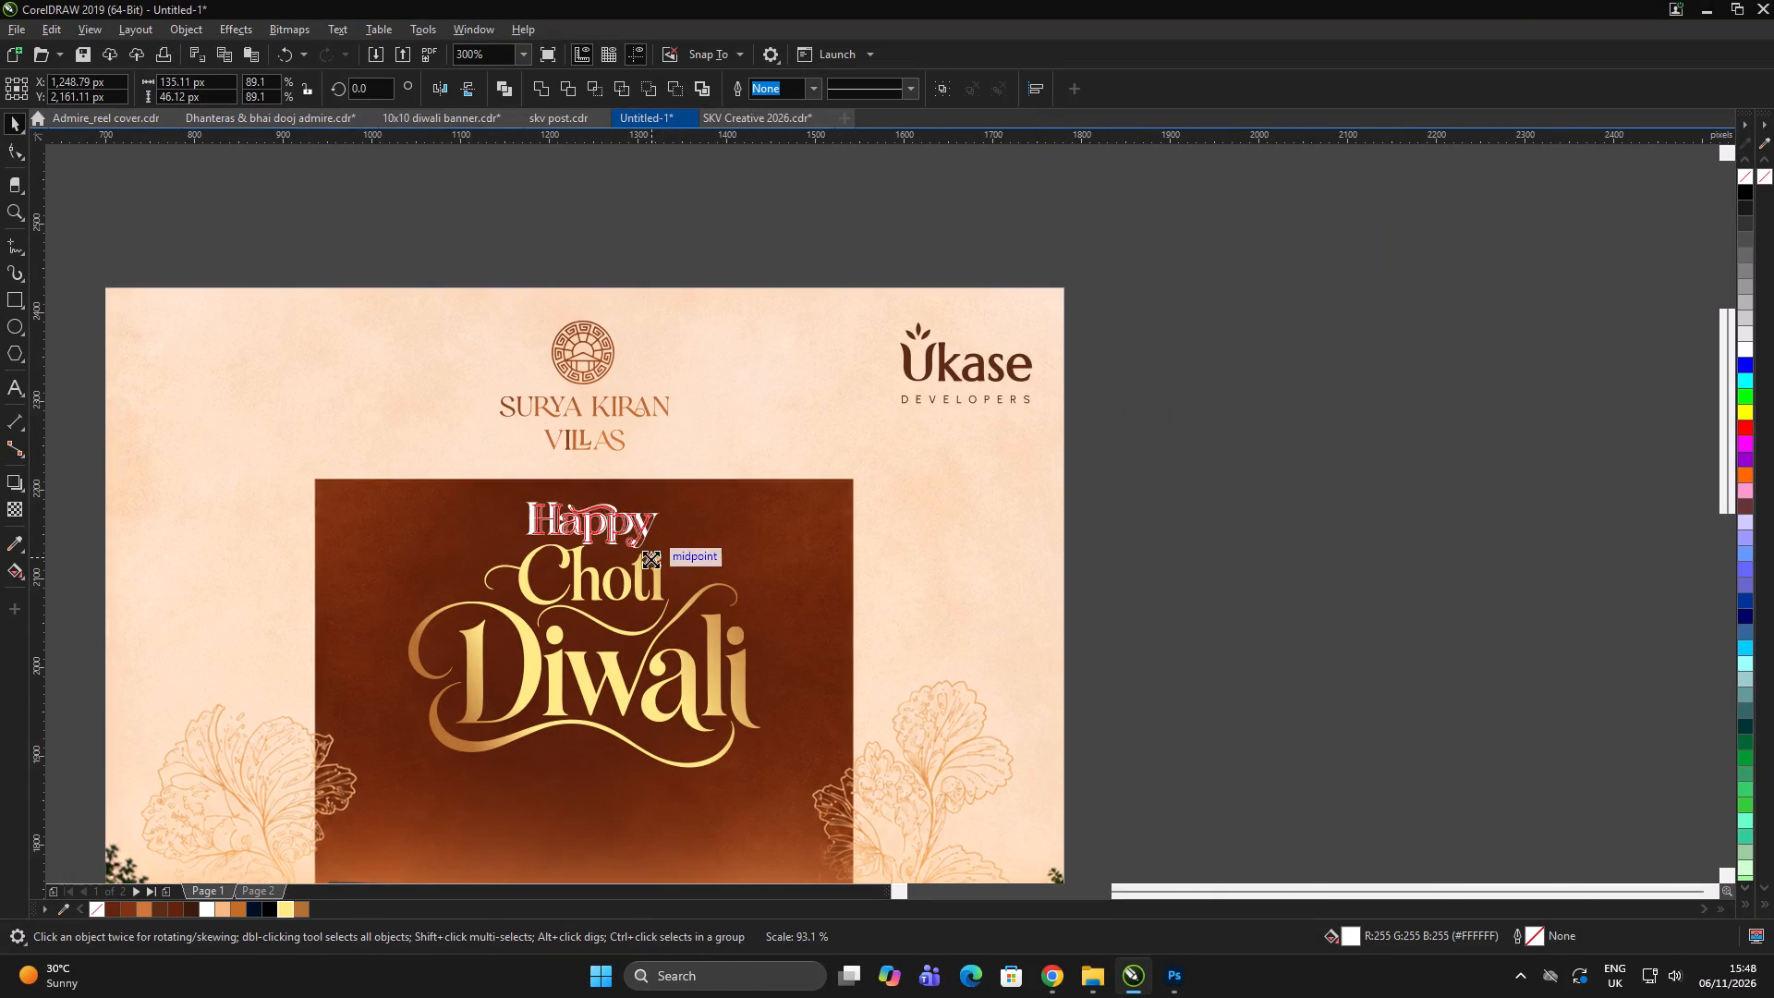
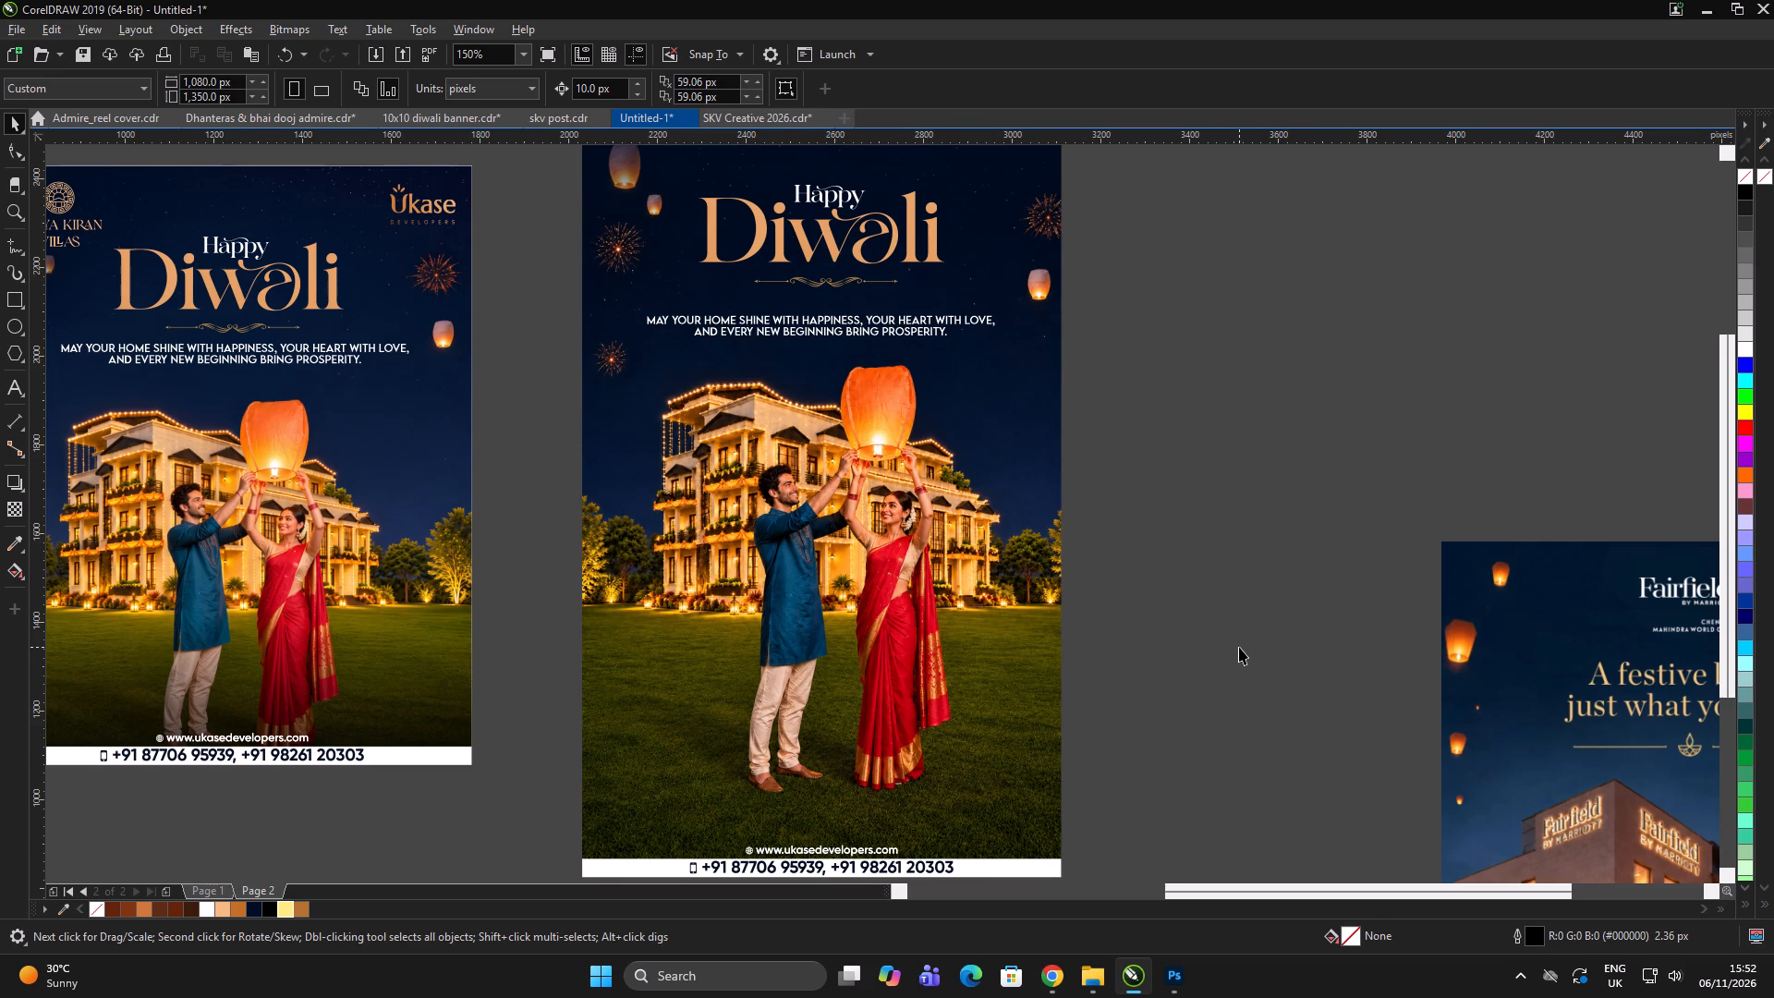
{"action": "key", "text": "Page_Up"}
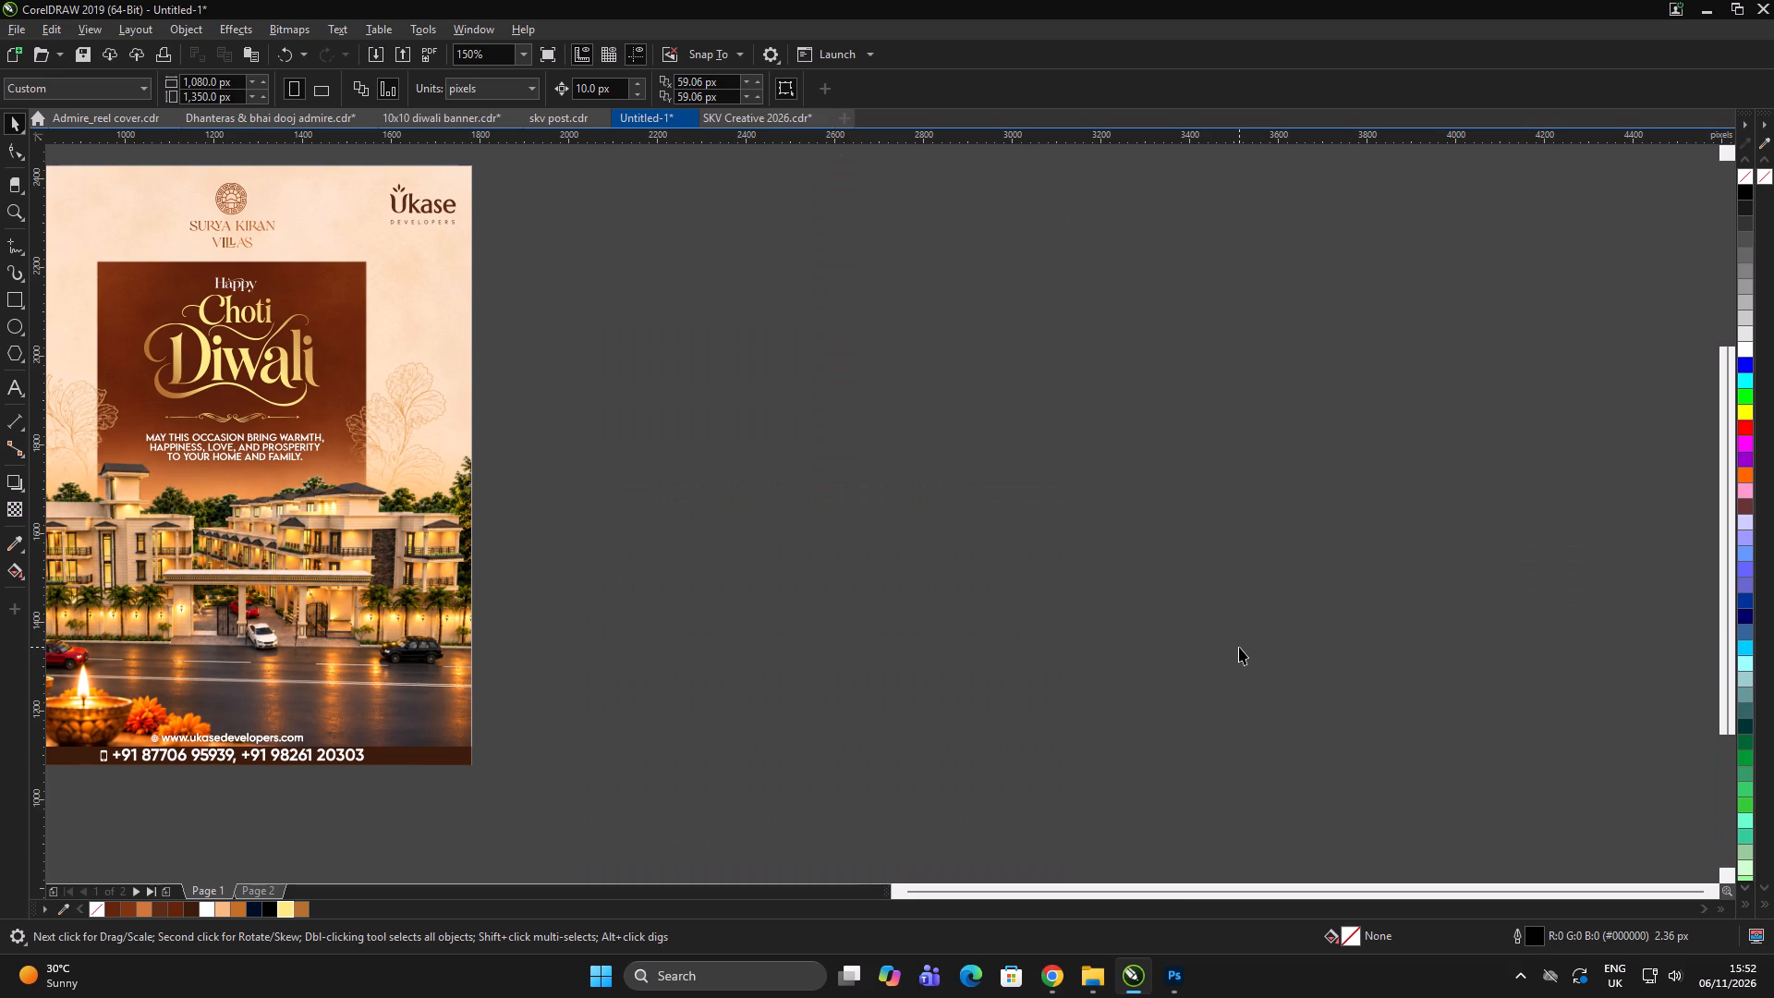
{"action": "key", "text": "Page_Down"}
{"action": "key", "text": "Page_Up"}
{"action": "scroll", "coordinate": [326, 525], "scroll_direction": "up", "scroll_amount": 3}
{"action": "scroll", "coordinate": [54, 635], "scroll_direction": "up", "scroll_amount": 2}
{"action": "scroll", "coordinate": [1125, 491], "scroll_direction": "down", "scroll_amount": 2}
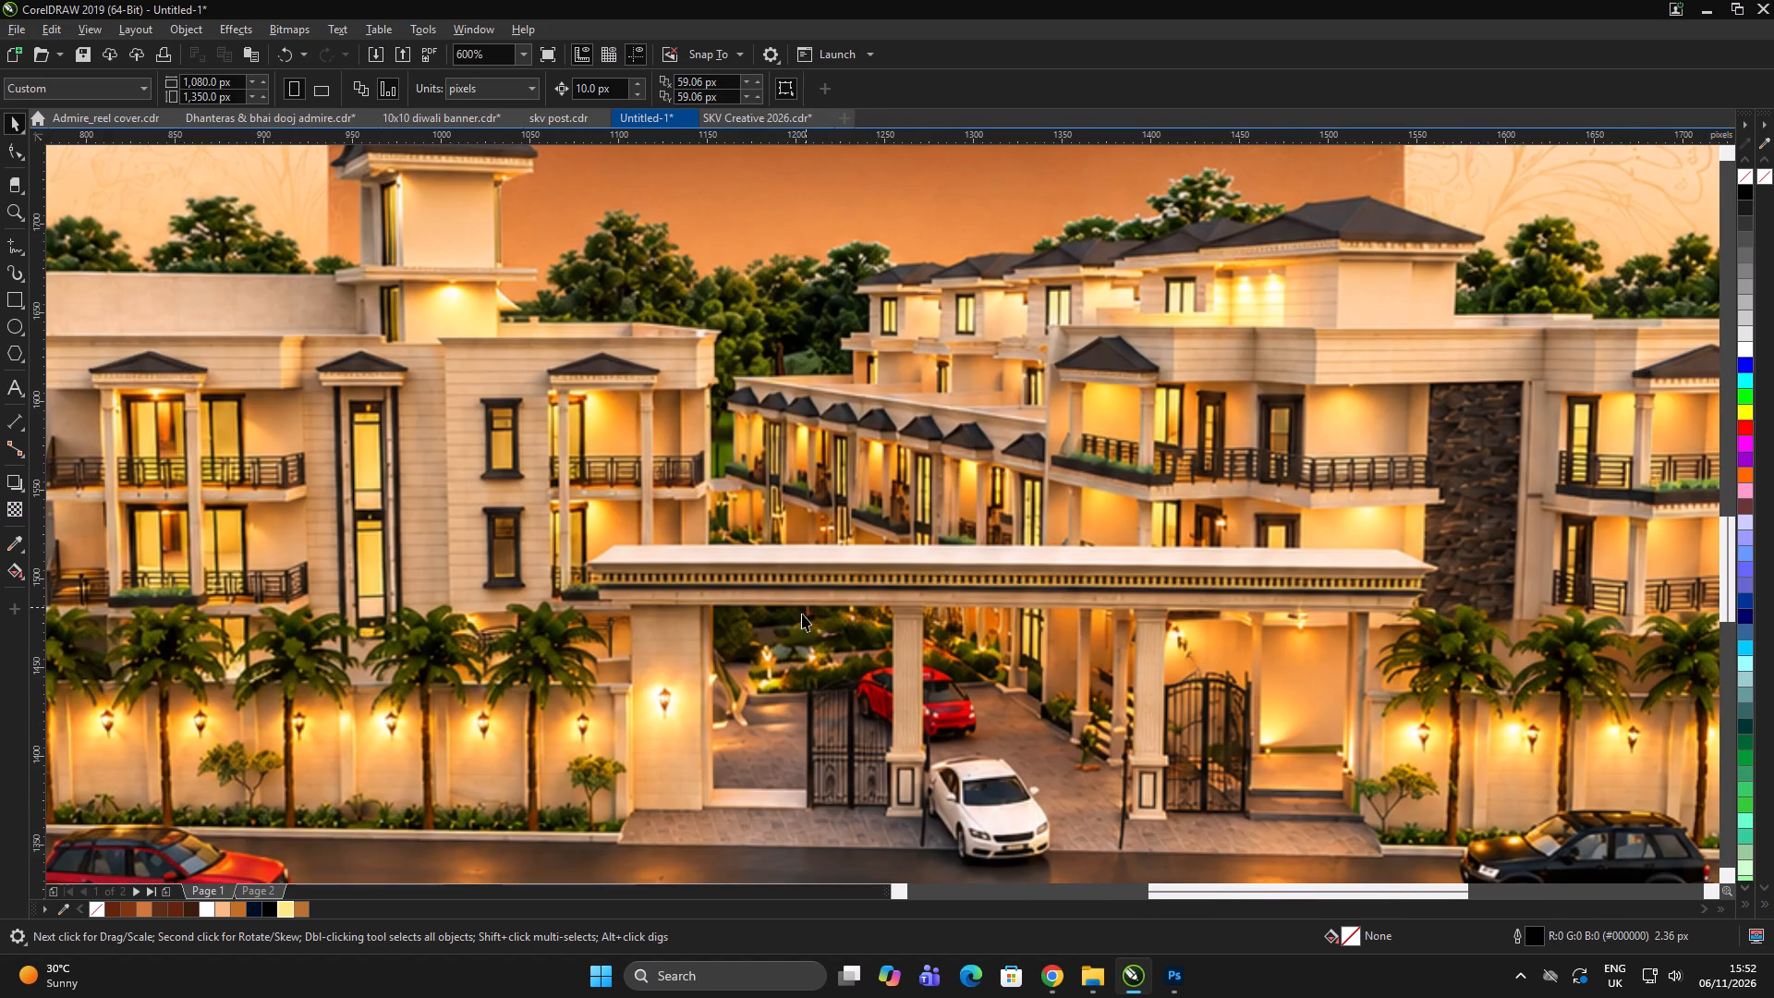
{"action": "scroll", "coordinate": [797, 619], "scroll_direction": "up", "scroll_amount": 1}
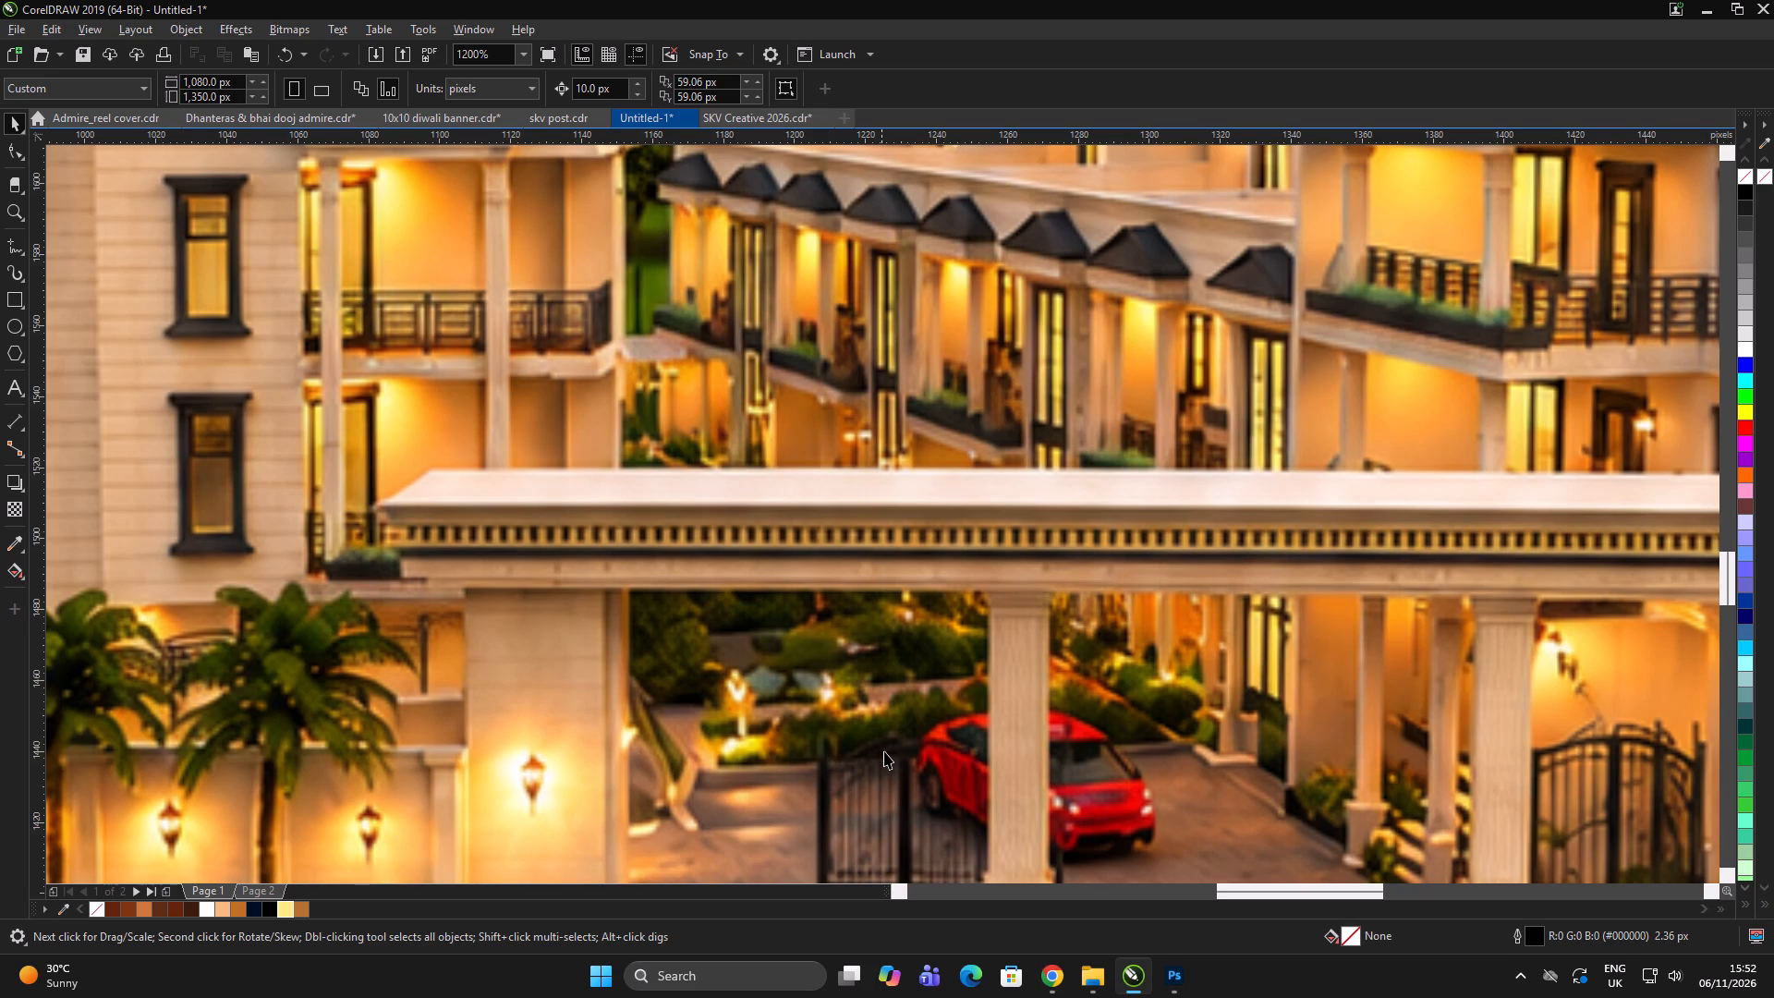
{"action": "scroll", "coordinate": [852, 717], "scroll_direction": "down", "scroll_amount": 7}
{"action": "double_click", "coordinate": [1085, 647]}
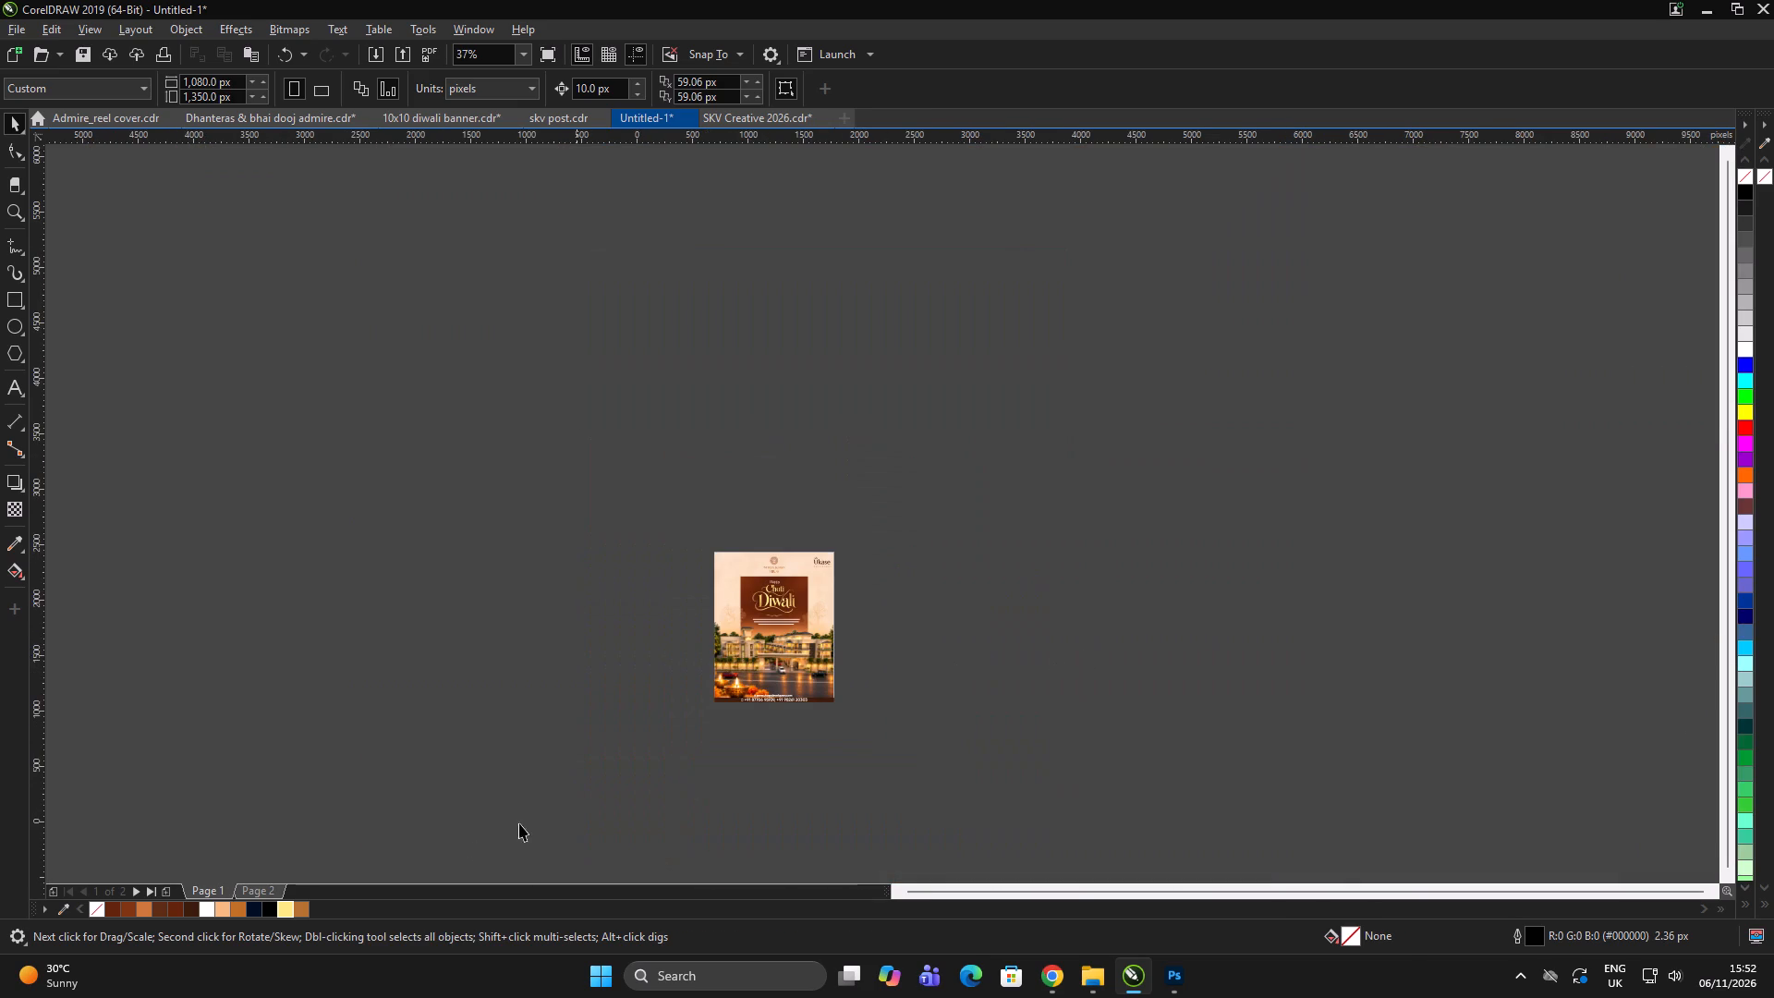
Move the Fairfield reference image on page 2 up beside the taller Happy Diwali poster.
{"action": "double_click", "coordinate": [407, 779]}
{"action": "left_click", "coordinate": [286, 884]}
{"action": "left_click", "coordinate": [277, 886]}
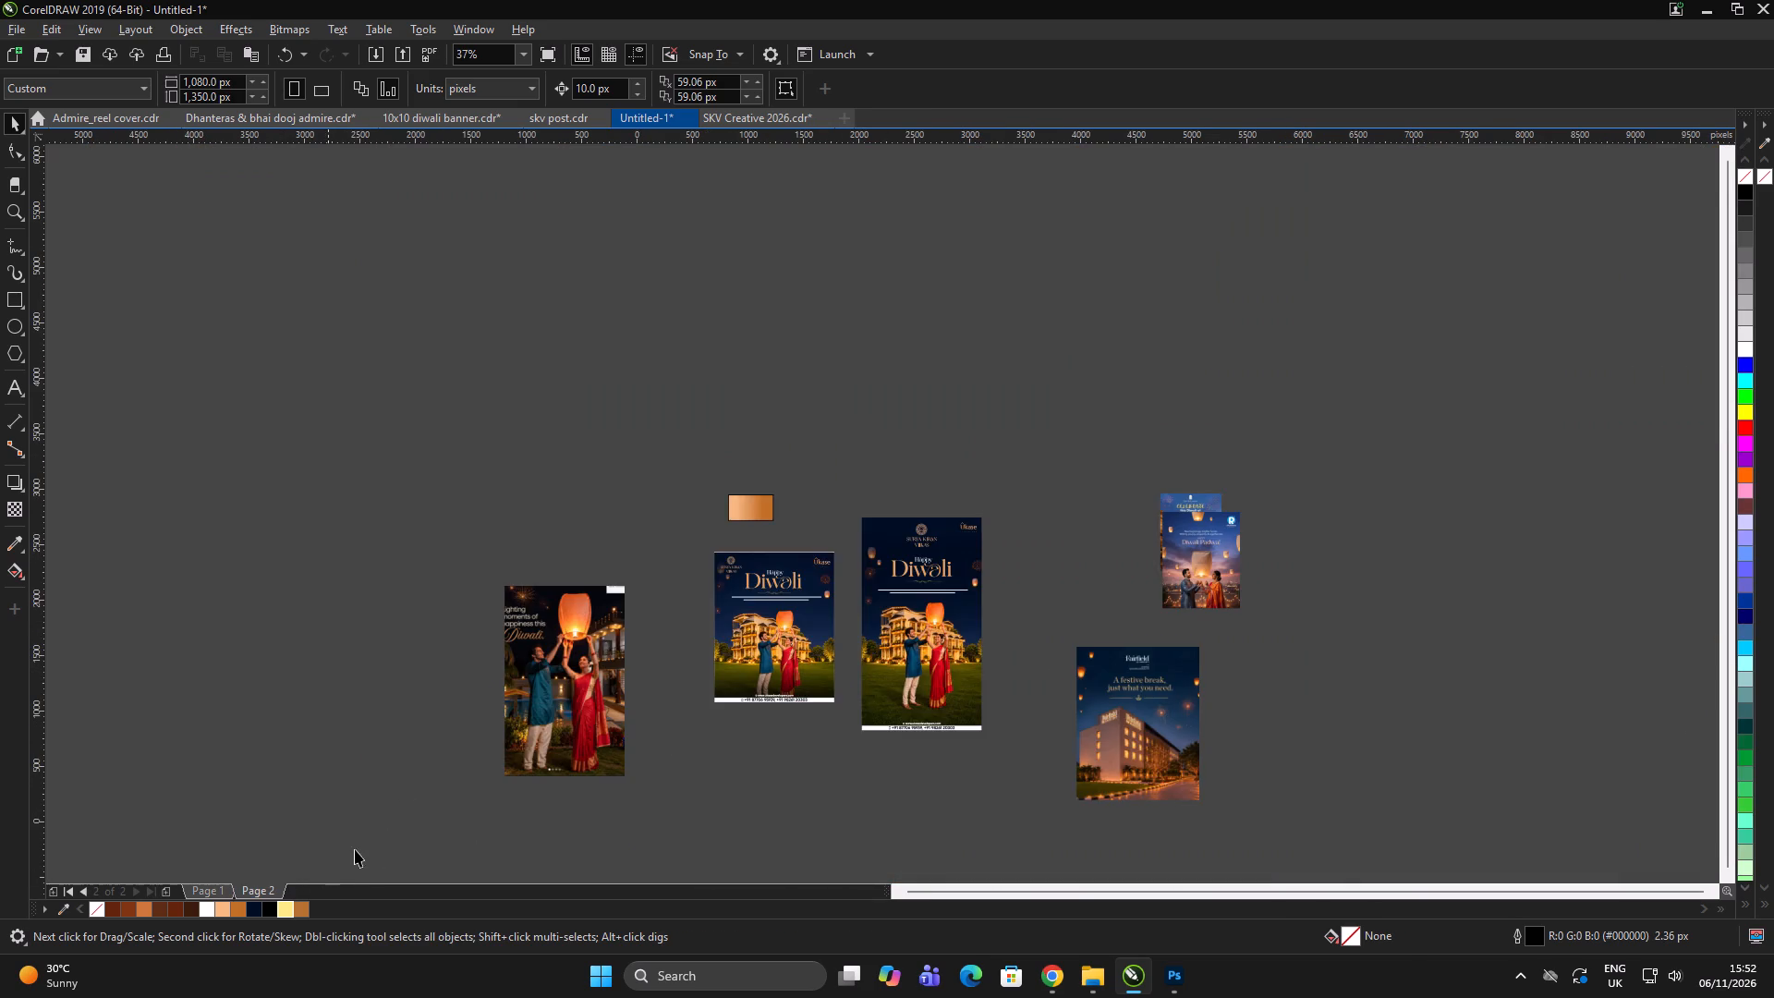
{"action": "scroll", "coordinate": [774, 774], "scroll_direction": "up", "scroll_amount": 1}
{"action": "triple_click", "coordinate": [781, 773]}
{"action": "left_click", "coordinate": [781, 772]}
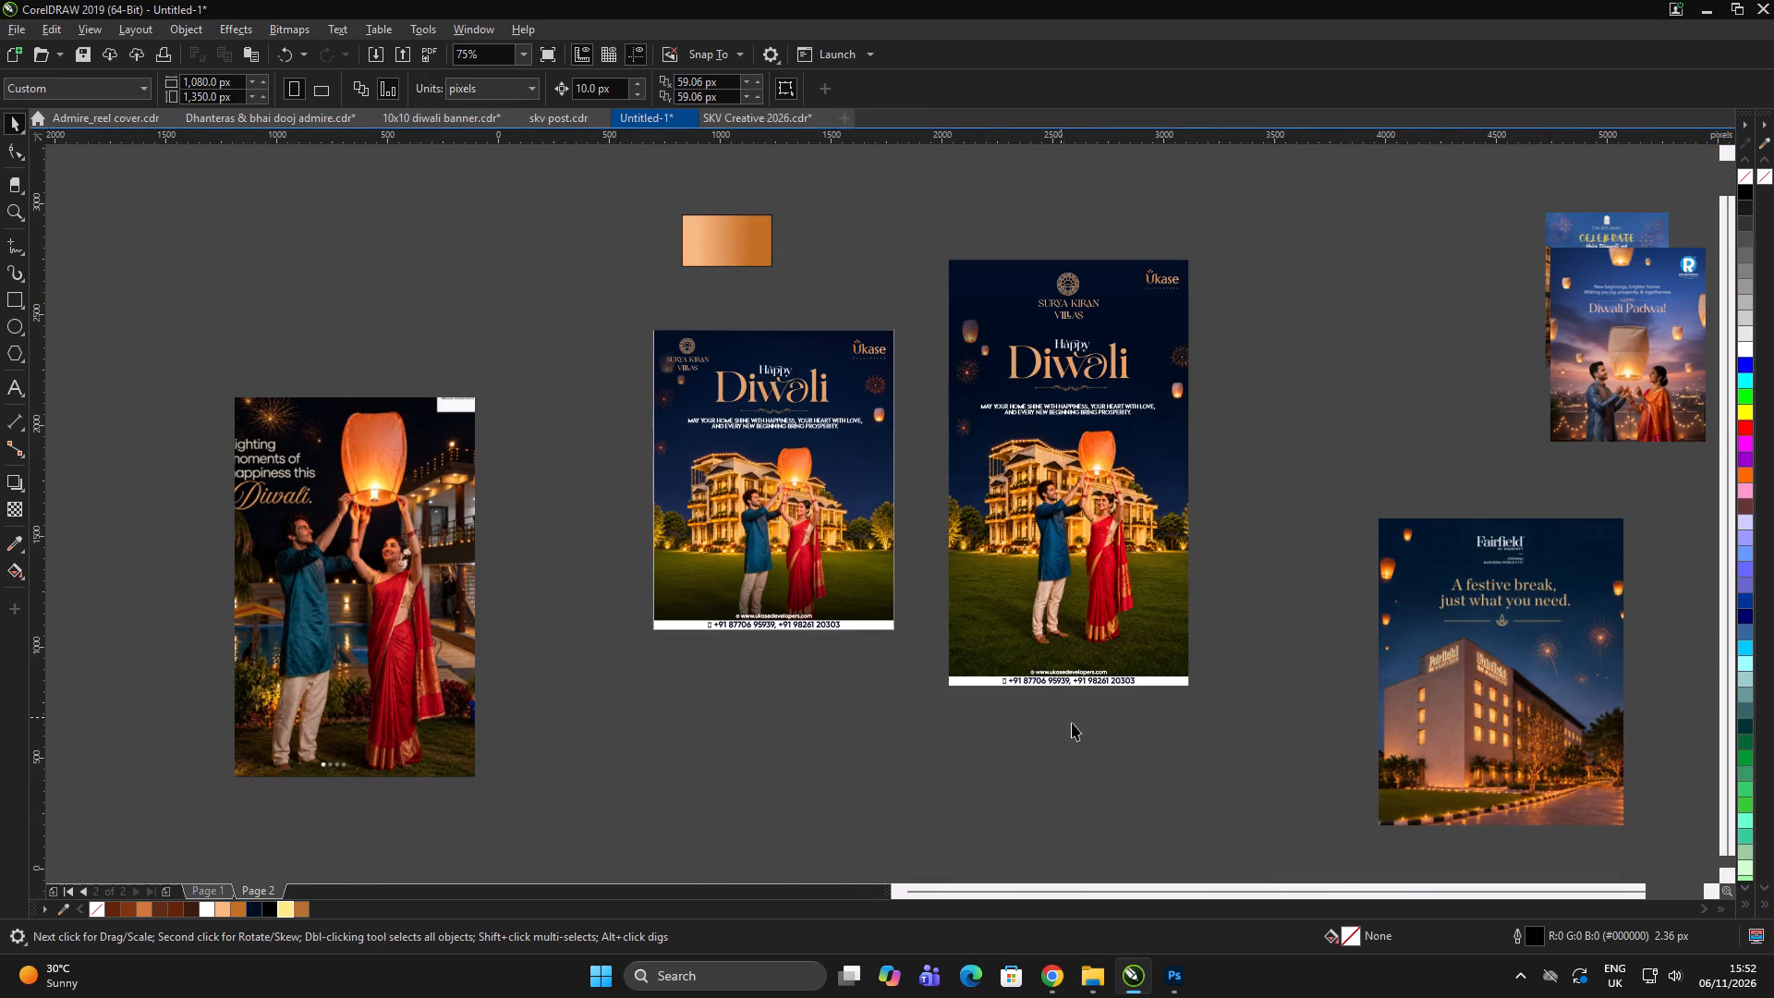
{"action": "double_click", "coordinate": [1125, 732]}
{"action": "left_click", "coordinate": [1131, 731]}
{"action": "double_click", "coordinate": [1237, 631]}
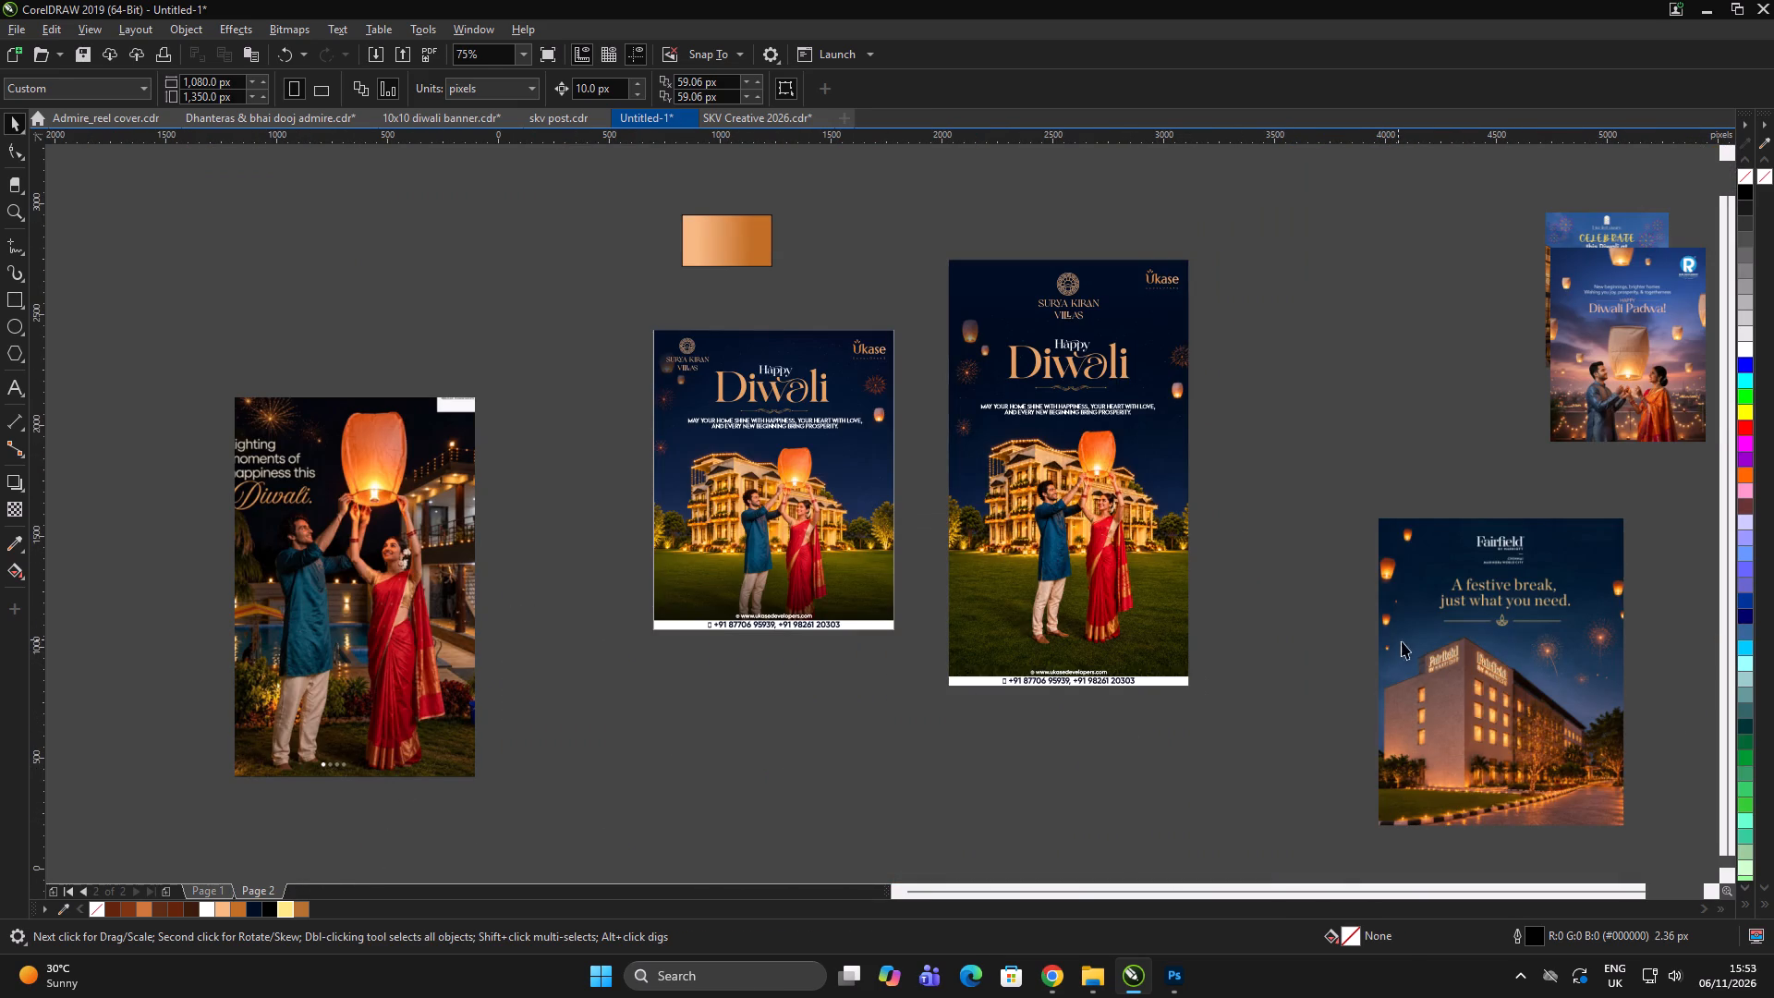
{"action": "left_click", "coordinate": [1416, 644]}
{"action": "left_click_drag", "start_coordinate": [1470, 671], "coordinate": [1360, 468]}
{"action": "triple_click", "coordinate": [1366, 716]}
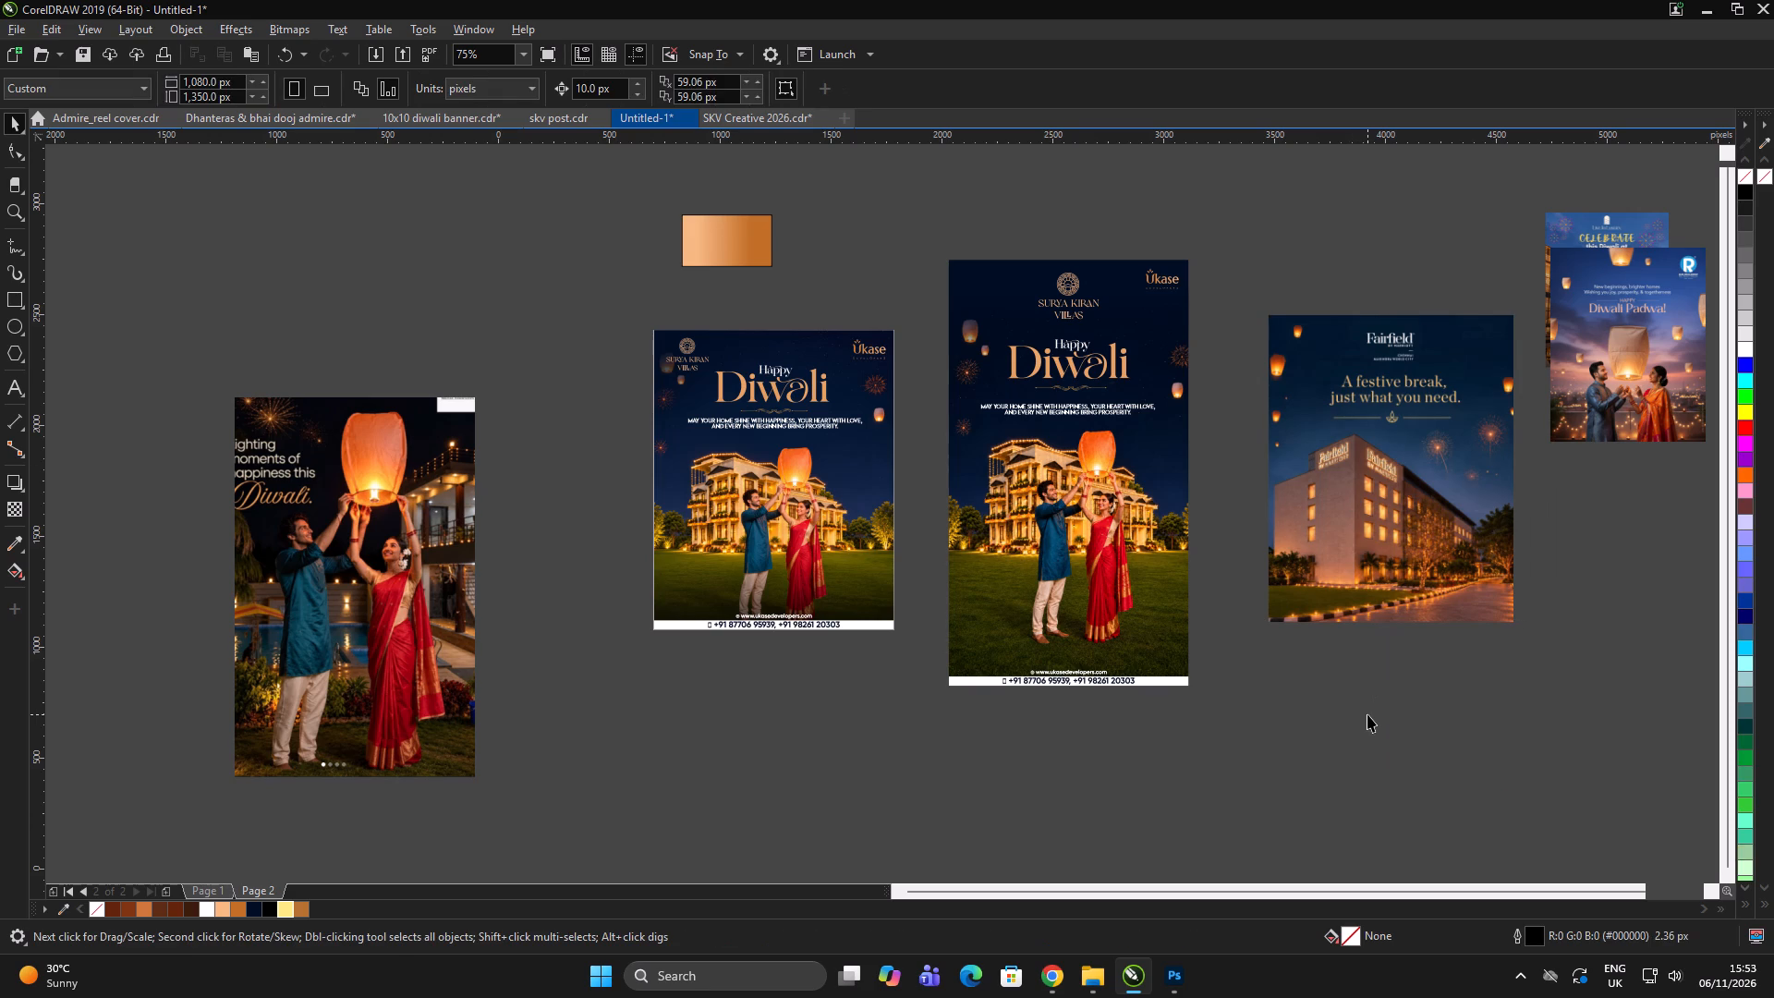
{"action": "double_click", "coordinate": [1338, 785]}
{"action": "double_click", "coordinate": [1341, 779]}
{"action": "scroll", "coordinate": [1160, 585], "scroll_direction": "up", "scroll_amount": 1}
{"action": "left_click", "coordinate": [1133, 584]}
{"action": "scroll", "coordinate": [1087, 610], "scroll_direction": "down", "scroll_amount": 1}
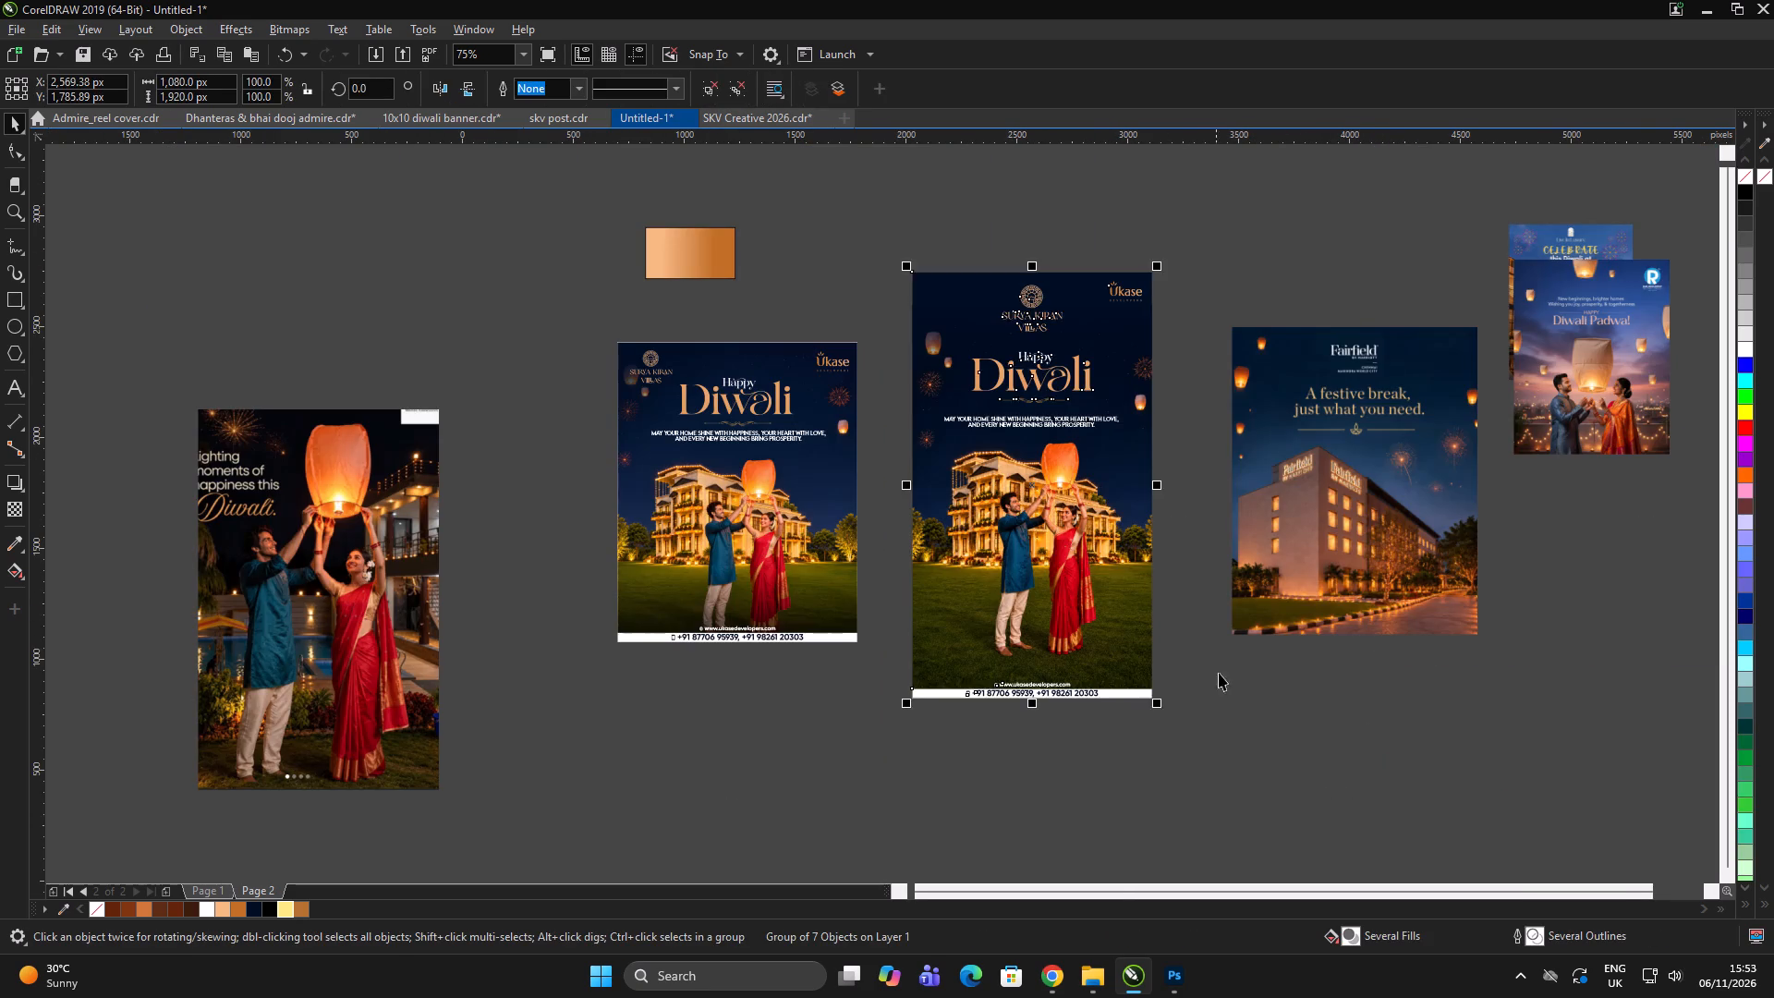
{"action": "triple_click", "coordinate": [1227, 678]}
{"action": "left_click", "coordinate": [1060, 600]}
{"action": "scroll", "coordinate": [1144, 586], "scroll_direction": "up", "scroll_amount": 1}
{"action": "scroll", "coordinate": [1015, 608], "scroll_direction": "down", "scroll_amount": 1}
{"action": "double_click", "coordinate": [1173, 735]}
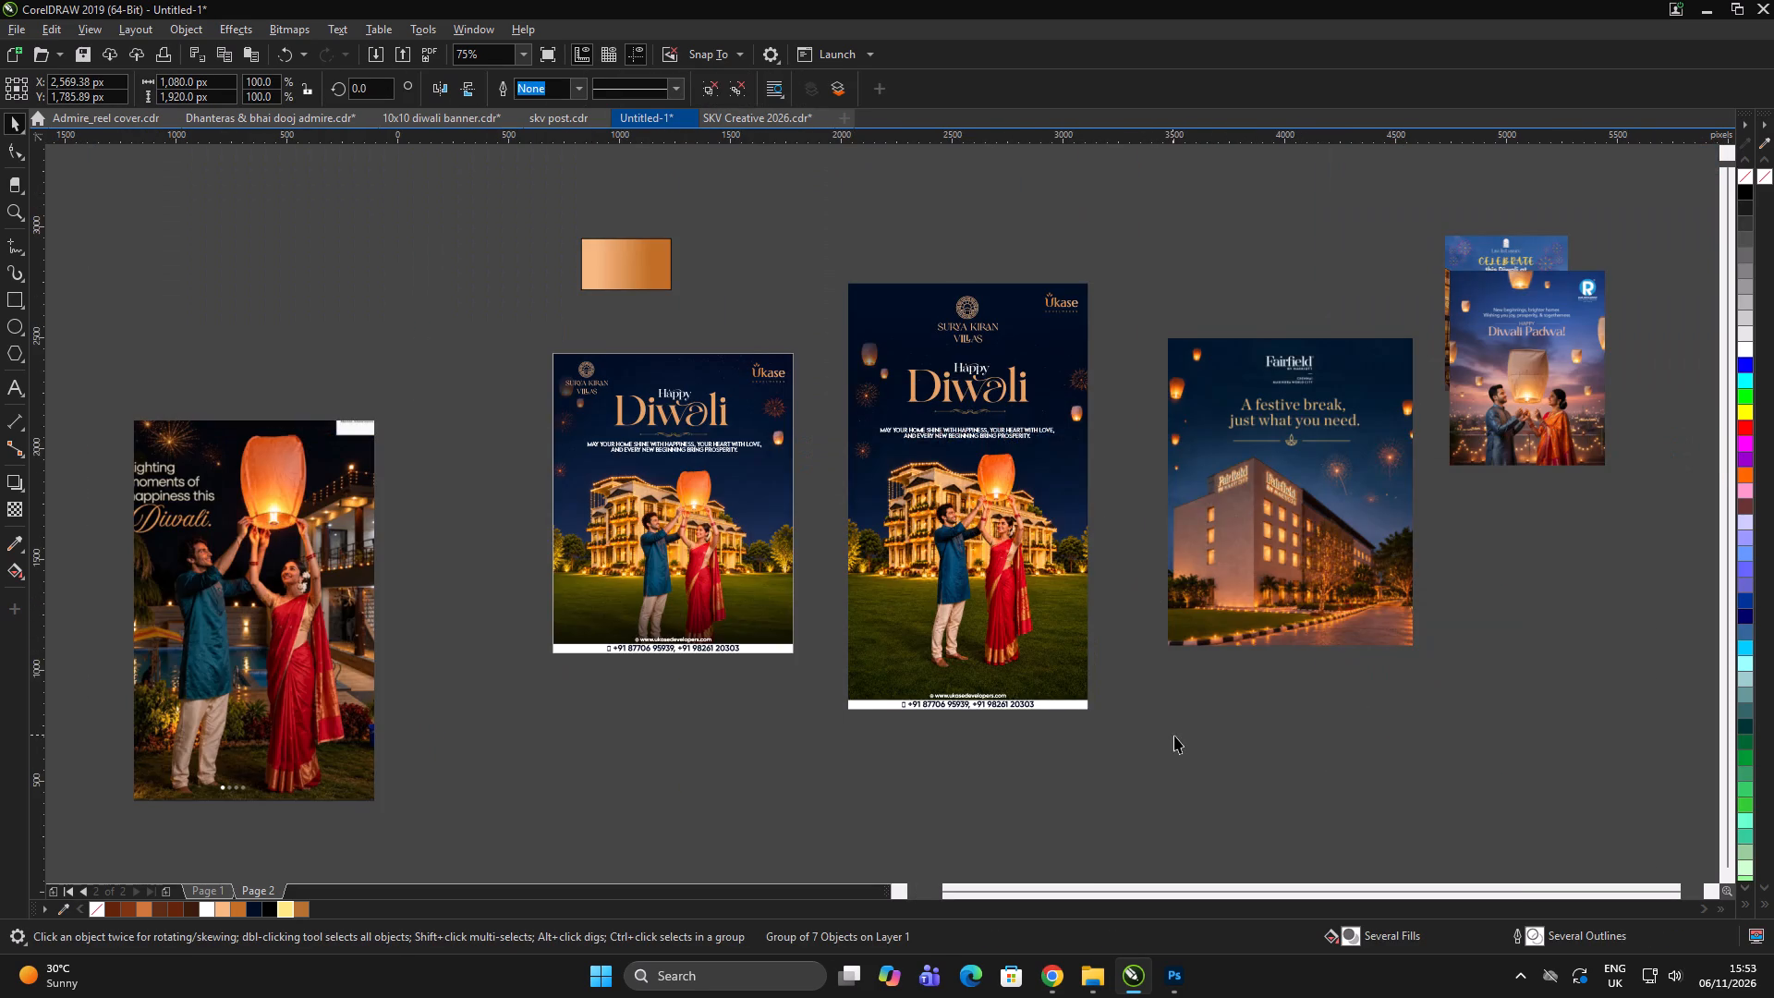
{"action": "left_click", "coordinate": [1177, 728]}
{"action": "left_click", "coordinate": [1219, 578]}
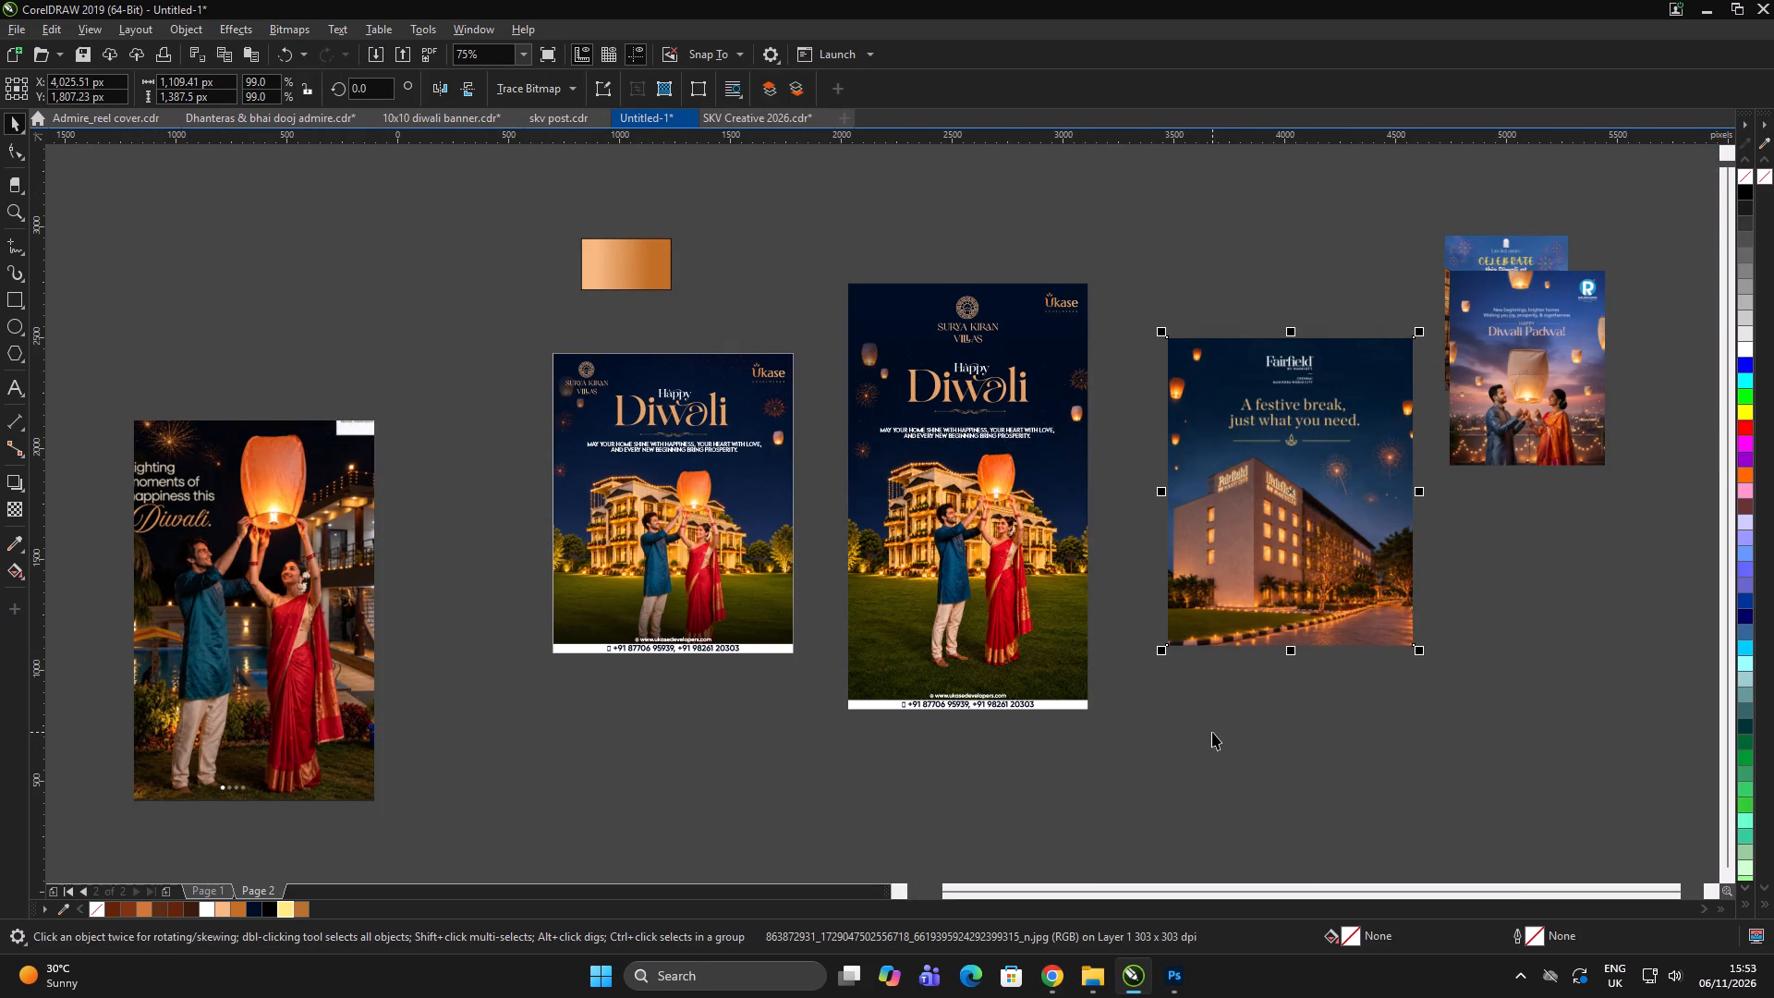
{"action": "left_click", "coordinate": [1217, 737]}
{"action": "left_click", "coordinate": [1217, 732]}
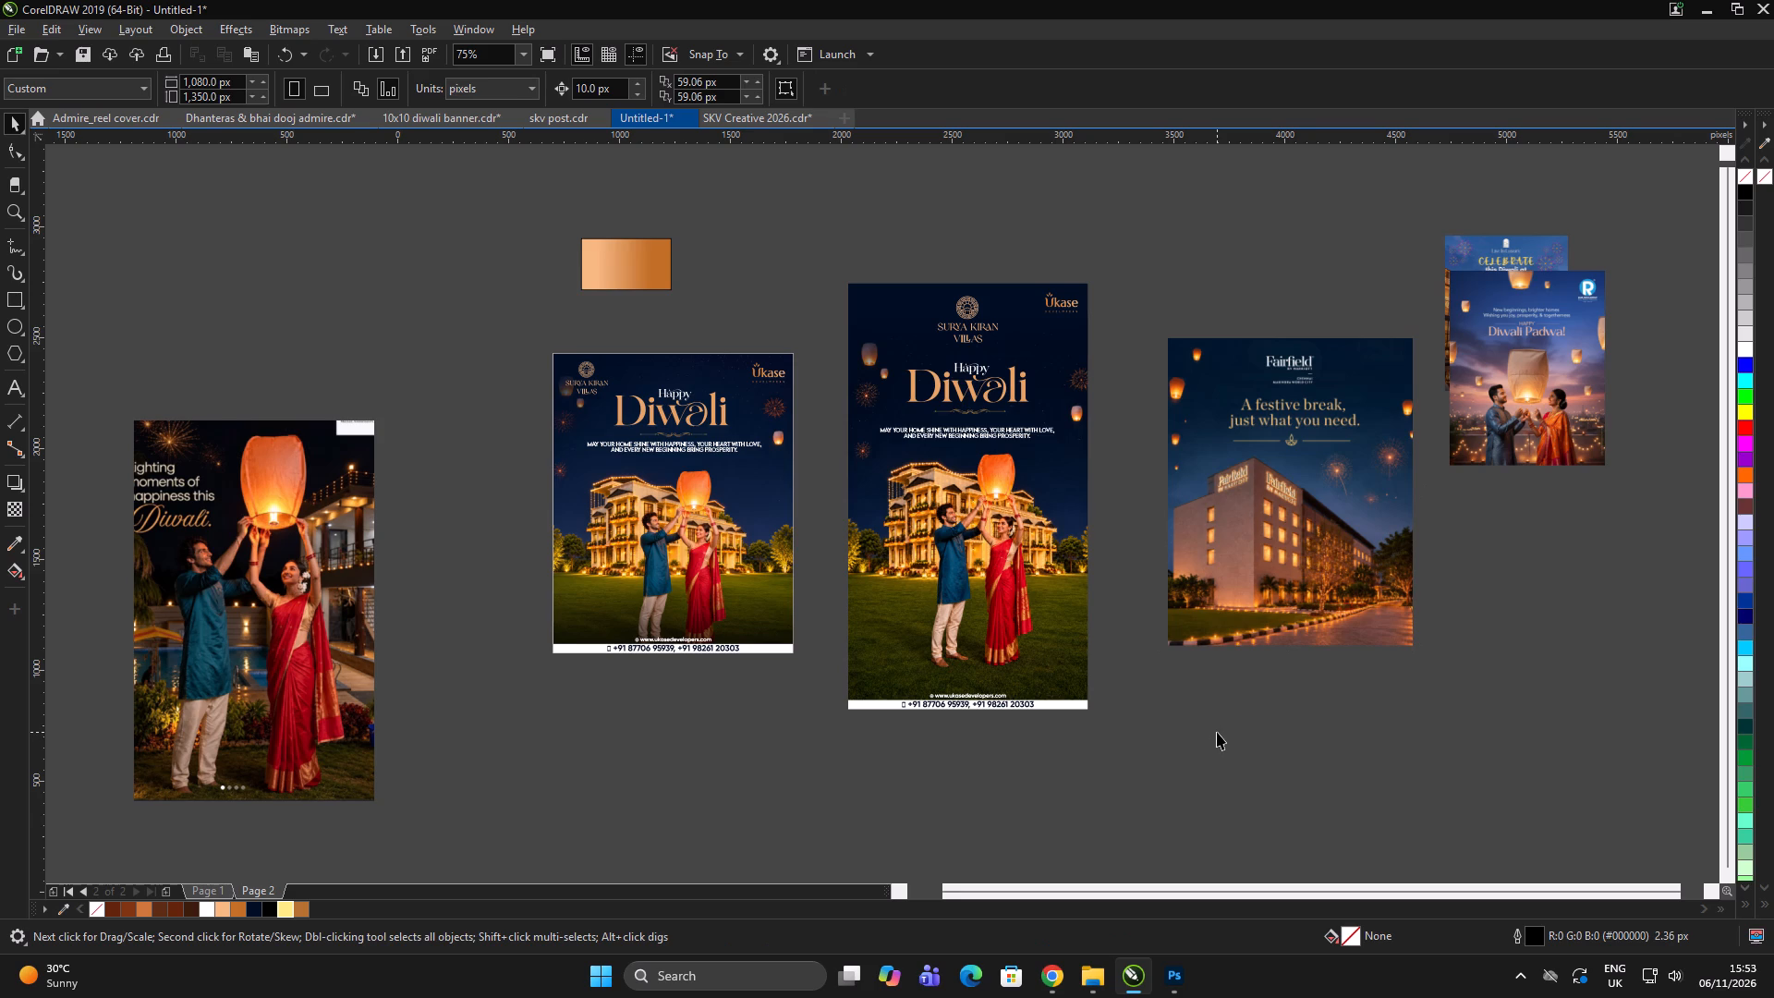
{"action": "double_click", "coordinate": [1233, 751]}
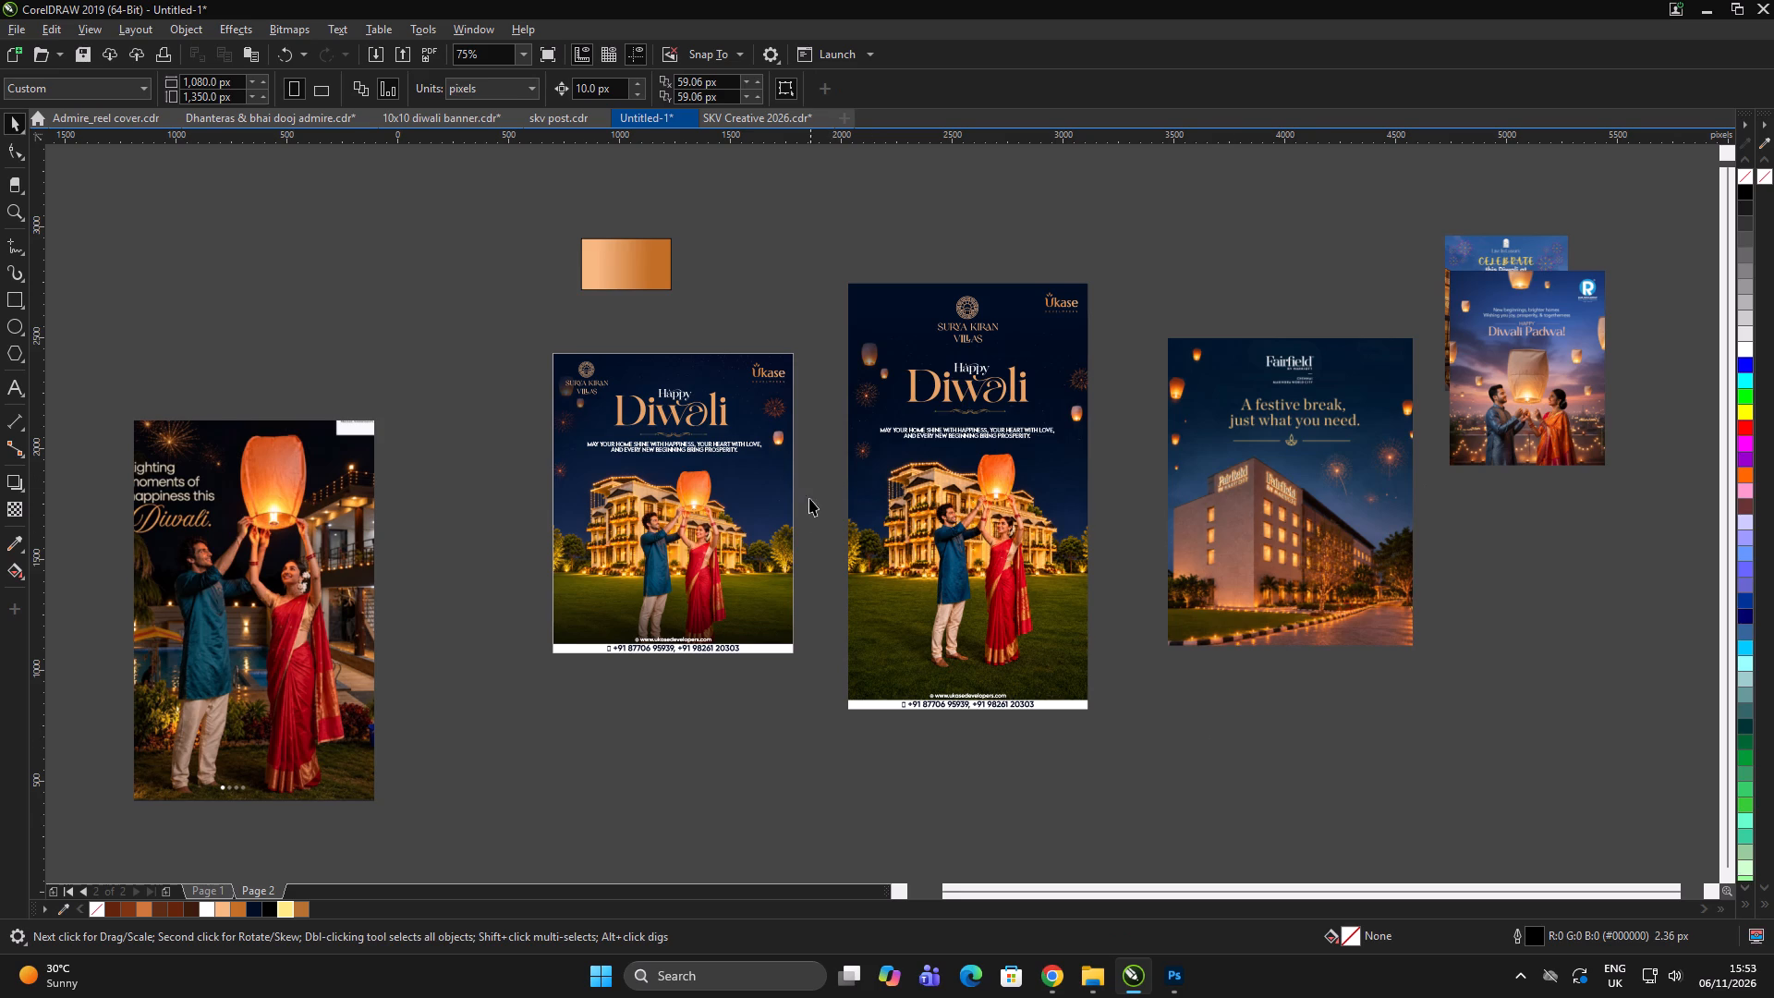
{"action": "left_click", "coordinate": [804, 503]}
{"action": "left_click", "coordinate": [728, 121]}
{"action": "left_click", "coordinate": [1152, 696]}
{"action": "scroll", "coordinate": [944, 515], "scroll_direction": "down", "scroll_amount": 2}
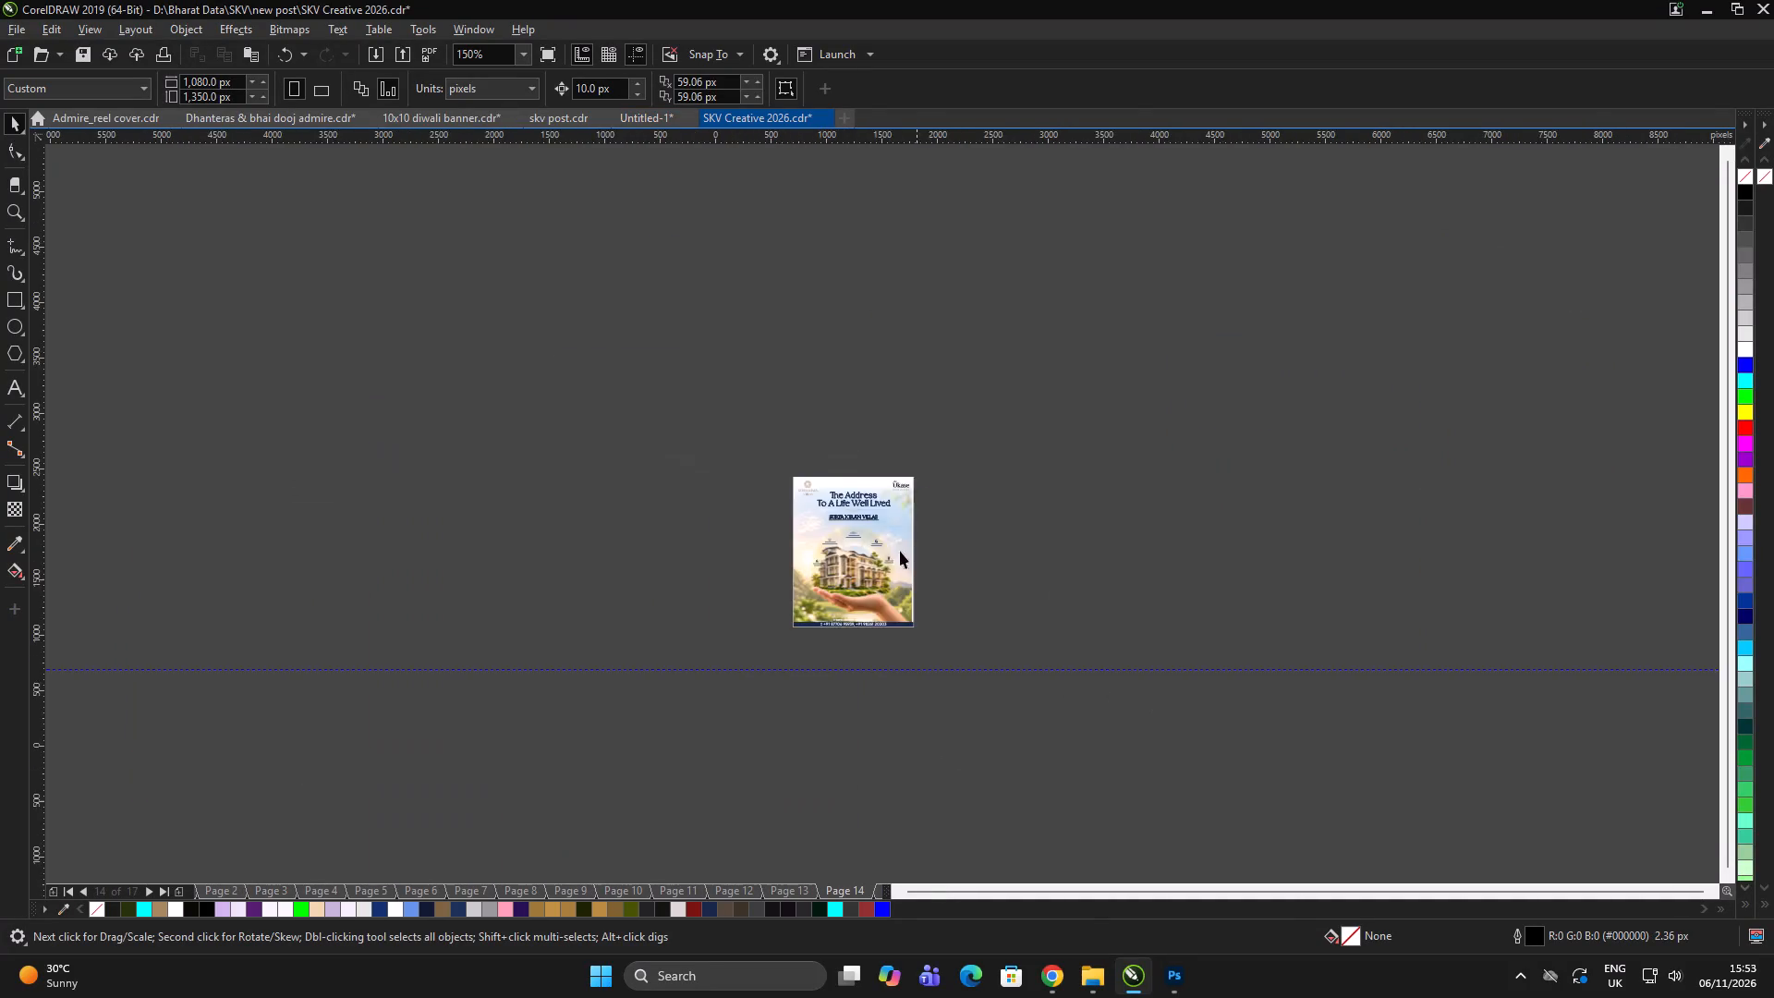
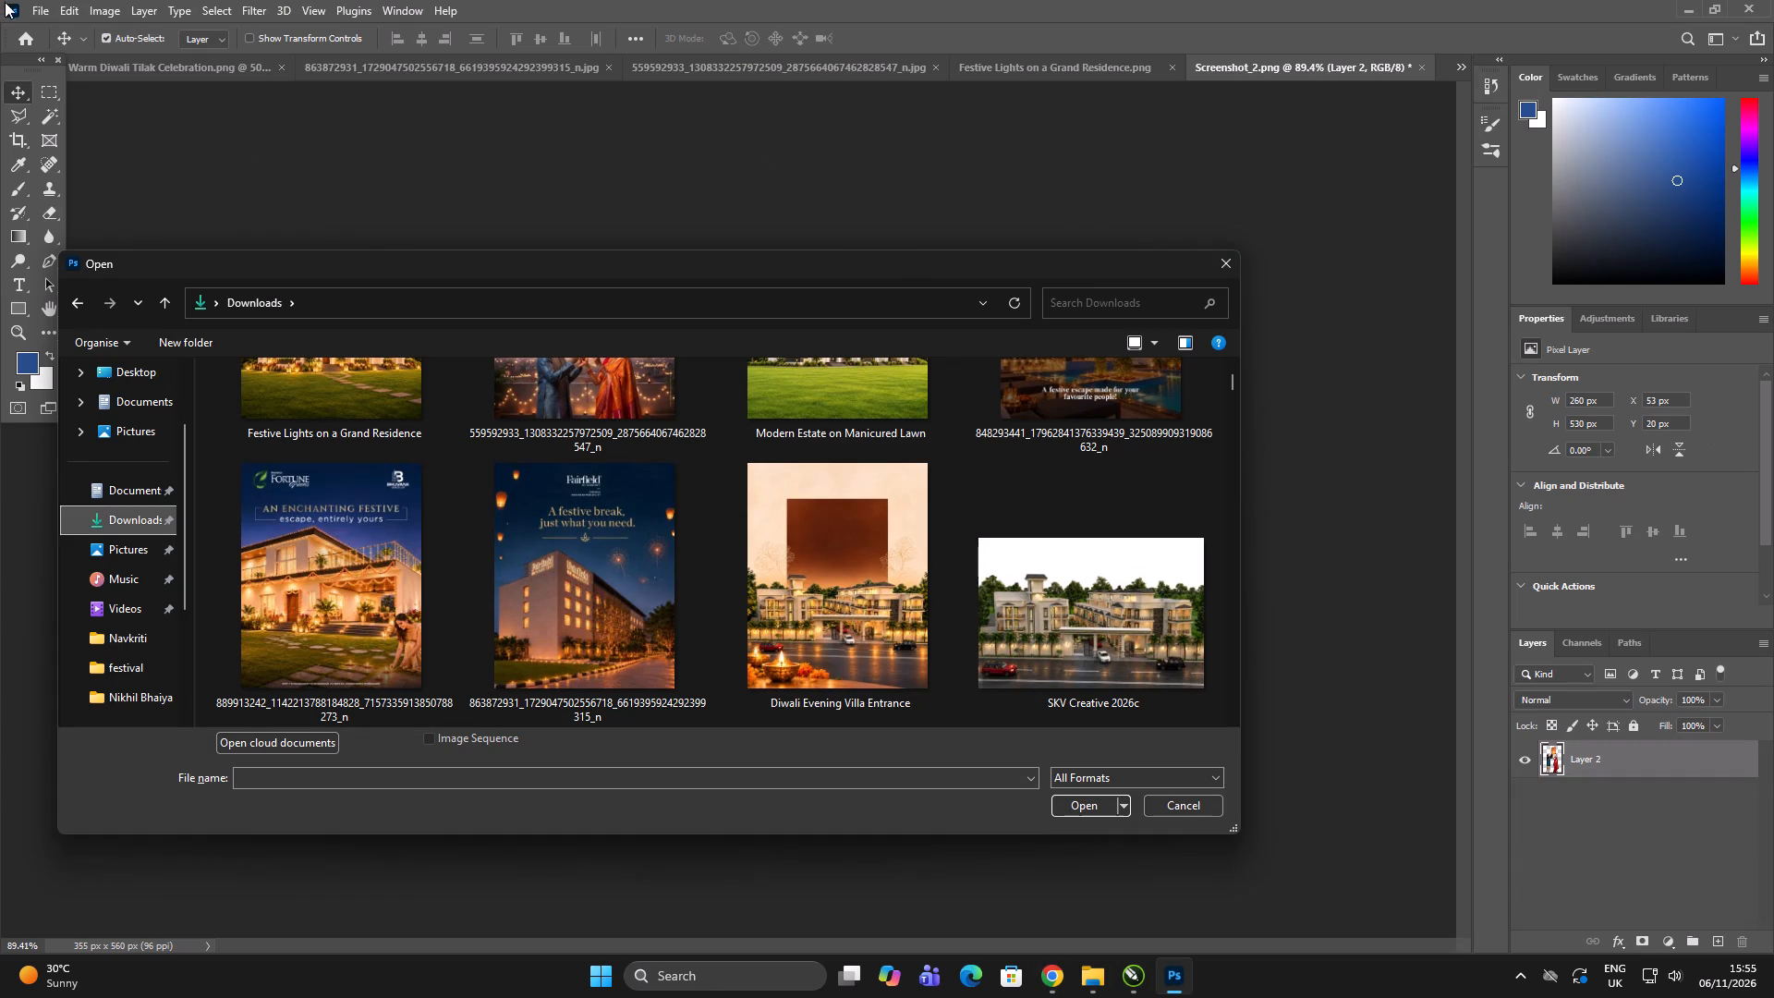
{"action": "left_click", "coordinate": [1227, 269]}
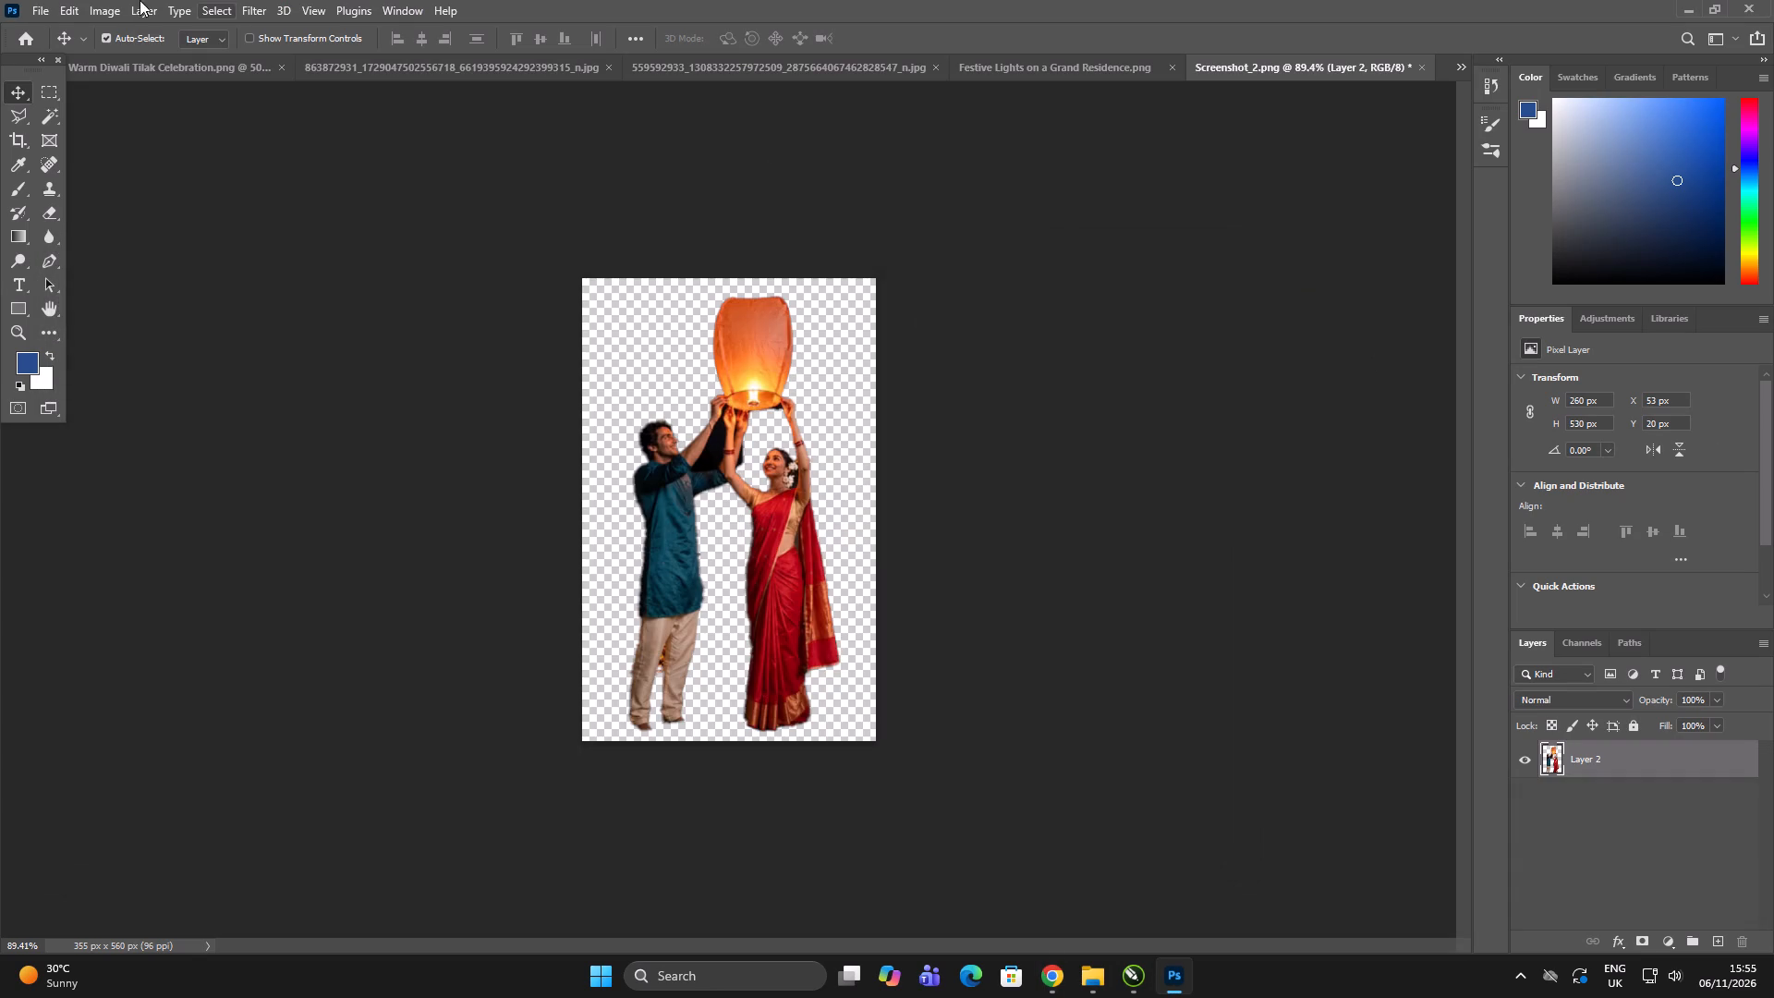
{"action": "left_click", "coordinate": [37, 7]}
{"action": "left_click", "coordinate": [55, 45]}
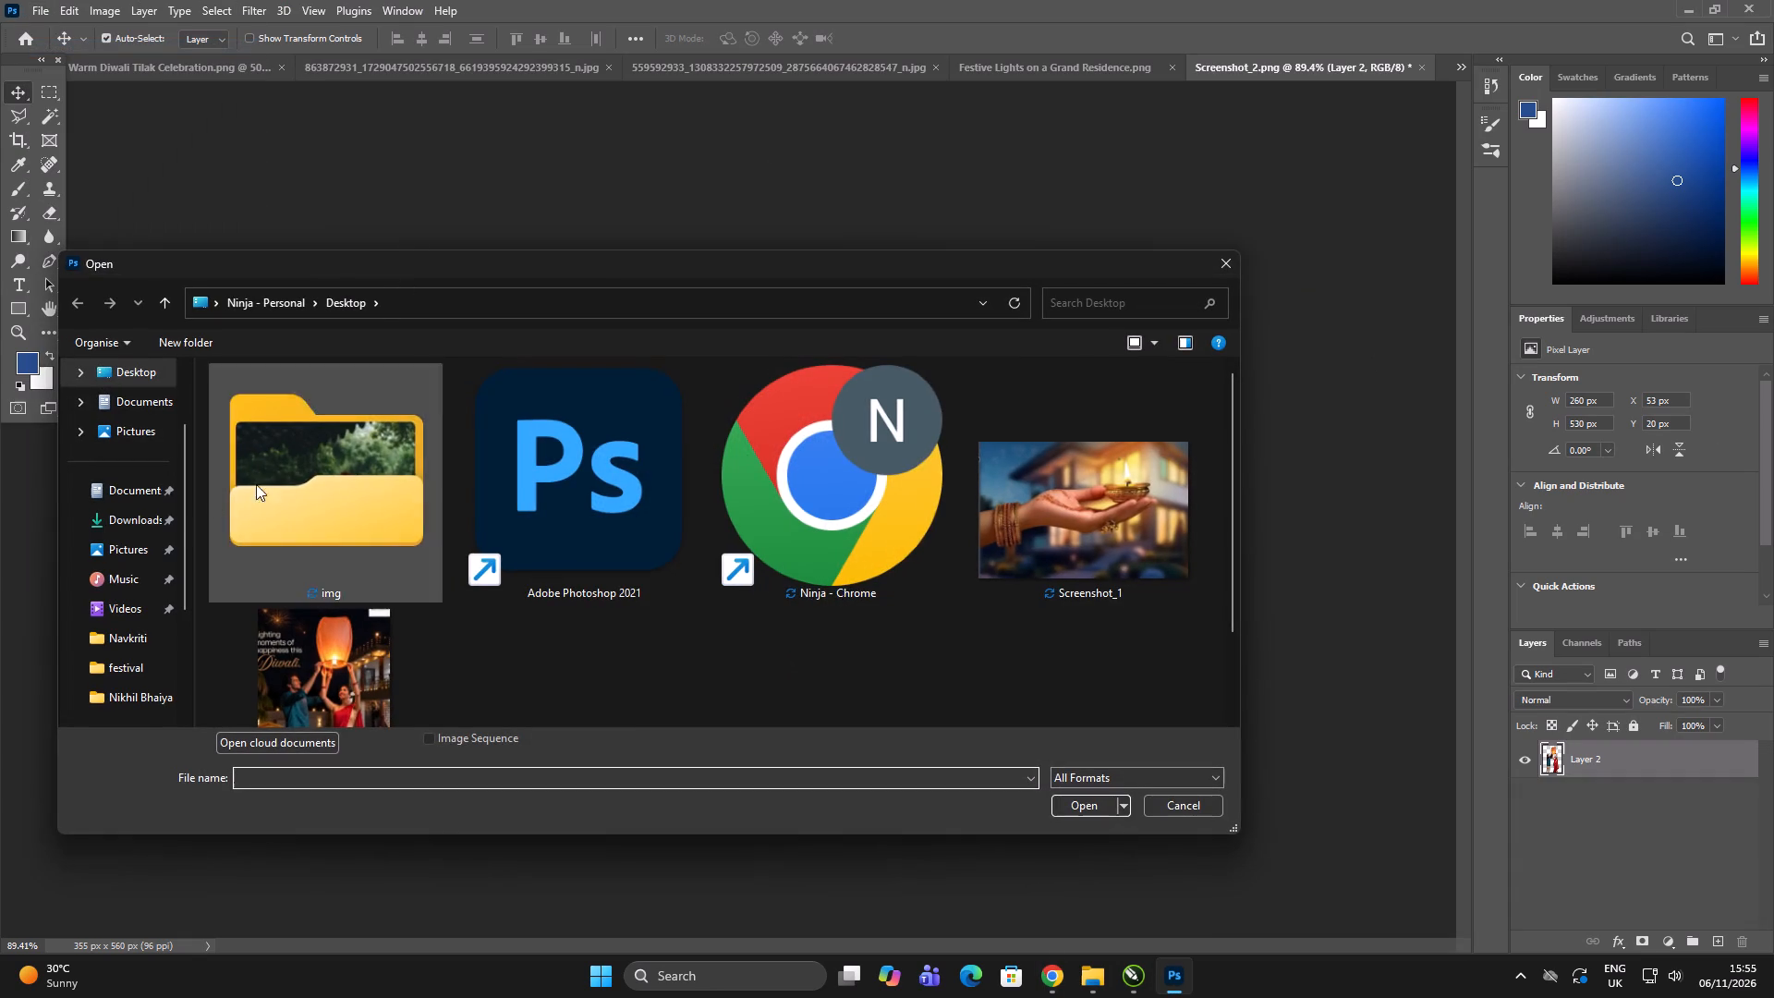
{"action": "left_click", "coordinate": [142, 519]}
{"action": "left_click", "coordinate": [371, 538]}
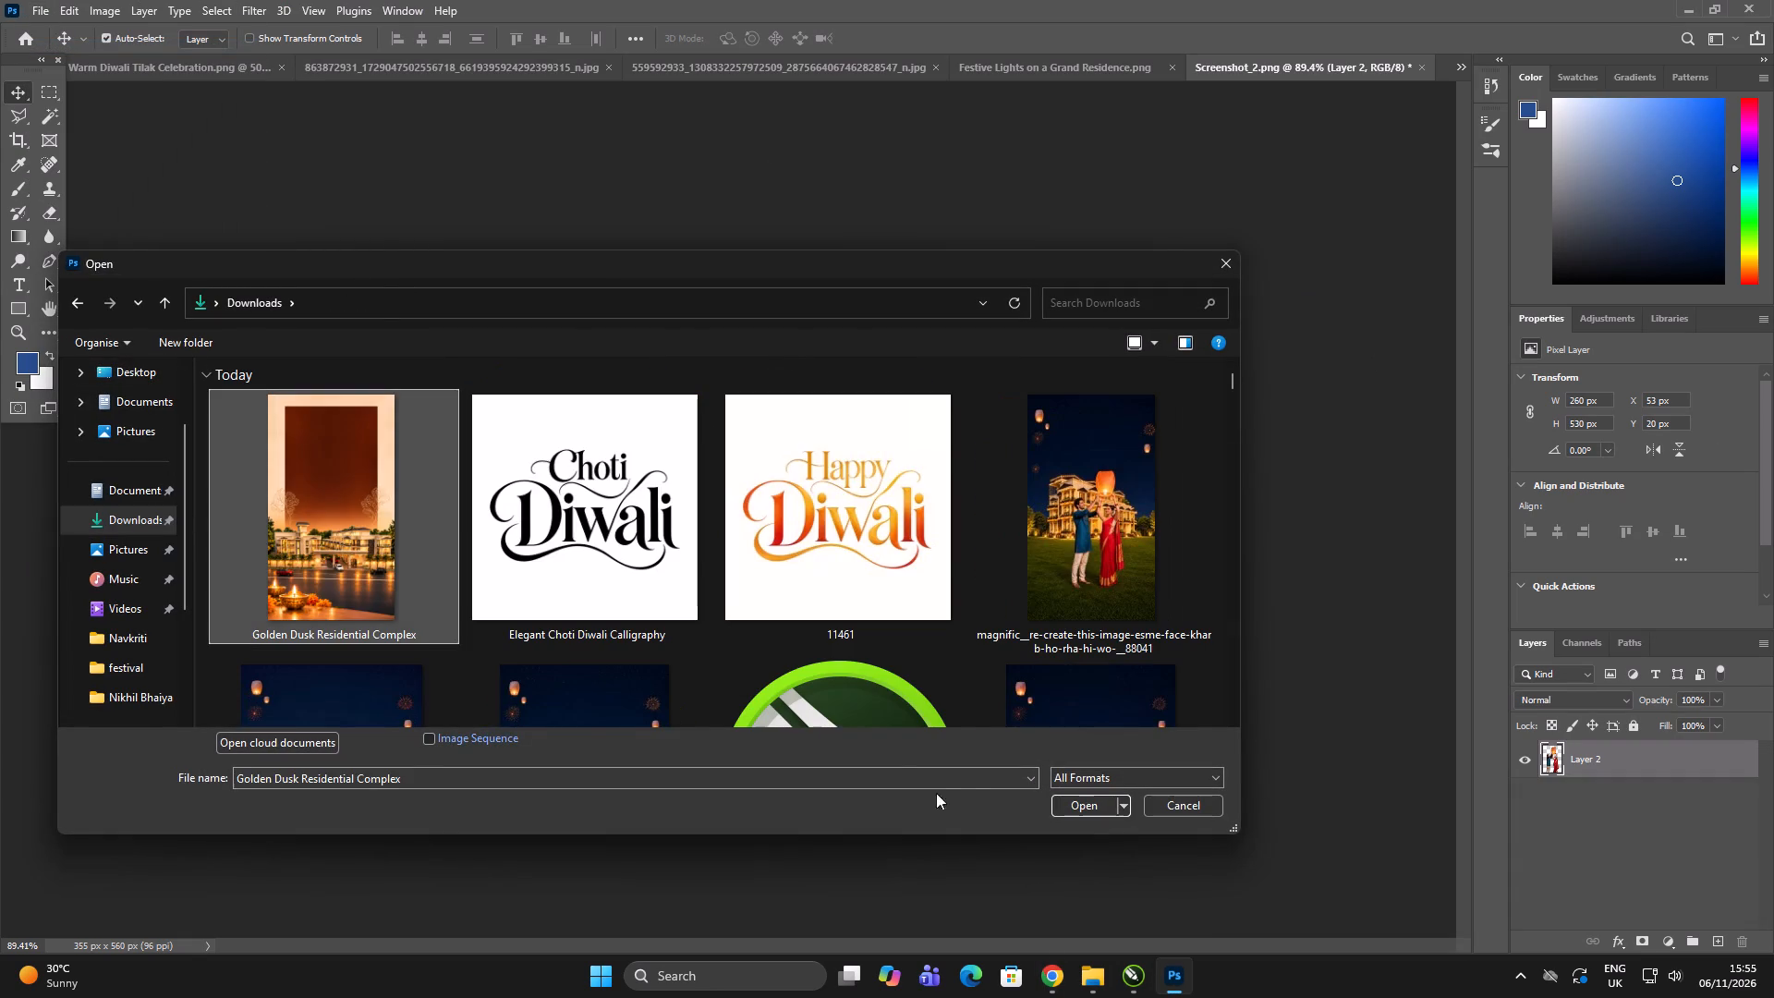
{"action": "left_click", "coordinate": [1084, 812]}
Unlock the Background layer and marquee-select a strip about 819 by 171 px across the brown panel's upper edge.
{"action": "scroll", "coordinate": [701, 106], "scroll_direction": "up", "scroll_amount": 13, "text": "alt"}
{"action": "scroll", "coordinate": [769, 531], "scroll_direction": "down", "scroll_amount": 5, "text": "alt"}
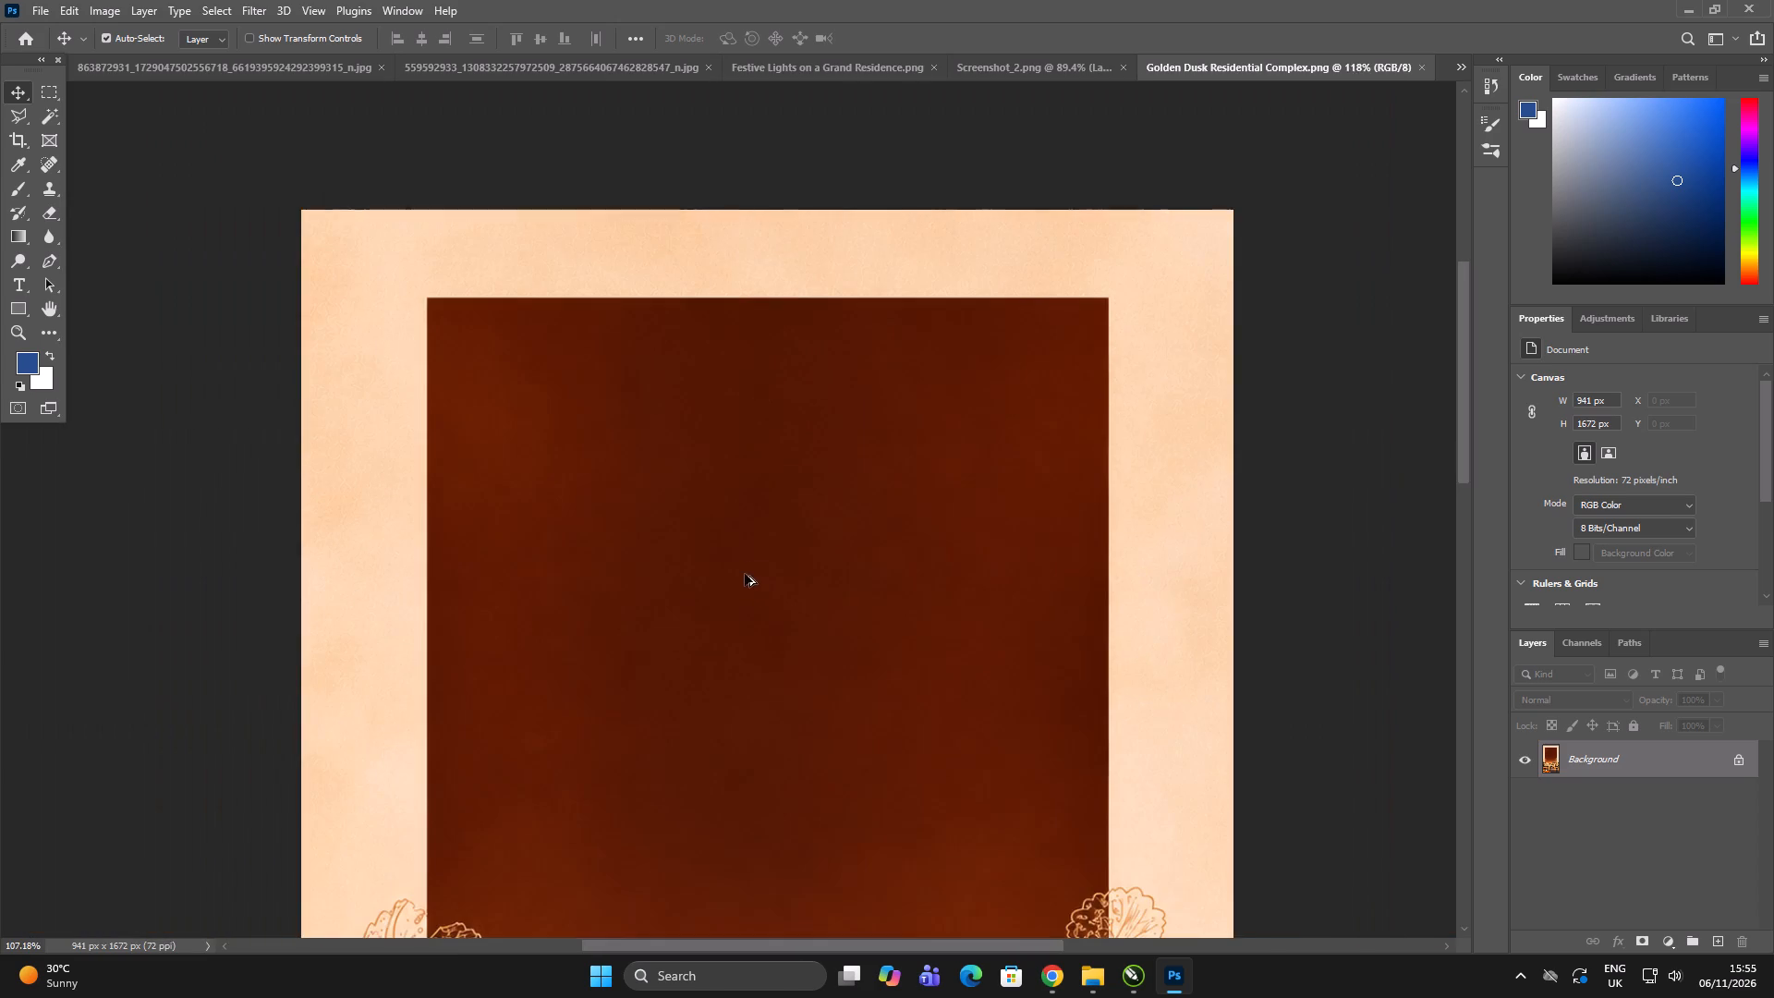
{"action": "scroll", "coordinate": [698, 492], "scroll_direction": "down", "scroll_amount": 3, "text": "alt"}
{"action": "left_click", "coordinate": [1744, 763]}
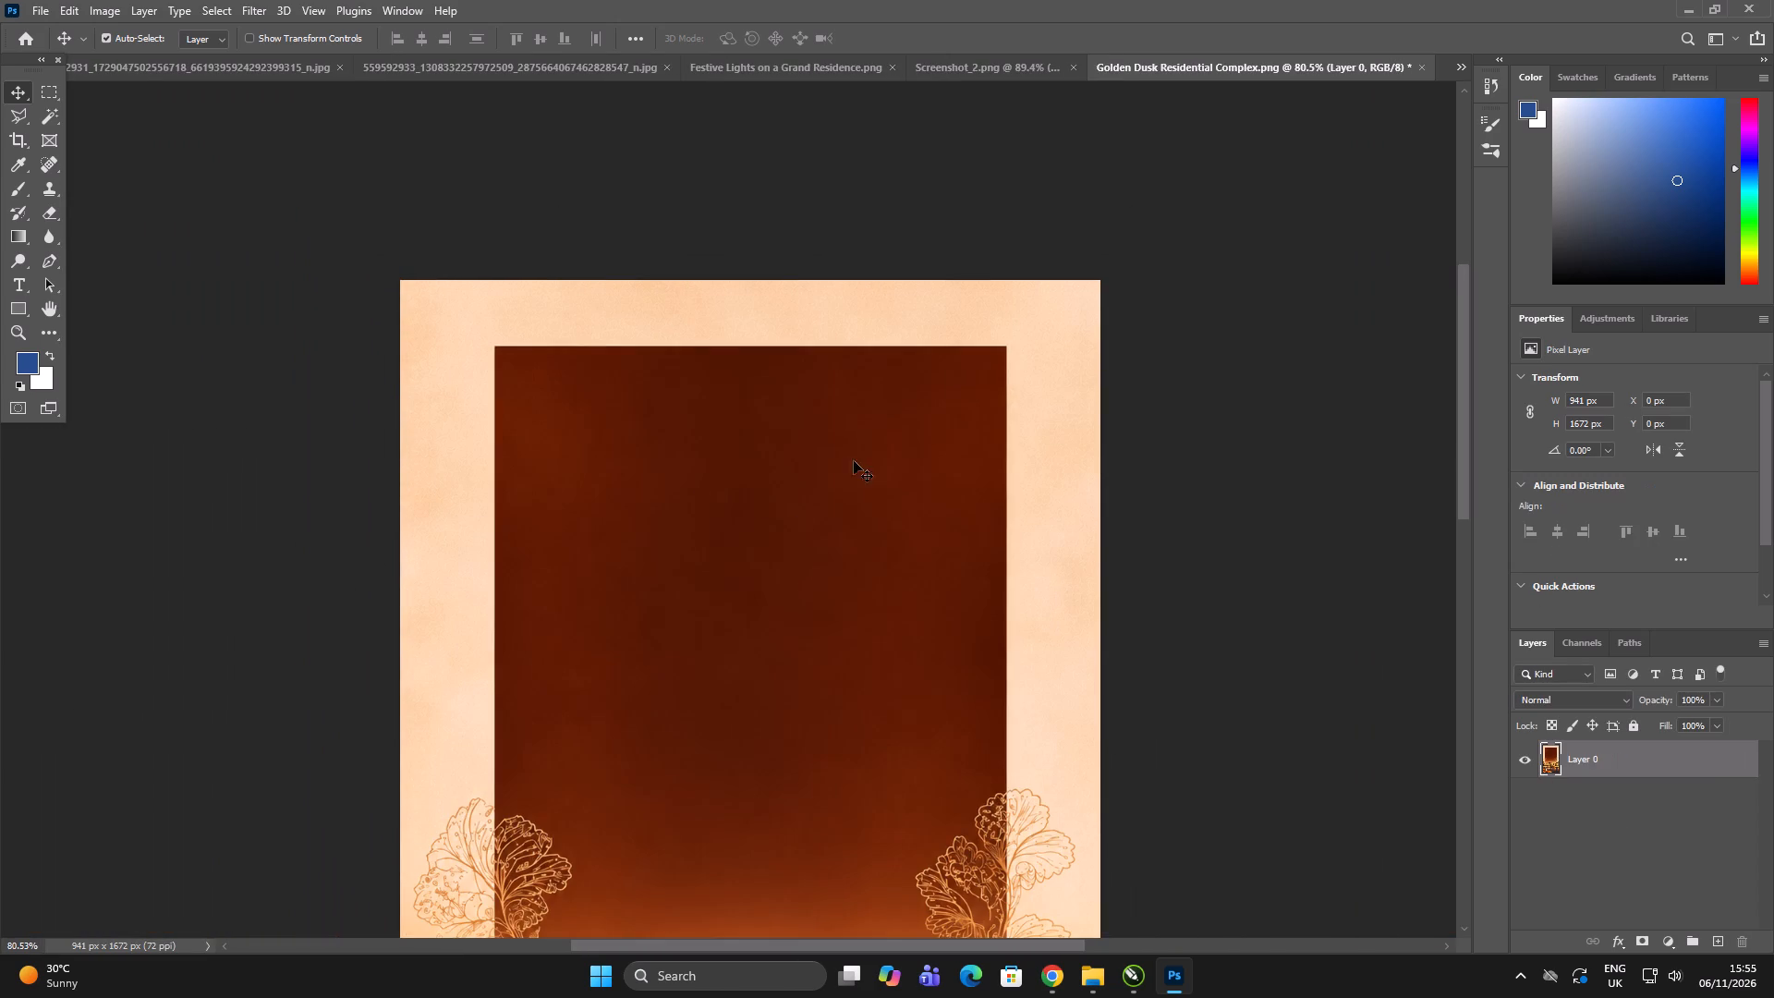
{"action": "left_click", "coordinate": [48, 90]}
{"action": "left_click_drag", "start_coordinate": [423, 314], "coordinate": [846, 414]}
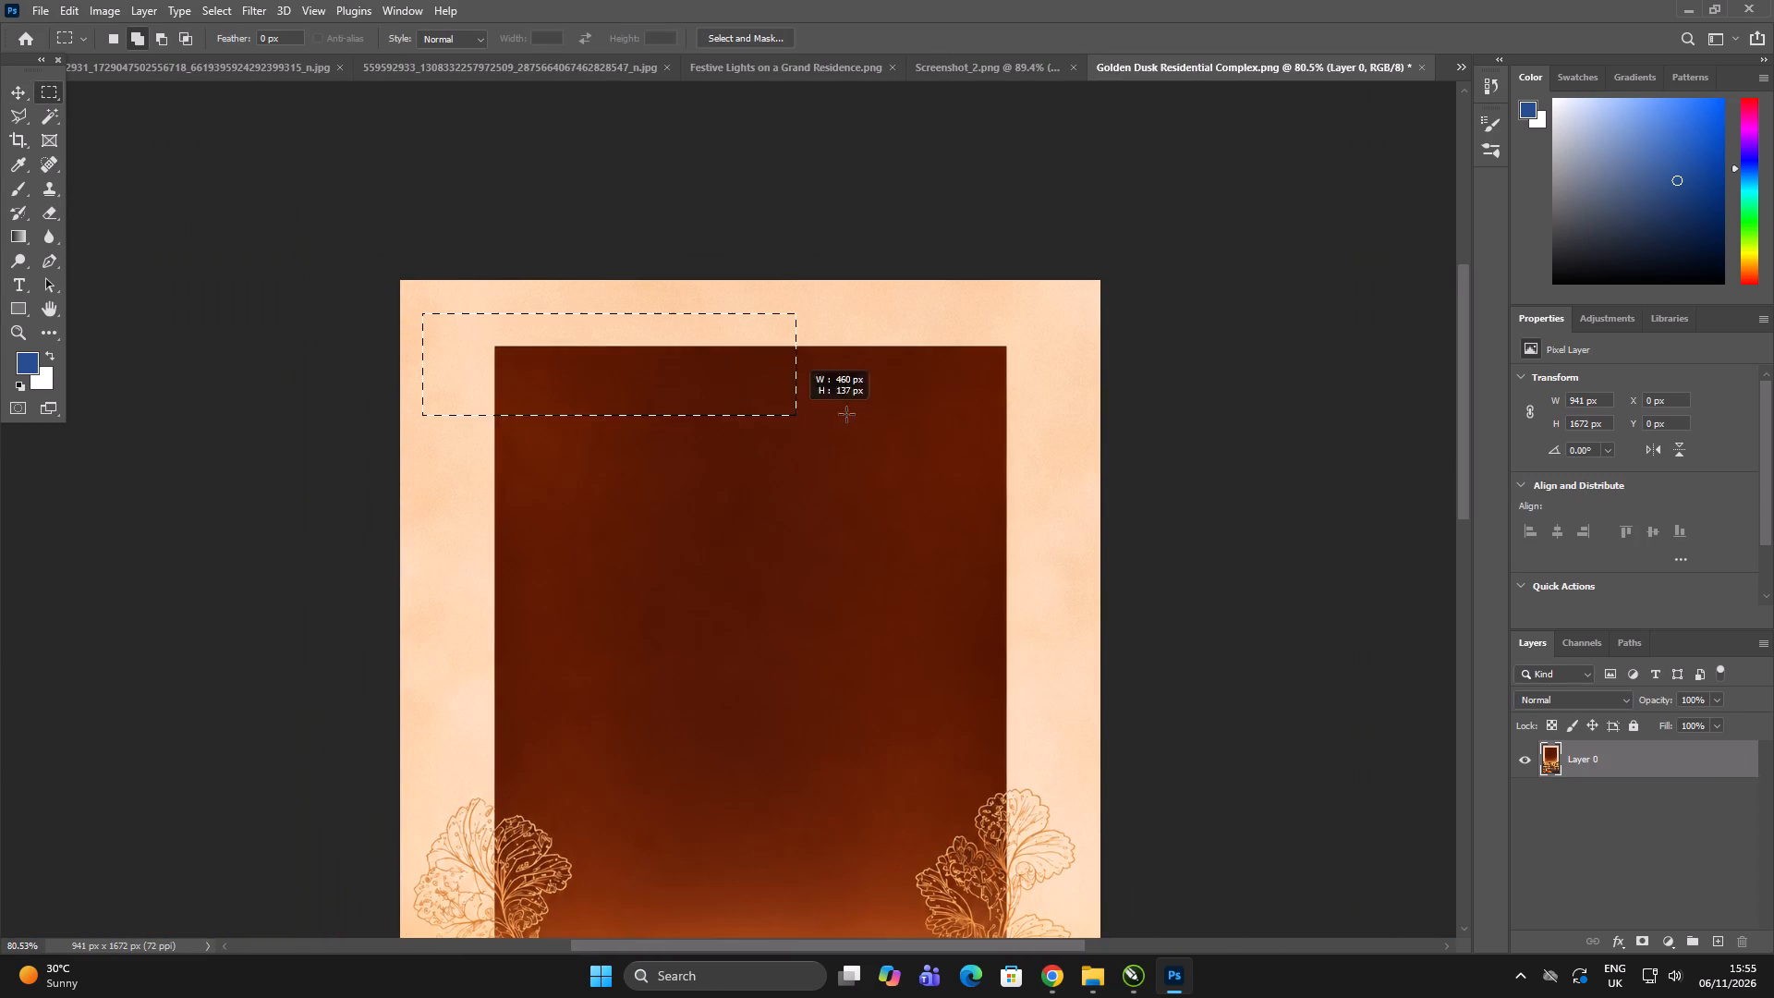
{"action": "left_click_drag", "start_coordinate": [846, 414], "coordinate": [1032, 439]}
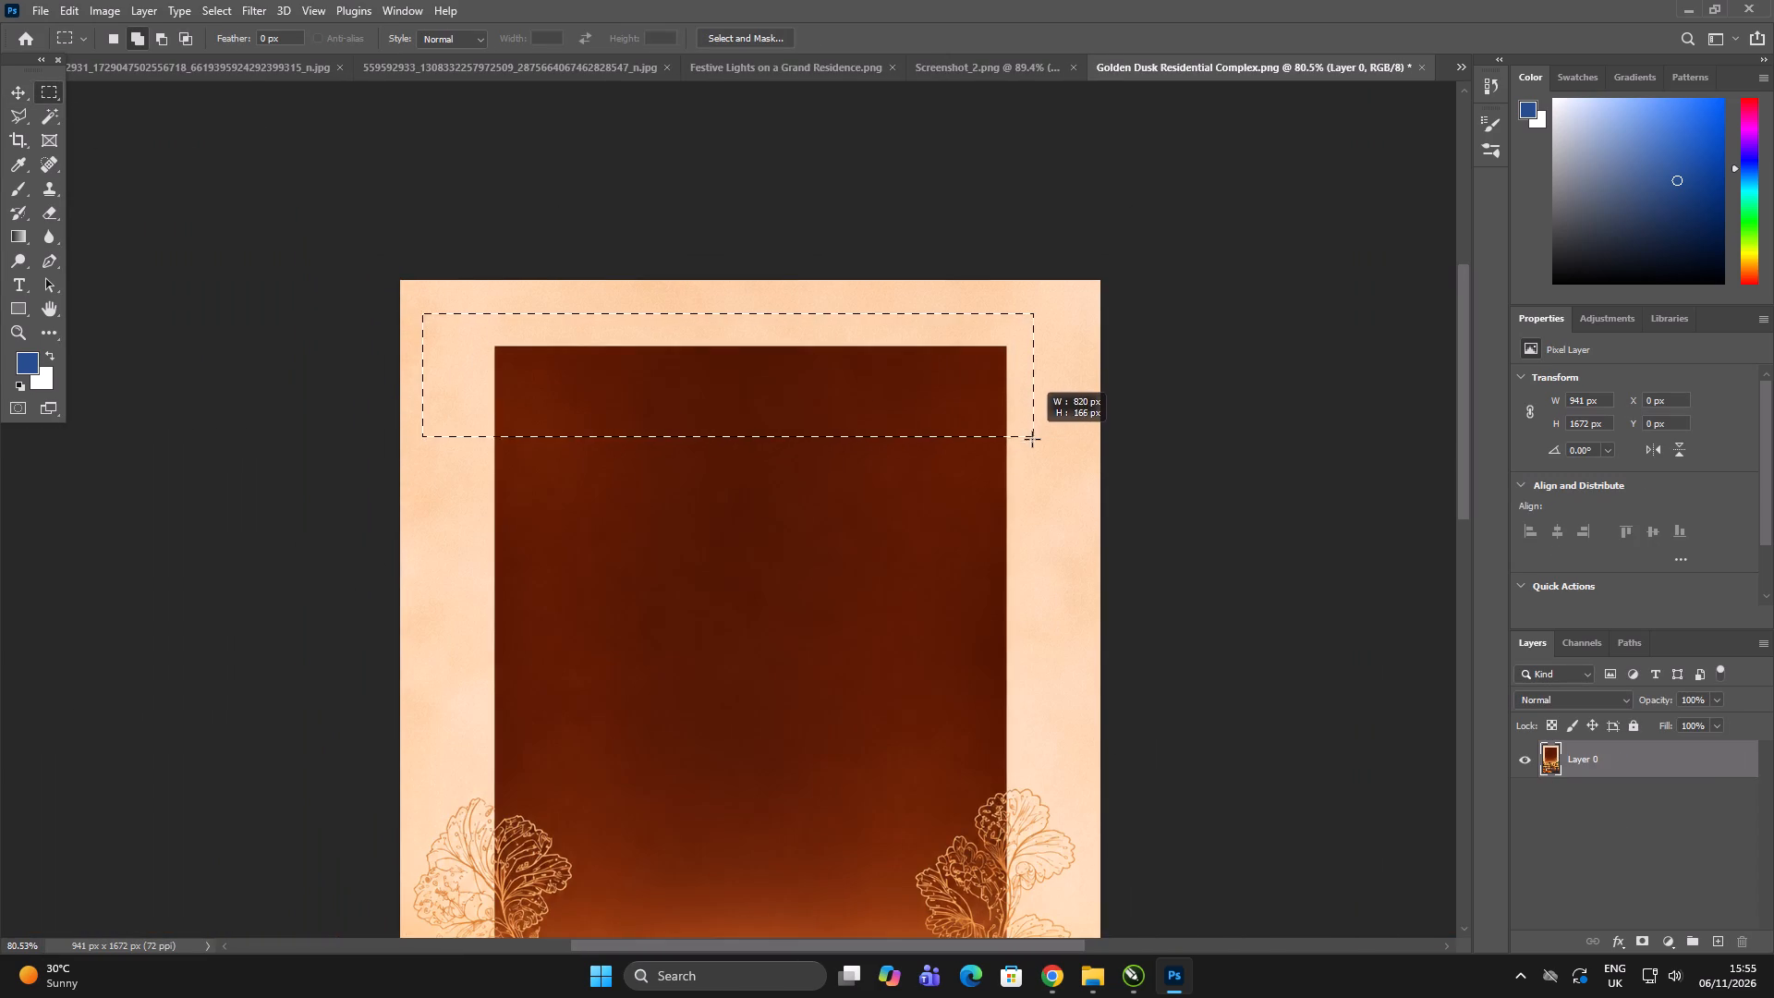
{"action": "left_click_drag", "start_coordinate": [1032, 439], "coordinate": [1031, 440]}
Set the foreground colour to the peach sampled from the image's border.
{"action": "left_click", "coordinate": [31, 366]}
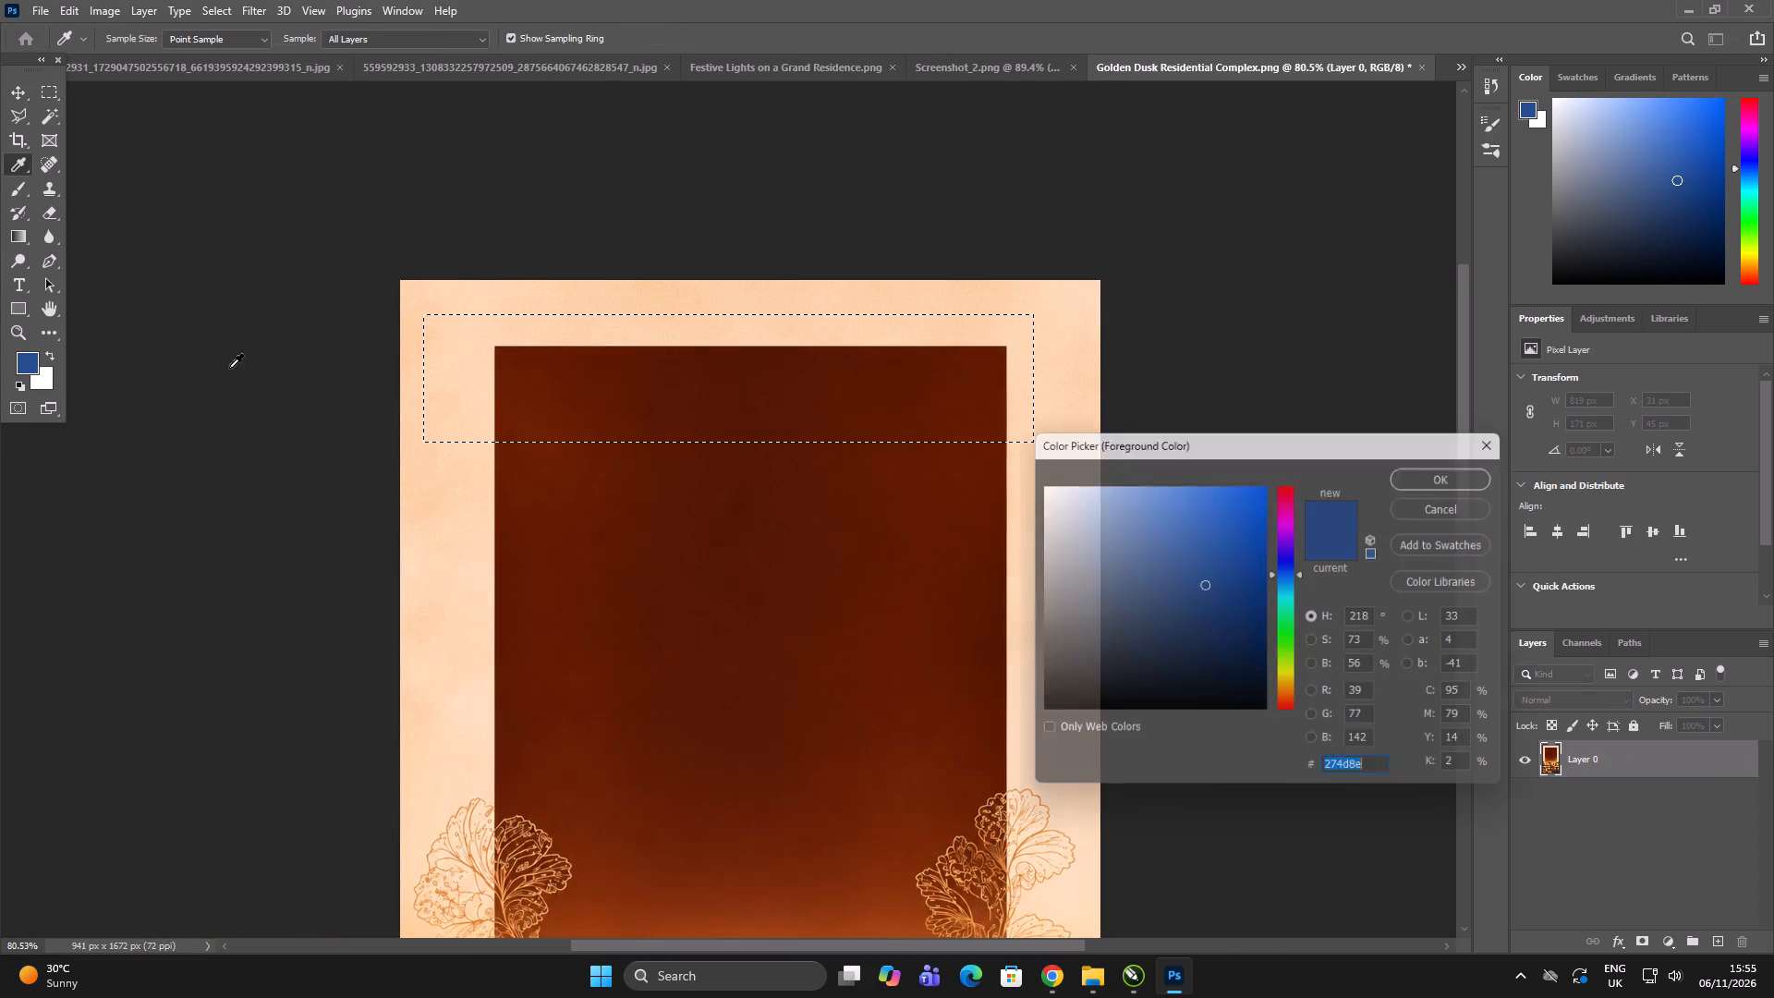
{"action": "left_click", "coordinate": [440, 349]}
{"action": "left_click", "coordinate": [1437, 470]}
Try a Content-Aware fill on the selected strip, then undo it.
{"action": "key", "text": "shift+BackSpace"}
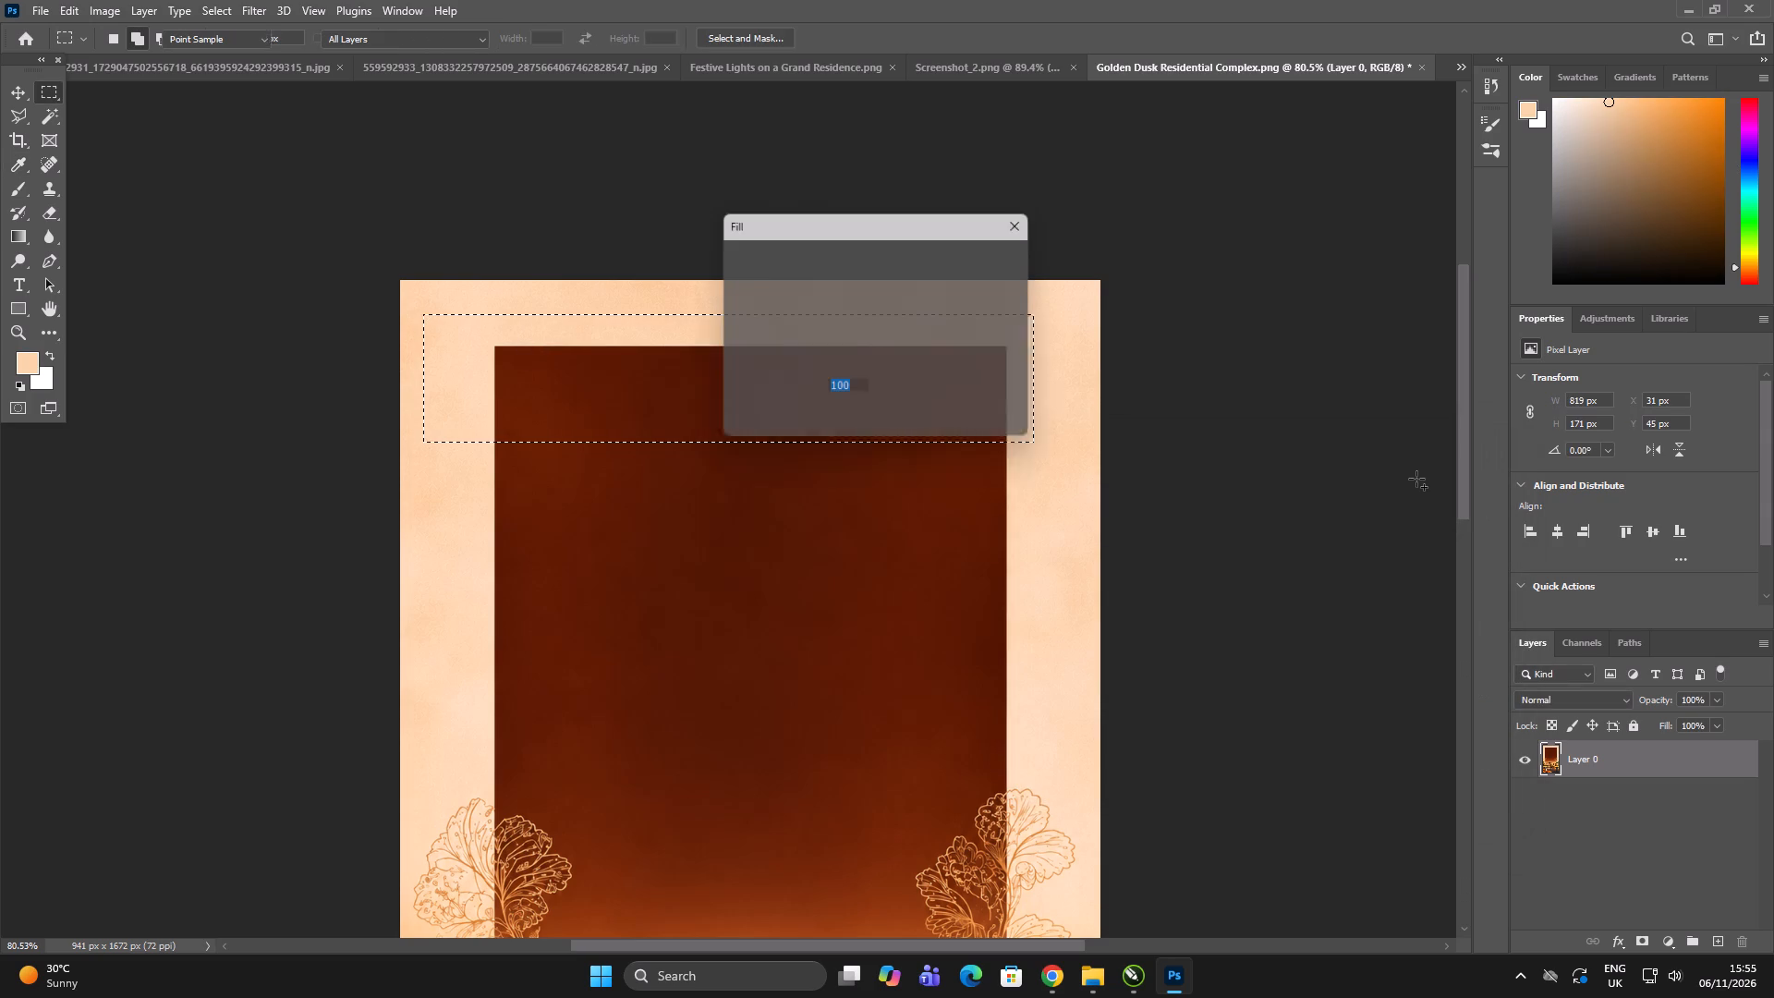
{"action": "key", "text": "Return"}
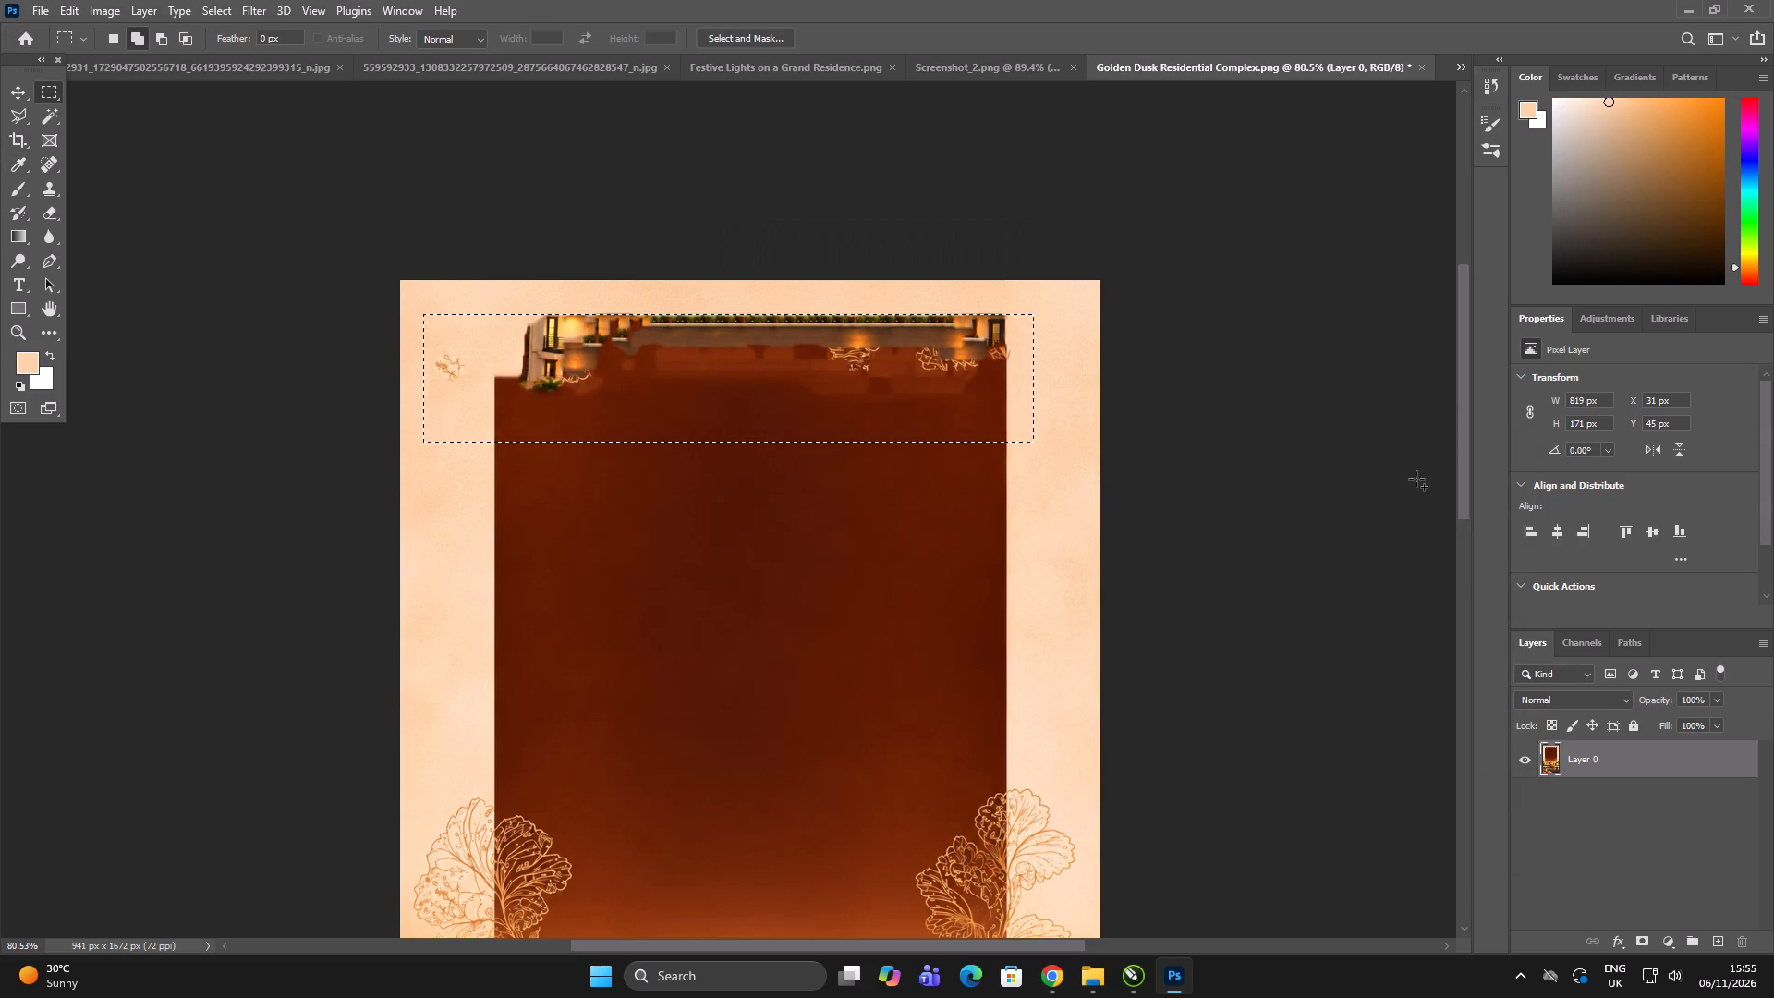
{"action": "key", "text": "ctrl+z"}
Fill the selected strip with the Foreground Color at 100% opacity and deselect it.
{"action": "key", "text": "shift+BackSpace"}
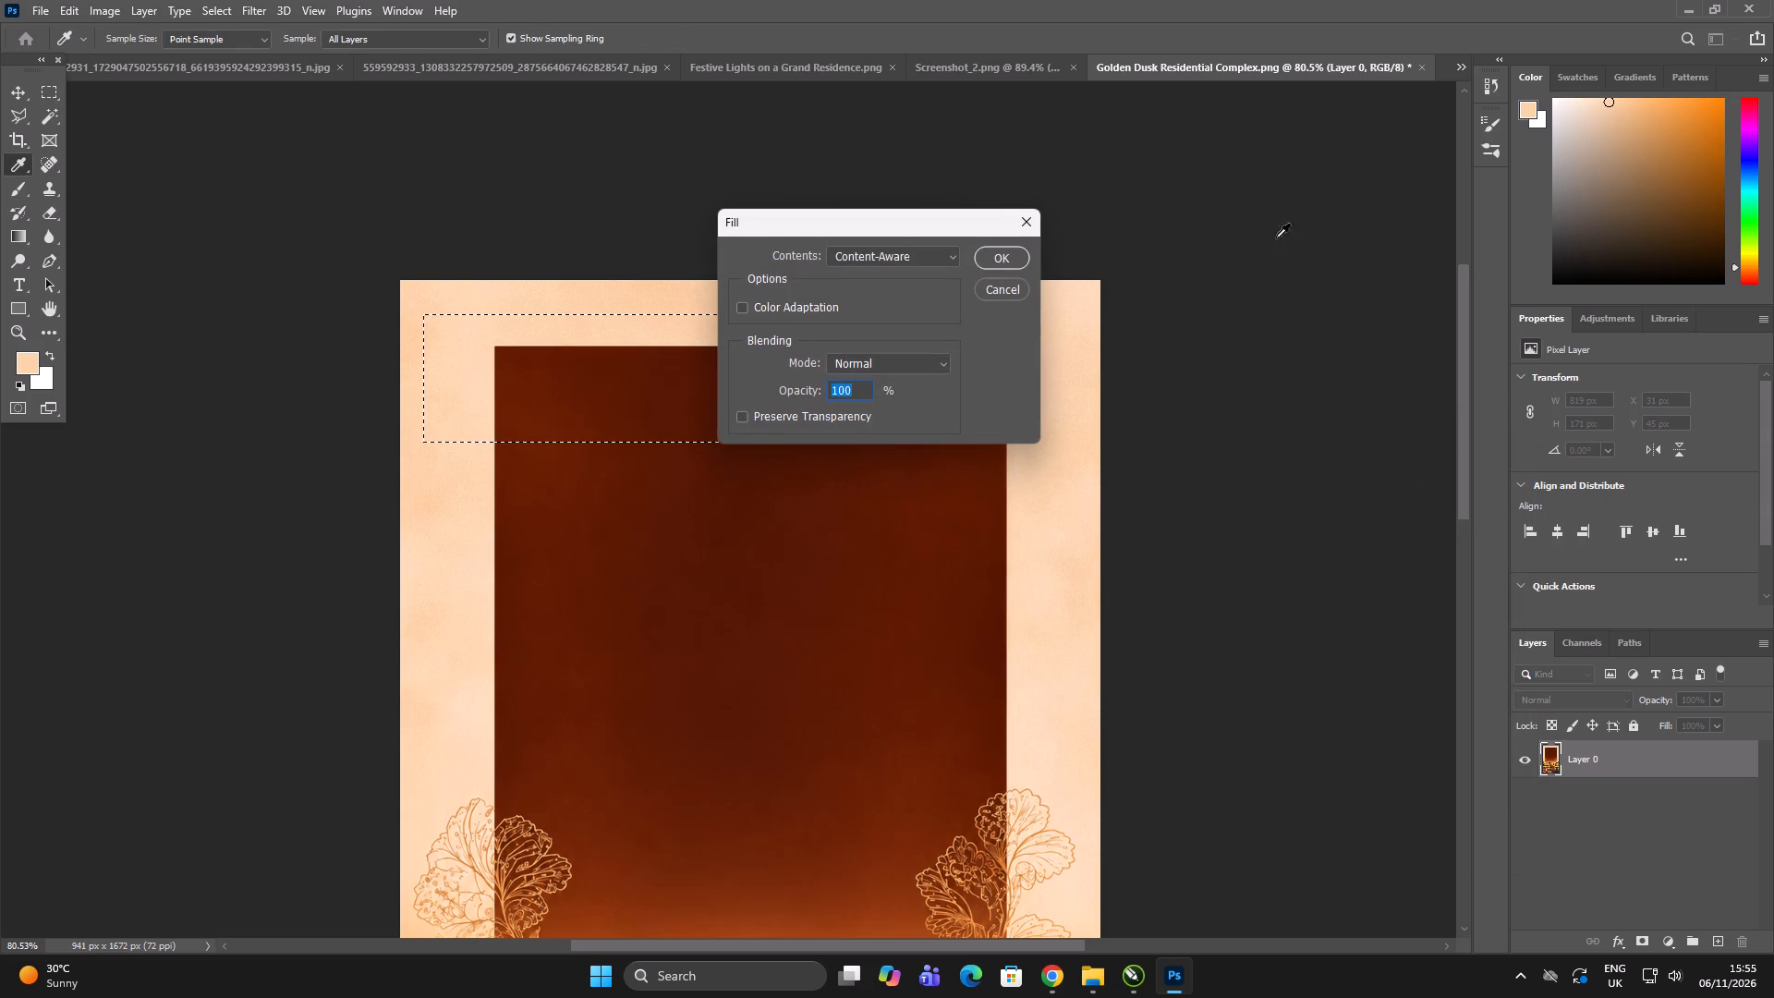
{"action": "left_click", "coordinate": [897, 246]}
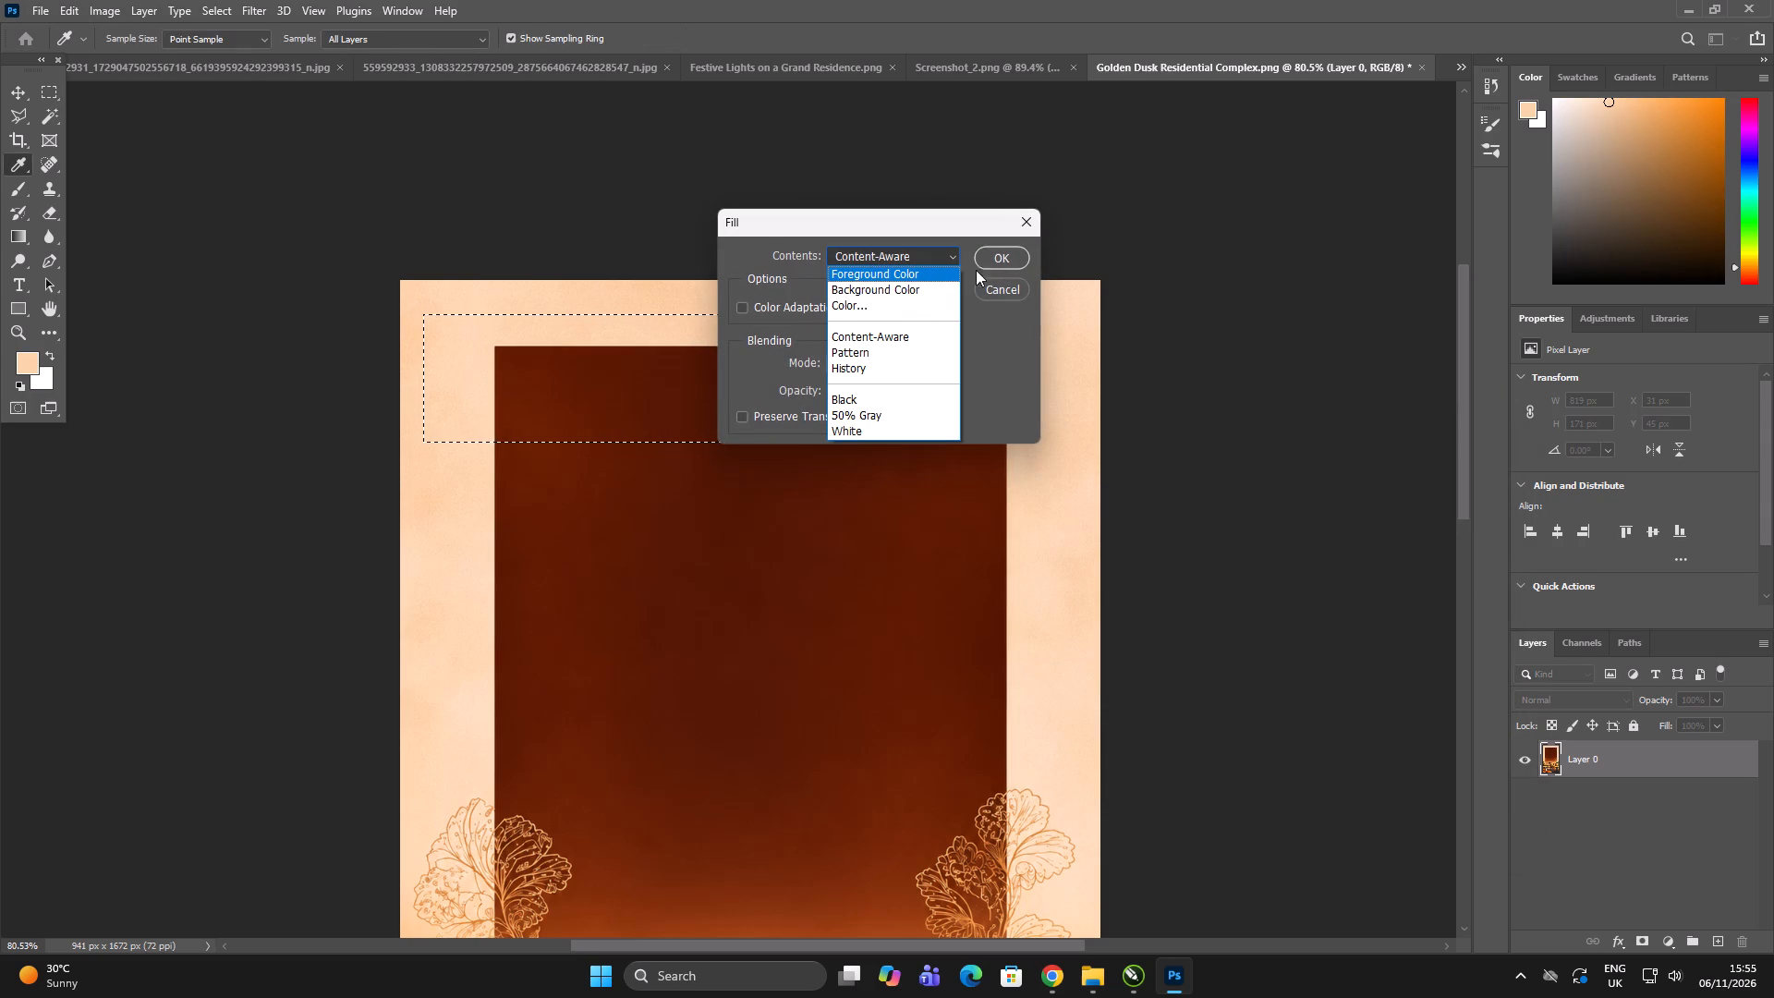
{"action": "left_click", "coordinate": [917, 273]}
{"action": "left_click", "coordinate": [1015, 269]}
{"action": "key", "text": "ctrl+f"}
{"action": "key", "text": "ctrl+d"}
{"action": "scroll", "coordinate": [663, 432], "scroll_direction": "down", "scroll_amount": 2, "text": "alt"}
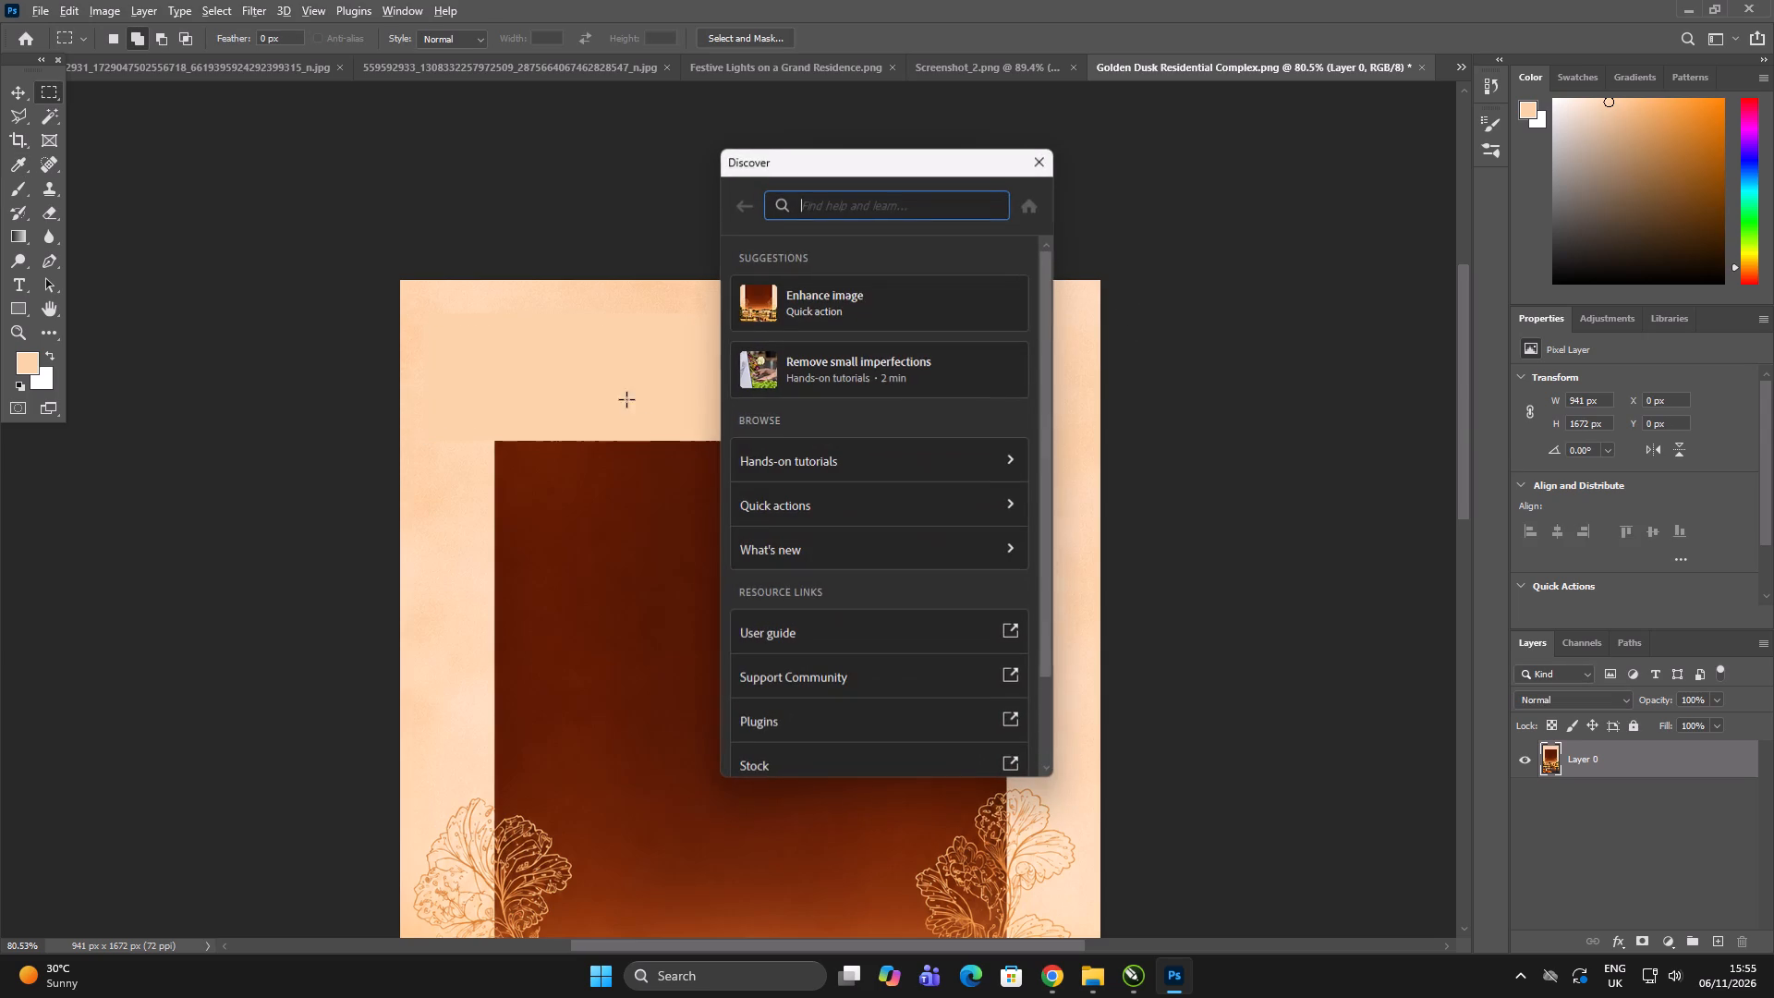
{"action": "scroll", "coordinate": [626, 399], "scroll_direction": "down", "scroll_amount": 4, "text": "alt"}
{"action": "left_click", "coordinate": [1033, 161]}
{"action": "key", "text": "ctrl+d"}
{"action": "scroll", "coordinate": [542, 329], "scroll_direction": "down", "scroll_amount": 9, "text": "alt"}
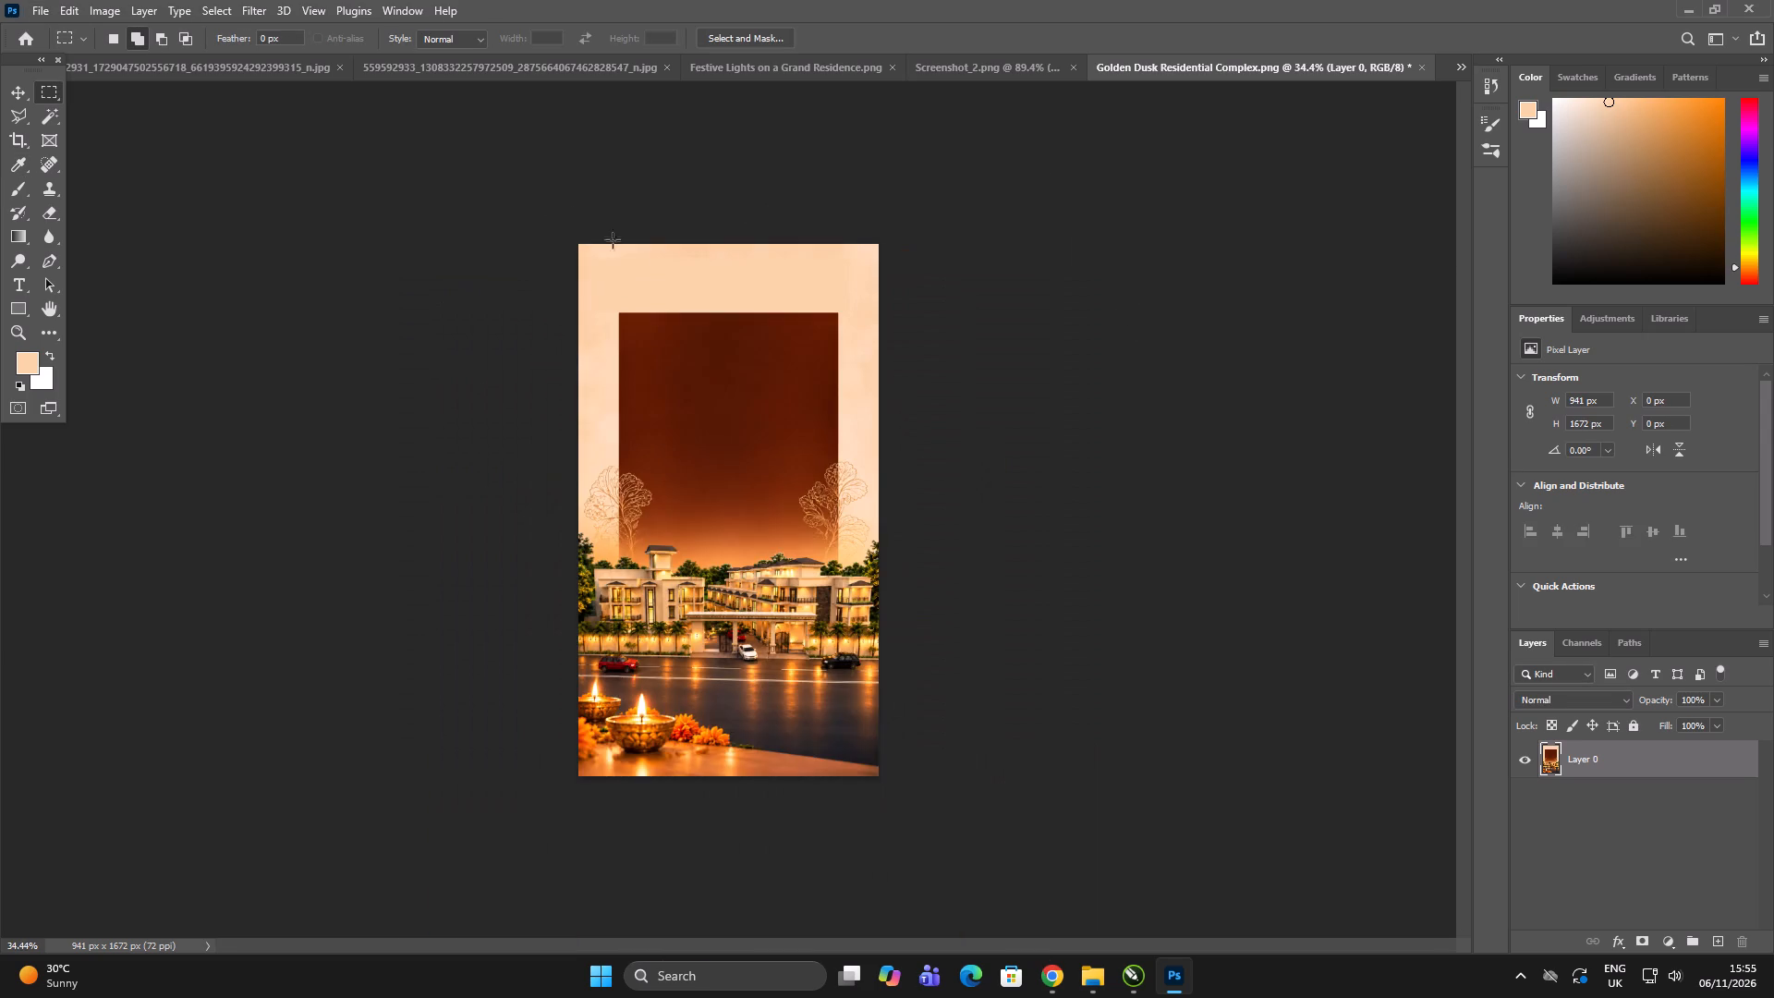
{"action": "scroll", "coordinate": [665, 263], "scroll_direction": "up", "scroll_amount": 2, "text": "alt"}
Save the edited image to Downloads as a JPEG named Golden Dusk Residential Complexx.
{"action": "left_click", "coordinate": [36, 13]}
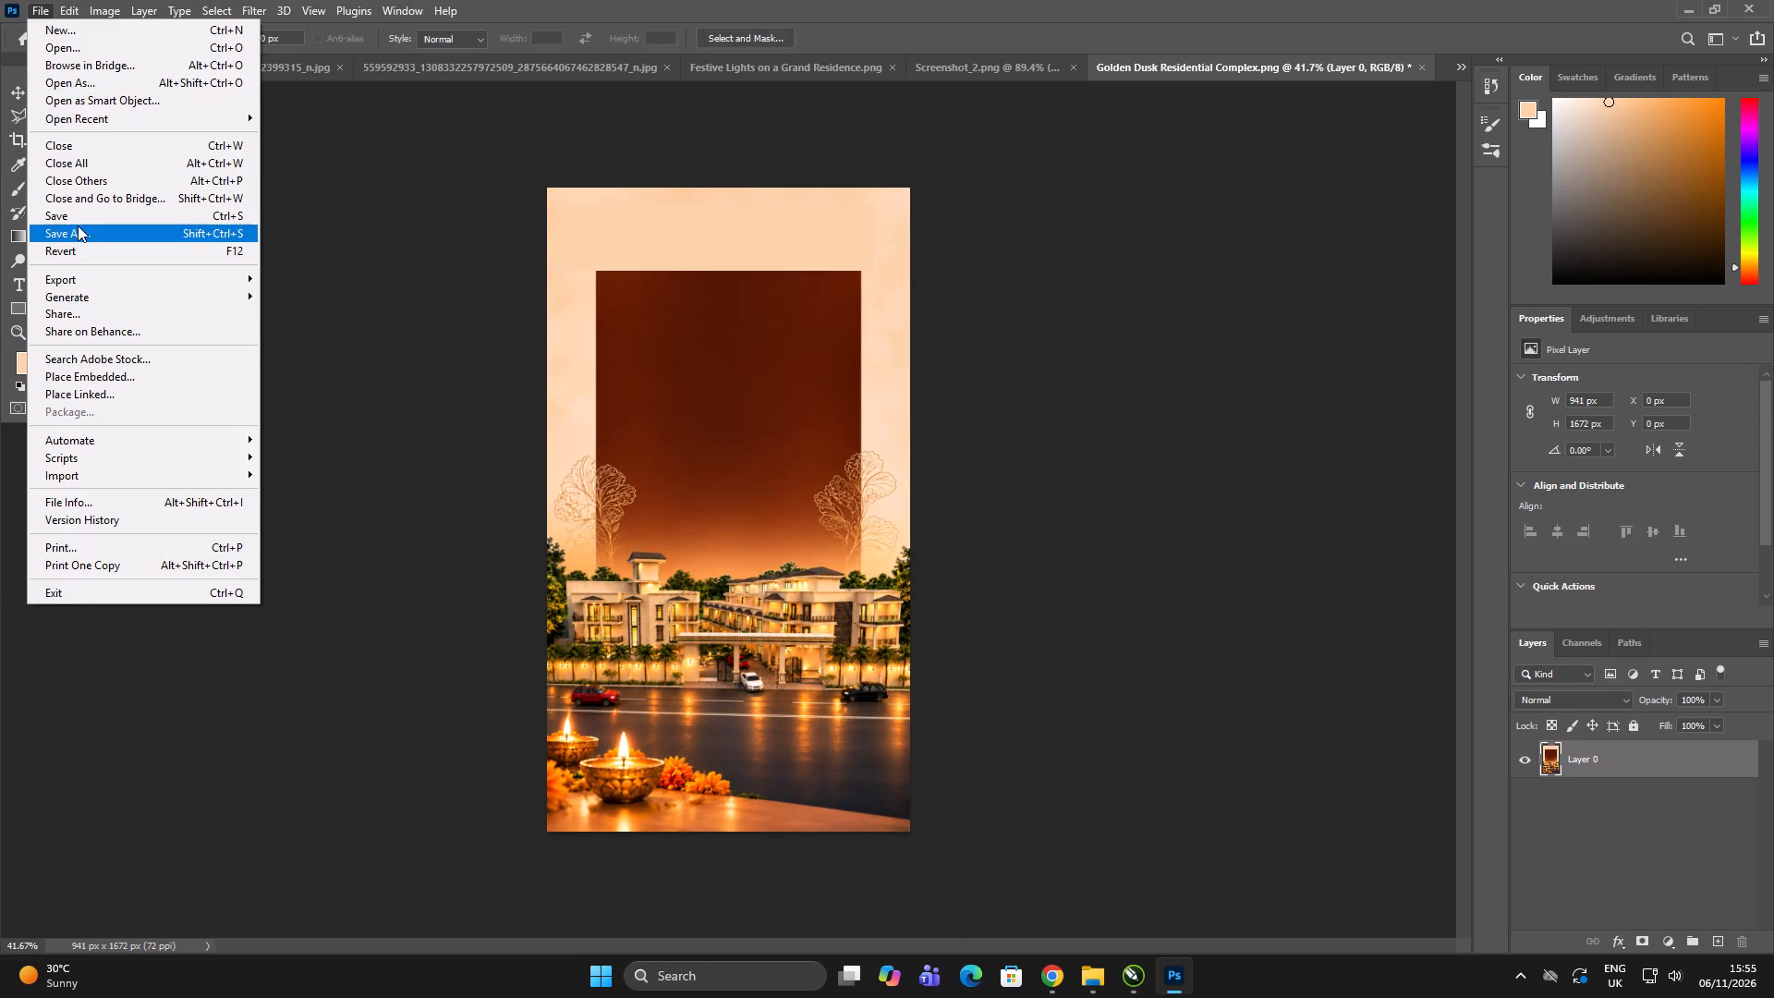
{"action": "left_click", "coordinate": [78, 225]}
{"action": "left_click", "coordinate": [392, 700]}
{"action": "scroll", "coordinate": [407, 672], "scroll_direction": "up", "scroll_amount": 3}
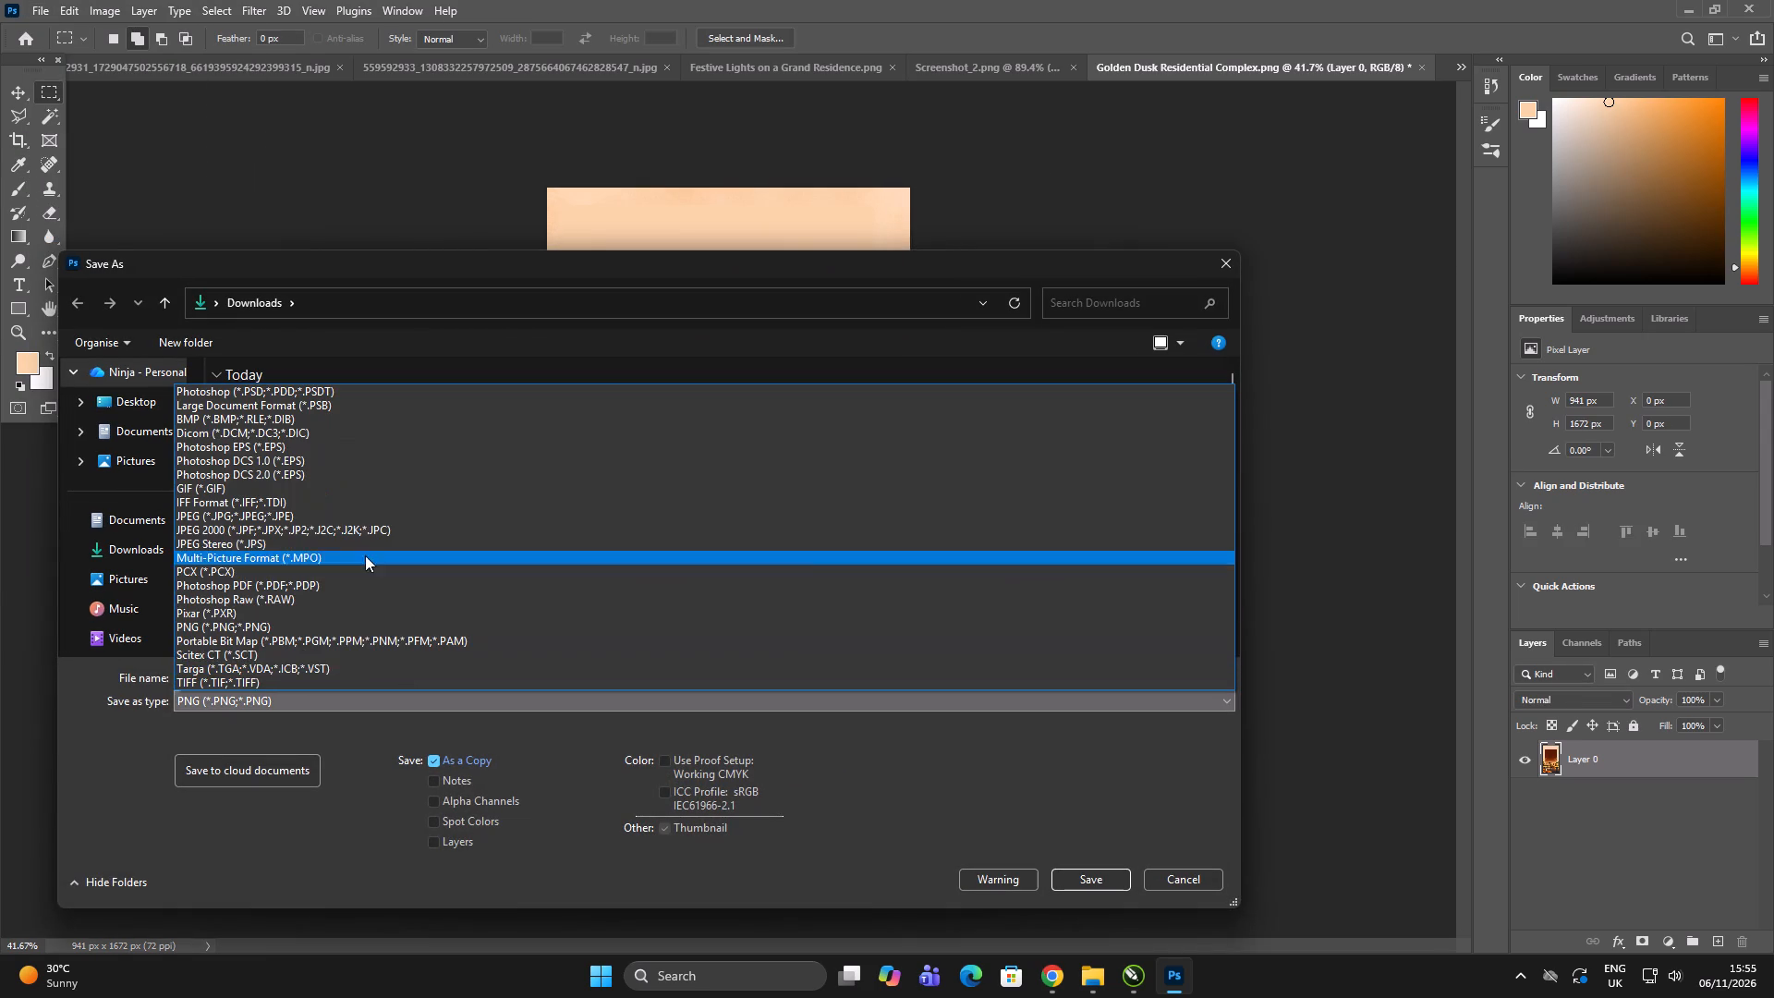
{"action": "left_click", "coordinate": [329, 521]}
{"action": "triple_click", "coordinate": [383, 681]}
{"action": "key", "text": "x"}
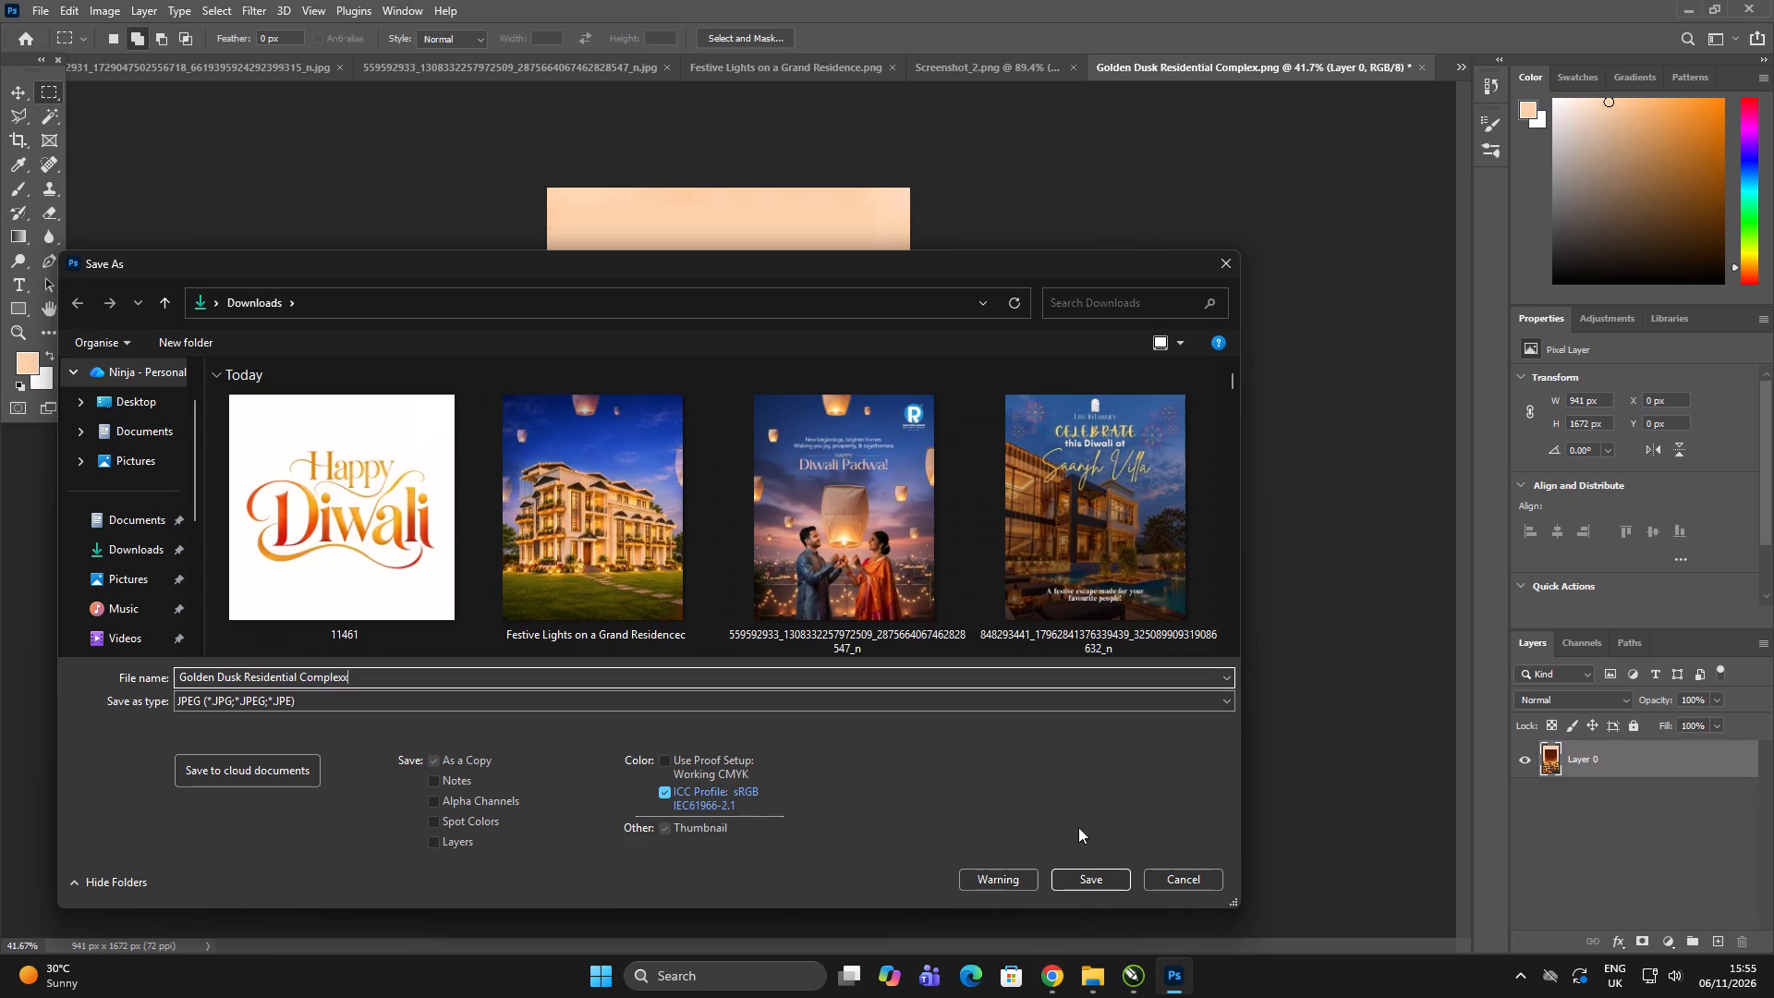
{"action": "left_click", "coordinate": [1094, 885]}
{"action": "left_click", "coordinate": [993, 244]}
Switch to CorelDRAW's Untitled-1 document, import Golden Dusk Residential Complexx from Downloads and place it beside the post about 634 px wide.
{"action": "key", "text": "alt+Tab"}
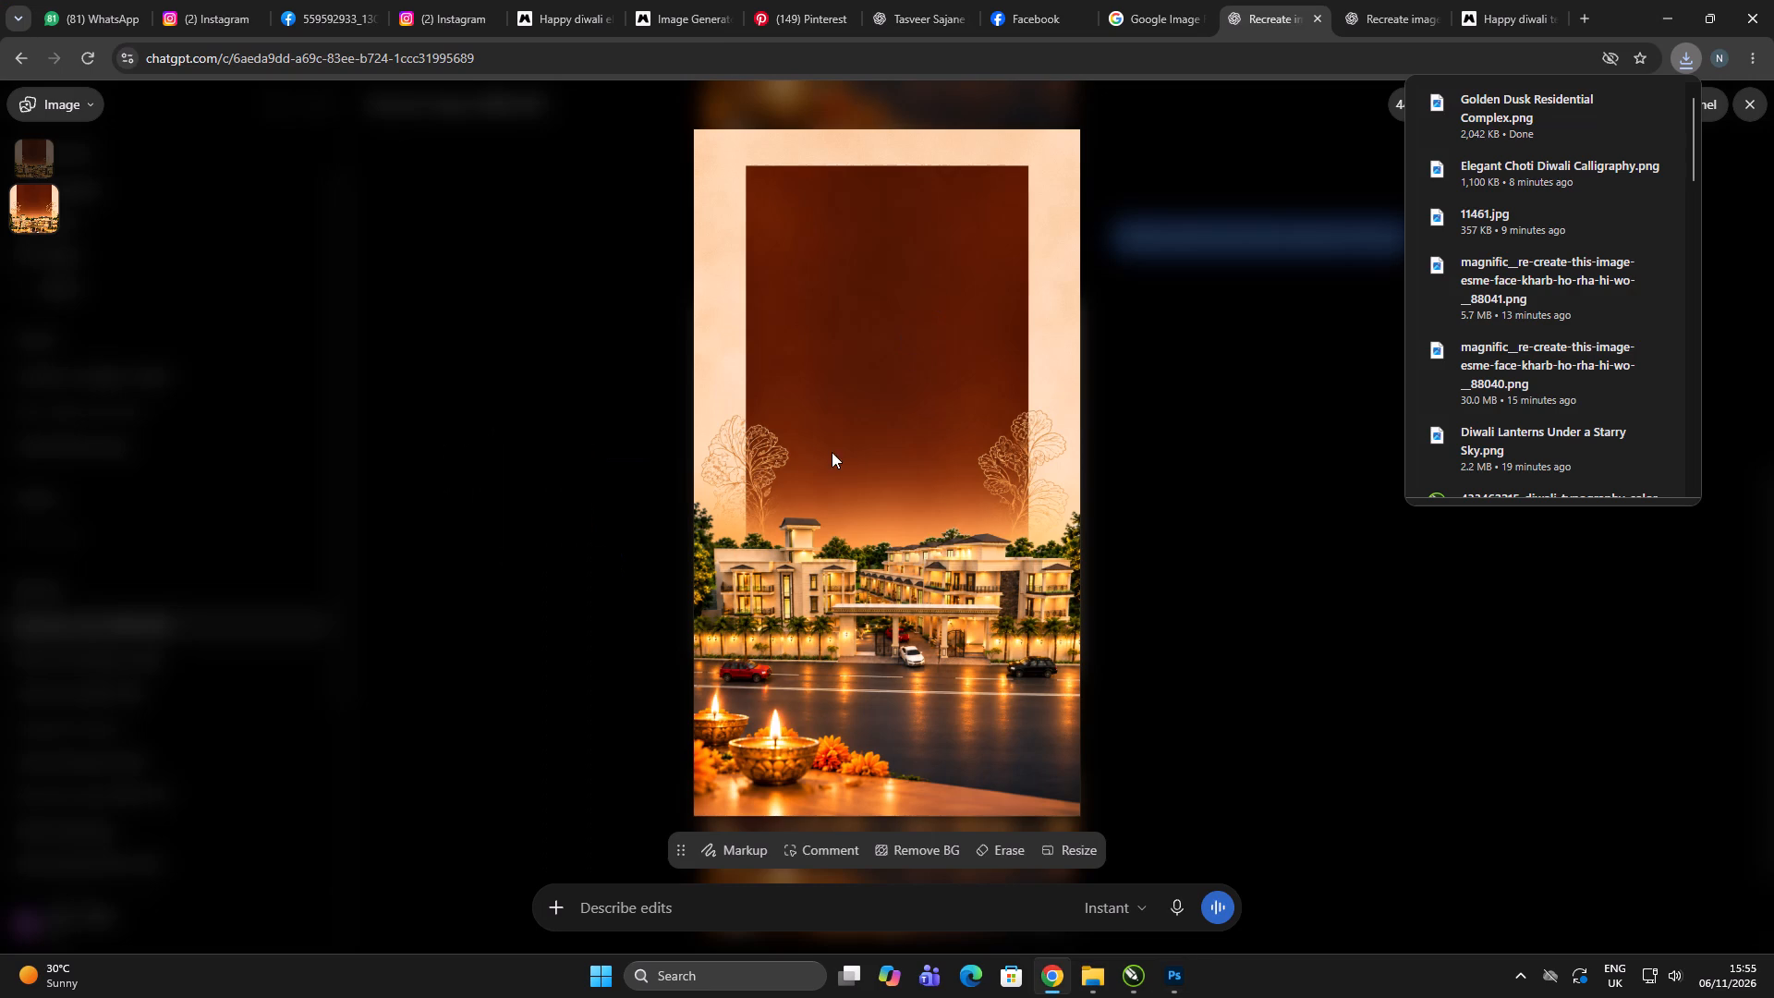
{"action": "key", "text": "alt+Tab"}
{"action": "key", "text": "alt+Tab"}
{"action": "scroll", "coordinate": [595, 415], "scroll_direction": "down", "scroll_amount": 1}
{"action": "left_click", "coordinate": [808, 538]}
{"action": "scroll", "coordinate": [666, 487], "scroll_direction": "up", "scroll_amount": 2}
{"action": "left_click", "coordinate": [964, 457]}
{"action": "left_click", "coordinate": [975, 455]}
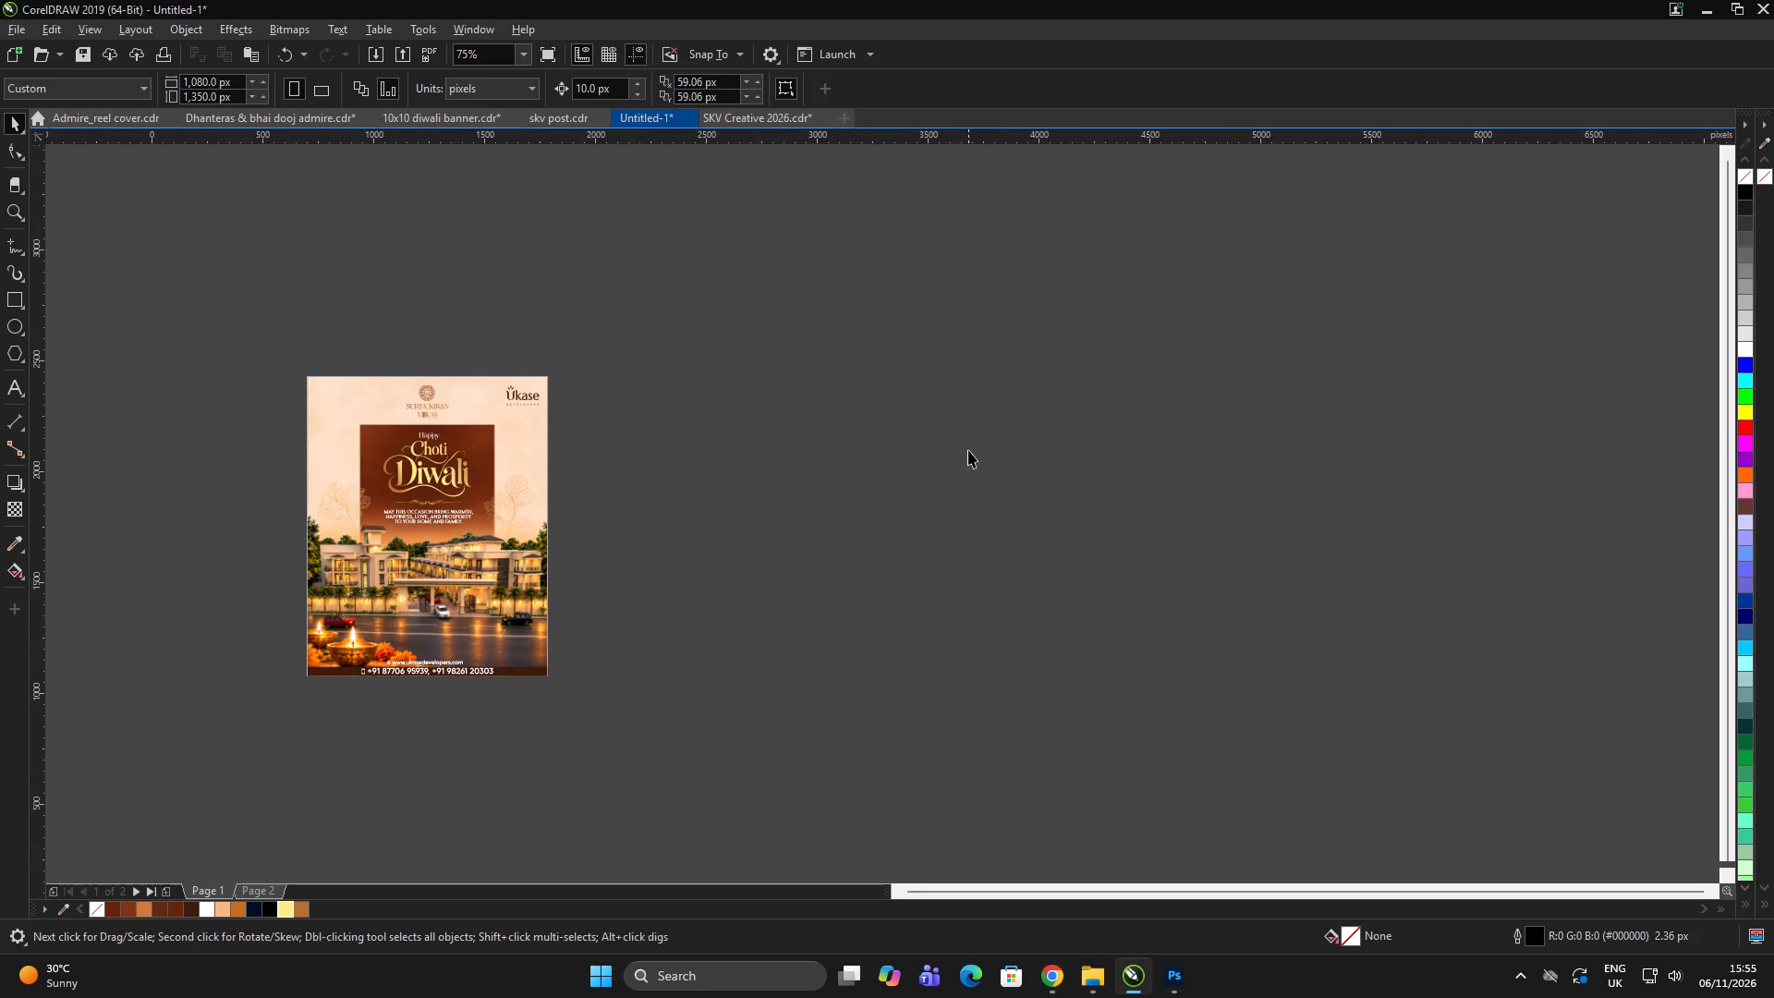
{"action": "double_click", "coordinate": [968, 444]}
{"action": "key", "text": "ctrl+i"}
{"action": "left_click", "coordinate": [481, 339]}
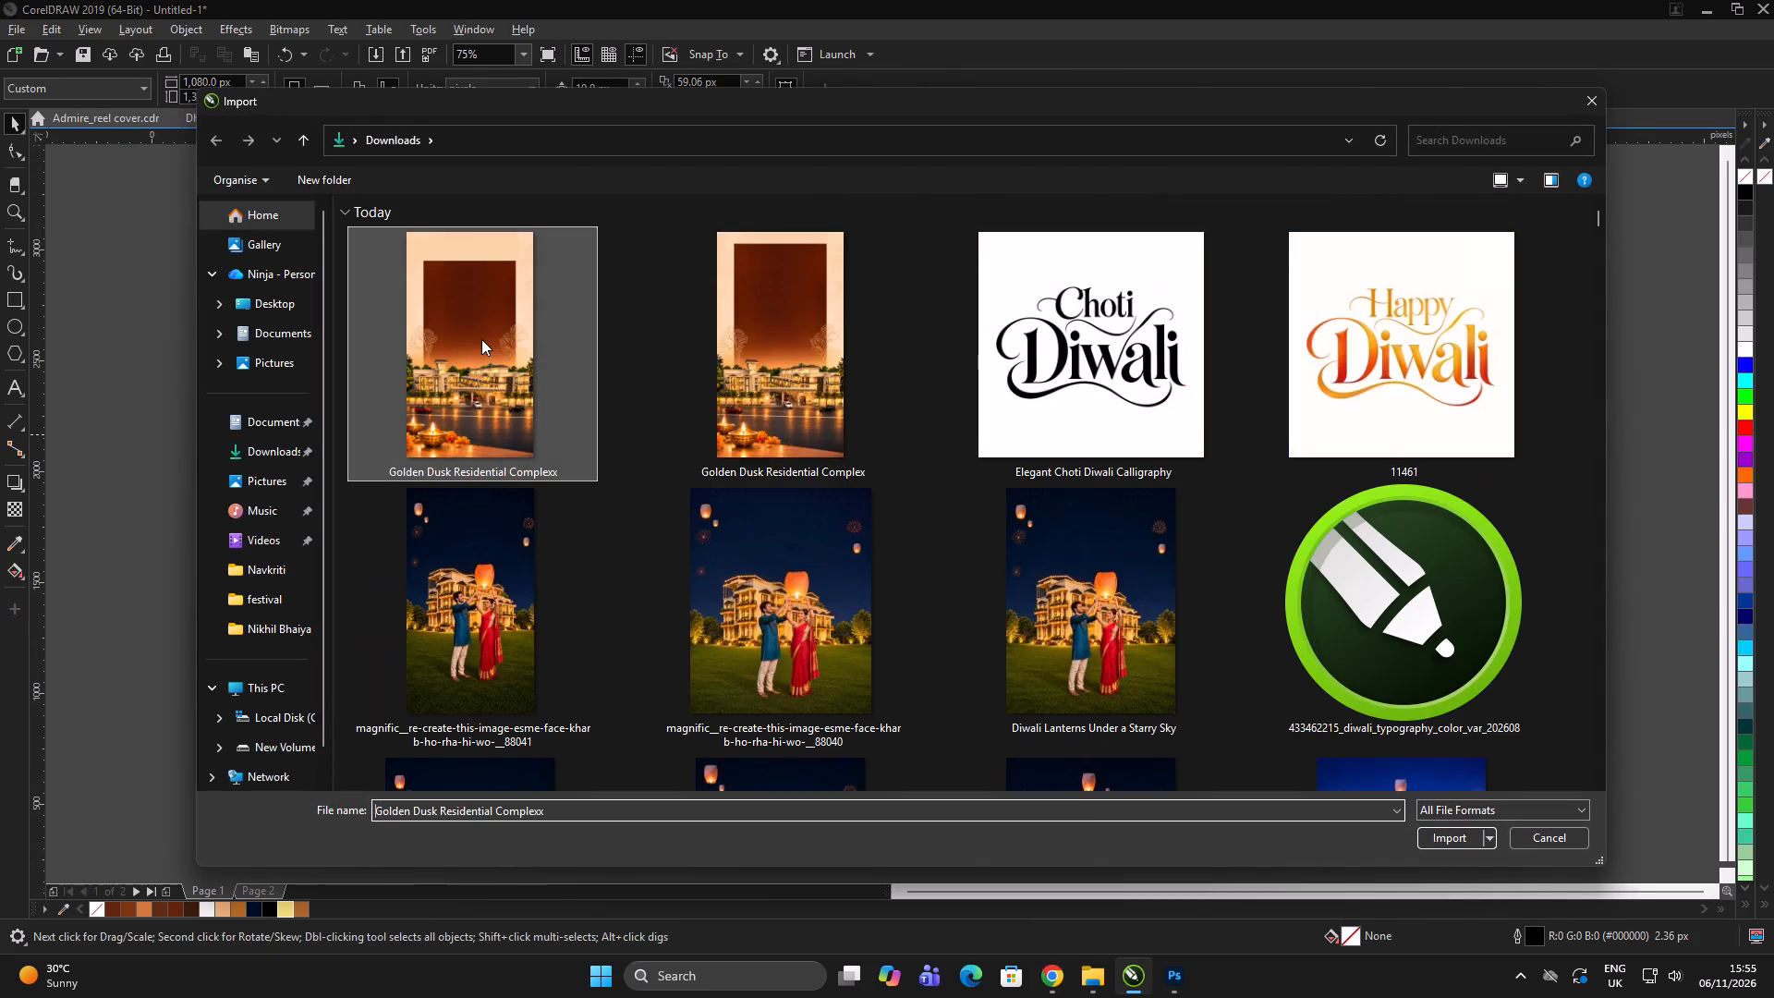
{"action": "left_click", "coordinate": [1446, 830]}
{"action": "scroll", "coordinate": [577, 576], "scroll_direction": "up", "scroll_amount": 1}
{"action": "left_click_drag", "start_coordinate": [535, 235], "coordinate": [896, 735]}
{"action": "left_click", "coordinate": [932, 735]}
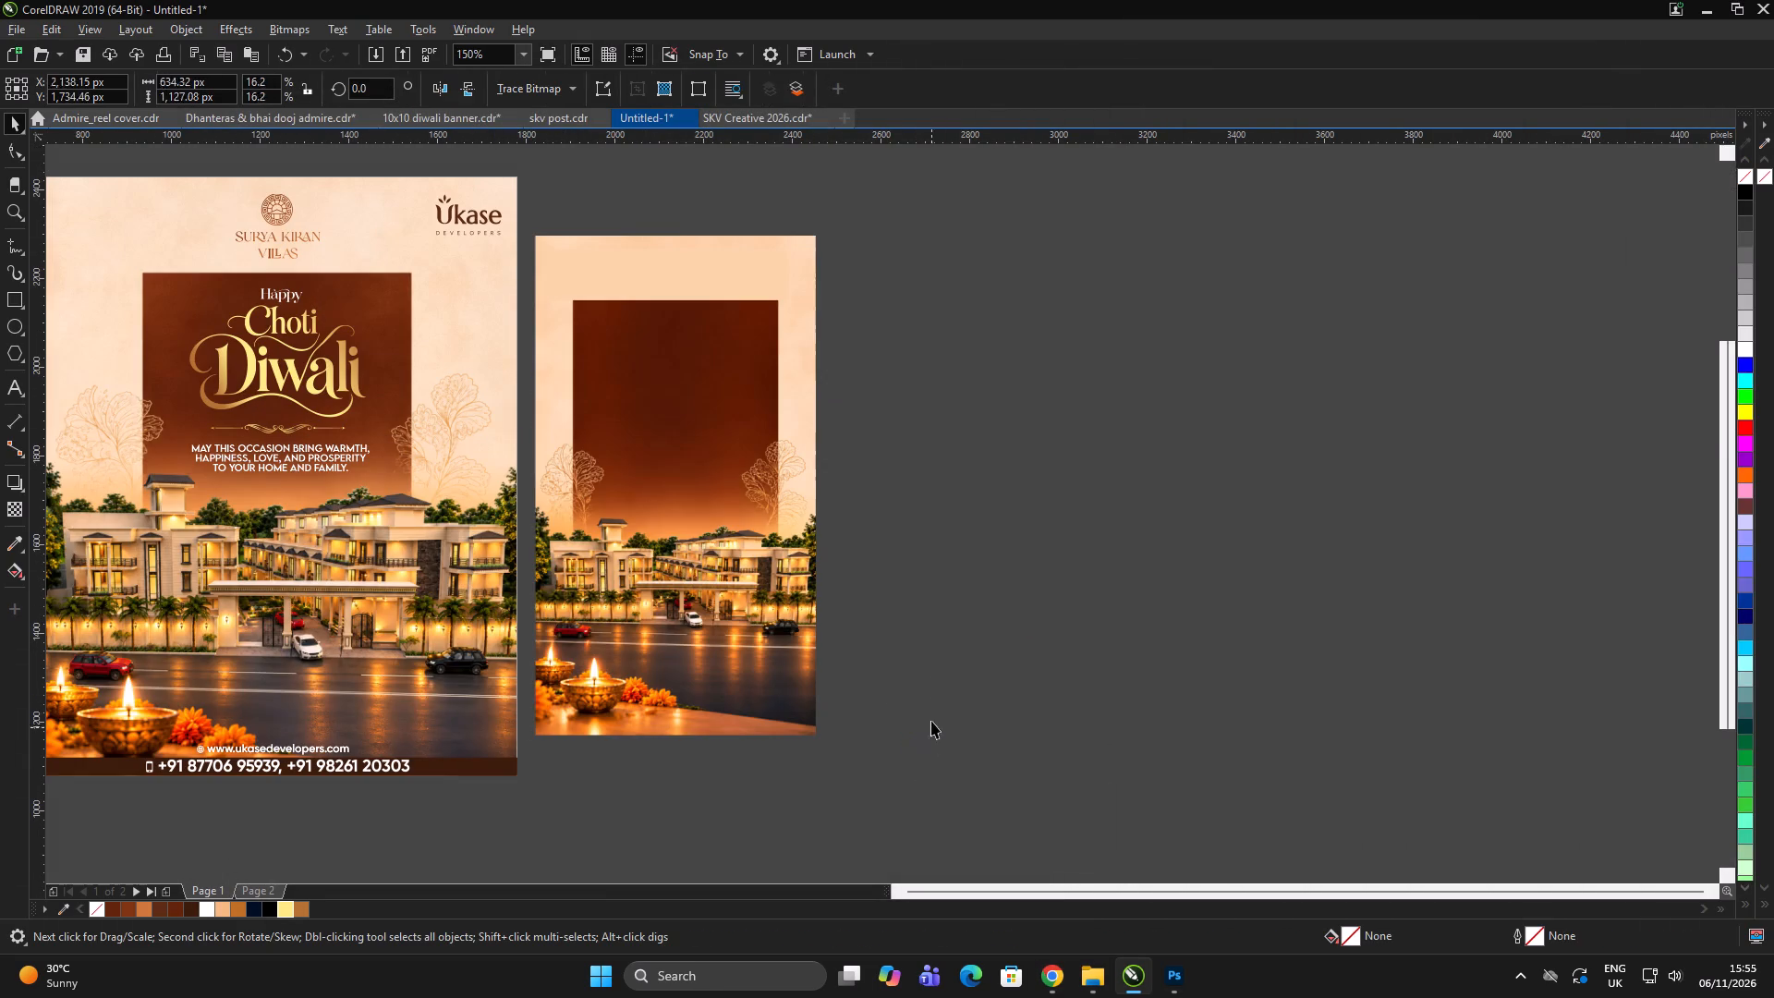
Set the imported tall background's size to 1080 px wide by 1350 px high.
{"action": "left_click", "coordinate": [940, 689]}
{"action": "left_click", "coordinate": [724, 466]}
{"action": "left_click", "coordinate": [211, 82]}
{"action": "key", "text": "ctrl+a"}
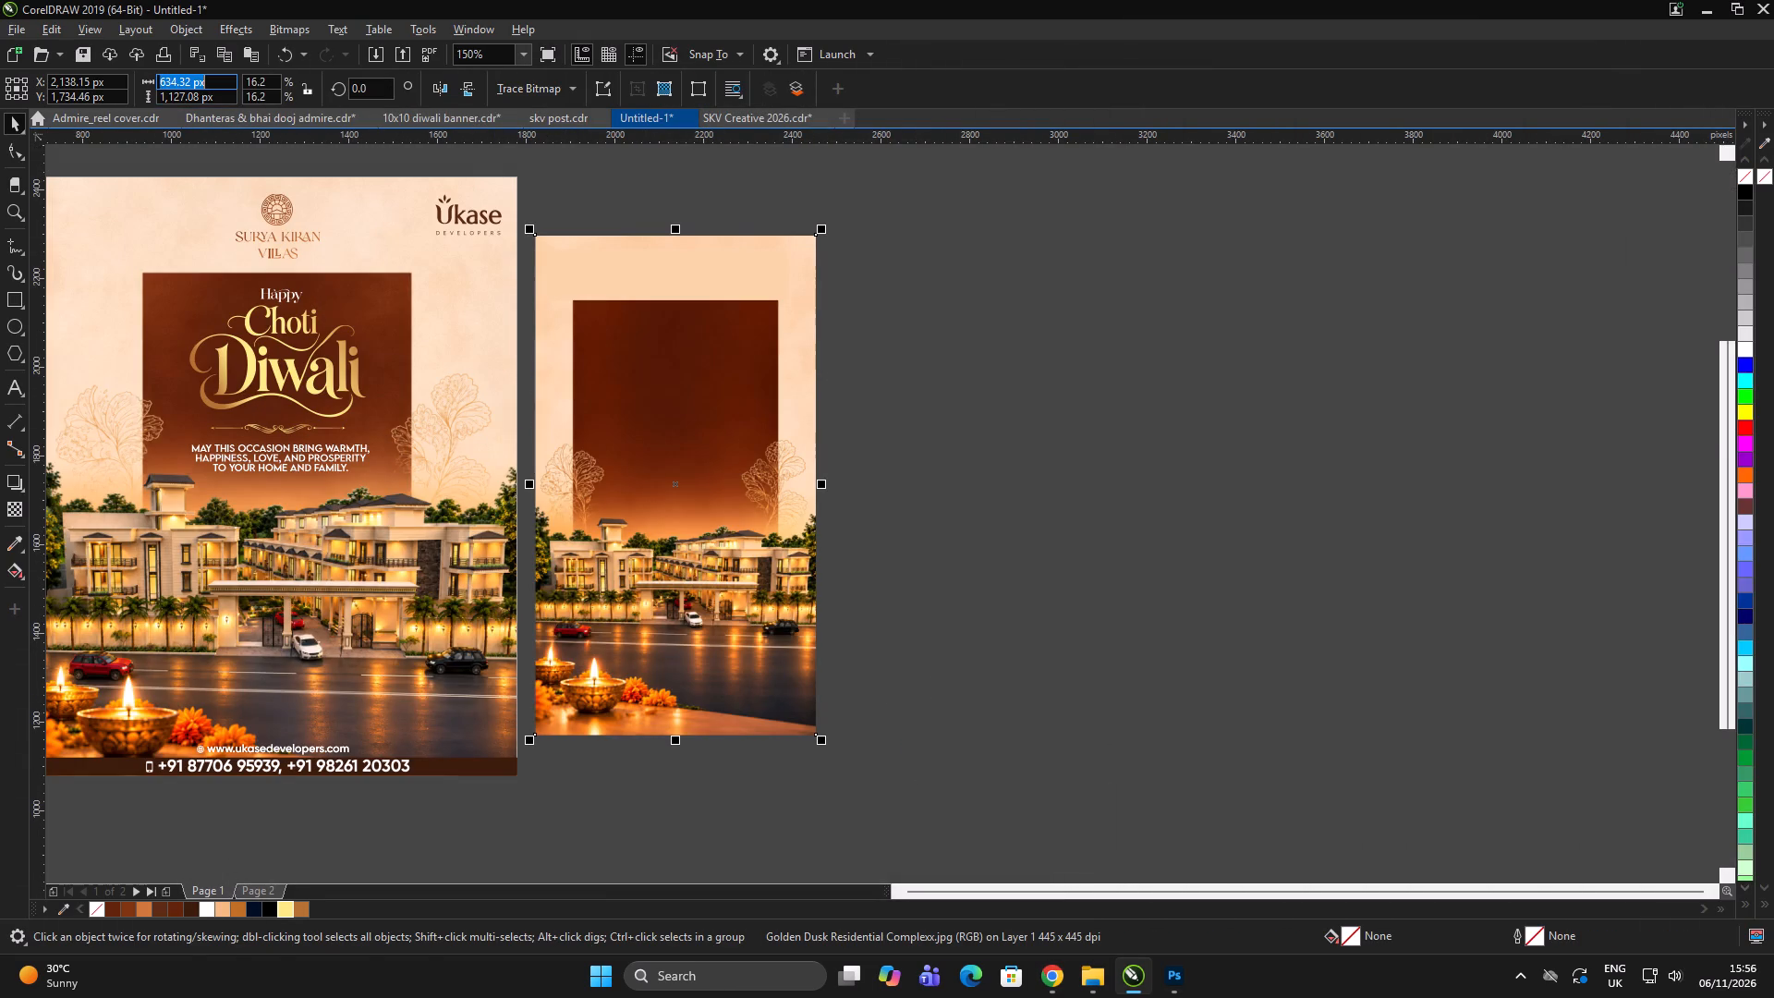
{"action": "type", "text": "080"}
{"action": "key", "text": "BackSpace"}
{"action": "key", "text": "BackSpace"}
{"action": "key", "text": "BackSpace"}
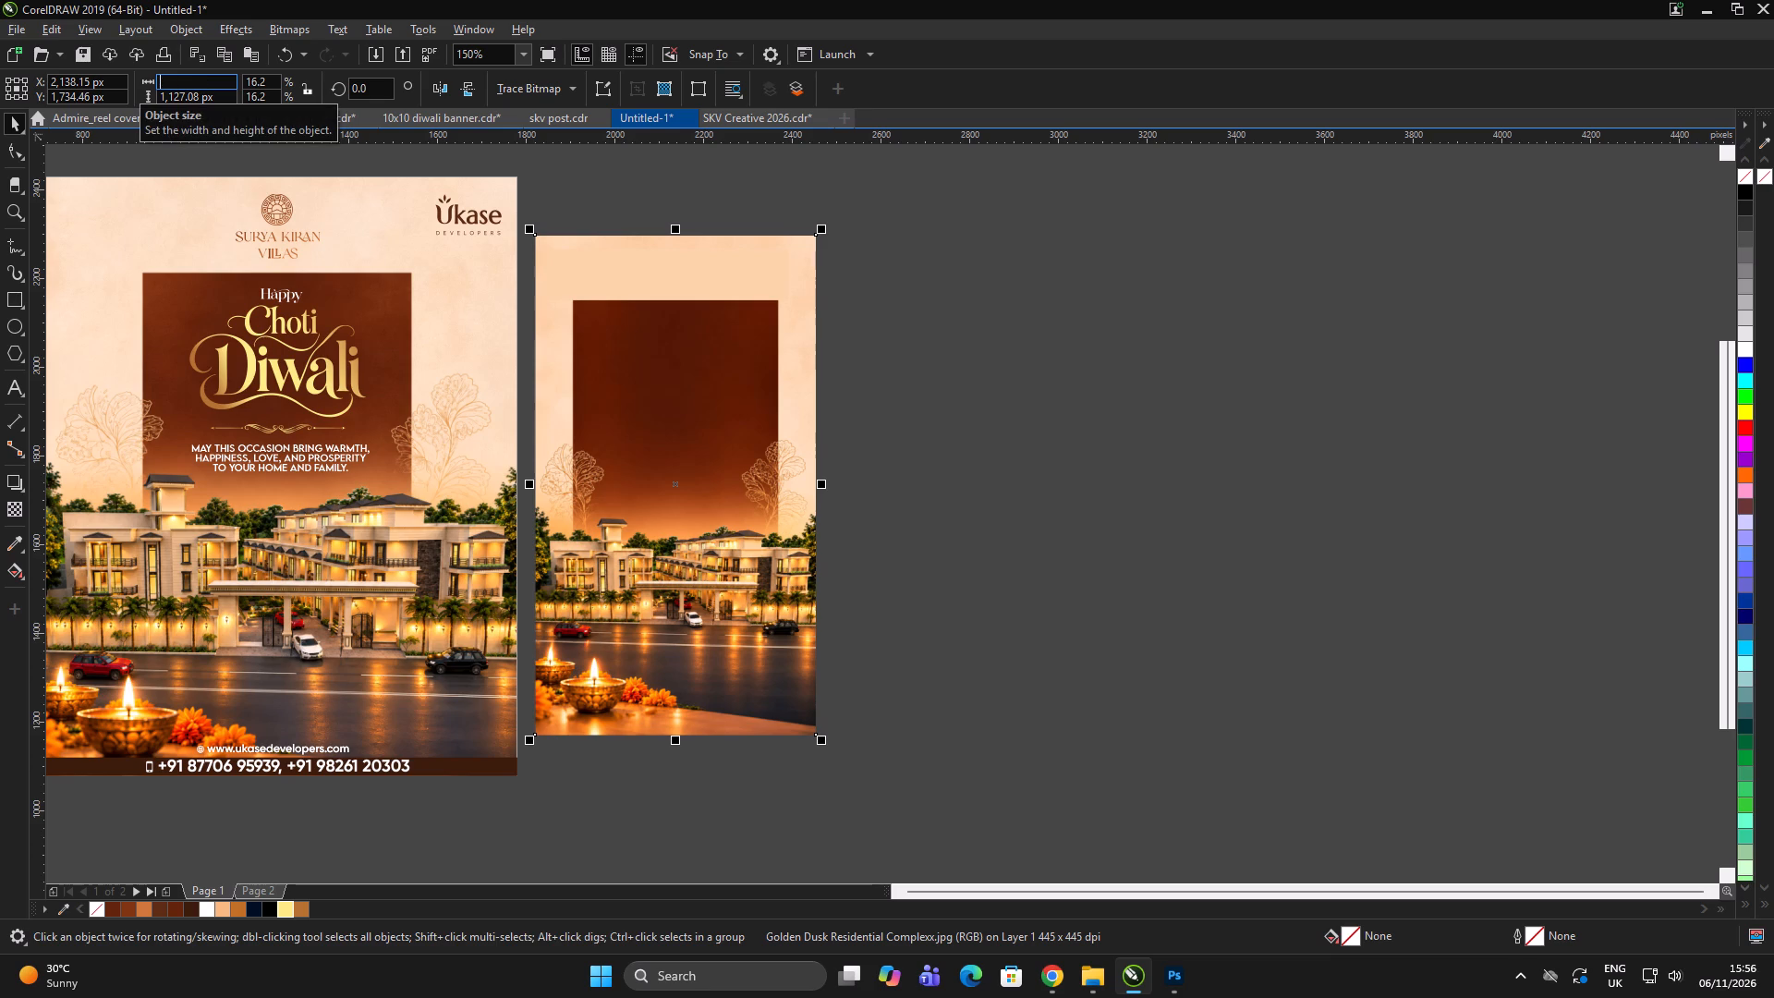
{"action": "type", "text": "1080"}
{"action": "key", "text": "Tab"}
{"action": "type", "text": "1350"}
{"action": "key", "text": "Return"}
Set the tall background's height to 1920 px.
{"action": "left_click", "coordinate": [214, 100]}
{"action": "key", "text": "ctrl+a"}
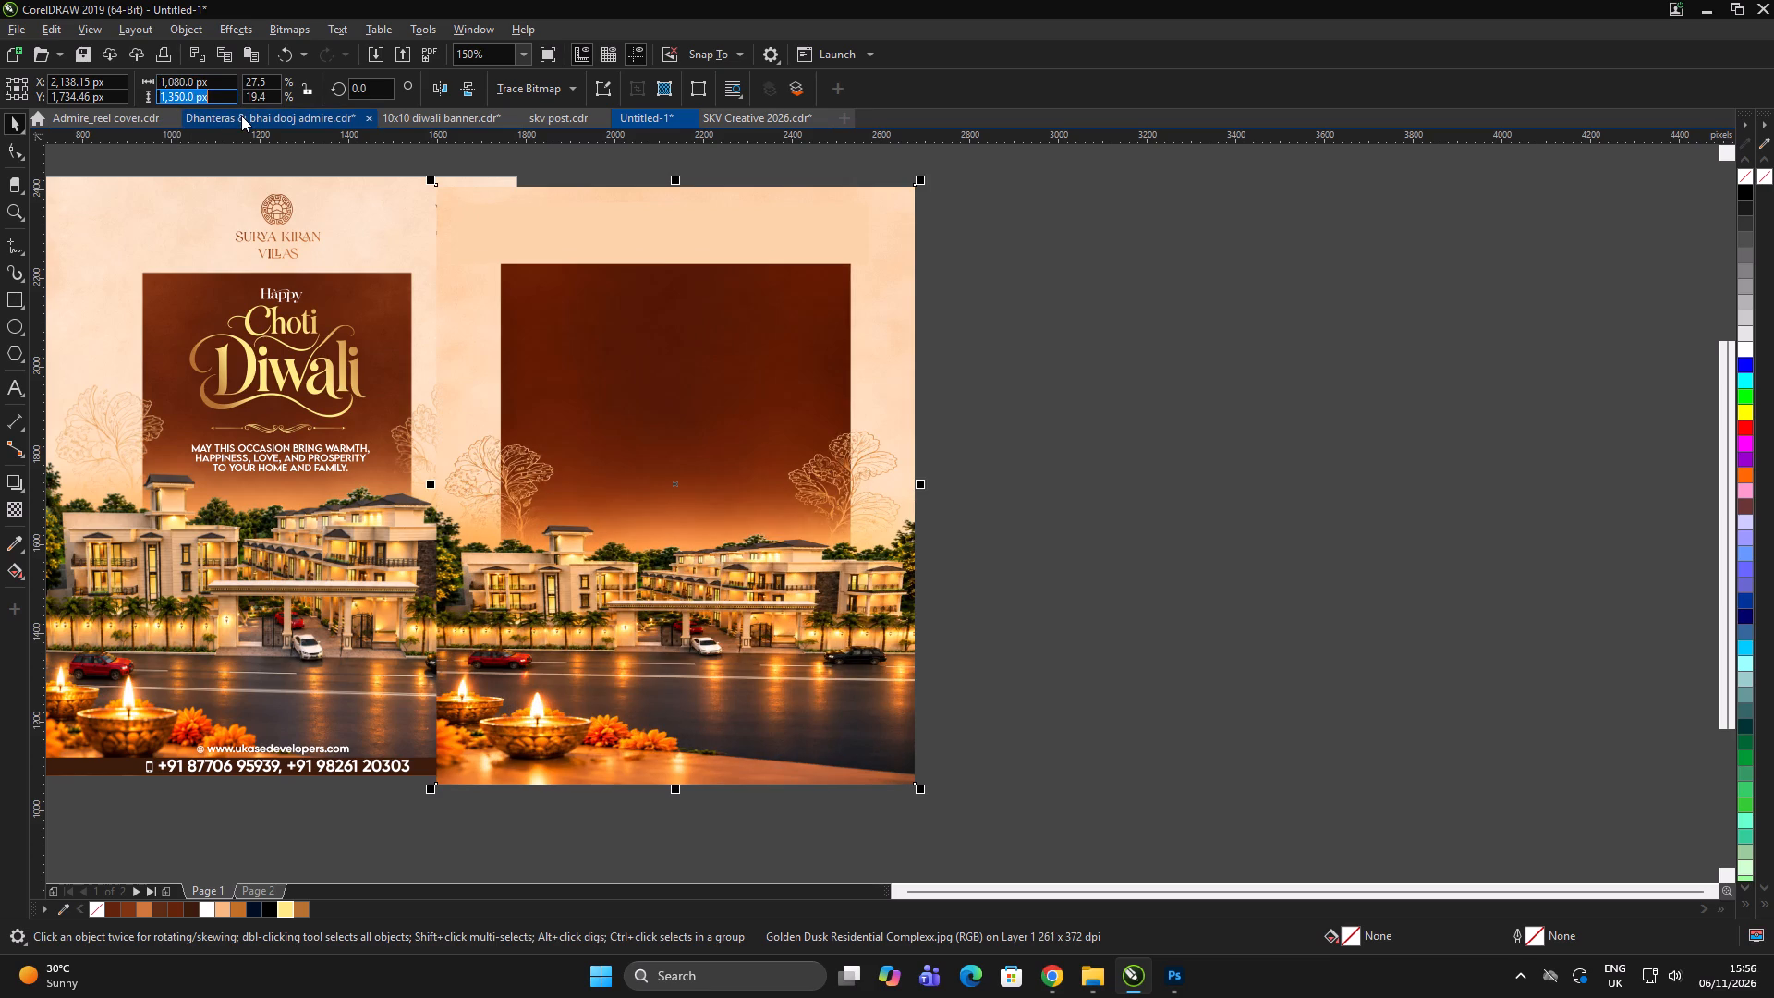
{"action": "type", "text": "1350"}
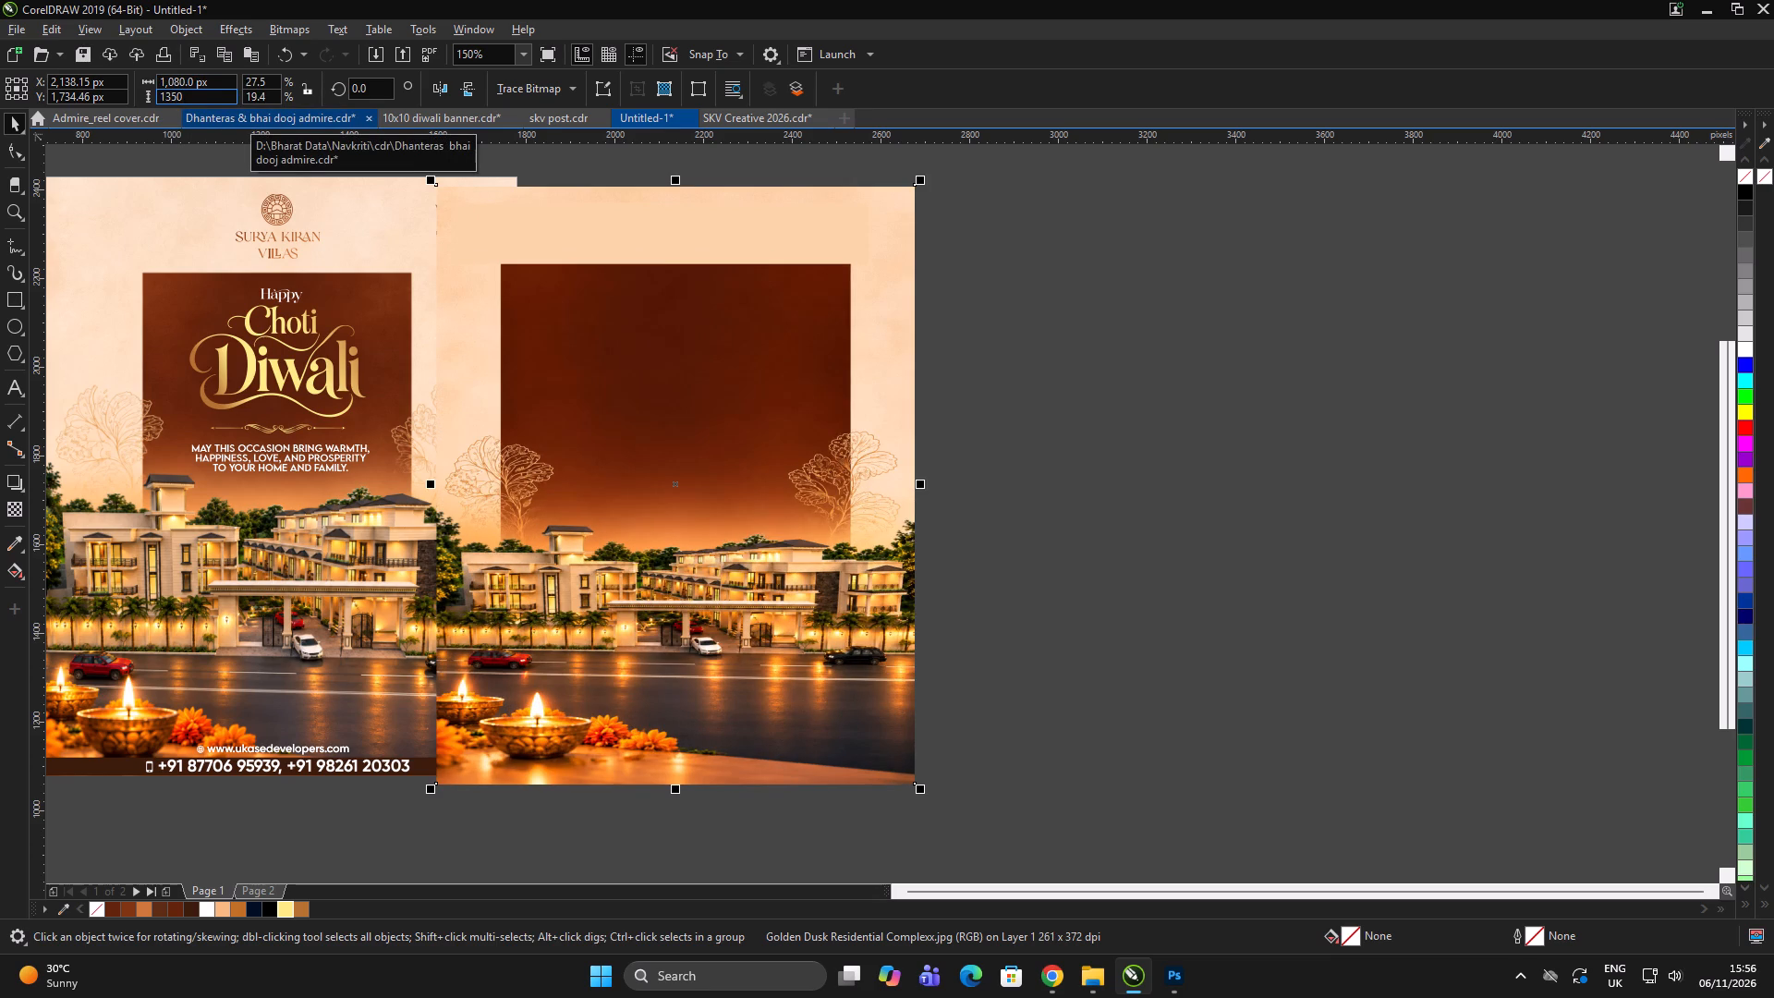
{"action": "key", "text": "BackSpace"}
{"action": "key", "text": "BackSpace"}
{"action": "key", "text": "BackSpace"}
{"action": "type", "text": "920"}
{"action": "key", "text": "Return"}
Move the tall background to the right of the original post so the two no longer overlap.
{"action": "left_click_drag", "start_coordinate": [753, 429], "coordinate": [883, 388]}
{"action": "scroll", "coordinate": [907, 324], "scroll_direction": "down", "scroll_amount": 1}
{"action": "double_click", "coordinate": [1160, 311]}
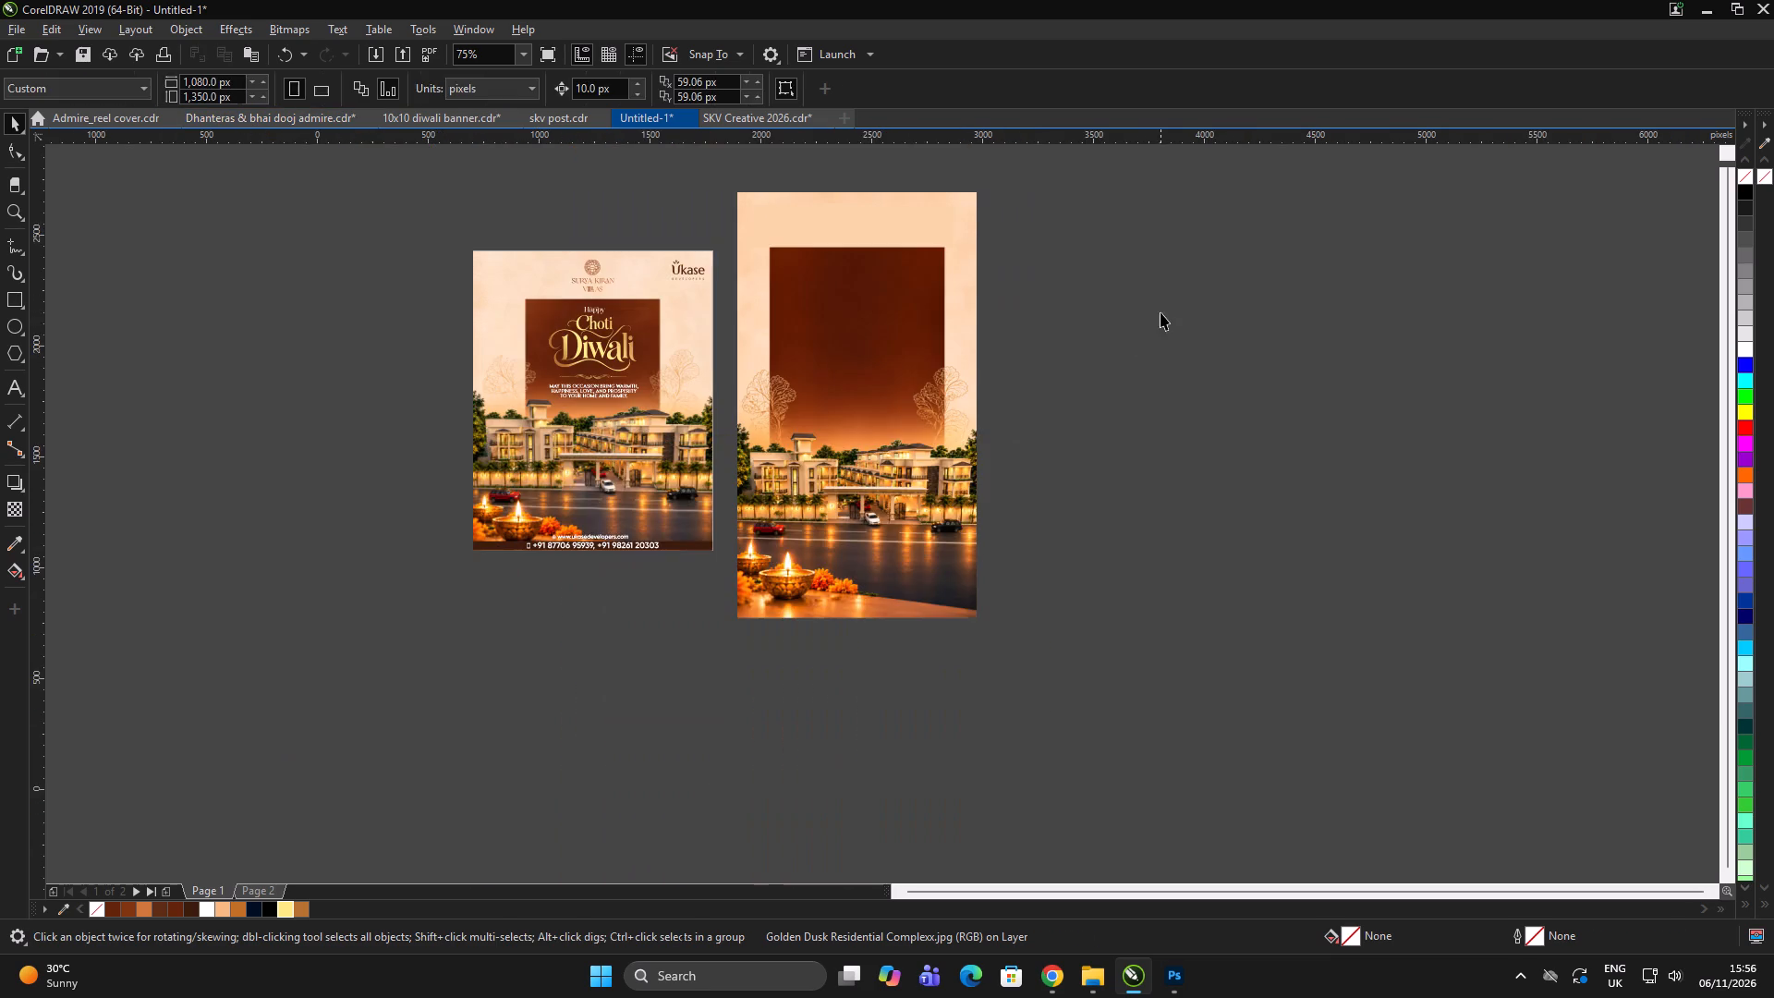
{"action": "scroll", "coordinate": [837, 379], "scroll_direction": "up", "scroll_amount": 1}
{"action": "left_click", "coordinate": [877, 365]}
{"action": "double_click", "coordinate": [1408, 383]}
{"action": "scroll", "coordinate": [712, 396], "scroll_direction": "down", "scroll_amount": 1}
{"action": "scroll", "coordinate": [512, 323], "scroll_direction": "up", "scroll_amount": 1}
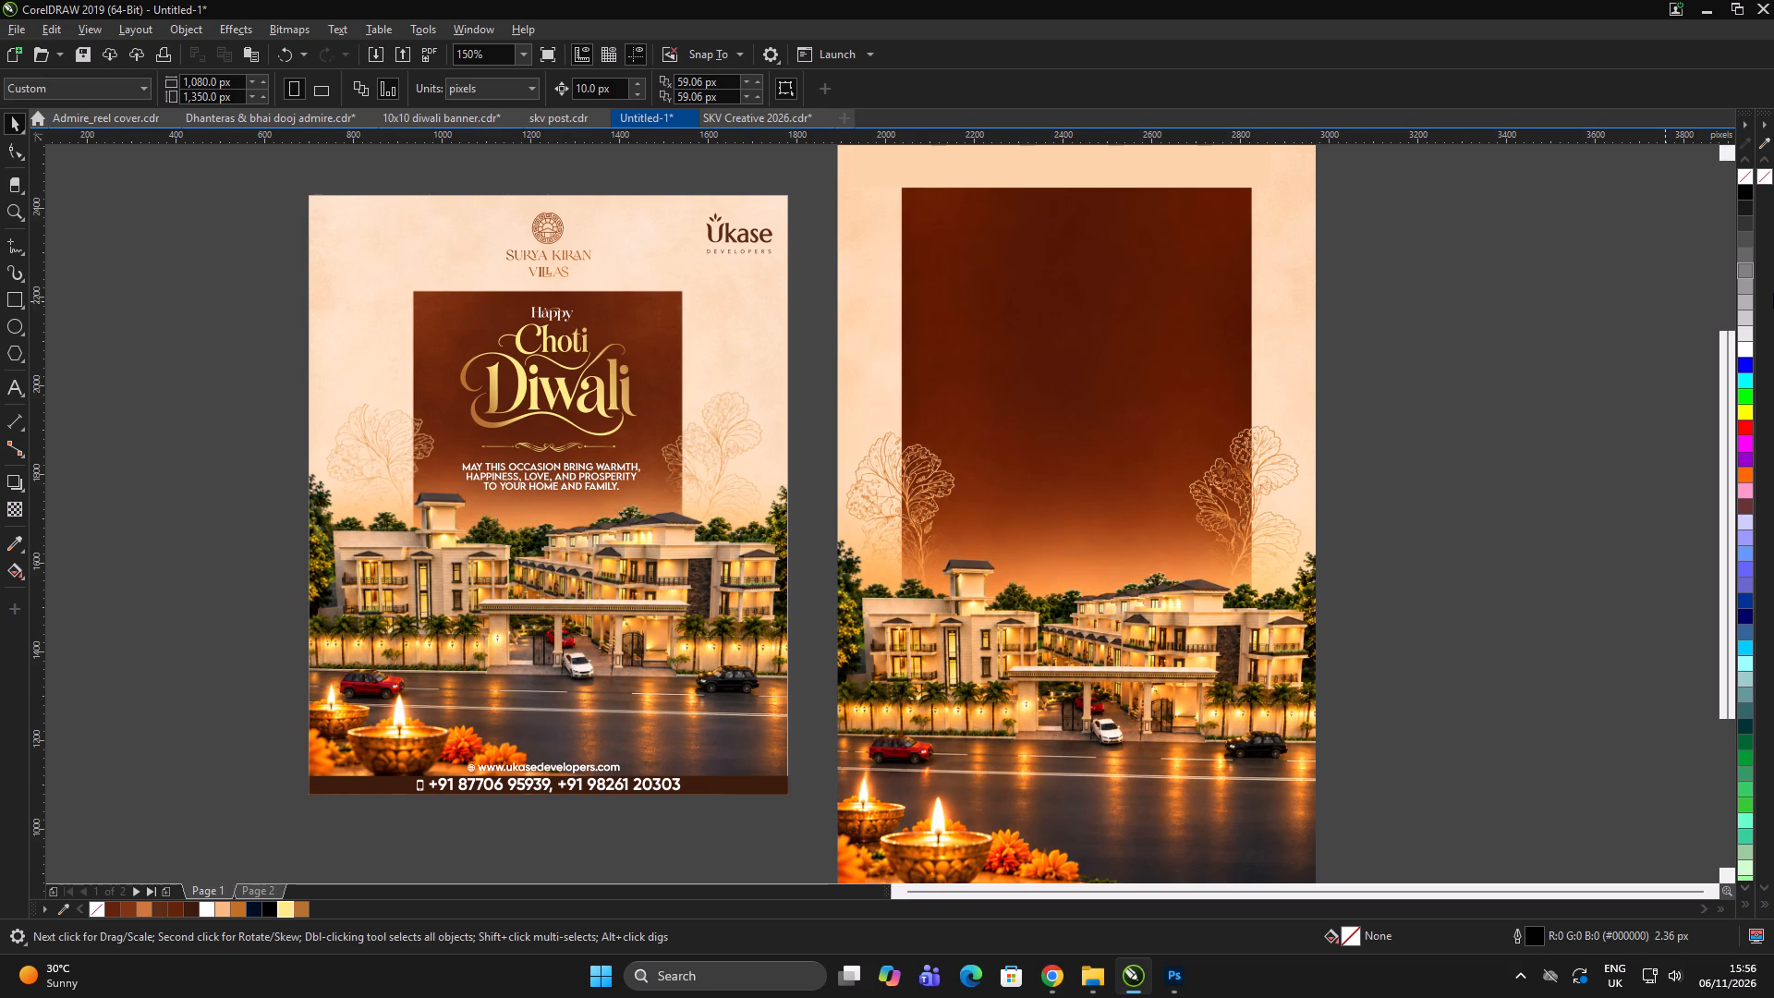
Copy the Happy Choti Diwali lettering, ornament and greeting message from the post onto the tall background's maroon panel.
{"action": "left_click_drag", "start_coordinate": [171, 280], "coordinate": [754, 553]}
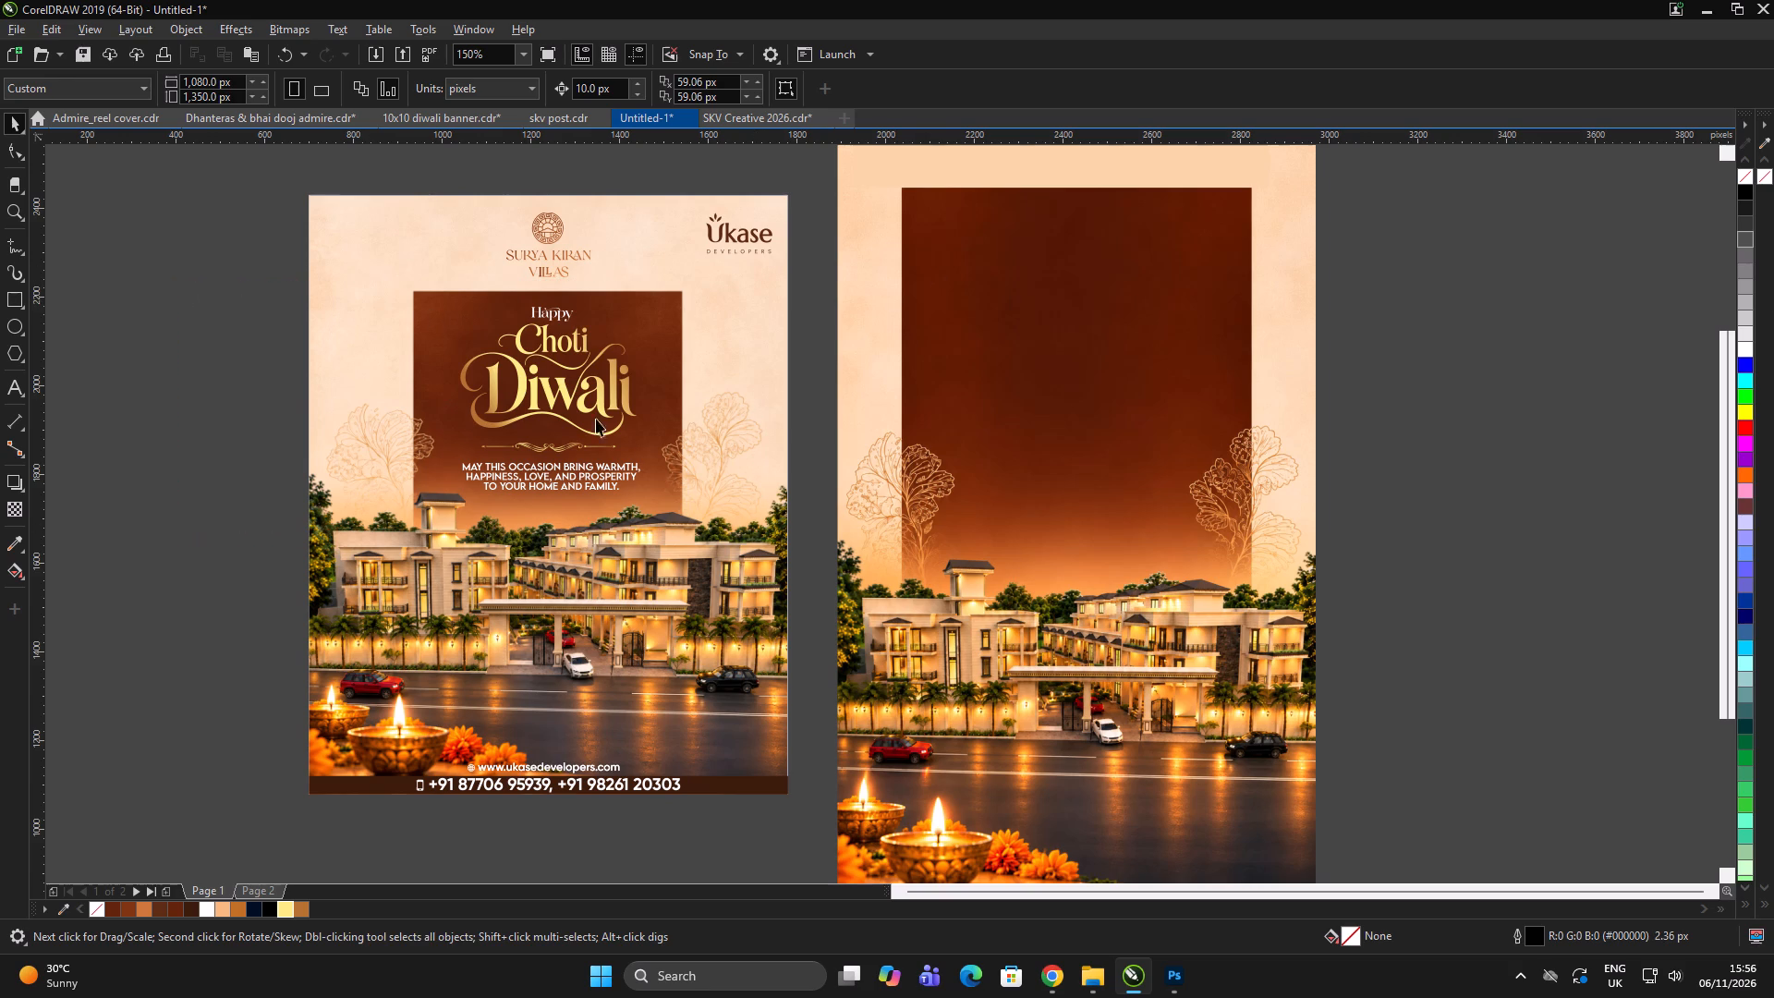
{"action": "left_click", "coordinate": [588, 396]}
{"action": "key", "text": "ctrl+u"}
{"action": "left_click", "coordinate": [301, 368], "text": "ctrl"}
{"action": "left_click_drag", "start_coordinate": [187, 289], "coordinate": [699, 527]}
{"action": "left_click_drag", "start_coordinate": [614, 399], "coordinate": [1194, 376]}
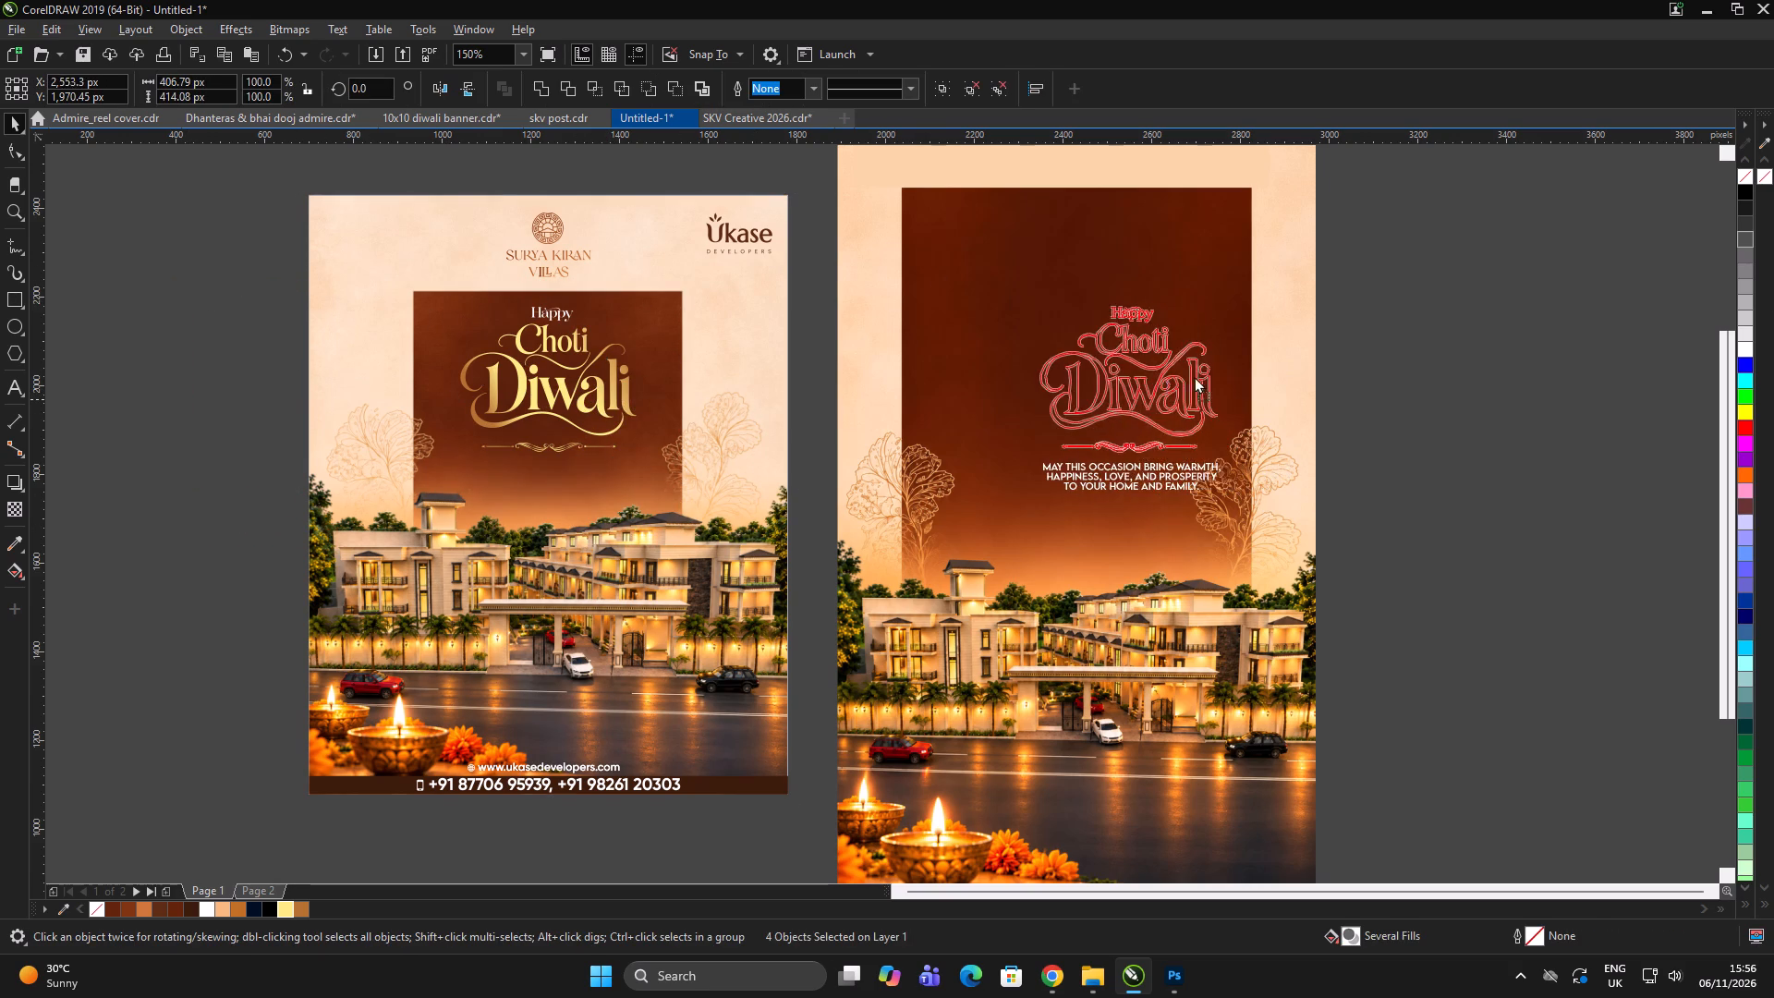
{"action": "left_click_drag", "start_coordinate": [1194, 376], "coordinate": [1179, 377]}
{"action": "right_click", "coordinate": [1183, 376], "text": "shift"}
Group the copied lettering, ornament and message, and centre the group horizontally on the tall background.
{"action": "key", "text": "ctrl+g"}
{"action": "left_click", "coordinate": [1126, 586], "text": "shift"}
{"action": "key", "text": "c"}
{"action": "scroll", "coordinate": [1054, 507], "scroll_direction": "down", "scroll_amount": 1}
{"action": "left_click", "coordinate": [1341, 543]}
{"action": "scroll", "coordinate": [1124, 444], "scroll_direction": "up", "scroll_amount": 1}
Enlarge the greeting group to about 566 px wide and move it higher in the maroon panel.
{"action": "left_click", "coordinate": [1032, 475]}
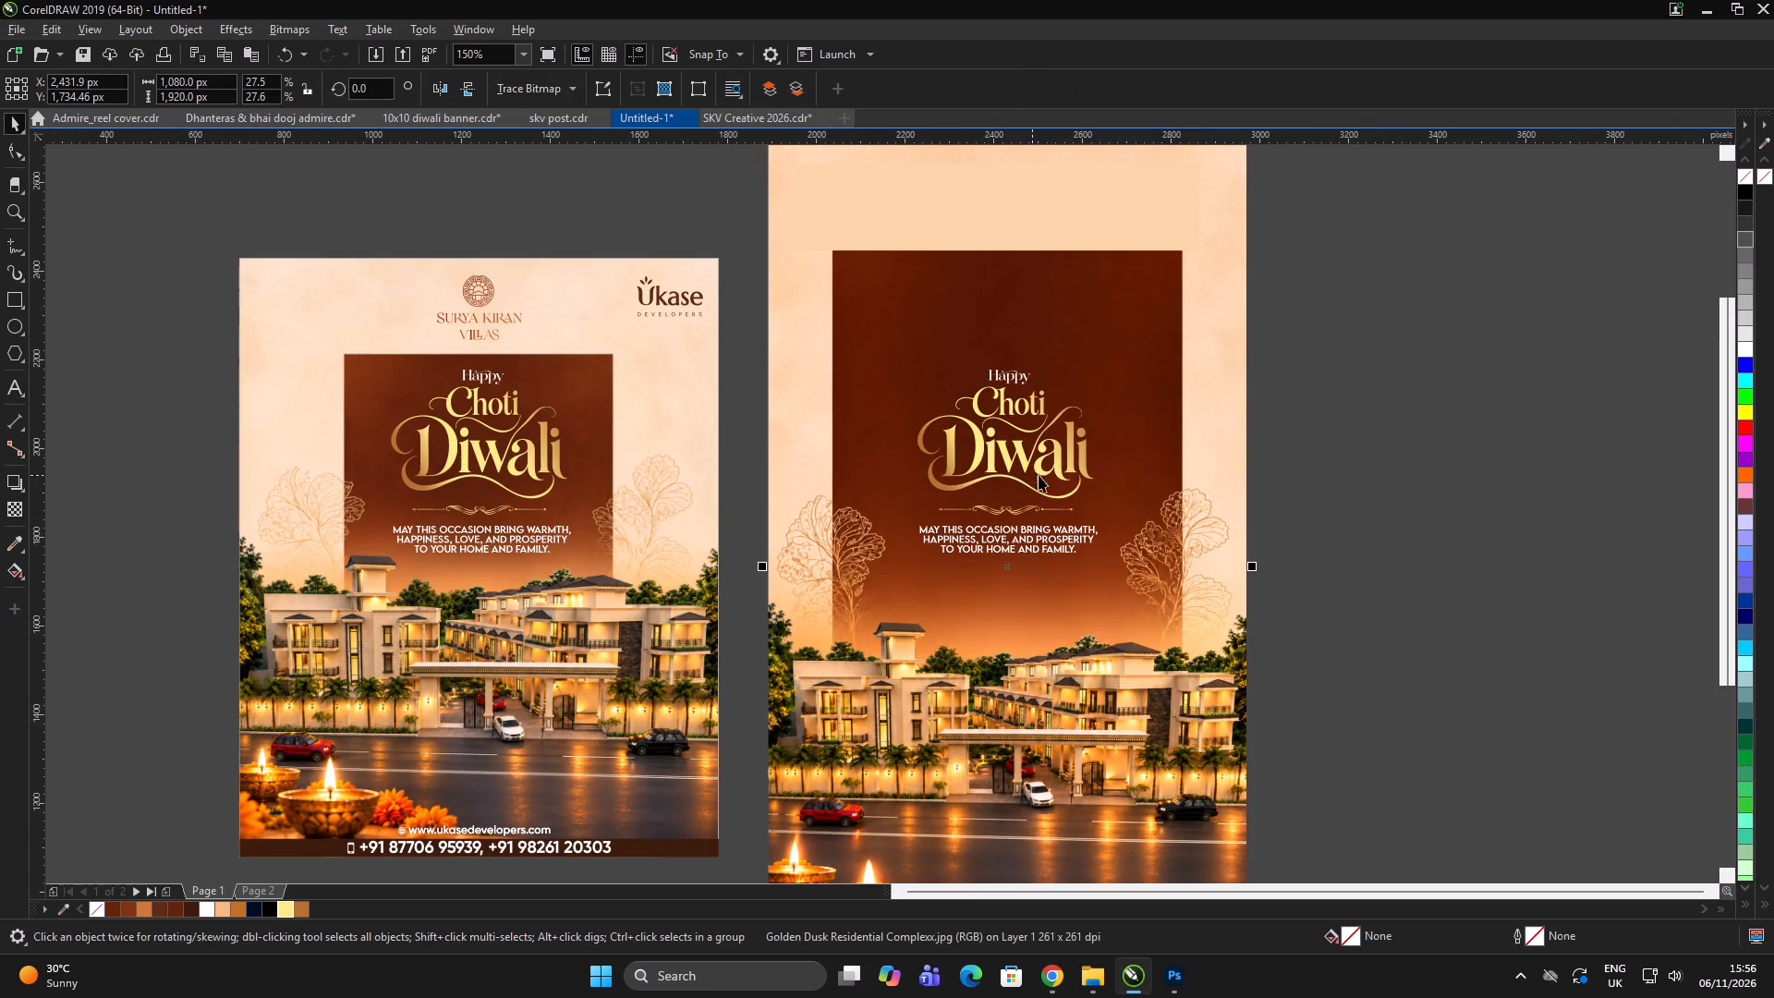
{"action": "left_click", "coordinate": [1074, 456]}
{"action": "left_click_drag", "start_coordinate": [1106, 558], "coordinate": [1127, 598], "text": "shift"}
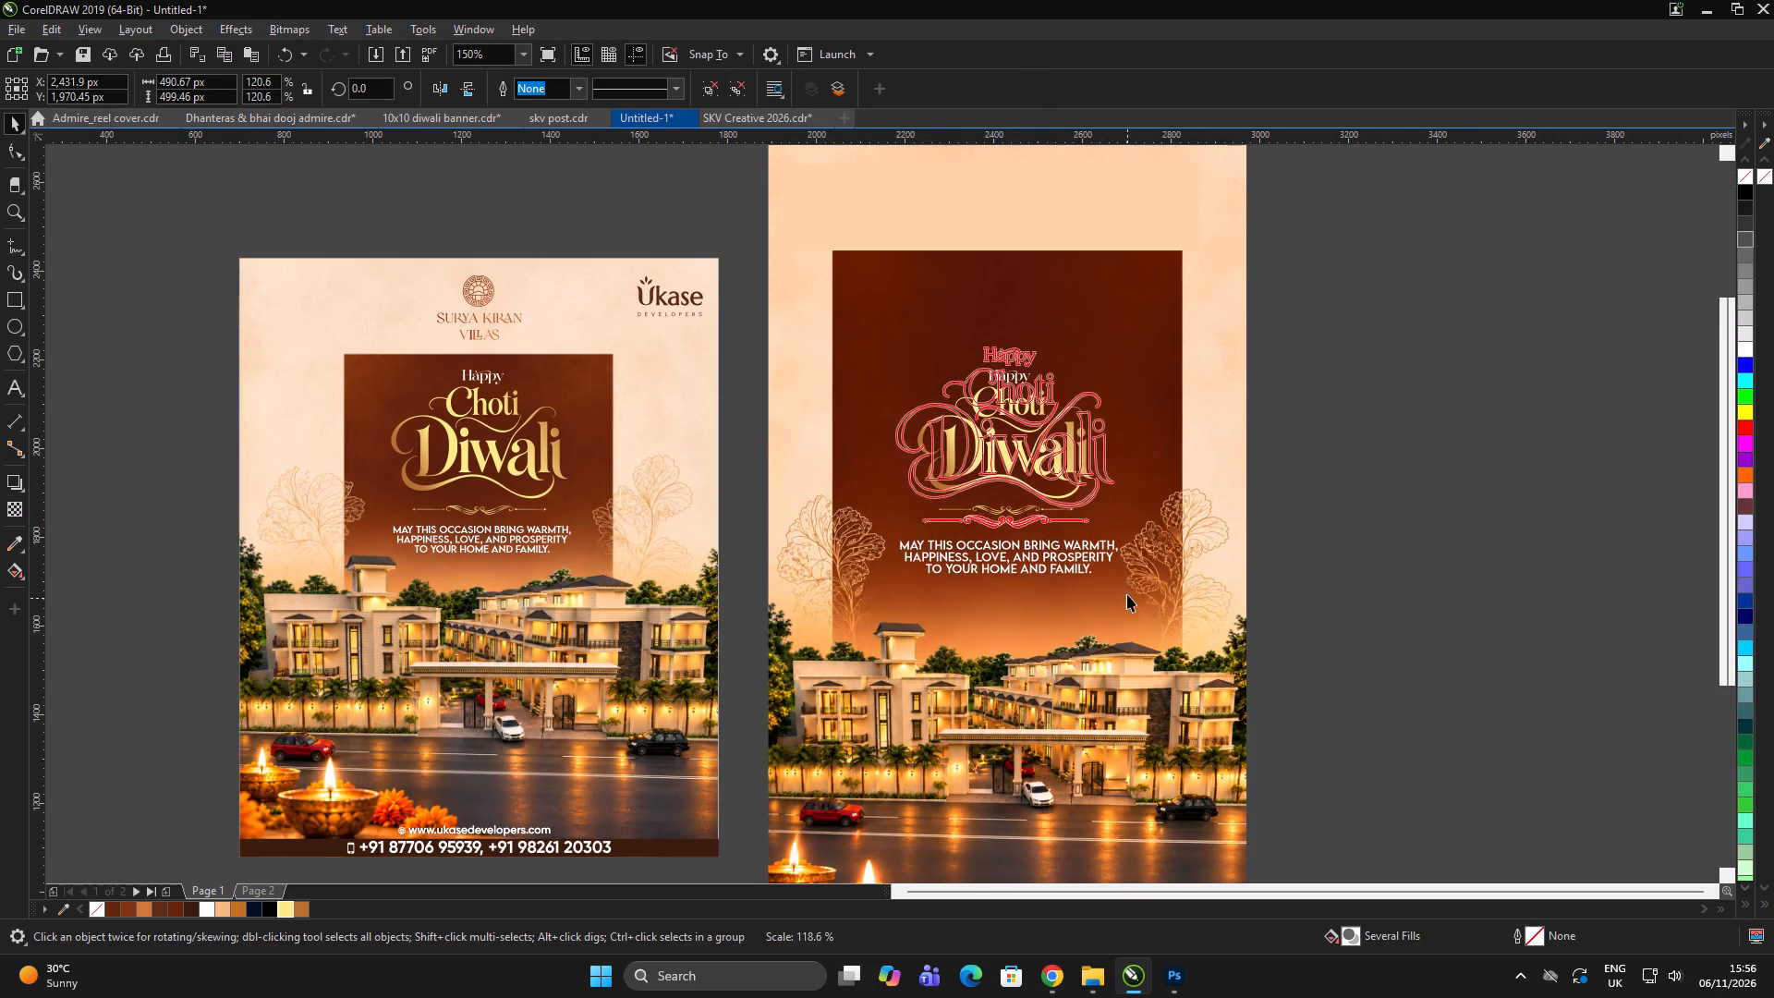
{"action": "left_click_drag", "start_coordinate": [1097, 463], "coordinate": [1096, 435]}
{"action": "scroll", "coordinate": [843, 423], "scroll_direction": "down", "scroll_amount": 1}
{"action": "scroll", "coordinate": [962, 360], "scroll_direction": "up", "scroll_amount": 1}
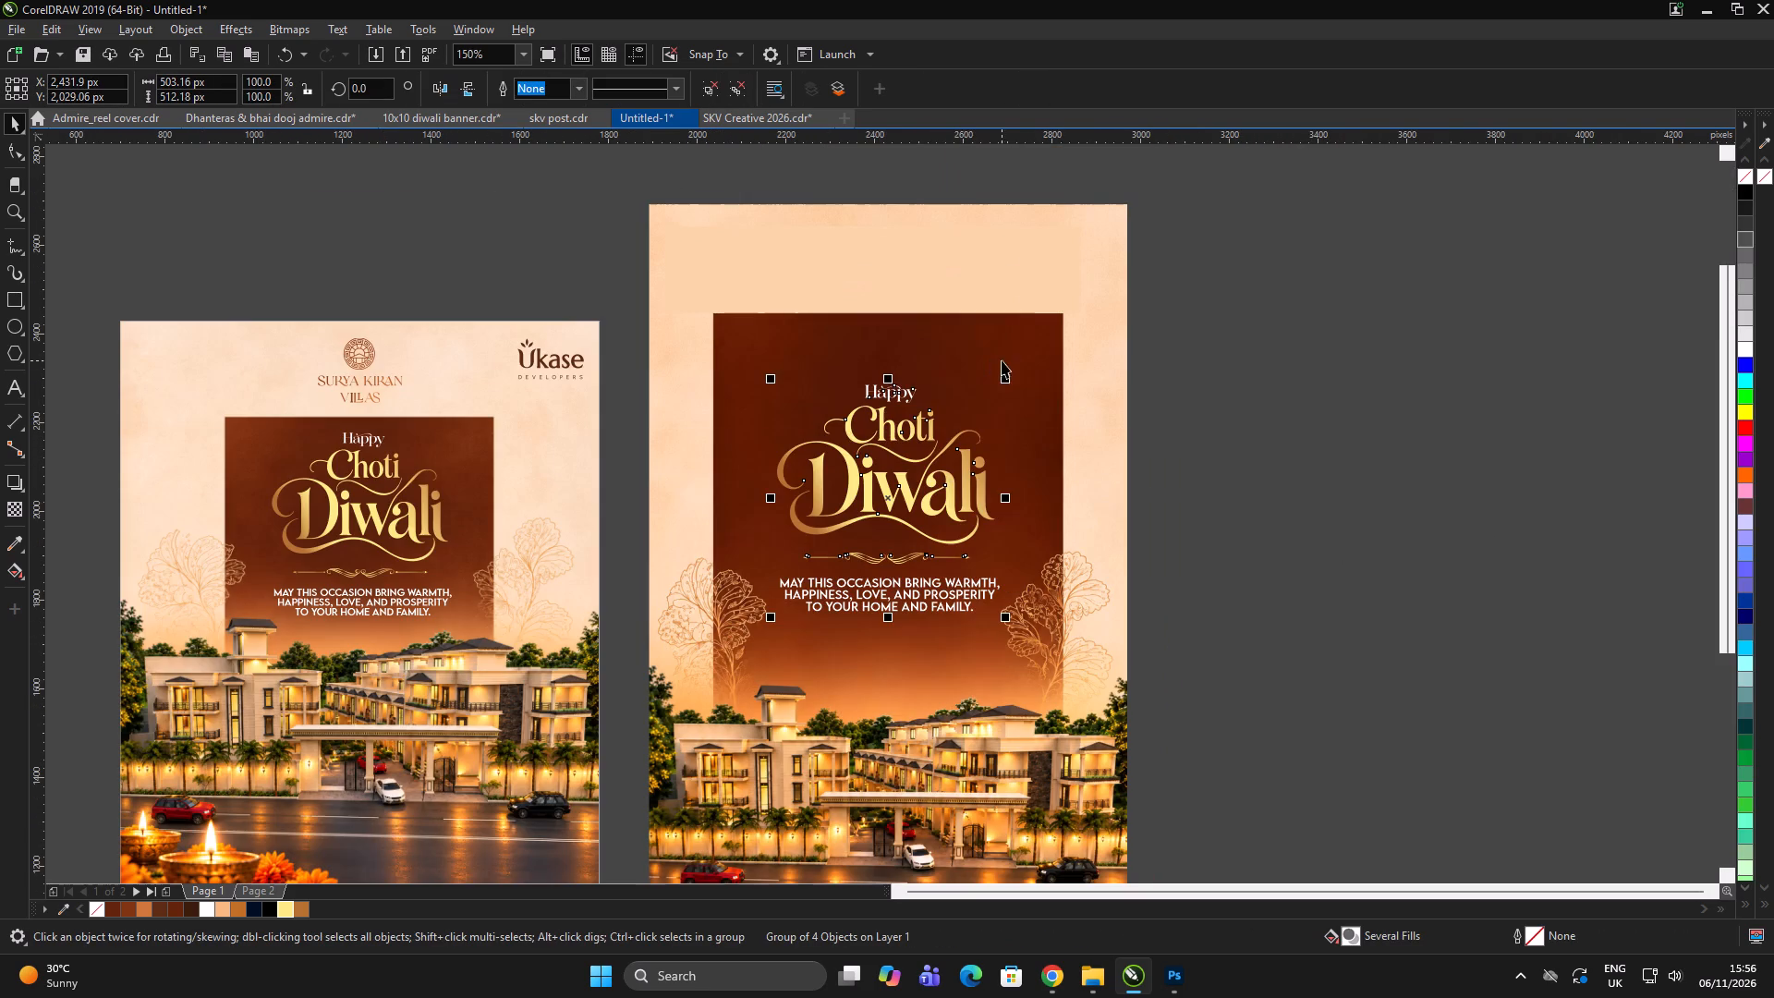
{"action": "left_click_drag", "start_coordinate": [1002, 378], "coordinate": [1016, 363]}
{"action": "left_click_drag", "start_coordinate": [996, 485], "coordinate": [996, 470]}
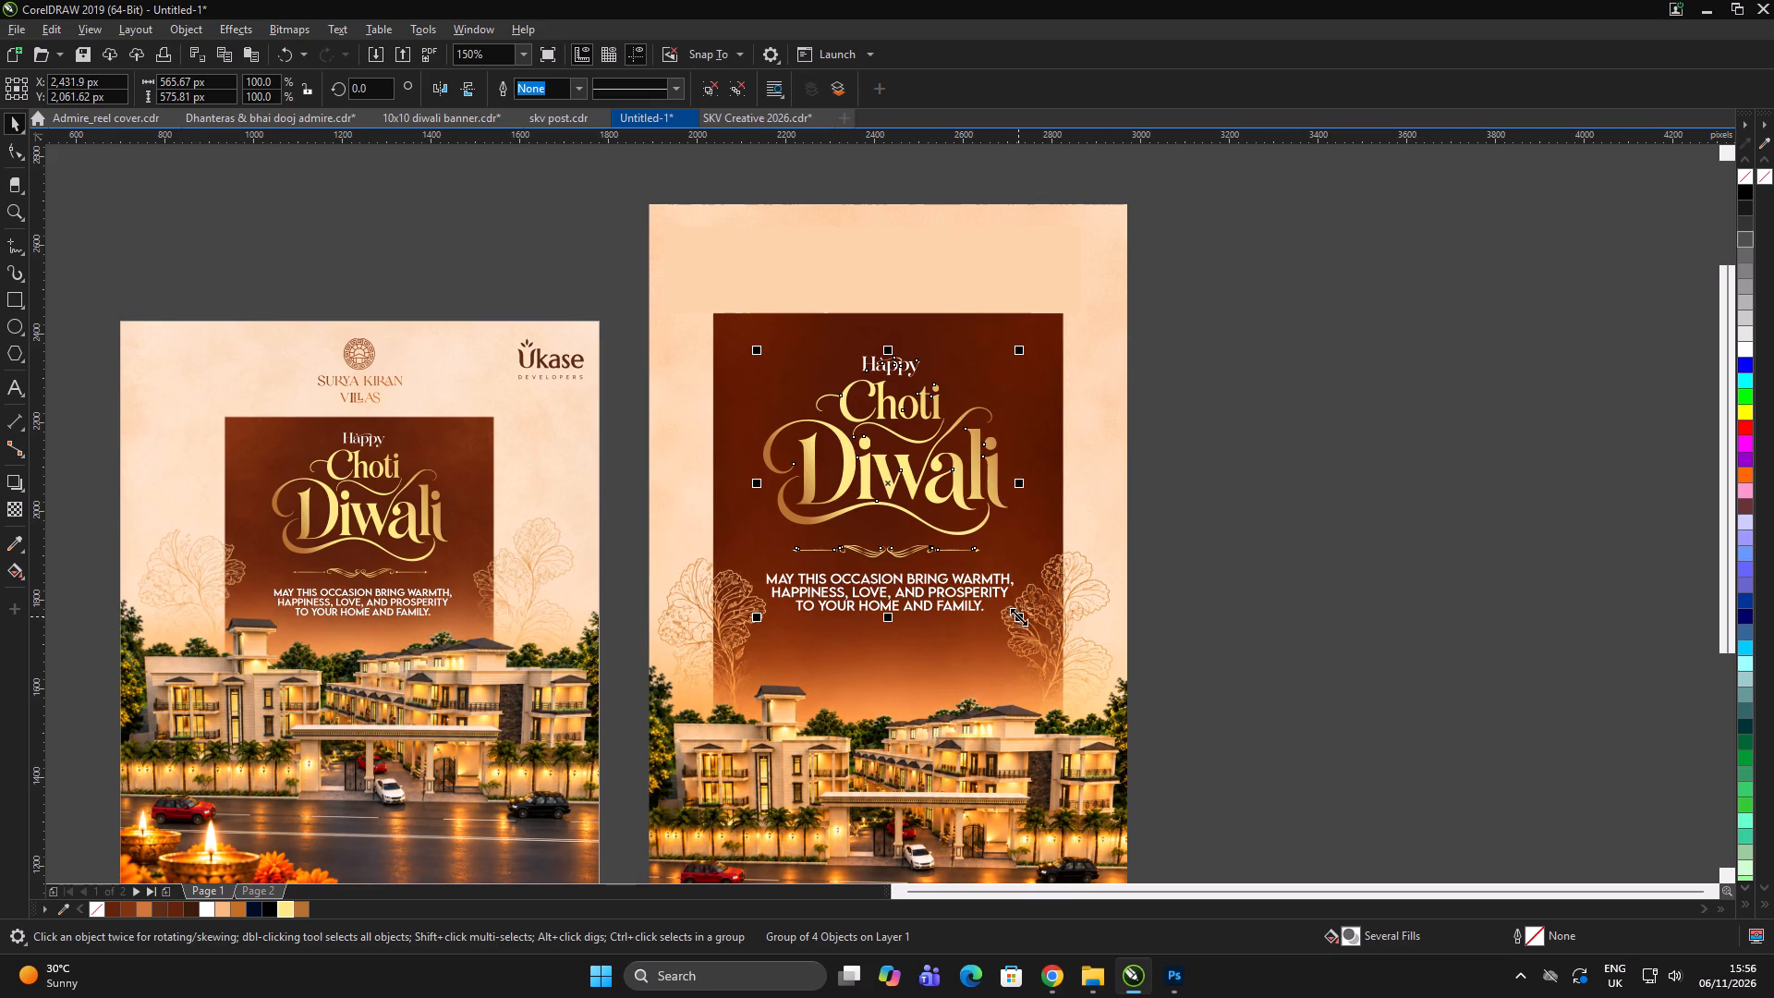
Centre the enlarged greeting group horizontally on the tall background again.
{"action": "left_click", "coordinate": [1018, 616]}
{"action": "left_click", "coordinate": [1075, 521]}
{"action": "key", "text": "c"}
{"action": "left_click", "coordinate": [1313, 459]}
{"action": "left_click", "coordinate": [1318, 457]}
{"action": "scroll", "coordinate": [717, 457], "scroll_direction": "down", "scroll_amount": 1}
{"action": "double_click", "coordinate": [1179, 463]}
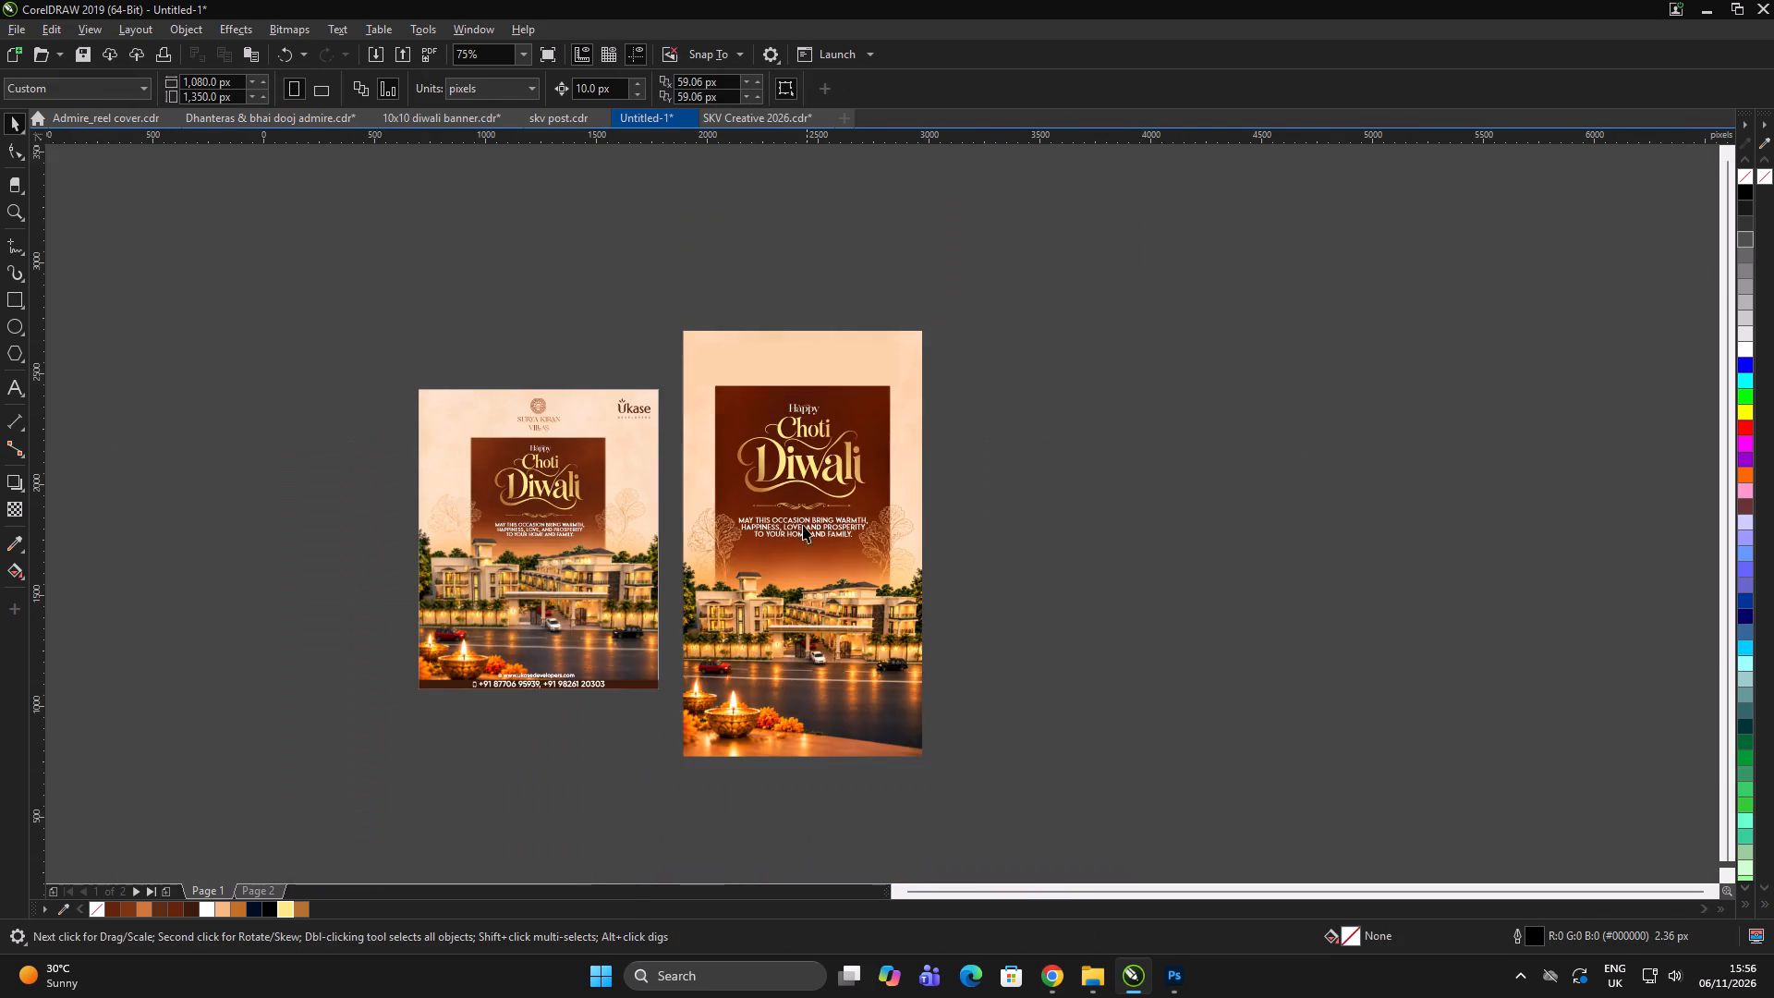
Ungroup the copied greeting and slightly shrink the three-line message below the ornament.
{"action": "scroll", "coordinate": [797, 529], "scroll_direction": "up", "scroll_amount": 1}
{"action": "left_click", "coordinate": [788, 523]}
{"action": "left_click", "coordinate": [1147, 558]}
{"action": "left_click", "coordinate": [821, 536]}
{"action": "key", "text": "ctrl+u"}
{"action": "left_click_drag", "start_coordinate": [1149, 540], "coordinate": [1135, 540], "text": "ctrl"}
{"action": "left_click", "coordinate": [904, 533]}
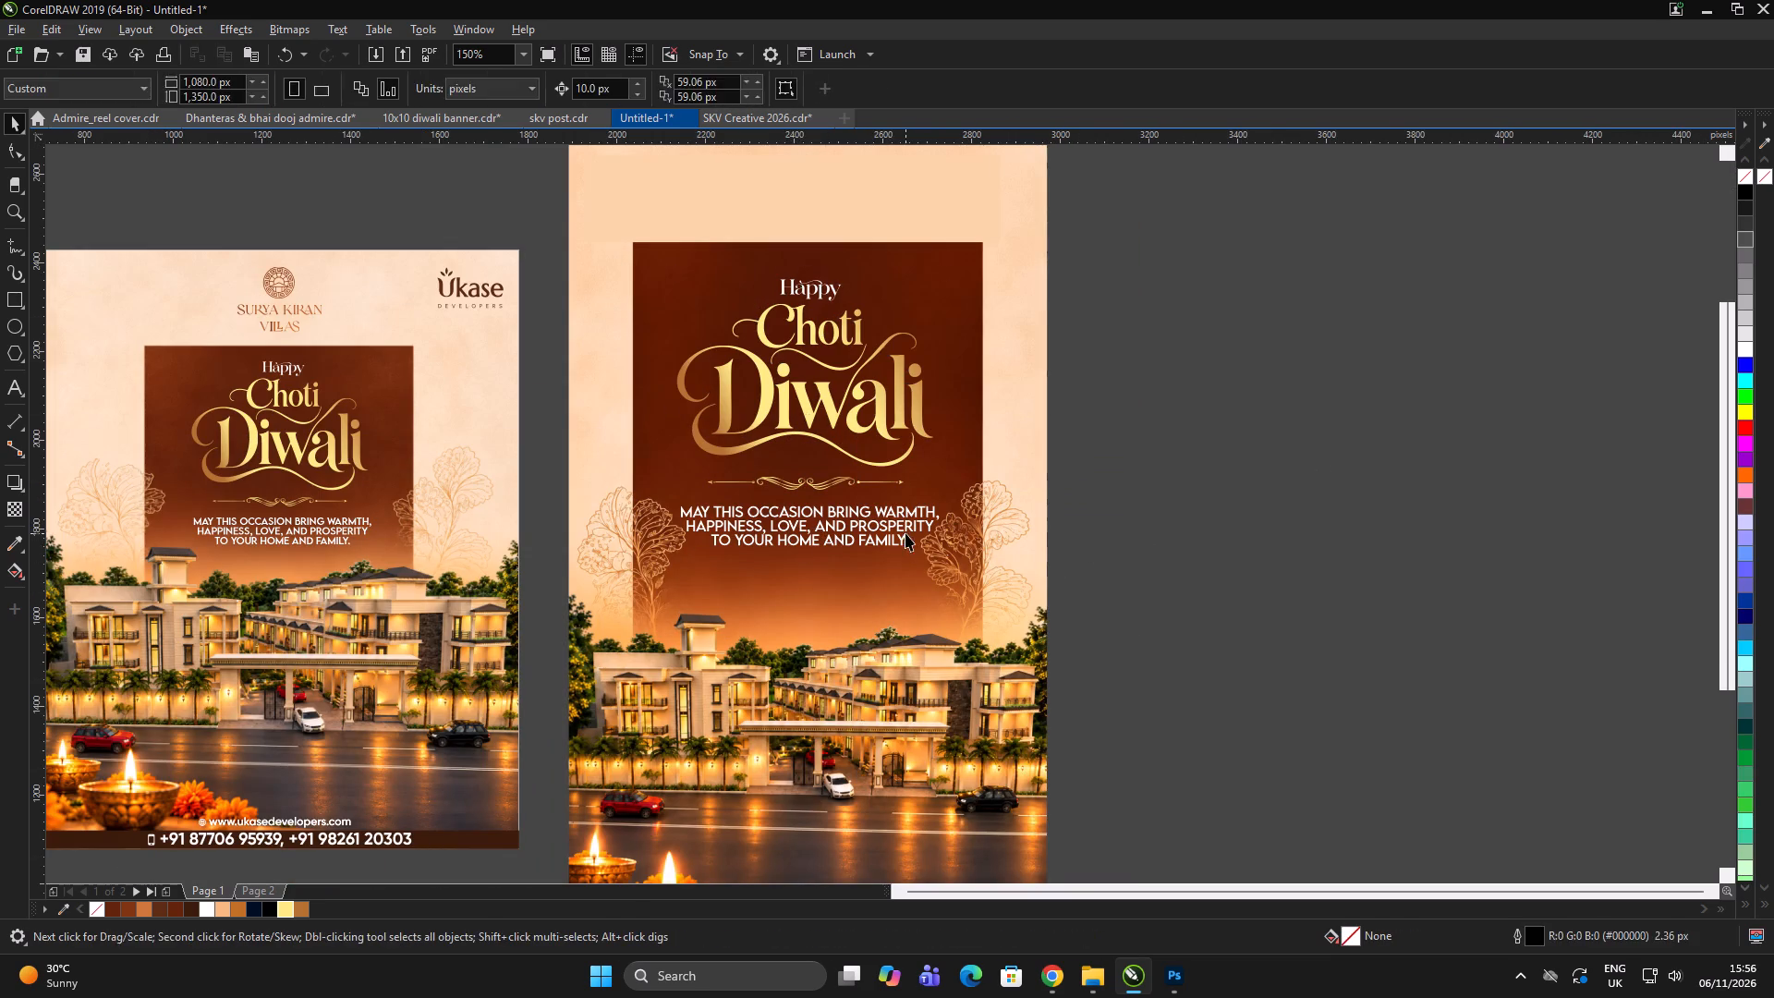
{"action": "left_click", "coordinate": [904, 534]}
{"action": "key", "text": "ctrl+u"}
{"action": "left_click_drag", "start_coordinate": [1055, 534], "coordinate": [1041, 536], "text": "ctrl"}
{"action": "left_click", "coordinate": [857, 529]}
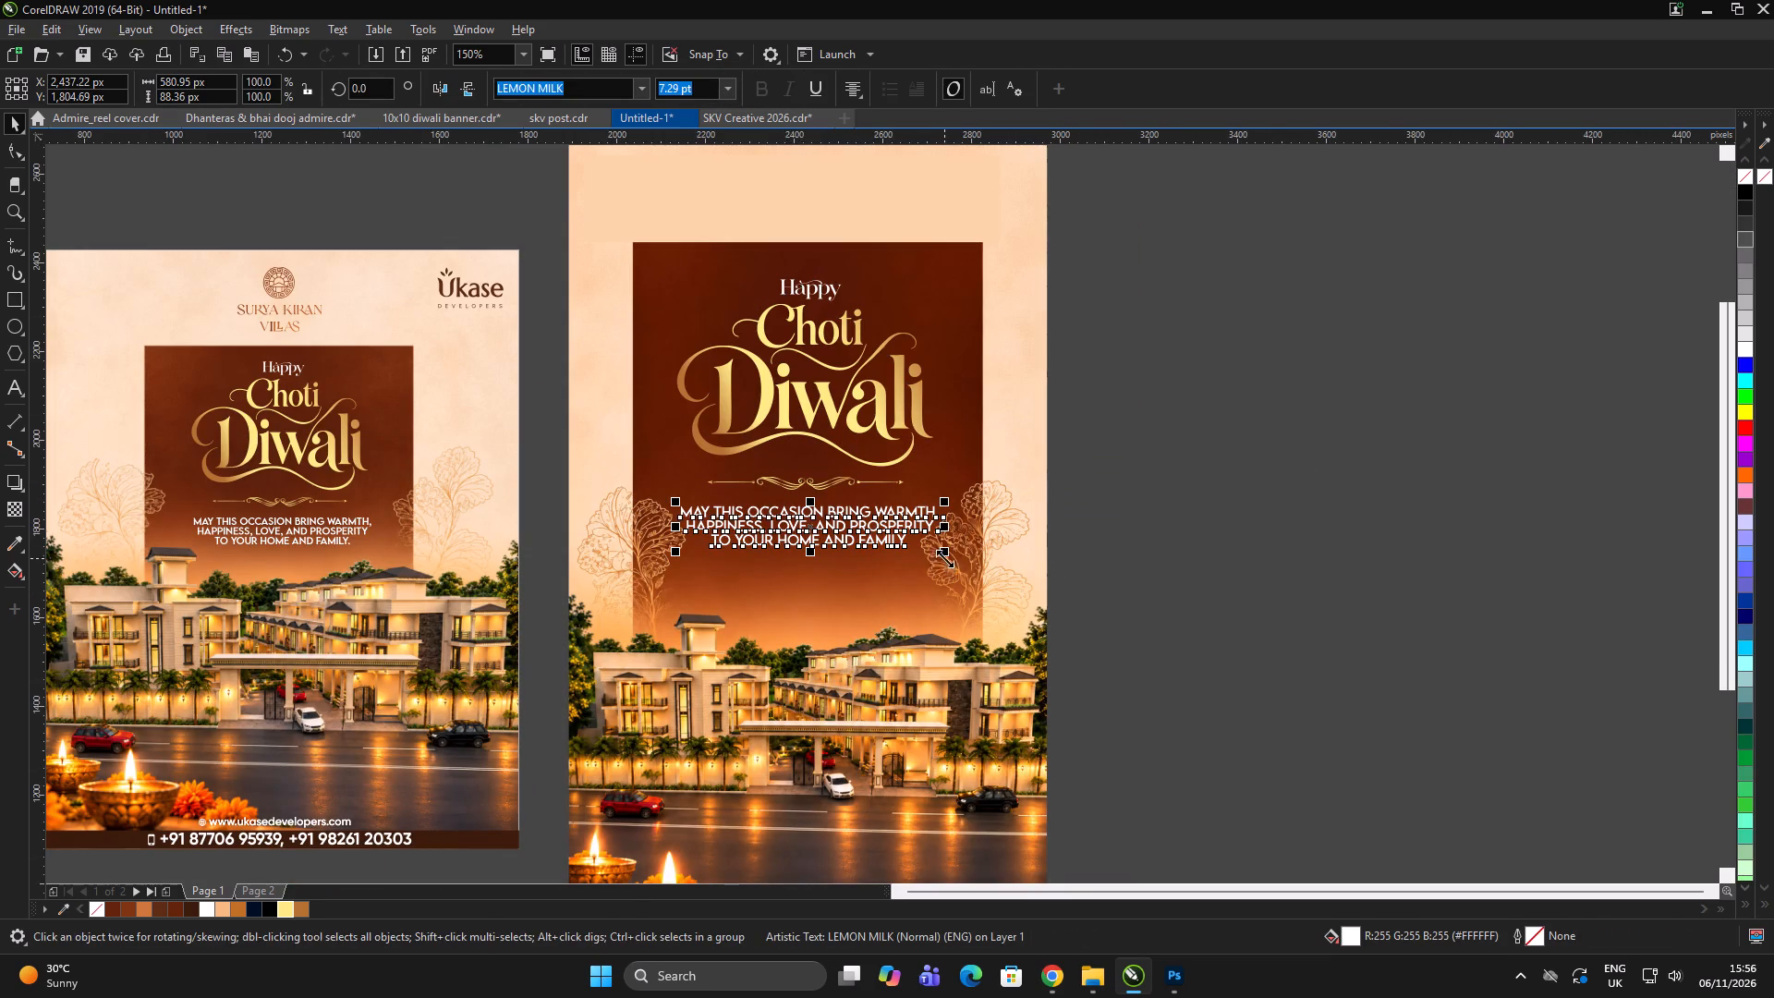
{"action": "left_click_drag", "start_coordinate": [944, 552], "coordinate": [929, 559]}
{"action": "left_click", "coordinate": [1280, 562]}
{"action": "left_click_drag", "start_coordinate": [1206, 558], "coordinate": [1079, 537]}
{"action": "scroll", "coordinate": [844, 480], "scroll_direction": "down", "scroll_amount": 1}
{"action": "triple_click", "coordinate": [1156, 488]}
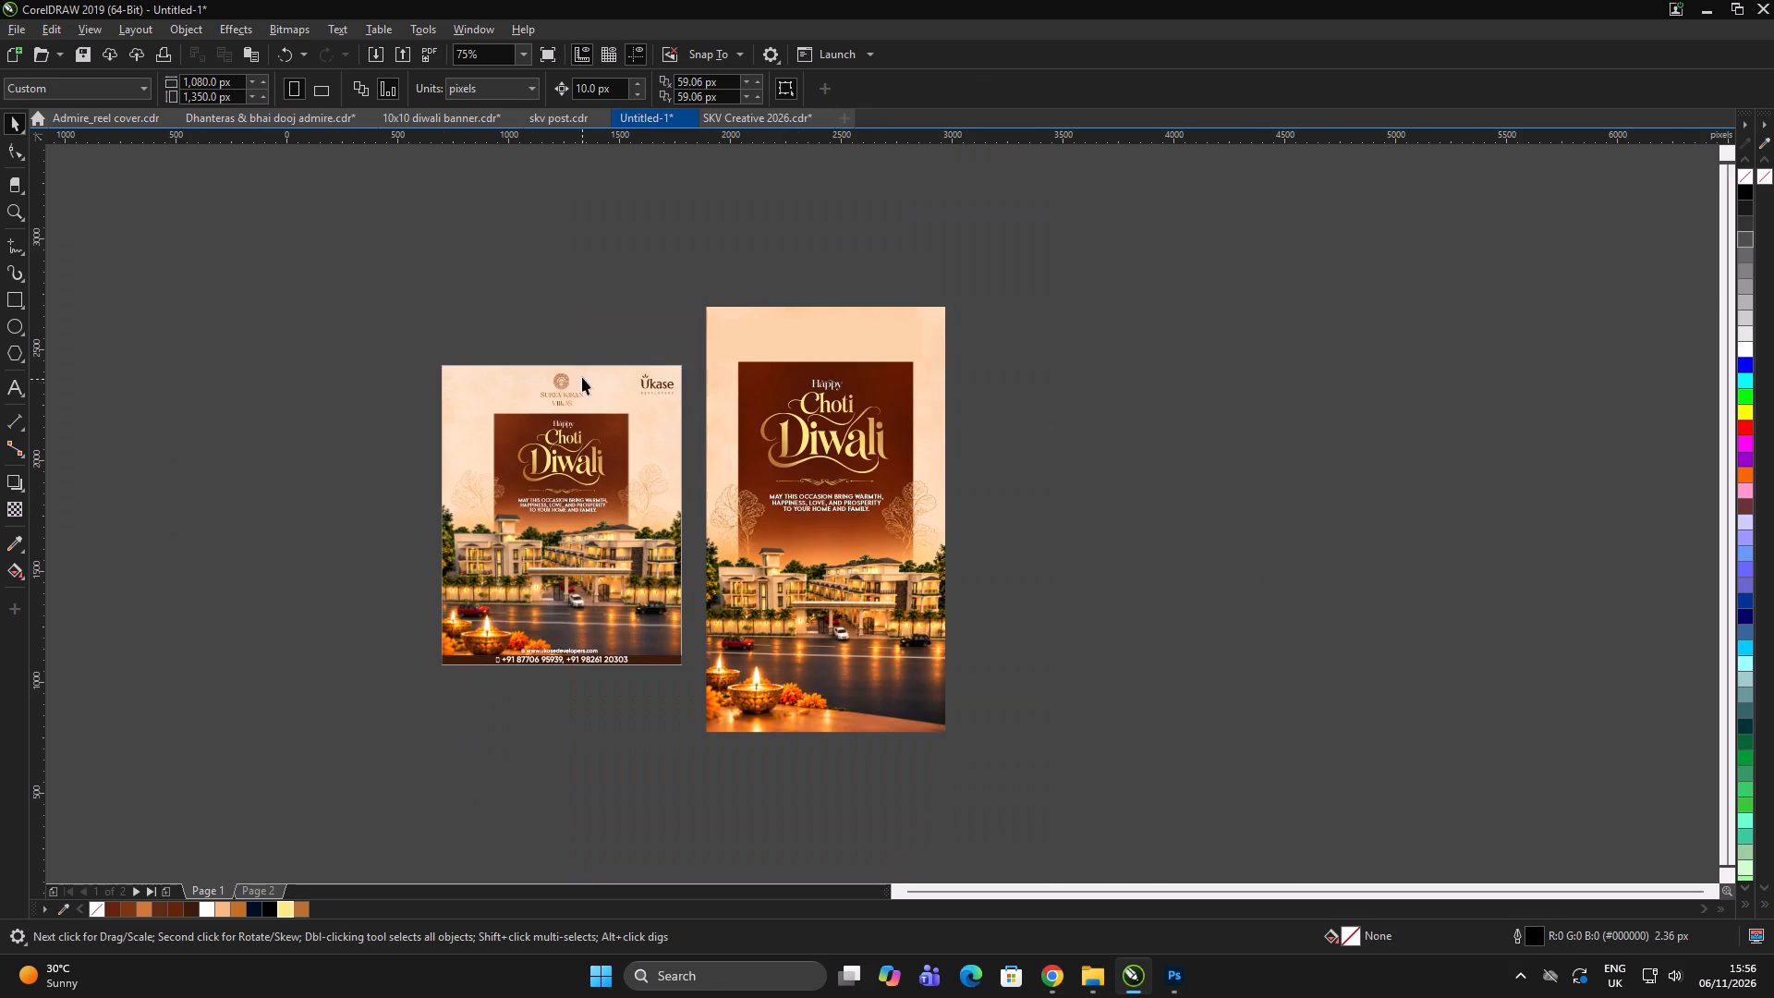
Copy the Surya Kiran Villas and Ukase Developers logos from the post to the top of the tall background.
{"action": "scroll", "coordinate": [582, 377], "scroll_direction": "up", "scroll_amount": 1}
{"action": "left_click_drag", "start_coordinate": [395, 318], "coordinate": [830, 474]}
{"action": "left_click_drag", "start_coordinate": [541, 389], "coordinate": [1065, 285]}
{"action": "right_click", "coordinate": [1065, 285]}
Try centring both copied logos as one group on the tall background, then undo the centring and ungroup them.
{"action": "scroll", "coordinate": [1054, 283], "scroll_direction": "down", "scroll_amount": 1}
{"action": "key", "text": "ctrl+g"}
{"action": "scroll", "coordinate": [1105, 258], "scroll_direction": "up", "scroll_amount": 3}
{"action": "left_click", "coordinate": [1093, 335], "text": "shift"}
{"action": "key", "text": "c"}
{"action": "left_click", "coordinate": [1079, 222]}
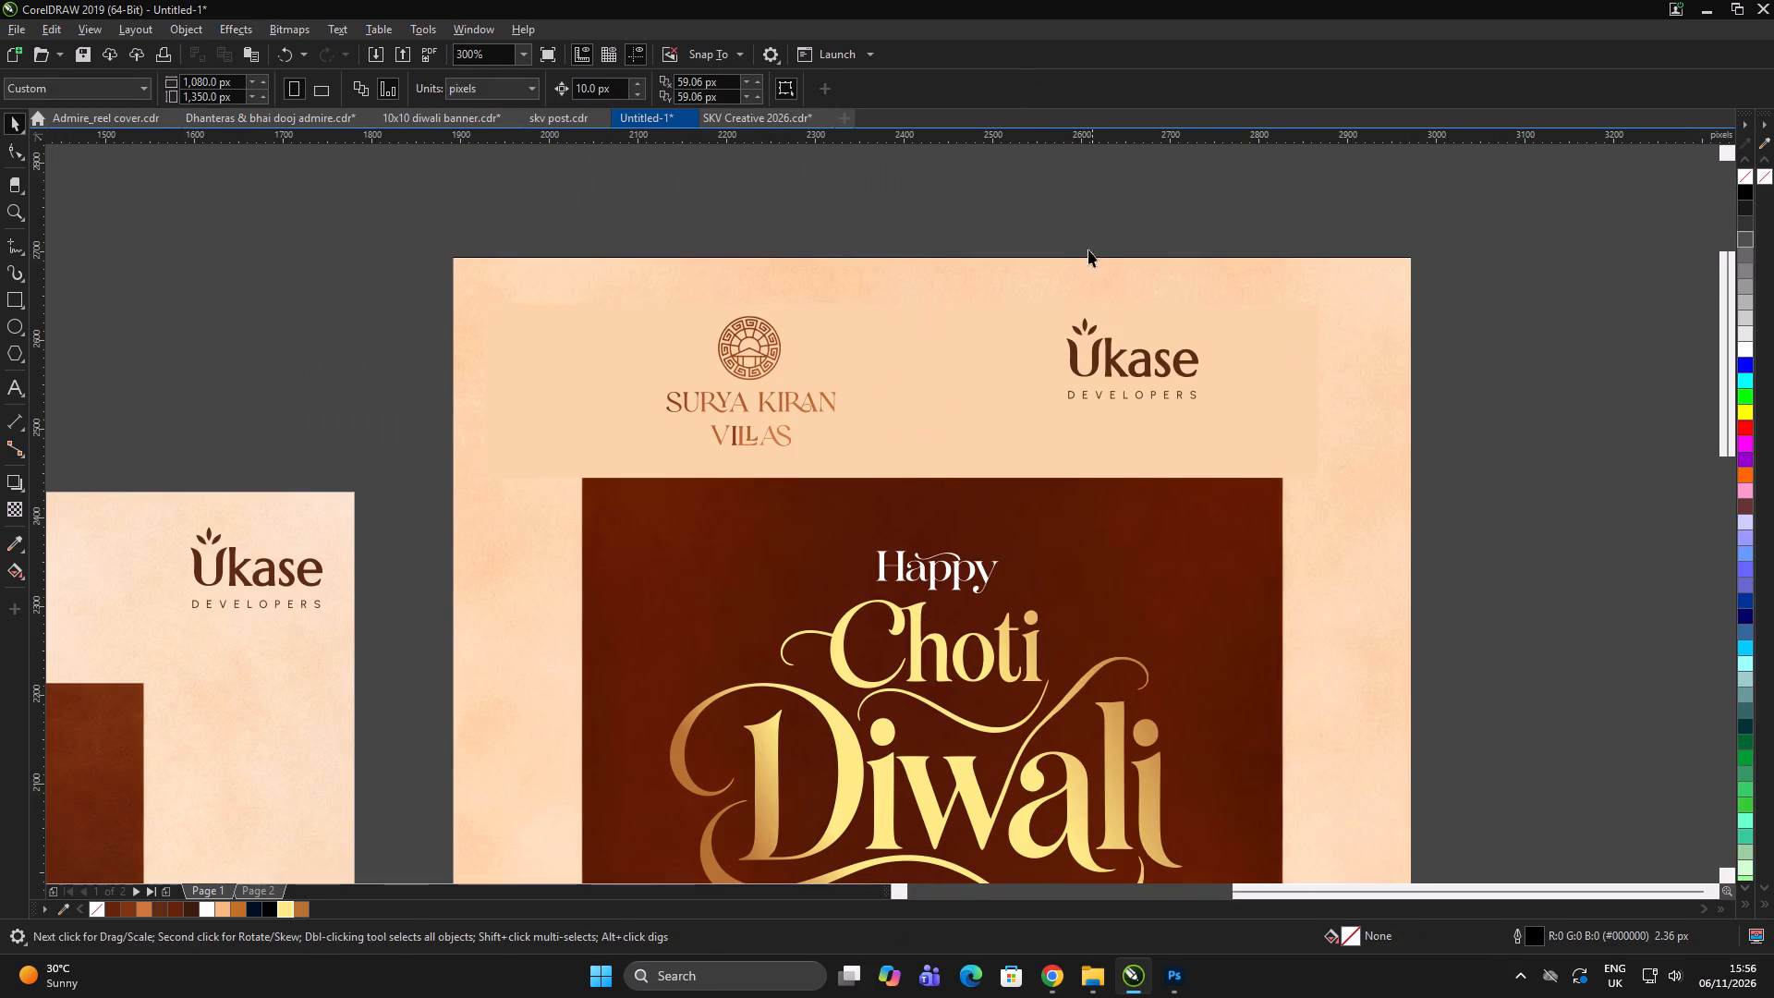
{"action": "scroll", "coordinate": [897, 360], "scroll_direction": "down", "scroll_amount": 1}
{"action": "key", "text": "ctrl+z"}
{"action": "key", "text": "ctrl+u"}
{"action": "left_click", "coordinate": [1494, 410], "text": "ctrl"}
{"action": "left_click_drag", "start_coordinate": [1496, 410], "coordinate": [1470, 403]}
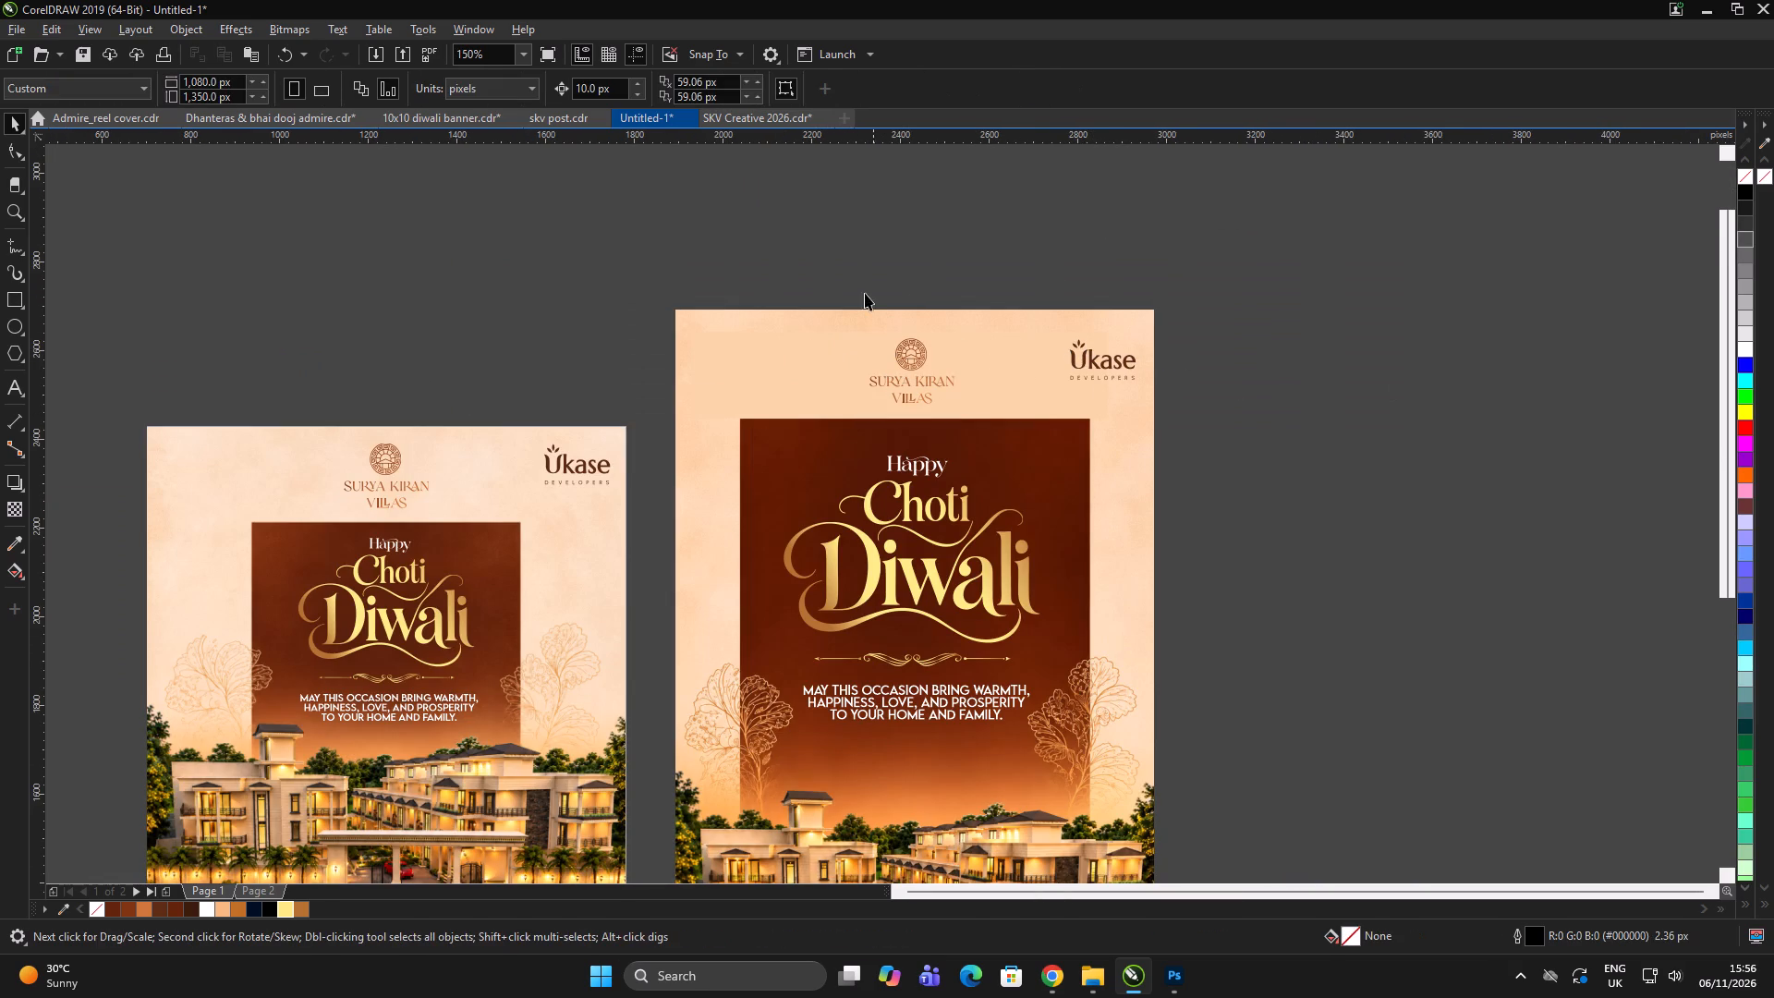
Group the copied Surya Kiran Villas logo and enlarge it to about 253 px wide.
{"action": "left_click_drag", "start_coordinate": [779, 226], "coordinate": [1042, 432]}
{"action": "scroll", "coordinate": [967, 310], "scroll_direction": "up", "scroll_amount": 2}
{"action": "key", "text": "ctrl+g"}
{"action": "left_click_drag", "start_coordinate": [921, 414], "coordinate": [1031, 345]}
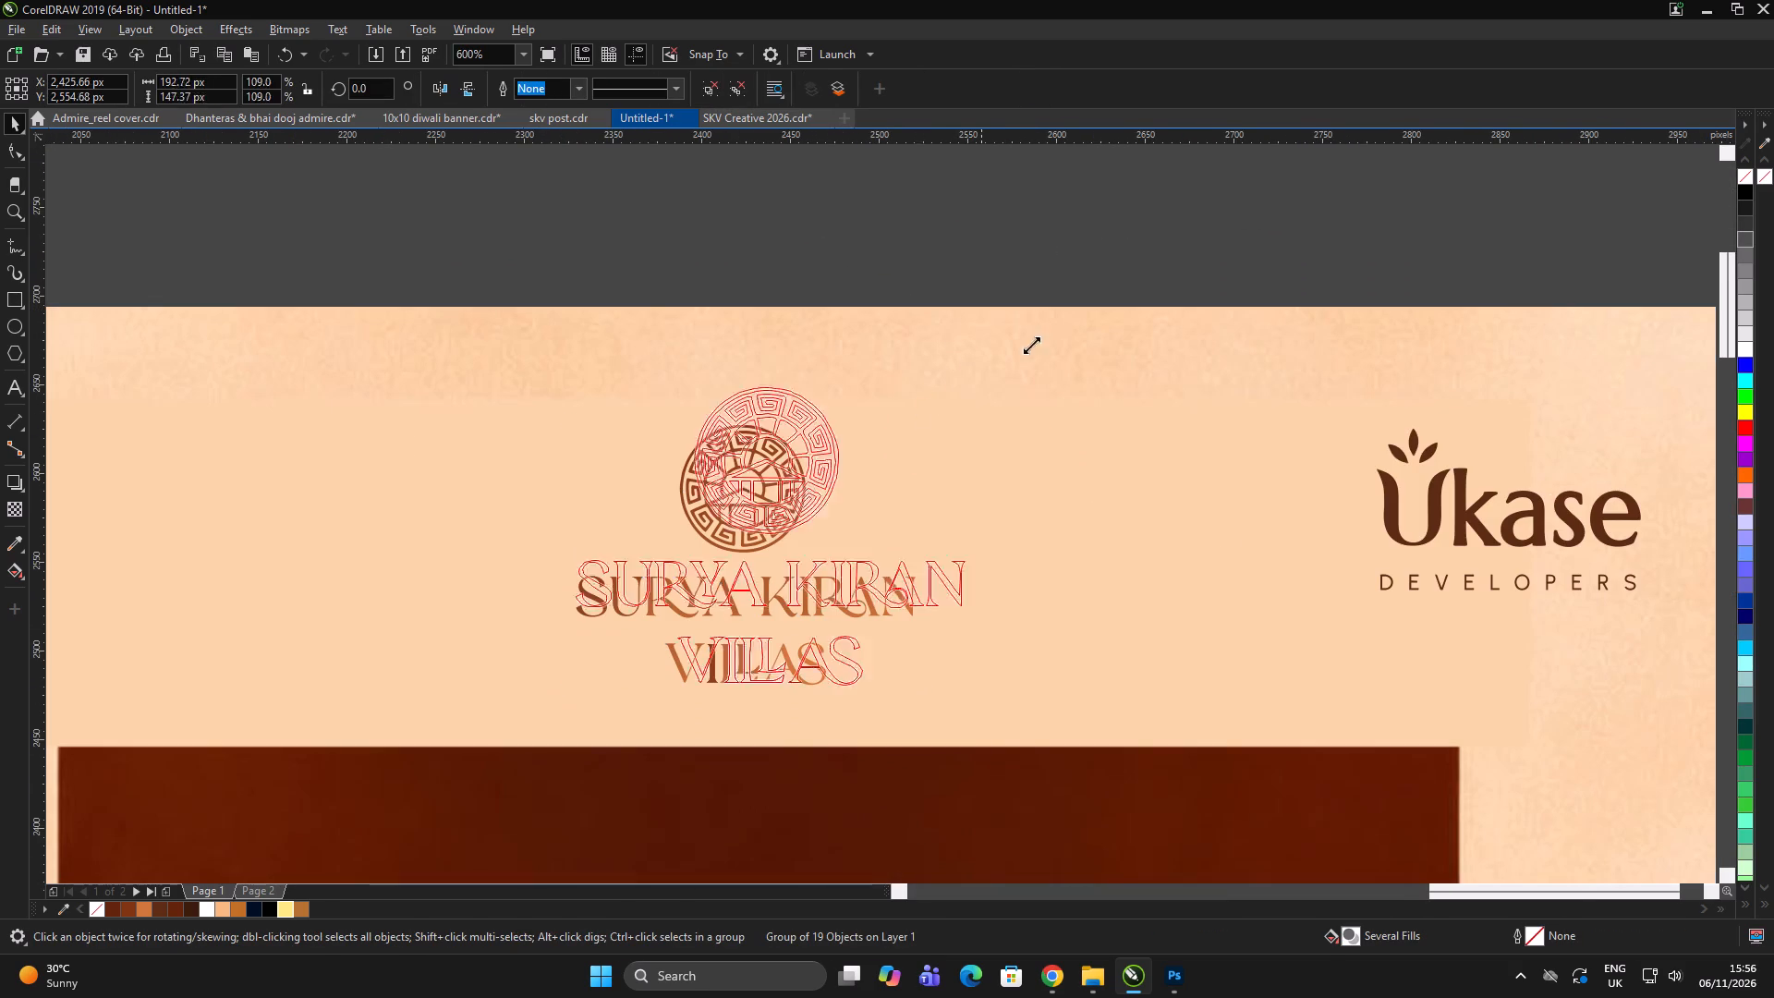
{"action": "left_click_drag", "start_coordinate": [1031, 345], "coordinate": [1058, 331]}
{"action": "scroll", "coordinate": [744, 383], "scroll_direction": "down", "scroll_amount": 3}
Centre the Surya Kiran Villas logo horizontally on the tall background and move it slightly lower.
{"action": "key", "text": "ctrl+g"}
{"action": "key", "text": "ctrl+g"}
{"action": "left_click", "coordinate": [821, 528], "text": "shift"}
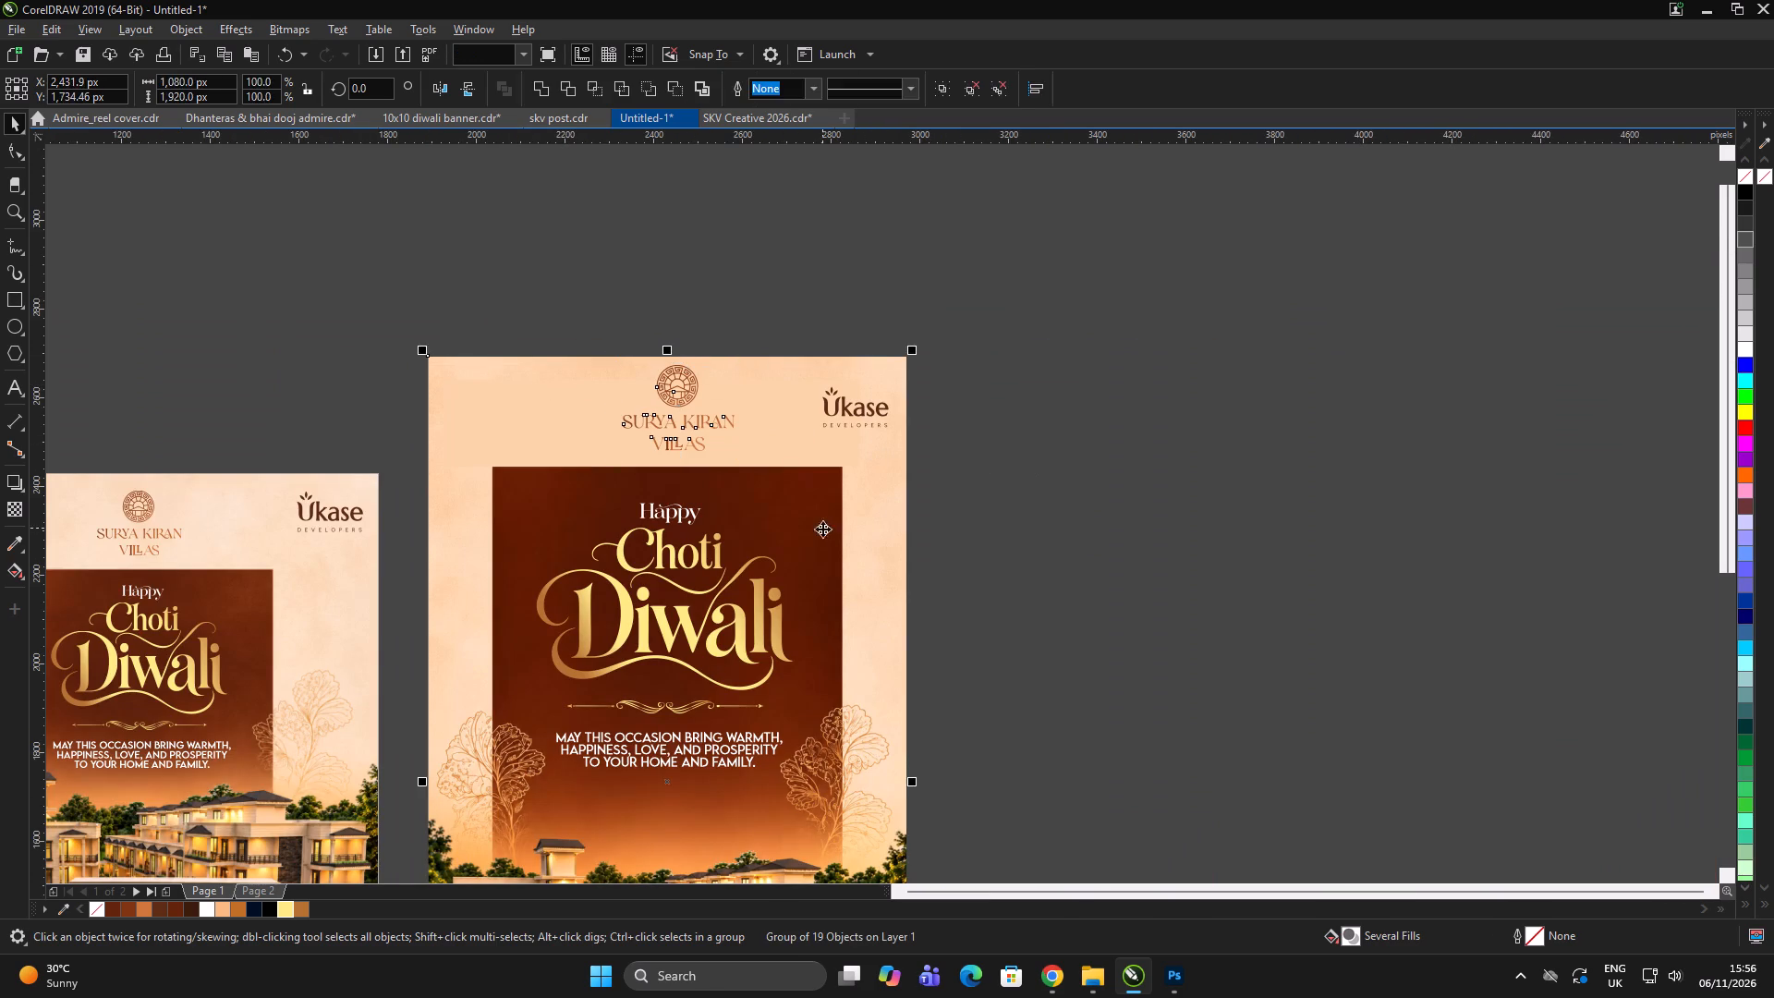
{"action": "key", "text": "c"}
{"action": "left_click", "coordinate": [1058, 485]}
{"action": "left_click_drag", "start_coordinate": [1052, 483], "coordinate": [1039, 482]}
{"action": "scroll", "coordinate": [682, 402], "scroll_direction": "up", "scroll_amount": 1}
{"action": "left_click", "coordinate": [637, 389]}
{"action": "left_click_drag", "start_coordinate": [672, 369], "coordinate": [670, 383]}
{"action": "scroll", "coordinate": [662, 388], "scroll_direction": "up", "scroll_amount": 1}
{"action": "scroll", "coordinate": [646, 398], "scroll_direction": "down", "scroll_amount": 2}
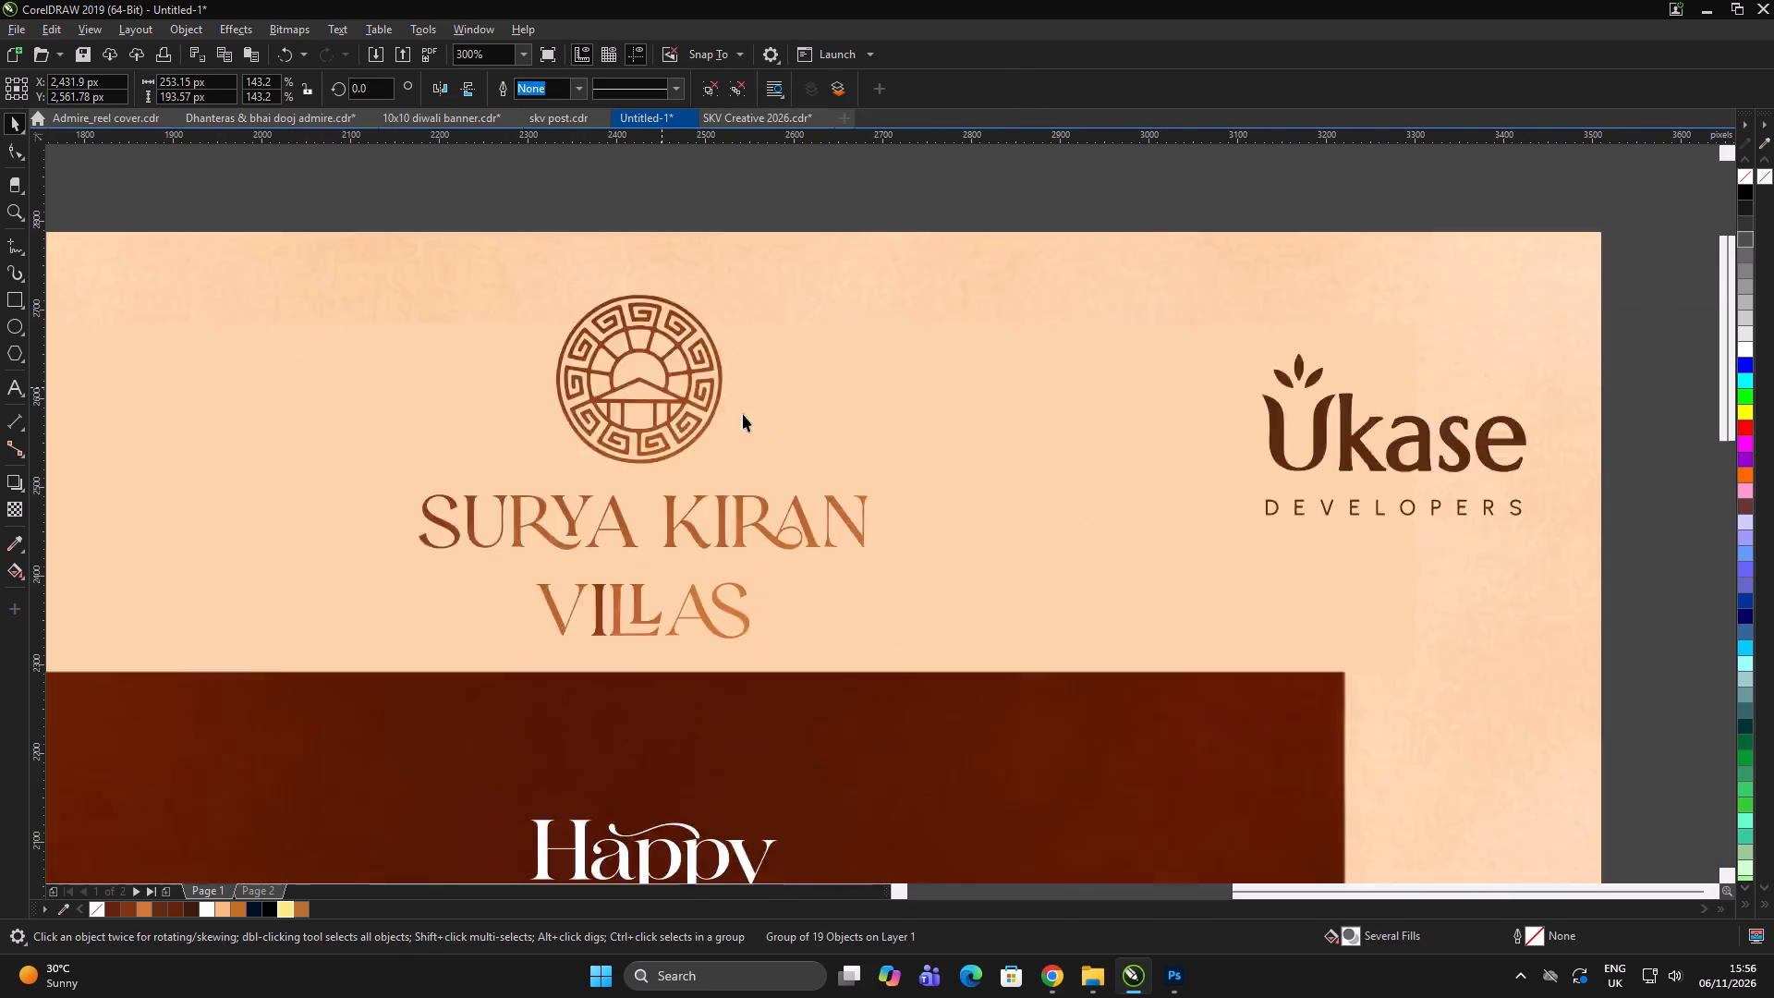
{"action": "left_click", "coordinate": [995, 446]}
Move the tall version's Choti Diwali lettering, ornament and message slightly lower in the maroon panel.
{"action": "scroll", "coordinate": [746, 414], "scroll_direction": "down", "scroll_amount": 3}
{"action": "left_click", "coordinate": [954, 406]}
{"action": "scroll", "coordinate": [805, 530], "scroll_direction": "up", "scroll_amount": 1}
{"action": "left_click", "coordinate": [786, 508]}
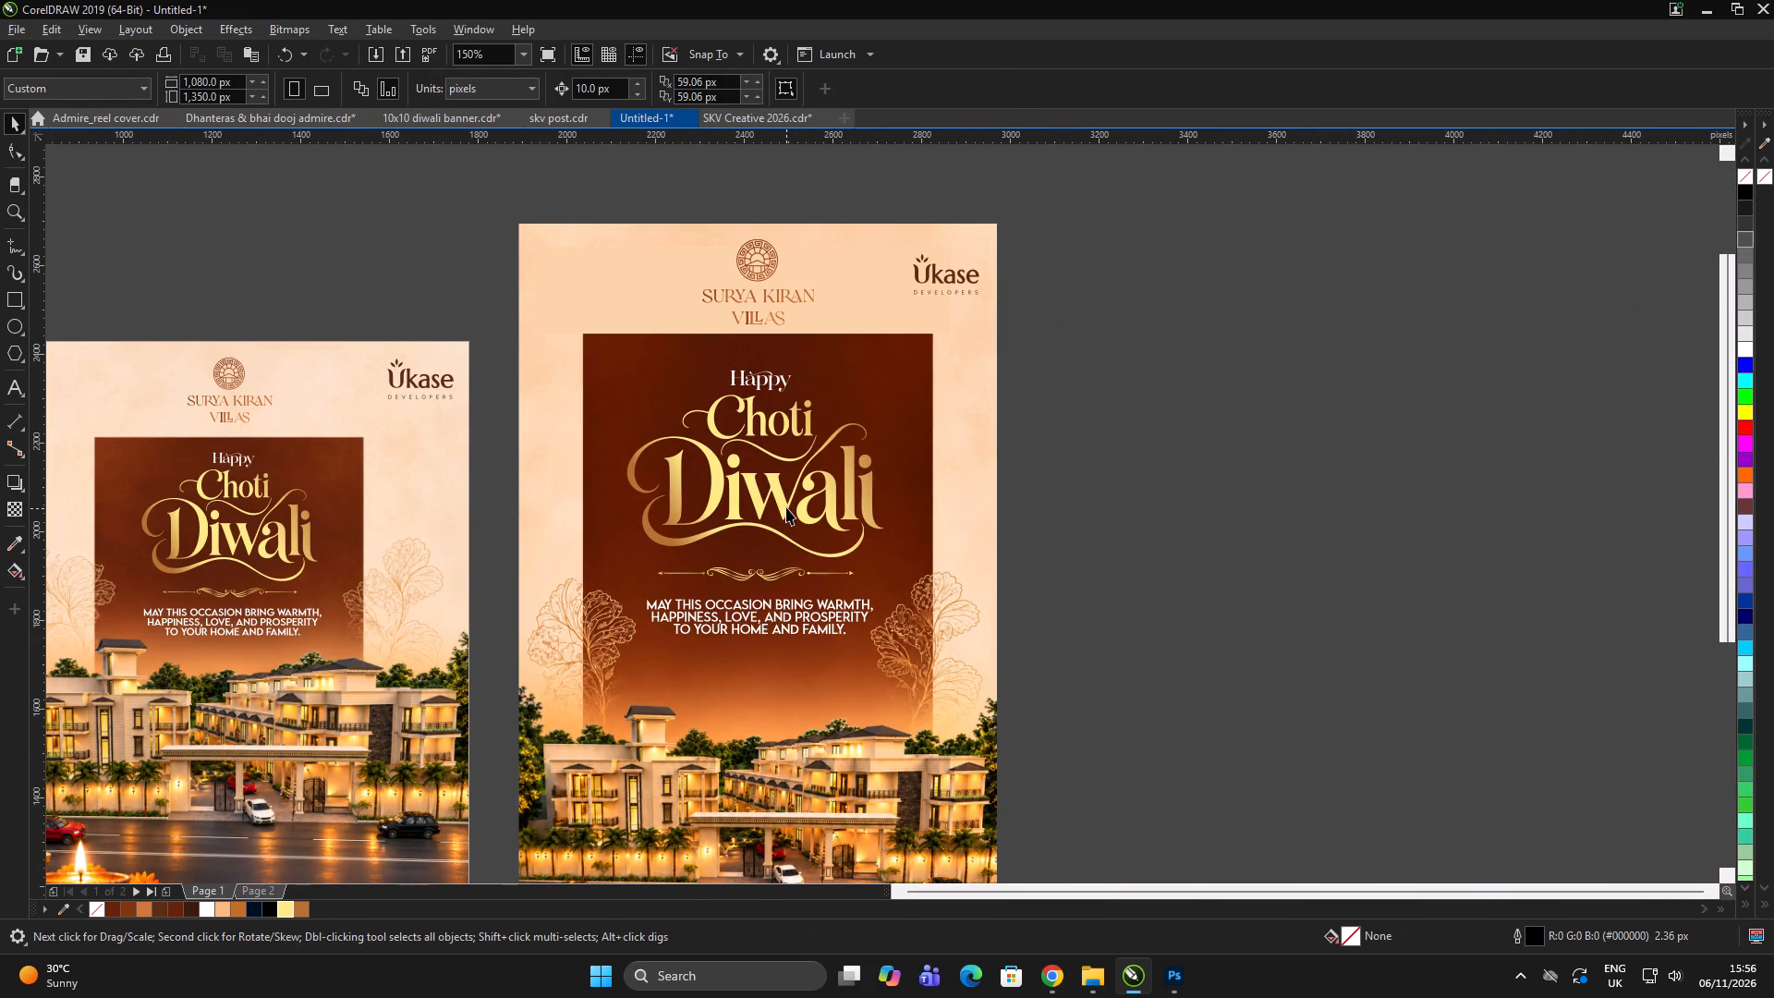
{"action": "left_click", "coordinate": [1104, 433]}
{"action": "left_click_drag", "start_coordinate": [1047, 682], "coordinate": [558, 343]}
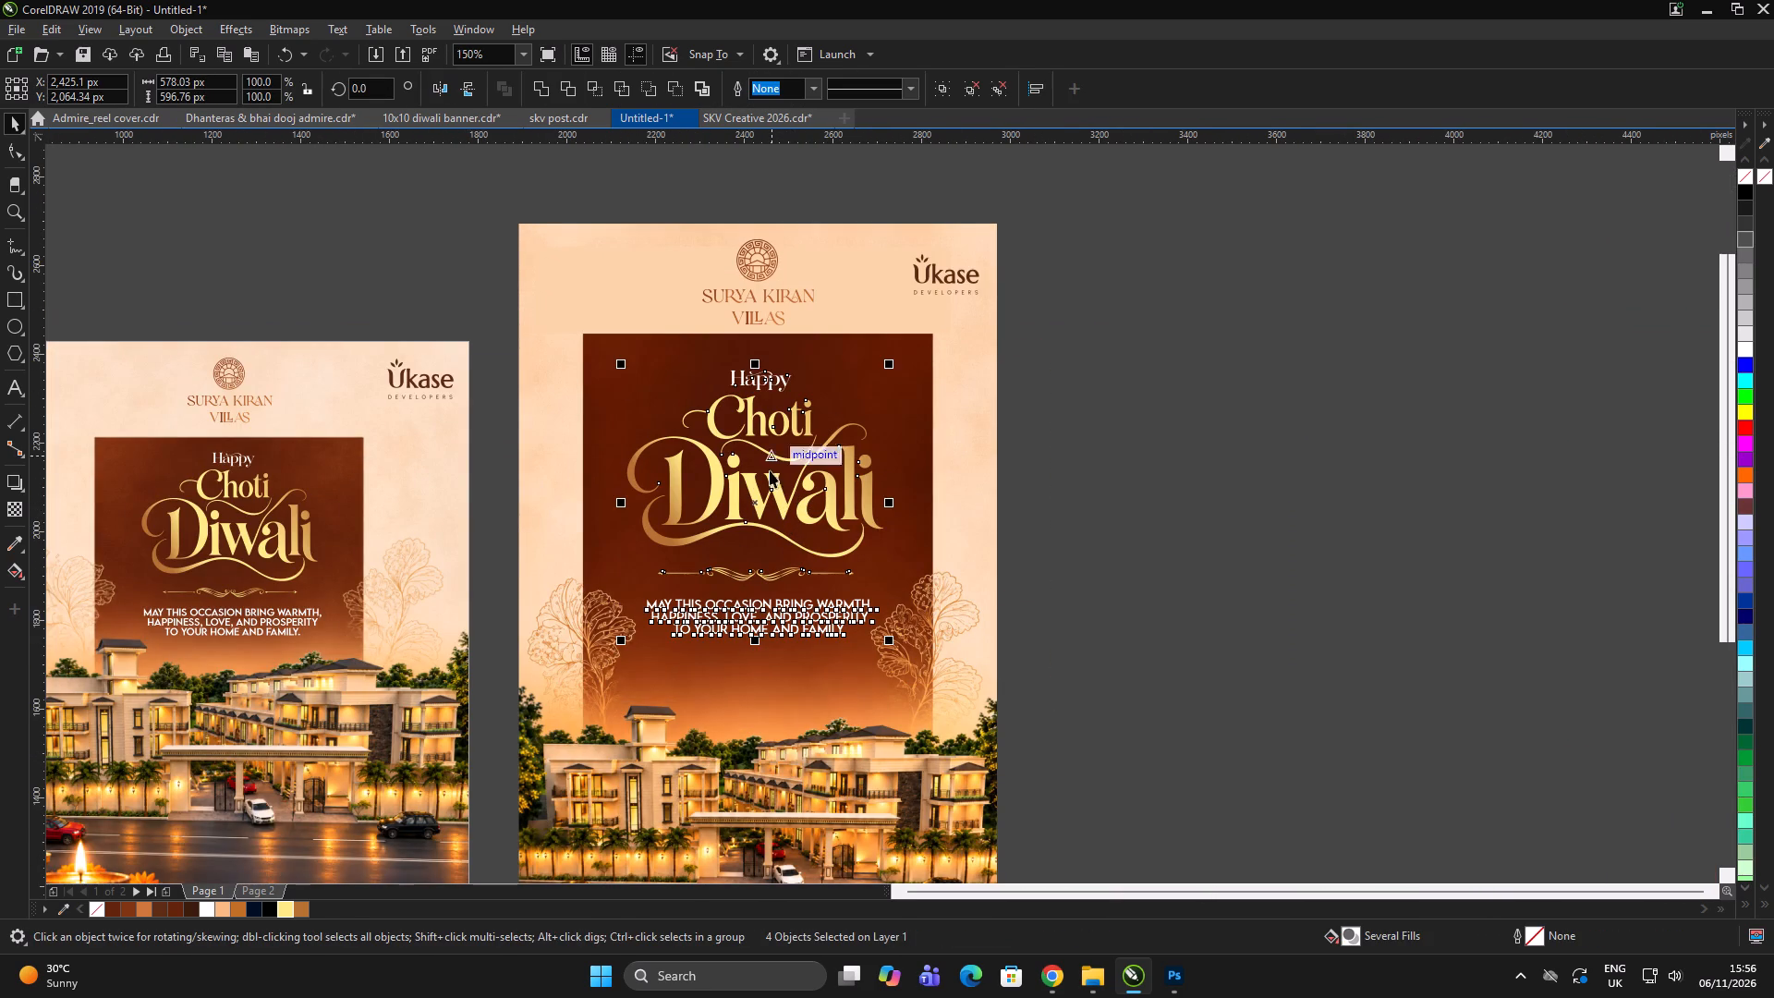
{"action": "left_click_drag", "start_coordinate": [772, 478], "coordinate": [772, 500]}
{"action": "double_click", "coordinate": [1132, 478]}
Draw a rectangle about 878 by 81 px covering the top edge of the tall background's maroon panel.
{"action": "scroll", "coordinate": [749, 254], "scroll_direction": "up", "scroll_amount": 2}
{"action": "key", "text": "F6"}
{"action": "scroll", "coordinate": [712, 442], "scroll_direction": "down", "scroll_amount": 1}
{"action": "left_click_drag", "start_coordinate": [361, 492], "coordinate": [909, 558]}
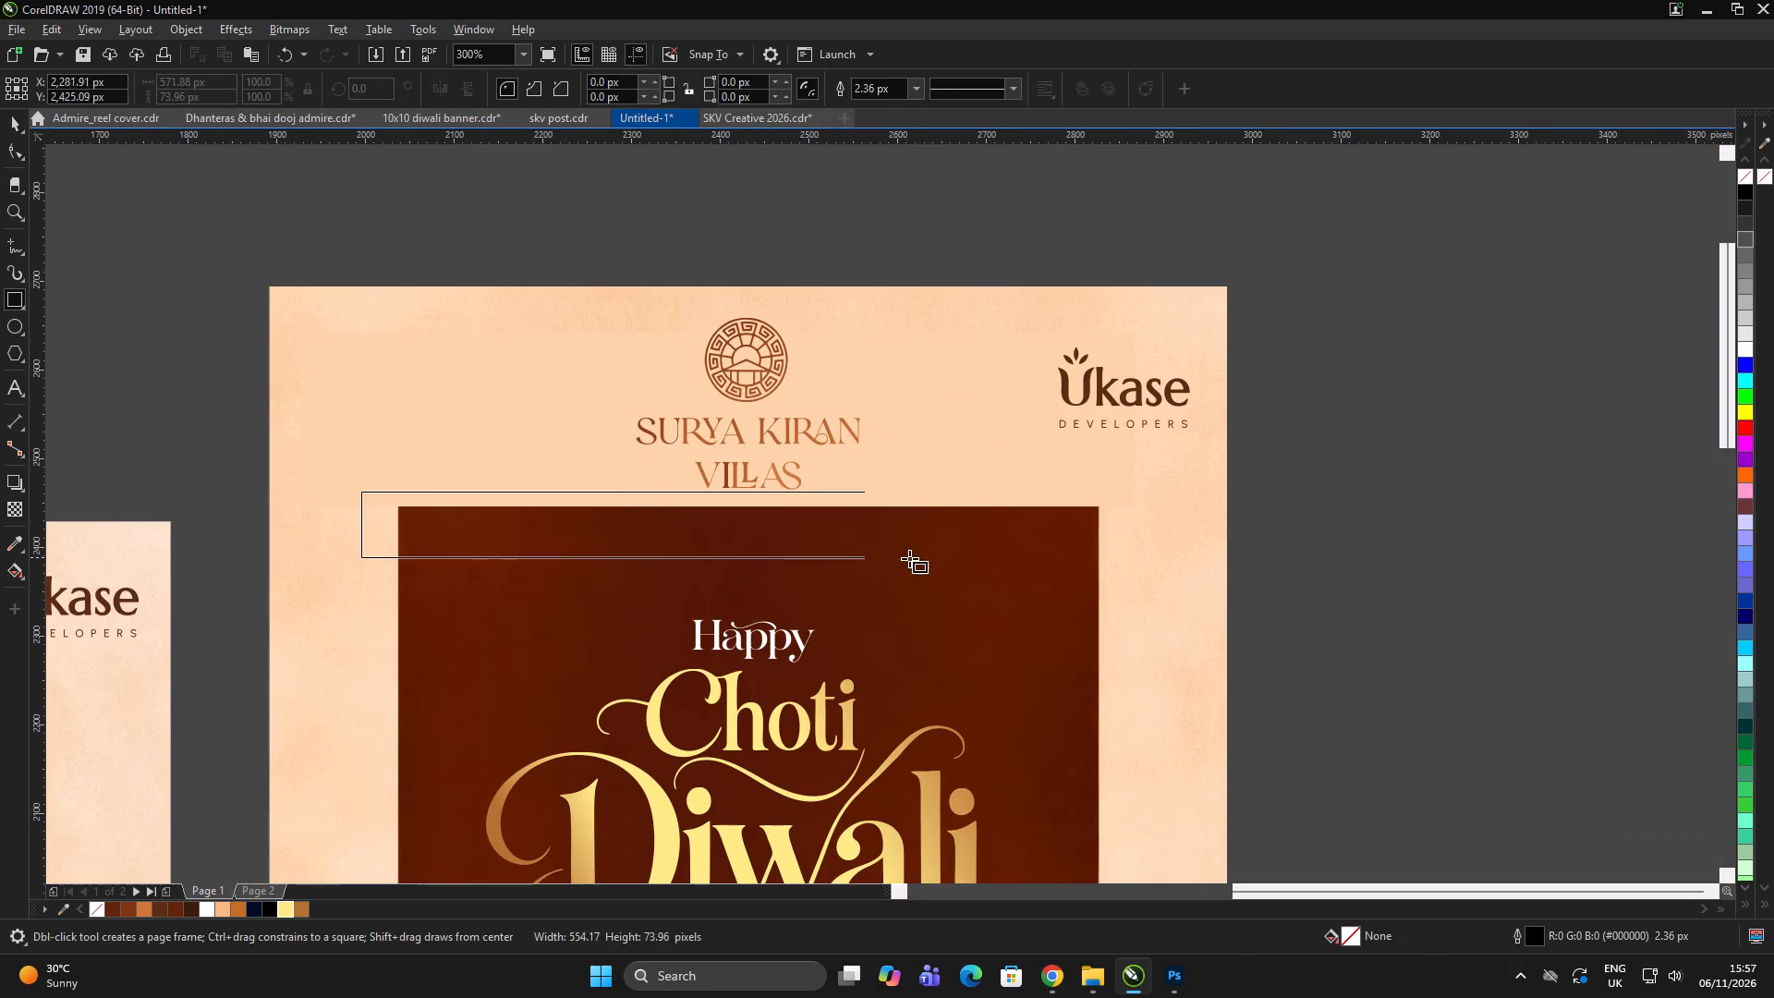
{"action": "left_click_drag", "start_coordinate": [909, 558], "coordinate": [1140, 564]}
{"action": "key", "text": "space"}
{"action": "left_click_drag", "start_coordinate": [920, 516], "coordinate": [922, 527]}
{"action": "left_click", "coordinate": [1346, 521]}
{"action": "left_click", "coordinate": [1356, 520]}
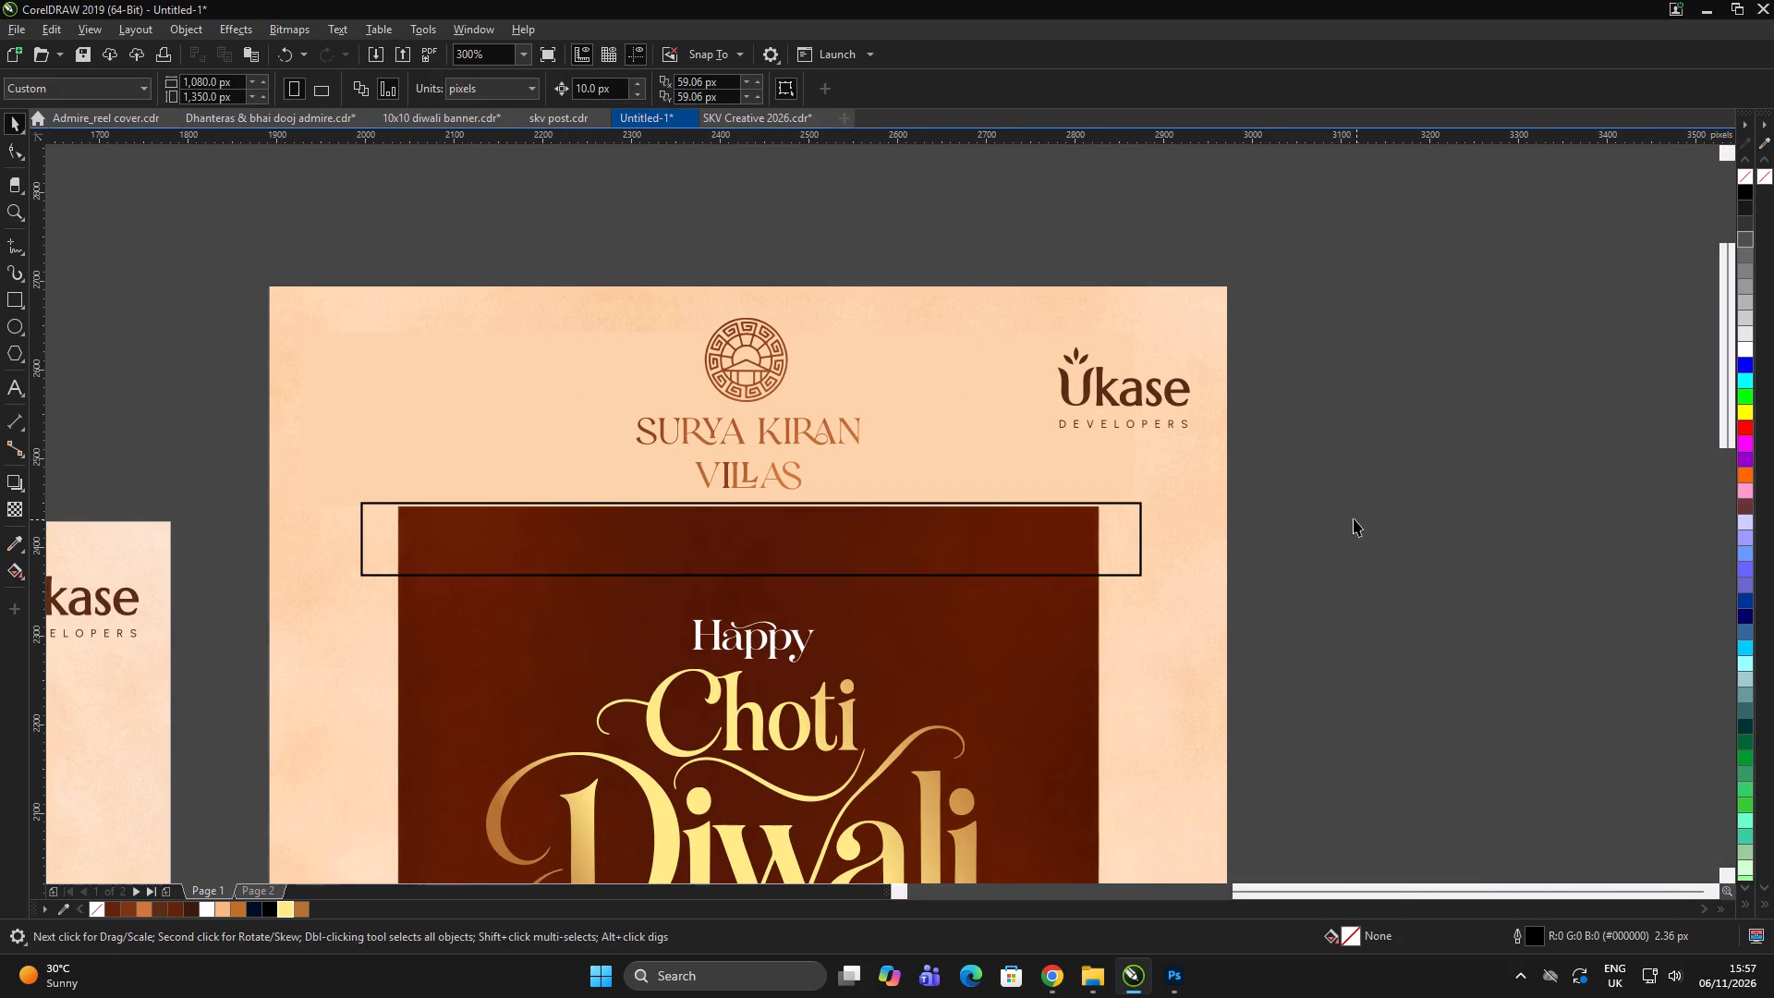
Fill the rectangle with the peach sampled from the background just above it and remove its outline.
{"action": "left_click", "coordinate": [4, 537]}
{"action": "left_click", "coordinate": [405, 470]}
{"action": "left_click", "coordinate": [405, 552]}
{"action": "key", "text": "space"}
{"action": "left_click", "coordinate": [483, 541]}
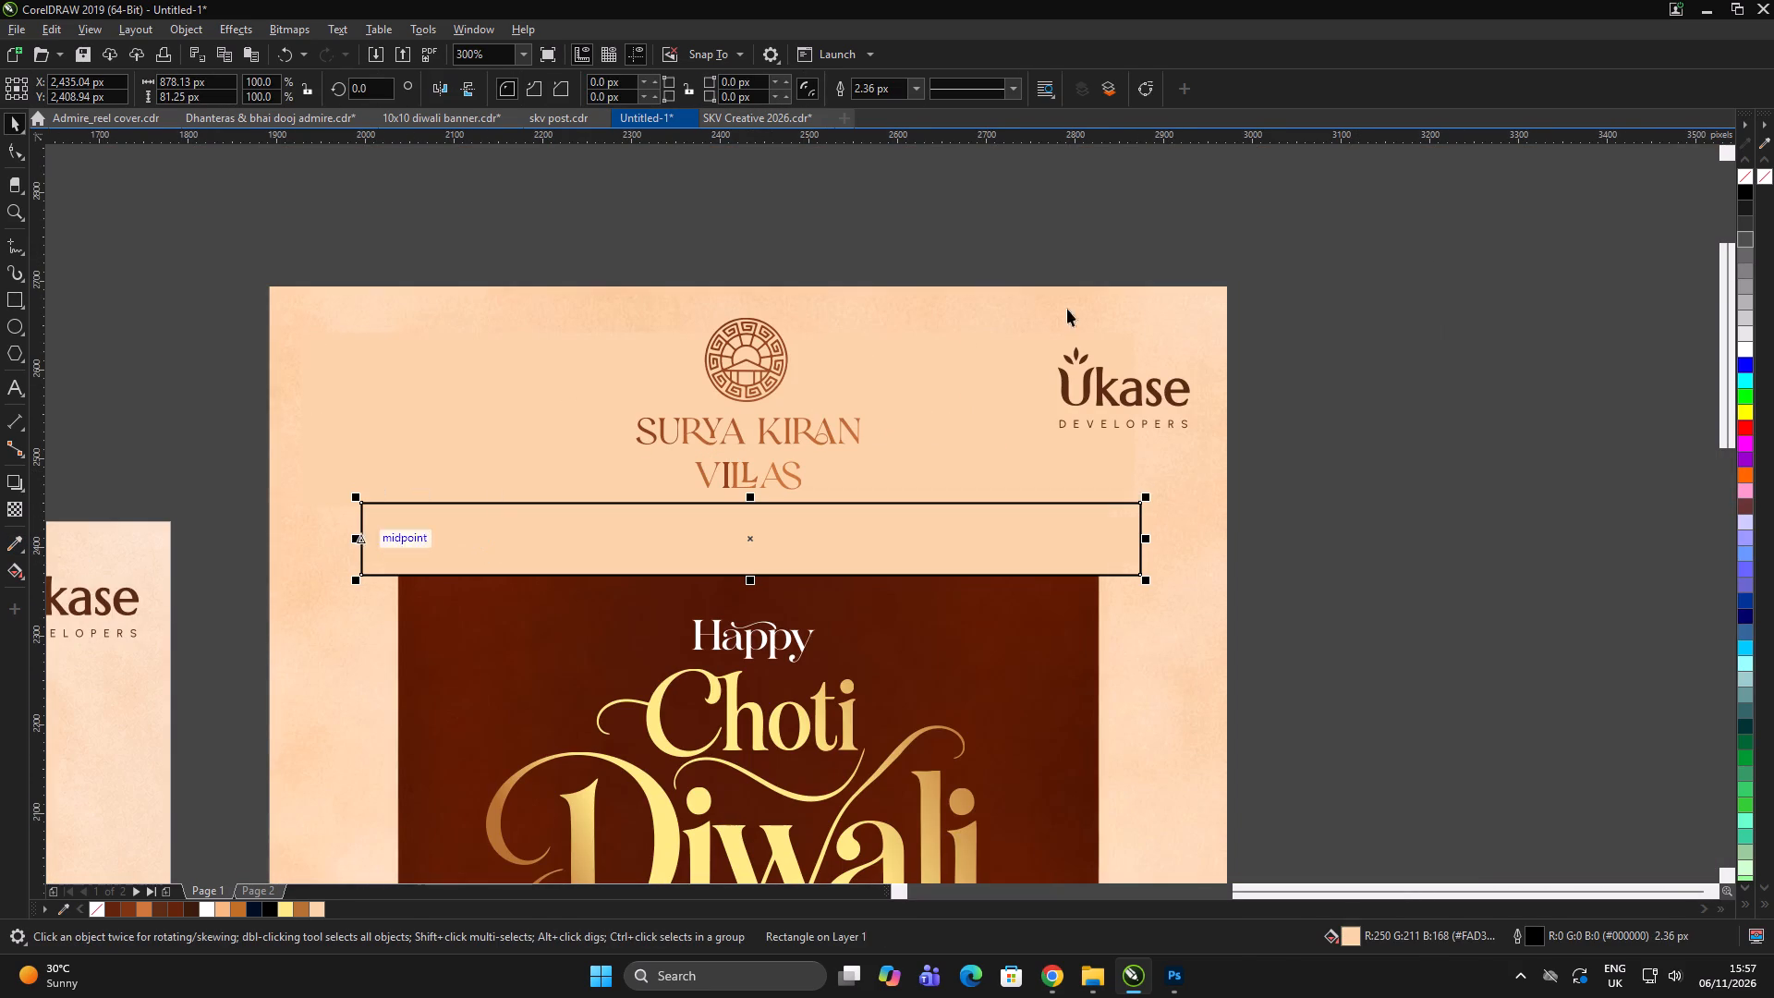
{"action": "right_click", "coordinate": [1743, 178]}
{"action": "left_click", "coordinate": [1515, 544]}
{"action": "left_click", "coordinate": [1534, 535]}
Bring the tall version's Surya Kiran Villas and Ukase logos to the front, above the peach rectangle.
{"action": "left_click", "coordinate": [906, 514]}
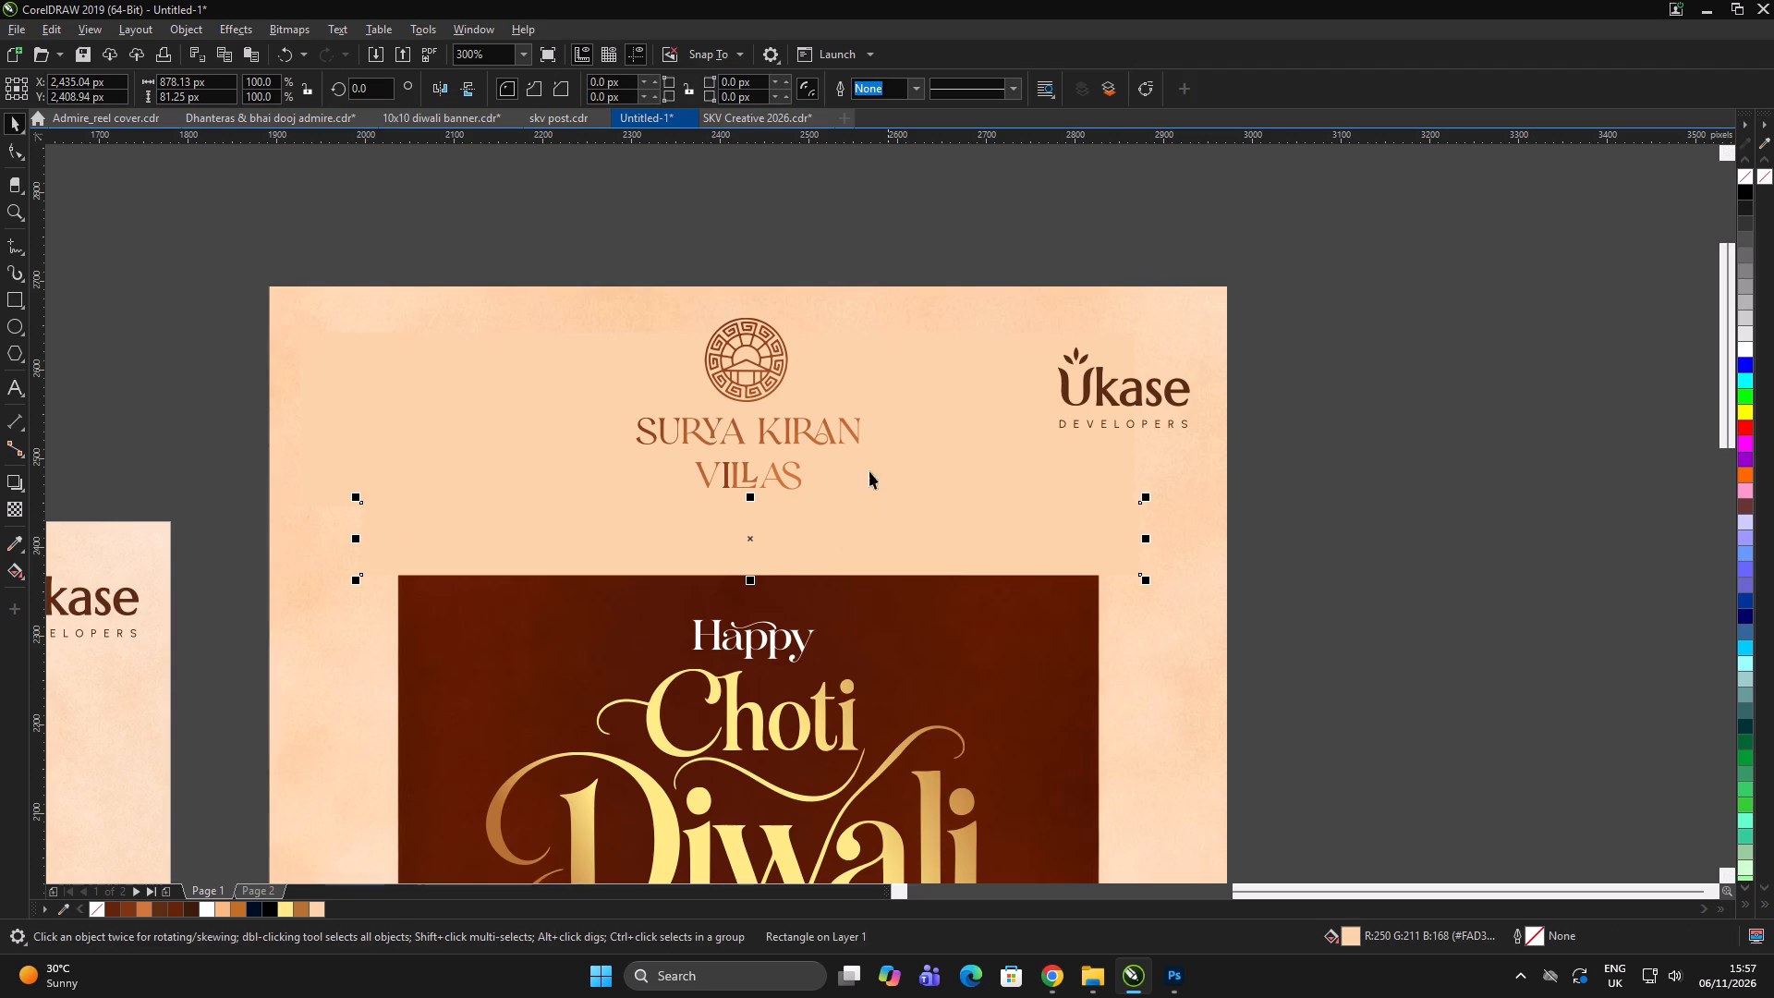
{"action": "left_click_drag", "start_coordinate": [618, 252], "coordinate": [1318, 529]}
{"action": "key", "text": "shift+Page_Up"}
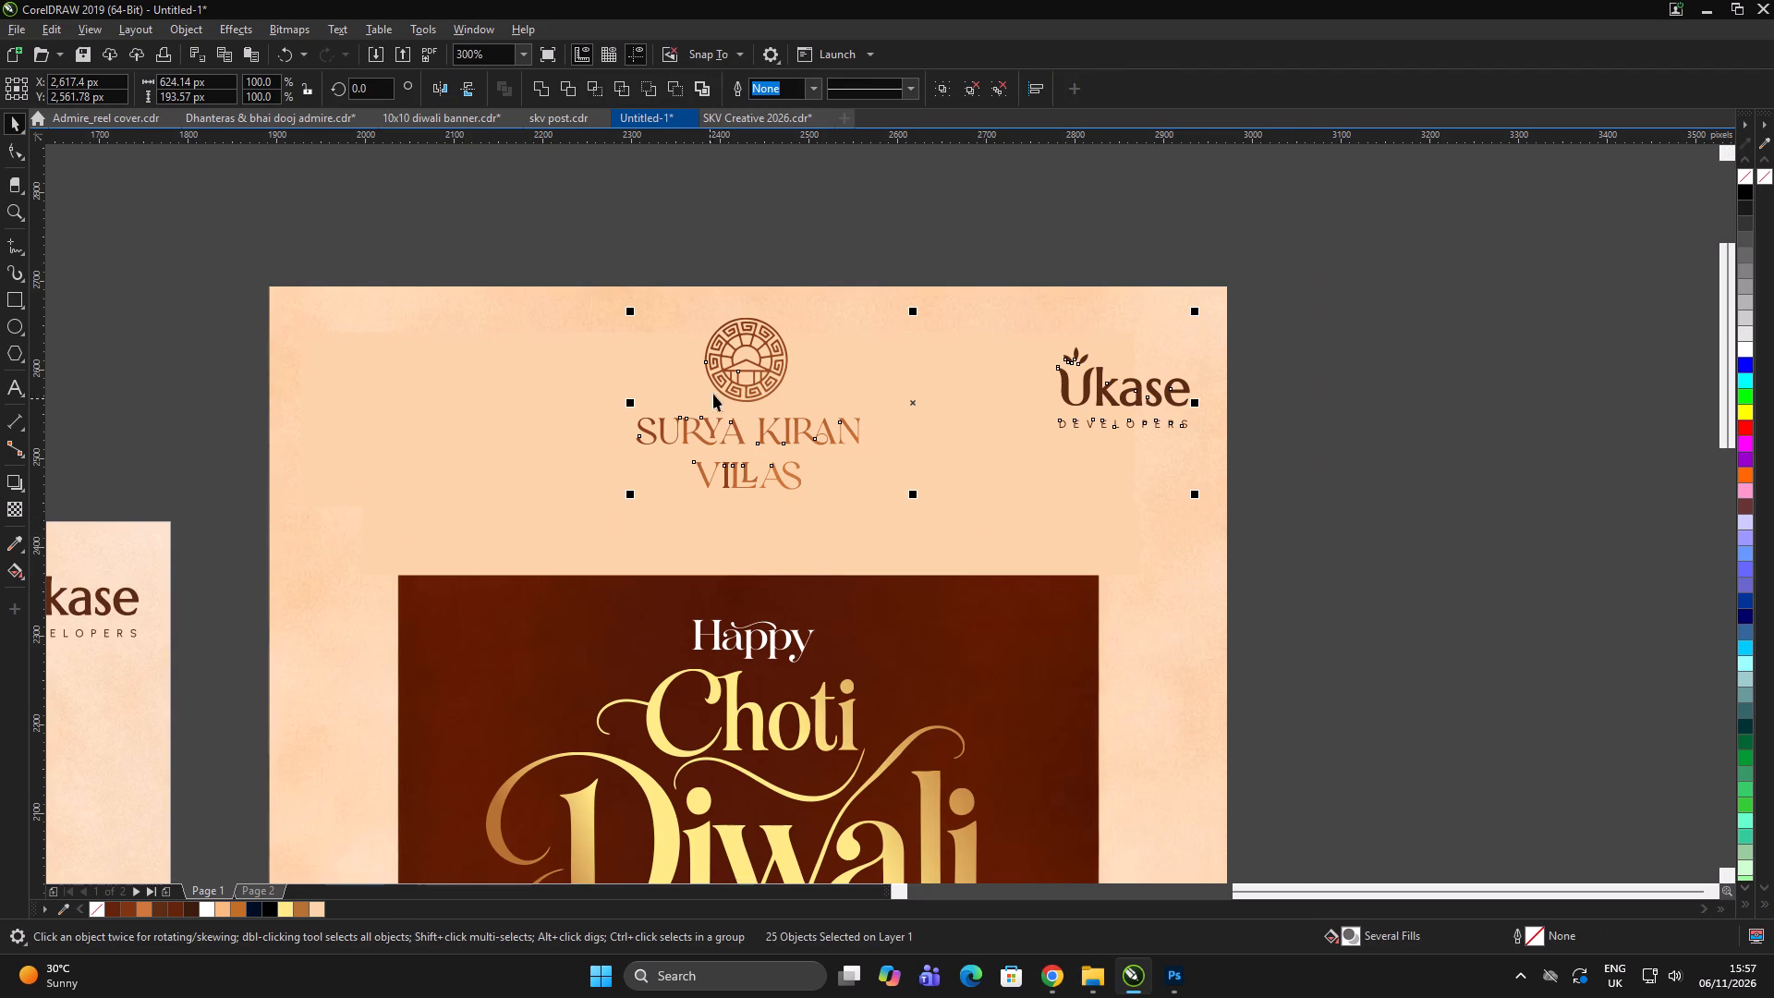
Move the Surya Kiran Villas logo down into the widened peach area above the maroon panel.
{"action": "left_click", "coordinate": [745, 244]}
{"action": "left_click_drag", "start_coordinate": [609, 233], "coordinate": [920, 507]}
{"action": "left_click_drag", "start_coordinate": [851, 431], "coordinate": [853, 464]}
Move the tall version's Ukase logo slightly up toward the poster's top edge.
{"action": "left_click", "coordinate": [1334, 306]}
{"action": "left_click_drag", "start_coordinate": [1341, 253], "coordinate": [864, 541]}
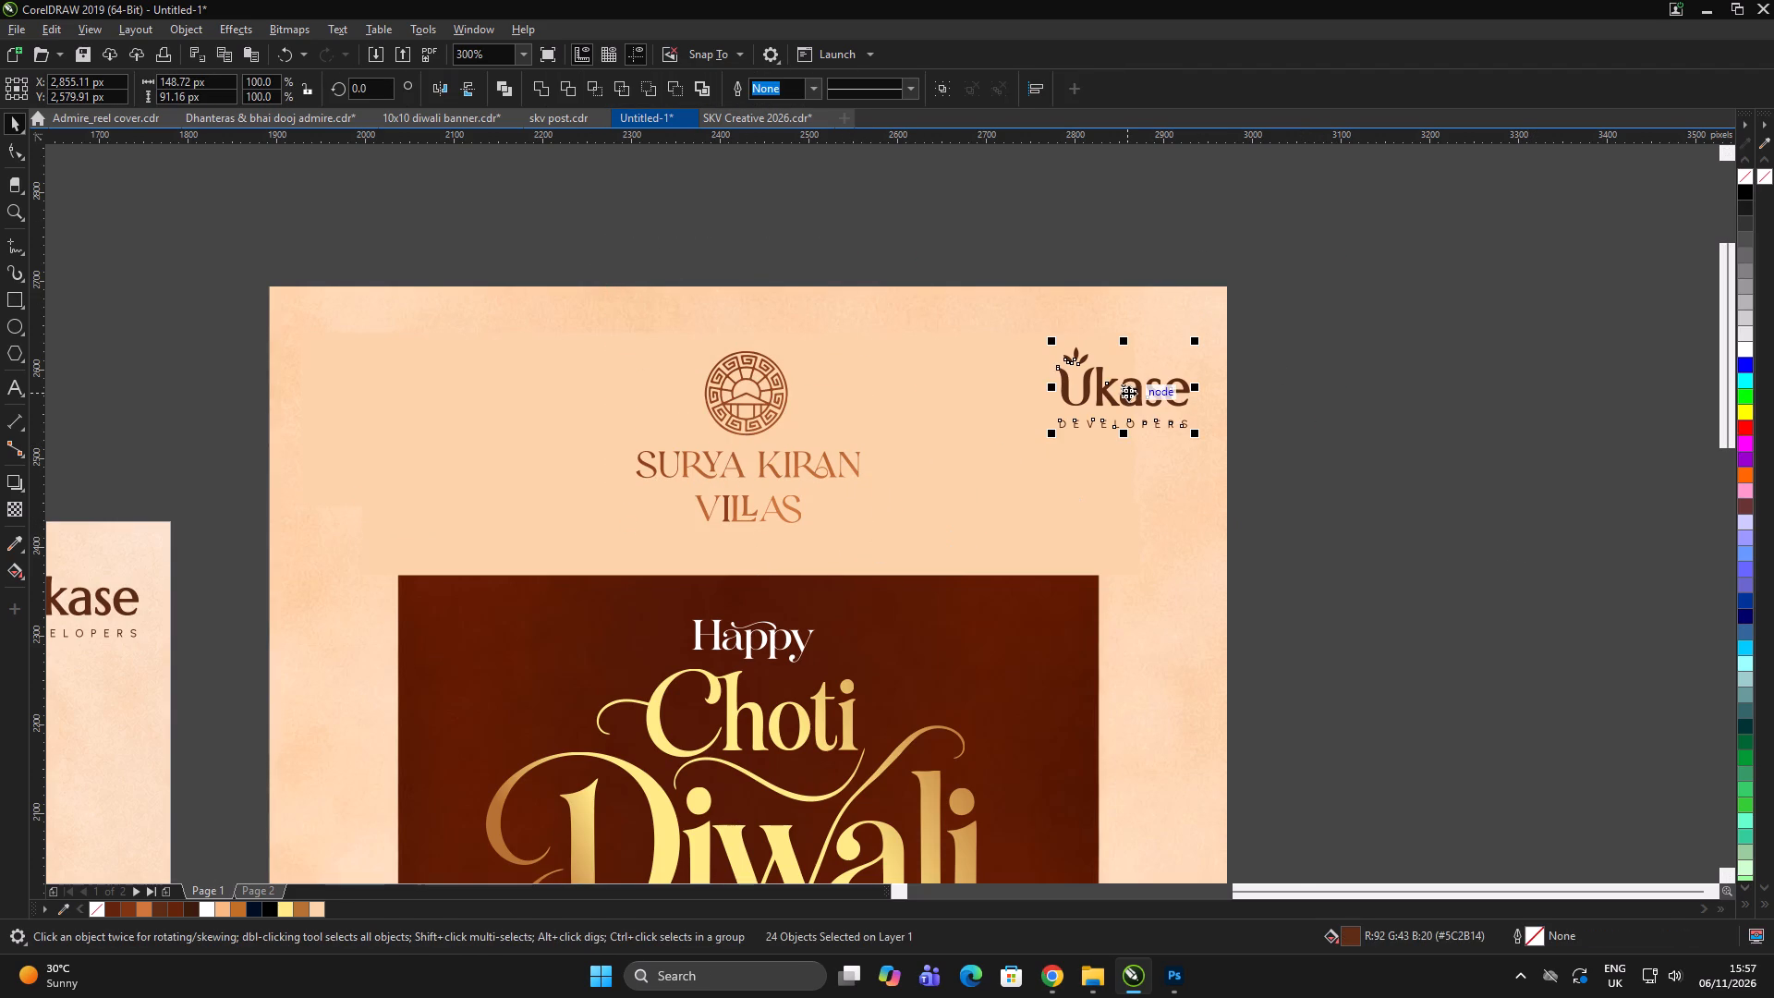
{"action": "left_click_drag", "start_coordinate": [1136, 396], "coordinate": [1129, 370]}
{"action": "scroll", "coordinate": [1017, 391], "scroll_direction": "down", "scroll_amount": 2}
{"action": "double_click", "coordinate": [1272, 370]}
{"action": "left_click_drag", "start_coordinate": [1266, 373], "coordinate": [1245, 388]}
{"action": "left_click", "coordinate": [1107, 454]}
{"action": "left_click", "coordinate": [1129, 461]}
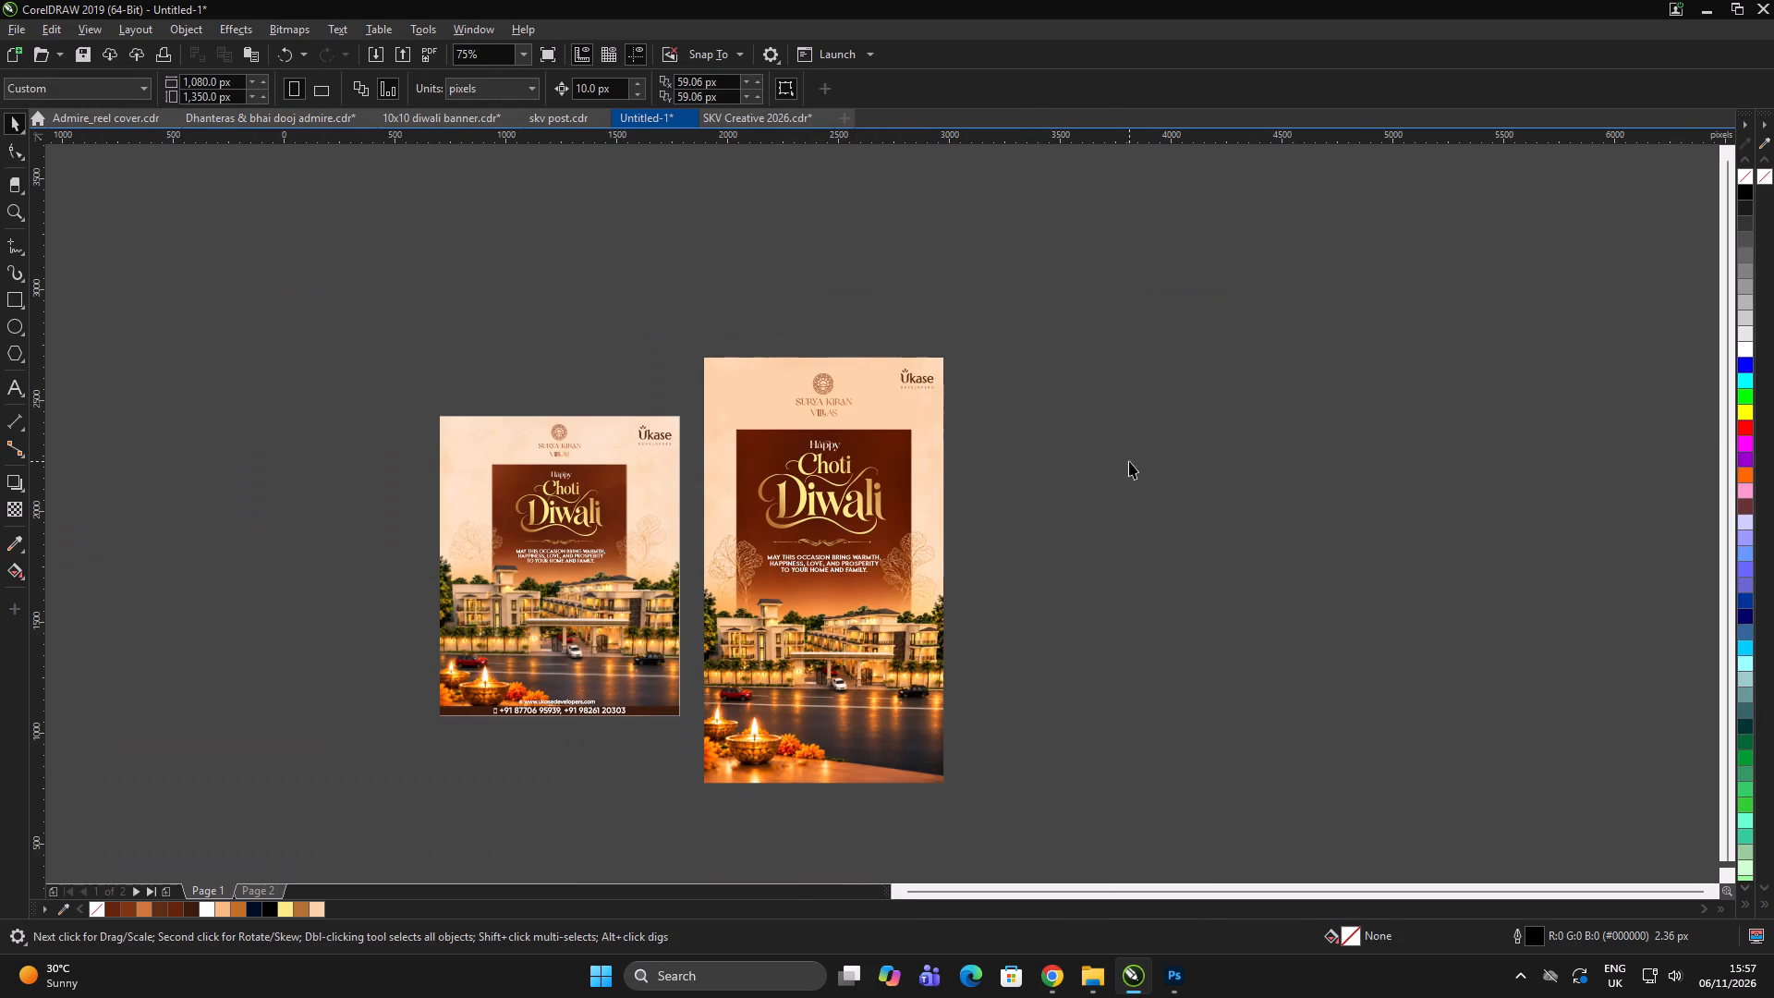
{"action": "left_click", "coordinate": [1140, 458]}
Copy the original's website and phone footer onto the tall version, group it, and align it to the background's bottom edge.
{"action": "left_click", "coordinate": [1098, 790]}
{"action": "scroll", "coordinate": [490, 719], "scroll_direction": "up", "scroll_amount": 1}
{"action": "left_click_drag", "start_coordinate": [222, 651], "coordinate": [999, 765]}
{"action": "scroll", "coordinate": [685, 698], "scroll_direction": "down", "scroll_amount": 1}
{"action": "left_click_drag", "start_coordinate": [685, 698], "coordinate": [941, 713]}
{"action": "right_click", "coordinate": [941, 713], "text": "shift"}
{"action": "key", "text": "ctrl+g"}
{"action": "left_click", "coordinate": [961, 632], "text": "shift"}
{"action": "key", "text": "b"}
{"action": "left_click", "coordinate": [1236, 659]}
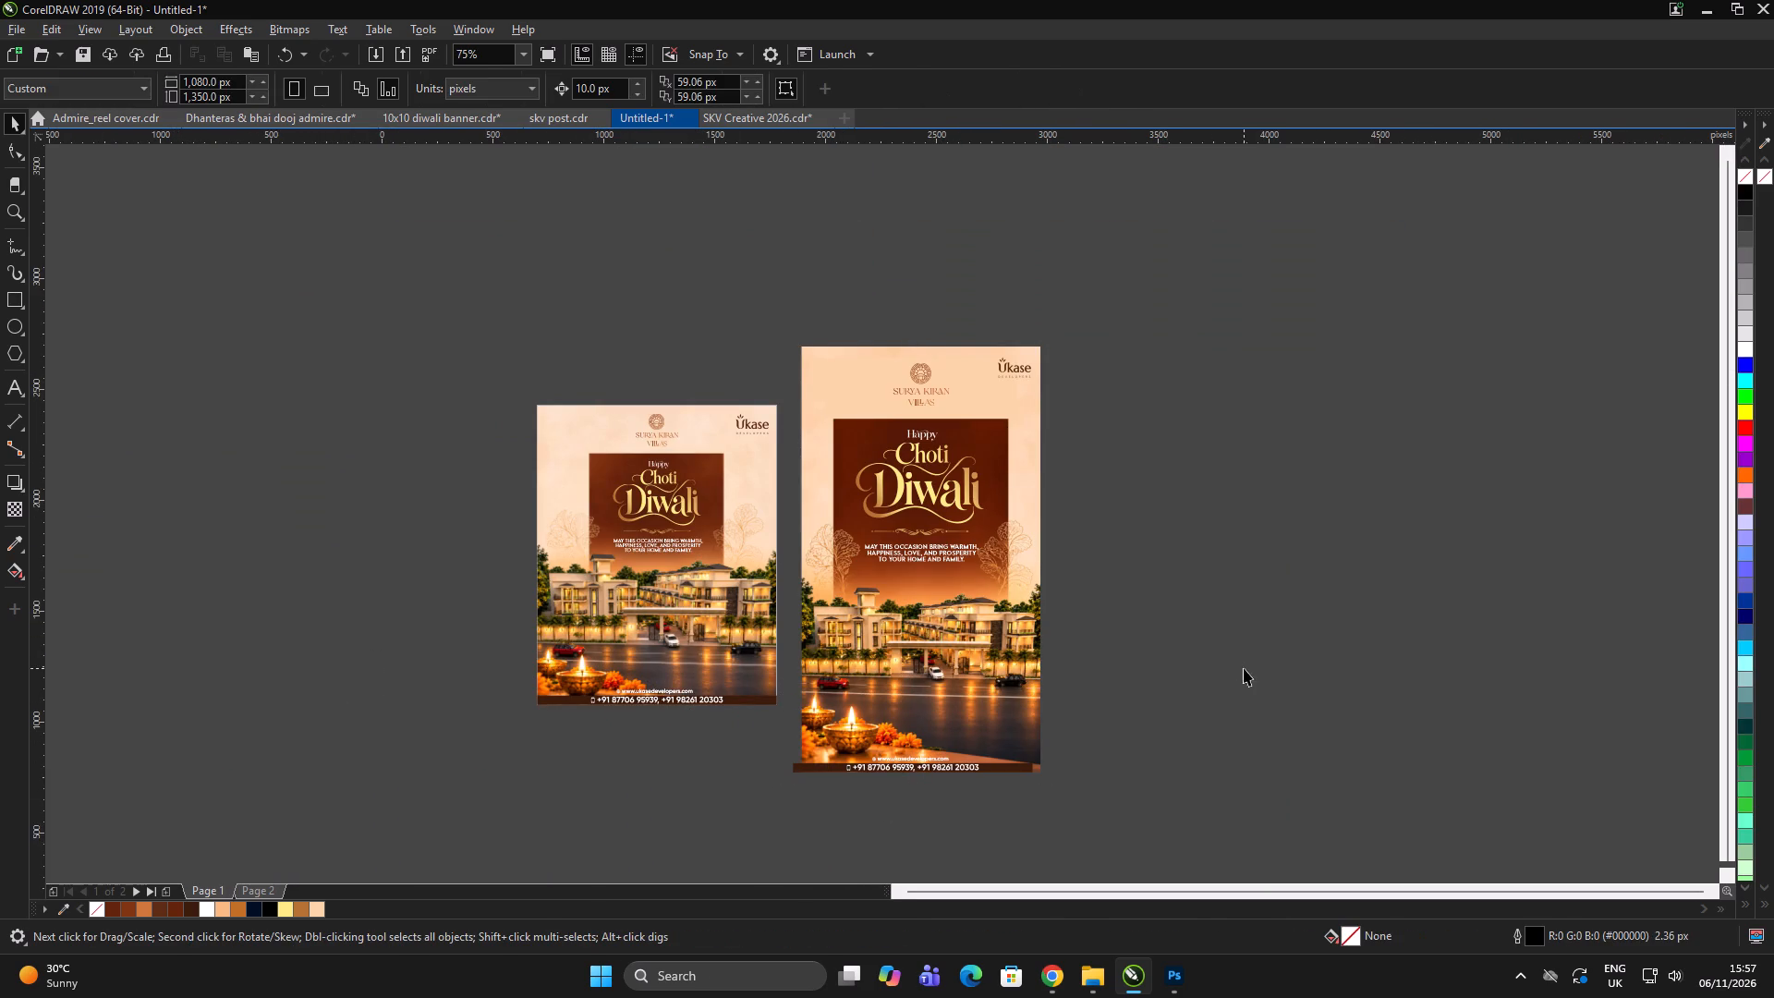
Centre the copied contact footer horizontally on the tall version's background.
{"action": "left_click", "coordinate": [1244, 668]}
{"action": "left_click", "coordinate": [1251, 667]}
{"action": "scroll", "coordinate": [915, 796], "scroll_direction": "up", "scroll_amount": 2}
{"action": "scroll", "coordinate": [524, 764], "scroll_direction": "down", "scroll_amount": 3}
{"action": "double_click", "coordinate": [704, 785]}
{"action": "scroll", "coordinate": [477, 724], "scroll_direction": "up", "scroll_amount": 1}
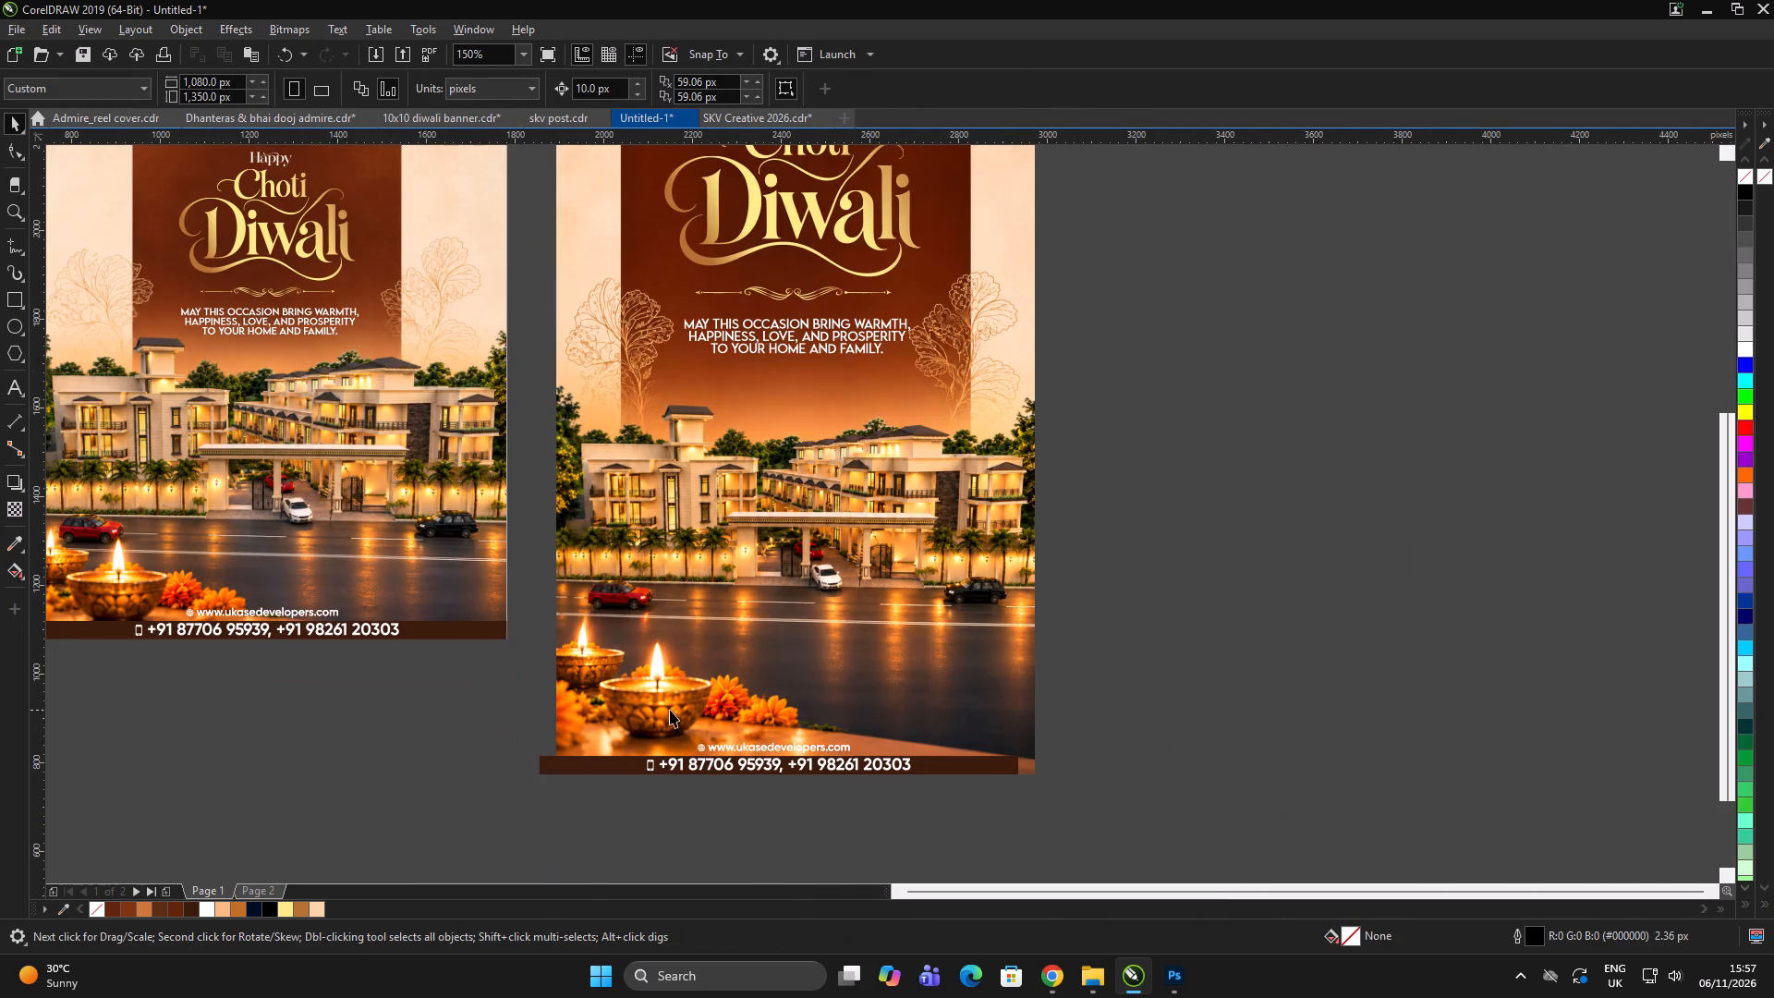
{"action": "double_click", "coordinate": [1403, 595]}
{"action": "left_click_drag", "start_coordinate": [1305, 677], "coordinate": [269, 889]}
{"action": "left_click", "coordinate": [883, 651], "text": "shift"}
{"action": "key", "text": "c"}
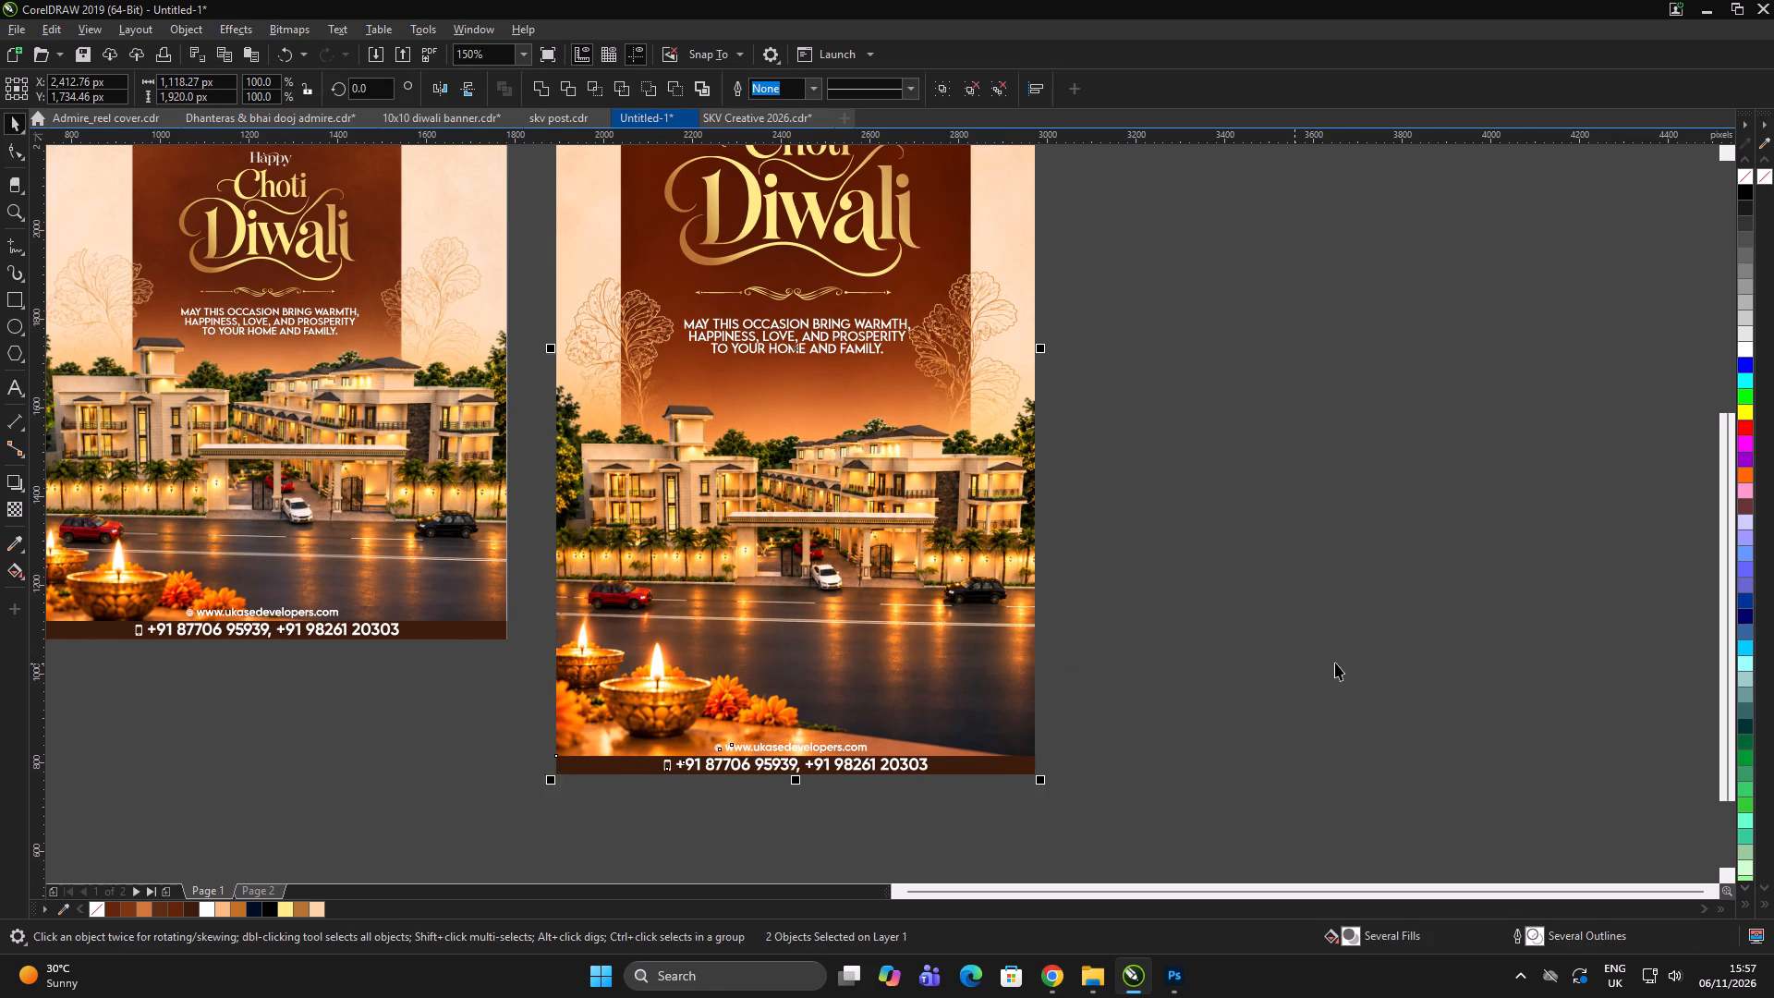
{"action": "triple_click", "coordinate": [1335, 661]}
{"action": "triple_click", "coordinate": [1223, 658]}
Switch to page 2 of the document.
{"action": "key", "text": "Page_Up"}
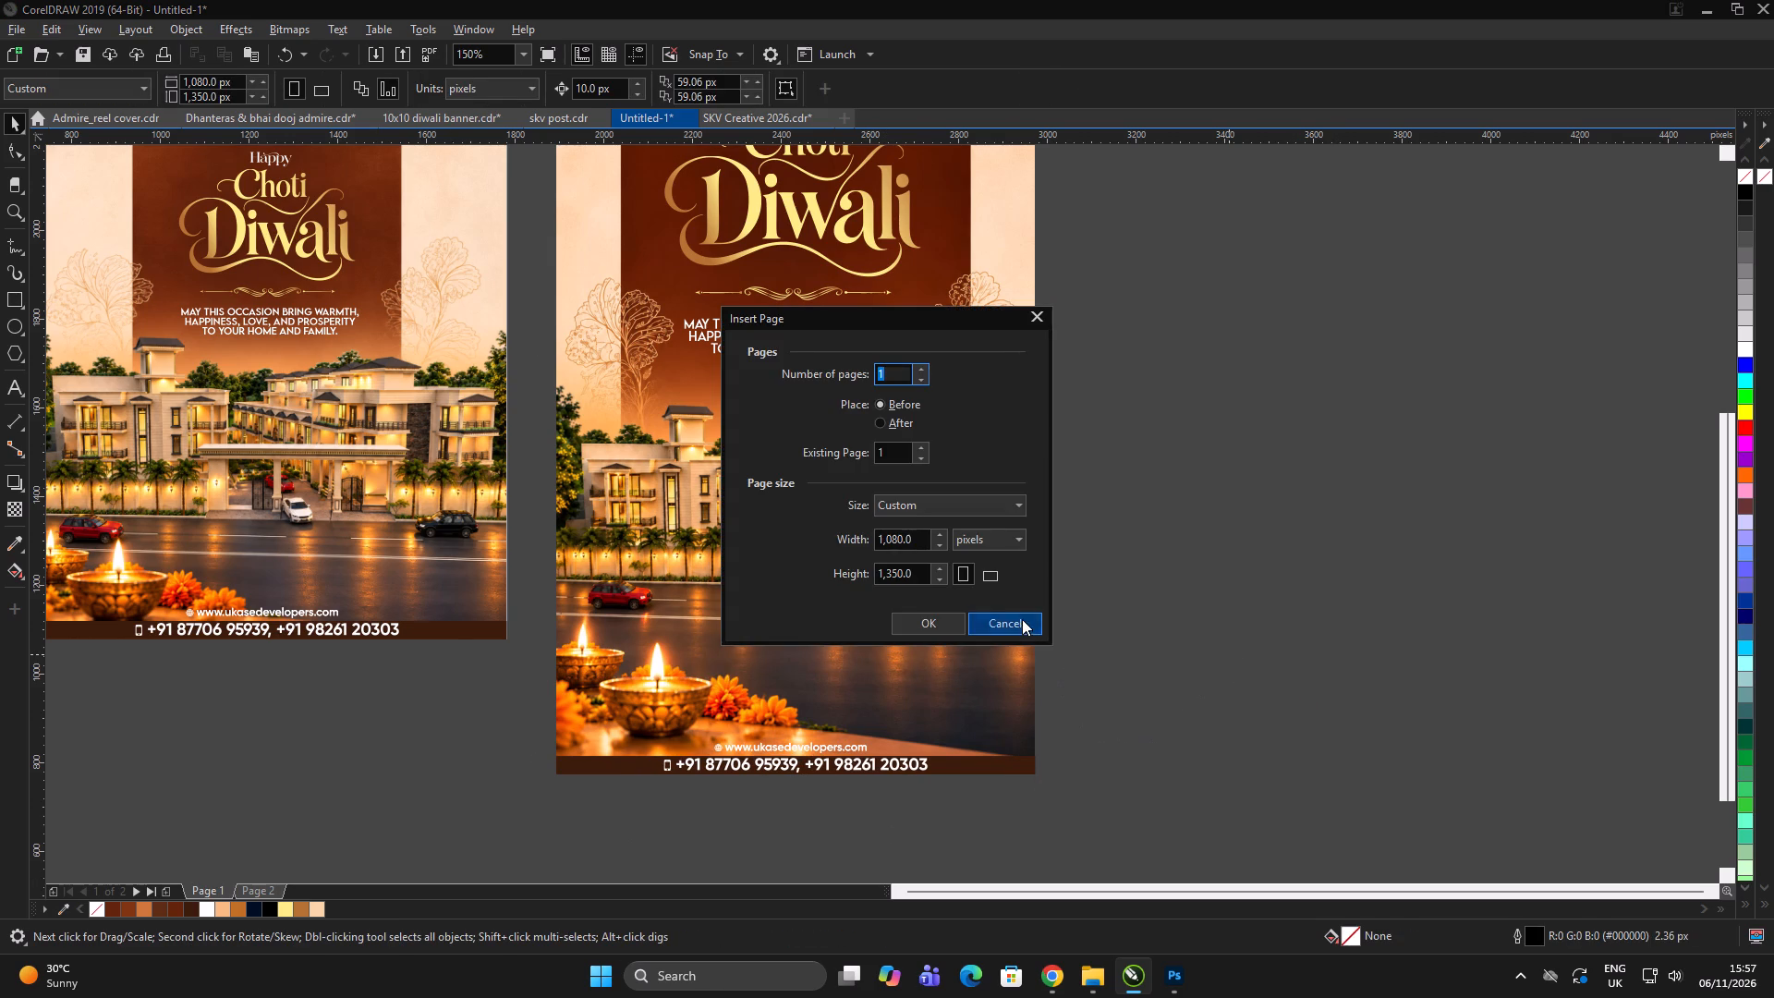
{"action": "left_click", "coordinate": [1022, 619]}
{"action": "left_click", "coordinate": [1306, 559]}
{"action": "key", "text": "Page_Down"}
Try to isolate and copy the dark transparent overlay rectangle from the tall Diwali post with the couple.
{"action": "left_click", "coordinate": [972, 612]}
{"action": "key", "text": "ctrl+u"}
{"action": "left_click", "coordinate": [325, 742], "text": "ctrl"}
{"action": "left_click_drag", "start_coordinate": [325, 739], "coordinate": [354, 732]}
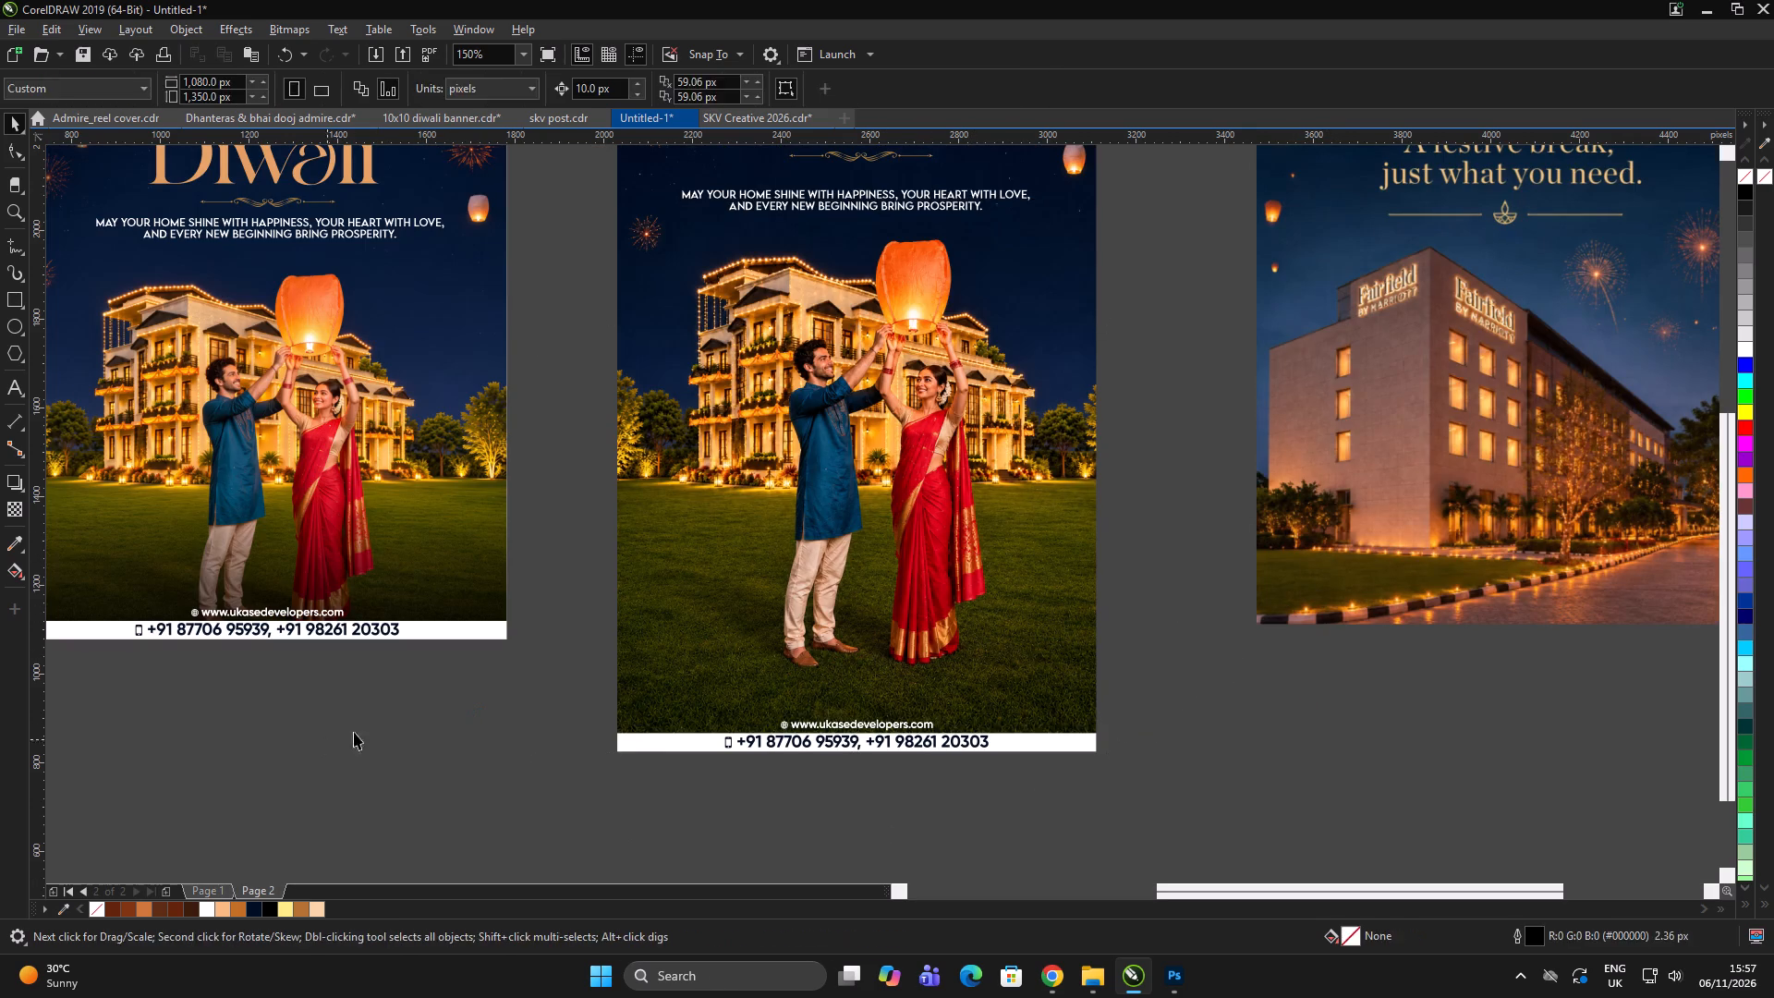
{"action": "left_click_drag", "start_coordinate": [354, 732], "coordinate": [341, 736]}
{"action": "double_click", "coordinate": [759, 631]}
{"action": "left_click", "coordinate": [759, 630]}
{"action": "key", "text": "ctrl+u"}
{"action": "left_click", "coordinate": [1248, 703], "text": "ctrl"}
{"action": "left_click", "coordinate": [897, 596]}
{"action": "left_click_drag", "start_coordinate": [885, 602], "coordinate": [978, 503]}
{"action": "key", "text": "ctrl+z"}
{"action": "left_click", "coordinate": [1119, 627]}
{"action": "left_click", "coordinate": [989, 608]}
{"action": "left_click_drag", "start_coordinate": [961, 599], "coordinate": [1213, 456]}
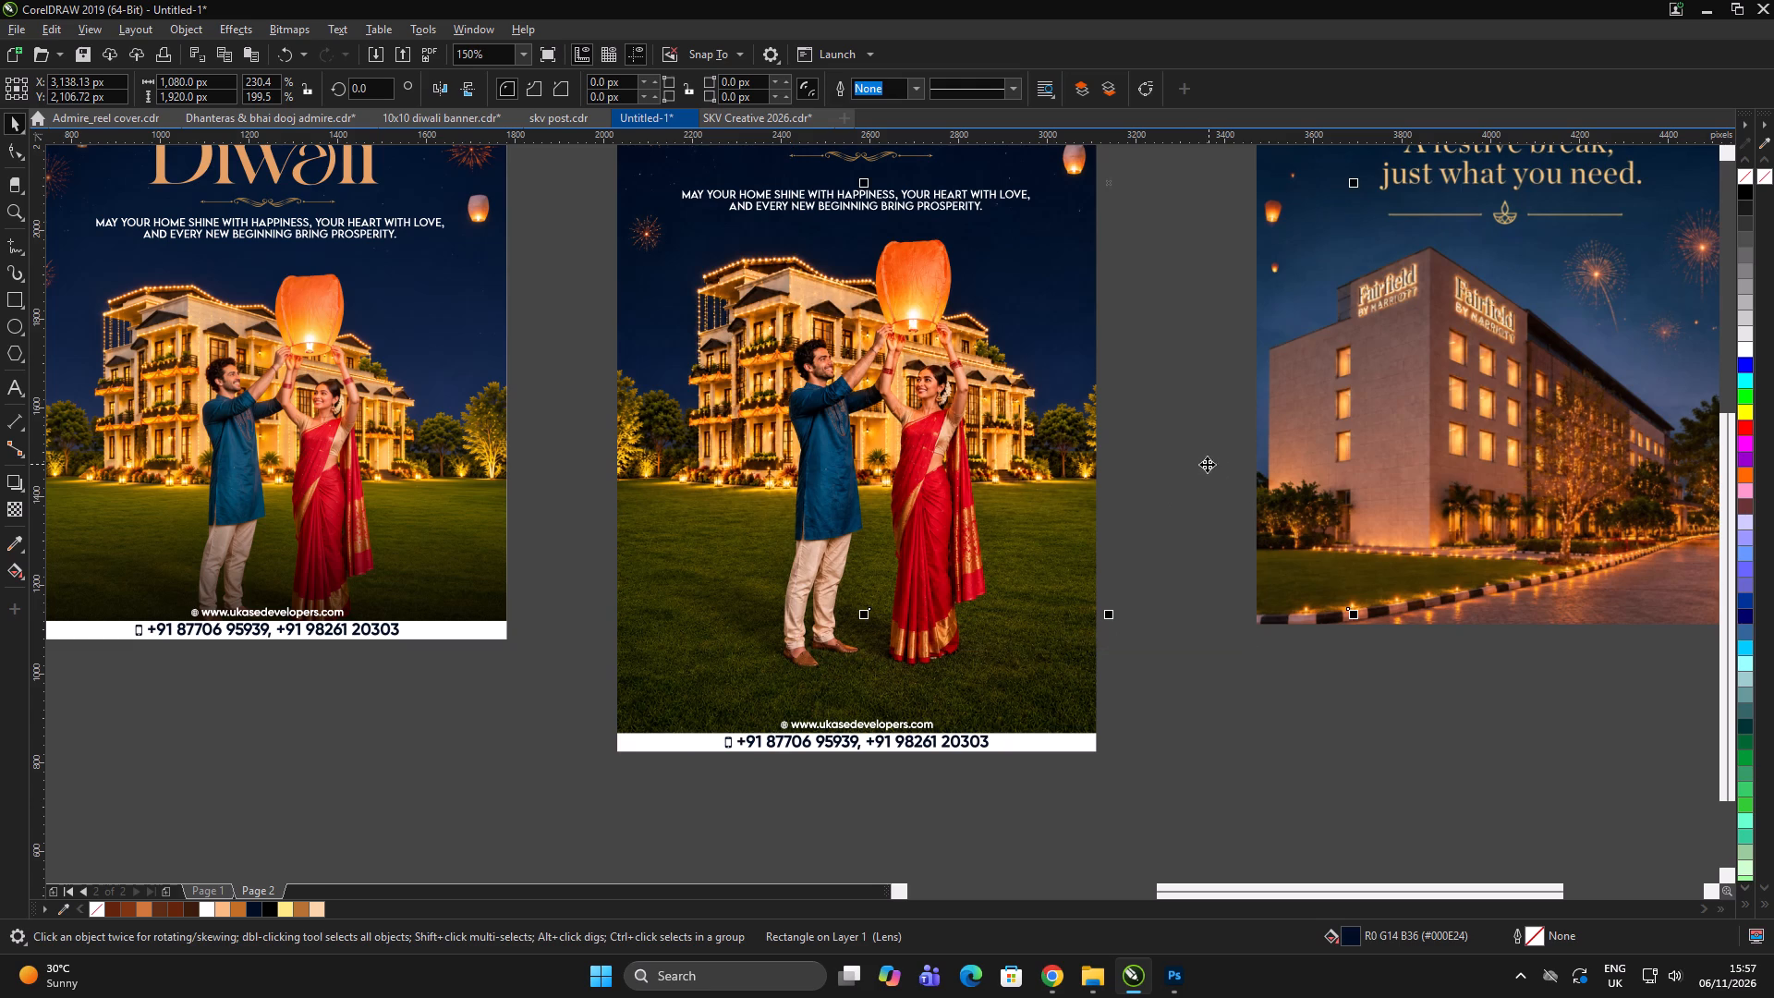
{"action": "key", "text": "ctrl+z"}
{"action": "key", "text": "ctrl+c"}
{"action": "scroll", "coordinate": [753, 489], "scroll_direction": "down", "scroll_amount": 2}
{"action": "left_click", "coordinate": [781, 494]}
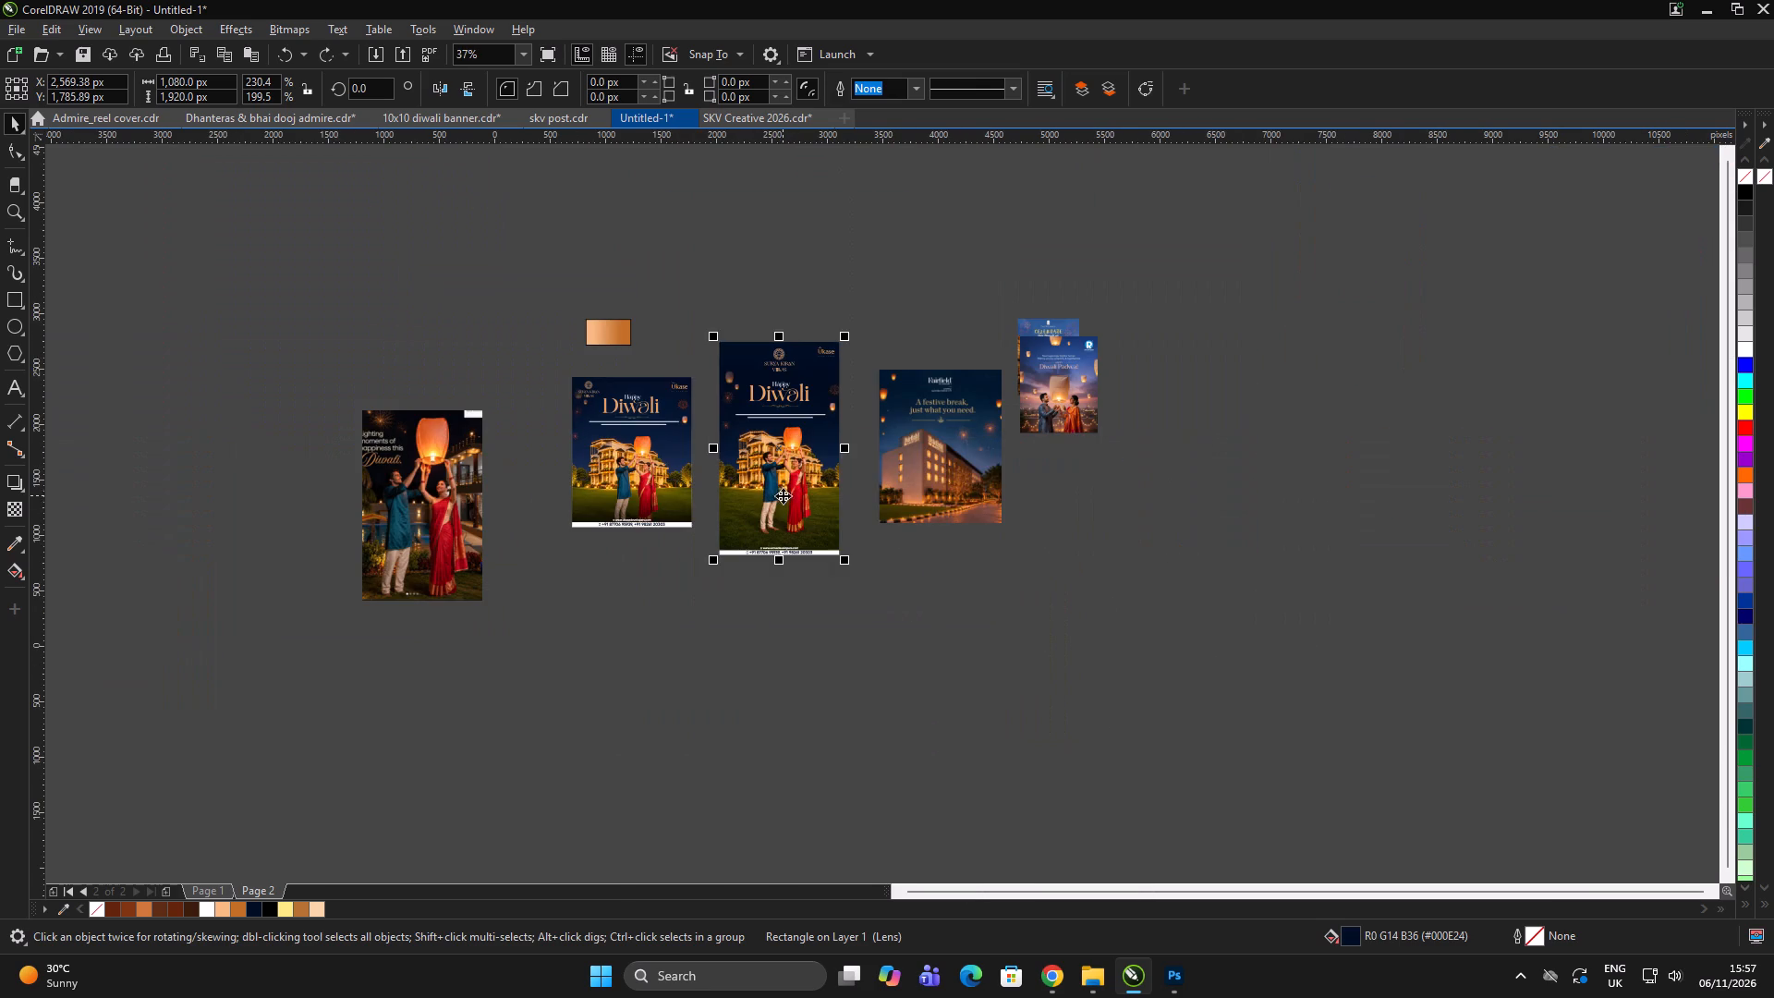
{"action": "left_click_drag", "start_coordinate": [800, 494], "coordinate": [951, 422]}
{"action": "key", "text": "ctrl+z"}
Copy the 1080 by 1350 px black transparent overlay rectangle from the shorter Diwali post with the couple.
{"action": "scroll", "coordinate": [796, 436], "scroll_direction": "up", "scroll_amount": 1}
{"action": "left_click", "coordinate": [494, 710]}
{"action": "double_click", "coordinate": [501, 484]}
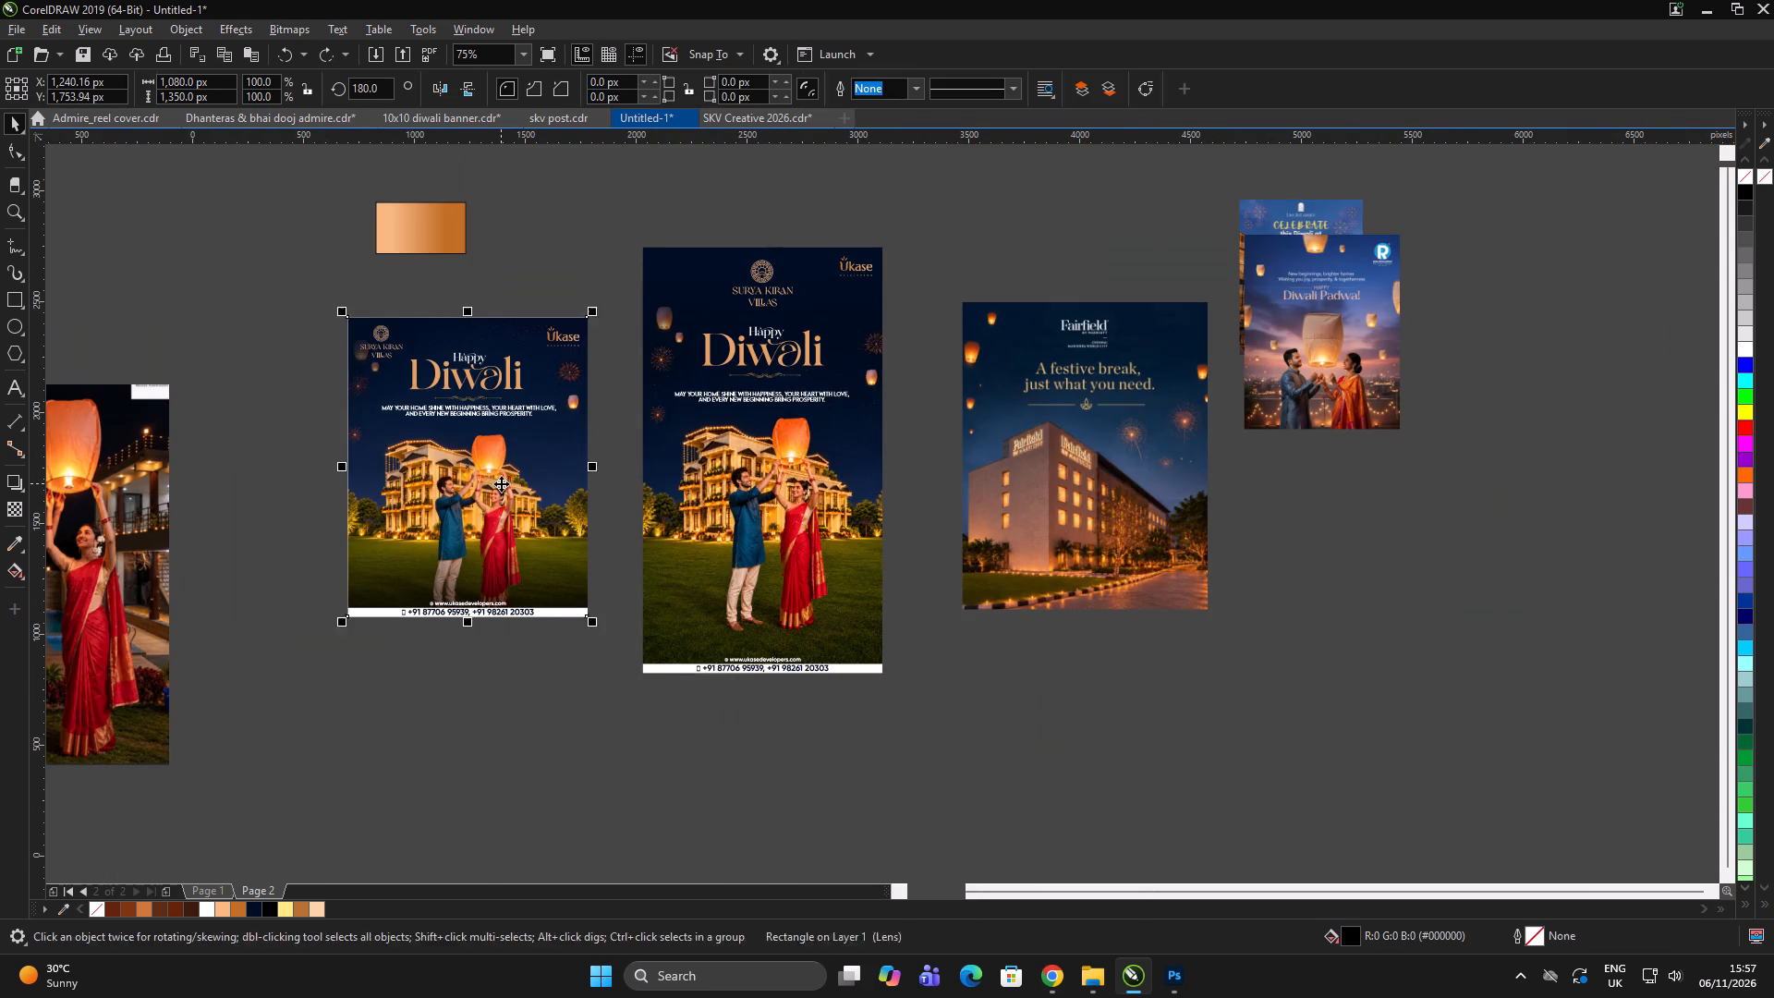
{"action": "key", "text": "ctrl+u"}
{"action": "left_click", "coordinate": [491, 730], "text": "ctrl"}
{"action": "double_click", "coordinate": [496, 584]}
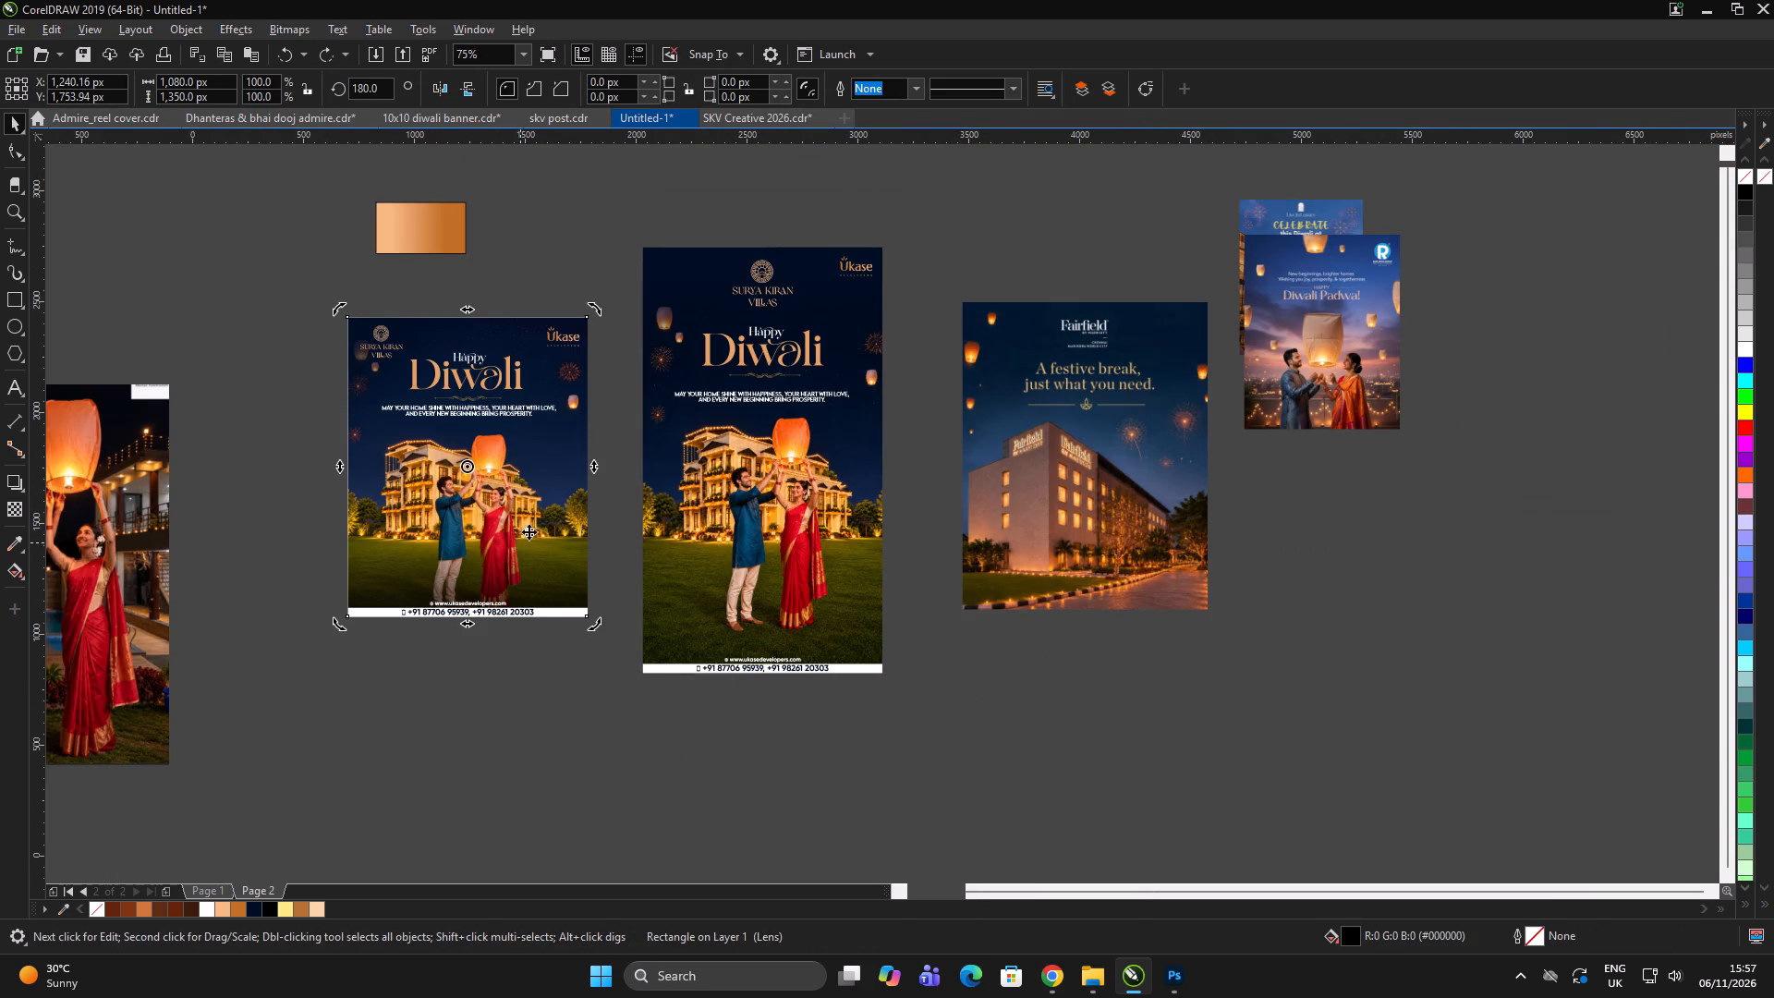
{"action": "left_click_drag", "start_coordinate": [522, 494], "coordinate": [372, 411]}
{"action": "key", "text": "ctrl+z"}
{"action": "left_click", "coordinate": [454, 688]}
{"action": "left_click", "coordinate": [473, 556]}
{"action": "key", "text": "ctrl+c"}
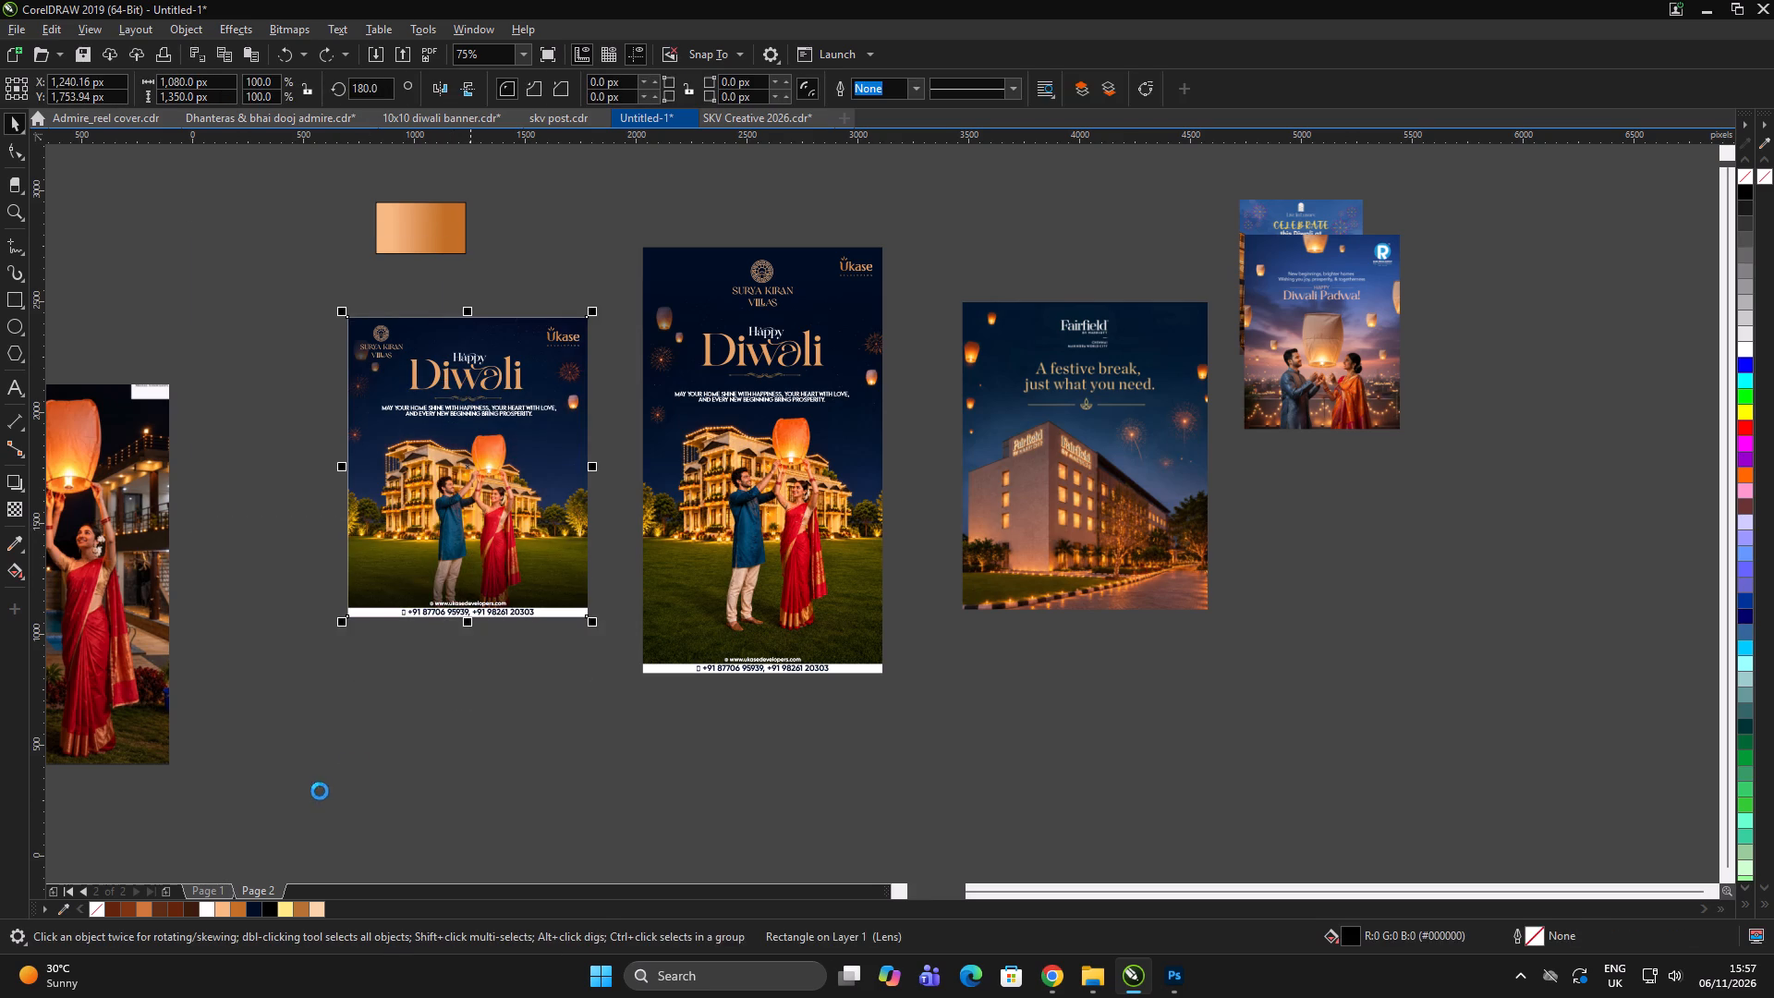
{"action": "left_click", "coordinate": [318, 790]}
{"action": "left_click", "coordinate": [261, 902]}
{"action": "double_click", "coordinate": [515, 785]}
{"action": "left_click", "coordinate": [541, 777]}
{"action": "left_click", "coordinate": [529, 773]}
{"action": "left_click_drag", "start_coordinate": [596, 773], "coordinate": [611, 774]}
{"action": "left_click_drag", "start_coordinate": [761, 796], "coordinate": [771, 797]}
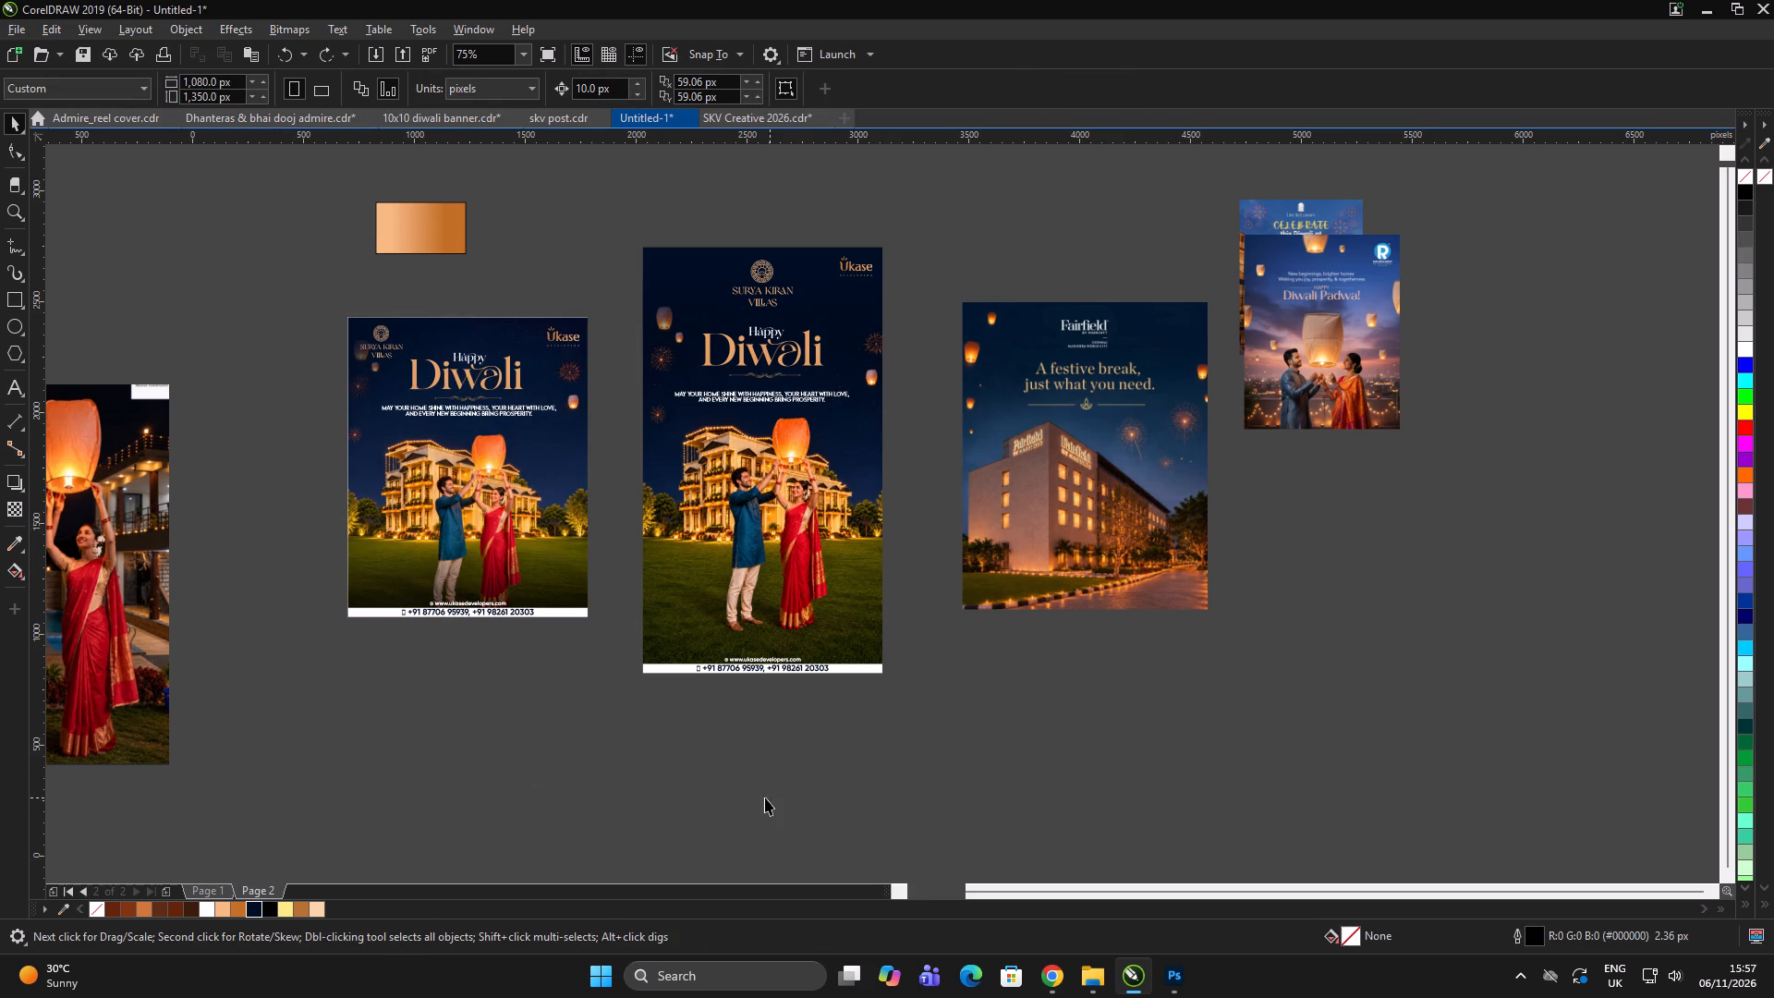
Paste the overlay on page 1 and align it to the horizontal centre and bottom of the tall version's background.
{"action": "left_click", "coordinate": [207, 890]}
{"action": "double_click", "coordinate": [579, 758]}
{"action": "key", "text": "ctrl+v"}
{"action": "left_click", "coordinate": [819, 574], "text": "shift"}
{"action": "key", "text": "c"}
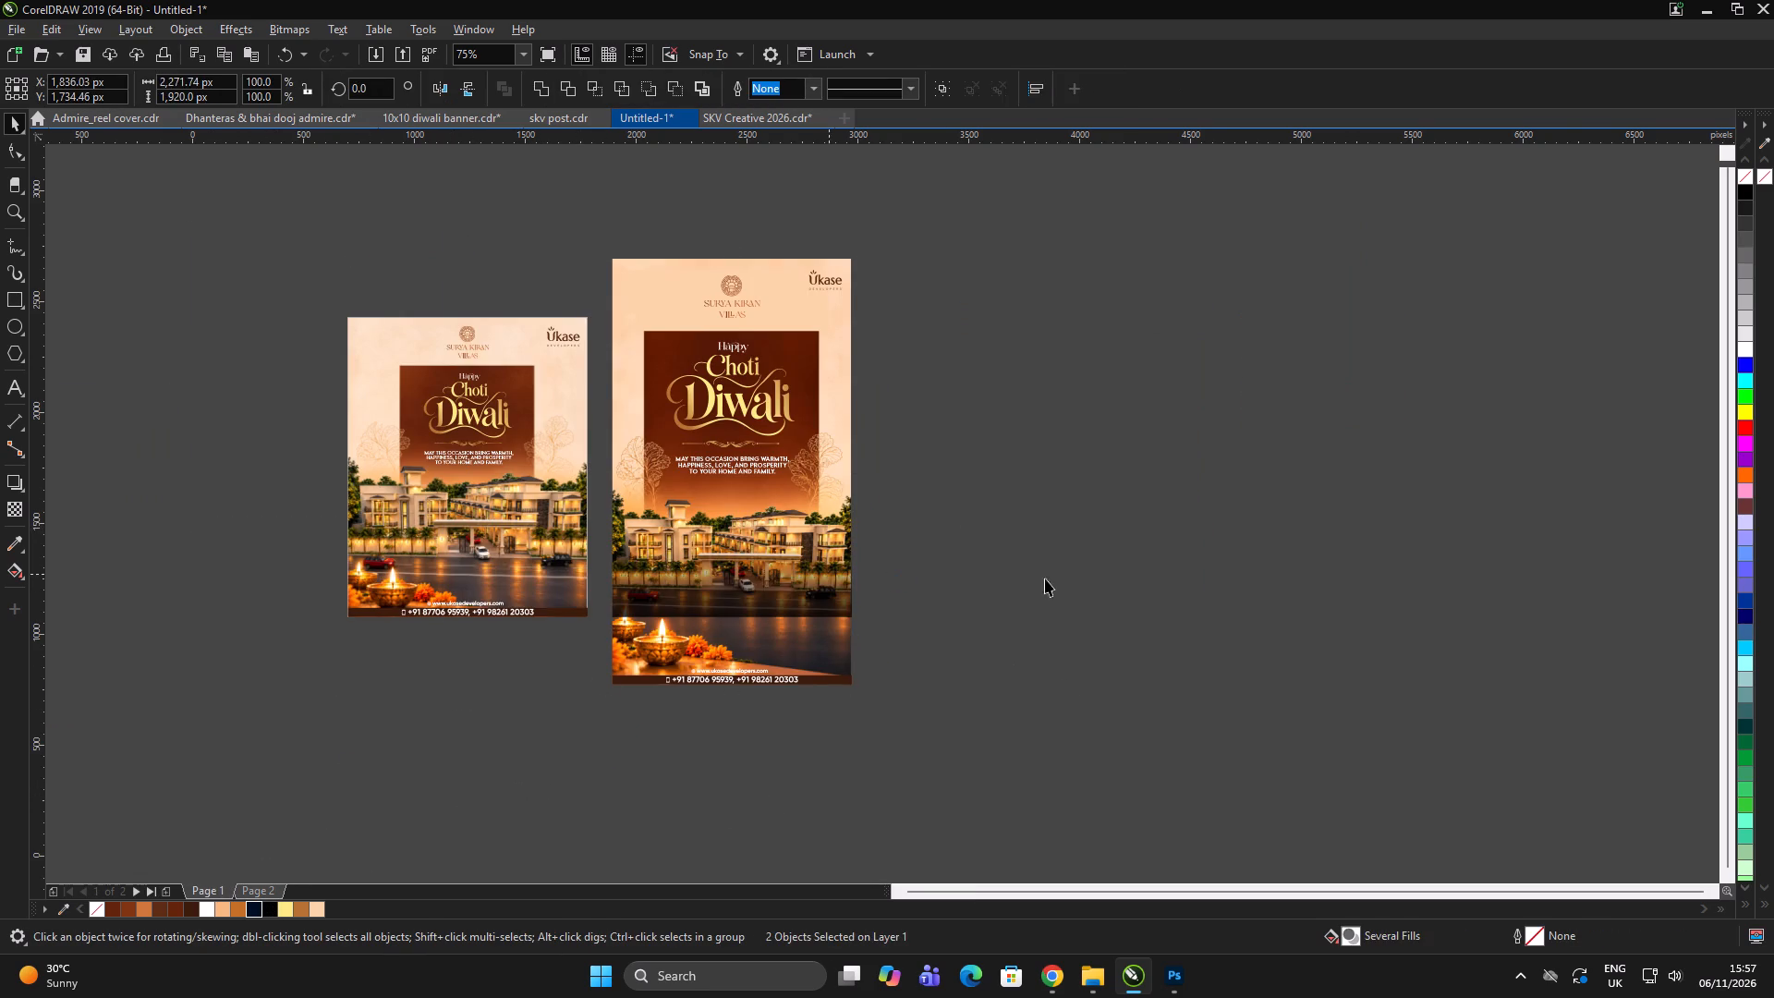
{"action": "left_click", "coordinate": [1058, 578]}
{"action": "left_click", "coordinate": [727, 577]}
{"action": "scroll", "coordinate": [777, 636], "scroll_direction": "up", "scroll_amount": 1}
{"action": "left_click", "coordinate": [780, 634], "text": "shift"}
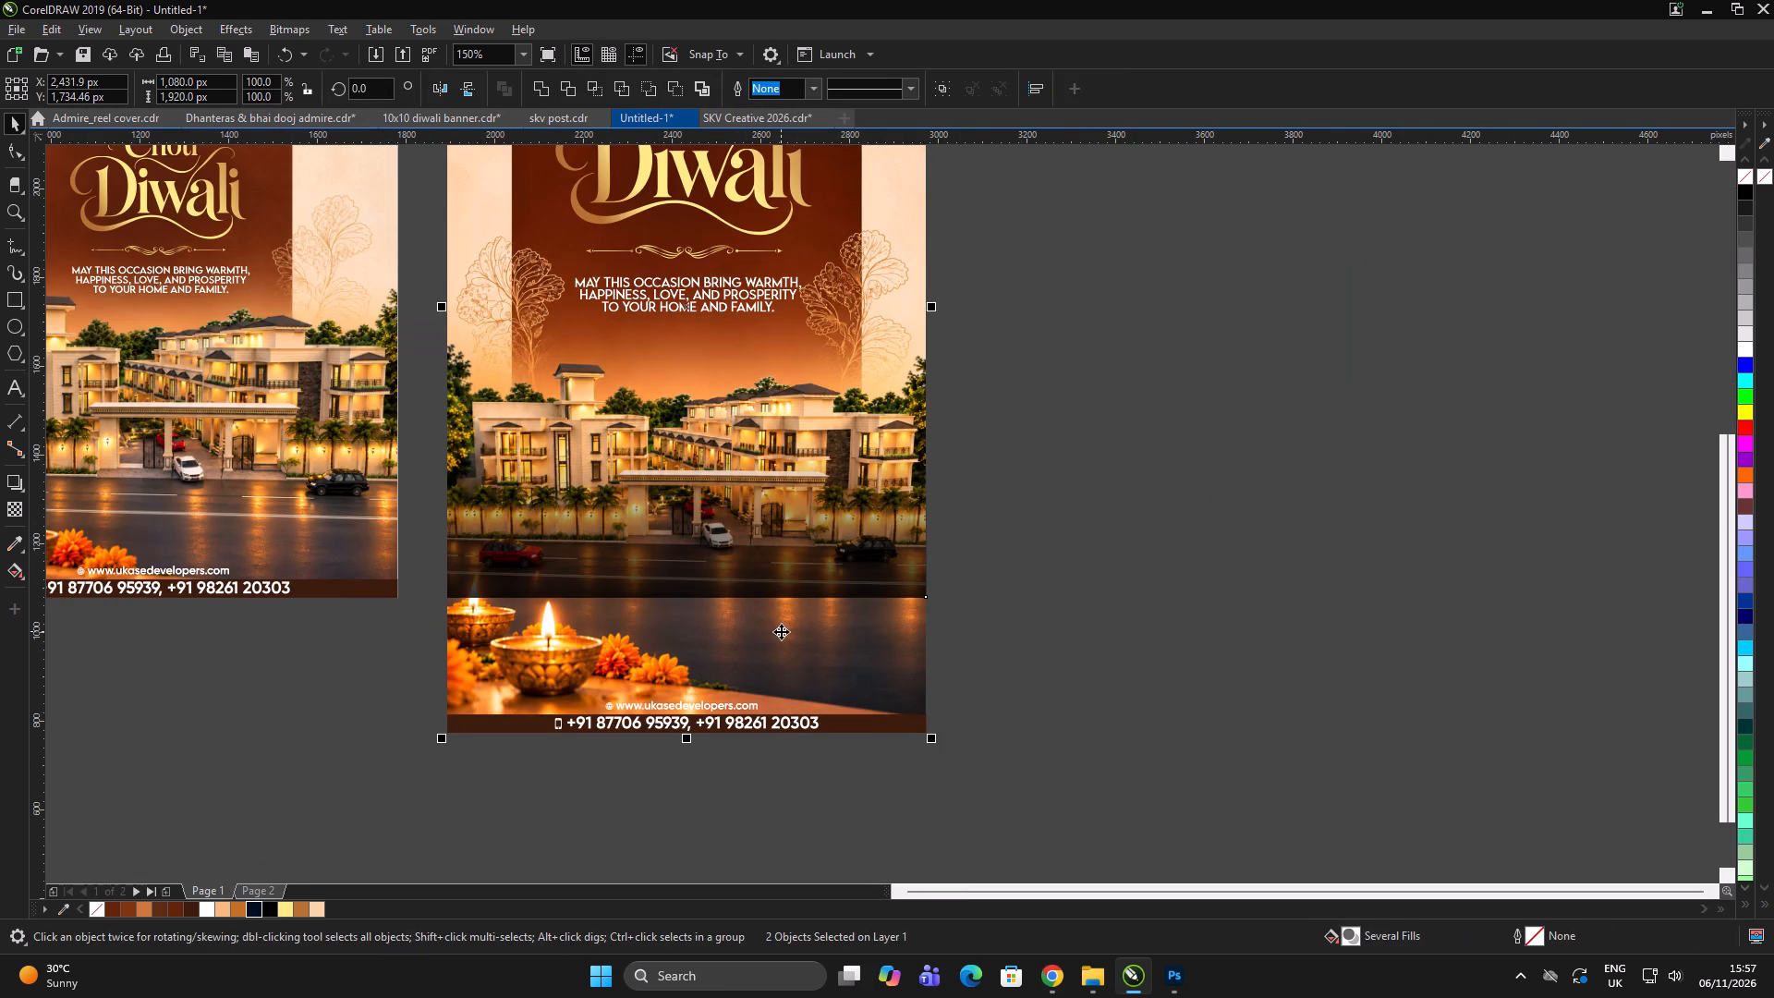
{"action": "key", "text": "b"}
Bring the tall version's website and phone footer to the front, above the dark overlay.
{"action": "left_click", "coordinate": [1099, 650]}
{"action": "left_click", "coordinate": [1112, 651]}
{"action": "left_click", "coordinate": [1124, 651]}
{"action": "left_click_drag", "start_coordinate": [1207, 646], "coordinate": [128, 841]}
{"action": "key", "text": "shift+Page_Up"}
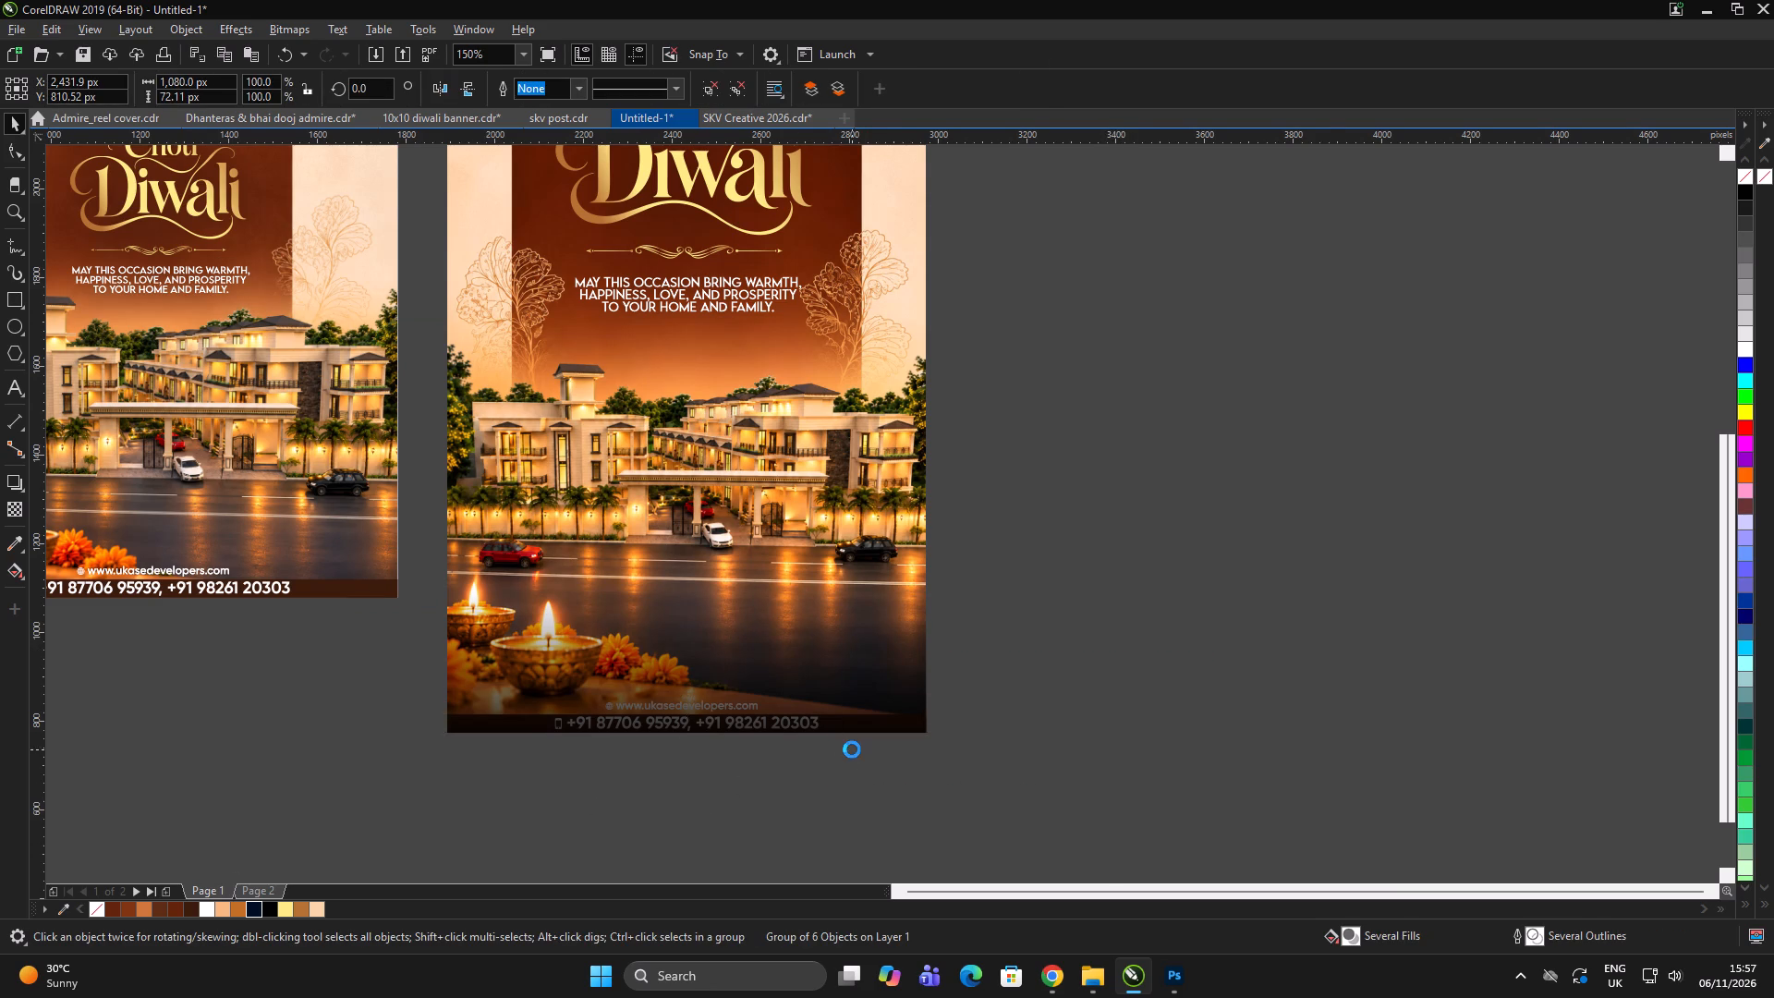
{"action": "scroll", "coordinate": [1261, 507], "scroll_direction": "down", "scroll_amount": 1}
{"action": "double_click", "coordinate": [1258, 507]}
{"action": "left_click", "coordinate": [1039, 575]}
Duplicate the dark overlay onto the original Choti Diwali post and align it to the background's horizontal centre and bottom.
{"action": "left_click_drag", "start_coordinate": [994, 553], "coordinate": [983, 504]}
{"action": "right_click", "coordinate": [983, 504]}
{"action": "left_click", "coordinate": [751, 488], "text": "shift"}
{"action": "key", "text": "c"}
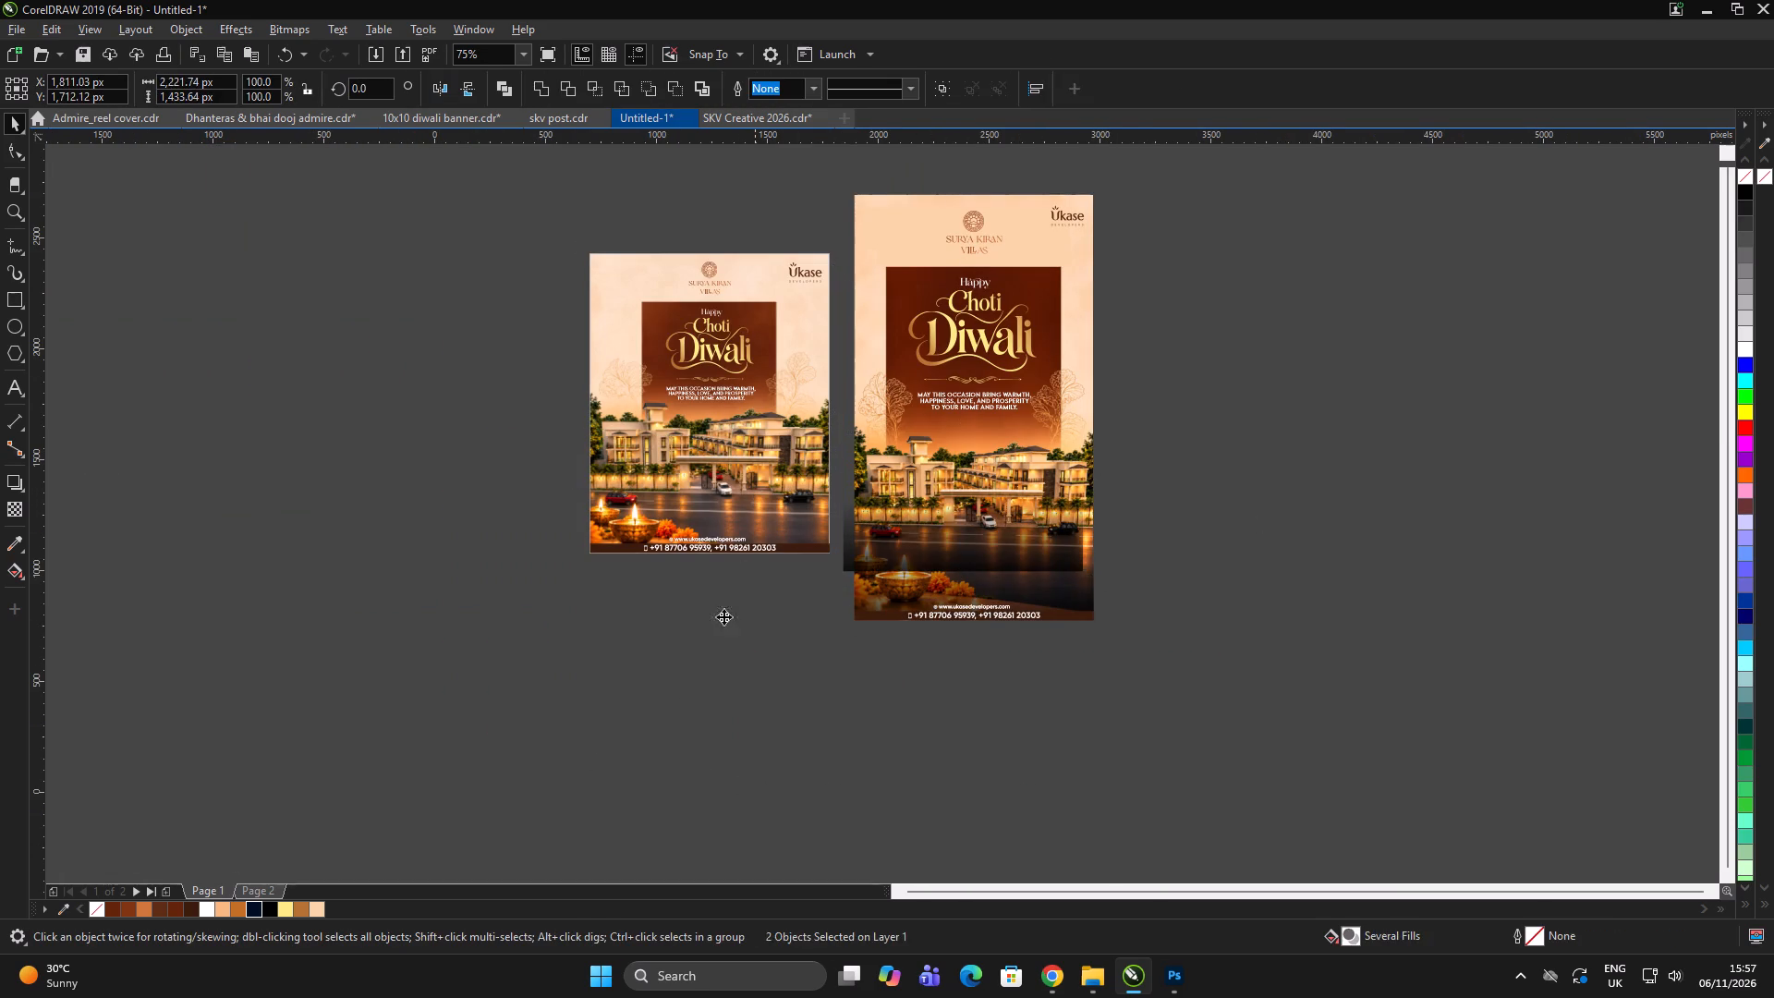
{"action": "left_click", "coordinate": [685, 662]}
{"action": "left_click", "coordinate": [741, 459]}
{"action": "scroll", "coordinate": [753, 473], "scroll_direction": "up", "scroll_amount": 1}
{"action": "left_click_drag", "start_coordinate": [757, 545], "coordinate": [772, 405]}
{"action": "left_click", "coordinate": [788, 588], "text": "shift"}
{"action": "key", "text": "b"}
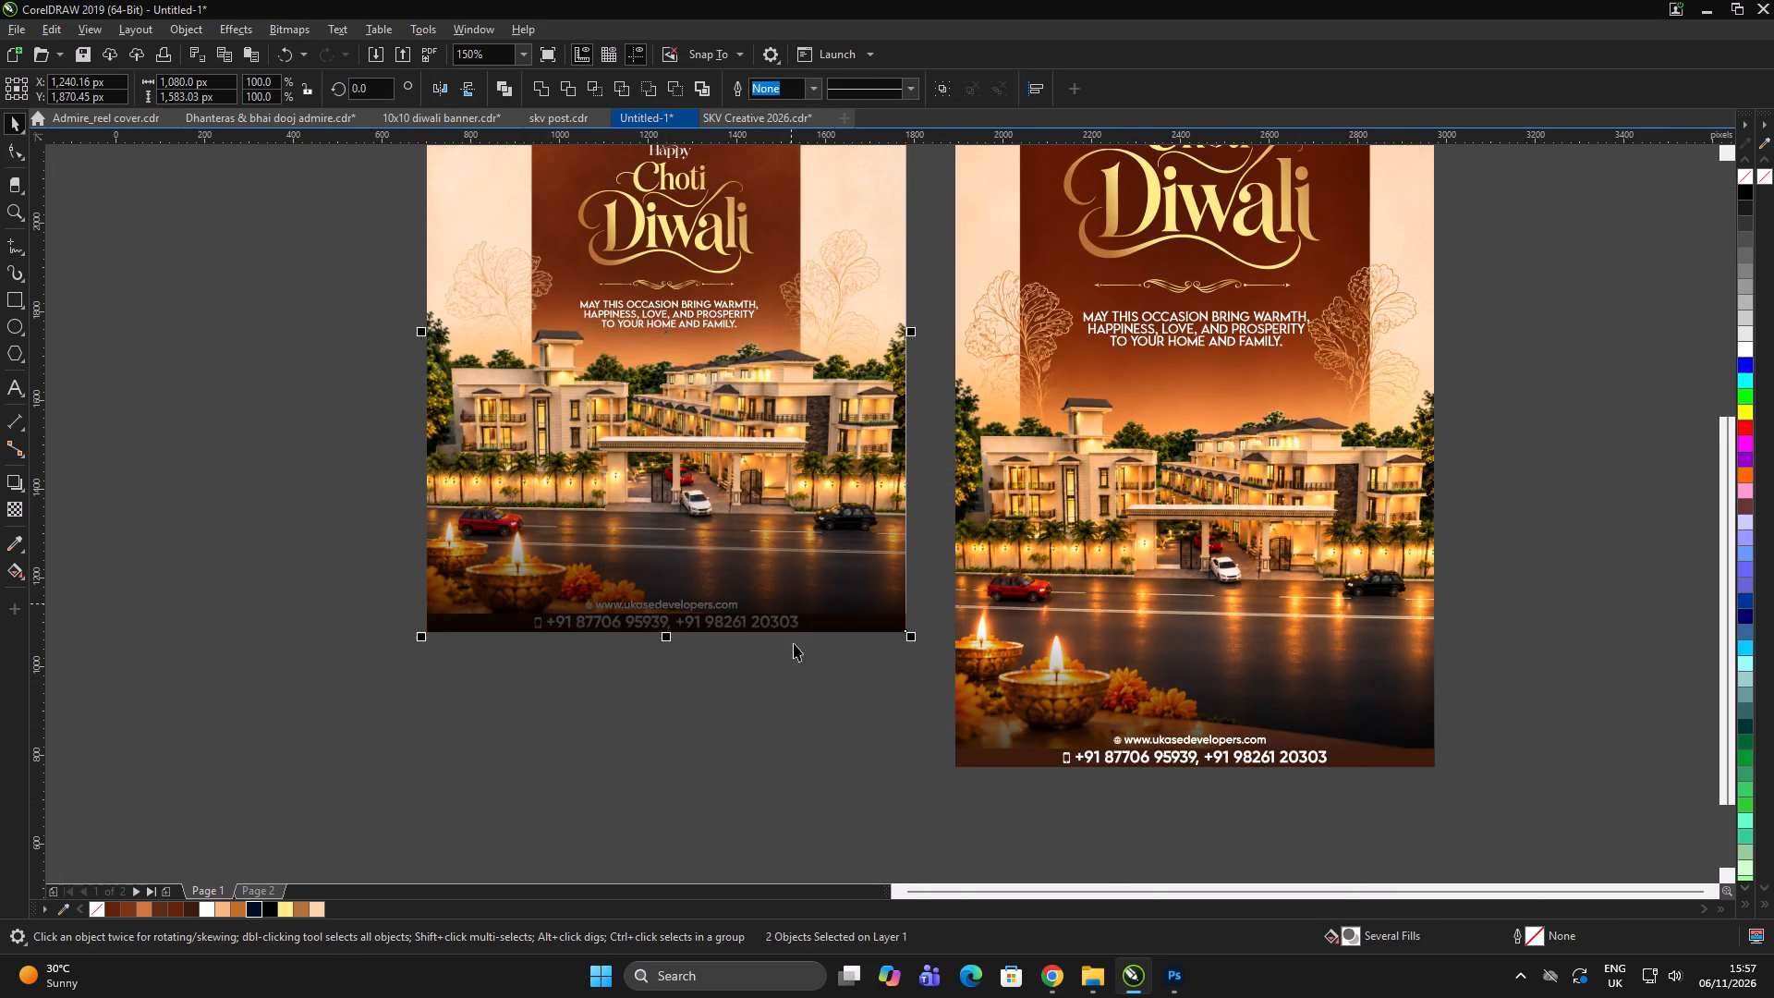
Bring the original post's website and phone footer to the front, above its dark overlay.
{"action": "left_click", "coordinate": [804, 680]}
{"action": "left_click", "coordinate": [822, 681]}
{"action": "left_click_drag", "start_coordinate": [153, 499], "coordinate": [1001, 701]}
{"action": "key", "text": "shift+Page_Up"}
{"action": "left_click", "coordinate": [654, 752]}
{"action": "left_click", "coordinate": [688, 732]}
{"action": "left_click", "coordinate": [690, 721]}
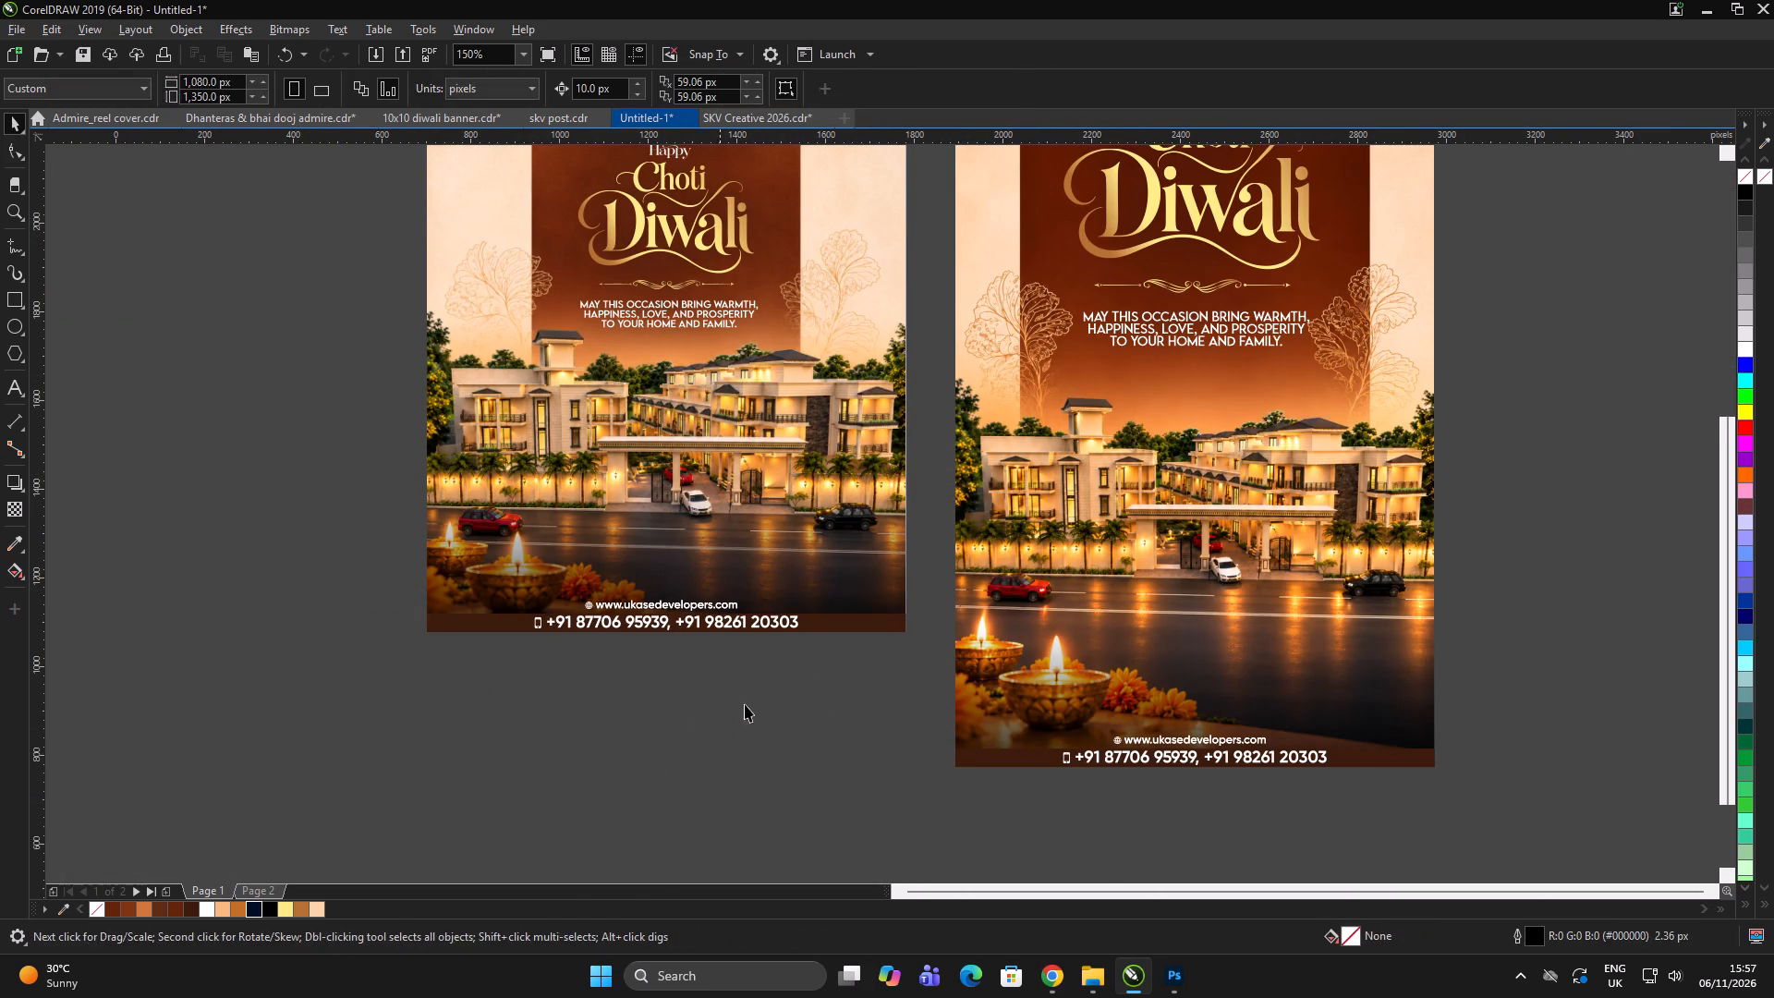
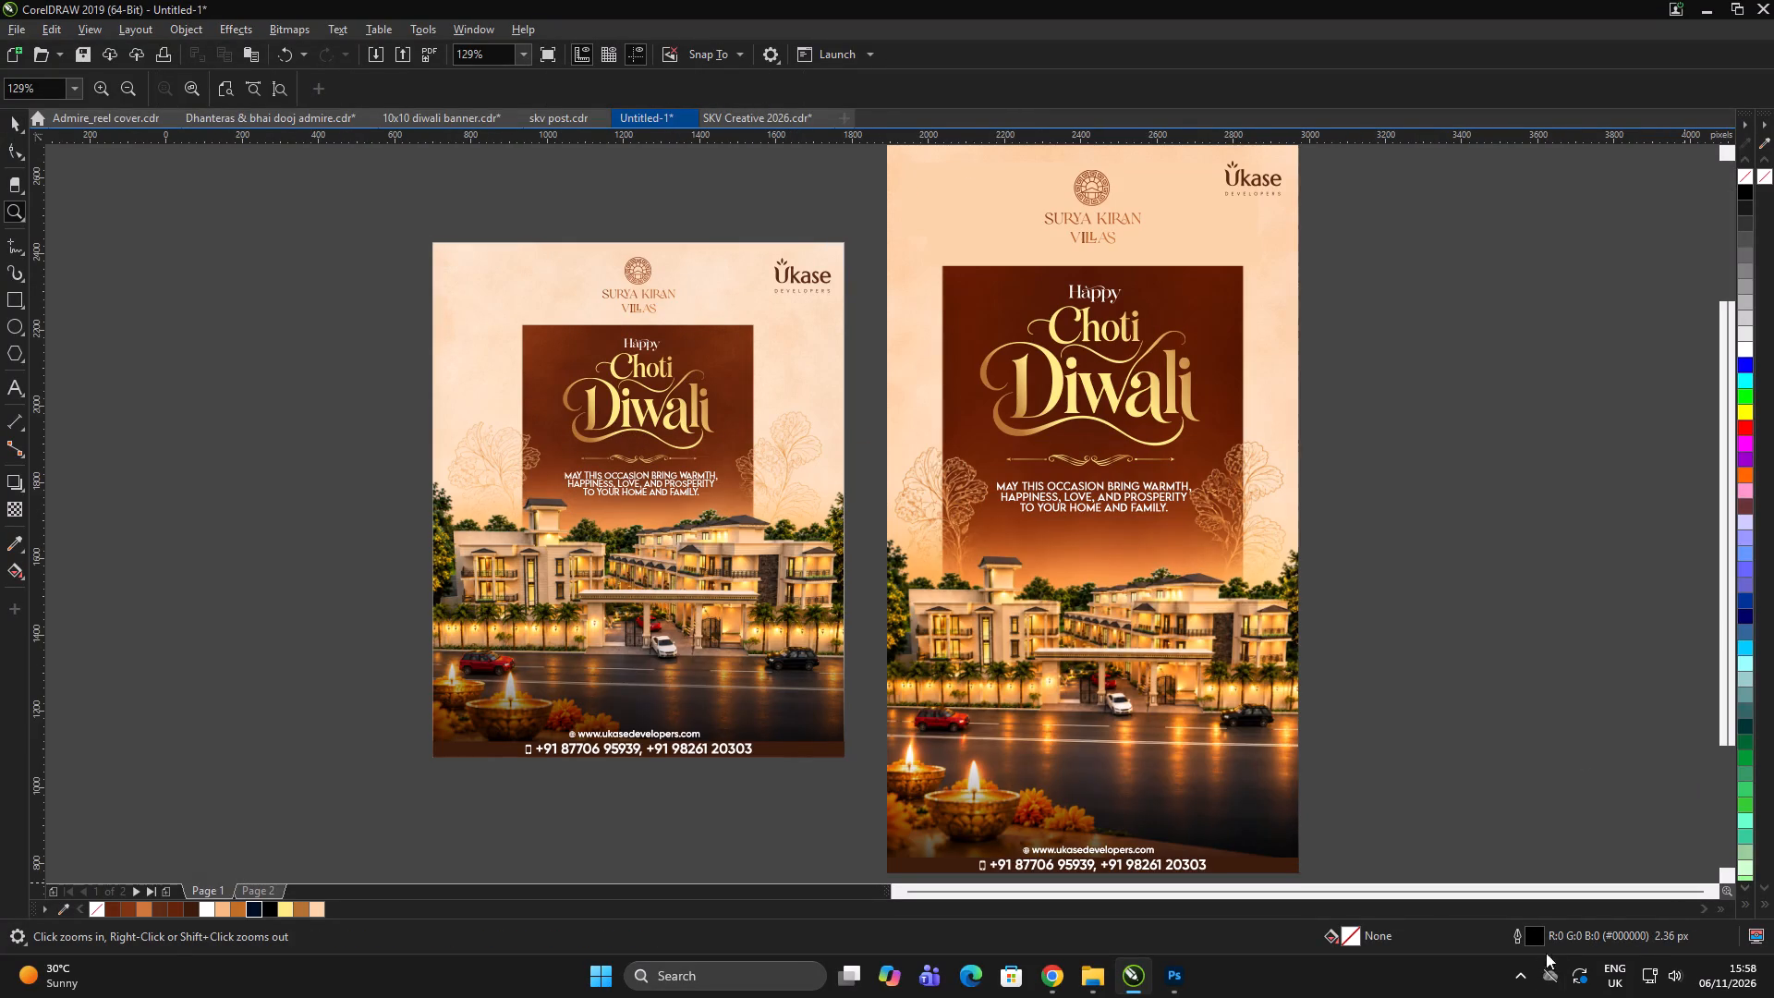
Switch to Lightshot and select a screen capture area starting at the original Choti Diwali post's upper-left corner.
{"action": "left_click", "coordinate": [1518, 989]}
{"action": "left_click", "coordinate": [1488, 920]}
{"action": "left_click_drag", "start_coordinate": [418, 239], "coordinate": [512, 427]}
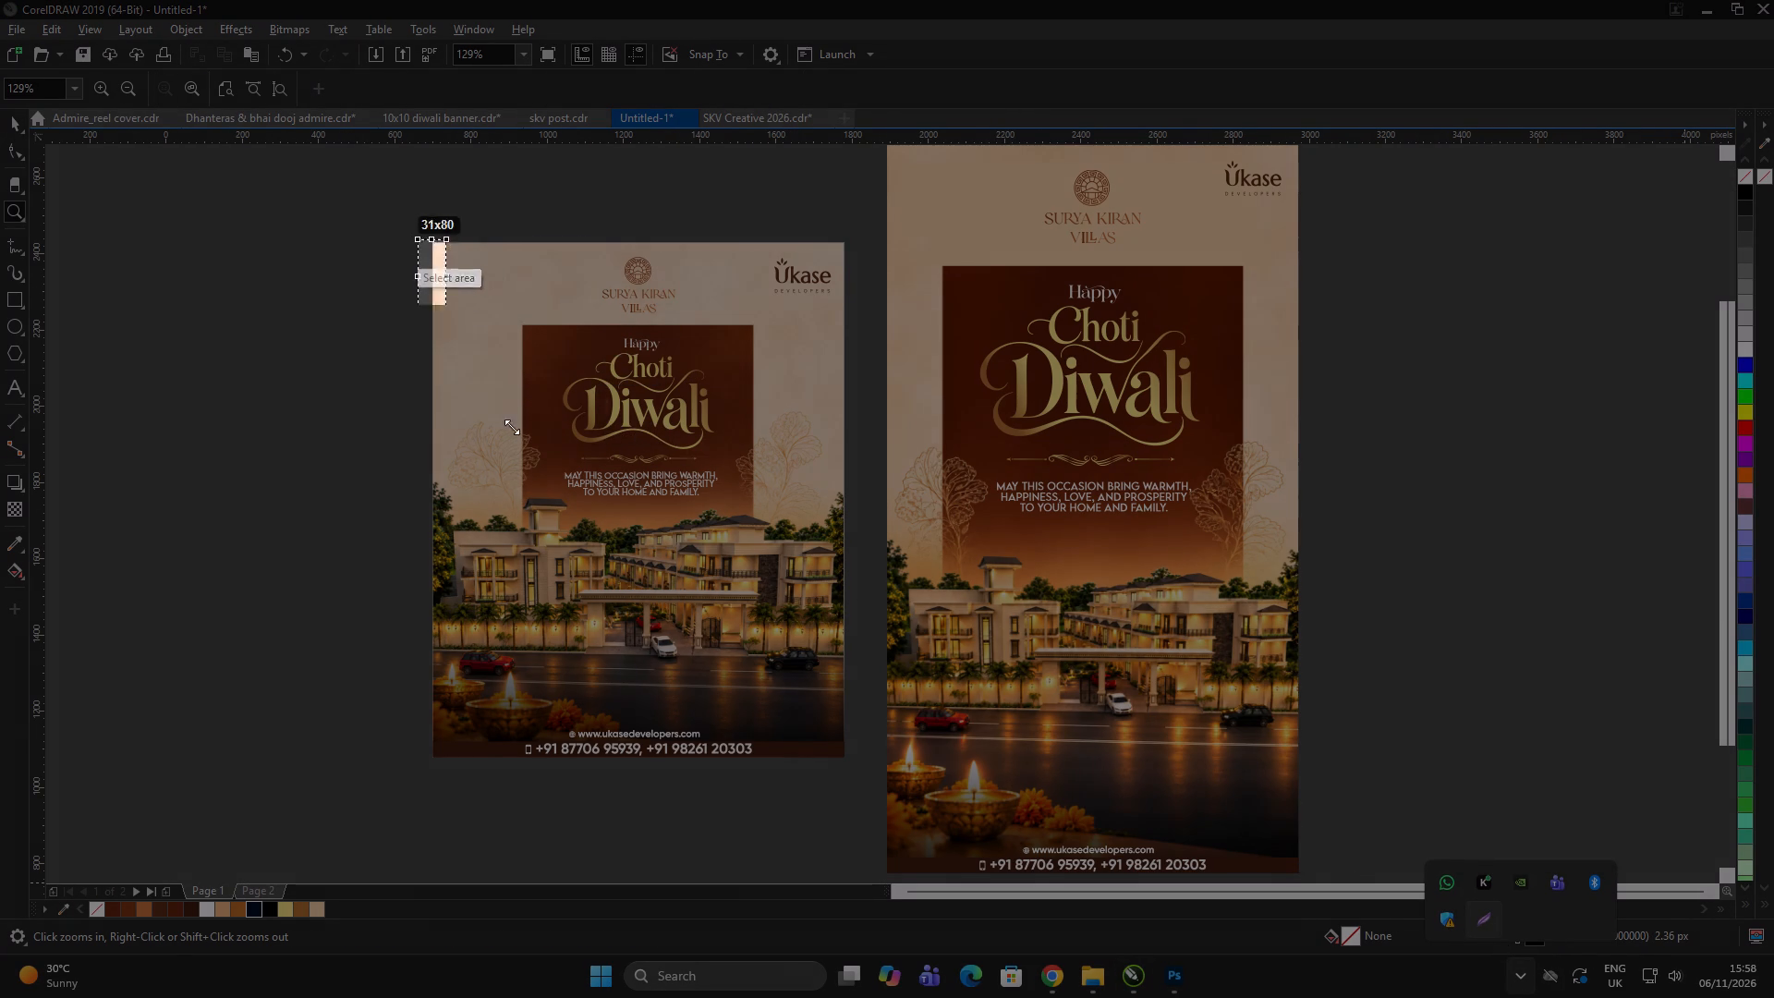
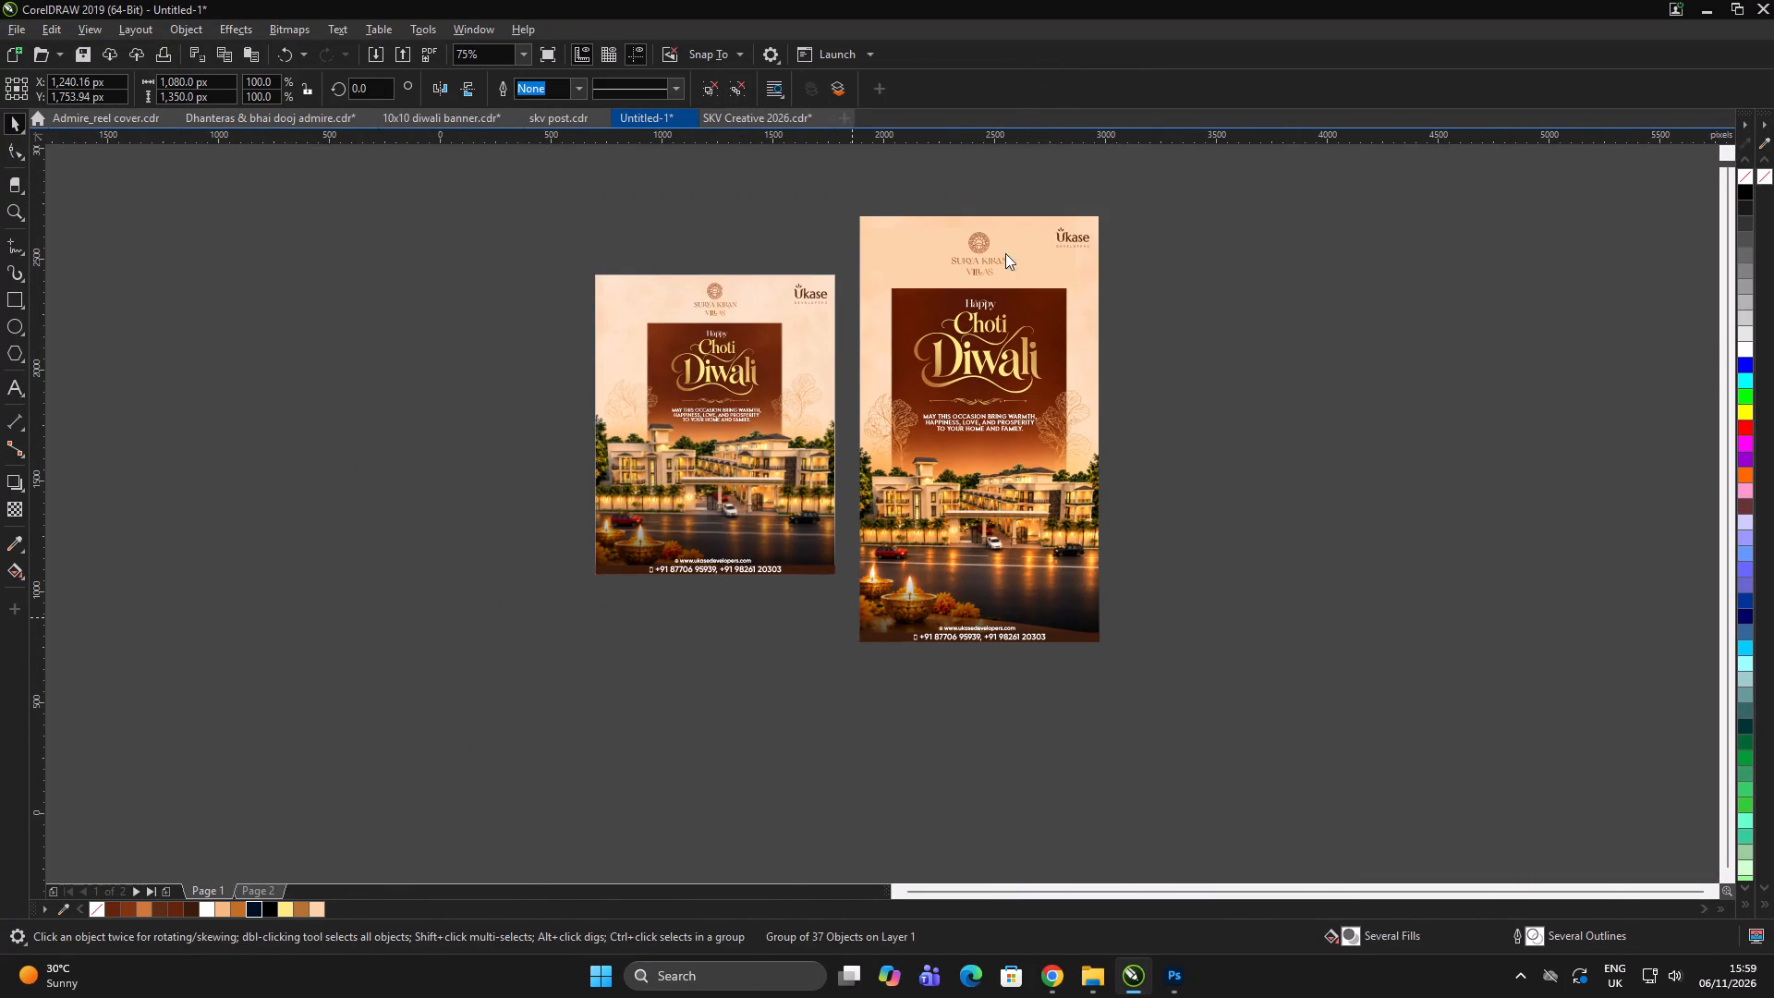
Name the original Choti Diwali post's JPG export "Skv_choti diwali_" in the festival folder, reusing the Skv_diwali file name, and copy the name.
{"action": "left_click", "coordinate": [1319, 248]}
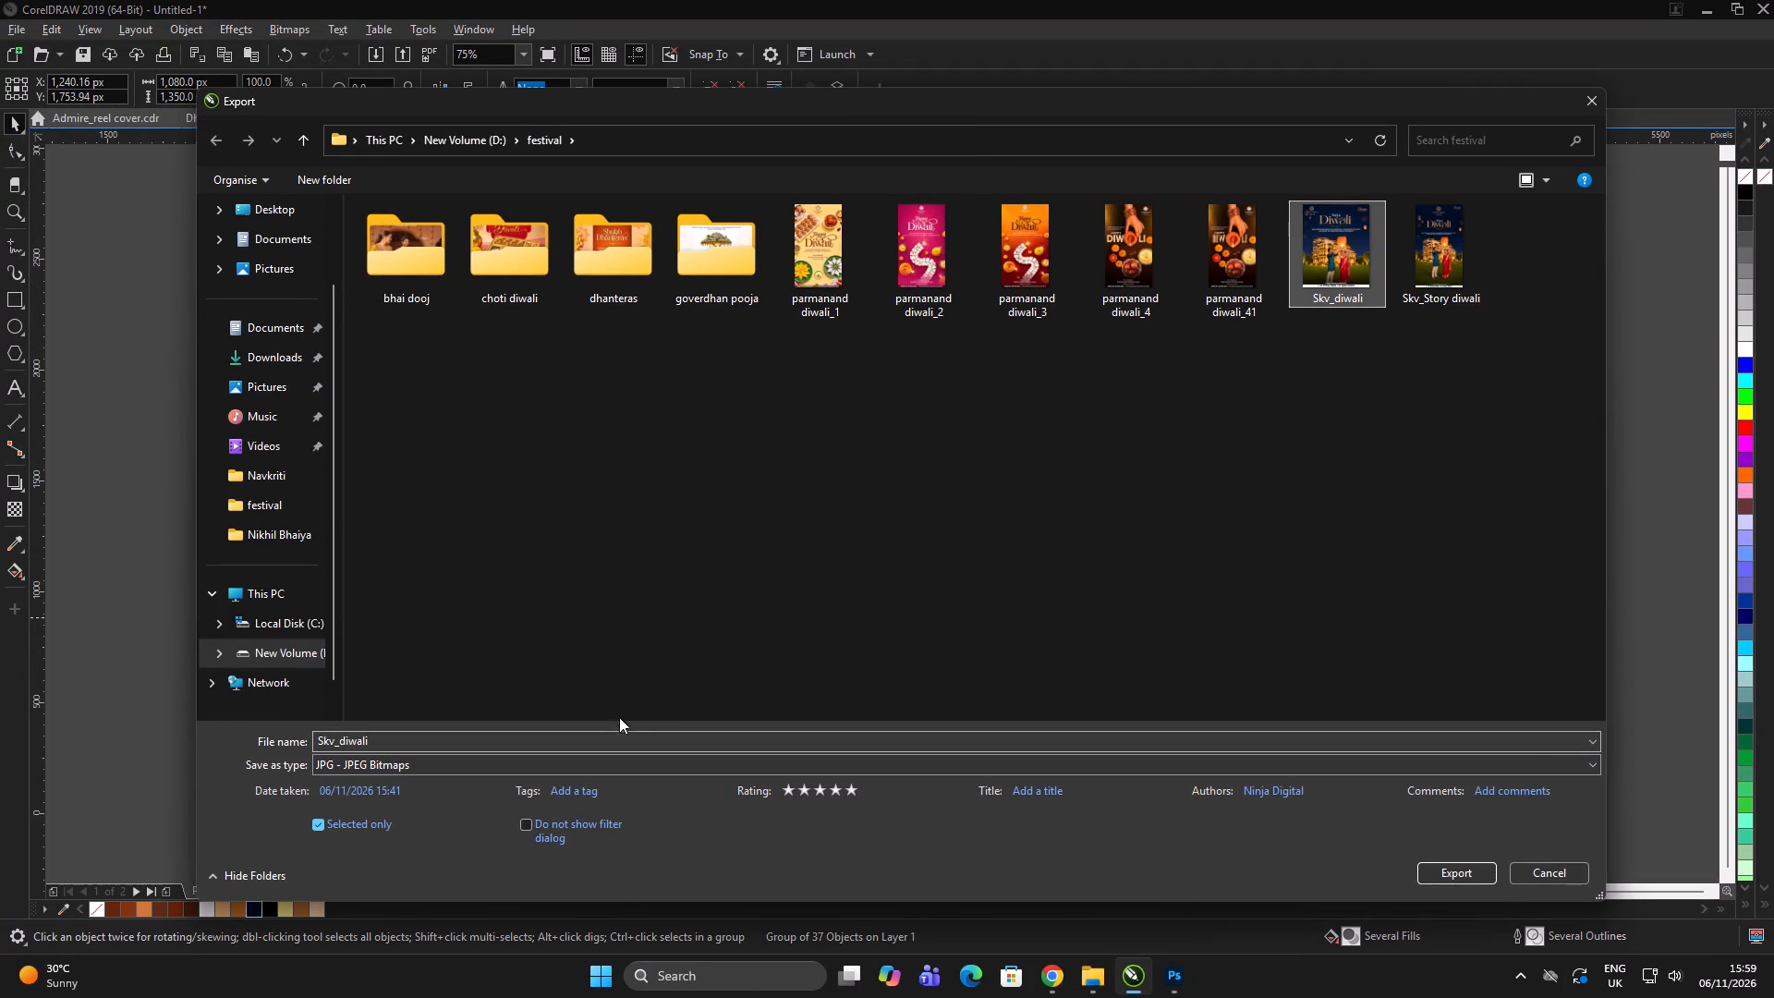
{"action": "triple_click", "coordinate": [587, 731]}
{"action": "left_click", "coordinate": [548, 742]}
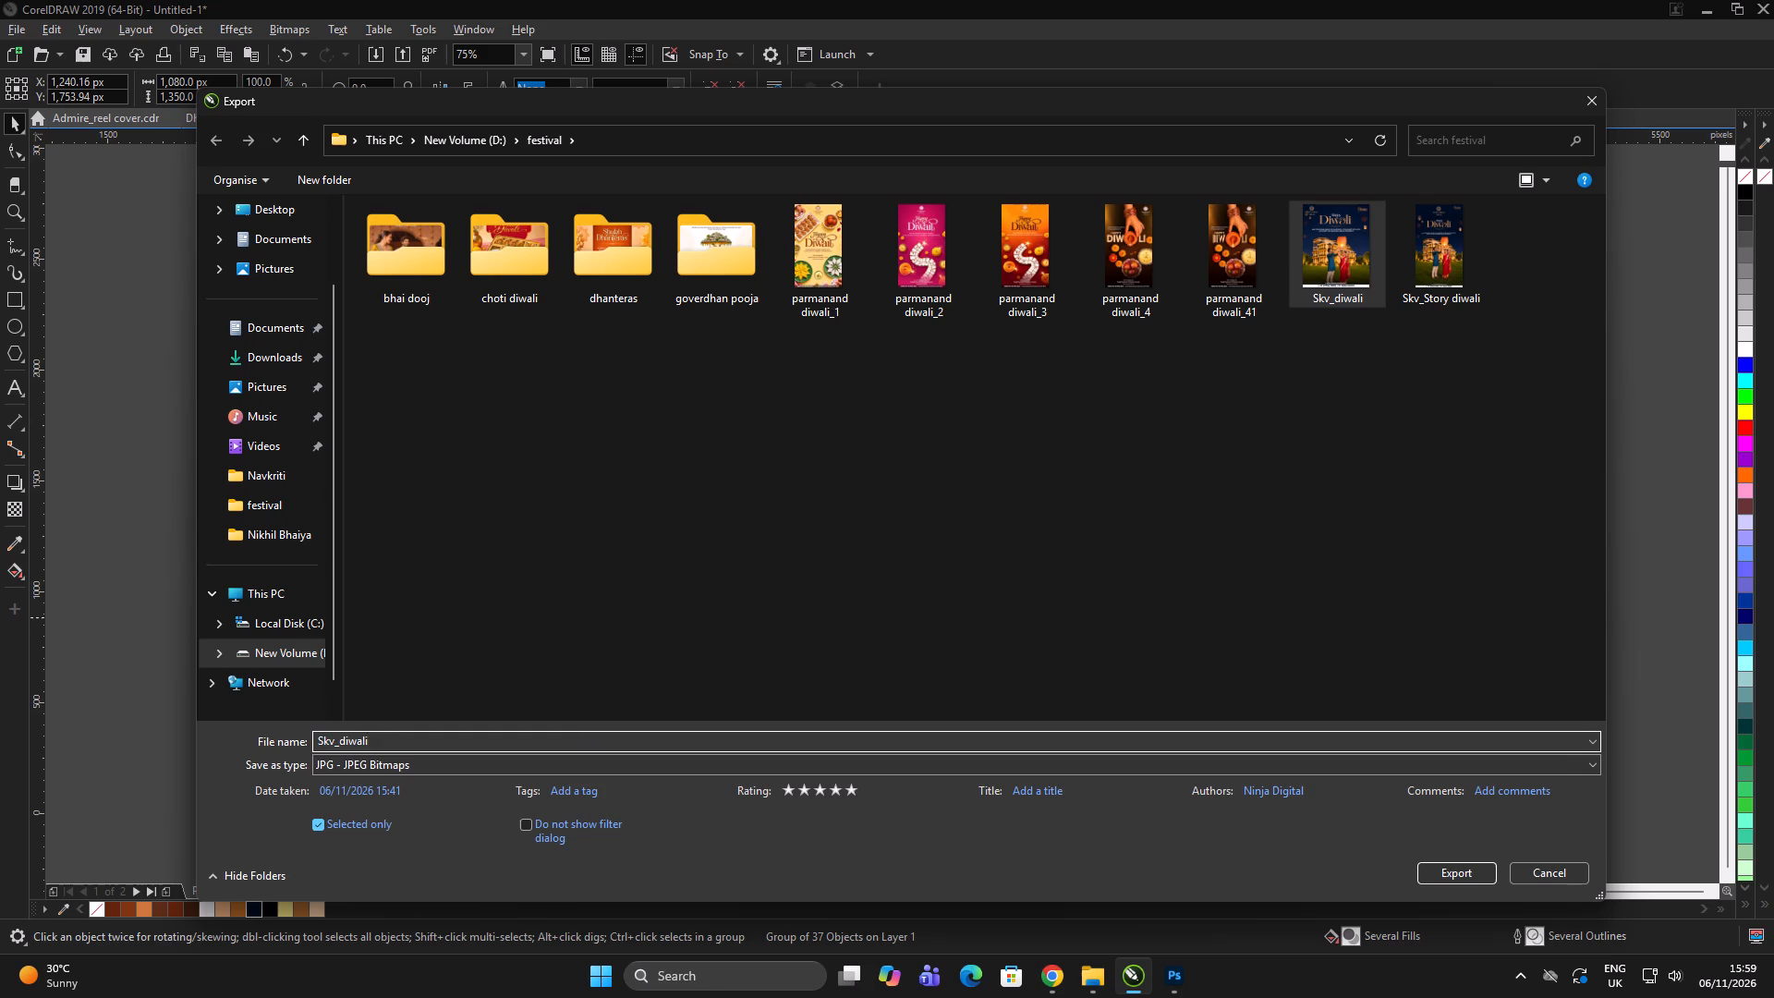
{"action": "key", "text": "BackSpace"}
{"action": "key", "text": "BackSpace"}
{"action": "key", "text": "BackSpace"}
{"action": "key", "text": "BackSpace"}
{"action": "key", "text": "BackSpace"}
{"action": "key", "text": "BackSpace"}
{"action": "type", "text": "choti diwali"}
{"action": "key", "text": "shift+underscore"}
{"action": "key", "text": "ctrl+a"}
{"action": "key", "text": "ctrl+c"}
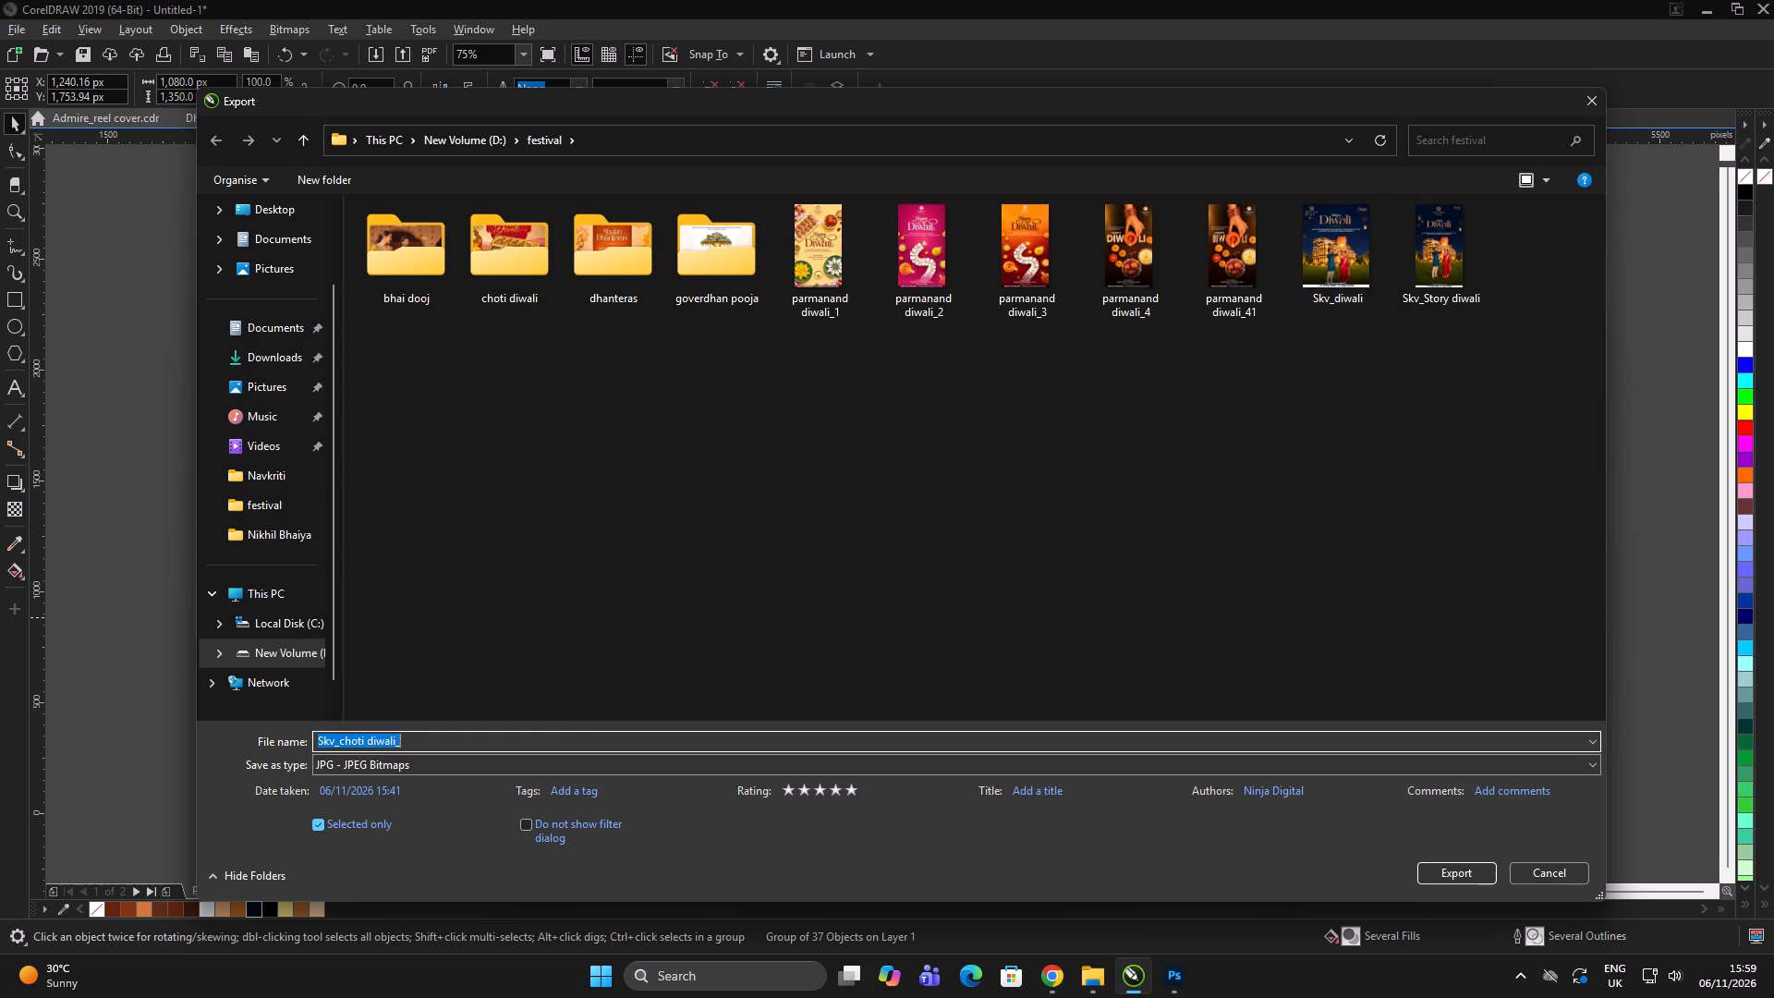
Export the original post as a JPEG in RGB Color (24-bit) mode.
{"action": "key", "text": "Return"}
{"action": "left_click", "coordinate": [1209, 292]}
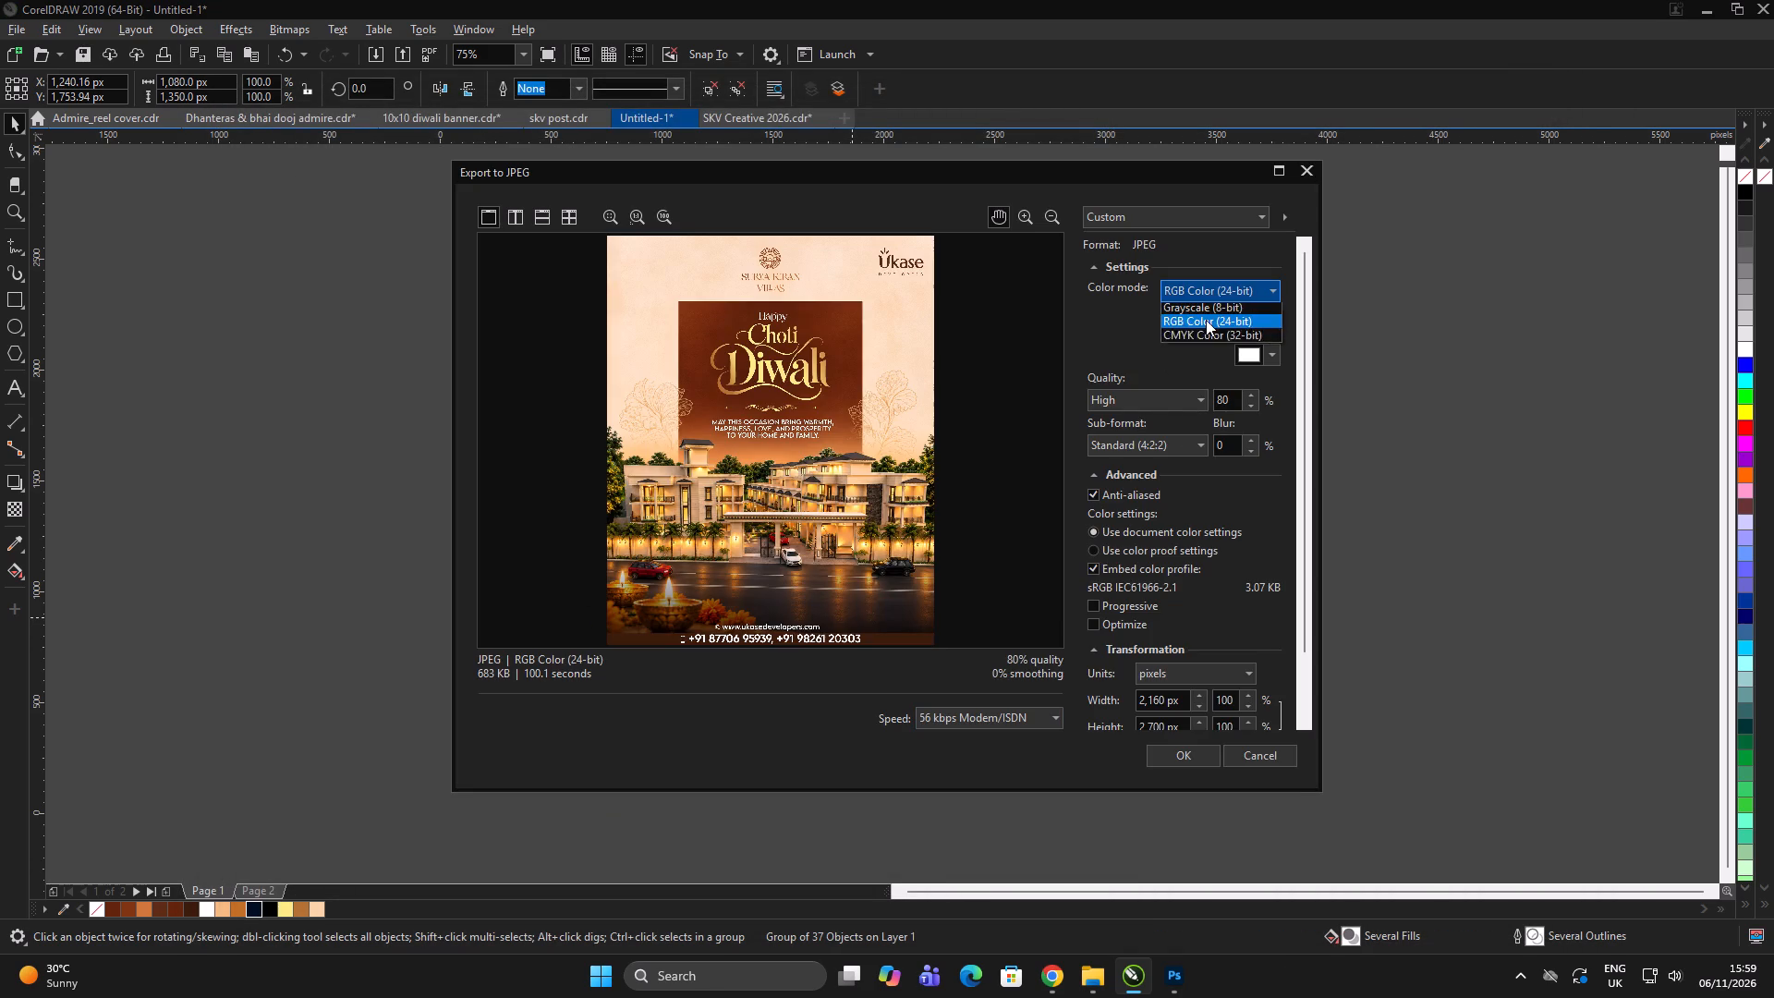
{"action": "left_click", "coordinate": [1206, 321]}
{"action": "left_click", "coordinate": [1167, 759]}
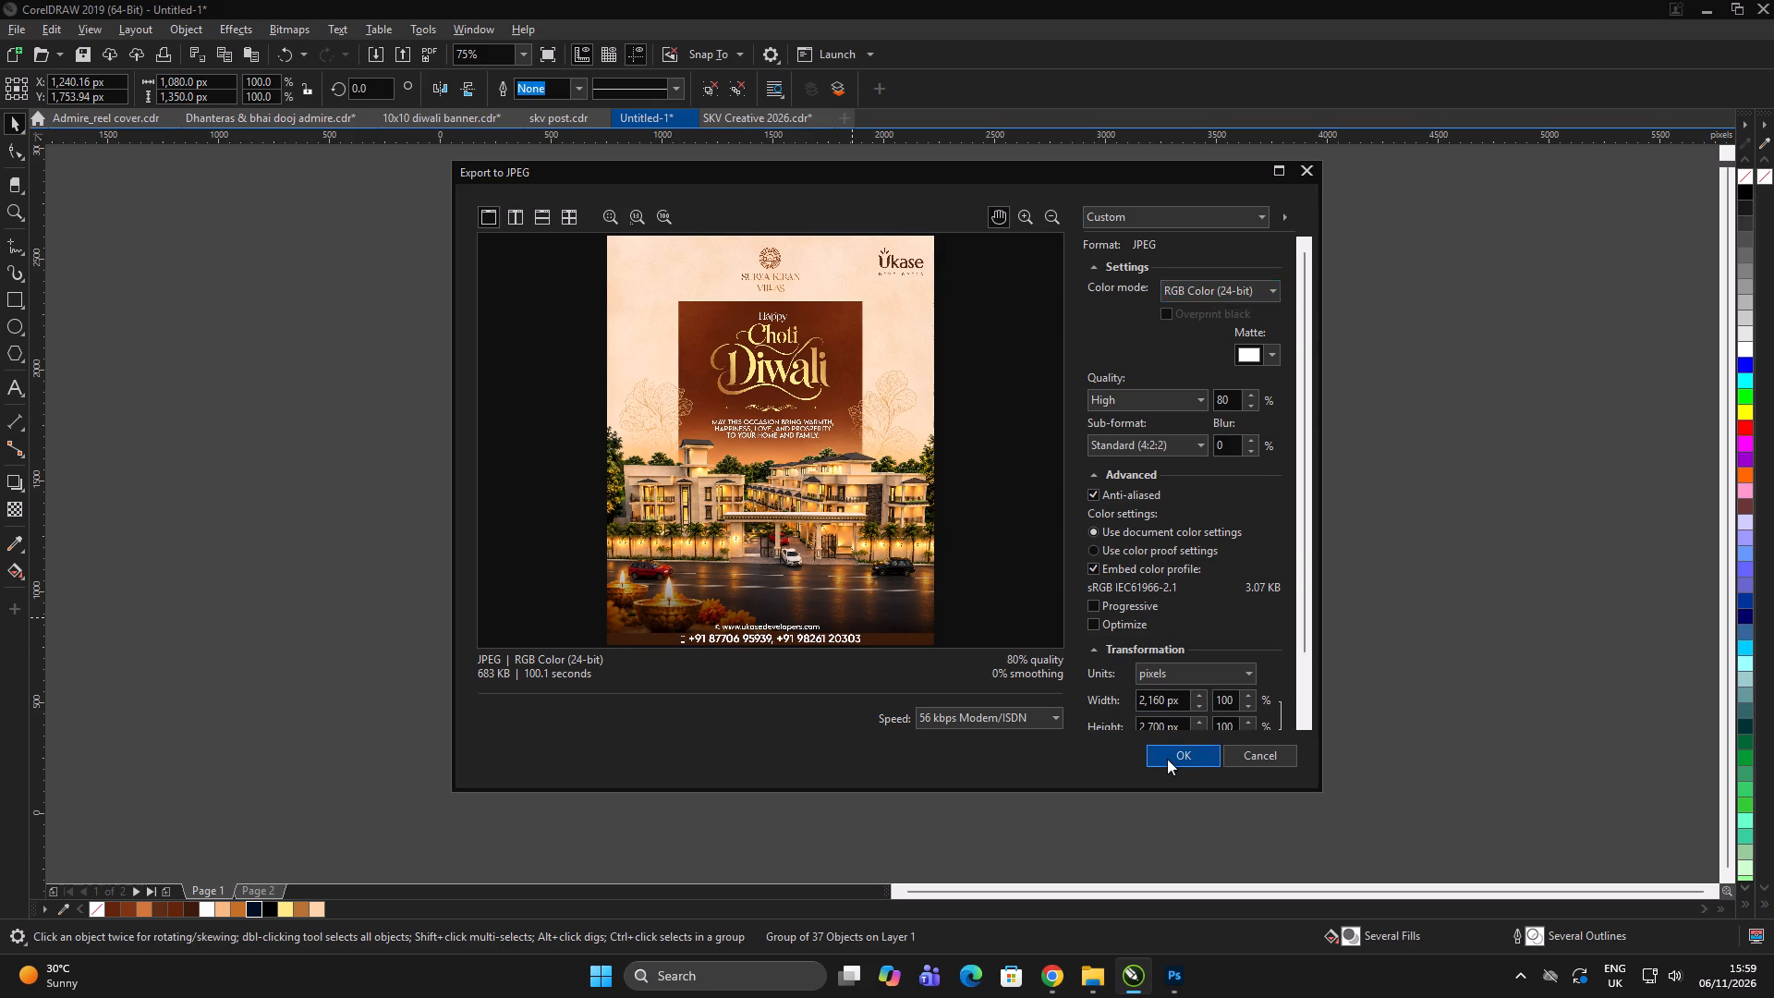
{"action": "double_click", "coordinate": [1206, 750]}
Select all objects of the tall Choti Diwali version and group them.
{"action": "left_click_drag", "start_coordinate": [1241, 741], "coordinate": [851, 249]}
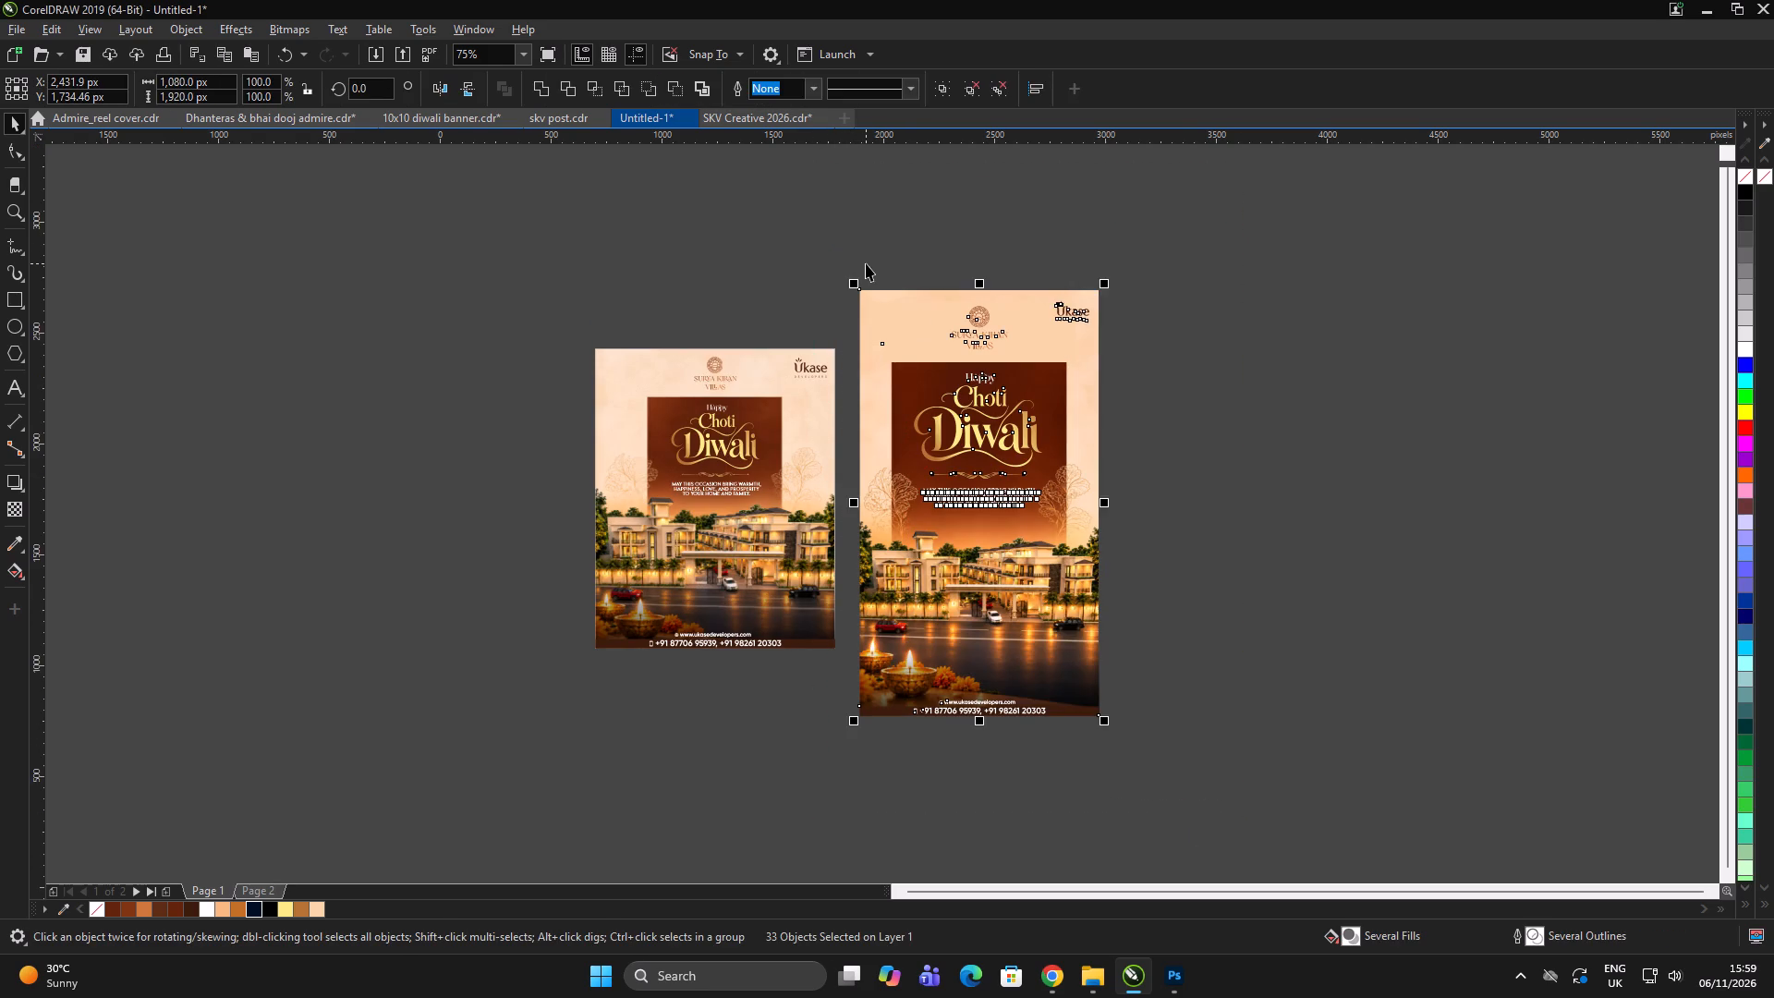
{"action": "key", "text": "ctrl+g"}
Start a JPG export of the grouped tall version, naming it "Skv_choti diwali_story" in the festival folder.
{"action": "key", "text": "ctrl+e"}
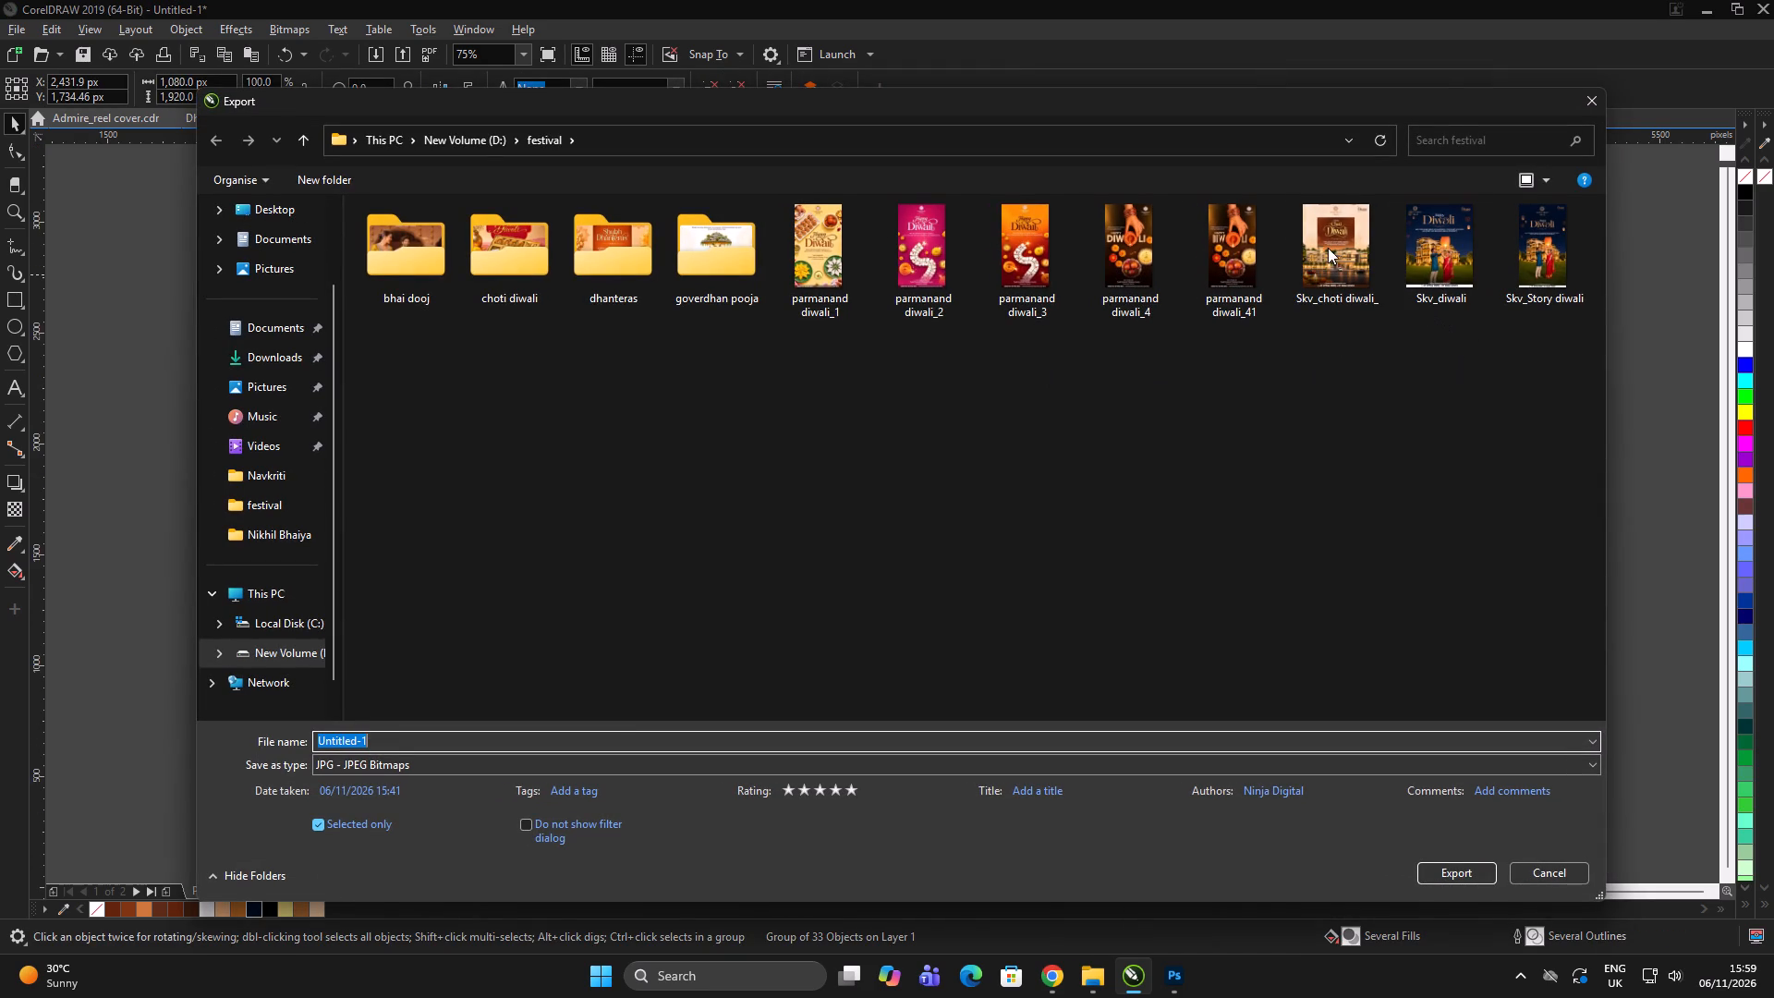
{"action": "left_click", "coordinate": [1328, 248]}
{"action": "triple_click", "coordinate": [598, 731]}
{"action": "left_click", "coordinate": [596, 734]}
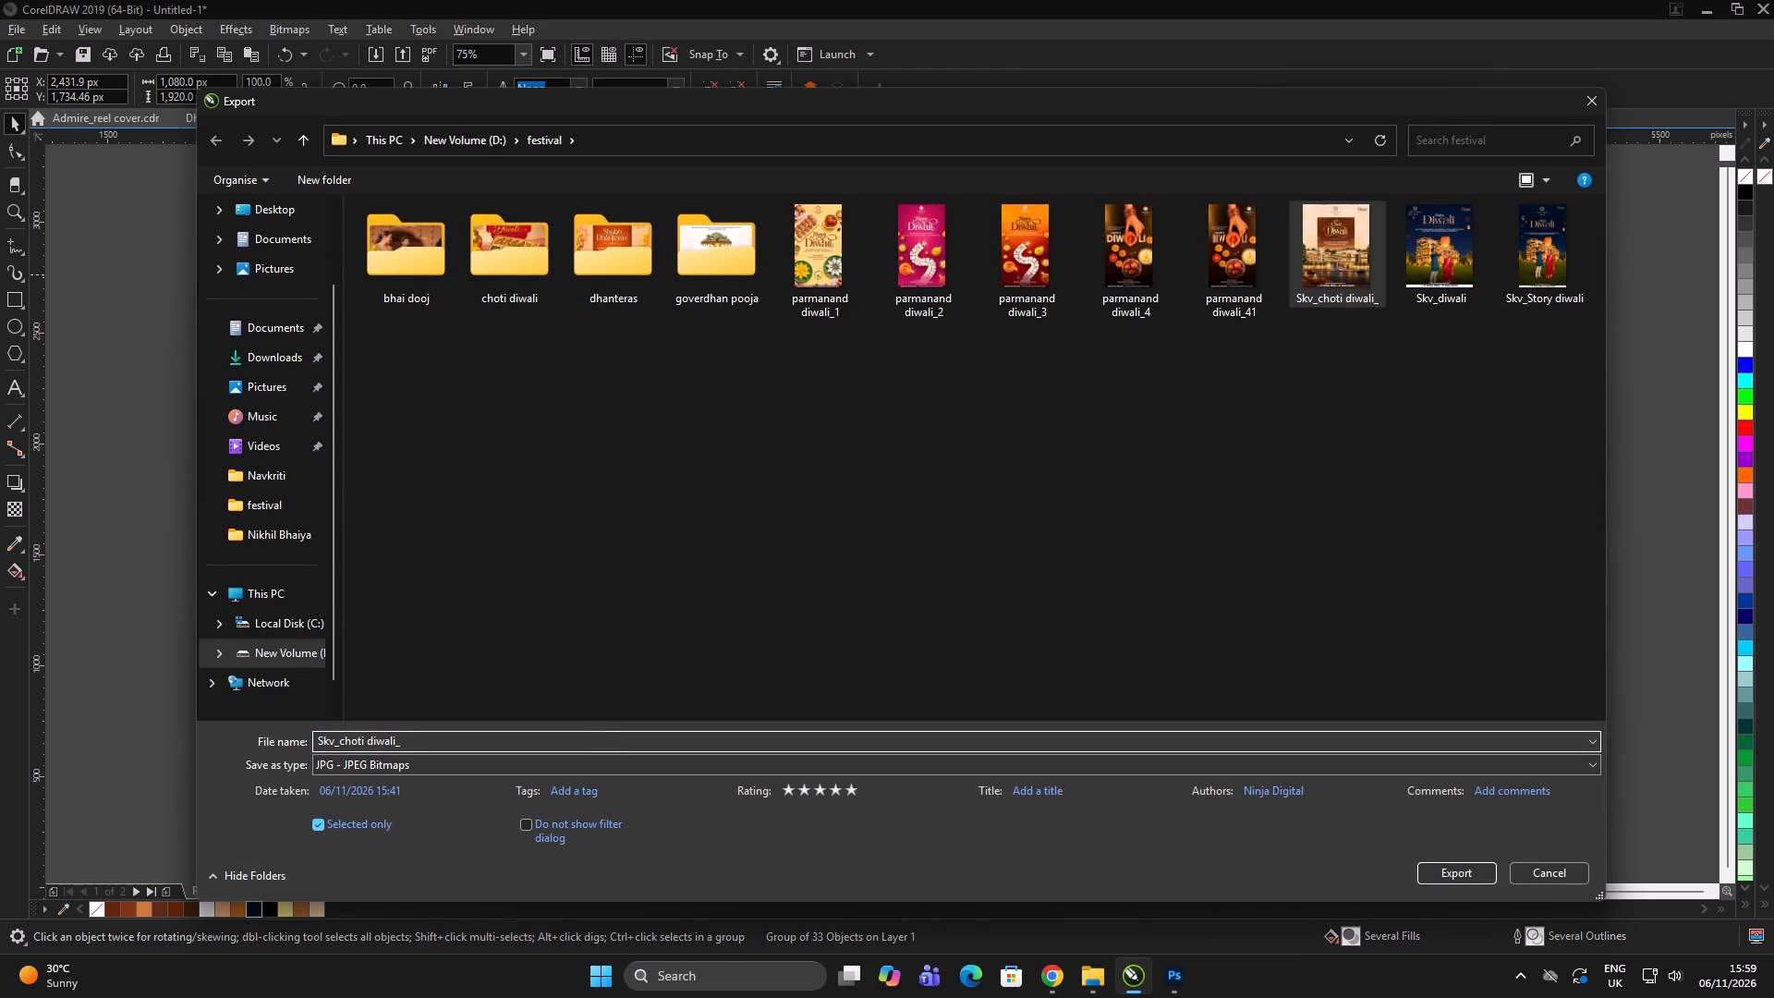
{"action": "key", "text": "1"}
{"action": "key", "text": "s"}
{"action": "key", "text": "BackSpace"}
{"action": "key", "text": "BackSpace"}
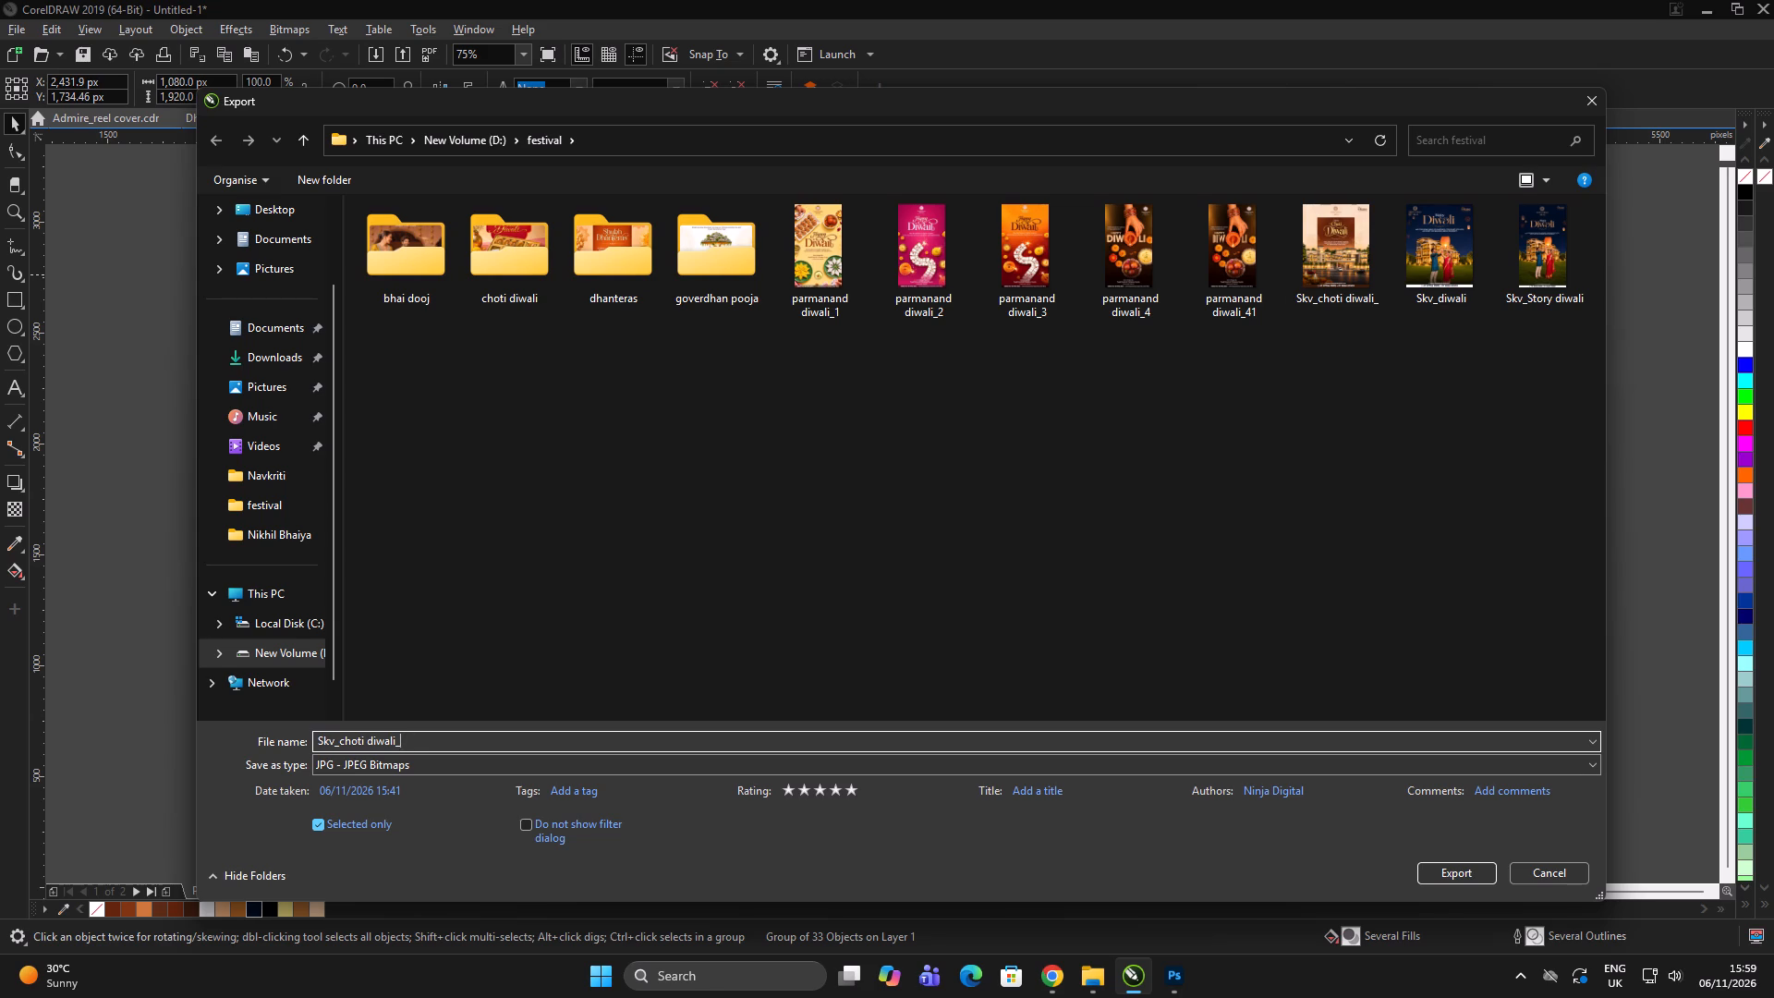
{"action": "type", "text": "story"}
Export the tall story version as a JPEG in RGB Color (24-bit) mode.
{"action": "key", "text": "Return"}
{"action": "left_click", "coordinate": [1223, 300]}
{"action": "left_click", "coordinate": [1208, 324]}
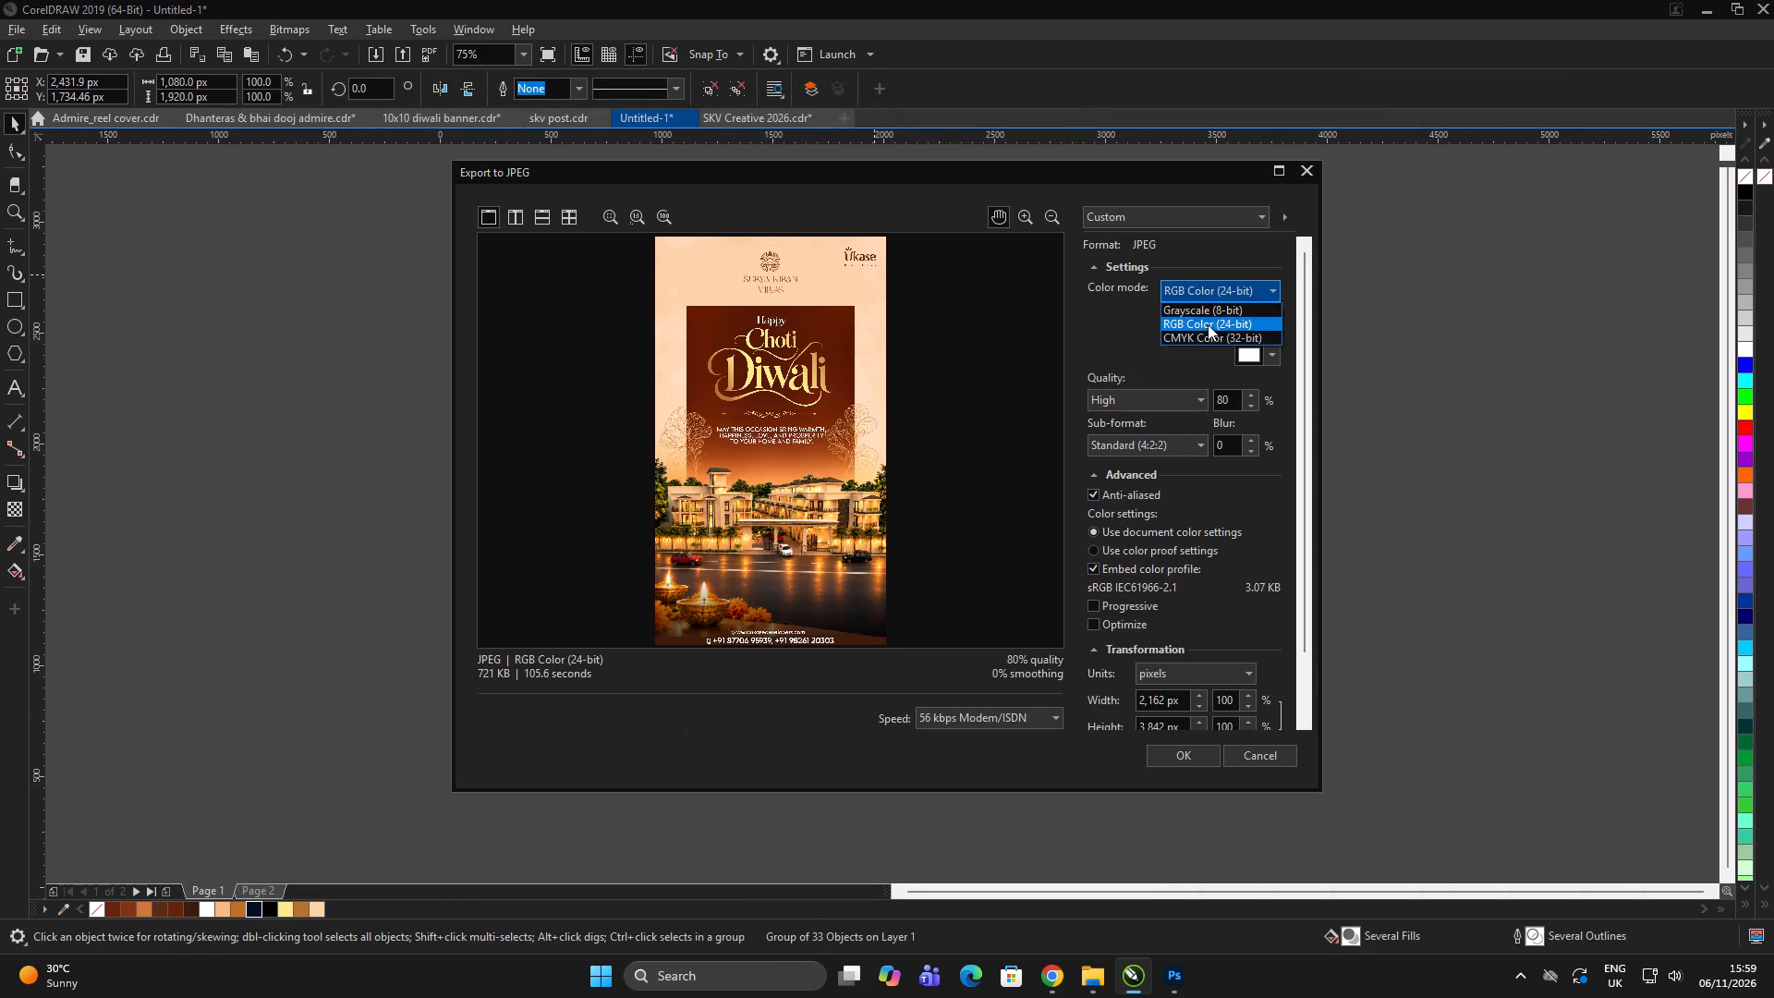
{"action": "left_click", "coordinate": [1187, 759]}
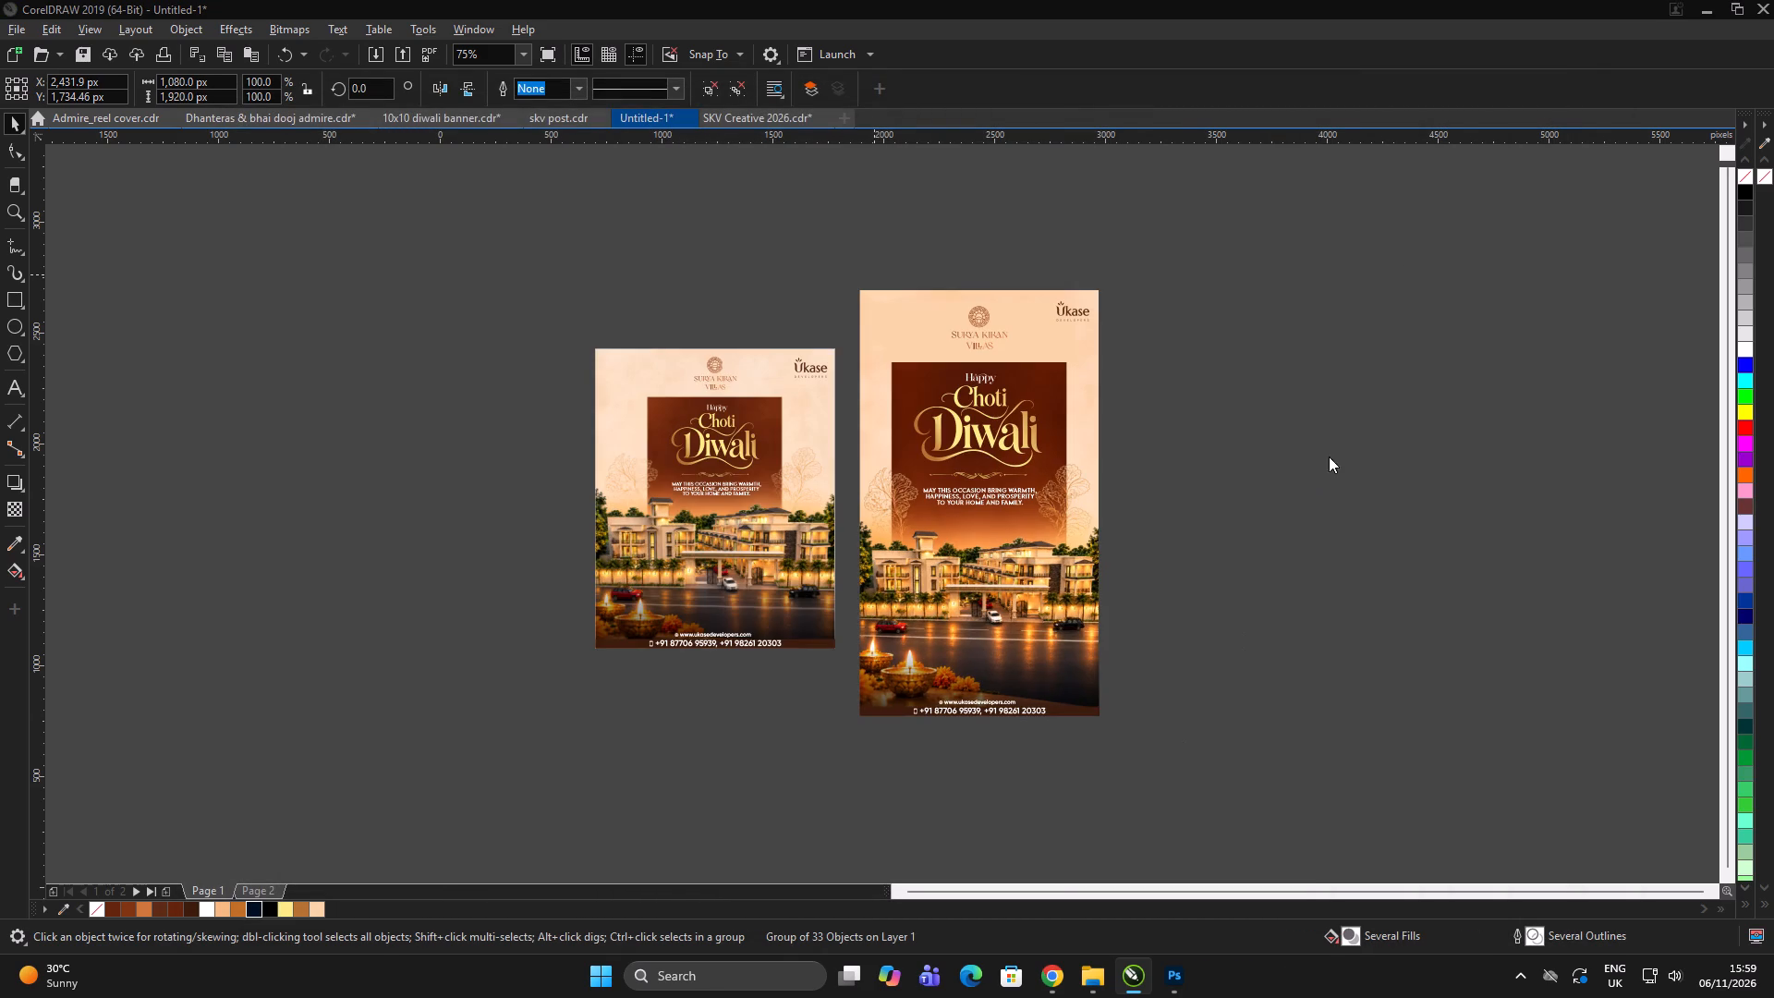
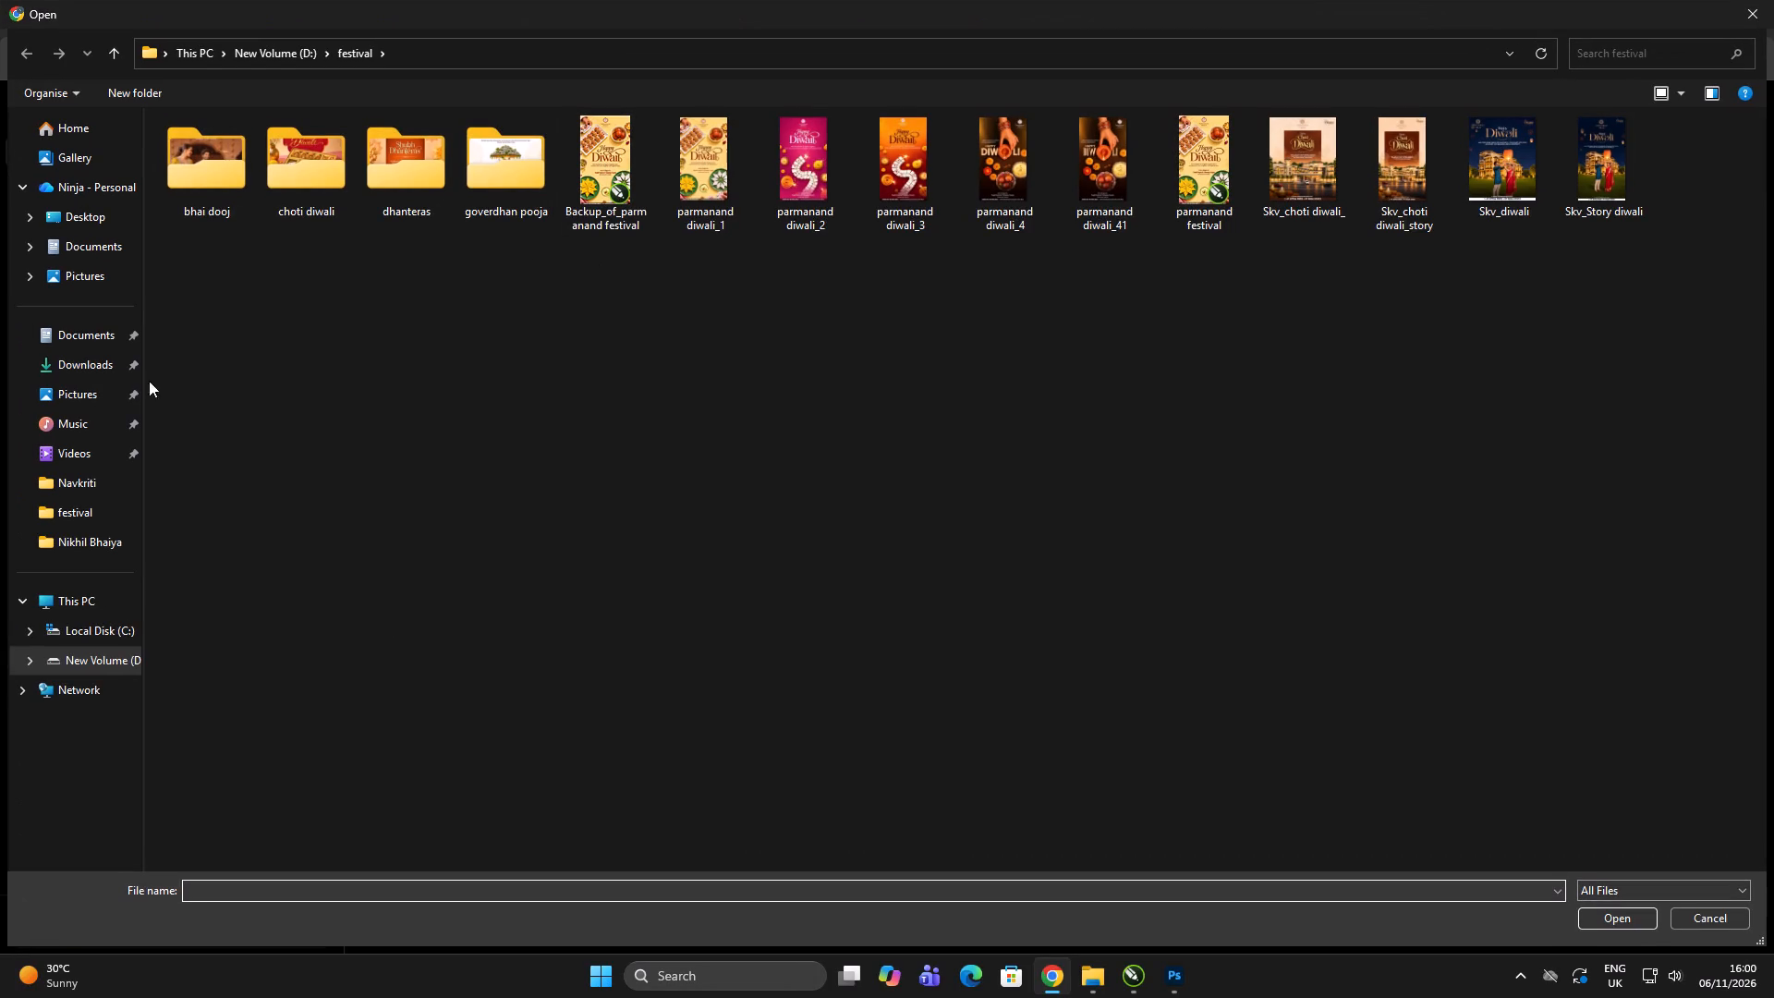
{"action": "left_click", "coordinate": [102, 366]}
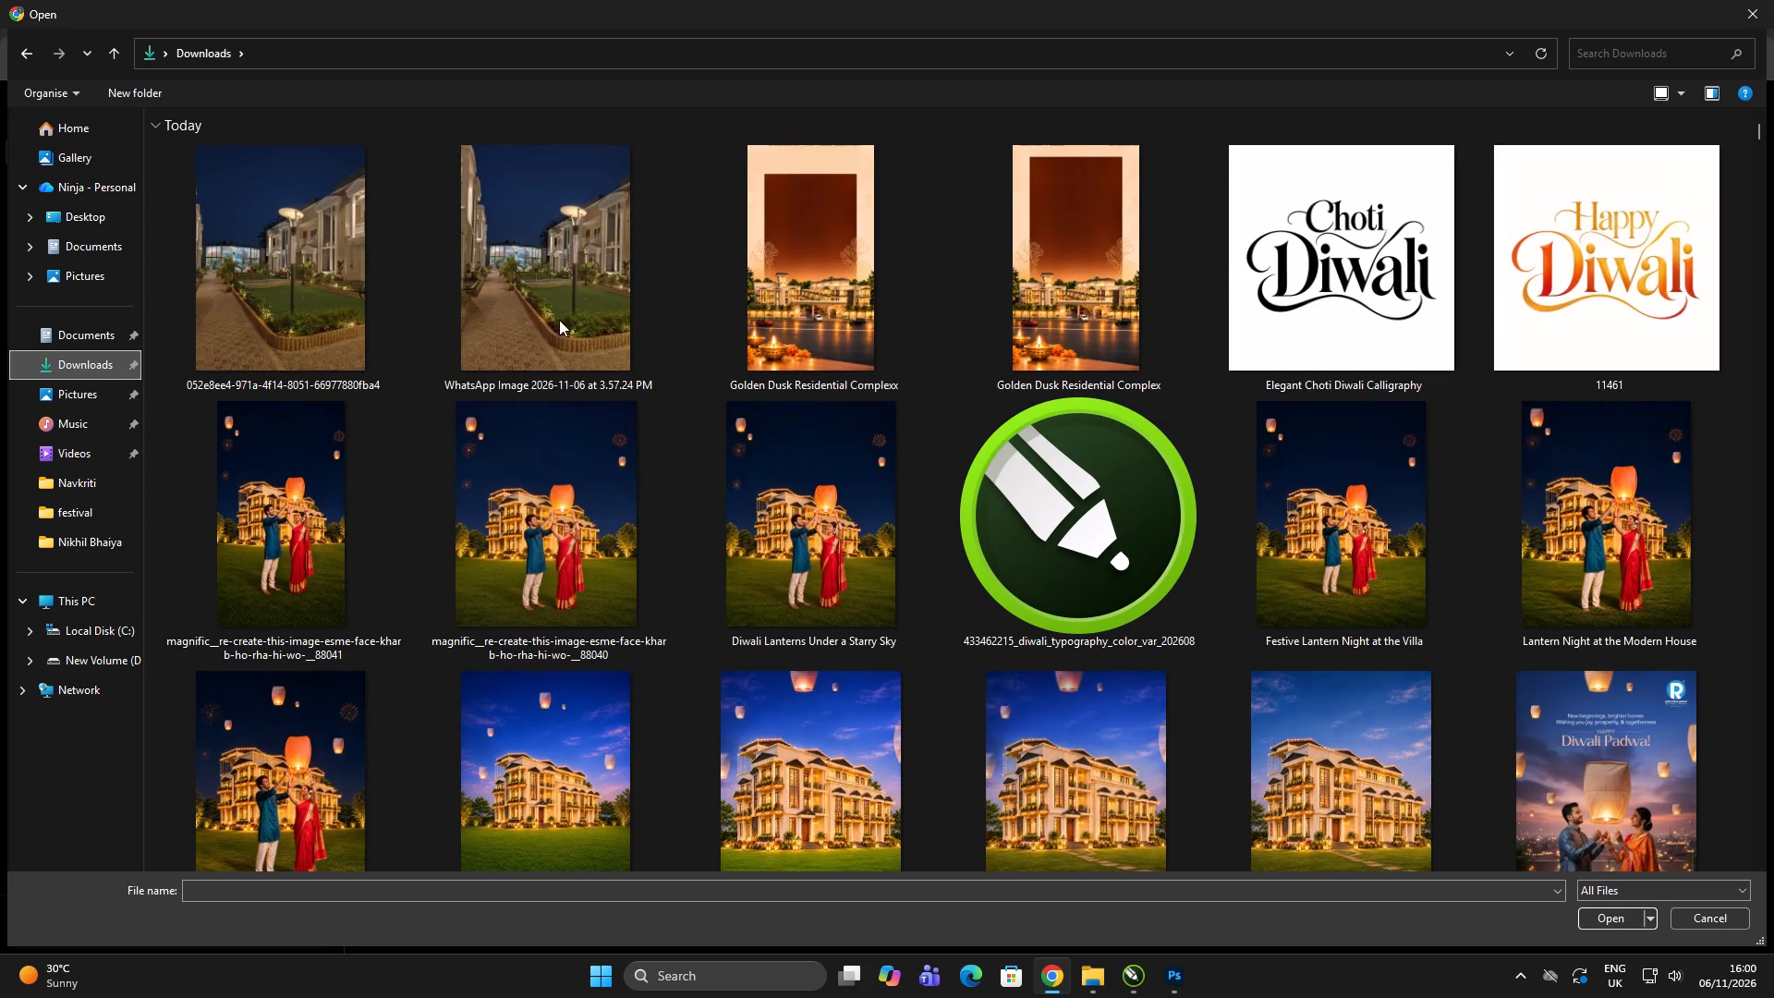
{"action": "left_click", "coordinate": [589, 531]}
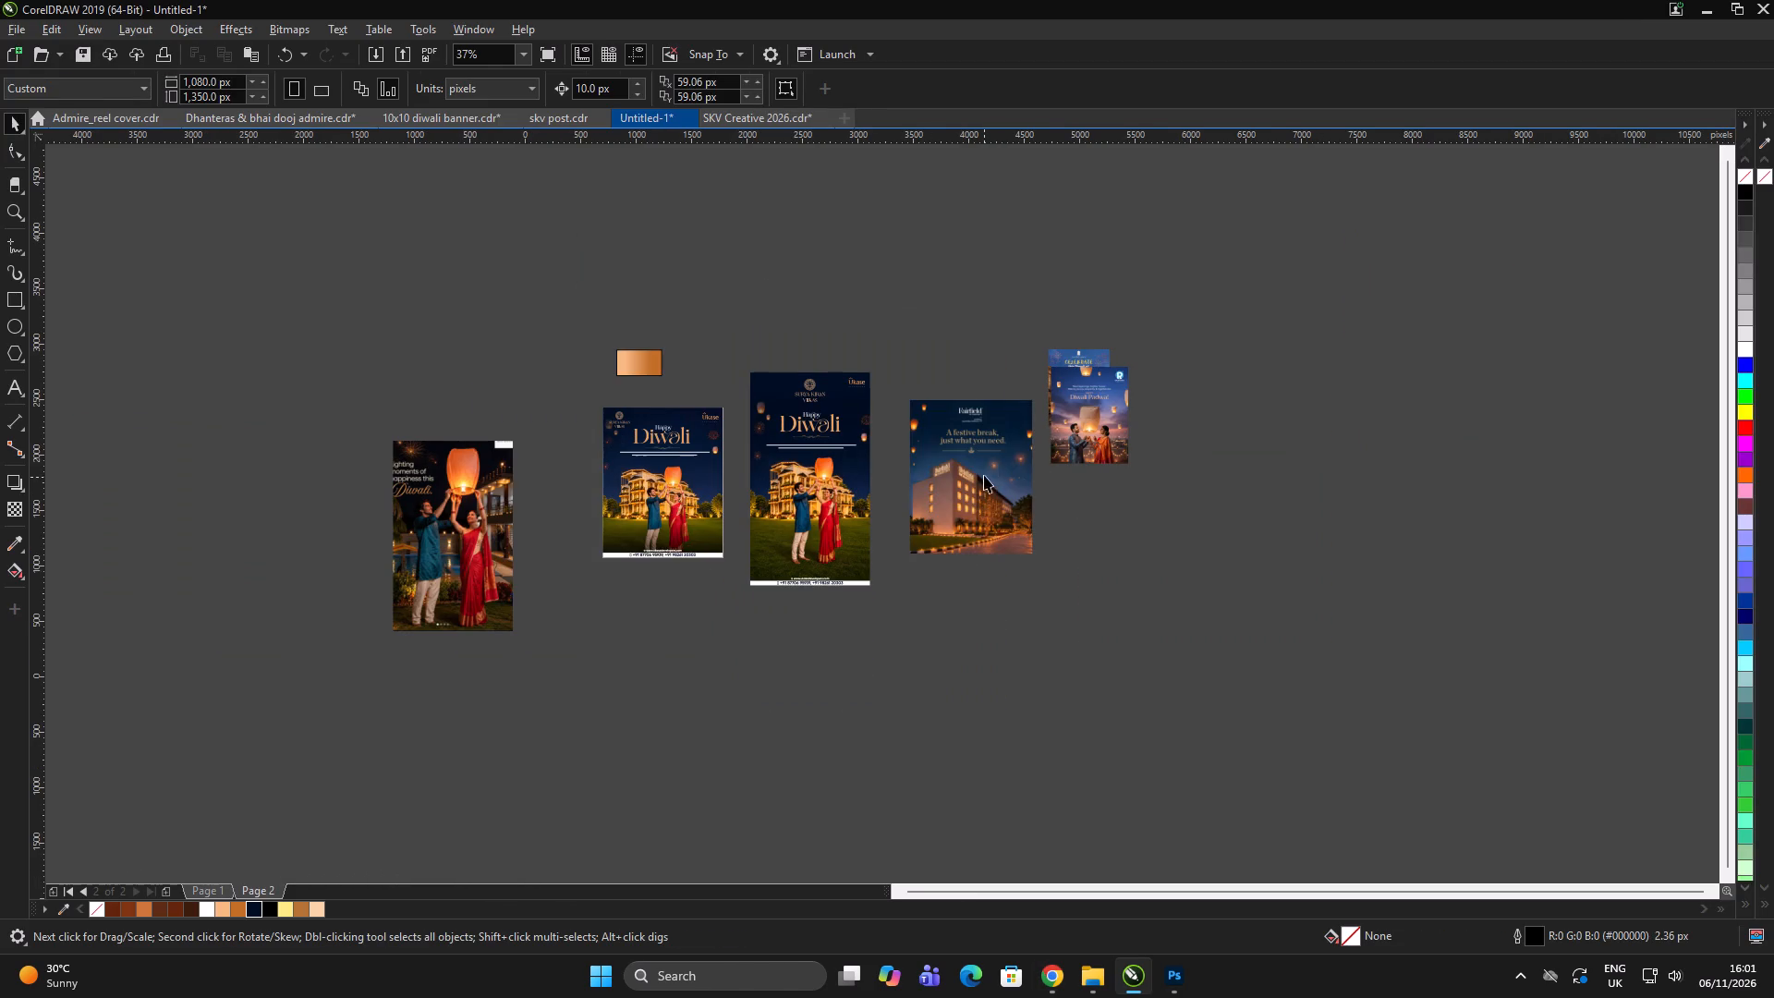
{"action": "left_click", "coordinate": [984, 475]}
{"action": "key", "text": "Delete"}
{"action": "left_click_drag", "start_coordinate": [1176, 317], "coordinate": [966, 566]}
{"action": "key", "text": "Delete"}
{"action": "left_click", "coordinate": [642, 372]}
{"action": "key", "text": "Delete"}
{"action": "left_click_drag", "start_coordinate": [529, 334], "coordinate": [225, 782]}
{"action": "key", "text": "Delete"}
{"action": "left_click", "coordinate": [398, 567]}
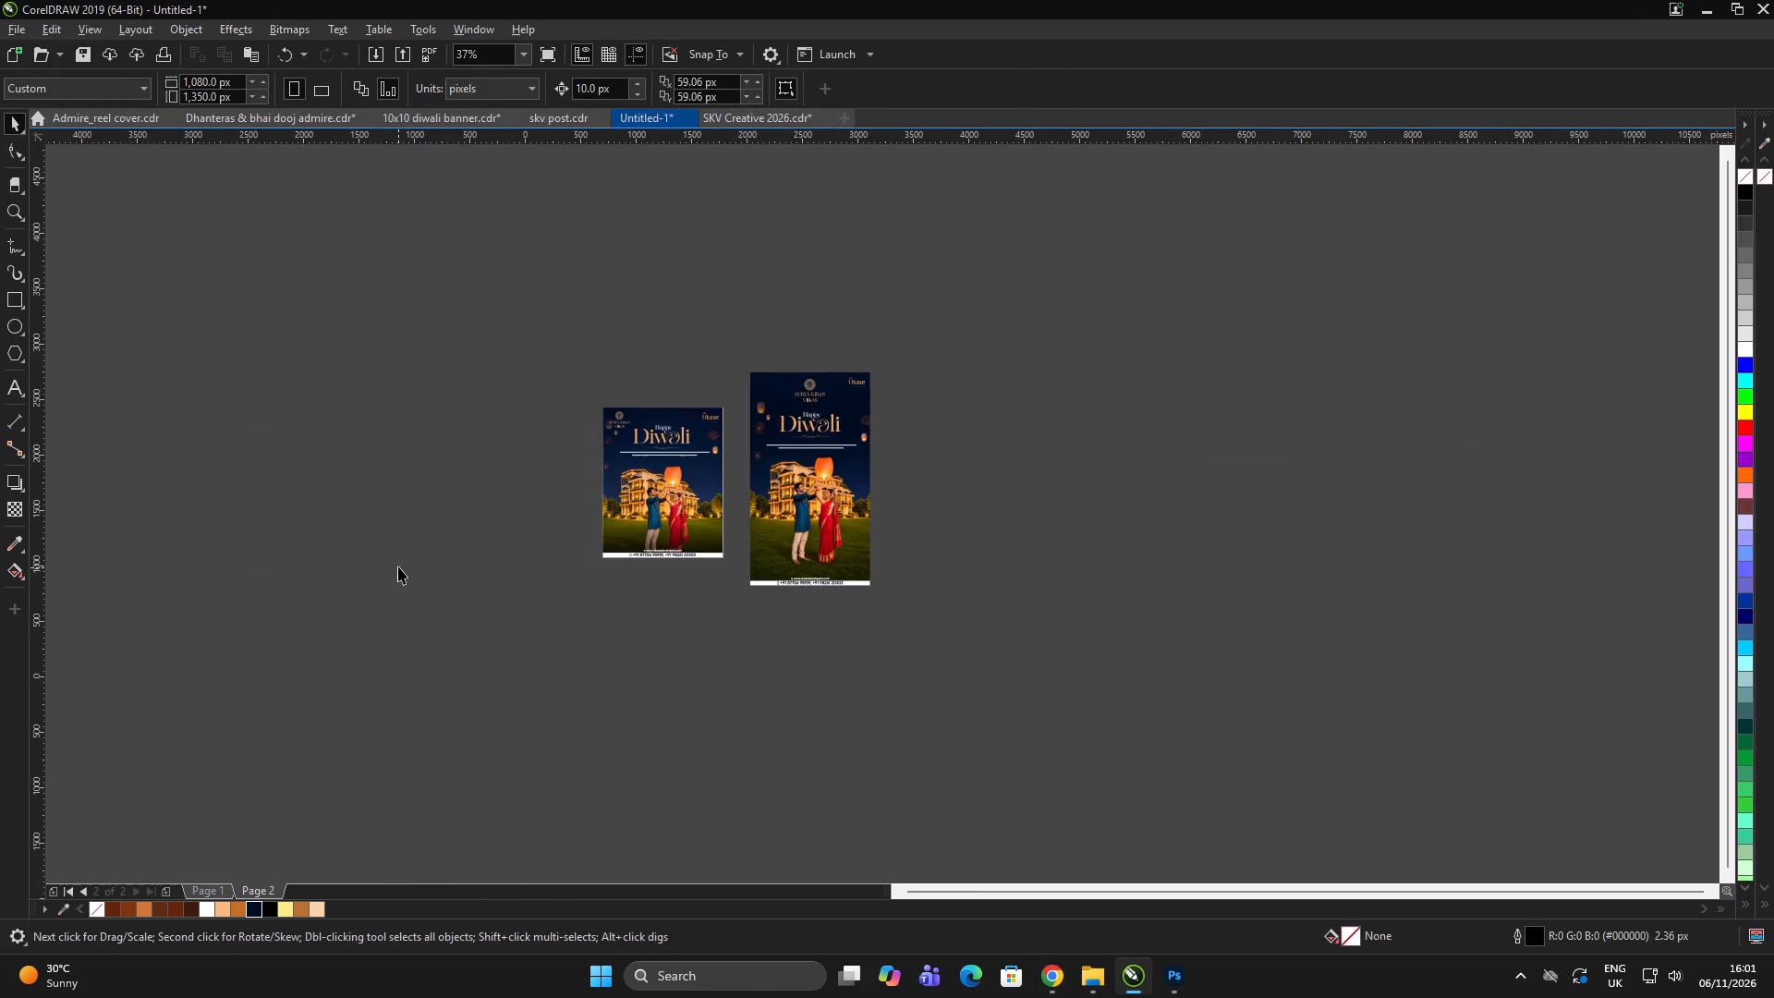
Move both Happy Diwali designs together off the page to its left side.
{"action": "left_click_drag", "start_coordinate": [473, 310], "coordinate": [1141, 675]}
{"action": "left_click_drag", "start_coordinate": [780, 468], "coordinate": [275, 495]}
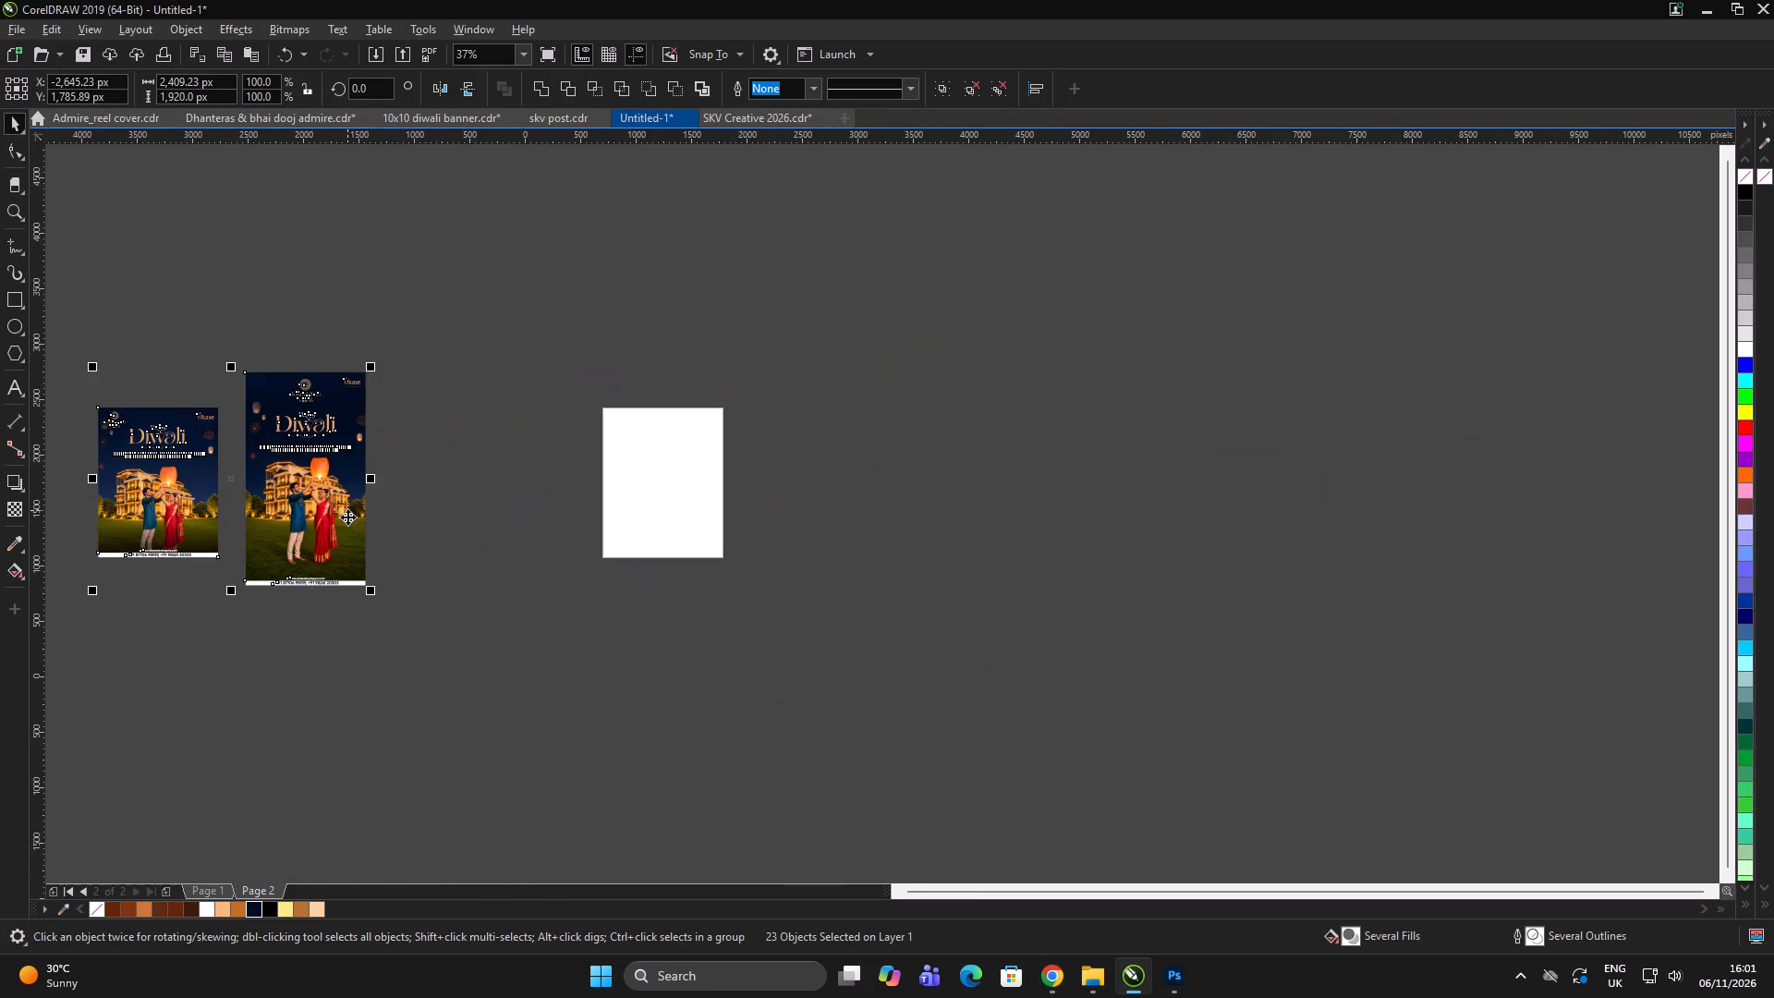
{"action": "left_click", "coordinate": [553, 638]}
{"action": "left_click", "coordinate": [579, 637]}
{"action": "double_click", "coordinate": [874, 608]}
Import "Diwali Lanterns in a Starlit Courtyard.png" from Downloads and place it over the page at about 1495 by 1858 px.
{"action": "key", "text": "ctrl+i"}
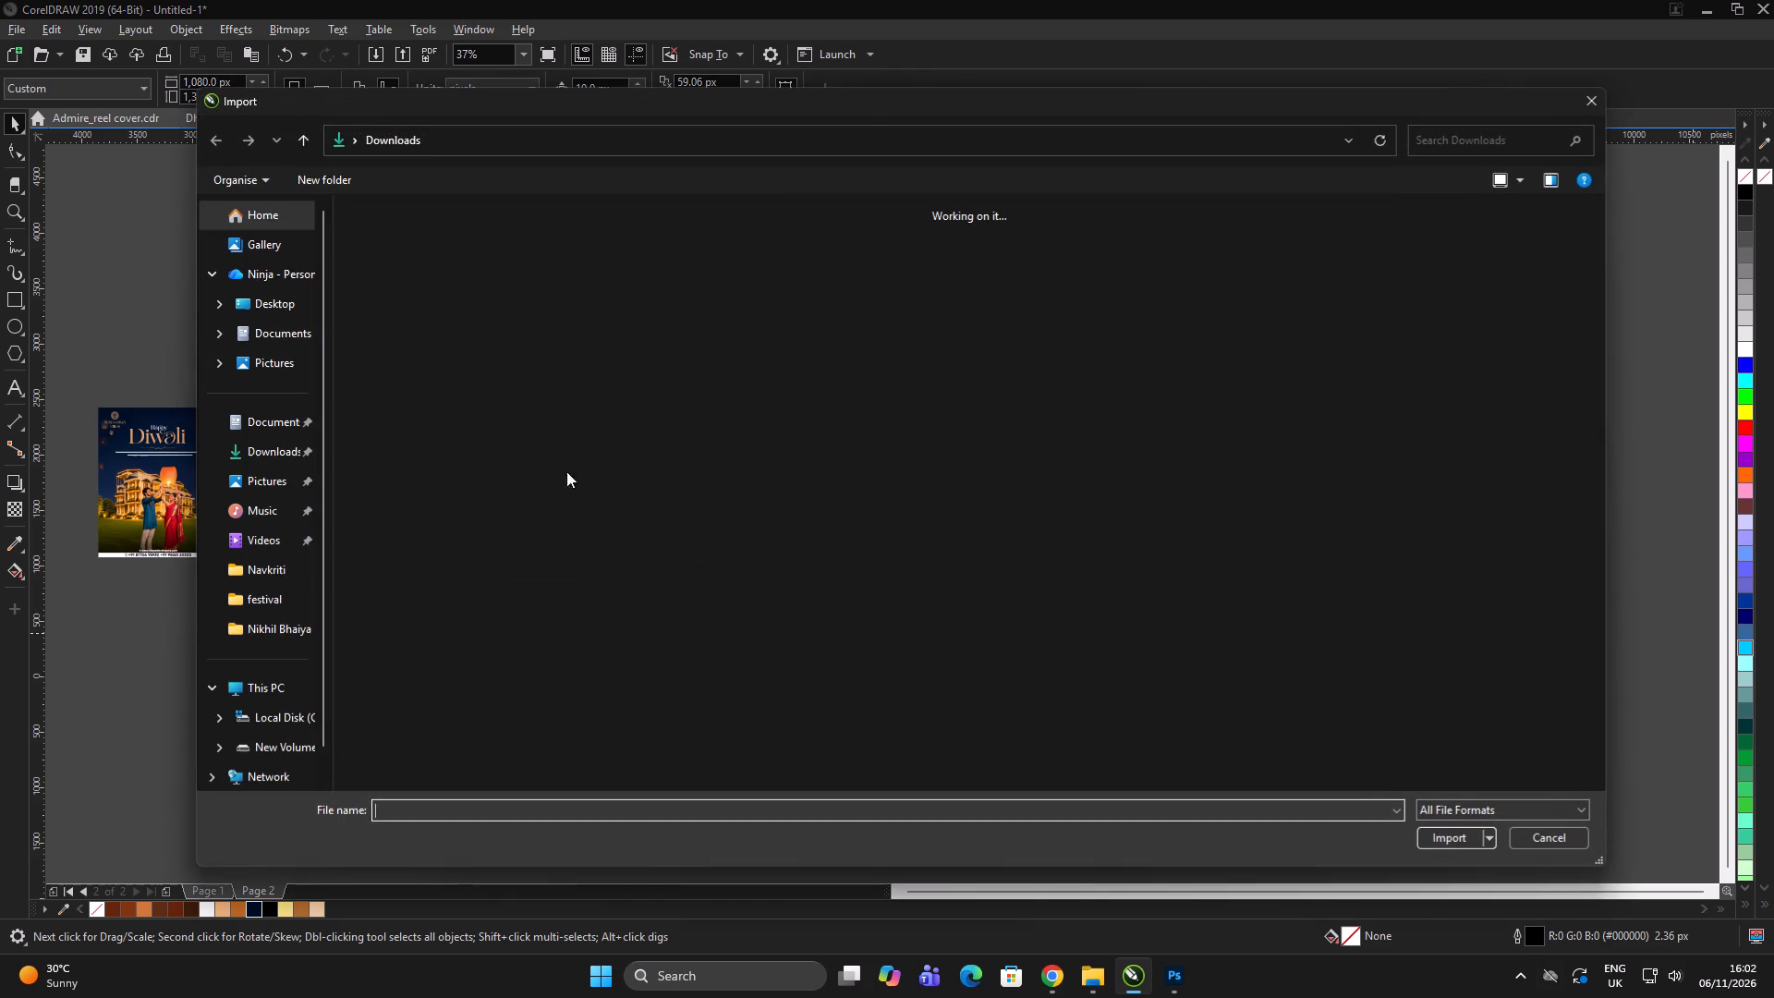
{"action": "left_click", "coordinate": [474, 338]}
{"action": "left_click", "coordinate": [1456, 832]}
{"action": "left_click_drag", "start_coordinate": [533, 402], "coordinate": [536, 403]}
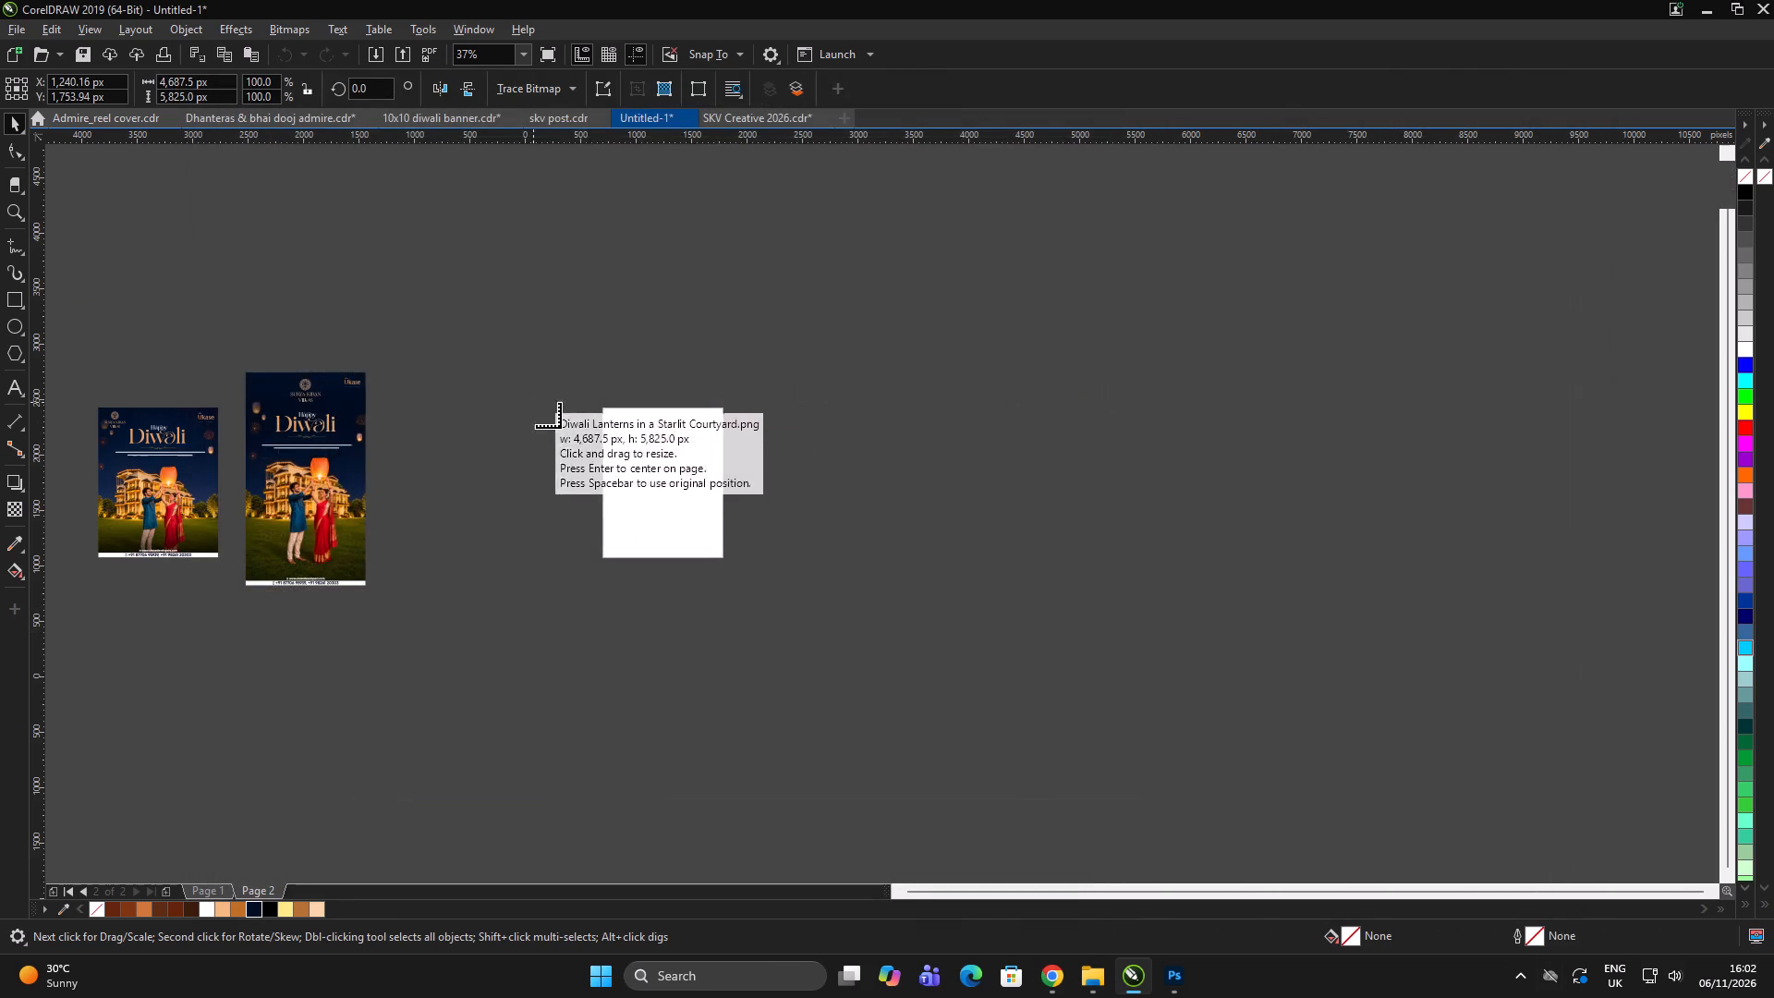
{"action": "left_click_drag", "start_coordinate": [536, 403], "coordinate": [955, 608]}
Resize the courtyard image to 1080 by 1350 px and centre it on the page.
{"action": "scroll", "coordinate": [727, 536], "scroll_direction": "up", "scroll_amount": 1}
{"action": "left_click", "coordinate": [958, 510]}
{"action": "scroll", "coordinate": [577, 535], "scroll_direction": "up", "scroll_amount": 3}
{"action": "scroll", "coordinate": [719, 462], "scroll_direction": "down", "scroll_amount": 1}
{"action": "left_click", "coordinate": [704, 454]}
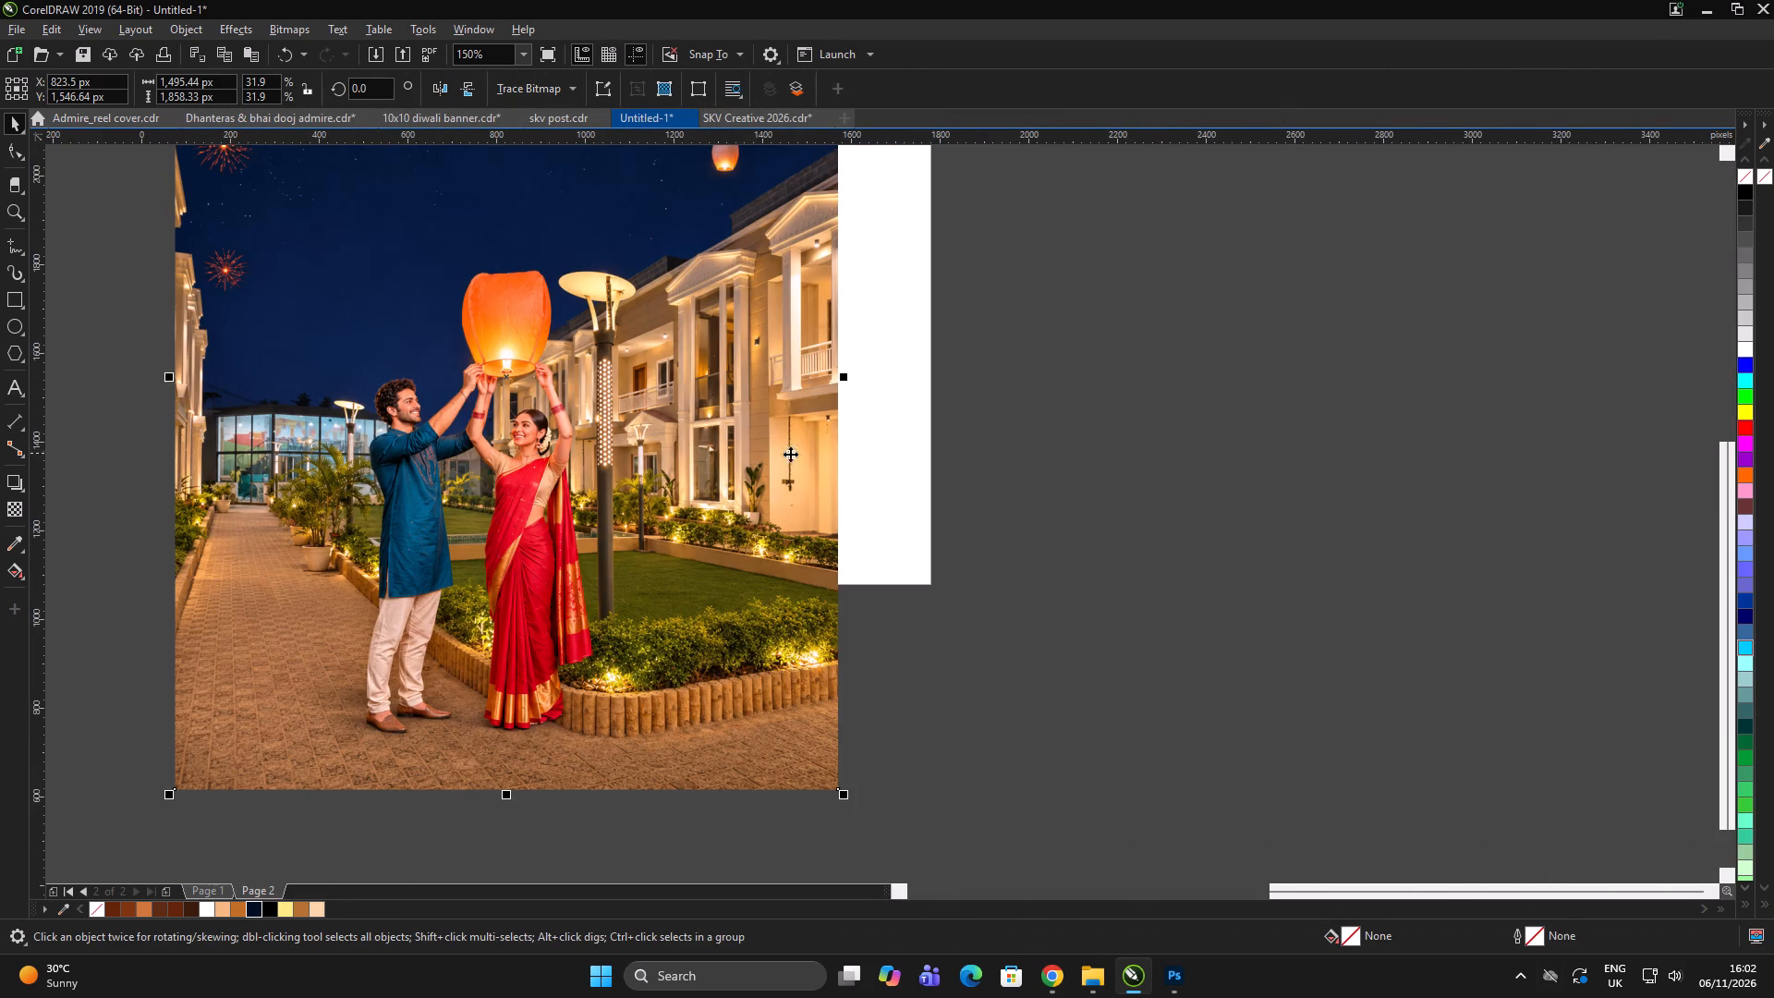
{"action": "left_click", "coordinate": [219, 84]}
{"action": "key", "text": "ctrl+a"}
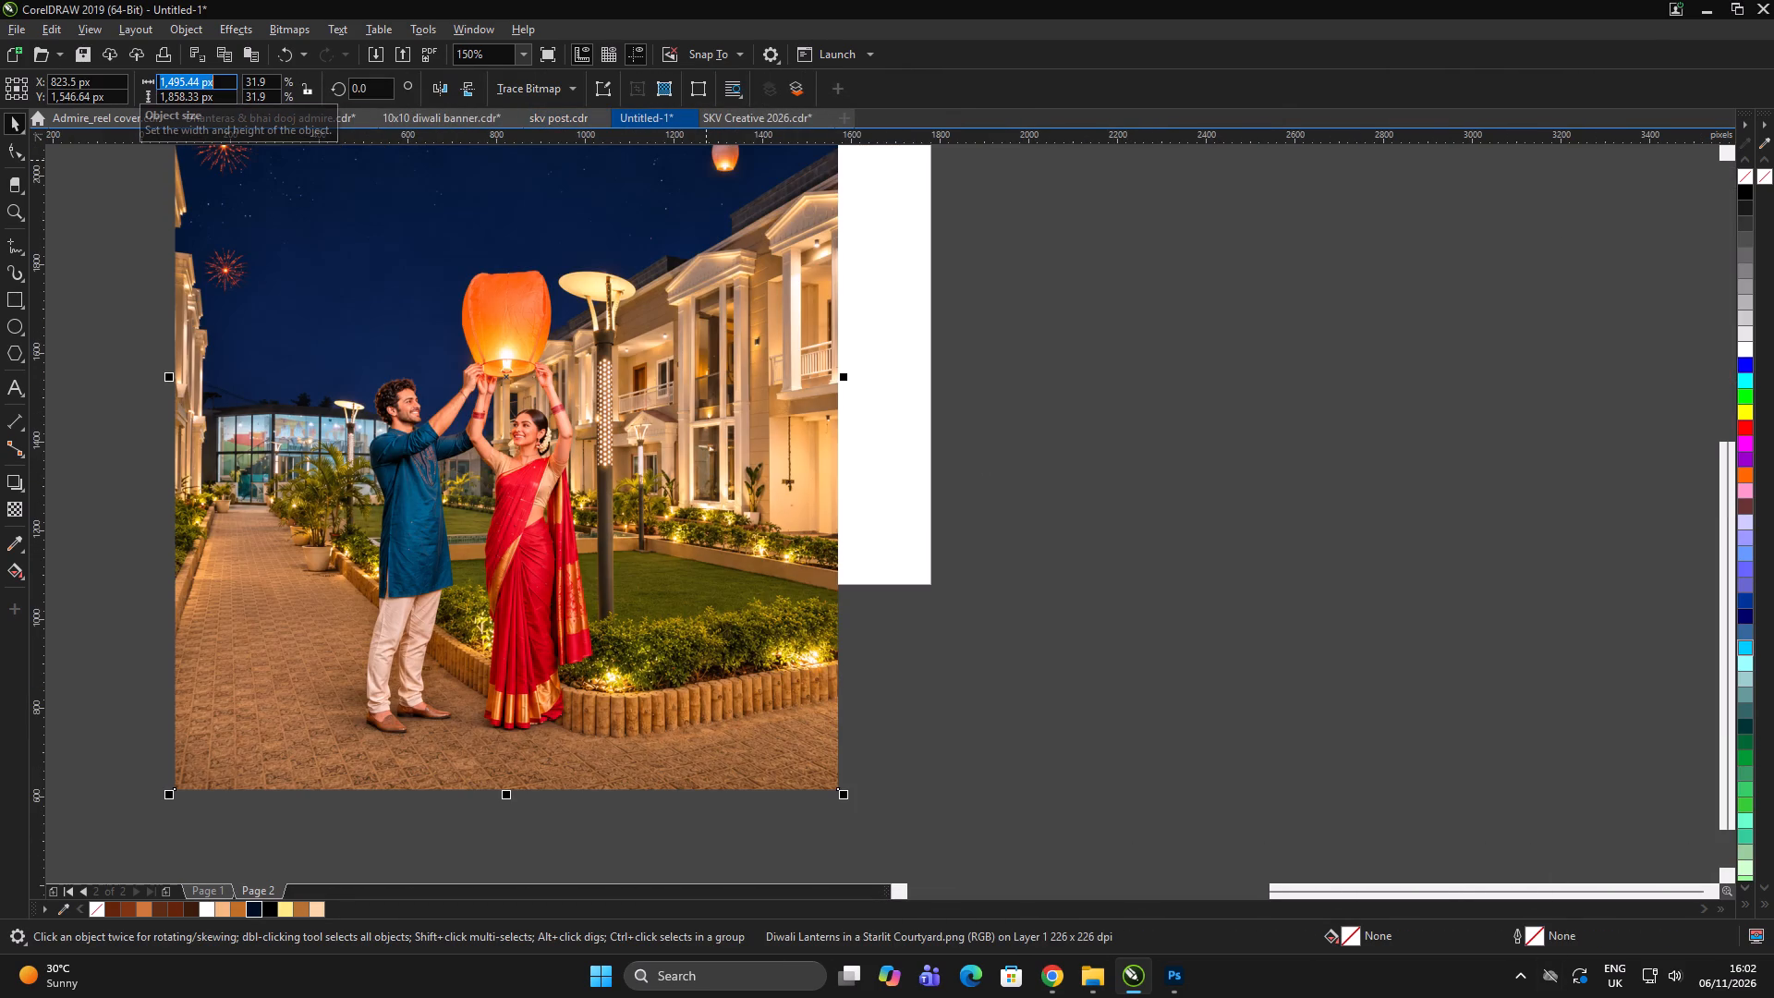
{"action": "type", "text": "1080"}
{"action": "key", "text": "Tab"}
{"action": "type", "text": "1350"}
{"action": "key", "text": "Return"}
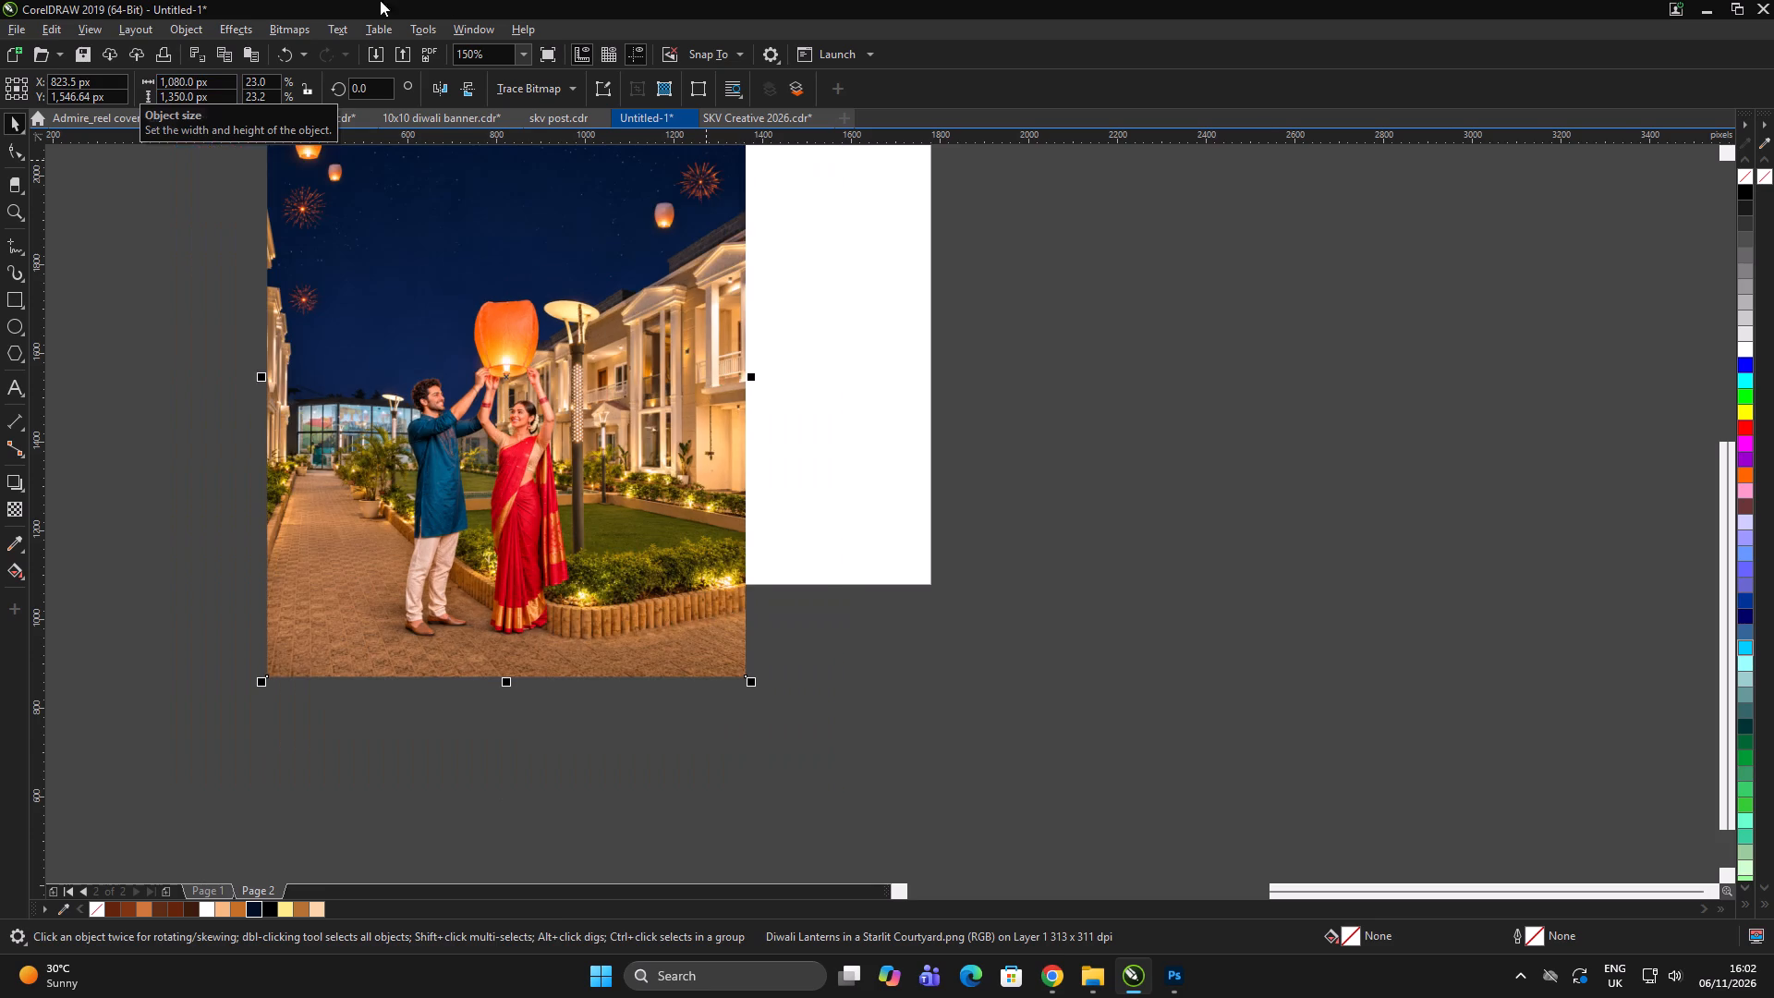
{"action": "key", "text": "p"}
{"action": "scroll", "coordinate": [943, 469], "scroll_direction": "down", "scroll_amount": 3}
{"action": "left_click", "coordinate": [1160, 501]}
{"action": "left_click", "coordinate": [1169, 500]}
{"action": "scroll", "coordinate": [506, 412], "scroll_direction": "up", "scroll_amount": 1}
Copy the complete 1080 by 1350 px Happy Diwali design, group the copy and align it centred over the courtyard image.
{"action": "left_click", "coordinate": [208, 351]}
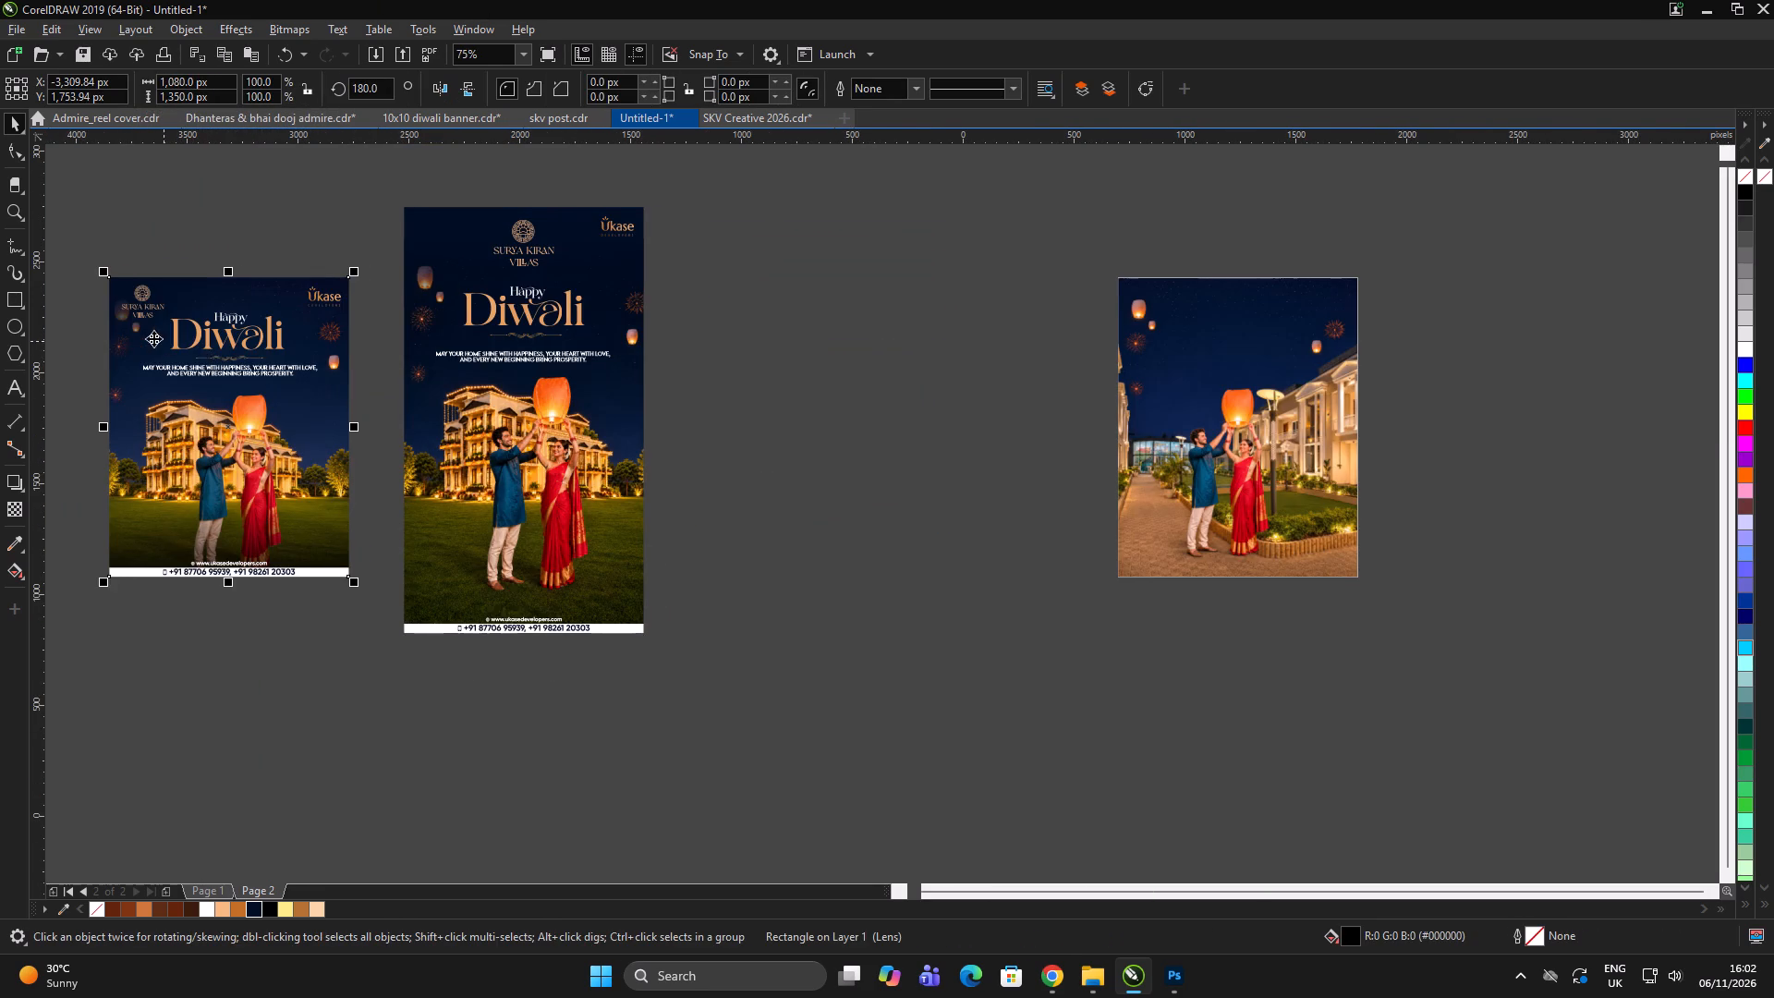
{"action": "scroll", "coordinate": [152, 337], "scroll_direction": "up", "scroll_amount": 1, "text": "ctrl"}
{"action": "key", "text": "ctrl+u"}
{"action": "scroll", "coordinate": [504, 334], "scroll_direction": "down", "scroll_amount": 1}
{"action": "left_click_drag", "start_coordinate": [275, 286], "coordinate": [441, 480]}
{"action": "left_click_drag", "start_coordinate": [399, 399], "coordinate": [705, 387]}
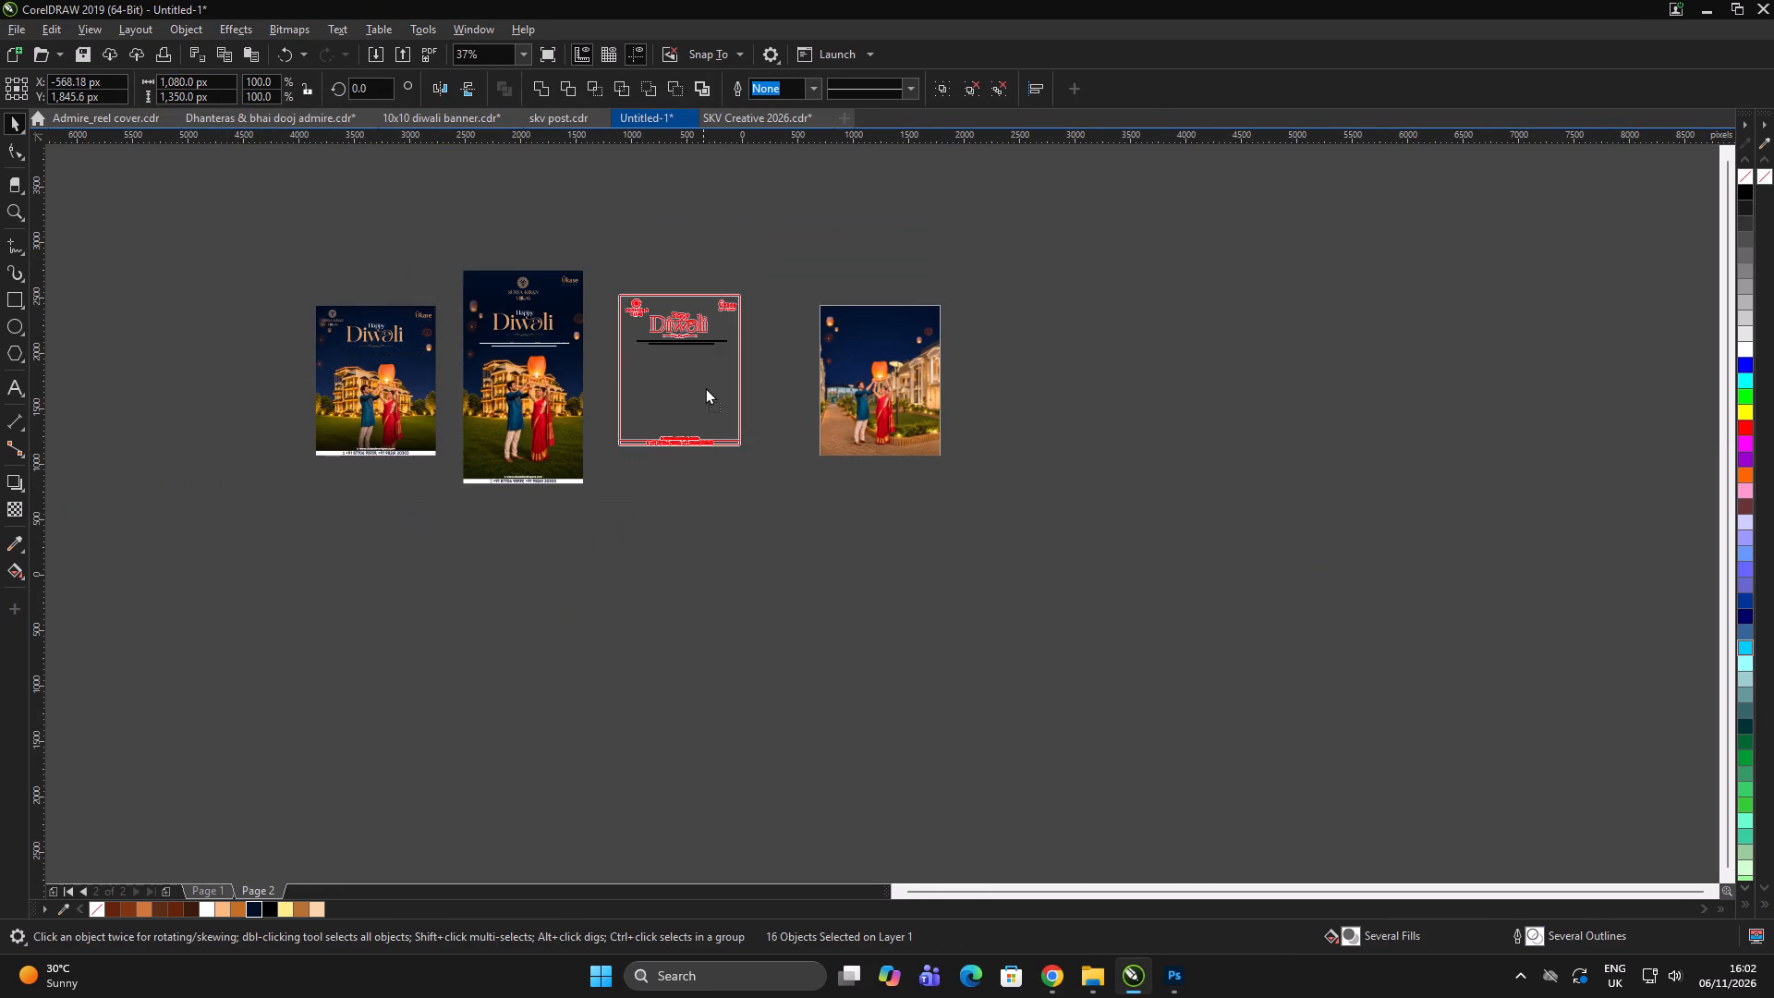
{"action": "left_click_drag", "start_coordinate": [705, 387], "coordinate": [706, 386]}
{"action": "right_click", "coordinate": [706, 386]}
{"action": "scroll", "coordinate": [893, 383], "scroll_direction": "up", "scroll_amount": 2}
{"action": "key", "text": "ctrl+g"}
{"action": "left_click", "coordinate": [939, 427], "text": "shift"}
{"action": "key", "text": "e"}
{"action": "key", "text": "c"}
{"action": "left_click", "coordinate": [1287, 452]}
Ungroup the copied design and cut its dark lens overlay rectangle.
{"action": "left_click", "coordinate": [833, 424]}
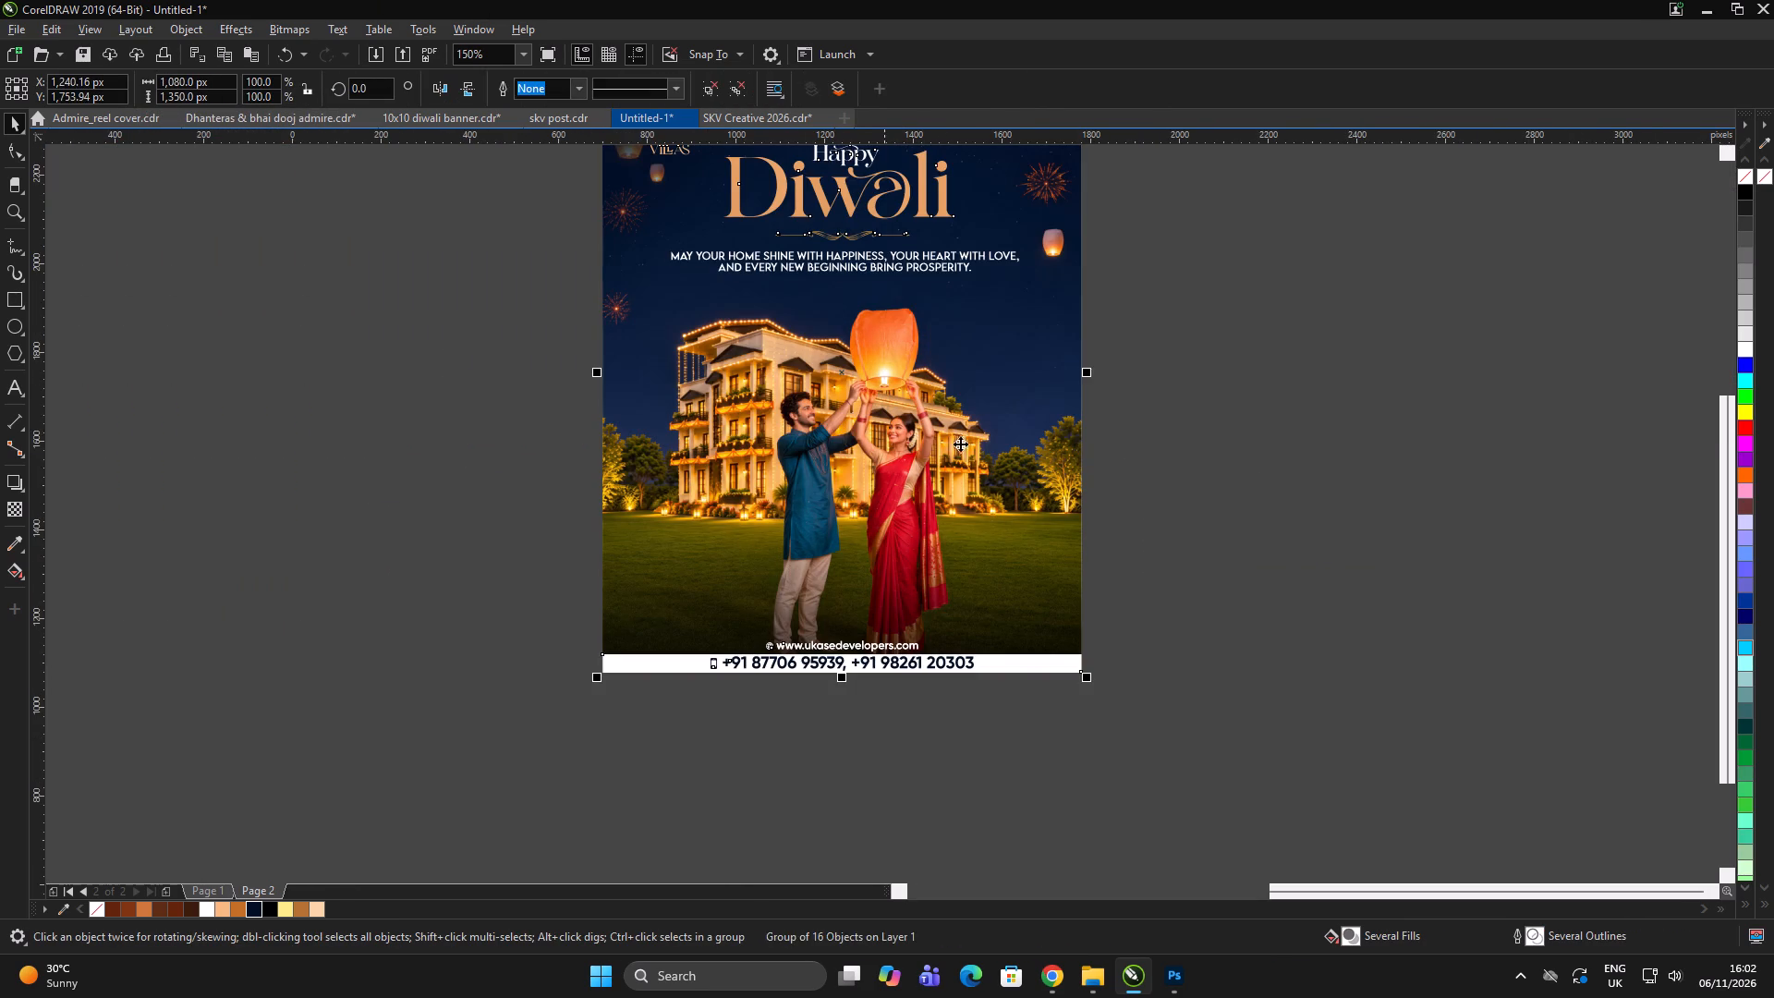
{"action": "key", "text": "ctrl+u"}
{"action": "left_click", "coordinate": [1253, 469], "text": "ctrl"}
{"action": "left_click", "coordinate": [923, 466]}
{"action": "left_click_drag", "start_coordinate": [1009, 408], "coordinate": [577, 407]}
{"action": "key", "text": "ctrl+z"}
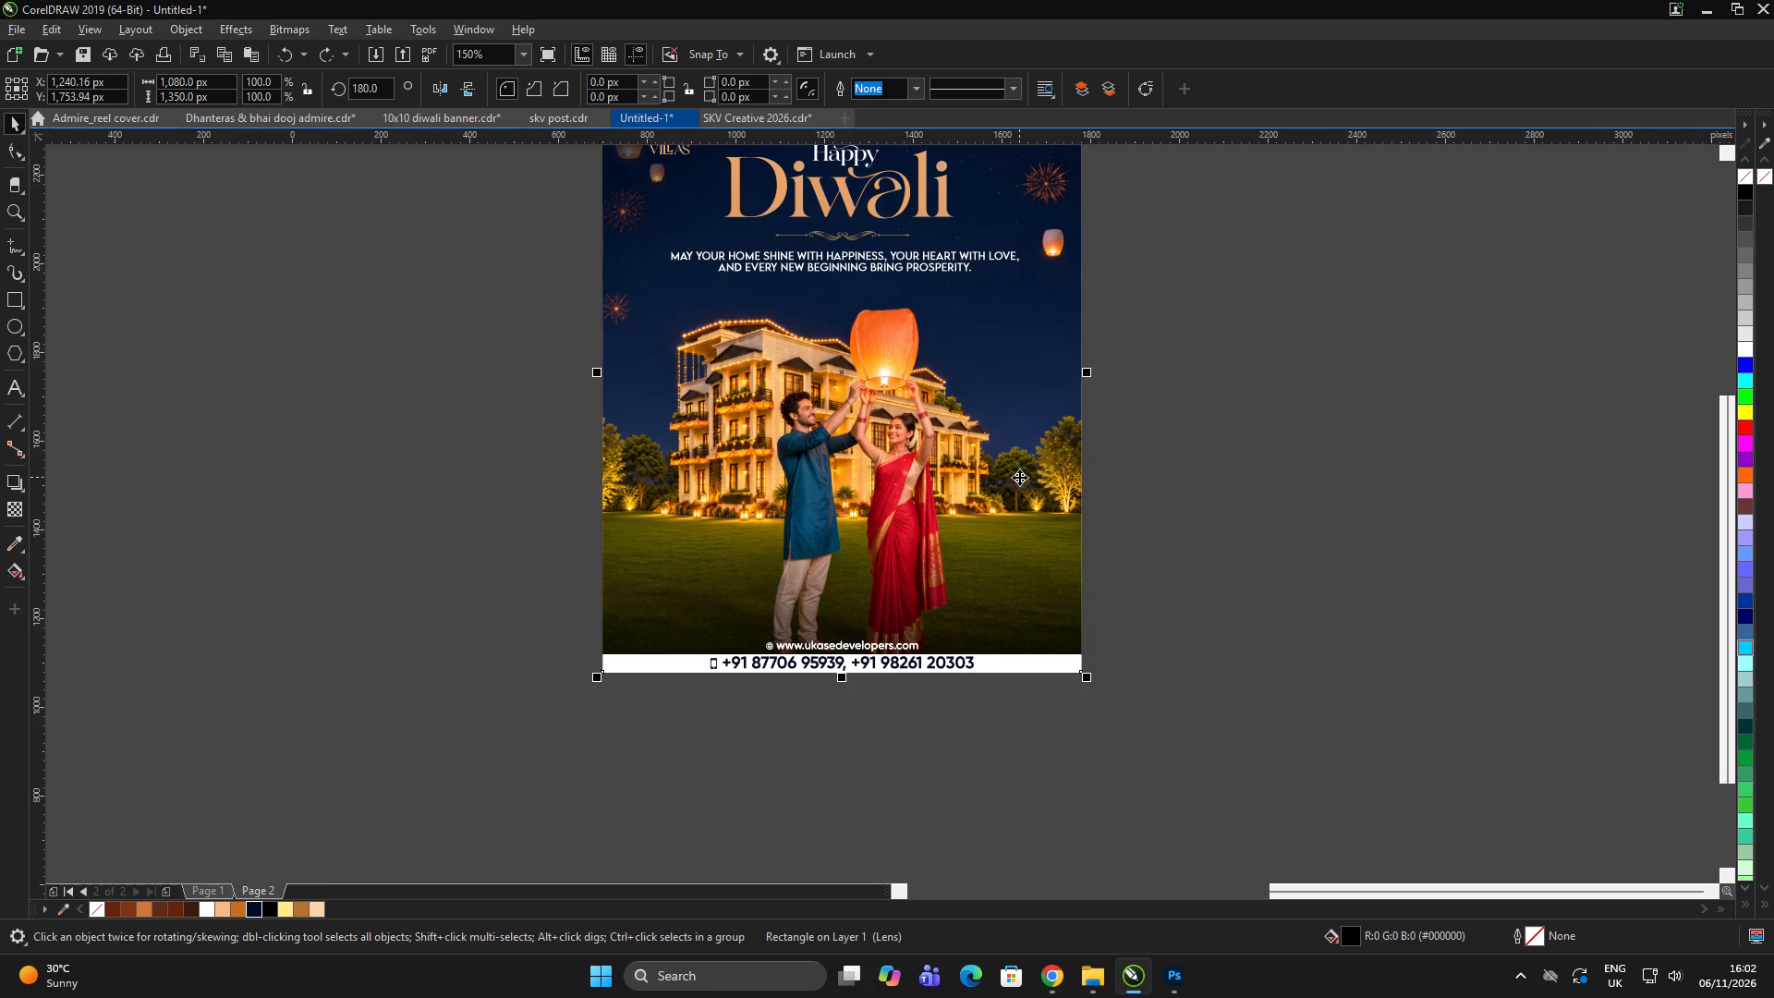
{"action": "key", "text": "ctrl+x"}
Move the old villa picture out of the copied design to the right of the page.
{"action": "left_click", "coordinate": [1247, 509]}
{"action": "left_click", "coordinate": [900, 478]}
{"action": "scroll", "coordinate": [755, 464], "scroll_direction": "down", "scroll_amount": 1}
{"action": "left_click_drag", "start_coordinate": [822, 450], "coordinate": [1082, 459]}
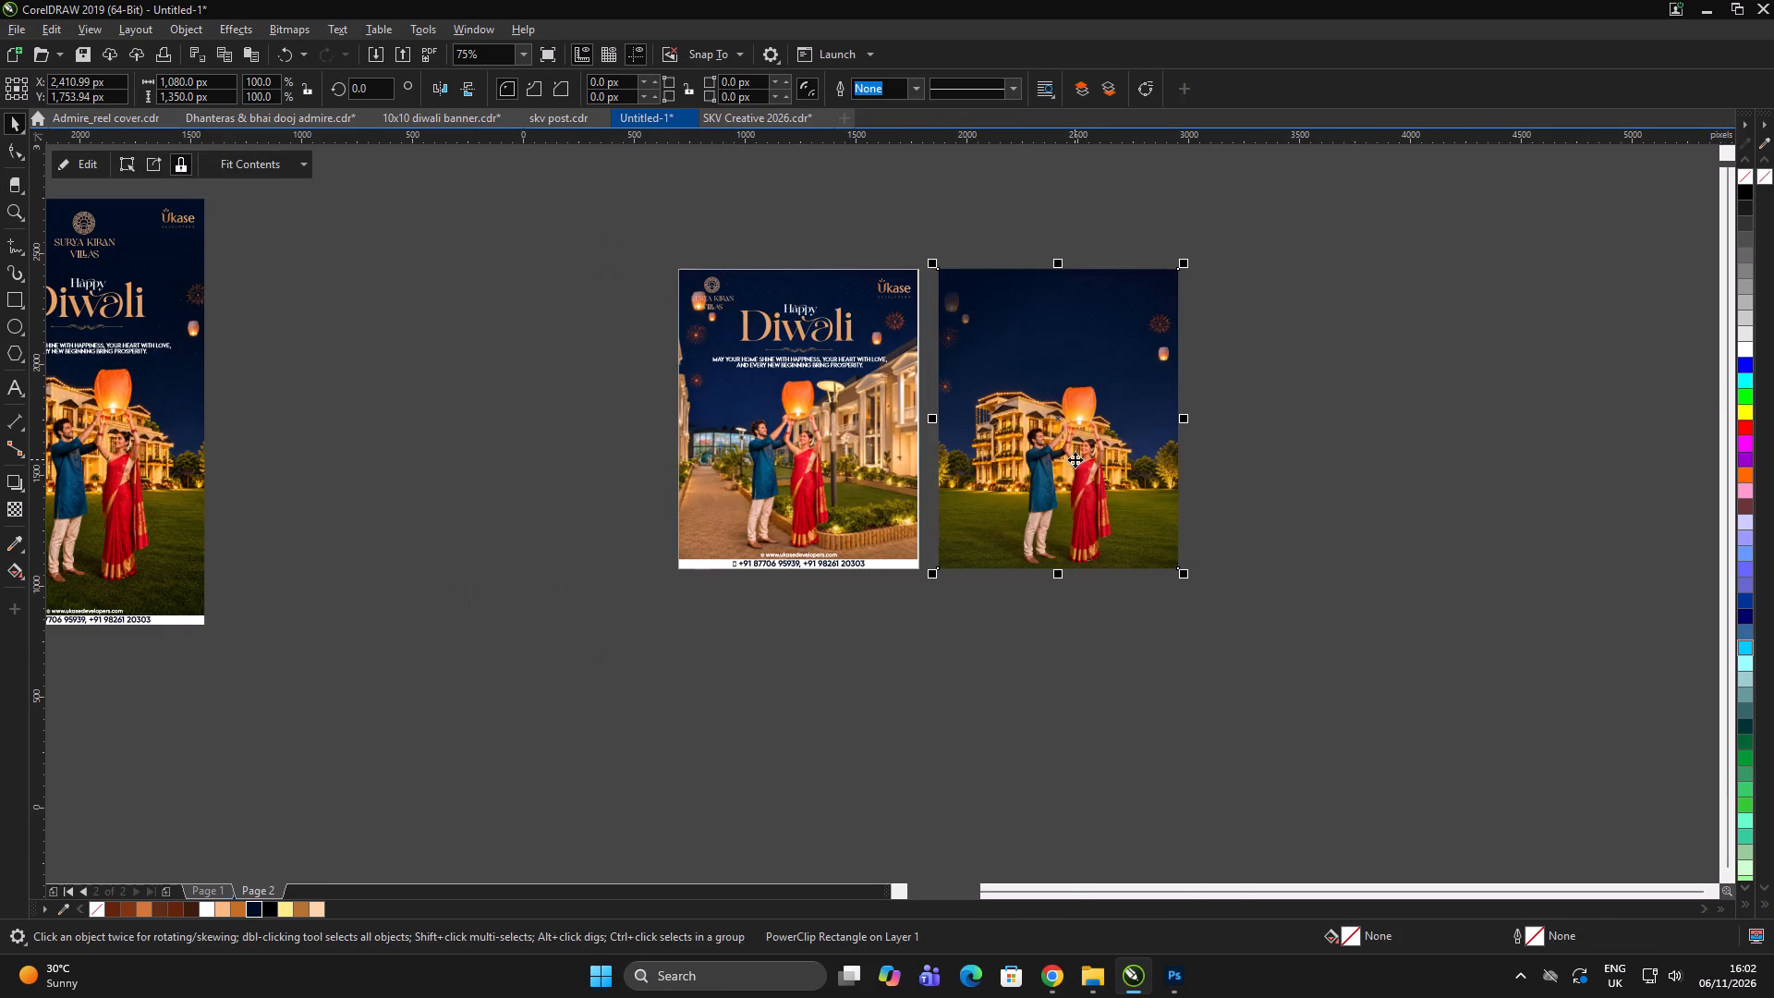
{"action": "left_click_drag", "start_coordinate": [1053, 456], "coordinate": [1170, 456]}
{"action": "scroll", "coordinate": [942, 397], "scroll_direction": "up", "scroll_amount": 2}
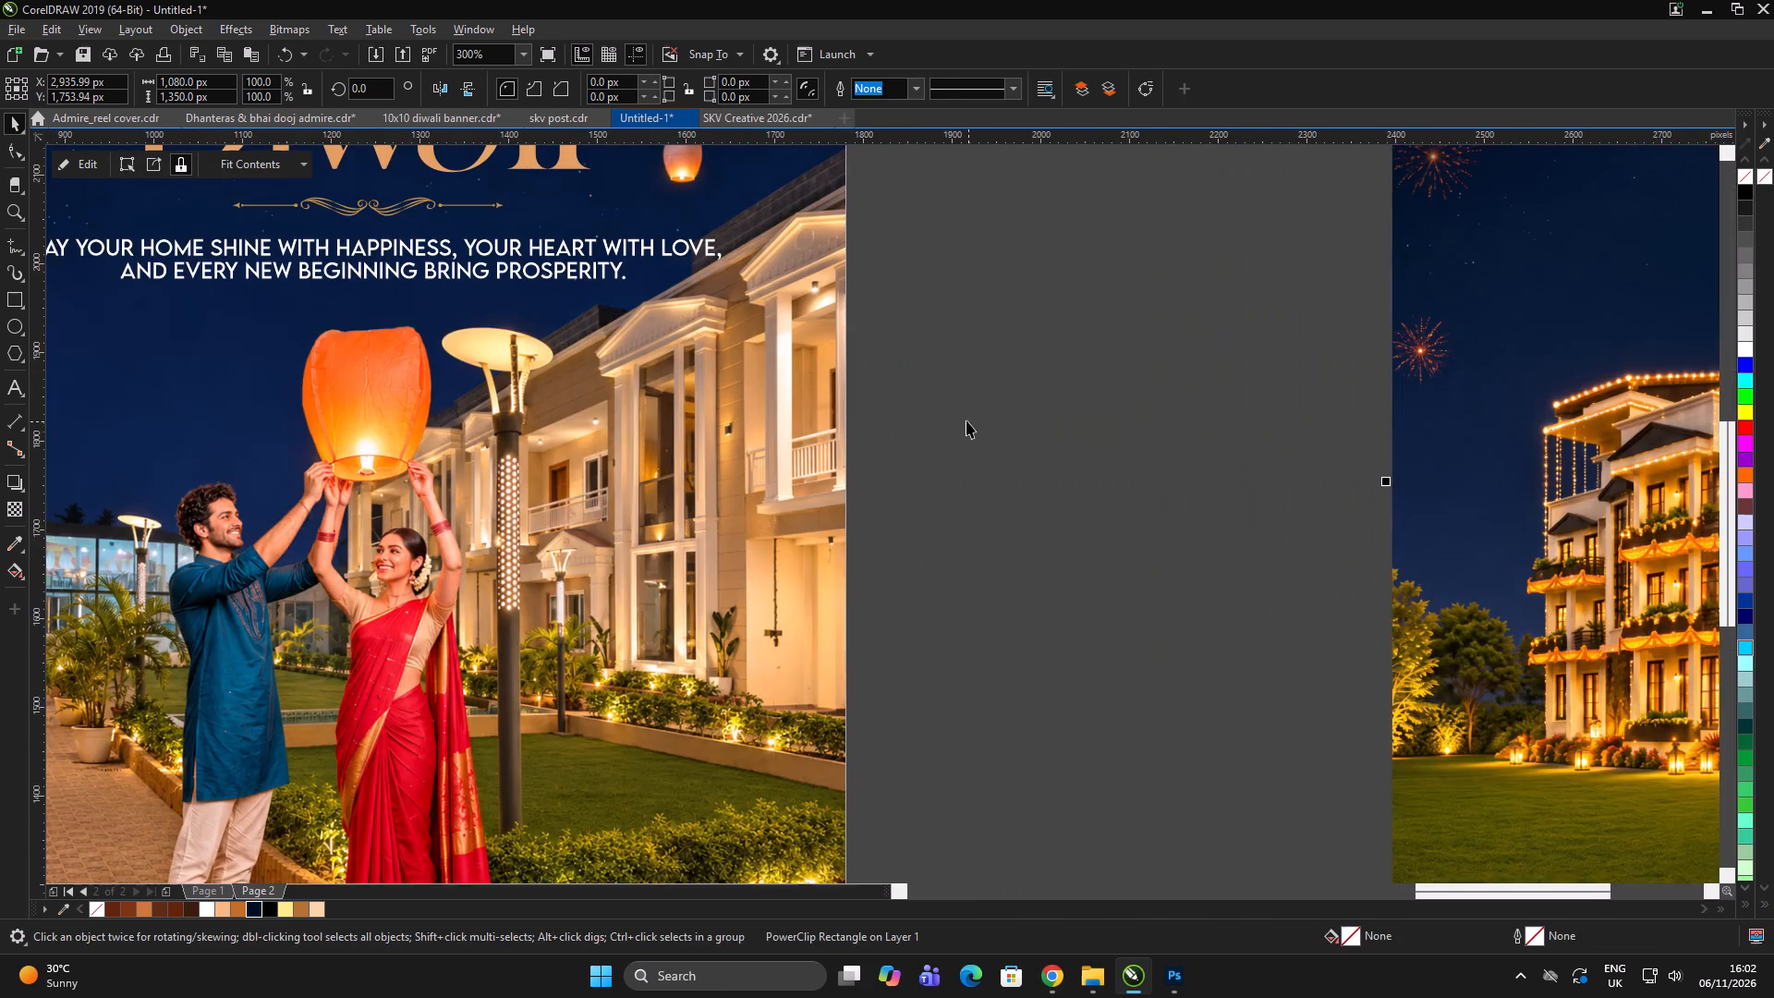
{"action": "scroll", "coordinate": [878, 399], "scroll_direction": "down", "scroll_amount": 1}
{"action": "double_click", "coordinate": [985, 429]}
Paste the dark lens overlay back onto the design and bring the bottom contact strip and its text to the front.
{"action": "key", "text": "ctrl+v"}
{"action": "left_click", "coordinate": [1041, 590]}
{"action": "left_click", "coordinate": [858, 596]}
{"action": "left_click_drag", "start_coordinate": [1066, 615], "coordinate": [84, 807]}
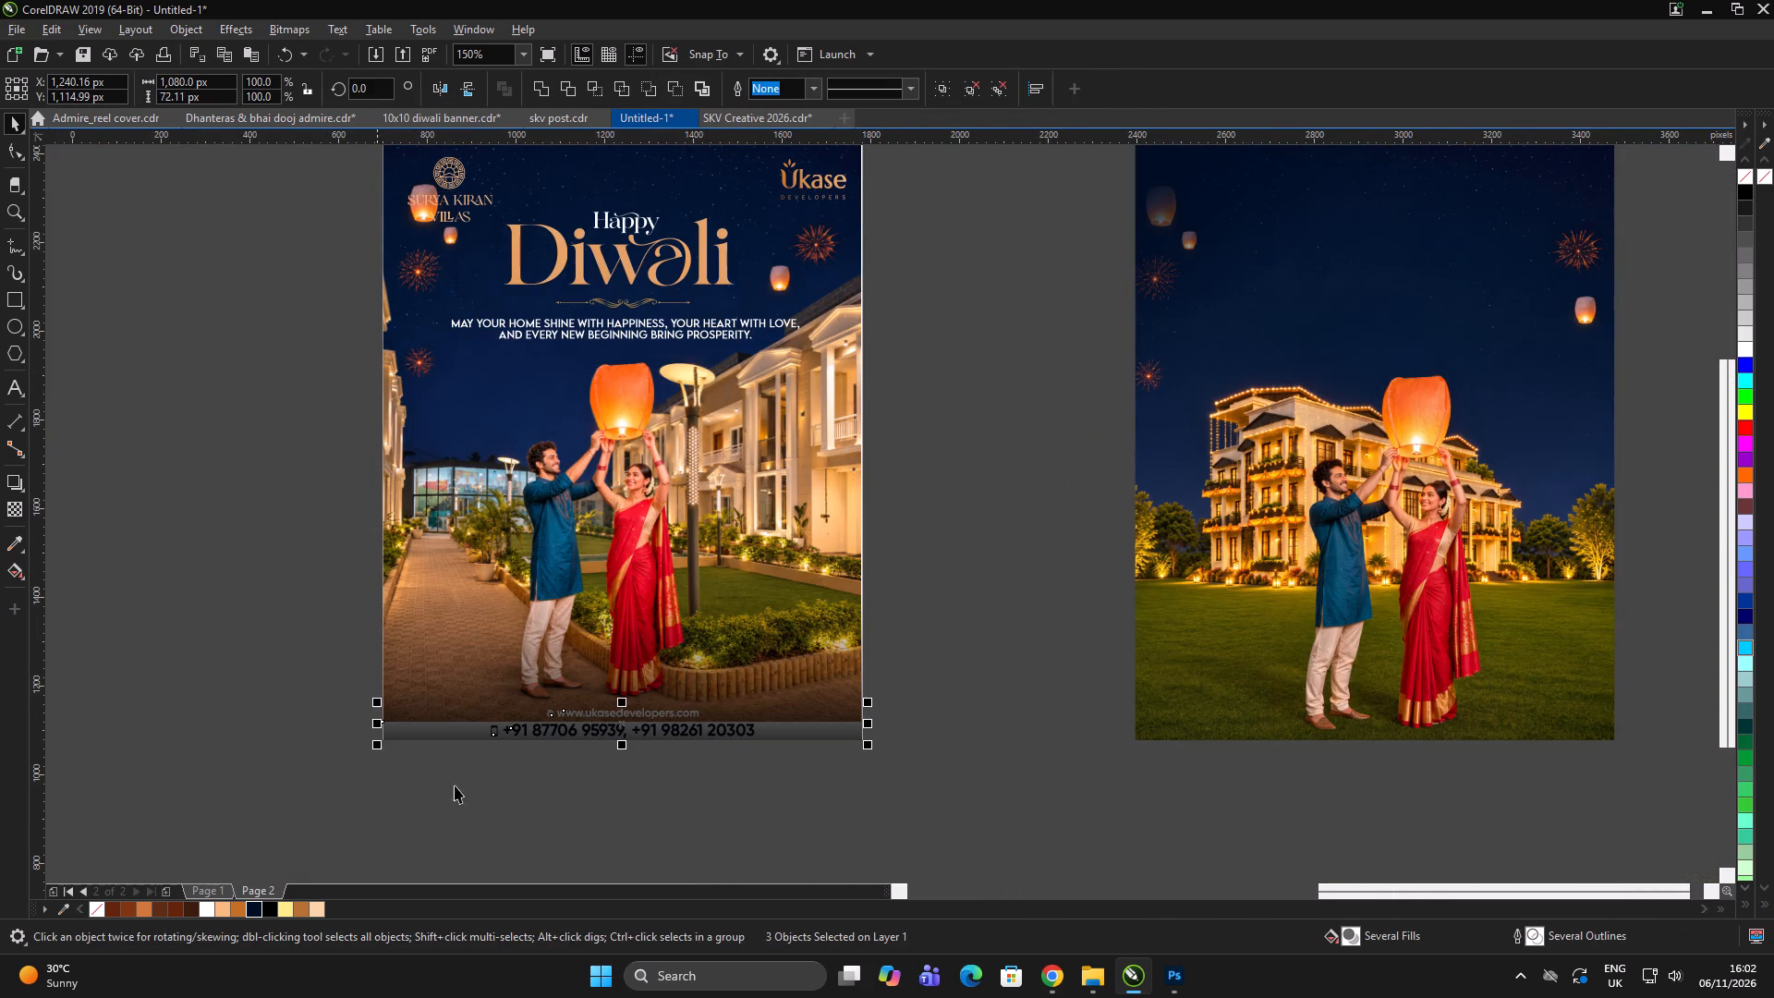
{"action": "key", "text": "shift+Page_Up"}
{"action": "double_click", "coordinate": [997, 692]}
{"action": "scroll", "coordinate": [635, 581], "scroll_direction": "down", "scroll_amount": 1}
{"action": "left_click", "coordinate": [854, 541]}
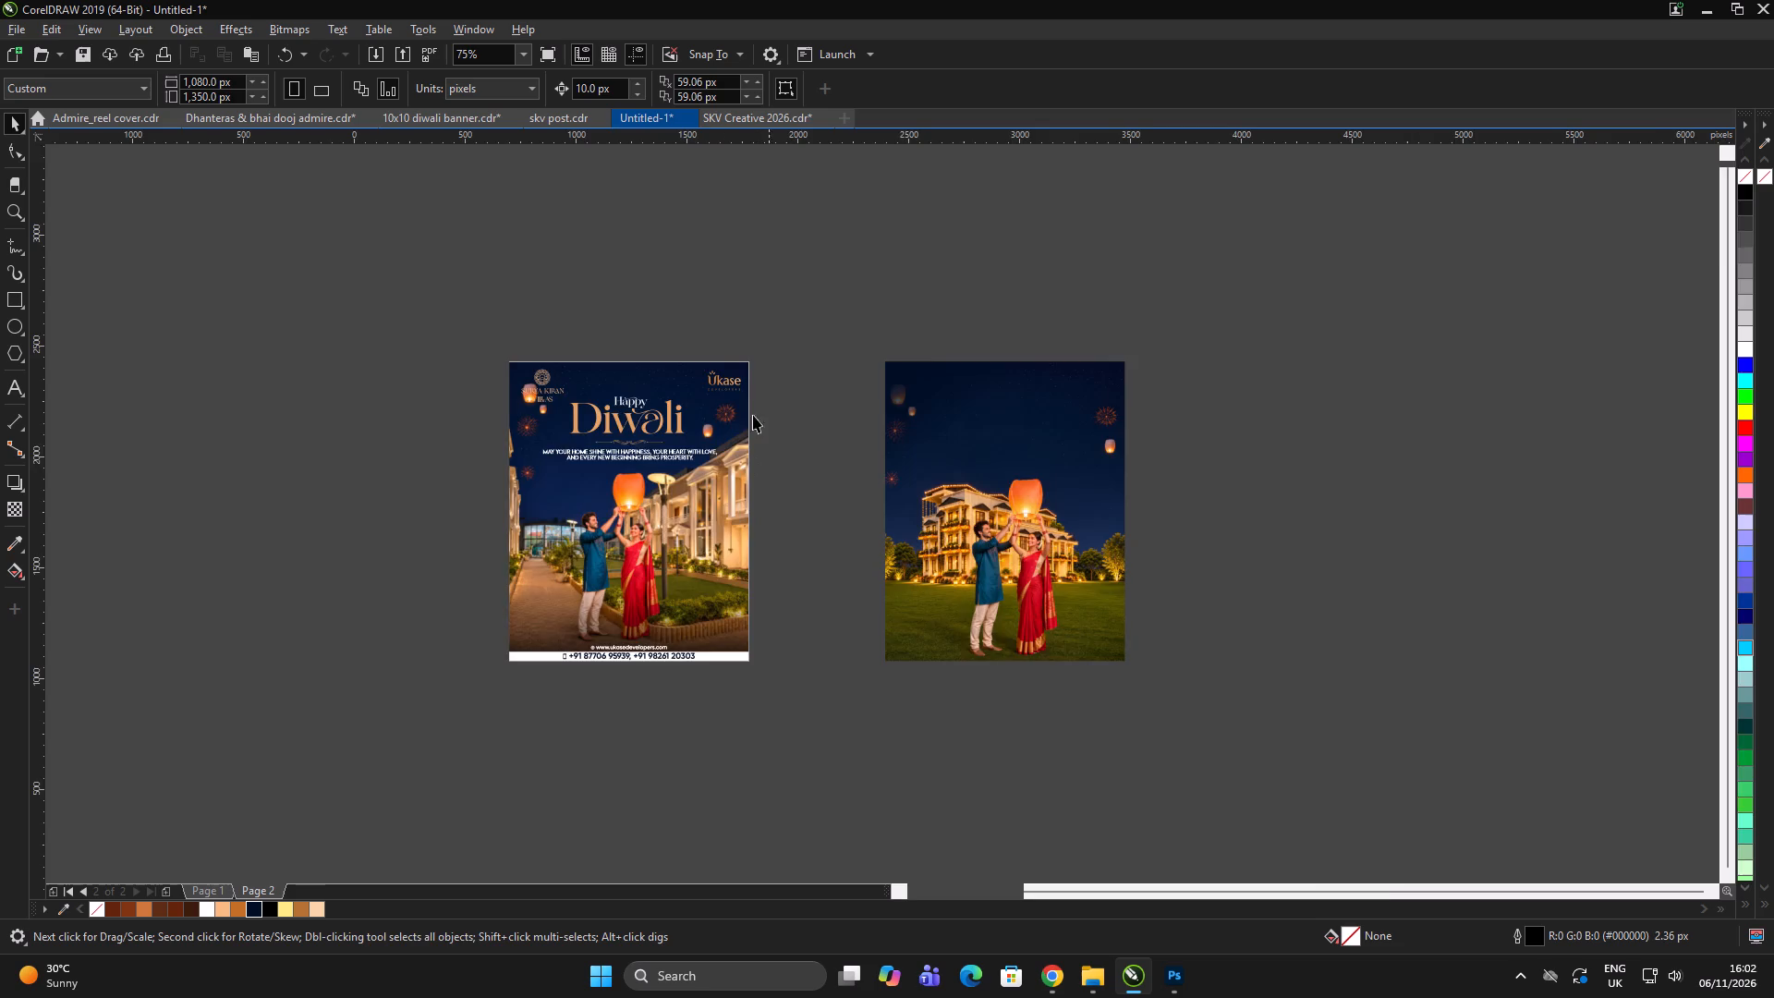
{"action": "scroll", "coordinate": [638, 409], "scroll_direction": "up", "scroll_amount": 2}
{"action": "scroll", "coordinate": [610, 416], "scroll_direction": "down", "scroll_amount": 2}
Copy the dark overlay from inside the old villa picture's clipping frame, paste it on the page and centre it over the courtyard post.
{"action": "left_click", "coordinate": [1151, 560]}
{"action": "double_click", "coordinate": [1064, 515]}
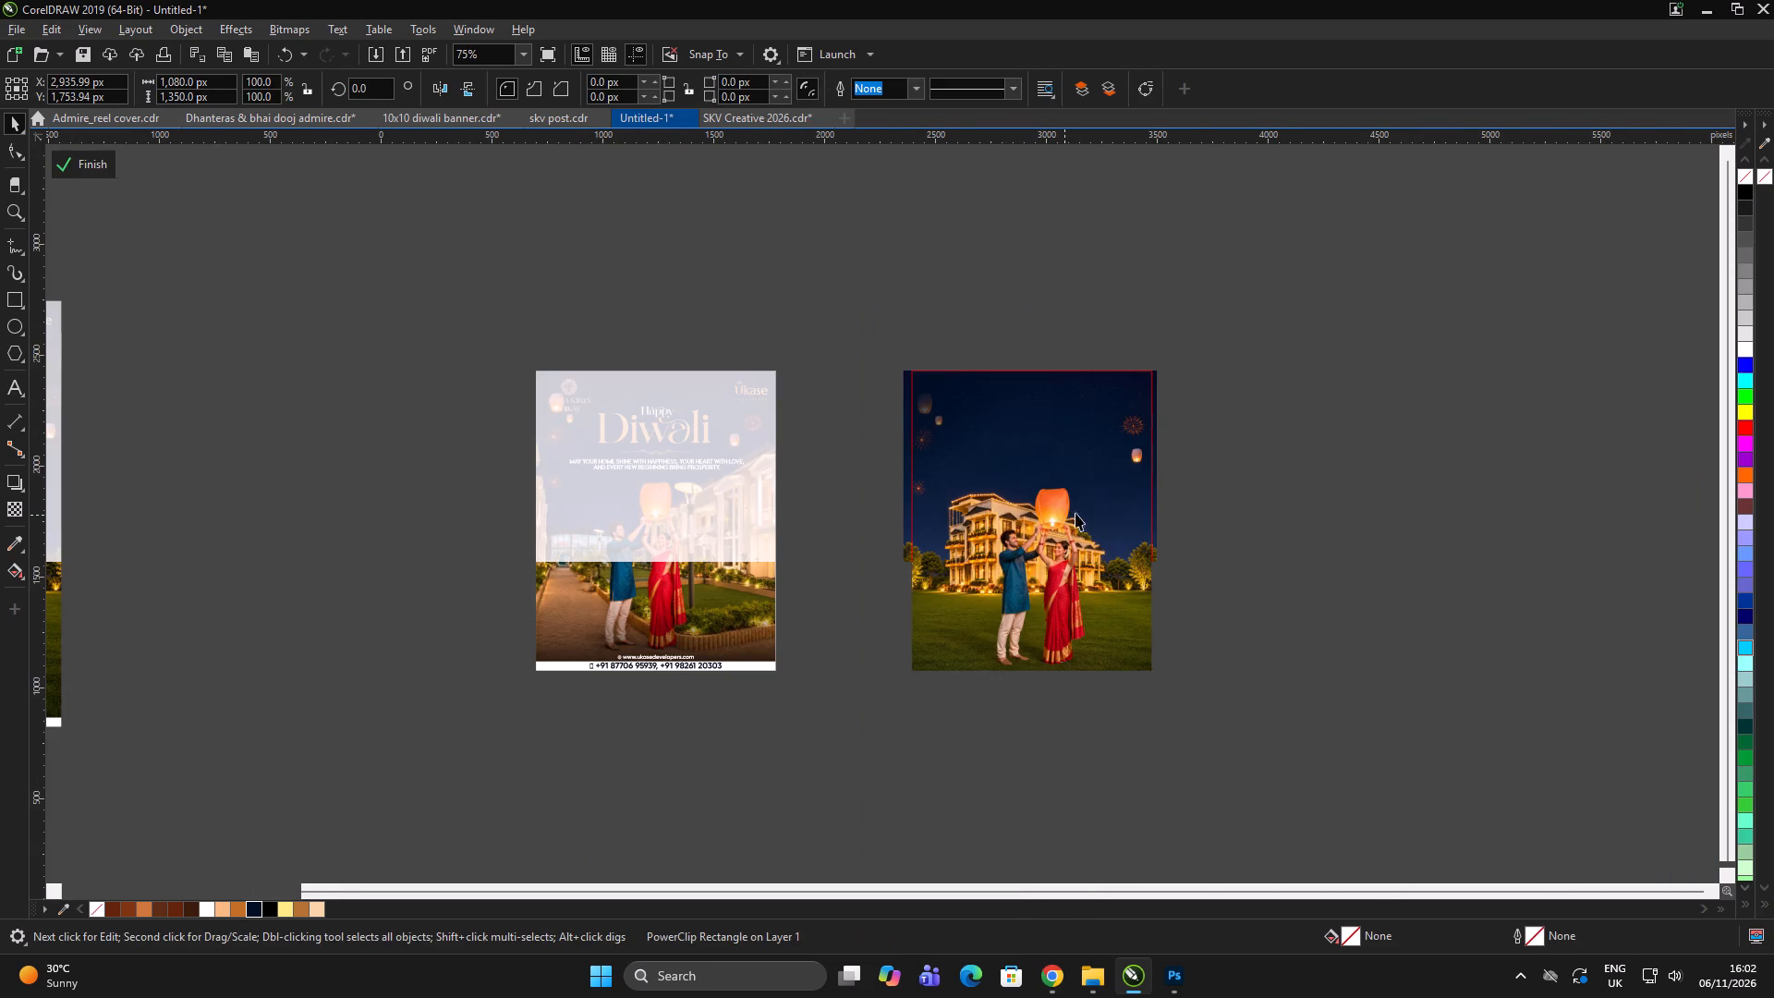
{"action": "left_click", "coordinate": [976, 477]}
{"action": "key", "text": "ctrl+c"}
{"action": "left_click_drag", "start_coordinate": [1364, 478], "coordinate": [1347, 479]}
{"action": "left_click", "coordinate": [67, 162]}
{"action": "left_click", "coordinate": [518, 188]}
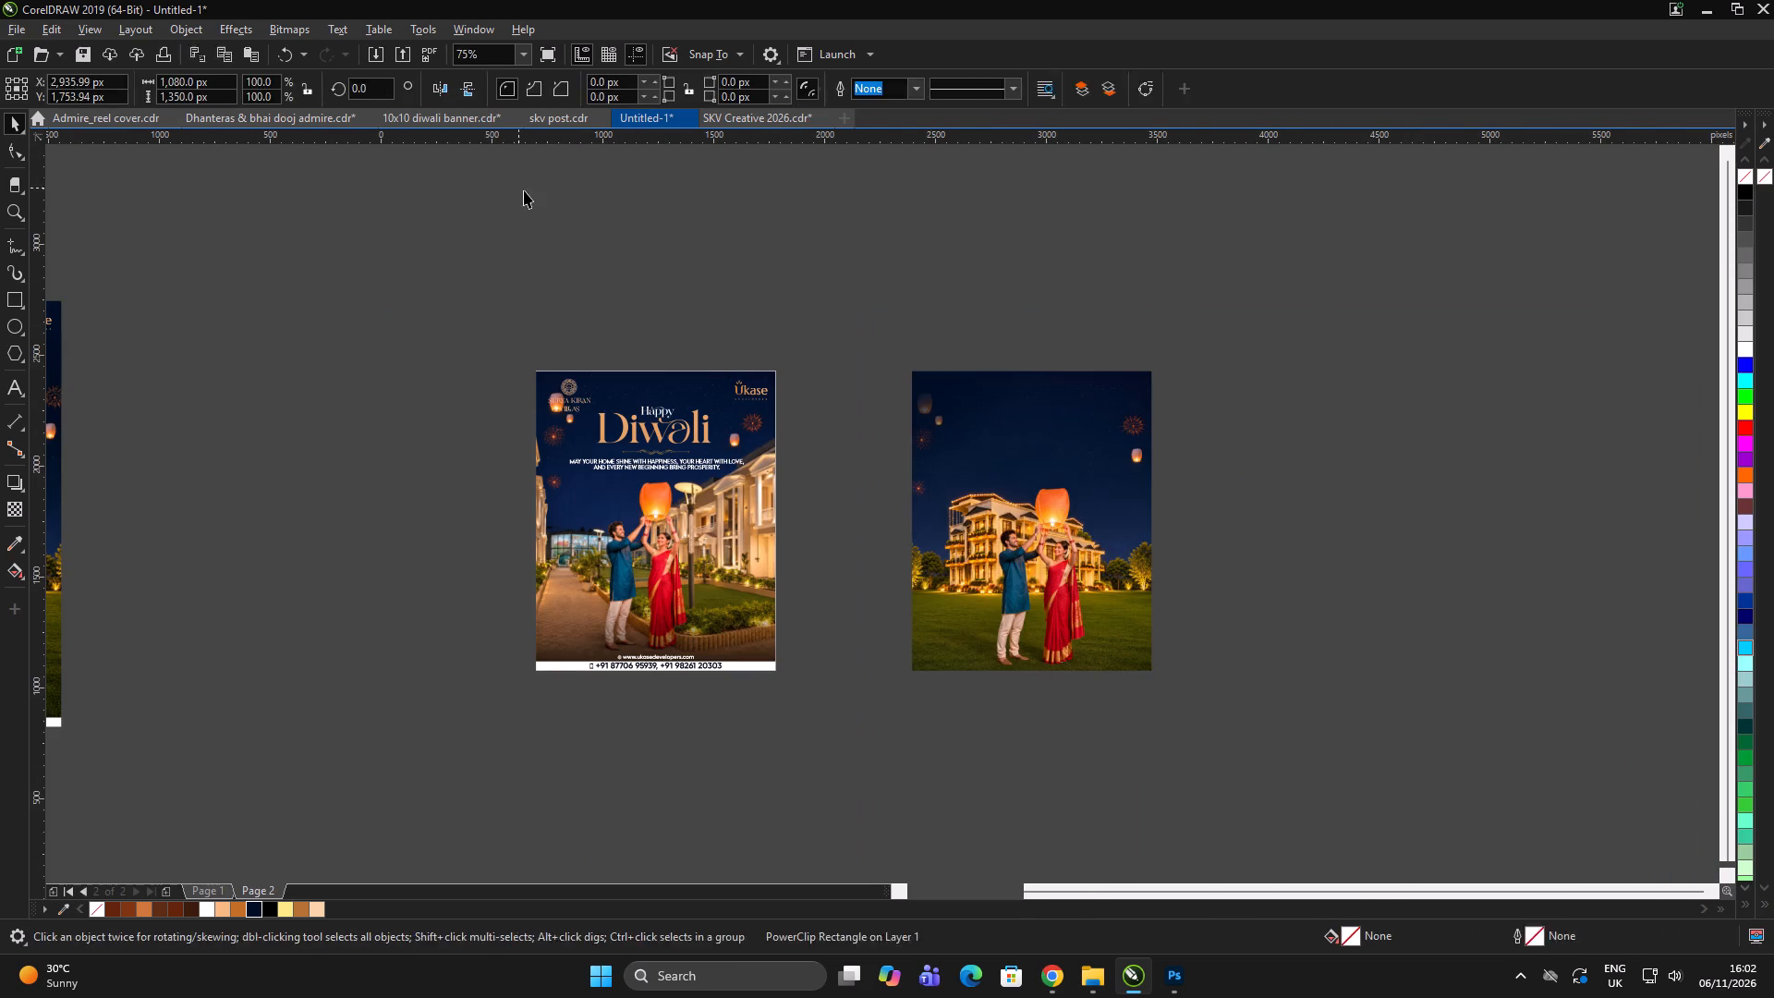
{"action": "left_click", "coordinate": [524, 190]}
{"action": "key", "text": "ctrl+v"}
{"action": "left_click", "coordinate": [743, 542], "text": "shift"}
{"action": "key", "text": "e"}
{"action": "key", "text": "c"}
{"action": "double_click", "coordinate": [862, 330]}
{"action": "scroll", "coordinate": [671, 421], "scroll_direction": "up", "scroll_amount": 1}
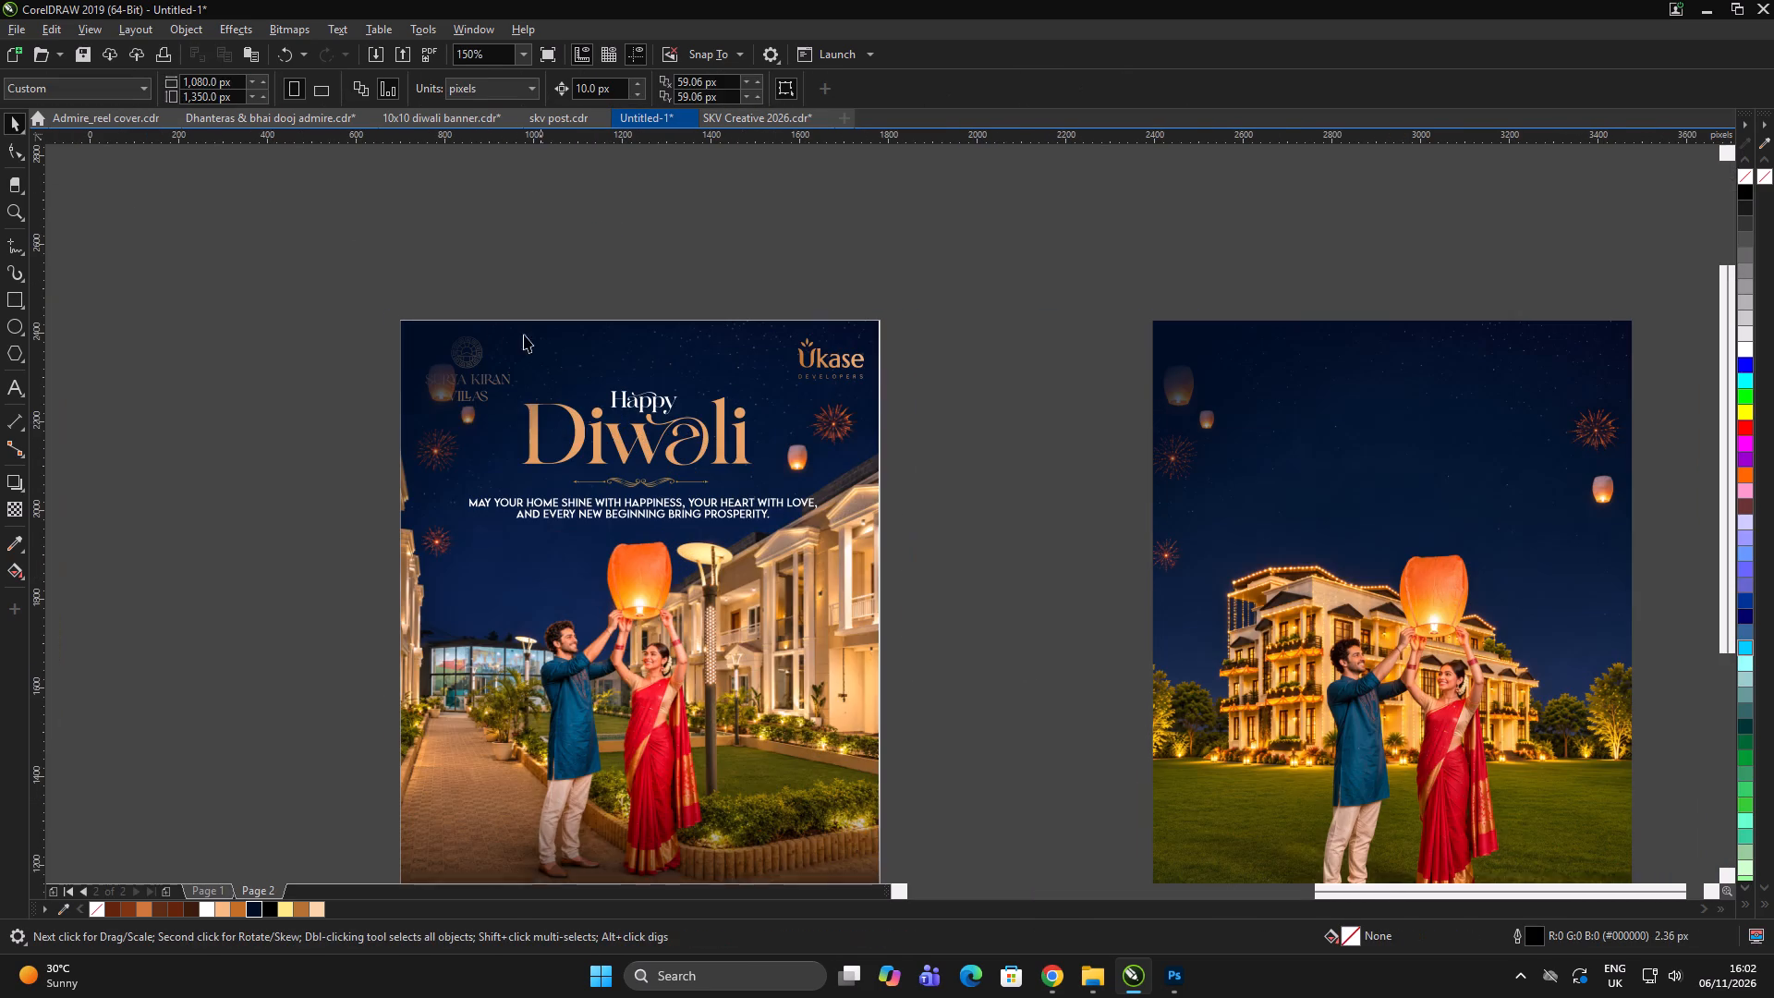
Bring the logos, Happy Diwali title and blessing text in front of the pasted dark overlay.
{"action": "left_click_drag", "start_coordinate": [286, 291], "coordinate": [1060, 586]}
{"action": "key", "text": "shift+Page_Up"}
{"action": "left_click", "coordinate": [1028, 543]}
Scale the two-line blessing text down about its centre to about 661 px wide.
{"action": "left_click", "coordinate": [800, 505]}
{"action": "scroll", "coordinate": [832, 527], "scroll_direction": "up", "scroll_amount": 1}
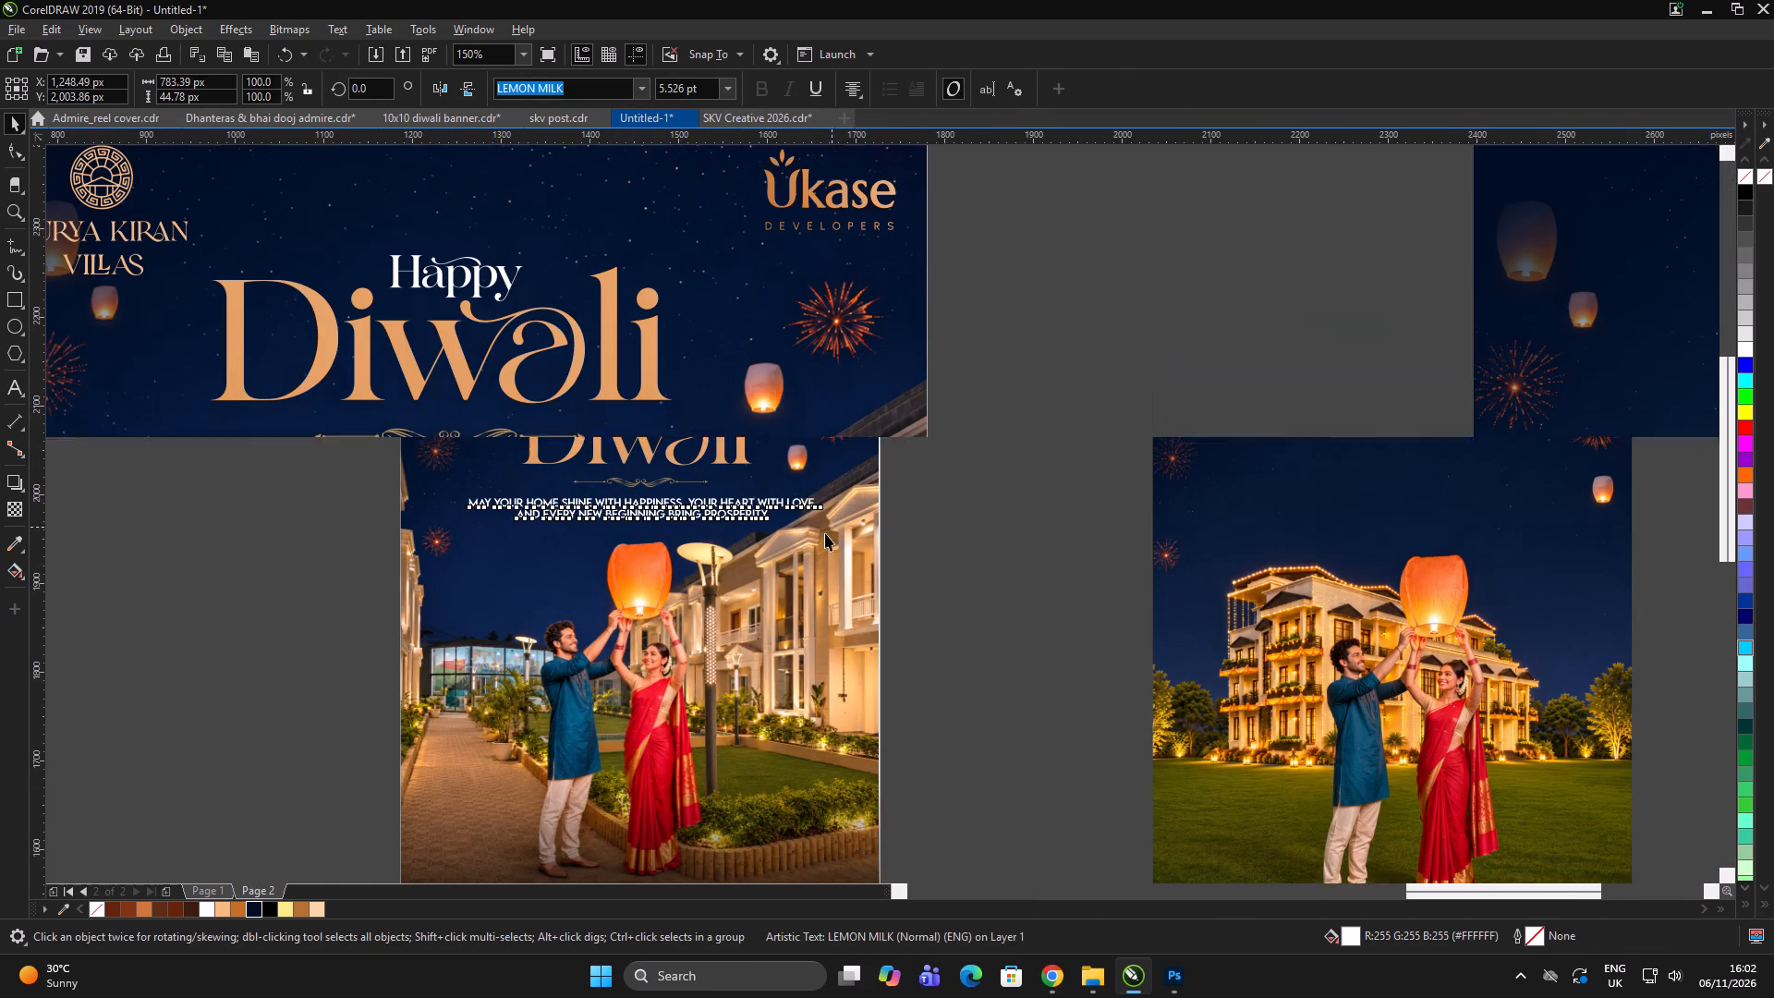
{"action": "left_click_drag", "start_coordinate": [806, 517], "coordinate": [751, 525]}
{"action": "scroll", "coordinate": [915, 519], "scroll_direction": "up", "scroll_amount": 1}
{"action": "scroll", "coordinate": [748, 514], "scroll_direction": "down", "scroll_amount": 2}
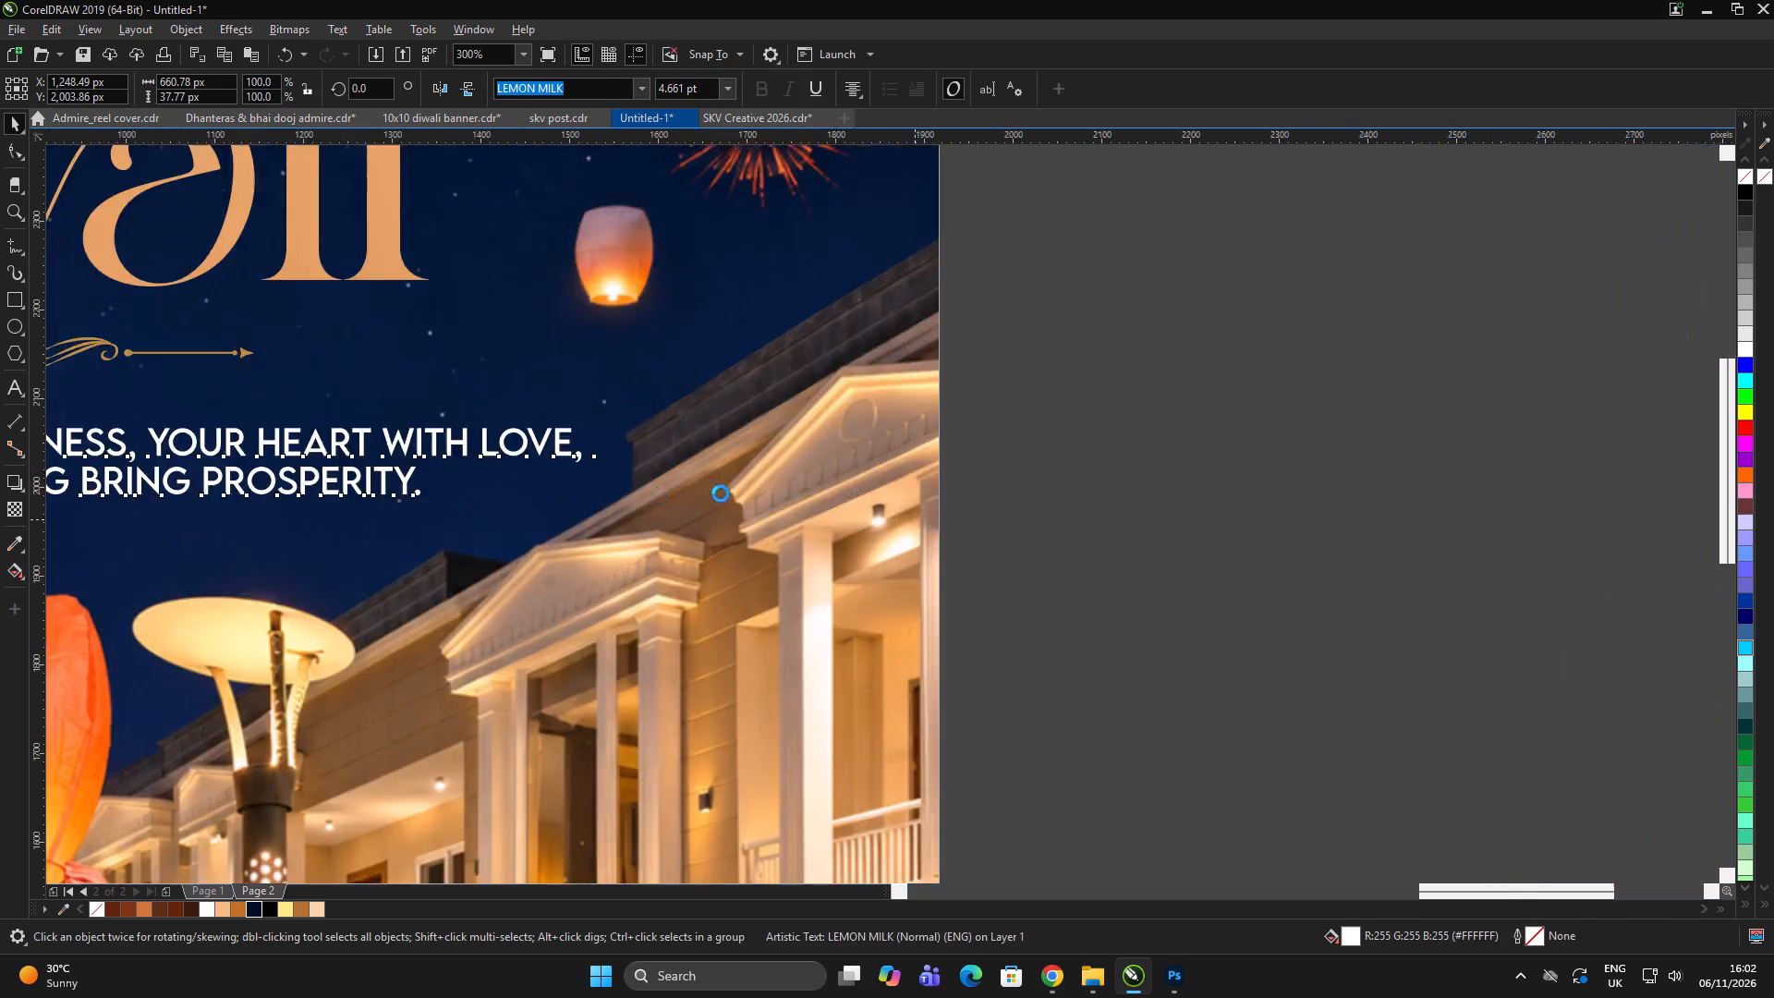
{"action": "left_click", "coordinate": [905, 493]}
{"action": "left_click", "coordinate": [910, 494]}
Select the post's logos, title, ornament and resized blessing text together and bring them to the front.
{"action": "left_click_drag", "start_coordinate": [1026, 253], "coordinate": [133, 581]}
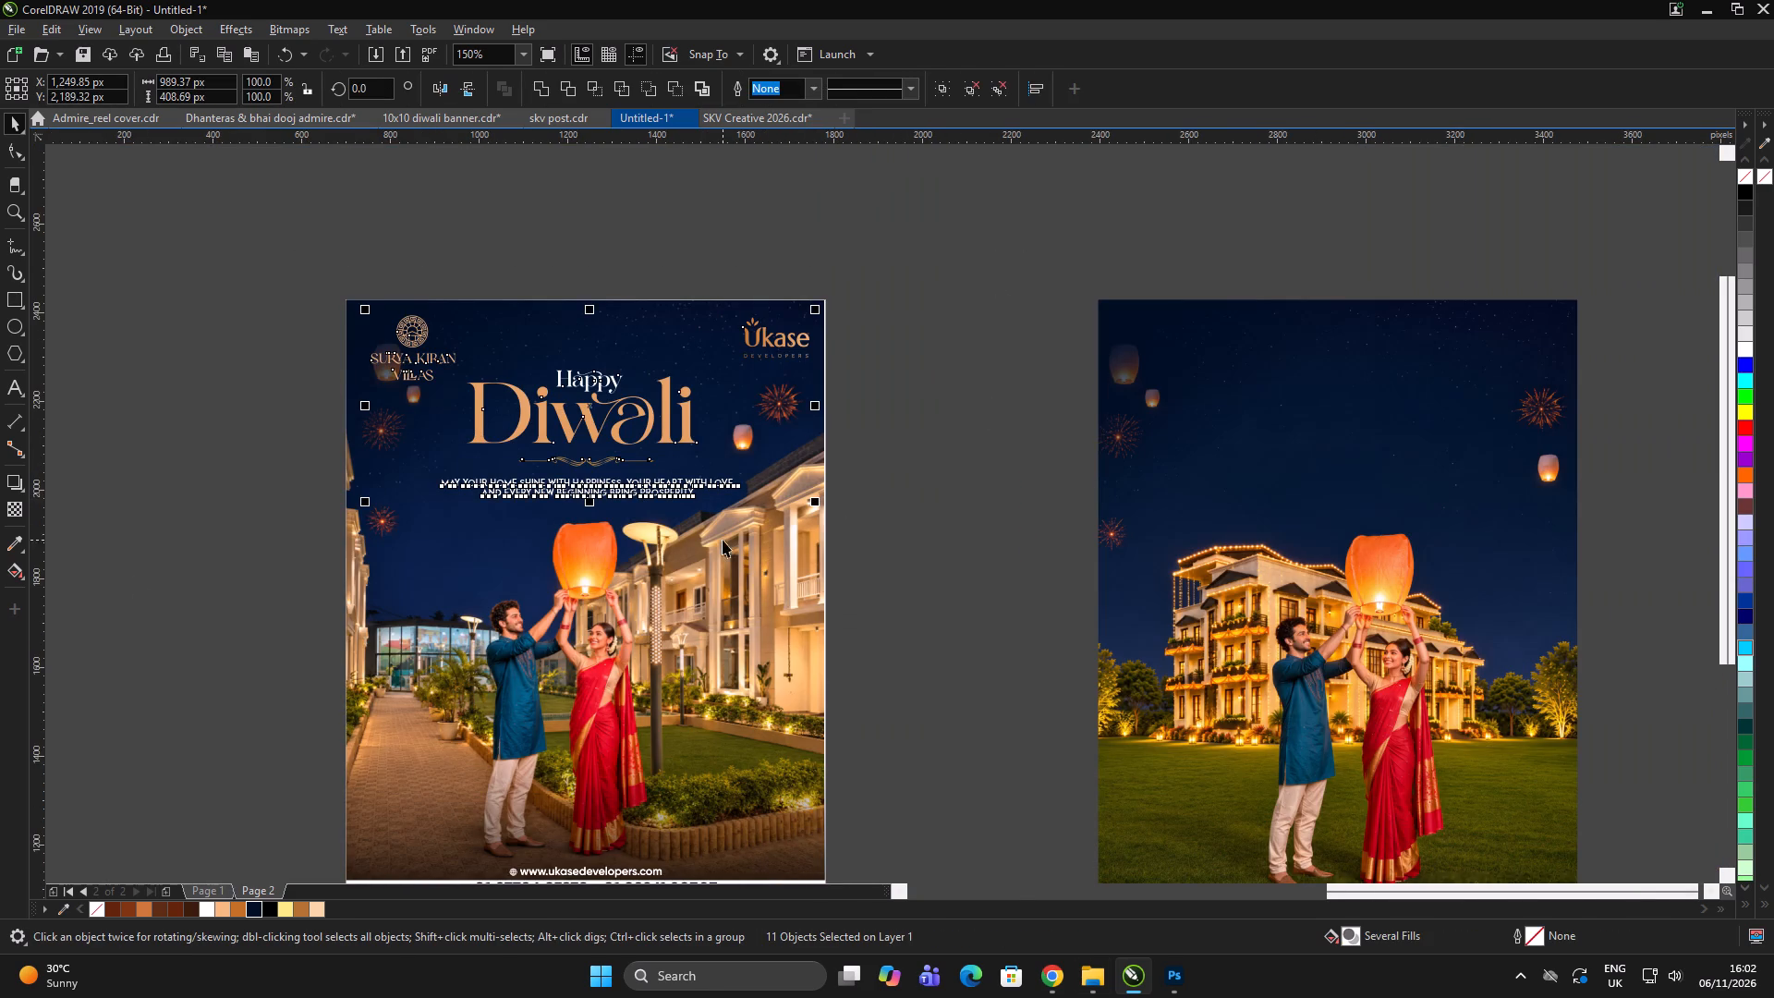
{"action": "key", "text": "shift+Page_Up"}
{"action": "scroll", "coordinate": [823, 404], "scroll_direction": "down", "scroll_amount": 2}
{"action": "left_click", "coordinate": [904, 363]}
{"action": "scroll", "coordinate": [877, 388], "scroll_direction": "up", "scroll_amount": 4}
{"action": "scroll", "coordinate": [547, 468], "scroll_direction": "up", "scroll_amount": 4}
{"action": "scroll", "coordinate": [713, 415], "scroll_direction": "down", "scroll_amount": 6}
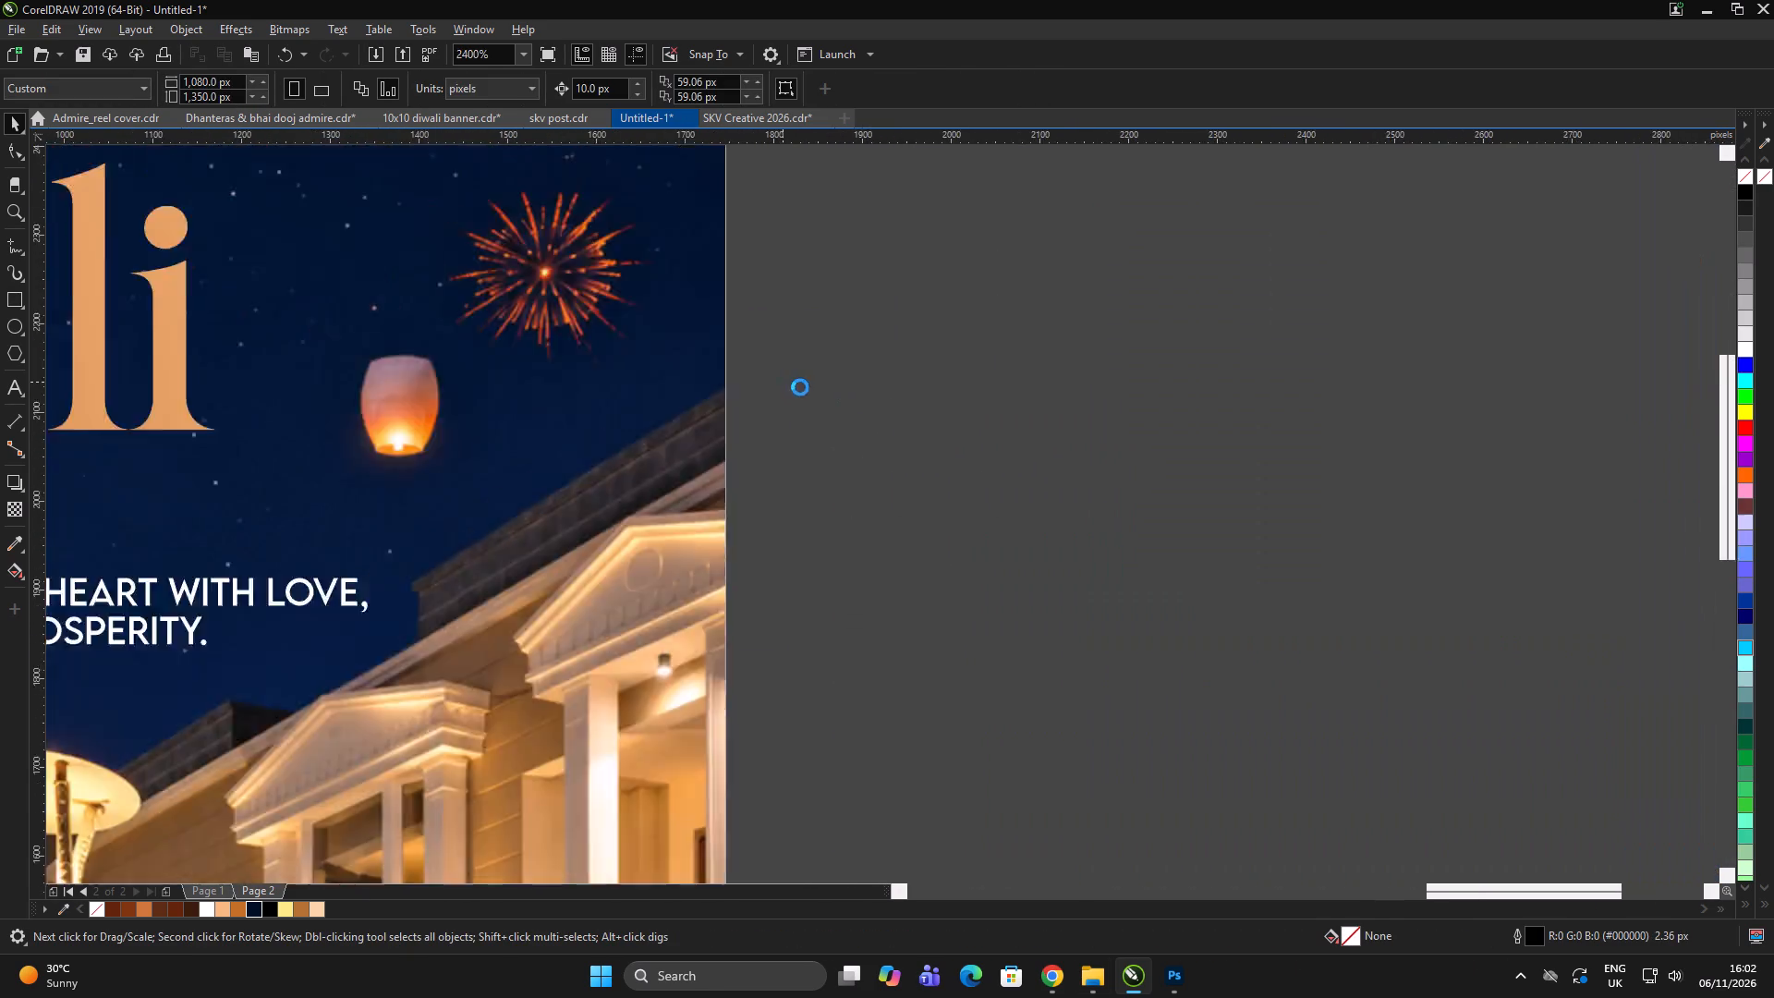
{"action": "scroll", "coordinate": [800, 387], "scroll_direction": "down", "scroll_amount": 5}
Delete the leftover old villa picture beside the courtyard post.
{"action": "left_click", "coordinate": [844, 376]}
{"action": "left_click", "coordinate": [1150, 451]}
{"action": "key", "text": "Delete"}
{"action": "left_click", "coordinate": [1034, 607]}
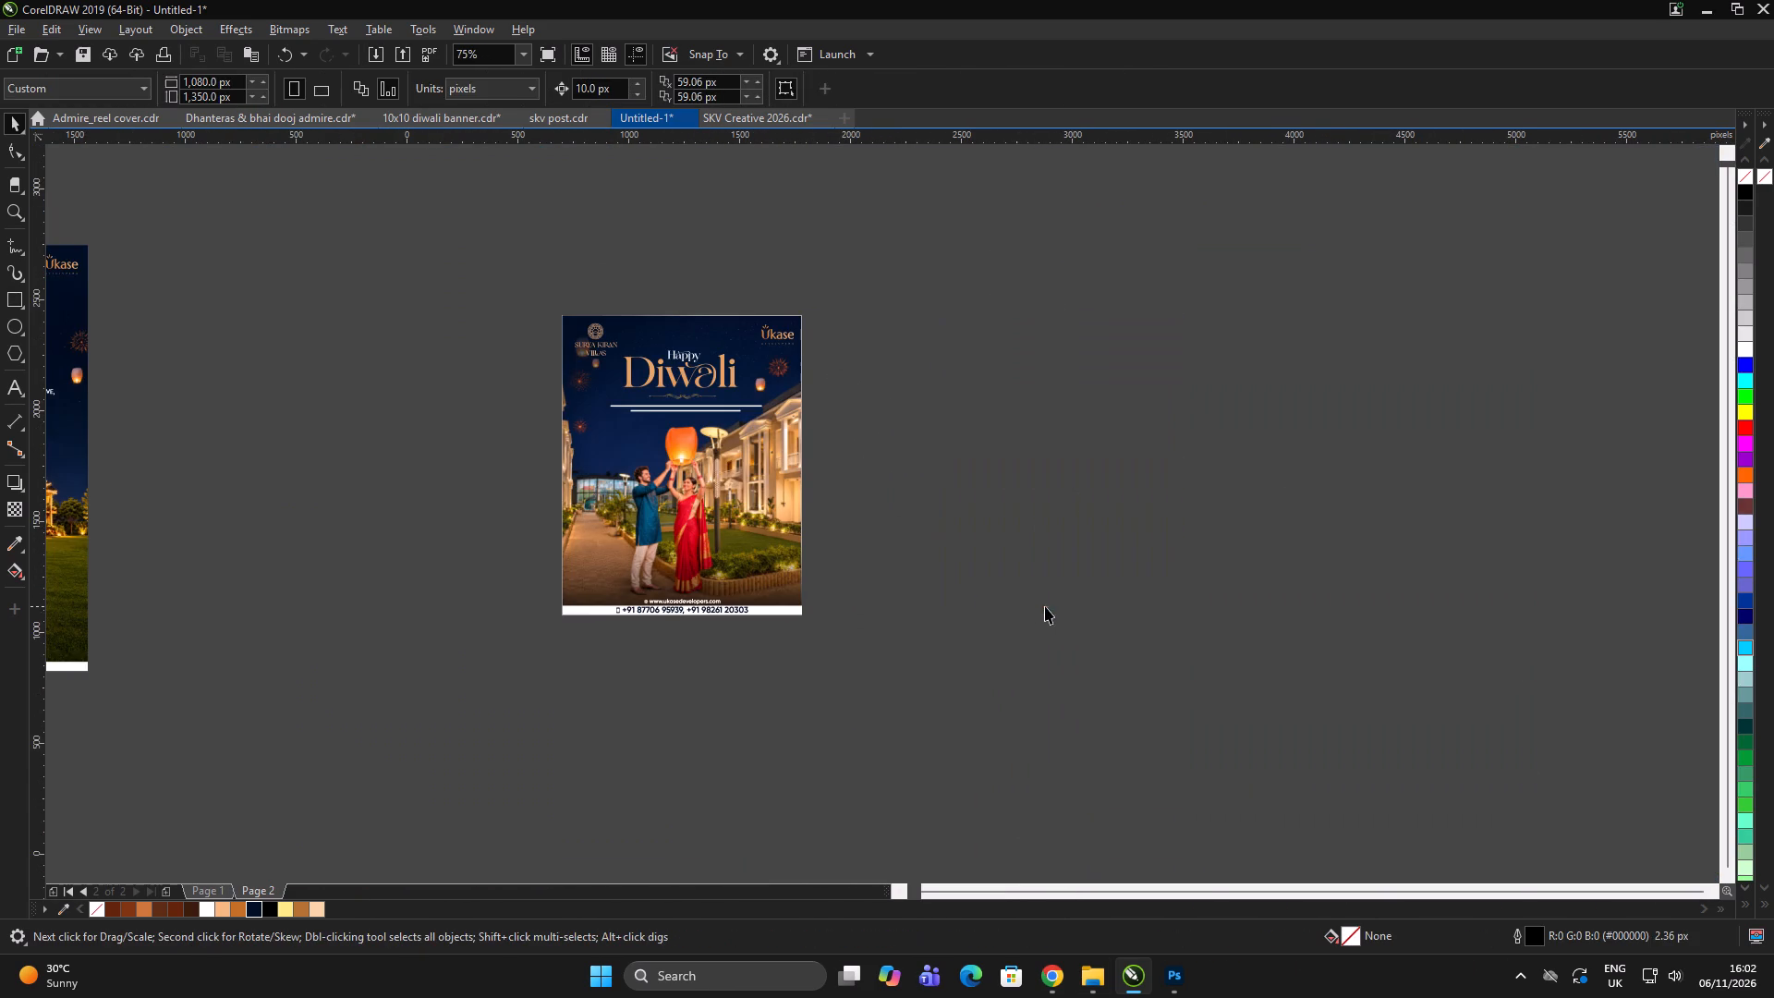
Group all elements of the courtyard post.
{"action": "left_click", "coordinate": [1058, 603]}
{"action": "left_click_drag", "start_coordinate": [1079, 736], "coordinate": [450, 245]}
{"action": "key", "text": "ctrl+g"}
{"action": "left_click", "coordinate": [1013, 443], "text": "ctrl"}
{"action": "left_click_drag", "start_coordinate": [1013, 443], "coordinate": [1000, 444]}
Export the grouped post as a JPG over the existing Skv_diwali file, in RGB Color (24-bit) with a black matte.
{"action": "left_click", "coordinate": [674, 432]}
{"action": "scroll", "coordinate": [671, 410], "scroll_direction": "up", "scroll_amount": 2}
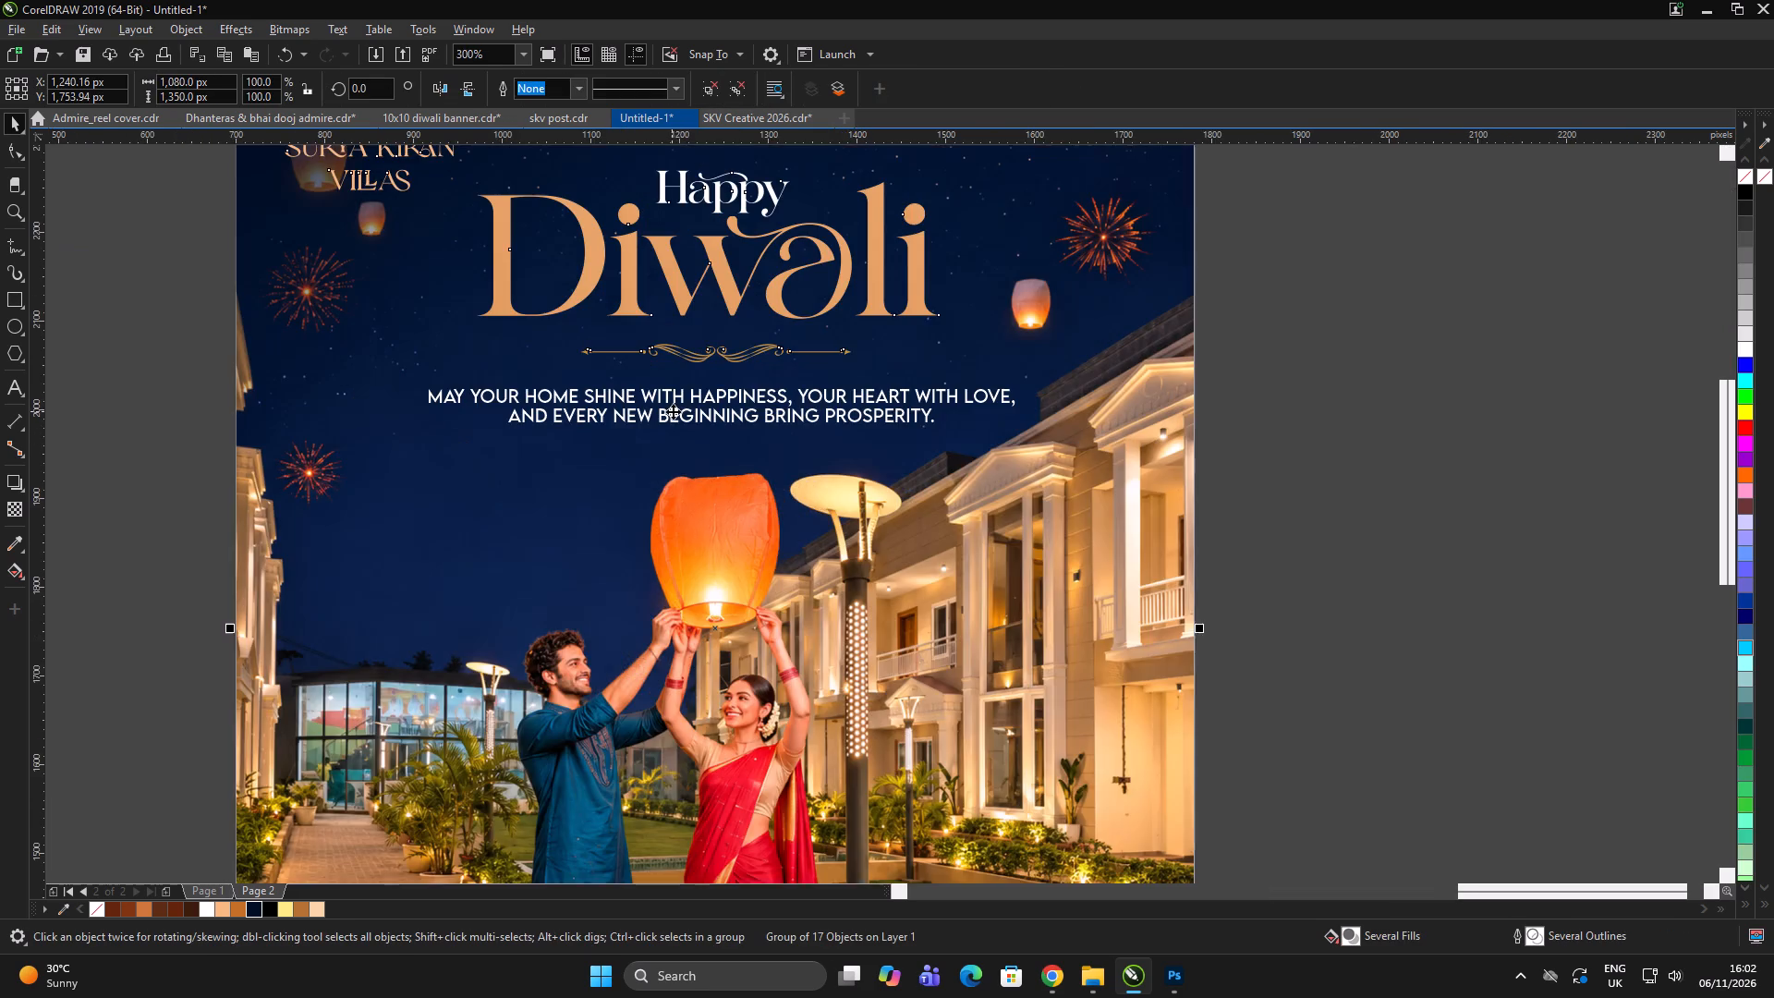
{"action": "scroll", "coordinate": [689, 406], "scroll_direction": "down", "scroll_amount": 4}
{"action": "key", "text": "ctrl+e"}
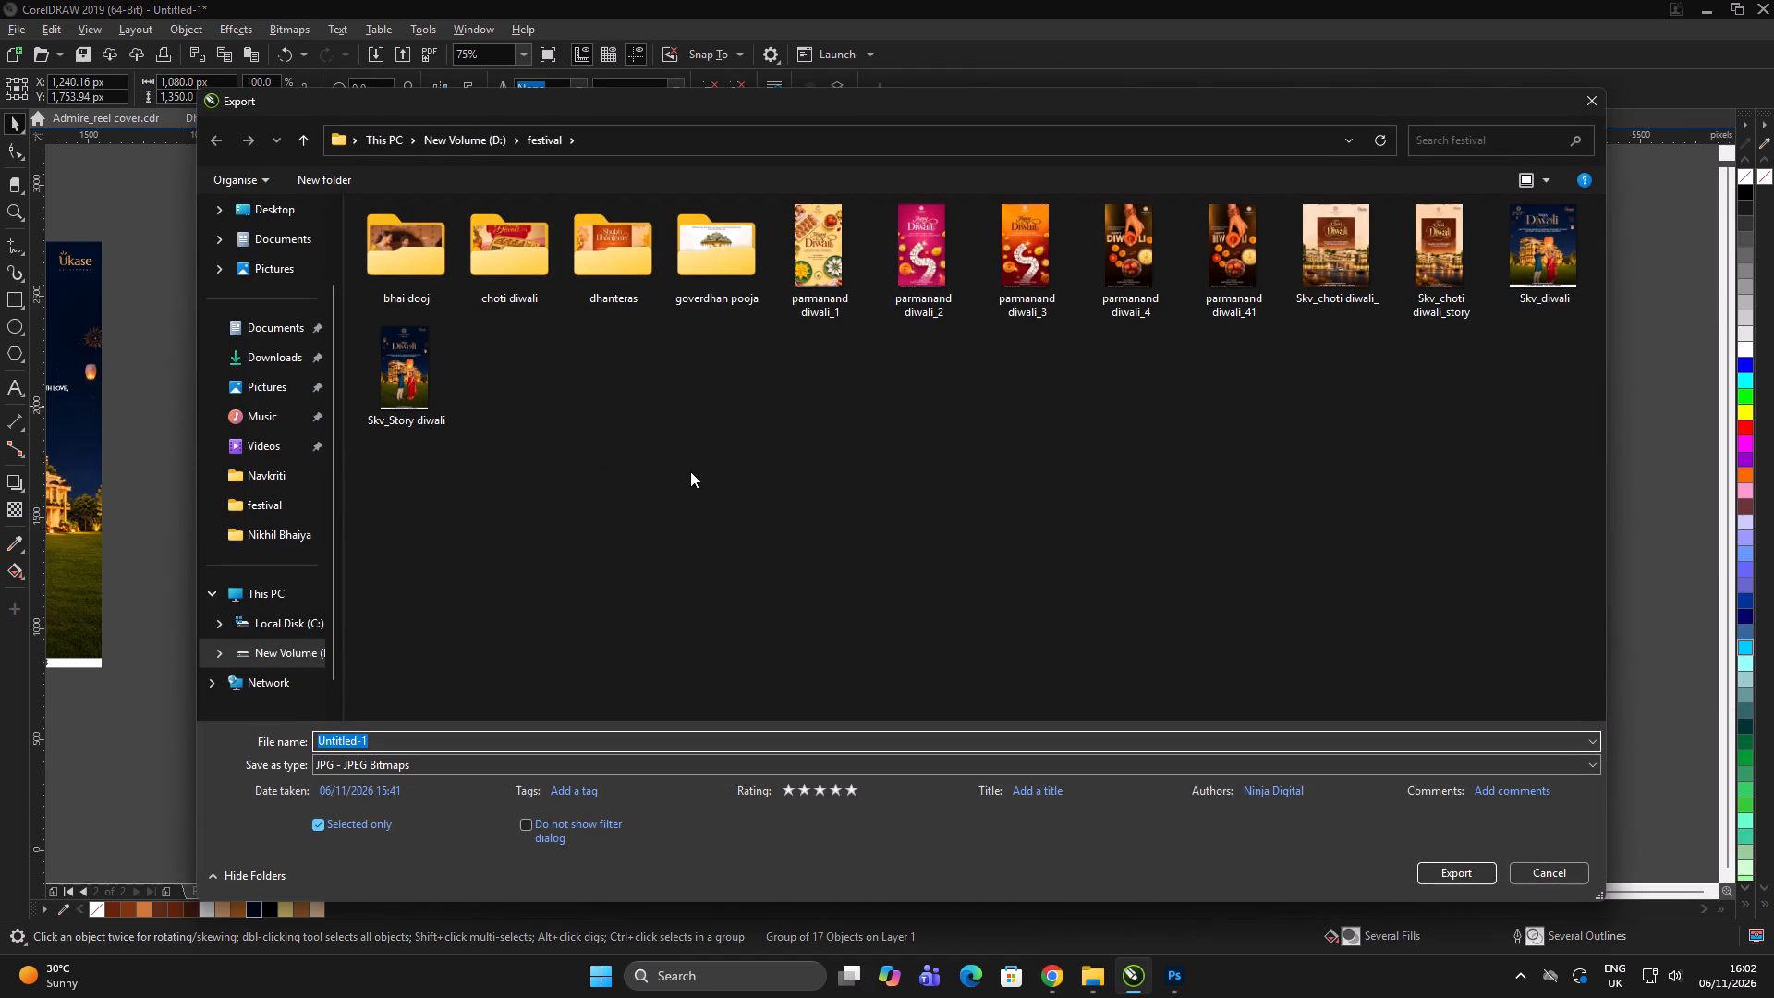
{"action": "left_click", "coordinate": [1530, 260]}
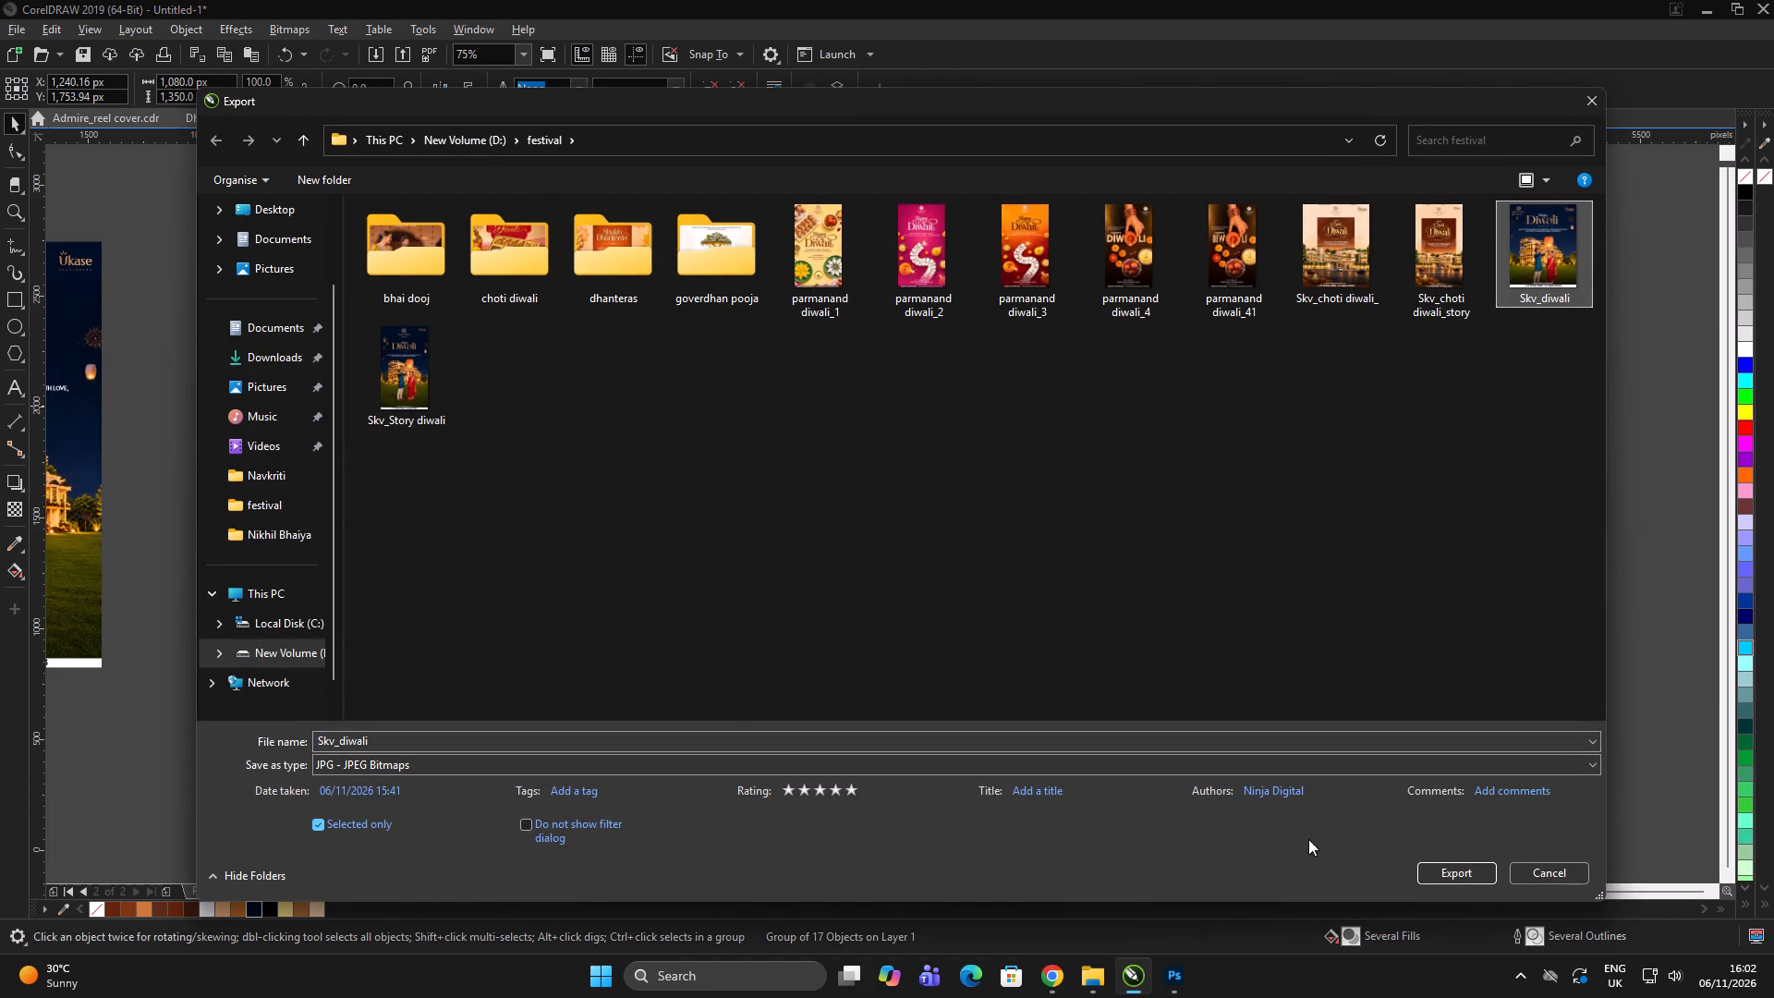
{"action": "left_click", "coordinate": [1469, 875]}
{"action": "left_click", "coordinate": [960, 494]}
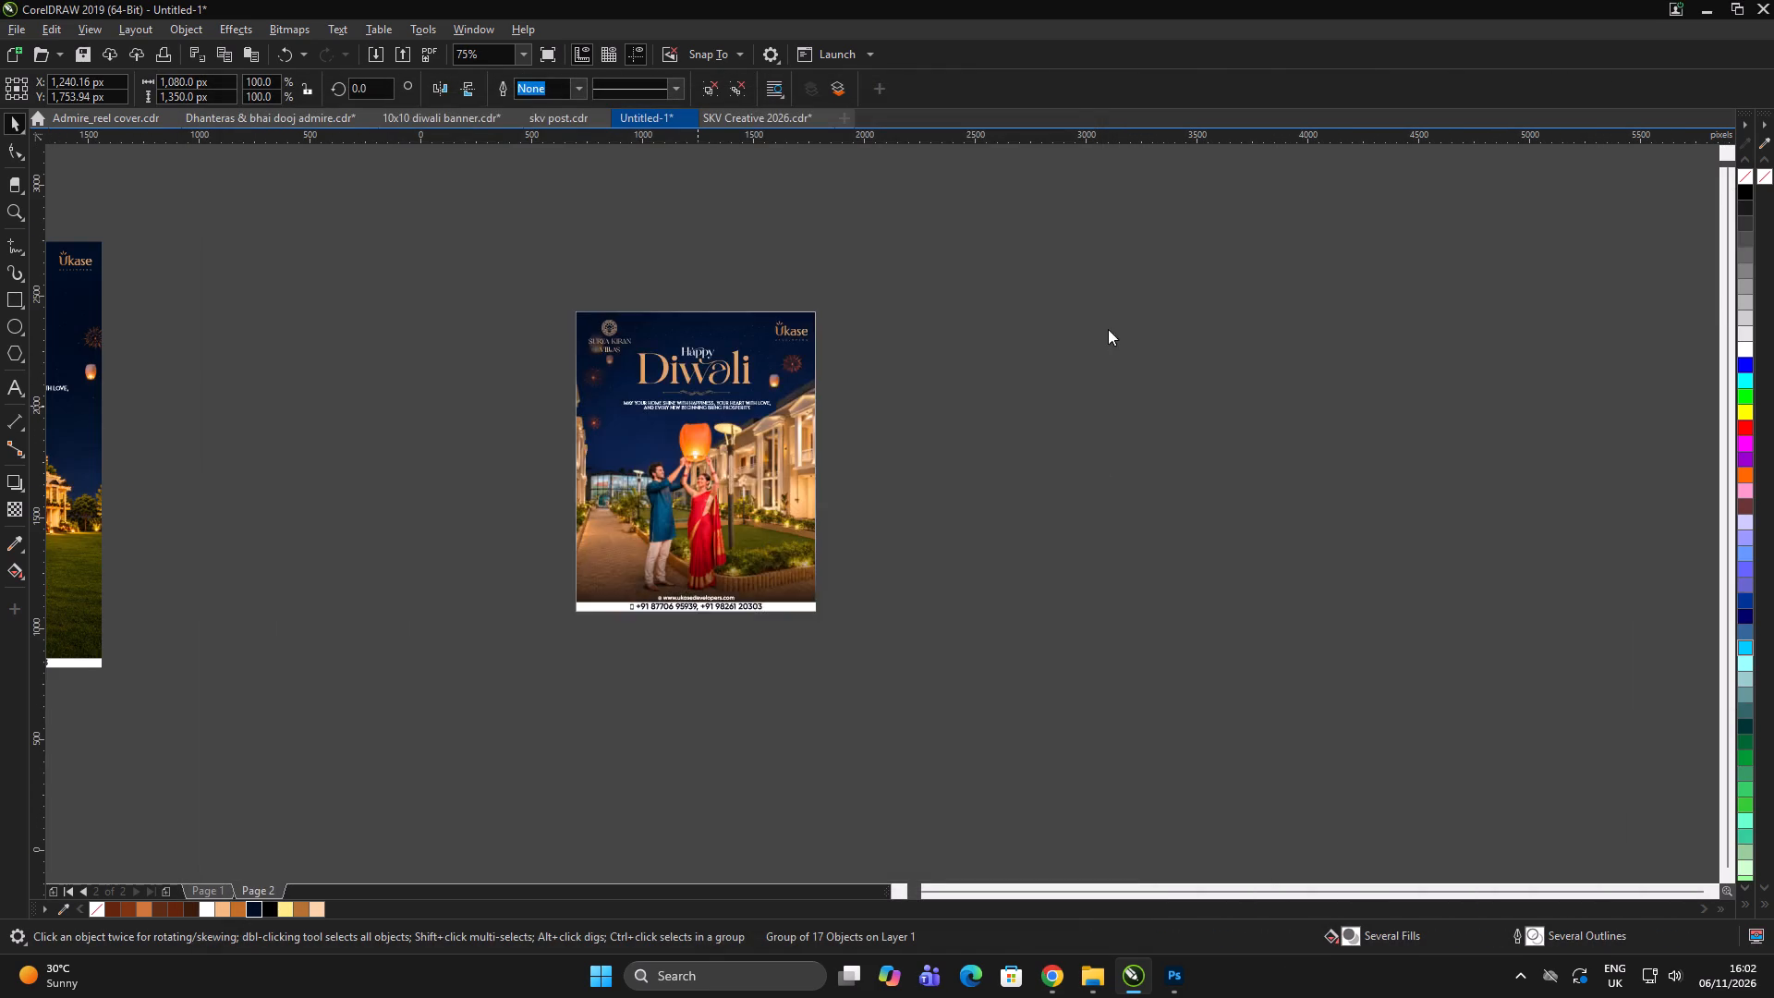
{"action": "left_click", "coordinate": [1190, 286]}
{"action": "left_click", "coordinate": [1186, 322]}
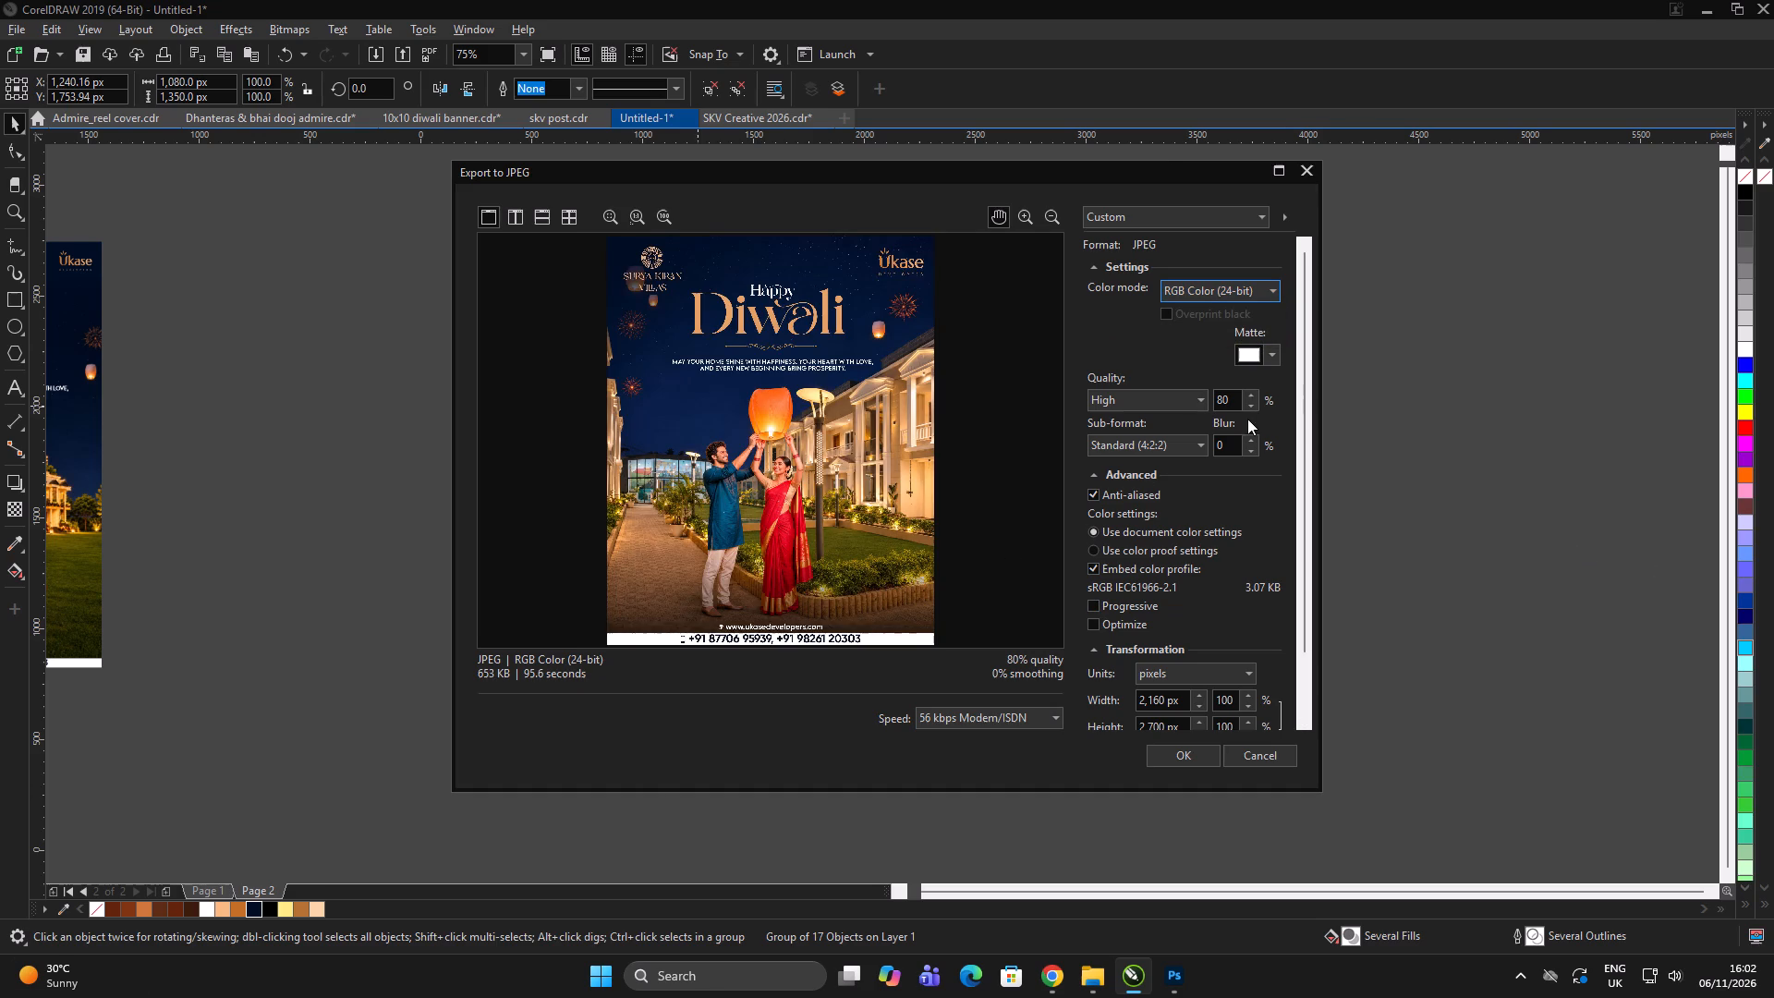
{"action": "left_click", "coordinate": [1274, 361]}
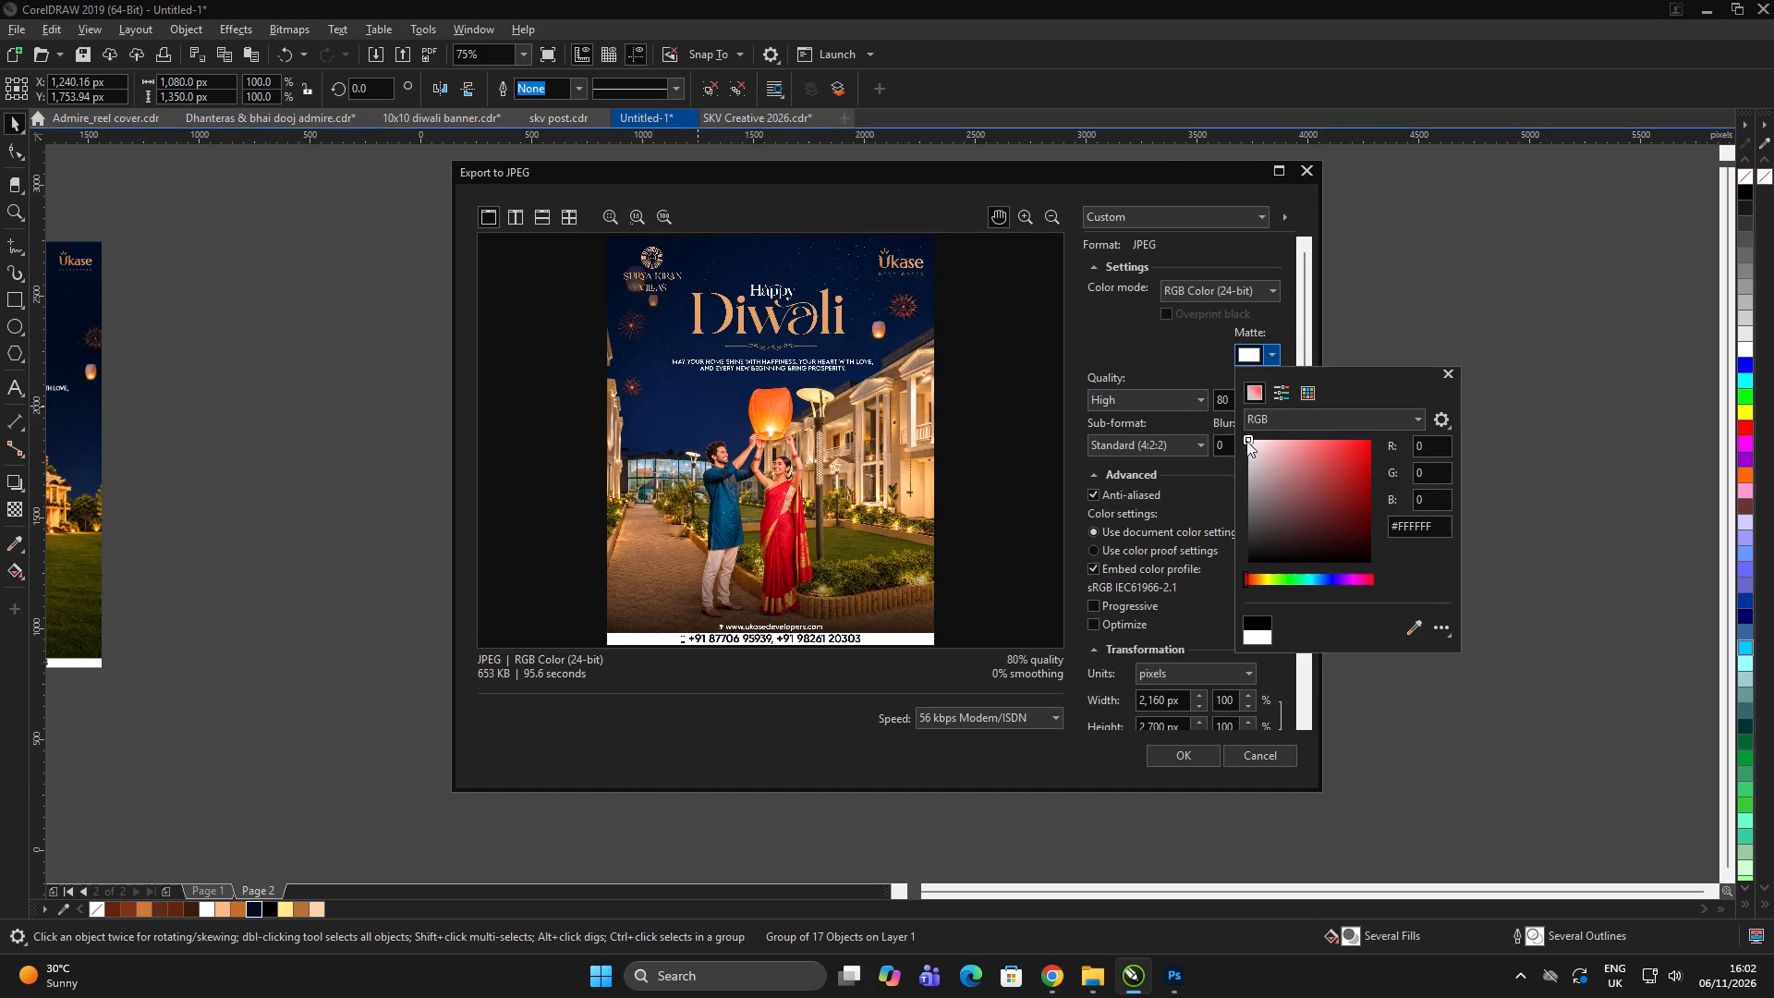
{"action": "left_click_drag", "start_coordinate": [1246, 437], "coordinate": [1189, 602]}
{"action": "left_click_drag", "start_coordinate": [756, 457], "coordinate": [716, 391]}
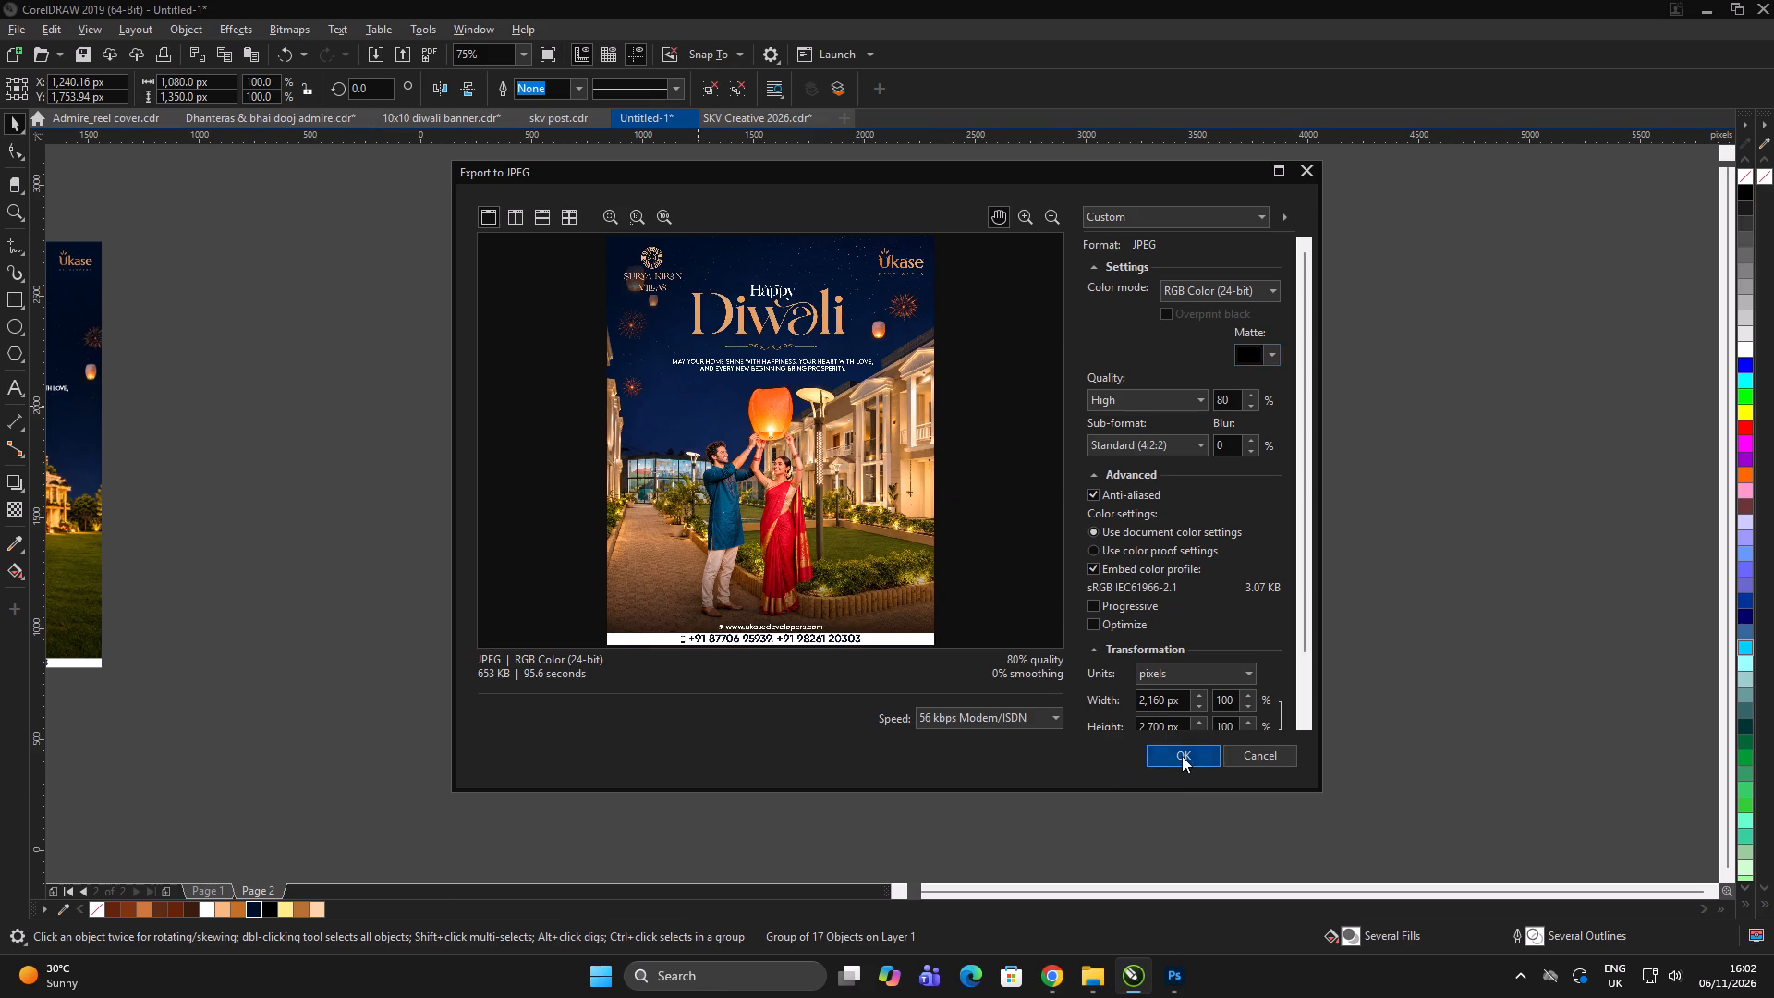
{"action": "left_click", "coordinate": [1182, 756]}
Place a copy of the 1080 by 1920 px villa story design beside the new courtyard post.
{"action": "scroll", "coordinate": [761, 467], "scroll_direction": "down", "scroll_amount": 2}
{"action": "left_click", "coordinate": [990, 522]}
{"action": "left_click", "coordinate": [999, 522]}
{"action": "left_click", "coordinate": [1007, 520]}
{"action": "left_click_drag", "start_coordinate": [1008, 520], "coordinate": [911, 521]}
{"action": "scroll", "coordinate": [676, 461], "scroll_direction": "up", "scroll_amount": 1}
{"action": "left_click_drag", "start_coordinate": [699, 264], "coordinate": [448, 636]}
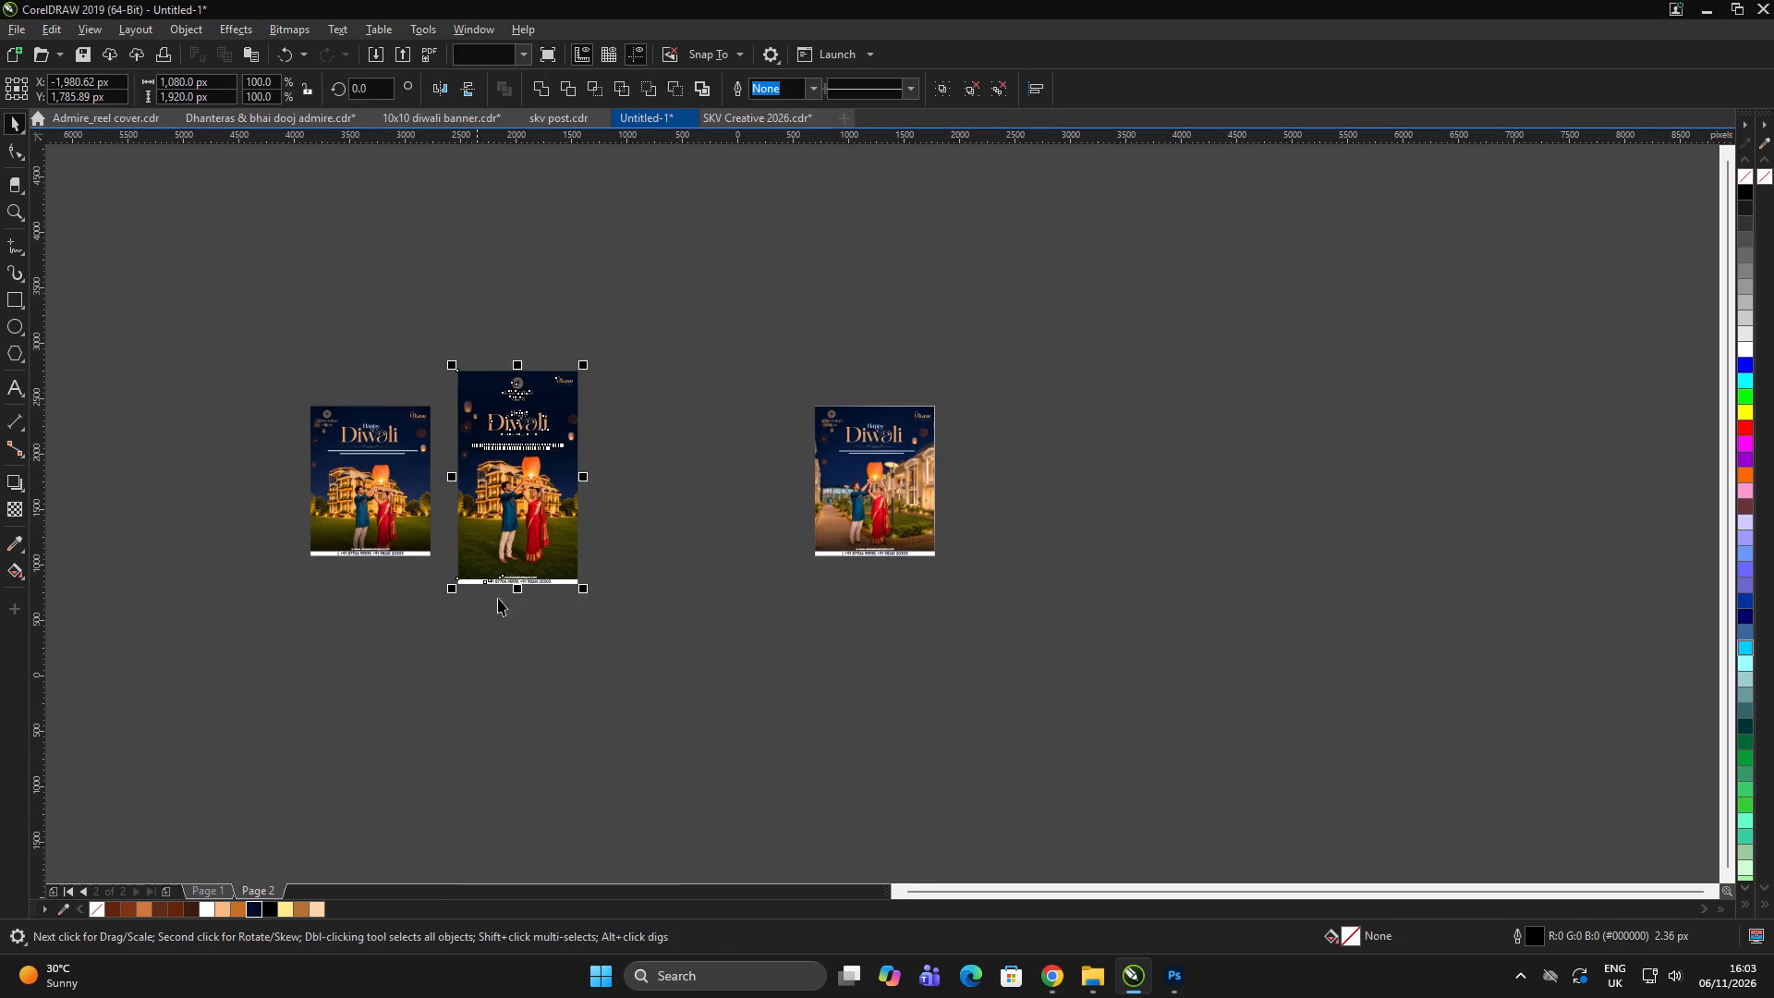
{"action": "left_click_drag", "start_coordinate": [514, 531], "coordinate": [1053, 522]}
{"action": "right_click", "coordinate": [1053, 522], "text": "shift"}
{"action": "left_click", "coordinate": [1356, 420]}
{"action": "left_click", "coordinate": [1368, 420]}
Switch to ChatGPT and download the story-size courtyard image of the couple with the lantern.
{"action": "key", "text": "alt+Tab"}
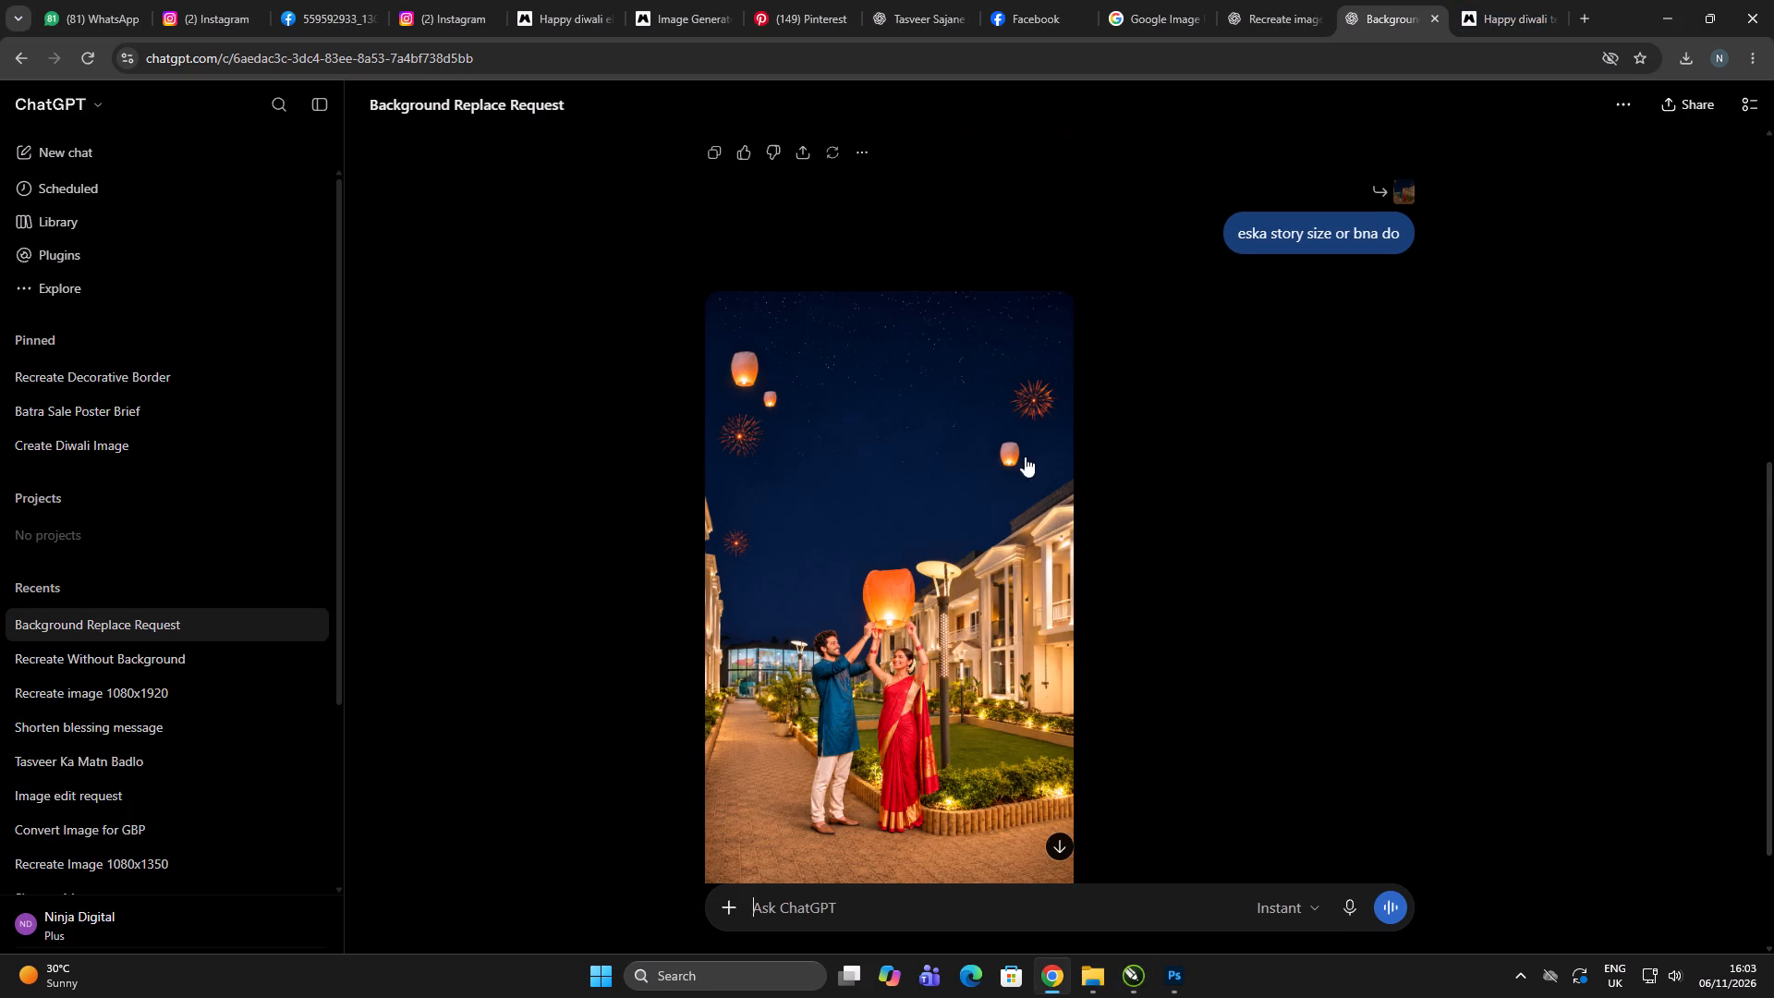
{"action": "left_click", "coordinate": [944, 654]}
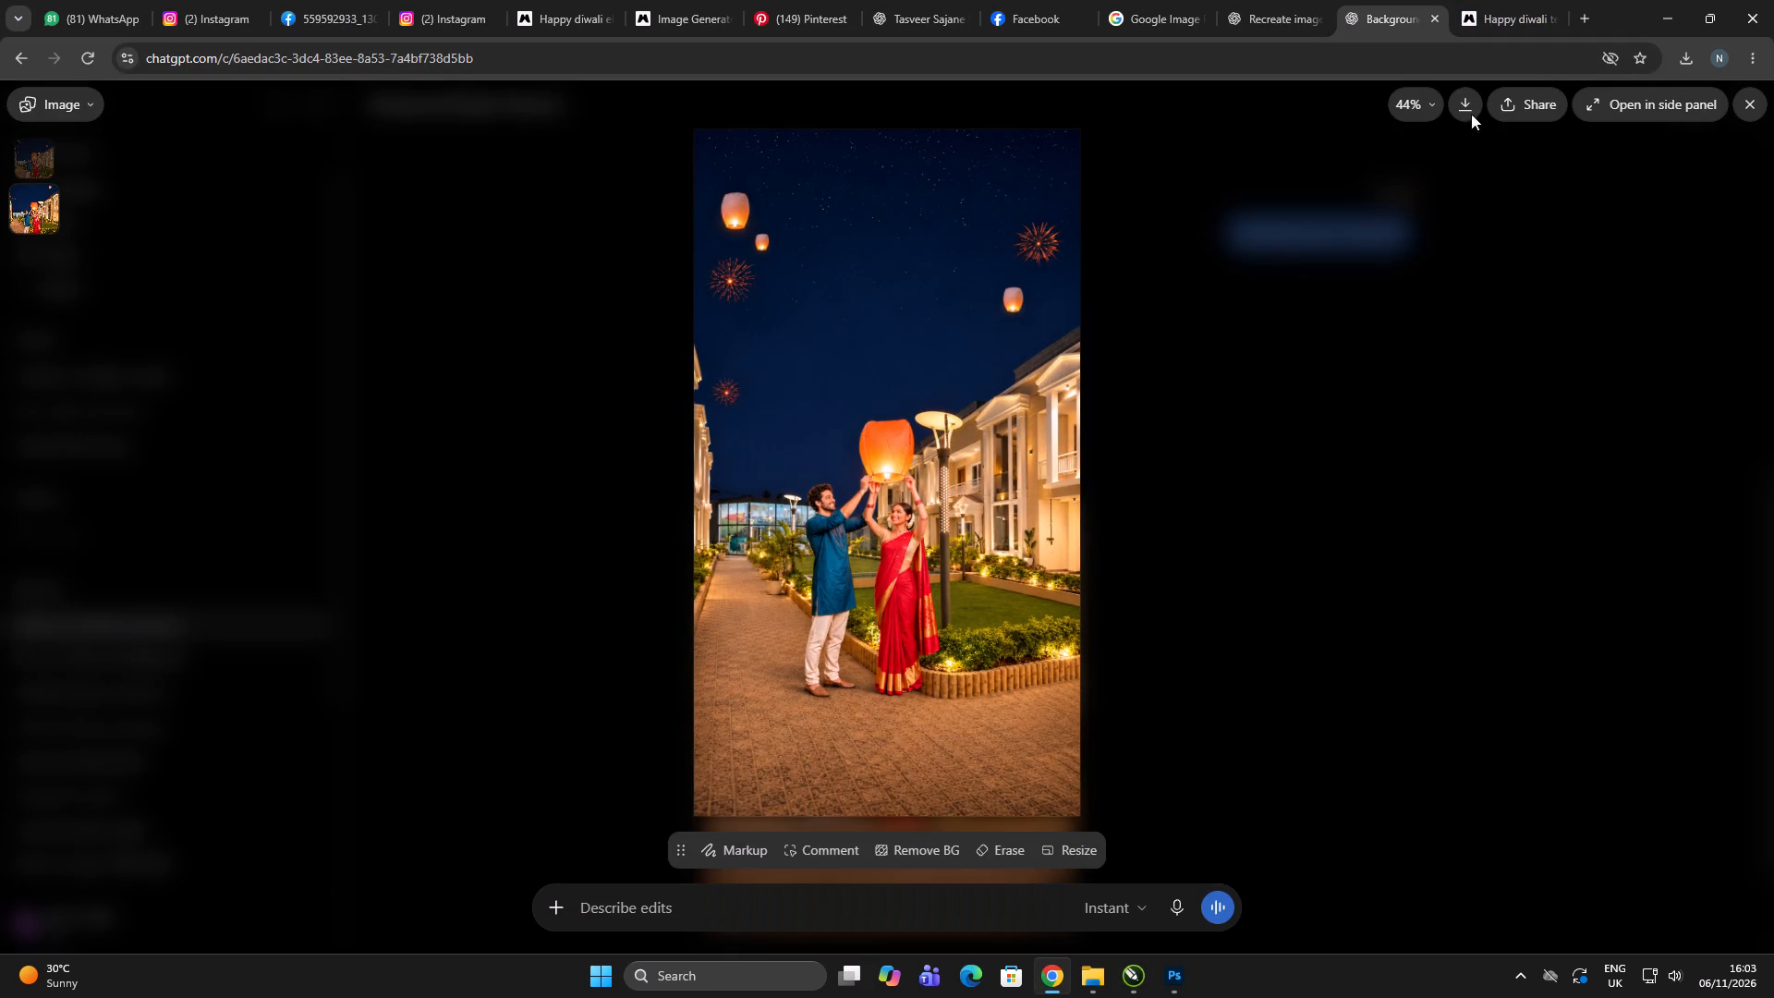
{"action": "left_click", "coordinate": [1458, 113]}
{"action": "left_click", "coordinate": [1622, 910]}
Back in CorelDRAW, ungroup the copied story design.
{"action": "key", "text": "alt+Tab"}
{"action": "left_click", "coordinate": [1272, 594]}
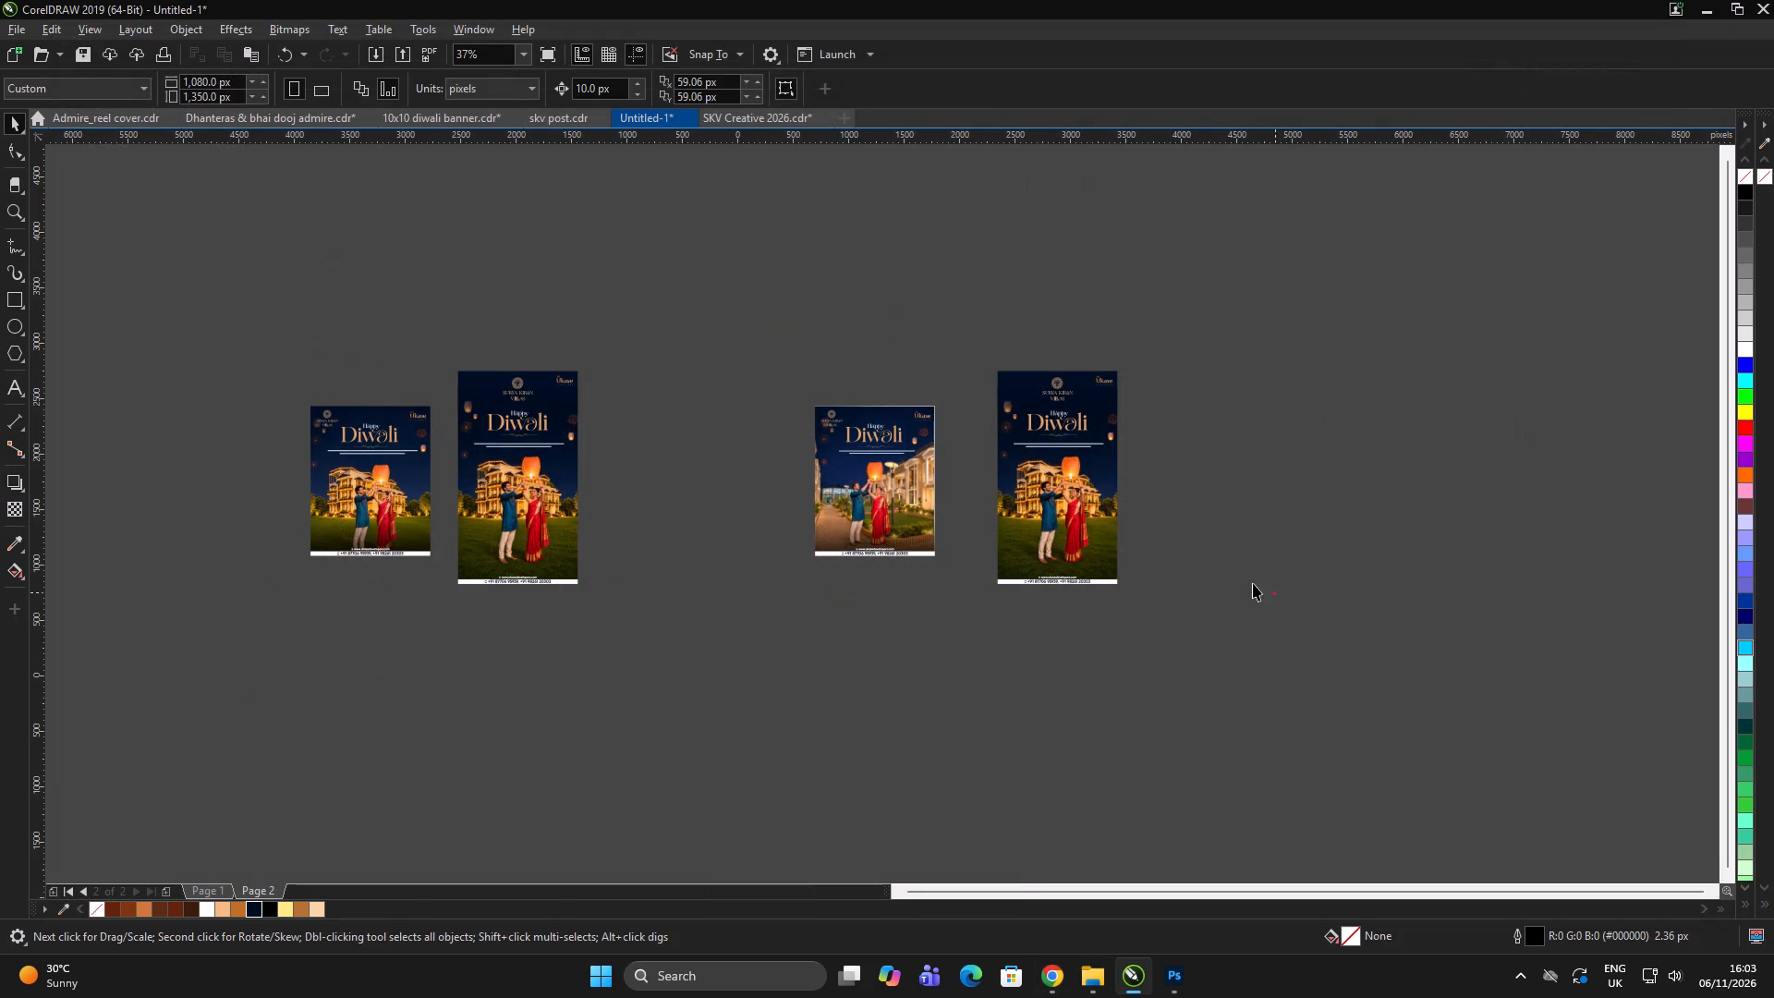
{"action": "left_click", "coordinate": [1088, 520]}
{"action": "scroll", "coordinate": [1120, 468], "scroll_direction": "up", "scroll_amount": 2}
{"action": "key", "text": "ctrl+u"}
{"action": "double_click", "coordinate": [1260, 469], "text": "ctrl"}
{"action": "left_click", "coordinate": [1038, 529]}
{"action": "scroll", "coordinate": [922, 495], "scroll_direction": "down", "scroll_amount": 1}
{"action": "left_click", "coordinate": [913, 515]}
{"action": "key", "text": "ctrl+u"}
{"action": "left_click", "coordinate": [1148, 503], "text": "ctrl"}
Send the story copy's dark lens rectangle to the back, behind the clipped villa picture.
{"action": "left_click", "coordinate": [909, 559]}
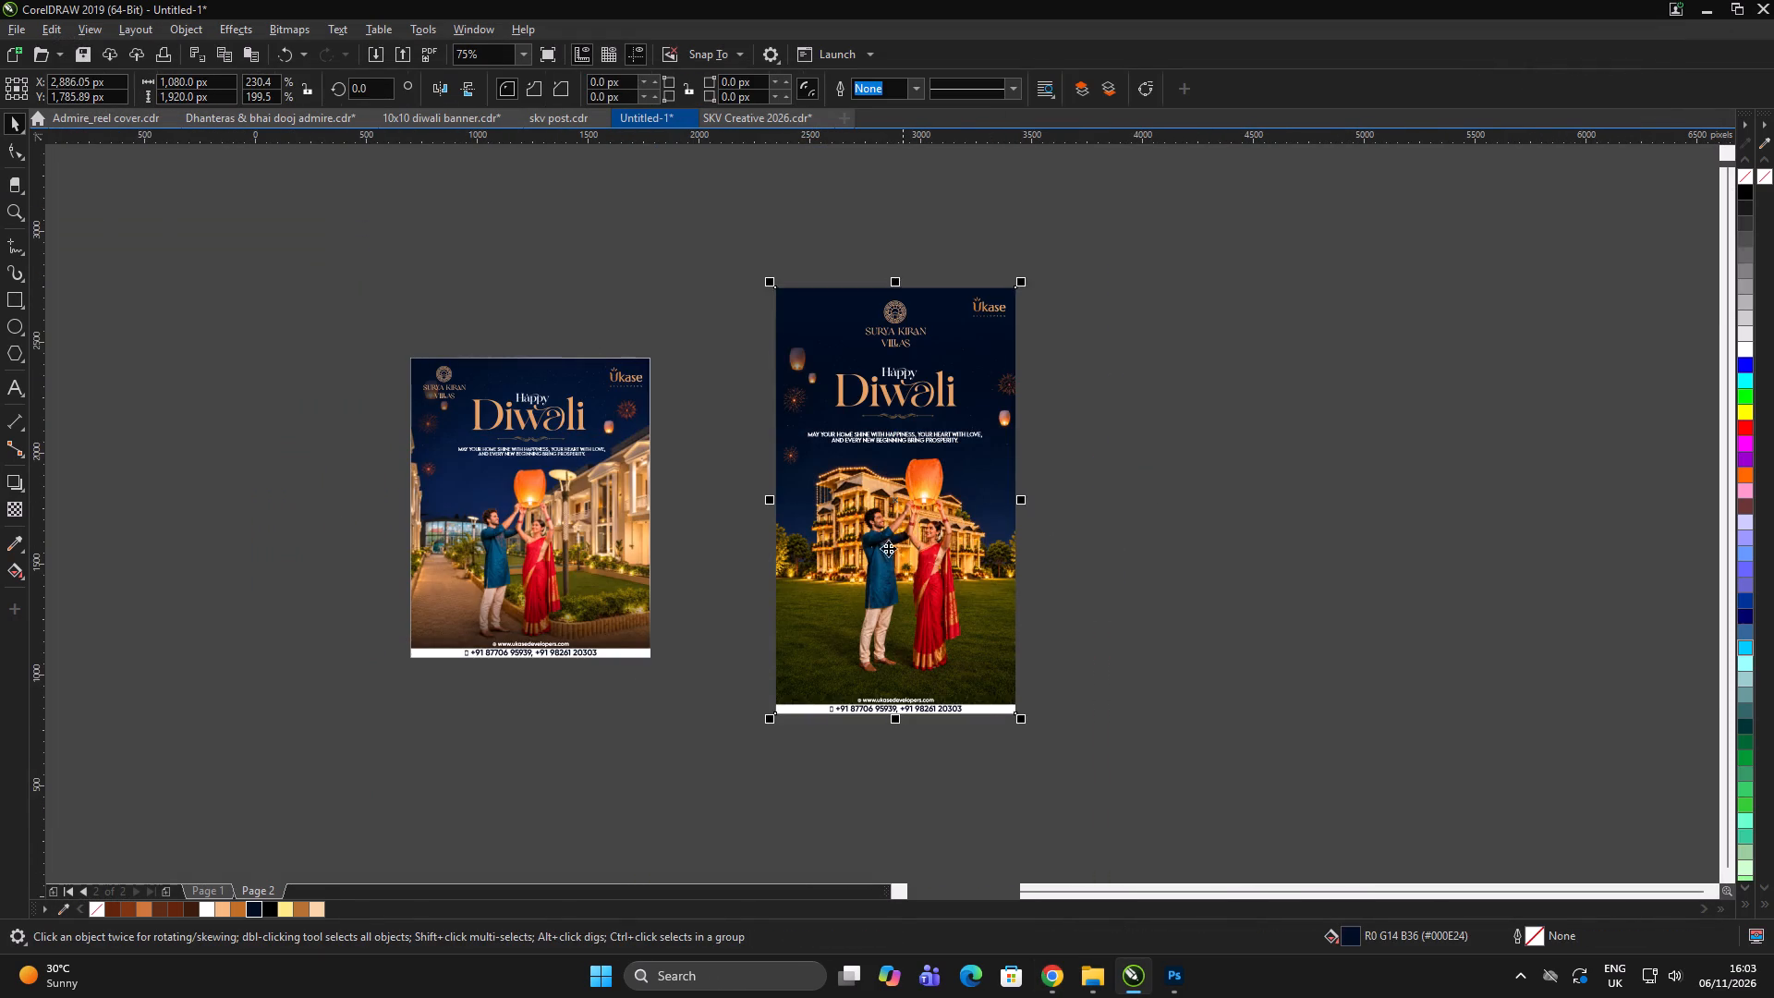
{"action": "left_click_drag", "start_coordinate": [883, 546], "coordinate": [1205, 544]}
{"action": "key", "text": "ctrl+z"}
{"action": "left_click_drag", "start_coordinate": [1283, 547], "coordinate": [1275, 552]}
{"action": "left_click", "coordinate": [940, 542]}
{"action": "key", "text": "Home"}
{"action": "key", "text": "shift+Page_Down"}
{"action": "left_click", "coordinate": [1355, 515]}
Import Lantern Light in a Festive Courtyard into the story's clipping frame, sized to roughly cover the old villa picture.
{"action": "double_click", "coordinate": [884, 526]}
{"action": "double_click", "coordinate": [1253, 504]}
{"action": "key", "text": "ctrl+i"}
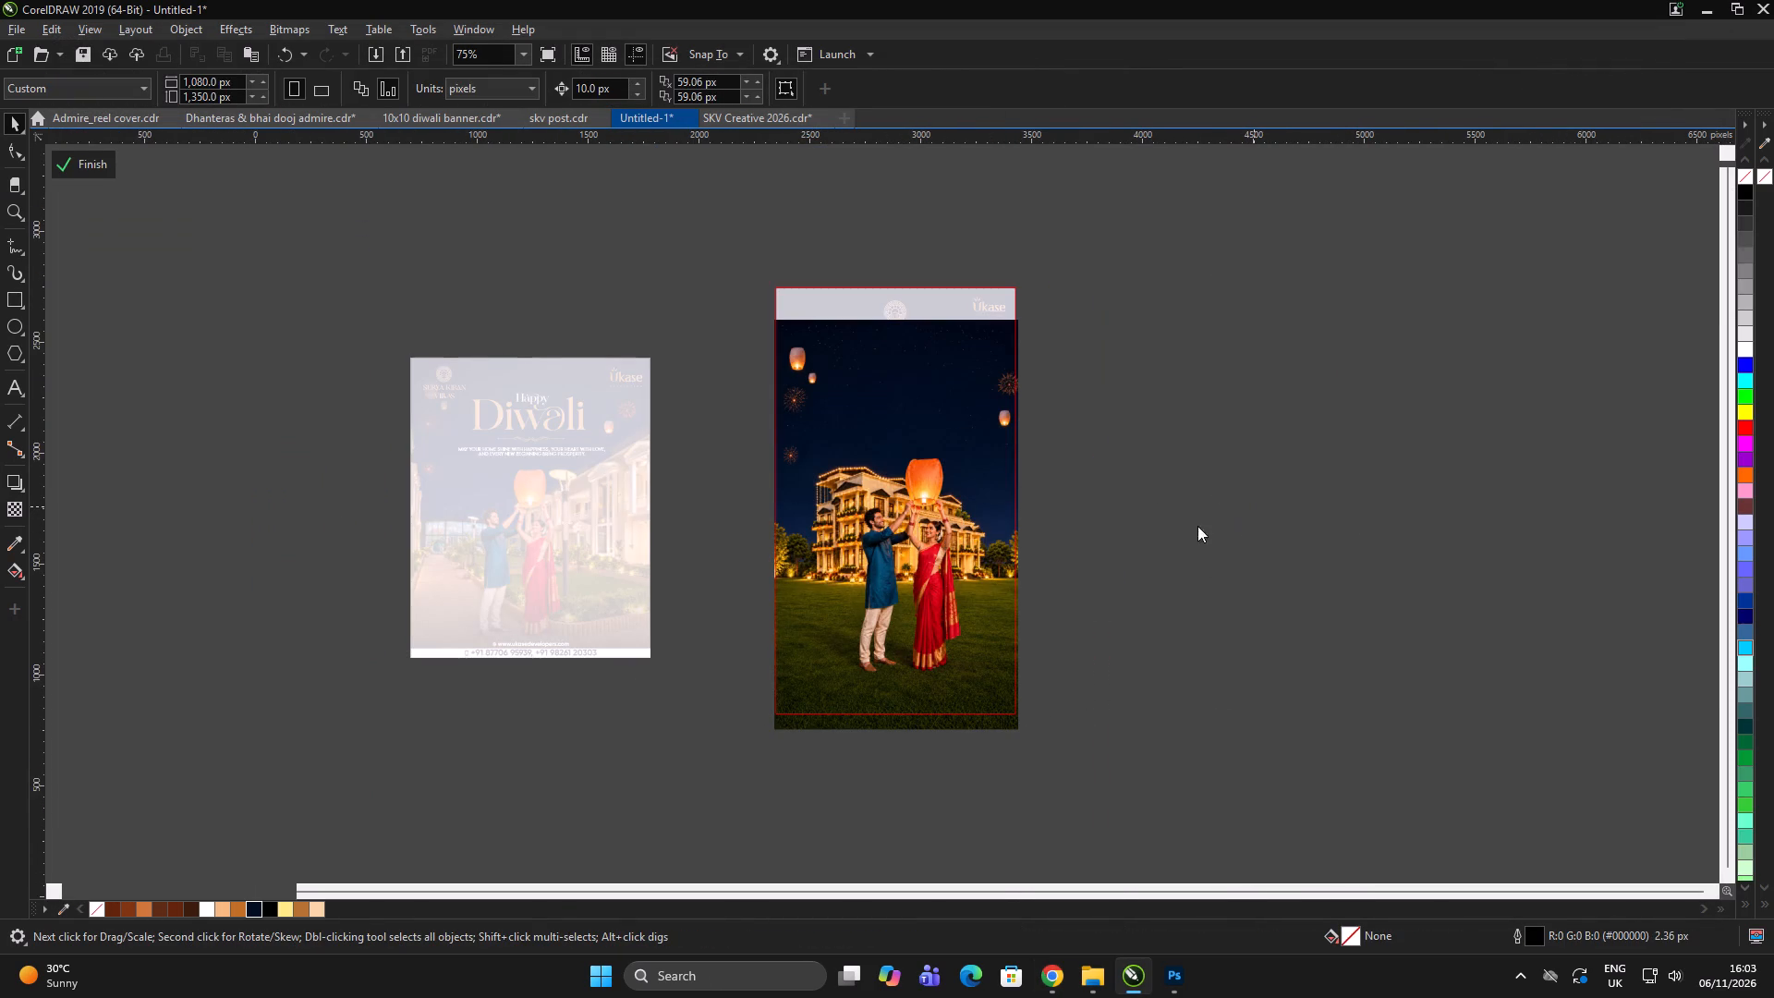
{"action": "left_click", "coordinate": [492, 383]}
{"action": "left_click", "coordinate": [1445, 840]}
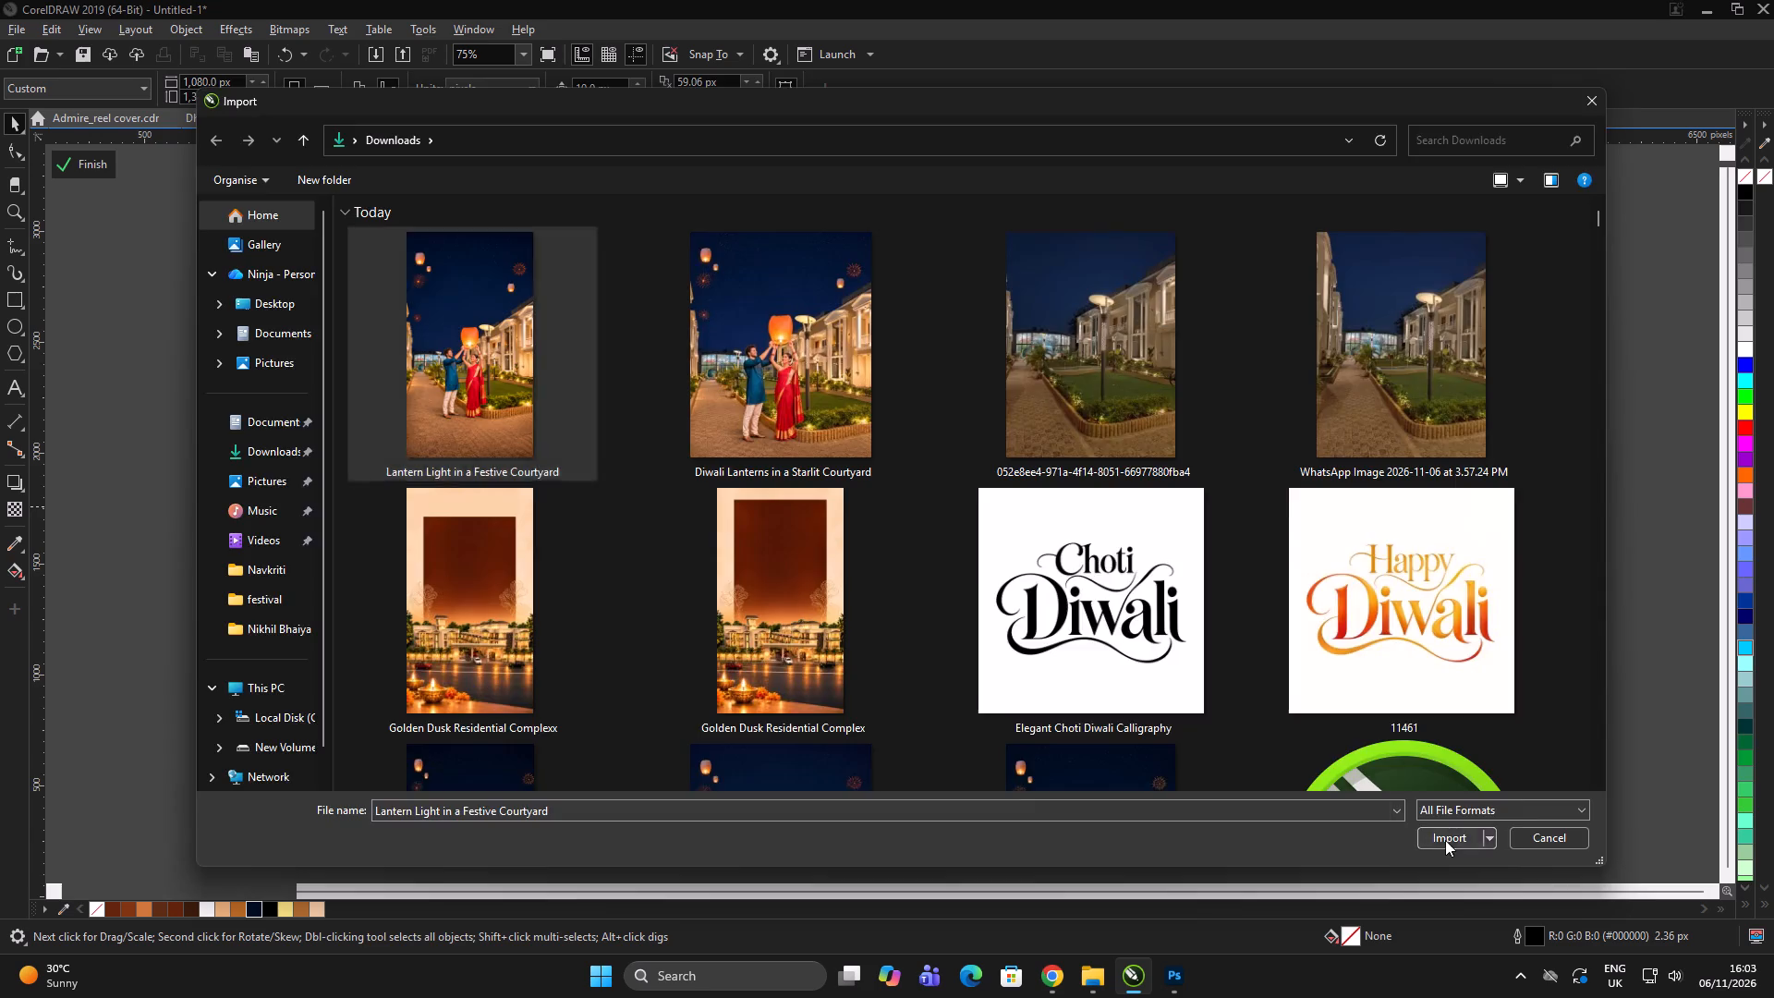
{"action": "left_click_drag", "start_coordinate": [775, 321], "coordinate": [1045, 729]}
{"action": "left_click", "coordinate": [1149, 711]}
Widen the imported courtyard image to about 1,059 px and align its horizontal centre with the old villa picture.
{"action": "left_click", "coordinate": [878, 599]}
{"action": "scroll", "coordinate": [1039, 566], "scroll_direction": "up", "scroll_amount": 1}
{"action": "left_click", "coordinate": [982, 482]}
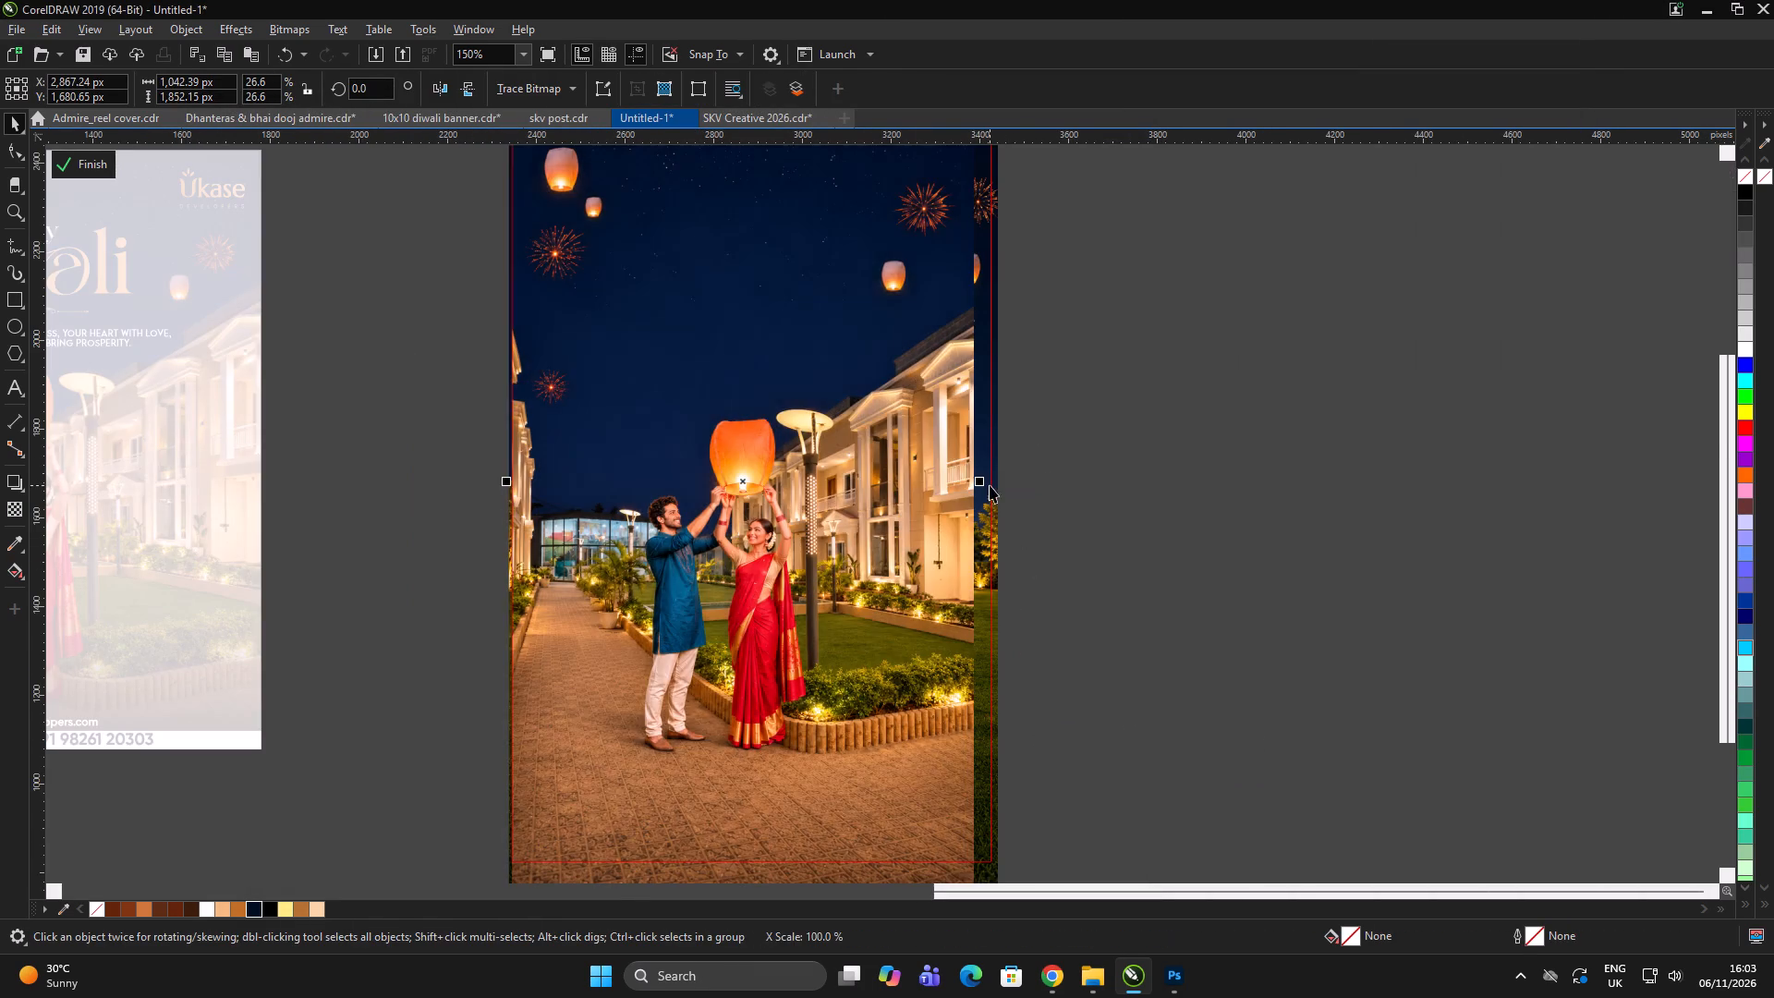
{"action": "scroll", "coordinate": [1002, 505], "scroll_direction": "up", "scroll_amount": 2}
{"action": "left_click_drag", "start_coordinate": [941, 454], "coordinate": [955, 455]}
{"action": "left_click", "coordinate": [1015, 494], "text": "shift"}
{"action": "key", "text": "c"}
{"action": "scroll", "coordinate": [980, 489], "scroll_direction": "down", "scroll_amount": 3}
{"action": "left_click", "coordinate": [1132, 460]}
{"action": "left_click", "coordinate": [1143, 460]}
Enlarge the courtyard image about its centre to about 1,098 by 1,920 px.
{"action": "left_click", "coordinate": [803, 561]}
{"action": "scroll", "coordinate": [835, 443], "scroll_direction": "down", "scroll_amount": 1}
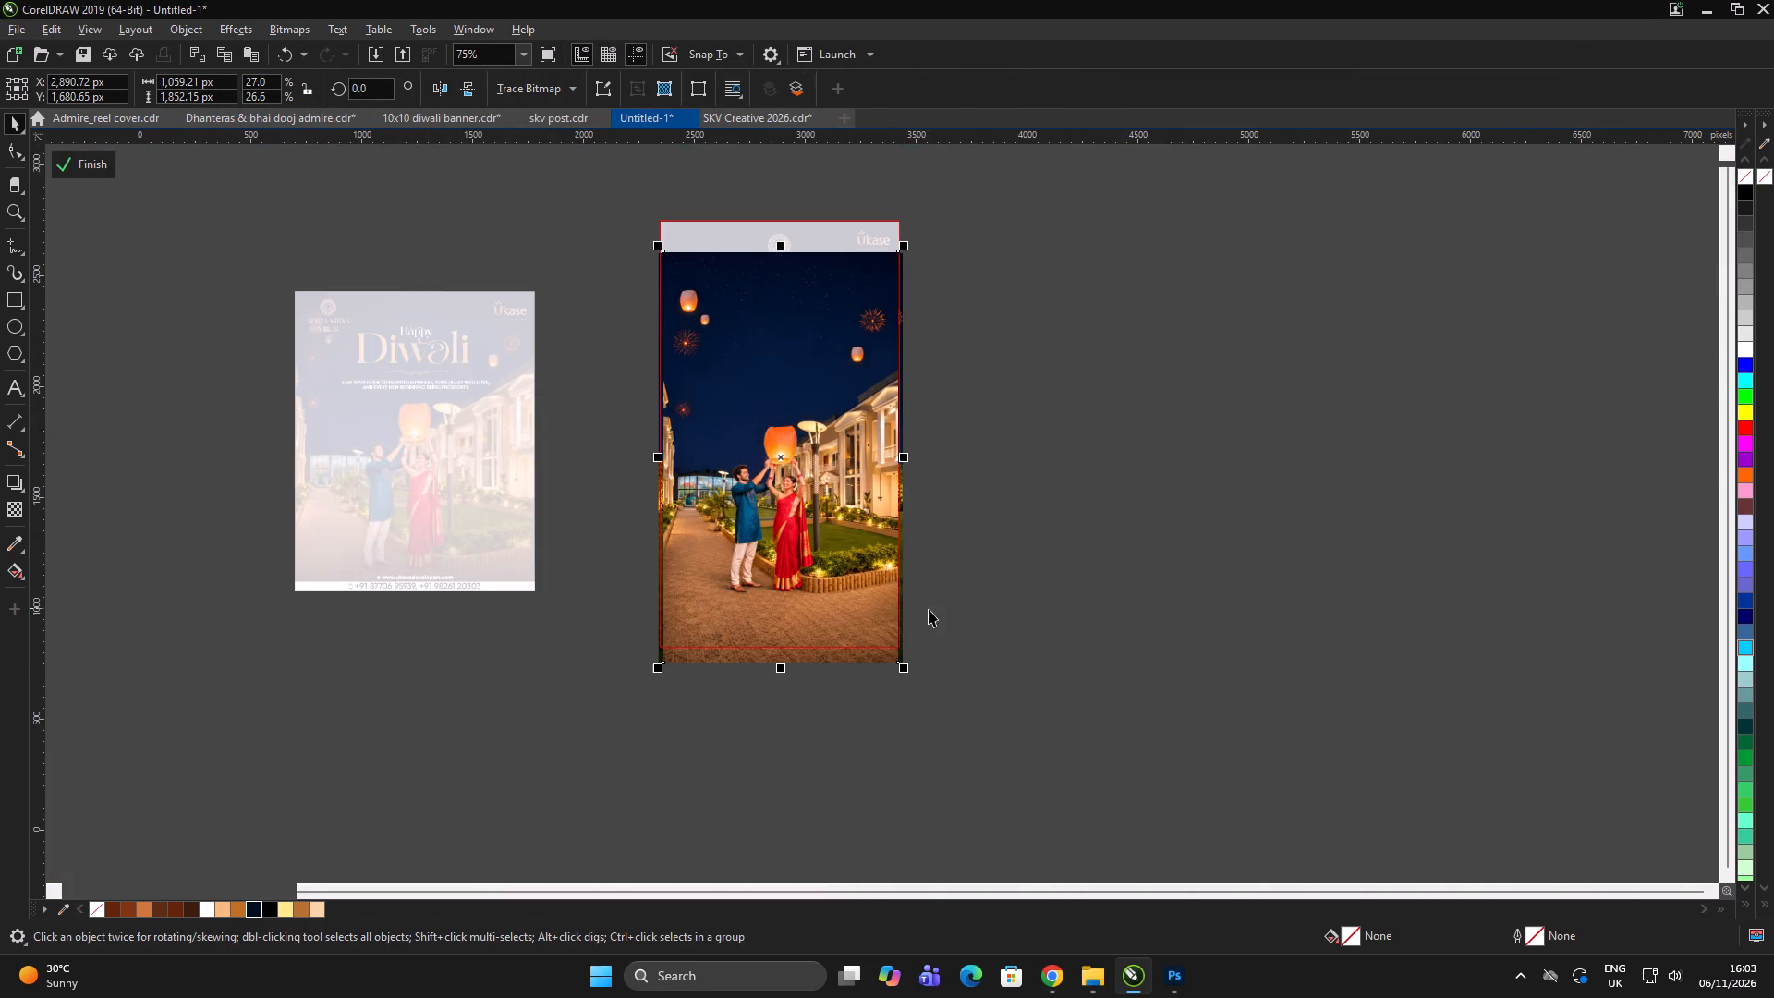
{"action": "scroll", "coordinate": [911, 621], "scroll_direction": "up", "scroll_amount": 1}
{"action": "left_click_drag", "start_coordinate": [892, 711], "coordinate": [906, 725]}
{"action": "left_click", "coordinate": [1052, 674]}
{"action": "double_click", "coordinate": [1071, 670]}
{"action": "left_click", "coordinate": [692, 537]}
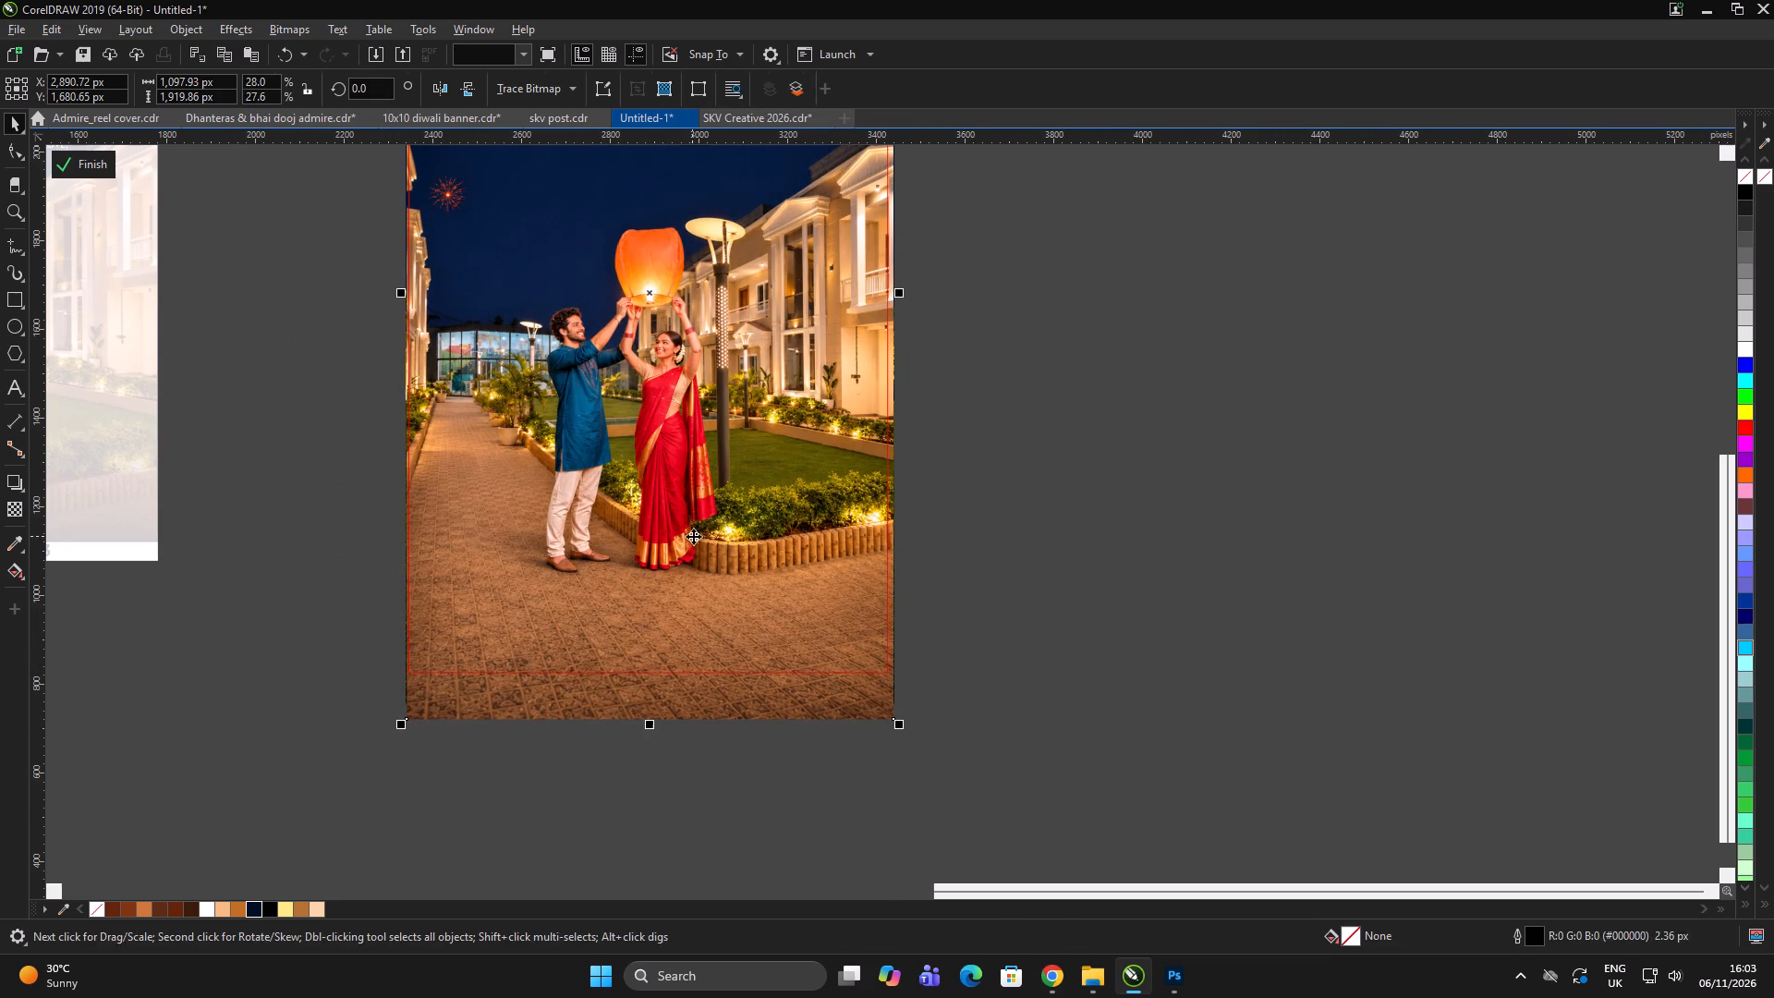
{"action": "key", "text": "shift+Page_Down"}
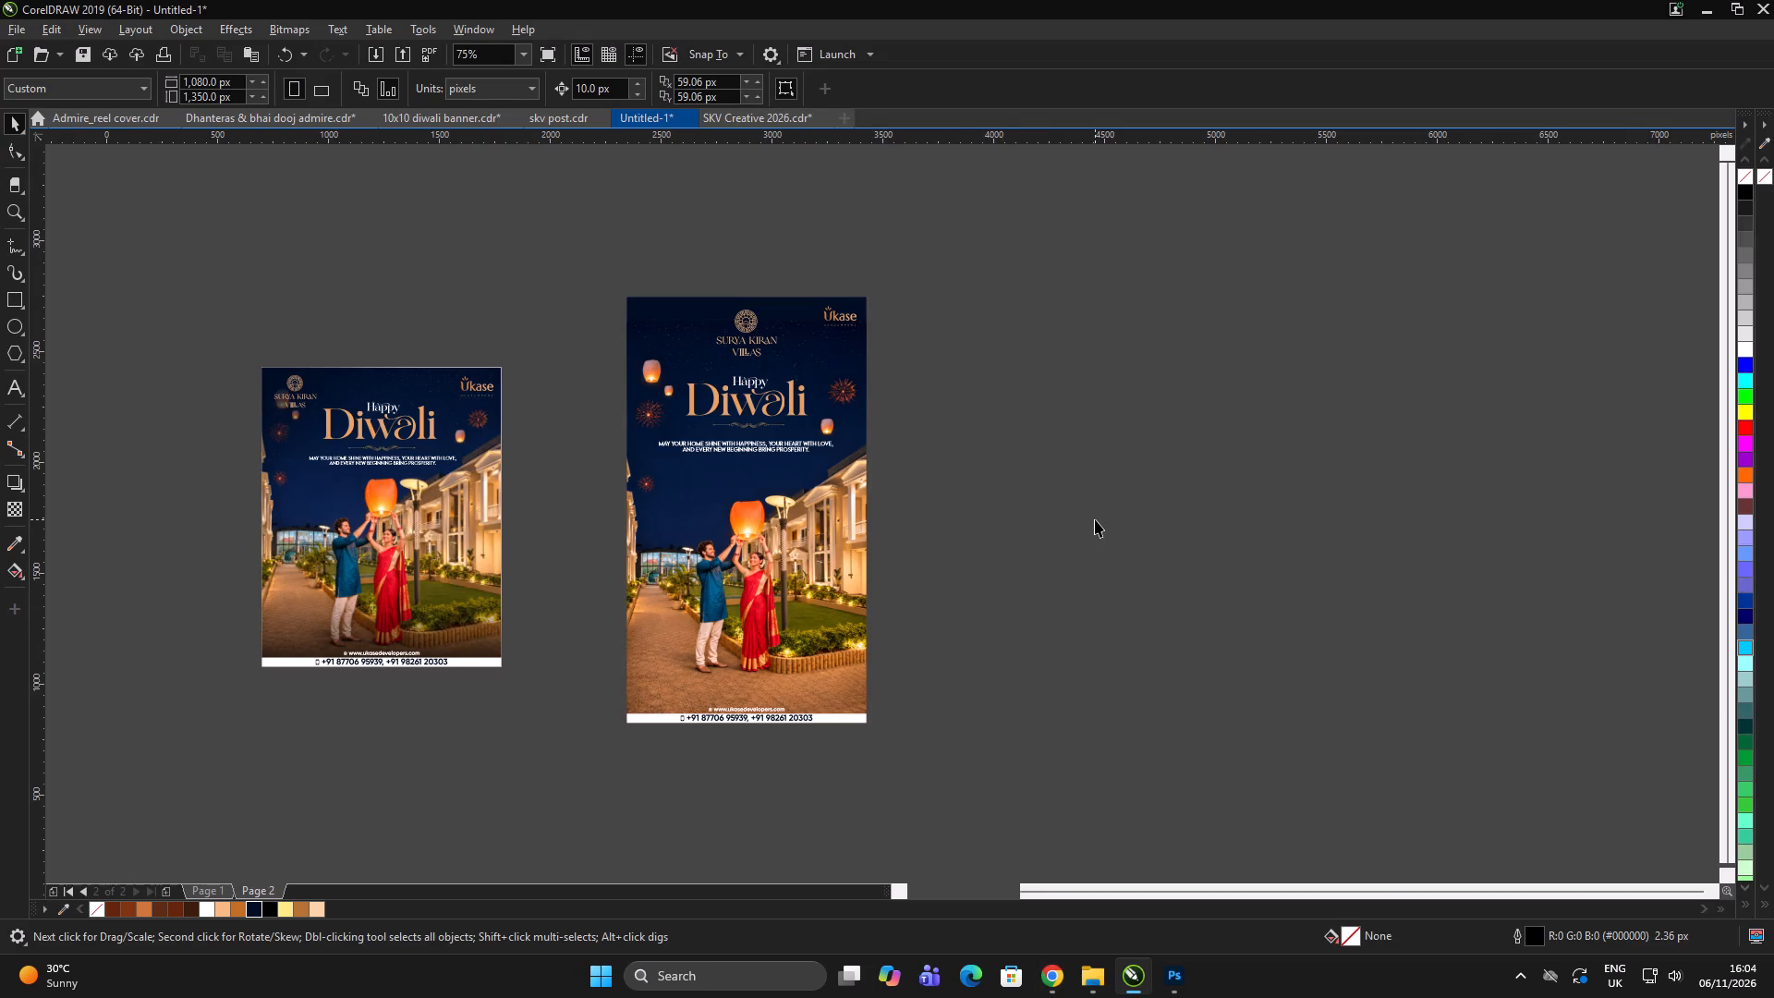
{"action": "key", "text": "ctrl+i"}
{"action": "left_click", "coordinate": [439, 348]}
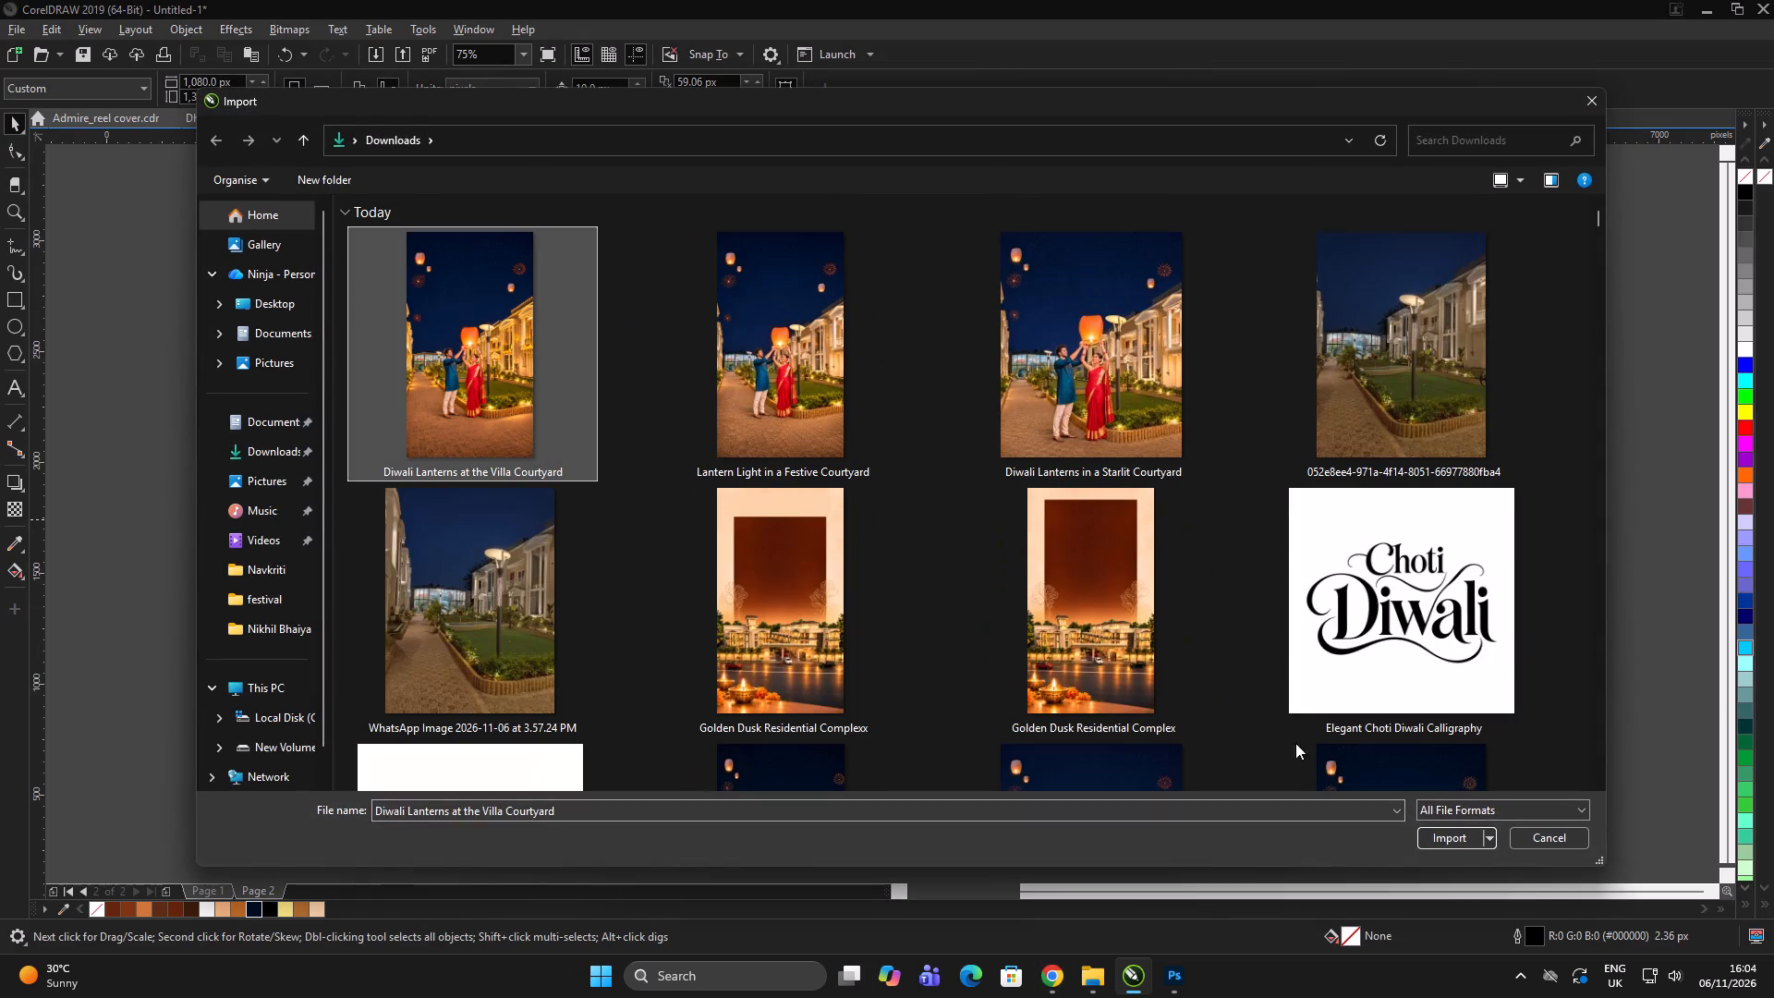
{"action": "left_click", "coordinate": [1449, 836]}
{"action": "left_click_drag", "start_coordinate": [682, 314], "coordinate": [982, 524]}
{"action": "left_click", "coordinate": [980, 513]}
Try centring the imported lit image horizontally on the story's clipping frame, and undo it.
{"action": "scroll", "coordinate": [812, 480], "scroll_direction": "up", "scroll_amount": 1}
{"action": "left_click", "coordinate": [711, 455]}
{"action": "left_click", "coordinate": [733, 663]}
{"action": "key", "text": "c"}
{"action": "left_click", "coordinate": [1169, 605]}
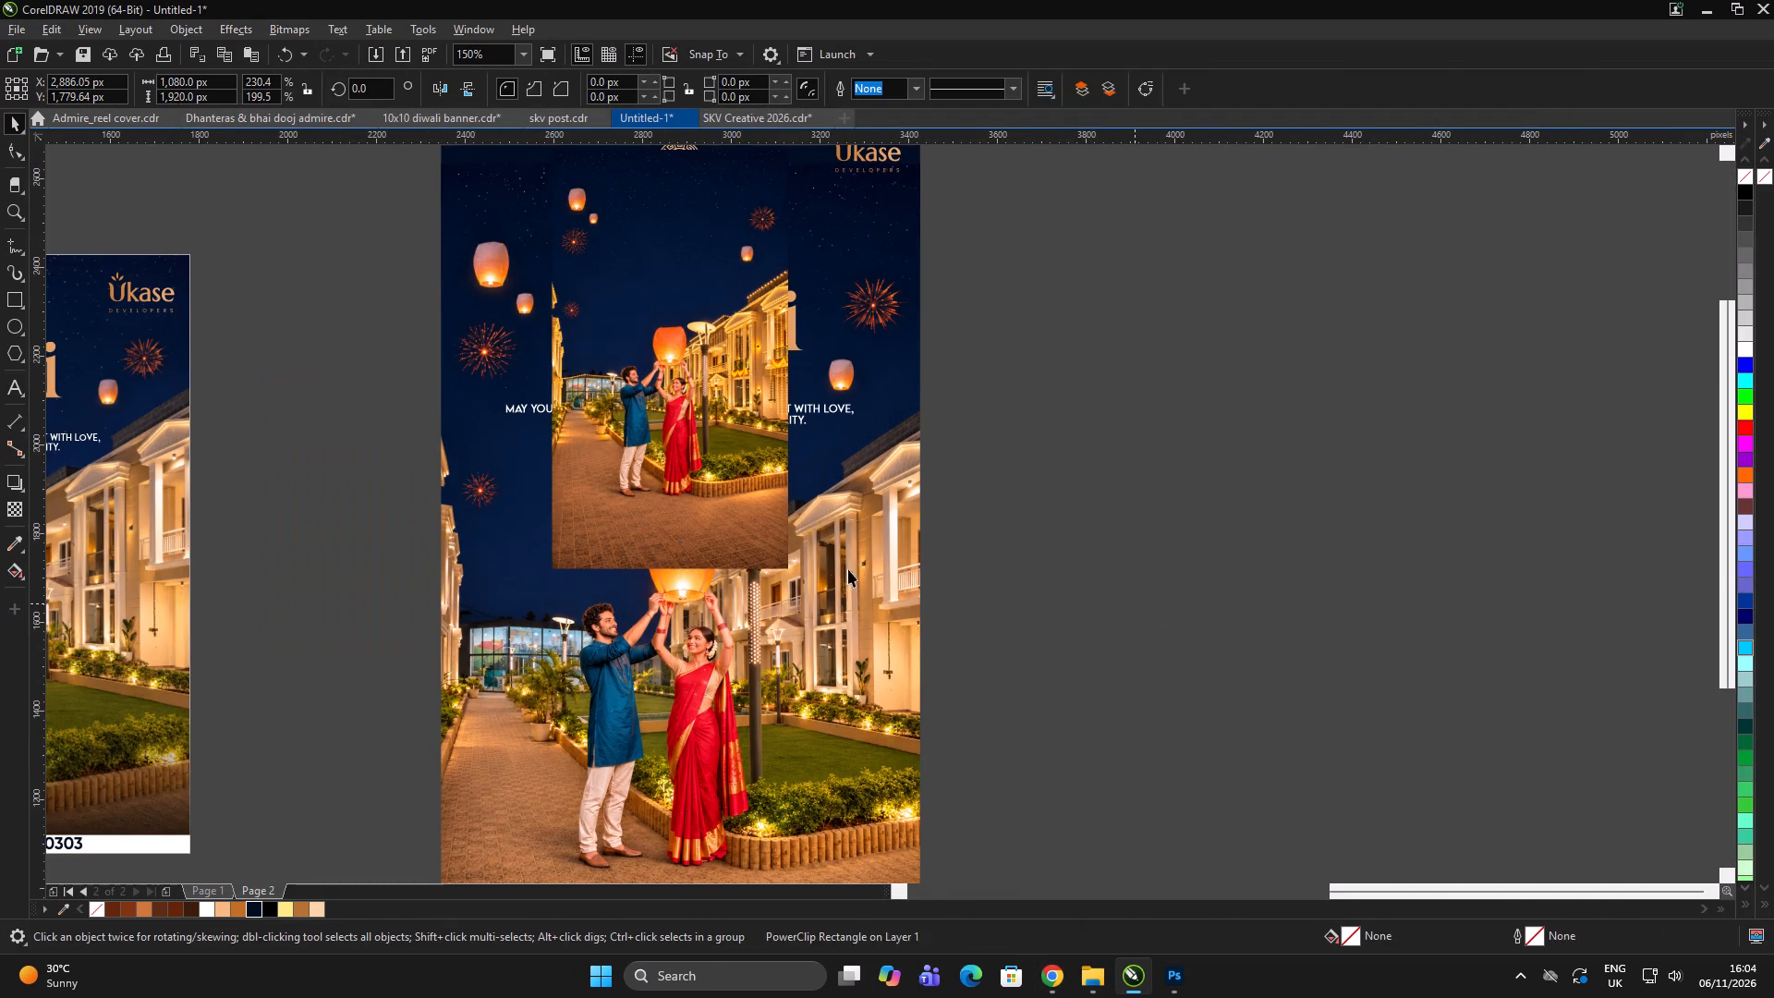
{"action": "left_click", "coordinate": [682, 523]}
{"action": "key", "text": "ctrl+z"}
Align the lit courtyard image to the left and bottom edges of the story design.
{"action": "left_click_drag", "start_coordinate": [1294, 523], "coordinate": [1284, 523]}
{"action": "left_click", "coordinate": [643, 454]}
{"action": "left_click", "coordinate": [730, 708], "text": "shift"}
{"action": "key", "text": "l"}
{"action": "left_click", "coordinate": [1258, 563]}
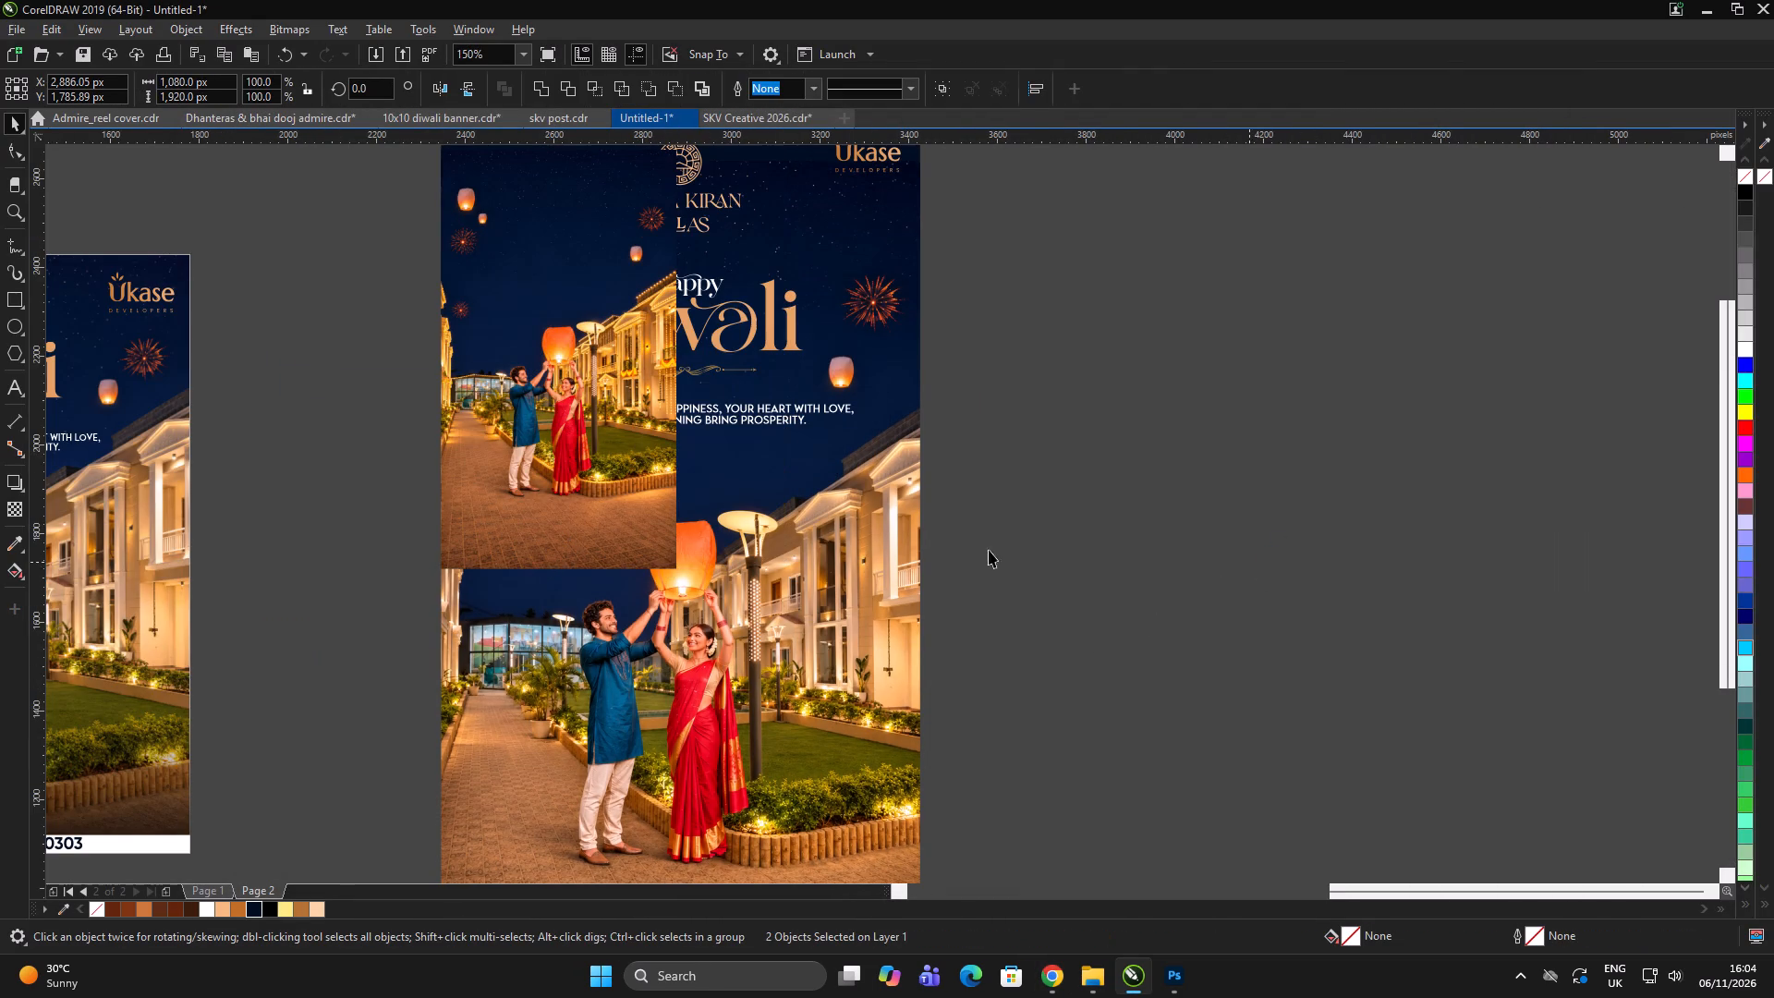
{"action": "left_click", "coordinate": [530, 469]}
{"action": "left_click", "coordinate": [840, 647], "text": "shift"}
{"action": "key", "text": "b"}
{"action": "scroll", "coordinate": [678, 519], "scroll_direction": "down", "scroll_amount": 1}
{"action": "left_click", "coordinate": [965, 517]}
Enlarge the lit image proportionally from its bottom-left corner to about 1,007 by 1,789 px.
{"action": "left_click", "coordinate": [659, 562]}
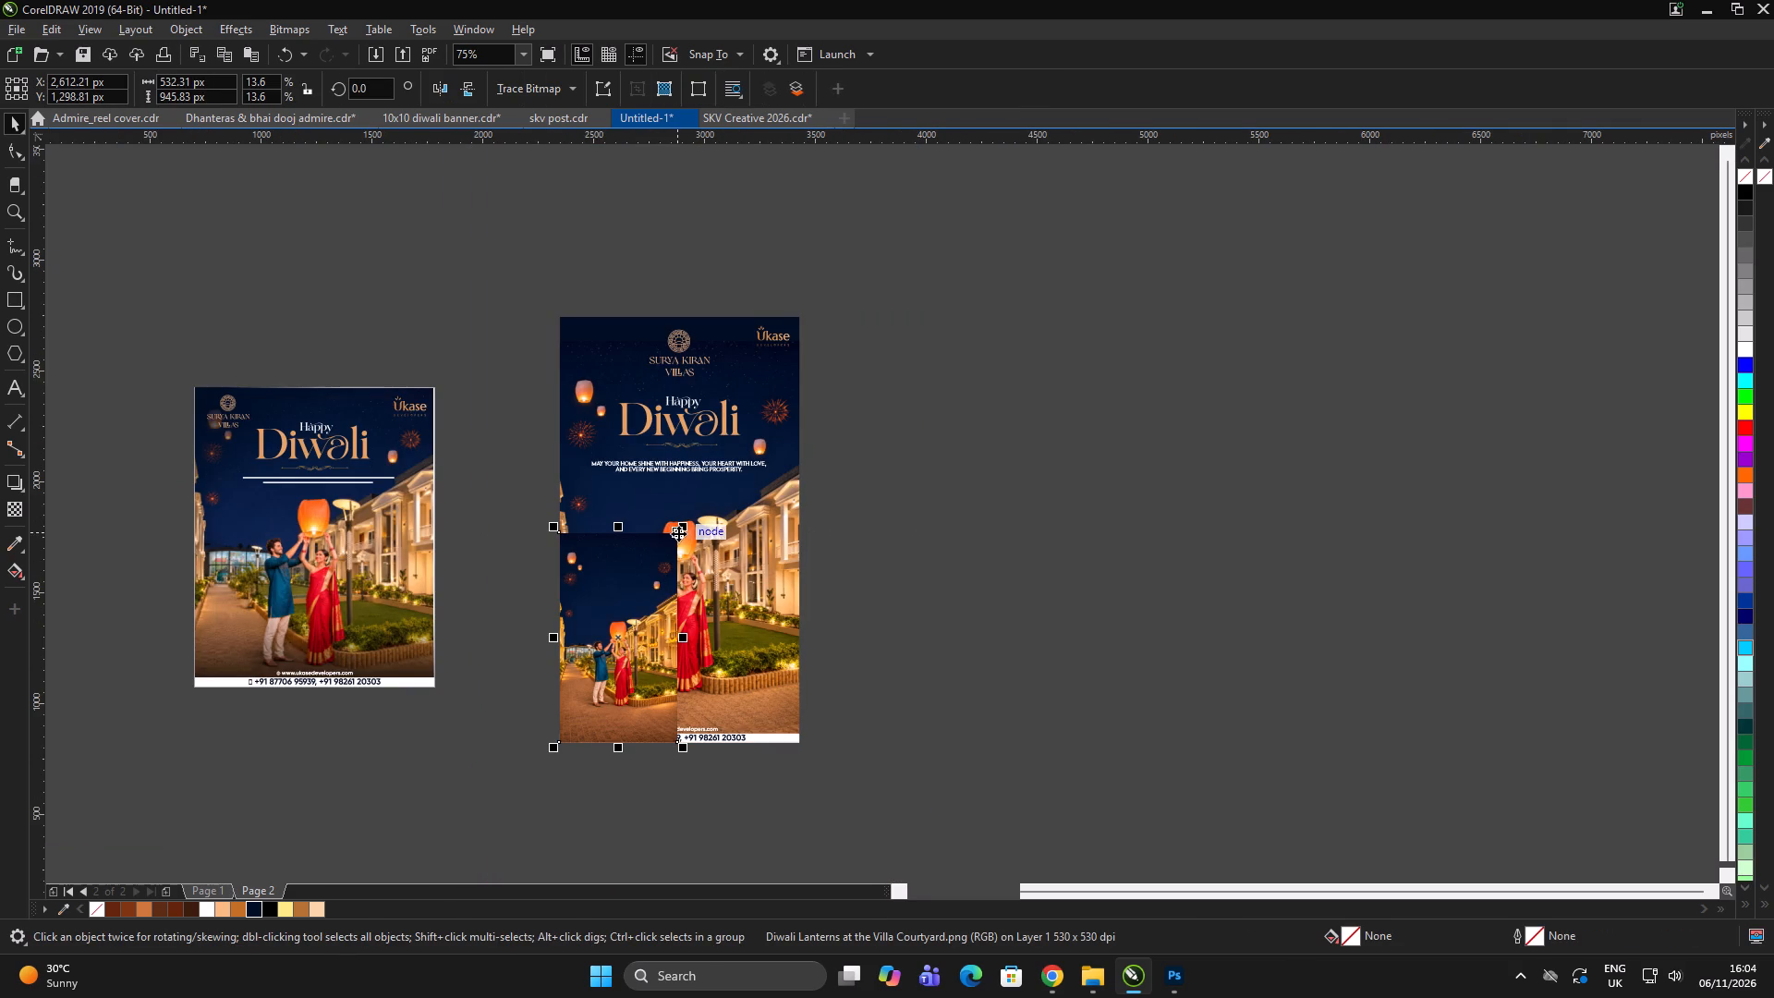
{"action": "left_click_drag", "start_coordinate": [678, 533], "coordinate": [833, 389]}
{"action": "key", "text": "ctrl+z"}
{"action": "left_click", "coordinate": [930, 517]}
{"action": "left_click", "coordinate": [636, 599]}
{"action": "left_click_drag", "start_coordinate": [683, 528], "coordinate": [684, 527]}
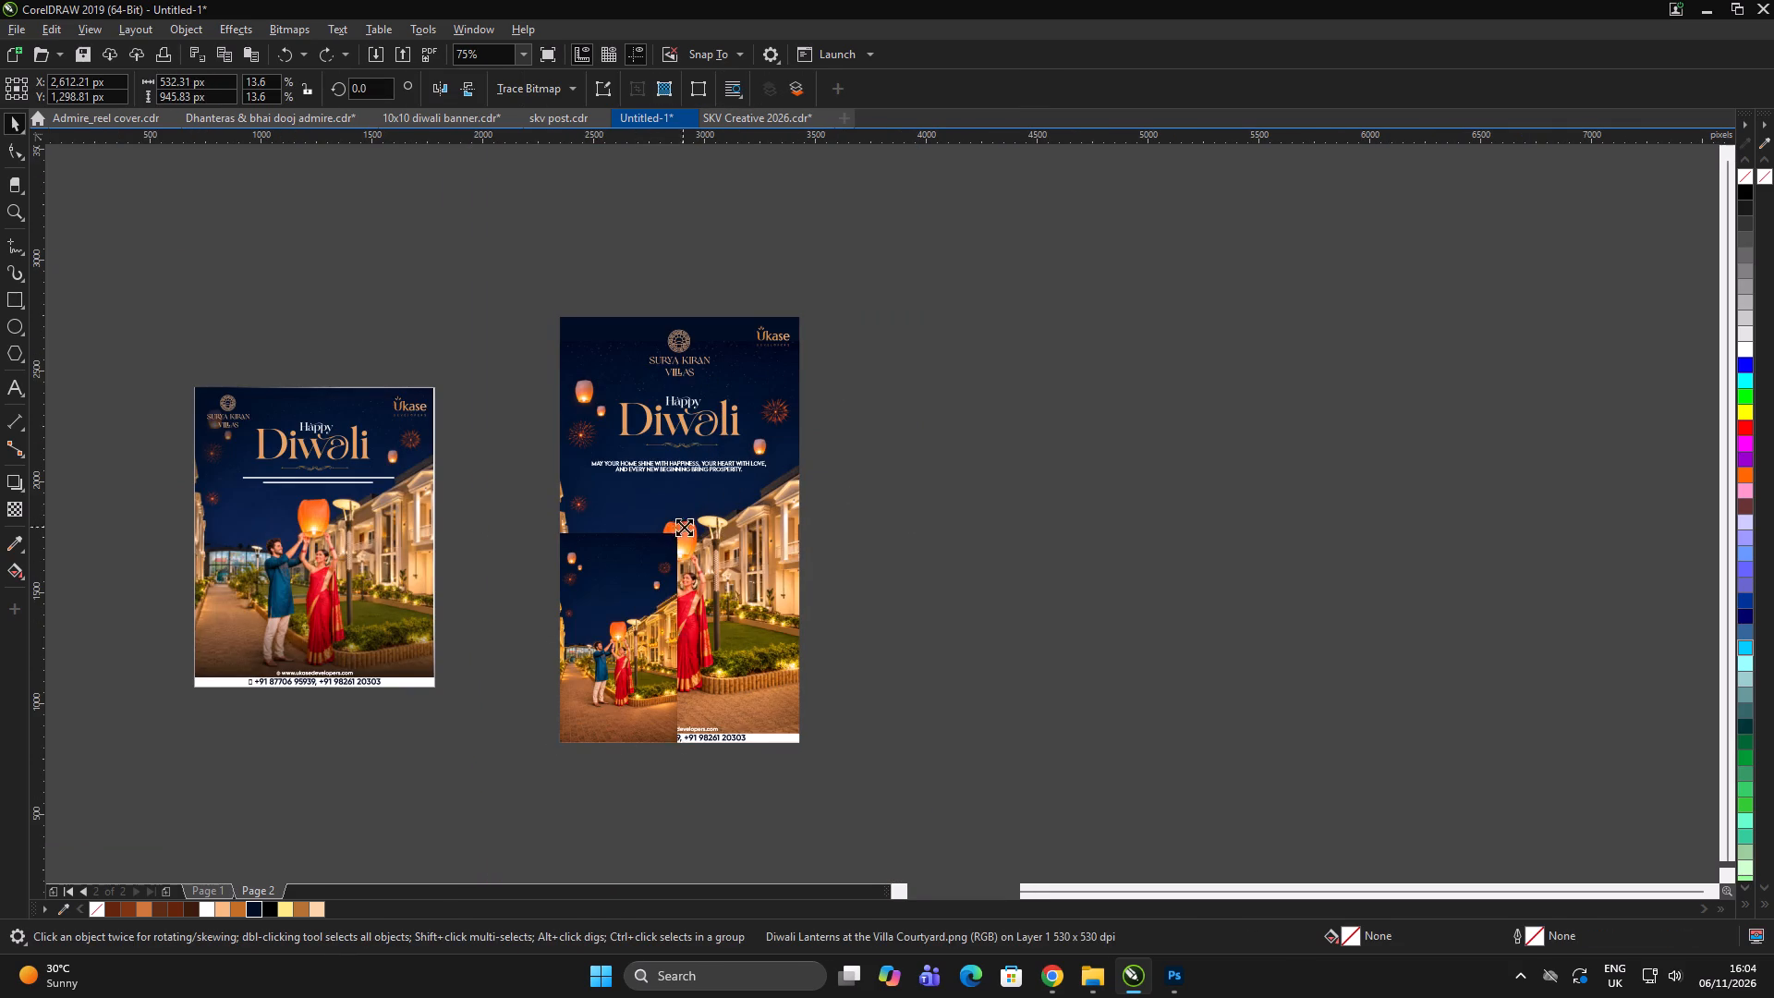
{"action": "left_click_drag", "start_coordinate": [684, 527], "coordinate": [899, 341]}
{"action": "left_click", "coordinate": [959, 383]}
{"action": "scroll", "coordinate": [699, 623], "scroll_direction": "up", "scroll_amount": 1}
{"action": "left_click", "coordinate": [719, 595]}
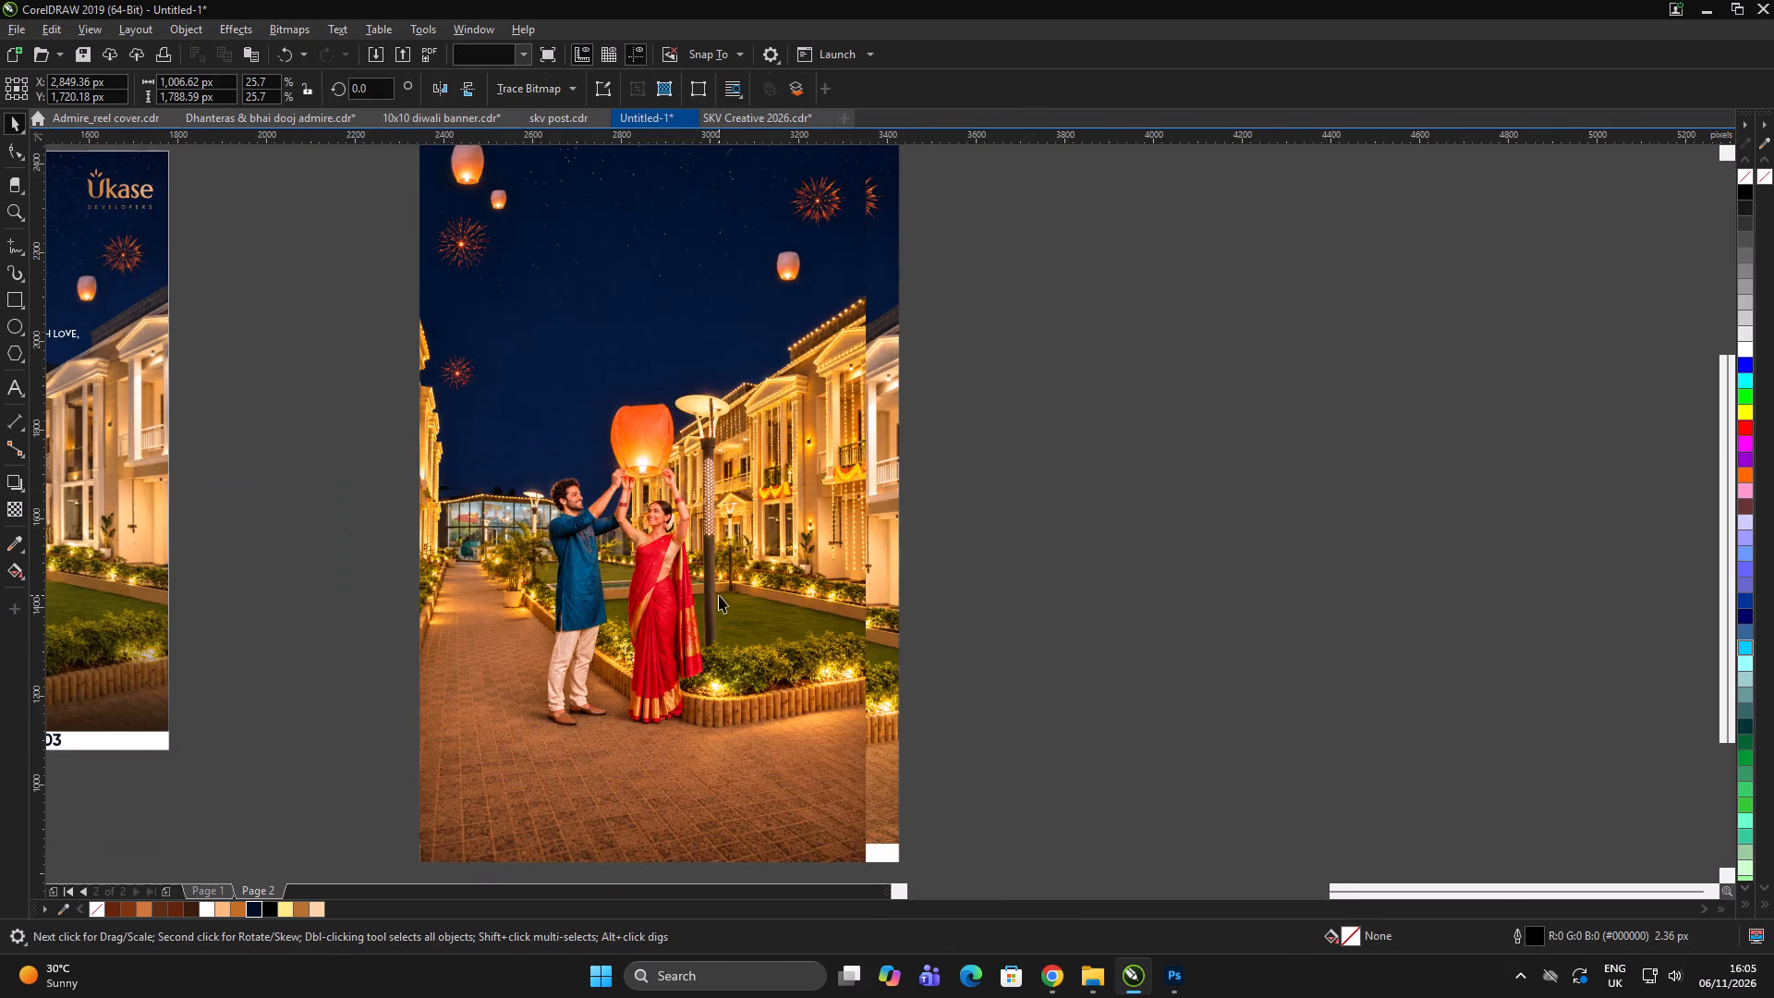
Stretch the lit image sideways to a width of about 1,010 px.
{"action": "scroll", "coordinate": [894, 499], "scroll_direction": "up", "scroll_amount": 1}
{"action": "left_click_drag", "start_coordinate": [842, 431], "coordinate": [865, 432]}
{"action": "double_click", "coordinate": [1075, 459]}
{"action": "scroll", "coordinate": [773, 440], "scroll_direction": "down", "scroll_amount": 1}
{"action": "left_click", "coordinate": [770, 476]}
{"action": "scroll", "coordinate": [843, 443], "scroll_direction": "up", "scroll_amount": 1}
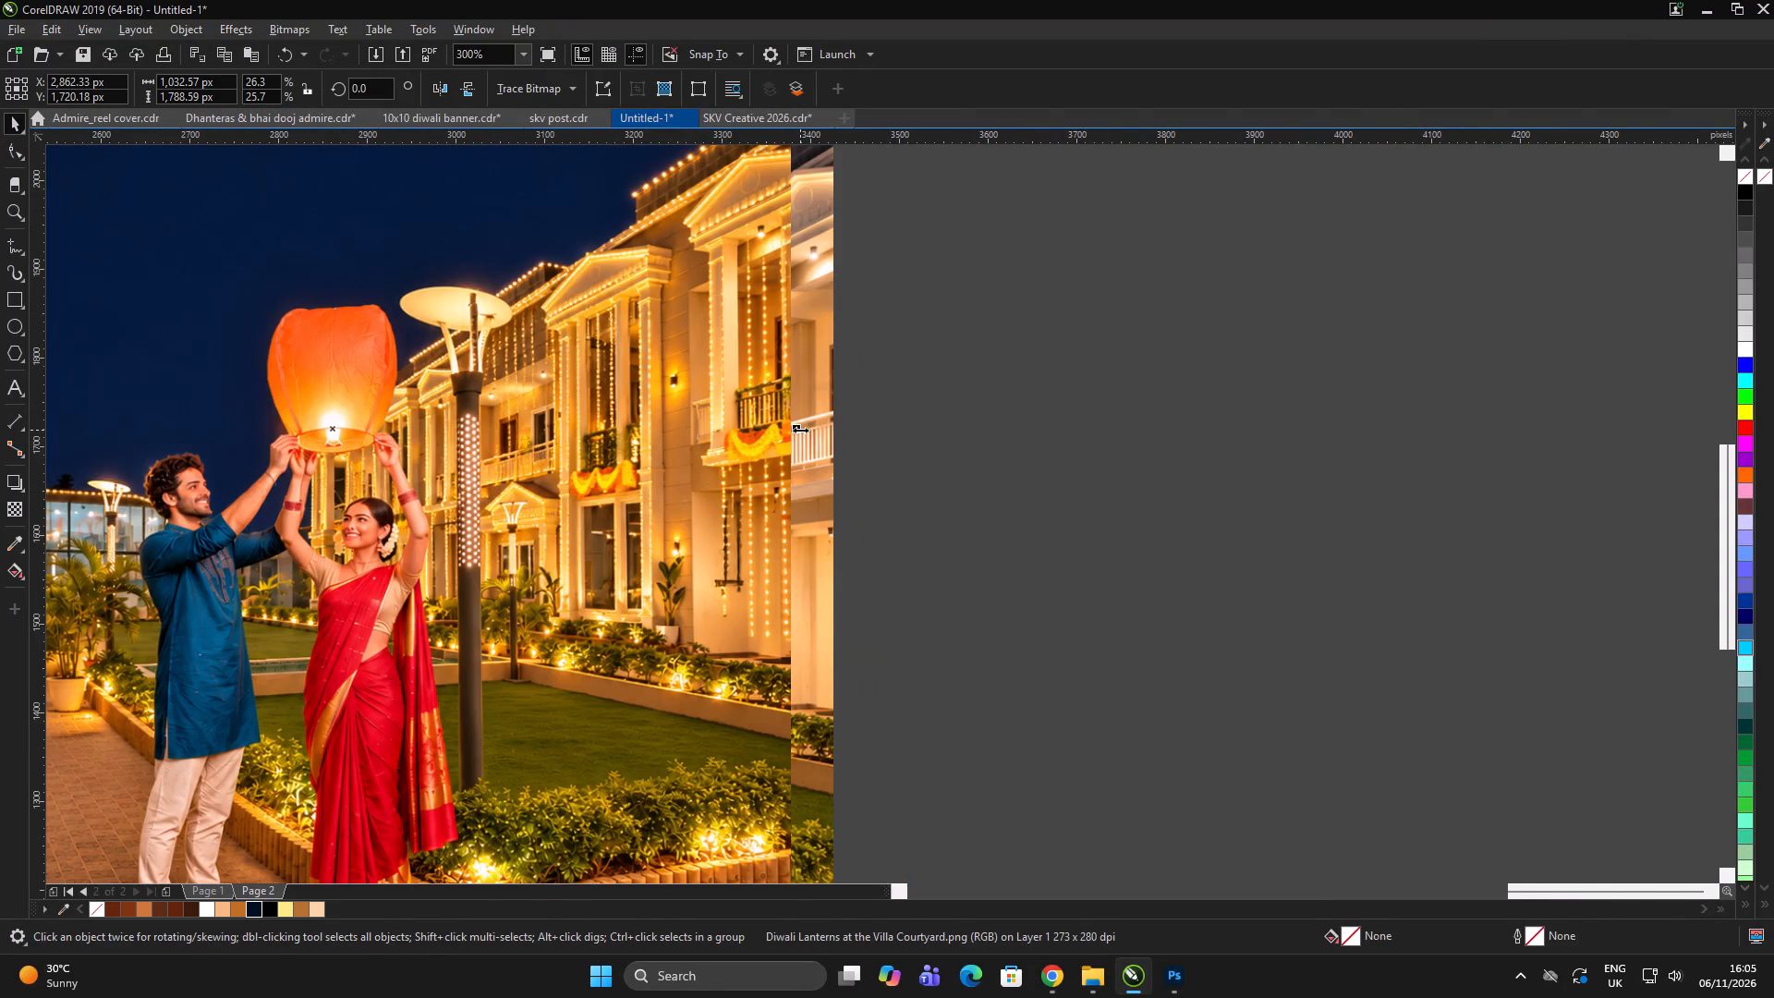
{"action": "left_click_drag", "start_coordinate": [799, 429], "coordinate": [779, 442]}
{"action": "scroll", "coordinate": [699, 428], "scroll_direction": "down", "scroll_amount": 2}
{"action": "left_click", "coordinate": [814, 431]}
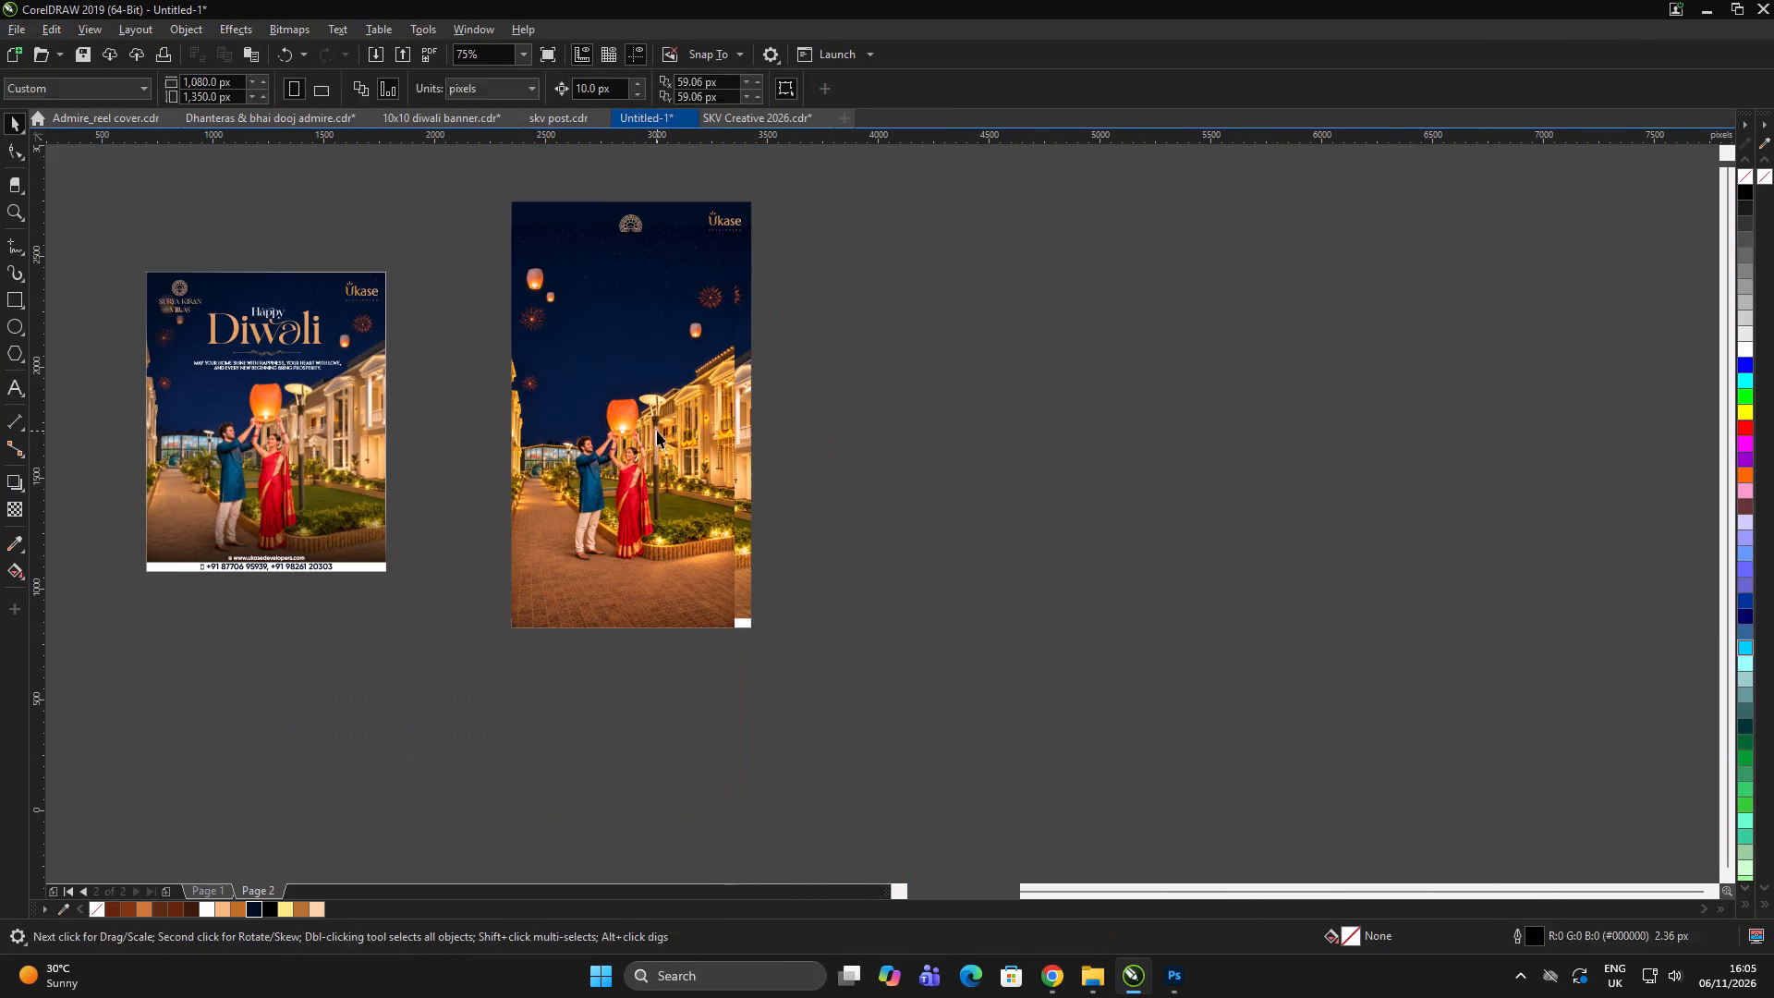
Centre the lit courtyard image horizontally on the story design.
{"action": "left_click", "coordinate": [657, 432]}
{"action": "scroll", "coordinate": [720, 417], "scroll_direction": "up", "scroll_amount": 1}
{"action": "left_click", "coordinate": [766, 379], "text": "shift"}
{"action": "key", "text": "c"}
{"action": "double_click", "coordinate": [1015, 442]}
Move the lit courtyard image into the story's clipping frame.
{"action": "left_click", "coordinate": [554, 639]}
{"action": "key", "text": "ctrl+x"}
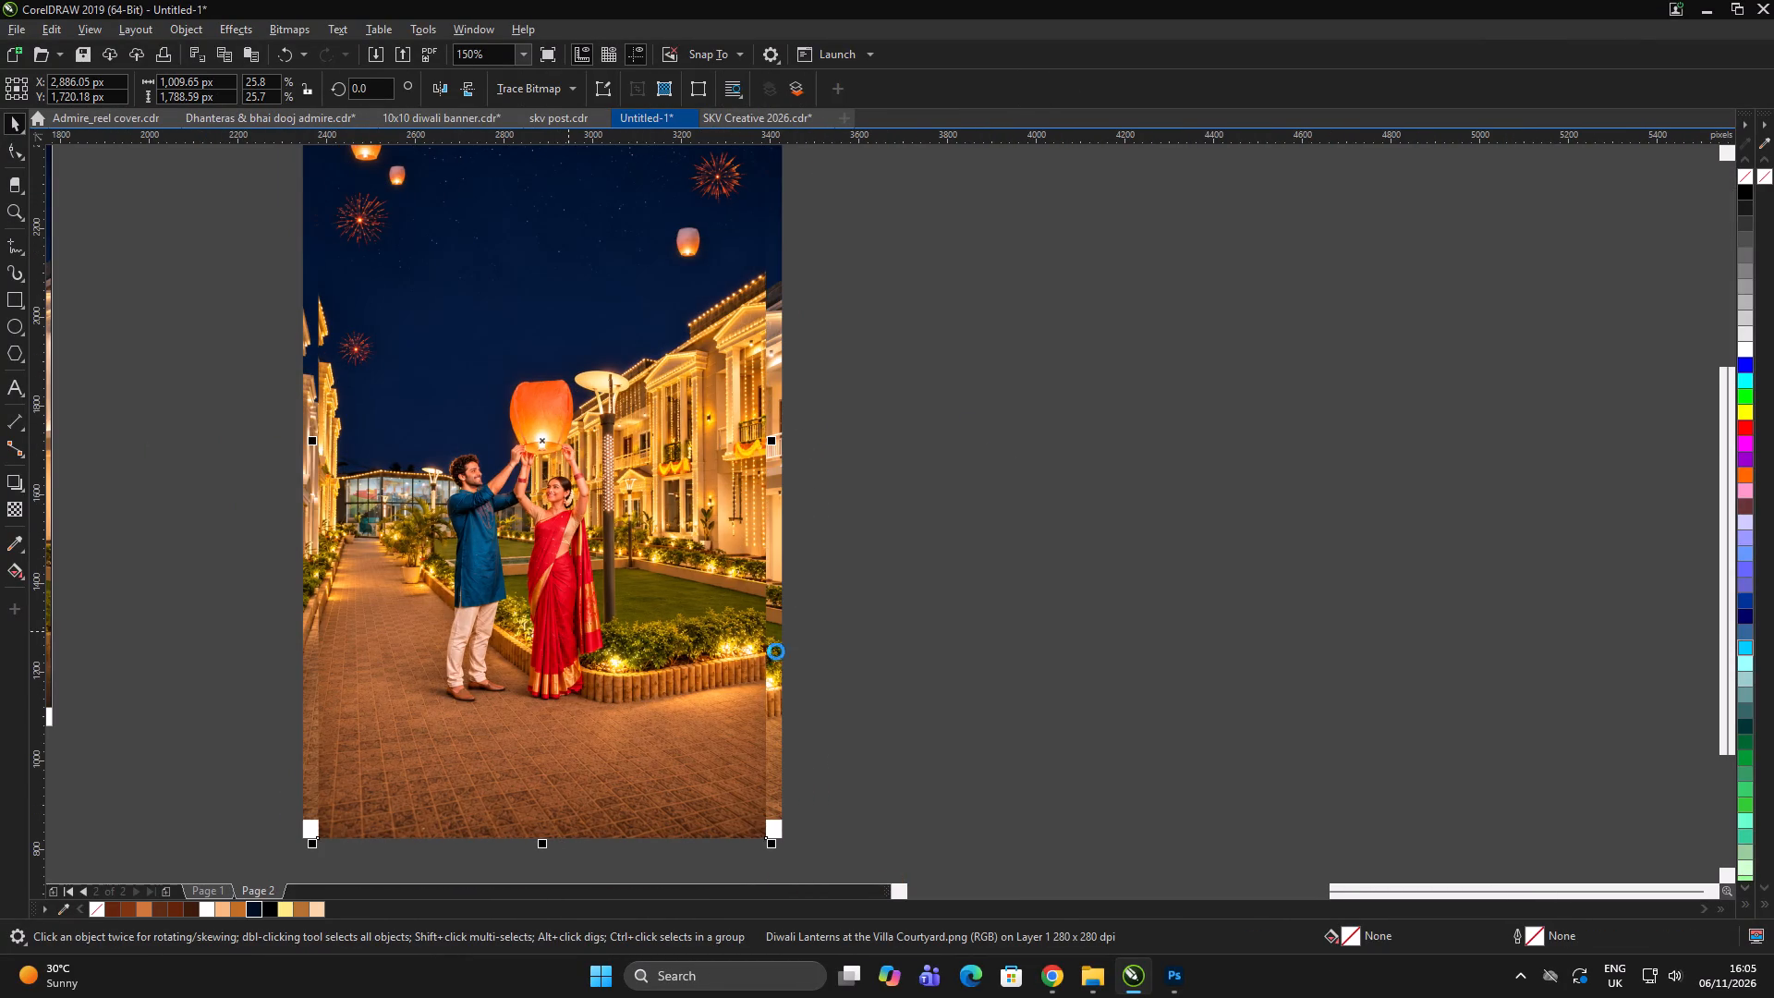
{"action": "left_click", "coordinate": [1196, 659]}
{"action": "double_click", "coordinate": [599, 563]}
{"action": "key", "text": "ctrl+v"}
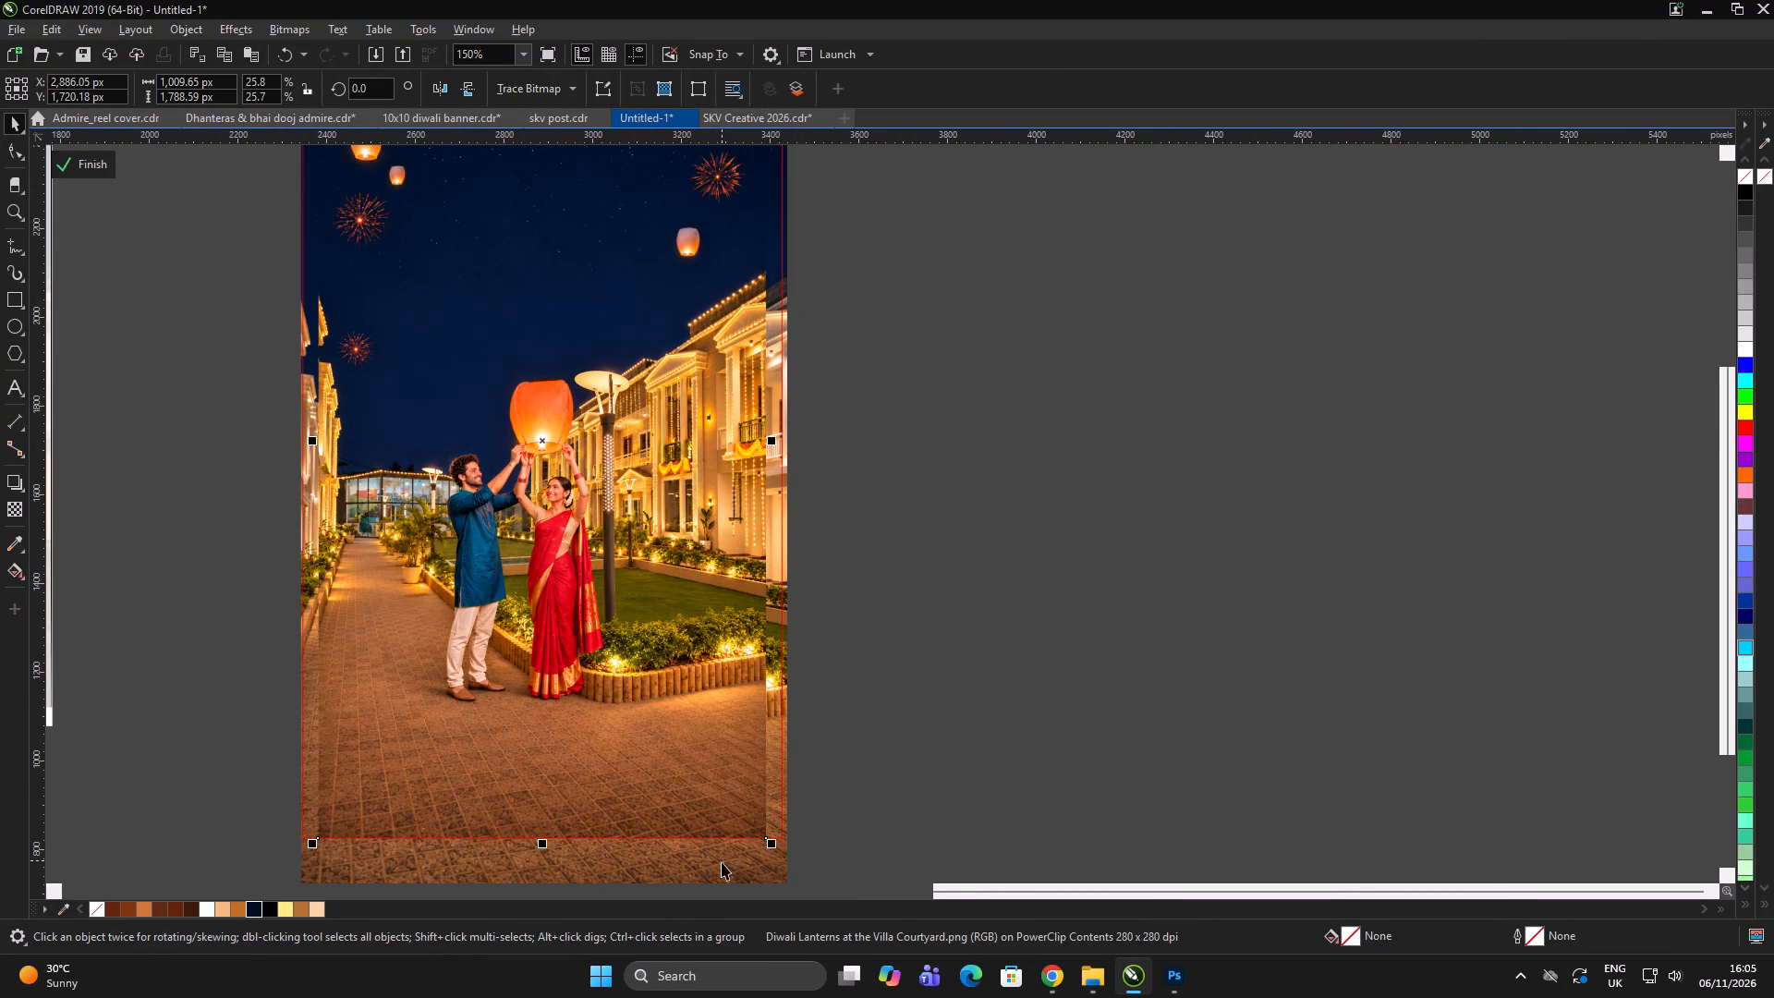
Align the lit image to the bottom and left edges of the old courtyard image inside the frame.
{"action": "left_click", "coordinate": [722, 872], "text": "shift"}
{"action": "key", "text": "b"}
{"action": "left_click", "coordinate": [965, 743]}
{"action": "left_click", "coordinate": [646, 685]}
{"action": "scroll", "coordinate": [771, 860], "scroll_direction": "up", "scroll_amount": 2}
{"action": "scroll", "coordinate": [605, 490], "scroll_direction": "down", "scroll_amount": 3}
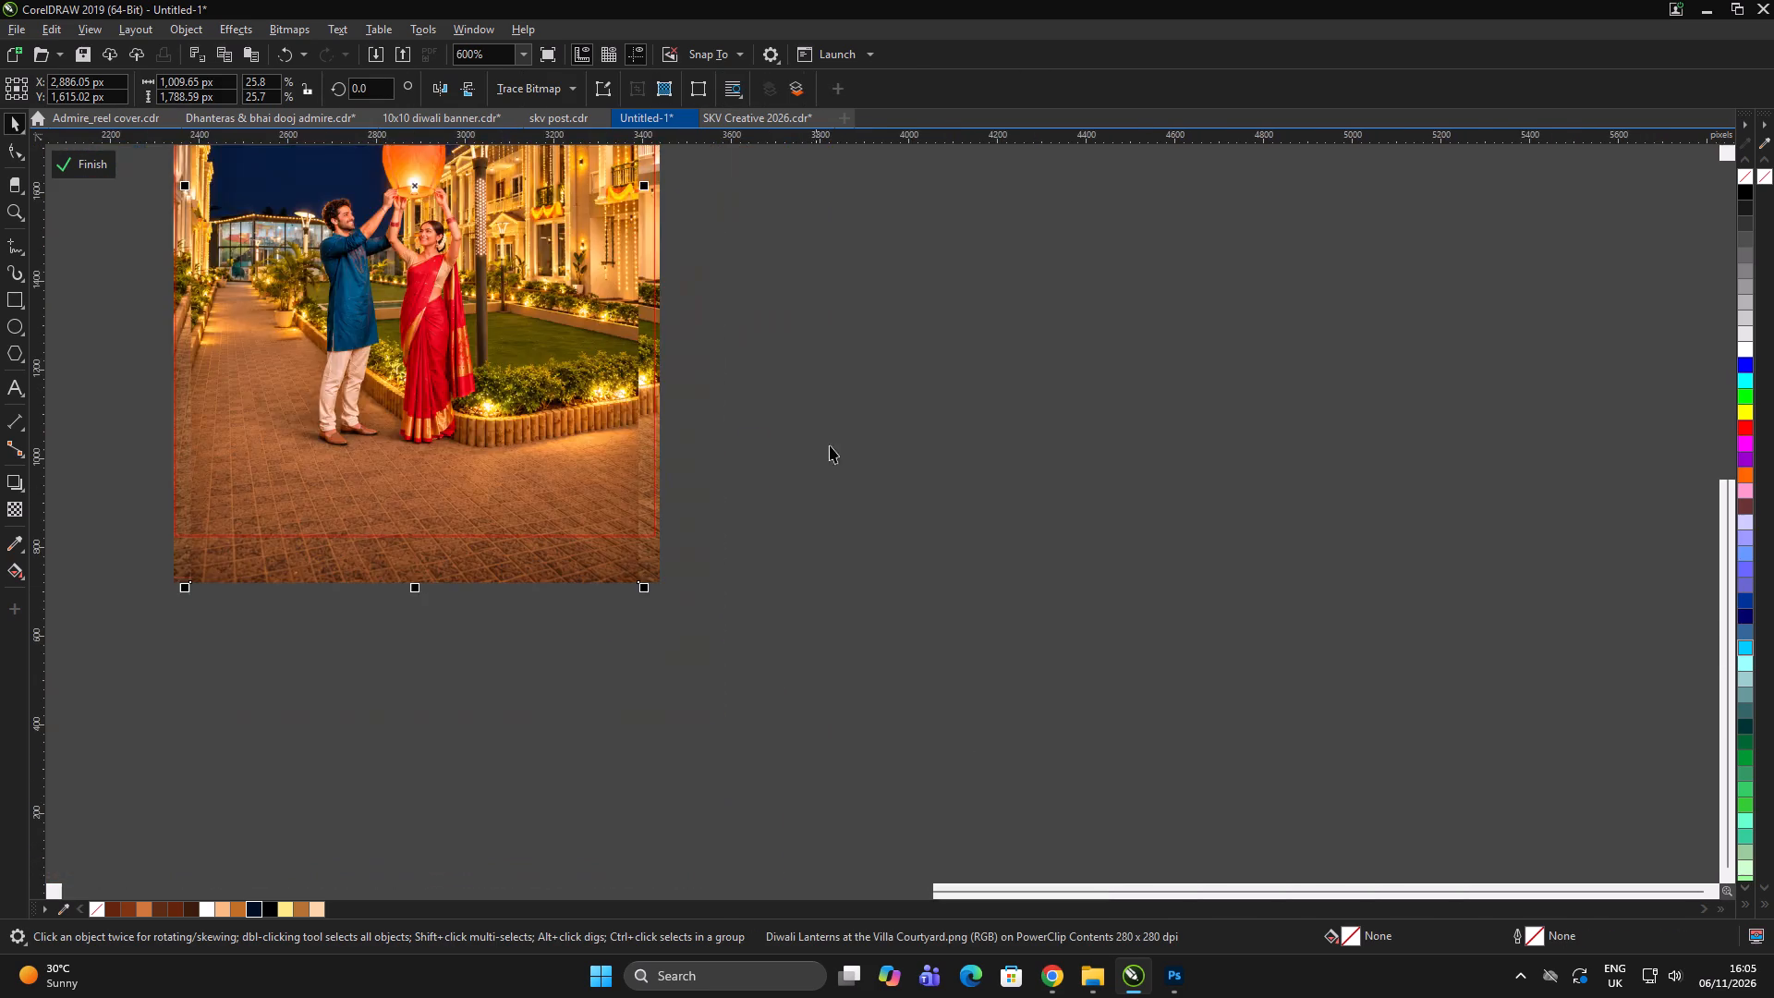
{"action": "left_click", "coordinate": [830, 445]}
{"action": "scroll", "coordinate": [699, 503], "scroll_direction": "up", "scroll_amount": 1}
{"action": "left_click", "coordinate": [516, 604]}
{"action": "left_click", "coordinate": [605, 623], "text": "shift"}
{"action": "key", "text": "l"}
{"action": "scroll", "coordinate": [636, 585], "scroll_direction": "down", "scroll_amount": 2}
{"action": "double_click", "coordinate": [747, 541]}
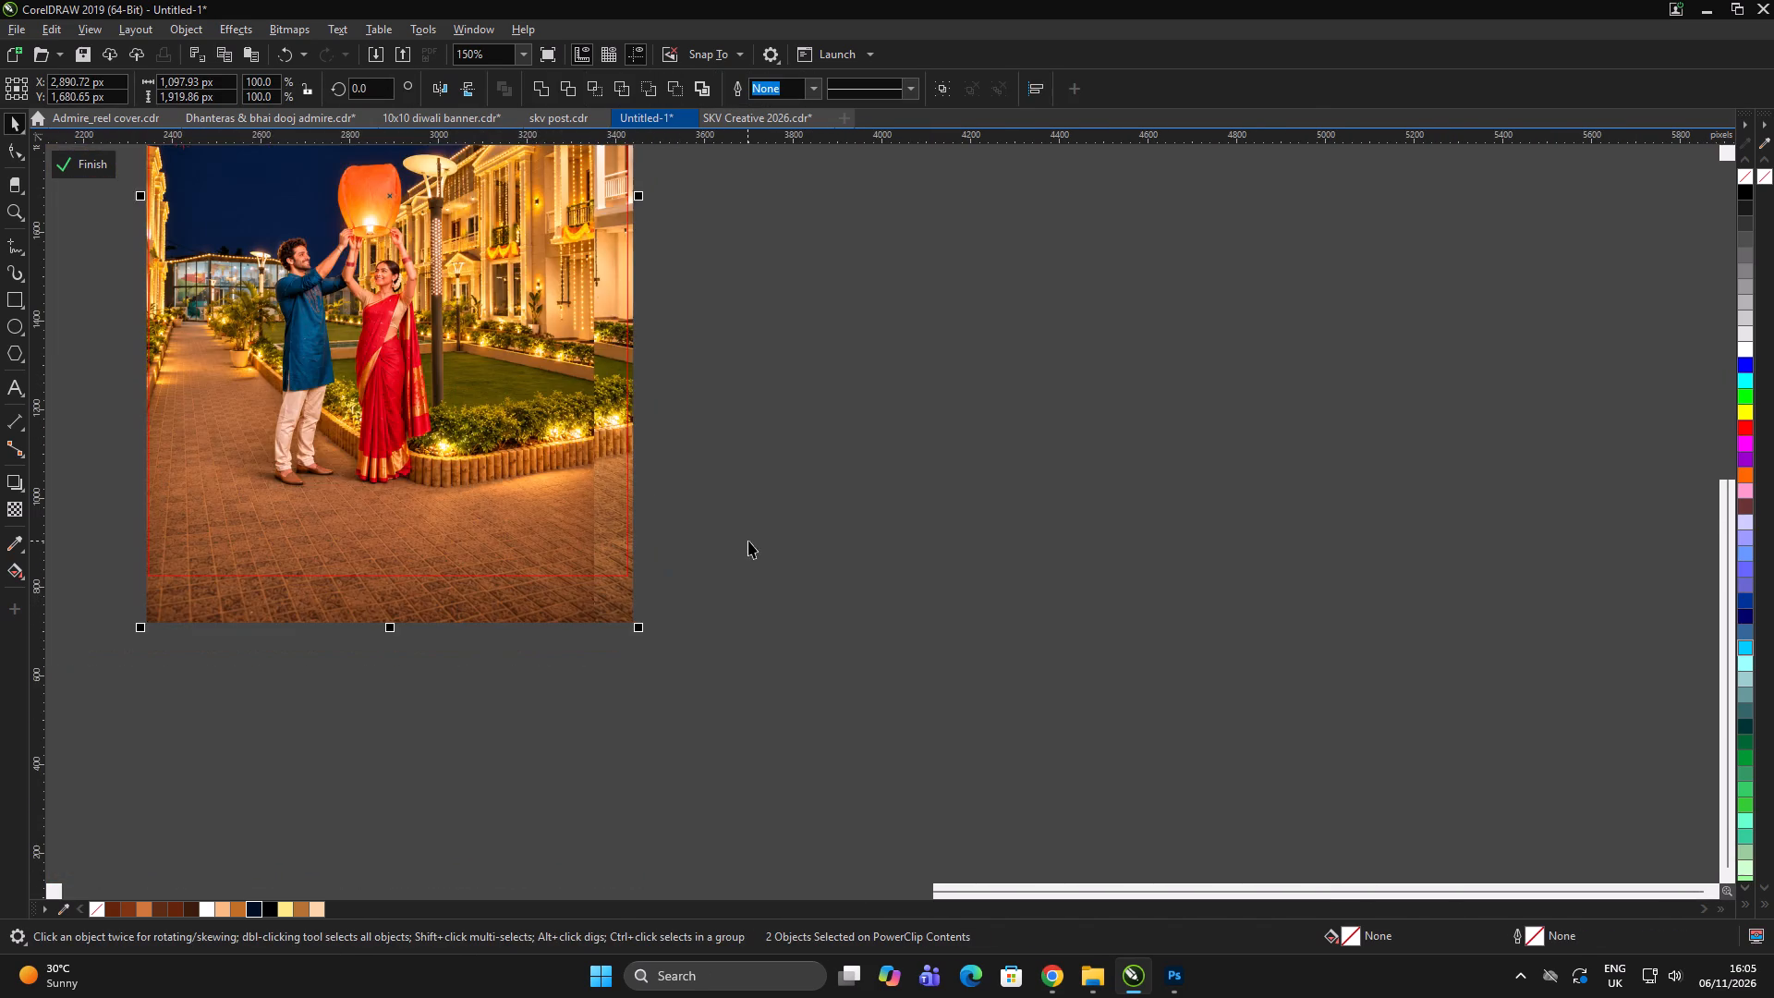
Enlarge the lit image inside the frame to about 1,082 by 1,917 px so it covers the old image.
{"action": "scroll", "coordinate": [581, 517], "scroll_direction": "down", "scroll_amount": 2}
{"action": "left_click", "coordinate": [543, 496]}
{"action": "scroll", "coordinate": [601, 352], "scroll_direction": "up", "scroll_amount": 2}
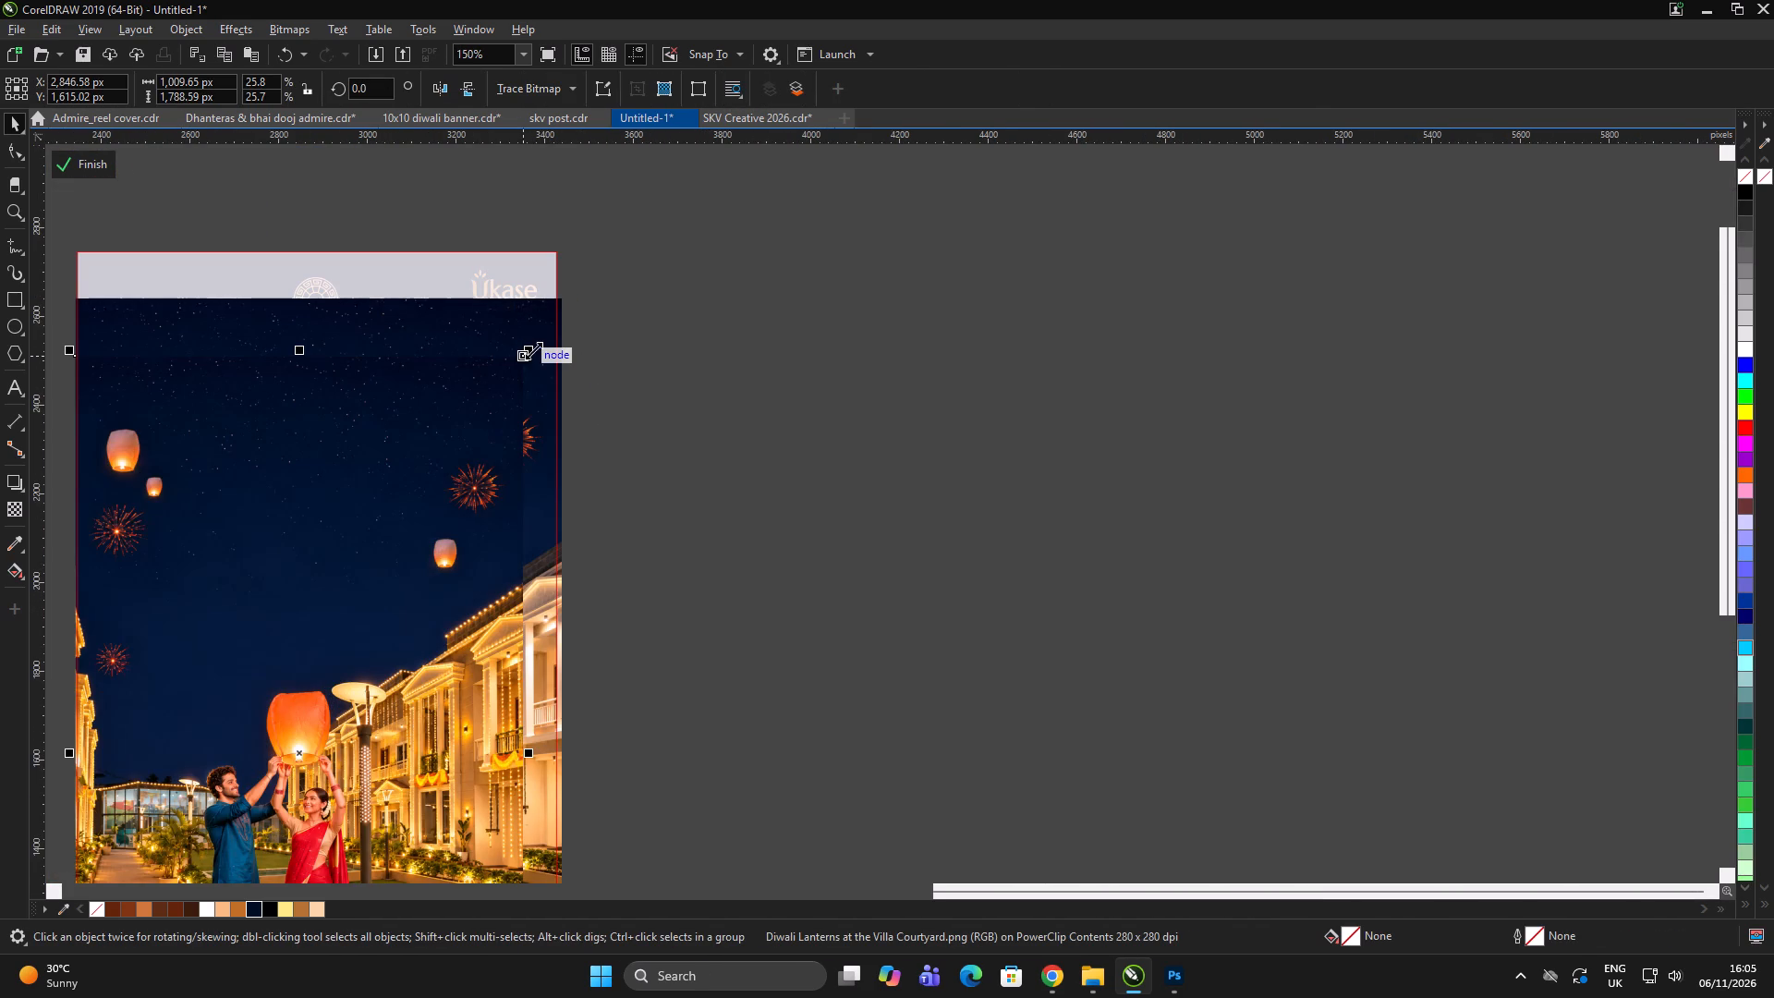
{"action": "left_click_drag", "start_coordinate": [530, 351], "coordinate": [593, 295]}
{"action": "scroll", "coordinate": [560, 302], "scroll_direction": "down", "scroll_amount": 2}
{"action": "left_click", "coordinate": [699, 325]}
{"action": "left_click", "coordinate": [711, 327]}
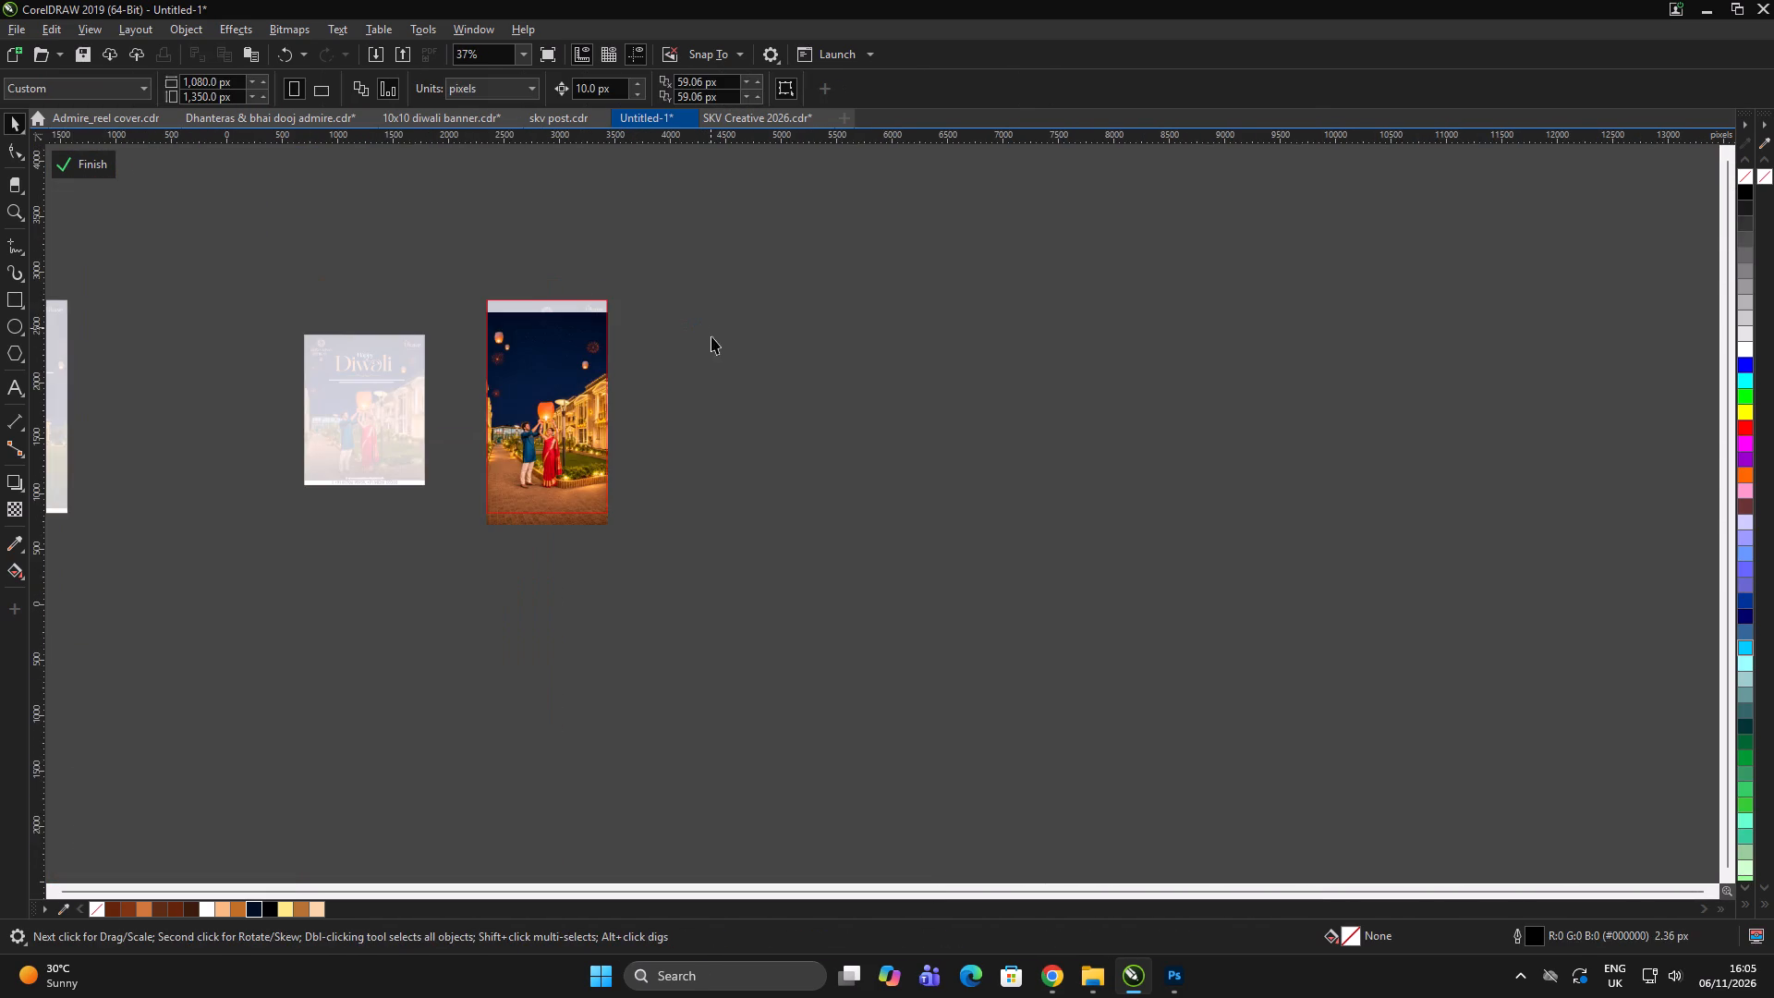
Replace the old courtyard image in the frame by cutting the lit image, deleting the old one and pasting the lit one back.
{"action": "scroll", "coordinate": [600, 453], "scroll_direction": "up", "scroll_amount": 1}
{"action": "left_click", "coordinate": [567, 463]}
{"action": "key", "text": "ctrl+x"}
{"action": "left_click", "coordinate": [743, 557]}
{"action": "left_click", "coordinate": [543, 545]}
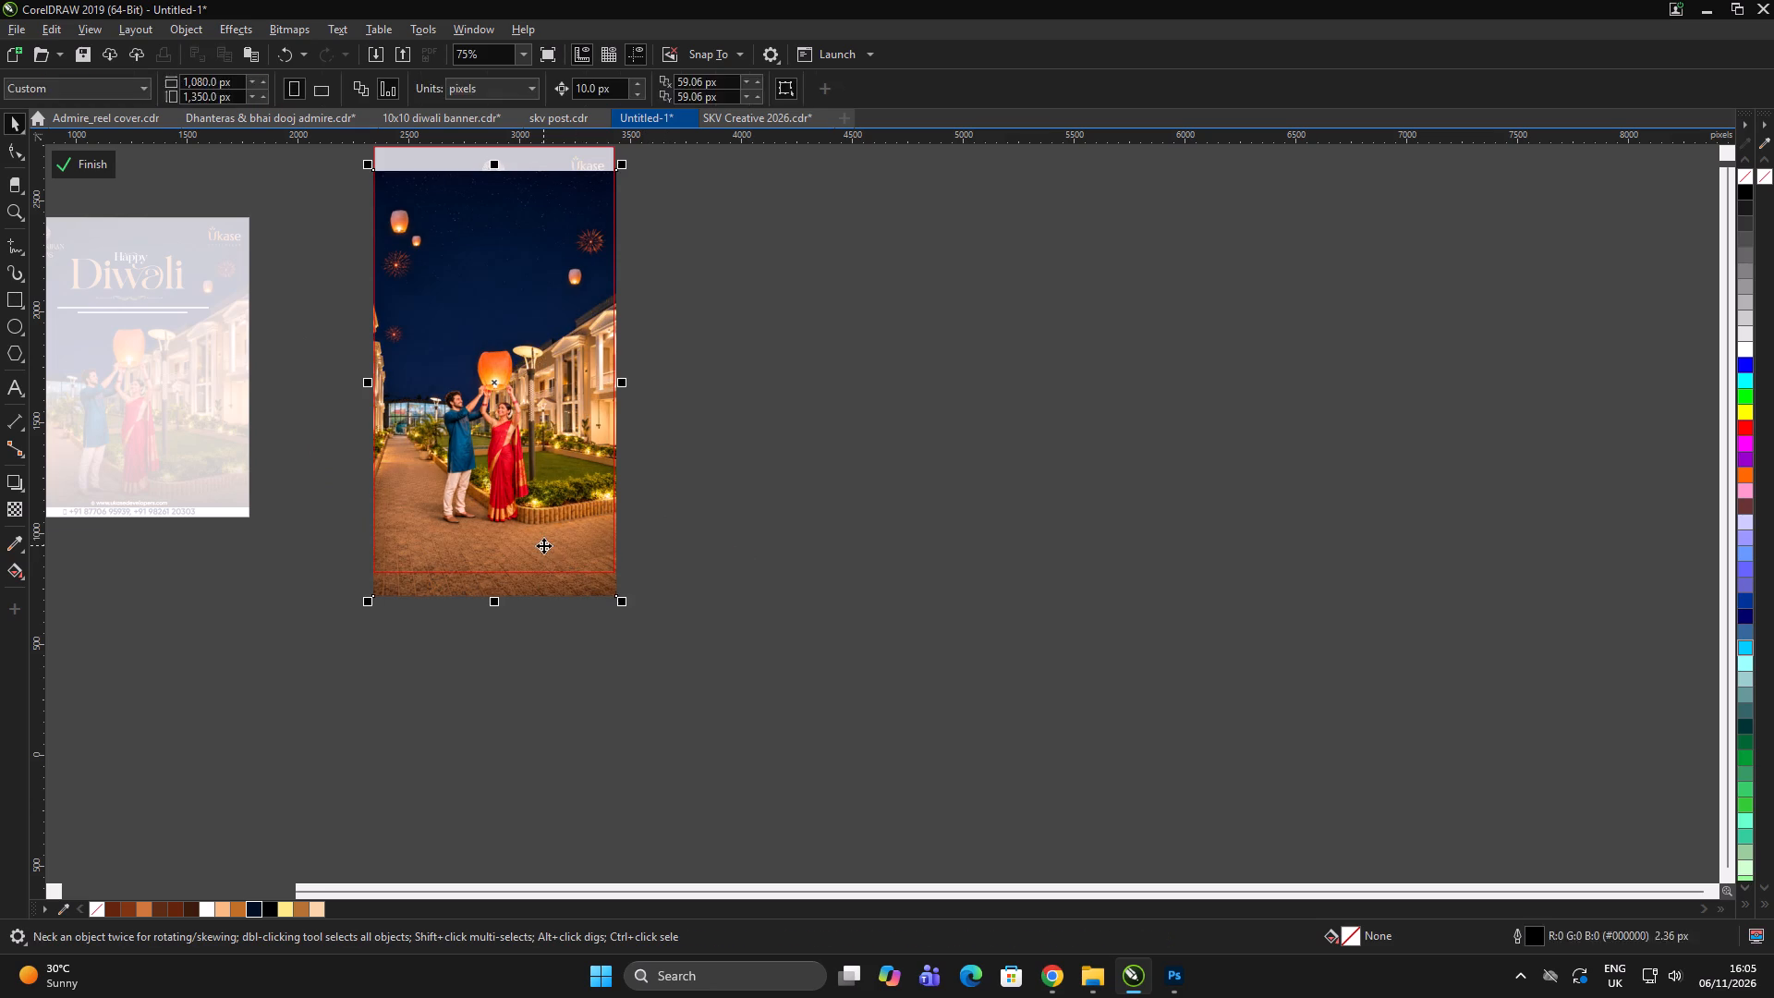
{"action": "key", "text": "Delete"}
{"action": "double_click", "coordinate": [869, 474]}
{"action": "key", "text": "ctrl+v"}
{"action": "double_click", "coordinate": [893, 460]}
Send the lit image to the back of the frame's contents and finish editing the frame.
{"action": "left_click", "coordinate": [415, 483]}
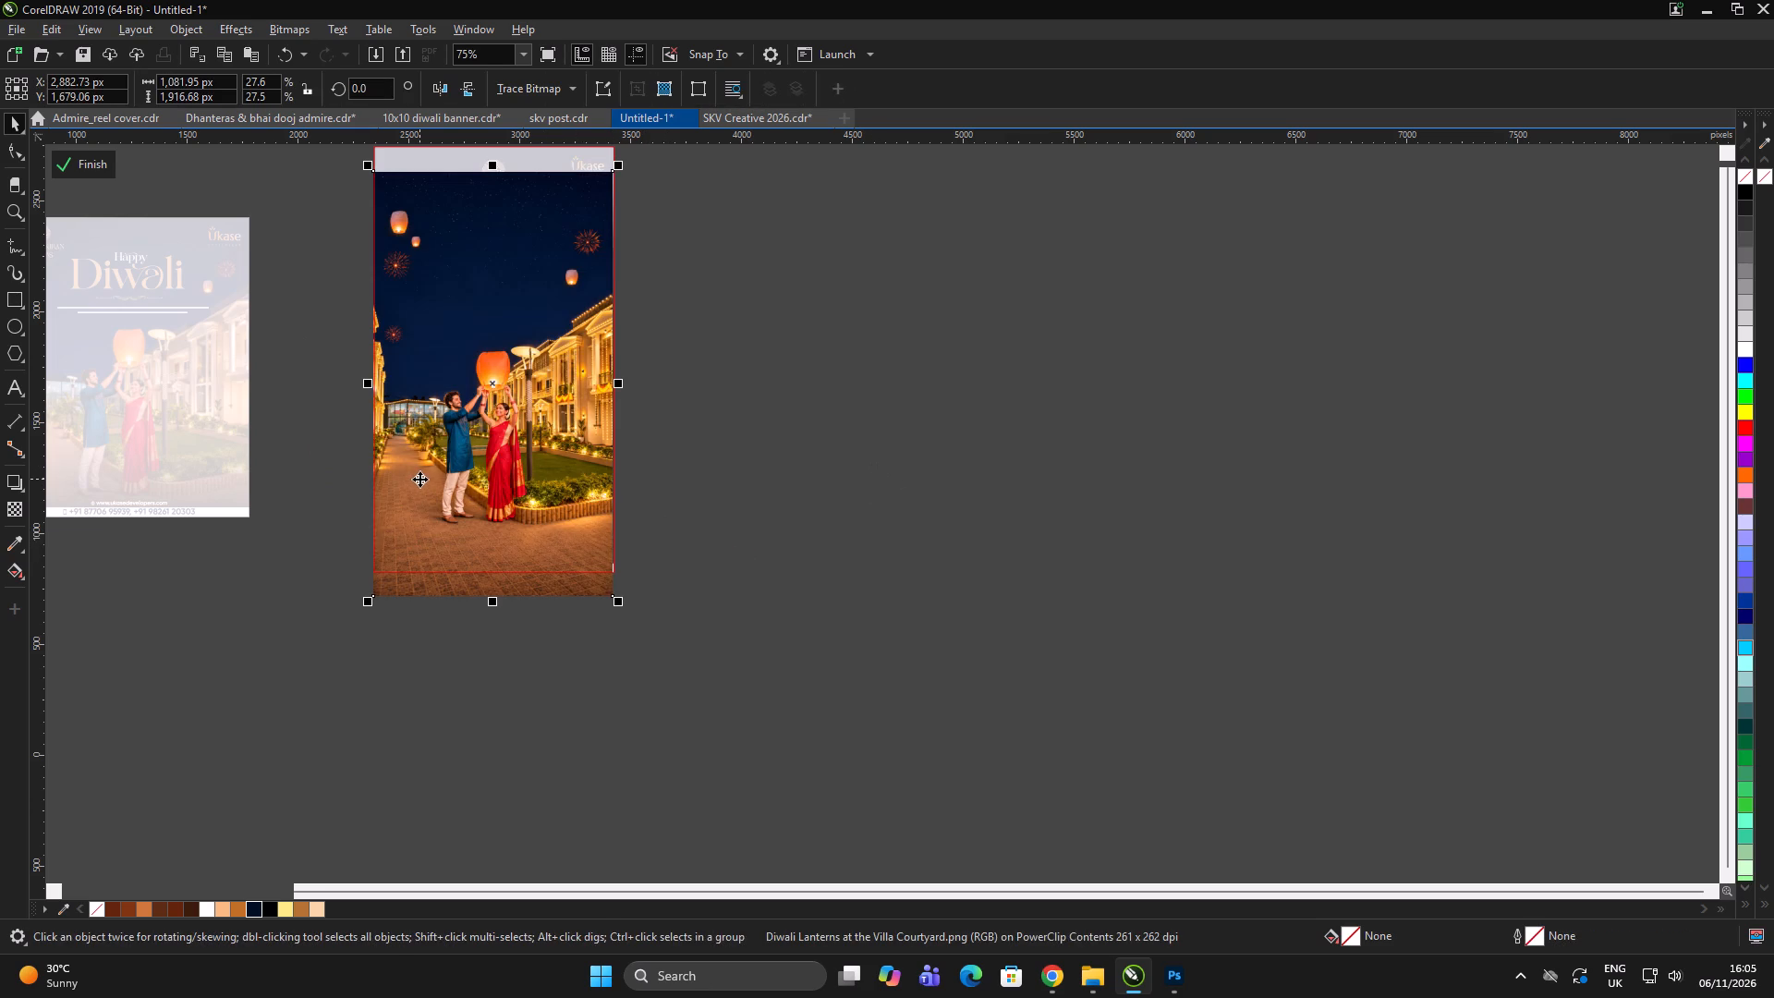
{"action": "key", "text": "shift+Page_Down"}
{"action": "key", "text": "shift+Page_Down"}
{"action": "left_click", "coordinate": [887, 424]}
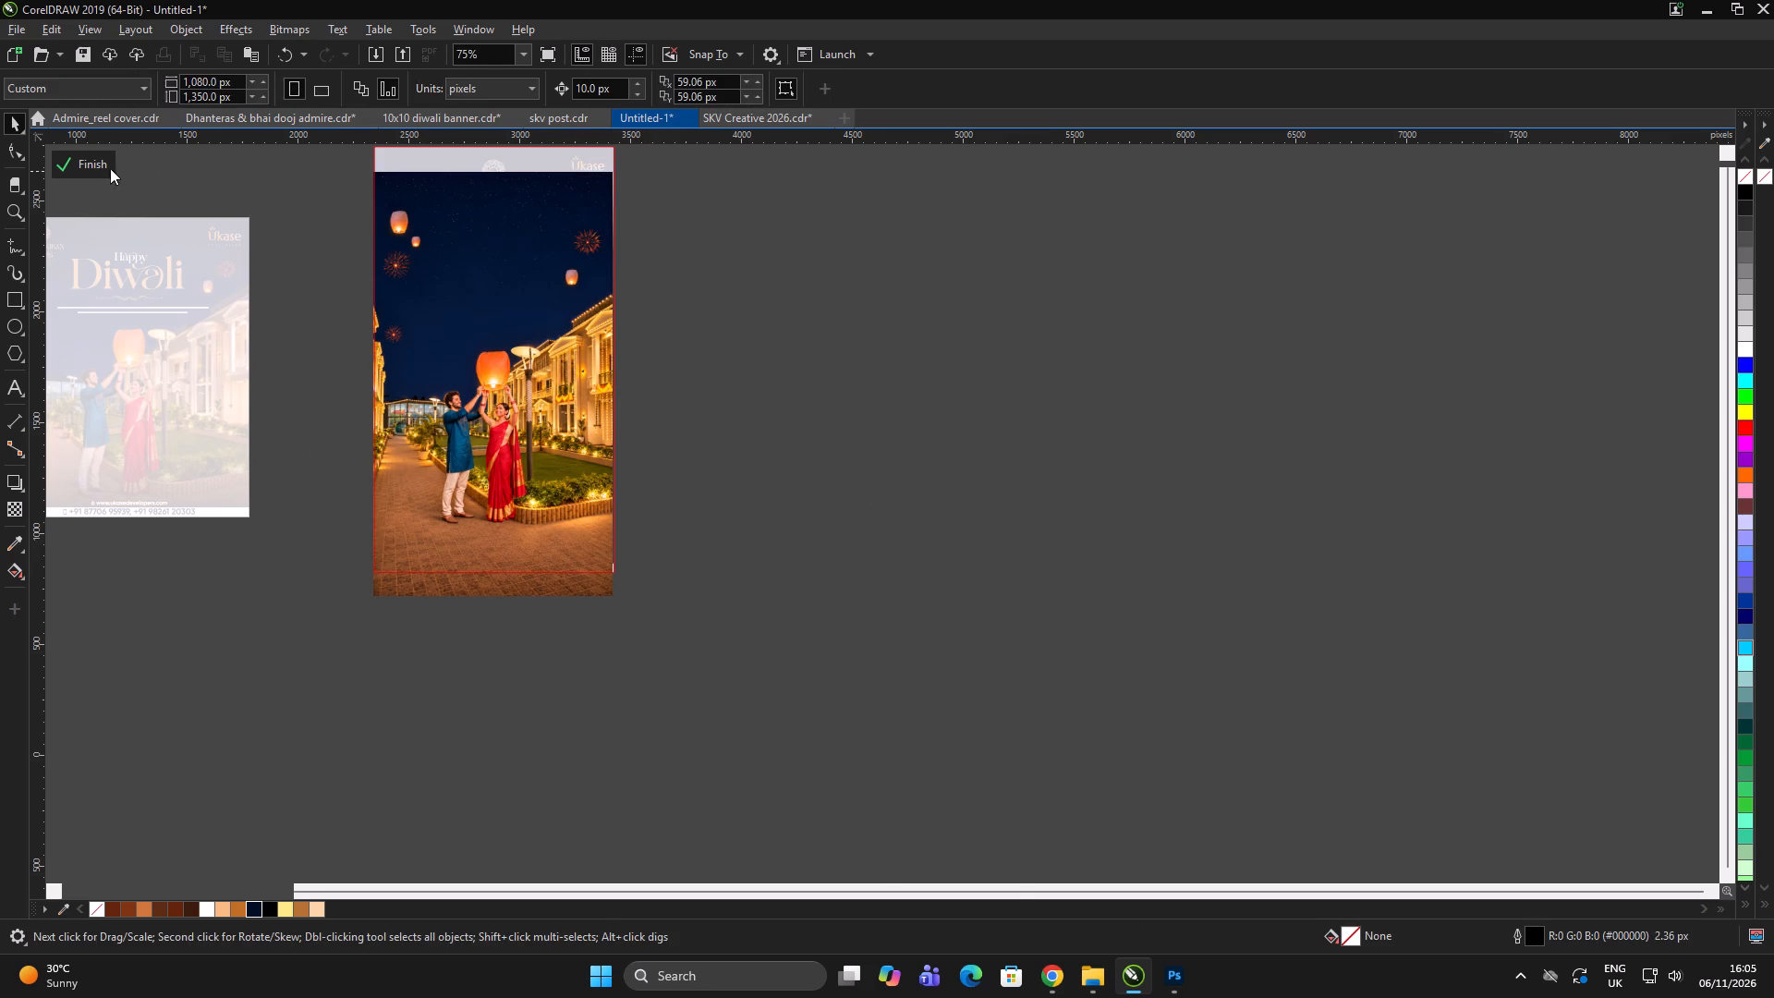
{"action": "left_click", "coordinate": [75, 161]}
{"action": "double_click", "coordinate": [860, 296]}
Send the story's clipping frame to the back, behind the other story artwork.
{"action": "scroll", "coordinate": [465, 186], "scroll_direction": "up", "scroll_amount": 2}
{"action": "scroll", "coordinate": [599, 404], "scroll_direction": "down", "scroll_amount": 1}
{"action": "left_click", "coordinate": [836, 400]}
{"action": "left_click", "coordinate": [704, 294]}
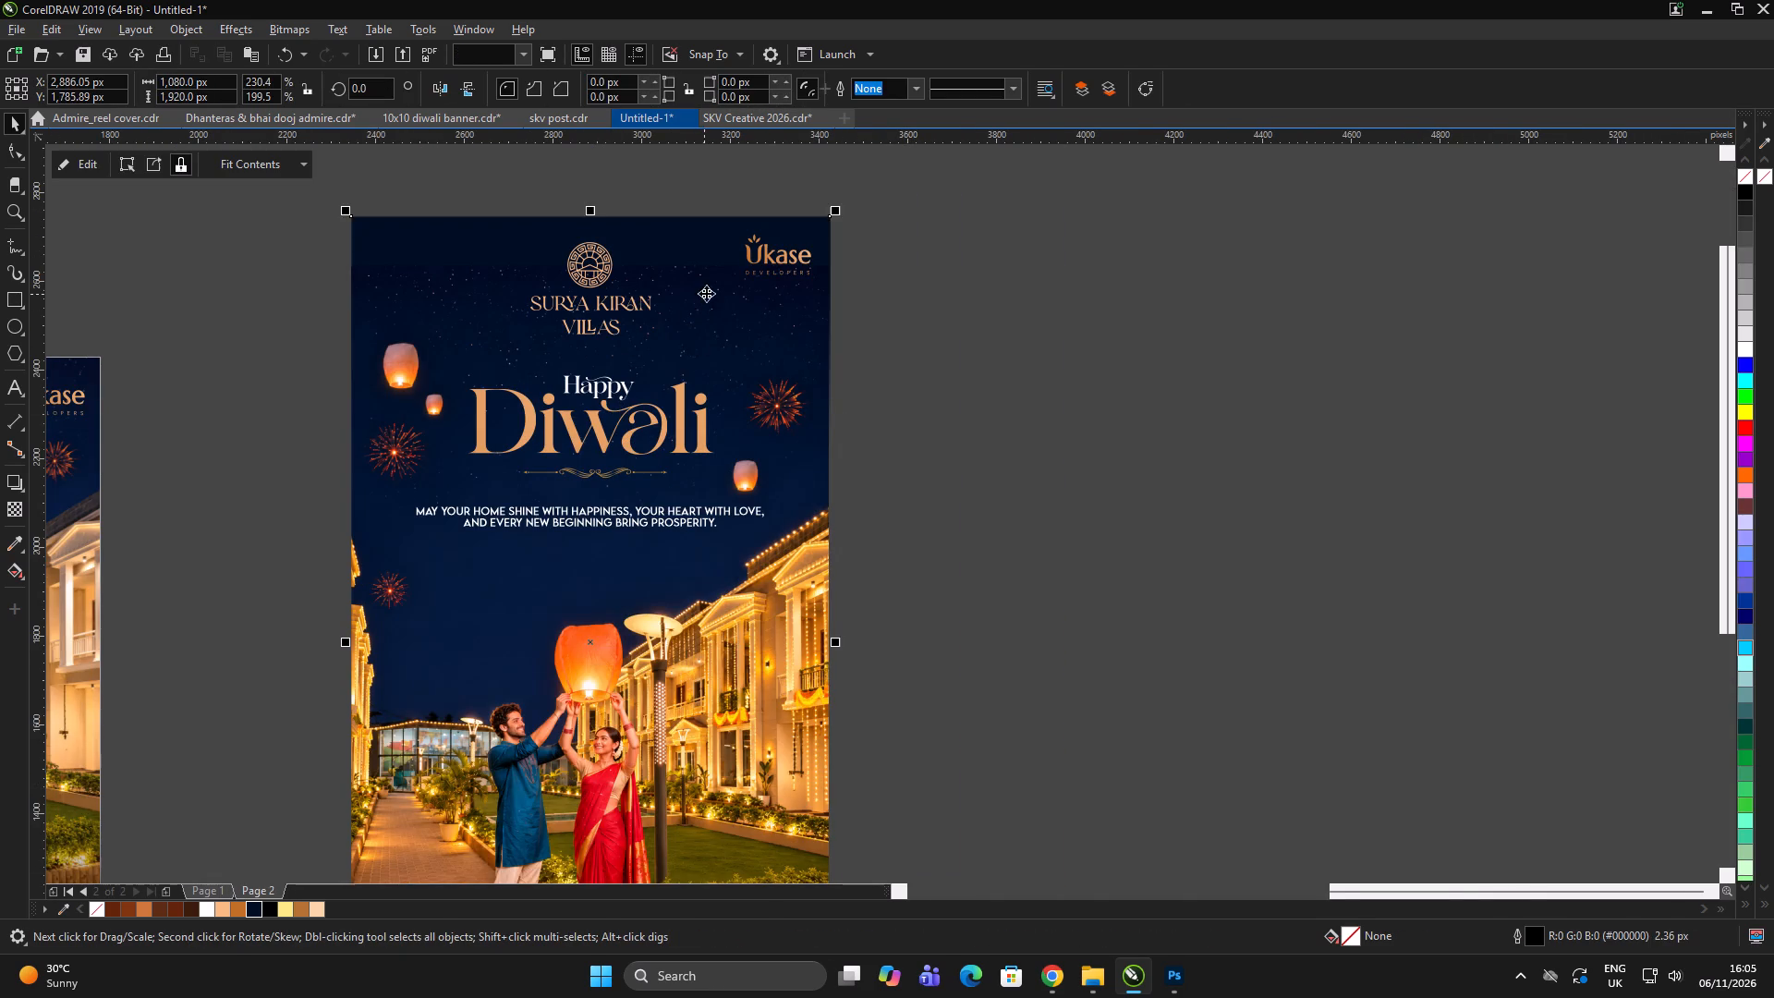
{"action": "left_click_drag", "start_coordinate": [712, 274], "coordinate": [870, 254]}
{"action": "key", "text": "ctrl+z"}
{"action": "key", "text": "shift+Page_Down"}
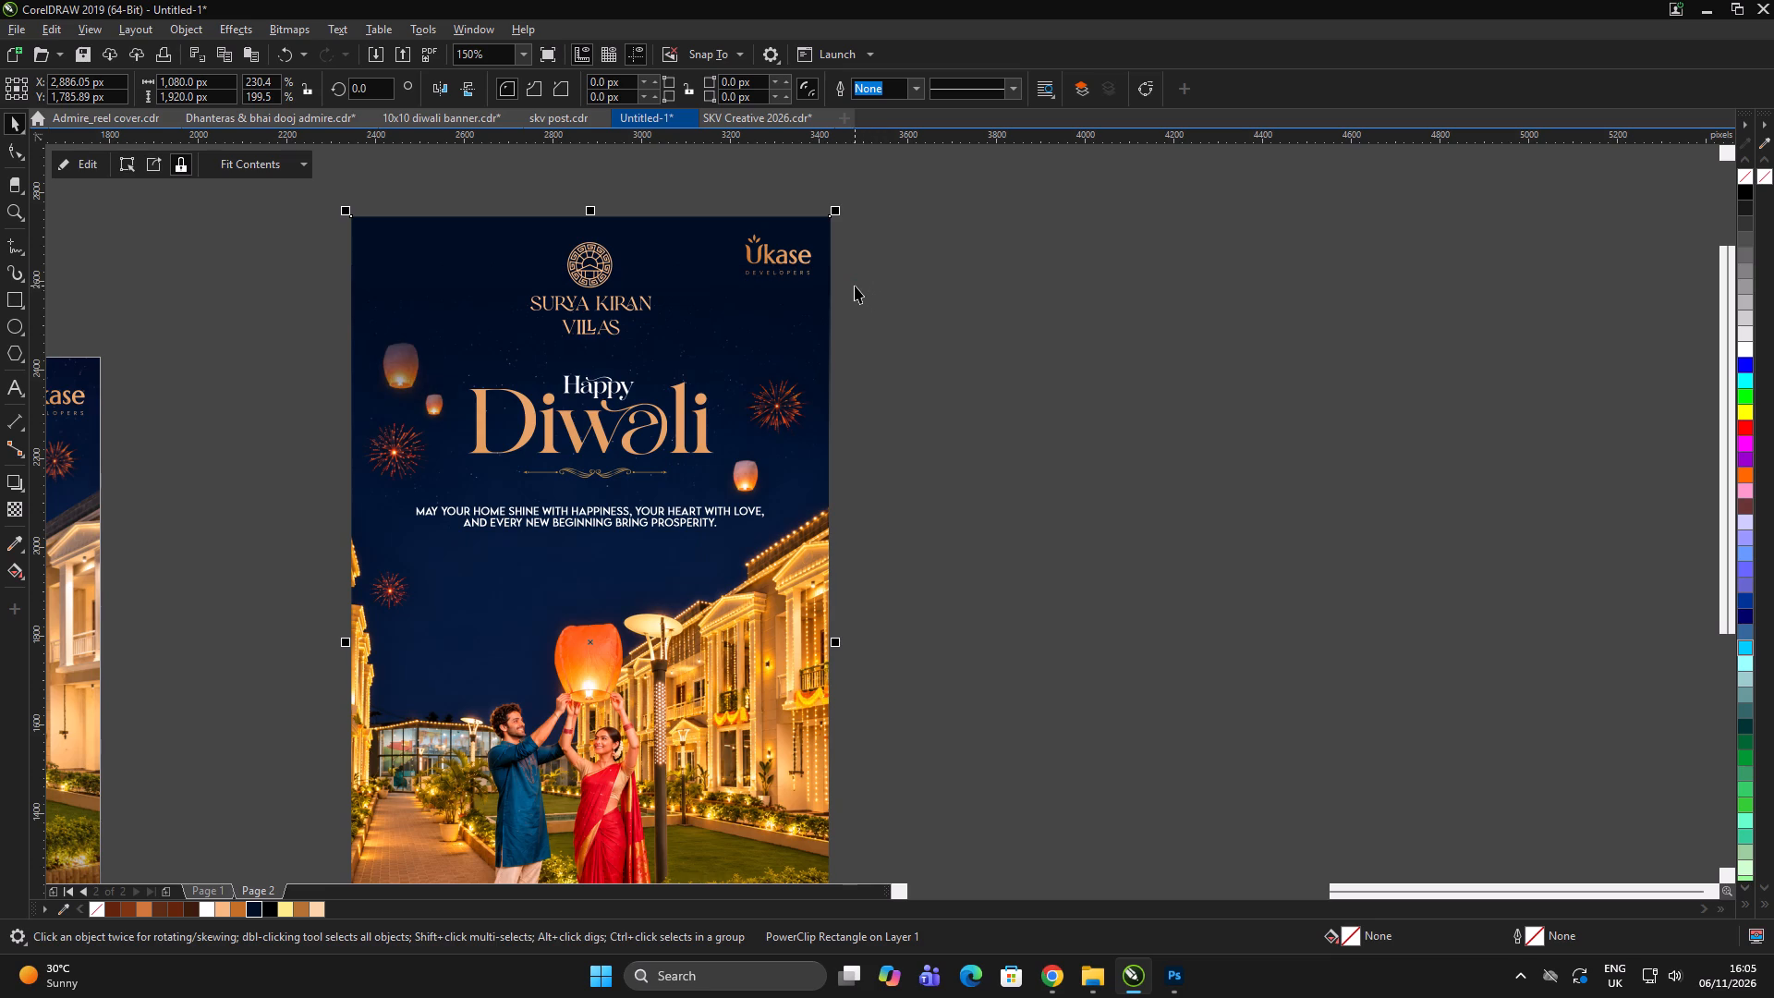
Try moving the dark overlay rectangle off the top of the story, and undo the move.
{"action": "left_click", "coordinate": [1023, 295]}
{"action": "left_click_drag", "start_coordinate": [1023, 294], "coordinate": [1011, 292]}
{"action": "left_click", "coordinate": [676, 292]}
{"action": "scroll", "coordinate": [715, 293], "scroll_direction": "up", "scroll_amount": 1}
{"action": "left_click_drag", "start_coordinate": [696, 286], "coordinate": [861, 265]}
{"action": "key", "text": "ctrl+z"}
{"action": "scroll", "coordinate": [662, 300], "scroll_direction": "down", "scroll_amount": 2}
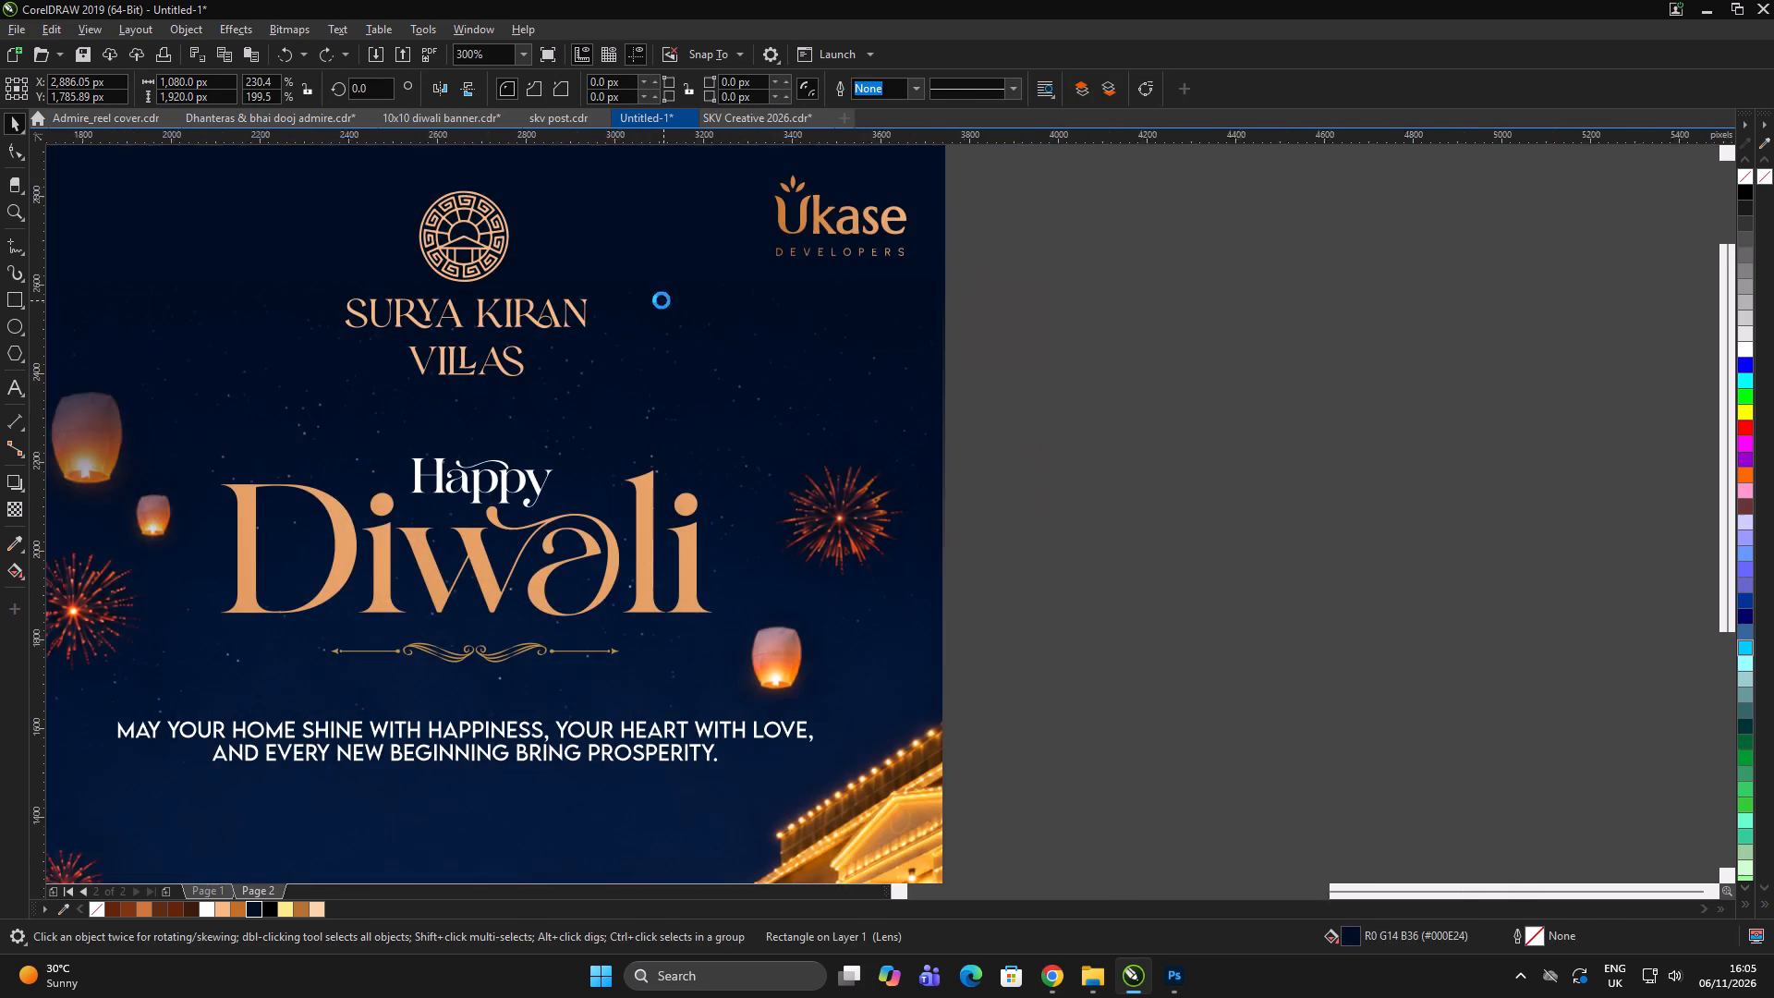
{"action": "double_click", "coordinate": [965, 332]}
Bring the story's logo, Happy Diwali title and greeting text to the front.
{"action": "scroll", "coordinate": [702, 327], "scroll_direction": "up", "scroll_amount": 1}
{"action": "left_click", "coordinate": [652, 296]}
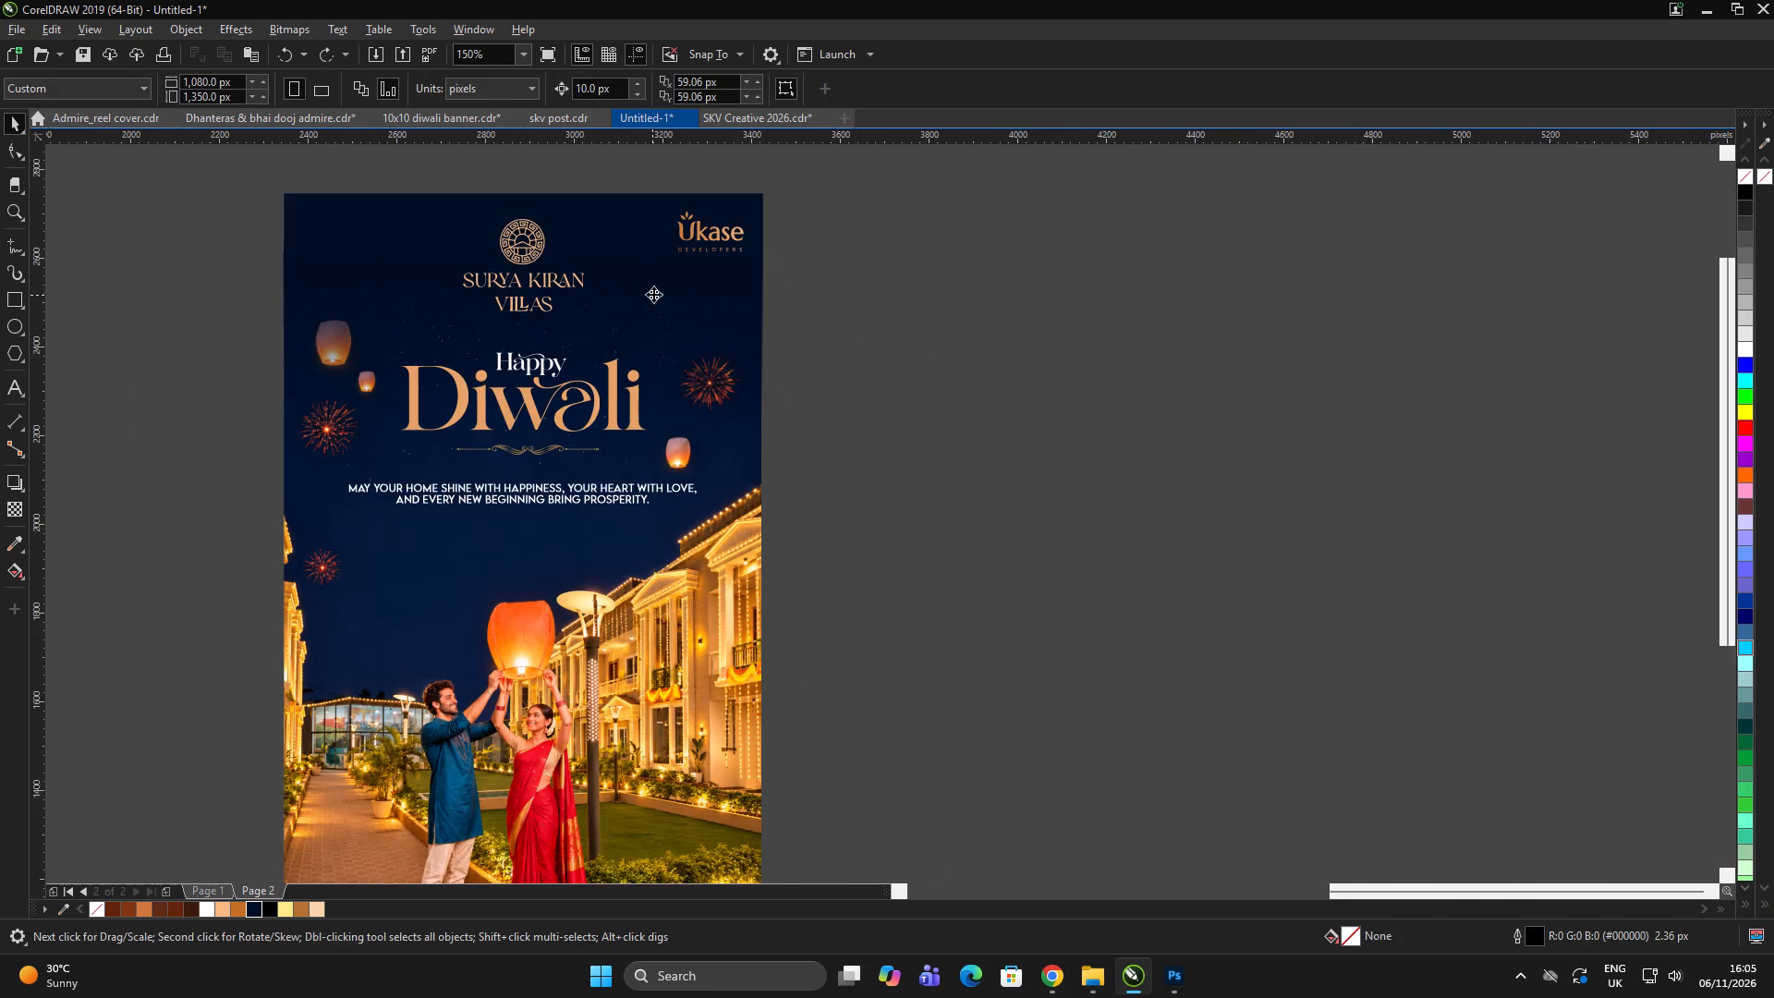
{"action": "scroll", "coordinate": [643, 267], "scroll_direction": "down", "scroll_amount": 1}
{"action": "left_click_drag", "start_coordinate": [893, 304], "coordinate": [884, 298]}
{"action": "left_click_drag", "start_coordinate": [823, 212], "coordinate": [315, 549]}
{"action": "key", "text": "shift+Page_Up"}
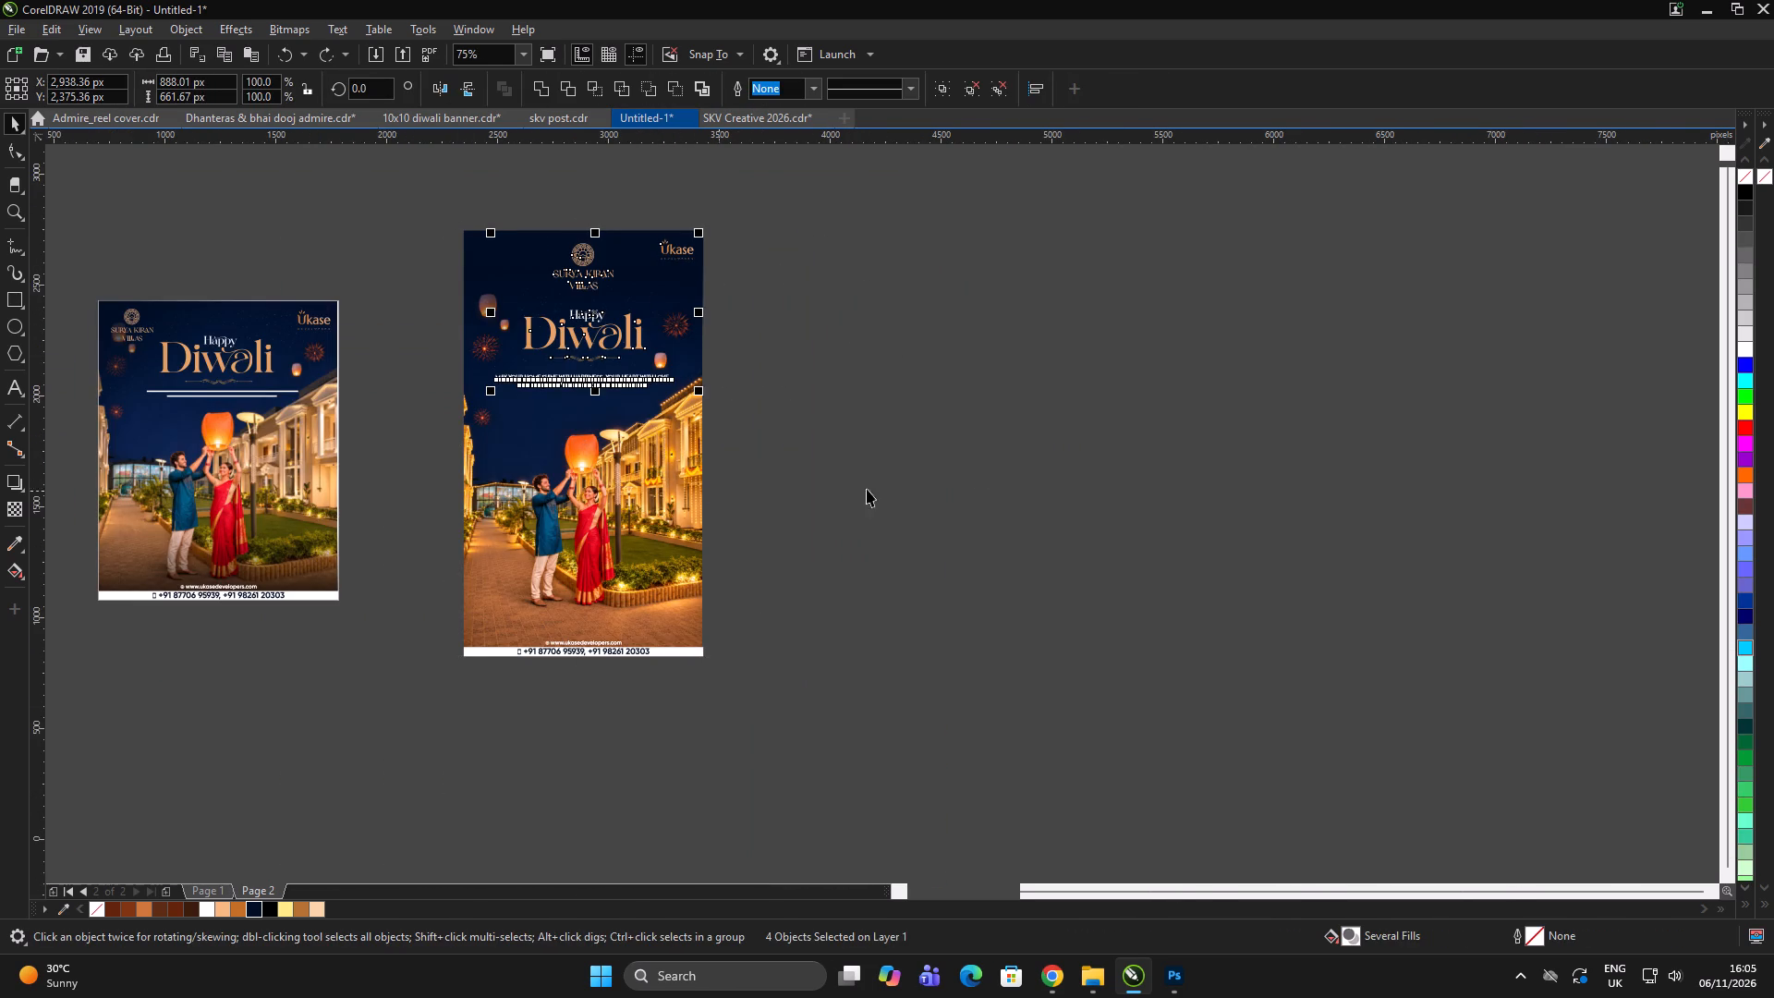
Group the website and phone number strip at the story's bottom and bring it to the front.
{"action": "double_click", "coordinate": [971, 463], "text": "shift"}
{"action": "left_click_drag", "start_coordinate": [945, 594], "coordinate": [320, 855]}
{"action": "key", "text": "ctrl+g"}
{"action": "key", "text": "shift+Page_Up"}
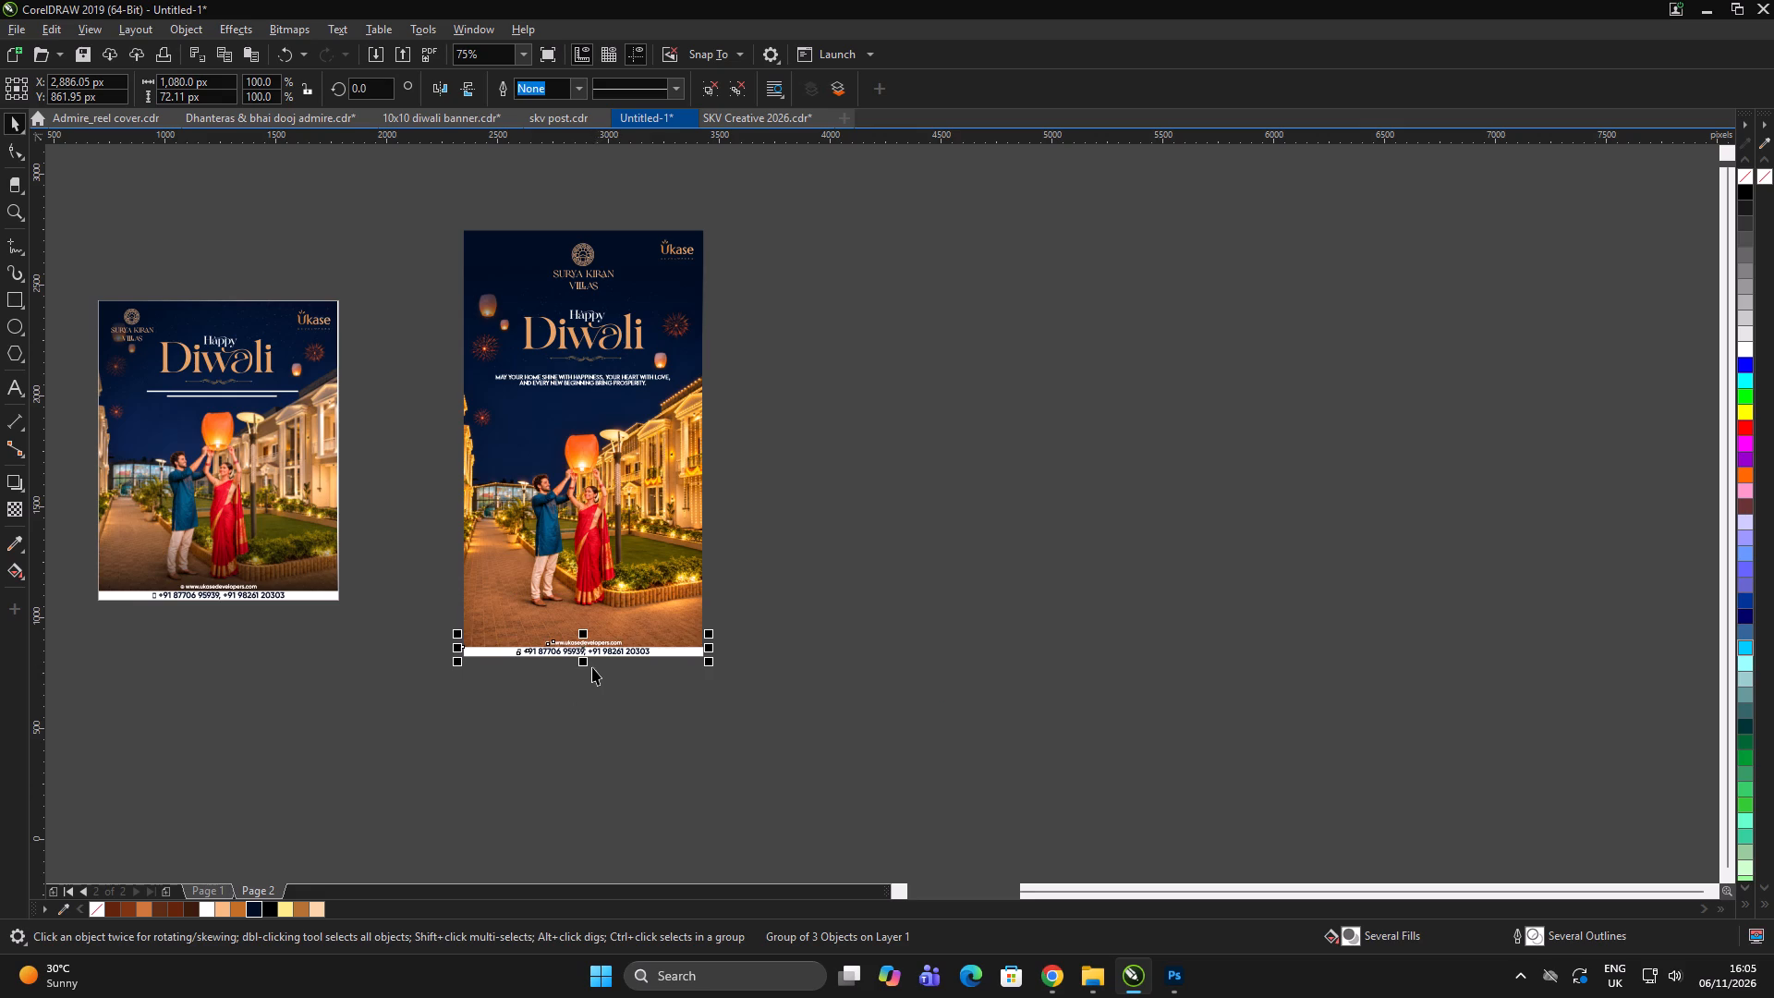
{"action": "key", "text": "ctrl+g"}
Centre the contact strip group horizontally with the story background.
{"action": "left_click", "coordinate": [630, 497]}
{"action": "key", "text": "c"}
{"action": "double_click", "coordinate": [943, 493]}
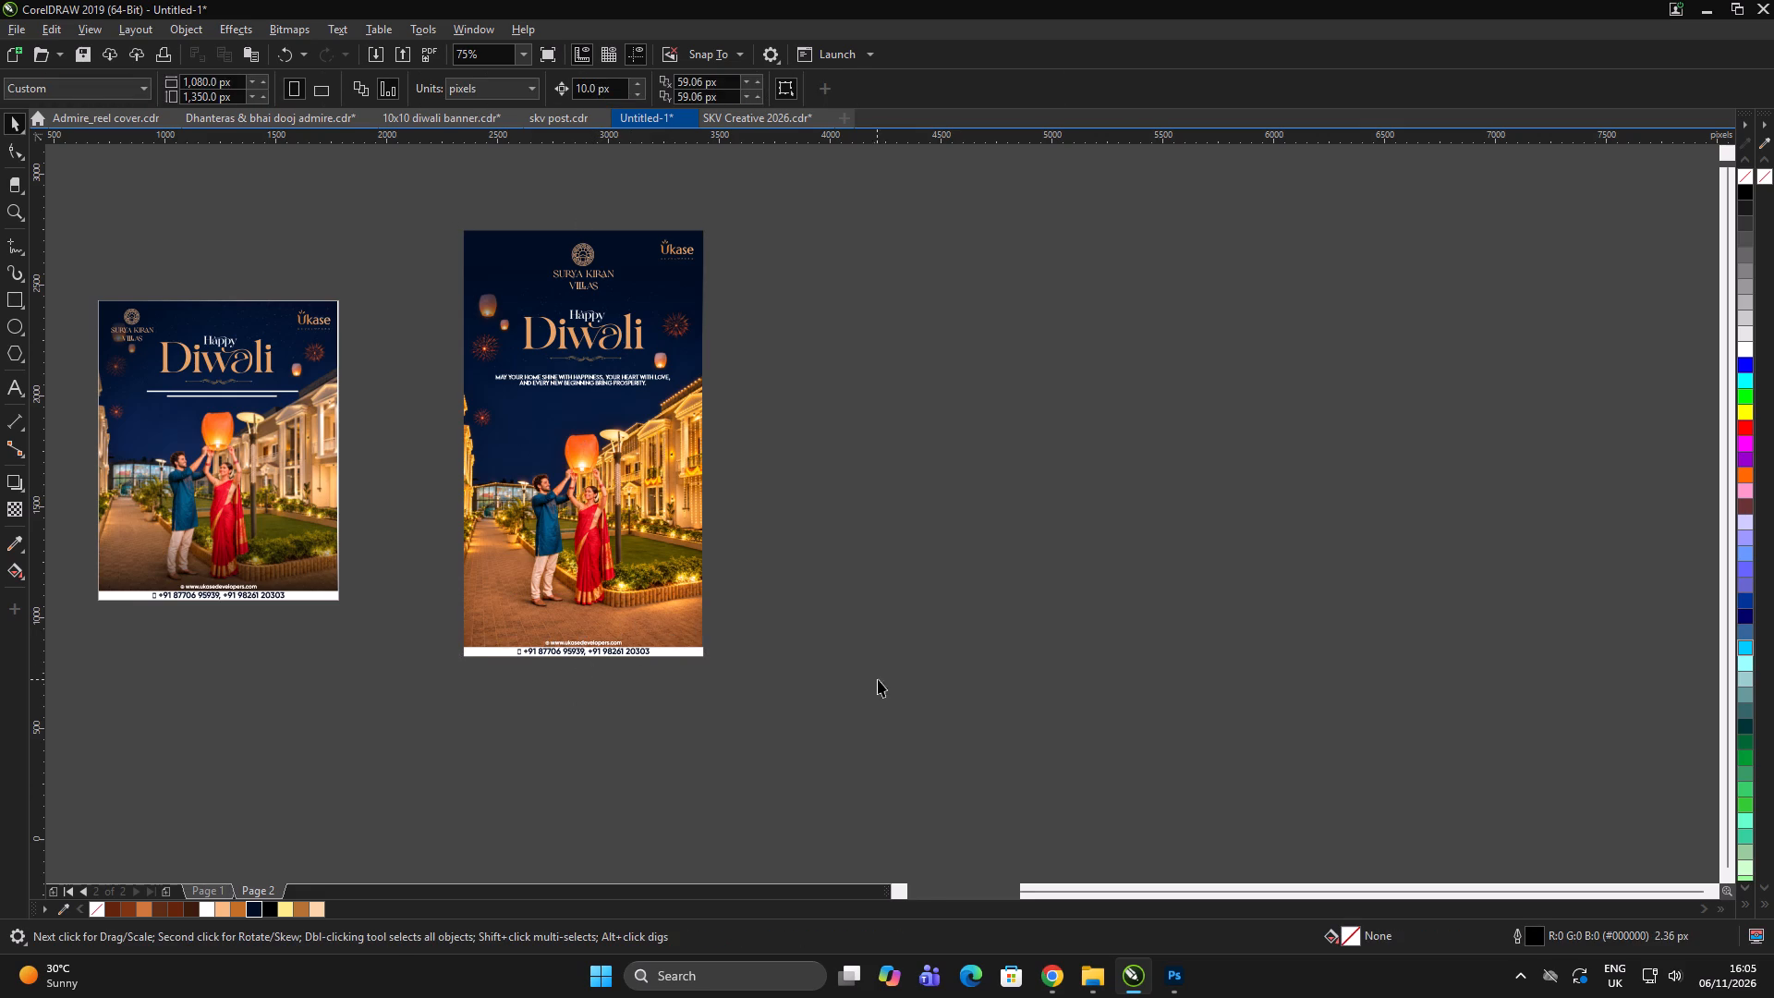
Select all of the story's artwork and group it.
{"action": "left_click_drag", "start_coordinate": [891, 689], "coordinate": [391, 160]}
{"action": "scroll", "coordinate": [607, 304], "scroll_direction": "up", "scroll_amount": 1}
{"action": "scroll", "coordinate": [776, 305], "scroll_direction": "up", "scroll_amount": 3}
{"action": "scroll", "coordinate": [745, 293], "scroll_direction": "down", "scroll_amount": 4}
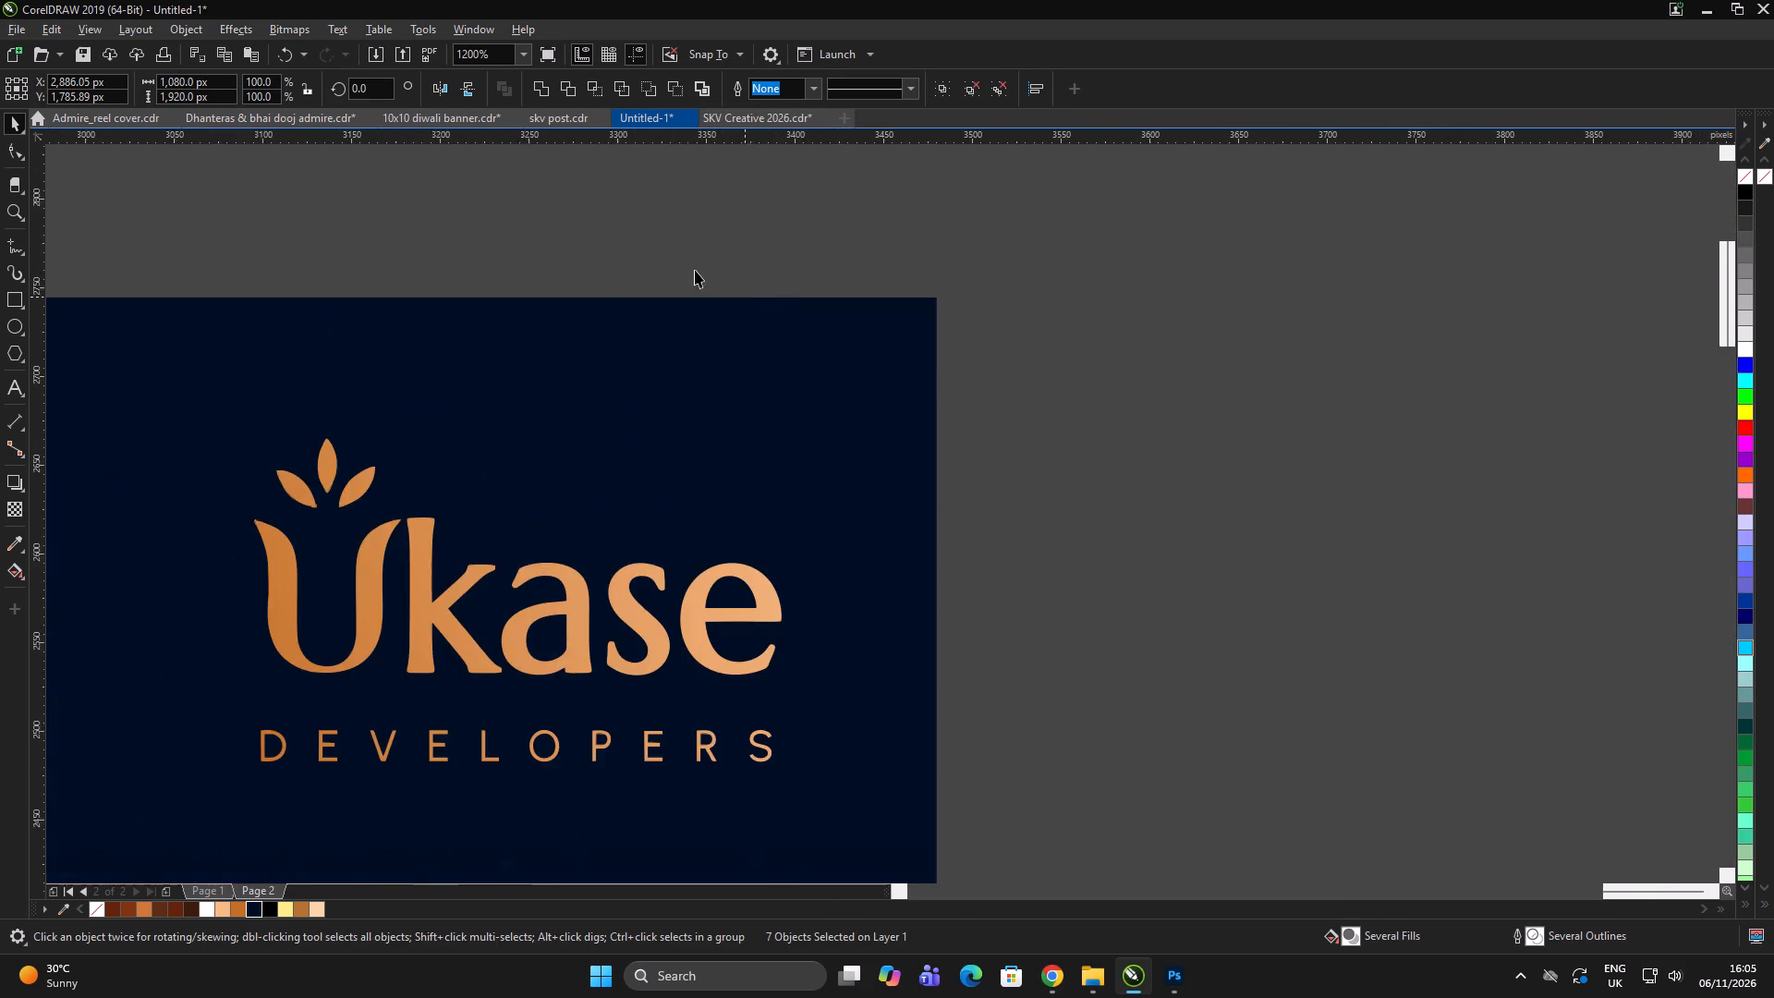
{"action": "scroll", "coordinate": [695, 270], "scroll_direction": "down", "scroll_amount": 2}
{"action": "key", "text": "ctrl+g"}
Export the grouped story as a JPG replacing "Skv_Story diwali" in the festival folder, with RGB Color (24-bit) mode.
{"action": "key", "text": "ctrl+e"}
{"action": "left_click", "coordinate": [1383, 493]}
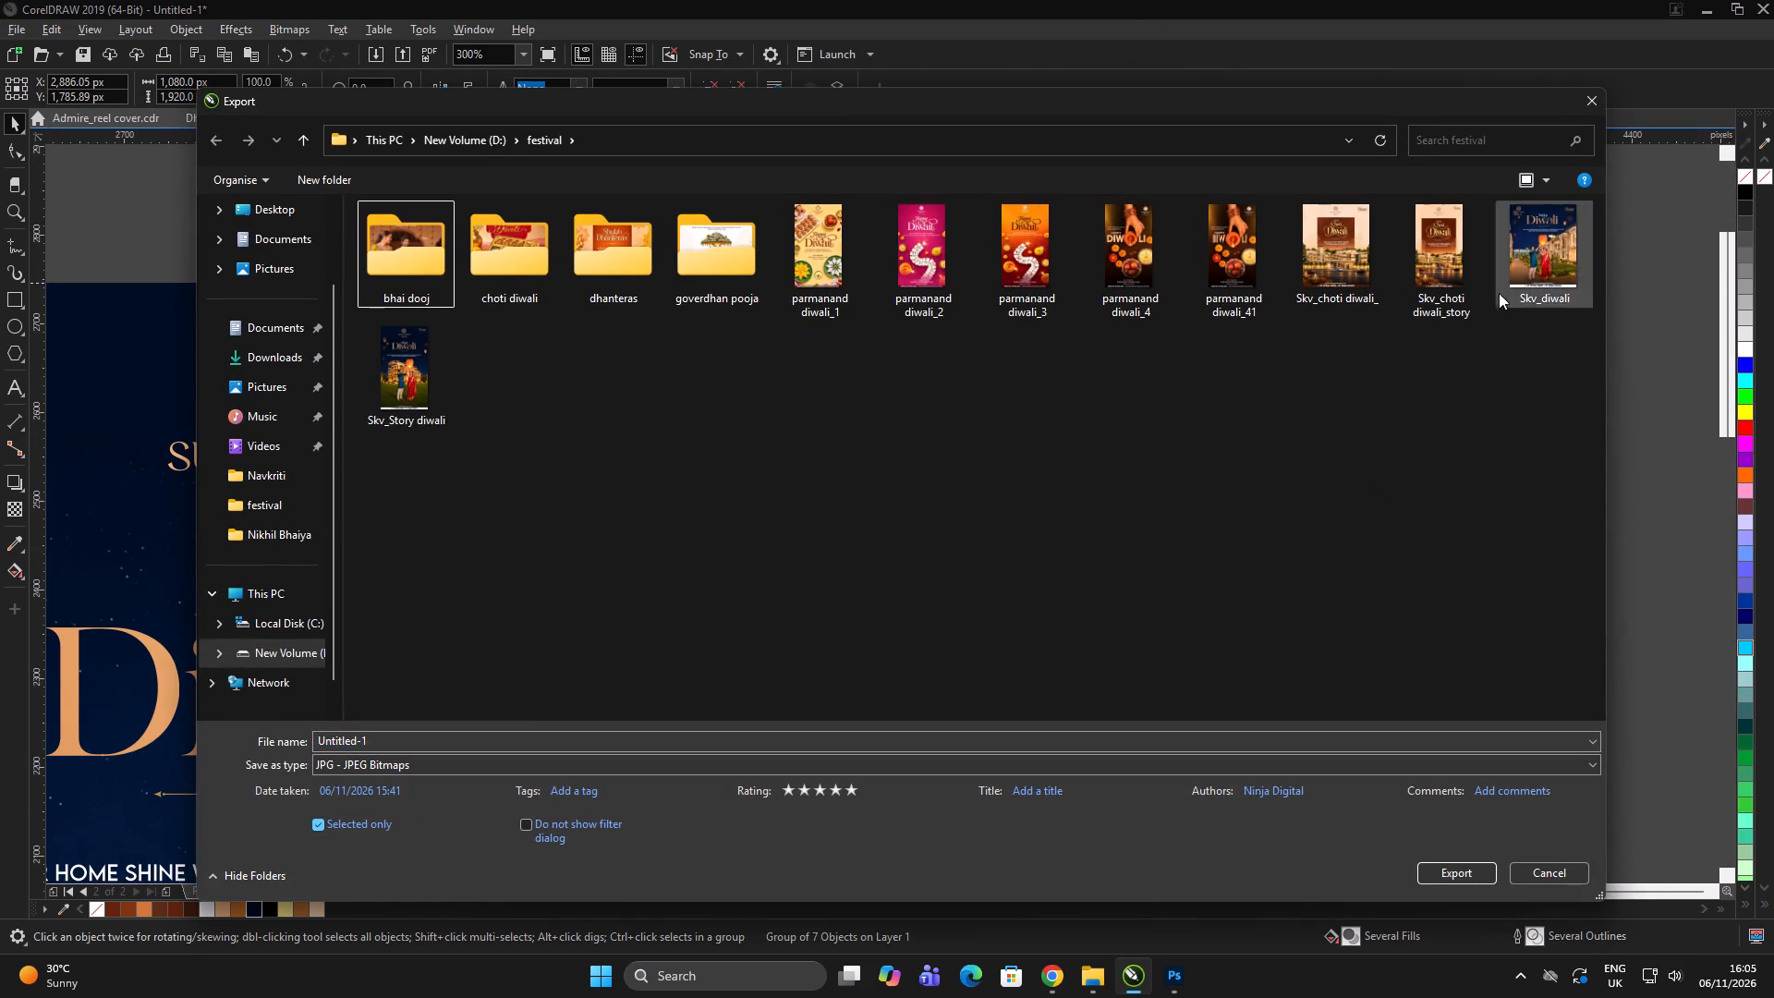
{"action": "left_click", "coordinate": [412, 370]}
{"action": "left_click", "coordinate": [1448, 870]}
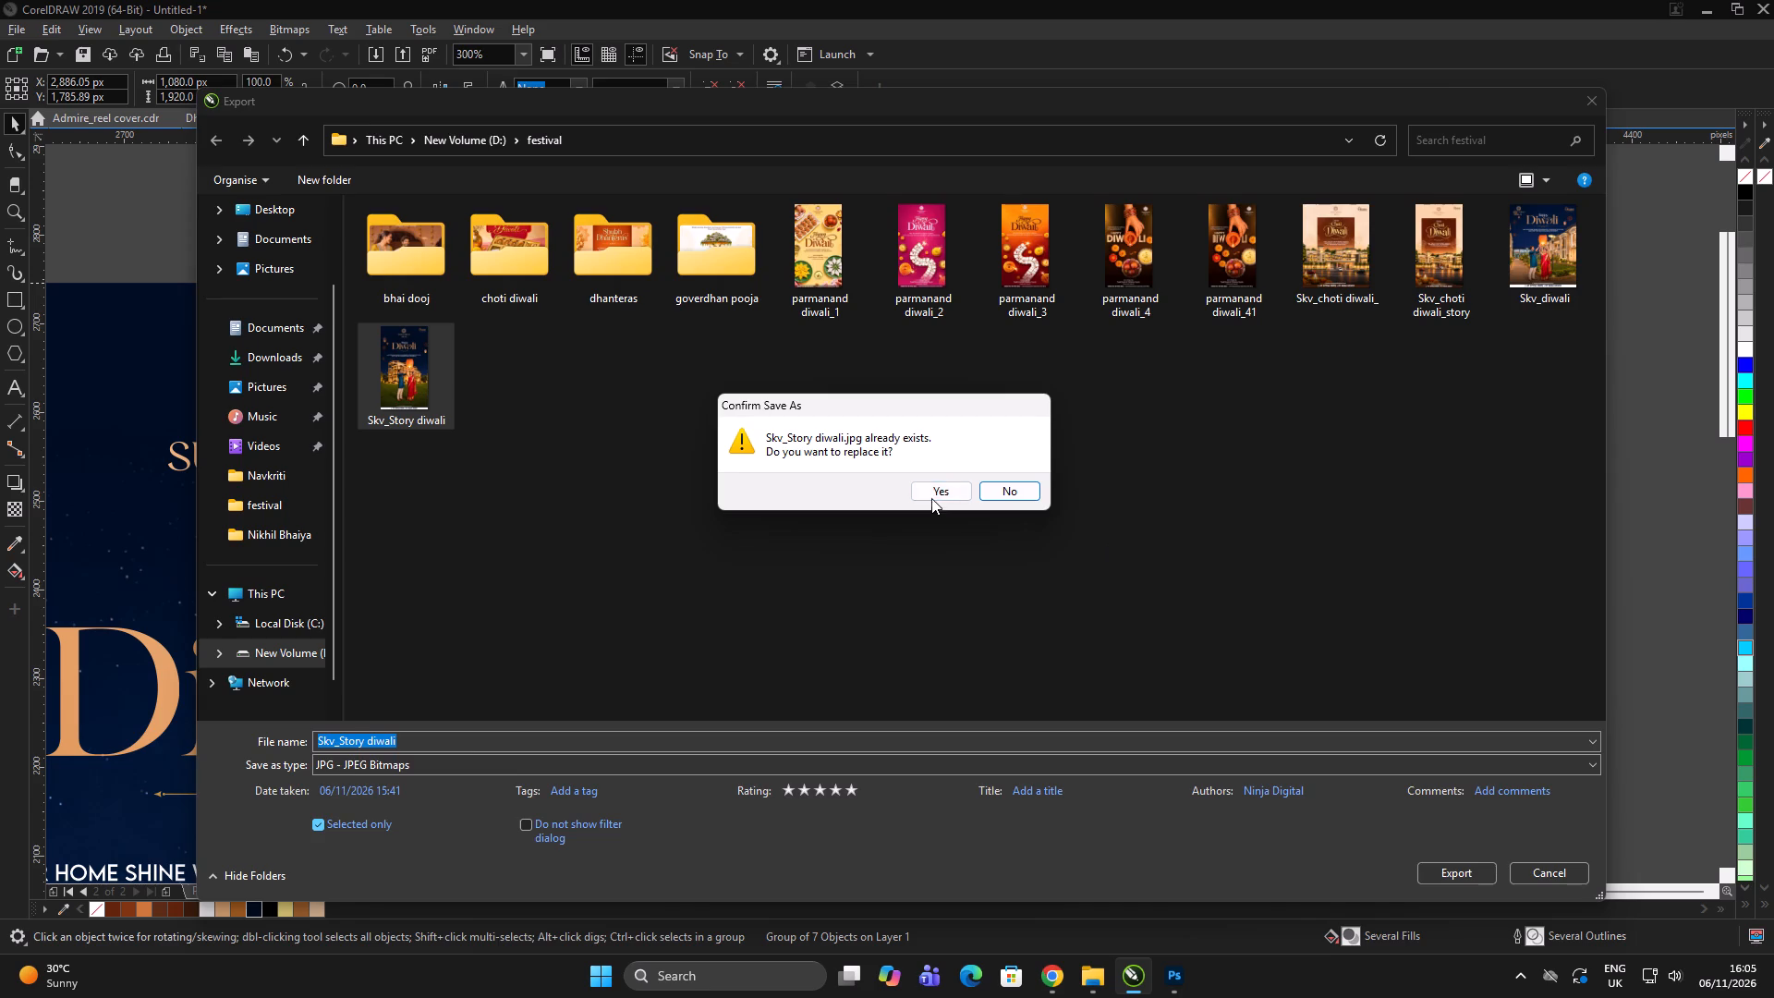
{"action": "left_click", "coordinate": [933, 489]}
{"action": "left_click", "coordinate": [1192, 285]}
{"action": "left_click", "coordinate": [1185, 318]}
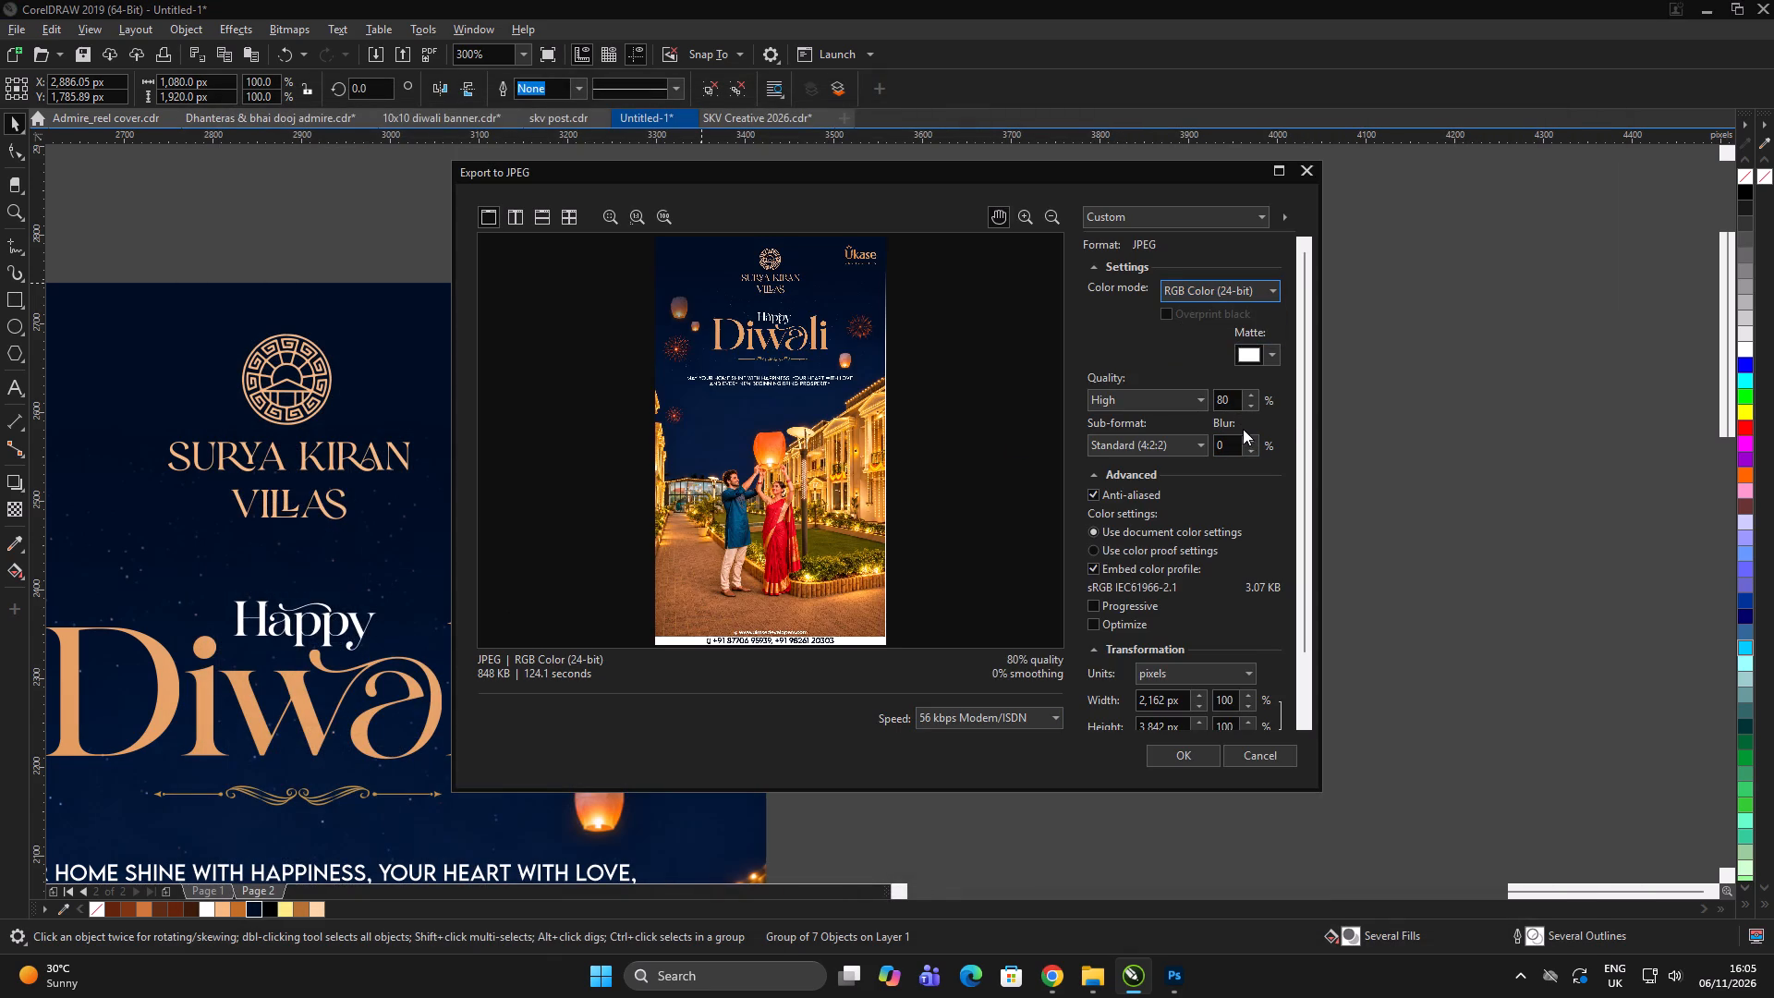
Cancel the JPEG export and ungroup the story's artwork.
{"action": "left_click", "coordinate": [1261, 752]}
{"action": "scroll", "coordinate": [936, 339], "scroll_direction": "down", "scroll_amount": 3}
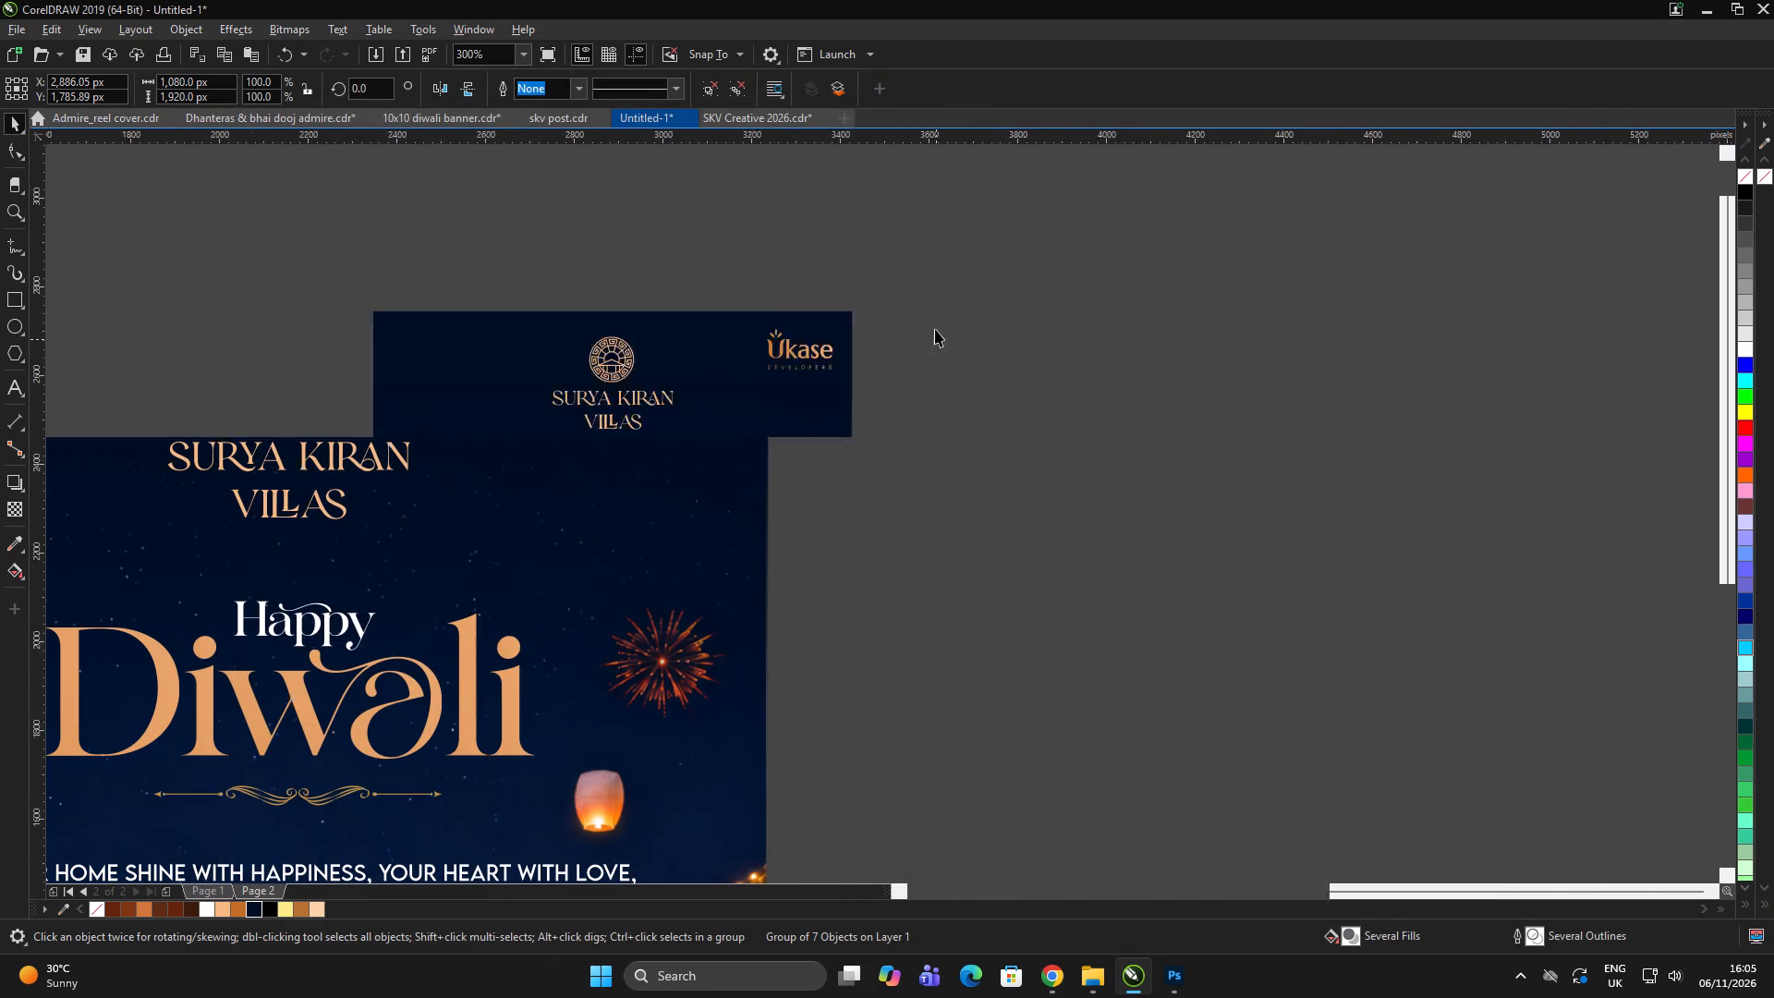
{"action": "scroll", "coordinate": [935, 329], "scroll_direction": "down", "scroll_amount": 1}
{"action": "key", "text": "ctrl+u"}
{"action": "double_click", "coordinate": [1052, 373]}
Group the story's upper artwork: the two logos, the Happy Diwali heading, the greeting text and the dark gradient.
{"action": "left_click_drag", "start_coordinate": [1024, 258], "coordinate": [504, 517]}
{"action": "key", "text": "ctrl+g"}
Group the upper artwork with the story's night background image, undoing the trial moves to the side.
{"action": "left_click", "coordinate": [843, 579], "text": "shift"}
{"action": "left_click_drag", "start_coordinate": [756, 544], "coordinate": [794, 544]}
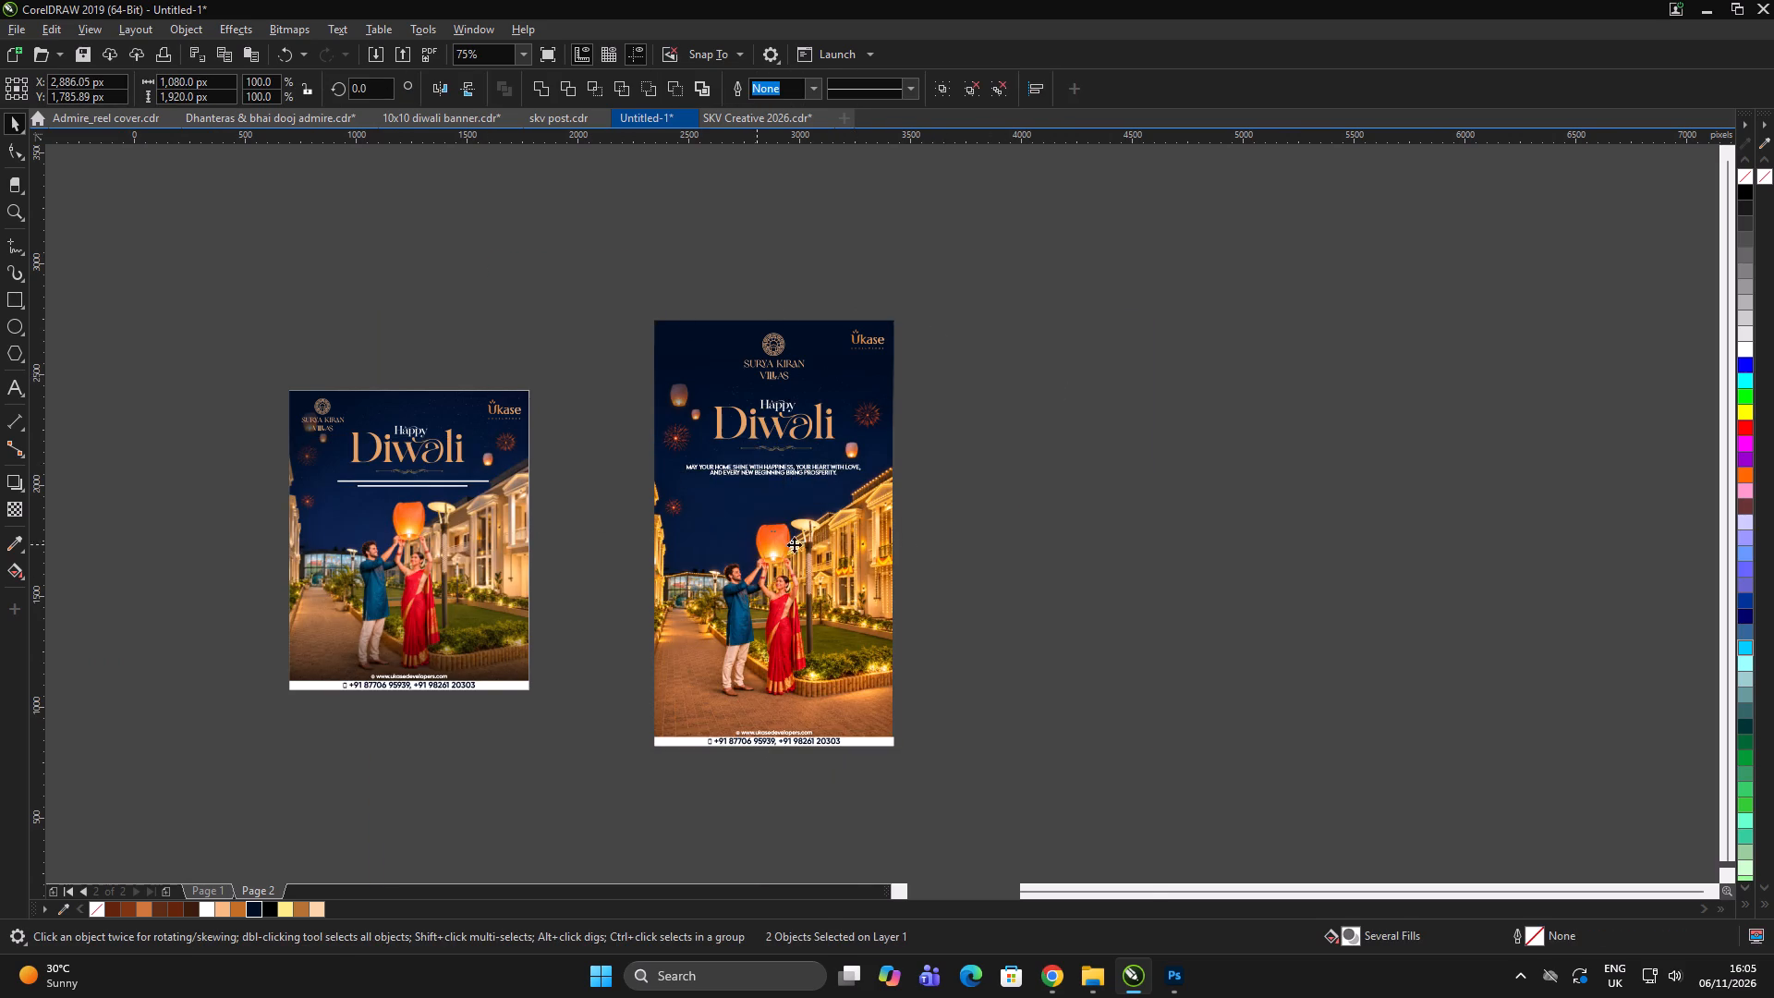
{"action": "left_click_drag", "start_coordinate": [794, 544], "coordinate": [1222, 540]}
{"action": "key", "text": "ctrl+z"}
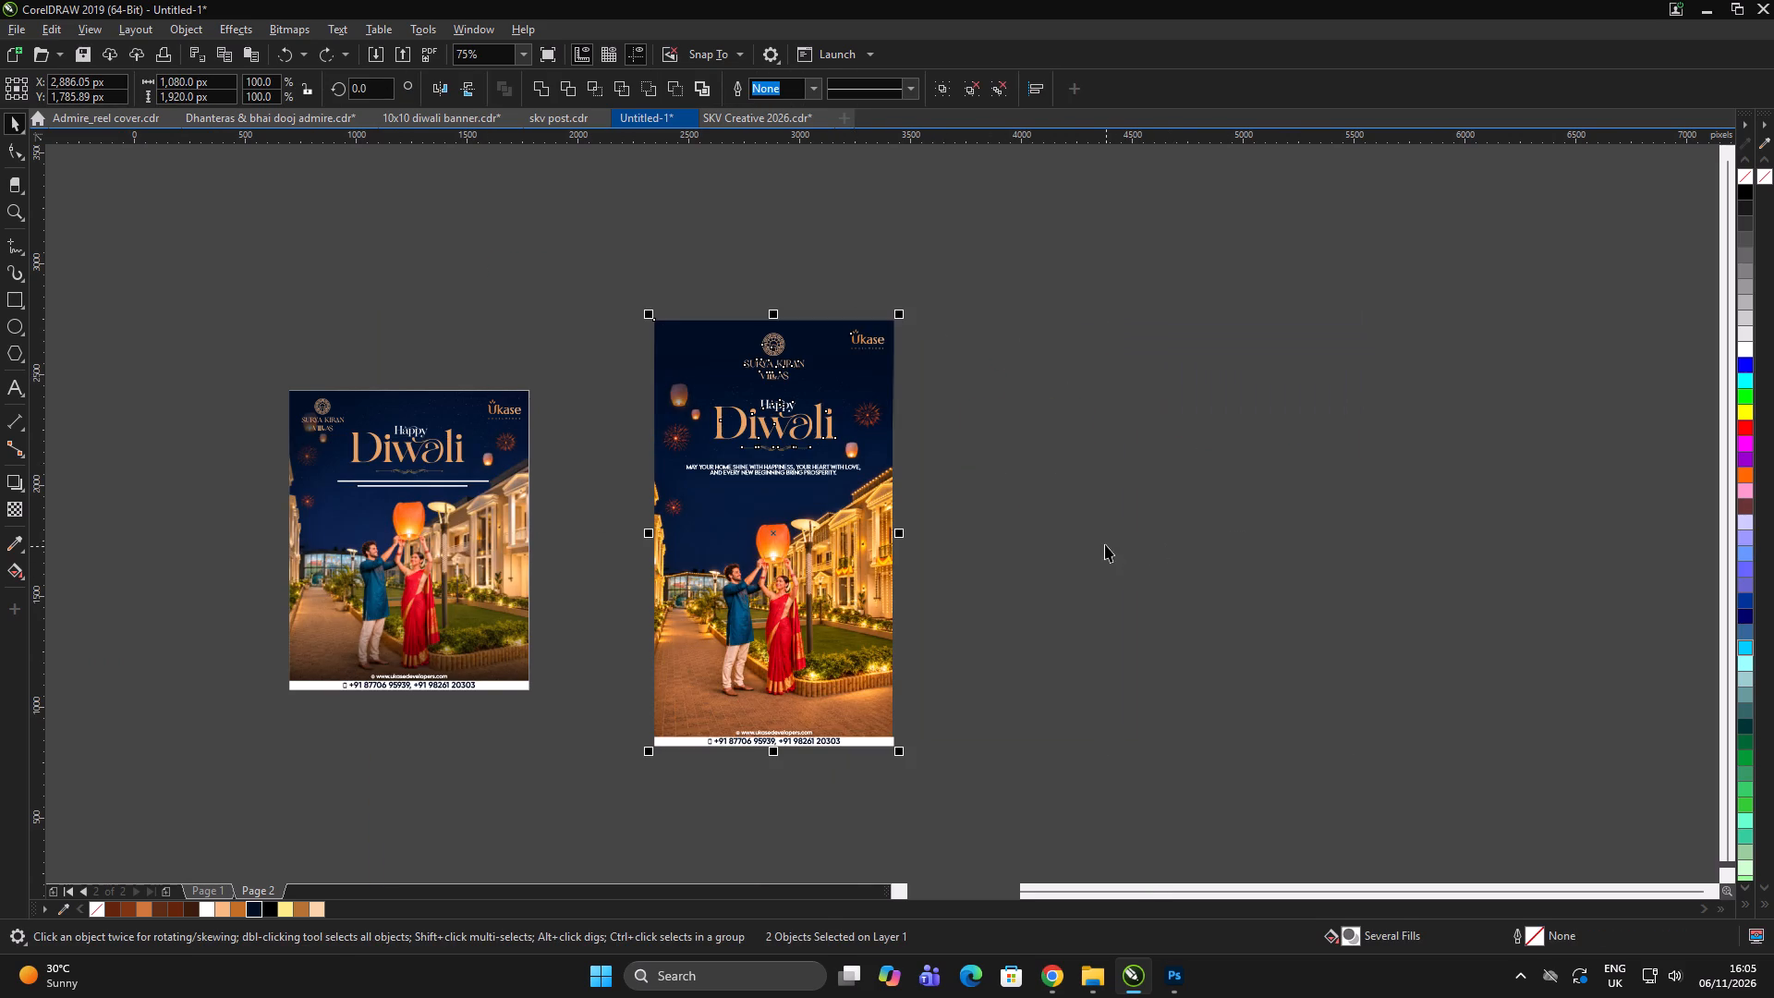
{"action": "key", "text": "ctrl+g"}
{"action": "left_click_drag", "start_coordinate": [811, 543], "coordinate": [1308, 528]}
{"action": "key", "text": "ctrl+z"}
{"action": "left_click", "coordinate": [1331, 533]}
{"action": "left_click", "coordinate": [1299, 533]}
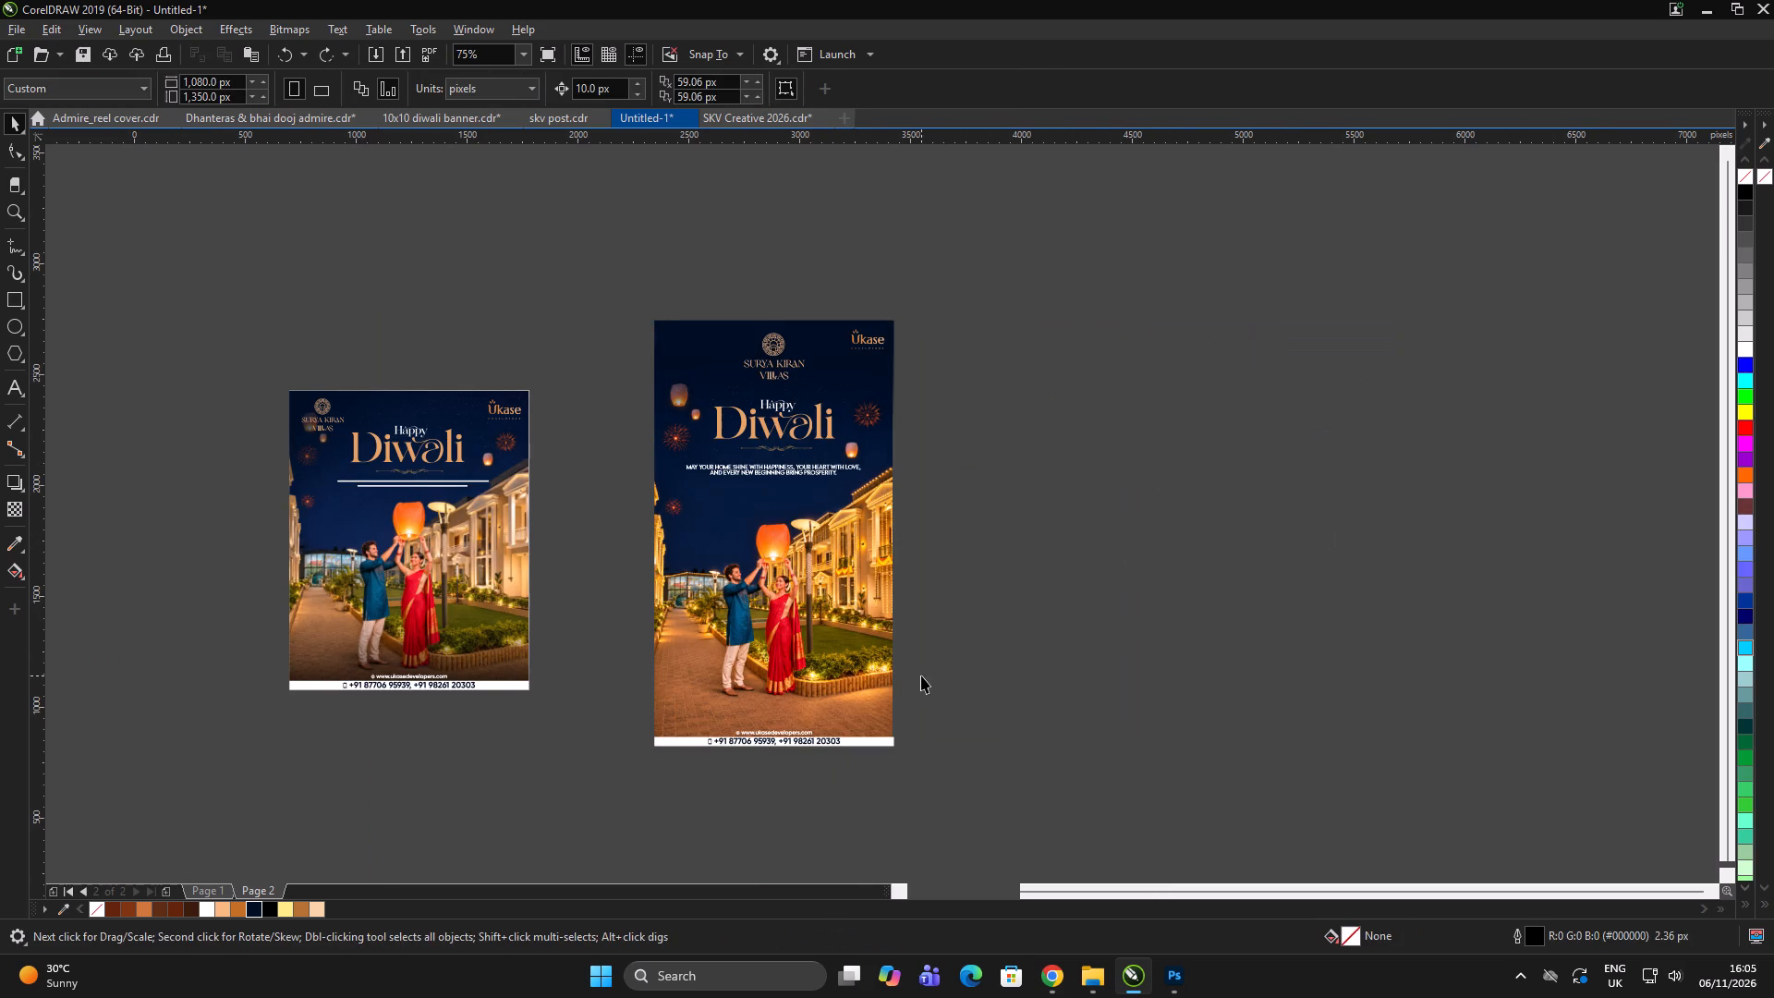
Group the website and phone number strip at the story's bottom and centre it horizontally with the background.
{"action": "left_click", "coordinate": [921, 675]}
{"action": "left_click_drag", "start_coordinate": [1152, 666], "coordinate": [489, 837]}
{"action": "key", "text": "ctrl+g"}
{"action": "scroll", "coordinate": [871, 774], "scroll_direction": "up", "scroll_amount": 1}
{"action": "left_click", "coordinate": [824, 547], "text": "shift"}
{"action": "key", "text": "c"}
{"action": "left_click", "coordinate": [1115, 579]}
{"action": "left_click", "coordinate": [1124, 584]}
Examine how the contact strip's edges line up with the bottom of the story background.
{"action": "scroll", "coordinate": [916, 673], "scroll_direction": "up", "scroll_amount": 4}
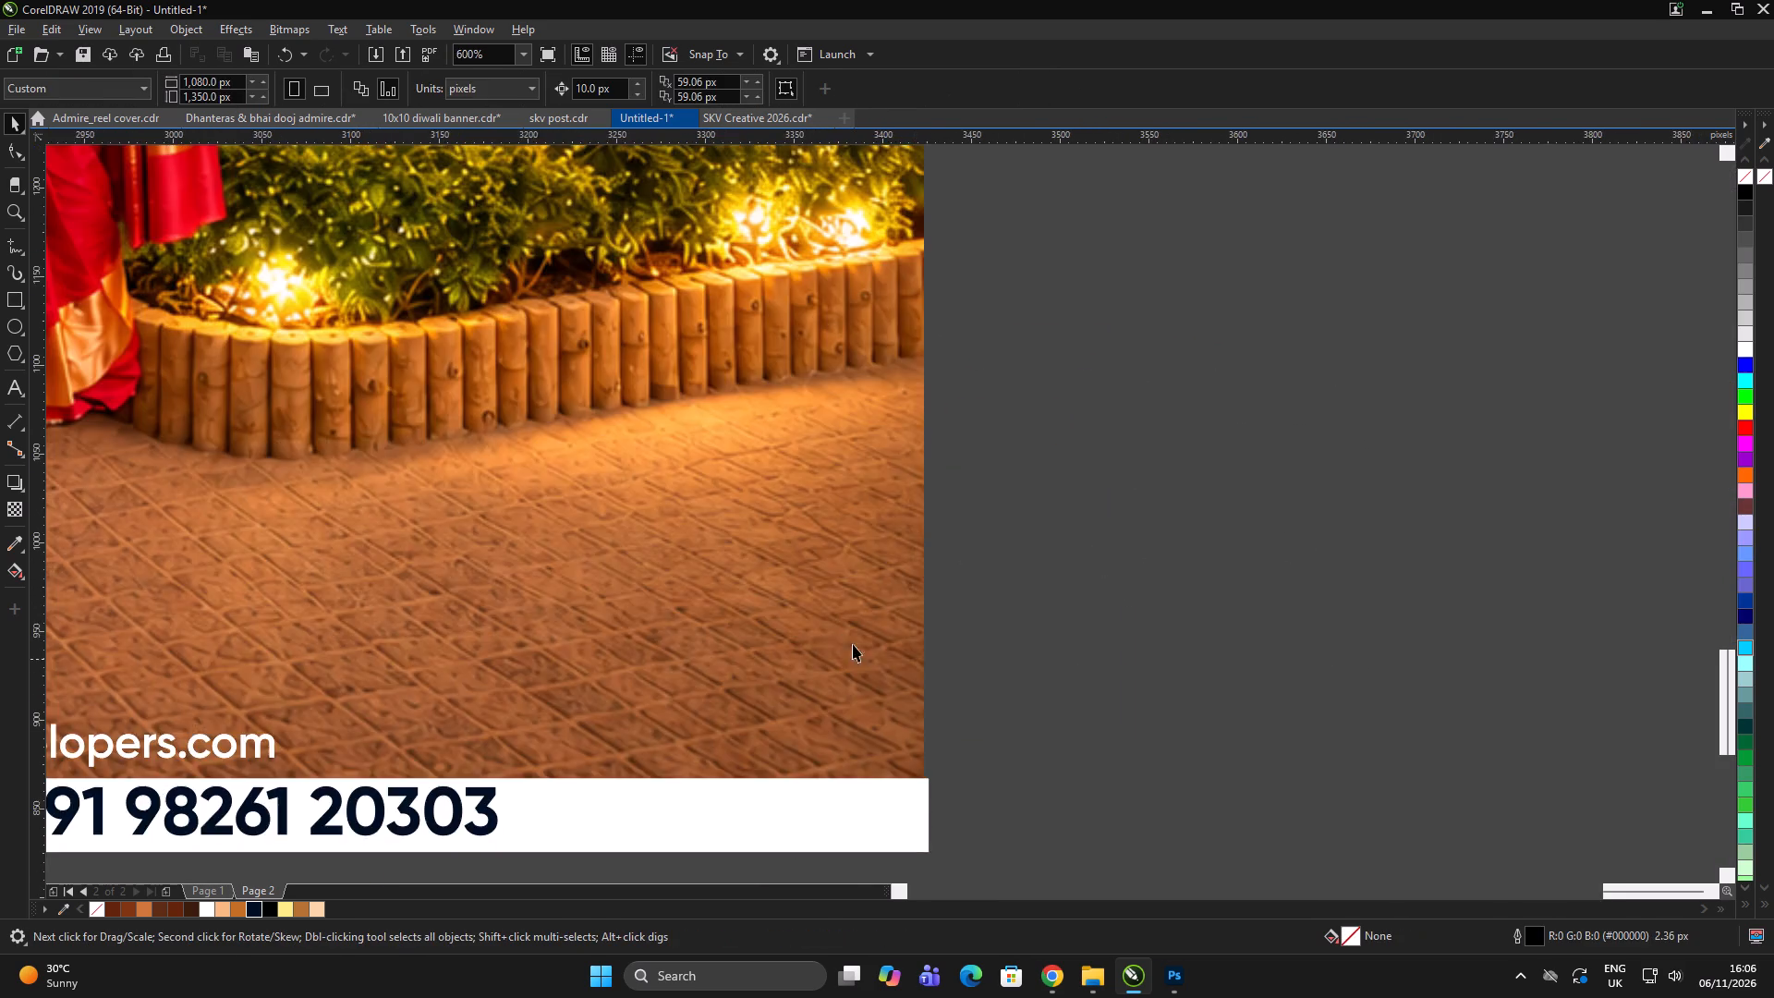
{"action": "left_click", "coordinate": [838, 634]}
{"action": "scroll", "coordinate": [1014, 661], "scroll_direction": "down", "scroll_amount": 4}
{"action": "left_click", "coordinate": [1126, 703]}
{"action": "left_click", "coordinate": [1131, 693]}
{"action": "left_click", "coordinate": [917, 570]}
{"action": "scroll", "coordinate": [908, 586], "scroll_direction": "down", "scroll_amount": 2}
{"action": "scroll", "coordinate": [919, 523], "scroll_direction": "up", "scroll_amount": 1}
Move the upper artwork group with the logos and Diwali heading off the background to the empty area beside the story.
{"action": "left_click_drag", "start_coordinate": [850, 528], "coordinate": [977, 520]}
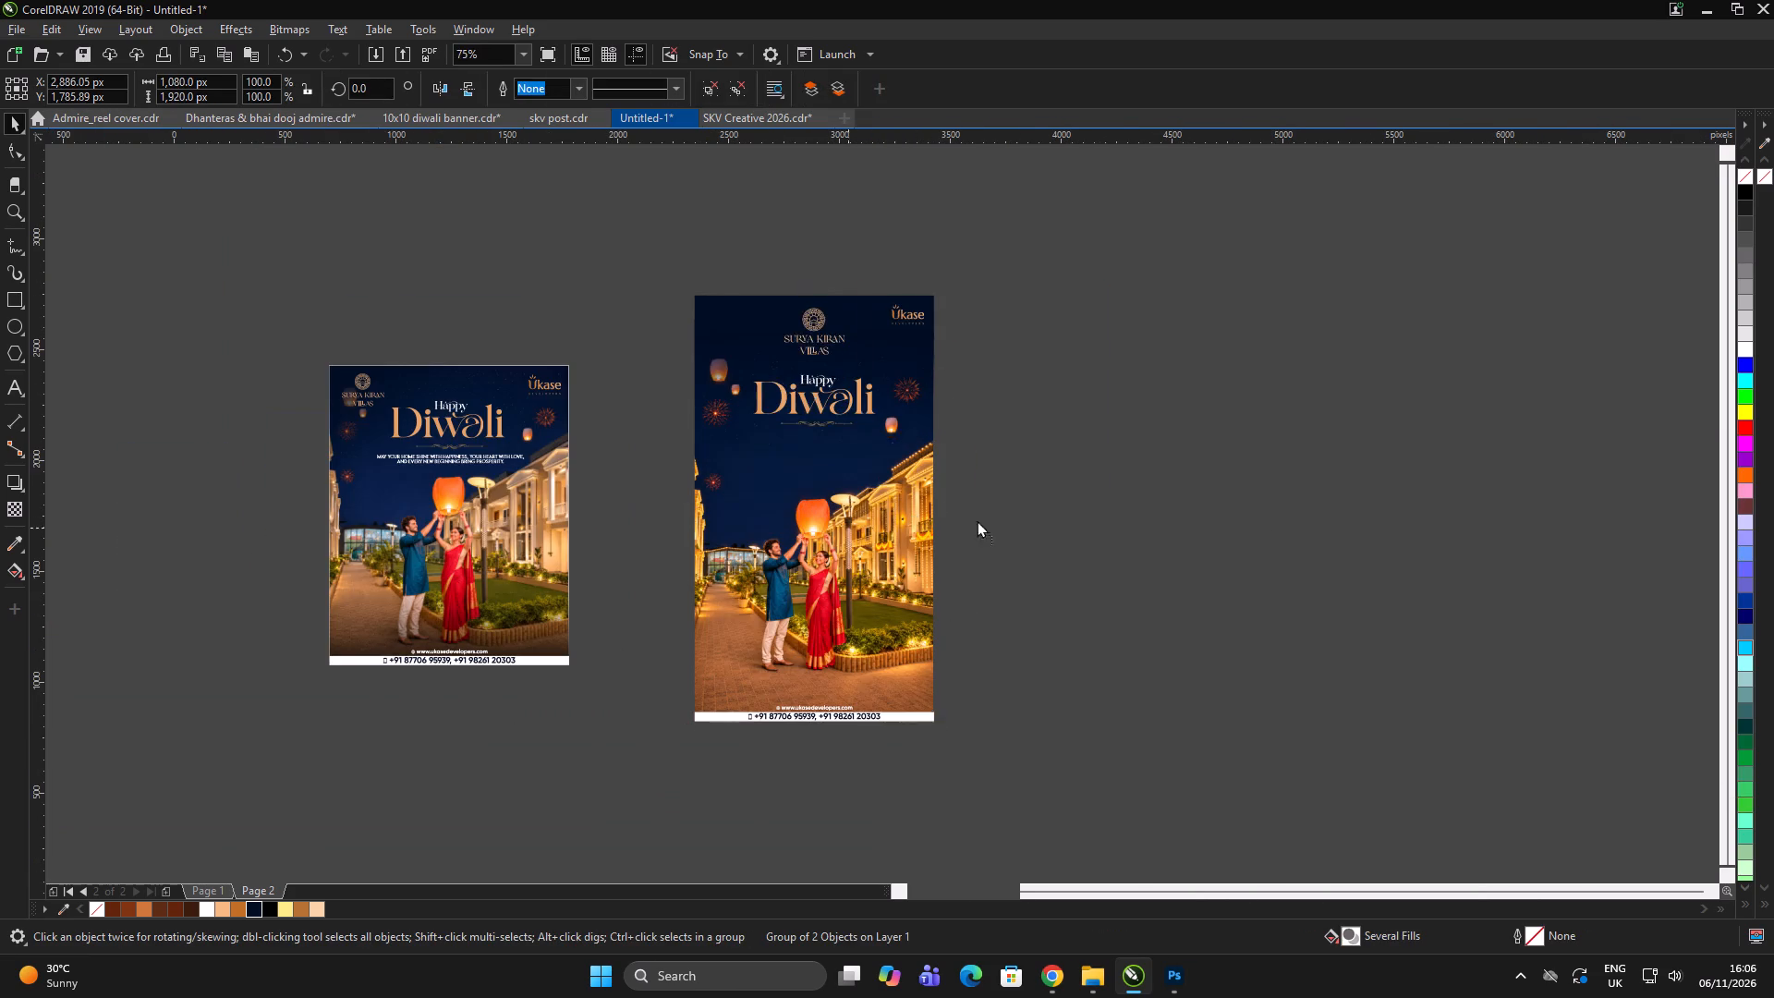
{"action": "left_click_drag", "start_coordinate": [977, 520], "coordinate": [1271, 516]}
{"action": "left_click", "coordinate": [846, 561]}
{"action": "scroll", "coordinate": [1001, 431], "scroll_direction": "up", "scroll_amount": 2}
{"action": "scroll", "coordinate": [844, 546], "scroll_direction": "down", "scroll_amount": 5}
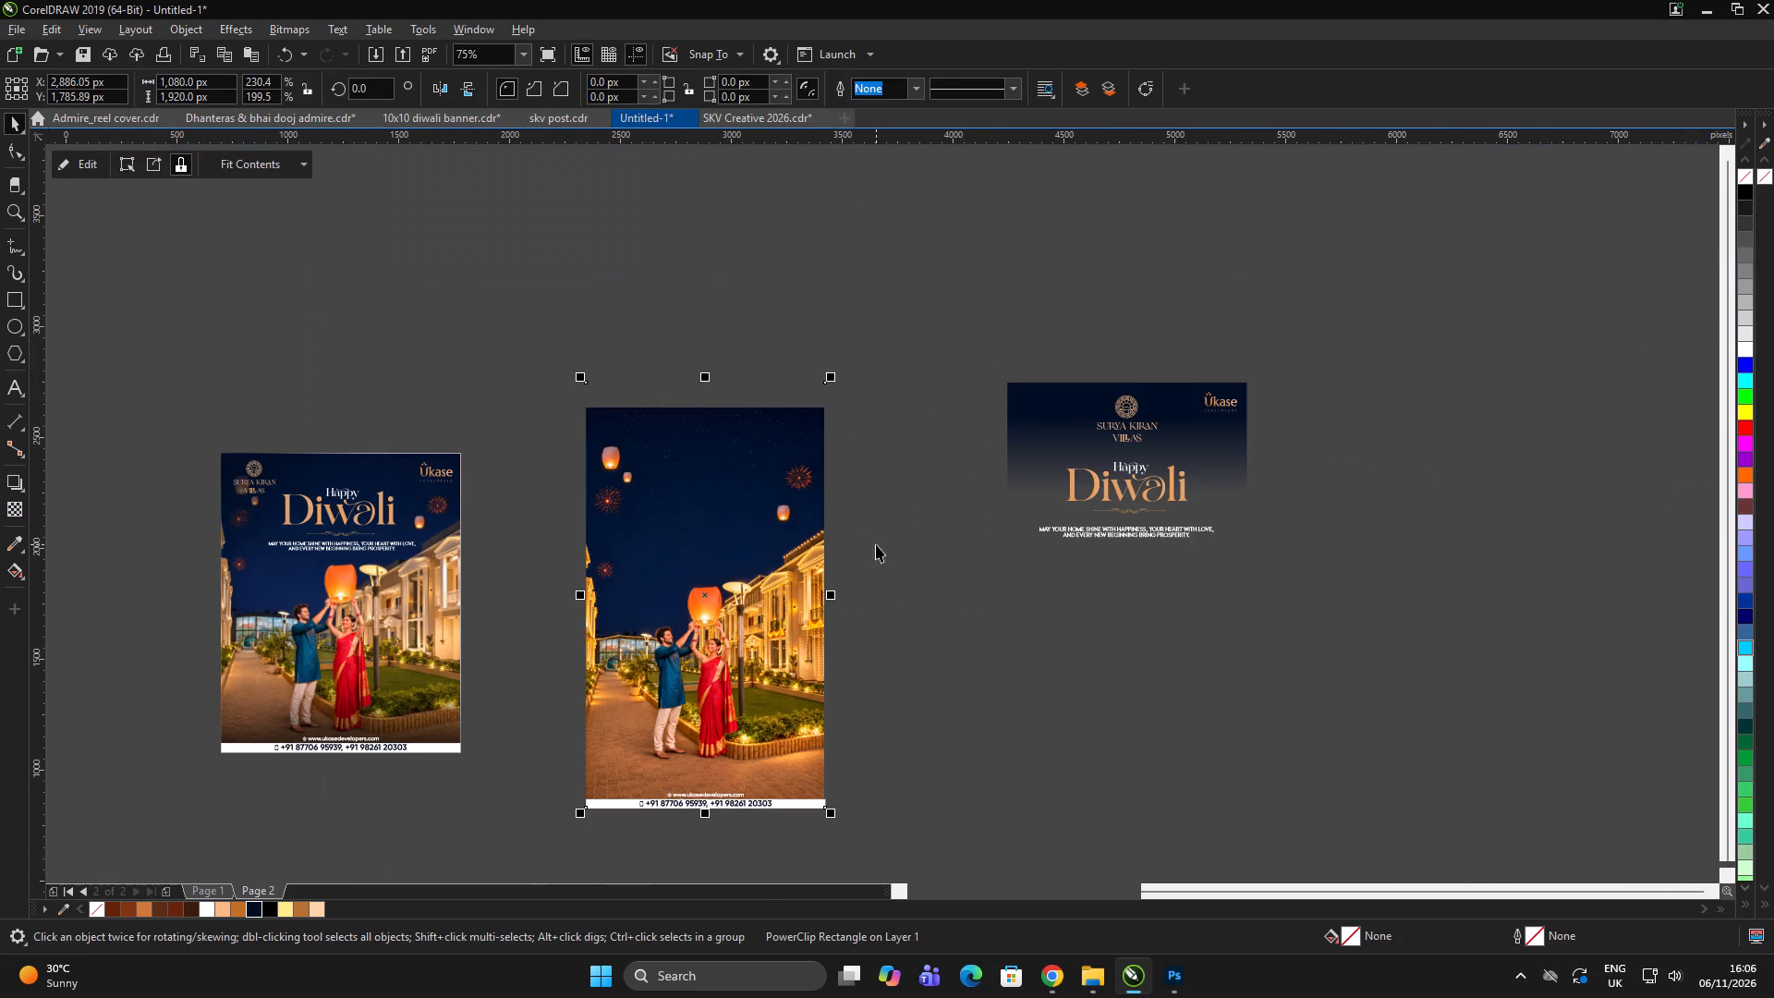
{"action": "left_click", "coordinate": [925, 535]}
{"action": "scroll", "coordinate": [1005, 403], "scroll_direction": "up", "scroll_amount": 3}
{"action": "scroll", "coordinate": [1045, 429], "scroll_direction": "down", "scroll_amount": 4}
Align the upper artwork group back over the story background, centred horizontally, and select the story artwork.
{"action": "left_click", "coordinate": [1100, 459]}
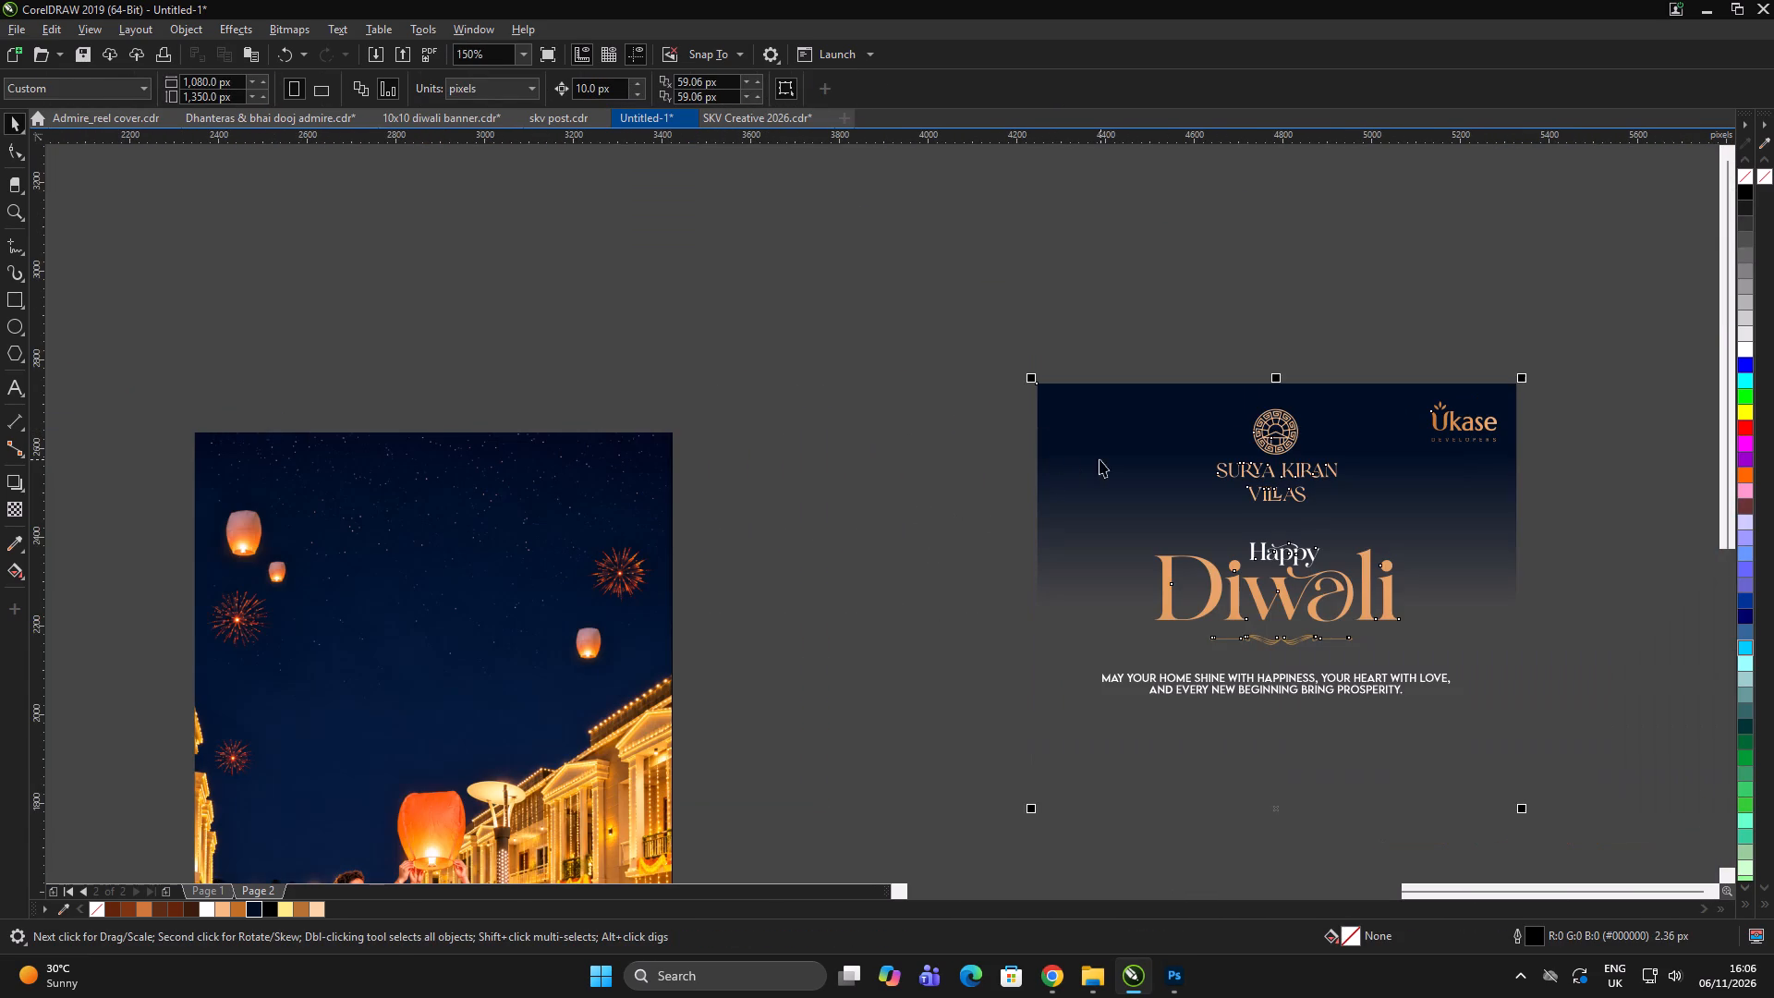
{"action": "left_click", "coordinate": [619, 469], "text": "shift"}
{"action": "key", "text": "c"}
{"action": "scroll", "coordinate": [834, 353], "scroll_direction": "down", "scroll_amount": 1}
{"action": "double_click", "coordinate": [860, 338]}
{"action": "left_click", "coordinate": [662, 691]}
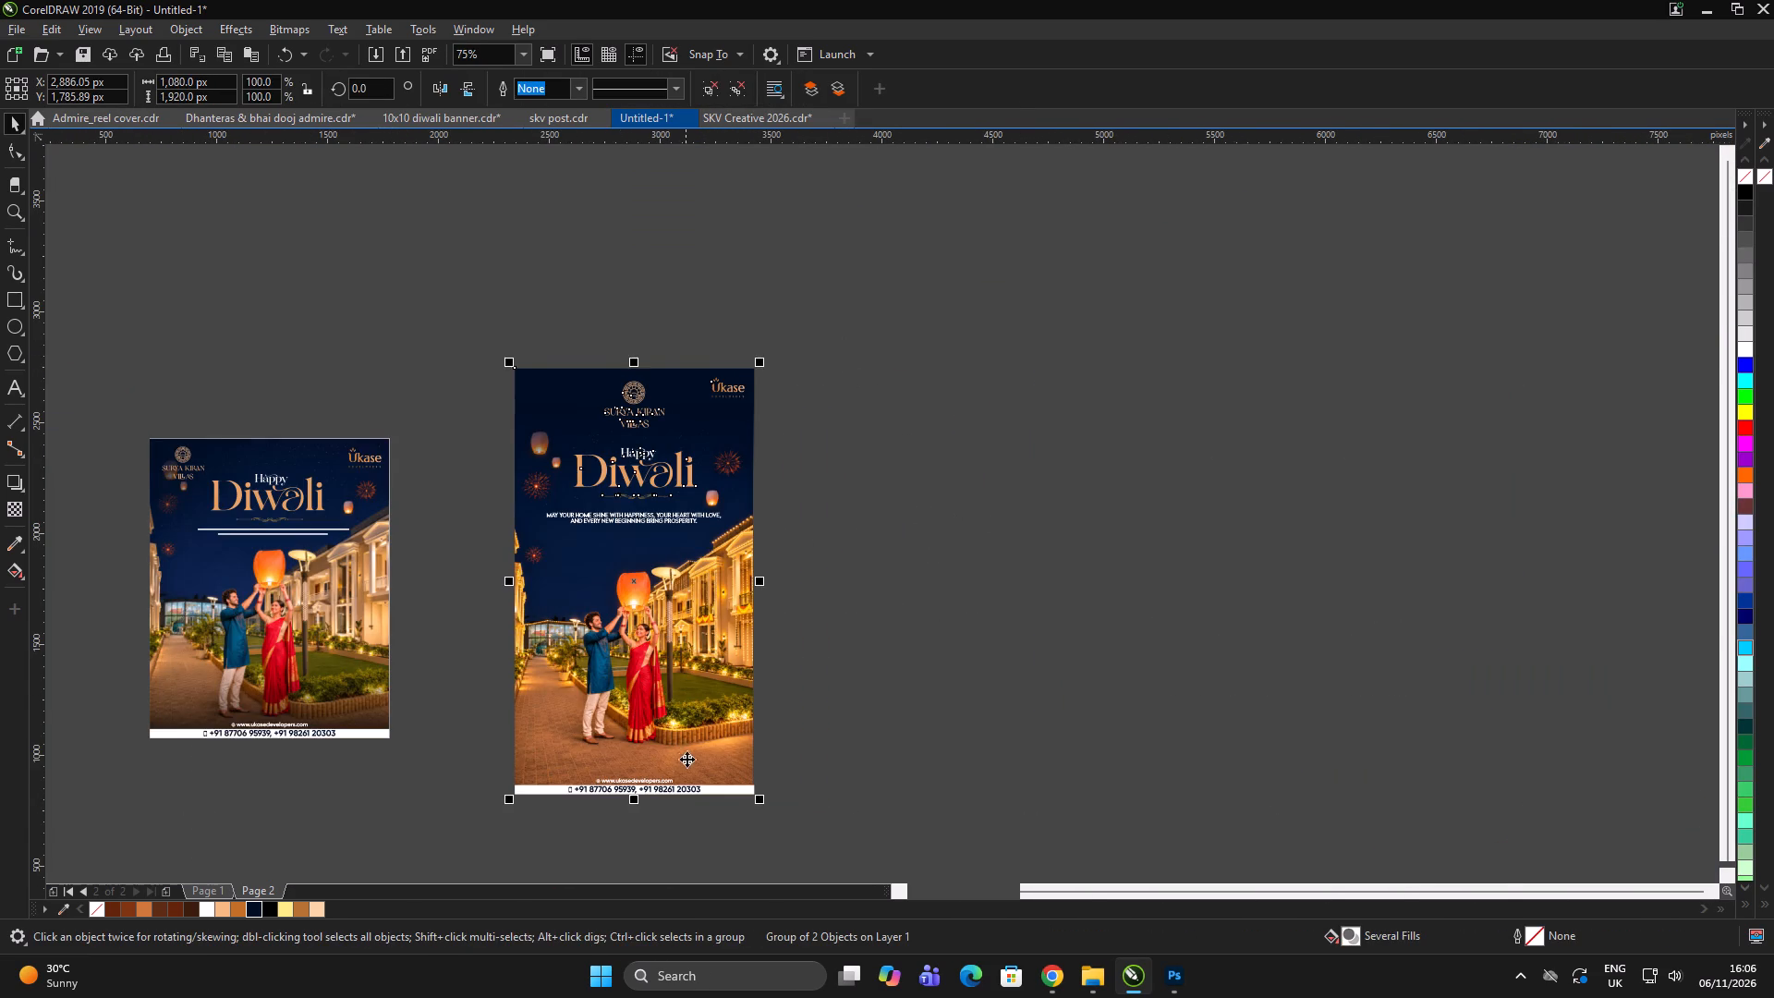
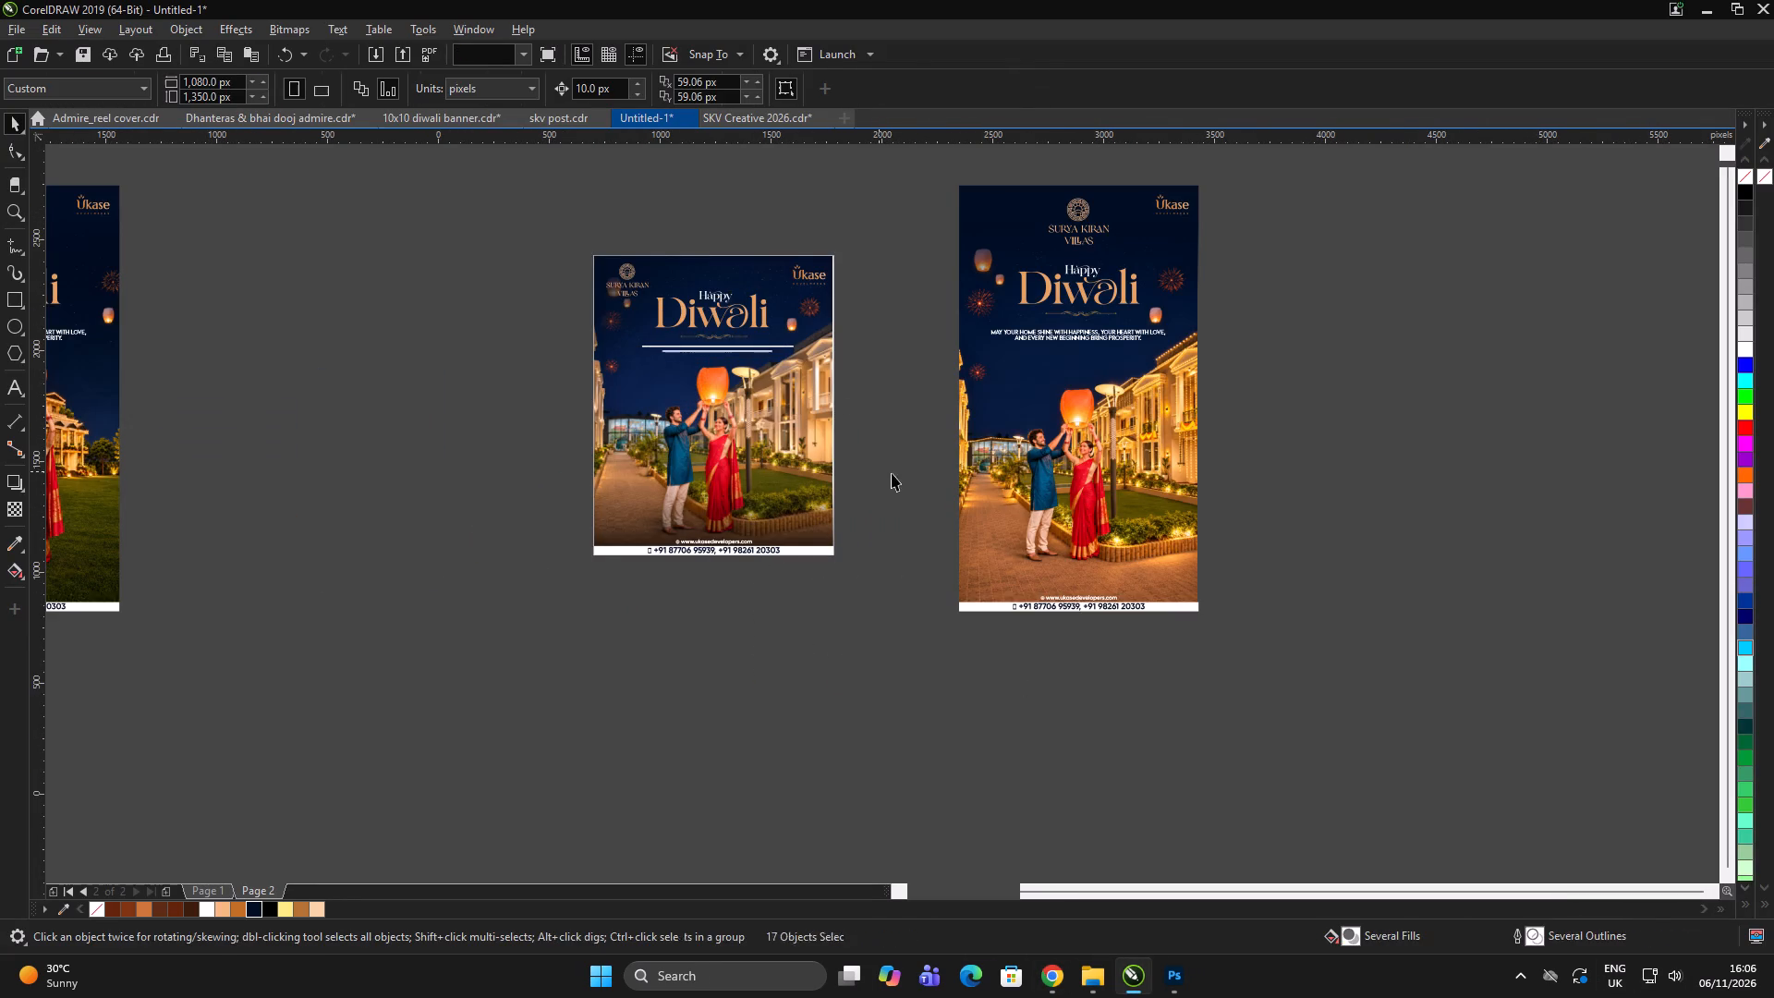
{"action": "left_click", "coordinate": [892, 473]}
{"action": "left_click", "coordinate": [917, 469]}
{"action": "left_click", "coordinate": [939, 469]}
{"action": "left_click", "coordinate": [946, 467]}
{"action": "left_click", "coordinate": [885, 510]}
{"action": "left_click", "coordinate": [749, 432]}
{"action": "key", "text": "ctrl+u"}
{"action": "left_click", "coordinate": [870, 431], "text": "ctrl"}
{"action": "left_click", "coordinate": [884, 425]}
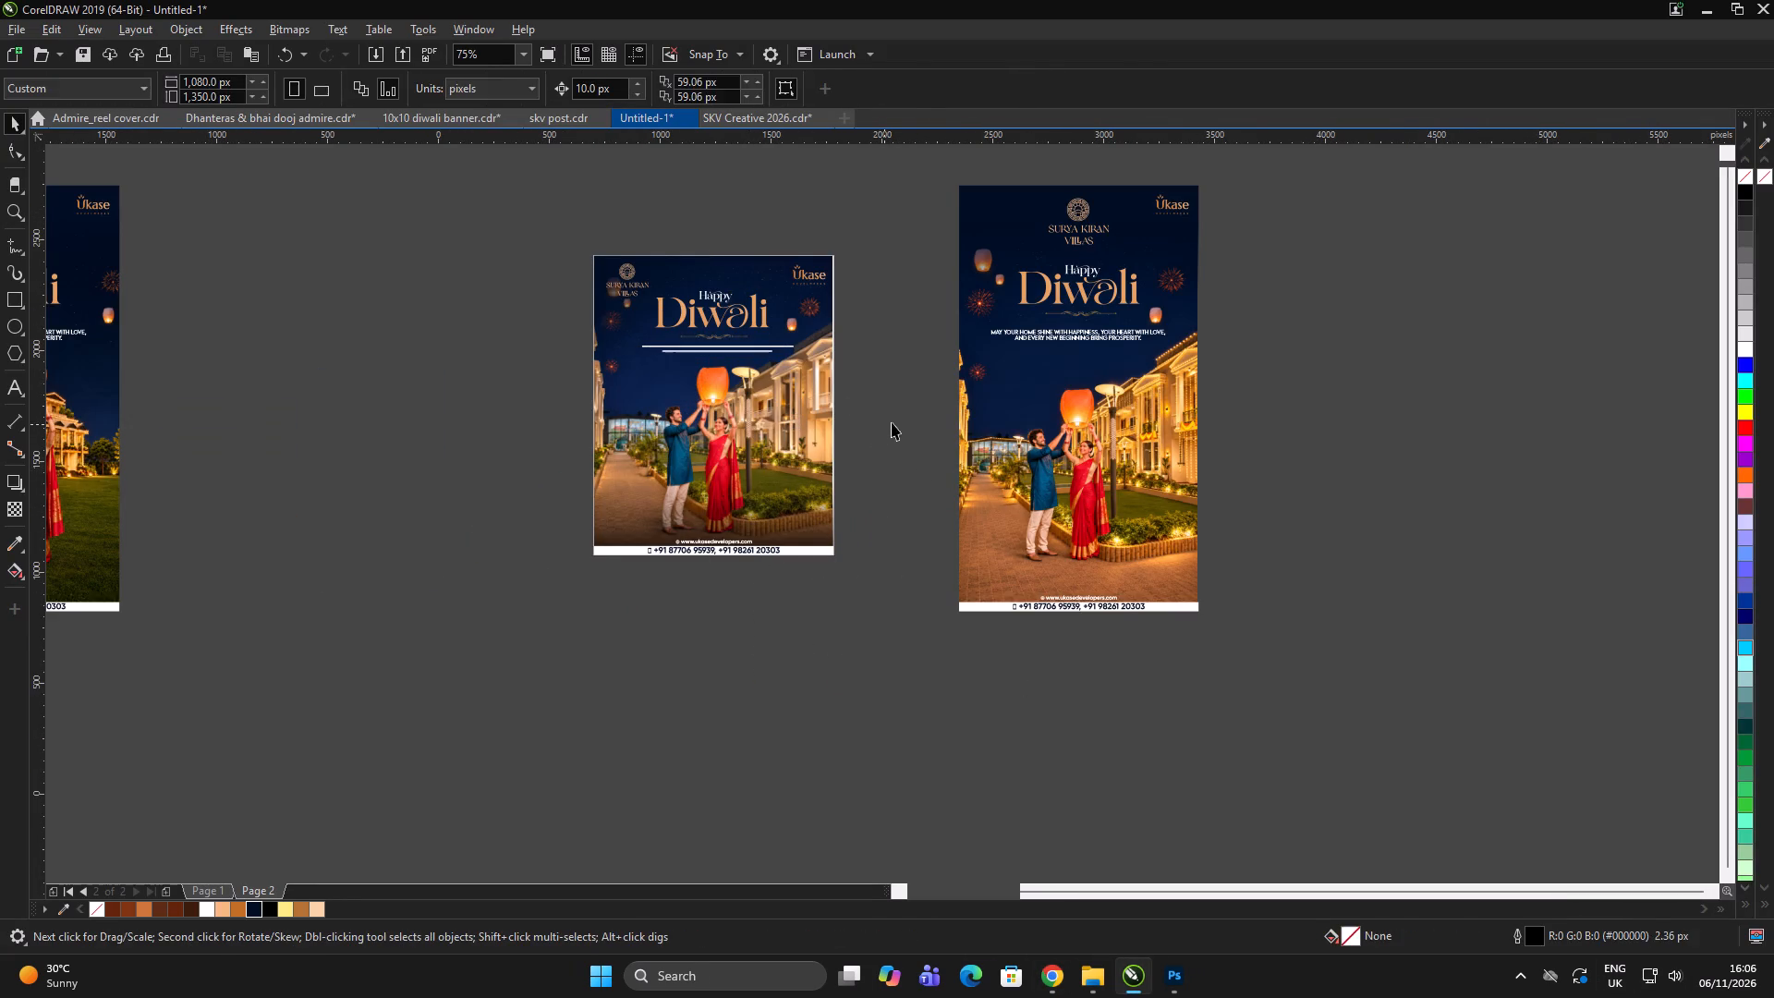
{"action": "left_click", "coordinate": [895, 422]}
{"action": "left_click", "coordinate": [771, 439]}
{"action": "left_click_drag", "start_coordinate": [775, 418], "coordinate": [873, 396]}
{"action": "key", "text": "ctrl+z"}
Move the navy gradient rectangle off the post to the empty area on its left.
{"action": "left_click", "coordinate": [962, 546]}
{"action": "left_click", "coordinate": [787, 461]}
{"action": "left_click_drag", "start_coordinate": [803, 428], "coordinate": [658, 421]}
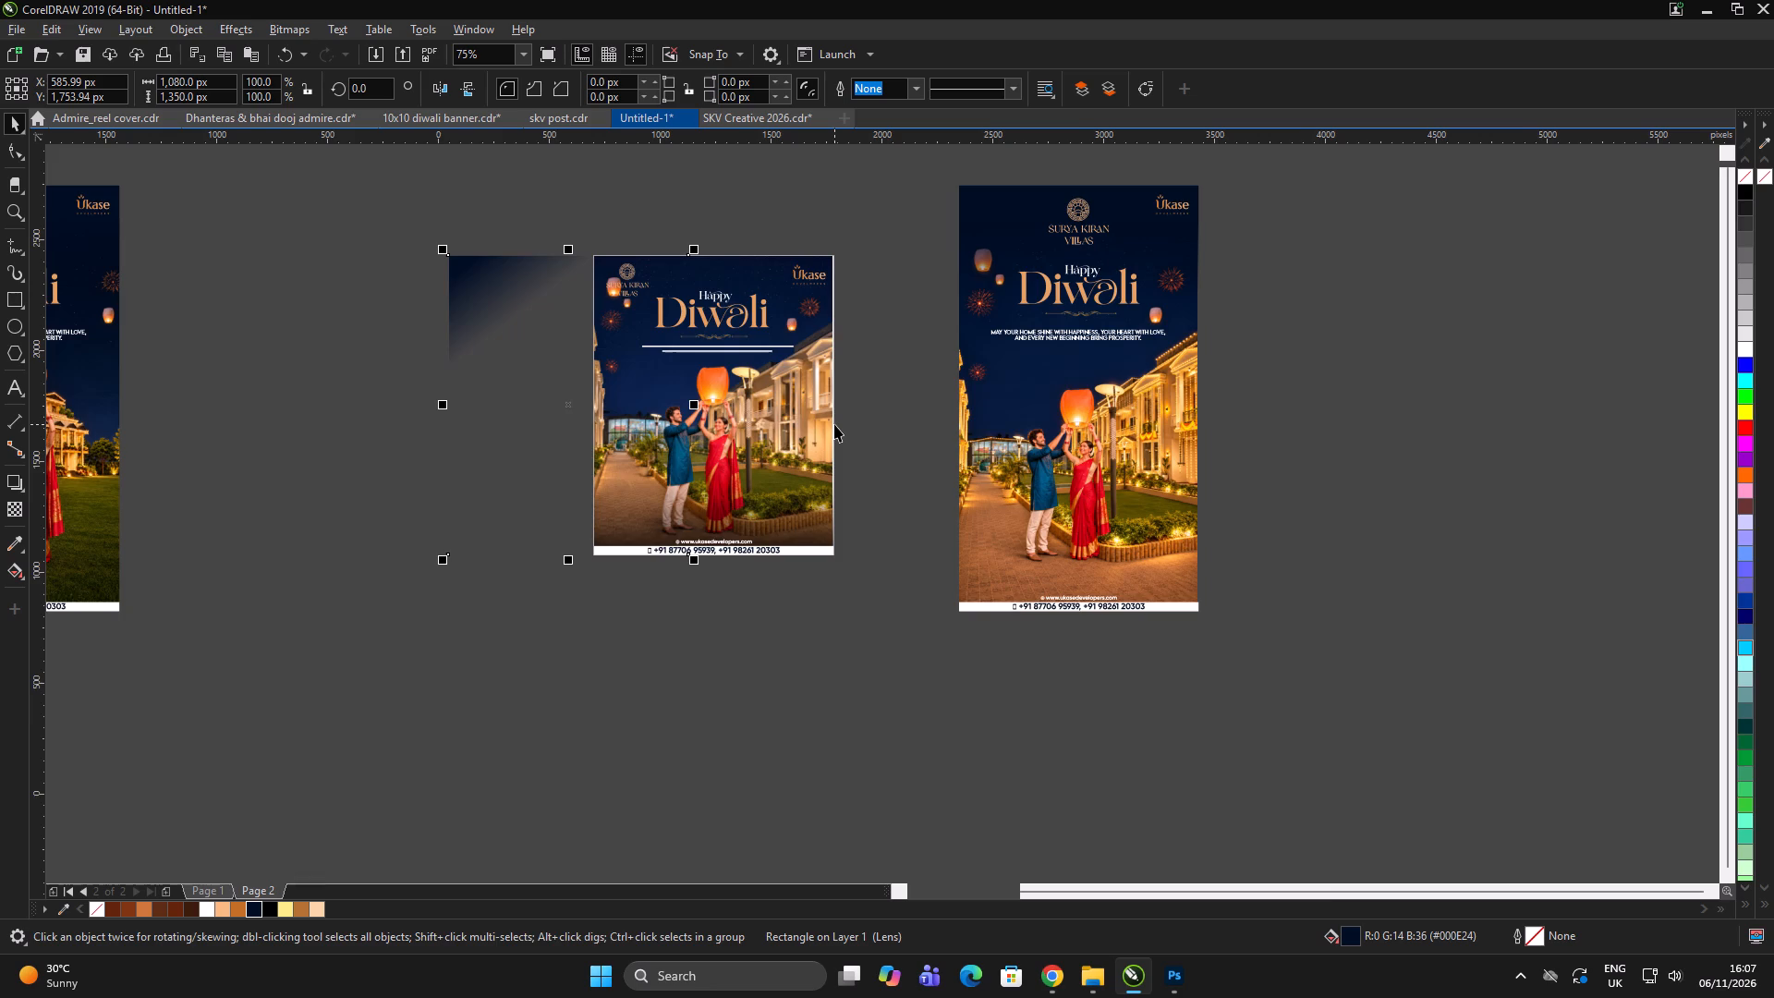
{"action": "scroll", "coordinate": [1706, 185], "scroll_direction": "up", "scroll_amount": 2}
{"action": "scroll", "coordinate": [1016, 326], "scroll_direction": "down", "scroll_amount": 4}
{"action": "left_click", "coordinate": [789, 590]}
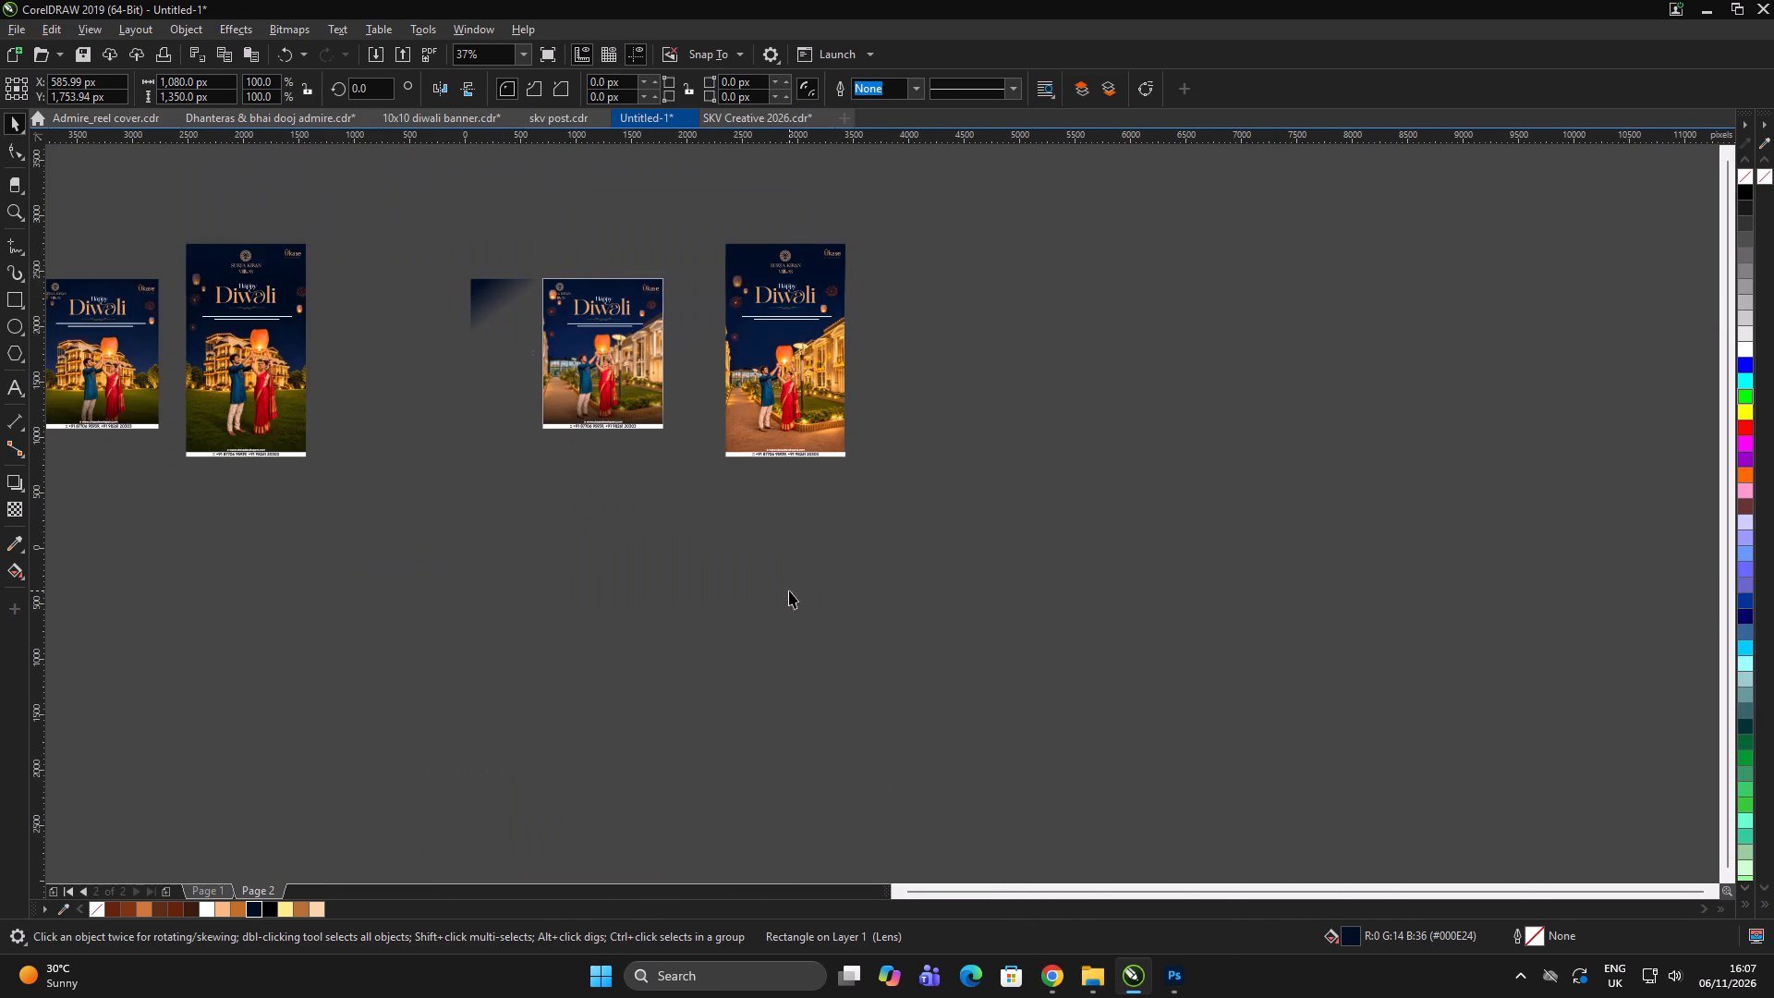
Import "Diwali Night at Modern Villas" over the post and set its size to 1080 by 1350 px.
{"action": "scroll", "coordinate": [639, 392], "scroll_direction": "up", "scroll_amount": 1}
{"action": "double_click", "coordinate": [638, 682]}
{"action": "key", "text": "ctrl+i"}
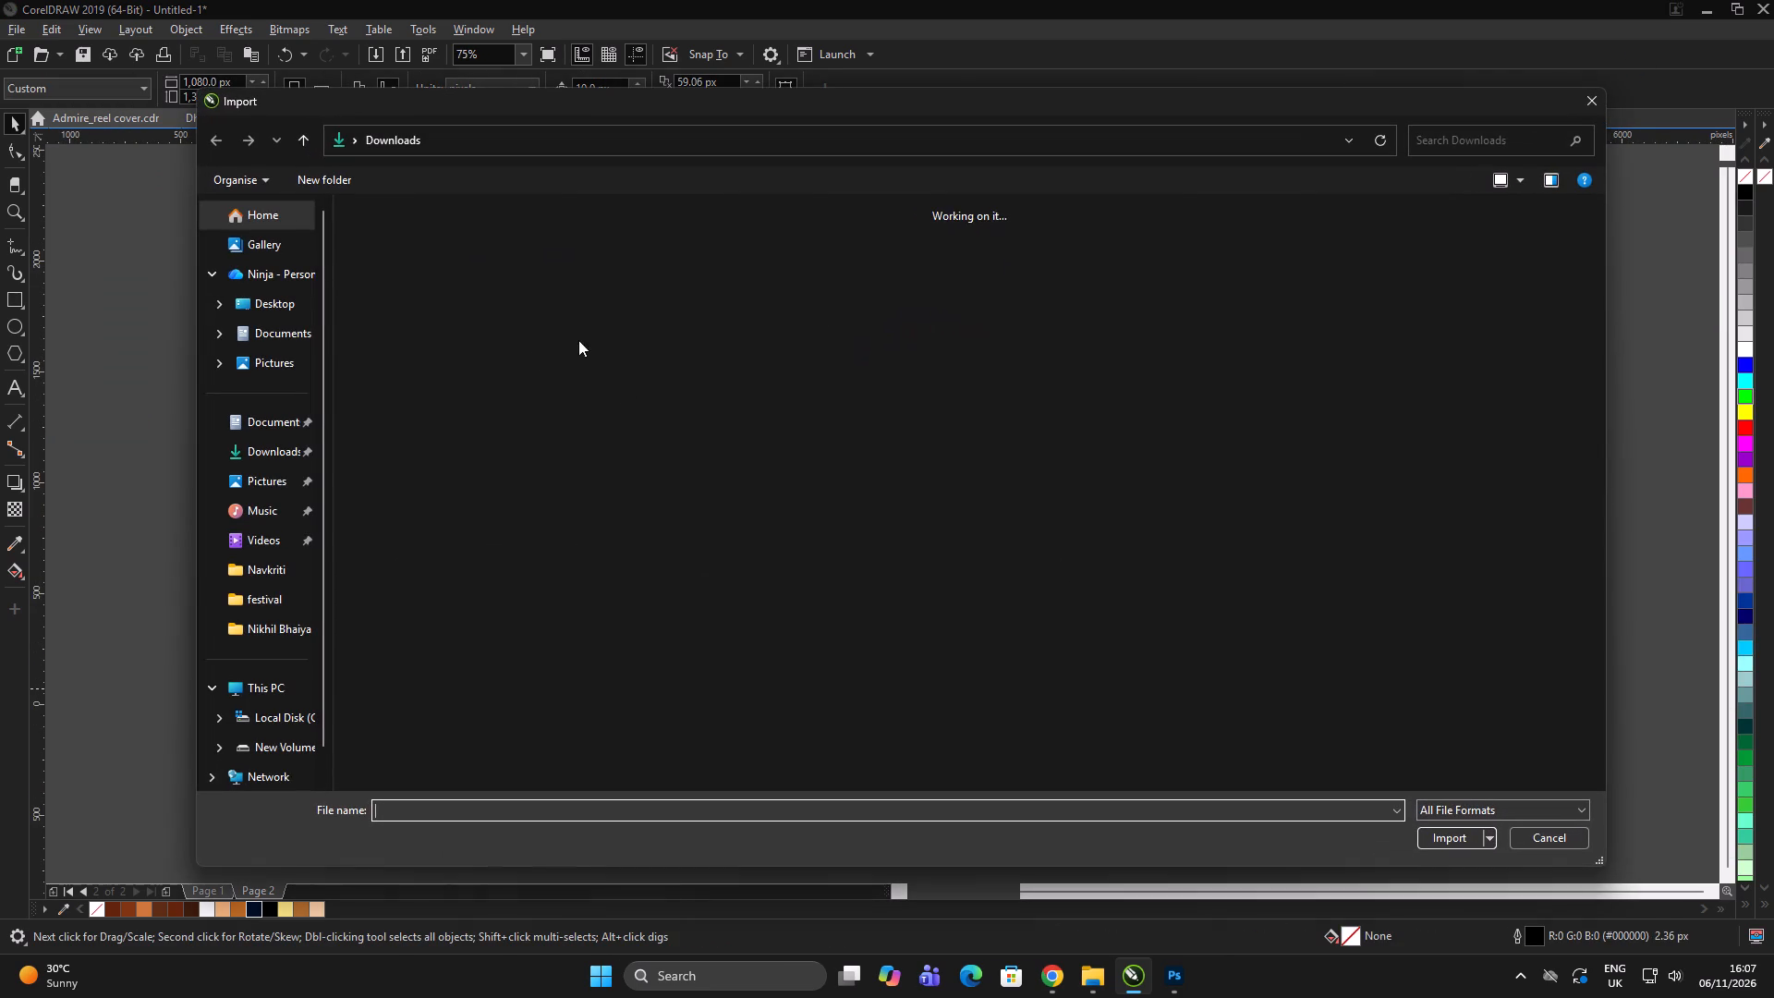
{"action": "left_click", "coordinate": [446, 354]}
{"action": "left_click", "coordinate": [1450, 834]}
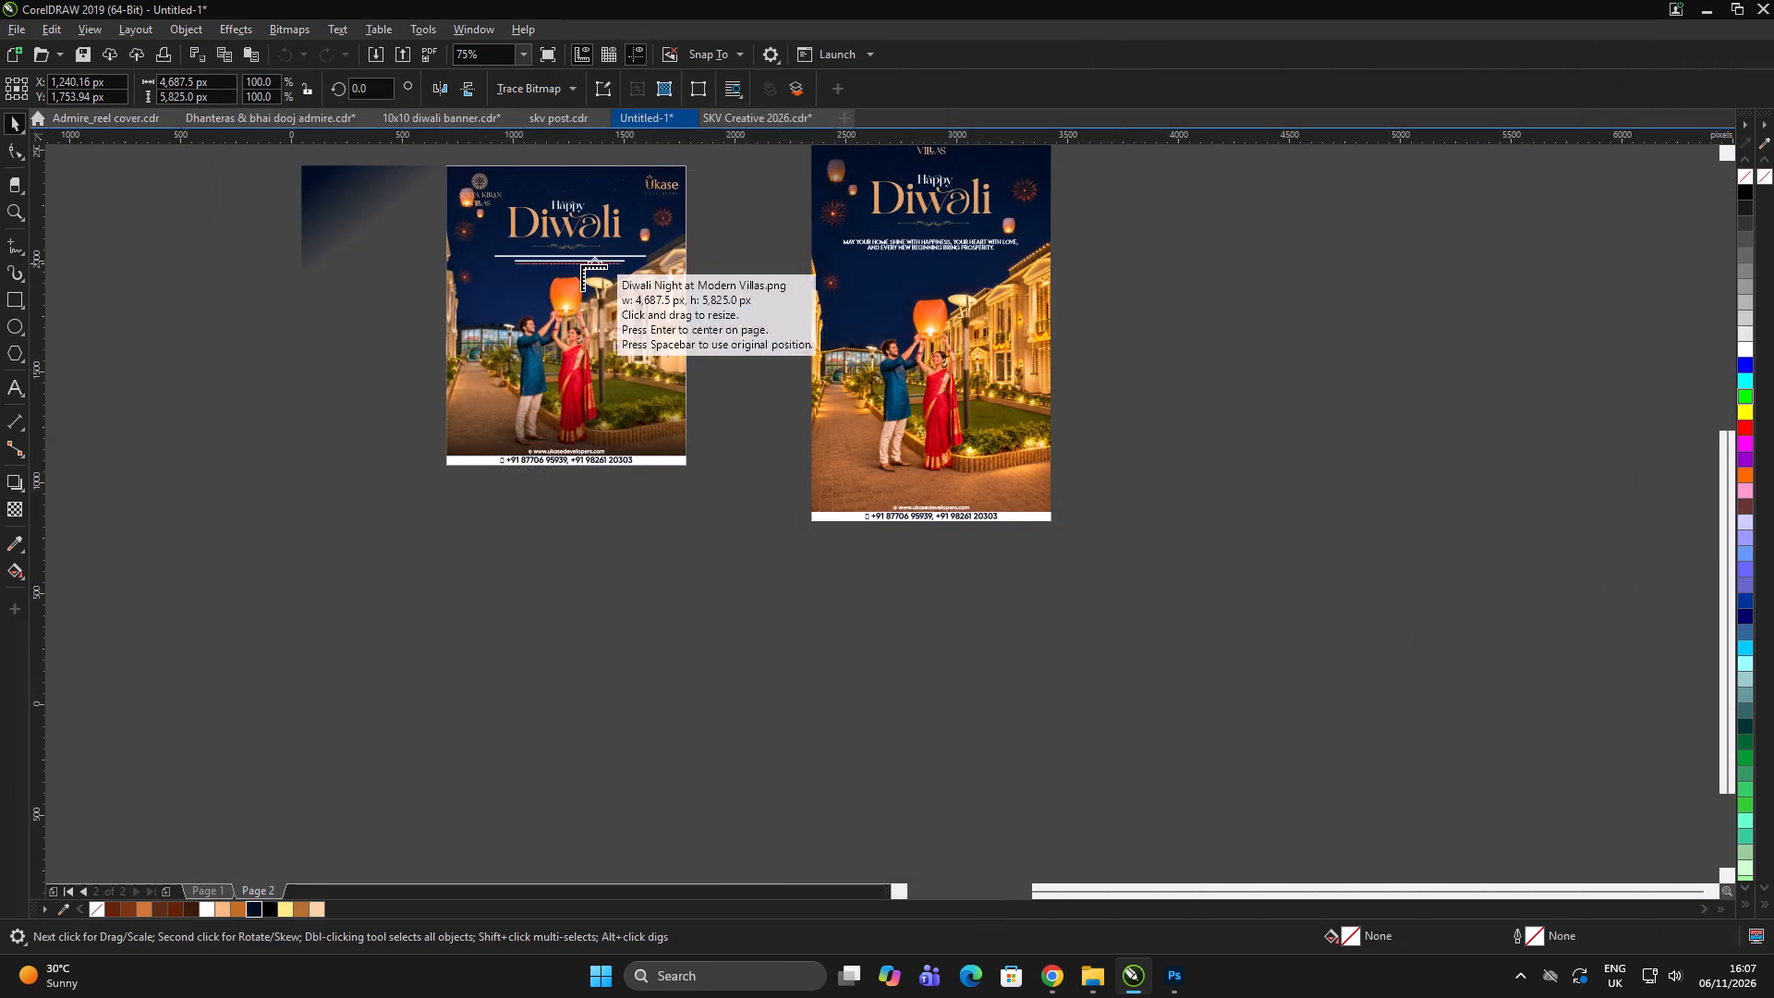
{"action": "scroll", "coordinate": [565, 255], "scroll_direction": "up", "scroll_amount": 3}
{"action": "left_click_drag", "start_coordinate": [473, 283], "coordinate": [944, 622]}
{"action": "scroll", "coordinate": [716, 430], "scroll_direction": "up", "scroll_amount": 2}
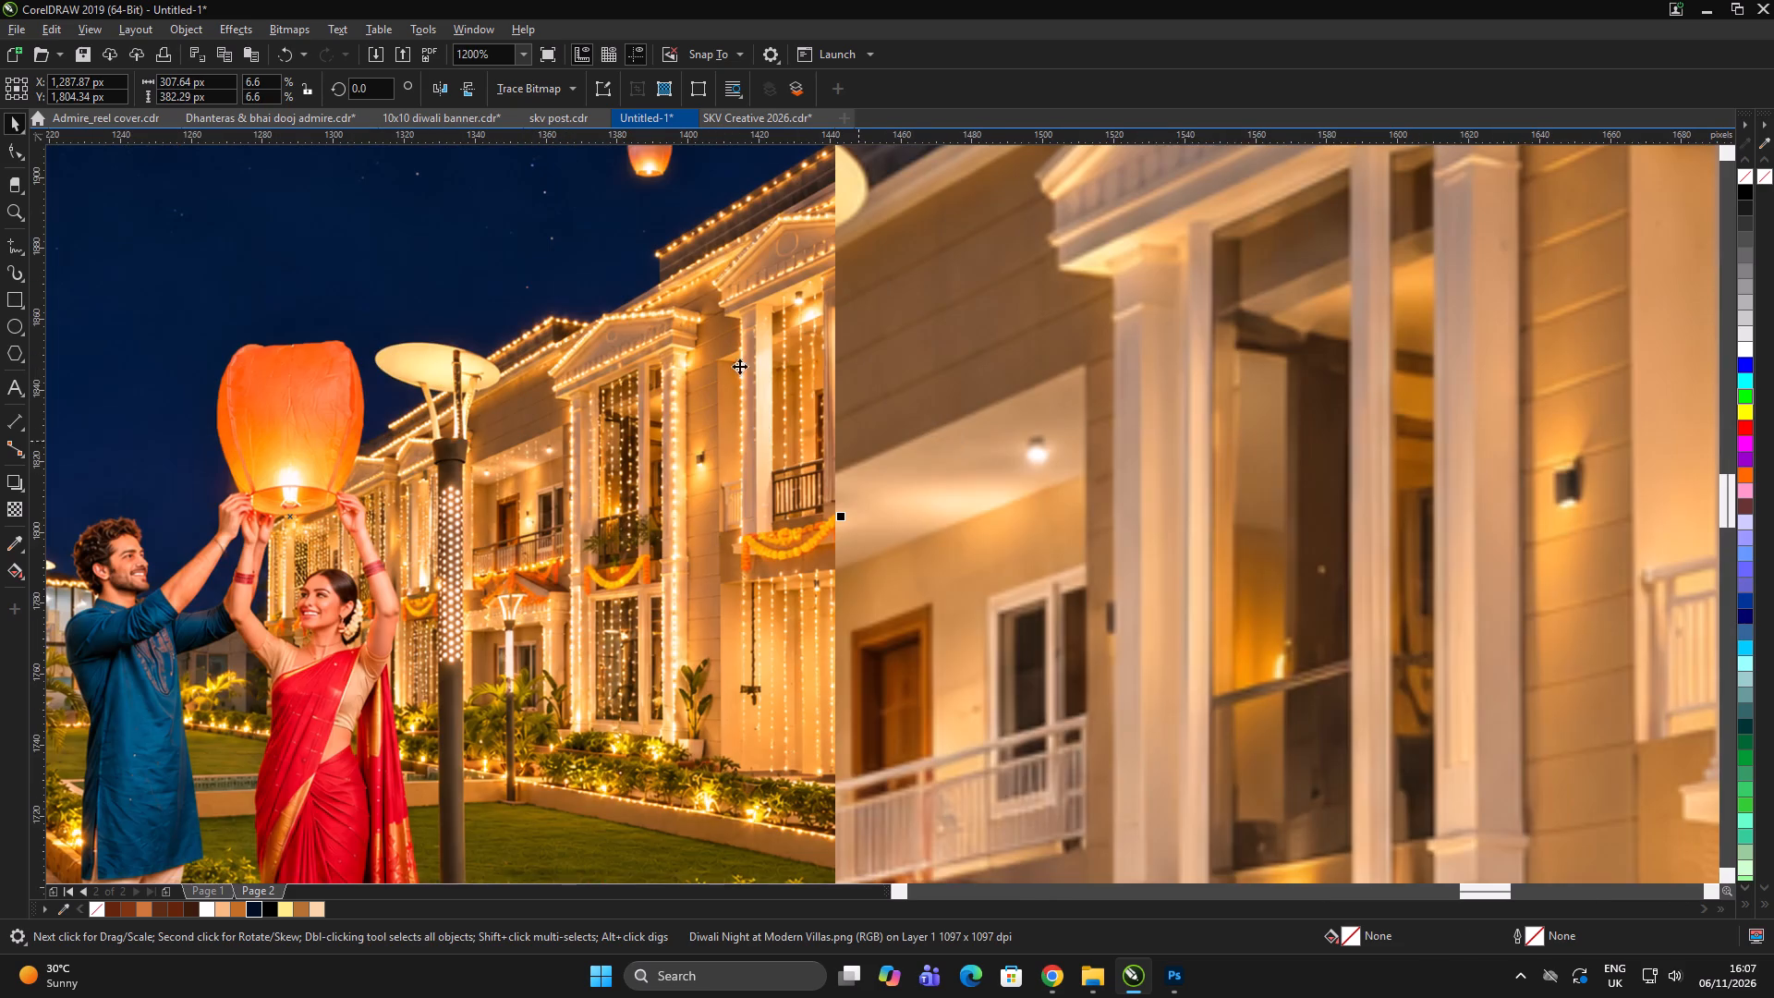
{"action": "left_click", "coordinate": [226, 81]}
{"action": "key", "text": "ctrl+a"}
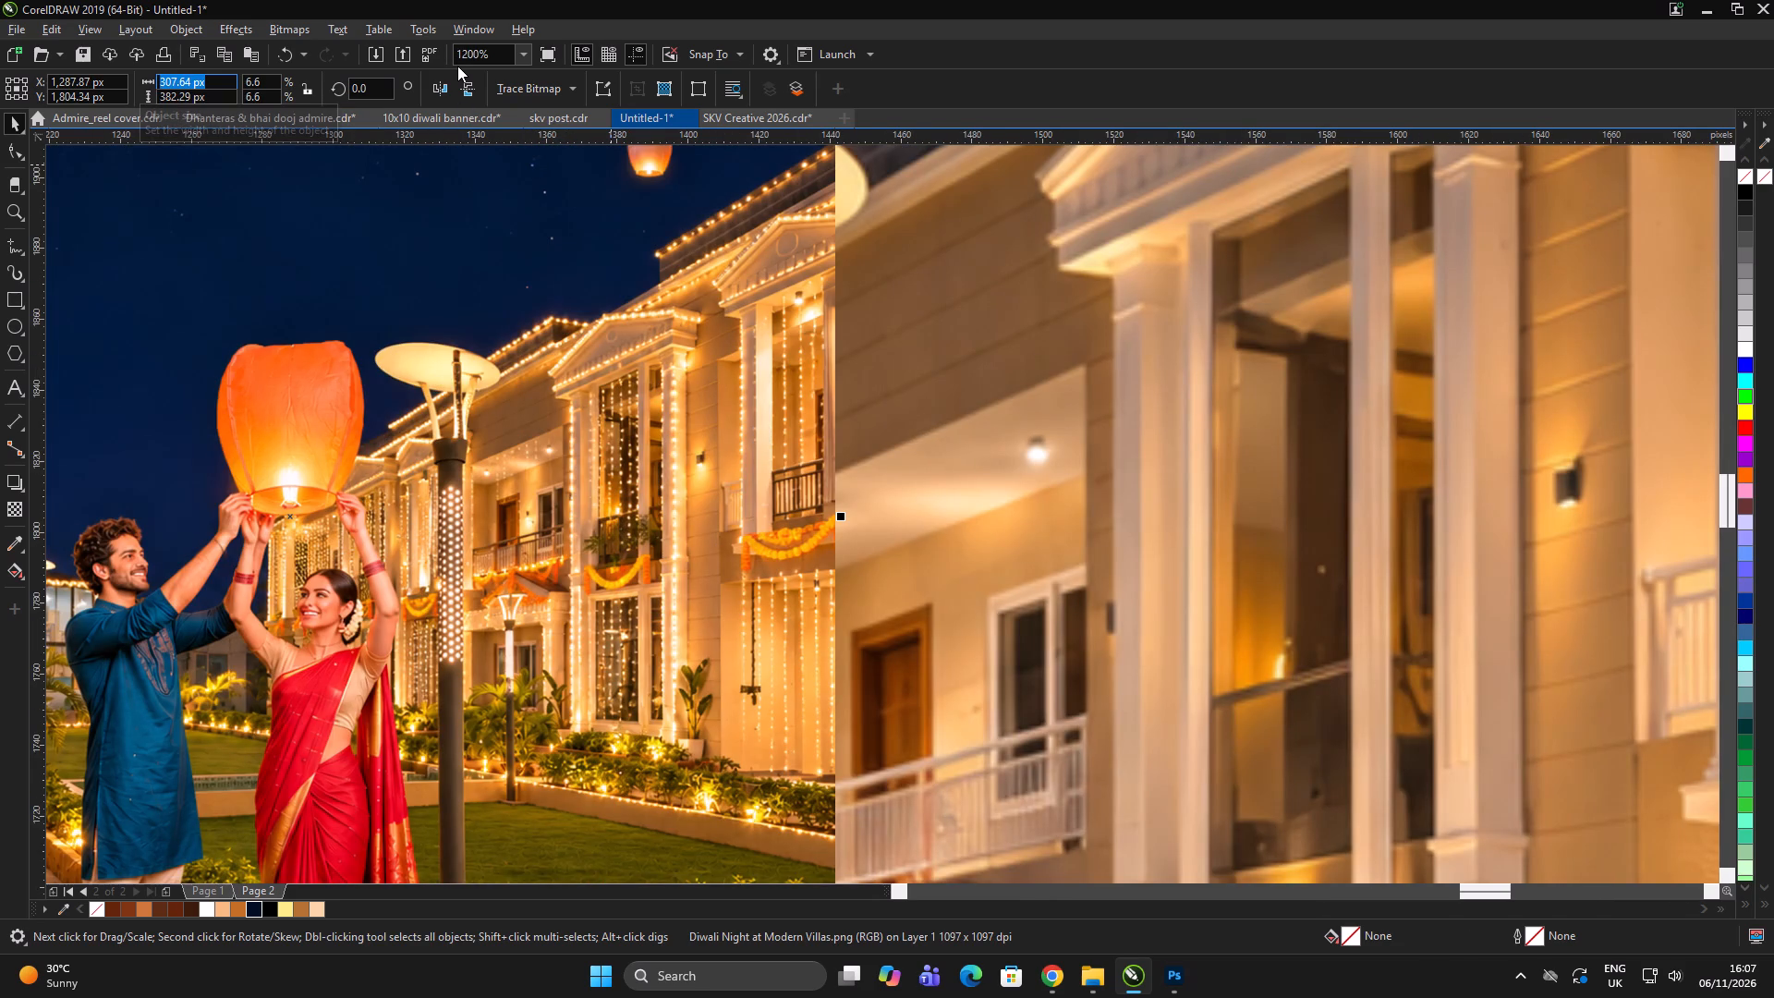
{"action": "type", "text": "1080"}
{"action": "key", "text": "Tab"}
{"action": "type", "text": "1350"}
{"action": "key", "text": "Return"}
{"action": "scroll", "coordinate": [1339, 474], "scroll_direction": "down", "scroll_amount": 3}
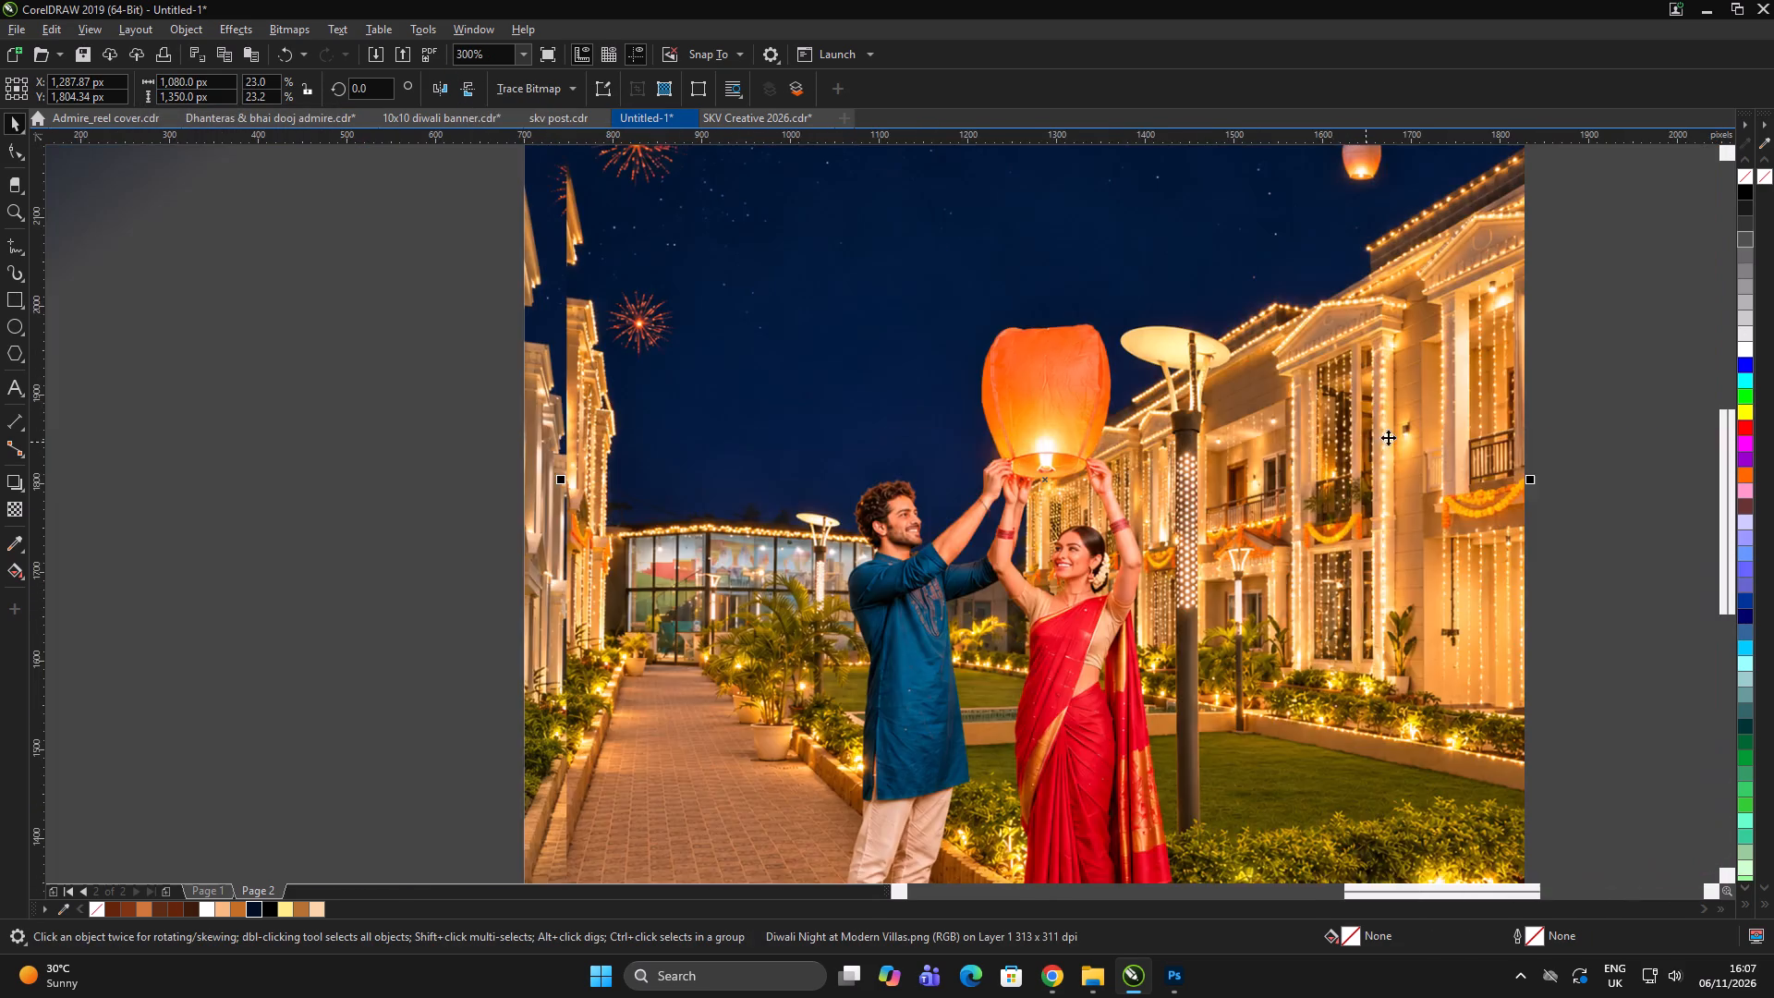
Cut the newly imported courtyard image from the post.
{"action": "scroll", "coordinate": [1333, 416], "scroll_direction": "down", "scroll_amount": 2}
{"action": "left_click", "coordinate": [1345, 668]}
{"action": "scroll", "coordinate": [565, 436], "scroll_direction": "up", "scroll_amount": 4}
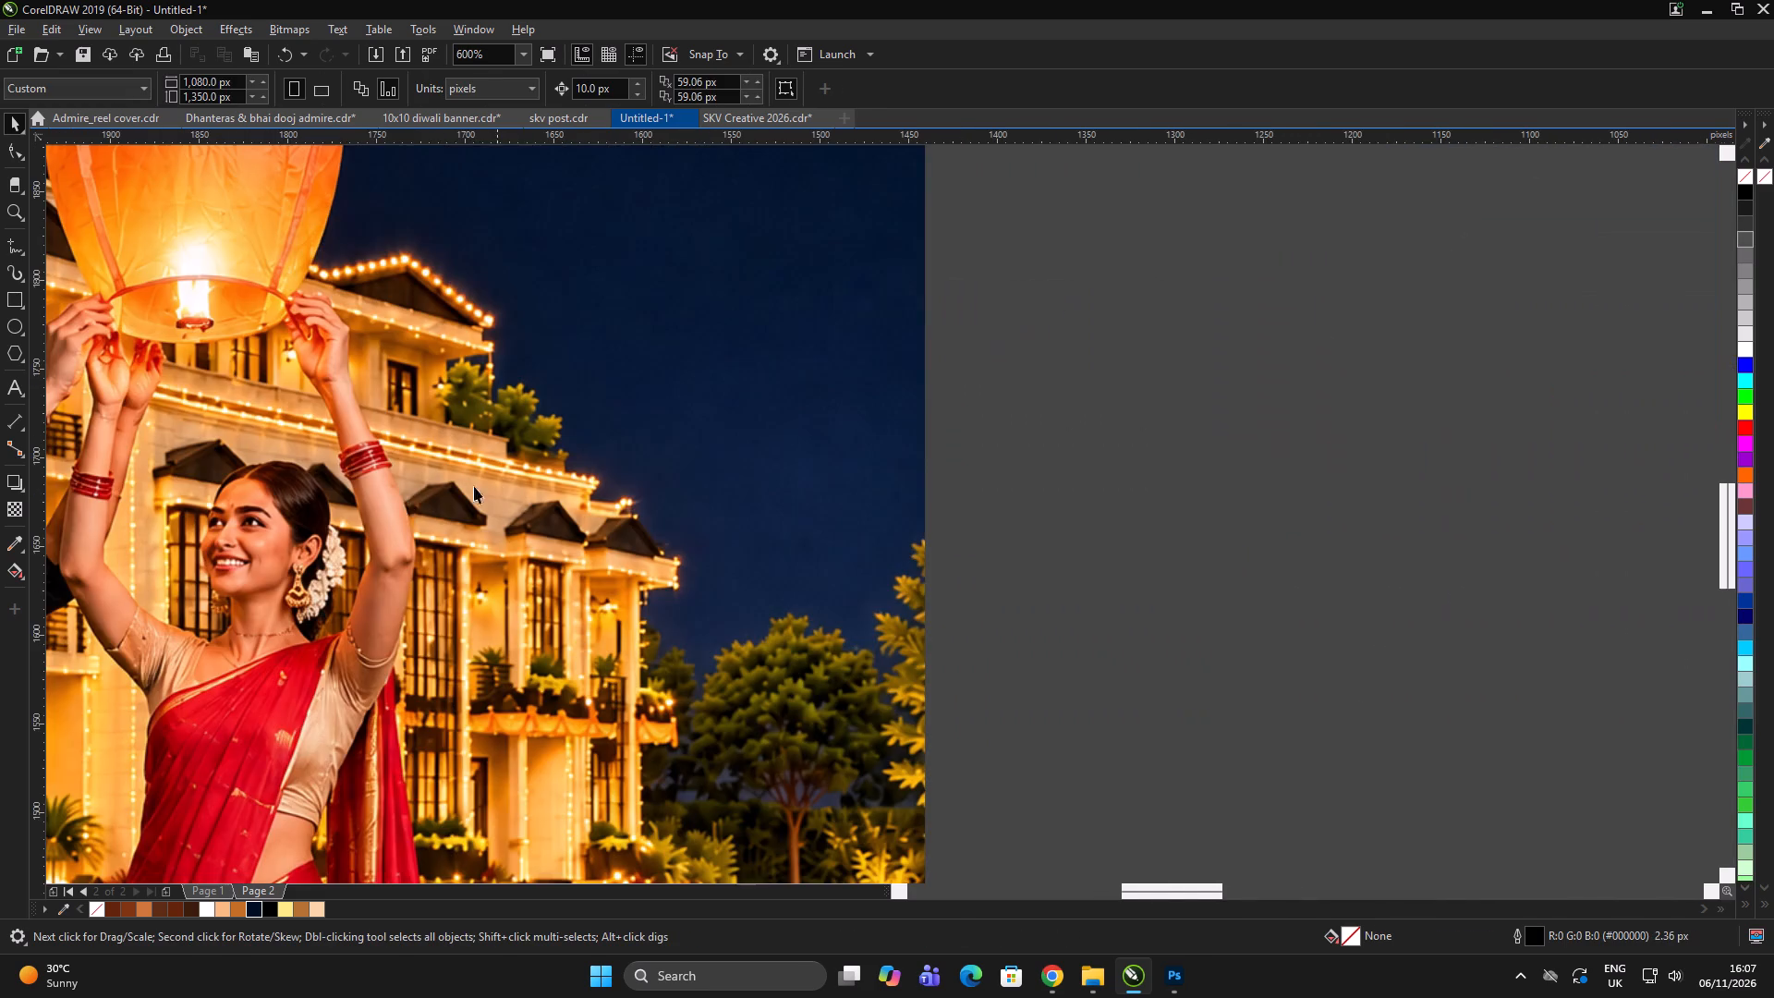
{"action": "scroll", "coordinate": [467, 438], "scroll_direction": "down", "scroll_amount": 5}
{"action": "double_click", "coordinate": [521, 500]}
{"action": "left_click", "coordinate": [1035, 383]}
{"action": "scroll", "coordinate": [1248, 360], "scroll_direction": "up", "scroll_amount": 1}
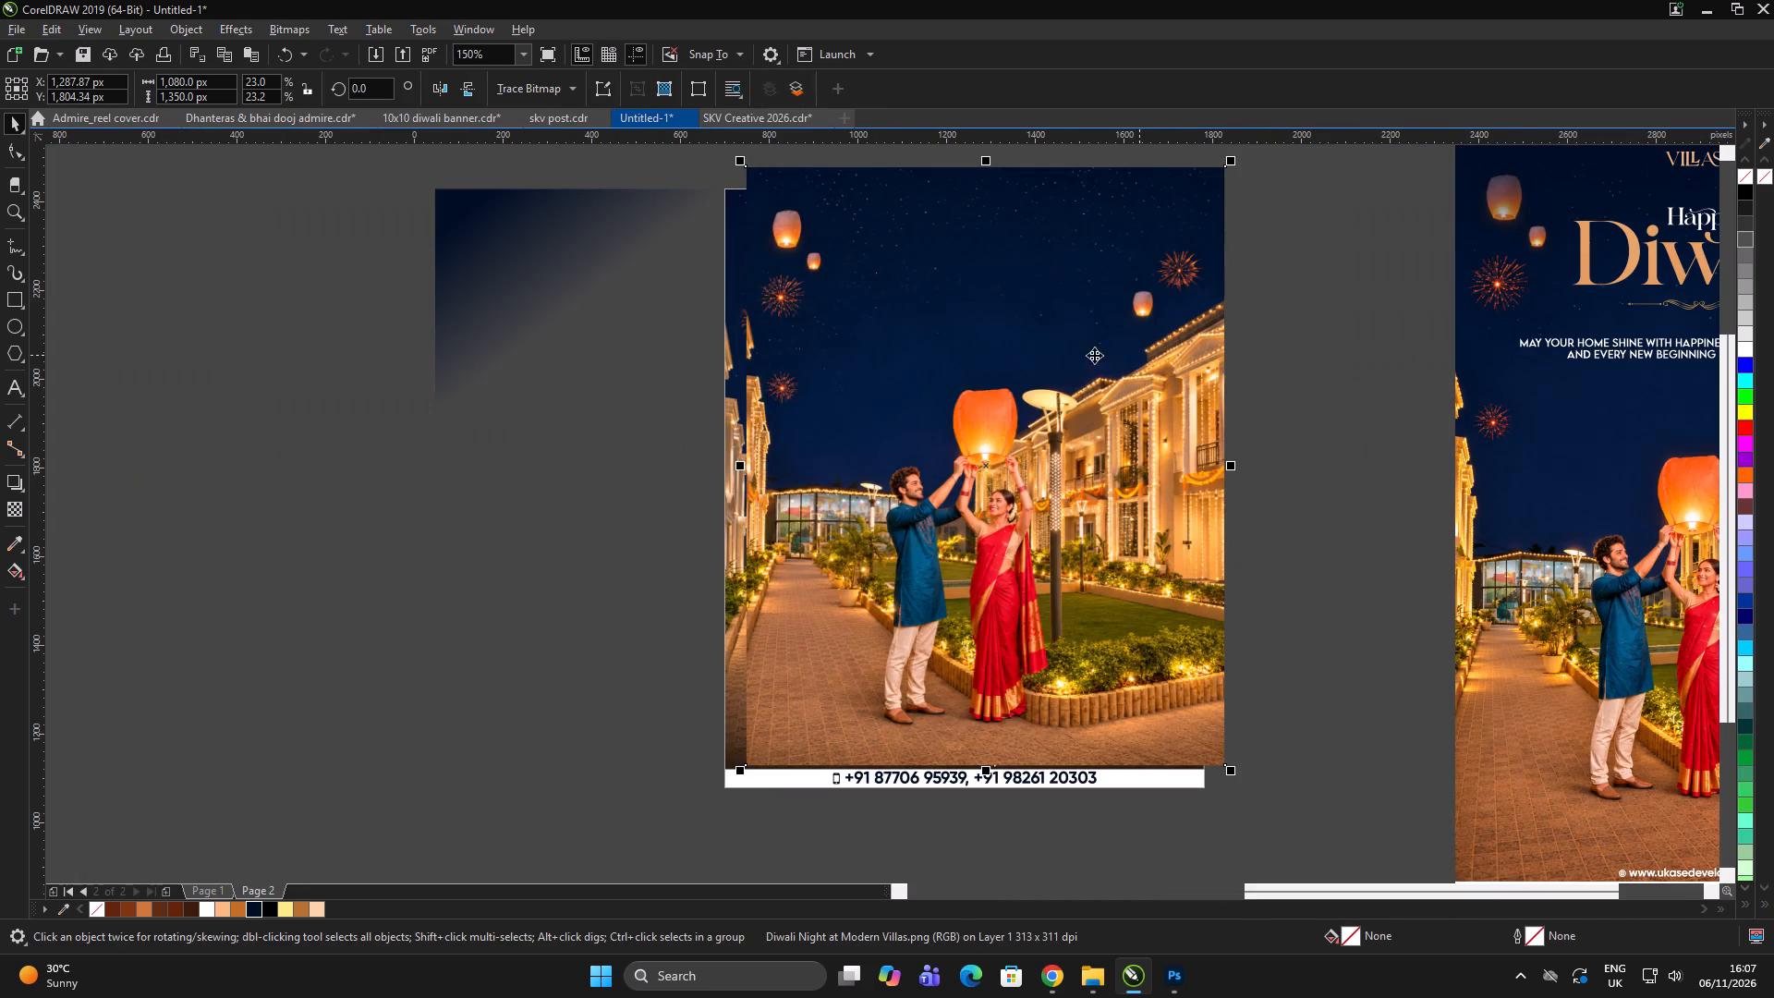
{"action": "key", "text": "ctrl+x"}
Send the post's dark bottom gradient rectangle behind the old courtyard image.
{"action": "left_click", "coordinate": [650, 666]}
{"action": "double_click", "coordinate": [997, 454]}
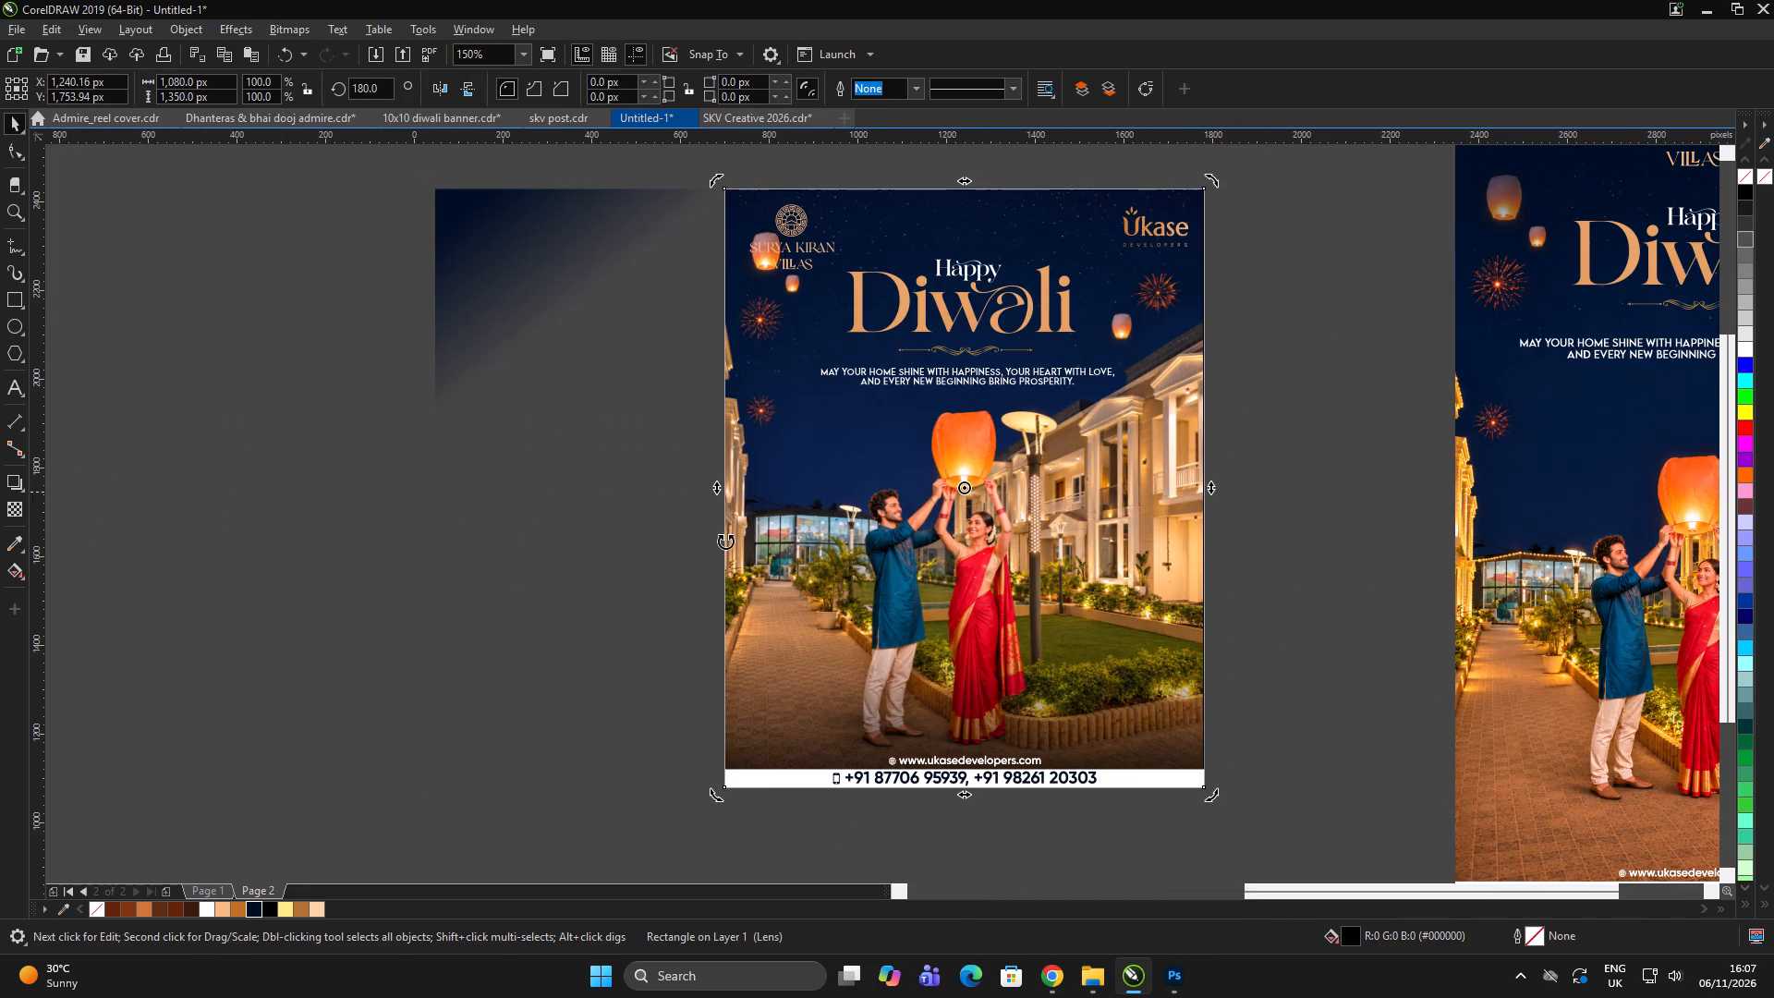
{"action": "key", "text": "ctrl+u"}
{"action": "left_click", "coordinate": [577, 576], "text": "ctrl"}
{"action": "left_click", "coordinate": [1039, 488]}
{"action": "left_click_drag", "start_coordinate": [1008, 493], "coordinate": [1221, 438]}
{"action": "key", "text": "ctrl+z"}
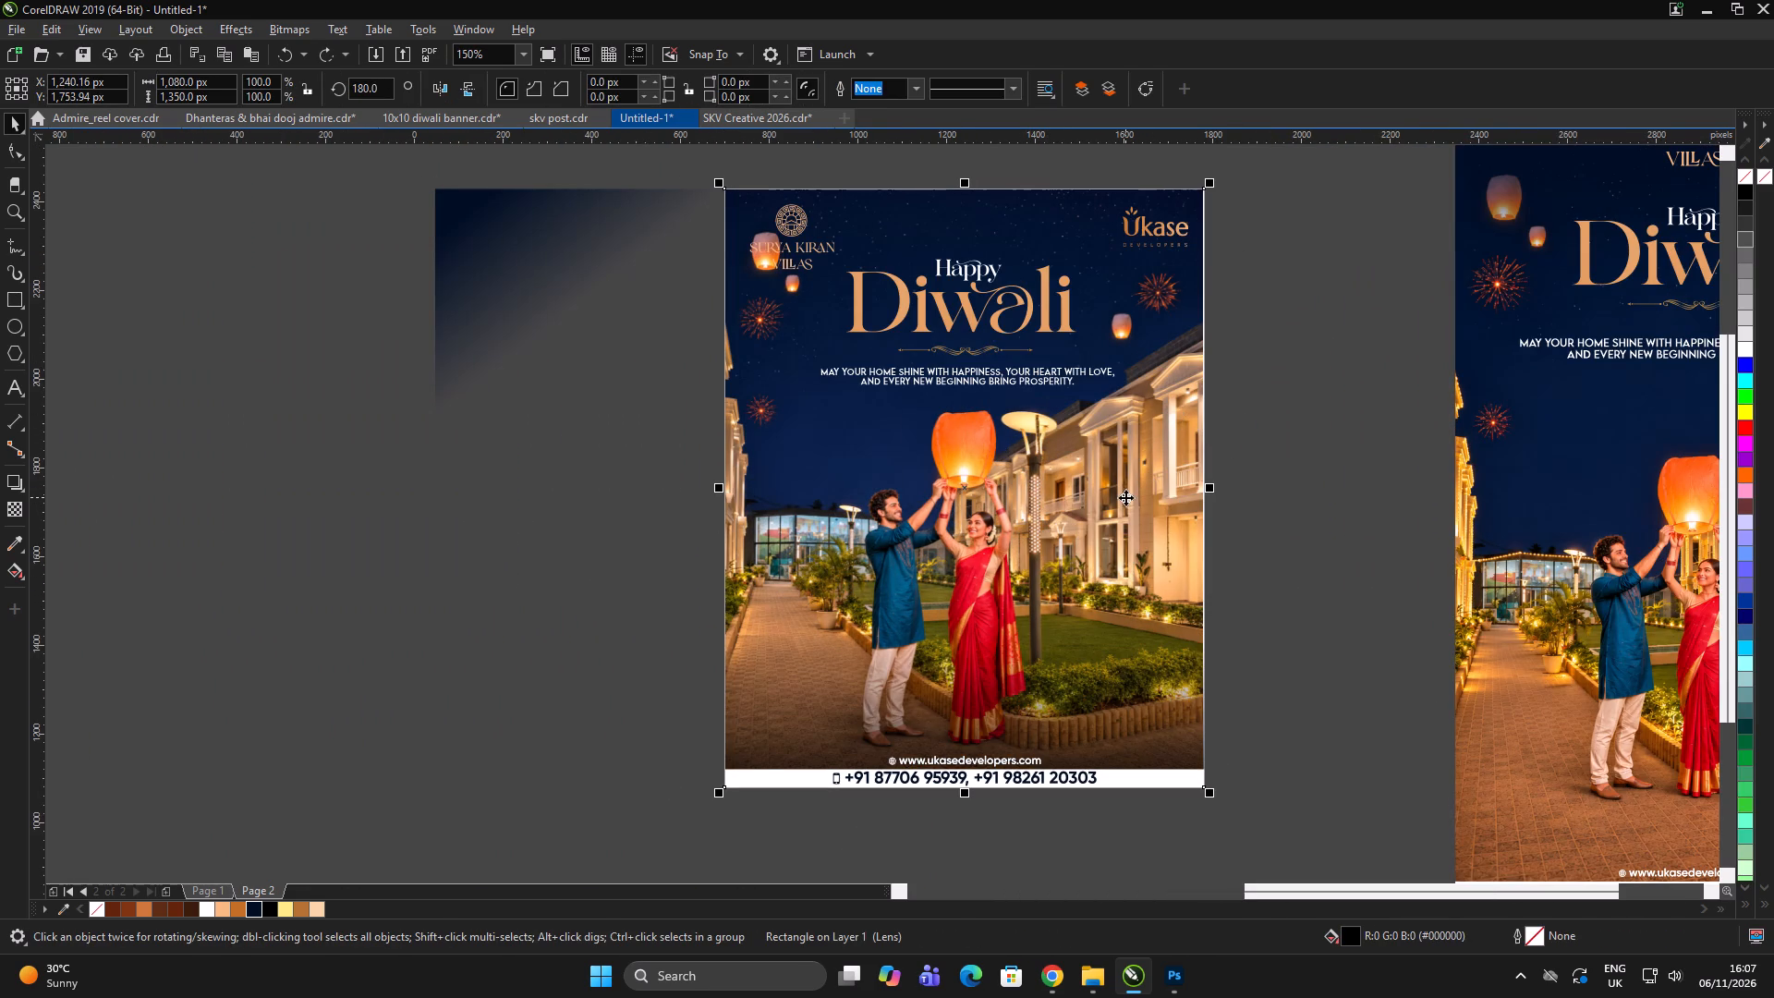
{"action": "key", "text": "shift+Page_Down"}
Delete the old "Diwali Lanterns in a Starlit Courtyard" image from the post.
{"action": "left_click", "coordinate": [1330, 581]}
{"action": "left_click", "coordinate": [1315, 580]}
{"action": "double_click", "coordinate": [1093, 561]}
{"action": "left_click", "coordinate": [1092, 560]}
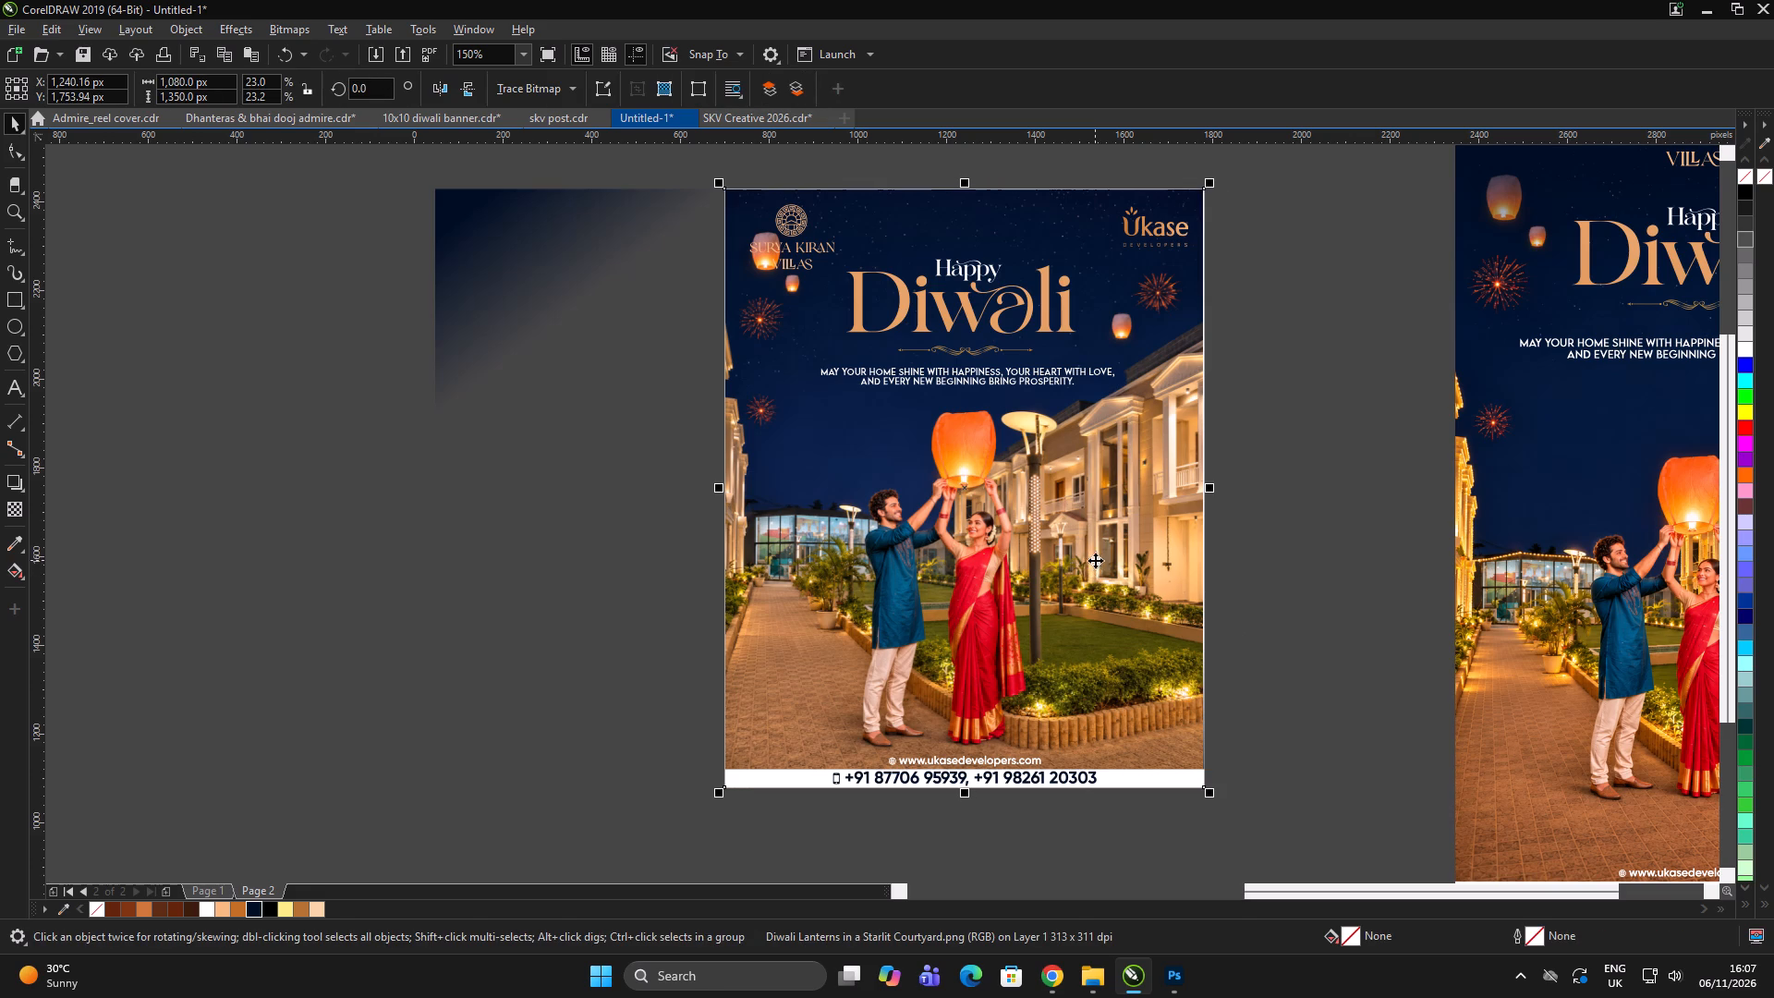
{"action": "key", "text": "ctrl+u"}
{"action": "left_click", "coordinate": [1239, 563], "text": "ctrl"}
{"action": "left_click", "coordinate": [1023, 533]}
{"action": "left_click_drag", "start_coordinate": [1020, 522], "coordinate": [1197, 421]}
{"action": "key", "text": "ctrl+z"}
{"action": "key", "text": "Delete"}
Import "Diwali Night at Modern Villas" from Downloads and place it on the post.
{"action": "left_click", "coordinate": [1263, 425]}
{"action": "left_click", "coordinate": [1271, 420]}
{"action": "key", "text": "ctrl+i"}
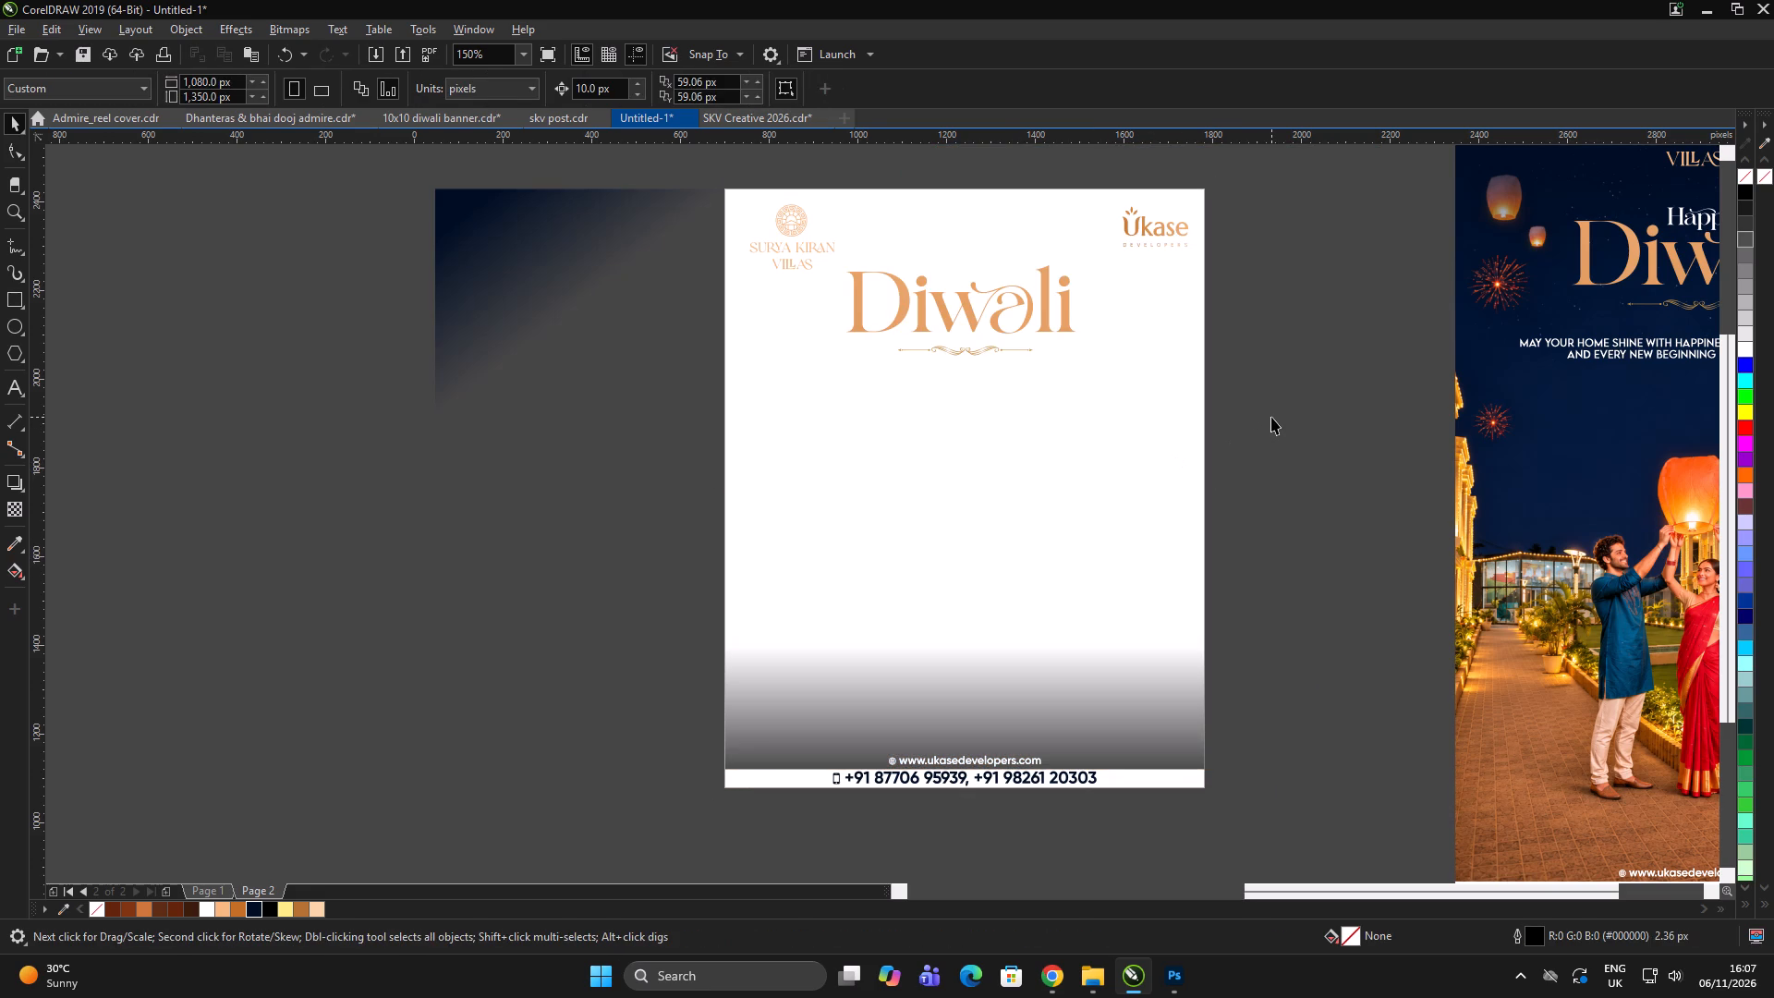
{"action": "left_click", "coordinate": [491, 309]}
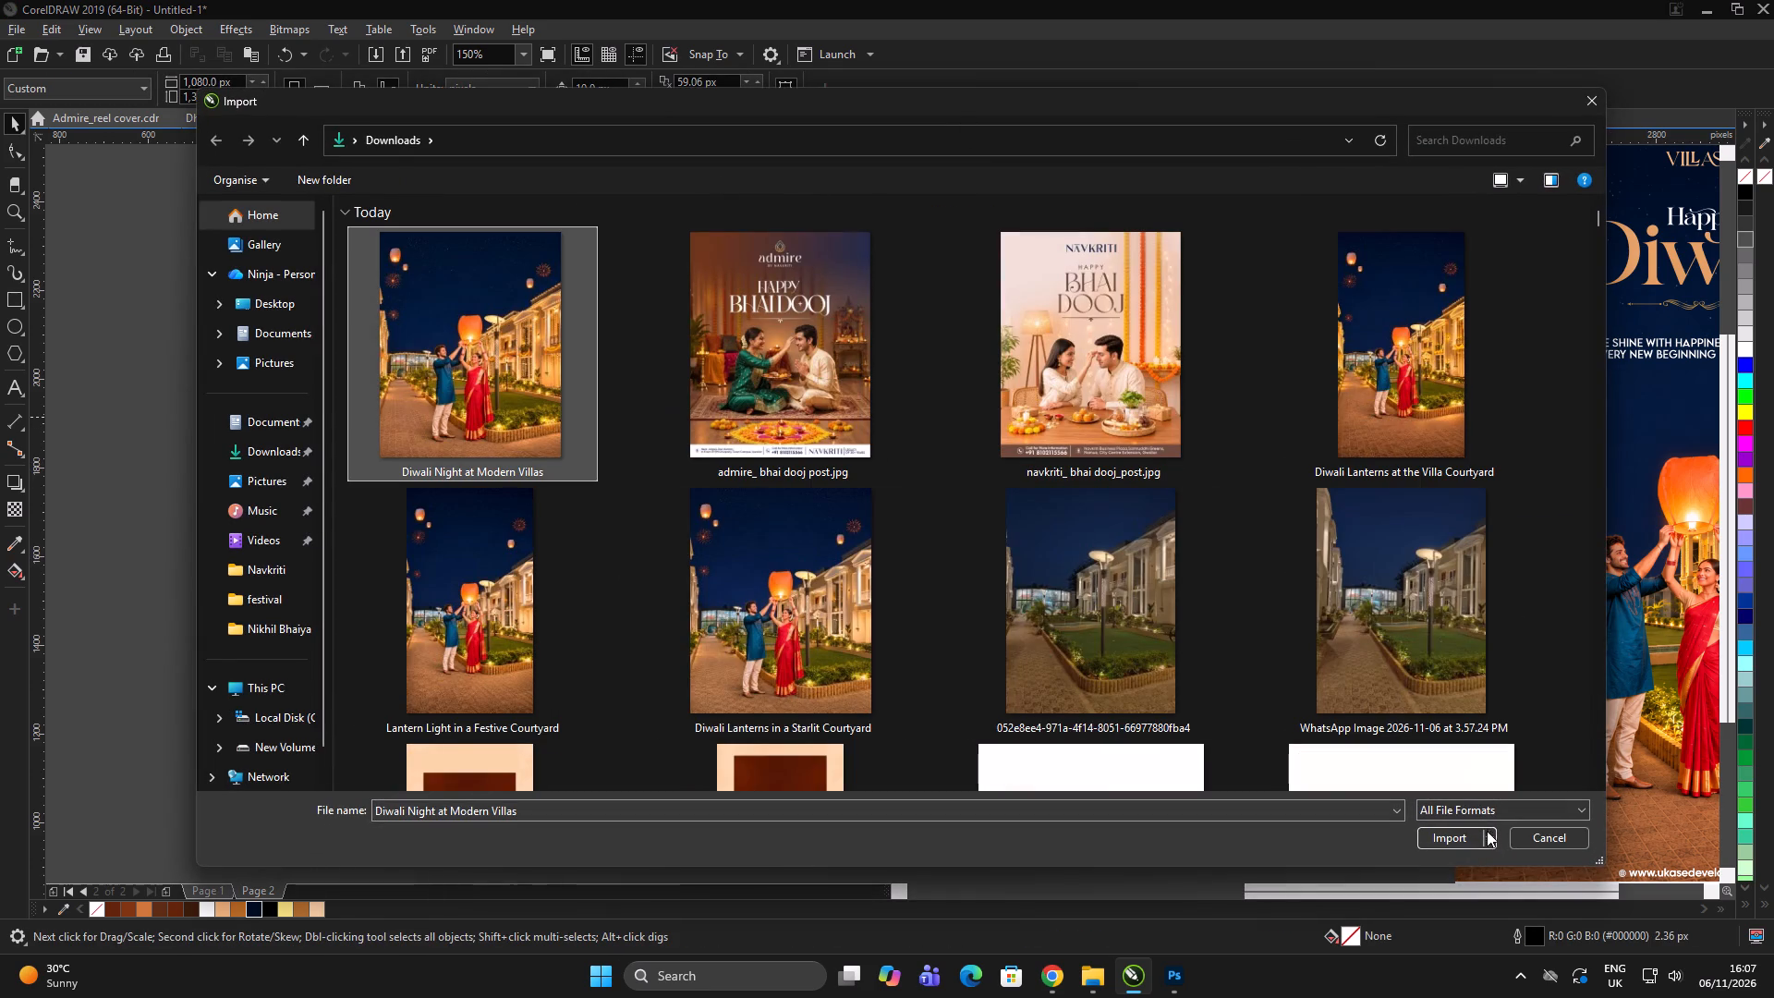
{"action": "left_click", "coordinate": [1452, 833]}
{"action": "left_click_drag", "start_coordinate": [747, 356], "coordinate": [1071, 643]}
{"action": "left_click", "coordinate": [1115, 631]}
{"action": "left_click", "coordinate": [868, 495]}
Set the imported courtyard image to 1080 by 1350 px and centre it on the page.
{"action": "left_click", "coordinate": [207, 85]}
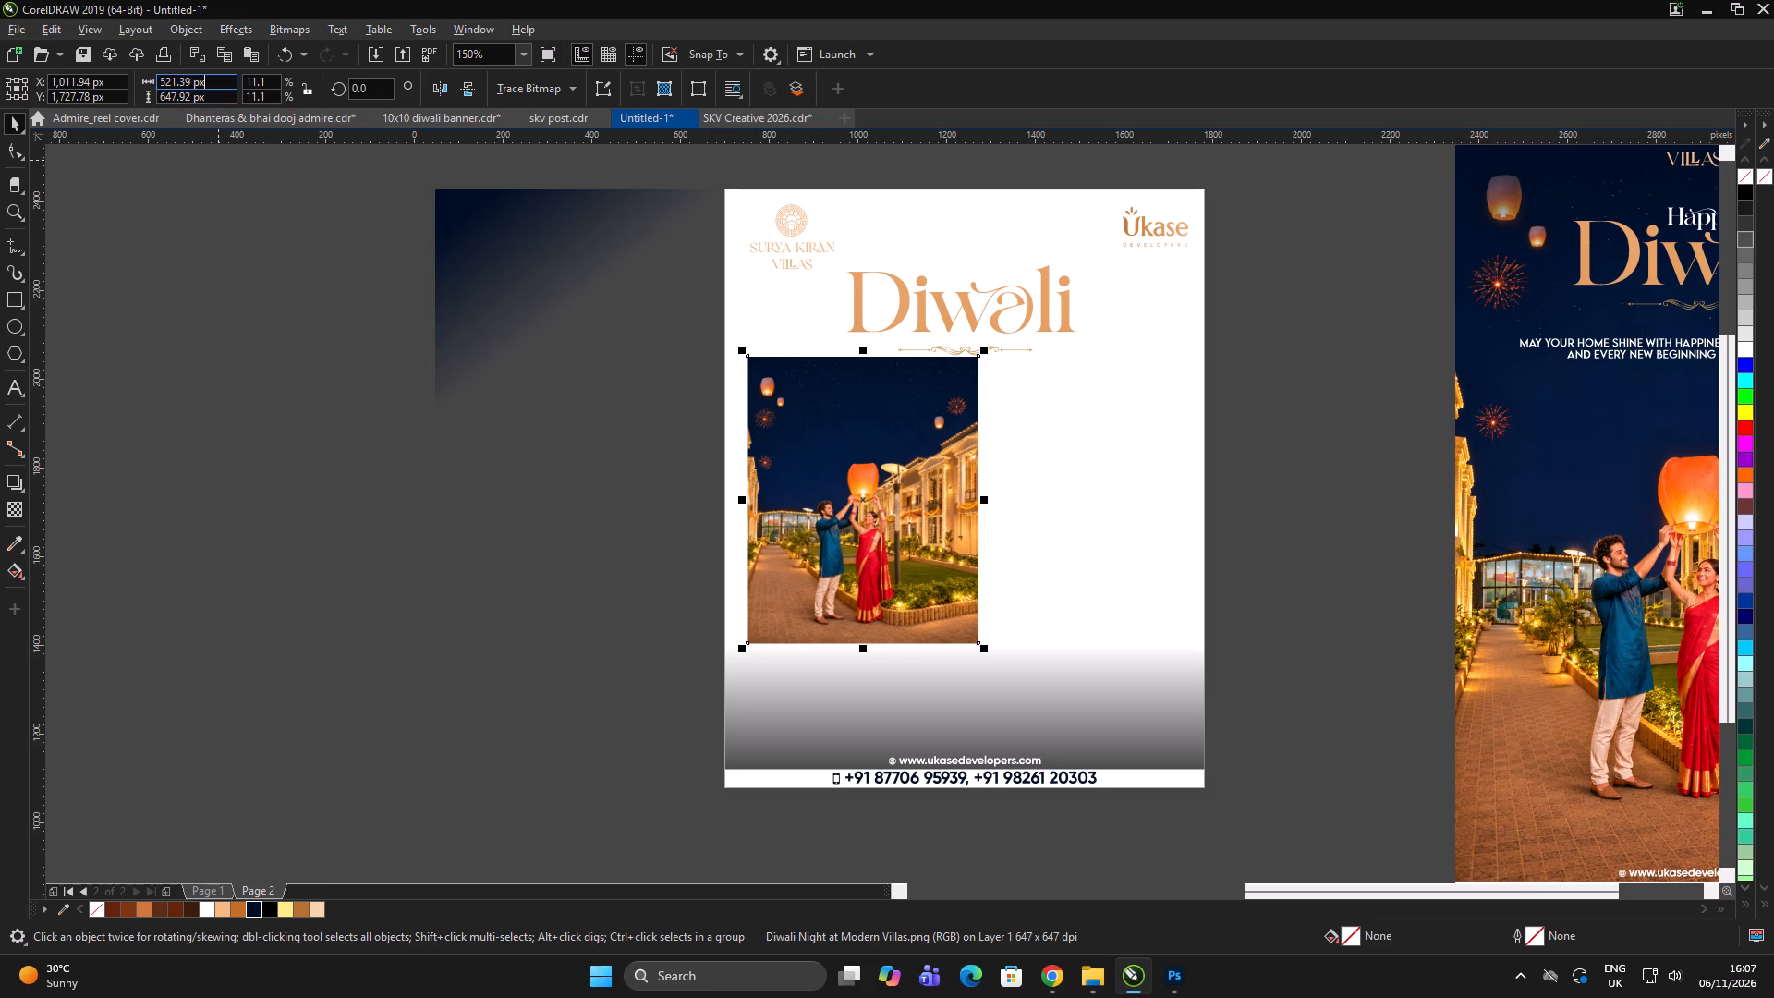
{"action": "key", "text": "ctrl+a"}
{"action": "type", "text": "1080"}
{"action": "key", "text": "Tab"}
{"action": "type", "text": "1350"}
{"action": "key", "text": "Return"}
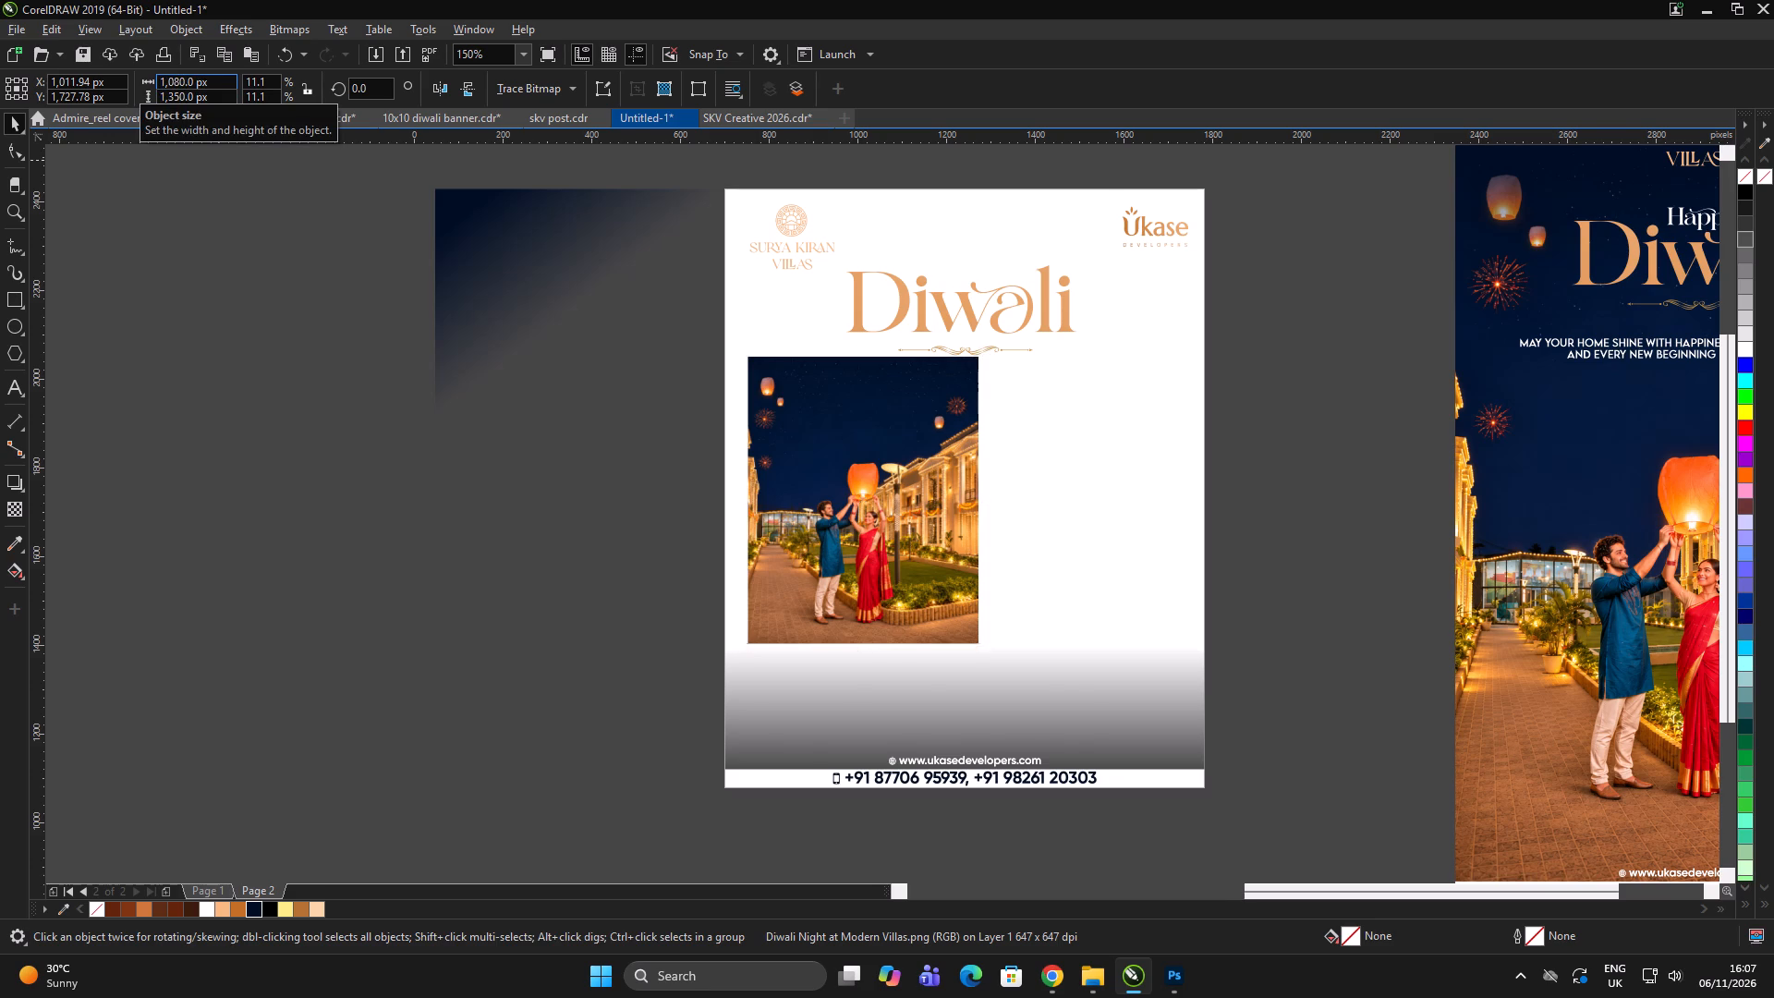
{"action": "scroll", "coordinate": [218, 82], "scroll_direction": "up", "scroll_amount": 2}
{"action": "key", "text": "p"}
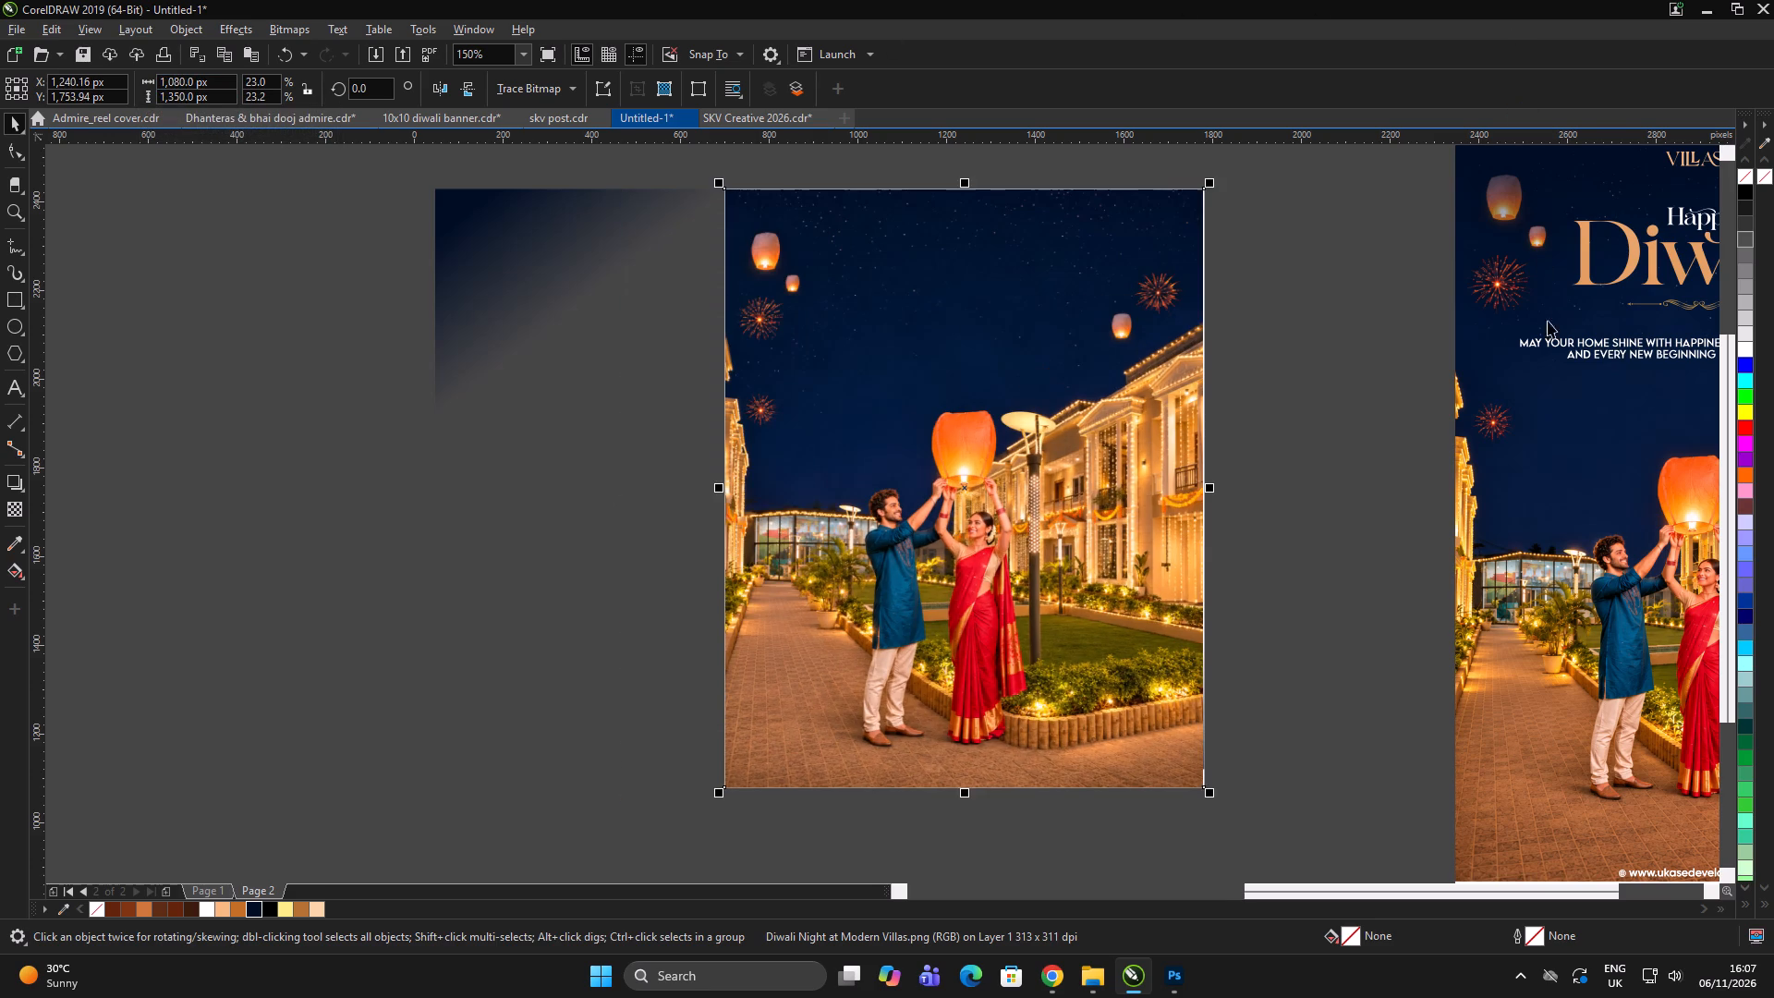
Centre the navy gradient rectangle horizontally and vertically on the new courtyard image.
{"action": "left_click", "coordinate": [1348, 286]}
{"action": "left_click", "coordinate": [1355, 281]}
{"action": "left_click", "coordinate": [595, 240]}
{"action": "left_click", "coordinate": [934, 383], "text": "shift"}
{"action": "key", "text": "e"}
{"action": "key", "text": "c"}
{"action": "left_click", "coordinate": [1245, 398]}
{"action": "left_click", "coordinate": [1251, 398]}
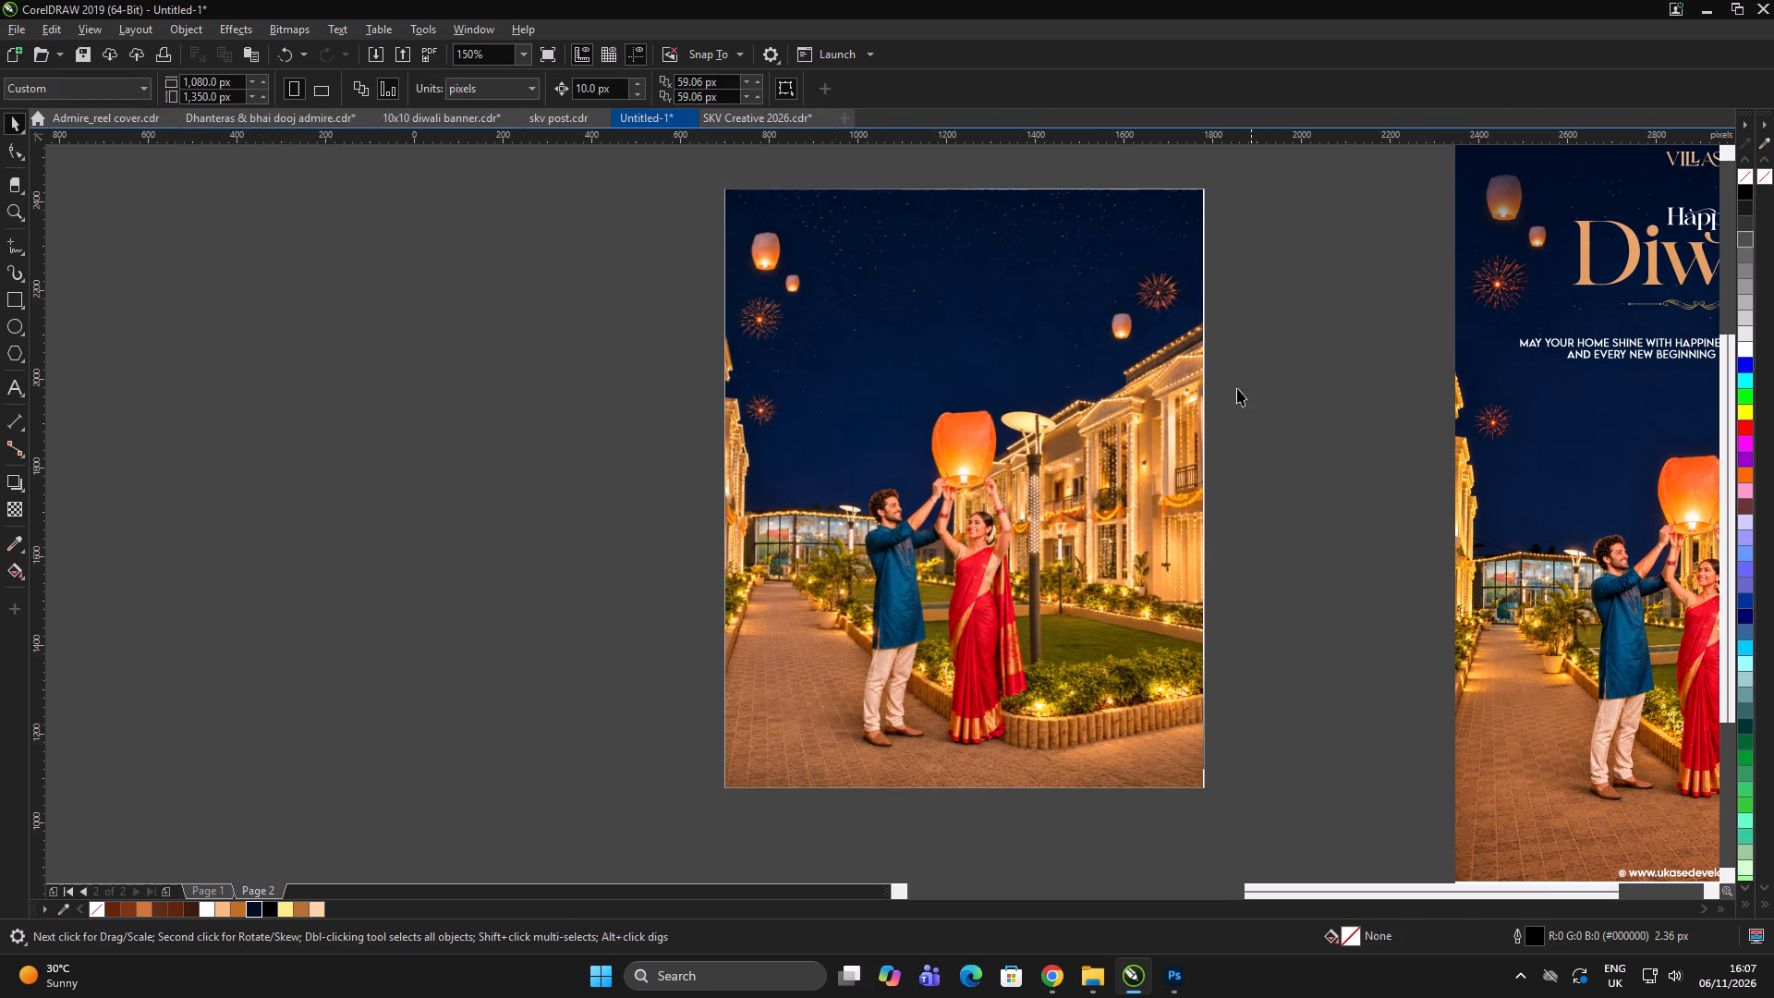
Send the new courtyard image to the back, behind the post's logos, text and gradients.
{"action": "left_click_drag", "start_coordinate": [1324, 432], "coordinate": [555, 179]}
{"action": "left_click", "coordinate": [1407, 471]}
{"action": "left_click", "coordinate": [965, 496]}
{"action": "key", "text": "shift+Page_Down"}
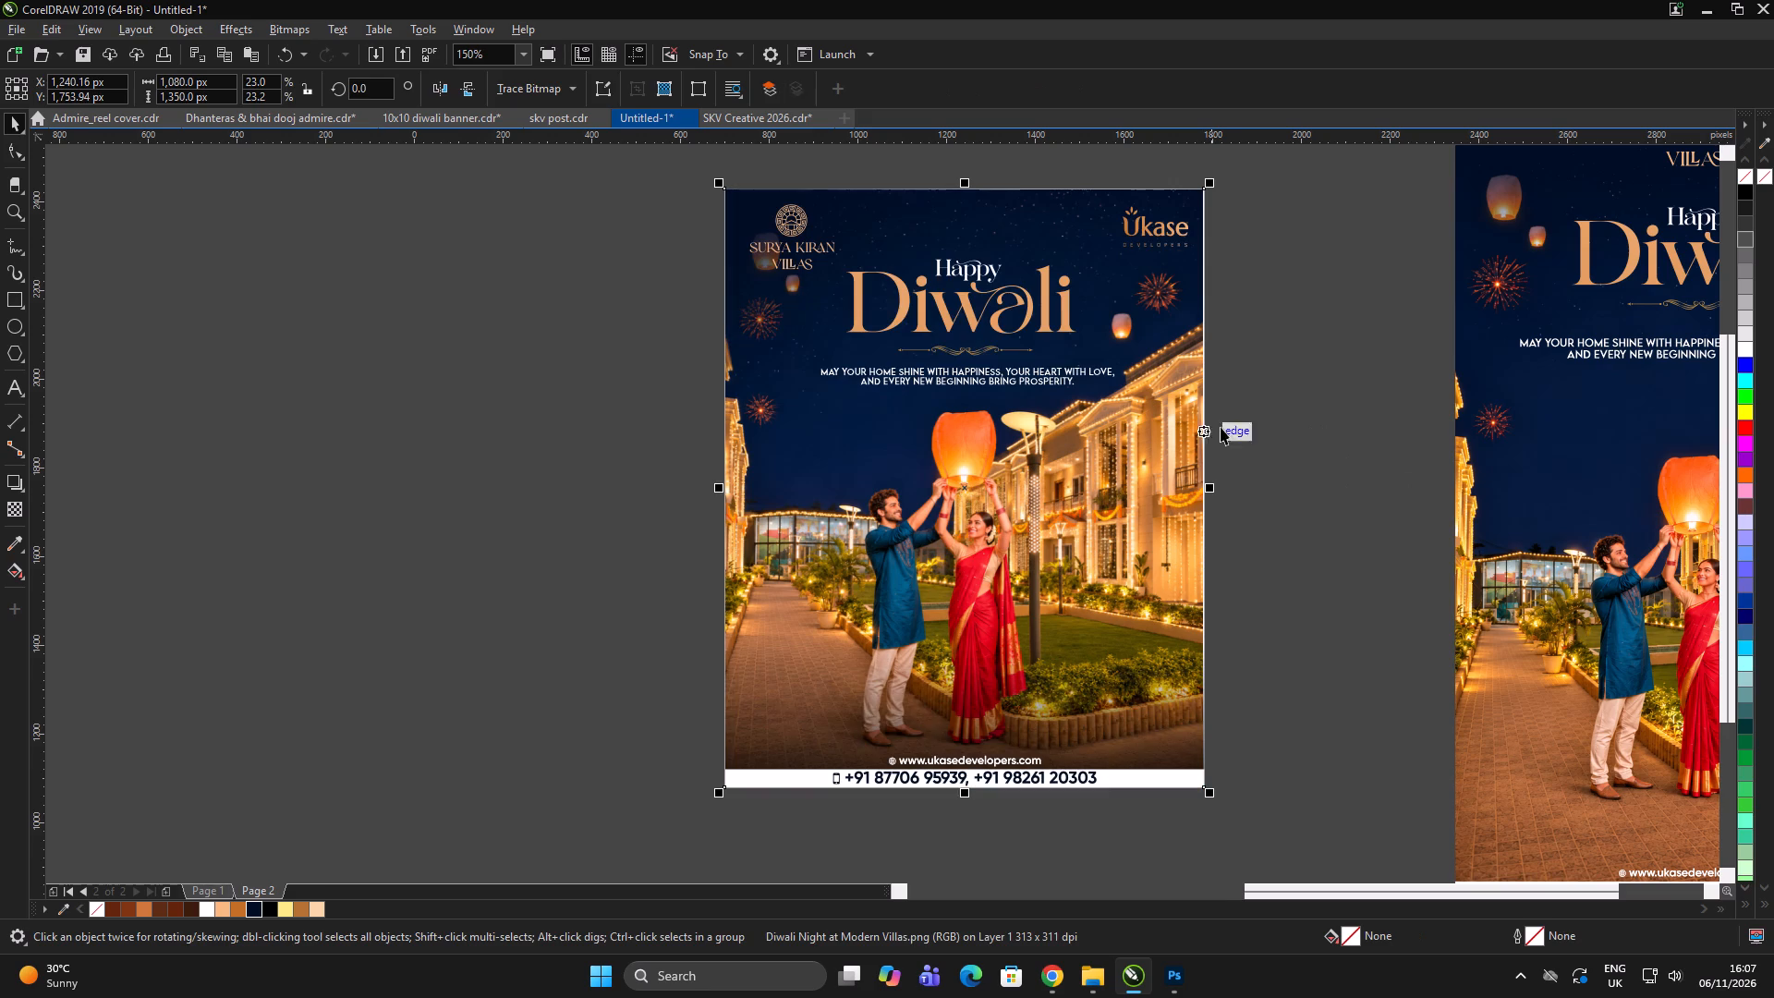
Bring the website and phone number strip at the post's bottom to the front.
{"action": "double_click", "coordinate": [1228, 422]}
{"action": "left_click_drag", "start_coordinate": [494, 511], "coordinate": [1405, 788]}
{"action": "key", "text": "shift+Page_Up"}
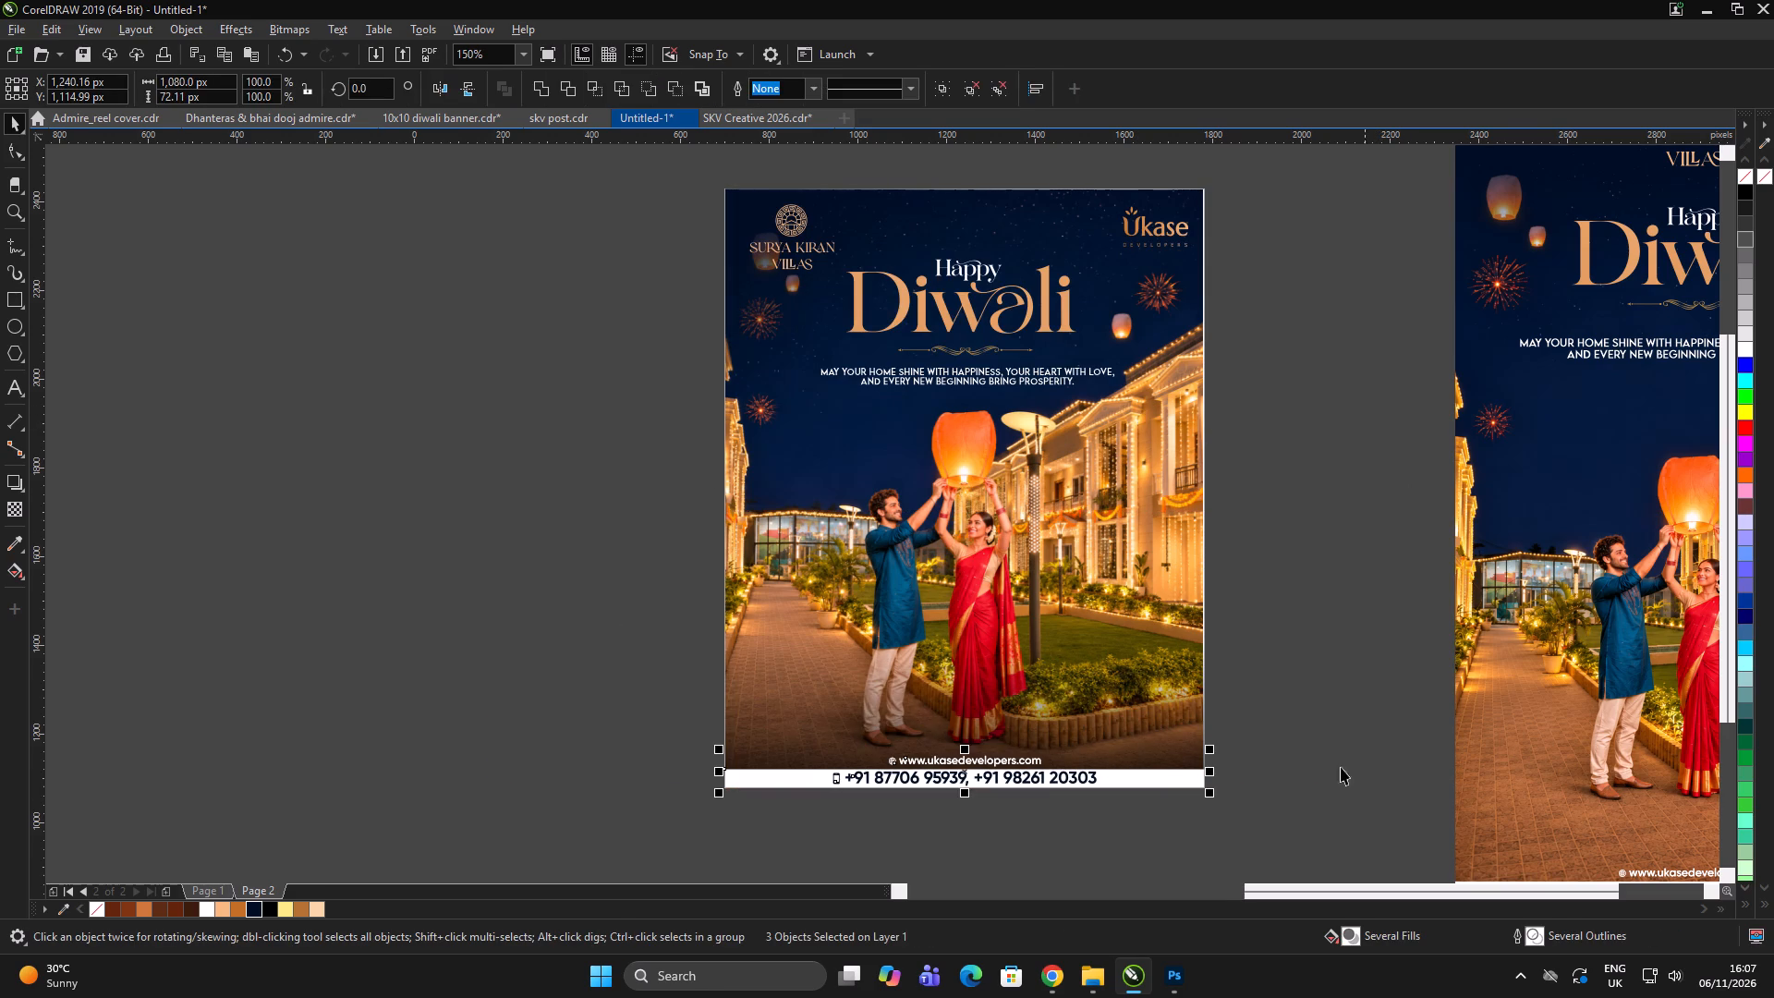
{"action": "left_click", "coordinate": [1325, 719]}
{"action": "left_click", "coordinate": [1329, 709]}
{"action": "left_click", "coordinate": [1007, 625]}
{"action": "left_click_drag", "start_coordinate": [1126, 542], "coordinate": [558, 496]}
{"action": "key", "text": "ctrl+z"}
Select all of the post's artwork and group it.
{"action": "left_click", "coordinate": [1354, 540]}
{"action": "scroll", "coordinate": [538, 359], "scroll_direction": "down", "scroll_amount": 2}
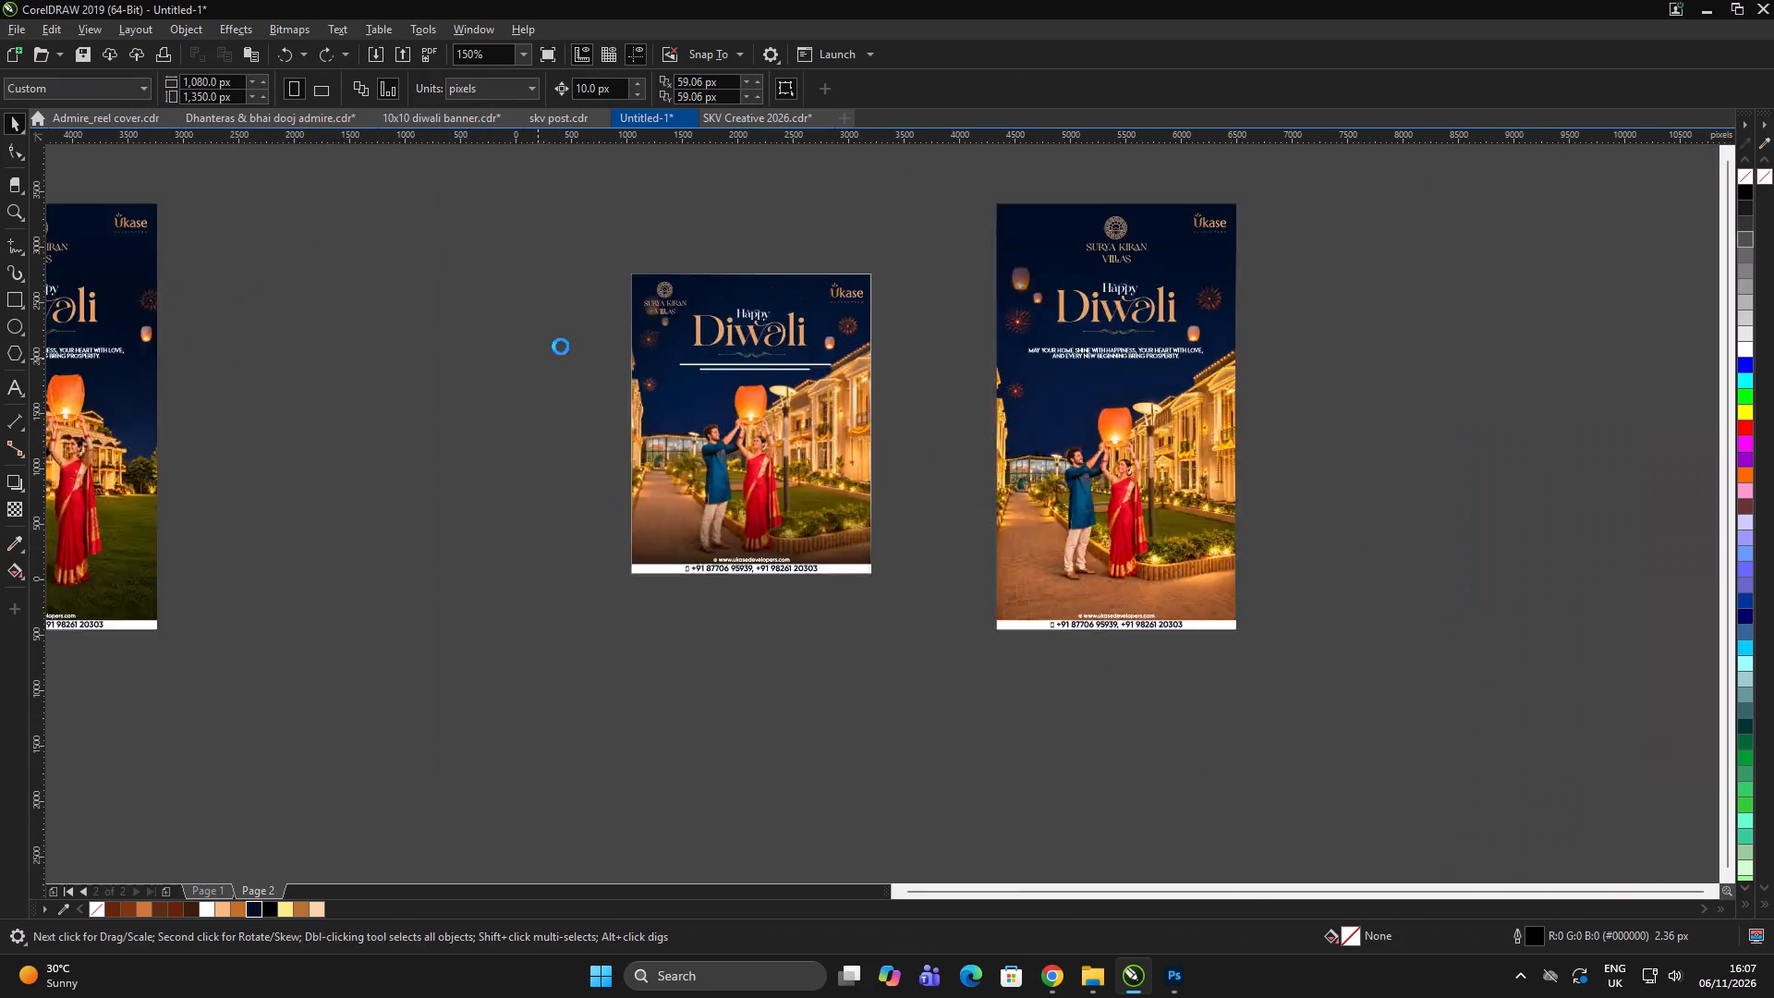
{"action": "scroll", "coordinate": [586, 311], "scroll_direction": "up", "scroll_amount": 1}
{"action": "left_click_drag", "start_coordinate": [490, 265], "coordinate": [970, 656]}
{"action": "scroll", "coordinate": [857, 489], "scroll_direction": "up", "scroll_amount": 1}
{"action": "key", "text": "ctrl+g"}
Examine the grouped post's image and outer edge up close.
{"action": "double_click", "coordinate": [983, 468]}
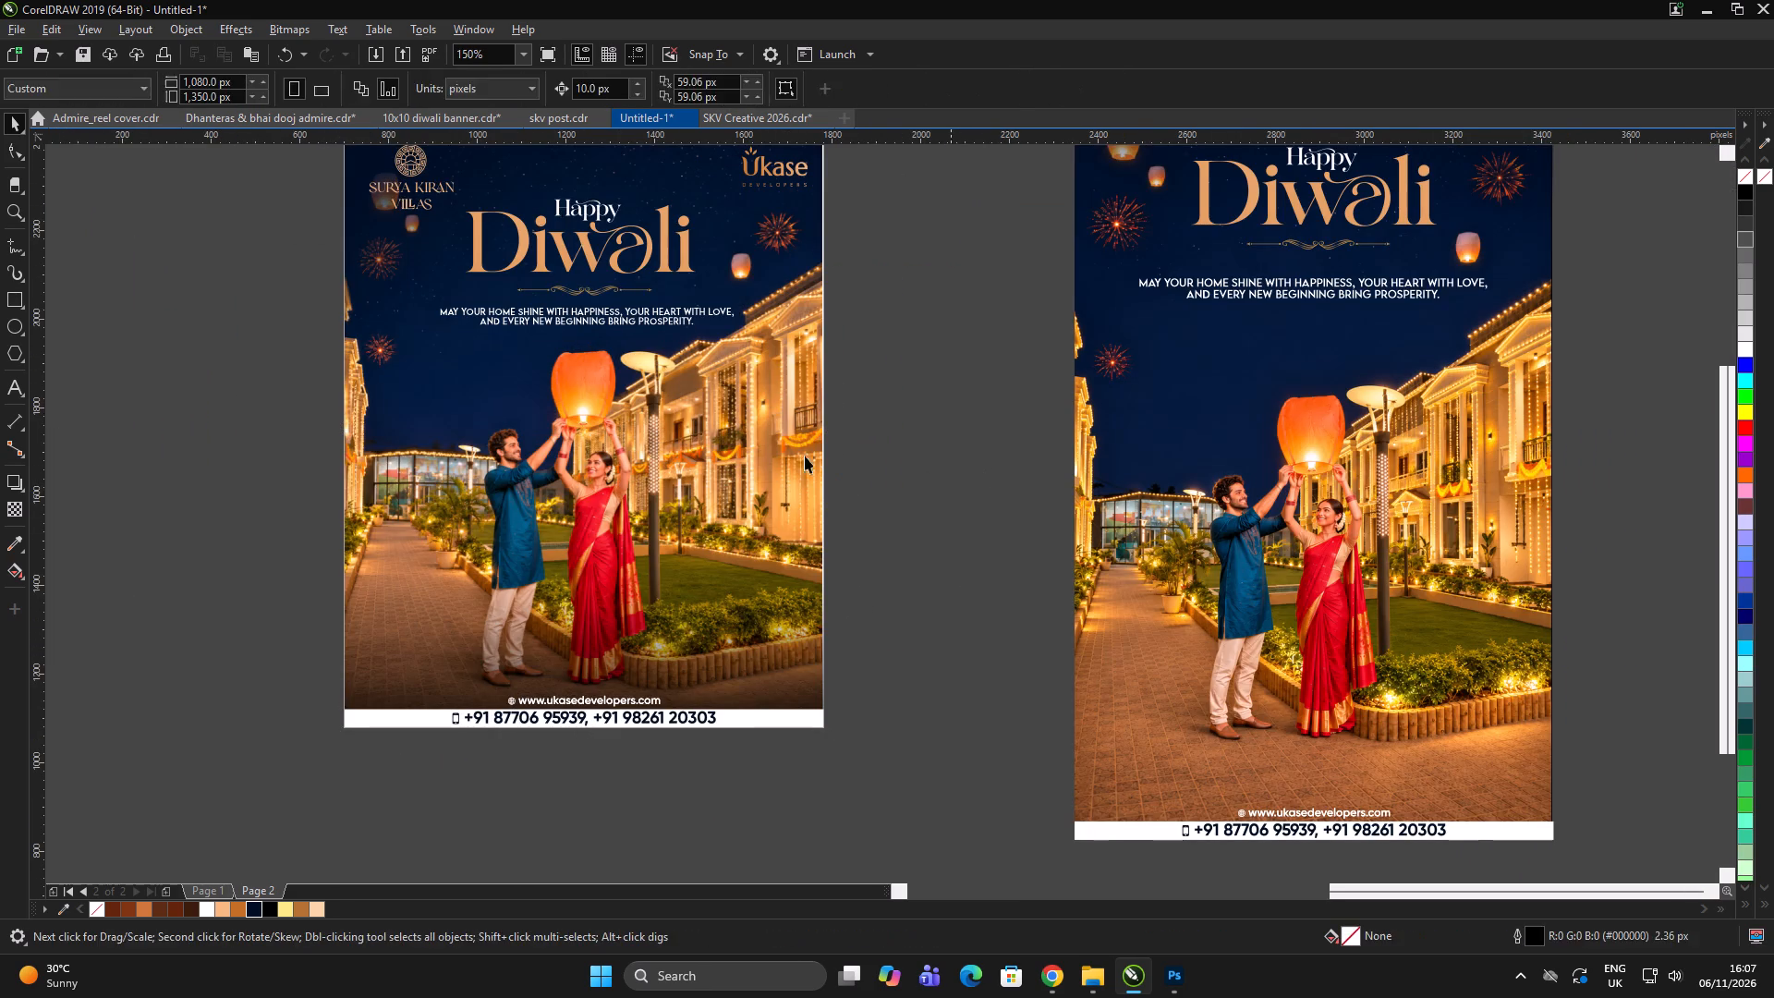
{"action": "left_click", "coordinate": [633, 420]}
{"action": "scroll", "coordinate": [767, 525], "scroll_direction": "up", "scroll_amount": 2}
{"action": "scroll", "coordinate": [1011, 546], "scroll_direction": "up", "scroll_amount": 2}
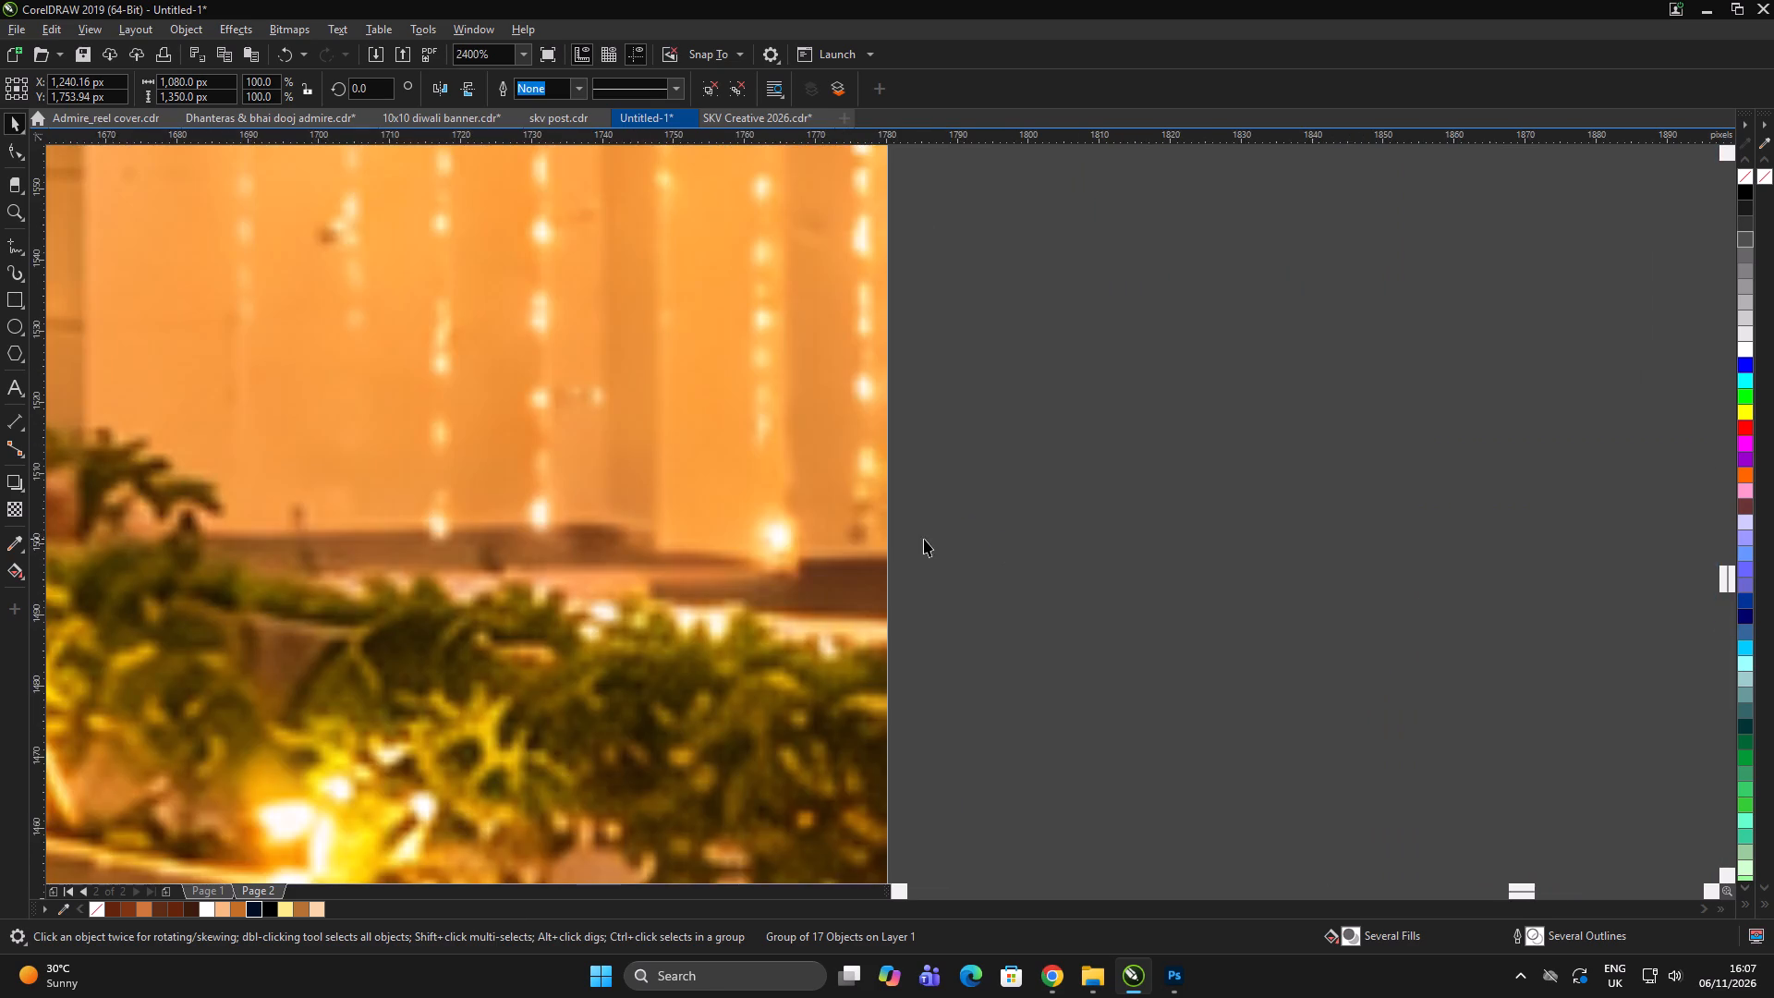
{"action": "scroll", "coordinate": [877, 586], "scroll_direction": "up", "scroll_amount": 6}
{"action": "scroll", "coordinate": [991, 536], "scroll_direction": "down", "scroll_amount": 17}
{"action": "scroll", "coordinate": [940, 503], "scroll_direction": "up", "scroll_amount": 1}
{"action": "scroll", "coordinate": [940, 504], "scroll_direction": "down", "scroll_amount": 2}
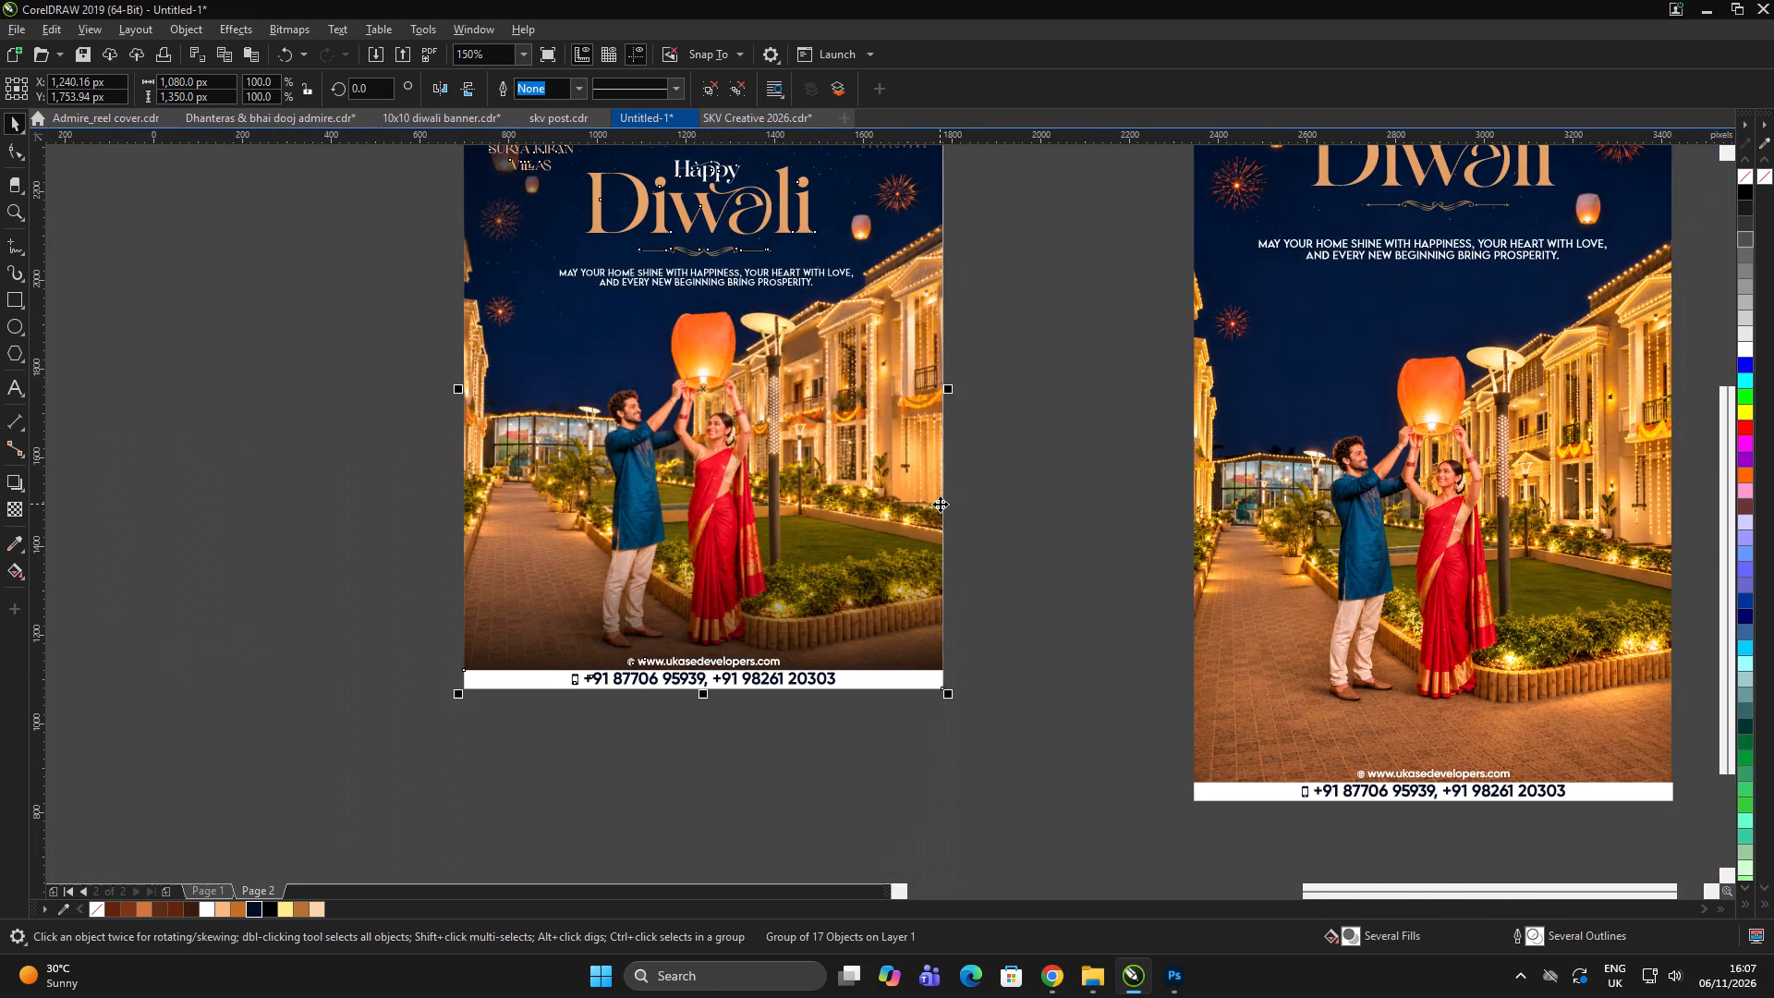
Export the grouped post as a JPG replacing "Skv_diwali" in the festival folder, with RGB Color (24-bit) mode and black (#000000) matte.
{"action": "key", "text": "ctrl+e"}
{"action": "left_click", "coordinate": [1542, 252]}
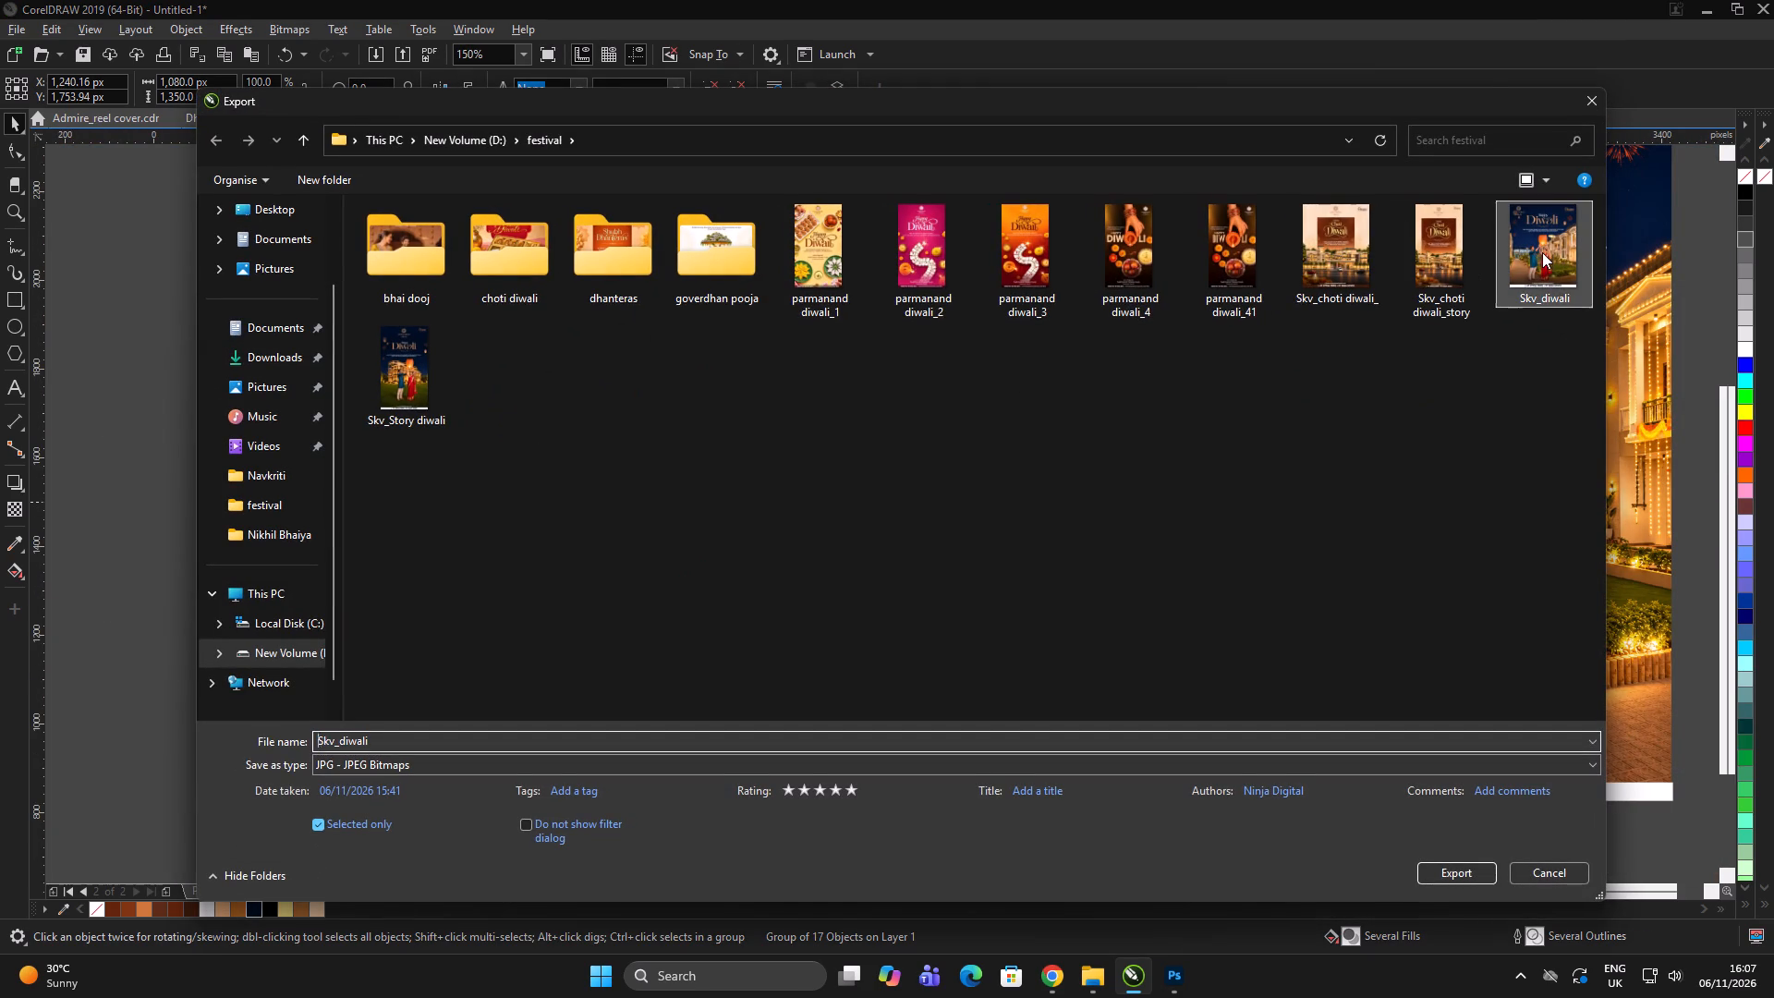
{"action": "left_click", "coordinate": [1459, 870]}
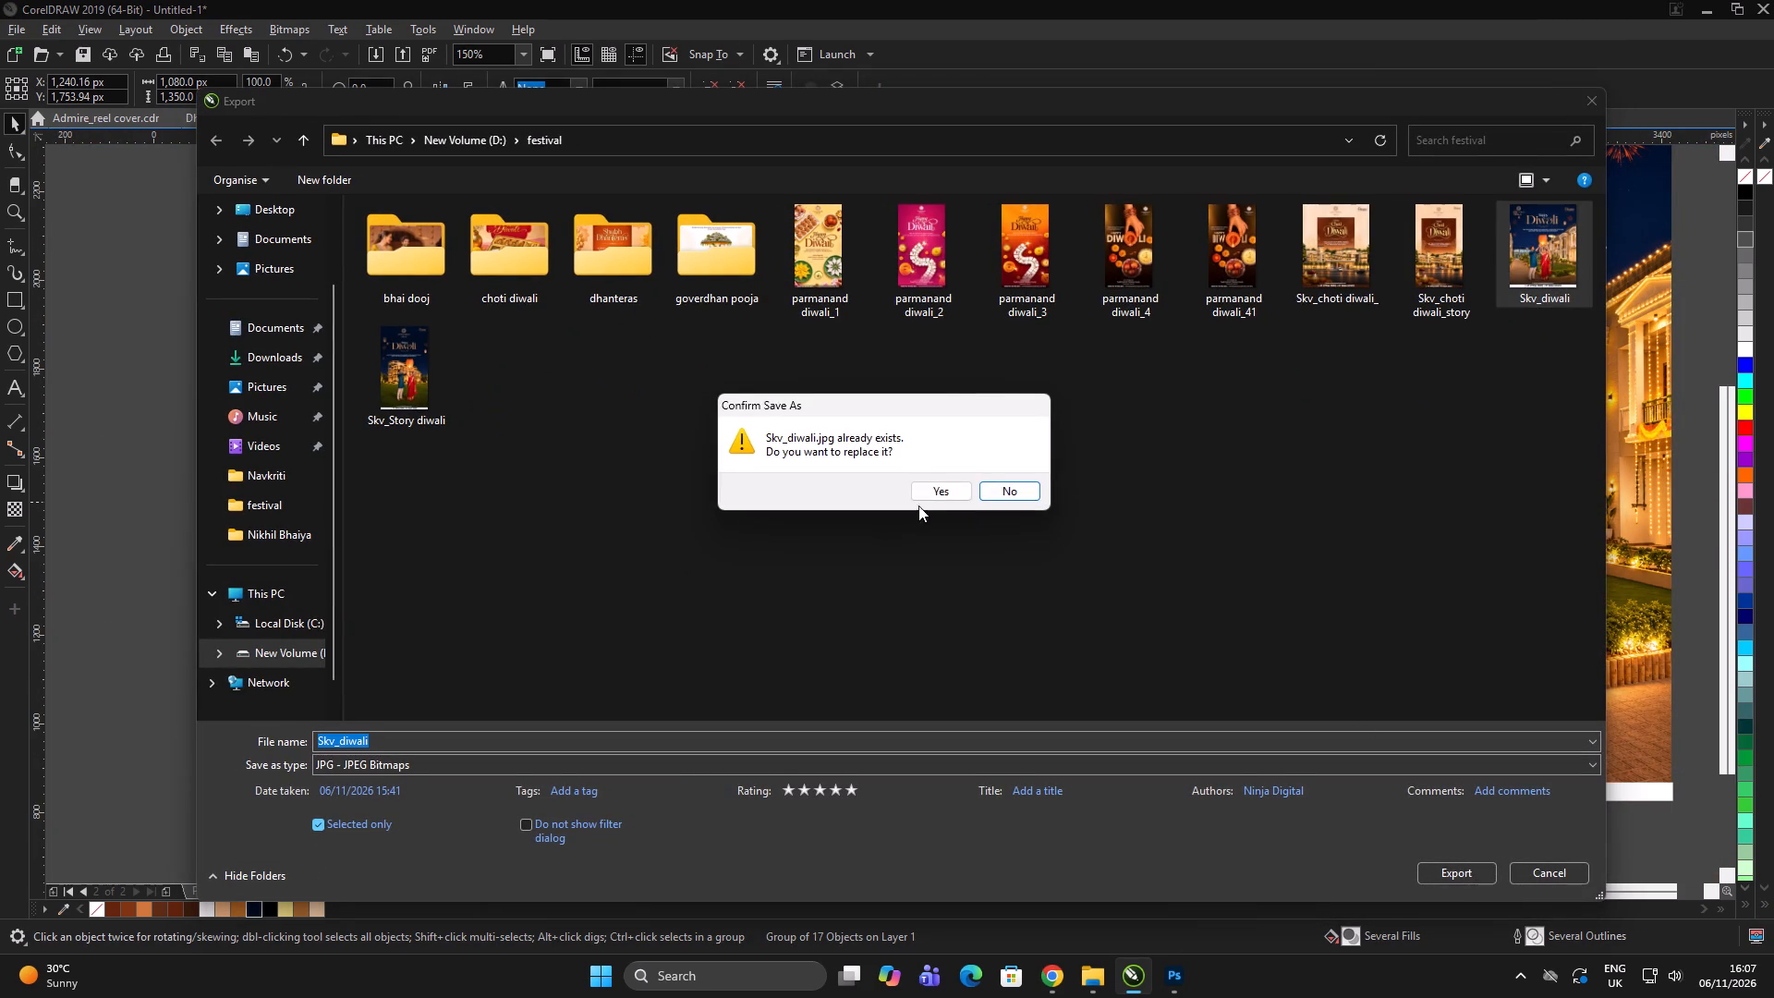
{"action": "left_click", "coordinate": [942, 495]}
{"action": "left_click", "coordinate": [1193, 290]}
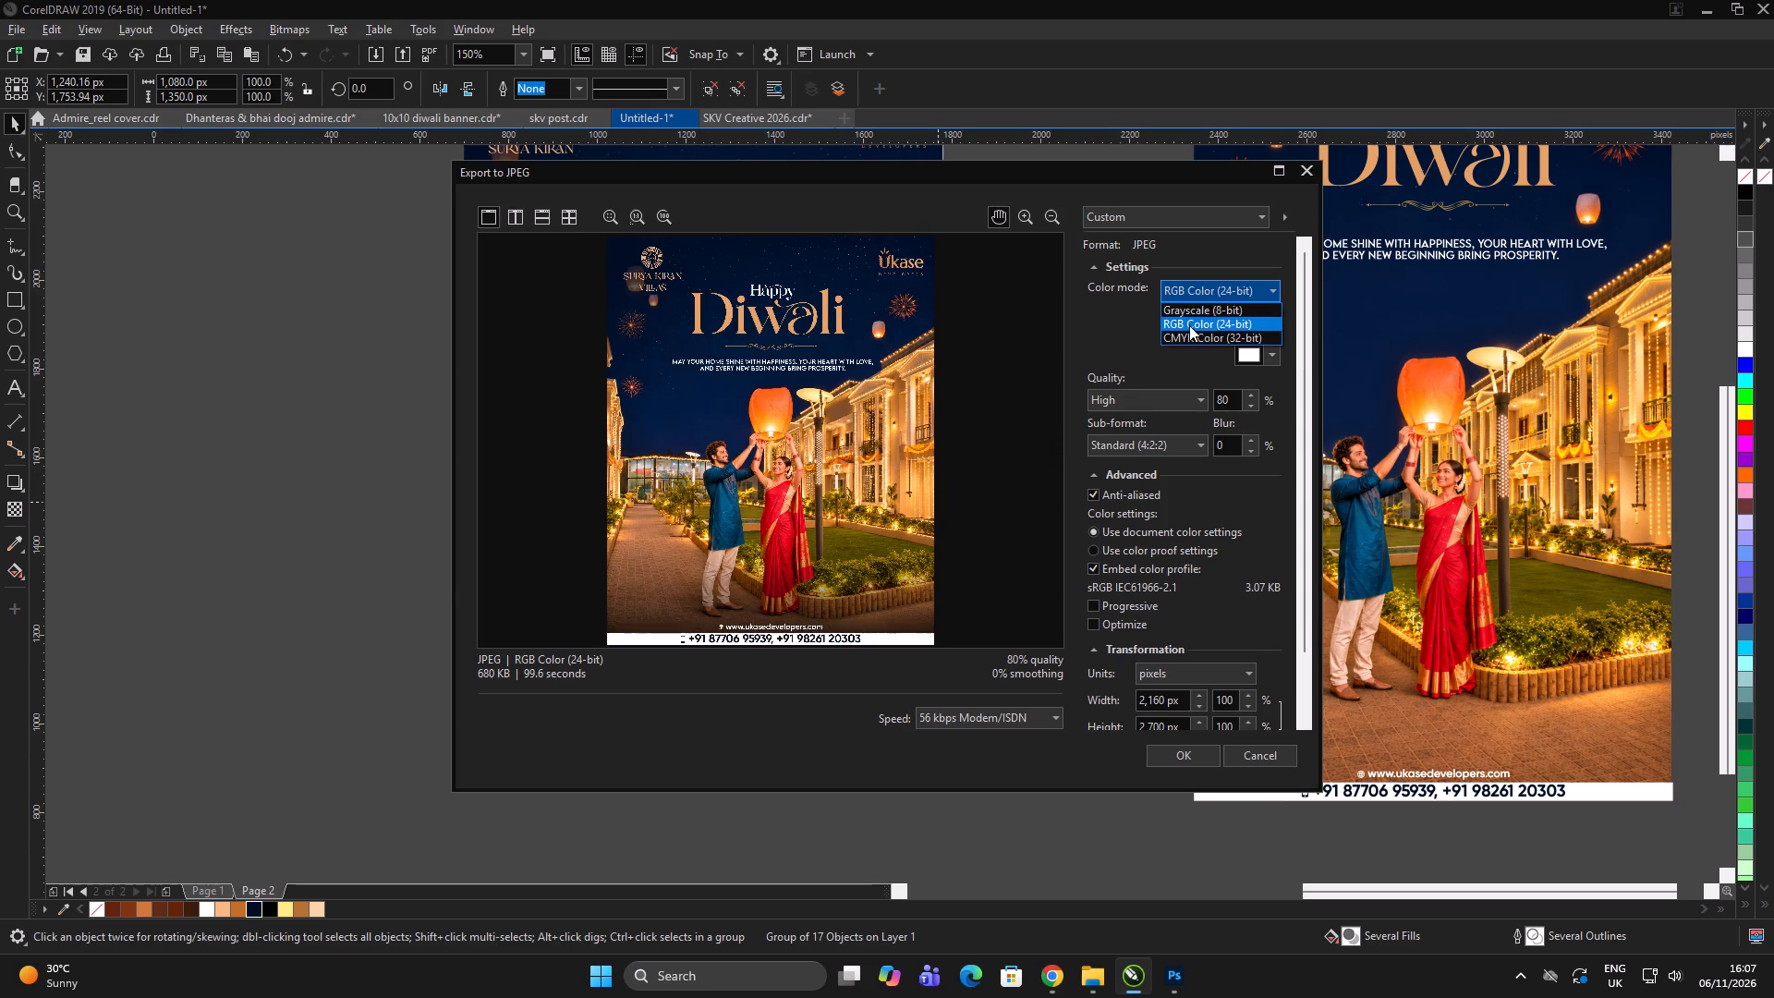
{"action": "left_click", "coordinate": [1189, 325]}
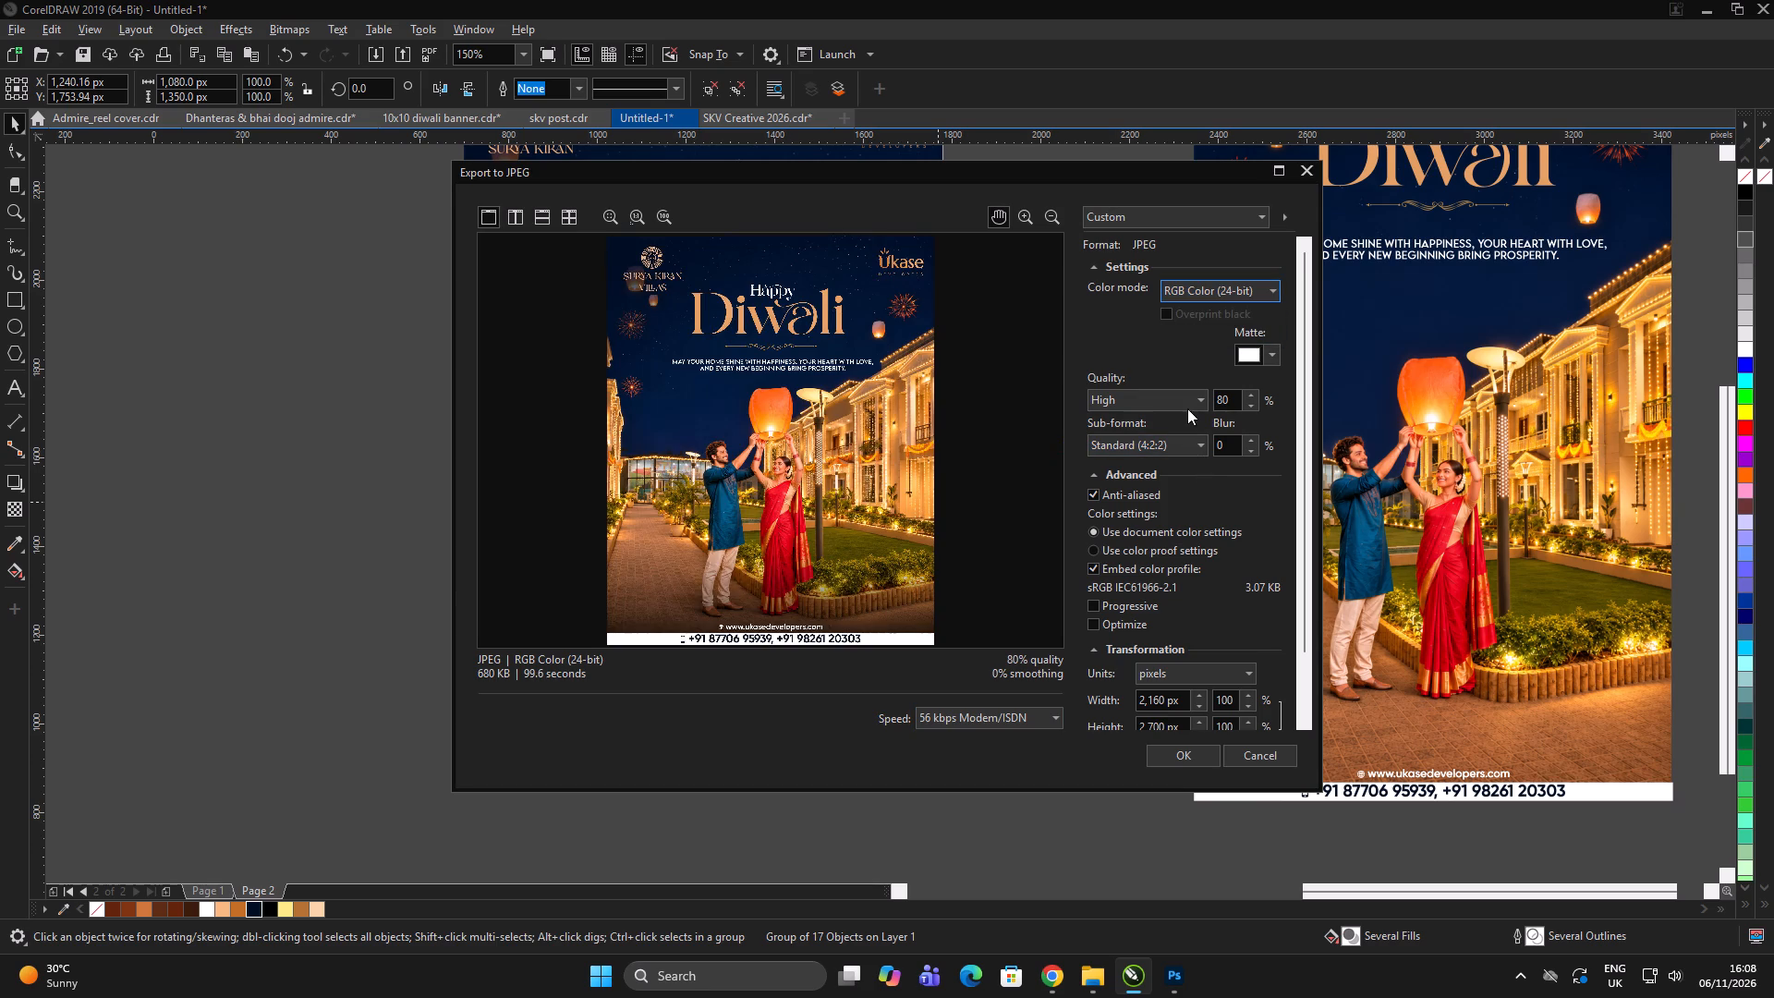
{"action": "left_click", "coordinate": [1271, 356]}
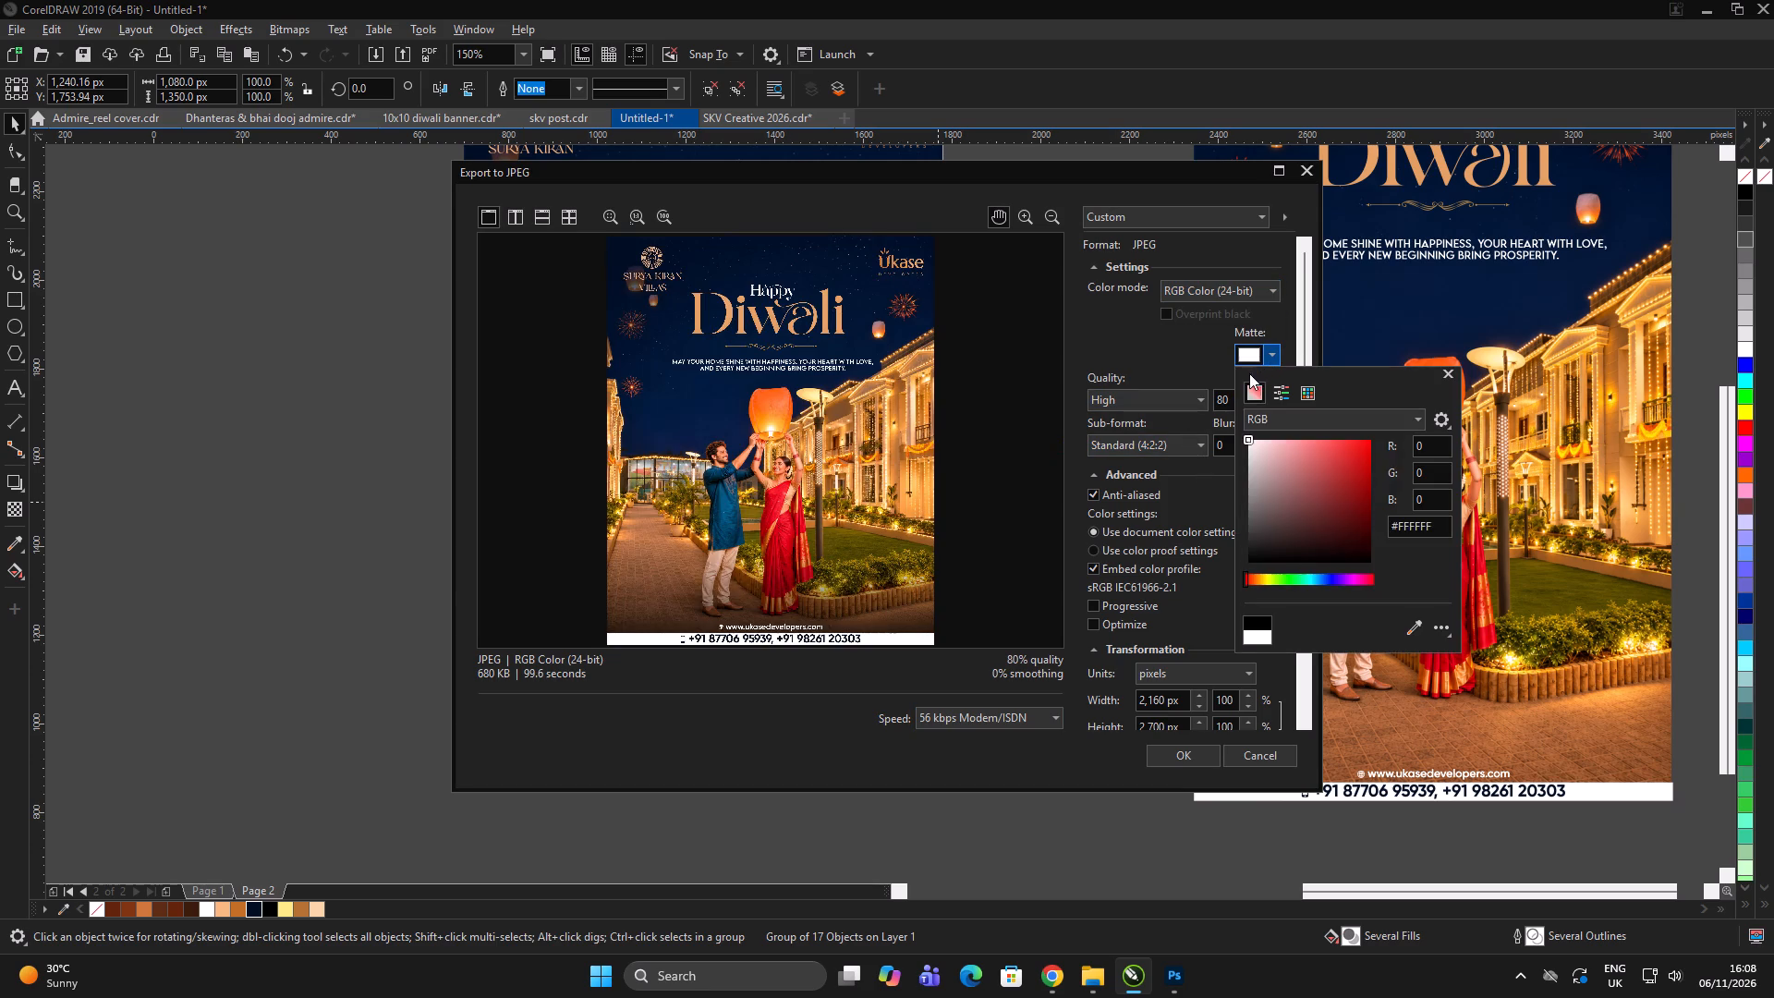
{"action": "left_click_drag", "start_coordinate": [1243, 441], "coordinate": [1228, 605]}
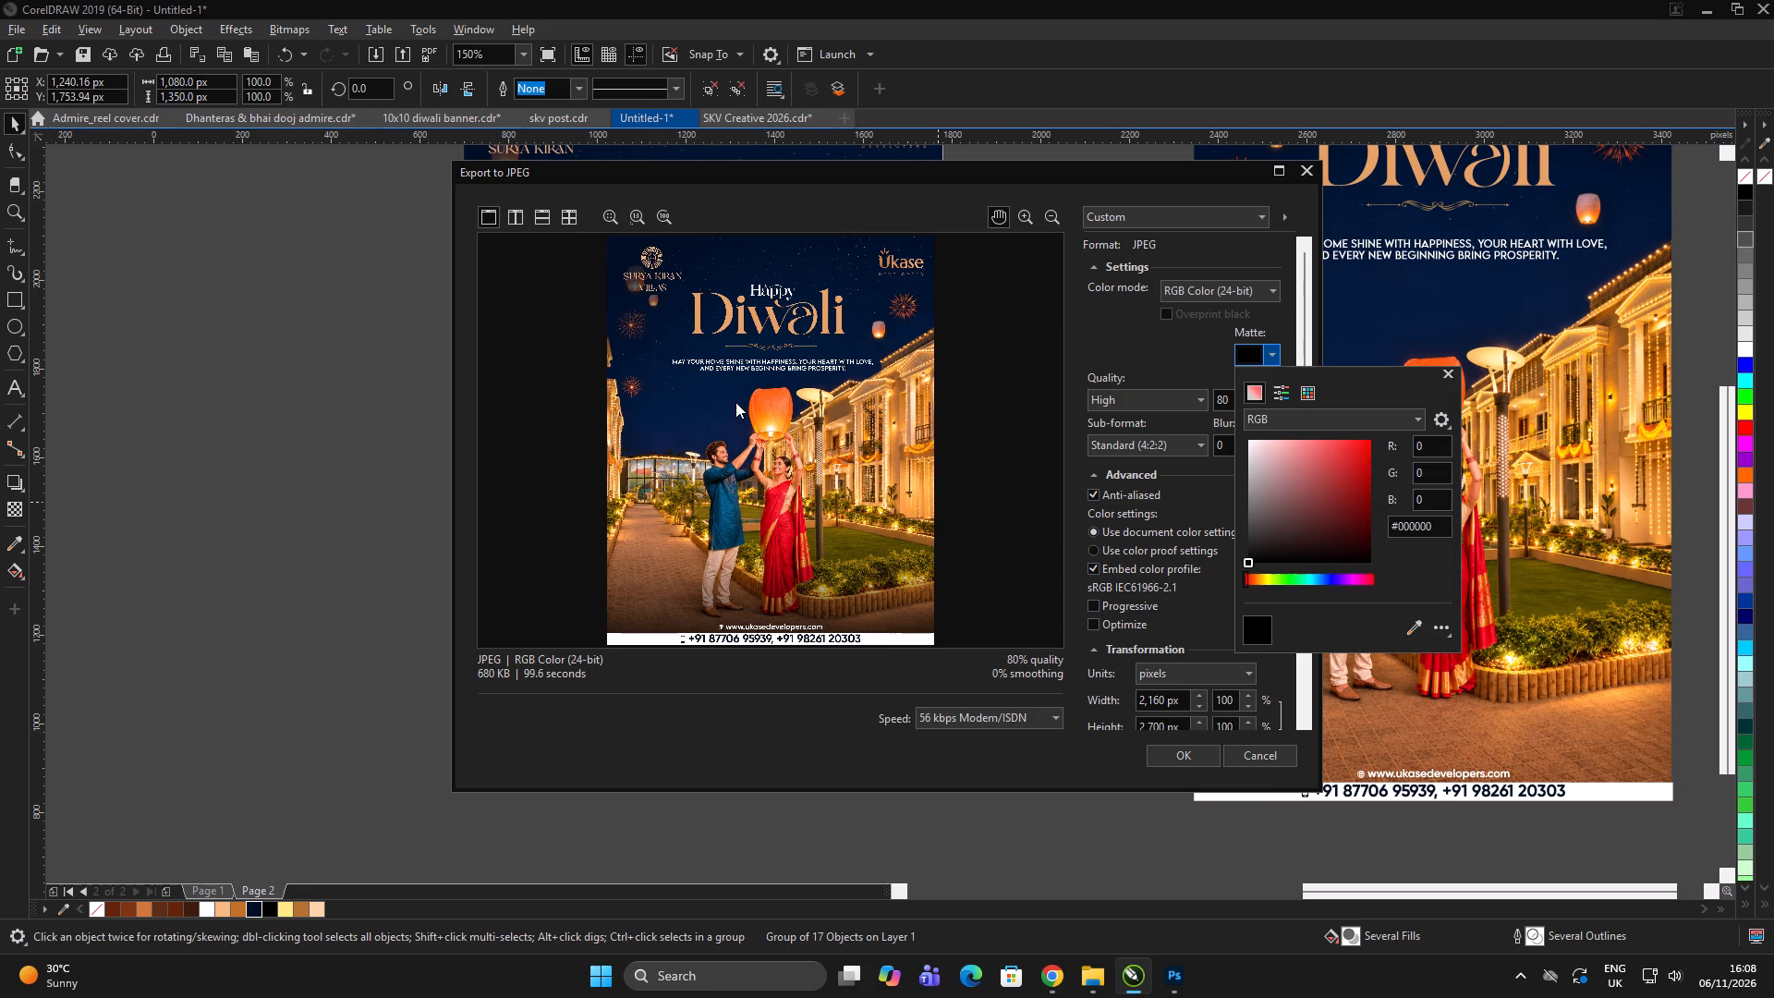
{"action": "left_click", "coordinate": [735, 401]}
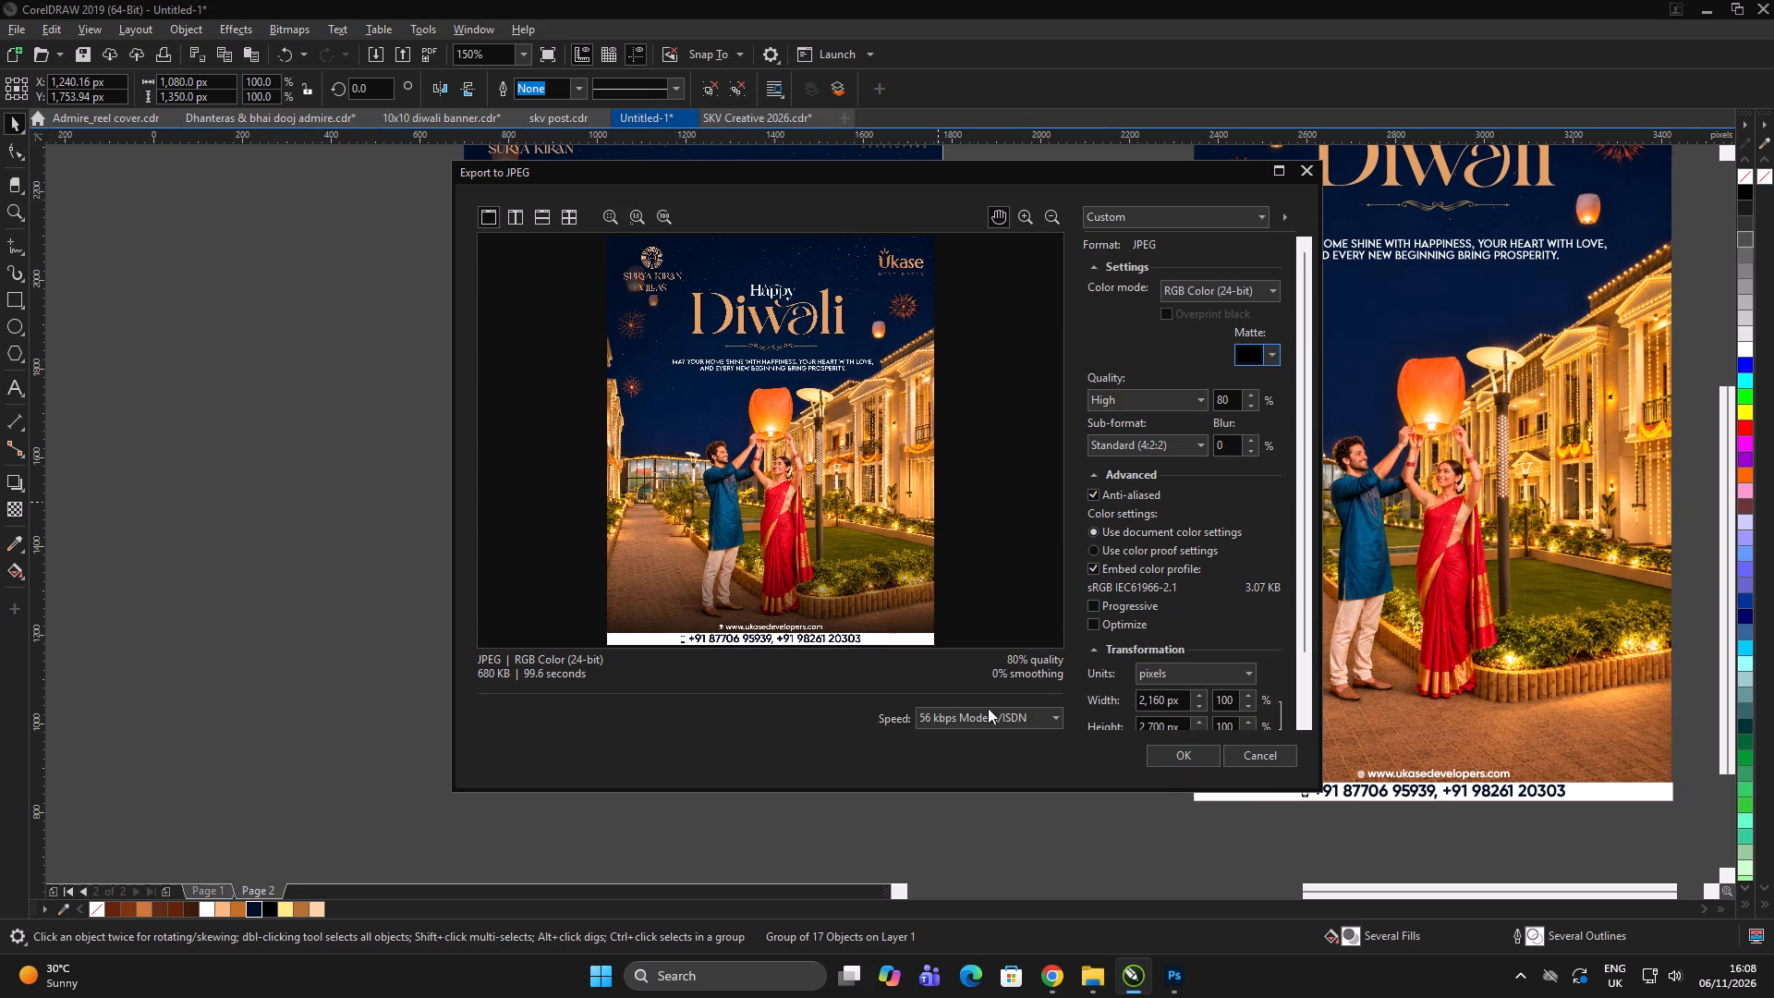
{"action": "left_click_drag", "start_coordinate": [738, 528], "coordinate": [741, 556]}
{"action": "left_click", "coordinate": [1191, 755]}
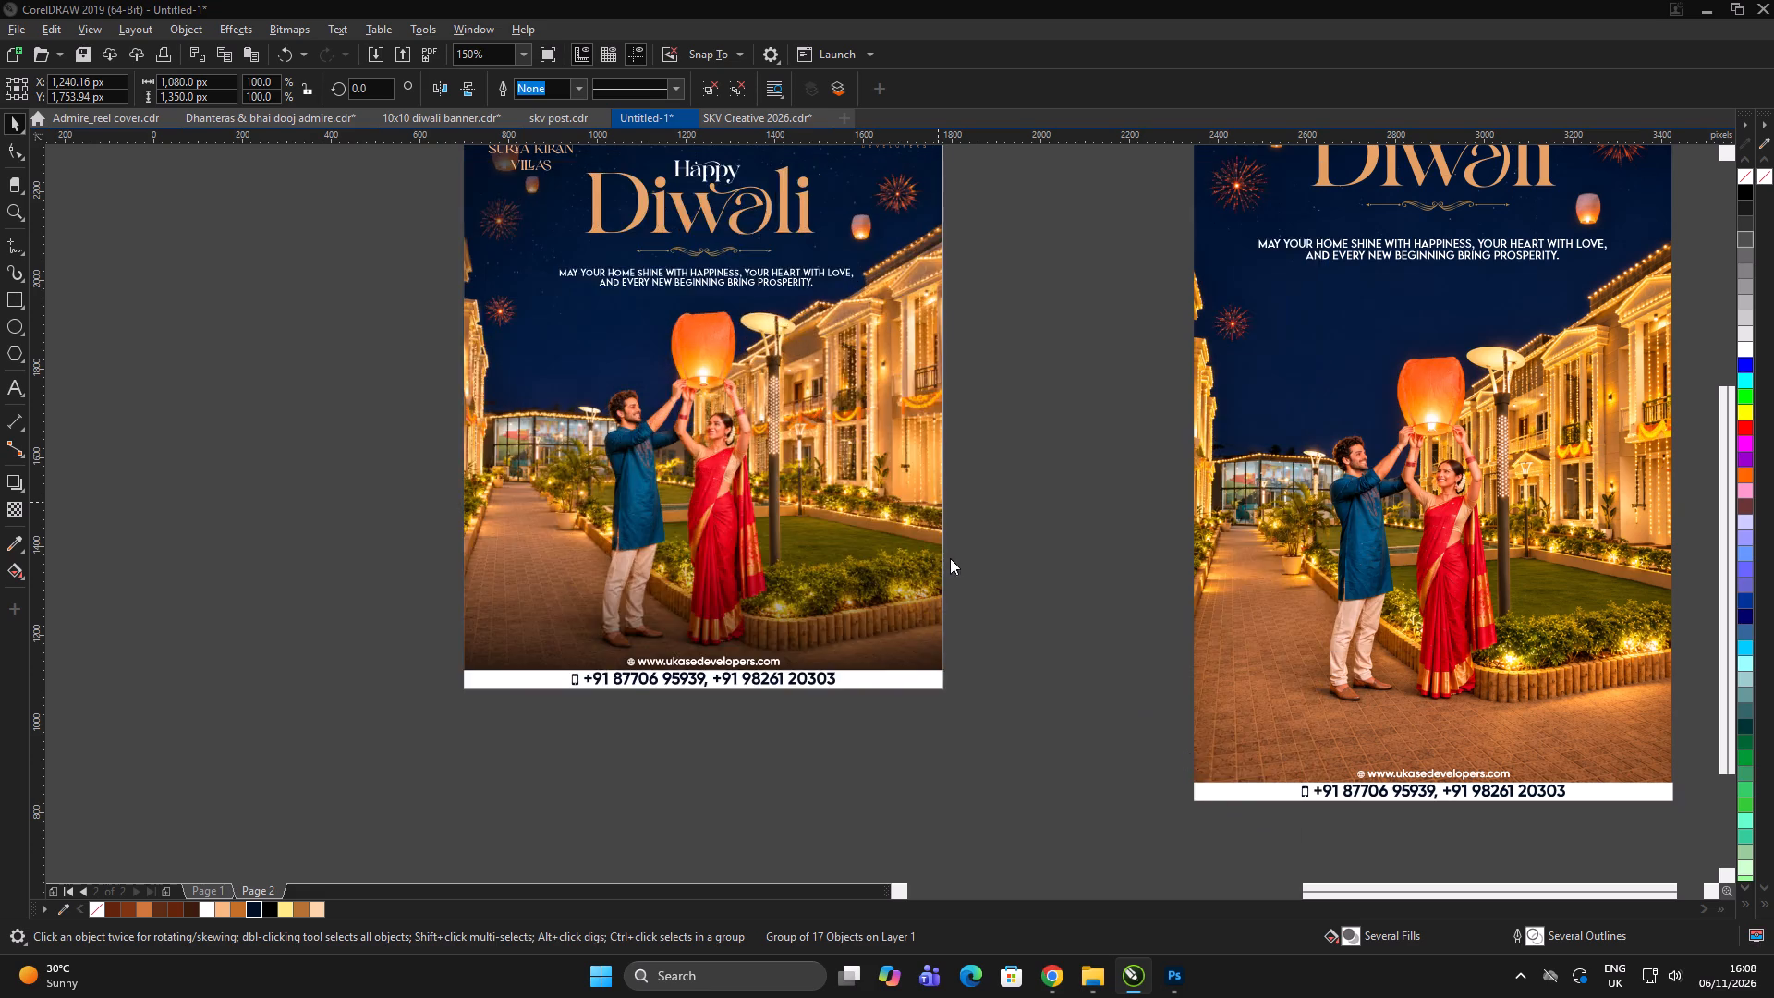
Select all of the Diwali story's artwork and group it.
{"action": "scroll", "coordinate": [757, 482], "scroll_direction": "down", "scroll_amount": 2}
{"action": "scroll", "coordinate": [1006, 444], "scroll_direction": "up", "scroll_amount": 1}
{"action": "left_click", "coordinate": [1079, 426]}
{"action": "left_click_drag", "start_coordinate": [1081, 418], "coordinate": [1076, 407]}
{"action": "scroll", "coordinate": [930, 420], "scroll_direction": "up", "scroll_amount": 2}
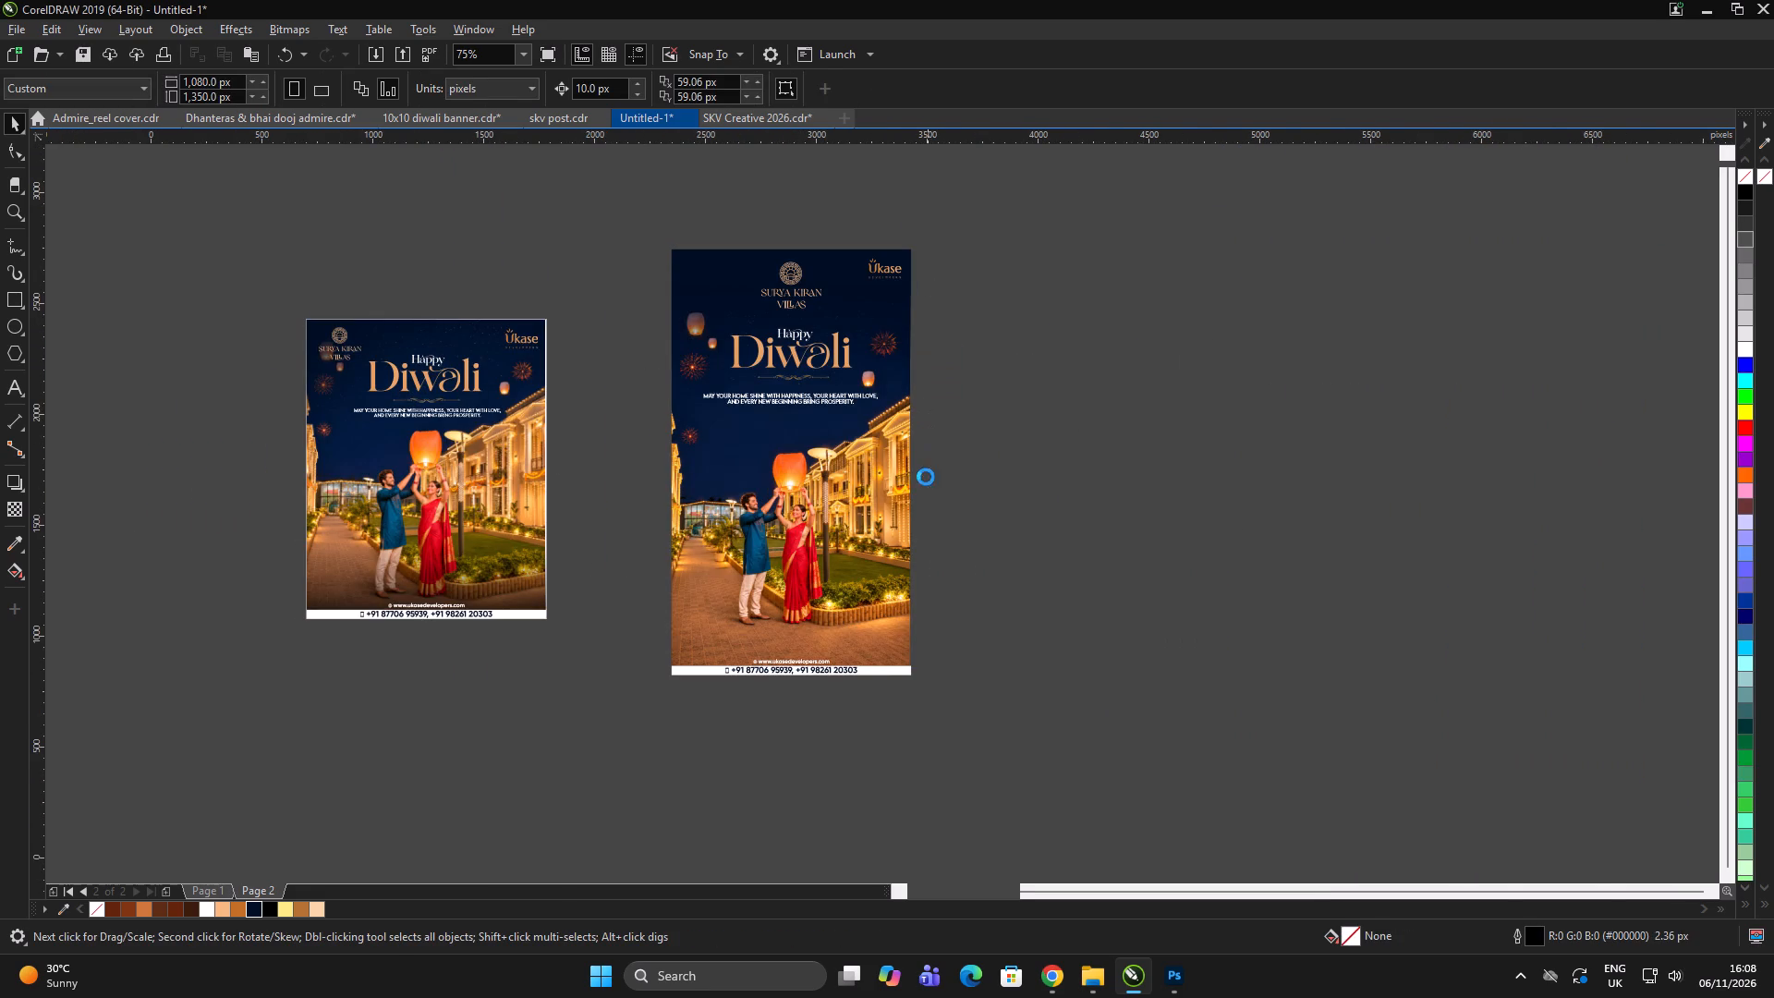
{"action": "scroll", "coordinate": [926, 477], "scroll_direction": "up", "scroll_amount": 1}
{"action": "scroll", "coordinate": [860, 530], "scroll_direction": "down", "scroll_amount": 6}
{"action": "left_click_drag", "start_coordinate": [913, 239], "coordinate": [532, 799]}
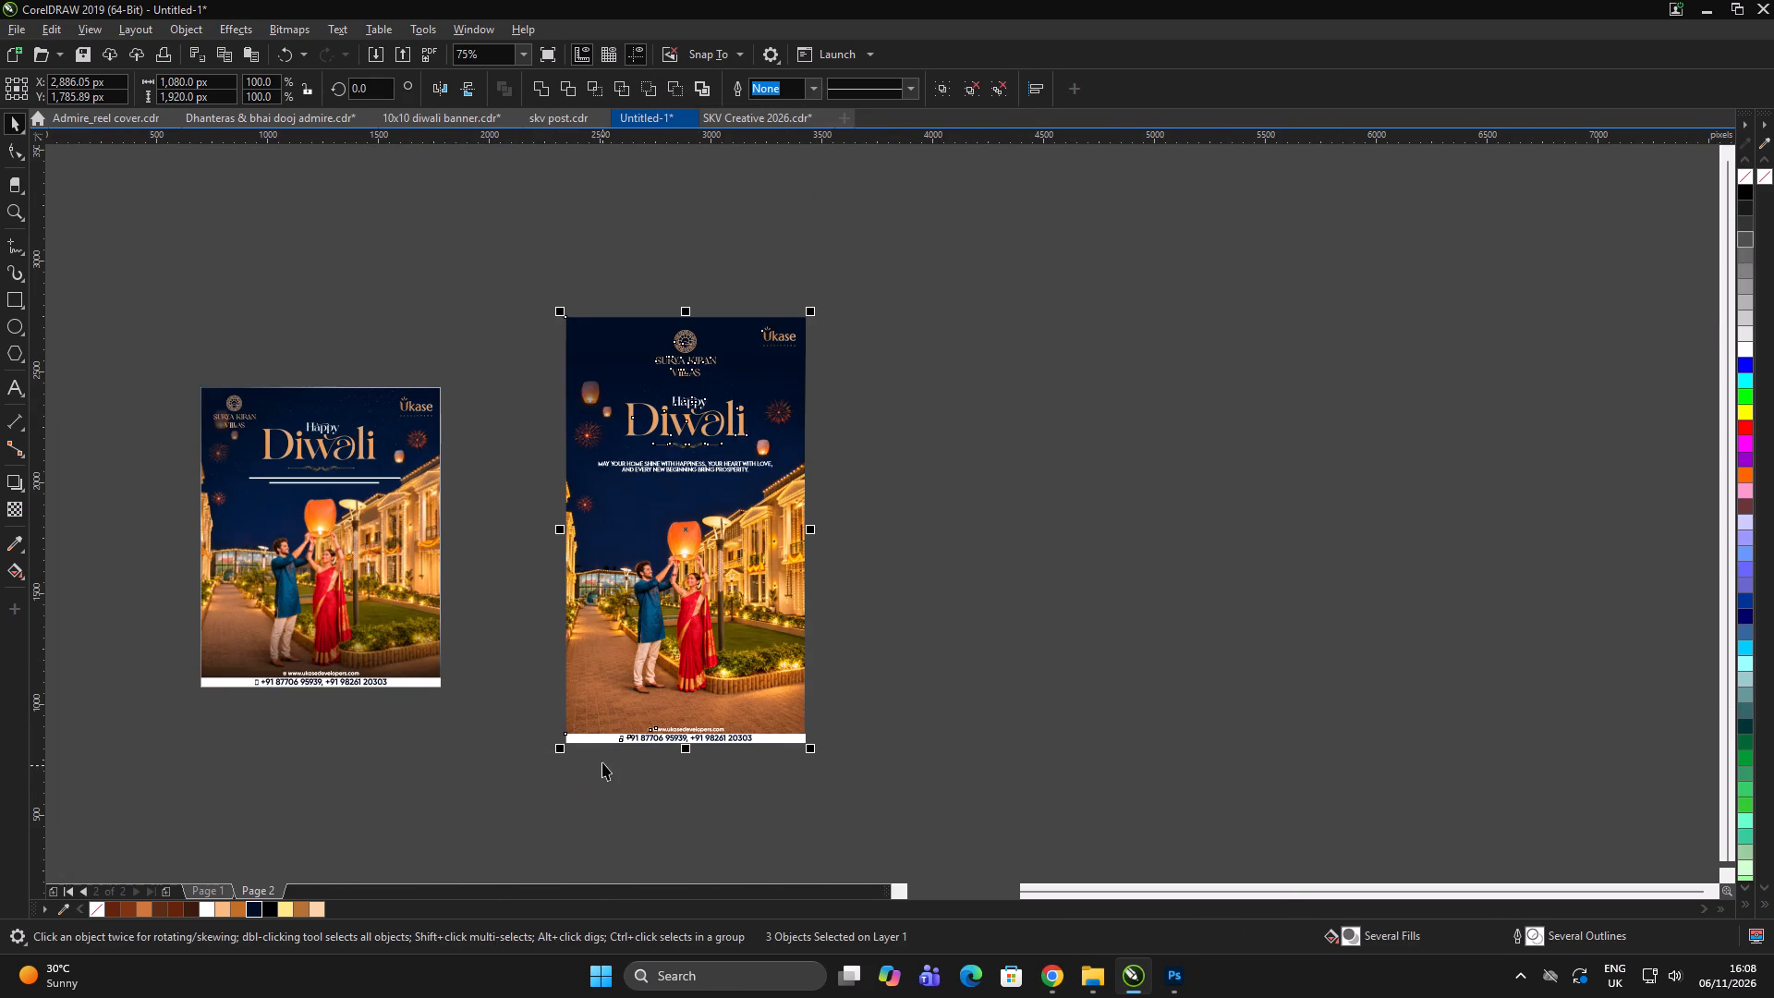
{"action": "key", "text": "ctrl+e"}
{"action": "left_click", "coordinate": [1565, 865]}
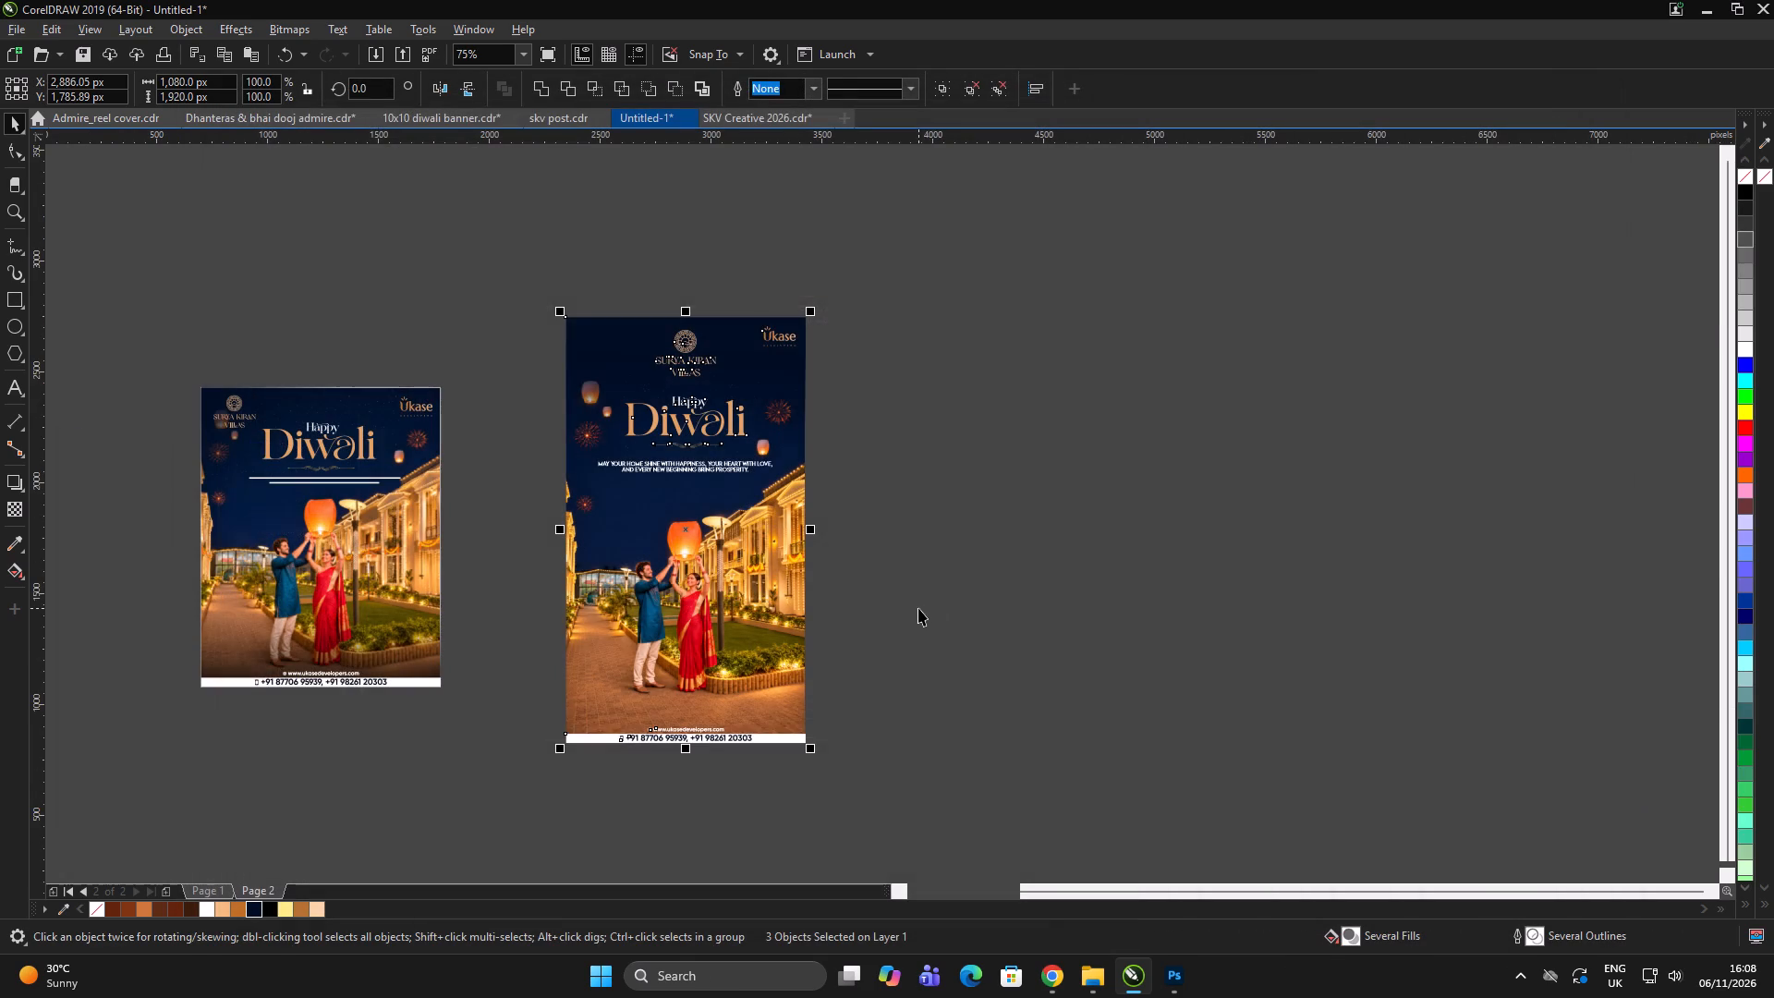
{"action": "key", "text": "ctrl+g"}
Export the grouped story as a JPG replacing "Skv_Story diwali" in the festival folder, with RGB Color (24-bit) mode and black (#000000) matte.
{"action": "key", "text": "ctrl+e"}
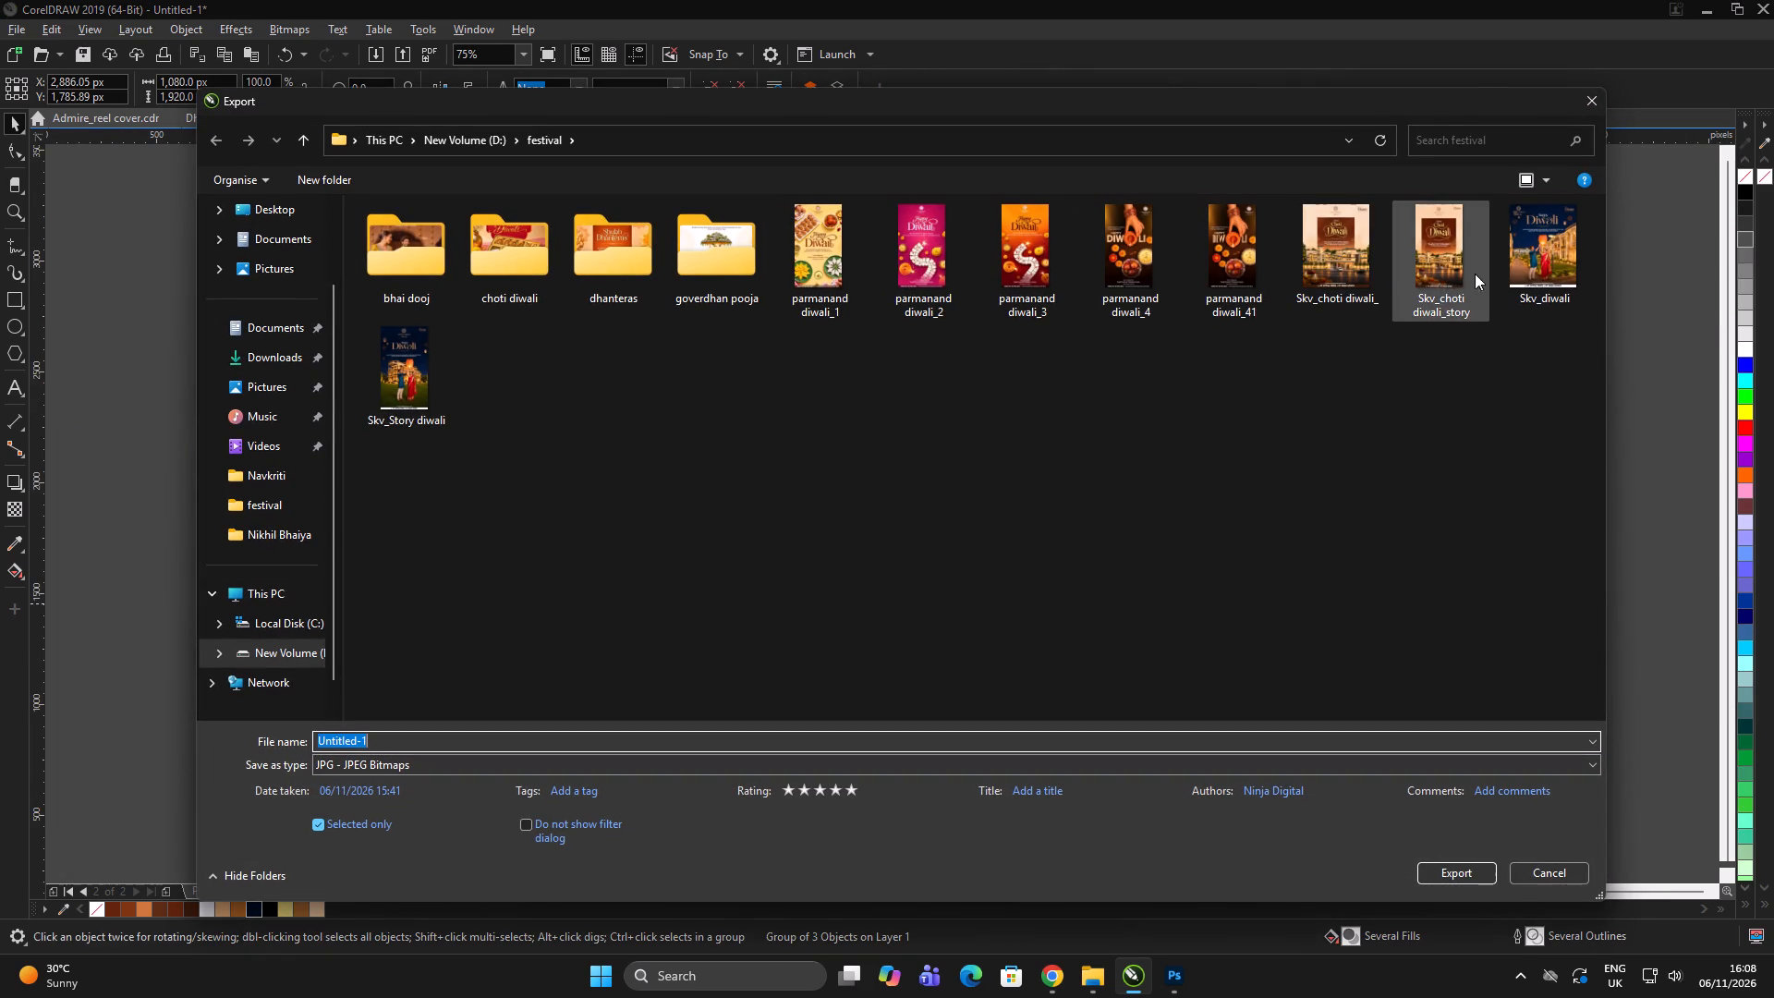
{"action": "left_click", "coordinate": [431, 388]}
{"action": "left_click", "coordinate": [1471, 881]}
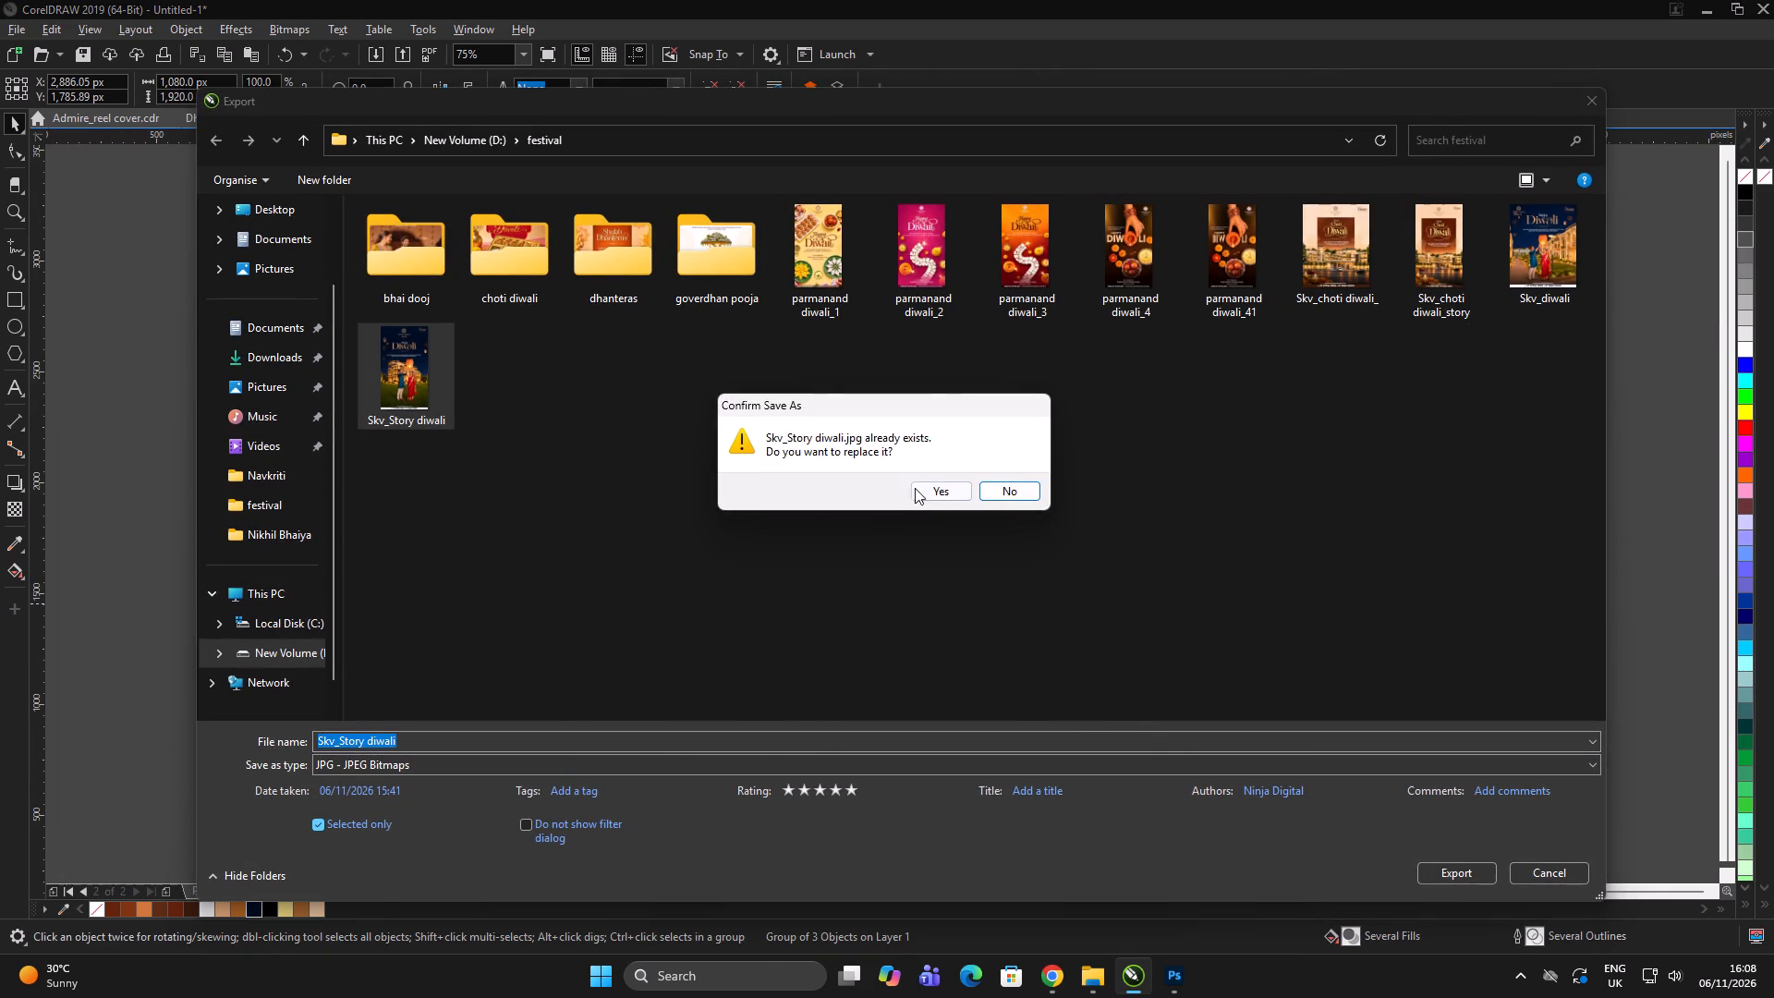
{"action": "left_click", "coordinate": [924, 491]}
{"action": "left_click", "coordinate": [1198, 285]}
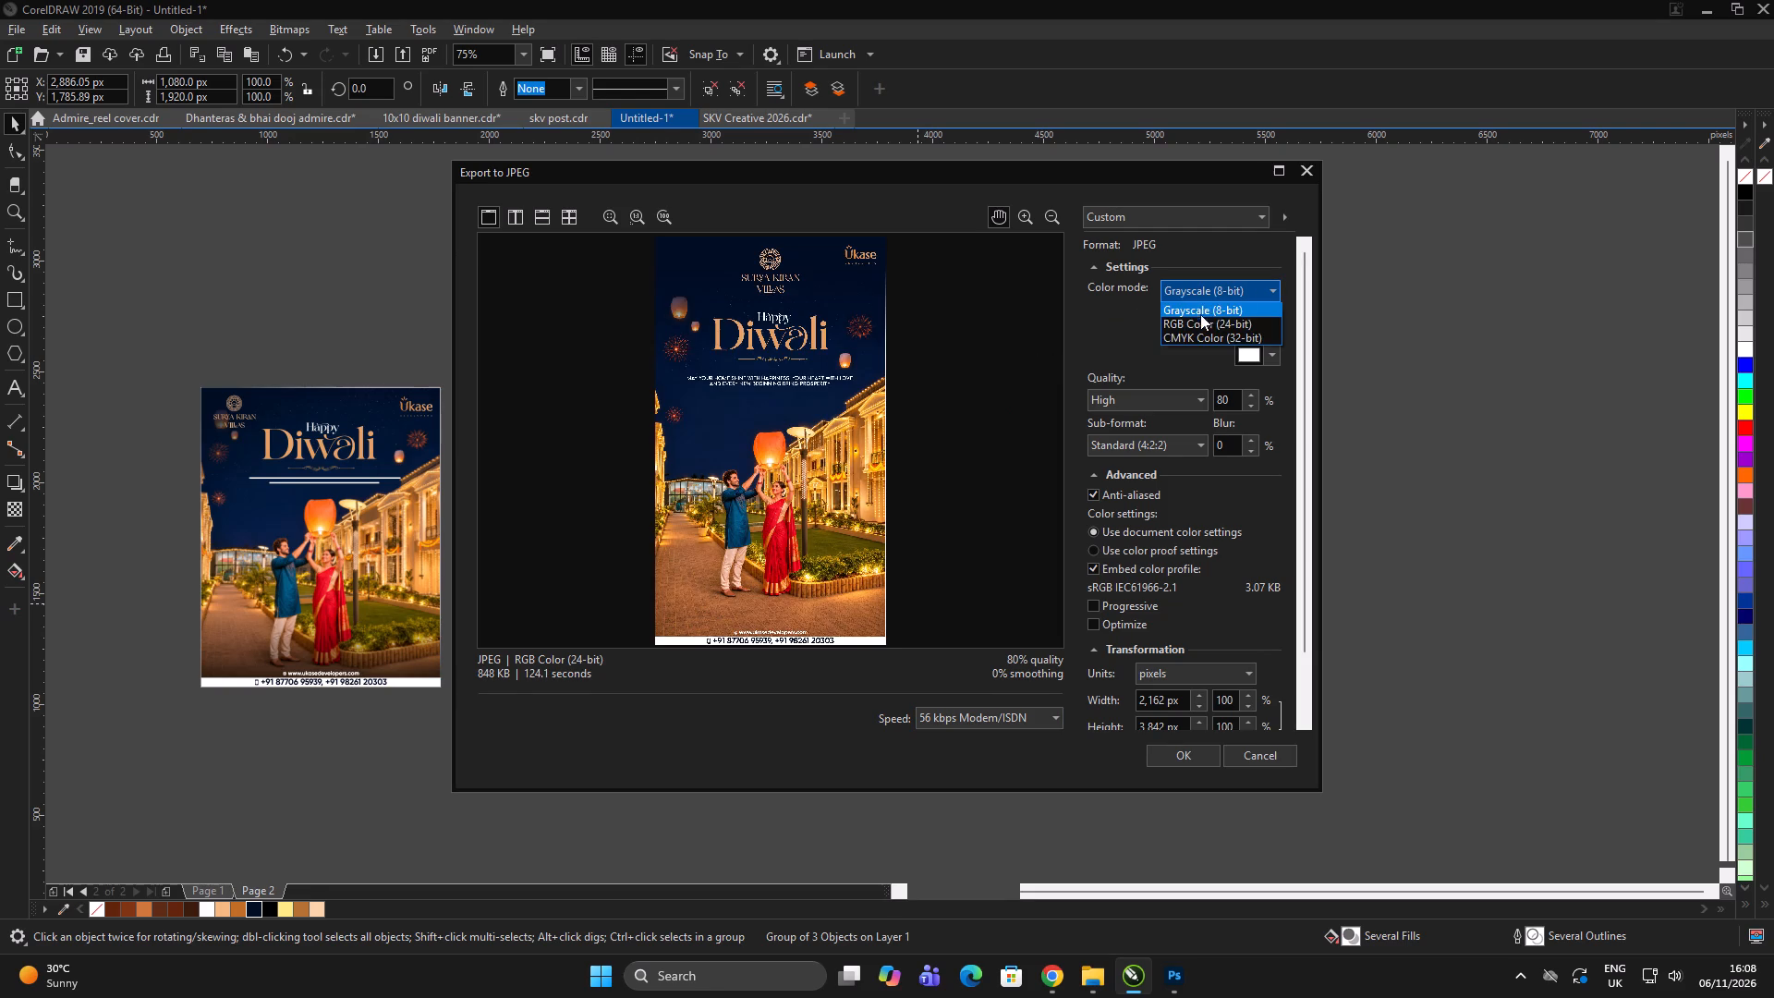
{"action": "left_click", "coordinate": [1197, 320]}
{"action": "left_click", "coordinate": [1276, 354]}
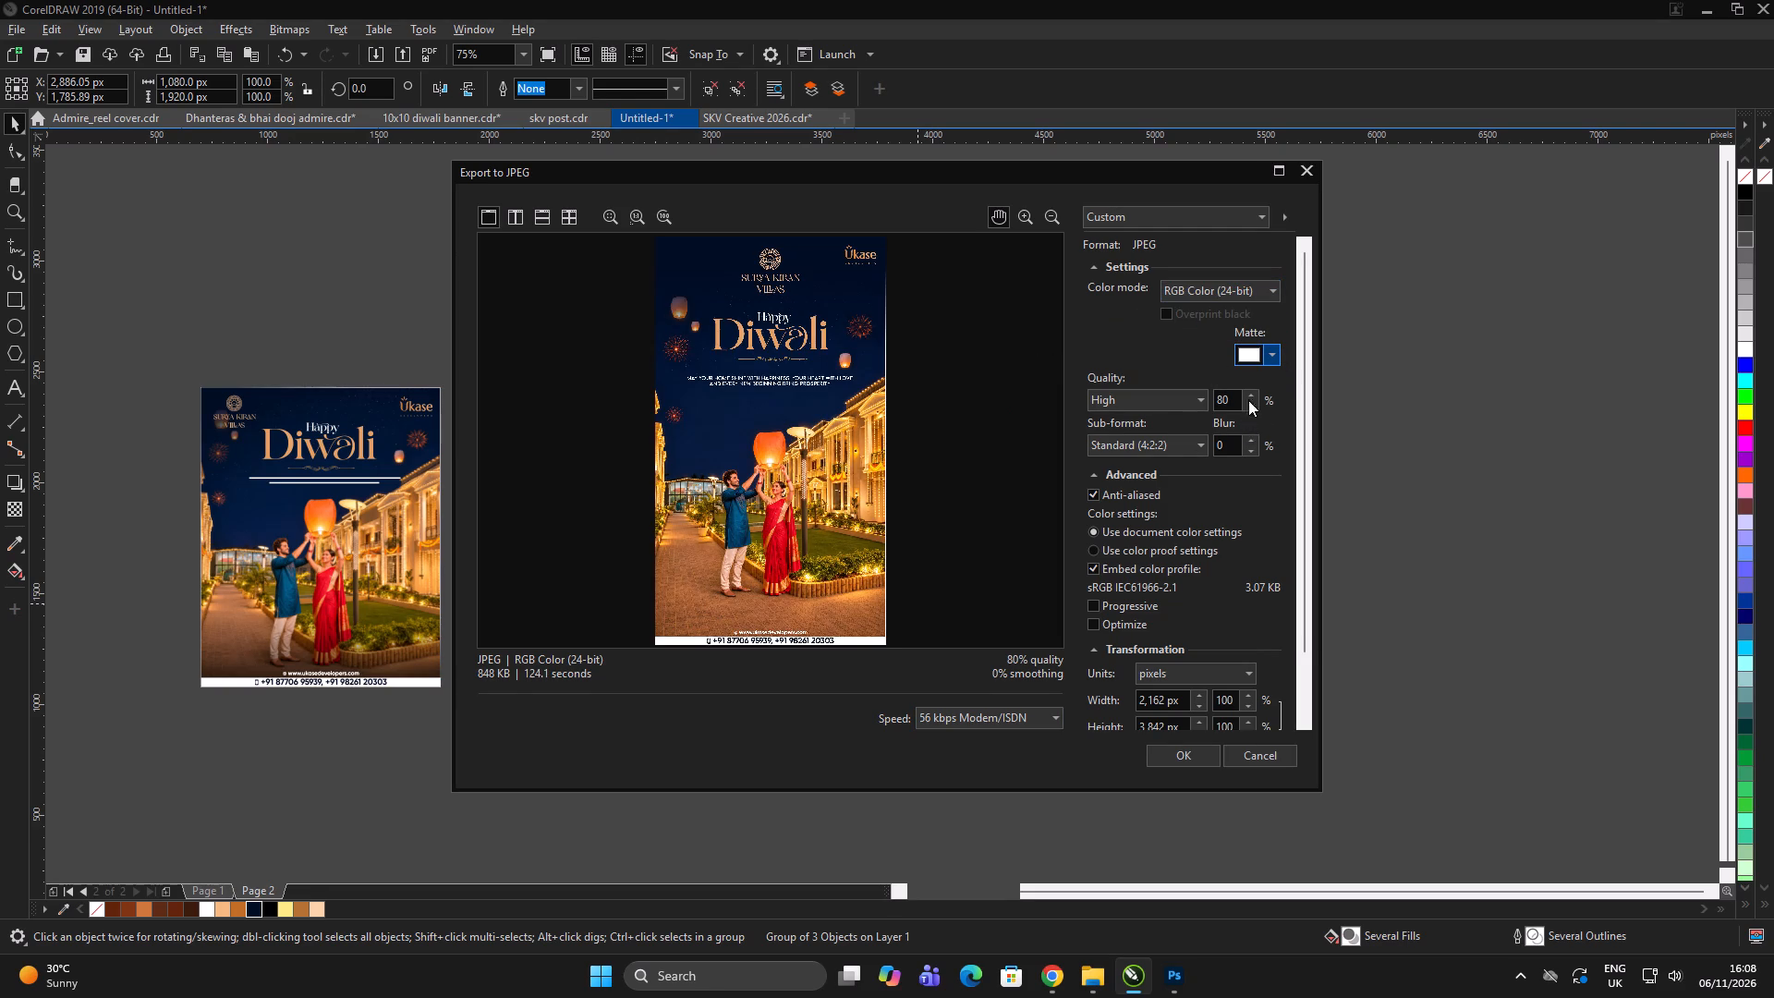
{"action": "left_click_drag", "start_coordinate": [1248, 440], "coordinate": [1139, 736]}
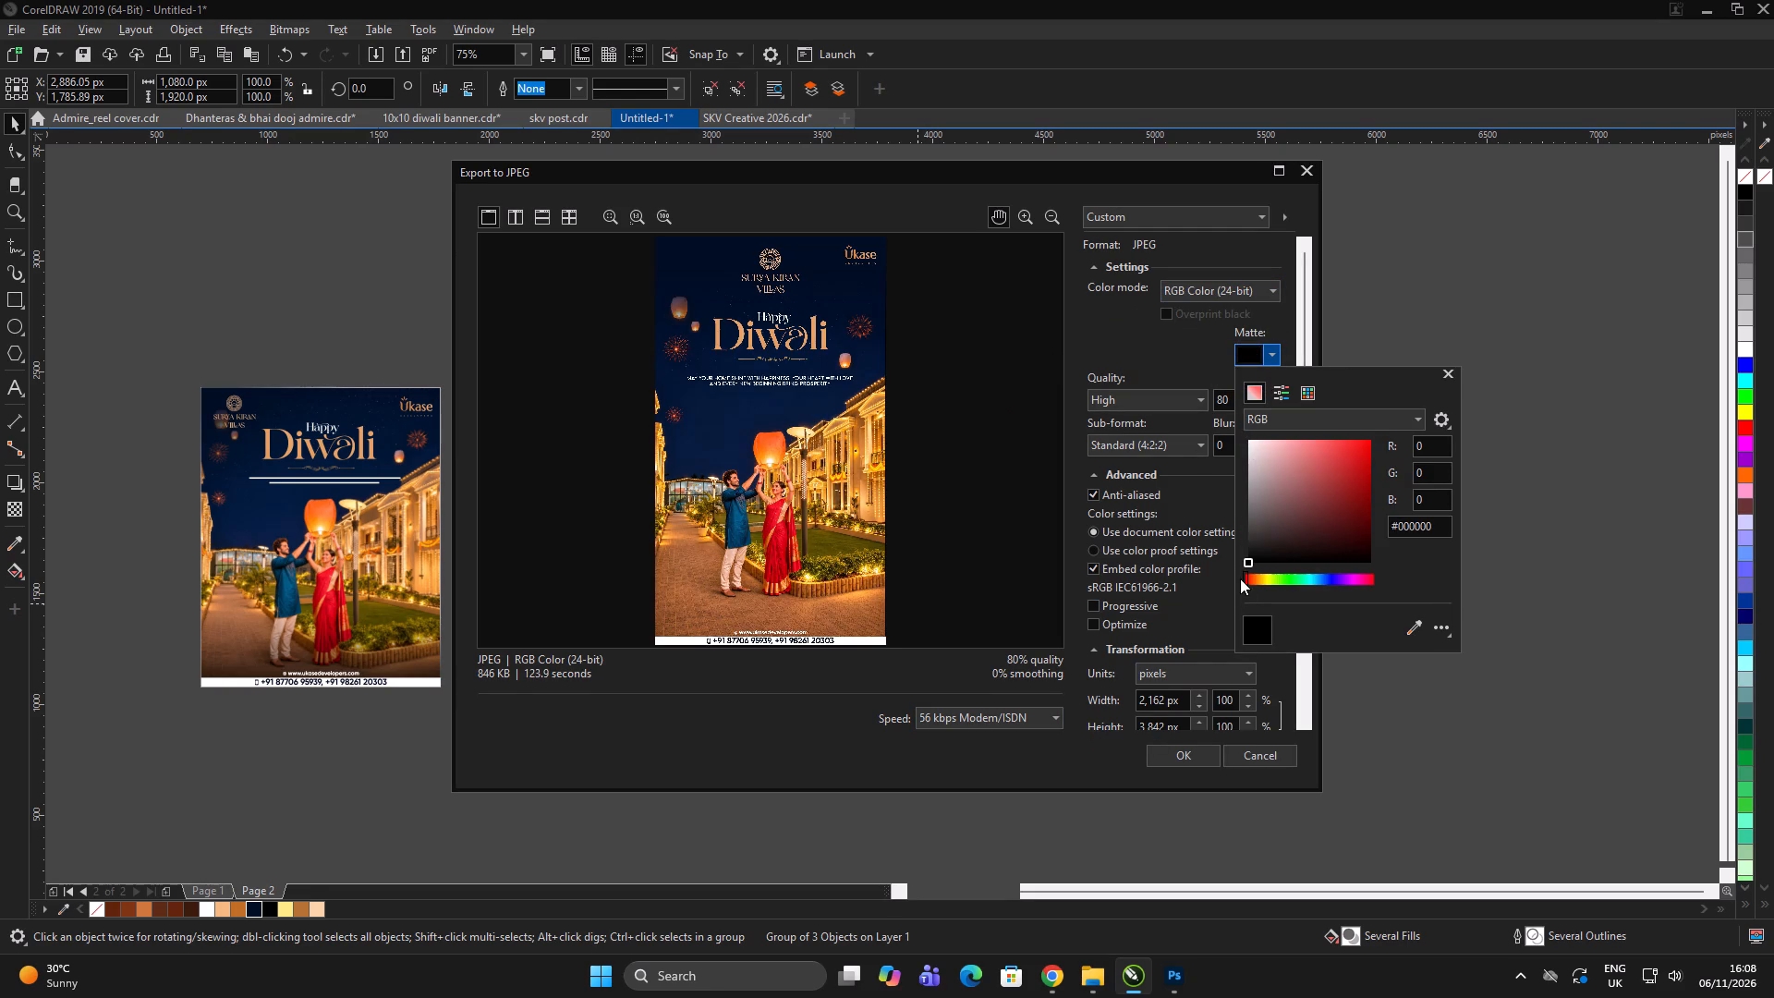
{"action": "left_click_drag", "start_coordinate": [758, 496], "coordinate": [794, 396]}
{"action": "left_click_drag", "start_coordinate": [808, 496], "coordinate": [841, 396]}
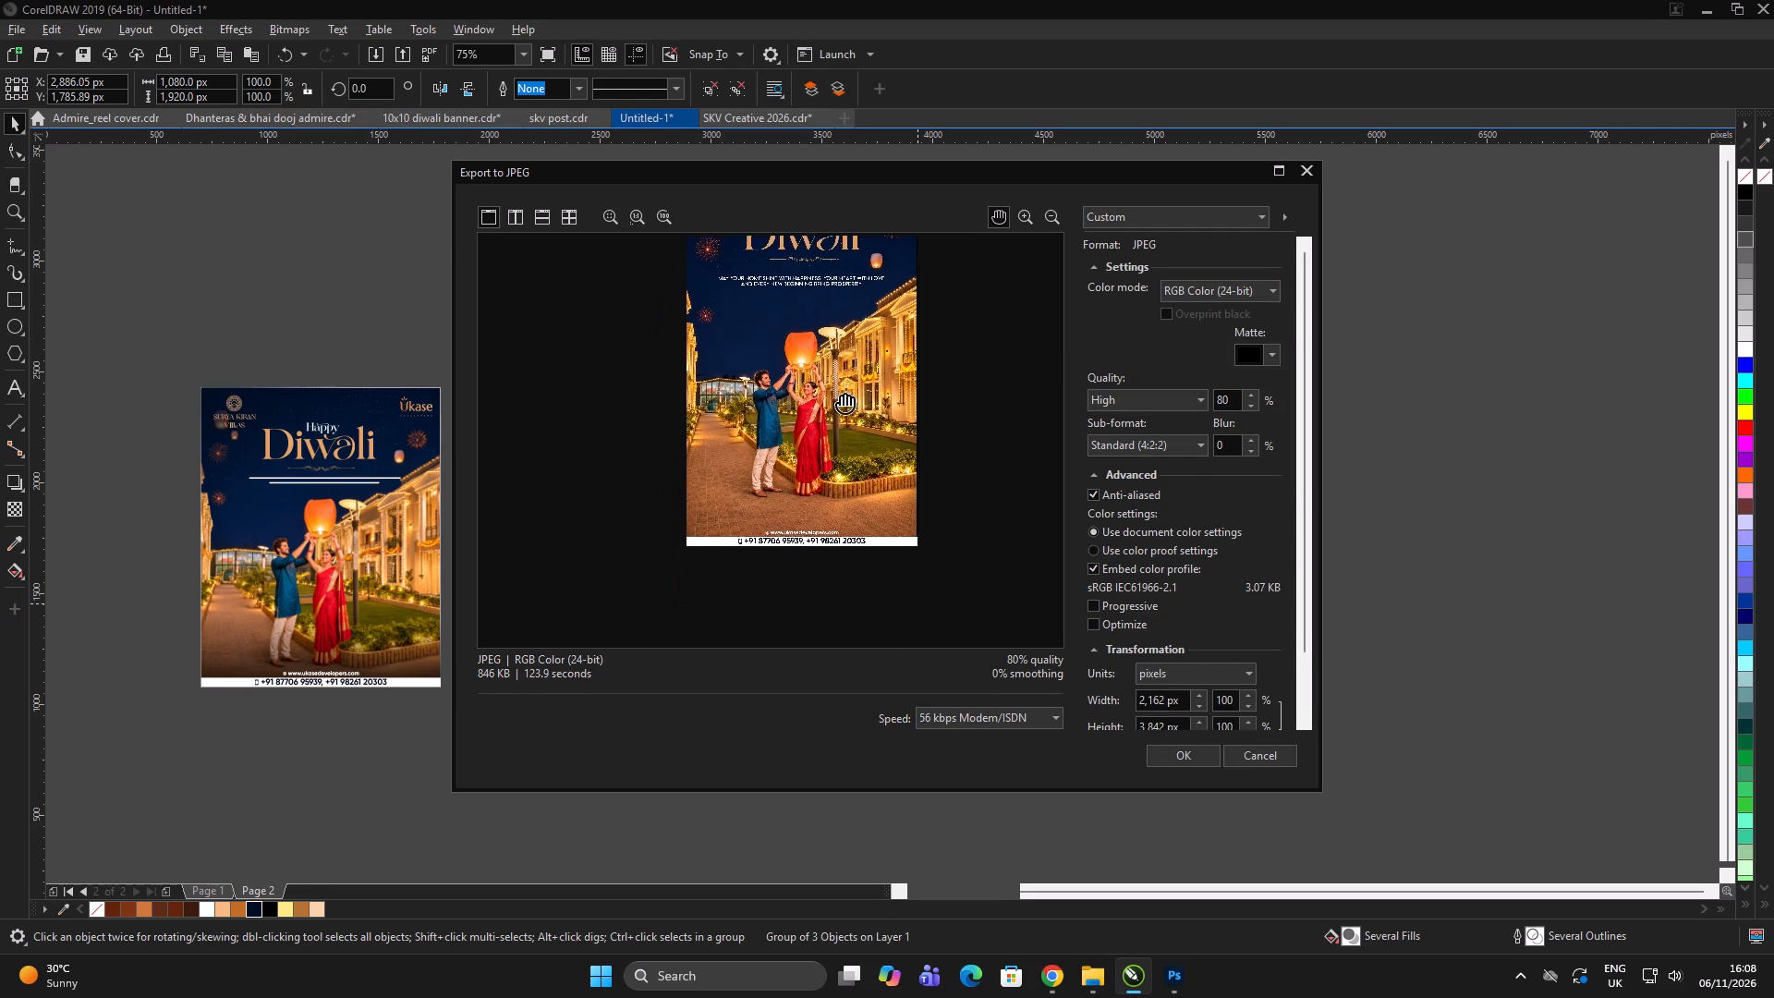
{"action": "left_click_drag", "start_coordinate": [841, 396], "coordinate": [833, 476]}
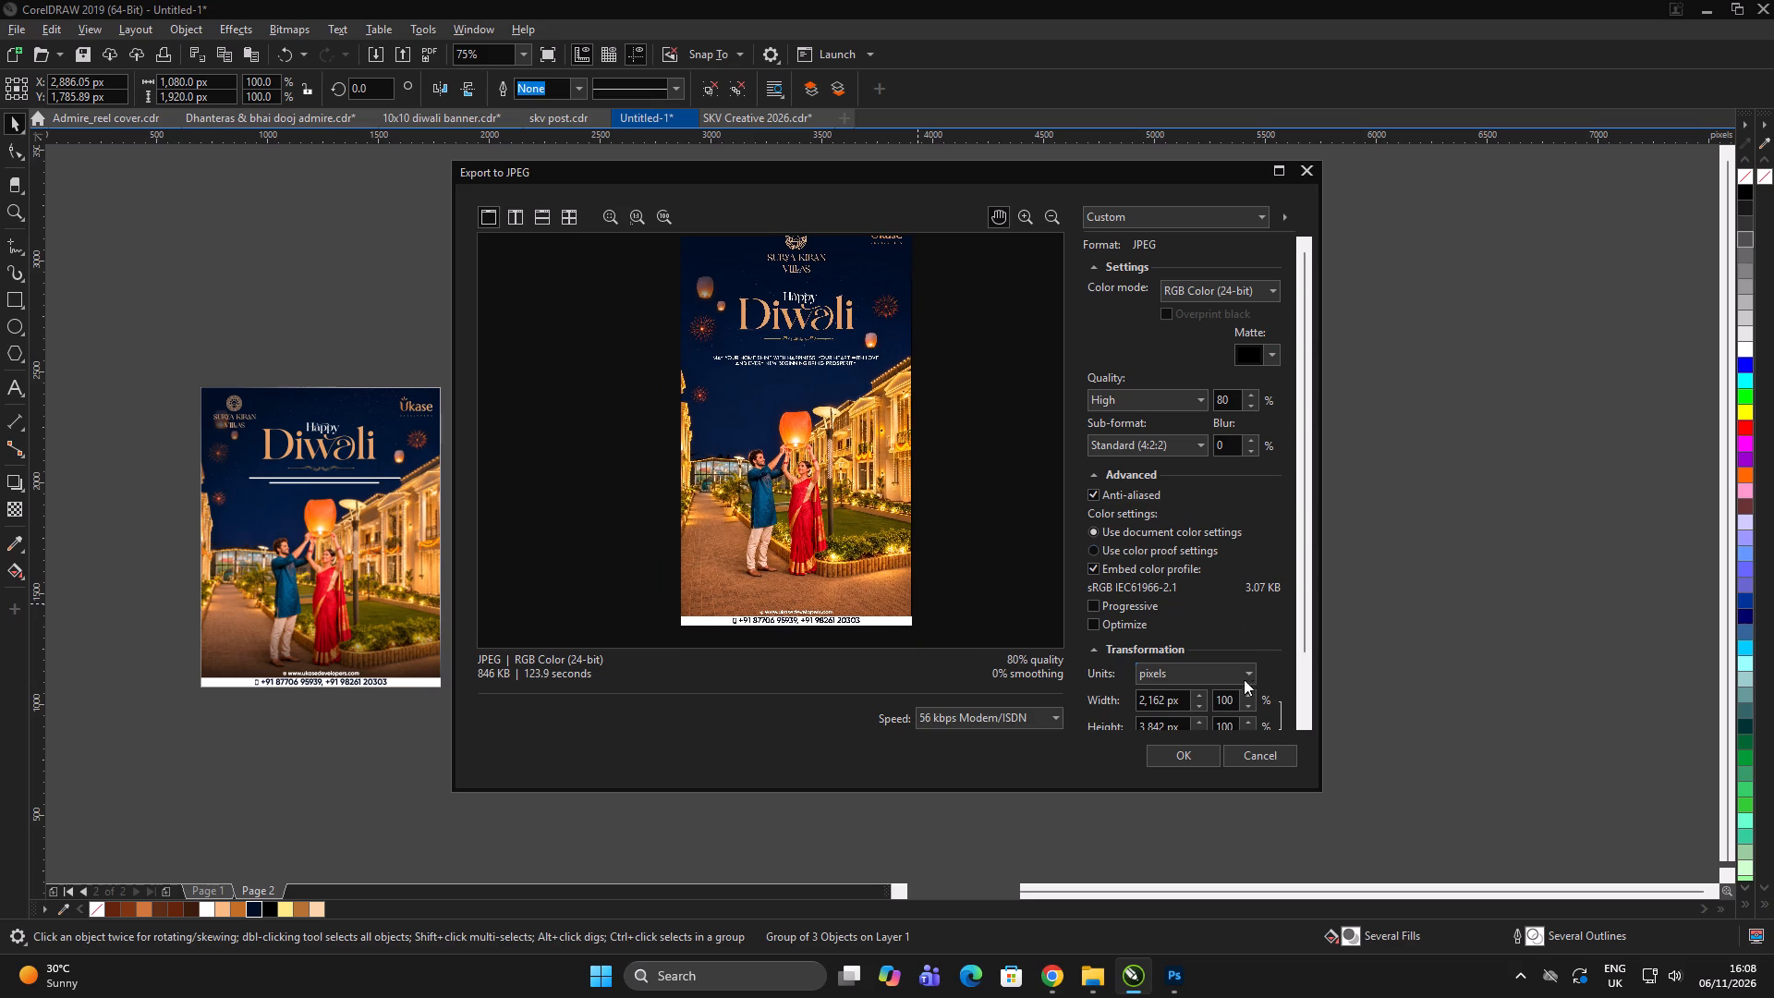
{"action": "left_click", "coordinate": [1181, 752]}
{"action": "double_click", "coordinate": [1238, 493]}
{"action": "left_click_drag", "start_coordinate": [1242, 491], "coordinate": [1237, 511]}
Switch to the Chrome browser.
{"action": "left_click", "coordinate": [1059, 983]}
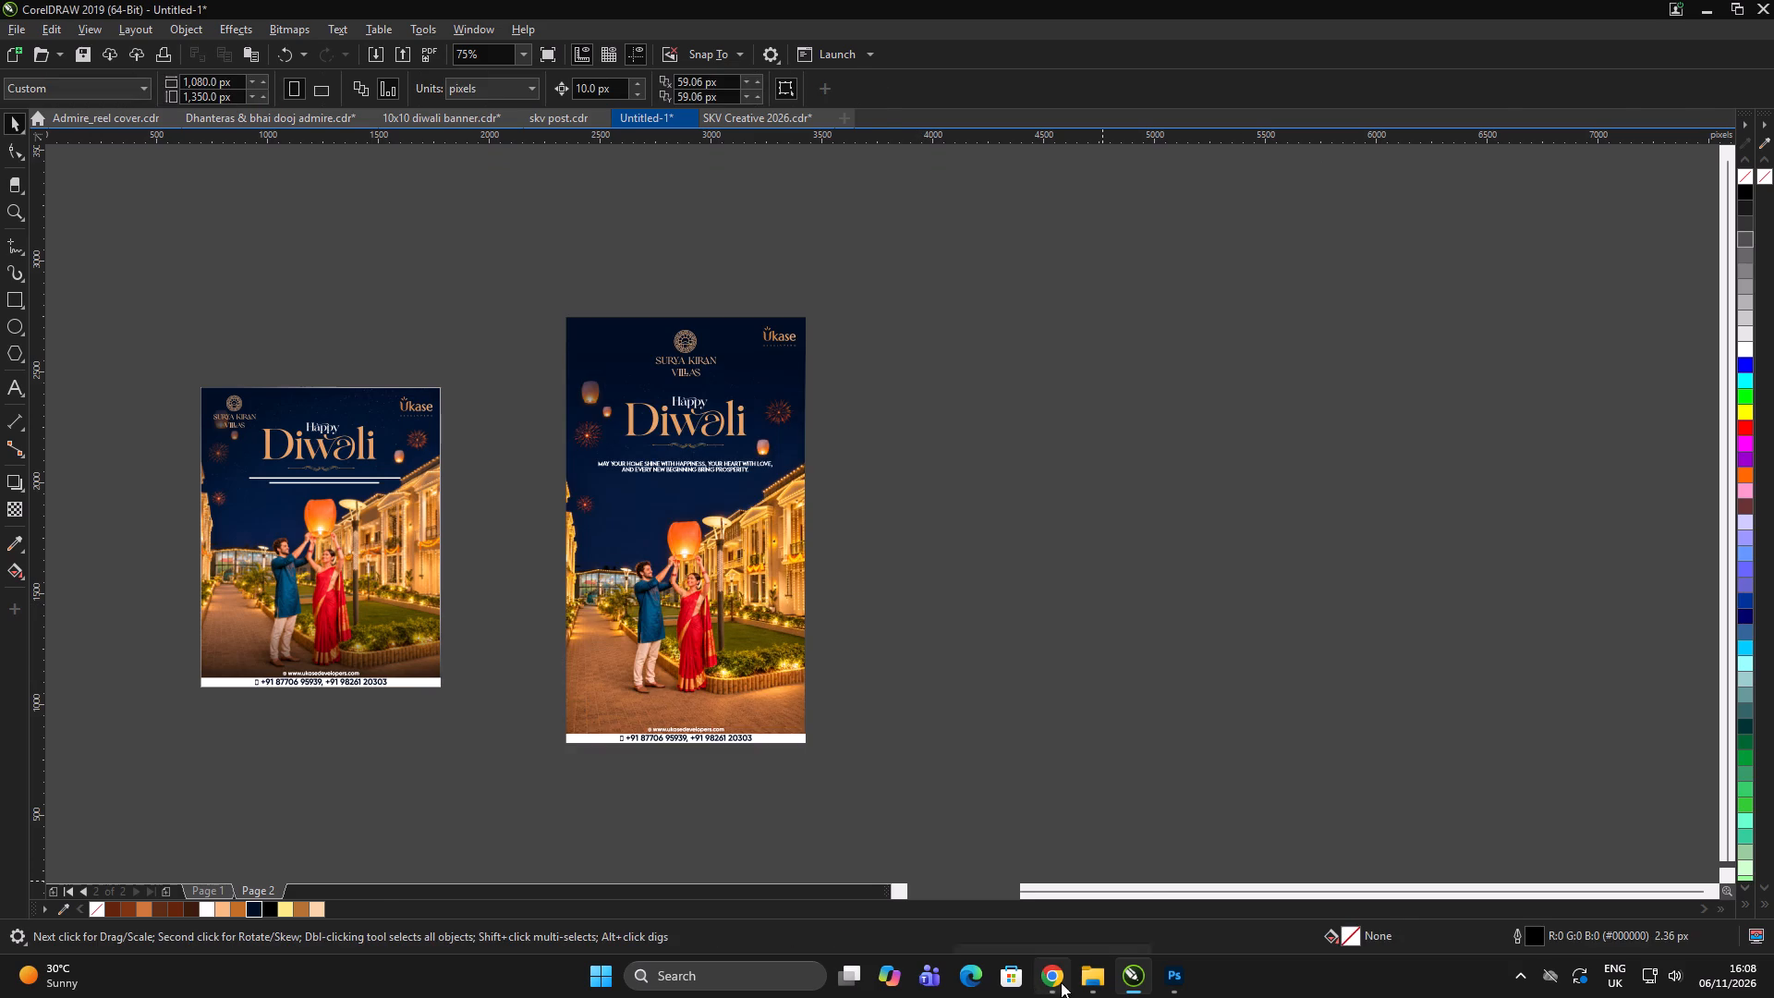
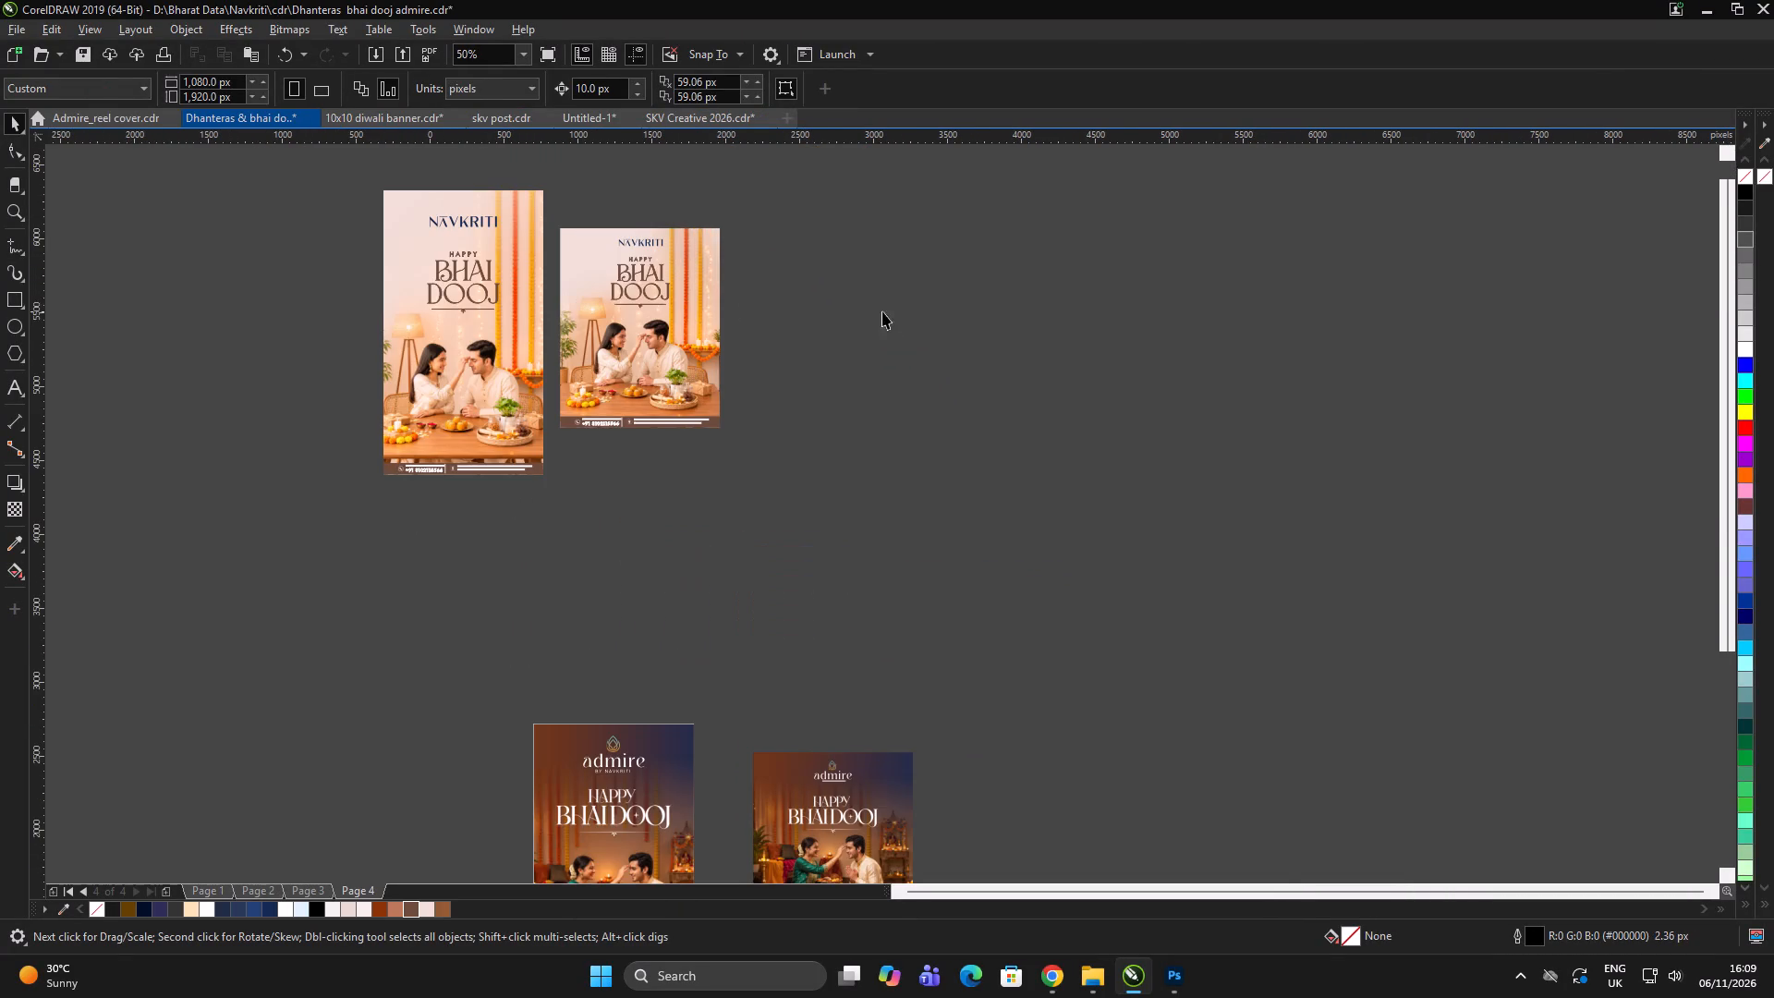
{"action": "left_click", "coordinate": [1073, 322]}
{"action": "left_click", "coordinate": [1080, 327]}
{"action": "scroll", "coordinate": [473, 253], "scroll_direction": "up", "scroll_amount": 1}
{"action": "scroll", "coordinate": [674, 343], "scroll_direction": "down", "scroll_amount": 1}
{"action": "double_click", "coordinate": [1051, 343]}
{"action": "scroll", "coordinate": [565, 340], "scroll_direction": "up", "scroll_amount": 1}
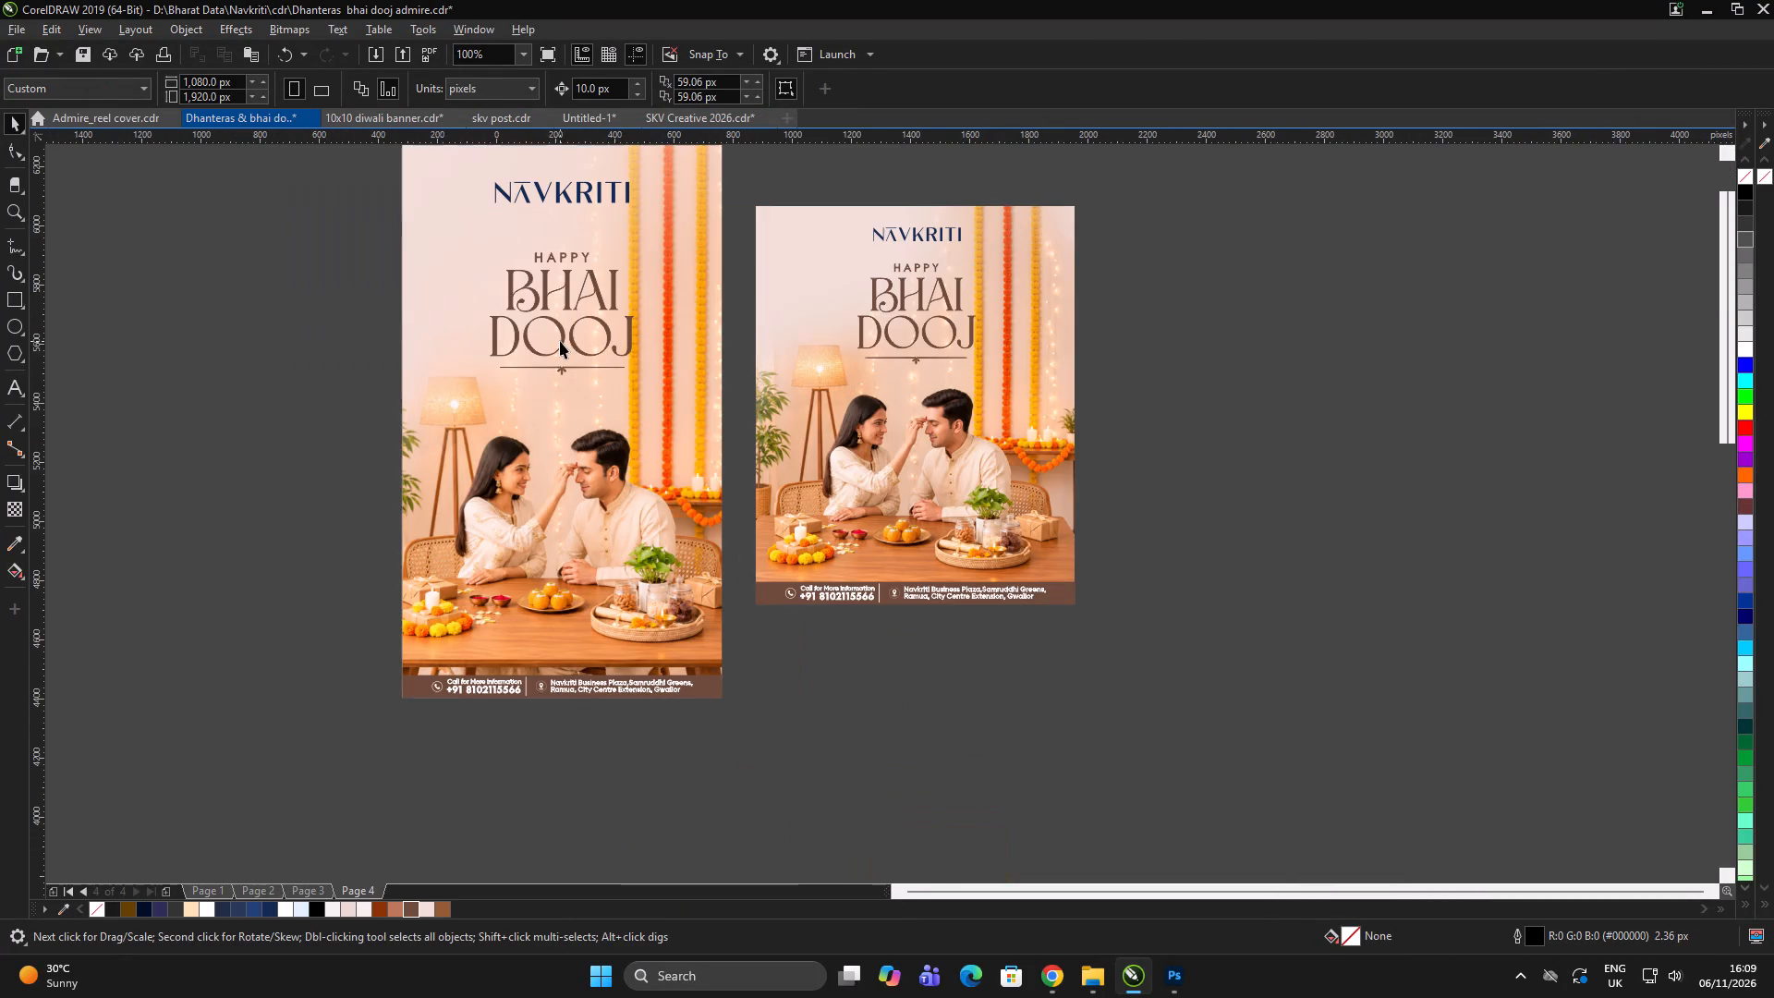
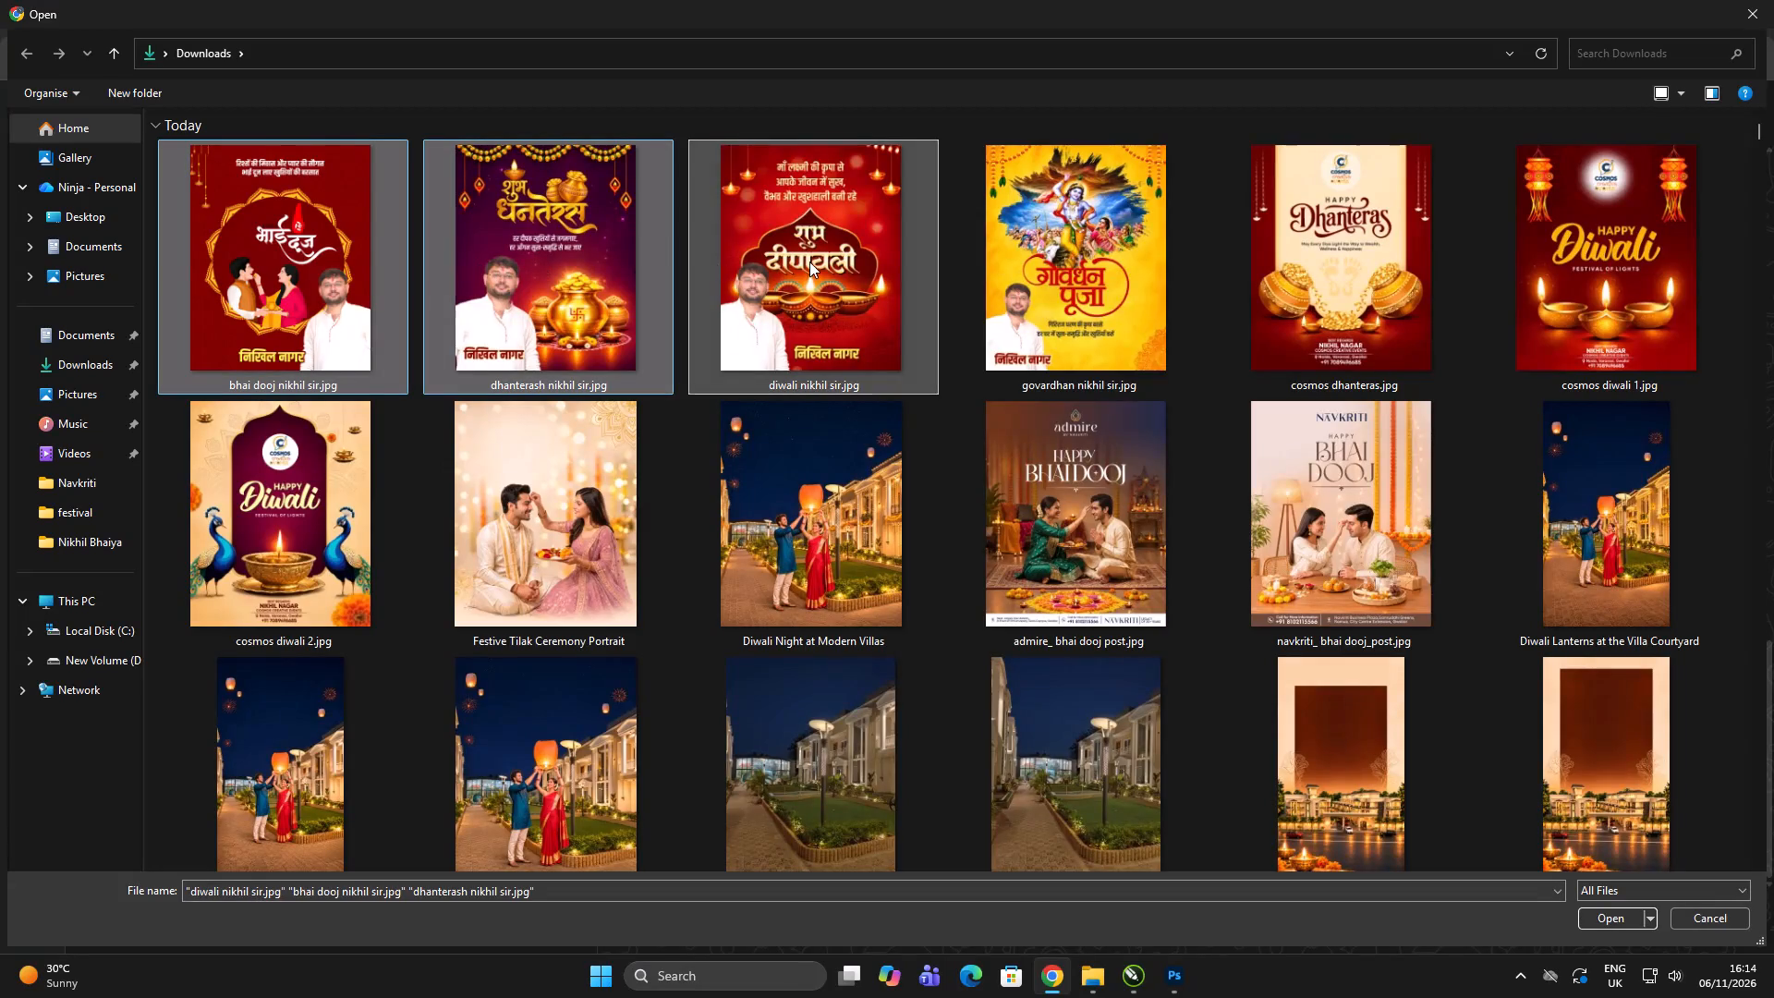
Add the Govardhan Puja post and cosmos dhanteras.jpg to the festival images already selected for upload from Downloads.
{"action": "left_click", "coordinate": [1067, 265]}
{"action": "left_click", "coordinate": [1346, 280]}
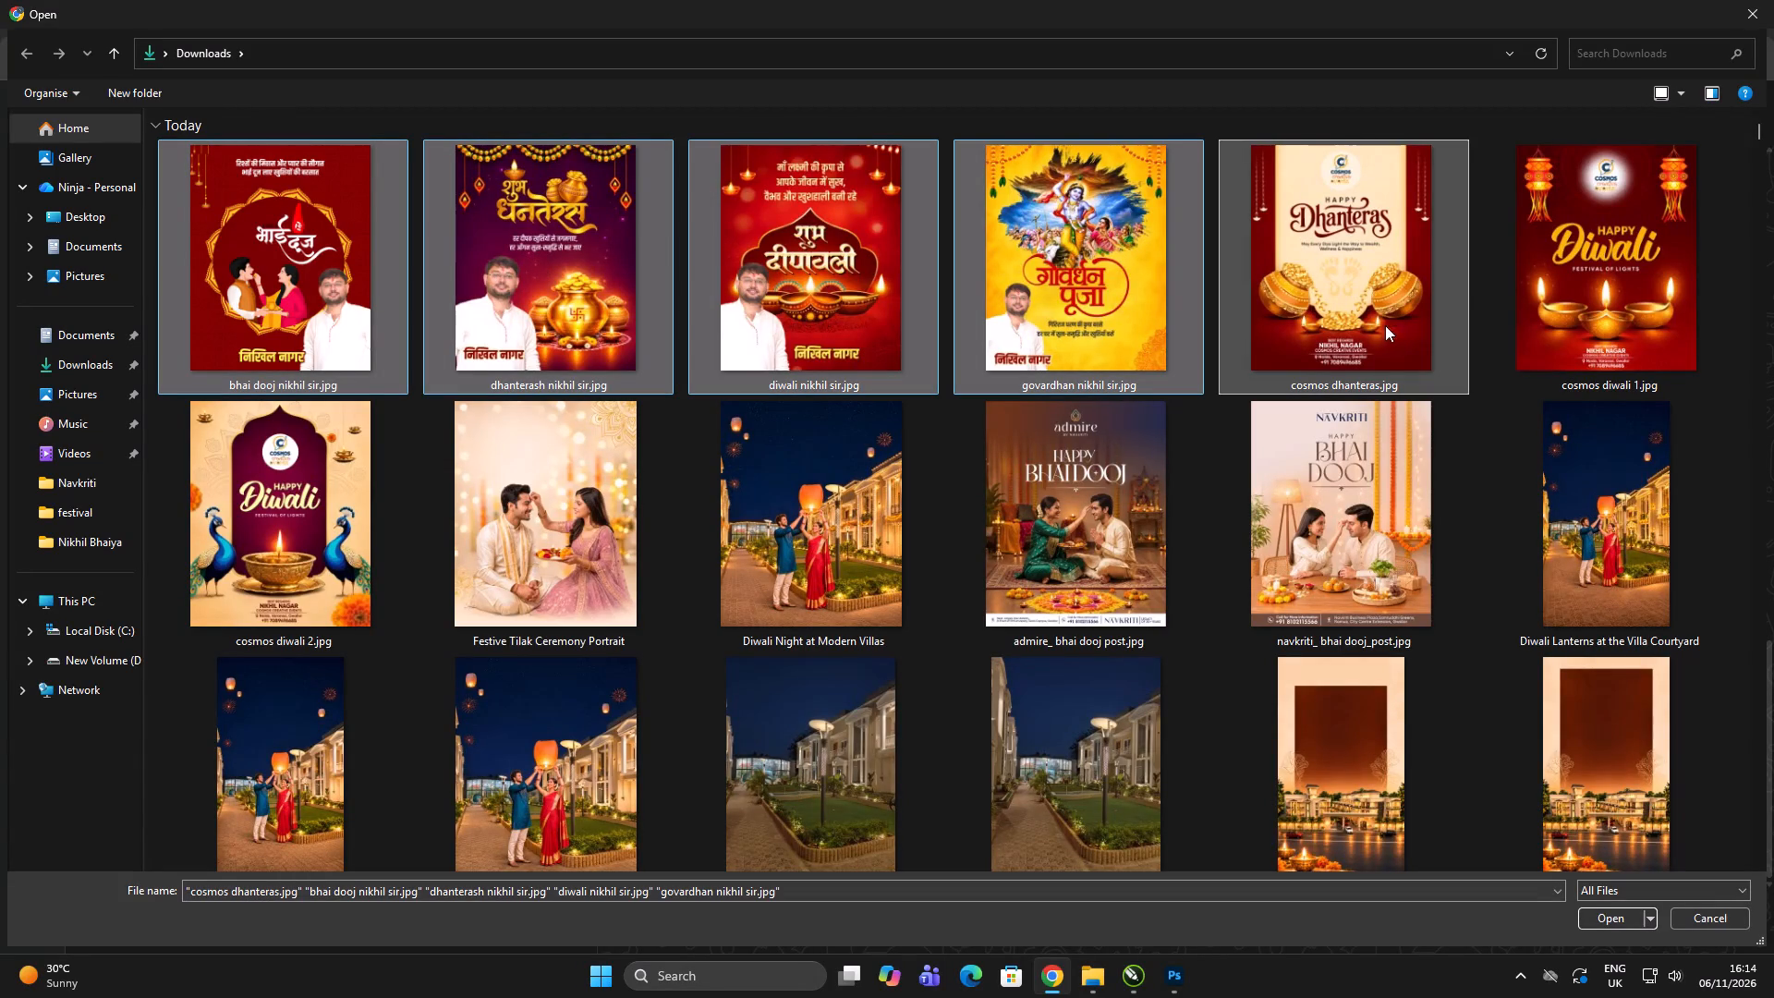
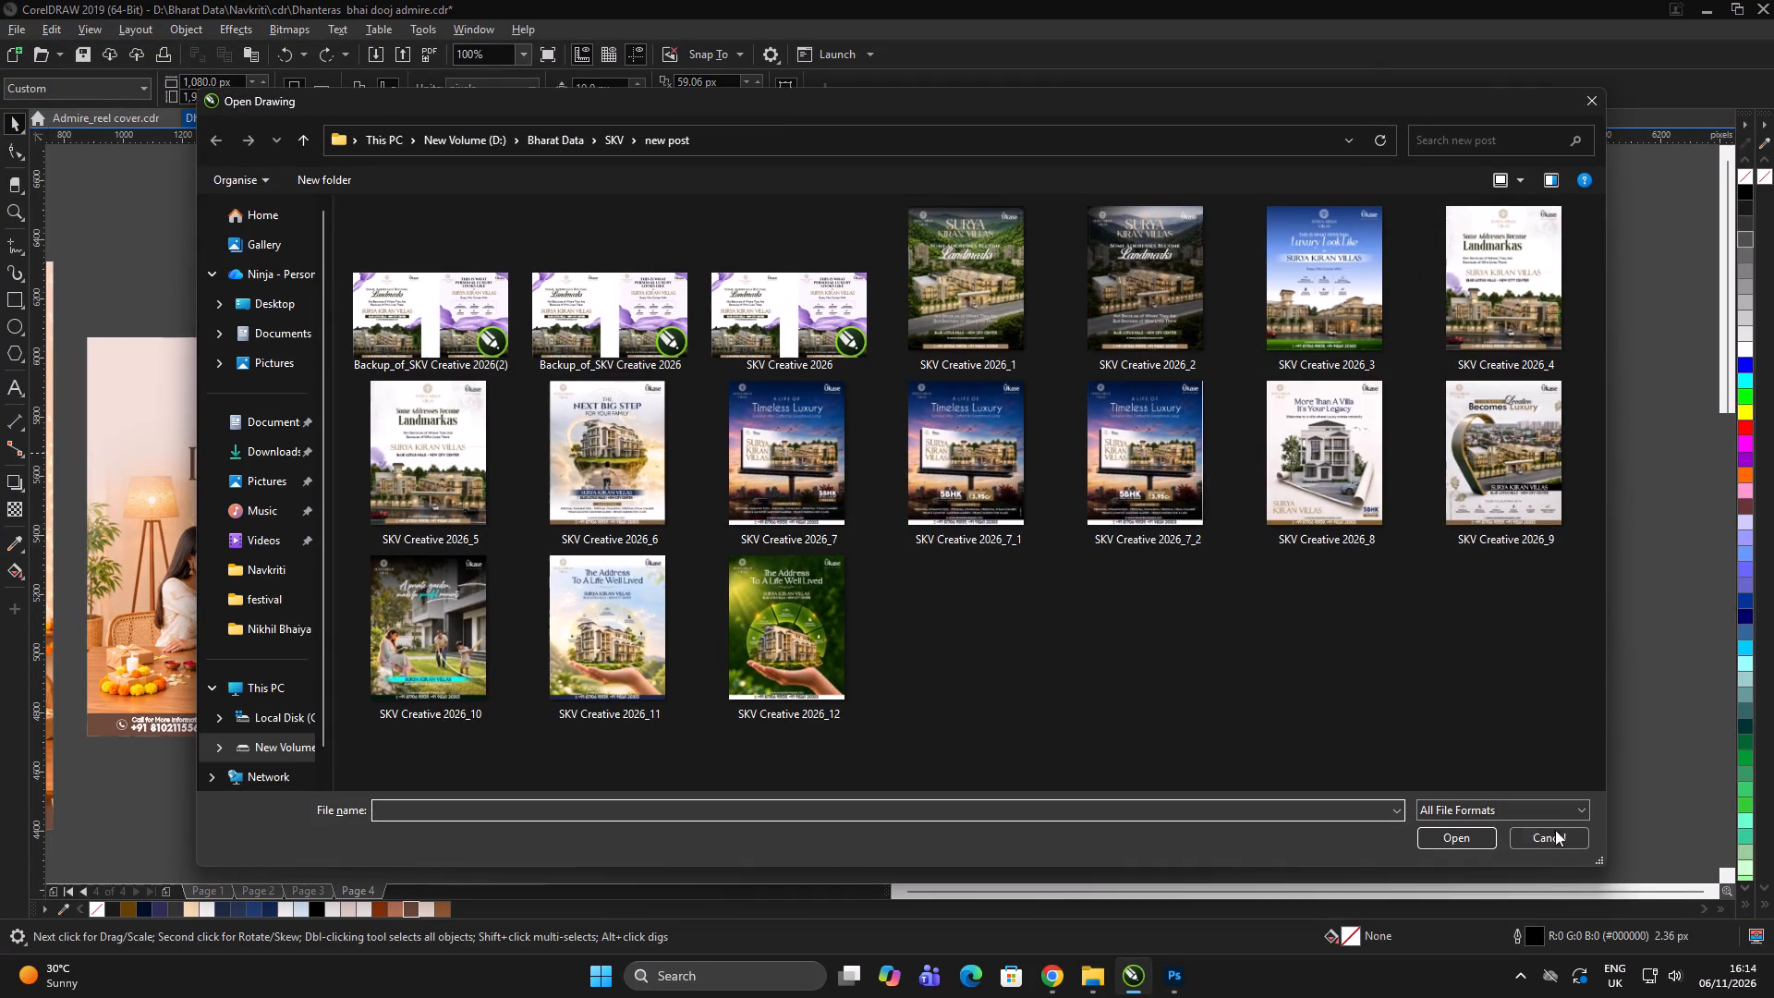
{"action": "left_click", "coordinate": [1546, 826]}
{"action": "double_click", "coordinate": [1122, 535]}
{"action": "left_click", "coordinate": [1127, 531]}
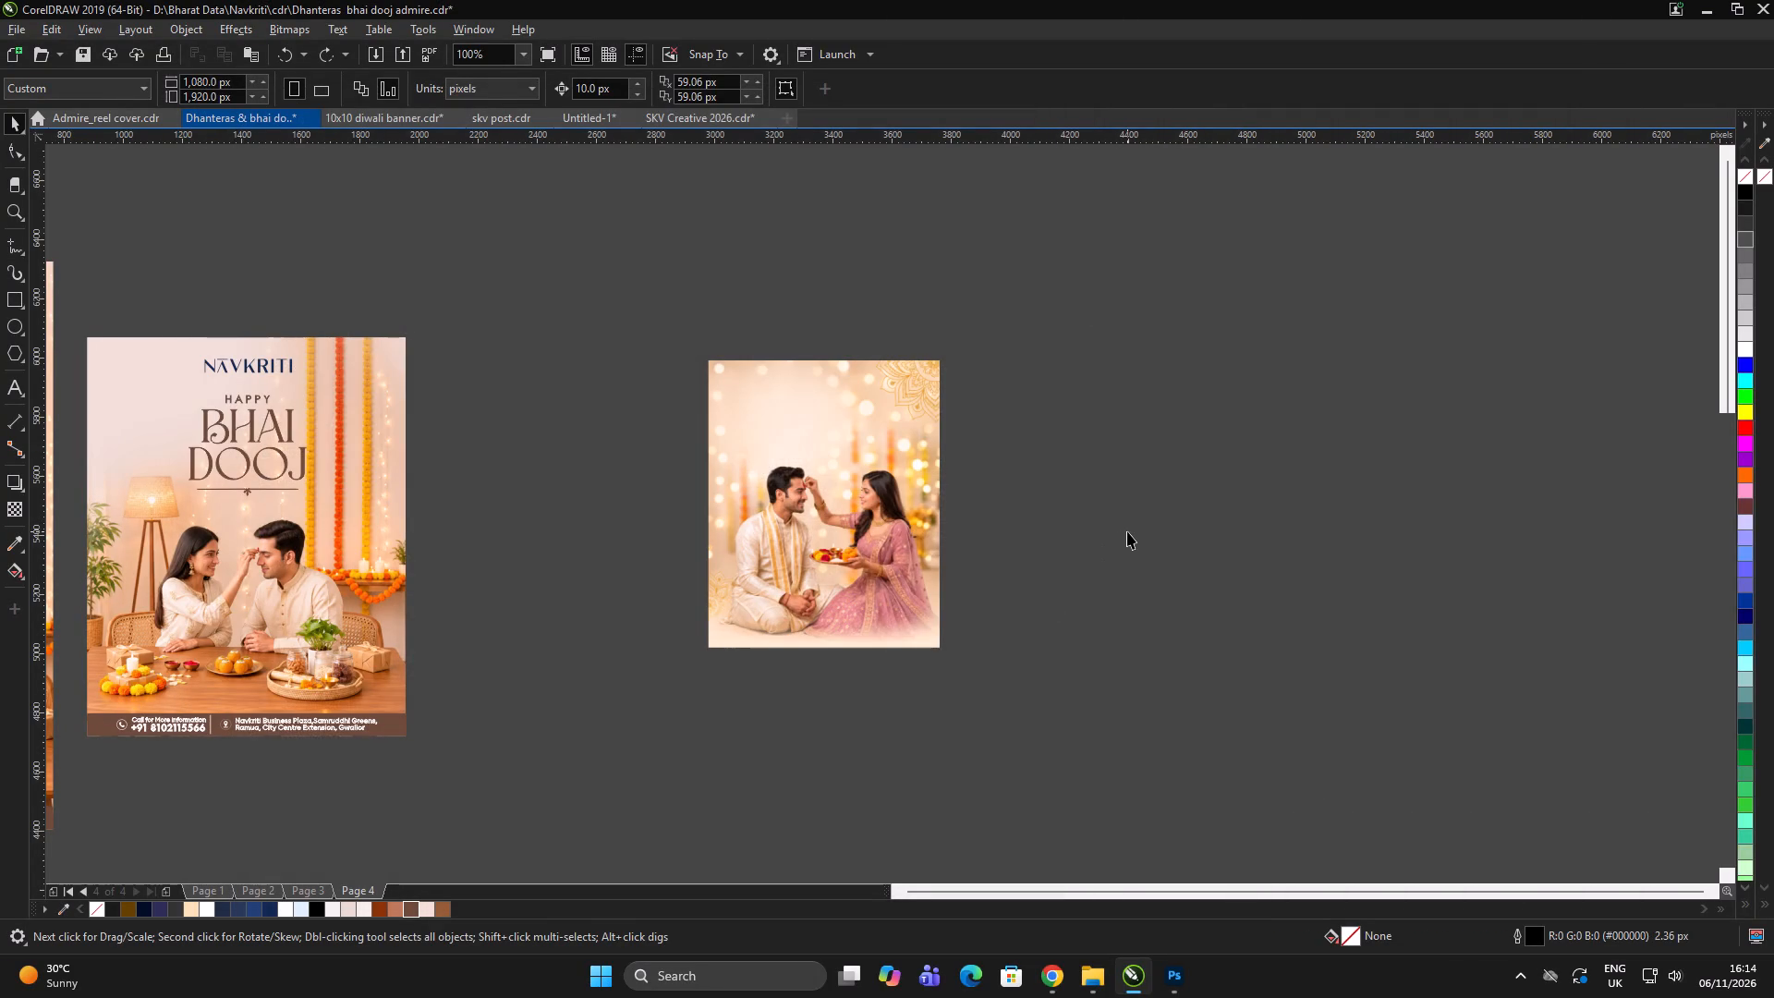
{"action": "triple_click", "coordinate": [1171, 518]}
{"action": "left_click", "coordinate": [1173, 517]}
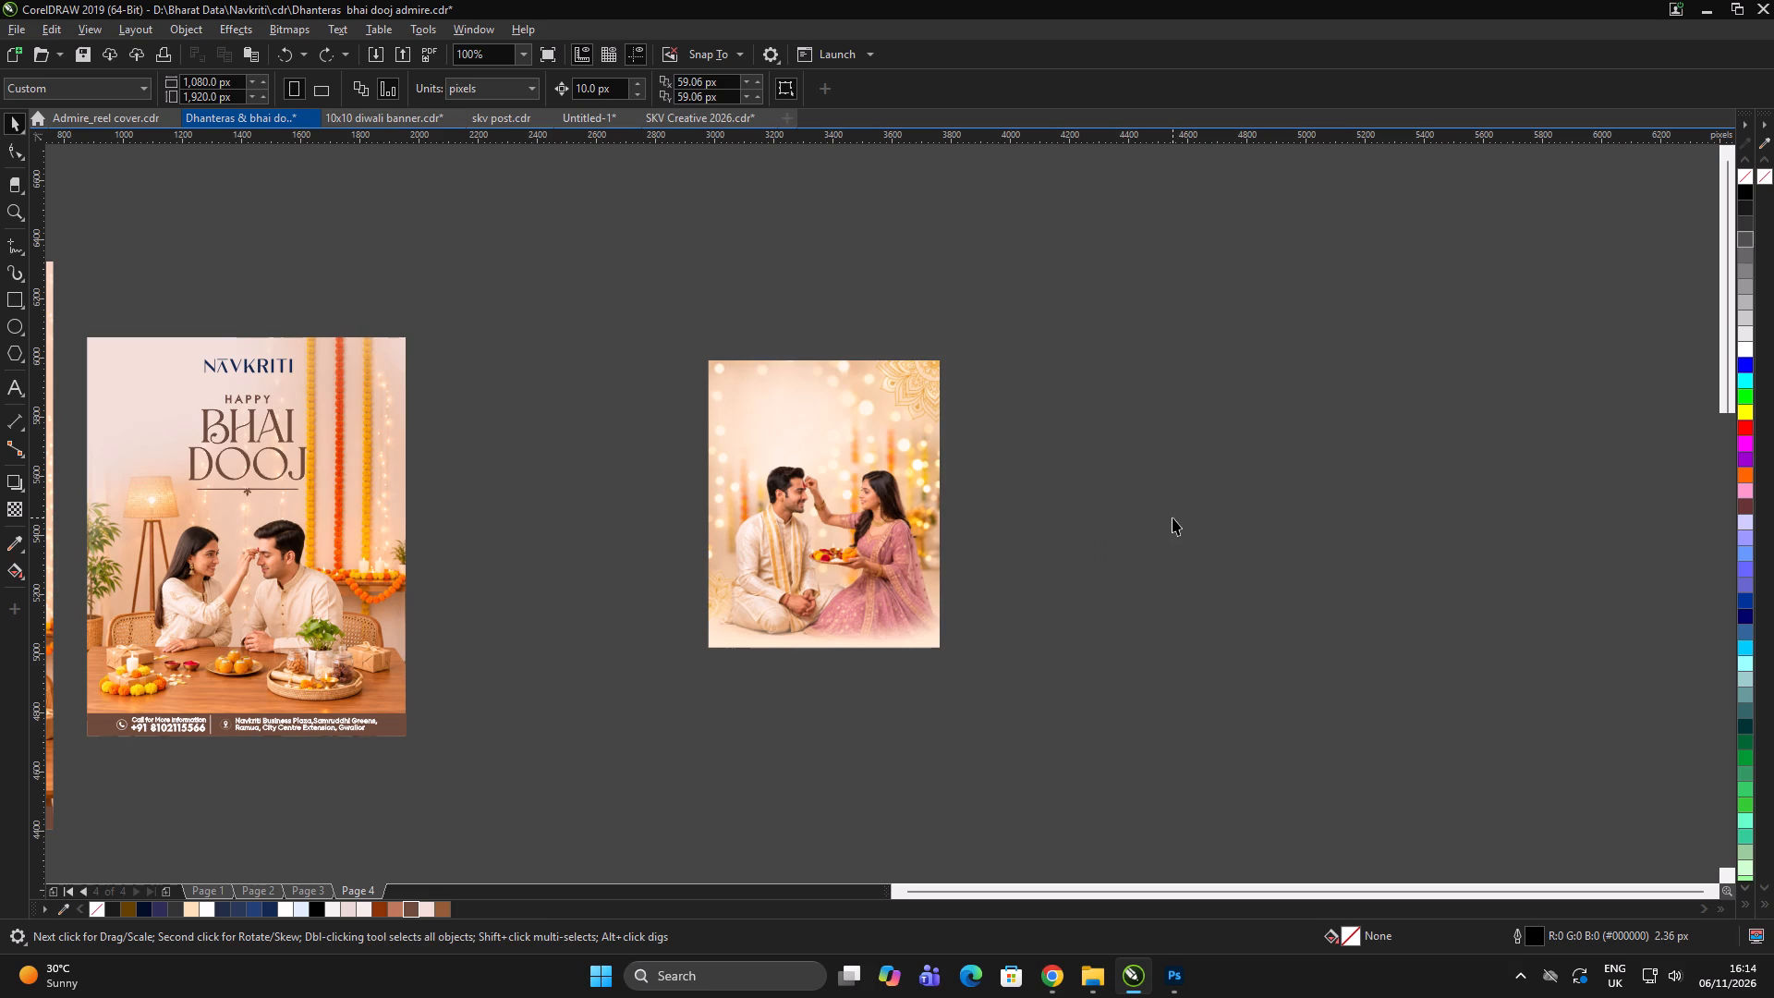
Import the cosmos dhanteras and cosmos diwali 1 images from Downloads and place them beside the couple image.
{"action": "key", "text": "ctrl+i"}
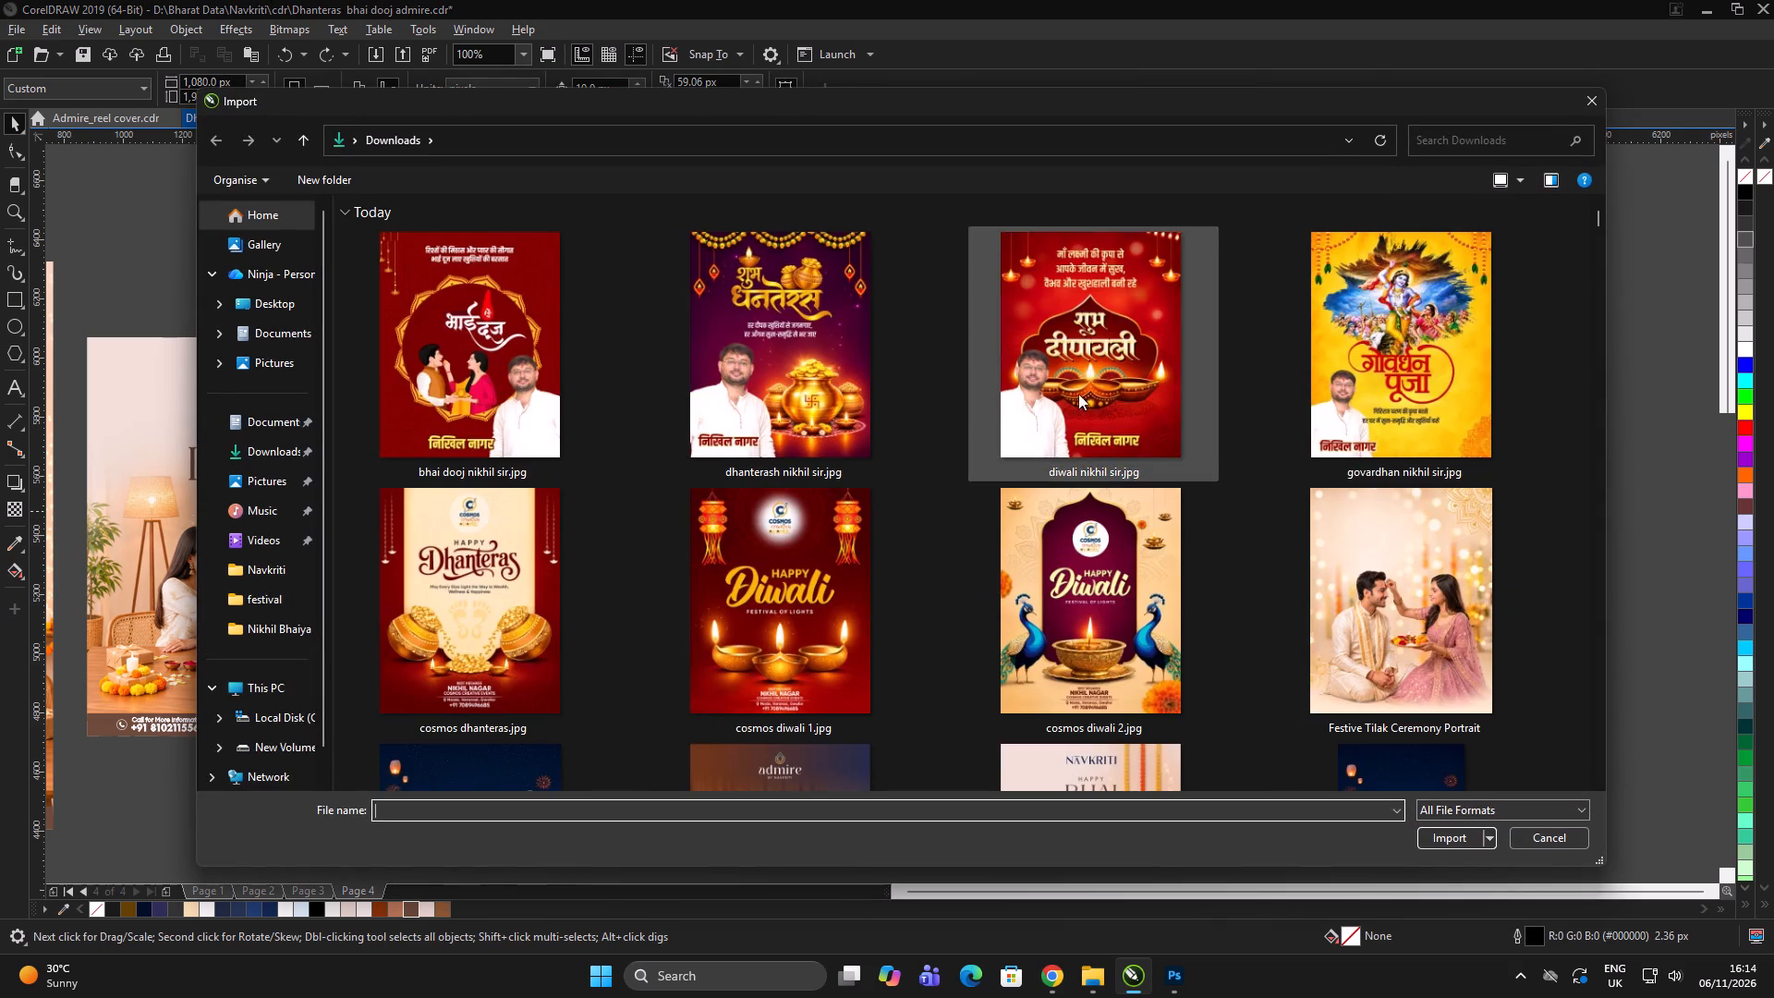
{"action": "left_click", "coordinate": [801, 582]}
{"action": "left_click", "coordinate": [512, 600], "text": "shift"}
{"action": "left_click", "coordinate": [1453, 840]}
{"action": "left_click_drag", "start_coordinate": [758, 333], "coordinate": [985, 484]}
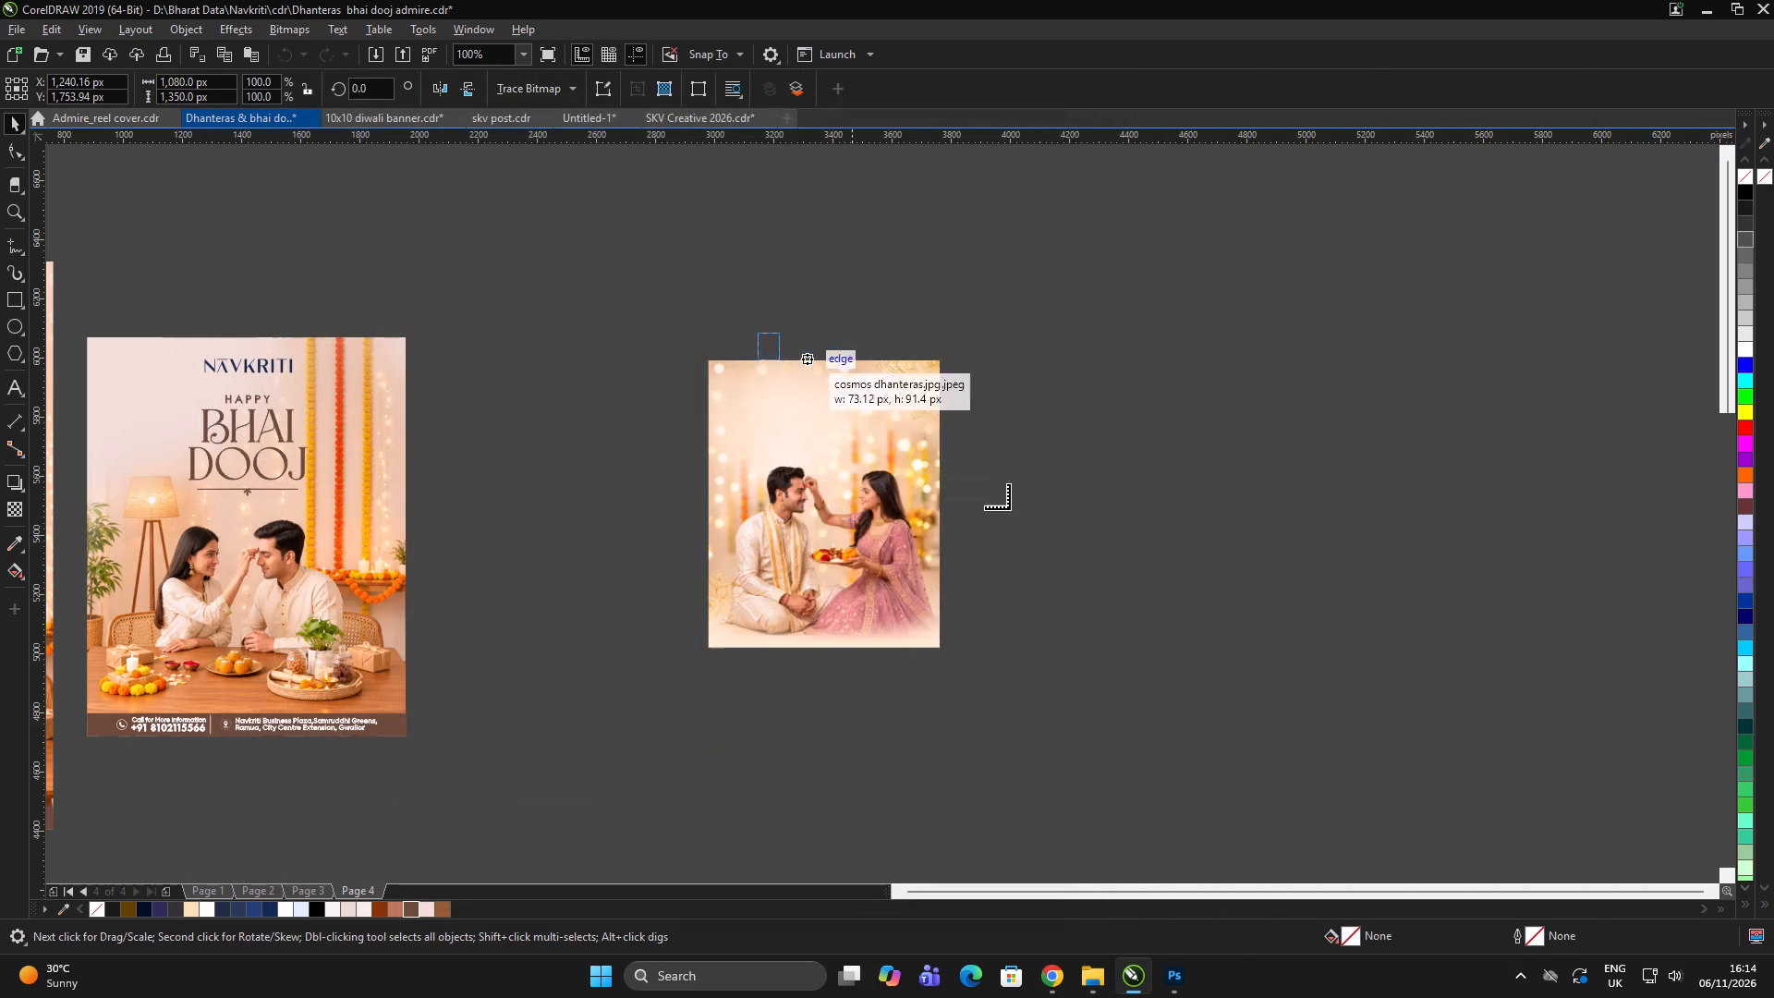
{"action": "left_click_drag", "start_coordinate": [985, 484], "coordinate": [1178, 645]}
{"action": "scroll", "coordinate": [998, 346], "scroll_direction": "up", "scroll_amount": 2}
{"action": "left_click_drag", "start_coordinate": [966, 314], "coordinate": [1351, 725]}
{"action": "left_click", "coordinate": [1370, 665]}
Examine the Cosmos Creative Events logos on the imported Diwali and Dhanteras posters up close.
{"action": "scroll", "coordinate": [1145, 390], "scroll_direction": "up", "scroll_amount": 3}
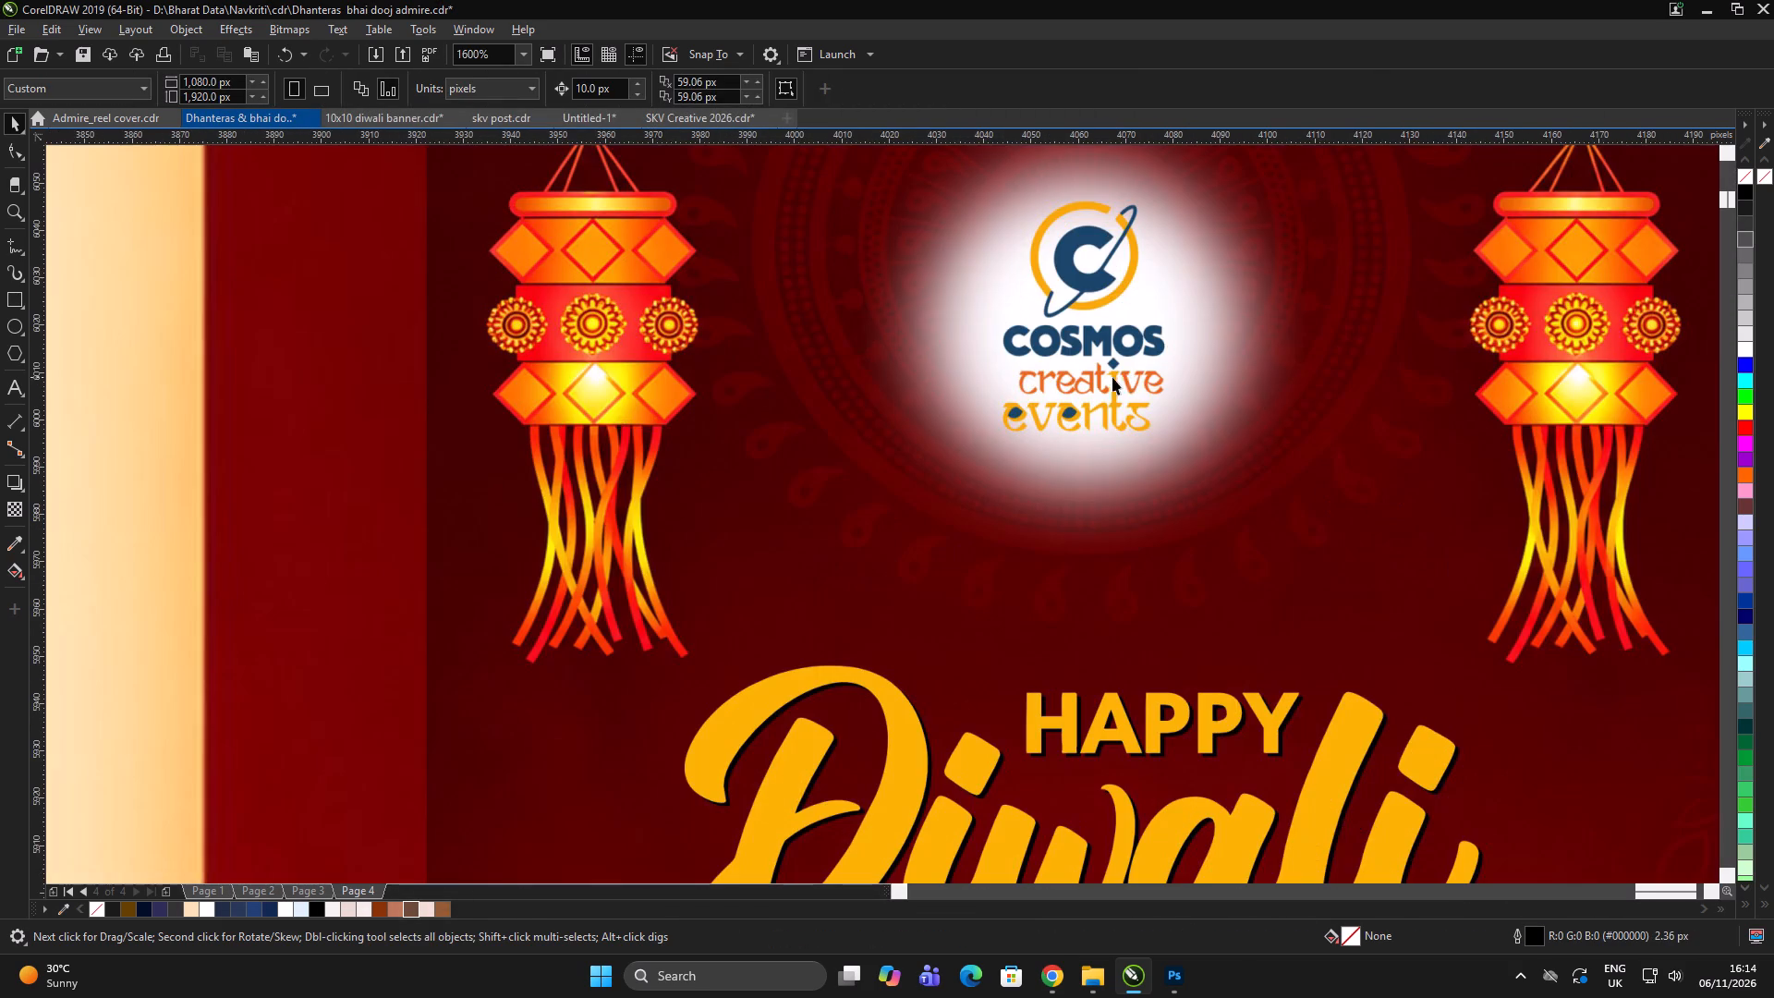
{"action": "scroll", "coordinate": [934, 425], "scroll_direction": "down", "scroll_amount": 1}
{"action": "scroll", "coordinate": [1070, 383], "scroll_direction": "down", "scroll_amount": 1}
{"action": "scroll", "coordinate": [1057, 368], "scroll_direction": "up", "scroll_amount": 2}
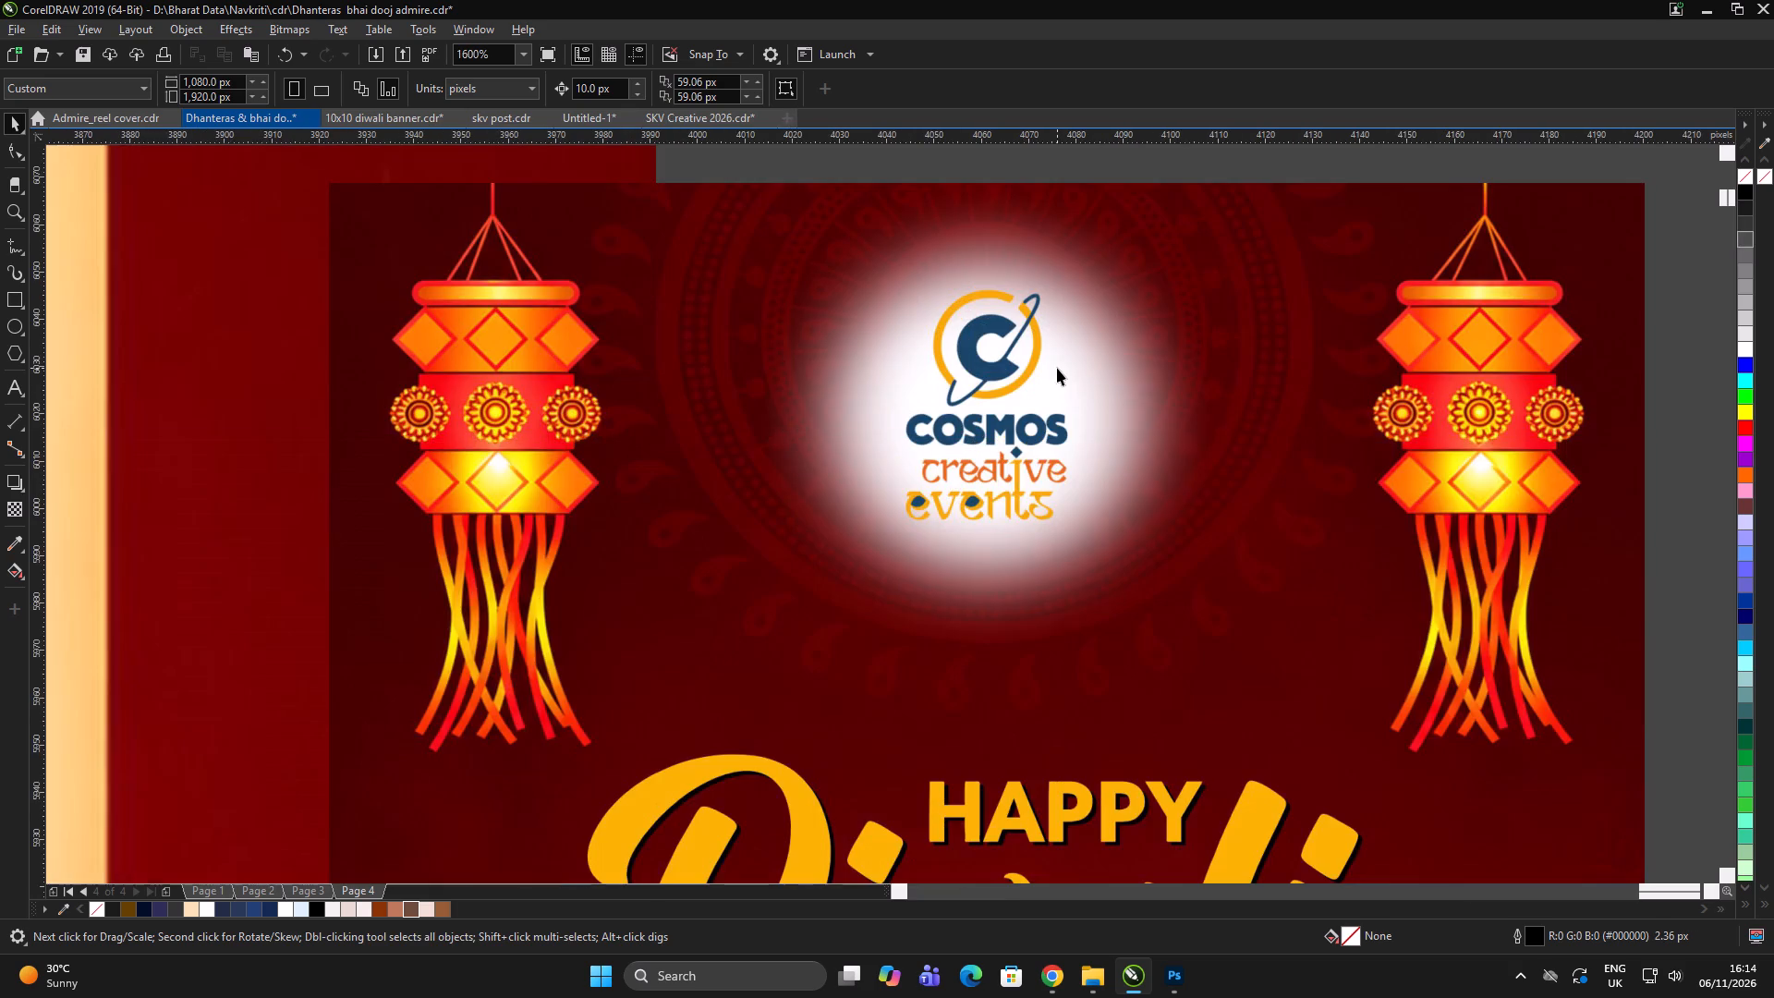
{"action": "scroll", "coordinate": [1073, 370], "scroll_direction": "down", "scroll_amount": 2}
{"action": "left_click", "coordinate": [493, 415]}
{"action": "scroll", "coordinate": [960, 368], "scroll_direction": "down", "scroll_amount": 2}
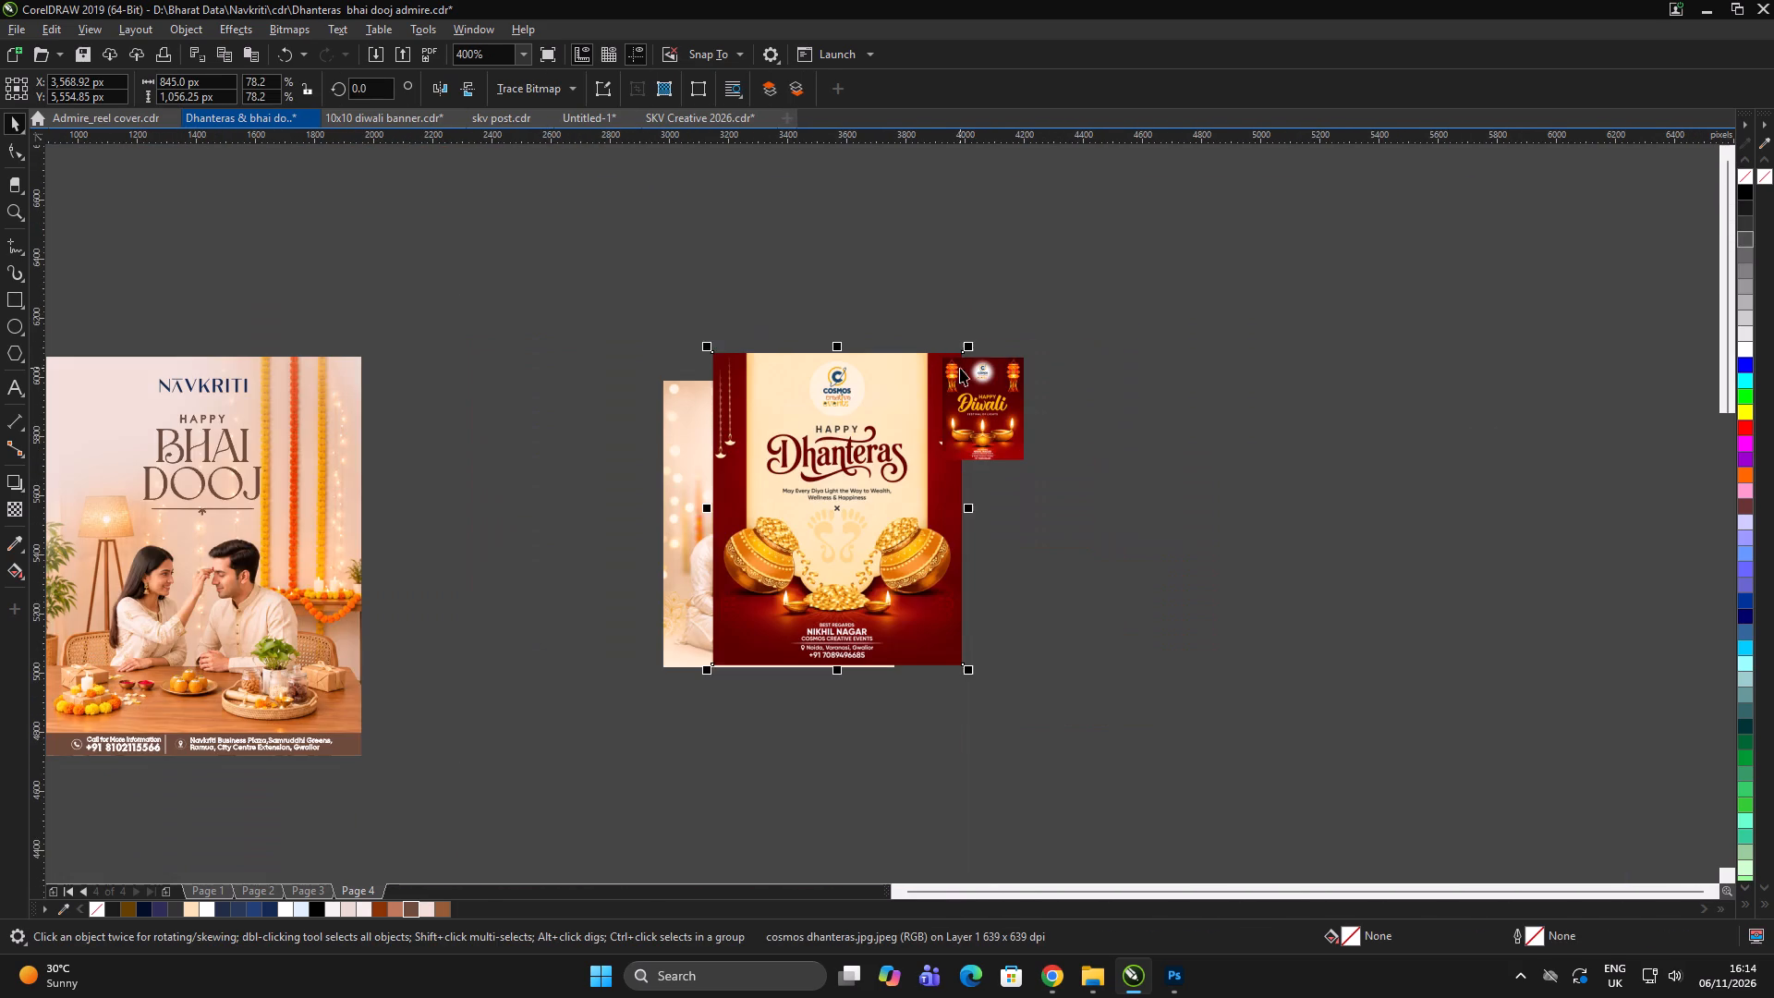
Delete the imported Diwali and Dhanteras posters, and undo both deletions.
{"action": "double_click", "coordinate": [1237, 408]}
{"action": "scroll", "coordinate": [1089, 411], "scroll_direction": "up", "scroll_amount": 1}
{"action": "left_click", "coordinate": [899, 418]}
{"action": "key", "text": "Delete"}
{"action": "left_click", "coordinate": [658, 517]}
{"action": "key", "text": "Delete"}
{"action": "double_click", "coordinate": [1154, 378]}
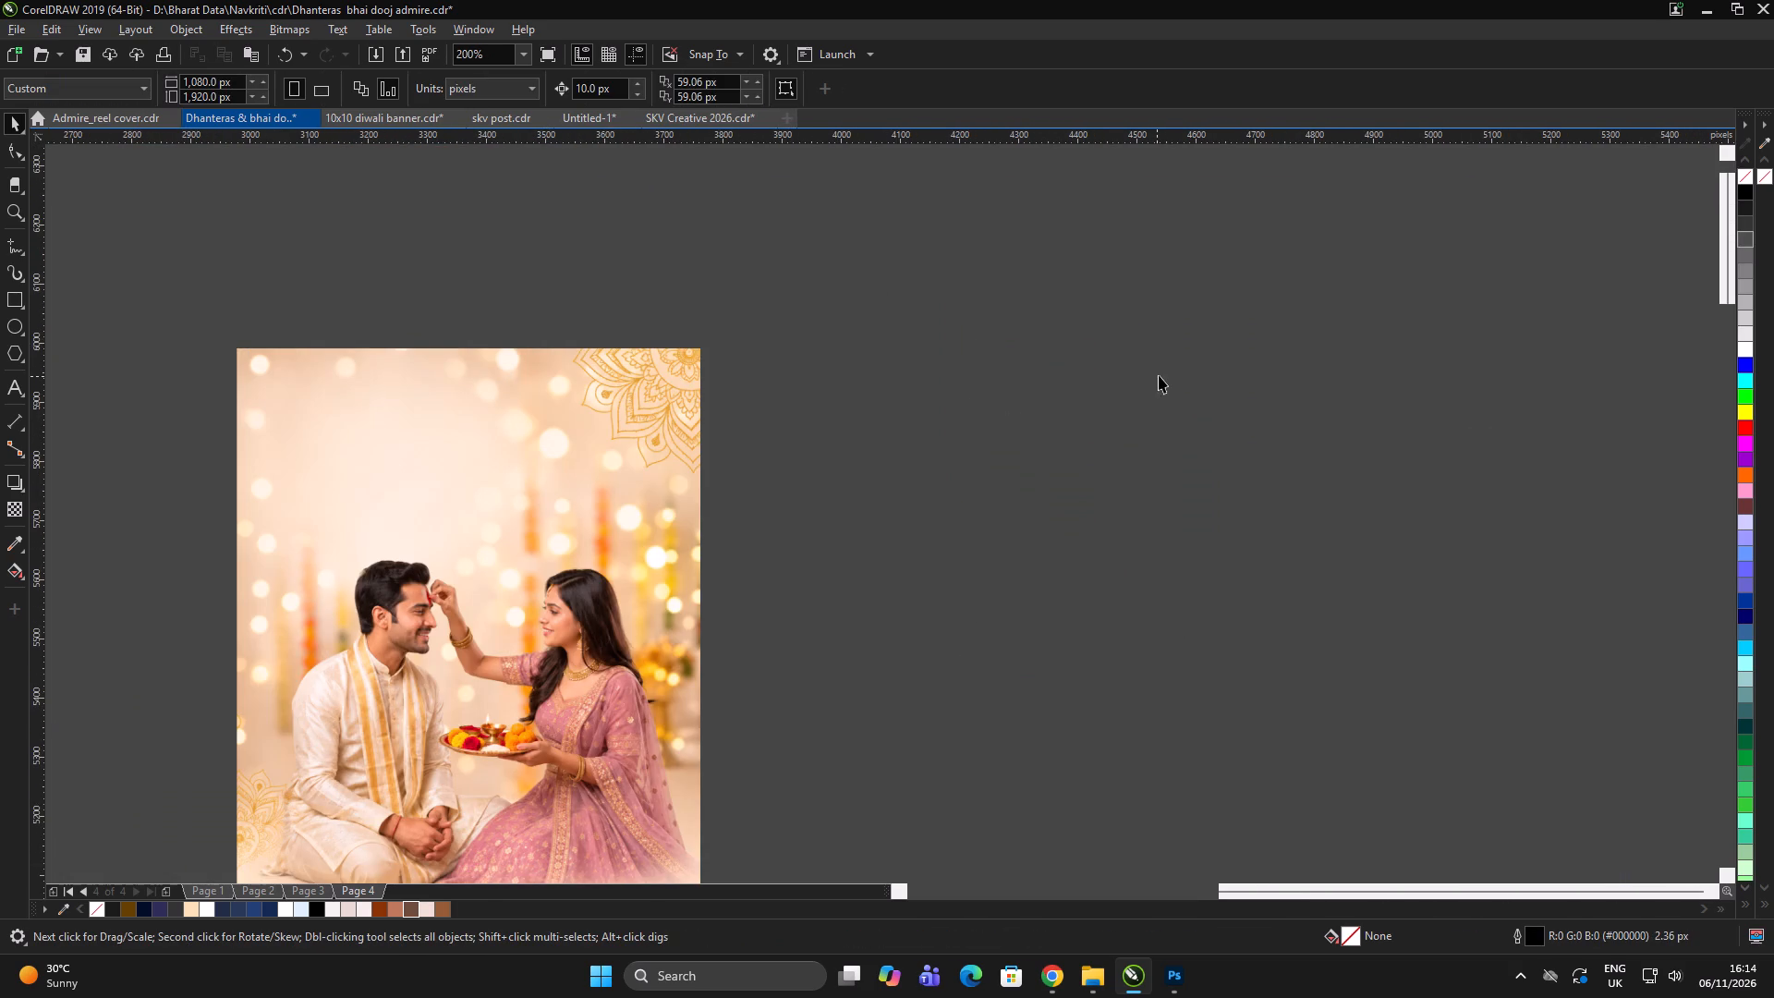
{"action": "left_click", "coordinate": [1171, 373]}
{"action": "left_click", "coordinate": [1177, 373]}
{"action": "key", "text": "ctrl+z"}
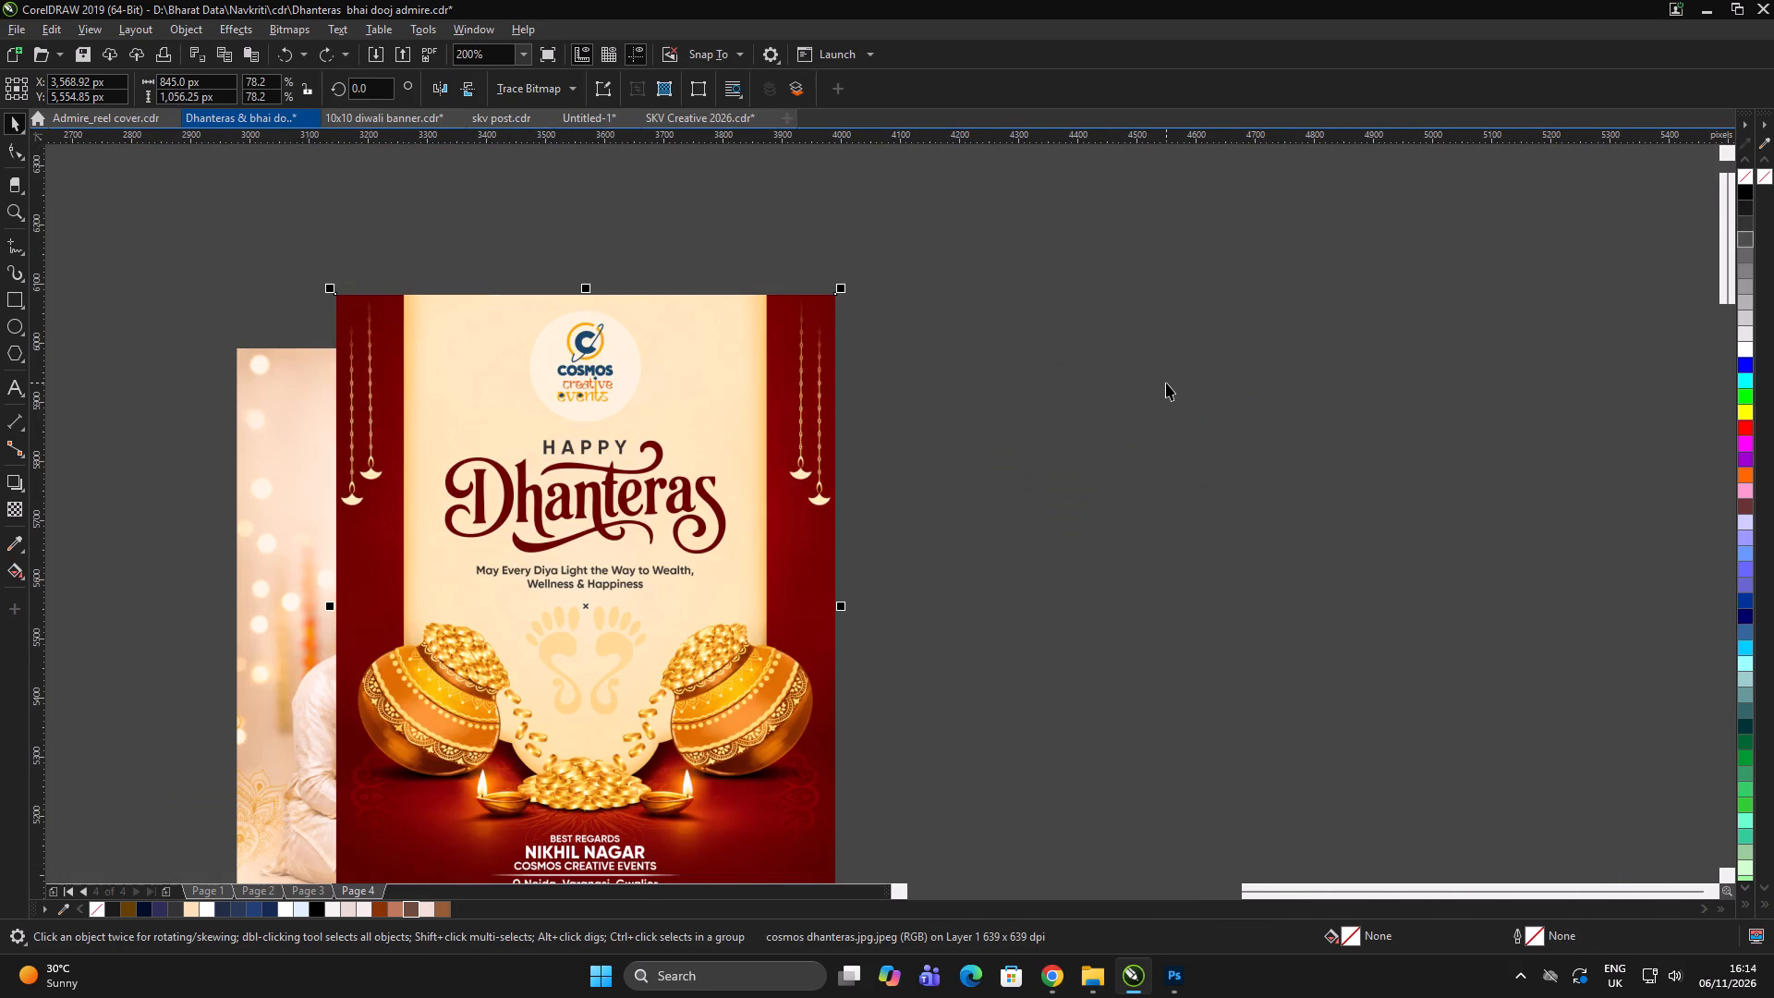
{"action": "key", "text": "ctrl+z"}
Enlarge the Diwali poster to about 842 by 1052 px and position it directly to the right of the Dhanteras poster.
{"action": "double_click", "coordinate": [1335, 396]}
{"action": "left_click", "coordinate": [921, 396]}
{"action": "left_click_drag", "start_coordinate": [895, 397], "coordinate": [871, 391]}
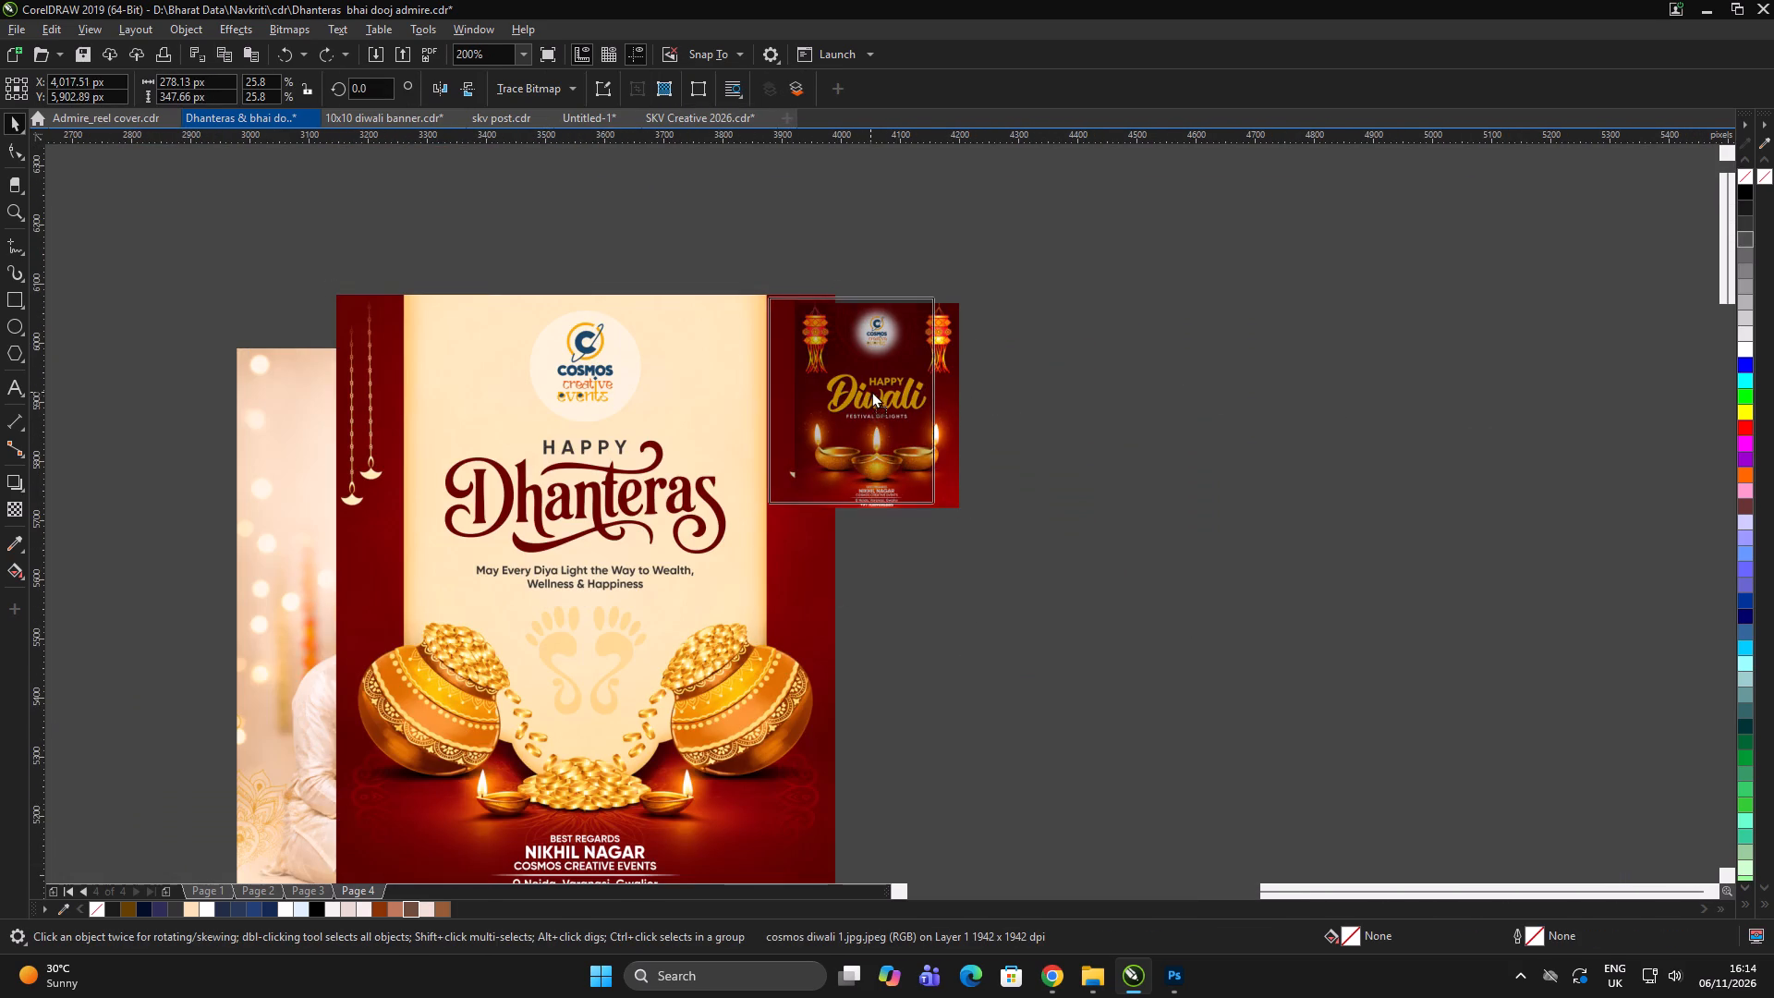
{"action": "left_click_drag", "start_coordinate": [871, 391], "coordinate": [862, 390]}
{"action": "scroll", "coordinate": [900, 407], "scroll_direction": "down", "scroll_amount": 2}
{"action": "left_click_drag", "start_coordinate": [916, 435], "coordinate": [988, 506]}
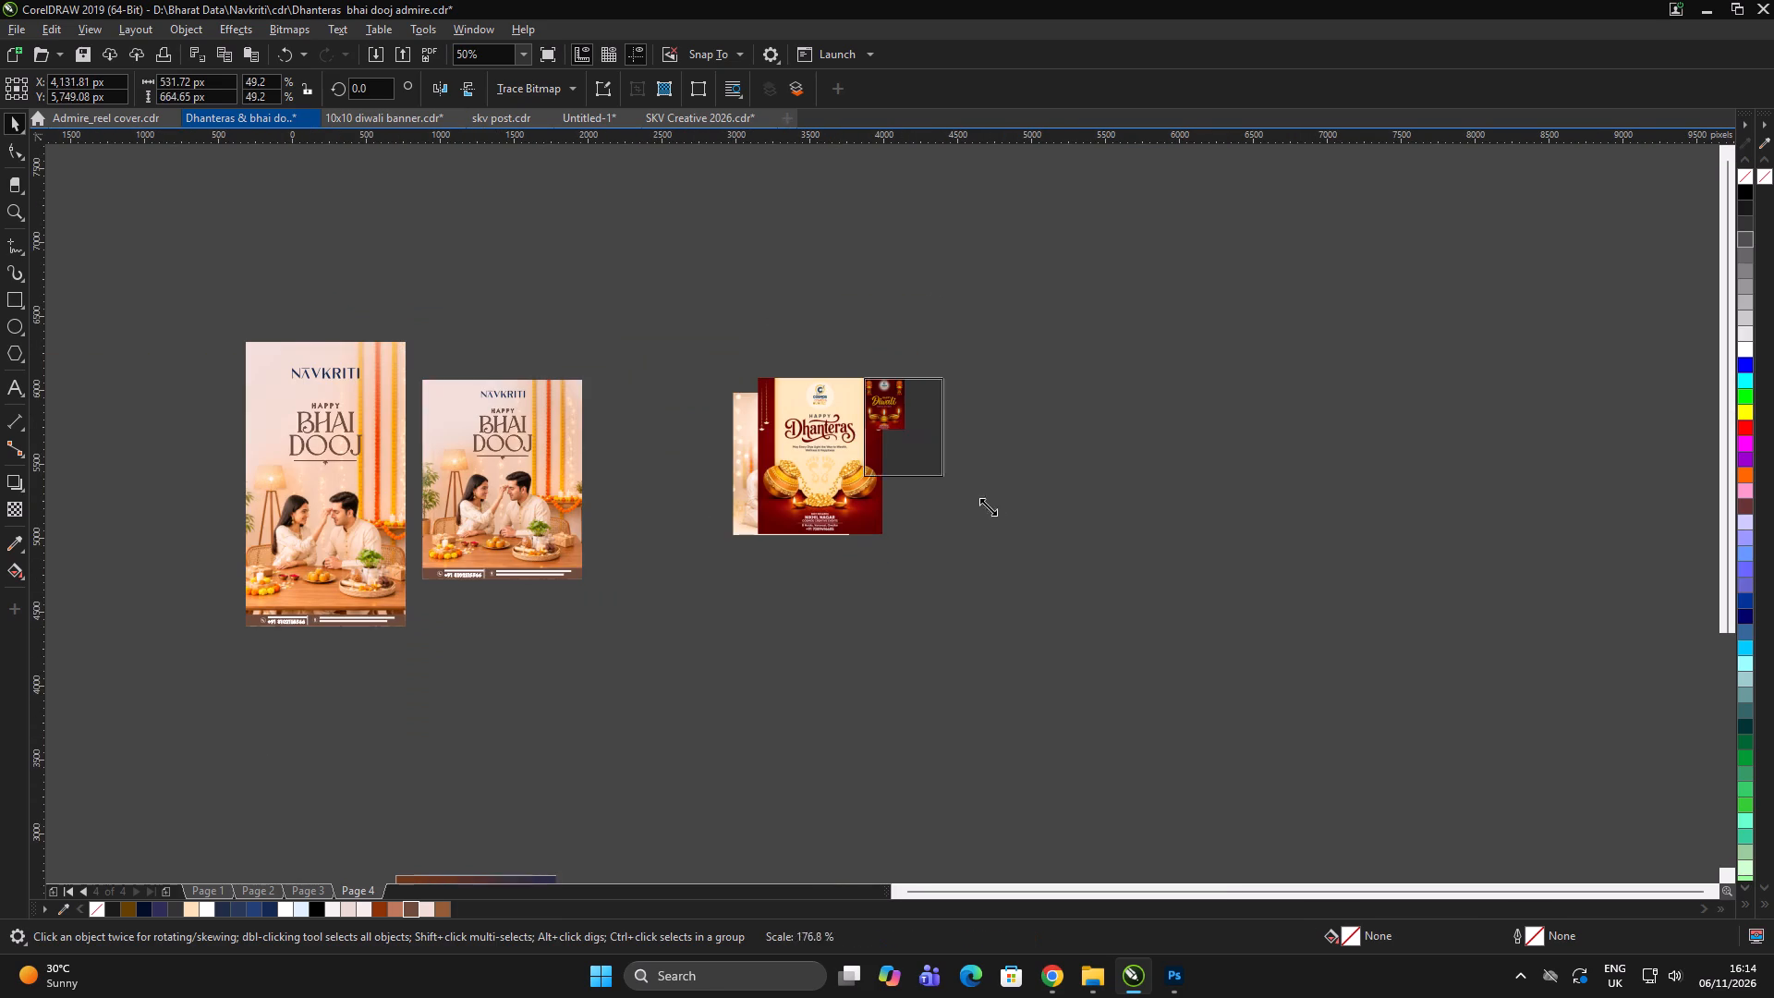
{"action": "left_click_drag", "start_coordinate": [988, 506], "coordinate": [1018, 540]}
{"action": "left_click", "coordinate": [1087, 514]}
{"action": "scroll", "coordinate": [954, 421], "scroll_direction": "up", "scroll_amount": 2}
{"action": "left_click", "coordinate": [978, 421]}
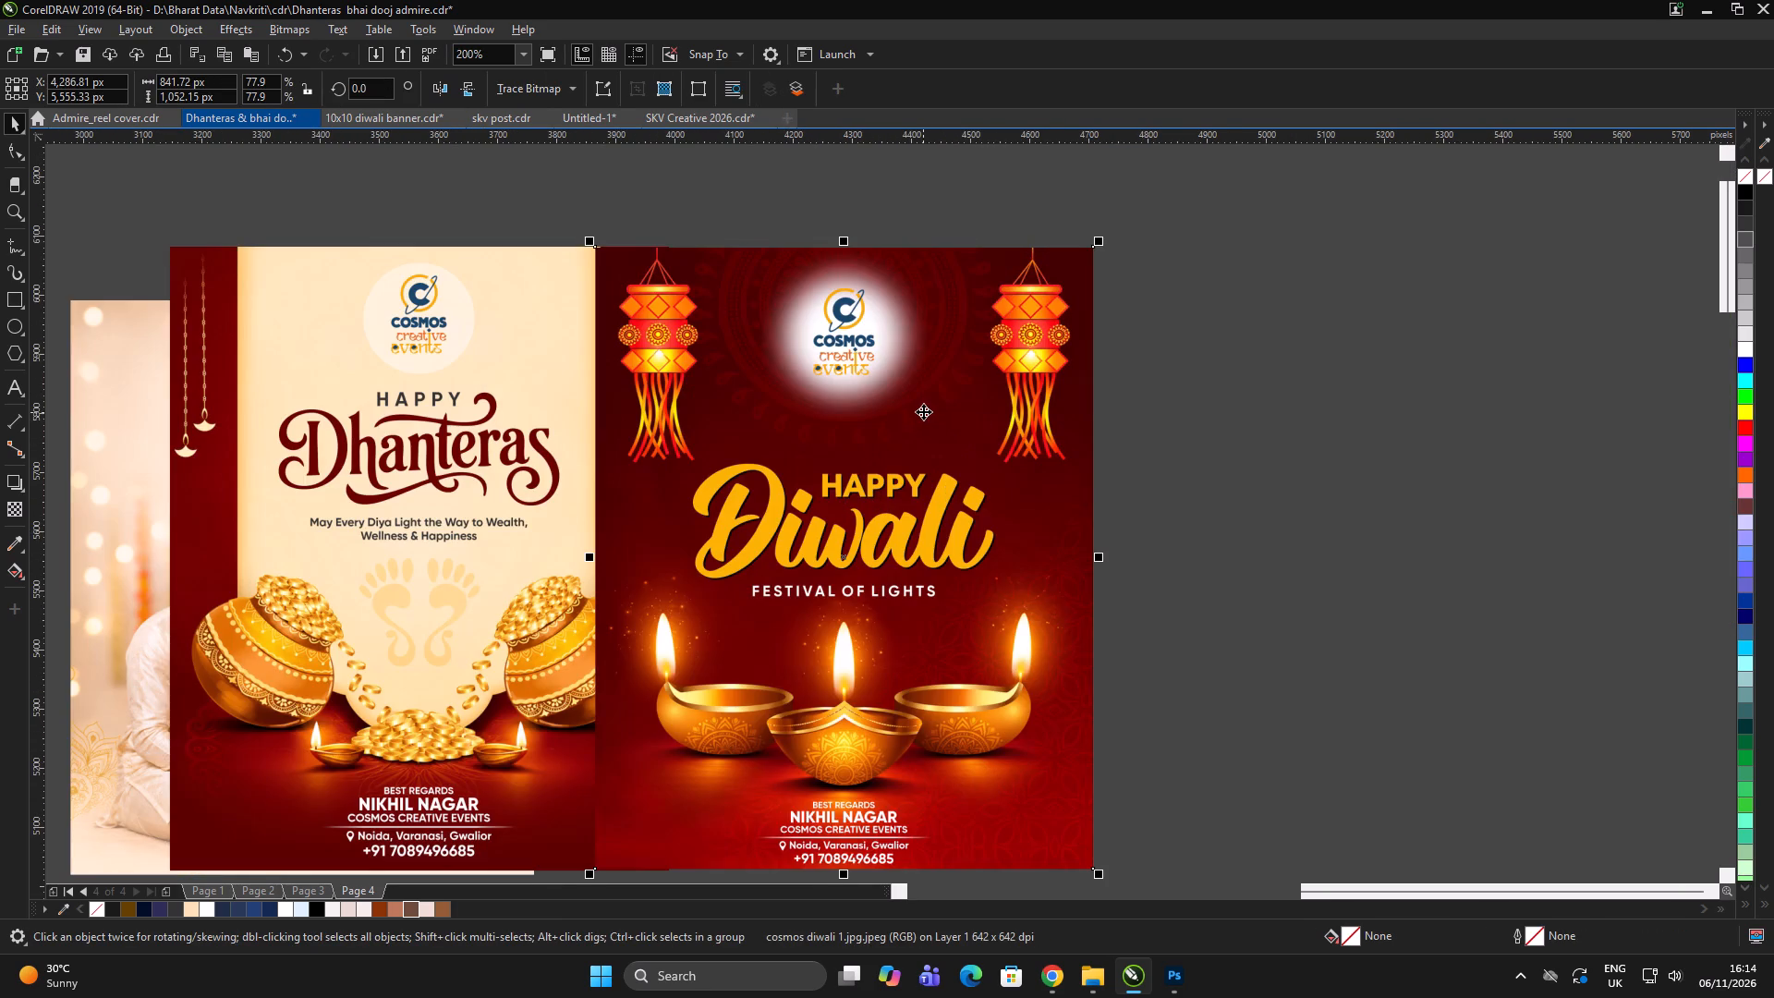
{"action": "left_click_drag", "start_coordinate": [923, 411], "coordinate": [994, 397]}
{"action": "double_click", "coordinate": [1316, 379]}
{"action": "left_click", "coordinate": [1321, 376]}
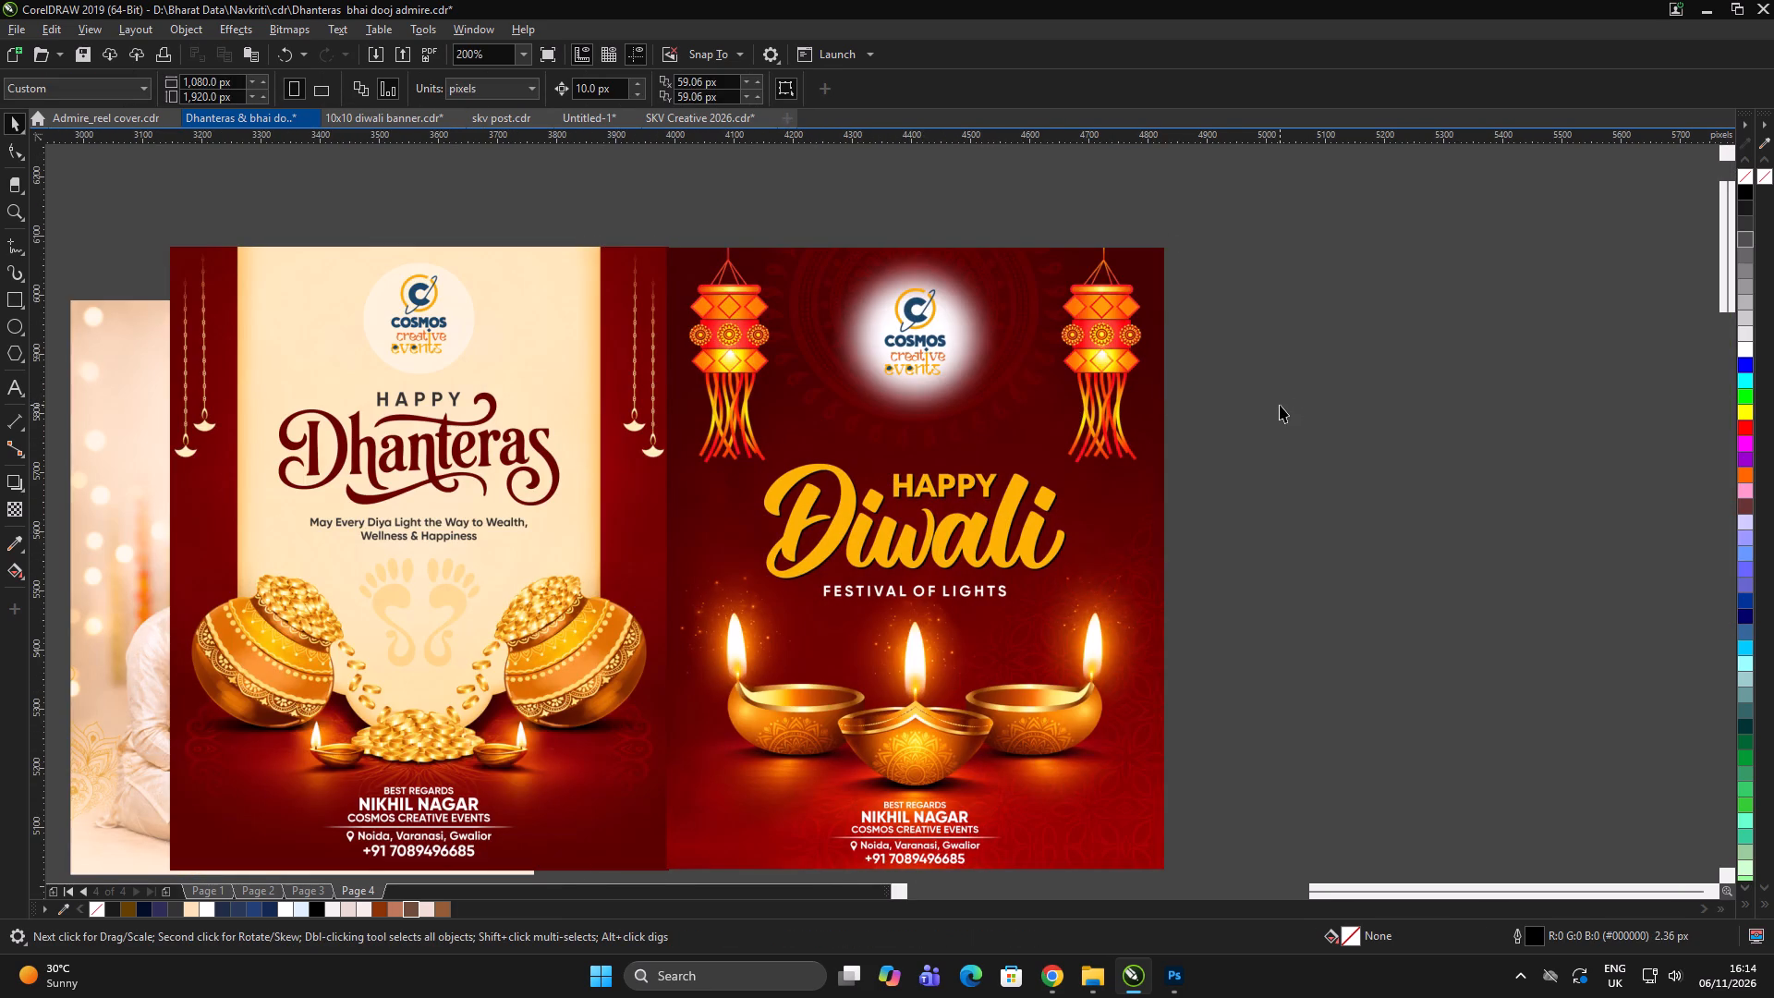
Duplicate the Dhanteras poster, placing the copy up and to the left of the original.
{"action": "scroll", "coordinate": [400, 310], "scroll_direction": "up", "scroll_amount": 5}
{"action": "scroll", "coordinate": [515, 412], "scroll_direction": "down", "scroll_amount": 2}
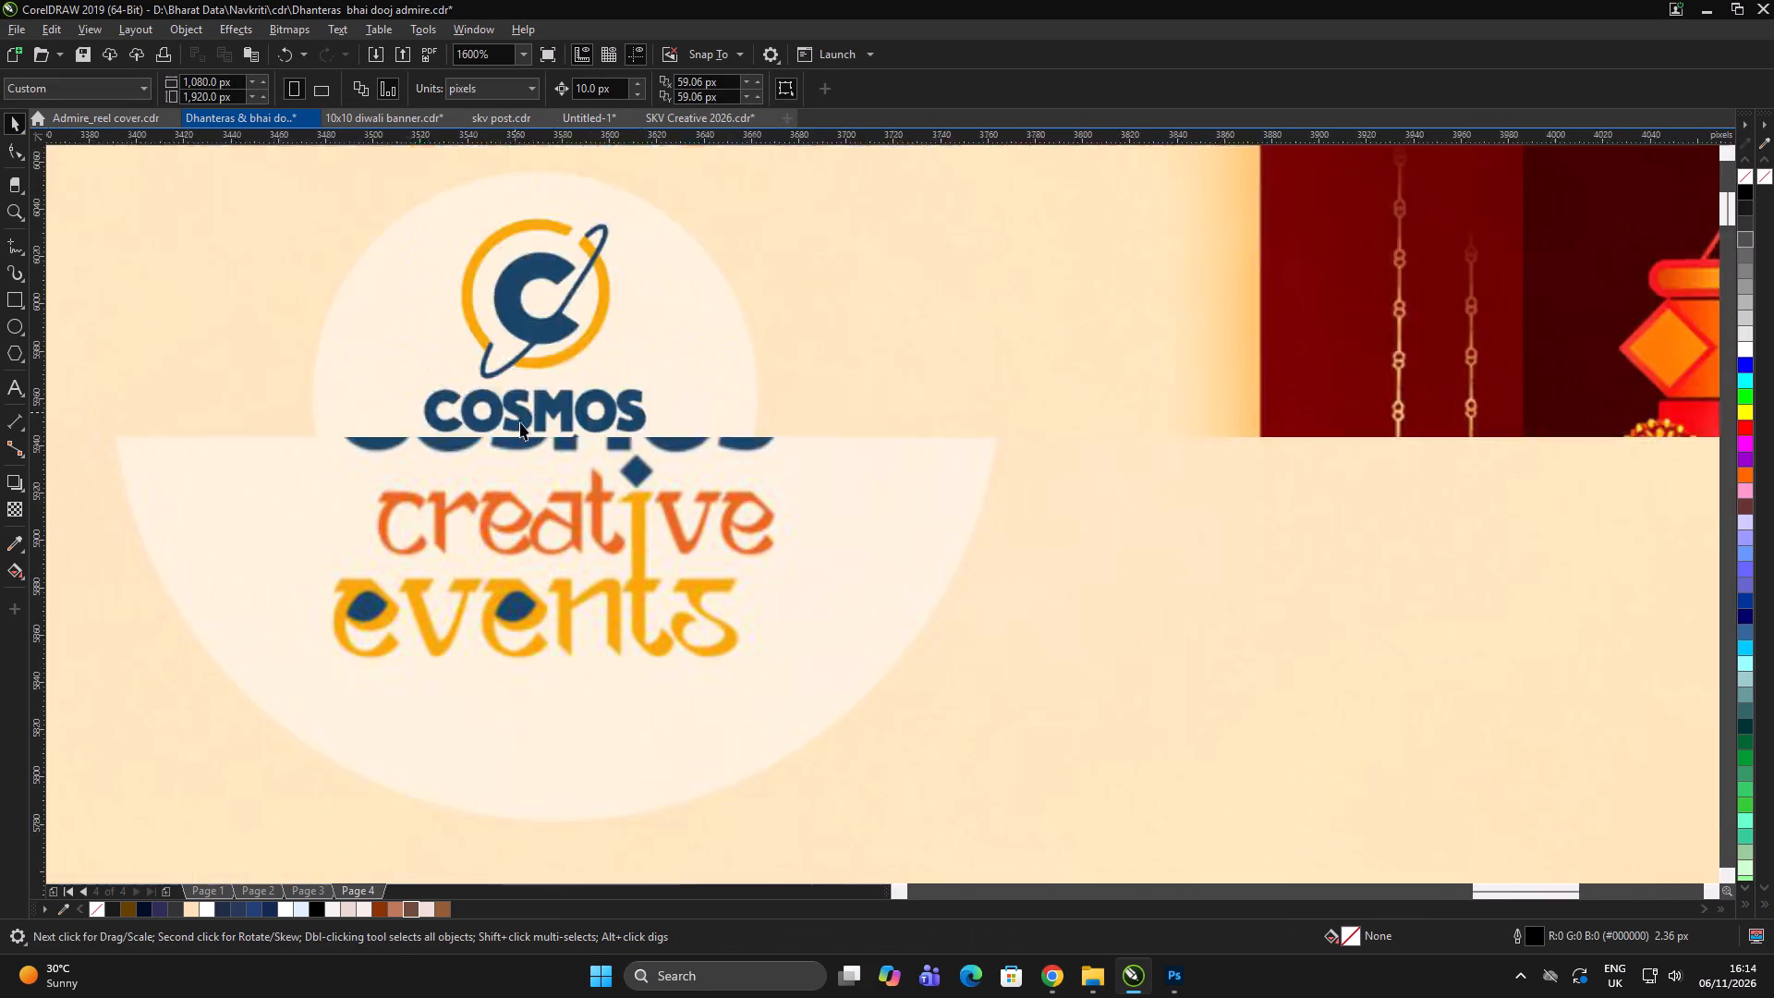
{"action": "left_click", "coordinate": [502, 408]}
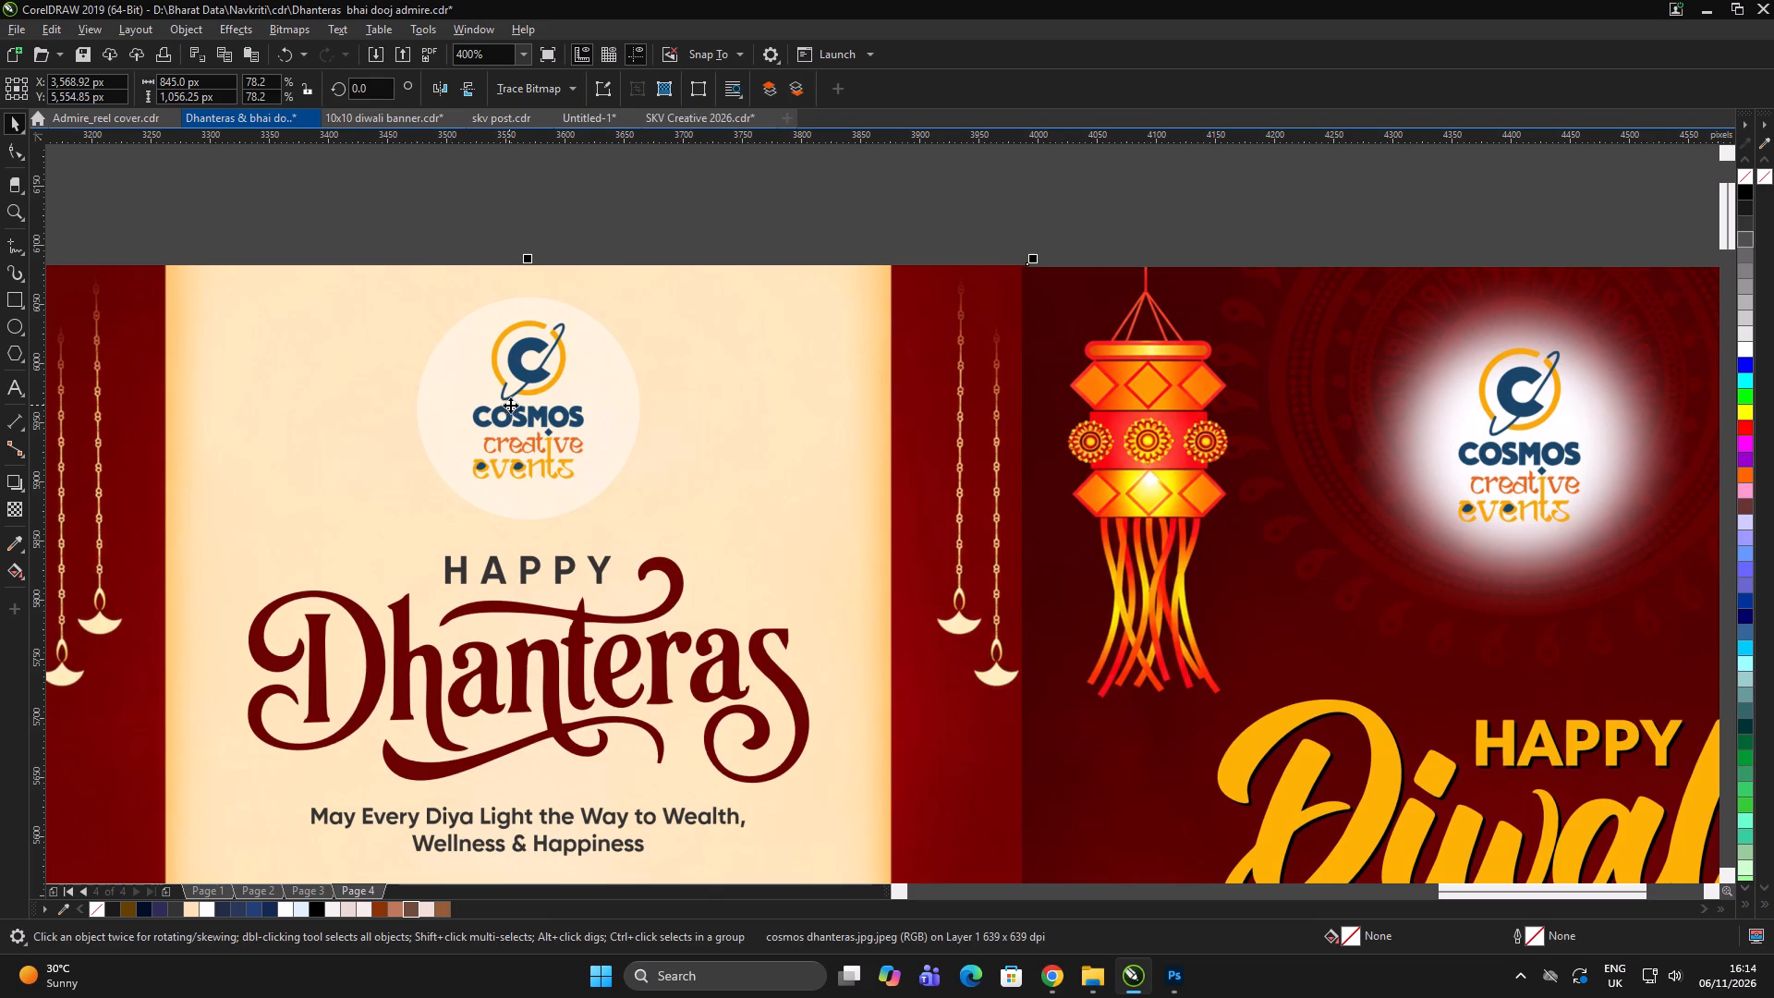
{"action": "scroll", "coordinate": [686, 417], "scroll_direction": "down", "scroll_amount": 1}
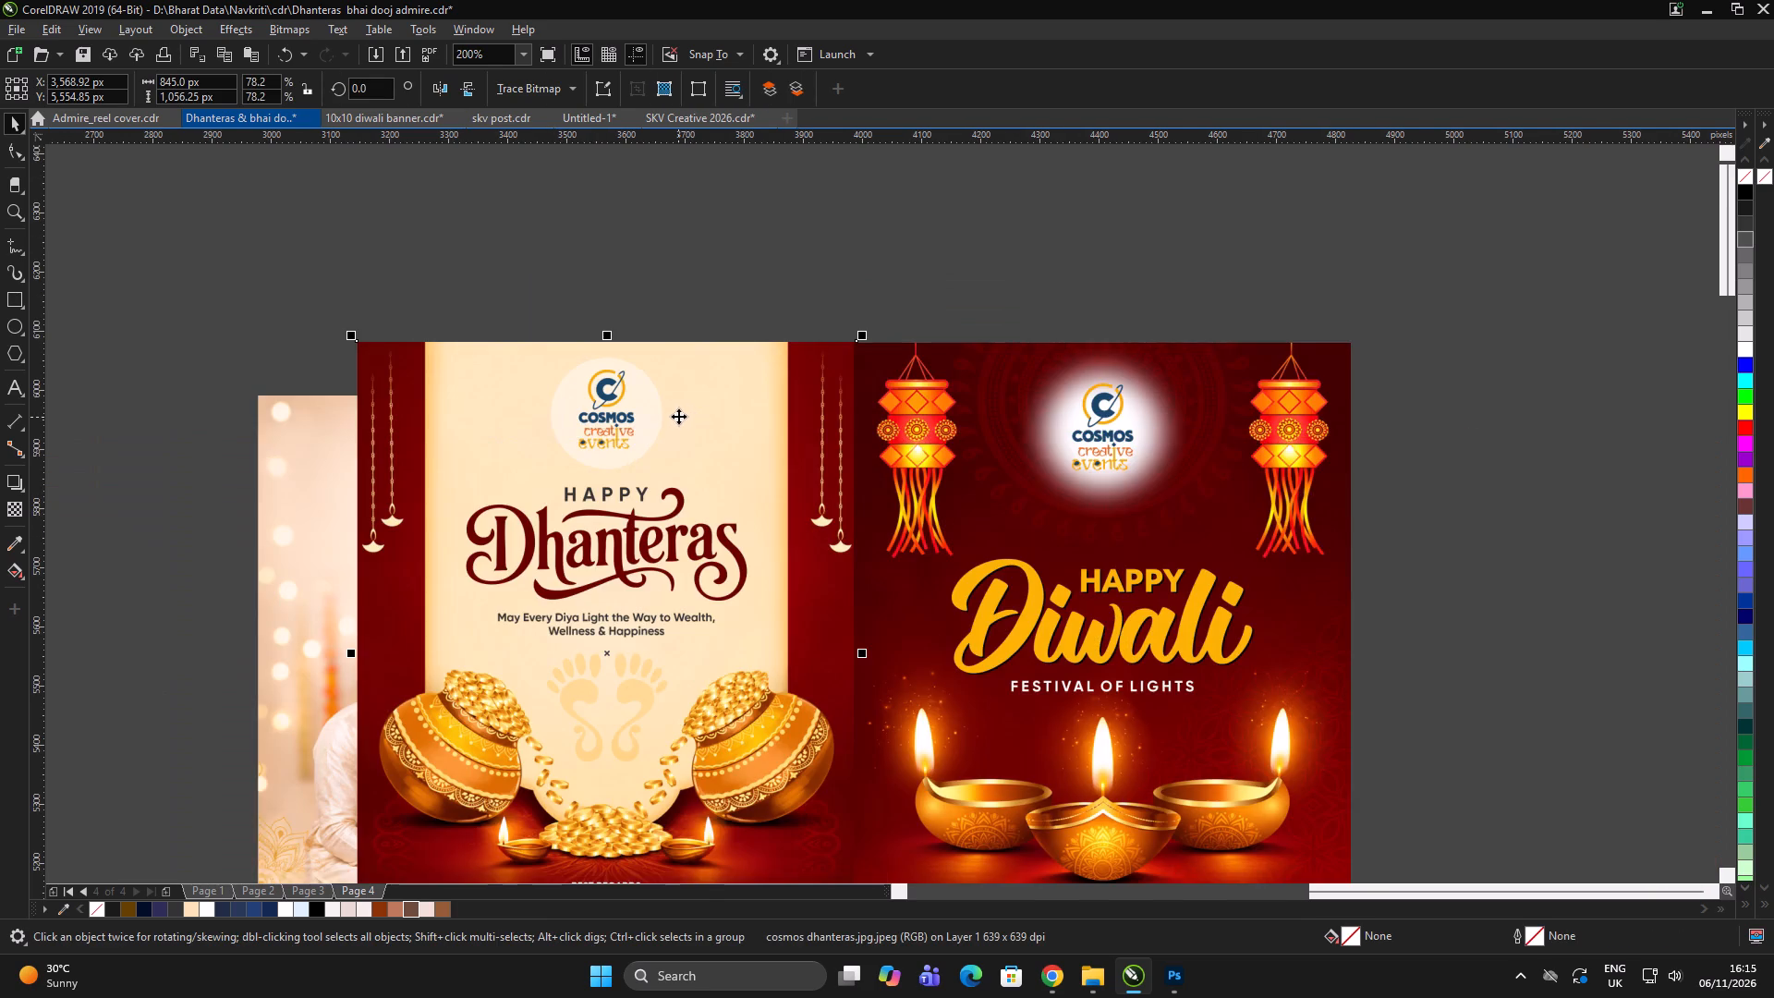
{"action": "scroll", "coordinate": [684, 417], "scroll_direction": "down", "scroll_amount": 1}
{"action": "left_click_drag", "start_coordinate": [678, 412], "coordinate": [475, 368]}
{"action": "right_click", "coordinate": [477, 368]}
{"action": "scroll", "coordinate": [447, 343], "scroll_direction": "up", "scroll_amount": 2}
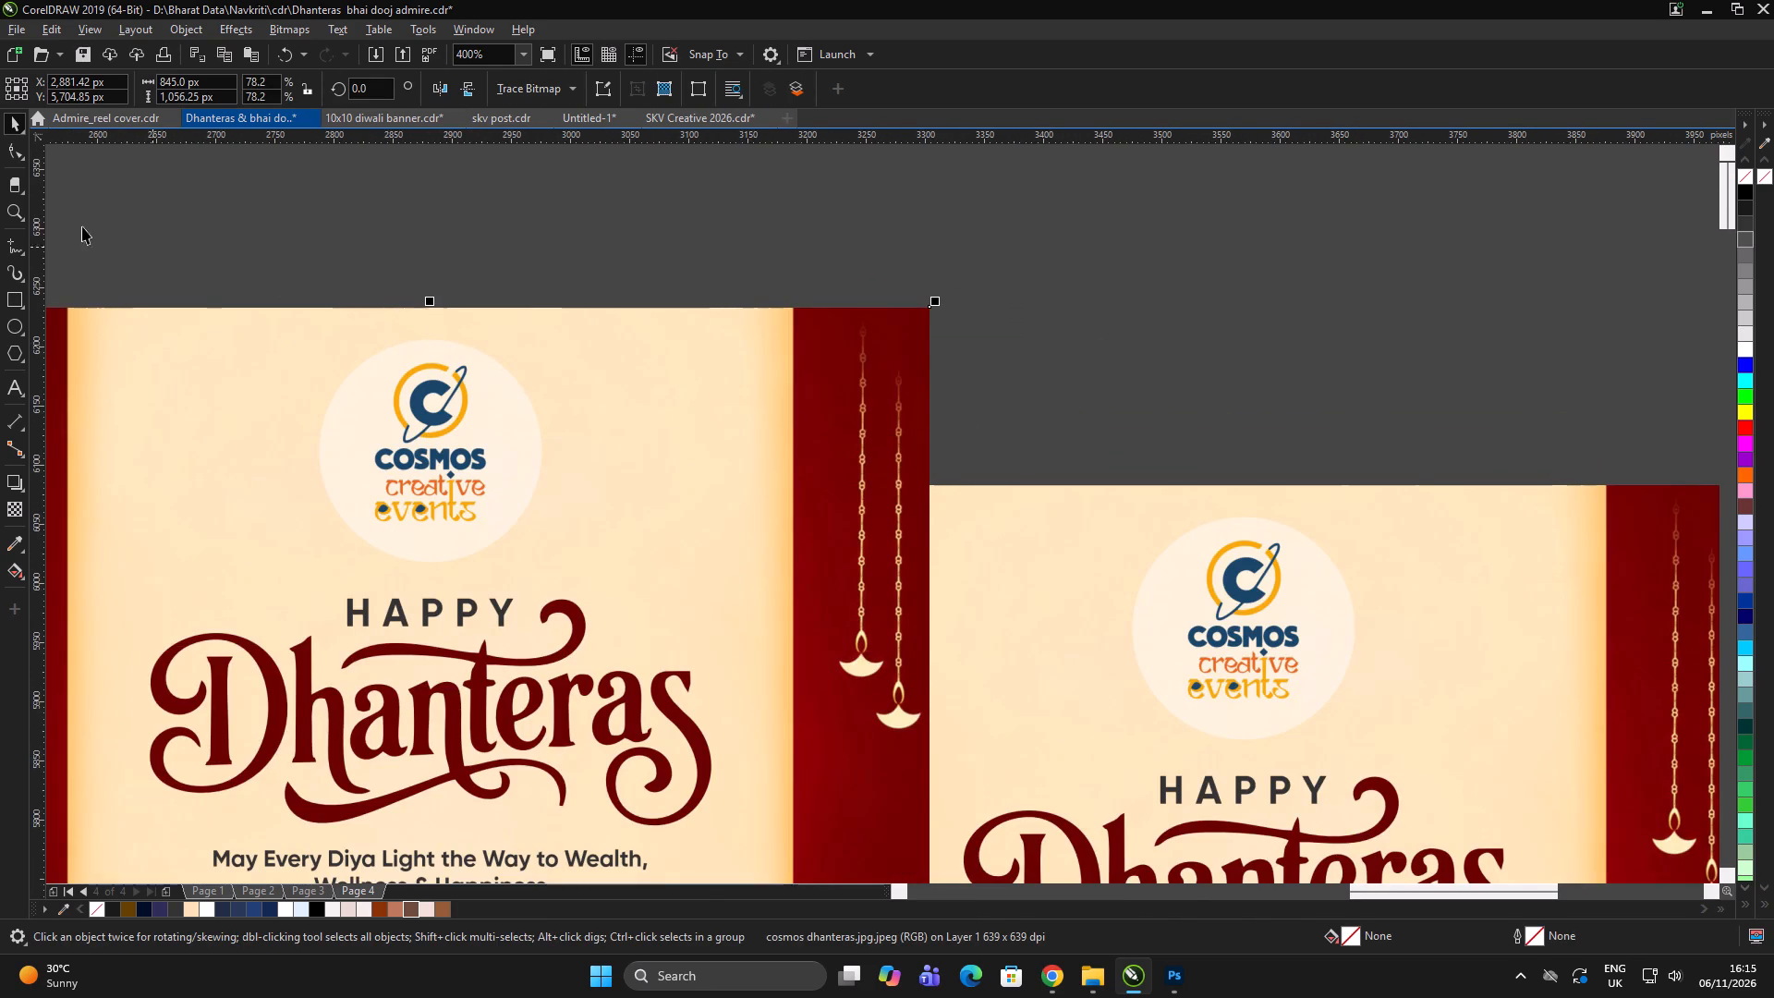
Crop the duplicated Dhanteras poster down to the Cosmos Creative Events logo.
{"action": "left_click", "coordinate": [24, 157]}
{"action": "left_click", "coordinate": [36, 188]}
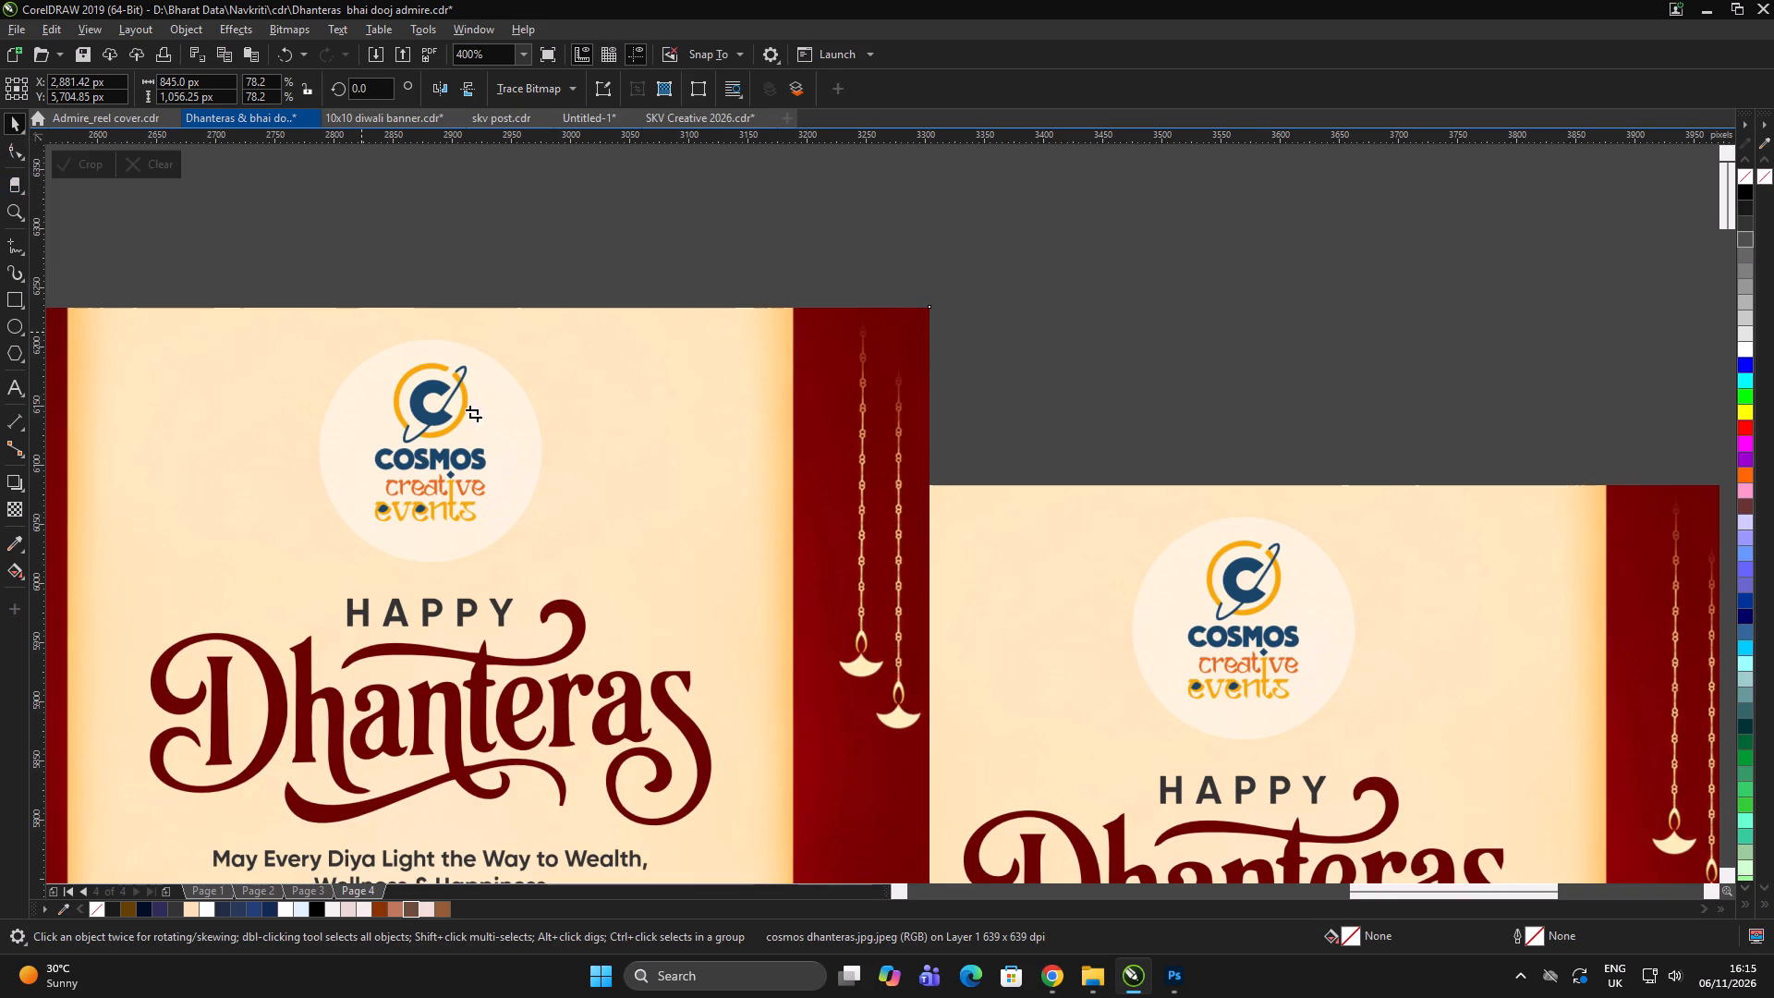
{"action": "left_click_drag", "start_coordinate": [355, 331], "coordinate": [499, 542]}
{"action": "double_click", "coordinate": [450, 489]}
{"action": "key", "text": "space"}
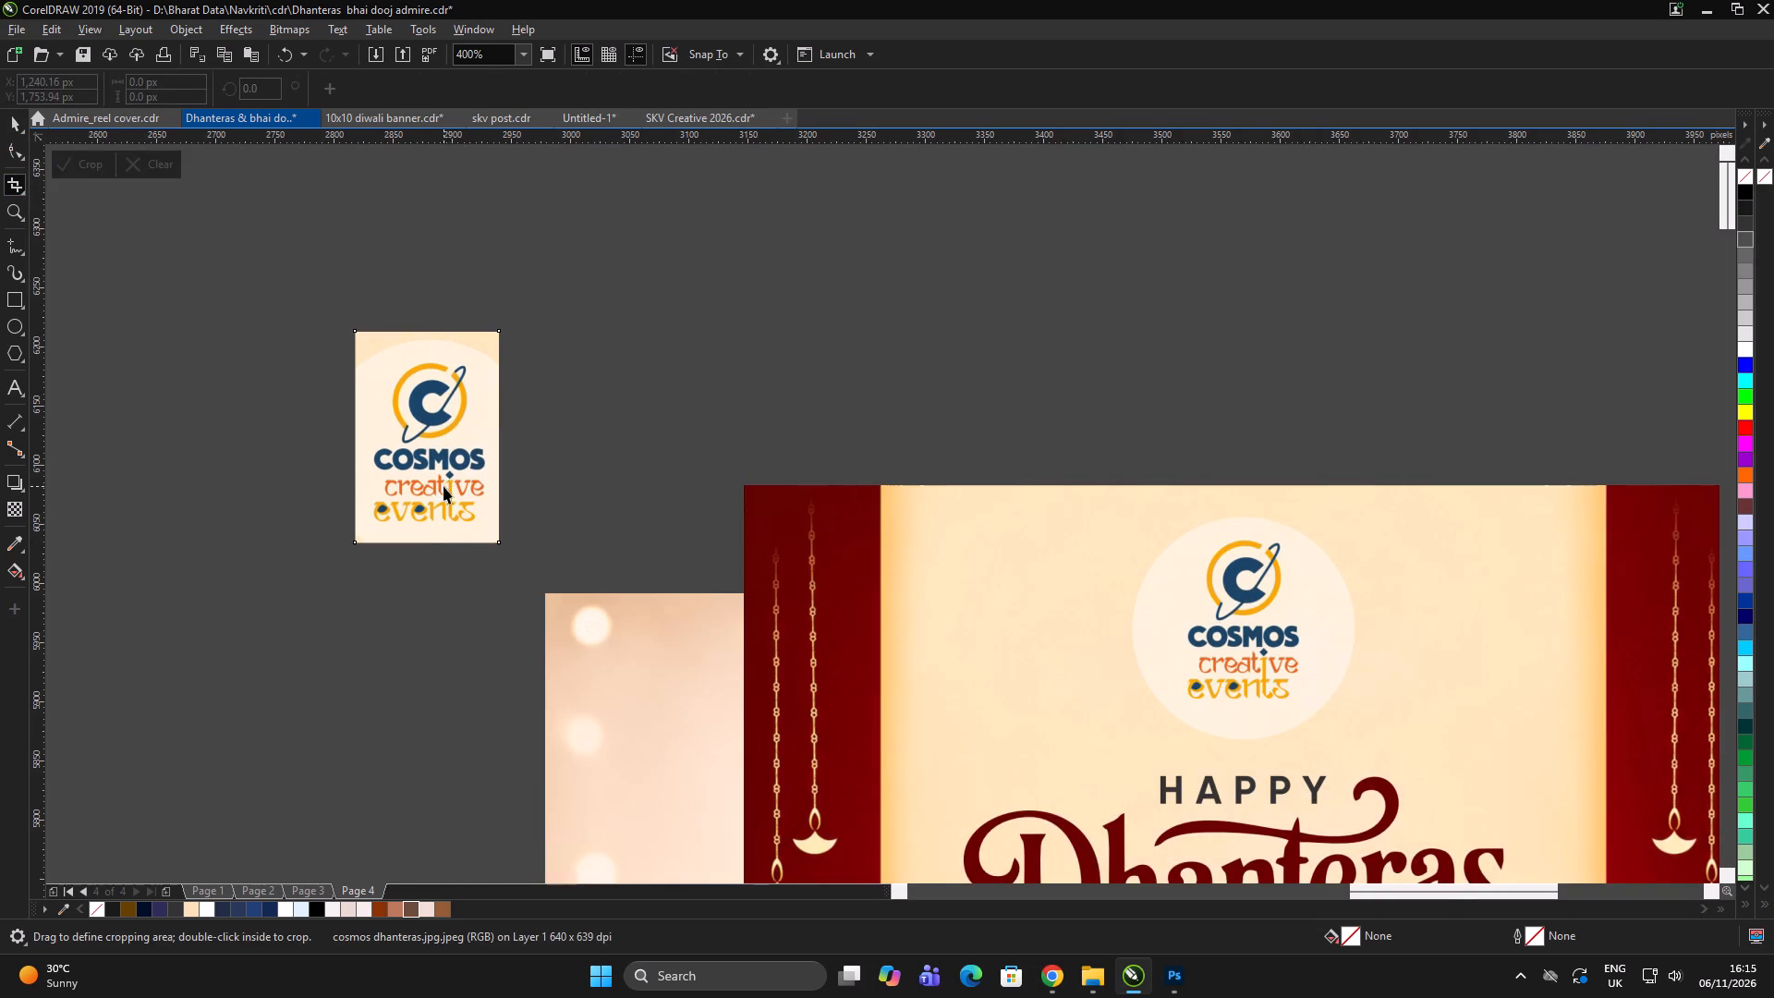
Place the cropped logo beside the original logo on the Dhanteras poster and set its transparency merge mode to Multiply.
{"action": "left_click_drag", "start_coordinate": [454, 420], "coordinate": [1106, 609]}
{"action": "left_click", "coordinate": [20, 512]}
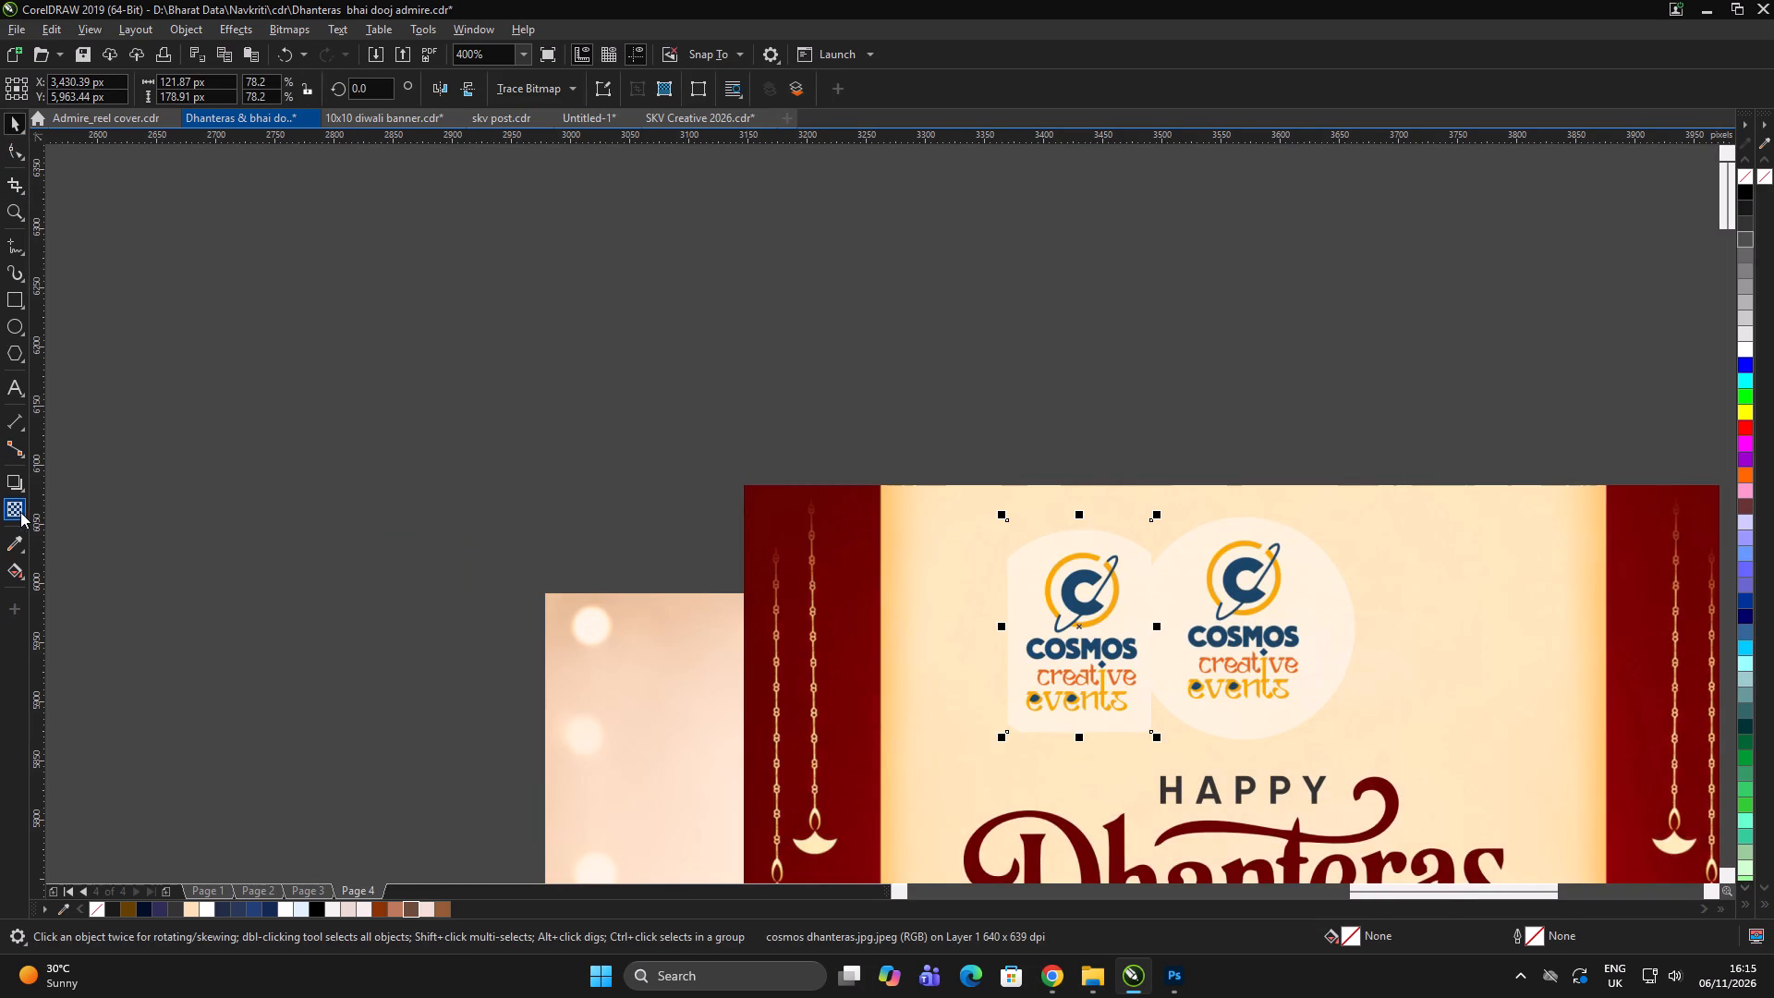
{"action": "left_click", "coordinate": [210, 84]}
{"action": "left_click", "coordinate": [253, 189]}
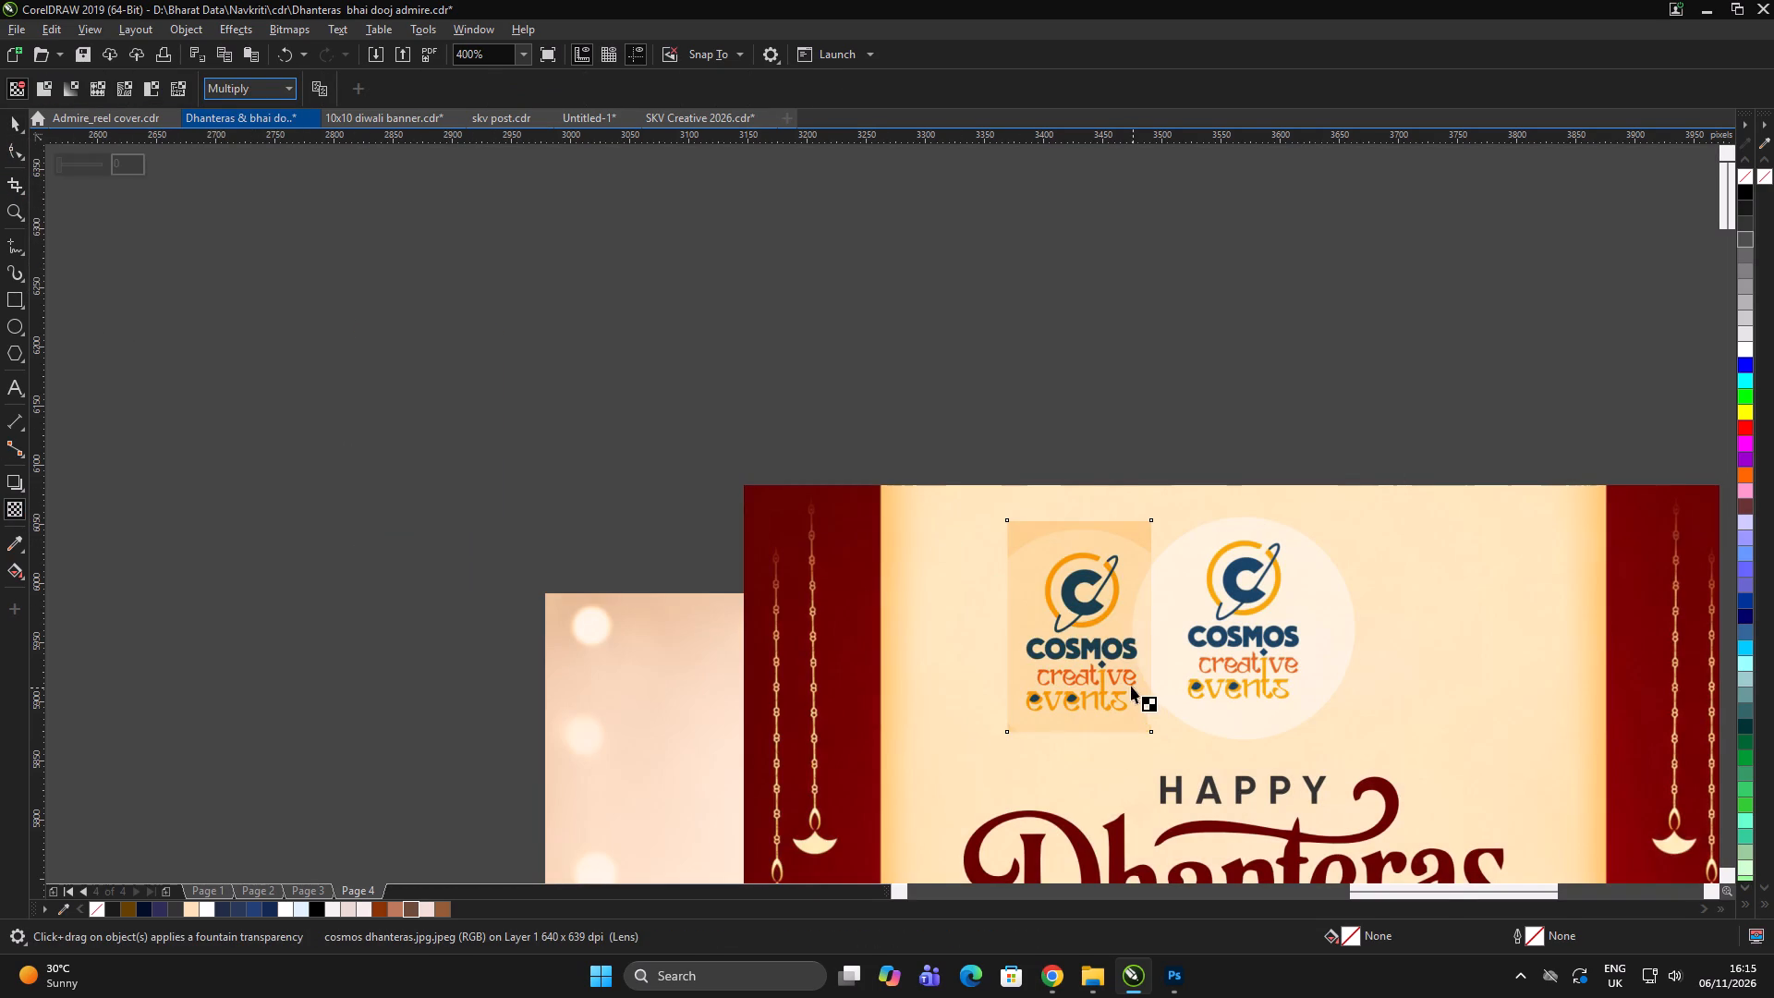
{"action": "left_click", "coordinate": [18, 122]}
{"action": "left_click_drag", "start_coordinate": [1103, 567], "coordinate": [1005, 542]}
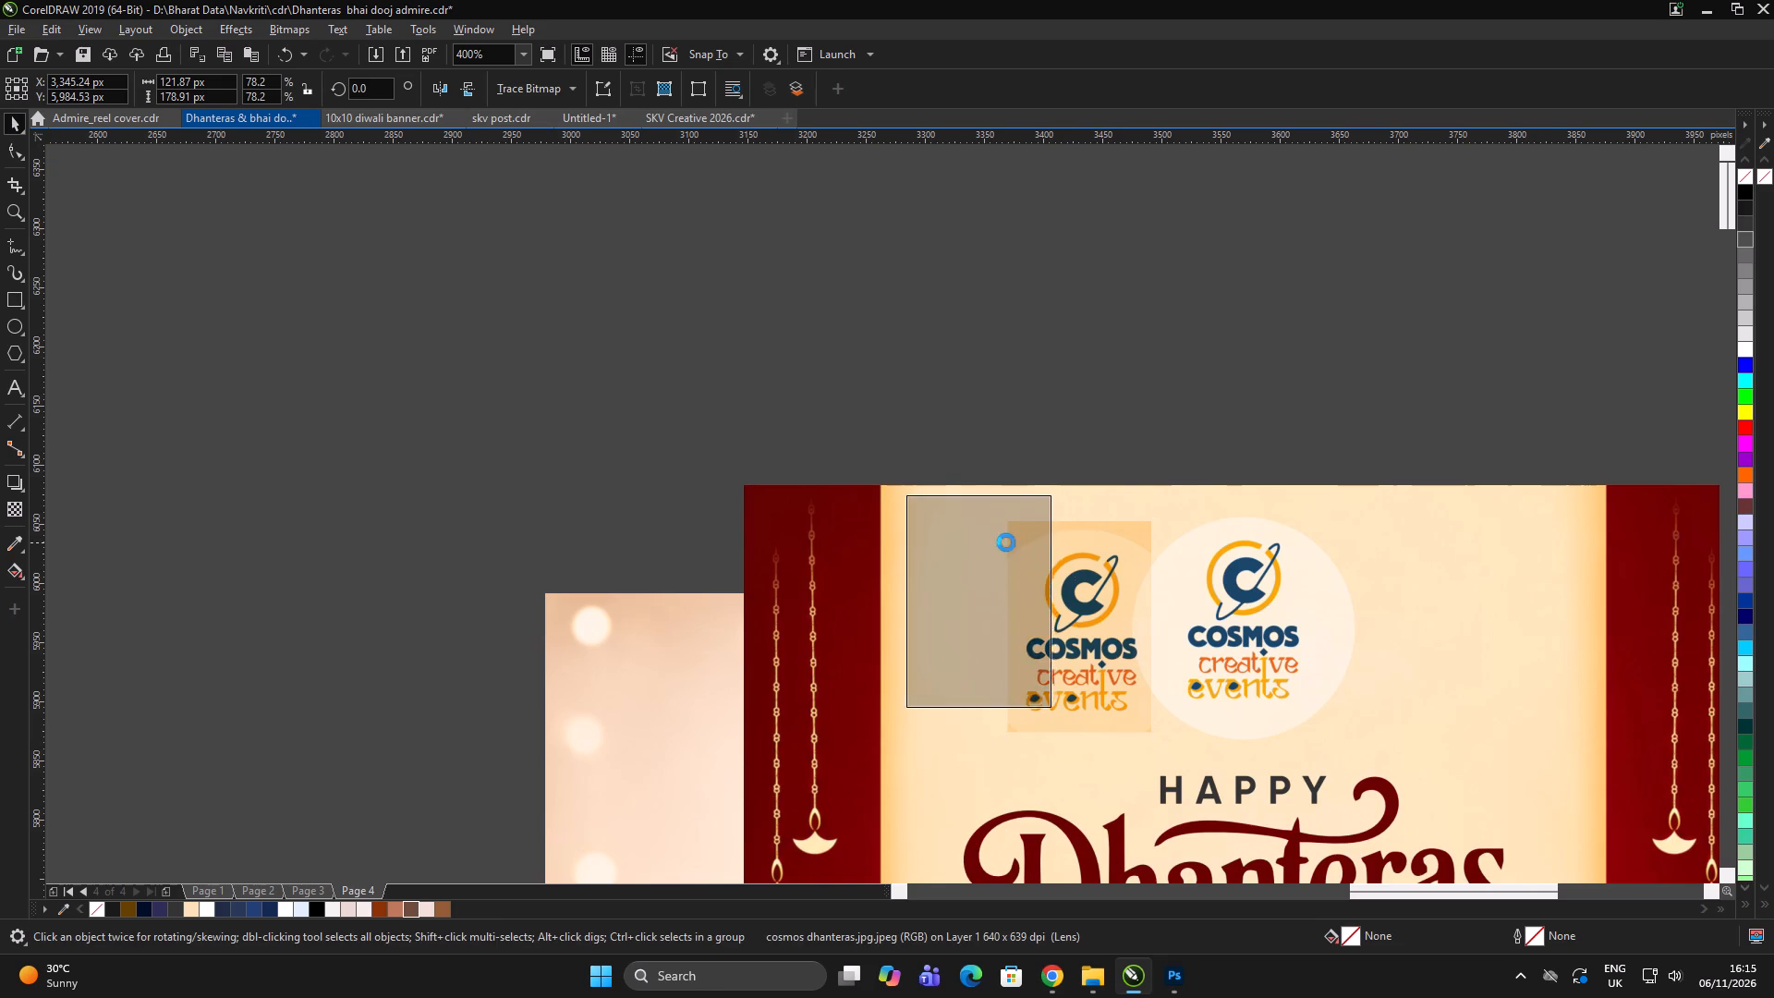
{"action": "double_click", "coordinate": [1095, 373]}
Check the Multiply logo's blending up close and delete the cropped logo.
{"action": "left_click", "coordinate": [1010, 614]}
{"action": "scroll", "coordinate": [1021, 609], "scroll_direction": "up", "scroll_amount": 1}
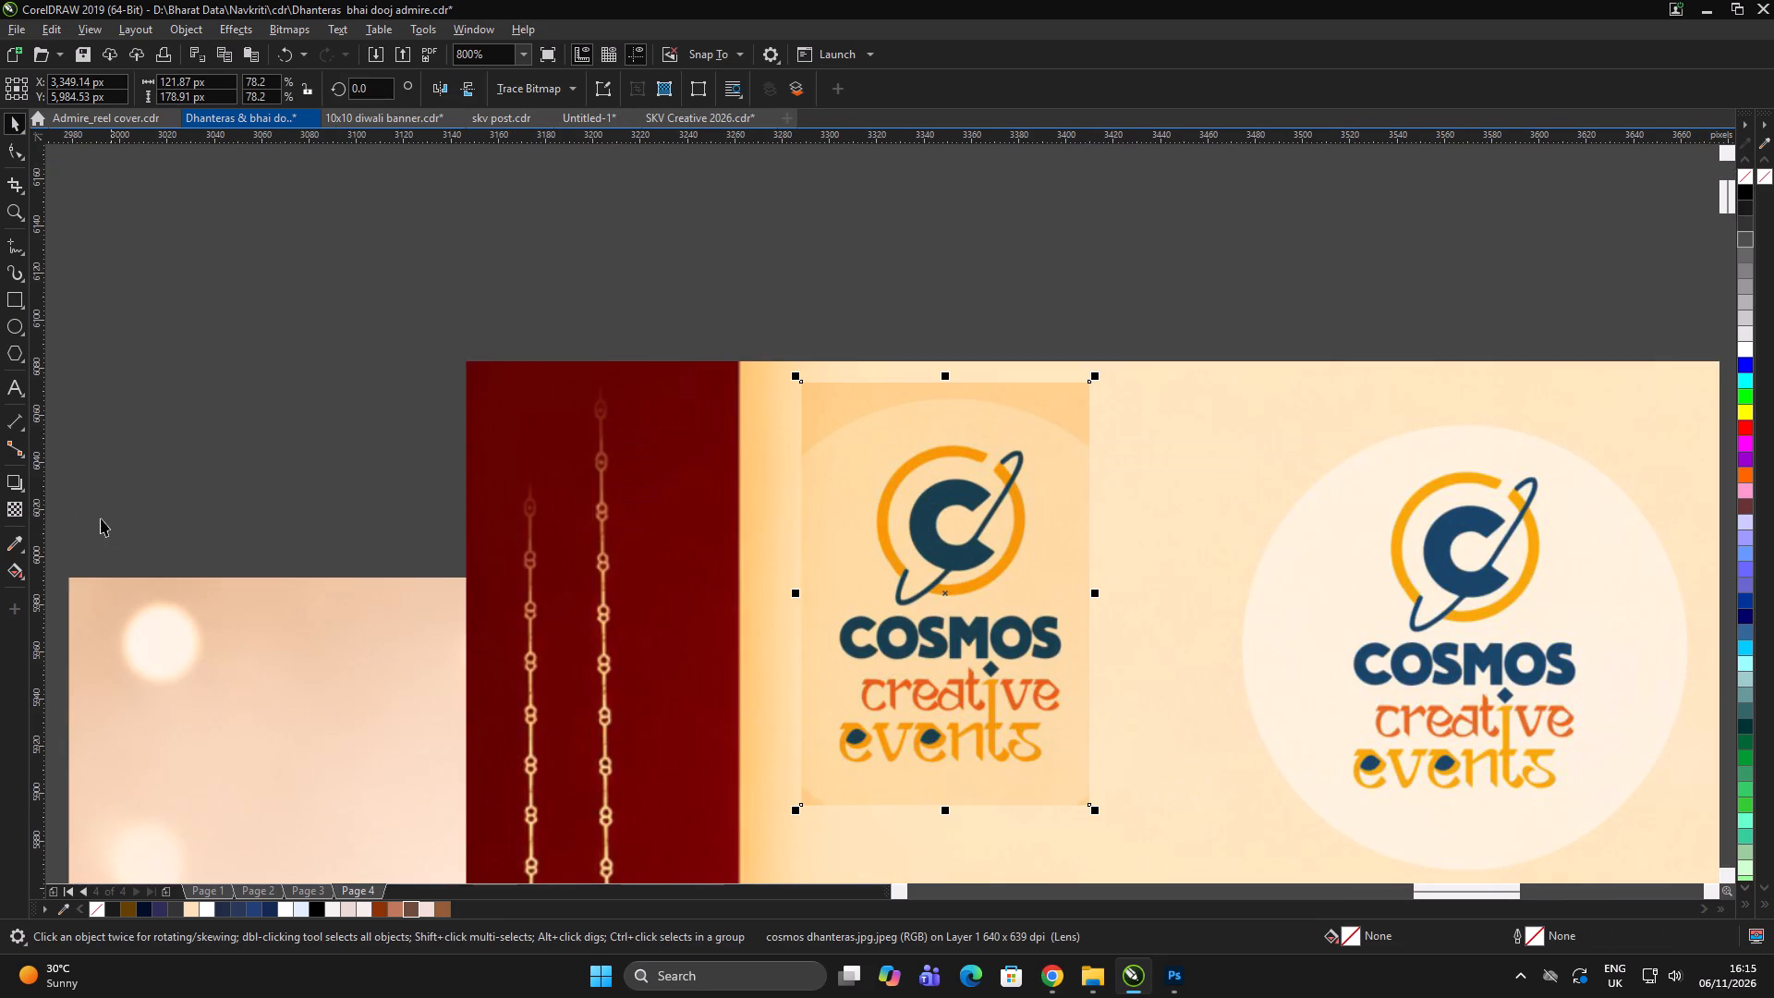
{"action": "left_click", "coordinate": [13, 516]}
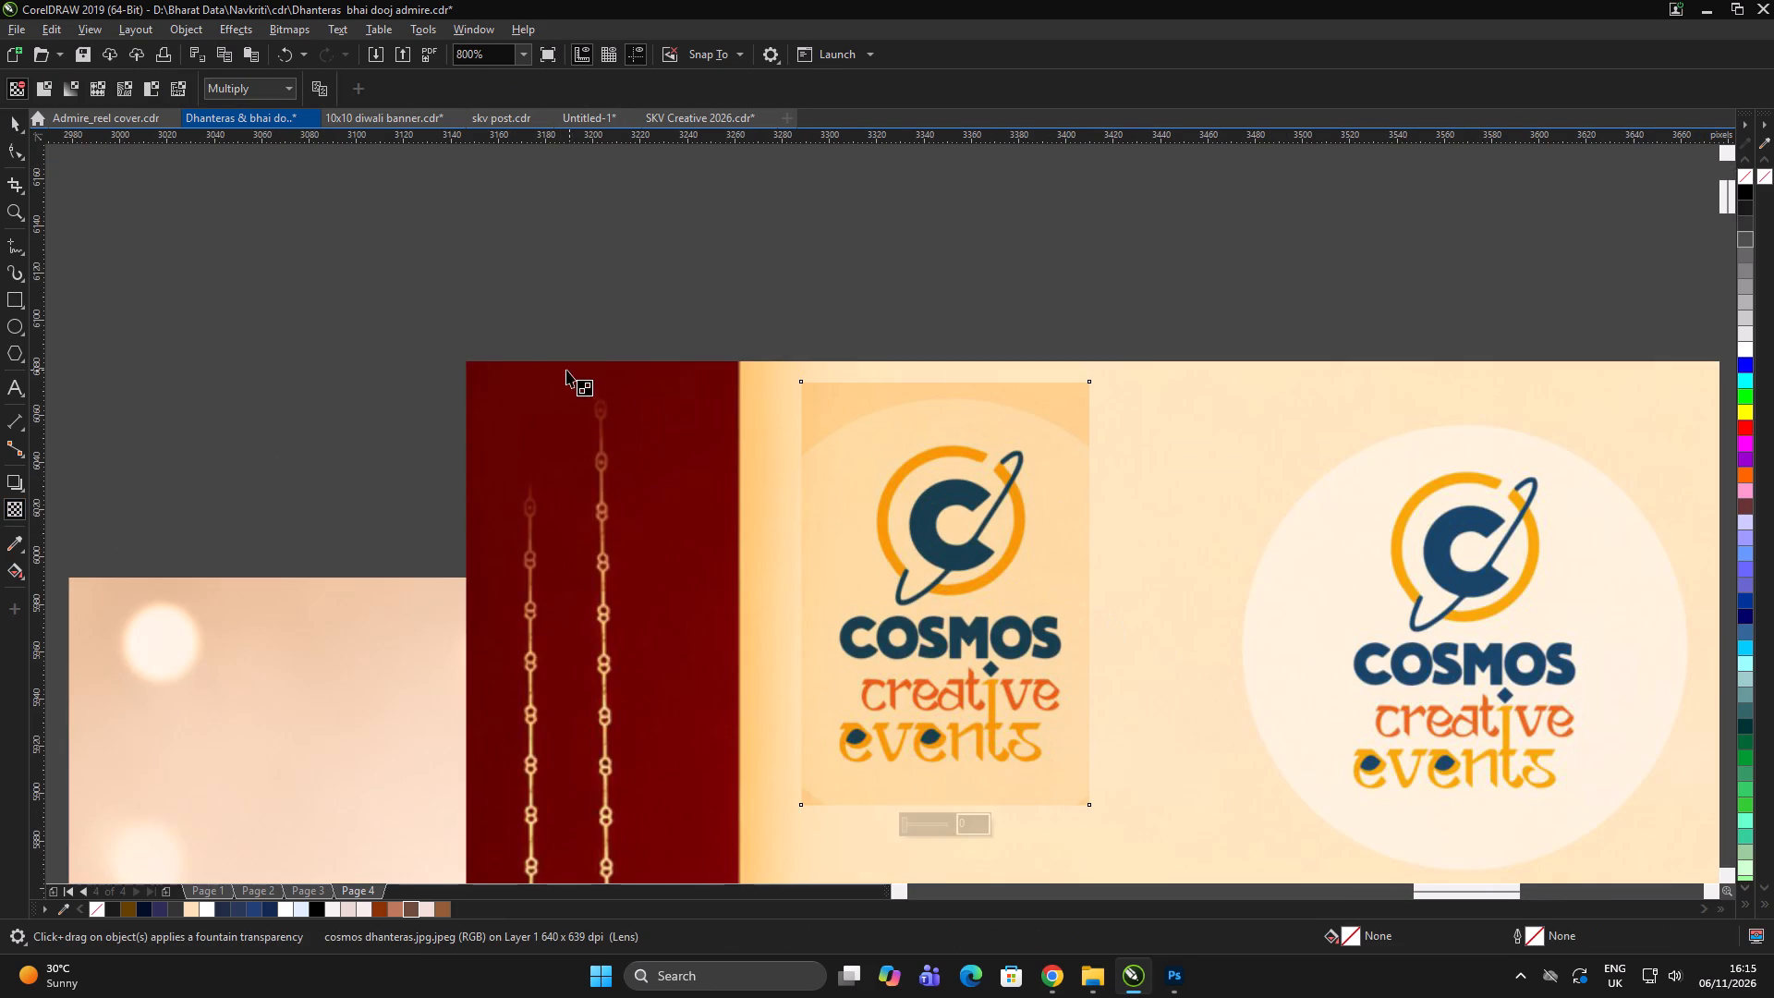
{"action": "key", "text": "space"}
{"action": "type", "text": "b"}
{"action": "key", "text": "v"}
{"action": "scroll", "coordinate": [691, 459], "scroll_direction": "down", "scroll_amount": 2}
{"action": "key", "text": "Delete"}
Examine the Cosmos Creative Events logo and its white glow on the Diwali poster.
{"action": "left_click", "coordinate": [1384, 493]}
{"action": "scroll", "coordinate": [1415, 503], "scroll_direction": "up", "scroll_amount": 3}
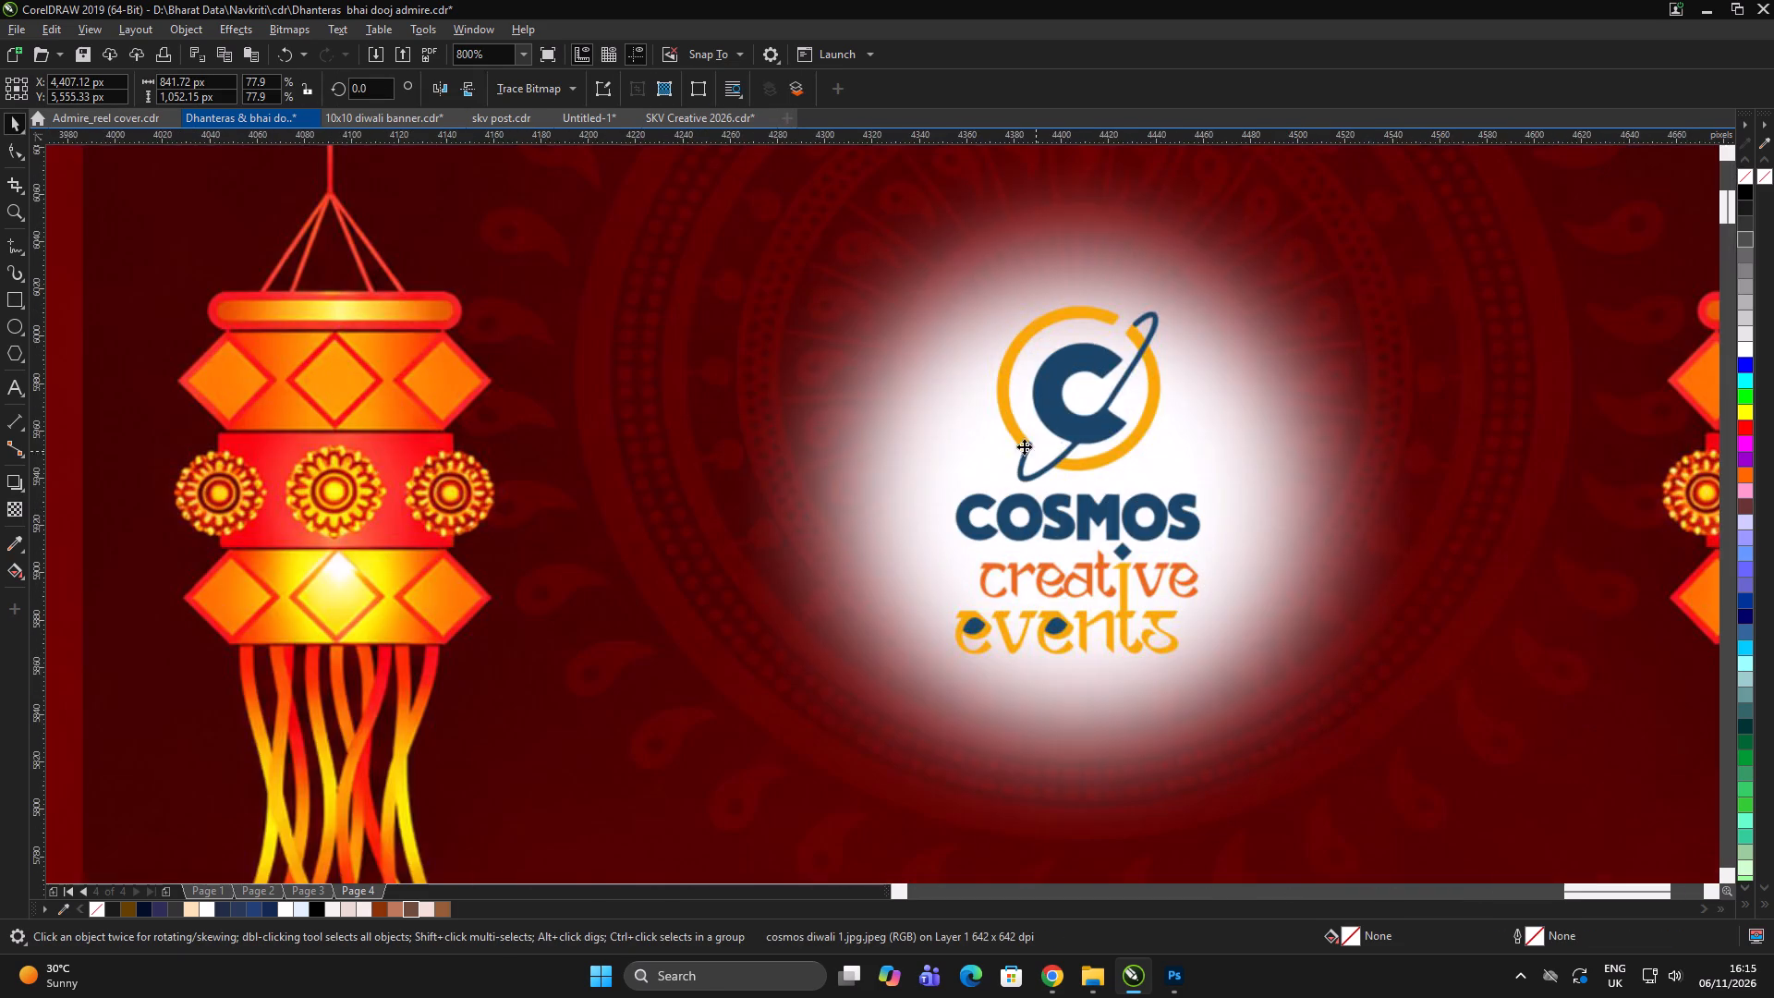
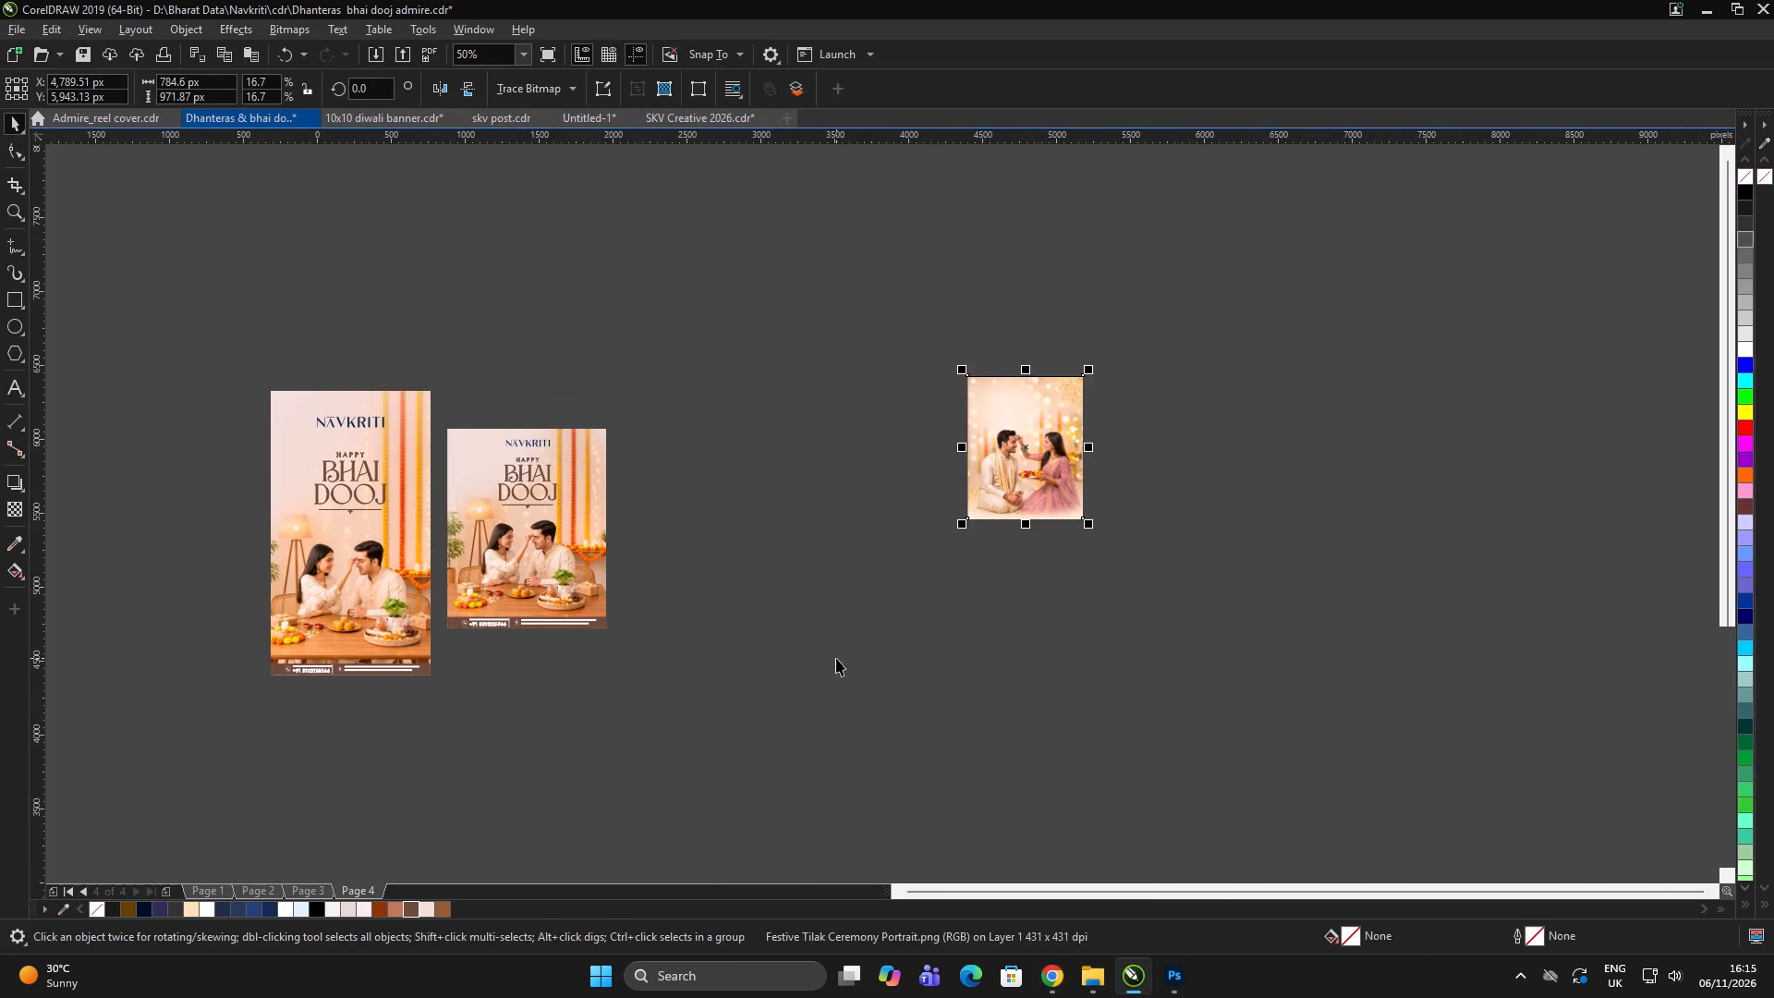
{"action": "left_click", "coordinate": [839, 652]}
{"action": "left_click", "coordinate": [844, 643]}
Draw a rectangle beside the smaller Bhai Dooj post and size it to 1080 × 1350 px.
{"action": "key", "text": "F6"}
{"action": "left_click_drag", "start_coordinate": [699, 439], "coordinate": [844, 623]}
{"action": "key", "text": "space"}
{"action": "left_click", "coordinate": [911, 628]}
{"action": "left_click", "coordinate": [818, 568]}
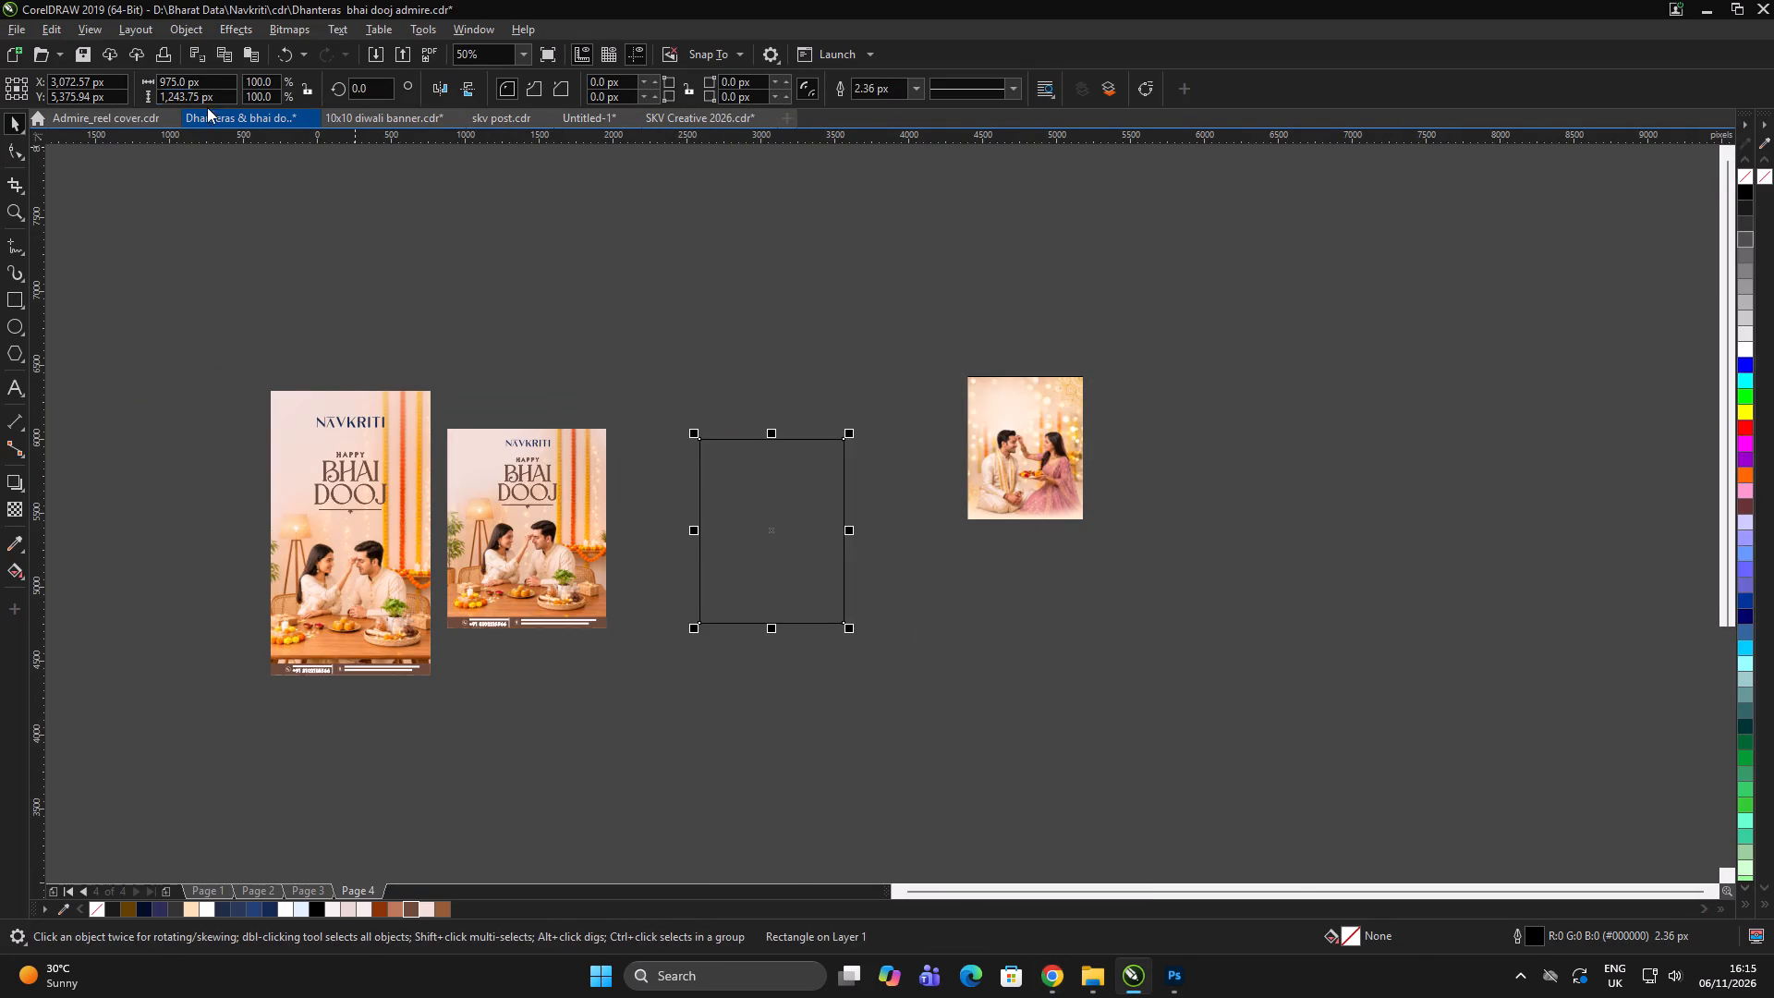
{"action": "left_click", "coordinate": [199, 73]}
{"action": "key", "text": "ctrl+a"}
{"action": "type", "text": "1080"}
{"action": "key", "text": "Tab"}
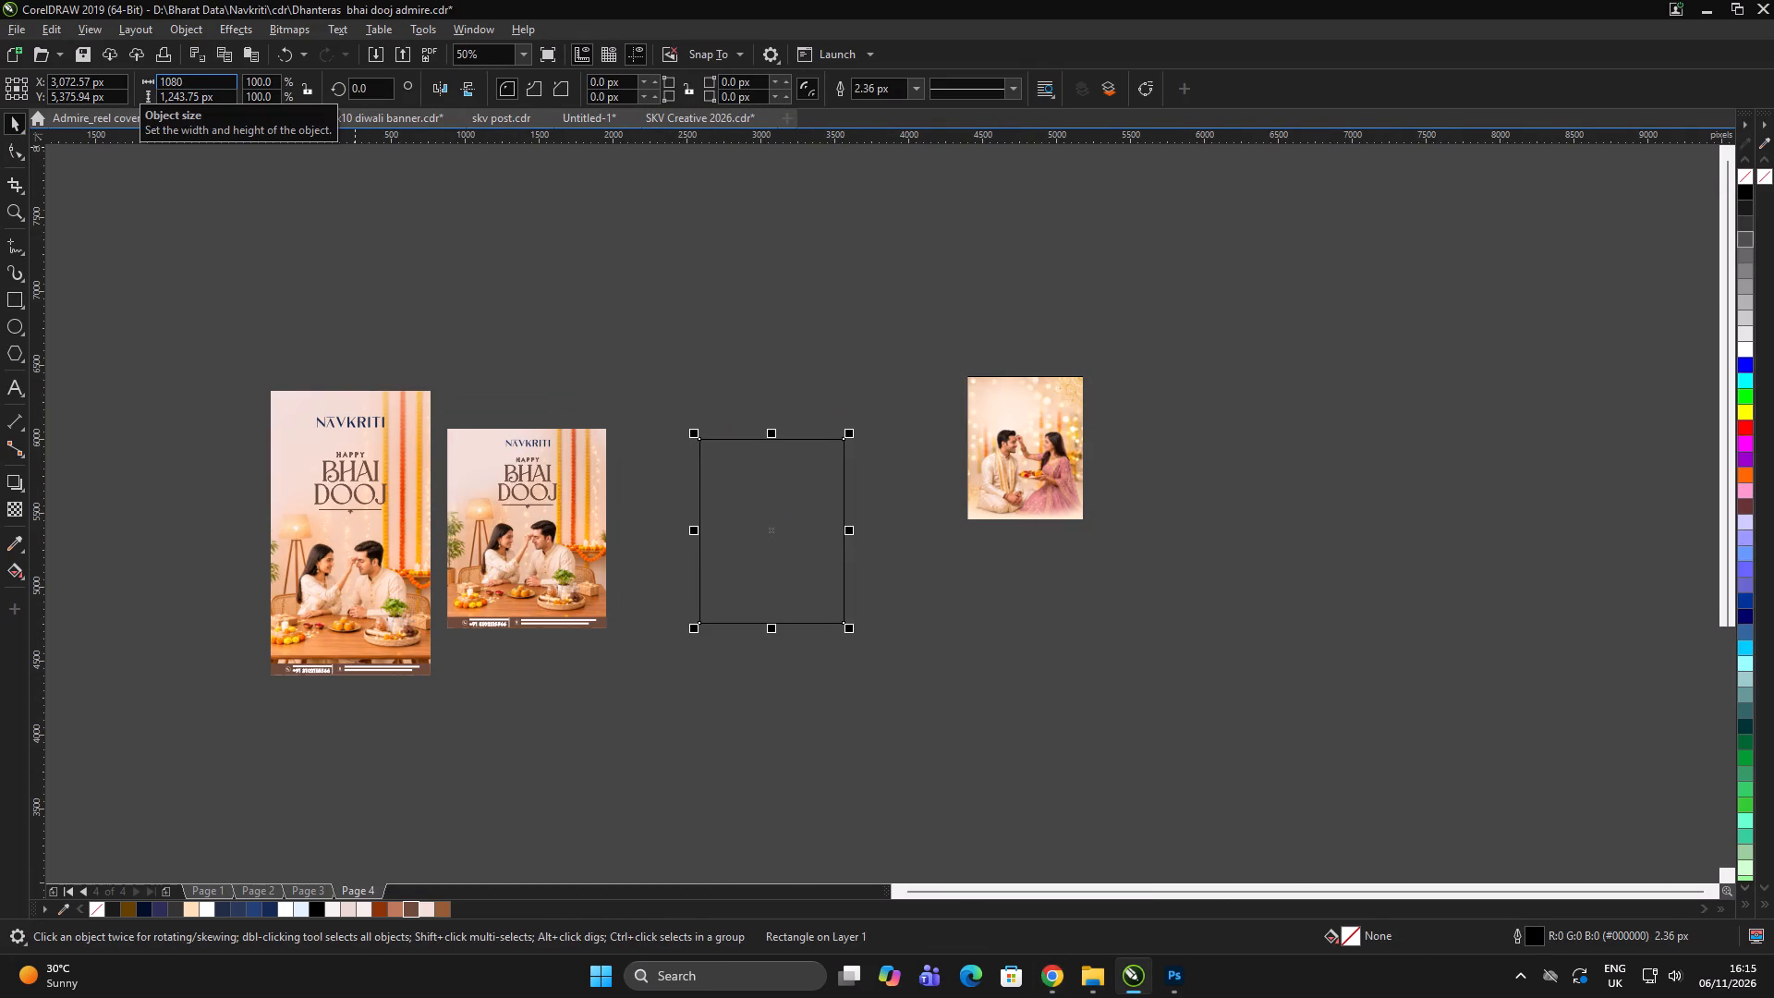
{"action": "type", "text": "1350"}
{"action": "key", "text": "Return"}
Align the new rectangle's vertical centre with the smaller Bhai Dooj post.
{"action": "left_click", "coordinate": [565, 549], "text": "shift"}
{"action": "key", "text": "e"}
{"action": "left_click", "coordinate": [658, 671]}
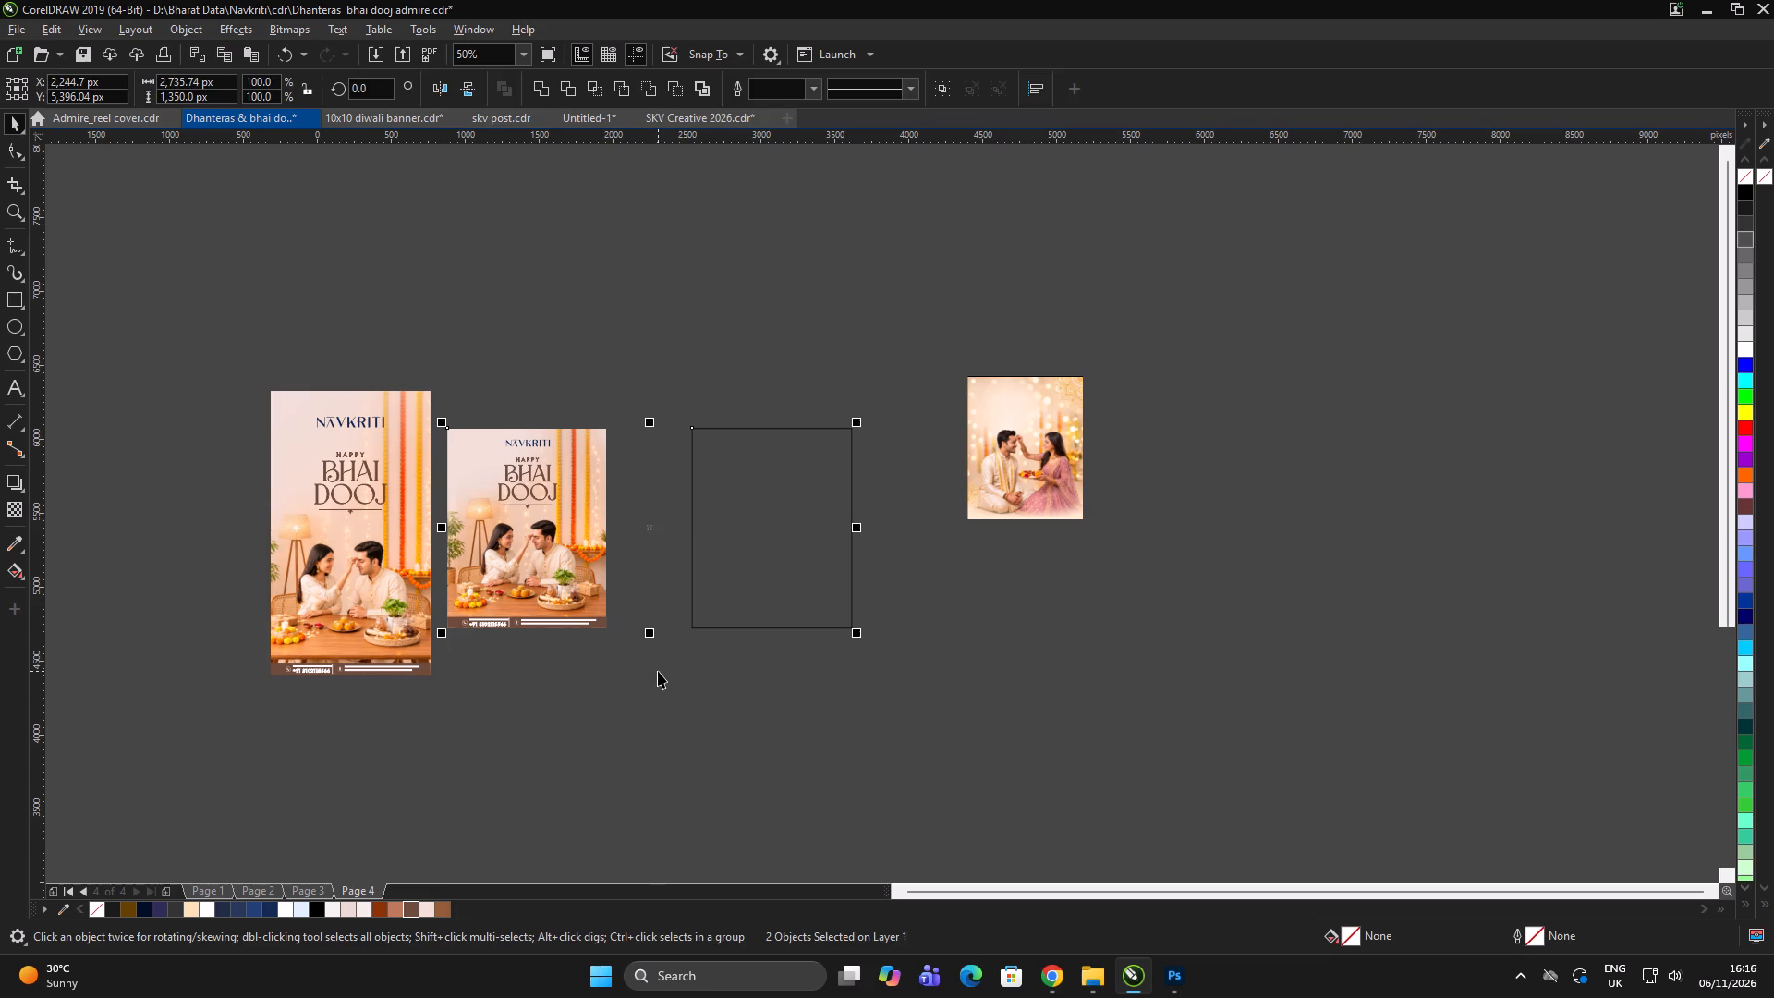
Import "Festive Tilak Ceremony with Diya and Thali.png" at about 520 × 644 px and centre it in the empty rectangle.
{"action": "left_click", "coordinate": [831, 532]}
{"action": "key", "text": "ctrl+i"}
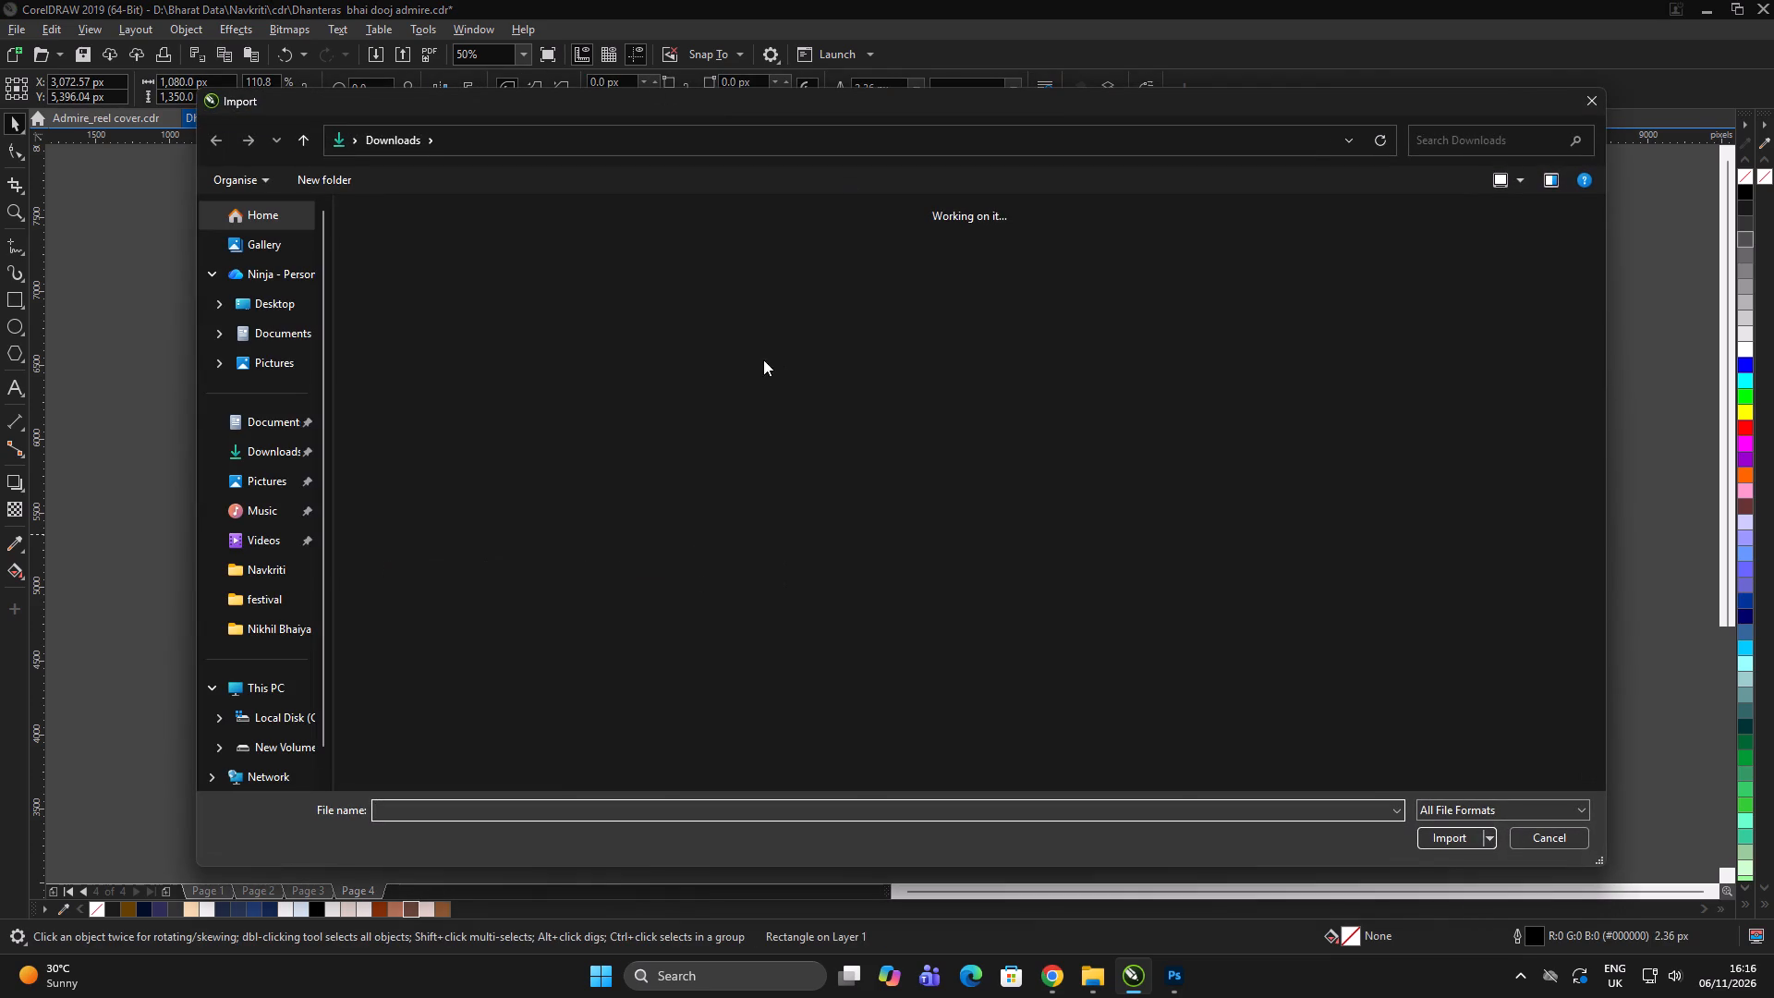
{"action": "left_click", "coordinate": [442, 356]}
{"action": "left_click", "coordinate": [1433, 840]}
{"action": "scroll", "coordinate": [835, 465], "scroll_direction": "up", "scroll_amount": 1}
{"action": "left_click_drag", "start_coordinate": [663, 436], "coordinate": [880, 627]}
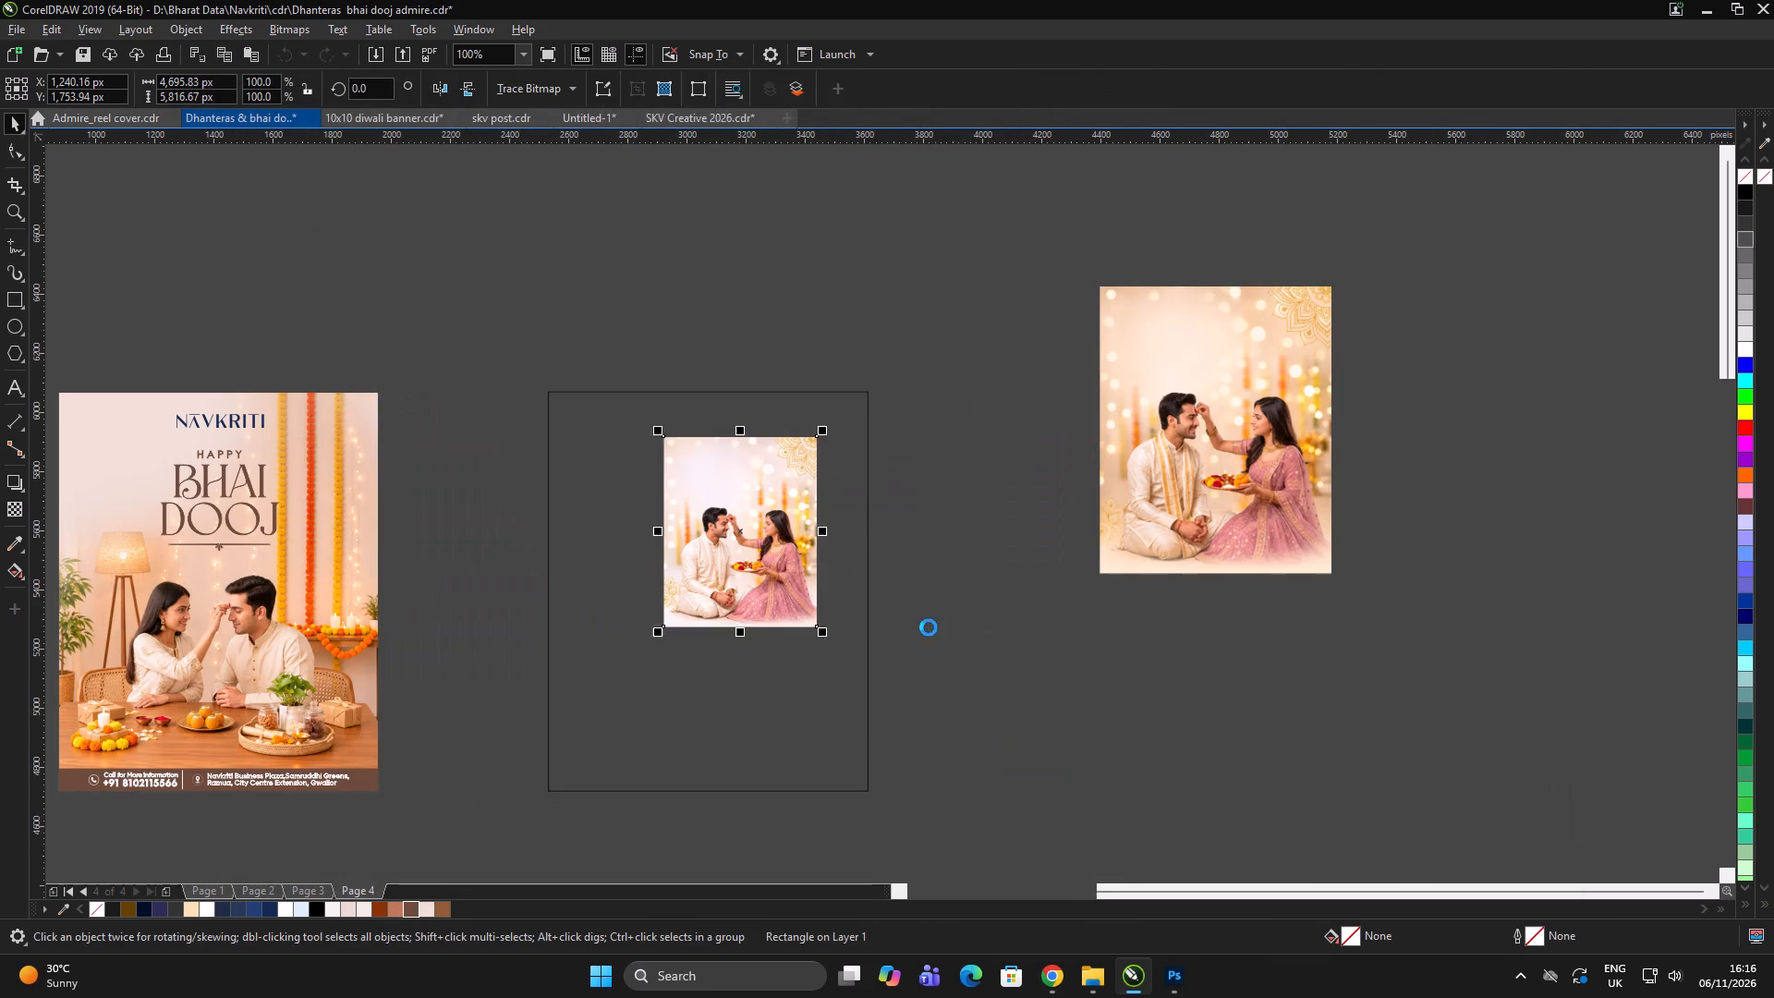
{"action": "left_click_drag", "start_coordinate": [930, 618], "coordinate": [910, 613]}
{"action": "left_click", "coordinate": [670, 649], "text": "shift"}
{"action": "left_click", "coordinate": [703, 578]}
{"action": "left_click", "coordinate": [698, 686], "text": "shift"}
{"action": "key", "text": "e"}
{"action": "key", "text": "c"}
{"action": "left_click", "coordinate": [1036, 598]}
PowerClip the imported couple photo inside the 1080 × 1350 px rectangle.
{"action": "left_click", "coordinate": [657, 566]}
{"action": "right_click", "coordinate": [677, 537]}
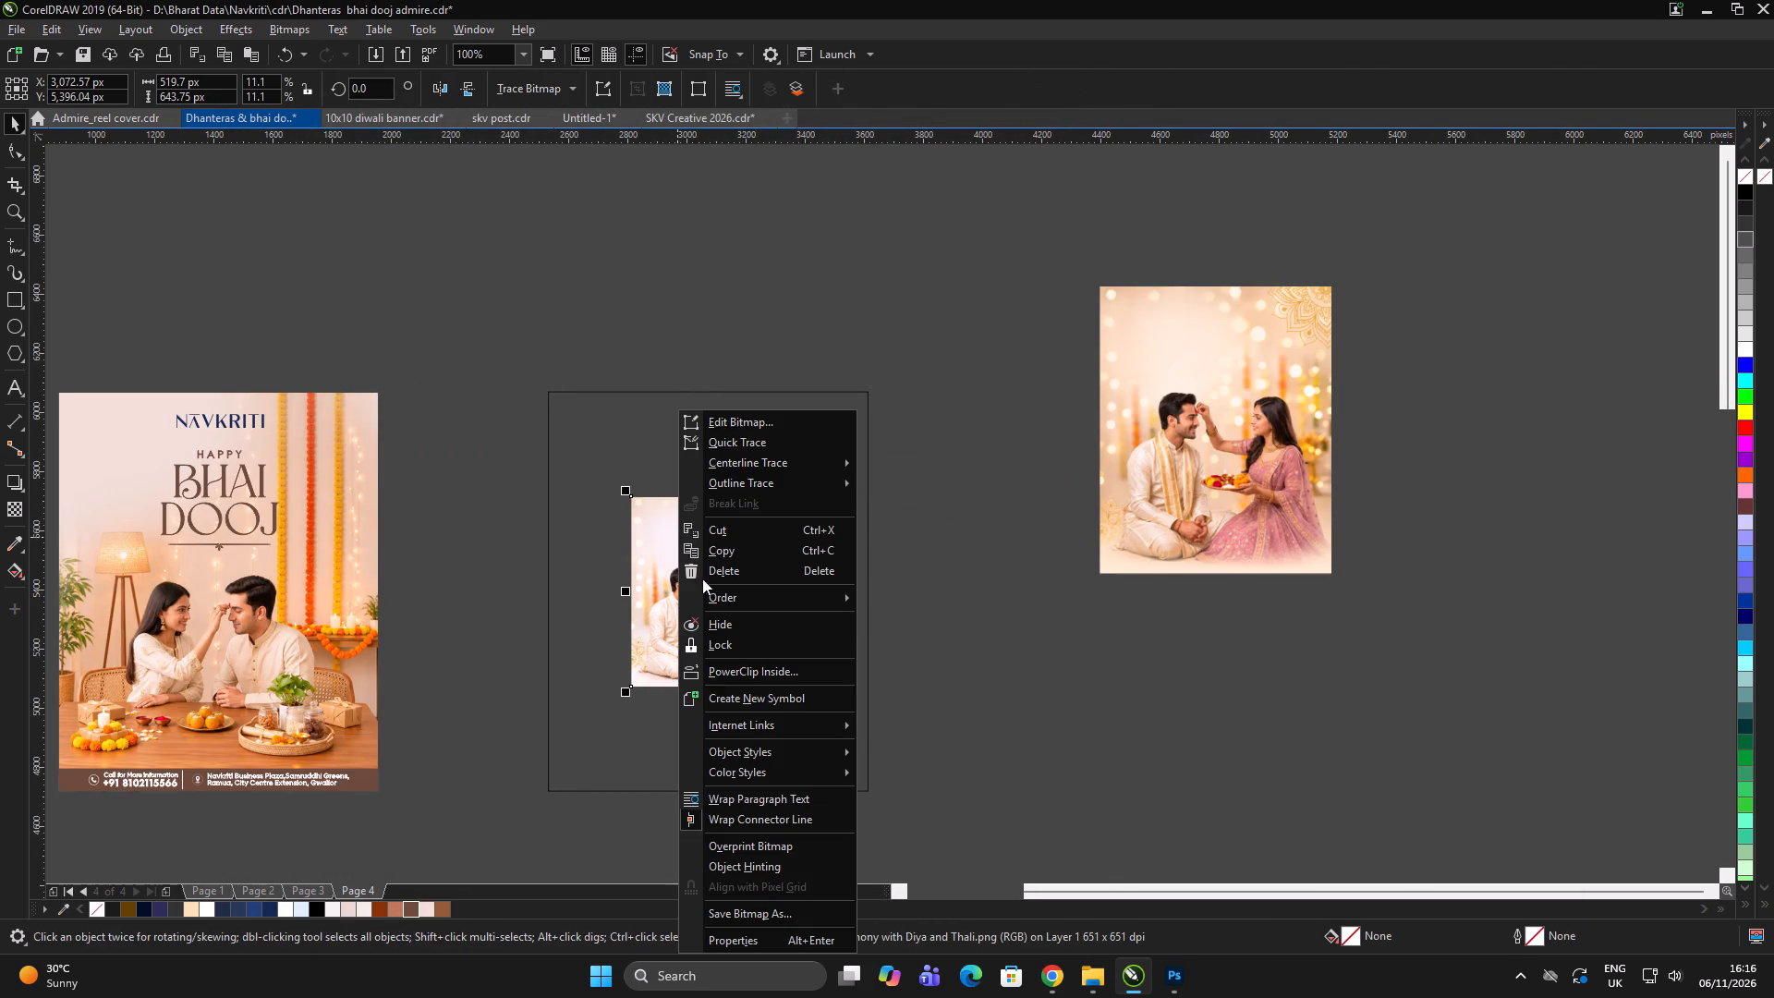
{"action": "left_click", "coordinate": [754, 671]}
{"action": "left_click", "coordinate": [792, 348]}
{"action": "left_click", "coordinate": [865, 534]}
{"action": "left_click", "coordinate": [798, 380]}
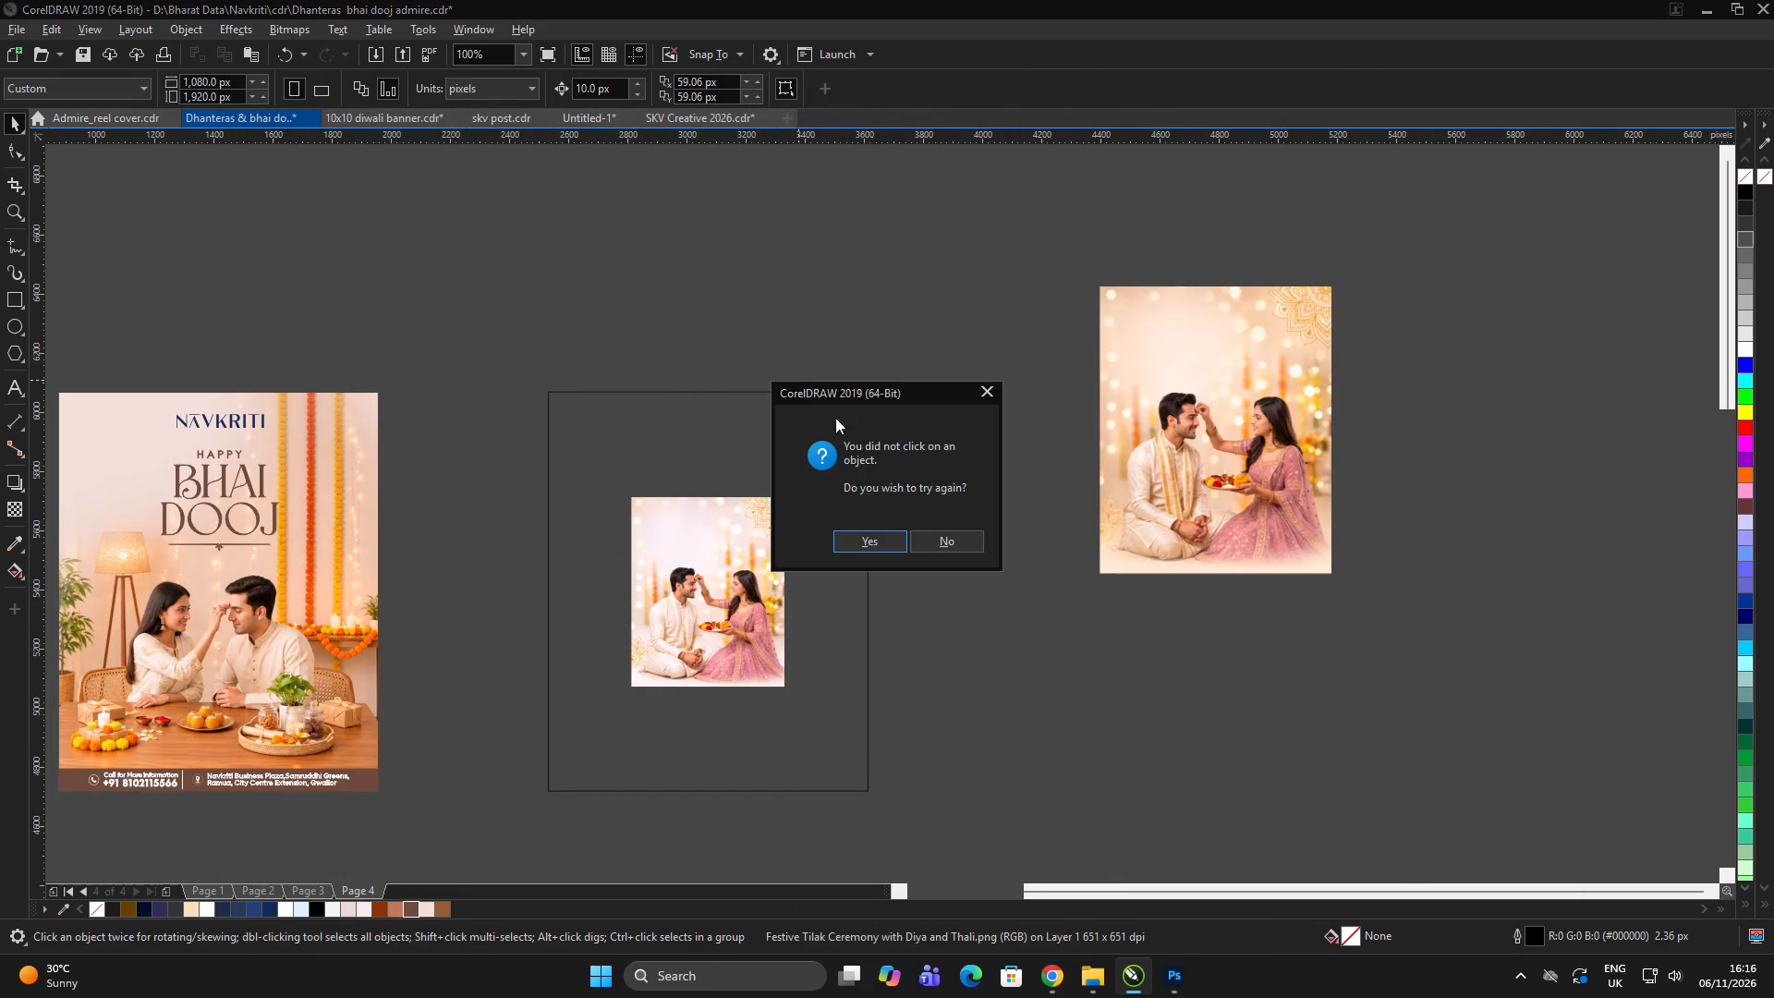
{"action": "left_click", "coordinate": [893, 533]}
{"action": "left_click", "coordinate": [802, 461]}
{"action": "left_click", "coordinate": [938, 444]}
Enlarge the clipped couple photo from its centre until it fills the rectangle.
{"action": "left_click", "coordinate": [746, 550], "text": "alt"}
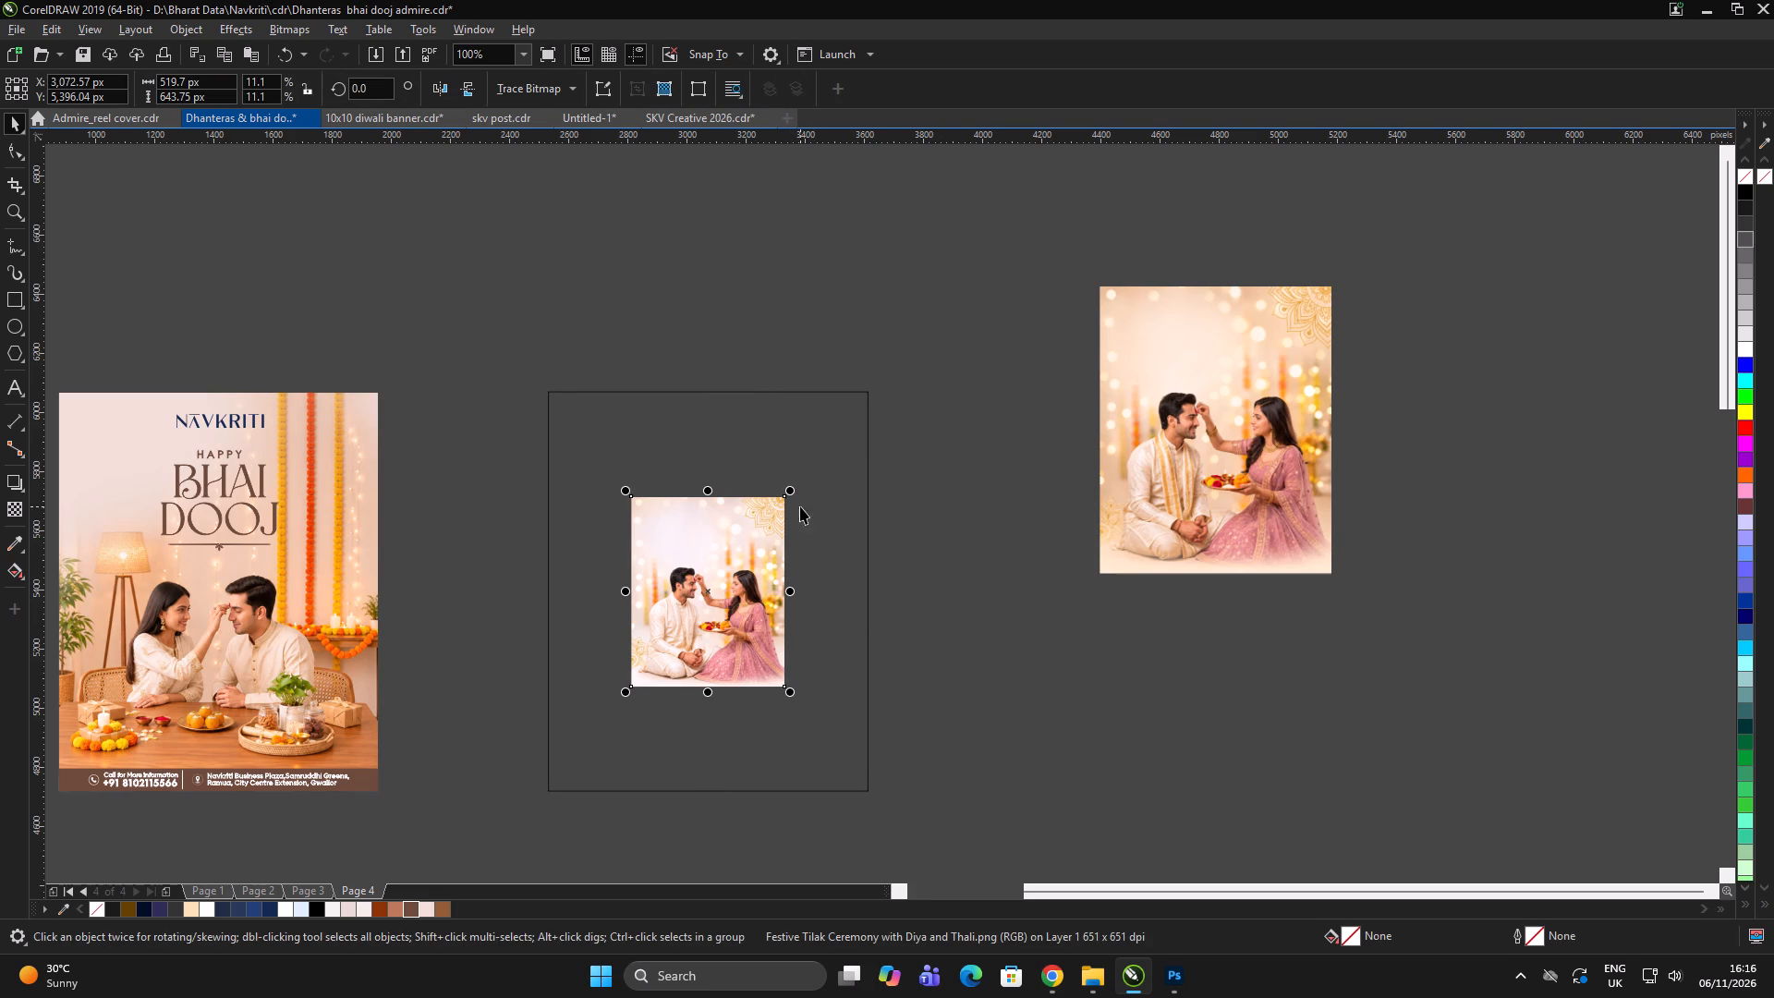
{"action": "left_click_drag", "start_coordinate": [793, 491], "coordinate": [930, 388]}
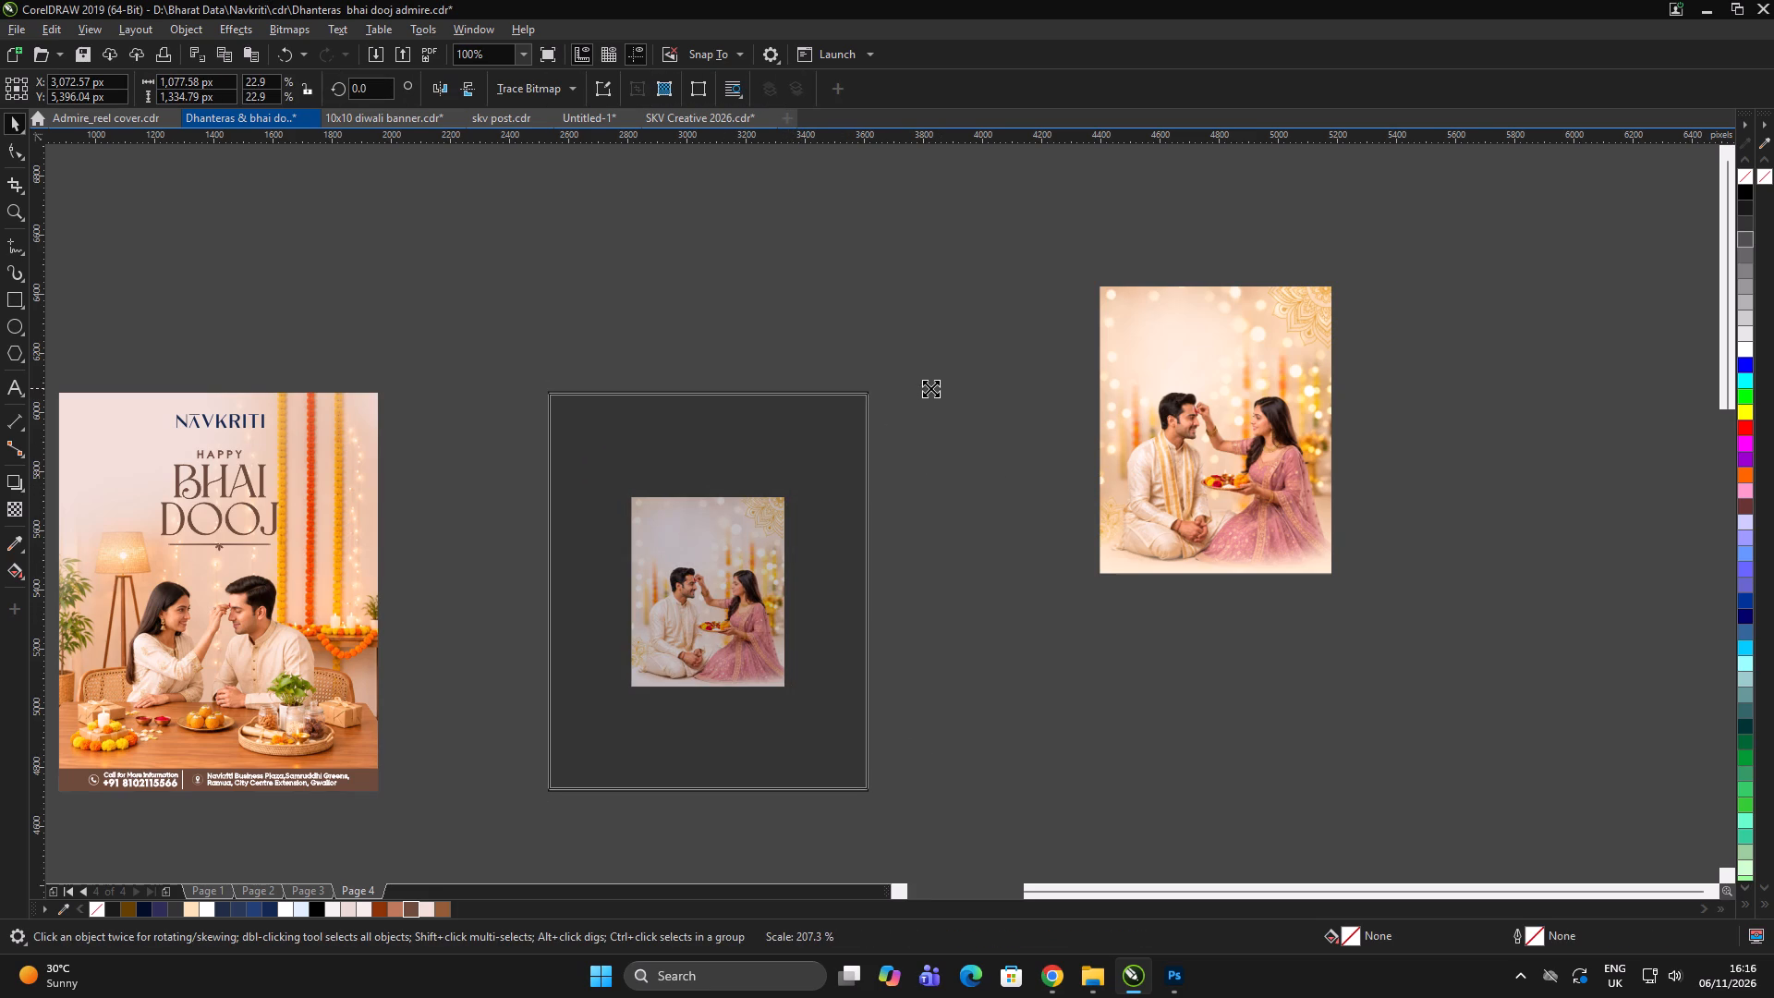
{"action": "left_click_drag", "start_coordinate": [930, 388], "coordinate": [930, 386]}
{"action": "triple_click", "coordinate": [995, 388]}
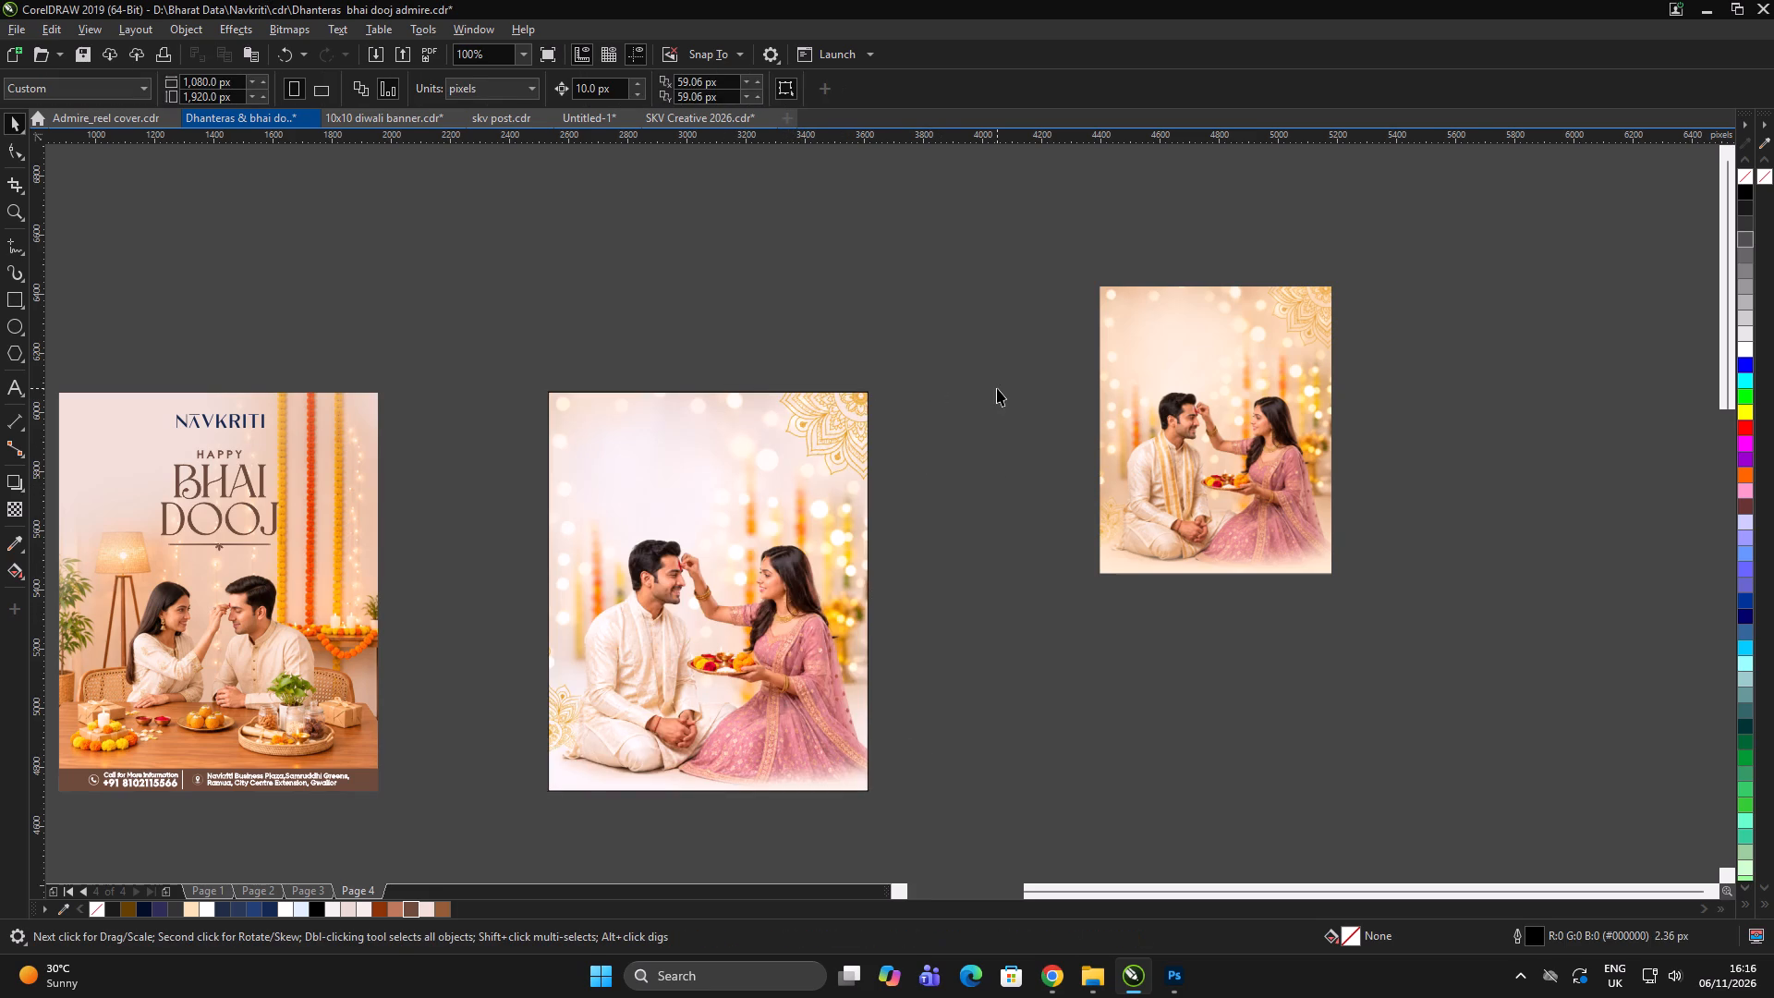
{"action": "double_click", "coordinate": [970, 401]}
Duplicate the clipped photo frame sideways, then extract and delete the duplicate's photo.
{"action": "left_click", "coordinate": [662, 598]}
{"action": "left_click_drag", "start_coordinate": [694, 554], "coordinate": [841, 546]}
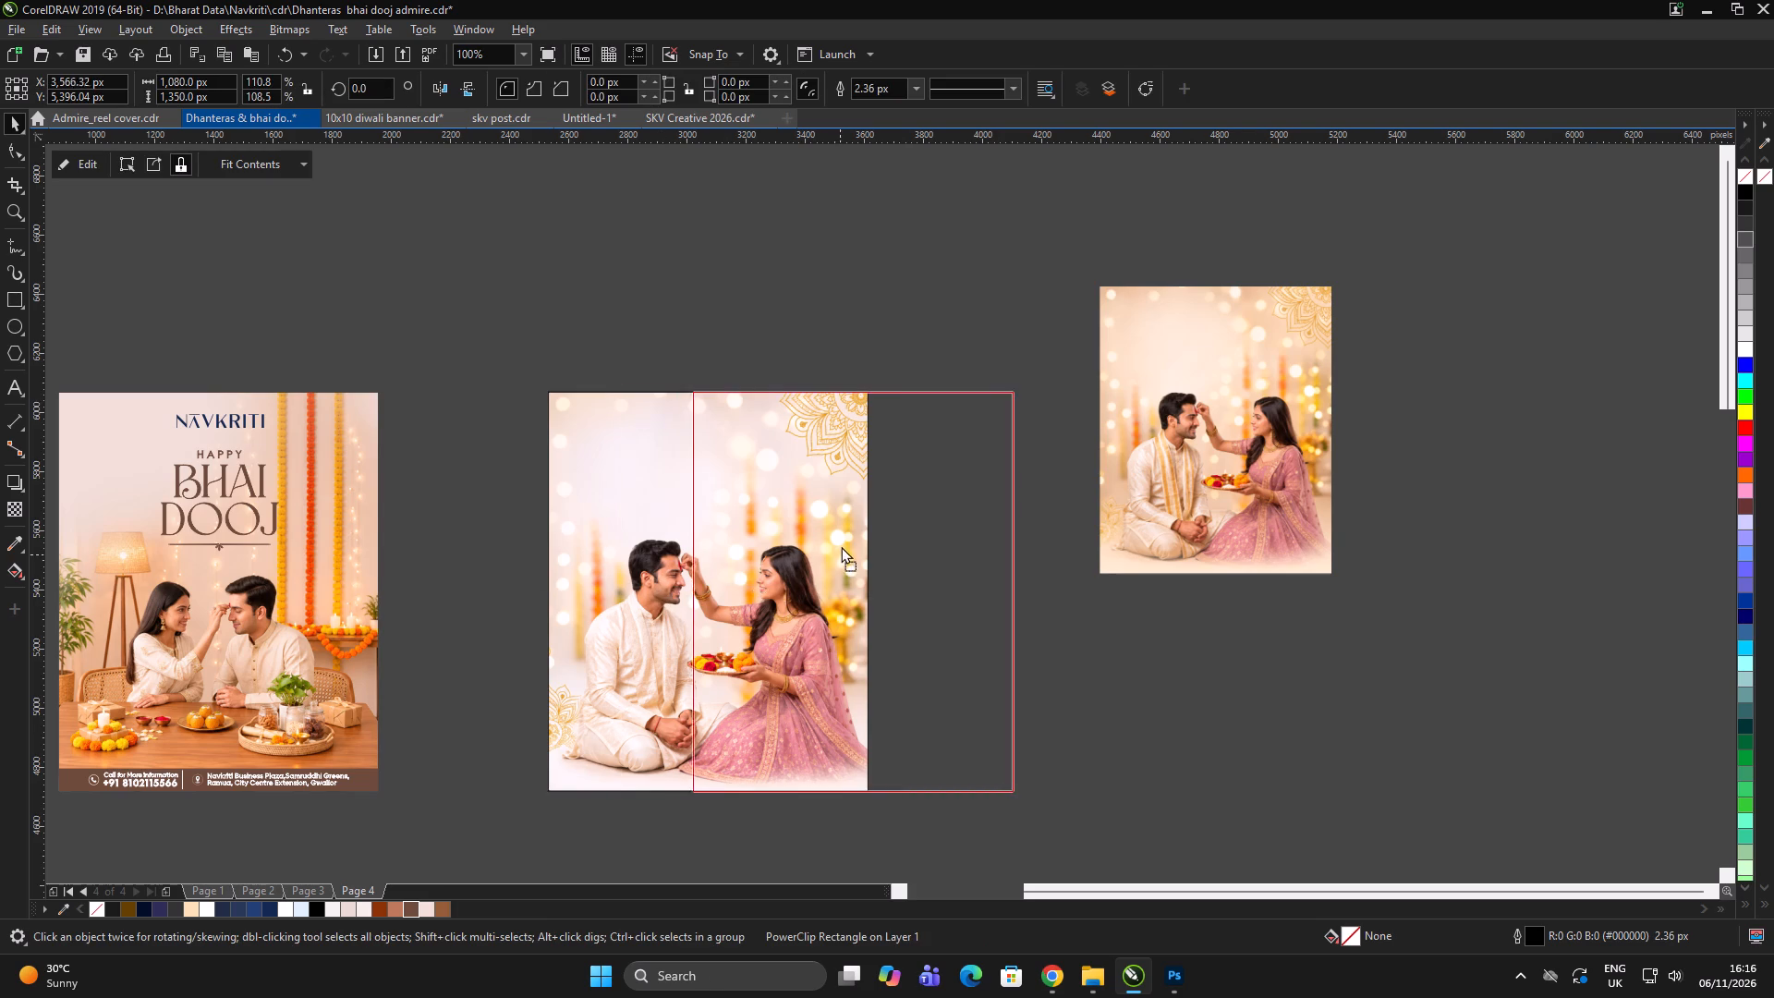
{"action": "left_click_drag", "start_coordinate": [841, 546], "coordinate": [841, 545]}
{"action": "right_click", "coordinate": [841, 545], "text": "shift"}
{"action": "left_click", "coordinate": [1031, 517]}
{"action": "left_click", "coordinate": [918, 542]}
{"action": "left_click", "coordinate": [150, 160]}
{"action": "key", "text": "Delete"}
{"action": "double_click", "coordinate": [900, 293]}
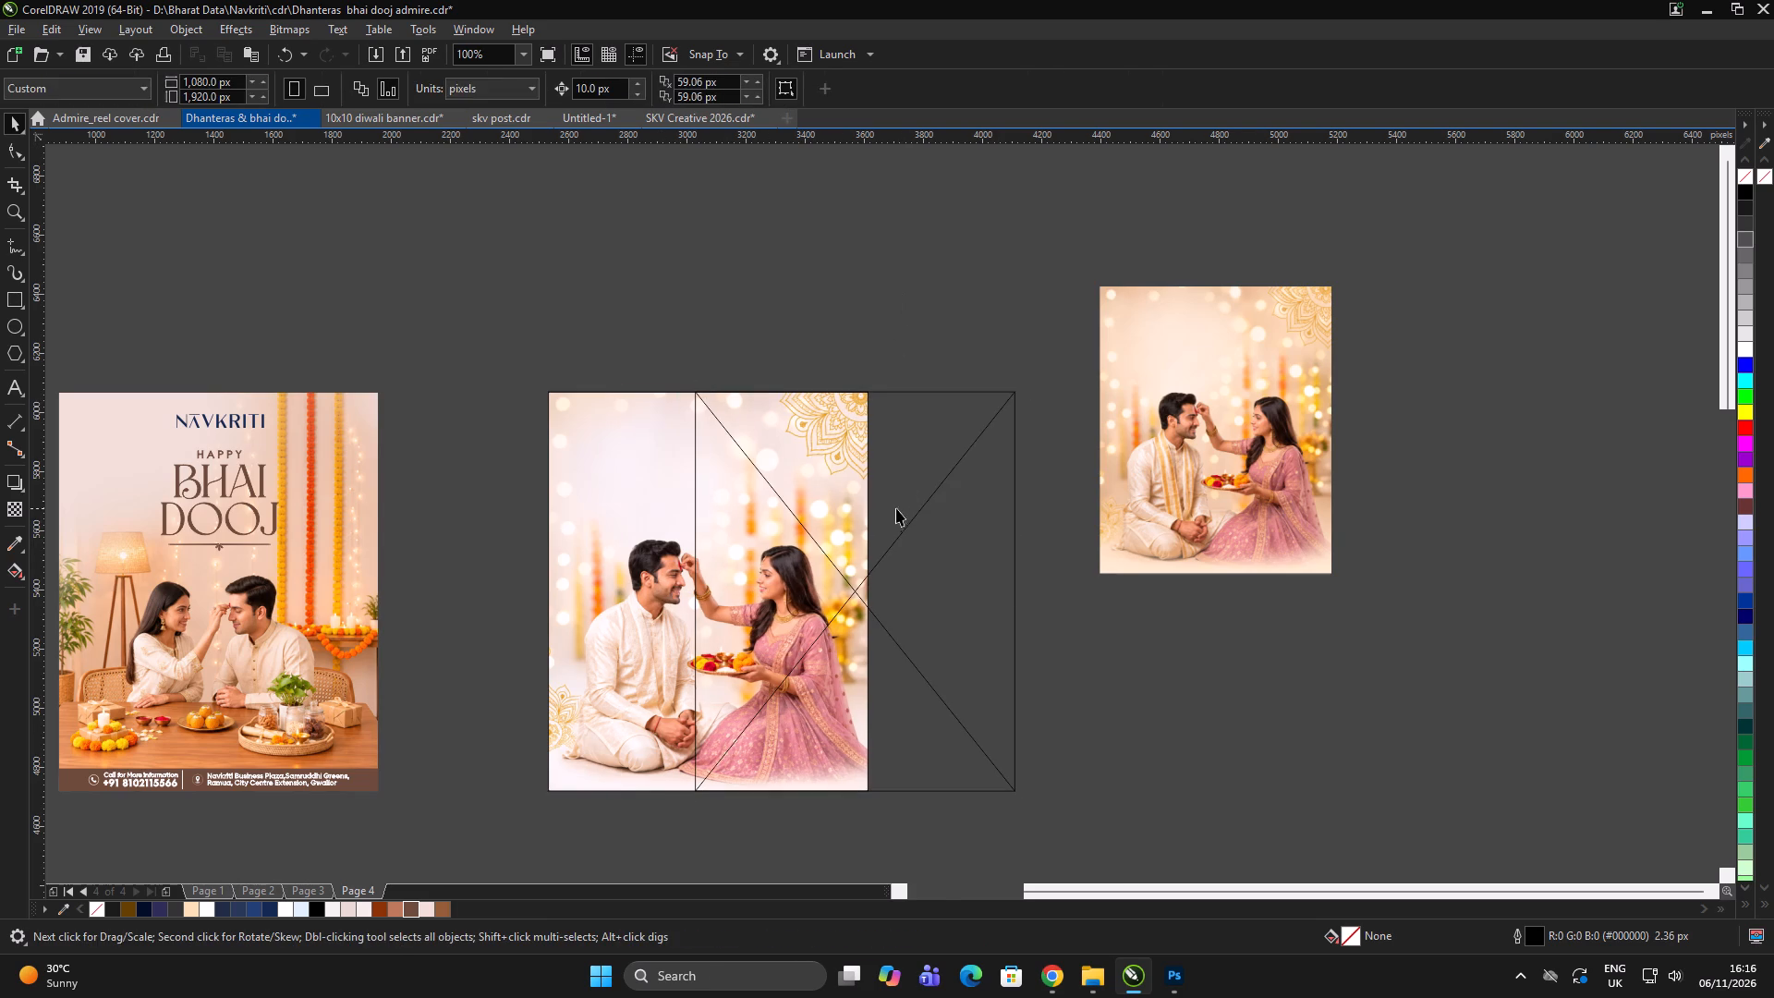
Remove the PowerClip frame type from the empty duplicate and shift the rectangle farther off the photo.
{"action": "left_click", "coordinate": [896, 508]}
{"action": "right_click", "coordinate": [914, 467]}
{"action": "left_click", "coordinate": [1154, 721]}
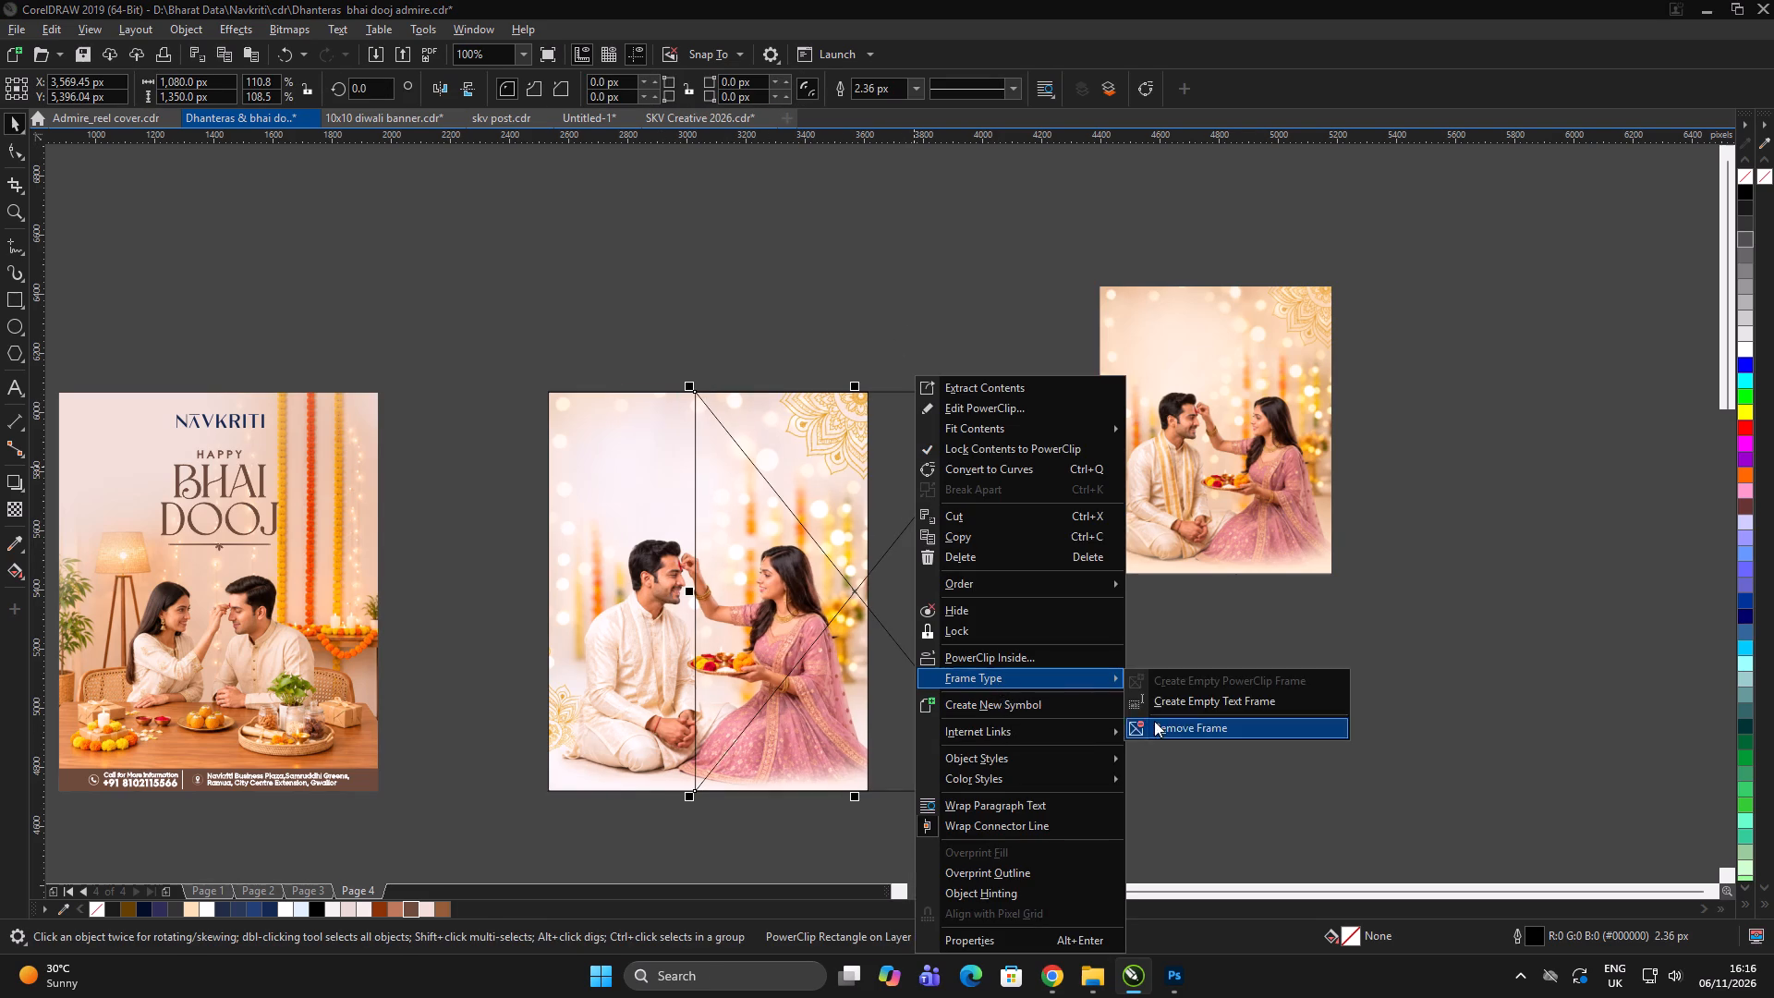
{"action": "left_click", "coordinate": [1212, 736]}
{"action": "left_click", "coordinate": [1078, 723]}
{"action": "left_click_drag", "start_coordinate": [852, 662], "coordinate": [952, 657]}
Sample the pale peach colour #F6E5D9 and fill the empty rectangle with it.
{"action": "scroll", "coordinate": [558, 758], "scroll_direction": "up", "scroll_amount": 3}
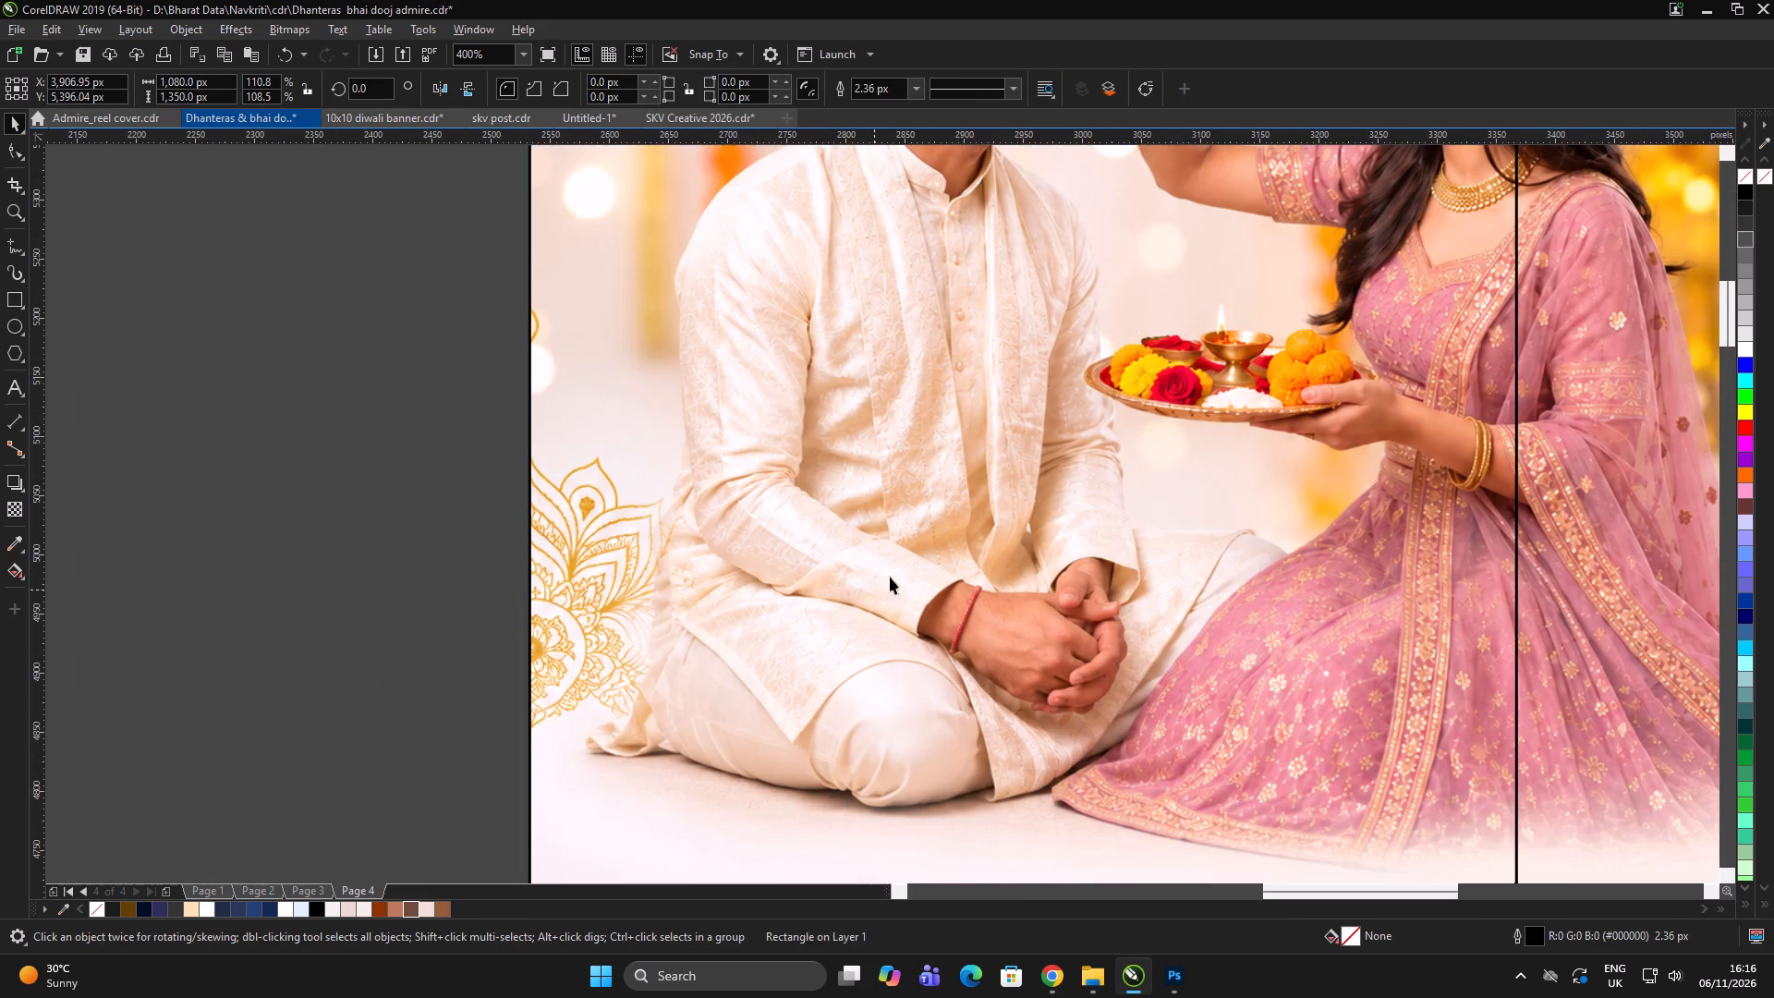
{"action": "scroll", "coordinate": [858, 379], "scroll_direction": "down", "scroll_amount": 2}
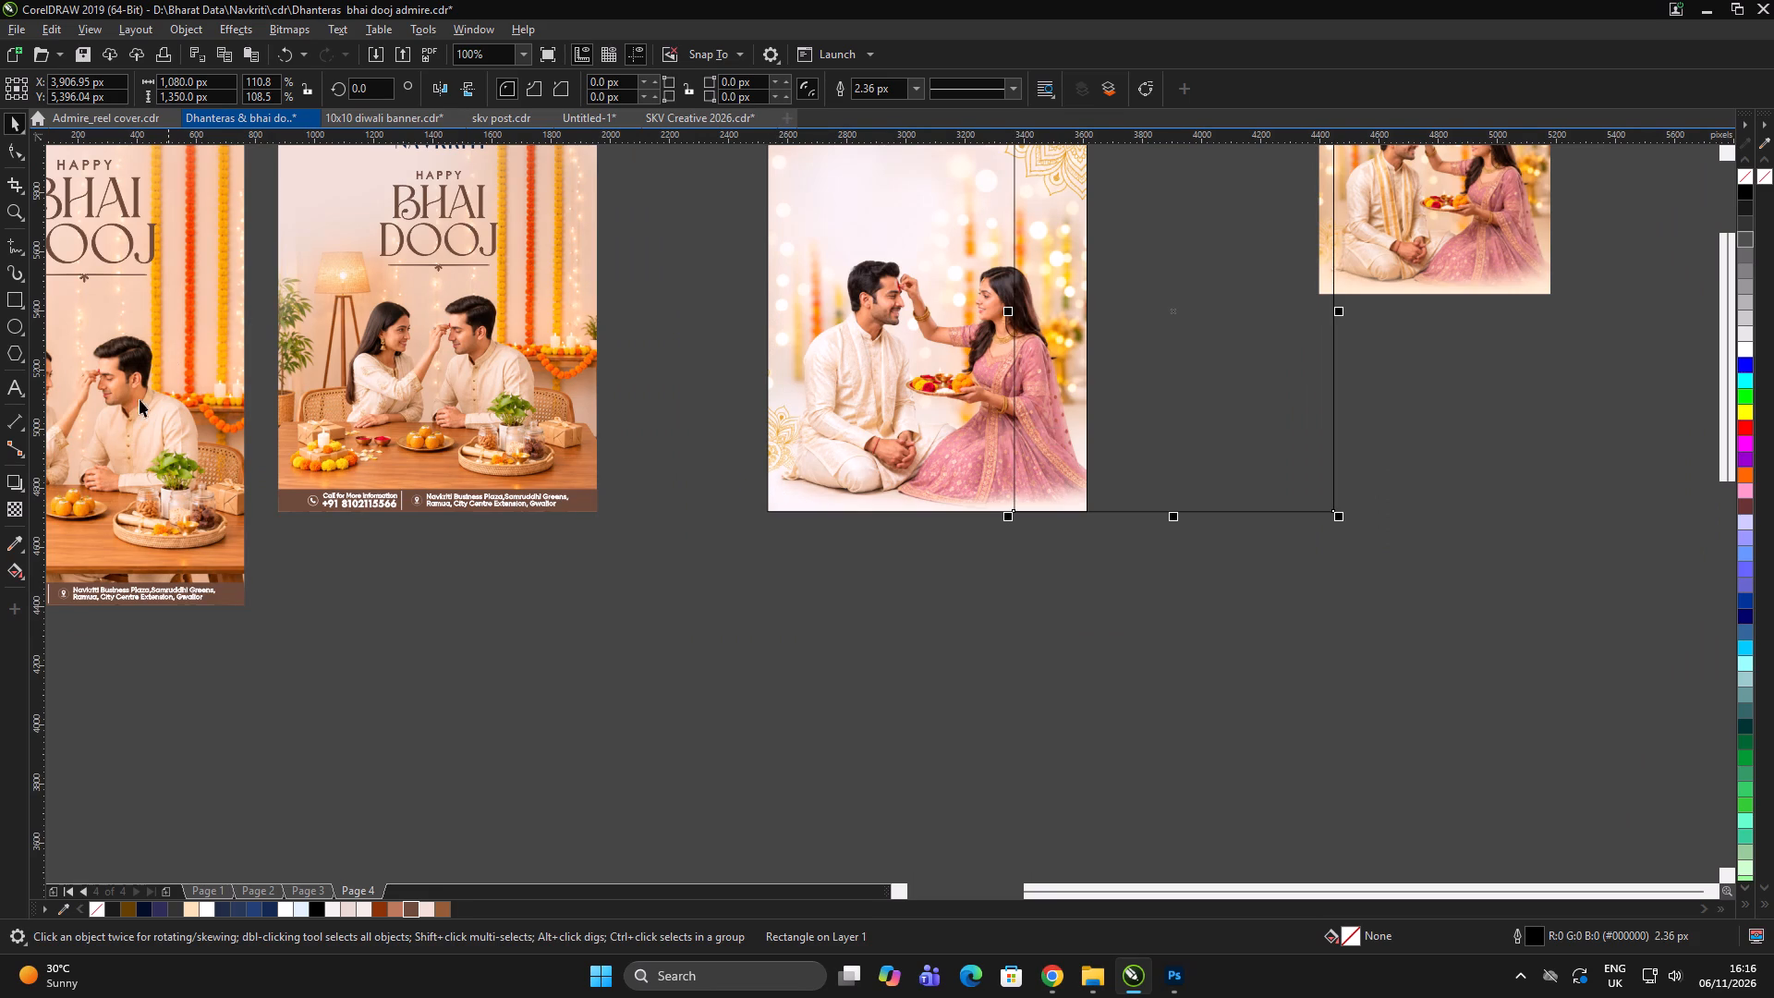
{"action": "left_click", "coordinate": [15, 545]}
{"action": "scroll", "coordinate": [841, 481], "scroll_direction": "up", "scroll_amount": 1}
{"action": "left_click", "coordinate": [802, 505]}
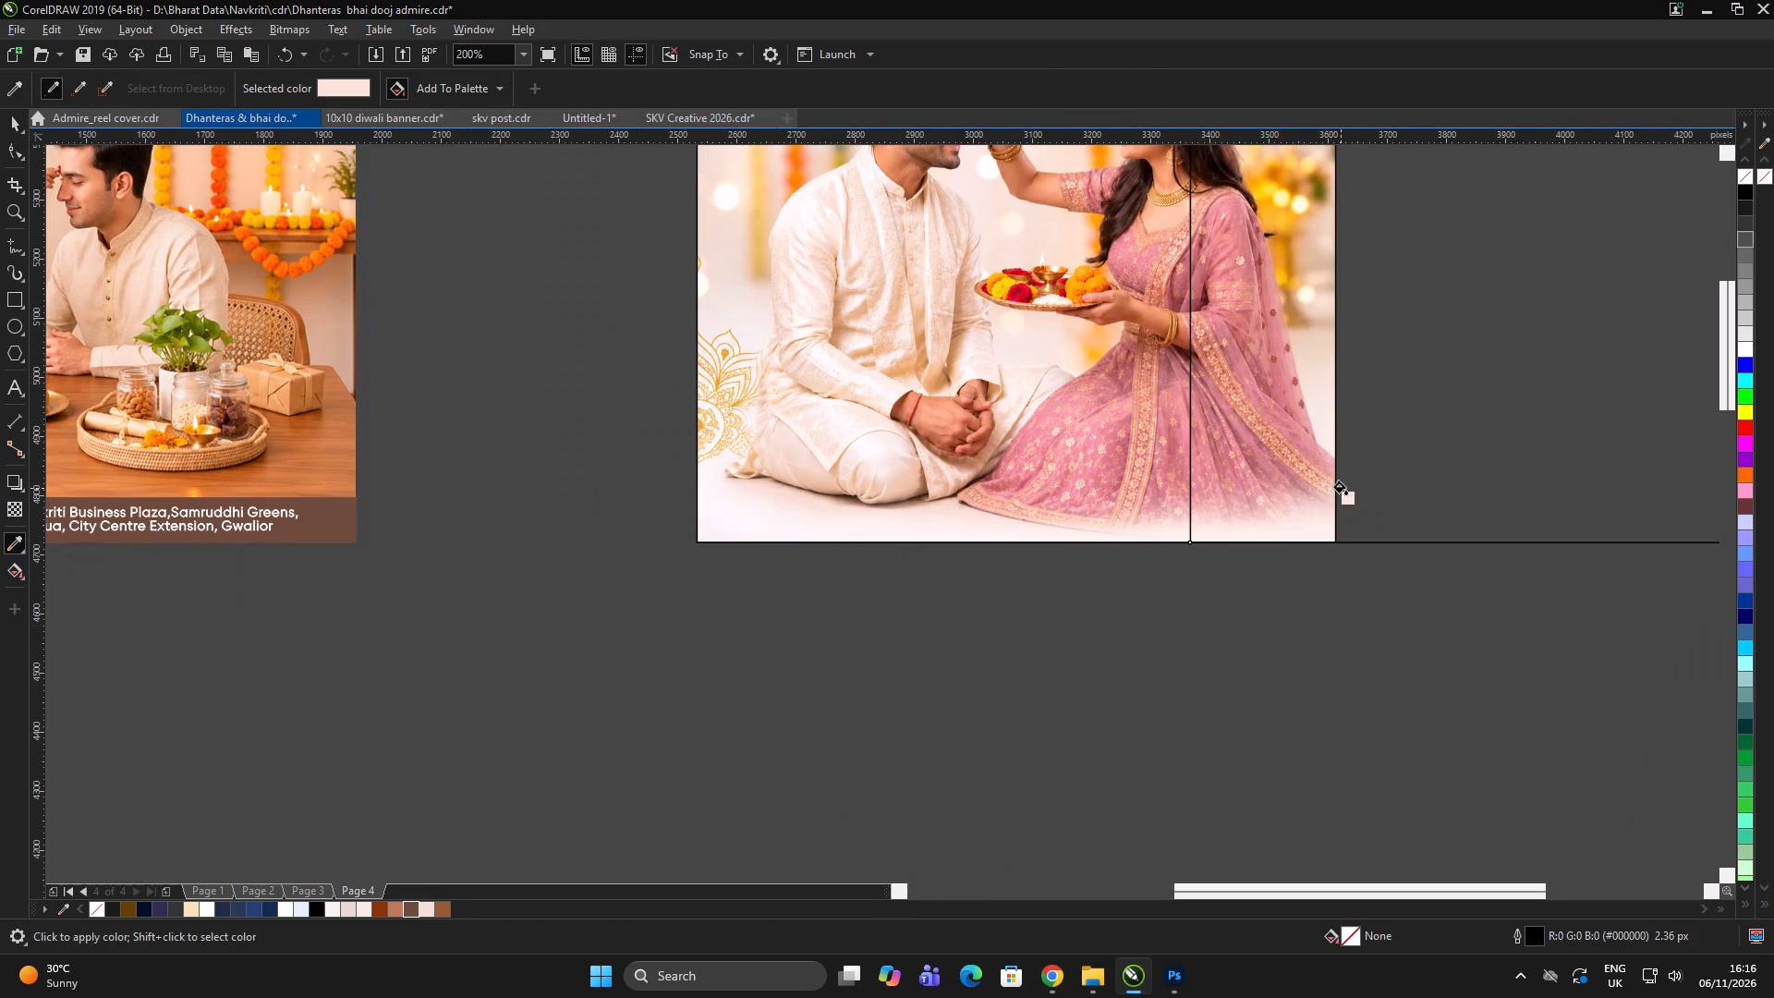
{"action": "left_click", "coordinate": [1341, 488]}
{"action": "key", "text": "space"}
{"action": "left_click_drag", "start_coordinate": [1272, 610], "coordinate": [1274, 601]}
Centre the peach rectangle horizontally over the clipped couple photo.
{"action": "left_click", "coordinate": [1345, 389]}
{"action": "left_click", "coordinate": [947, 418], "text": "shift"}
{"action": "key", "text": "c"}
{"action": "left_click", "coordinate": [857, 597]}
{"action": "left_click", "coordinate": [867, 593]}
{"action": "left_click", "coordinate": [936, 440]}
{"action": "scroll", "coordinate": [924, 496], "scroll_direction": "up", "scroll_amount": 1}
{"action": "scroll", "coordinate": [834, 505], "scroll_direction": "down", "scroll_amount": 3}
{"action": "left_click", "coordinate": [915, 639]}
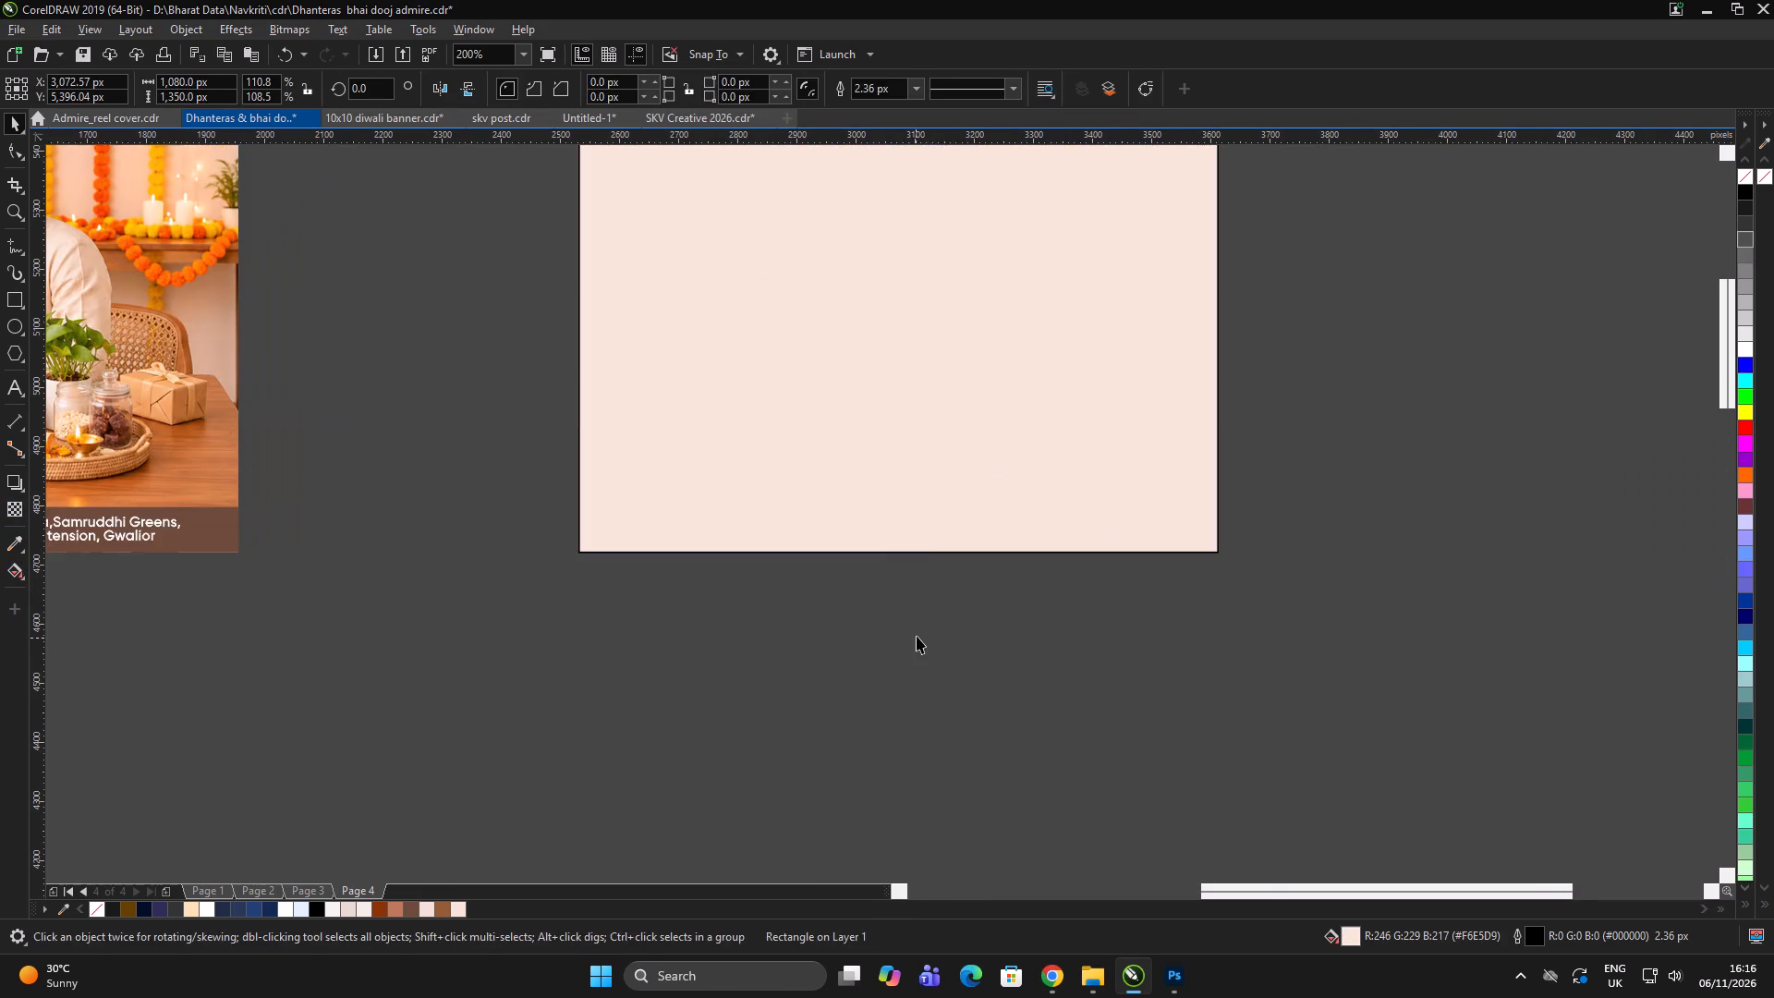
Apply a vertical linear transparency to the peach rectangle so it fades upward from the photo's bottom edge.
{"action": "scroll", "coordinate": [926, 482], "scroll_direction": "up", "scroll_amount": 1}
{"action": "left_click", "coordinate": [921, 479]}
{"action": "left_click", "coordinate": [10, 501]}
{"action": "left_click_drag", "start_coordinate": [878, 646], "coordinate": [872, 283], "text": "shift"}
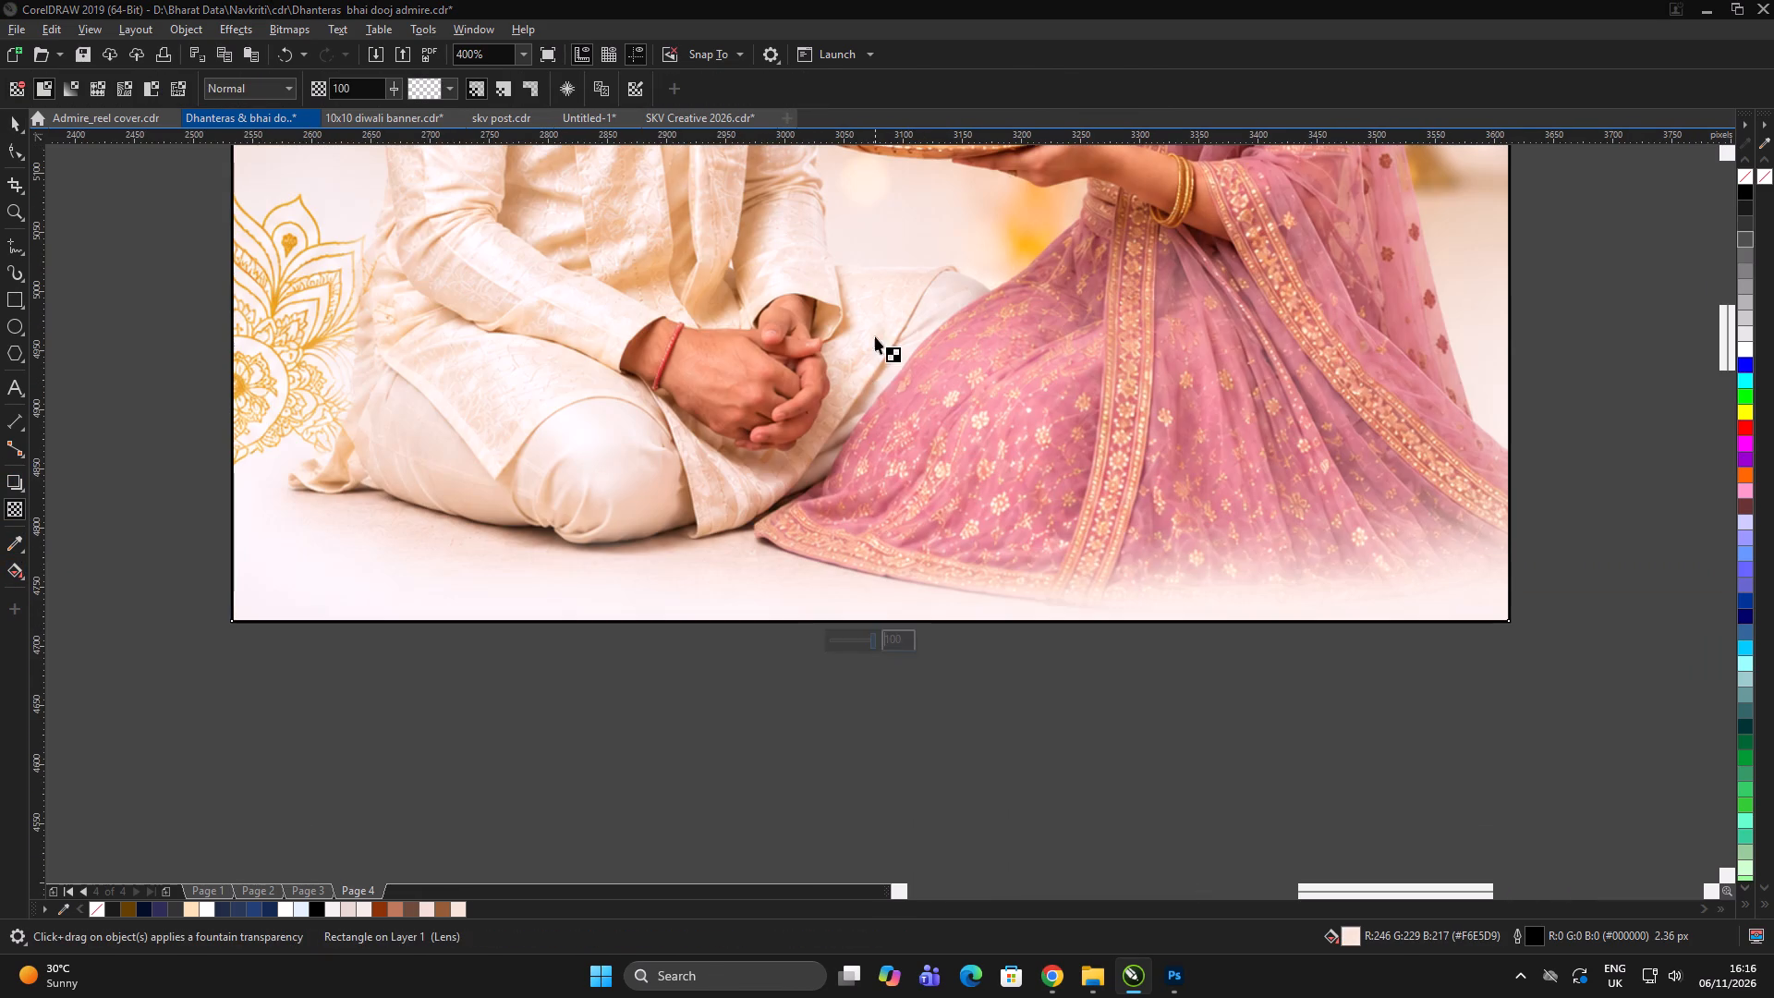
{"action": "key", "text": "ctrl+z"}
{"action": "left_click_drag", "start_coordinate": [871, 622], "coordinate": [857, 527]}
{"action": "key", "text": "ctrl+z"}
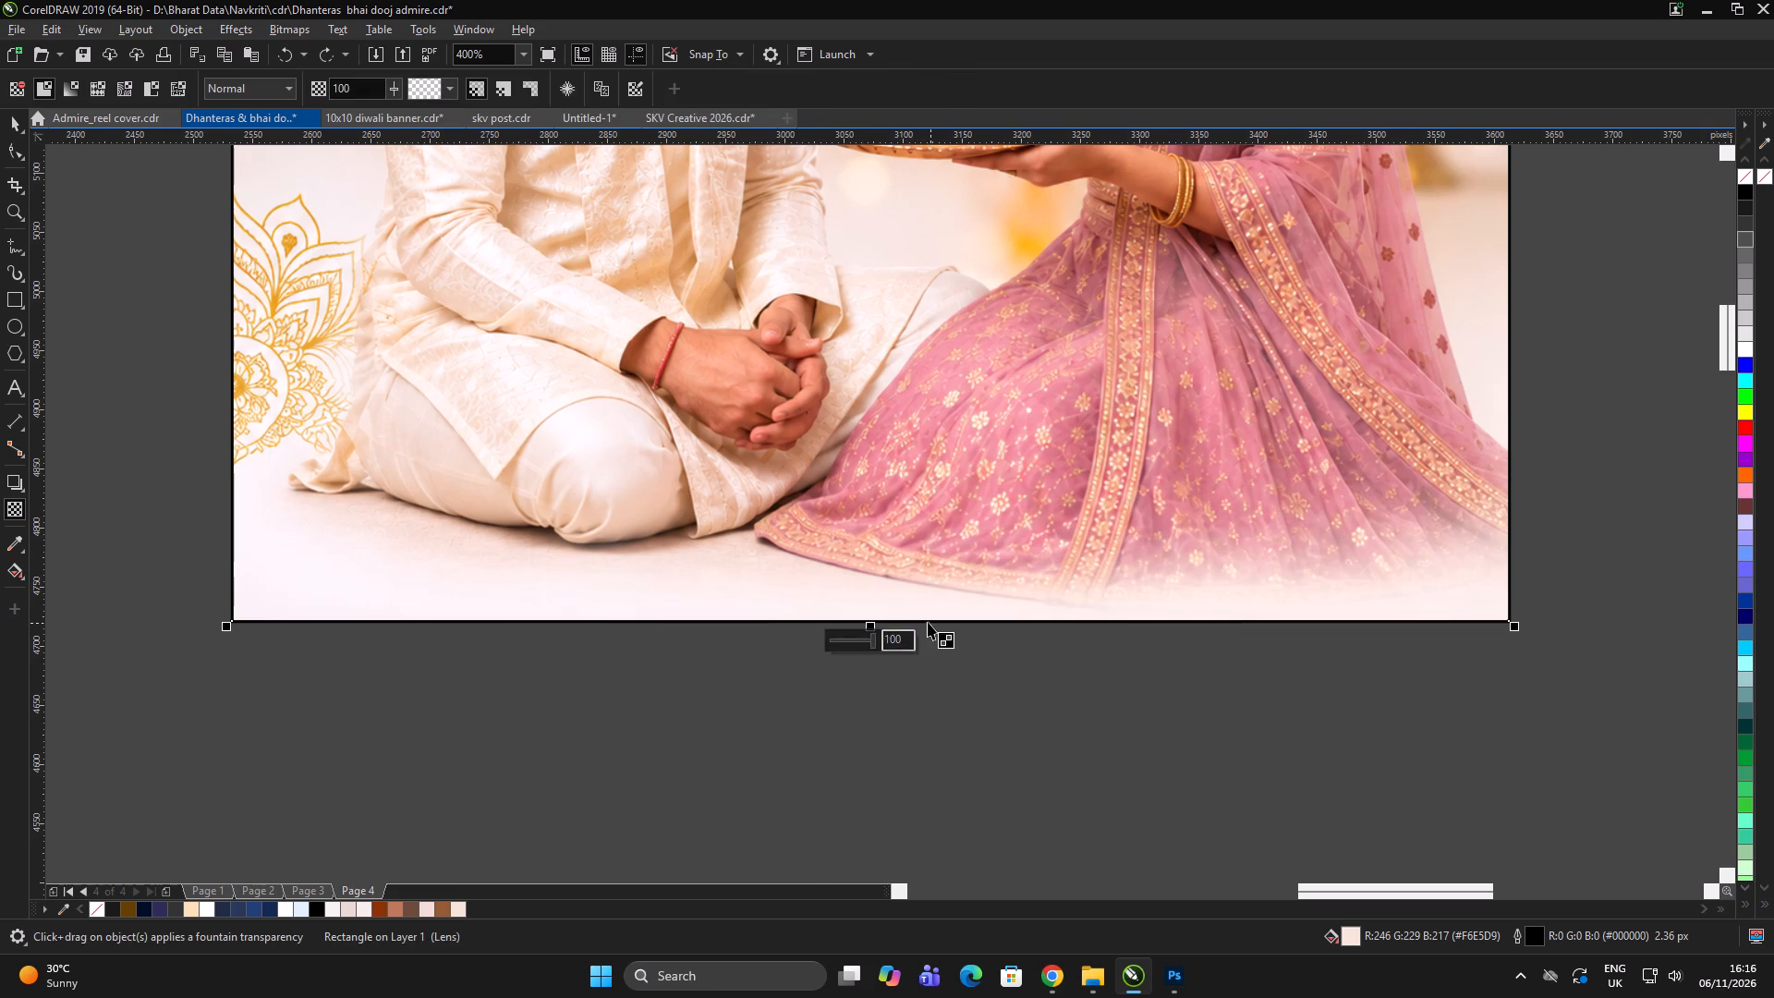
{"action": "key", "text": "ctrl+z"}
{"action": "left_click_drag", "start_coordinate": [867, 601], "coordinate": [853, 274]}
{"action": "left_click_drag", "start_coordinate": [865, 603], "coordinate": [854, 540]}
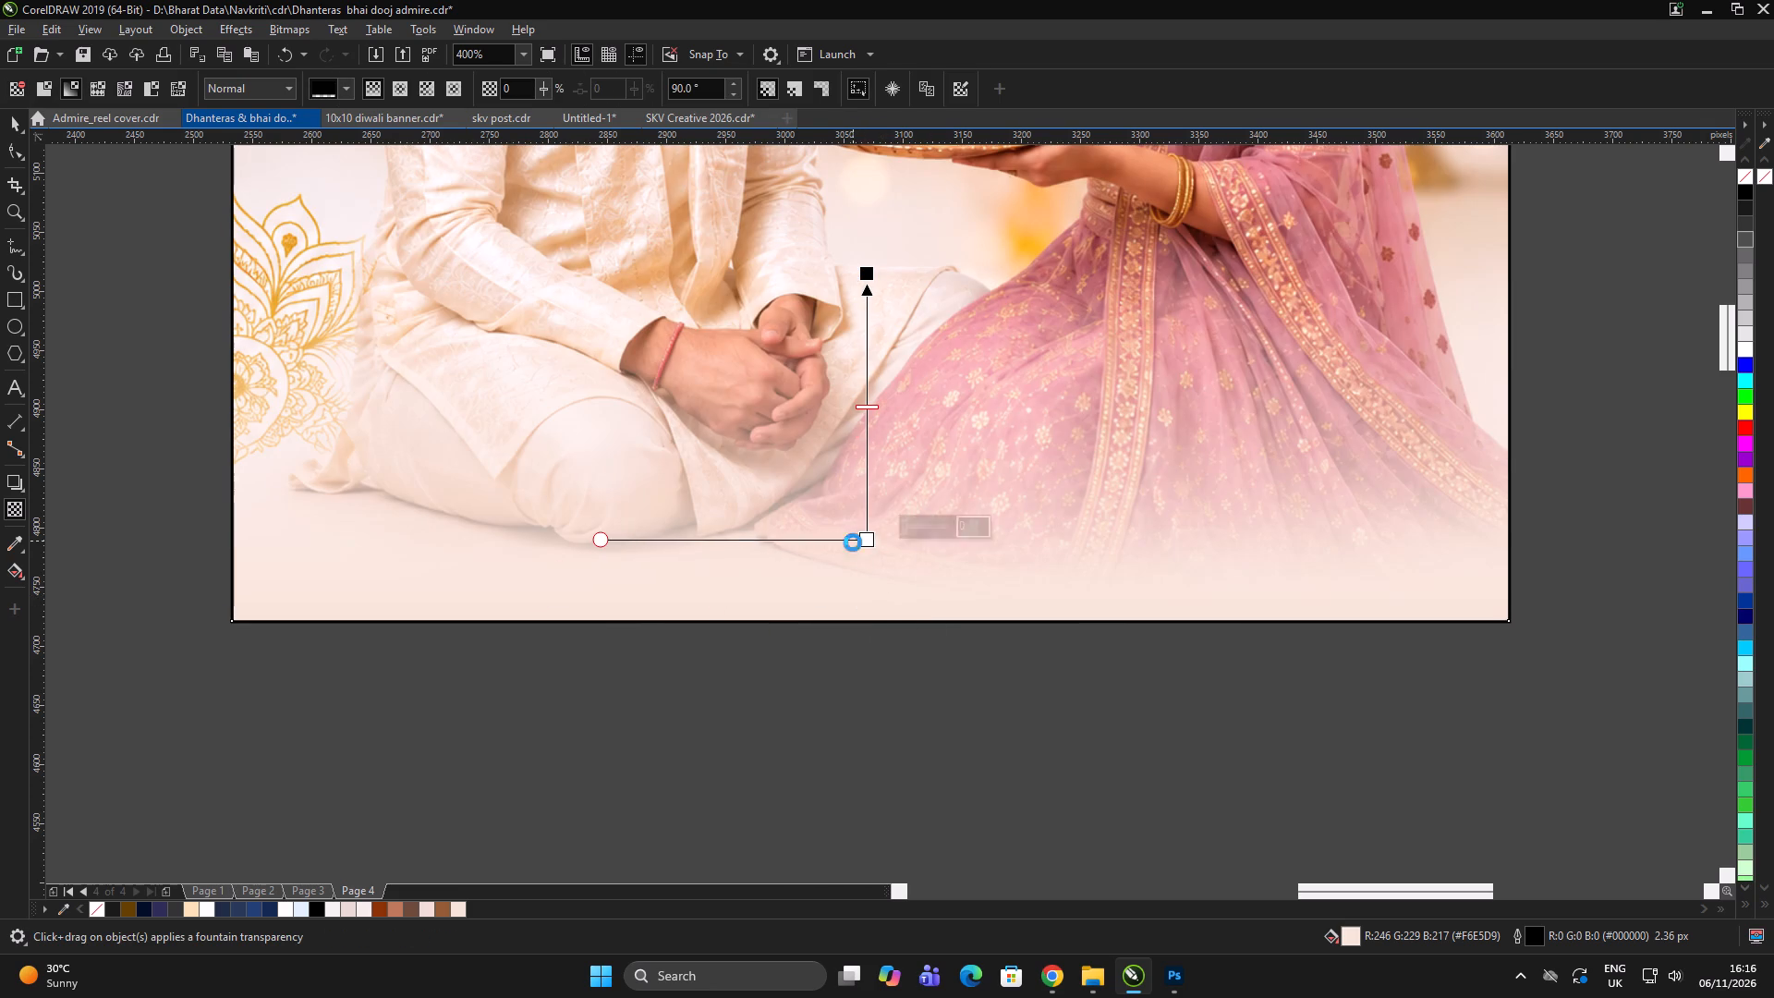
{"action": "scroll", "coordinate": [729, 518], "scroll_direction": "down", "scroll_amount": 3}
{"action": "key", "text": "space"}
{"action": "double_click", "coordinate": [735, 633]}
Shift the peach overlay aside and remove the outlines from both the overlay and the couple photo's frame.
{"action": "left_click", "coordinate": [787, 529]}
{"action": "left_click_drag", "start_coordinate": [812, 452], "coordinate": [624, 441]}
{"action": "left_click", "coordinate": [747, 662]}
{"action": "left_click", "coordinate": [692, 529]}
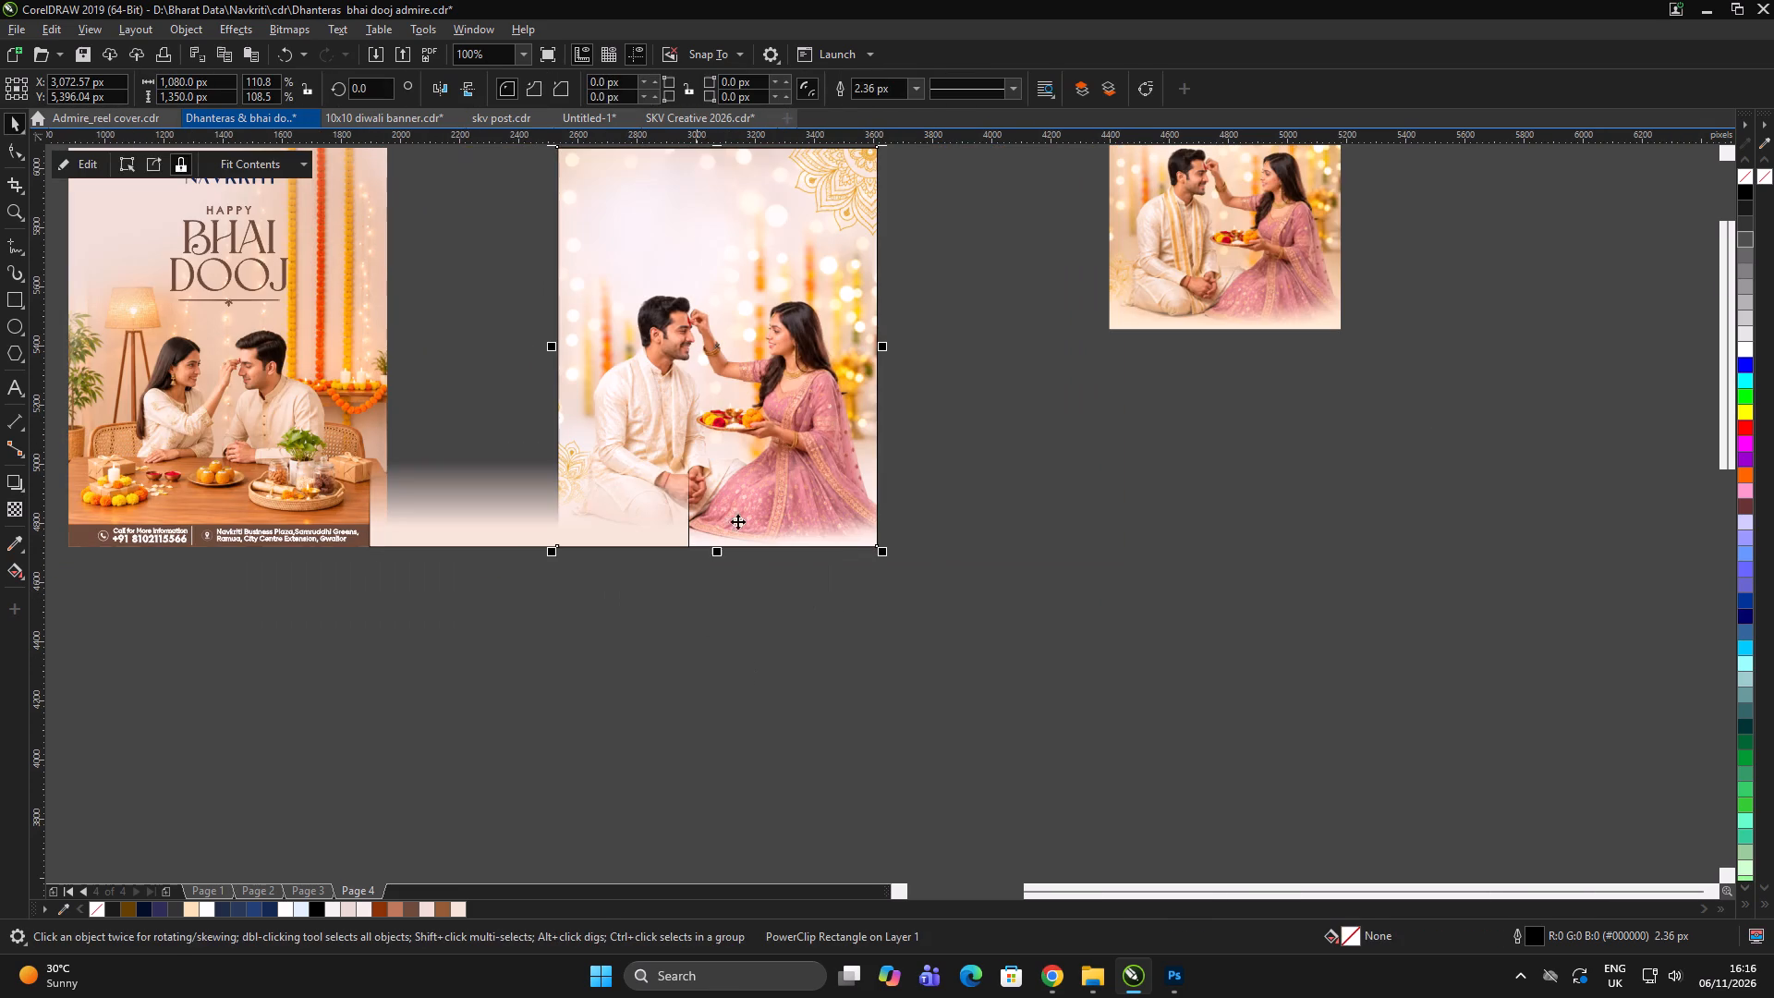
{"action": "left_click", "coordinate": [1087, 574]}
{"action": "left_click", "coordinate": [629, 511]}
{"action": "right_click", "coordinate": [1738, 172]}
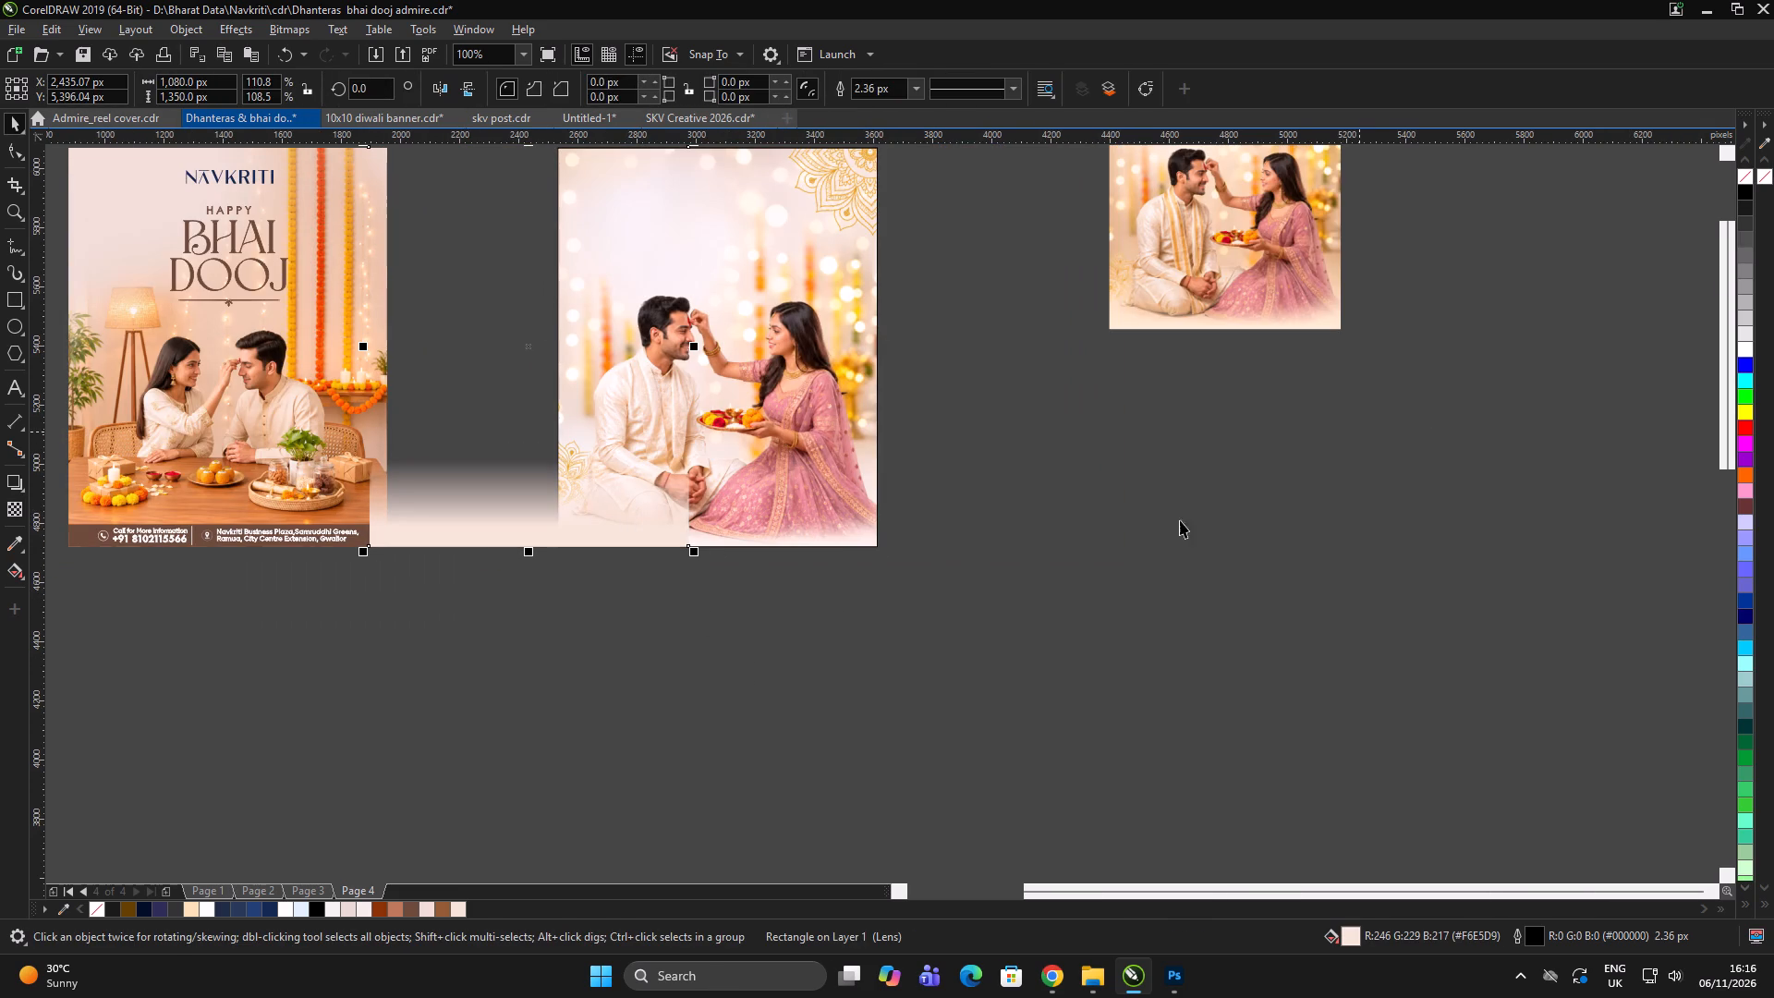
{"action": "left_click", "coordinate": [1013, 581]}
{"action": "left_click", "coordinate": [1026, 581]}
{"action": "left_click", "coordinate": [631, 506]}
{"action": "left_click", "coordinate": [854, 463]}
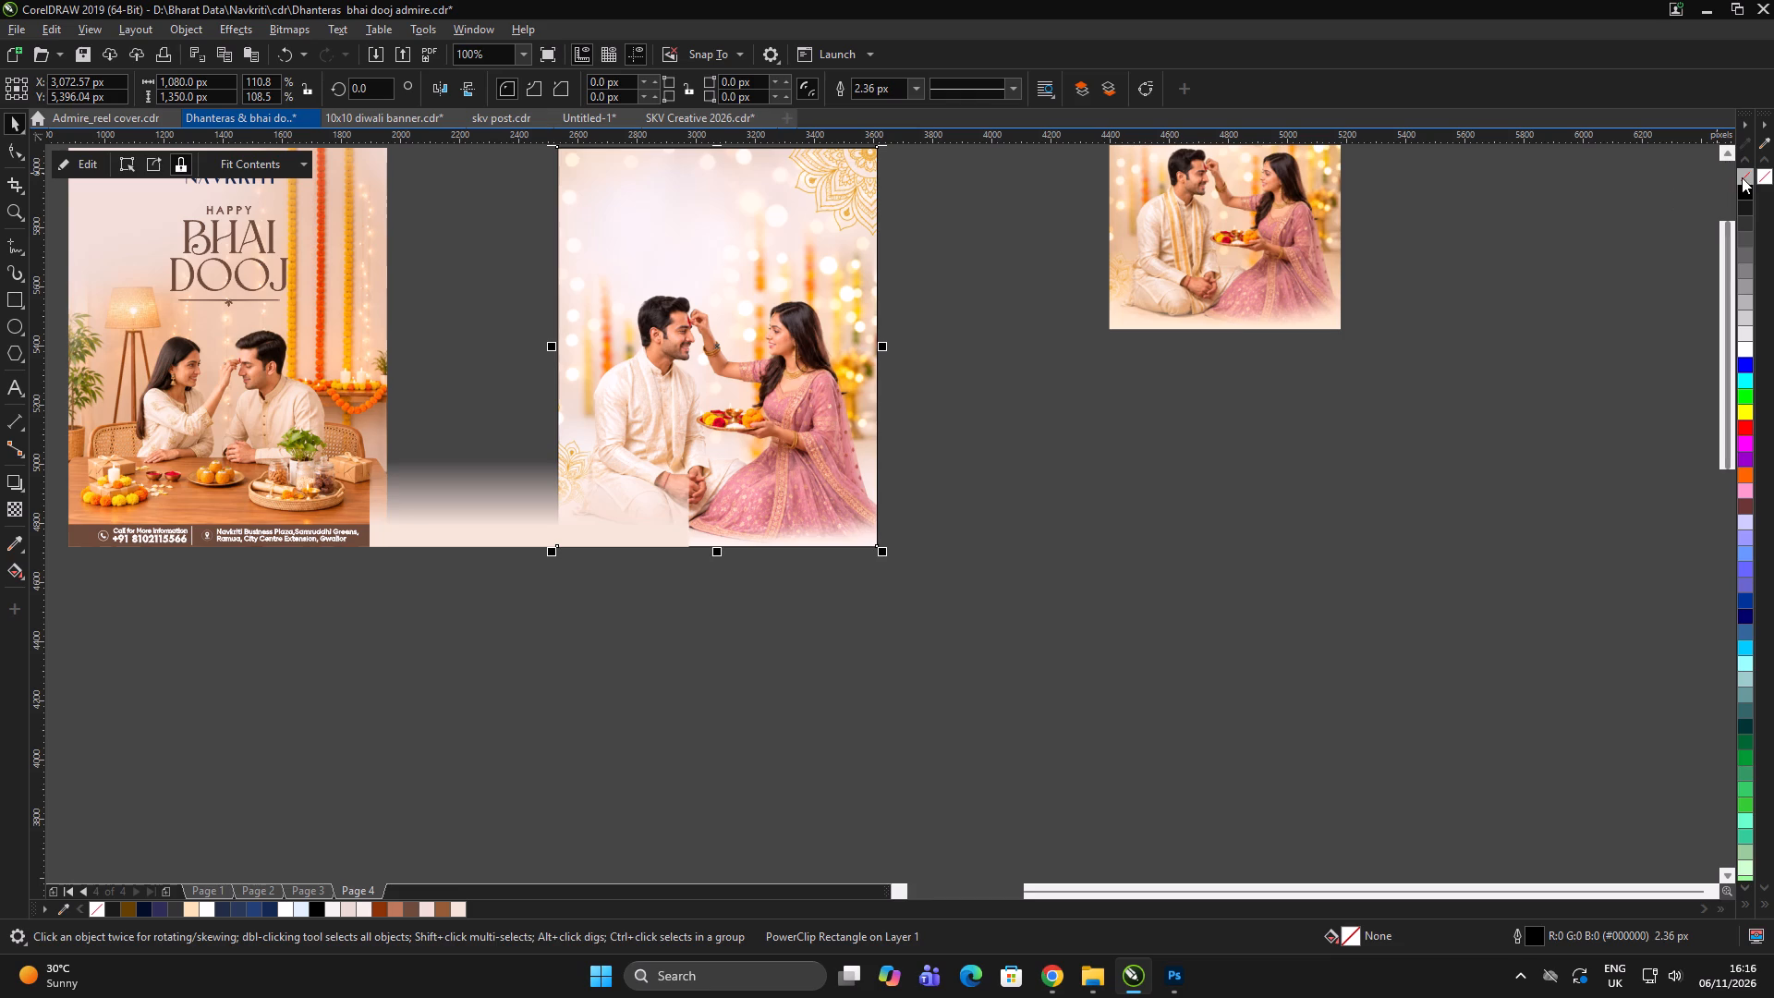
{"action": "right_click", "coordinate": [1742, 177]}
{"action": "left_click", "coordinate": [1100, 596]}
{"action": "left_click", "coordinate": [1115, 591]}
Centre the peach overlay horizontally back over the couple photo.
{"action": "left_click", "coordinate": [670, 530]}
{"action": "left_click", "coordinate": [792, 468], "text": "shift"}
{"action": "key", "text": "c"}
{"action": "double_click", "coordinate": [1145, 501]}
{"action": "left_click", "coordinate": [965, 528]}
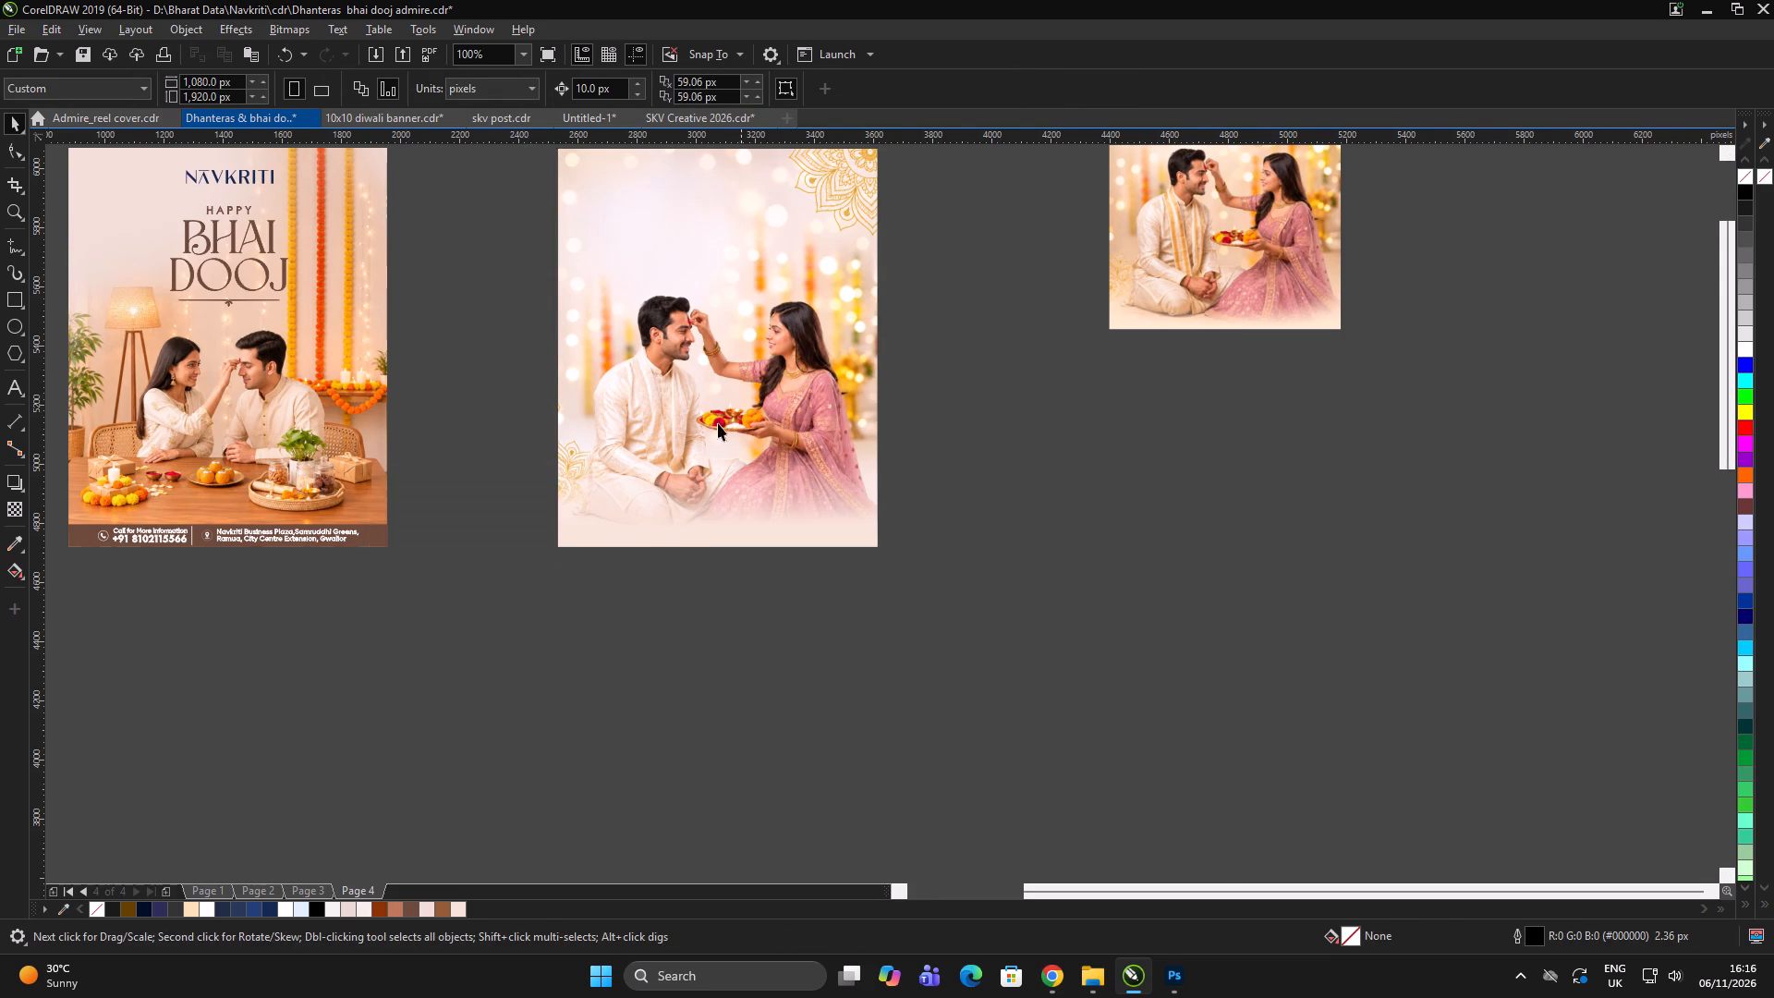
{"action": "scroll", "coordinate": [677, 410], "scroll_direction": "up", "scroll_amount": 3}
{"action": "scroll", "coordinate": [687, 492], "scroll_direction": "down", "scroll_amount": 6}
{"action": "double_click", "coordinate": [994, 633]}
{"action": "scroll", "coordinate": [735, 552], "scroll_direction": "up", "scroll_amount": 1}
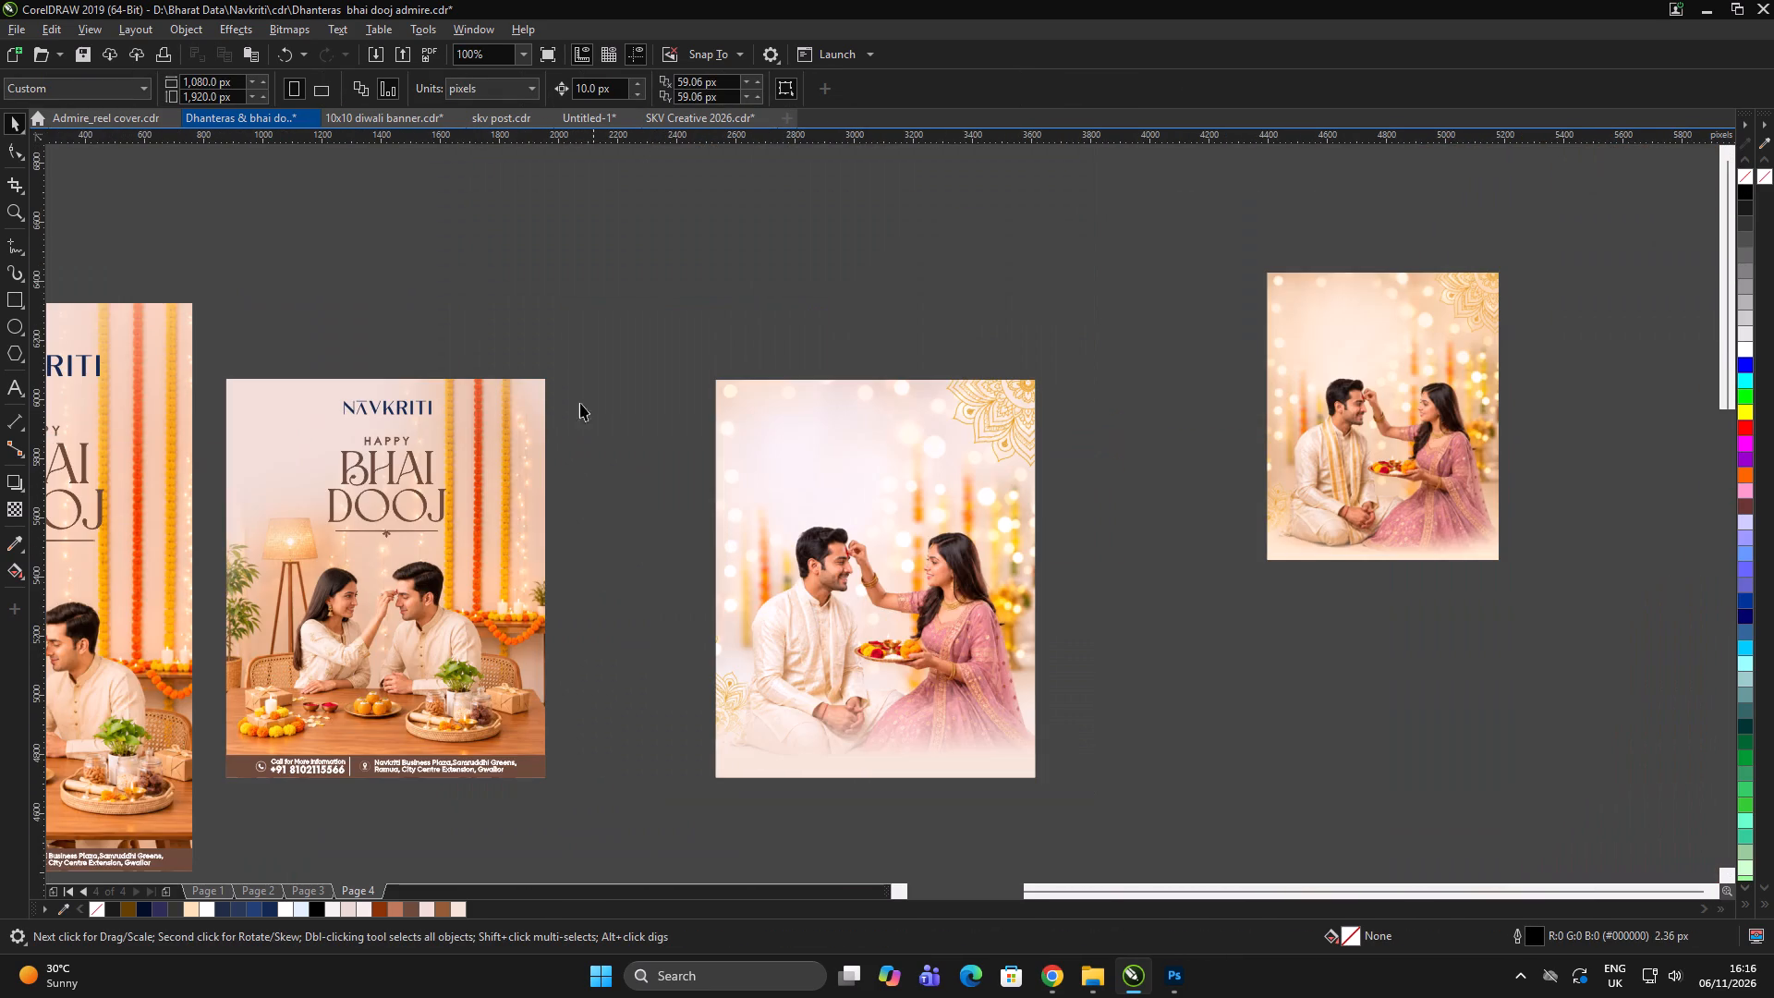
Copy the NAVKRITI logo from the smaller Bhai Dooj post to the couple post's top and centre it horizontally.
{"action": "left_click_drag", "start_coordinate": [595, 348], "coordinate": [294, 420]}
{"action": "key", "text": "ctrl+f"}
{"action": "left_click", "coordinate": [932, 519], "text": "shift"}
{"action": "left_click_drag", "start_coordinate": [1046, 532], "coordinate": [988, 527]}
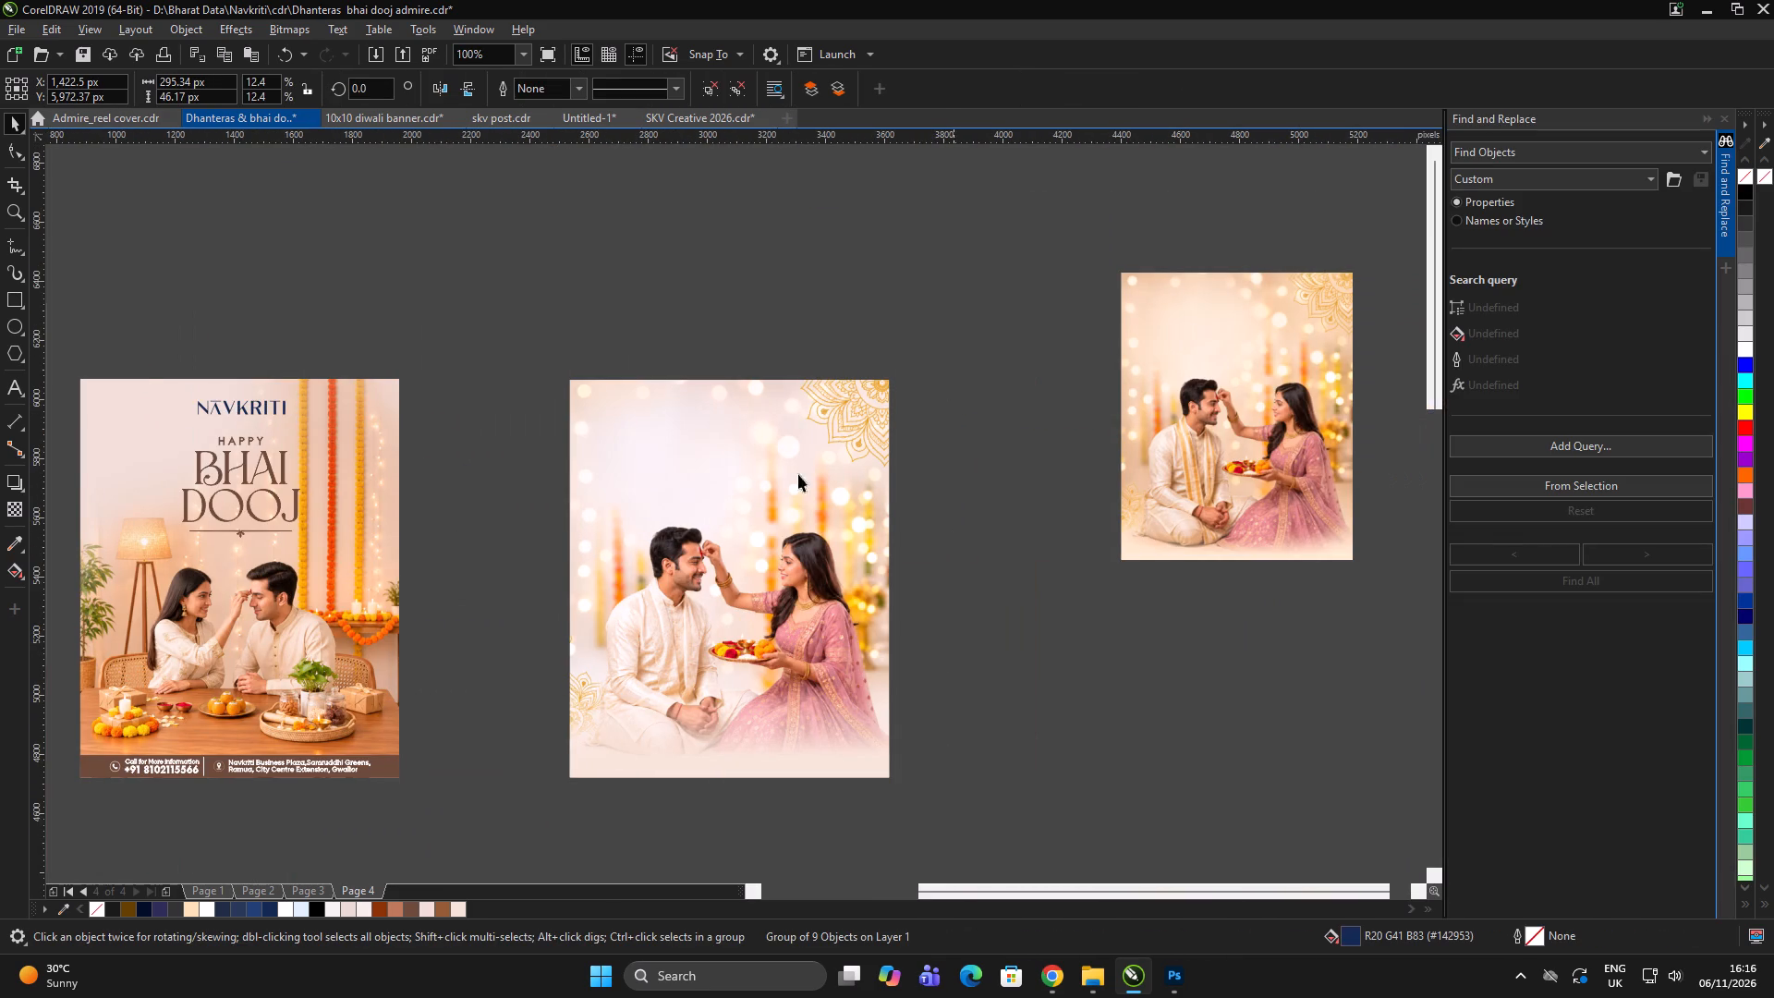
{"action": "left_click_drag", "start_coordinate": [493, 339], "coordinate": [169, 432]}
{"action": "key", "text": "ctrl+g"}
{"action": "key", "text": "ctrl+g"}
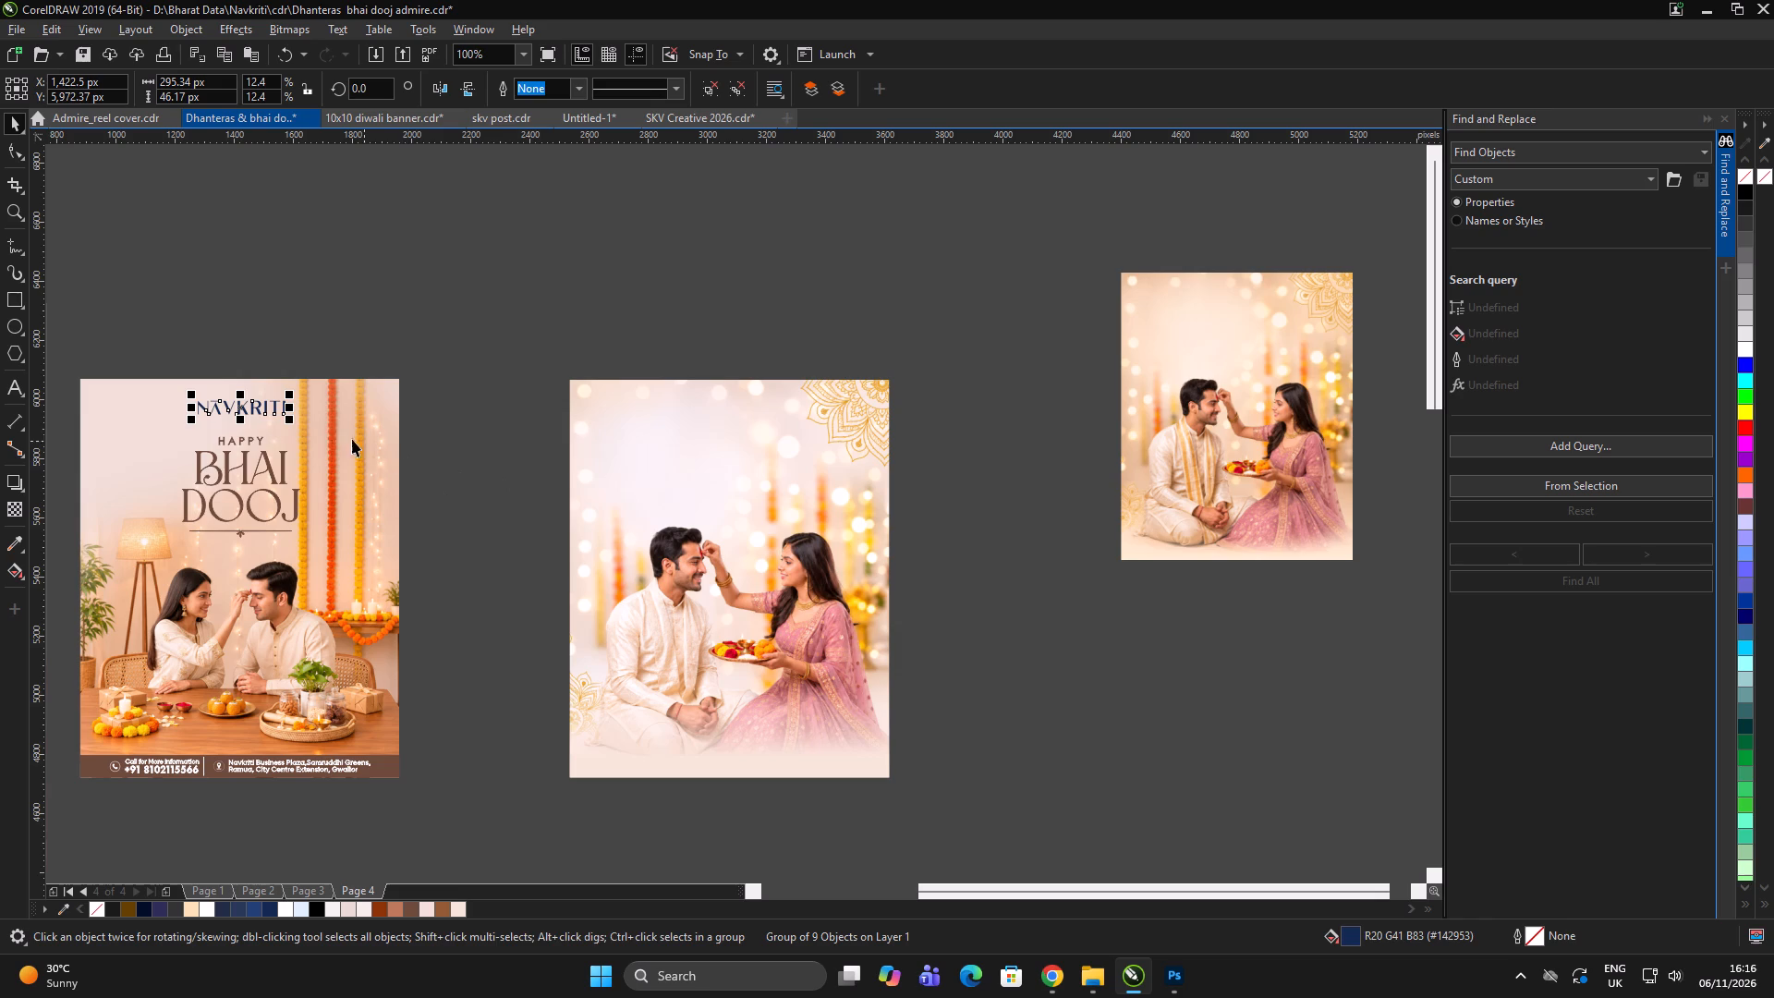
{"action": "left_click_drag", "start_coordinate": [262, 410], "coordinate": [659, 439]}
{"action": "right_click", "coordinate": [659, 439], "text": "shift"}
{"action": "left_click", "coordinate": [759, 479], "text": "shift"}
{"action": "key", "text": "c"}
{"action": "double_click", "coordinate": [992, 434]}
{"action": "left_click", "coordinate": [1002, 432]}
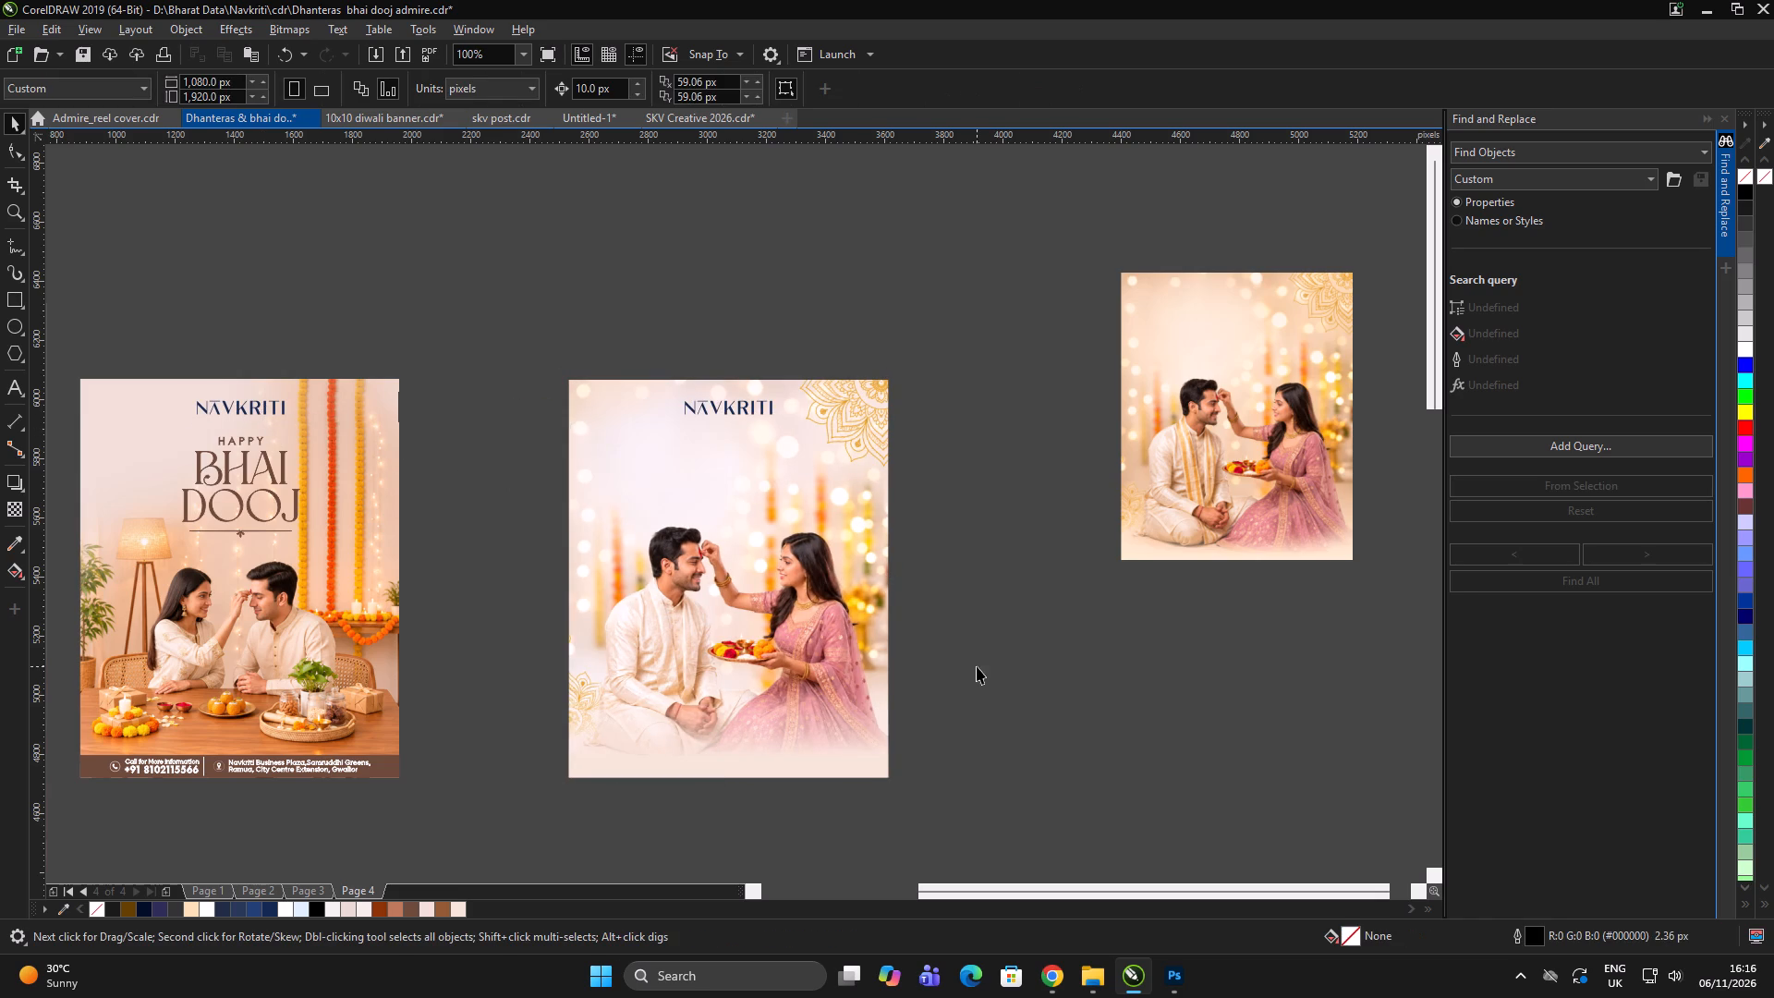
Copy the contact footer from the existing Bhai Dooj post to the couple post's bottom and delete its brown bar.
{"action": "left_click", "coordinate": [977, 666]}
{"action": "left_click", "coordinate": [985, 664]}
{"action": "left_click_drag", "start_coordinate": [986, 663], "coordinate": [975, 667]}
{"action": "left_click_drag", "start_coordinate": [481, 728], "coordinate": [6, 816]}
{"action": "left_click_drag", "start_coordinate": [365, 779], "coordinate": [833, 789]}
{"action": "right_click", "coordinate": [833, 789], "text": "shift"}
{"action": "scroll", "coordinate": [873, 794], "scroll_direction": "up", "scroll_amount": 1}
{"action": "key", "text": "ctrl+u"}
{"action": "left_click_drag", "start_coordinate": [1014, 830], "coordinate": [984, 818], "text": "ctrl"}
{"action": "left_click", "coordinate": [908, 760]}
{"action": "key", "text": "Delete"}
{"action": "double_click", "coordinate": [987, 830]}
{"action": "left_click", "coordinate": [994, 826]}
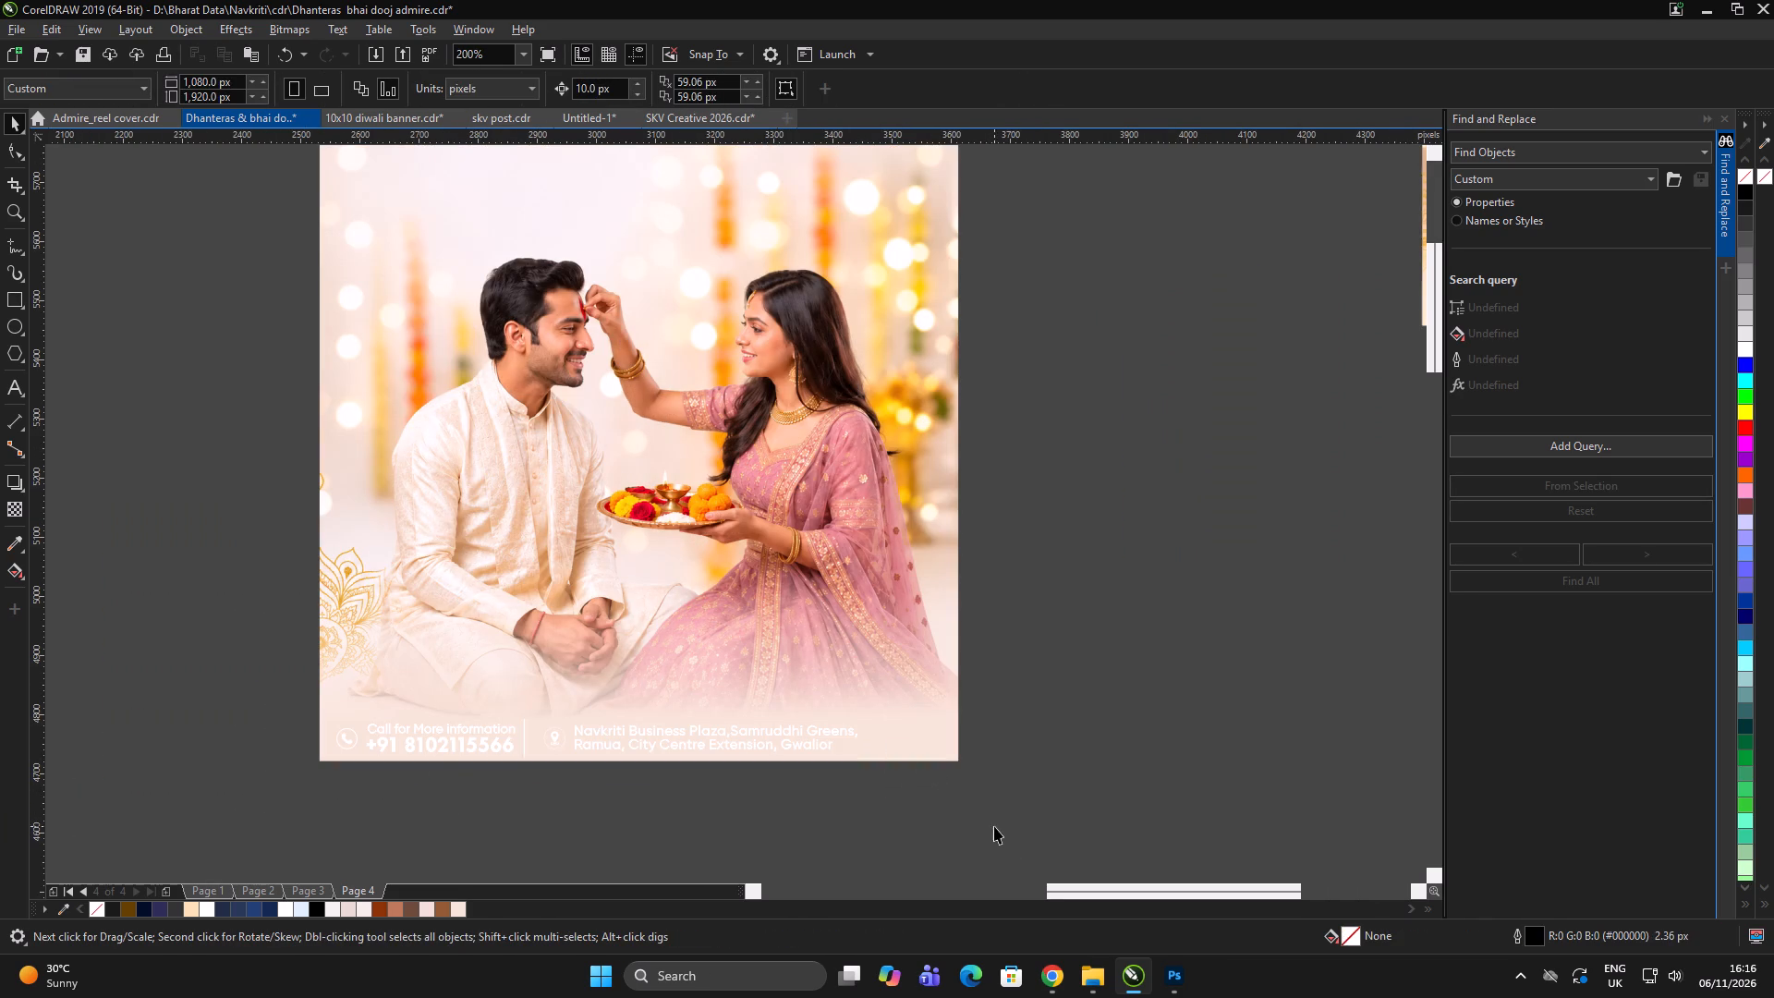
Group the copied white contact details and centre them horizontally on the couple post.
{"action": "left_click_drag", "start_coordinate": [1063, 792], "coordinate": [144, 690]}
{"action": "key", "text": "ctrl+g"}
{"action": "left_click", "coordinate": [765, 633], "text": "shift"}
{"action": "key", "text": "c"}
{"action": "double_click", "coordinate": [1190, 728]}
{"action": "scroll", "coordinate": [356, 773], "scroll_direction": "up", "scroll_amount": 2}
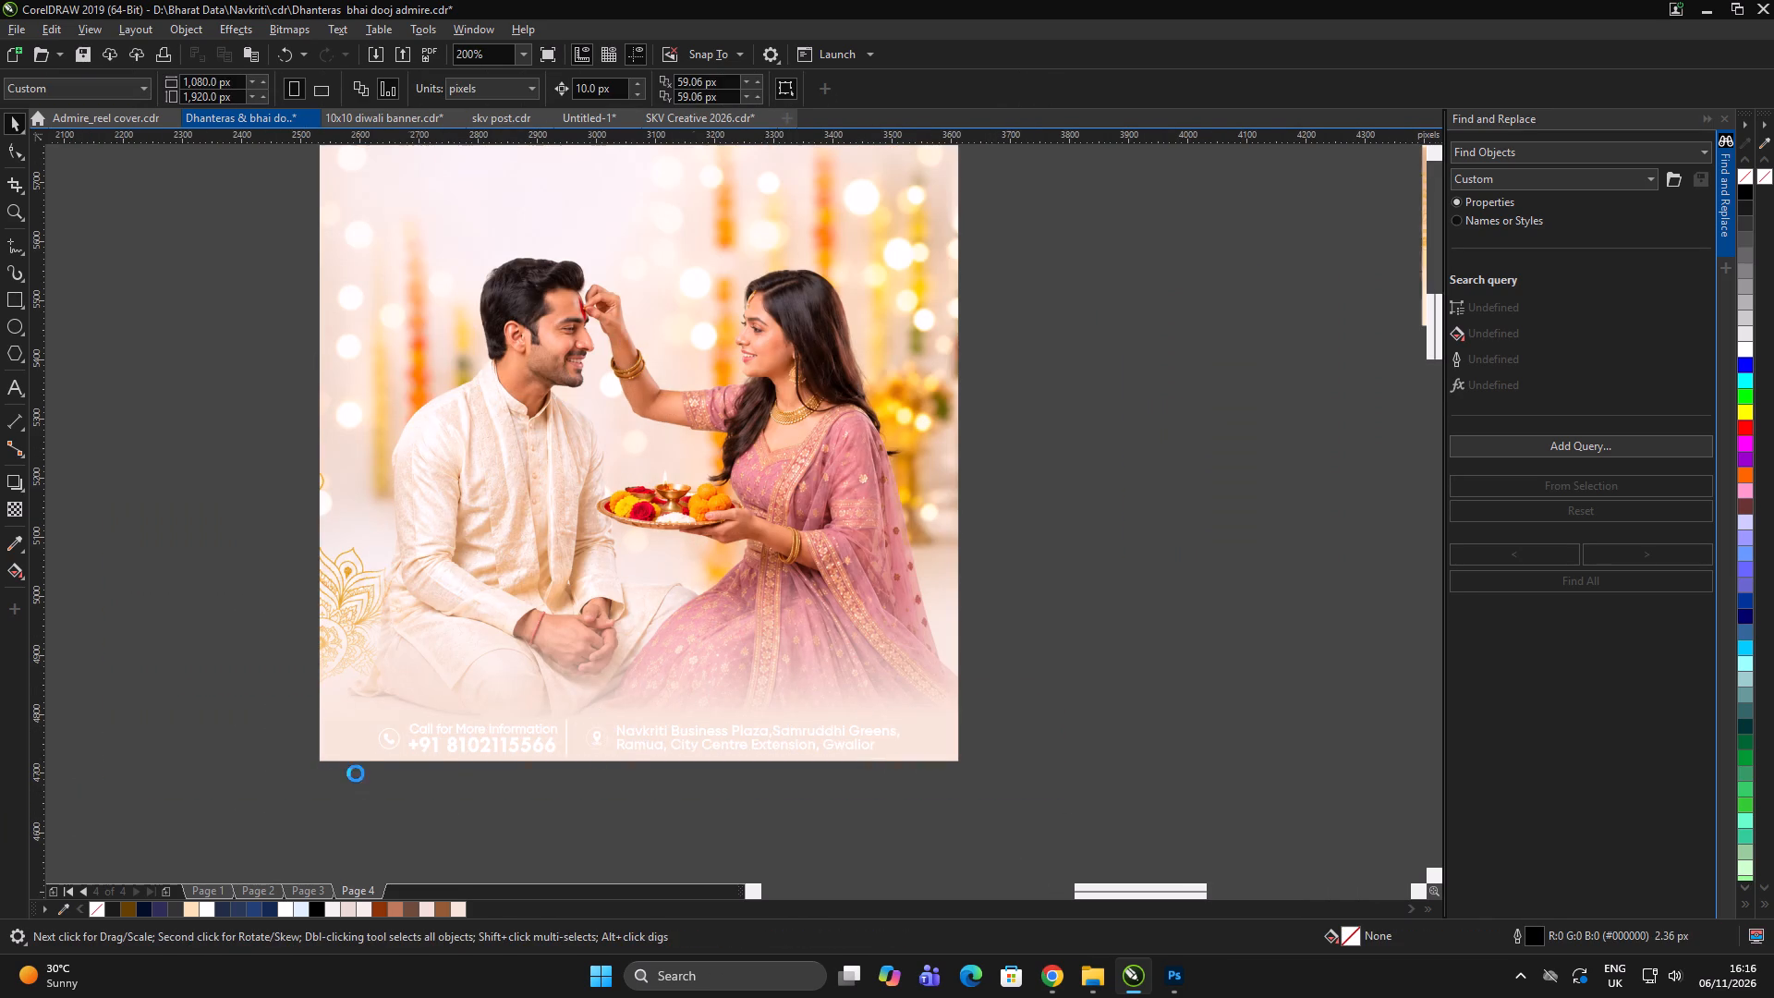
Ungroup the contact details in the couple post's footer.
{"action": "double_click", "coordinate": [609, 826]}
{"action": "left_click_drag", "start_coordinate": [139, 507], "coordinate": [1174, 731]}
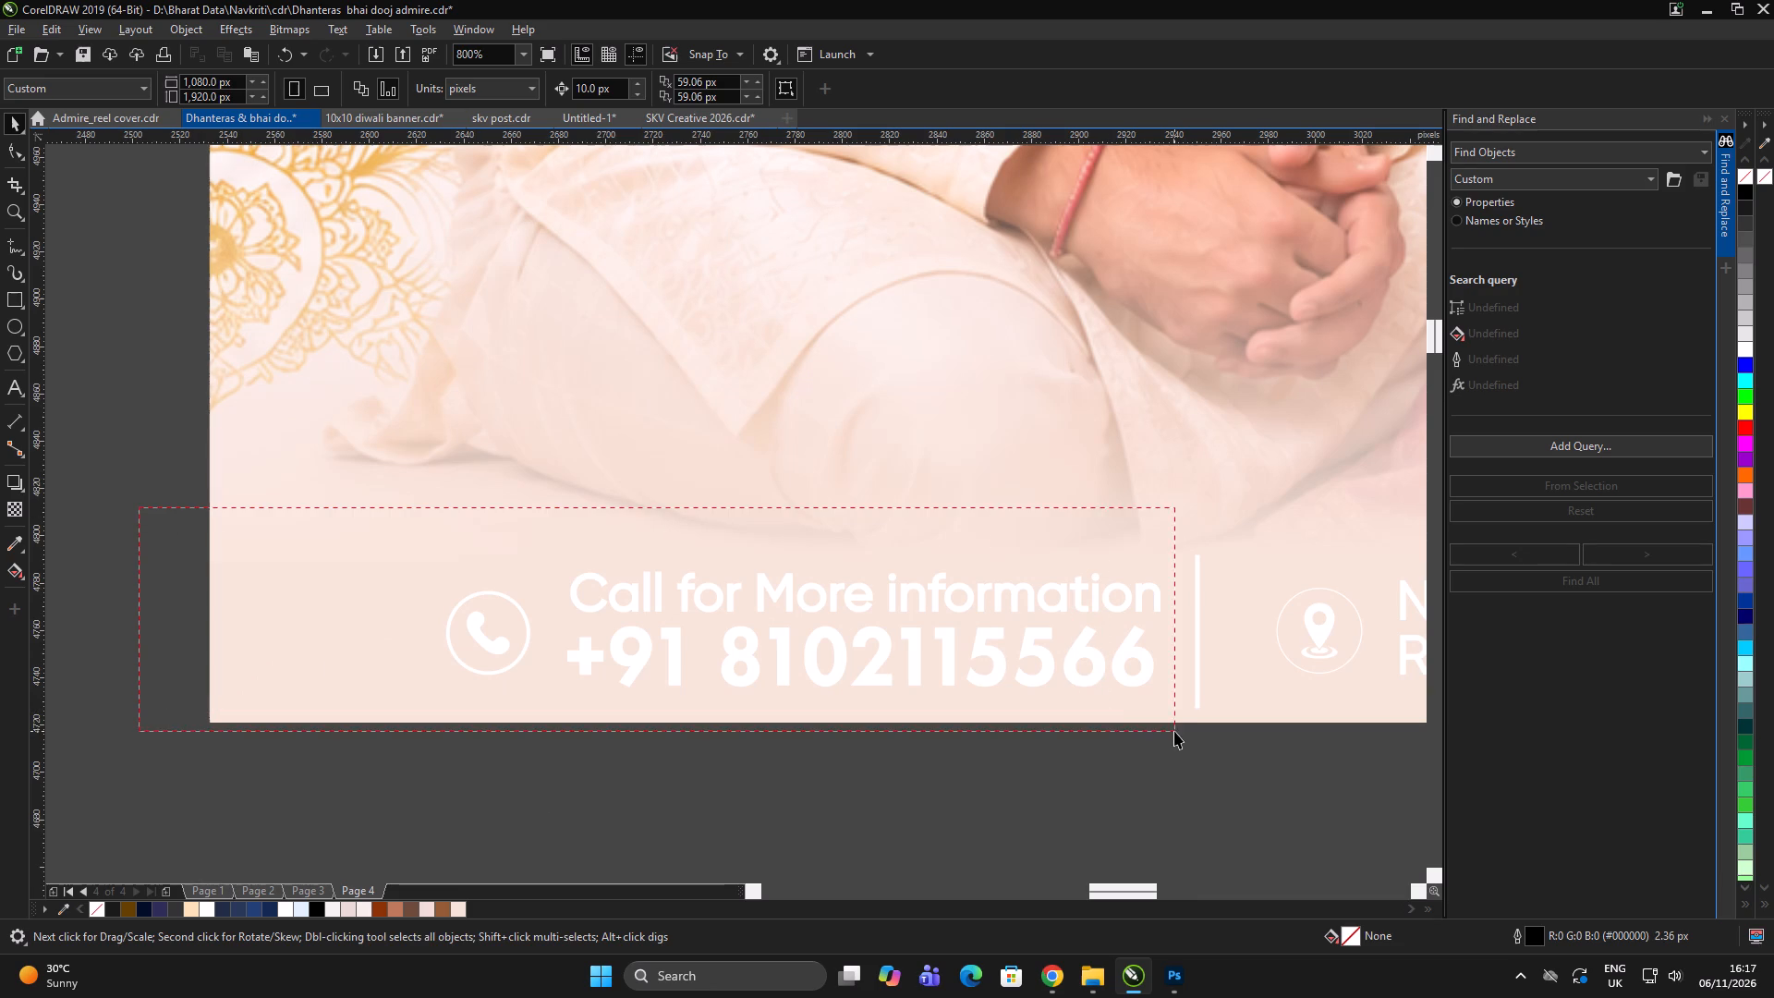
{"action": "left_click_drag", "start_coordinate": [1174, 731], "coordinate": [1174, 729]}
{"action": "left_click", "coordinate": [1145, 688]}
{"action": "left_click", "coordinate": [1144, 676]}
{"action": "key", "text": "ctrl+u"}
{"action": "scroll", "coordinate": [820, 611], "scroll_direction": "down", "scroll_amount": 2}
{"action": "double_click", "coordinate": [848, 727]}
{"action": "scroll", "coordinate": [905, 657], "scroll_direction": "up", "scroll_amount": 1}
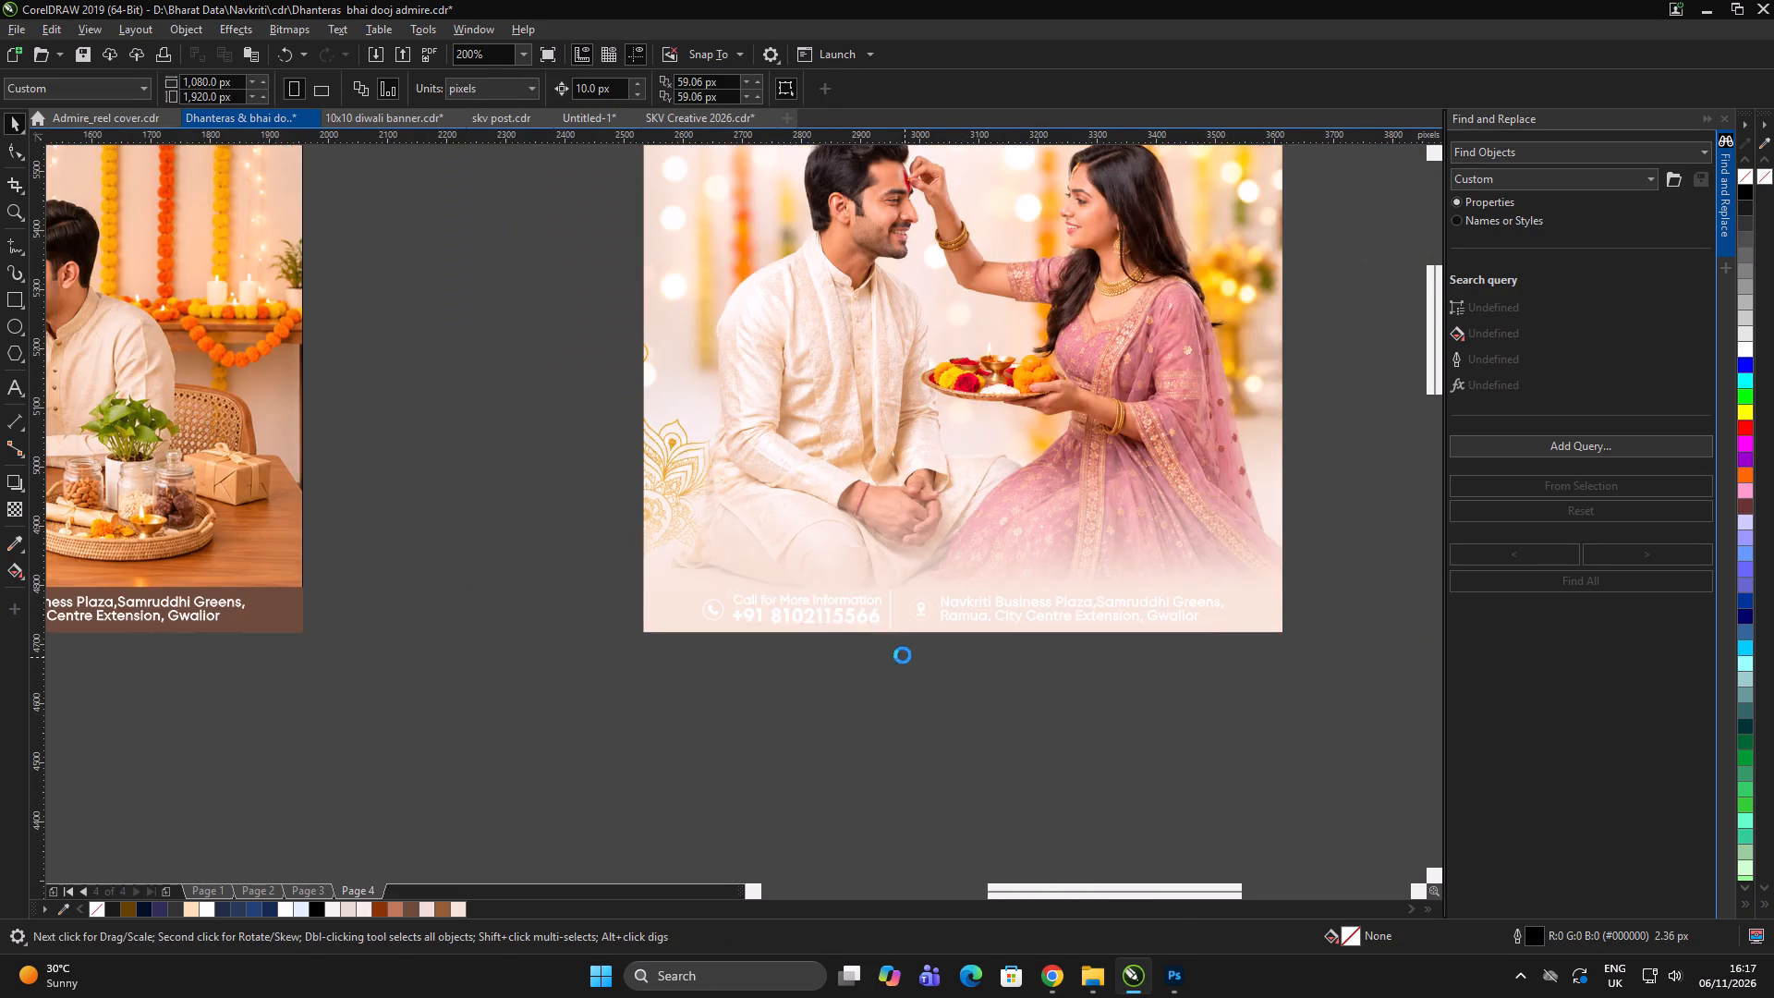
Delete the vertical divider line between the phone and address details in the couple post's footer.
{"action": "scroll", "coordinate": [903, 655], "scroll_direction": "up", "scroll_amount": 1}
{"action": "left_click", "coordinate": [887, 666]}
{"action": "left_click_drag", "start_coordinate": [914, 675], "coordinate": [744, 194]}
{"action": "key", "text": "Delete"}
{"action": "scroll", "coordinate": [854, 530], "scroll_direction": "down", "scroll_amount": 2}
{"action": "double_click", "coordinate": [862, 615]}
{"action": "scroll", "coordinate": [773, 559], "scroll_direction": "up", "scroll_amount": 1}
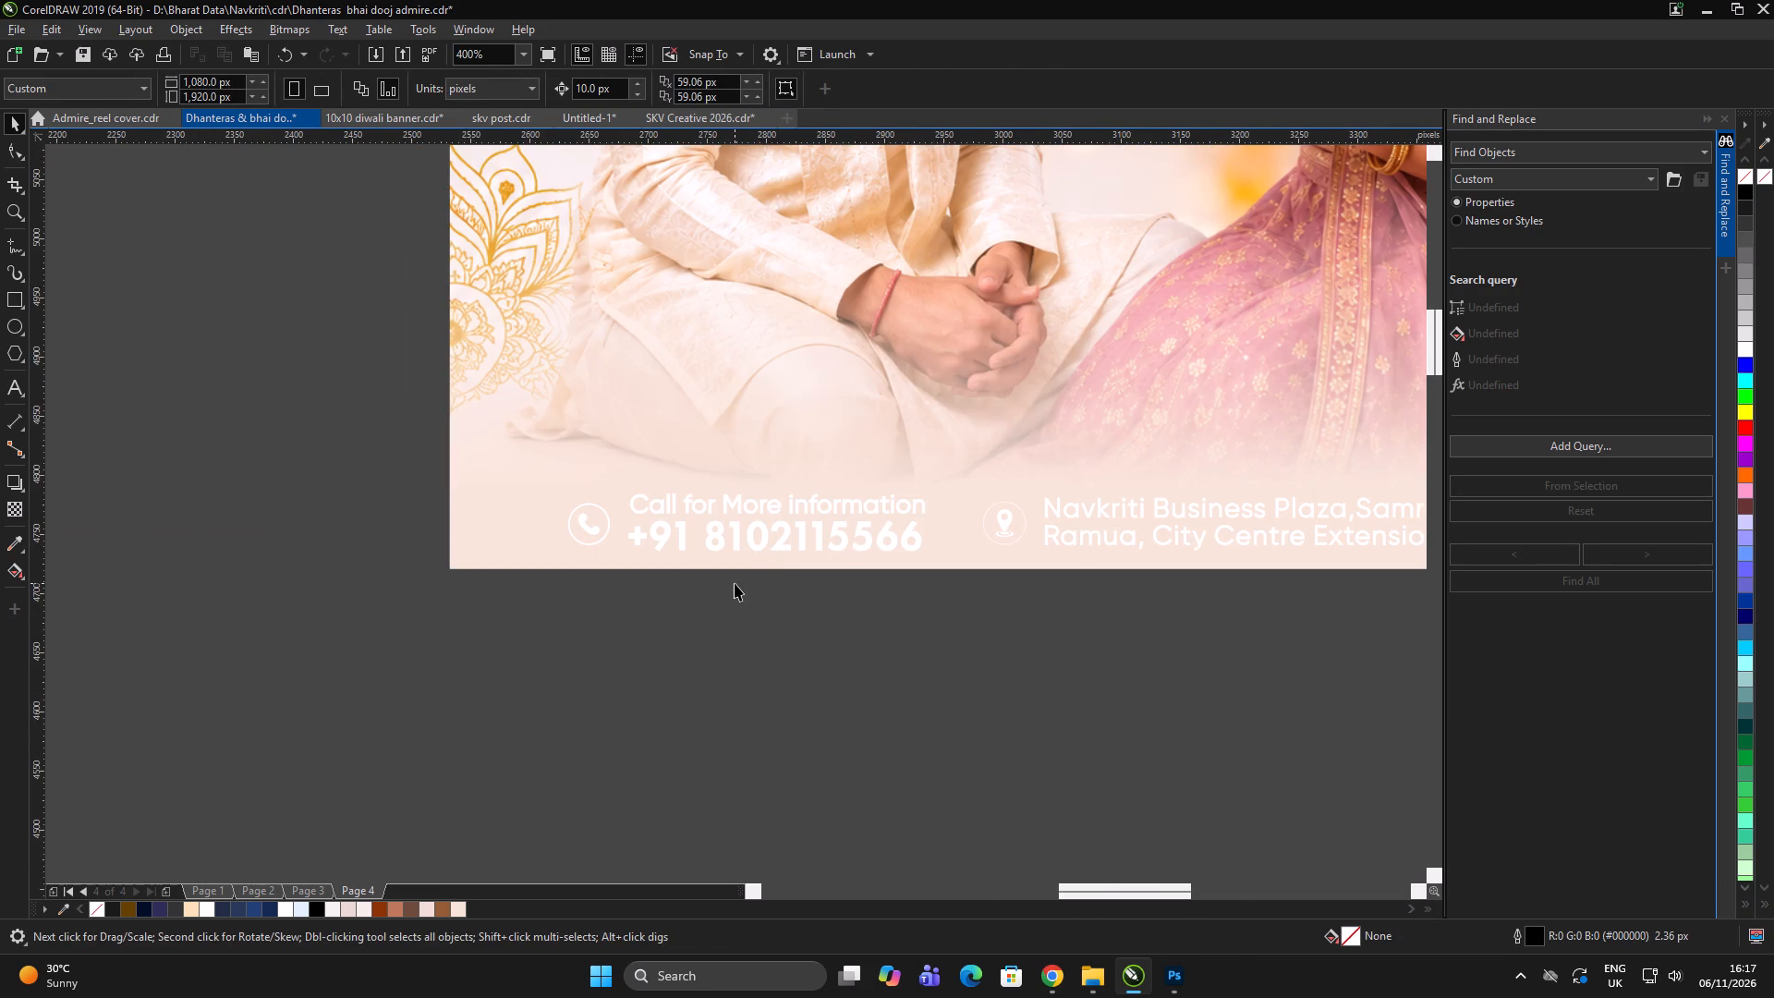
Move the footer's phone details closer to the post's left edge and shrink them to about 253 × 40 px.
{"action": "double_click", "coordinate": [905, 678]}
{"action": "left_click_drag", "start_coordinate": [959, 655], "coordinate": [552, 429]}
{"action": "left_click_drag", "start_coordinate": [603, 510], "coordinate": [522, 501]}
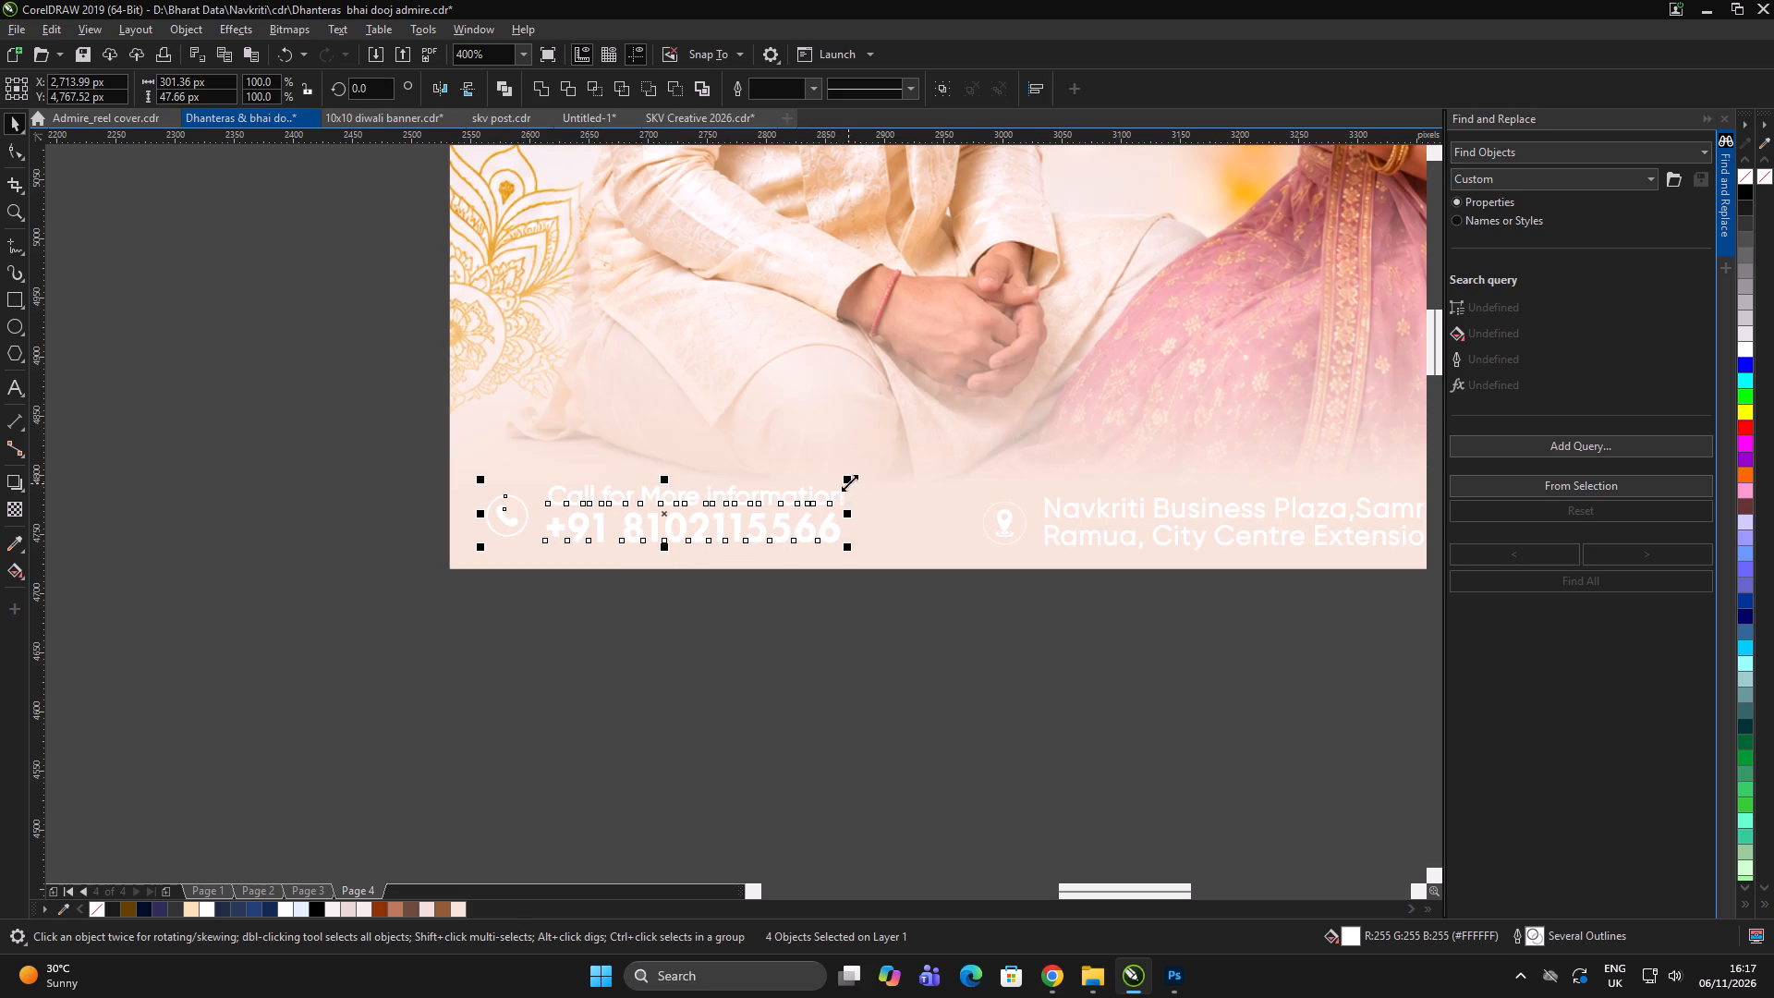
{"action": "left_click_drag", "start_coordinate": [849, 481], "coordinate": [841, 490]}
Recolour the fill and outline of the phone icon and phone text to brown #6E4B3C.
{"action": "left_click", "coordinate": [416, 909]}
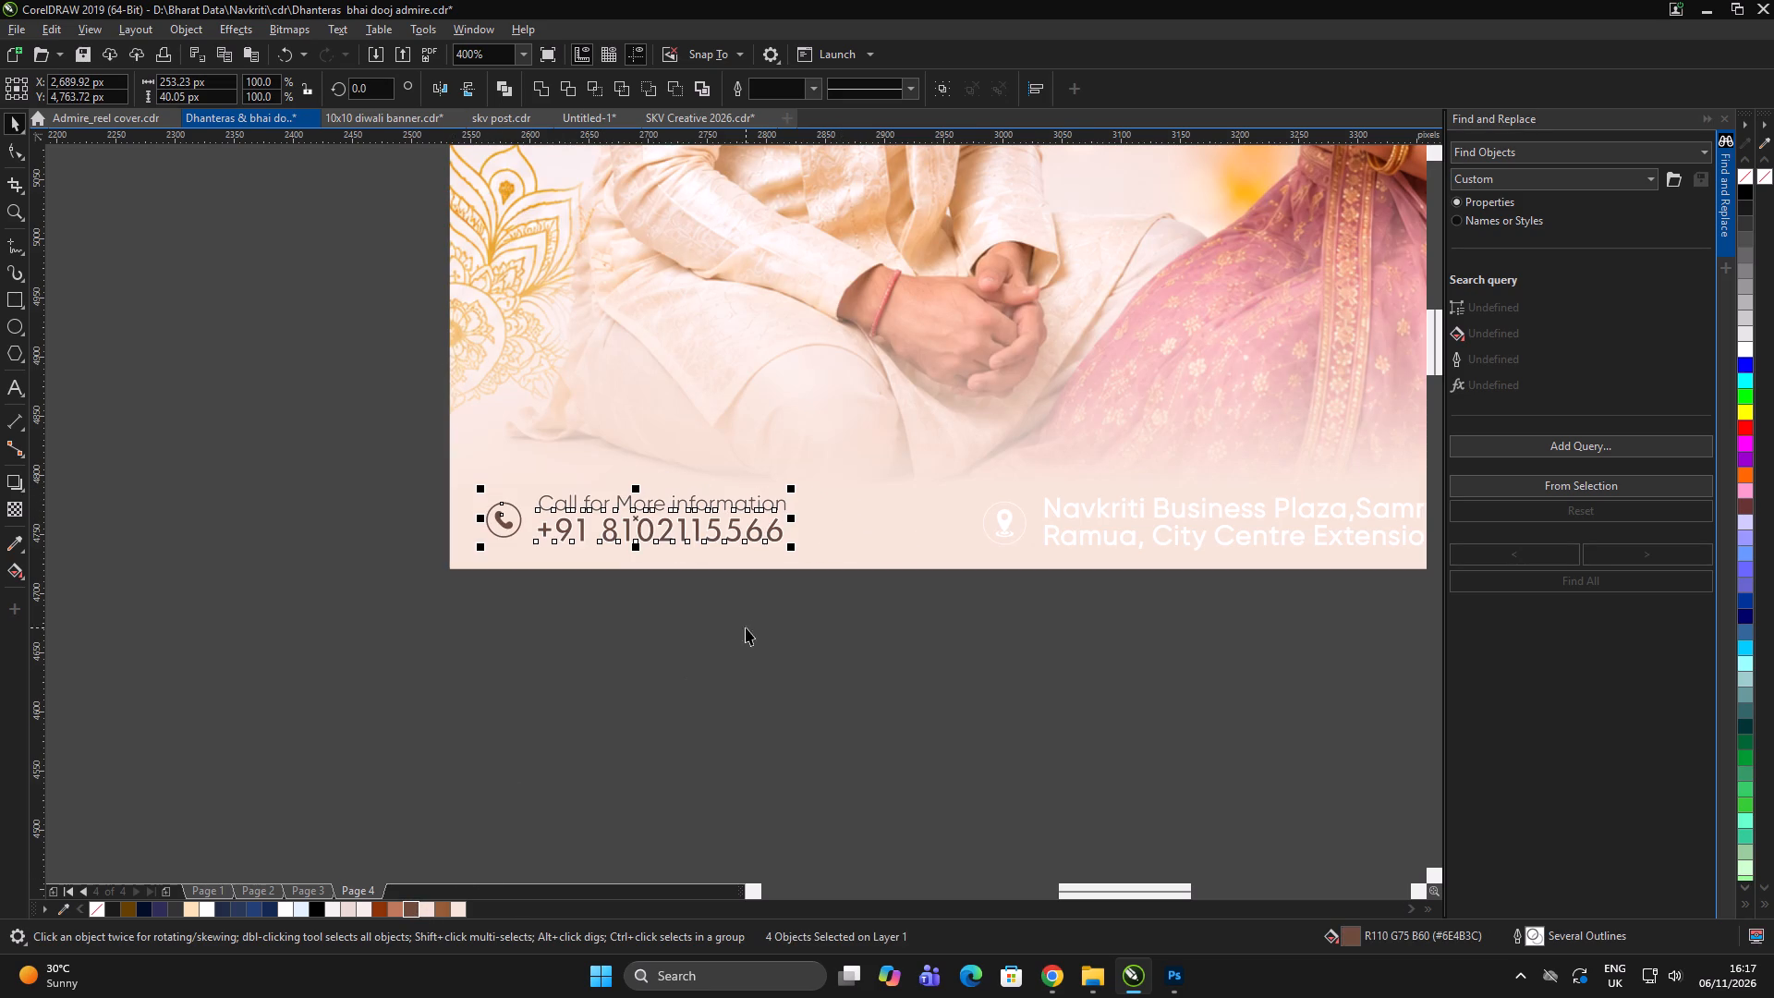
{"action": "right_click", "coordinate": [408, 912]}
{"action": "double_click", "coordinate": [730, 738]}
{"action": "double_click", "coordinate": [736, 736]}
{"action": "left_click", "coordinate": [844, 658]}
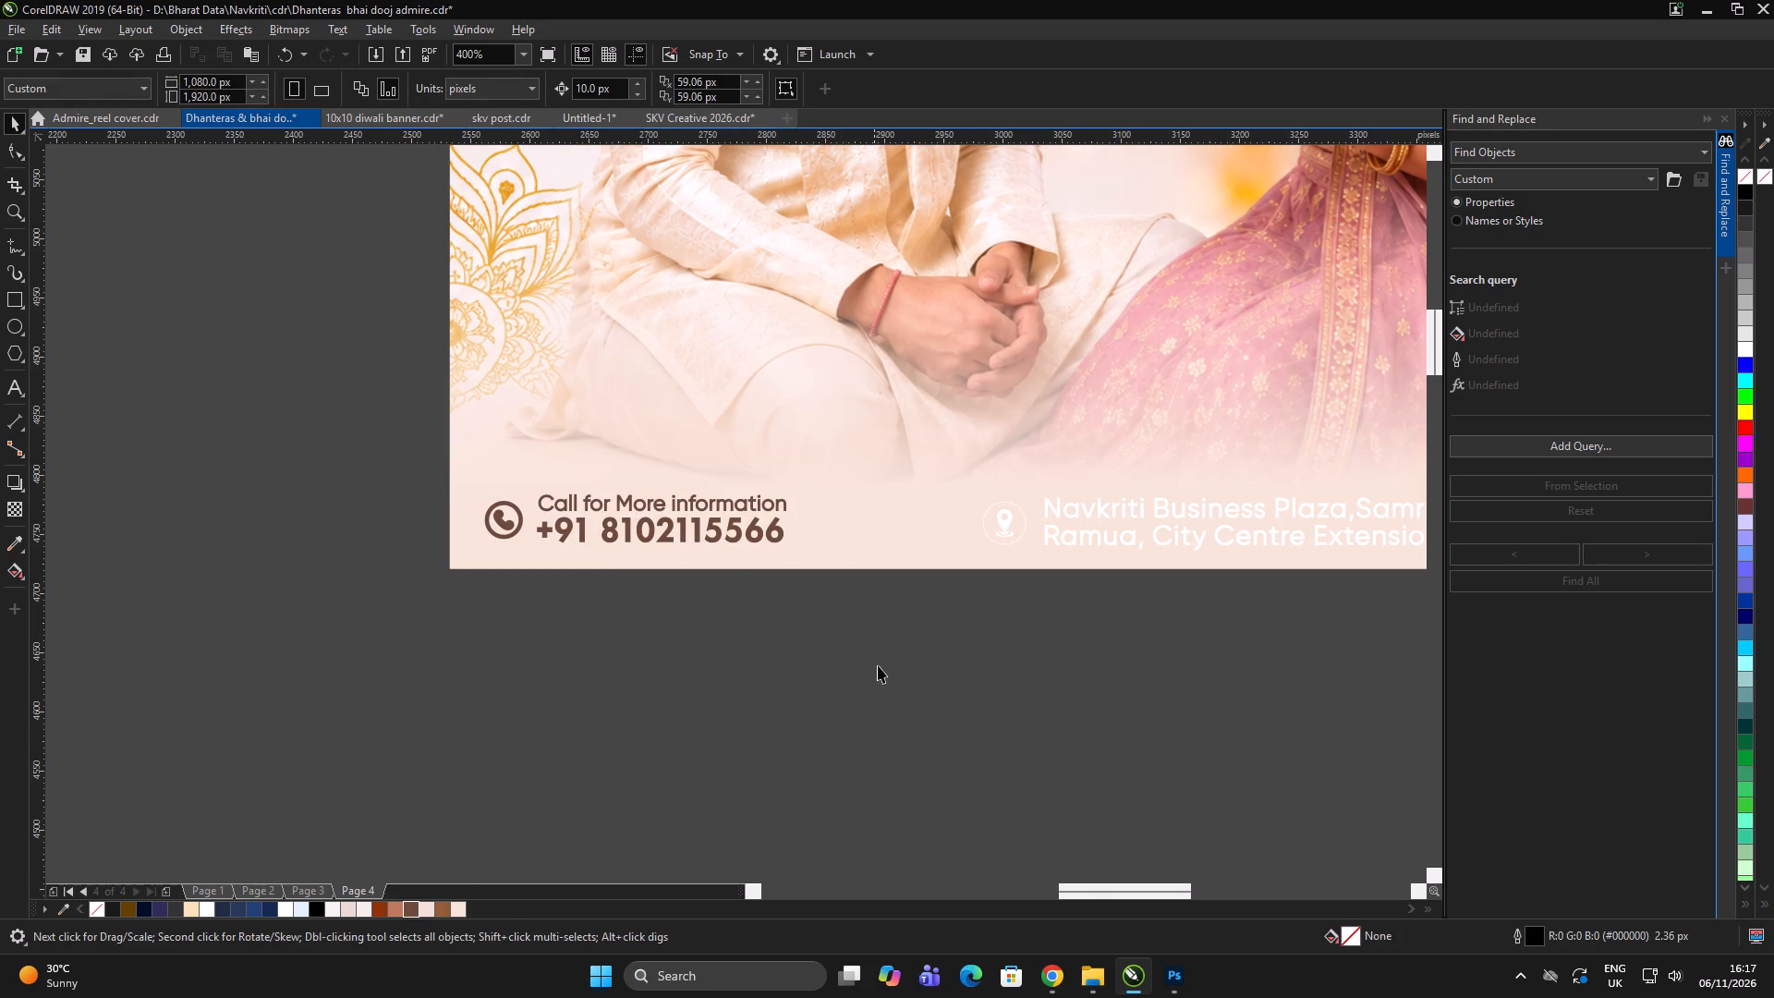
Move the address text and its location icon closer to the couple post's right edge.
{"action": "left_click_drag", "start_coordinate": [878, 665], "coordinate": [321, 432]}
{"action": "scroll", "coordinate": [723, 548], "scroll_direction": "up", "scroll_amount": 1}
{"action": "scroll", "coordinate": [538, 509], "scroll_direction": "down", "scroll_amount": 3}
{"action": "double_click", "coordinate": [511, 626]}
{"action": "scroll", "coordinate": [905, 507], "scroll_direction": "up", "scroll_amount": 1}
{"action": "left_click_drag", "start_coordinate": [1231, 399], "coordinate": [983, 528]}
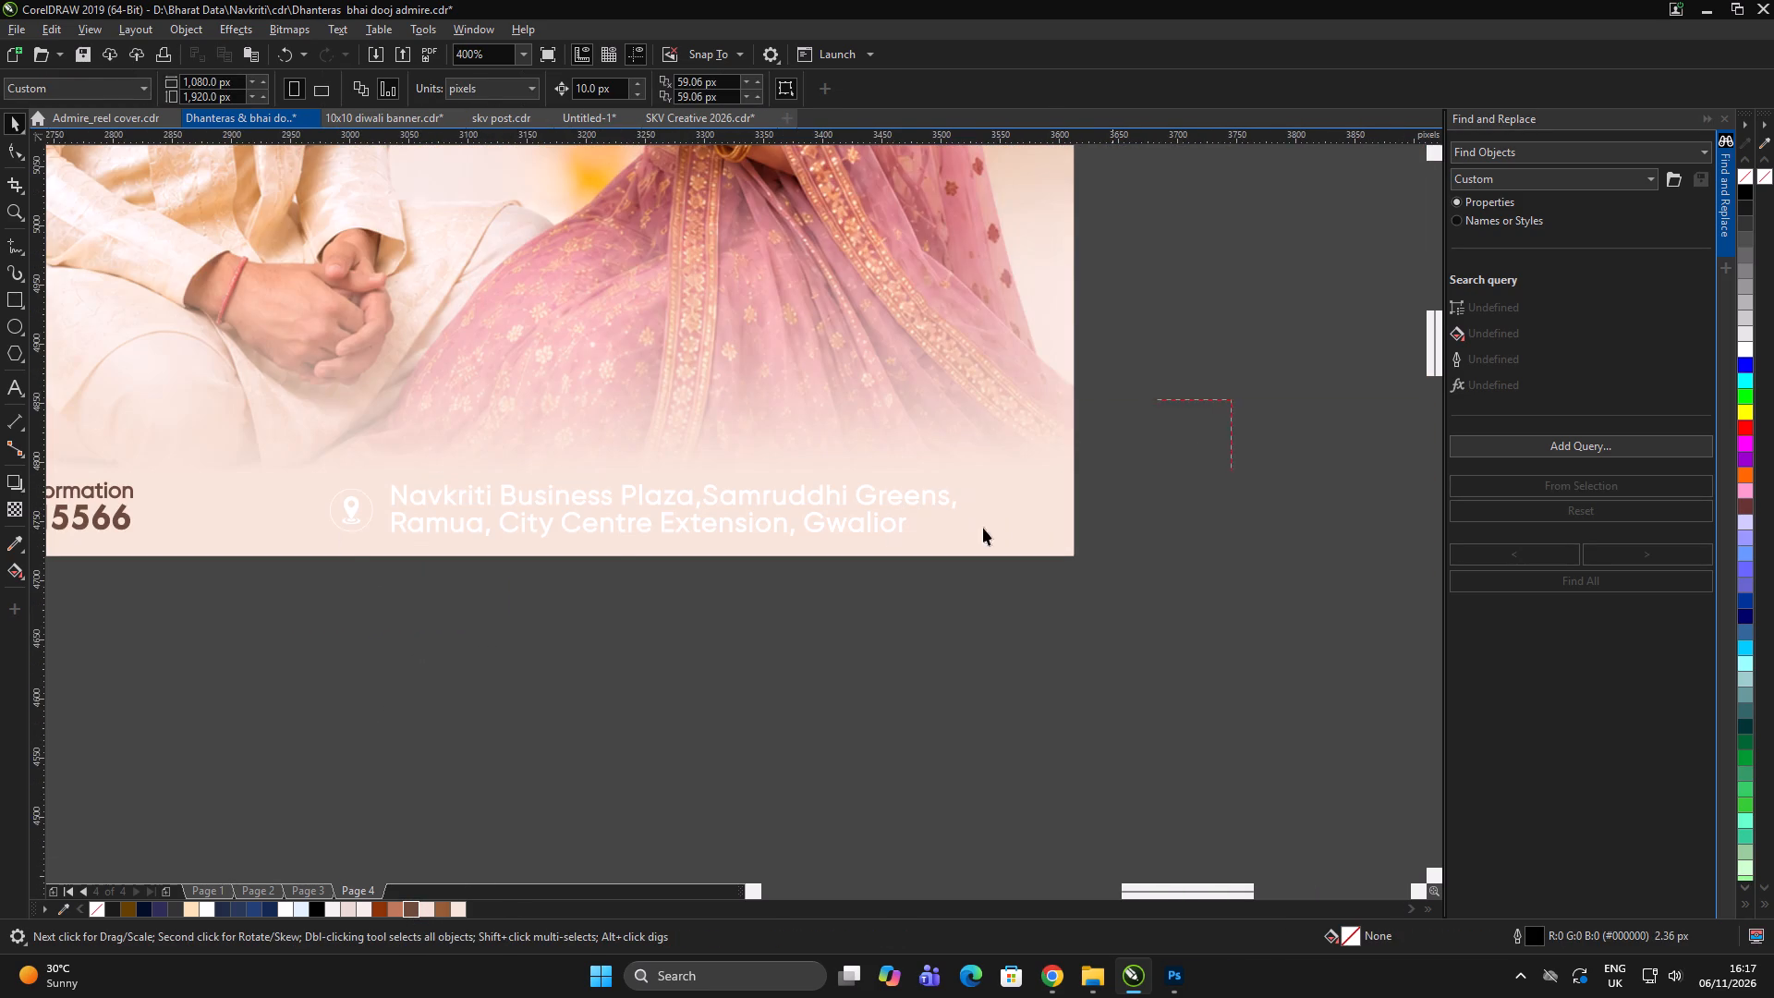
{"action": "left_click_drag", "start_coordinate": [983, 528], "coordinate": [327, 560]}
{"action": "left_click_drag", "start_coordinate": [1377, 696], "coordinate": [1367, 695]}
{"action": "left_click_drag", "start_coordinate": [1306, 674], "coordinate": [312, 444]}
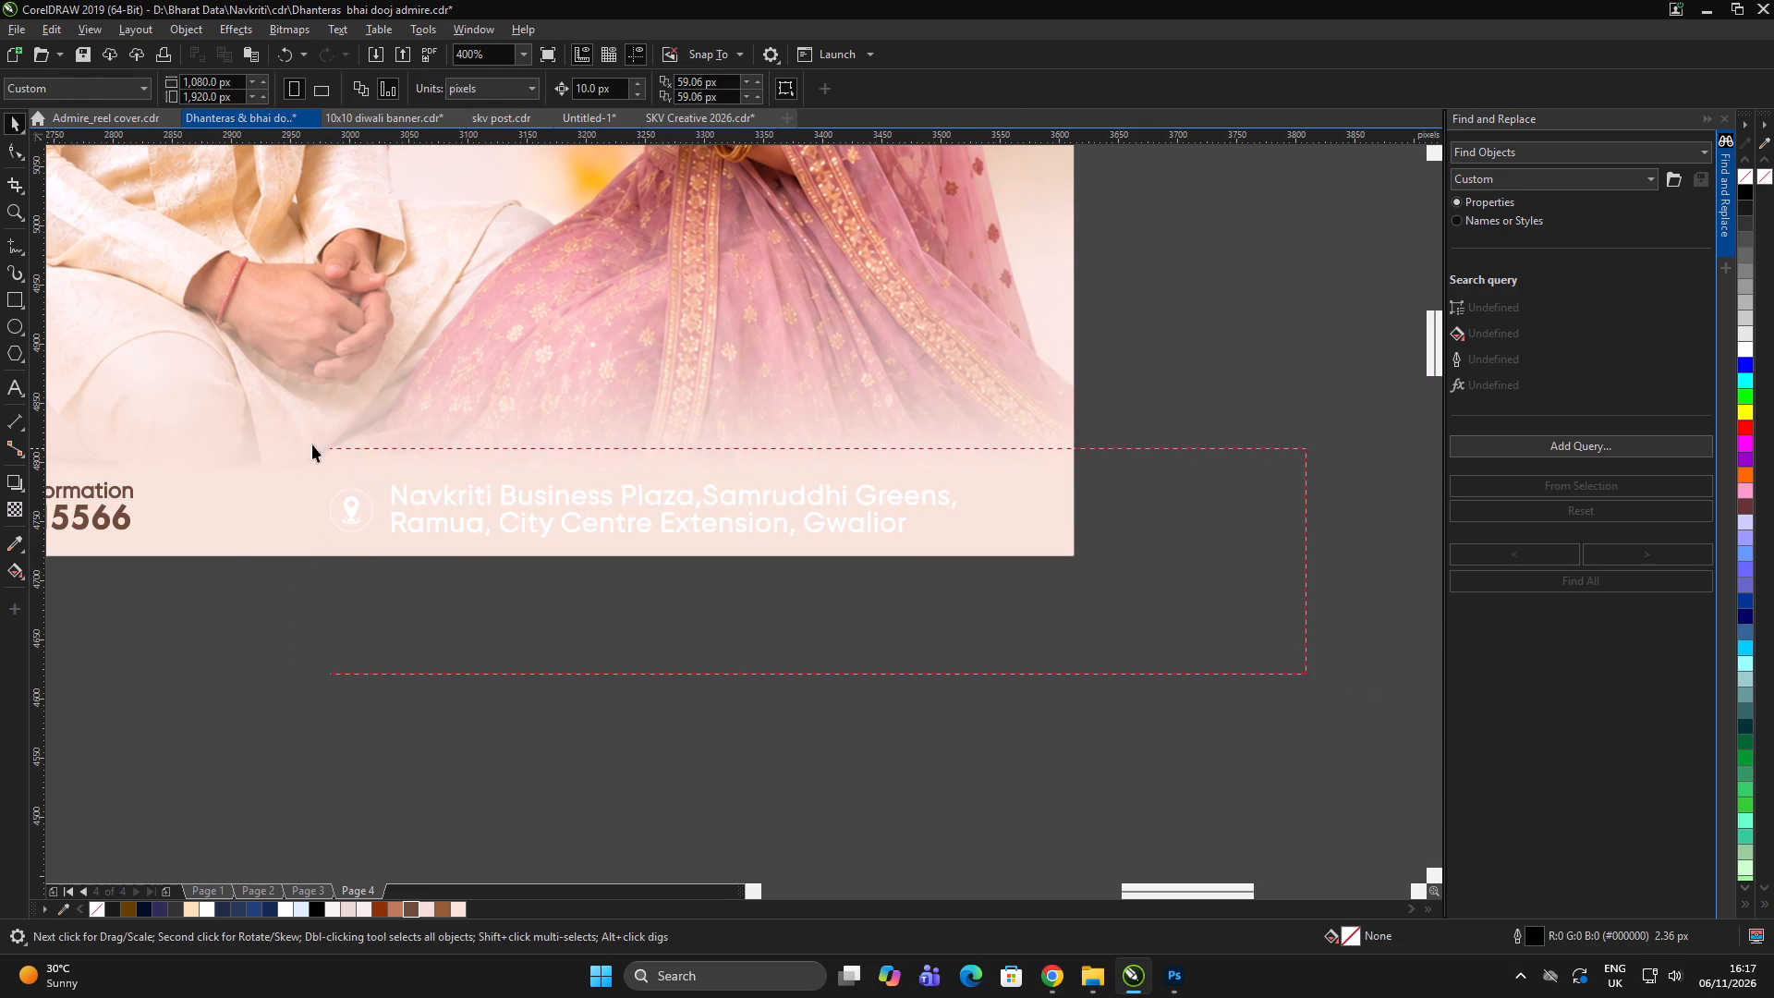
{"action": "left_click_drag", "start_coordinate": [312, 444], "coordinate": [236, 429]}
{"action": "left_click_drag", "start_coordinate": [965, 542], "coordinate": [917, 542]}
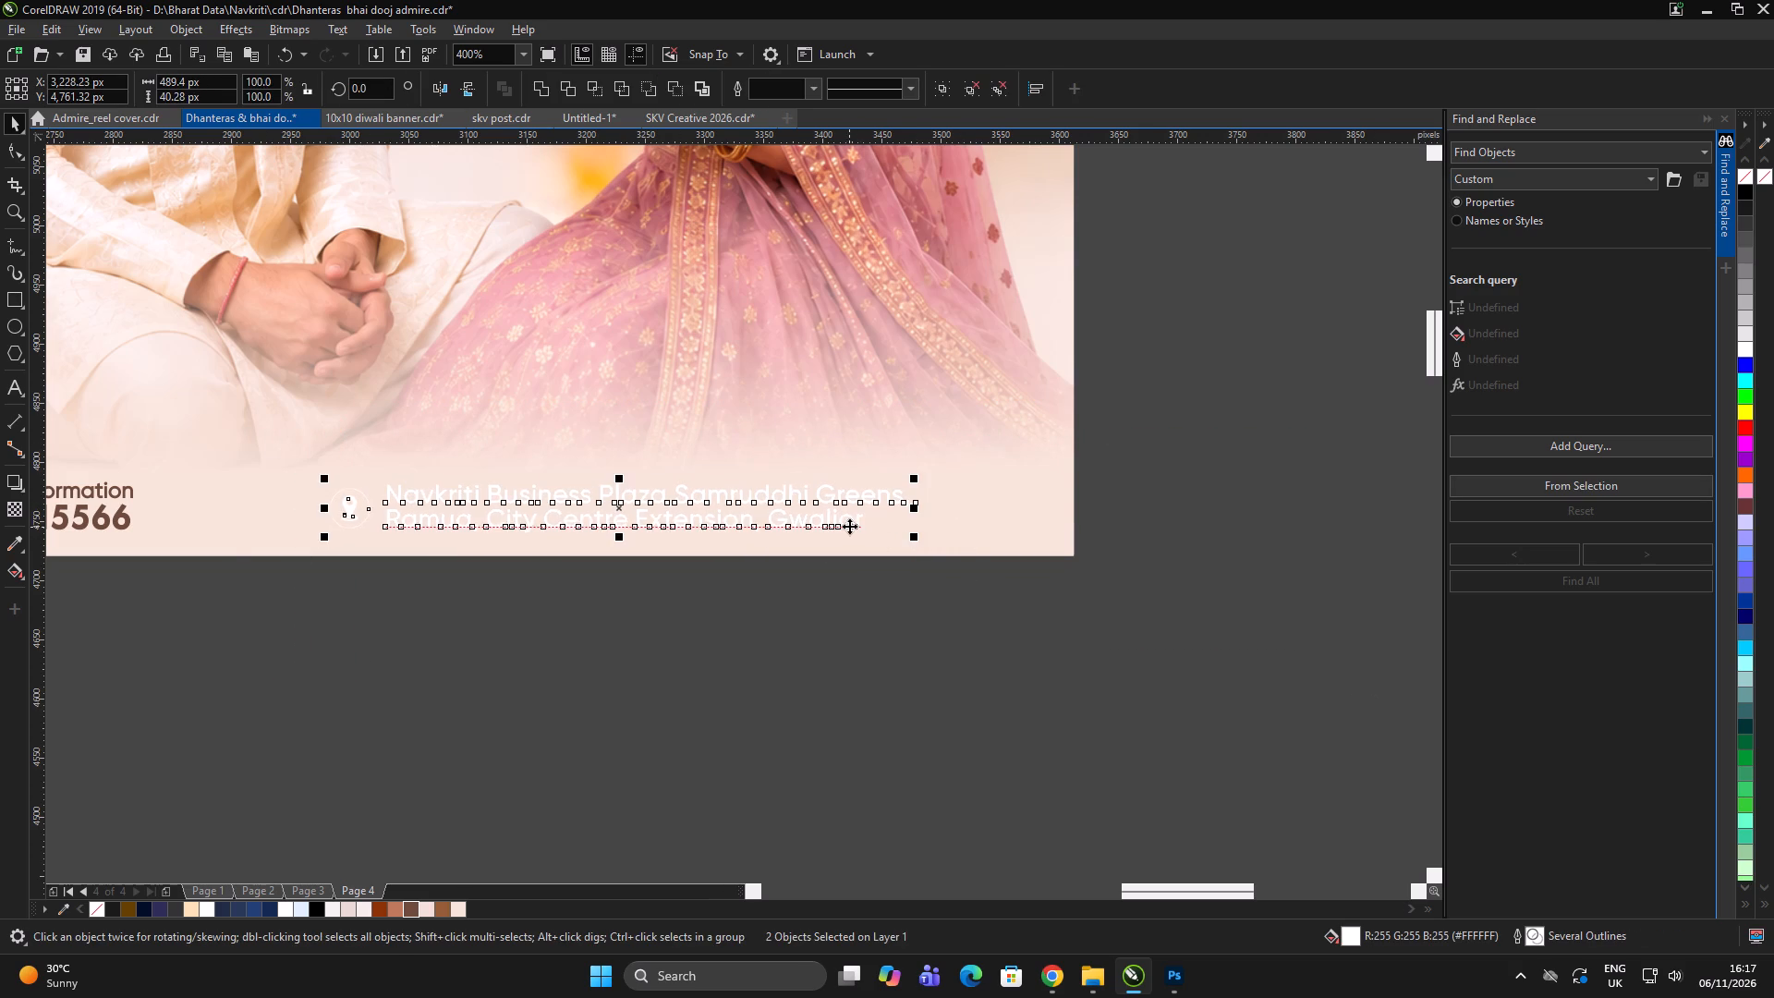
{"action": "left_click_drag", "start_coordinate": [849, 526], "coordinate": [986, 542]}
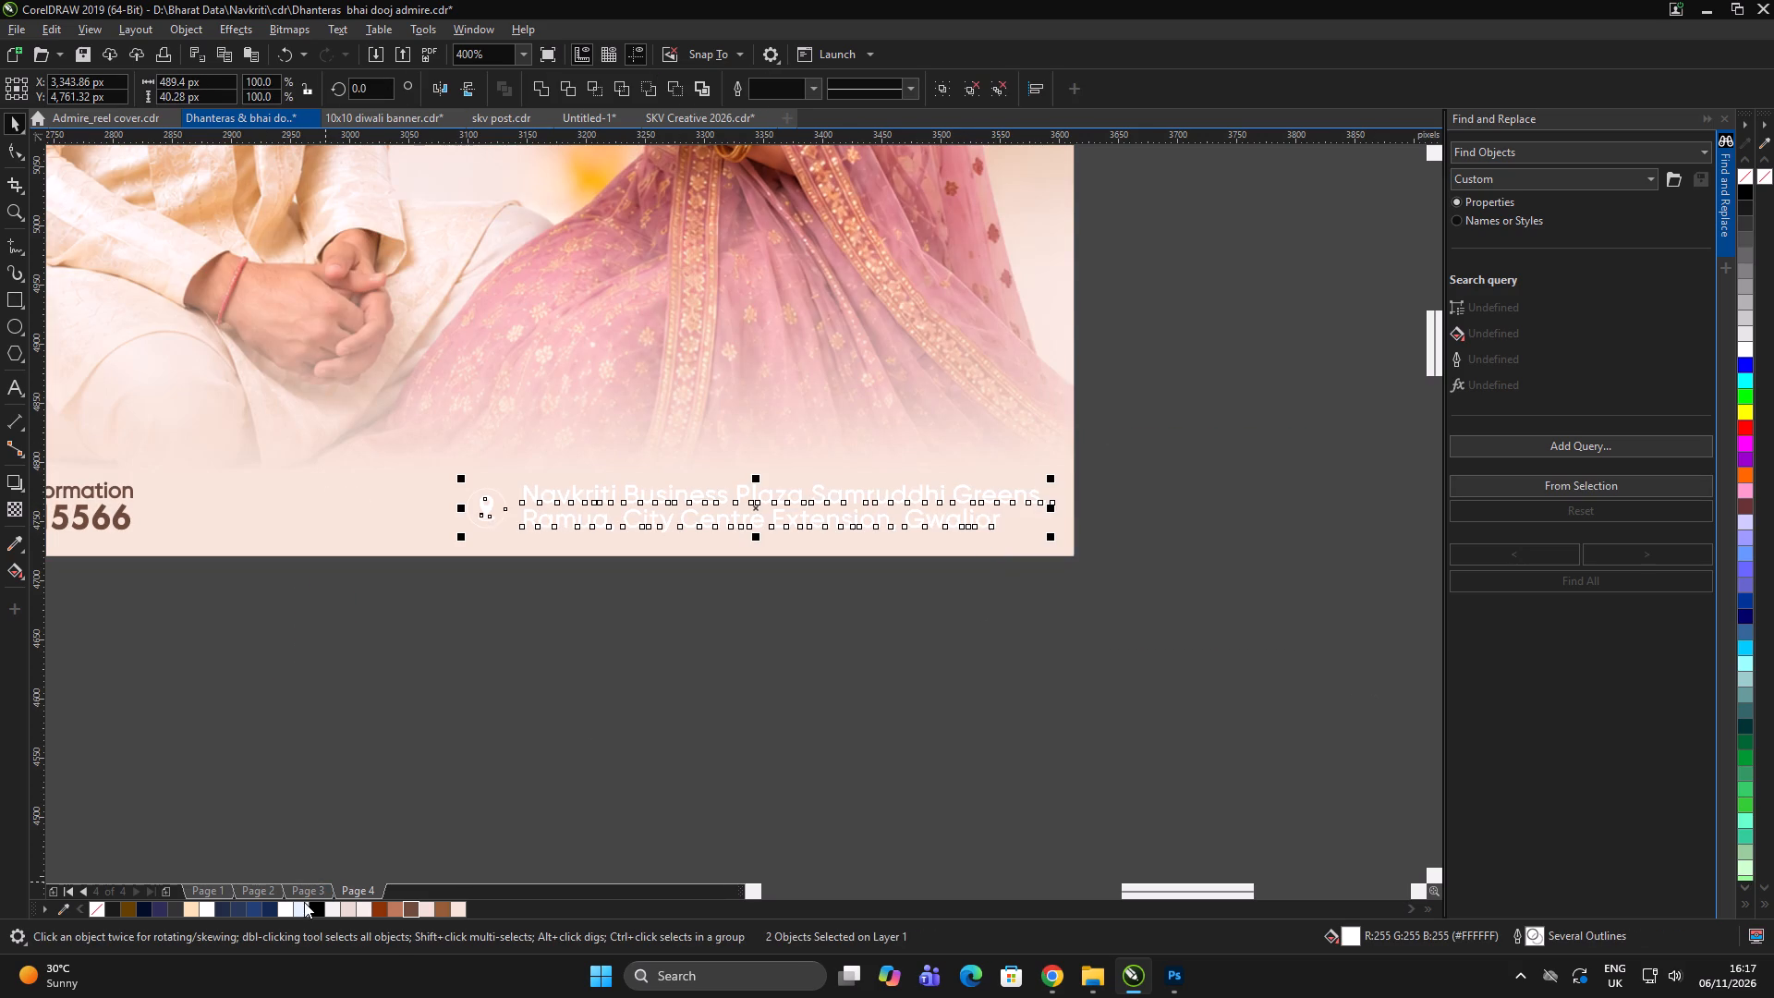
Recolour the fill and outline of the address text and location icon to brown #6E4B3C.
{"action": "left_click", "coordinate": [408, 907]}
{"action": "right_click", "coordinate": [407, 906]}
{"action": "triple_click", "coordinate": [757, 690]}
Ungroup the location icon in the footer and remove the outline from its parts.
{"action": "left_click_drag", "start_coordinate": [596, 659], "coordinate": [296, 352]}
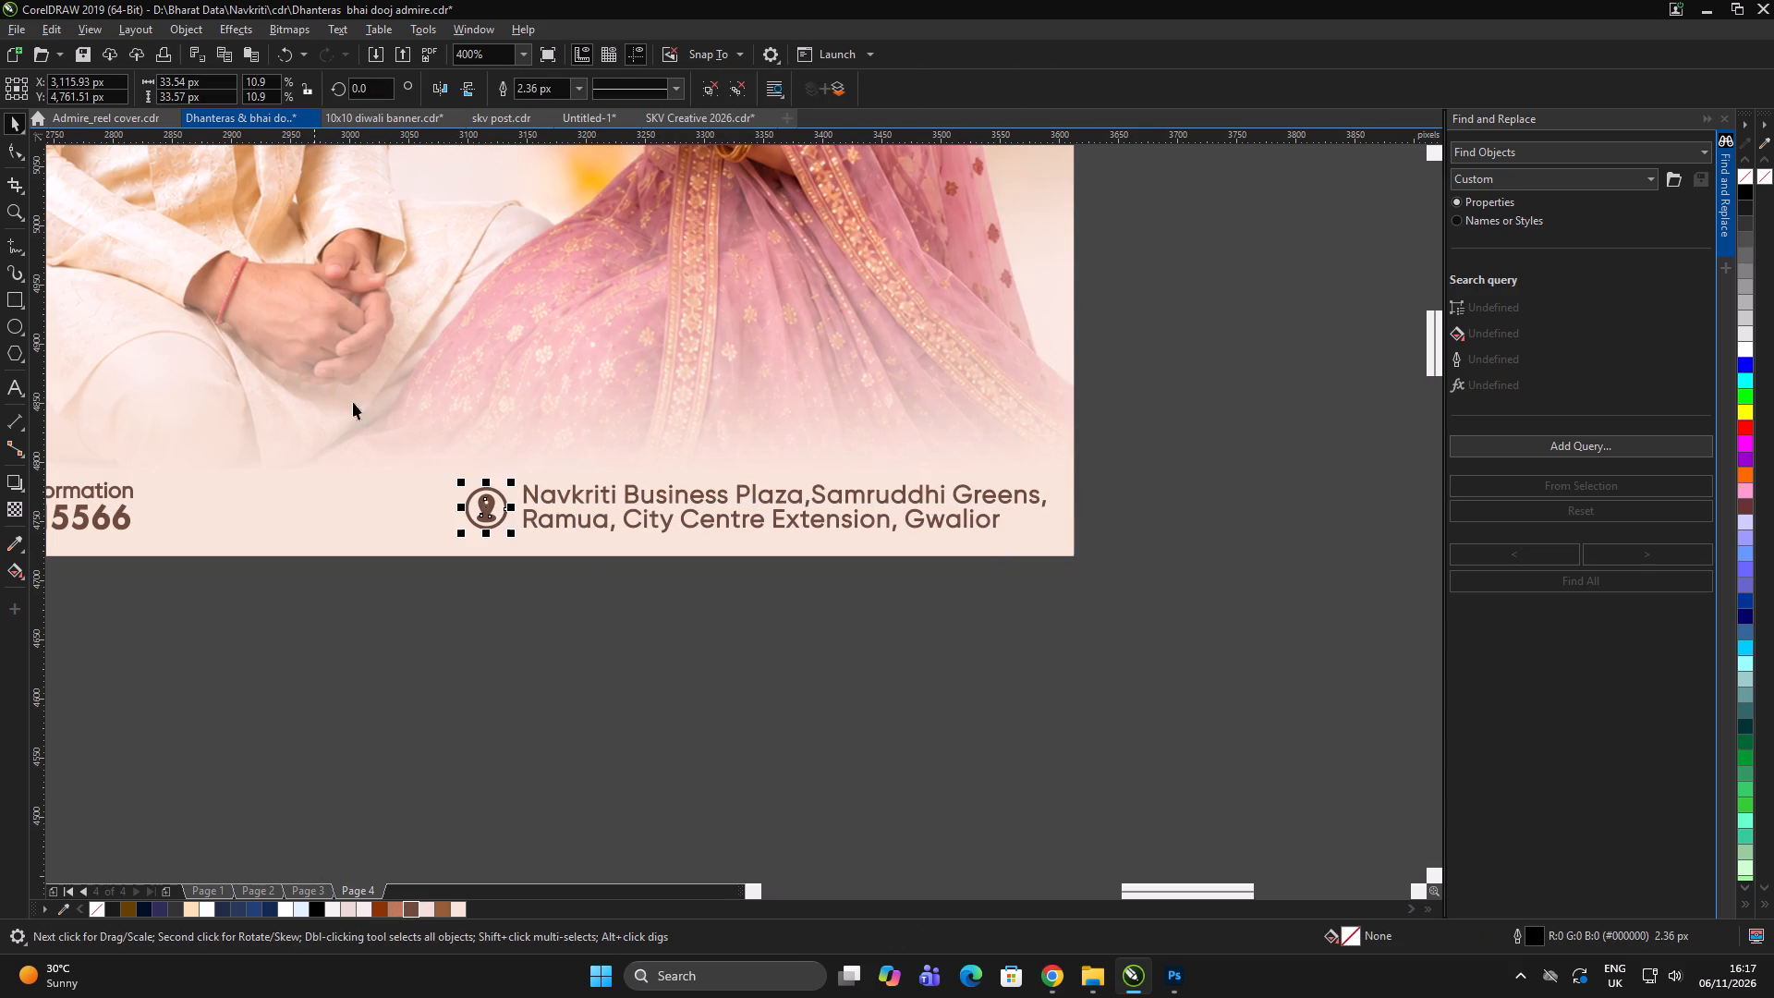
{"action": "key", "text": "ctrl+u"}
{"action": "right_click", "coordinate": [1751, 180]}
{"action": "scroll", "coordinate": [773, 688], "scroll_direction": "down", "scroll_amount": 3}
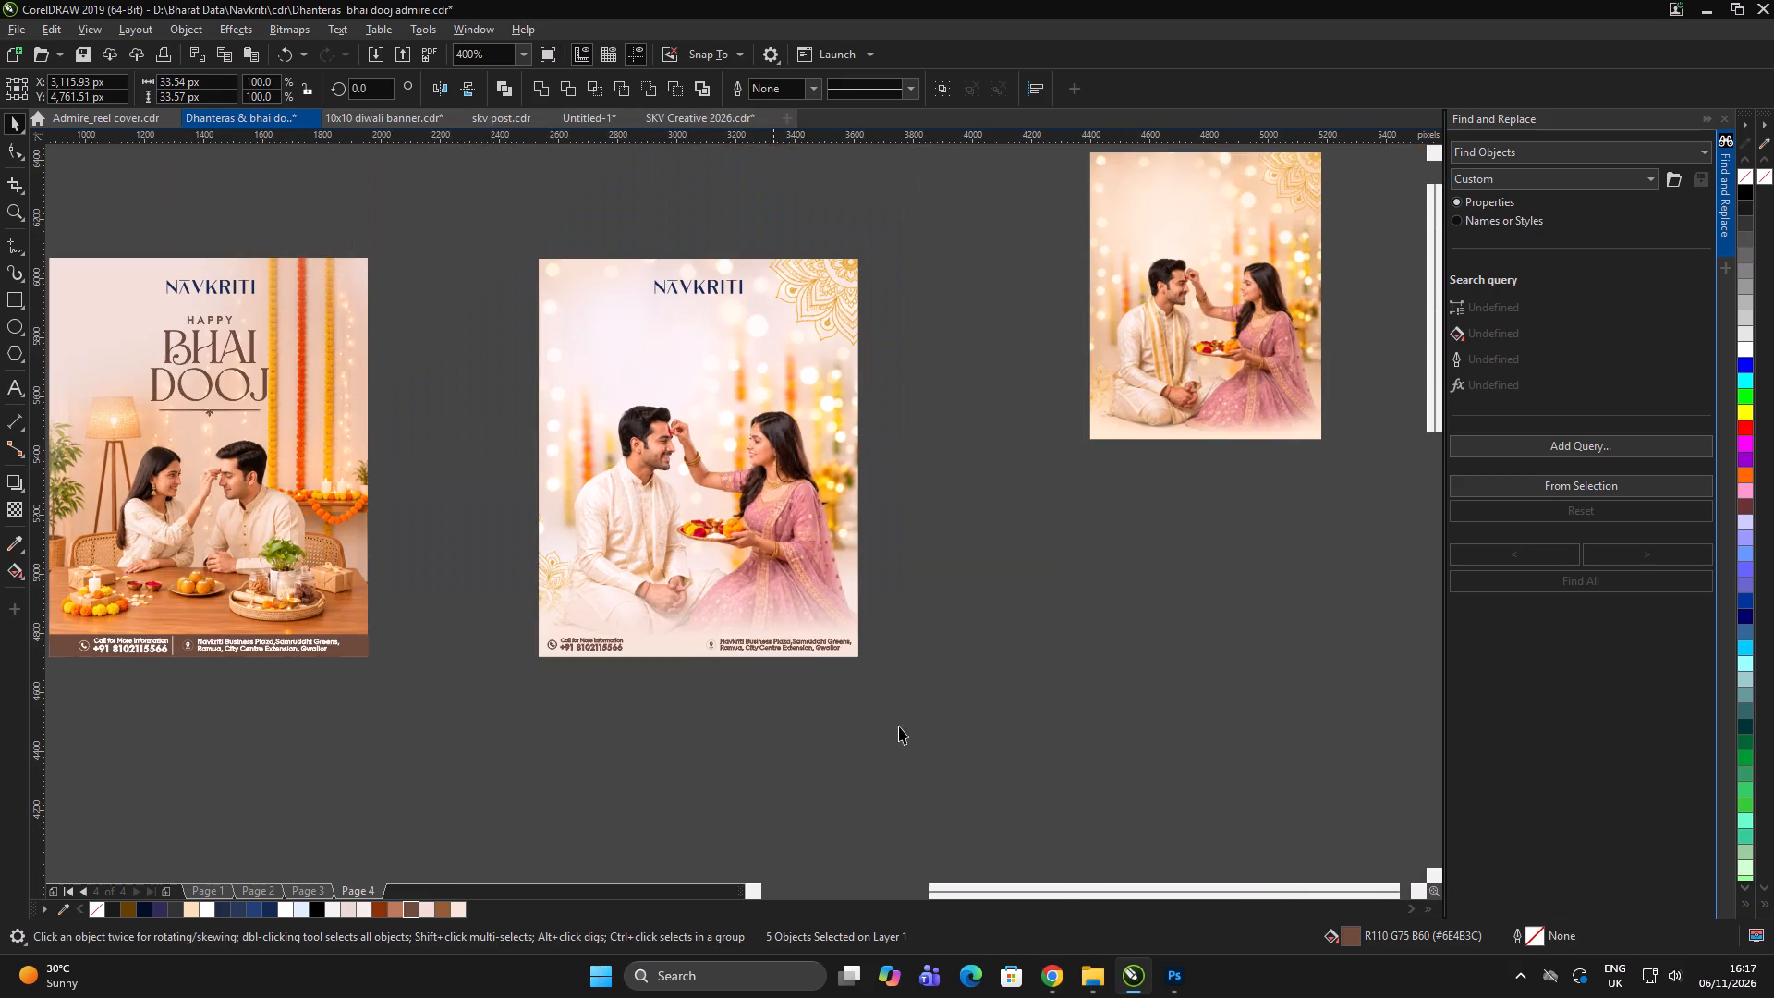
Group the footer's address text with its location icon parts.
{"action": "left_click", "coordinate": [901, 726]}
{"action": "left_click", "coordinate": [901, 721]}
{"action": "left_click", "coordinate": [907, 712]}
{"action": "scroll", "coordinate": [808, 685], "scroll_direction": "up", "scroll_amount": 1}
{"action": "left_click", "coordinate": [1040, 651]}
{"action": "left_click_drag", "start_coordinate": [1048, 559], "coordinate": [523, 694]}
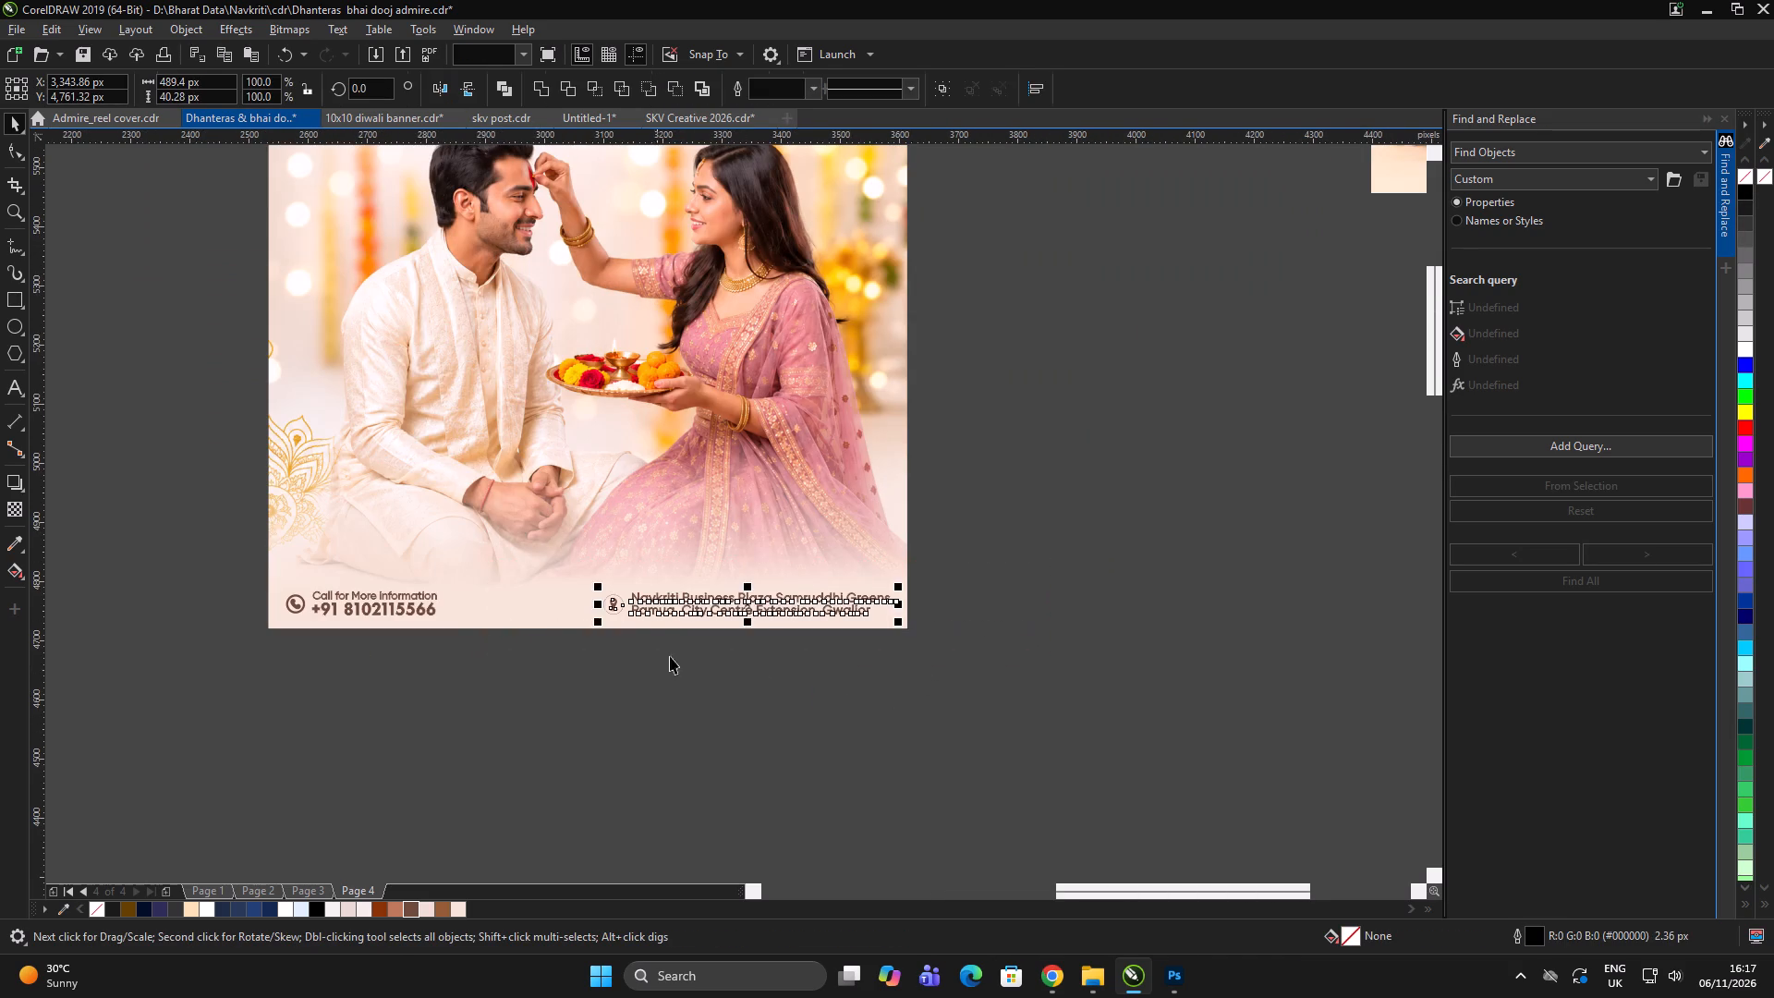
{"action": "scroll", "coordinate": [664, 617], "scroll_direction": "up", "scroll_amount": 2}
{"action": "key", "text": "ctrl+g"}
{"action": "scroll", "coordinate": [970, 466], "scroll_direction": "down", "scroll_amount": 2}
{"action": "key", "text": "ctrl+g"}
{"action": "left_click", "coordinate": [740, 614]}
{"action": "left_click", "coordinate": [741, 602]}
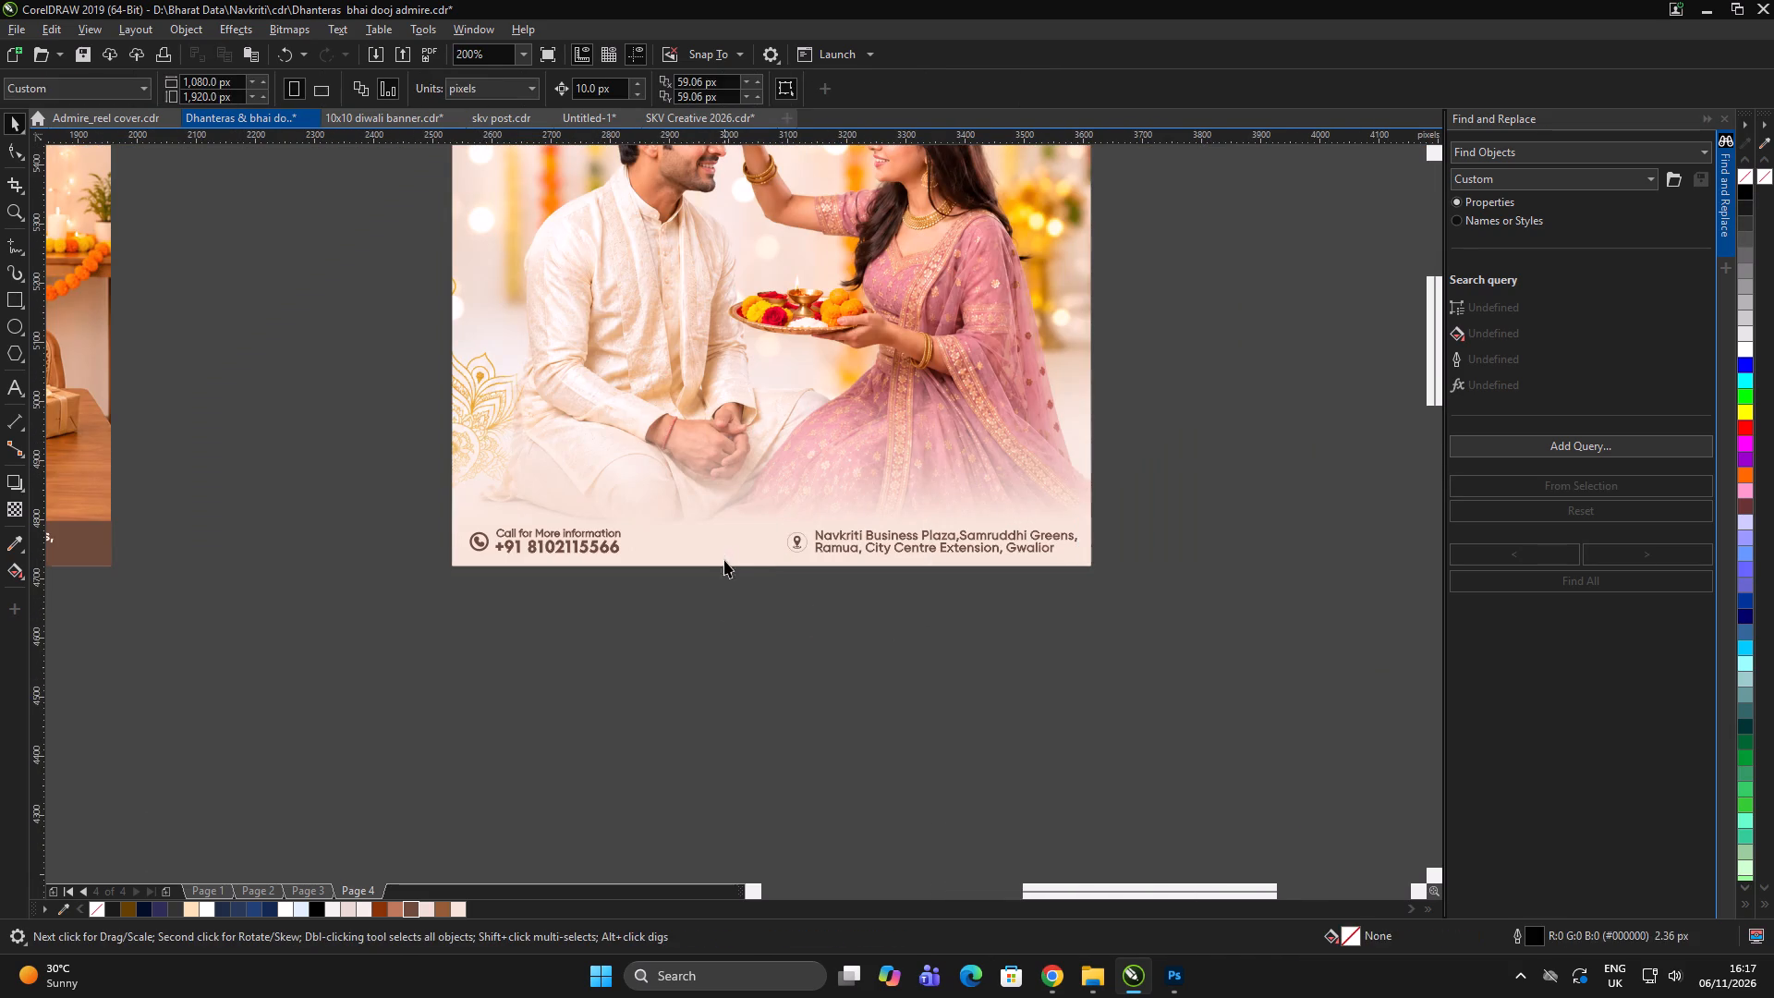
Apply a horizontal fountain fill to the rectangle behind the footer, fading from peach at right to white at left.
{"action": "scroll", "coordinate": [725, 547], "scroll_direction": "up", "scroll_amount": 1}
{"action": "left_click", "coordinate": [720, 543]}
{"action": "key", "text": "g"}
{"action": "left_click_drag", "start_coordinate": [1182, 468], "coordinate": [487, 492]}
{"action": "key", "text": "space"}
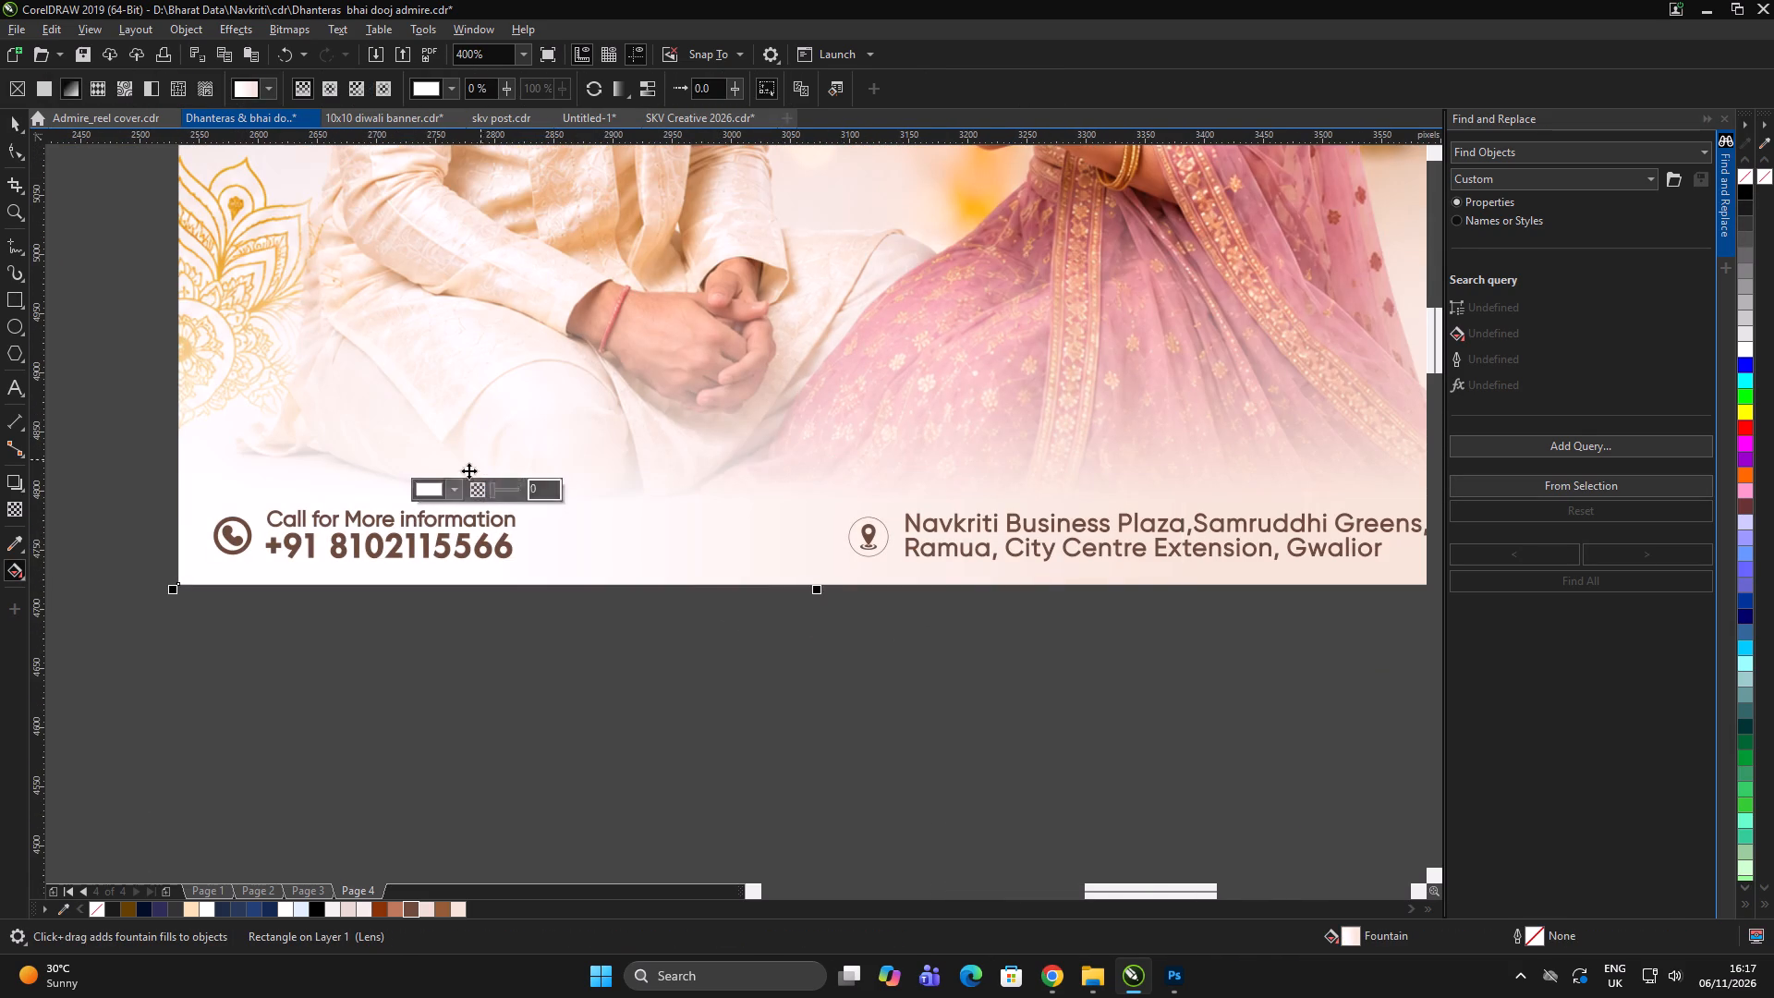
{"action": "double_click", "coordinate": [492, 675]}
{"action": "scroll", "coordinate": [632, 542], "scroll_direction": "down", "scroll_amount": 2}
{"action": "double_click", "coordinate": [623, 624]}
{"action": "scroll", "coordinate": [752, 512], "scroll_direction": "up", "scroll_amount": 1}
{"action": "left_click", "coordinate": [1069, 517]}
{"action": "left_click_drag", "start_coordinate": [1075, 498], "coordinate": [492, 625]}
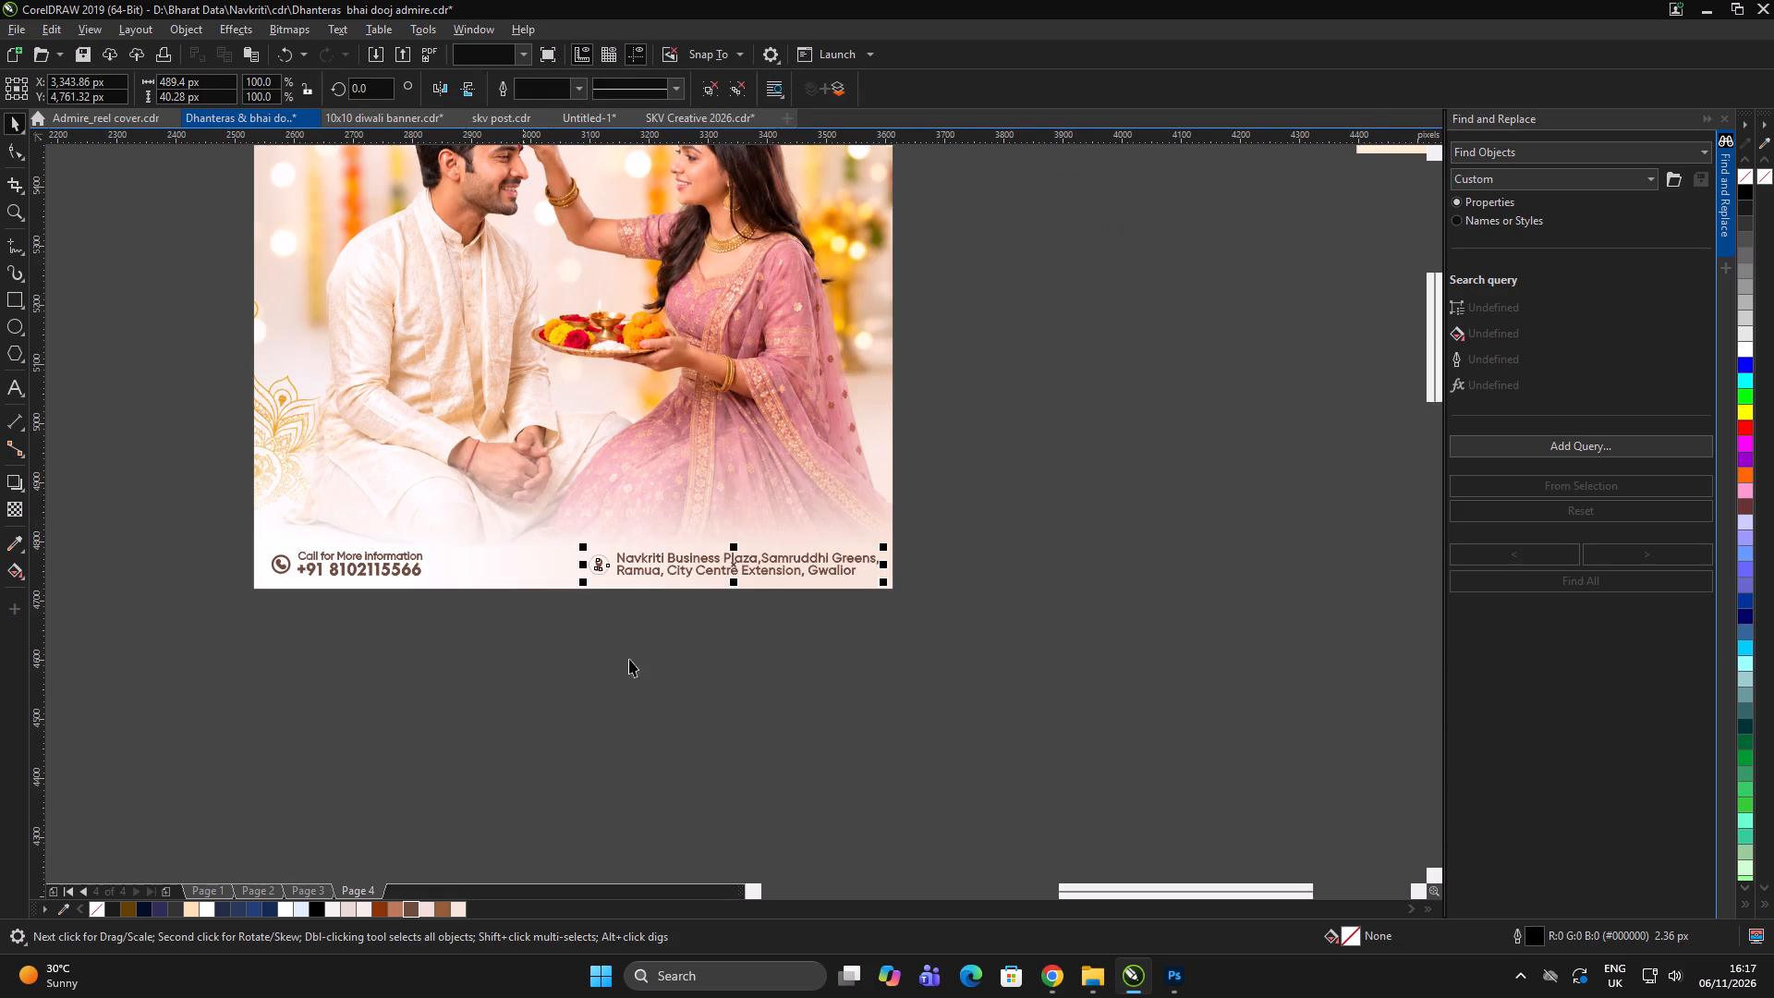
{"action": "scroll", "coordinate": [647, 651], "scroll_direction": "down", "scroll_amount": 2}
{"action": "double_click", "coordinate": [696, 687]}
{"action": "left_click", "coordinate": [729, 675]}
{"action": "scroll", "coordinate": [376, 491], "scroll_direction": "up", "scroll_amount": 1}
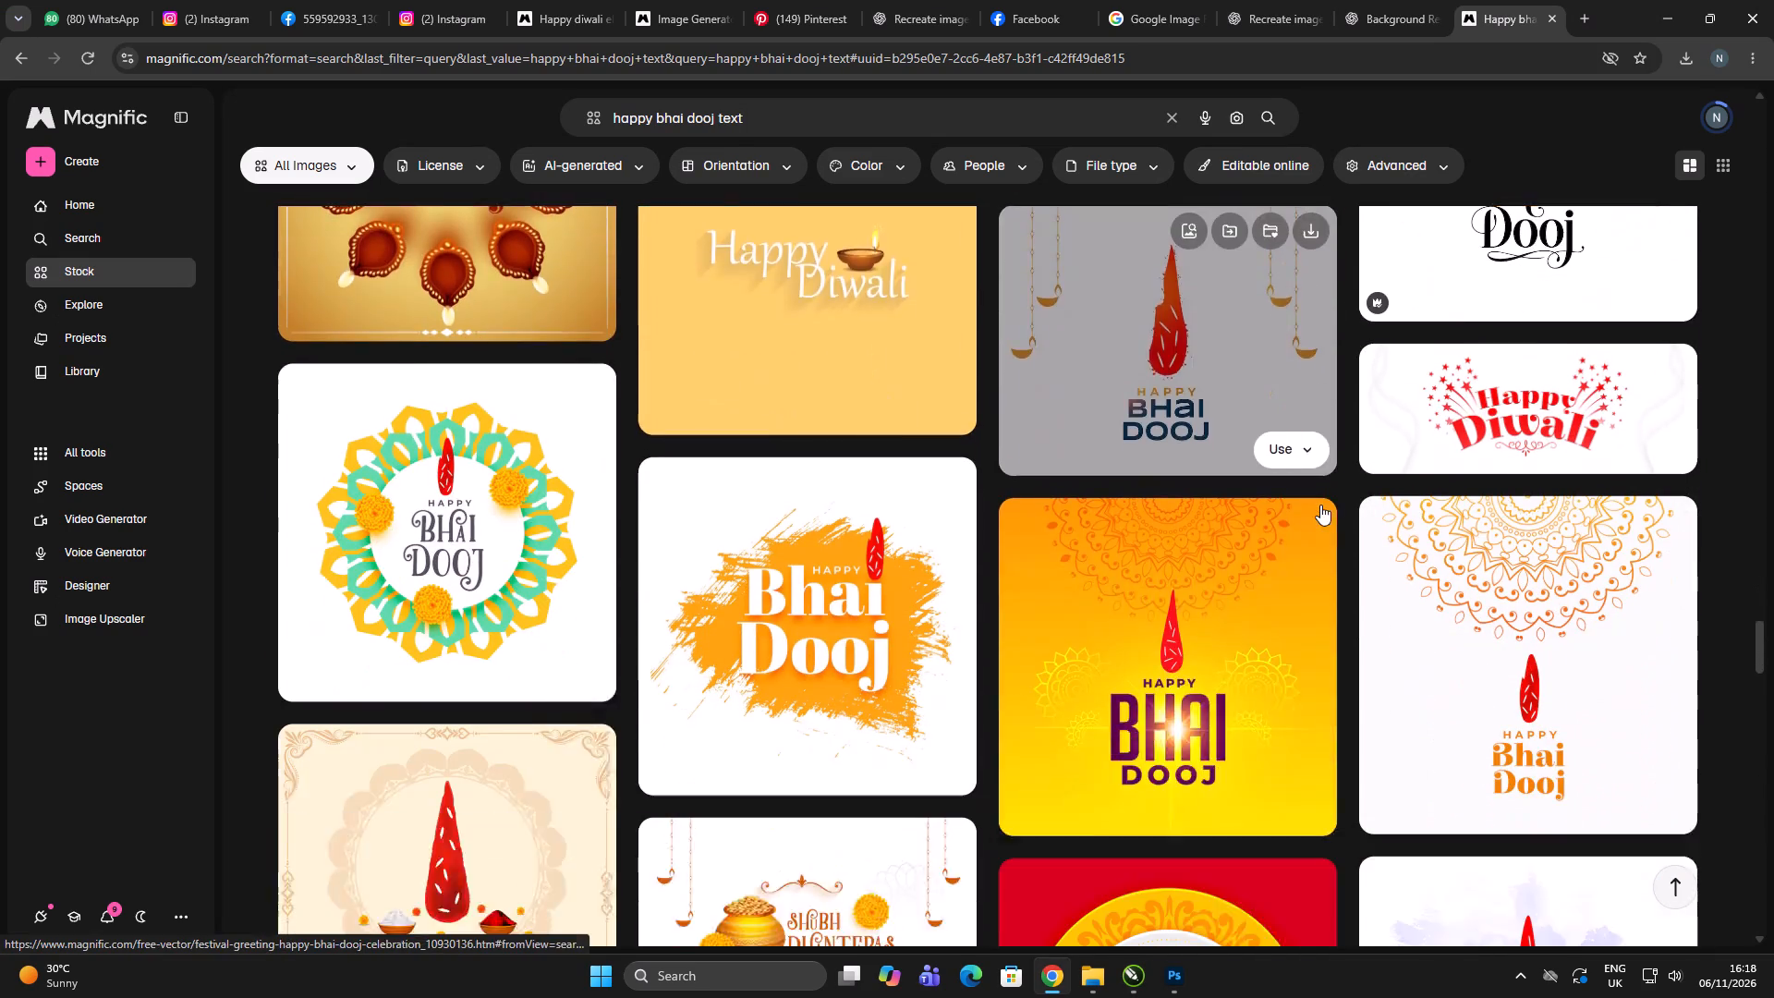
{"action": "scroll", "coordinate": [1323, 500], "scroll_direction": "down", "scroll_amount": 11}
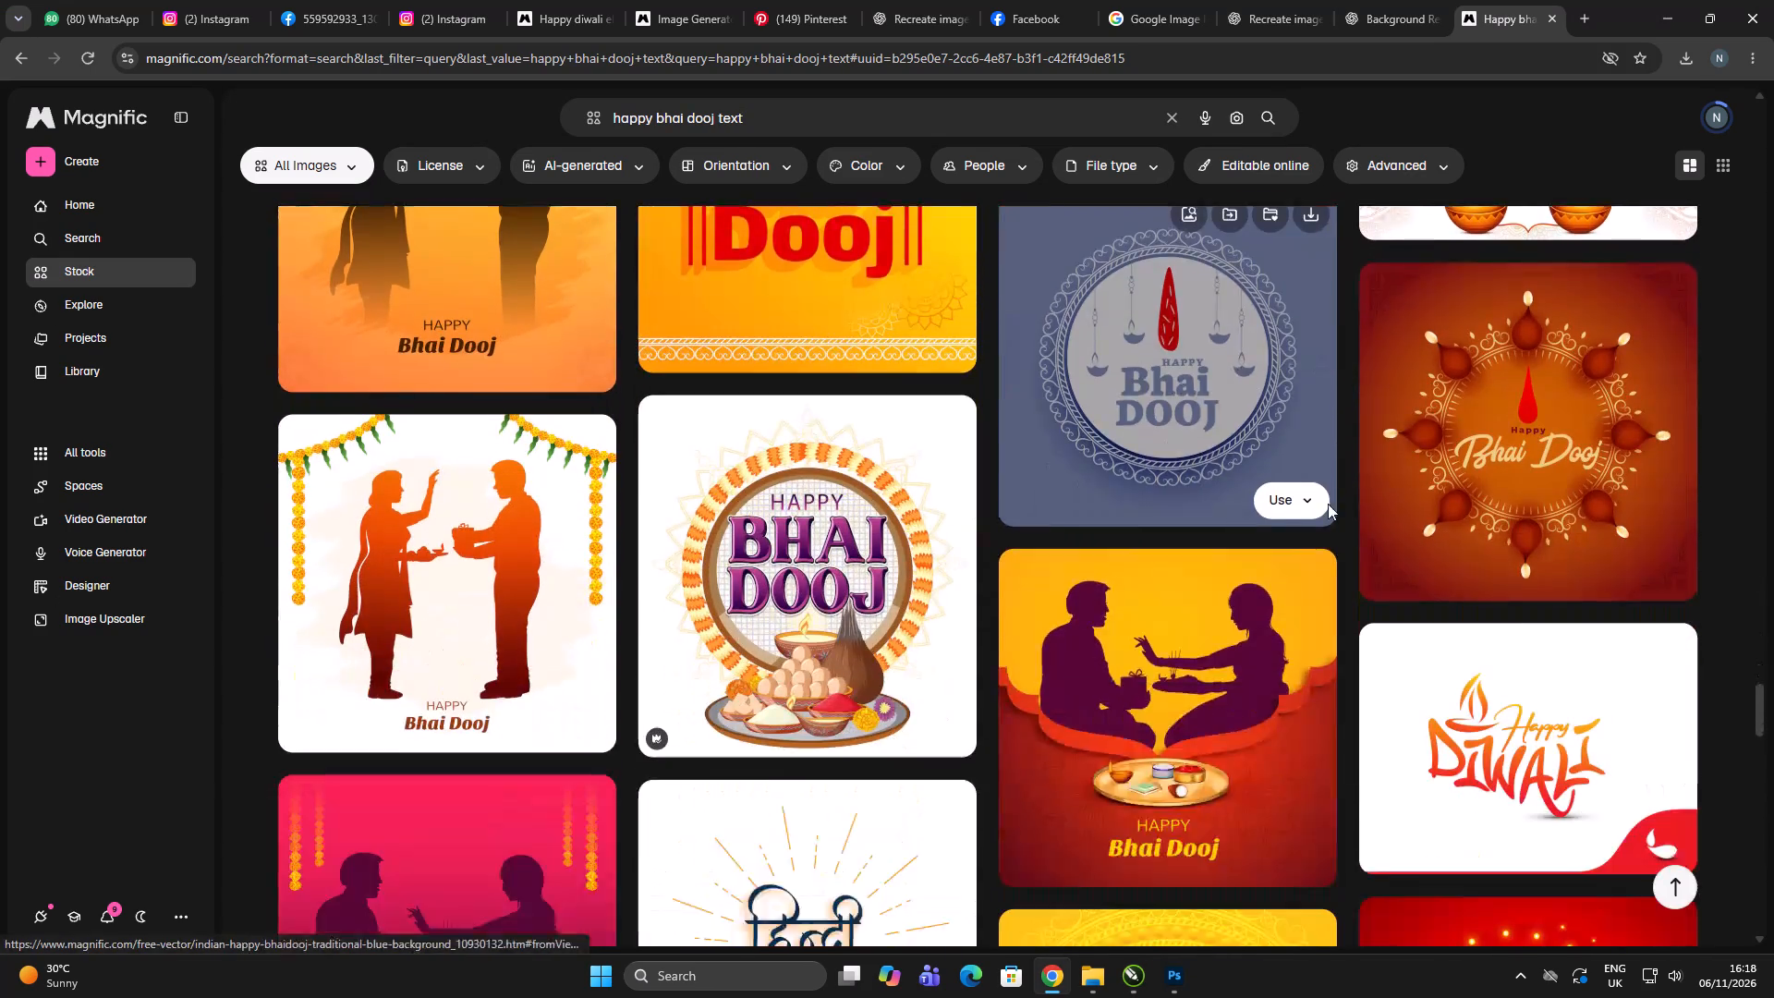
{"action": "scroll", "coordinate": [1328, 503], "scroll_direction": "down", "scroll_amount": 5}
{"action": "scroll", "coordinate": [1328, 498], "scroll_direction": "up", "scroll_amount": 4}
Copy the phrase "happy bhai dooj text" from Magnific and search Pinterest for it.
{"action": "left_click_drag", "start_coordinate": [809, 117], "coordinate": [487, 122]}
{"action": "key", "text": "ctrl+c"}
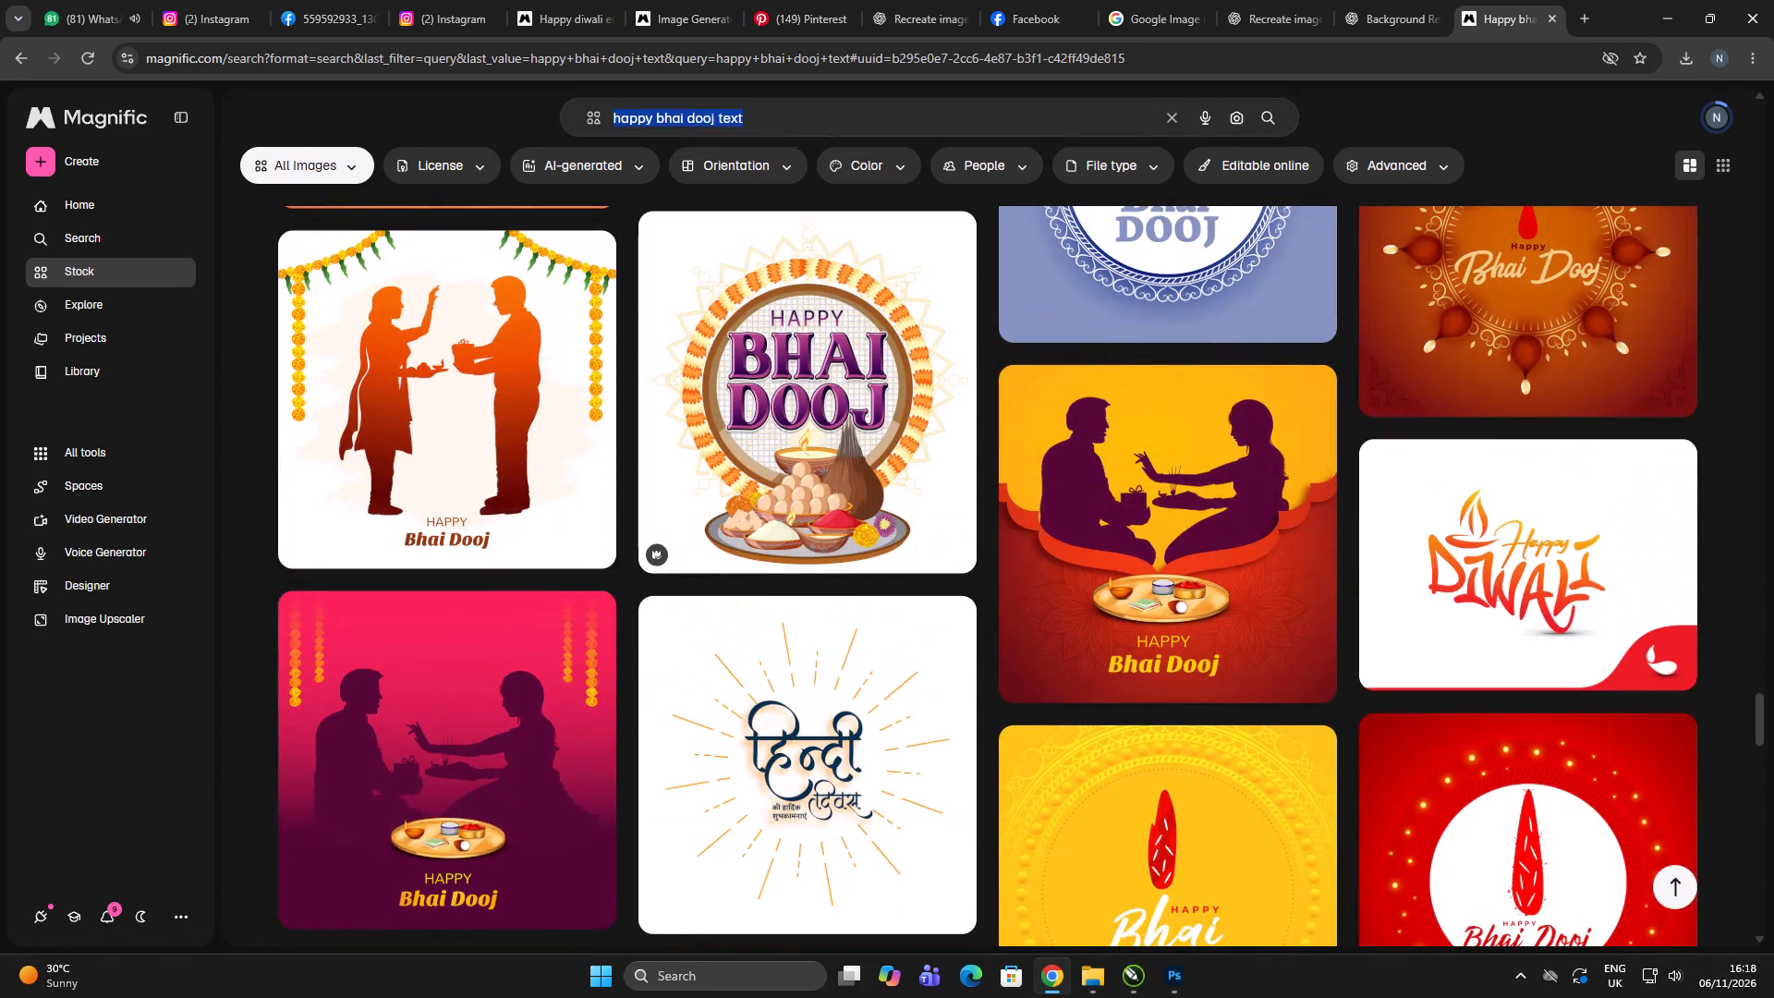
{"action": "left_click", "coordinate": [793, 0]}
{"action": "left_click", "coordinate": [1505, 116]}
{"action": "key", "text": "ctrl+v"}
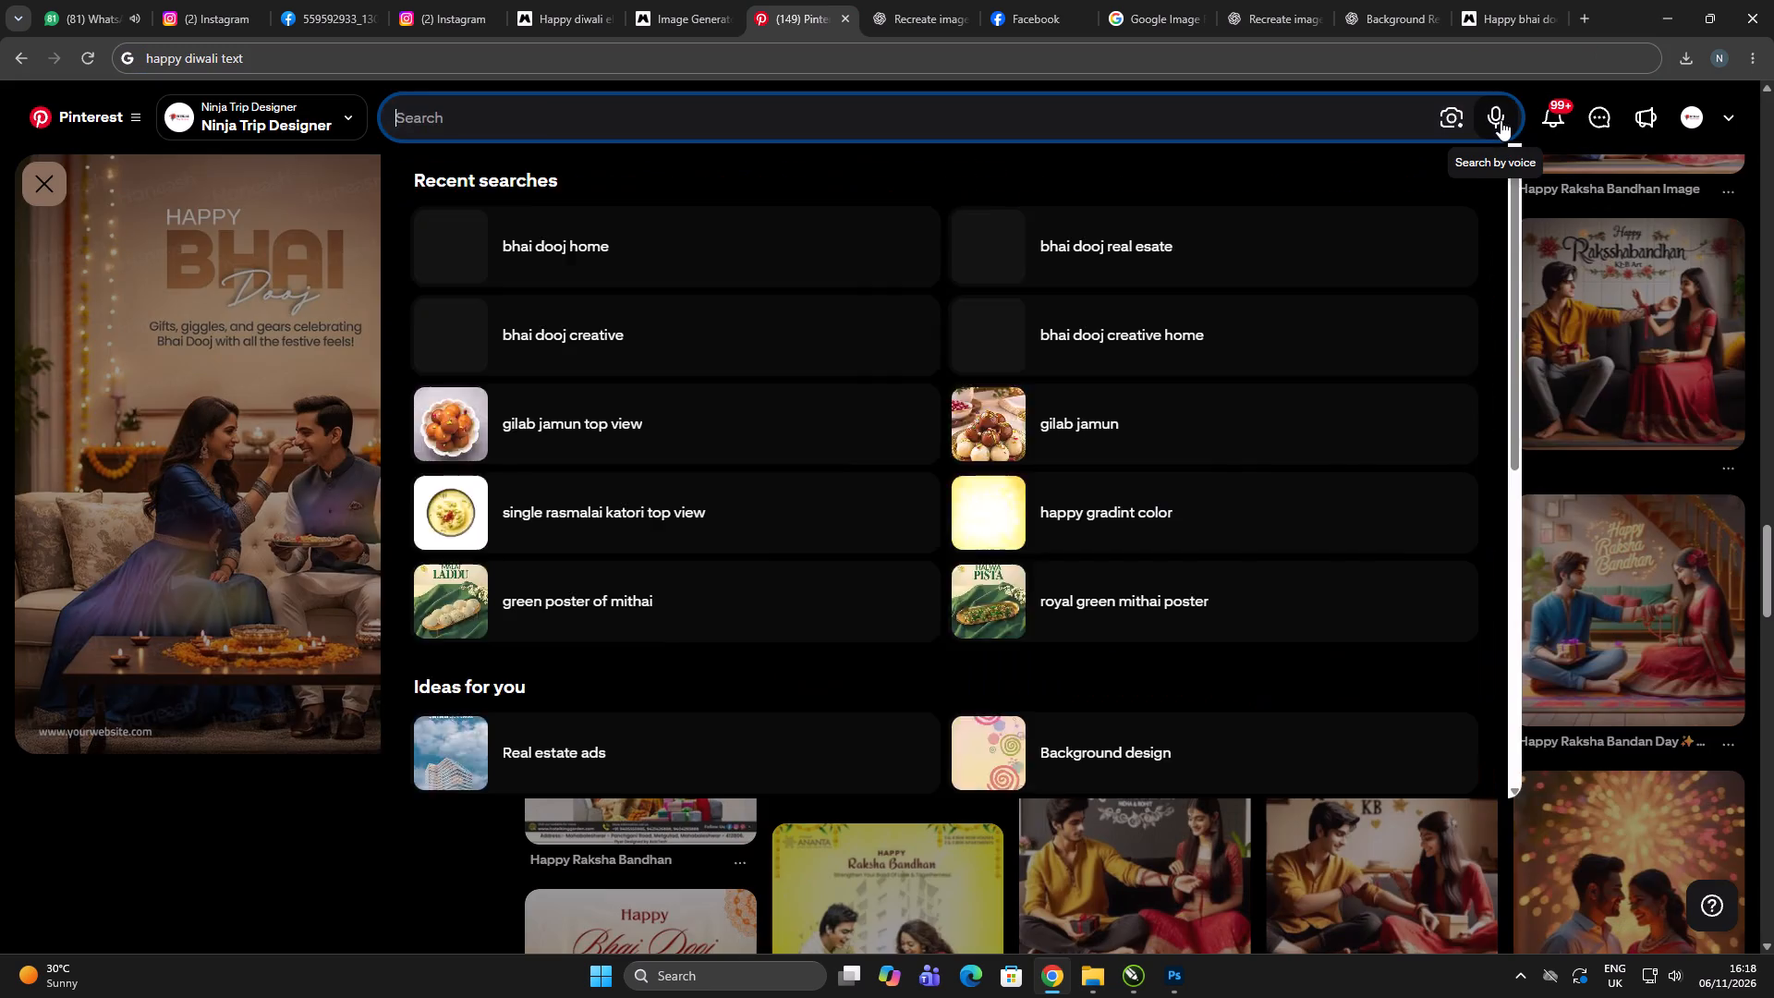
{"action": "key", "text": "Return"}
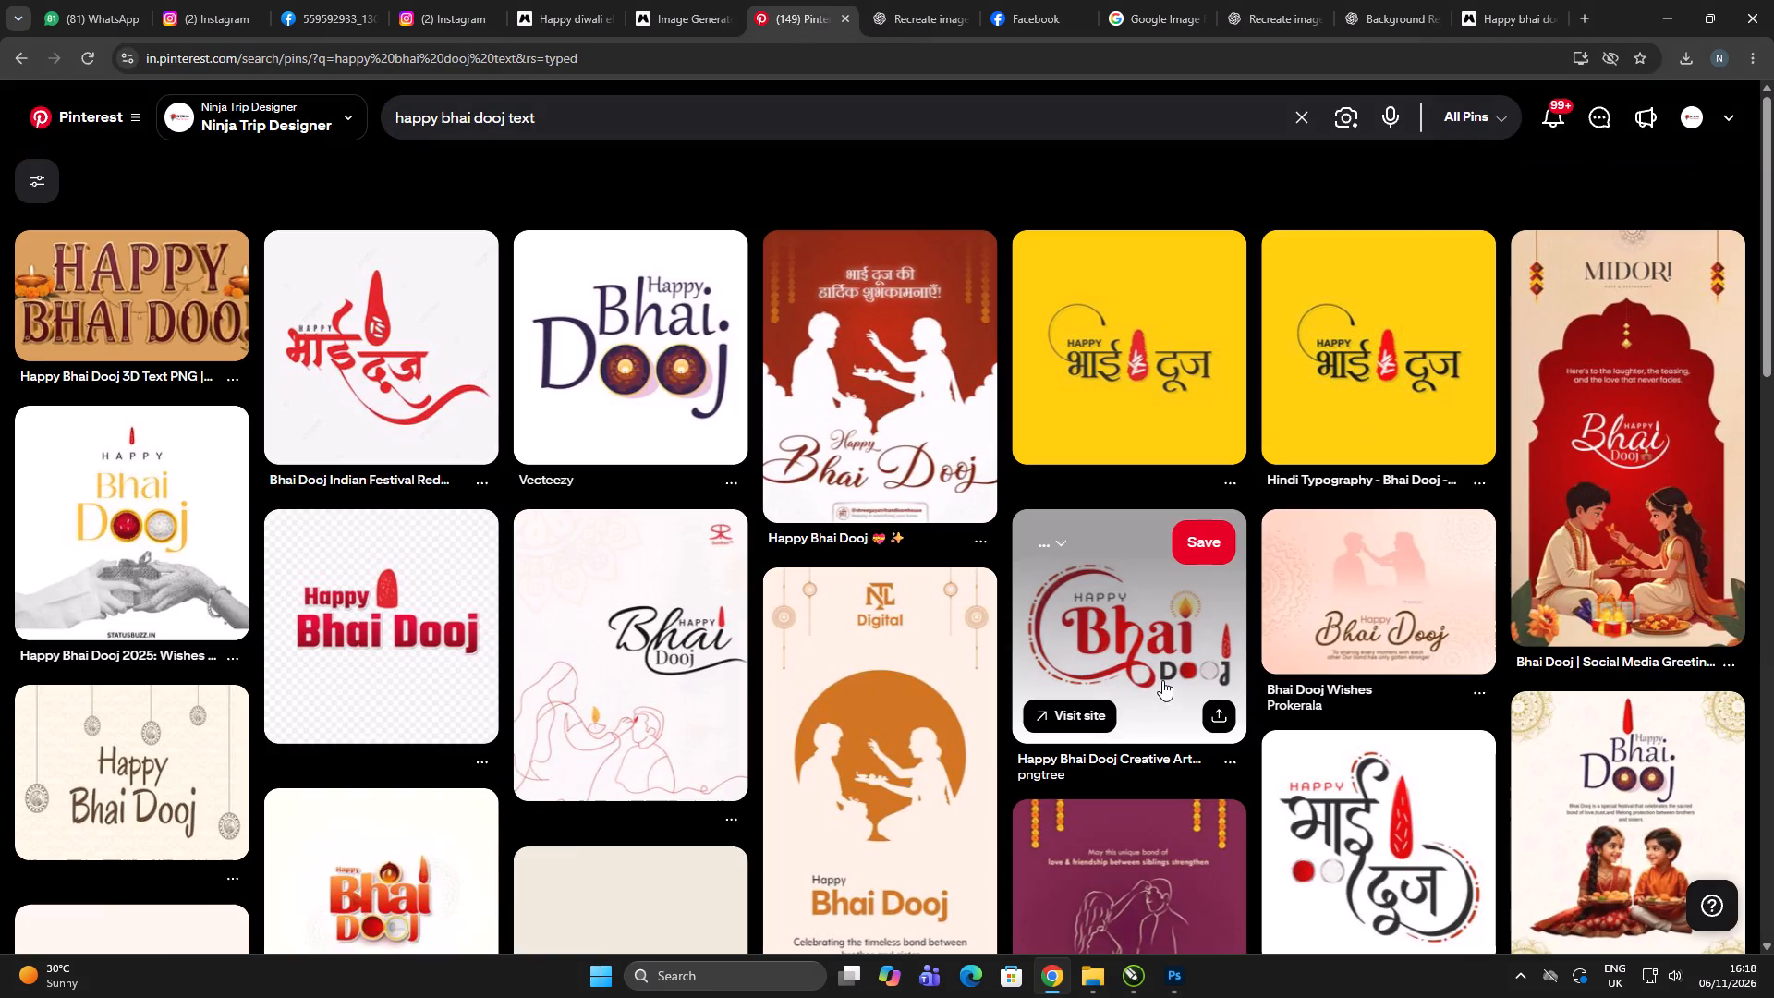
Examine the Midori Bhai Dooj greeting story and its related Pinterest pins for a lettering style that suits the couple post.
{"action": "left_click", "coordinate": [1656, 489]}
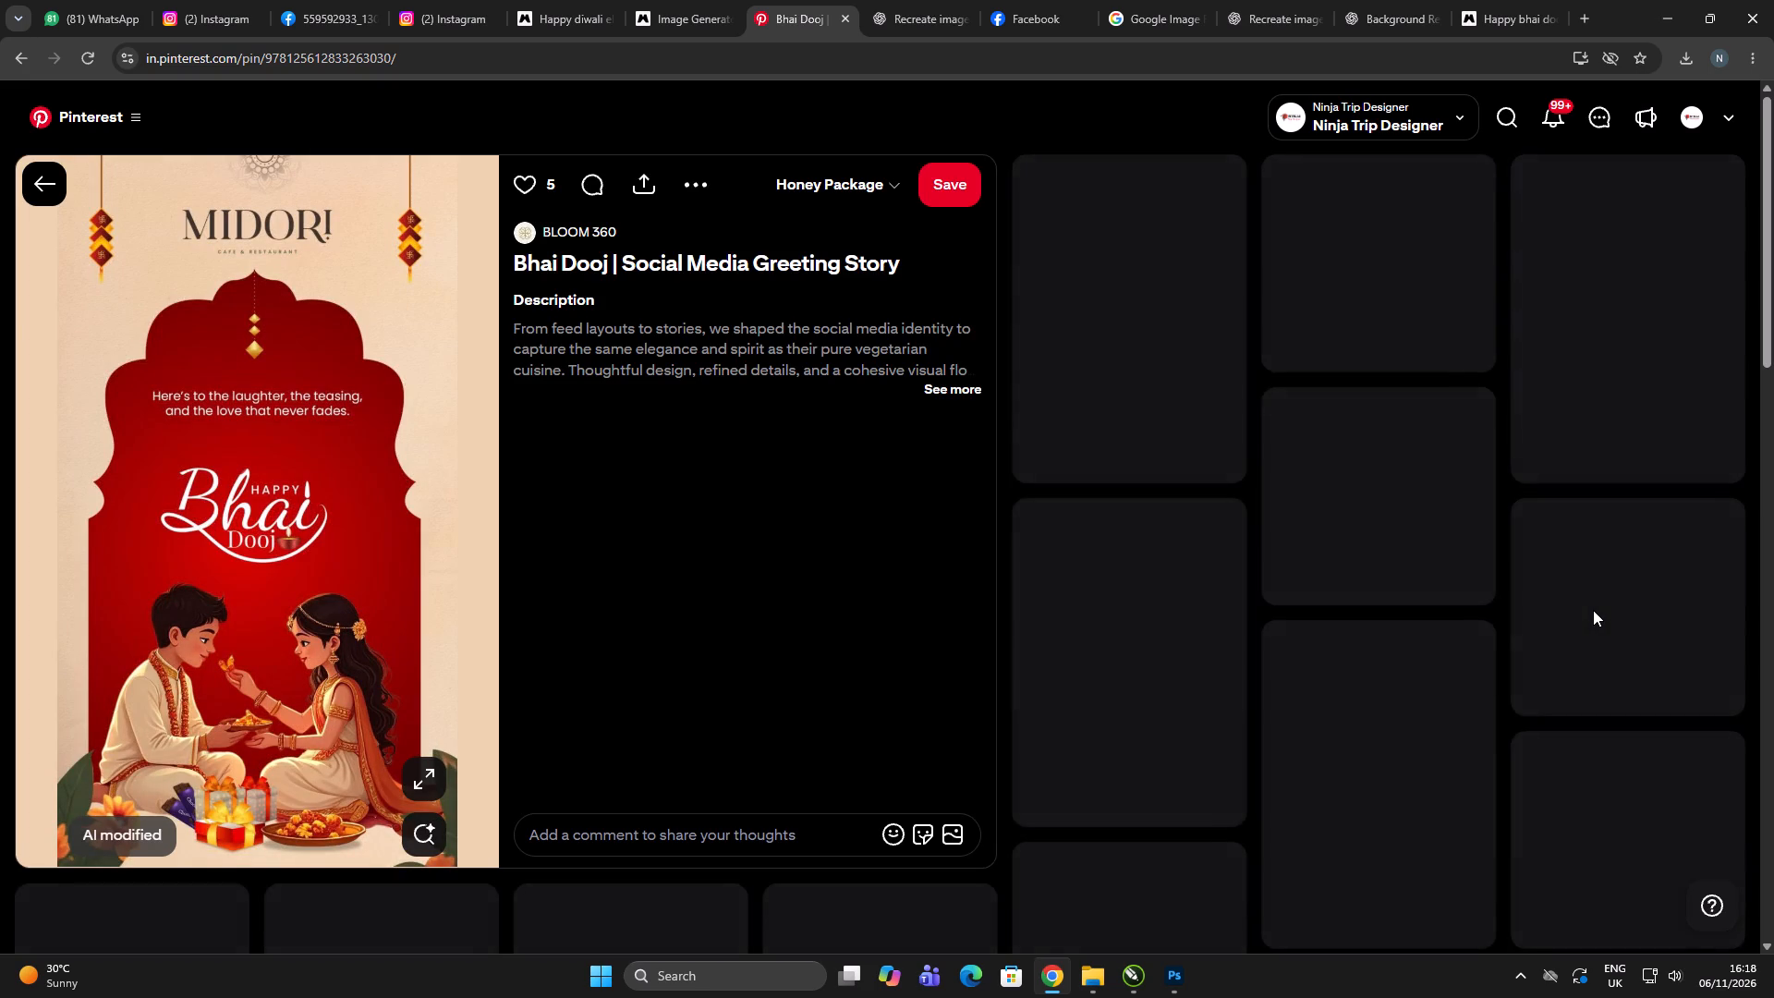
{"action": "key", "text": "alt+Tab"}
{"action": "double_click", "coordinate": [1185, 529]}
{"action": "key", "text": "alt+Tab"}
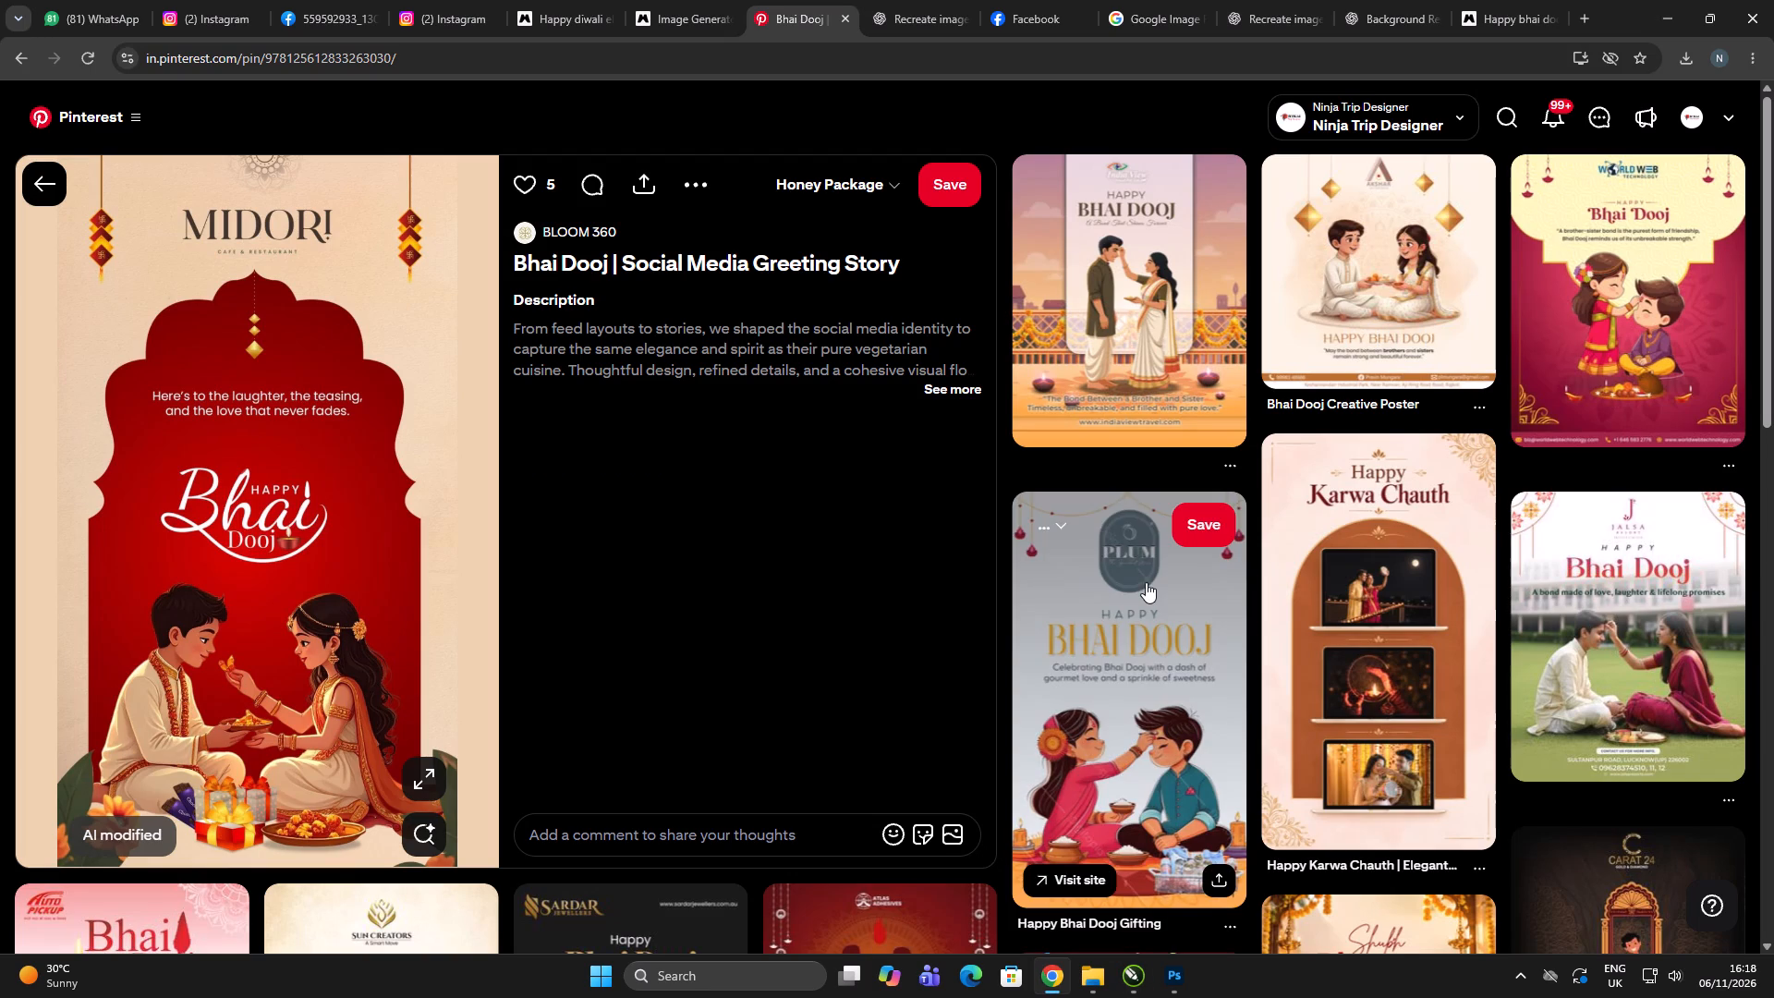
{"action": "scroll", "coordinate": [1172, 539], "scroll_direction": "down", "scroll_amount": 6}
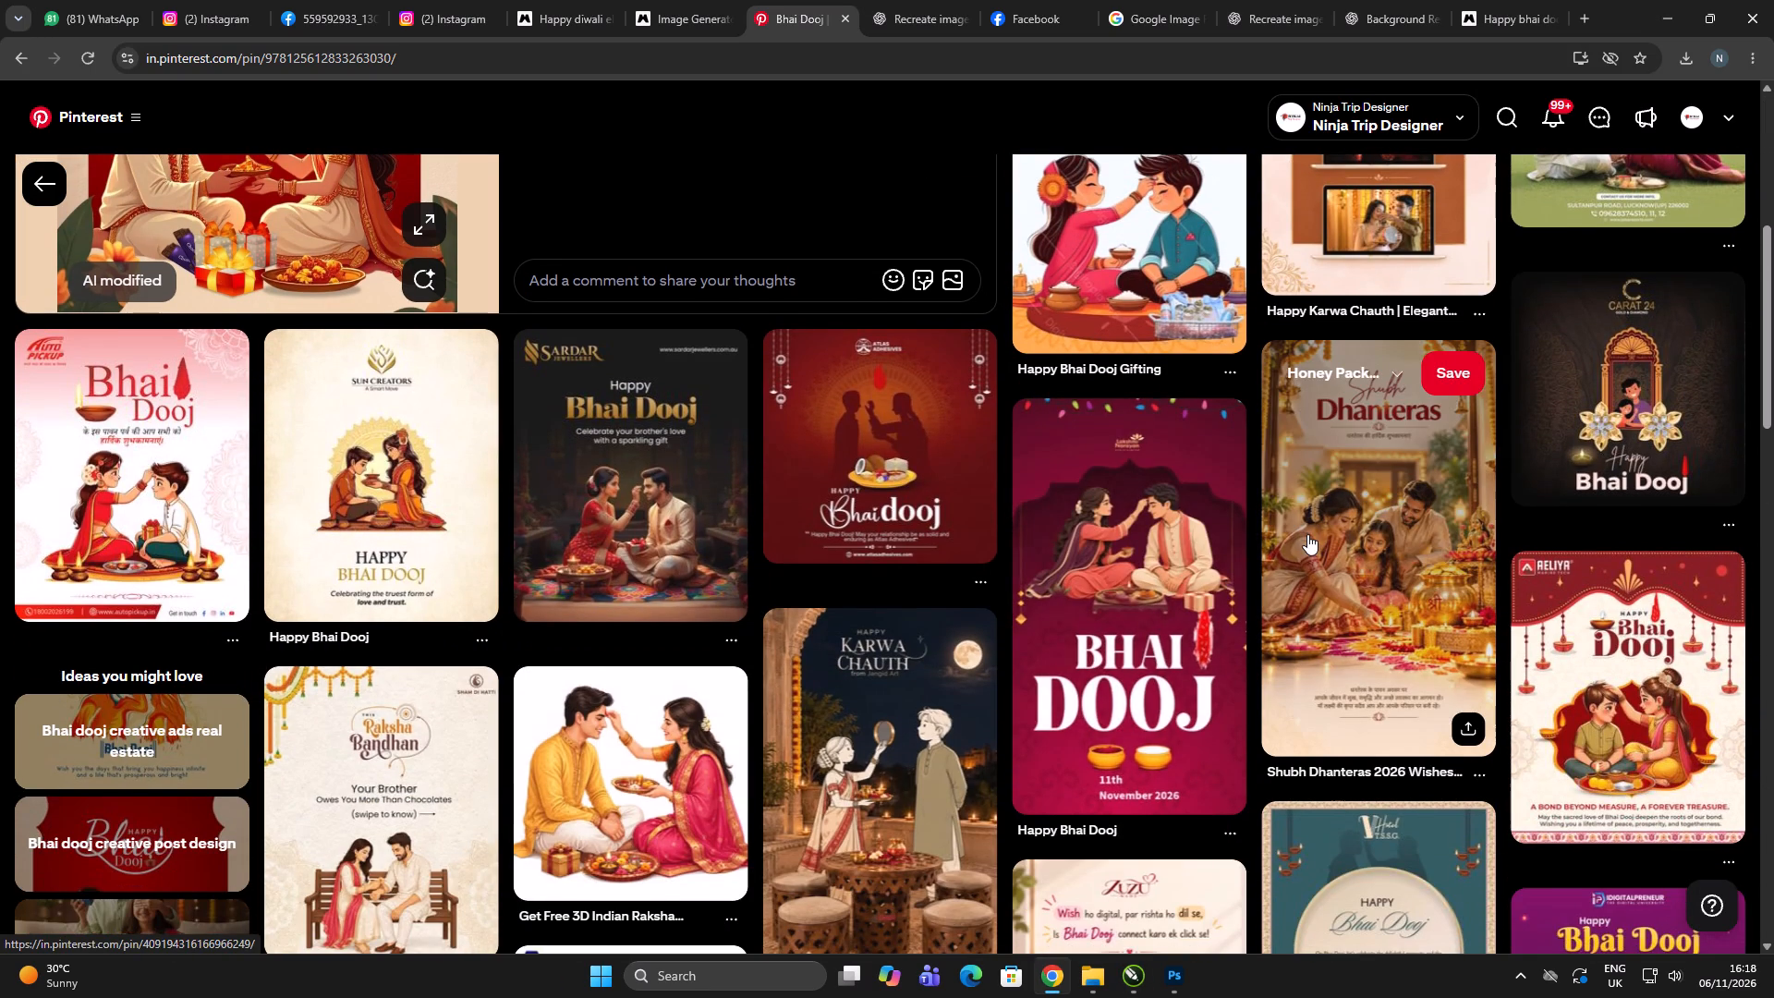
{"action": "scroll", "coordinate": [1309, 532], "scroll_direction": "down", "scroll_amount": 4}
{"action": "scroll", "coordinate": [1118, 520], "scroll_direction": "down", "scroll_amount": 3}
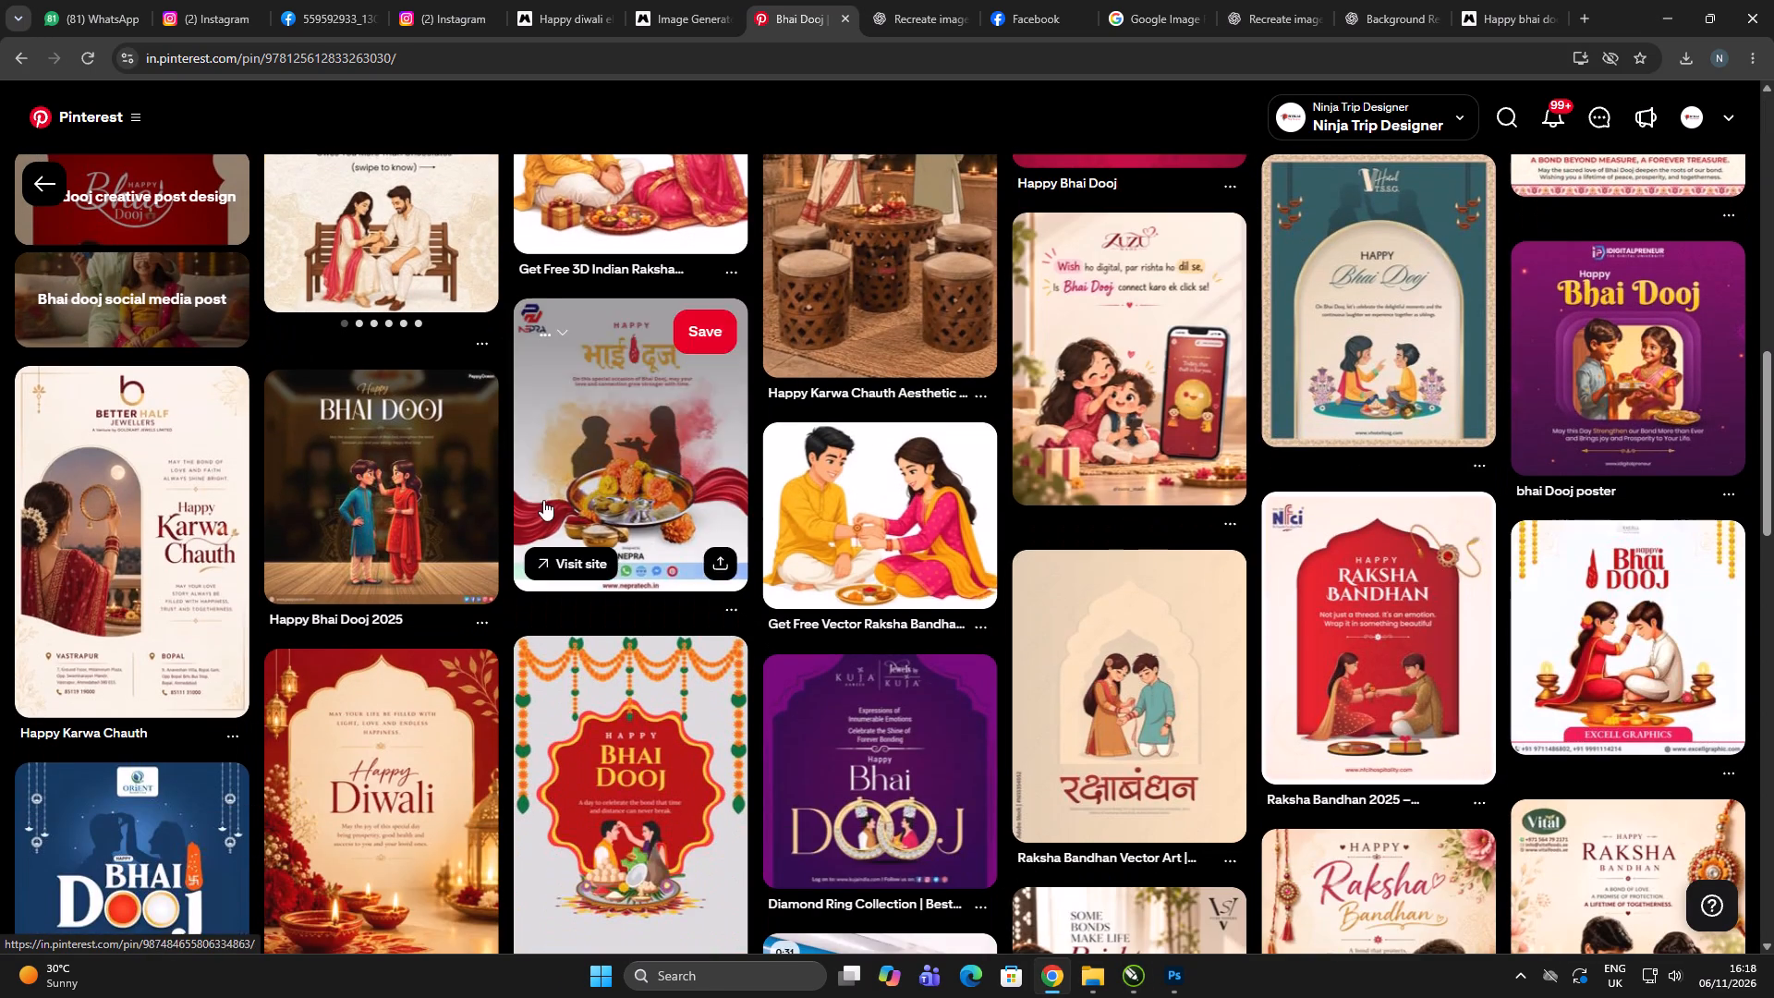
{"action": "scroll", "coordinate": [567, 480], "scroll_direction": "down", "scroll_amount": 3}
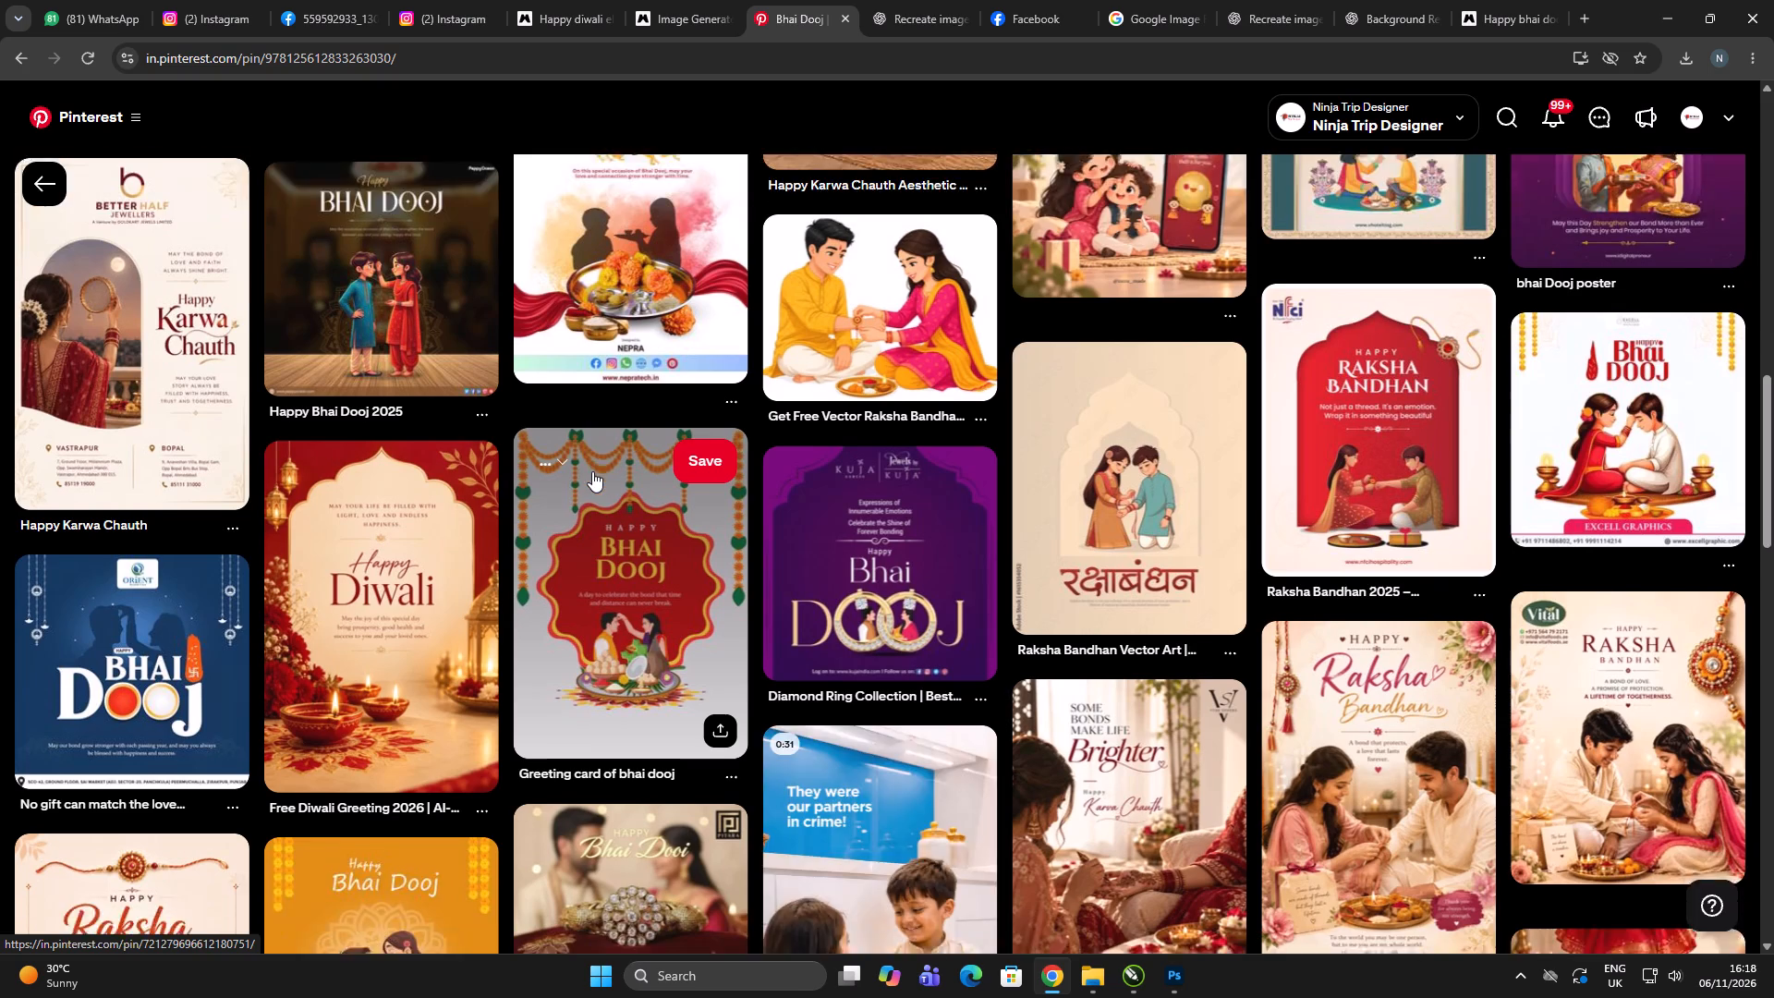
{"action": "scroll", "coordinate": [905, 424], "scroll_direction": "down", "scroll_amount": 4}
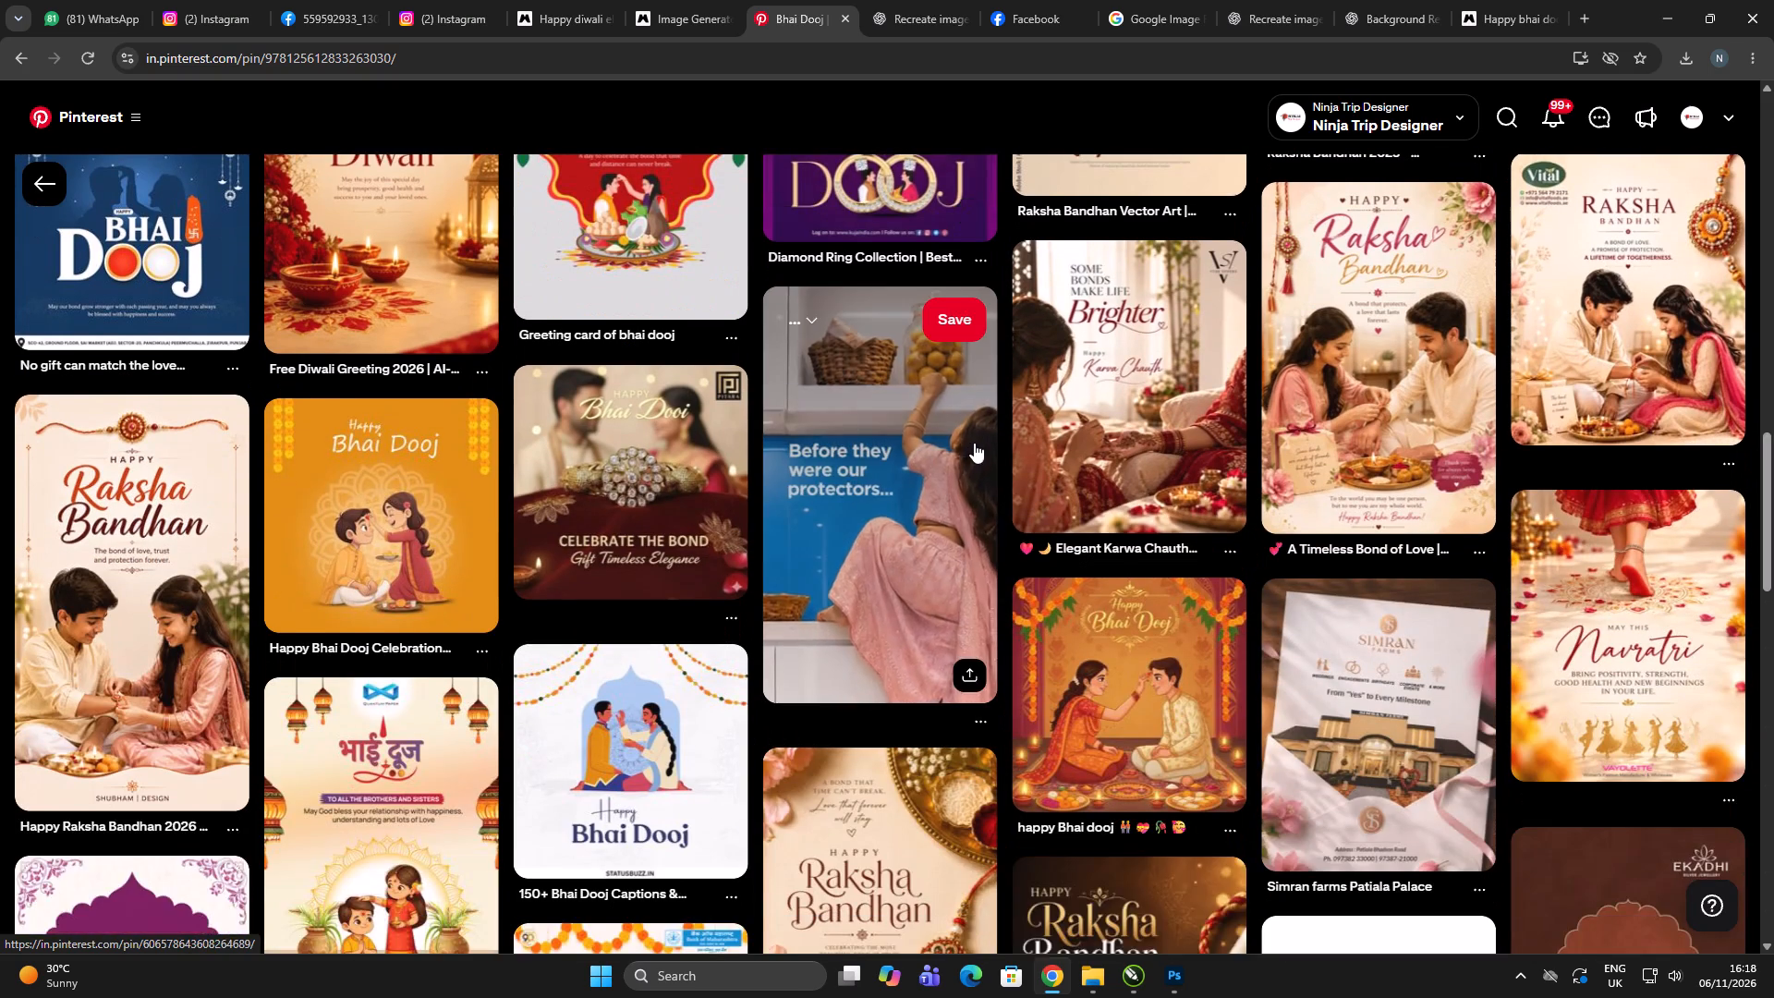
{"action": "scroll", "coordinate": [972, 451], "scroll_direction": "up", "scroll_amount": 4}
{"action": "scroll", "coordinate": [387, 466], "scroll_direction": "up", "scroll_amount": 9}
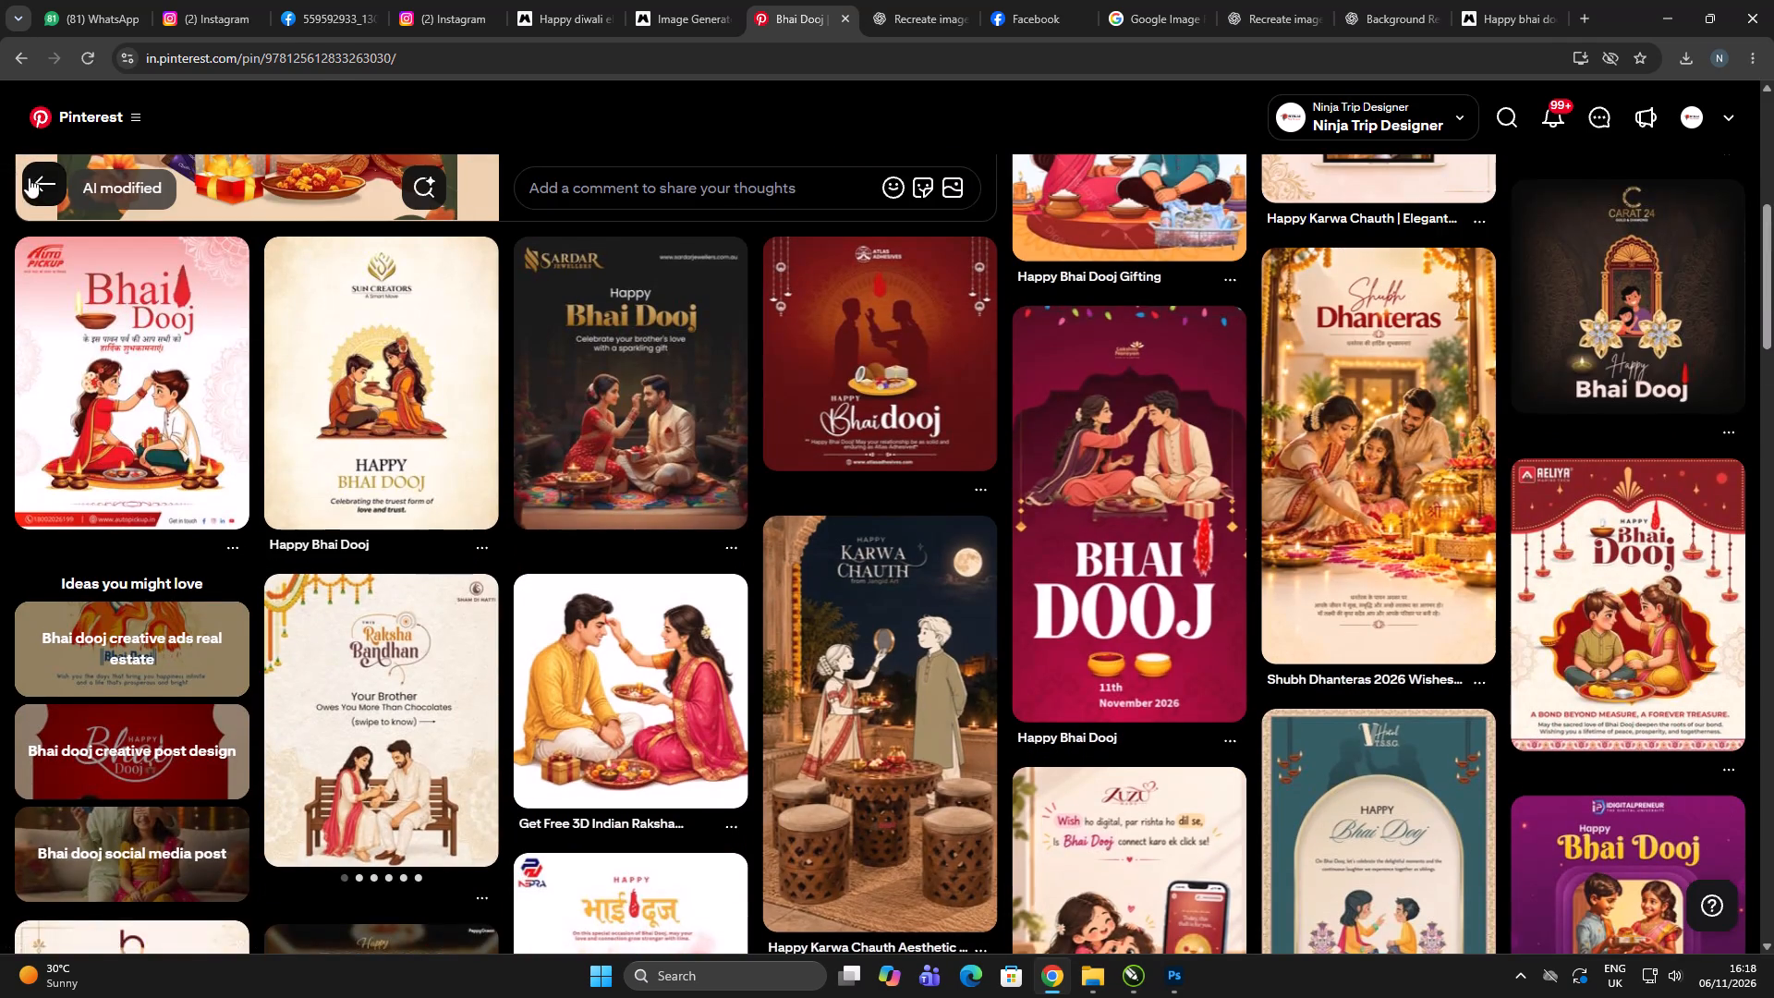
{"action": "left_click", "coordinate": [29, 177]}
{"action": "scroll", "coordinate": [850, 546], "scroll_direction": "down", "scroll_amount": 2}
{"action": "scroll", "coordinate": [406, 529], "scroll_direction": "up", "scroll_amount": 1}
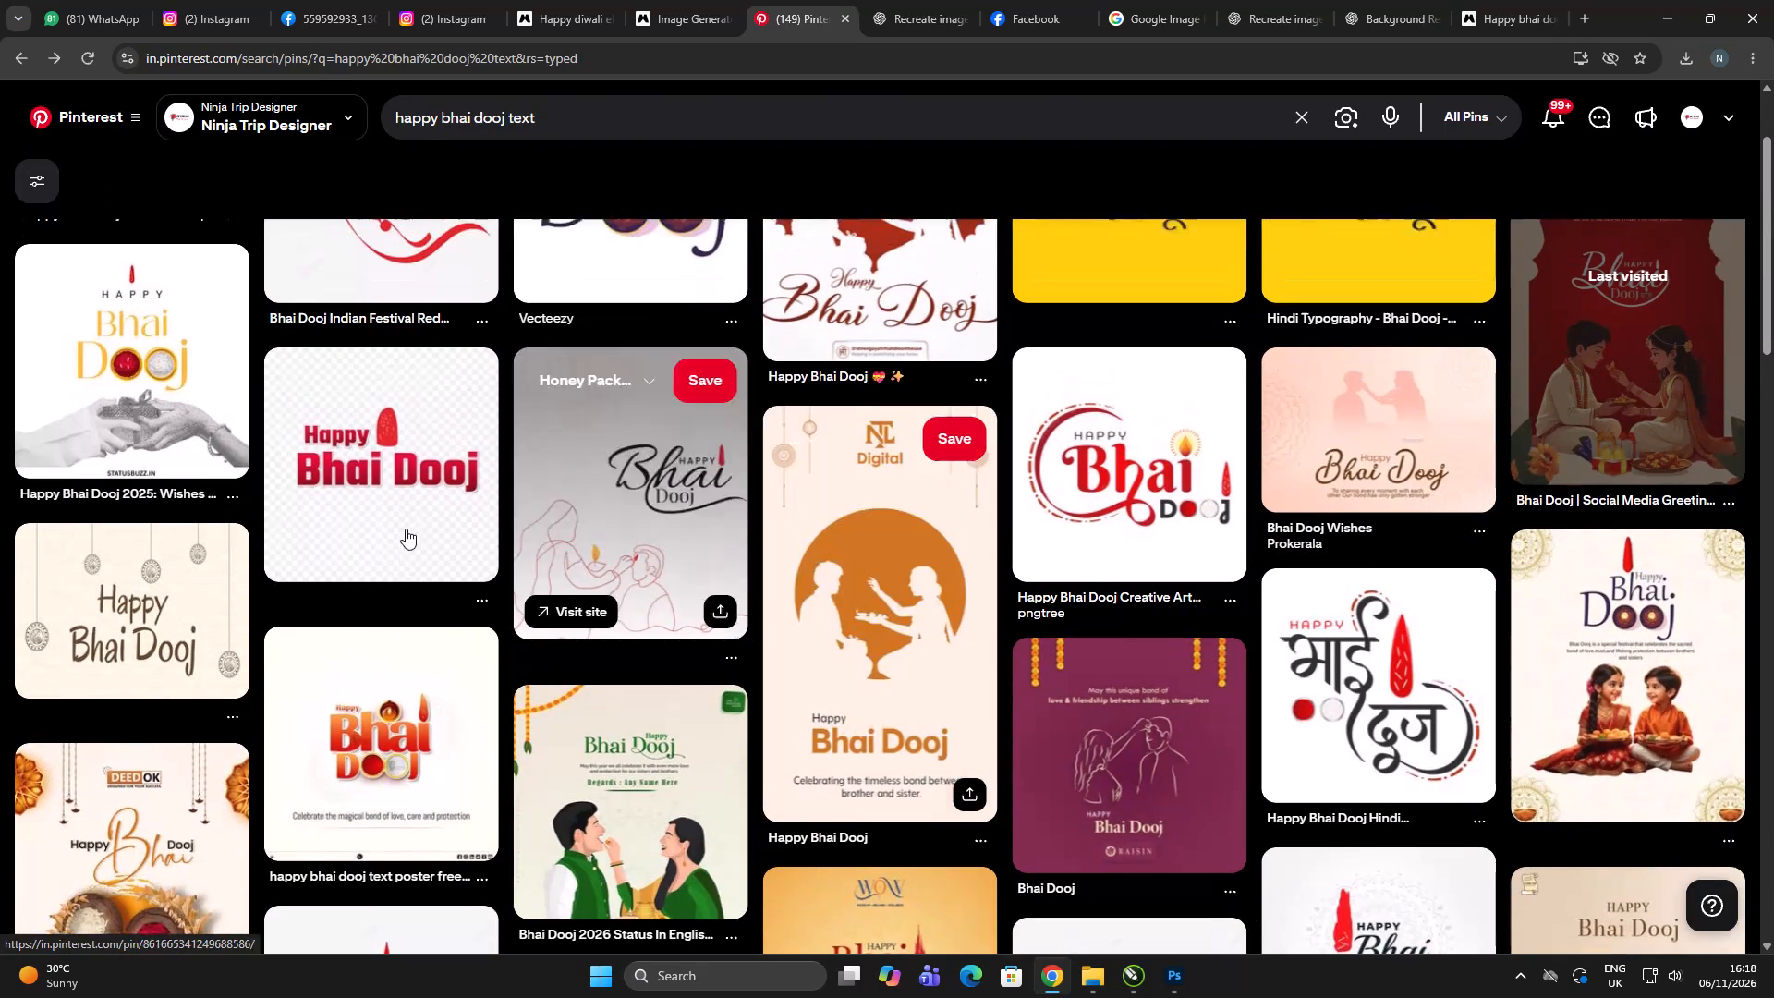
Compare the StatusBuzz and Sirius Jewels Bhai Dooj pins on Pinterest with the Navkriti couple post in CorelDRAW.
{"action": "left_click", "coordinate": [193, 472]}
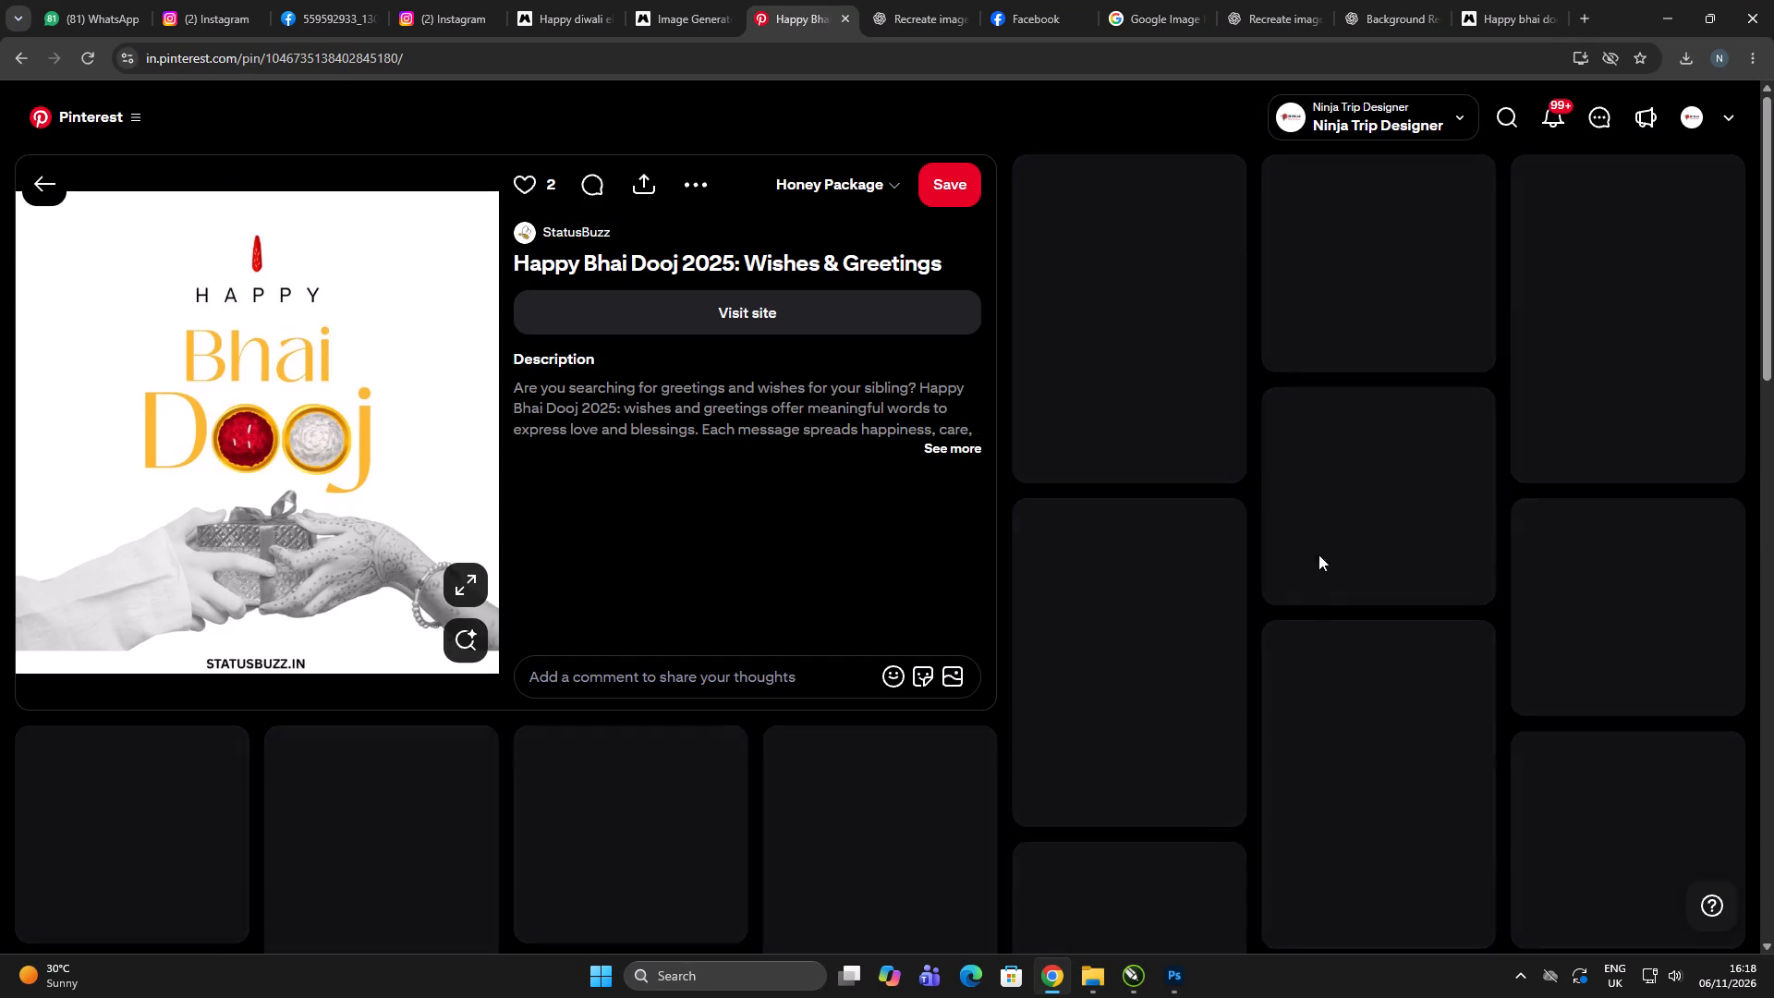
{"action": "key", "text": "alt+Tab"}
{"action": "double_click", "coordinate": [1202, 588]}
{"action": "key", "text": "alt+Tab"}
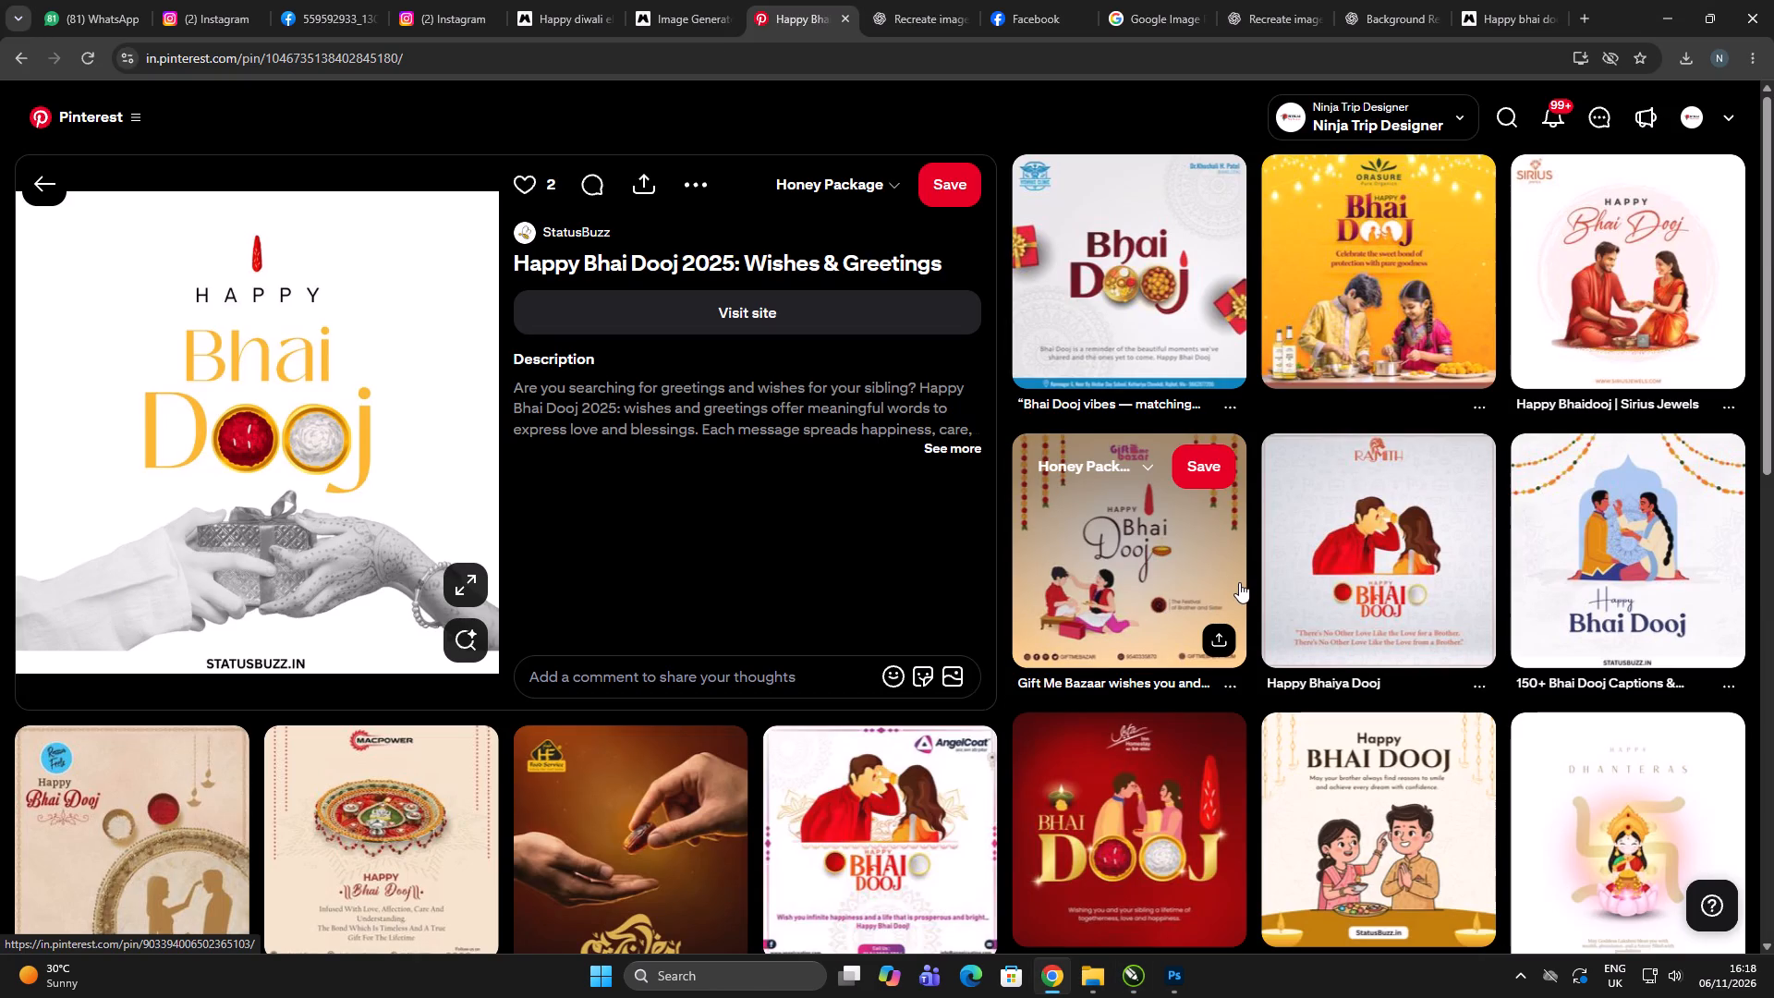
{"action": "left_click", "coordinate": [1649, 260]}
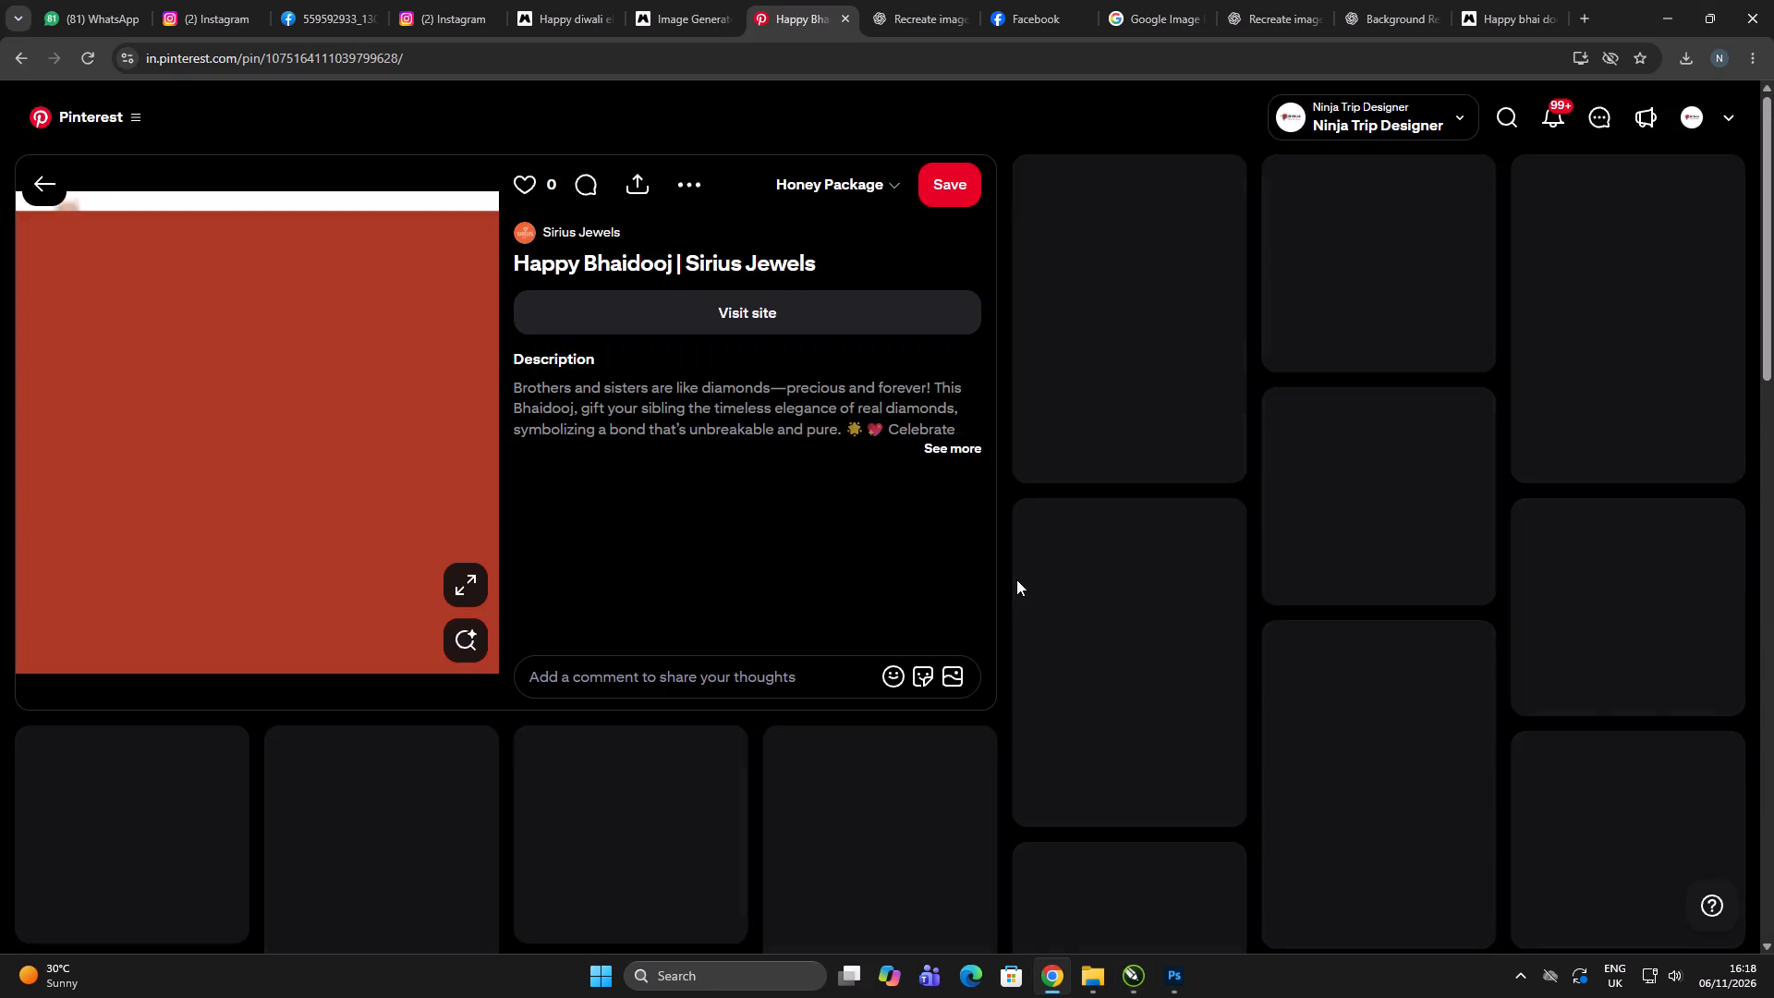
{"action": "key", "text": "alt+Tab"}
{"action": "left_click", "coordinate": [1071, 534]}
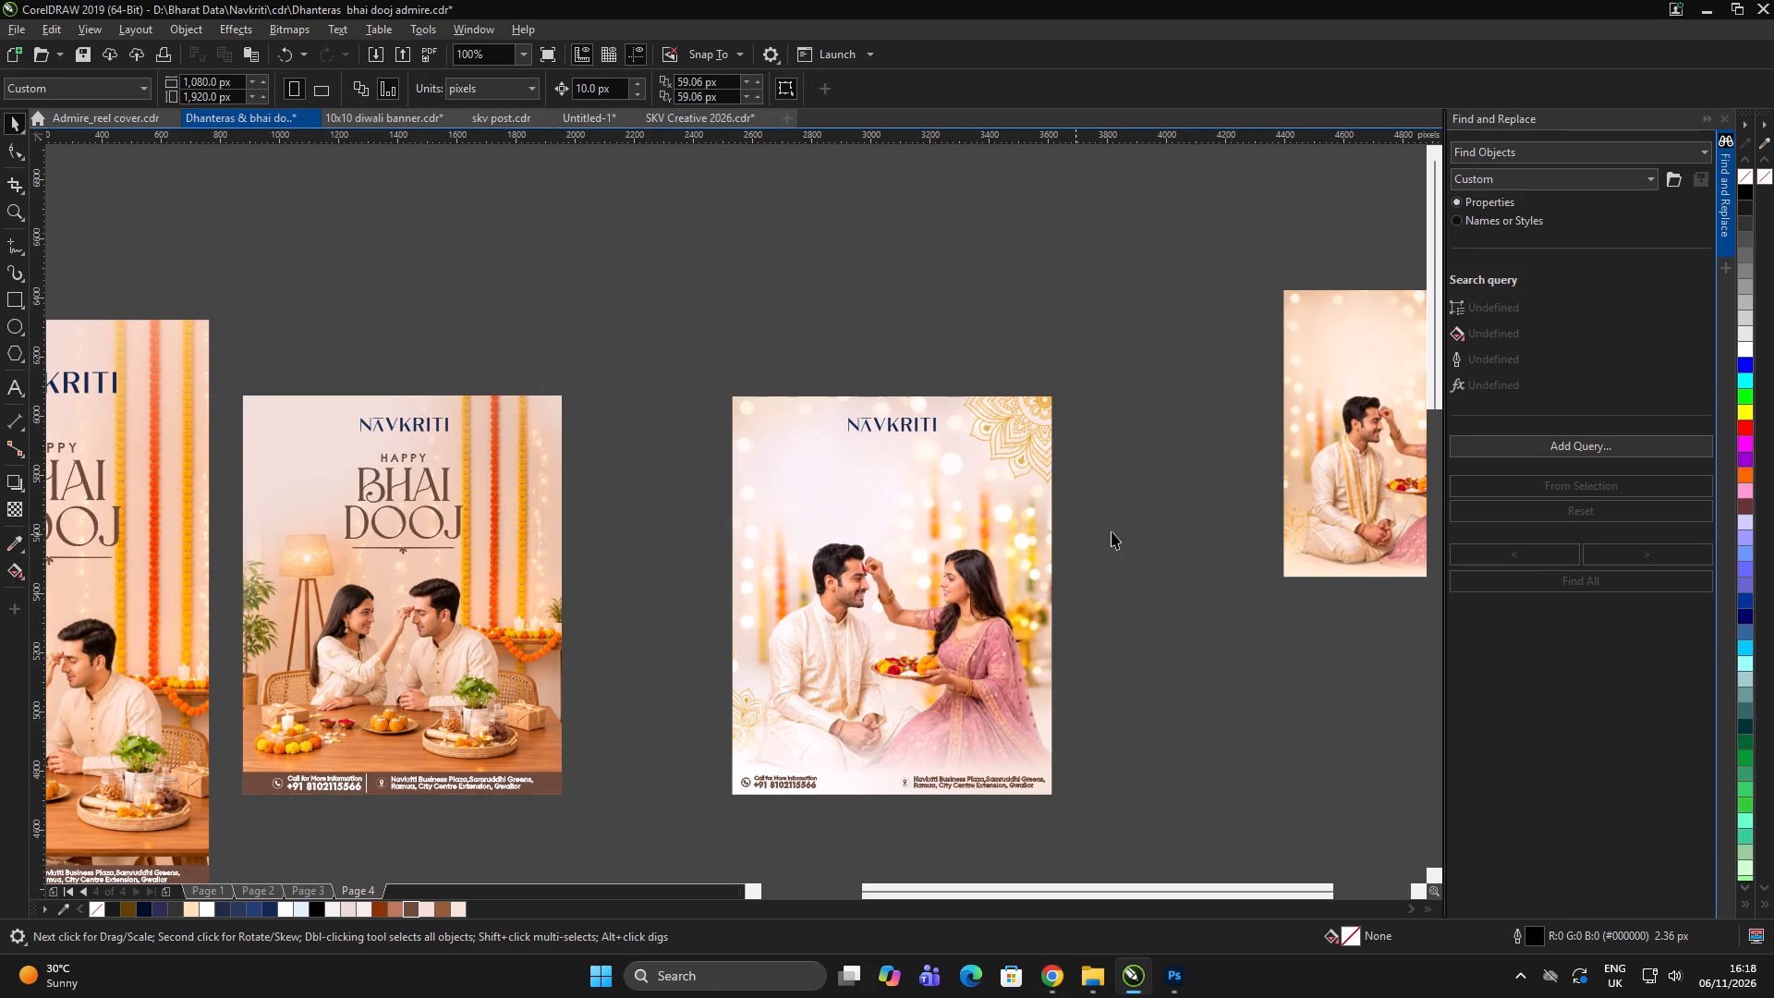
{"action": "double_click", "coordinate": [1123, 529]}
{"action": "left_click", "coordinate": [1133, 522], "text": "alt"}
{"action": "key", "text": "alt+Tab"}
{"action": "scroll", "coordinate": [806, 497], "scroll_direction": "down", "scroll_amount": 8}
{"action": "scroll", "coordinate": [809, 493], "scroll_direction": "up", "scroll_amount": 10}
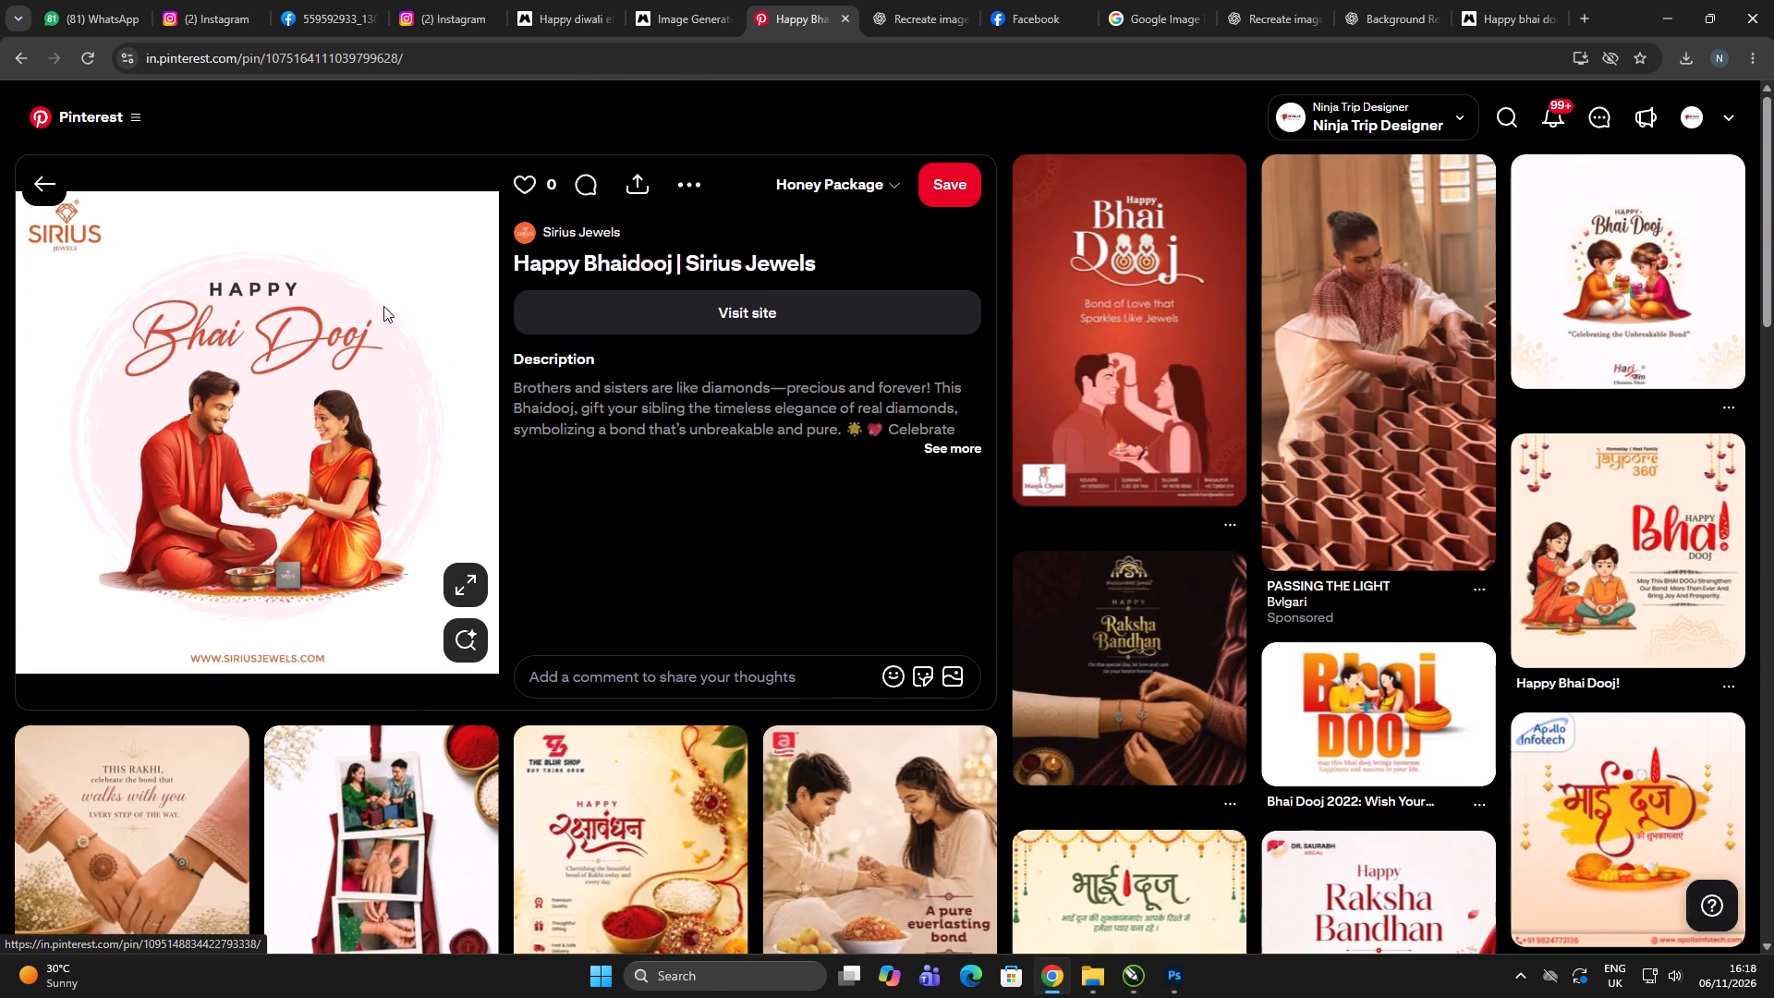
Copy the Sirius Jewels pin image, paste it into the CorelDRAW page and move it beside the Navkriti couple post.
{"action": "right_click", "coordinate": [200, 299]}
{"action": "left_click", "coordinate": [310, 374]}
{"action": "key", "text": "alt+Tab"}
{"action": "left_click", "coordinate": [1064, 680]}
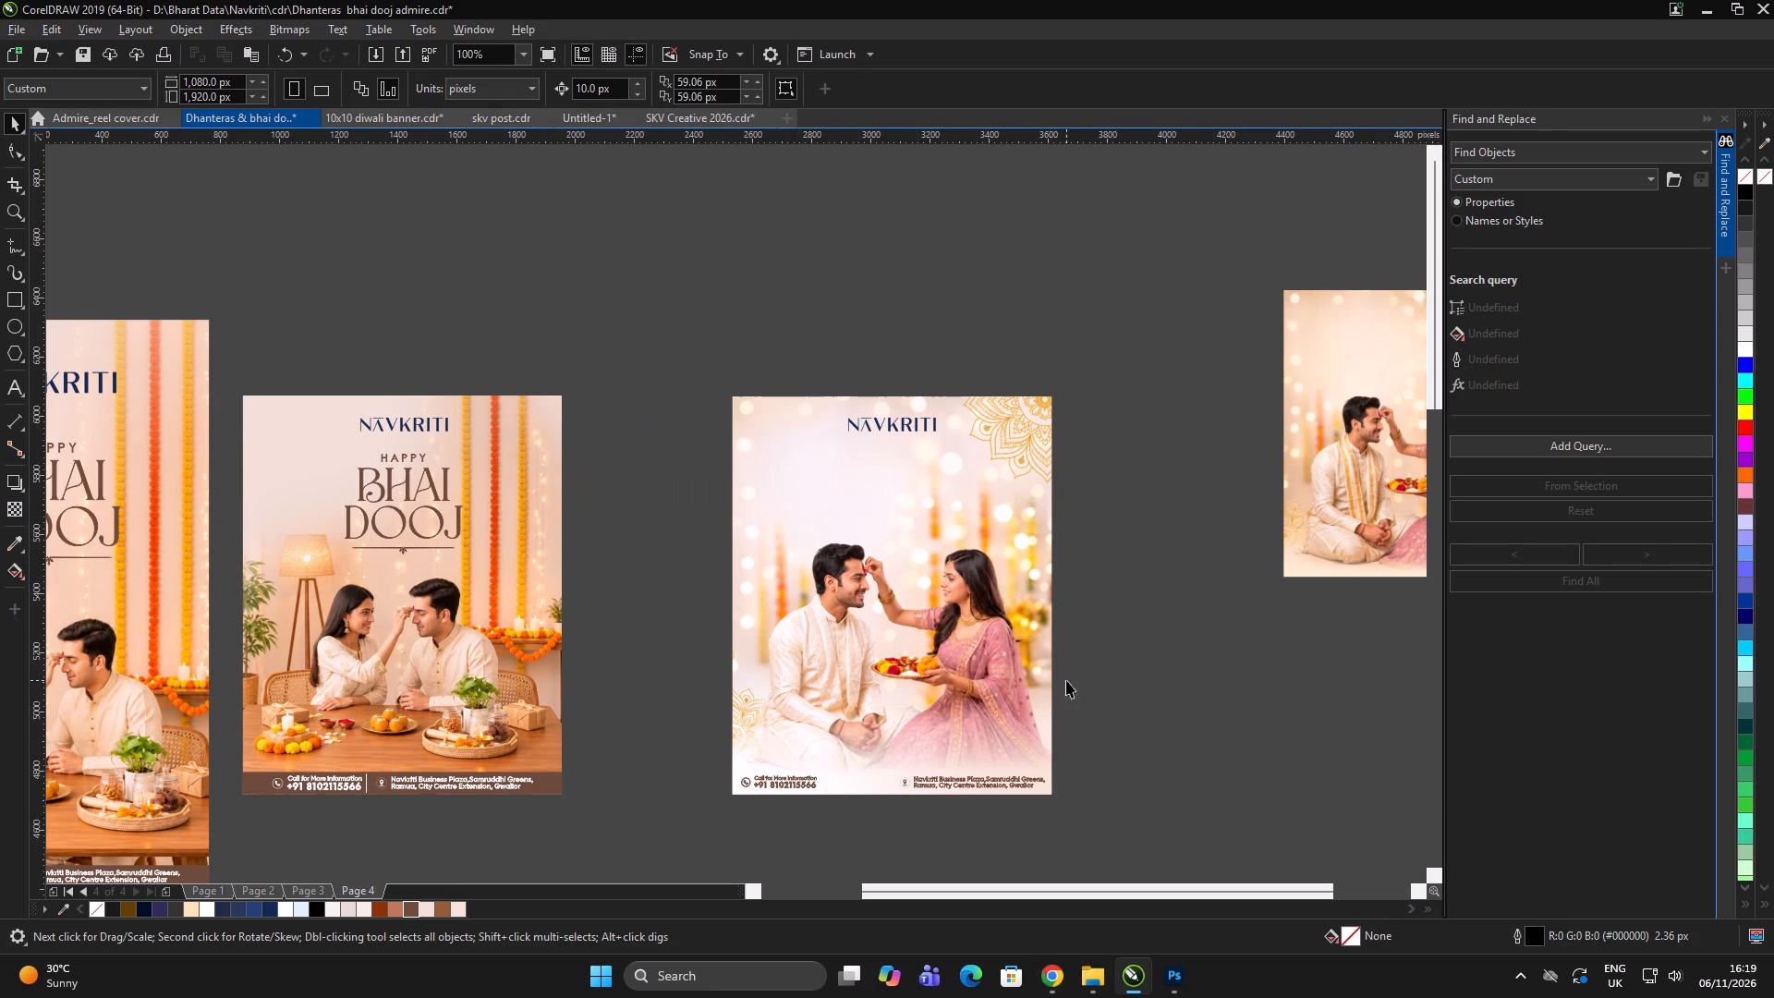
{"action": "key", "text": "ctrl+v"}
{"action": "left_click", "coordinate": [1198, 667]}
{"action": "left_click", "coordinate": [1205, 667]}
{"action": "scroll", "coordinate": [674, 547], "scroll_direction": "down", "scroll_amount": 3}
{"action": "left_click", "coordinate": [641, 742]}
{"action": "left_click_drag", "start_coordinate": [605, 748], "coordinate": [729, 648]}
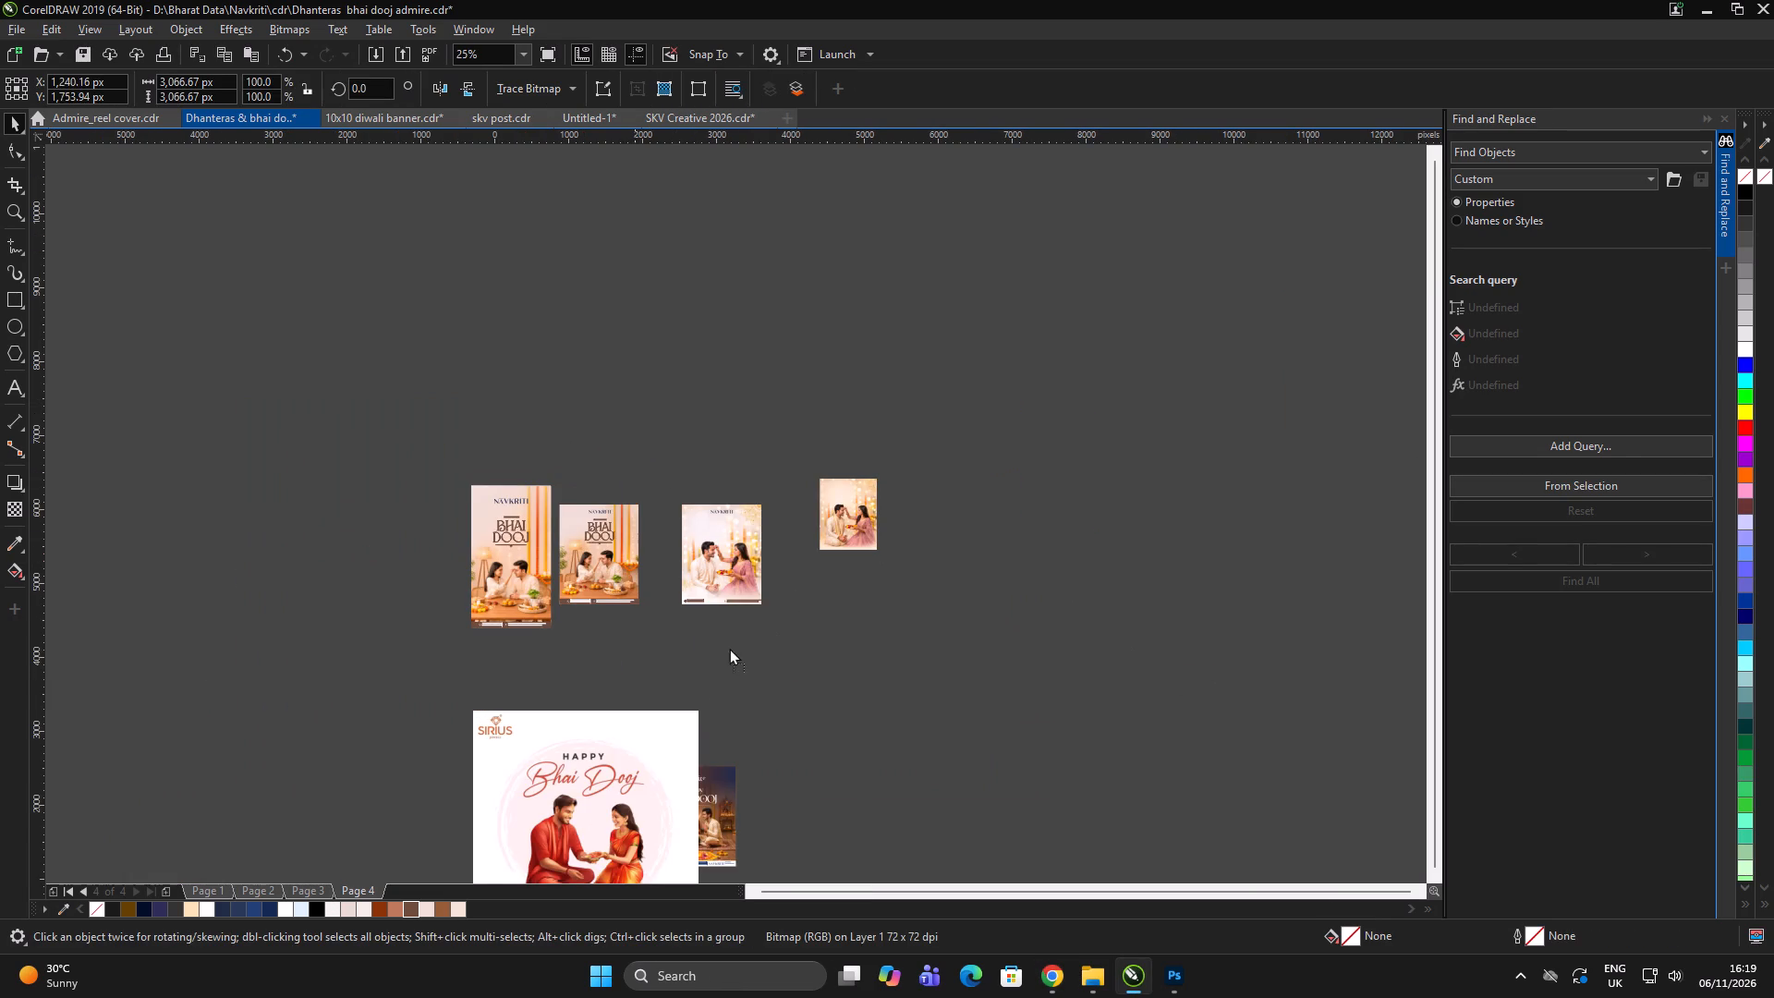
{"action": "left_click_drag", "start_coordinate": [729, 648], "coordinate": [836, 605]}
{"action": "scroll", "coordinate": [889, 616], "scroll_direction": "up", "scroll_amount": 2}
Crop the pasted Sirius Jewels image to its "Happy Bhai Dooj" lettering, about 1903 by 853 px.
{"action": "left_click", "coordinate": [18, 189]}
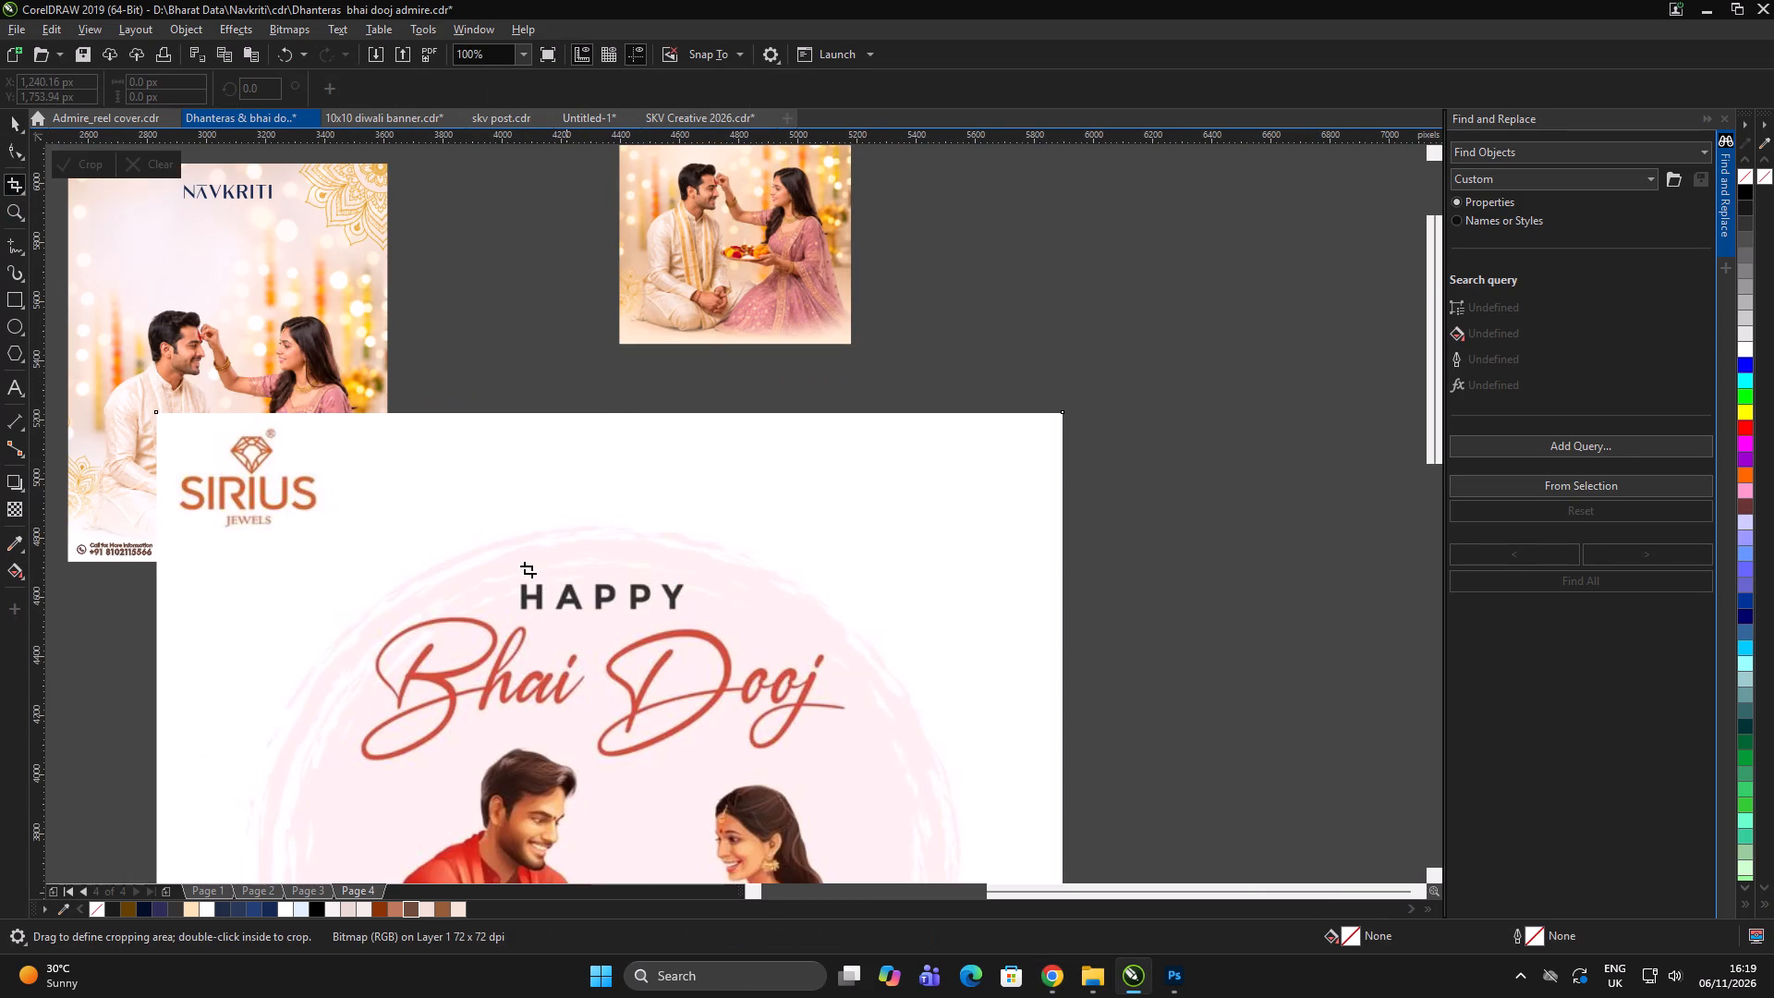
{"action": "left_click_drag", "start_coordinate": [414, 519], "coordinate": [899, 772]}
{"action": "left_click_drag", "start_coordinate": [415, 645], "coordinate": [336, 656]}
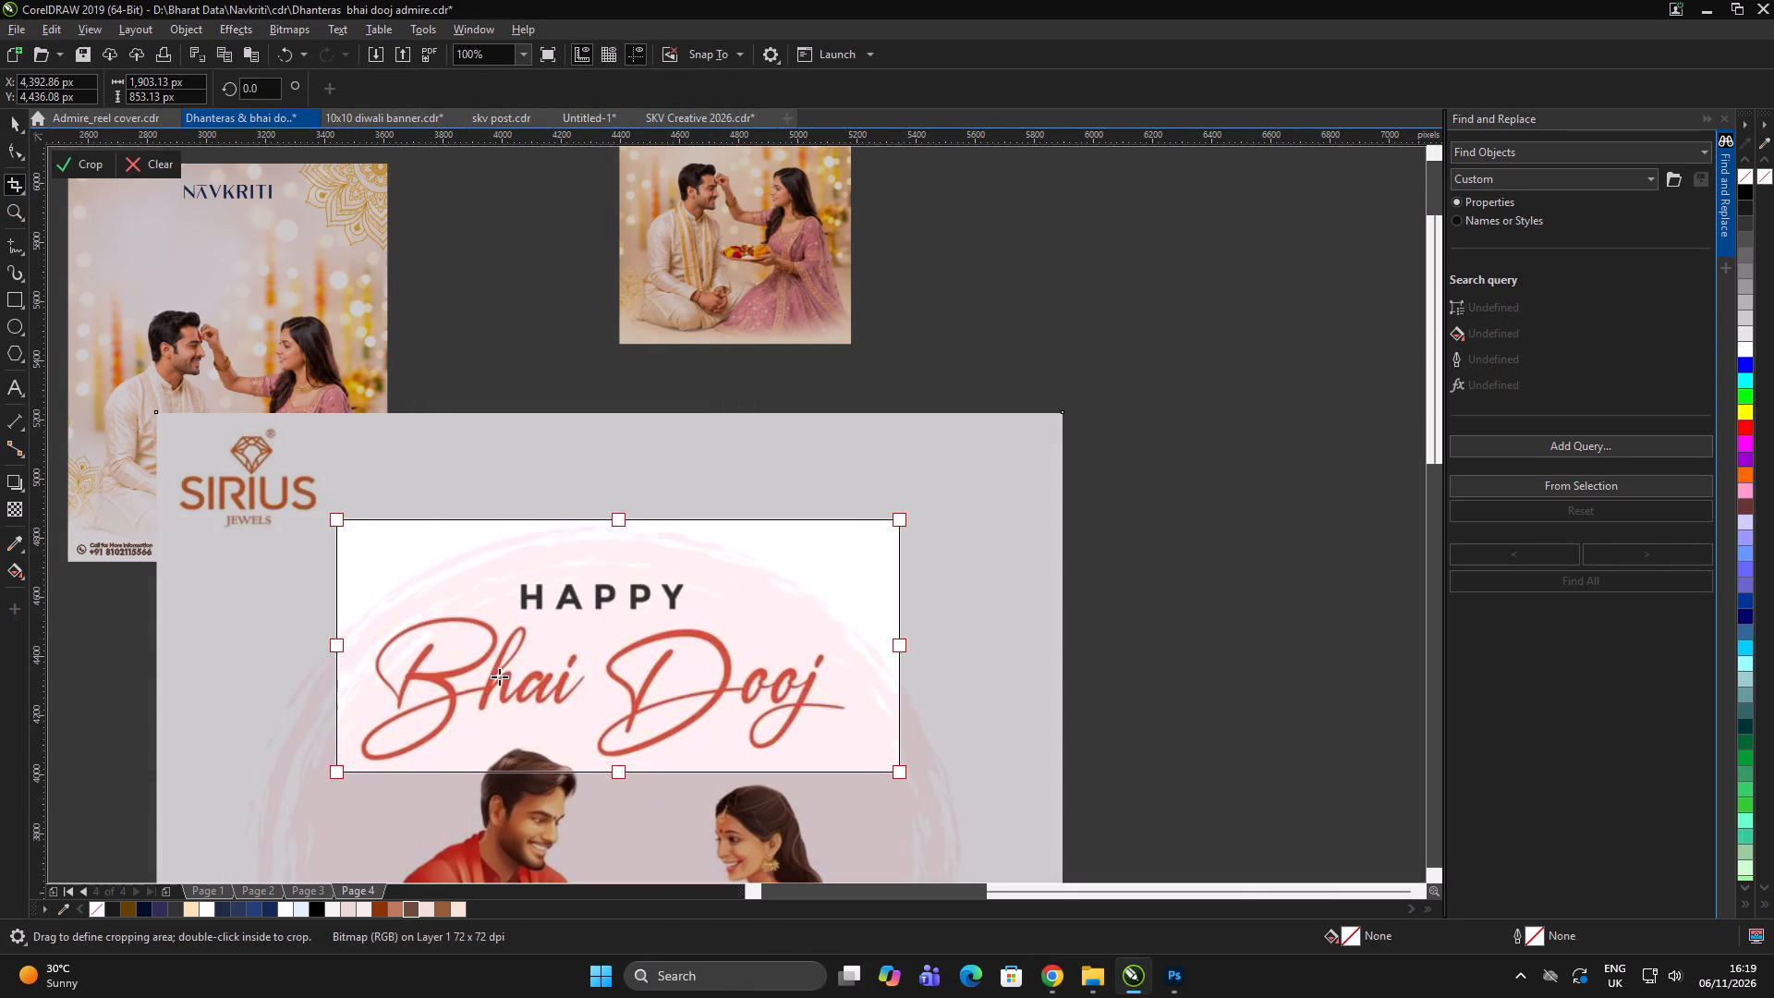
{"action": "double_click", "coordinate": [589, 675]}
{"action": "key", "text": "space"}
Scale the cropped lettering to about 581 by 261 px and place it under the NAVKRITI logo on the couple post.
{"action": "left_click_drag", "start_coordinate": [904, 780], "coordinate": [746, 807]}
{"action": "left_click_drag", "start_coordinate": [653, 649], "coordinate": [343, 298]}
{"action": "scroll", "coordinate": [344, 275], "scroll_direction": "down", "scroll_amount": 1}
{"action": "scroll", "coordinate": [298, 219], "scroll_direction": "up", "scroll_amount": 2}
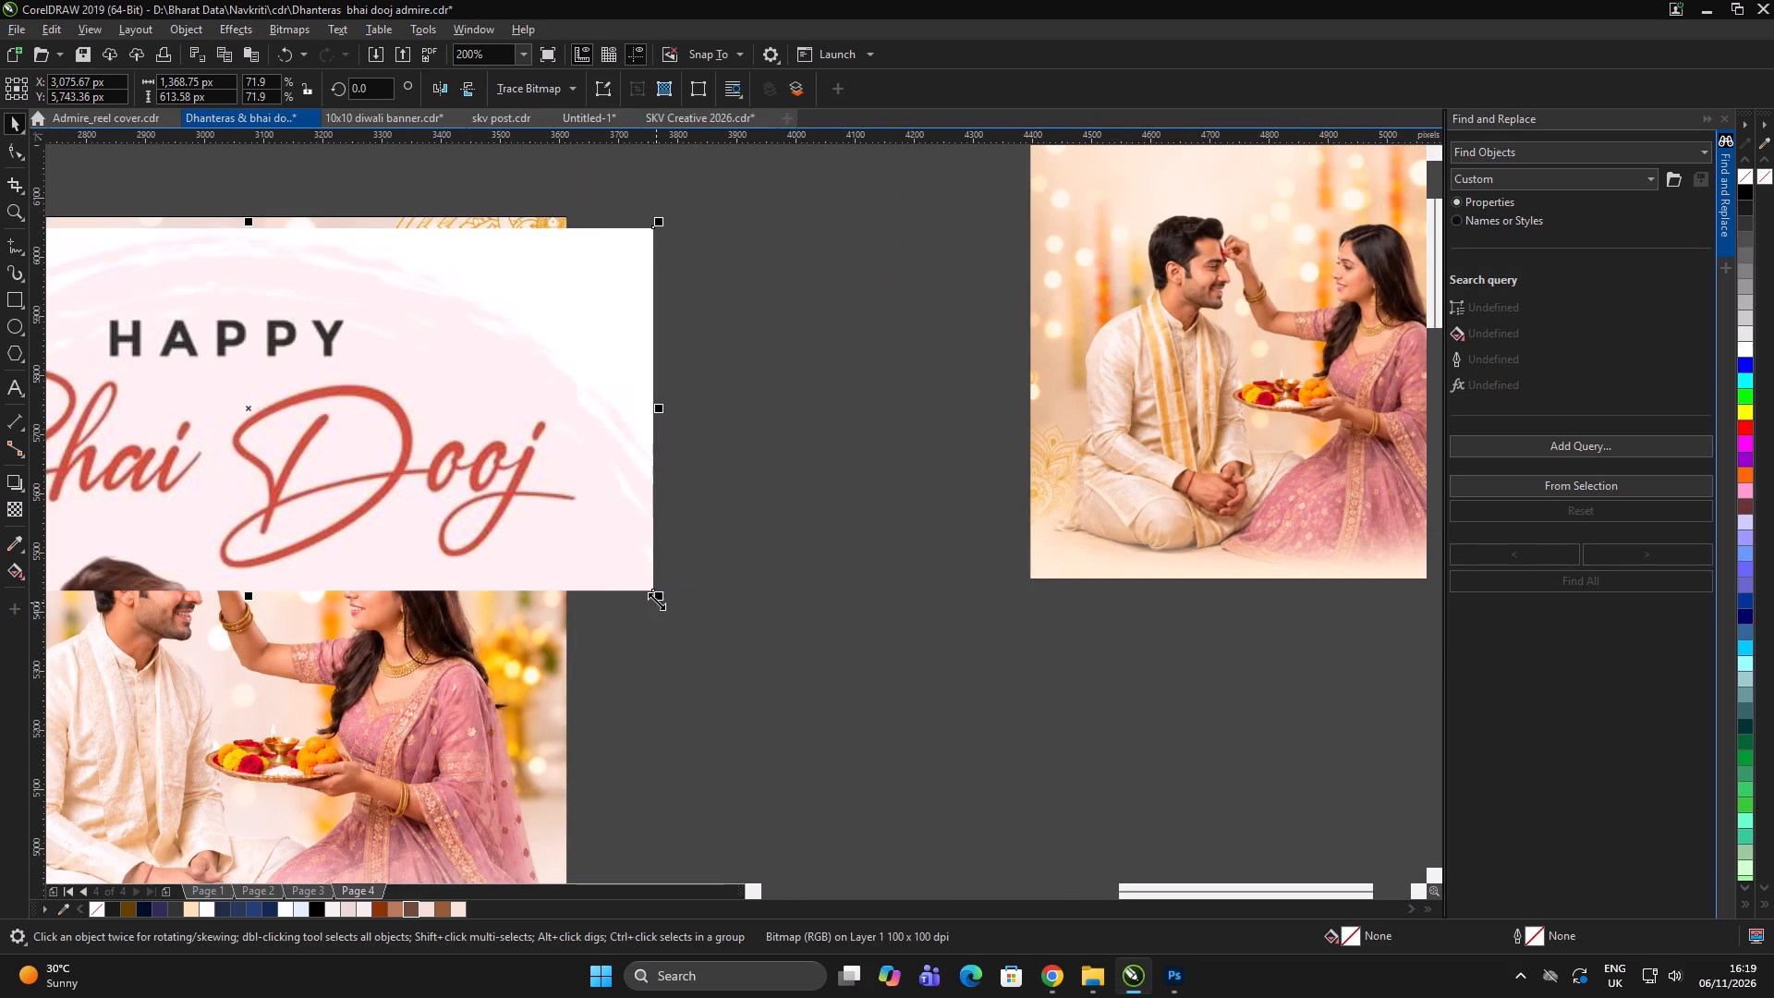
{"action": "left_click_drag", "start_coordinate": [656, 598], "coordinate": [423, 608]}
{"action": "double_click", "coordinate": [868, 488]}
{"action": "left_click", "coordinate": [399, 408]}
Move the cropped Bhai Dooj lettering off the couple post into the empty area beside it.
{"action": "scroll", "coordinate": [753, 335], "scroll_direction": "down", "scroll_amount": 2}
{"action": "double_click", "coordinate": [758, 347]}
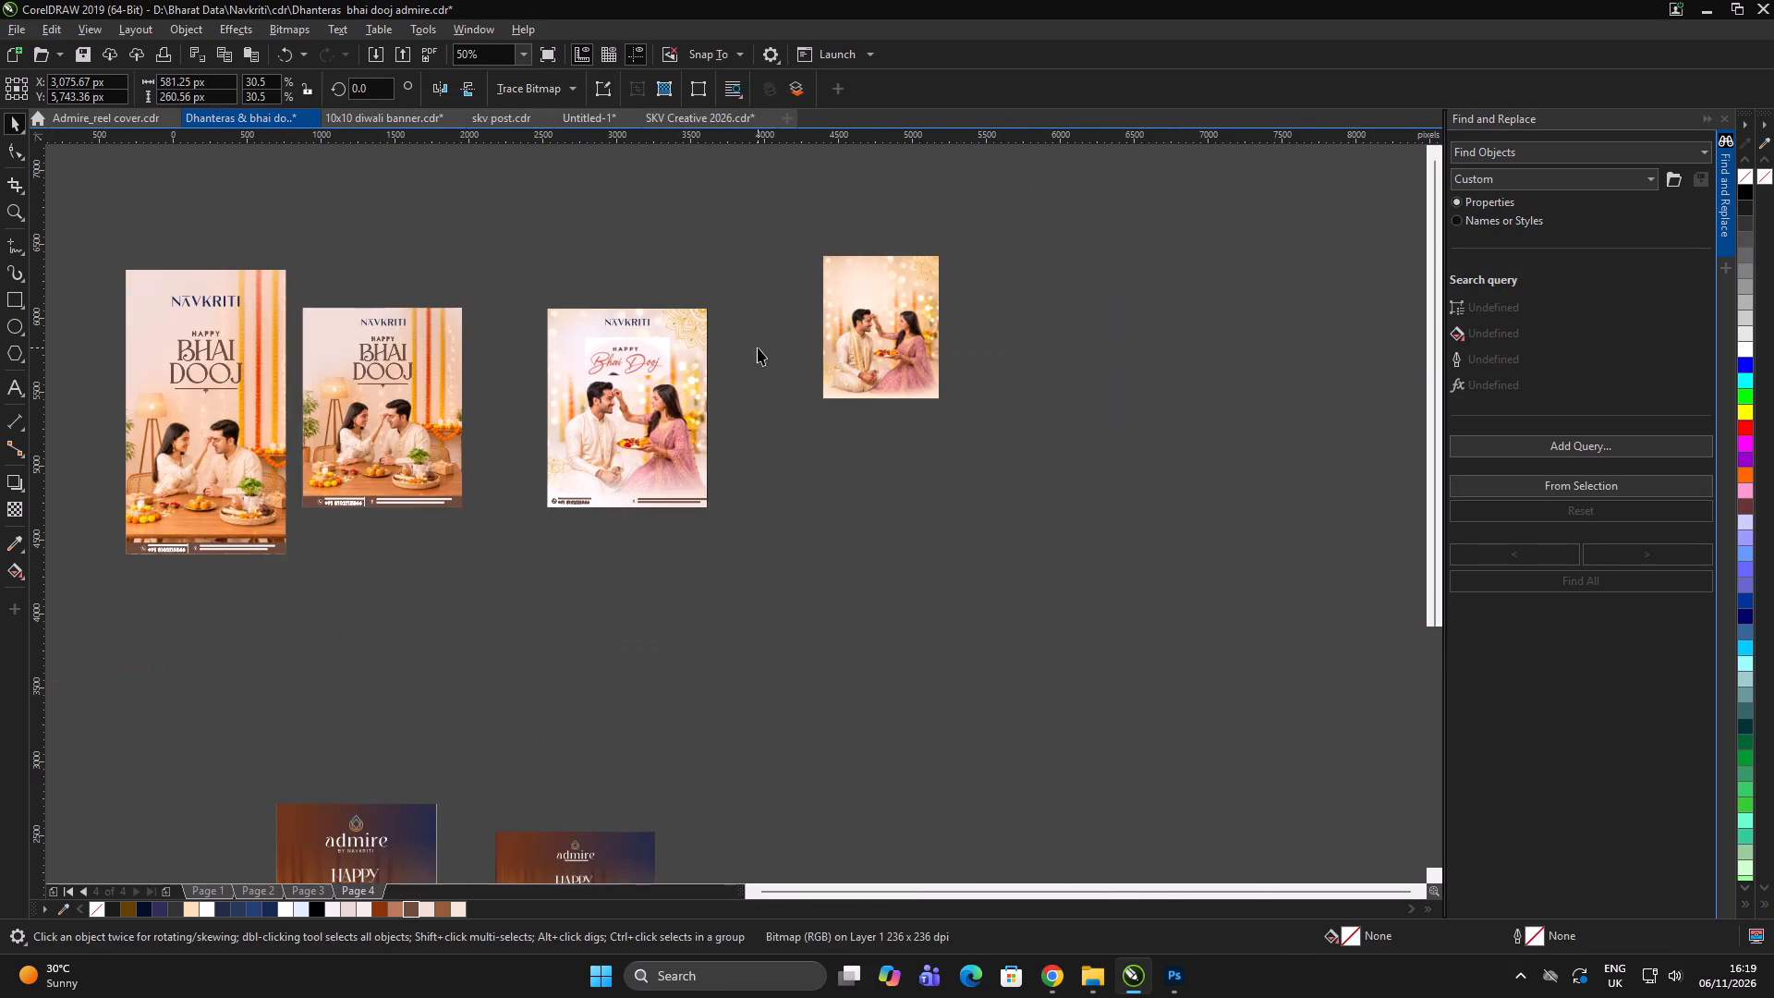
{"action": "scroll", "coordinate": [652, 355], "scroll_direction": "up", "scroll_amount": 2}
{"action": "left_click", "coordinate": [614, 353]}
{"action": "scroll", "coordinate": [686, 369], "scroll_direction": "up", "scroll_amount": 1}
{"action": "scroll", "coordinate": [674, 374], "scroll_direction": "down", "scroll_amount": 2}
{"action": "left_click_drag", "start_coordinate": [655, 354], "coordinate": [980, 471]}
{"action": "left_click", "coordinate": [984, 541]}
{"action": "left_click", "coordinate": [1002, 576]}
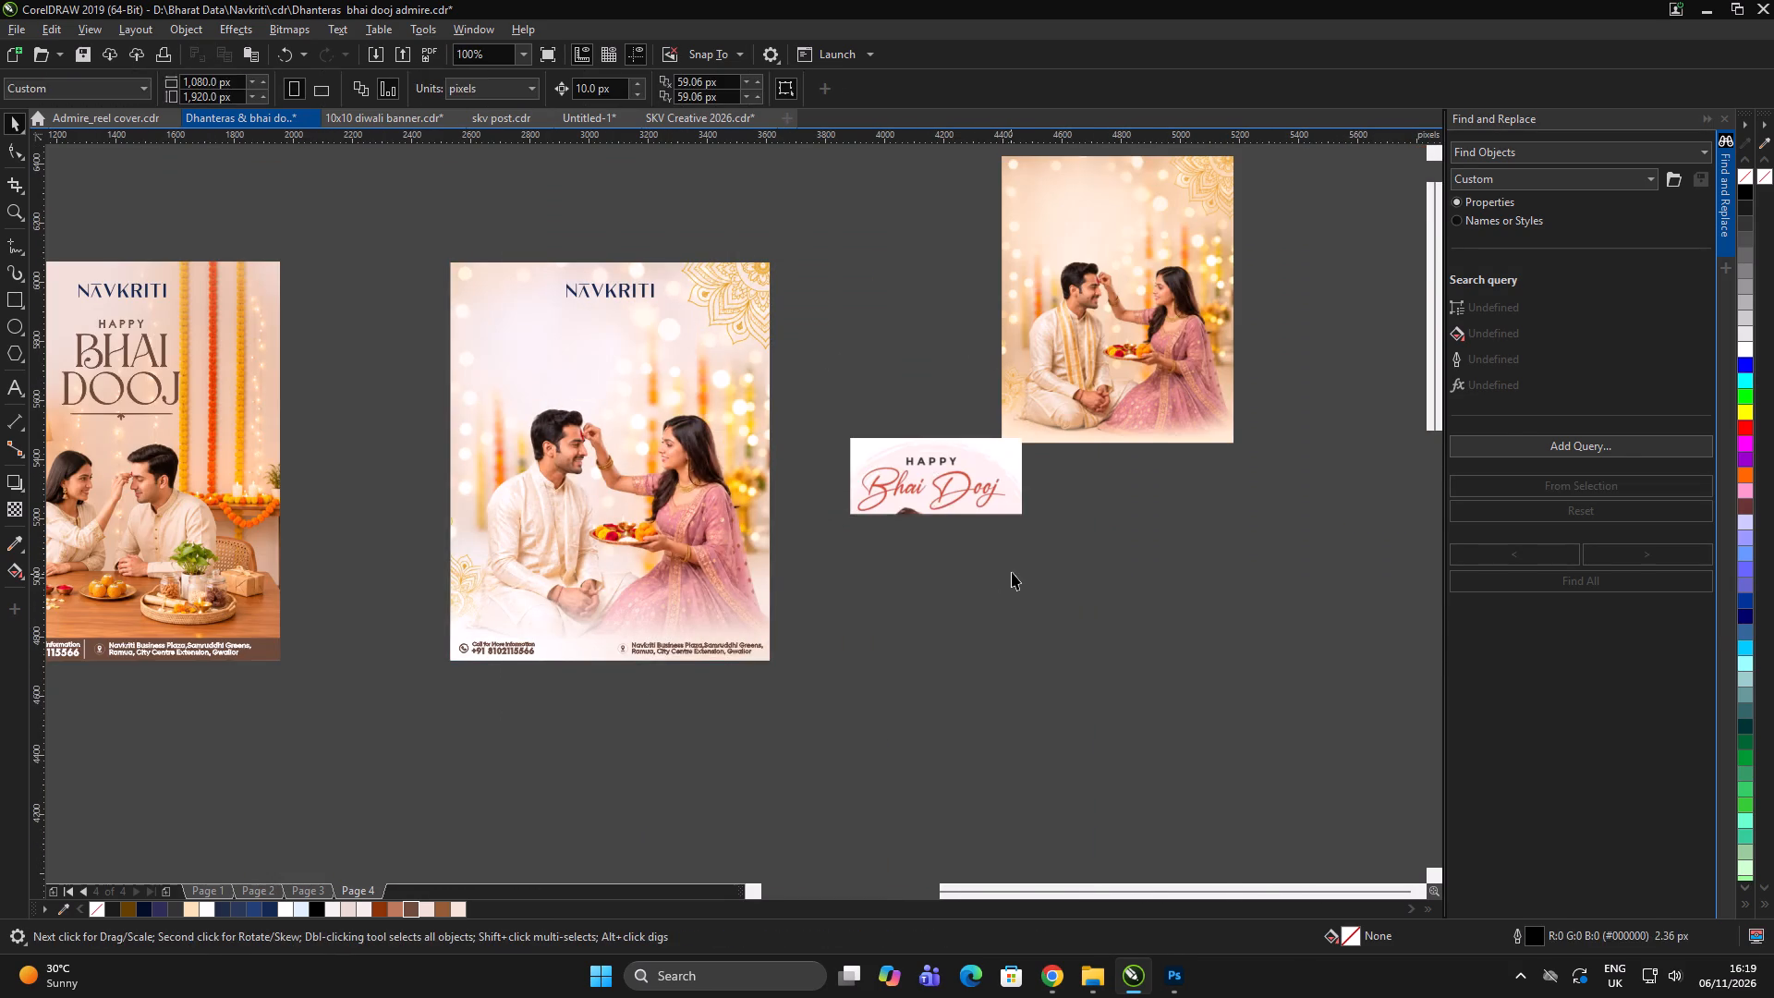
{"action": "left_click", "coordinate": [1012, 571]}
Switch to the browser and open the Forever Tourism Raksha Bandhan pin through Pinterest's related pins.
{"action": "key", "text": "alt+Tab"}
{"action": "scroll", "coordinate": [1355, 343], "scroll_direction": "down", "scroll_amount": 5}
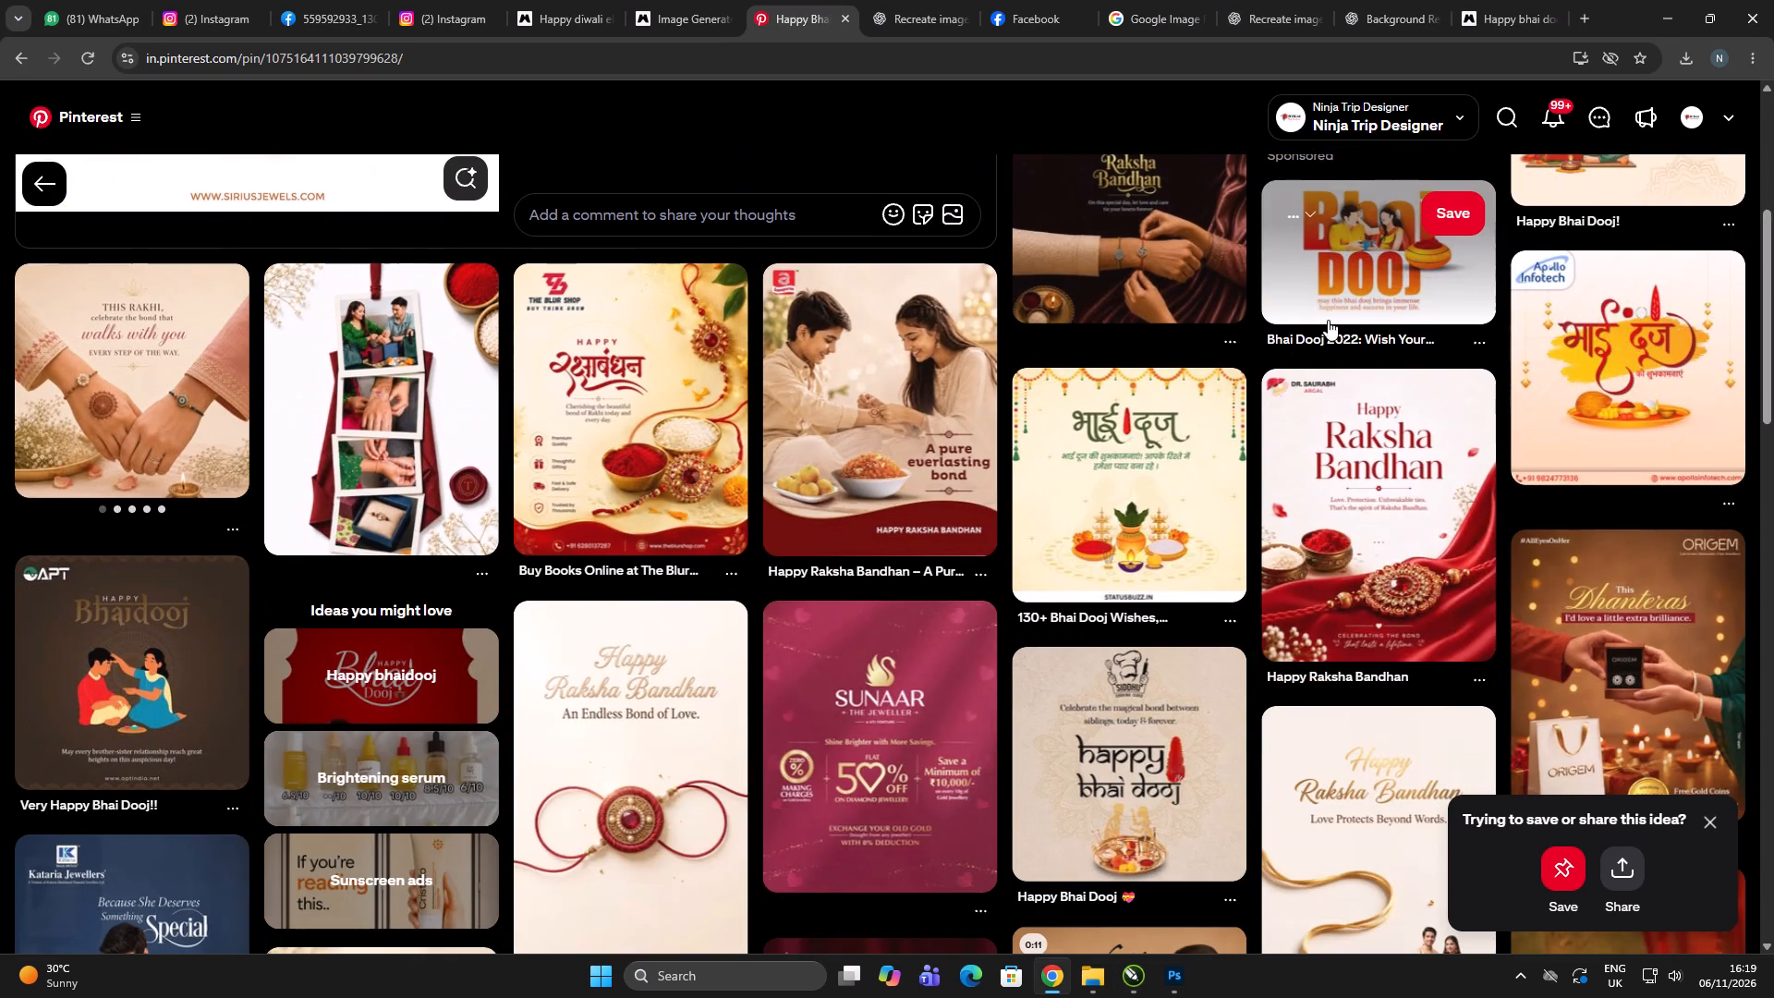
{"action": "scroll", "coordinate": [1306, 348], "scroll_direction": "down", "scroll_amount": 1}
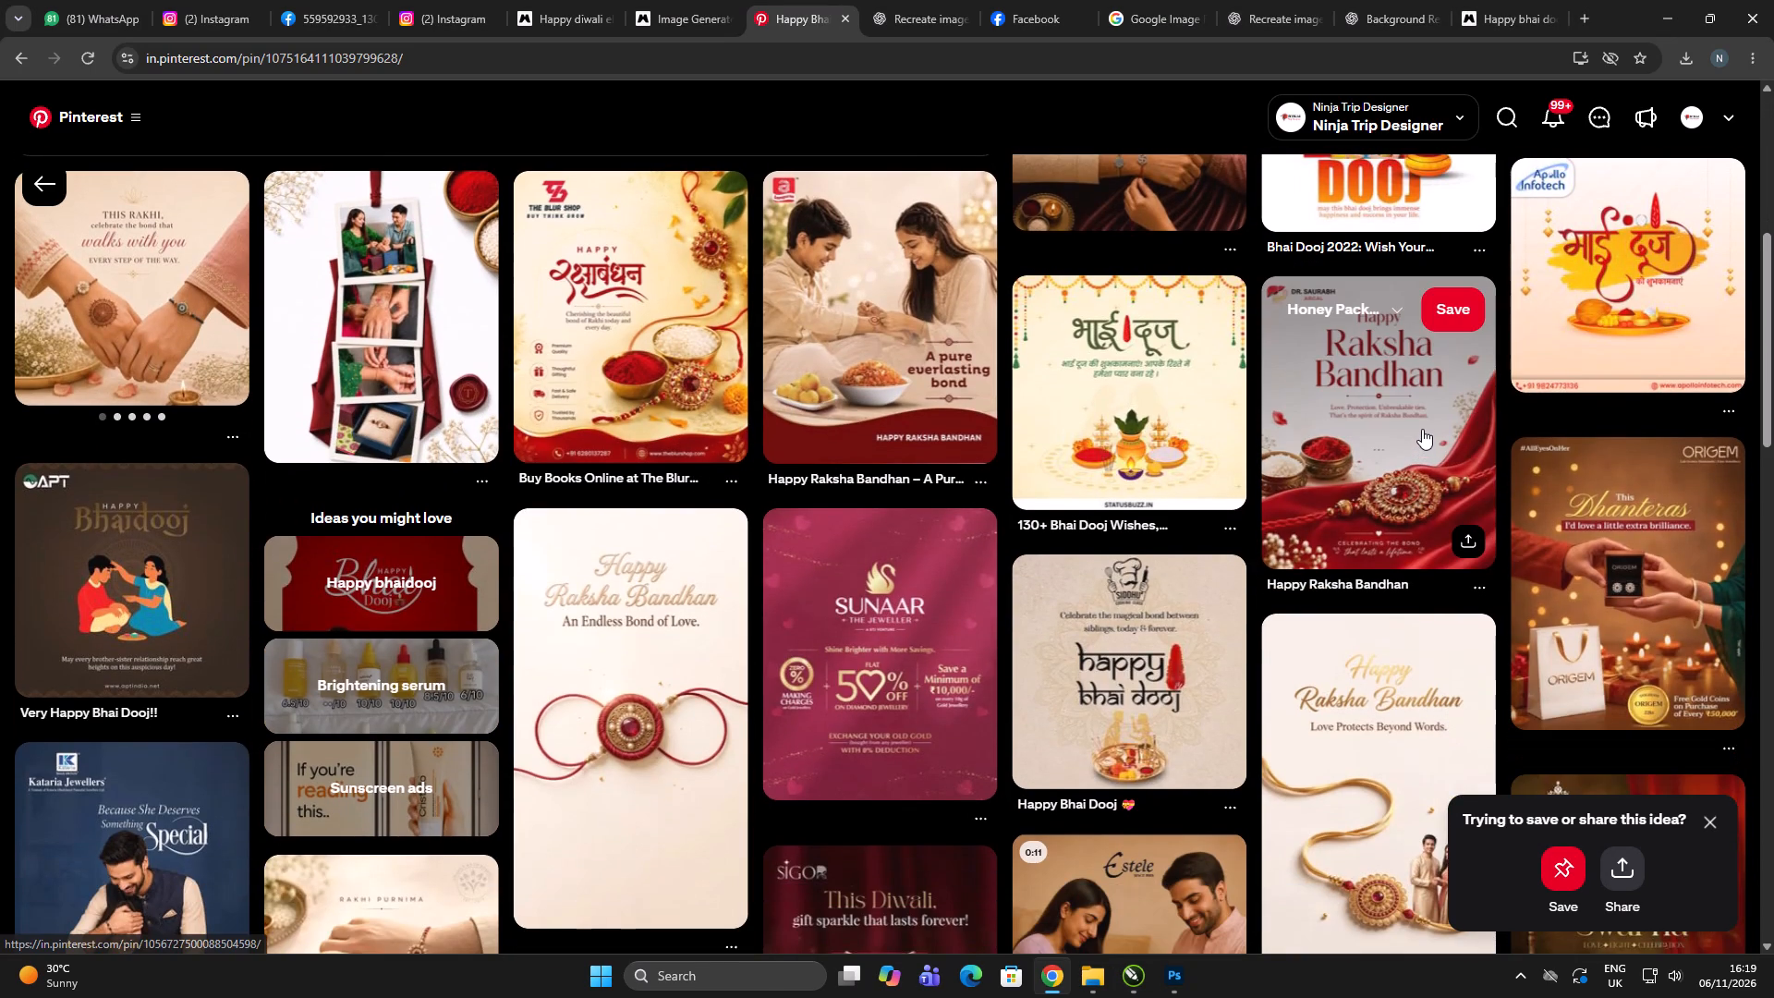
{"action": "left_click", "coordinate": [1422, 429]}
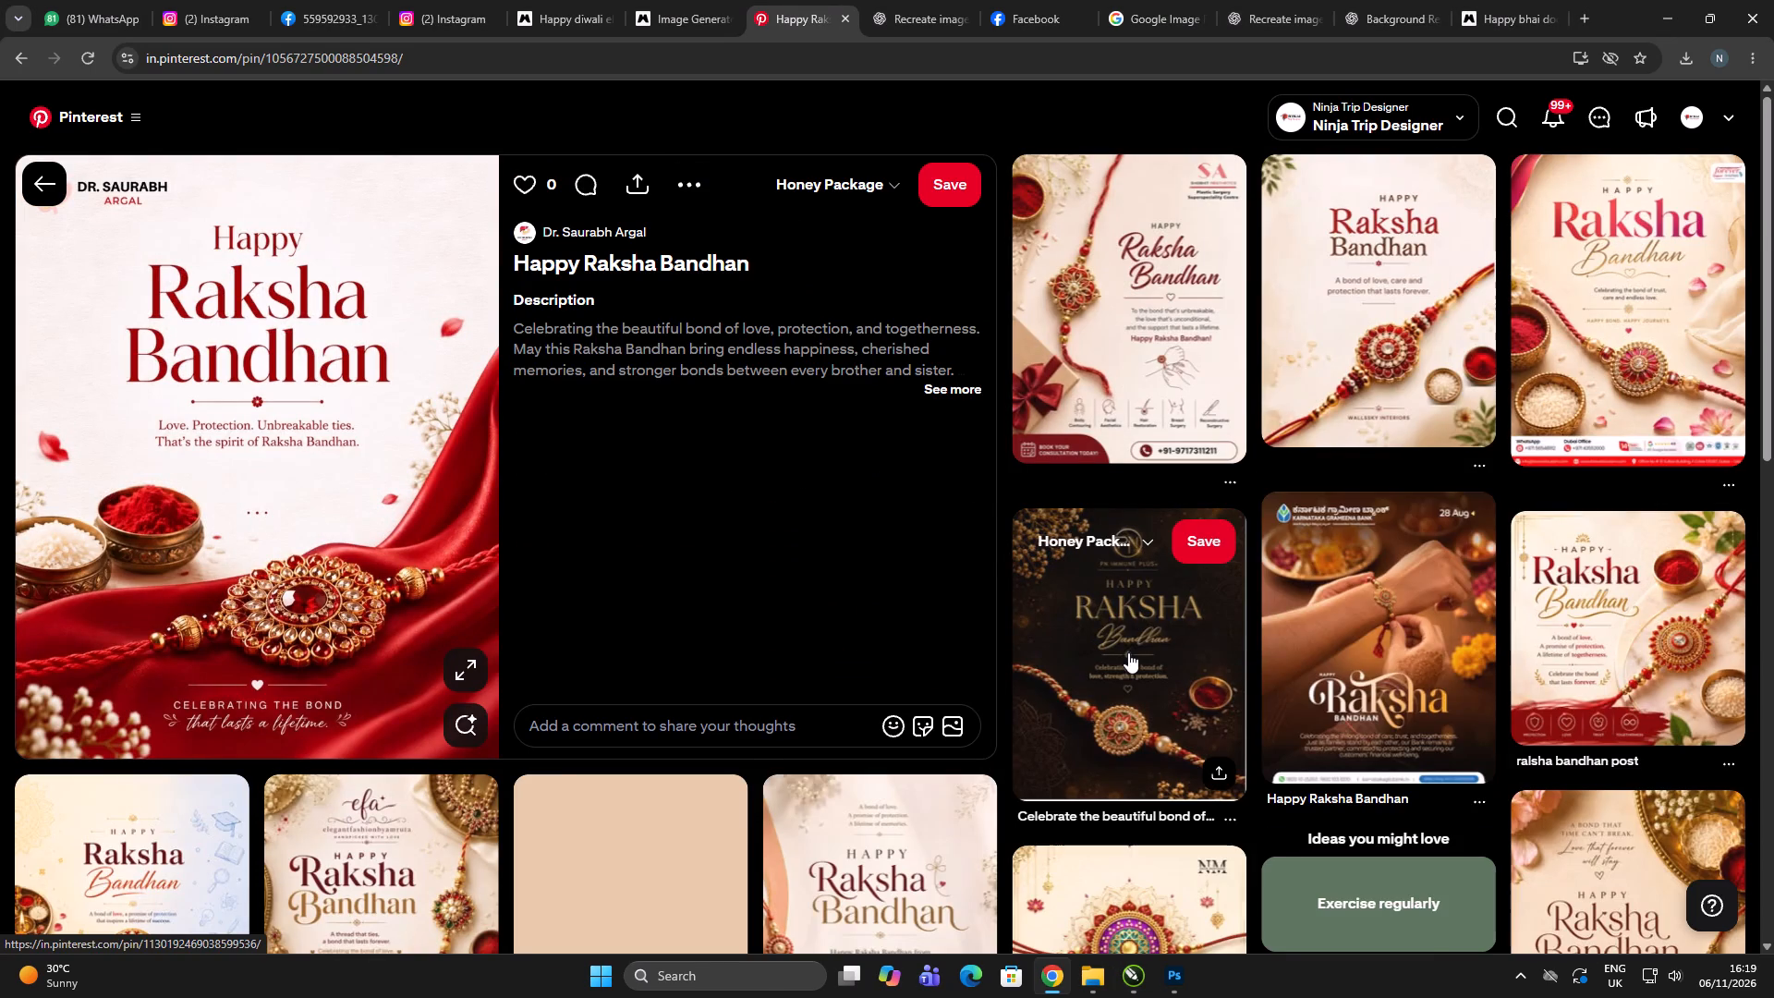
{"action": "left_click", "coordinate": [1644, 281]}
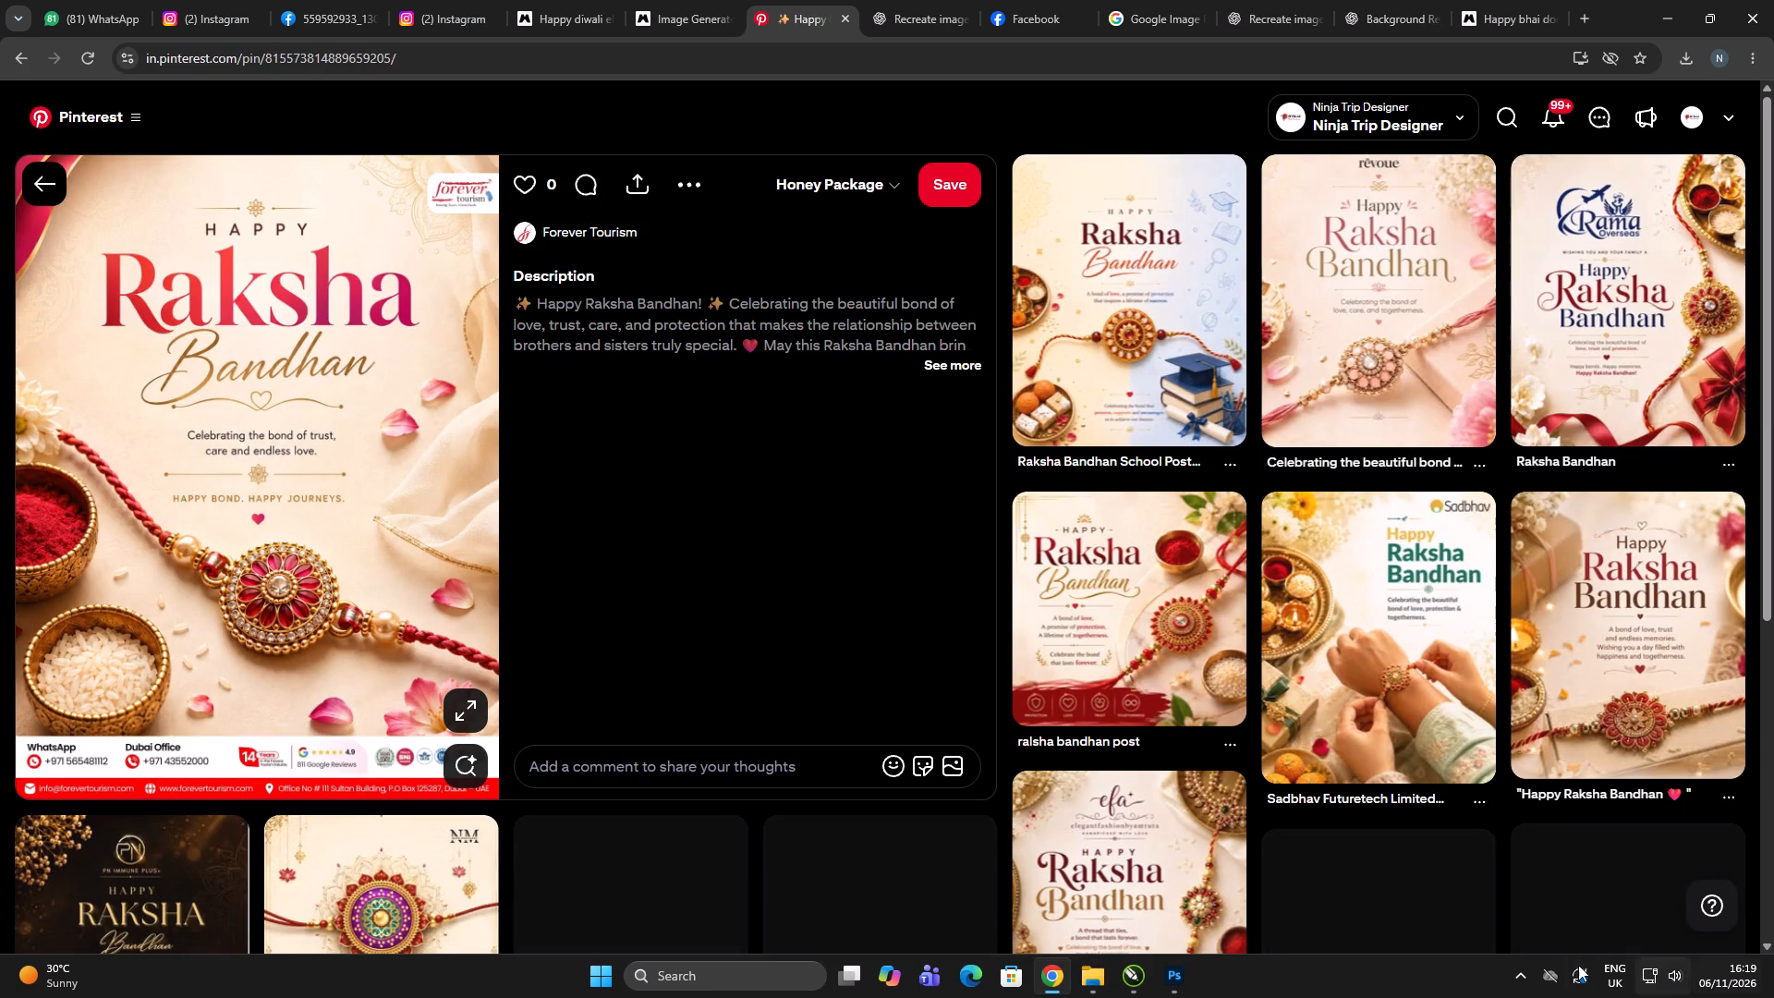
{"action": "left_click", "coordinate": [1512, 972]}
{"action": "left_click", "coordinate": [1481, 920]}
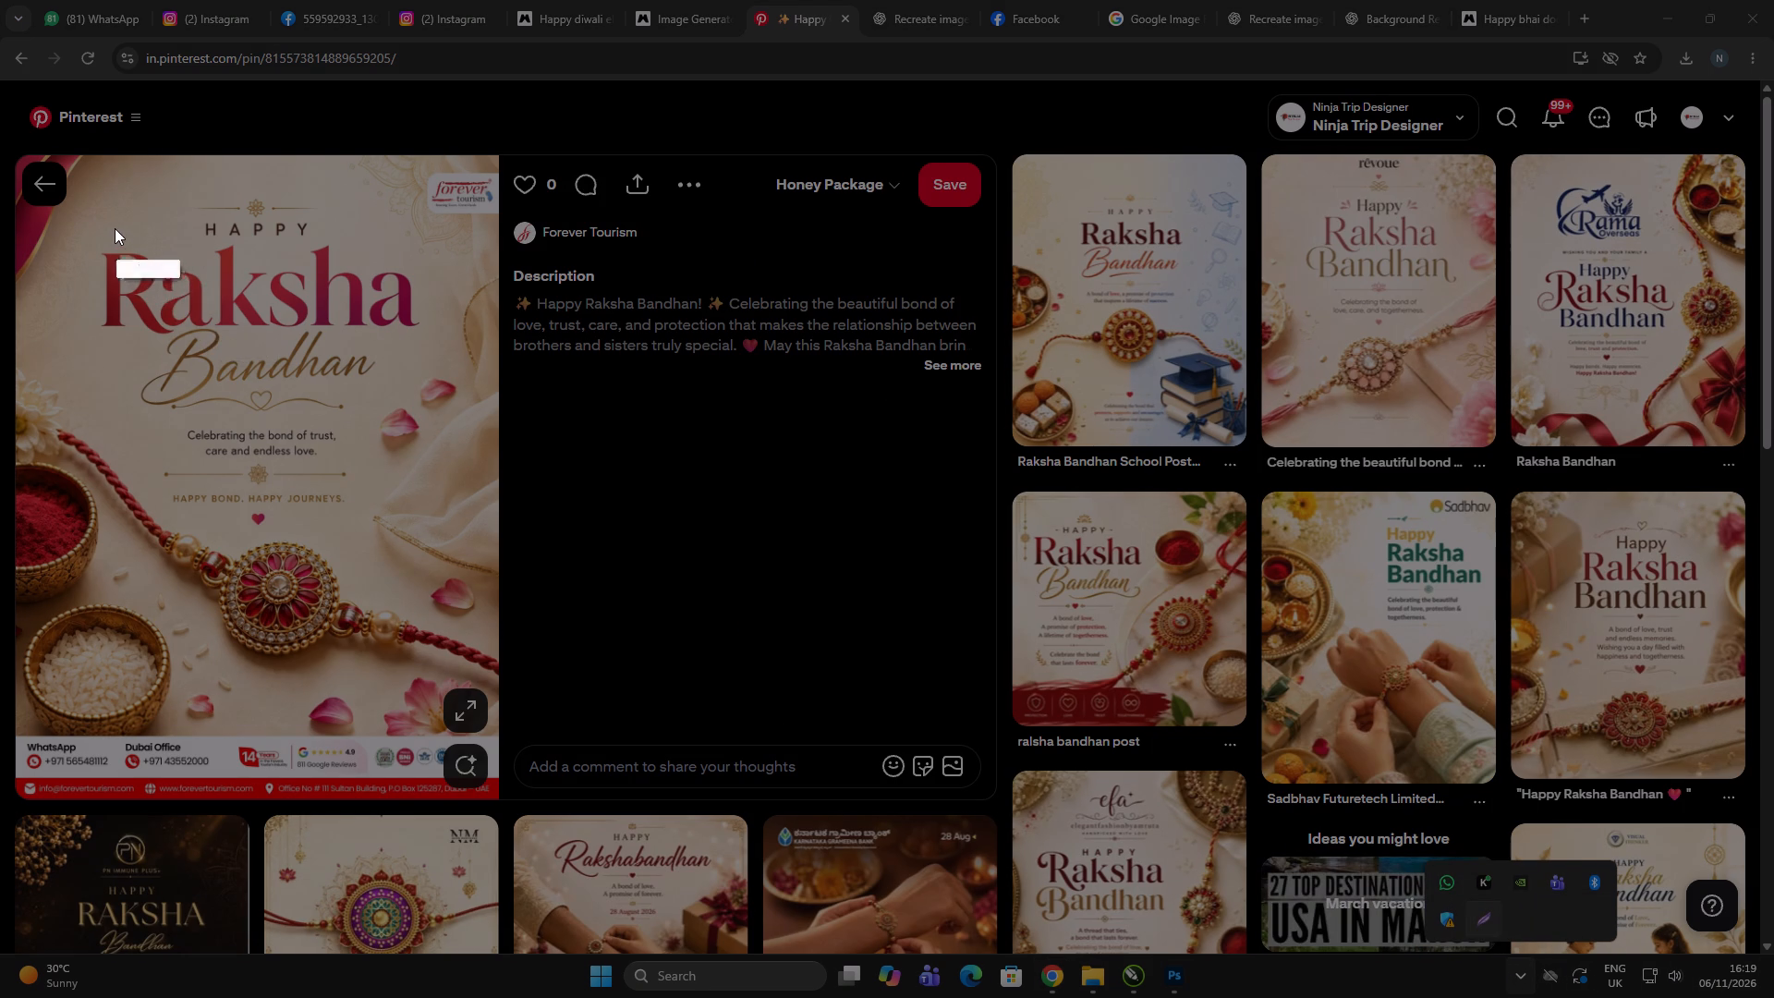
{"action": "left_click_drag", "start_coordinate": [96, 220], "coordinate": [381, 395]}
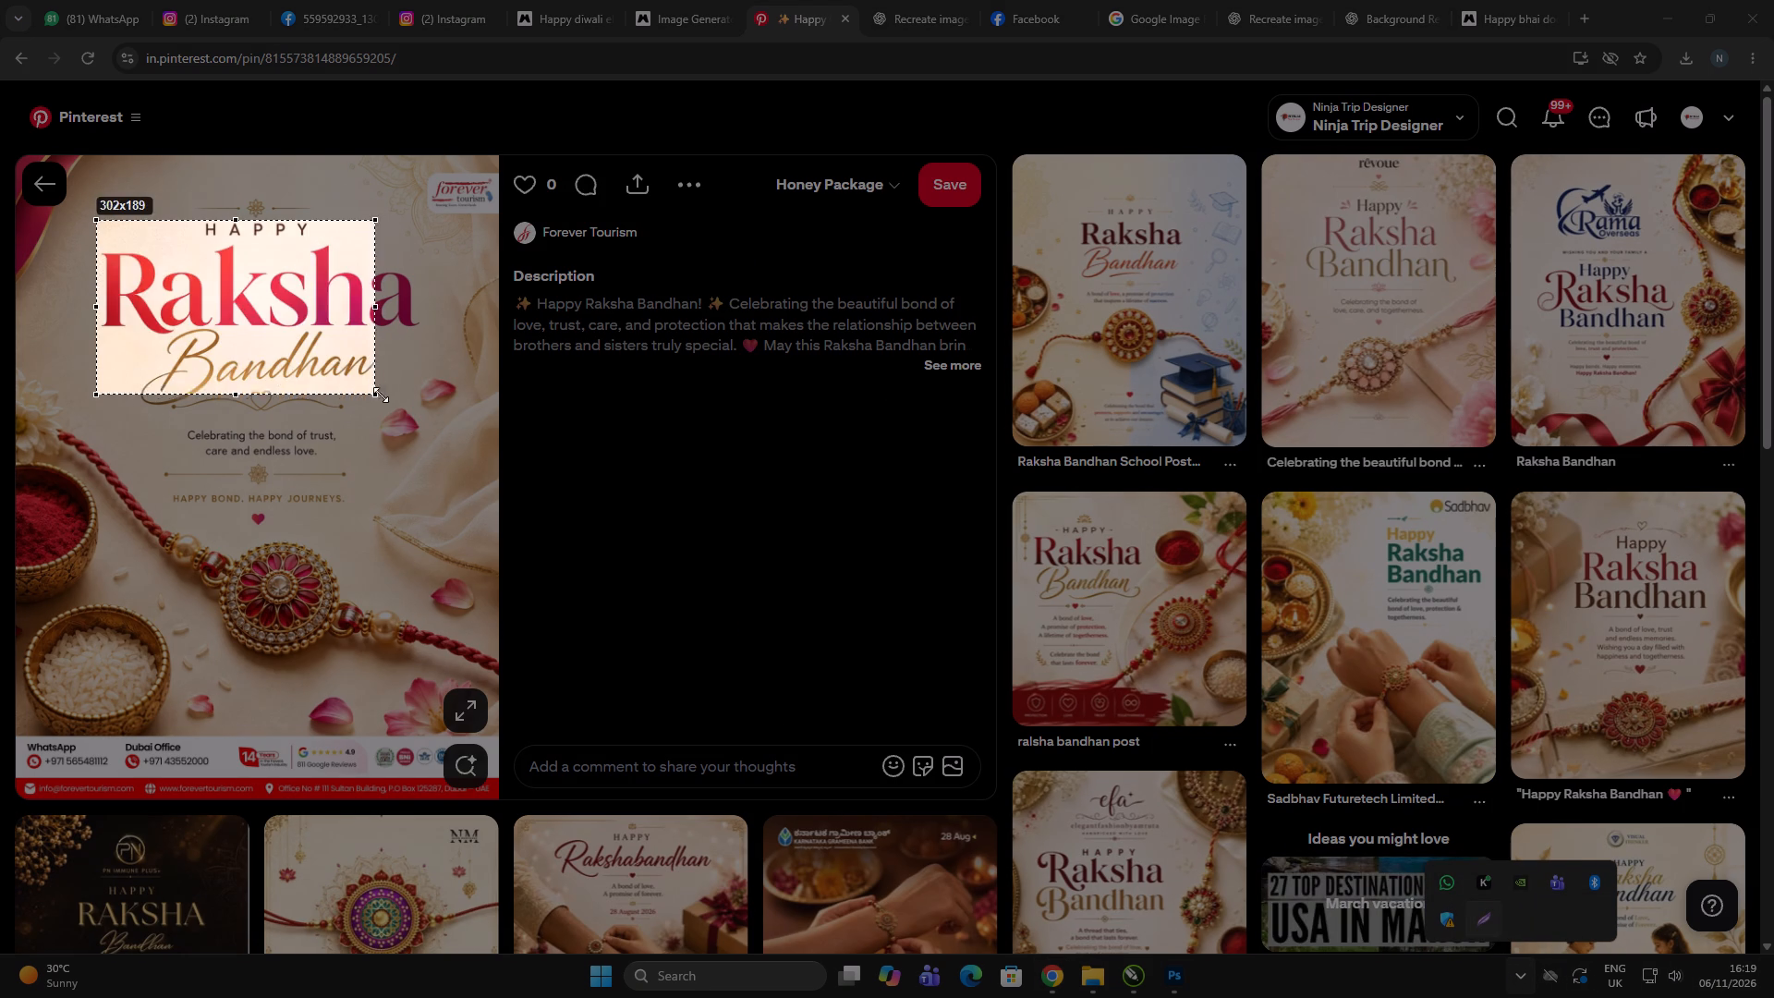
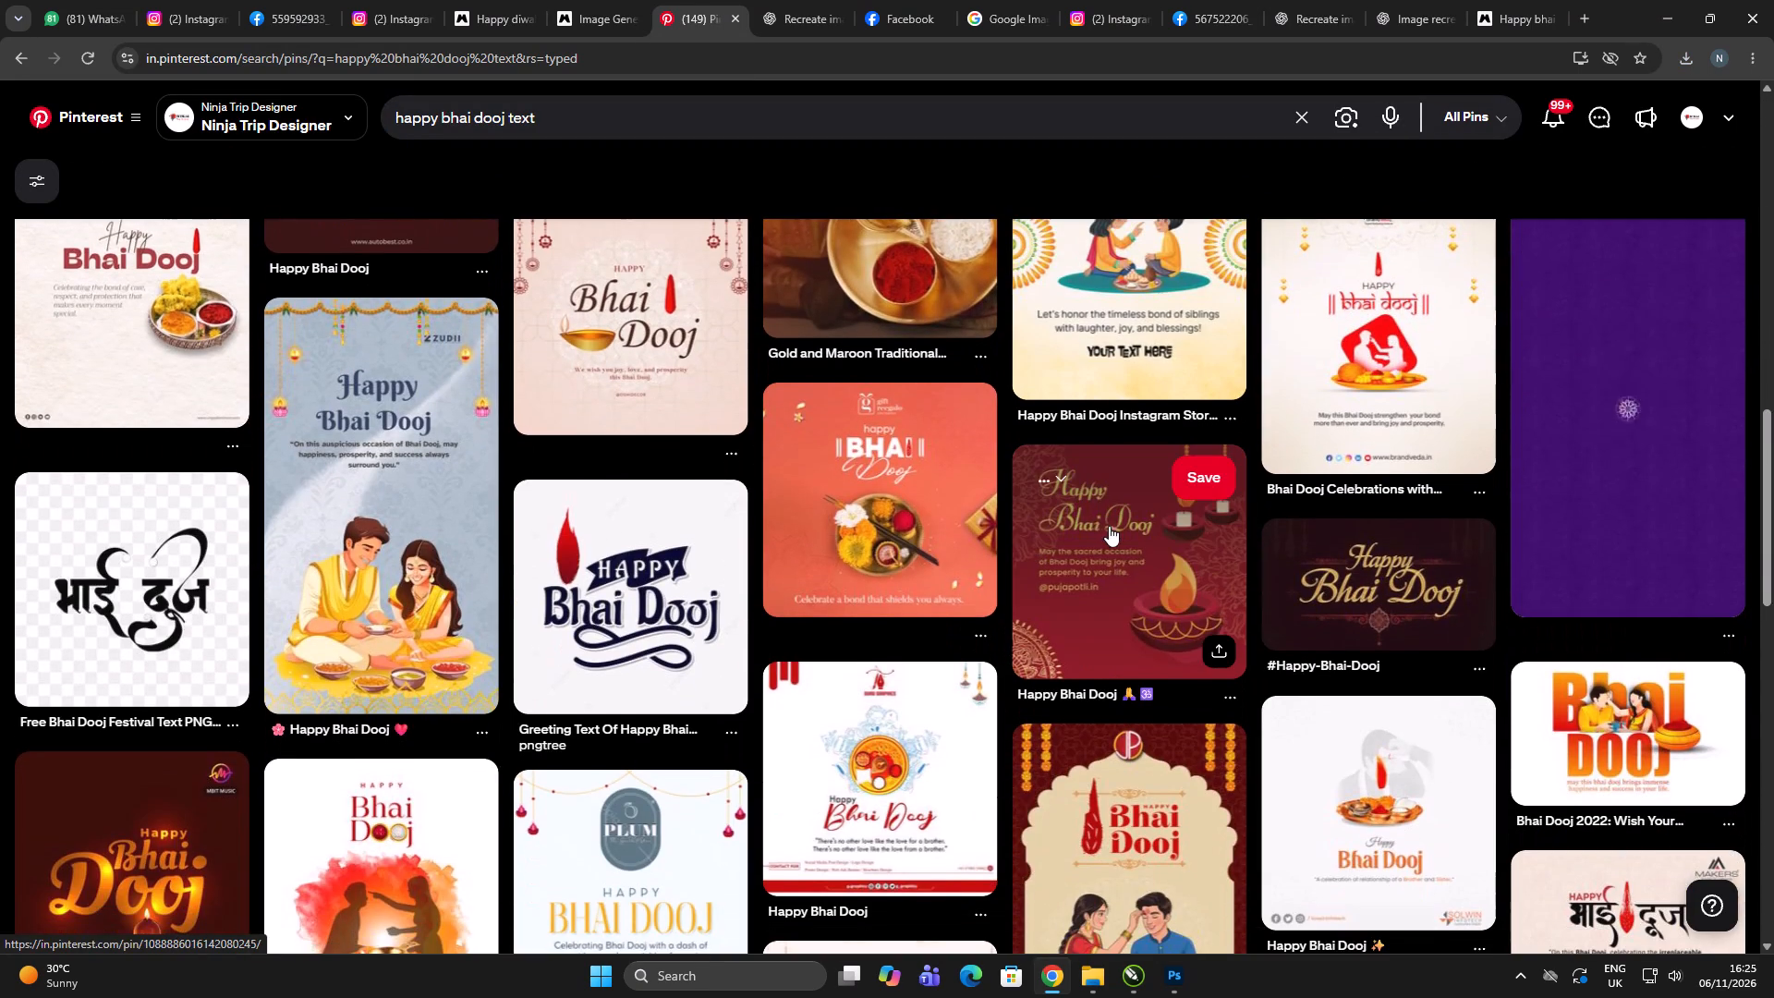
{"action": "scroll", "coordinate": [1103, 522], "scroll_direction": "down", "scroll_amount": 6}
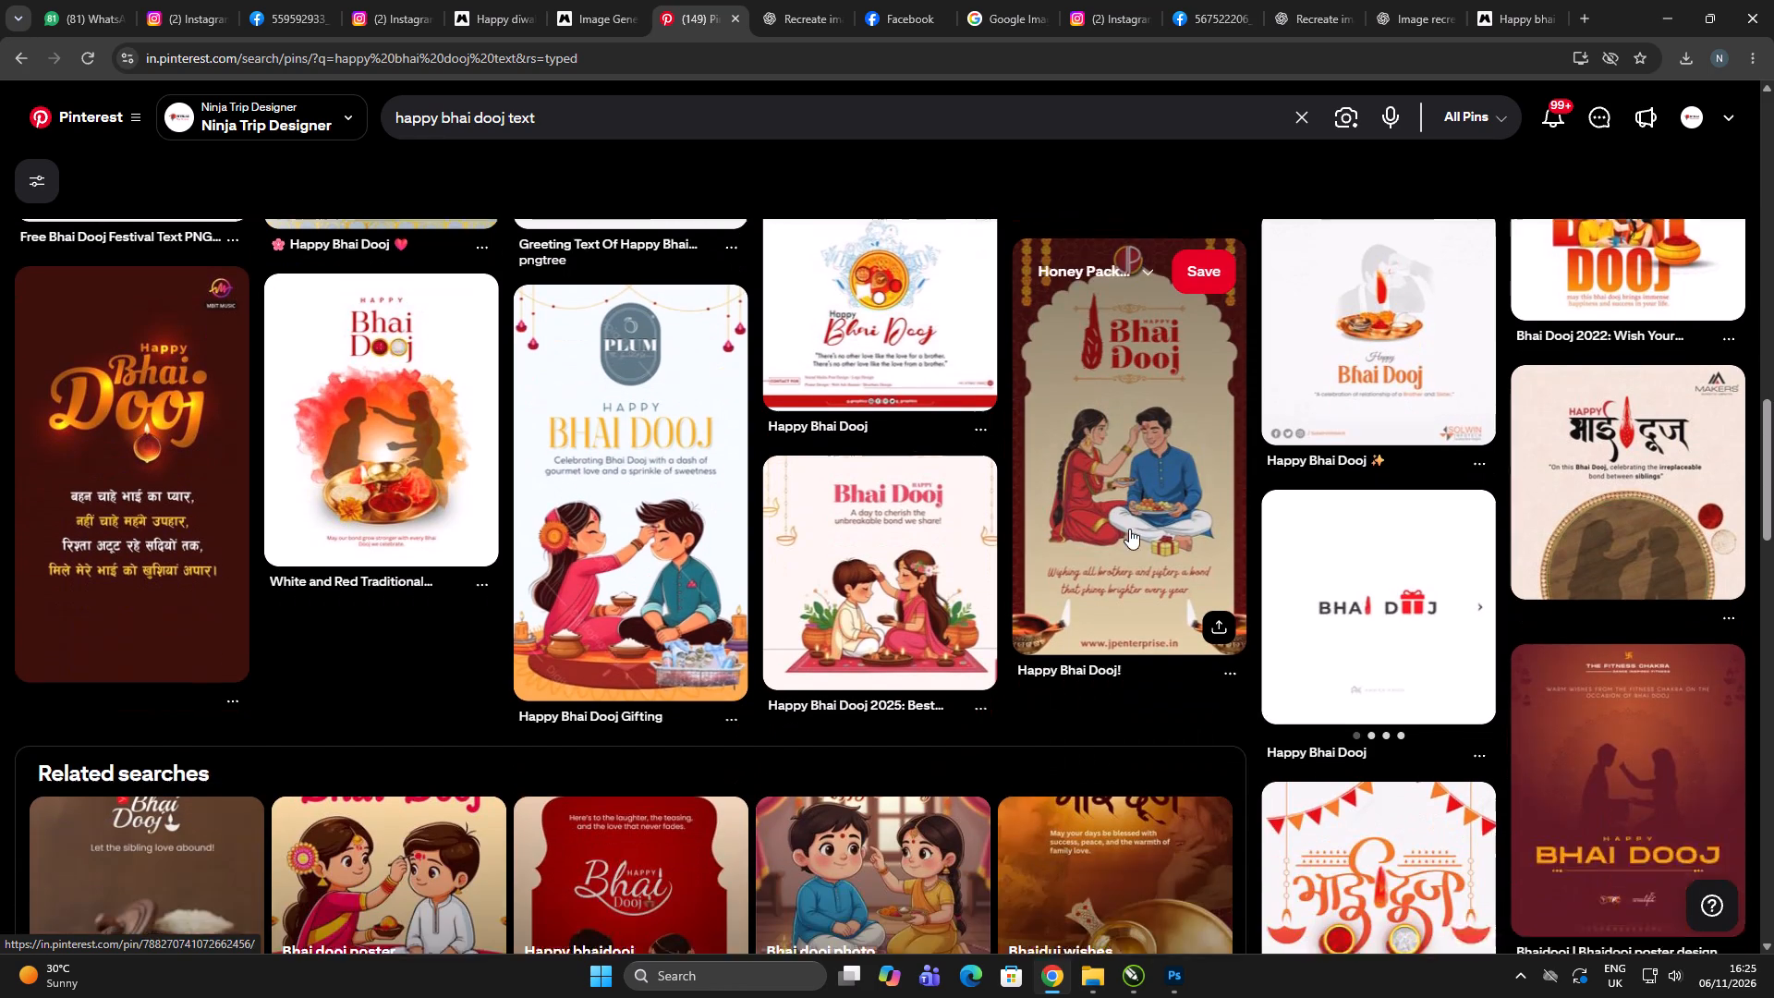
Open the Plum poster pin titled Happy Bhai Dooj Gifting and examine its lettering and the related pins.
{"action": "left_click", "coordinate": [657, 396]}
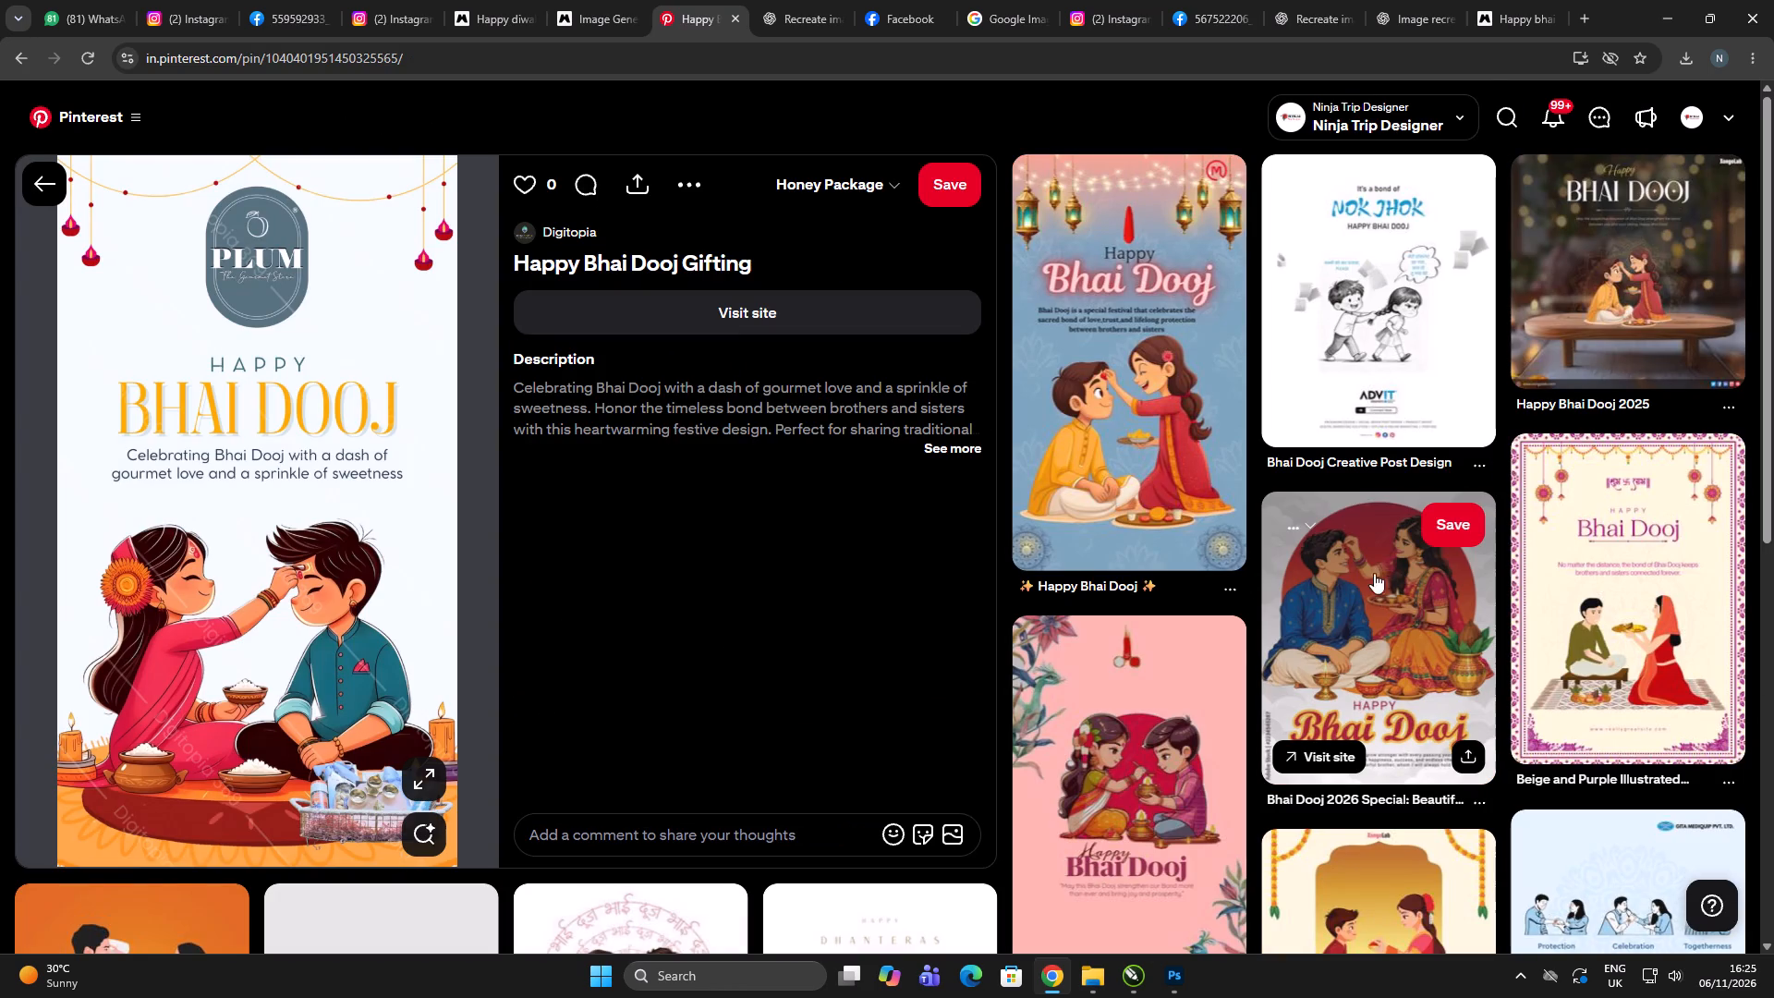
{"action": "scroll", "coordinate": [1322, 528], "scroll_direction": "down", "scroll_amount": 2}
{"action": "scroll", "coordinate": [1174, 714], "scroll_direction": "down", "scroll_amount": 2}
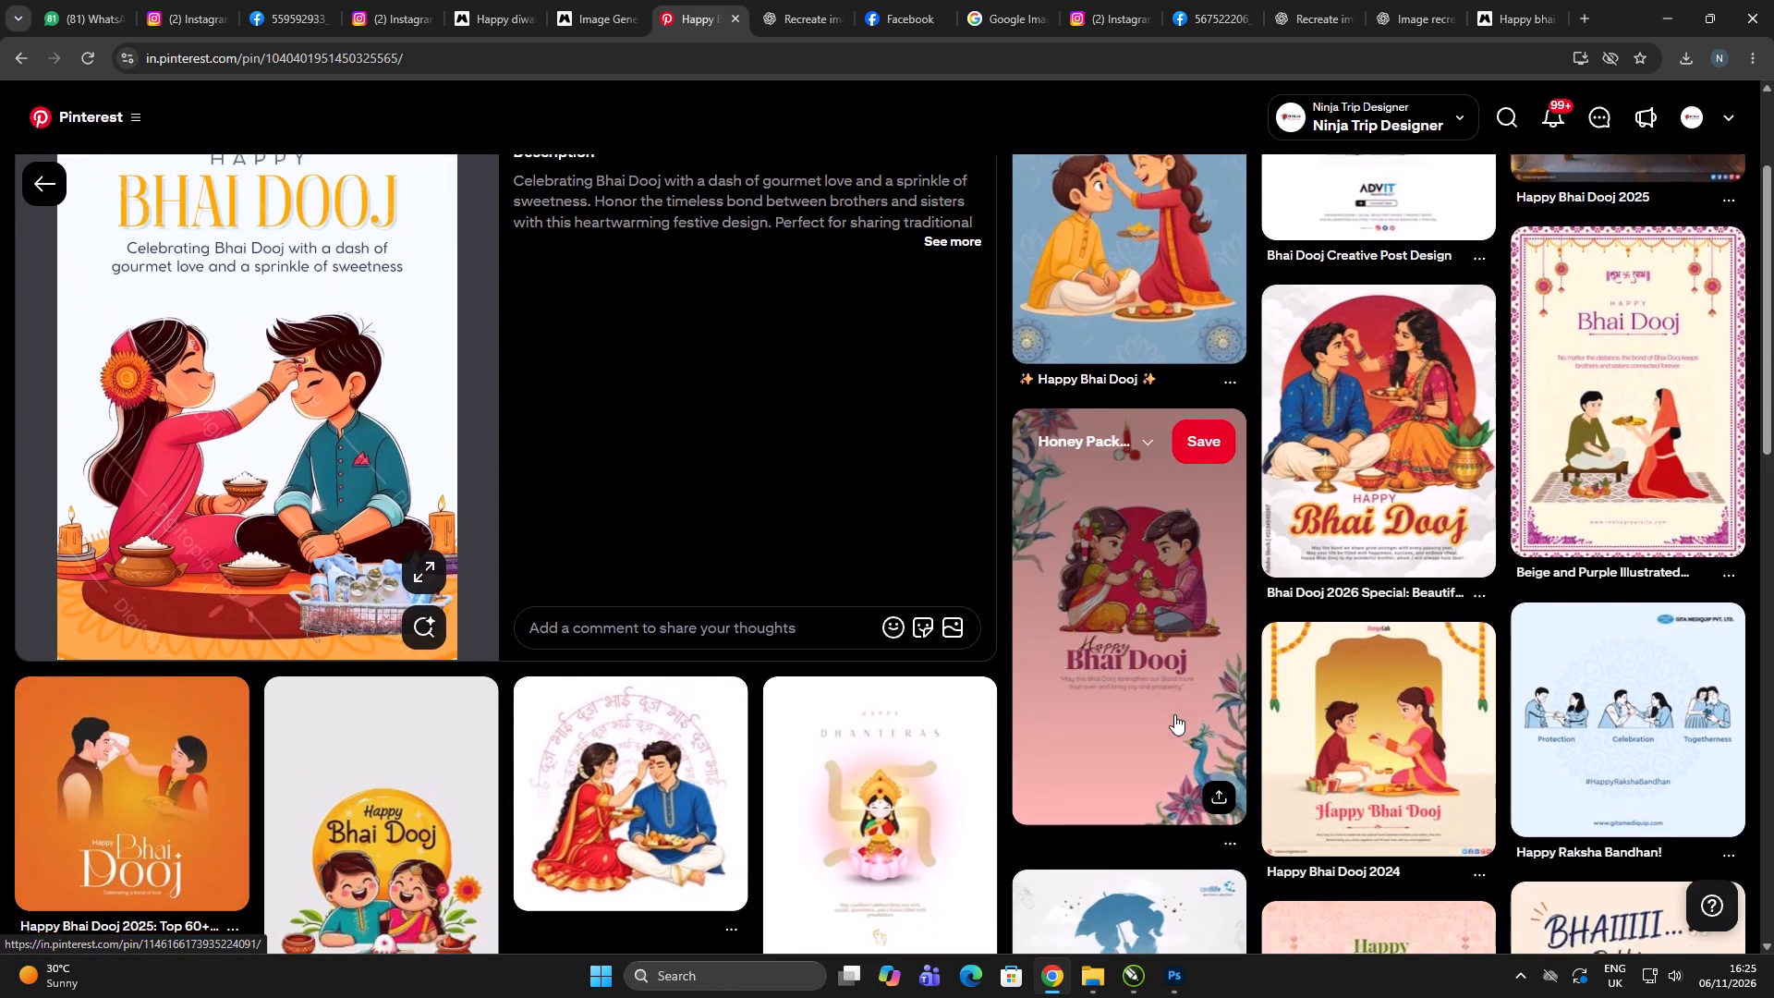
{"action": "scroll", "coordinate": [1174, 714], "scroll_direction": "down", "scroll_amount": 2}
{"action": "scroll", "coordinate": [1258, 677], "scroll_direction": "up", "scroll_amount": 2}
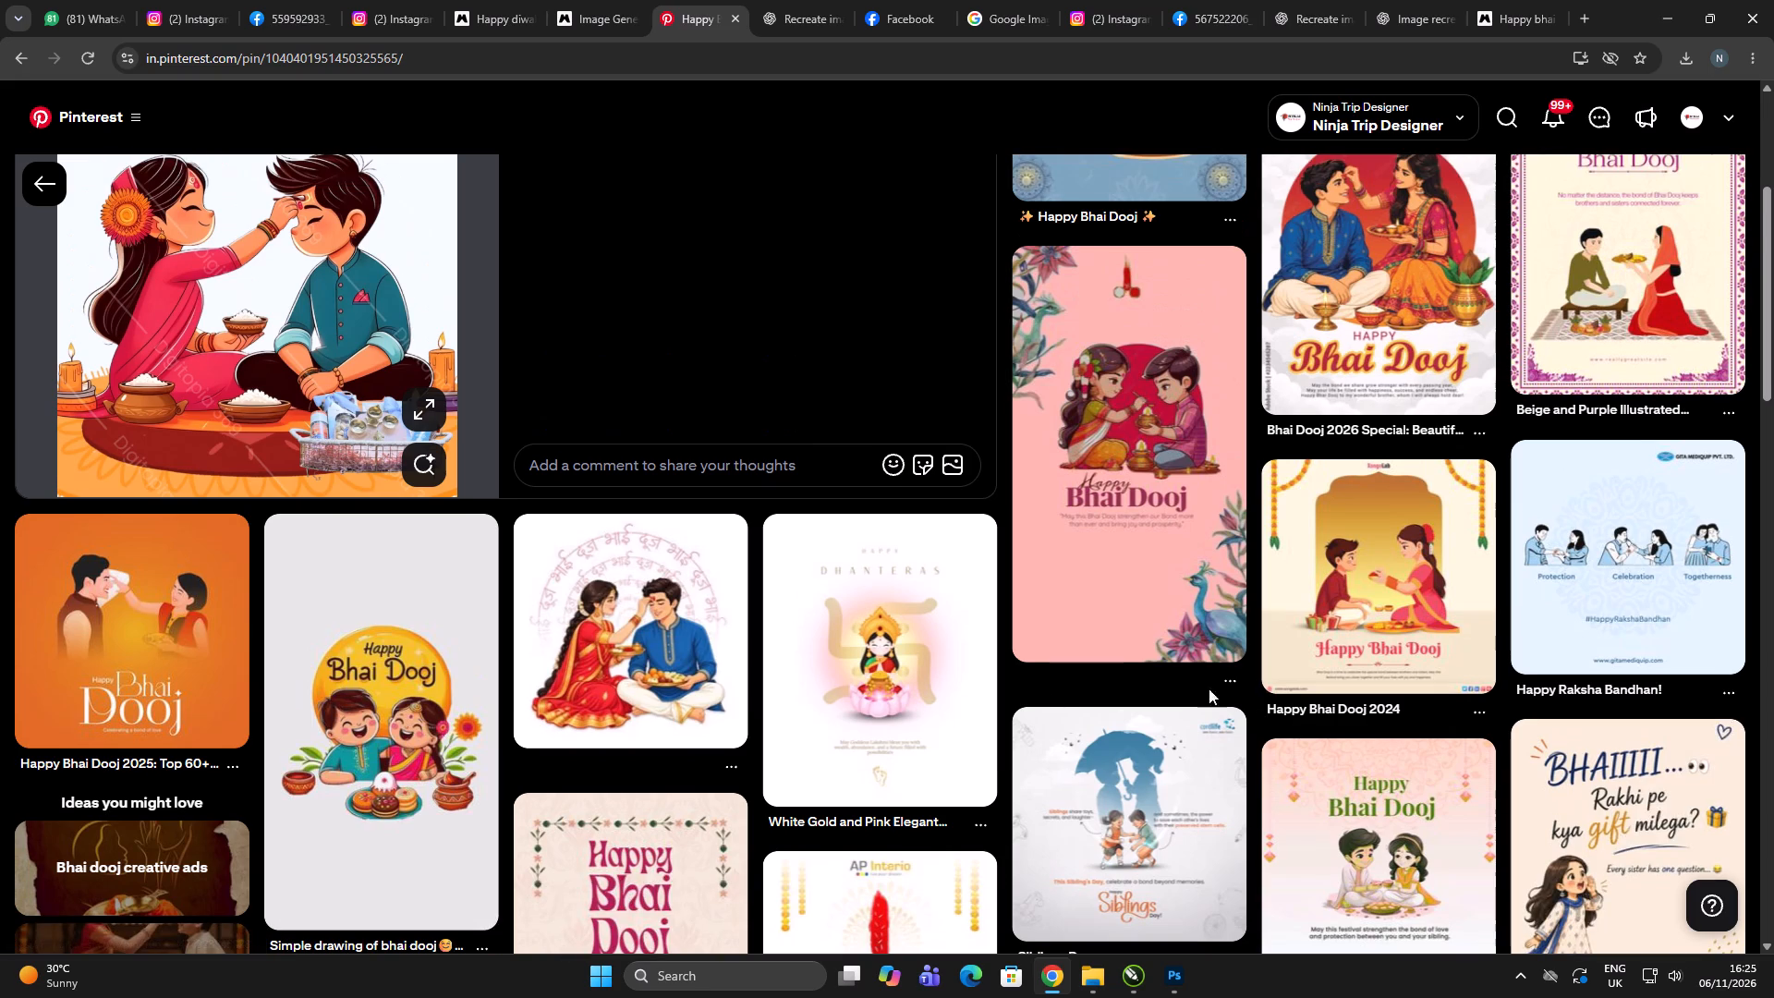
{"action": "scroll", "coordinate": [707, 567], "scroll_direction": "down", "scroll_amount": 1}
{"action": "scroll", "coordinate": [540, 588], "scroll_direction": "up", "scroll_amount": 9}
Copy the Plum Bhai Dooj poster image and switch to the Dhanteras & bhai dooj document in CorelDRAW.
{"action": "right_click", "coordinate": [213, 396]}
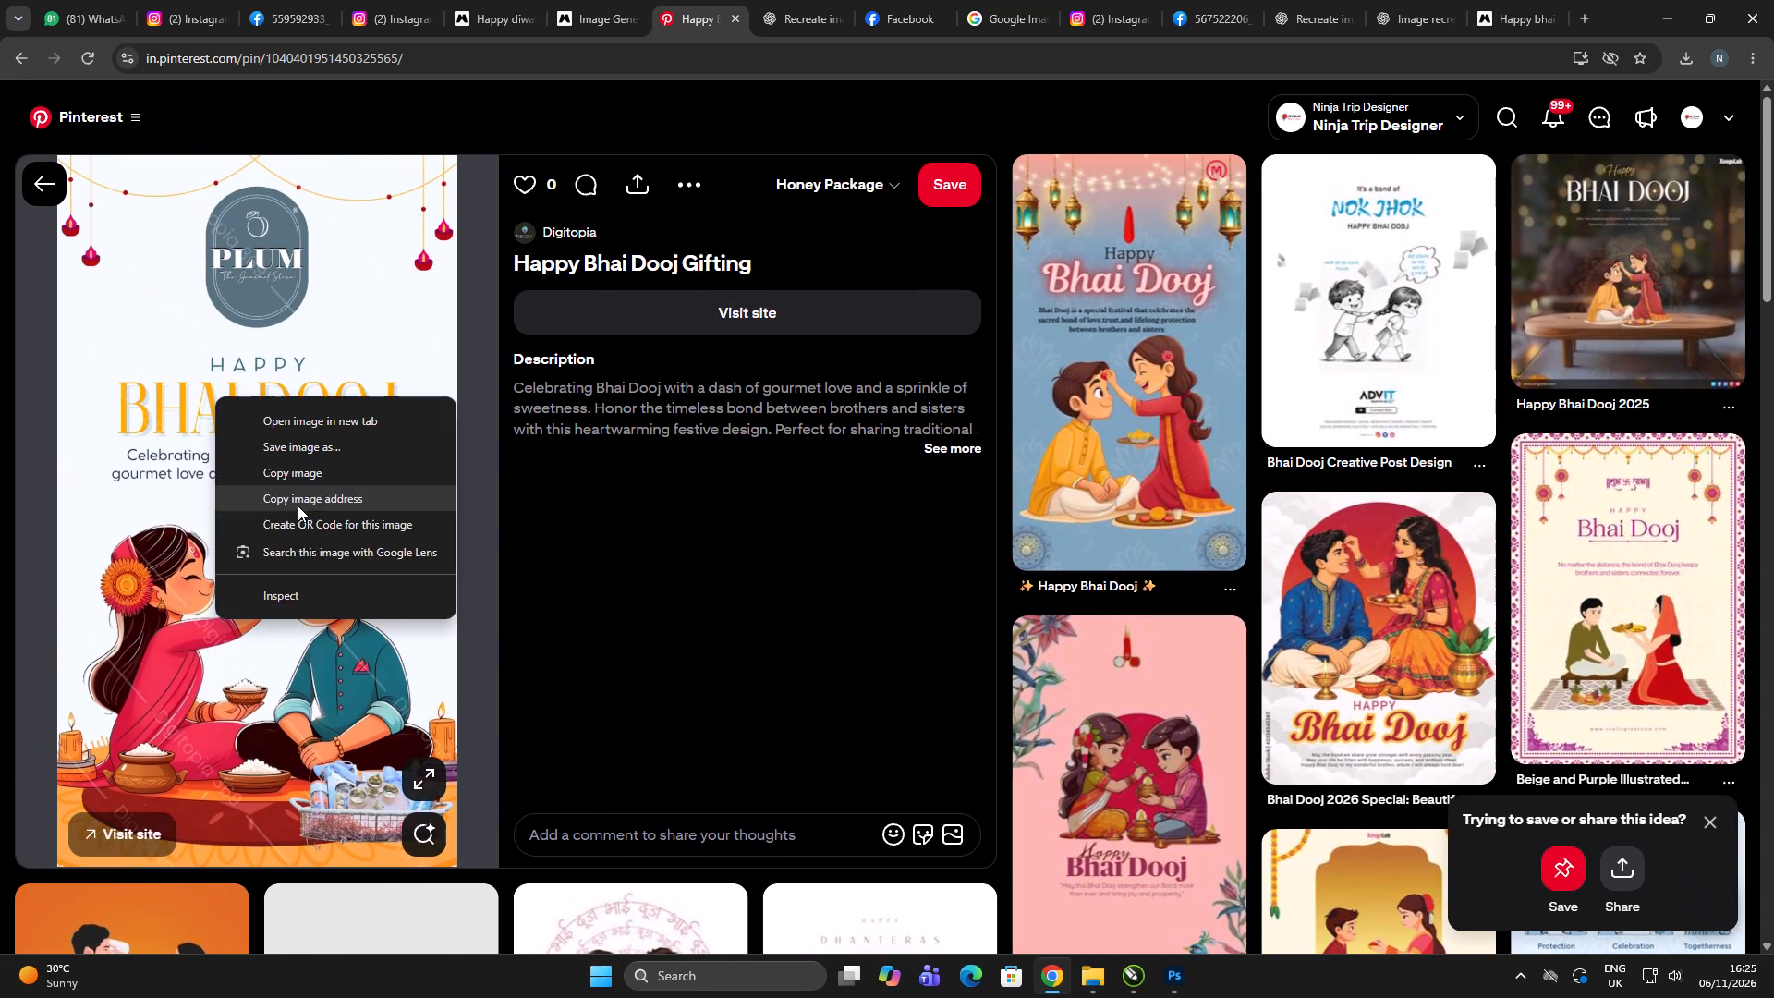
{"action": "left_click", "coordinate": [310, 471]}
{"action": "key", "text": "alt+Tab"}
{"action": "scroll", "coordinate": [610, 489], "scroll_direction": "down", "scroll_amount": 2}
{"action": "key", "text": "alt+Tab"}
{"action": "key", "text": "alt+Tab"}
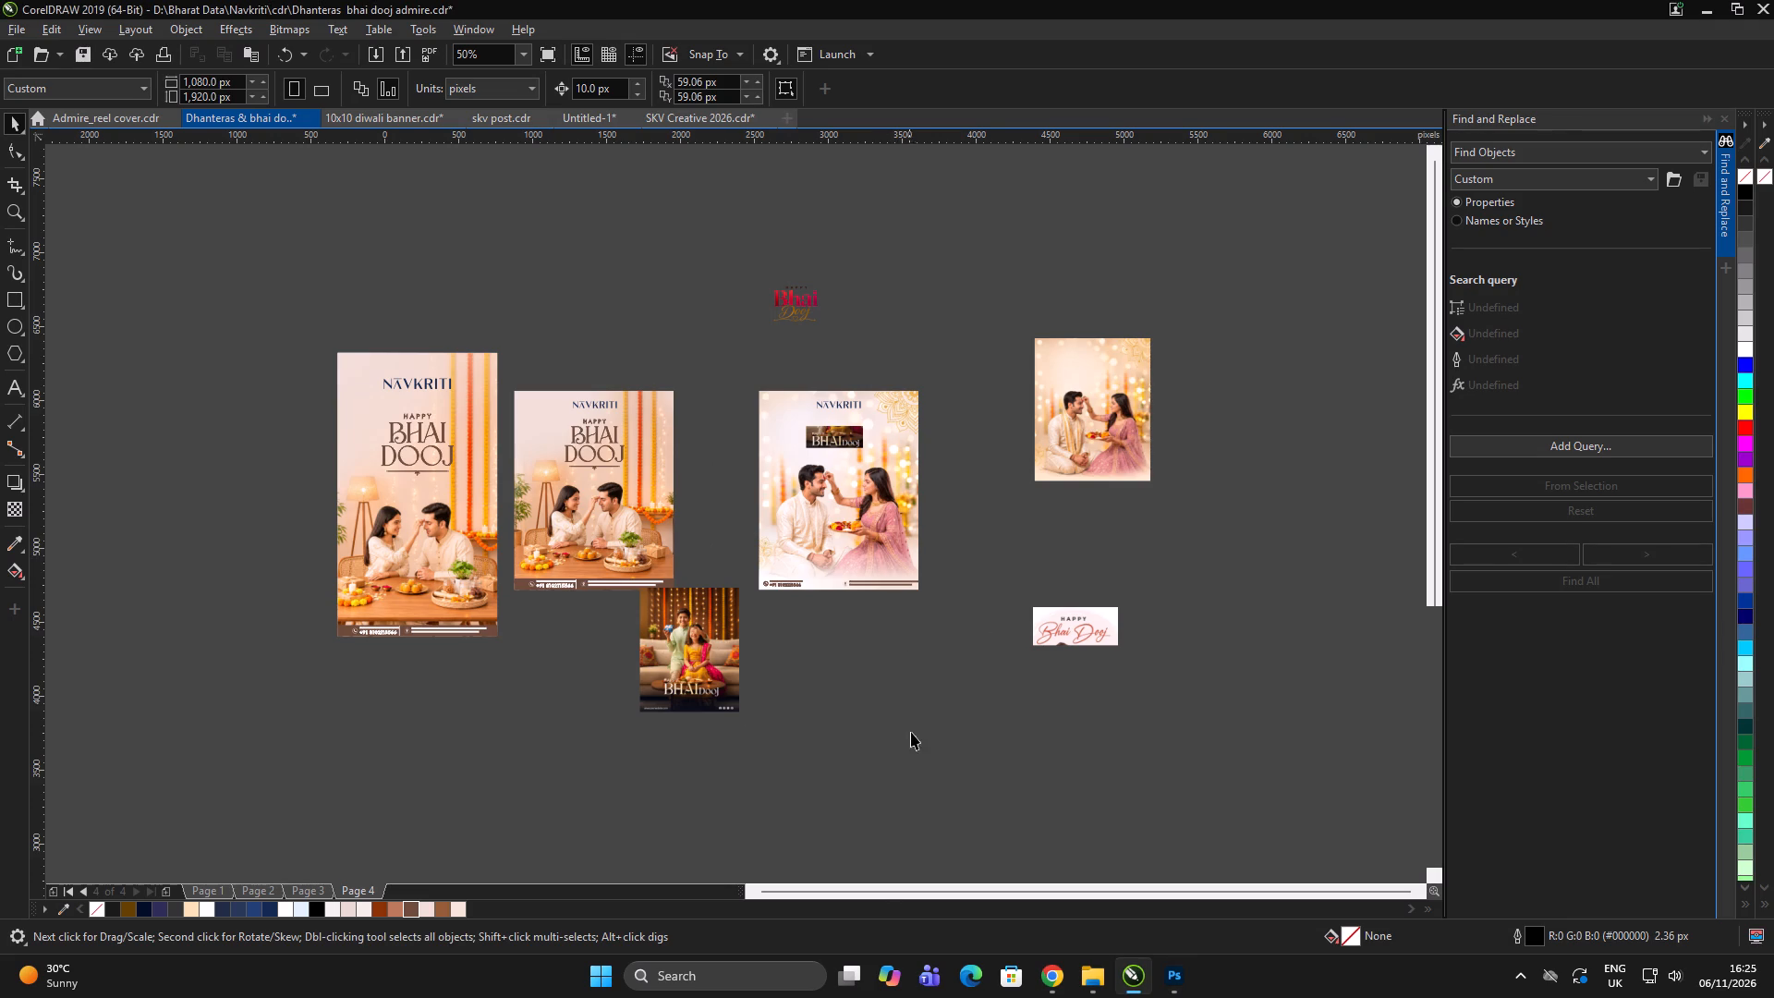
{"action": "left_click", "coordinate": [911, 732]}
{"action": "left_click", "coordinate": [917, 724]}
{"action": "left_click_drag", "start_coordinate": [919, 717], "coordinate": [918, 707]}
Move the dark Happy Bhai Dooj lettering image from the couple post's heading area to its lower outer edge.
{"action": "scroll", "coordinate": [871, 454], "scroll_direction": "up", "scroll_amount": 1}
{"action": "left_click_drag", "start_coordinate": [824, 420], "coordinate": [665, 619]}
Copy the brown BHAI DOOJ text from the adjacent post onto the couple post, below the NAVKRITI logo.
{"action": "left_click", "coordinate": [353, 455]}
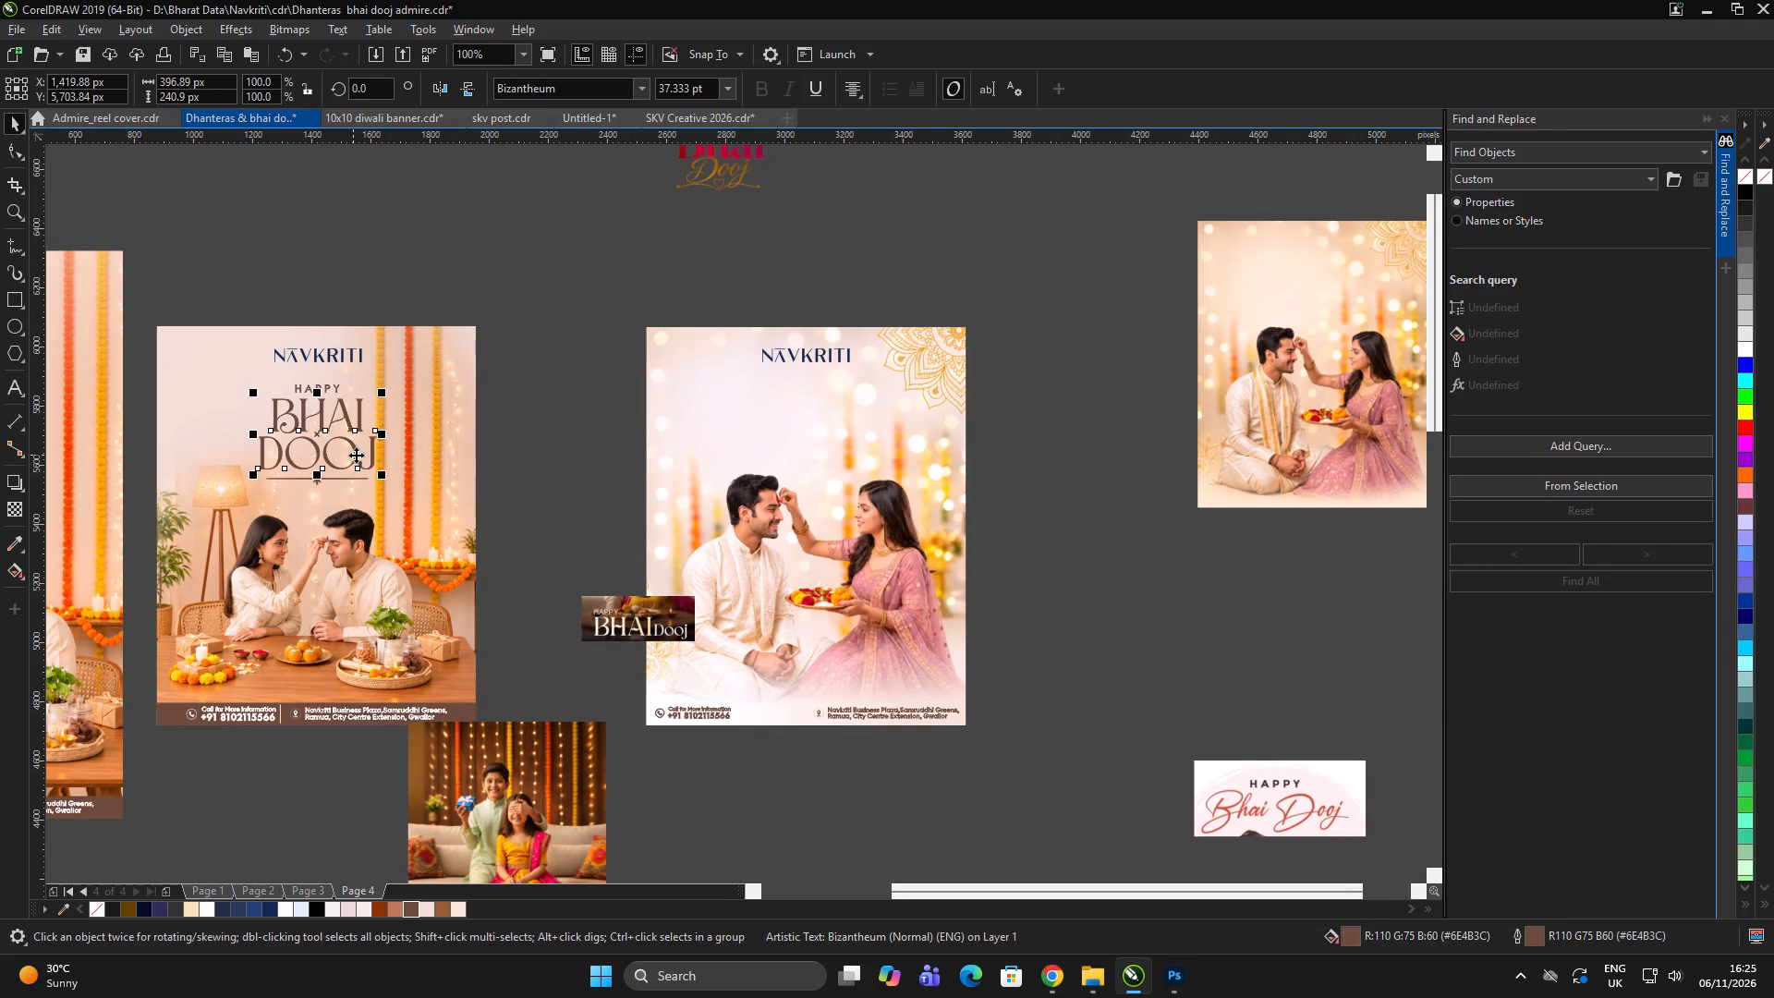
{"action": "left_click_drag", "start_coordinate": [357, 454], "coordinate": [819, 442]}
{"action": "right_click", "coordinate": [818, 442]}
{"action": "scroll", "coordinate": [846, 412], "scroll_direction": "up", "scroll_amount": 1}
{"action": "key", "text": "ctrl+u"}
{"action": "left_click", "coordinate": [1131, 469], "text": "ctrl"}
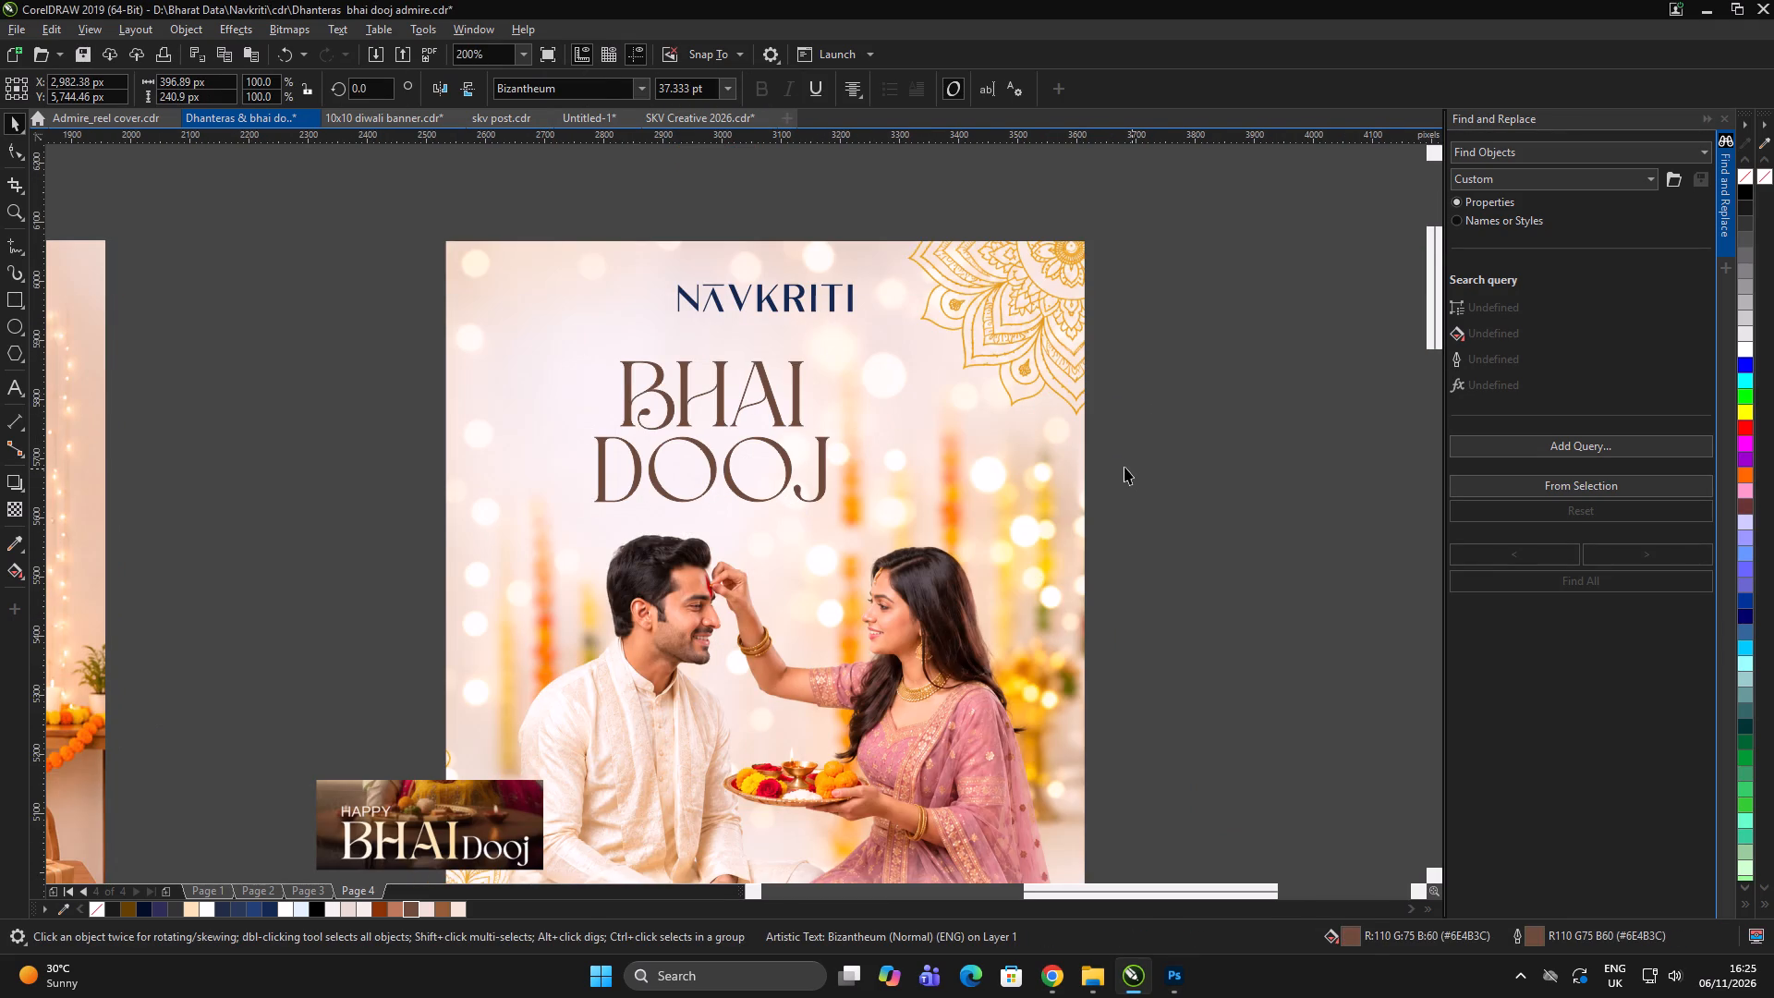
{"action": "left_click", "coordinate": [1115, 464]}
{"action": "left_click_drag", "start_coordinate": [1197, 396], "coordinate": [398, 588]}
Try the Bolton font on the couple post's BHAI DOOJ text, and change it to Bugaeil.
{"action": "left_click", "coordinate": [788, 475]}
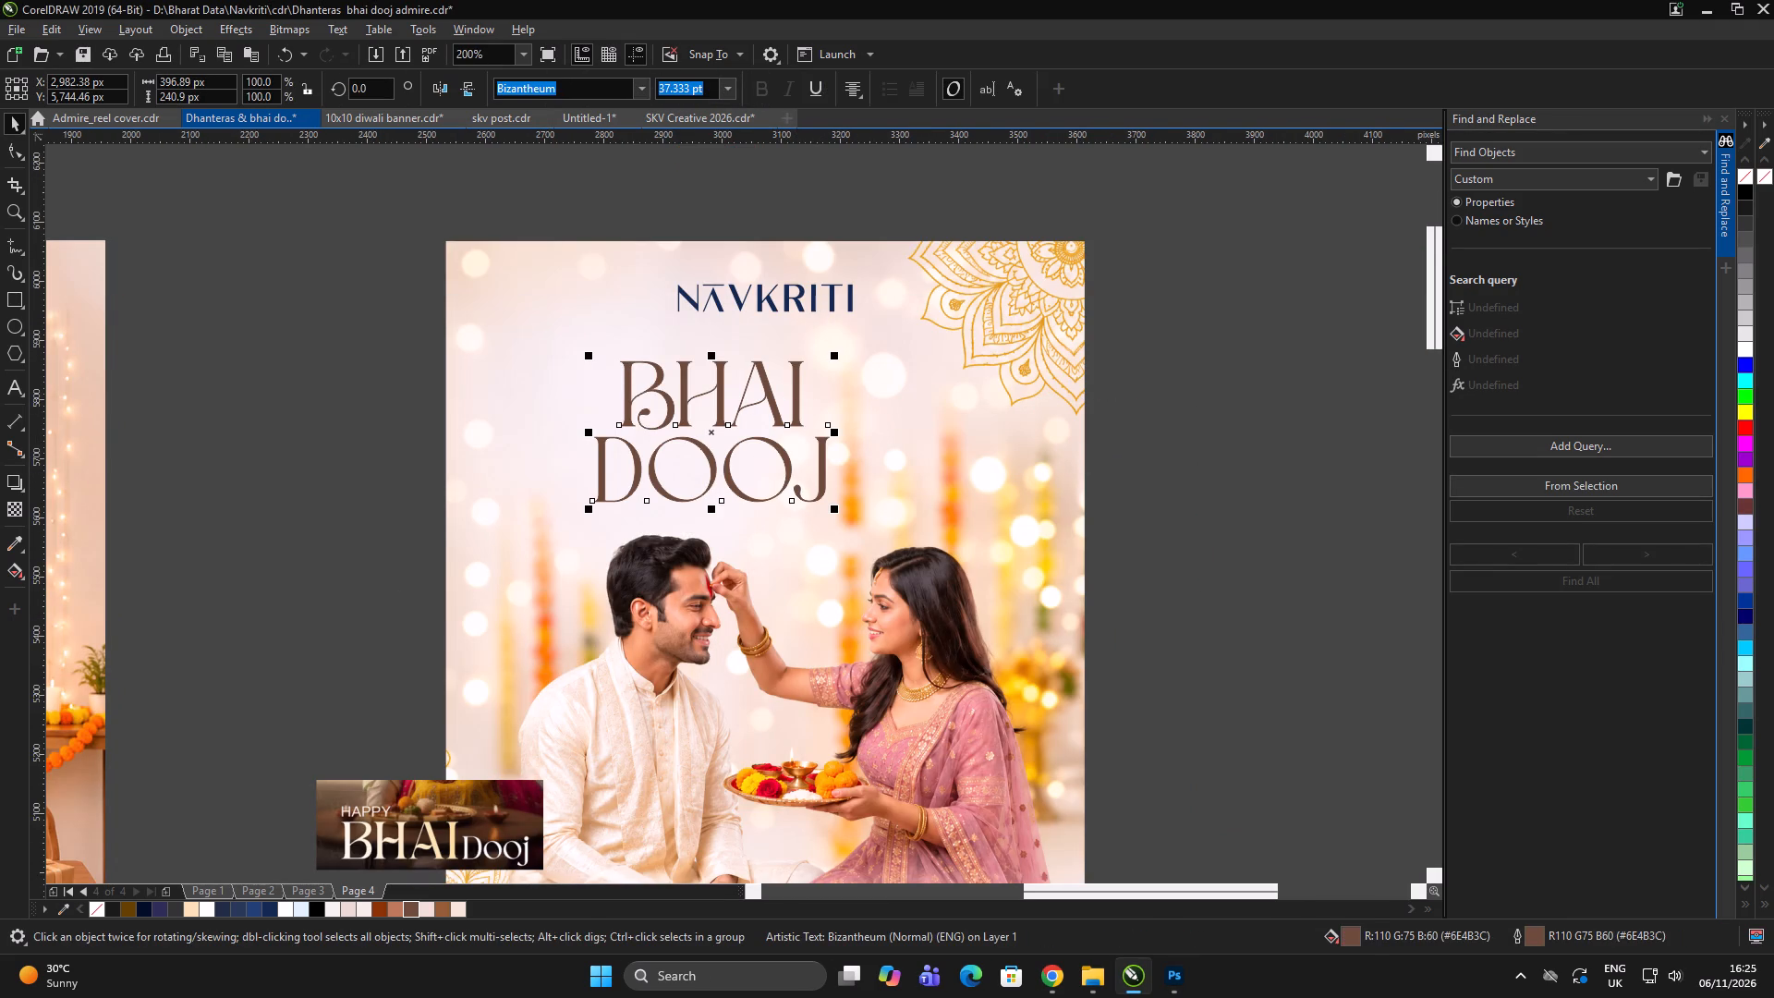
{"action": "left_click", "coordinate": [639, 90]}
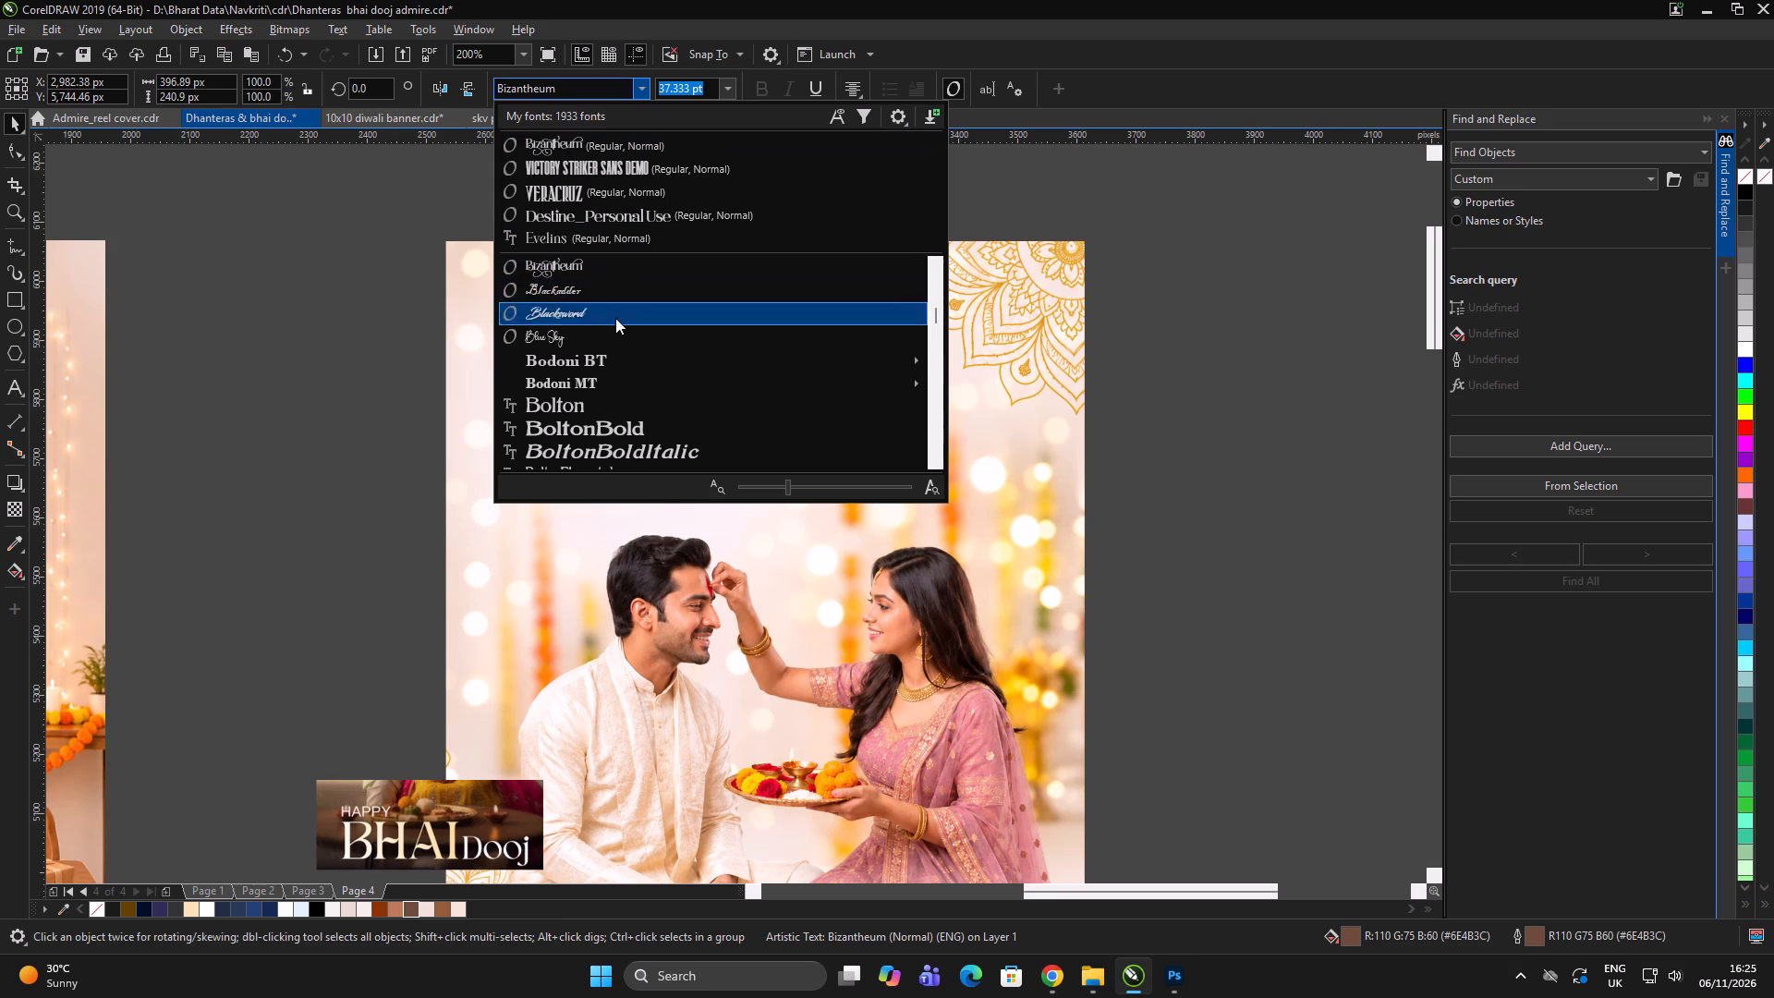
{"action": "left_click", "coordinate": [589, 409]}
{"action": "scroll", "coordinate": [774, 396], "scroll_direction": "up", "scroll_amount": 2}
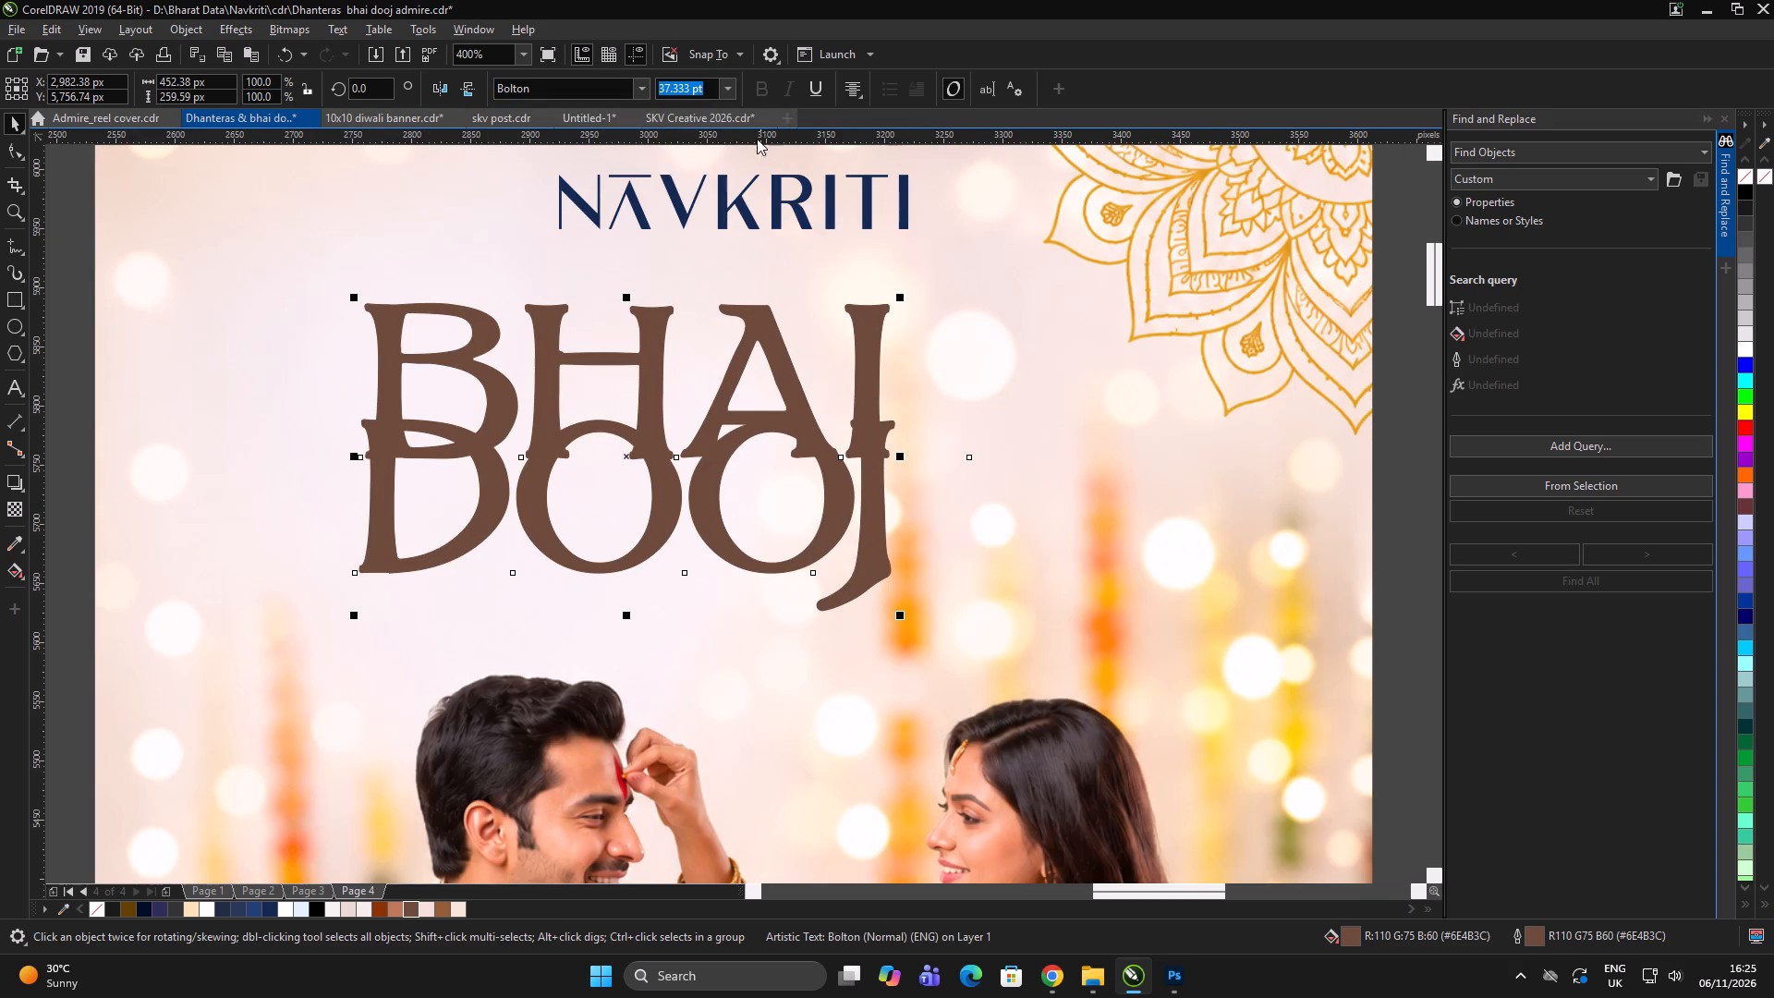
{"action": "left_click", "coordinate": [638, 85]}
{"action": "scroll", "coordinate": [618, 378], "scroll_direction": "down", "scroll_amount": 4}
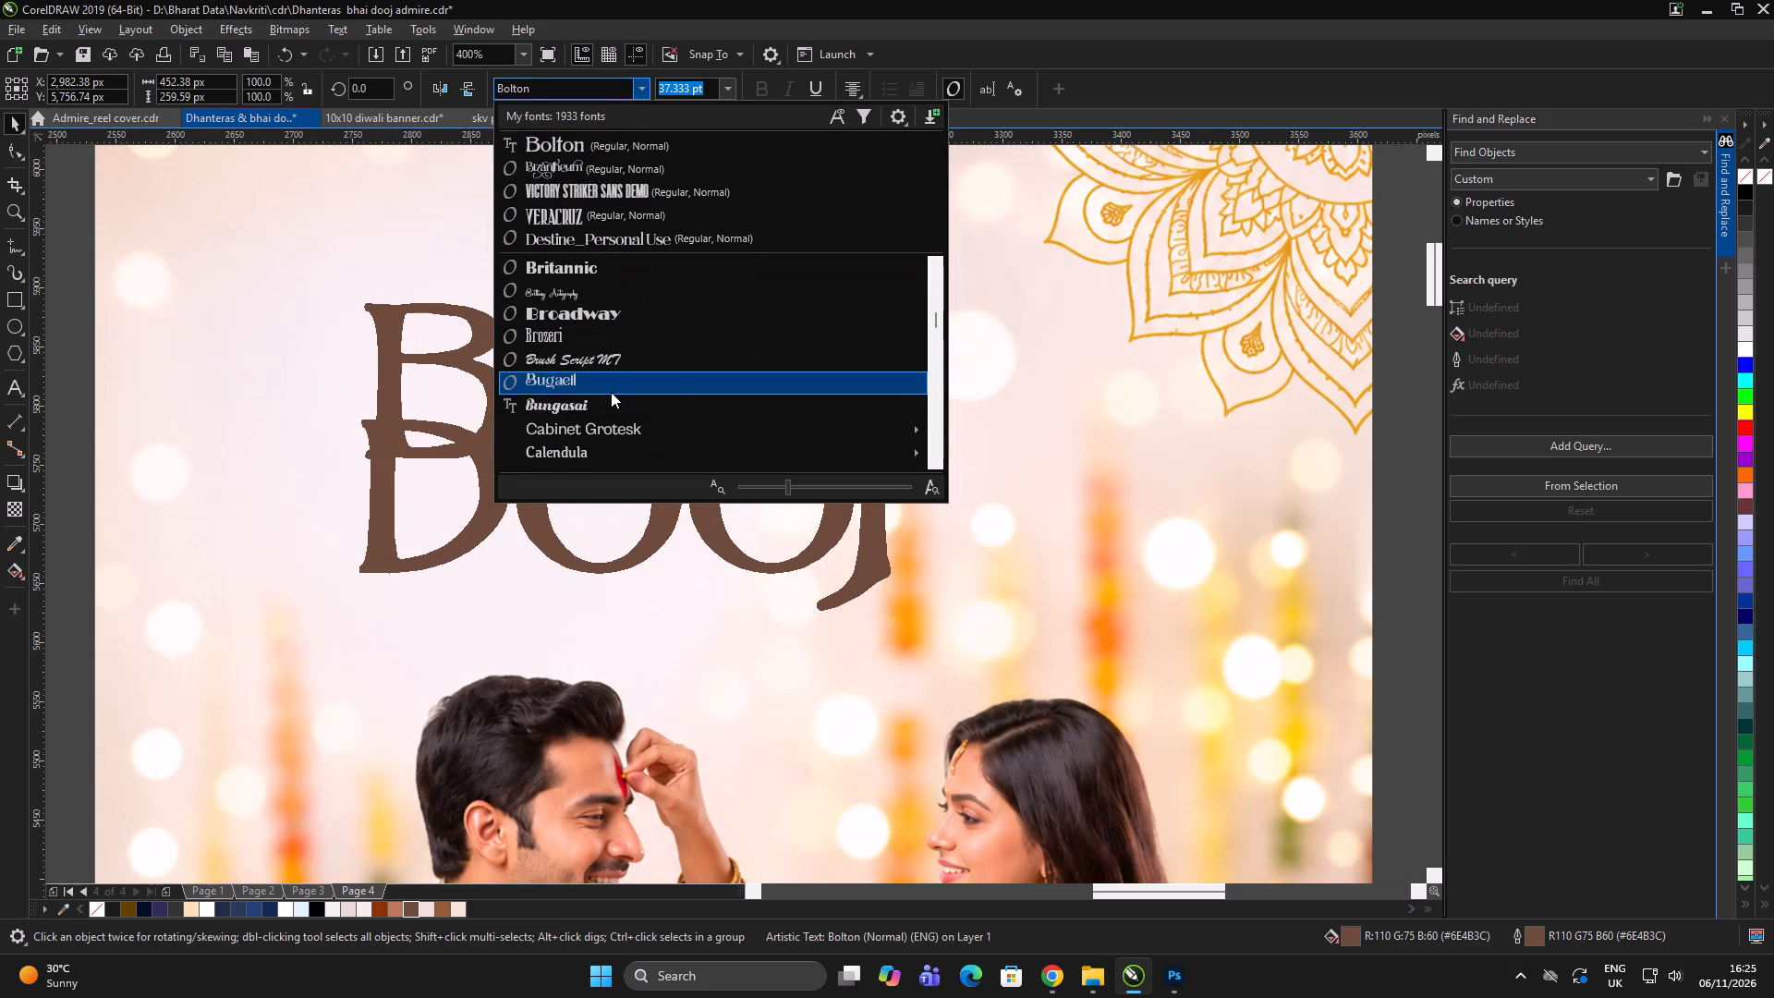
{"action": "left_click", "coordinate": [611, 388]}
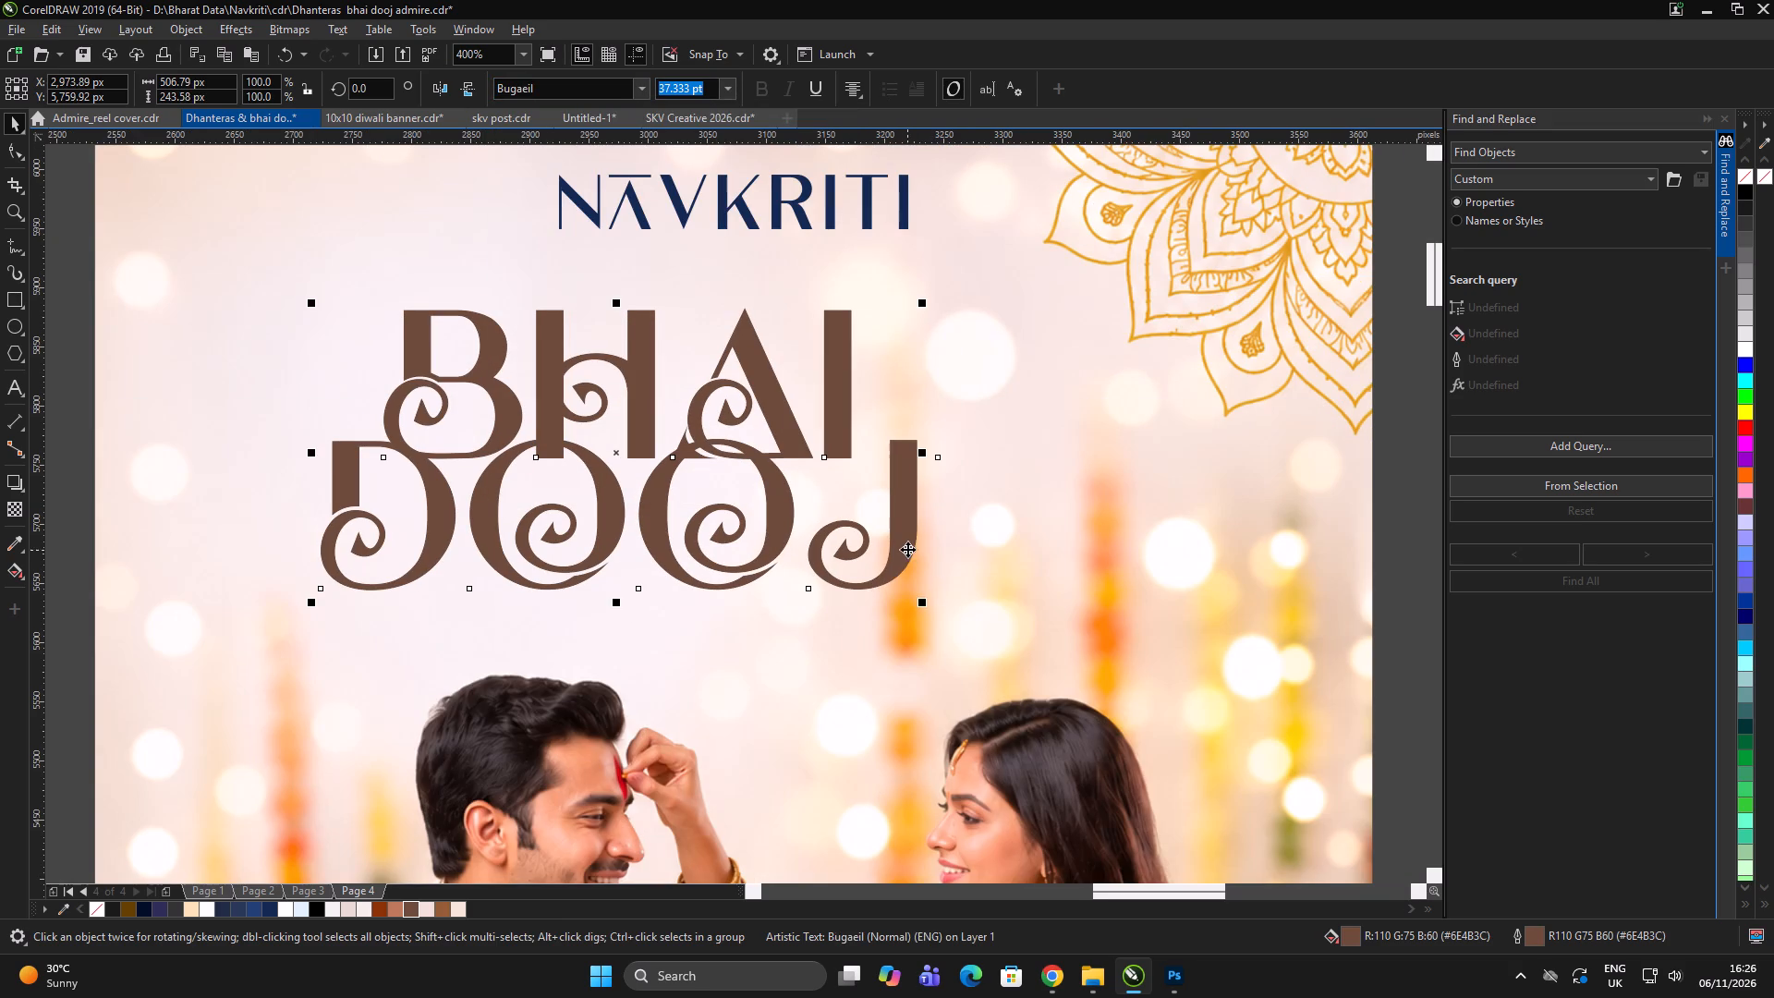
Change the whole BHAI DOOJ text on the couple post to title case, reading Bhai Dooj.
{"action": "double_click", "coordinate": [907, 547]}
{"action": "key", "text": "ctrl+a"}
{"action": "key", "text": "shift+F3"}
{"action": "left_click", "coordinate": [842, 481]}
{"action": "left_click", "coordinate": [851, 533]}
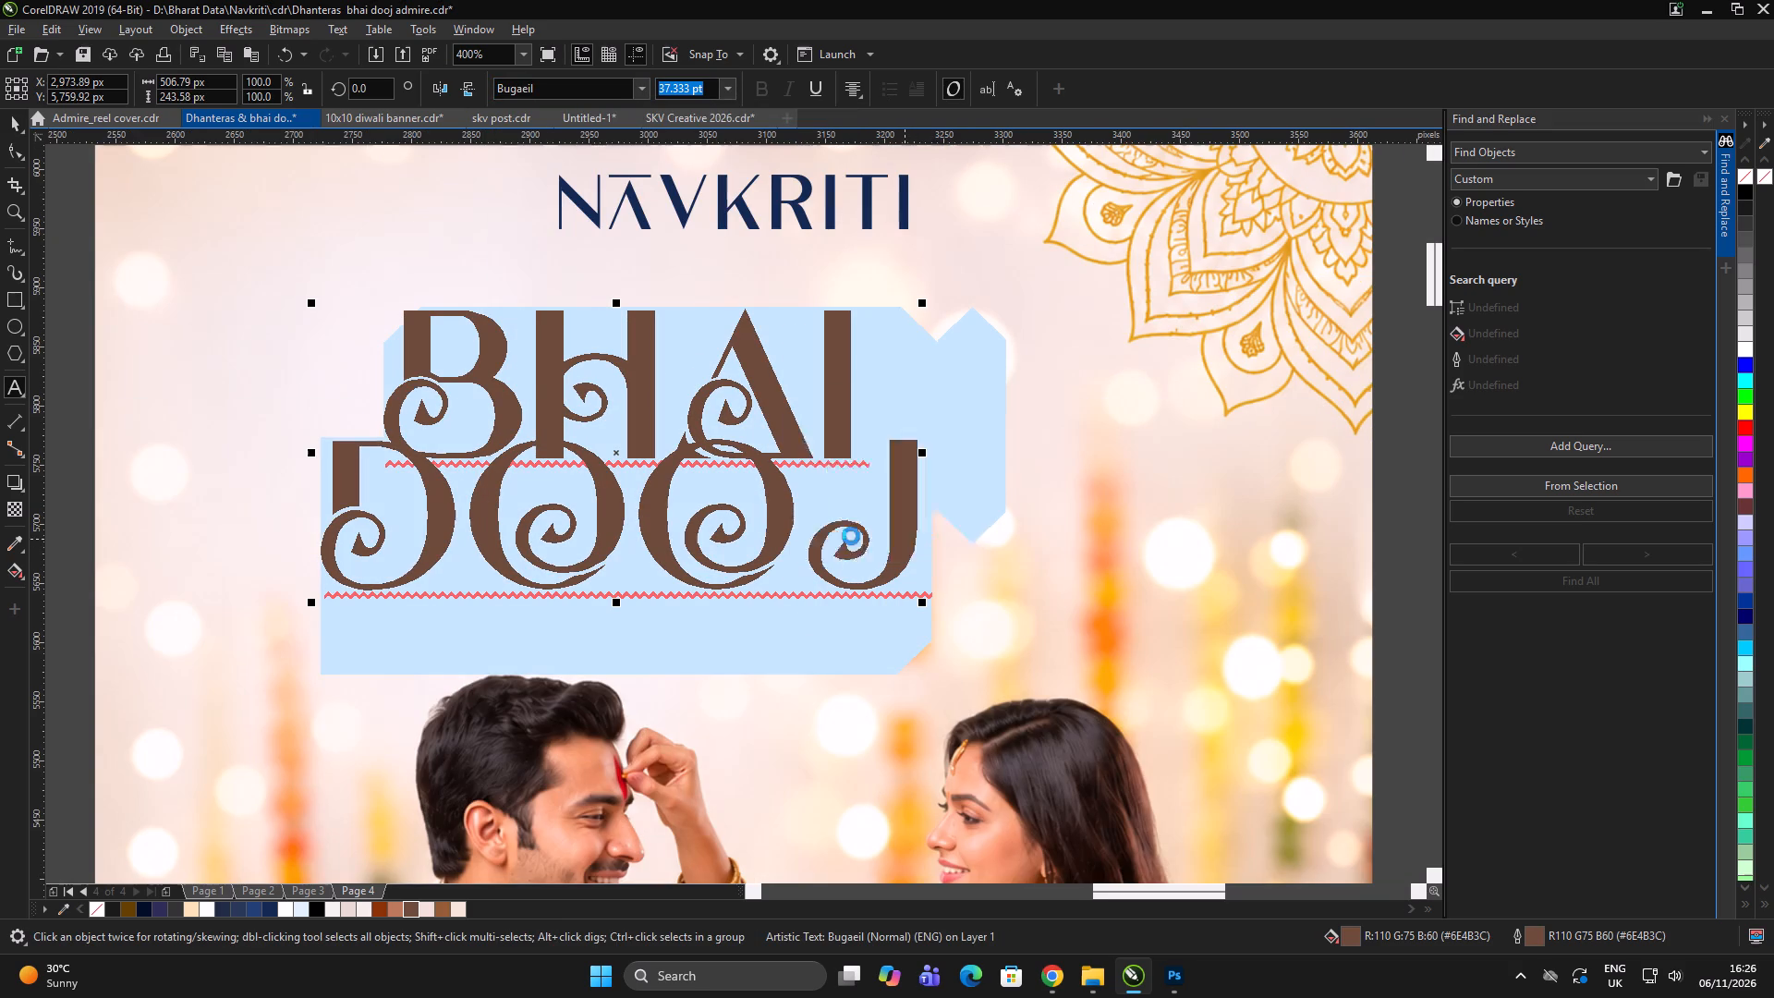
Remove the outline from the Bhai Dooj text on the couple post.
{"action": "right_click", "coordinate": [1742, 176]}
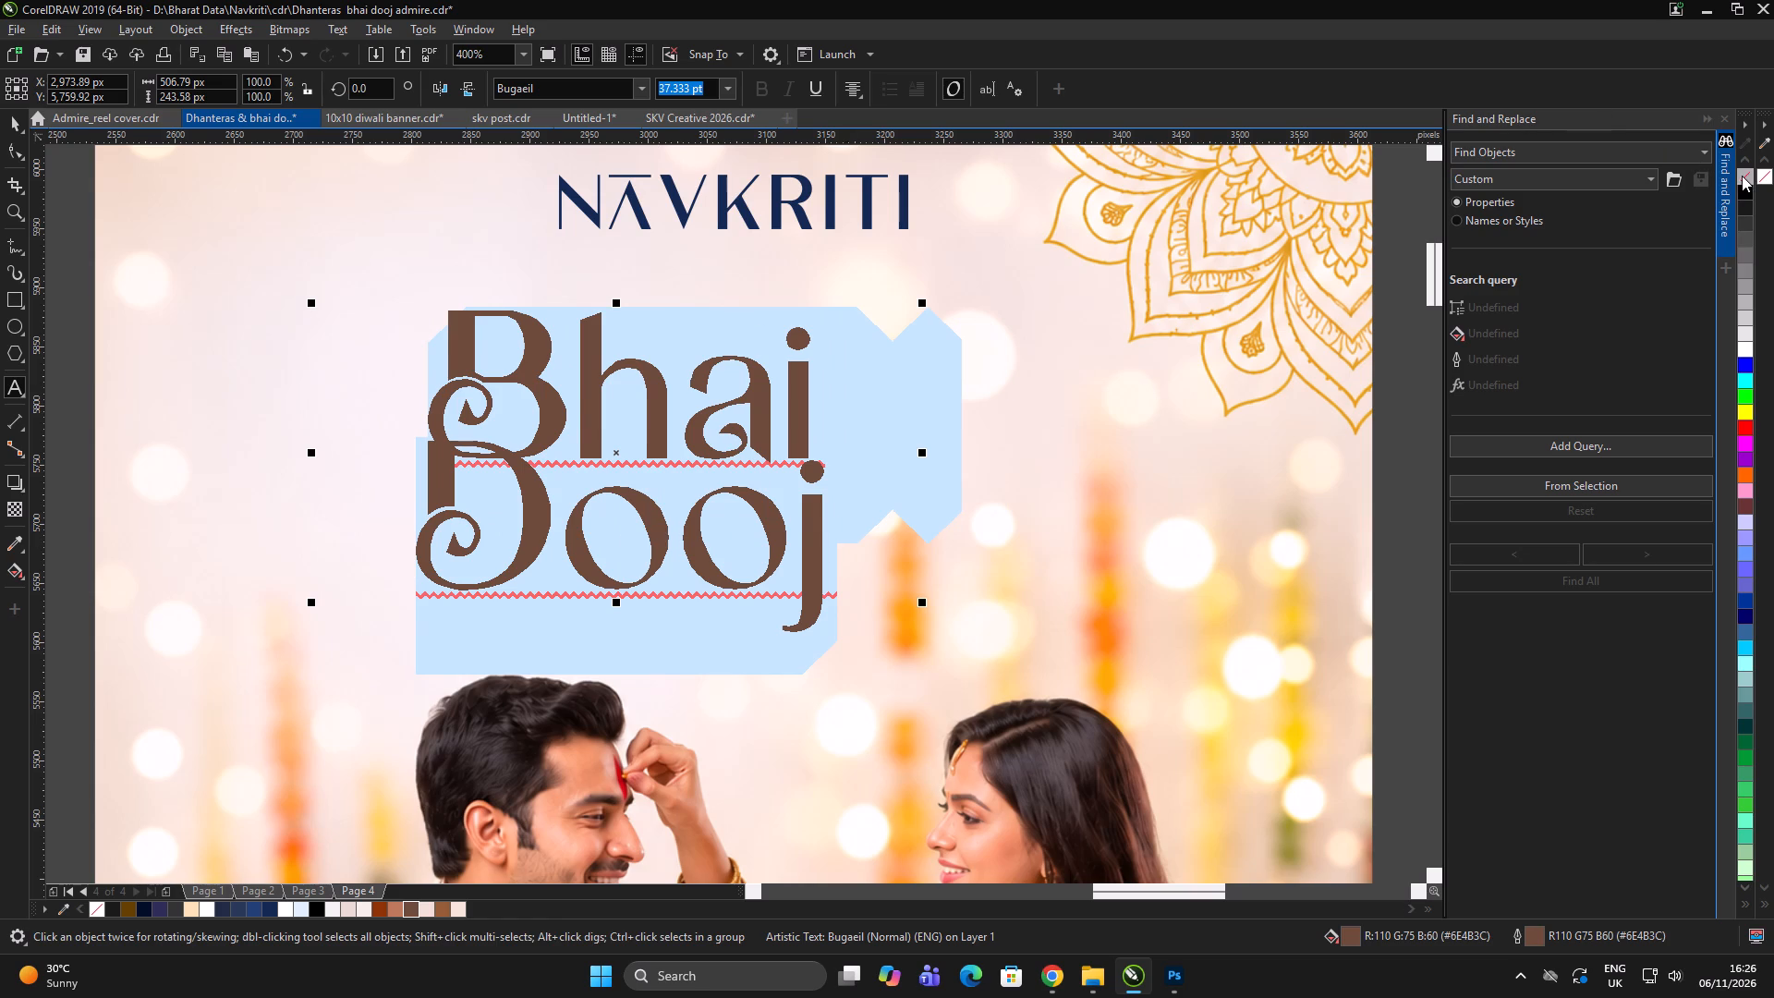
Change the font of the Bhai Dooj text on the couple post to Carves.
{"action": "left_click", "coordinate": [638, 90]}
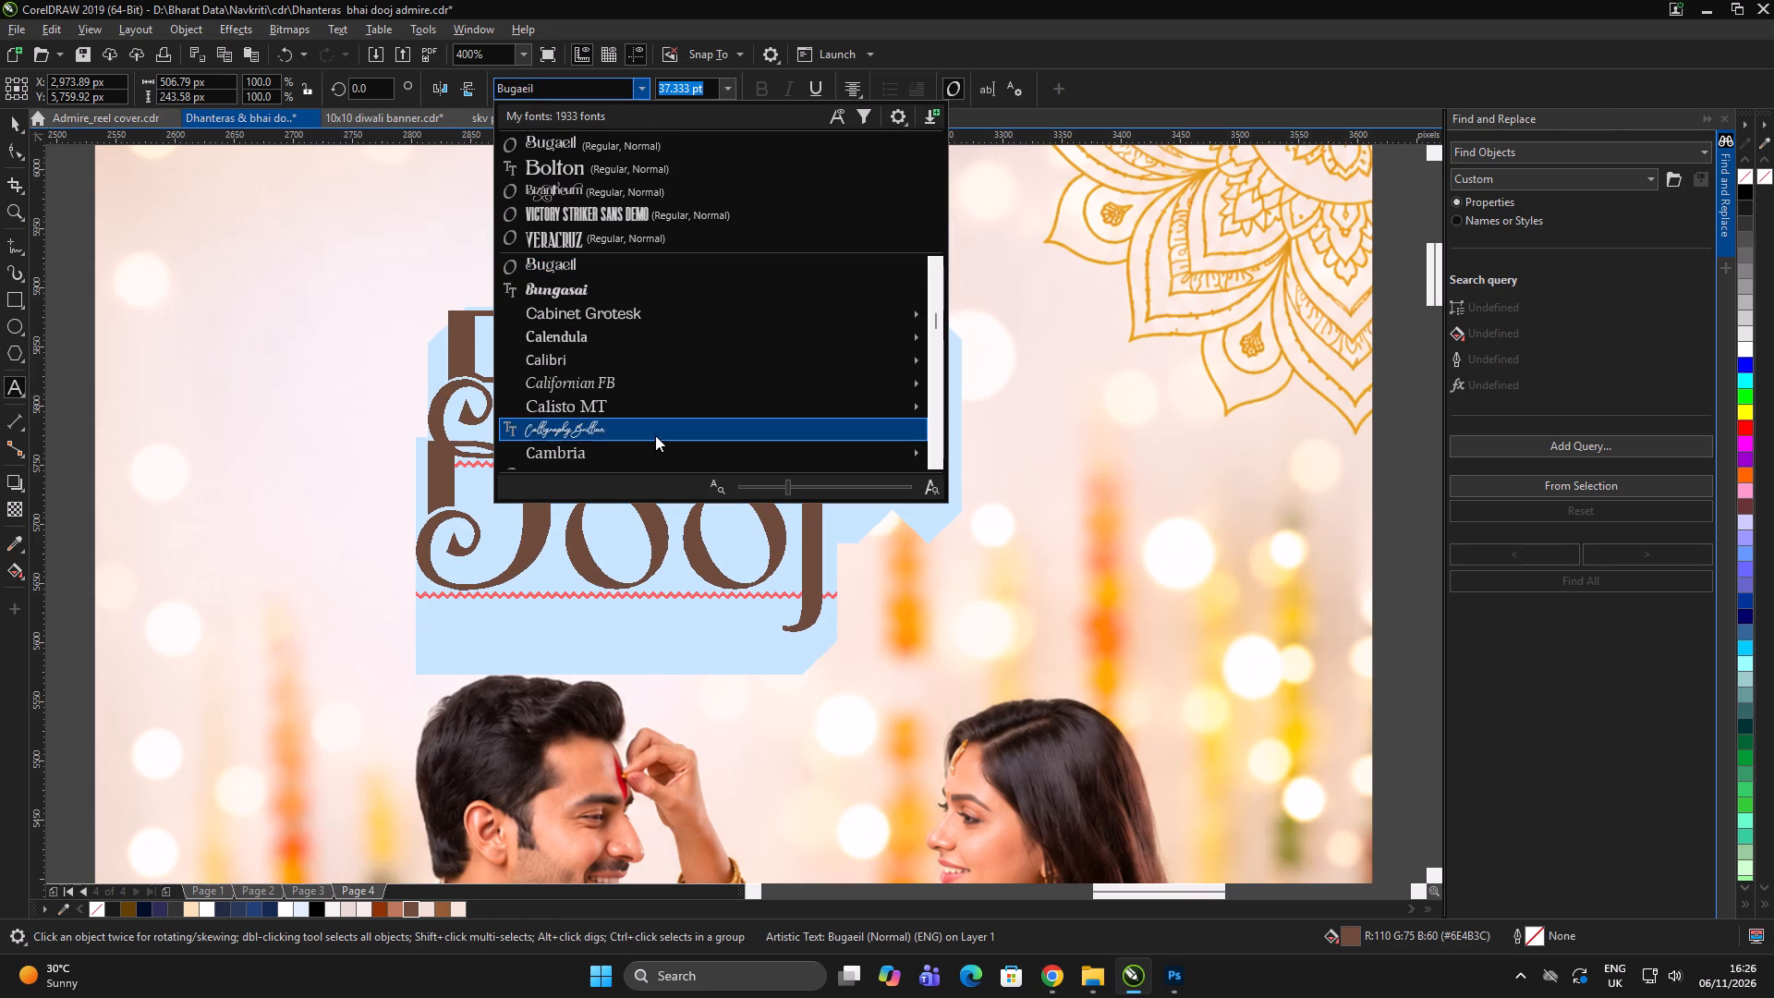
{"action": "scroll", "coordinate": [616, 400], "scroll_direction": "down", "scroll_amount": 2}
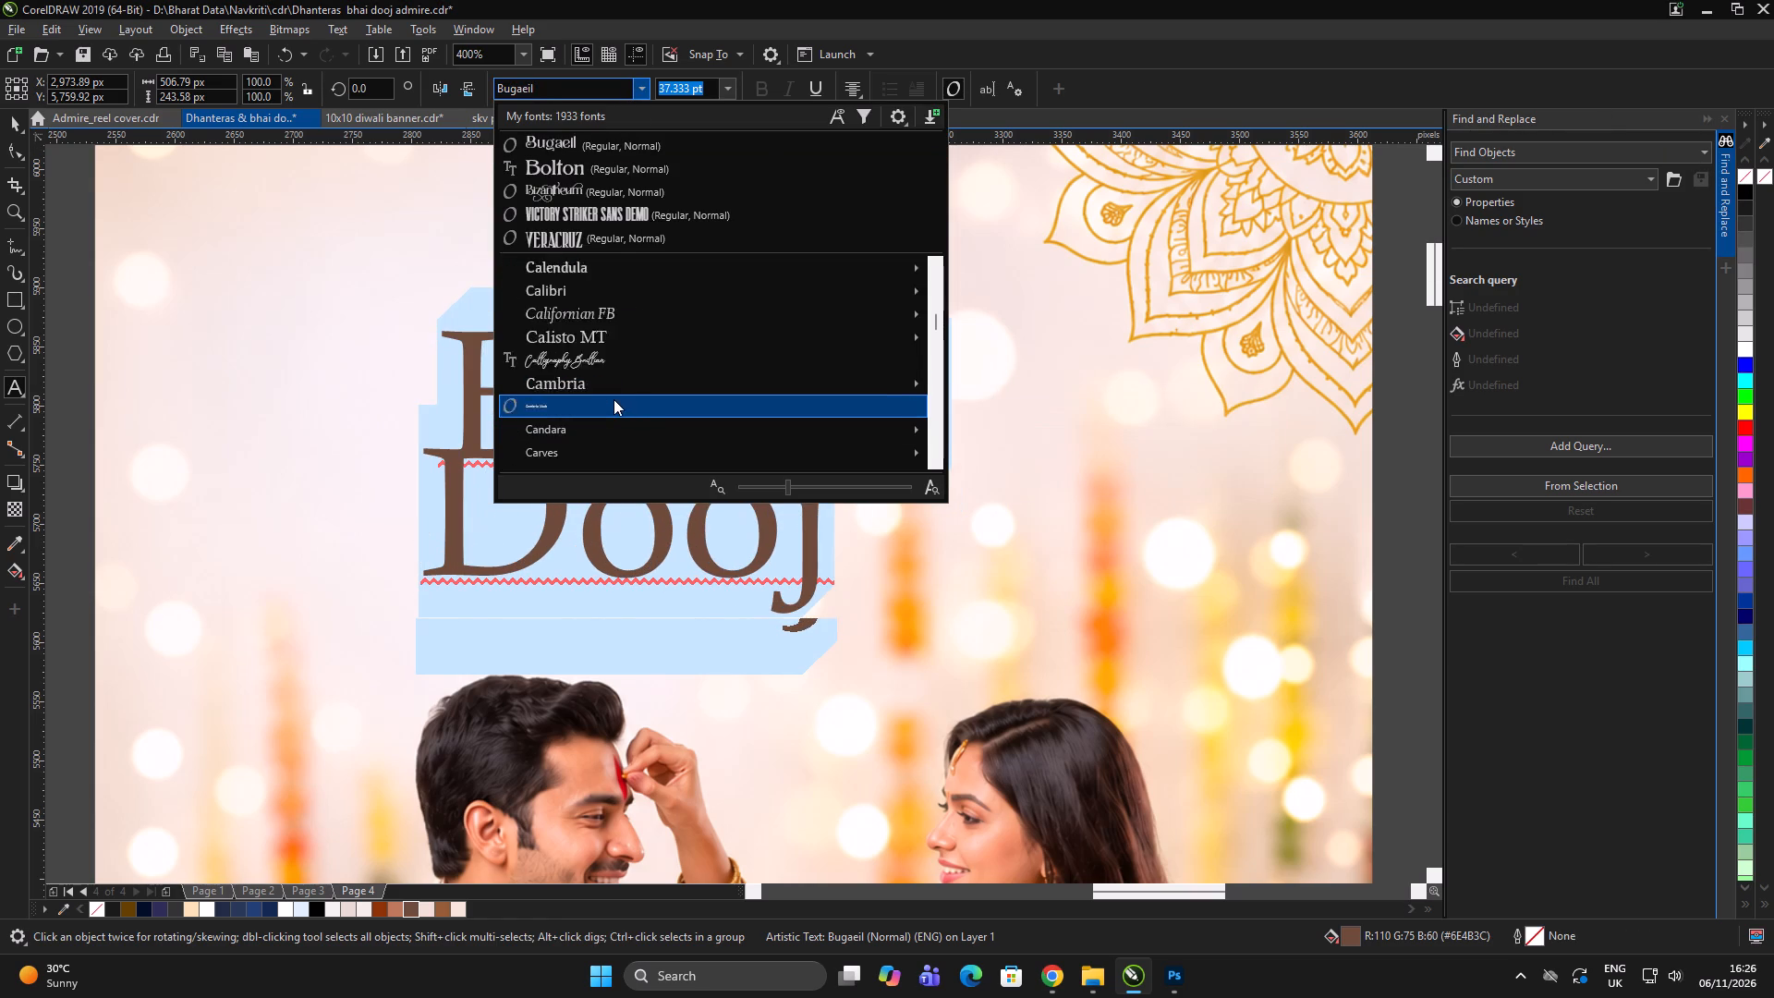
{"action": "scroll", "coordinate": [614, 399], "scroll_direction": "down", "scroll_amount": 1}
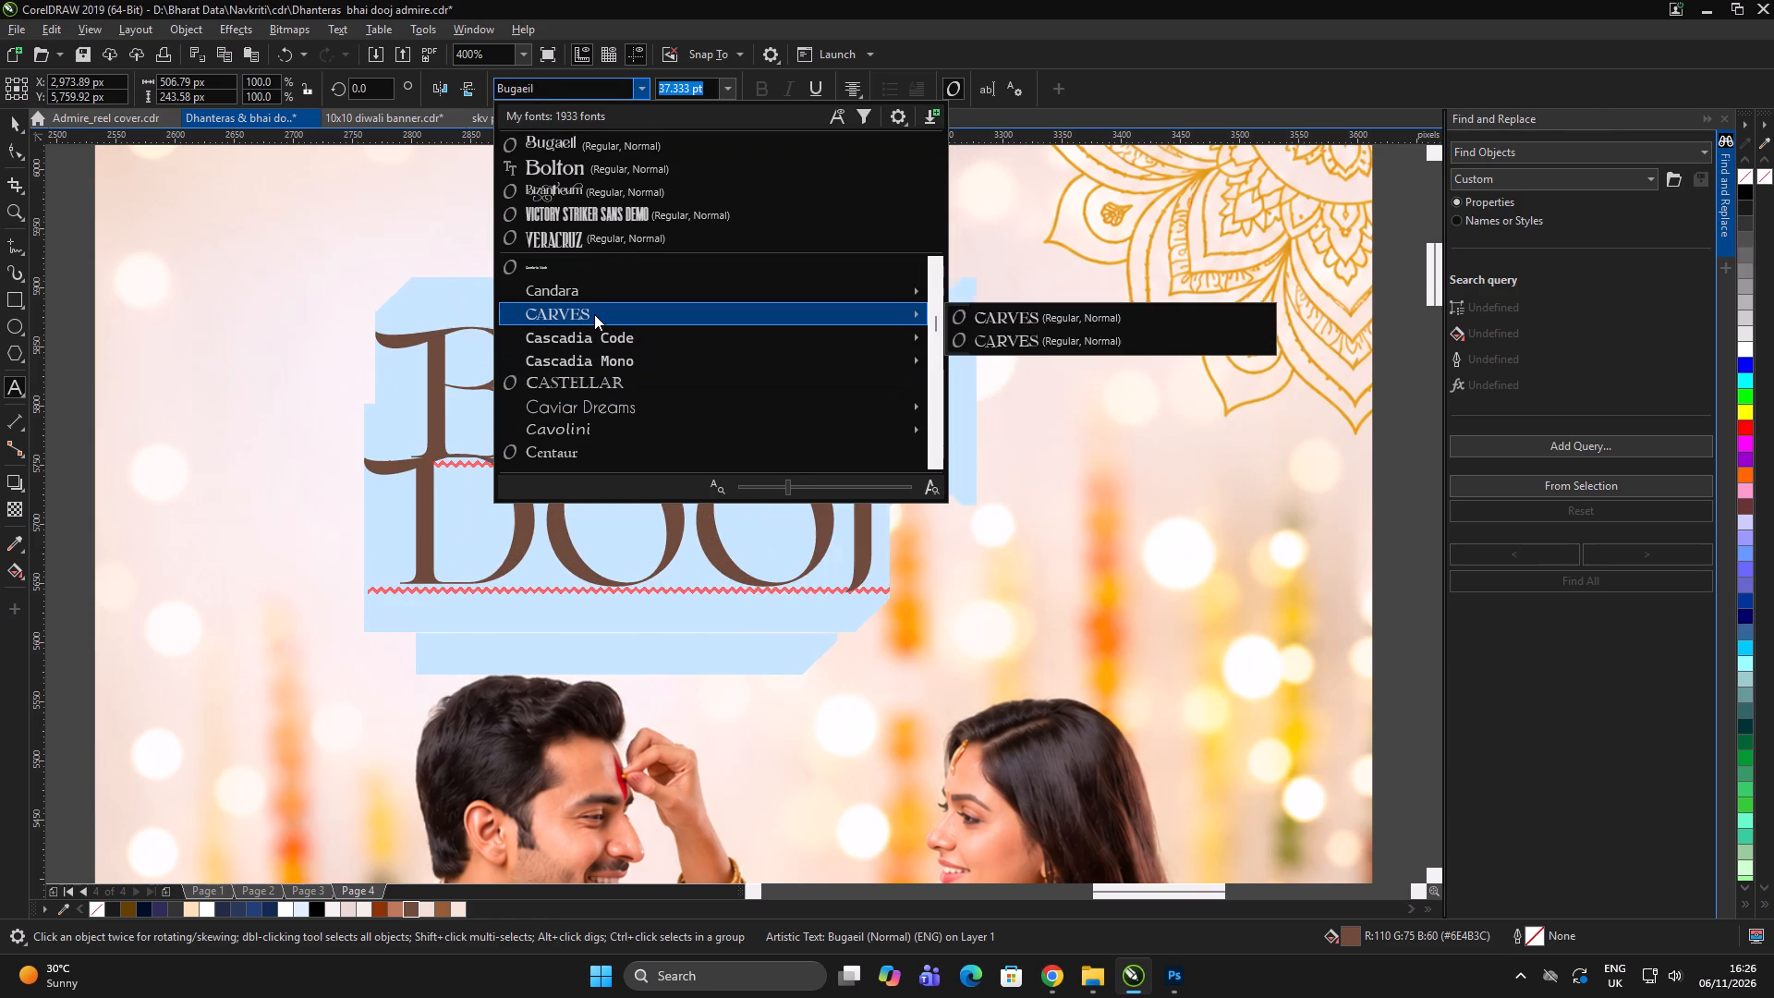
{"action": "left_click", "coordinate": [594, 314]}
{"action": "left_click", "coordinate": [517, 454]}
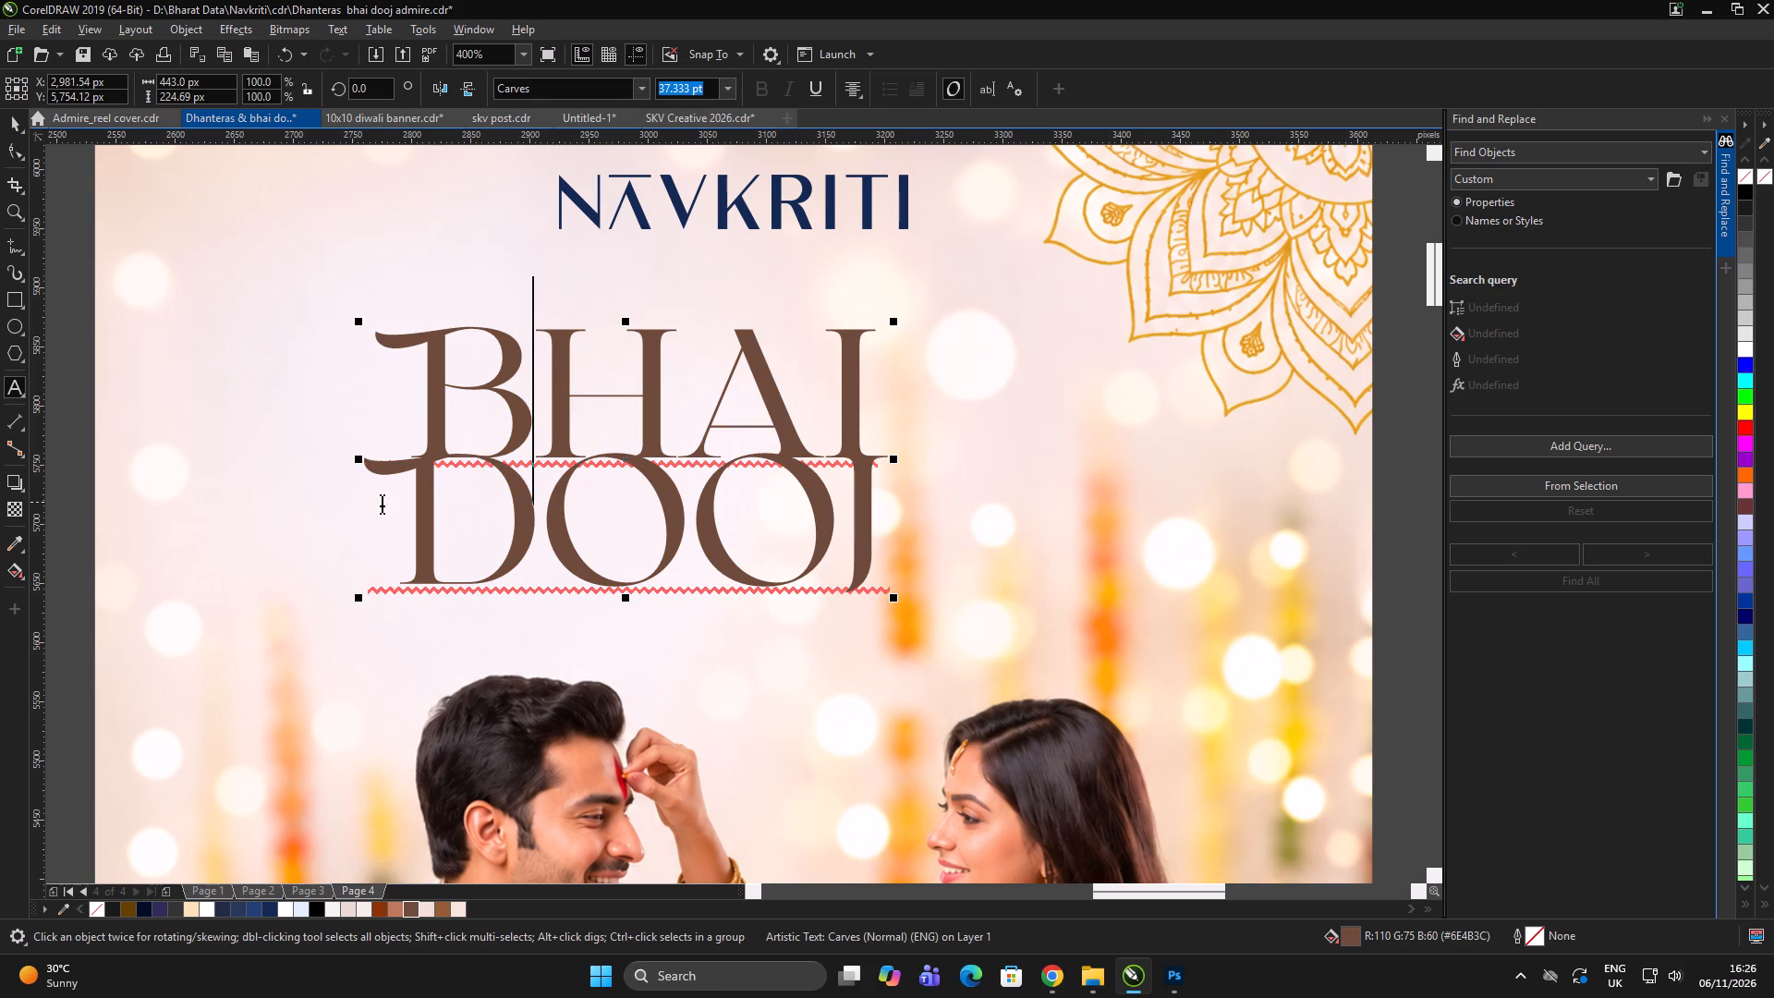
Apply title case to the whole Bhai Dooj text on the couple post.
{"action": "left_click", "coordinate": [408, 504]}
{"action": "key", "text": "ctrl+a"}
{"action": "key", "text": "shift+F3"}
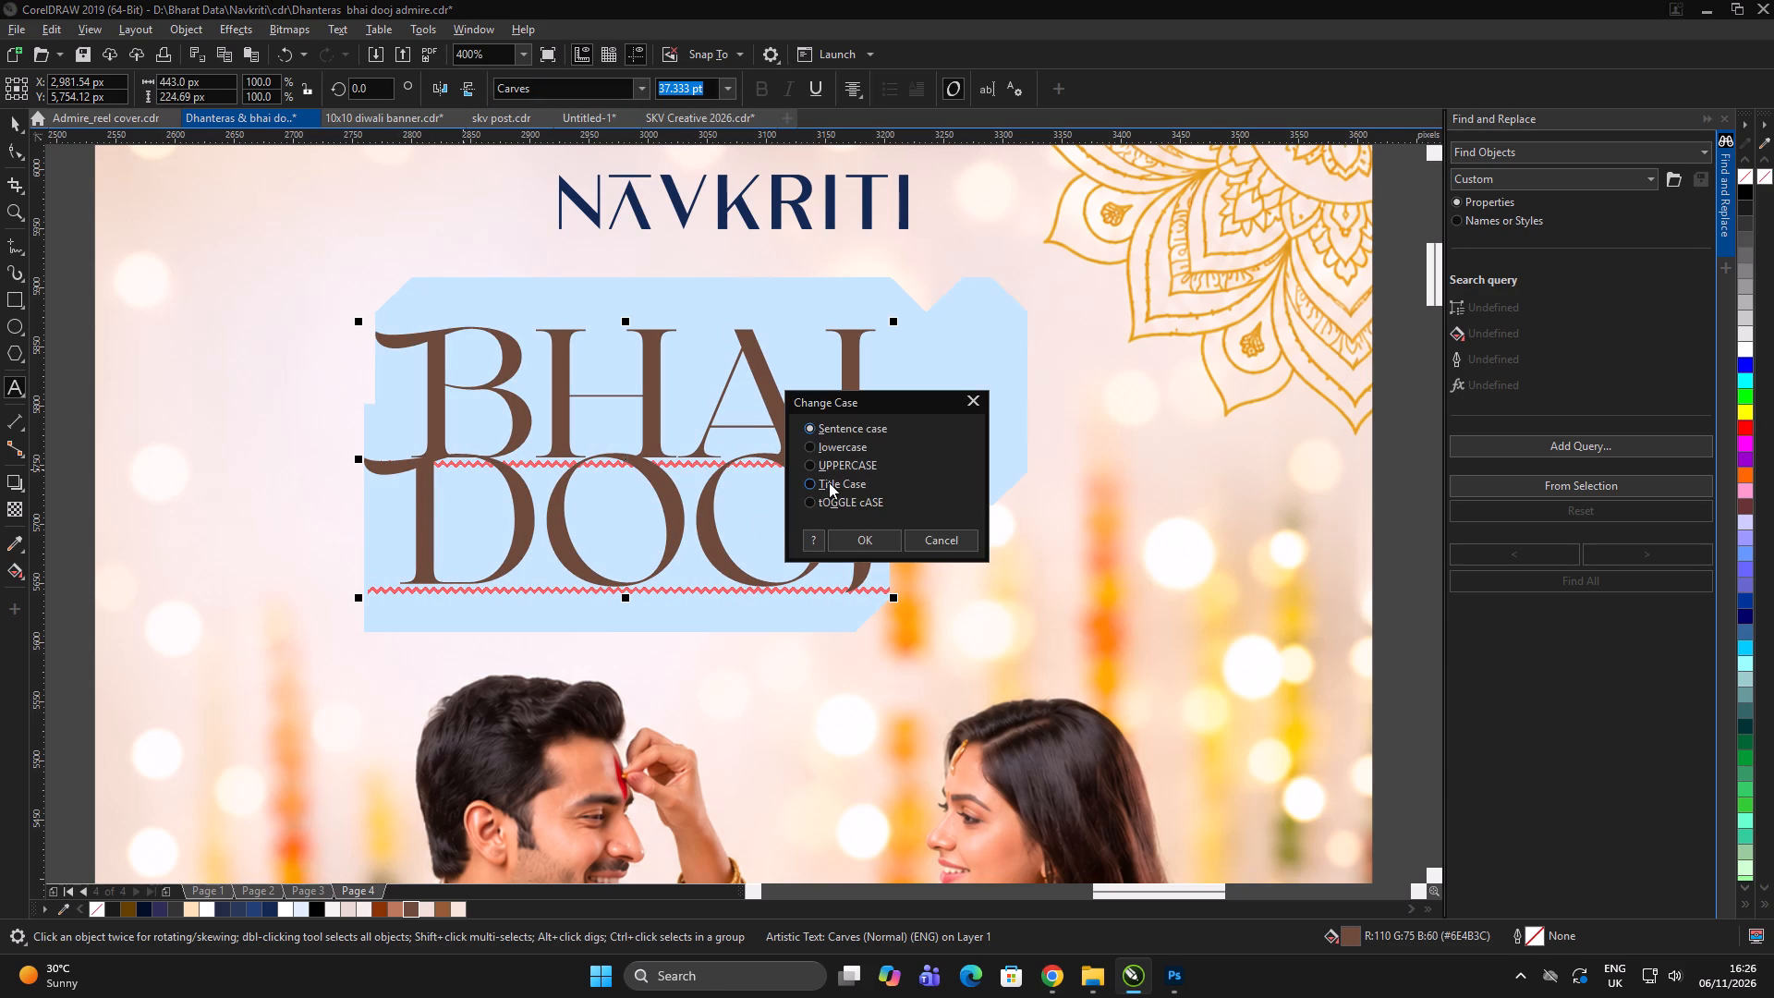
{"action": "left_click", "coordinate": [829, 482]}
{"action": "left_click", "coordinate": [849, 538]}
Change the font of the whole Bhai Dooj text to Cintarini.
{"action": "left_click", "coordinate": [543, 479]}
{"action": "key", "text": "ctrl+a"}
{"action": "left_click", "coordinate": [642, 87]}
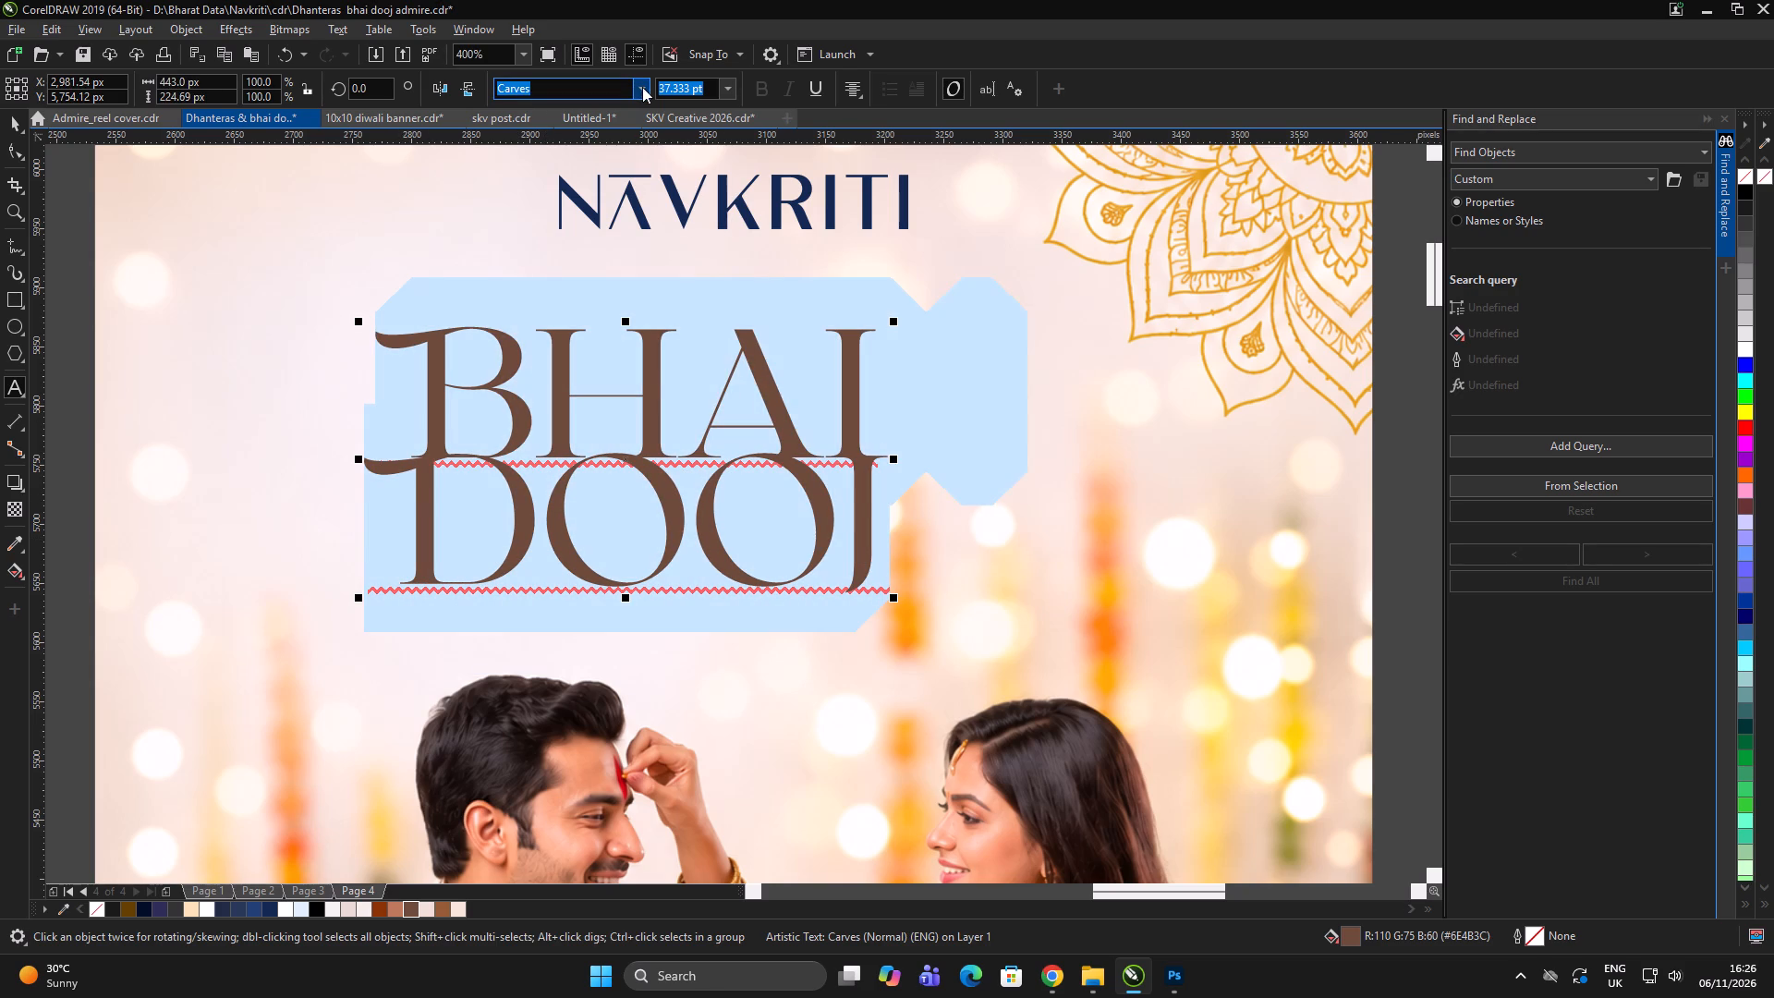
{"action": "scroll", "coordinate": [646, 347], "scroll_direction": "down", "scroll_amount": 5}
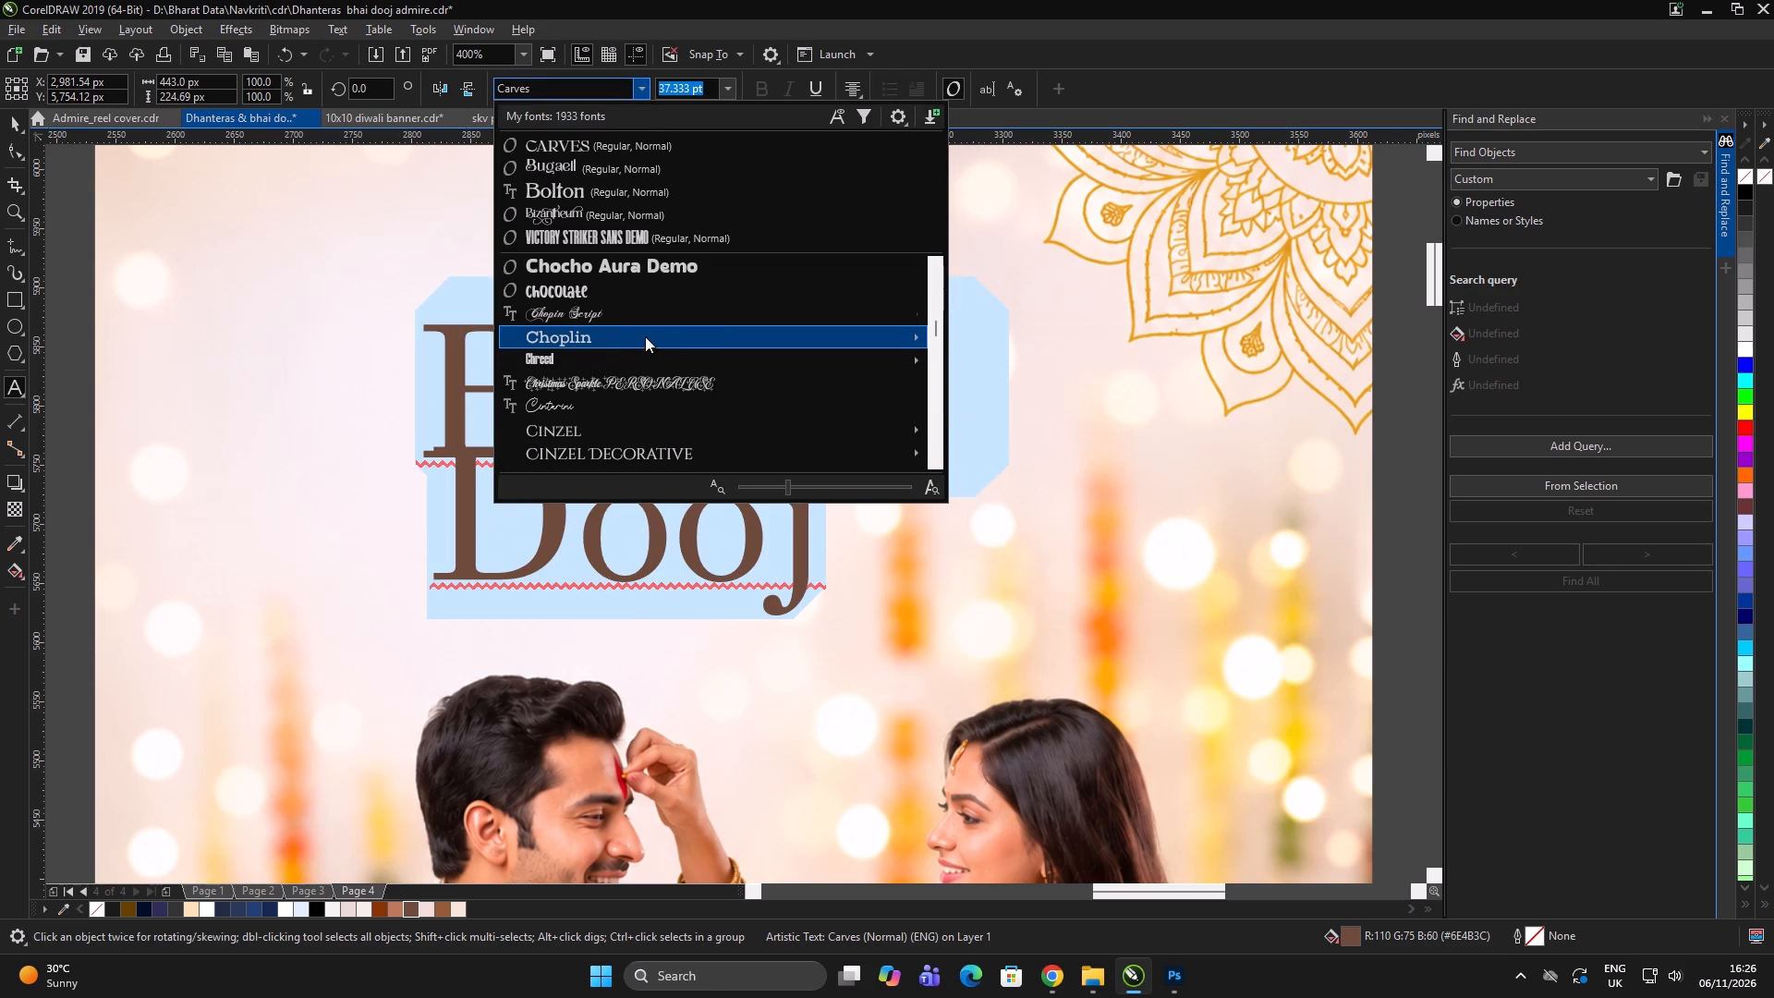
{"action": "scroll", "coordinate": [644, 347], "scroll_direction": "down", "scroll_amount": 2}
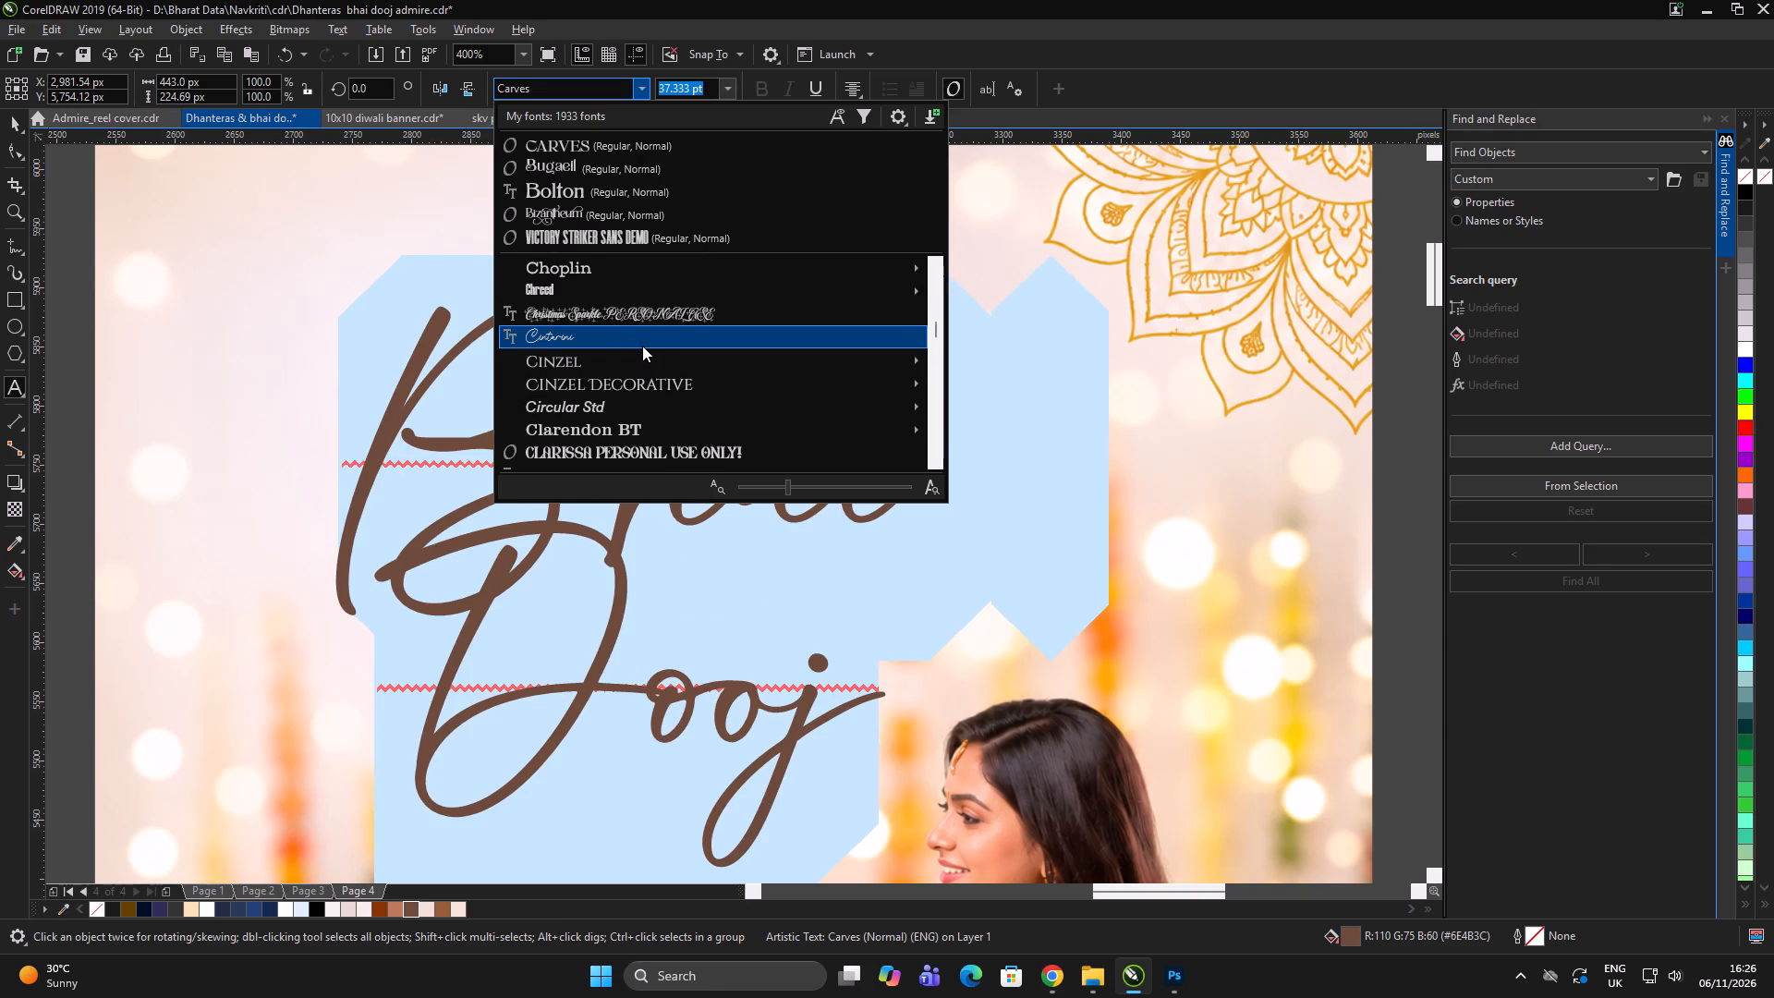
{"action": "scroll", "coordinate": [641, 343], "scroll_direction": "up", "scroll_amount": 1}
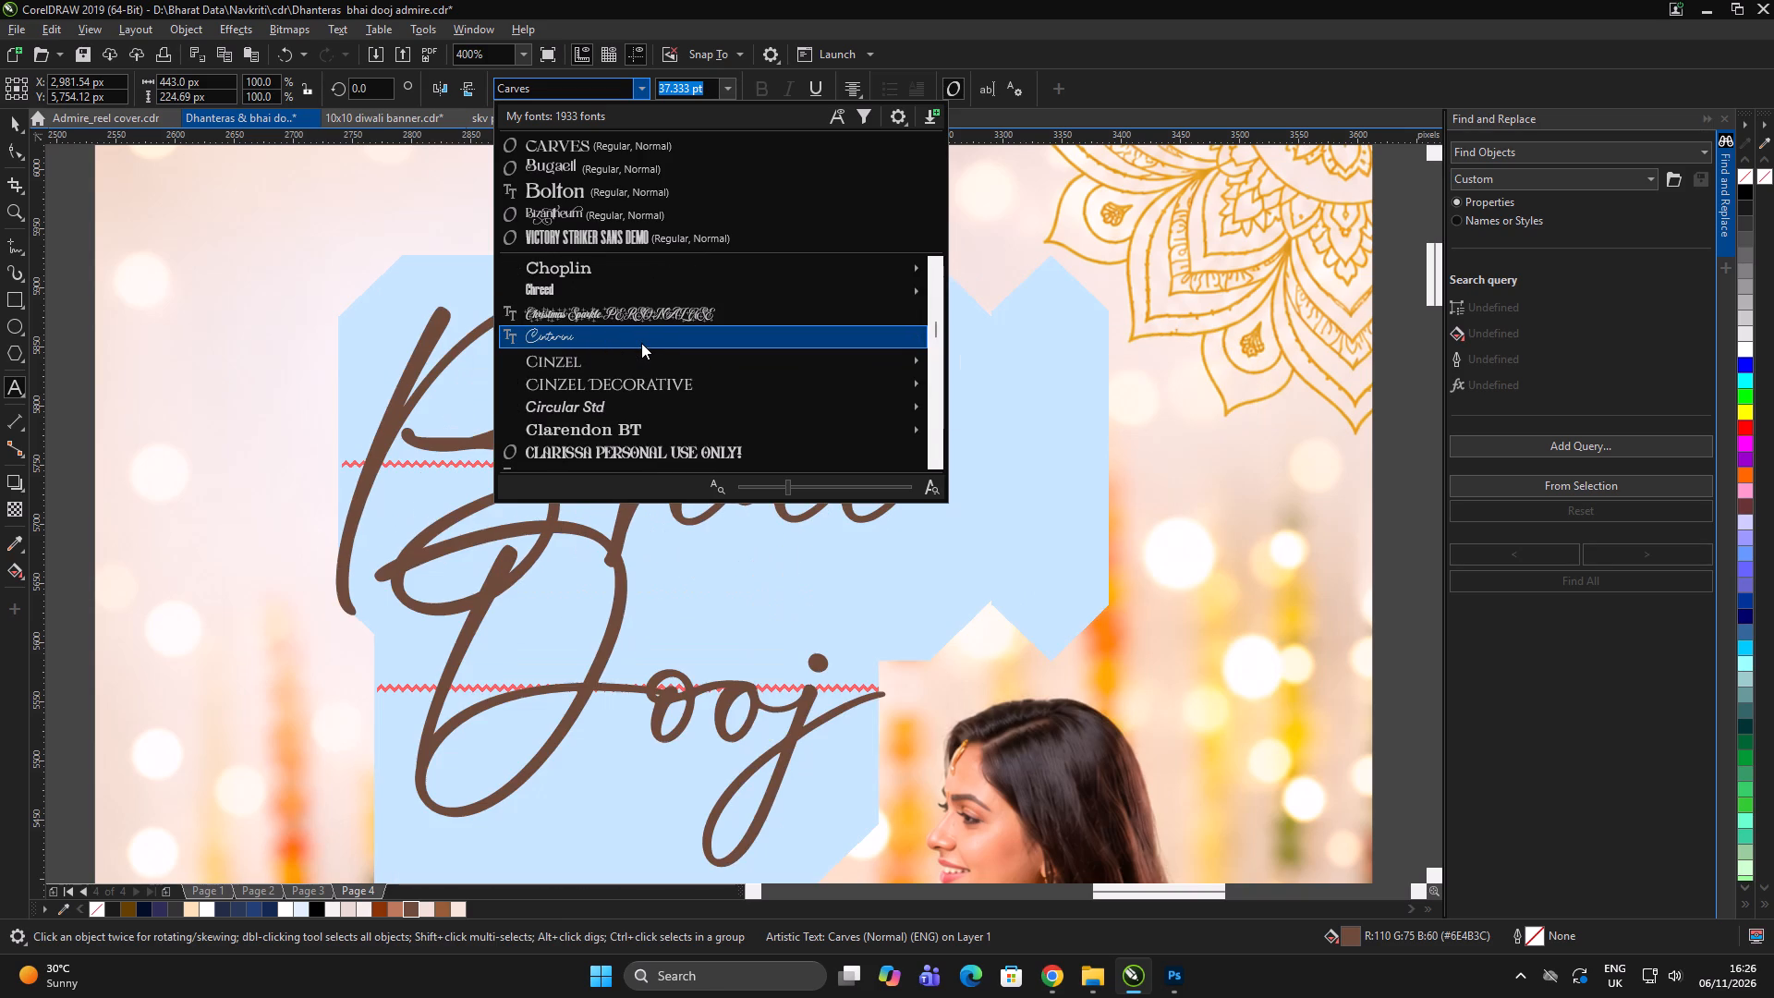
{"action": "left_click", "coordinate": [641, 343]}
Join the two lines of the couple post's text into a single line reading Bhai Dooj.
{"action": "scroll", "coordinate": [557, 333], "scroll_direction": "down", "scroll_amount": 2}
{"action": "left_click", "coordinate": [576, 404]}
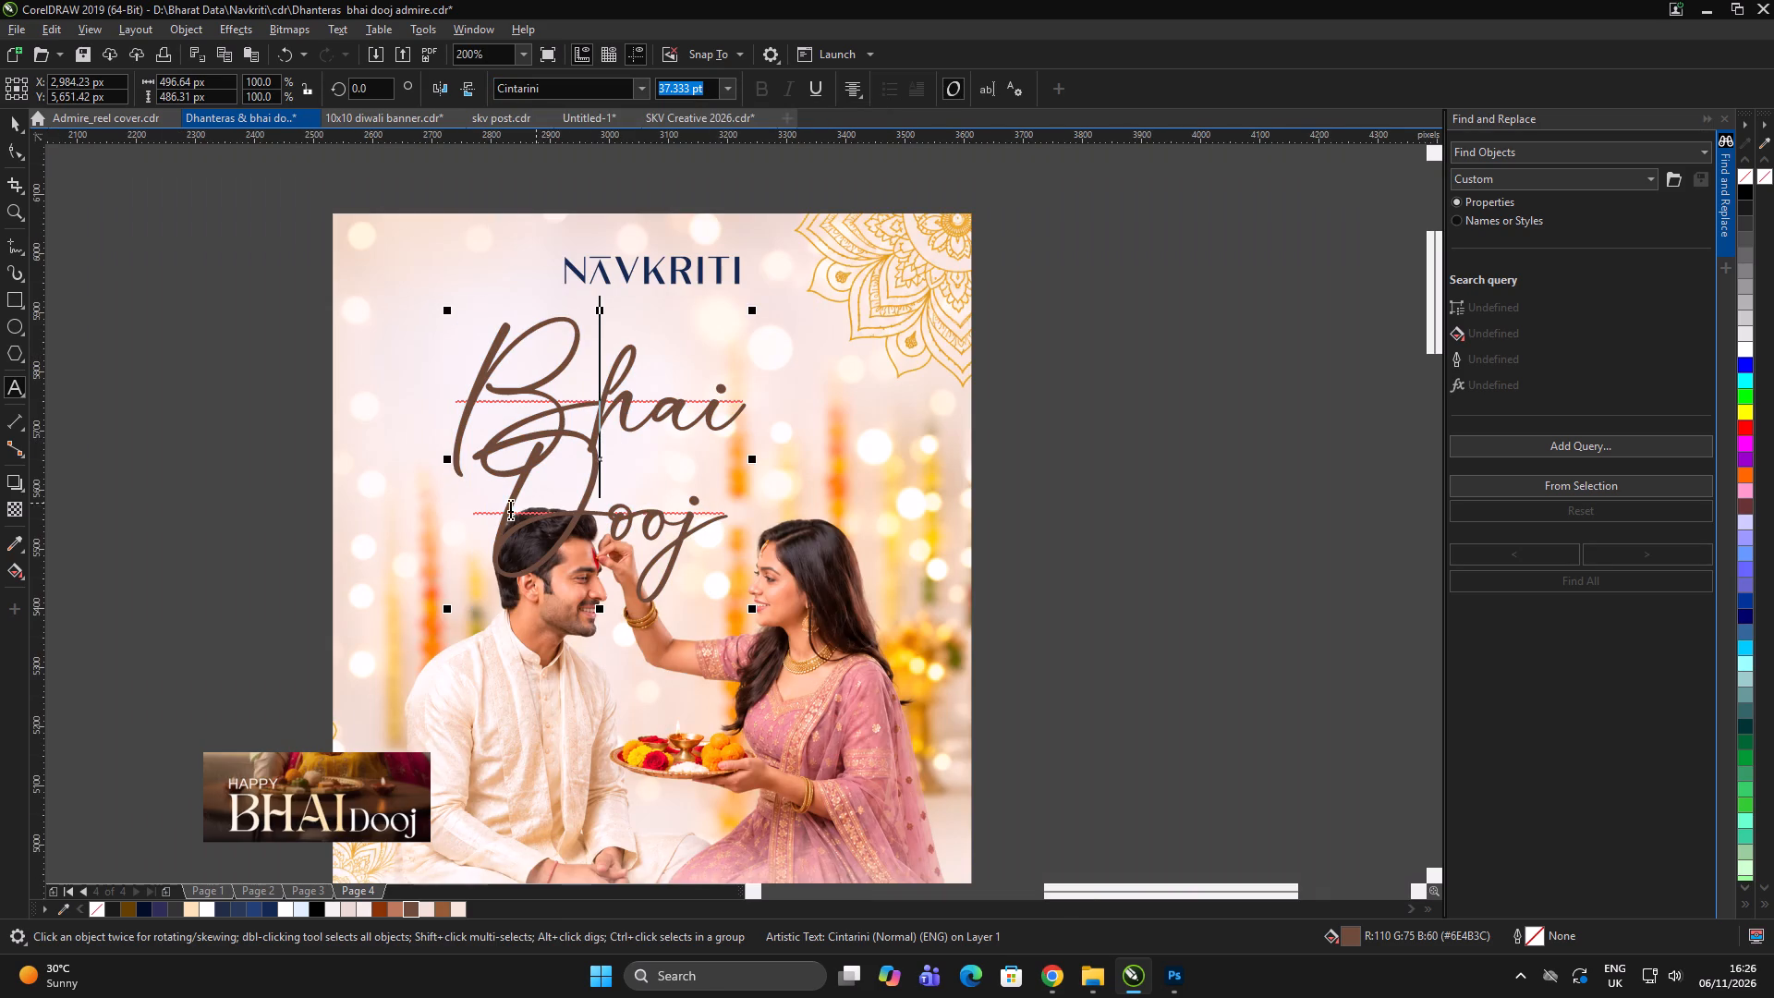
{"action": "left_click", "coordinate": [497, 509]}
{"action": "key", "text": "BackSpace"}
Change the font of the whole one-line Bhai Dooj text to CS Quitos.
{"action": "key", "text": "ctrl+a"}
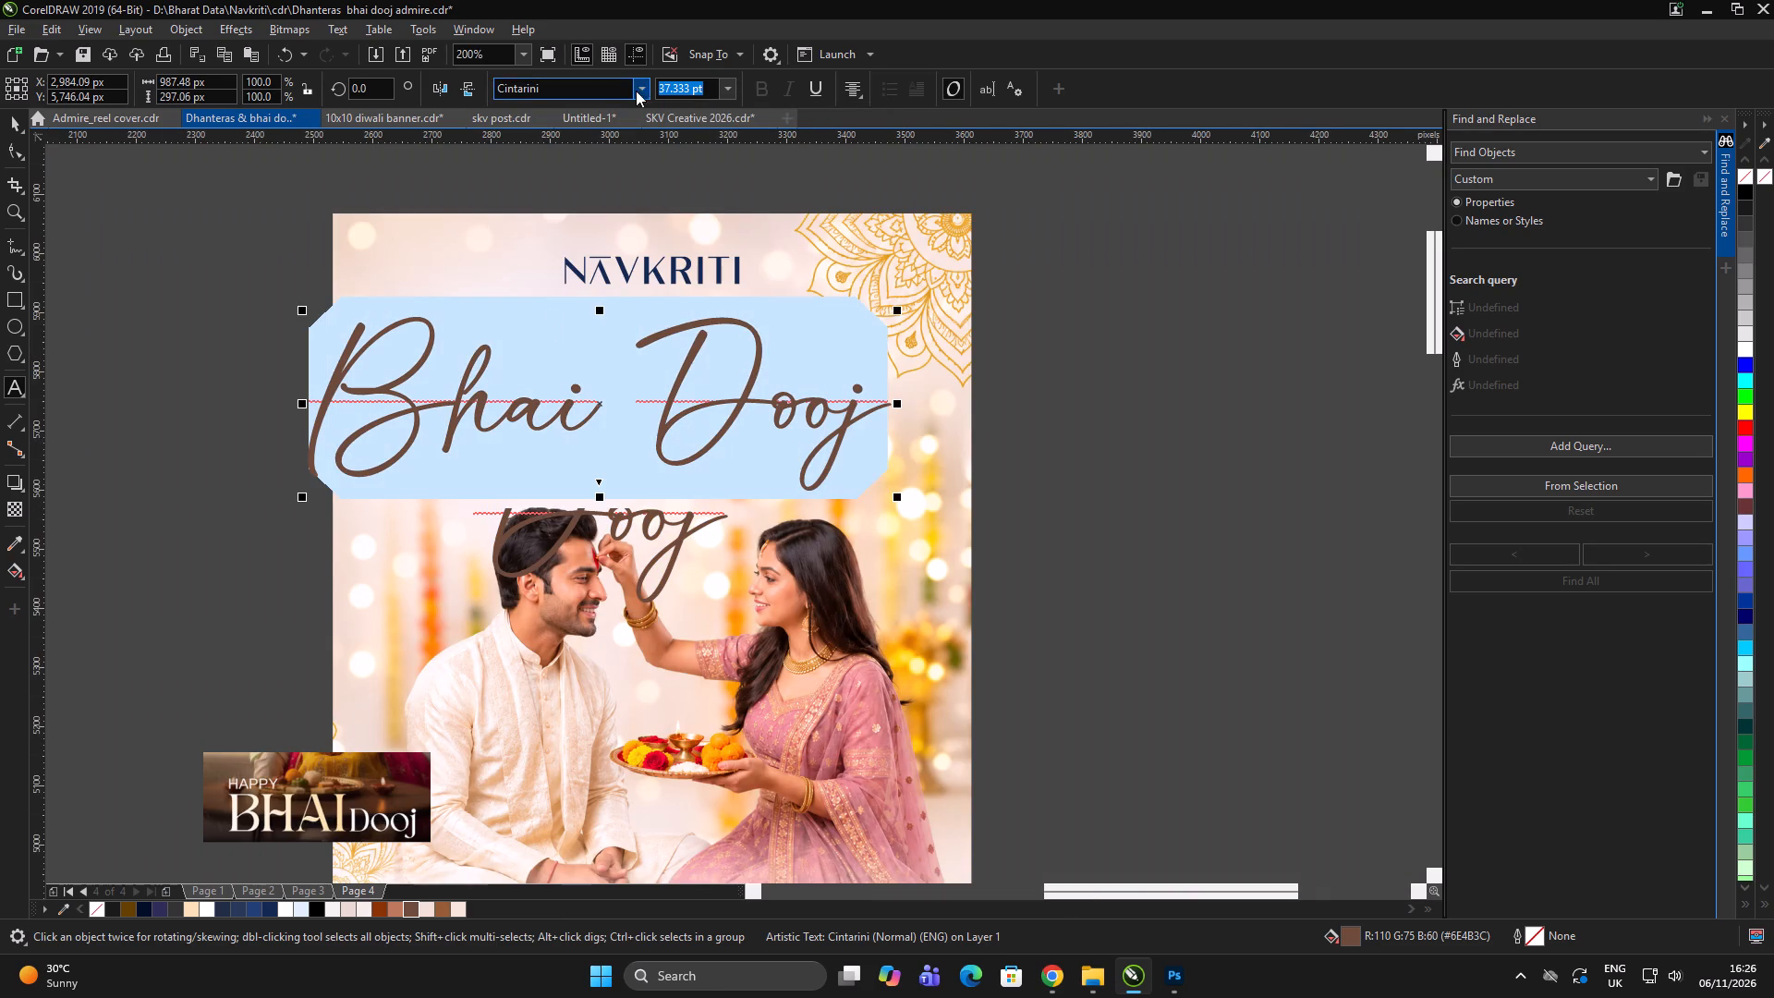
{"action": "left_click", "coordinate": [646, 88]}
{"action": "scroll", "coordinate": [616, 213], "scroll_direction": "down", "scroll_amount": 5}
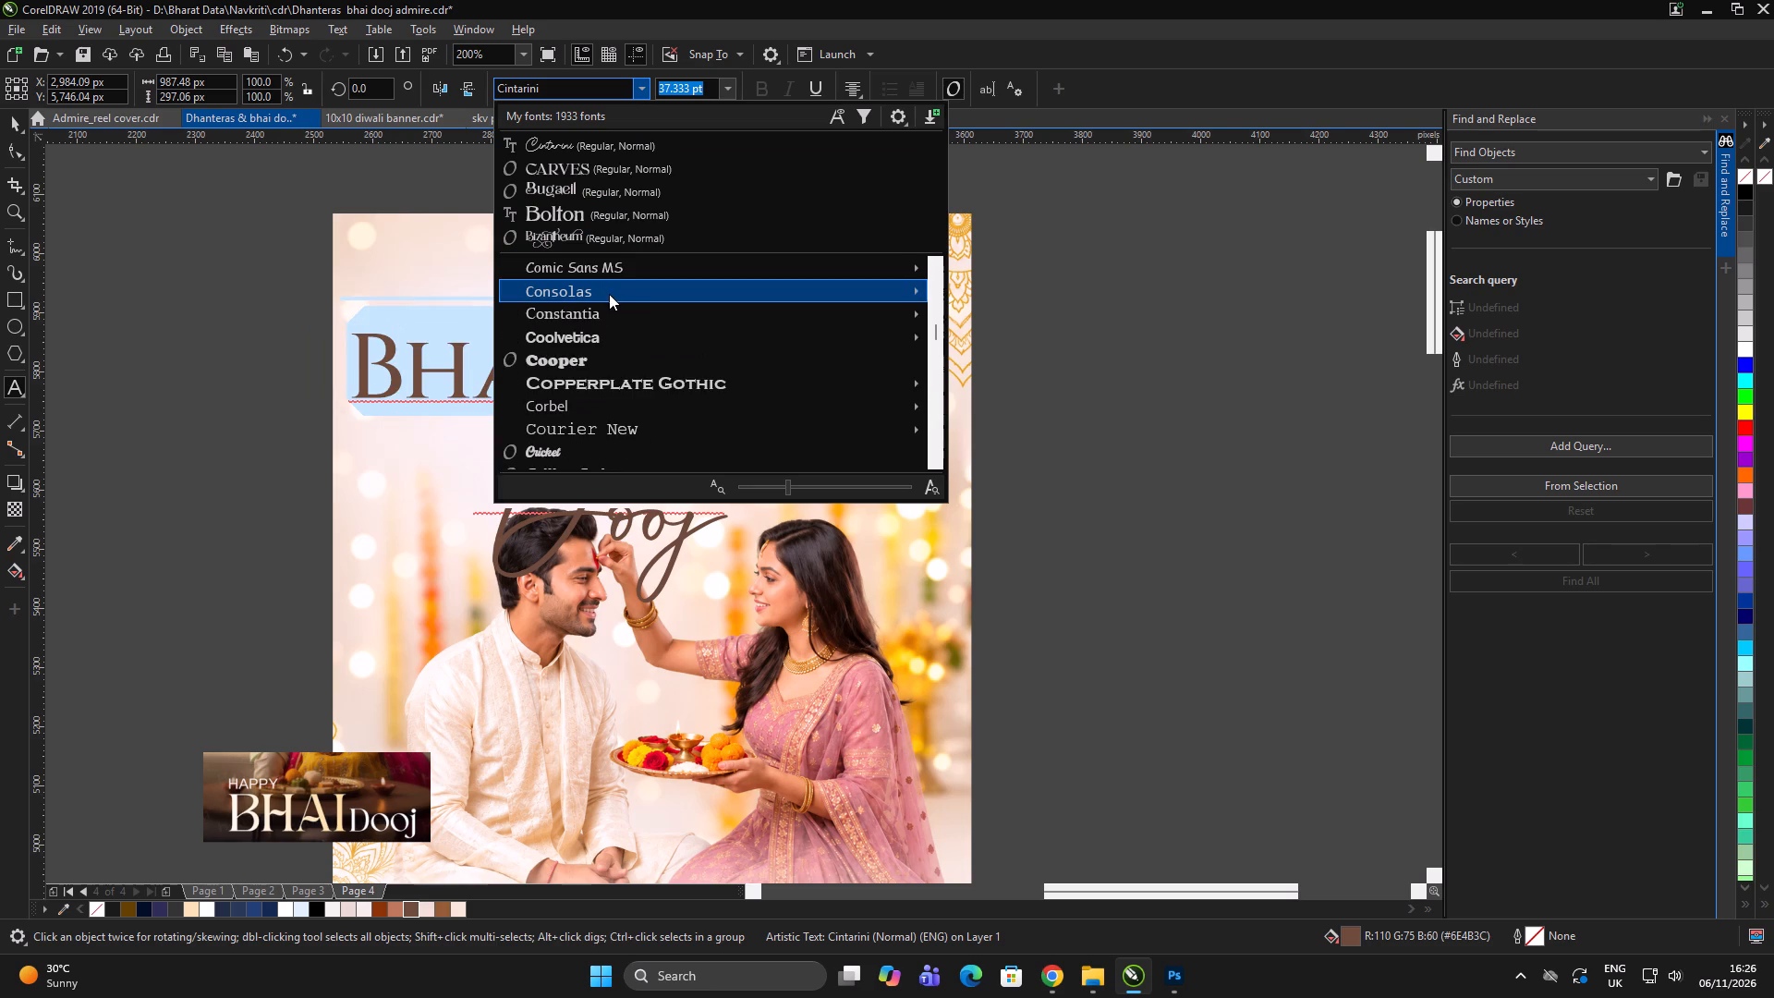
{"action": "scroll", "coordinate": [609, 297], "scroll_direction": "down", "scroll_amount": 2}
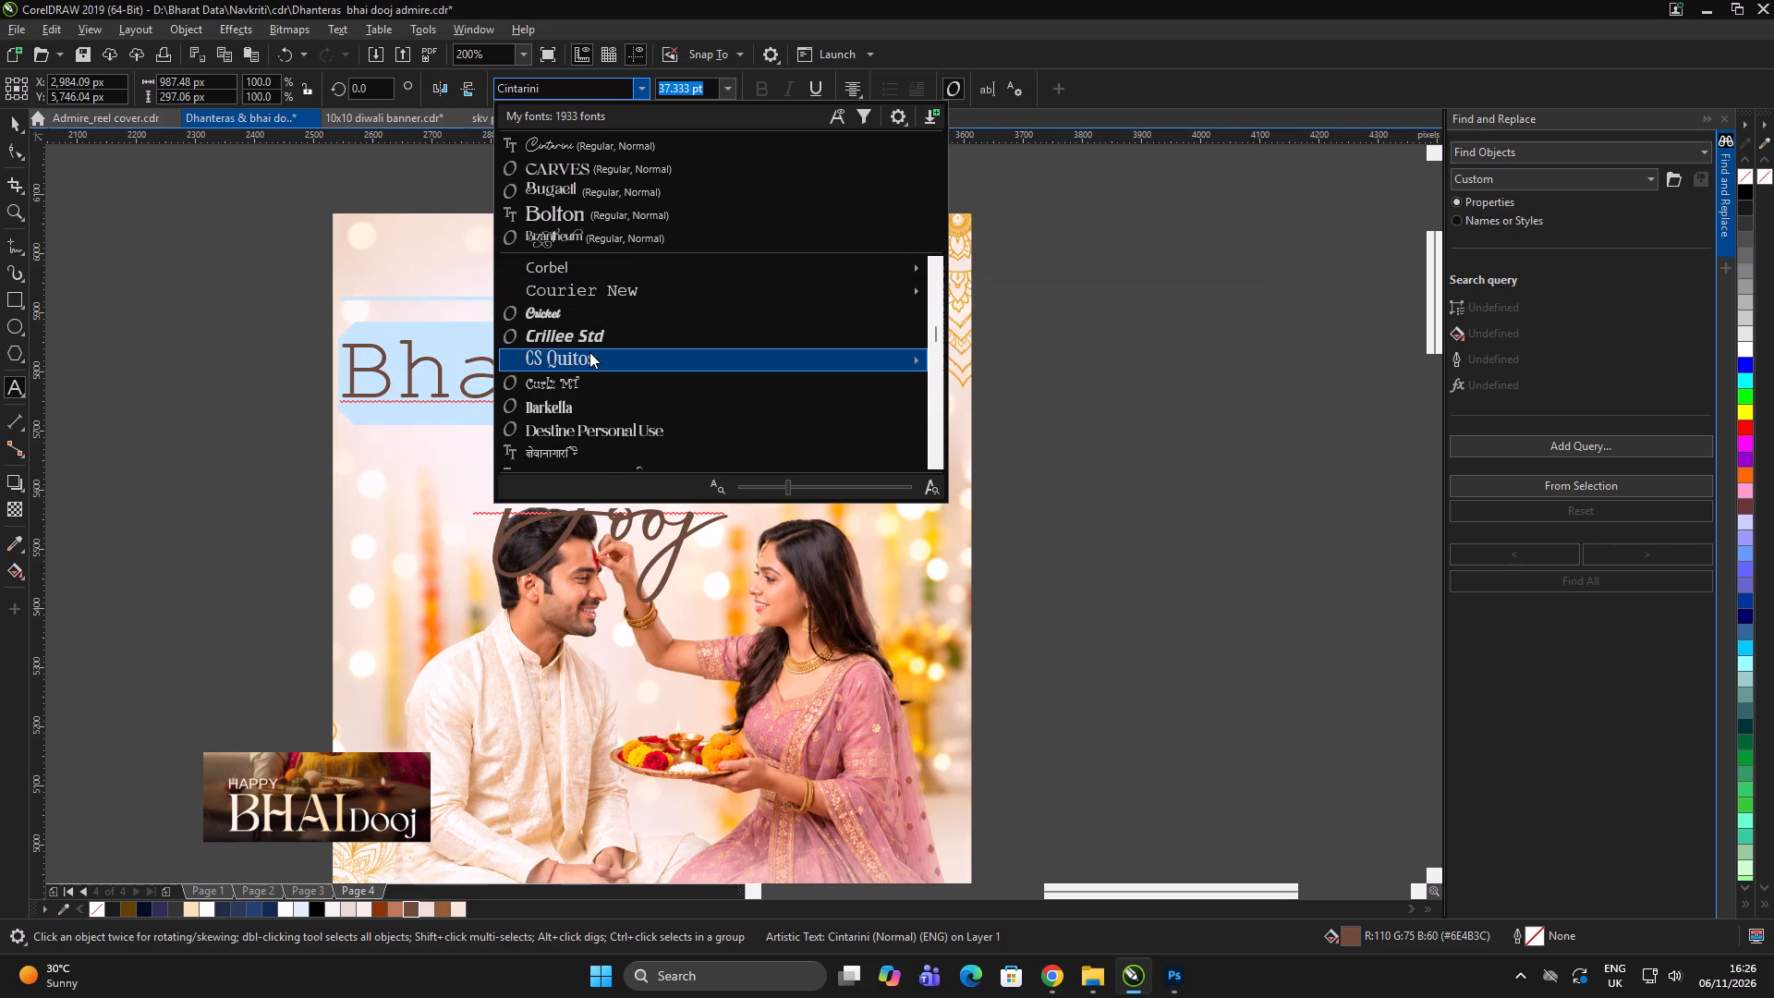
{"action": "left_click", "coordinate": [589, 354]}
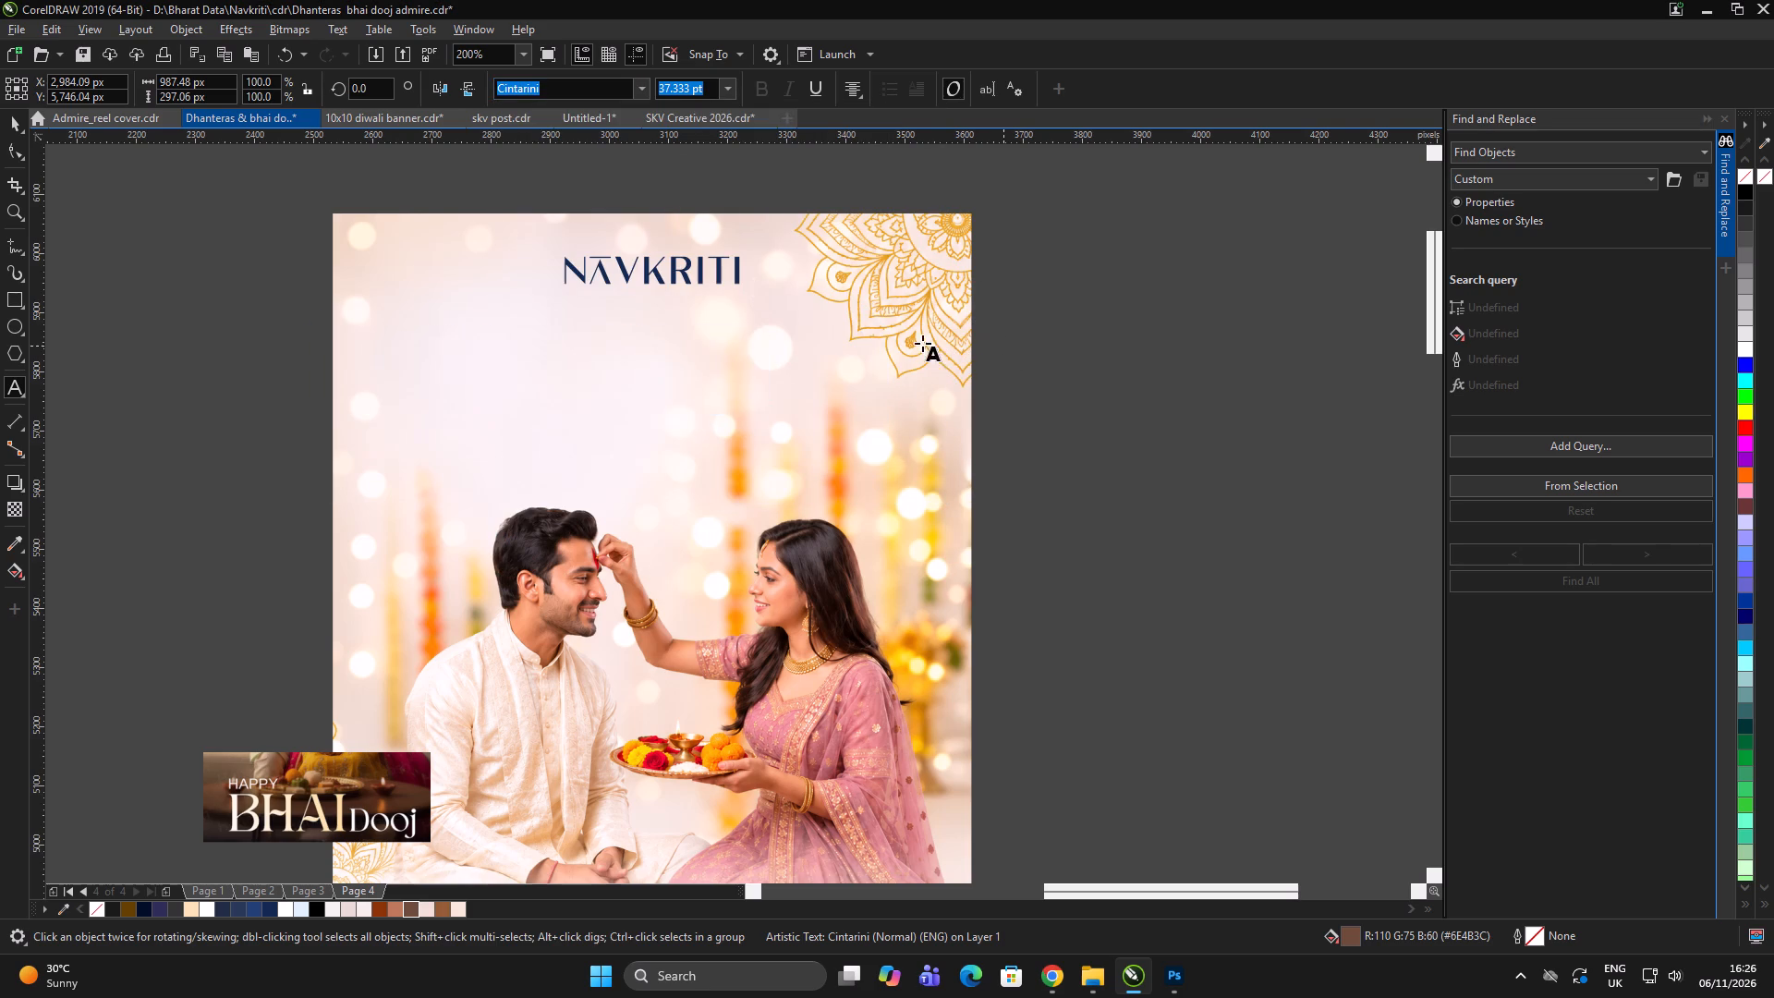
{"action": "left_click", "coordinate": [8, 126]}
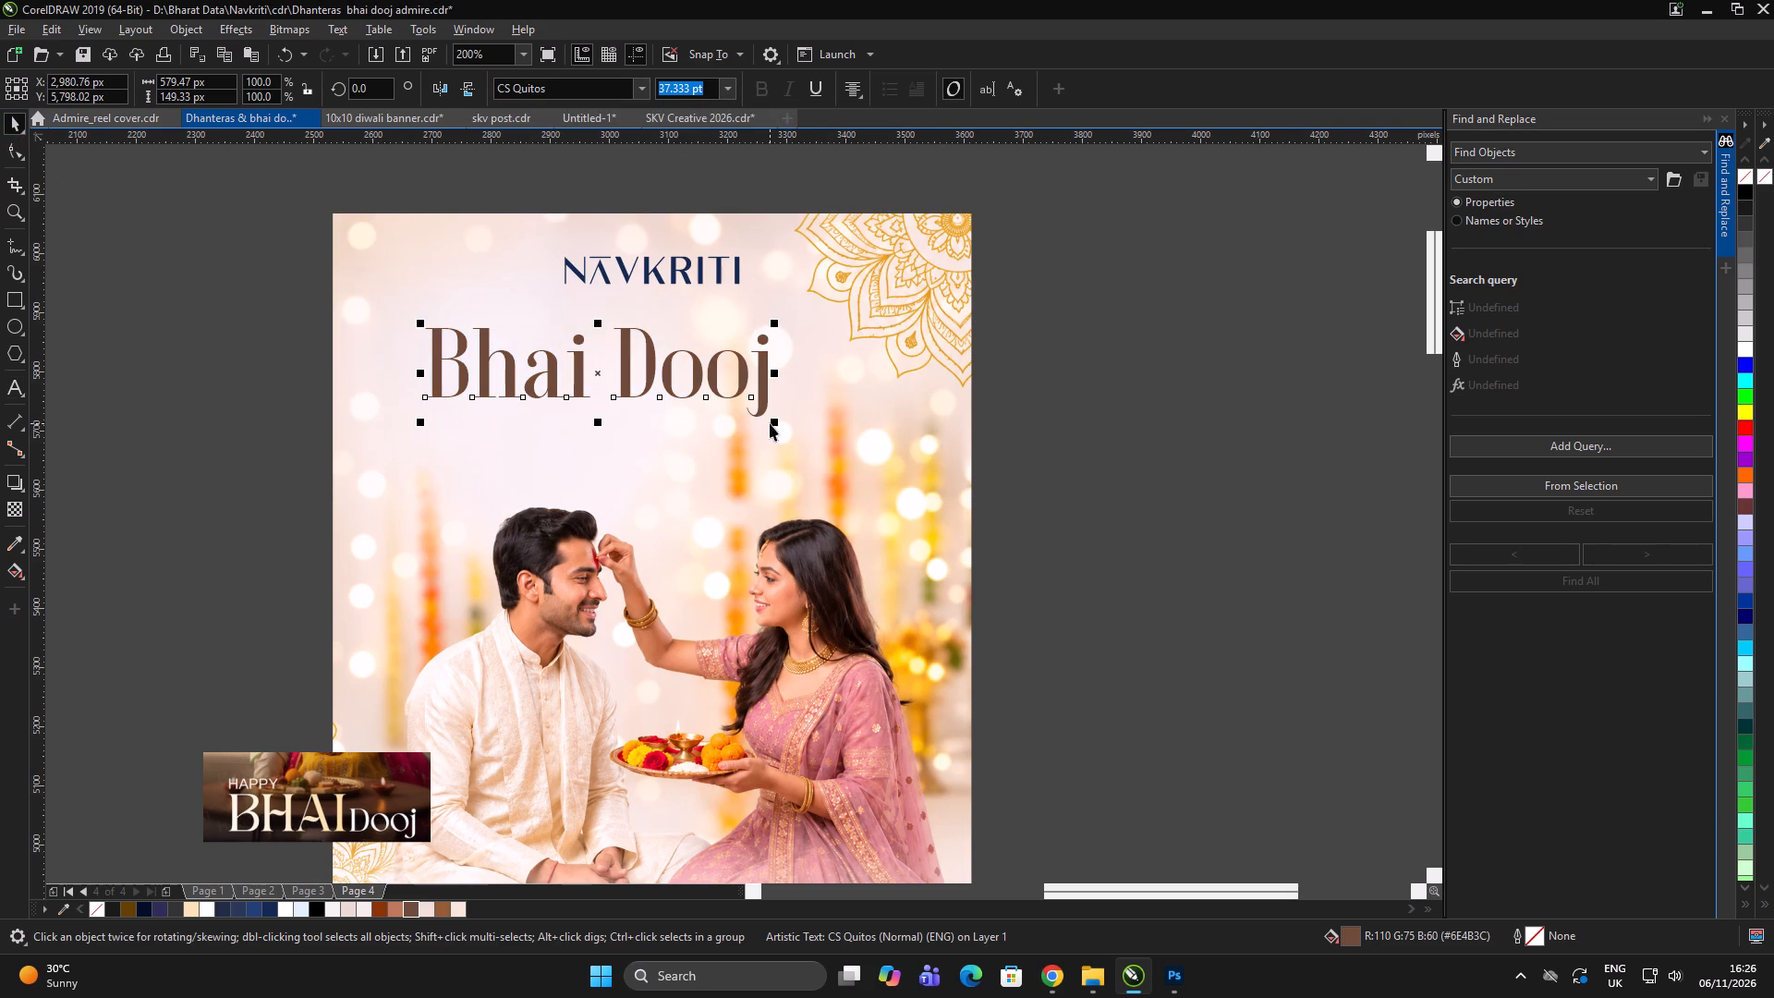
Scale the Bhai Dooj text down to about 27 pt and position it horizontally centred on the couple post, below the NAVKRITI logo.
{"action": "left_click_drag", "start_coordinate": [776, 424], "coordinate": [738, 437]}
{"action": "left_click", "coordinate": [846, 408], "text": "shift"}
{"action": "key", "text": "c"}
{"action": "left_click", "coordinate": [1117, 388]}
{"action": "left_click_drag", "start_coordinate": [1112, 383], "coordinate": [1102, 382]}
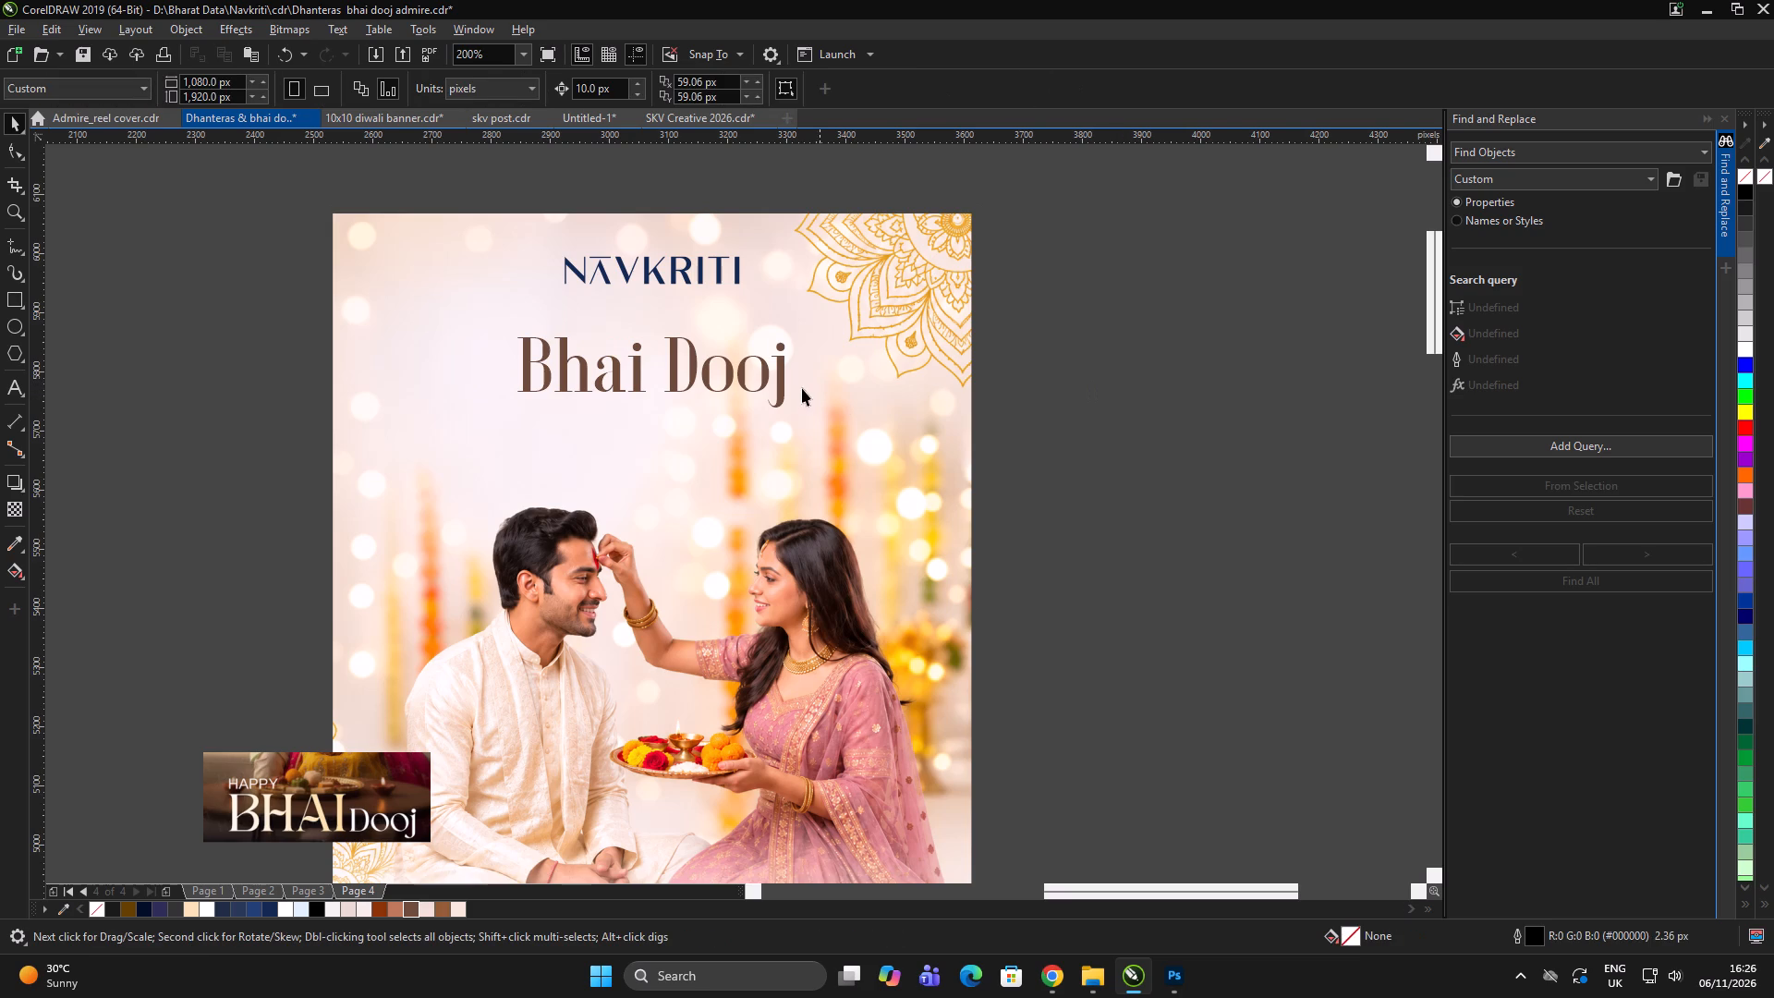
{"action": "left_click_drag", "start_coordinate": [785, 383], "coordinate": [784, 431]}
{"action": "left_click_drag", "start_coordinate": [792, 463], "coordinate": [782, 464]}
{"action": "left_click", "coordinate": [1046, 414]}
Slightly tighten the letter spacing of the Bhai Dooj text with the Shape tool.
{"action": "scroll", "coordinate": [821, 371], "scroll_direction": "down", "scroll_amount": 1}
{"action": "double_click", "coordinate": [937, 364]}
{"action": "scroll", "coordinate": [781, 389], "scroll_direction": "up", "scroll_amount": 2}
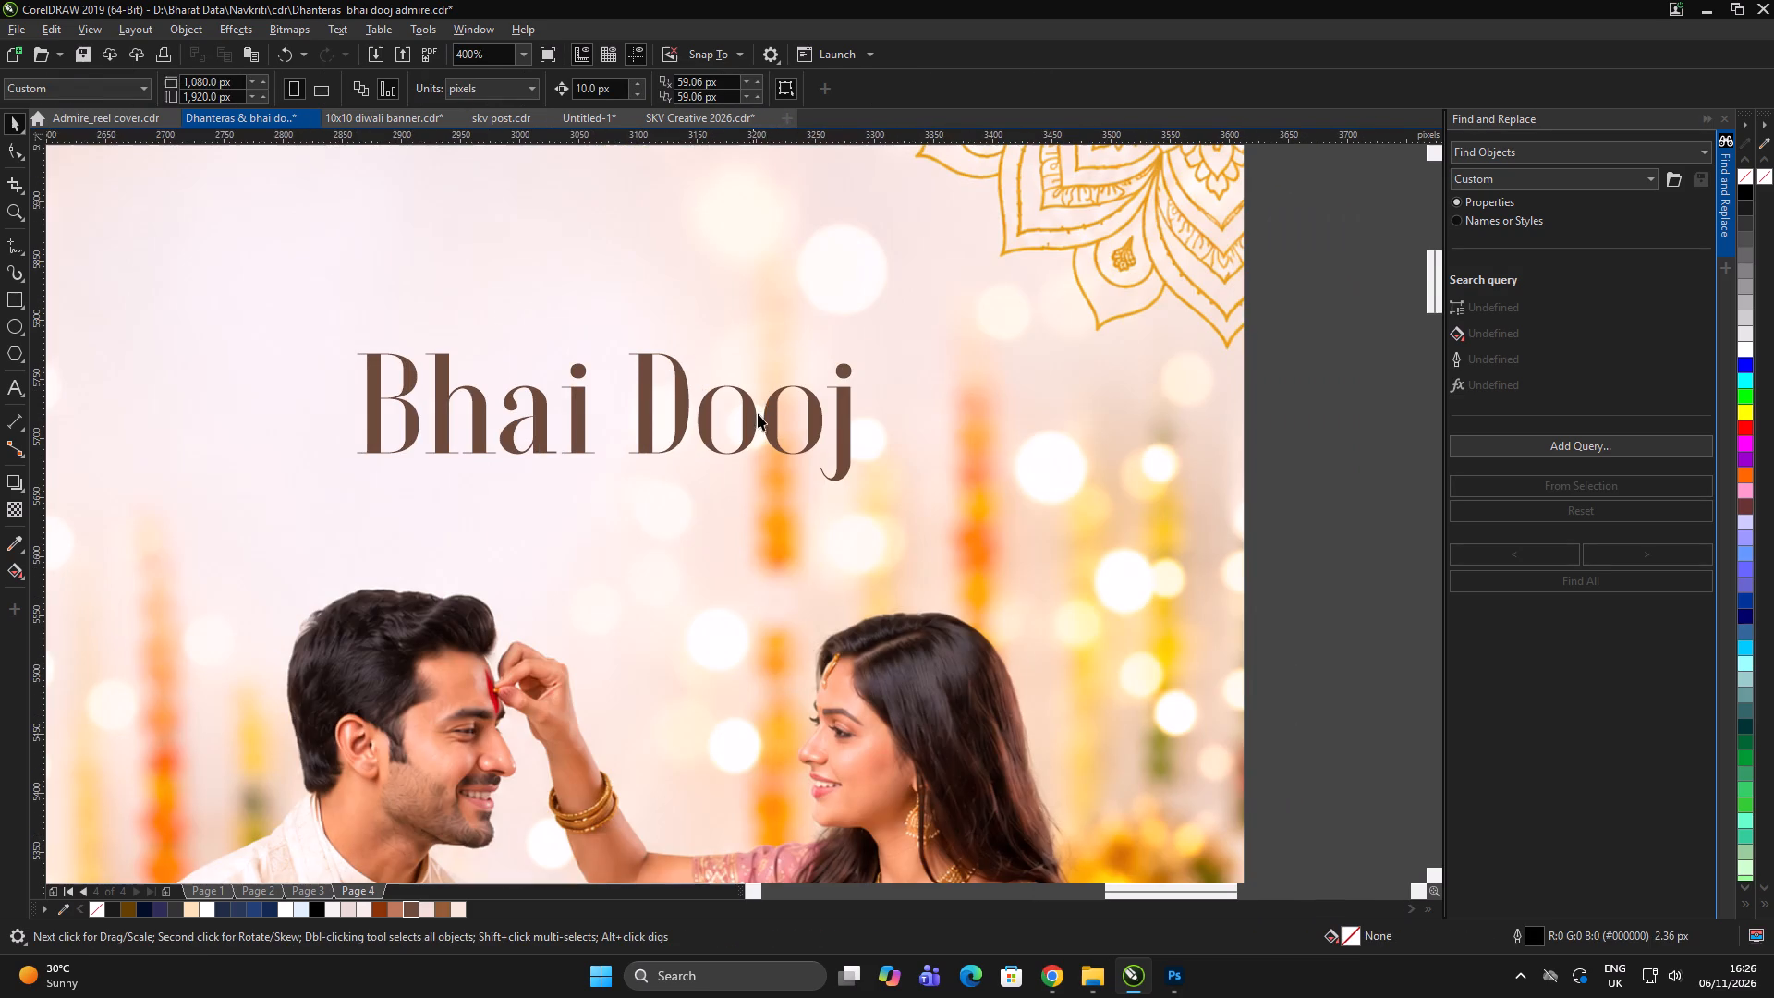
{"action": "left_click", "coordinate": [759, 414]}
{"action": "left_click", "coordinate": [19, 146]}
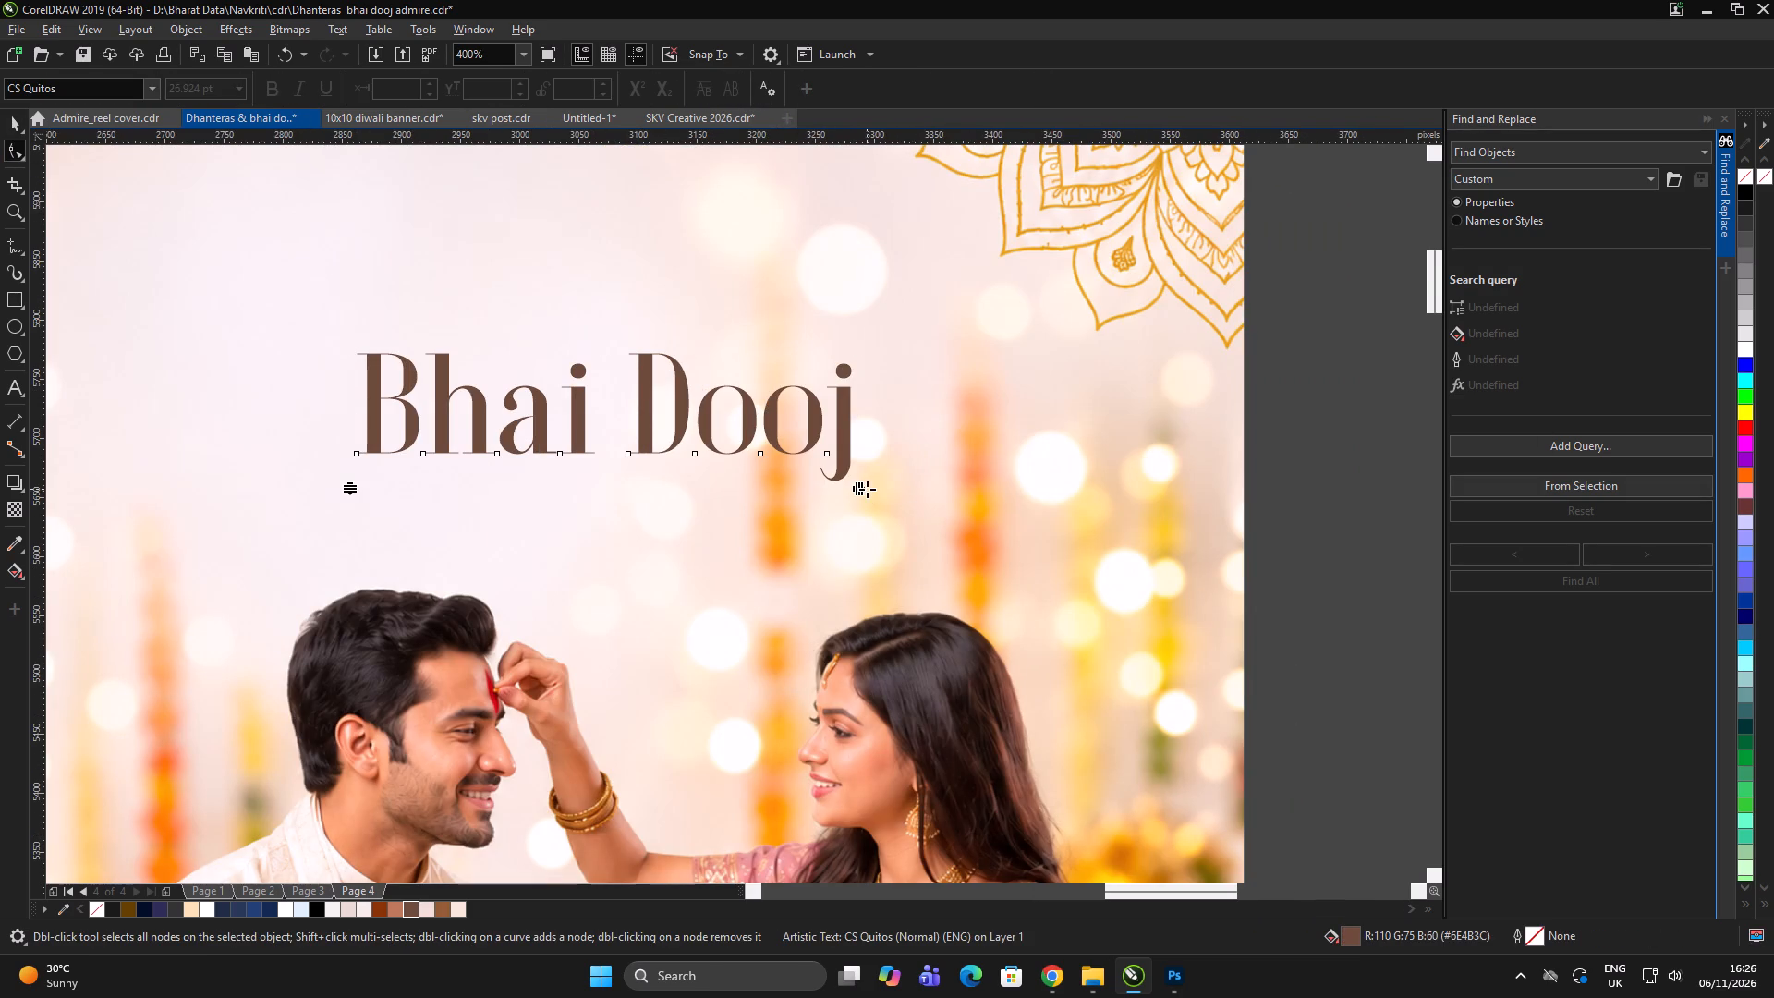
{"action": "left_click_drag", "start_coordinate": [864, 489], "coordinate": [840, 498]}
{"action": "key", "text": "space"}
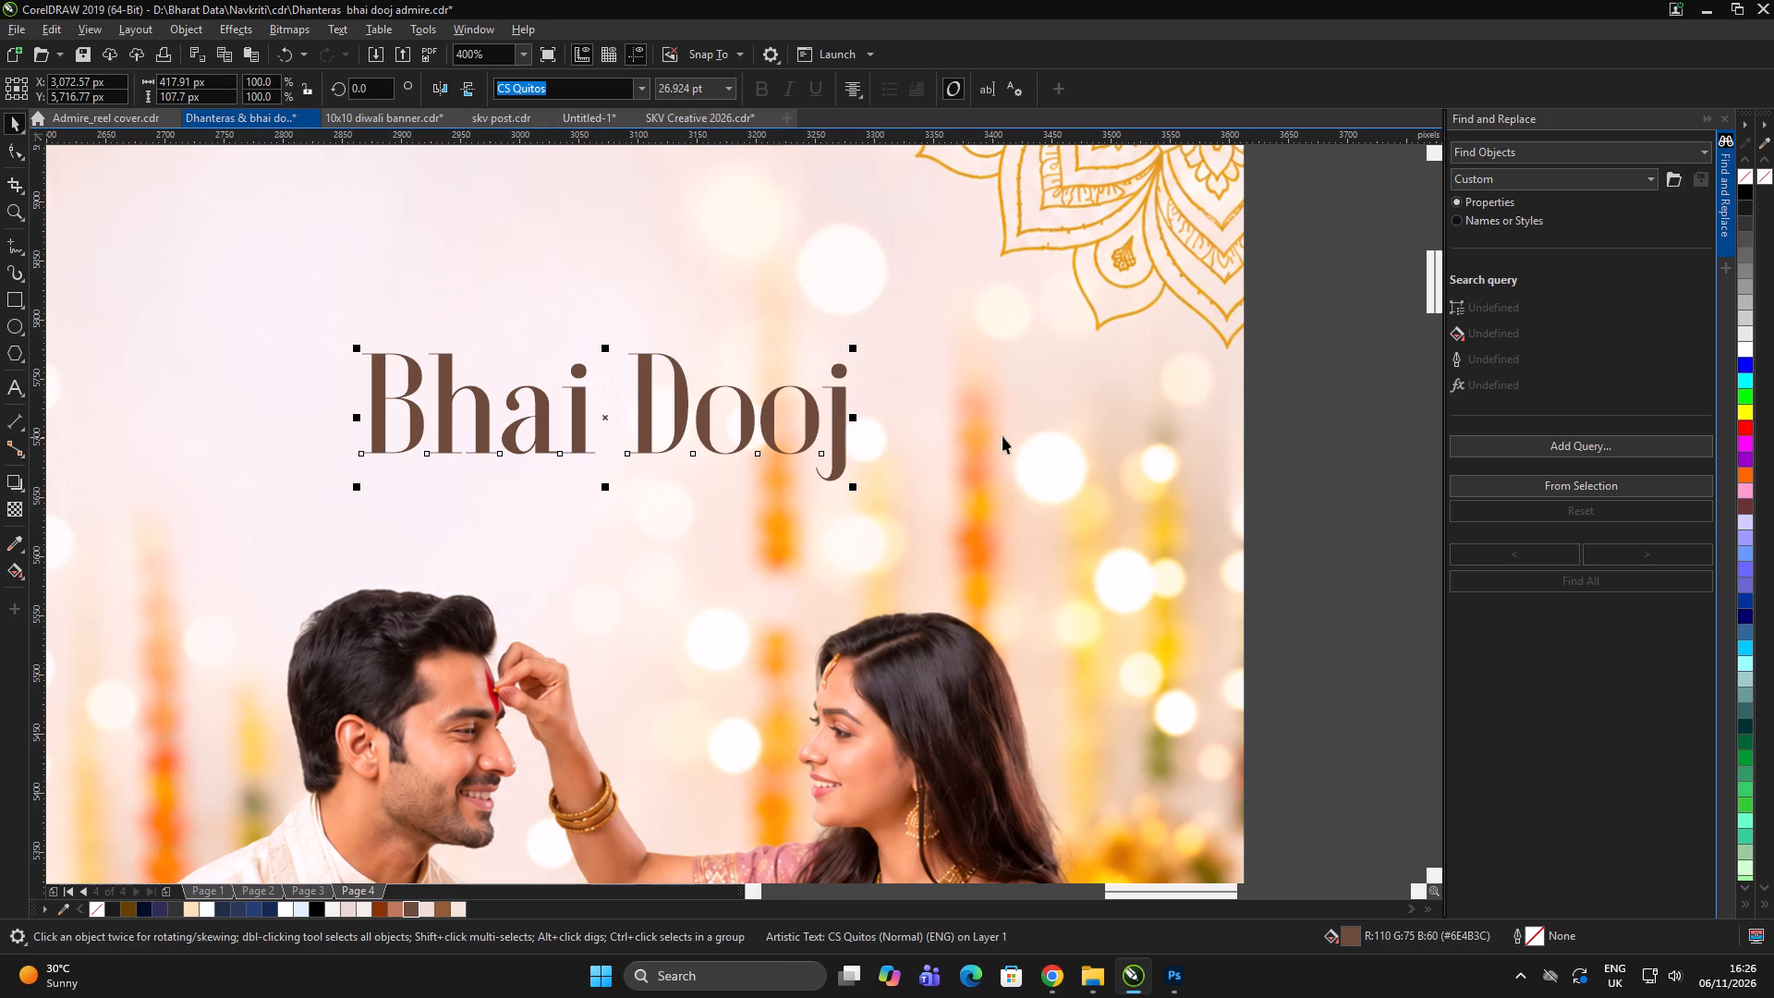
{"action": "left_click", "coordinate": [22, 155]}
{"action": "left_click_drag", "start_coordinate": [853, 489], "coordinate": [842, 493], "text": "shift"}
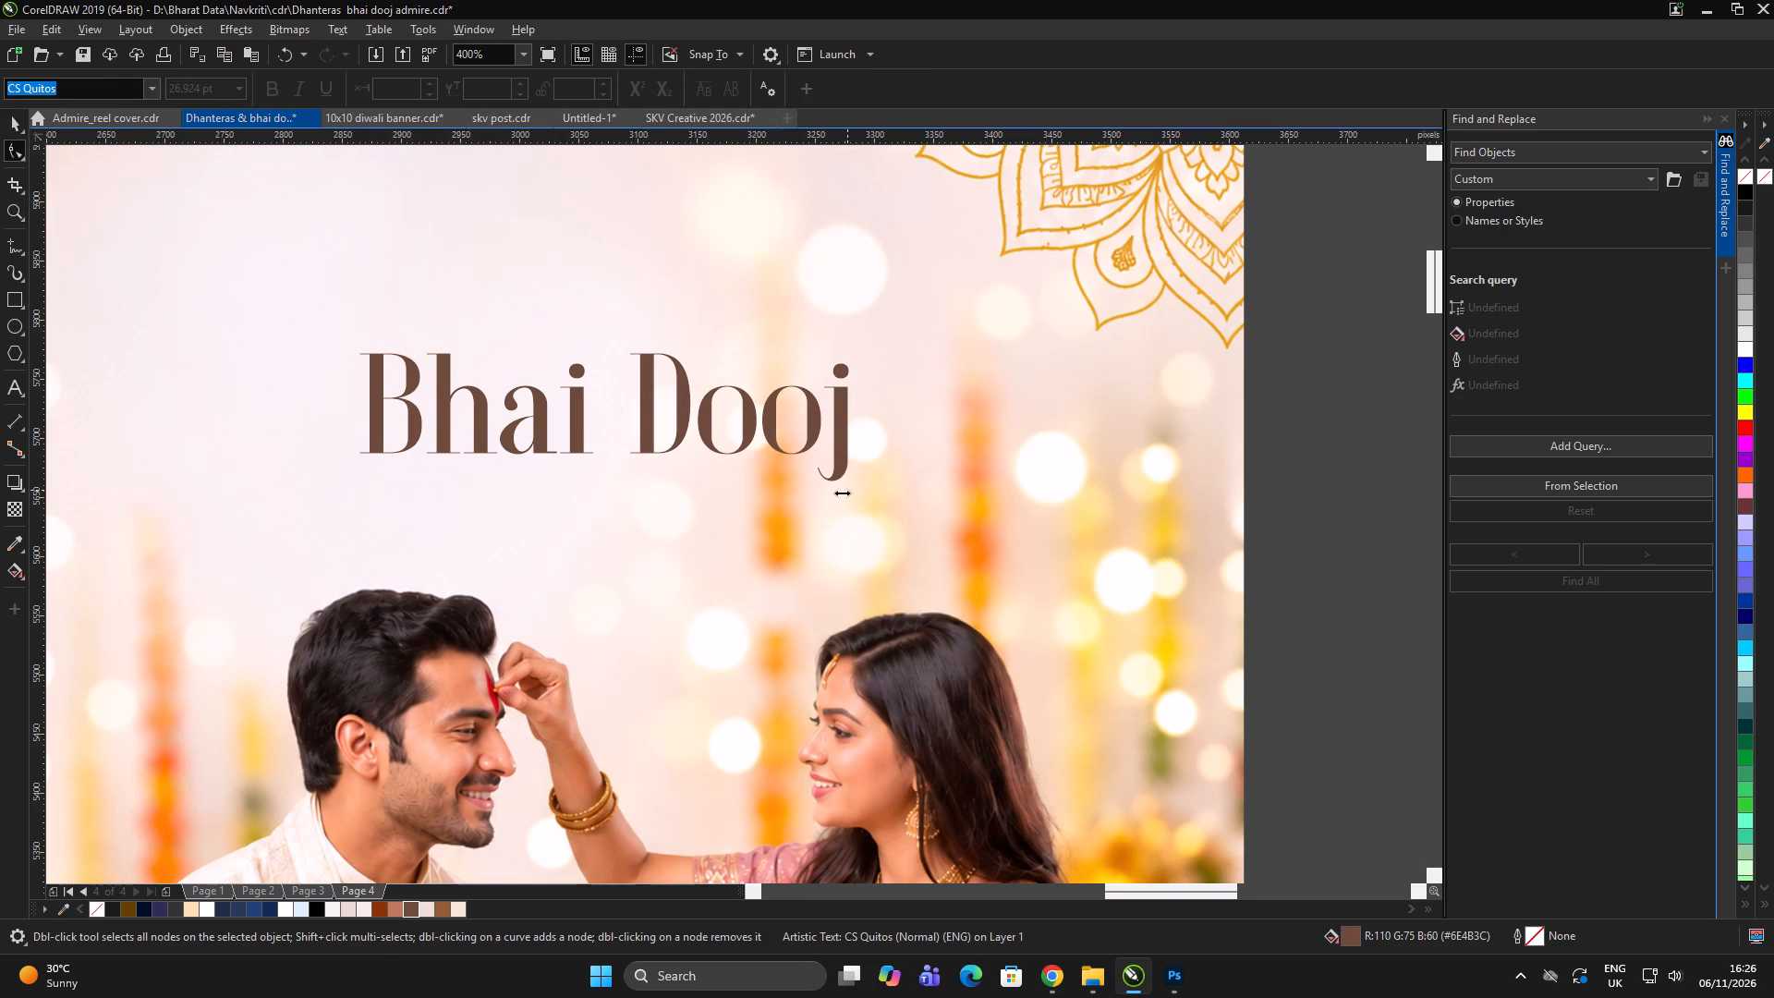
{"action": "left_click_drag", "start_coordinate": [842, 493], "coordinate": [838, 493], "text": "shift"}
{"action": "key", "text": "space"}
Enlarge the Bhai Dooj text to about 31 pt from its centre and move it up closer to the NAVKRITI logo.
{"action": "left_click_drag", "start_coordinate": [850, 347], "coordinate": [929, 337]}
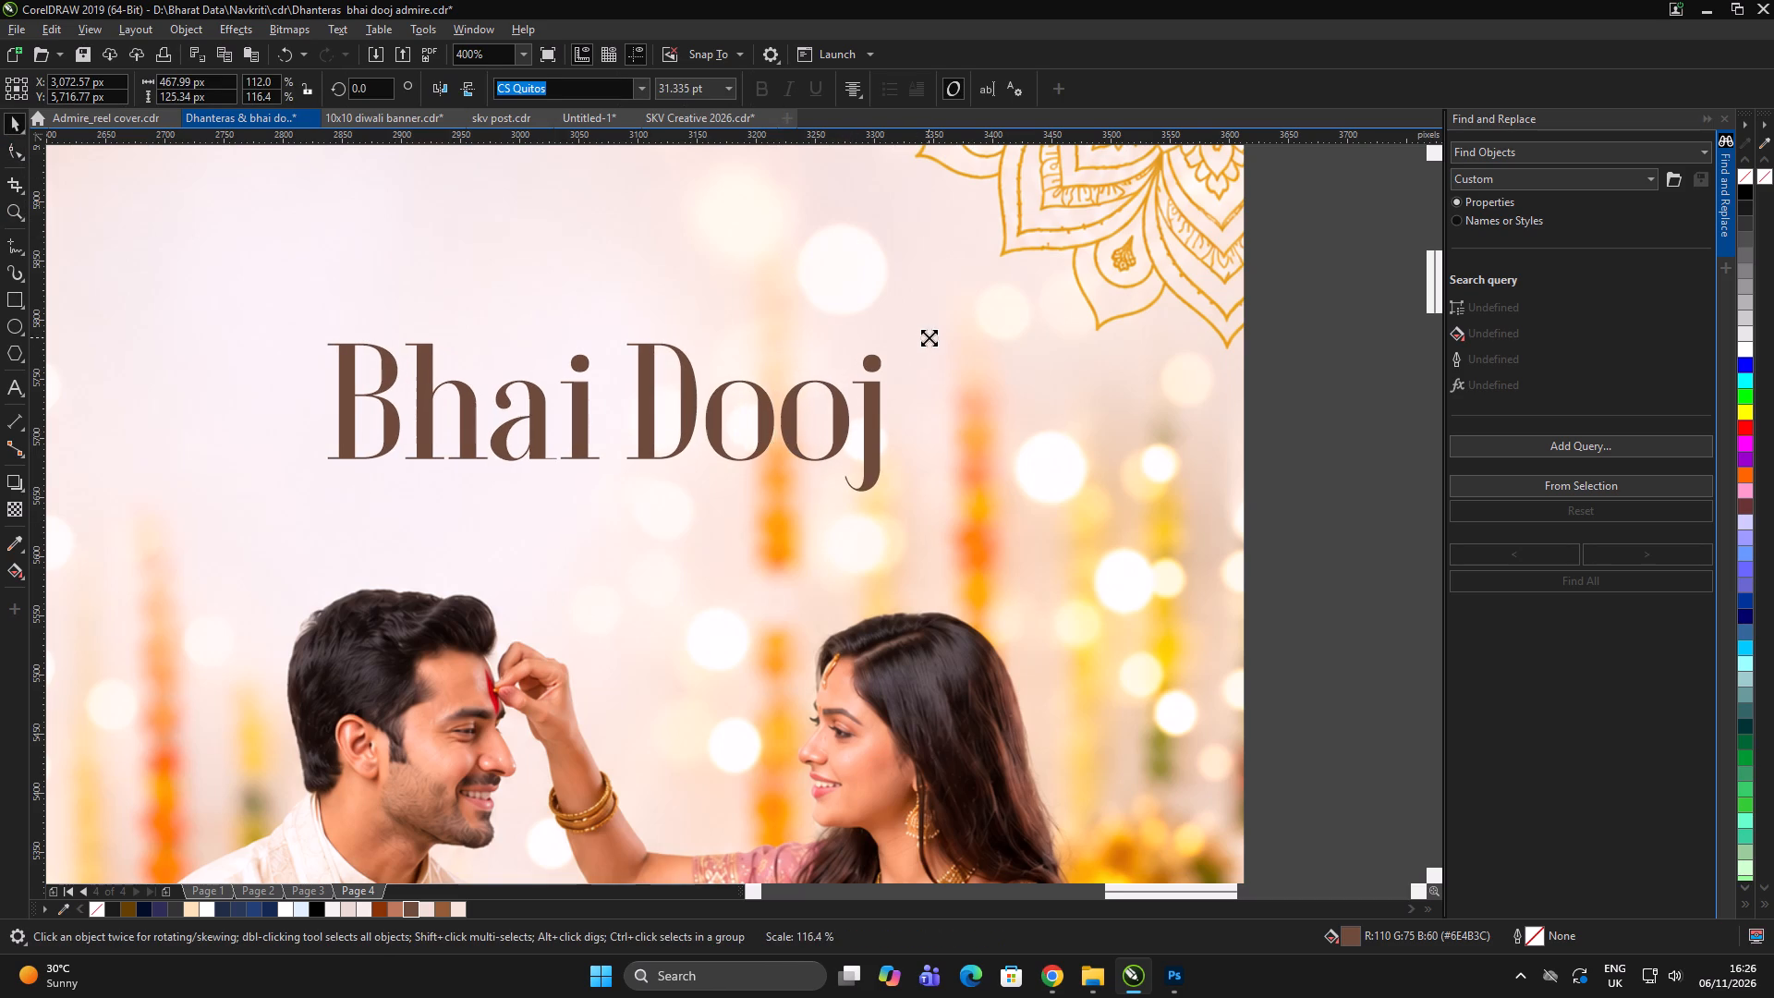
{"action": "left_click_drag", "start_coordinate": [929, 337], "coordinate": [930, 337]}
{"action": "left_click_drag", "start_coordinate": [875, 428], "coordinate": [884, 373]}
{"action": "scroll", "coordinate": [827, 363], "scroll_direction": "down", "scroll_amount": 4}
{"action": "double_click", "coordinate": [990, 410]}
{"action": "scroll", "coordinate": [764, 366], "scroll_direction": "up", "scroll_amount": 1}
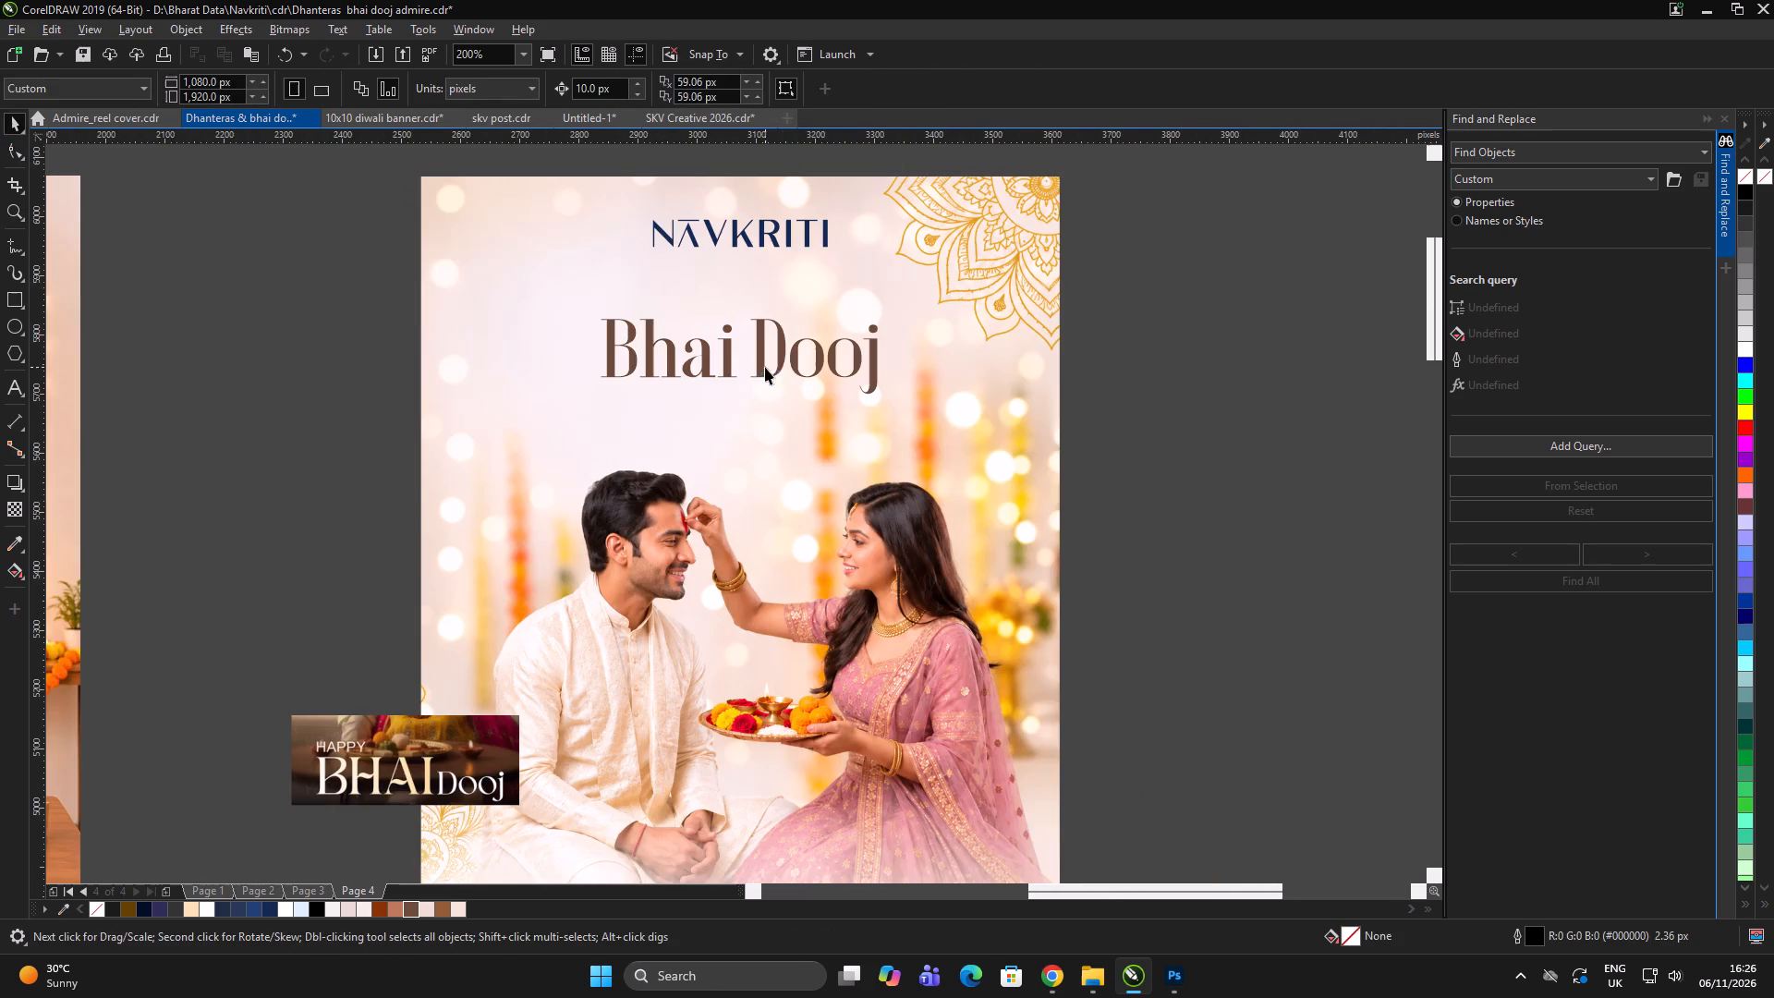
{"action": "scroll", "coordinate": [734, 333], "scroll_direction": "down", "scroll_amount": 2}
{"action": "scroll", "coordinate": [571, 330], "scroll_direction": "up", "scroll_amount": 1}
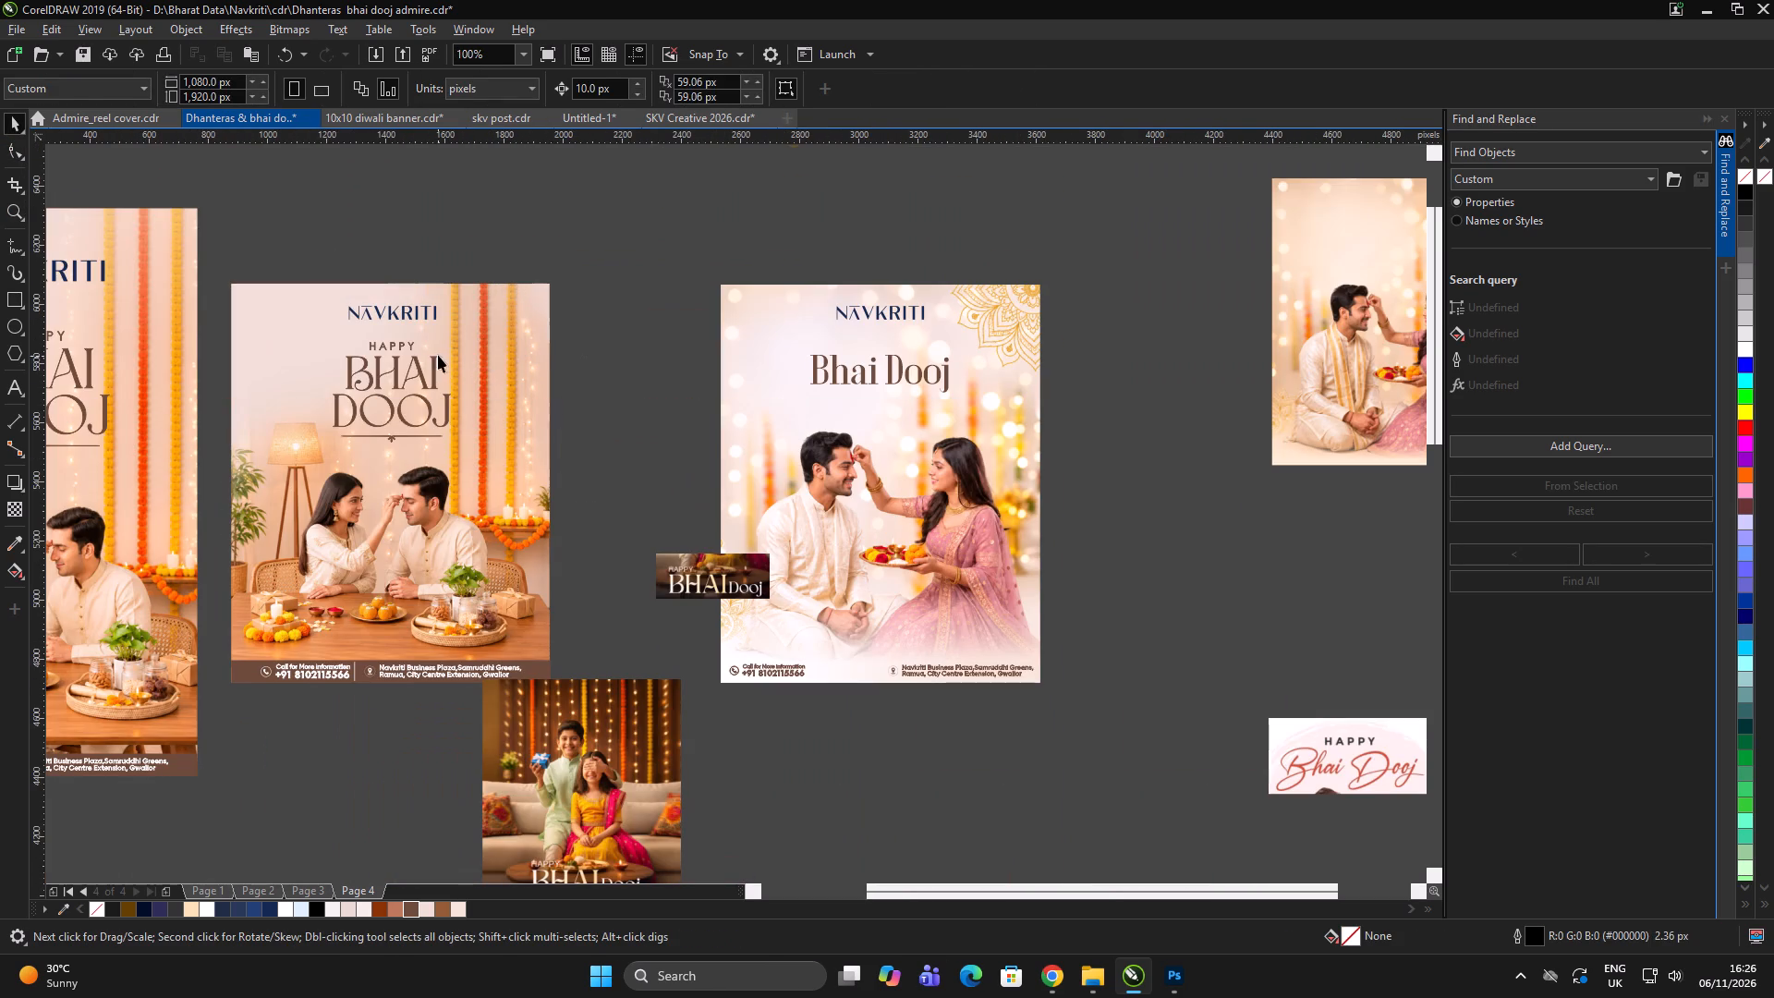
Copy the HAPPY text from the neighbouring Bhai Dooj post and place it horizontally centred just above the couple post's Bhai Dooj text.
{"action": "left_click", "coordinate": [413, 347]}
{"action": "left_click_drag", "start_coordinate": [409, 344], "coordinate": [894, 347]}
{"action": "right_click", "coordinate": [894, 347]}
{"action": "scroll", "coordinate": [965, 352], "scroll_direction": "up", "scroll_amount": 2}
{"action": "left_click", "coordinate": [977, 371], "text": "shift"}
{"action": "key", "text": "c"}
{"action": "left_click", "coordinate": [1343, 374]}
{"action": "scroll", "coordinate": [771, 342], "scroll_direction": "up", "scroll_amount": 1}
{"action": "left_click_drag", "start_coordinate": [646, 285], "coordinate": [646, 290]}
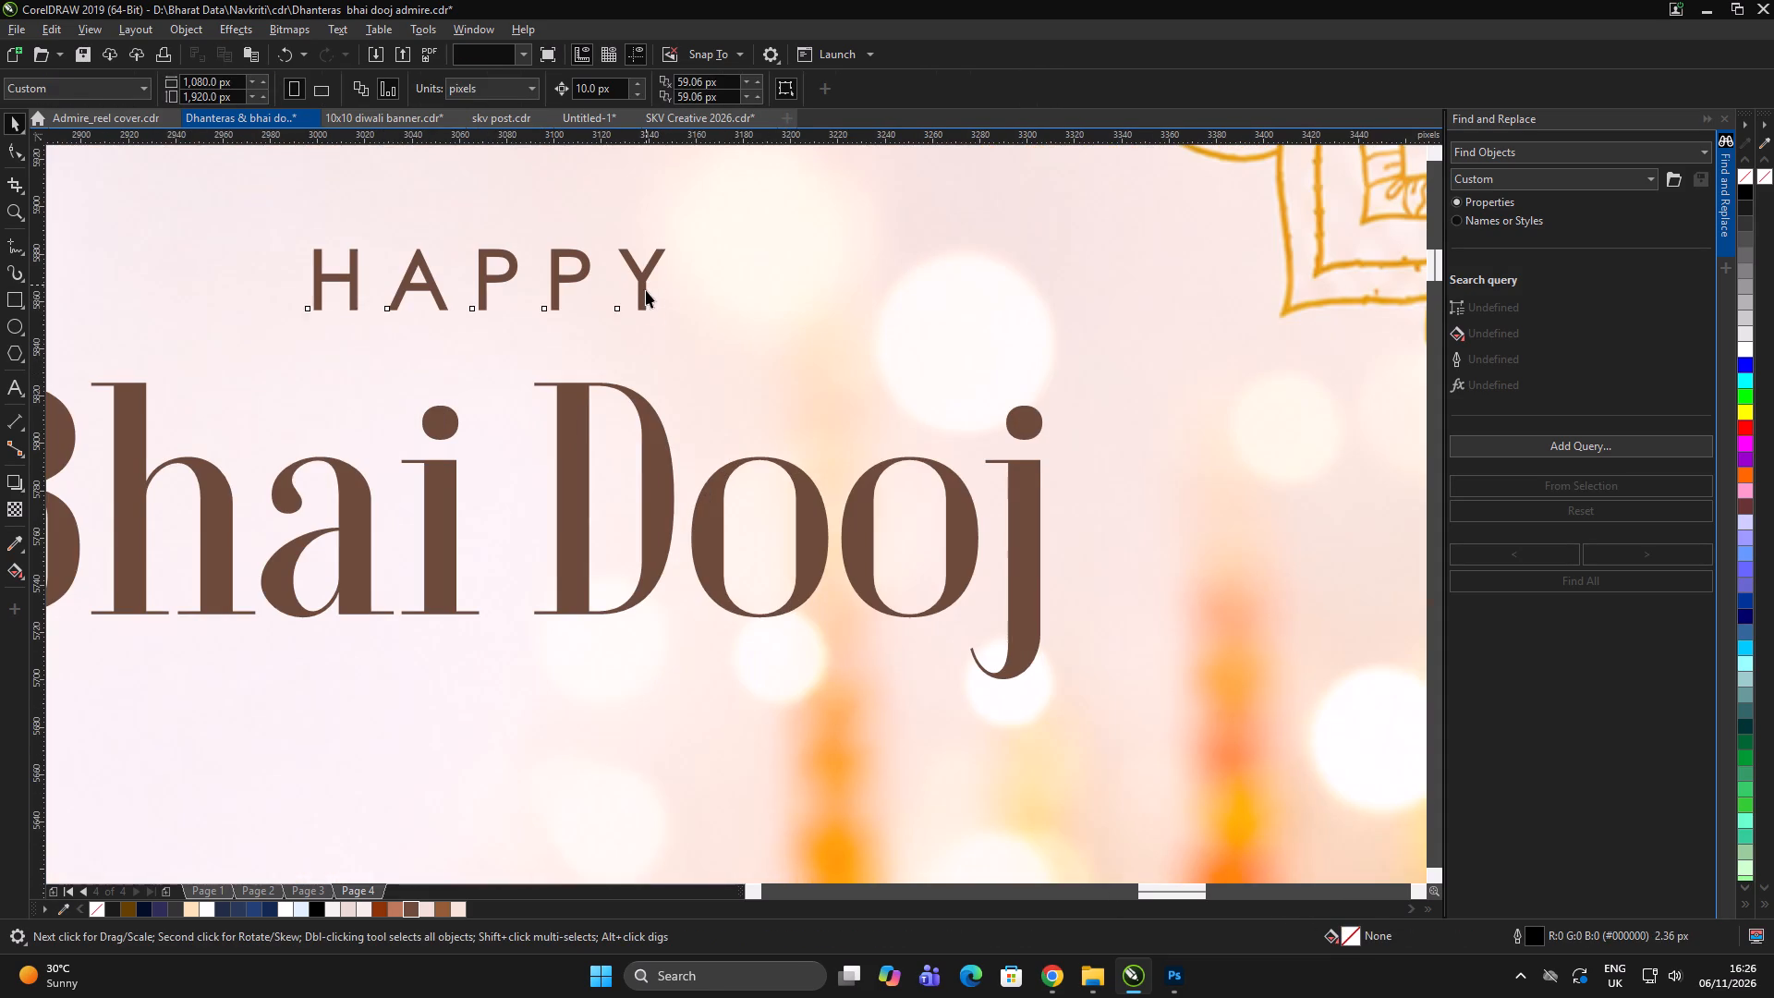
{"action": "left_click_drag", "start_coordinate": [646, 290], "coordinate": [646, 309]}
Widen the letter spacing of the couple post's HAPPY text with the Shape tool and recentre it horizontally above Bhai Dooj.
{"action": "left_click", "coordinate": [17, 153]}
{"action": "left_click_drag", "start_coordinate": [672, 341], "coordinate": [770, 342]}
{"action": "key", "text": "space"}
{"action": "left_click_drag", "start_coordinate": [752, 306], "coordinate": [701, 306]}
{"action": "scroll", "coordinate": [638, 323], "scroll_direction": "down", "scroll_amount": 3}
{"action": "left_click", "coordinate": [789, 326], "text": "shift"}
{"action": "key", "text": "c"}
{"action": "left_click", "coordinate": [1206, 323]}
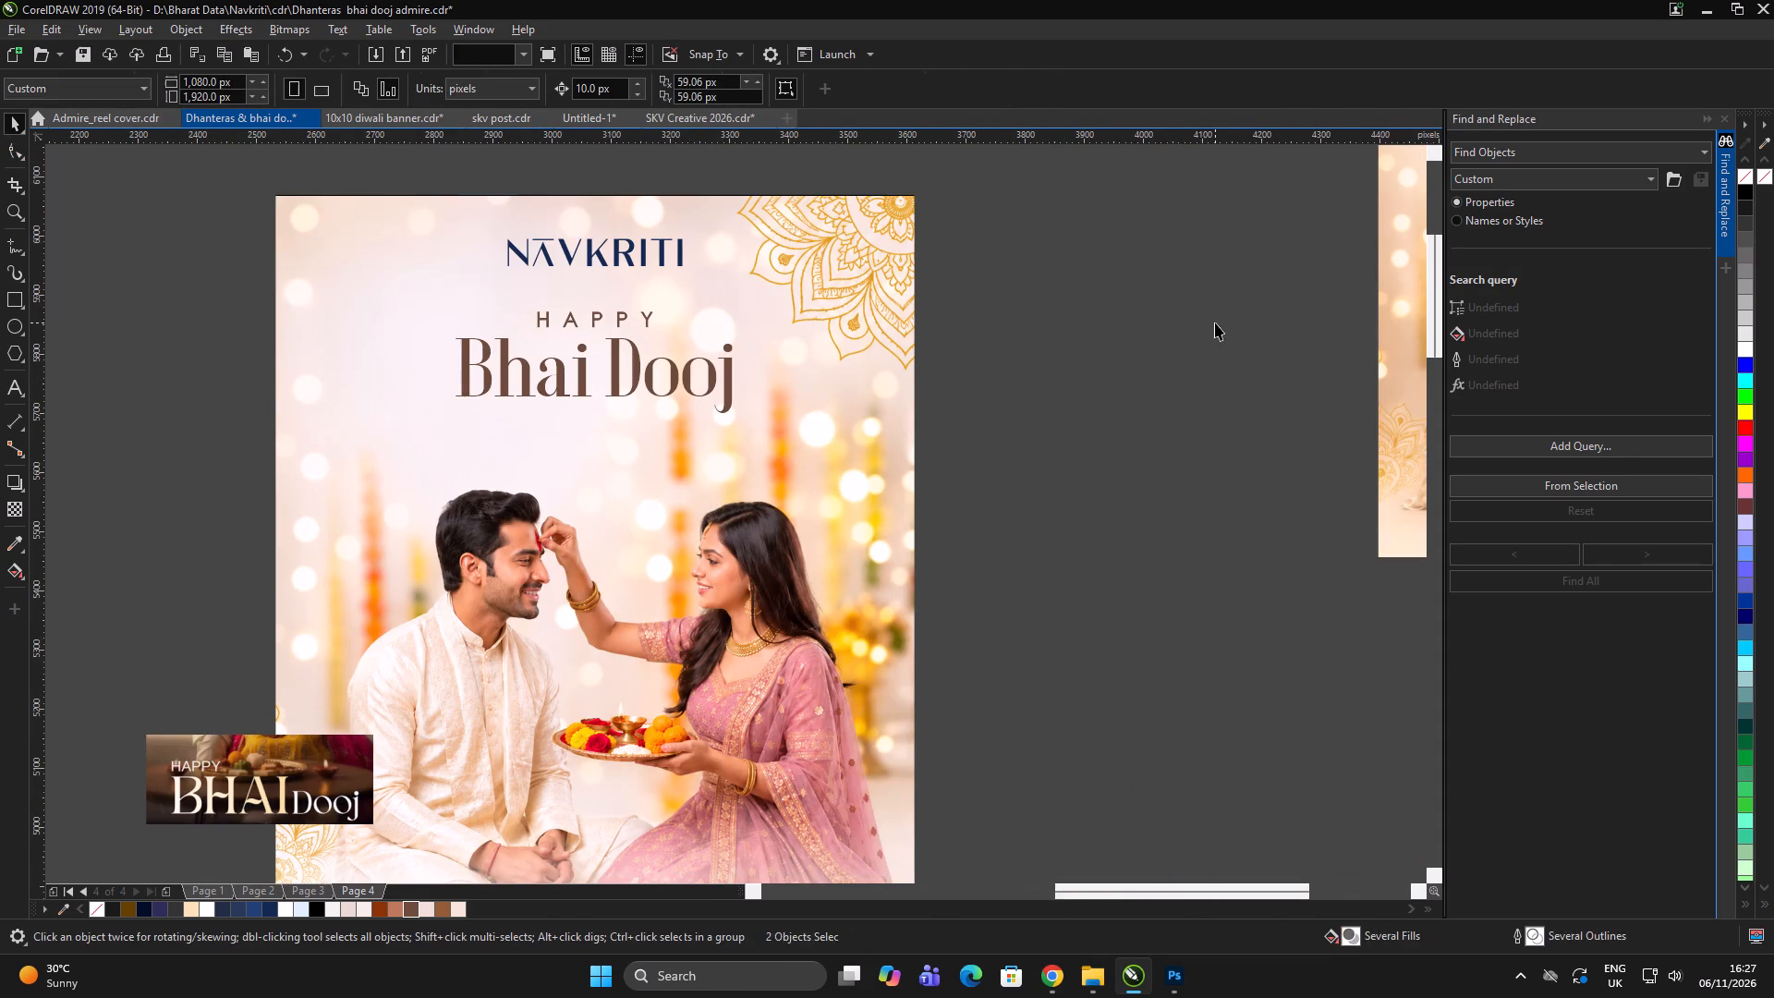
Move the HAPPY and Bhai Dooj texts together slightly down, away from the NAVKRITI logo on the couple post.
{"action": "left_click", "coordinate": [1215, 323]}
{"action": "left_click_drag", "start_coordinate": [1128, 520], "coordinate": [403, 303]}
{"action": "scroll", "coordinate": [643, 338], "scroll_direction": "up", "scroll_amount": 1}
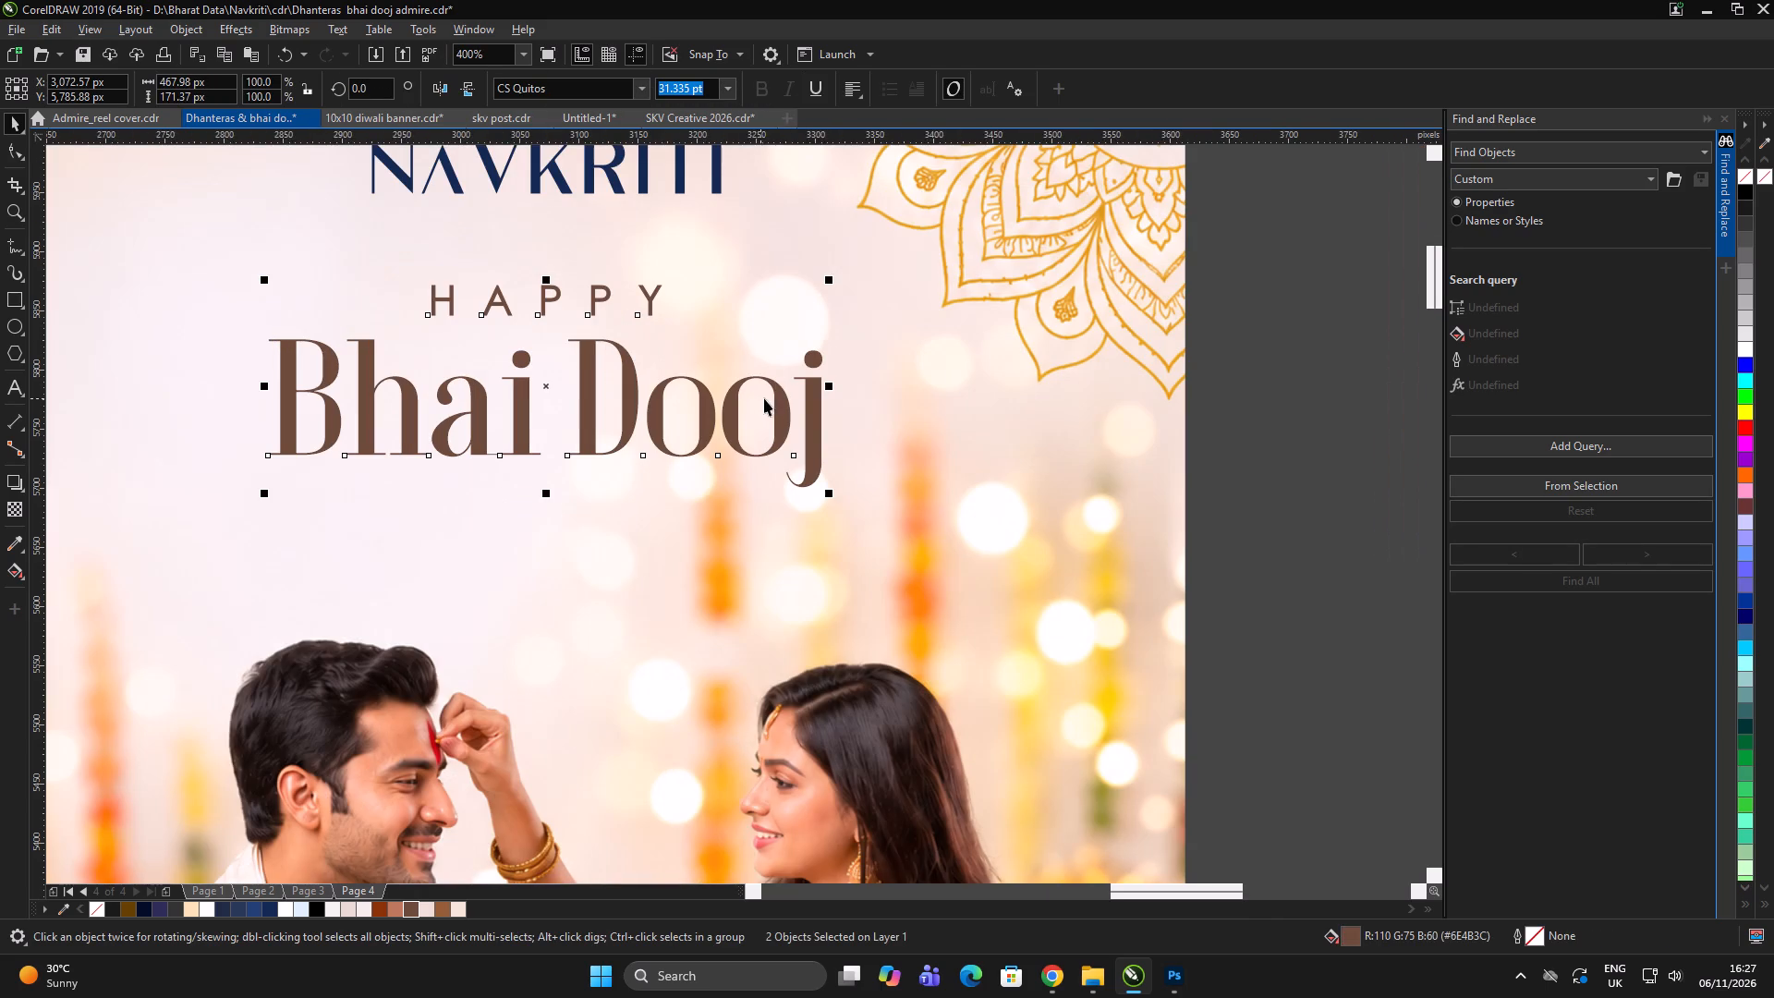
{"action": "left_click_drag", "start_coordinate": [777, 396], "coordinate": [777, 408]}
{"action": "scroll", "coordinate": [712, 393], "scroll_direction": "down", "scroll_amount": 3}
{"action": "triple_click", "coordinate": [922, 408]}
{"action": "left_click_drag", "start_coordinate": [928, 409], "coordinate": [919, 422]}
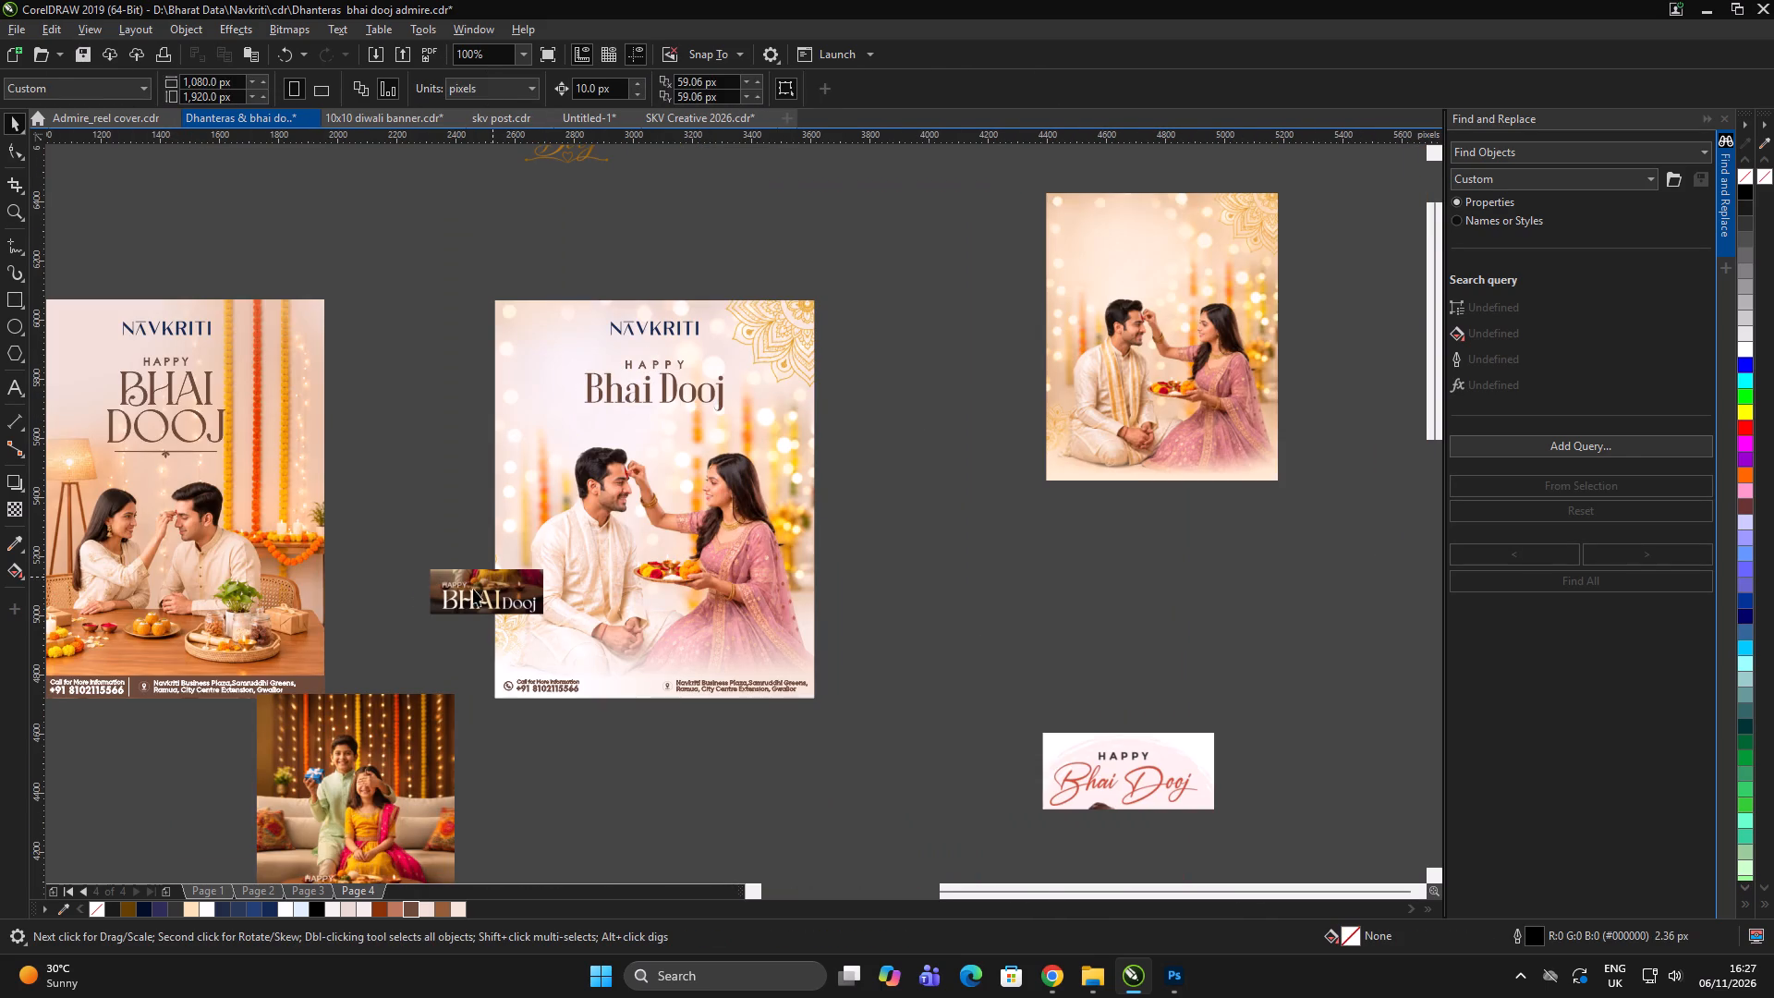
Switch to Chrome and look through the open tabs with Bhai Dooj reference designs and image-generation pages.
{"action": "scroll", "coordinate": [473, 589], "scroll_direction": "up", "scroll_amount": 2}
{"action": "left_click", "coordinate": [481, 600]}
{"action": "scroll", "coordinate": [624, 532], "scroll_direction": "down", "scroll_amount": 2}
{"action": "key", "text": "alt+Tab"}
{"action": "key", "text": "alt+Tab"}
{"action": "key", "text": "alt+Tab"}
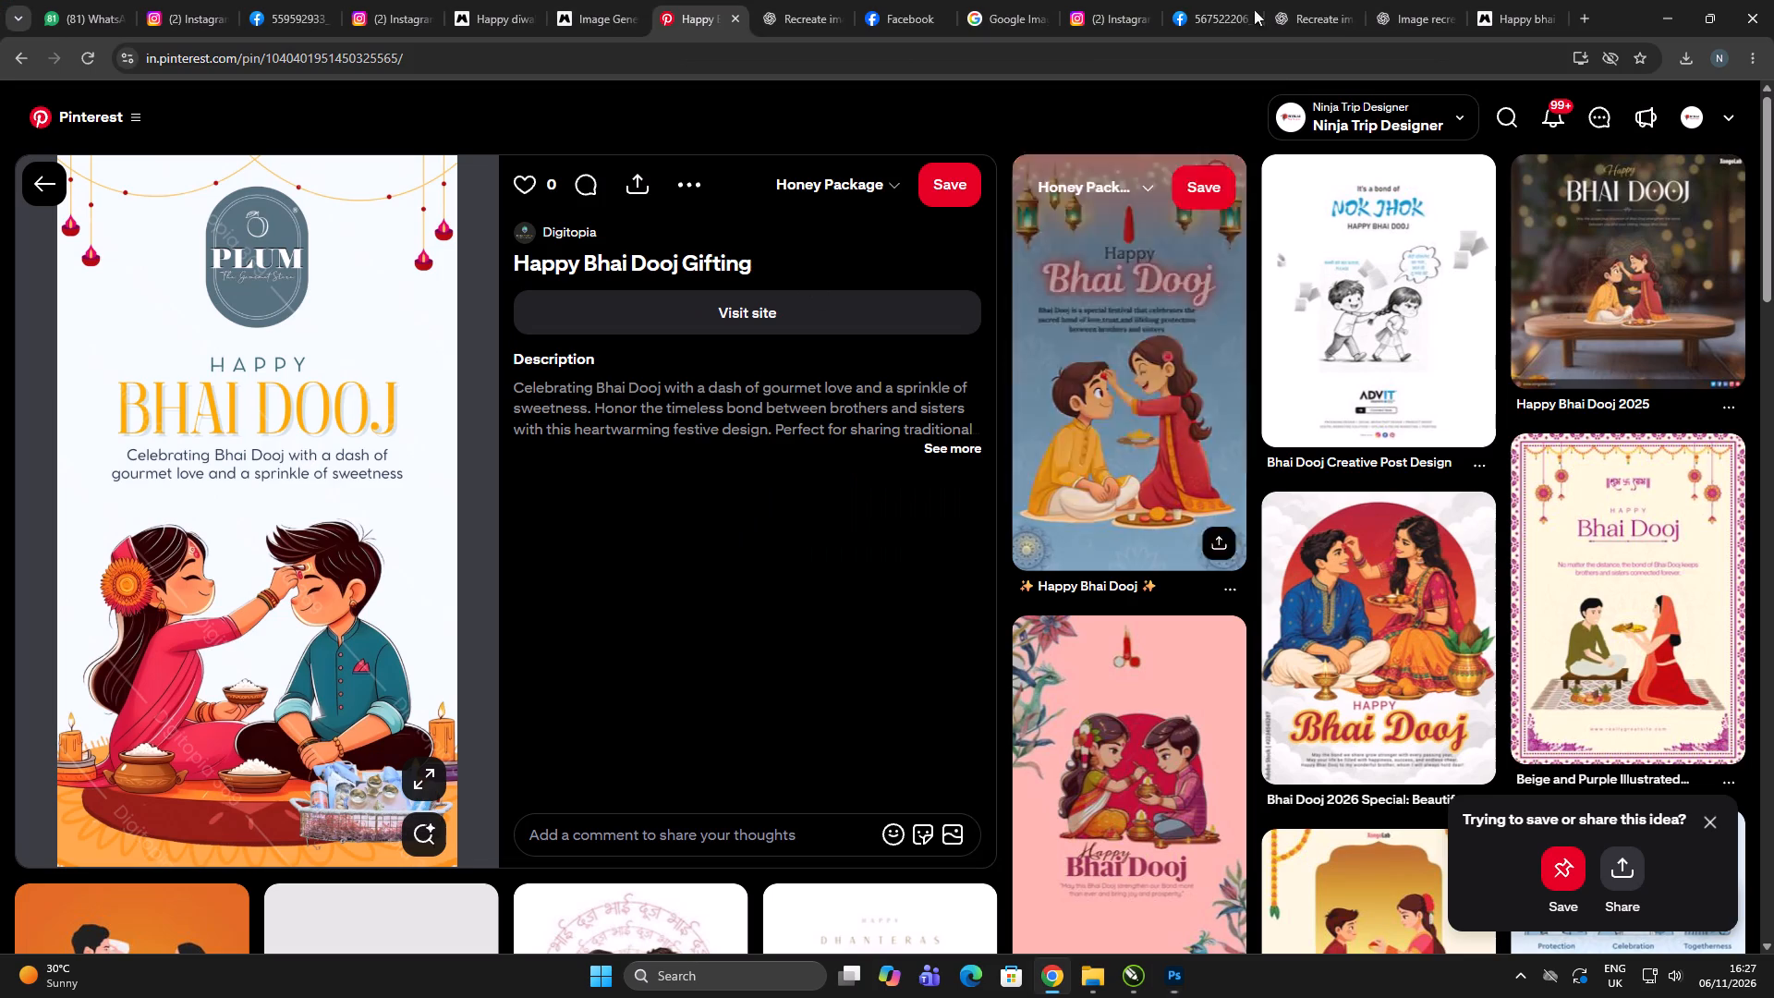
{"action": "left_click", "coordinate": [1310, 0]}
{"action": "left_click", "coordinate": [1210, 4]}
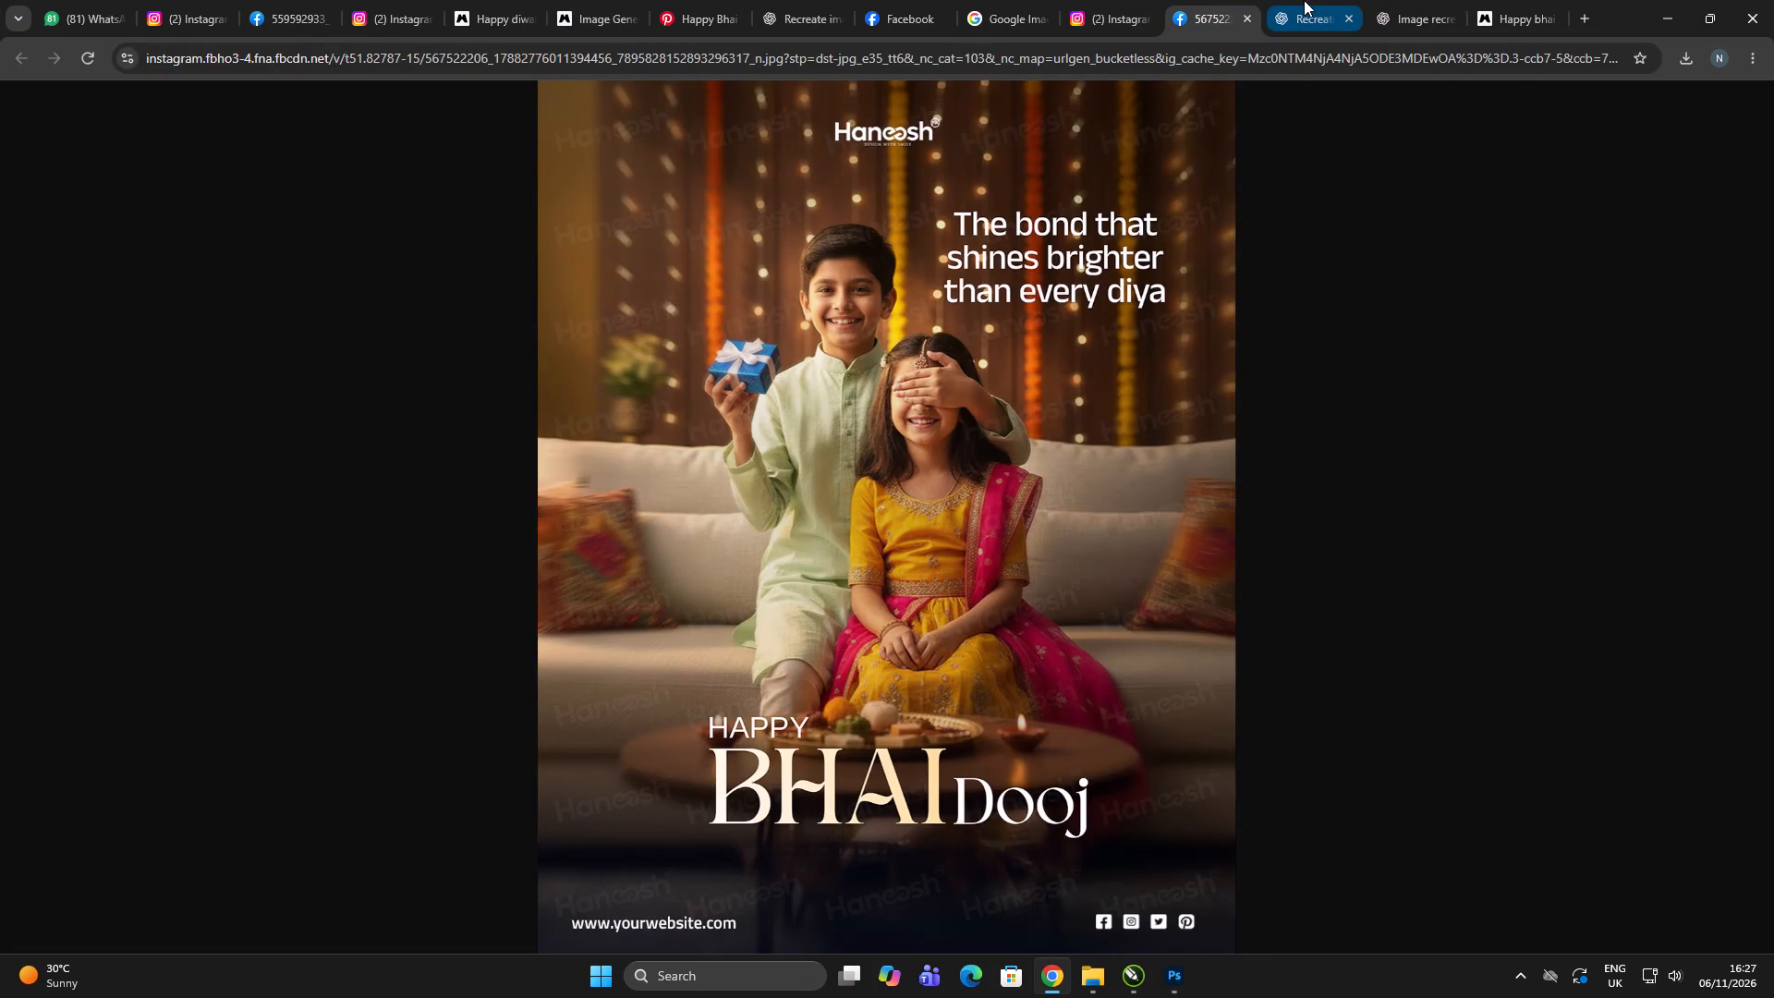
{"action": "left_click", "coordinate": [1304, 0]}
{"action": "left_click", "coordinate": [1401, 0]}
{"action": "left_click", "coordinate": [1235, 0]}
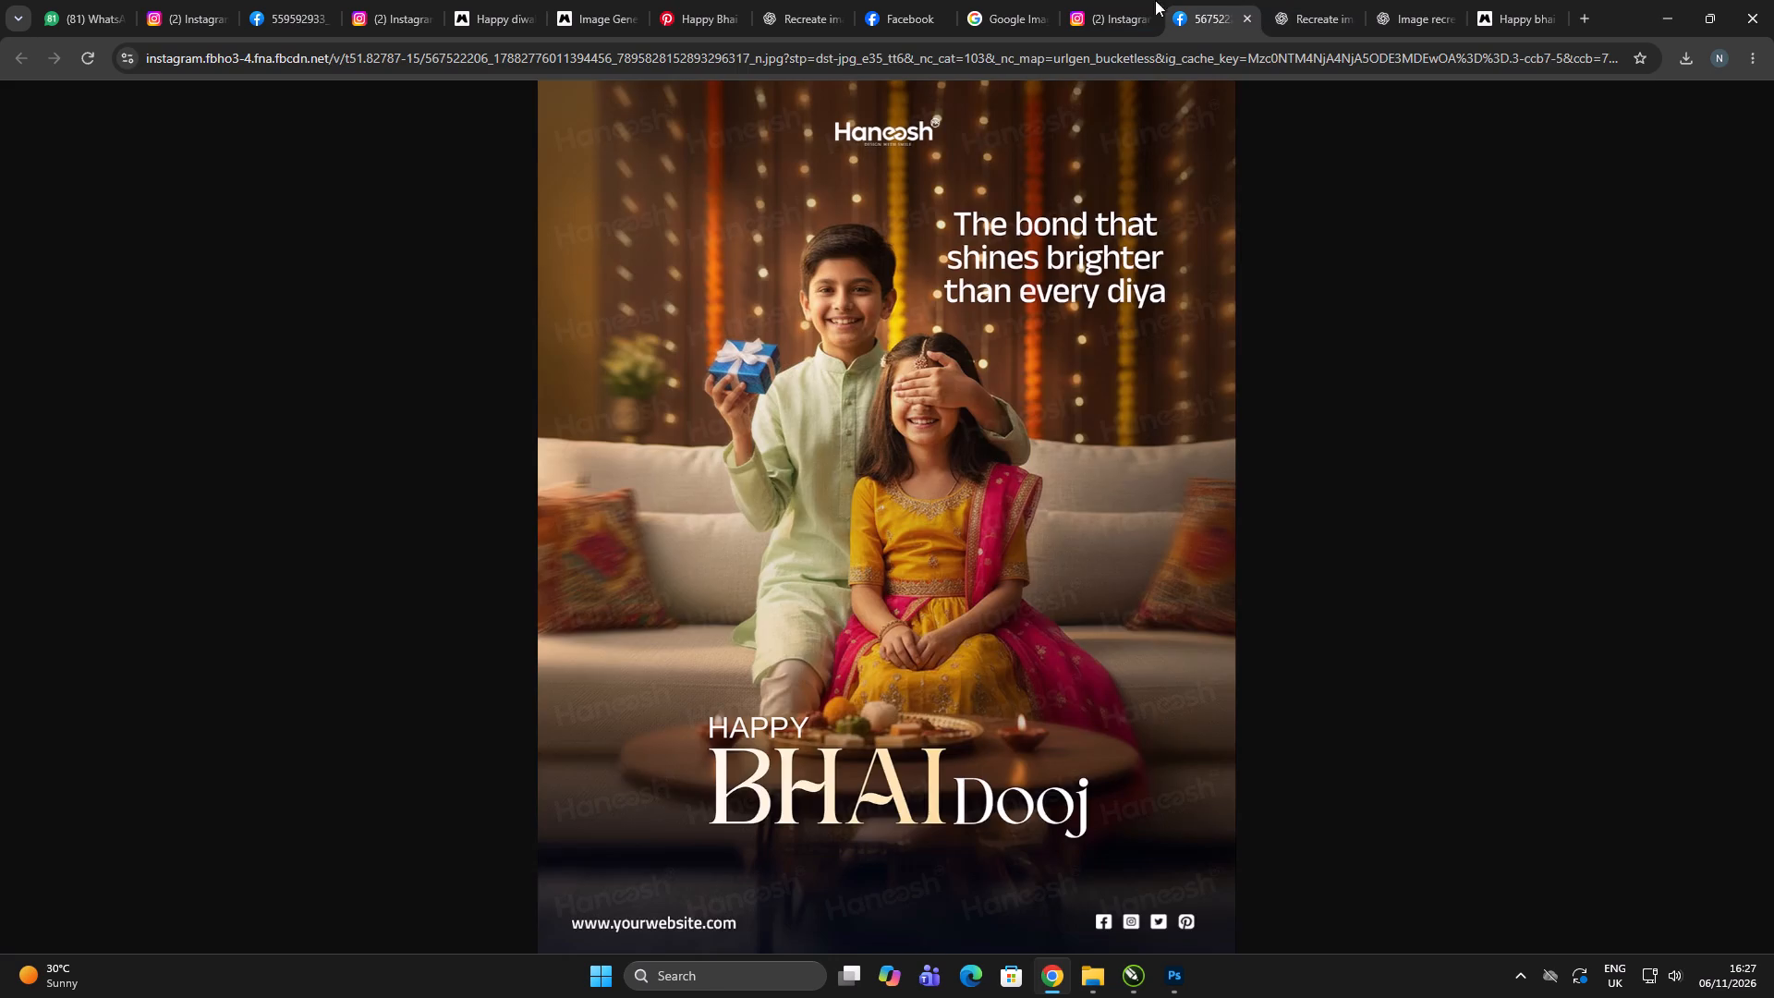
{"action": "left_click", "coordinate": [1115, 0]}
{"action": "left_click", "coordinate": [1011, 0]}
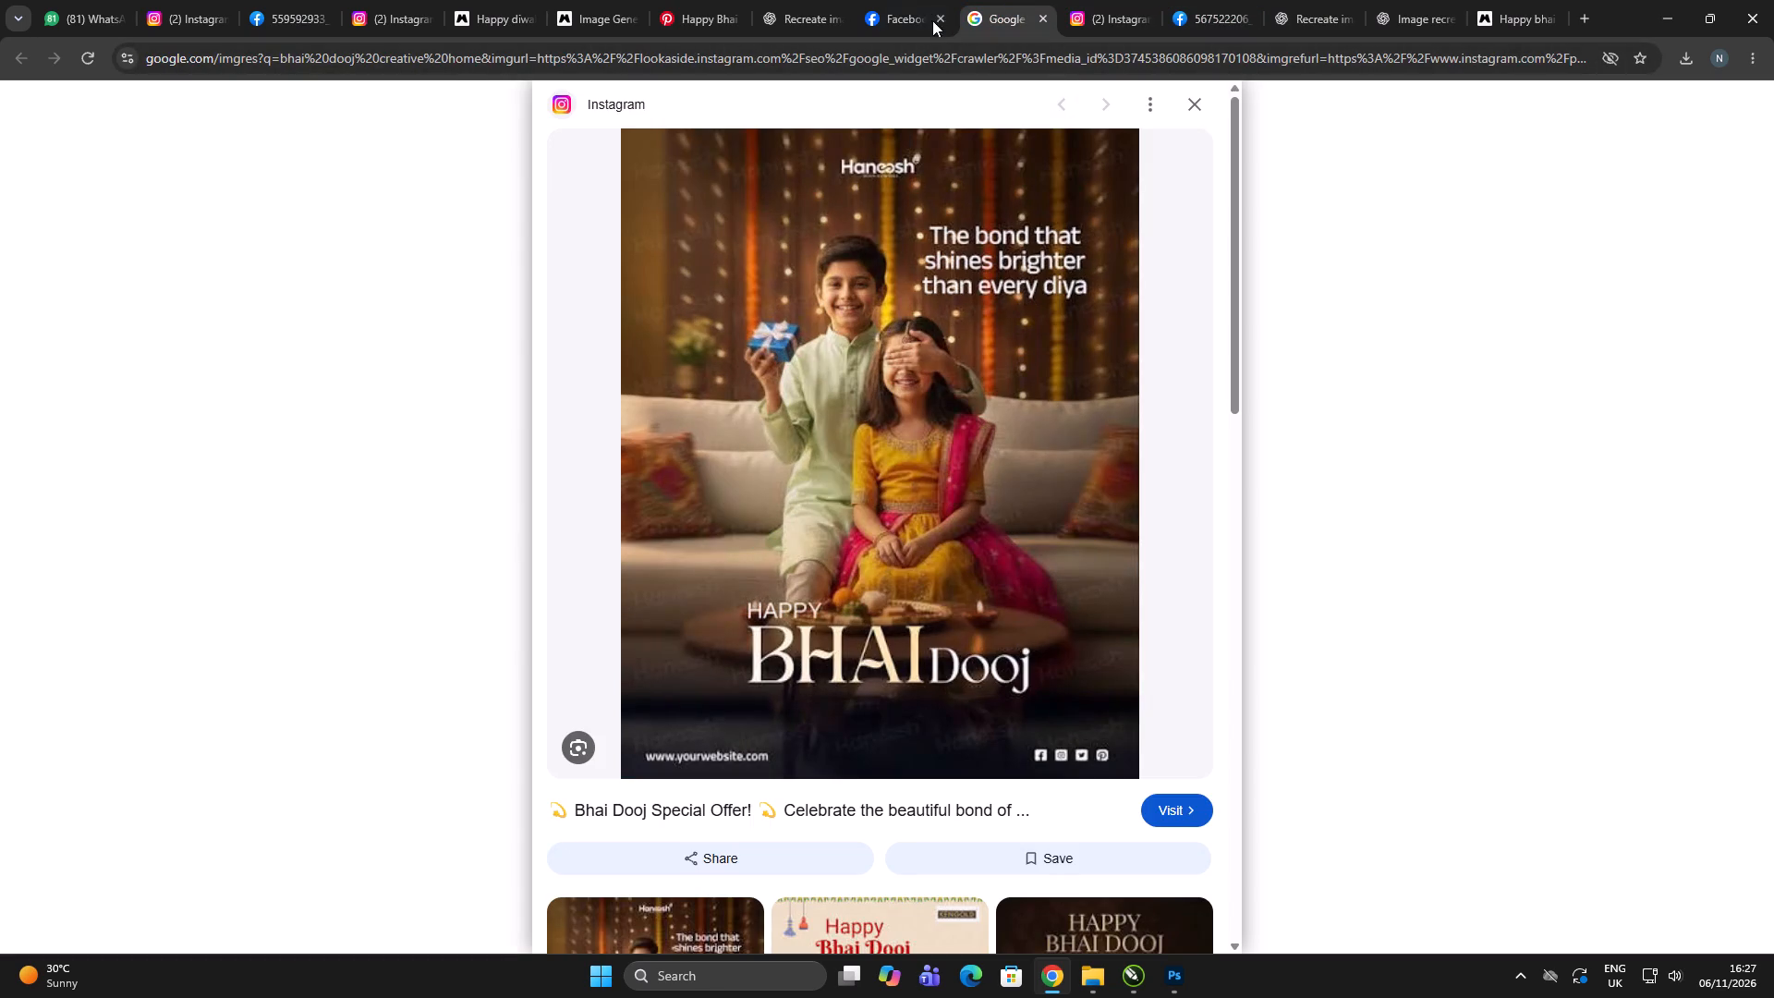
{"action": "left_click", "coordinate": [921, 3]}
{"action": "left_click", "coordinate": [813, 0]}
{"action": "left_click", "coordinate": [734, 0]}
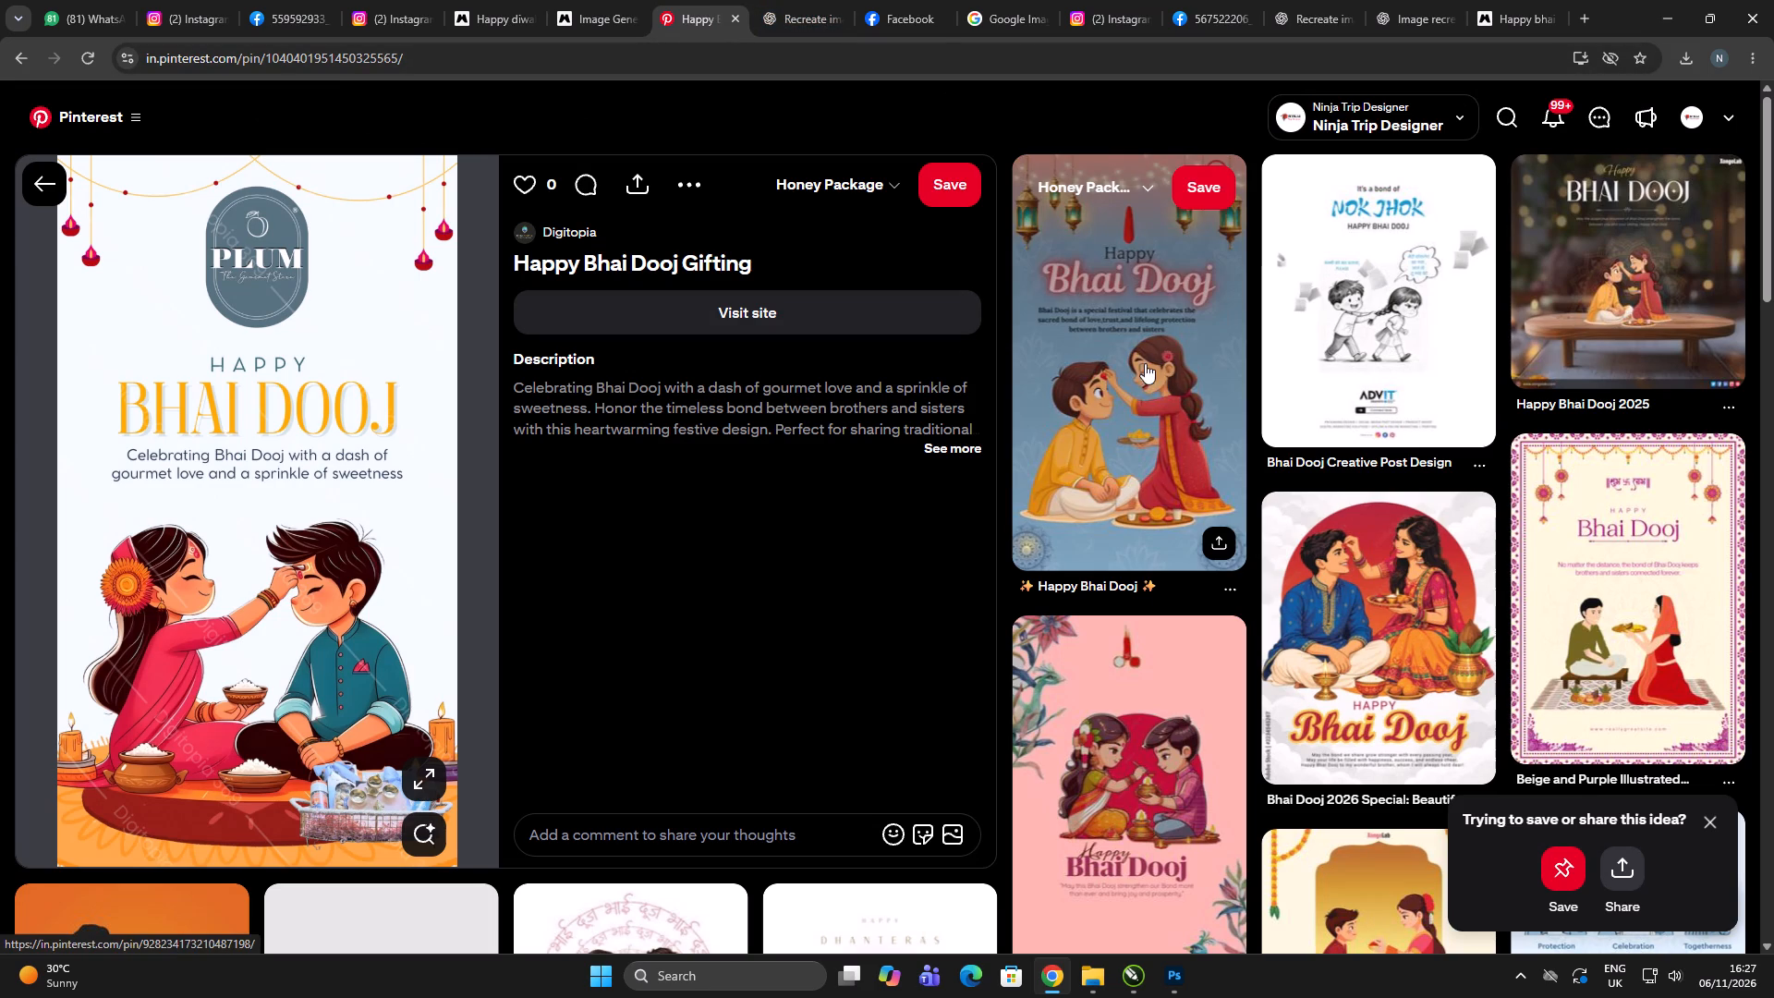
{"action": "left_click", "coordinate": [808, 0]}
{"action": "left_click", "coordinate": [1423, 0]}
{"action": "left_click", "coordinate": [1513, 0]}
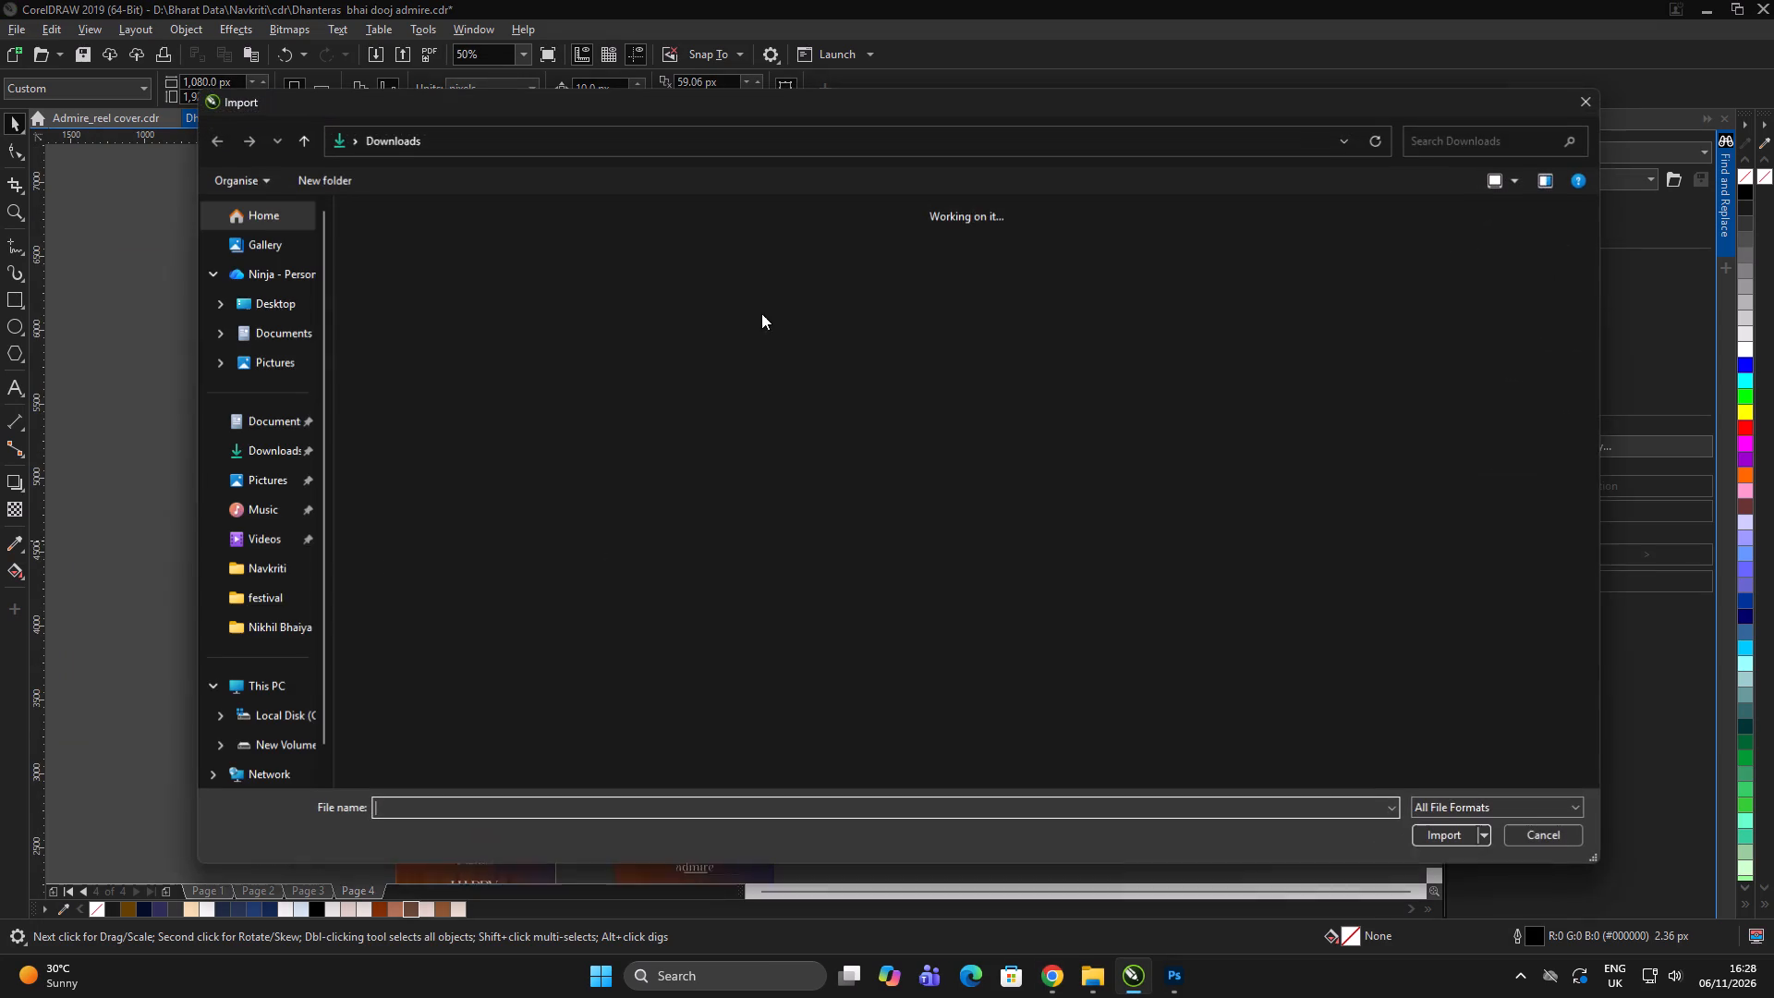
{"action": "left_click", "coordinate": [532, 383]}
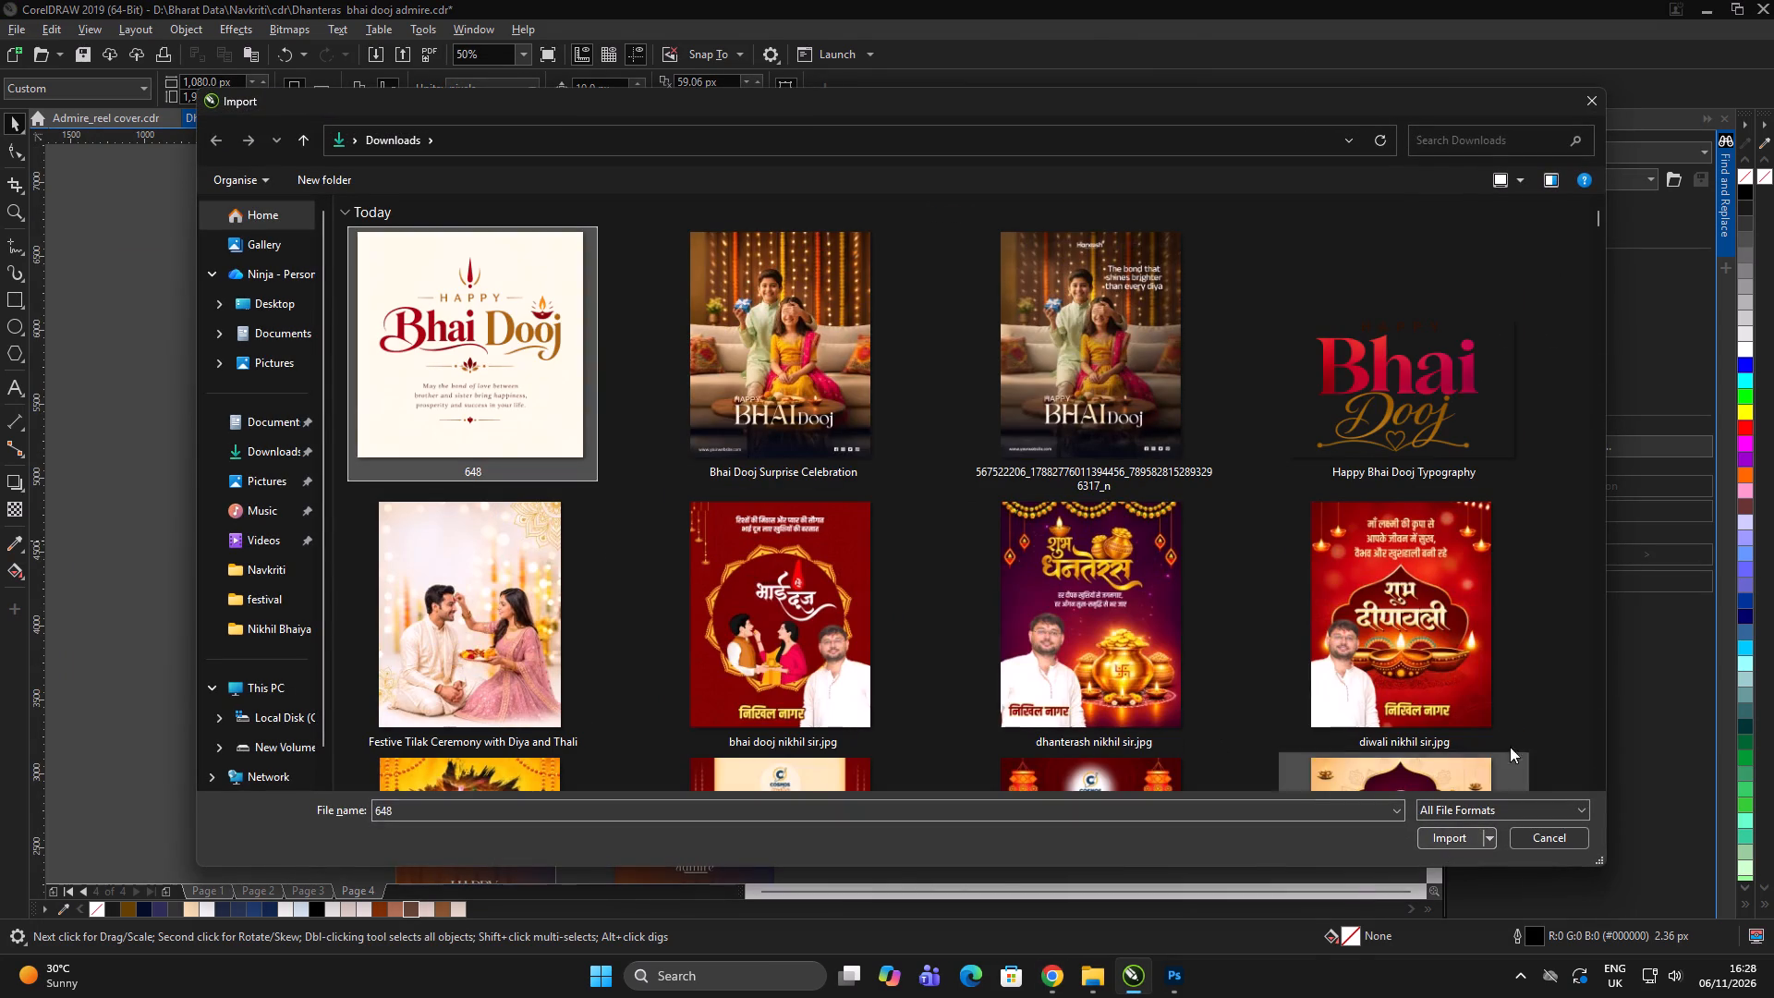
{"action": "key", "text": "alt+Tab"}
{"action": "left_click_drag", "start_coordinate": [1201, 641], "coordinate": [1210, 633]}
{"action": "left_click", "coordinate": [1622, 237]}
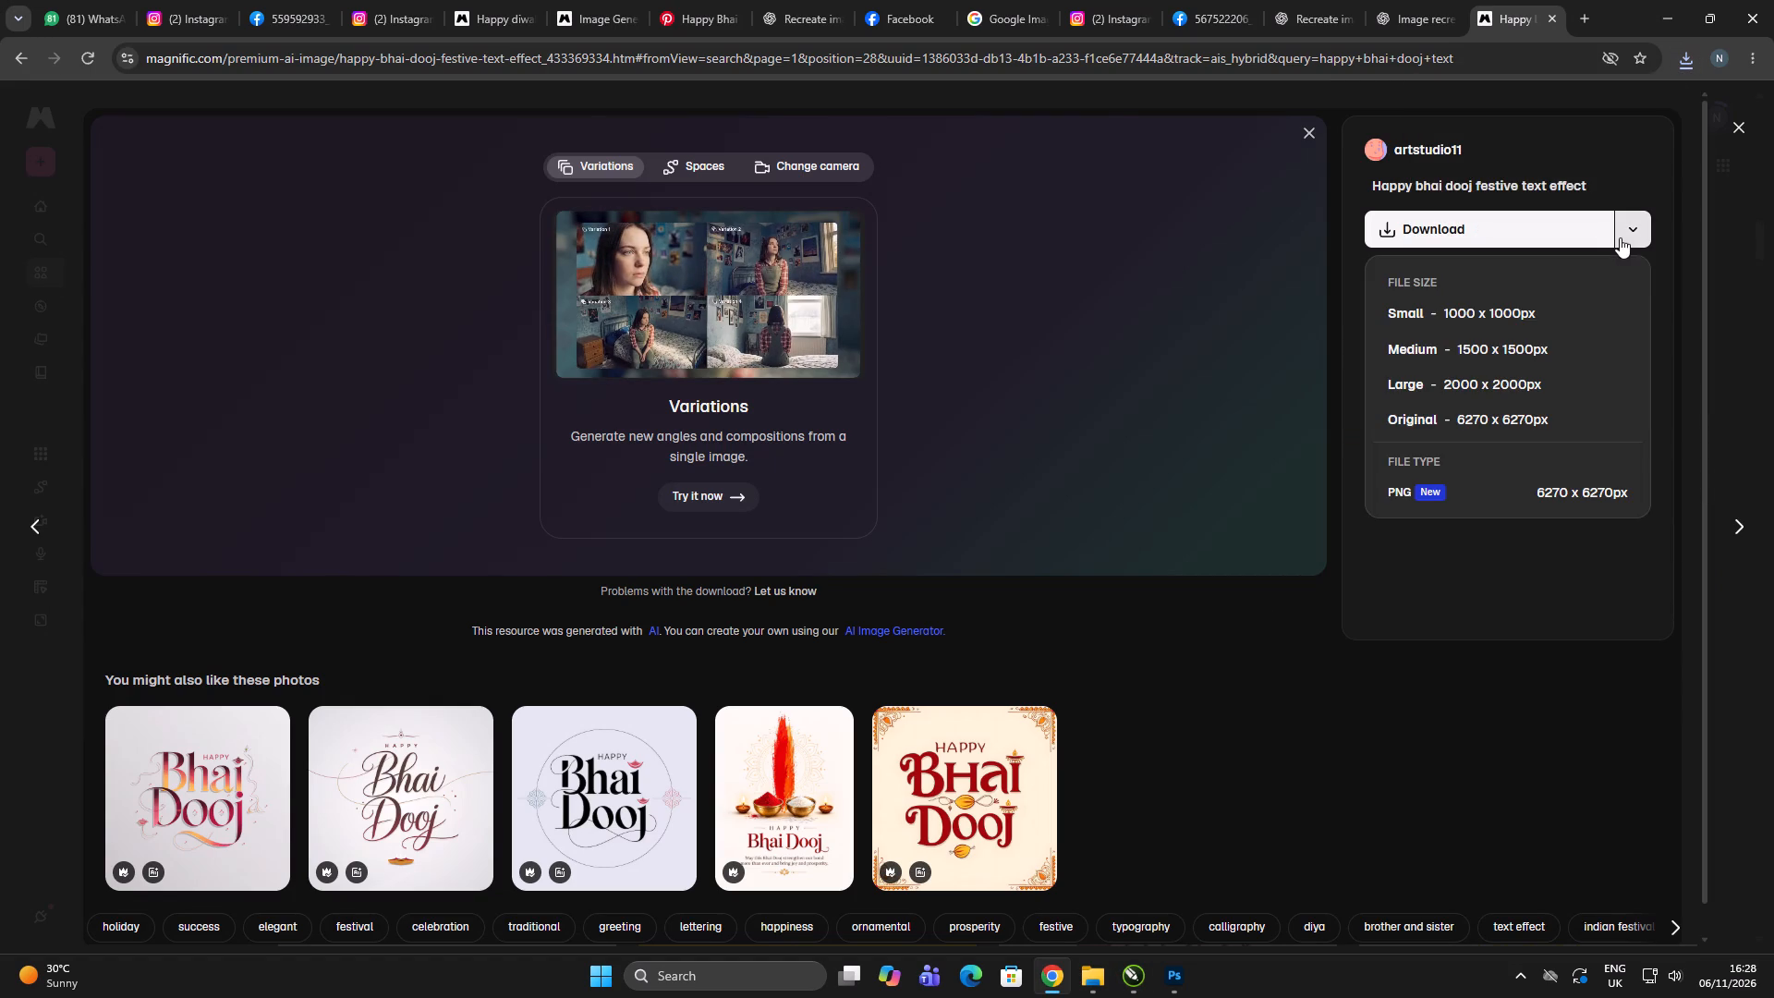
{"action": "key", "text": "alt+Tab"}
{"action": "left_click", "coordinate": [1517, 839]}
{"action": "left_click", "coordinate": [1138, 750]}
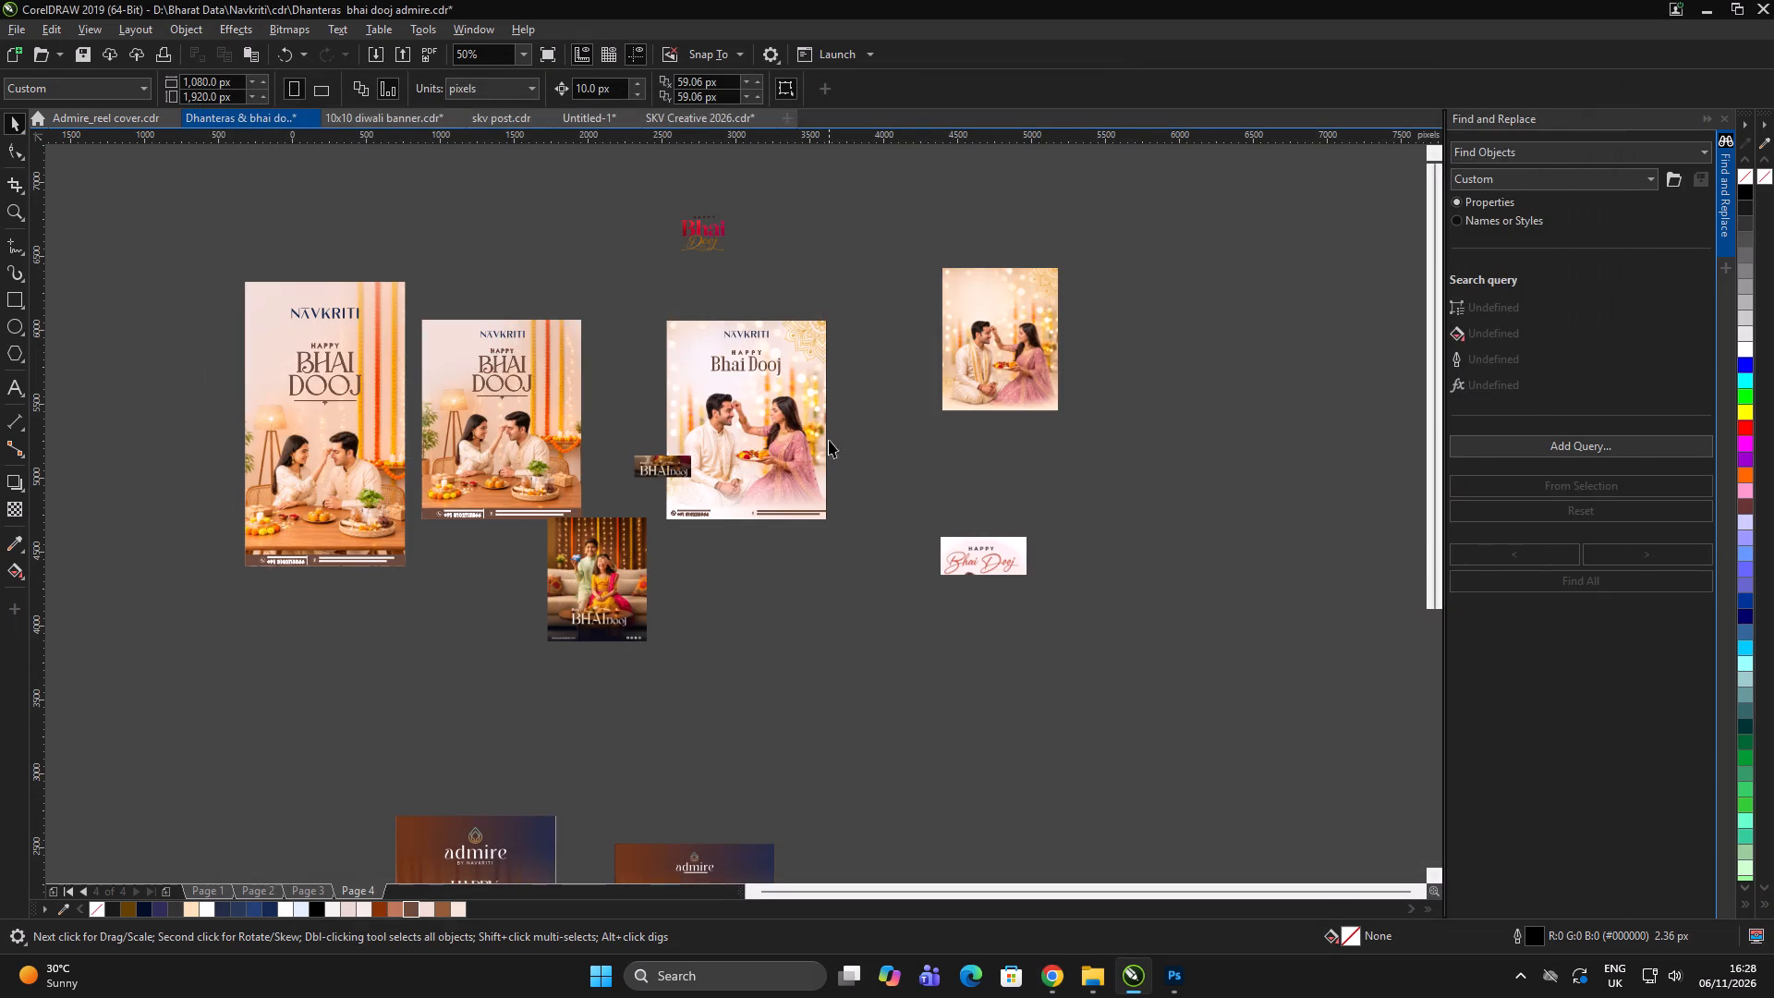
Import the downloaded lettering image 648 and place it about 389 px wide in the empty area beside the Navkriti couple post.
{"action": "left_click", "coordinate": [829, 440]}
{"action": "double_click", "coordinate": [909, 490]}
{"action": "left_click", "coordinate": [913, 482]}
{"action": "key", "text": "ctrl+i"}
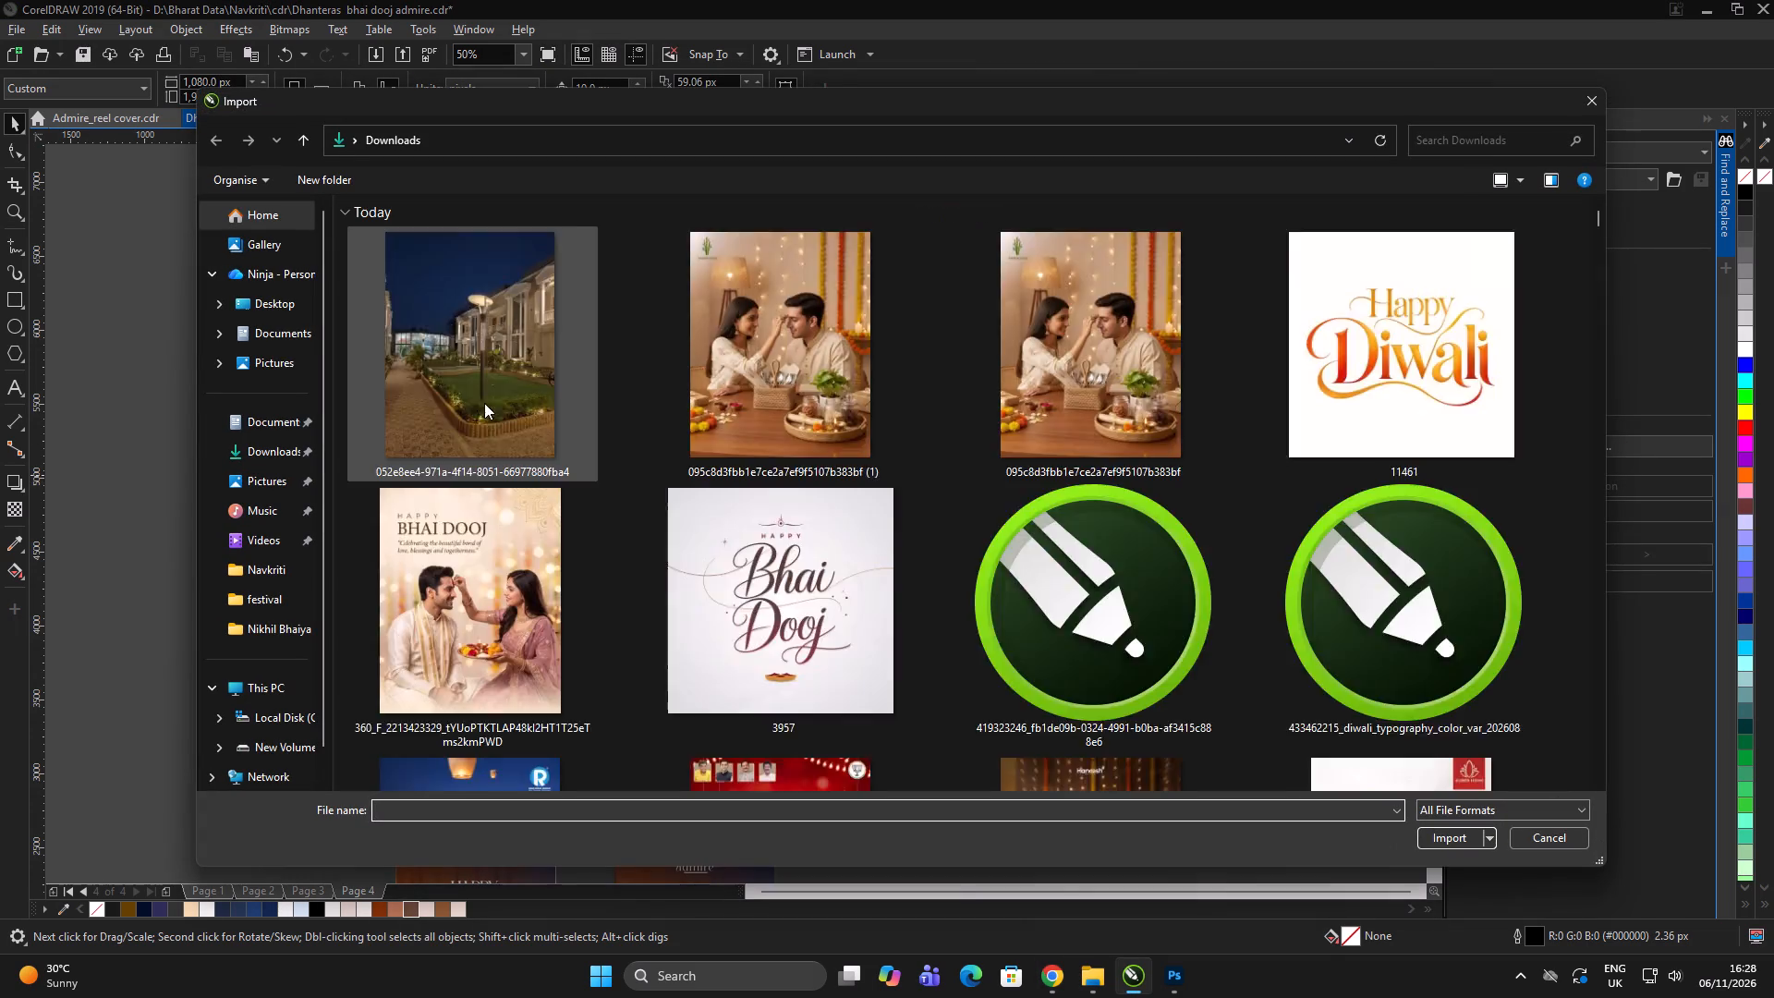
{"action": "left_click", "coordinate": [475, 370]}
{"action": "left_click", "coordinate": [1464, 846]}
{"action": "scroll", "coordinate": [905, 313], "scroll_direction": "up", "scroll_amount": 2}
{"action": "left_click_drag", "start_coordinate": [763, 187], "coordinate": [993, 531]}
Crop the imported image to just the lotus divider below the lettering, about 182 by 40 px.
{"action": "scroll", "coordinate": [895, 390], "scroll_direction": "up", "scroll_amount": 1}
{"action": "scroll", "coordinate": [933, 269], "scroll_direction": "up", "scroll_amount": 2}
{"action": "scroll", "coordinate": [629, 315], "scroll_direction": "down", "scroll_amount": 1}
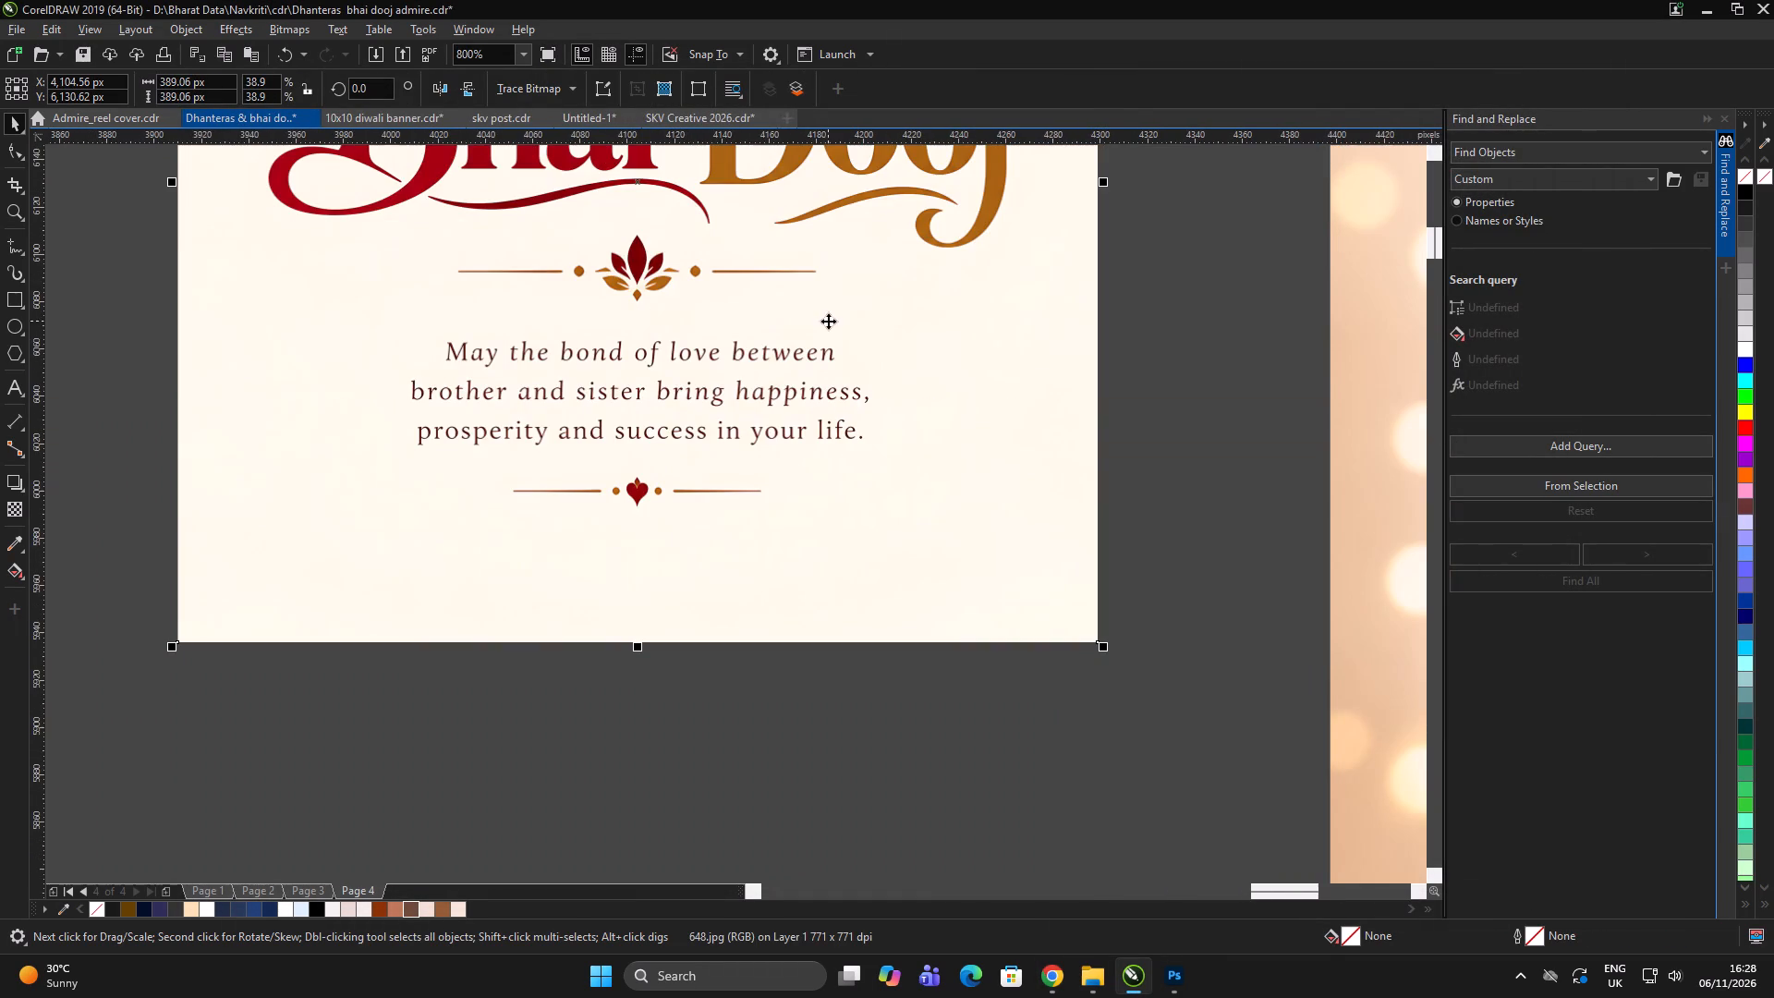
{"action": "left_click", "coordinate": [15, 185]}
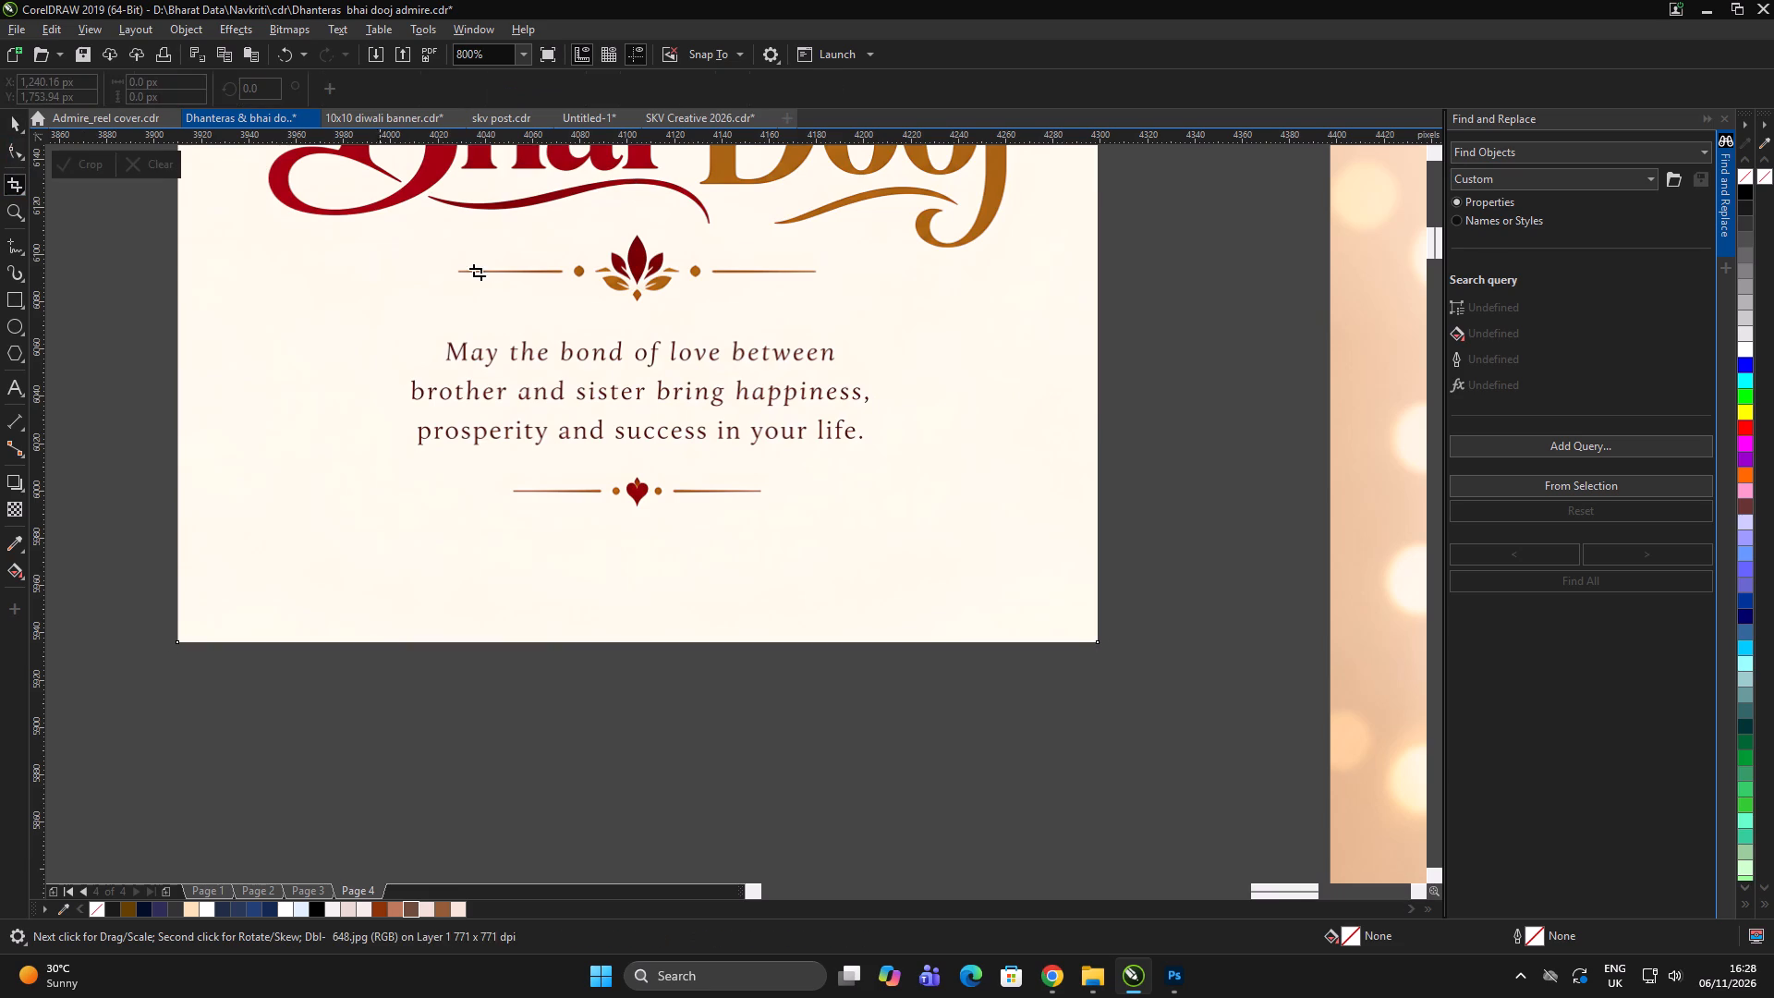
{"action": "left_click_drag", "start_coordinate": [441, 239], "coordinate": [871, 302]}
{"action": "left_click_drag", "start_coordinate": [666, 242], "coordinate": [669, 226]}
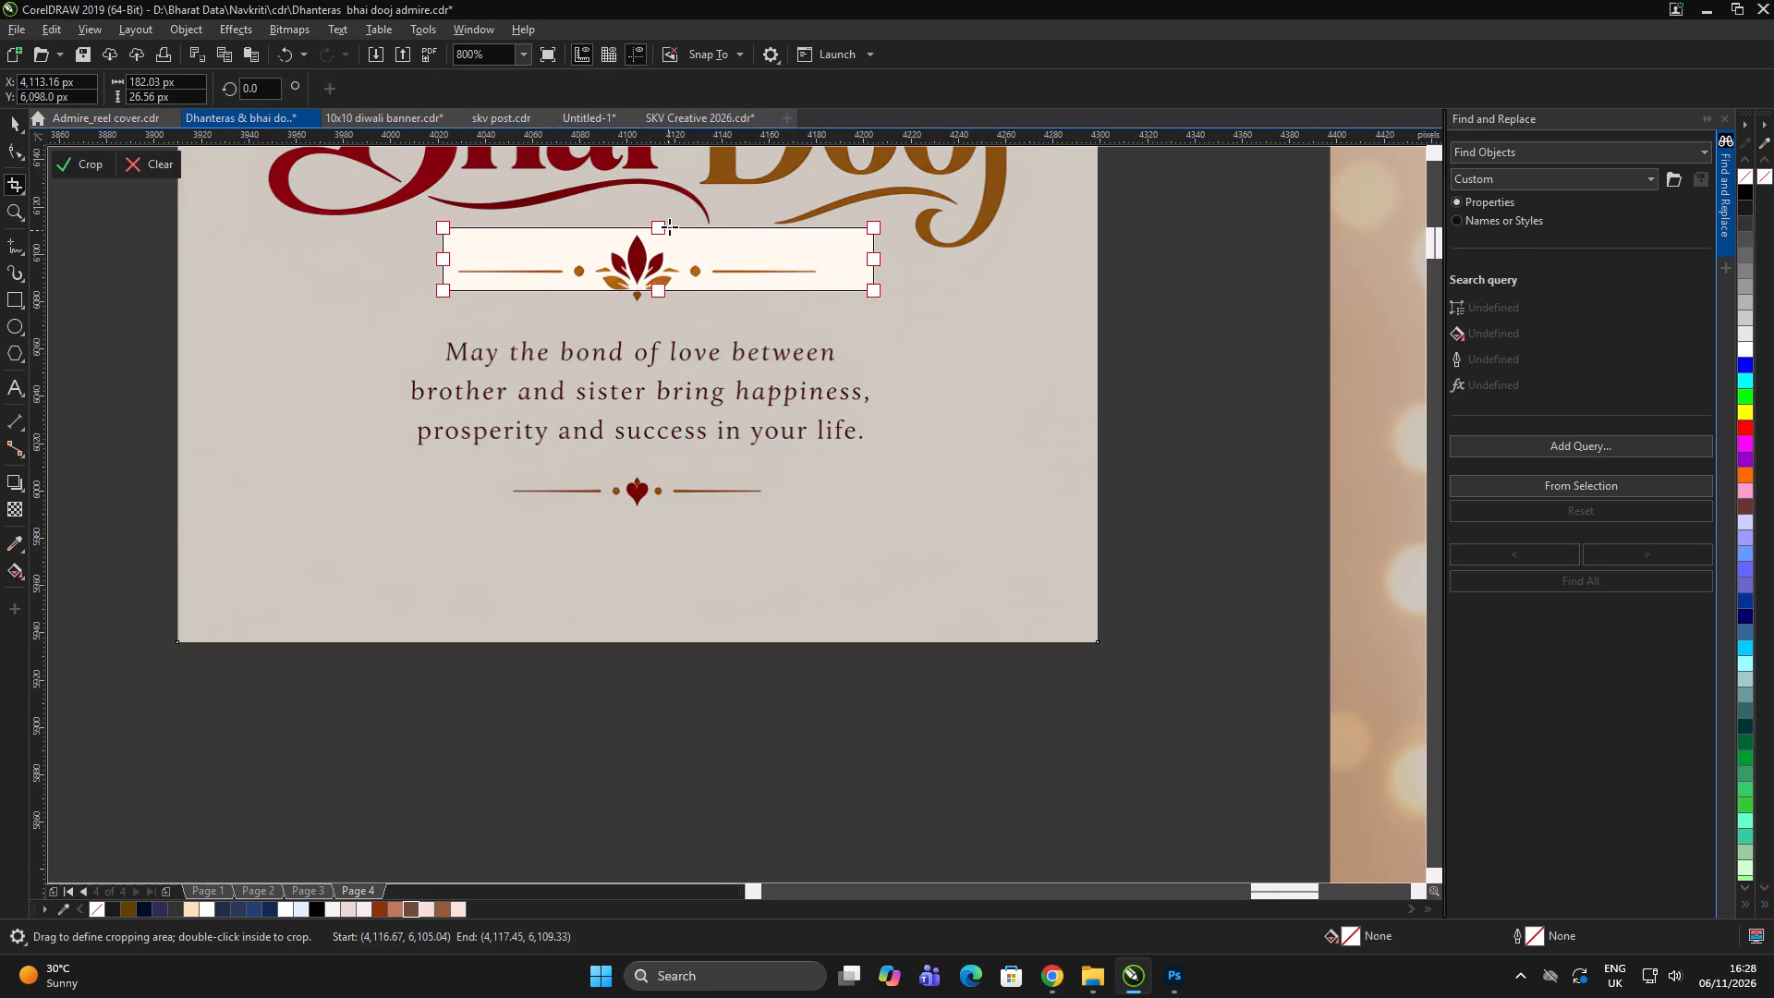
{"action": "left_click_drag", "start_coordinate": [669, 226], "coordinate": [669, 225]}
{"action": "left_click_drag", "start_coordinate": [658, 288], "coordinate": [651, 317]}
{"action": "double_click", "coordinate": [687, 284]}
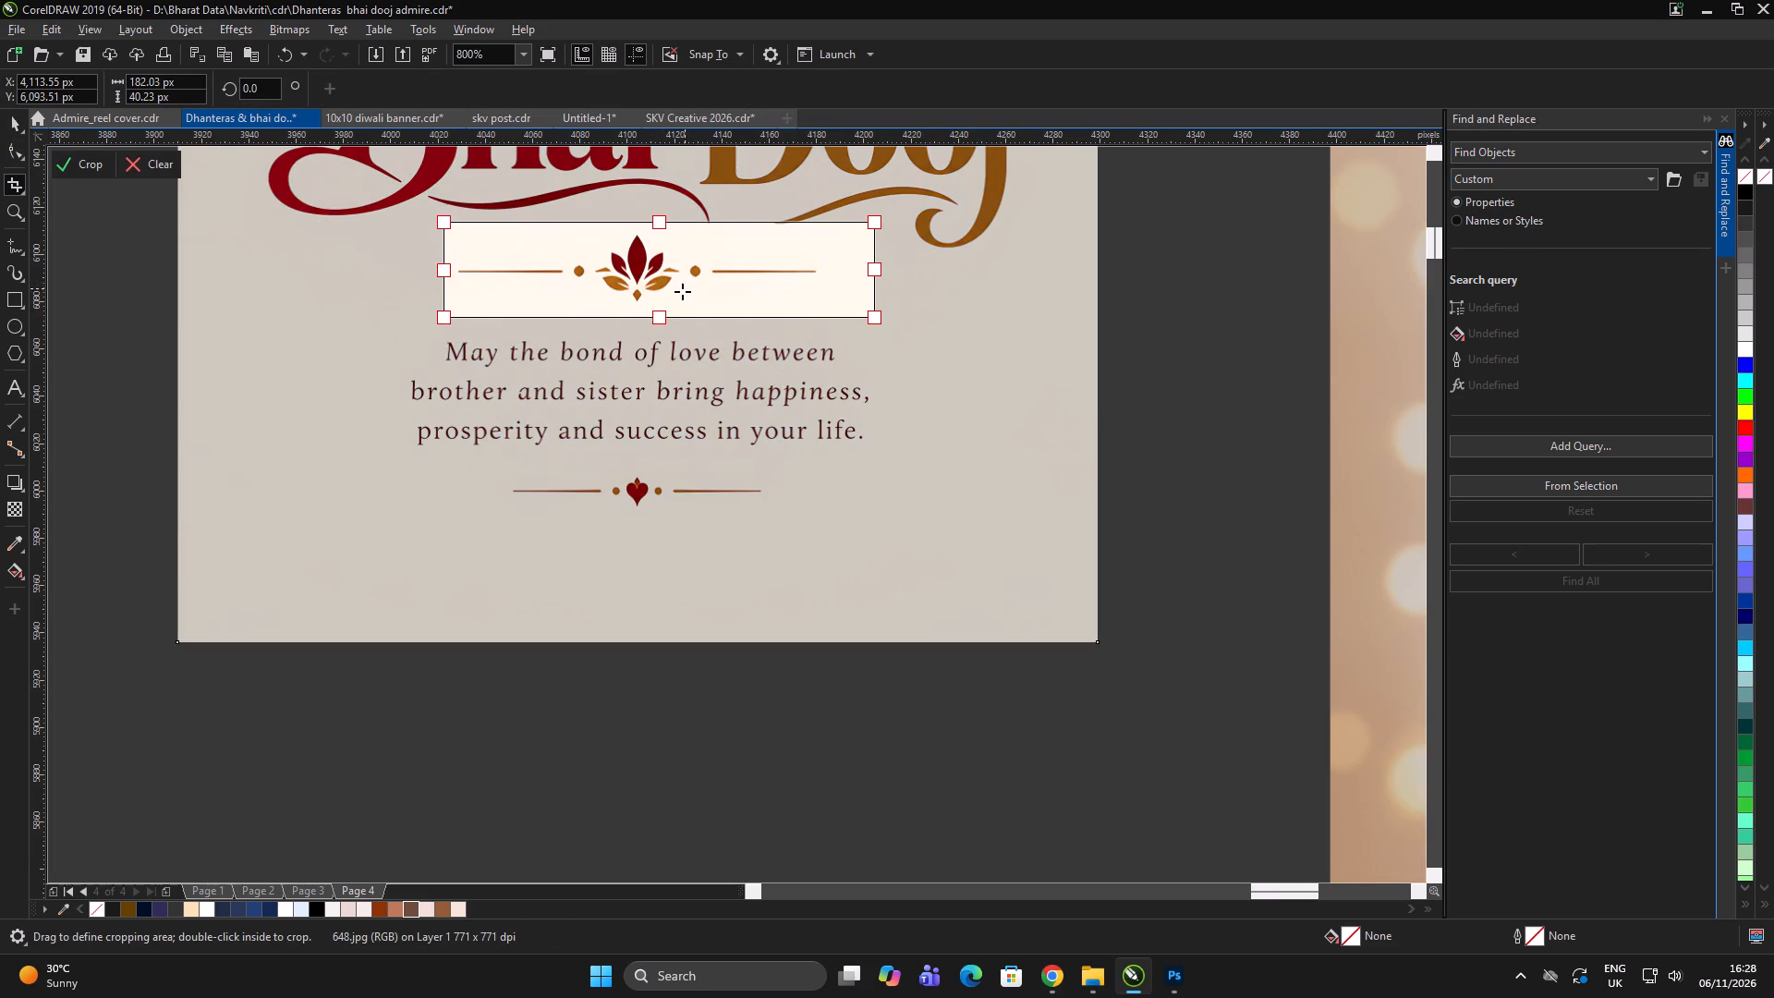
{"action": "double_click", "coordinate": [702, 271]}
{"action": "scroll", "coordinate": [657, 362], "scroll_direction": "down", "scroll_amount": 2}
{"action": "key", "text": "space"}
Move the cropped lotus divider onto the couple post, centred beneath the Bhai Dooj text.
{"action": "scroll", "coordinate": [718, 324], "scroll_direction": "up", "scroll_amount": 2}
{"action": "scroll", "coordinate": [935, 339], "scroll_direction": "down", "scroll_amount": 3}
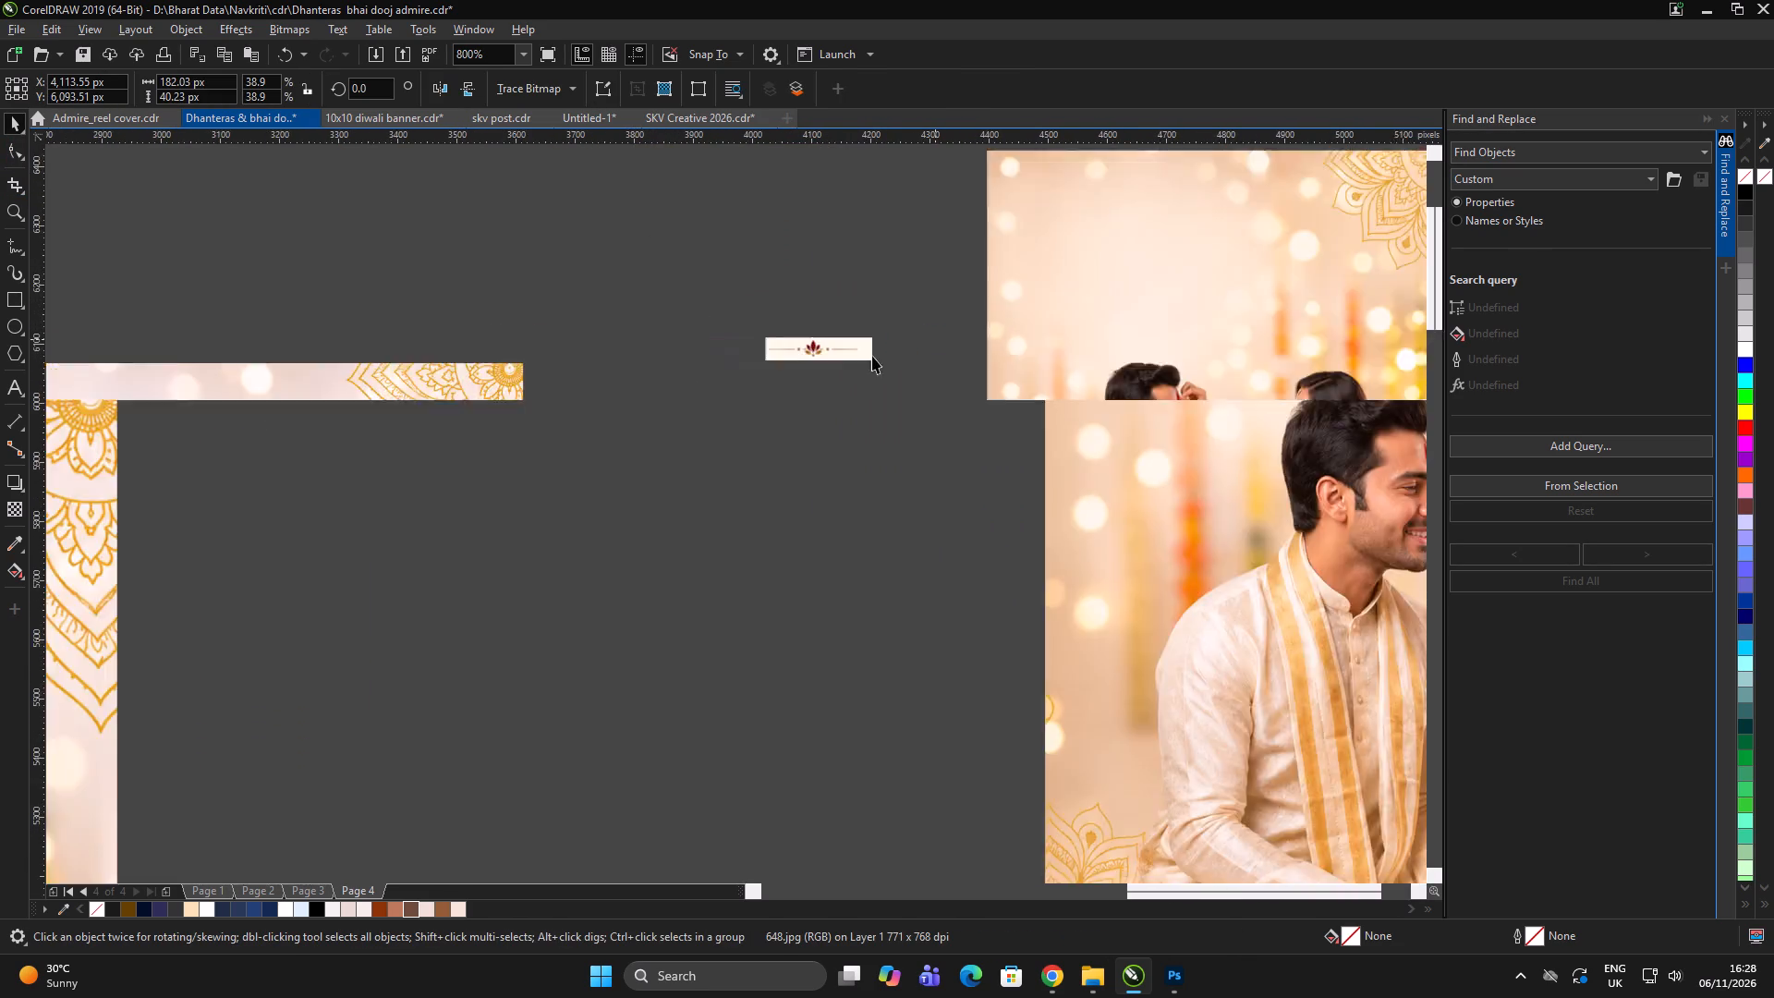
{"action": "left_click_drag", "start_coordinate": [857, 349], "coordinate": [553, 469]}
{"action": "scroll", "coordinate": [555, 473], "scroll_direction": "up", "scroll_amount": 2}
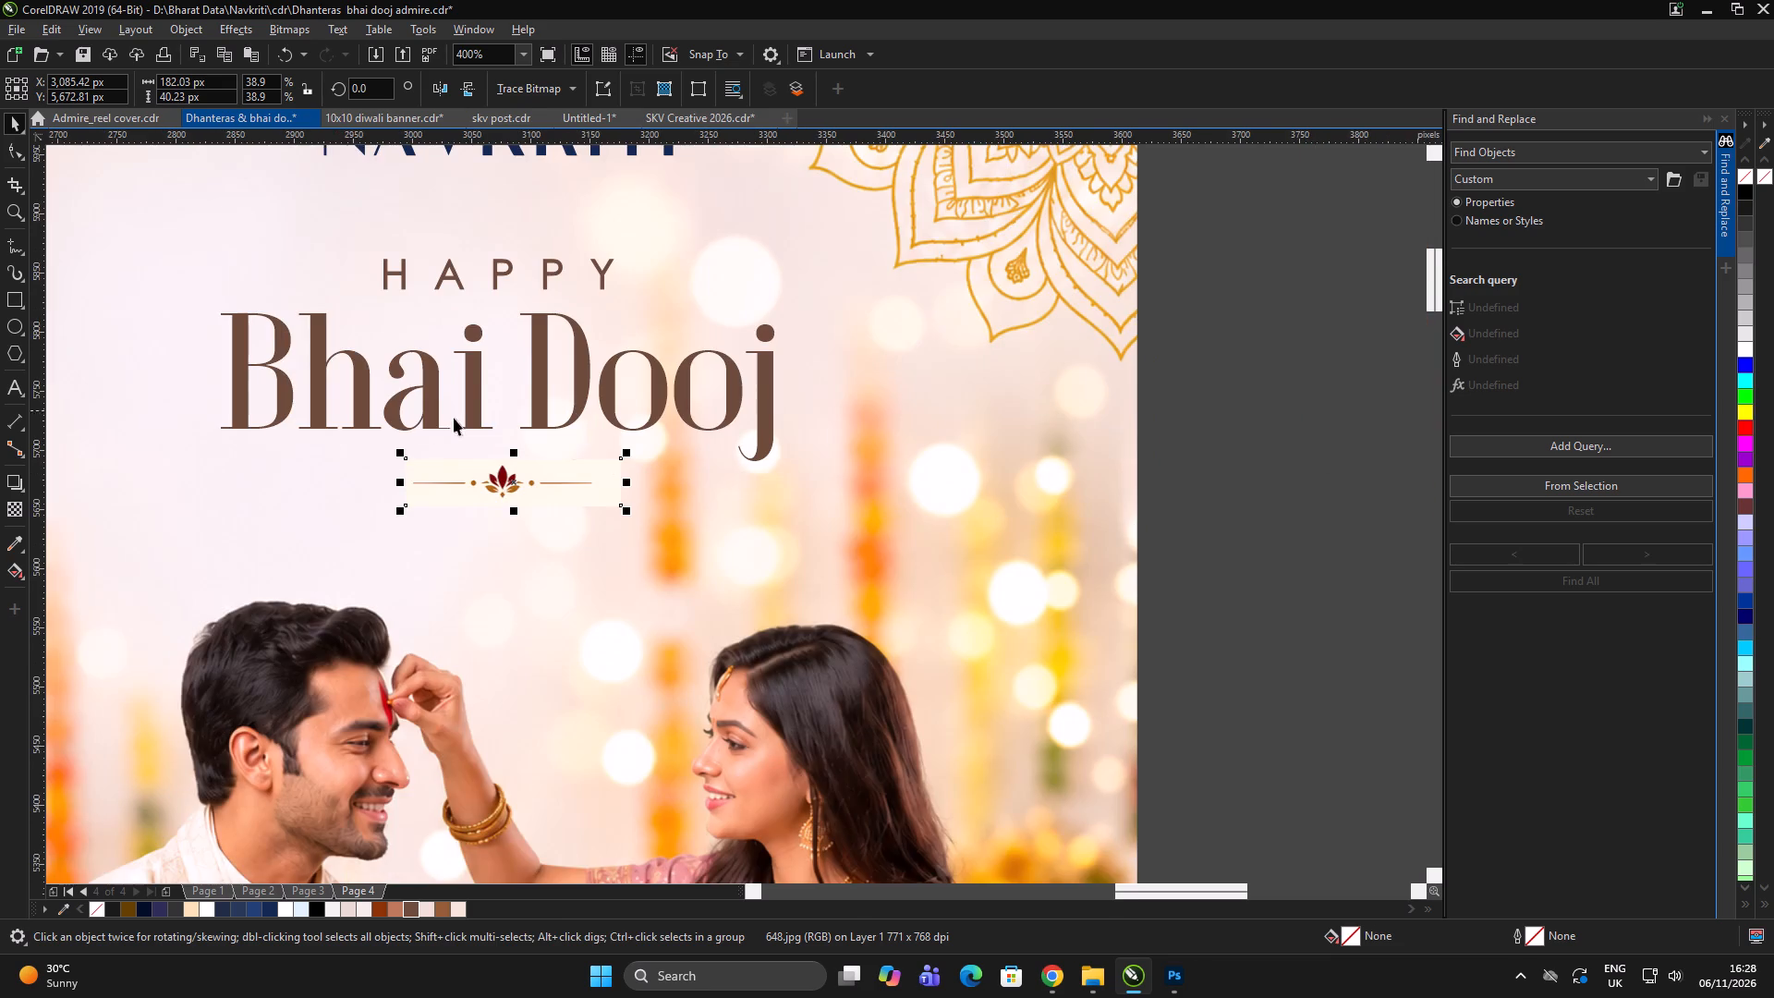
Set the lotus divider's transparency merge mode to Multiply.
{"action": "scroll", "coordinate": [570, 414], "scroll_direction": "down", "scroll_amount": 2}
{"action": "left_click", "coordinate": [18, 513]}
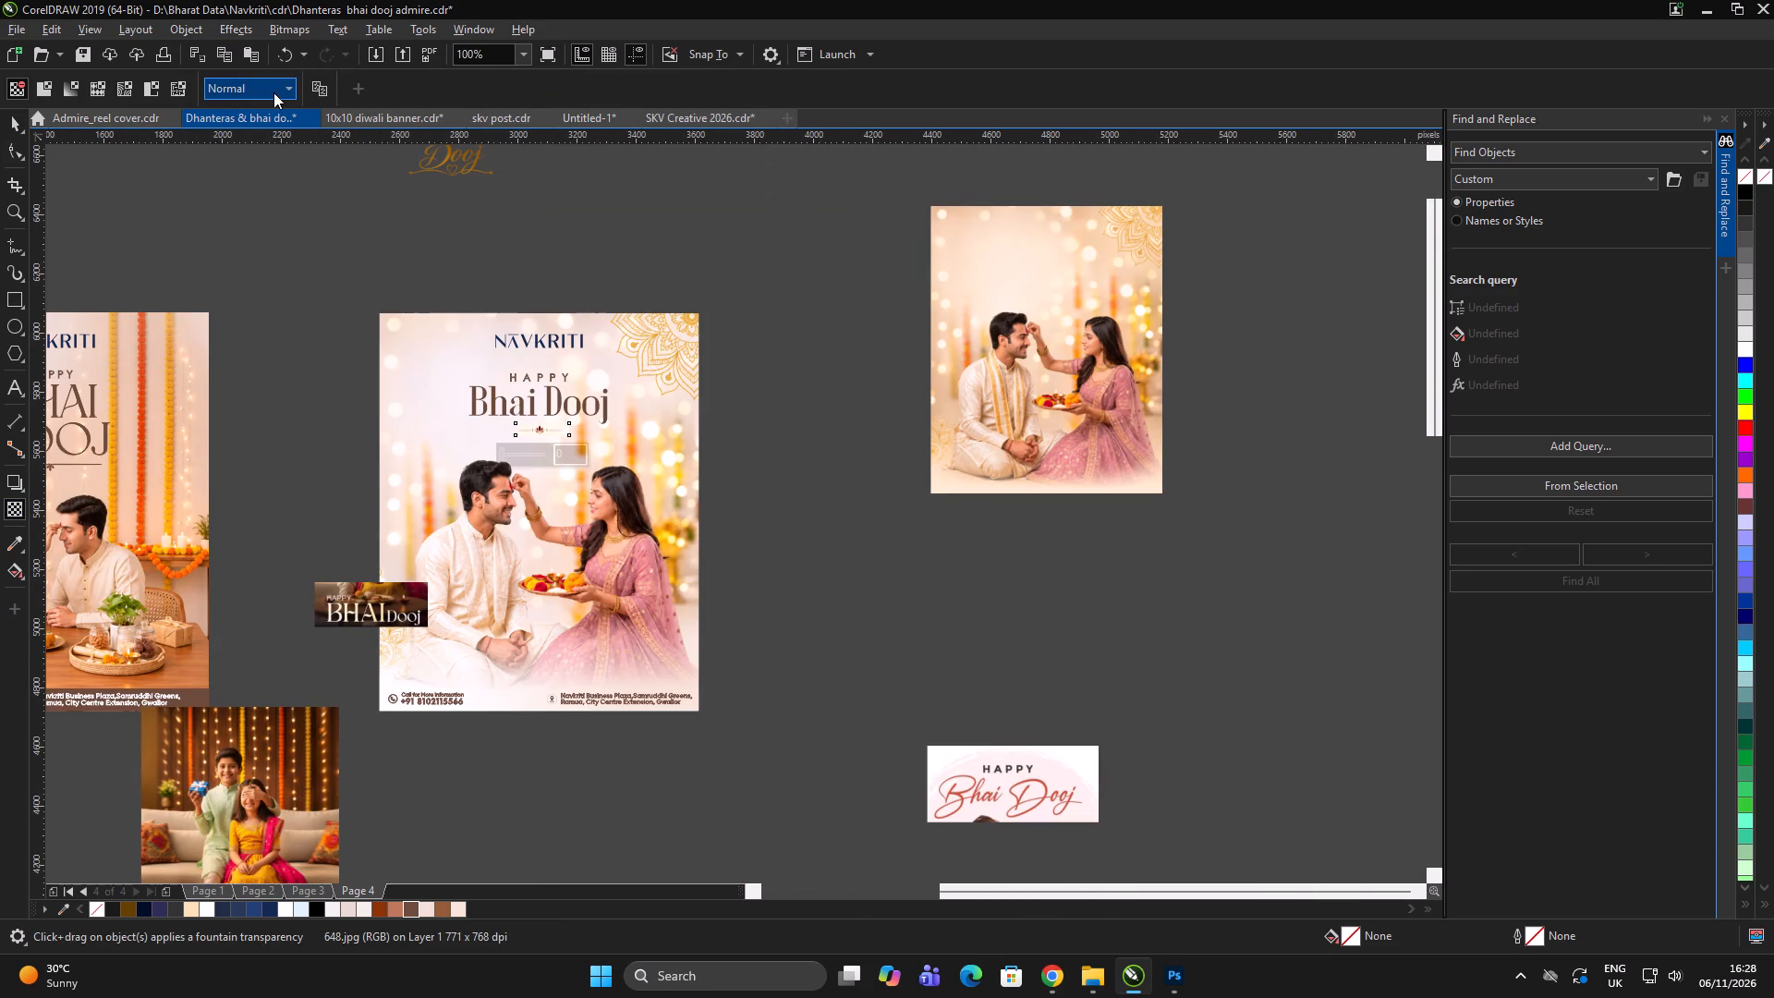
{"action": "left_click", "coordinate": [270, 92]}
{"action": "left_click", "coordinate": [242, 183]}
{"action": "scroll", "coordinate": [511, 402], "scroll_direction": "up", "scroll_amount": 2}
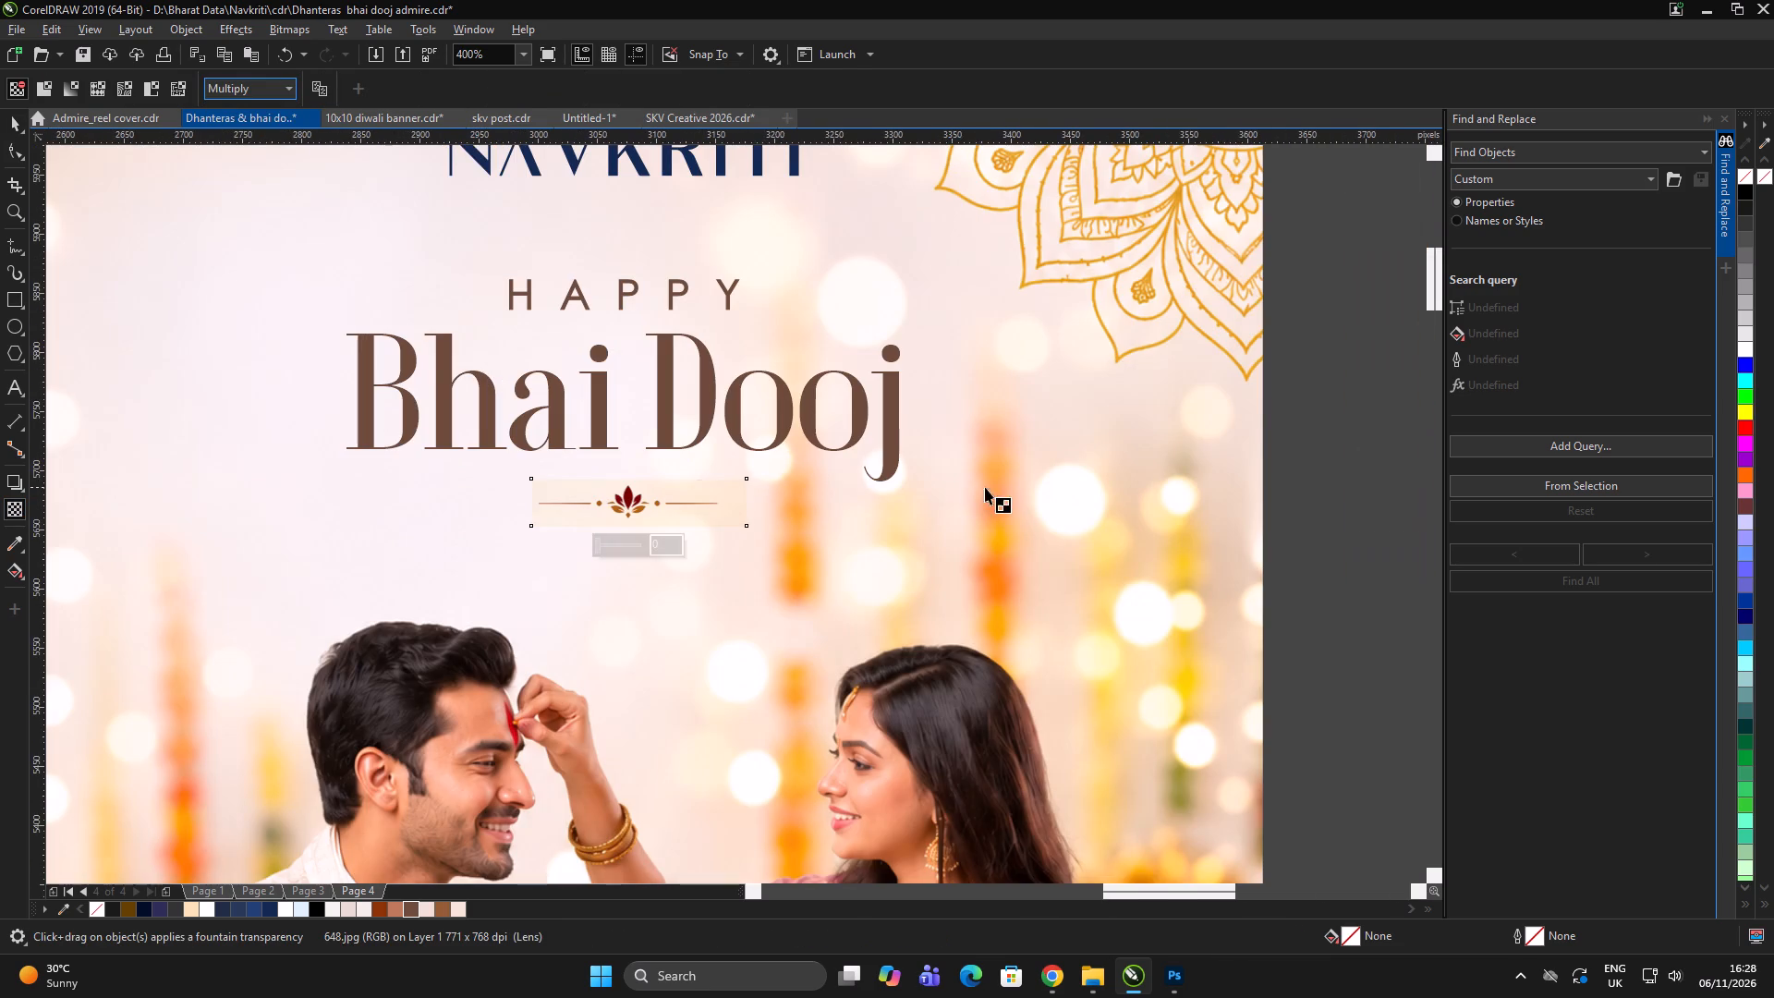
{"action": "left_click", "coordinate": [12, 127]}
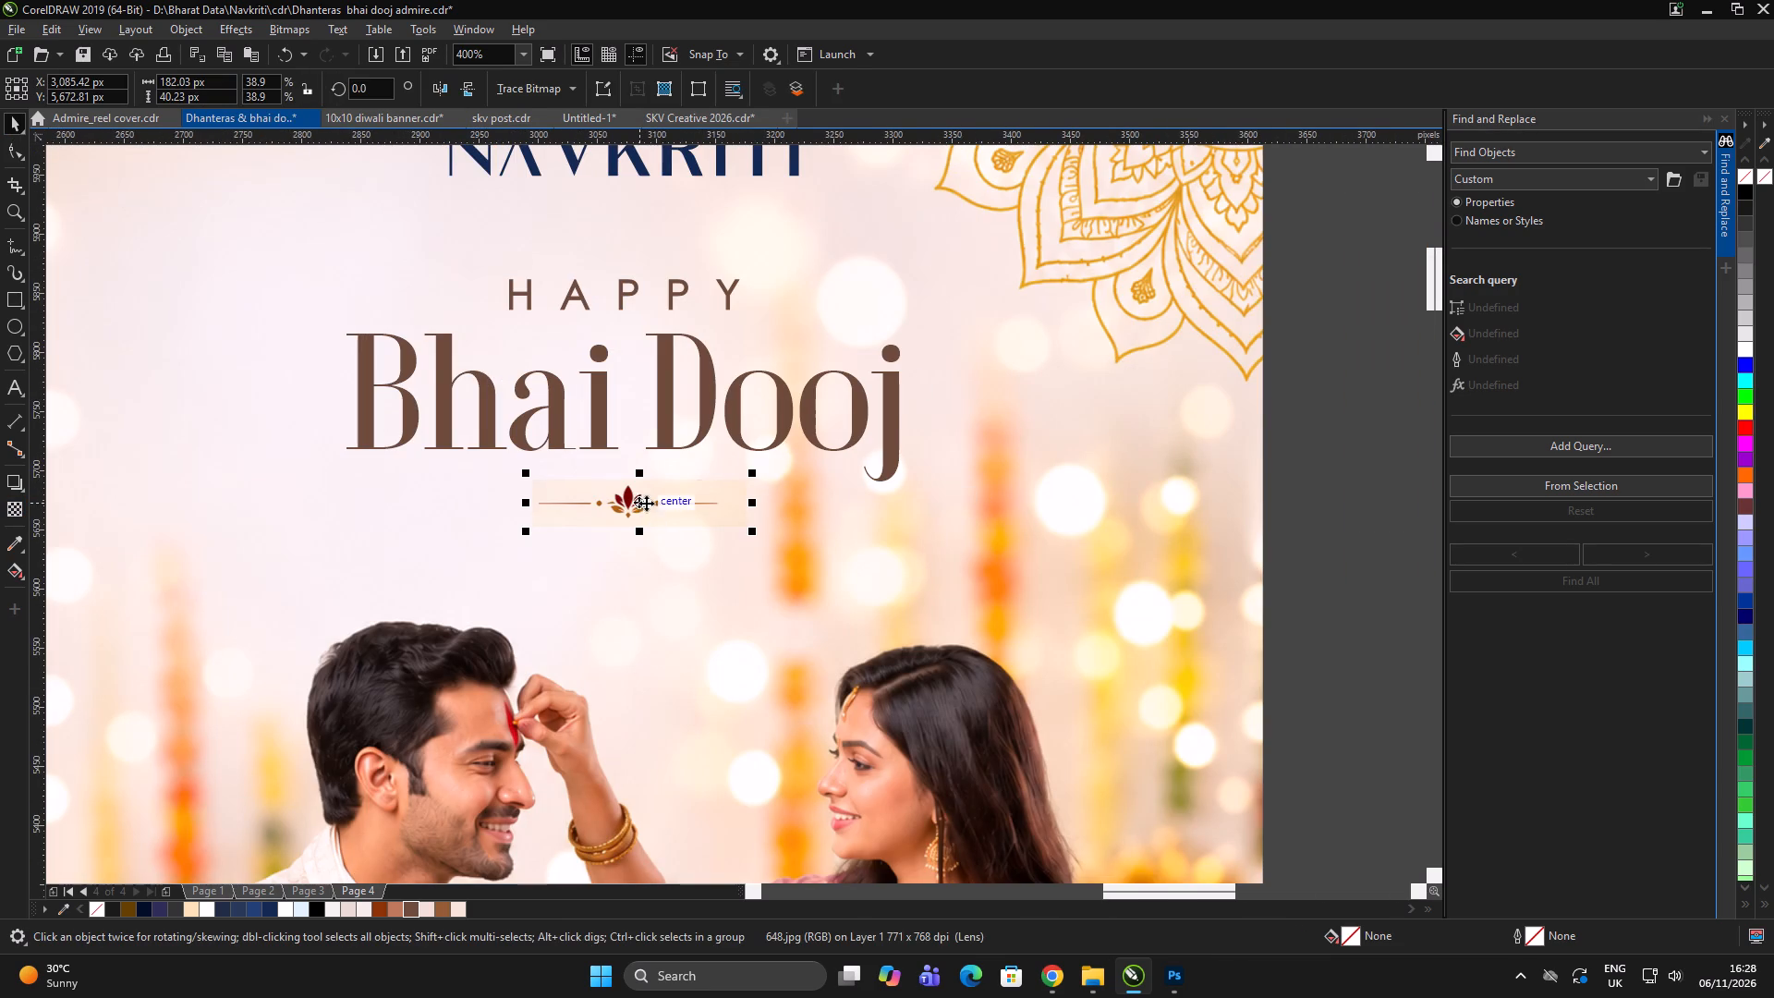
Reset the Brightness/Contrast/Intensity settings and raise the brightness of the lotus divider image.
{"action": "key", "text": "ctrl+b"}
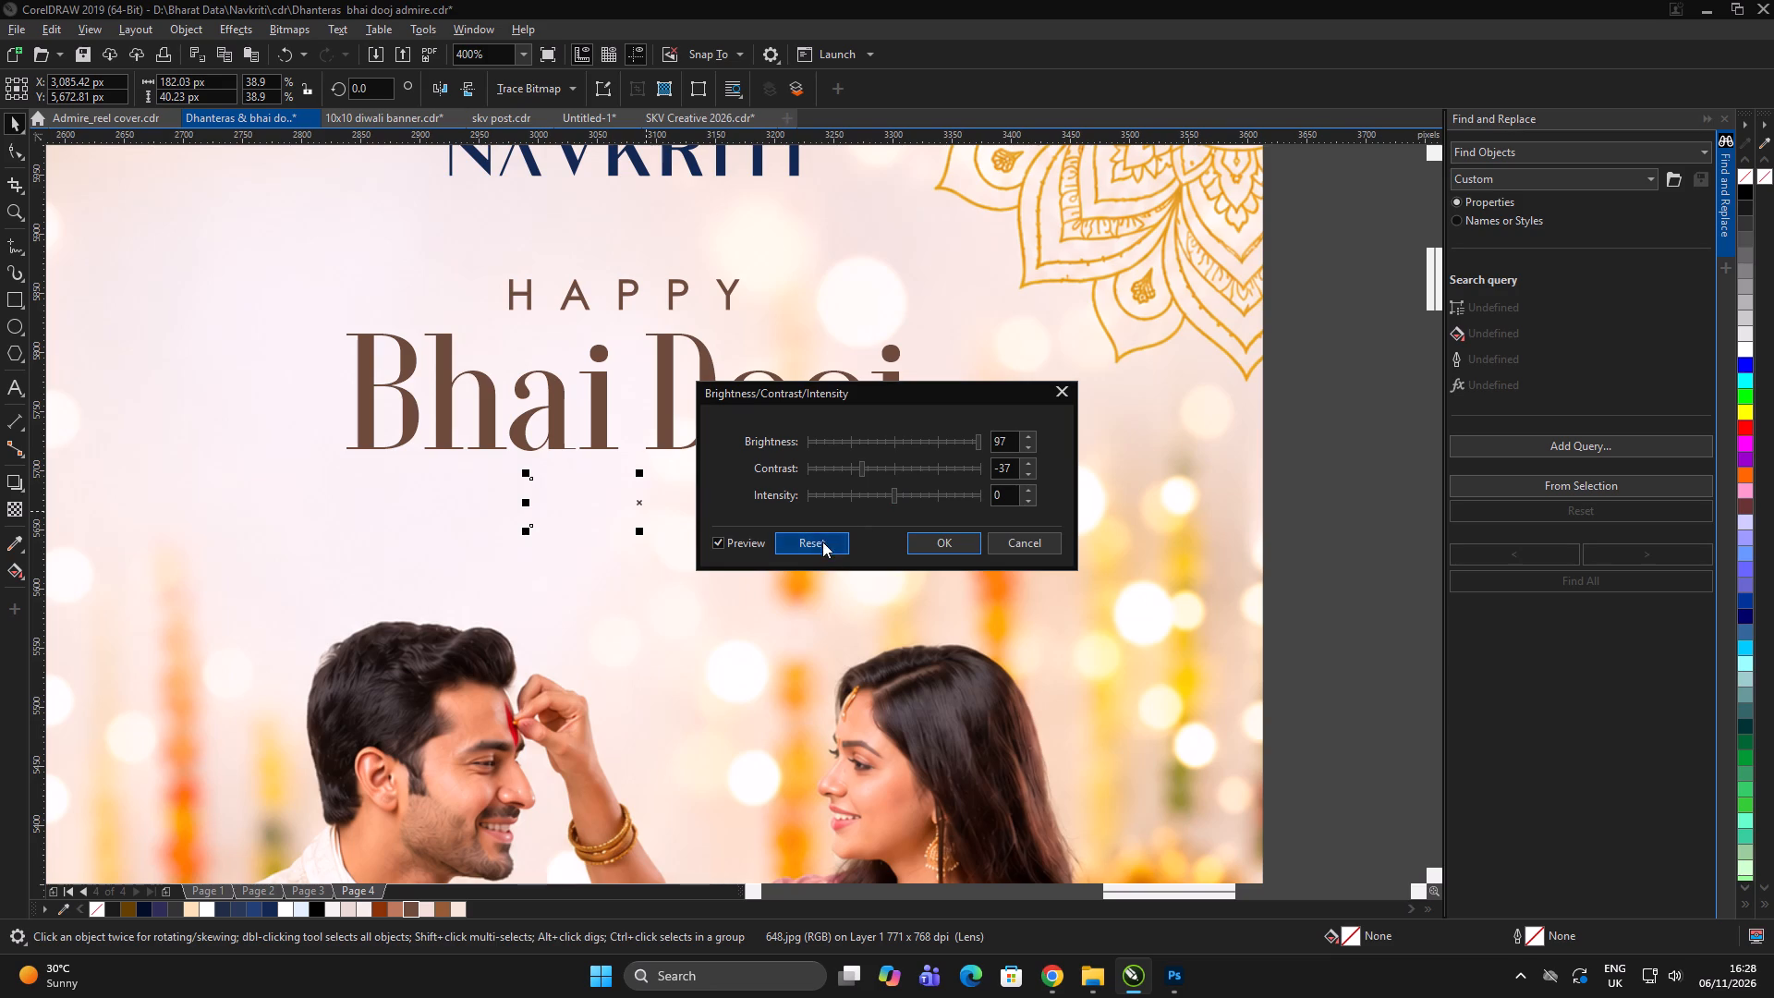
{"action": "left_click", "coordinate": [822, 542]}
{"action": "left_click", "coordinate": [910, 439]}
{"action": "left_click", "coordinate": [954, 548]}
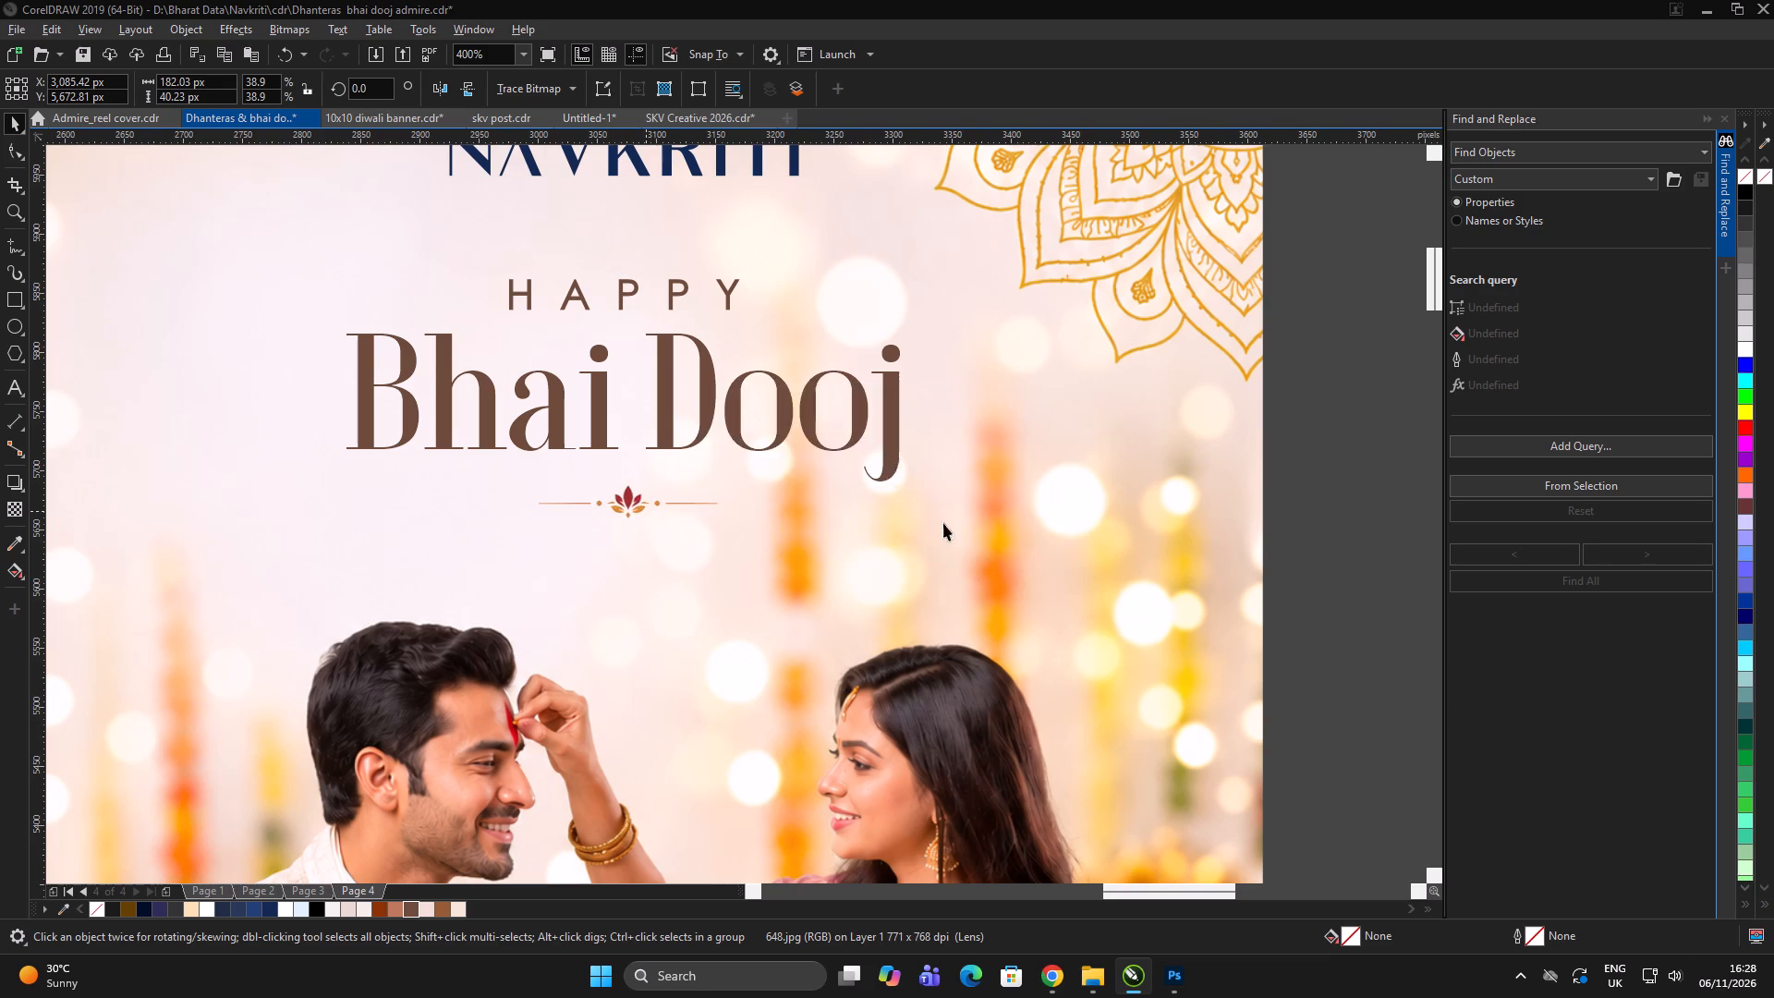
Flip the lotus divider vertically and run its Brightness/Contrast/Intensity adjustment again.
{"action": "scroll", "coordinate": [679, 368], "scroll_direction": "down", "scroll_amount": 2}
{"action": "scroll", "coordinate": [711, 436], "scroll_direction": "up", "scroll_amount": 1}
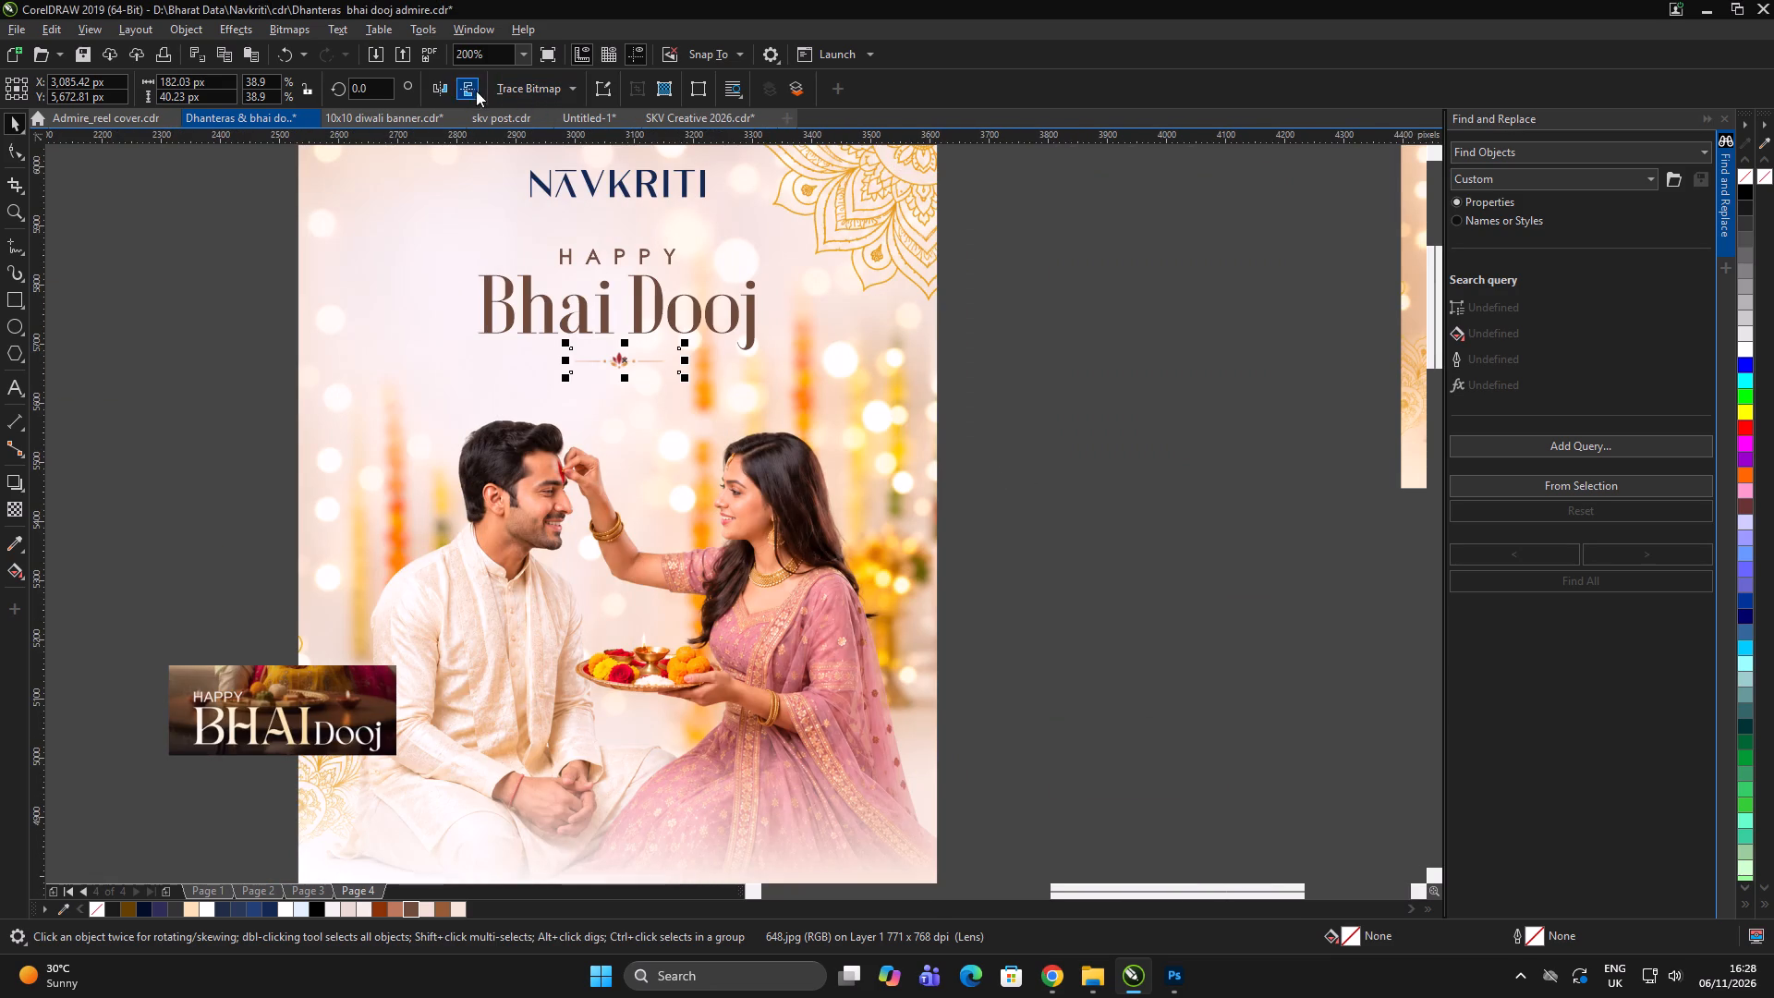
{"action": "left_click", "coordinate": [471, 90]}
{"action": "scroll", "coordinate": [631, 375], "scroll_direction": "up", "scroll_amount": 2}
{"action": "key", "text": "ctrl+b"}
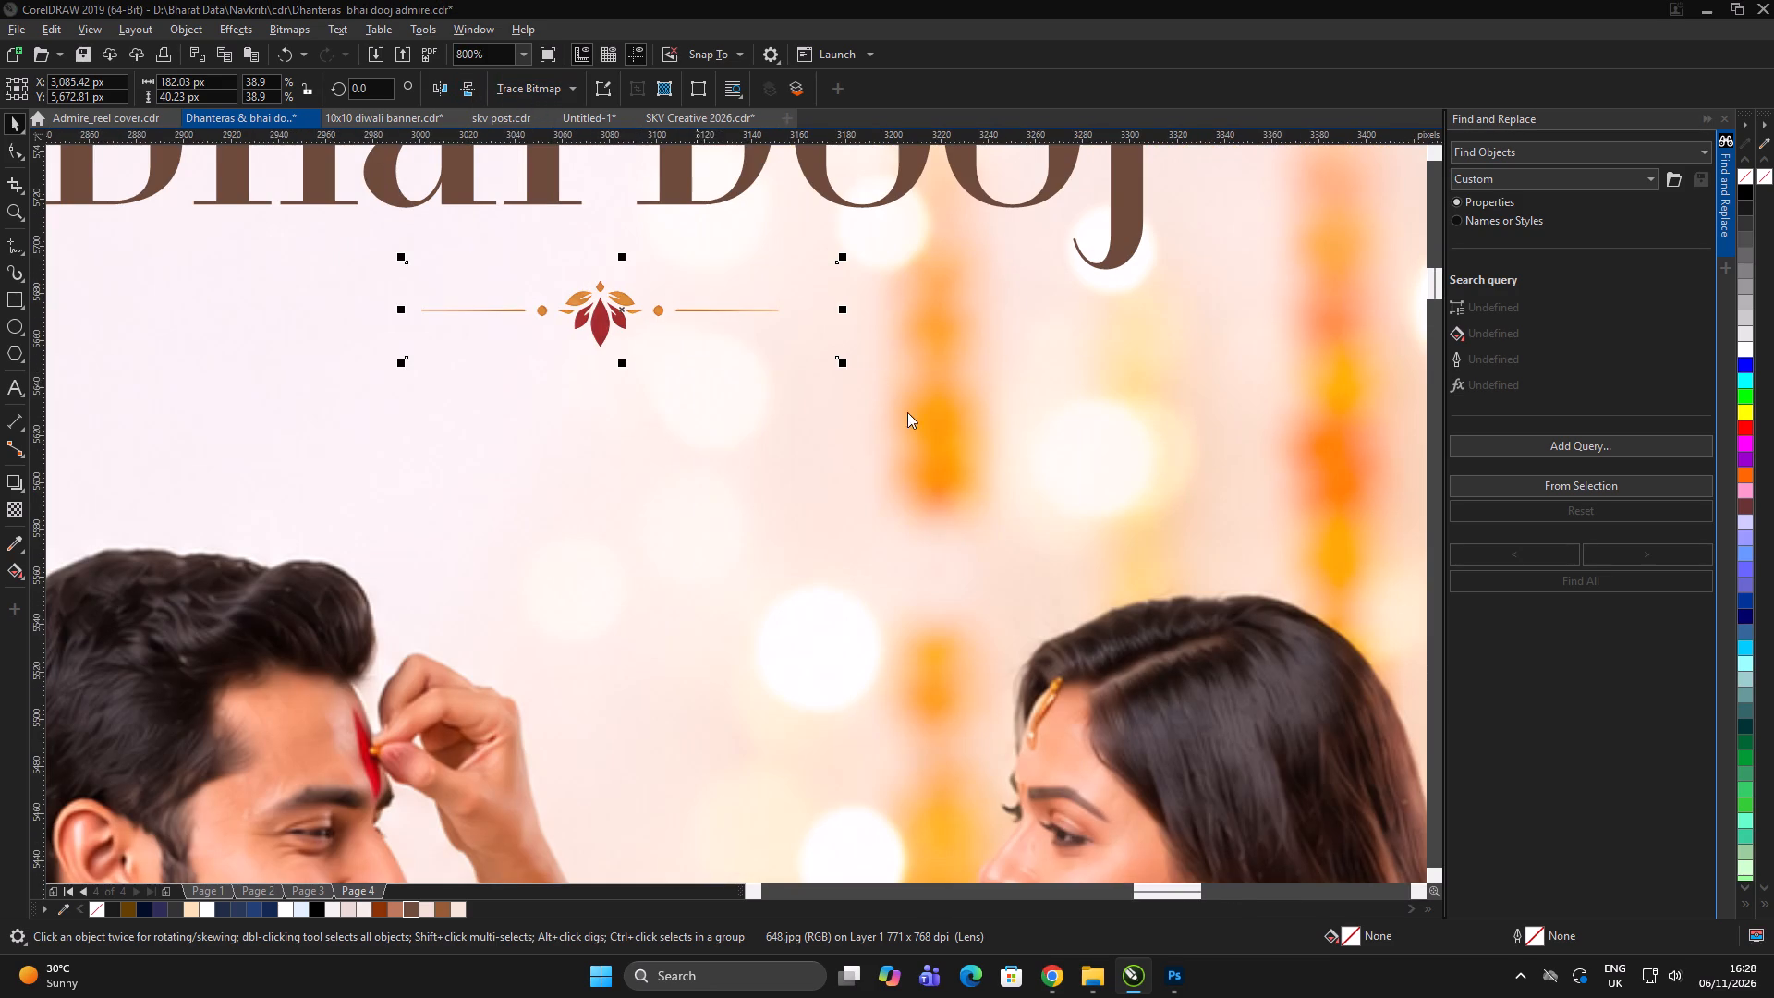
{"action": "left_click", "coordinate": [946, 555]}
{"action": "left_click", "coordinate": [643, 295]}
{"action": "left_click", "coordinate": [942, 544]}
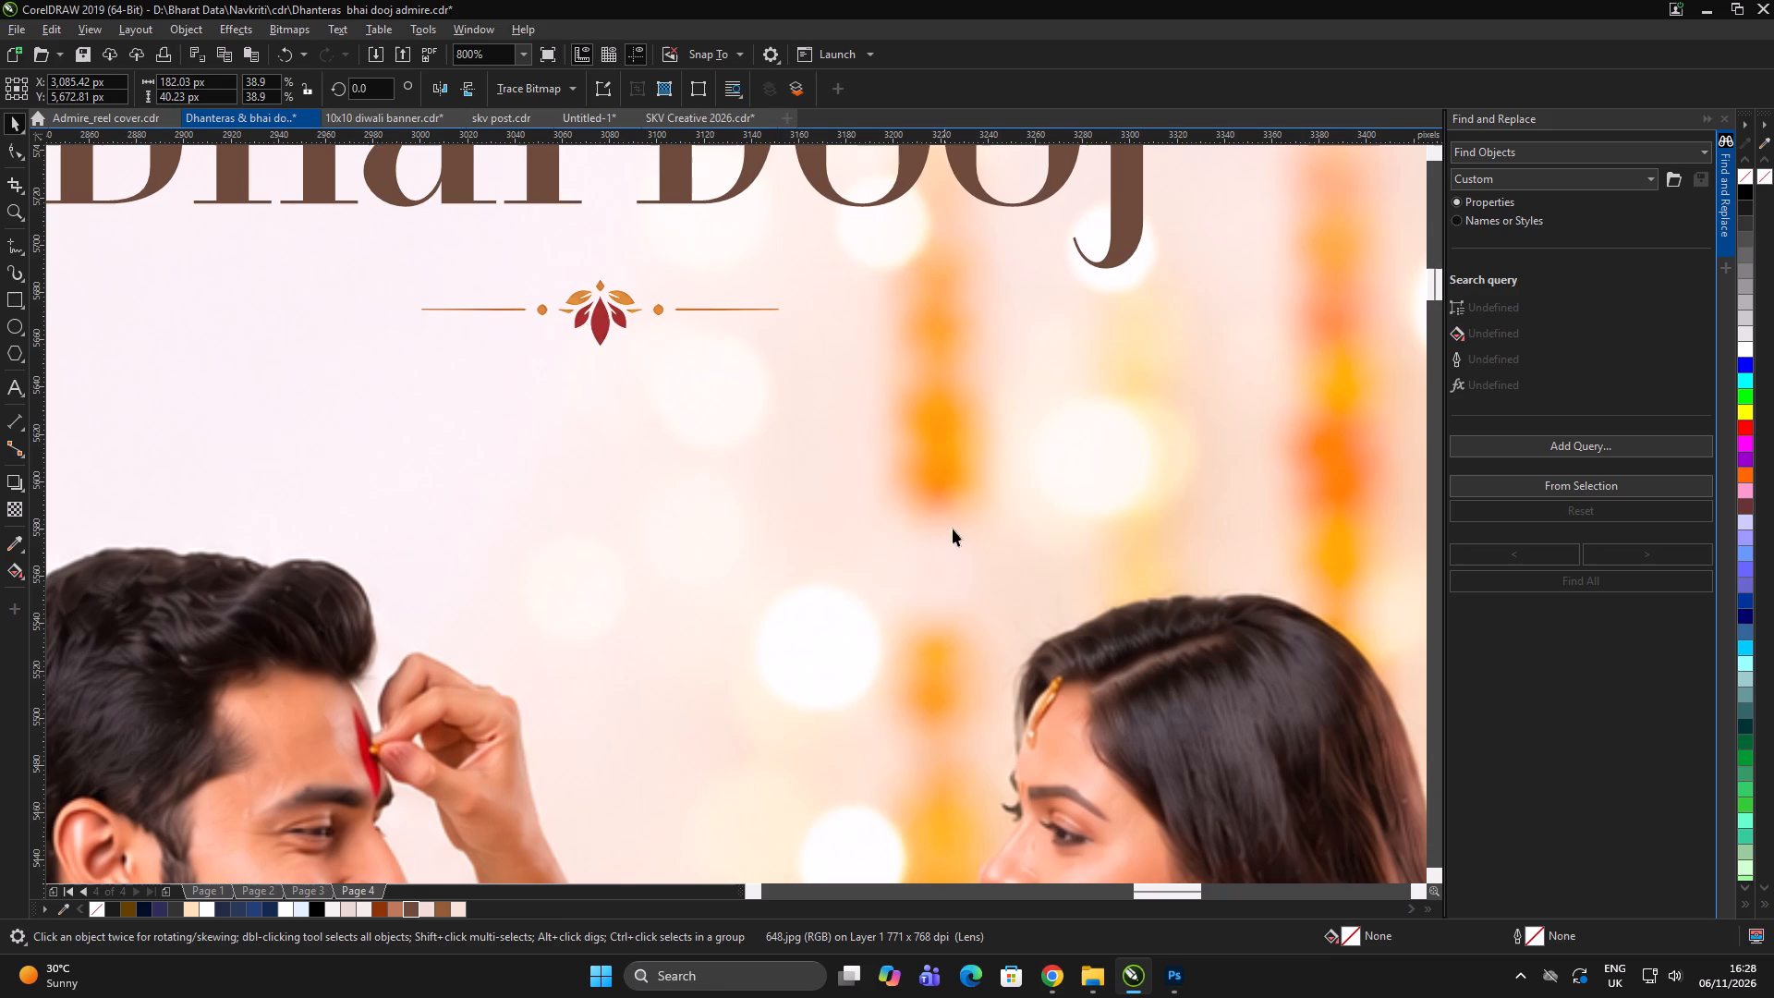
Recolour the Bhai Dooj text with the red sampled from the lotus (#A12B30) and move it slightly down towards the divider.
{"action": "left_click", "coordinate": [15, 542]}
{"action": "left_click", "coordinate": [601, 319]}
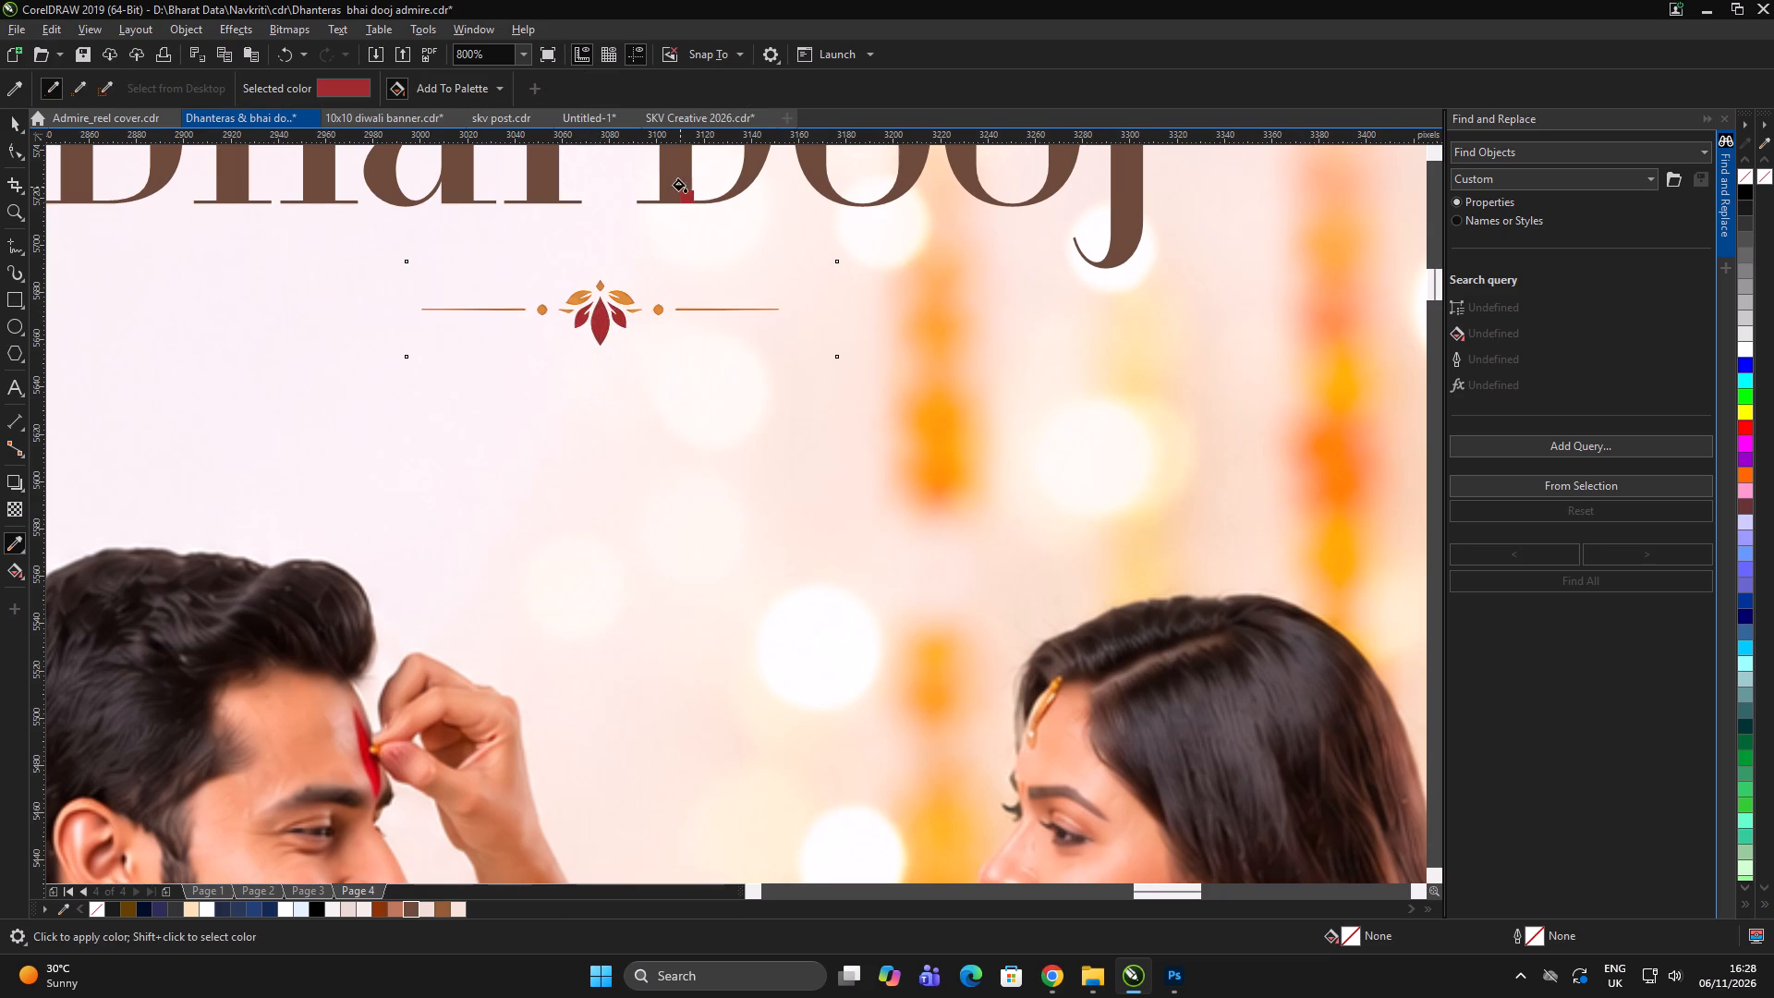
{"action": "left_click", "coordinate": [676, 184]}
{"action": "scroll", "coordinate": [668, 352], "scroll_direction": "down", "scroll_amount": 3}
{"action": "scroll", "coordinate": [706, 313], "scroll_direction": "up", "scroll_amount": 1}
{"action": "key", "text": "space"}
{"action": "left_click_drag", "start_coordinate": [692, 309], "coordinate": [693, 319]}
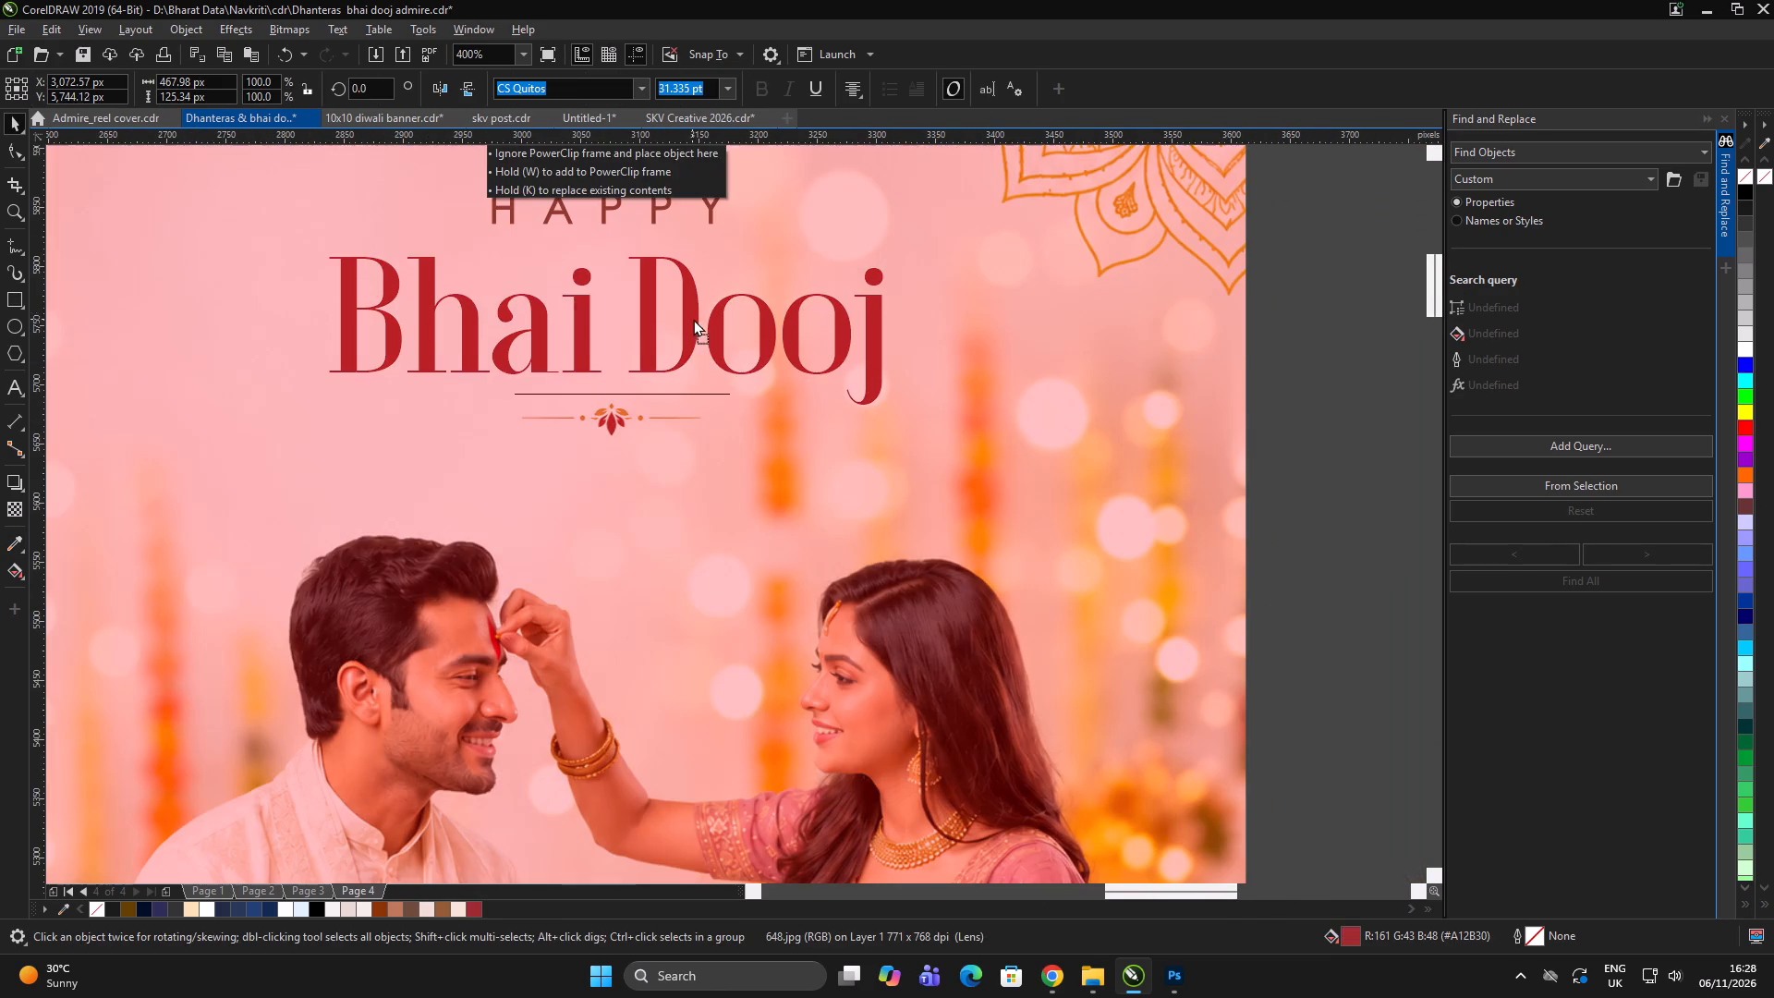
{"action": "left_click_drag", "start_coordinate": [693, 319], "coordinate": [696, 333]}
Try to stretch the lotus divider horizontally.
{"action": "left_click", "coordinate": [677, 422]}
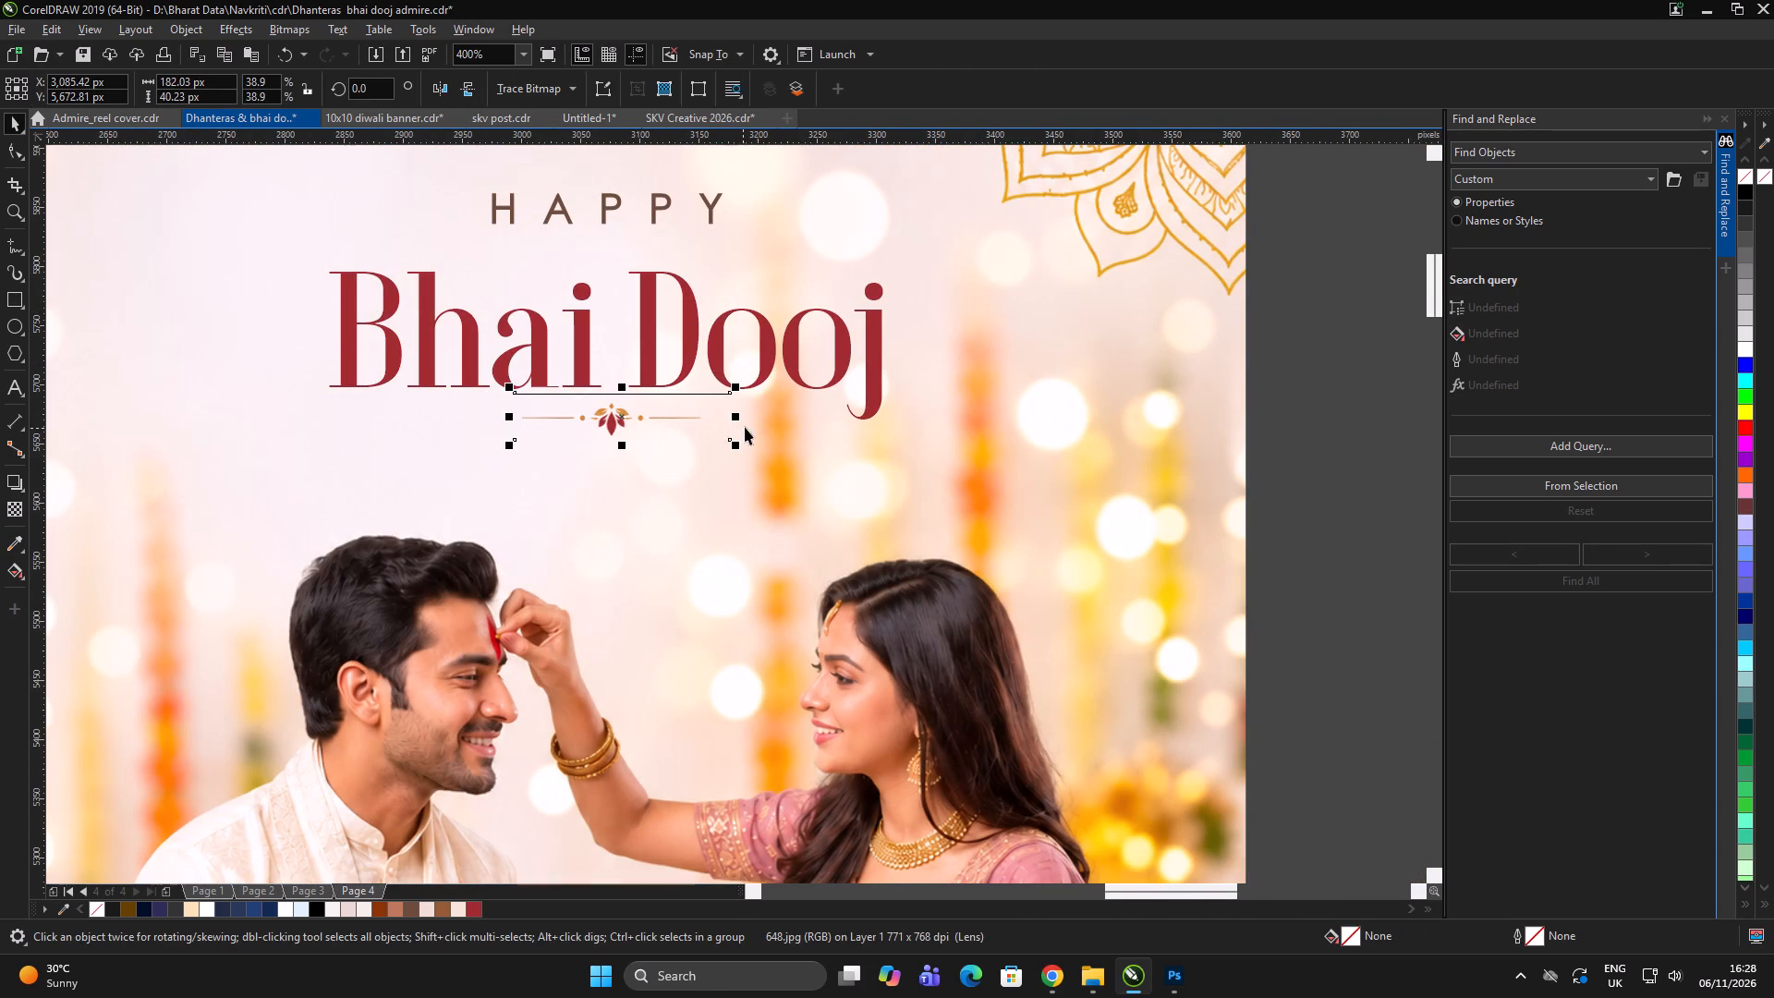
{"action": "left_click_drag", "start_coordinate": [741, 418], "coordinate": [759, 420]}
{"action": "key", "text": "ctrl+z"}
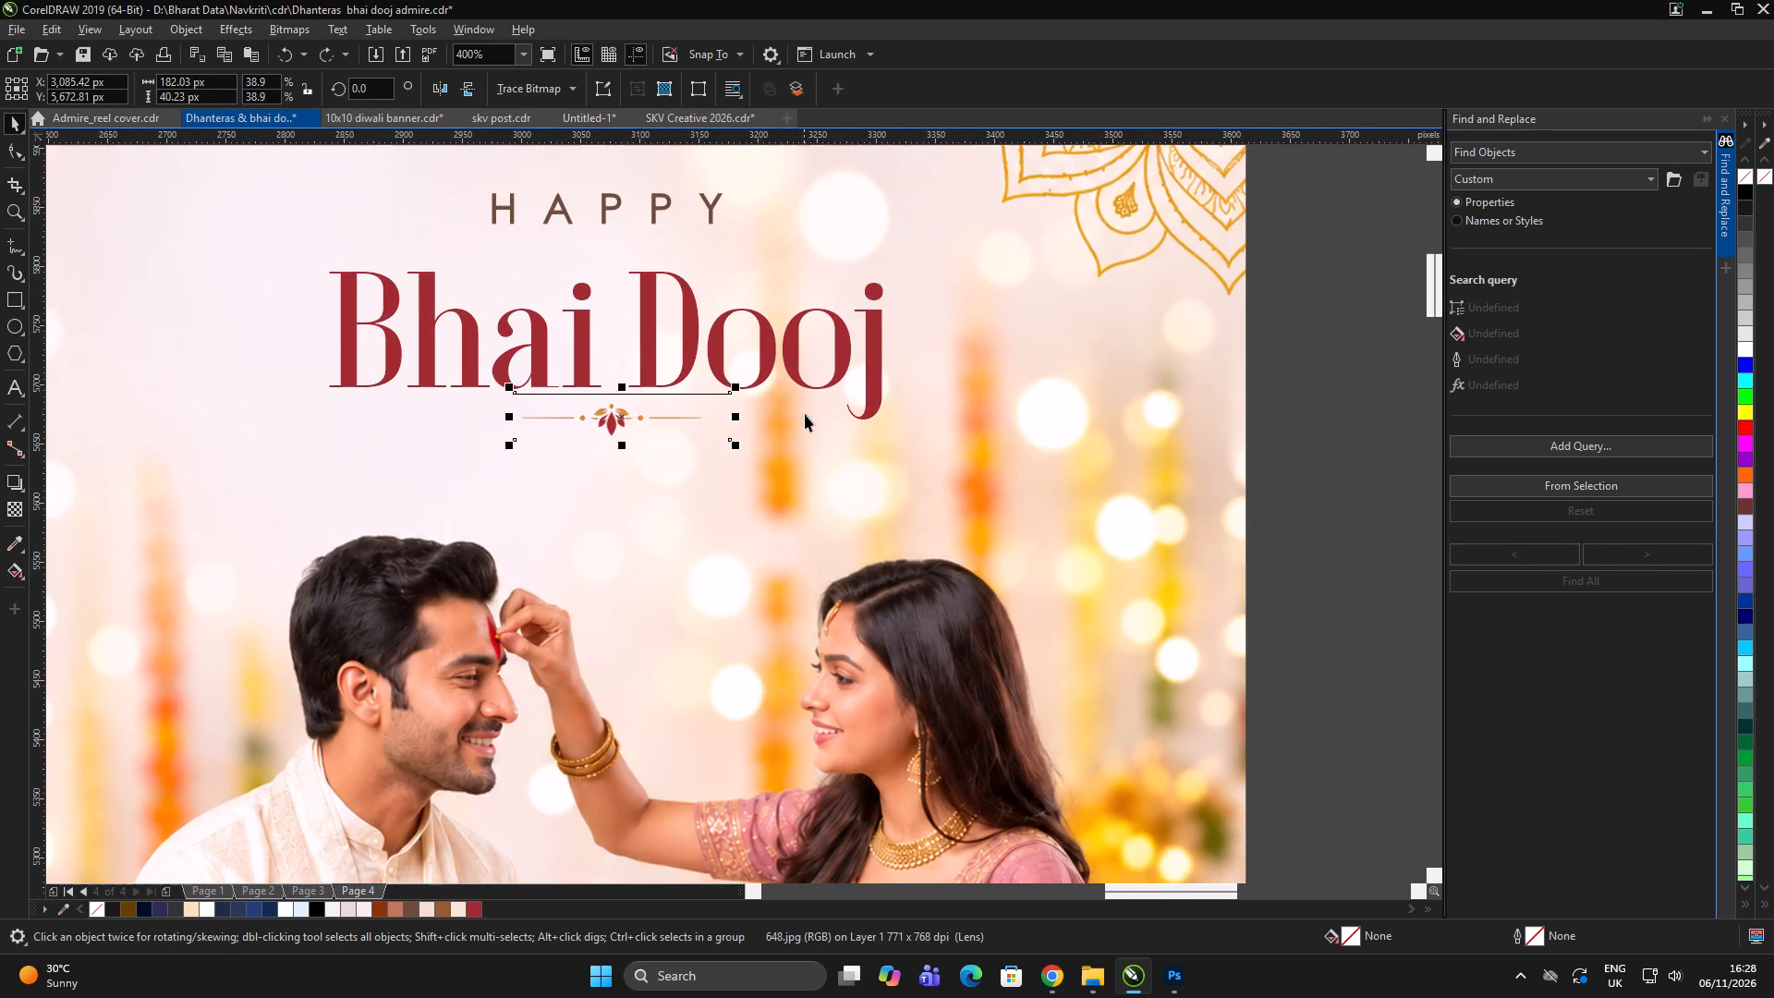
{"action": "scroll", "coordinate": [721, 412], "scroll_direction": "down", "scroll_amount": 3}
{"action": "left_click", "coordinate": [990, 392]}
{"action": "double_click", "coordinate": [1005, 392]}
Move the HAPPY text down, closer to the Bhai Dooj text.
{"action": "scroll", "coordinate": [673, 396], "scroll_direction": "up", "scroll_amount": 2}
{"action": "left_click", "coordinate": [680, 358]}
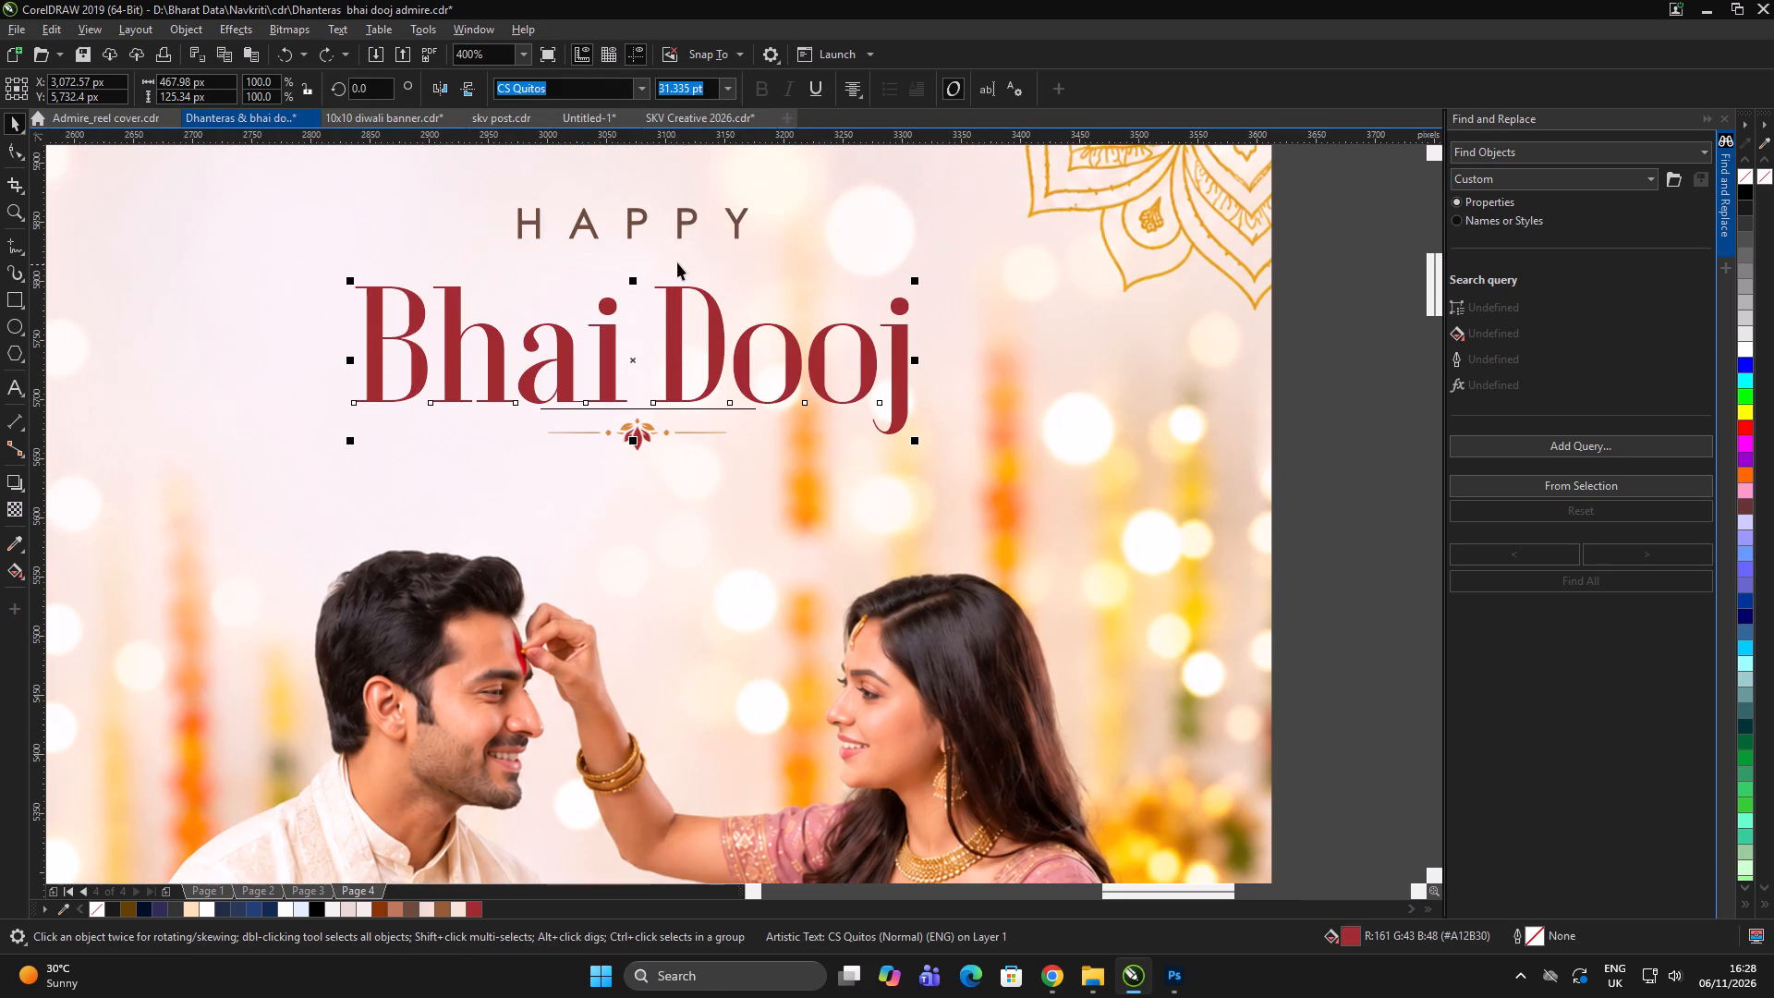
{"action": "left_click_drag", "start_coordinate": [681, 229], "coordinate": [681, 256]}
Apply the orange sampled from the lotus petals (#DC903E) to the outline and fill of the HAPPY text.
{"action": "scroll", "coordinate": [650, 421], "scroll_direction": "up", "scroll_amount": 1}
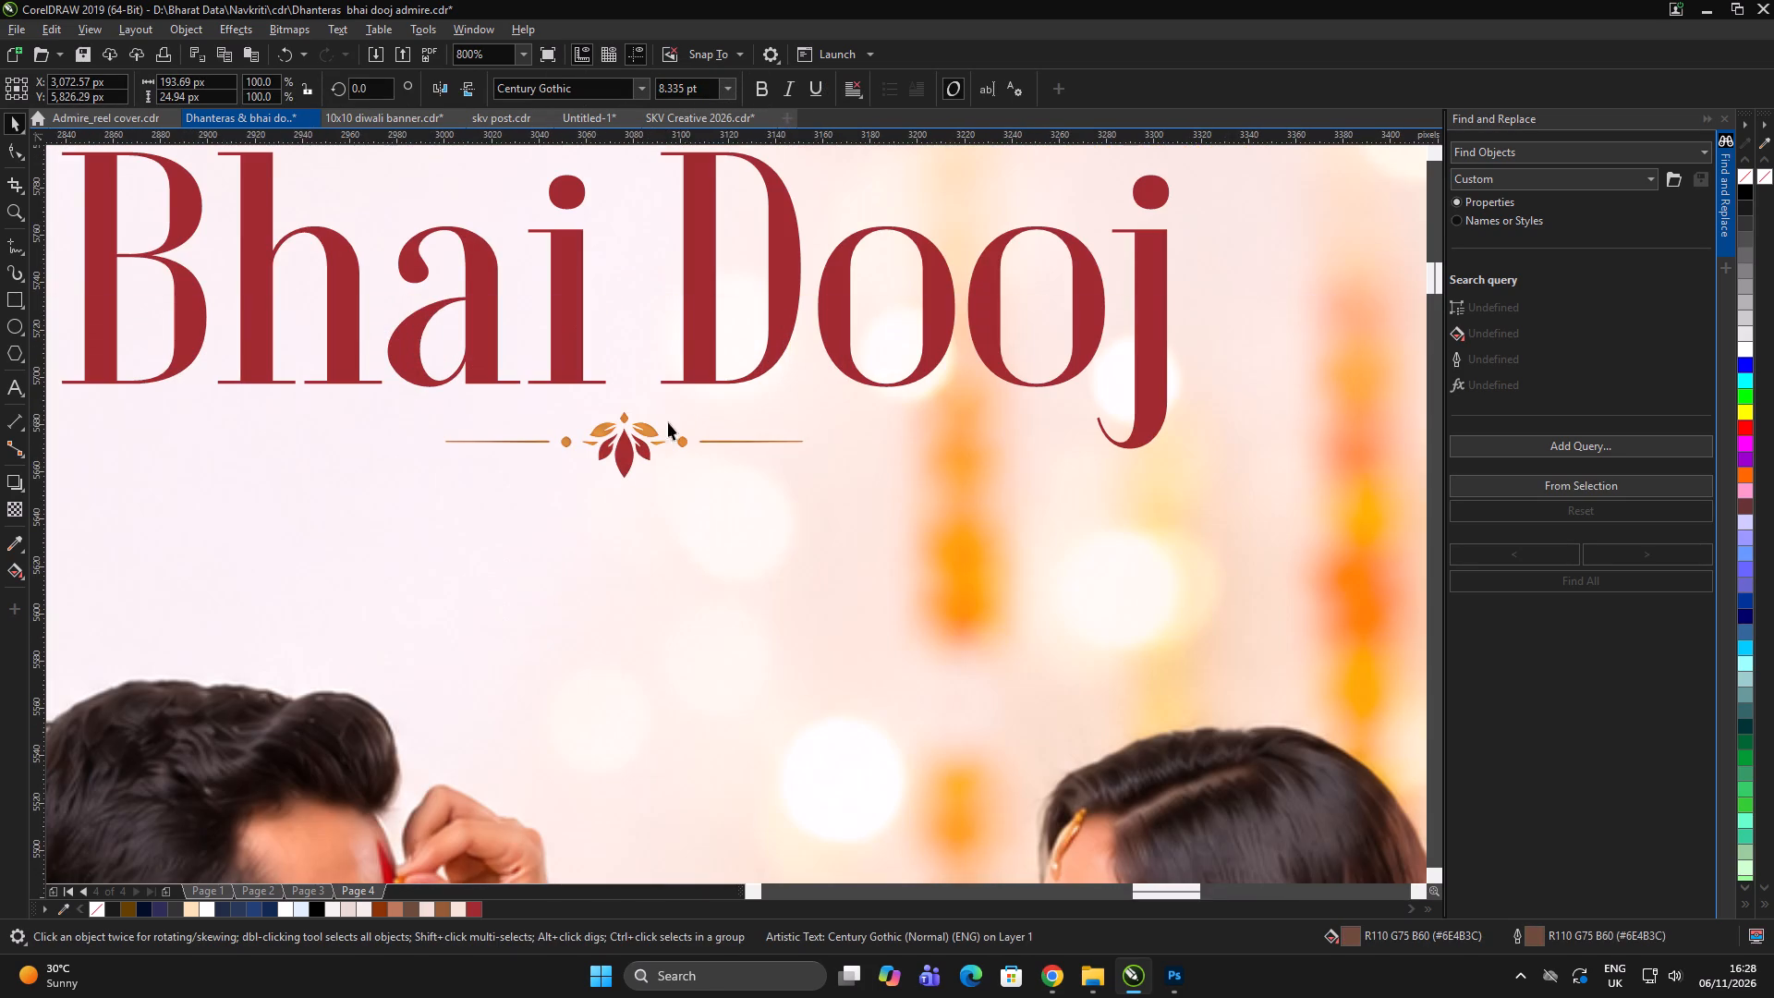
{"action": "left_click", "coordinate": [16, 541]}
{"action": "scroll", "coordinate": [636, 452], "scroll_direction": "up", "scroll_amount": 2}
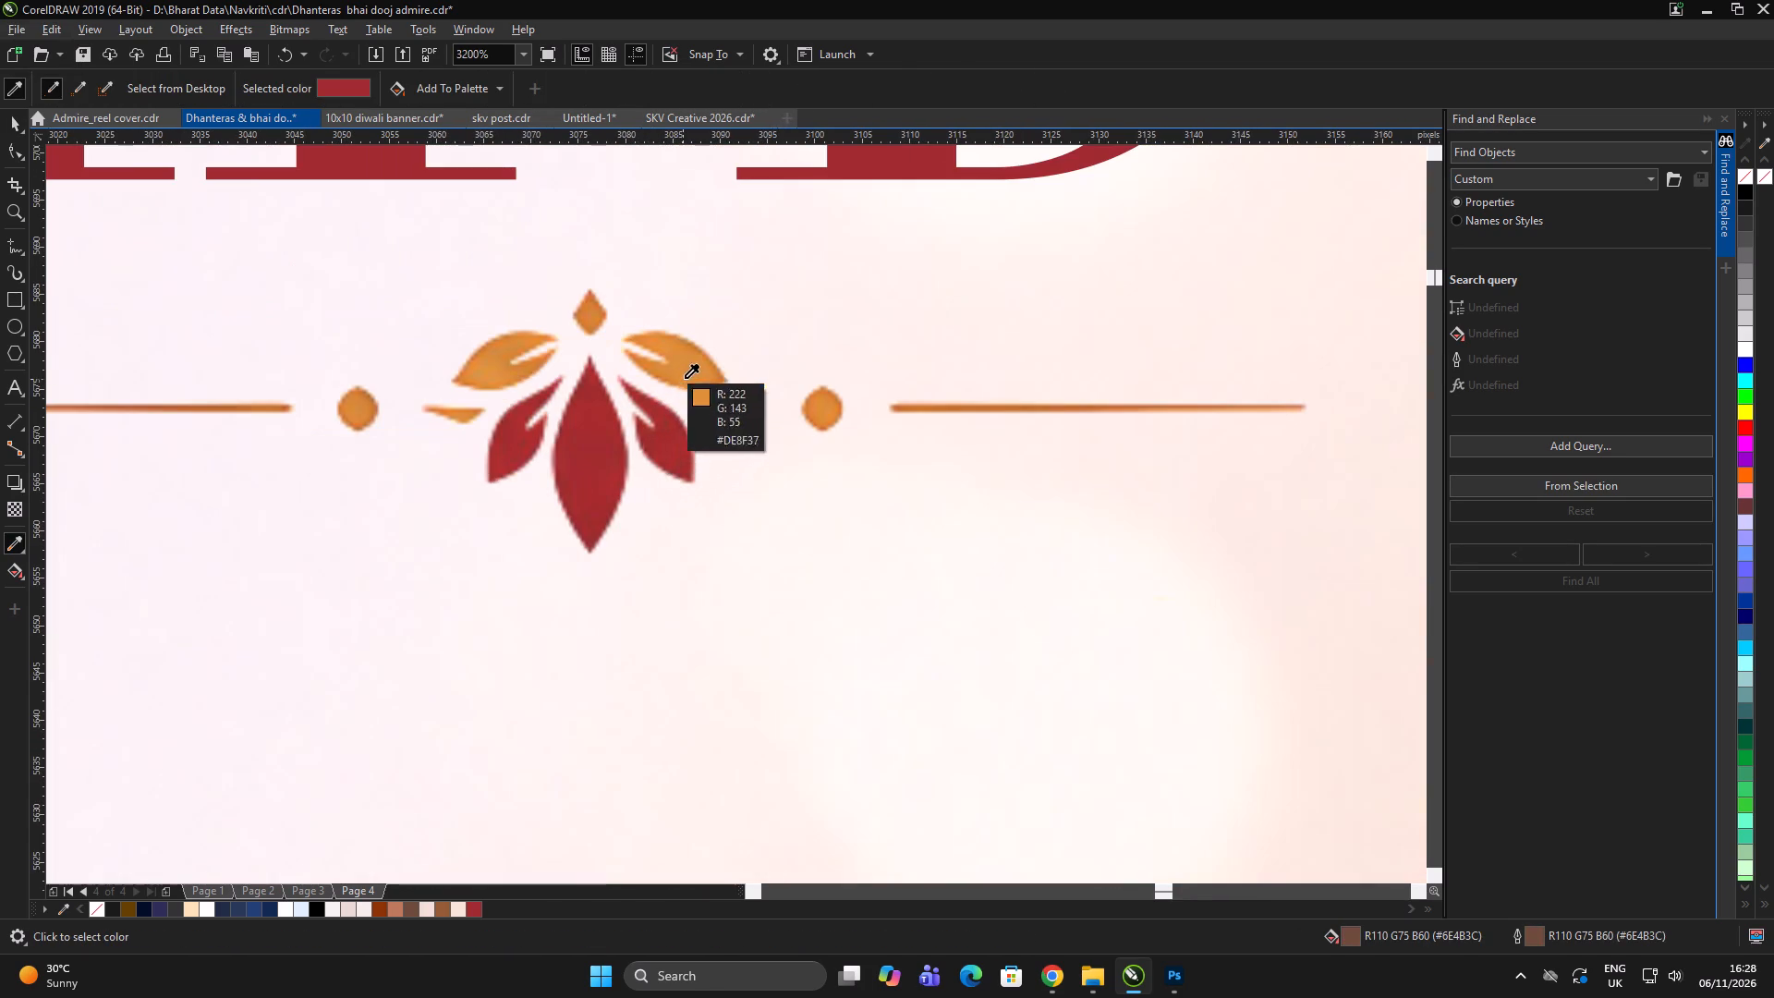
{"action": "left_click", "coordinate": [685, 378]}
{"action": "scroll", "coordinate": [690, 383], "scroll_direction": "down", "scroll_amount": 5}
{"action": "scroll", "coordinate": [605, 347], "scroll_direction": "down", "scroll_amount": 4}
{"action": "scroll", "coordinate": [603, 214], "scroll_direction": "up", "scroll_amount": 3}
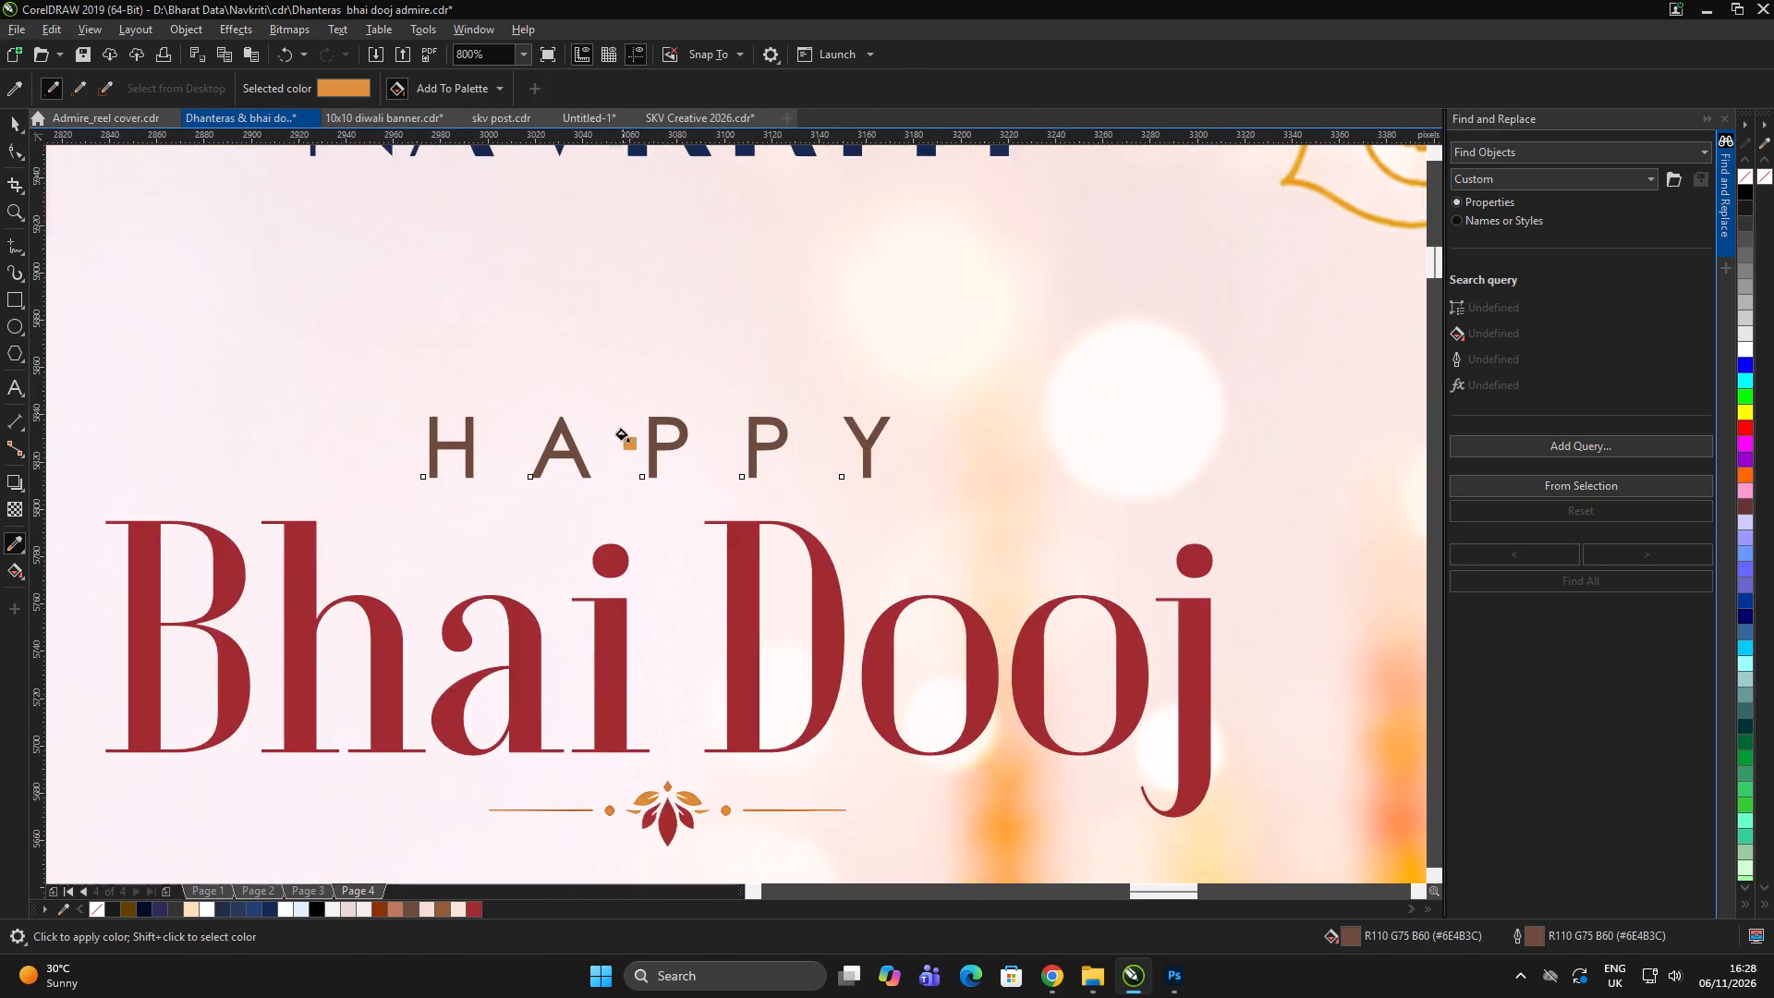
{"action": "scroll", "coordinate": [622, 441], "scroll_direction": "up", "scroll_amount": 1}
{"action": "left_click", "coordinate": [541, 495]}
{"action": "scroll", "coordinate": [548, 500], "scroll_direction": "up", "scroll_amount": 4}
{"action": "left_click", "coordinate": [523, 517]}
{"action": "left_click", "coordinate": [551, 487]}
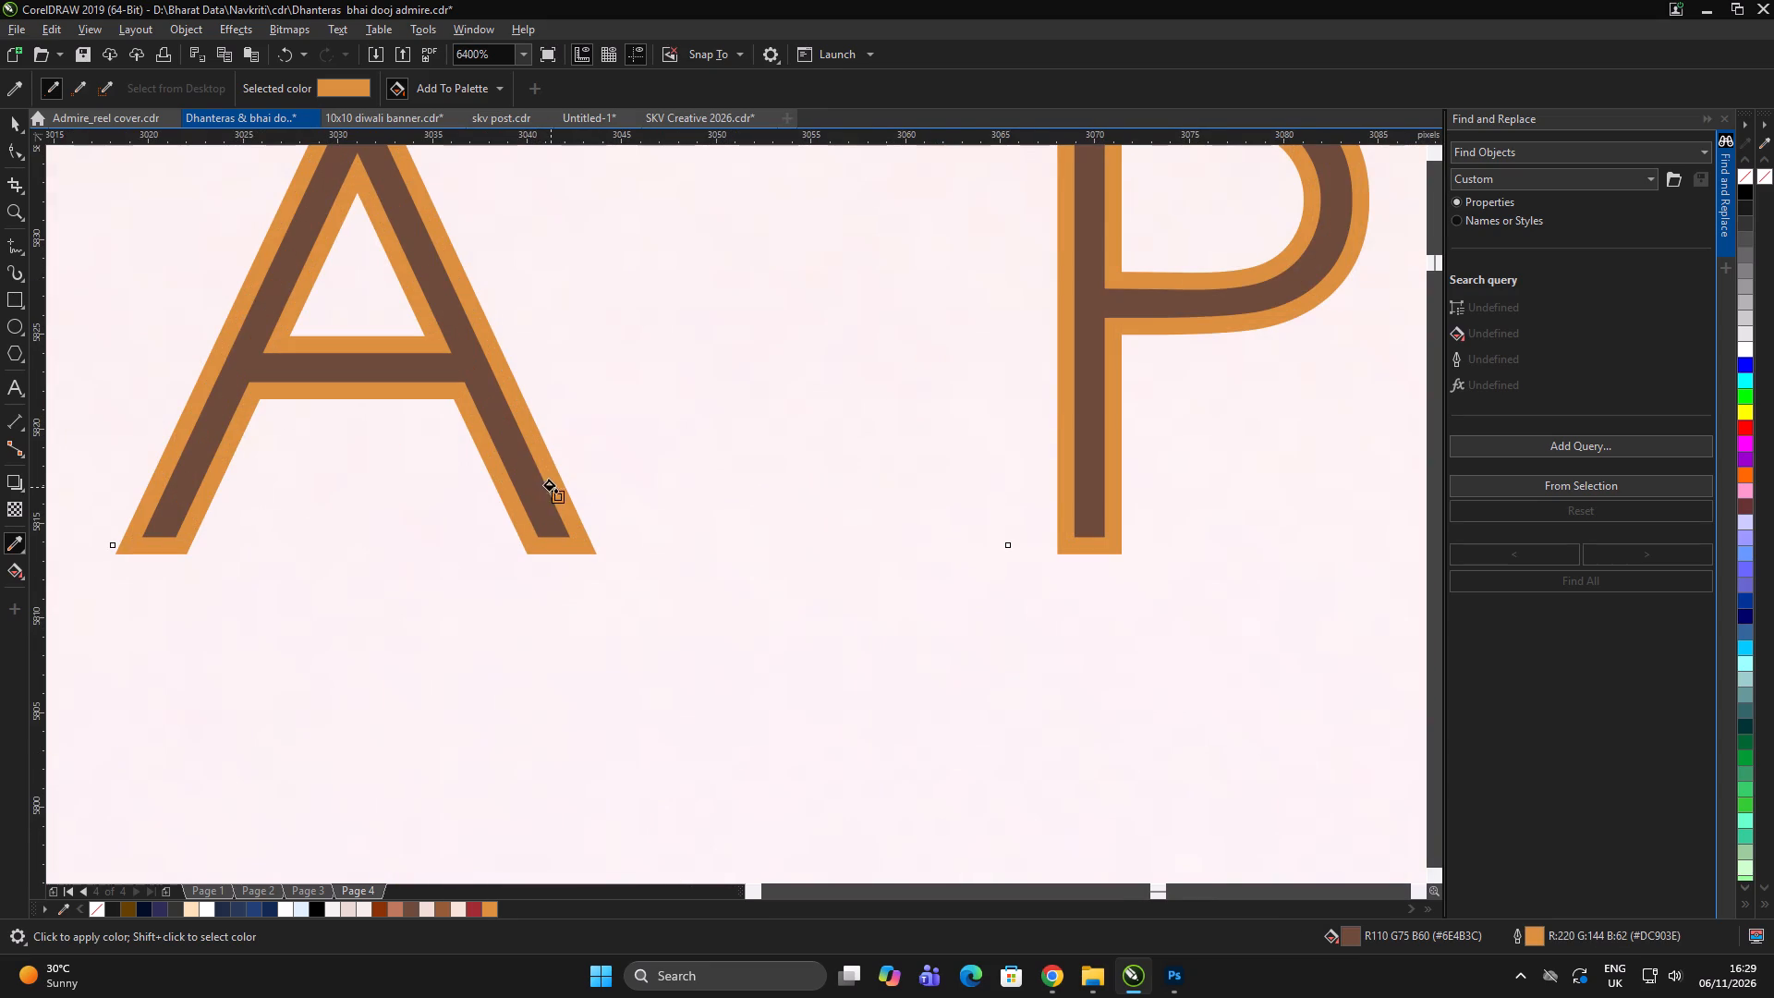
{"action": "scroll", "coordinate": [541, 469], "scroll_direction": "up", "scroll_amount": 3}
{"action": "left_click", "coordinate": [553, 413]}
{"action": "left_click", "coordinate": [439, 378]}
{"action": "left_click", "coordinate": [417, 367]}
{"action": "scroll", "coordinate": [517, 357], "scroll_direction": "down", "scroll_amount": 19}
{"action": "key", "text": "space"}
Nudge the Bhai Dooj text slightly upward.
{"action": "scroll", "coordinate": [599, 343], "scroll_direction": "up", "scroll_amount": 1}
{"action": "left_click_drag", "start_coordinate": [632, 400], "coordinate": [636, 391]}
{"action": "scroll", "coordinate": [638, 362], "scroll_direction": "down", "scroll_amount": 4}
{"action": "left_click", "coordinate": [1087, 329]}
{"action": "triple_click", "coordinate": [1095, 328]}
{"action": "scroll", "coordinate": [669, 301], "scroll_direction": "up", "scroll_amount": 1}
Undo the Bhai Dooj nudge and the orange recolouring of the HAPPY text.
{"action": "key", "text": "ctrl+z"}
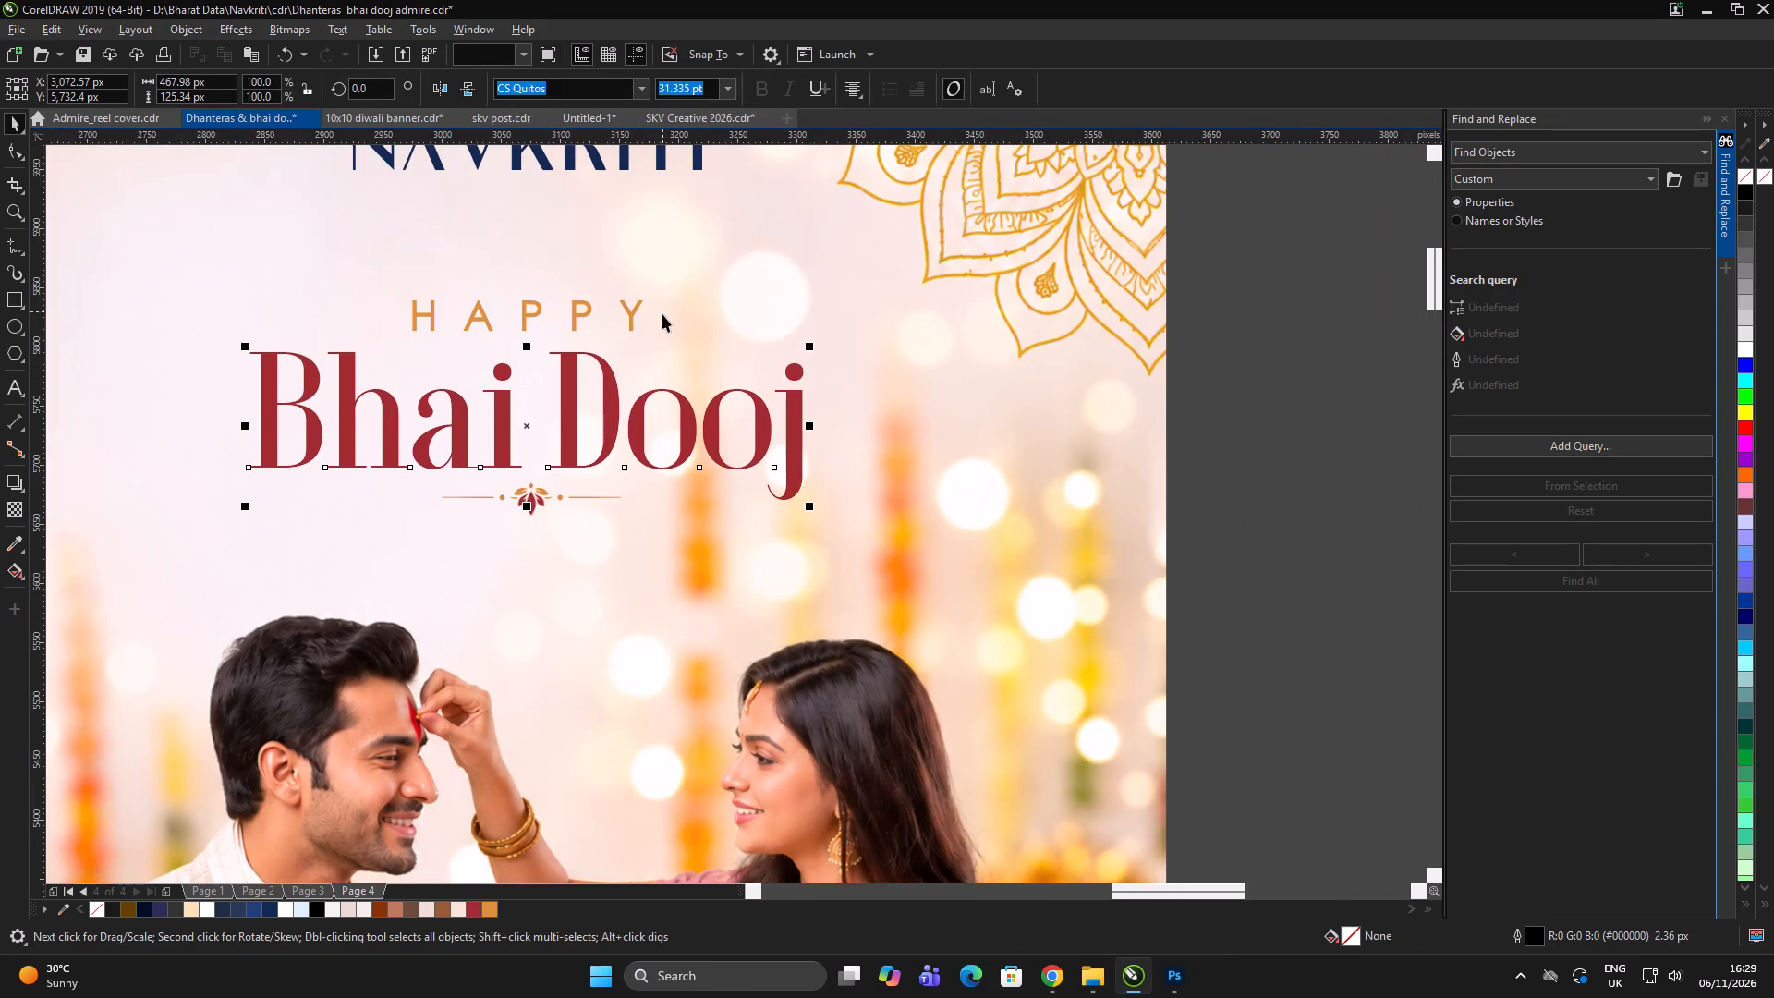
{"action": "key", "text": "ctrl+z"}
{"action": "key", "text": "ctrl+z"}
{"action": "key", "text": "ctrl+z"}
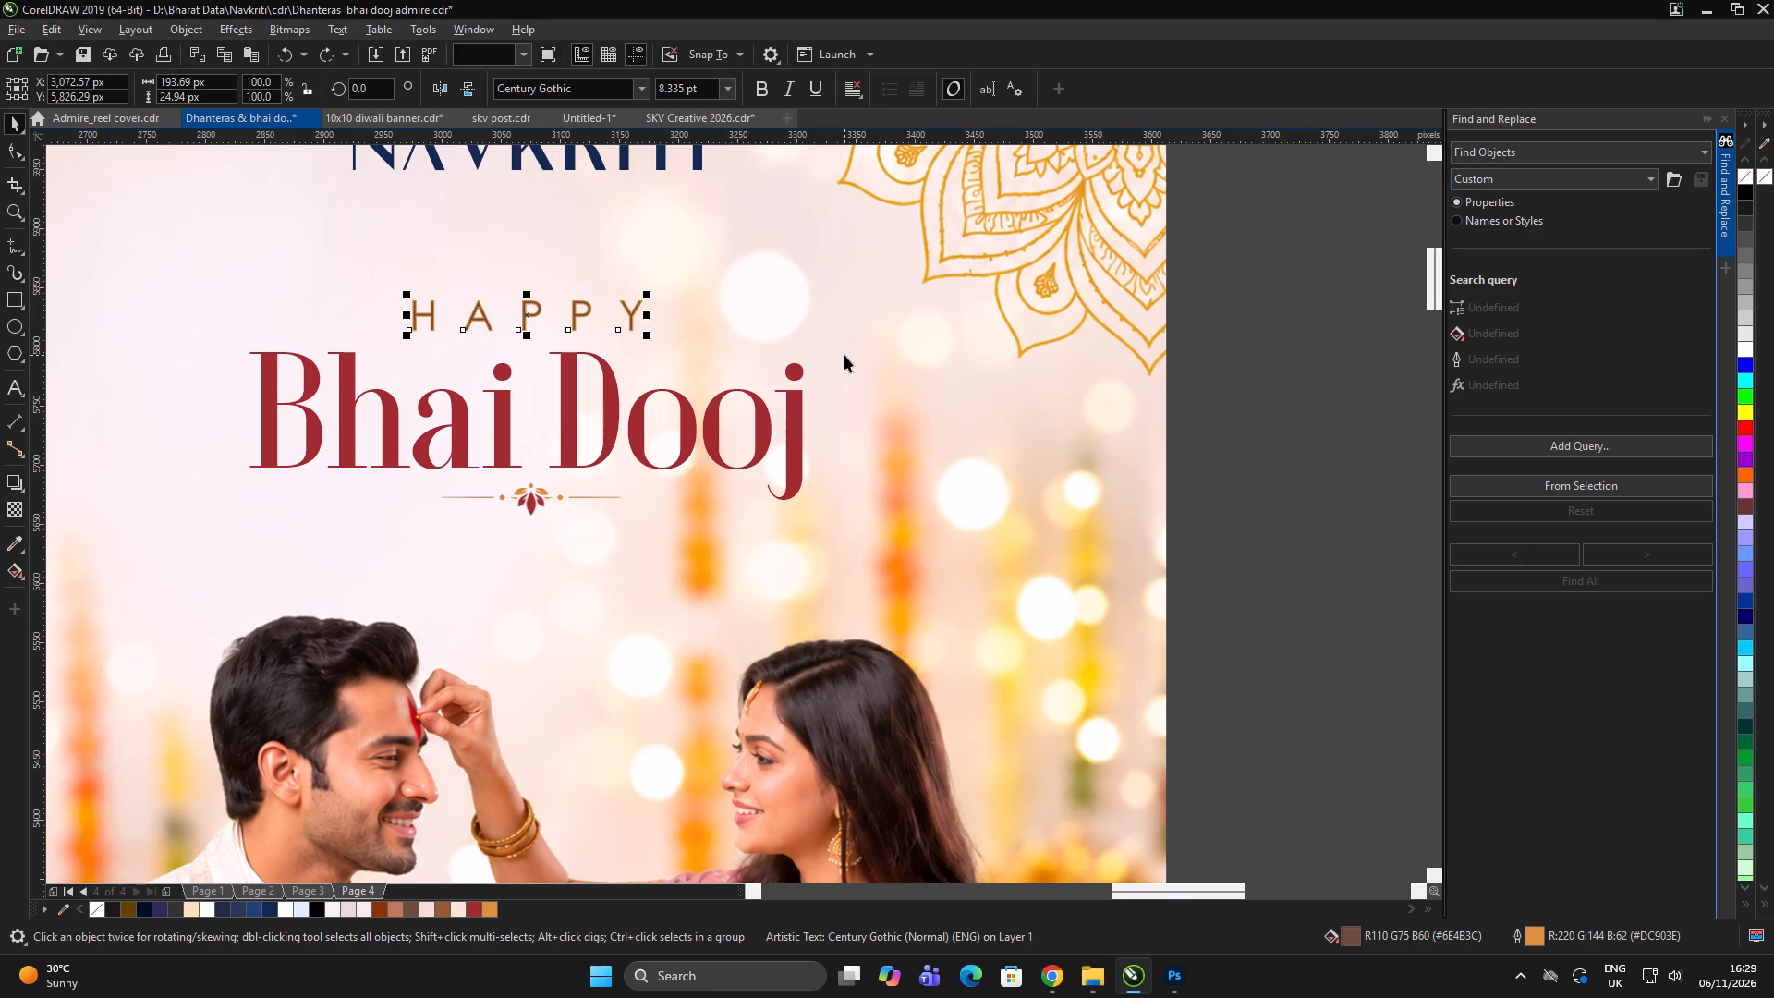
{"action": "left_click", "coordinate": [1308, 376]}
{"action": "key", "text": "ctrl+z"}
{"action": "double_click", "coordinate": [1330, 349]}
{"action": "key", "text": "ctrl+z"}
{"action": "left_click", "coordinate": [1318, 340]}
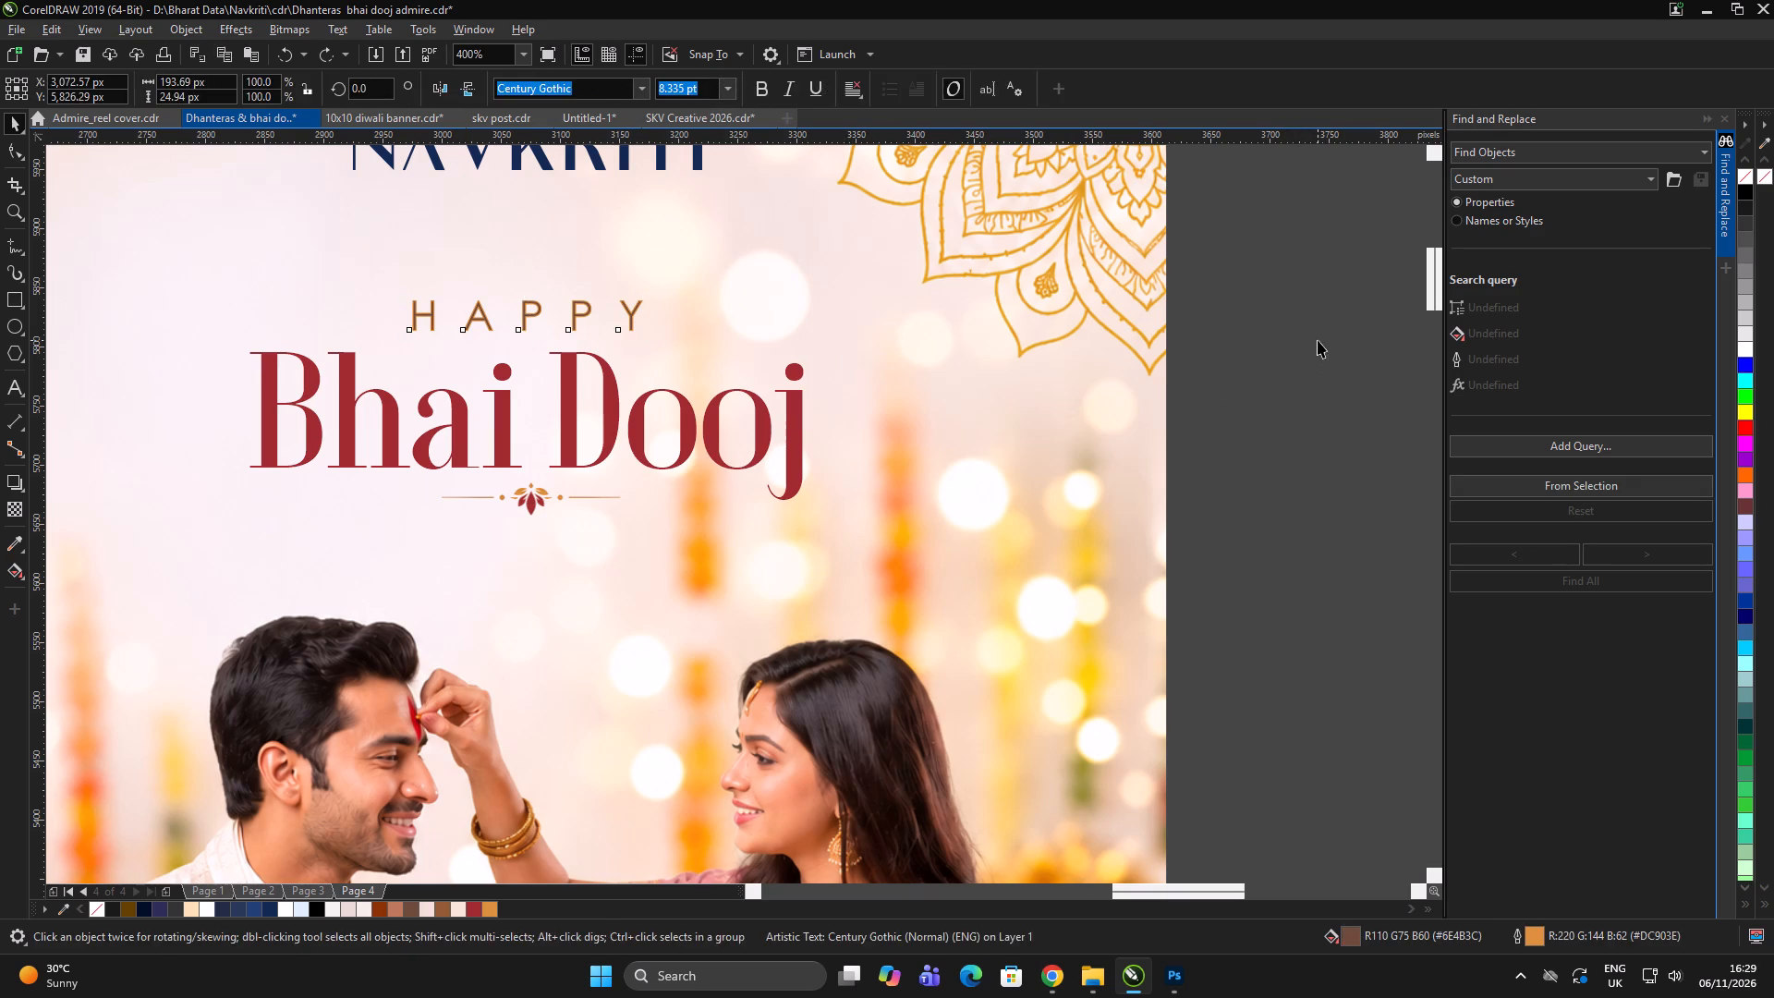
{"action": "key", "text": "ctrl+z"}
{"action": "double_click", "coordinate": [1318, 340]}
Nudge the Bhai Dooj text slightly up and enlarge it to about 33 pt from its centre.
{"action": "left_click", "coordinate": [763, 408]}
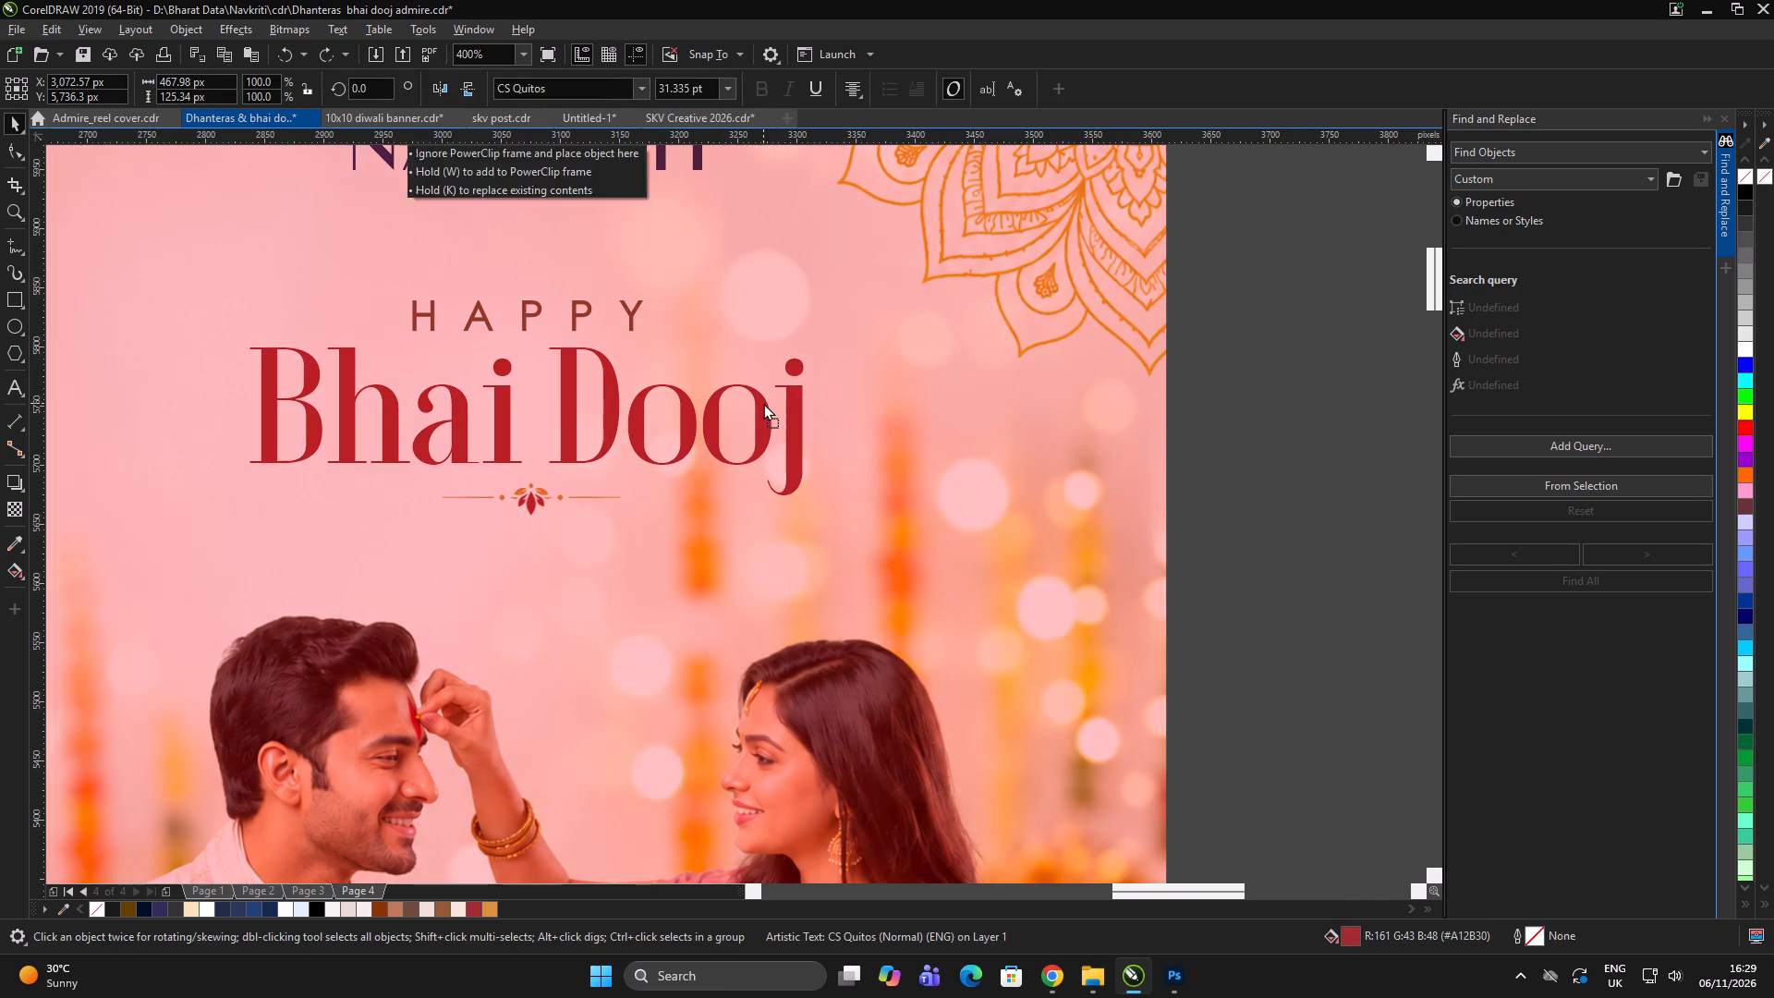
{"action": "left_click_drag", "start_coordinate": [812, 505], "coordinate": [830, 514]}
{"action": "scroll", "coordinate": [755, 427], "scroll_direction": "down", "scroll_amount": 2}
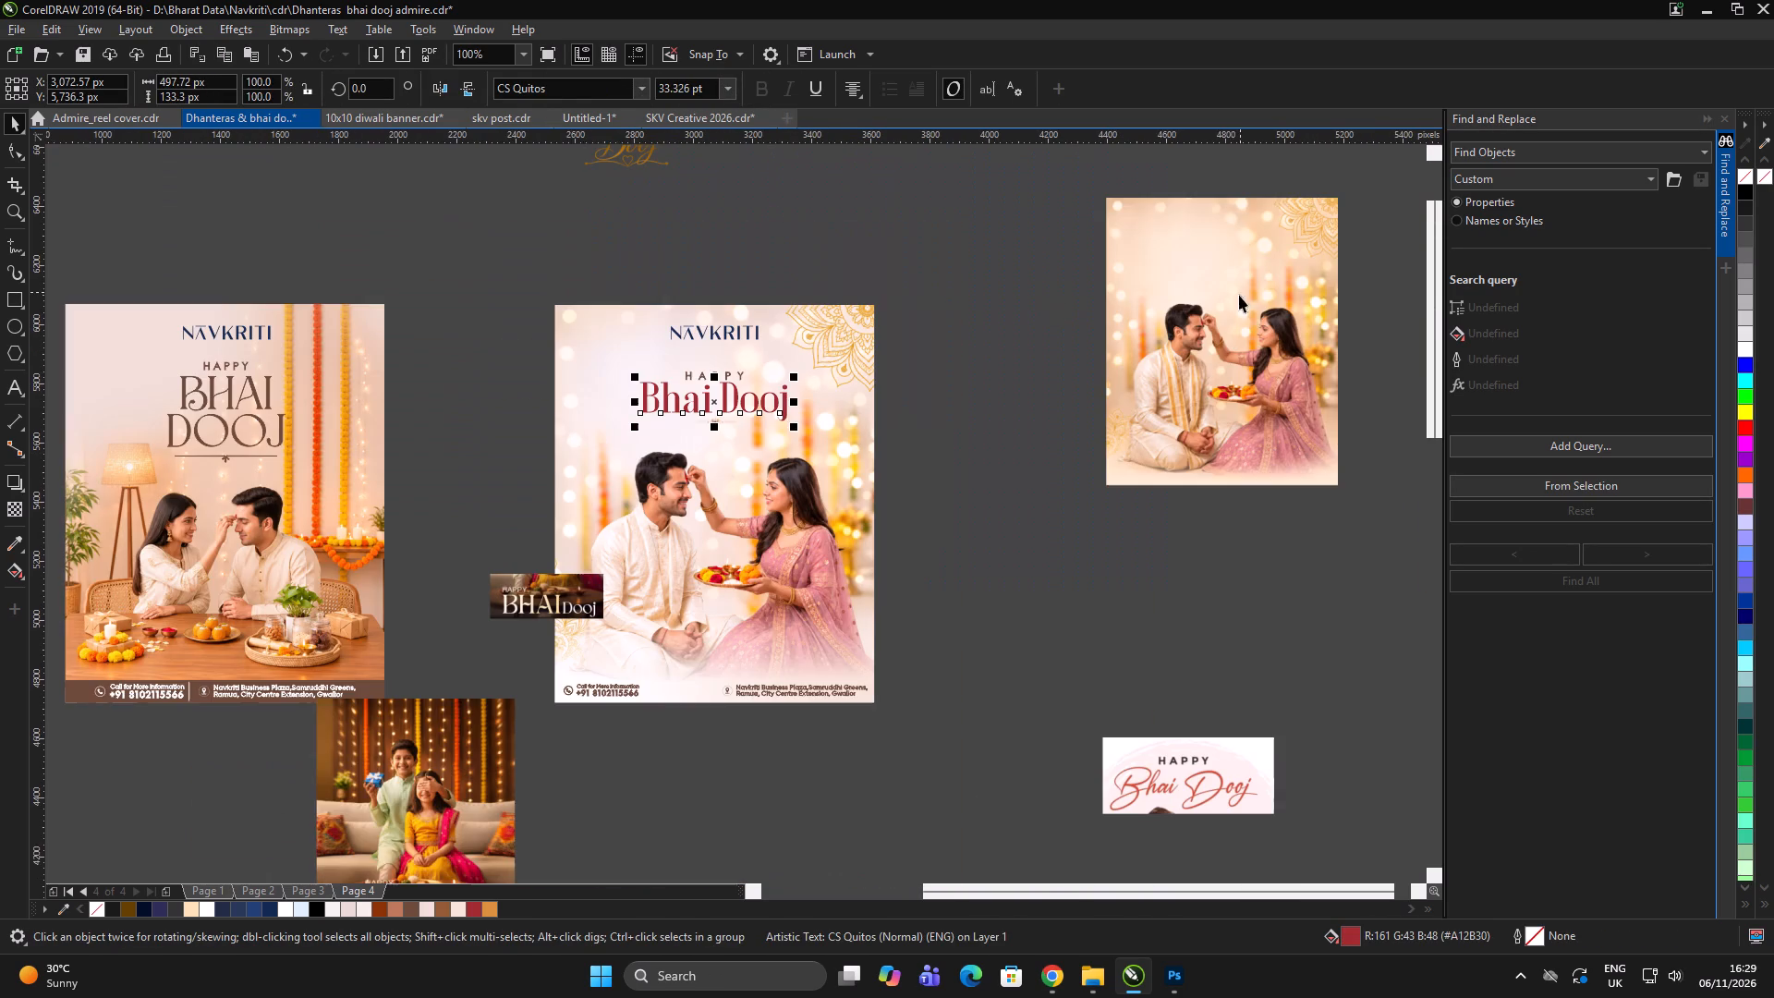
{"action": "double_click", "coordinate": [1059, 391]}
{"action": "left_click", "coordinate": [1072, 381]}
Place a duplicate of the lotus divider above the HAPPY text on the couple post.
{"action": "scroll", "coordinate": [842, 391], "scroll_direction": "up", "scroll_amount": 1}
{"action": "left_click_drag", "start_coordinate": [1128, 321], "coordinate": [268, 505]}
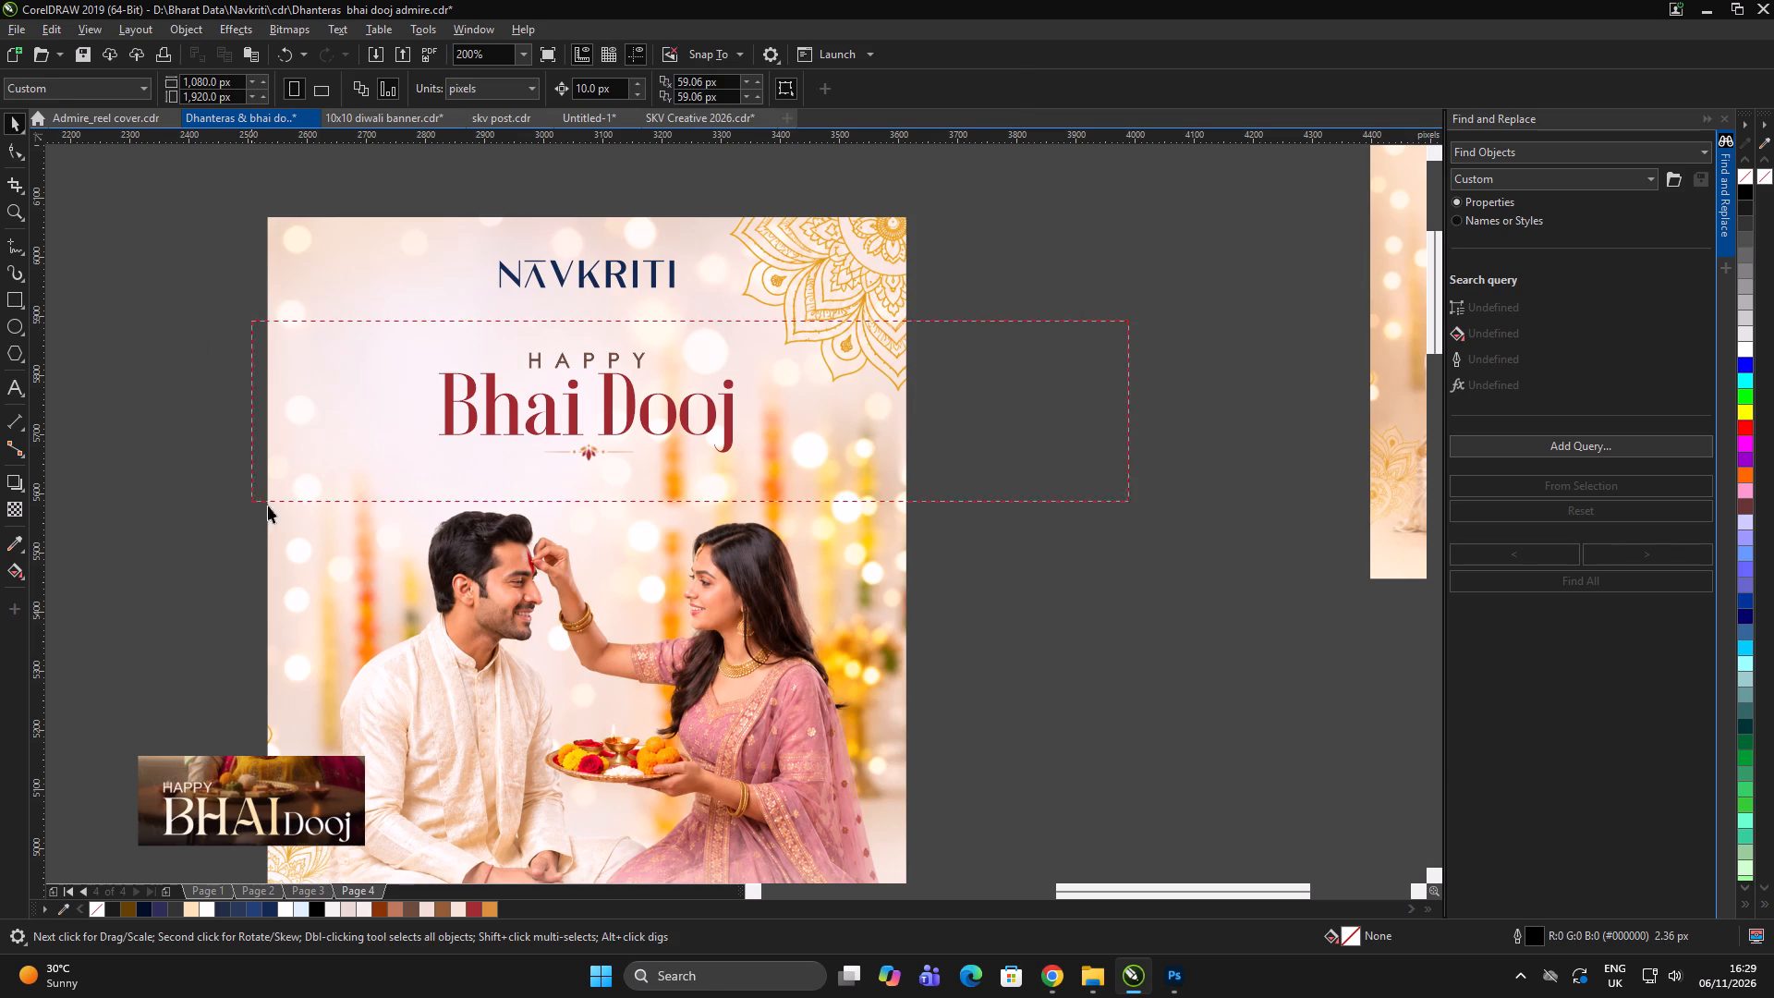
{"action": "left_click_drag", "start_coordinate": [268, 505], "coordinate": [258, 503]}
{"action": "left_click", "coordinate": [1065, 460]}
{"action": "left_click_drag", "start_coordinate": [587, 449], "coordinate": [597, 324]}
{"action": "right_click", "coordinate": [597, 324], "text": "shift"}
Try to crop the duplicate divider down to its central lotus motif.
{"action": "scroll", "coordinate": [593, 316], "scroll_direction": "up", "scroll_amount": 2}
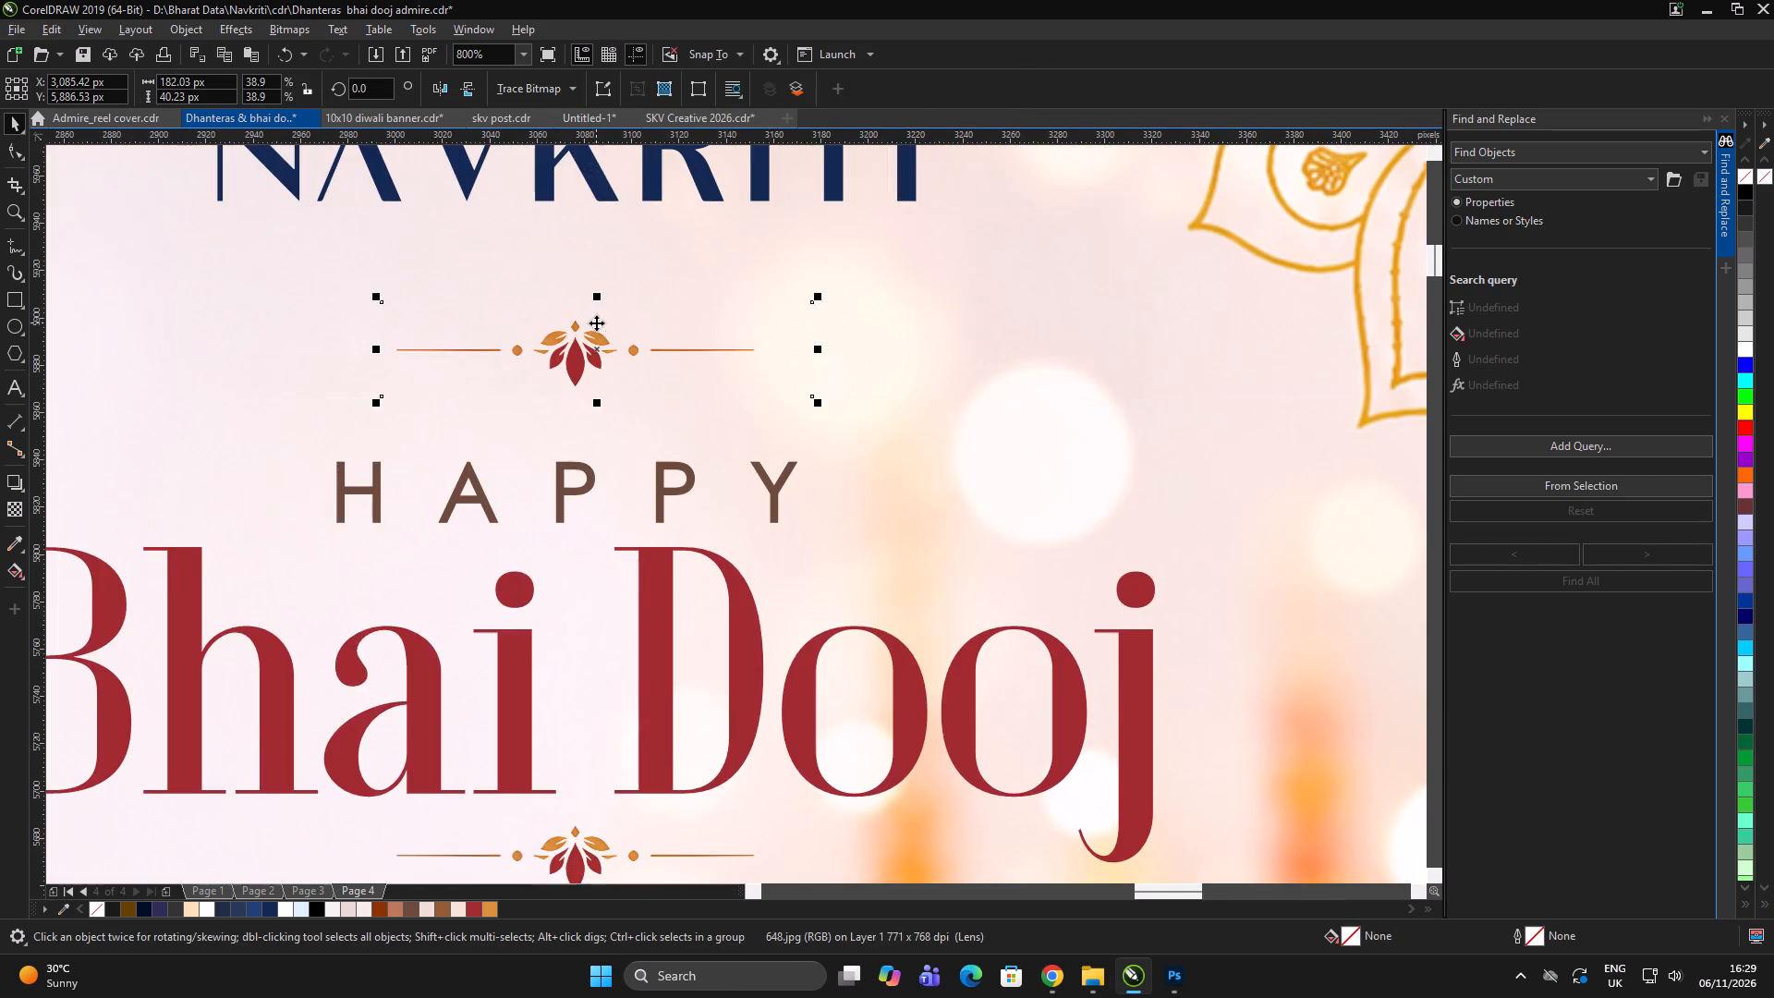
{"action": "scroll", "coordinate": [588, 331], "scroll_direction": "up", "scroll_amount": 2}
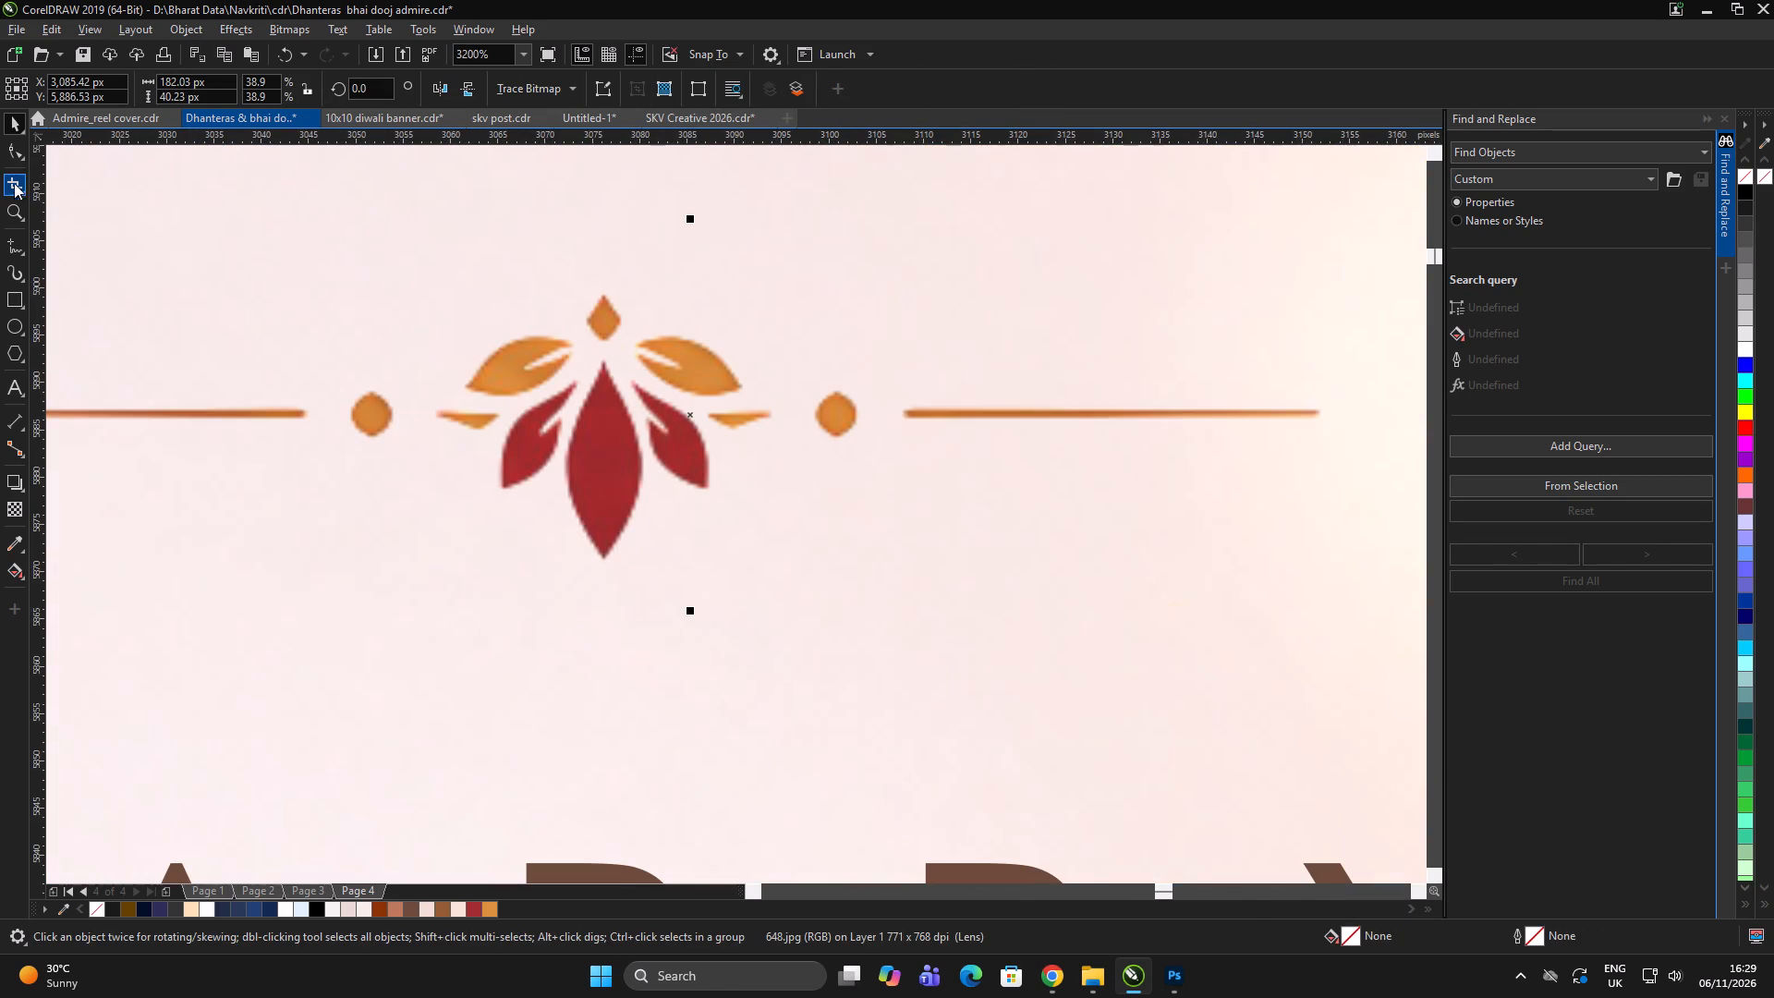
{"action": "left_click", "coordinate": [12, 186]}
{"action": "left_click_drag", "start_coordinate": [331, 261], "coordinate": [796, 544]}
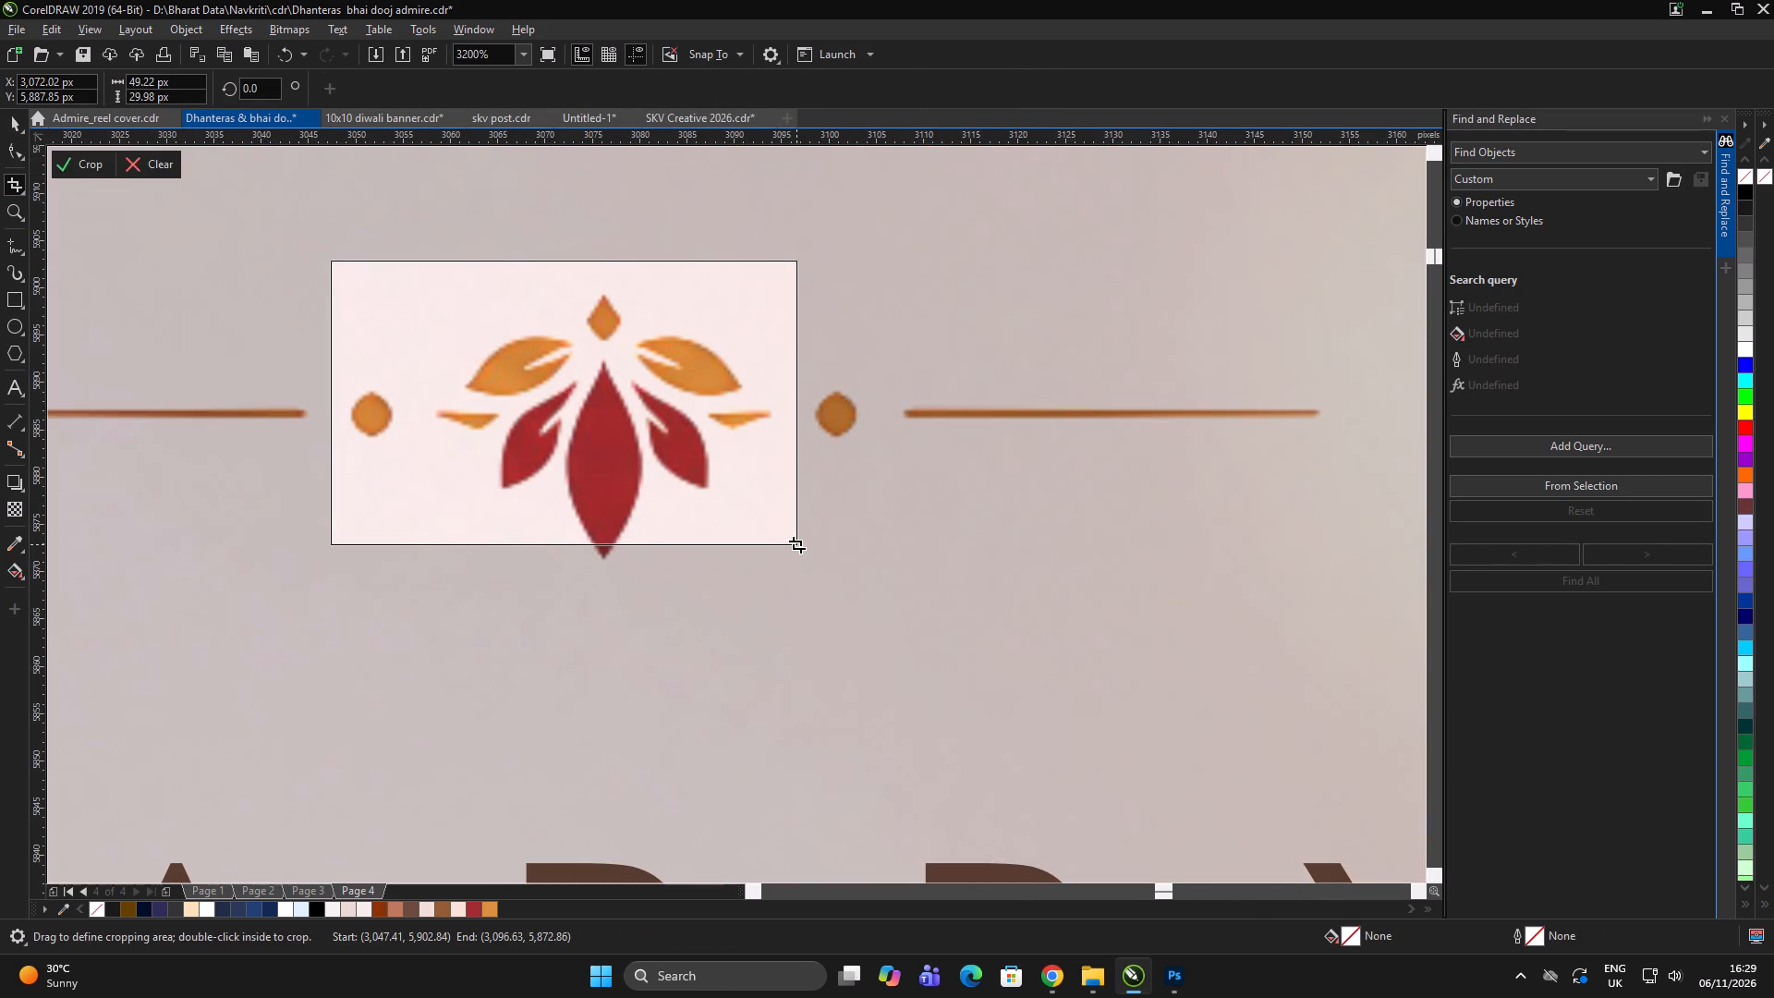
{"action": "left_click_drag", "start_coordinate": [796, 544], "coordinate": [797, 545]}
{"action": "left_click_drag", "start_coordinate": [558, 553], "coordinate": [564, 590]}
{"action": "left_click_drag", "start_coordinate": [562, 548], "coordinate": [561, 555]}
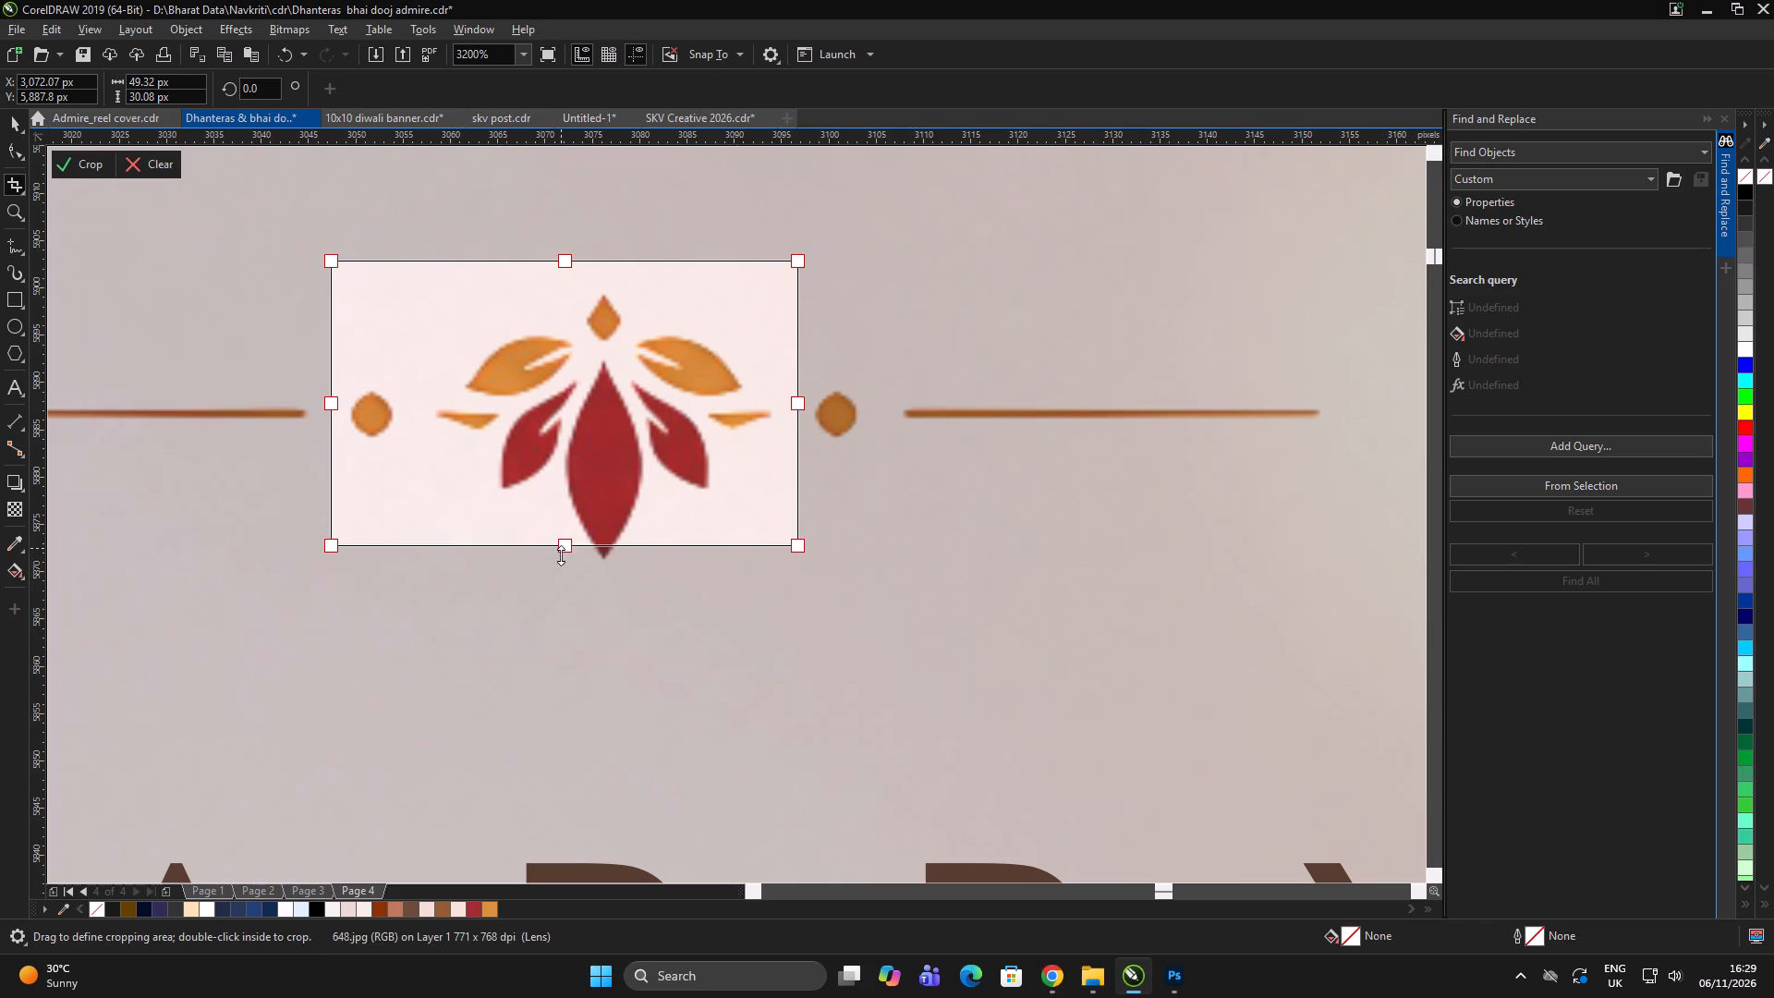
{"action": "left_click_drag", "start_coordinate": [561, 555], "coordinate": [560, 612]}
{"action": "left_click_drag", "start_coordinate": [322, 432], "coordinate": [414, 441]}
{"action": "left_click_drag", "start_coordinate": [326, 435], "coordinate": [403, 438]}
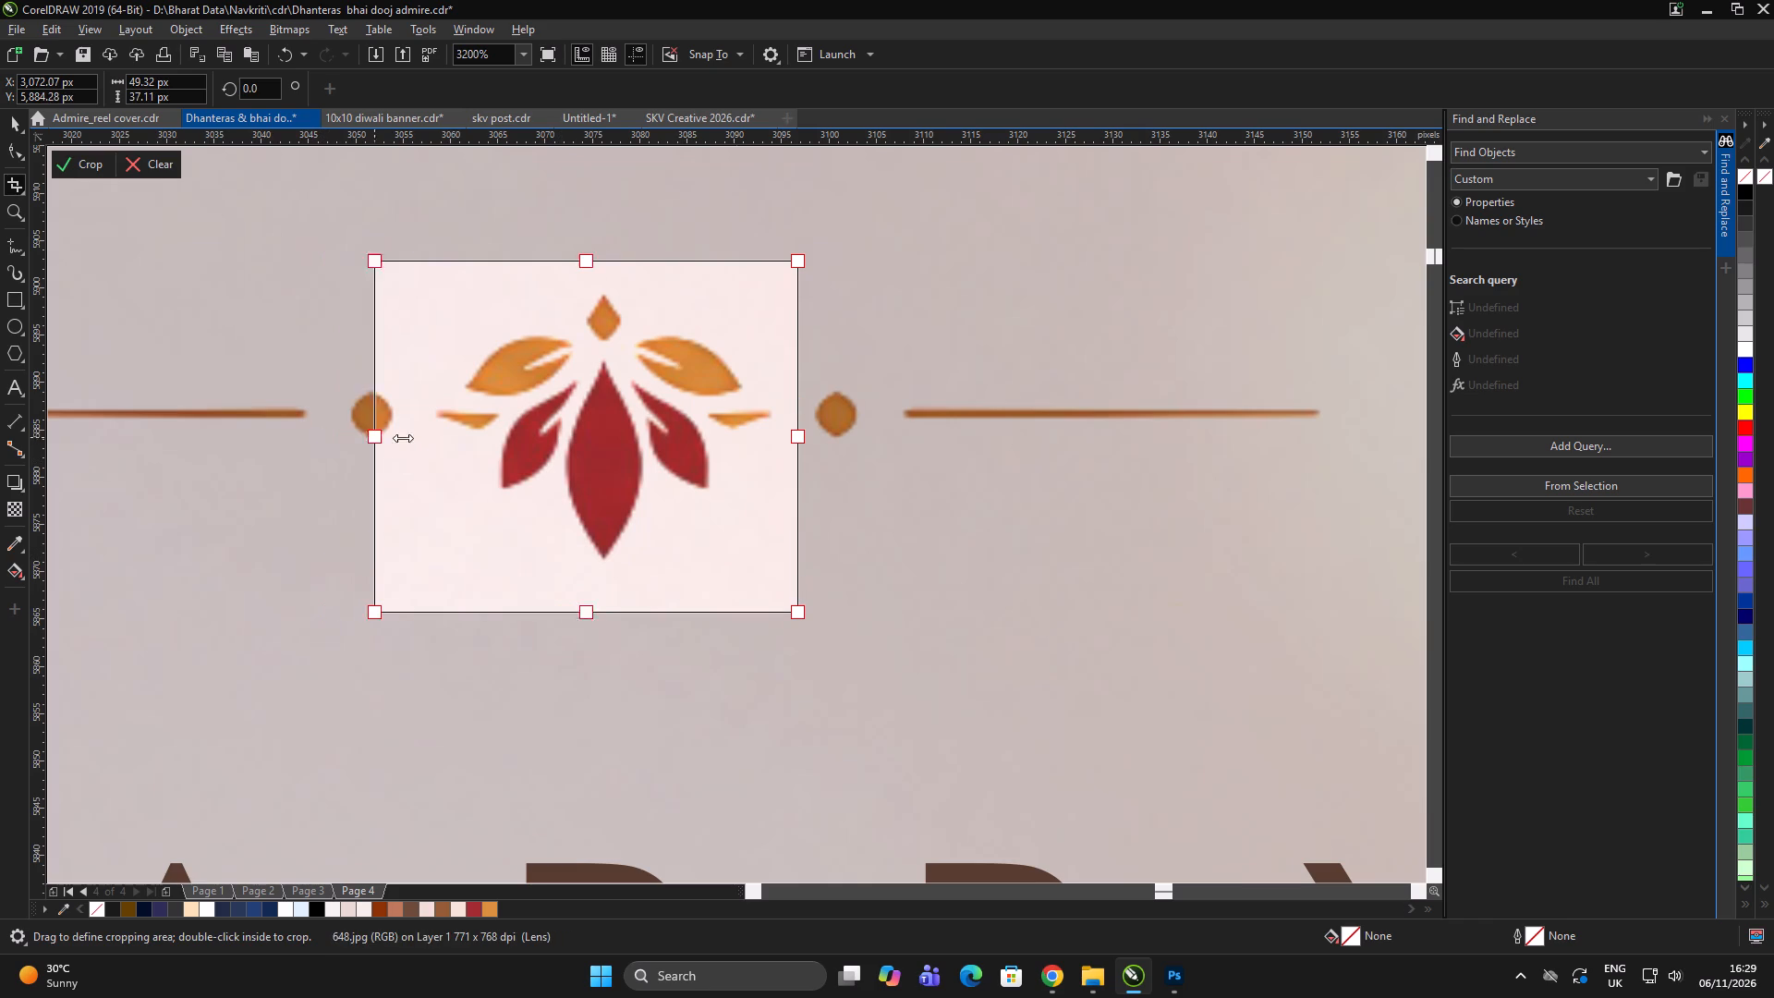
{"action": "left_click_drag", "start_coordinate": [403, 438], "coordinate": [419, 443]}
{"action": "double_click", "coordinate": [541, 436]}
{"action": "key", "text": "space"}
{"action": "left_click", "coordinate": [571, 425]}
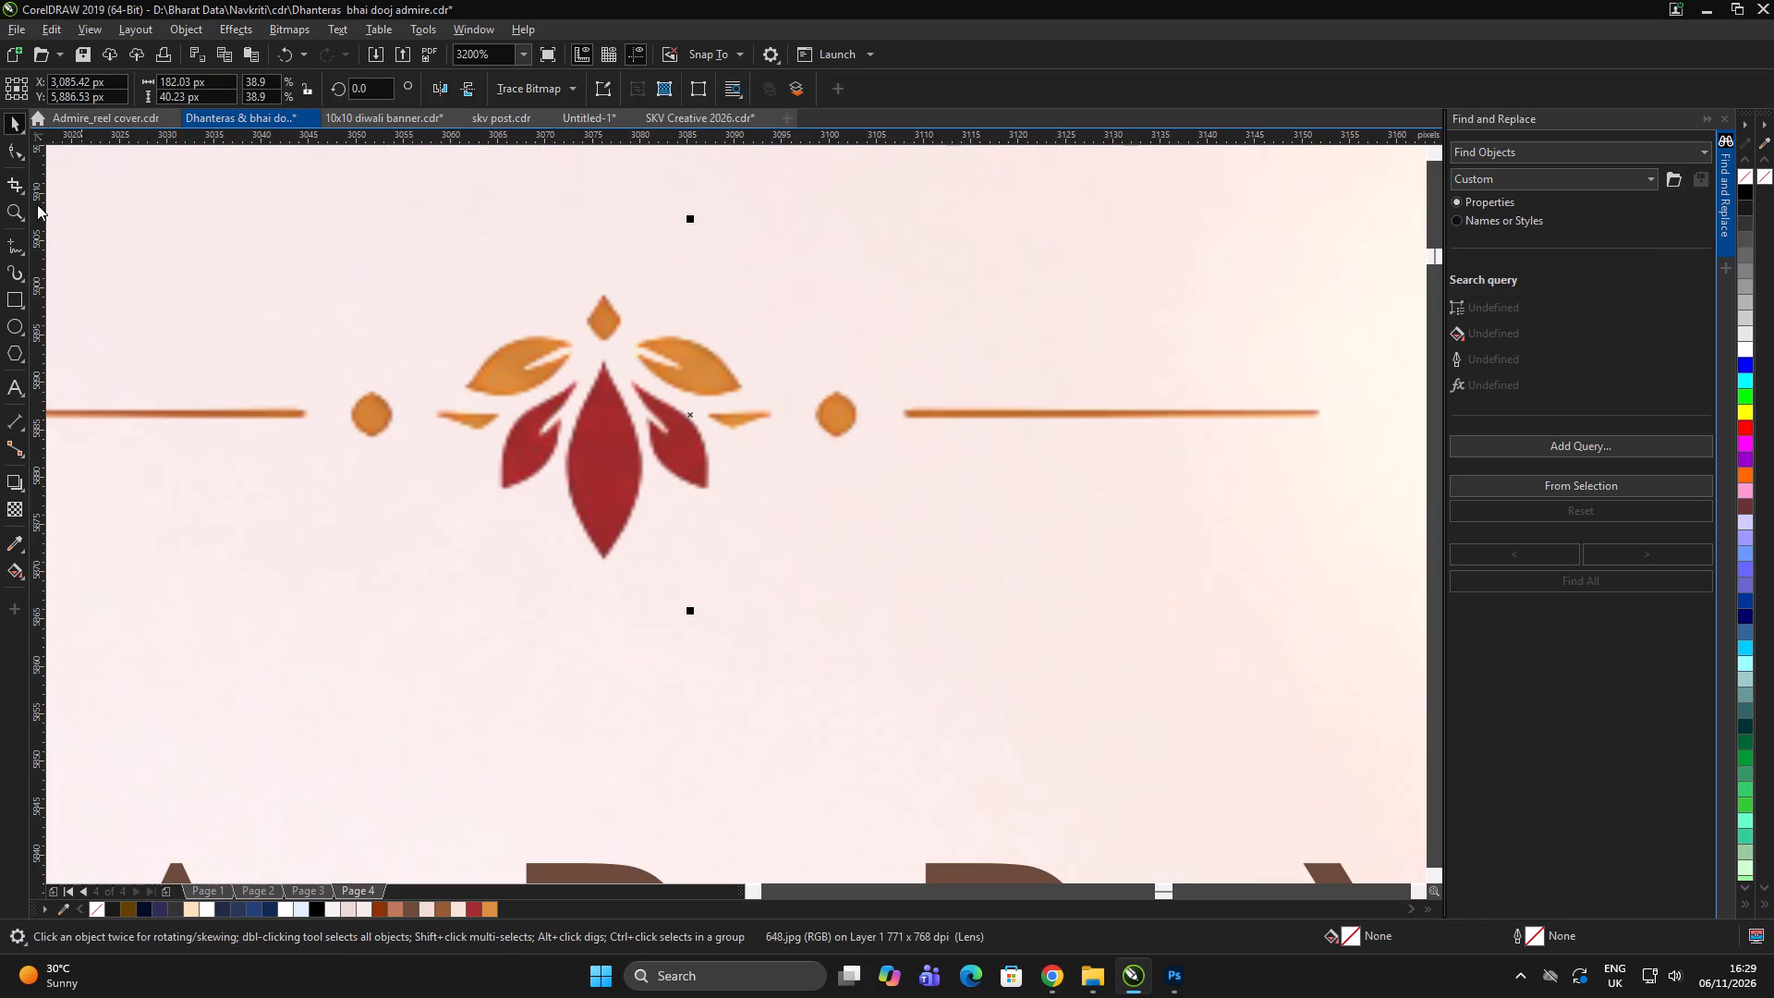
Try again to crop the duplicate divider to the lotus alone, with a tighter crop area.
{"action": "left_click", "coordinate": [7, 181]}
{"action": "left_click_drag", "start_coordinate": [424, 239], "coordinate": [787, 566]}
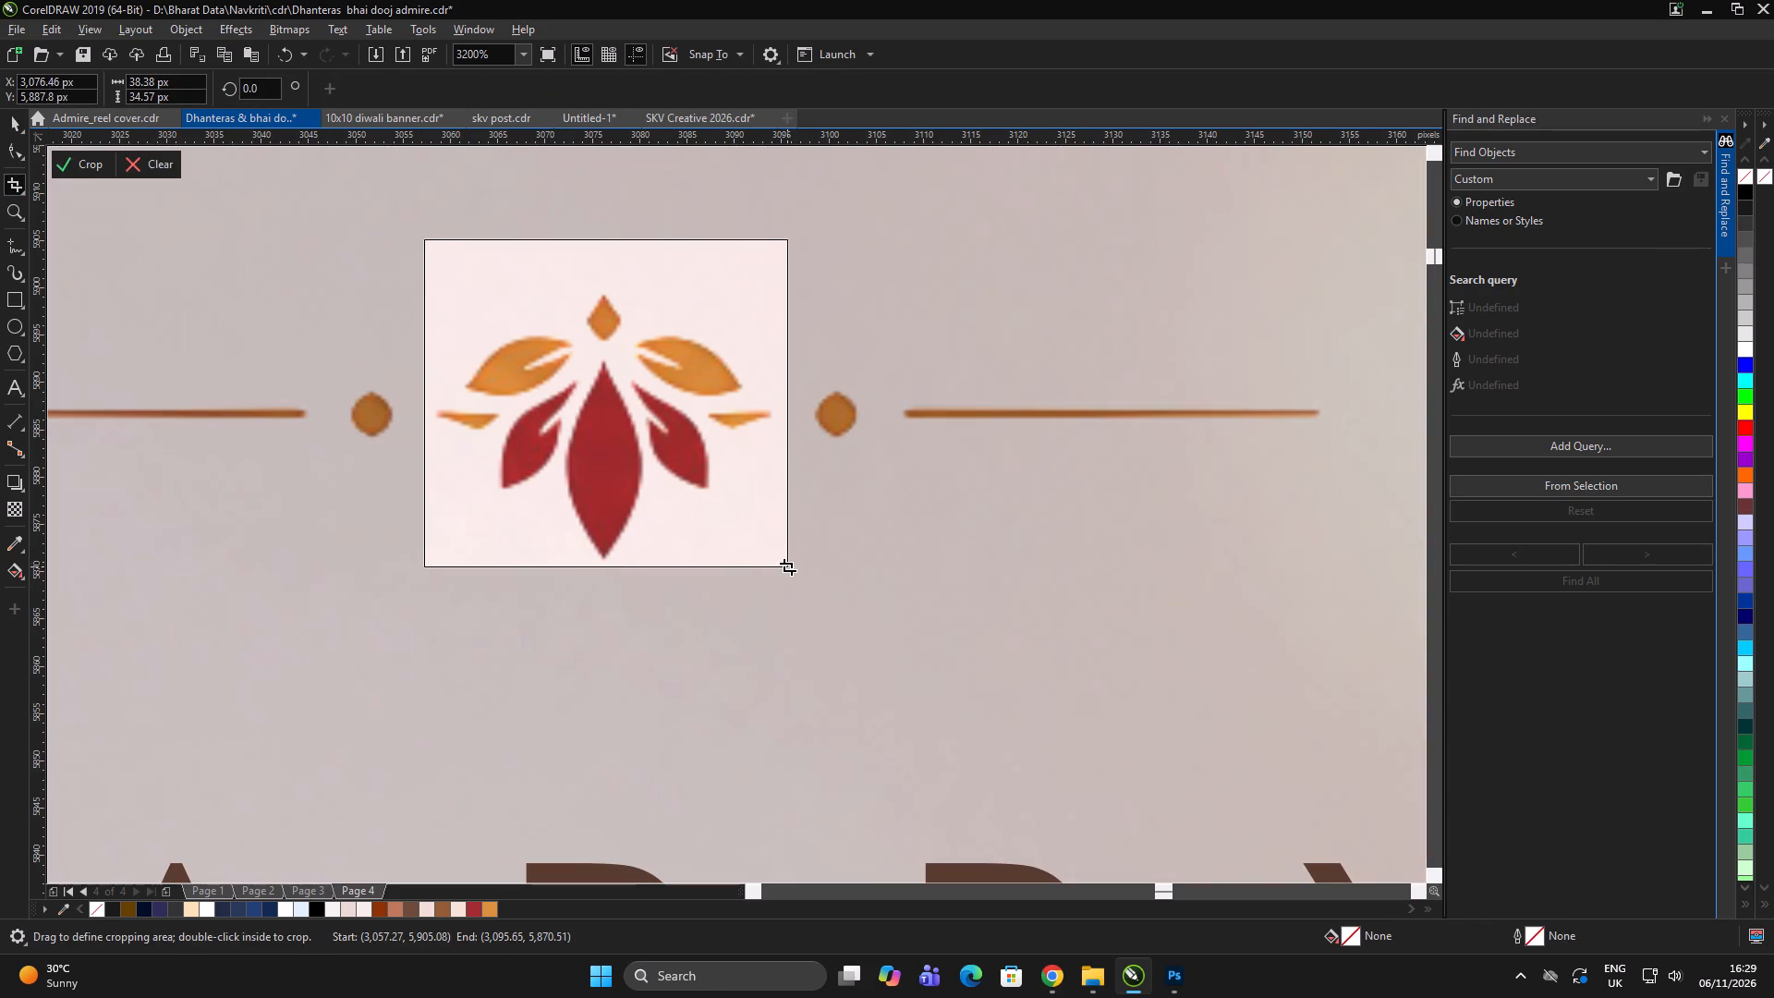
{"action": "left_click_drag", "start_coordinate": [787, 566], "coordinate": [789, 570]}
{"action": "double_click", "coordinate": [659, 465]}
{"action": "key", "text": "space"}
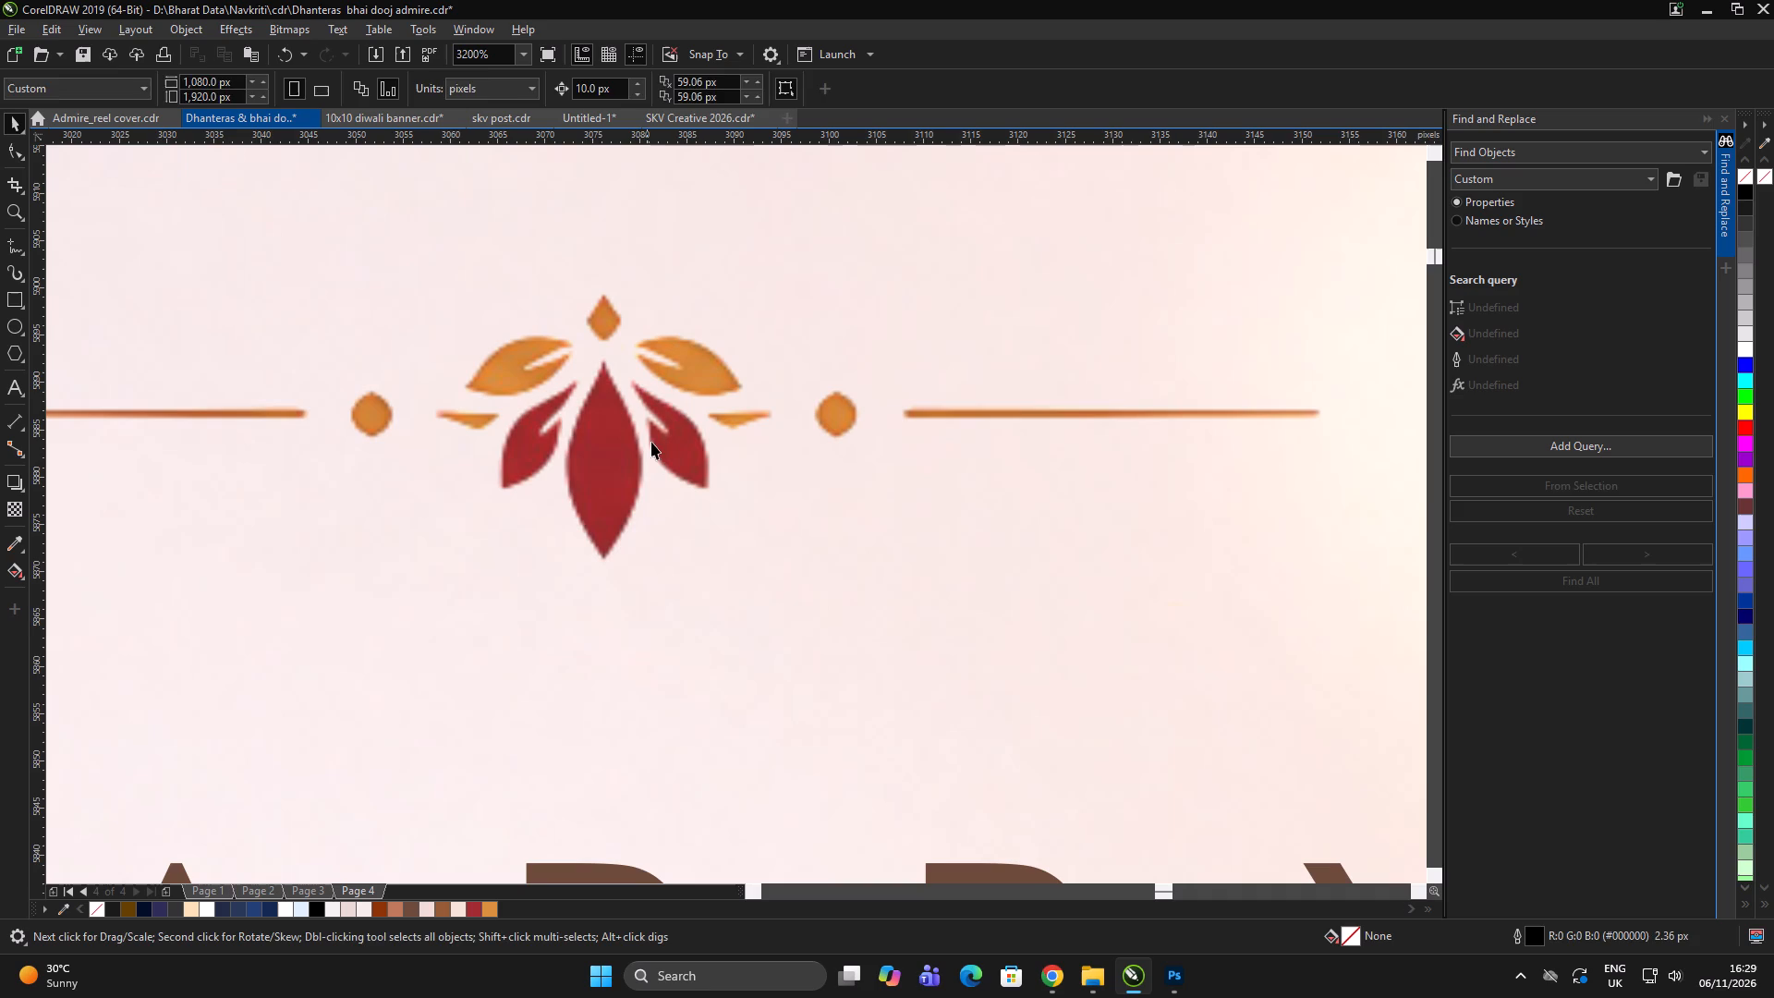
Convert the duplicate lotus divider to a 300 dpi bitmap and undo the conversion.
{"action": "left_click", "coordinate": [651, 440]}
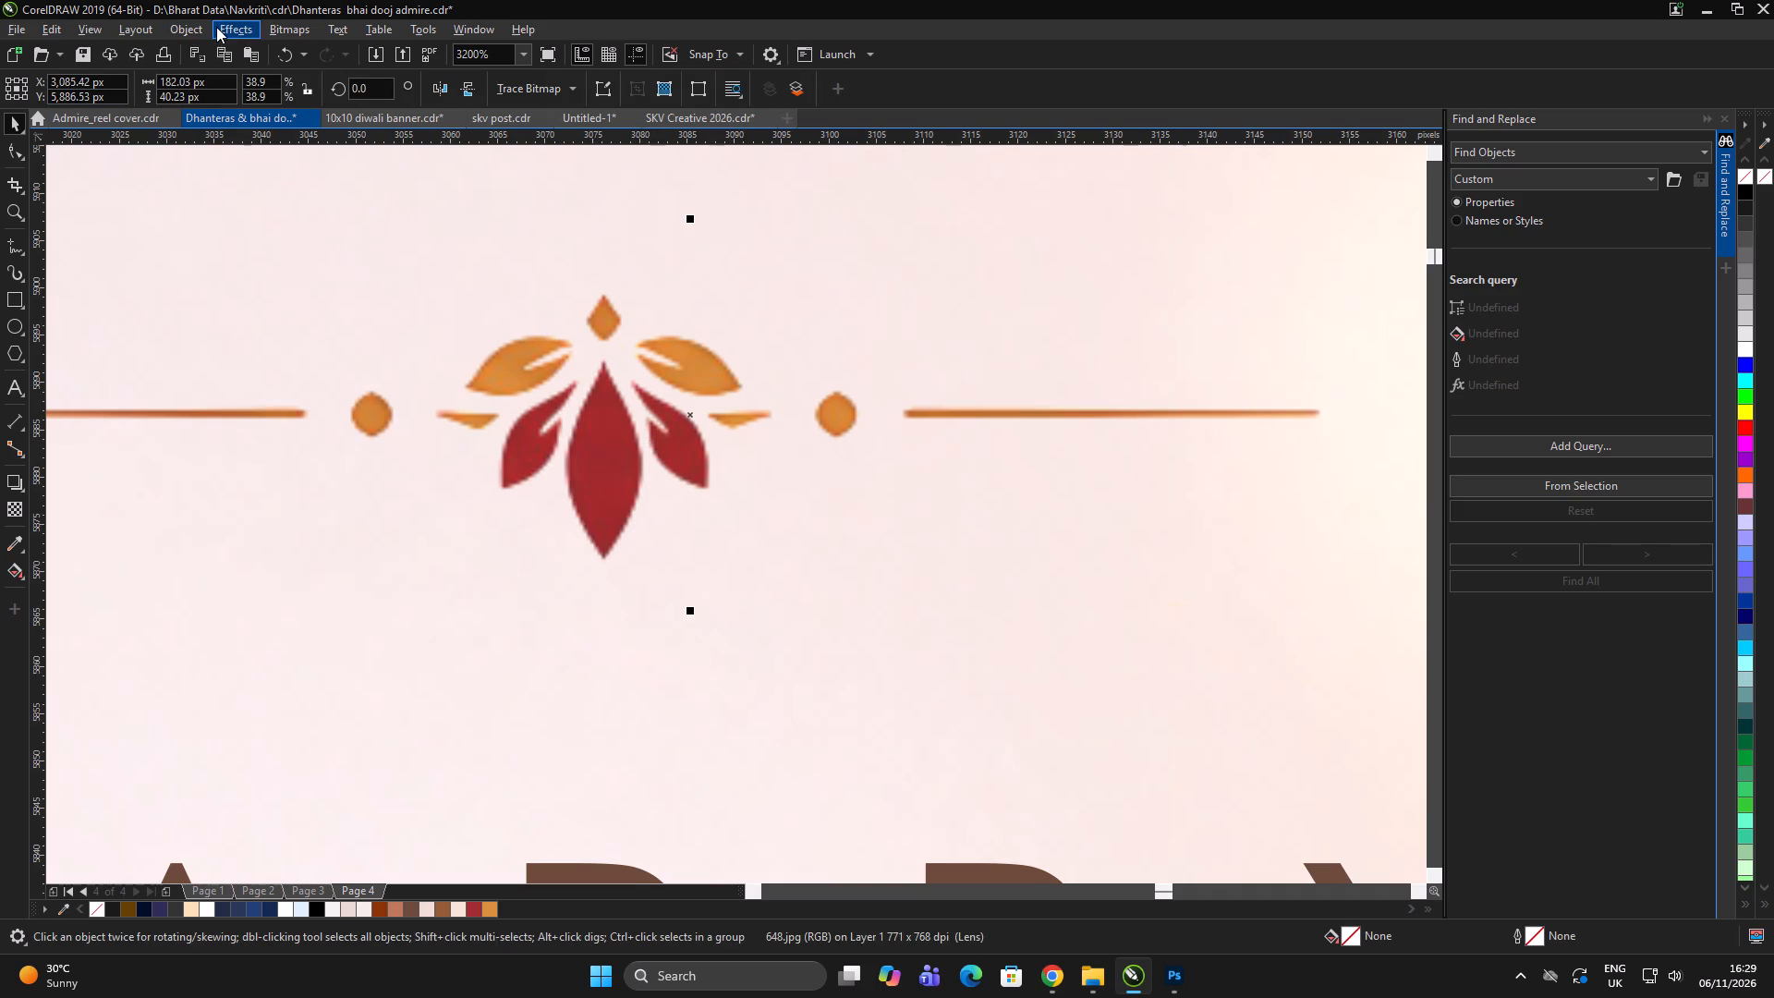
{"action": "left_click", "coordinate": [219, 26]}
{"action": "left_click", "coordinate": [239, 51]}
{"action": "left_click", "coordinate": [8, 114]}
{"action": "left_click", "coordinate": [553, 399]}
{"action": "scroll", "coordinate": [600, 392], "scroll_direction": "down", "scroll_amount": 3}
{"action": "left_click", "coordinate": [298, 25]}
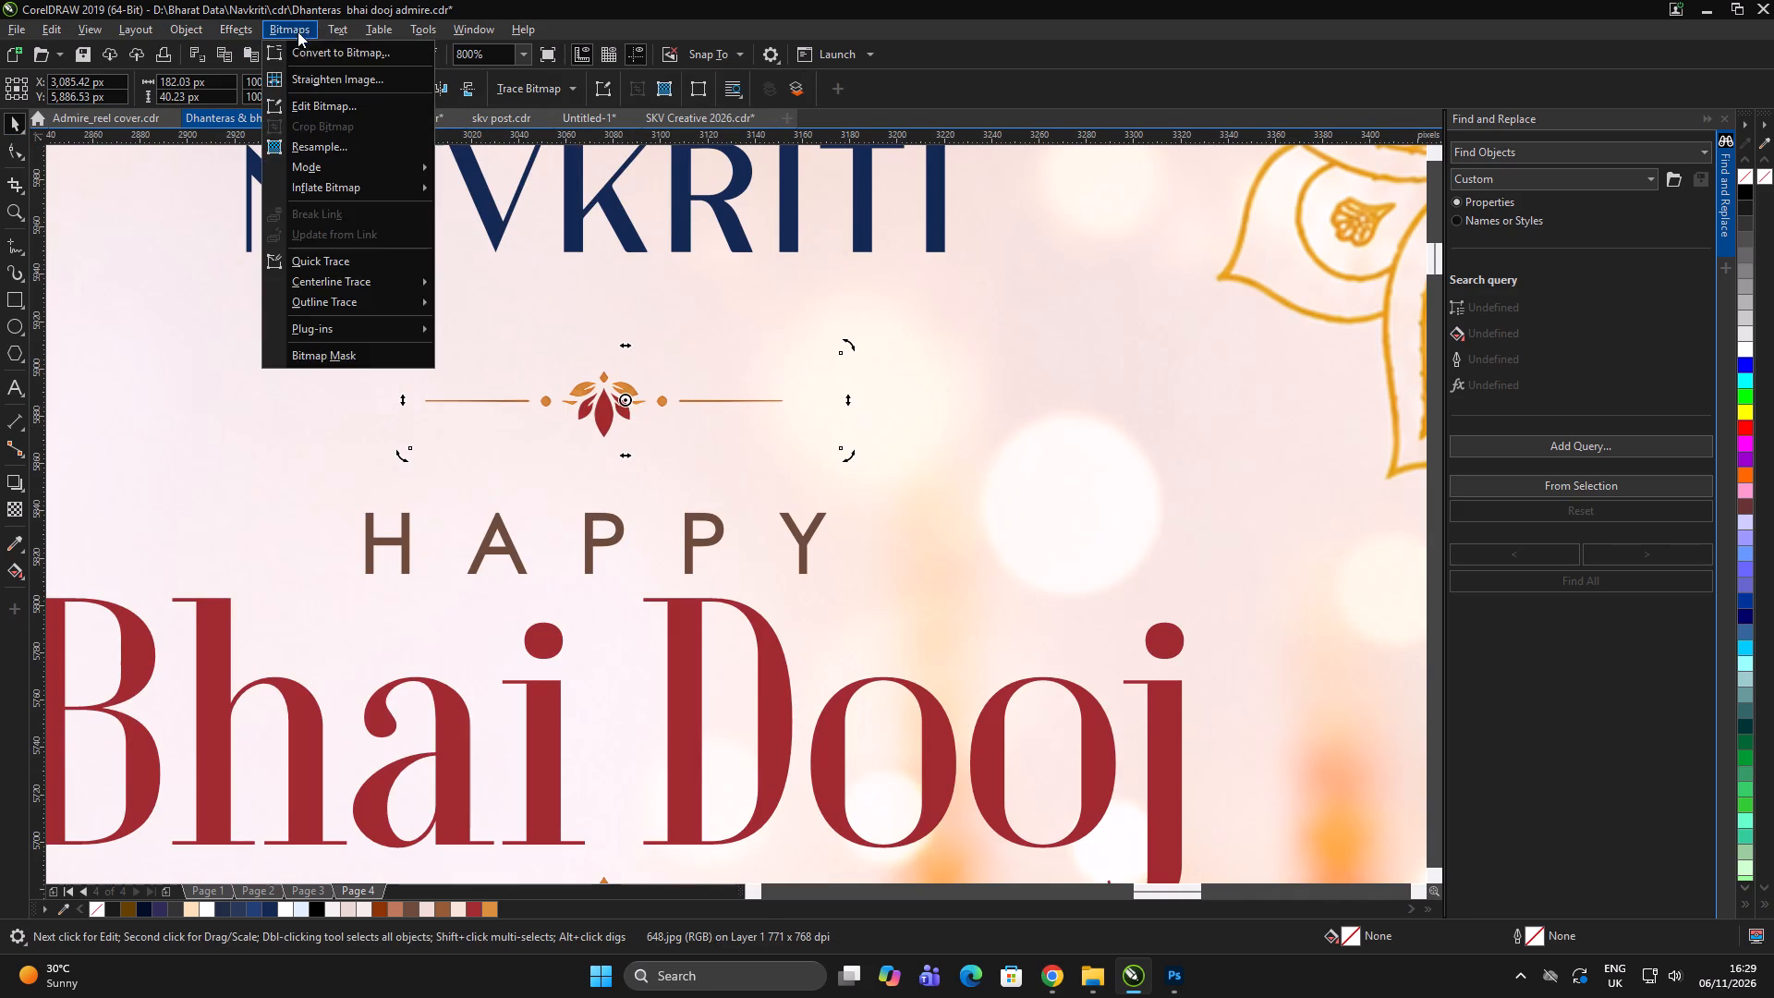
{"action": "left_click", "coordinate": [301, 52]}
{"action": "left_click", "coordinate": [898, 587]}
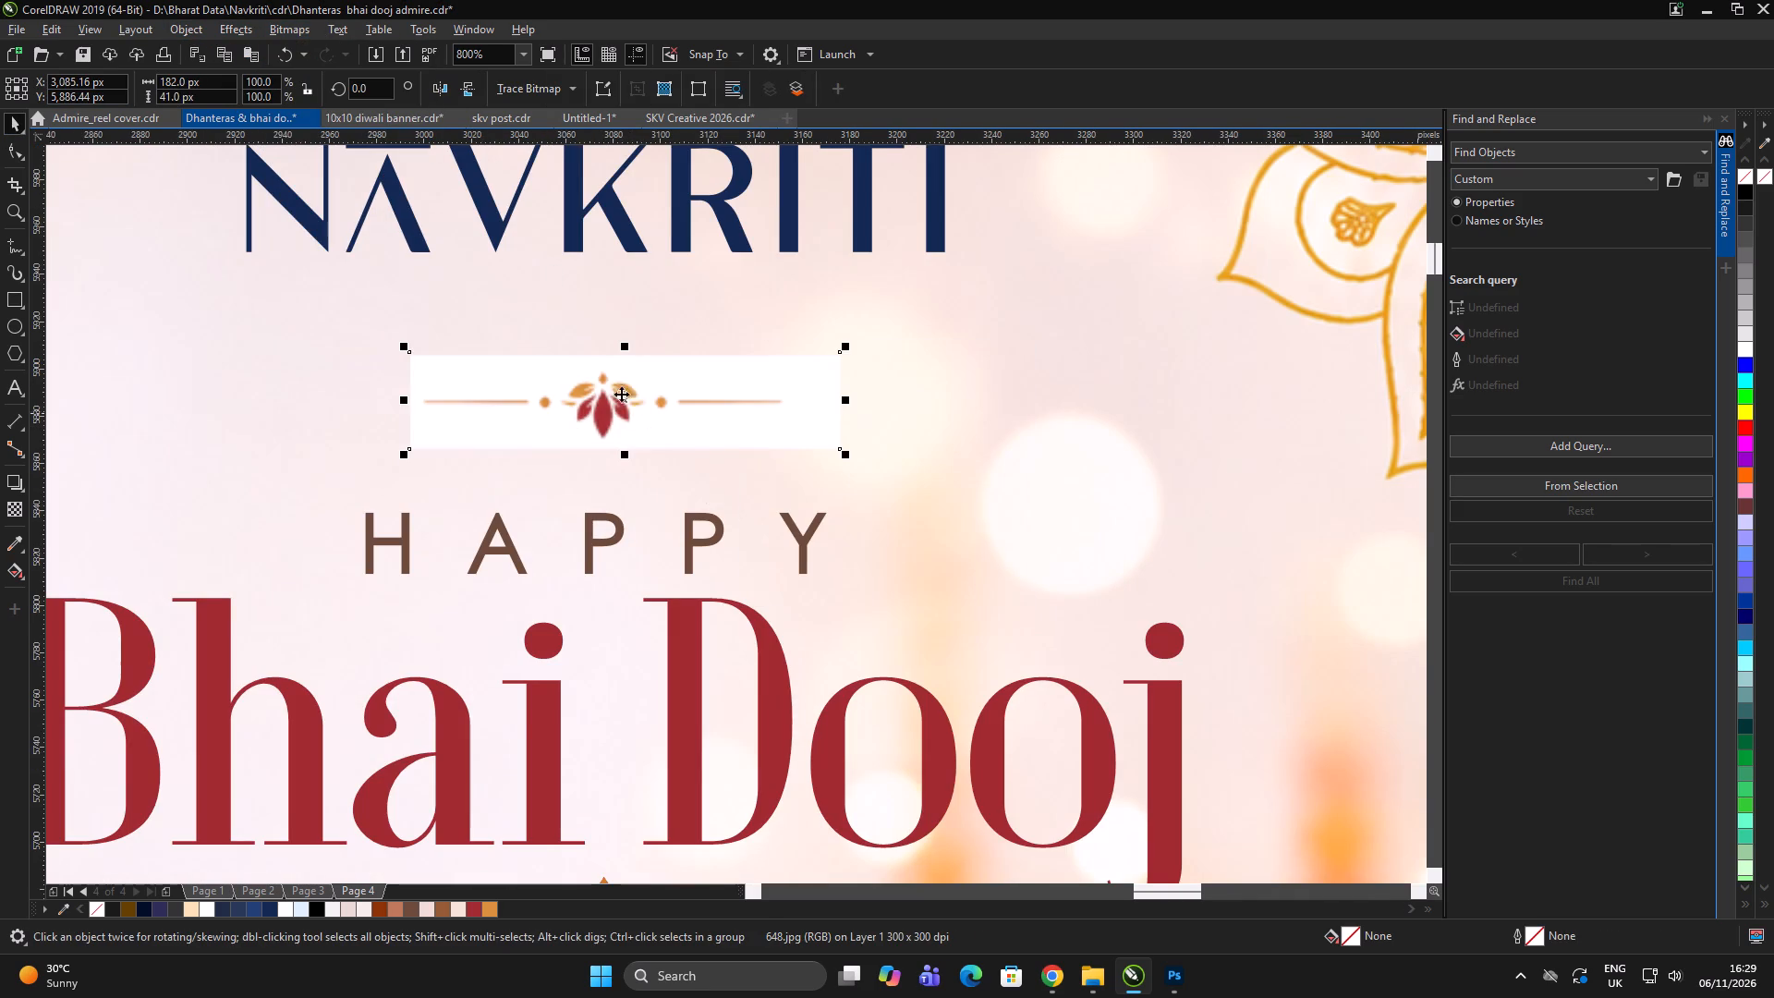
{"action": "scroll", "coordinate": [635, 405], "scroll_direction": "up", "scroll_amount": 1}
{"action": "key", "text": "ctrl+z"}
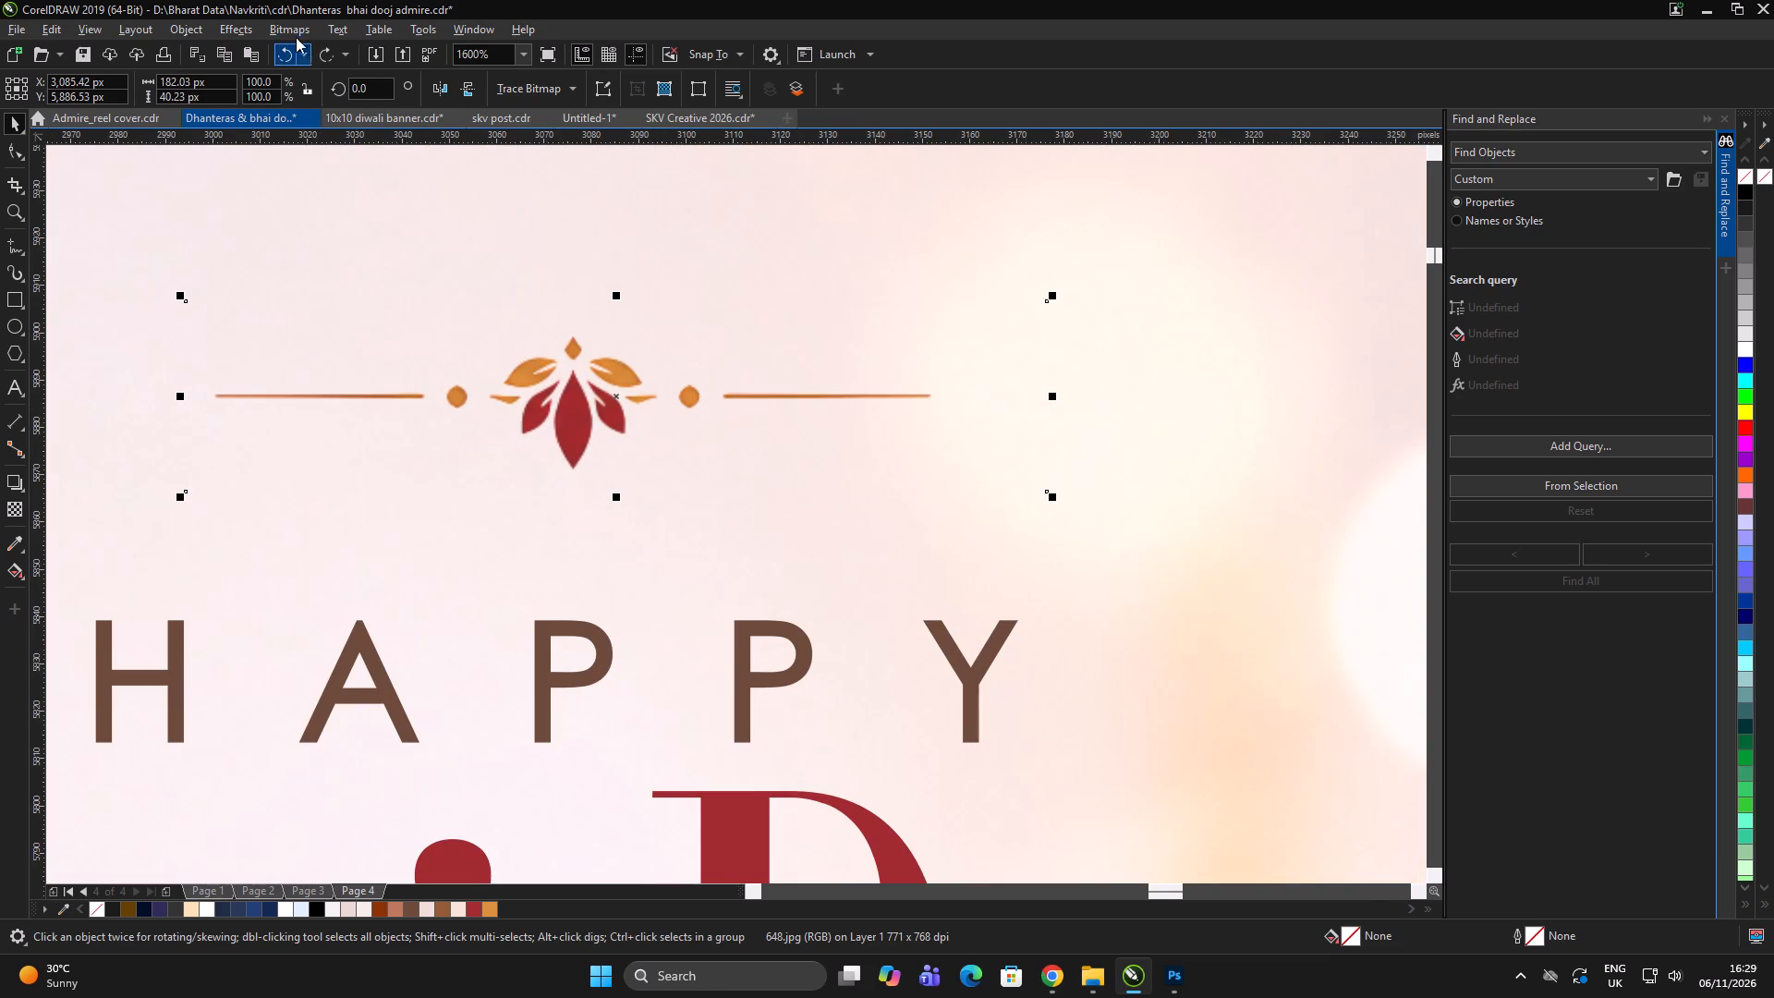
Convert the duplicate lotus divider to a 900 dpi RGB bitmap with a transparent background.
{"action": "left_click", "coordinate": [287, 26]}
{"action": "left_click", "coordinate": [291, 49]}
{"action": "left_click", "coordinate": [865, 389]}
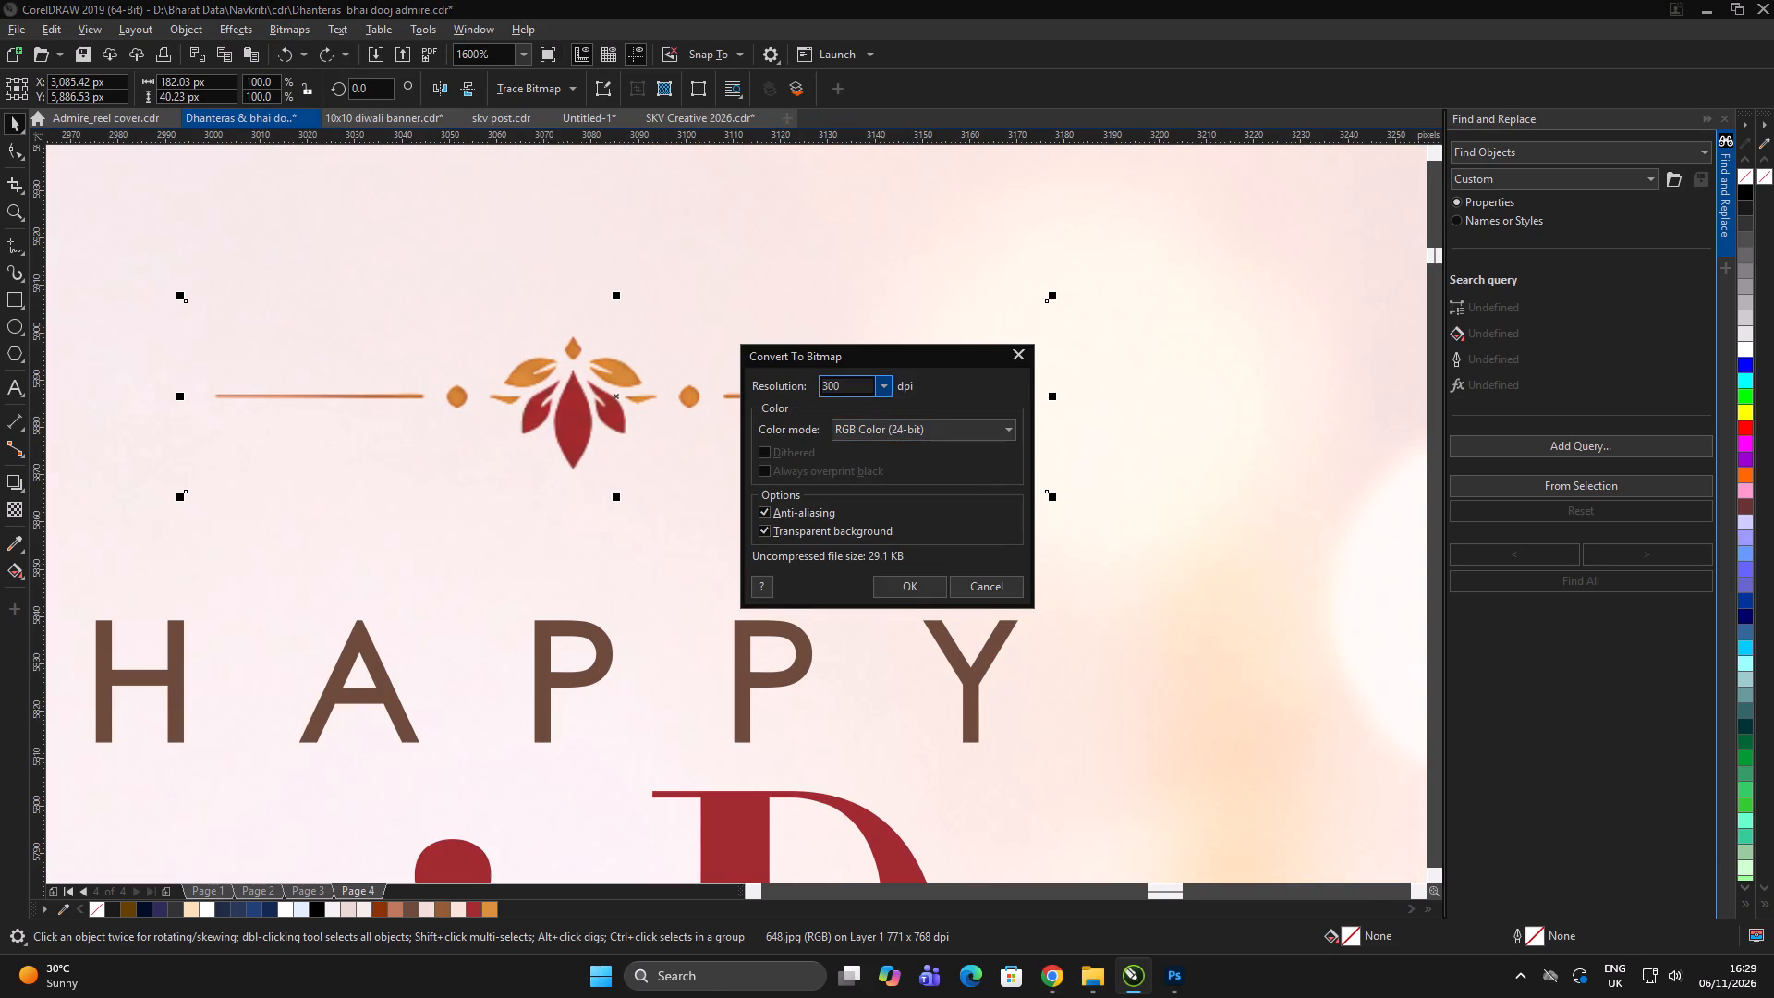
{"action": "left_click_drag", "start_coordinate": [863, 385], "coordinate": [781, 386]}
{"action": "type", "text": "900"}
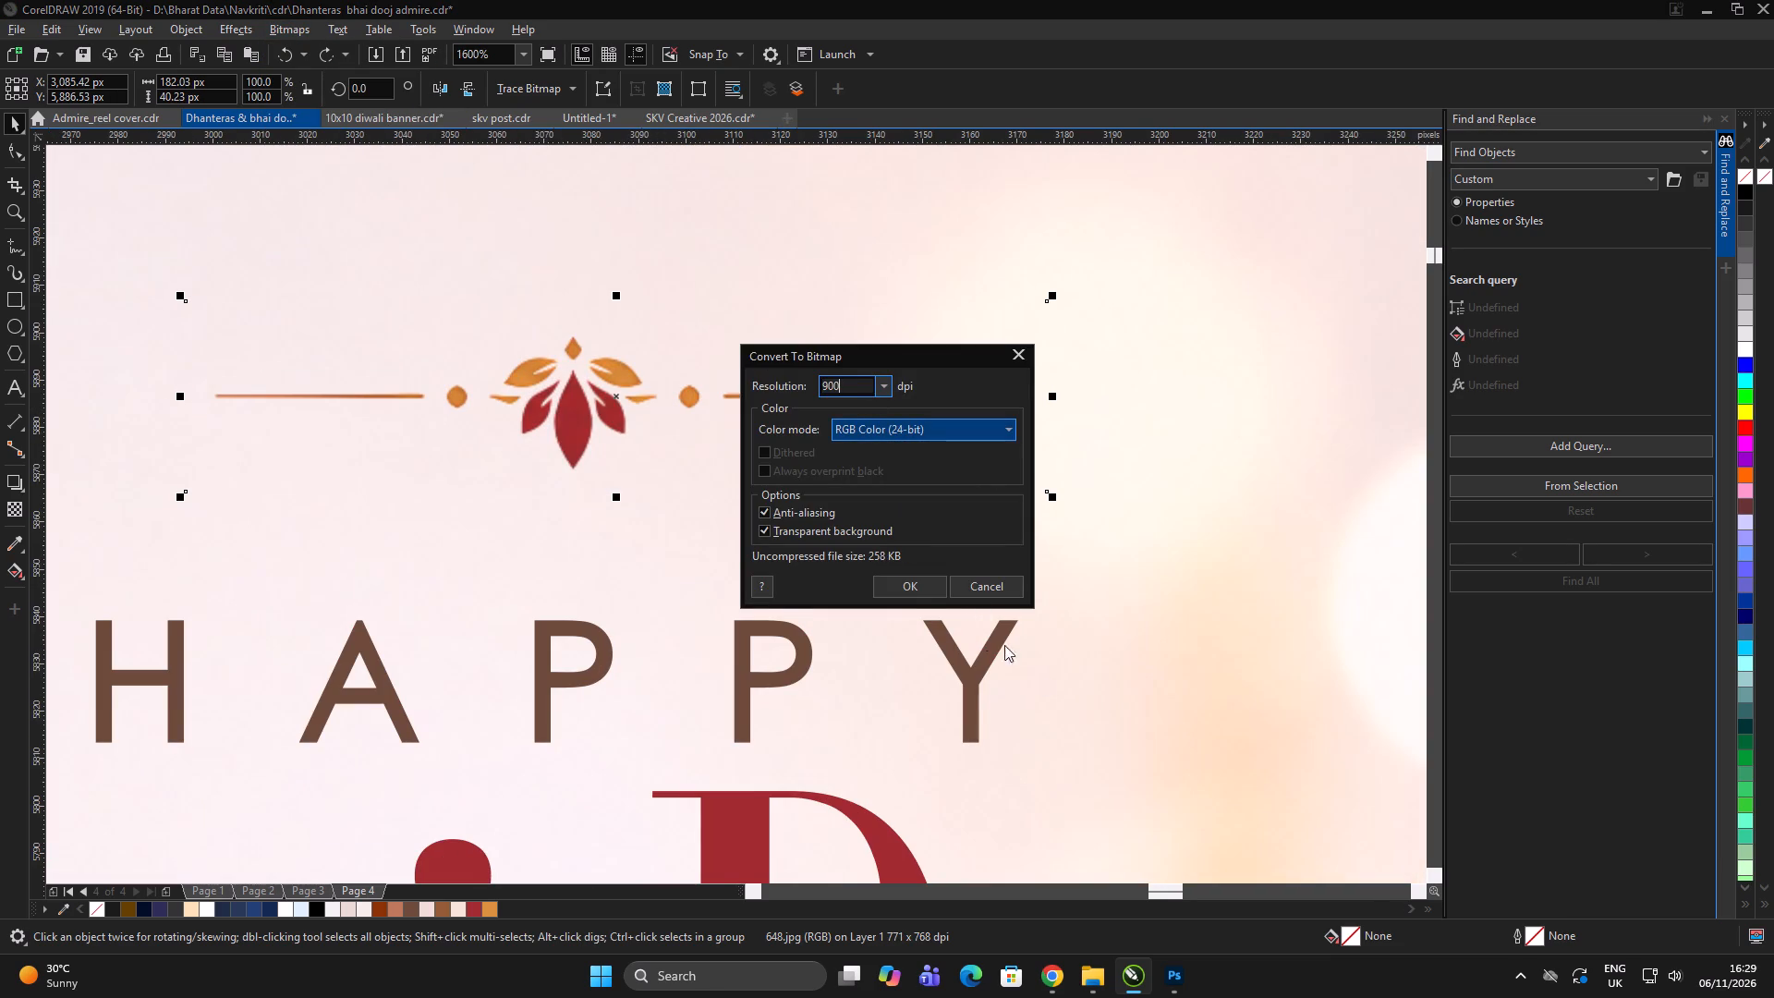
{"action": "left_click", "coordinate": [899, 582]}
Crop the converted divider to its central lotus, removing the side dots and lines.
{"action": "scroll", "coordinate": [629, 409], "scroll_direction": "up", "scroll_amount": 1}
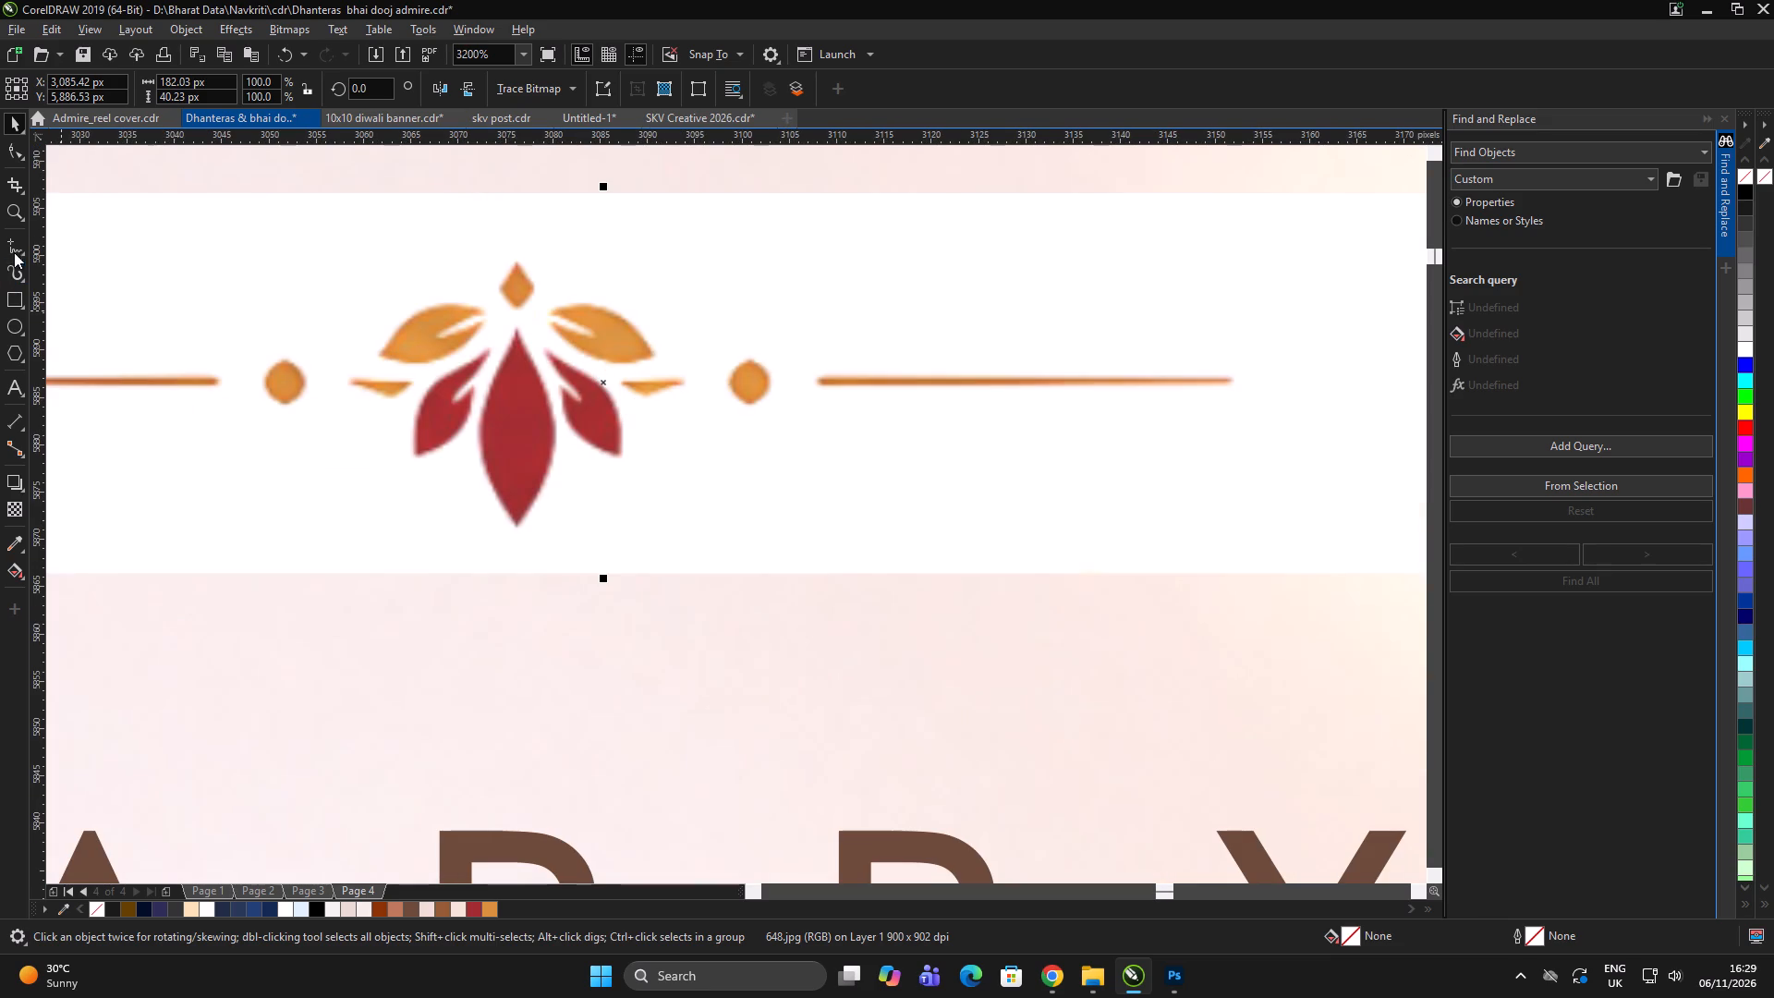
{"action": "left_click", "coordinate": [13, 195]}
{"action": "left_click_drag", "start_coordinate": [334, 223], "coordinate": [696, 542]}
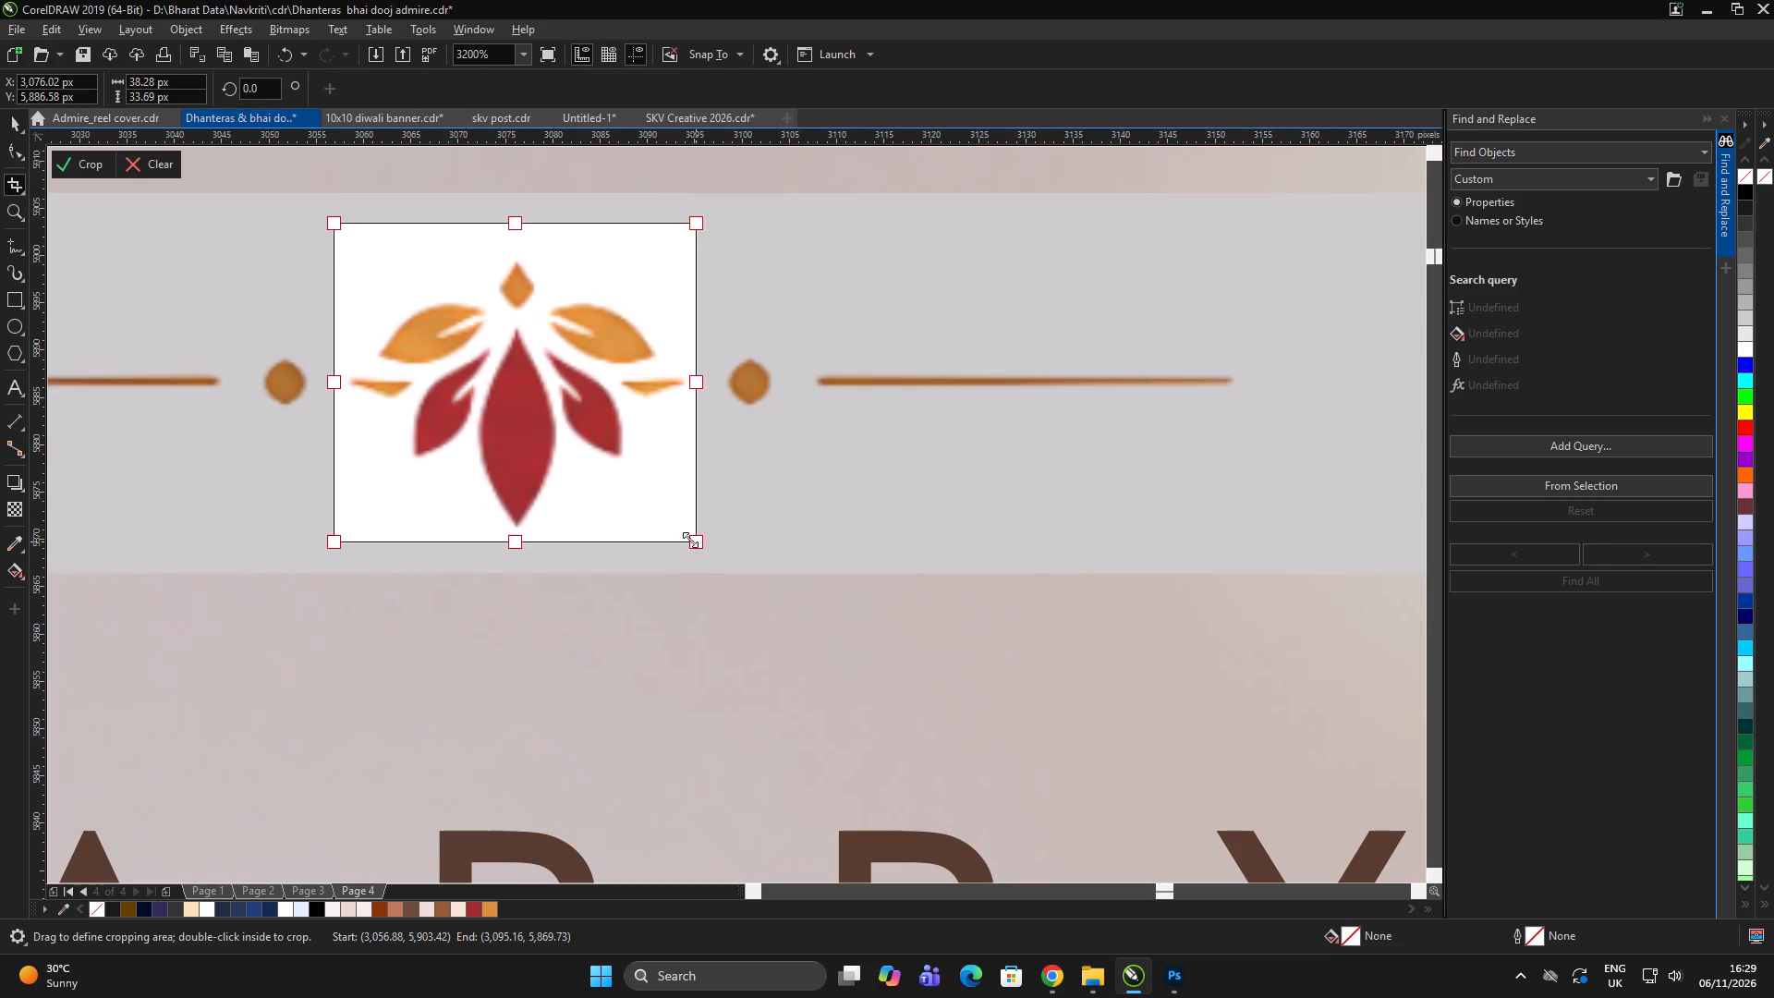
{"action": "double_click", "coordinate": [589, 470]}
{"action": "key", "text": "space"}
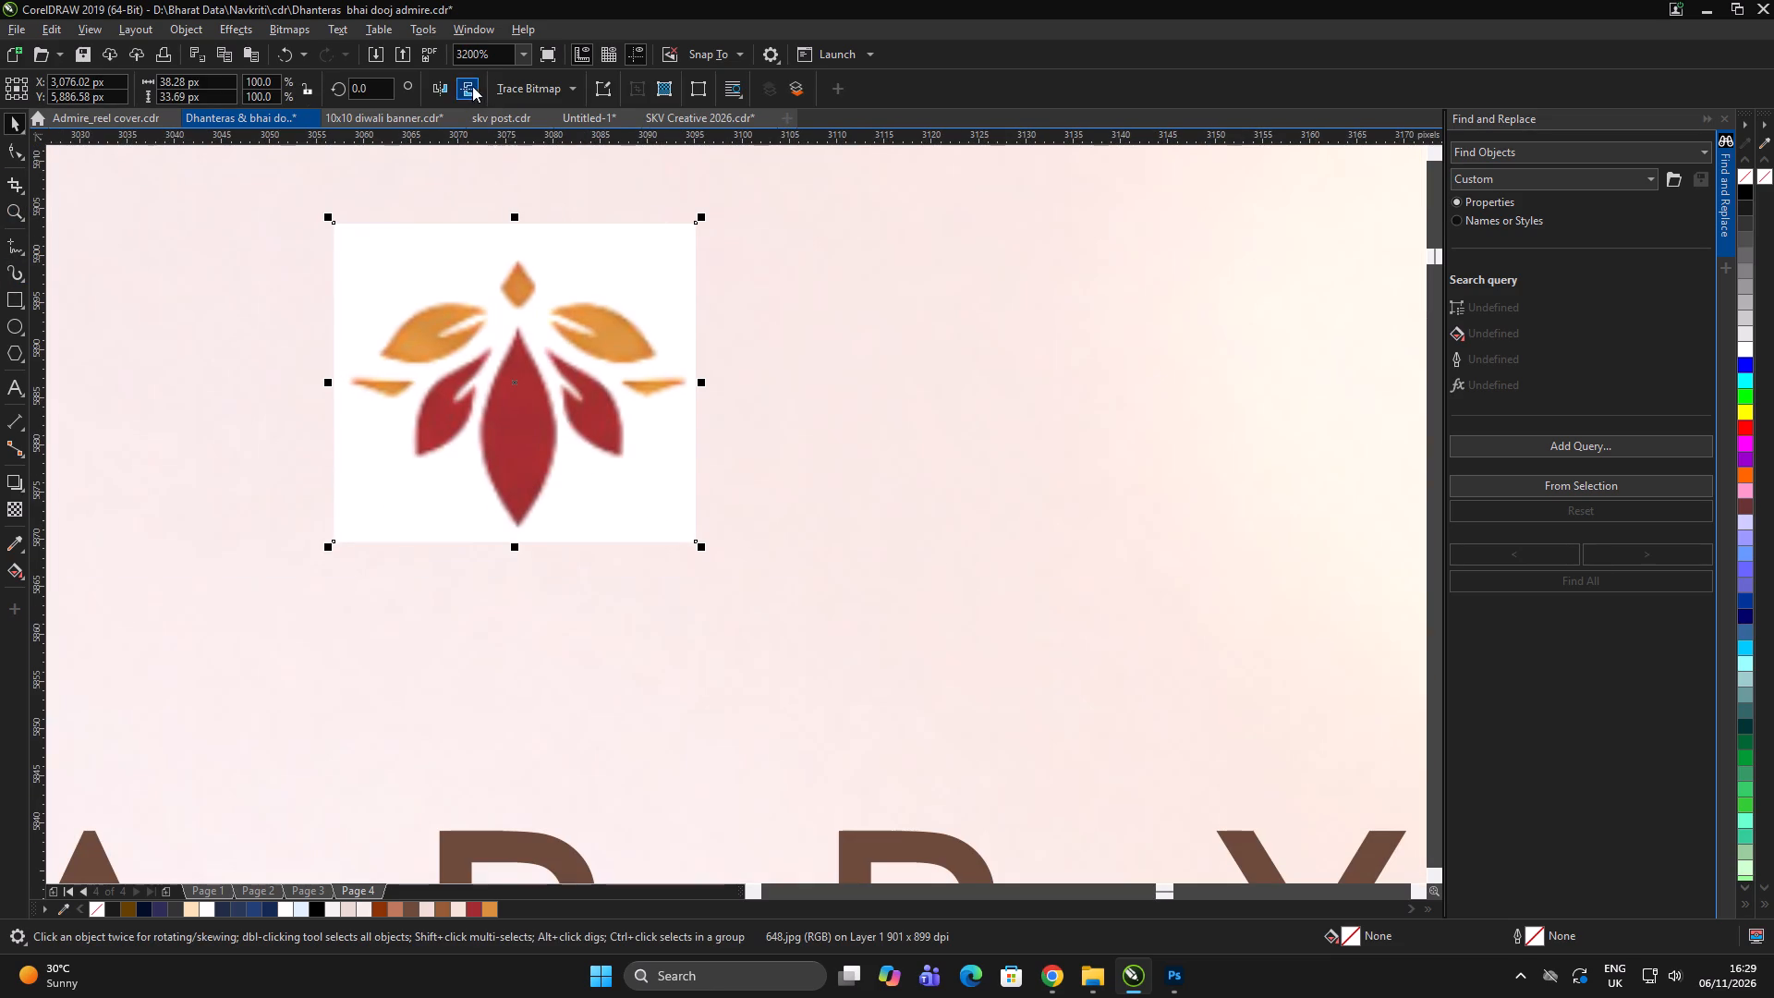
Flip the cropped lotus vertically and set its merge mode to Multiply.
{"action": "left_click", "coordinate": [472, 86]}
{"action": "left_click", "coordinate": [13, 506]}
{"action": "left_click", "coordinate": [252, 92]}
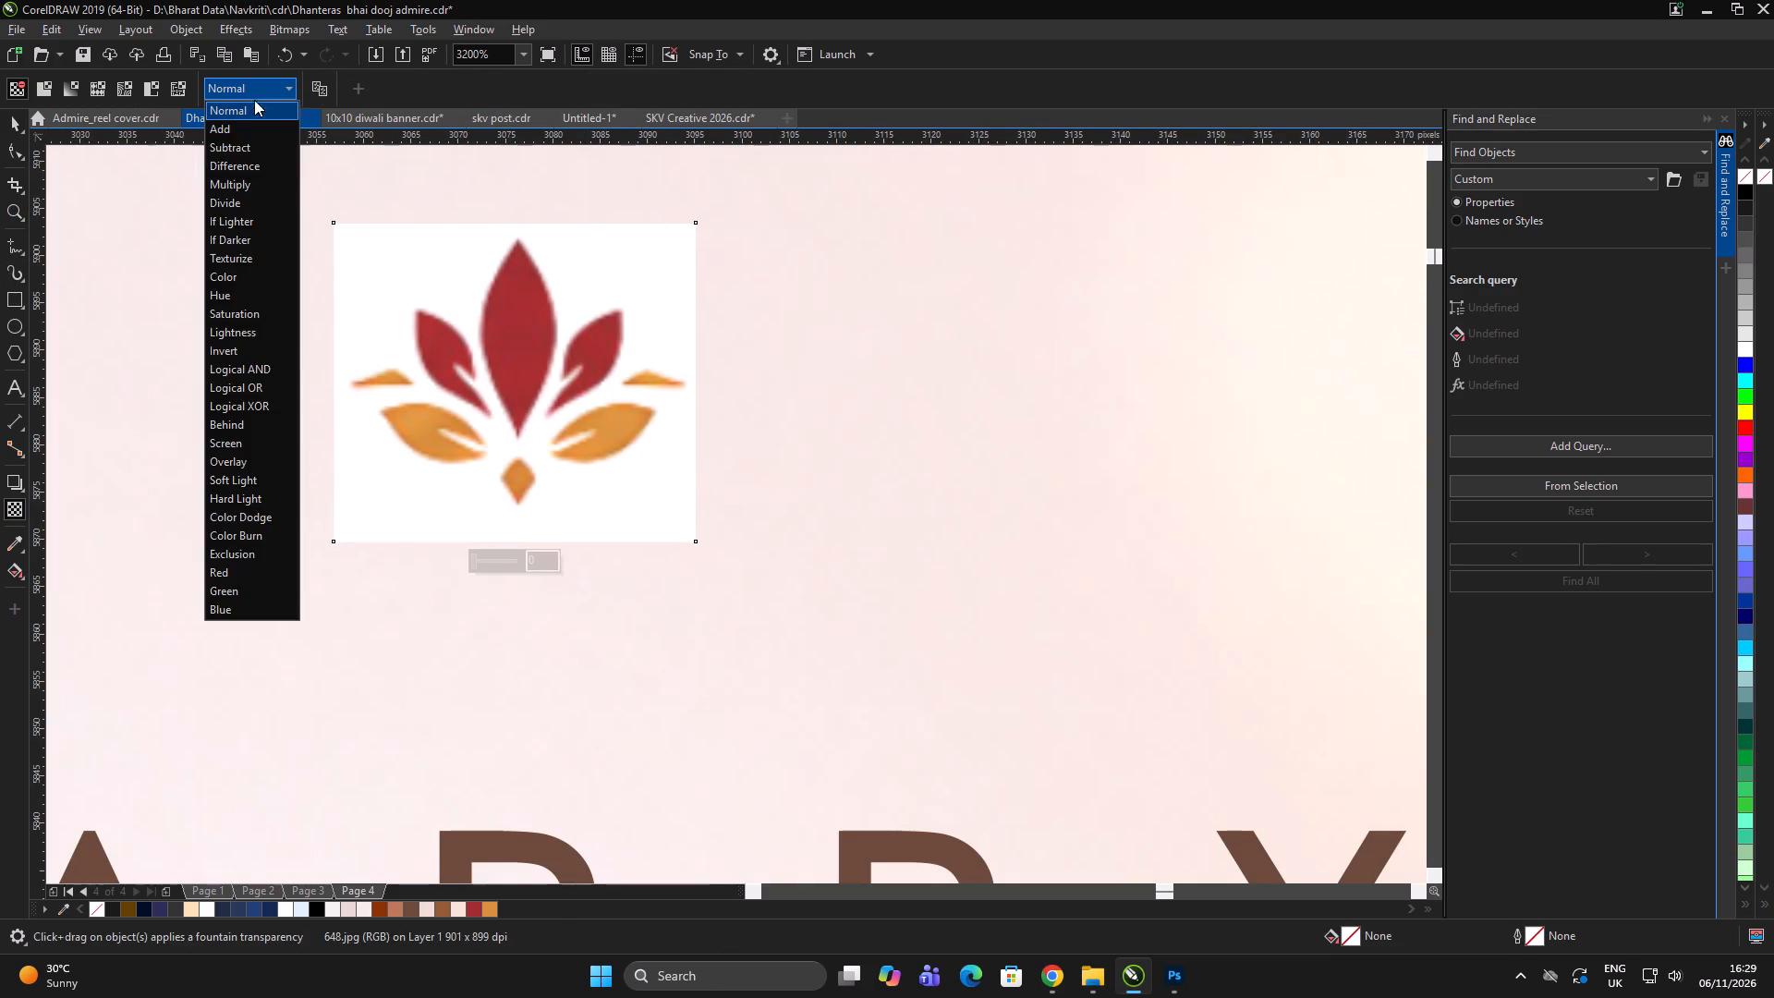
{"action": "left_click", "coordinate": [230, 186]}
{"action": "left_click", "coordinate": [19, 120]}
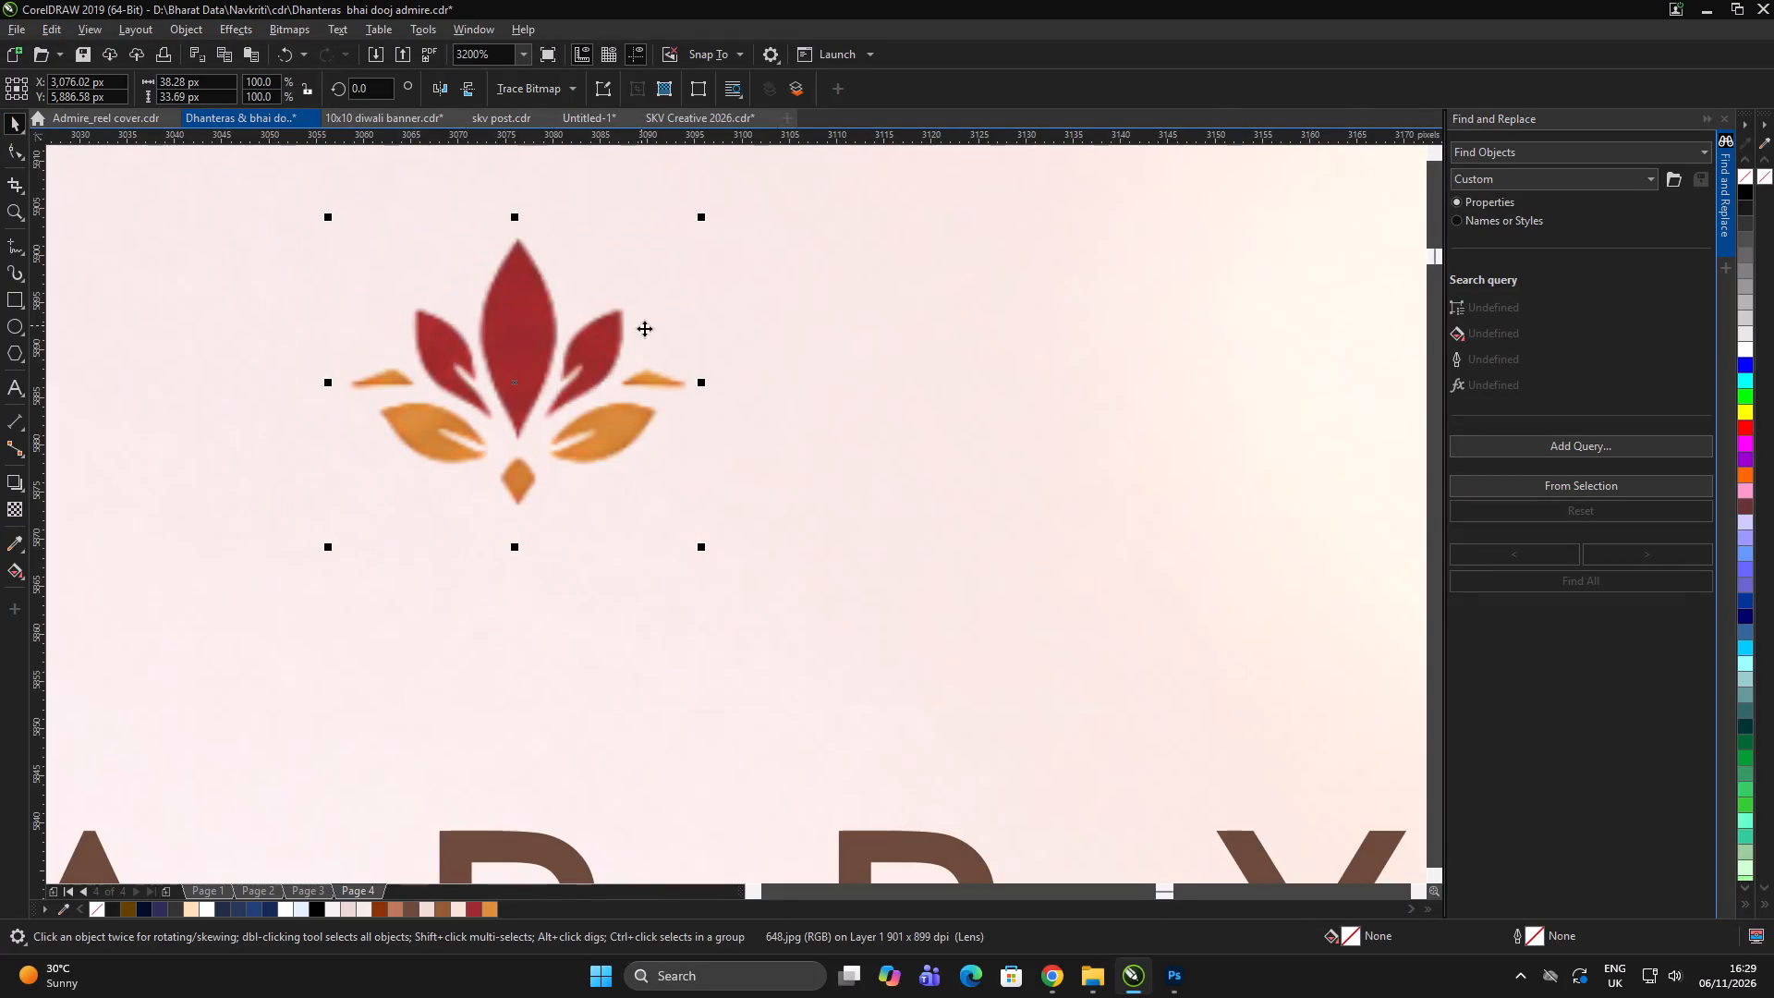
Move the flipped lotus down so it sits just above the HAPPY text.
{"action": "scroll", "coordinate": [637, 331], "scroll_direction": "down", "scroll_amount": 2}
{"action": "left_click_drag", "start_coordinate": [612, 333], "coordinate": [607, 378]}
{"action": "scroll", "coordinate": [639, 349], "scroll_direction": "down", "scroll_amount": 3}
{"action": "left_click", "coordinate": [1063, 367]}
{"action": "double_click", "coordinate": [1078, 364]}
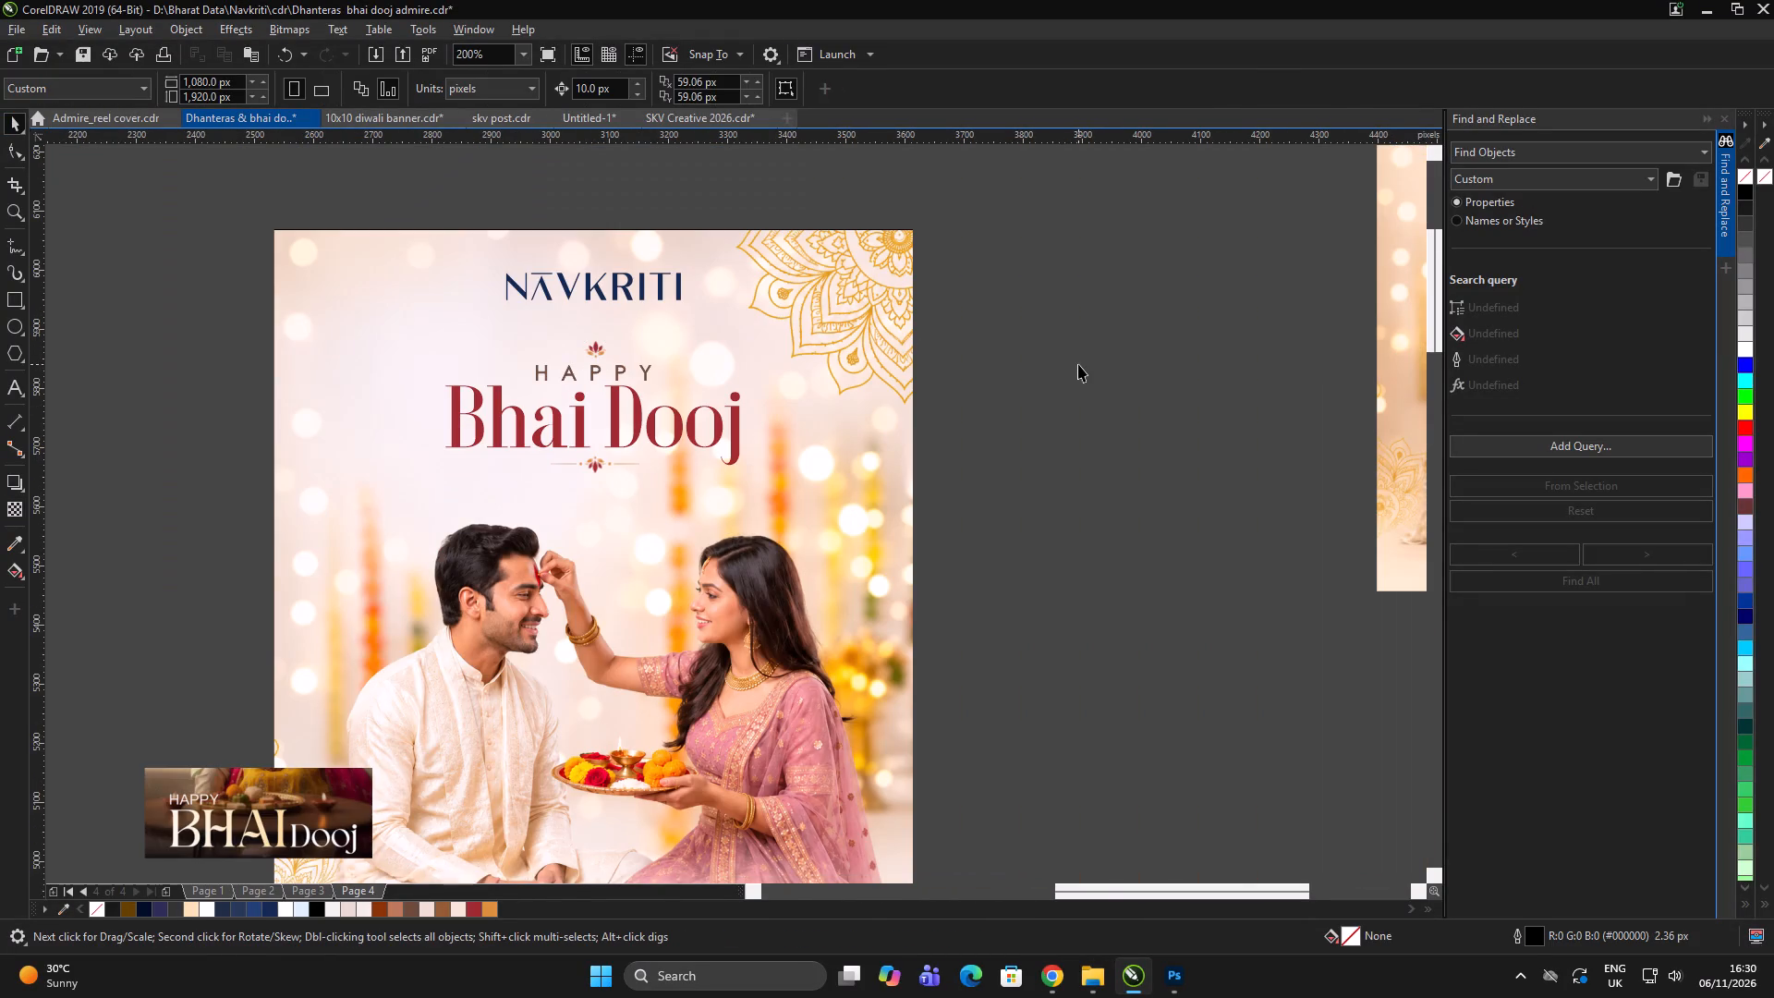
Enlarge the HAPPY text to about 8.6 pt, keeping it centred above Bhai Dooj.
{"action": "scroll", "coordinate": [660, 391], "scroll_direction": "up", "scroll_amount": 1}
{"action": "left_click", "coordinate": [619, 422]}
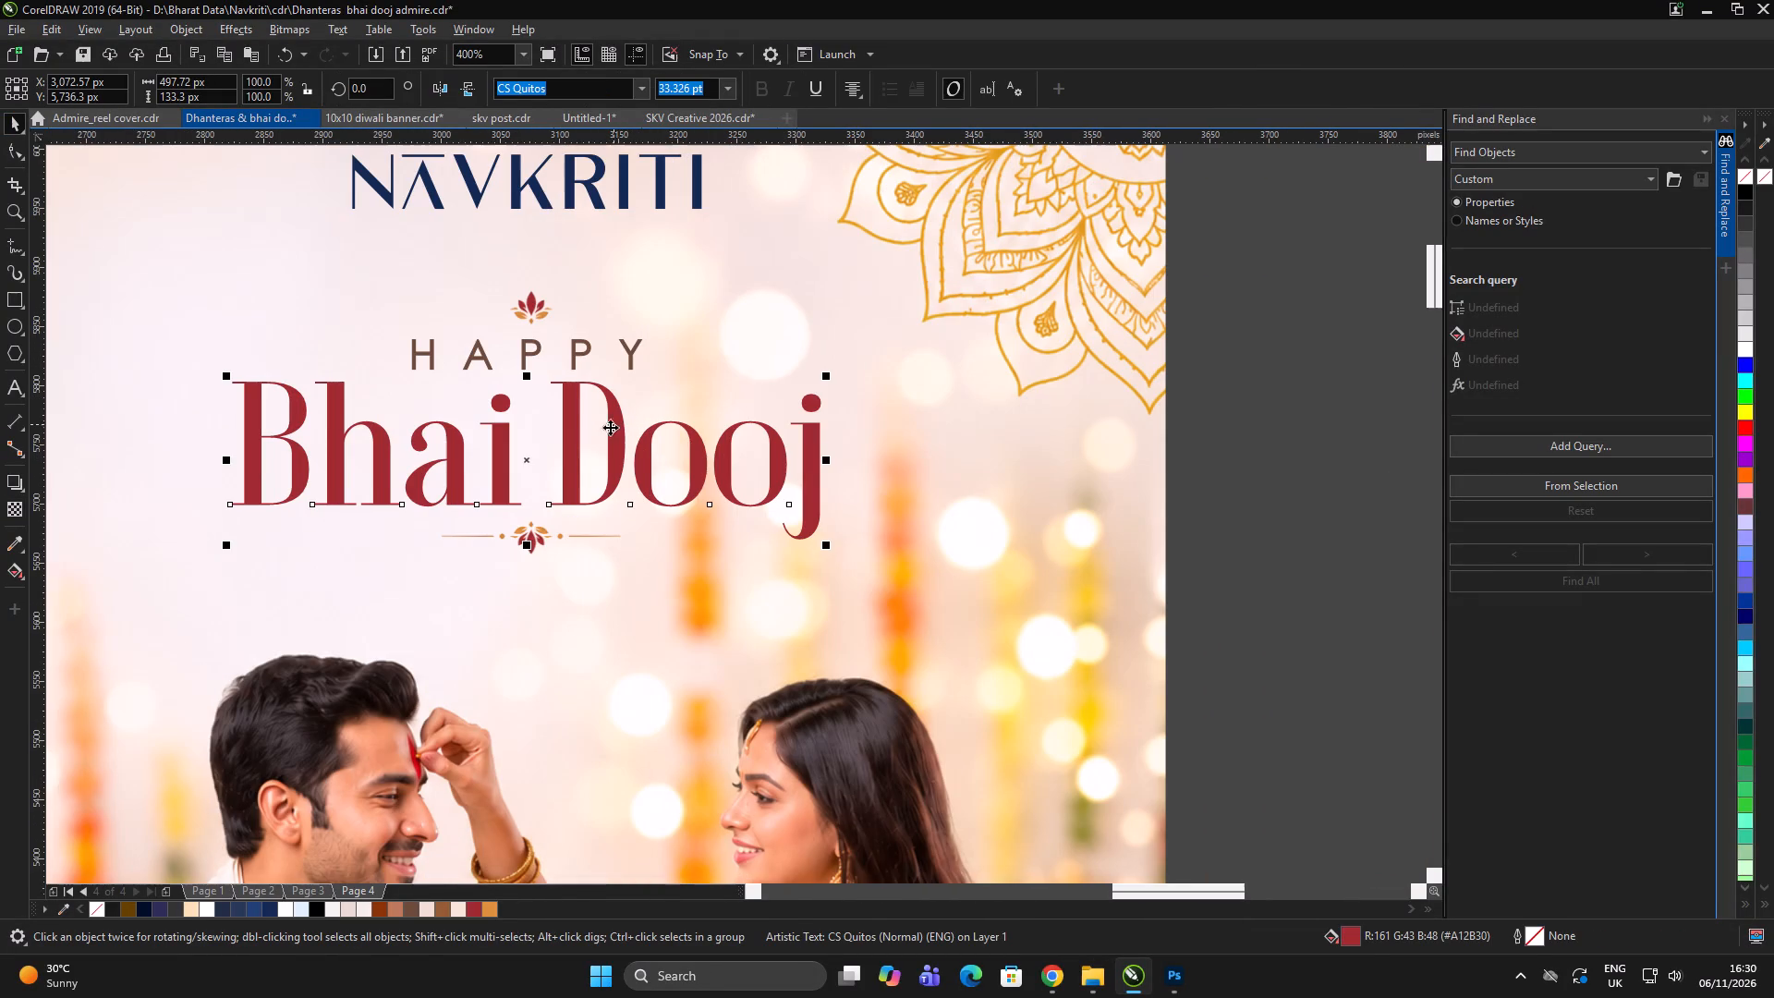
{"action": "left_click", "coordinate": [1231, 444]}
{"action": "scroll", "coordinate": [590, 373], "scroll_direction": "up", "scroll_amount": 1}
{"action": "left_click", "coordinate": [577, 335]}
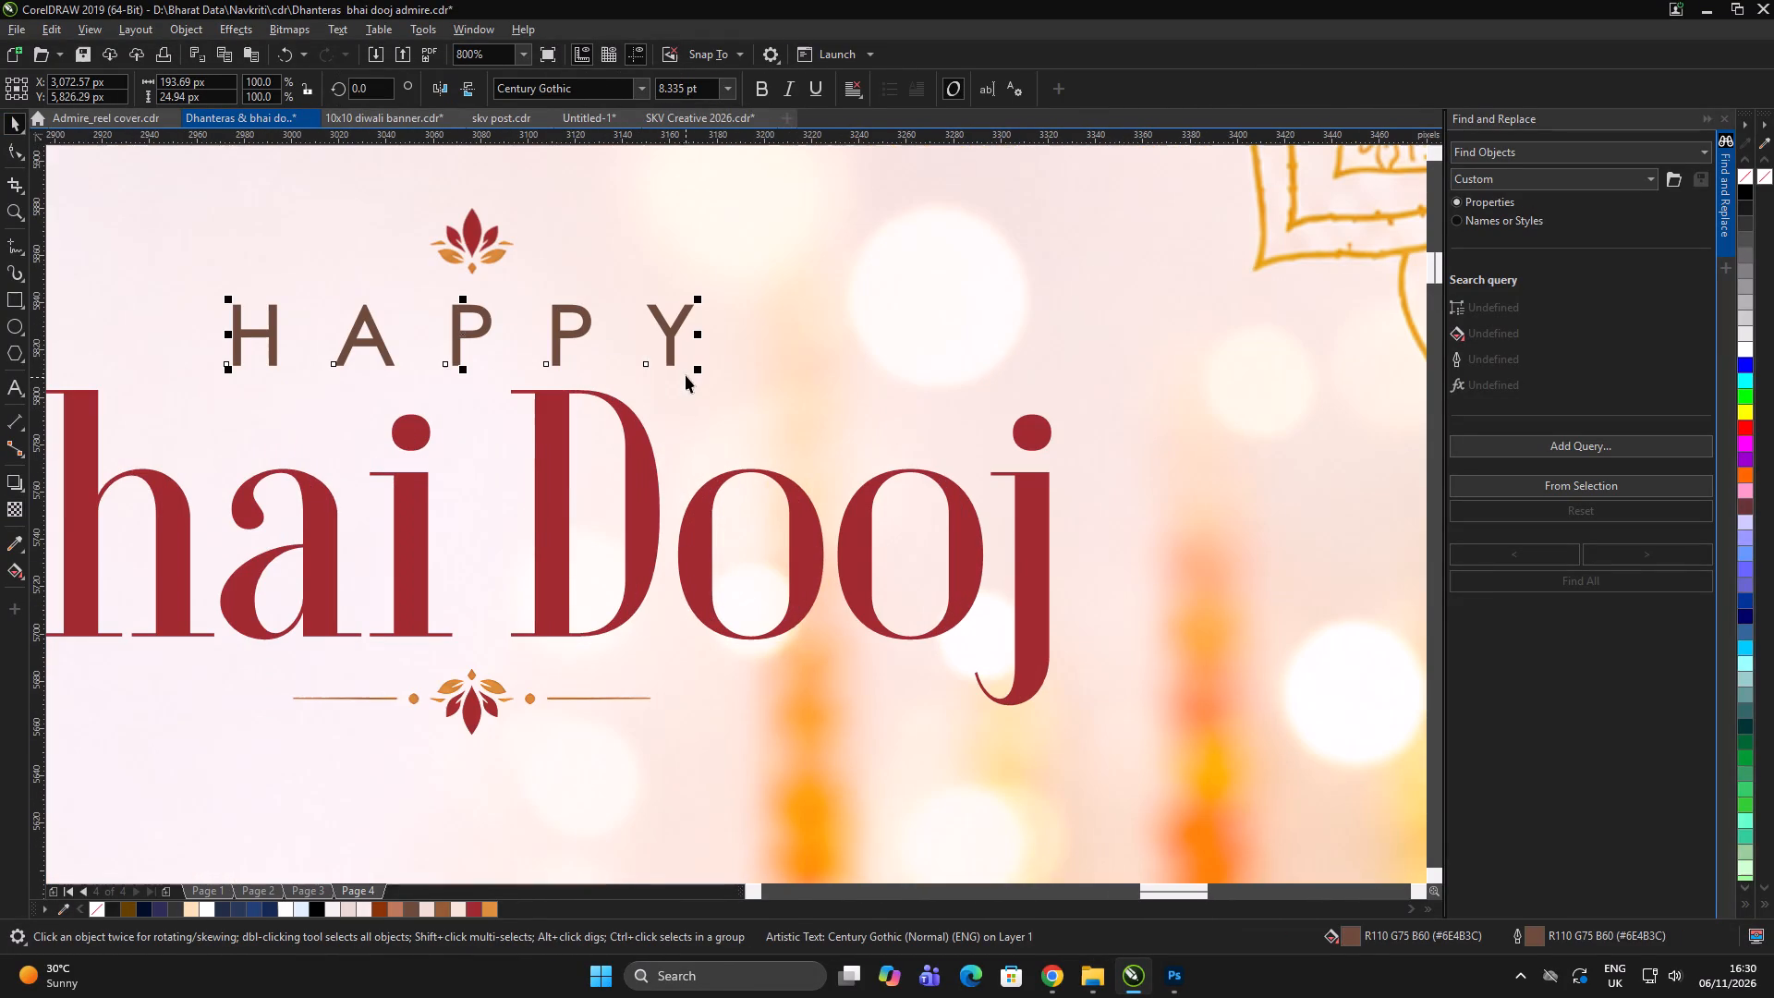
{"action": "left_click", "coordinate": [699, 373]}
{"action": "left_click", "coordinate": [676, 336]}
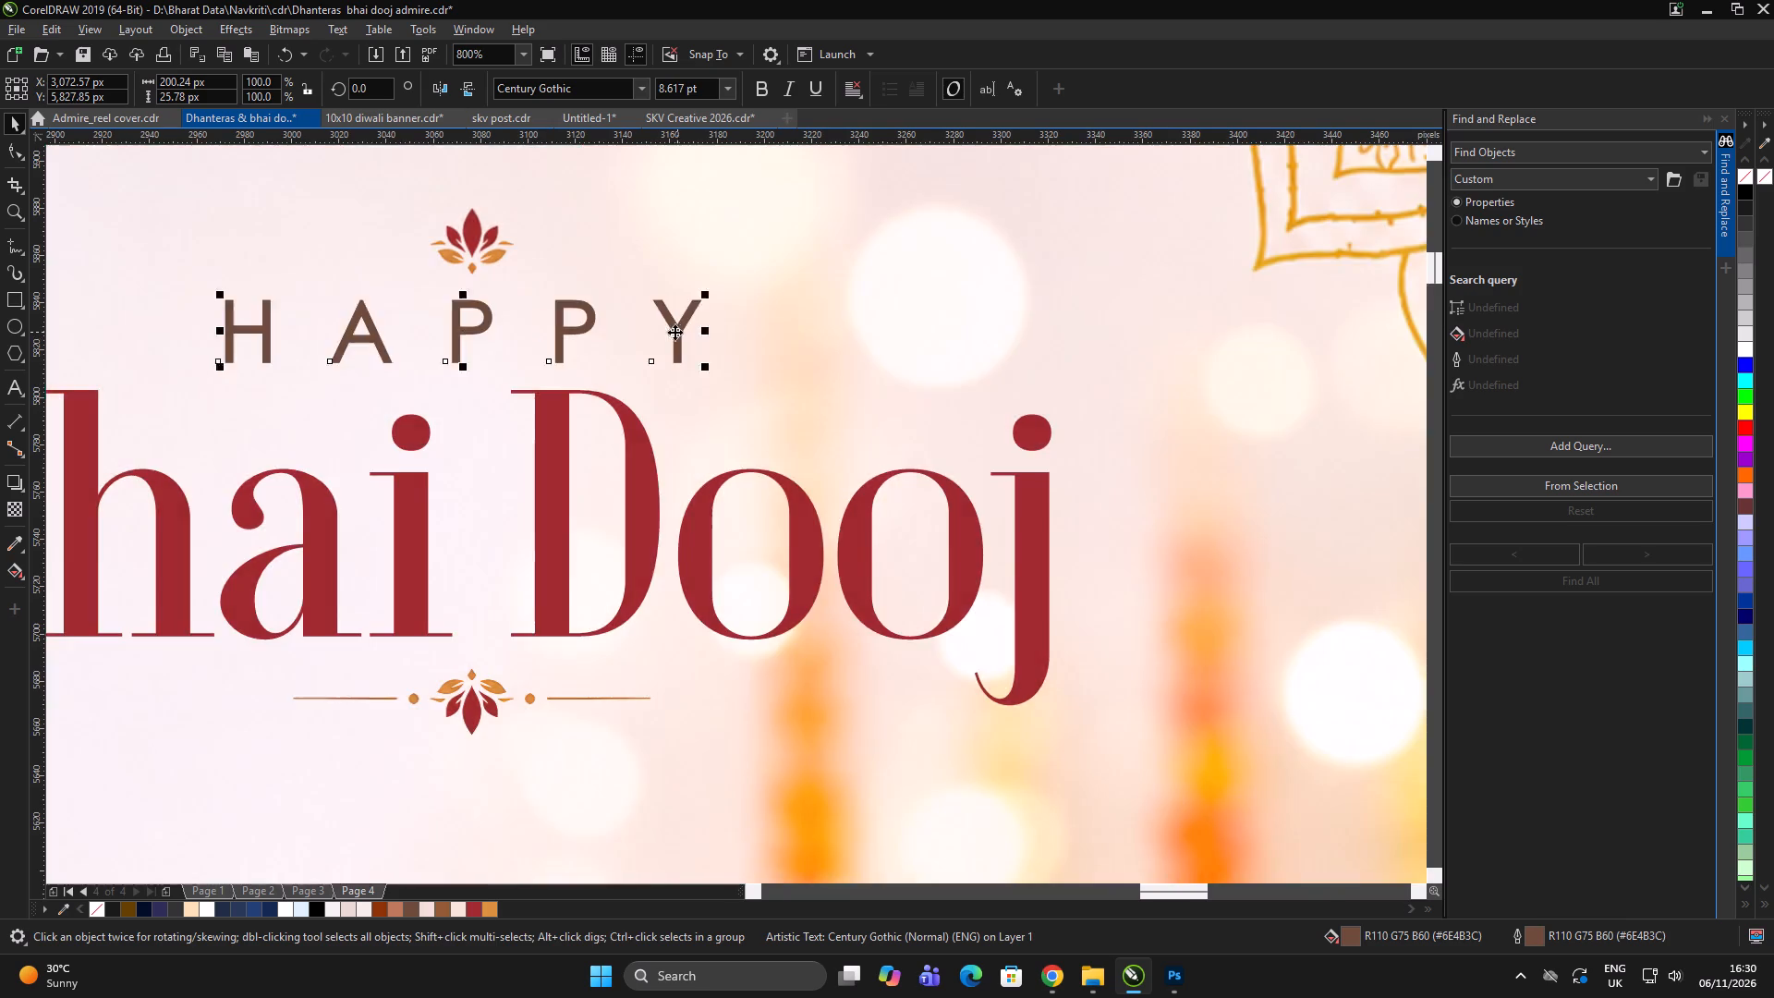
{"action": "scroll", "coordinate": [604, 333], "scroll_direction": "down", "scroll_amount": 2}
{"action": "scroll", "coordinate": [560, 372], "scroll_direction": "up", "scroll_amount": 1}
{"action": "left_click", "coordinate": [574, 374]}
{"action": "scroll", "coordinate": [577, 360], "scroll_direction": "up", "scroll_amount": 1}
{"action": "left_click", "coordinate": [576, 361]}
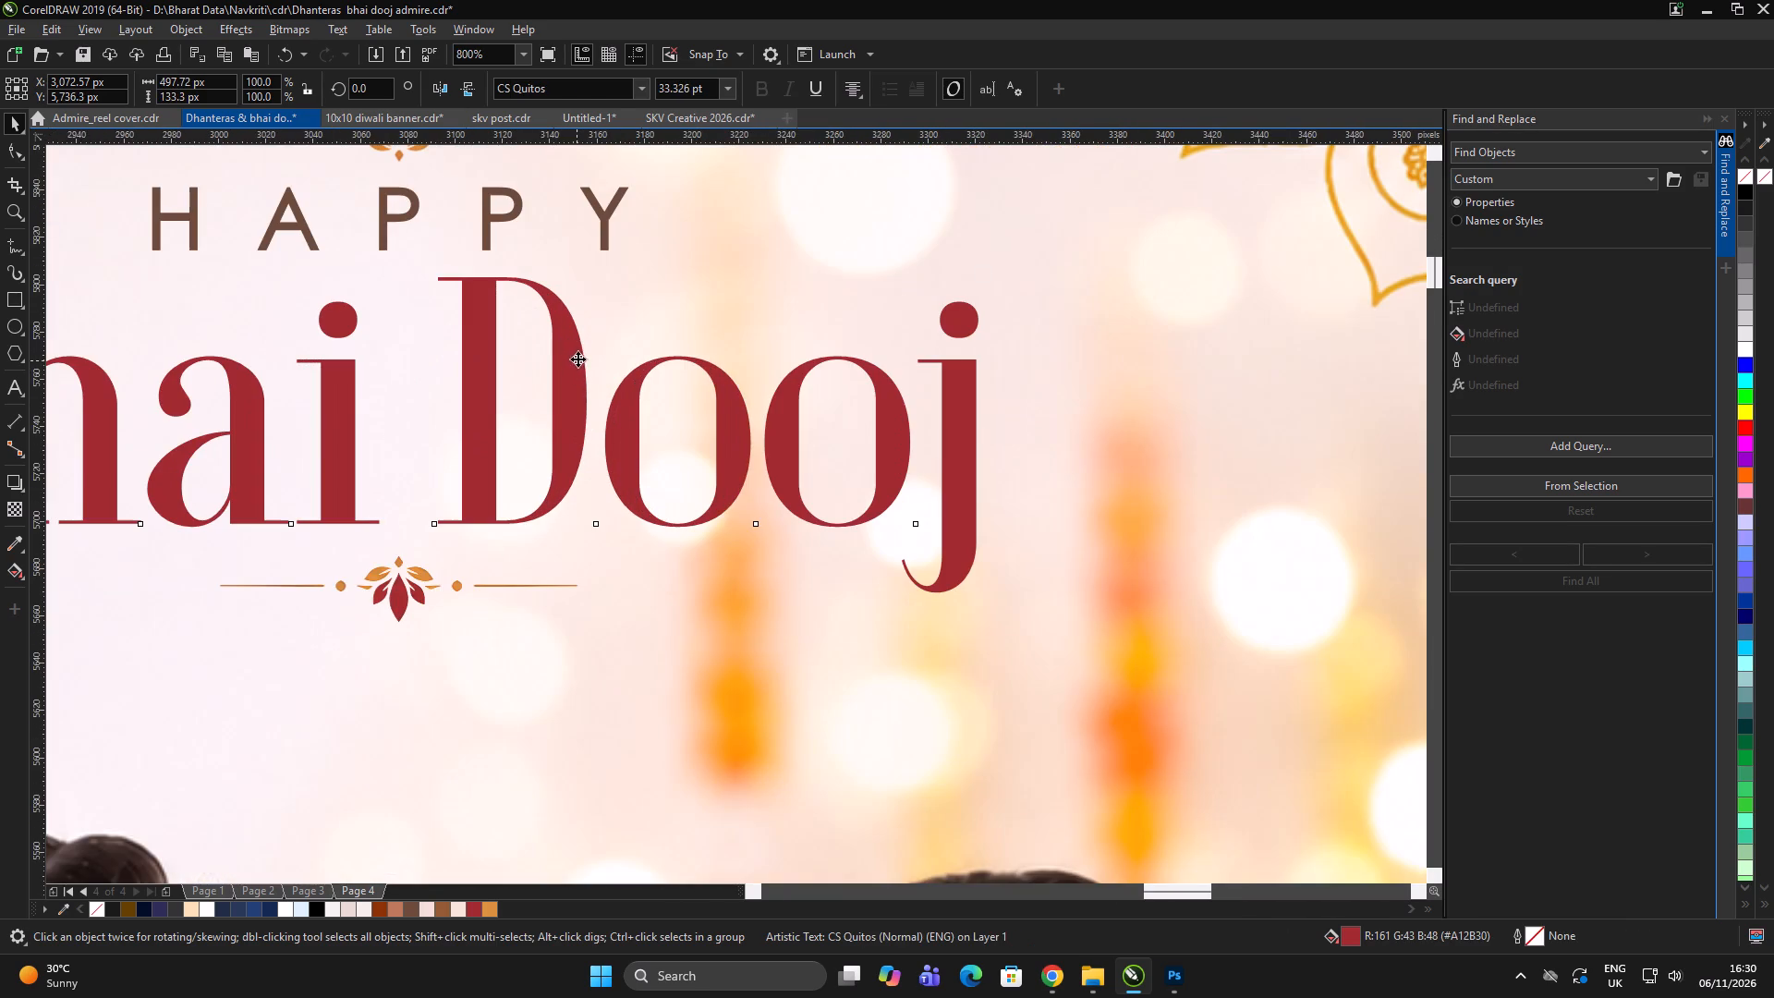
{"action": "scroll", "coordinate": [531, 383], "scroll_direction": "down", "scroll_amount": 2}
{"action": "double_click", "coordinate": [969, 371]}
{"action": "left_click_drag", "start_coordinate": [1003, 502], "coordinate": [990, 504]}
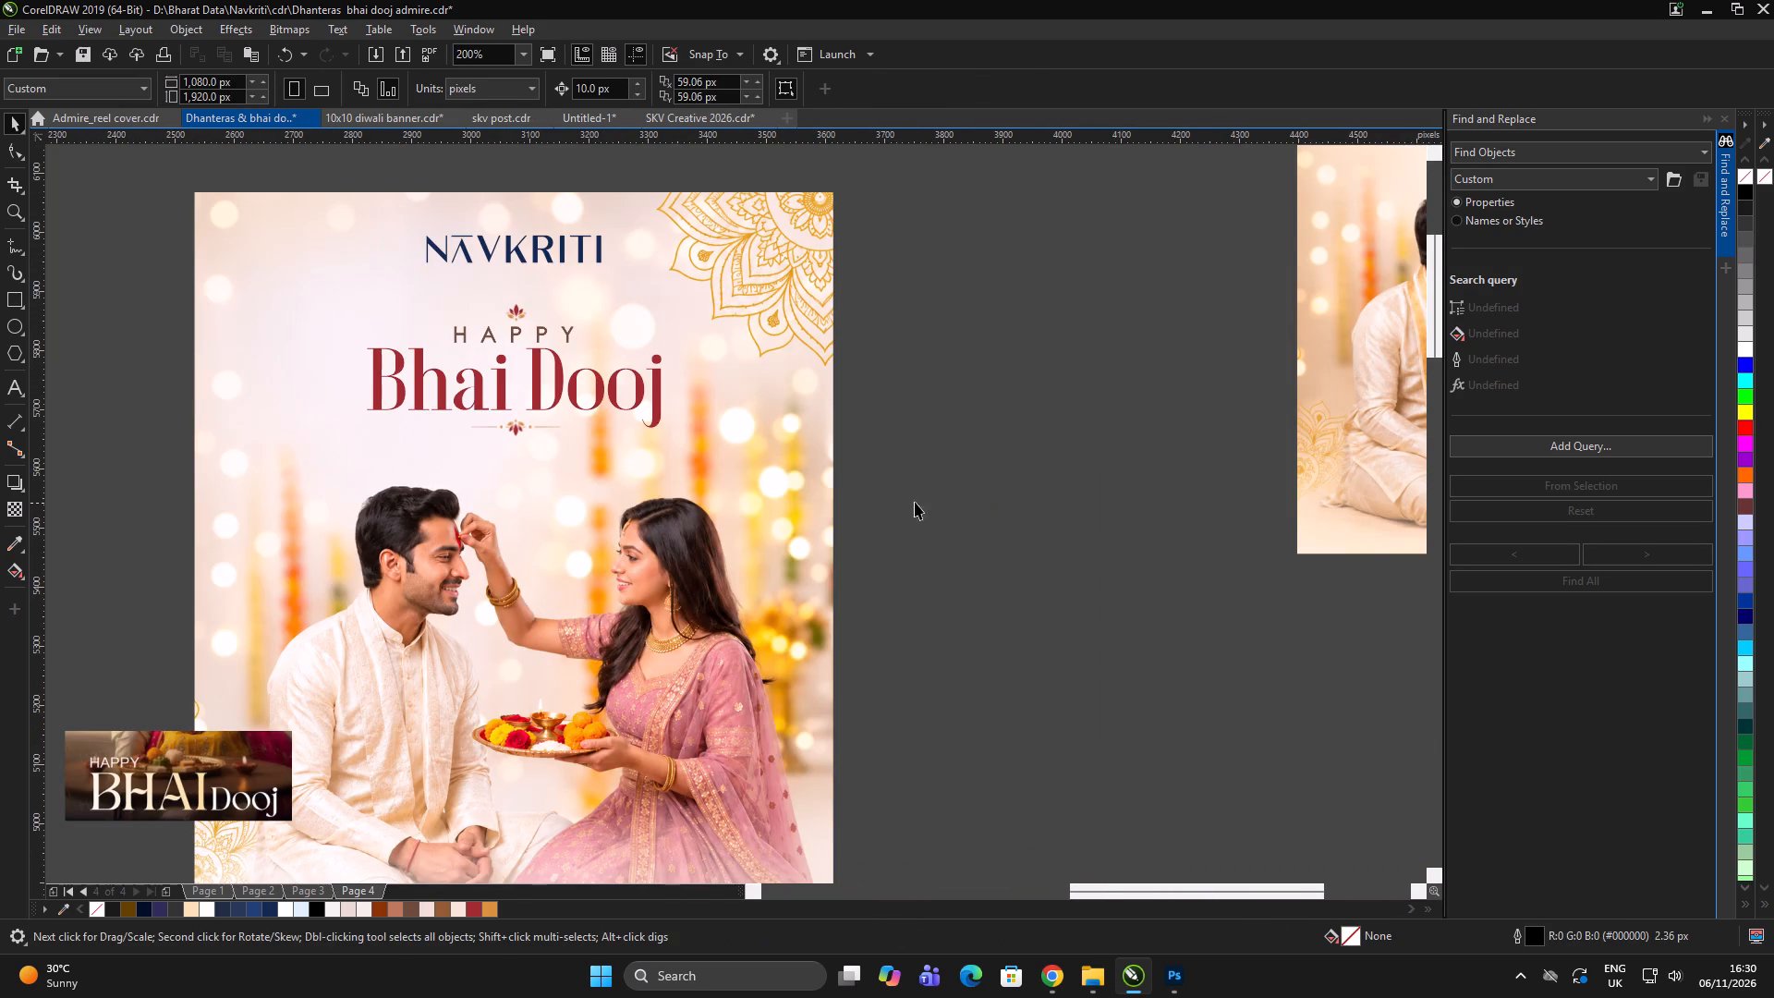
Move the lotus divider from beneath Bhai Dooj down to the space between the couple's heads.
{"action": "scroll", "coordinate": [572, 430], "scroll_direction": "up", "scroll_amount": 1}
{"action": "left_click", "coordinate": [466, 421]}
{"action": "left_click_drag", "start_coordinate": [469, 423], "coordinate": [491, 580]}
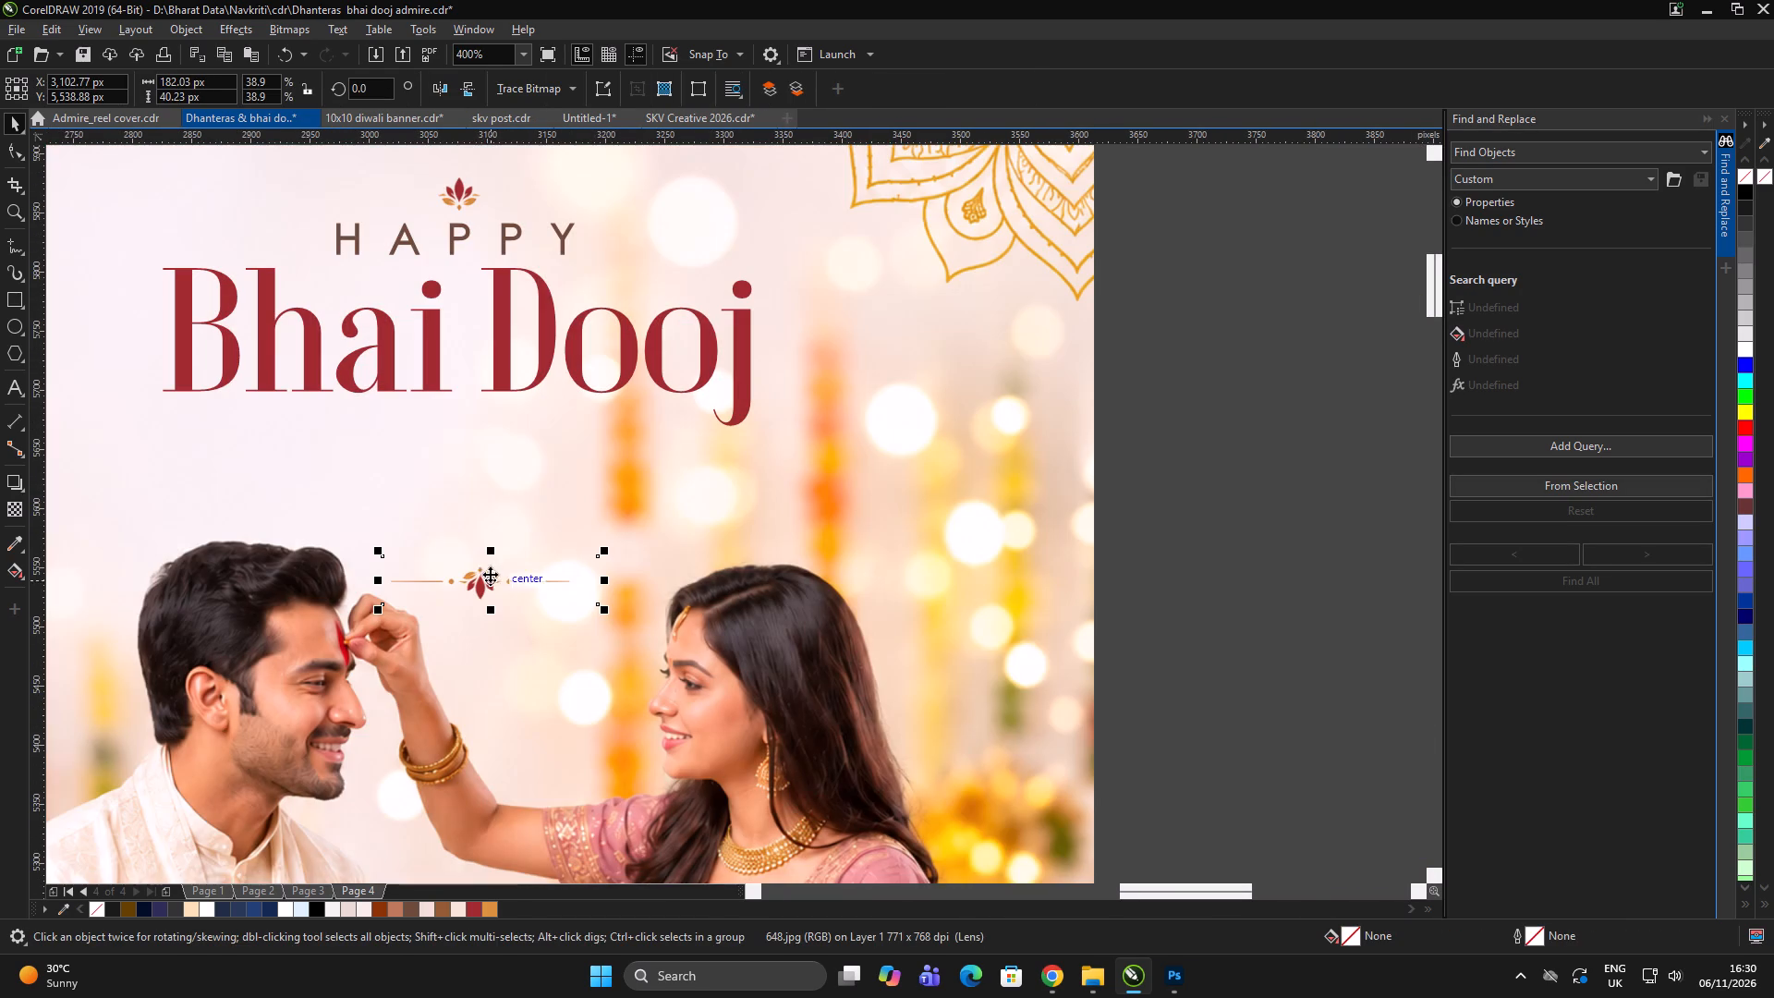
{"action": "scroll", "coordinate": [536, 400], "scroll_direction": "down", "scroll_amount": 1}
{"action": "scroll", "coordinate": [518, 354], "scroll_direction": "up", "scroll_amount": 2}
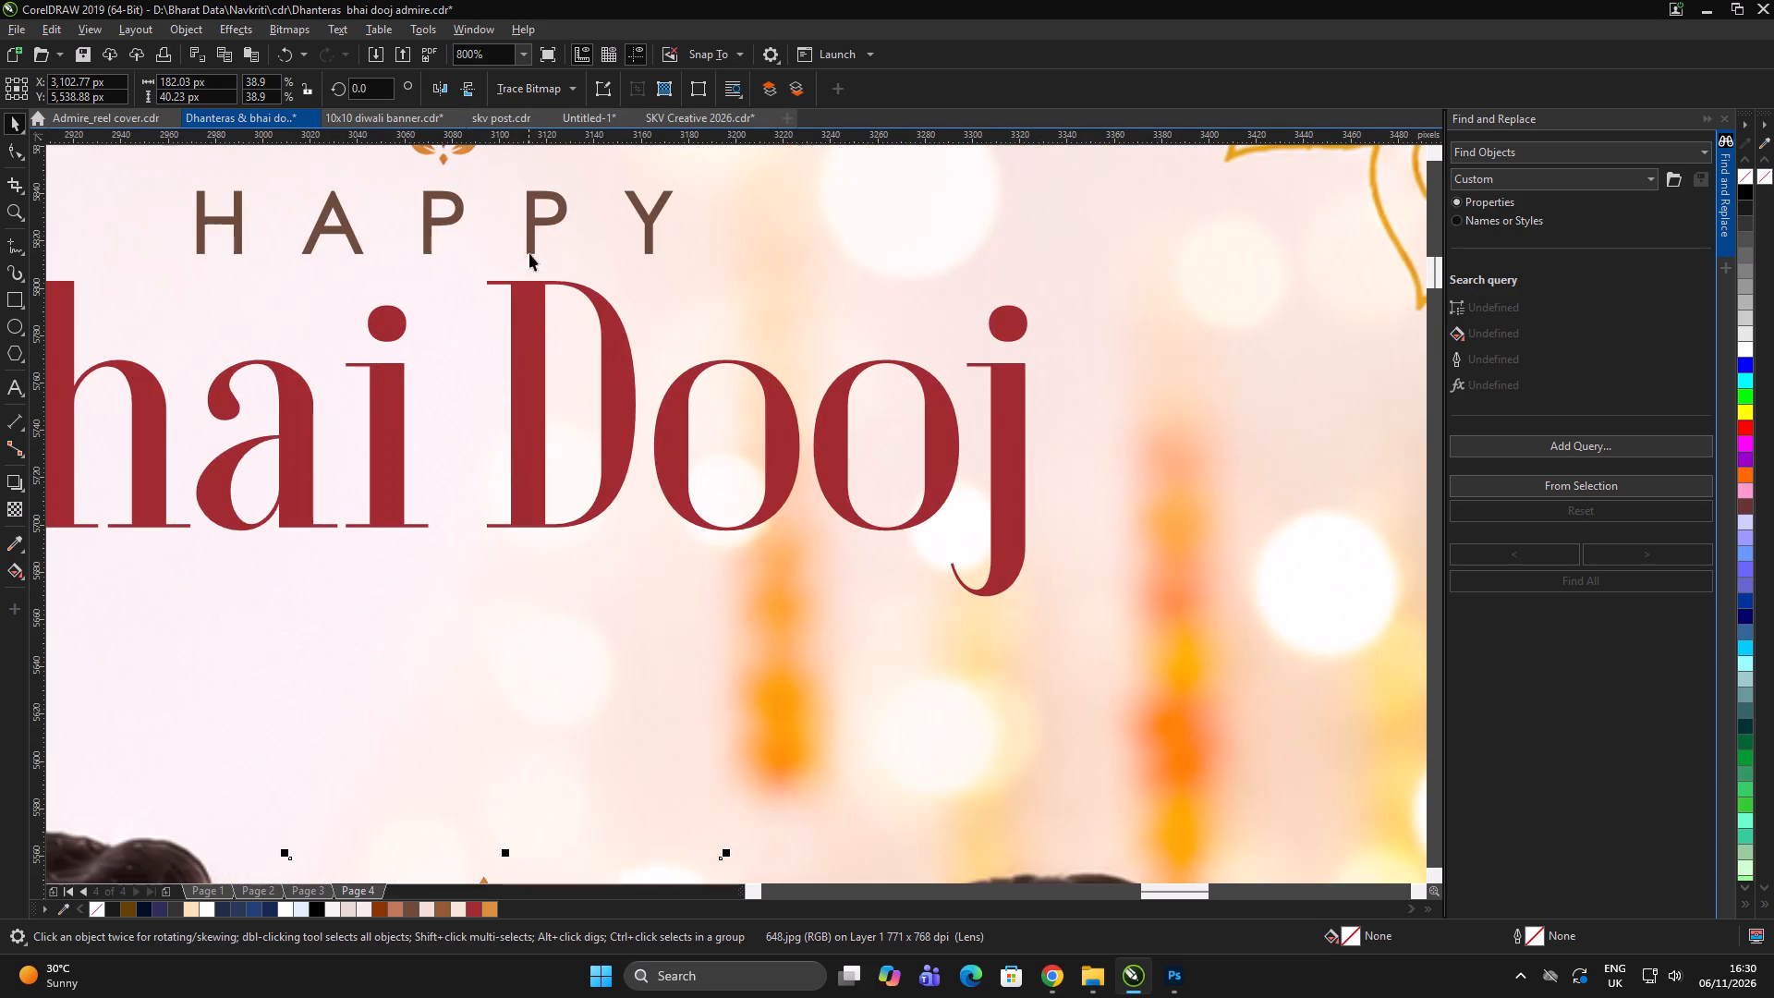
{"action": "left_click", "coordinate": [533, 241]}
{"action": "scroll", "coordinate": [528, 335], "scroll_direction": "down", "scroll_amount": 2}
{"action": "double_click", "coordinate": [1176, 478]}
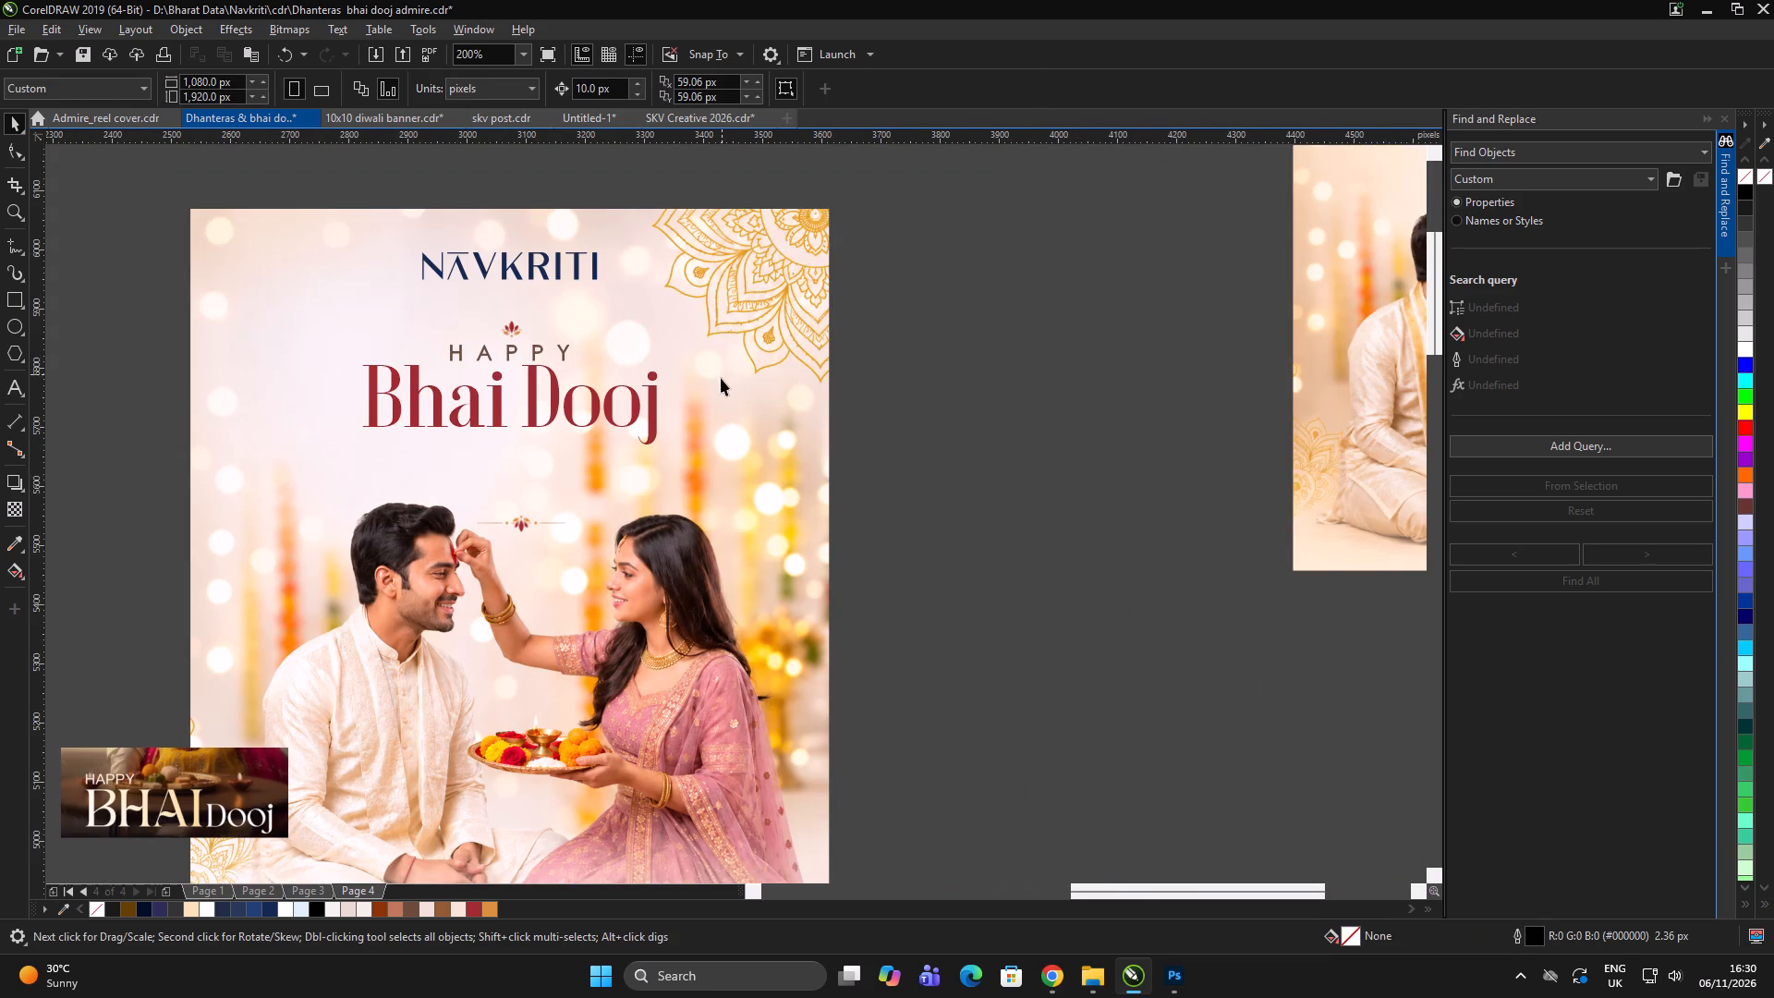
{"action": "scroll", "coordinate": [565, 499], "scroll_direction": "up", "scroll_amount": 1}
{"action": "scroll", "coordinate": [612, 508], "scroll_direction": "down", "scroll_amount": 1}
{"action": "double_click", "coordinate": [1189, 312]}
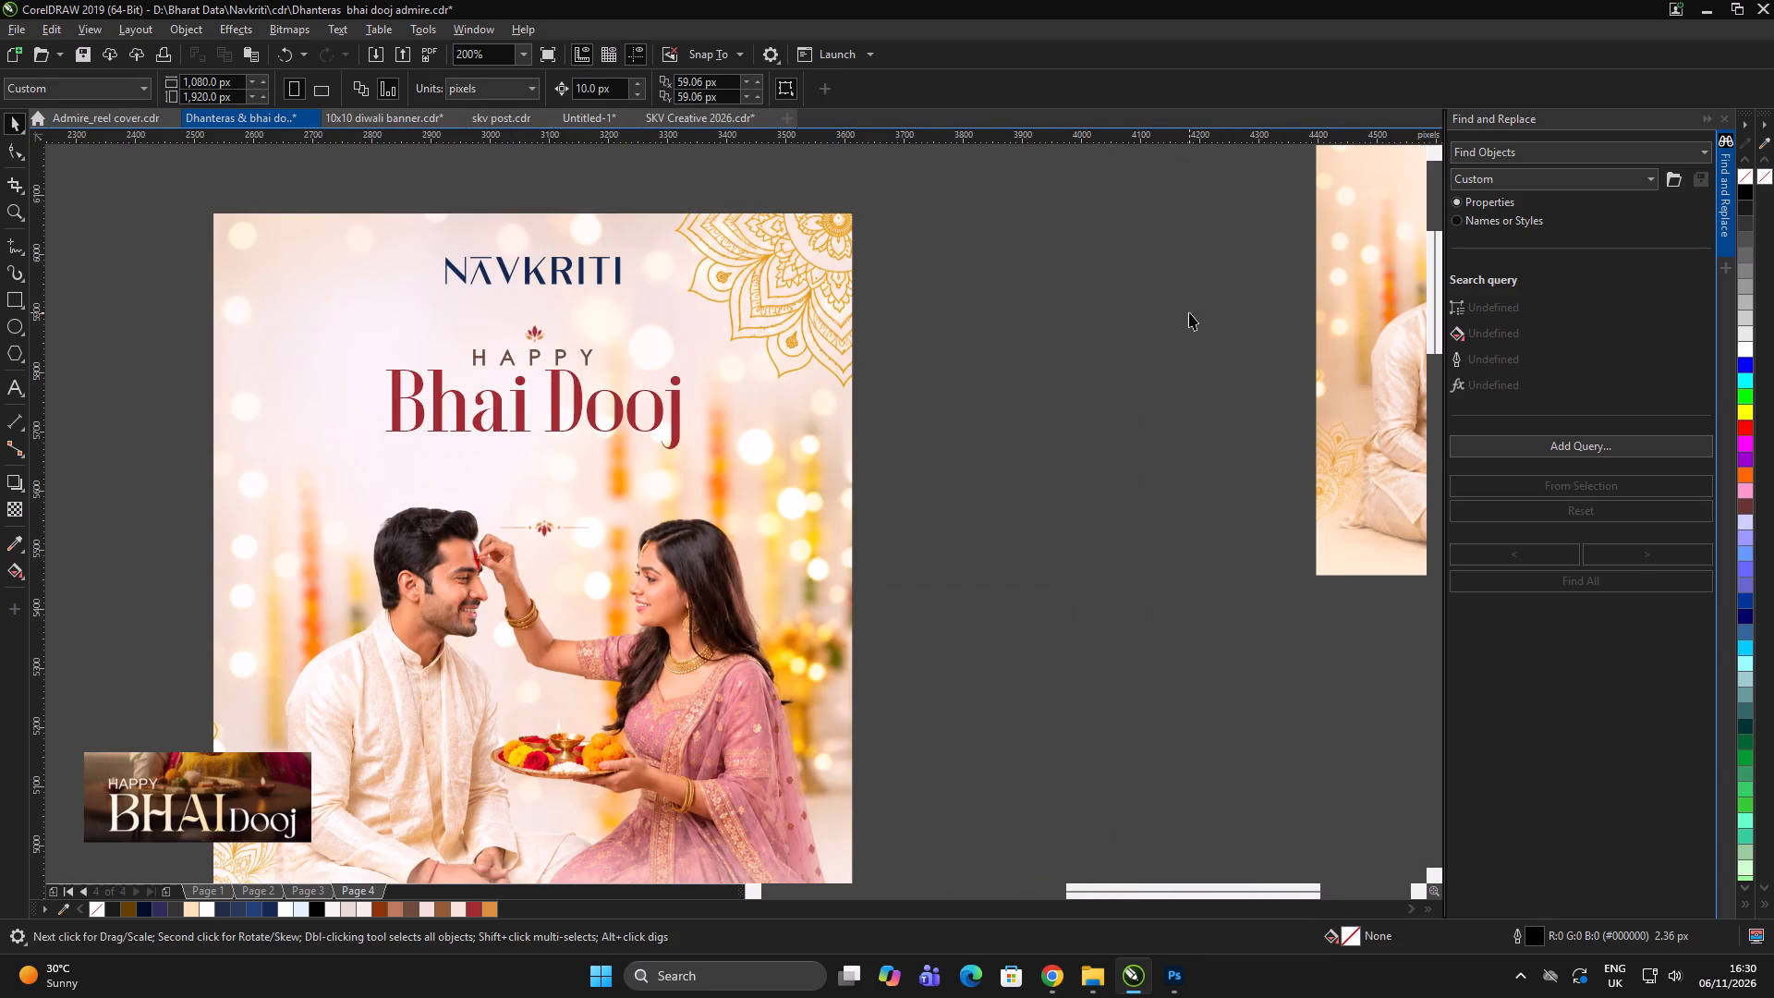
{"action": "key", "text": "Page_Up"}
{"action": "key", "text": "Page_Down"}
Copy the brown line divider from under the other post's BHAI DOOJ heading to below Bhai Dooj on the couple post.
{"action": "scroll", "coordinate": [770, 405], "scroll_direction": "down", "scroll_amount": 1}
{"action": "left_click_drag", "start_coordinate": [370, 441], "coordinate": [342, 446]}
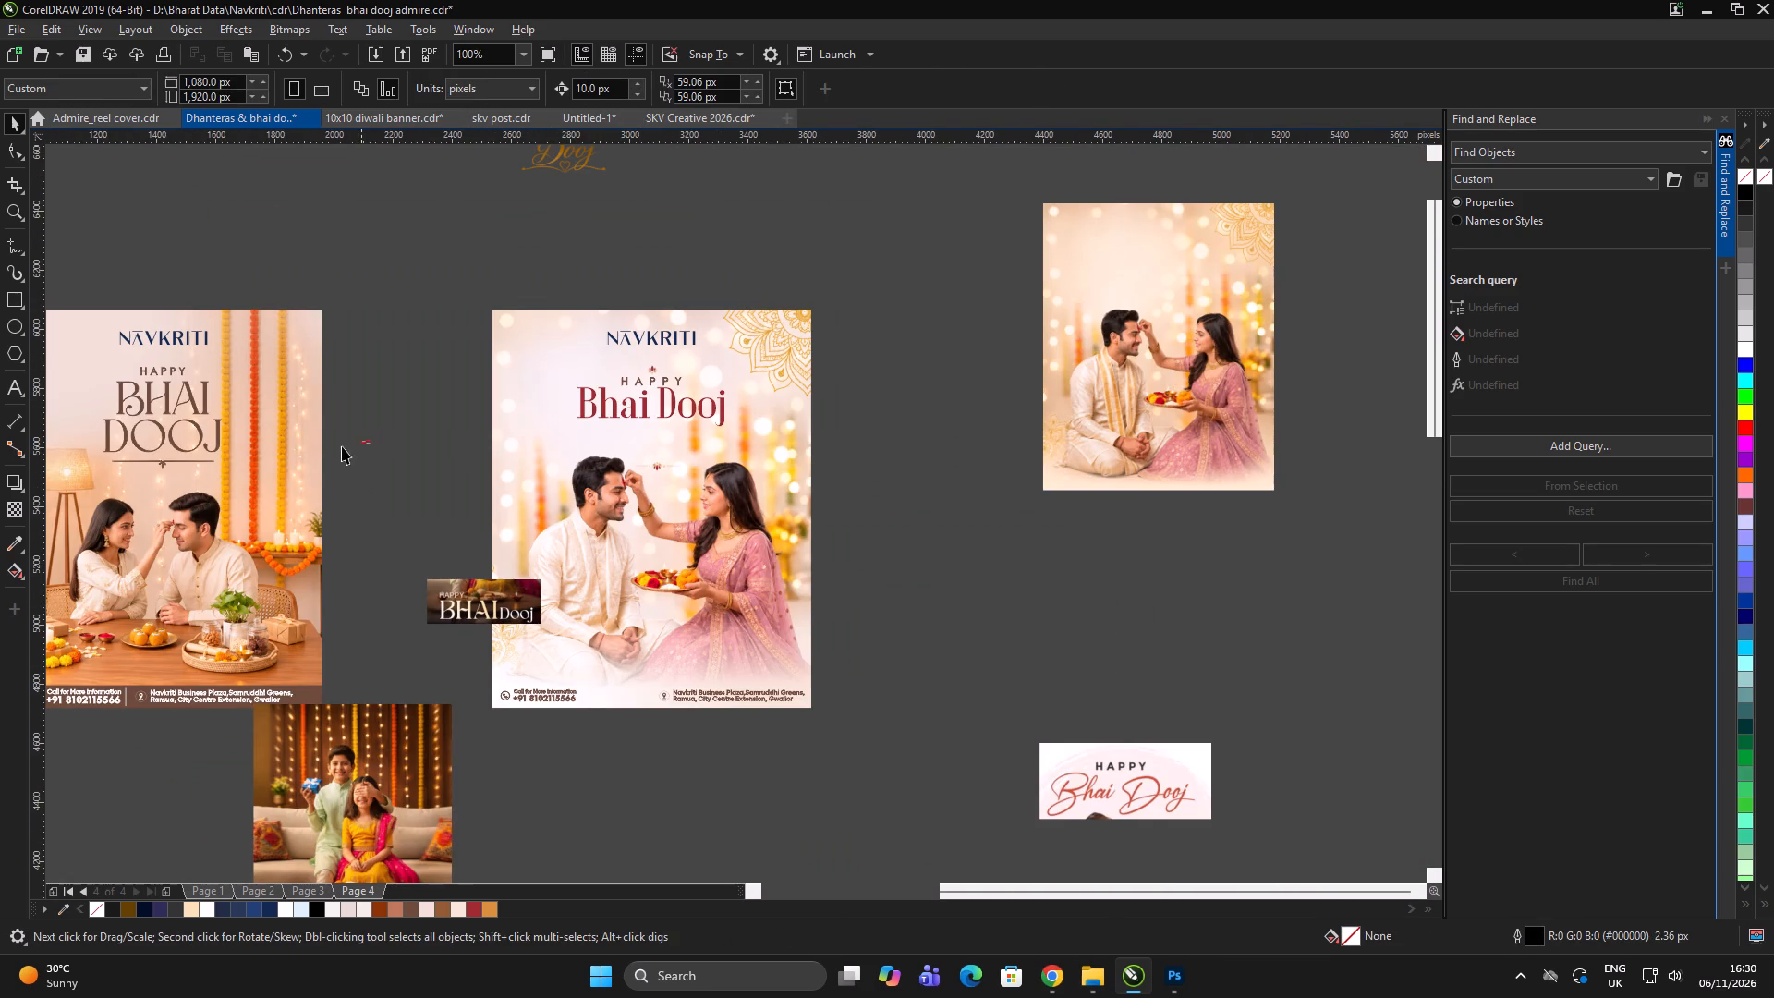
{"action": "left_click_drag", "start_coordinate": [342, 446], "coordinate": [31, 488]}
{"action": "left_click_drag", "start_coordinate": [187, 462], "coordinate": [683, 435]}
{"action": "right_click", "coordinate": [683, 435]}
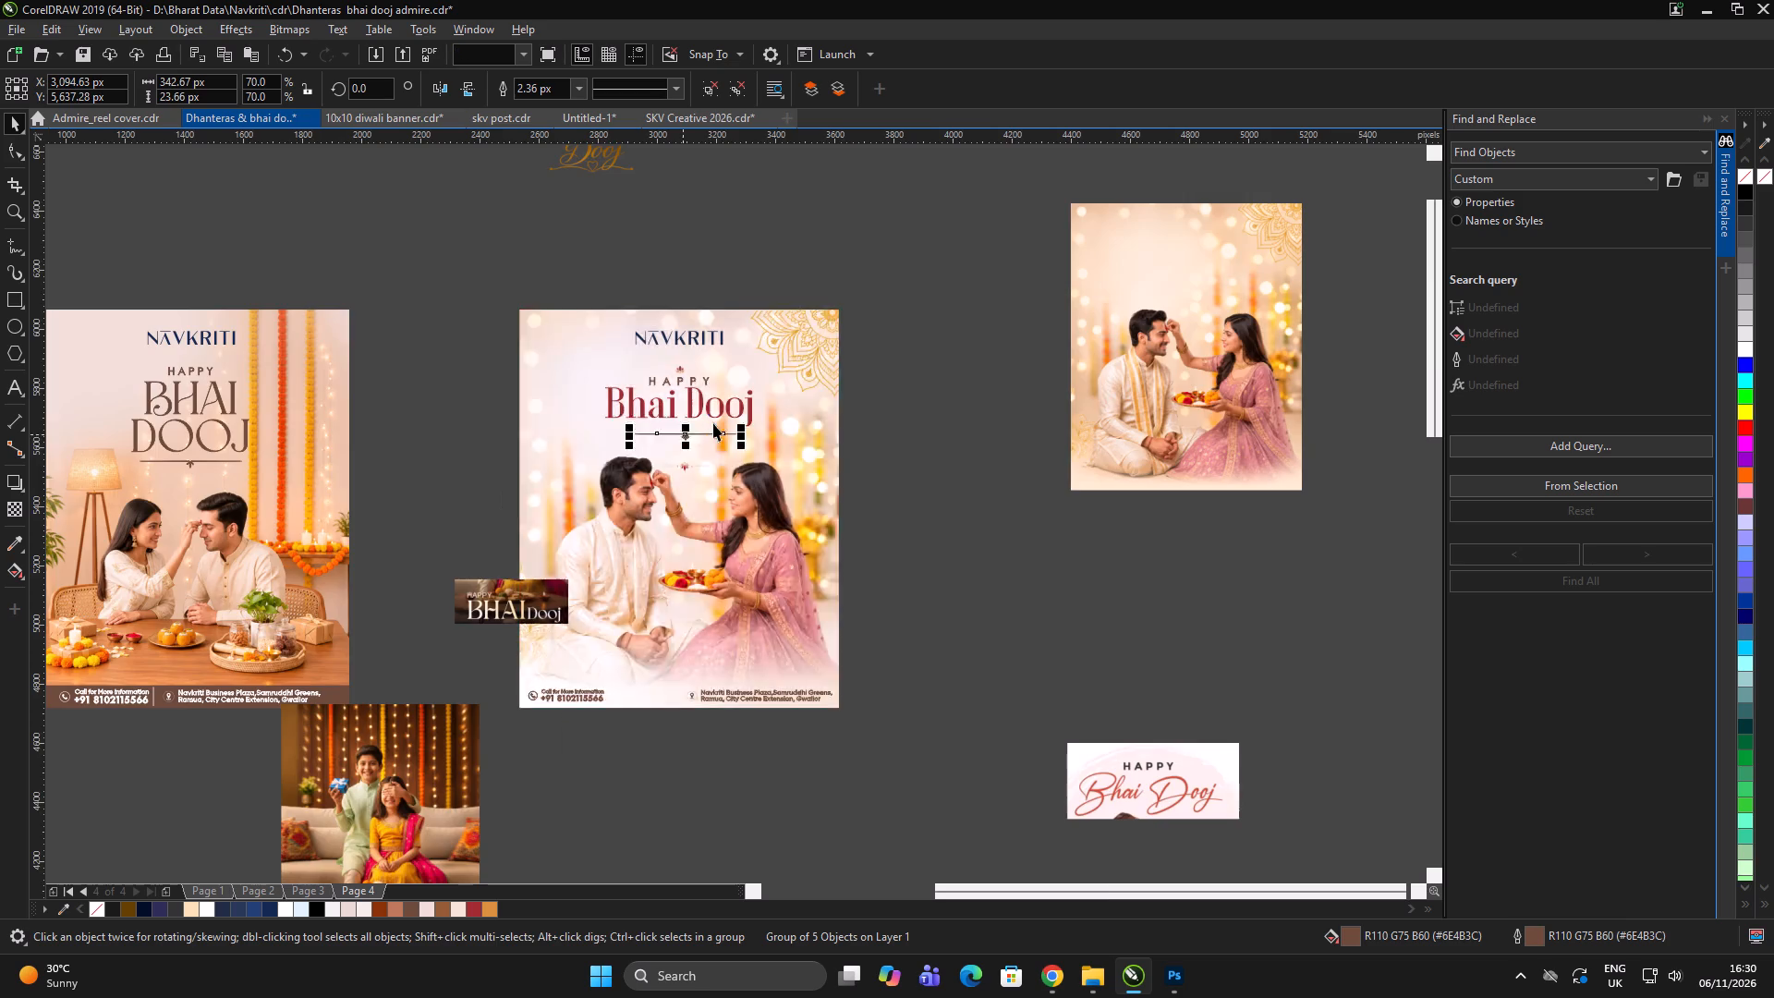
Remove the outline from the copied brown divider and group its parts.
{"action": "scroll", "coordinate": [713, 423], "scroll_direction": "up", "scroll_amount": 2}
{"action": "right_click", "coordinate": [1743, 176]}
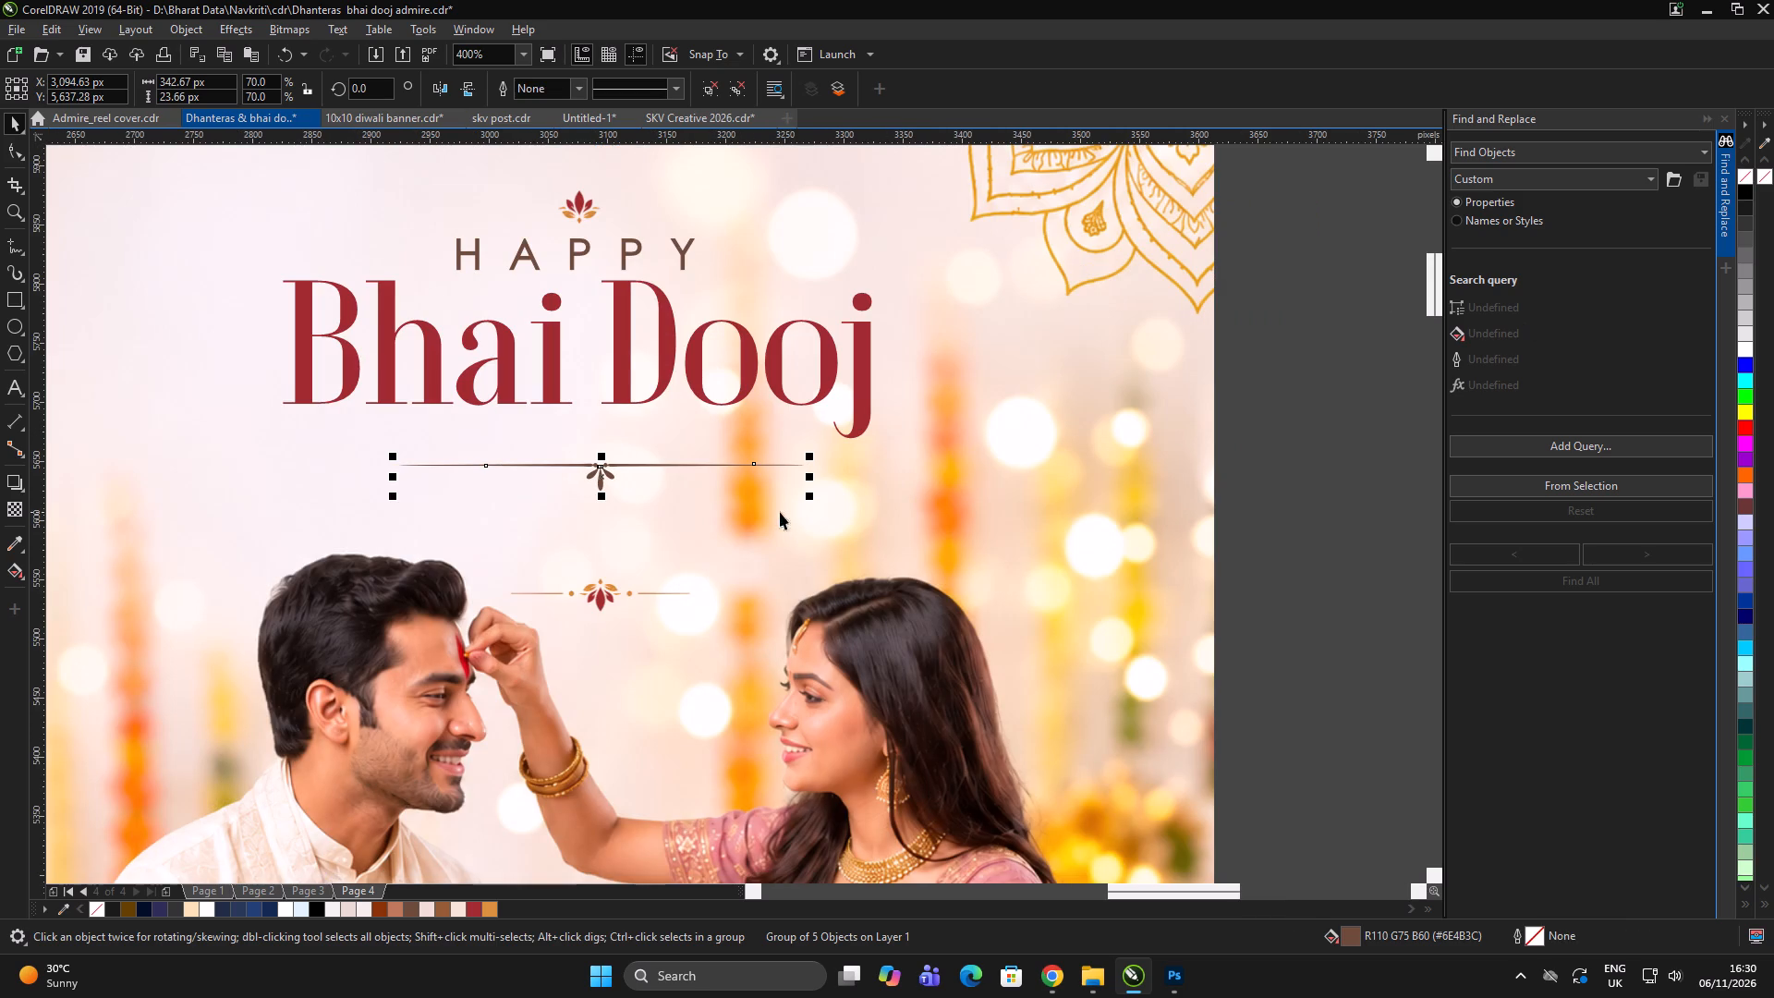
{"action": "key", "text": "ctrl+g"}
Centre the copied brown divider horizontally on the couple post.
{"action": "left_click", "coordinate": [1008, 497], "text": "shift"}
{"action": "key", "text": "c"}
{"action": "left_click", "coordinate": [1202, 410]}
Move the brown line divider up so it sits closer beneath Bhai Dooj on the couple post.
{"action": "left_click_drag", "start_coordinate": [1228, 401], "coordinate": [225, 520]}
{"action": "left_click_drag", "start_coordinate": [583, 474], "coordinate": [583, 470]}
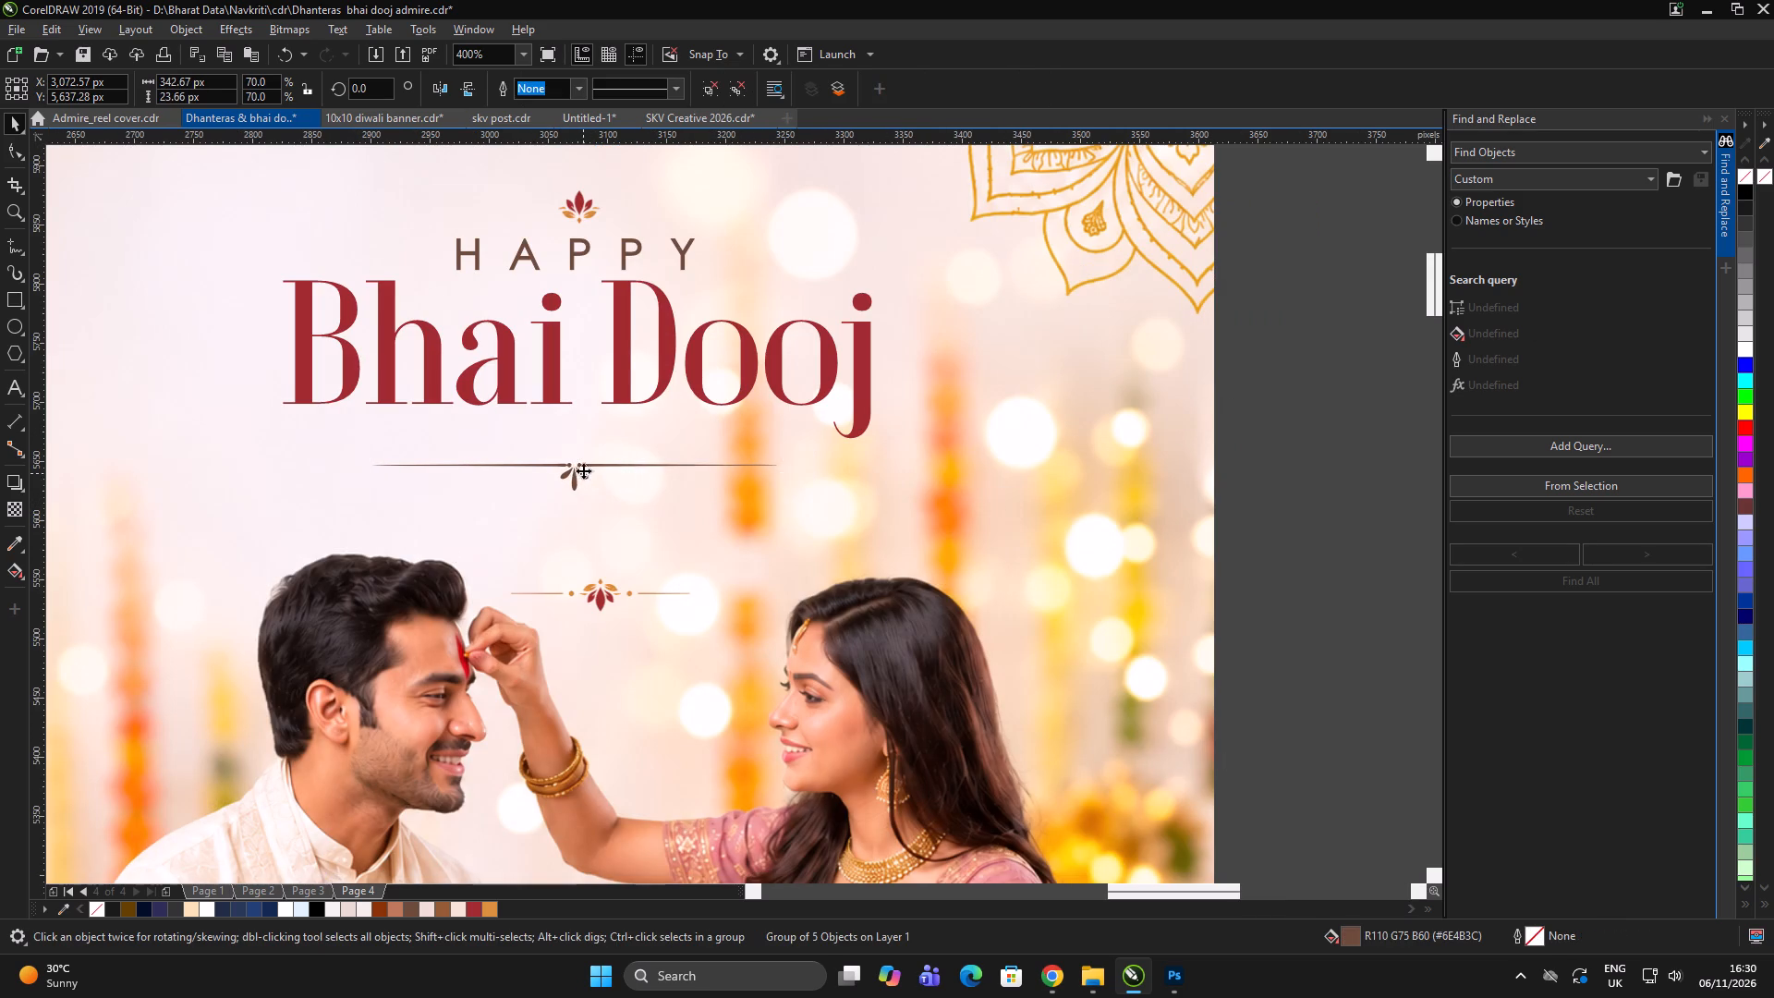
{"action": "left_click_drag", "start_coordinate": [583, 470], "coordinate": [593, 444]}
{"action": "scroll", "coordinate": [583, 431], "scroll_direction": "down", "scroll_amount": 2}
{"action": "left_click", "coordinate": [1068, 444]}
Delete the lotus divider lying between the couple's heads.
{"action": "scroll", "coordinate": [641, 433], "scroll_direction": "up", "scroll_amount": 1}
{"action": "left_click_drag", "start_coordinate": [1115, 562], "coordinate": [305, 473]}
{"action": "key", "text": "Delete"}
Enlarge the Happy Bhai Dooj heading slightly together with its lotus and brown divider, and adjust its placement on the couple post.
{"action": "left_click", "coordinate": [935, 423]}
{"action": "left_click", "coordinate": [956, 424]}
{"action": "left_click_drag", "start_coordinate": [972, 487], "coordinate": [286, 282]}
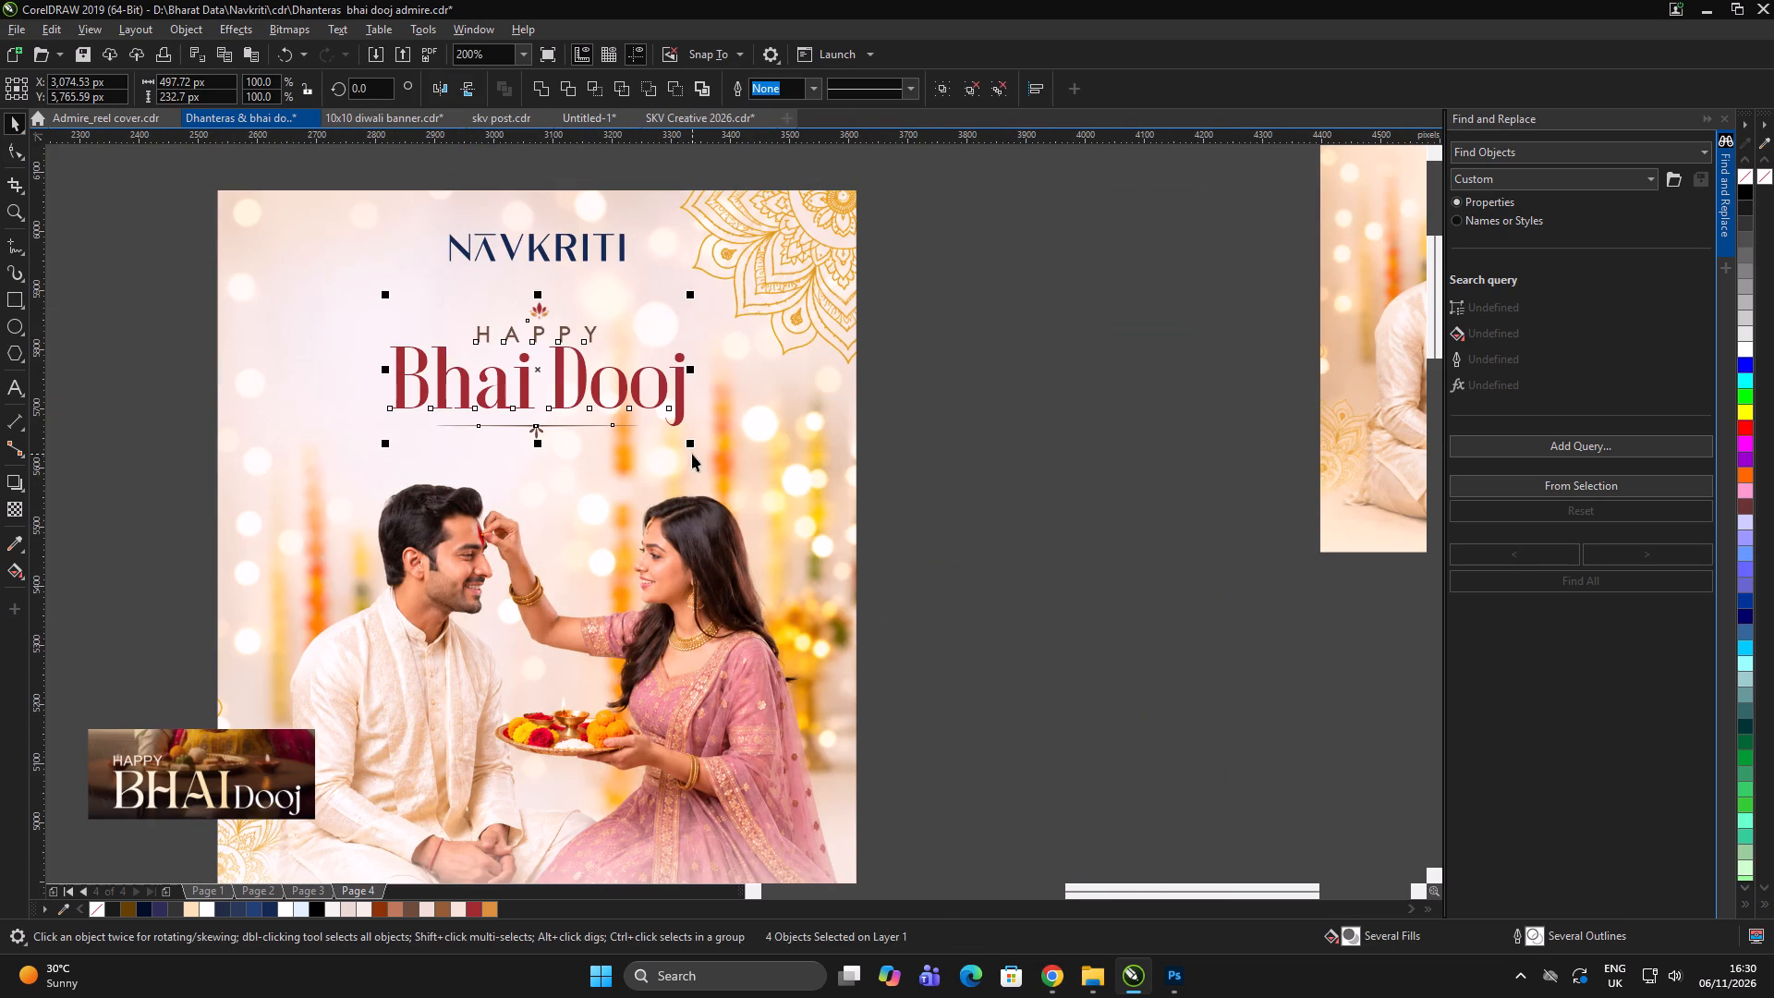
{"action": "left_click_drag", "start_coordinate": [696, 444], "coordinate": [716, 454]}
{"action": "scroll", "coordinate": [710, 409], "scroll_direction": "up", "scroll_amount": 1}
{"action": "left_click_drag", "start_coordinate": [696, 389], "coordinate": [698, 398]}
{"action": "scroll", "coordinate": [702, 396], "scroll_direction": "down", "scroll_amount": 1}
{"action": "left_click_drag", "start_coordinate": [978, 498], "coordinate": [969, 484]}
{"action": "scroll", "coordinate": [723, 386], "scroll_direction": "down", "scroll_amount": 2}
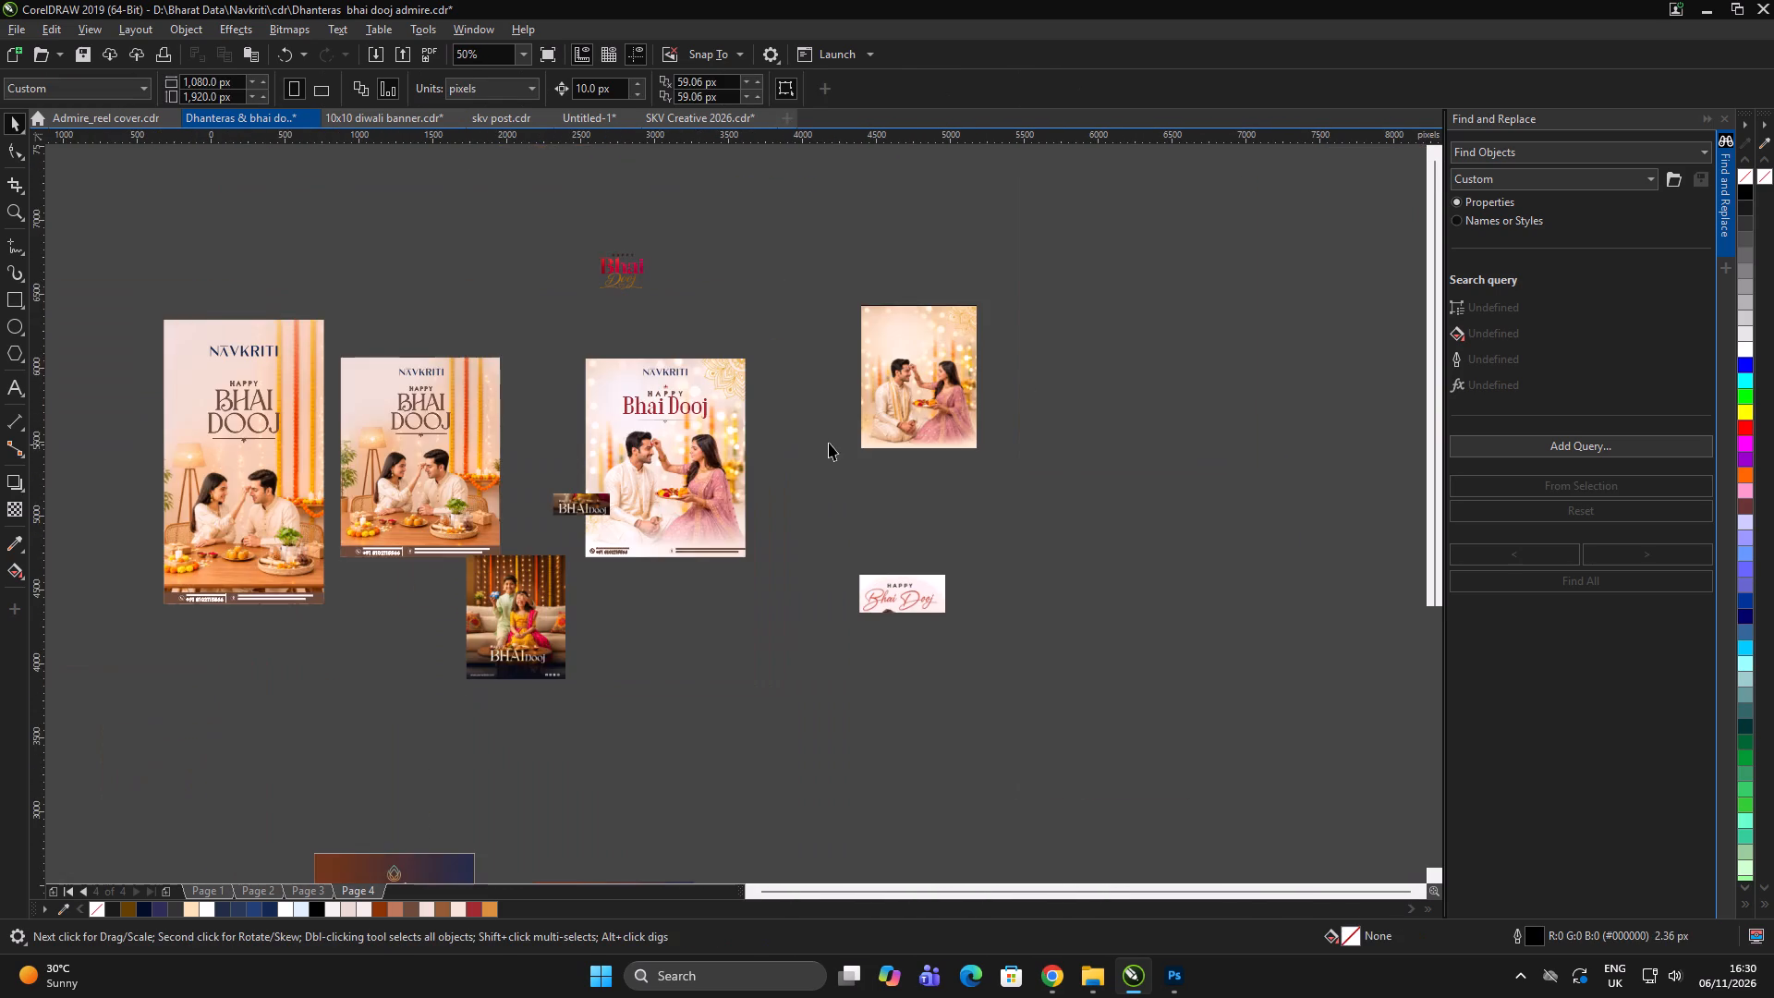
Delete the leftover BHAI Dooj strip, the couple portrait and the Happy Bhai Dooj lettering reference around the couple post.
{"action": "double_click", "coordinate": [830, 444]}
{"action": "scroll", "coordinate": [618, 496], "scroll_direction": "up", "scroll_amount": 1}
{"action": "left_click", "coordinate": [566, 511]}
{"action": "key", "text": "Delete"}
{"action": "left_click", "coordinate": [1156, 451]}
{"action": "left_click", "coordinate": [1153, 441]}
{"action": "left_click", "coordinate": [1148, 254]}
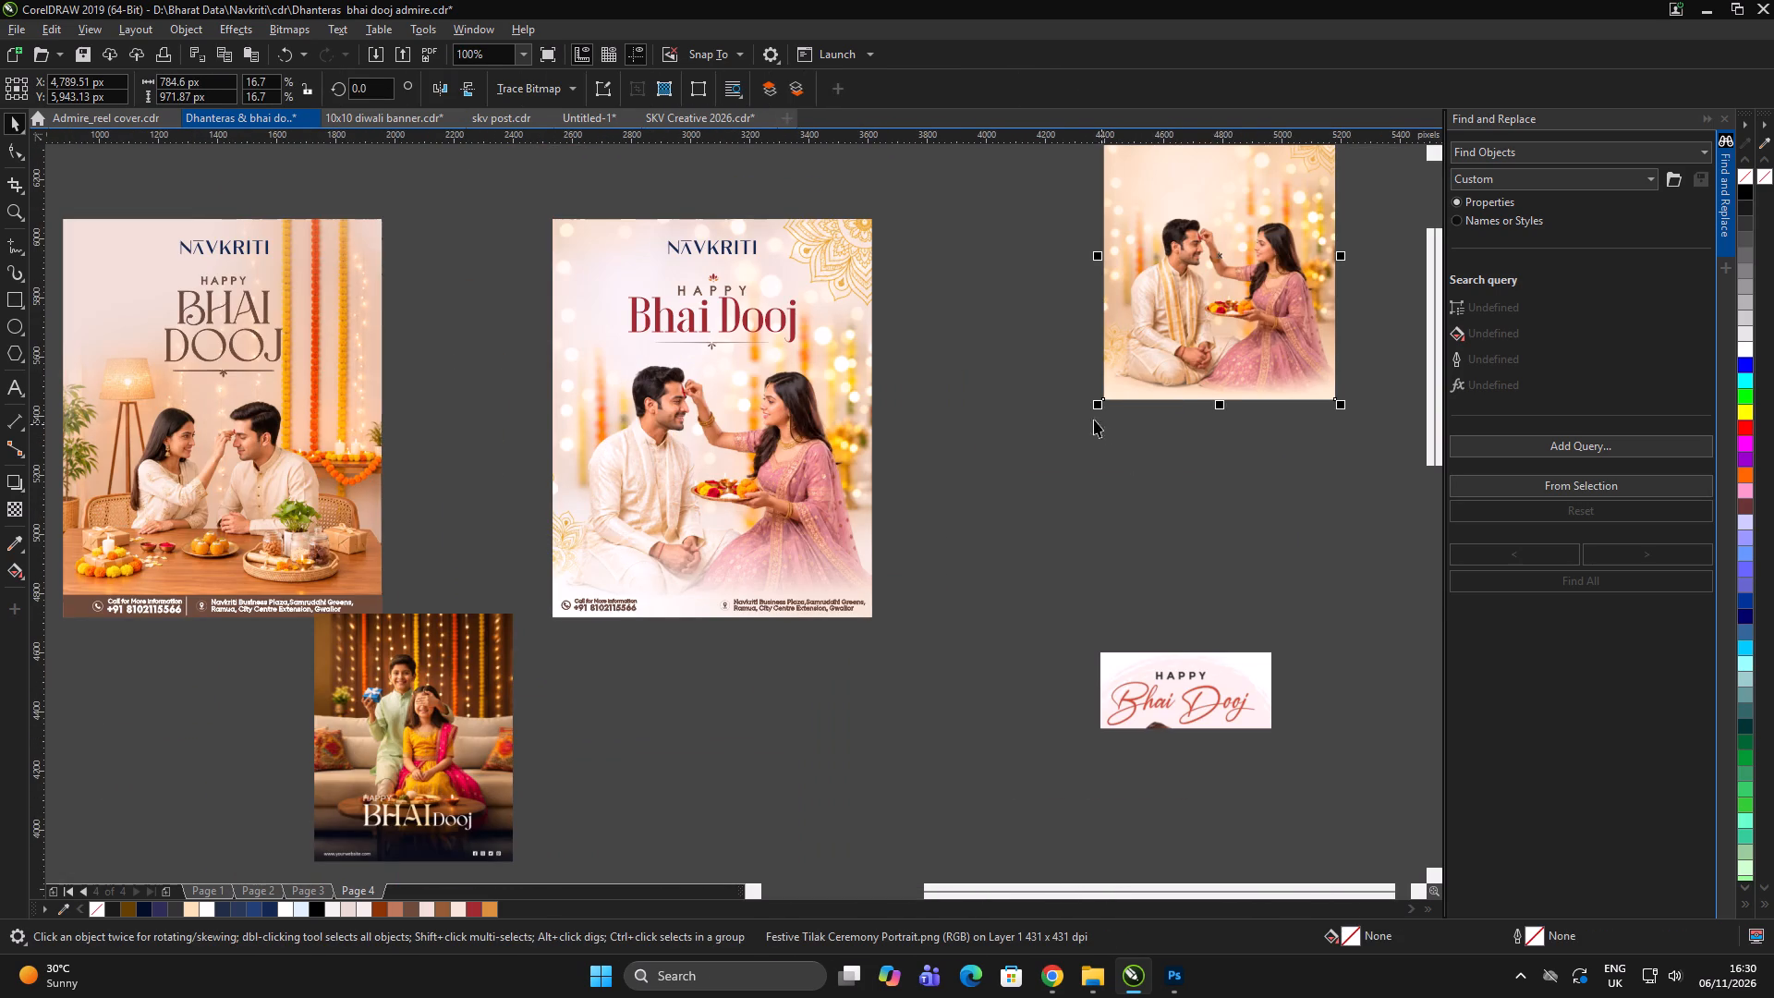
{"action": "left_click", "coordinate": [1174, 340]}
{"action": "key", "text": "Delete"}
{"action": "double_click", "coordinate": [1093, 376]}
{"action": "left_click_drag", "start_coordinate": [1025, 573], "coordinate": [1452, 854]}
{"action": "key", "text": "Delete"}
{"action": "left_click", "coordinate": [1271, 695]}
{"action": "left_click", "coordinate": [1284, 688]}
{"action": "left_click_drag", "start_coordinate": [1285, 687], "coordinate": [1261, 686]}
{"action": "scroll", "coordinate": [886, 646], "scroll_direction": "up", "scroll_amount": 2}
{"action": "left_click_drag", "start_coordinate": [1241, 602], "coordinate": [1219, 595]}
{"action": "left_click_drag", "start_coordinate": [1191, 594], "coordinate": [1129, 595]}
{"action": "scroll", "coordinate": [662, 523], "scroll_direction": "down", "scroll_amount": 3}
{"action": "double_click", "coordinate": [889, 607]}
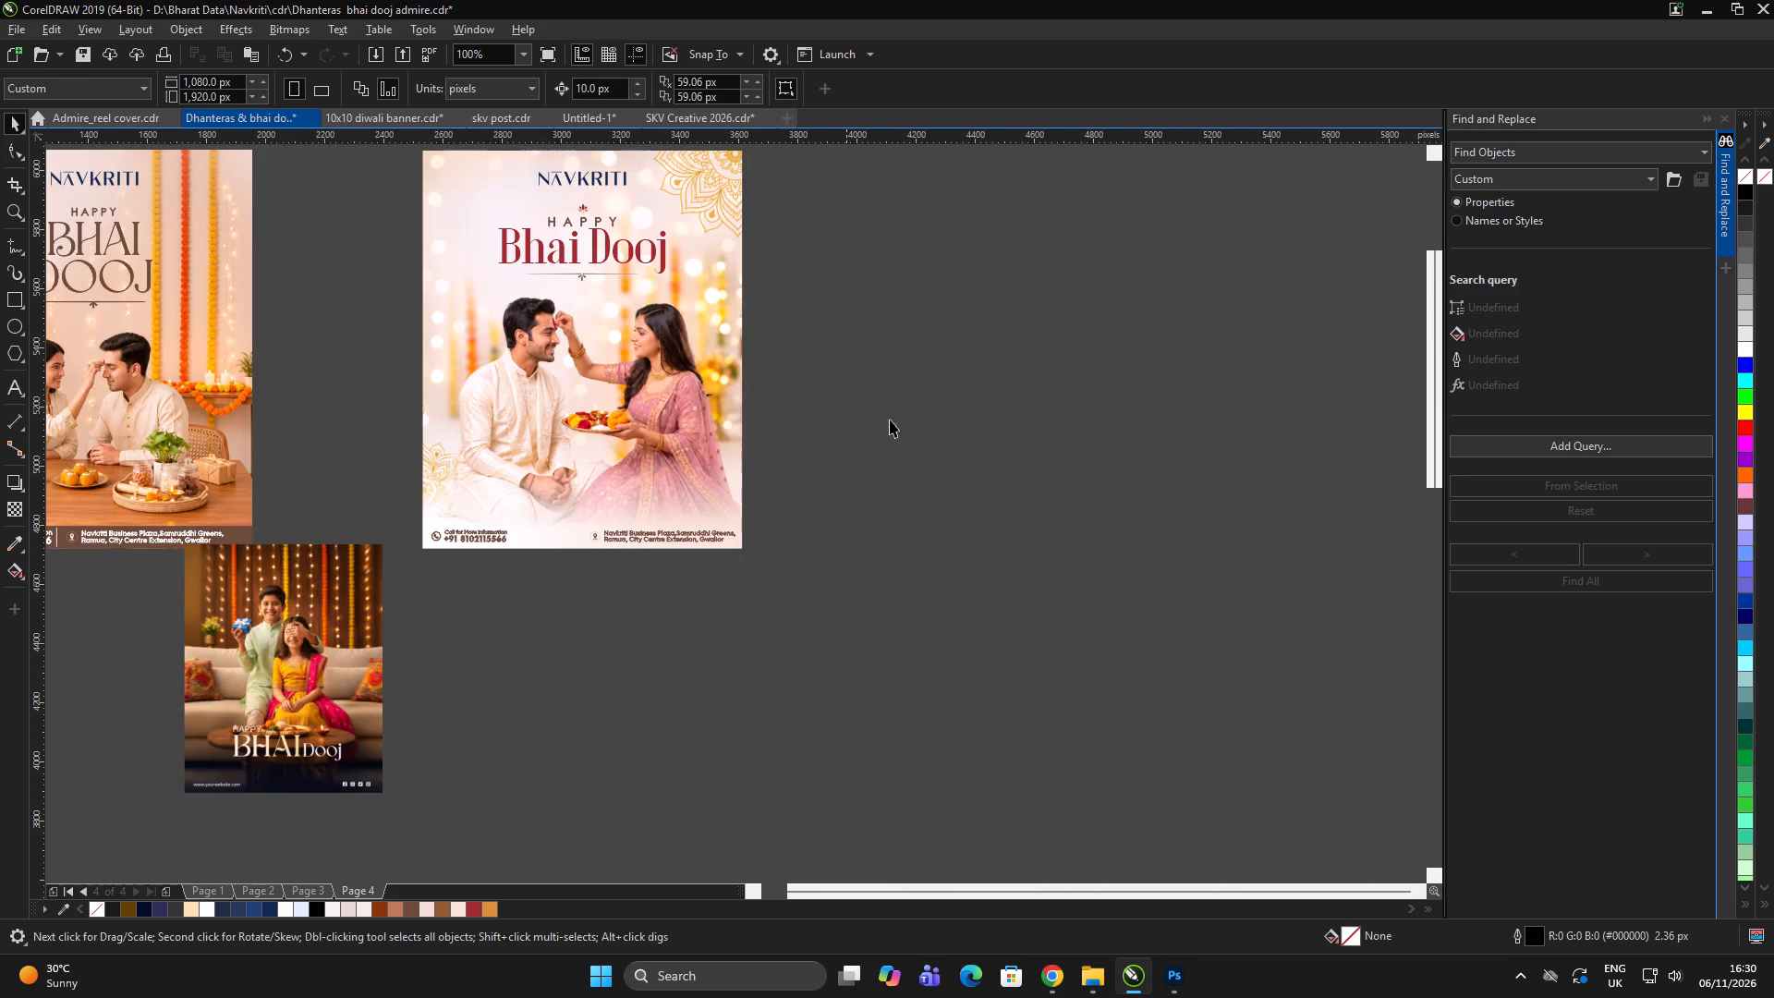
Examine the contact and address details along the bottom of the couple post.
{"action": "left_click_drag", "start_coordinate": [1124, 433], "coordinate": [342, 618]}
{"action": "scroll", "coordinate": [747, 578], "scroll_direction": "up", "scroll_amount": 1}
{"action": "scroll", "coordinate": [565, 492], "scroll_direction": "up", "scroll_amount": 2}
{"action": "scroll", "coordinate": [562, 510], "scroll_direction": "down", "scroll_amount": 4}
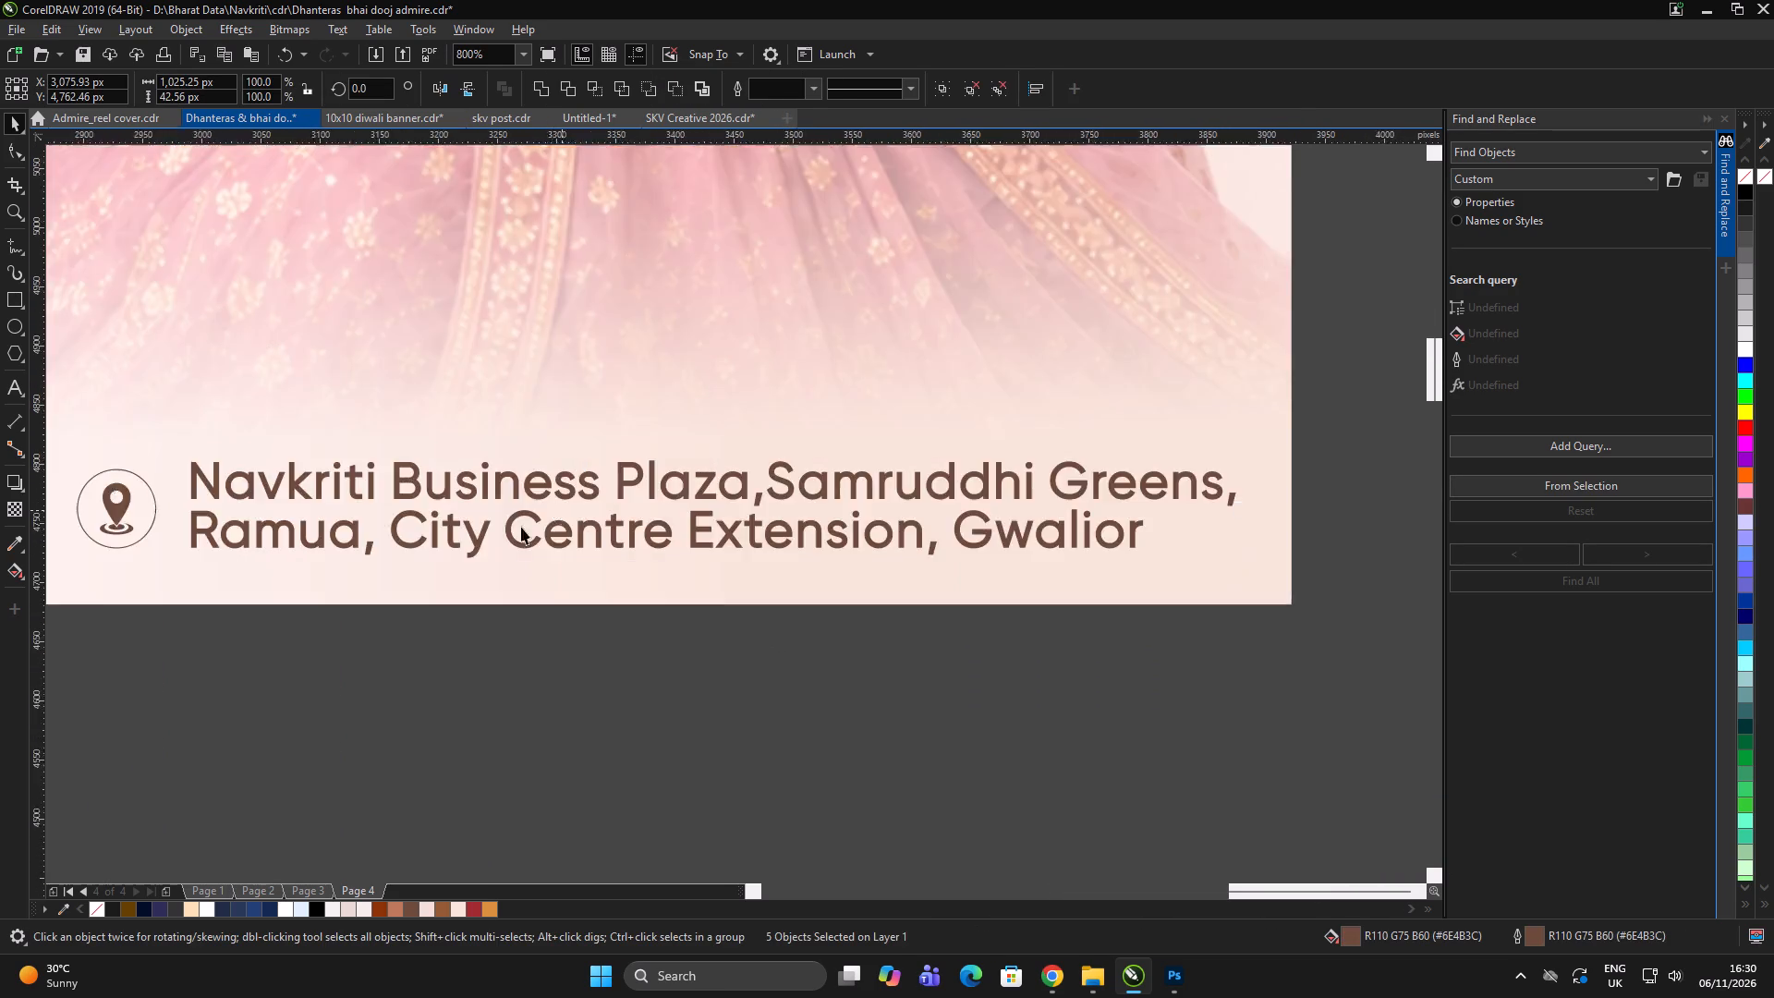
{"action": "double_click", "coordinate": [499, 626]}
{"action": "double_click", "coordinate": [726, 615]}
{"action": "scroll", "coordinate": [516, 557], "scroll_direction": "up", "scroll_amount": 1}
{"action": "scroll", "coordinate": [579, 583], "scroll_direction": "down", "scroll_amount": 4}
{"action": "double_click", "coordinate": [674, 610]}
{"action": "left_click", "coordinate": [784, 604]}
{"action": "double_click", "coordinate": [819, 599]}
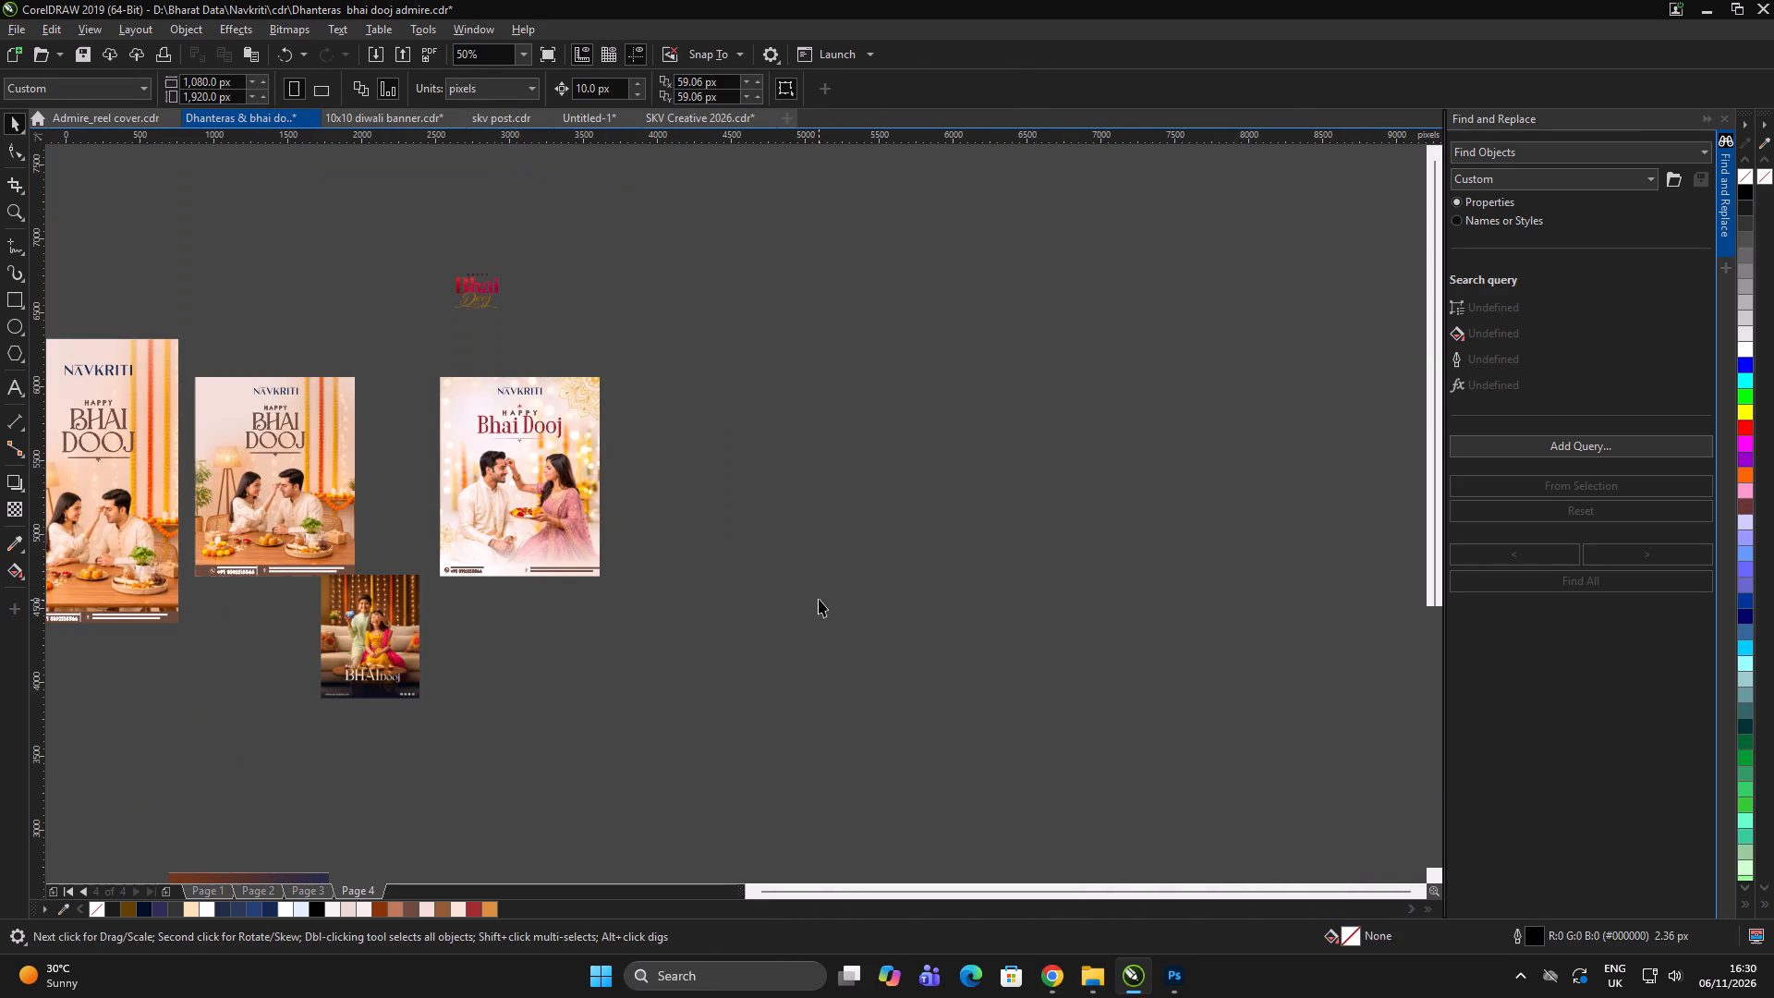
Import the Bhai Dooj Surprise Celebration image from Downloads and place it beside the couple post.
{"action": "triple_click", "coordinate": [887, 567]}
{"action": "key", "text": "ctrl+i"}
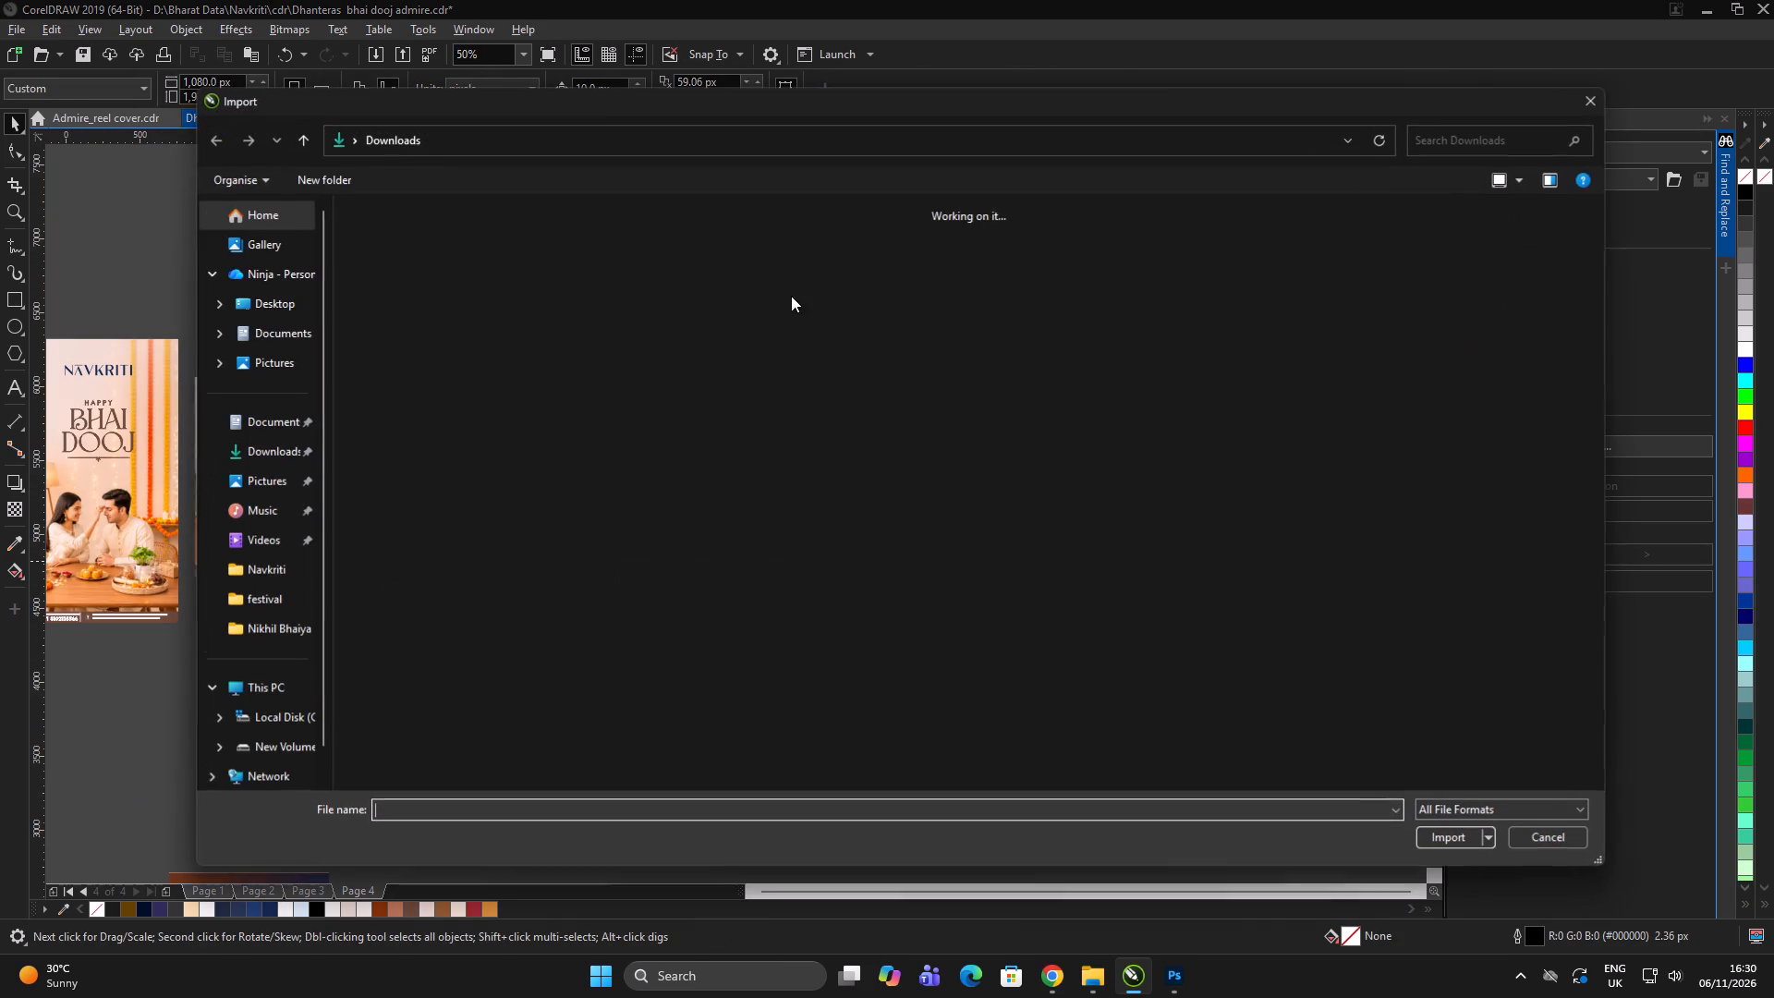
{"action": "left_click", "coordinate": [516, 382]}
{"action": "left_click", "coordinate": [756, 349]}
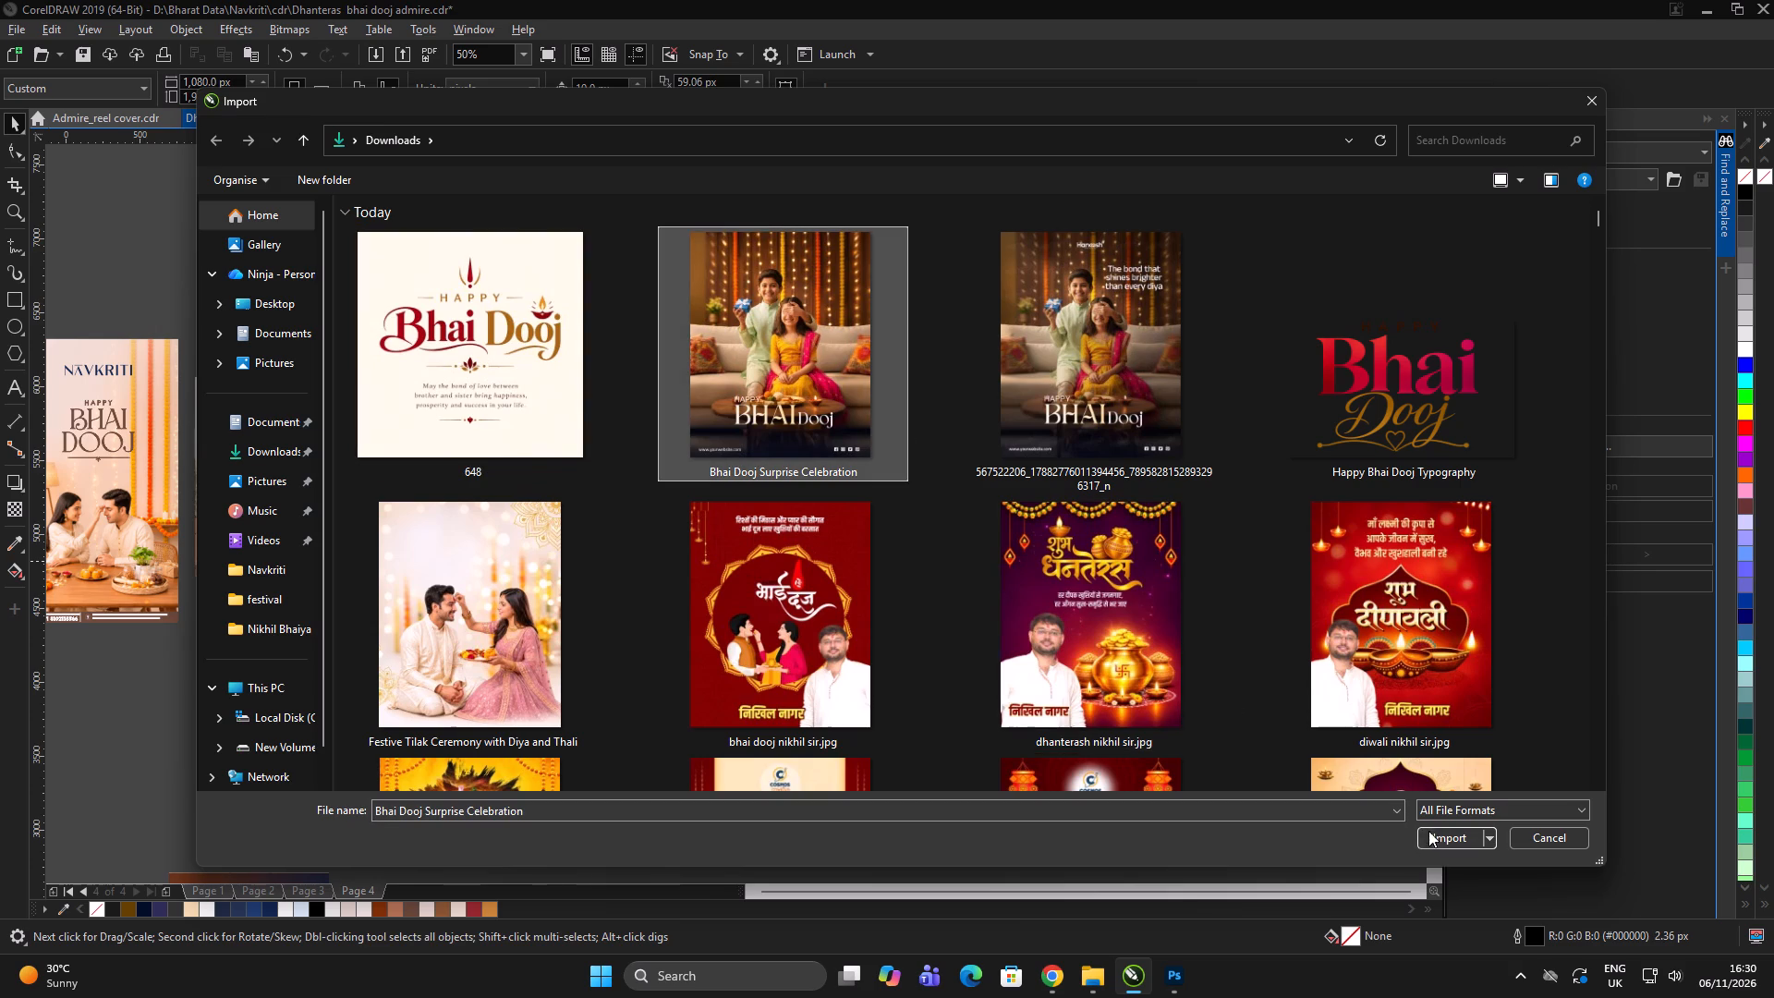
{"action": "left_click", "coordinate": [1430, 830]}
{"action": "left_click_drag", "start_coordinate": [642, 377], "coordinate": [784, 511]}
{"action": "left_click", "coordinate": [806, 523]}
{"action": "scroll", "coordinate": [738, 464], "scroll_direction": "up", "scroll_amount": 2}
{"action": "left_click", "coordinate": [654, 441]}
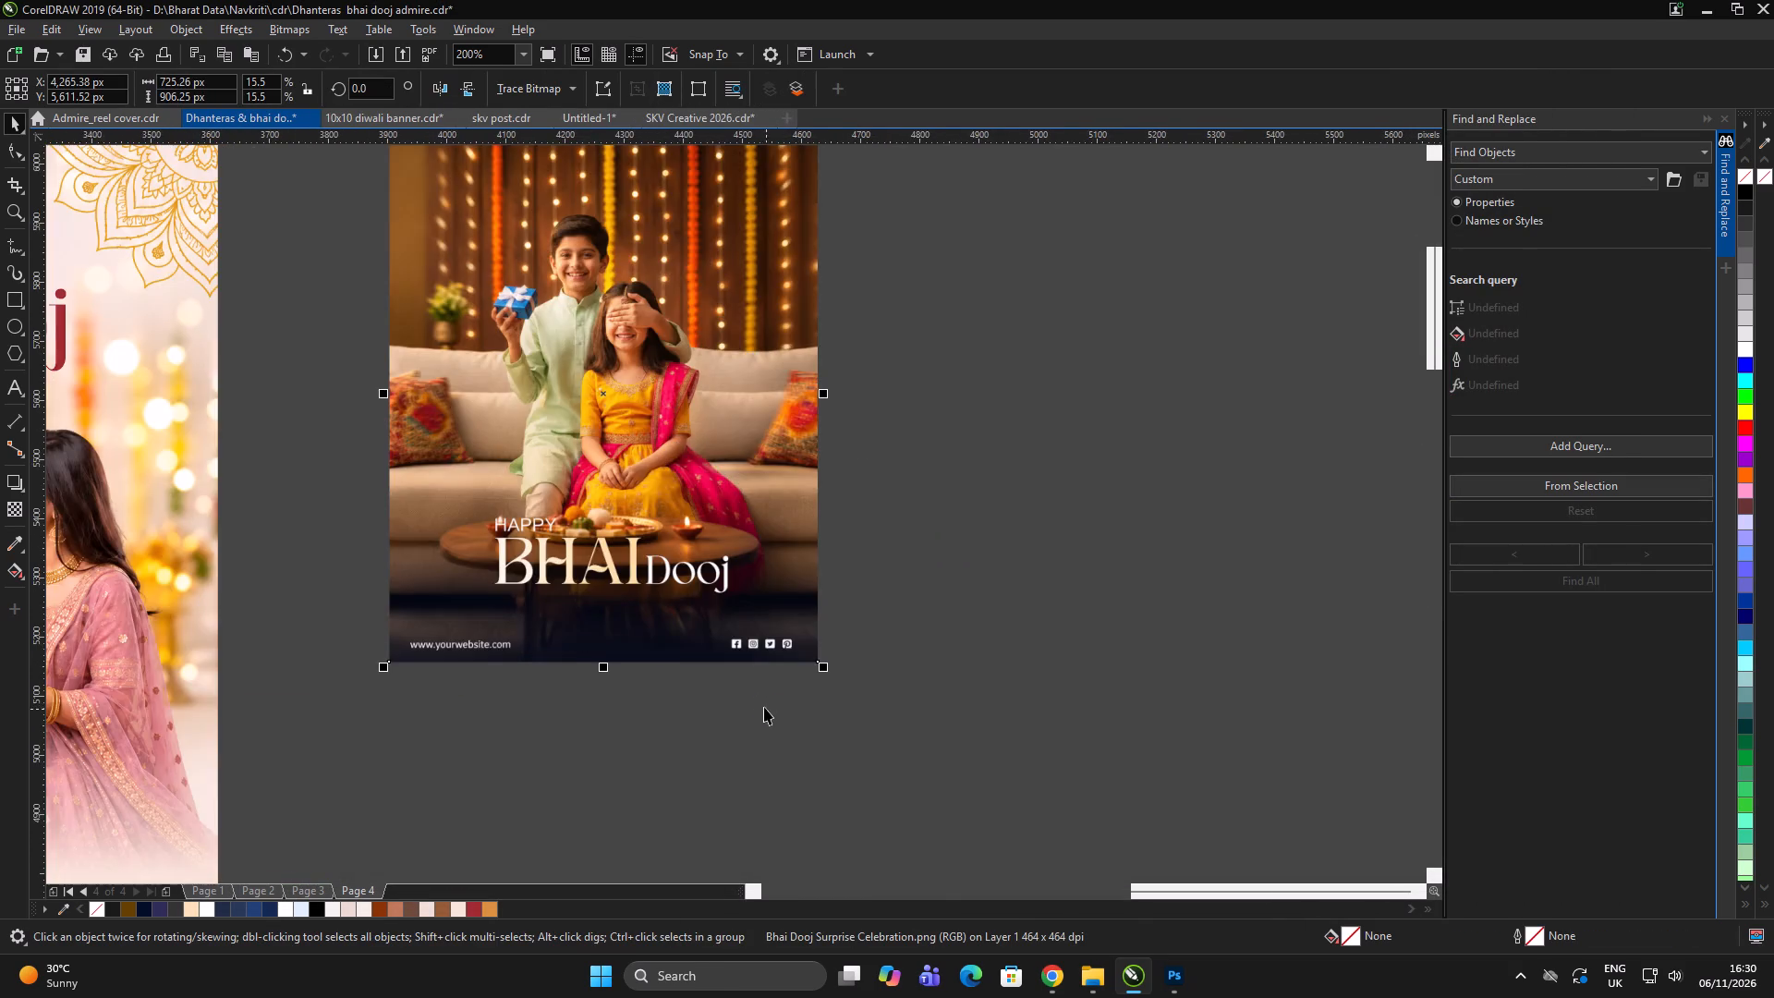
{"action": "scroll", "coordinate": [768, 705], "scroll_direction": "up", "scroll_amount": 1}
Switch to Photoshop and open the Bhai Dooj Surprise Celebration image from Downloads.
{"action": "left_click", "coordinate": [1181, 980]}
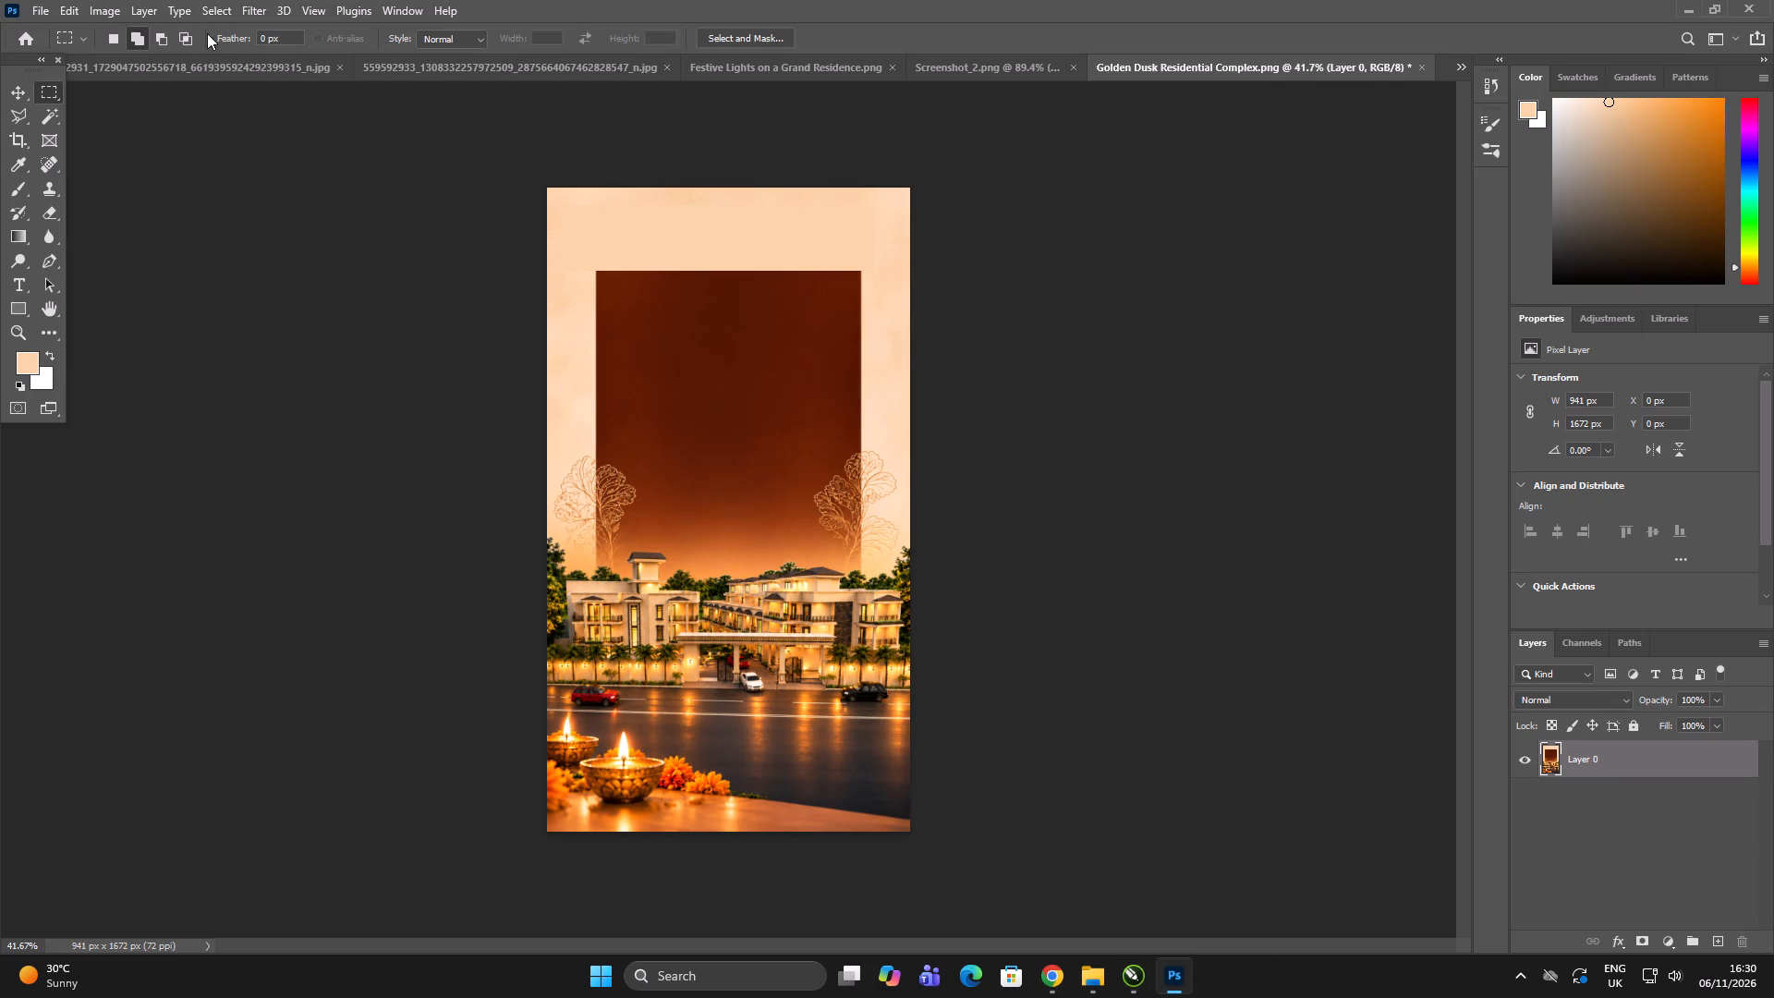
{"action": "left_click", "coordinate": [44, 10]}
{"action": "left_click", "coordinate": [60, 47]}
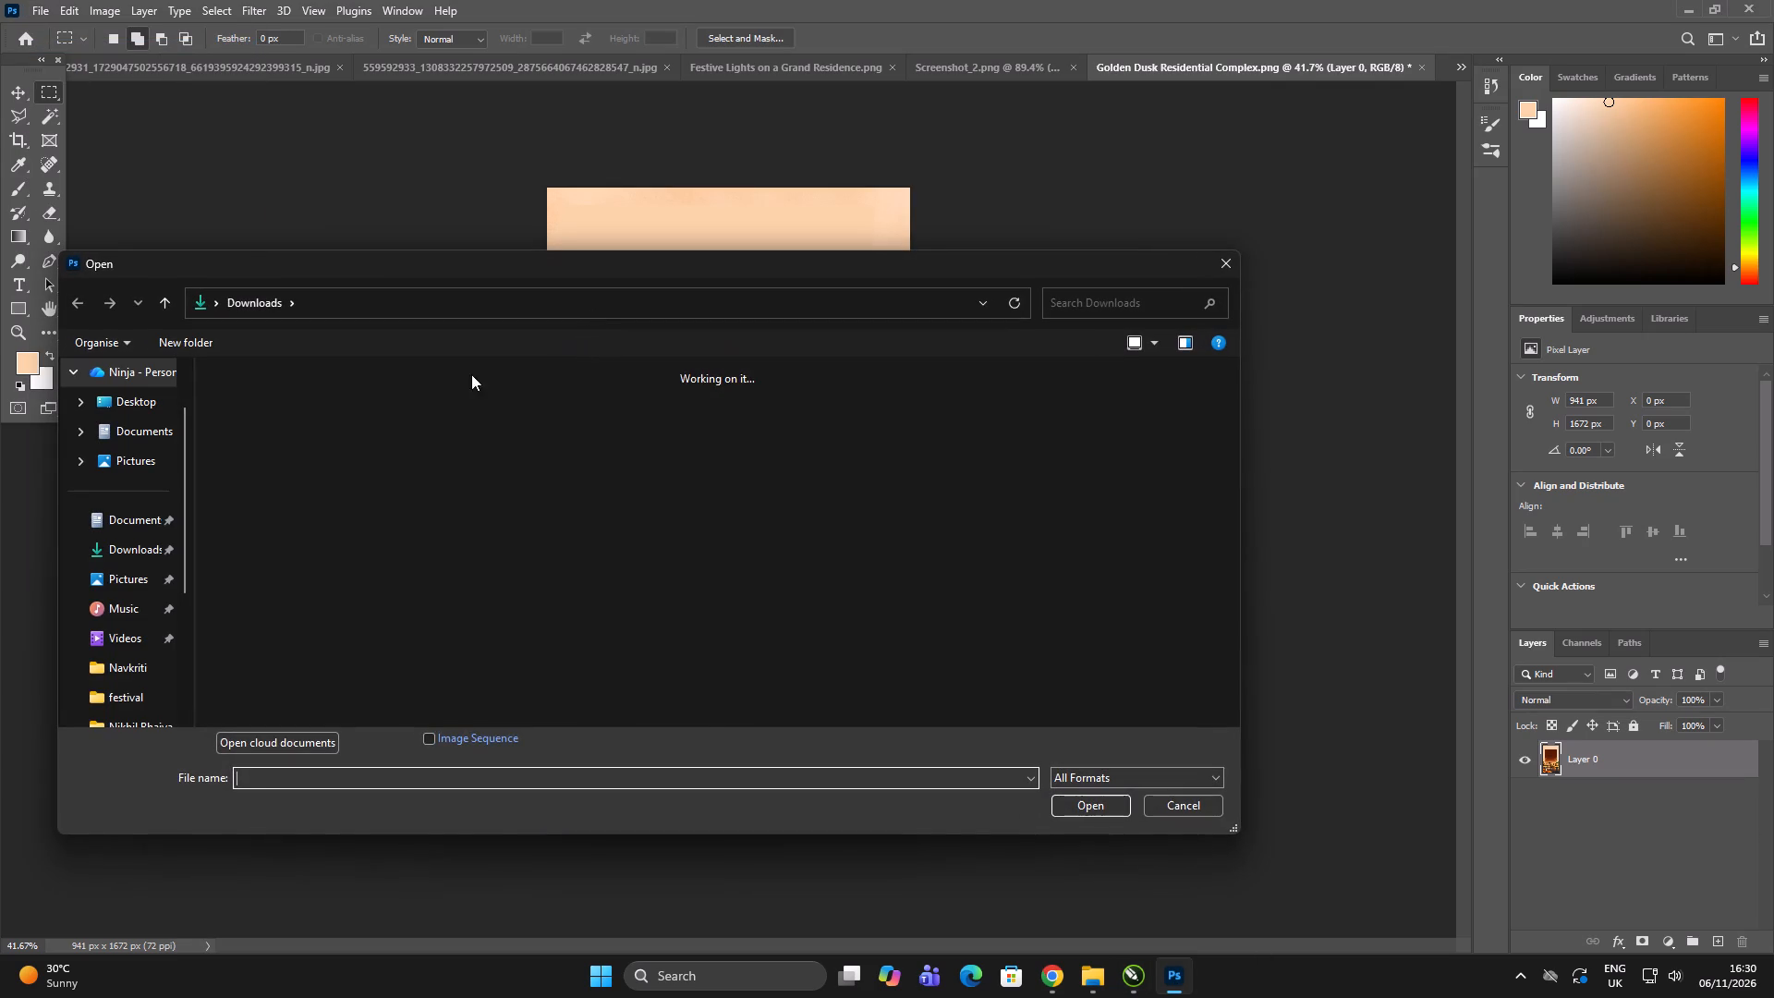
{"action": "left_click", "coordinate": [324, 480]}
{"action": "left_click", "coordinate": [643, 567]}
{"action": "left_click", "coordinate": [1096, 805]}
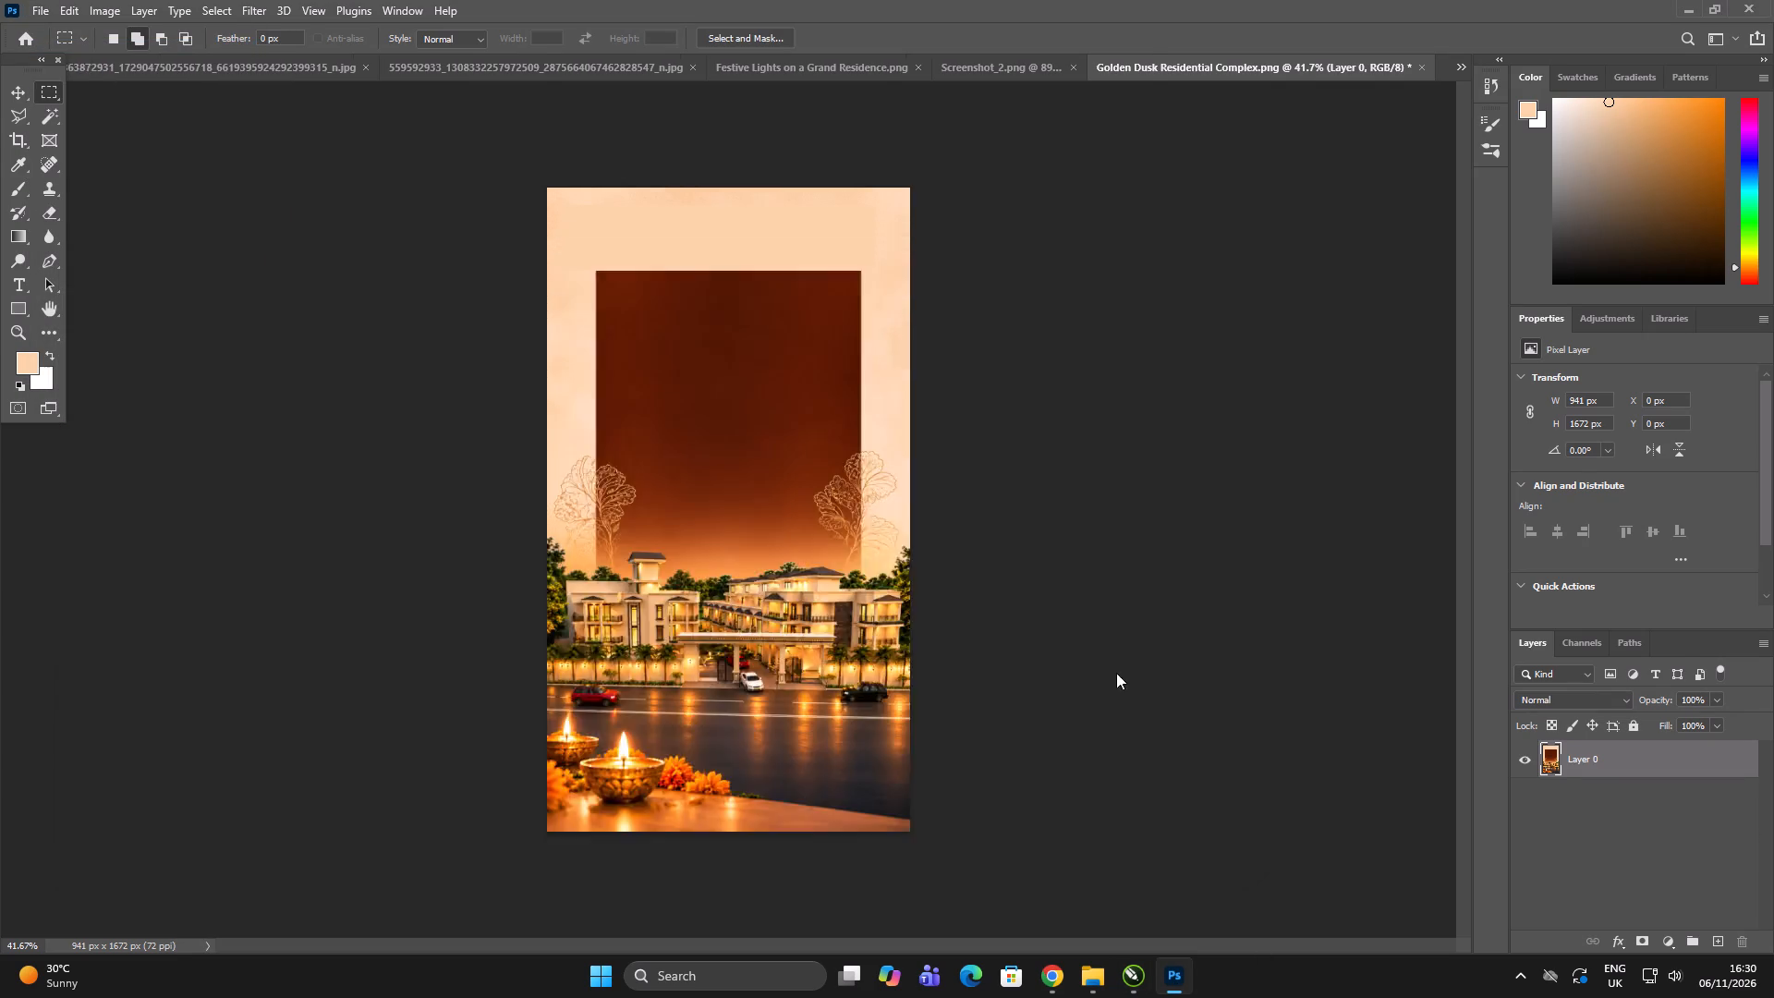
{"action": "left_click", "coordinate": [1720, 762]}
{"action": "scroll", "coordinate": [871, 832], "scroll_direction": "up", "scroll_amount": 8, "text": "alt"}
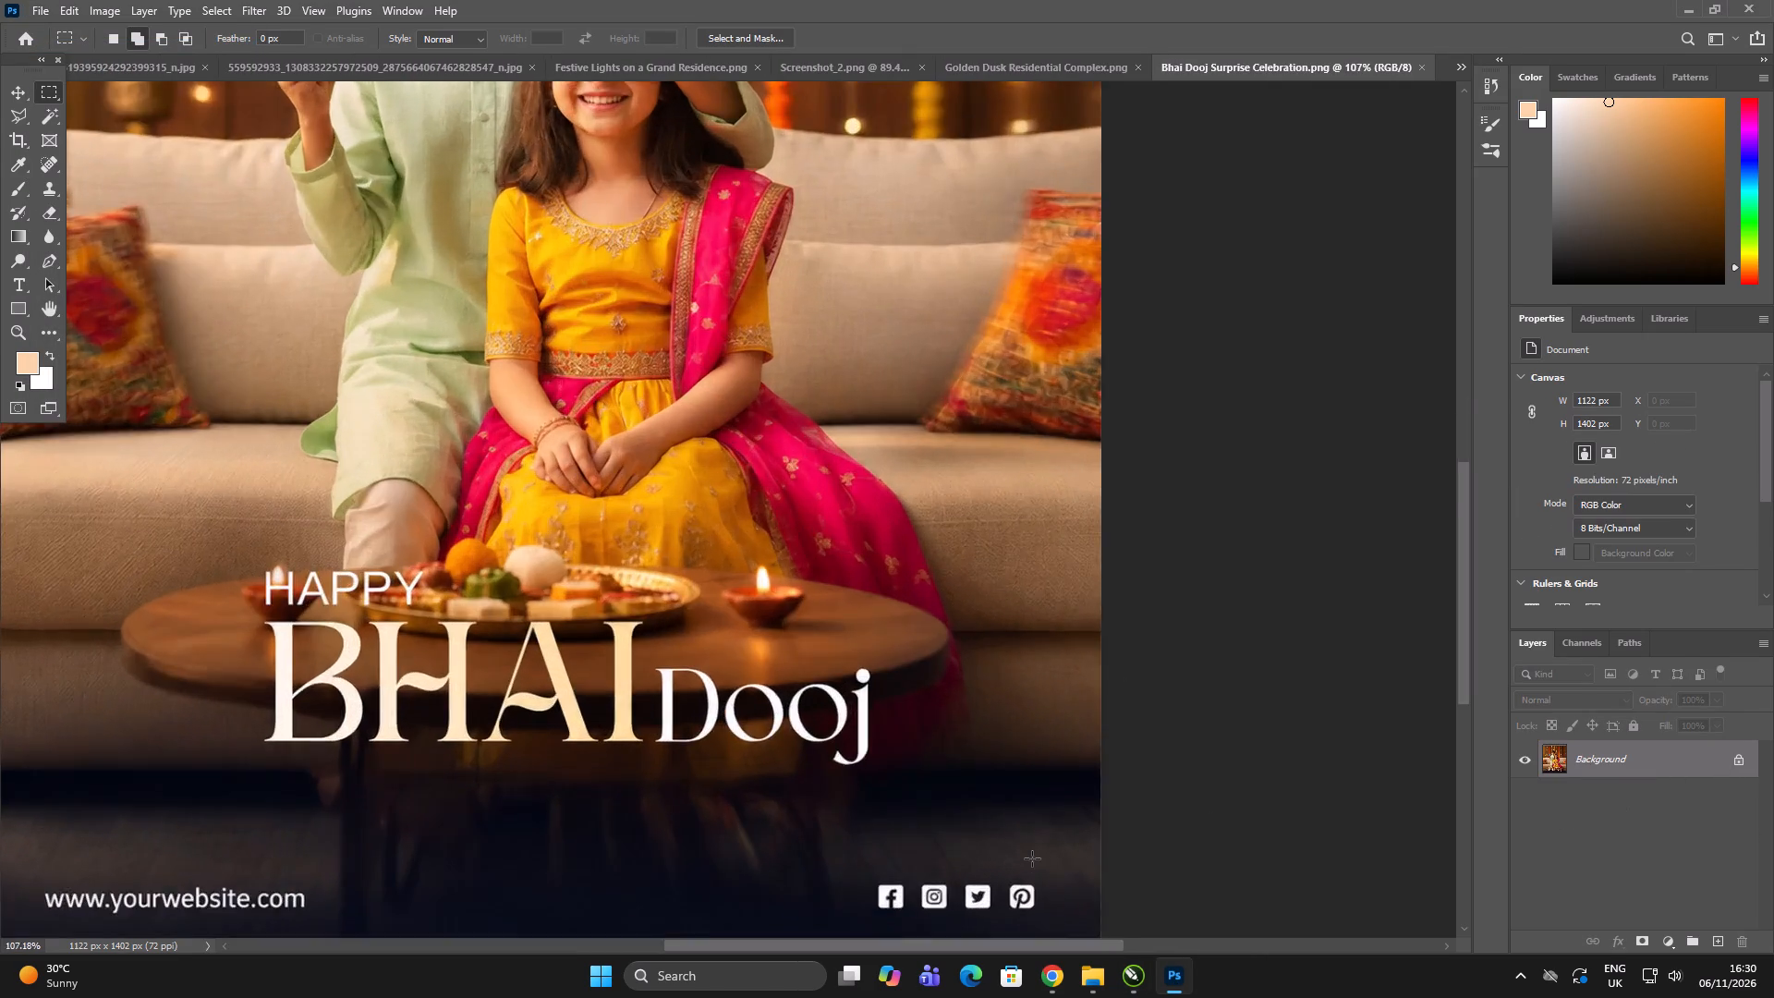
Select a rectangle of about 203 × 58 px around the four social media icons in the image's lower corner.
{"action": "scroll", "coordinate": [1032, 858], "scroll_direction": "up", "scroll_amount": 6, "text": "alt"}
{"action": "scroll", "coordinate": [857, 445], "scroll_direction": "down", "scroll_amount": 7, "text": "alt"}
{"action": "left_click", "coordinate": [38, 85]}
{"action": "left_click_drag", "start_coordinate": [617, 517], "coordinate": [798, 566]}
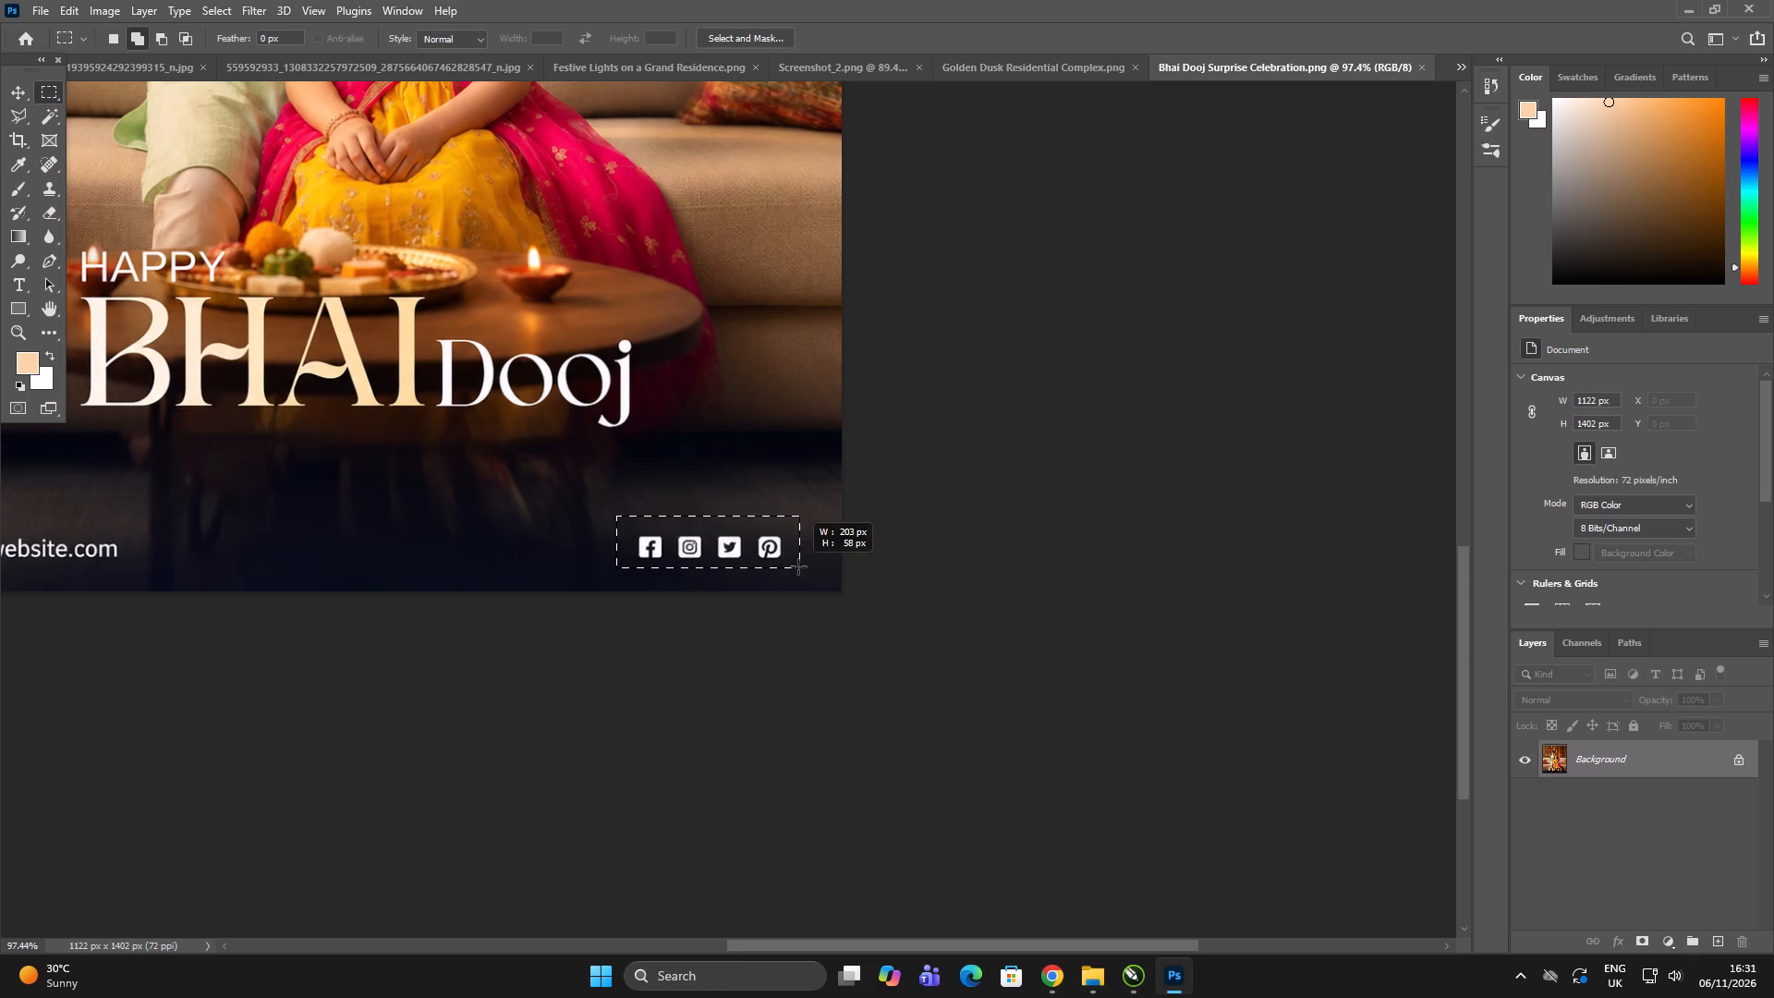
{"action": "left_click_drag", "start_coordinate": [798, 566], "coordinate": [800, 566]}
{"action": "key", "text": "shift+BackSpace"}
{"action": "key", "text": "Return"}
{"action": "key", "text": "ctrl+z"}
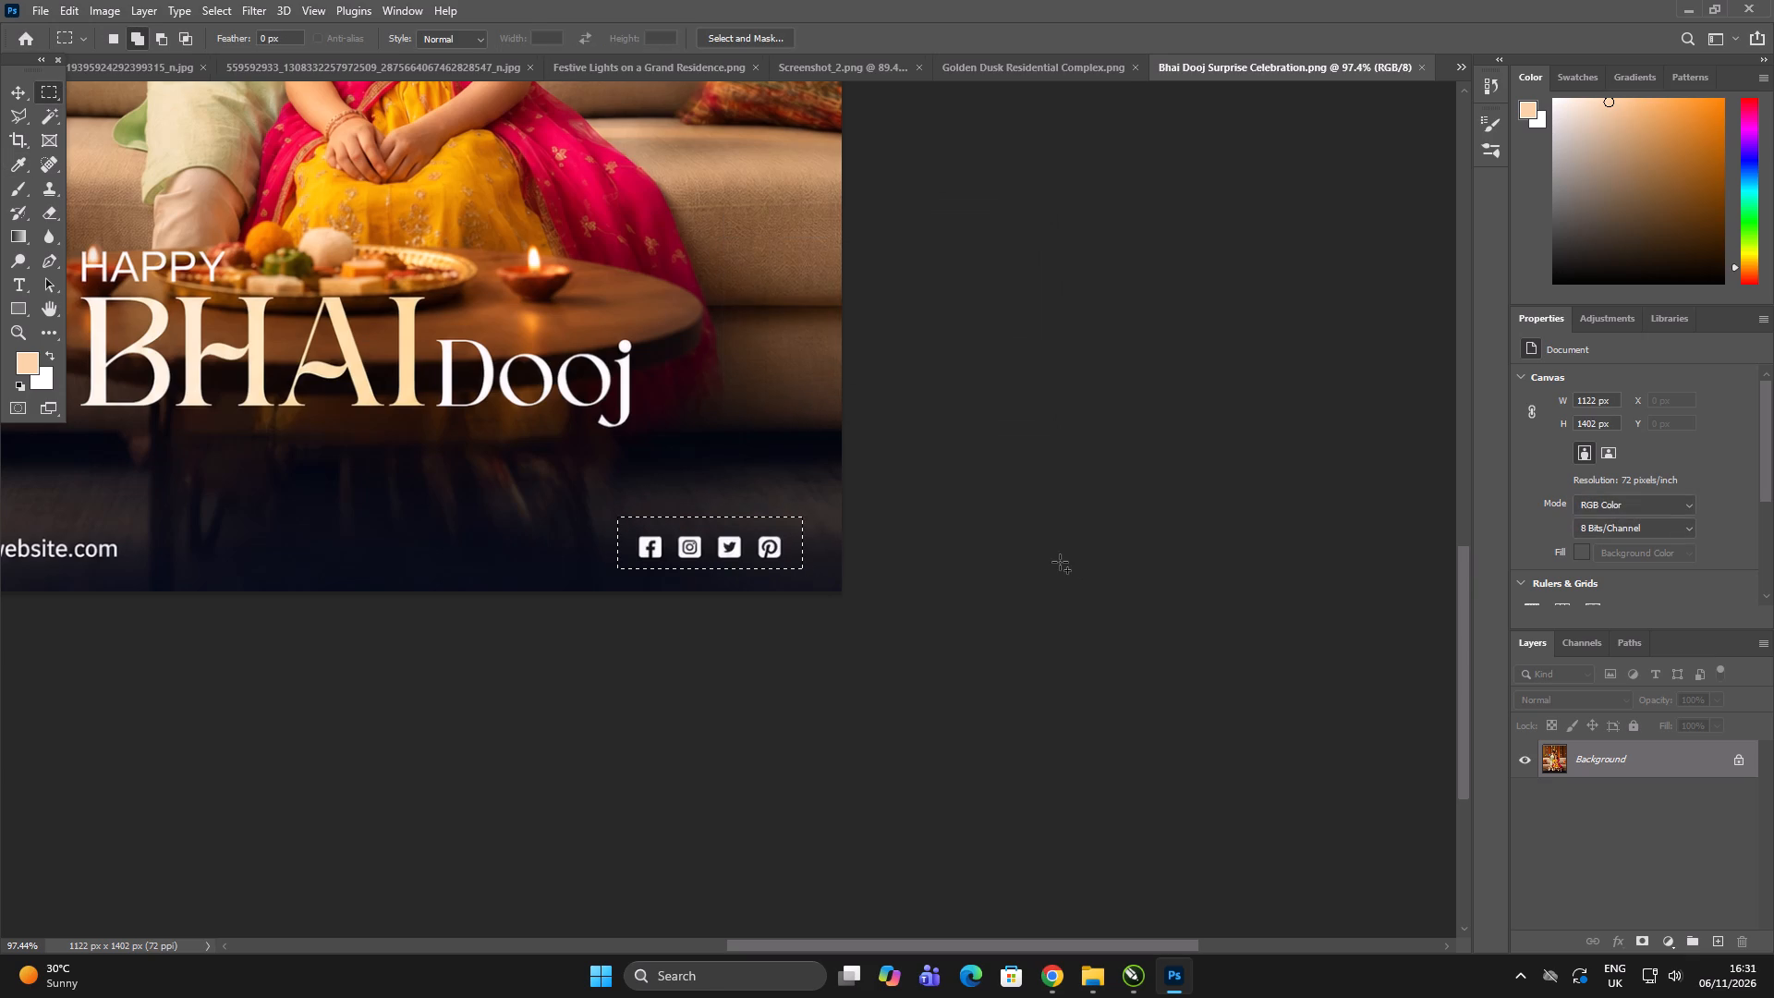
Remove the selected social media icons with a Content-Aware fill and clear the selection.
{"action": "key", "text": "BackSpace"}
{"action": "left_click", "coordinate": [925, 253]}
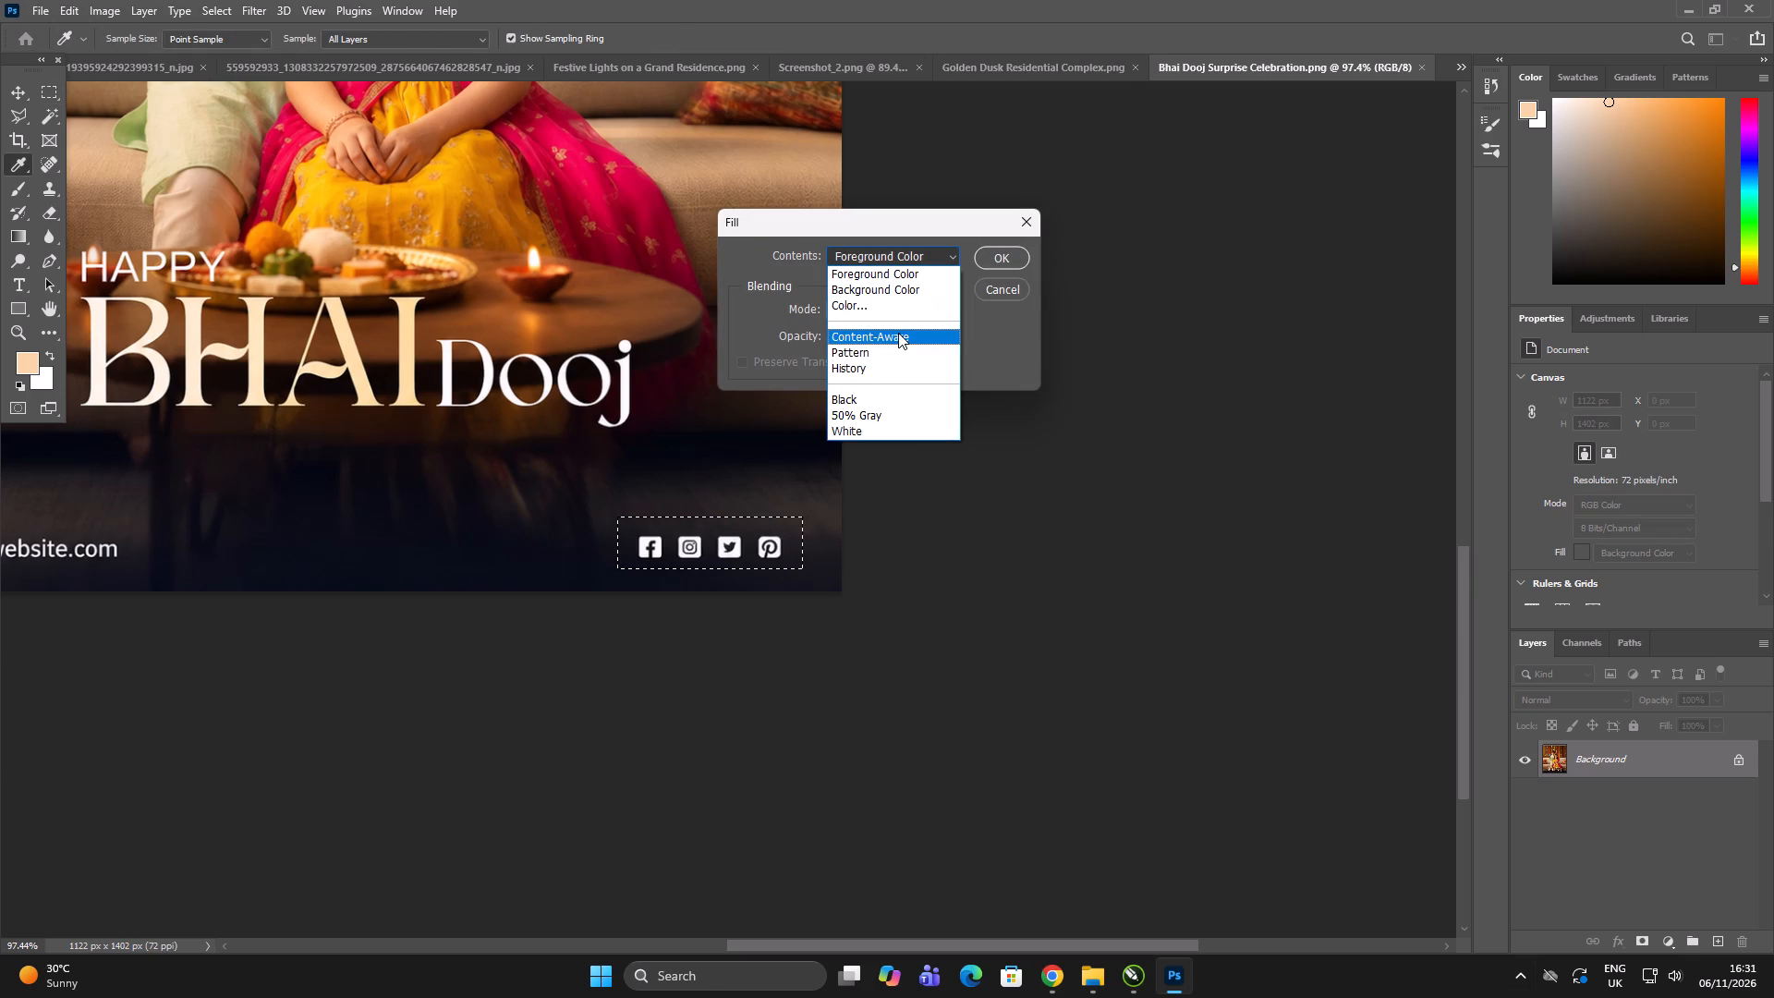
{"action": "left_click", "coordinate": [898, 333]}
{"action": "left_click", "coordinate": [1005, 254]}
{"action": "scroll", "coordinate": [1204, 536], "scroll_direction": "down", "scroll_amount": 1}
{"action": "key", "text": "ctrl+d"}
{"action": "scroll", "coordinate": [1098, 444], "scroll_direction": "down", "scroll_amount": 3, "text": "alt"}
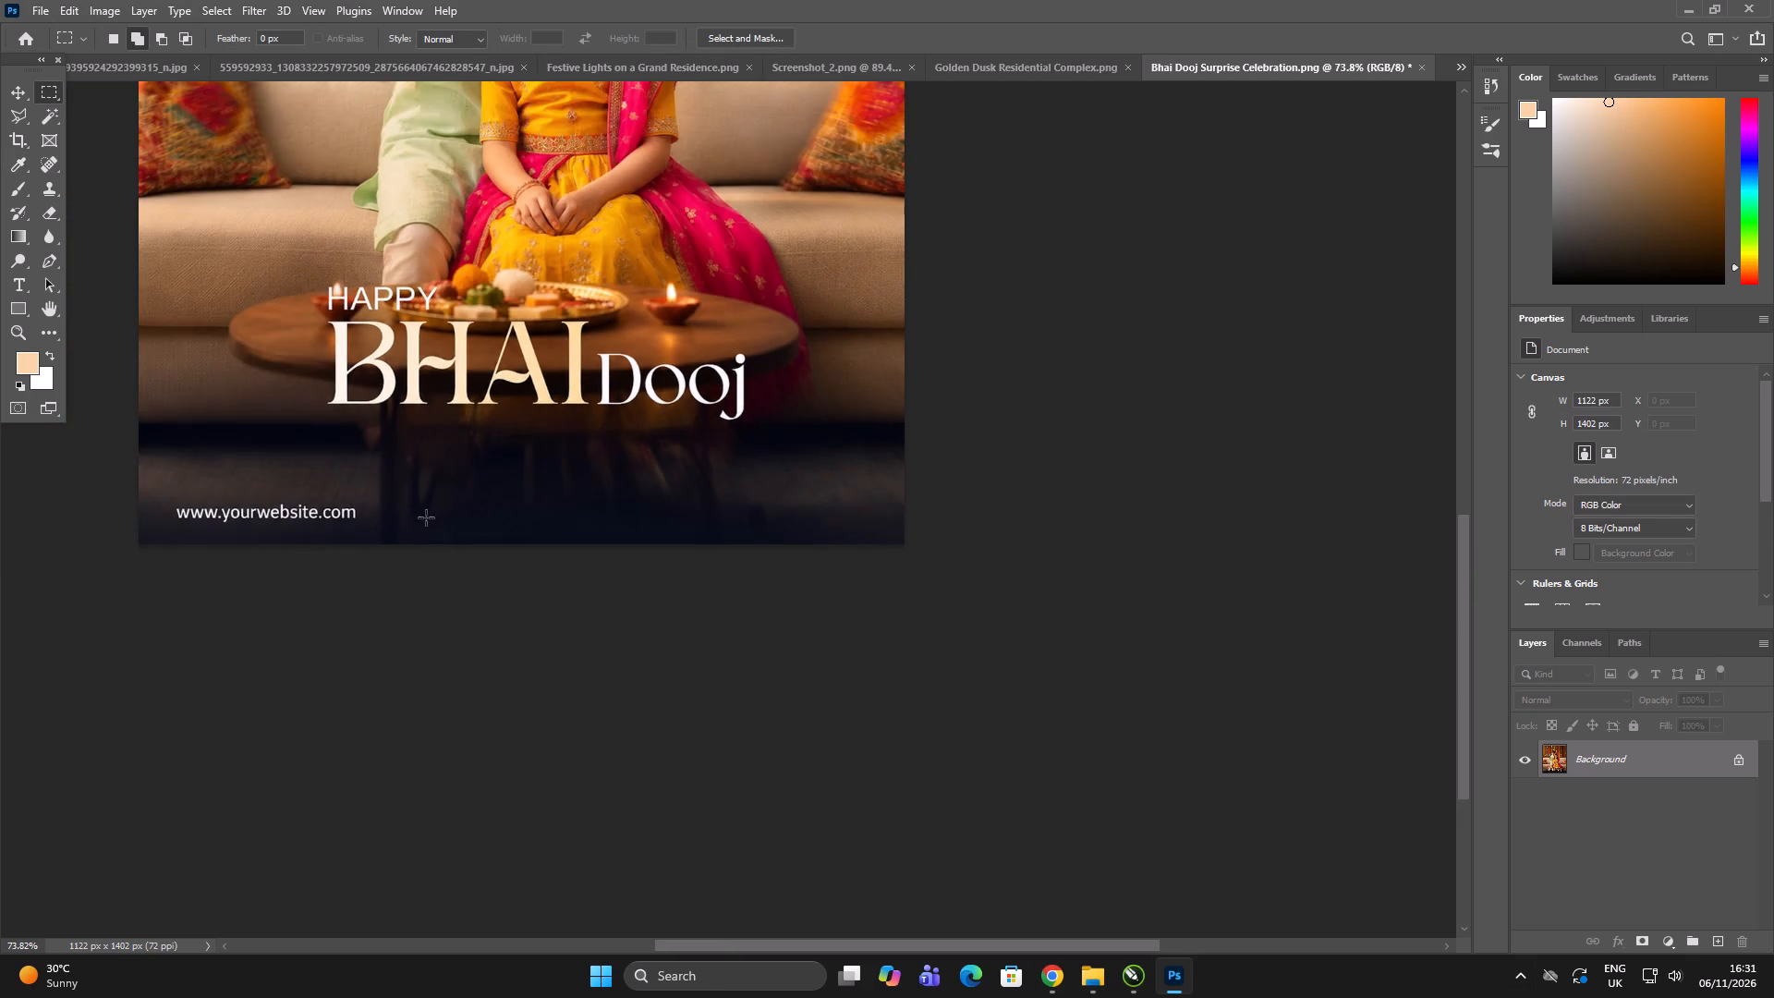
{"action": "scroll", "coordinate": [140, 534], "scroll_direction": "up", "scroll_amount": 3, "text": "alt"}
{"action": "left_click_drag", "start_coordinate": [186, 481], "coordinate": [454, 522]}
{"action": "key", "text": "shift+BackSpace"}
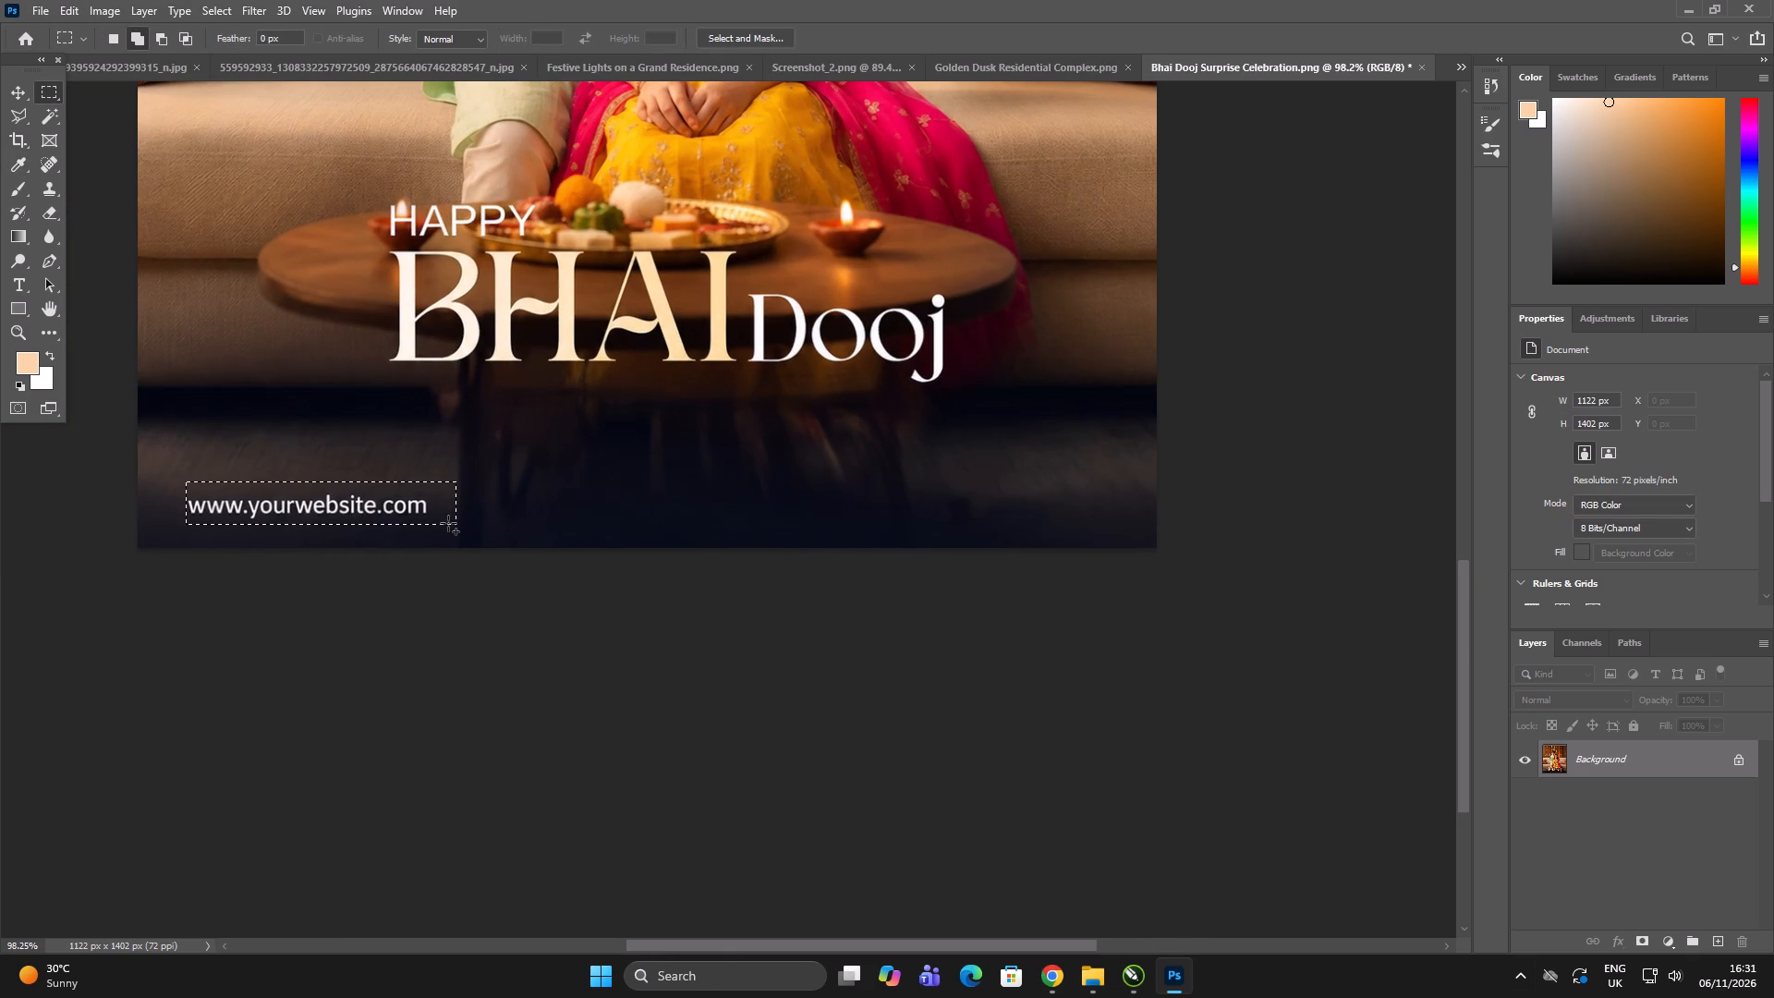
{"action": "key", "text": "Return"}
{"action": "key", "text": "ctrl+d"}
{"action": "scroll", "coordinate": [557, 363], "scroll_direction": "down", "scroll_amount": 4, "text": "alt"}
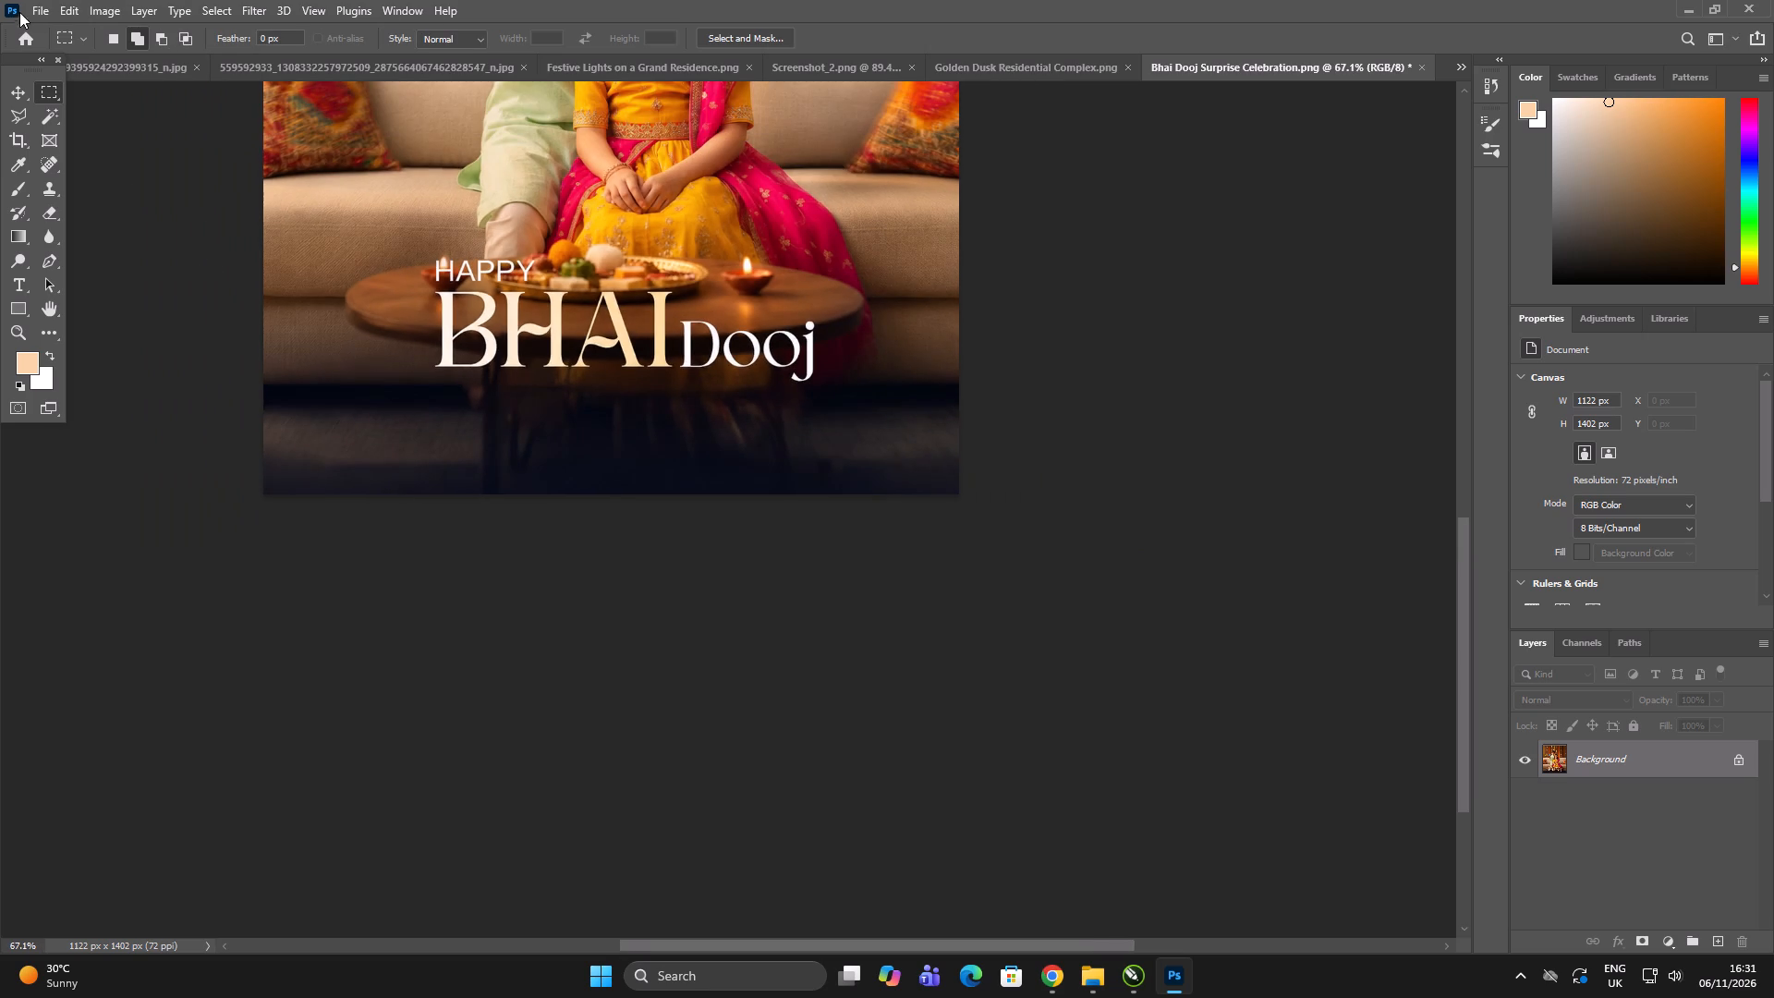
Save the cleaned image as a PNG over Bhai Dooj Surprise Celebration in Downloads, using the large file size option.
{"action": "left_click", "coordinate": [32, 2]}
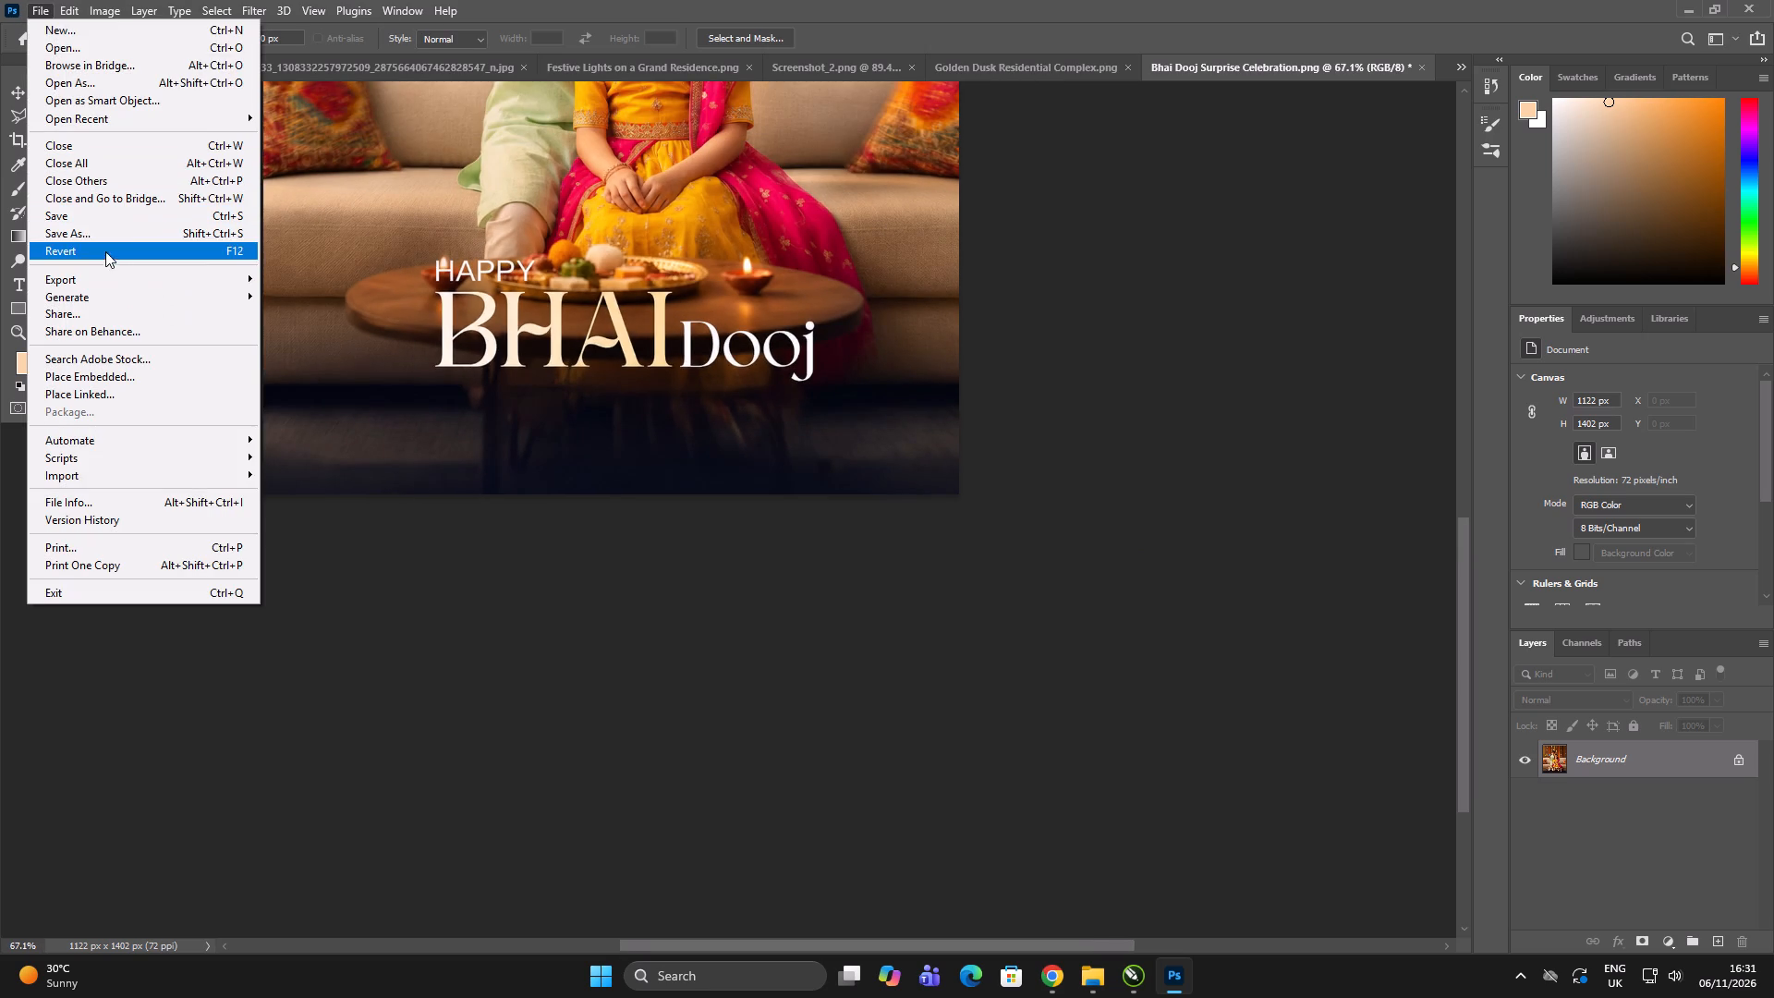
{"action": "left_click", "coordinate": [109, 228]}
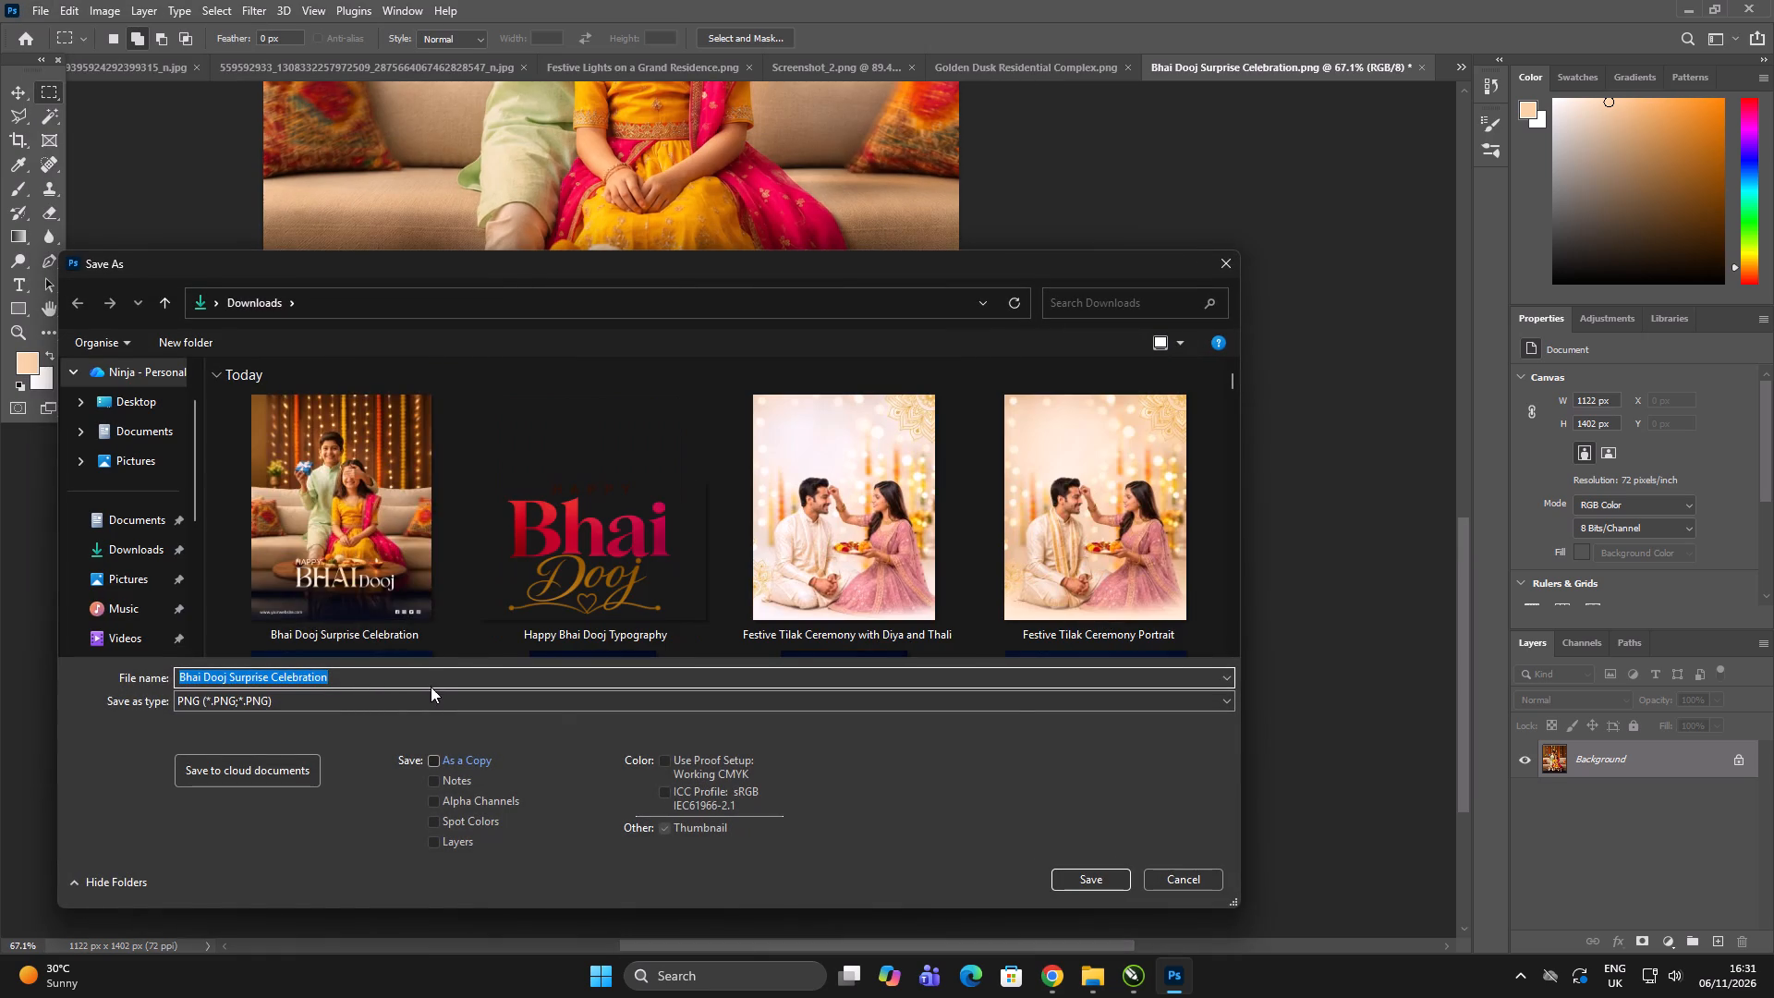
{"action": "left_click", "coordinate": [378, 529]}
{"action": "left_click", "coordinate": [1085, 876]}
{"action": "left_click", "coordinate": [923, 484]}
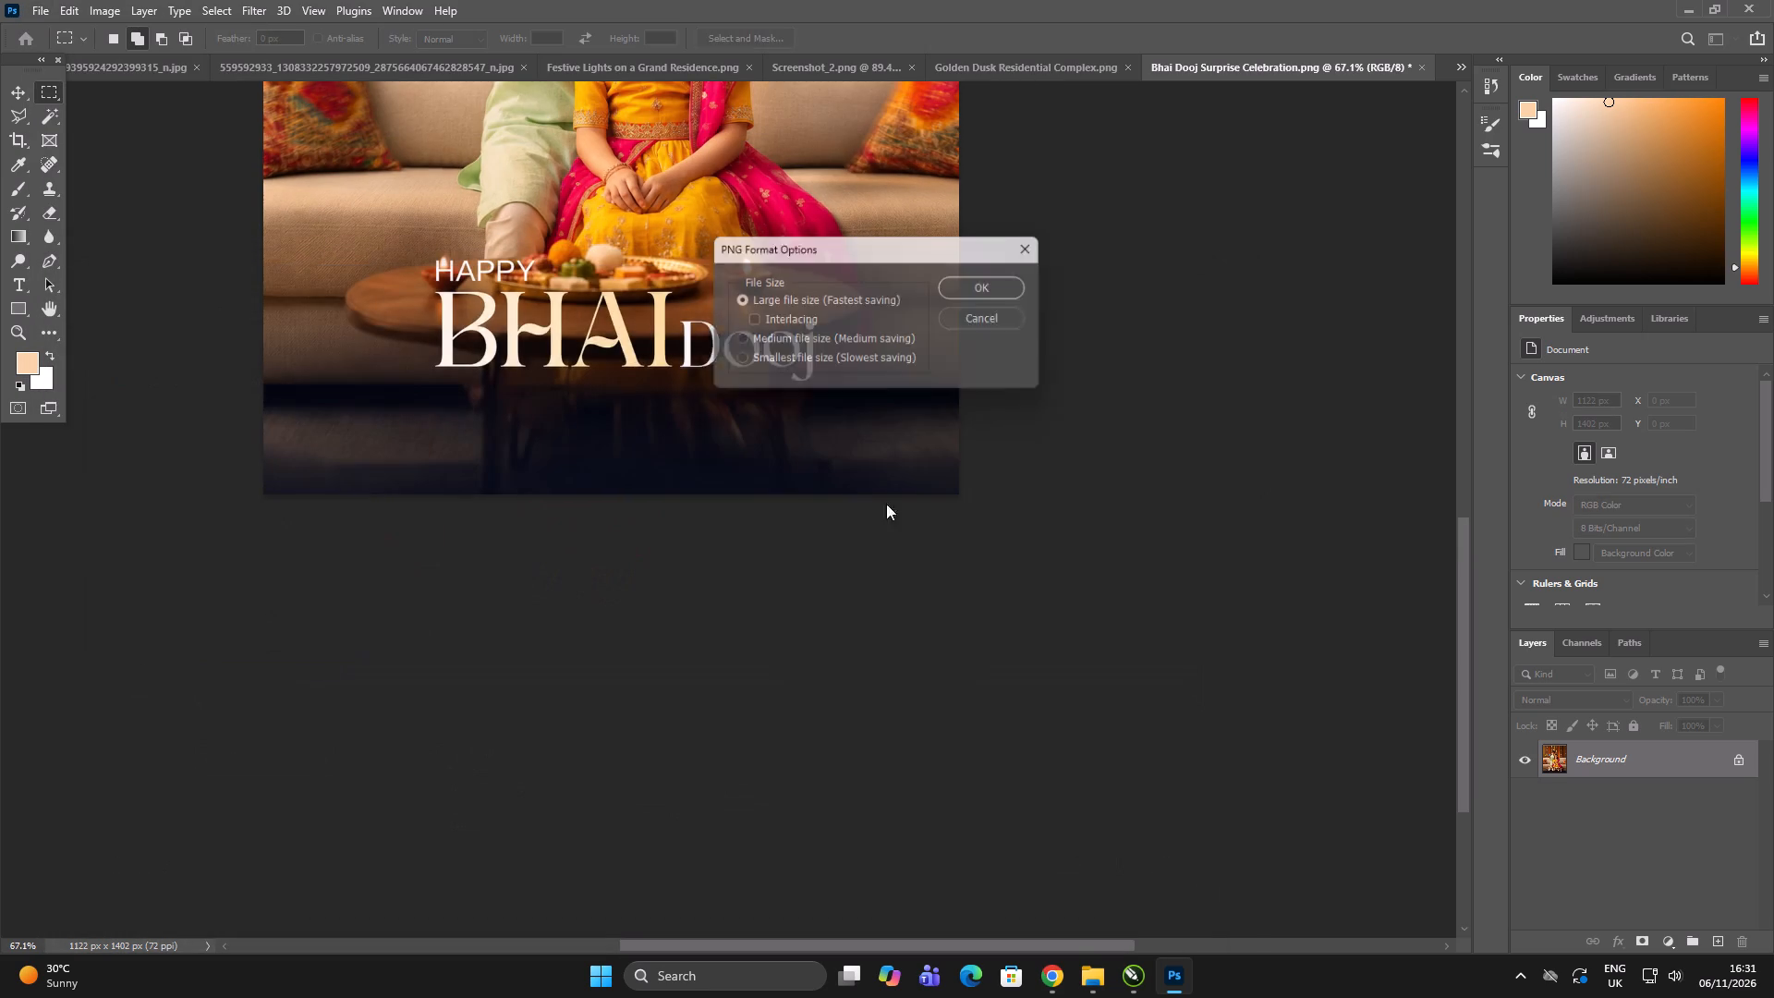
{"action": "left_click", "coordinate": [1012, 284]}
Switch back to CorelDRAW and import the cleaned Bhai Dooj Surprise Celebration image to the side of the couple post.
{"action": "key", "text": "alt+Tab"}
{"action": "scroll", "coordinate": [565, 491], "scroll_direction": "down", "scroll_amount": 5}
{"action": "left_click", "coordinate": [767, 558]}
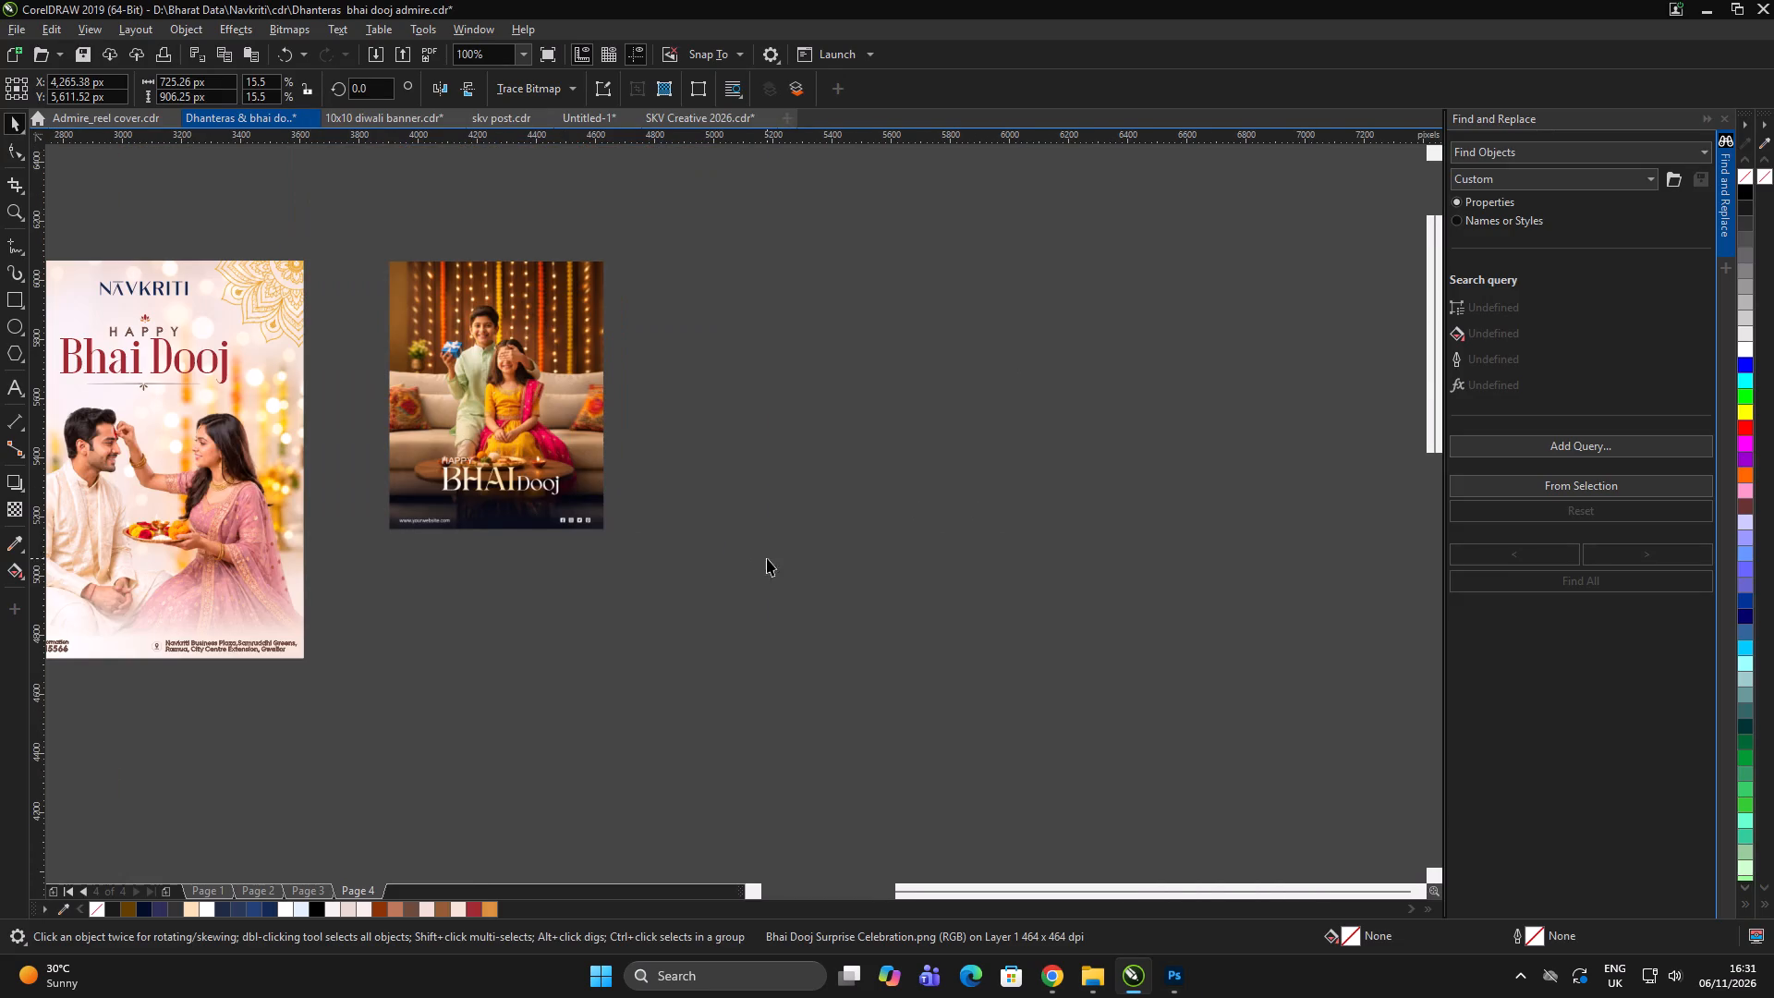
{"action": "left_click", "coordinate": [782, 556]}
{"action": "left_click", "coordinate": [790, 549]}
{"action": "left_click", "coordinate": [793, 542]}
{"action": "key", "text": "Left"}
{"action": "key", "text": "ctrl+i"}
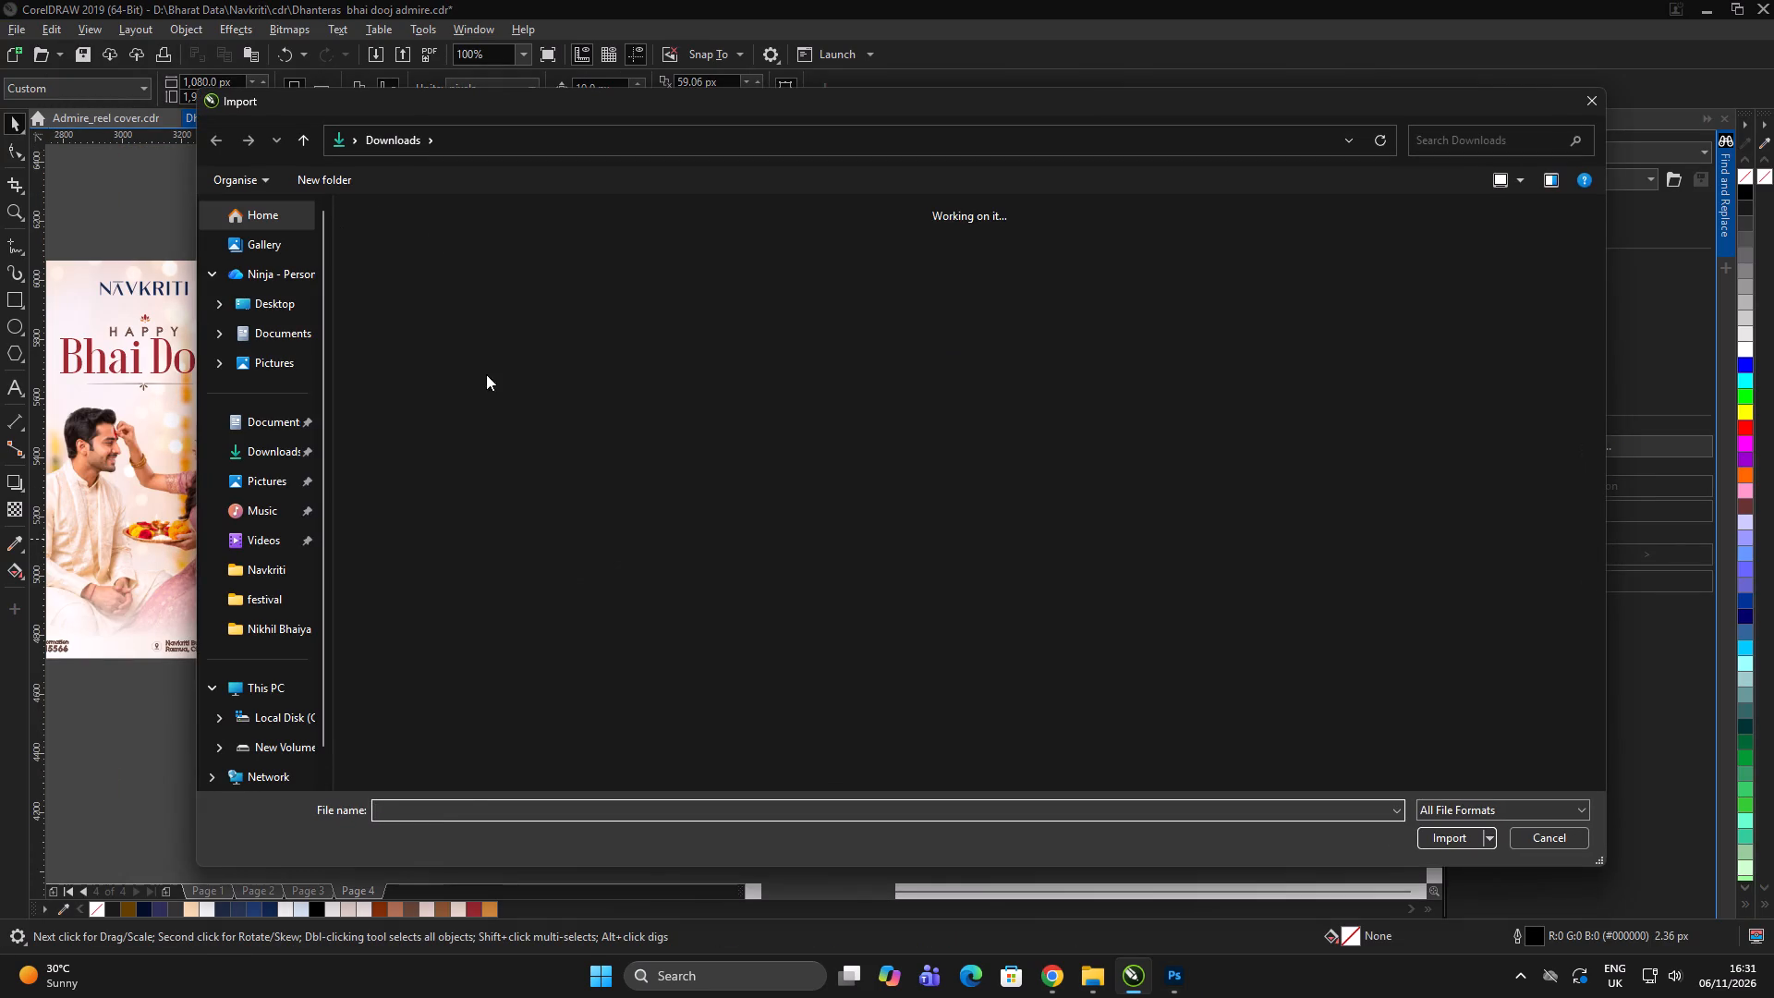
{"action": "left_click", "coordinate": [475, 357]}
{"action": "left_click", "coordinate": [1437, 831]}
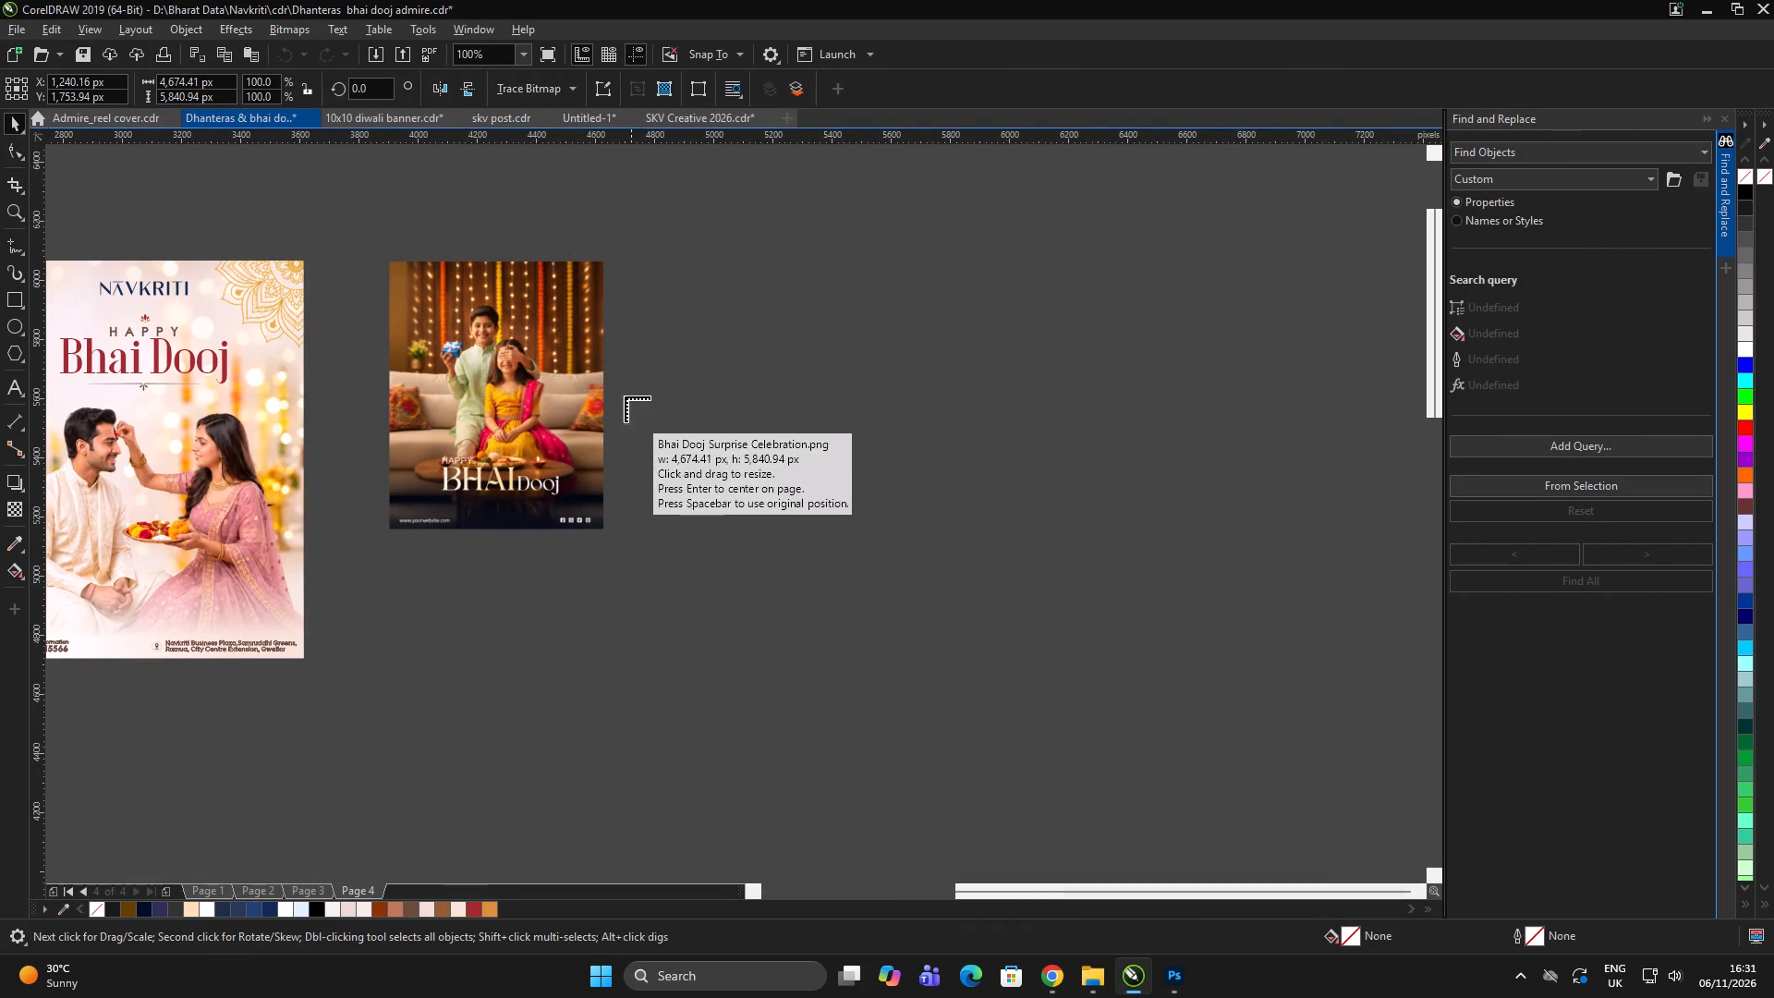
{"action": "left_click_drag", "start_coordinate": [499, 309], "coordinate": [651, 454]}
{"action": "left_click", "coordinate": [759, 459]}
{"action": "left_click", "coordinate": [635, 415]}
Resize the newly imported Bhai Dooj Surprise Celebration image to 1080 × 1350 px.
{"action": "left_click", "coordinate": [554, 390]}
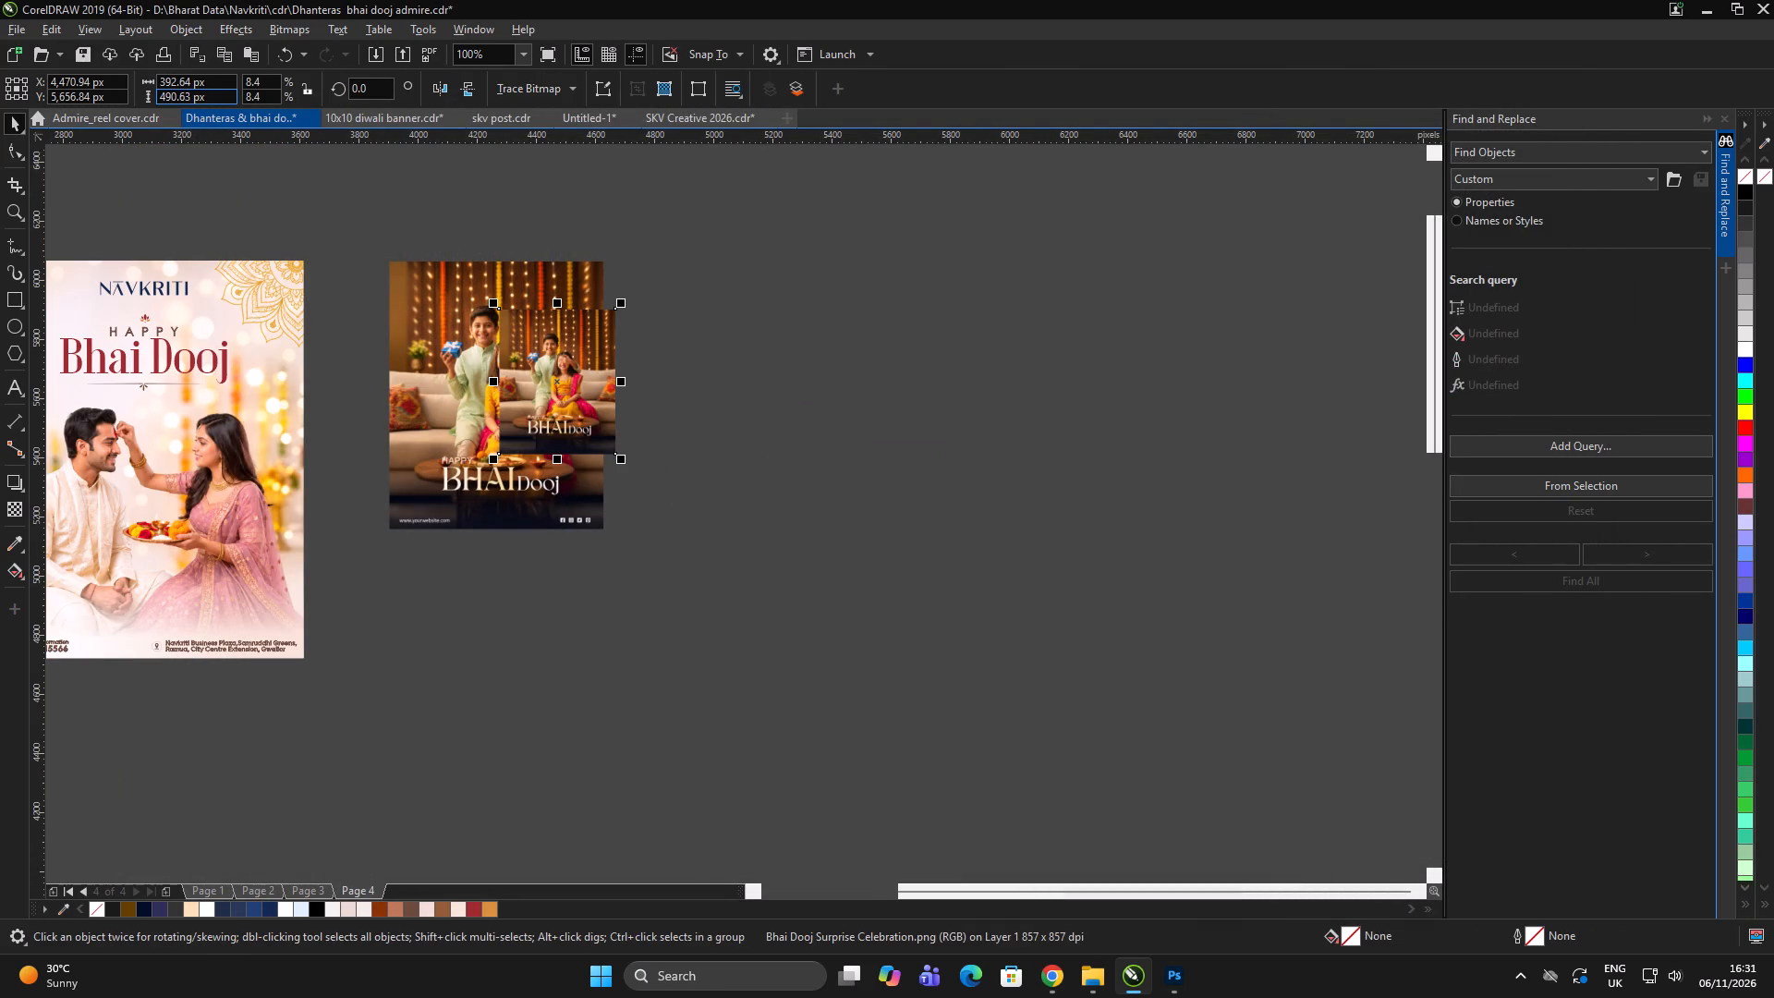
{"action": "left_click", "coordinate": [200, 81]}
{"action": "key", "text": "ctrl+a"}
{"action": "type", "text": "1080"}
{"action": "key", "text": "Tab"}
{"action": "type", "text": "1350"}
{"action": "key", "text": "Return"}
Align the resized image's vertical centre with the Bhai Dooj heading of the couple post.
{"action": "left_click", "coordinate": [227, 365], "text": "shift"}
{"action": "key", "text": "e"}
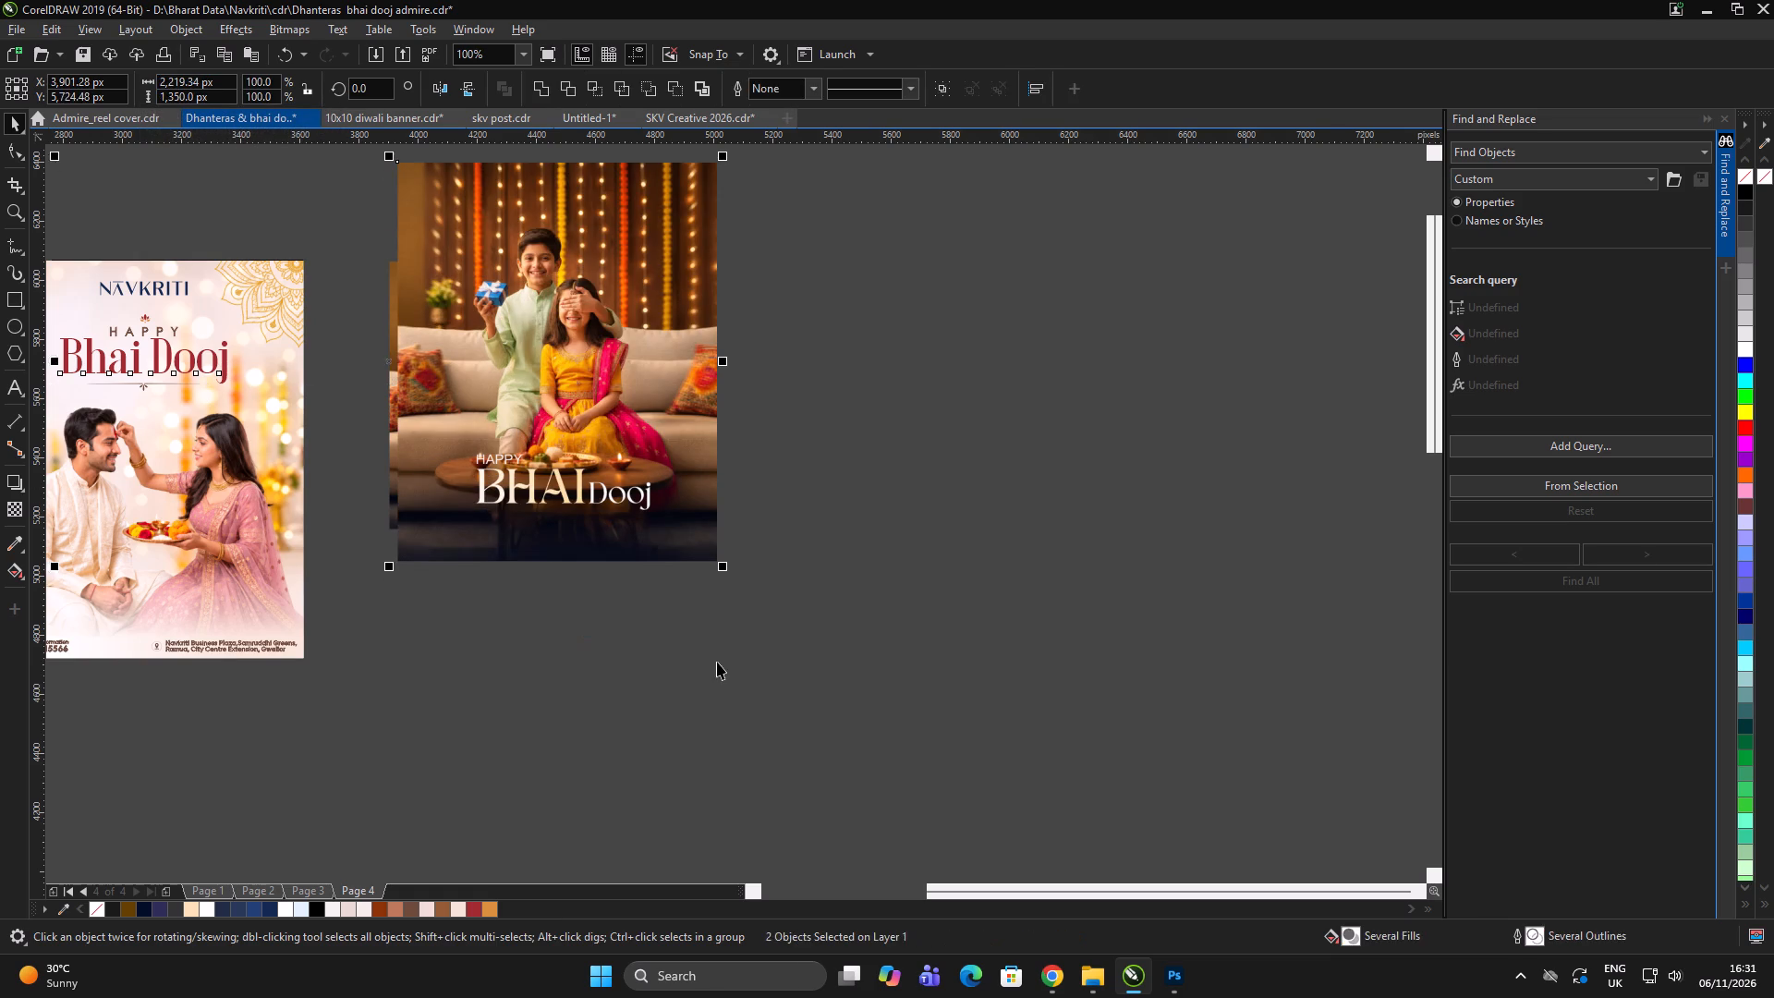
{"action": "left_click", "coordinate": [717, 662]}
Move the resized image aside and delete the earlier copy with the web address and social icons behind it.
{"action": "left_click", "coordinate": [535, 415]}
{"action": "left_click_drag", "start_coordinate": [556, 404], "coordinate": [823, 432]}
{"action": "left_click", "coordinate": [456, 566]}
{"action": "left_click", "coordinate": [444, 430]}
{"action": "key", "text": "Delete"}
Place the 1080 × 1350 px children image right next to the couple post and align it vertically with that post.
{"action": "left_click", "coordinate": [881, 455]}
{"action": "left_click_drag", "start_coordinate": [957, 383], "coordinate": [594, 511]}
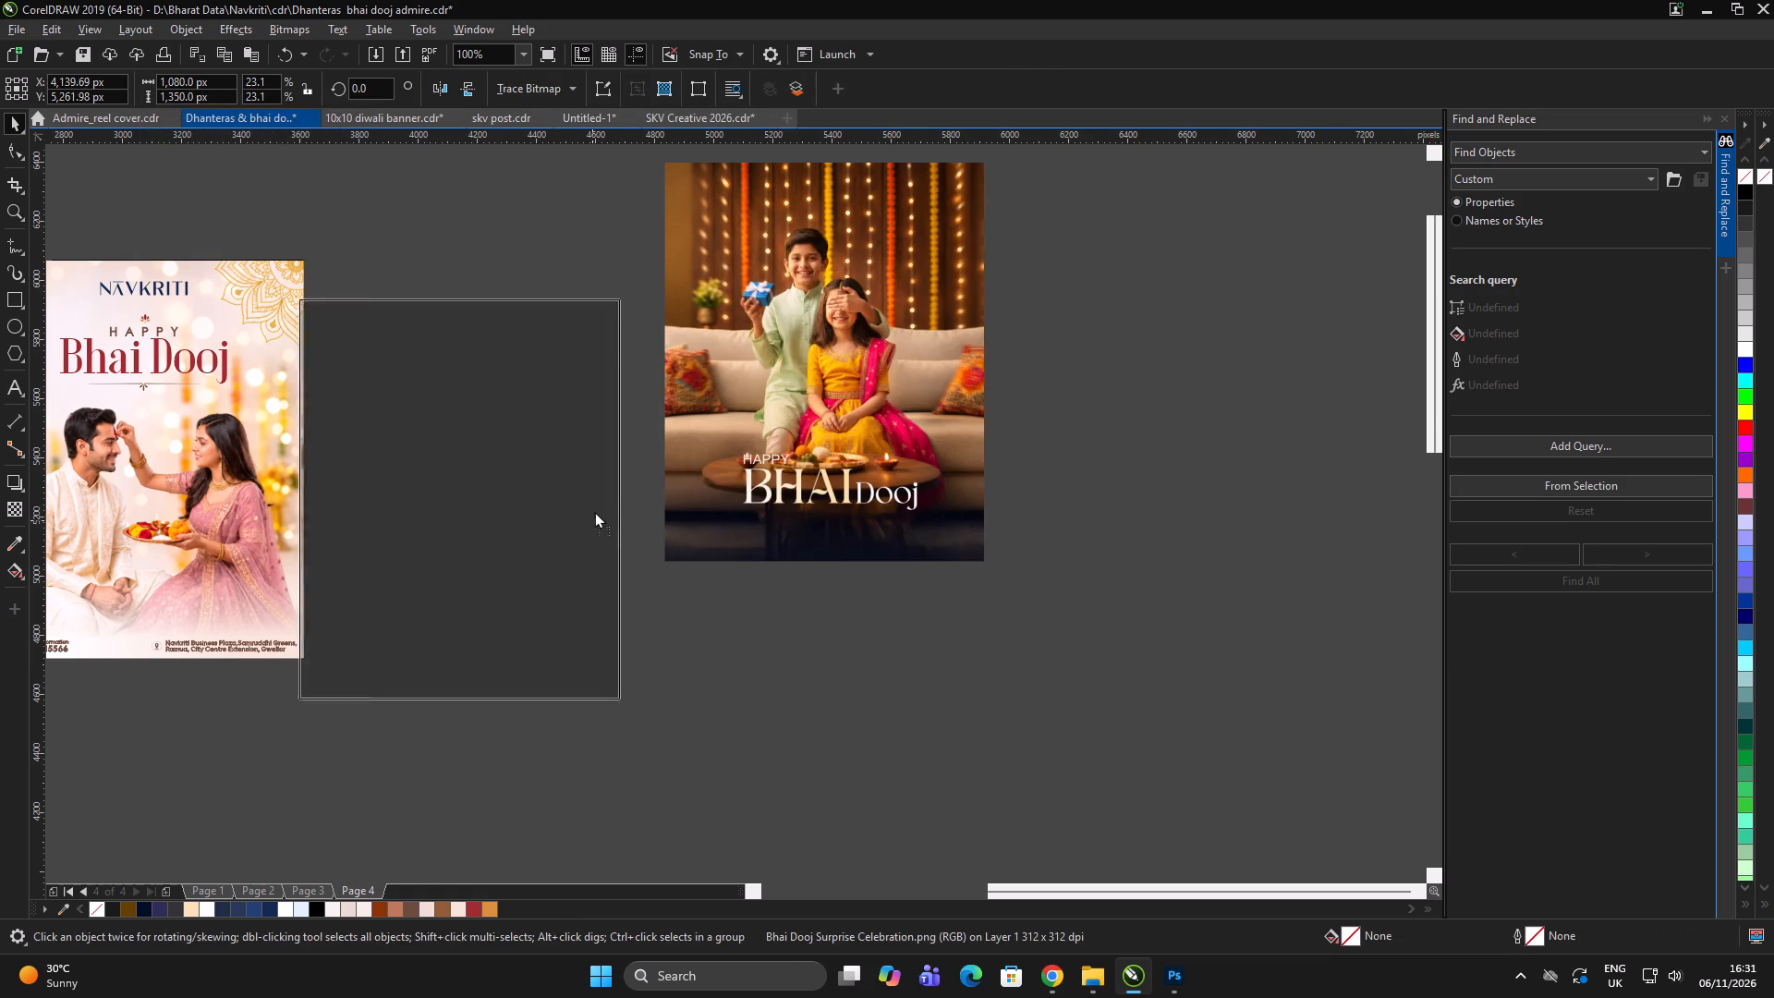
{"action": "left_click_drag", "start_coordinate": [594, 511], "coordinate": [634, 464]}
{"action": "scroll", "coordinate": [671, 454], "scroll_direction": "down", "scroll_amount": 1}
{"action": "left_click", "coordinate": [745, 460]}
{"action": "left_click", "coordinate": [721, 486]}
{"action": "scroll", "coordinate": [572, 481], "scroll_direction": "up", "scroll_amount": 1}
{"action": "scroll", "coordinate": [665, 514], "scroll_direction": "down", "scroll_amount": 1}
{"action": "scroll", "coordinate": [638, 491], "scroll_direction": "up", "scroll_amount": 1}
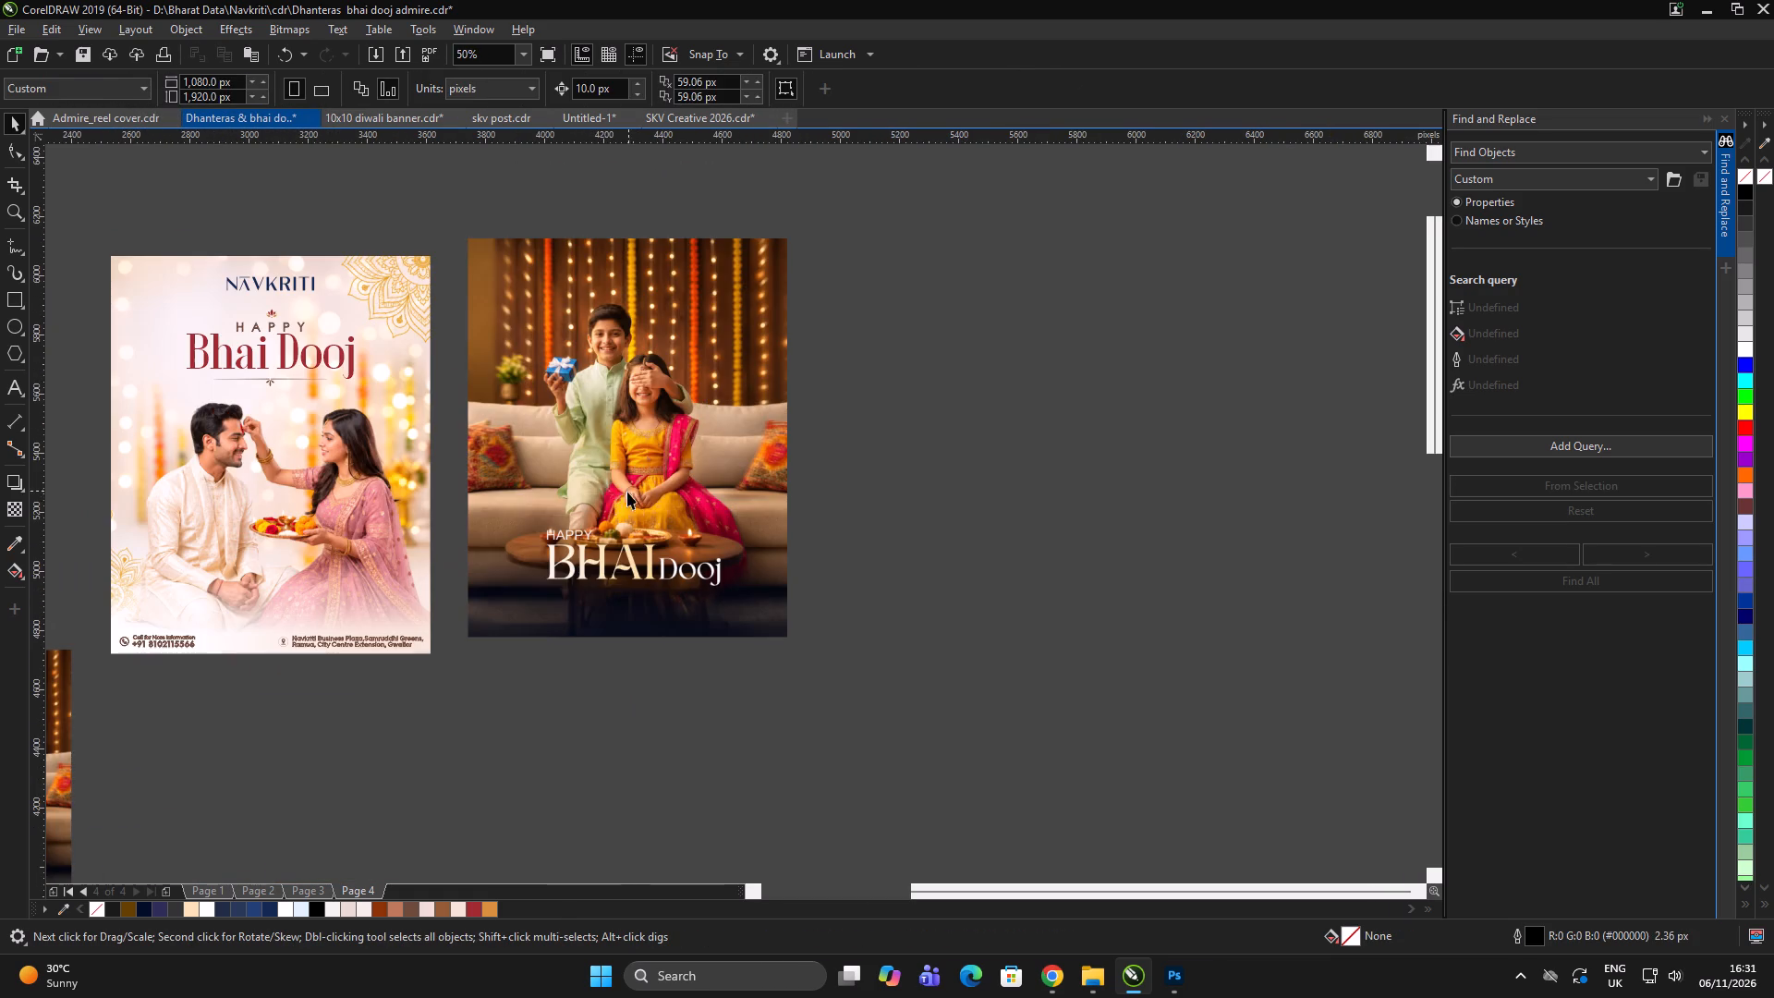
{"action": "left_click", "coordinate": [613, 489]}
{"action": "left_click_drag", "start_coordinate": [657, 411], "coordinate": [658, 434]}
{"action": "scroll", "coordinate": [770, 349], "scroll_direction": "down", "scroll_amount": 1}
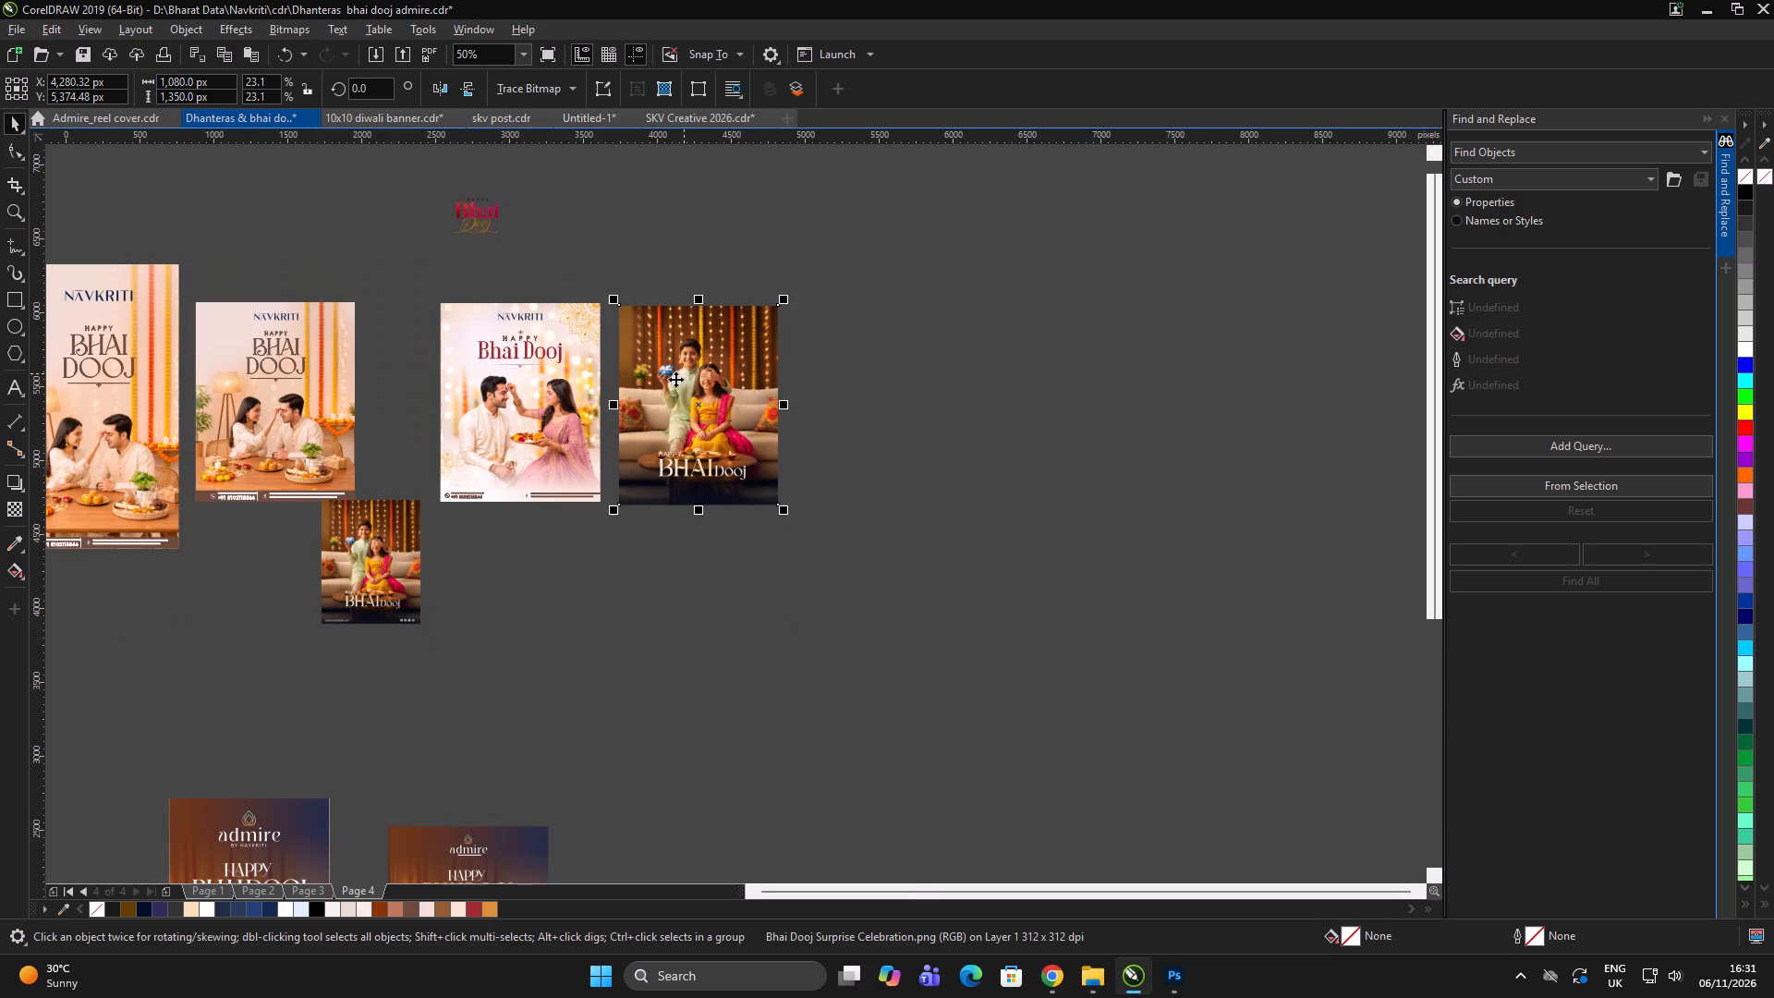
{"action": "left_click", "coordinate": [564, 408], "text": "shift"}
{"action": "key", "text": "e"}
{"action": "left_click", "coordinate": [1009, 356]}
{"action": "left_click_drag", "start_coordinate": [985, 350], "coordinate": [954, 347]}
Copy the Navkriti logo from the couple post to the top of the children image and centre it horizontally there.
{"action": "left_click_drag", "start_coordinate": [605, 270], "coordinate": [560, 301]}
{"action": "scroll", "coordinate": [581, 325], "scroll_direction": "down", "scroll_amount": 1}
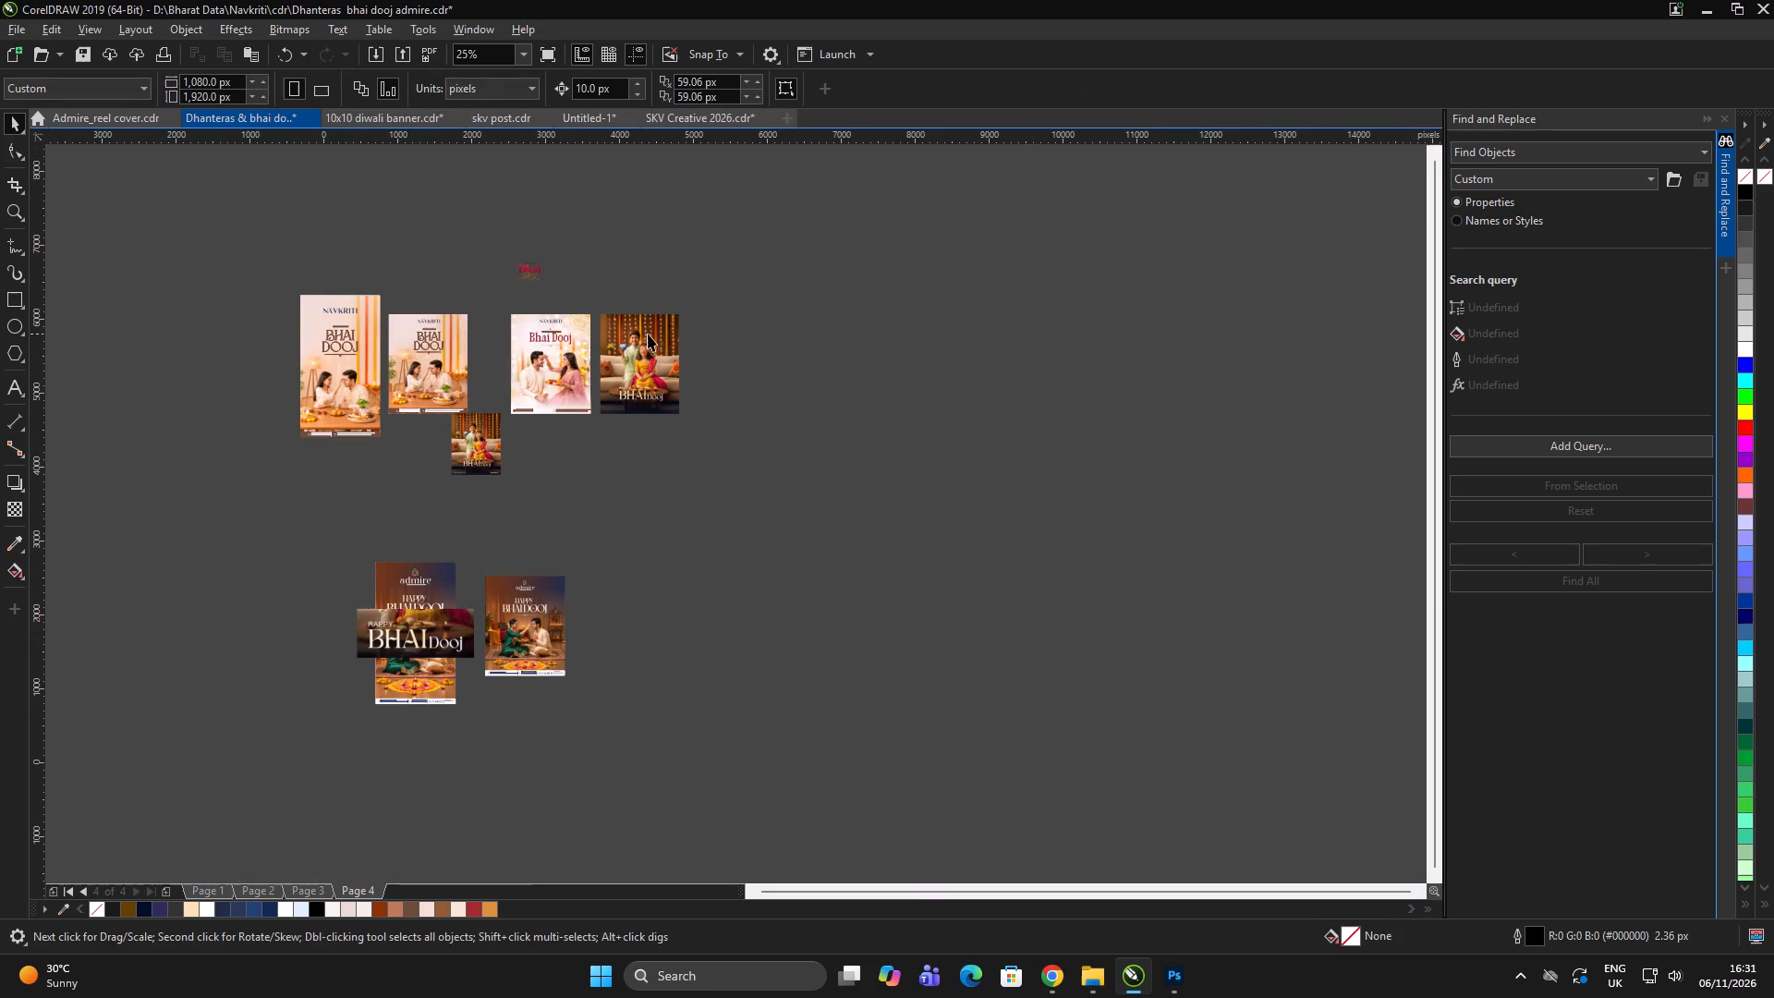
{"action": "scroll", "coordinate": [597, 313], "scroll_direction": "up", "scroll_amount": 1}
{"action": "left_click_drag", "start_coordinate": [614, 294], "coordinate": [425, 340]}
{"action": "left_click_drag", "start_coordinate": [501, 328], "coordinate": [698, 352]}
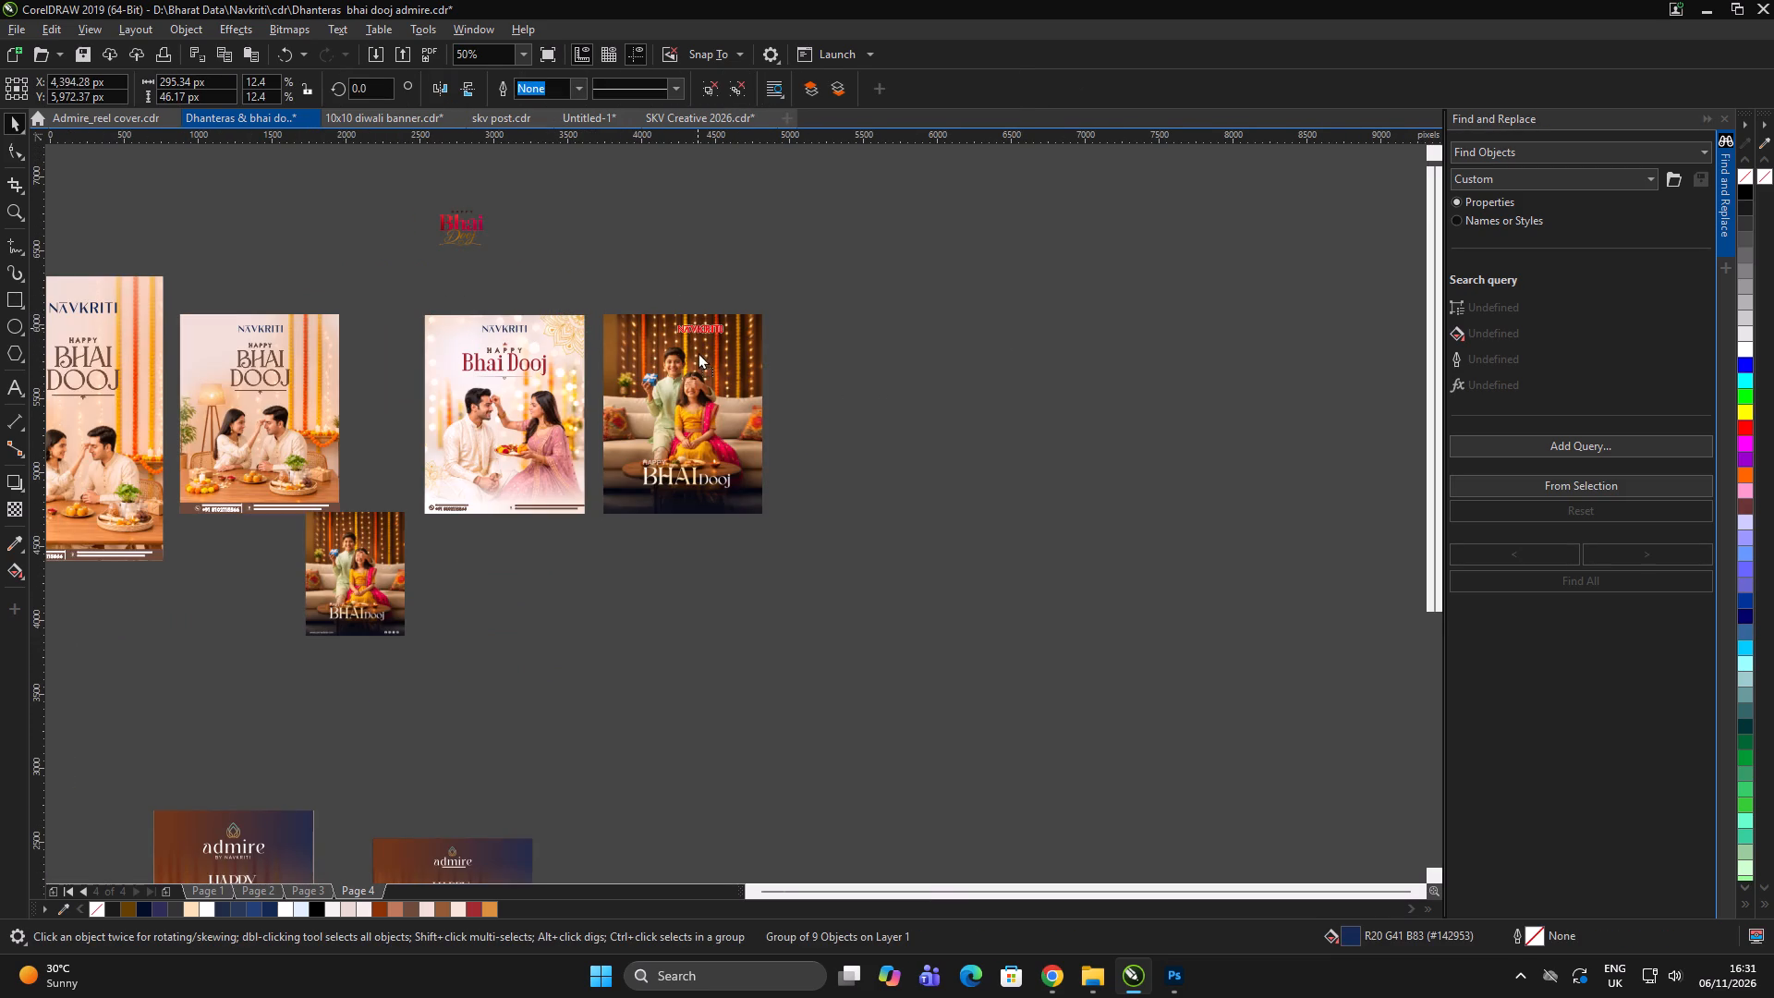
{"action": "left_click_drag", "start_coordinate": [698, 352], "coordinate": [691, 348]}
{"action": "right_click", "coordinate": [691, 348], "text": "shift"}
{"action": "key", "text": "ctrl+g"}
{"action": "left_click", "coordinate": [708, 402], "text": "shift"}
{"action": "key", "text": "c"}
Recolour the copied Navkriti logo on the children image white.
{"action": "left_click", "coordinate": [831, 317]}
{"action": "left_click_drag", "start_coordinate": [815, 294], "coordinate": [511, 356]}
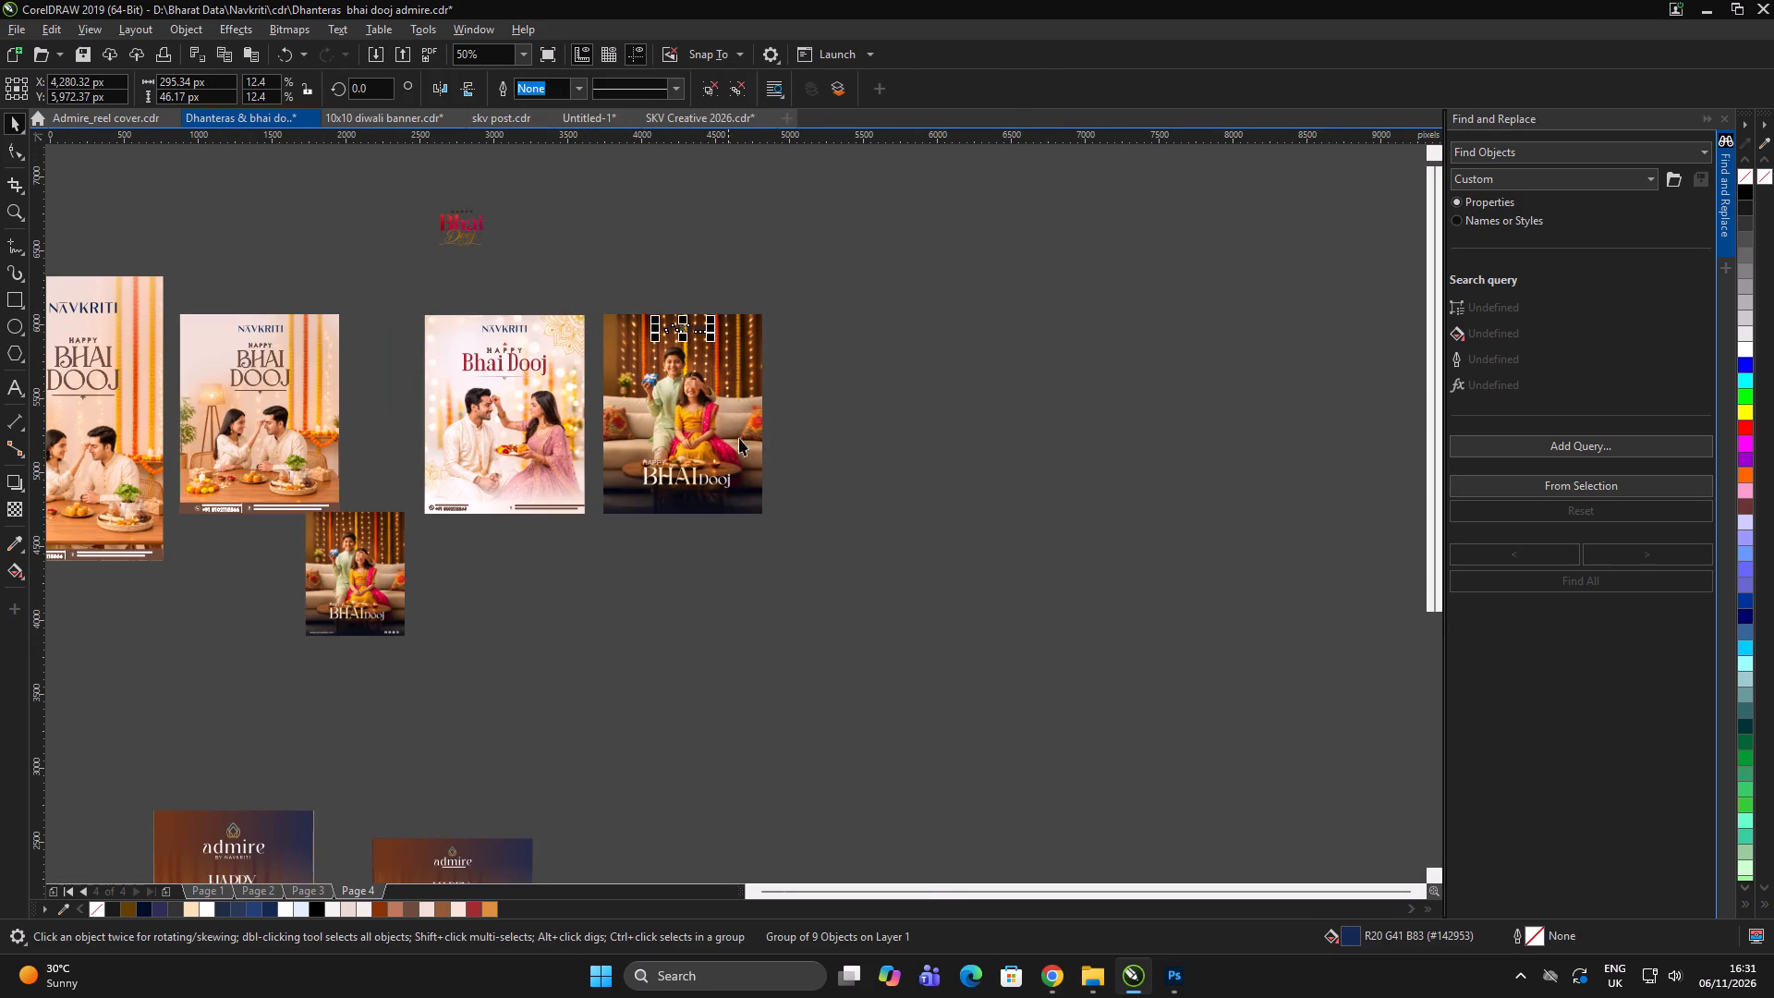
{"action": "left_click", "coordinate": [1741, 344]}
{"action": "left_click", "coordinate": [995, 537]}
{"action": "scroll", "coordinate": [688, 336], "scroll_direction": "up", "scroll_amount": 2}
{"action": "scroll", "coordinate": [720, 334], "scroll_direction": "down", "scroll_amount": 2}
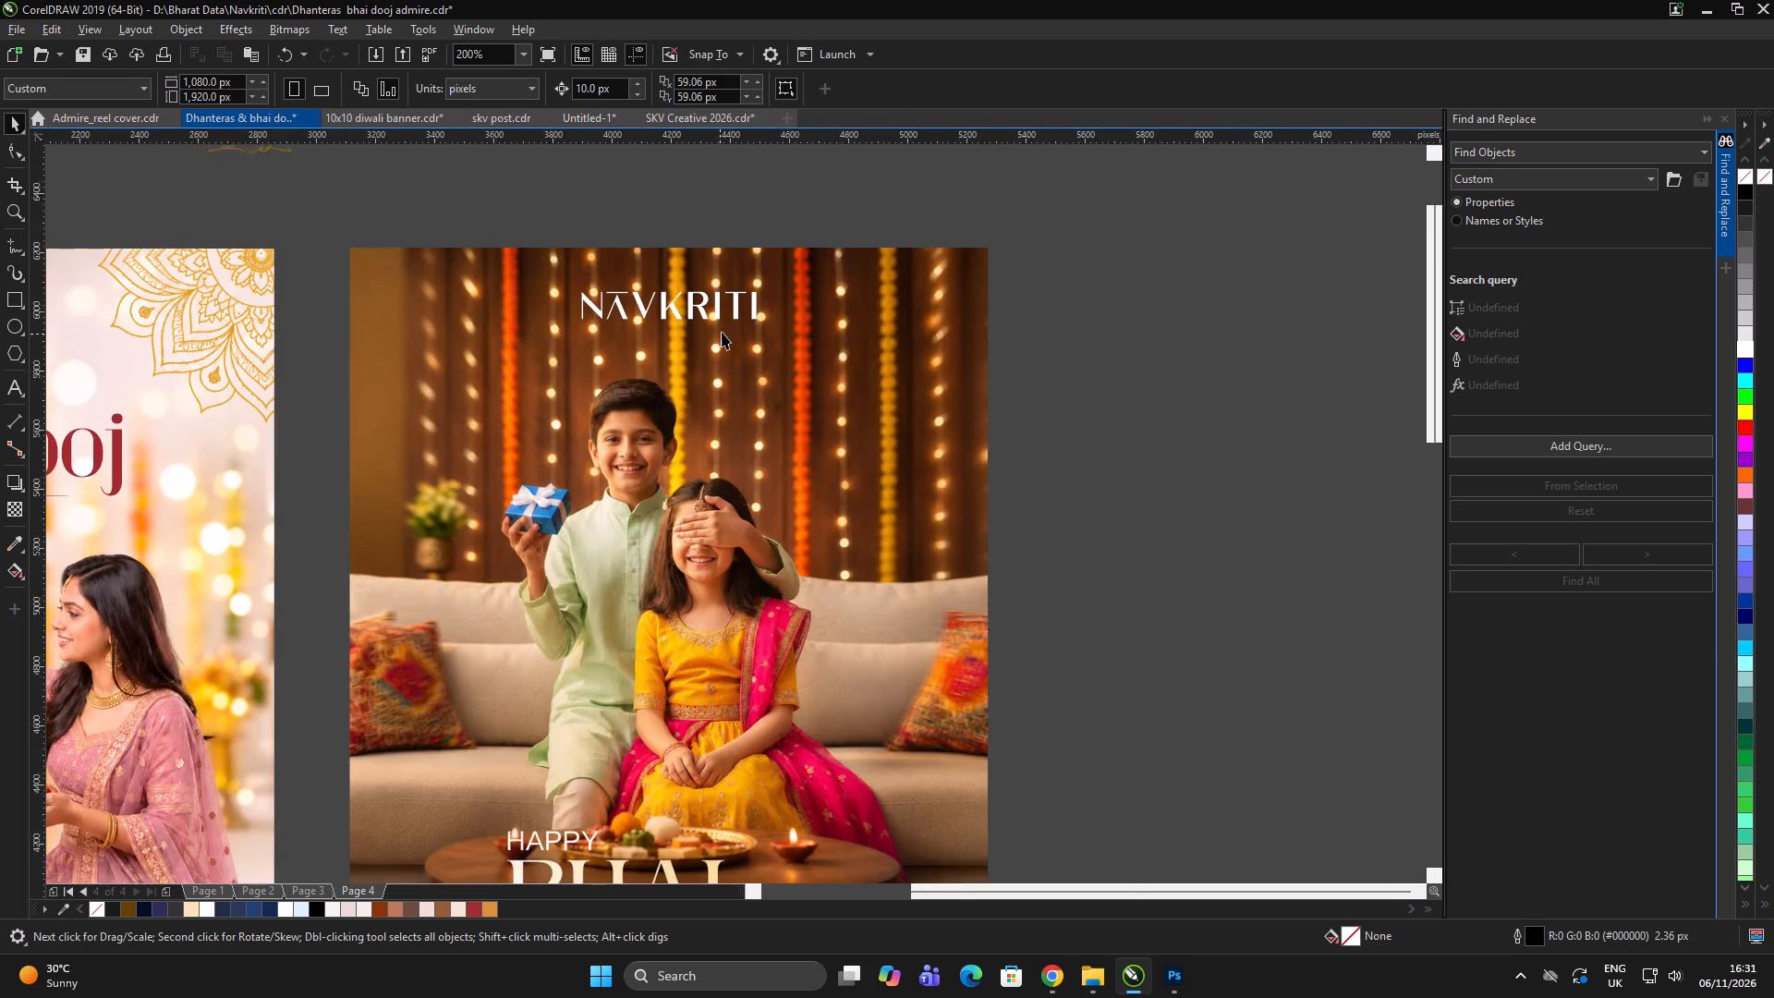
Group the couple post's contact footer, copy it to the bottom of the children image and centre it horizontally there.
{"action": "double_click", "coordinate": [1009, 443]}
{"action": "scroll", "coordinate": [616, 564], "scroll_direction": "up", "scroll_amount": 1}
{"action": "left_click", "coordinate": [646, 561]}
{"action": "left_click_drag", "start_coordinate": [700, 540], "coordinate": [128, 362]}
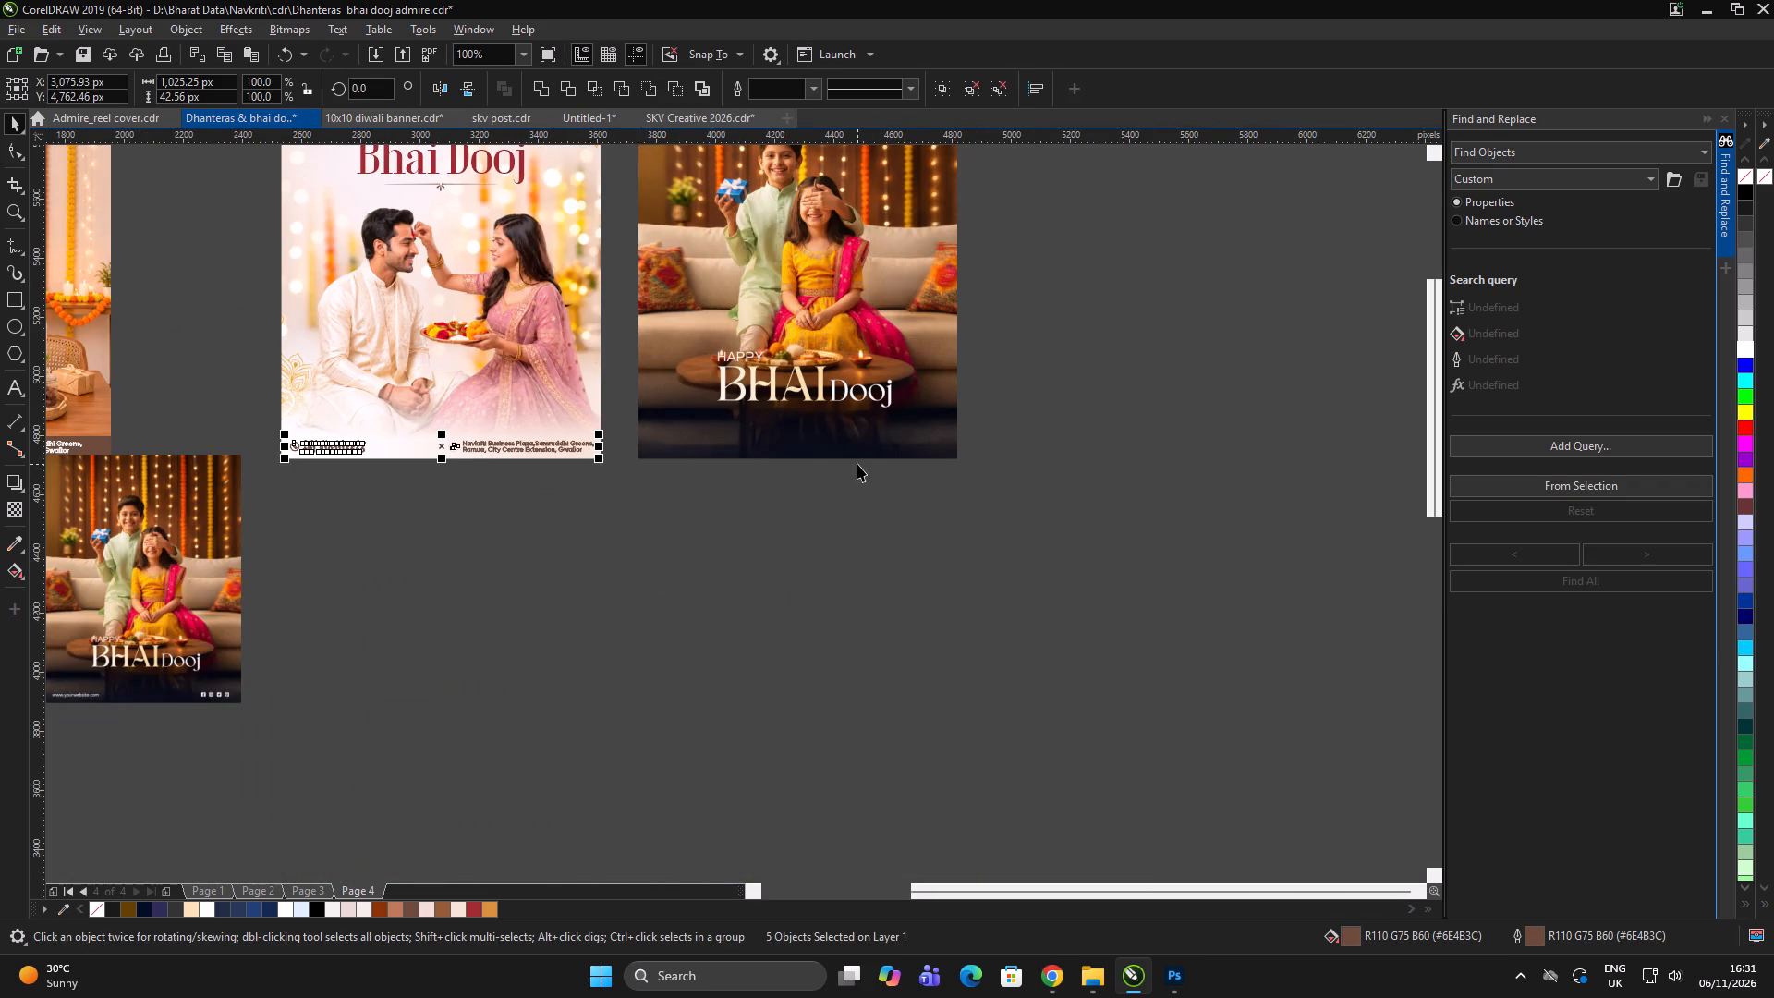
{"action": "key", "text": "ctrl+g"}
{"action": "left_click_drag", "start_coordinate": [541, 448], "coordinate": [599, 456]}
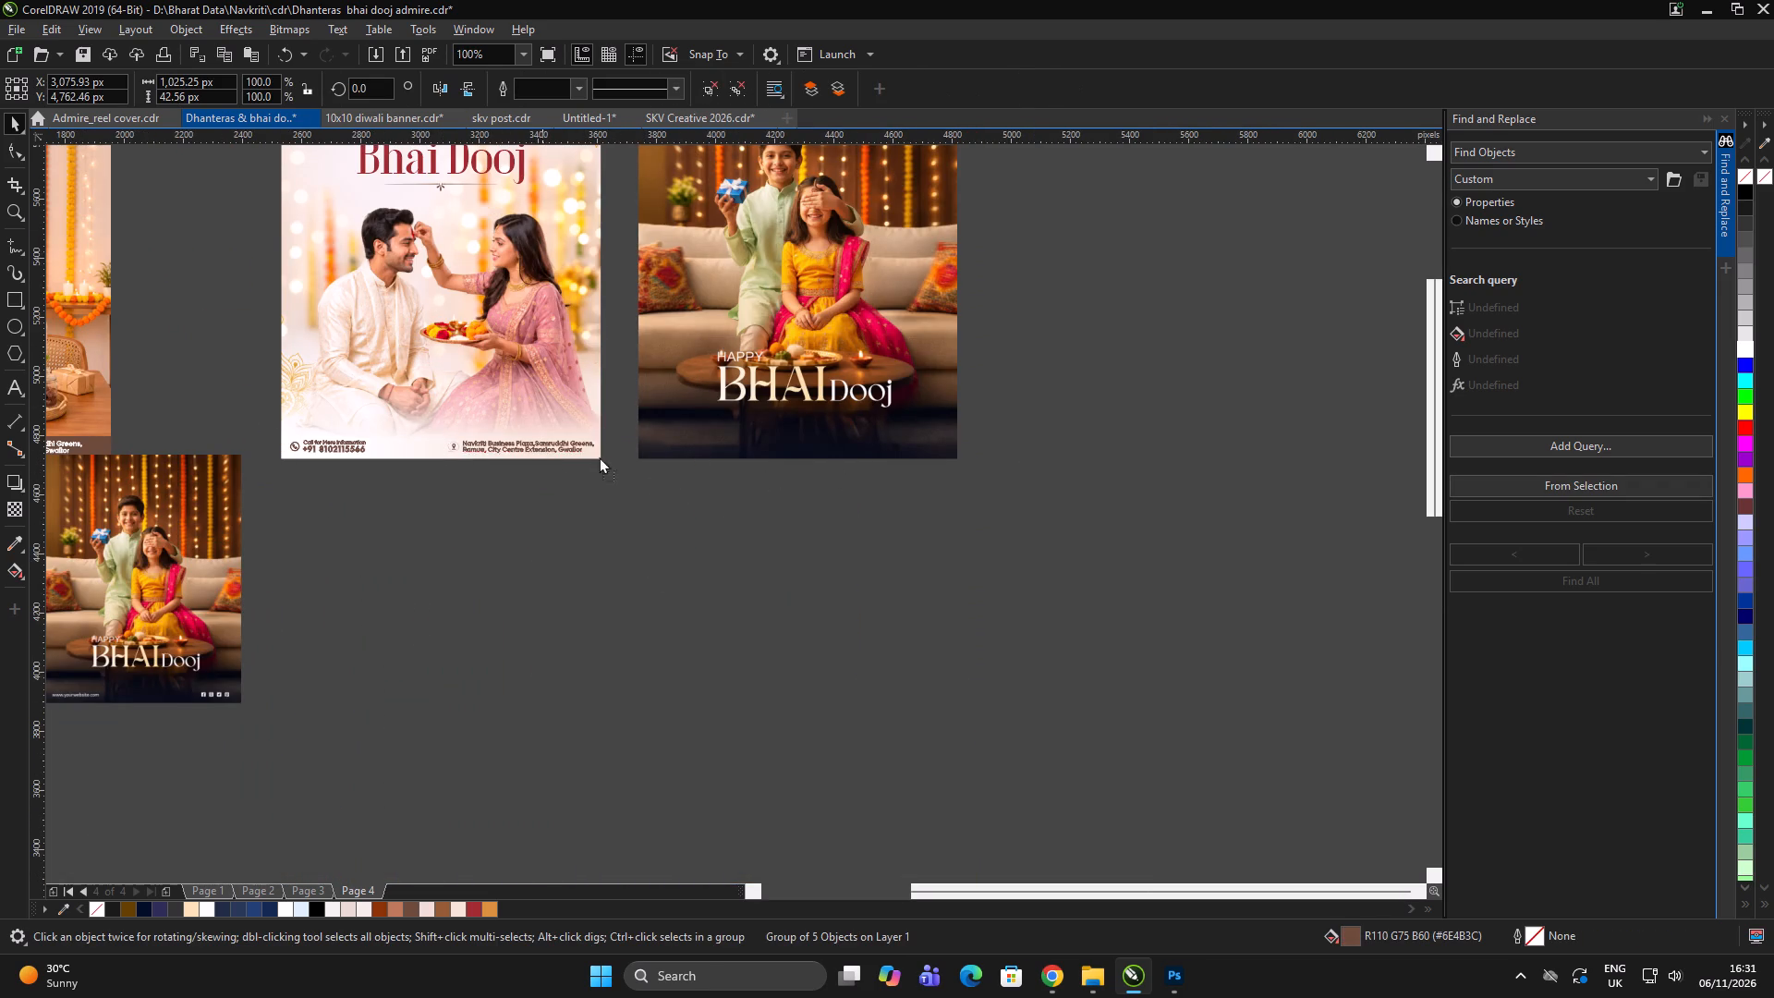
{"action": "left_click_drag", "start_coordinate": [599, 456], "coordinate": [808, 459]}
{"action": "right_click", "coordinate": [808, 459], "text": "shift"}
{"action": "left_click", "coordinate": [911, 434], "text": "shift"}
{"action": "key", "text": "c"}
{"action": "left_click", "coordinate": [1148, 451]}
{"action": "left_click_drag", "start_coordinate": [1149, 452], "coordinate": [1141, 452]}
{"action": "scroll", "coordinate": [878, 462], "scroll_direction": "up", "scroll_amount": 1}
Ungroup the copied footer and recolour its location icon, address fill and address text outline white.
{"action": "left_click", "coordinate": [893, 430]}
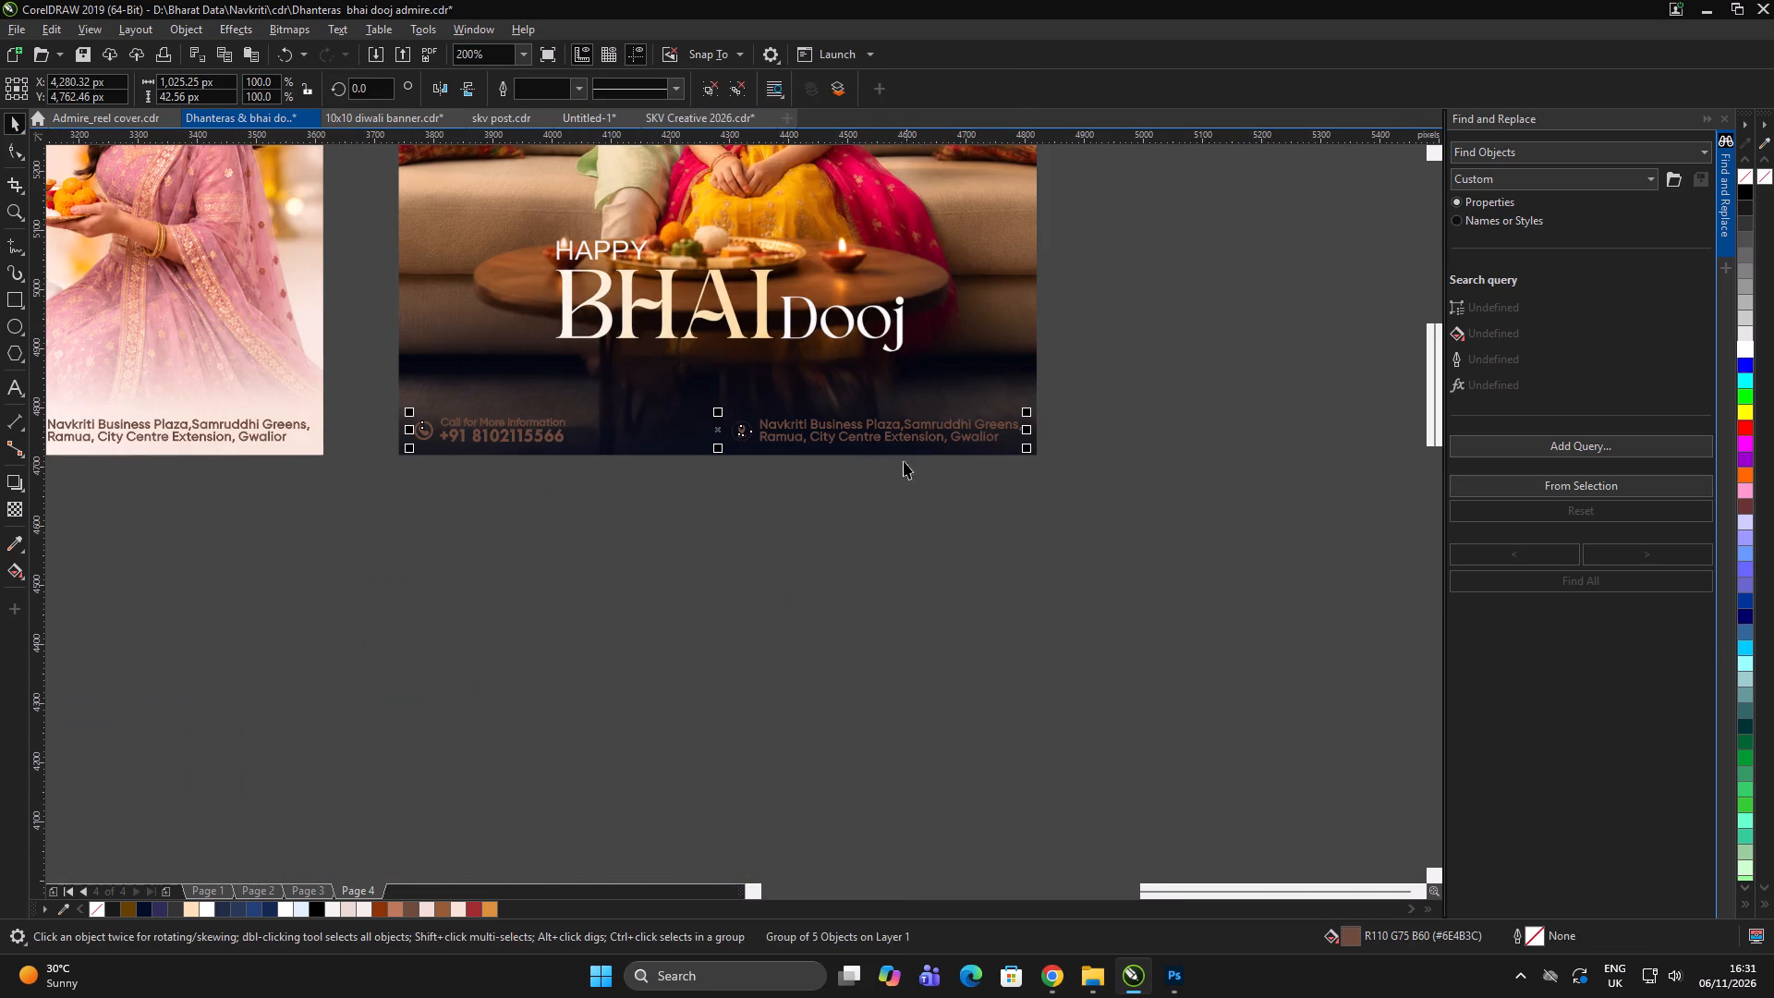
{"action": "key", "text": "ctrl+u"}
{"action": "left_click", "coordinate": [1080, 549], "text": "ctrl"}
{"action": "left_click_drag", "start_coordinate": [1182, 509], "coordinate": [660, 312]}
{"action": "left_click", "coordinate": [1742, 347]}
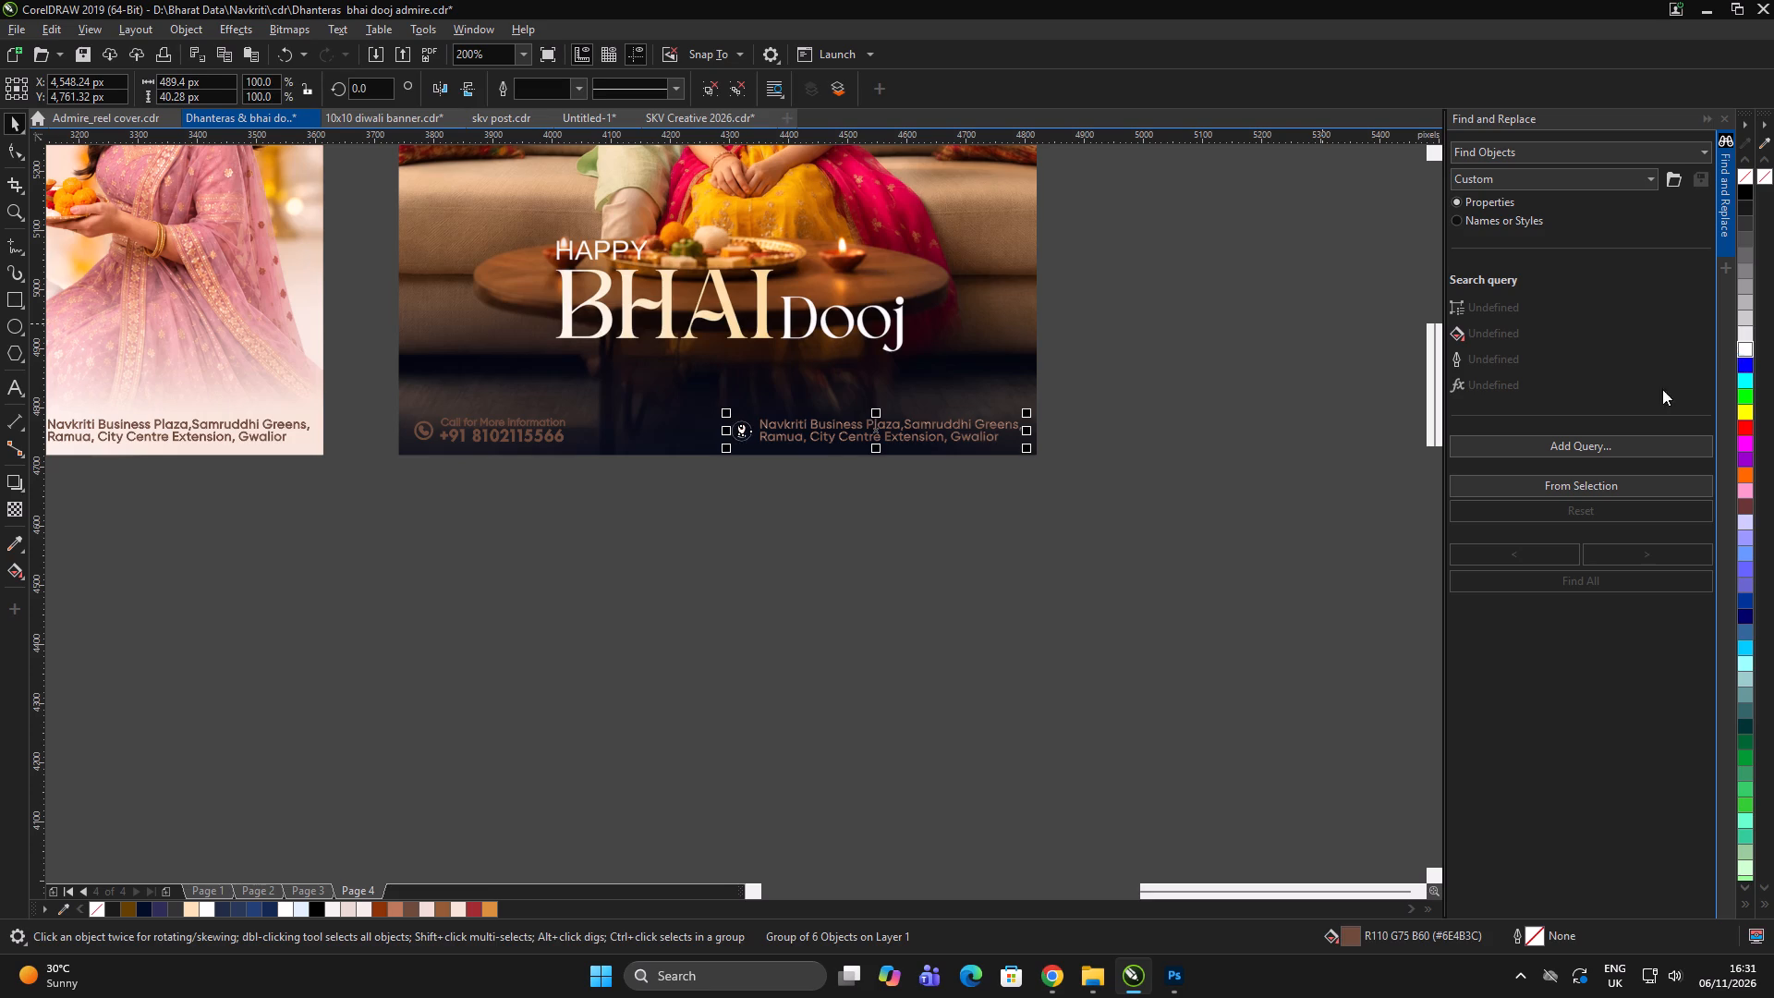
{"action": "left_click", "coordinate": [1119, 556]}
{"action": "left_click", "coordinate": [1124, 554]}
{"action": "left_click", "coordinate": [990, 422]}
{"action": "key", "text": "ctrl+u"}
{"action": "left_click_drag", "start_coordinate": [1234, 428], "coordinate": [1197, 425], "text": "ctrl"}
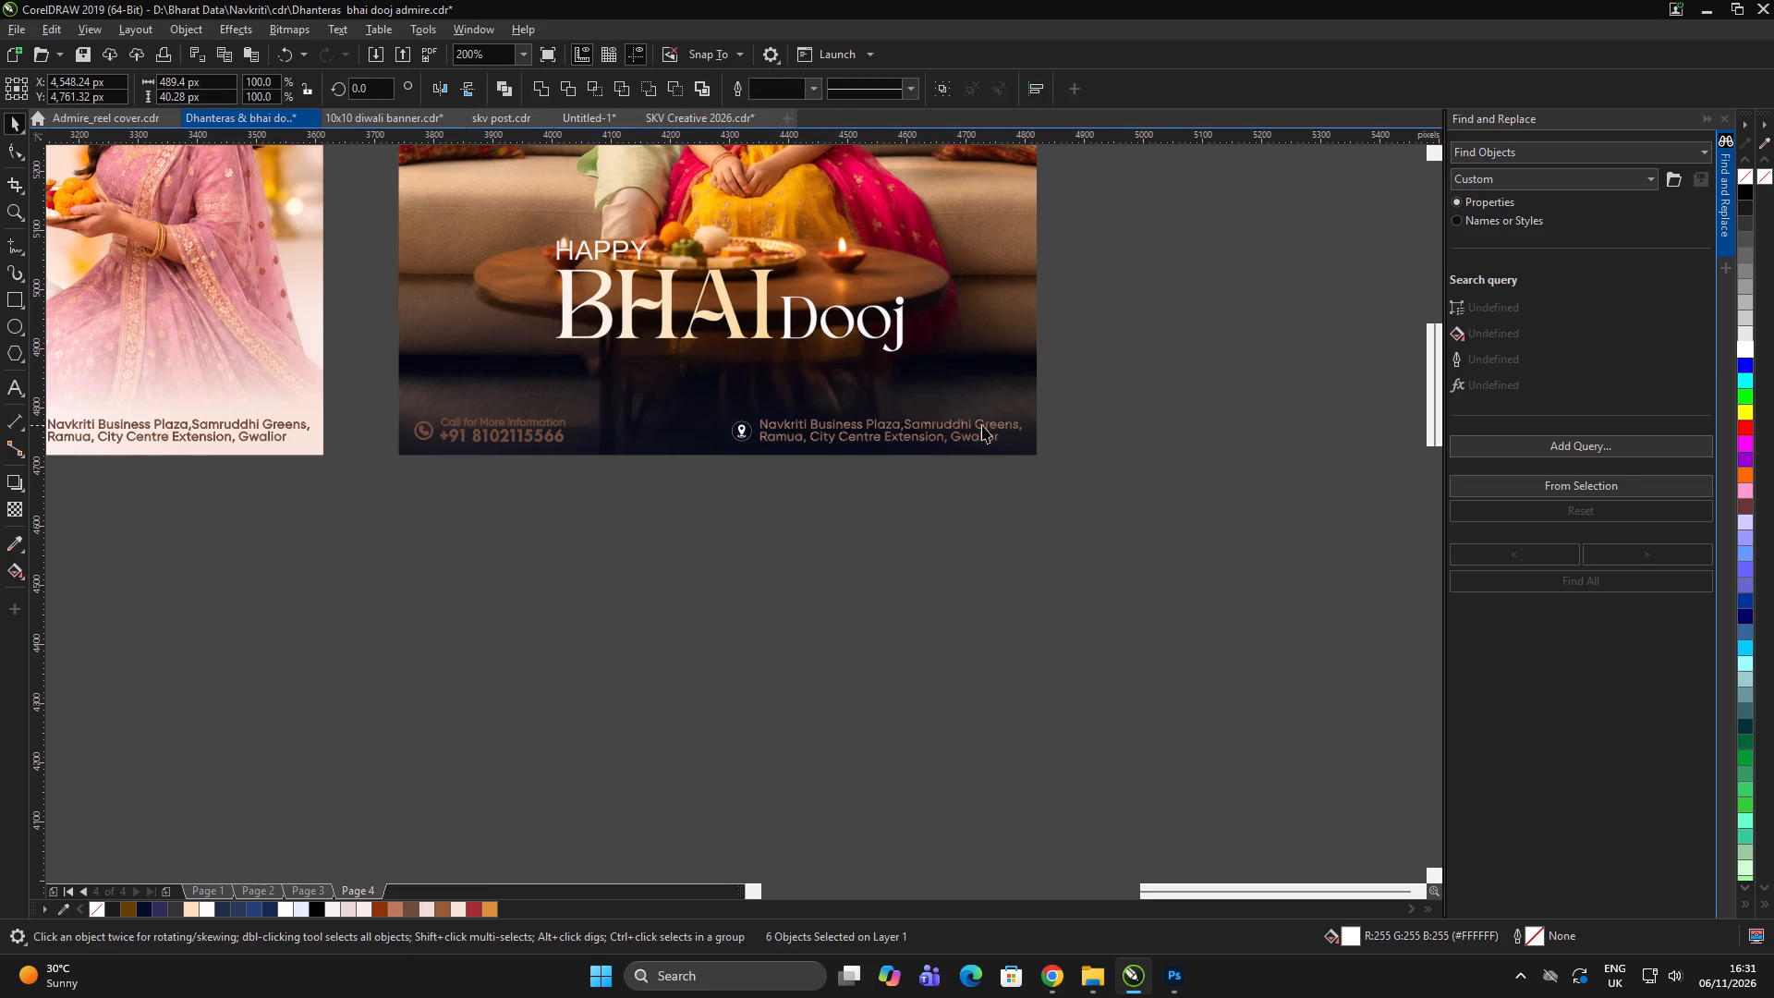
{"action": "left_click", "coordinate": [974, 424]}
{"action": "right_click", "coordinate": [1744, 346]}
{"action": "left_click", "coordinate": [1115, 630]}
{"action": "left_click", "coordinate": [1135, 628]}
{"action": "left_click", "coordinate": [1138, 622]}
{"action": "left_click", "coordinate": [1149, 617]}
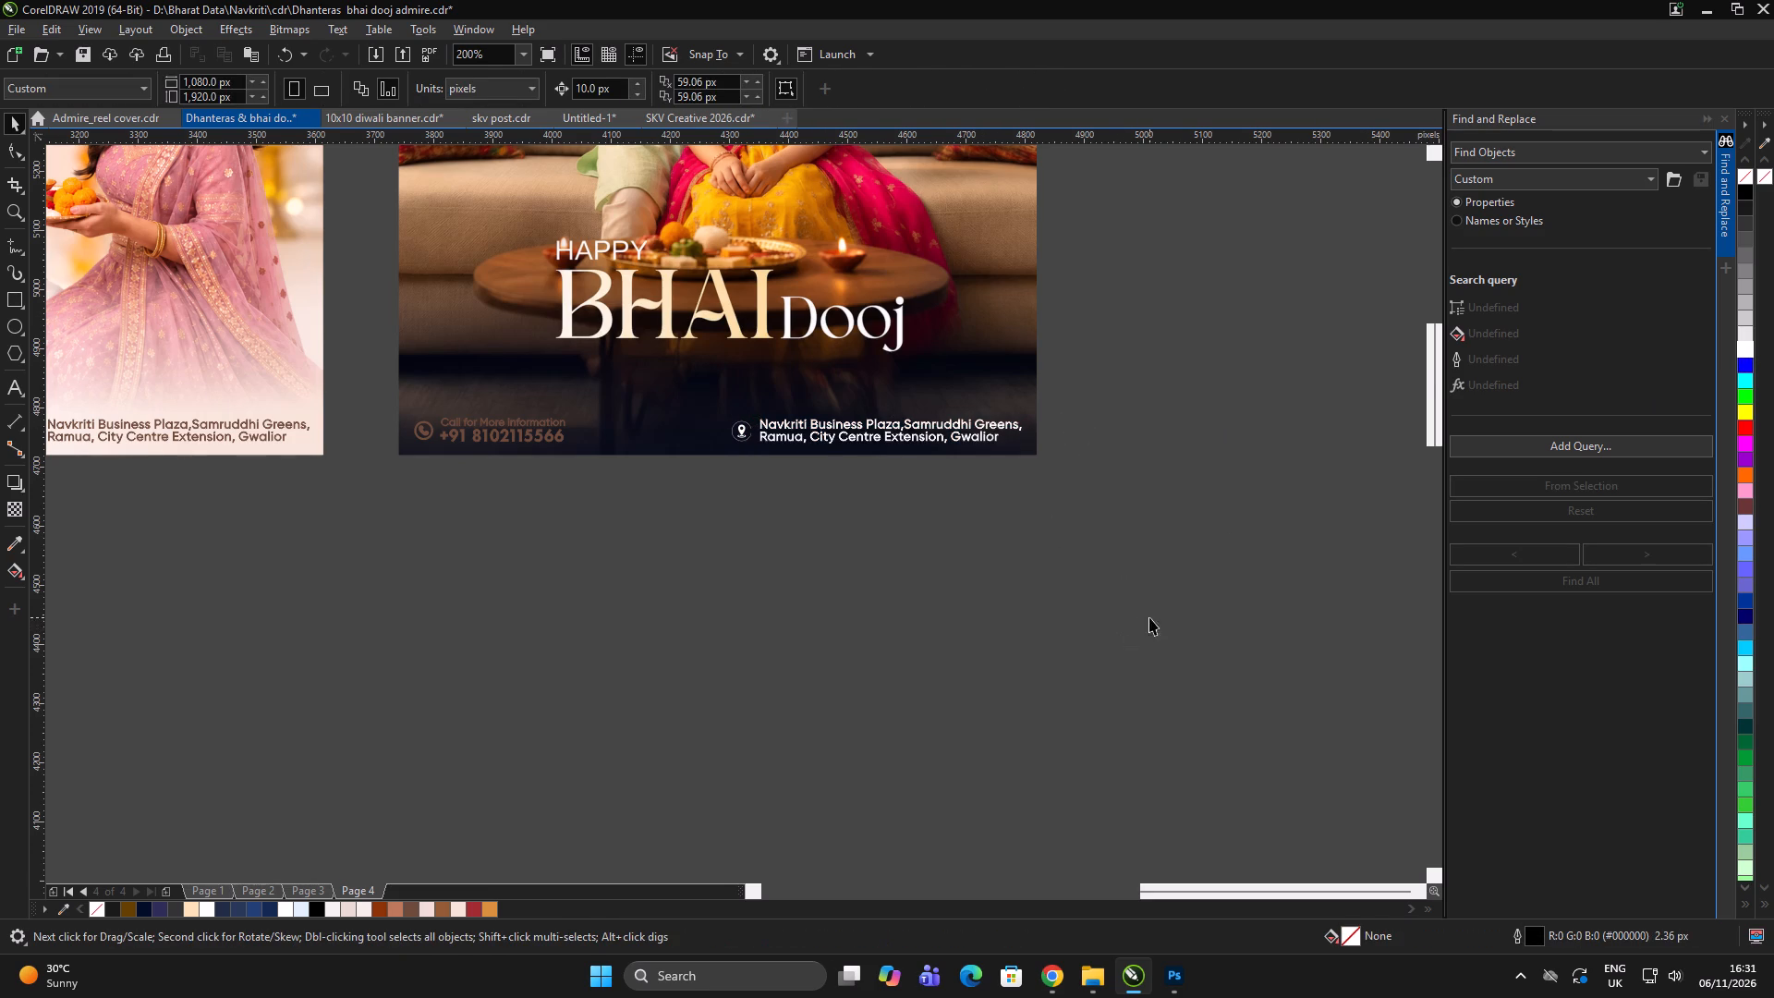
Recolour the children post's call text and phone icon white, removing the phone icon's outline.
{"action": "scroll", "coordinate": [459, 423], "scroll_direction": "up", "scroll_amount": 1}
{"action": "left_click", "coordinate": [600, 427]}
{"action": "left_click", "coordinate": [598, 444], "text": "shift"}
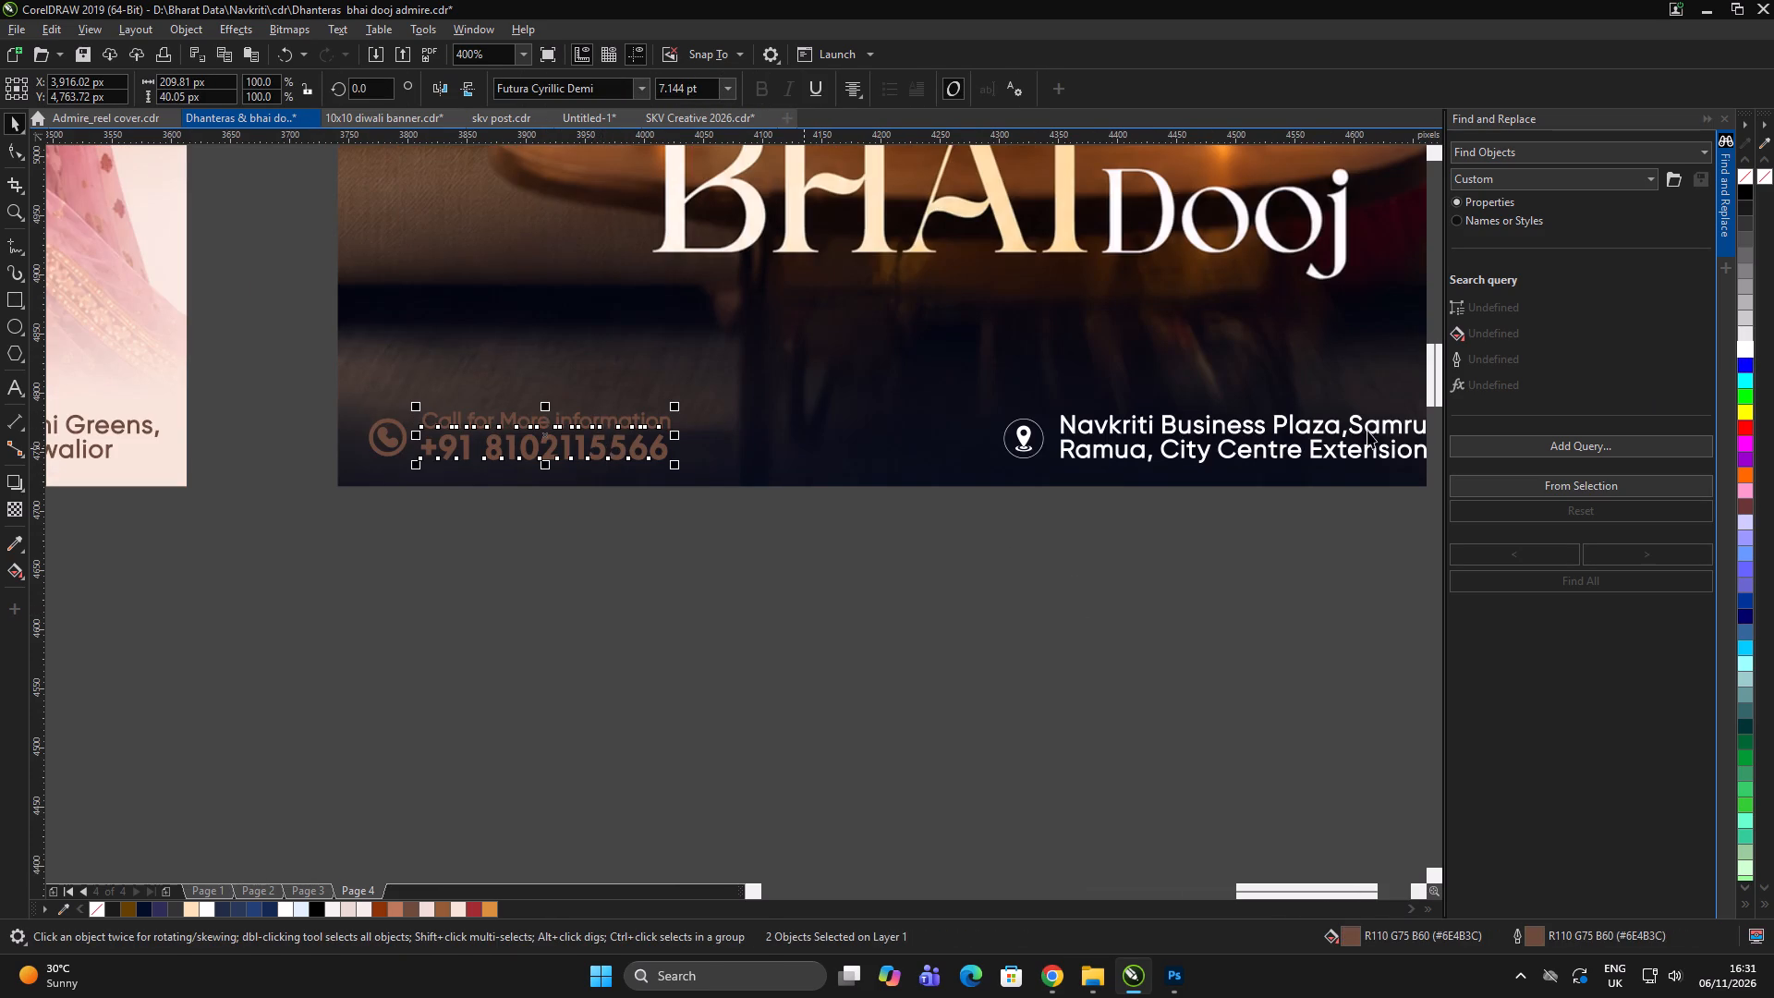
{"action": "left_click", "coordinate": [1751, 345]}
{"action": "right_click", "coordinate": [1749, 344]}
{"action": "left_click", "coordinate": [468, 744]}
{"action": "left_click_drag", "start_coordinate": [476, 571], "coordinate": [264, 276]}
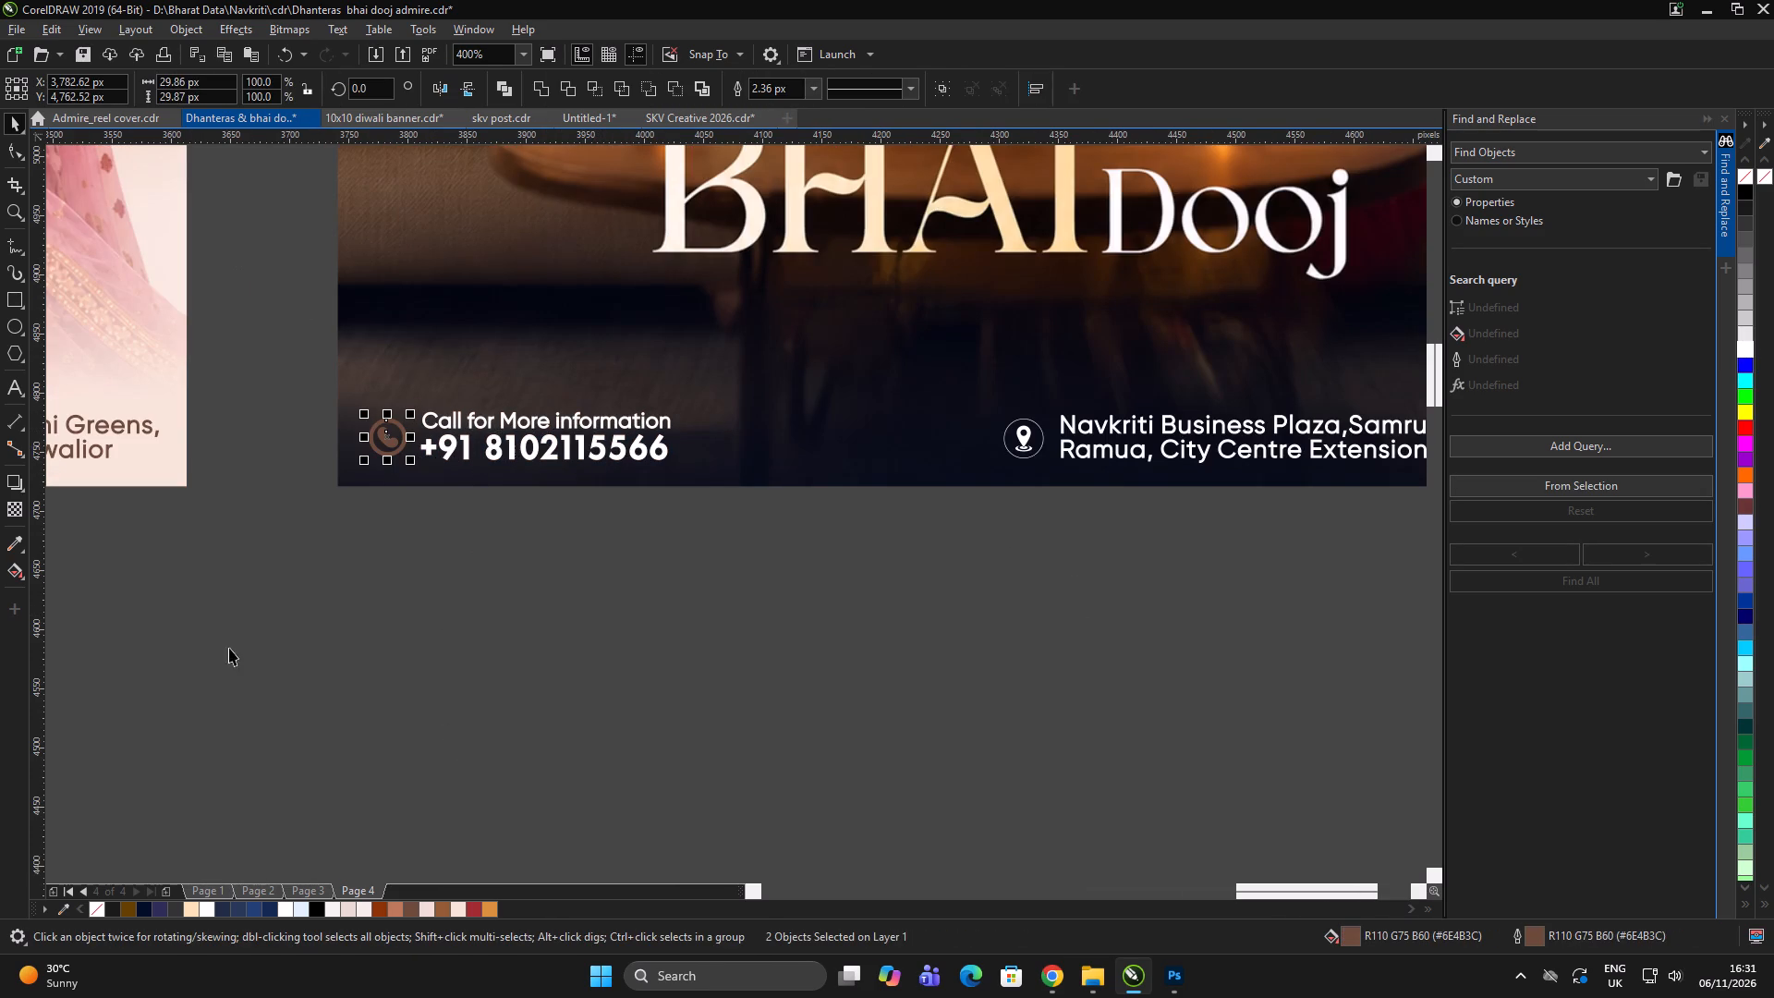
{"action": "left_click", "coordinate": [1741, 351]}
{"action": "right_click", "coordinate": [1738, 177]}
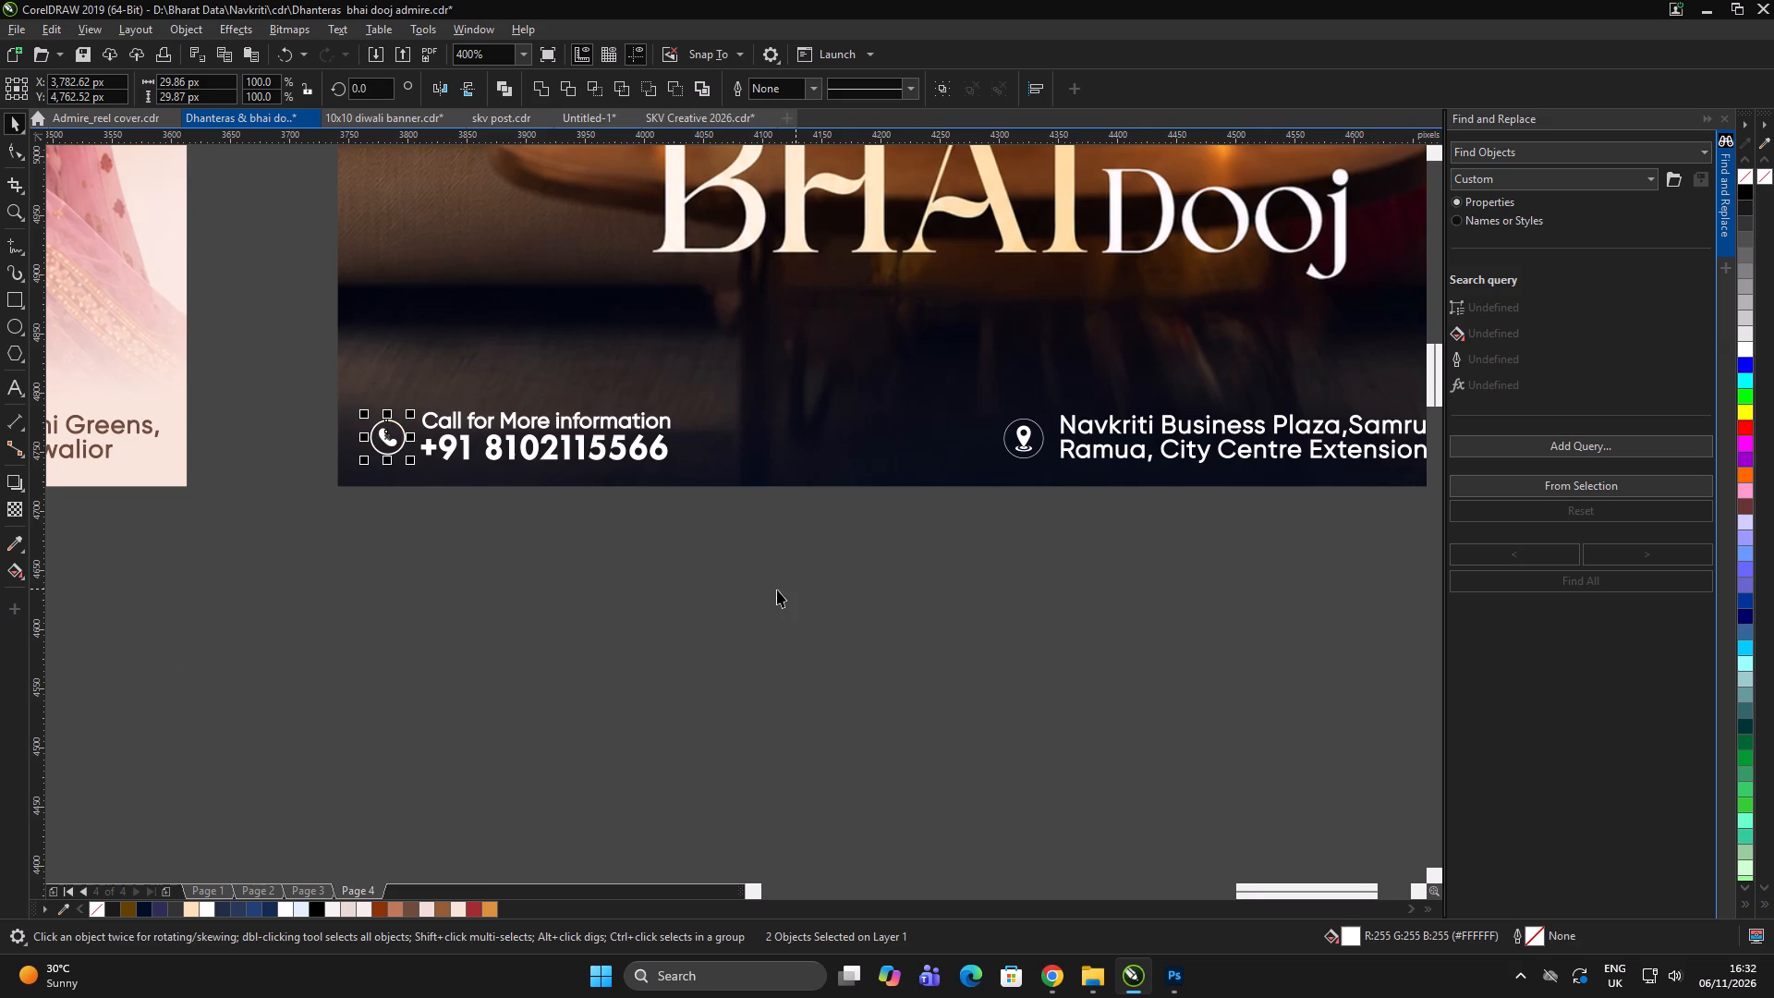
{"action": "scroll", "coordinate": [672, 589], "scroll_direction": "down", "scroll_amount": 2}
{"action": "triple_click", "coordinate": [659, 675]}
{"action": "left_click", "coordinate": [966, 667]}
Examine the children post's logo, greeting and footer, and compare its layout with the couple post.
{"action": "scroll", "coordinate": [812, 485], "scroll_direction": "up", "scroll_amount": 1}
{"action": "left_click", "coordinate": [1302, 522]}
{"action": "left_click_drag", "start_coordinate": [1301, 523], "coordinate": [1285, 526]}
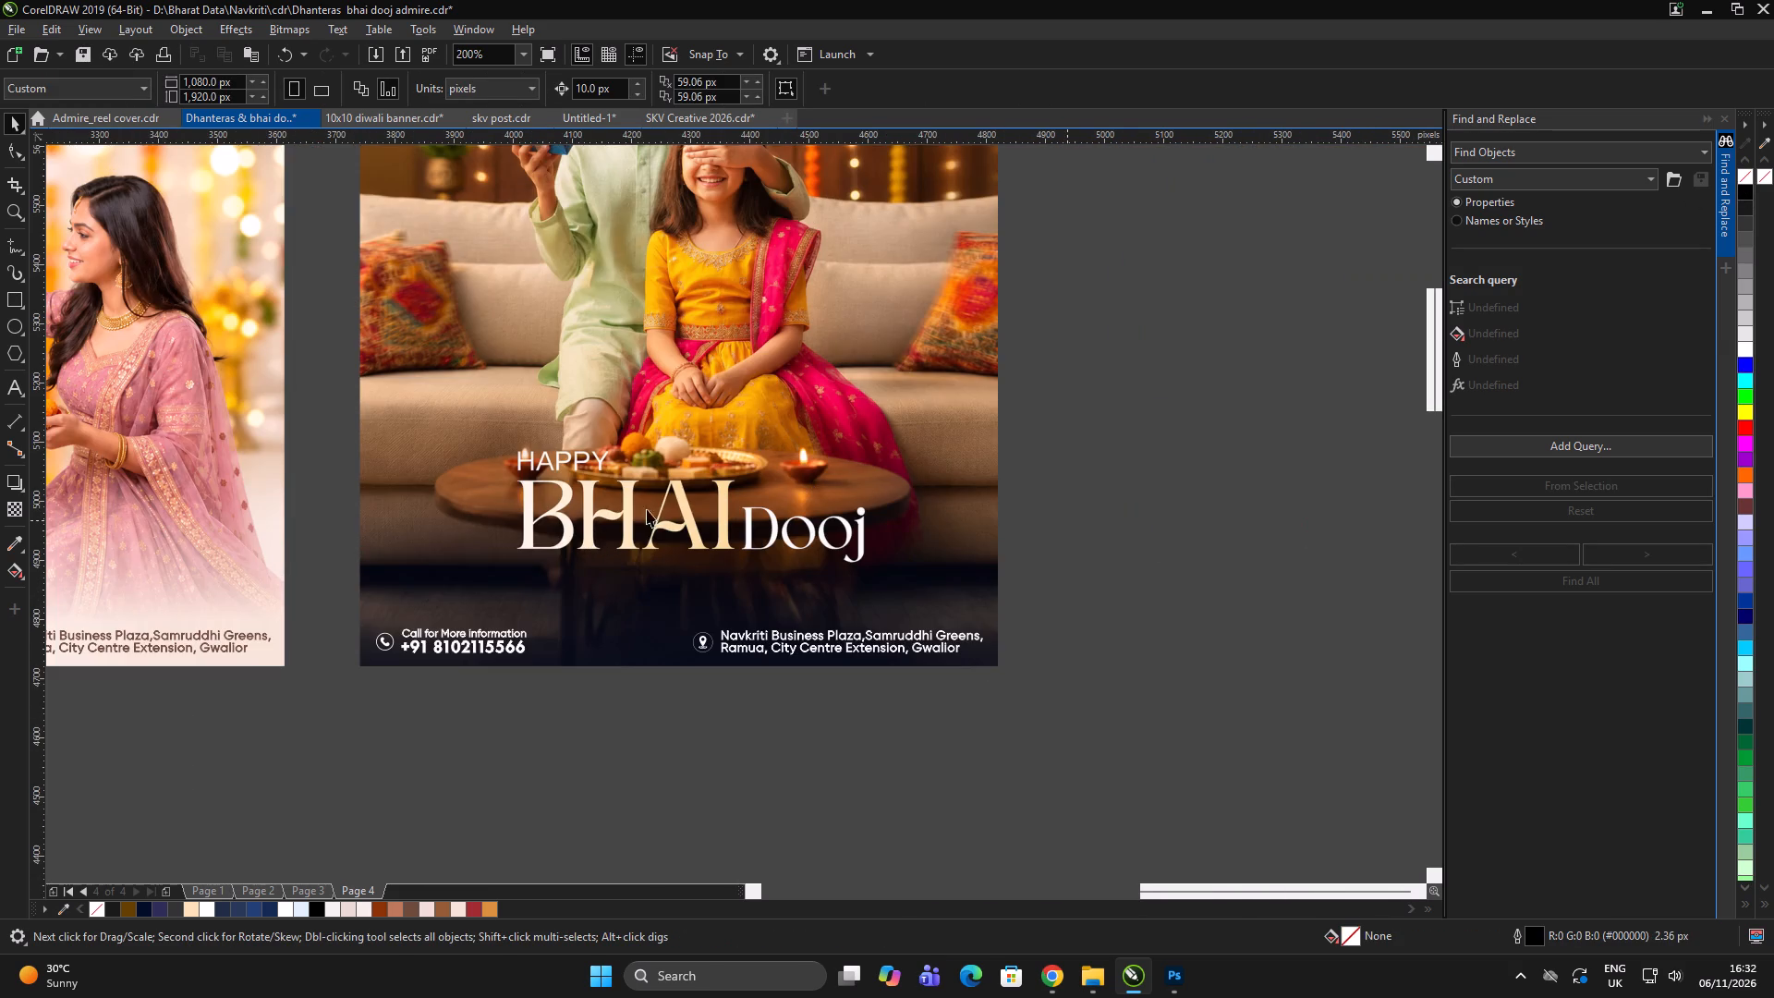
{"action": "scroll", "coordinate": [506, 479], "scroll_direction": "down", "scroll_amount": 2}
{"action": "key", "text": "z"}
{"action": "left_click_drag", "start_coordinate": [489, 301], "coordinate": [663, 524]}
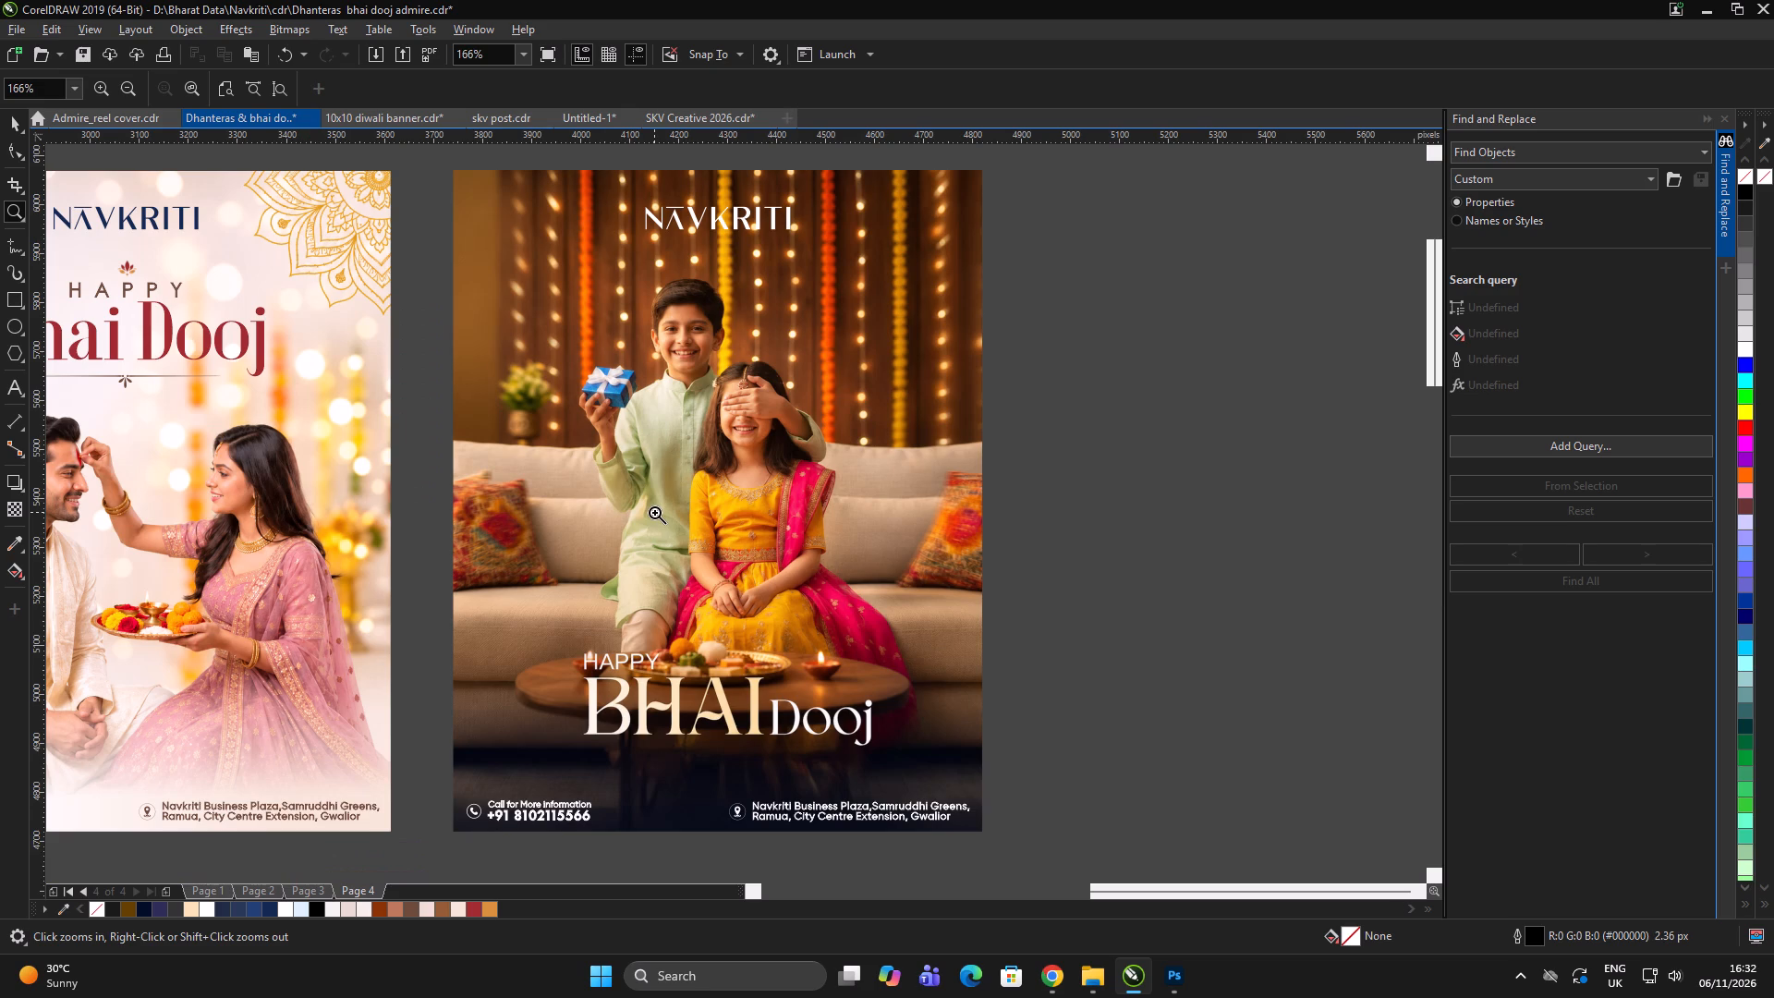
{"action": "key", "text": "space"}
{"action": "scroll", "coordinate": [857, 603], "scroll_direction": "down", "scroll_amount": 2}
{"action": "scroll", "coordinate": [809, 652], "scroll_direction": "up", "scroll_amount": 2}
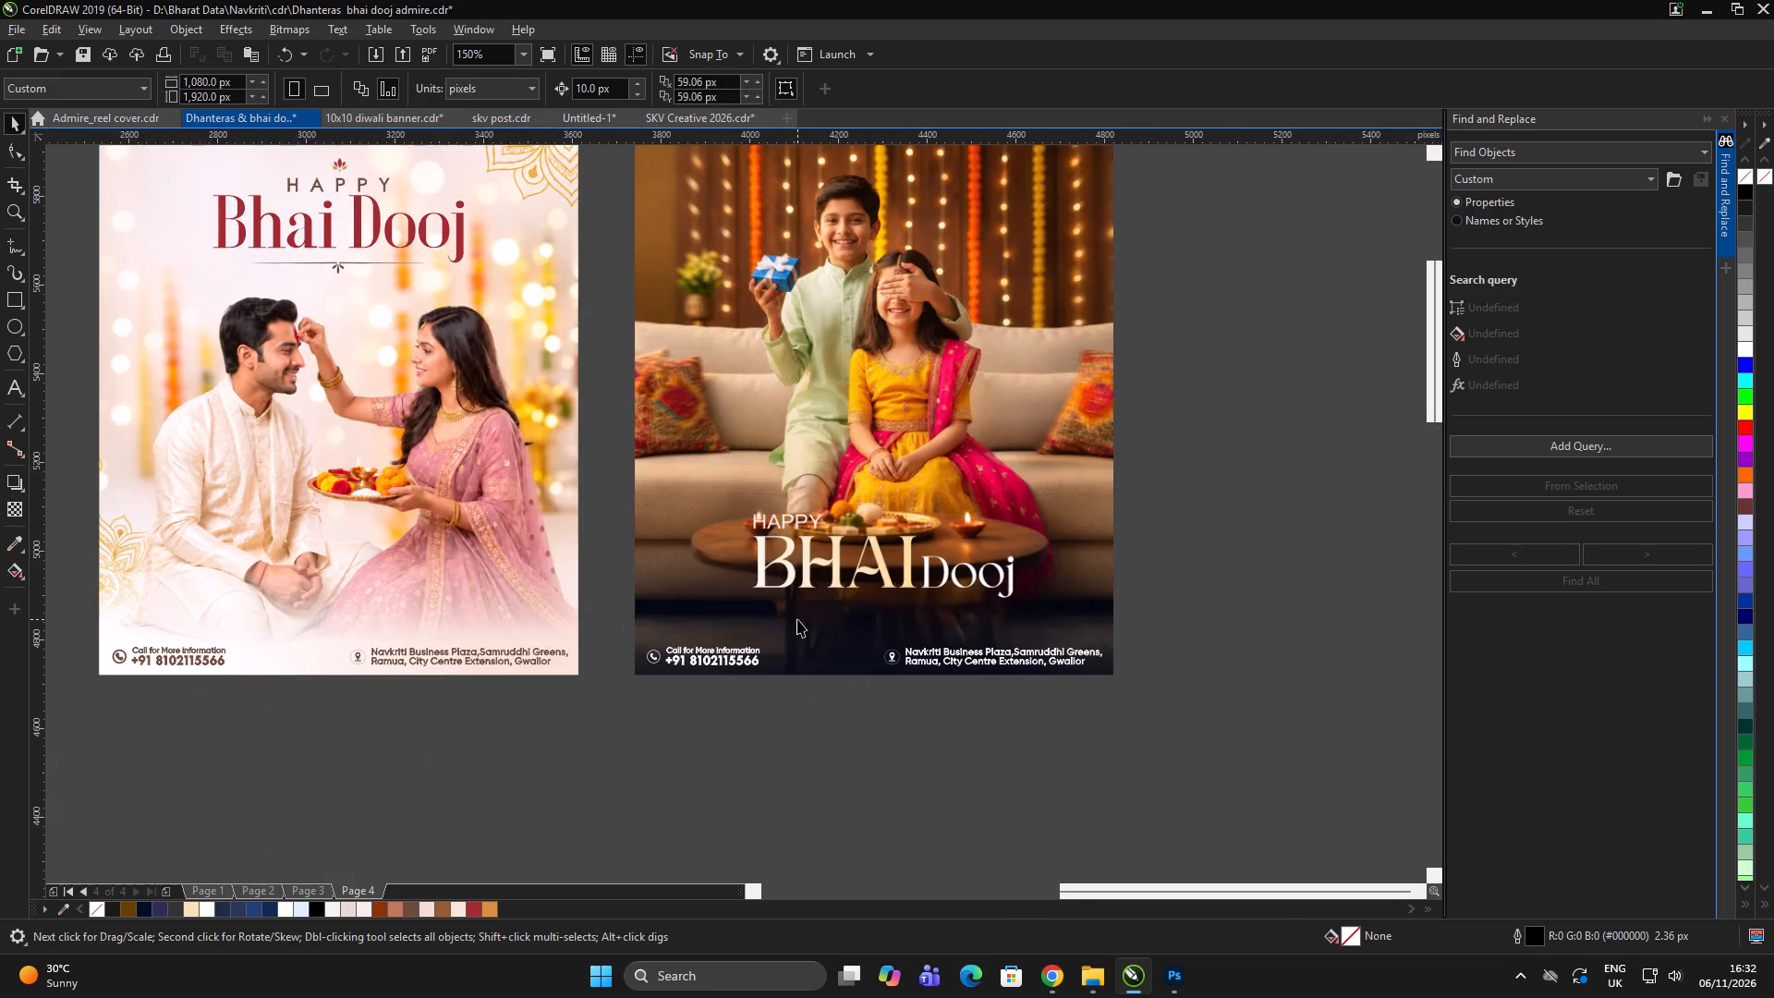
{"action": "scroll", "coordinate": [789, 550], "scroll_direction": "down", "scroll_amount": 1}
{"action": "left_click", "coordinate": [1072, 675]}
{"action": "double_click", "coordinate": [1077, 675]}
{"action": "left_click", "coordinate": [1066, 668]}
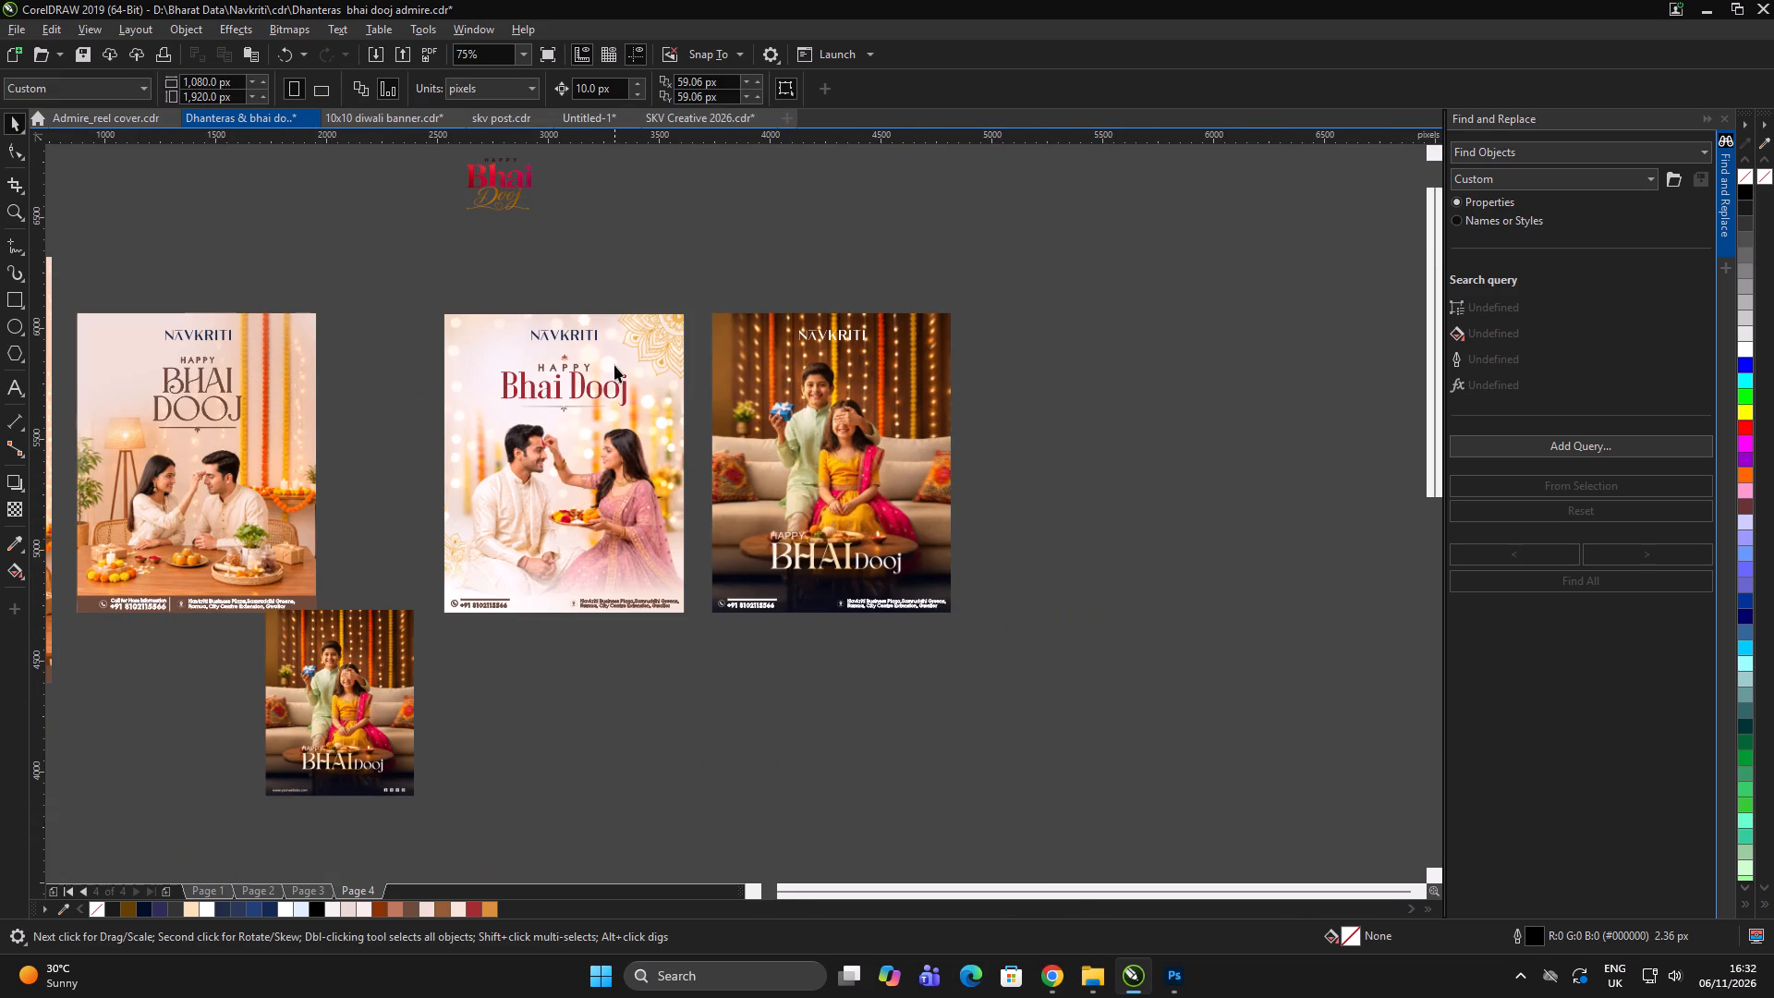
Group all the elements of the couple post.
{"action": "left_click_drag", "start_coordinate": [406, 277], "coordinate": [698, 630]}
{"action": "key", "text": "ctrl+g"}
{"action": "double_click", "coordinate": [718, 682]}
Pull the cropped "Happy Bhai Dooj" reference picture off the Admire story and delete it.
{"action": "scroll", "coordinate": [746, 370], "scroll_direction": "down", "scroll_amount": 1}
{"action": "scroll", "coordinate": [575, 816], "scroll_direction": "up", "scroll_amount": 2}
{"action": "scroll", "coordinate": [734, 532], "scroll_direction": "down", "scroll_amount": 1}
{"action": "left_click", "coordinate": [763, 494]}
{"action": "left_click_drag", "start_coordinate": [759, 495], "coordinate": [754, 505]}
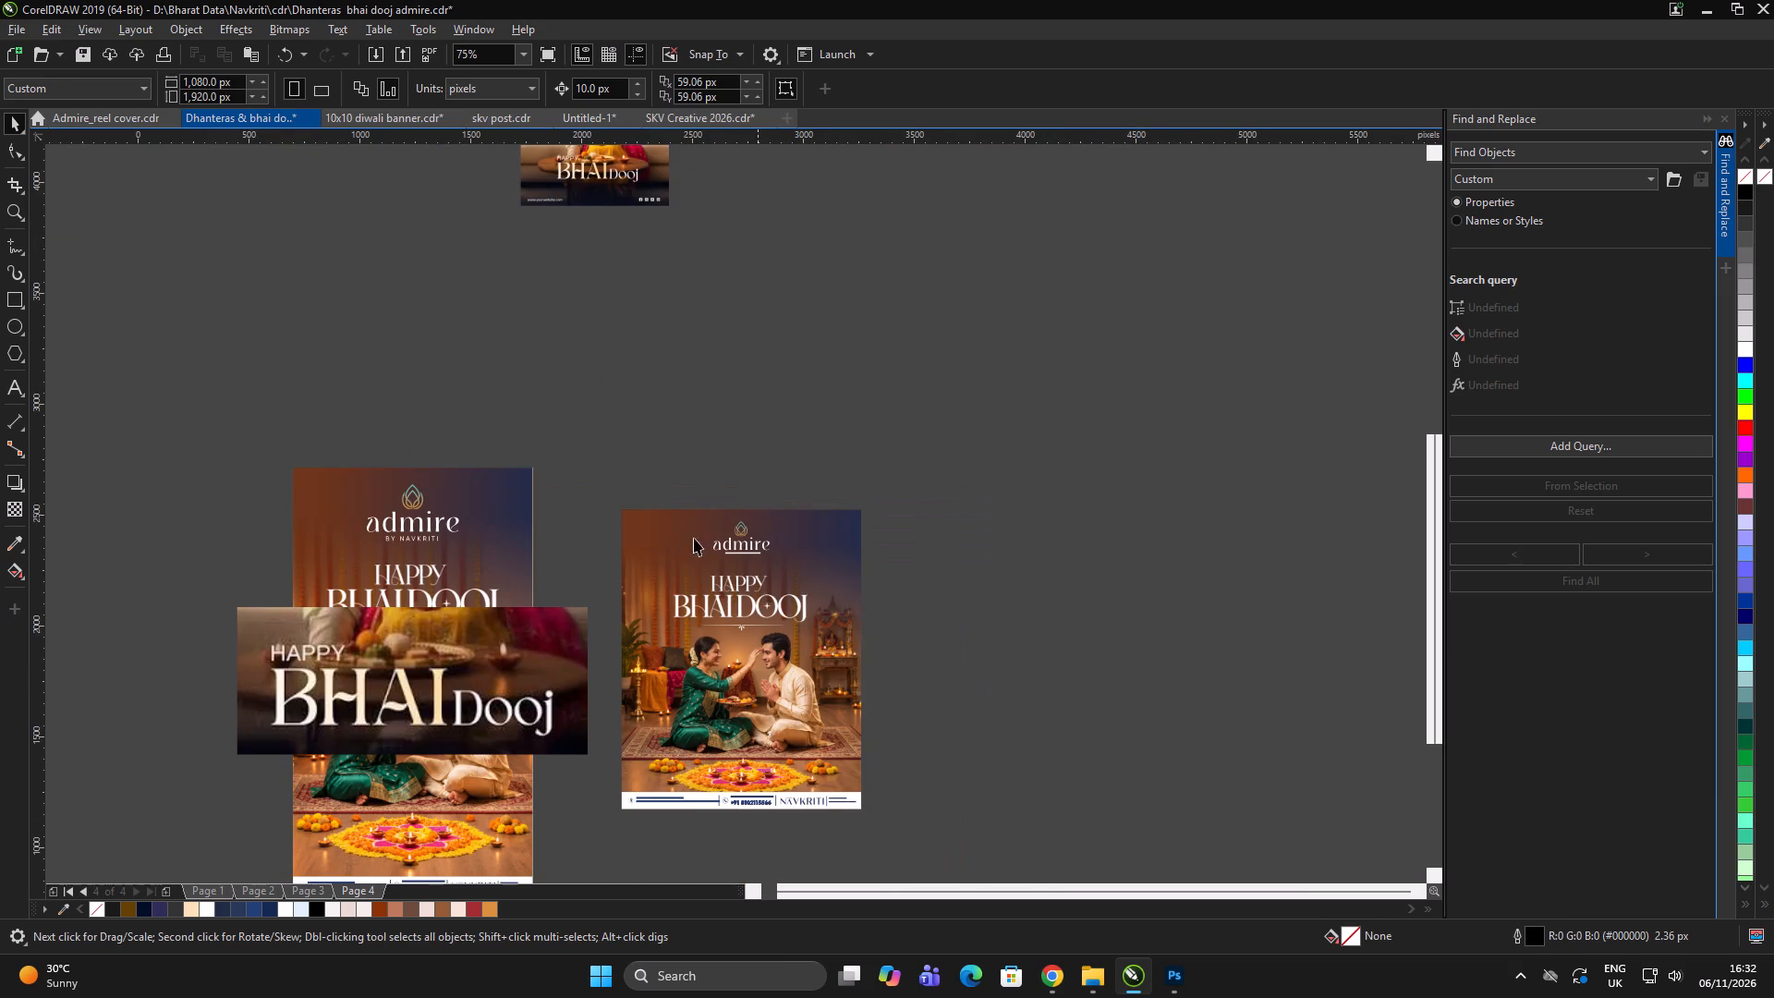
{"action": "left_click", "coordinate": [474, 732]}
{"action": "left_click_drag", "start_coordinate": [490, 688], "coordinate": [834, 397]}
{"action": "left_click", "coordinate": [1043, 380]}
{"action": "left_click", "coordinate": [759, 399]}
{"action": "key", "text": "Delete"}
Delete the small leftover children reference image below the Navkriti posts.
{"action": "scroll", "coordinate": [912, 479], "scroll_direction": "down", "scroll_amount": 2}
{"action": "left_click", "coordinate": [1061, 481]}
{"action": "left_click", "coordinate": [1066, 478]}
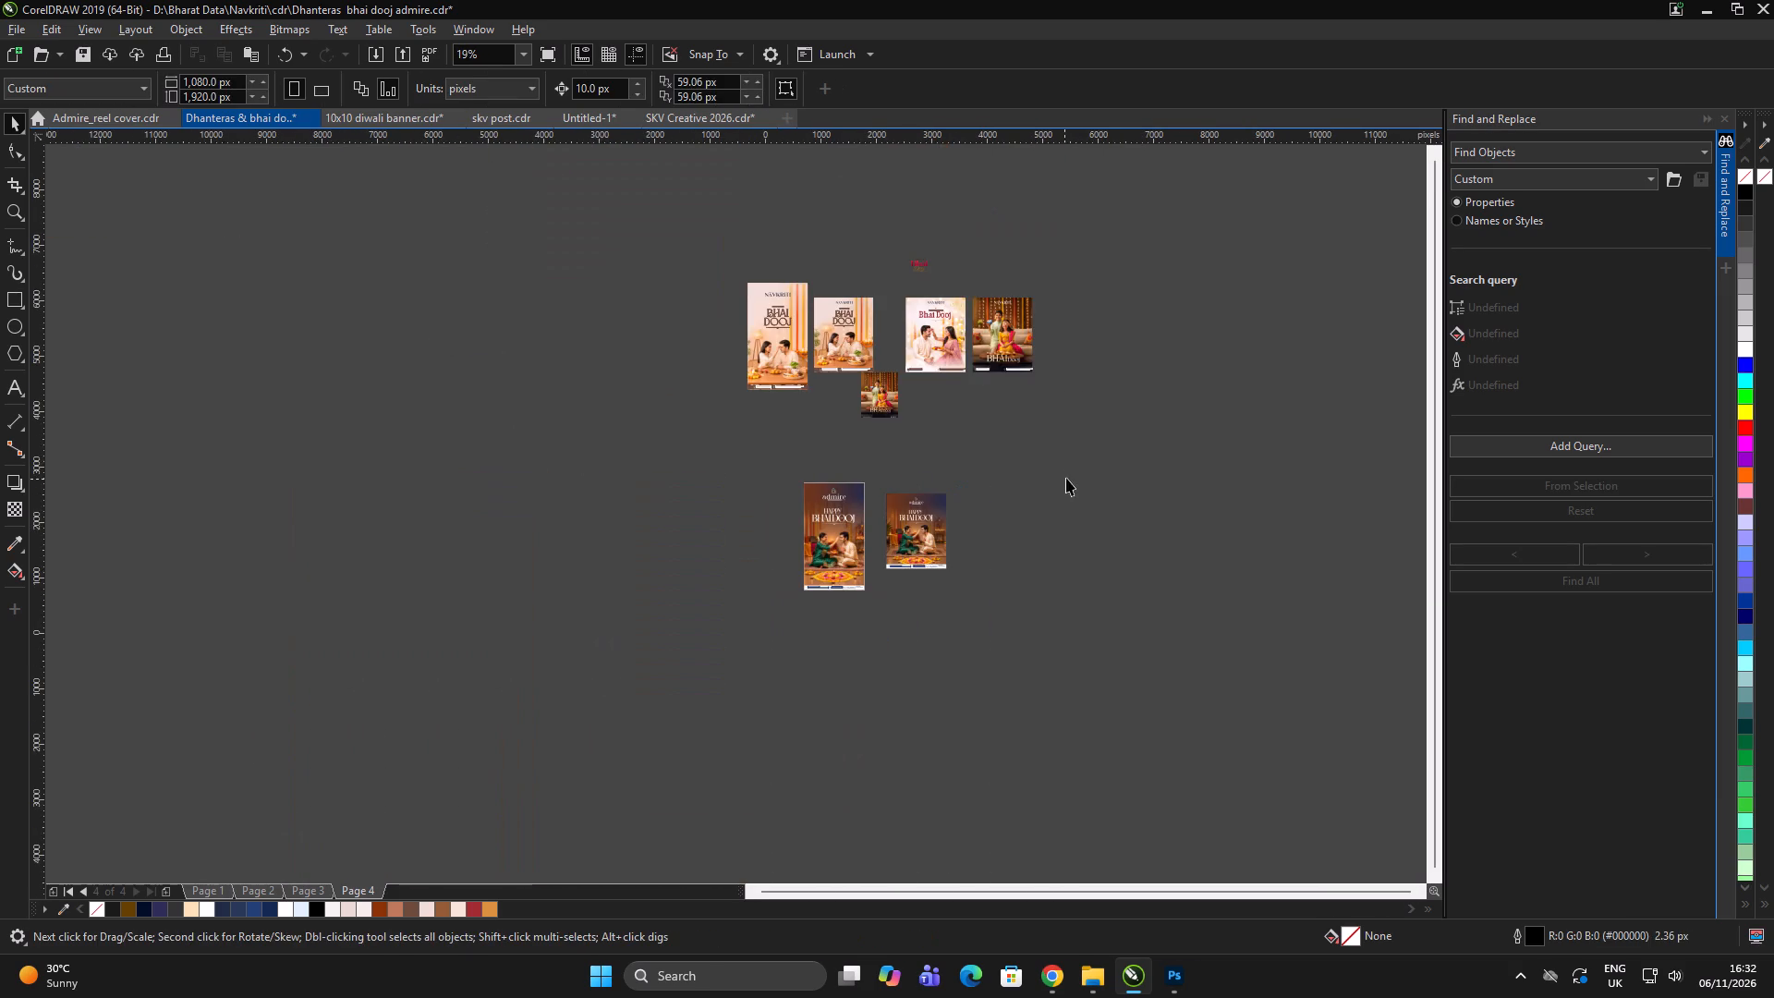
{"action": "scroll", "coordinate": [992, 294], "scroll_direction": "up", "scroll_amount": 2}
{"action": "triple_click", "coordinate": [1173, 245]}
{"action": "triple_click", "coordinate": [1173, 242]}
{"action": "left_click", "coordinate": [585, 716]}
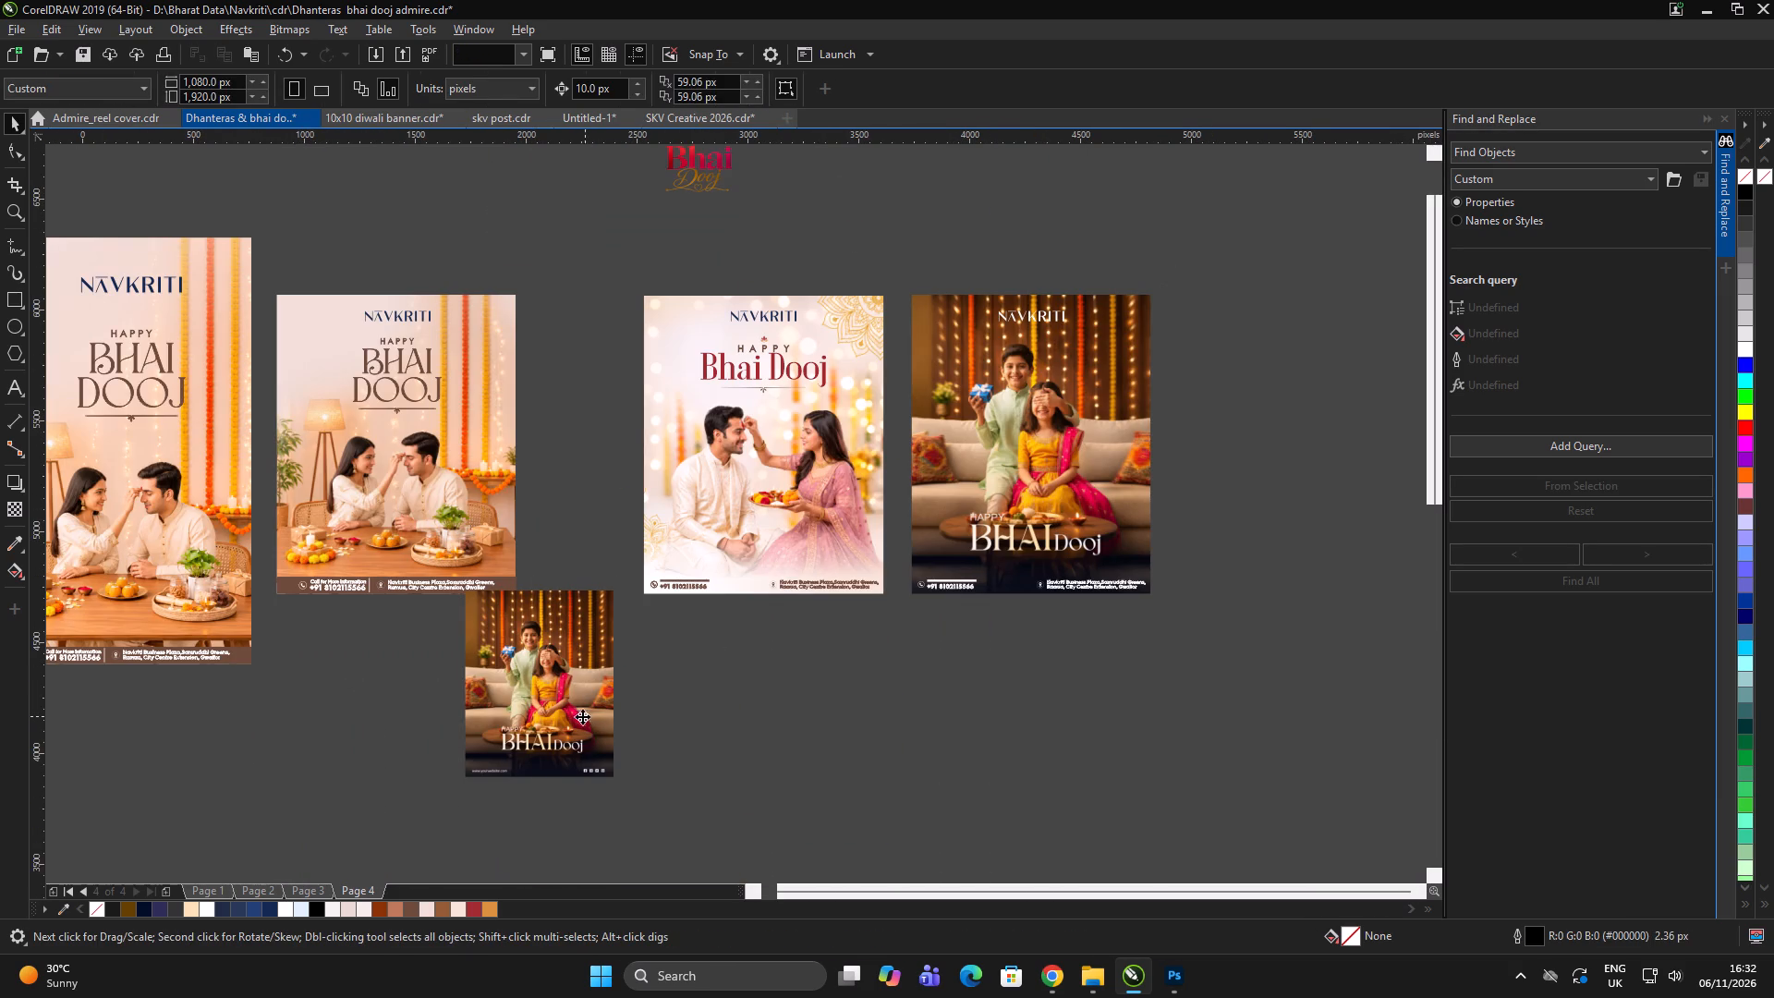
{"action": "key", "text": "Delete"}
{"action": "left_click", "coordinate": [724, 761]}
{"action": "left_click", "coordinate": [731, 761]}
{"action": "left_click", "coordinate": [759, 747]}
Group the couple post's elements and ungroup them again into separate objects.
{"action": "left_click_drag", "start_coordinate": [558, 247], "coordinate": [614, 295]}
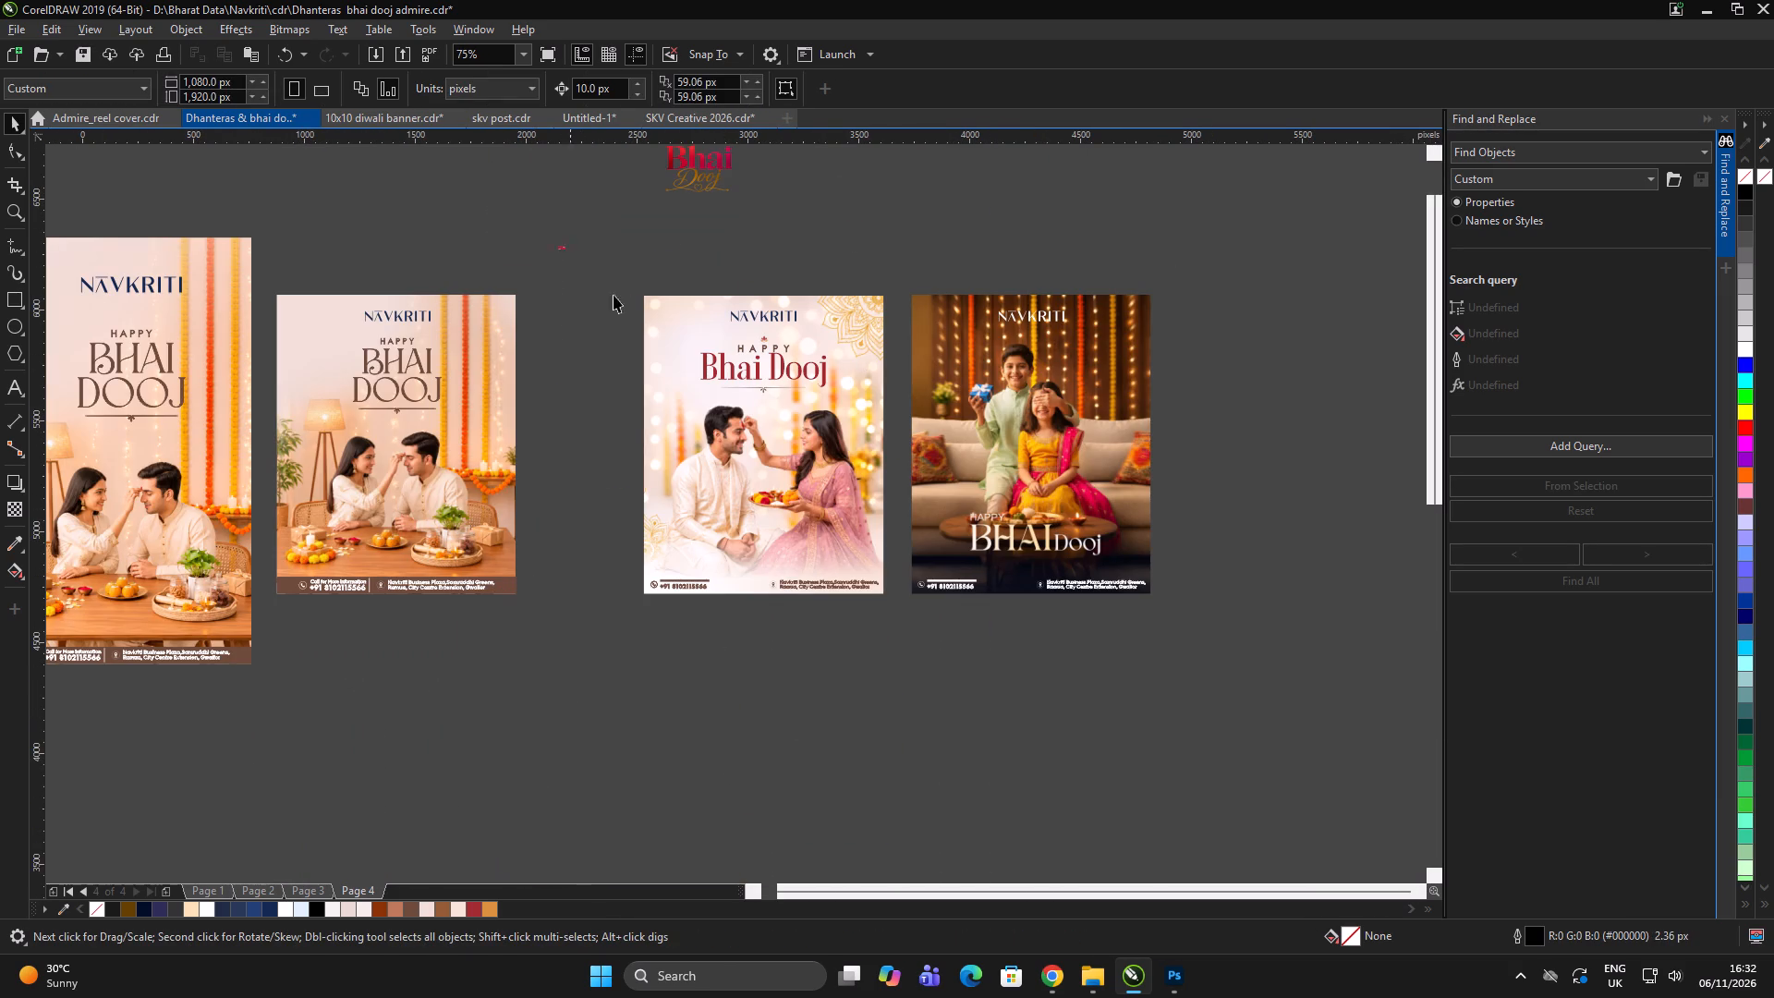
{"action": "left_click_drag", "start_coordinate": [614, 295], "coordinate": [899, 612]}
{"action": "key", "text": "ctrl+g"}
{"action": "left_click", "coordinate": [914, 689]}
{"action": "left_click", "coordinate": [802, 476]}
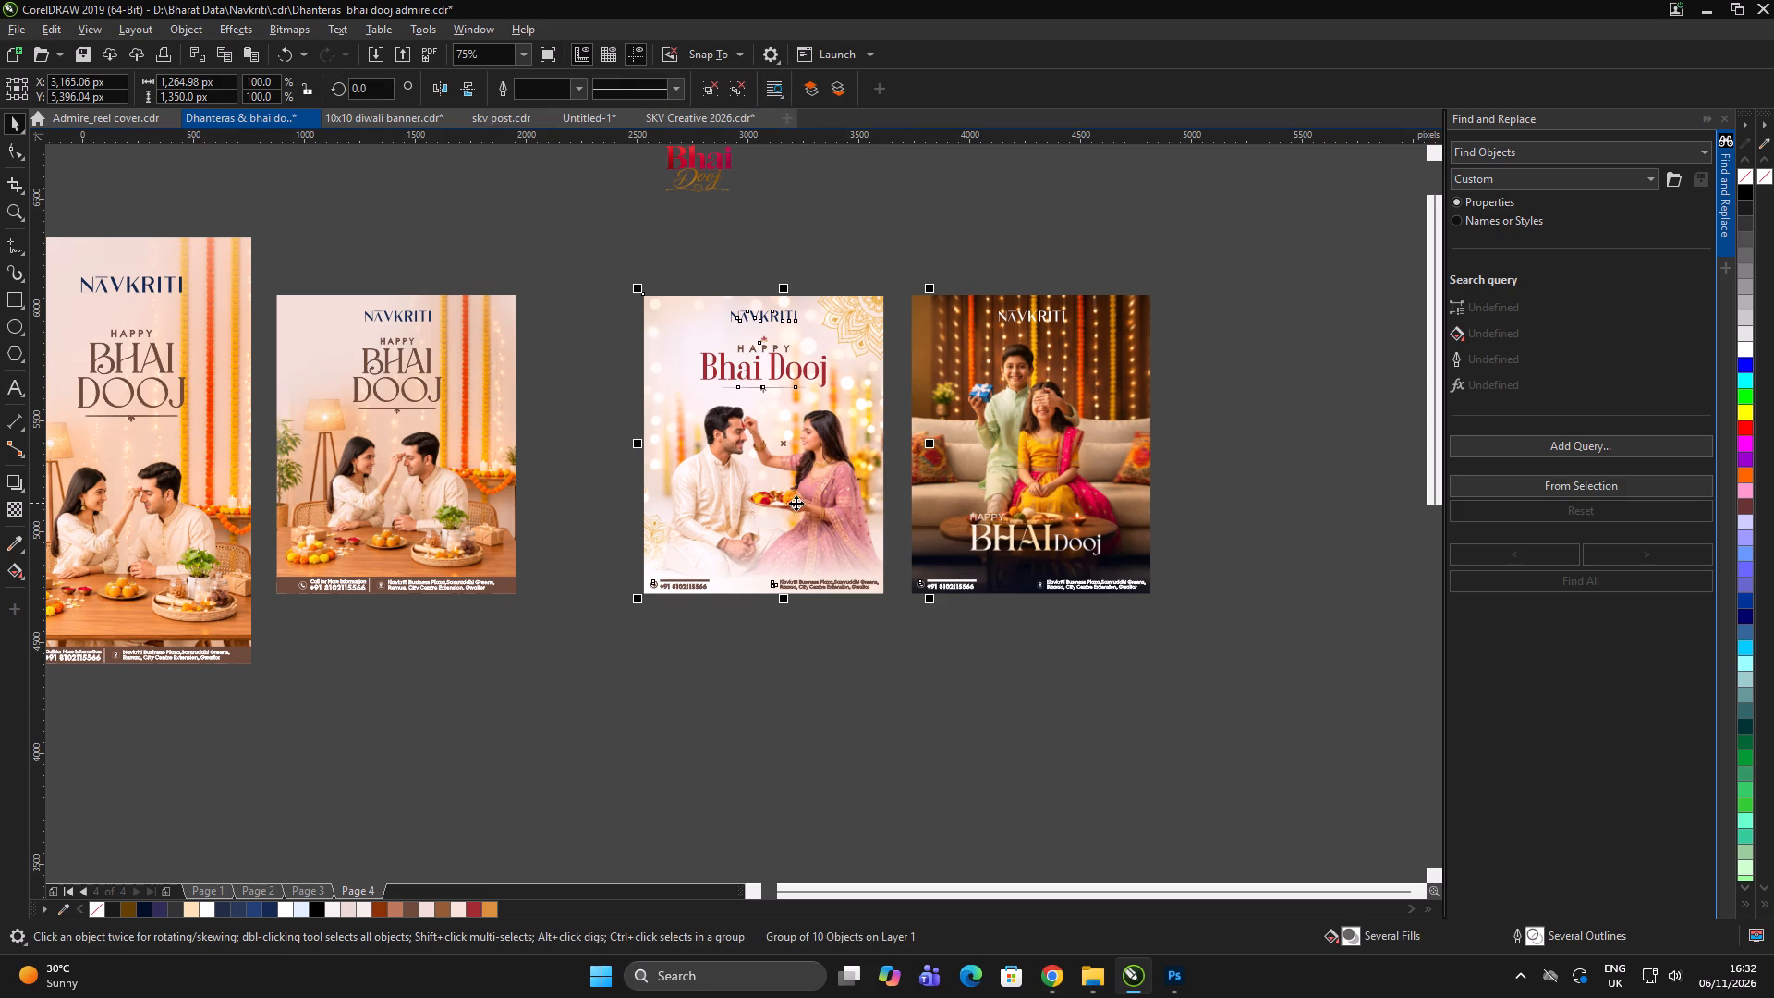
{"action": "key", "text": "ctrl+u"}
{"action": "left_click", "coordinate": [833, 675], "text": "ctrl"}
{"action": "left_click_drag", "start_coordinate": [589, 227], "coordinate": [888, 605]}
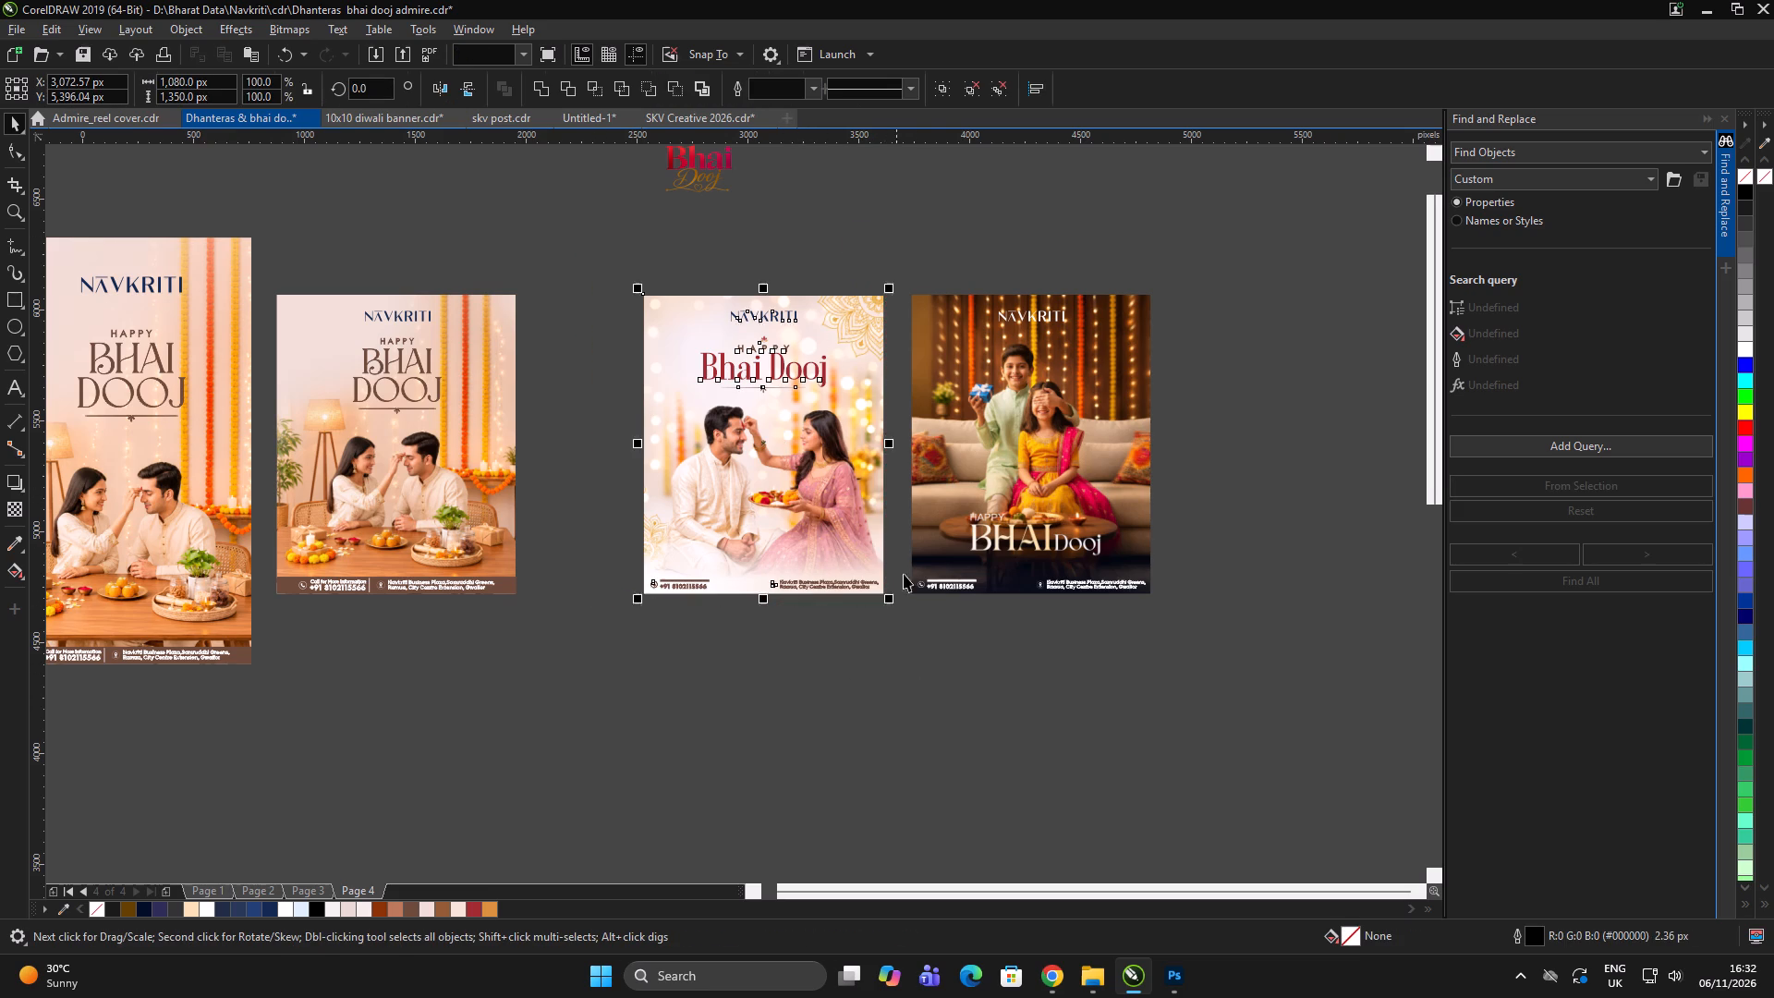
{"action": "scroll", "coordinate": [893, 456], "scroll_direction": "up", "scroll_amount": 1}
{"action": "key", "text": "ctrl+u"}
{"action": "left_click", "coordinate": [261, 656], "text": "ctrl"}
Group the couple post's Navkriti logo letters, enlarge the logo to about 333 px wide and move it slightly lower.
{"action": "left_click", "coordinate": [636, 181]}
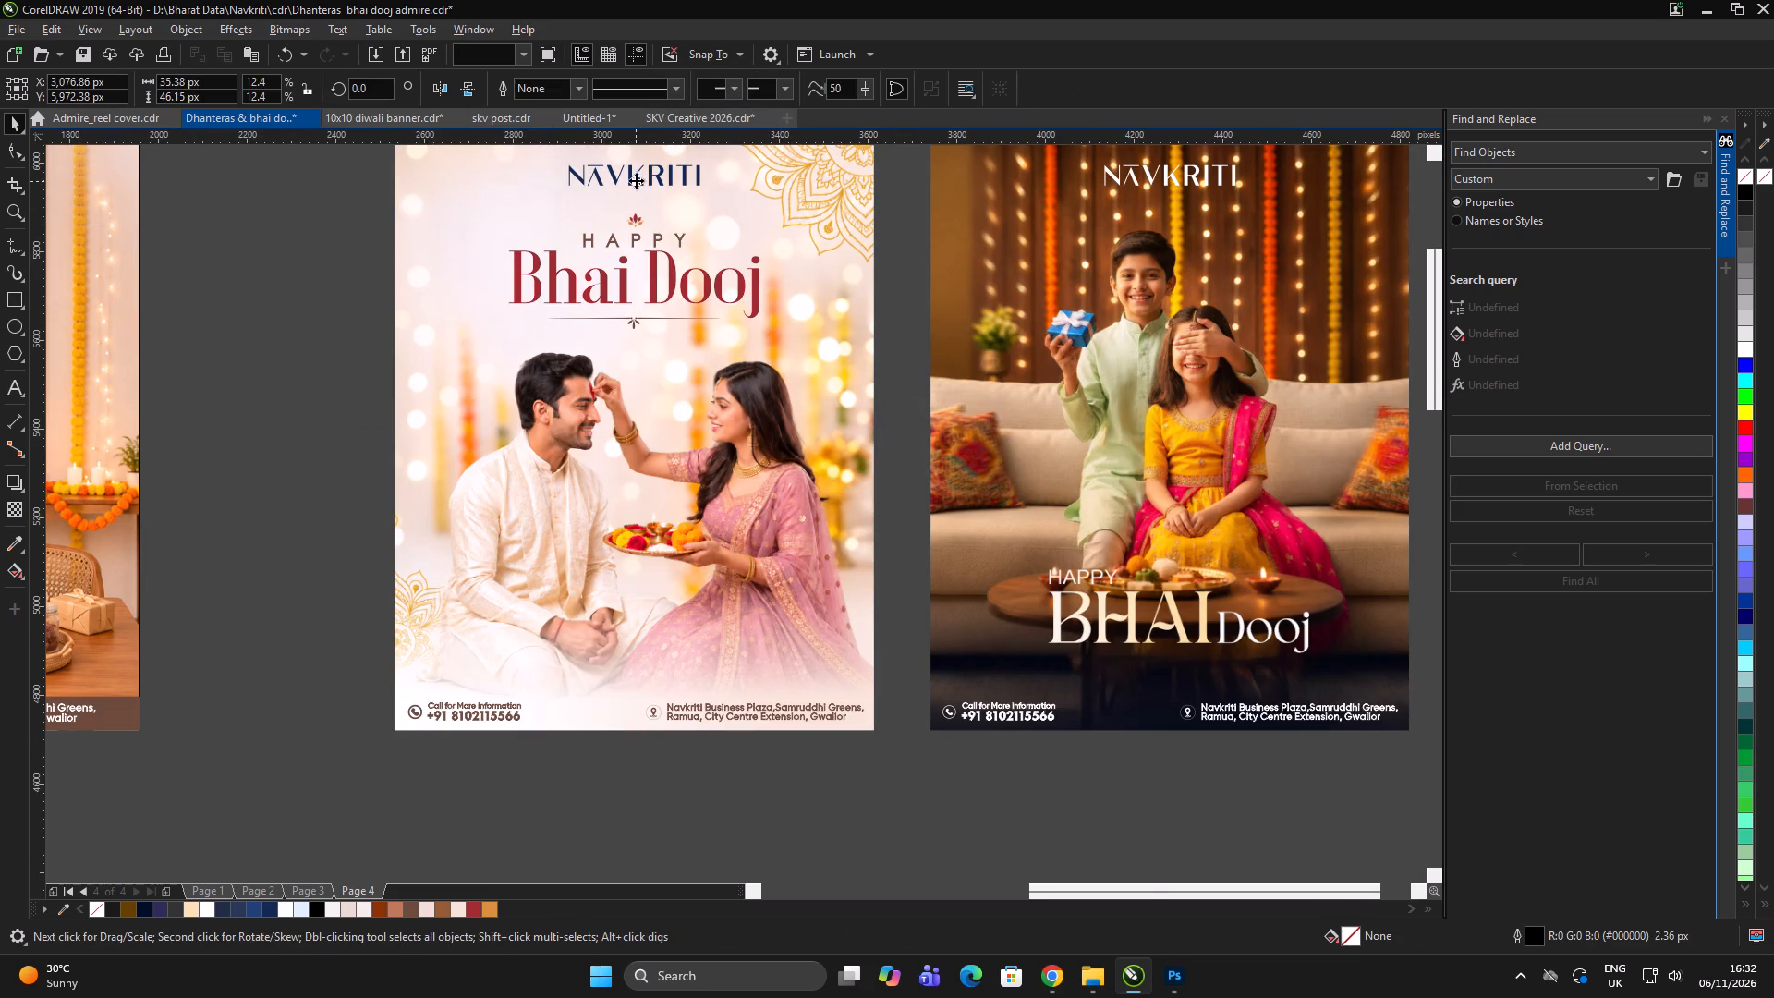
{"action": "scroll", "coordinate": [646, 163], "scroll_direction": "up", "scroll_amount": 2}
{"action": "scroll", "coordinate": [775, 368], "scroll_direction": "down", "scroll_amount": 2}
{"action": "left_click_drag", "start_coordinate": [547, 221], "coordinate": [862, 364]}
{"action": "key", "text": "ctrl+g"}
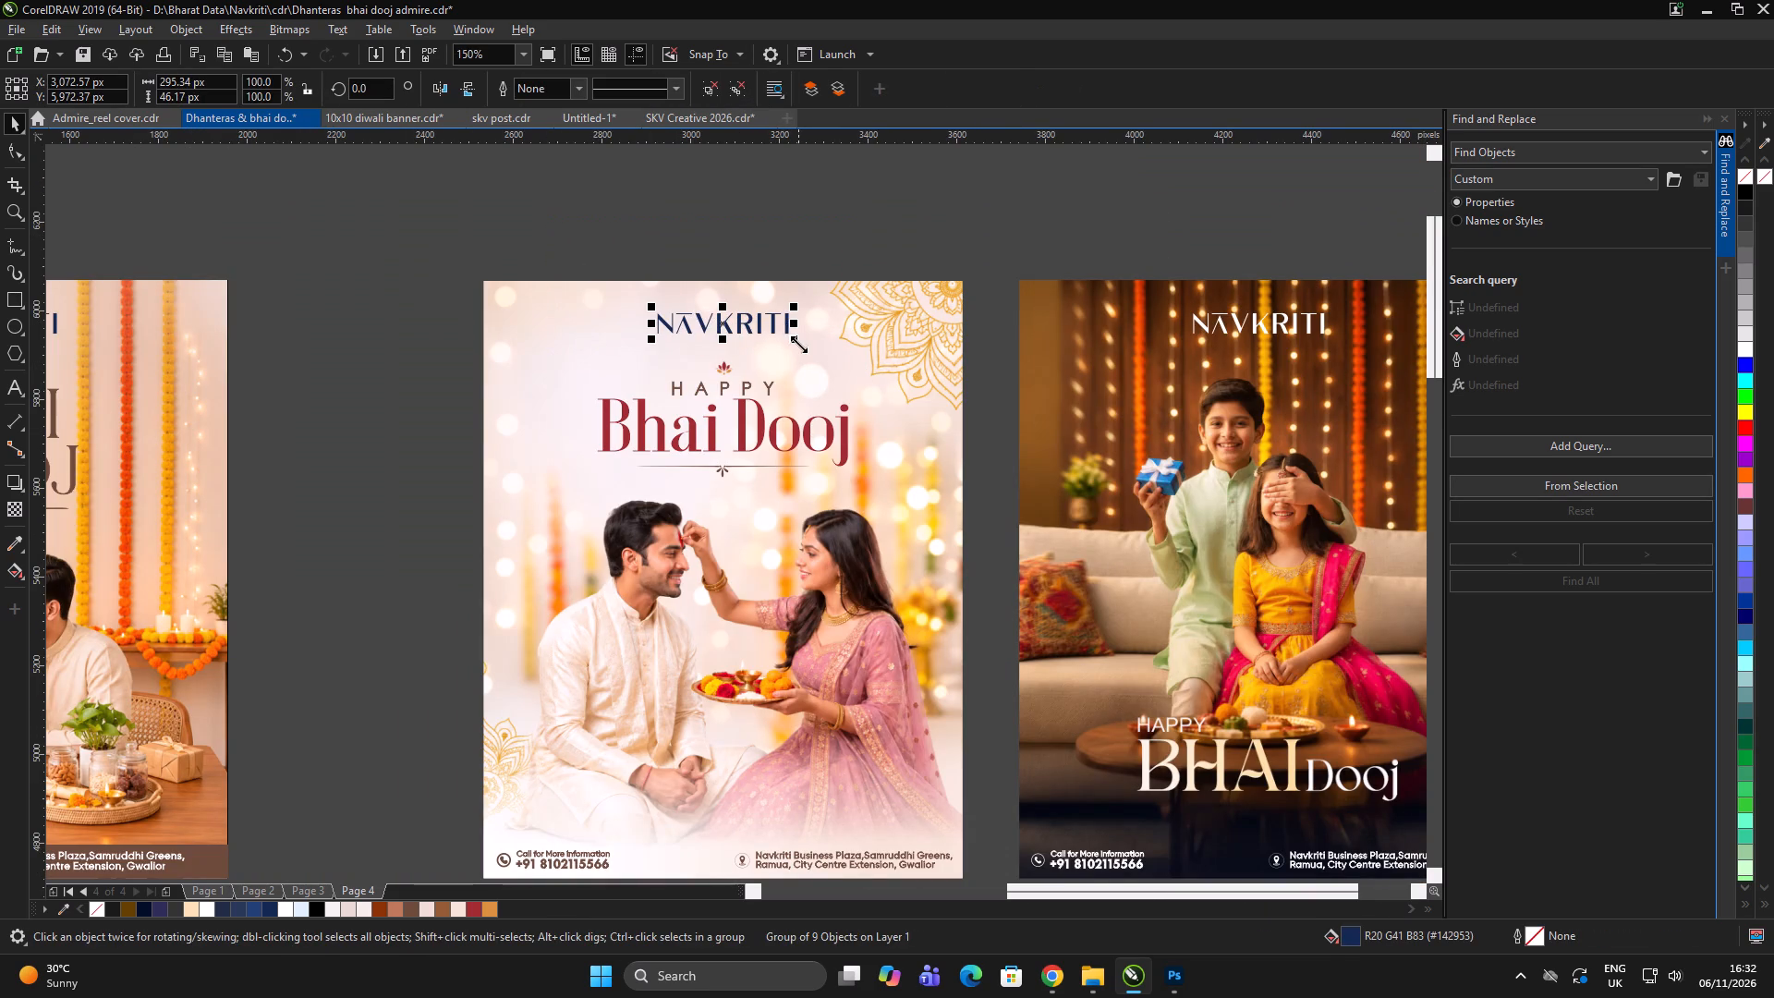
{"action": "left_click_drag", "start_coordinate": [798, 344], "coordinate": [807, 351]}
{"action": "scroll", "coordinate": [795, 323], "scroll_direction": "up", "scroll_amount": 2}
{"action": "left_click_drag", "start_coordinate": [795, 321], "coordinate": [799, 337]}
{"action": "scroll", "coordinate": [800, 327], "scroll_direction": "down", "scroll_amount": 3}
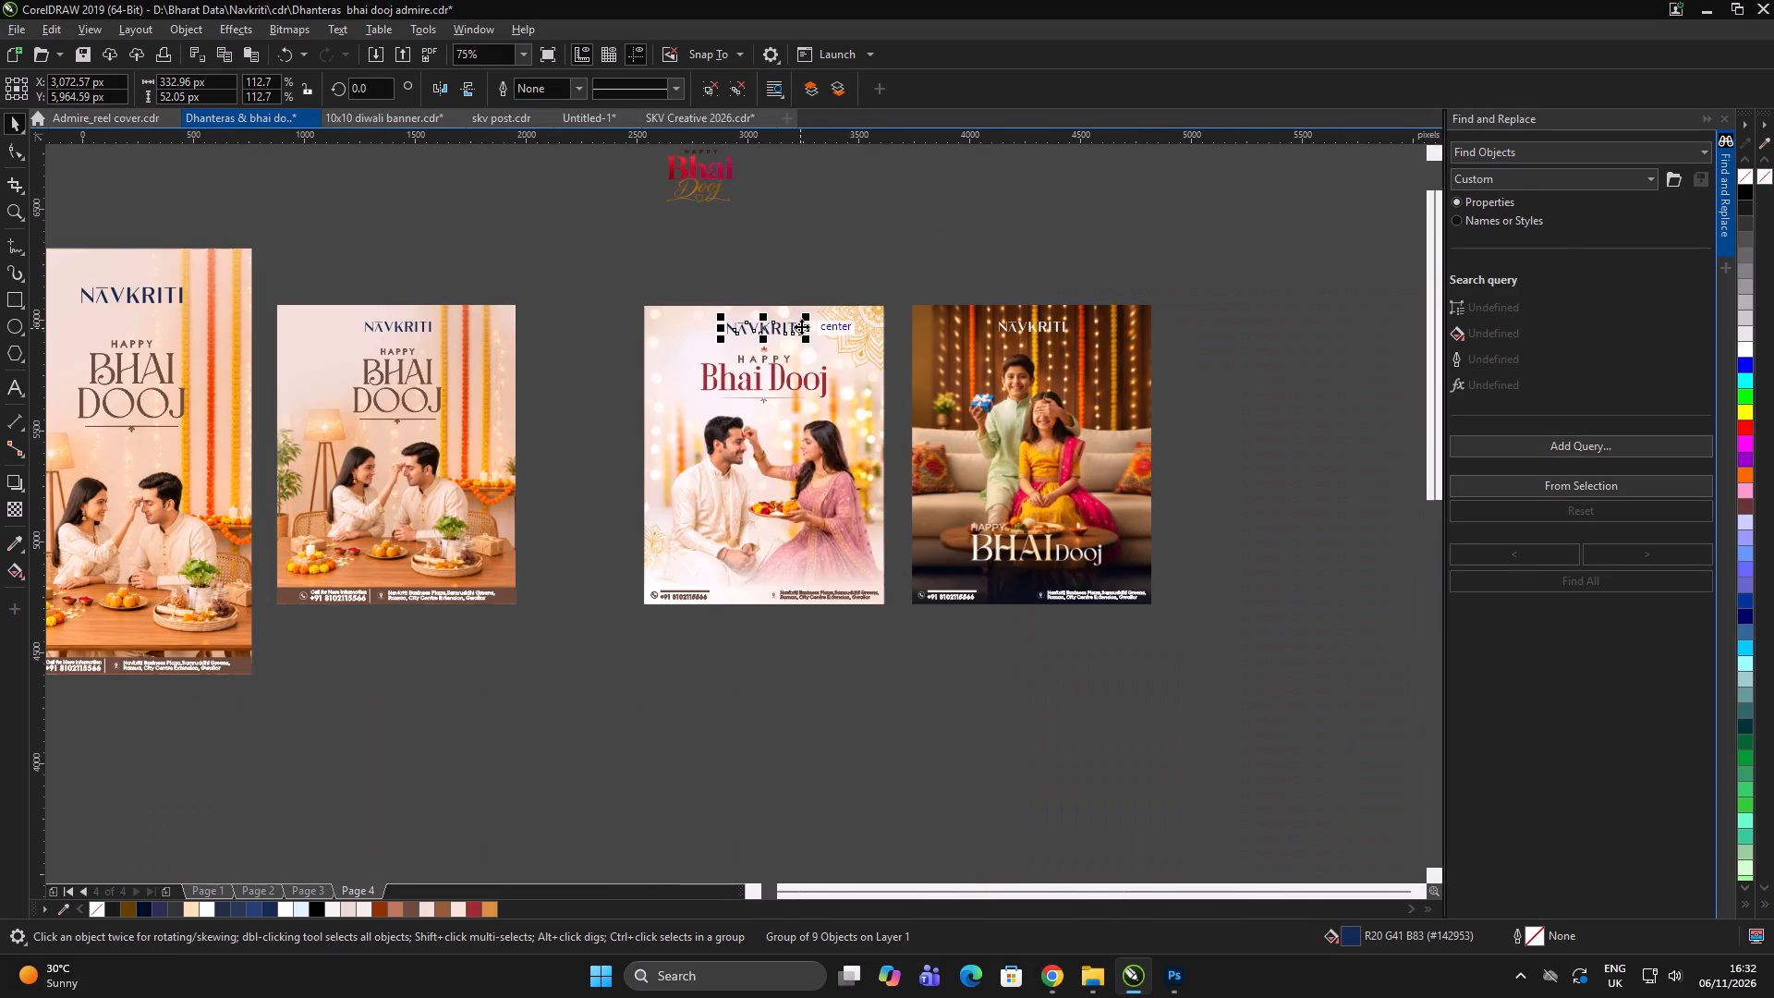
Copy the navy Navkriti logo to just above the couple post's contact footer as a colour reference.
{"action": "left_click_drag", "start_coordinate": [801, 326], "coordinate": [804, 564]}
{"action": "right_click_drag", "start_coordinate": [804, 554], "coordinate": [805, 565], "text": "shift"}
{"action": "scroll", "coordinate": [839, 649], "scroll_direction": "up", "scroll_amount": 3}
{"action": "key", "text": "ctrl+g"}
{"action": "left_click", "coordinate": [978, 596]}
{"action": "left_click", "coordinate": [972, 599]}
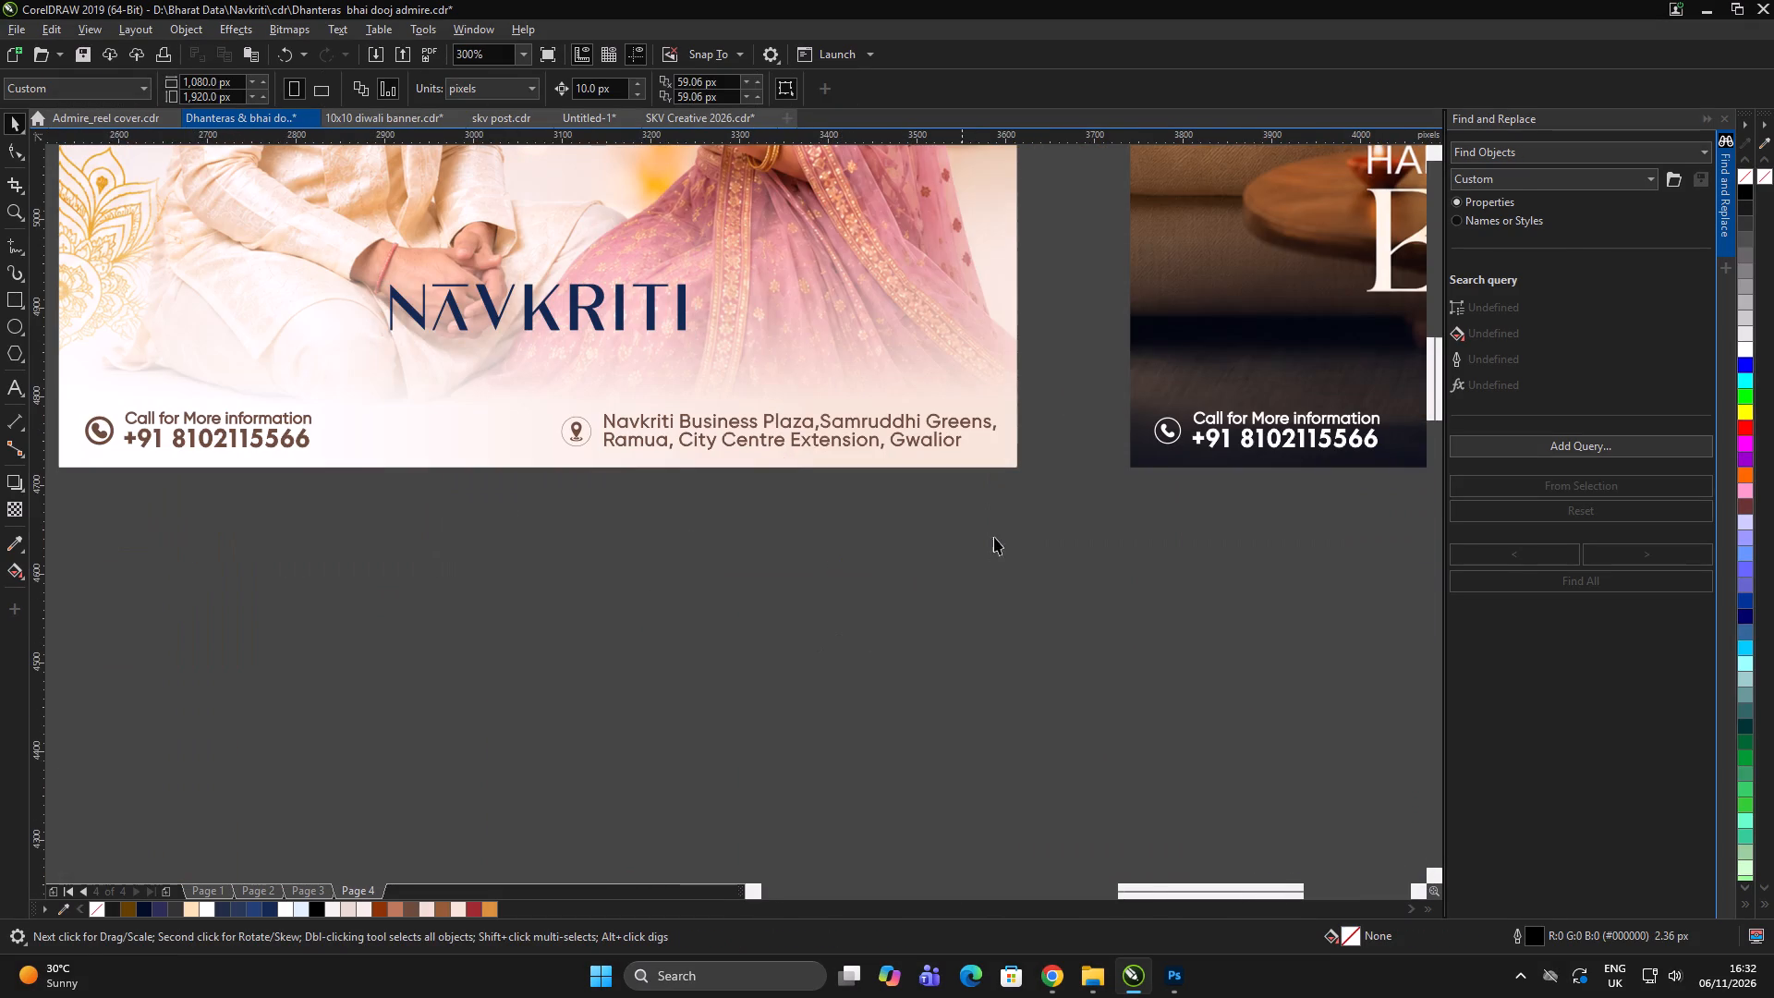
{"action": "left_click", "coordinate": [1009, 524]}
Sample the logo's navy and apply it to the fill and outline of the couple post's address text.
{"action": "scroll", "coordinate": [576, 301], "scroll_direction": "up", "scroll_amount": 1}
{"action": "left_click", "coordinate": [7, 542]}
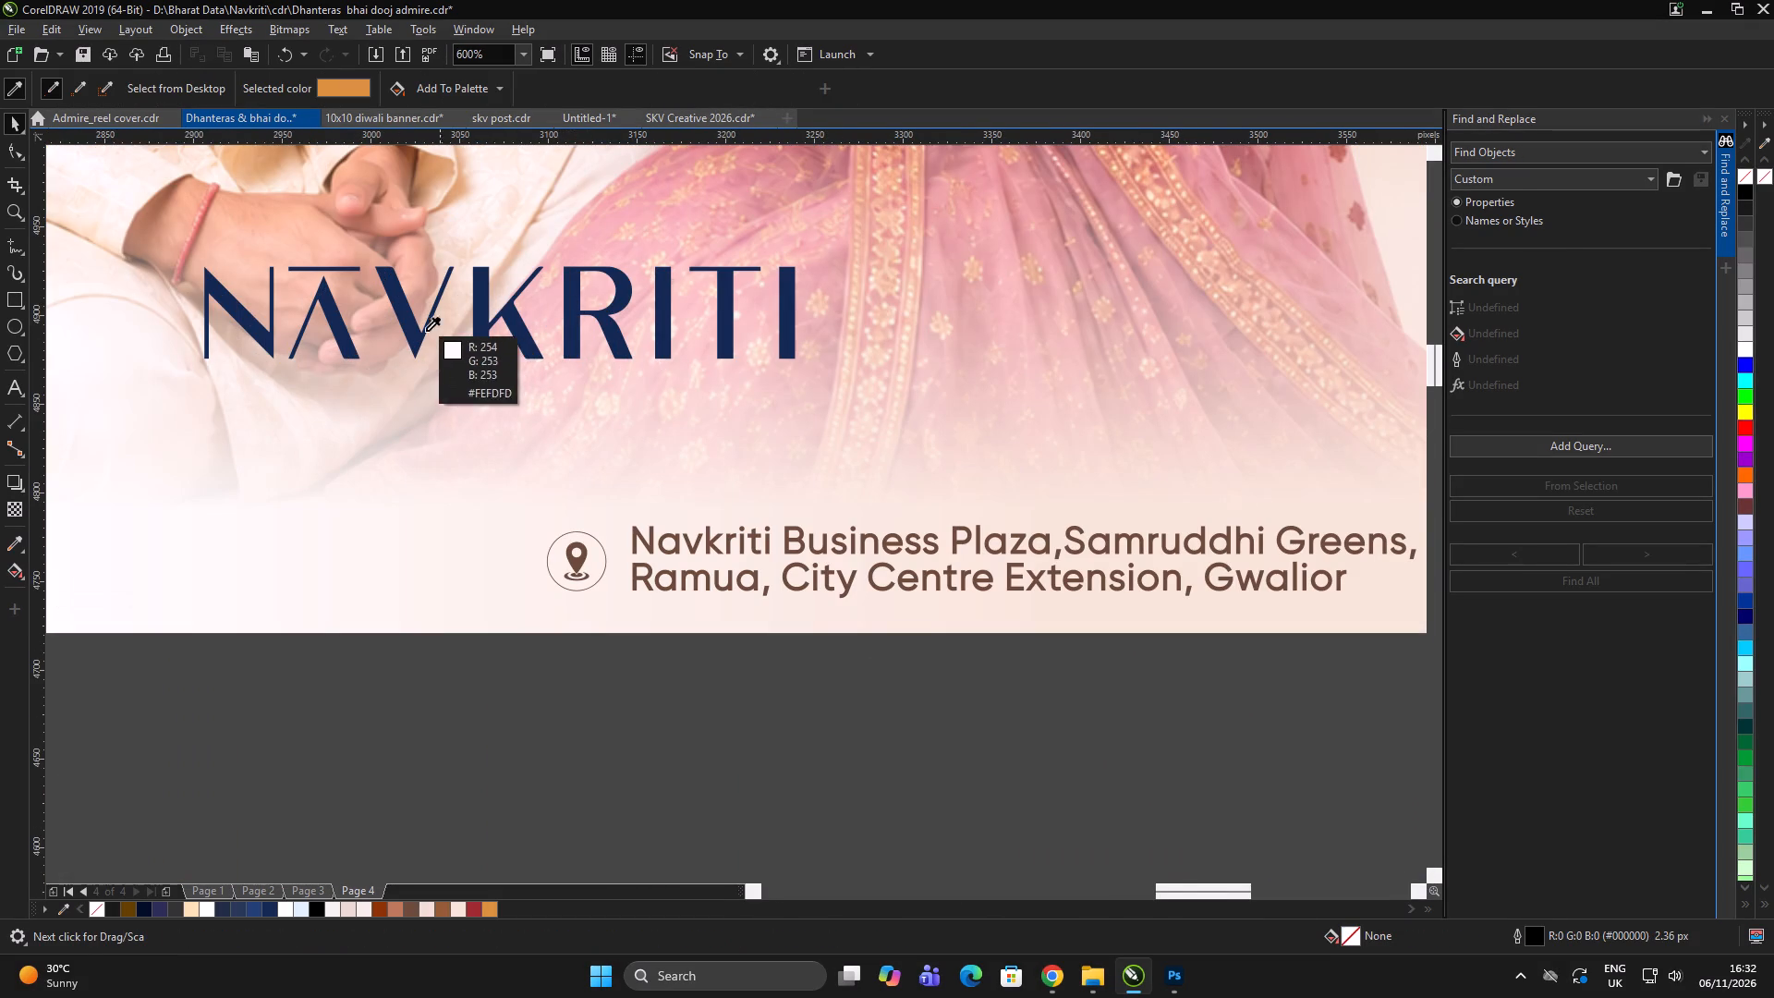
{"action": "left_click", "coordinate": [417, 331]}
{"action": "scroll", "coordinate": [579, 518], "scroll_direction": "up", "scroll_amount": 5}
{"action": "left_click", "coordinate": [911, 447]}
{"action": "scroll", "coordinate": [906, 449], "scroll_direction": "up", "scroll_amount": 6}
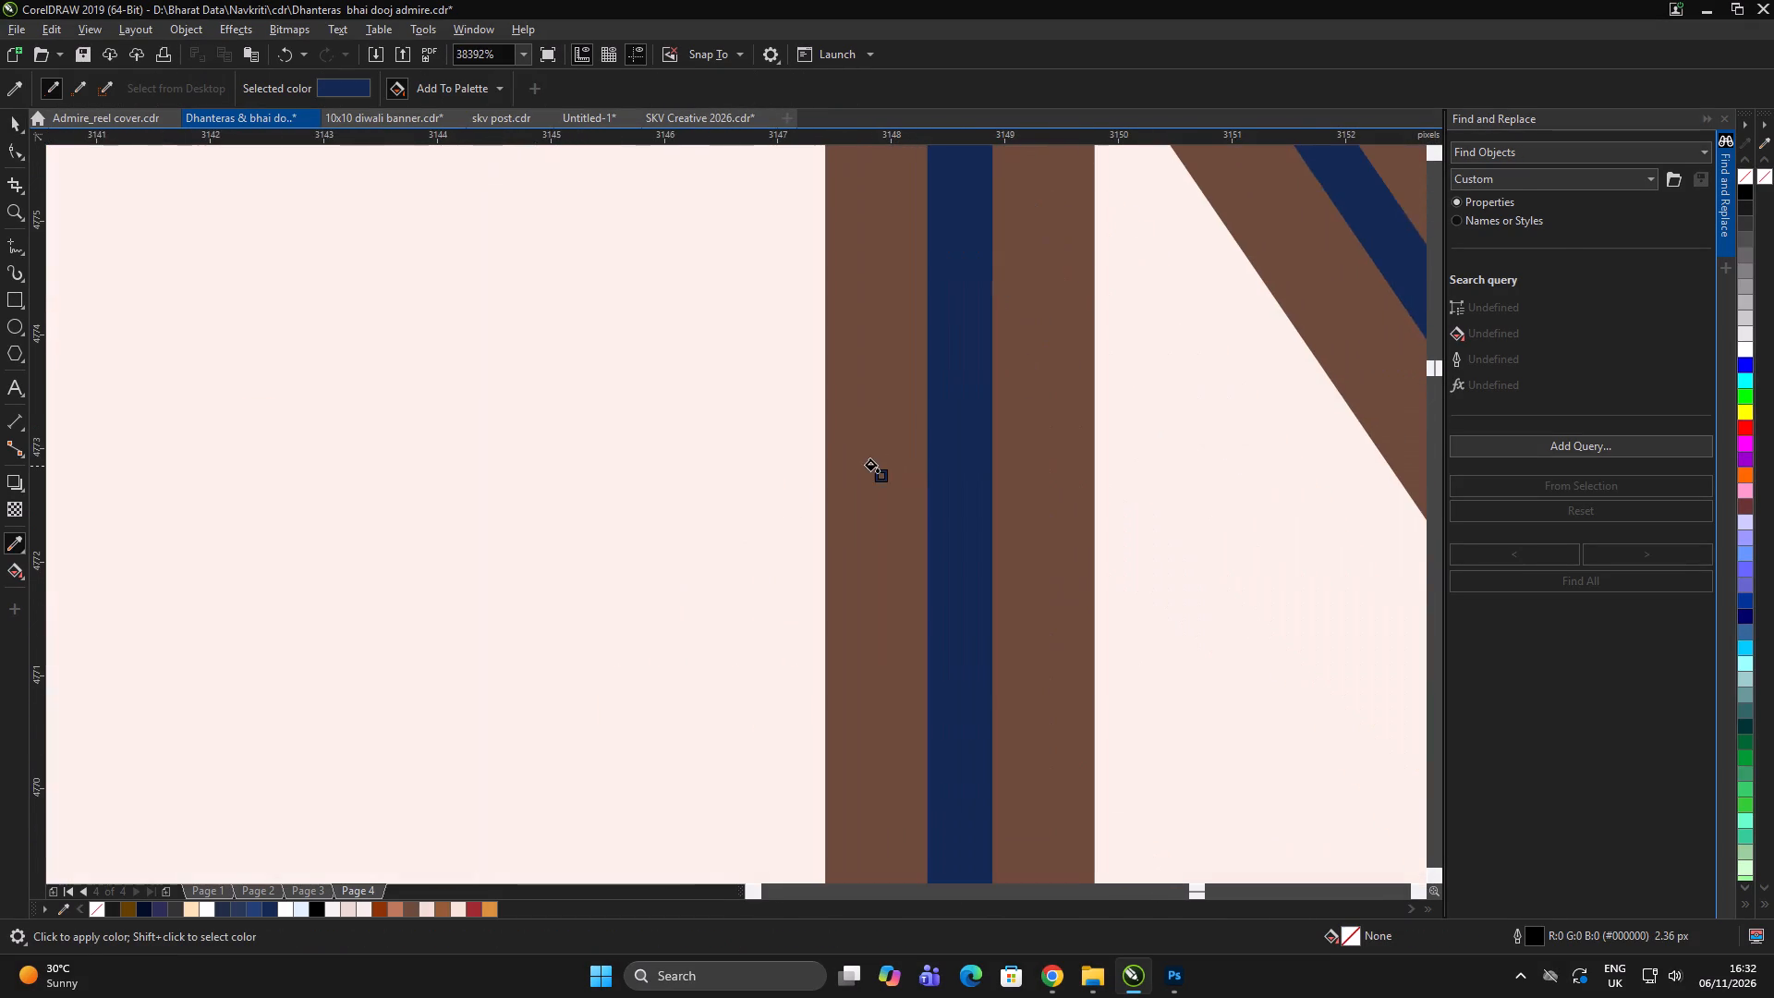
{"action": "left_click", "coordinate": [871, 467]}
{"action": "left_click", "coordinate": [955, 455]}
{"action": "scroll", "coordinate": [866, 389], "scroll_direction": "down", "scroll_amount": 12}
{"action": "scroll", "coordinate": [719, 509], "scroll_direction": "up", "scroll_amount": 3}
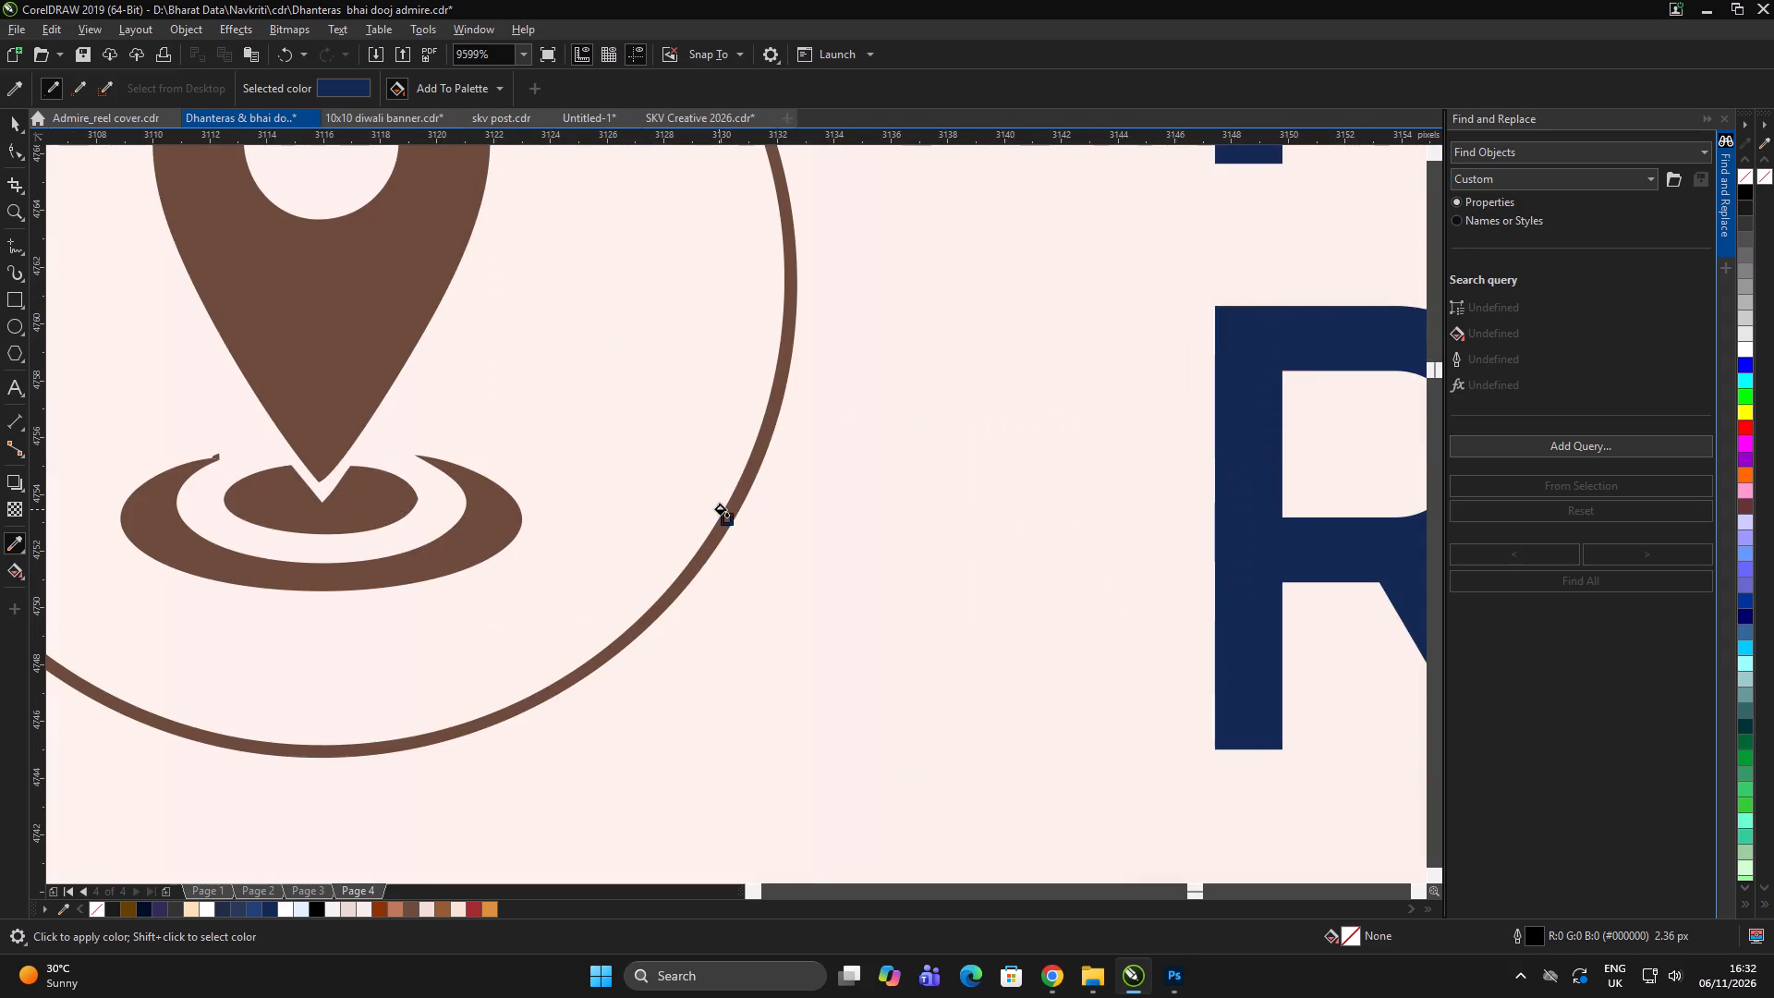
{"action": "scroll", "coordinate": [808, 448], "scroll_direction": "down", "scroll_amount": 7}
{"action": "key", "text": "space"}
Ungroup the location icon in the couple post's footer and fill its parts with navy #142953.
{"action": "left_click", "coordinate": [808, 675]}
{"action": "left_click_drag", "start_coordinate": [866, 719], "coordinate": [486, 179]}
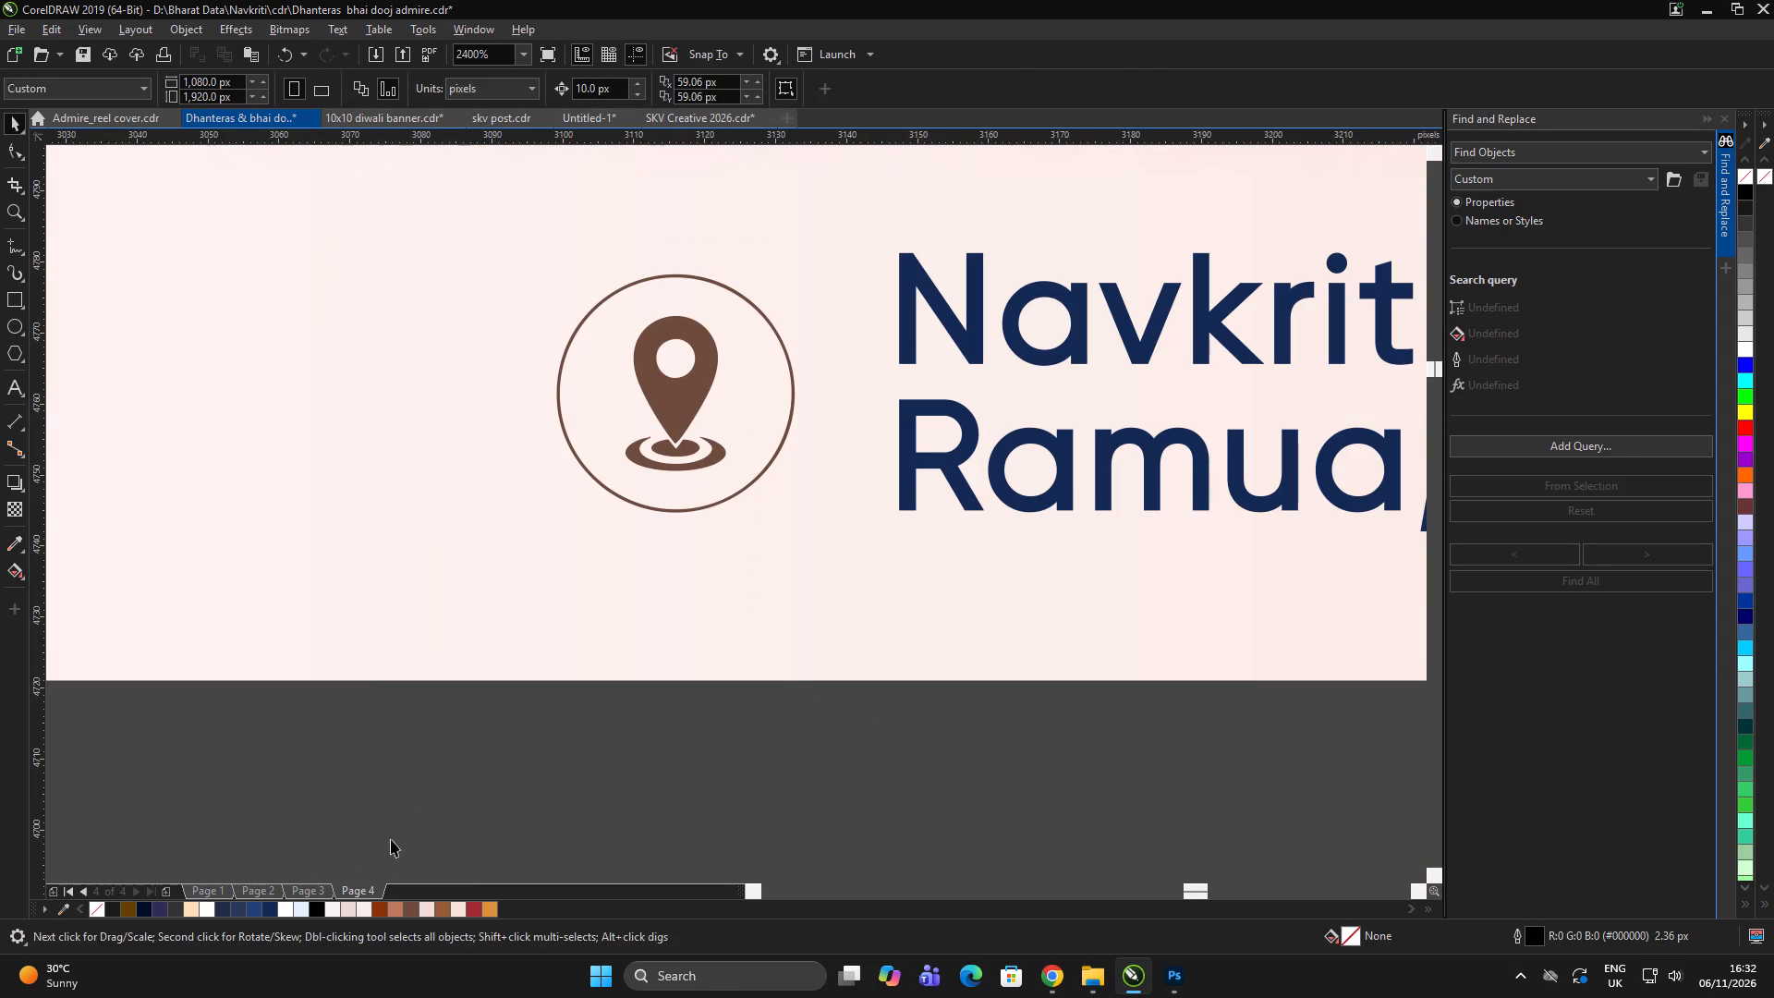
{"action": "left_click", "coordinate": [760, 335]}
{"action": "left_click", "coordinate": [680, 386]}
{"action": "scroll", "coordinate": [749, 452], "scroll_direction": "down", "scroll_amount": 5}
{"action": "key", "text": "ctrl+u"}
{"action": "left_click", "coordinate": [802, 624], "text": "ctrl"}
{"action": "left_click_drag", "start_coordinate": [810, 578], "coordinate": [638, 331]}
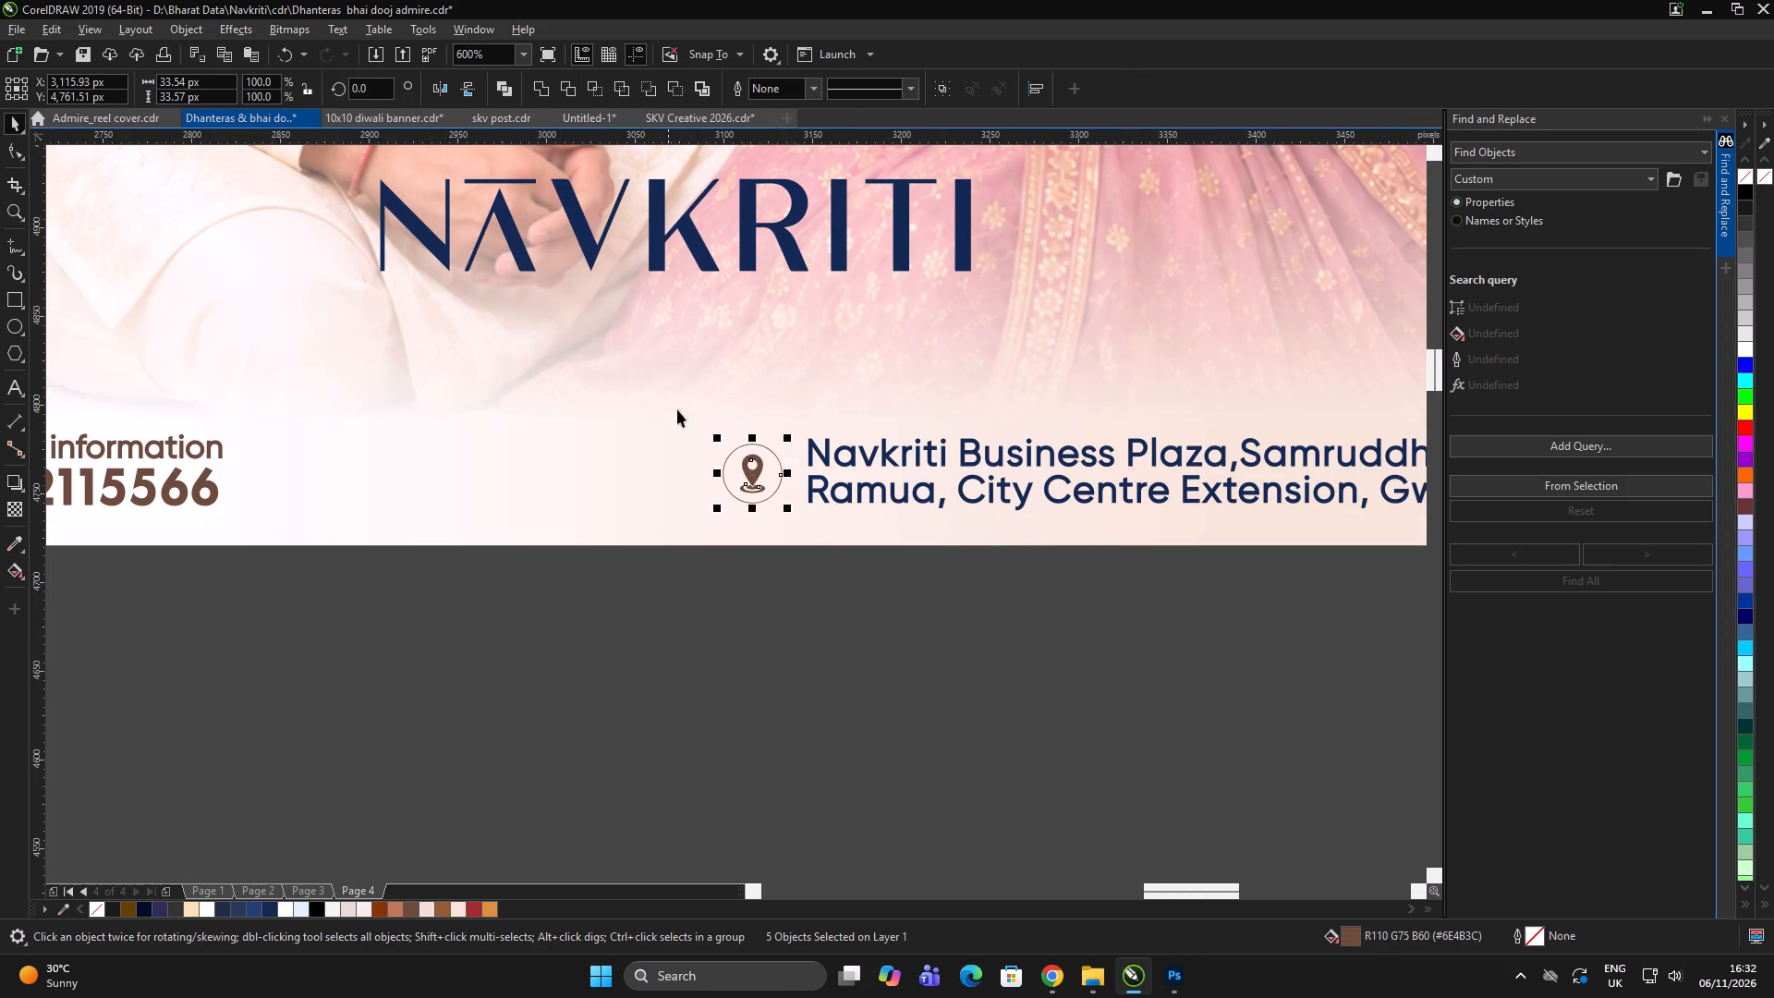
{"action": "left_click", "coordinate": [270, 910]}
{"action": "scroll", "coordinate": [747, 513], "scroll_direction": "up", "scroll_amount": 3}
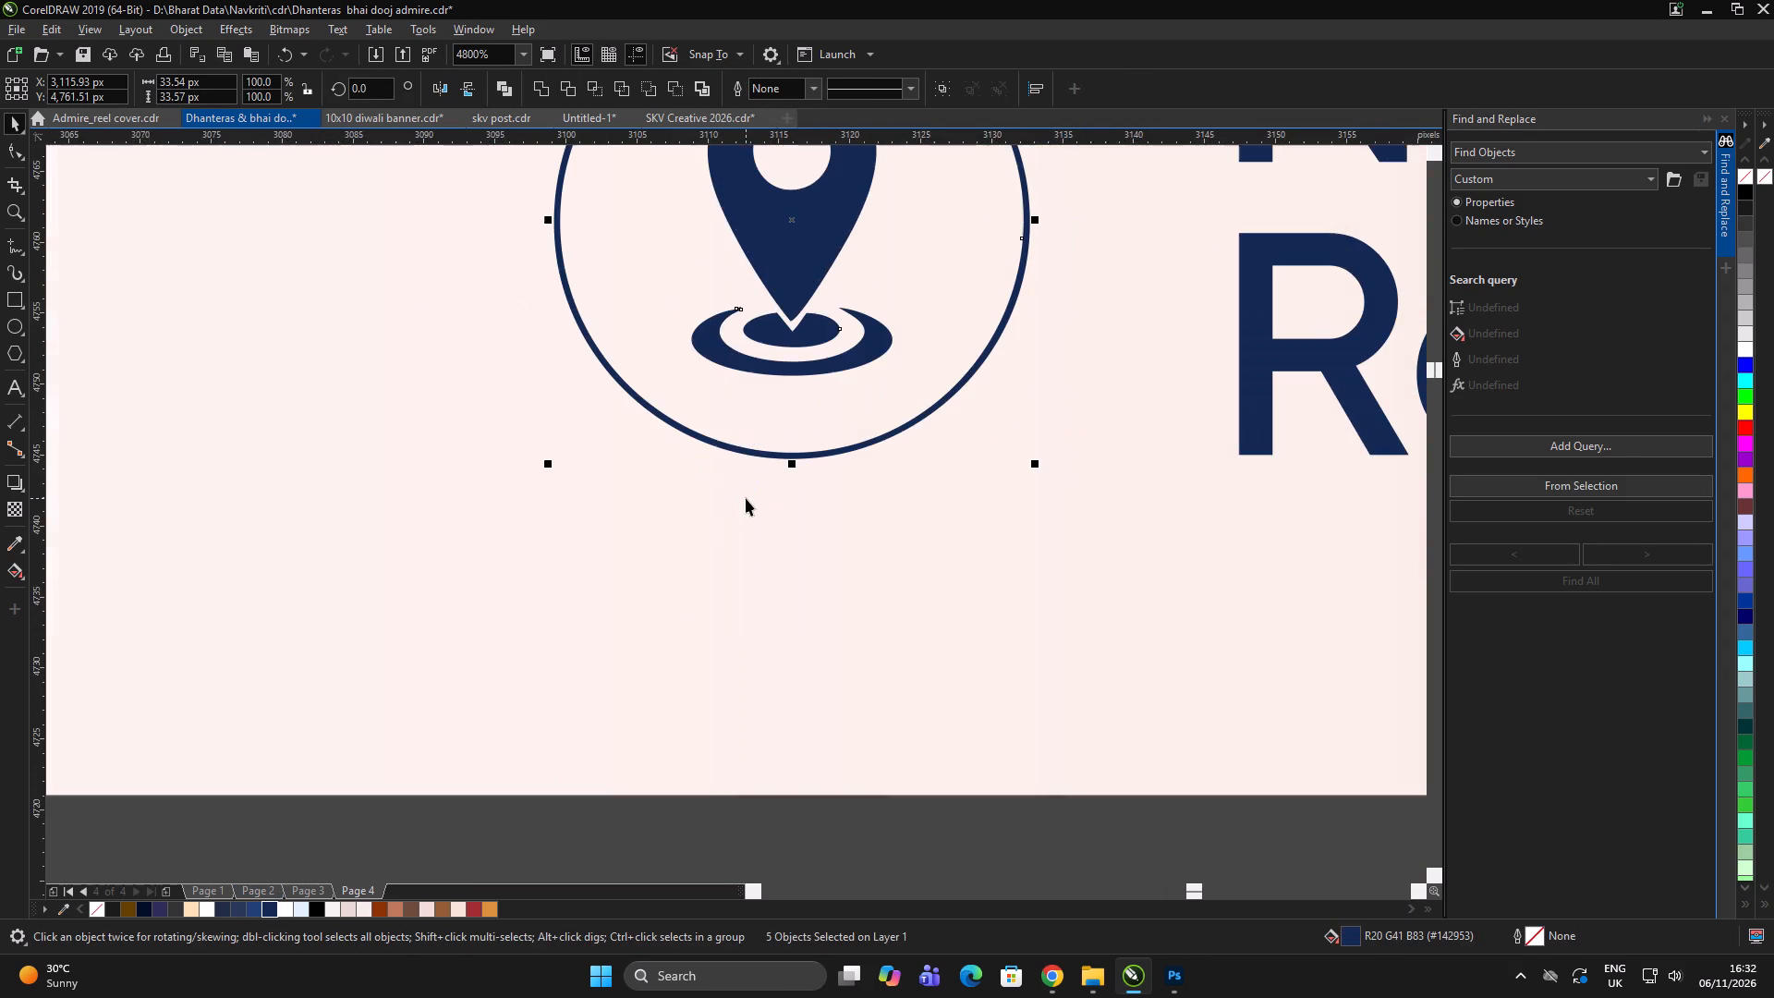
{"action": "scroll", "coordinate": [1112, 465], "scroll_direction": "down", "scroll_amount": 8}
Recolour the couple post's call text and phone icon navy #142953, removing the phone icon's outline.
{"action": "scroll", "coordinate": [1006, 514], "scroll_direction": "down", "scroll_amount": 2}
{"action": "left_click", "coordinate": [942, 603]}
{"action": "left_click_drag", "start_coordinate": [899, 598], "coordinate": [591, 419]}
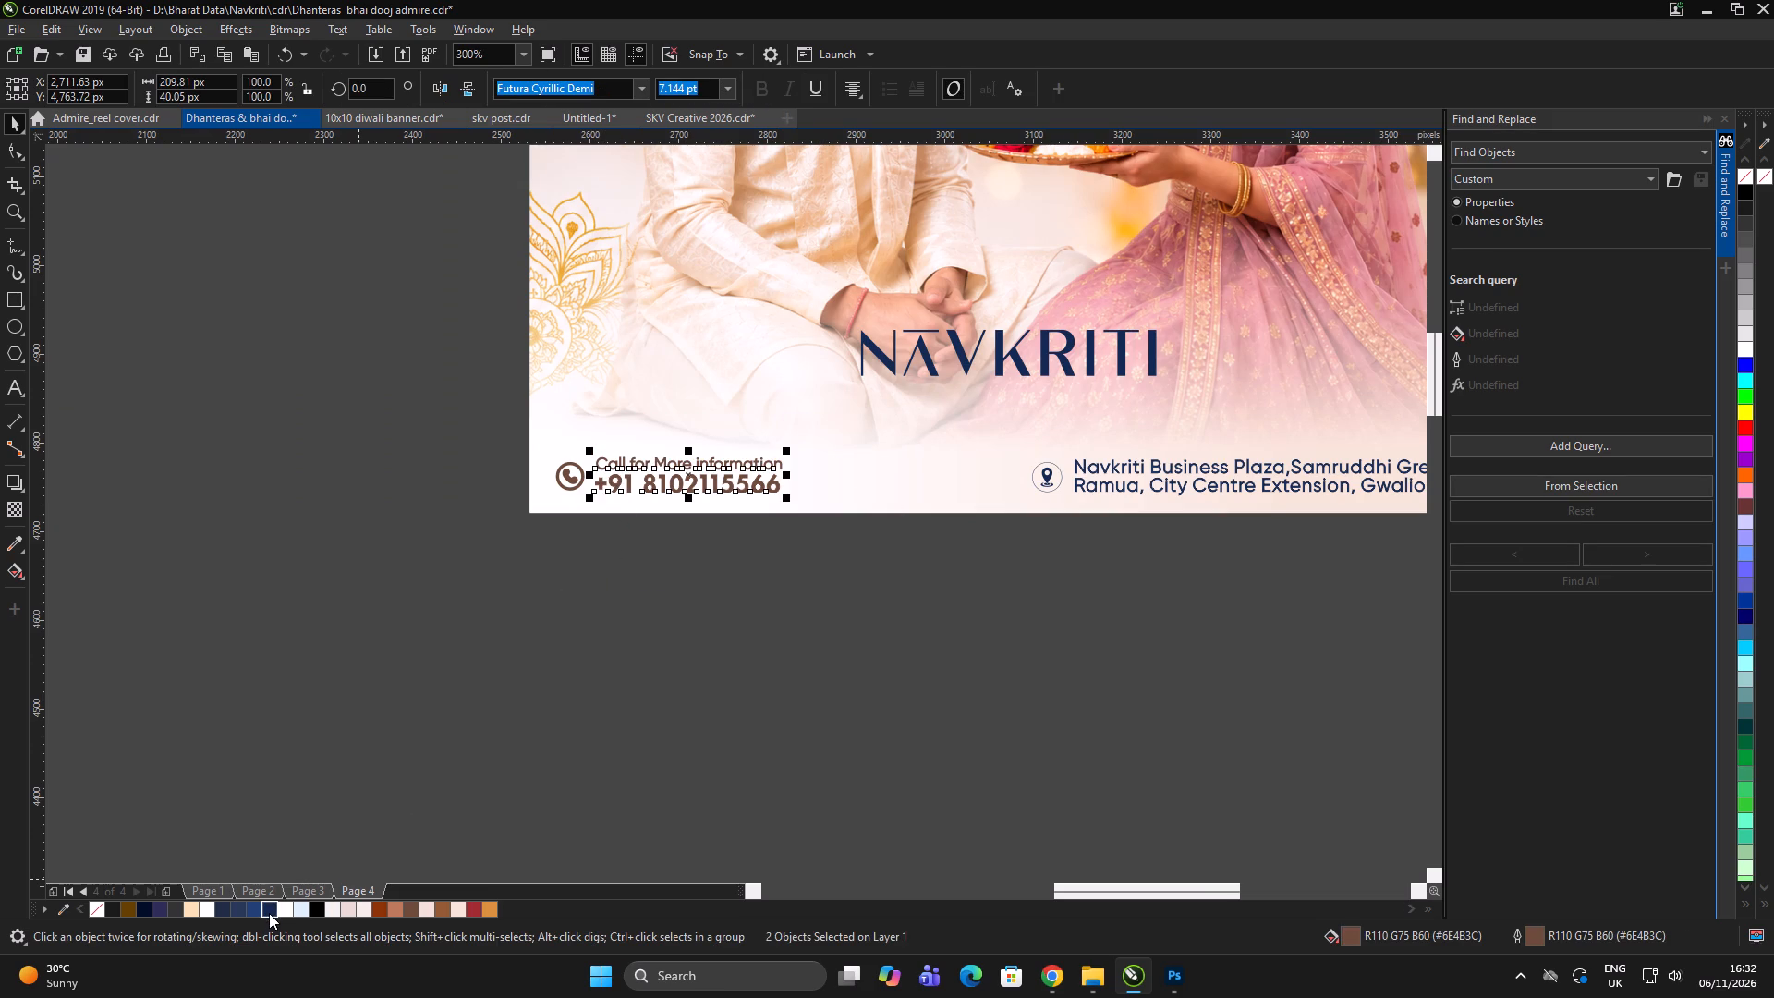
{"action": "left_click", "coordinate": [271, 913]}
{"action": "right_click", "coordinate": [273, 911]}
{"action": "left_click", "coordinate": [764, 658]}
{"action": "left_click", "coordinate": [759, 657]}
{"action": "left_click_drag", "start_coordinate": [643, 604], "coordinate": [568, 470]}
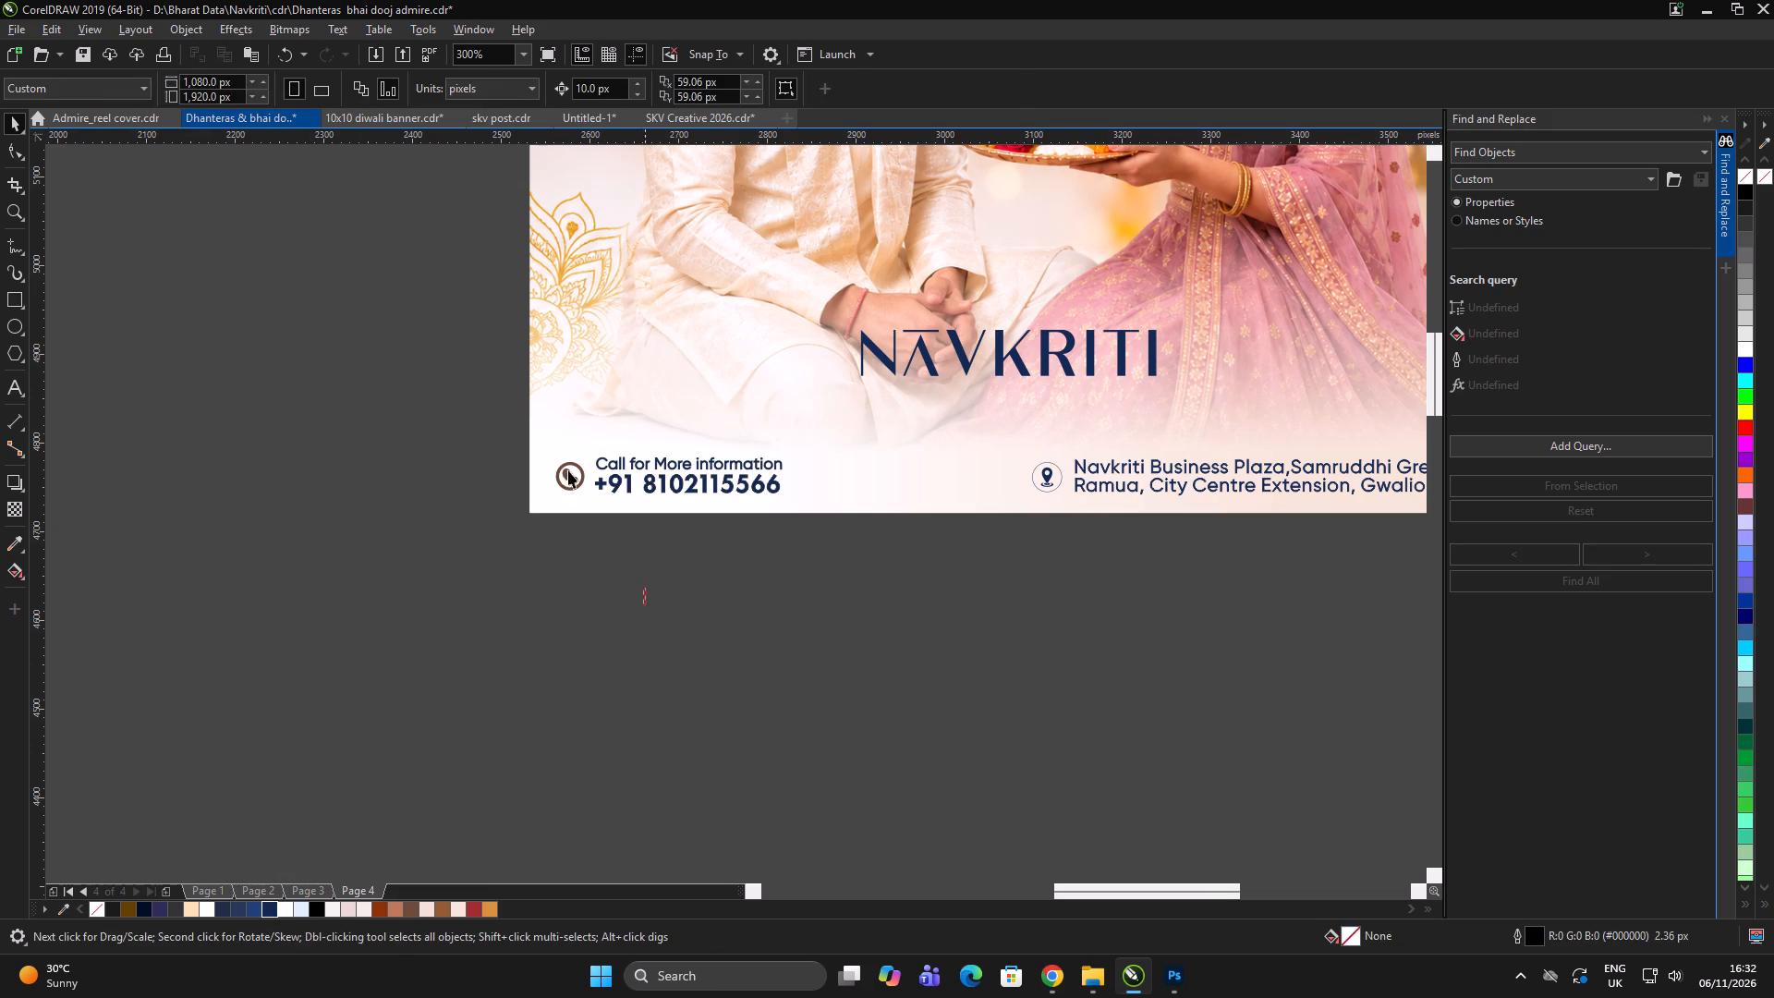
{"action": "left_click_drag", "start_coordinate": [568, 470], "coordinate": [416, 346]}
{"action": "left_click", "coordinate": [269, 907]}
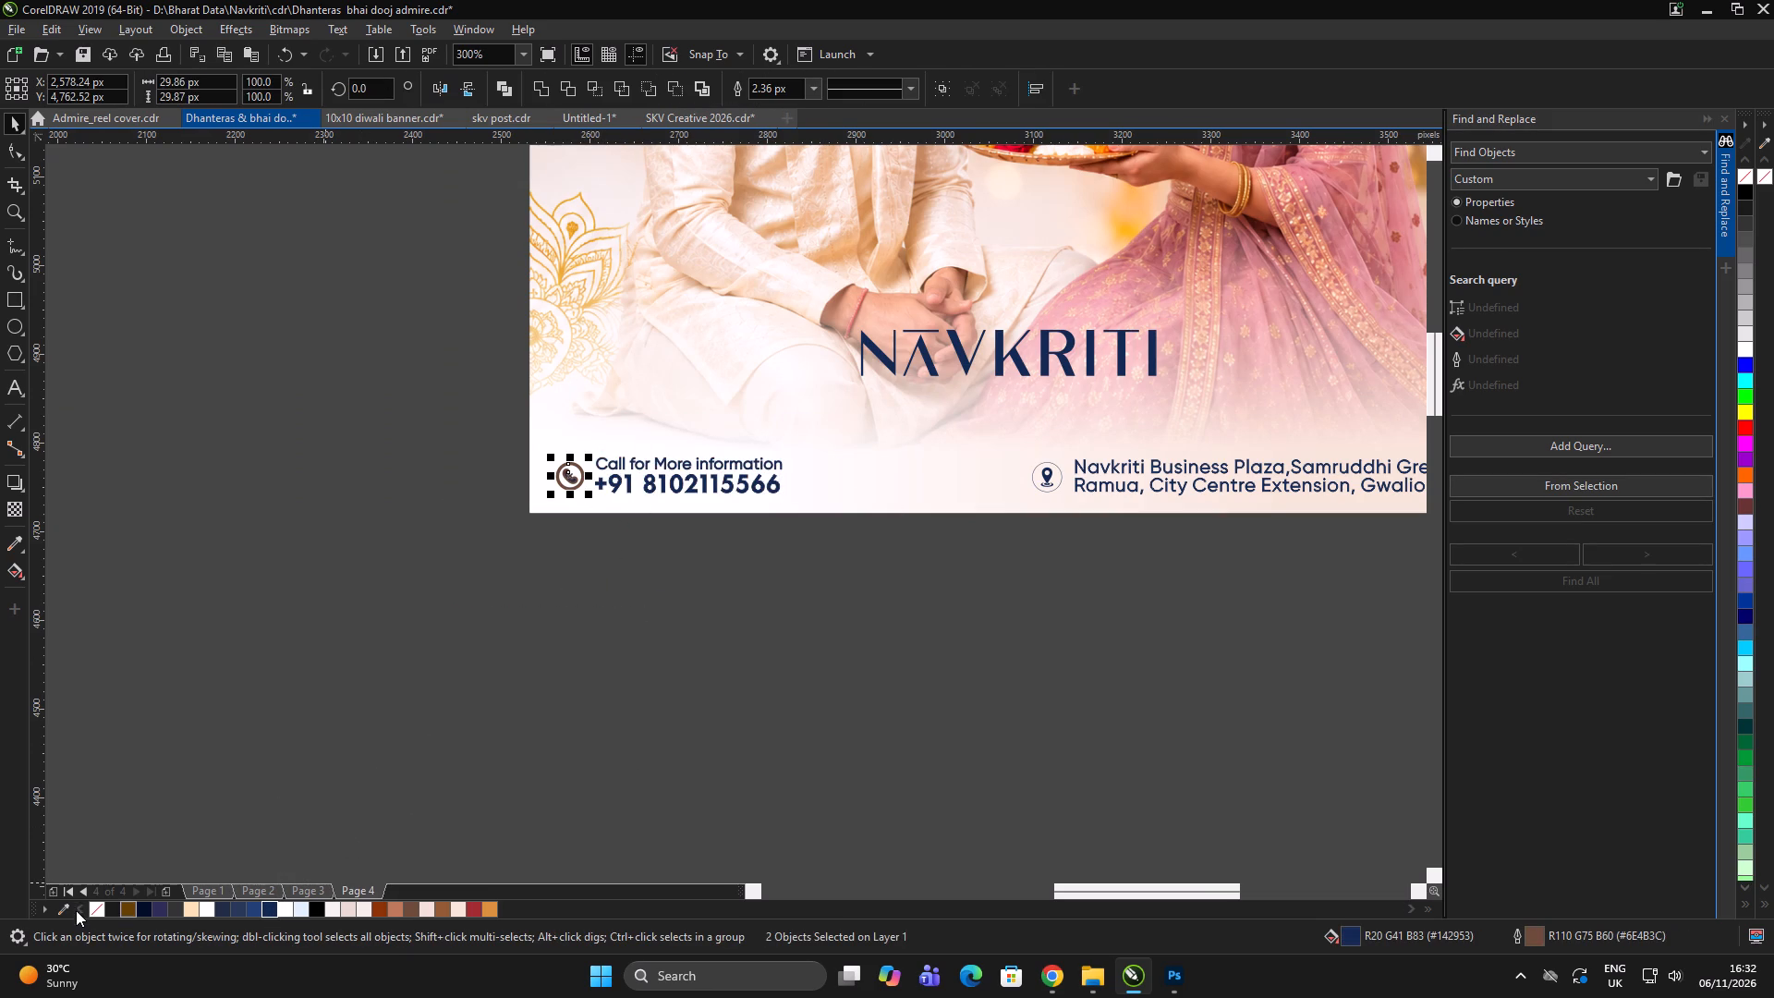
{"action": "right_click", "coordinate": [93, 910]}
{"action": "double_click", "coordinate": [445, 590]}
Delete the extra Navkriti logo copy above the couple post's footer.
{"action": "scroll", "coordinate": [603, 619], "scroll_direction": "down", "scroll_amount": 2}
{"action": "left_click", "coordinate": [573, 678]}
{"action": "left_click_drag", "start_coordinate": [521, 511], "coordinate": [763, 577]}
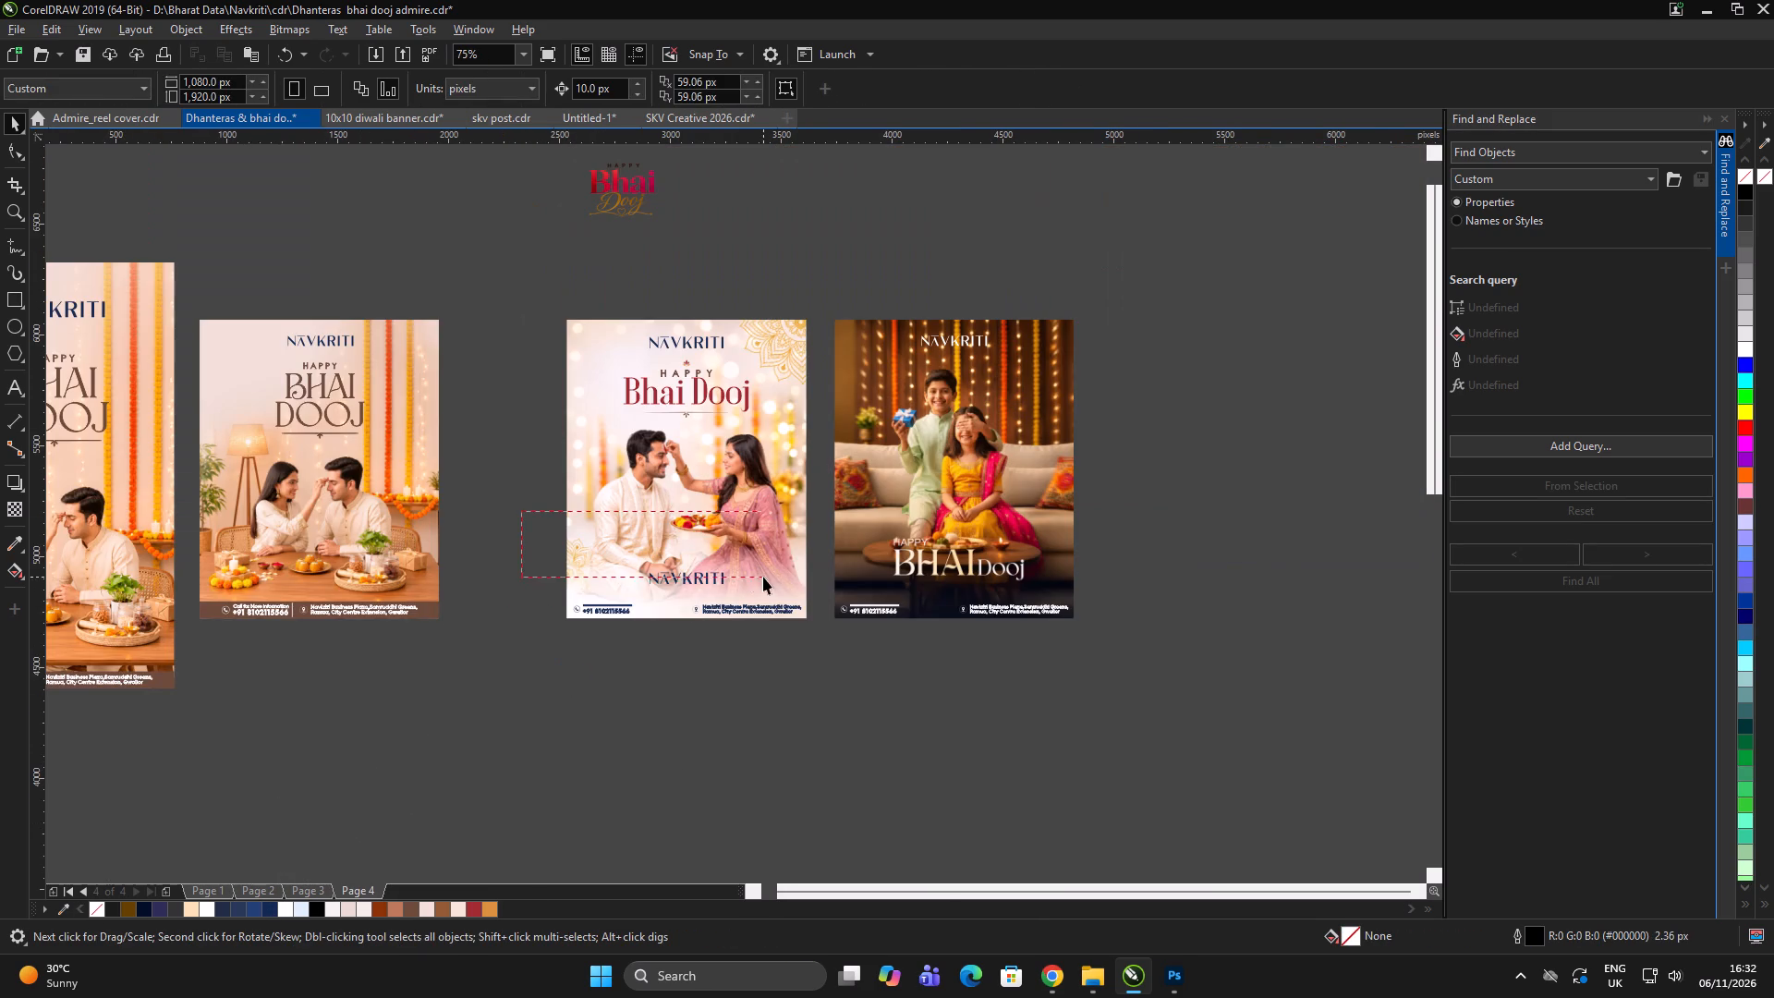
{"action": "left_click_drag", "start_coordinate": [763, 577], "coordinate": [768, 587]}
{"action": "key", "text": "Delete"}
{"action": "left_click", "coordinate": [806, 691]}
{"action": "left_click", "coordinate": [818, 687]}
Group all objects of the Bhai Dooj couple post into one group.
{"action": "left_click_drag", "start_coordinate": [529, 244], "coordinate": [820, 635]}
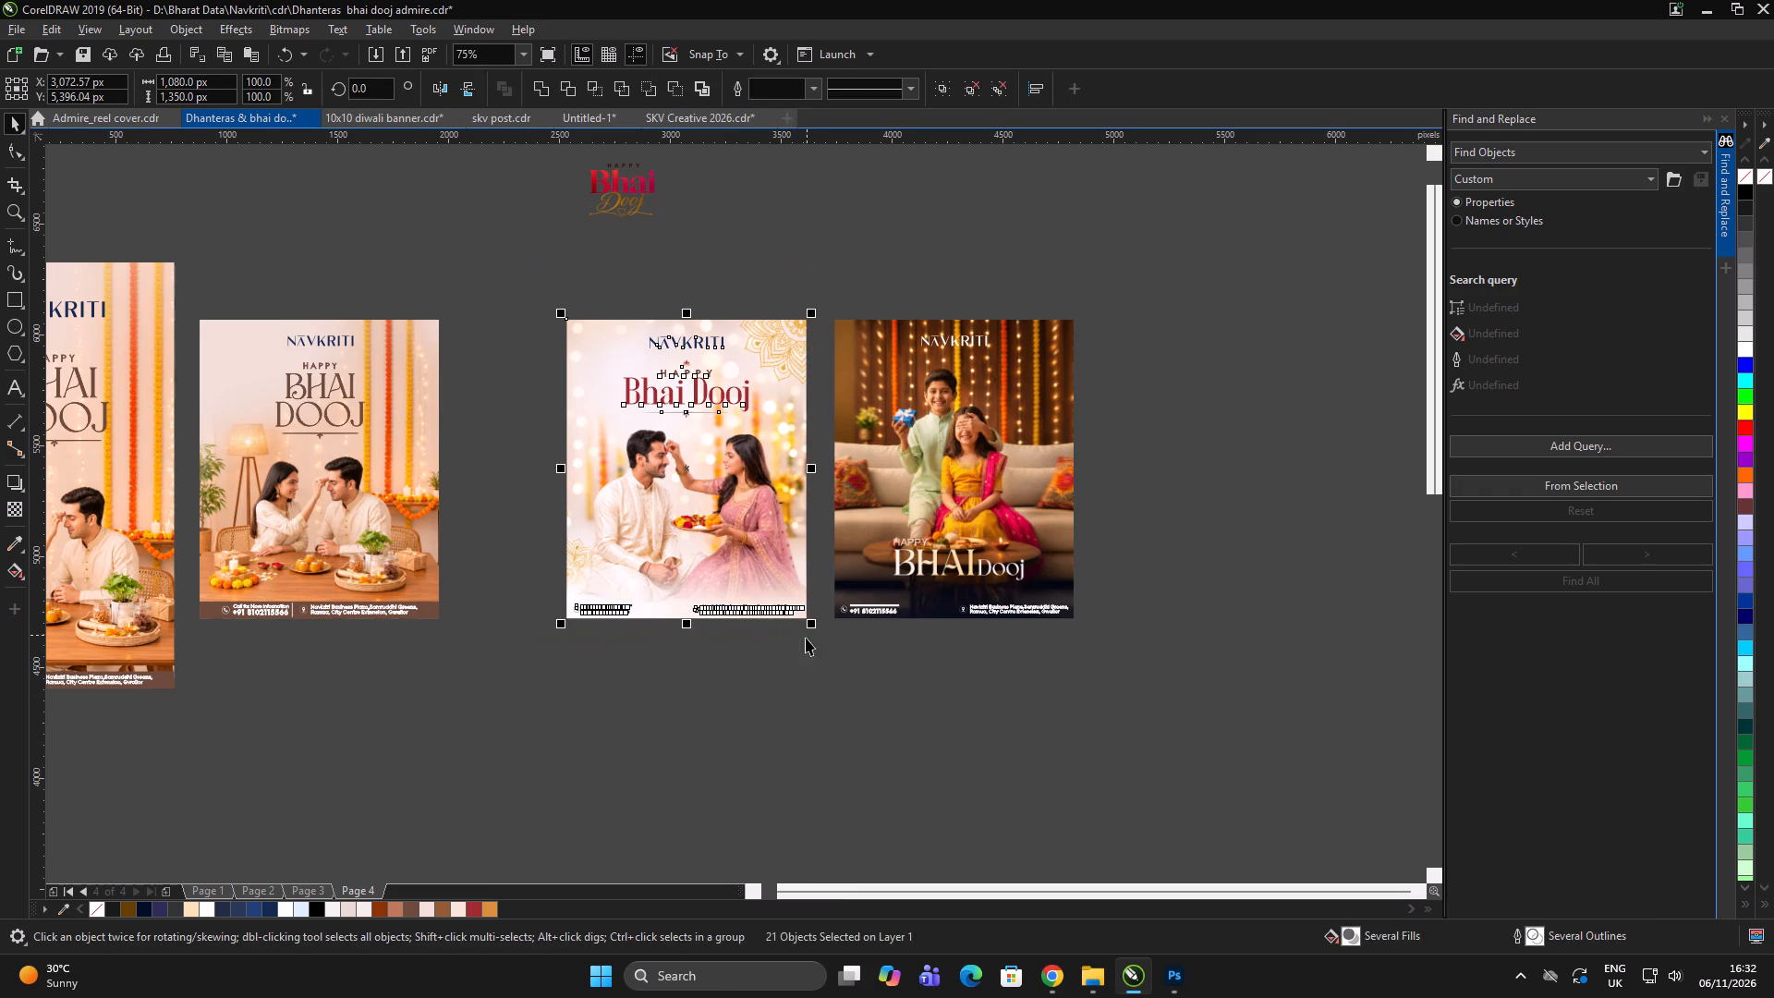
{"action": "key", "text": "ctrl+g"}
{"action": "left_click", "coordinate": [787, 695], "text": "ctrl"}
Start exporting the selected couple post as a JPG named navkriti_ bhai dooj_post1 in the Bharat Data > Navkriti folder on drive D.
{"action": "left_click", "coordinate": [721, 452]}
{"action": "scroll", "coordinate": [795, 328], "scroll_direction": "up", "scroll_amount": 1}
{"action": "key", "text": "ctrl+e"}
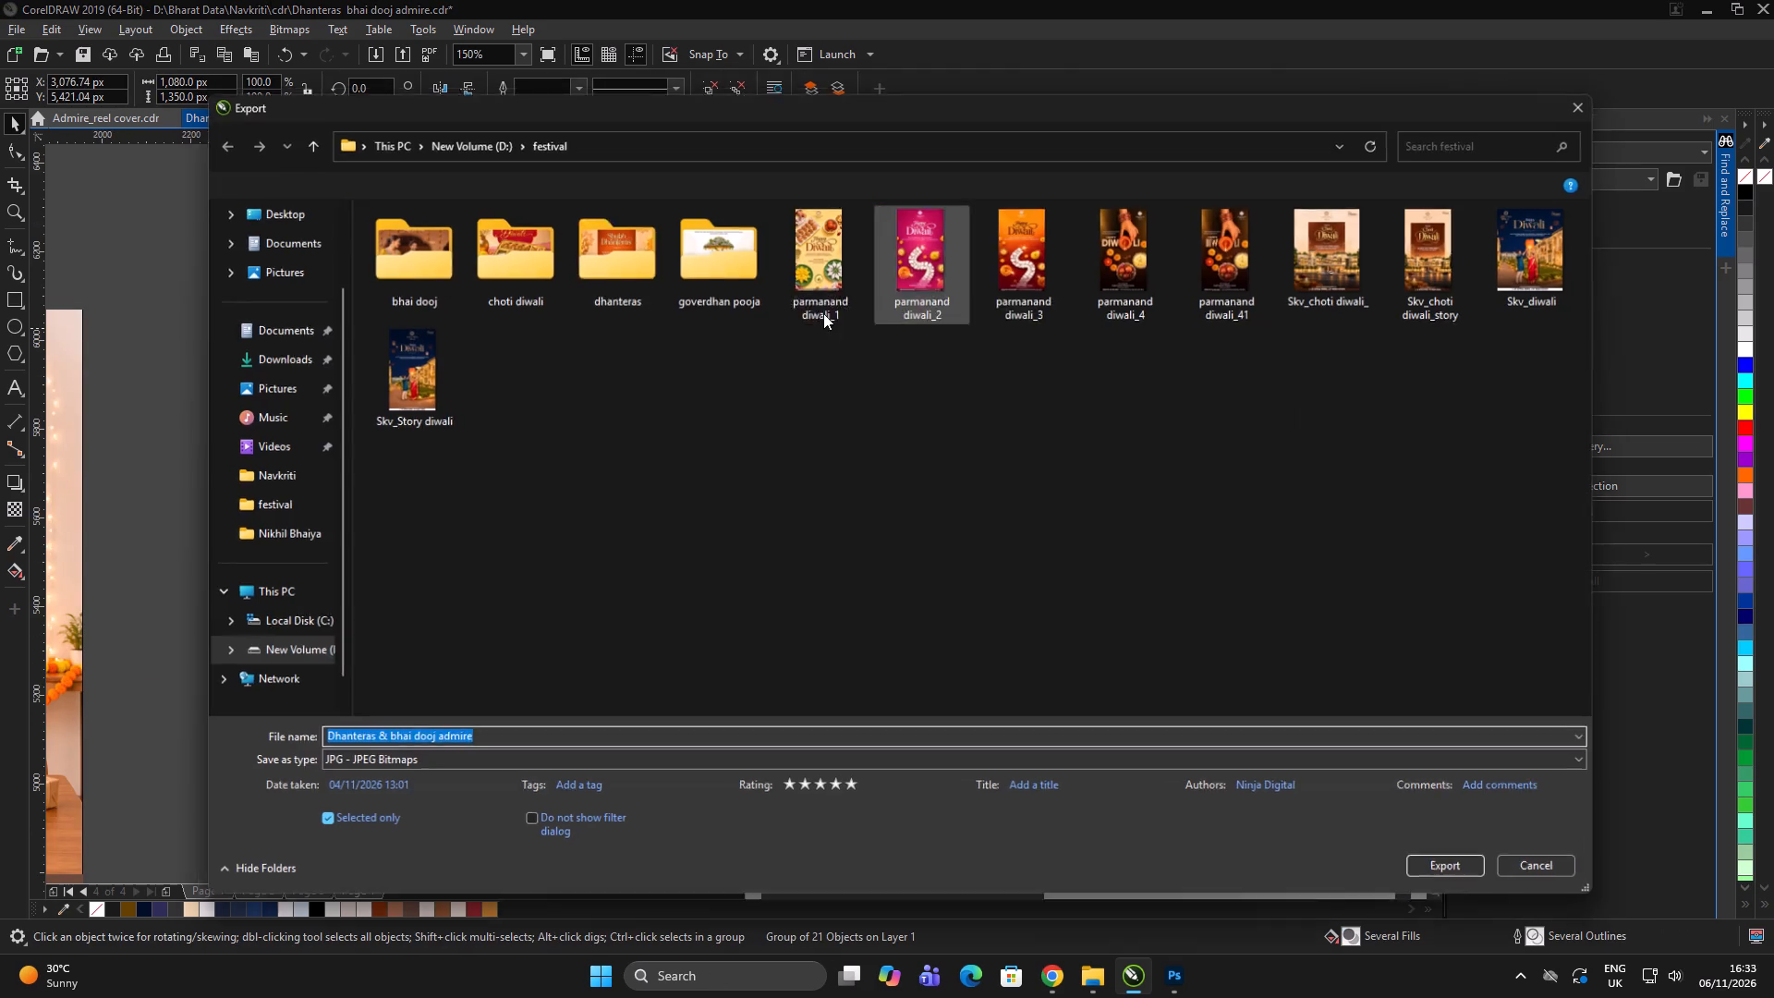
{"action": "left_click", "coordinate": [1230, 450]}
{"action": "left_click", "coordinate": [1232, 438]}
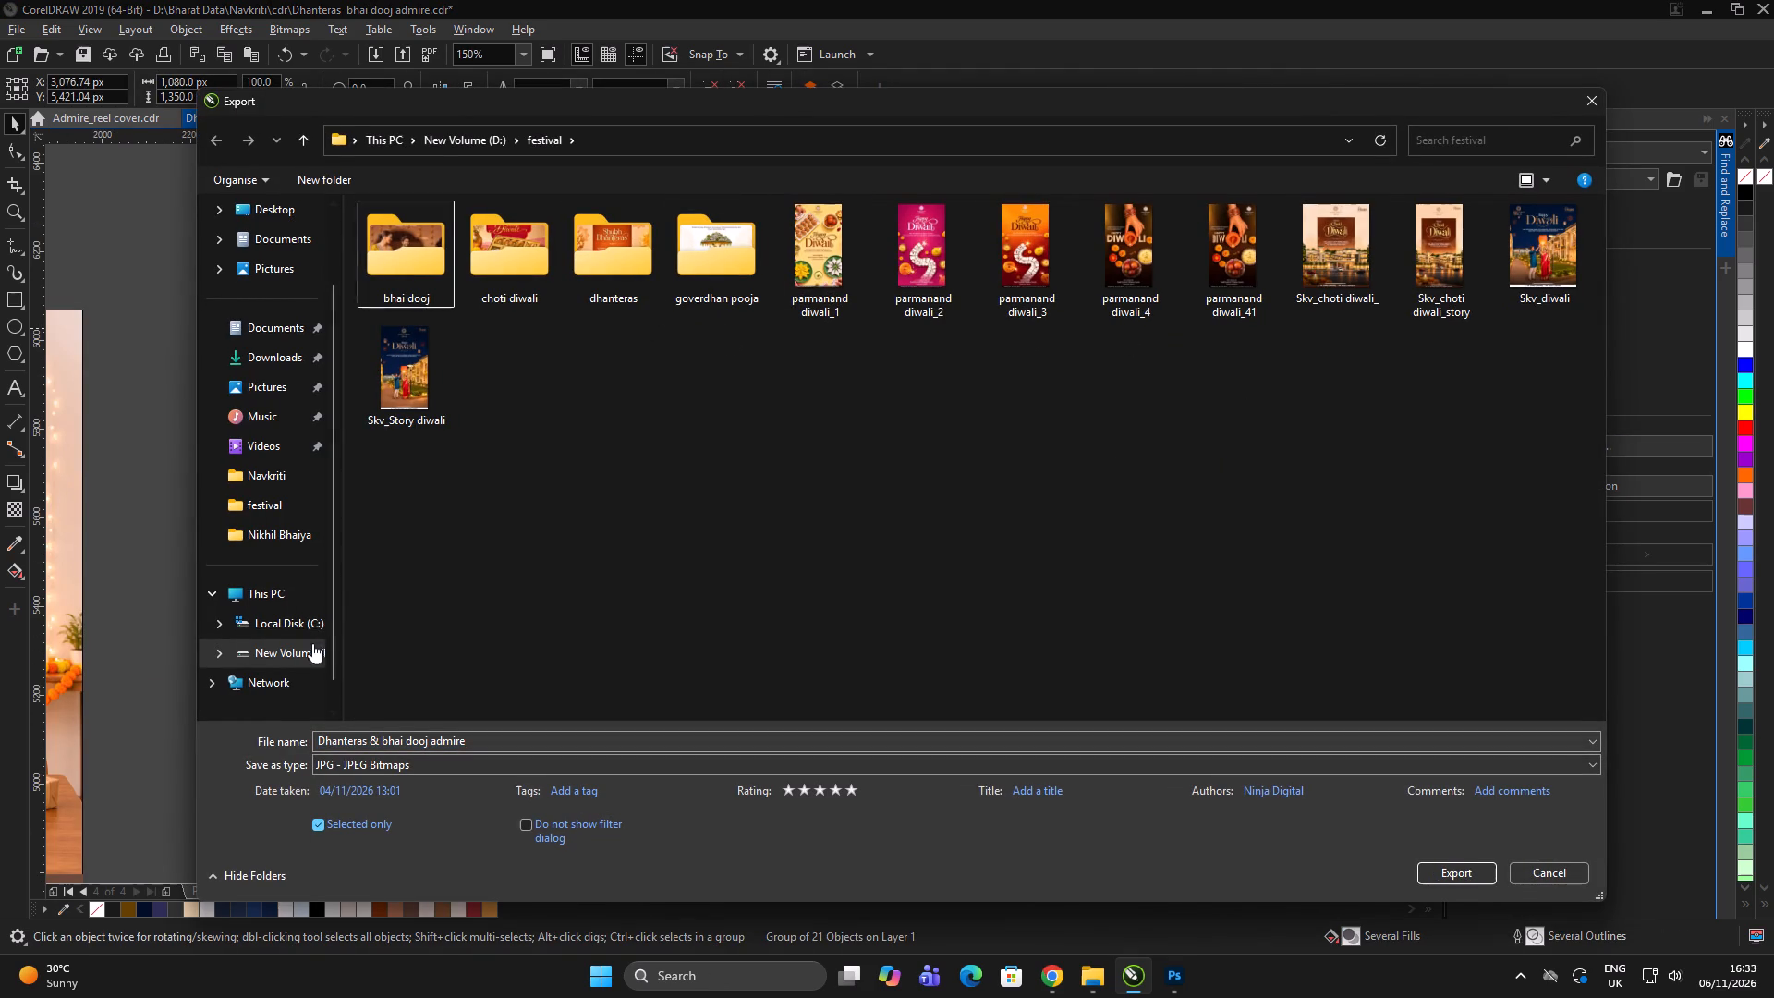
{"action": "left_click", "coordinate": [310, 646]}
{"action": "double_click", "coordinate": [399, 246]}
{"action": "left_click", "coordinate": [543, 402]}
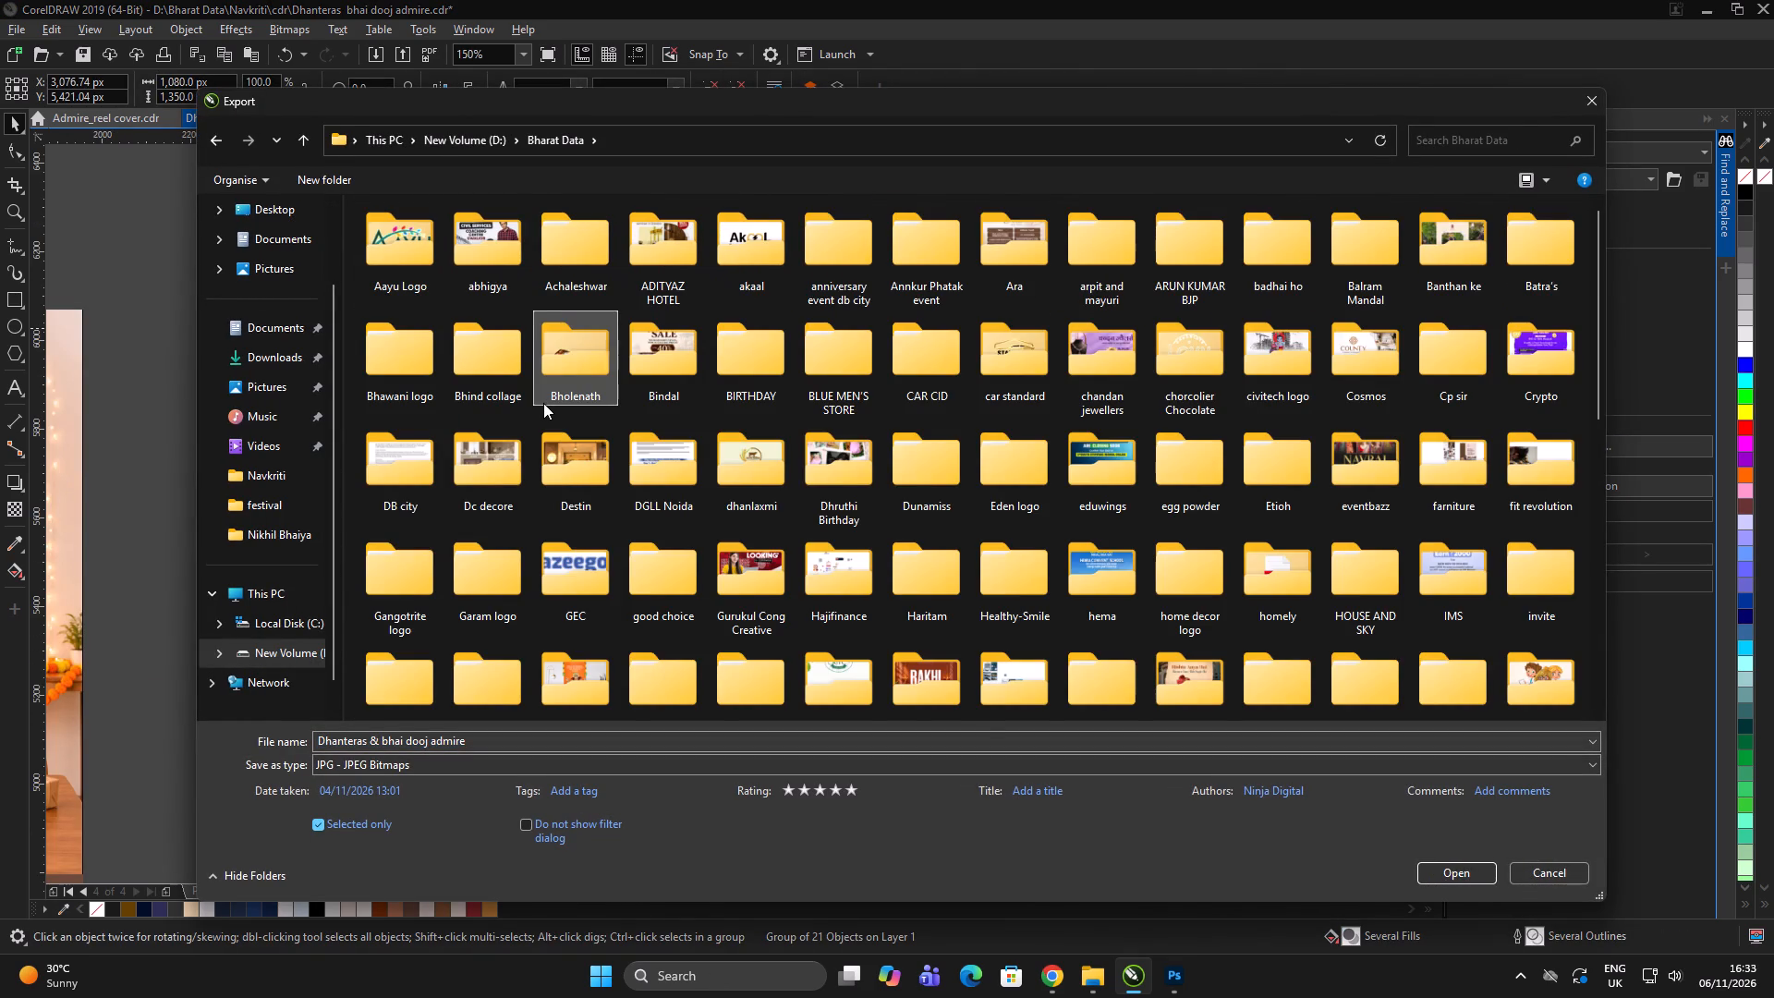
{"action": "type", "text": "nav"}
{"action": "double_click", "coordinate": [1288, 247]}
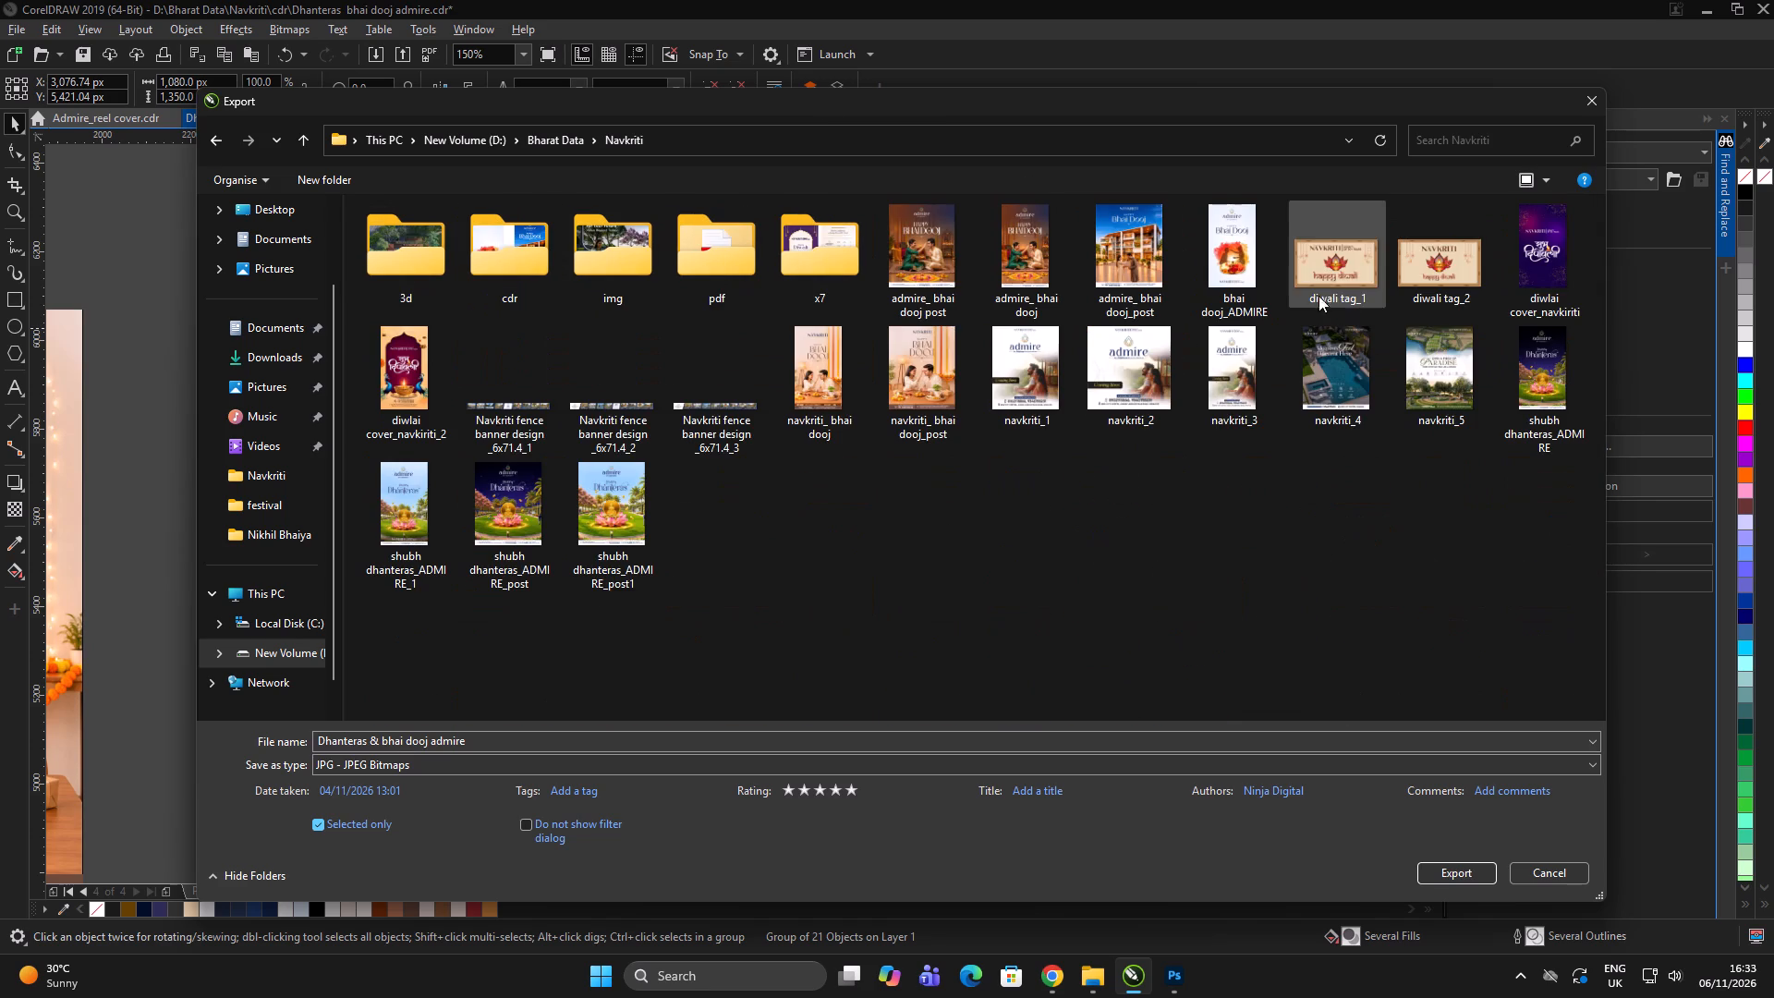
{"action": "left_click", "coordinate": [910, 371]}
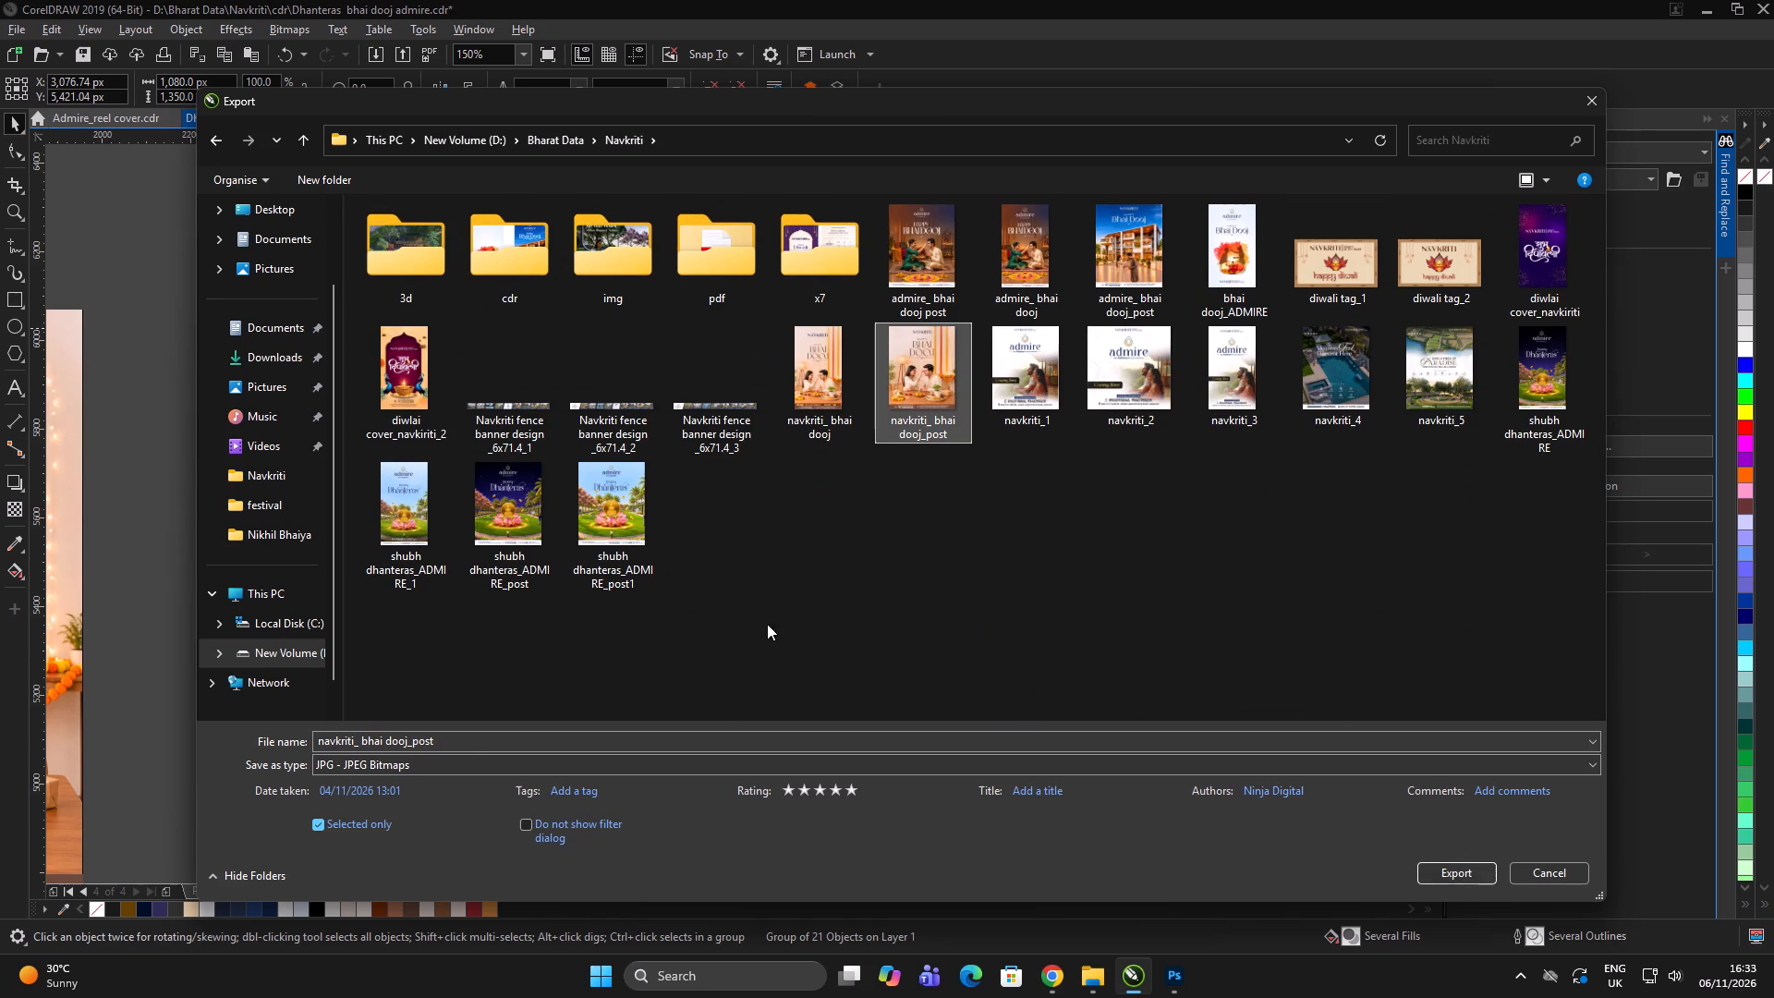
{"action": "triple_click", "coordinate": [654, 739]}
{"action": "key", "text": "1"}
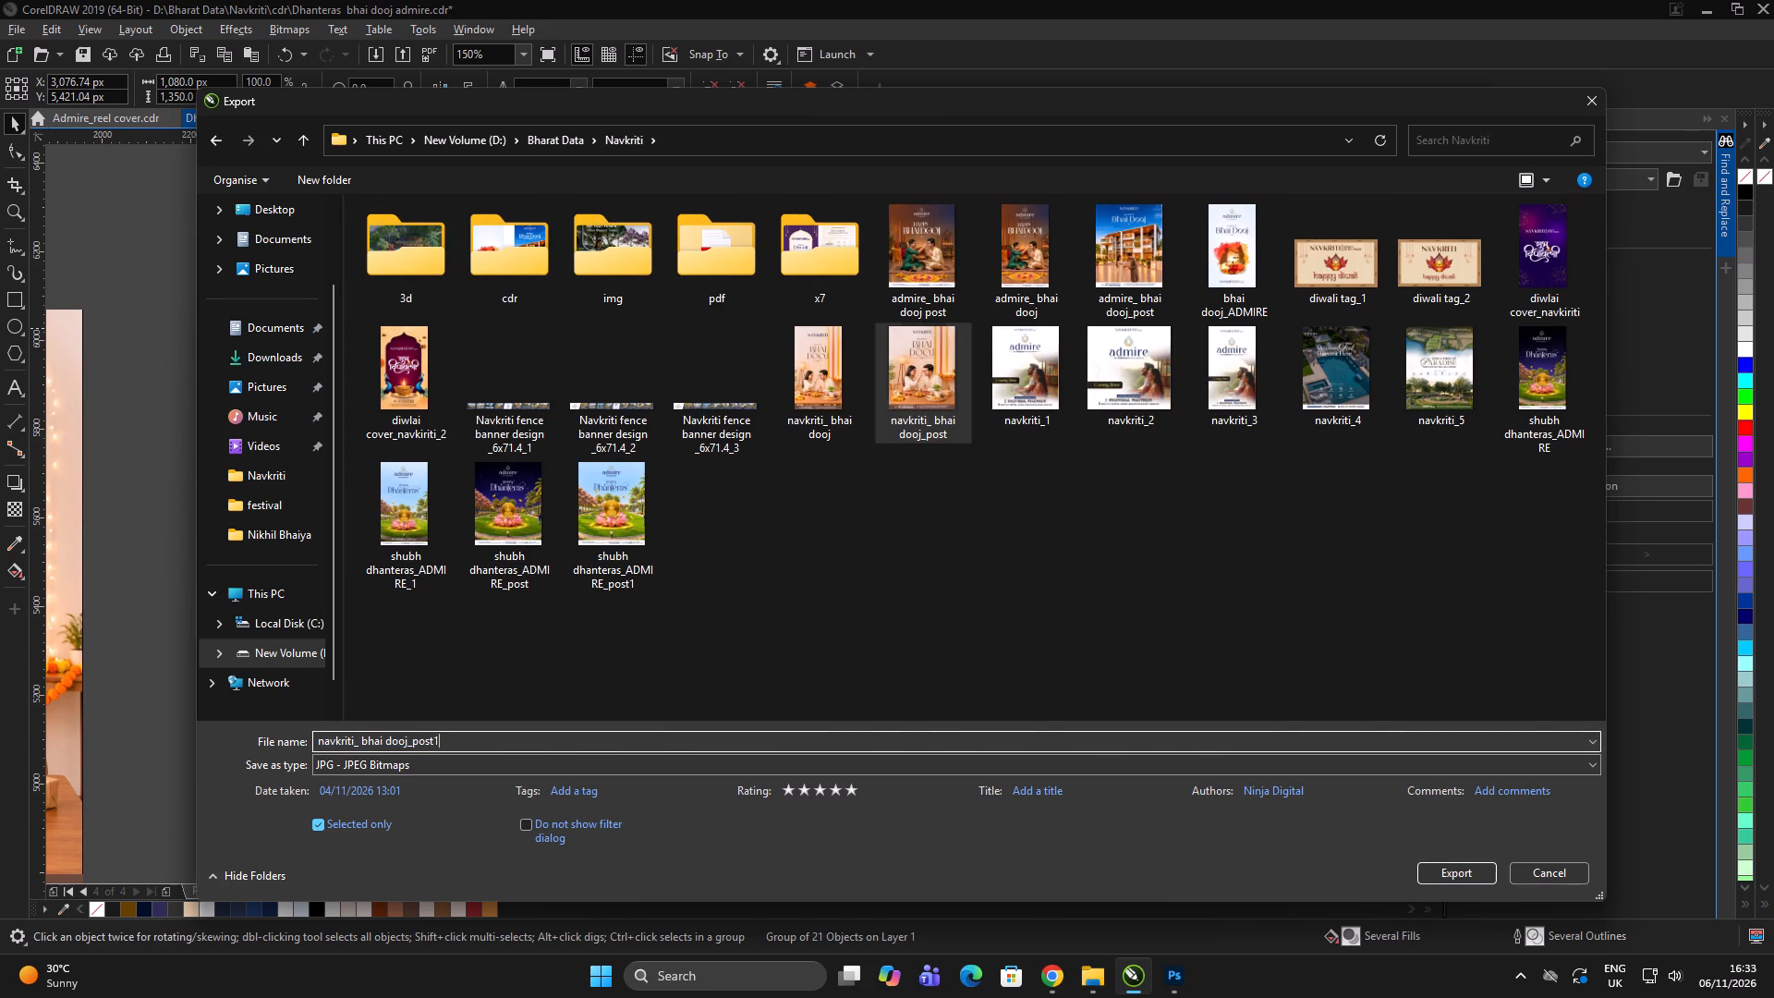
{"action": "key", "text": "Return"}
Set the JPEG colour mode to RGB Color (24-bit) and complete the couple post's export.
{"action": "left_click", "coordinate": [1217, 292]}
{"action": "left_click", "coordinate": [1218, 312]}
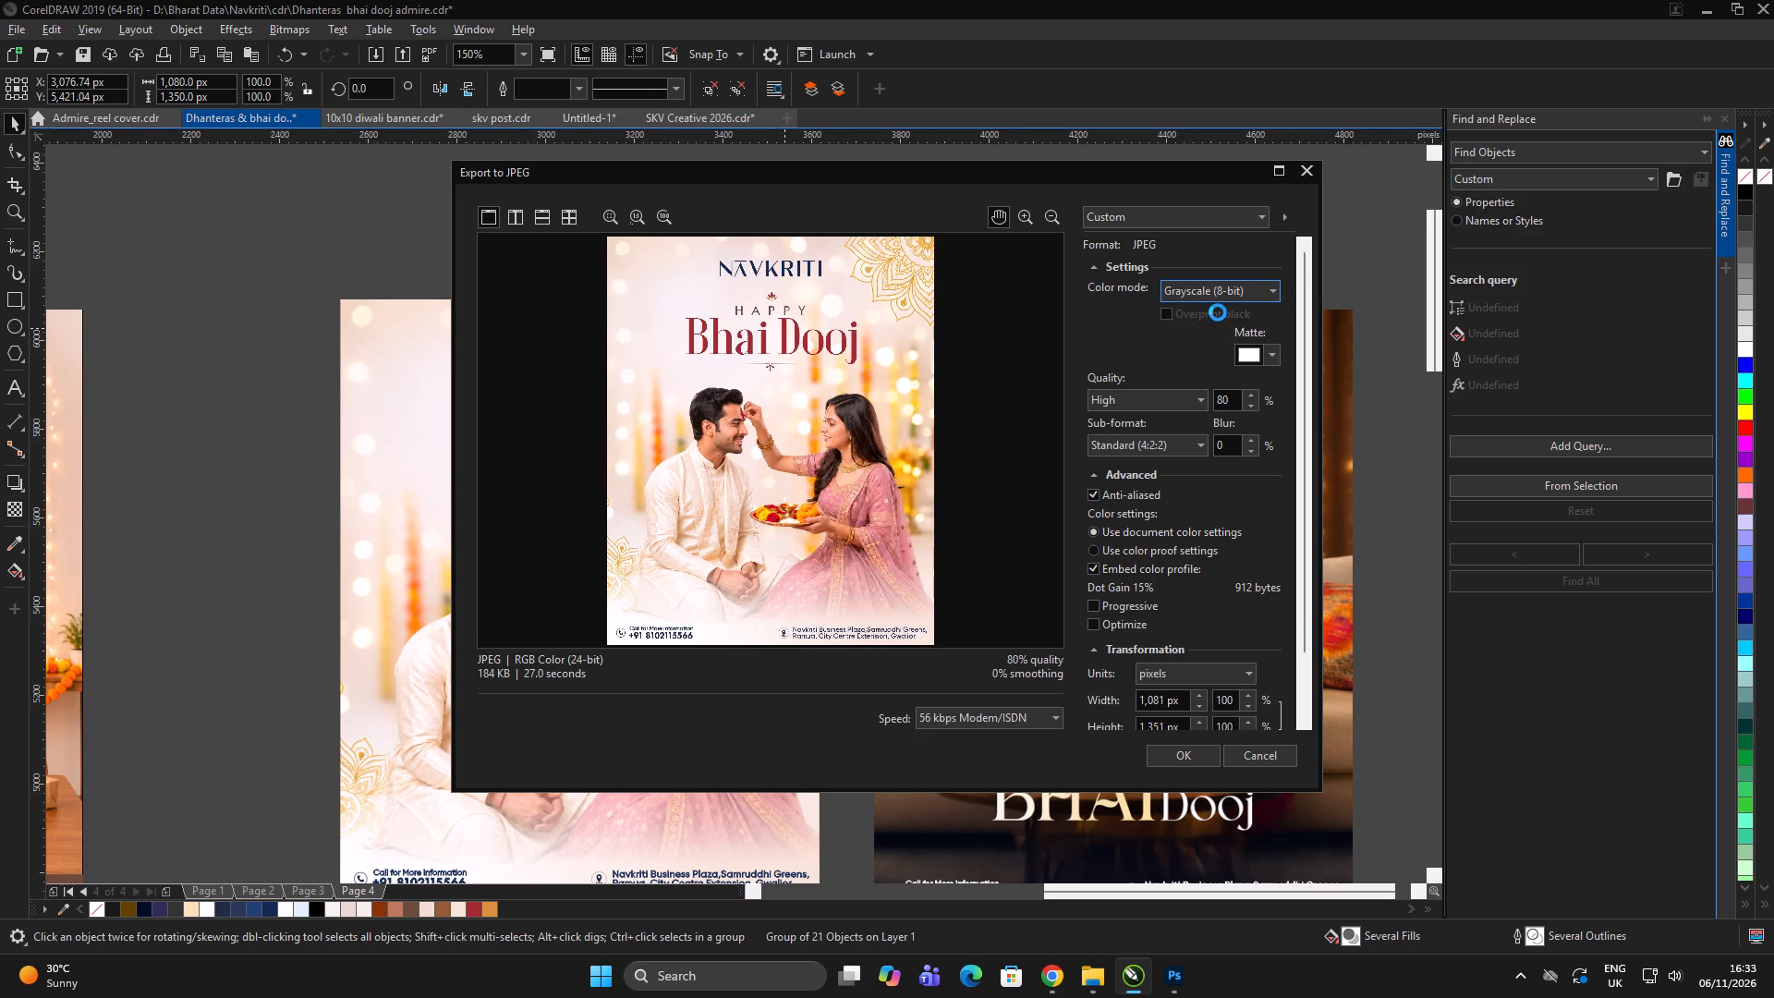
{"action": "left_click", "coordinate": [1211, 291]}
{"action": "left_click", "coordinate": [1212, 321]}
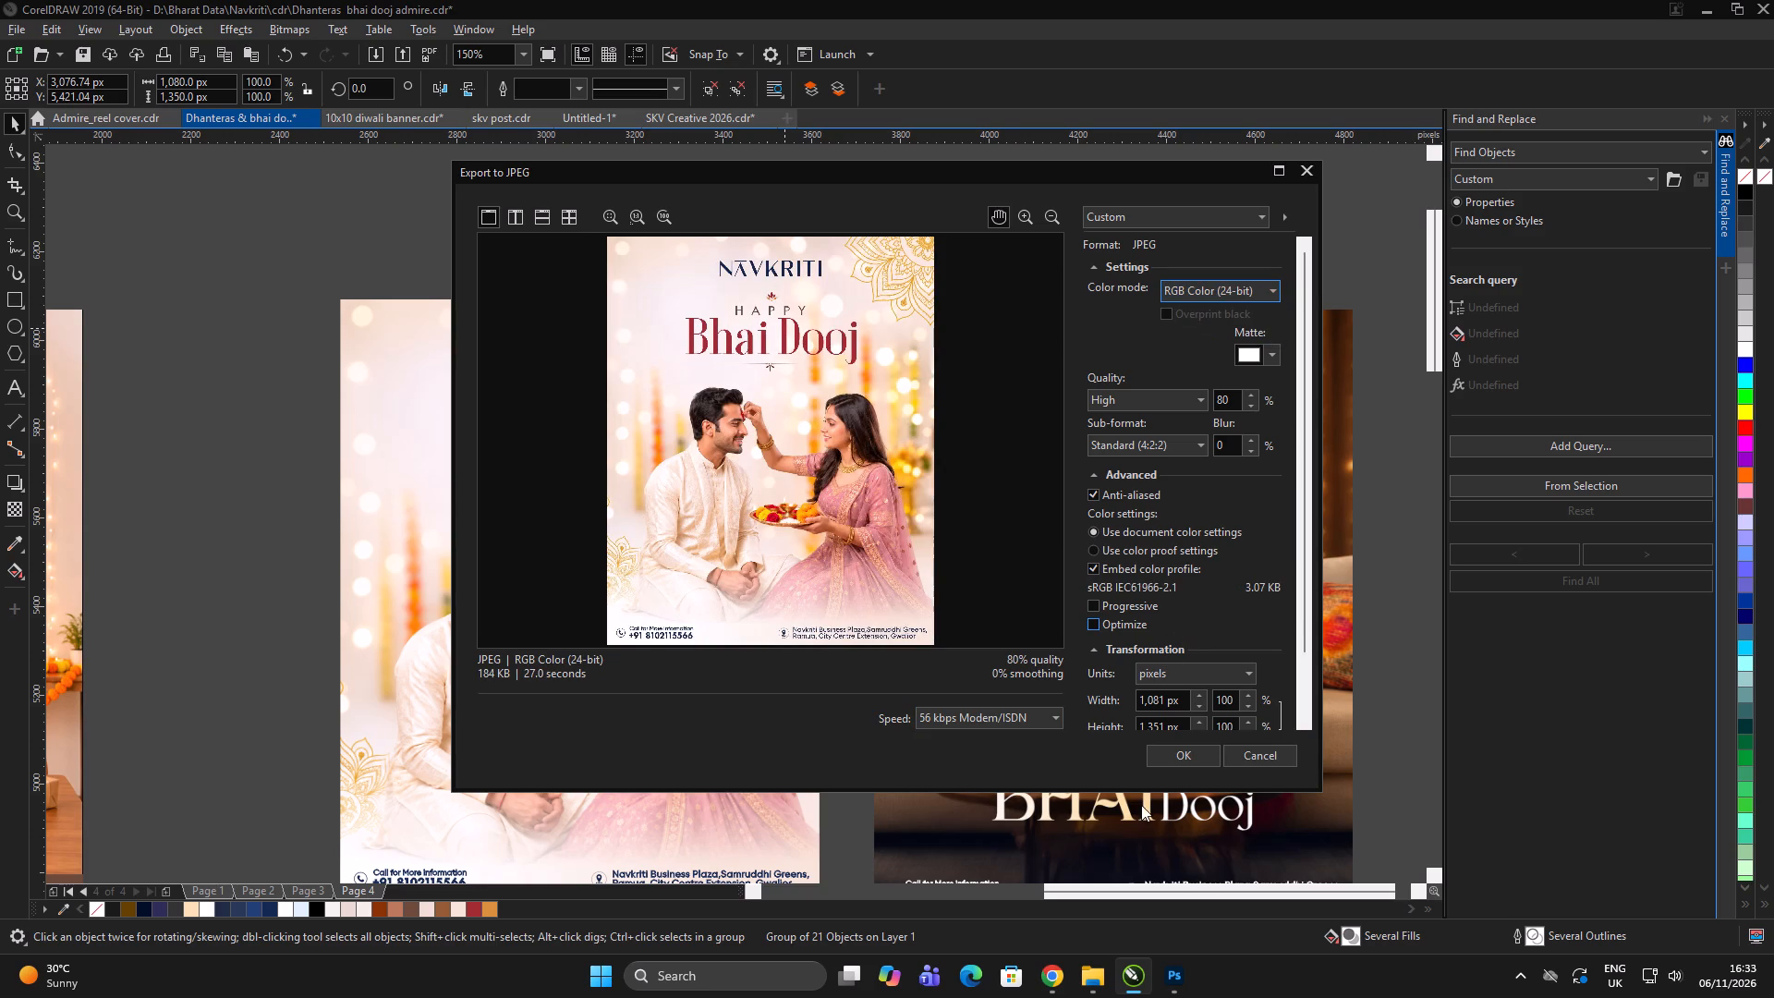
{"action": "left_click", "coordinate": [1177, 761]}
{"action": "triple_click", "coordinate": [904, 249]}
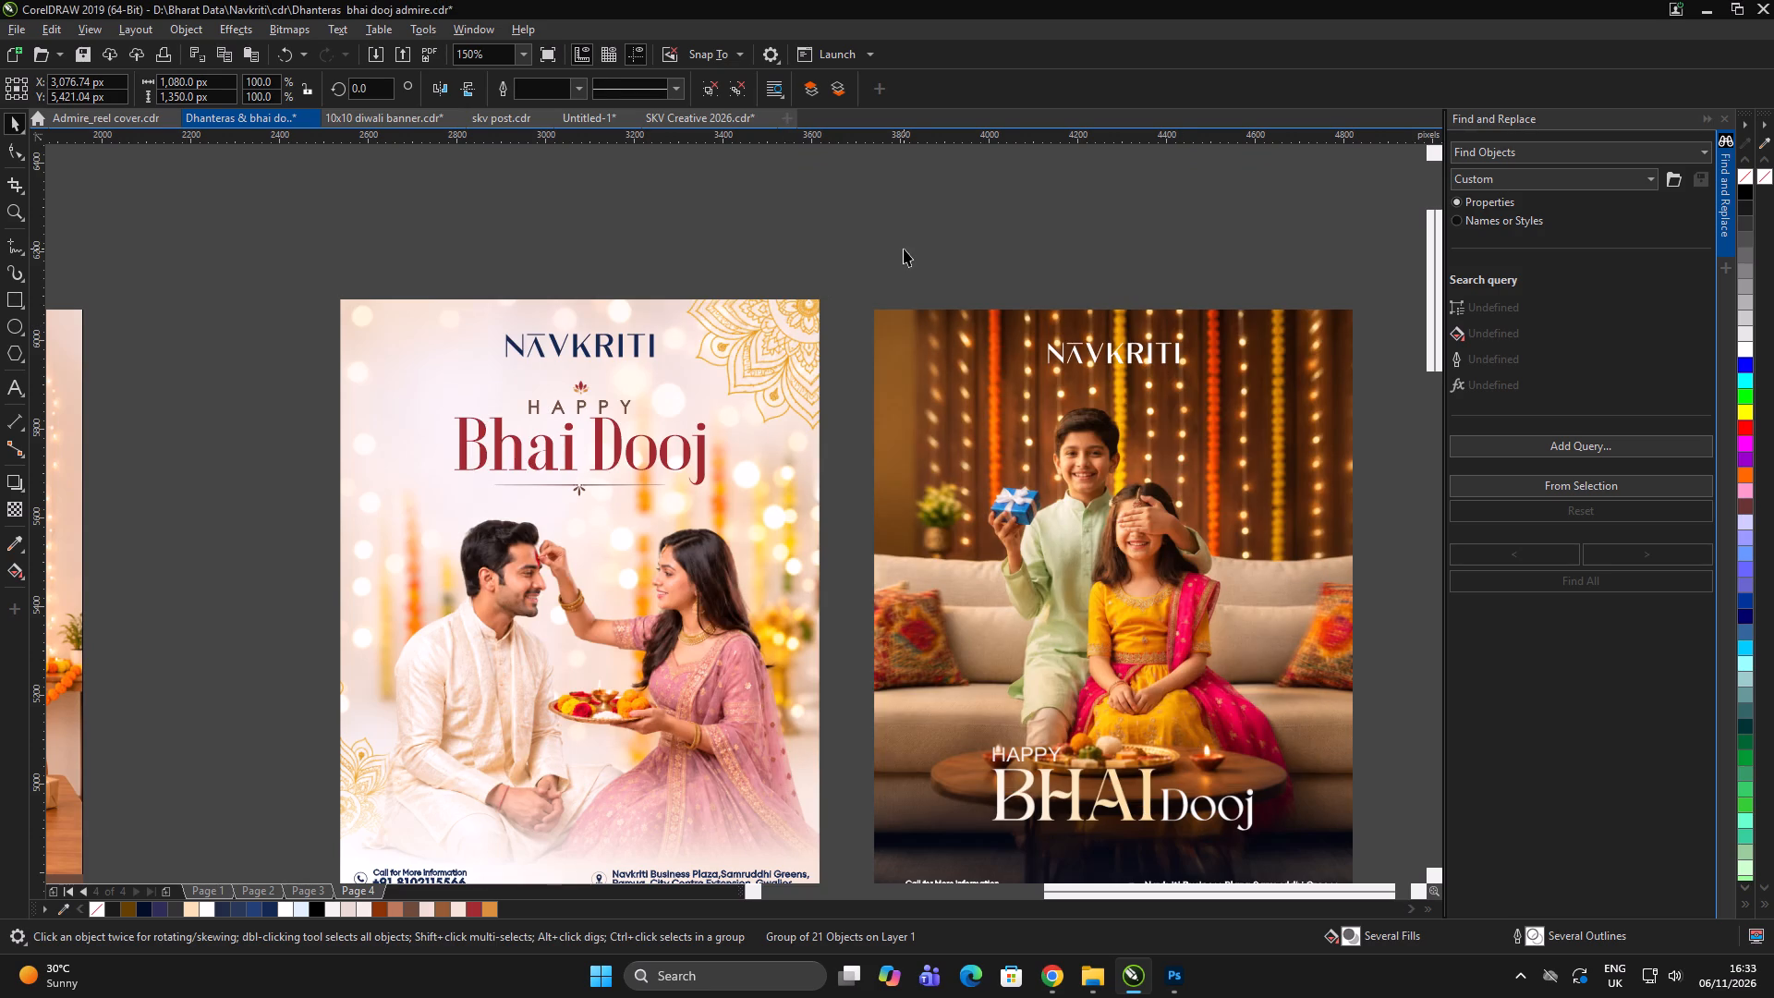
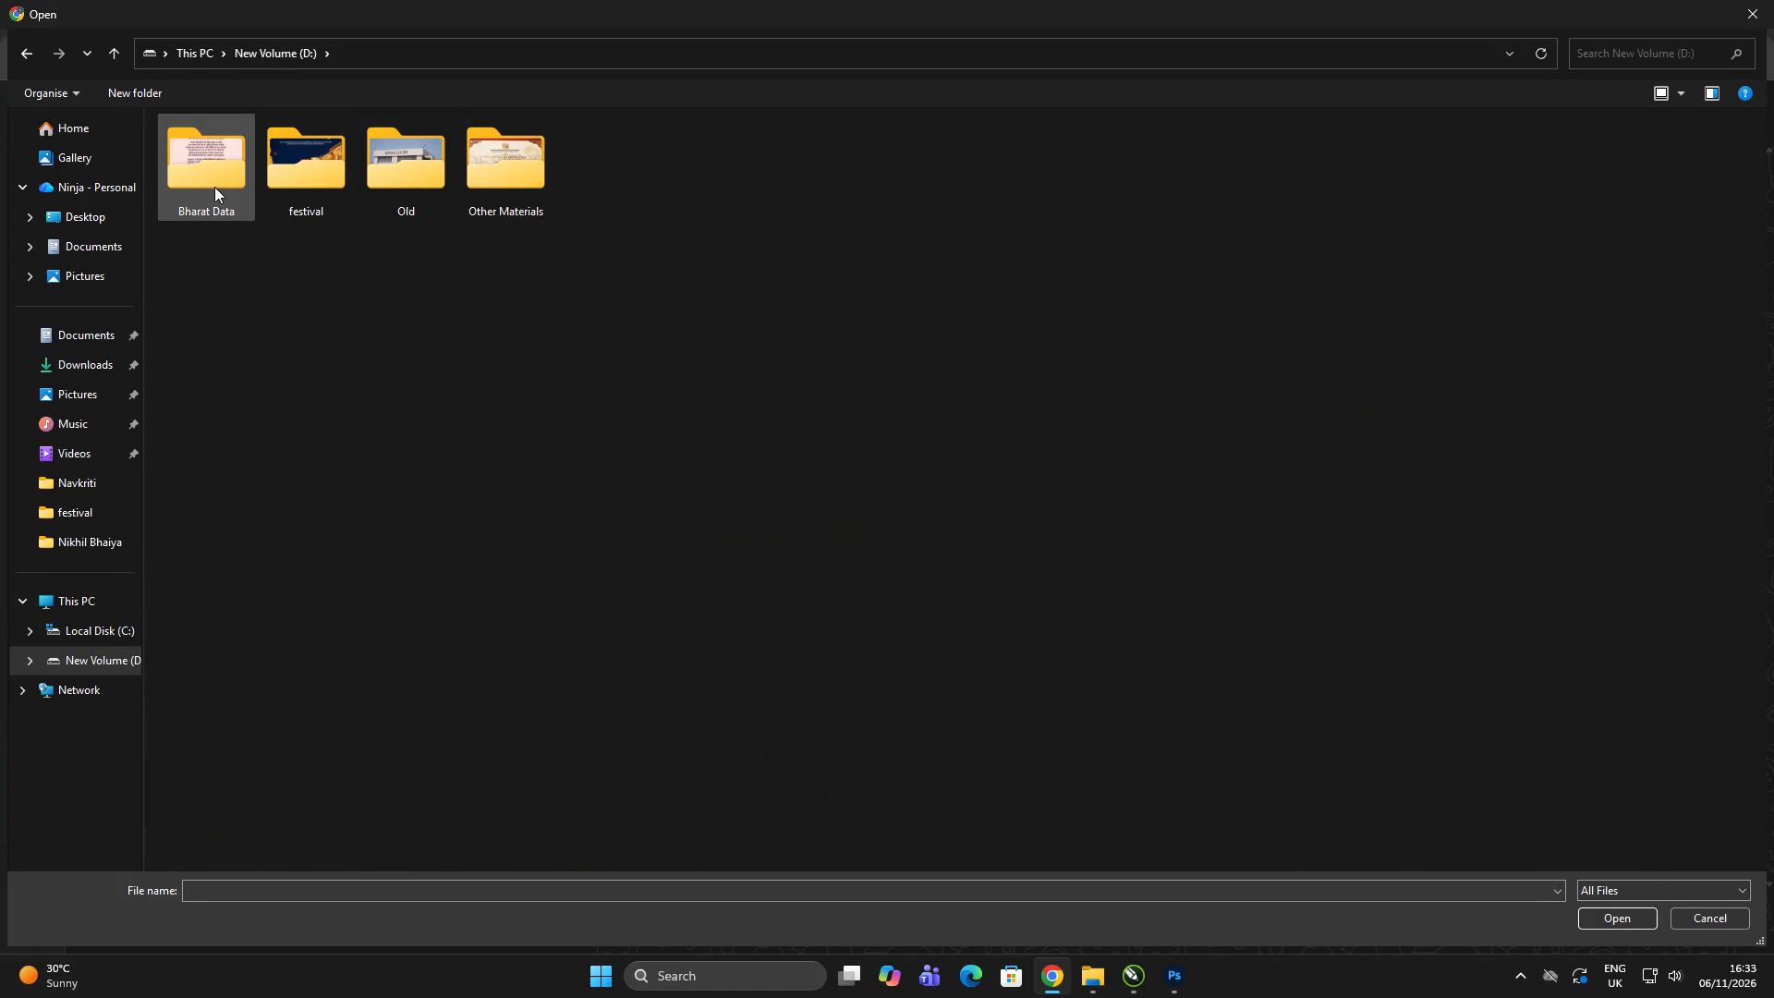
Open the Navkriti folder inside Bharat Data on drive D in Chrome's file selection dialog.
{"action": "left_click", "coordinate": [444, 378]}
{"action": "type", "text": "nav"}
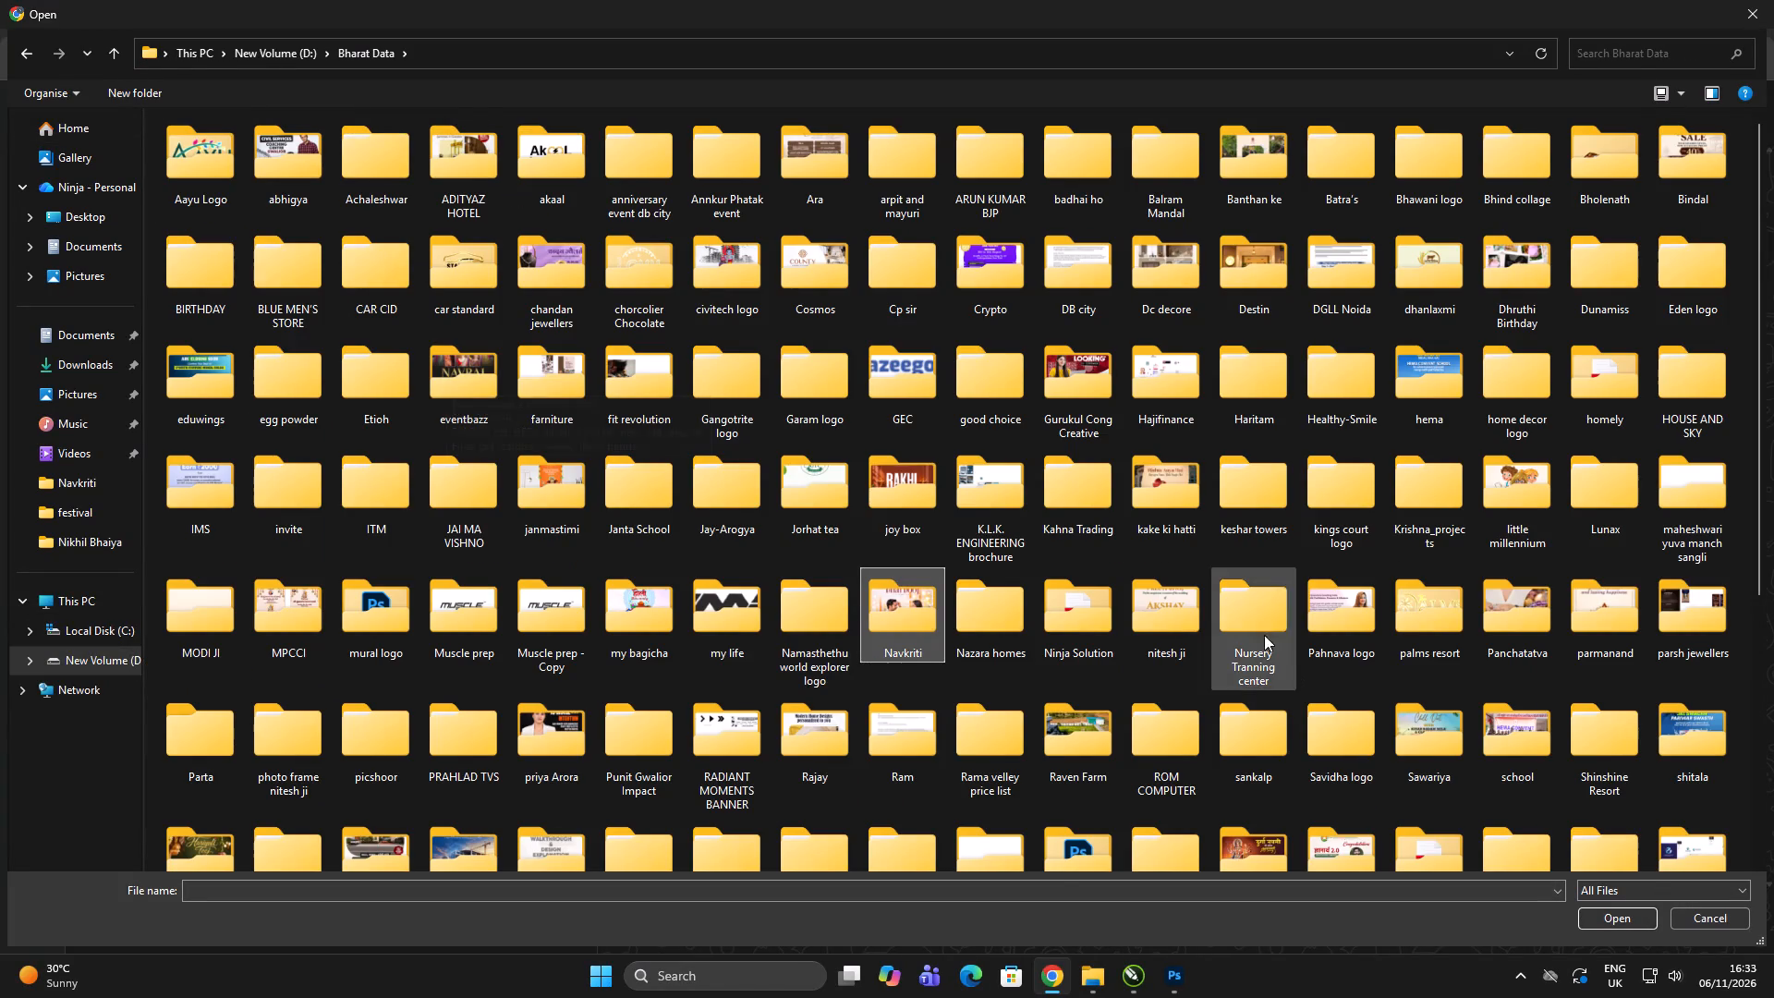
{"action": "double_click", "coordinate": [888, 611]}
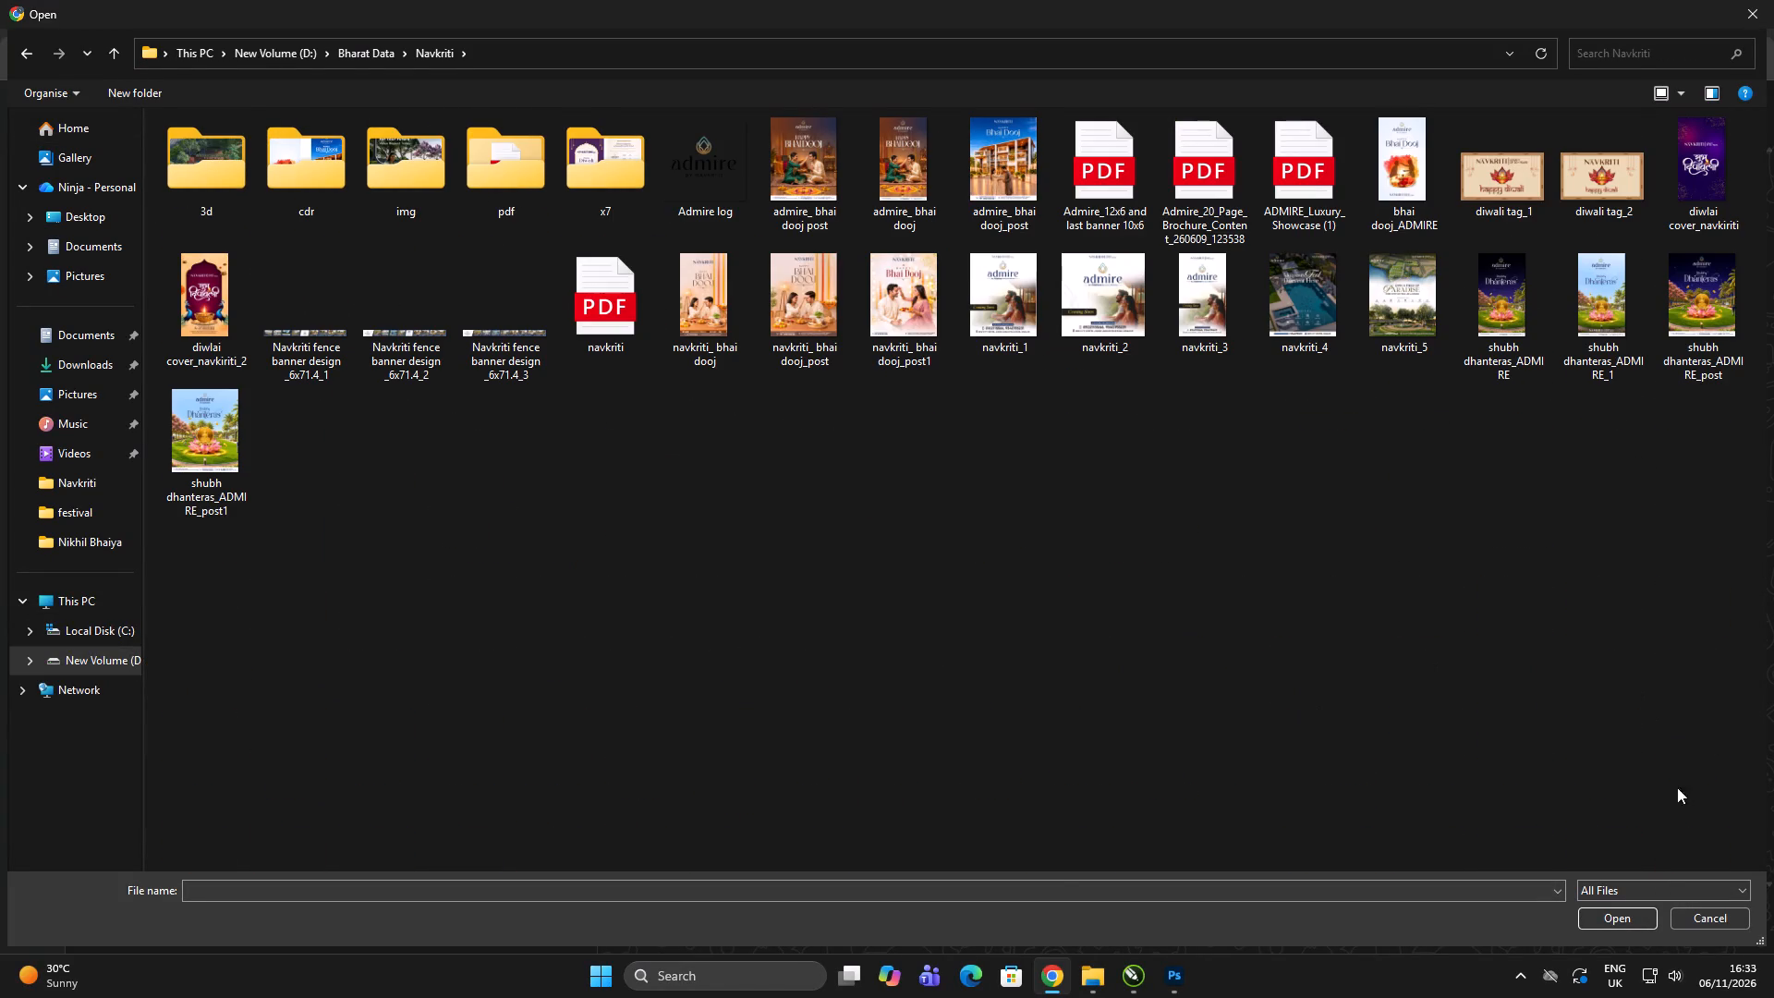
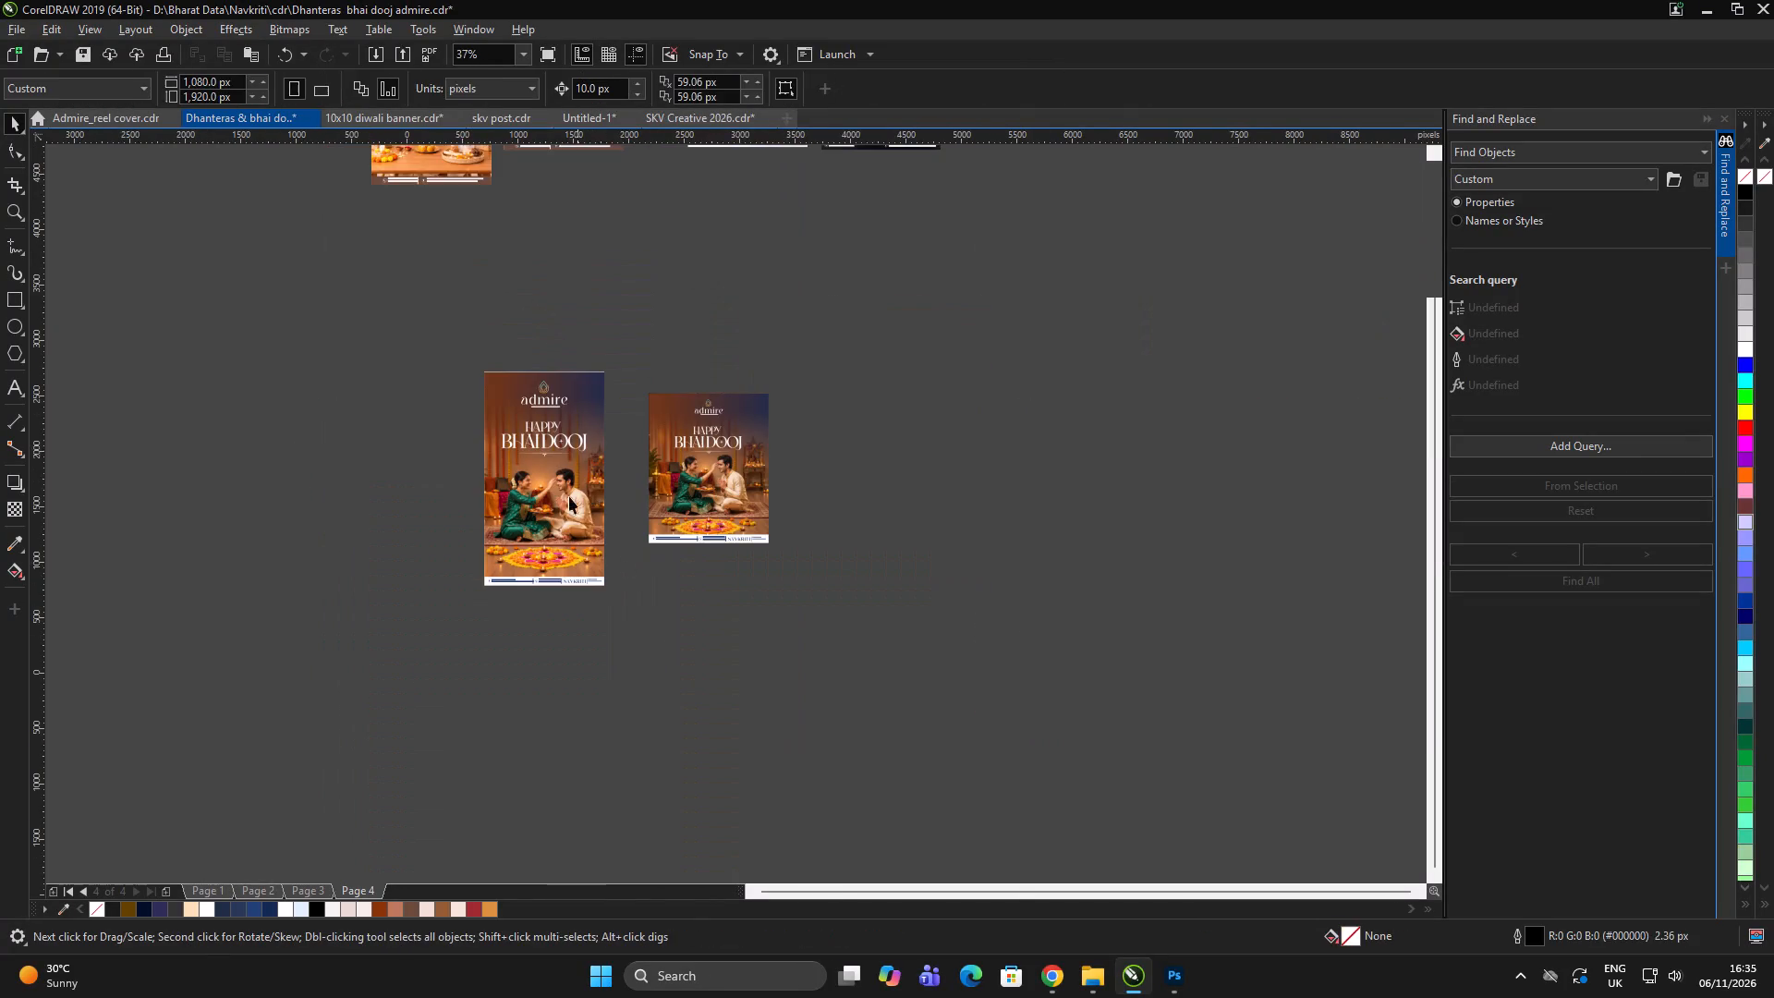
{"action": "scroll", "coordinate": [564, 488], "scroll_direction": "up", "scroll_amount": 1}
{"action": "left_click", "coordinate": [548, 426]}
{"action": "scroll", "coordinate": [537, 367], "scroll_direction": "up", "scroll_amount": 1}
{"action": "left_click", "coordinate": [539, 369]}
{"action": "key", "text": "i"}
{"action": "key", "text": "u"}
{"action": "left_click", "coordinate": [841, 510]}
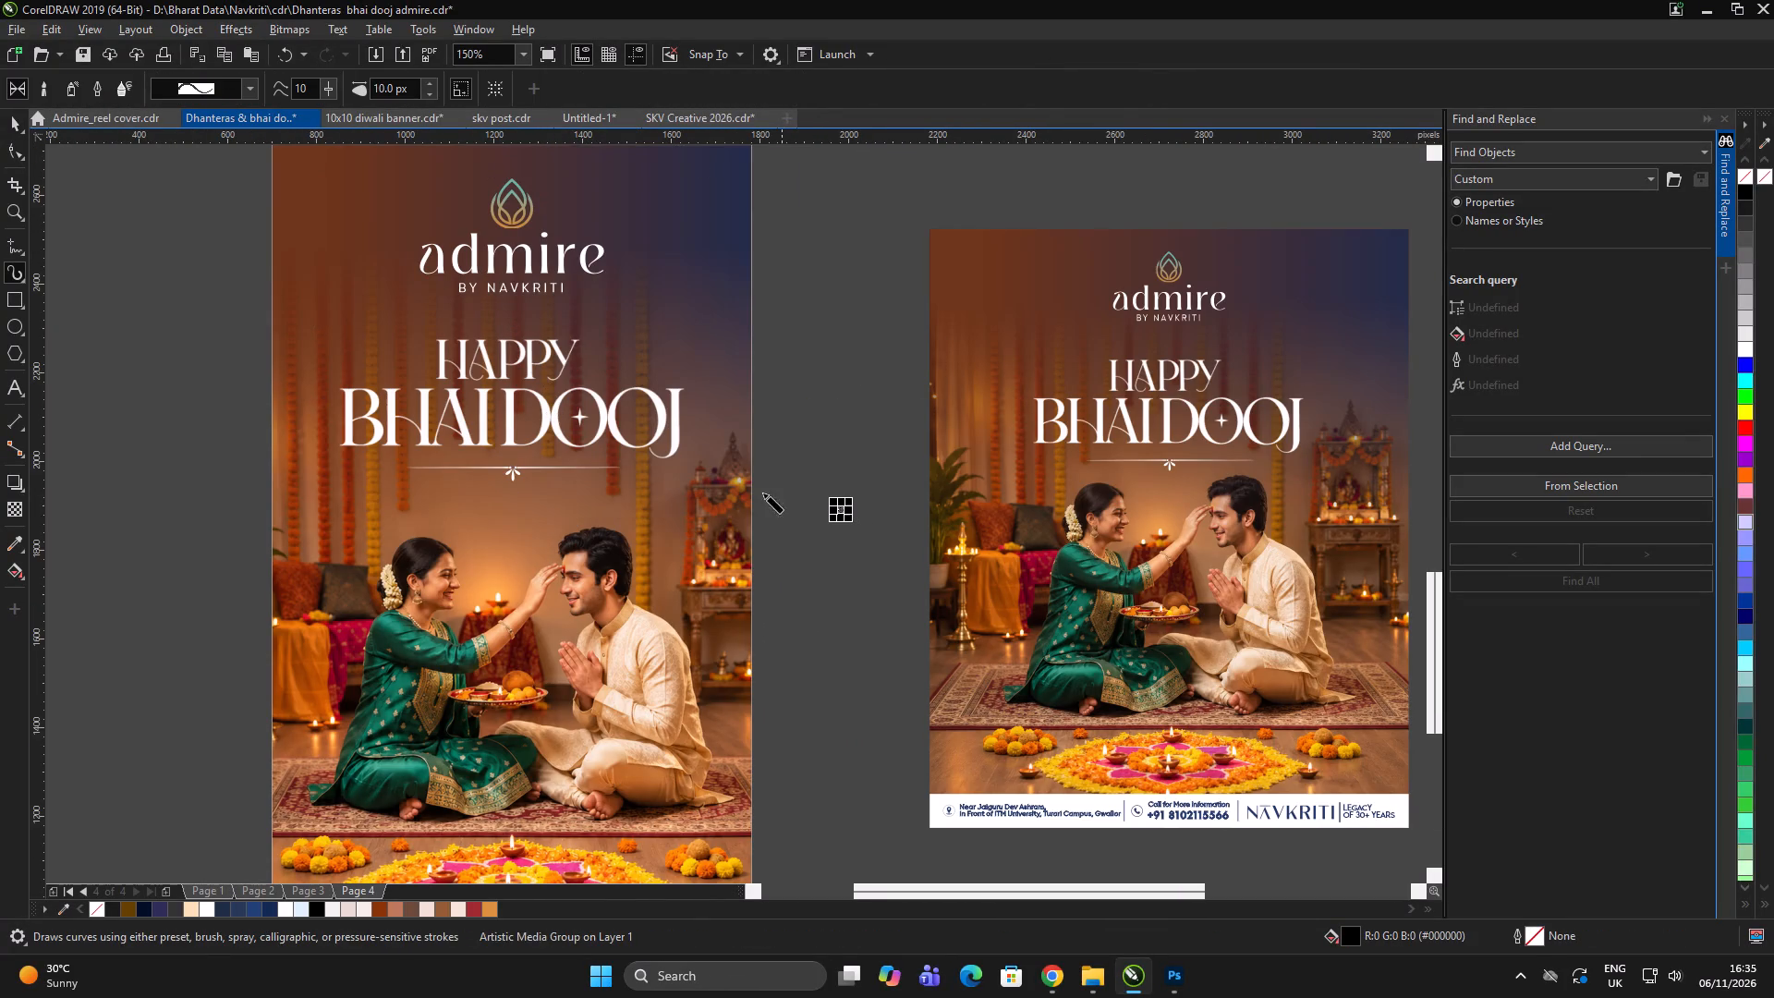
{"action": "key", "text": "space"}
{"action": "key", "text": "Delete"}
Ungroup the artwork around the Happy Bhai Dooj lettering on the Admire story design.
{"action": "left_click_drag", "start_coordinate": [833, 293], "coordinate": [155, 513]}
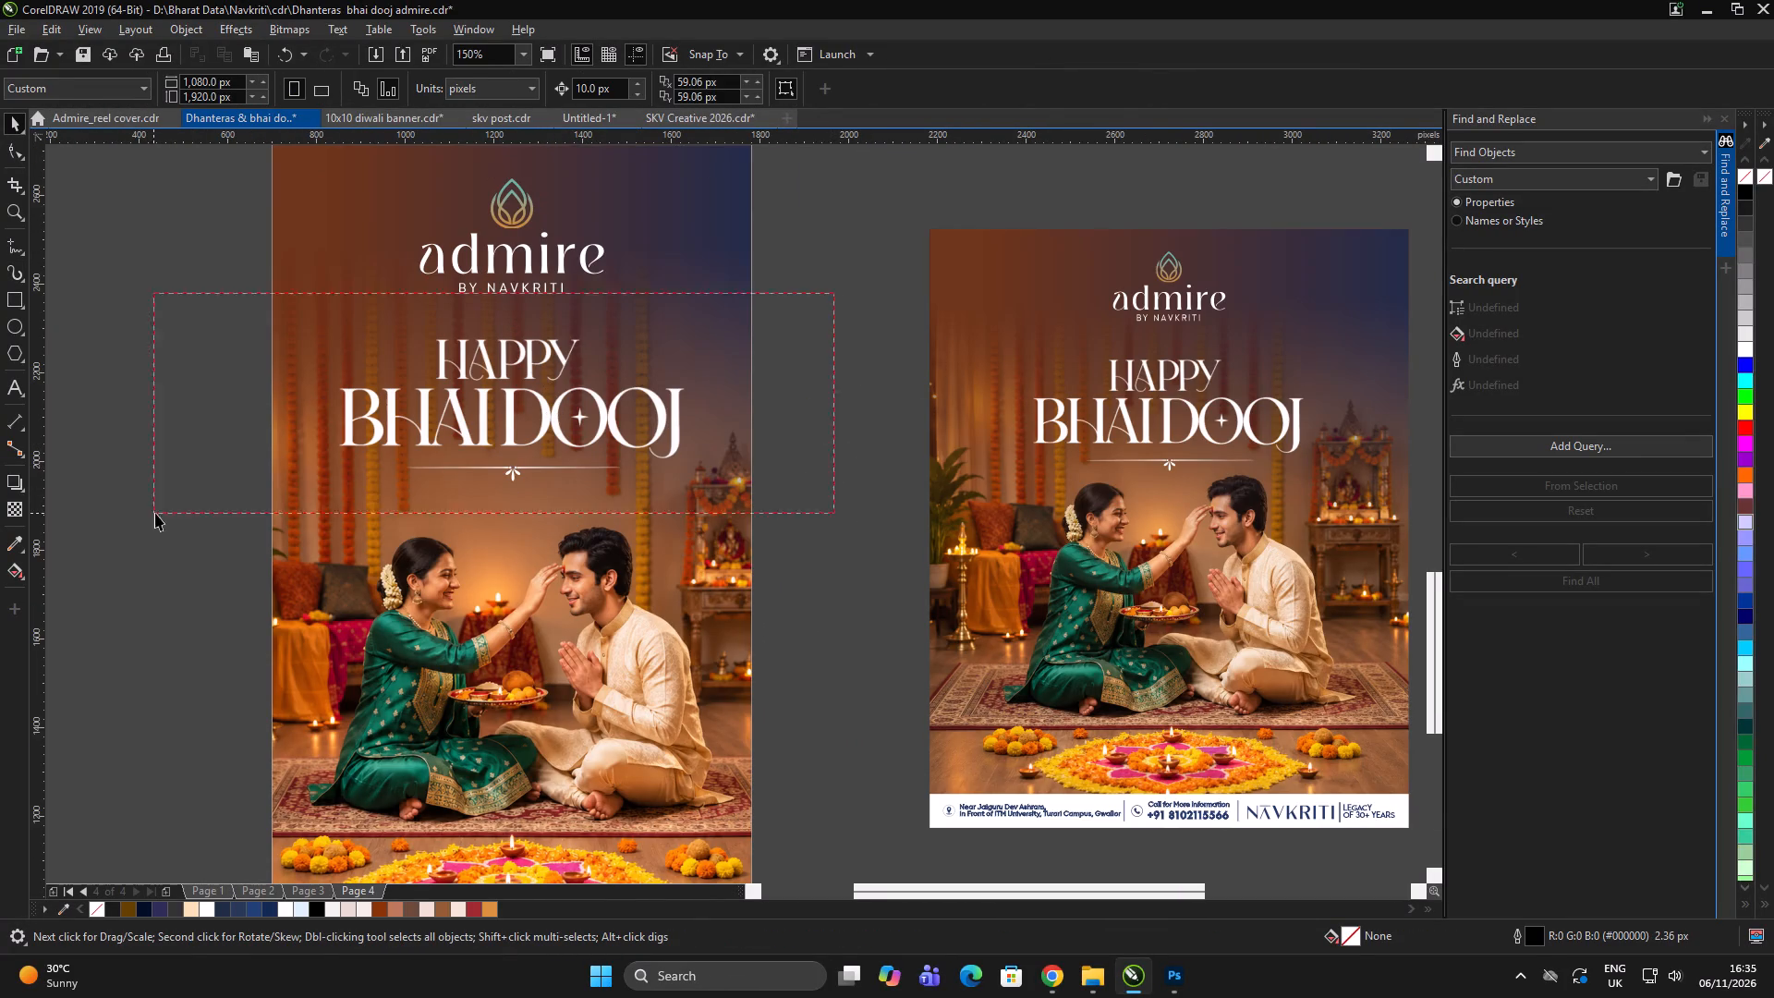
{"action": "left_click_drag", "start_coordinate": [155, 513], "coordinate": [157, 513]}
{"action": "scroll", "coordinate": [548, 465], "scroll_direction": "down", "scroll_amount": 1}
{"action": "left_click", "coordinate": [550, 452]}
{"action": "key", "text": "ctrl+u"}
{"action": "triple_click", "coordinate": [343, 461], "text": "ctrl"}
{"action": "left_click", "coordinate": [339, 461]}
Add the artistic text "happy" over the couple in the story design and change its case to read "Happy".
{"action": "key", "text": "F8"}
{"action": "left_click", "coordinate": [529, 564]}
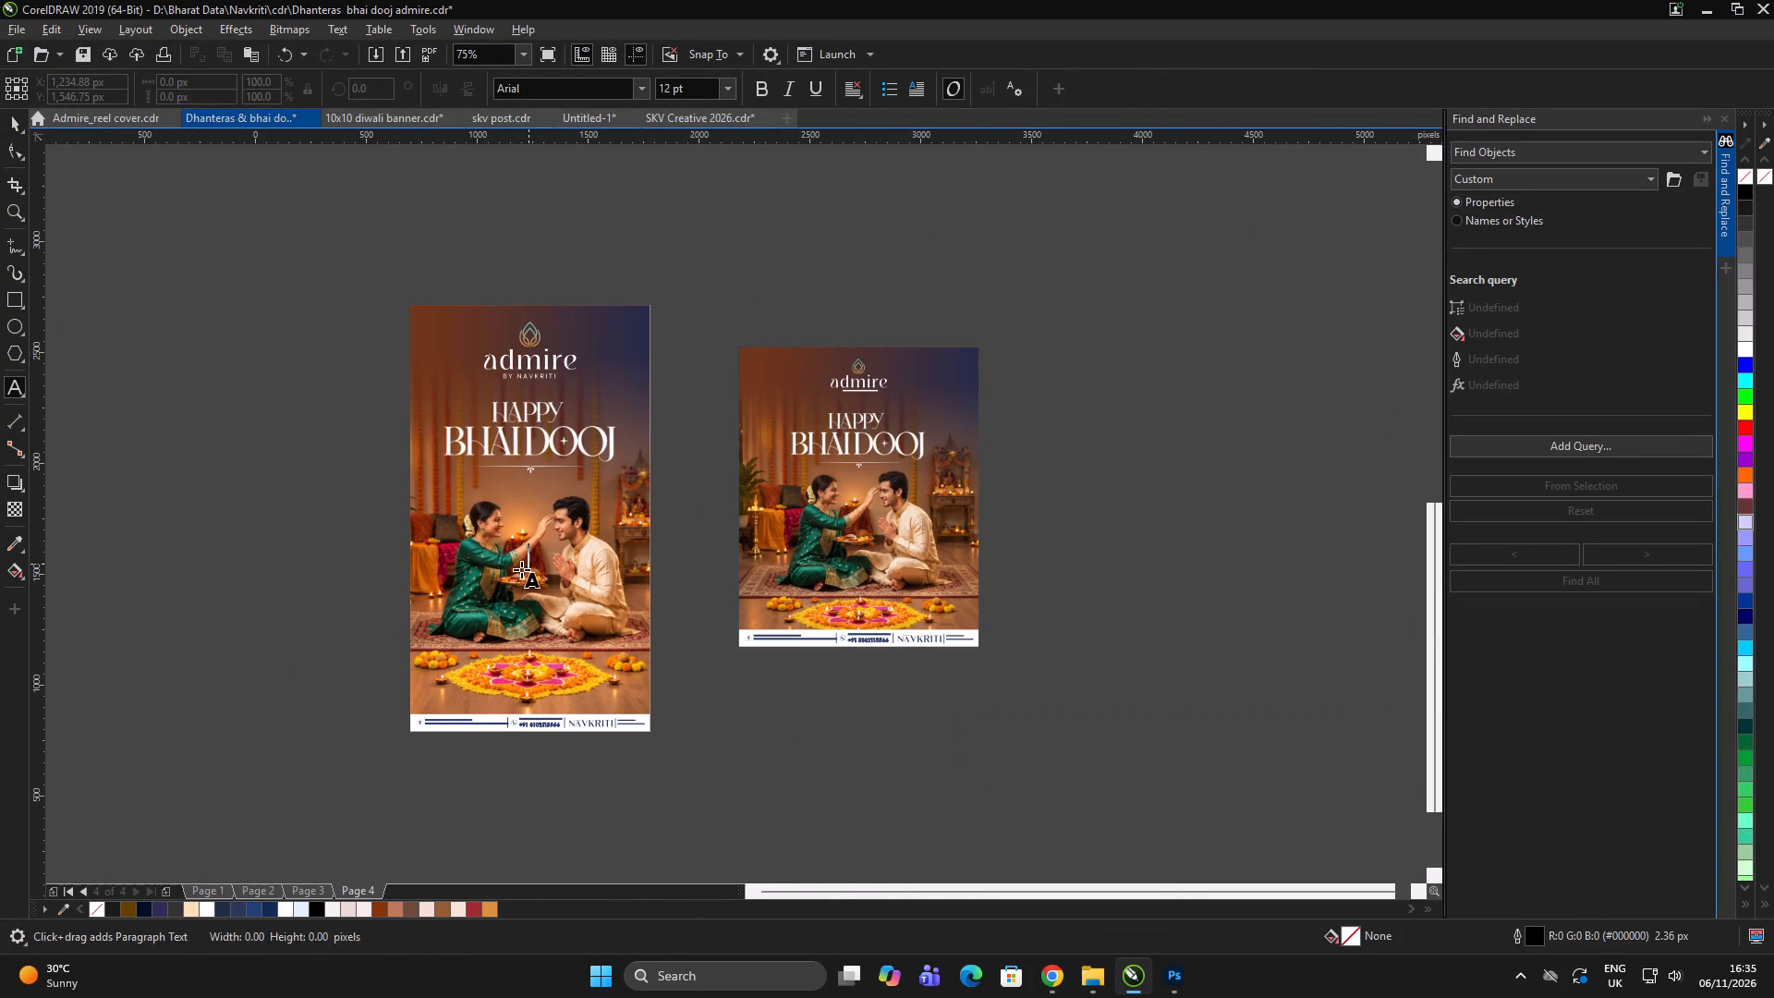
{"action": "scroll", "coordinate": [505, 517], "scroll_direction": "up", "scroll_amount": 1}
{"action": "type", "text": "happy"}
{"action": "key", "text": "ctrl+a"}
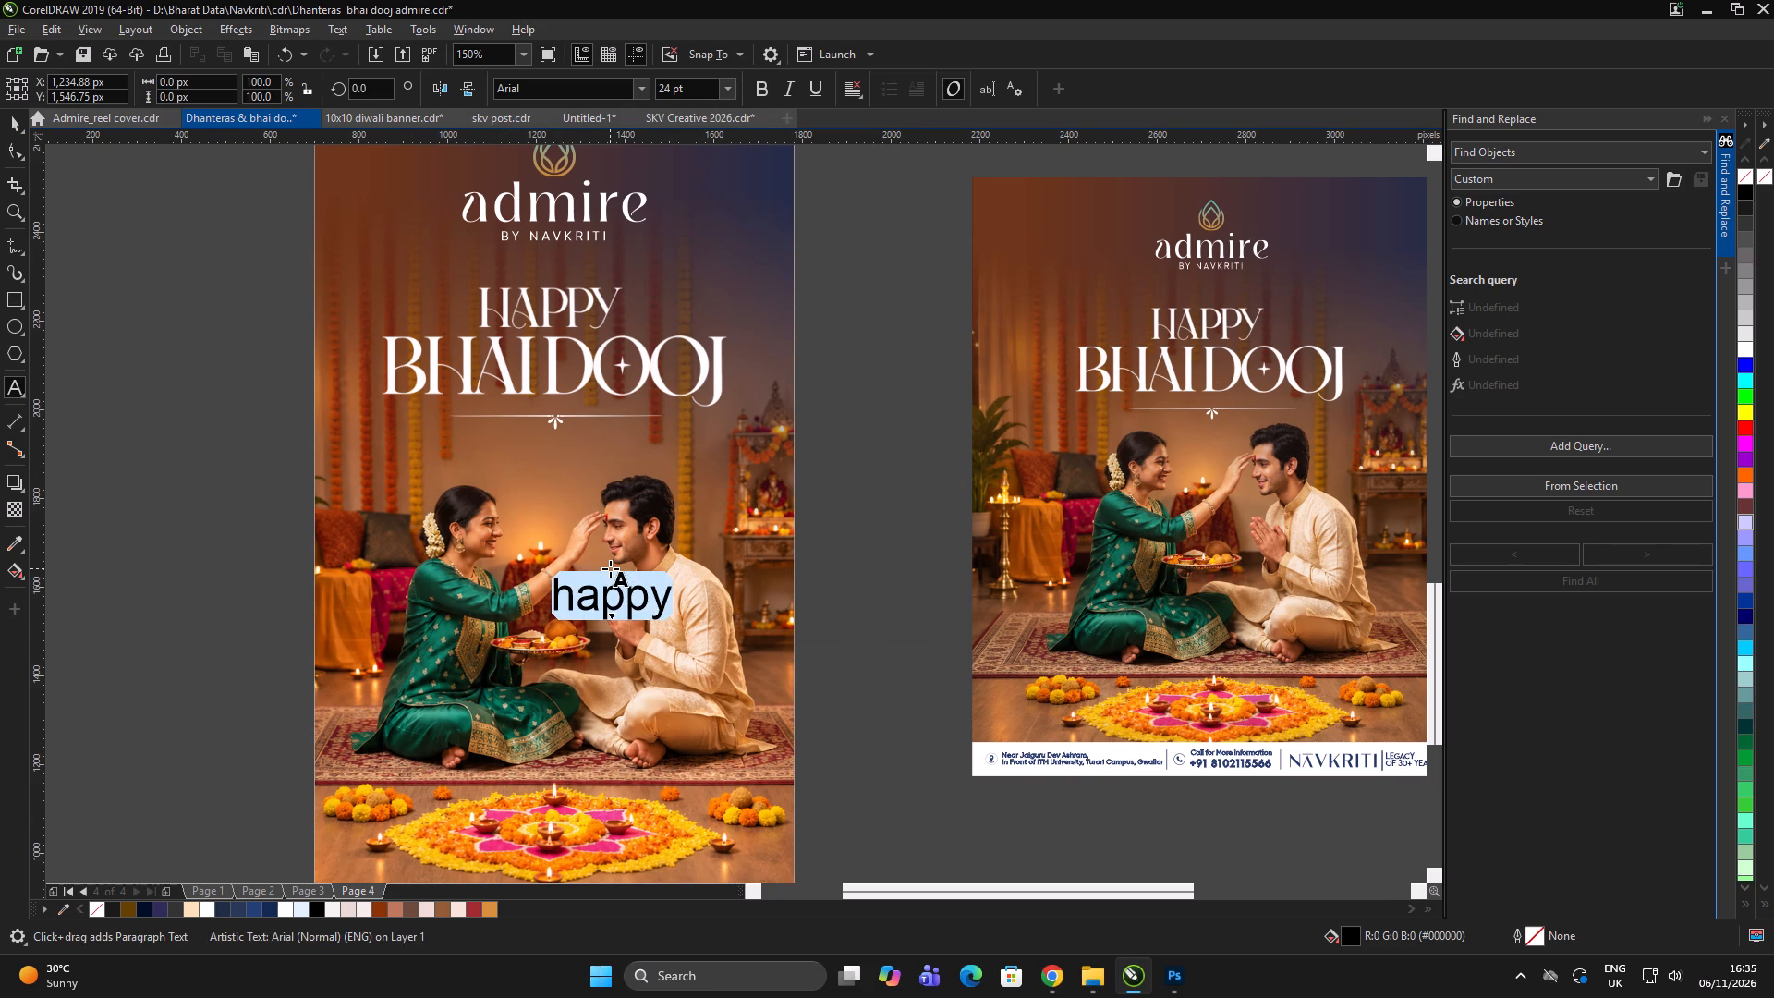
{"action": "key", "text": "shift+F3"}
{"action": "key", "text": "Down"}
{"action": "key", "text": "Down"}
{"action": "key", "text": "Down"}
{"action": "key", "text": "Return"}
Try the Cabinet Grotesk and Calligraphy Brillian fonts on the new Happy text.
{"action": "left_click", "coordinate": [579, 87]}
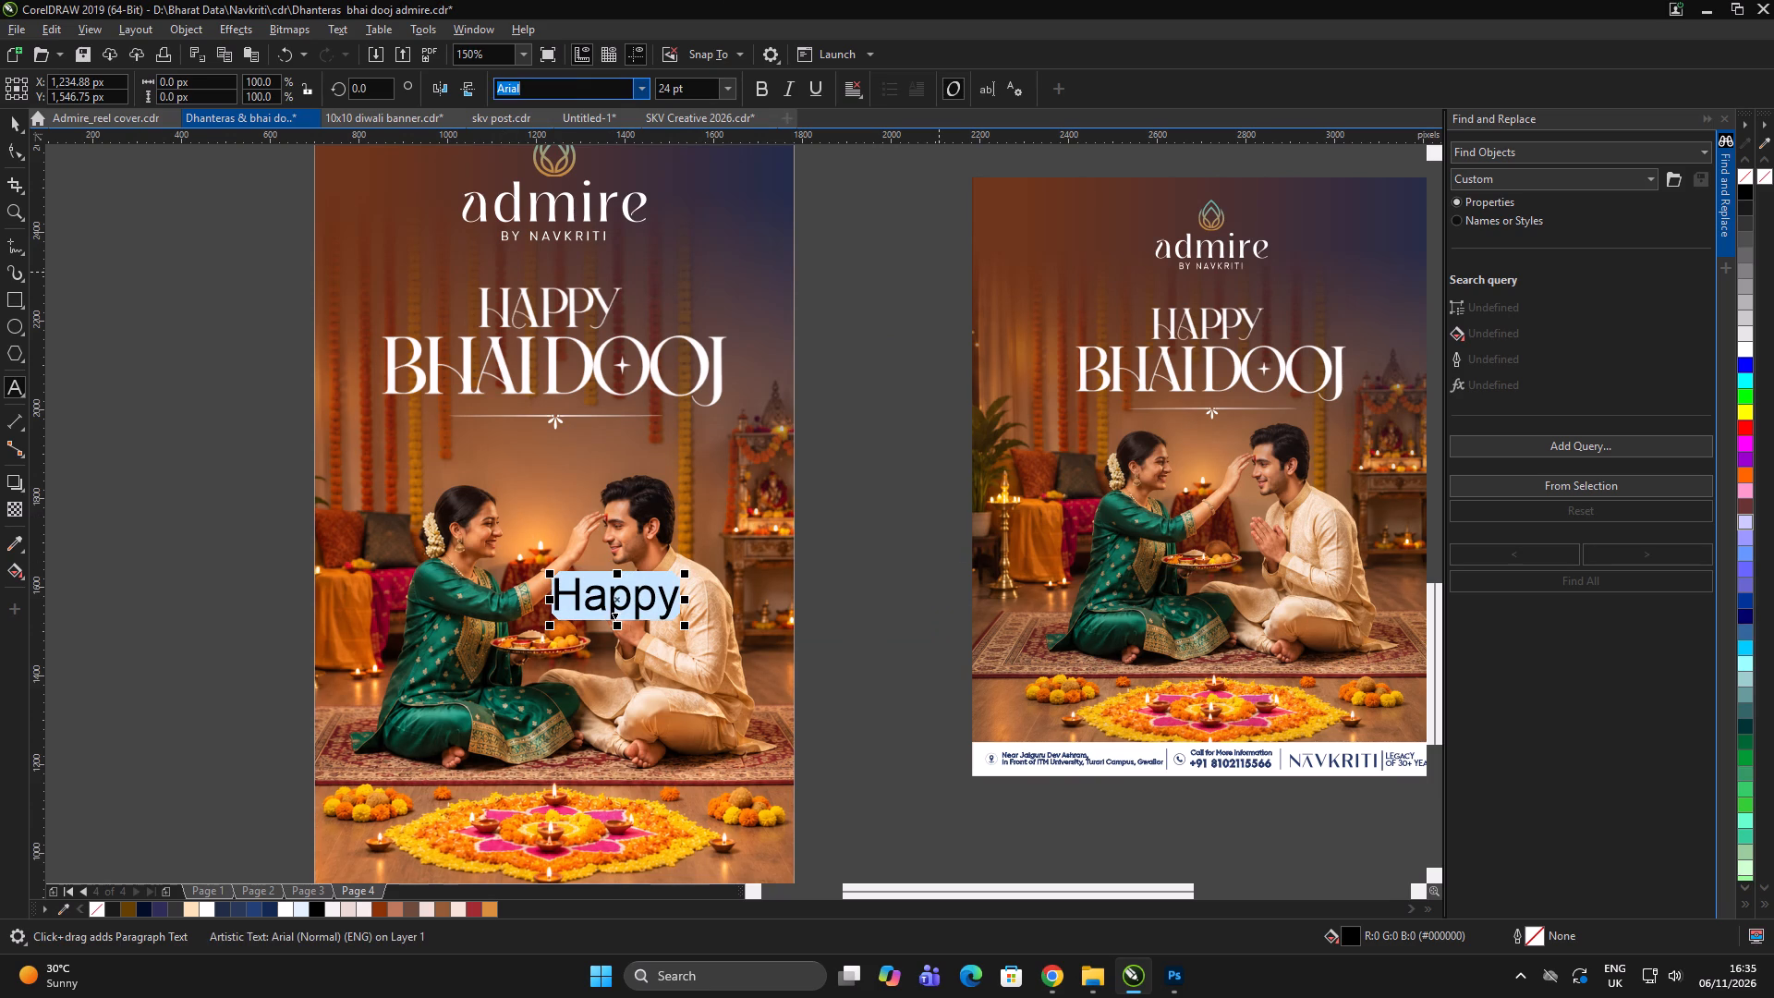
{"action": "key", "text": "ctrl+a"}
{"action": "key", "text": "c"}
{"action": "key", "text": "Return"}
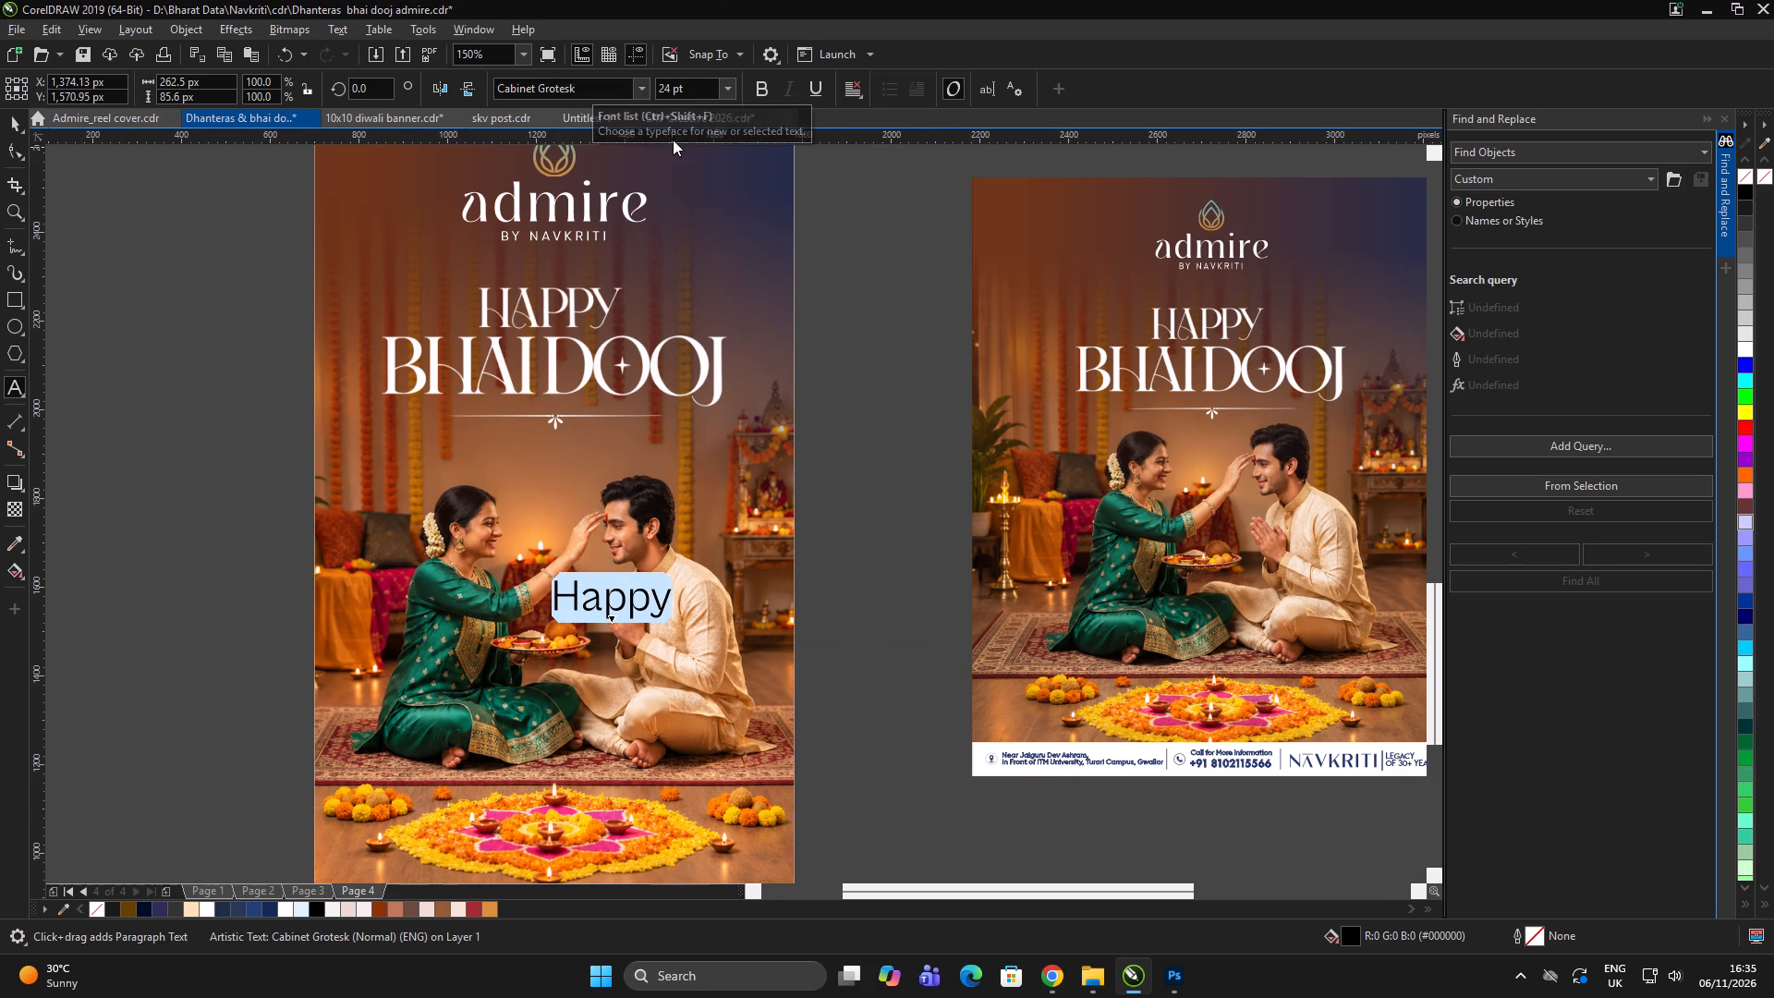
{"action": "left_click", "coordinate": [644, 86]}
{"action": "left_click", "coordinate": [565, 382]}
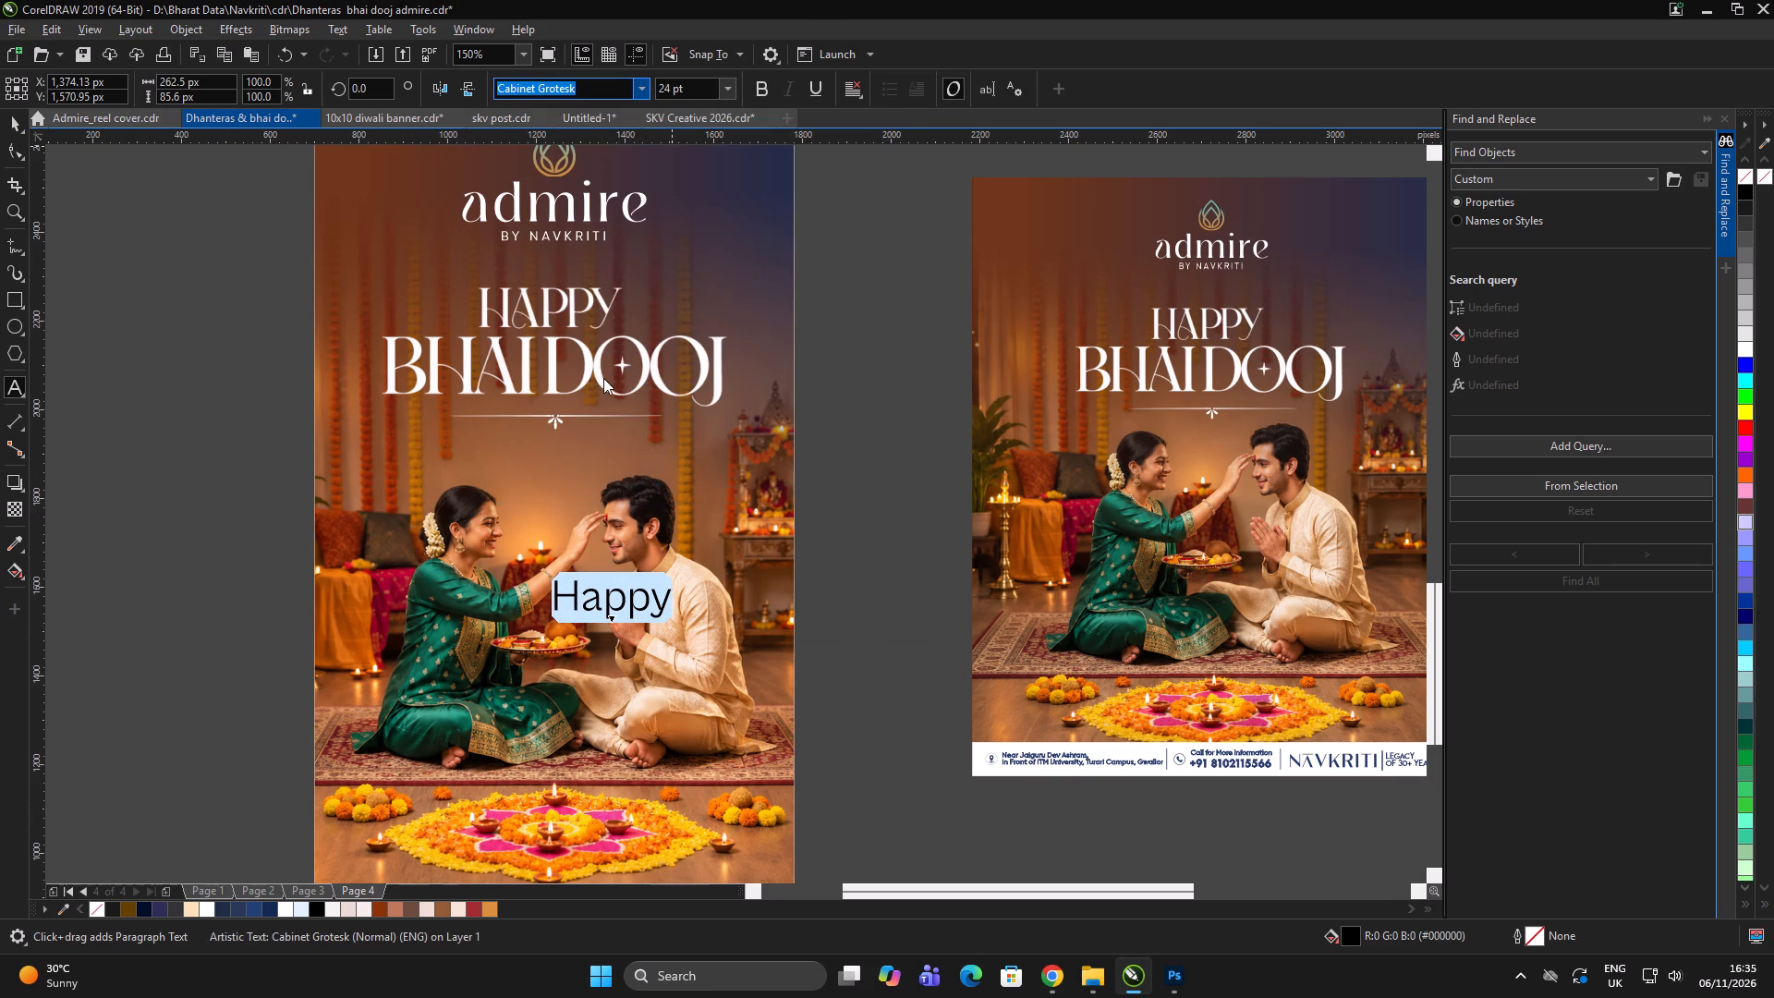
Set the font of the new Happy text to Cintarini.
{"action": "left_click", "coordinate": [638, 88]}
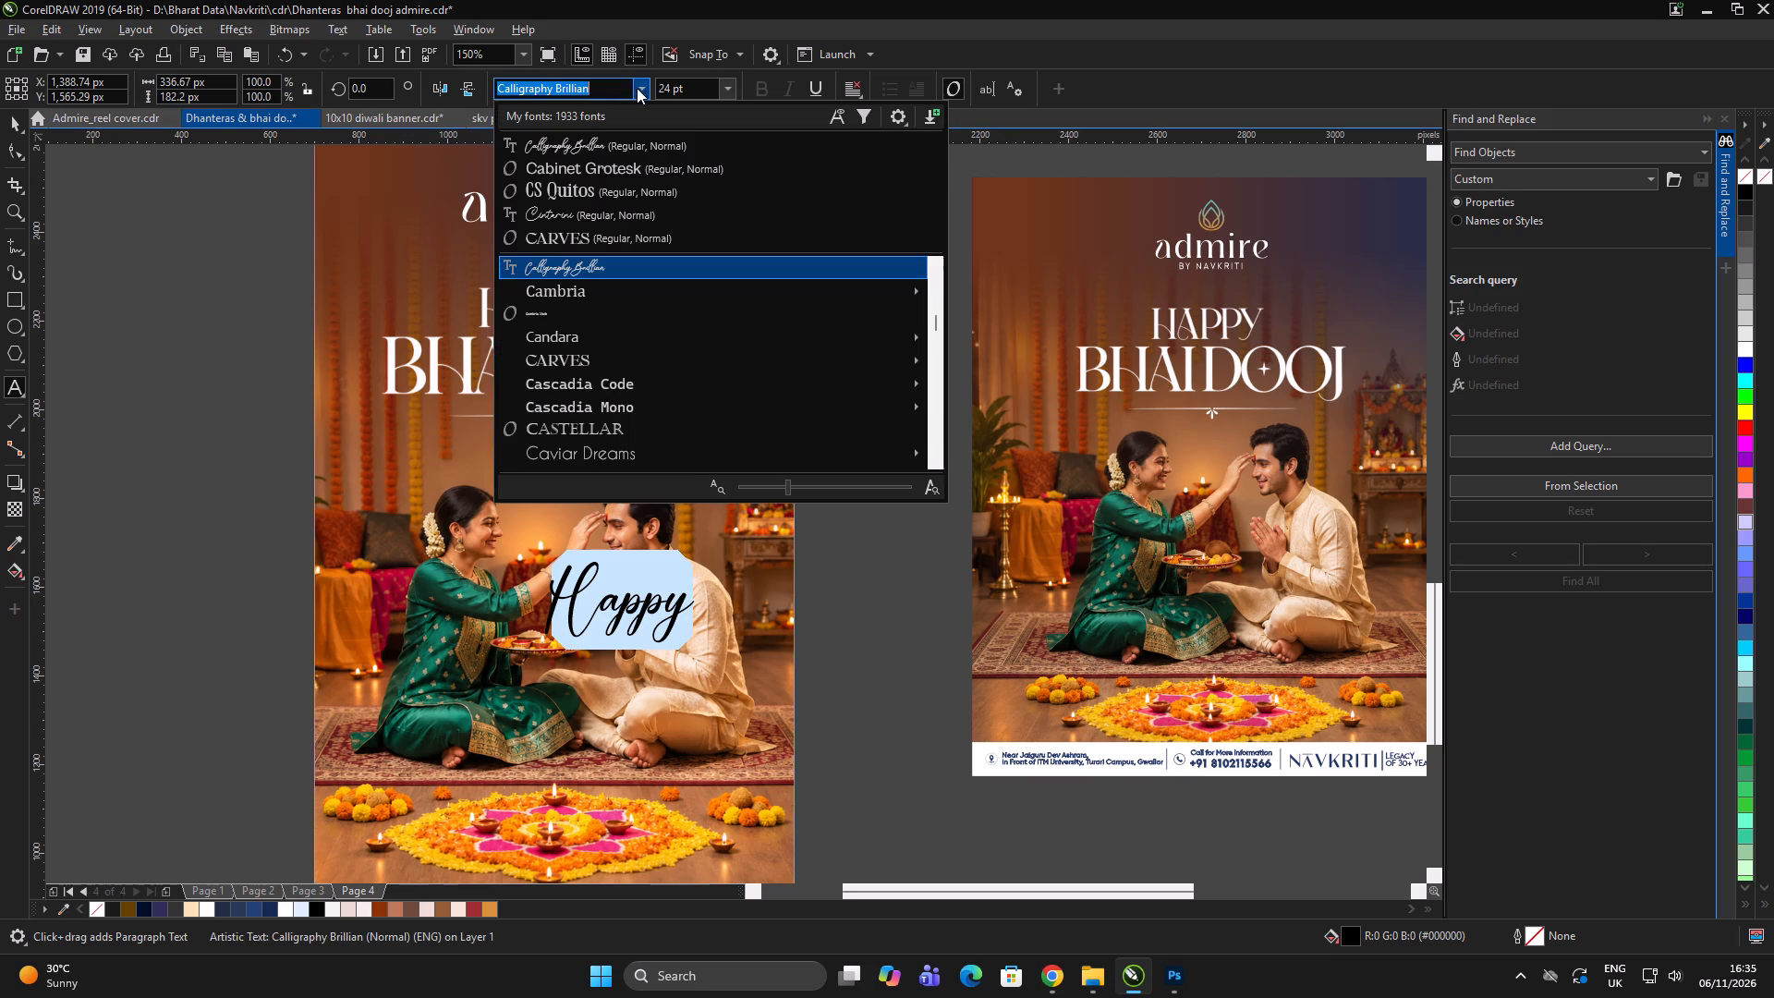
{"action": "scroll", "coordinate": [615, 373], "scroll_direction": "down", "scroll_amount": 6}
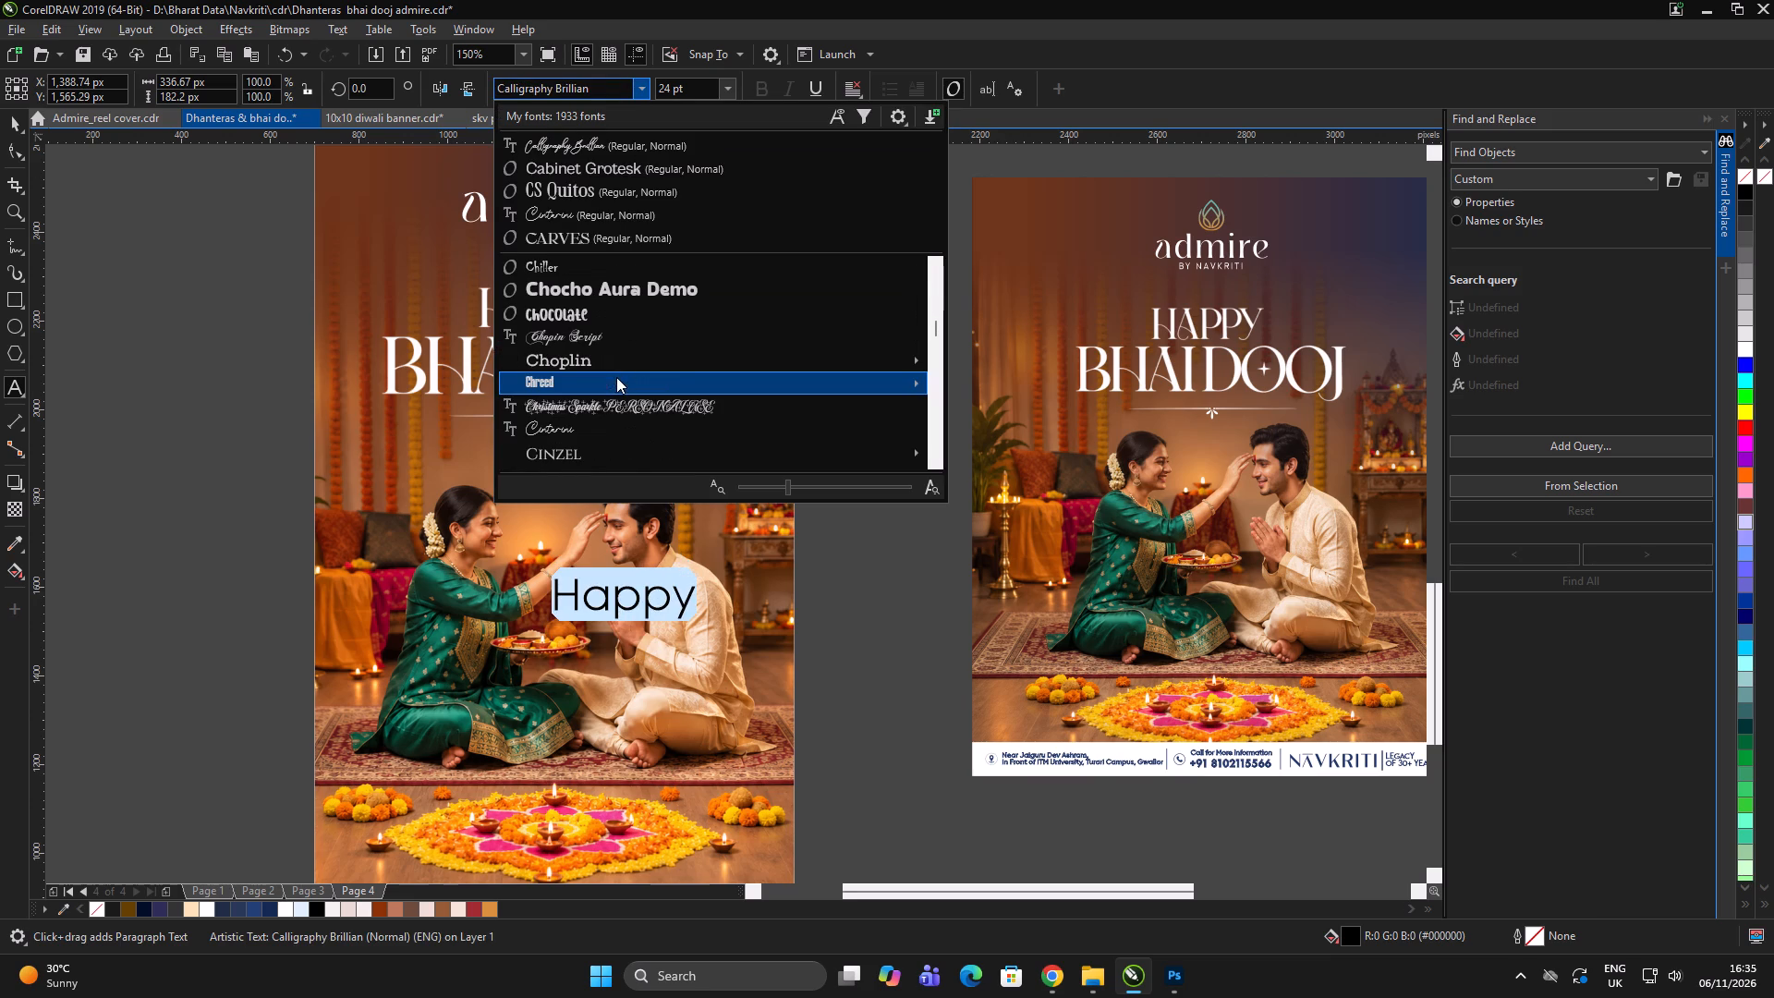
{"action": "left_click", "coordinate": [601, 429]}
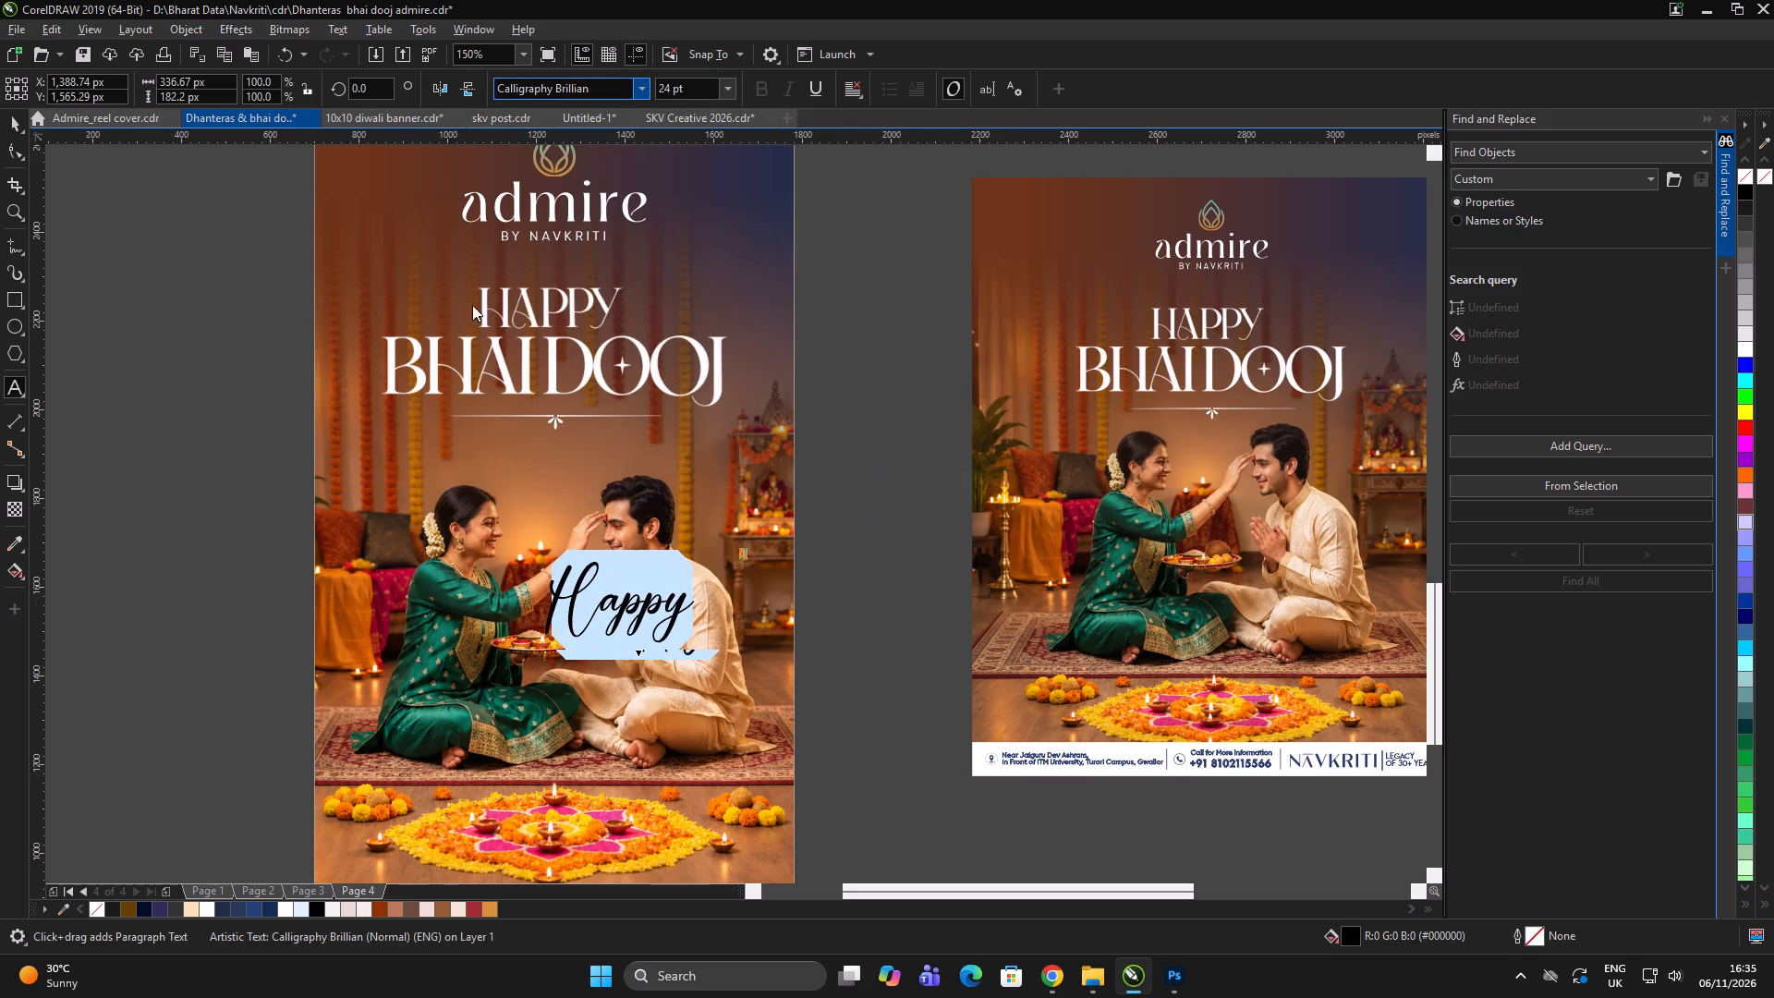
Centre the script Happy text horizontally on the story design.
{"action": "left_click", "coordinate": [17, 125]}
{"action": "left_click", "coordinate": [626, 487]}
{"action": "key", "text": "c"}
{"action": "left_click", "coordinate": [818, 455]}
{"action": "left_click_drag", "start_coordinate": [860, 521], "coordinate": [861, 520]}
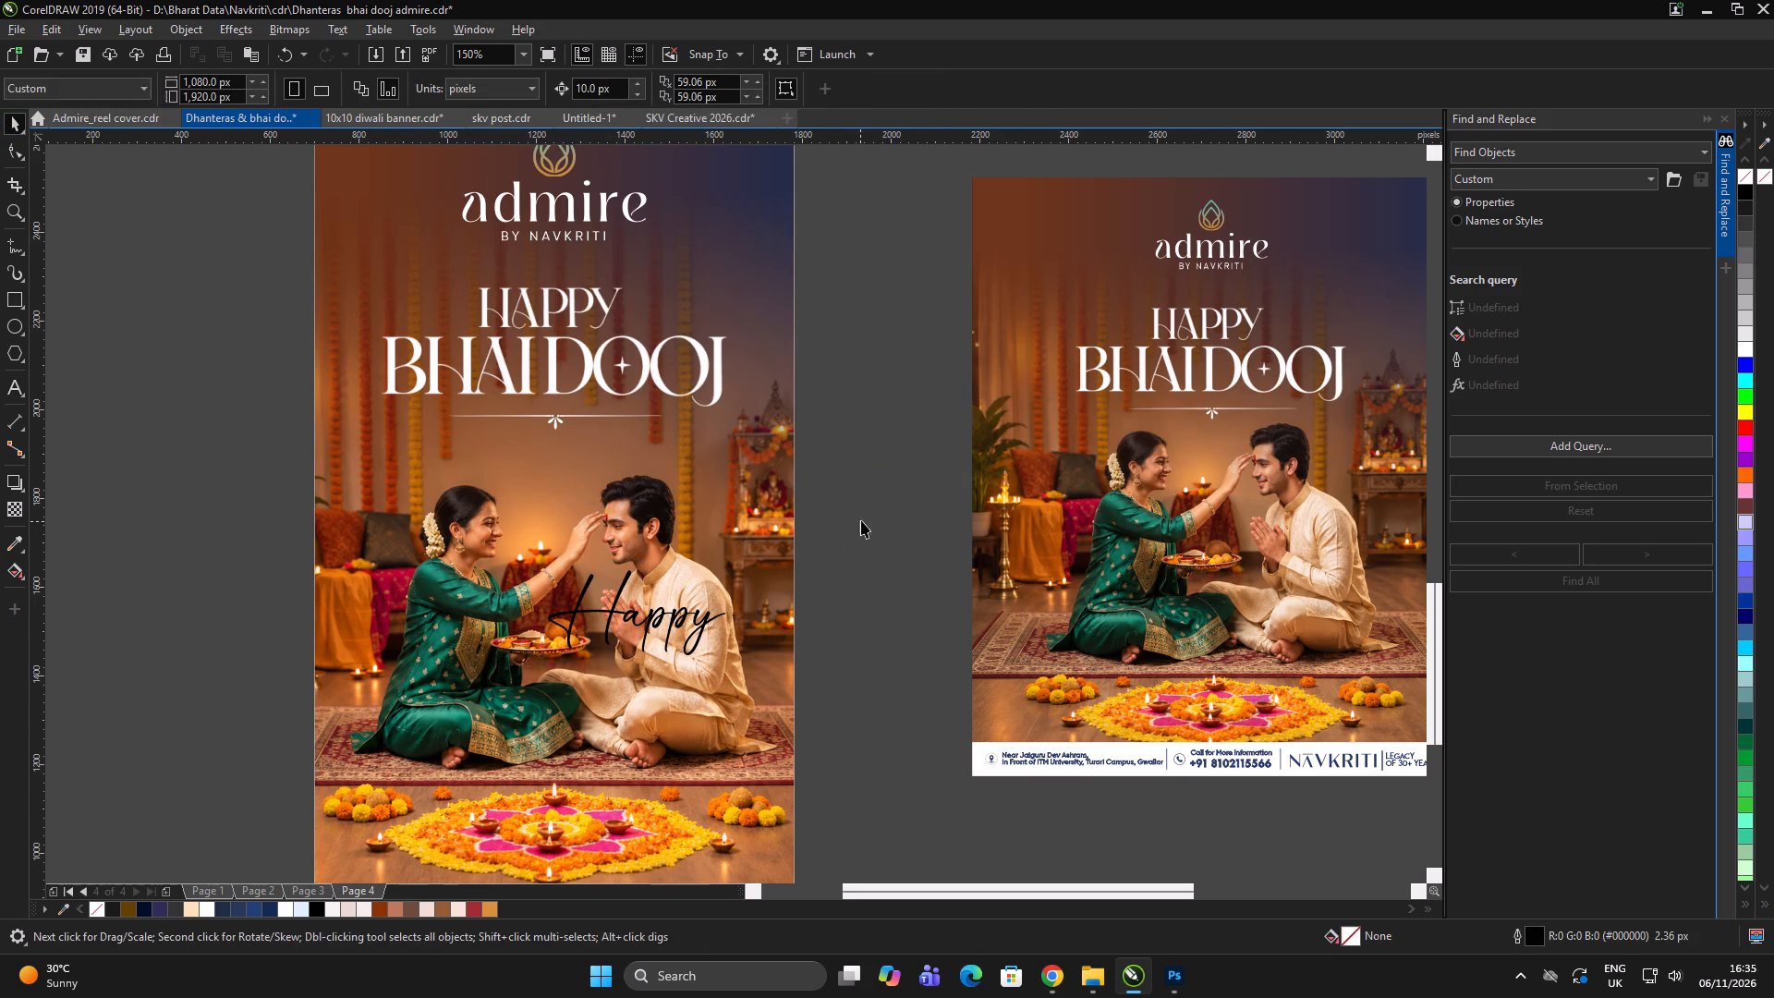
{"action": "left_click_drag", "start_coordinate": [861, 520], "coordinate": [349, 728]}
{"action": "left_click", "coordinate": [583, 498], "text": "shift"}
{"action": "key", "text": "c"}
{"action": "left_click", "coordinate": [801, 485]}
{"action": "left_click", "coordinate": [831, 572]}
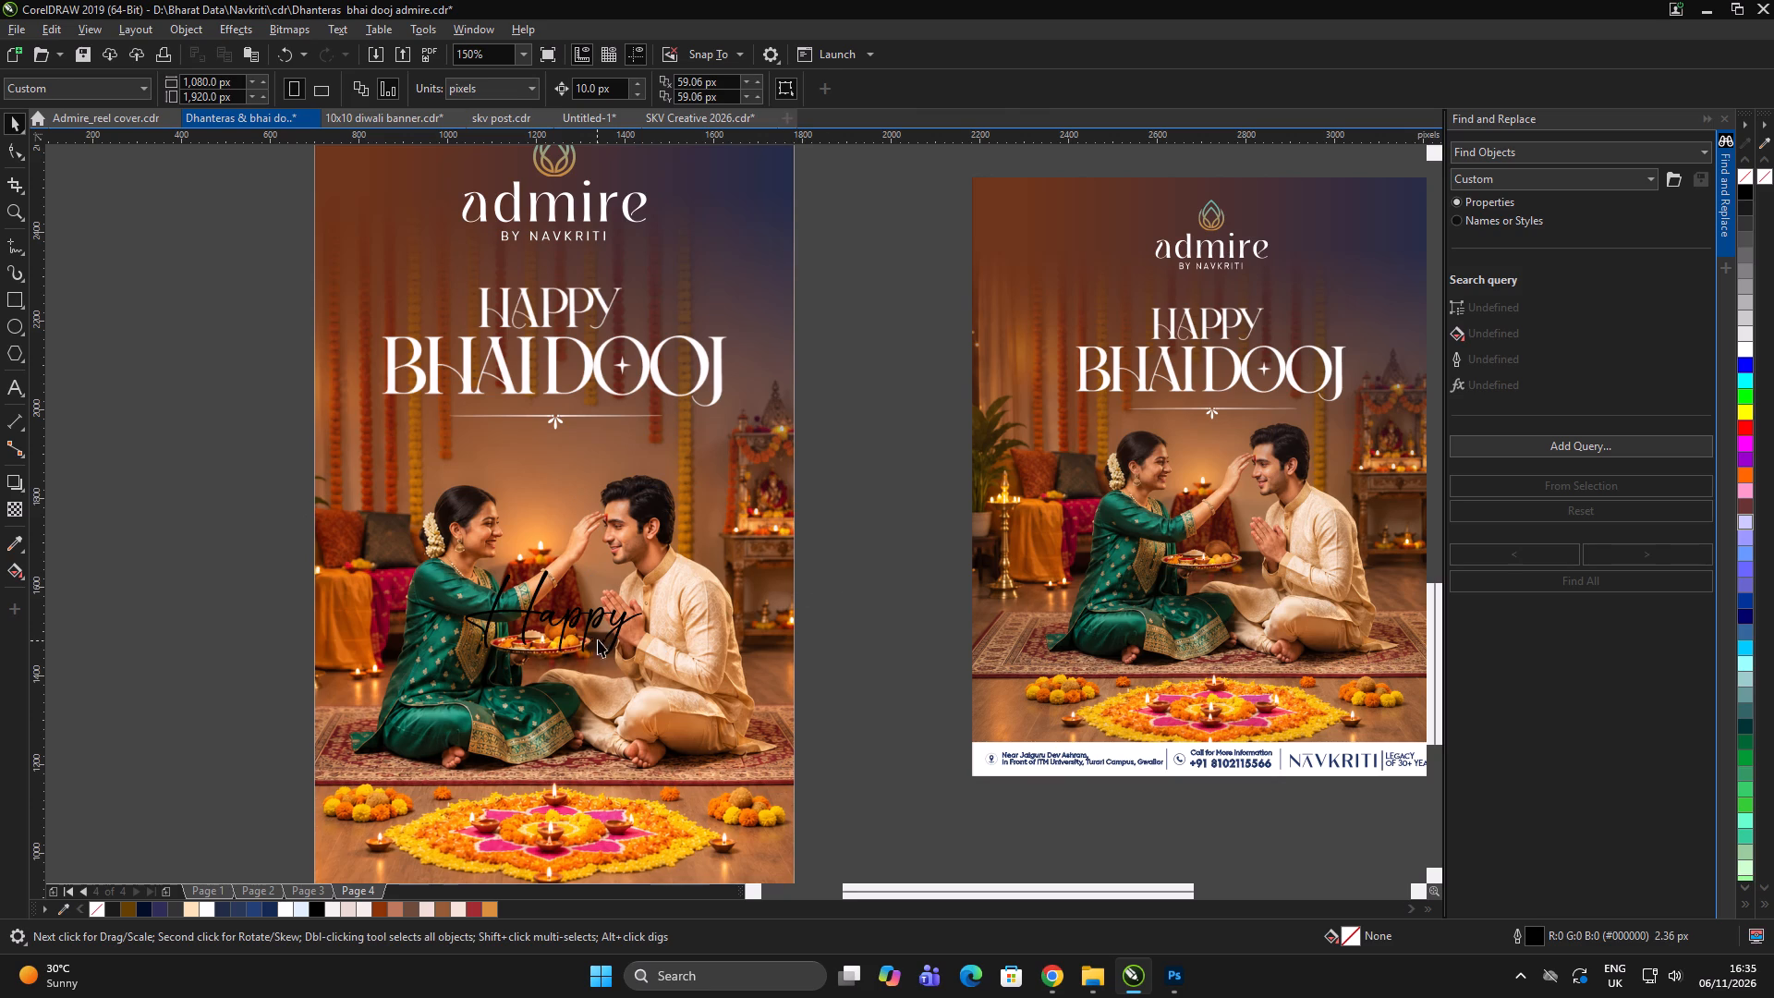
Move the script Happy text straight up over the HAPPY word of the story's existing lettering.
{"action": "left_click_drag", "start_coordinate": [614, 628], "coordinate": [670, 310]}
{"action": "scroll", "coordinate": [664, 295], "scroll_direction": "up", "scroll_amount": 1}
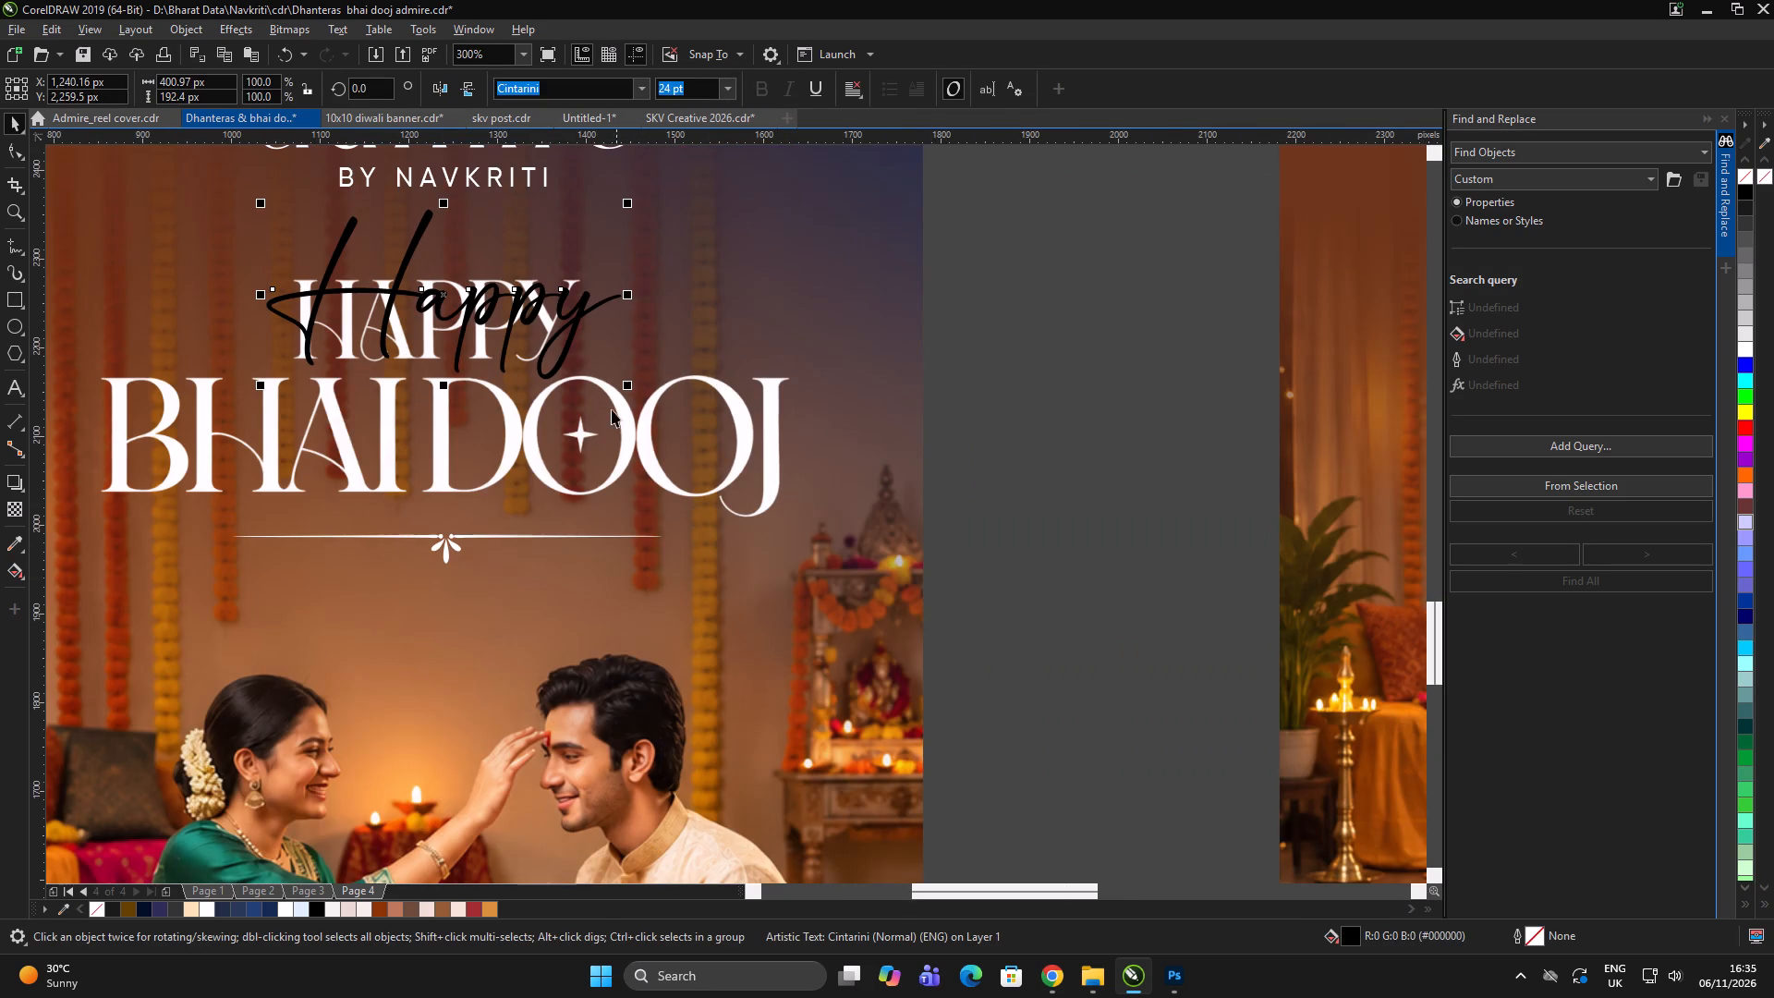
Move the existing Happy Bhai Dooj lettering image off the story design to the empty area beside it.
{"action": "scroll", "coordinate": [750, 429], "scroll_direction": "down", "scroll_amount": 2}
{"action": "left_click", "coordinate": [751, 430]}
{"action": "left_click_drag", "start_coordinate": [756, 429], "coordinate": [402, 434]}
{"action": "double_click", "coordinate": [391, 461]}
Scale the script Happy text below the Admire logo down to about 80% of its size.
{"action": "scroll", "coordinate": [675, 395], "scroll_direction": "up", "scroll_amount": 1}
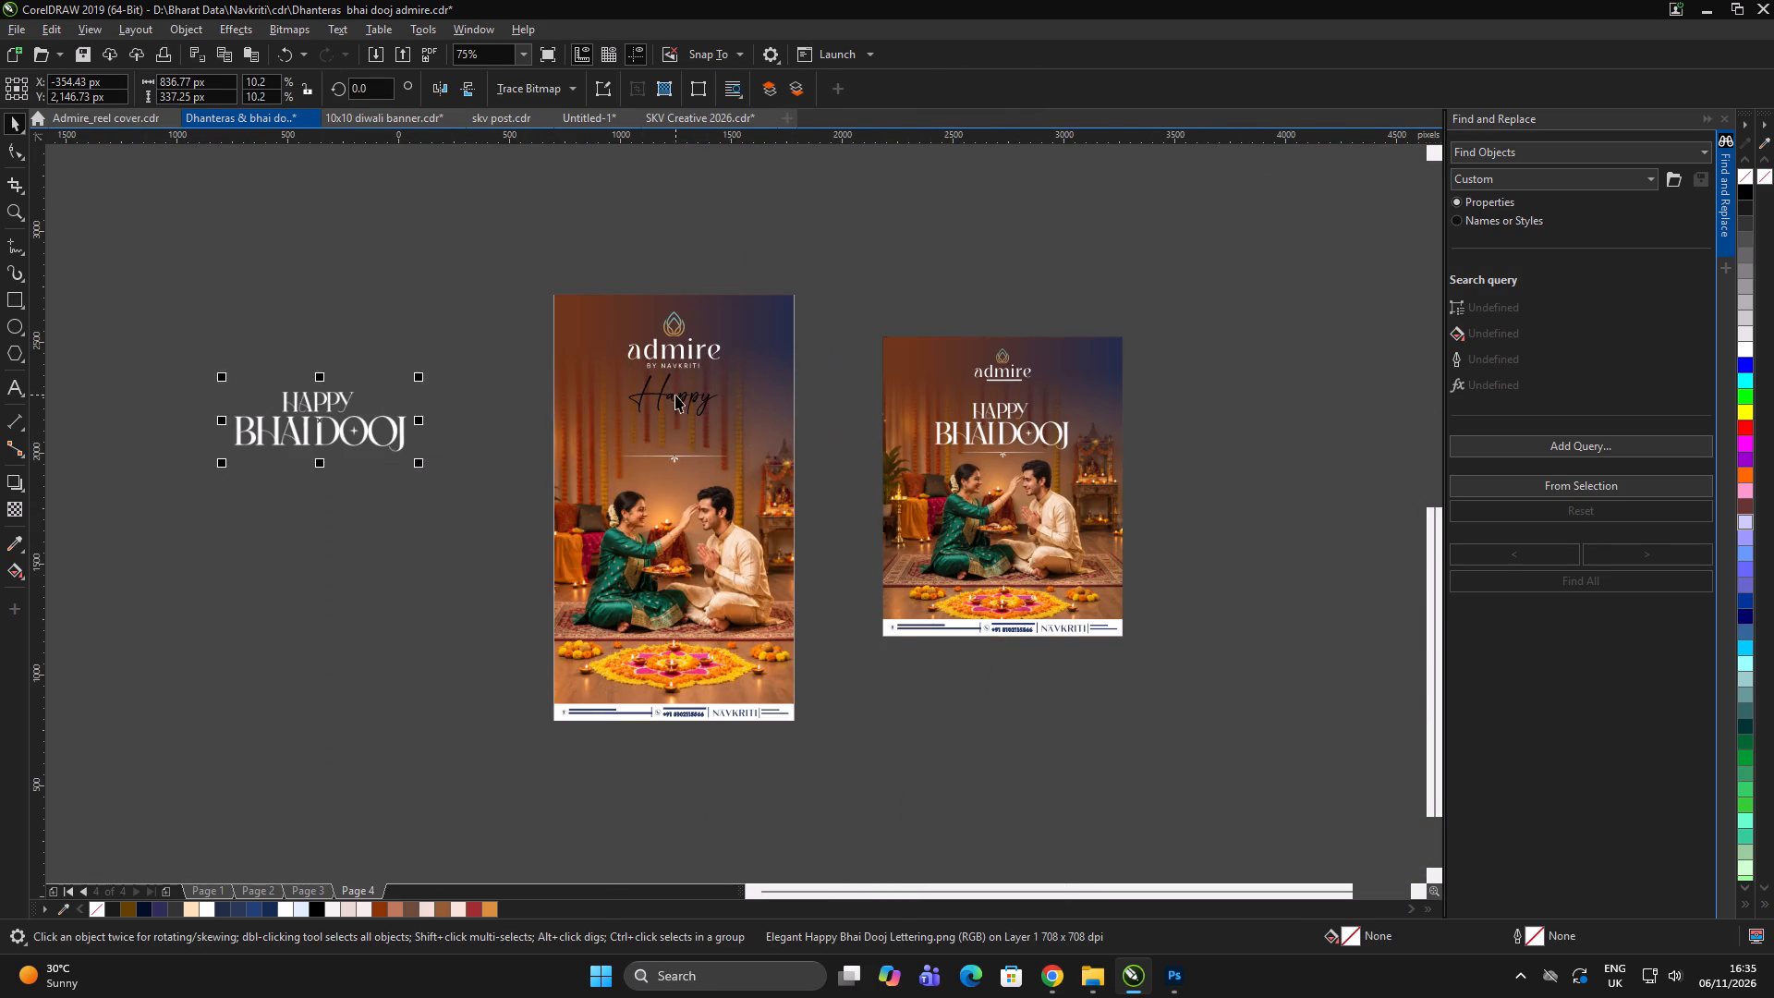
{"action": "left_click", "coordinate": [676, 397]}
{"action": "left_click", "coordinate": [732, 420]}
{"action": "left_click_drag", "start_coordinate": [768, 445], "coordinate": [750, 457]}
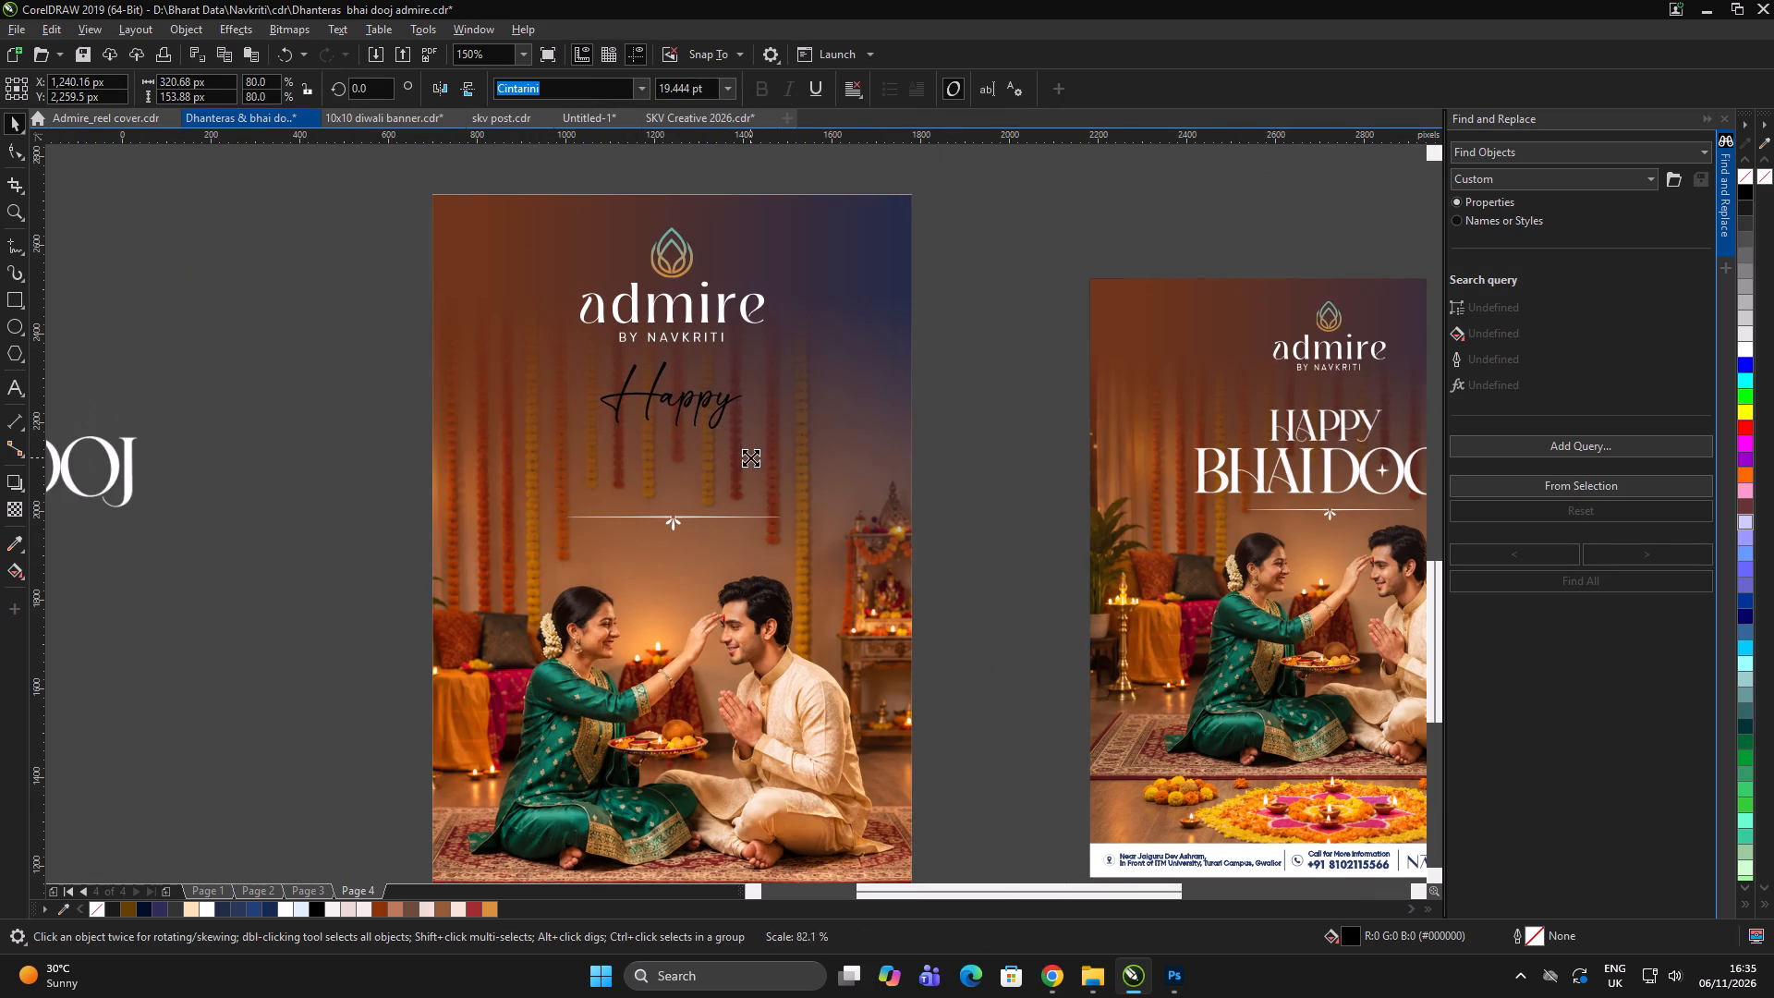
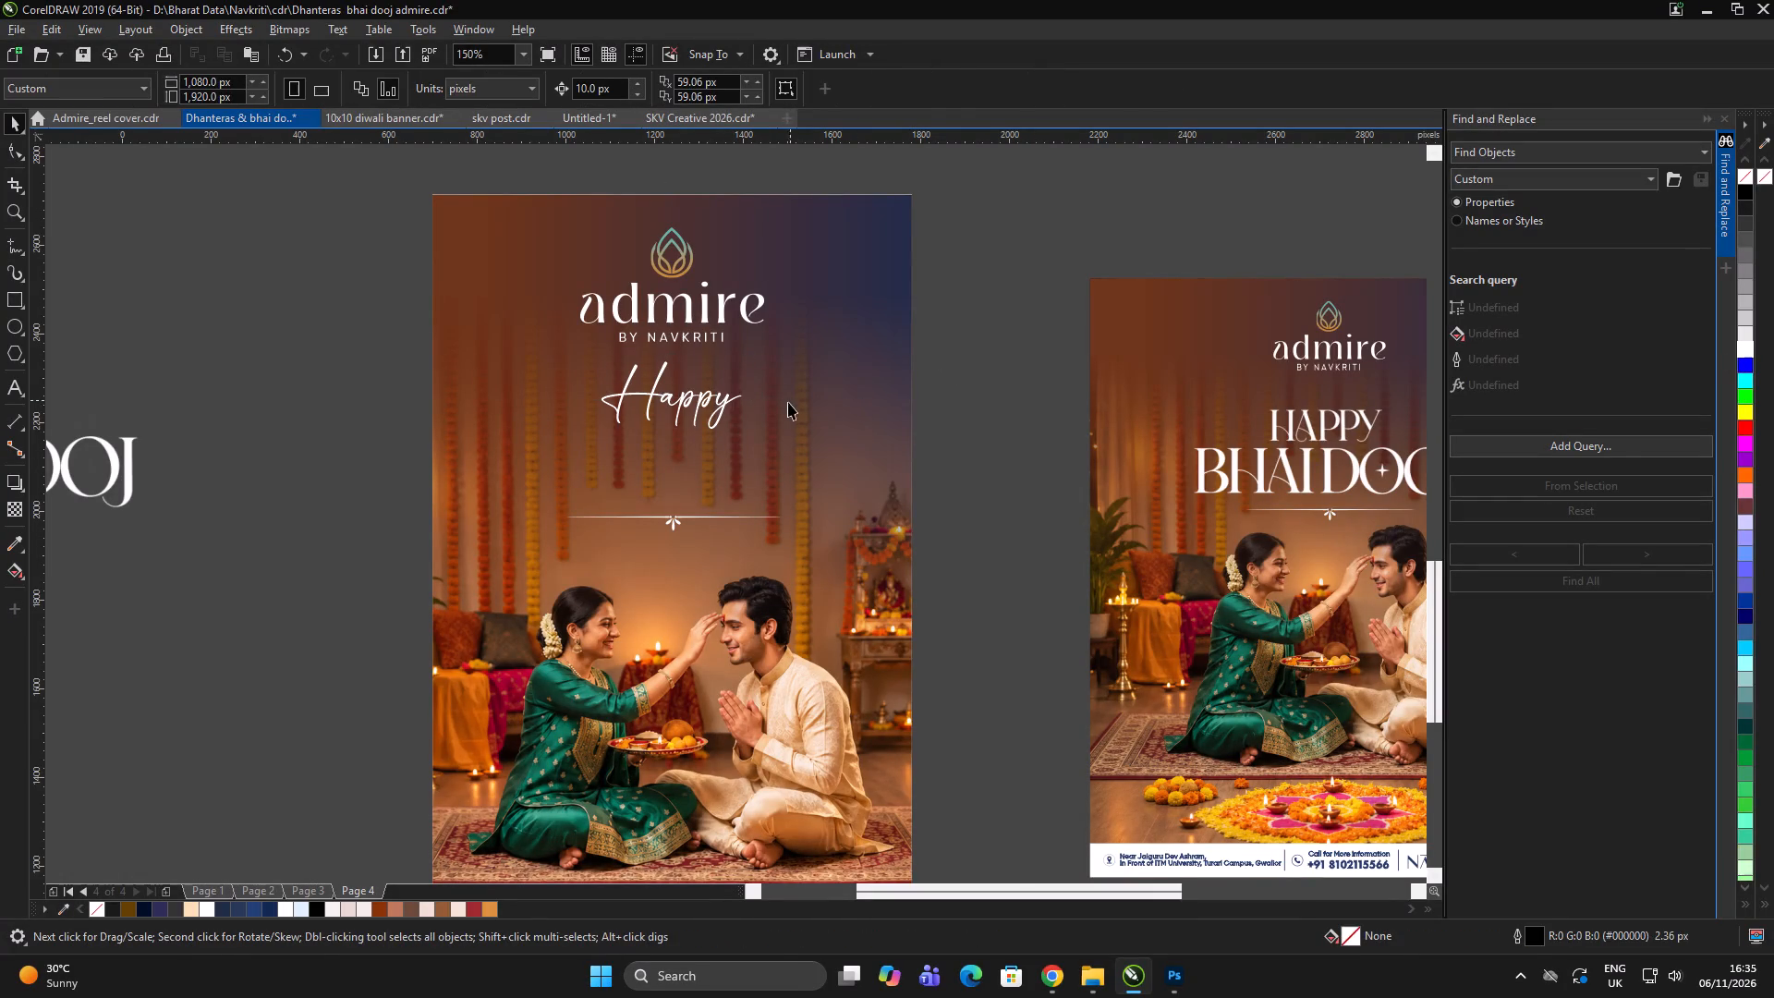
Scale the script Happy text below the Admire logo down slightly more, keeping it centred in place.
{"action": "left_click", "coordinate": [737, 399]}
{"action": "left_click_drag", "start_coordinate": [752, 437], "coordinate": [744, 443]}
{"action": "left_click", "coordinate": [807, 408], "text": "shift"}
{"action": "key", "text": "c"}
Copy the white Shubh Dhanteras lettering from the dark Dhanteras post on Page 3 and paste it onto the Bhai Dooj story on Page 4.
{"action": "triple_click", "coordinate": [1019, 285]}
{"action": "triple_click", "coordinate": [1027, 286]}
{"action": "key", "text": "Page_Up"}
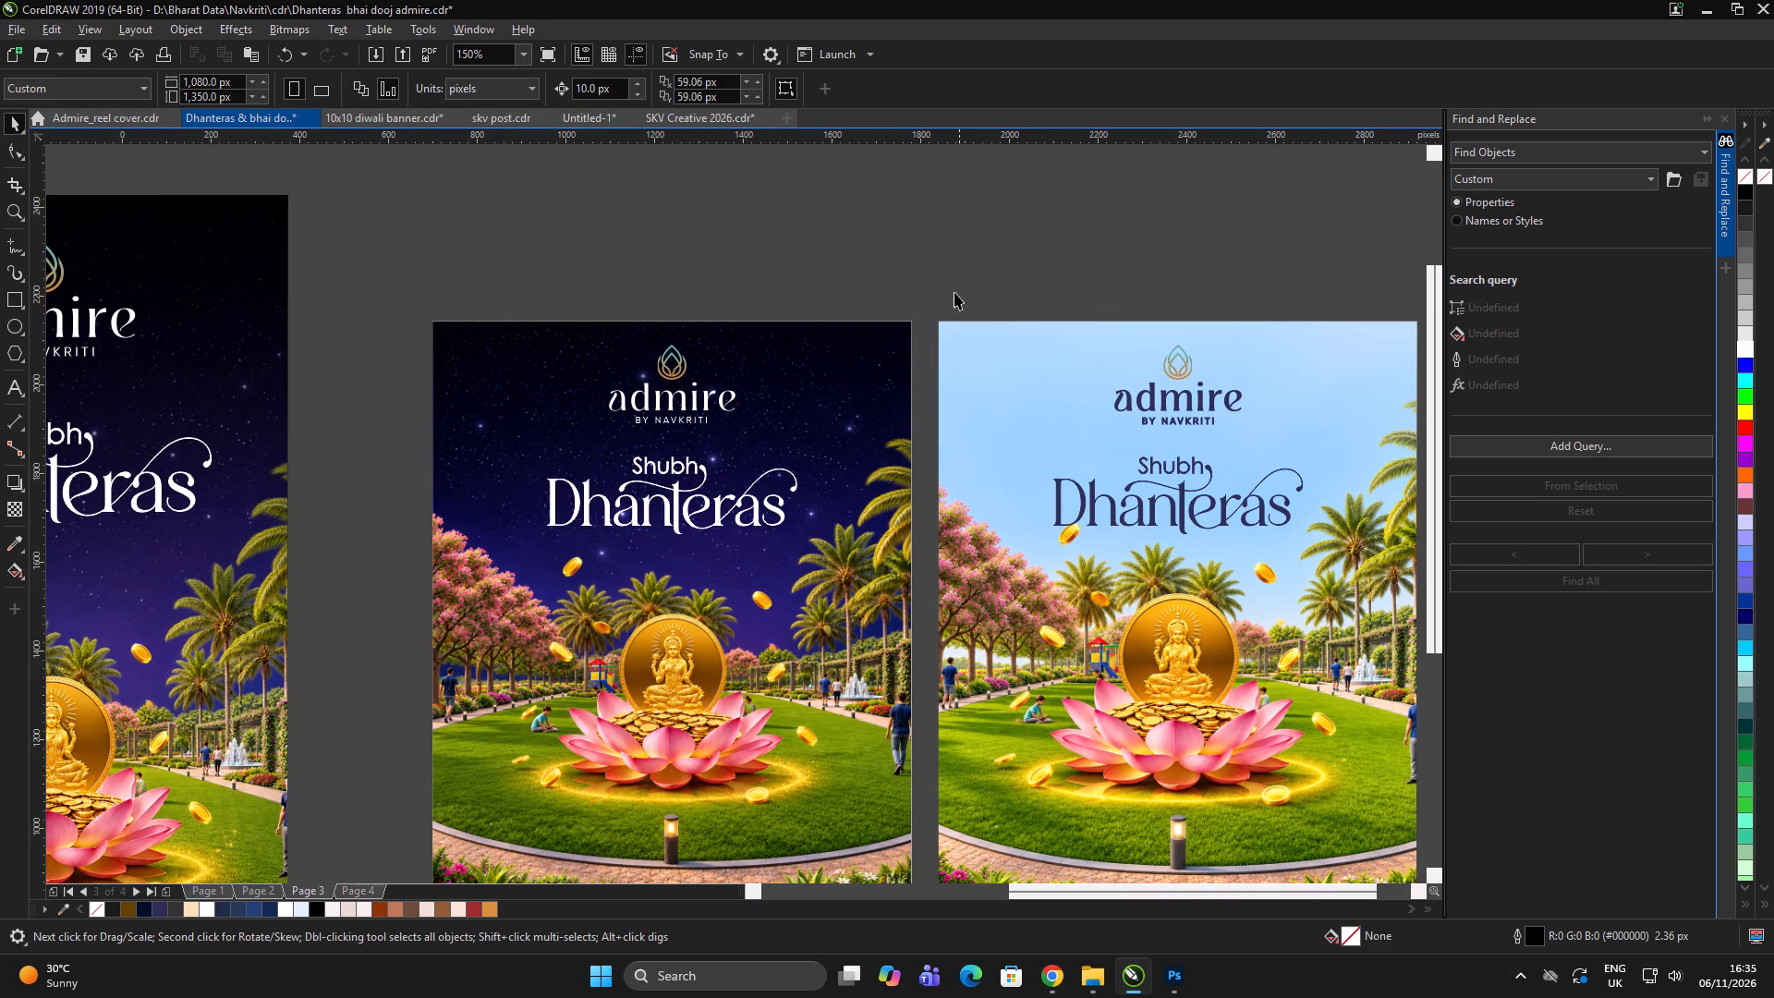
{"action": "double_click", "coordinate": [845, 243]}
{"action": "left_click", "coordinate": [695, 528]}
{"action": "key", "text": "ctrl+c"}
{"action": "left_click_drag", "start_coordinate": [801, 252], "coordinate": [812, 253]}
{"action": "double_click", "coordinate": [816, 252]}
{"action": "key", "text": "Page_Down"}
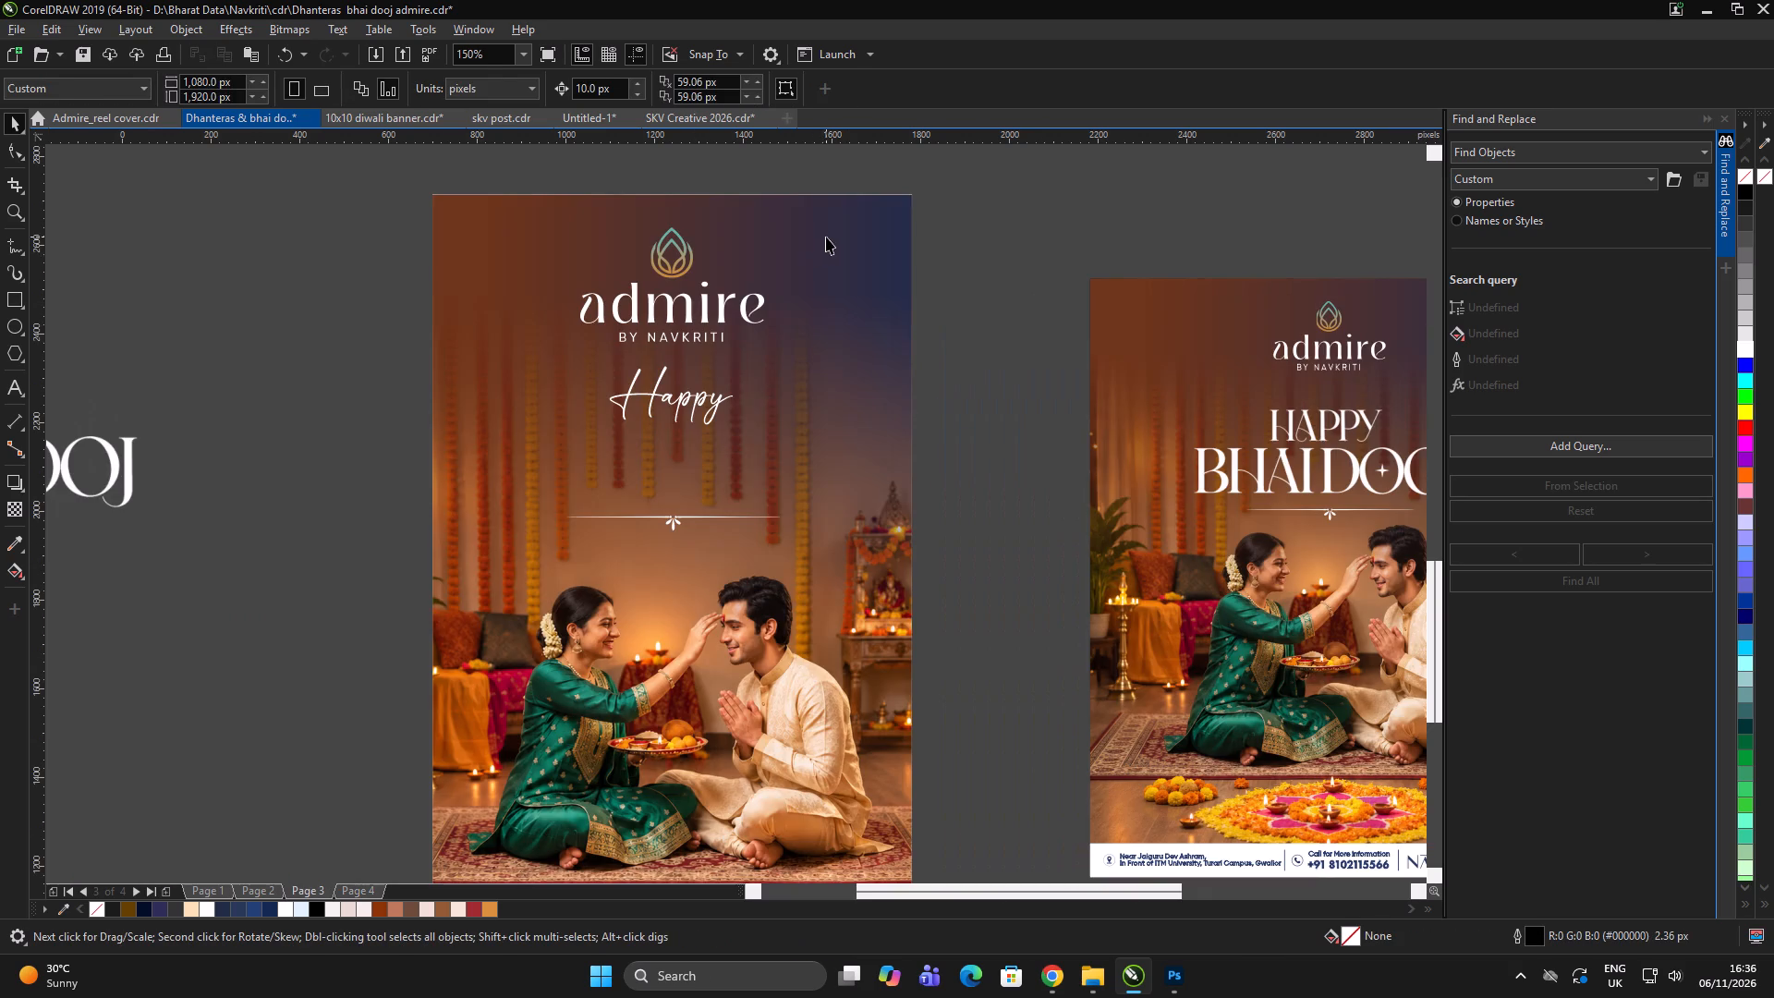
{"action": "double_click", "coordinate": [827, 235]}
{"action": "key", "text": "ctrl+v"}
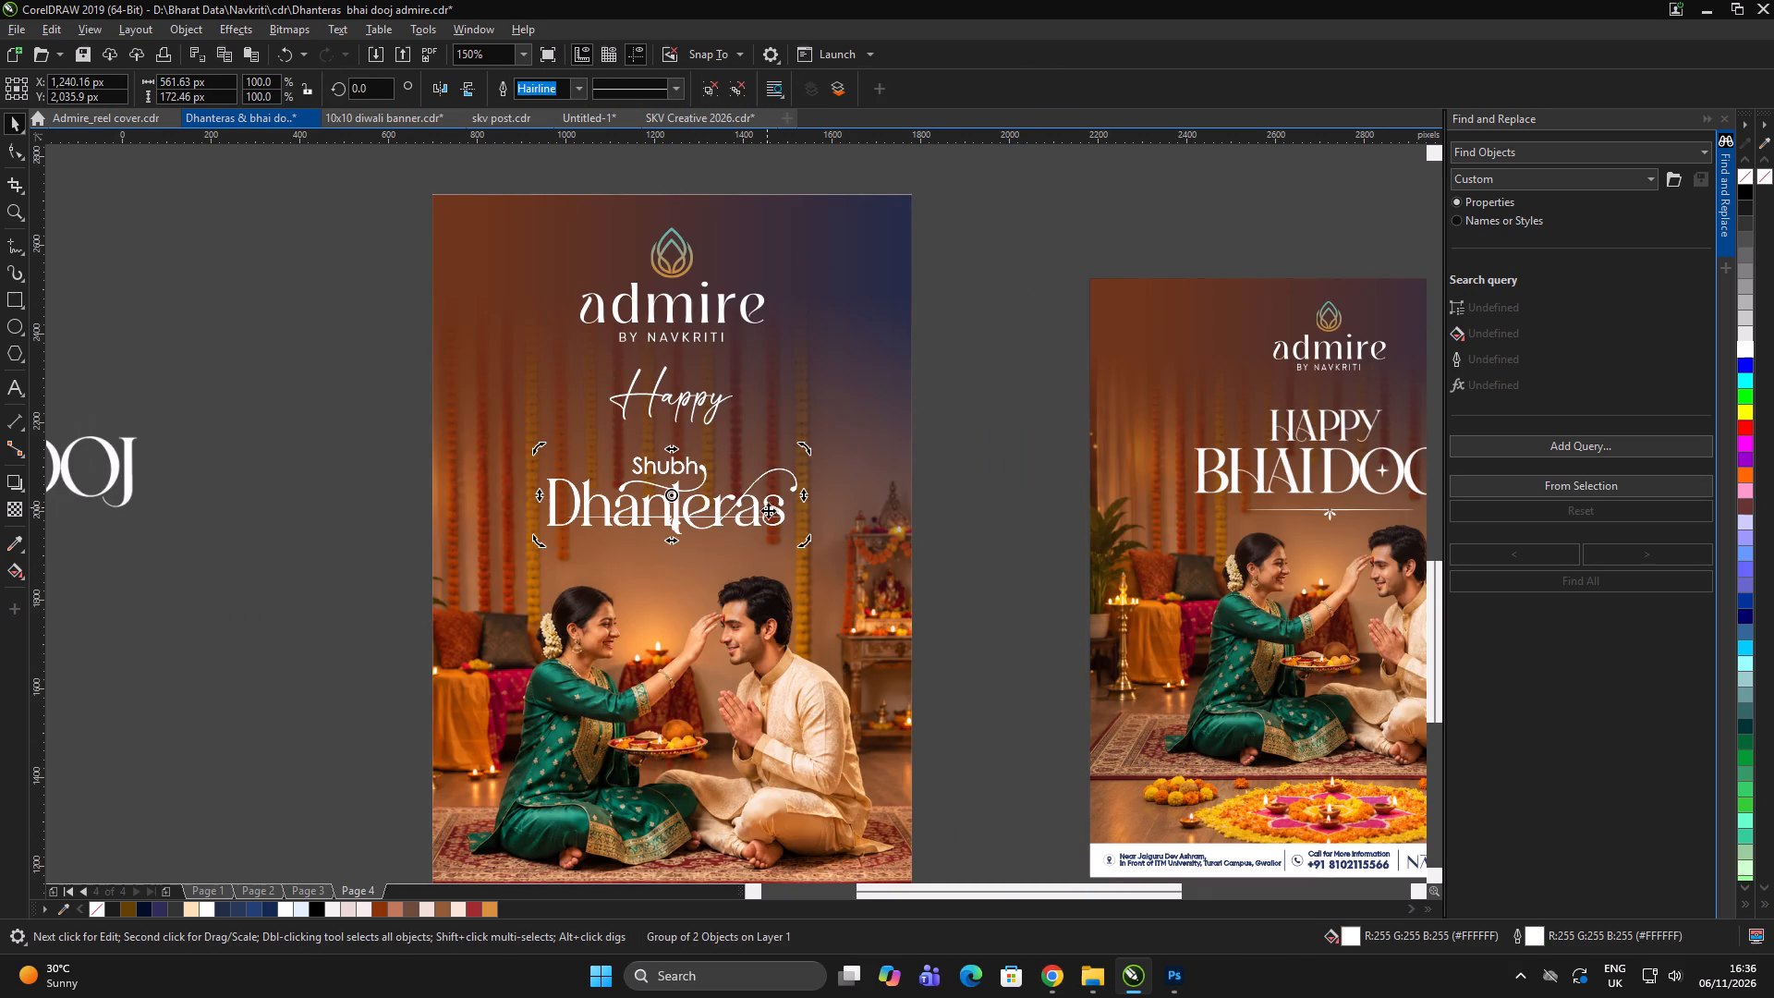
Ungroup the pasted Shubh Dhanteras lettering and delete the word Shubh, leaving only Dhanteras.
{"action": "key", "text": "ctrl+u"}
{"action": "left_click", "coordinate": [929, 494], "text": "ctrl"}
{"action": "left_click", "coordinate": [680, 470]}
{"action": "key", "text": "Delete"}
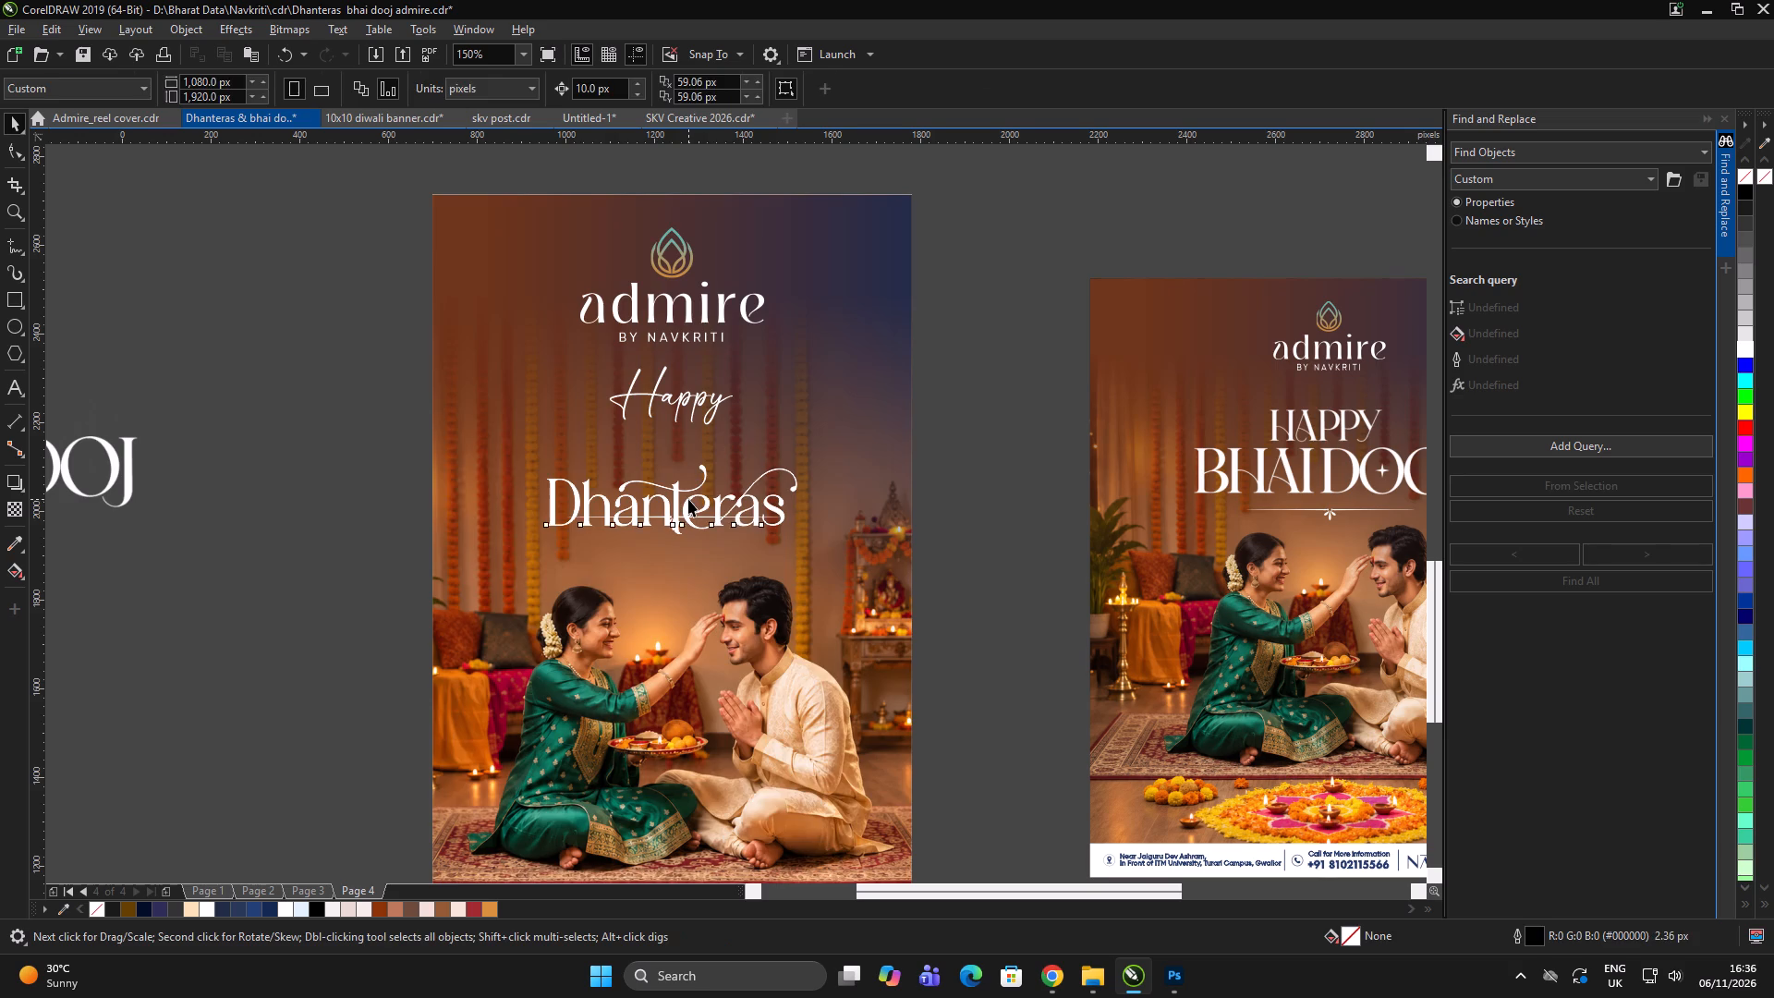
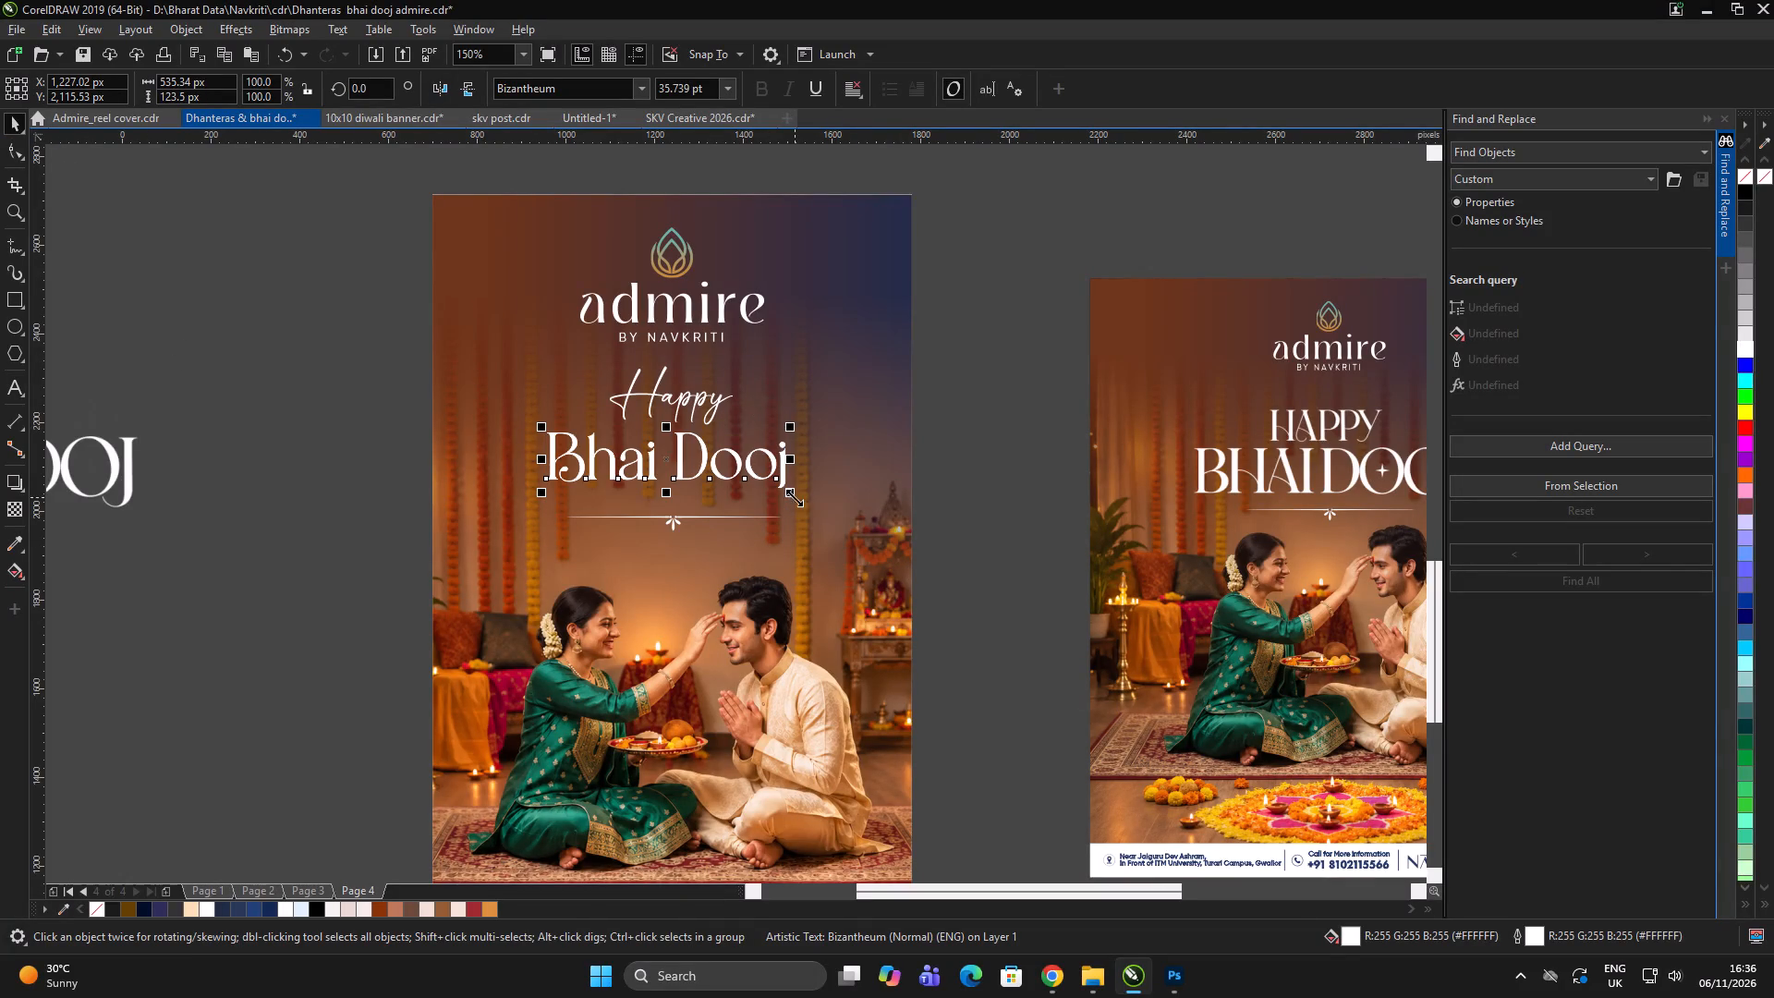
Enlarge the Bhai Dooj text below the script Happy to about 47.6 pt and nudge it up slightly.
{"action": "left_click_drag", "start_coordinate": [794, 496], "coordinate": [833, 540]}
{"action": "scroll", "coordinate": [735, 458], "scroll_direction": "up", "scroll_amount": 1}
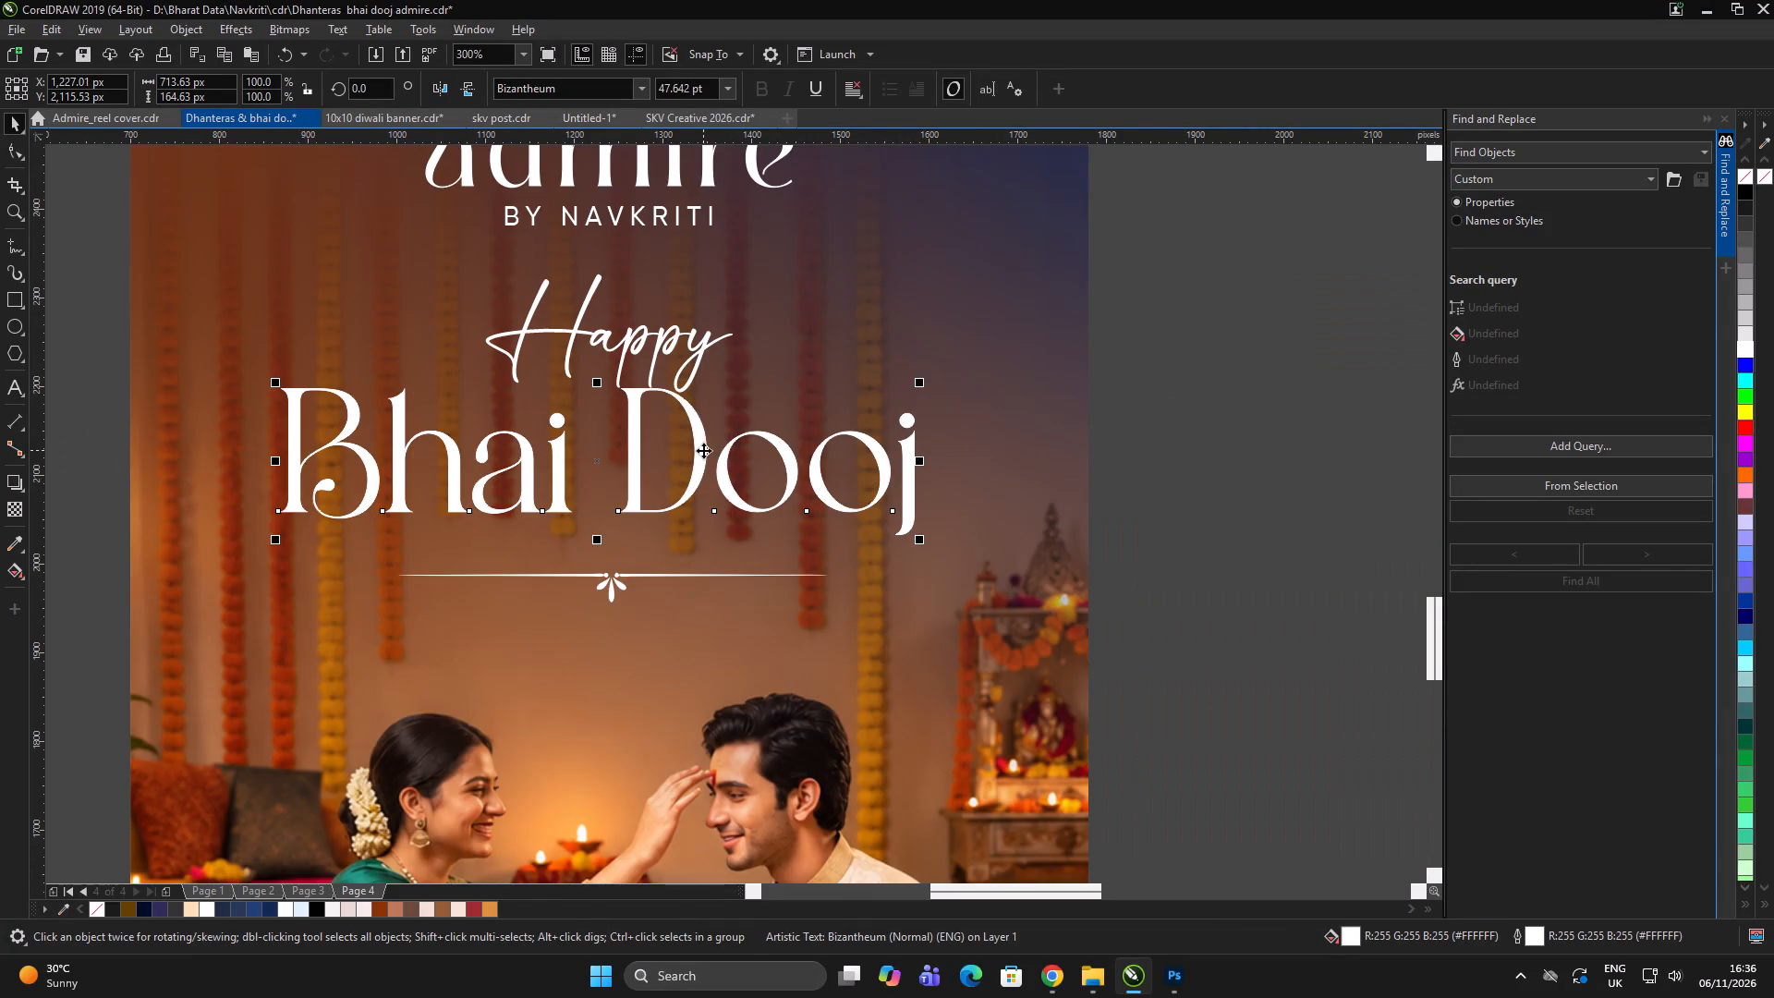
{"action": "left_click_drag", "start_coordinate": [702, 449], "coordinate": [706, 439]}
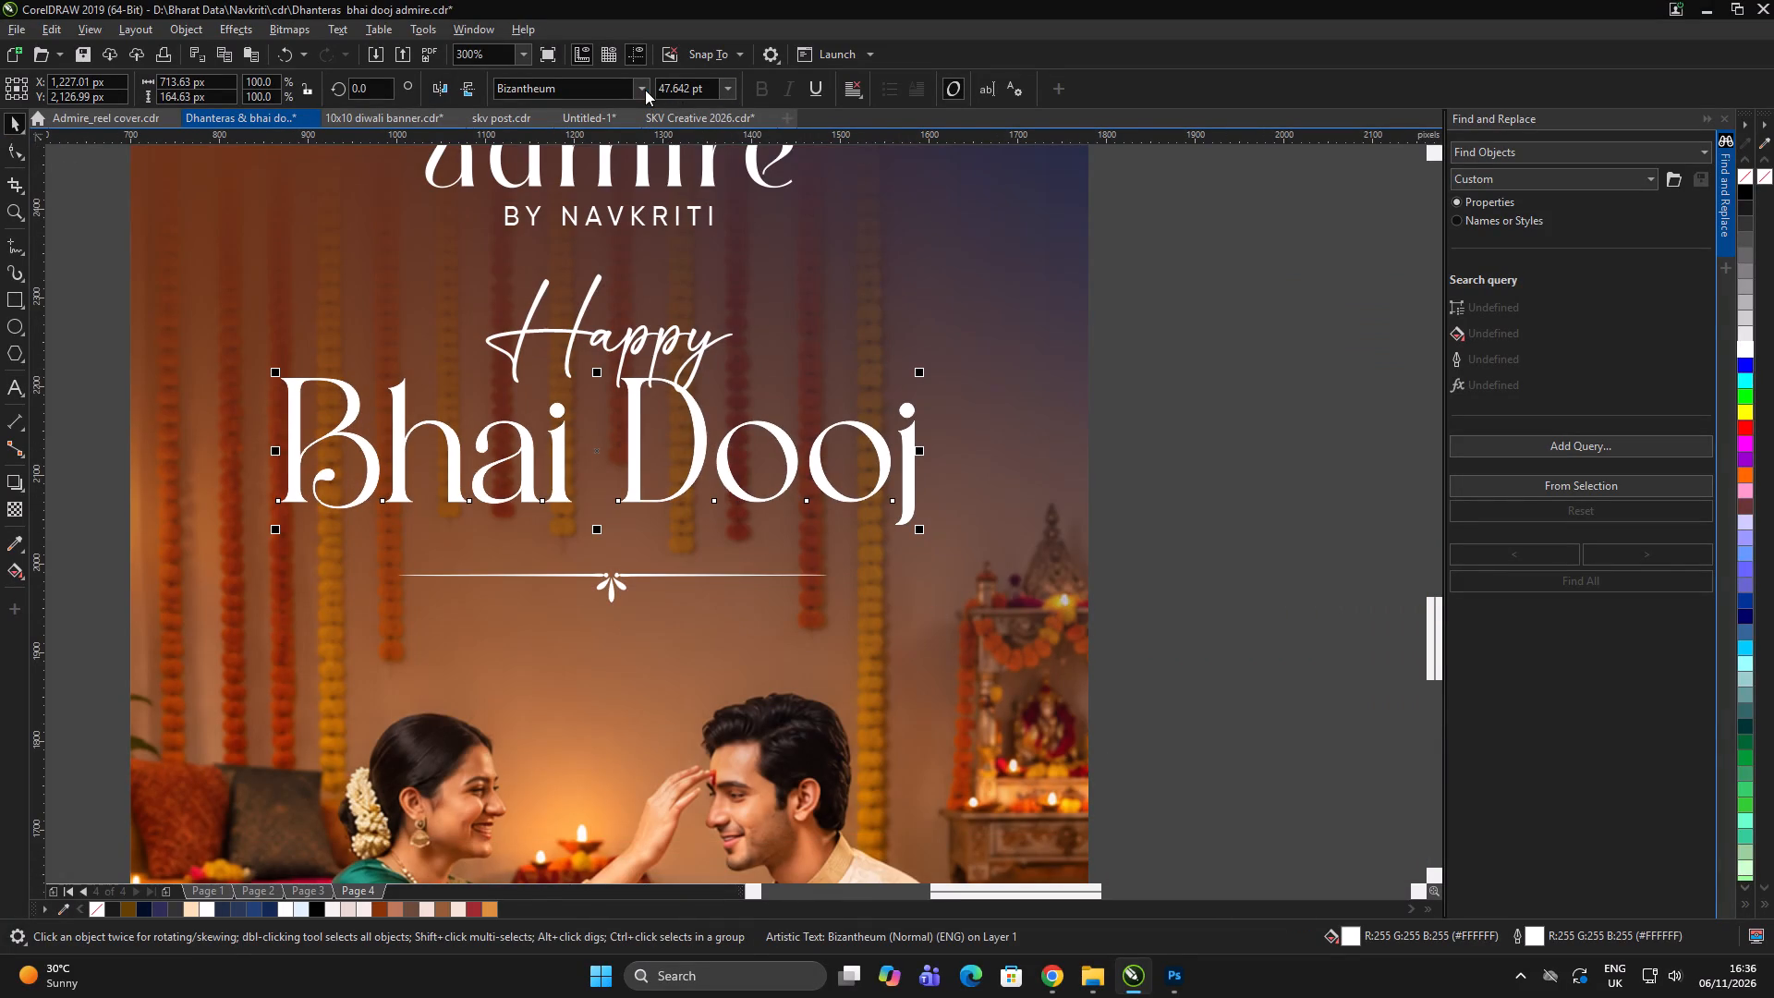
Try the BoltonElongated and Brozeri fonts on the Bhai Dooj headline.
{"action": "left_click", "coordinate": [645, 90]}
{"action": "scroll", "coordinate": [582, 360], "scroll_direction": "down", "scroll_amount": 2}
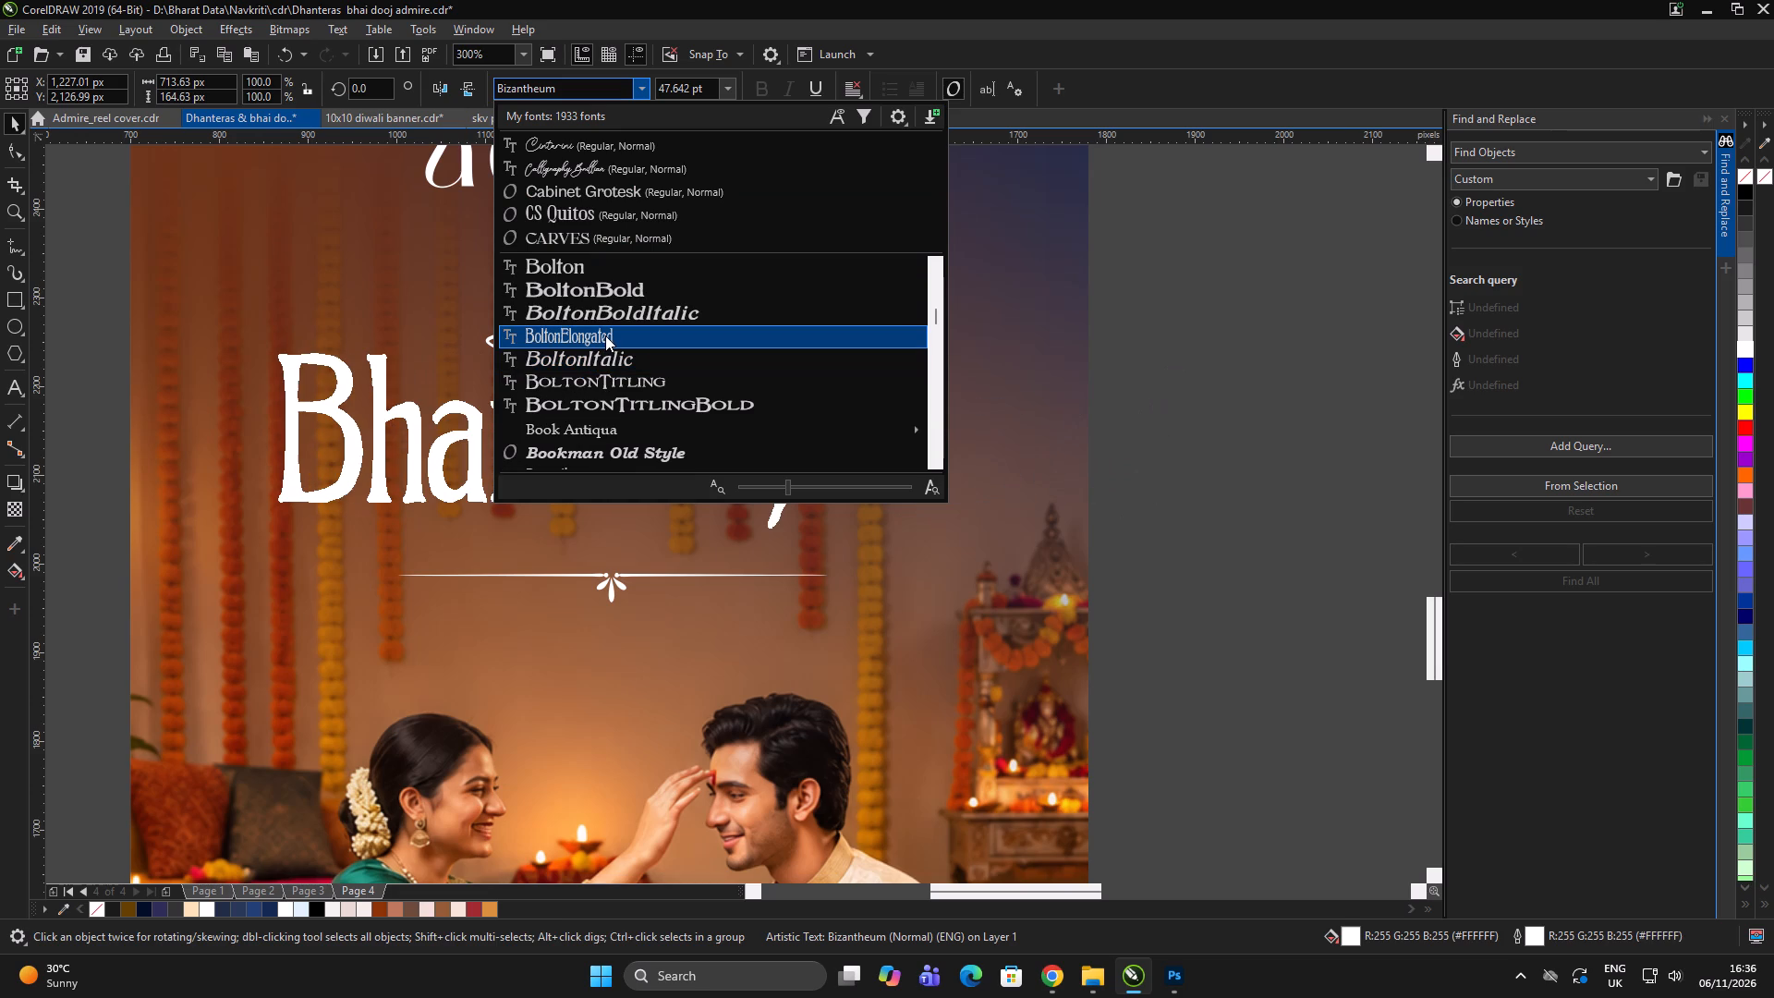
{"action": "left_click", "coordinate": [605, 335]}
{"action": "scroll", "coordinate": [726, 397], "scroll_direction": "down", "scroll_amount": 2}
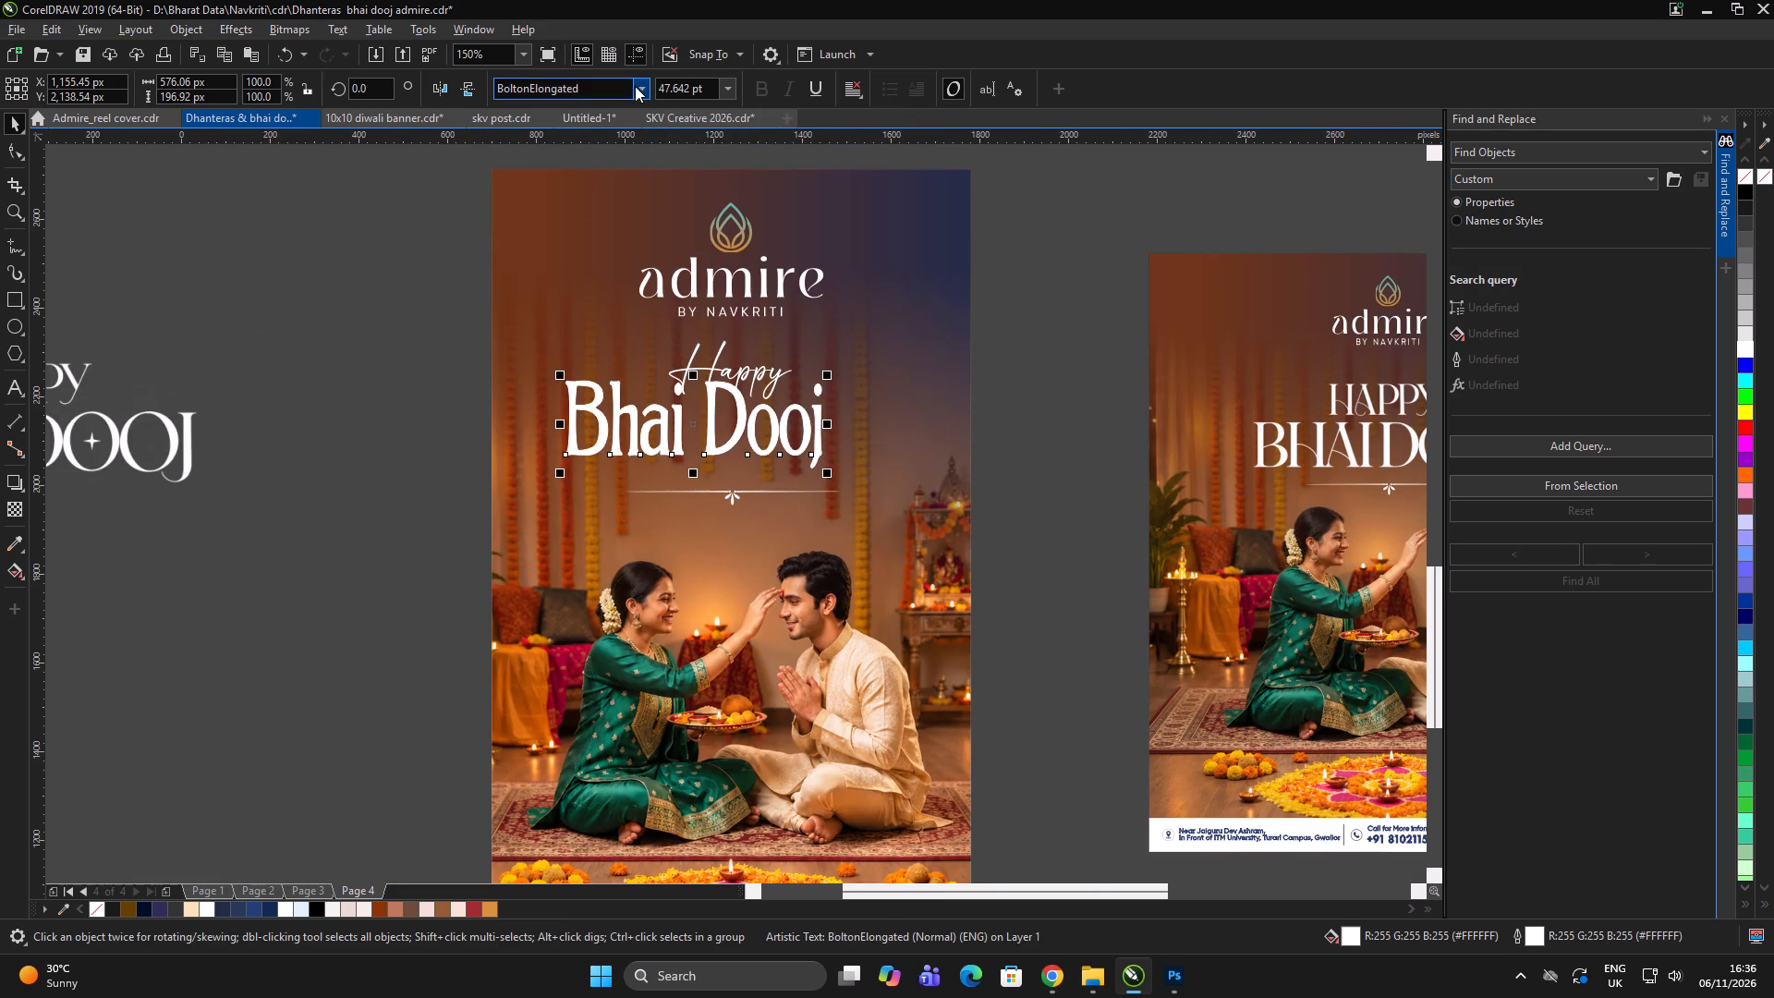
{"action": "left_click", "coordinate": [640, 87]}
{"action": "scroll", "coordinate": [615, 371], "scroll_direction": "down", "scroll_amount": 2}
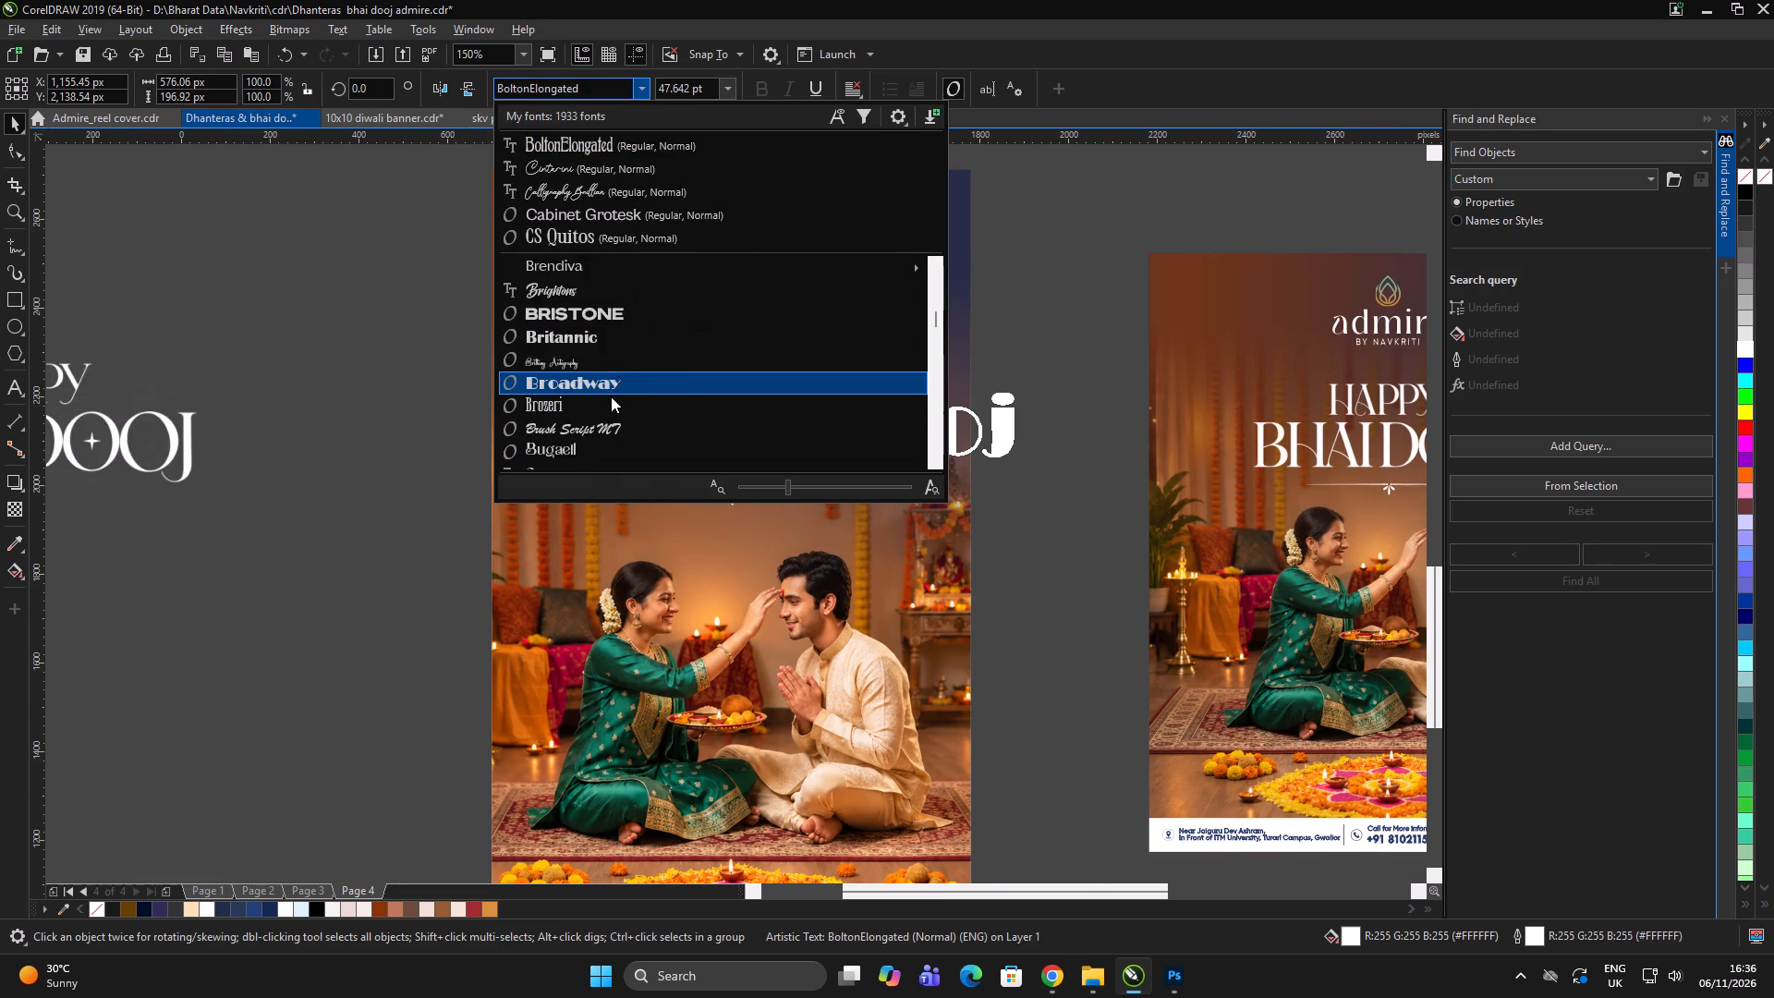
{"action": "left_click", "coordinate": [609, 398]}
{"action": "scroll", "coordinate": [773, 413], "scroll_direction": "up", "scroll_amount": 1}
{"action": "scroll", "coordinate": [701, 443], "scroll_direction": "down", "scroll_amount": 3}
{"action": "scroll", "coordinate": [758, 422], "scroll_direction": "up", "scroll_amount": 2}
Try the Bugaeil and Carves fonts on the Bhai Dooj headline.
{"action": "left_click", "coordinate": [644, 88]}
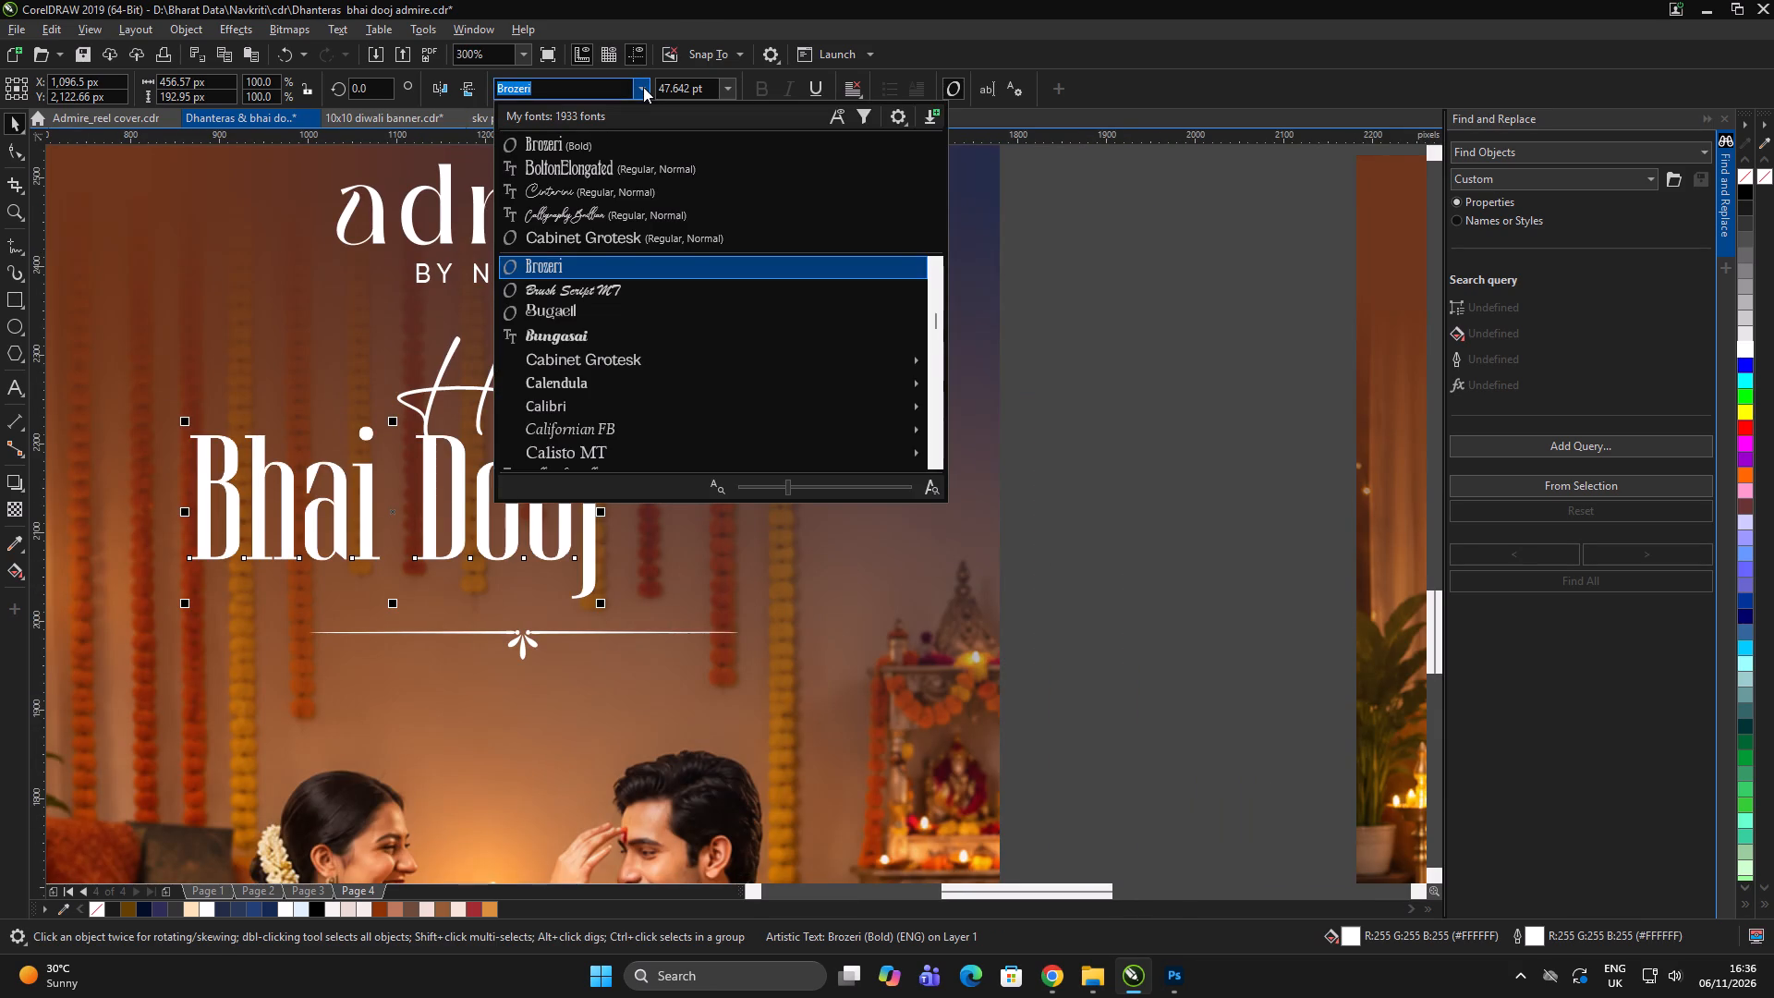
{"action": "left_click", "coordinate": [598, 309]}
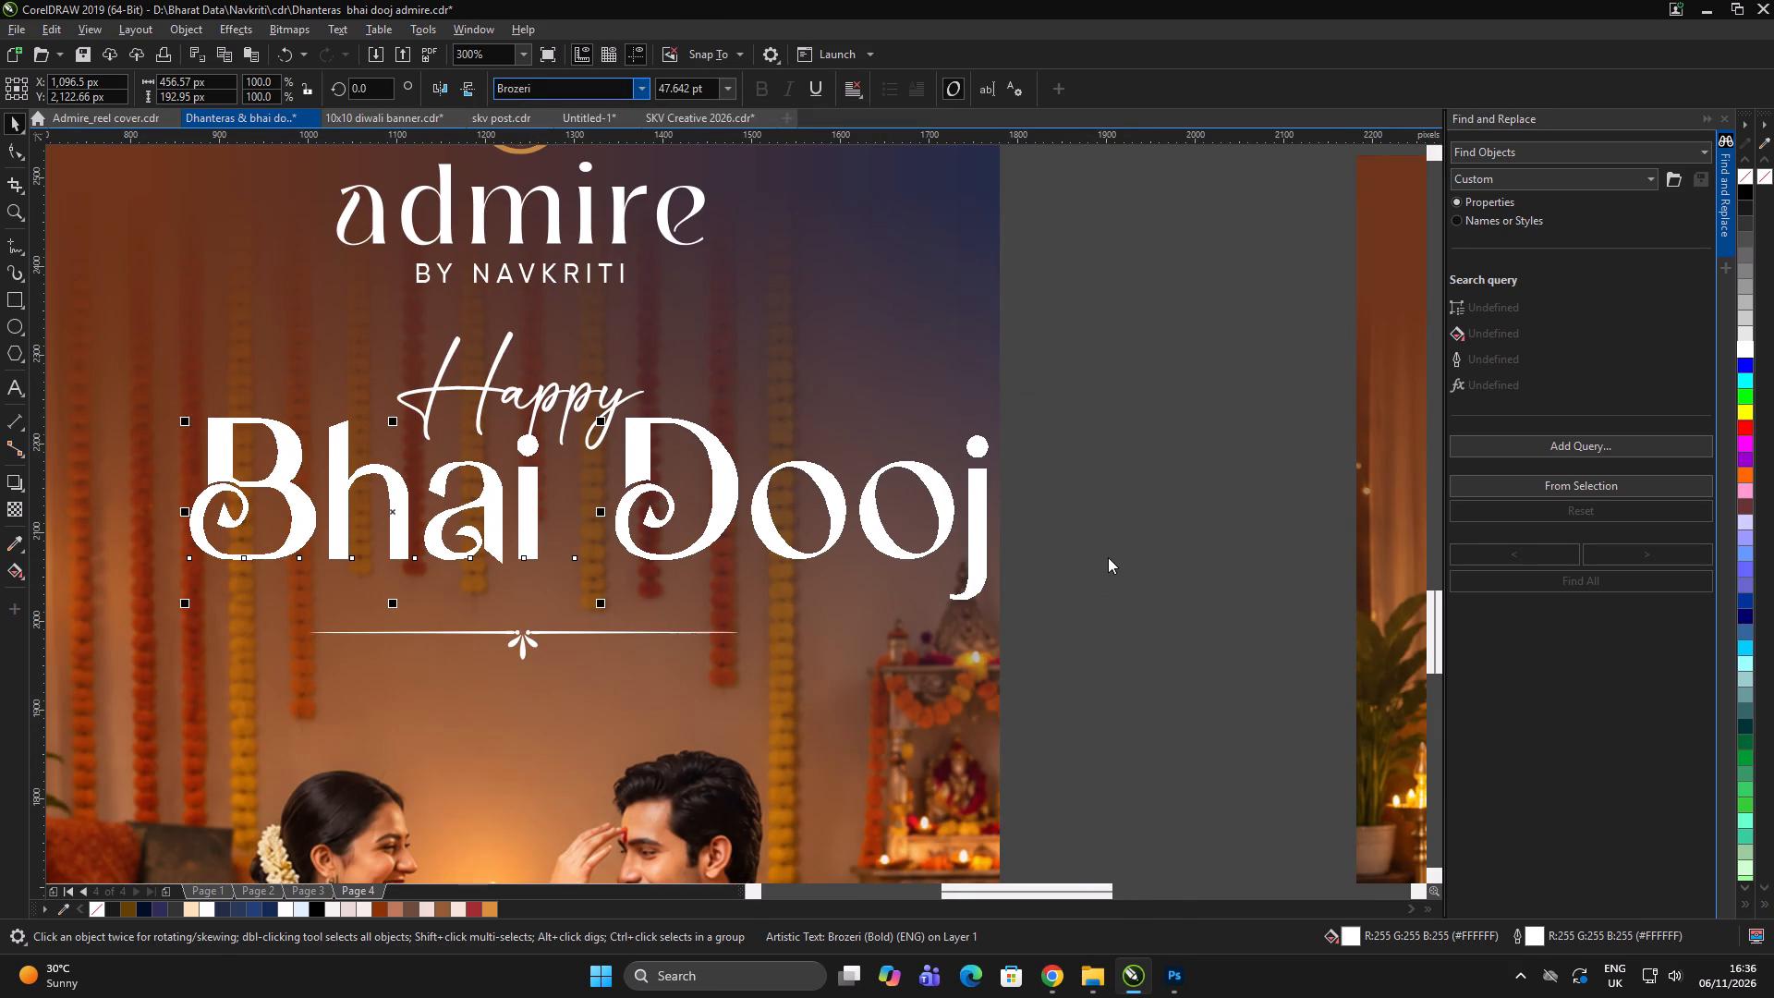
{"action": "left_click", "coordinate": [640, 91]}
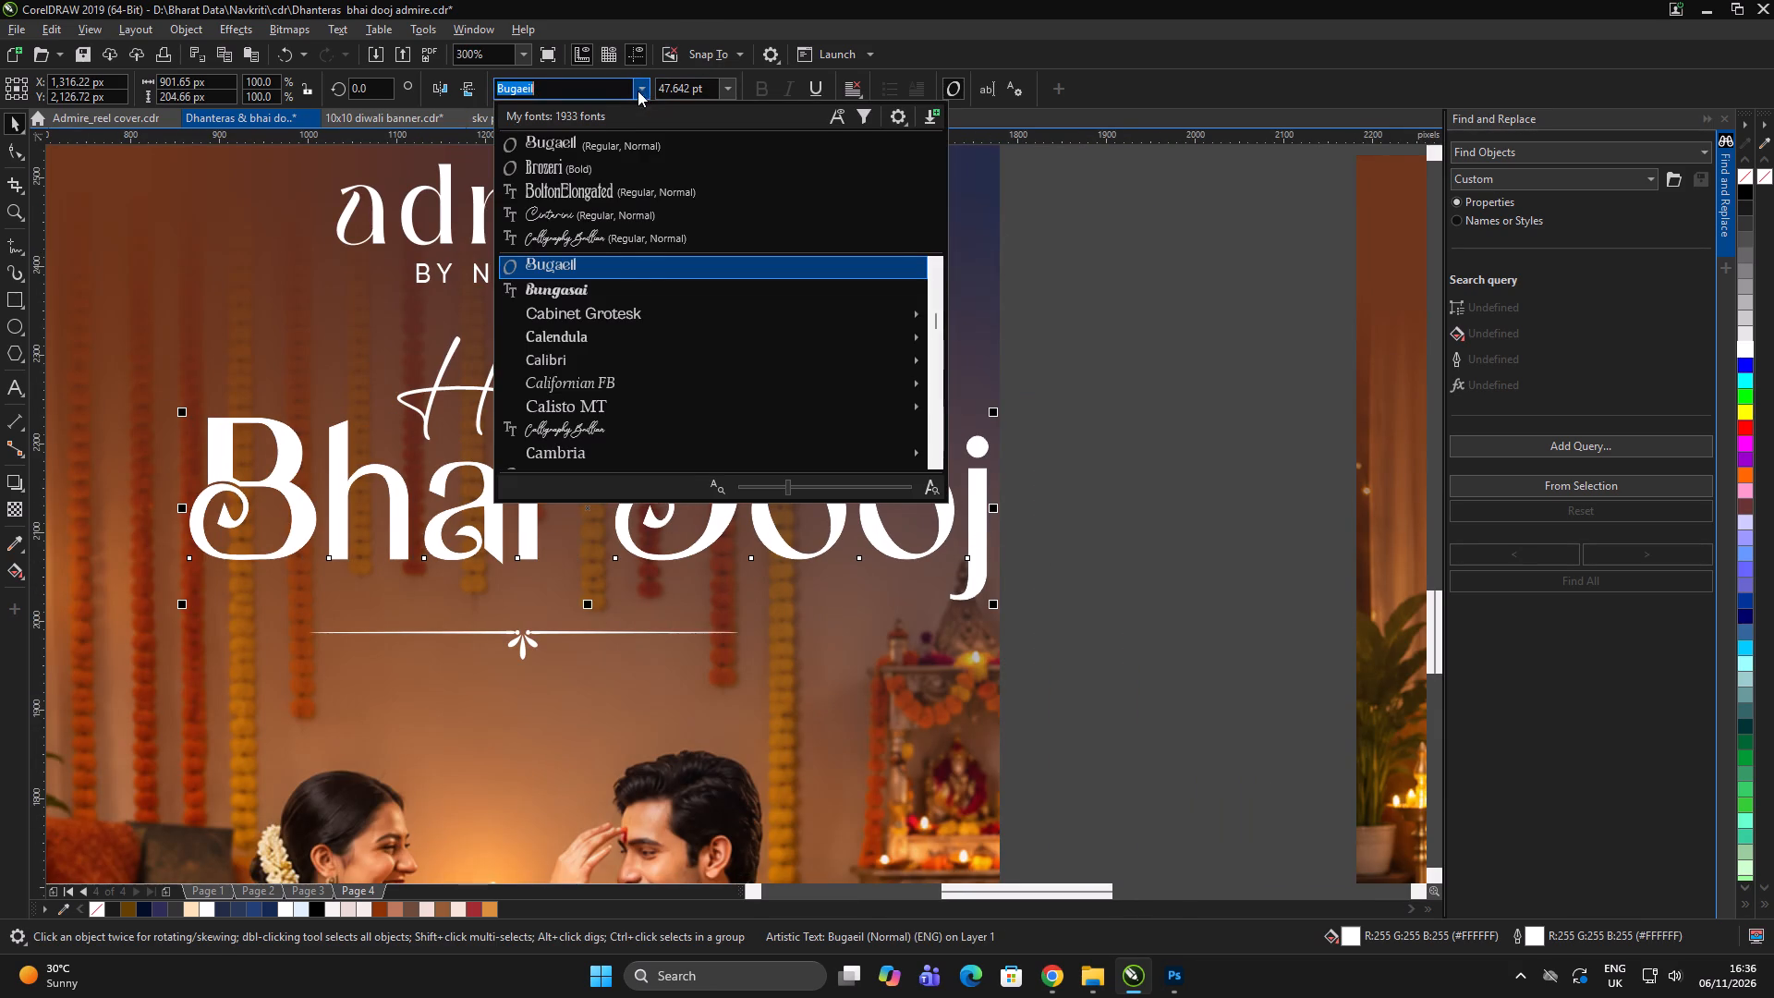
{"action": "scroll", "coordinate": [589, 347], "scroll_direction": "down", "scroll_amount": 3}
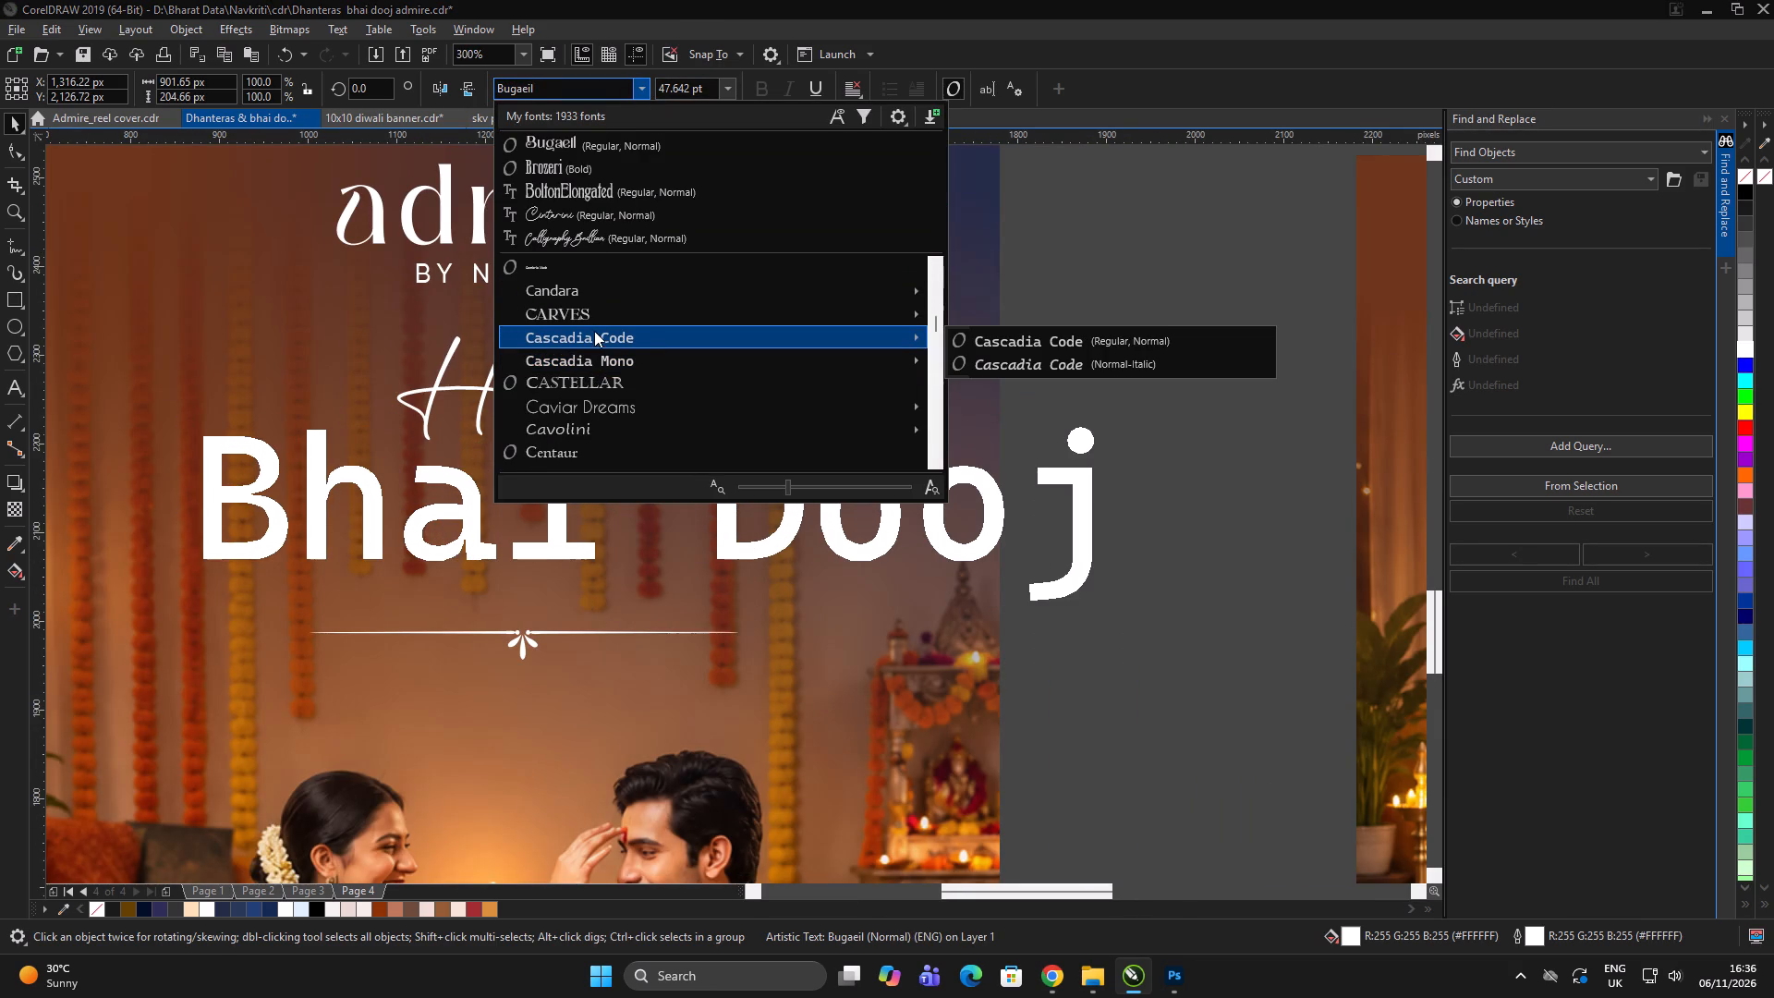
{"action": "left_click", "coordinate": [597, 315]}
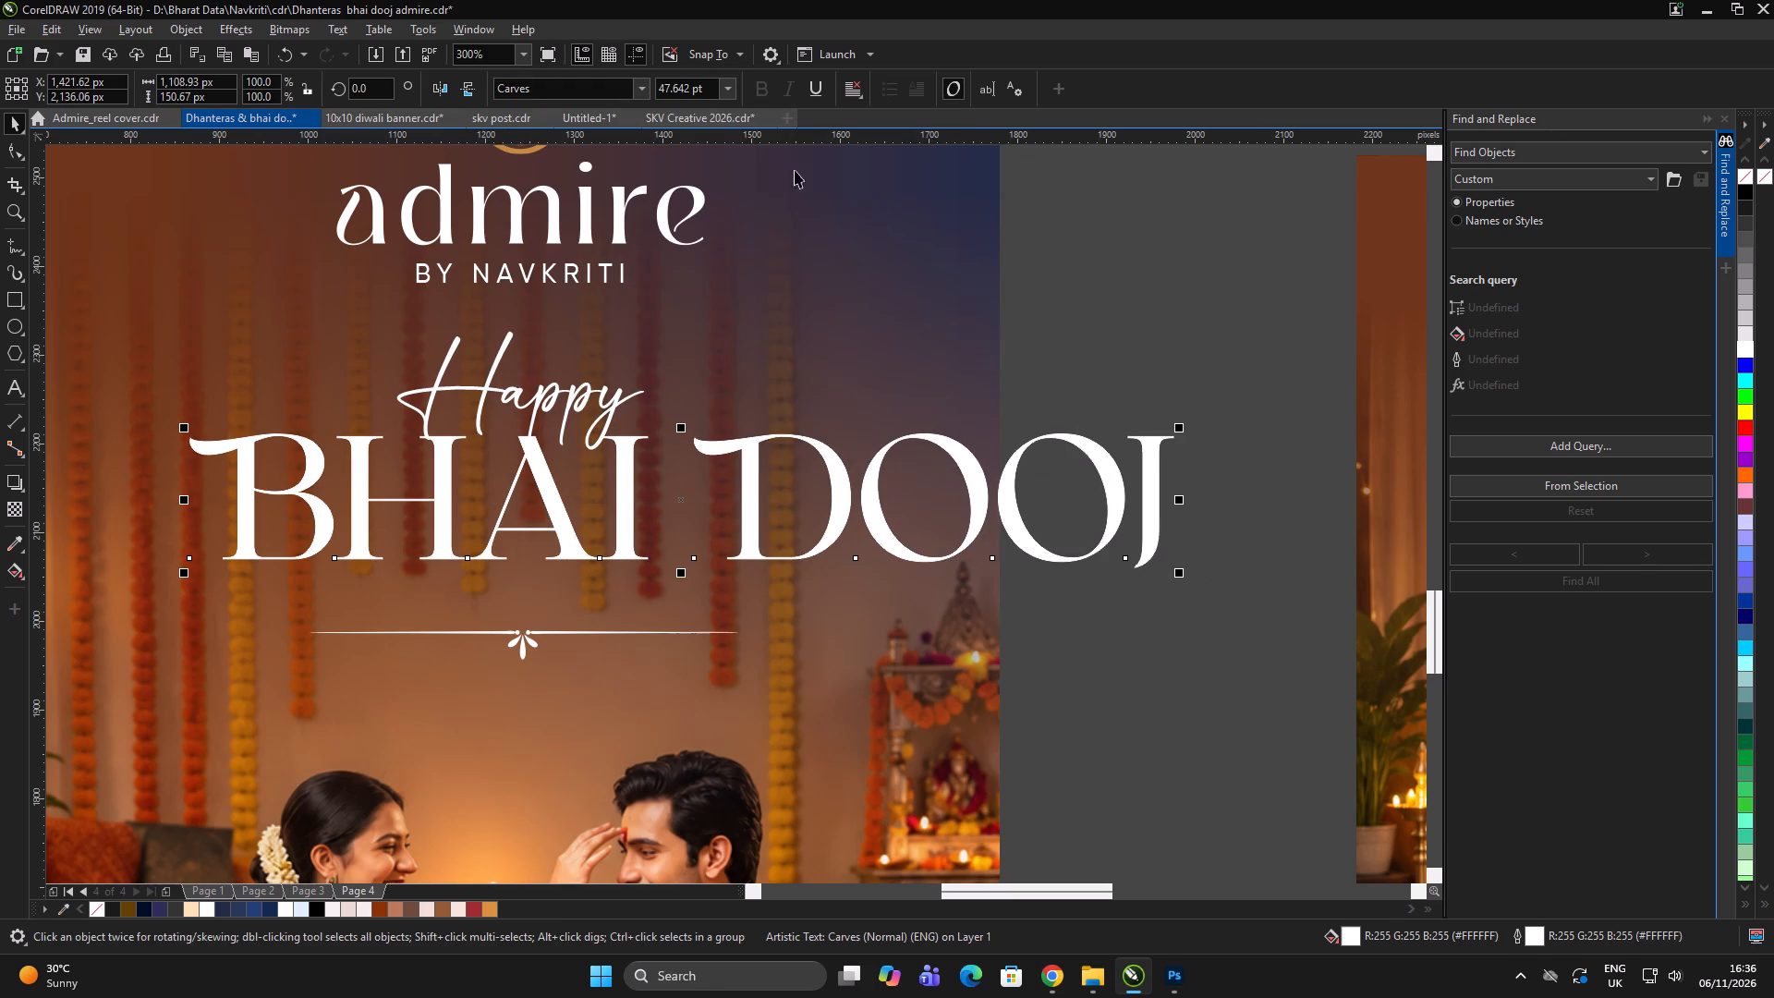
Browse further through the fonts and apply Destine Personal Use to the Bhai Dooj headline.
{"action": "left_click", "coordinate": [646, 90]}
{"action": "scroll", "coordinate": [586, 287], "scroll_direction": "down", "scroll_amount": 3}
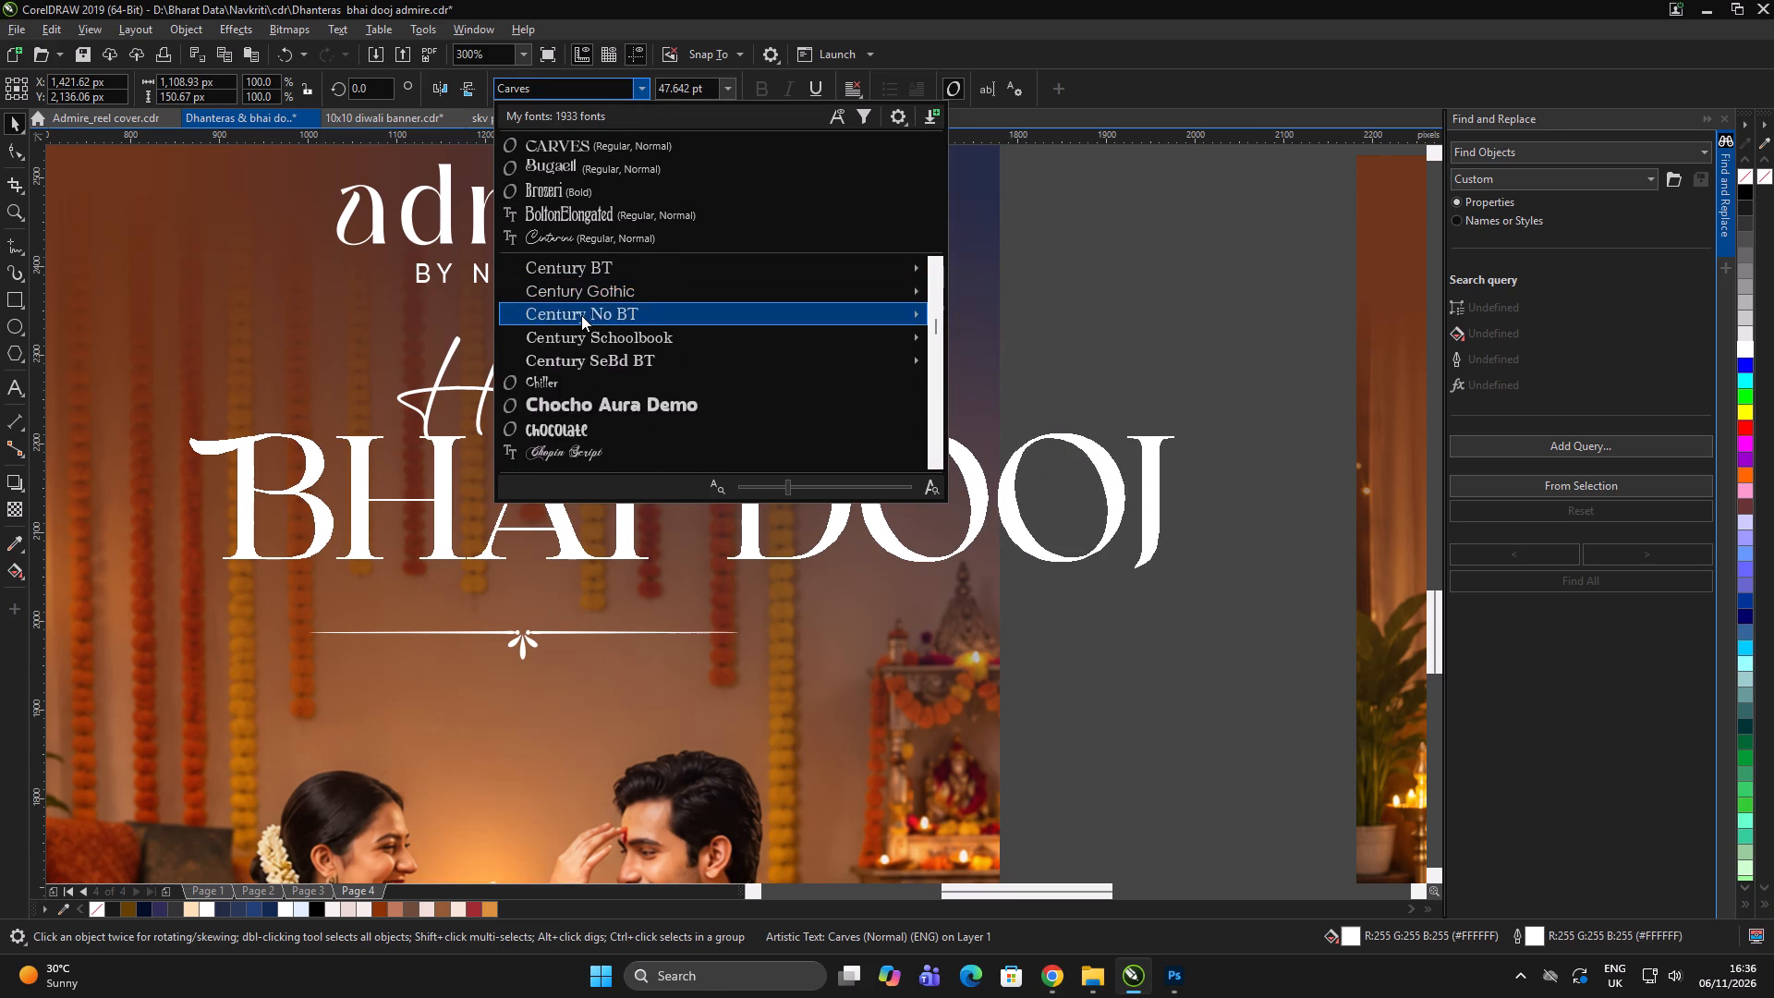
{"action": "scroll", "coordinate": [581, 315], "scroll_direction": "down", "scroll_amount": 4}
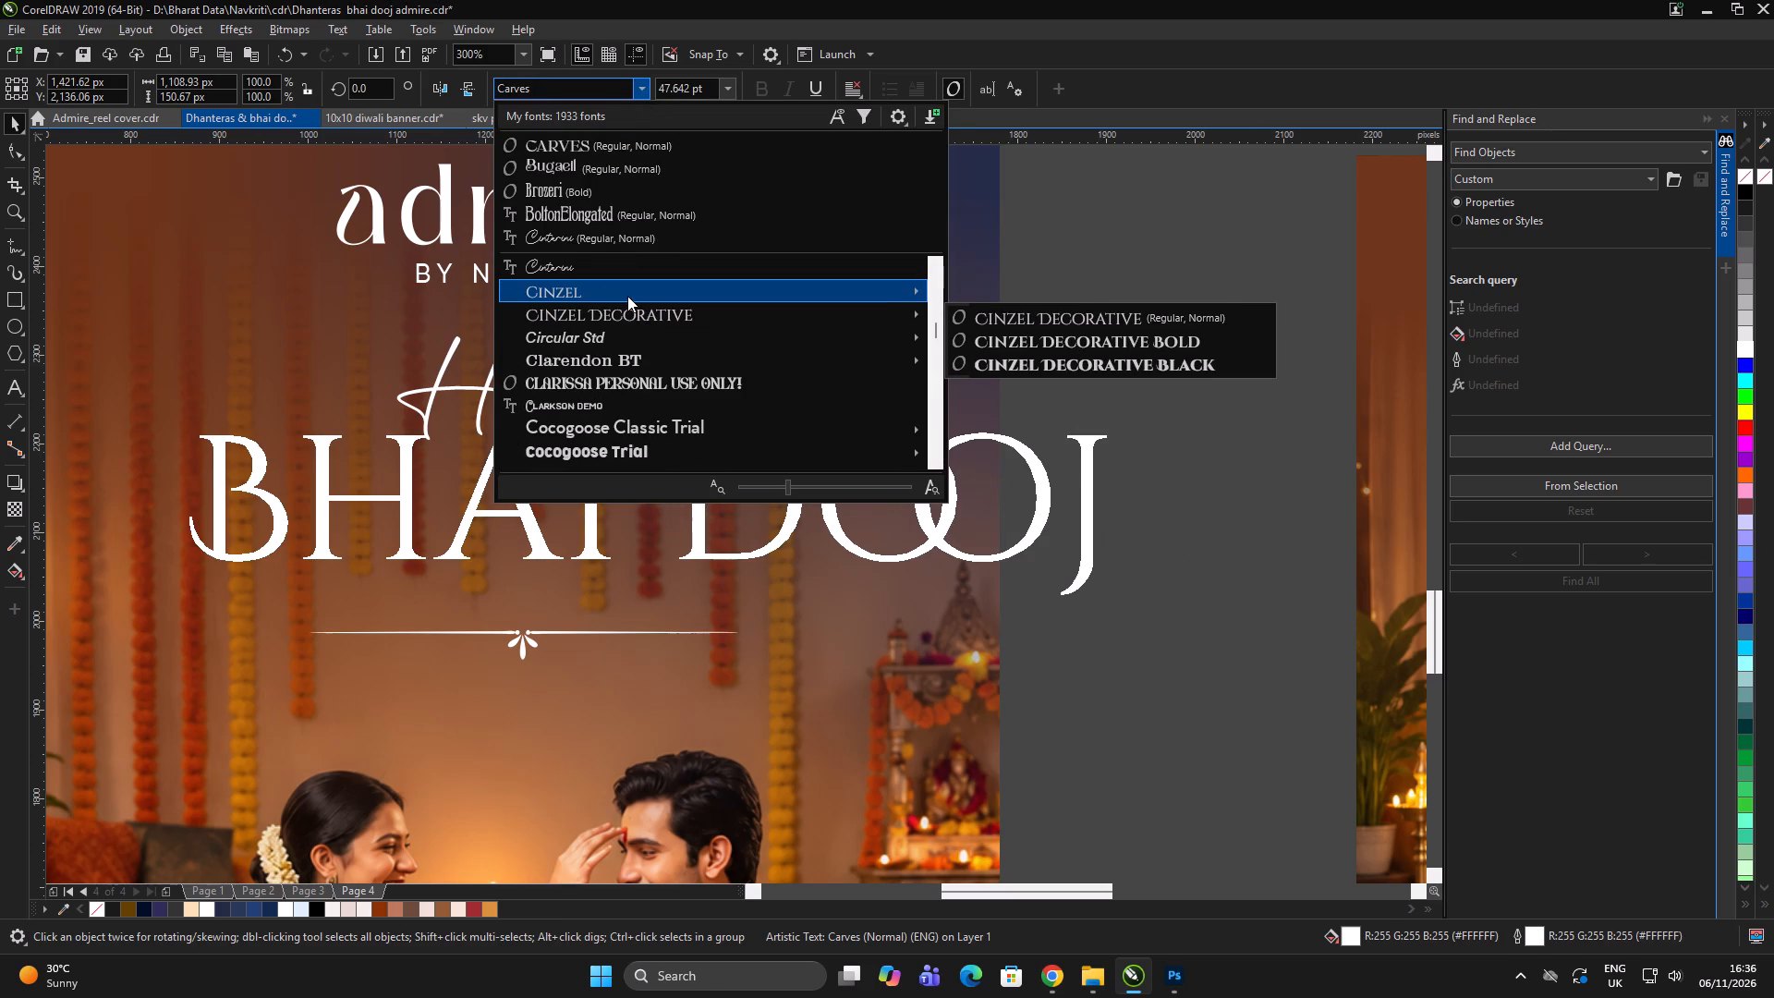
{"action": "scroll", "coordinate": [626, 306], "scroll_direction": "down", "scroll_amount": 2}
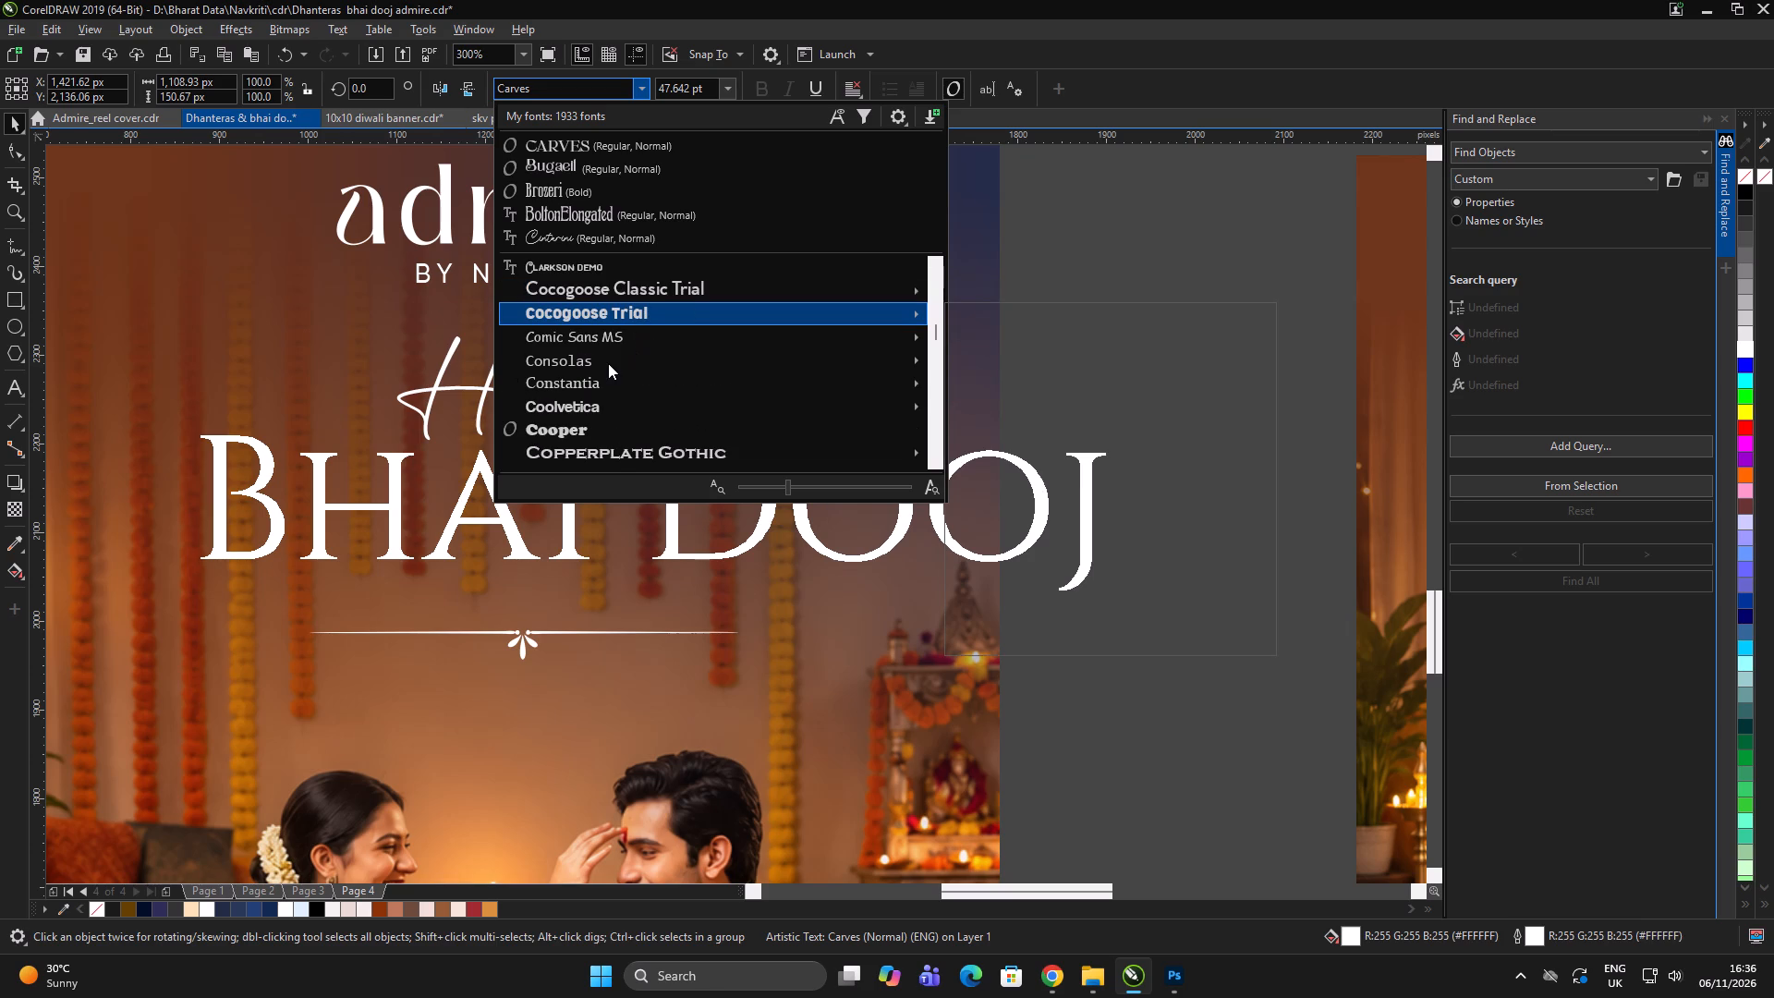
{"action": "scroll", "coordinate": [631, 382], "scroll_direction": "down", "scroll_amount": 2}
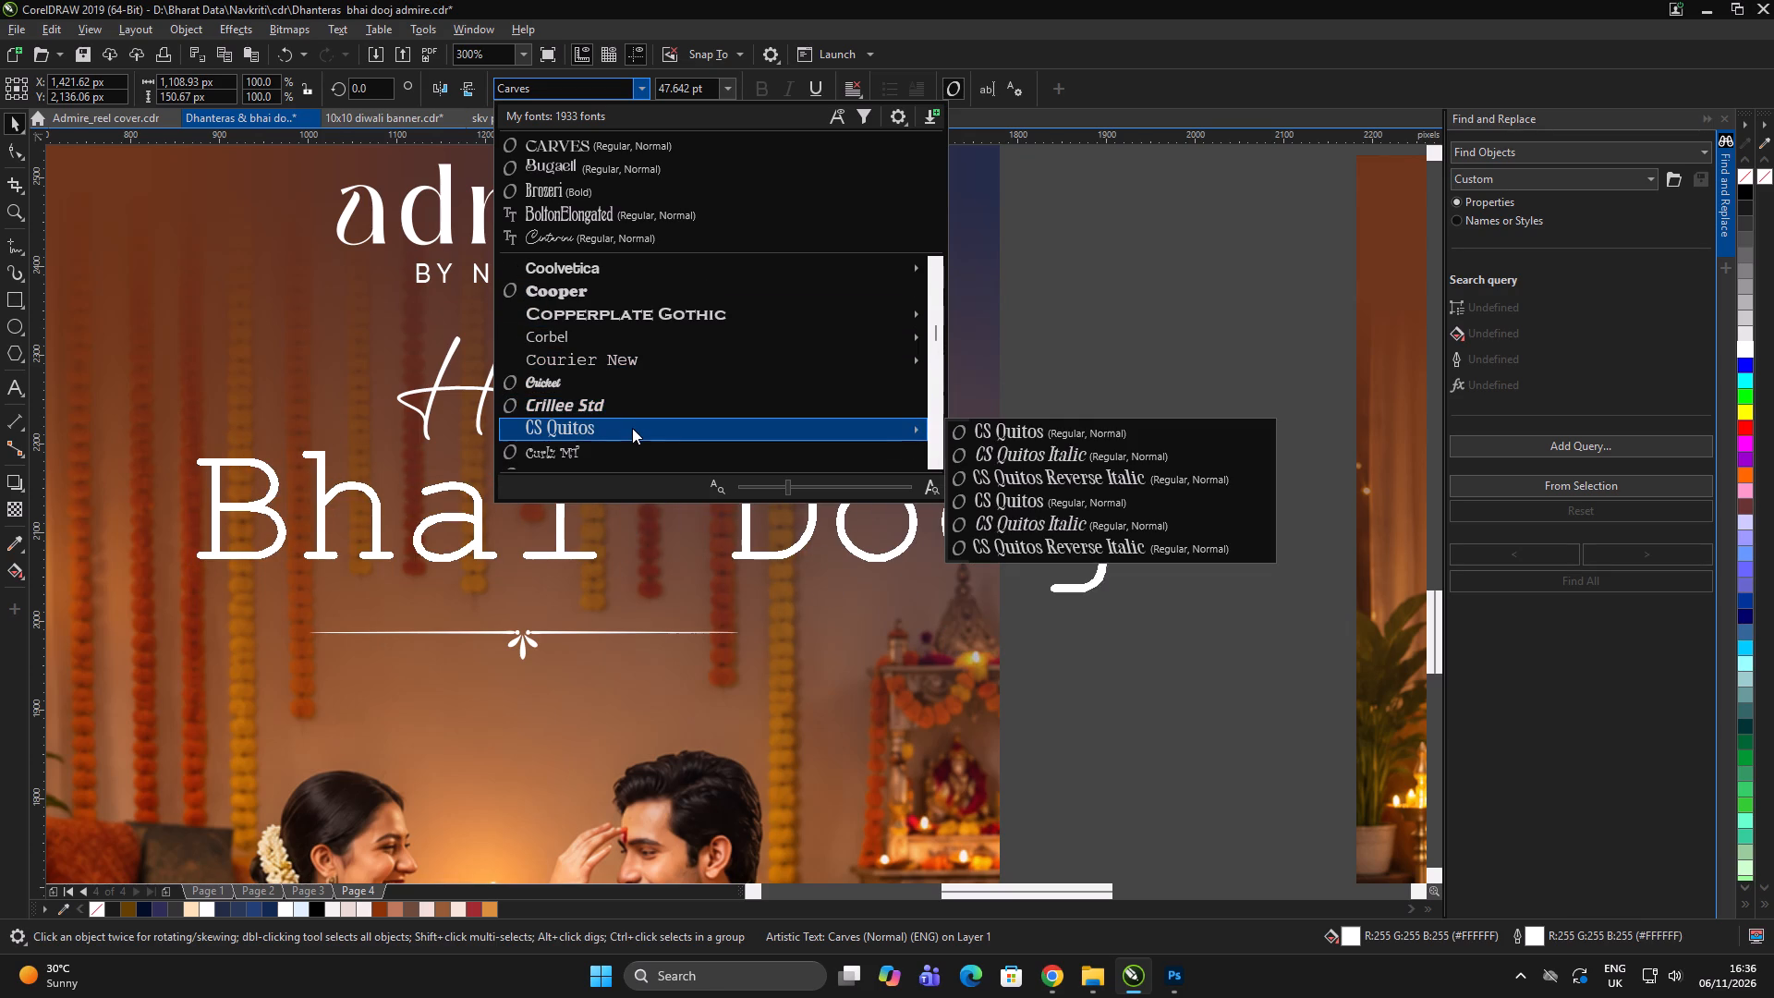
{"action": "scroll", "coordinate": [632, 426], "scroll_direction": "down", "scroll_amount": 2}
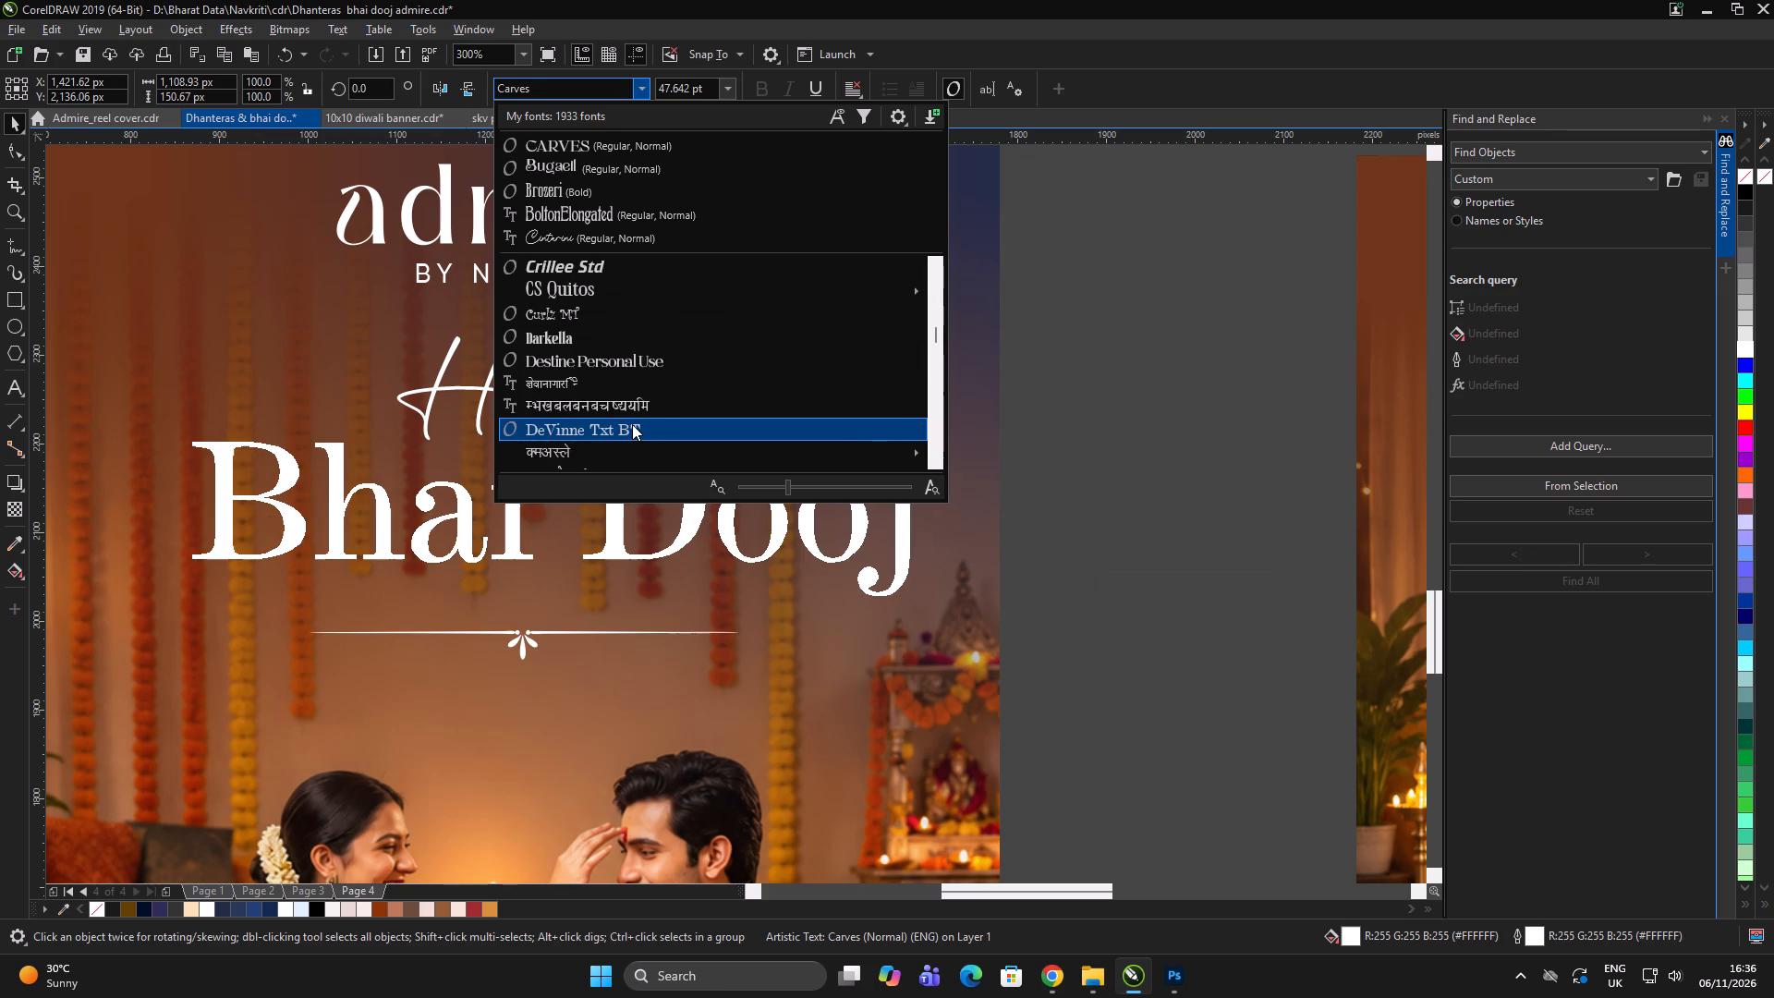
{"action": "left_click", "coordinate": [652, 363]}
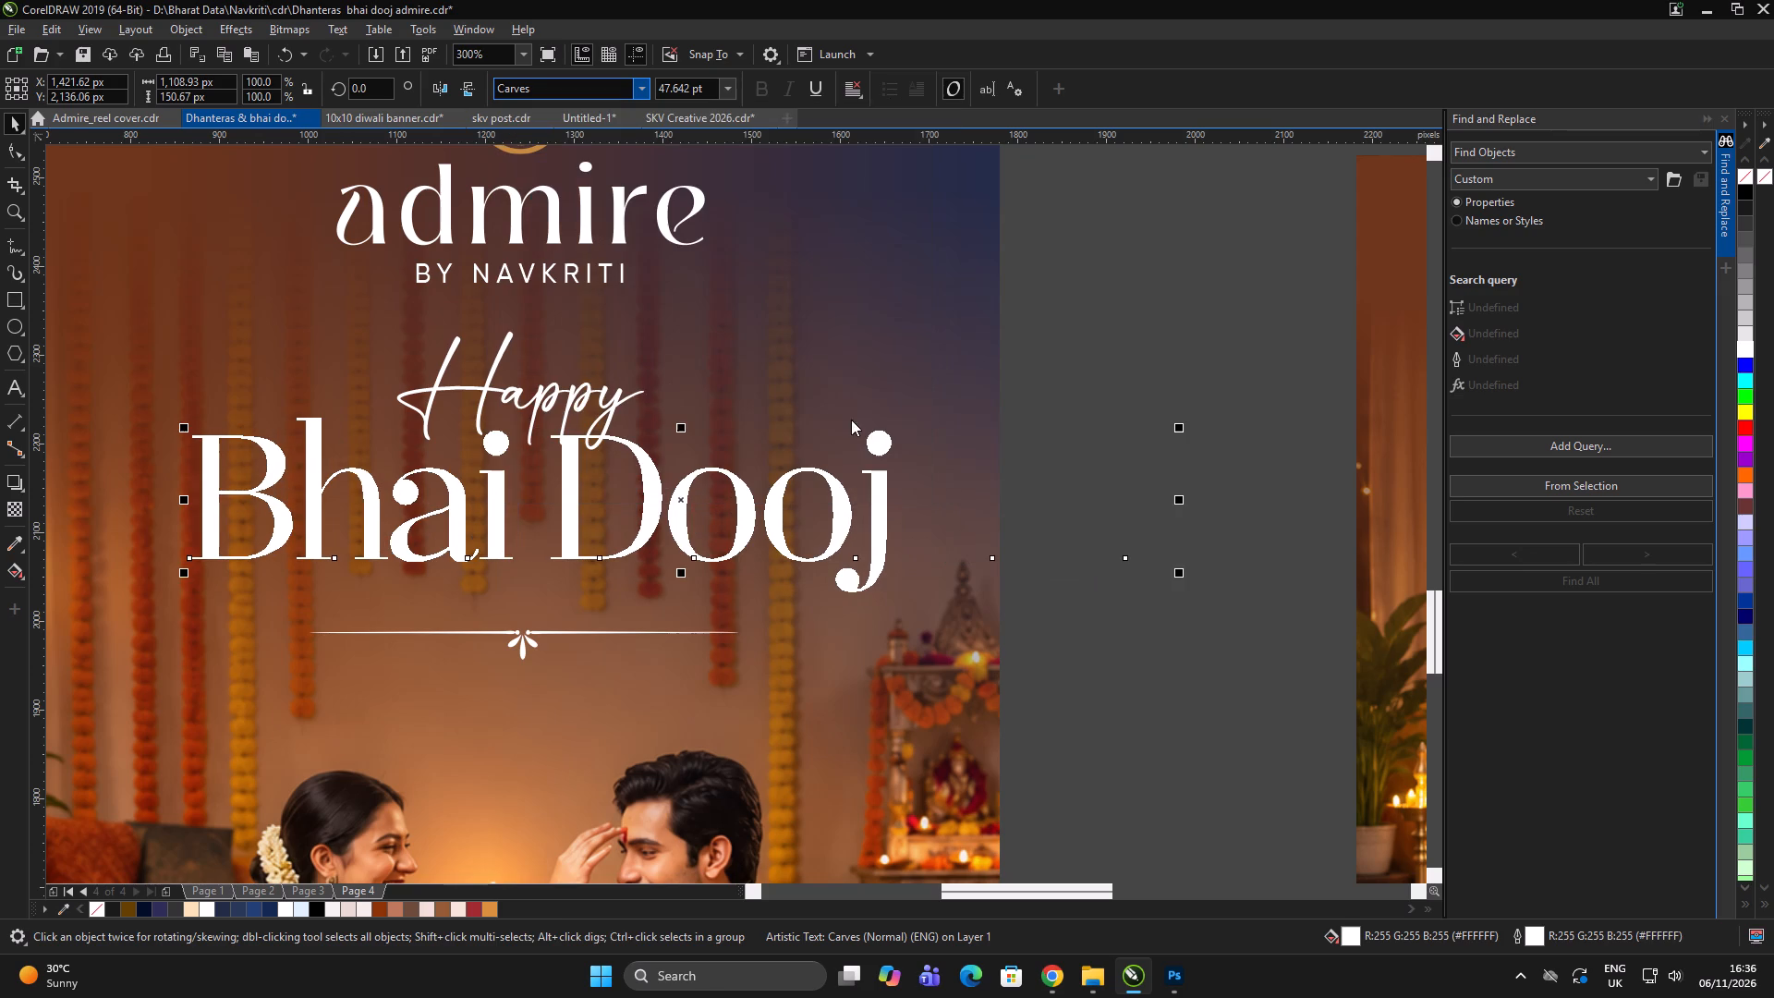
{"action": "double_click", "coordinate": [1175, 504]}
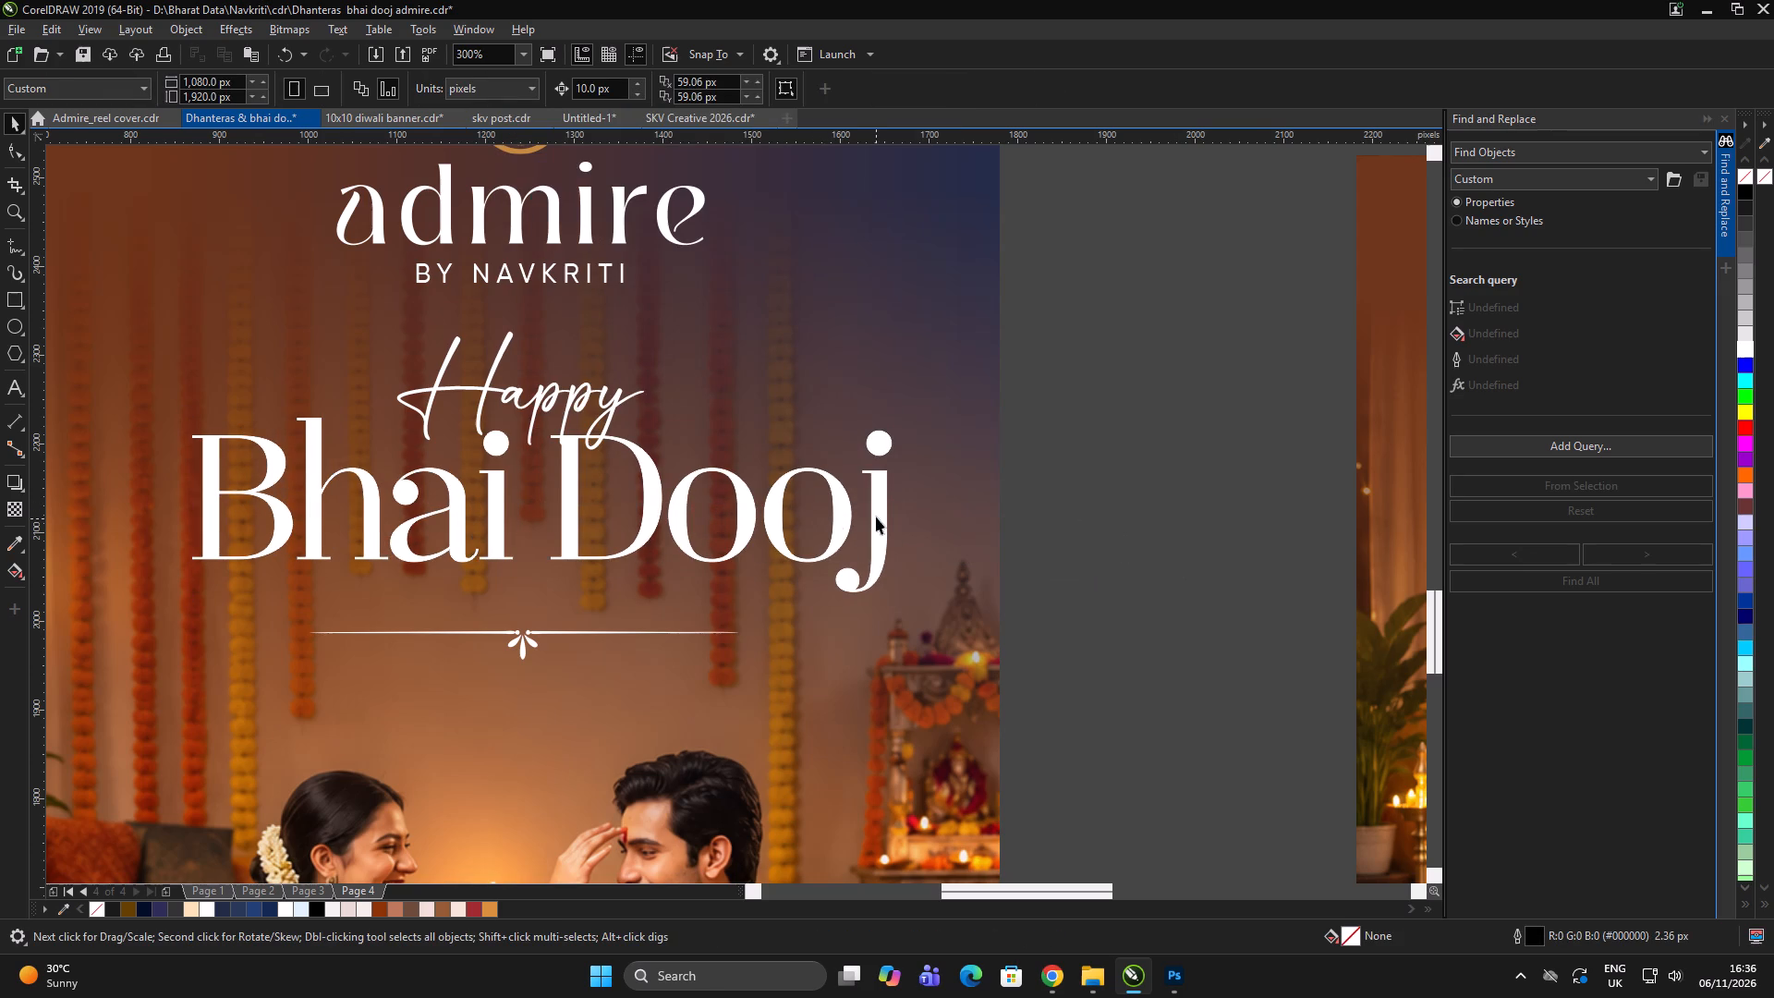
Scale the Bhai Dooj headline down to about 45.5 pt and centre it horizontally on the story background.
{"action": "left_click", "coordinate": [876, 517]}
{"action": "left_click_drag", "start_coordinate": [900, 602], "coordinate": [884, 600]}
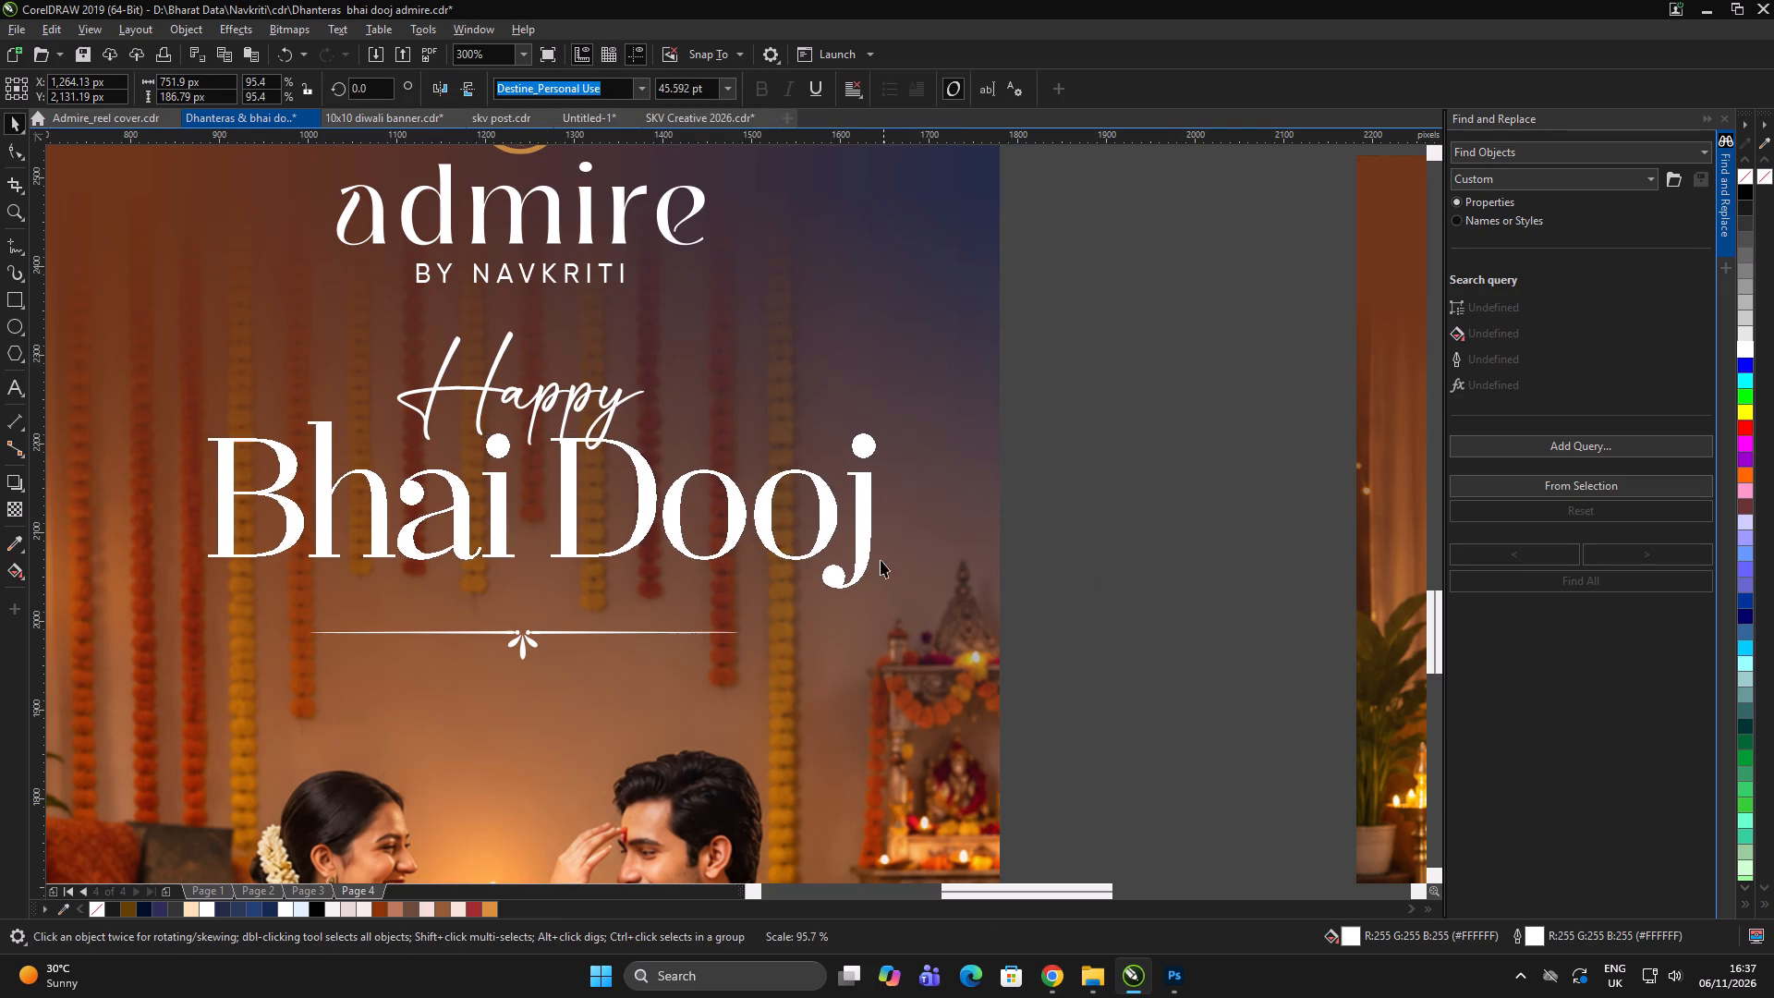
{"action": "scroll", "coordinate": [784, 453], "scroll_direction": "down", "scroll_amount": 3}
{"action": "scroll", "coordinate": [851, 440], "scroll_direction": "up", "scroll_amount": 1}
{"action": "left_click", "coordinate": [832, 405], "text": "shift"}
{"action": "key", "text": "c"}
{"action": "double_click", "coordinate": [982, 363]}
Change the whole Bhai Dooj headline to uppercase.
{"action": "double_click", "coordinate": [835, 500]}
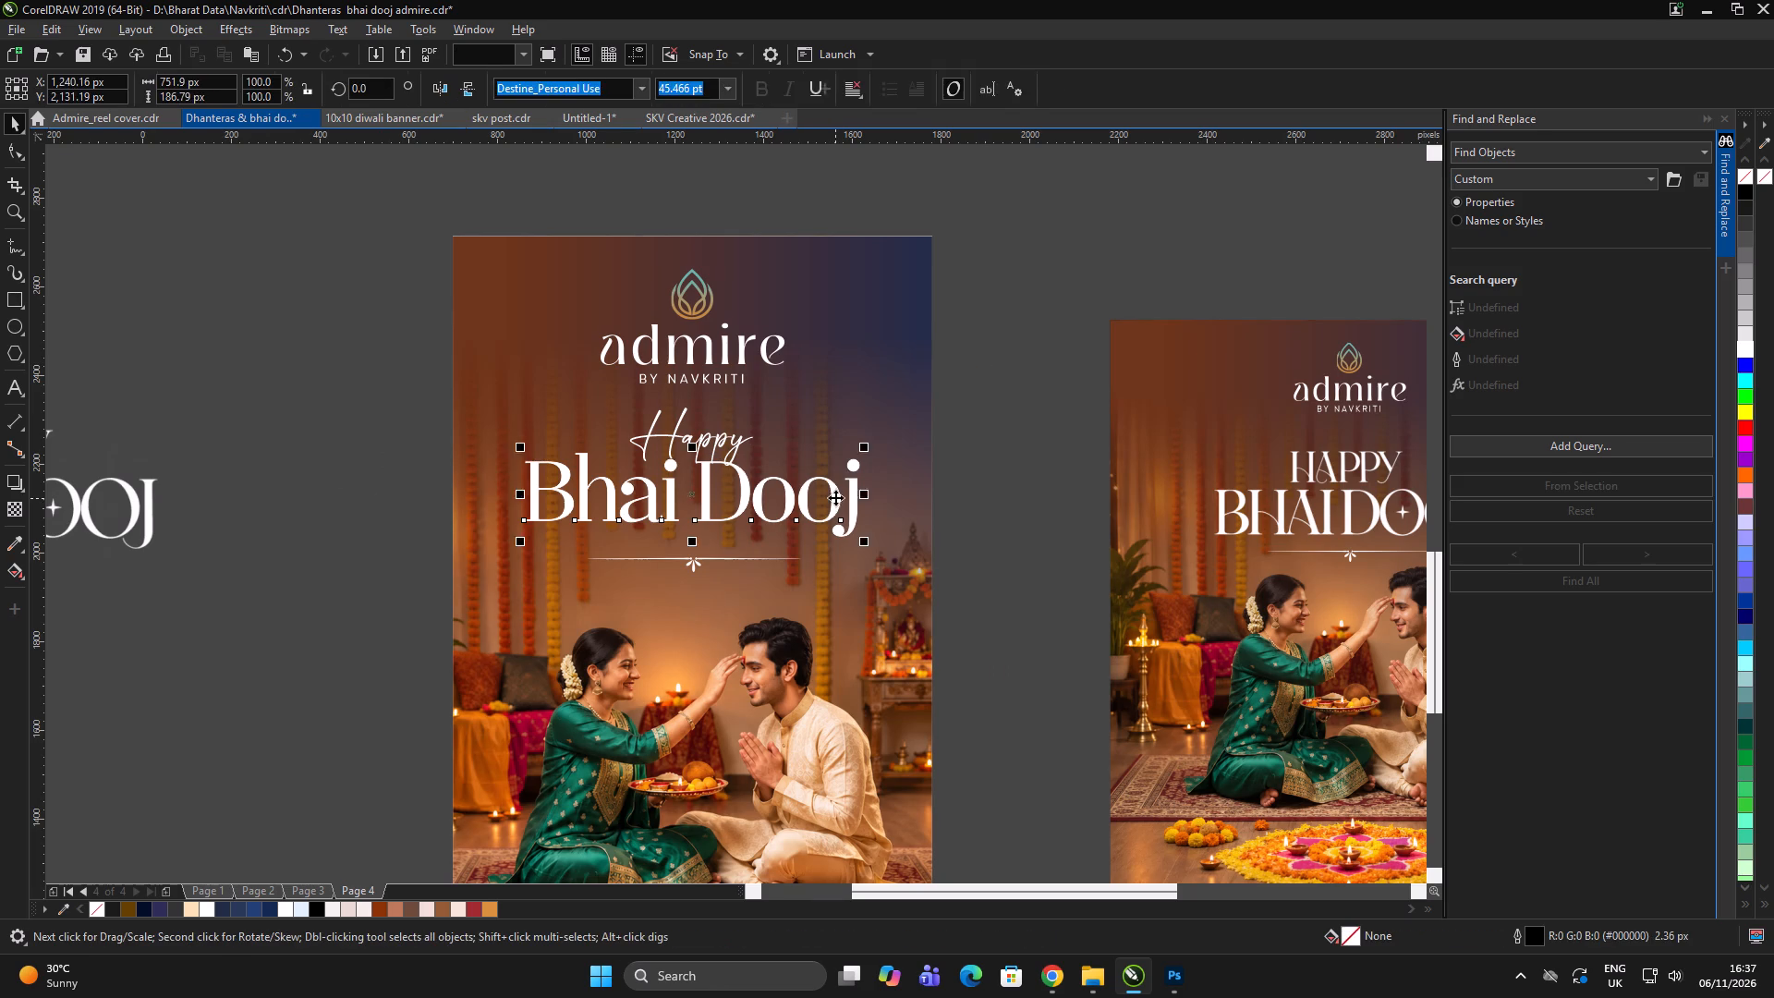
{"action": "key", "text": "ctrl+a"}
{"action": "left_click", "coordinate": [1013, 456]}
{"action": "double_click", "coordinate": [853, 502]}
{"action": "key", "text": "ctrl+a"}
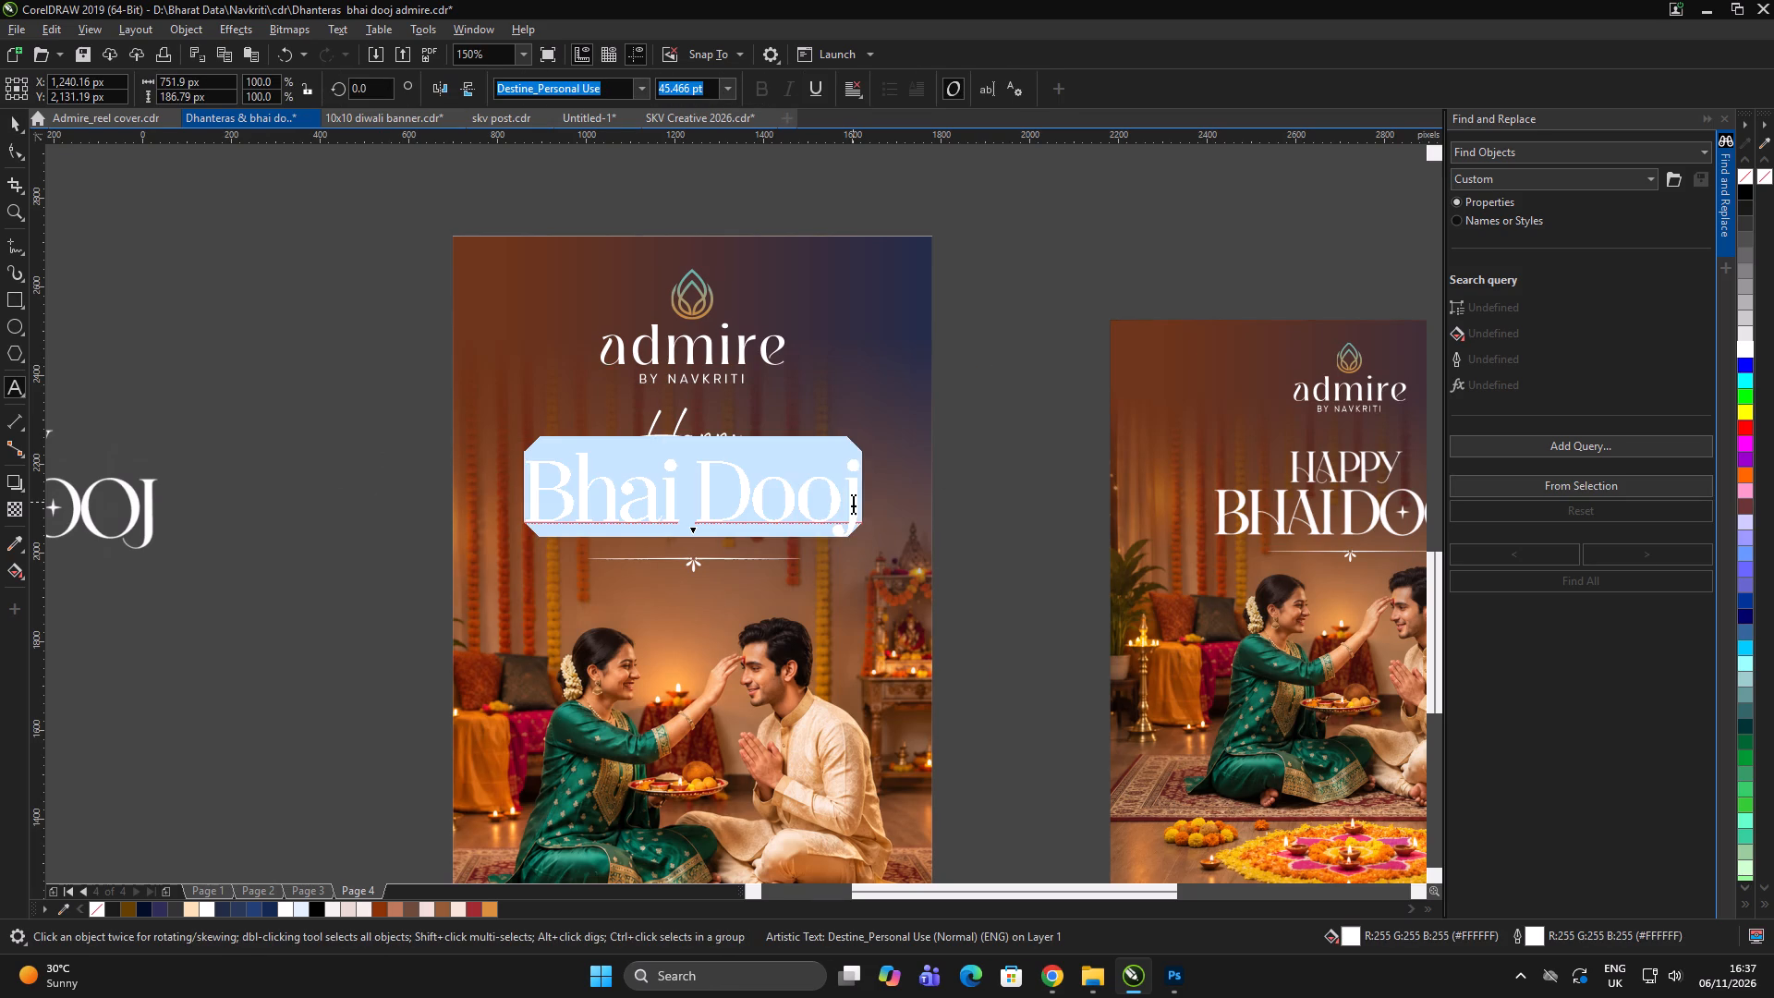
{"action": "key", "text": "shift+F3"}
{"action": "left_click", "coordinate": [843, 467]}
{"action": "left_click", "coordinate": [849, 531]}
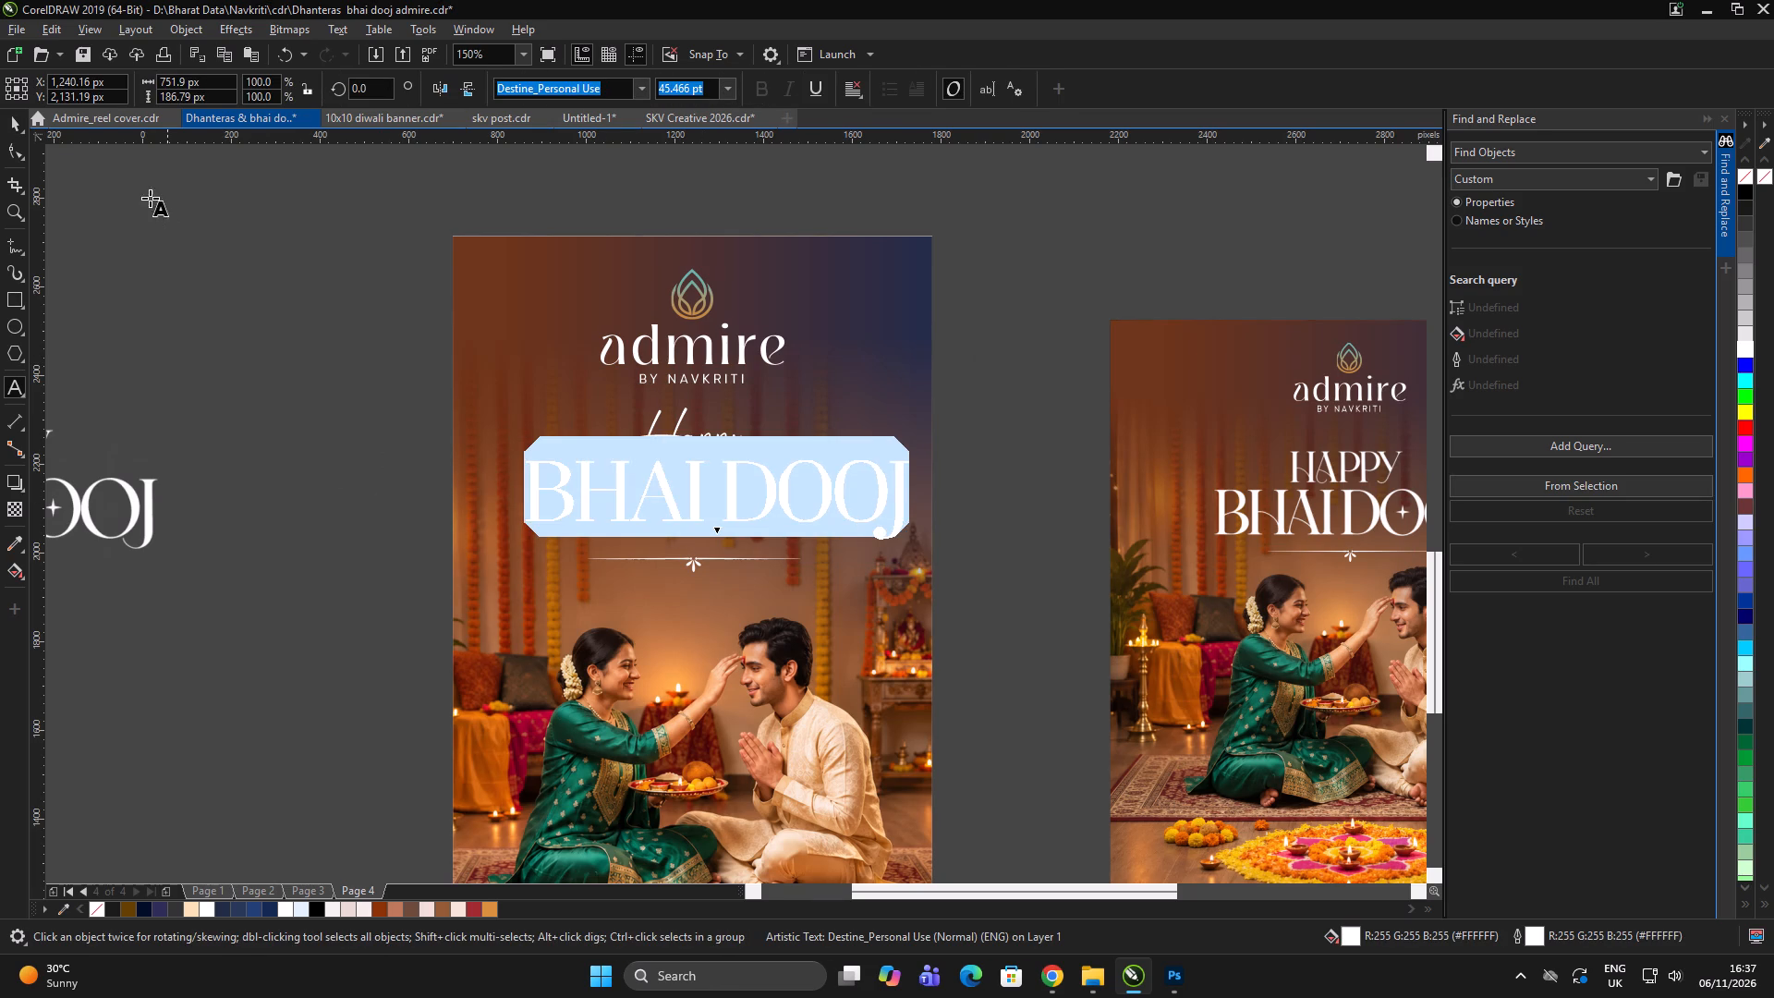
{"action": "left_click", "coordinate": [15, 118]}
Centre the uppercase BHAI DOOJ headline horizontally on the story background.
{"action": "left_click", "coordinate": [856, 372], "text": "shift"}
{"action": "key", "text": "c"}
{"action": "double_click", "coordinate": [990, 410]}
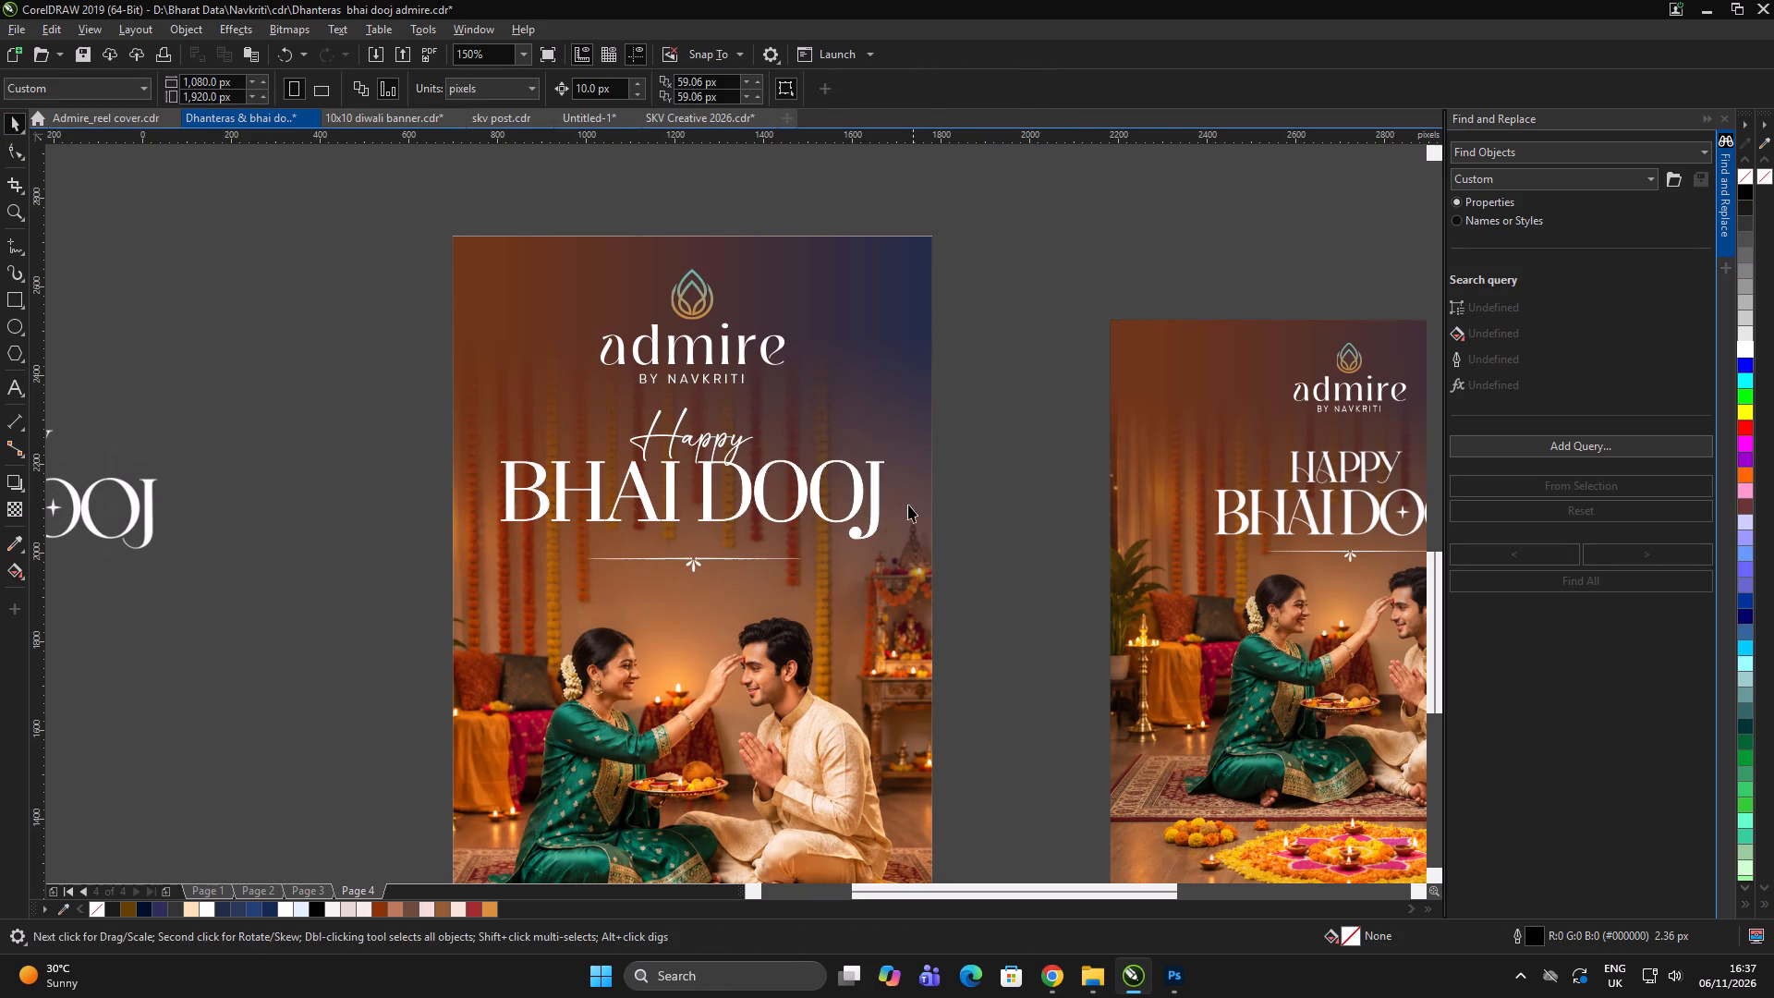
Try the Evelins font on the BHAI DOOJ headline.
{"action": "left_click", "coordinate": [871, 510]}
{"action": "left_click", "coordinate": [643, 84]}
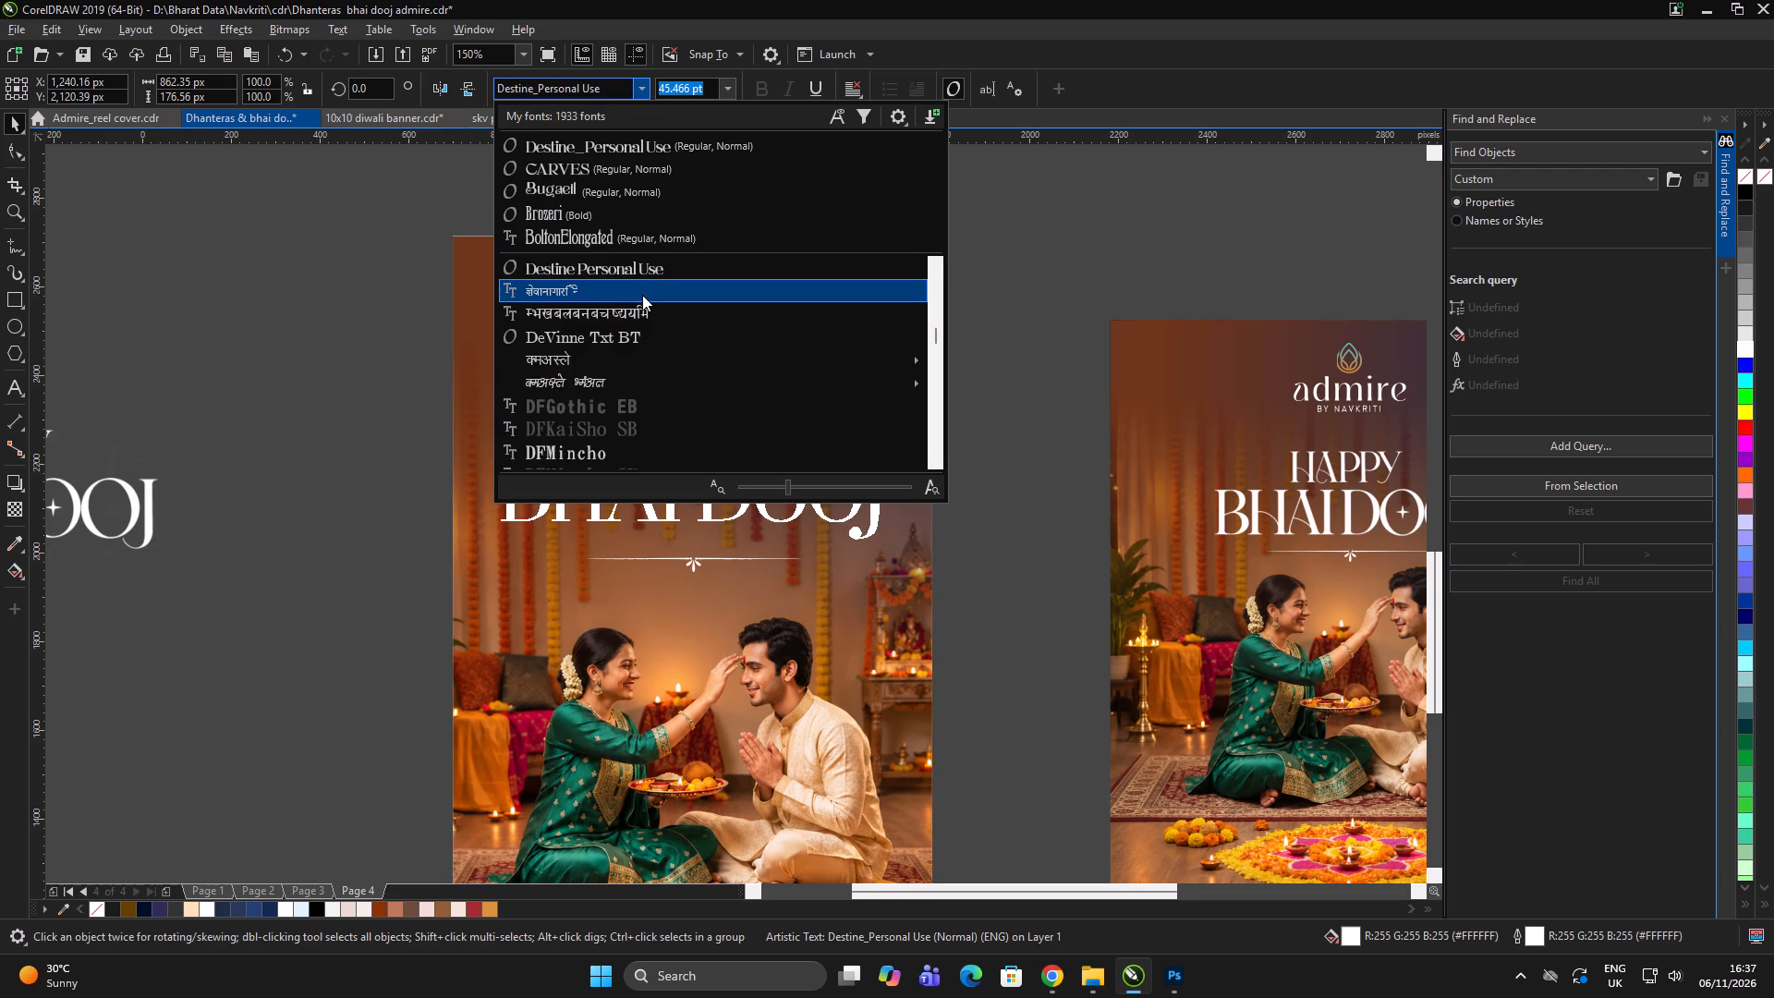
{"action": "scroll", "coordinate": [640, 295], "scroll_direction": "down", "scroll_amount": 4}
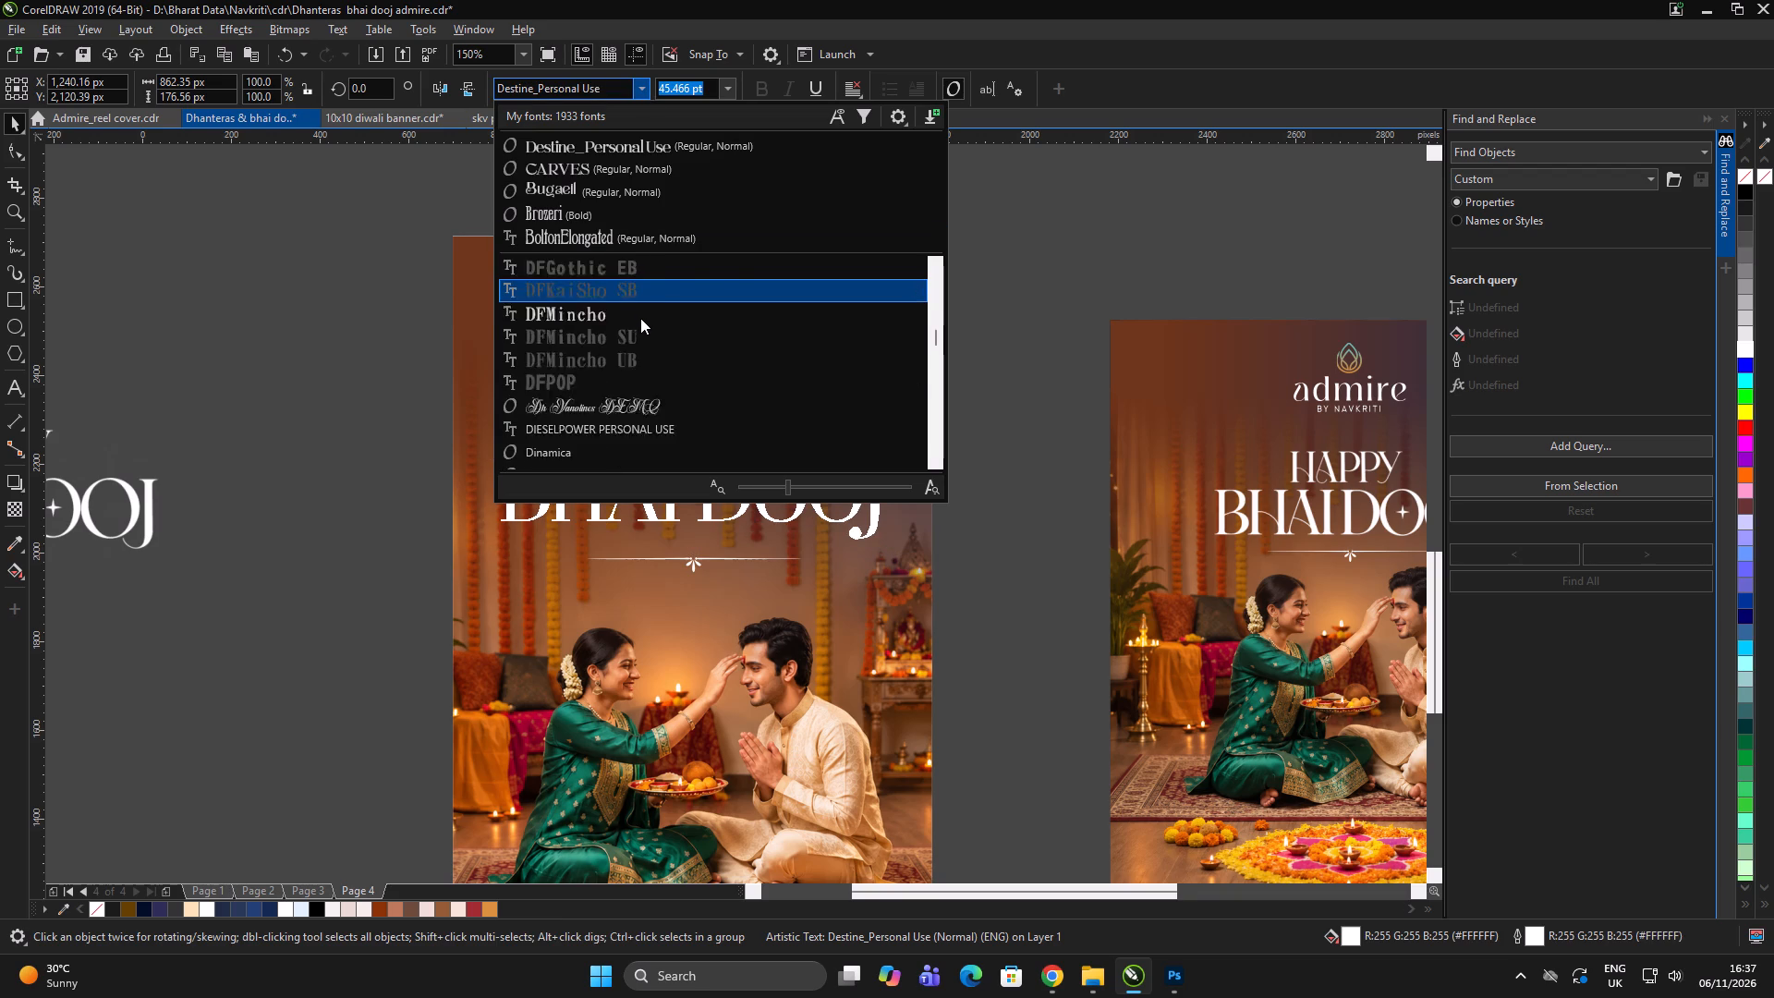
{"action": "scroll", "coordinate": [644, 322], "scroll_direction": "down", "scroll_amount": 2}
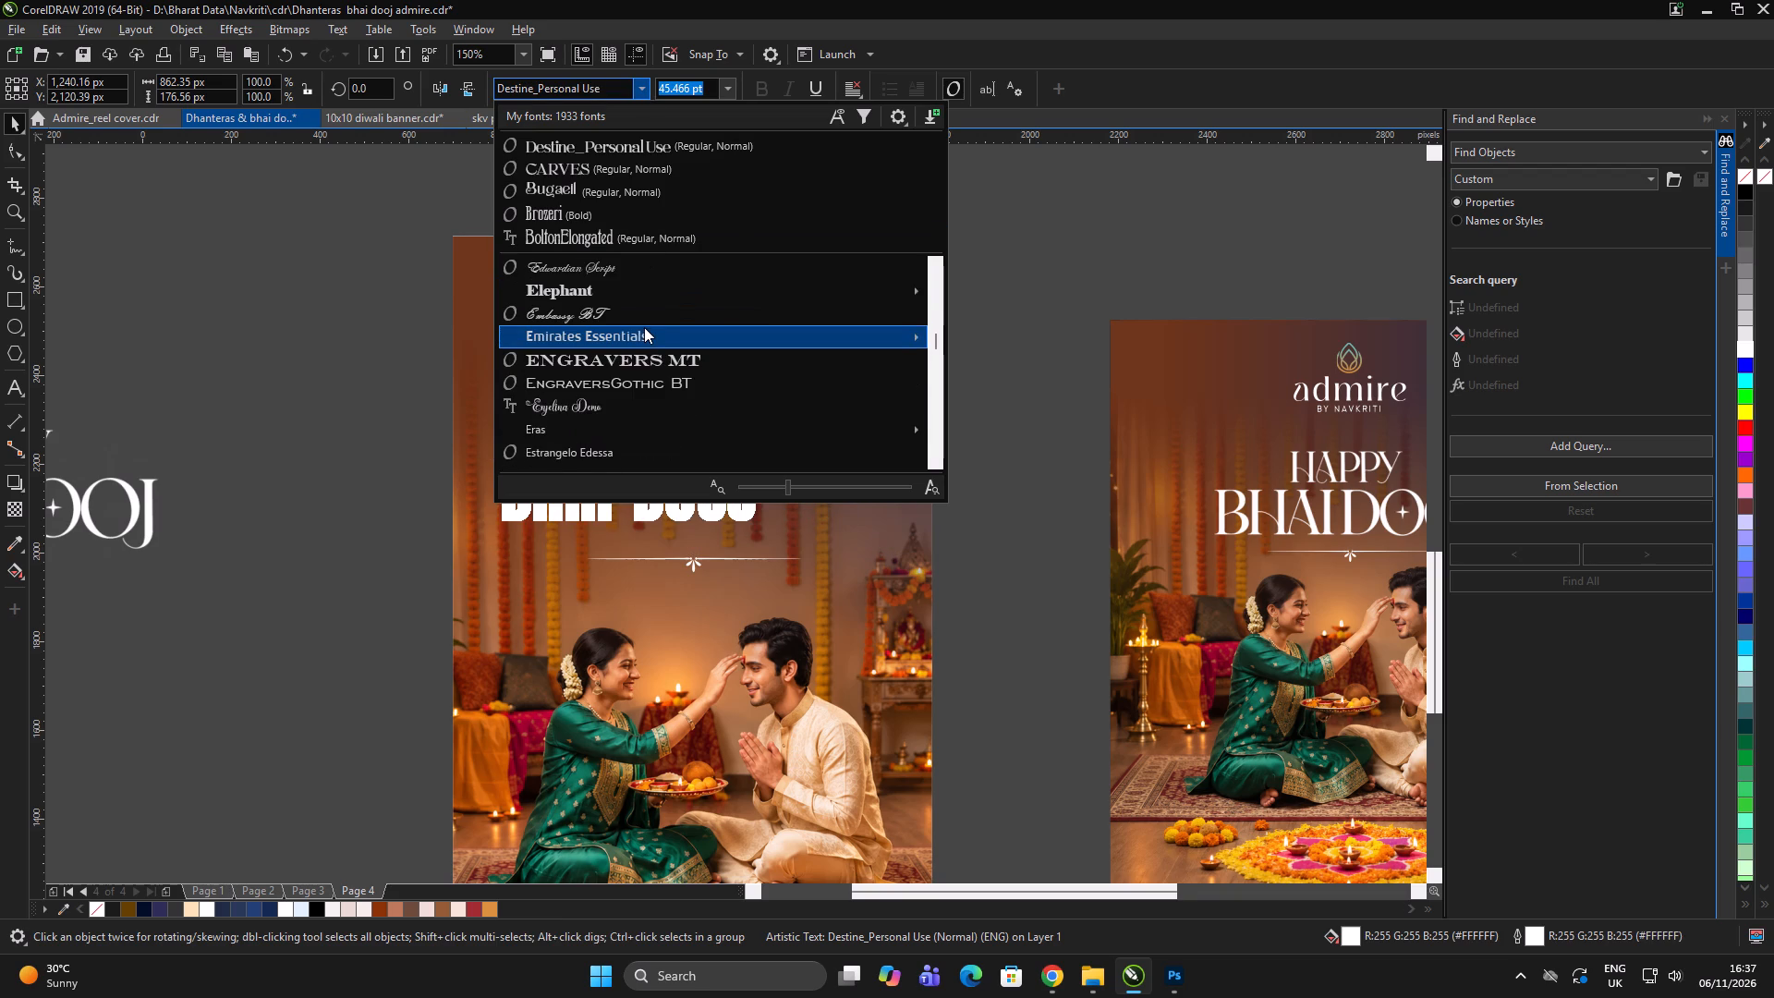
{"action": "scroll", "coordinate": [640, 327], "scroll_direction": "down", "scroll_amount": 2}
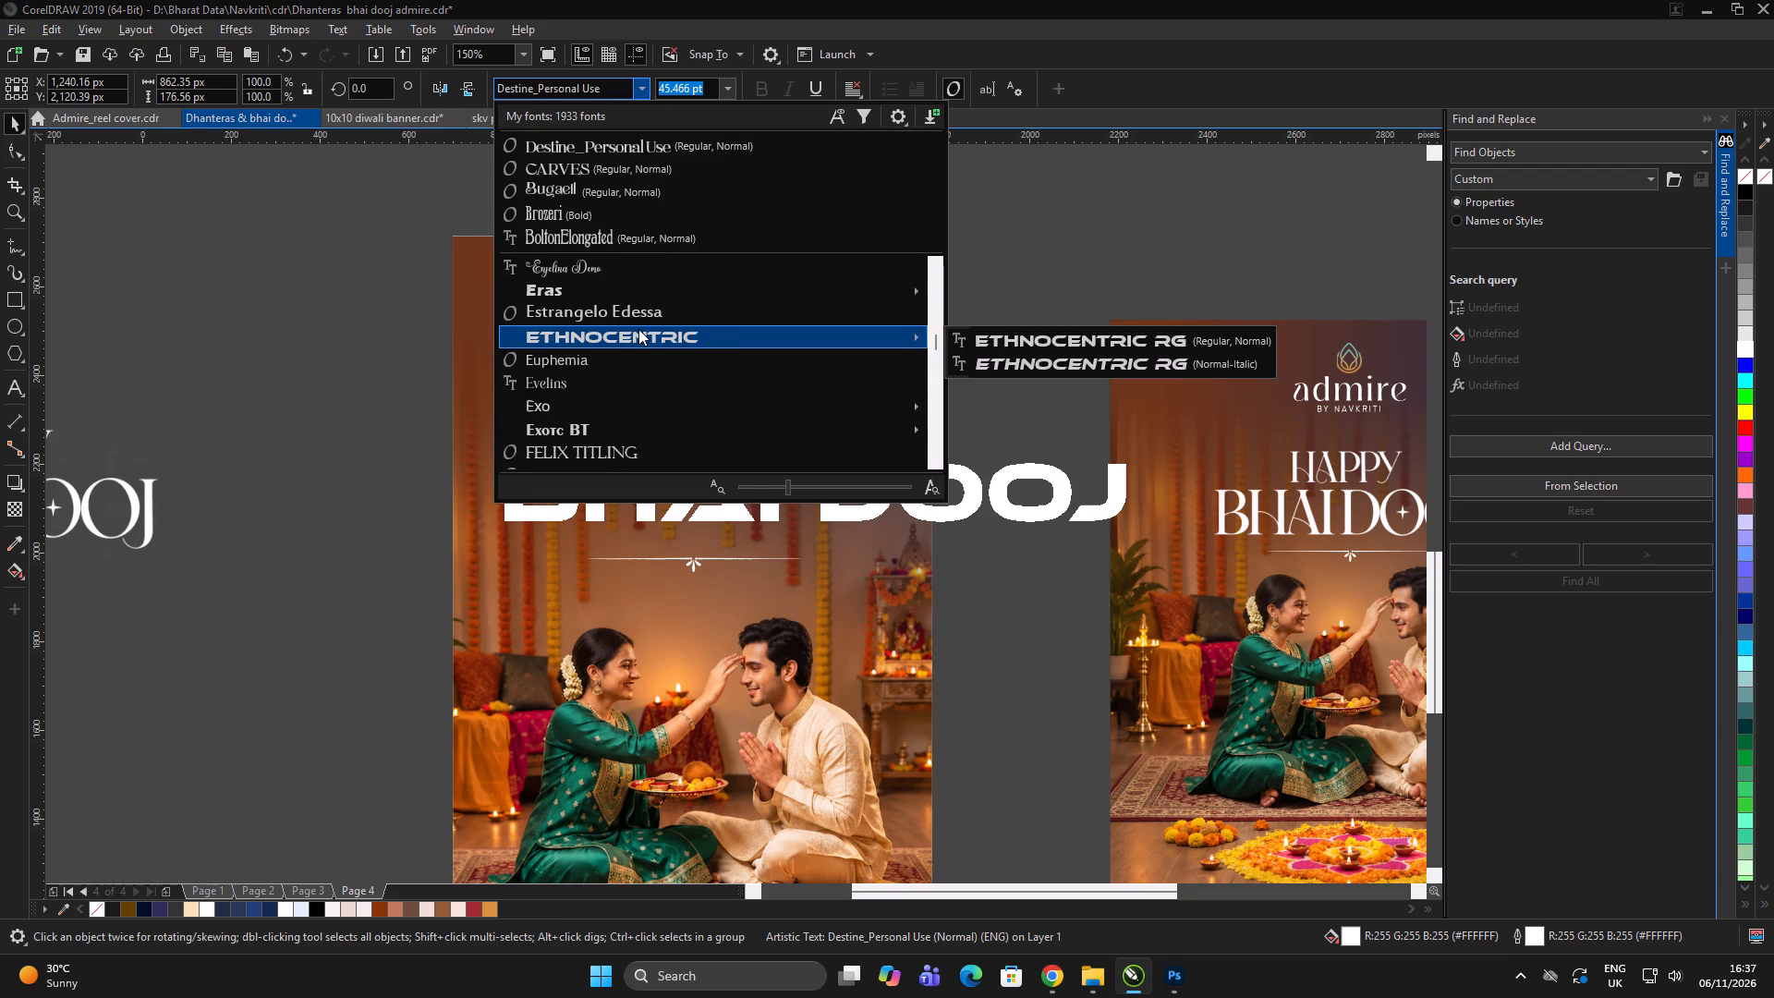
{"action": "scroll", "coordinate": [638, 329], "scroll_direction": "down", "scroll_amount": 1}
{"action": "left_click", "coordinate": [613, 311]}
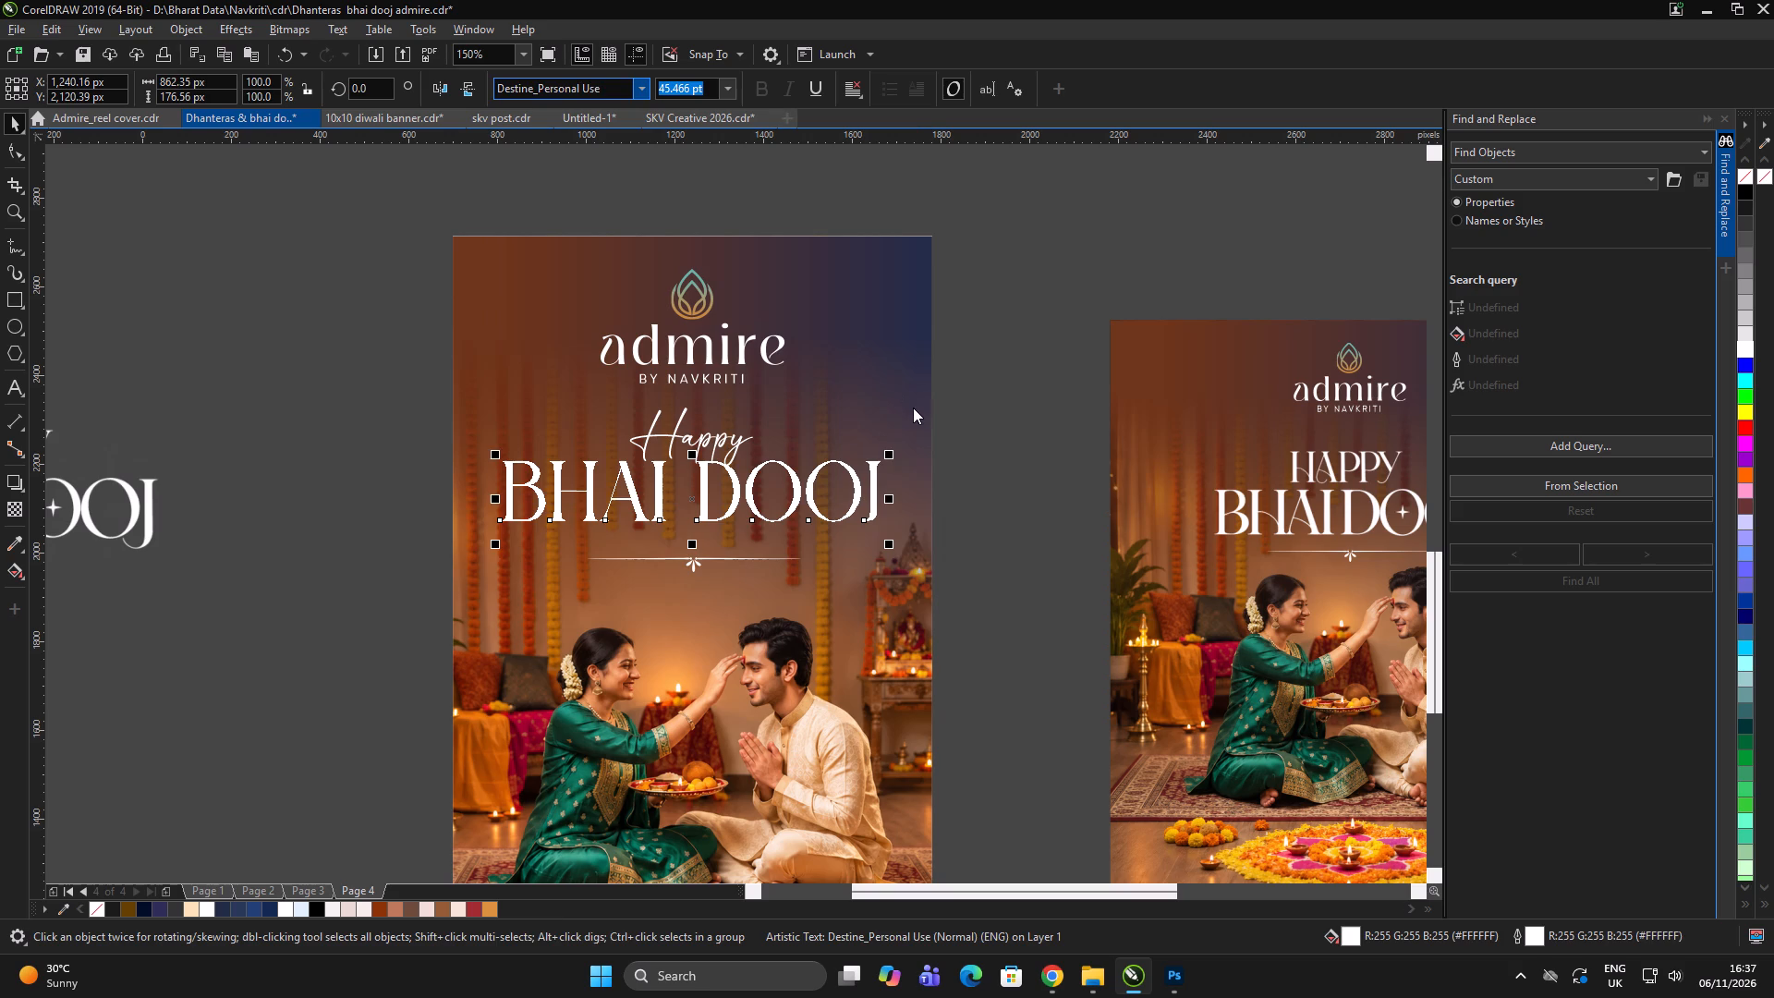
Set the BHAI DOOJ headline in the Firorah font and scale it down to about 36 pt.
{"action": "left_click", "coordinate": [642, 85]}
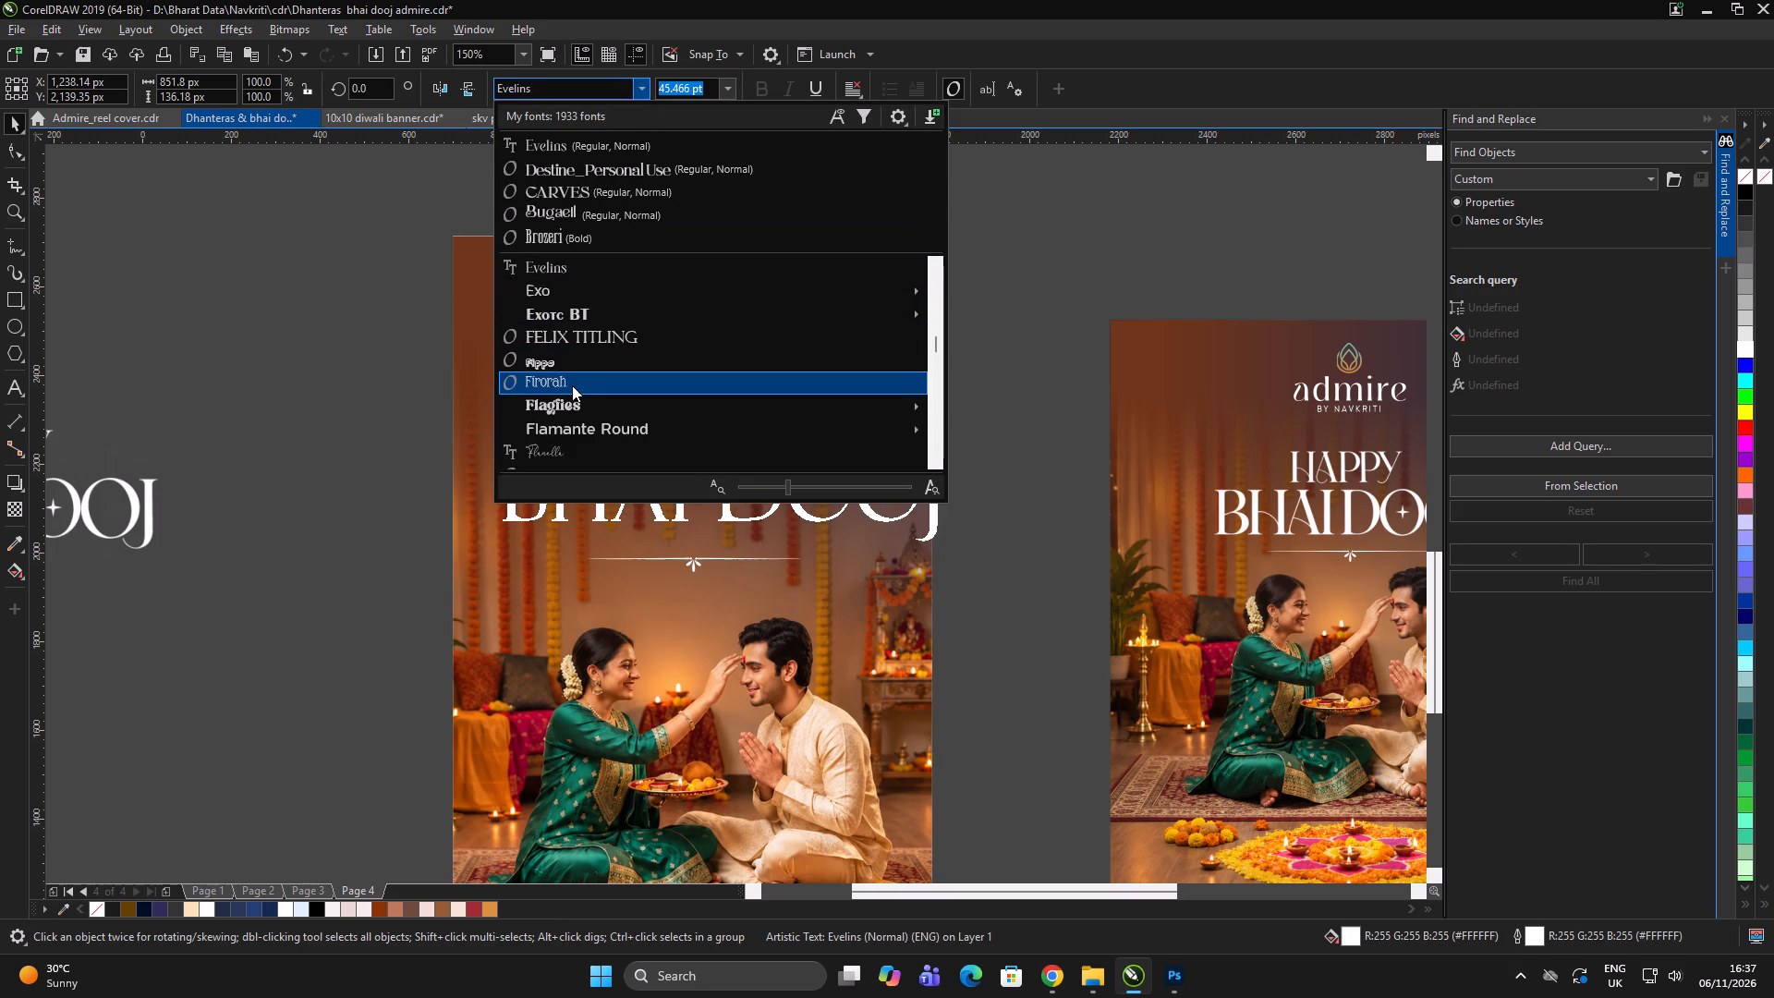
{"action": "left_click", "coordinate": [572, 383]}
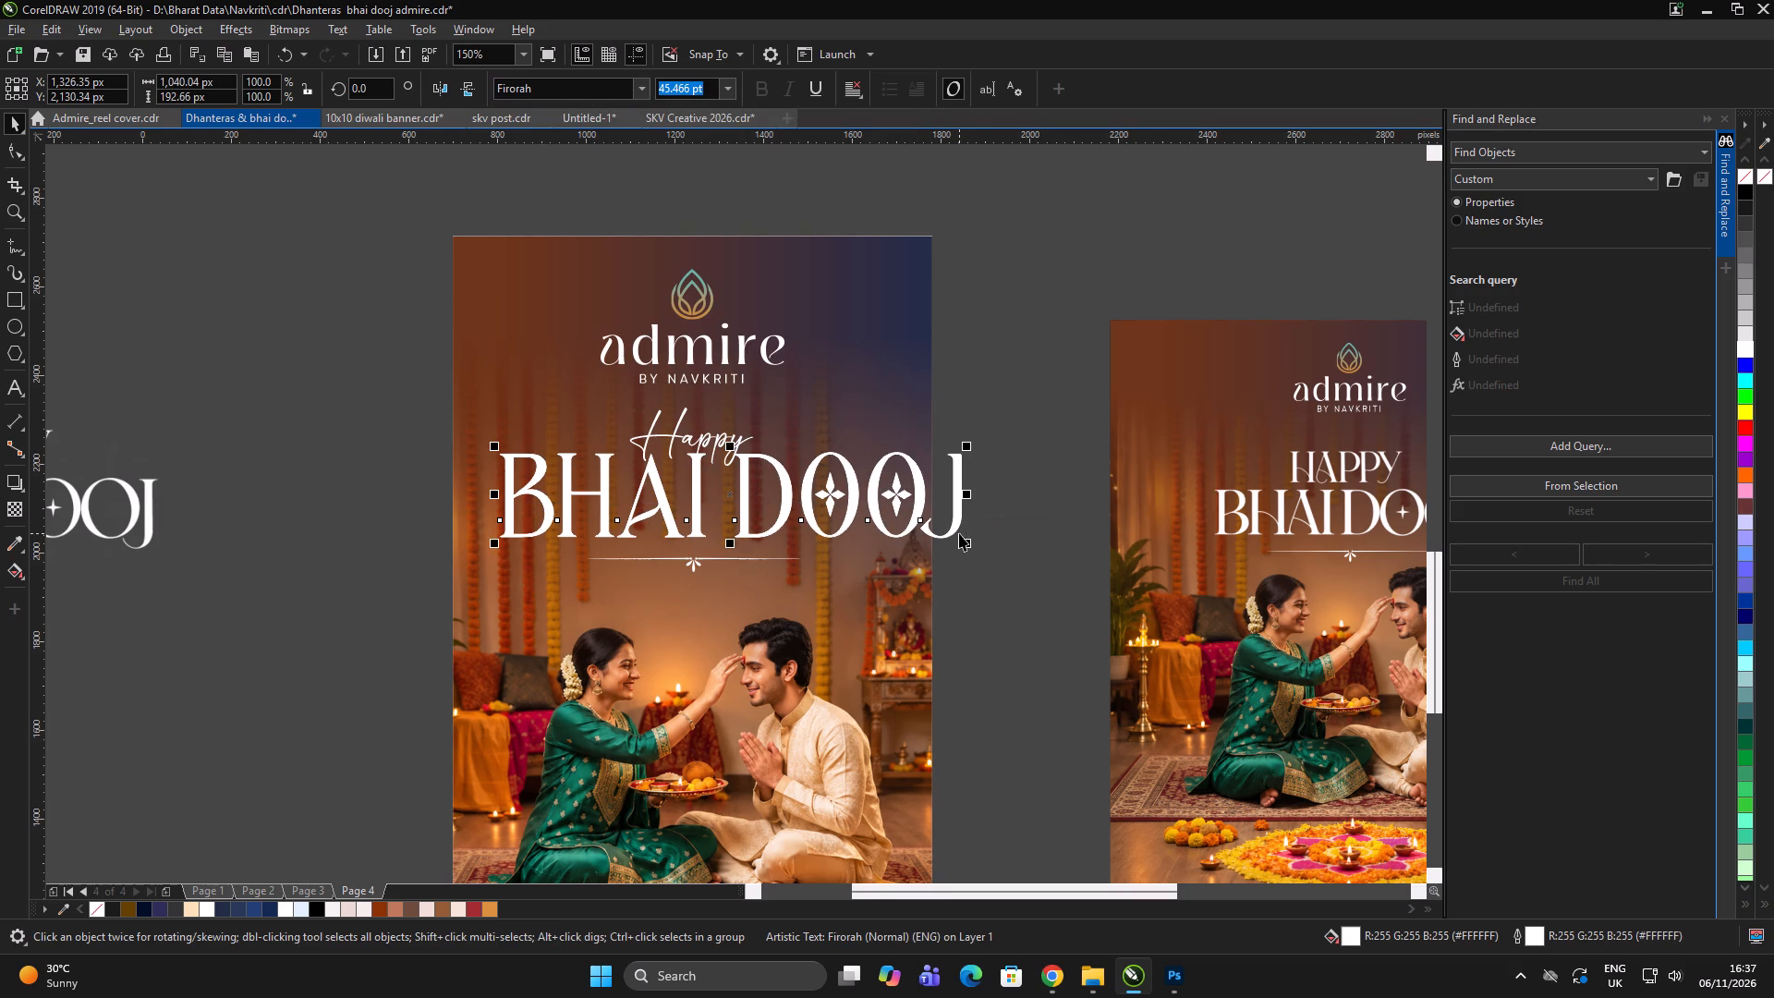
{"action": "left_click_drag", "start_coordinate": [970, 542], "coordinate": [875, 556]}
{"action": "scroll", "coordinate": [467, 365], "scroll_direction": "down", "scroll_amount": 1}
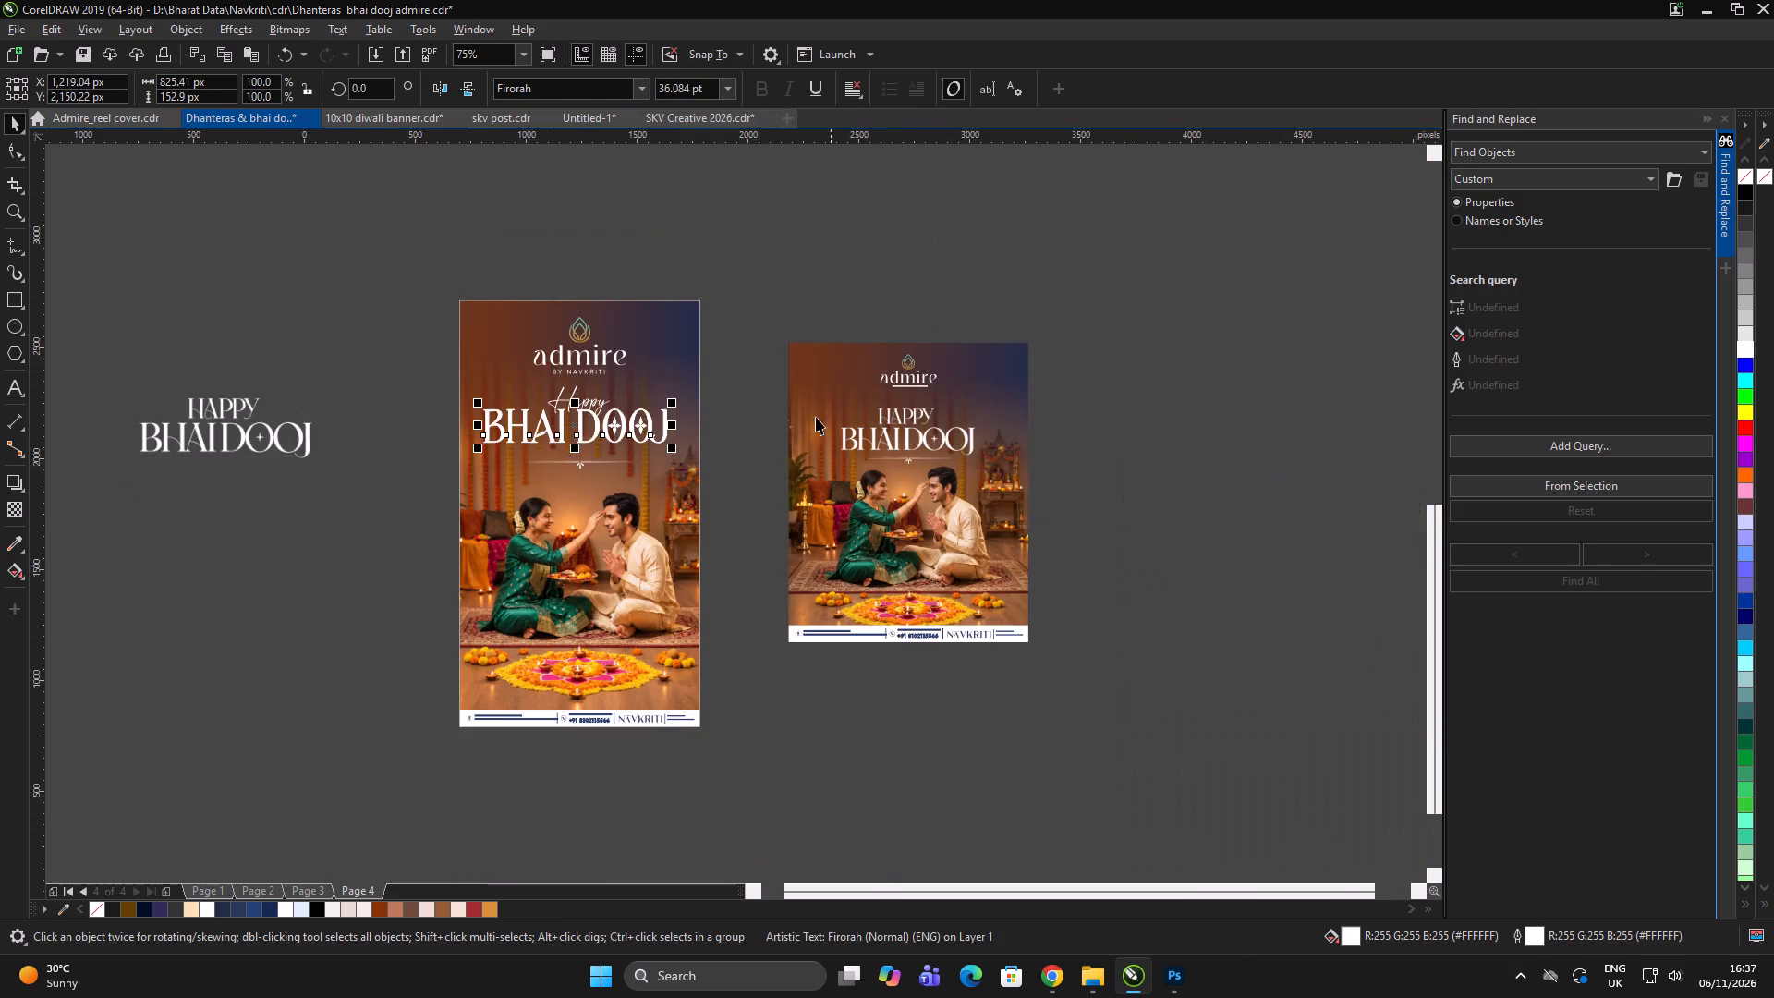
{"action": "scroll", "coordinate": [560, 394], "scroll_direction": "up", "scroll_amount": 1}
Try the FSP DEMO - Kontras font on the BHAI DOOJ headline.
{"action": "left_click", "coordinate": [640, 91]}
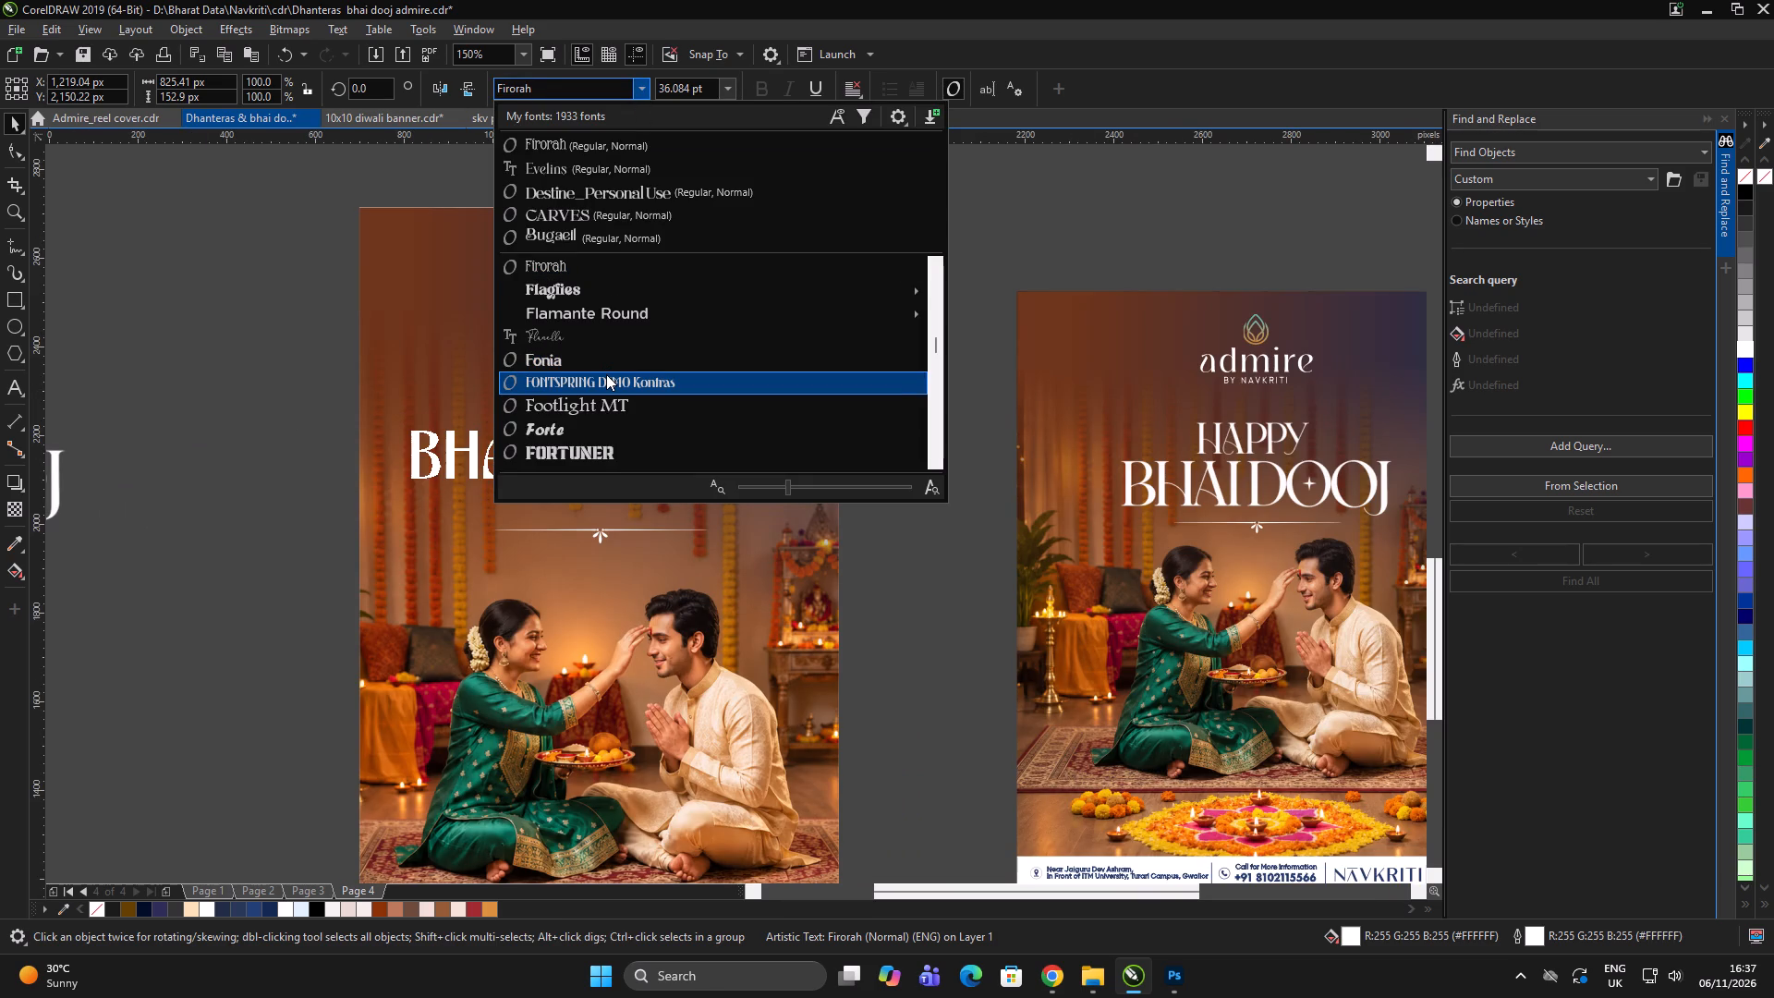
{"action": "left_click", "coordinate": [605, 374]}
Set the BHAI DOOJ headline in the Gafiya font and scale it down to about 32 pt.
{"action": "left_click", "coordinate": [641, 88]}
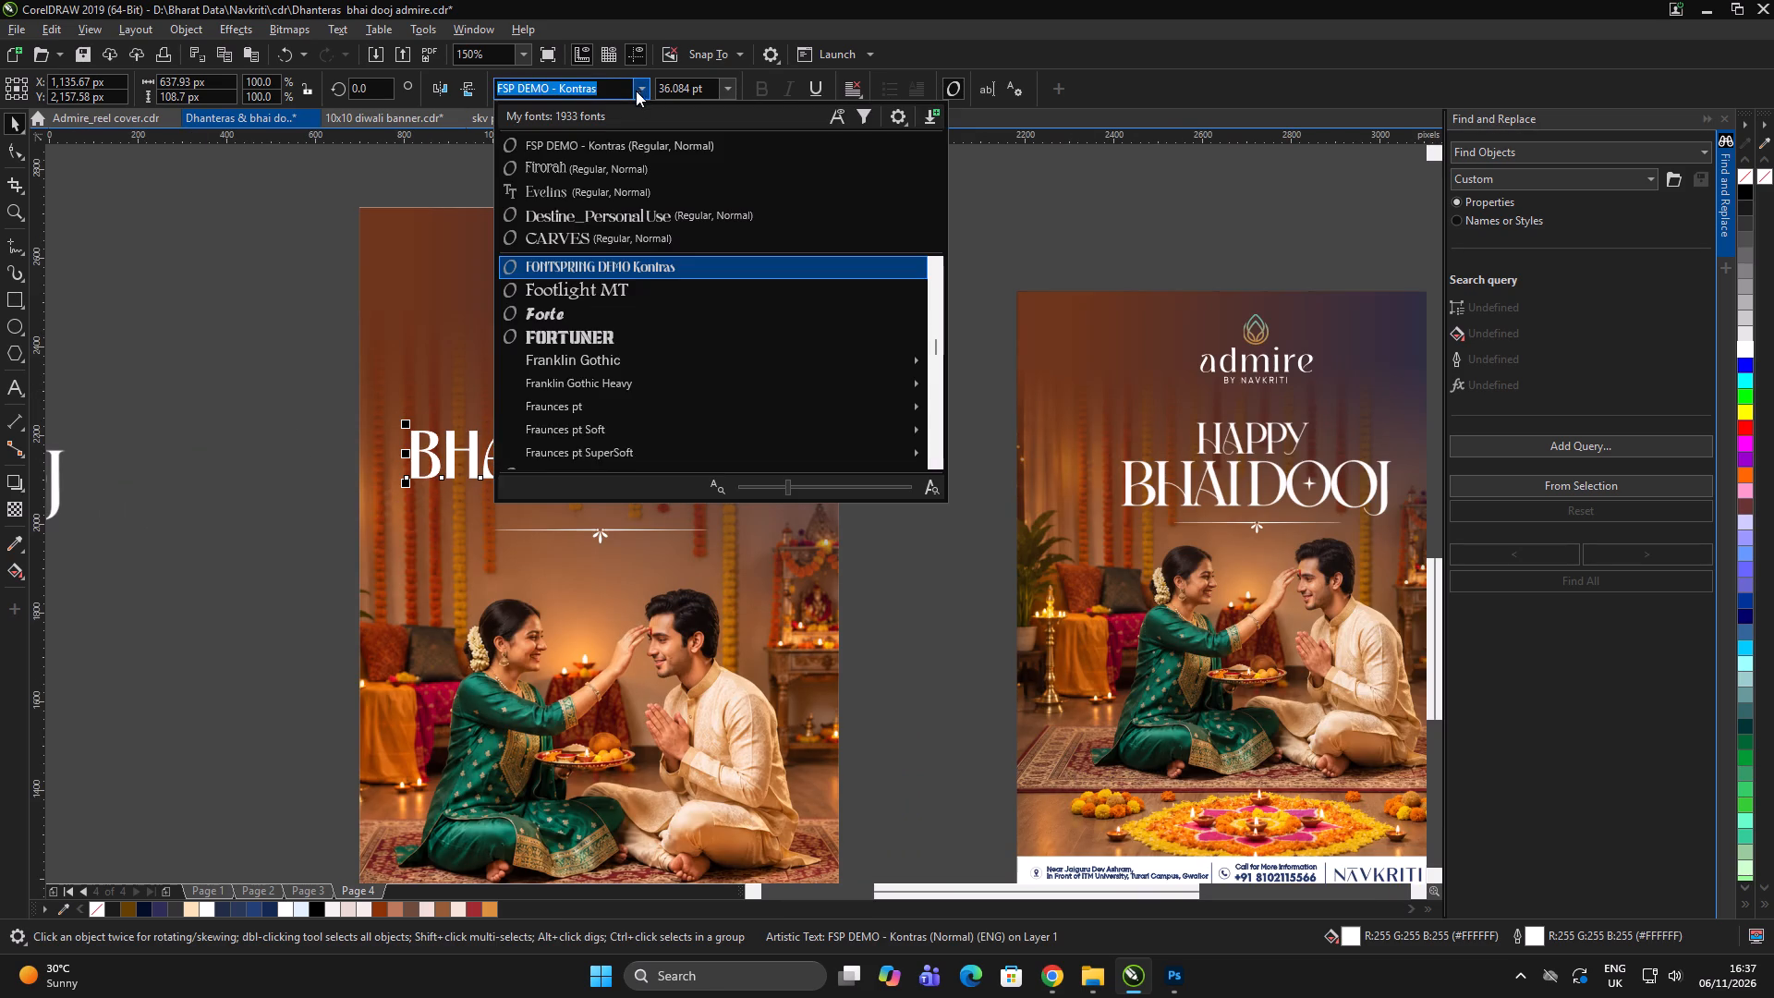
{"action": "scroll", "coordinate": [583, 376], "scroll_direction": "down", "scroll_amount": 3}
{"action": "scroll", "coordinate": [583, 378], "scroll_direction": "up", "scroll_amount": 1}
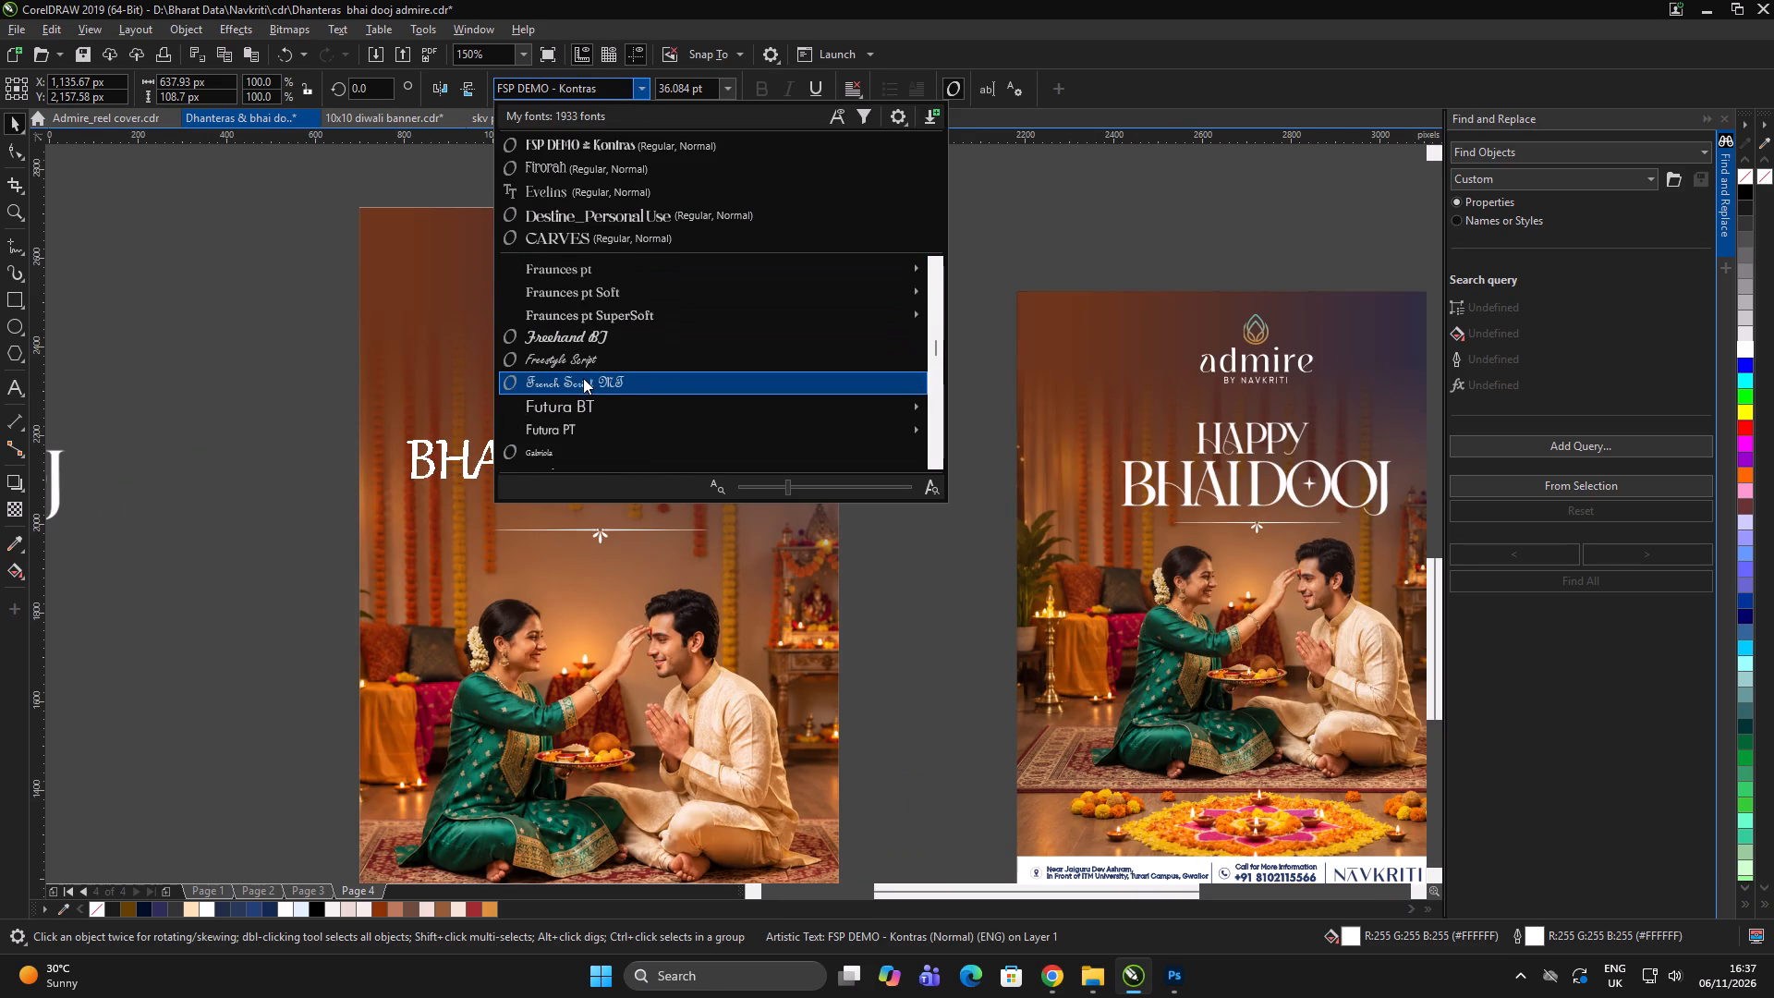
{"action": "scroll", "coordinate": [583, 381], "scroll_direction": "down", "scroll_amount": 1}
{"action": "left_click", "coordinate": [564, 423]}
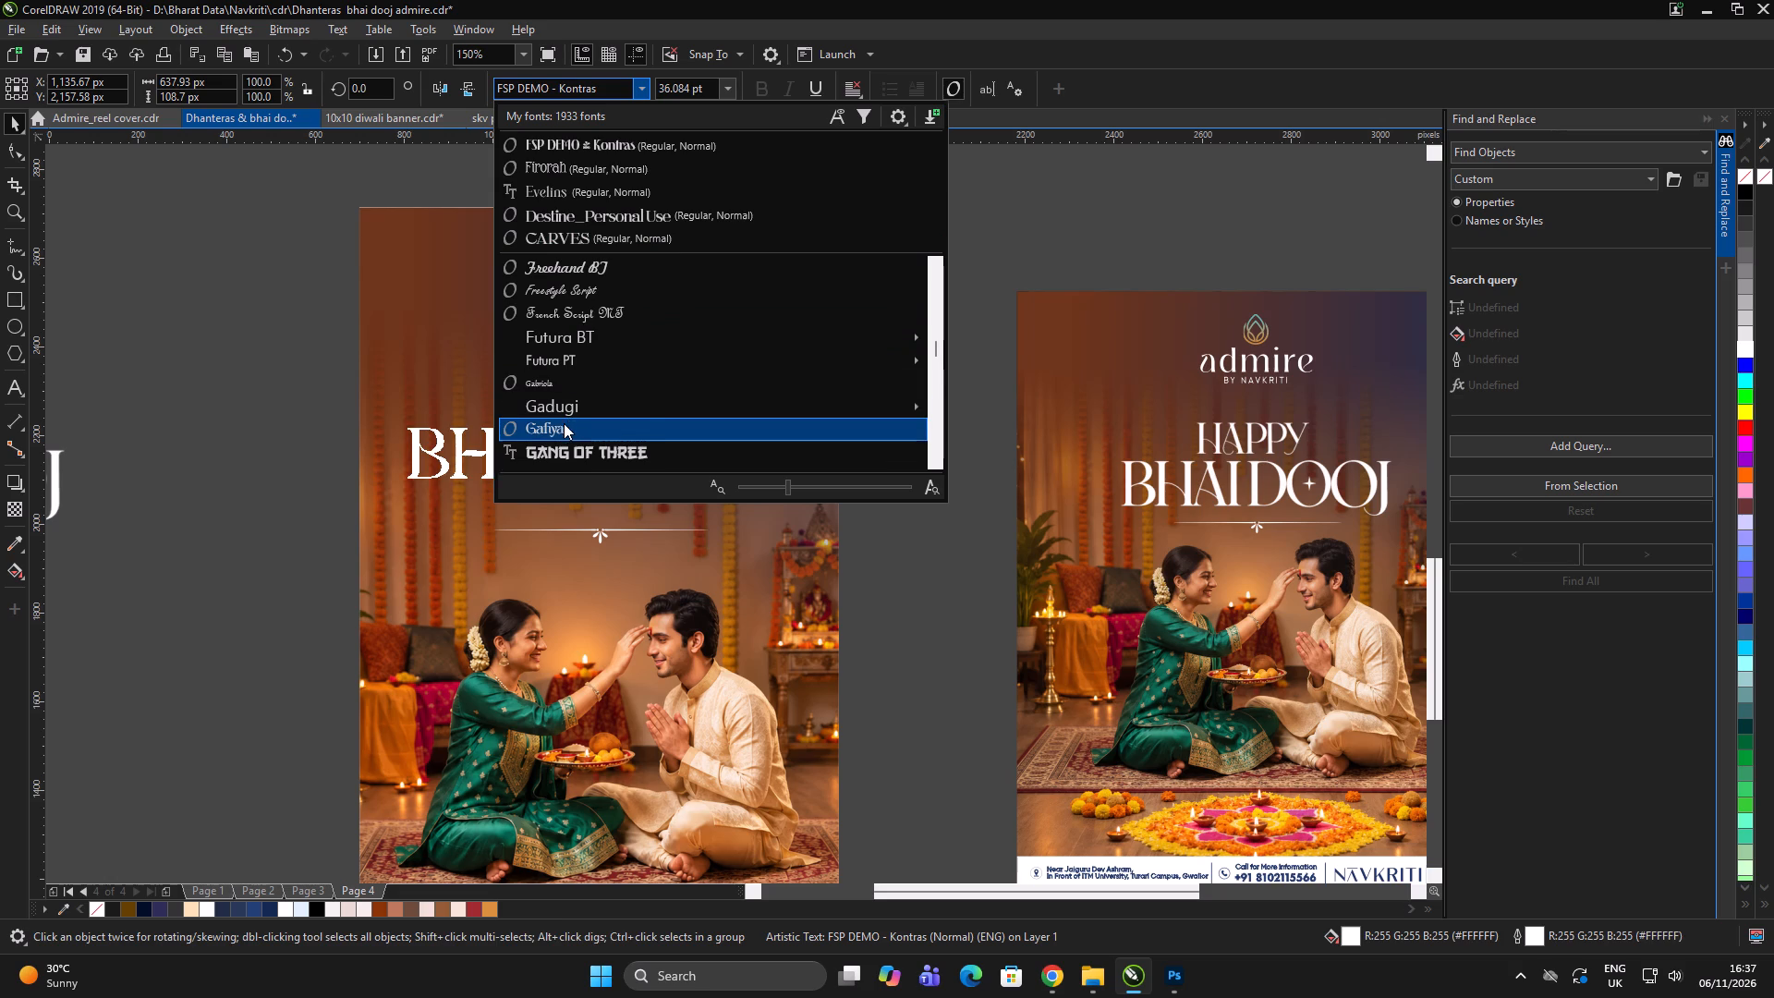
{"action": "left_click_drag", "start_coordinate": [784, 485], "coordinate": [761, 494]}
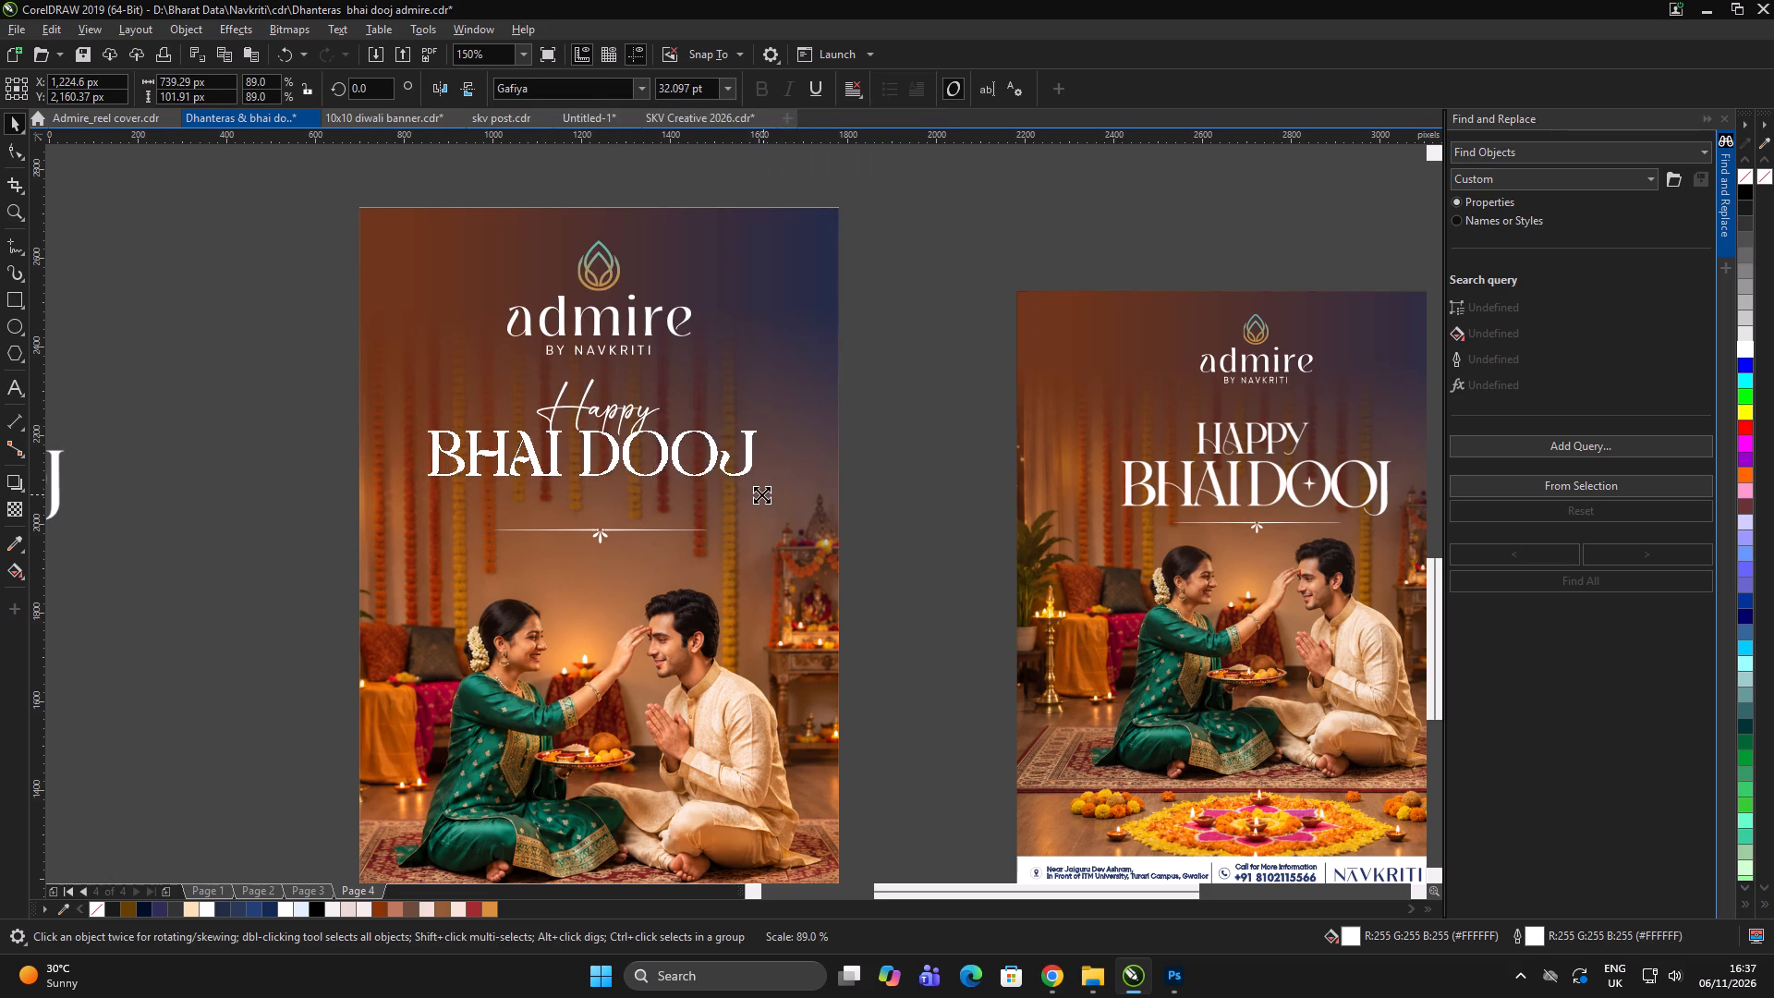
Scale the BHAI DOOJ headline to about 89% and center it horizontally on the story background.
{"action": "left_click_drag", "start_coordinate": [761, 494], "coordinate": [760, 495]}
{"action": "left_click", "coordinate": [769, 359], "text": "shift"}
{"action": "key", "text": "c"}
{"action": "left_click", "coordinate": [899, 341]}
{"action": "double_click", "coordinate": [907, 340]}
{"action": "left_click", "coordinate": [917, 339]}
Move the ornamental divider line up so it sits closer beneath the BHAI DOOJ headline.
{"action": "left_click", "coordinate": [599, 533]}
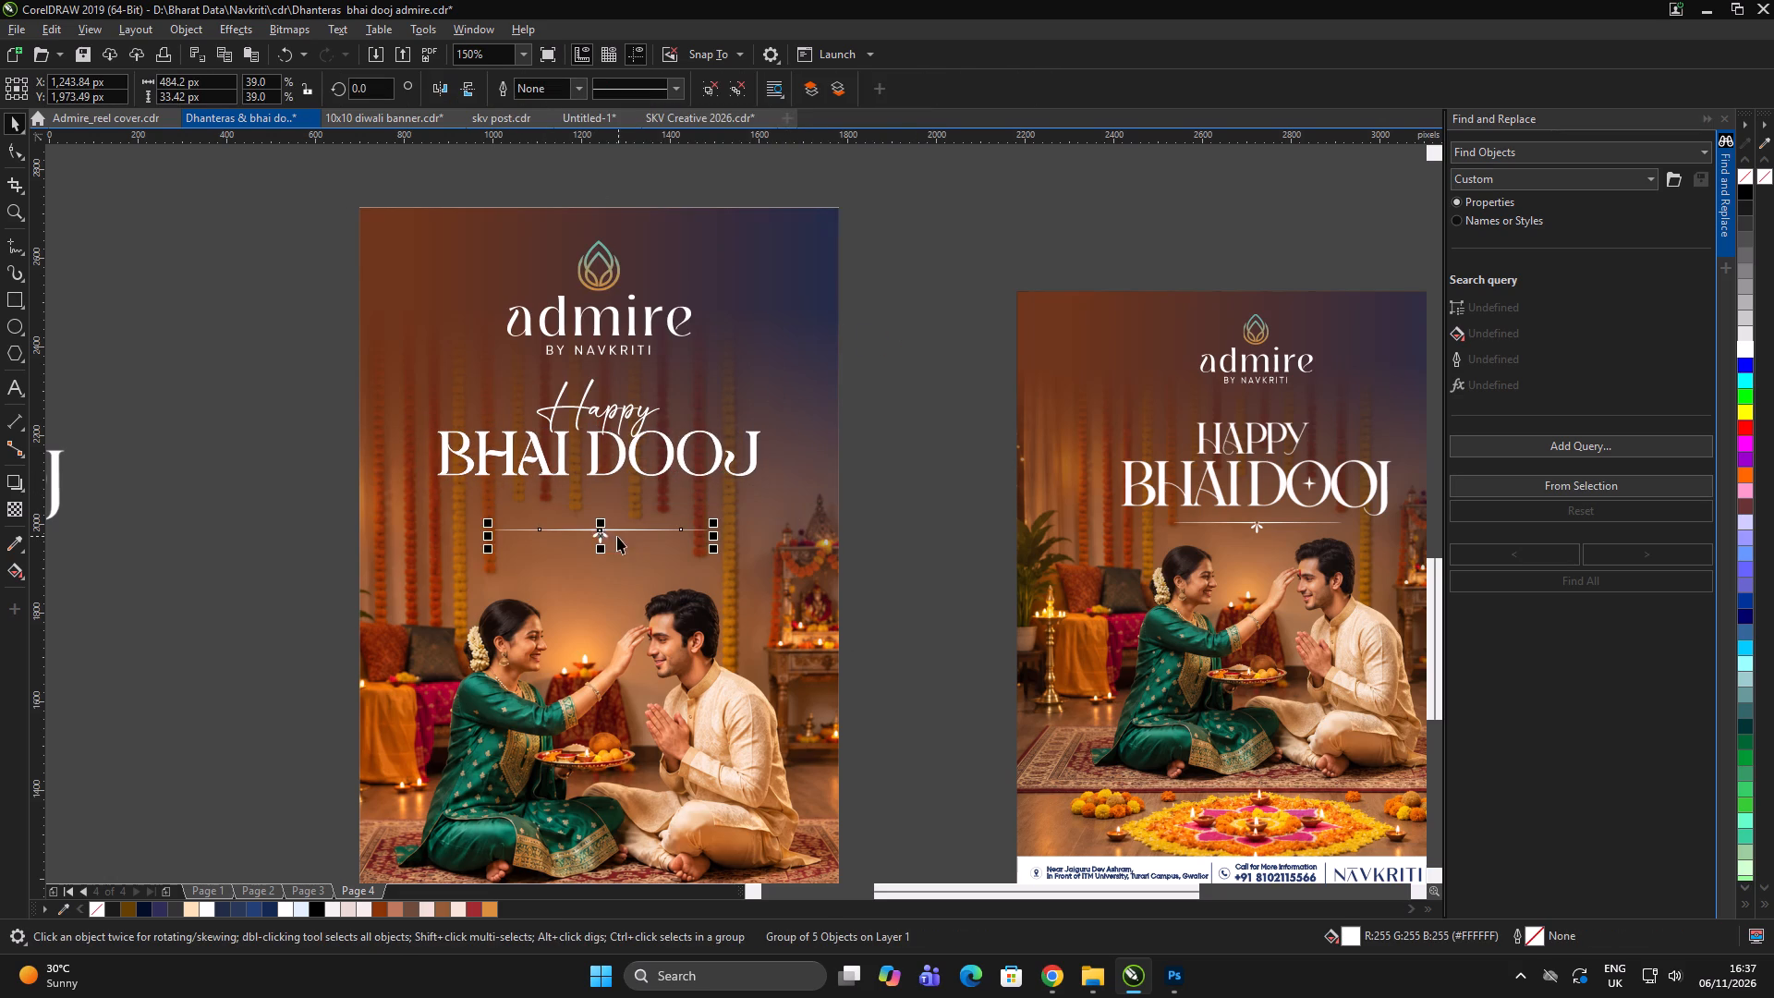
{"action": "left_click_drag", "start_coordinate": [601, 532], "coordinate": [614, 497]}
{"action": "left_click", "coordinate": [807, 427]}
Shift Happy, BHAI DOOJ and the divider down slightly together and enlarge them a little as one block.
{"action": "left_click_drag", "start_coordinate": [869, 357], "coordinate": [399, 537]}
{"action": "left_click_drag", "start_coordinate": [629, 463], "coordinate": [629, 482]}
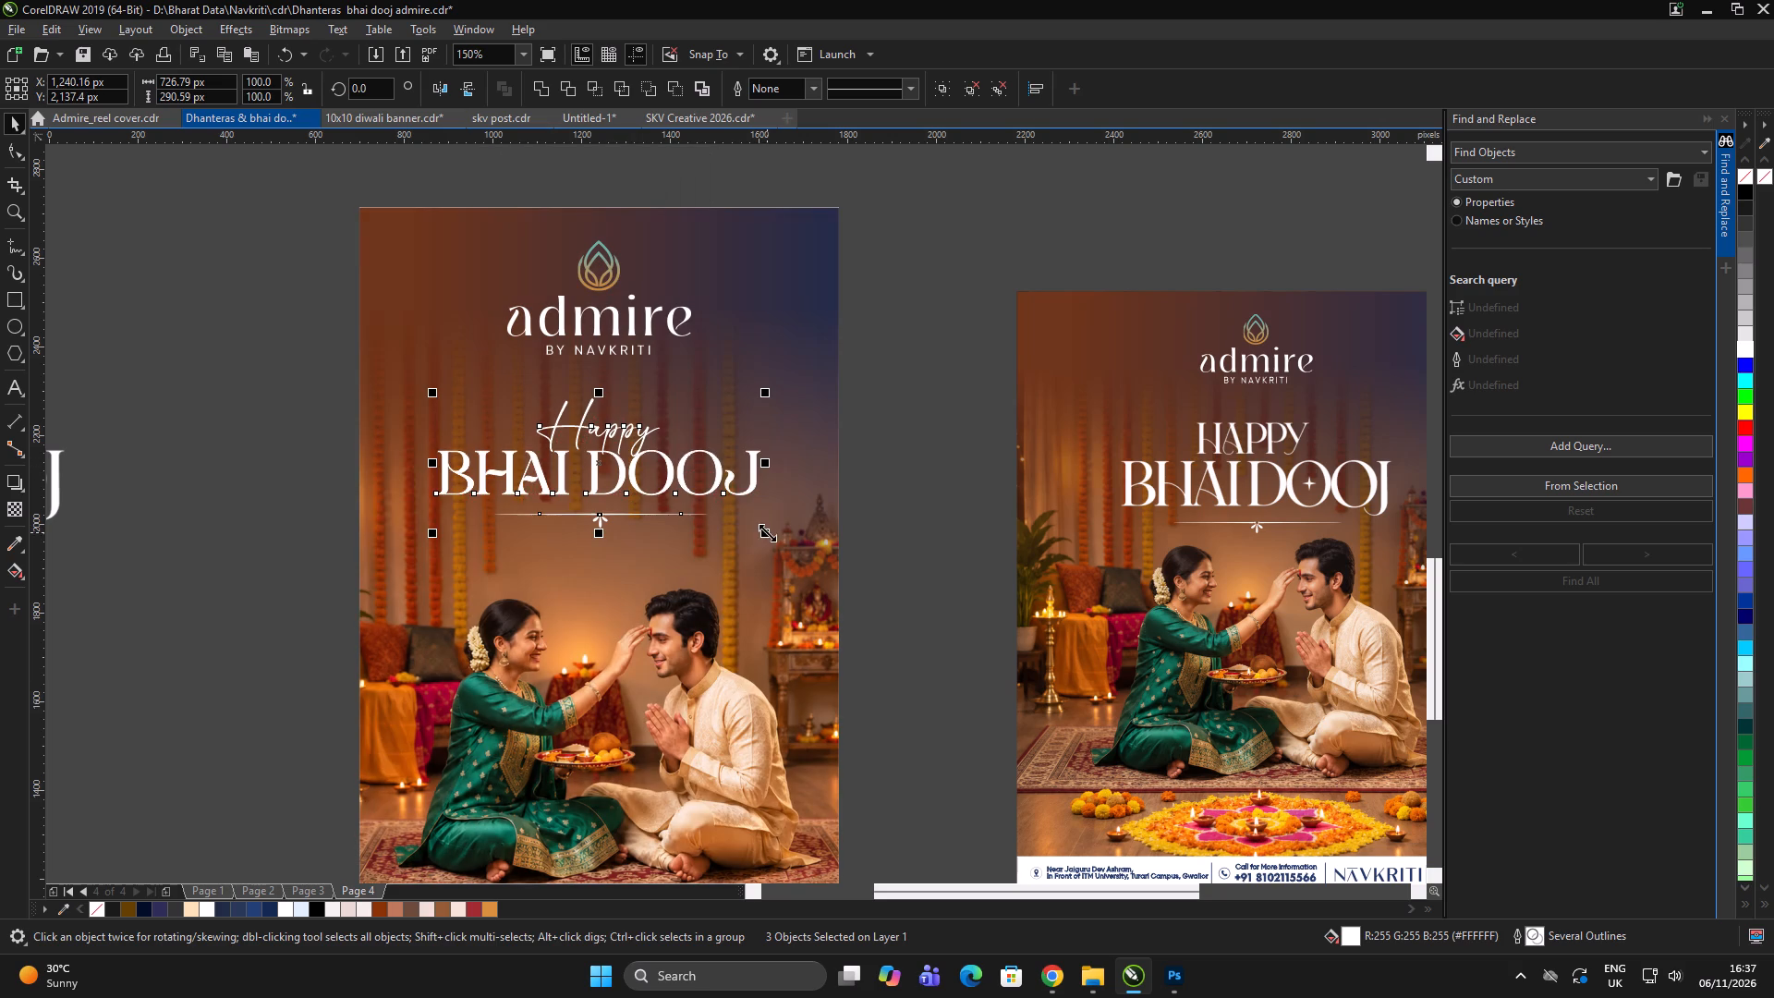
{"action": "left_click_drag", "start_coordinate": [769, 533], "coordinate": [782, 554]}
Group all the objects of the Admire Bhai Dooj story together.
{"action": "scroll", "coordinate": [664, 376], "scroll_direction": "down", "scroll_amount": 1}
{"action": "left_click", "coordinate": [486, 311]}
{"action": "left_click_drag", "start_coordinate": [452, 264], "coordinate": [597, 497]}
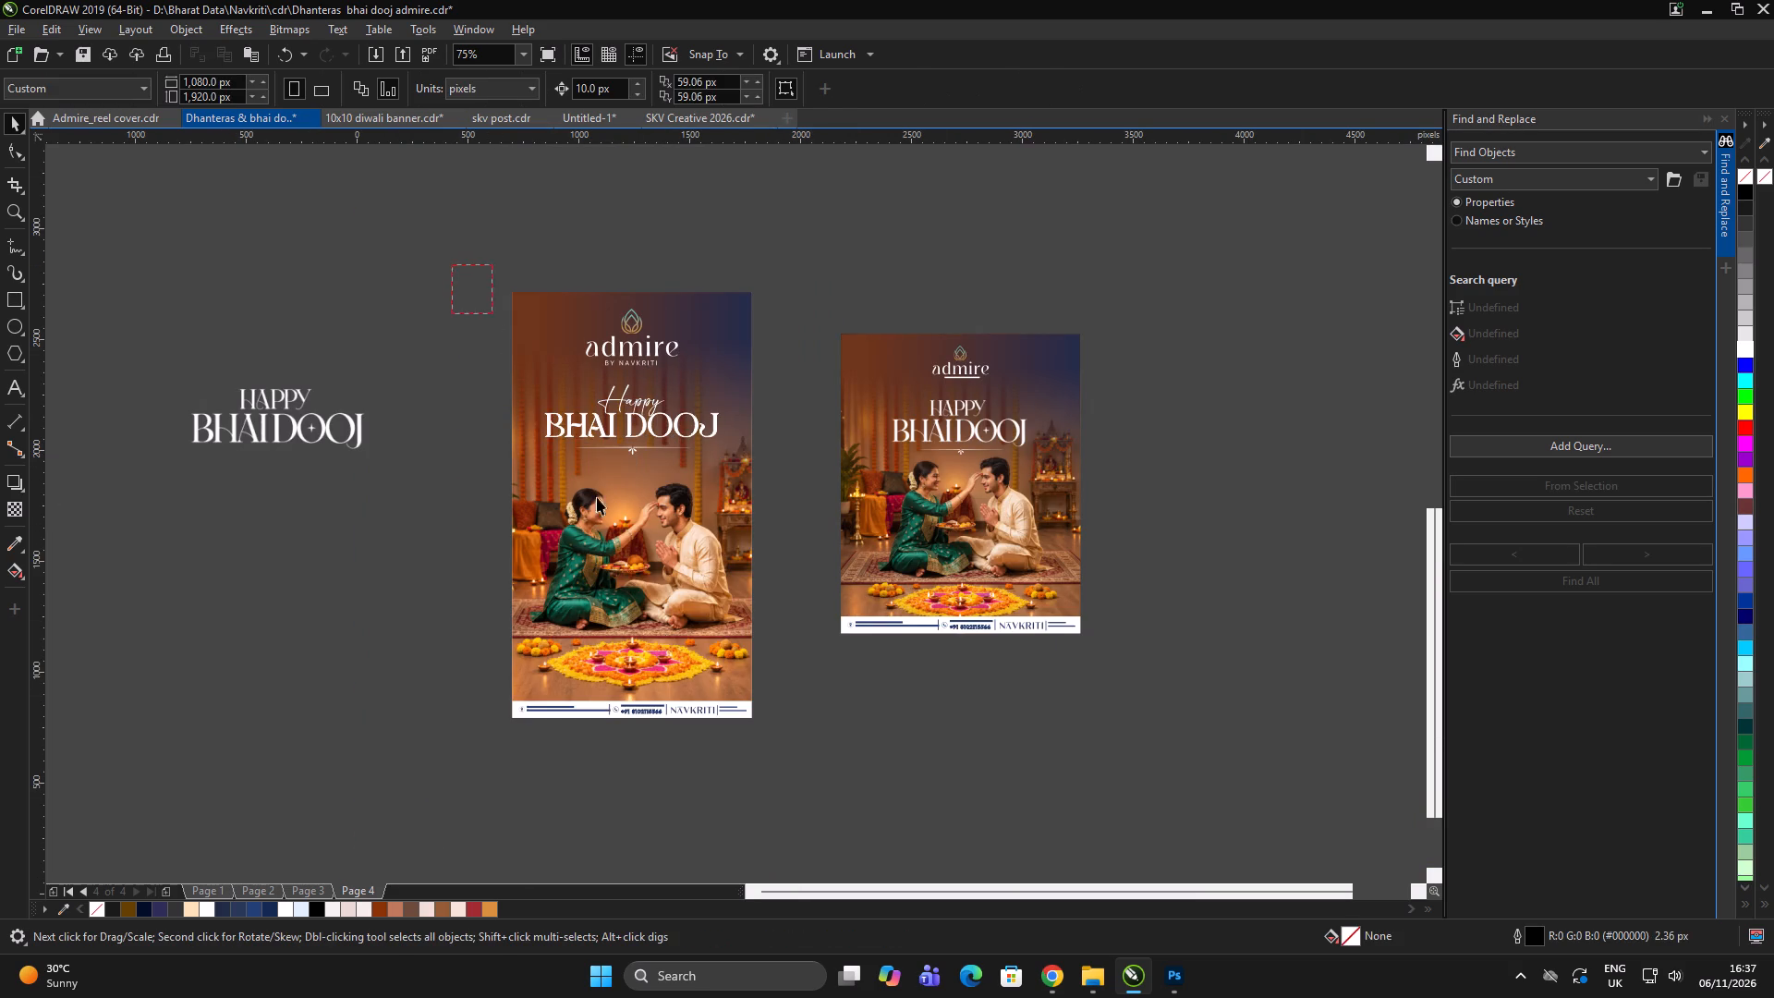
{"action": "left_click_drag", "start_coordinate": [597, 497], "coordinate": [775, 759]}
{"action": "key", "text": "ctrl+g"}
Export only the selected story as a JPEG over the existing "admire_ bhai dooj" file, in RGB Color (24-bit) mode.
{"action": "key", "text": "ctrl+e"}
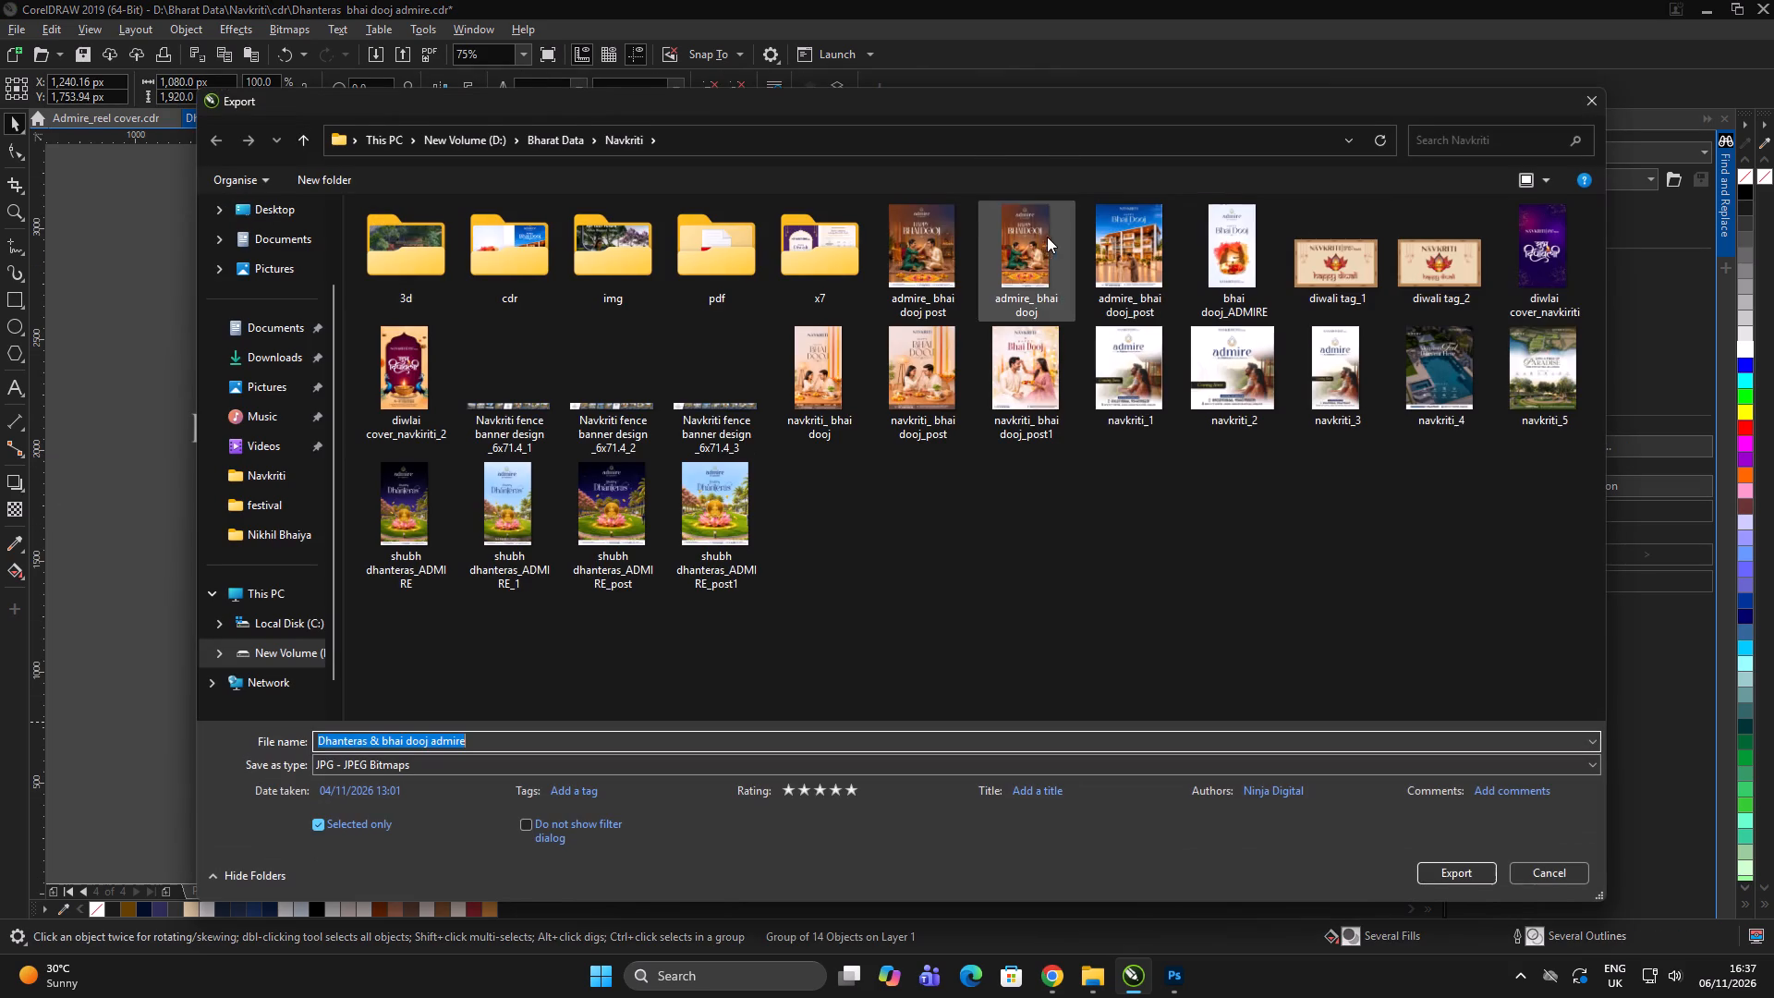
{"action": "left_click", "coordinate": [918, 245]}
{"action": "left_click", "coordinate": [1004, 258]}
{"action": "left_click", "coordinate": [1432, 868]}
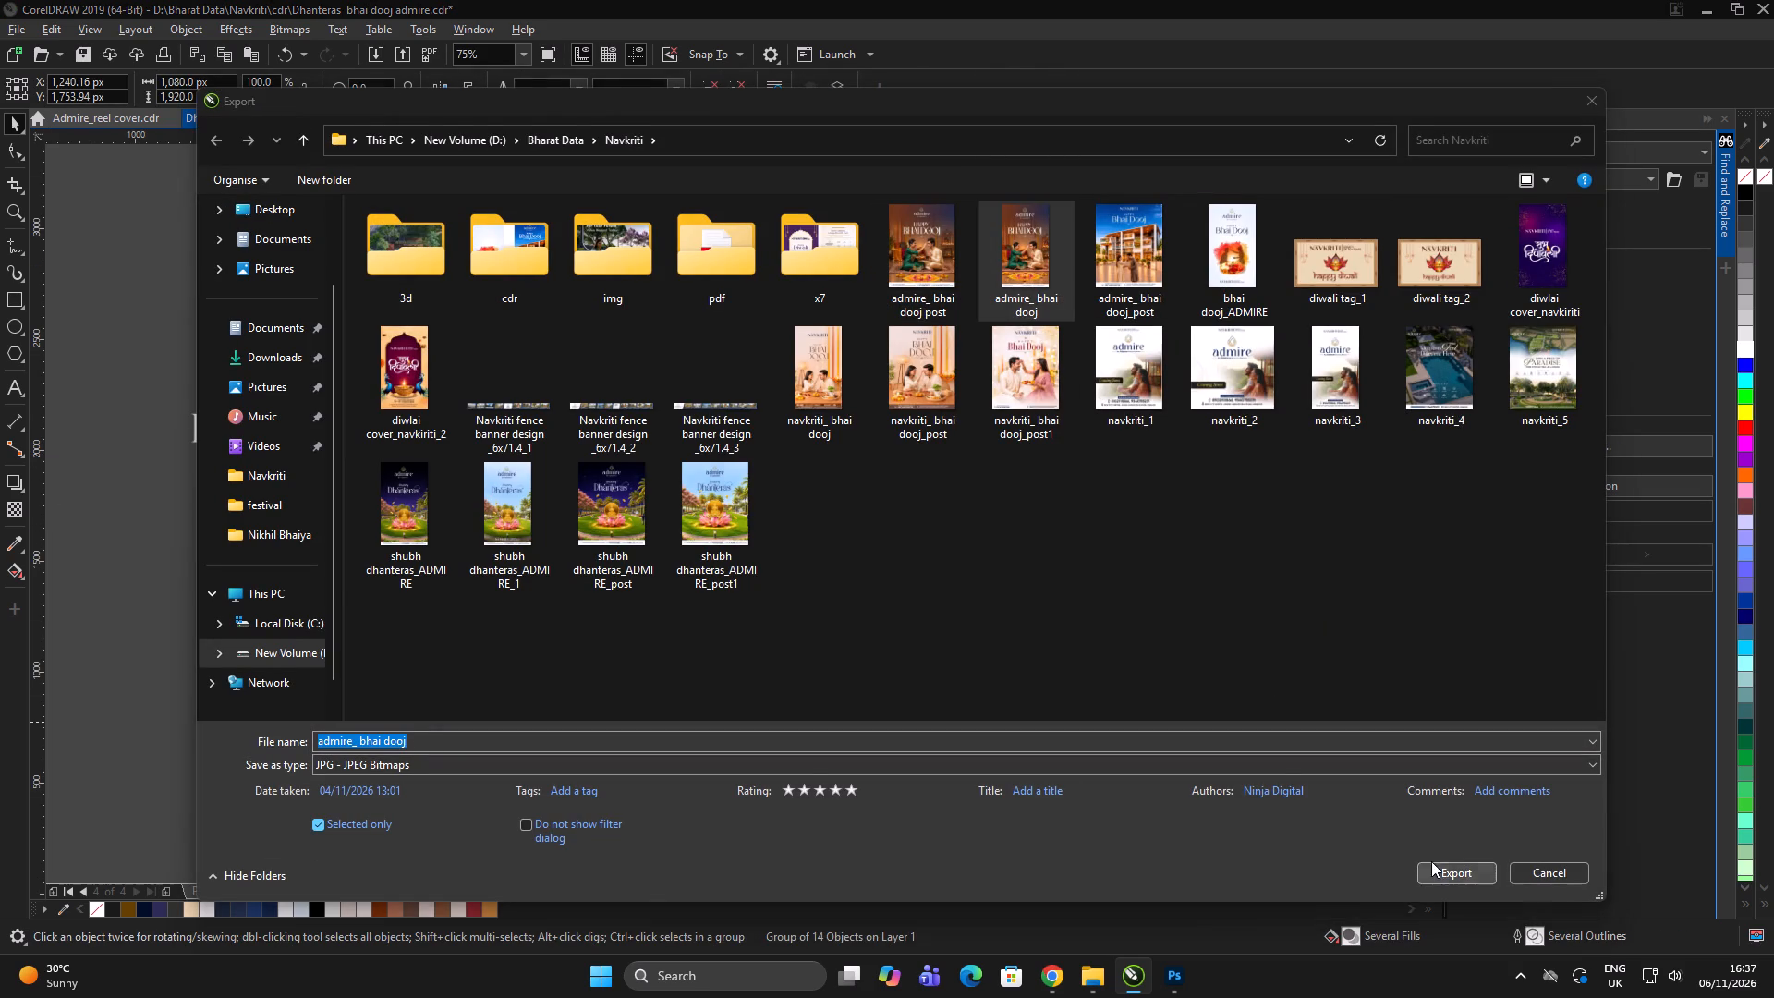
{"action": "left_click", "coordinate": [946, 482]}
{"action": "left_click", "coordinate": [1180, 290]}
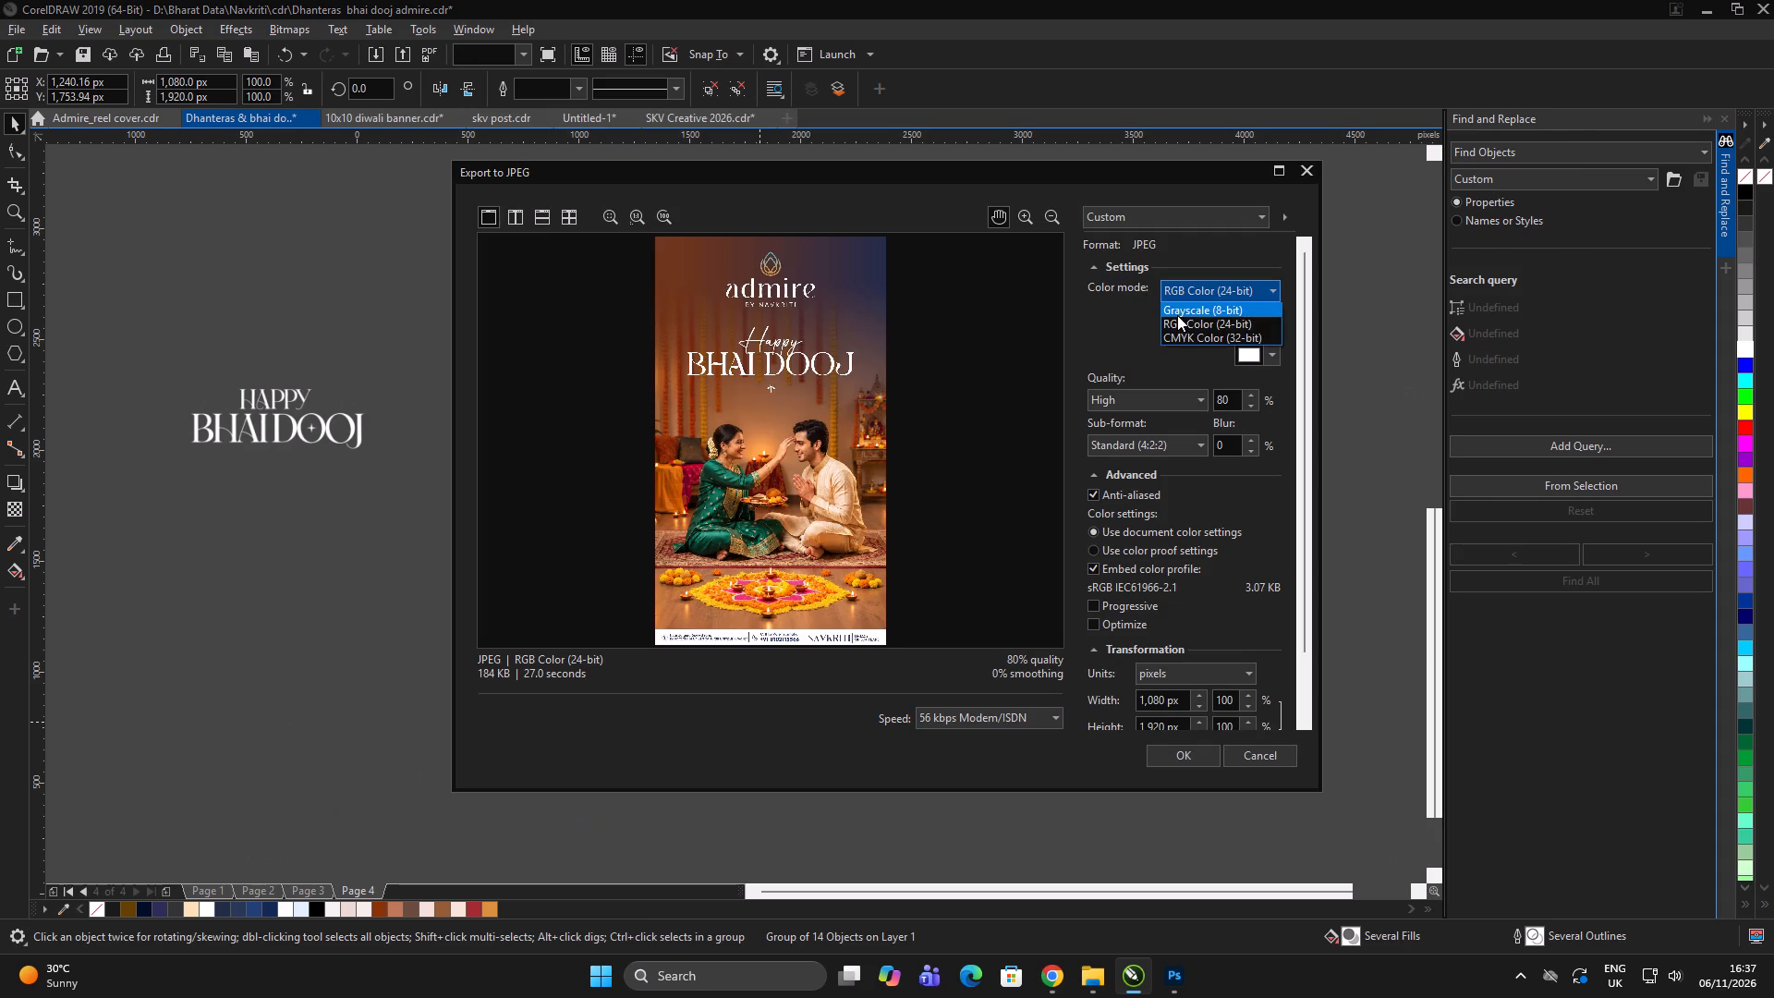
{"action": "left_click", "coordinate": [1175, 320]}
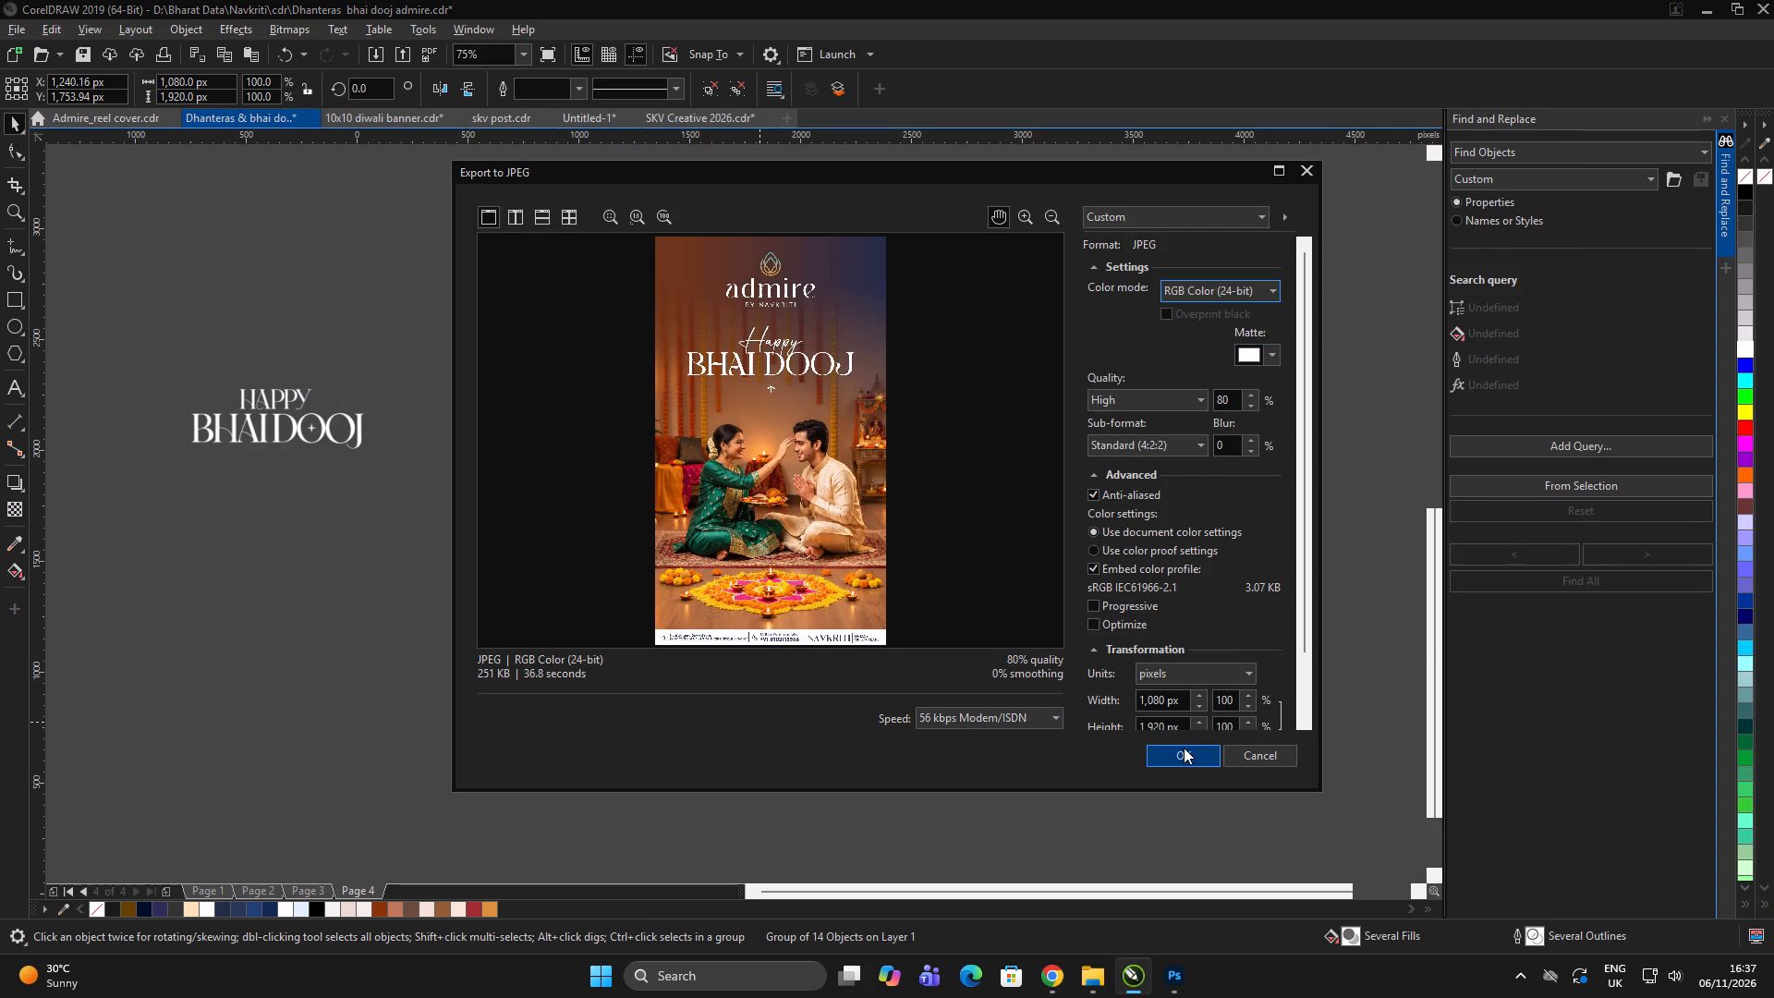
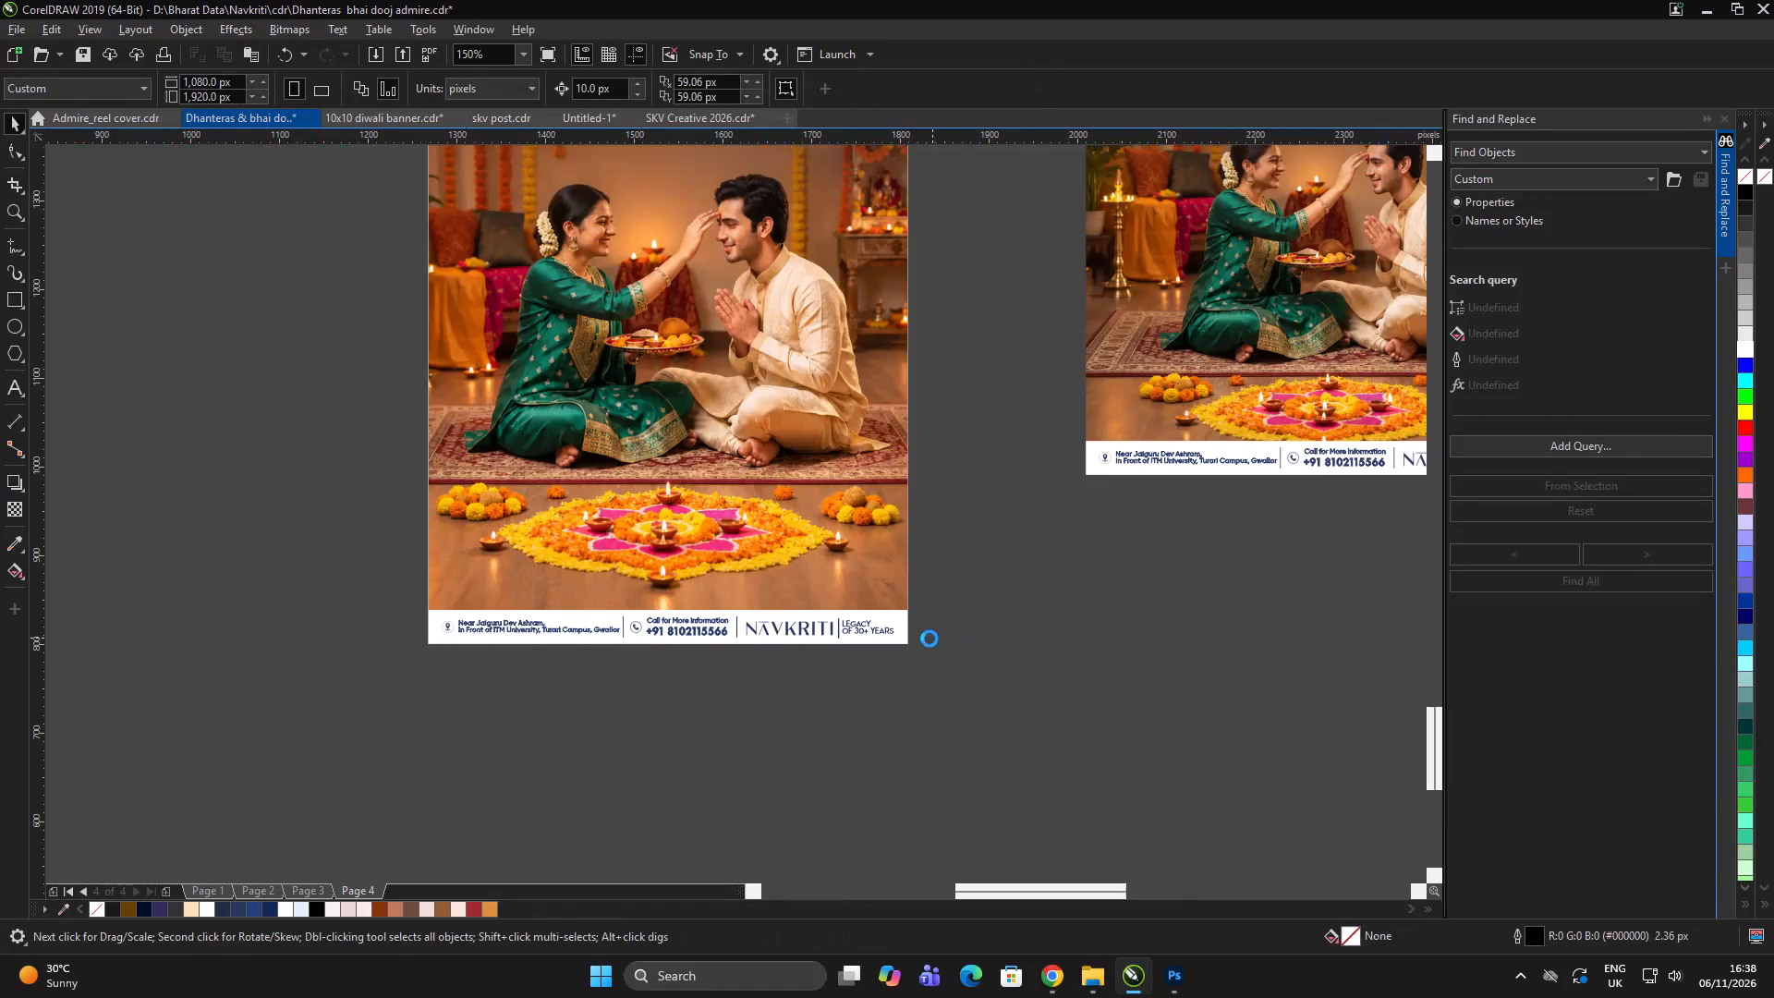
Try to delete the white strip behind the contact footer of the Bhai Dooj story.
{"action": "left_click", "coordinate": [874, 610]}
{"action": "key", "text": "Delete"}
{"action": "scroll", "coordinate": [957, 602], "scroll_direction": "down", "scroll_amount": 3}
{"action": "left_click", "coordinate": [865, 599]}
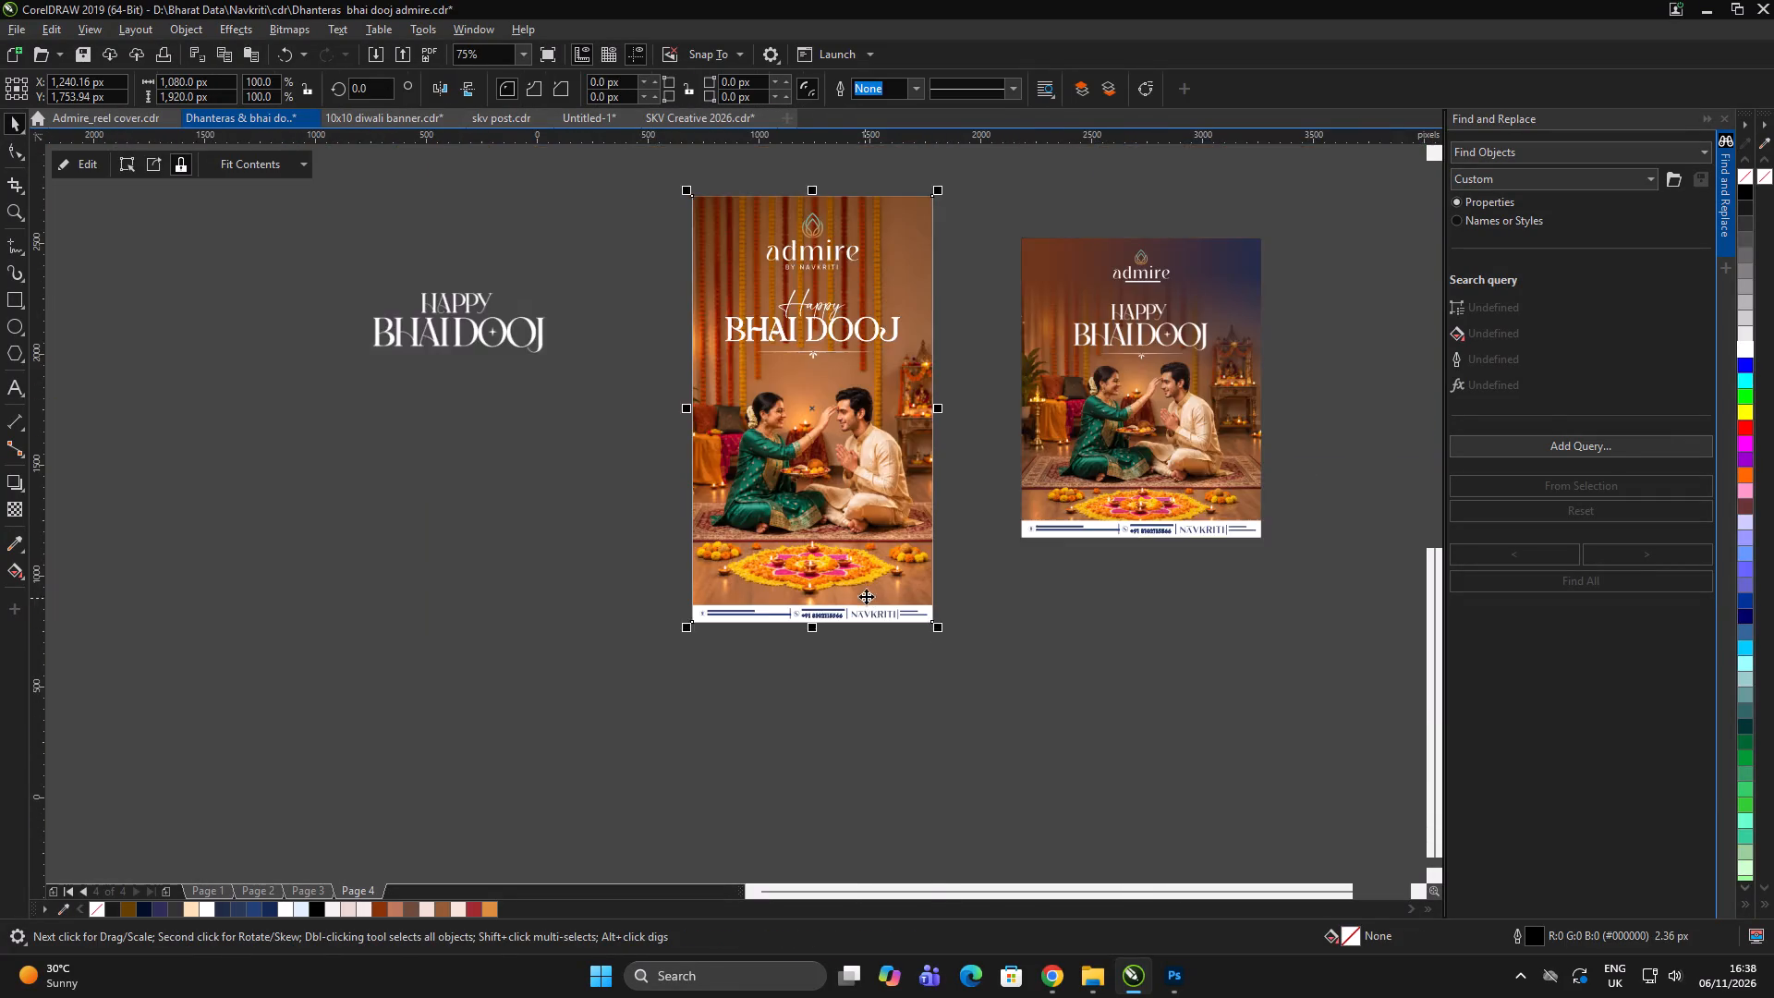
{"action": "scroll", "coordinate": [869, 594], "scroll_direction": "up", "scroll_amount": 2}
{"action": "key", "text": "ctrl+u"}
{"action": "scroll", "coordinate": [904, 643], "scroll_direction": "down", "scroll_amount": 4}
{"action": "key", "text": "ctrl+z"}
Ungroup the contact footer at the bottom of the Bhai Dooj story into separate objects.
{"action": "left_click", "coordinate": [1047, 665]}
{"action": "left_click", "coordinate": [1060, 663]}
{"action": "left_click_drag", "start_coordinate": [645, 557], "coordinate": [684, 595]}
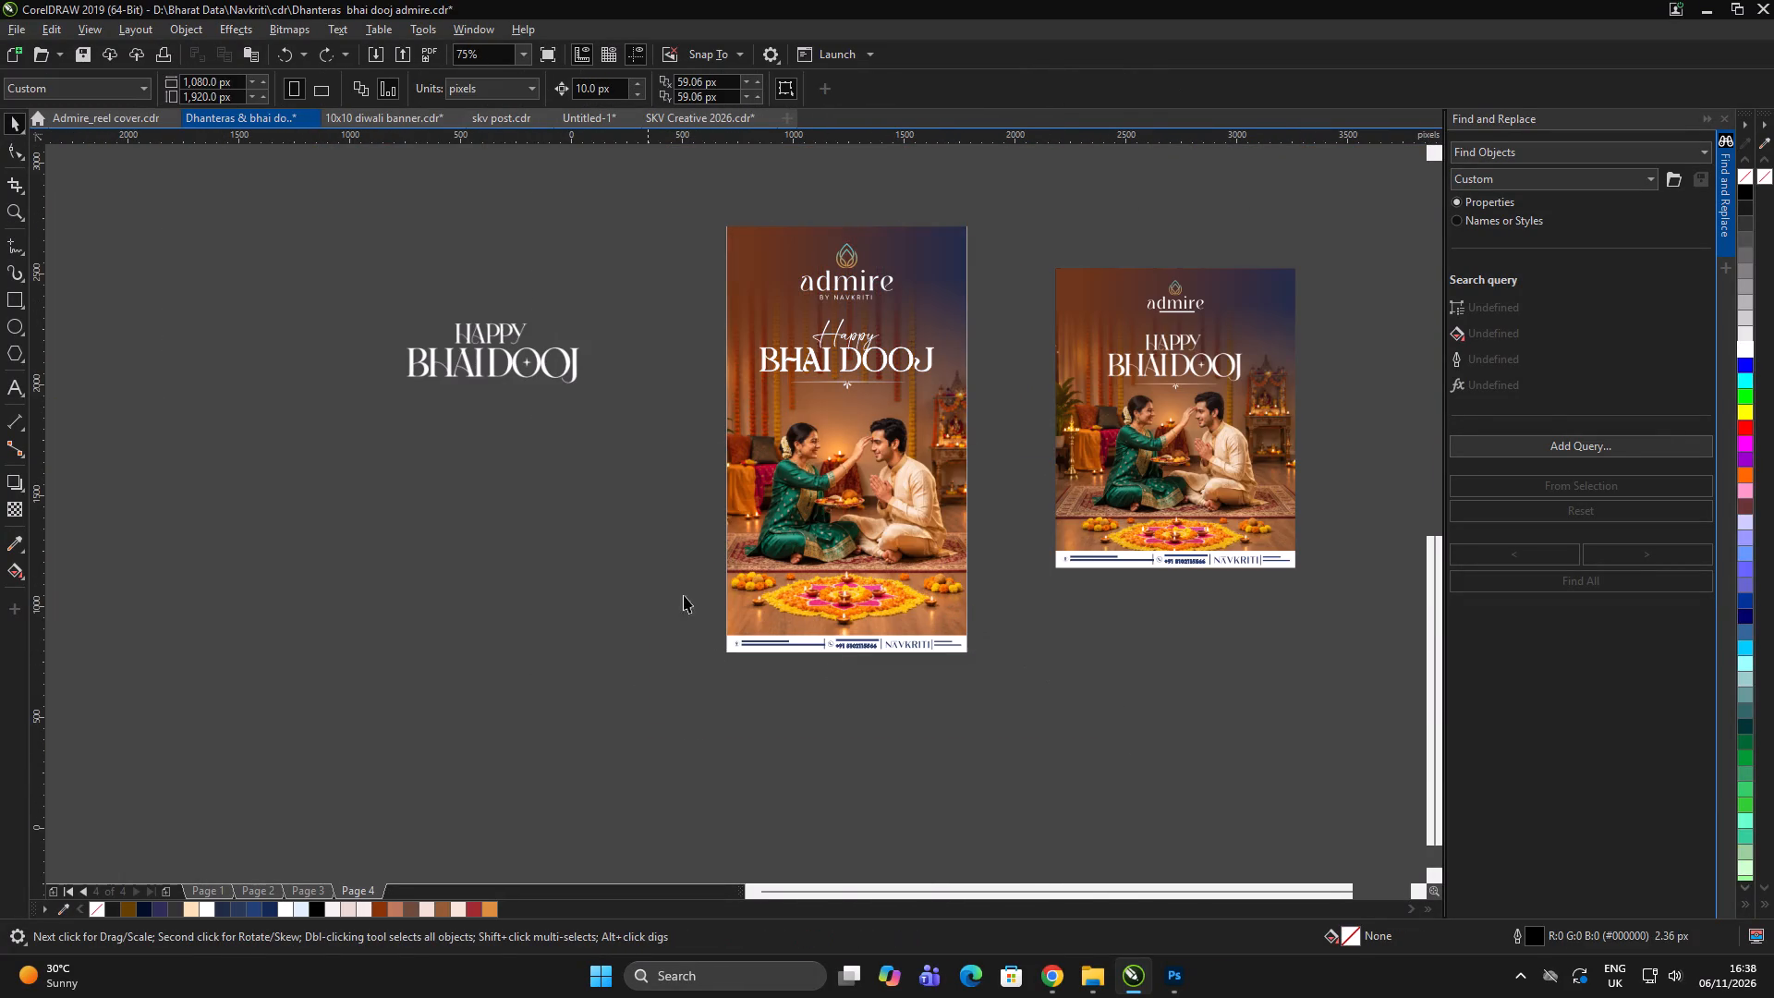
{"action": "left_click_drag", "start_coordinate": [684, 595], "coordinate": [1116, 736]}
{"action": "scroll", "coordinate": [940, 674], "scroll_direction": "up", "scroll_amount": 1}
{"action": "key", "text": "ctrl+u"}
{"action": "left_click", "coordinate": [1166, 651]}
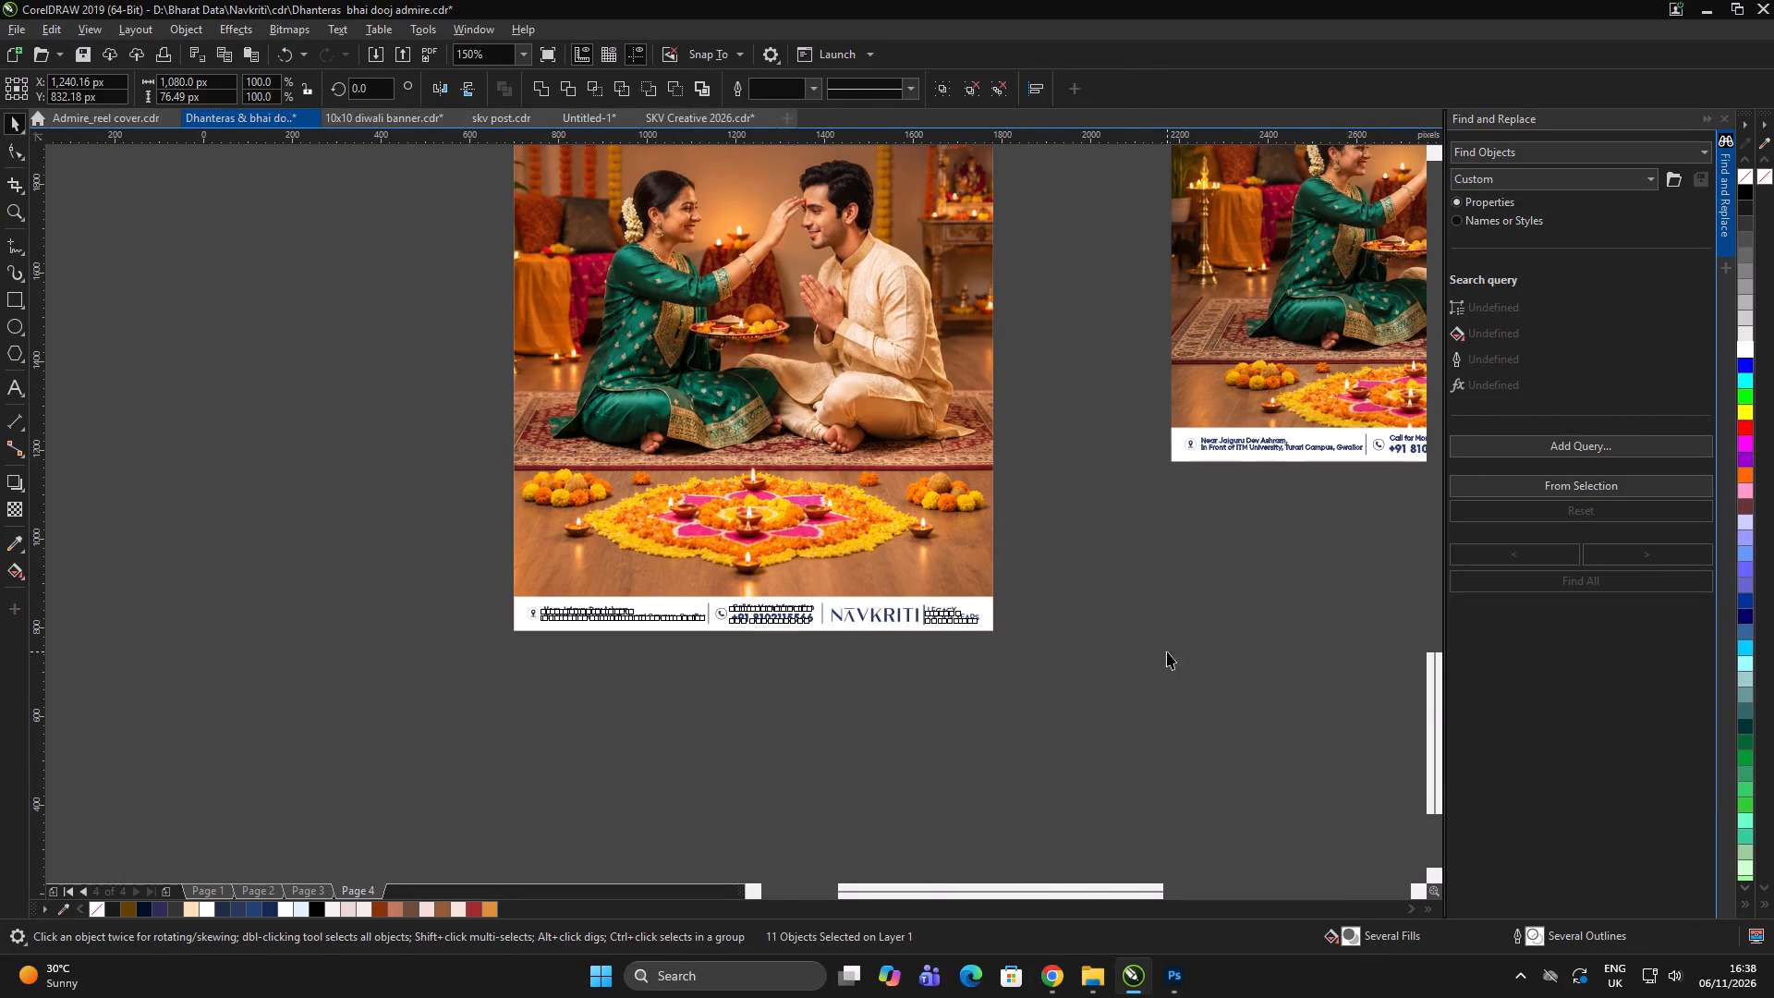
{"action": "left_click_drag", "start_coordinate": [1157, 645], "coordinate": [1128, 637]}
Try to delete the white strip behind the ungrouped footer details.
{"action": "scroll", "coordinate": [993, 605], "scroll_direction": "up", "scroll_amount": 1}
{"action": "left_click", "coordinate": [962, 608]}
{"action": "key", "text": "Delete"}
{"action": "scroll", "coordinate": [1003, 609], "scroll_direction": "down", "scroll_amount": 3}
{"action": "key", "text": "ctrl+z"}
Bring all the footer objects of the Bhai Dooj story to the front.
{"action": "left_click", "coordinate": [1041, 602]}
{"action": "left_click_drag", "start_coordinate": [1056, 583], "coordinate": [646, 677]}
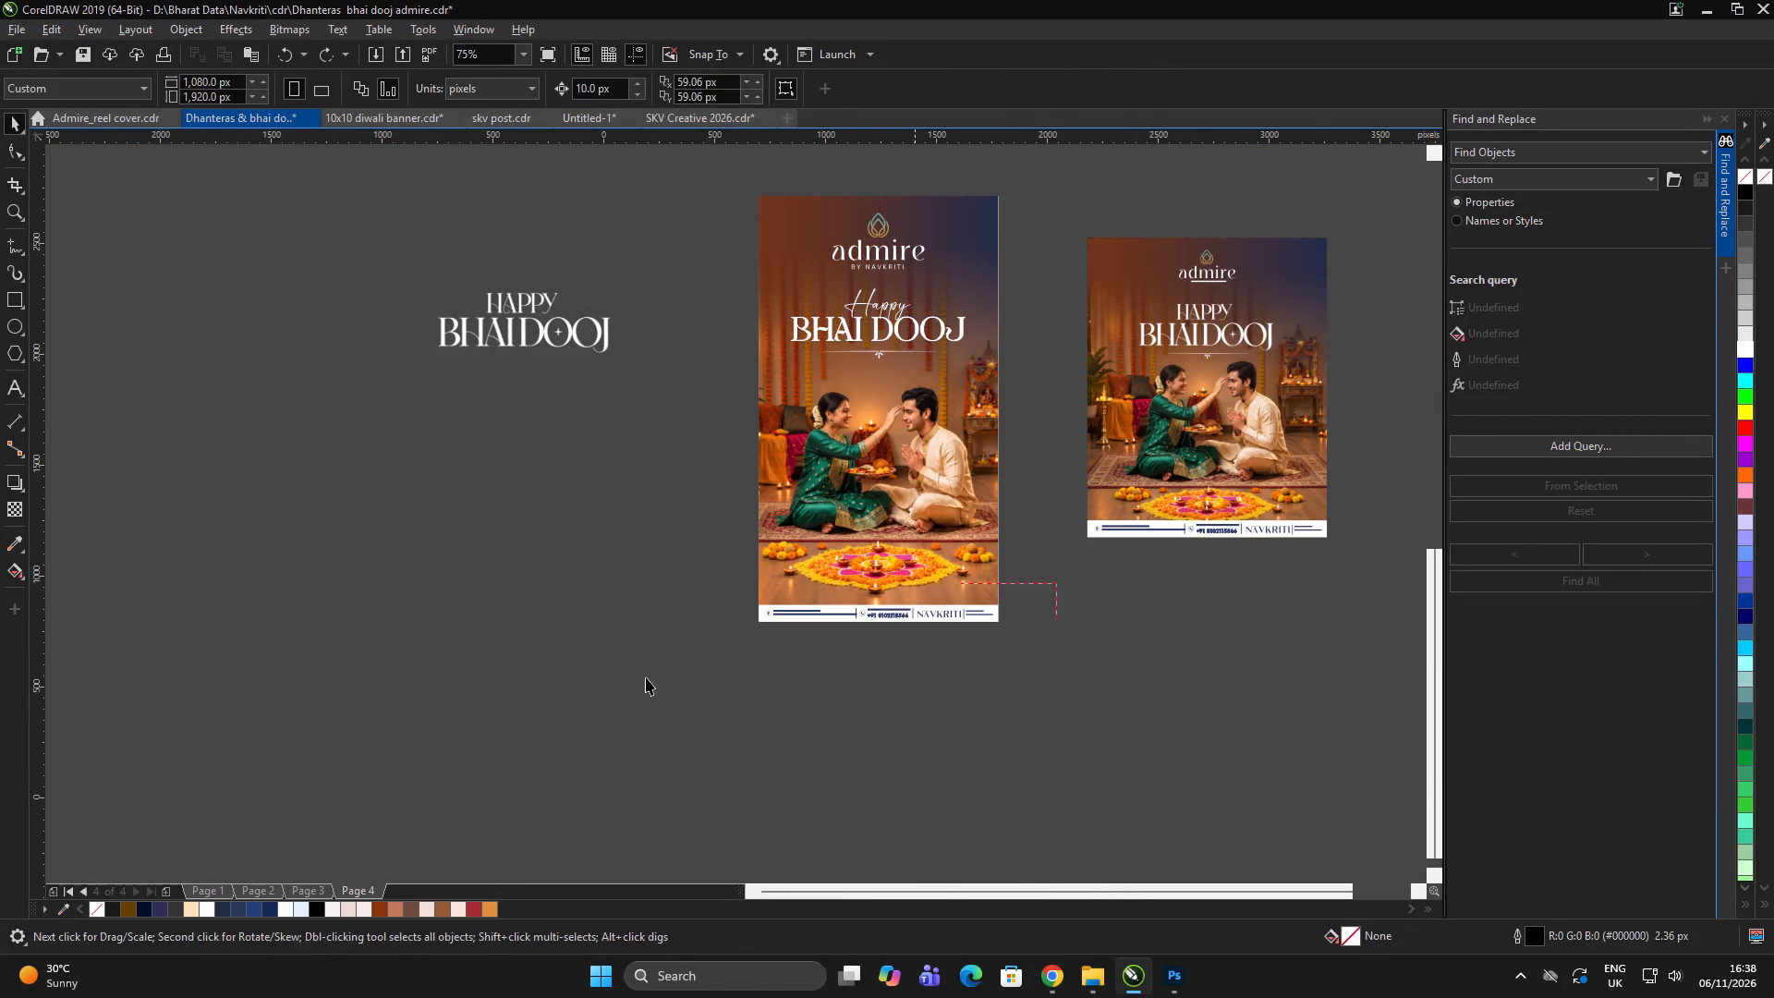
{"action": "left_click_drag", "start_coordinate": [646, 677], "coordinate": [438, 712]}
{"action": "key", "text": "shift+Page_Up"}
Delete the white strip behind the story's address, phone and NAVKRITI logo.
{"action": "scroll", "coordinate": [1009, 633], "scroll_direction": "up", "scroll_amount": 2}
{"action": "left_click", "coordinate": [1095, 620]}
{"action": "left_click", "coordinate": [973, 559]}
{"action": "key", "text": "Delete"}
Fill all the remaining footer texts, icons and the NAVKRITI logo with white.
{"action": "scroll", "coordinate": [1074, 587], "scroll_direction": "down", "scroll_amount": 2}
{"action": "left_click", "coordinate": [1119, 600]}
{"action": "left_click", "coordinate": [1111, 595]}
{"action": "left_click_drag", "start_coordinate": [1093, 557], "coordinate": [479, 659]}
{"action": "left_click", "coordinate": [1741, 349]}
Give the "Call for More information" text, the phone number and the divider beside the NAVKRITI logo a white outline.
{"action": "scroll", "coordinate": [966, 615], "scroll_direction": "up", "scroll_amount": 2}
{"action": "double_click", "coordinate": [1044, 653]}
{"action": "scroll", "coordinate": [908, 495], "scroll_direction": "up", "scroll_amount": 1}
{"action": "left_click", "coordinate": [909, 493]}
{"action": "scroll", "coordinate": [818, 538], "scroll_direction": "down", "scroll_amount": 2}
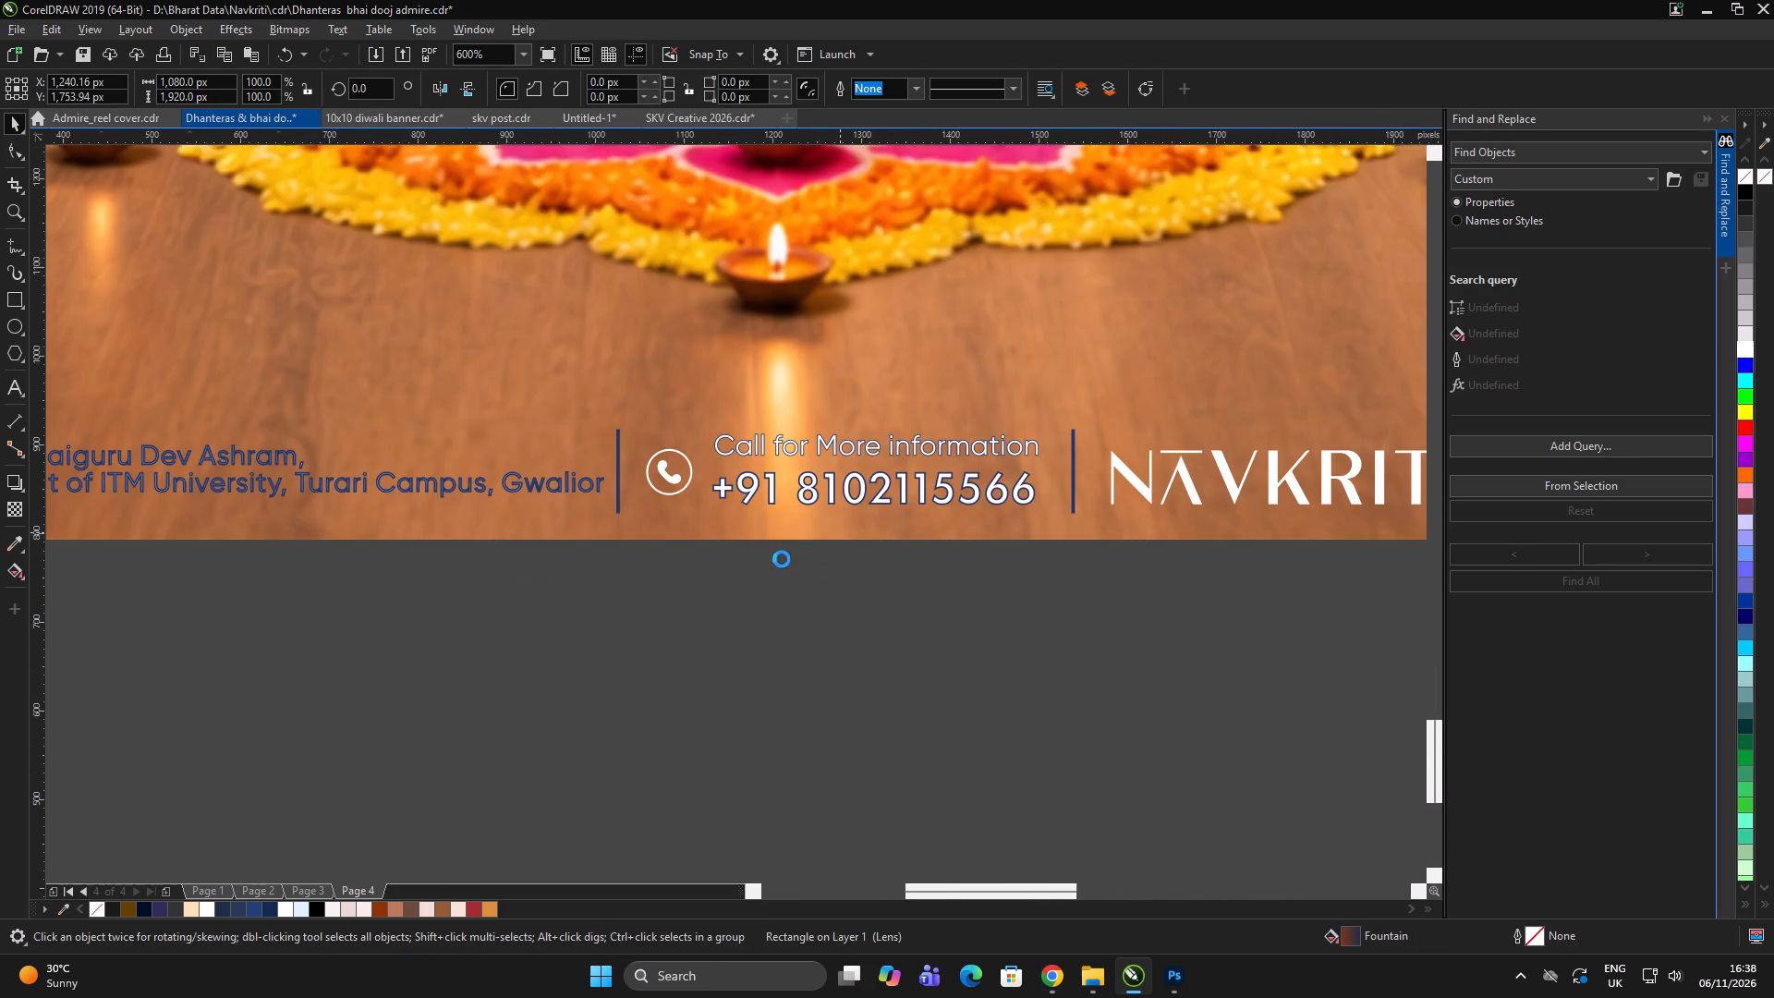
{"action": "left_click", "coordinate": [829, 640]}
{"action": "left_click", "coordinate": [834, 642]}
{"action": "scroll", "coordinate": [801, 576], "scroll_direction": "up", "scroll_amount": 1}
{"action": "left_click", "coordinate": [814, 512]}
{"action": "scroll", "coordinate": [817, 512], "scroll_direction": "up", "scroll_amount": 1}
{"action": "left_click", "coordinate": [822, 510]}
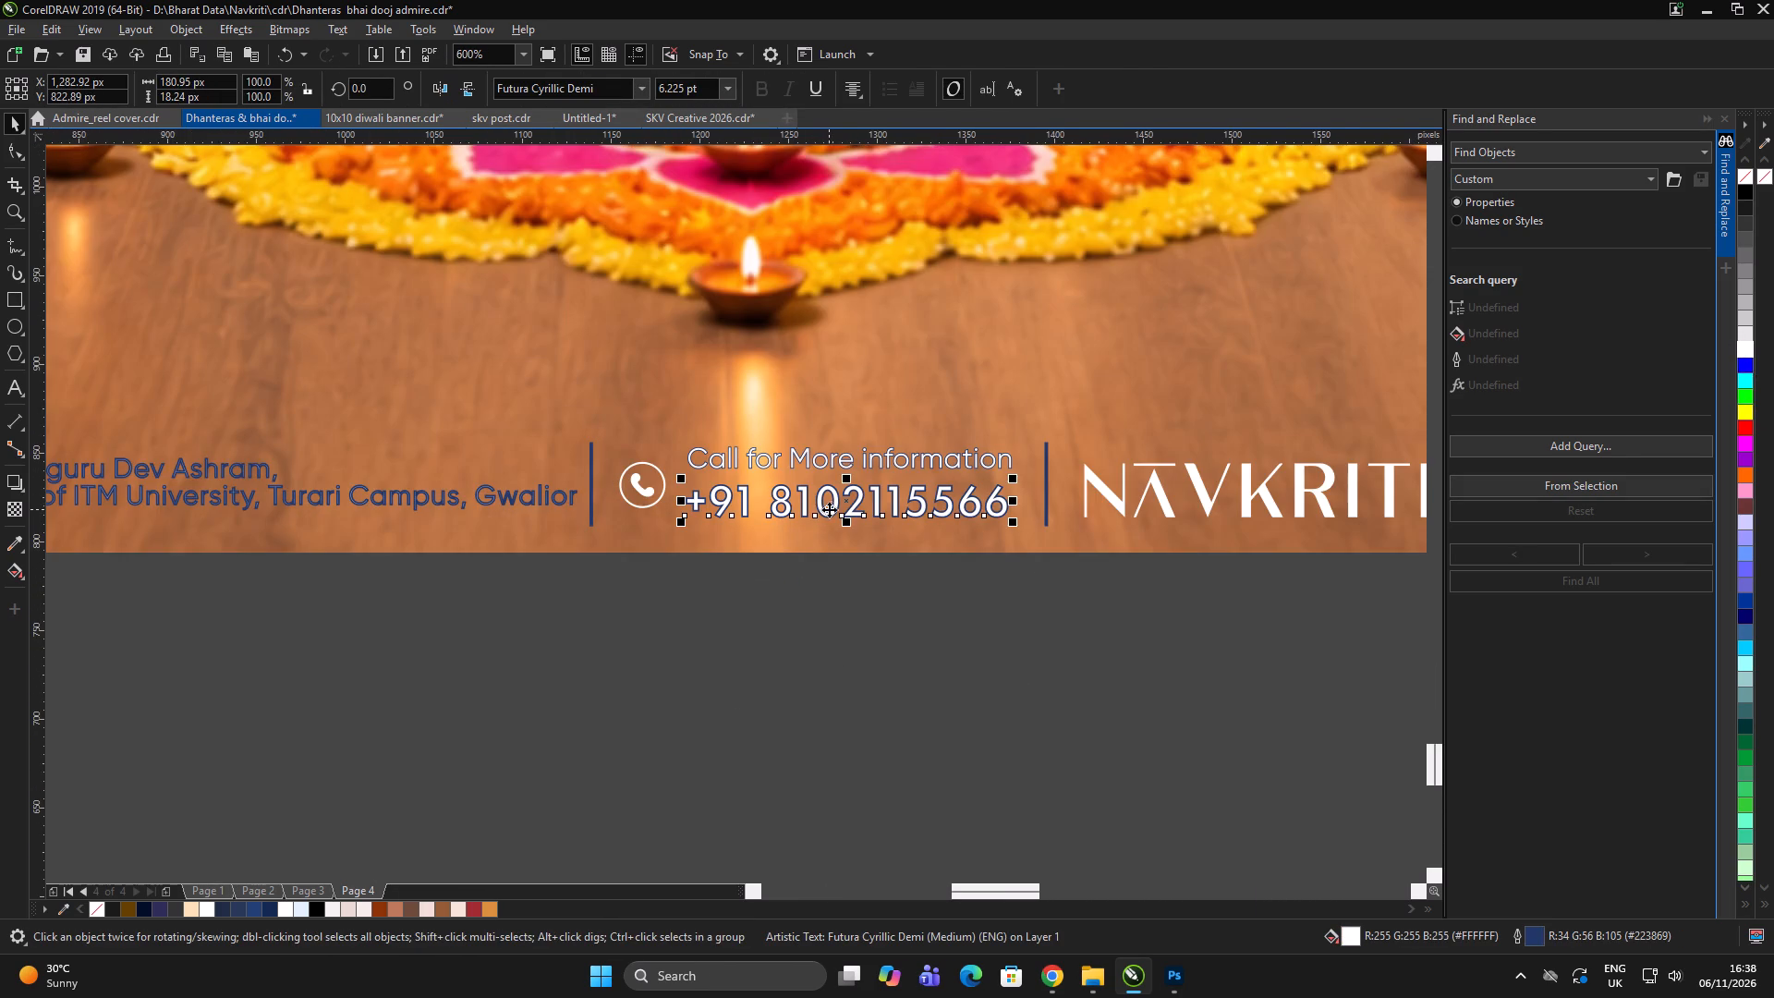
{"action": "left_click", "coordinate": [1009, 639]}
{"action": "left_click_drag", "start_coordinate": [1134, 650], "coordinate": [665, 359]}
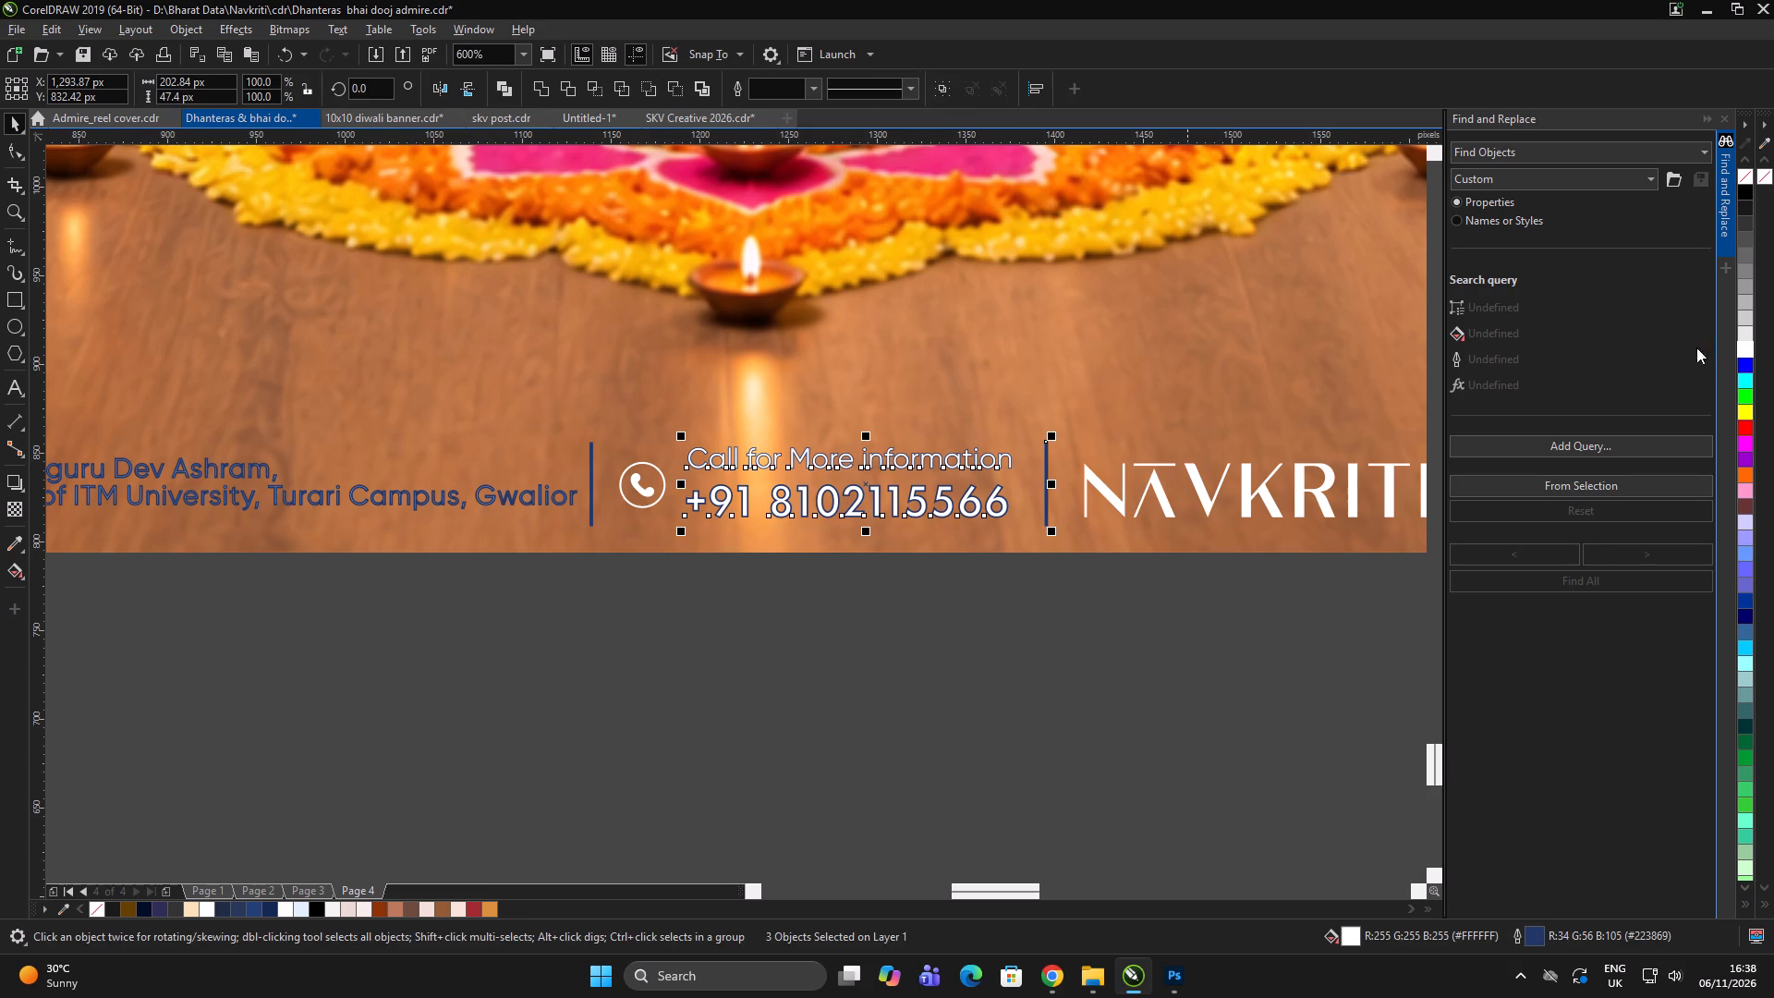
{"action": "right_click", "coordinate": [1744, 351]}
{"action": "left_click", "coordinate": [1013, 655]}
{"action": "left_click", "coordinate": [1018, 655]}
{"action": "left_click_drag", "start_coordinate": [1102, 630], "coordinate": [996, 296]}
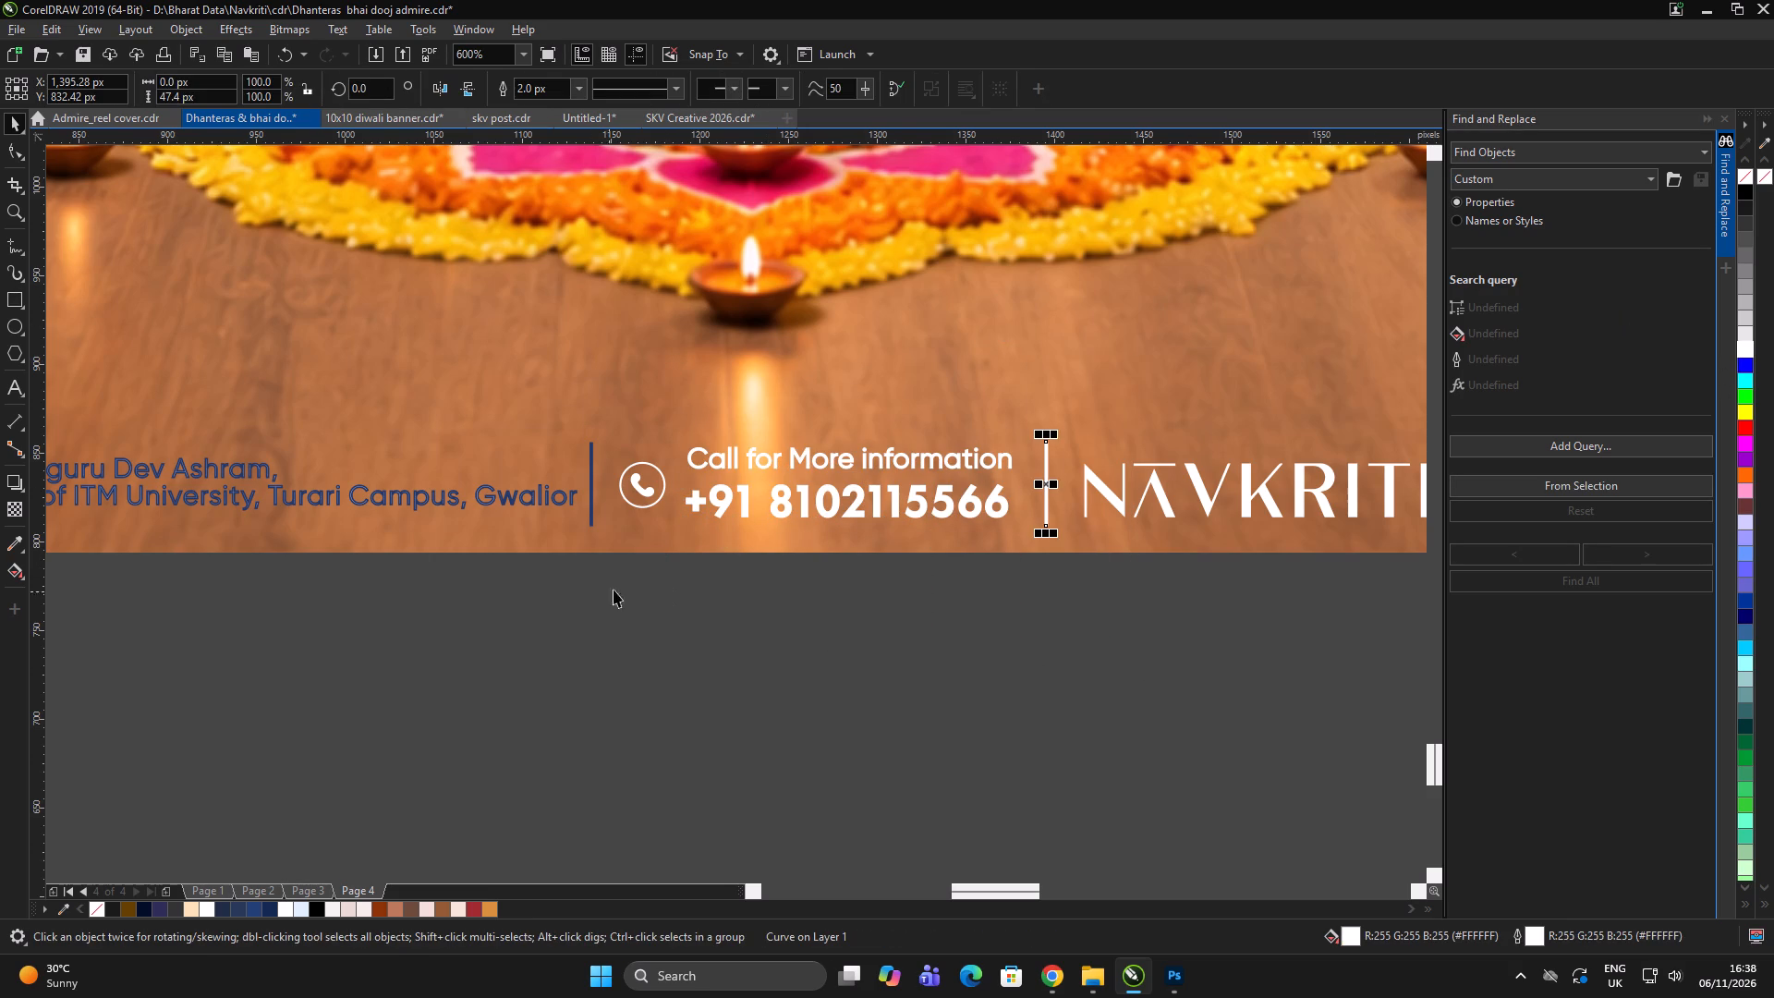
Set the fill and outline of the divider between the address and the phone icon to white.
{"action": "left_click_drag", "start_coordinate": [625, 582], "coordinate": [551, 377]}
{"action": "left_click", "coordinate": [1744, 346]}
{"action": "right_click", "coordinate": [1743, 346]}
{"action": "left_click_drag", "start_coordinate": [676, 725], "coordinate": [697, 716]}
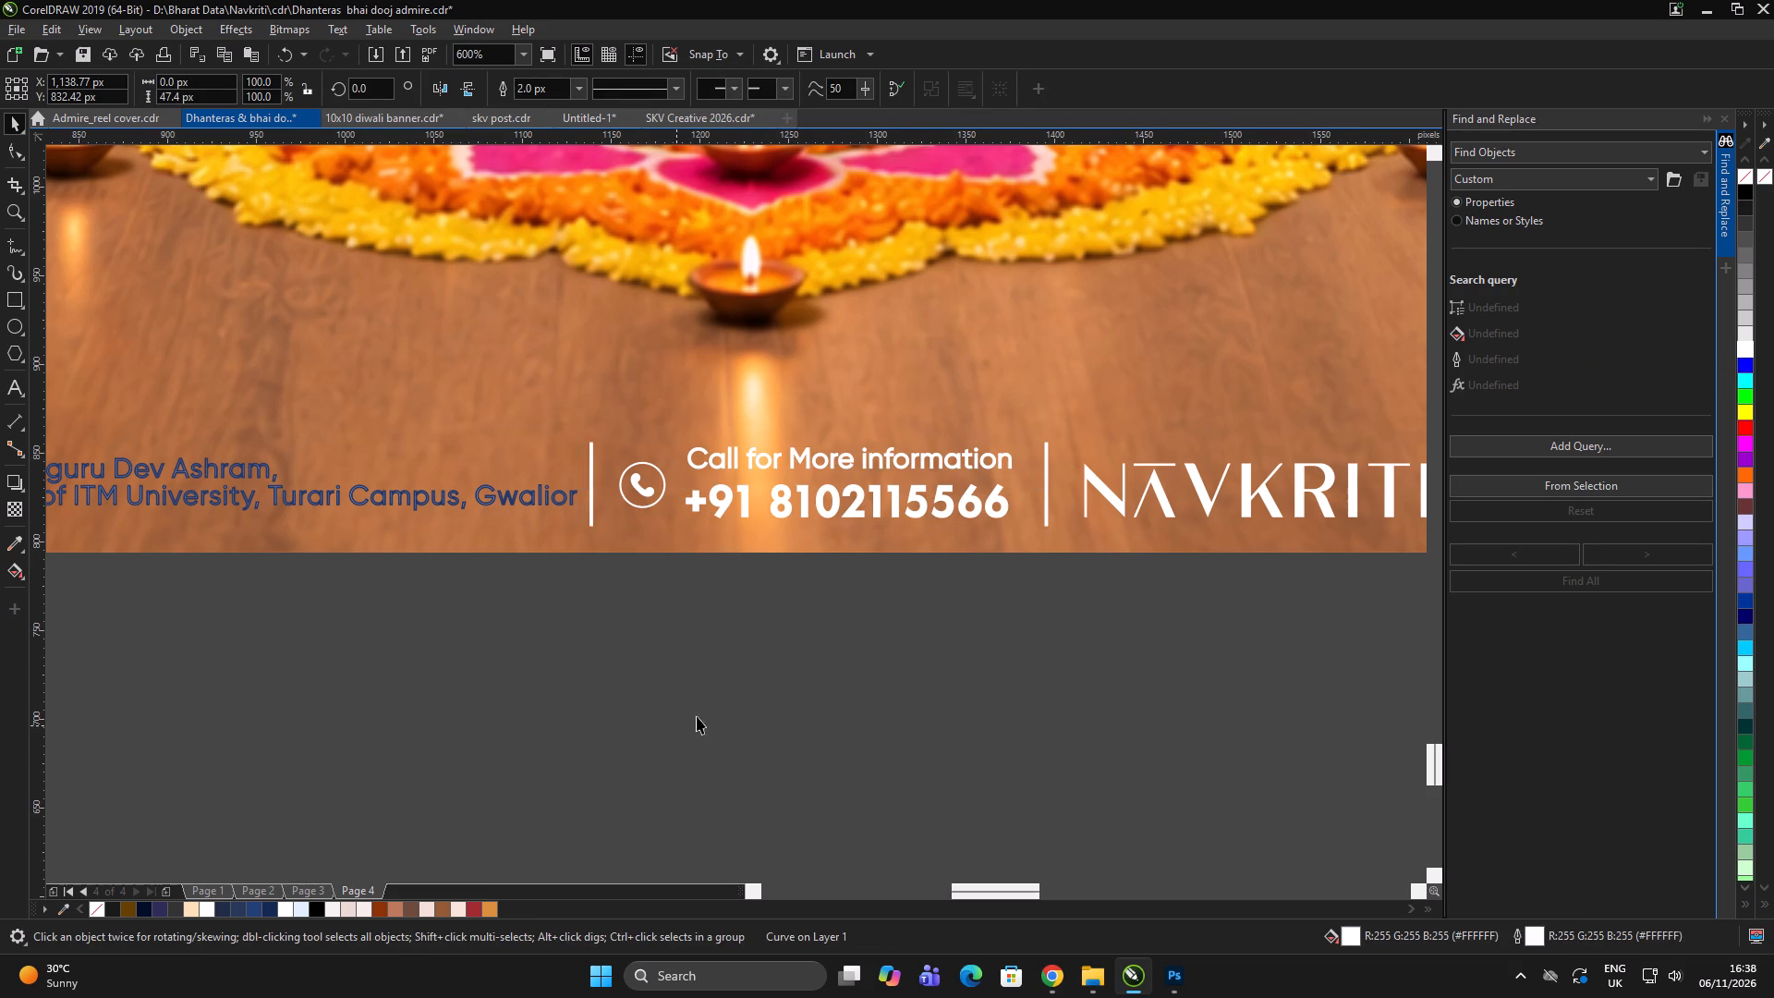
{"action": "left_click_drag", "start_coordinate": [697, 716], "coordinate": [687, 720]}
Change the outline of the two-line address text in the footer to white.
{"action": "scroll", "coordinate": [1036, 563], "scroll_direction": "down", "scroll_amount": 2}
{"action": "scroll", "coordinate": [767, 549], "scroll_direction": "up", "scroll_amount": 2}
{"action": "left_click", "coordinate": [781, 538]}
{"action": "left_click", "coordinate": [803, 537]}
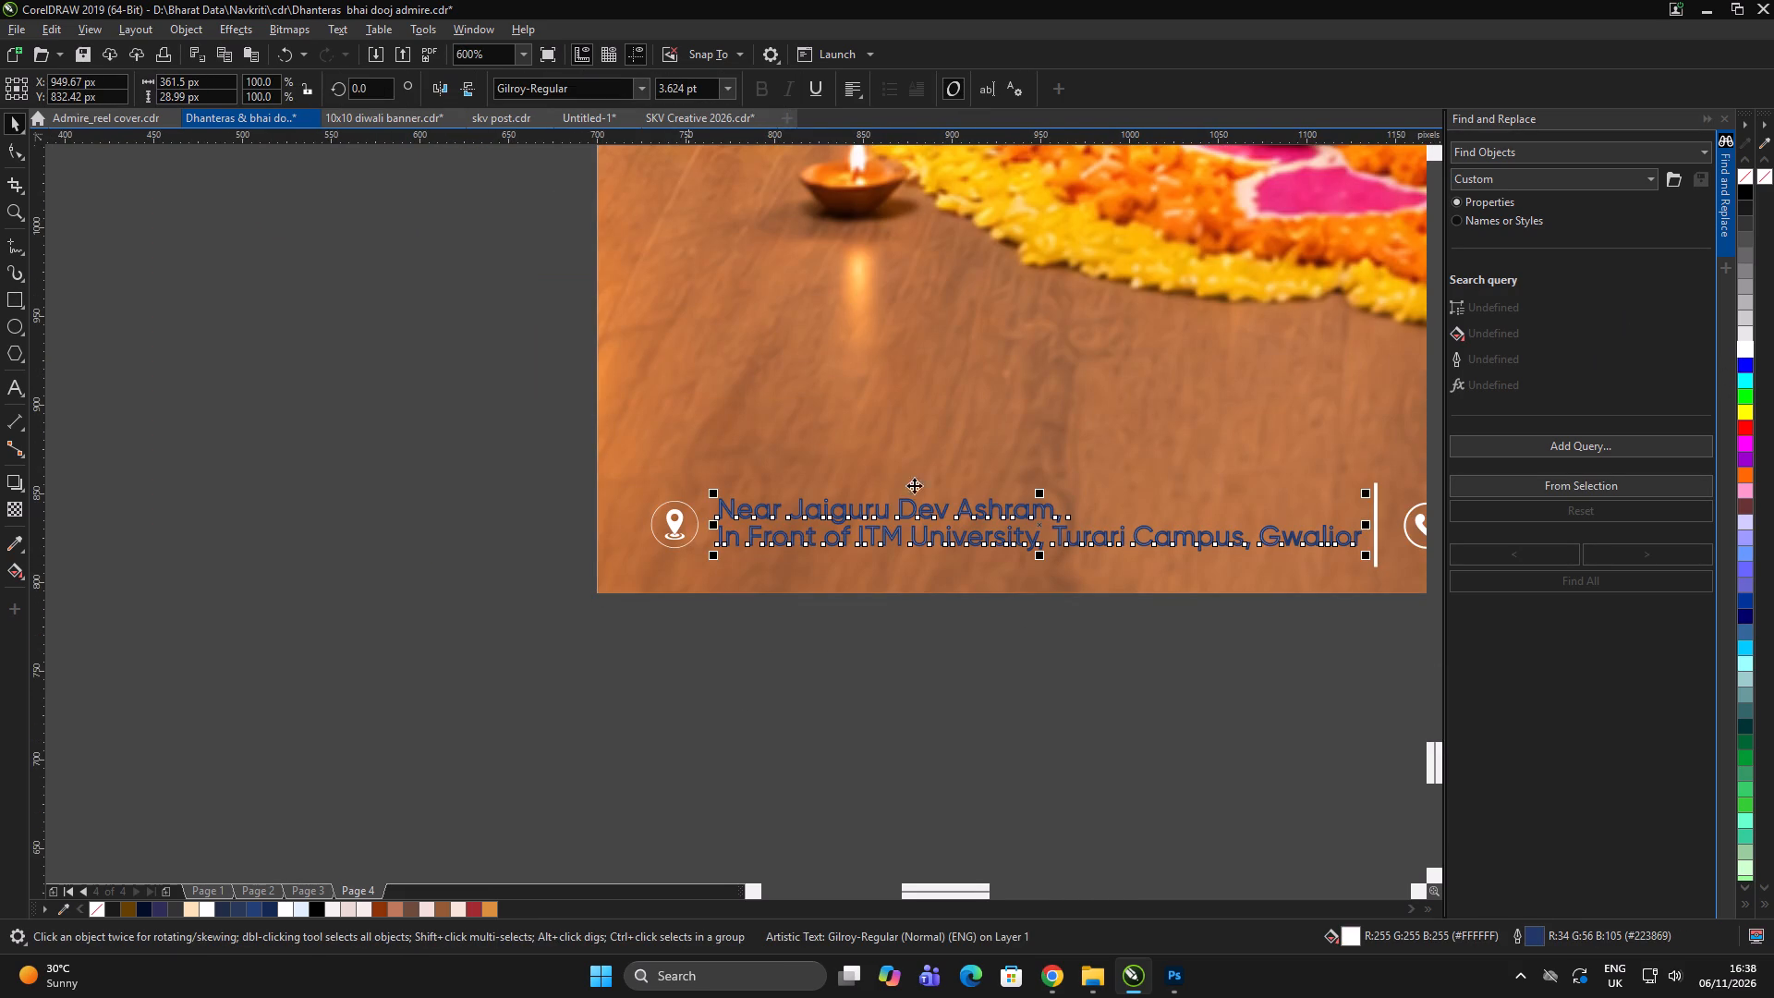
{"action": "right_click", "coordinate": [1740, 345]}
{"action": "scroll", "coordinate": [728, 602], "scroll_direction": "down", "scroll_amount": 1}
{"action": "double_click", "coordinate": [674, 633]}
{"action": "left_click", "coordinate": [675, 639]}
Examine the recoloured footer against the photo and the overall look of the Bhai Dooj story.
{"action": "scroll", "coordinate": [680, 644], "scroll_direction": "down", "scroll_amount": 1}
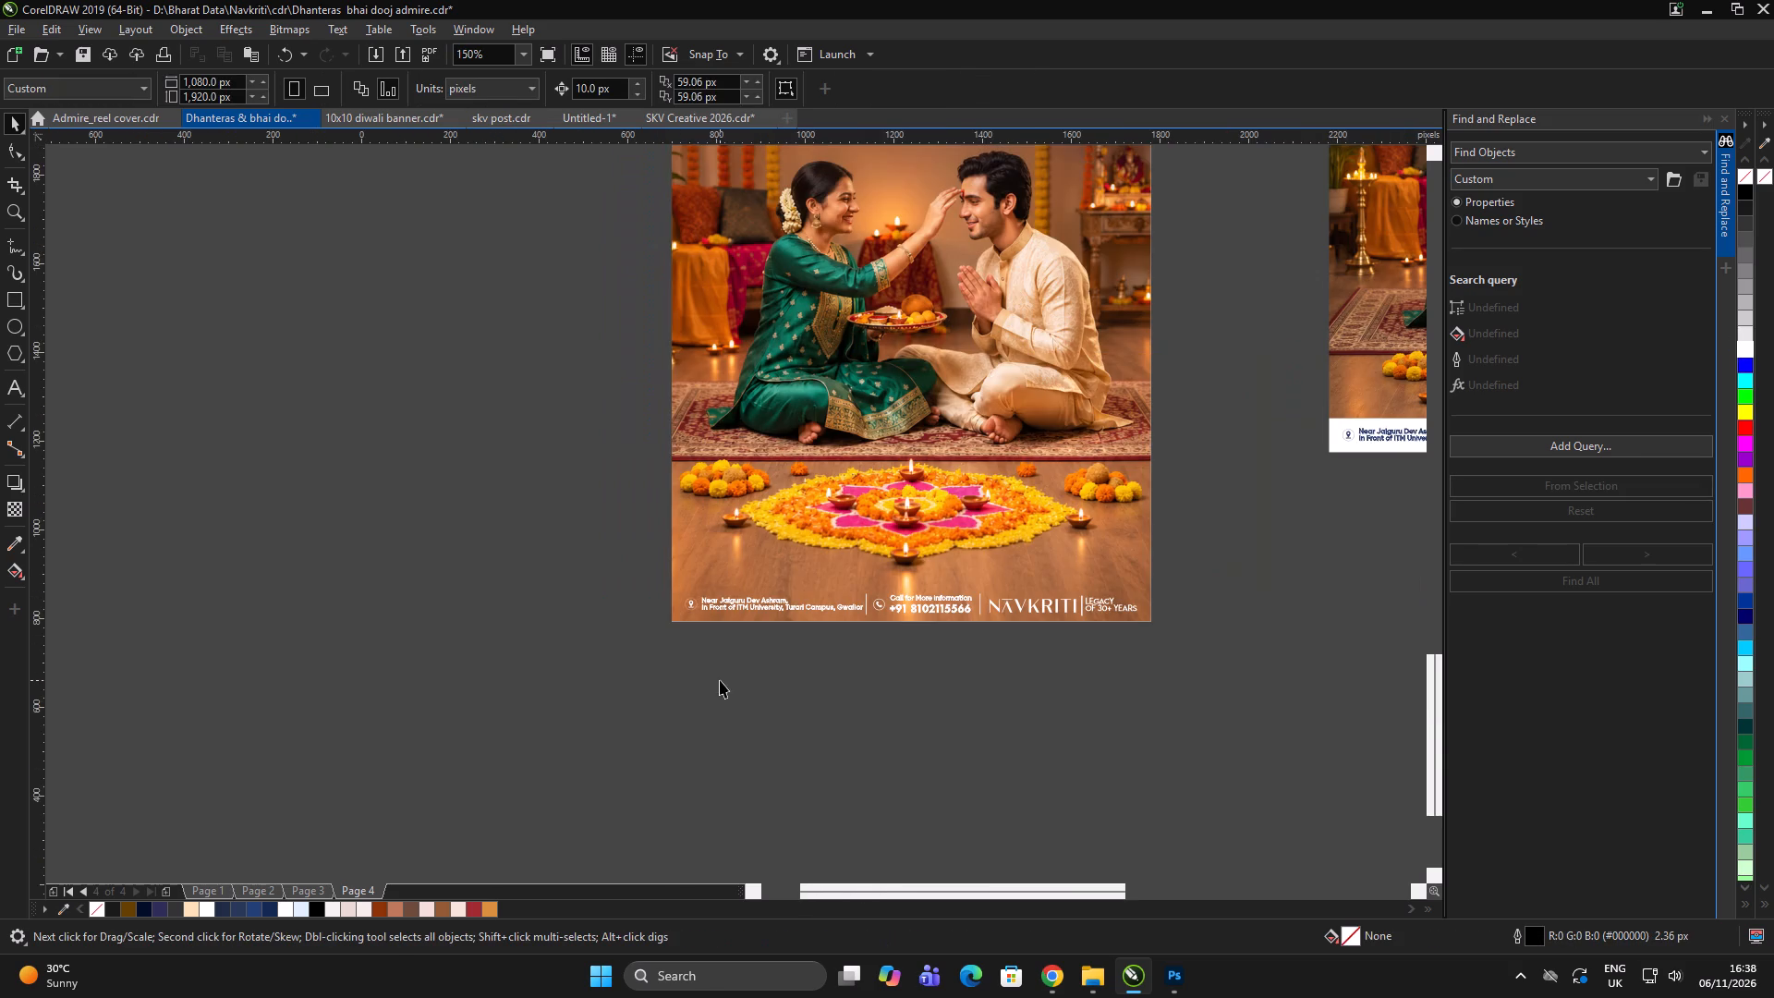
{"action": "double_click", "coordinate": [720, 680]}
{"action": "double_click", "coordinate": [1185, 701]}
{"action": "scroll", "coordinate": [832, 598], "scroll_direction": "down", "scroll_amount": 2}
{"action": "scroll", "coordinate": [881, 606], "scroll_direction": "up", "scroll_amount": 2}
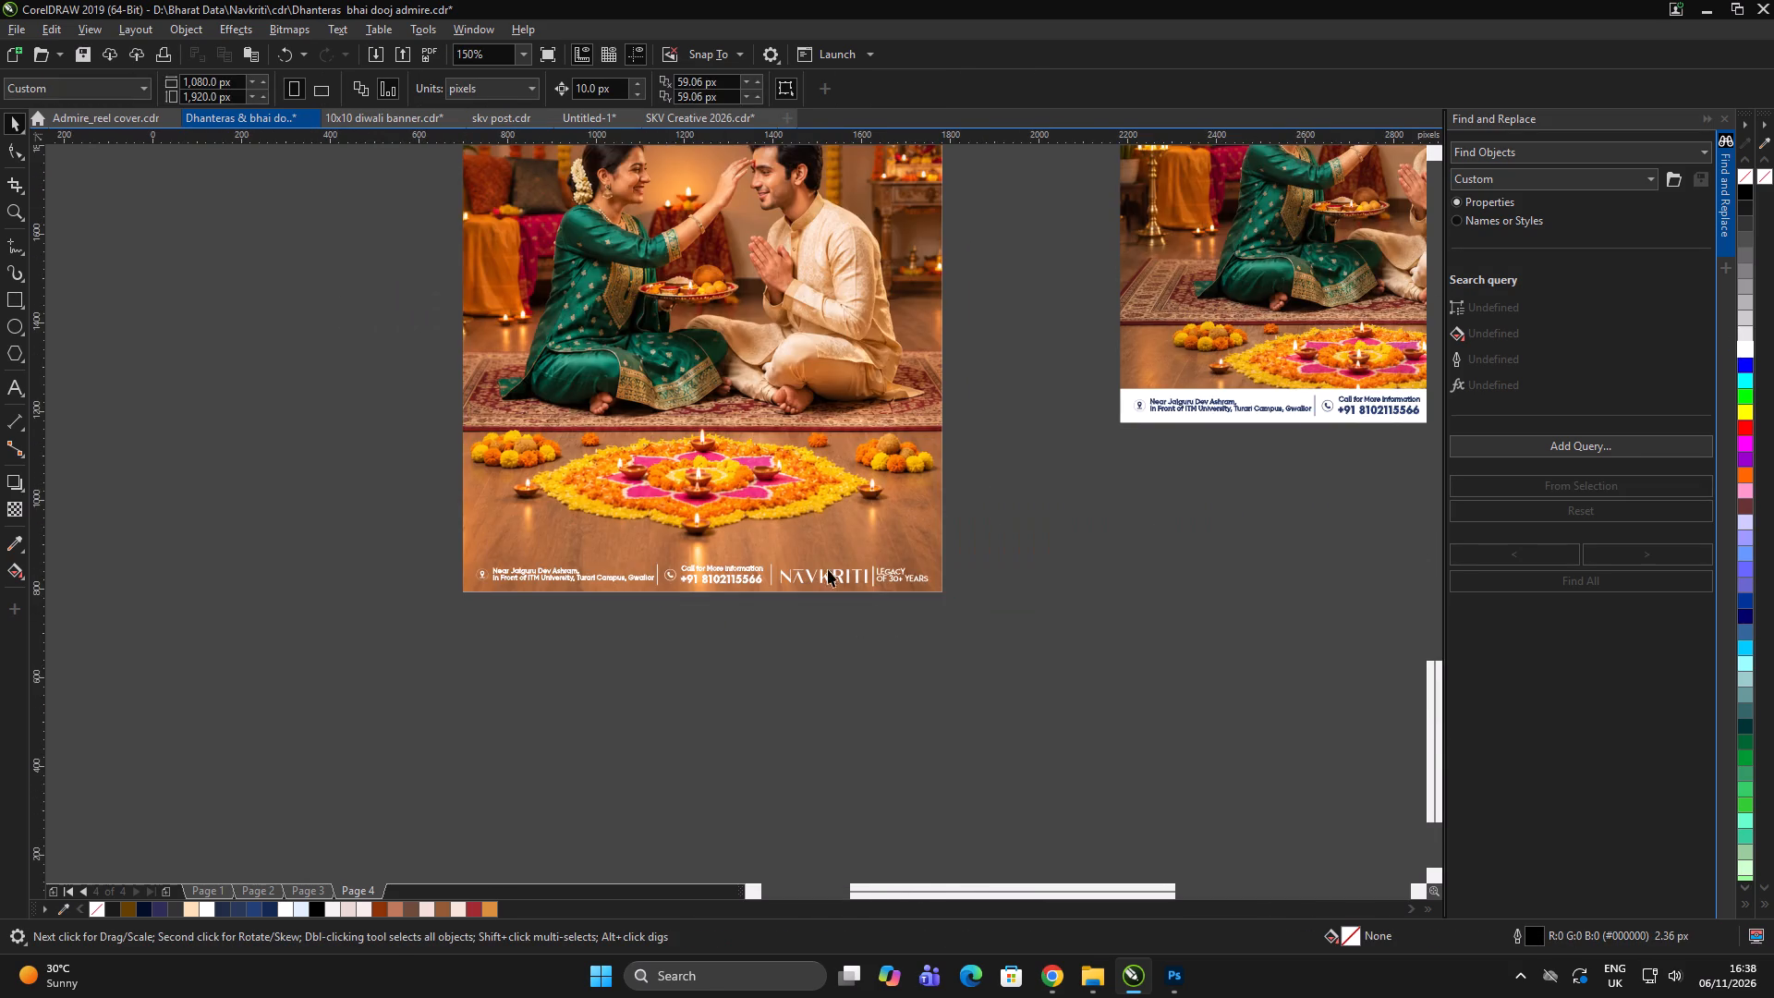
{"action": "scroll", "coordinate": [822, 566], "scroll_direction": "up", "scroll_amount": 1}
{"action": "scroll", "coordinate": [964, 555], "scroll_direction": "down", "scroll_amount": 1}
{"action": "left_click", "coordinate": [1094, 560]}
{"action": "scroll", "coordinate": [957, 526], "scroll_direction": "down", "scroll_amount": 2}
{"action": "left_click", "coordinate": [1076, 542]}
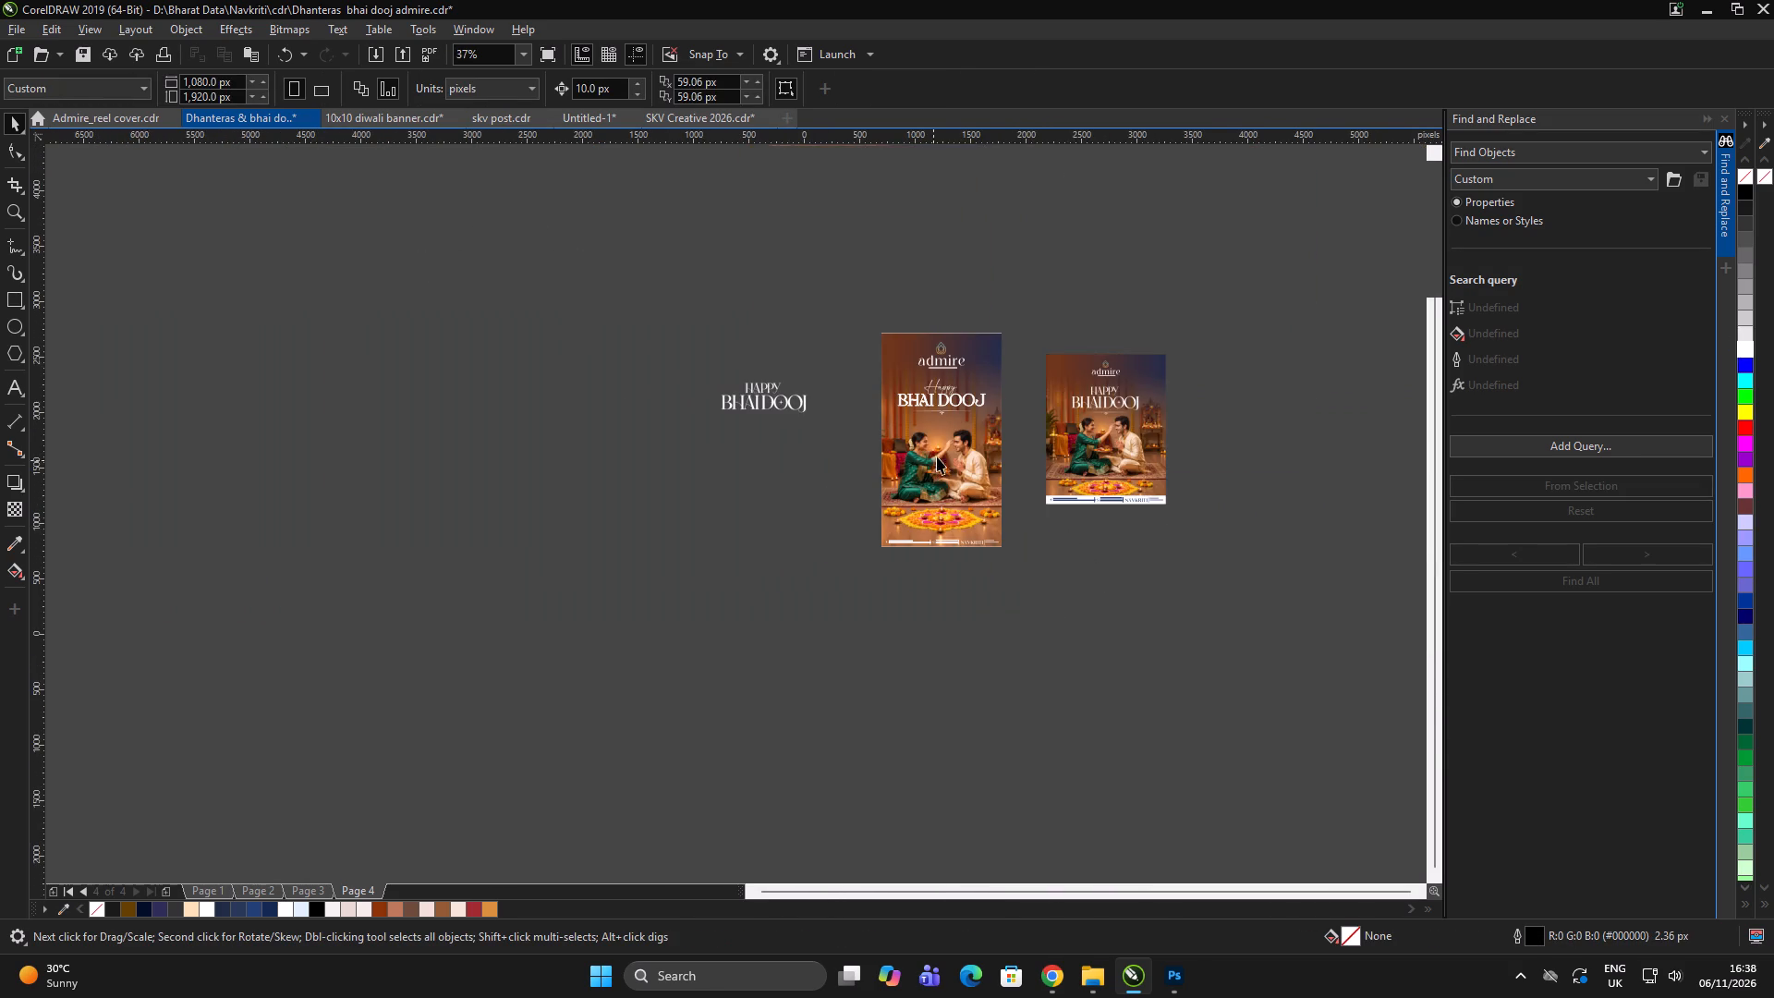
Duplicate the story's gradient overlay rectangle, placing the copy about 760 px to its left.
{"action": "scroll", "coordinate": [943, 452], "scroll_direction": "up", "scroll_amount": 1}
{"action": "left_click", "coordinate": [936, 453]}
{"action": "left_click_drag", "start_coordinate": [978, 463], "coordinate": [808, 455]}
{"action": "right_click", "coordinate": [808, 455], "text": "shift"}
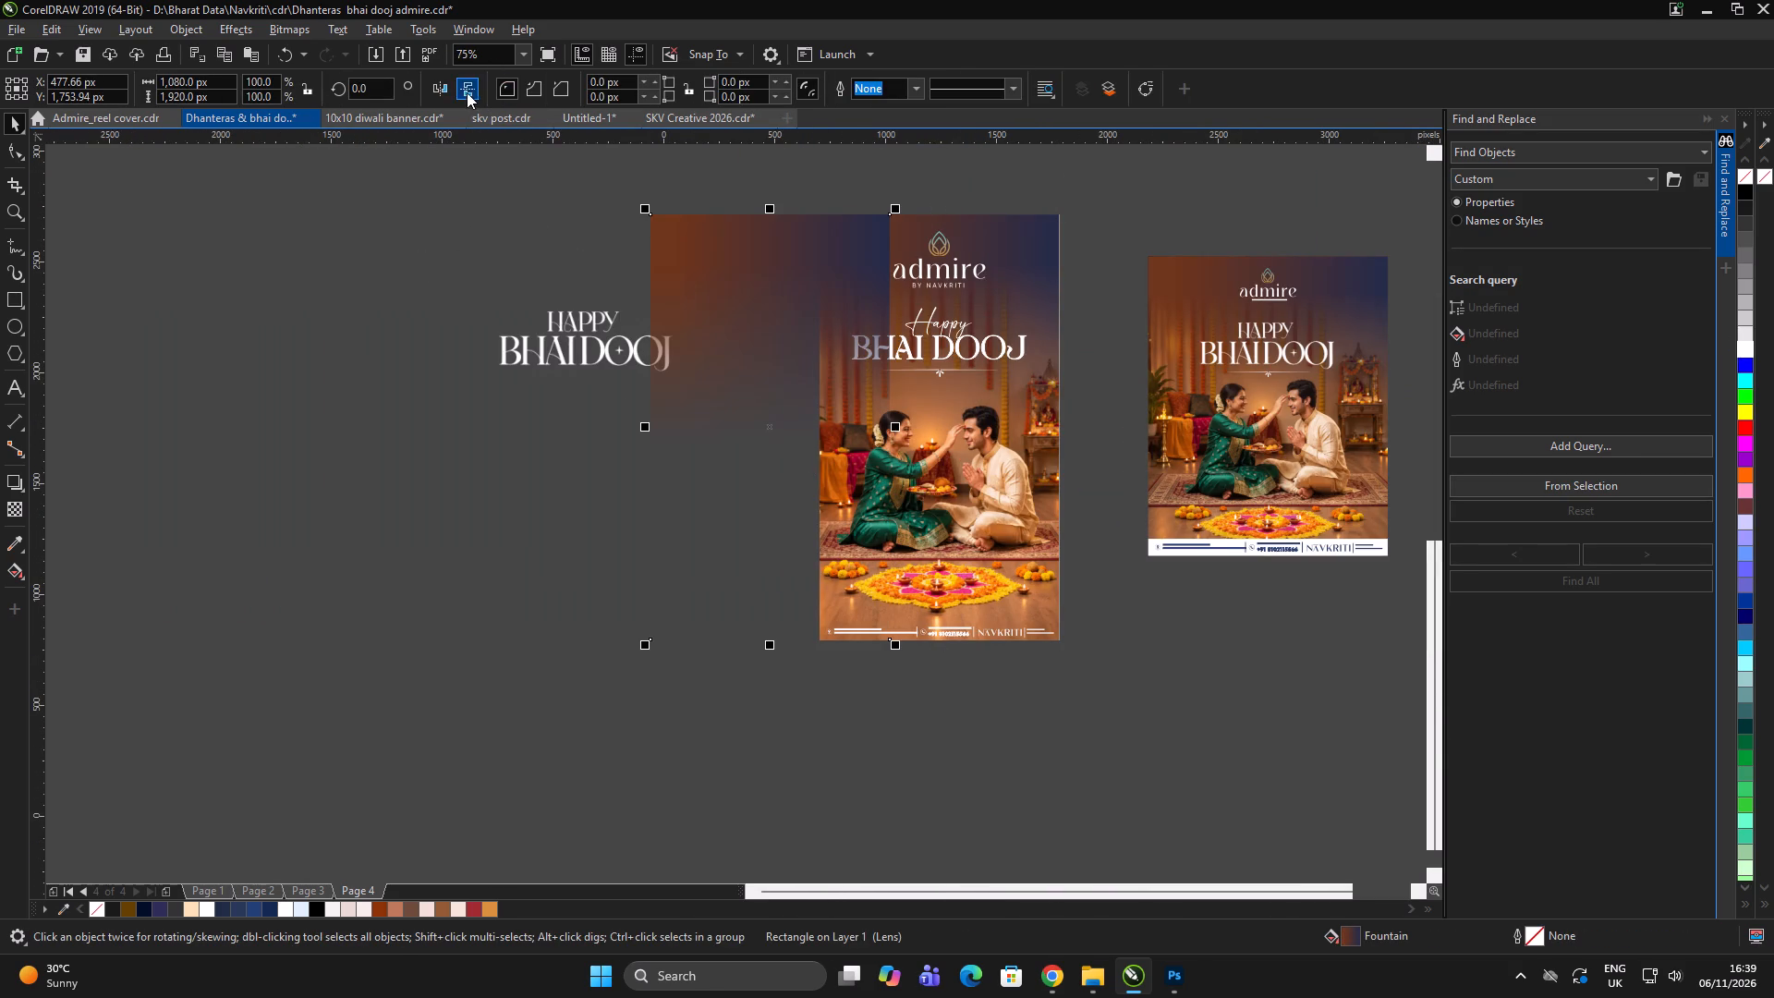
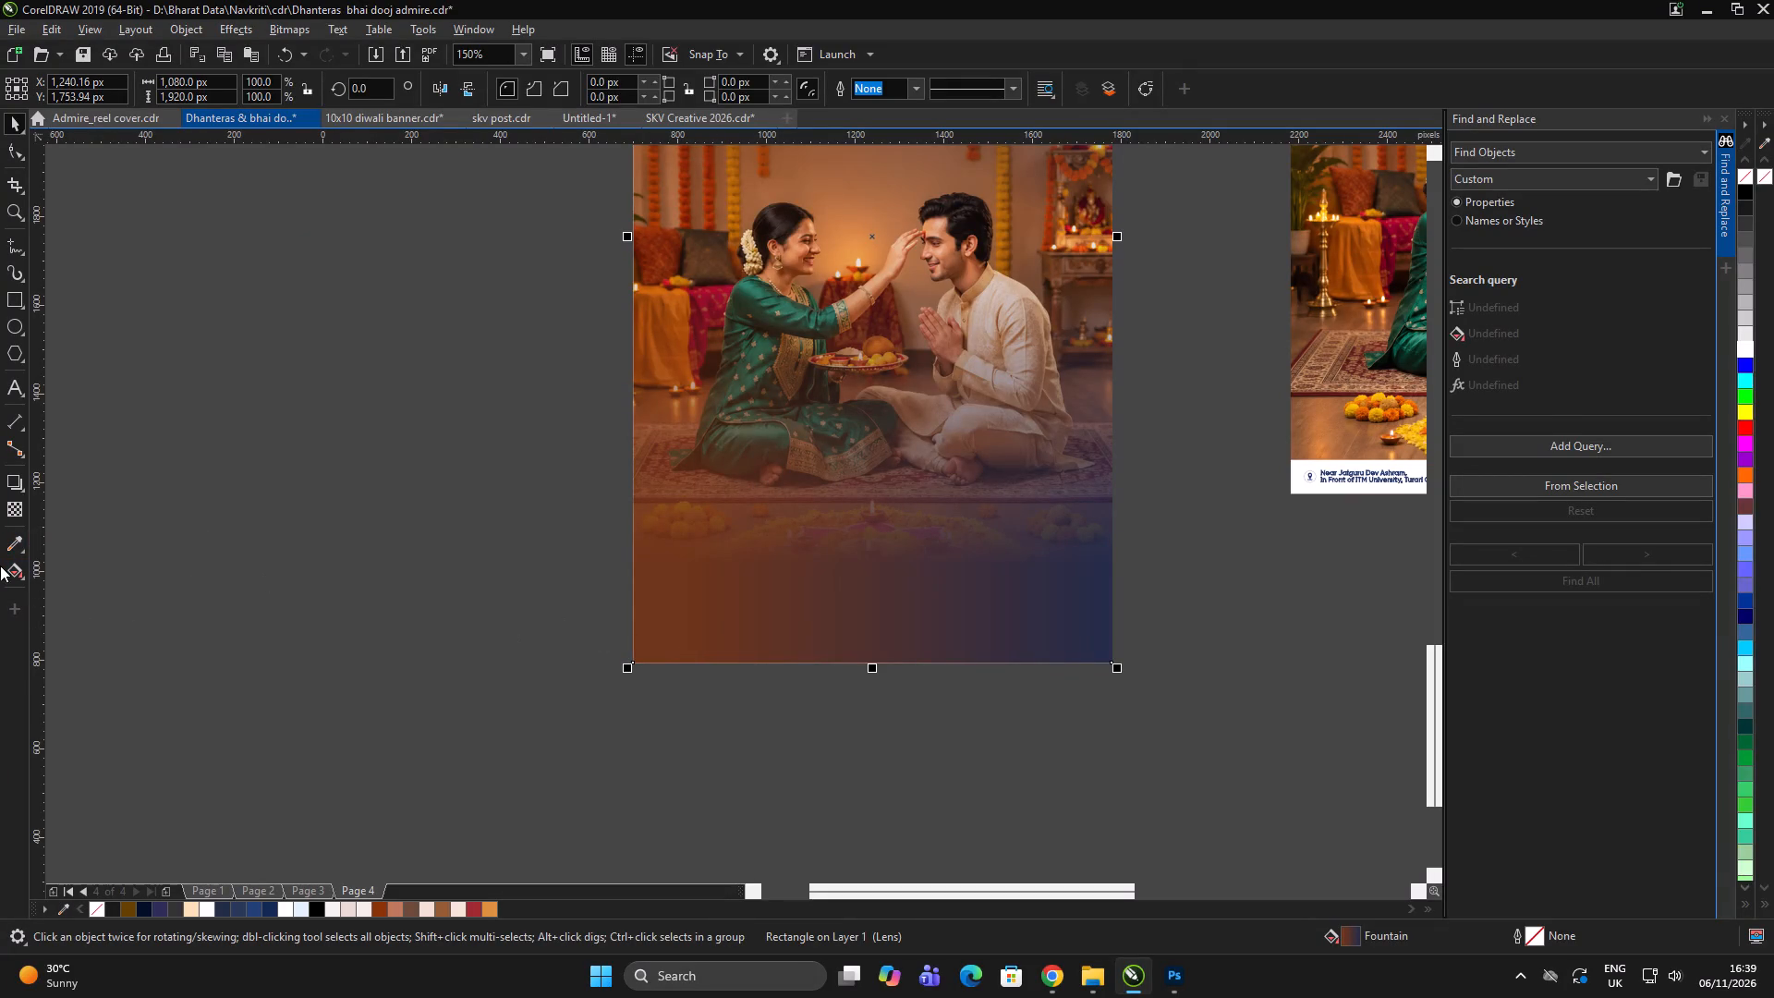
Replace the overlay rectangle's gradient with solid brown #6D351B, sampled from the brown end of its lower edge.
{"action": "left_click", "coordinate": [9, 551]}
{"action": "double_click", "coordinate": [692, 645]}
{"action": "key", "text": "space"}
{"action": "left_click", "coordinate": [831, 761]}
{"action": "left_click", "coordinate": [855, 617]}
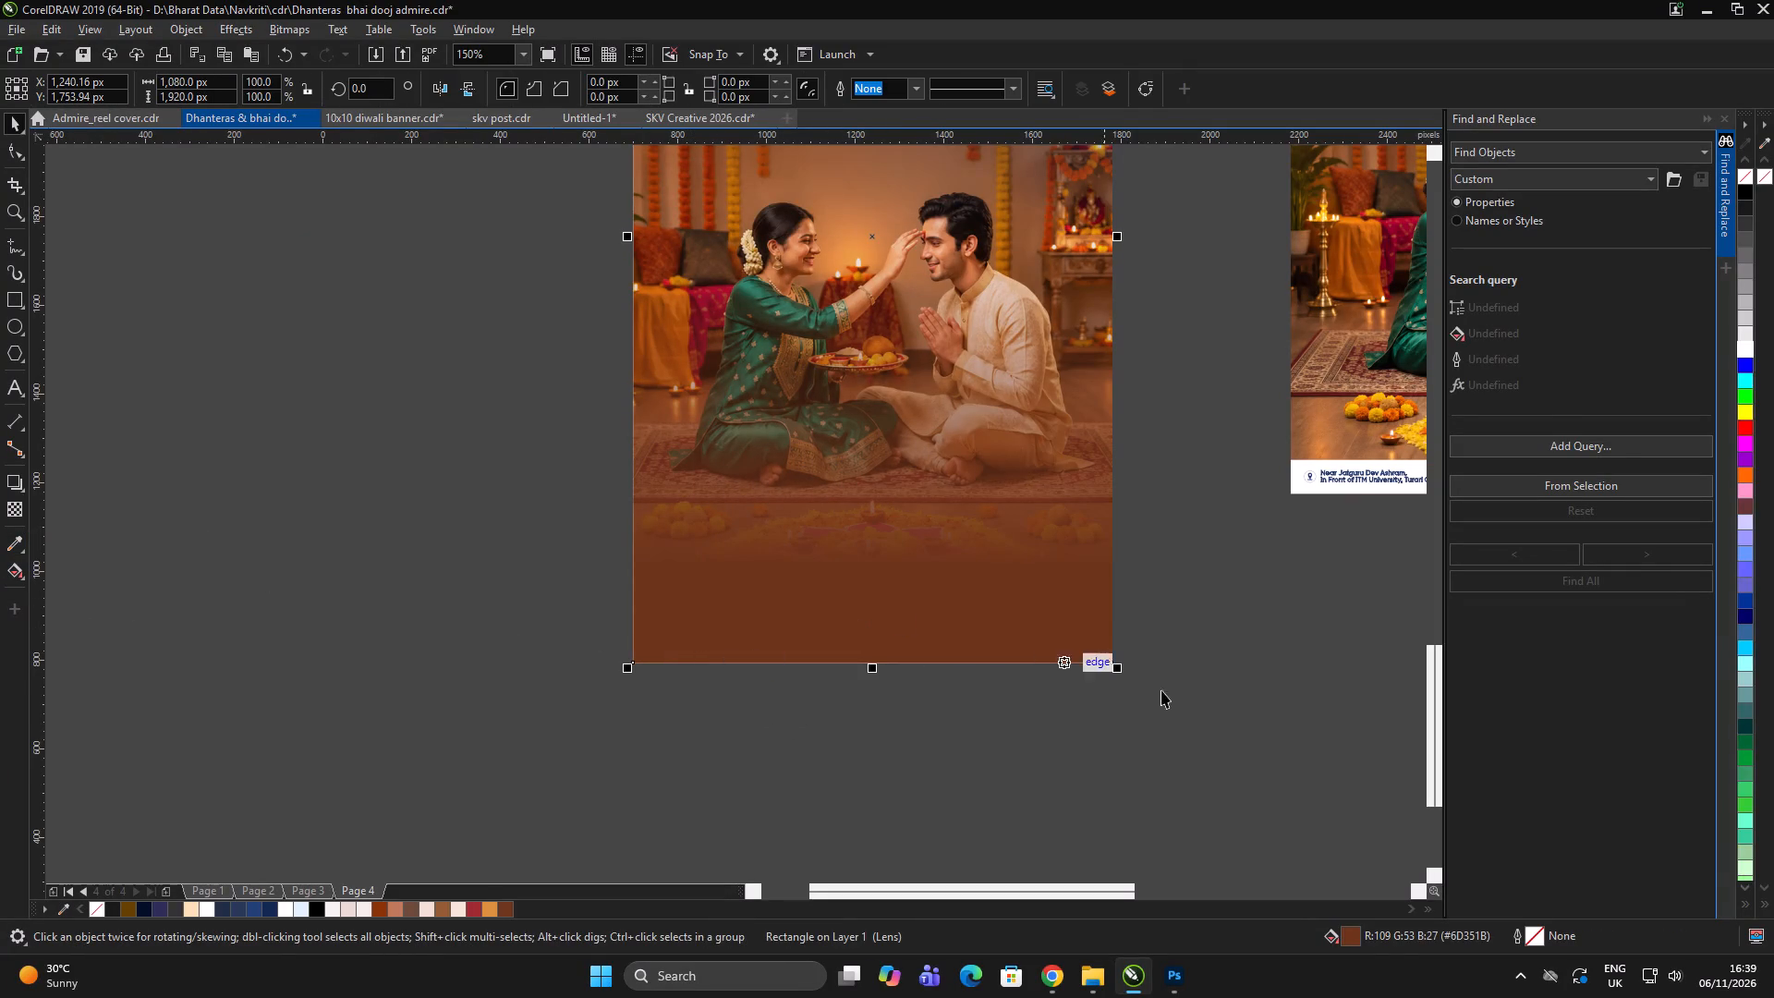
Shift the brown overlay's vertical fountain transparency down so it fades from the rangoli to just below the design's bottom edge.
{"action": "left_click", "coordinate": [6, 506]}
{"action": "left_click_drag", "start_coordinate": [802, 206], "coordinate": [802, 226]}
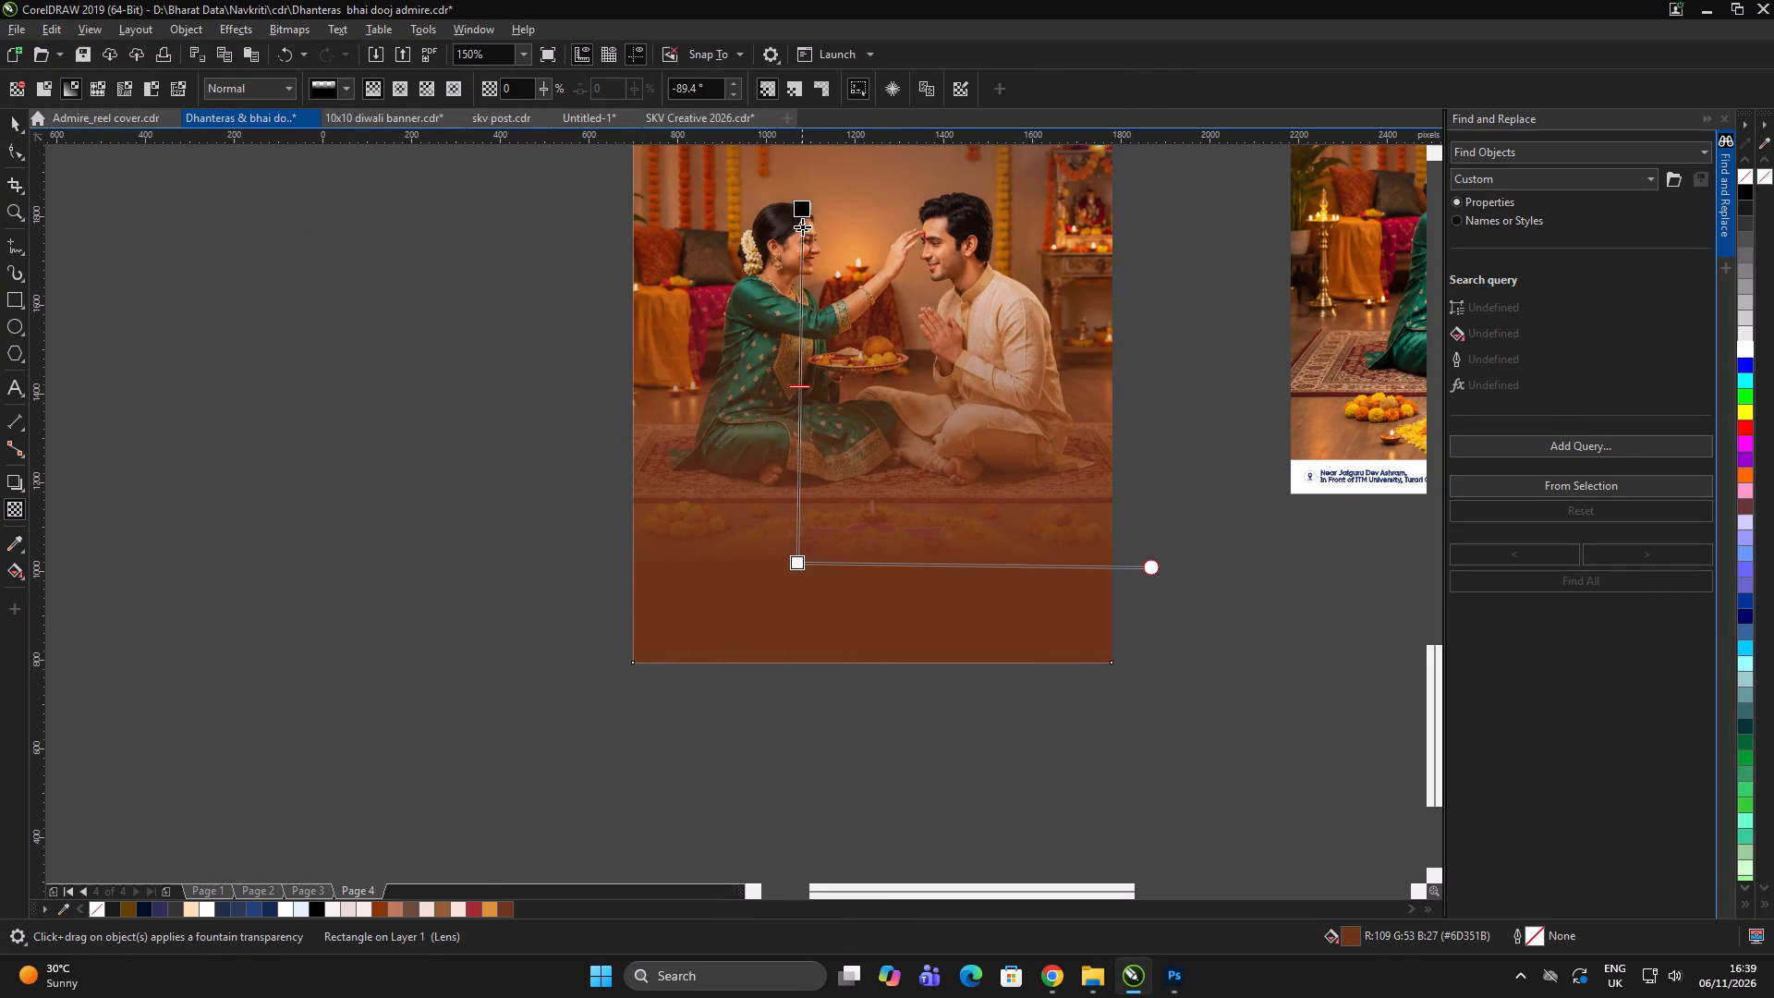
{"action": "left_click_drag", "start_coordinate": [802, 226], "coordinate": [803, 418]}
{"action": "left_click_drag", "start_coordinate": [796, 566], "coordinate": [799, 690]}
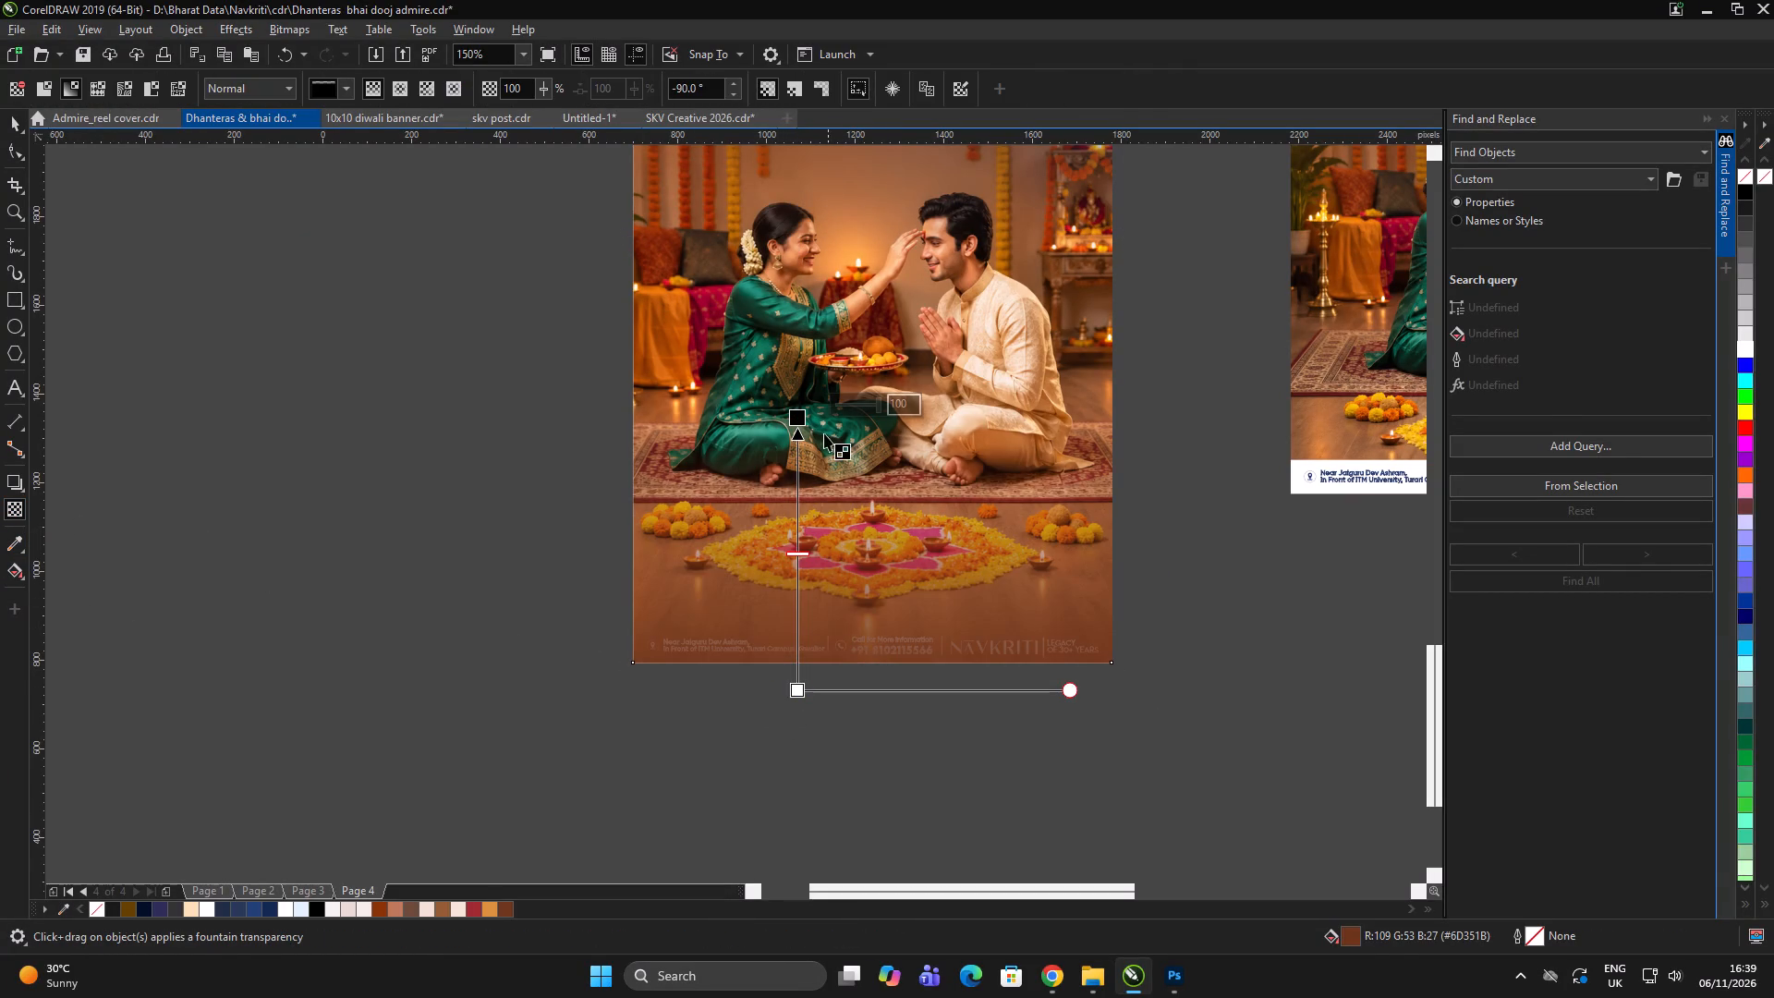
{"action": "left_click_drag", "start_coordinate": [798, 418], "coordinate": [805, 542]}
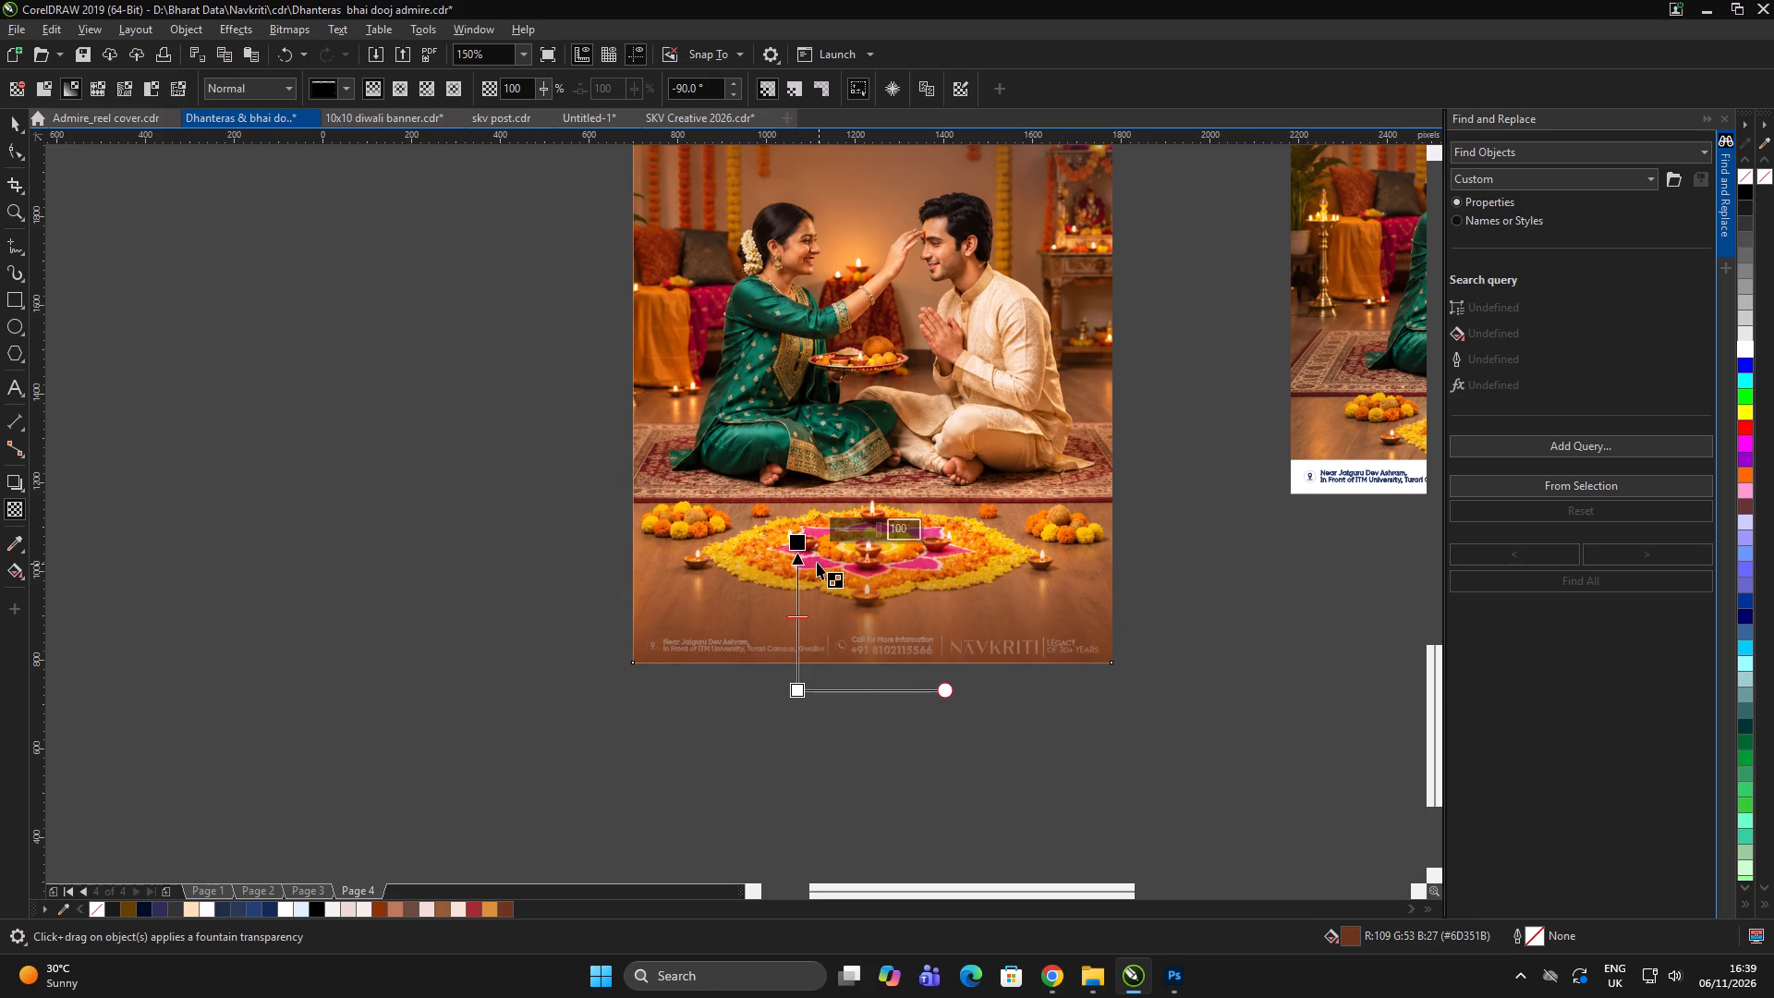
{"action": "left_click_drag", "start_coordinate": [795, 541], "coordinate": [796, 559]}
{"action": "key", "text": "space"}
{"action": "double_click", "coordinate": [1069, 746]}
Bring the footer row with the address, phone contact and NAVKRITI logo to the front of the layer.
{"action": "left_click_drag", "start_coordinate": [1212, 731], "coordinate": [358, 531]}
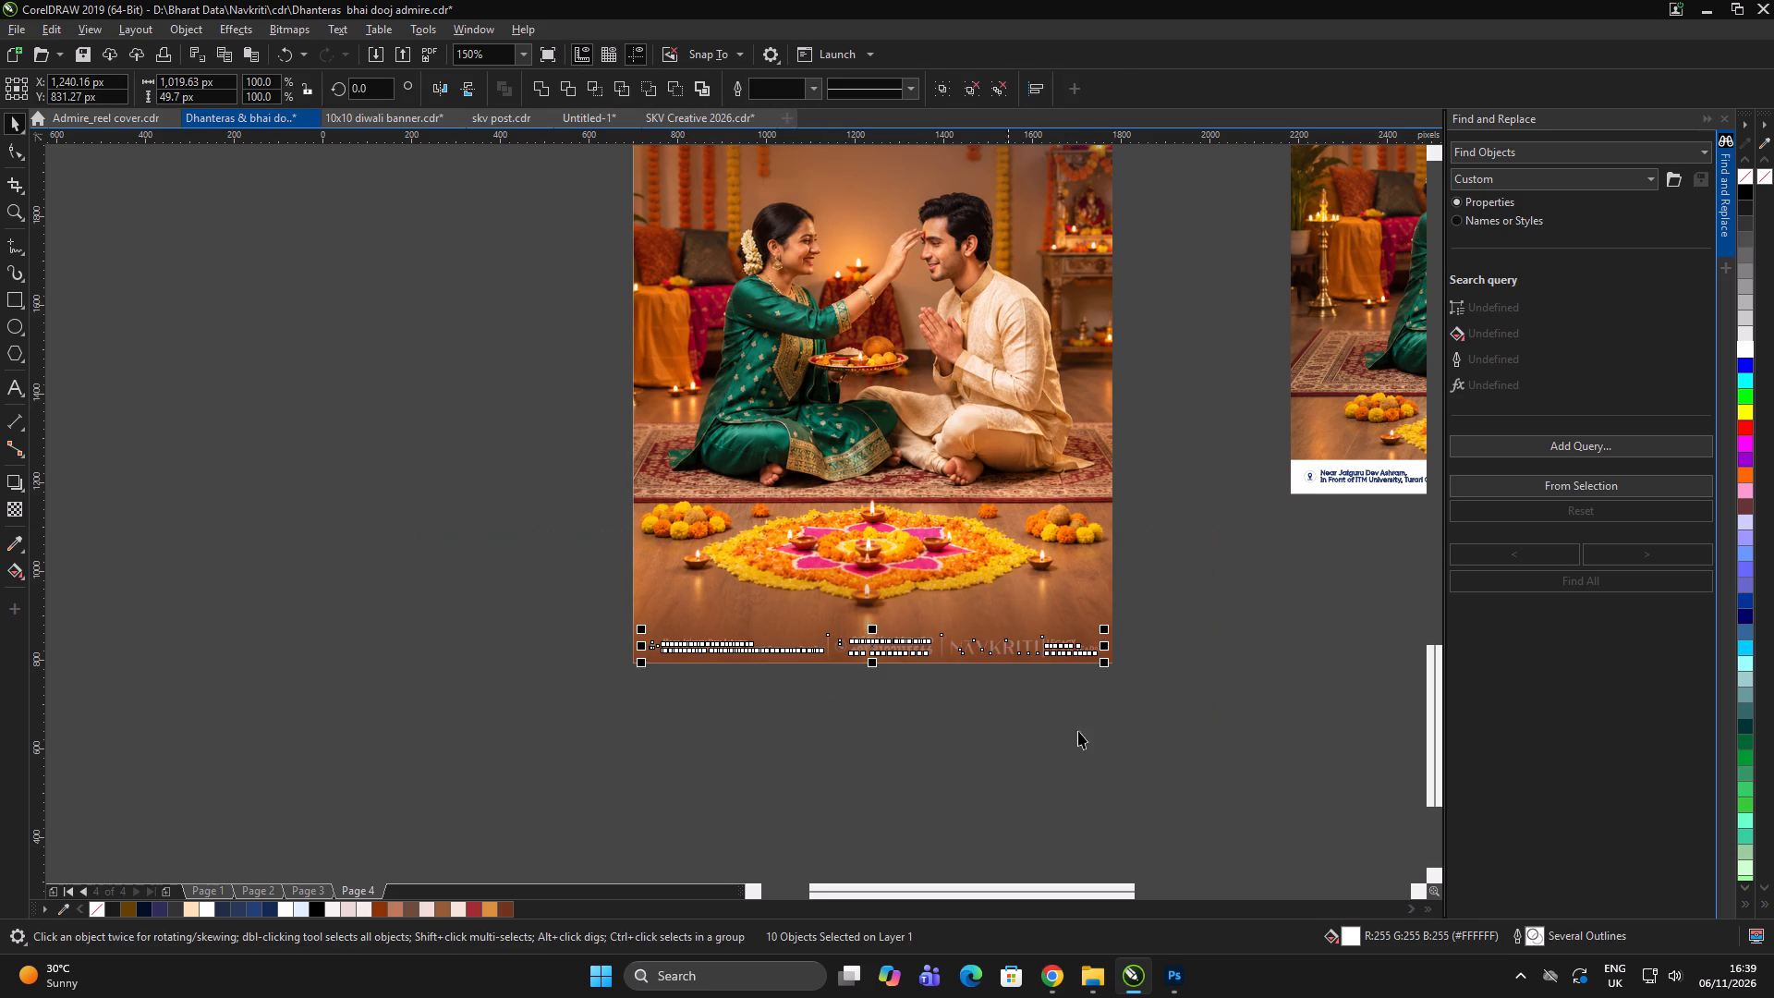
{"action": "key", "text": "shift+Page_Up"}
{"action": "left_click", "coordinate": [1223, 700]}
{"action": "left_click_drag", "start_coordinate": [1218, 696], "coordinate": [1209, 691]}
Group all objects of the tall 1,080 x 1,920 px Bhai Dooj design.
{"action": "scroll", "coordinate": [696, 739], "scroll_direction": "down", "scroll_amount": 1}
{"action": "left_click", "coordinate": [728, 774]}
{"action": "left_click", "coordinate": [738, 775]}
{"action": "left_click_drag", "start_coordinate": [634, 248], "coordinate": [925, 650]}
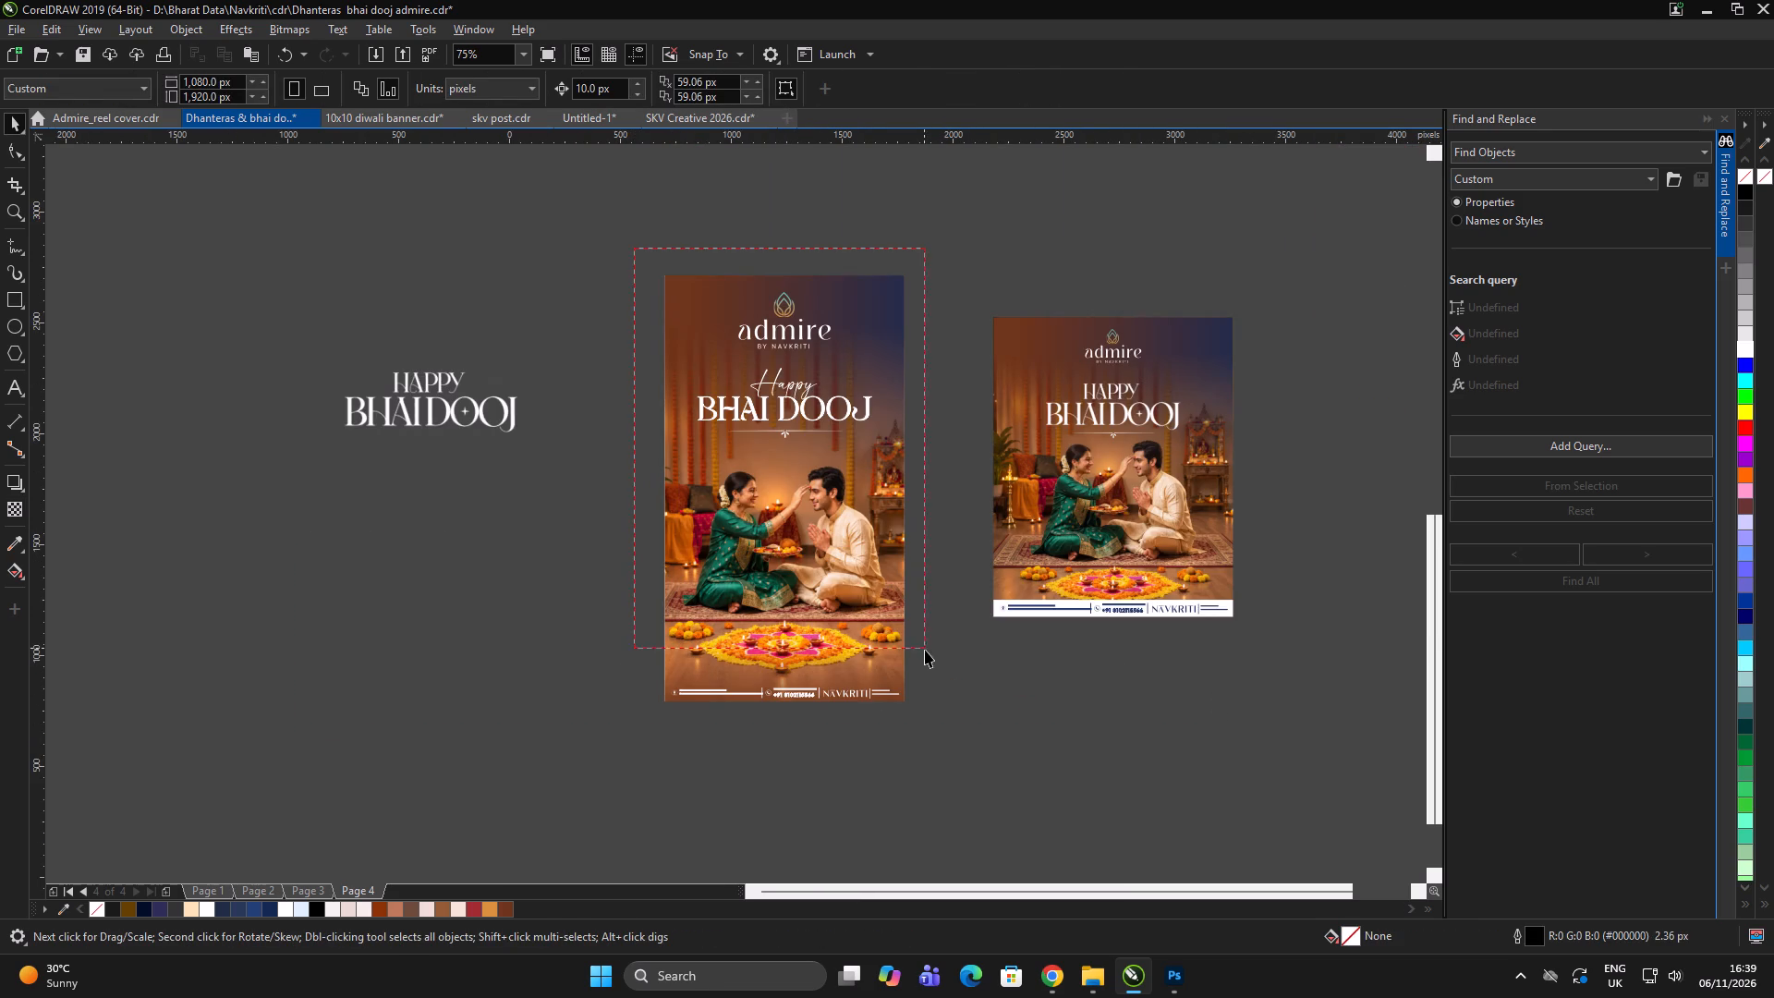
{"action": "left_click_drag", "start_coordinate": [925, 650], "coordinate": [947, 749]}
{"action": "key", "text": "ctrl+g"}
Export only the grouped design as a JPG over the existing file "admire_ bhai dooj" and open the colour mode choice.
{"action": "key", "text": "ctrl+e"}
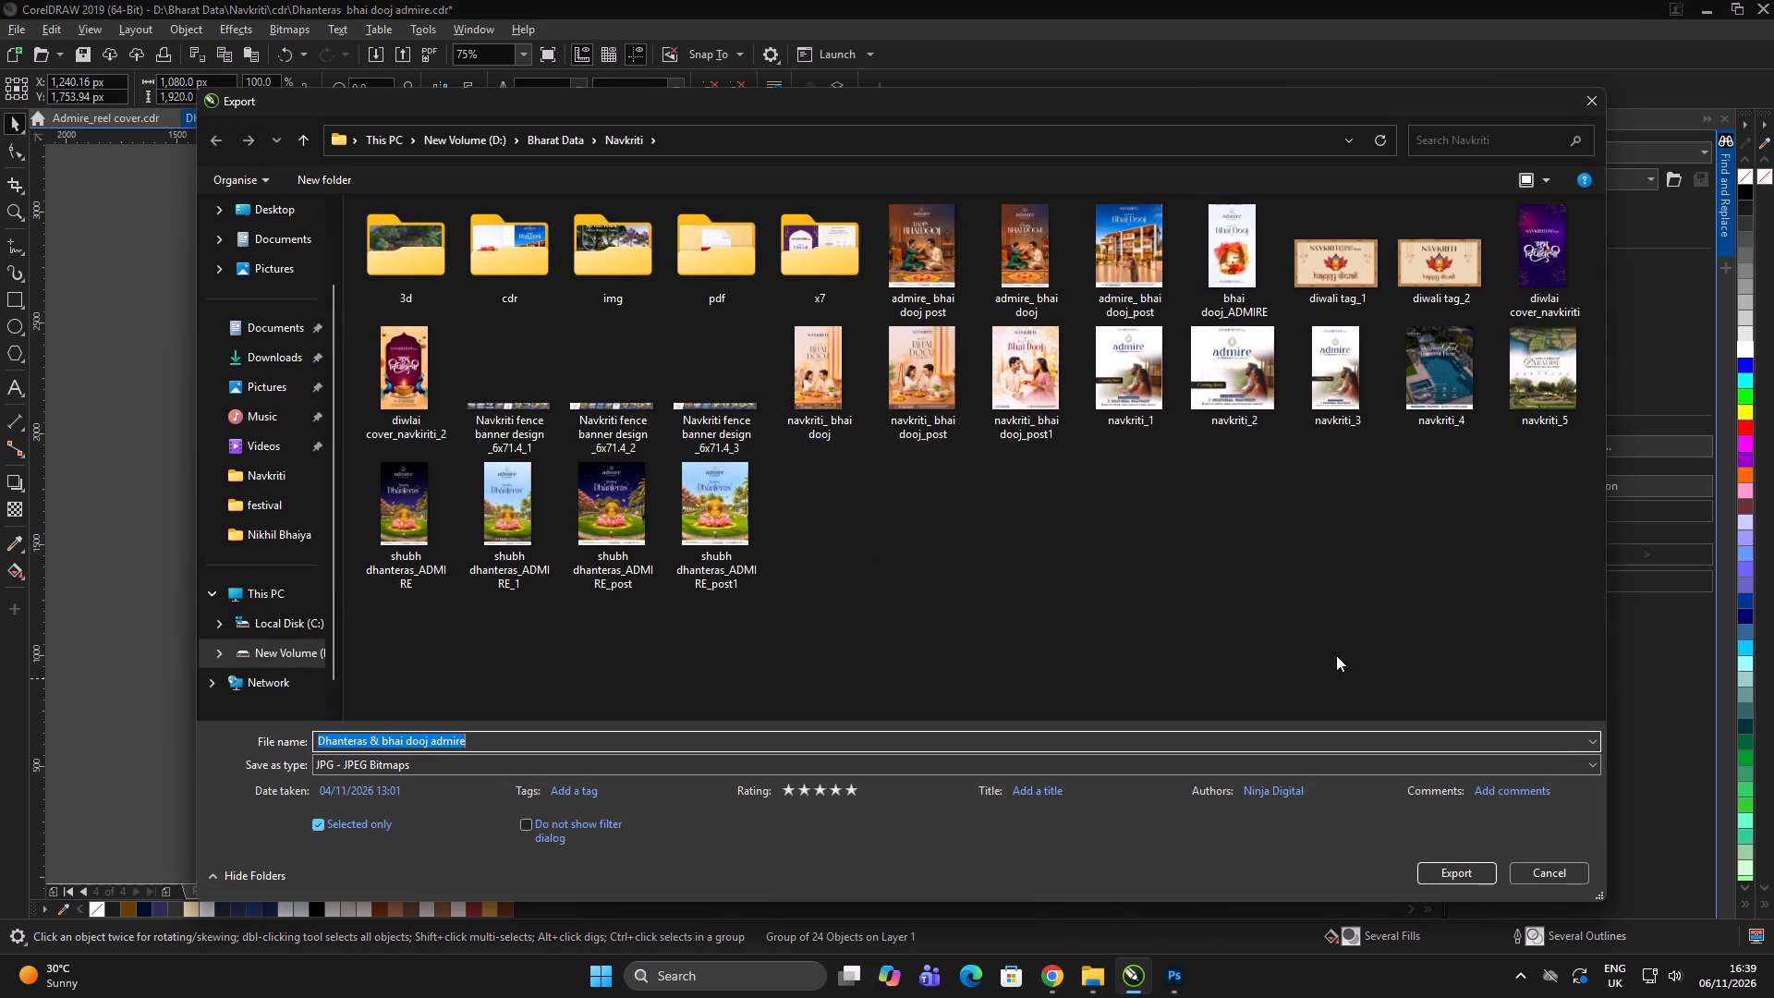
{"action": "left_click", "coordinate": [1011, 264]}
{"action": "left_click", "coordinate": [1465, 877]}
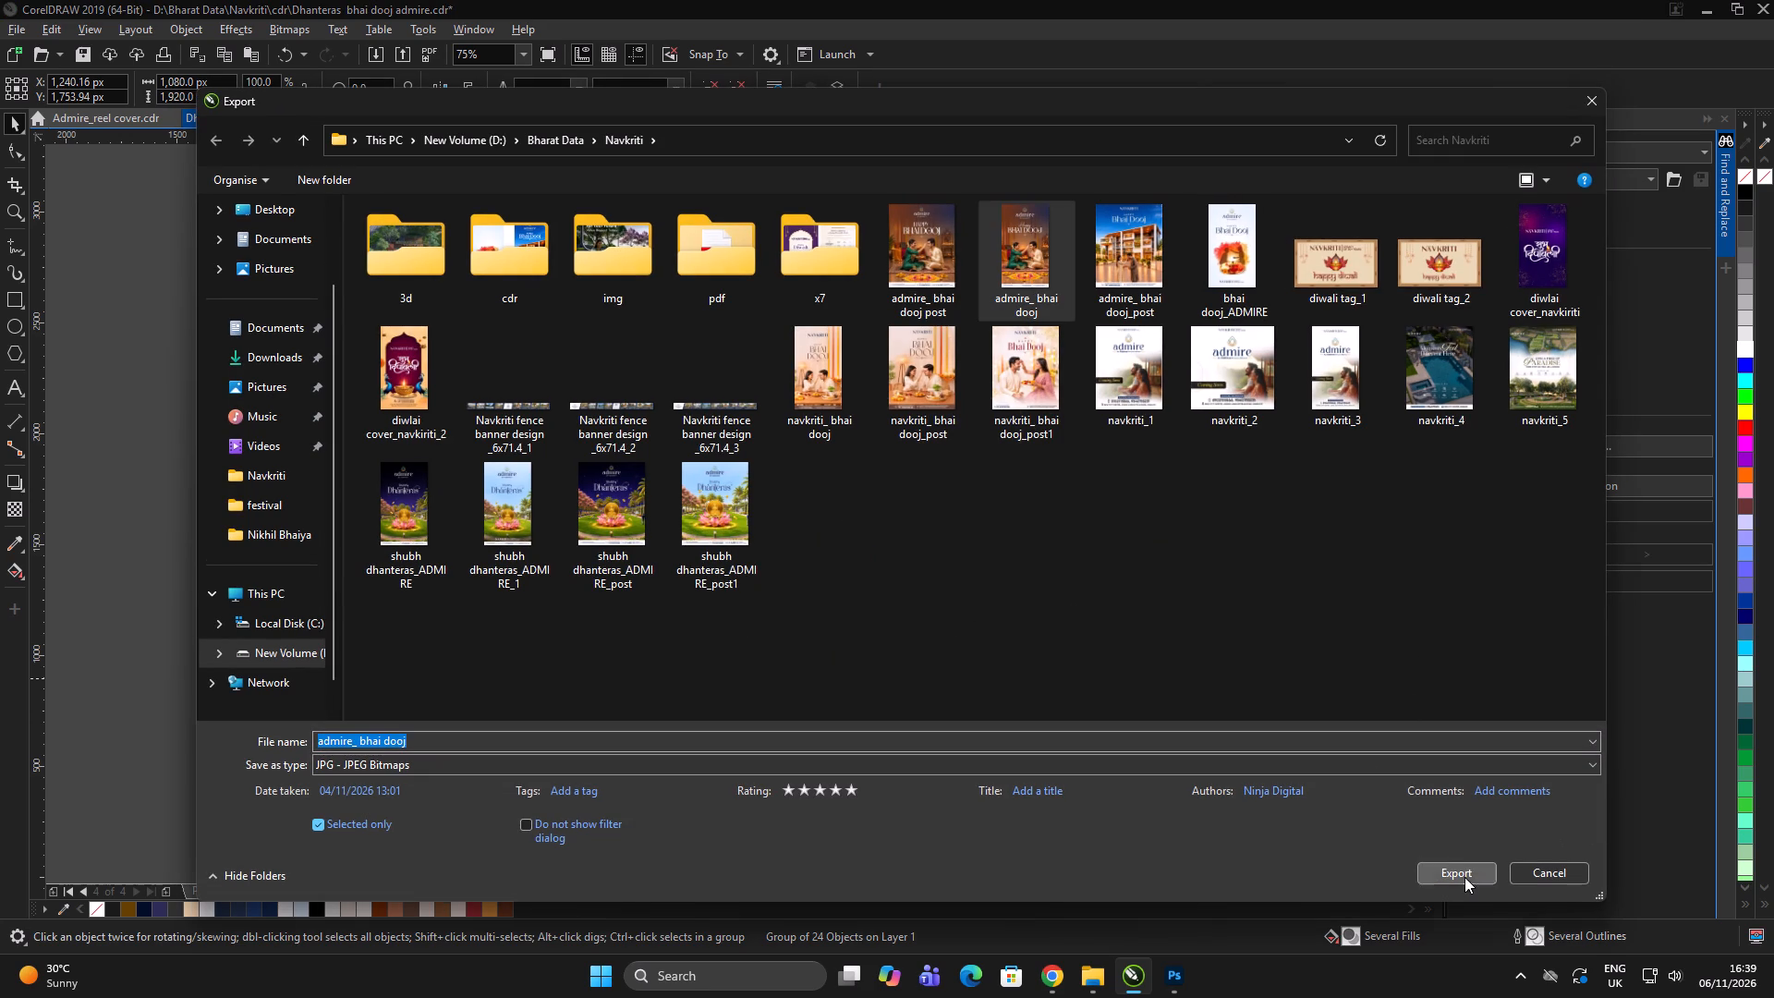
{"action": "left_click", "coordinate": [943, 493]}
{"action": "left_click", "coordinate": [1212, 293]}
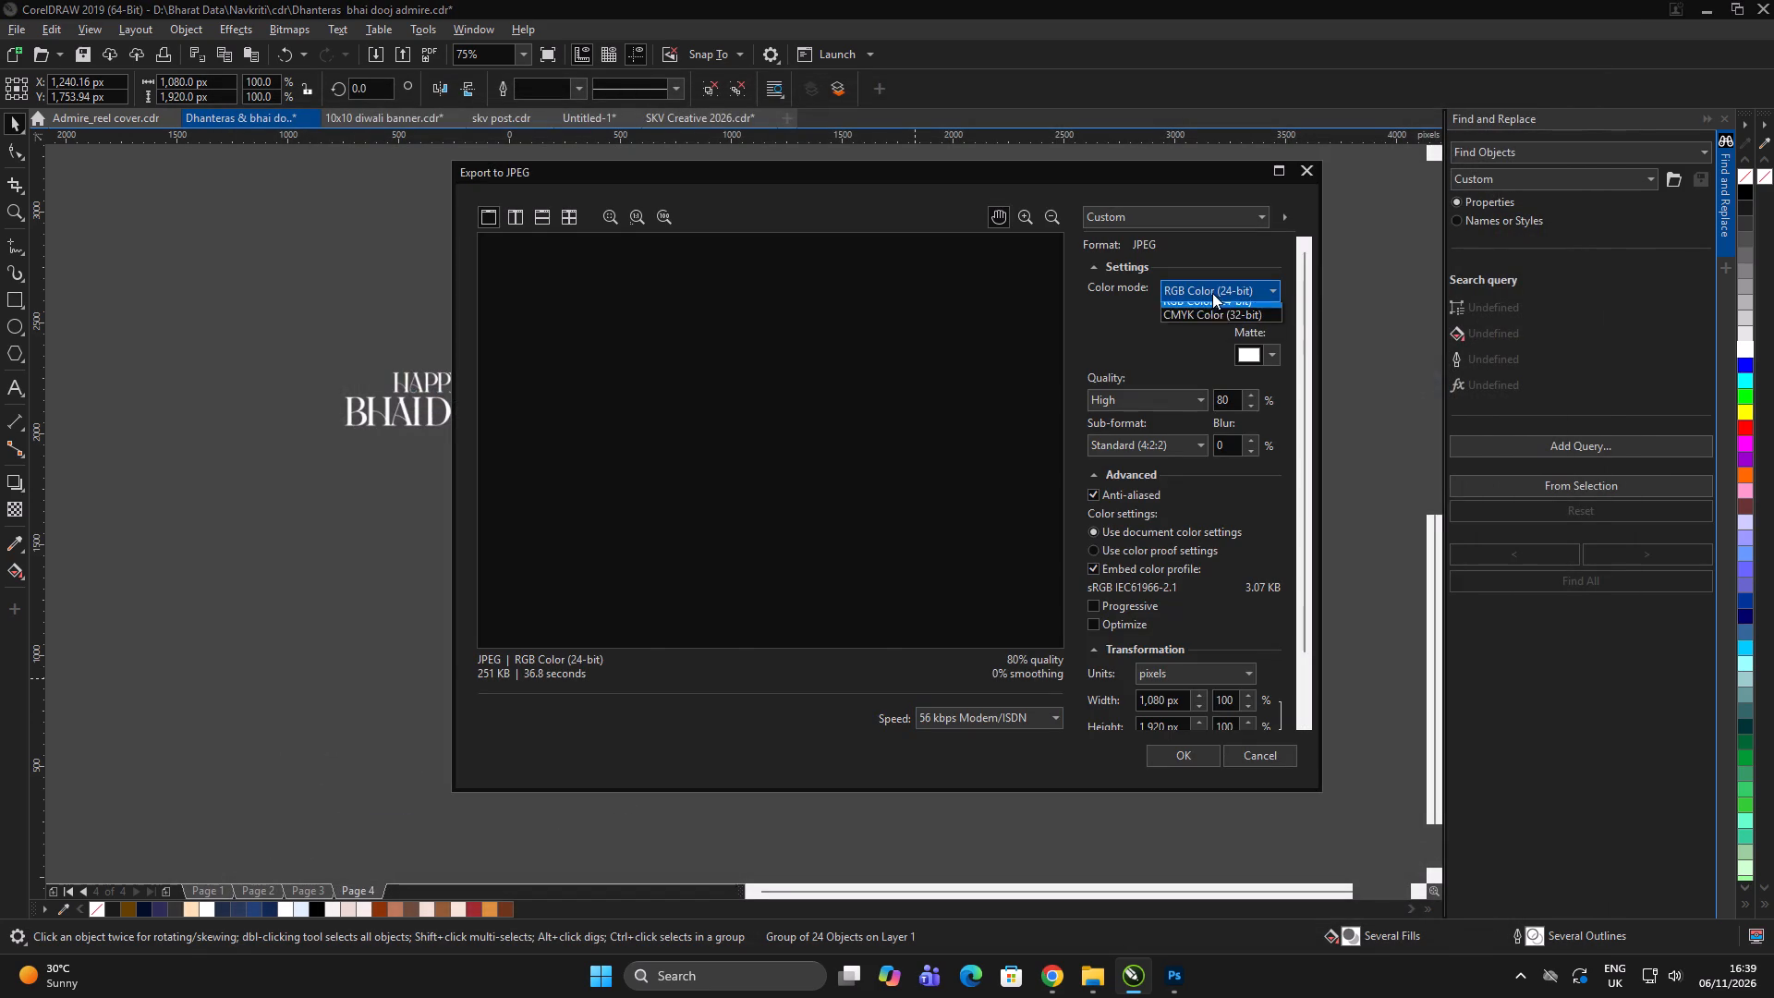
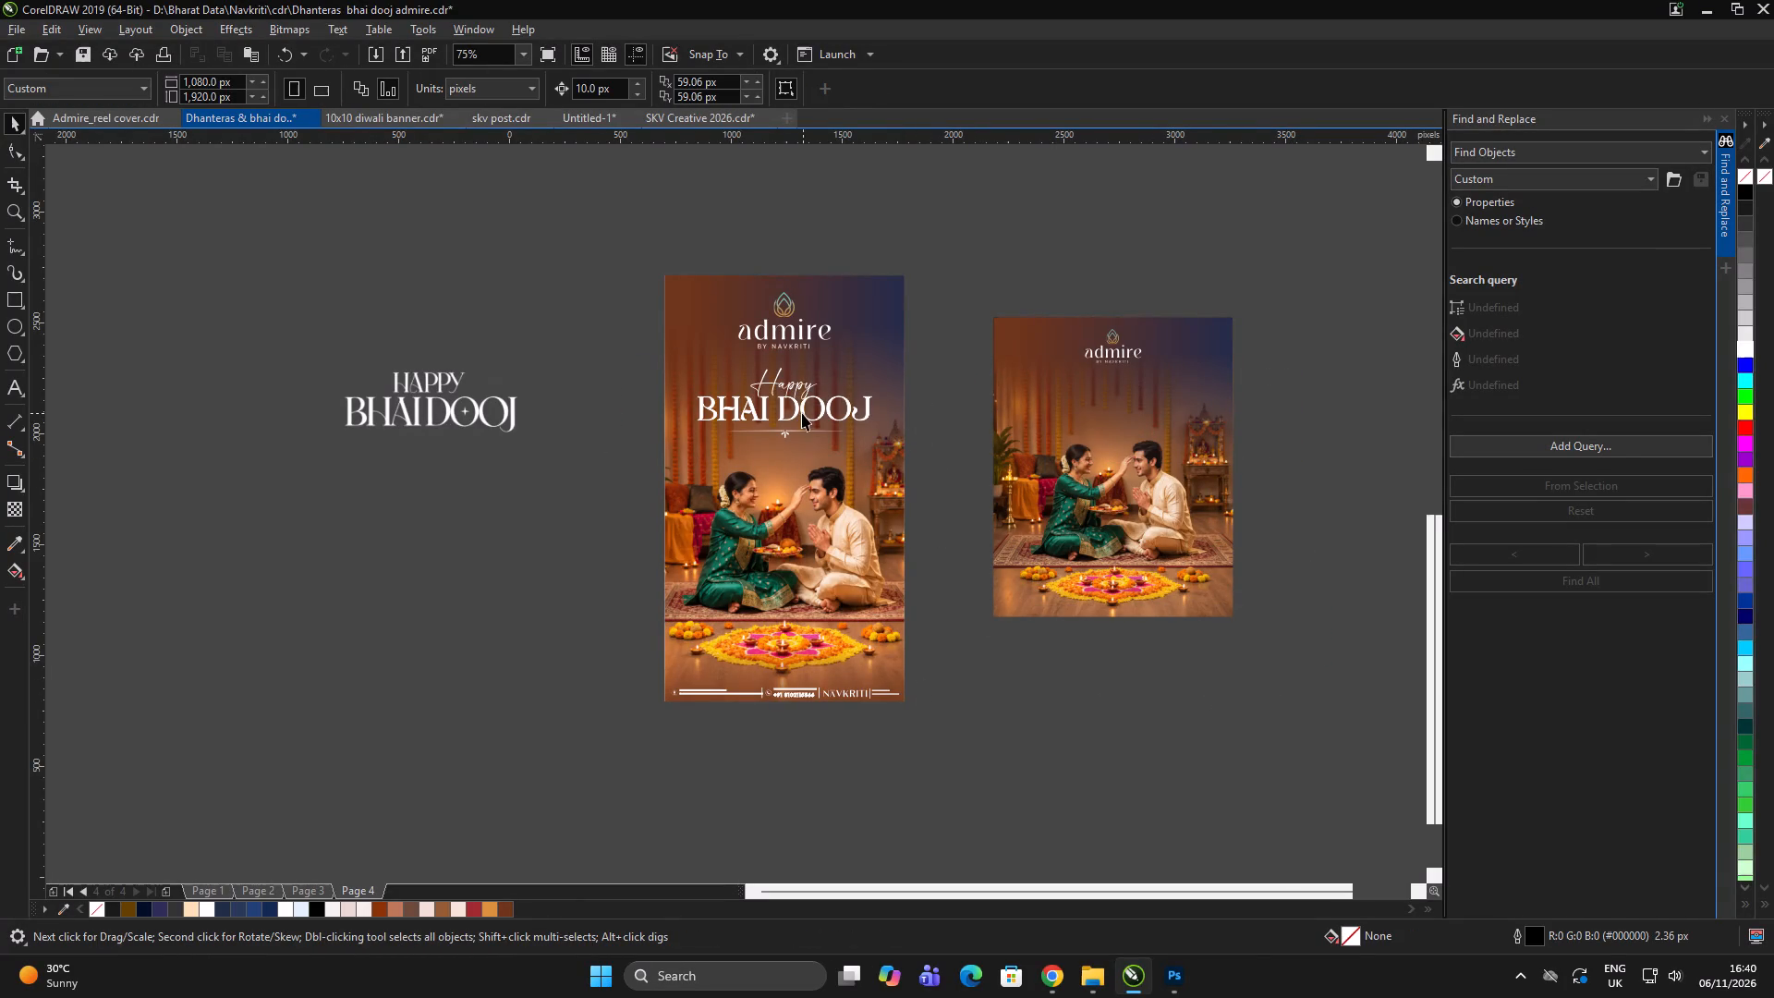
Ungroup the tall 1,080 x 1,920 px Bhai Dooj design.
{"action": "left_click", "coordinate": [789, 409]}
{"action": "key", "text": "ctrl+u"}
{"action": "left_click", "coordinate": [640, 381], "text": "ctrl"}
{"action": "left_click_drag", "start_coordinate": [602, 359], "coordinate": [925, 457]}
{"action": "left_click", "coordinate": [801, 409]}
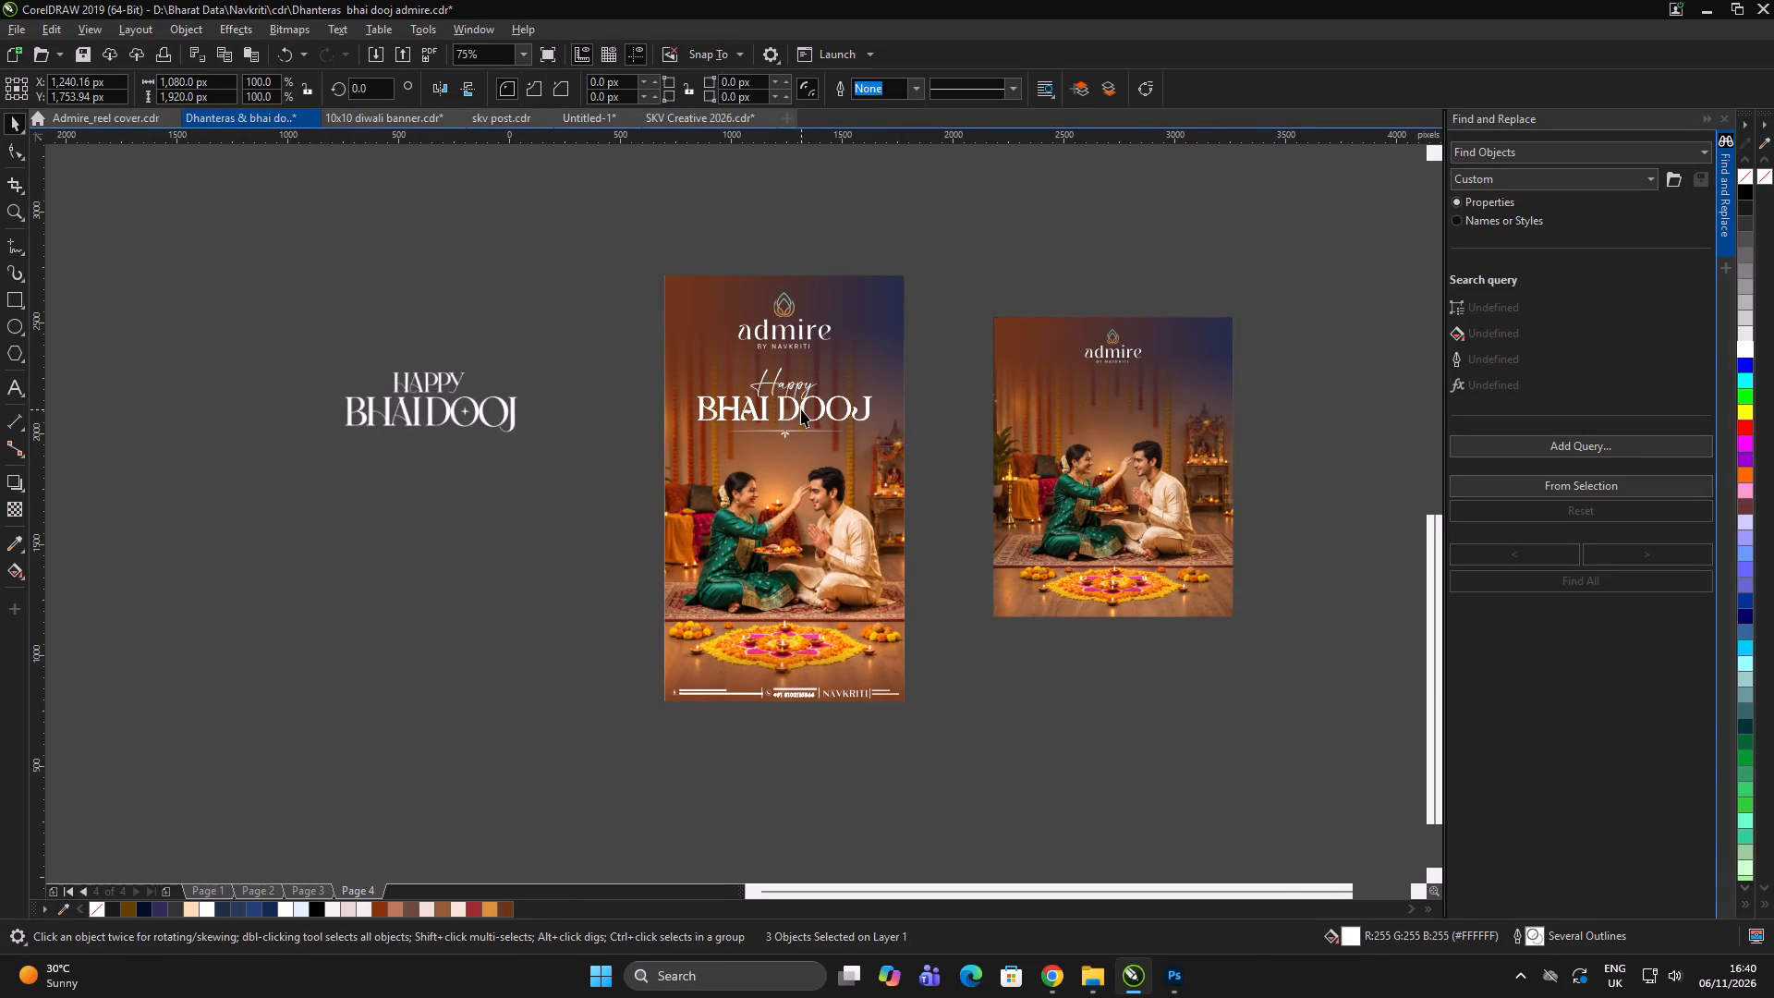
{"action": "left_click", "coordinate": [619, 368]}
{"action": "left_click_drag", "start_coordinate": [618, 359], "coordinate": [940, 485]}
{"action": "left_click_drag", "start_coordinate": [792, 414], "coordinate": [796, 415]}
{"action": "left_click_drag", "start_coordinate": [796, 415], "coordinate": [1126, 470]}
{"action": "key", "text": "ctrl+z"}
Copy the "Happy BHAI DOOJ" heading with its ornament line from the tall design onto the smaller post design.
{"action": "left_click", "coordinate": [930, 384]}
{"action": "left_click_drag", "start_coordinate": [938, 371], "coordinate": [830, 389]}
{"action": "left_click_drag", "start_coordinate": [973, 356], "coordinate": [597, 454]}
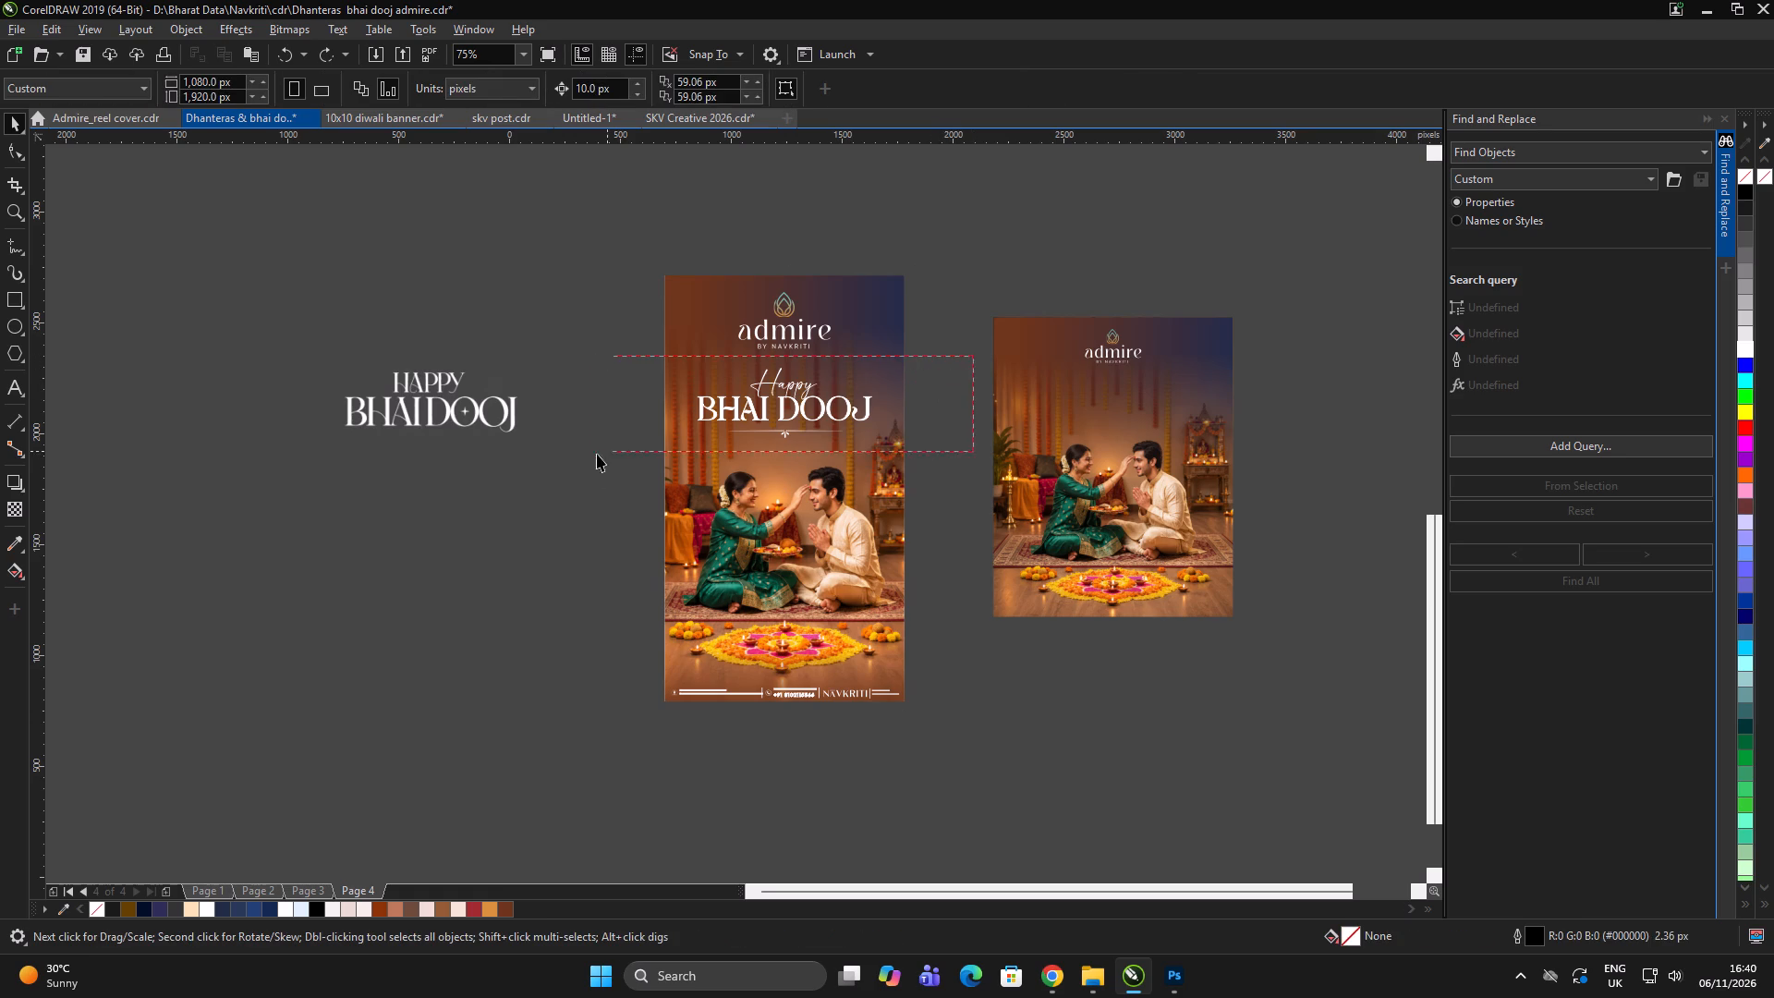
{"action": "left_click_drag", "start_coordinate": [597, 454], "coordinate": [589, 495]}
{"action": "left_click_drag", "start_coordinate": [779, 402], "coordinate": [1139, 429]}
{"action": "right_click", "coordinate": [1139, 429], "text": "shift"}
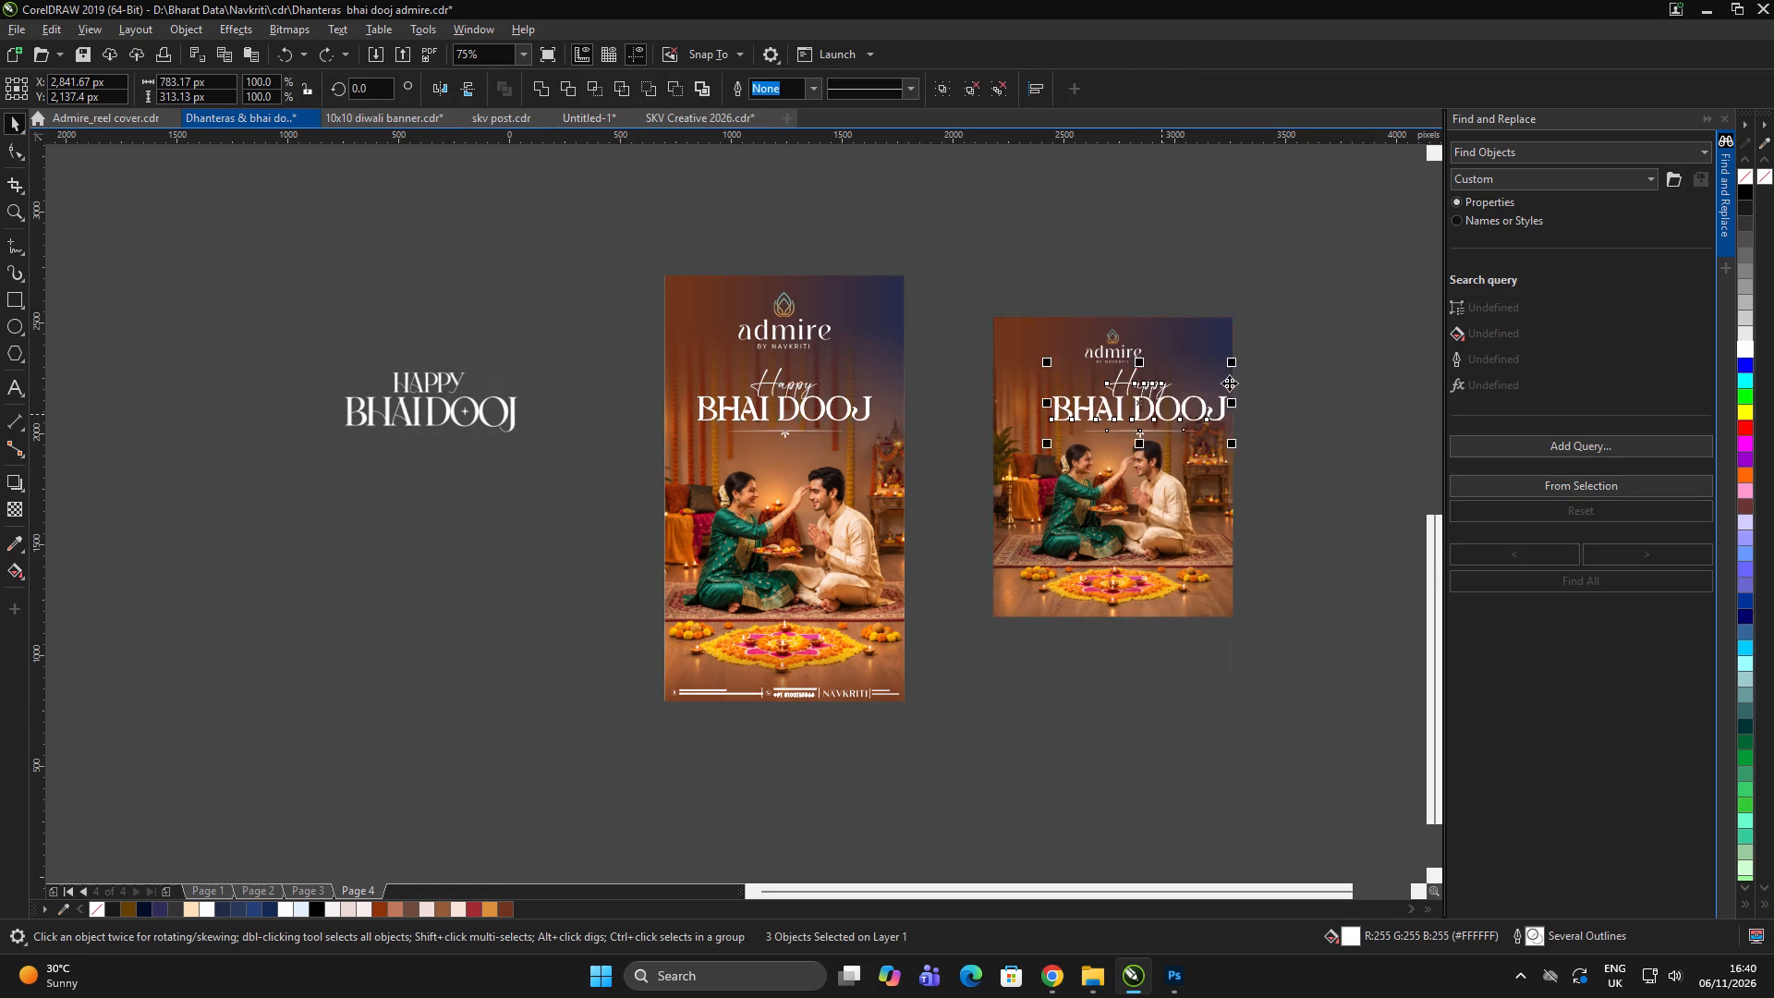
Group the copied heading's objects and centre the group horizontally on the smaller post.
{"action": "scroll", "coordinate": [1240, 373], "scroll_direction": "up", "scroll_amount": 1}
{"action": "key", "text": "ctrl+g"}
{"action": "left_click", "coordinate": [1134, 318], "text": "shift"}
{"action": "left_click", "coordinate": [1309, 339]}
{"action": "left_click", "coordinate": [1294, 408]}
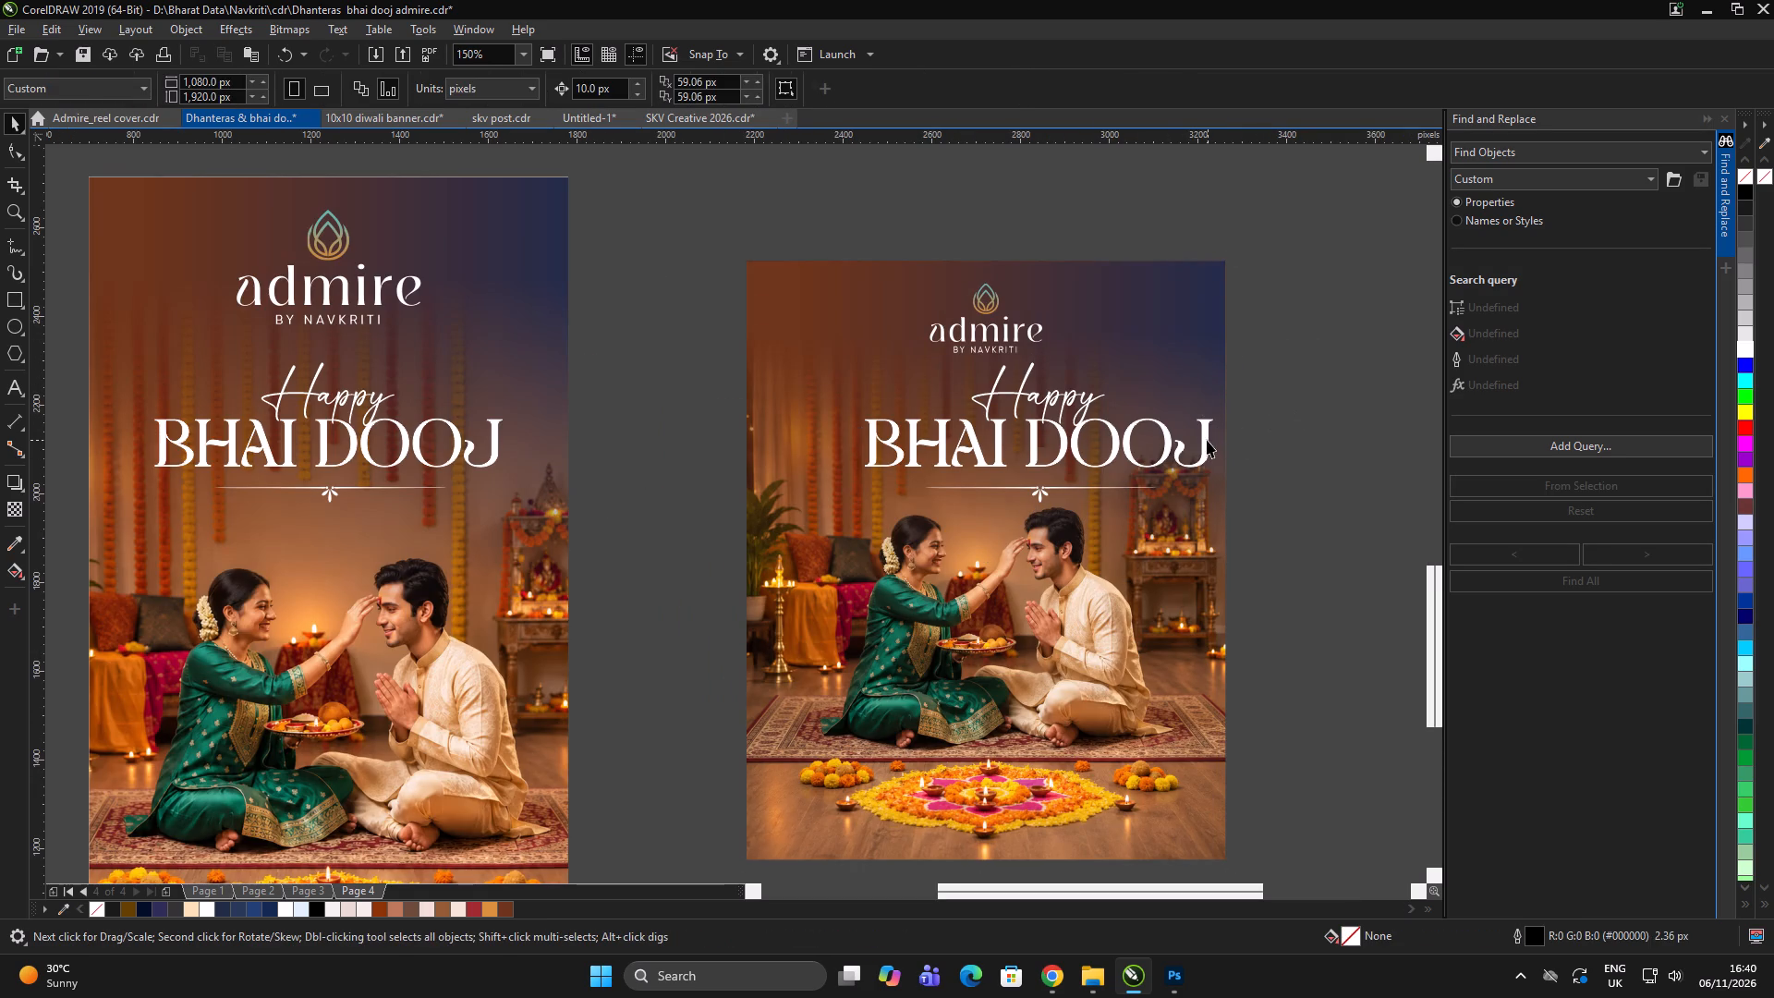
{"action": "left_click", "coordinate": [1207, 440]}
{"action": "left_click", "coordinate": [1172, 317], "text": "shift"}
{"action": "key", "text": "c"}
{"action": "left_click", "coordinate": [1283, 360]}
Scale the copied heading down about its centre to about 622 x 249 px, between the logo and the couple.
{"action": "left_click", "coordinate": [1151, 443]}
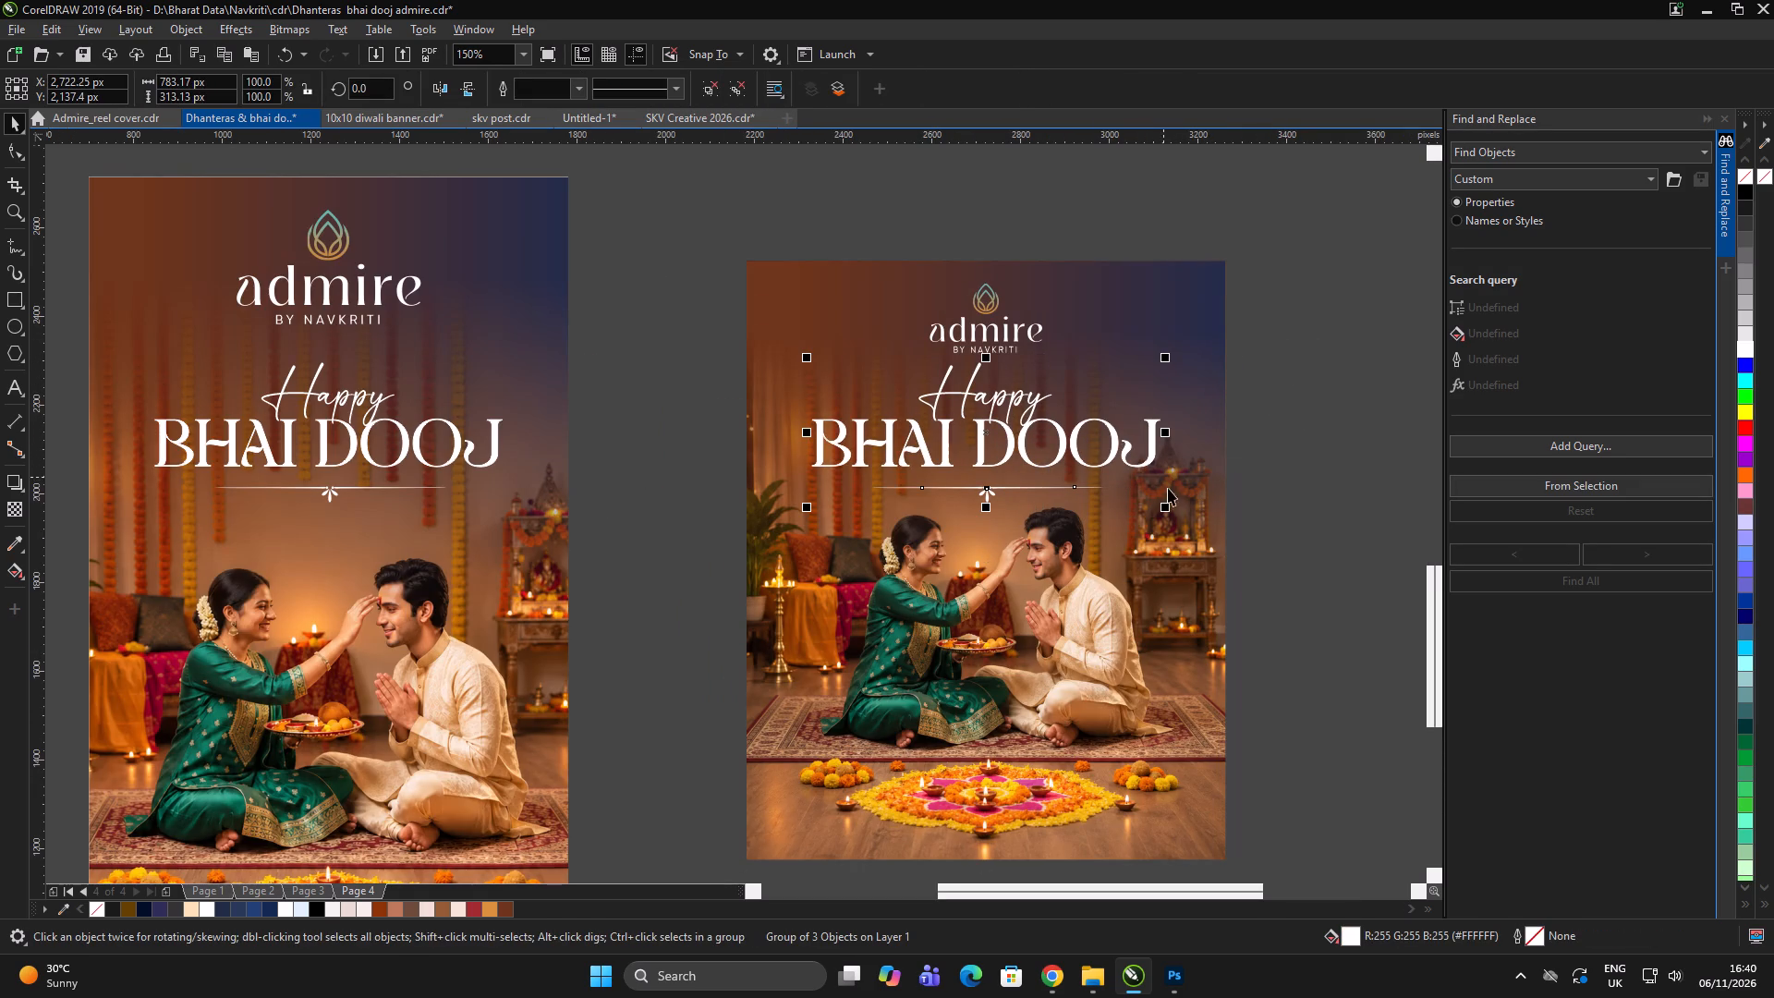
{"action": "left_click_drag", "start_coordinate": [1168, 512], "coordinate": [1132, 523]}
{"action": "scroll", "coordinate": [1099, 435], "scroll_direction": "up", "scroll_amount": 1}
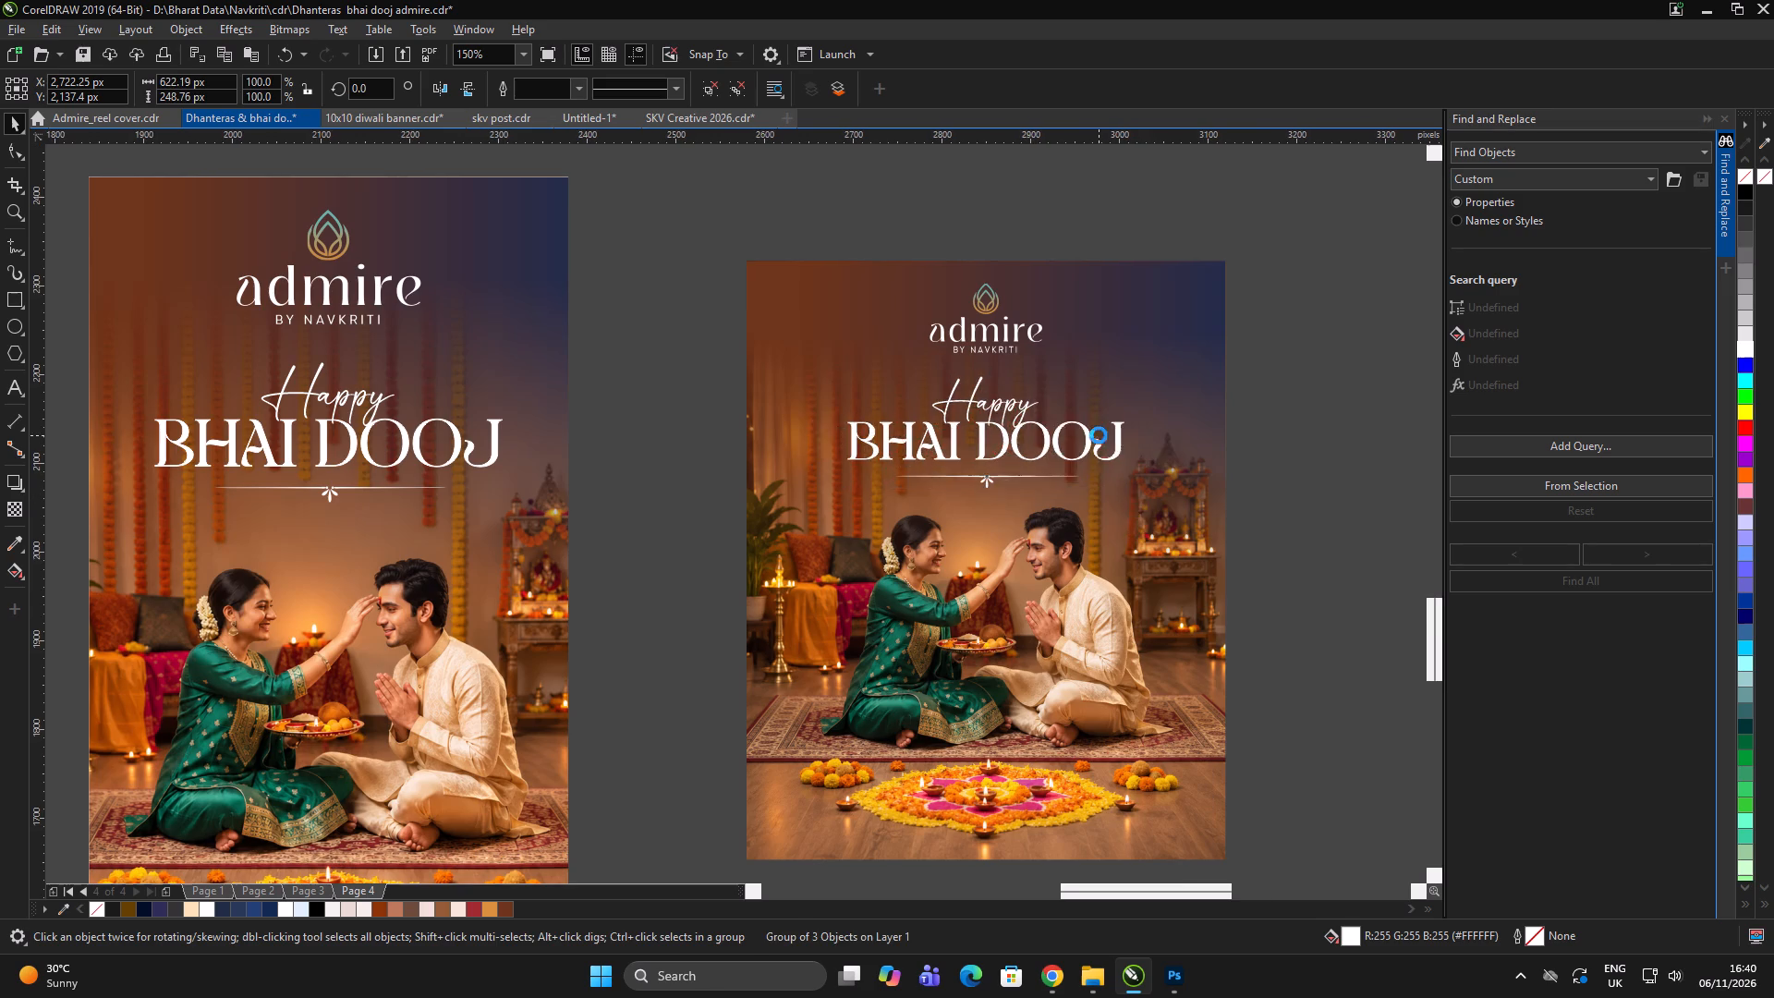
{"action": "scroll", "coordinate": [978, 350], "scroll_direction": "down", "scroll_amount": 3}
{"action": "left_click", "coordinate": [1209, 510]}
{"action": "left_click", "coordinate": [1225, 511]}
Copy the brown overlay rectangle from the tall design onto the smaller post and centre it horizontally there.
{"action": "left_click_drag", "start_coordinate": [927, 736], "coordinate": [423, 554]}
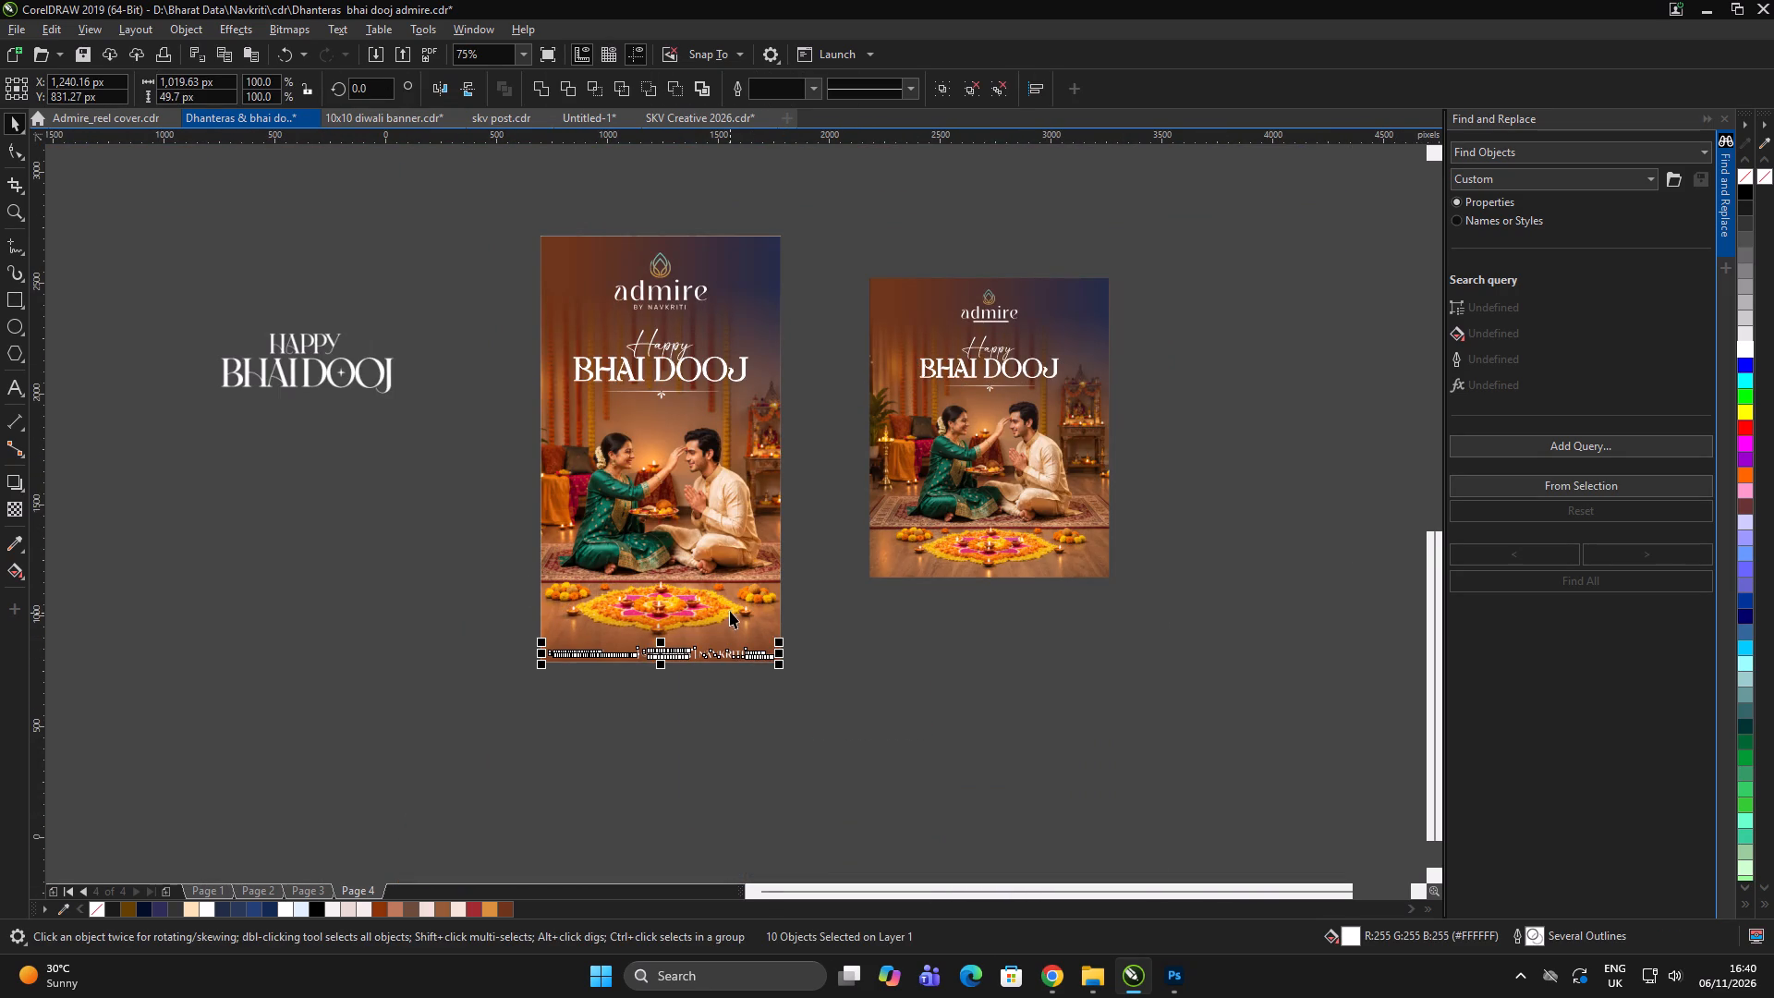
{"action": "left_click", "coordinate": [723, 616]}
{"action": "left_click_drag", "start_coordinate": [707, 602], "coordinate": [844, 490]}
{"action": "right_click", "coordinate": [844, 490]}
{"action": "left_click", "coordinate": [1031, 508], "text": "shift"}
{"action": "key", "text": "c"}
{"action": "left_click", "coordinate": [1234, 506]}
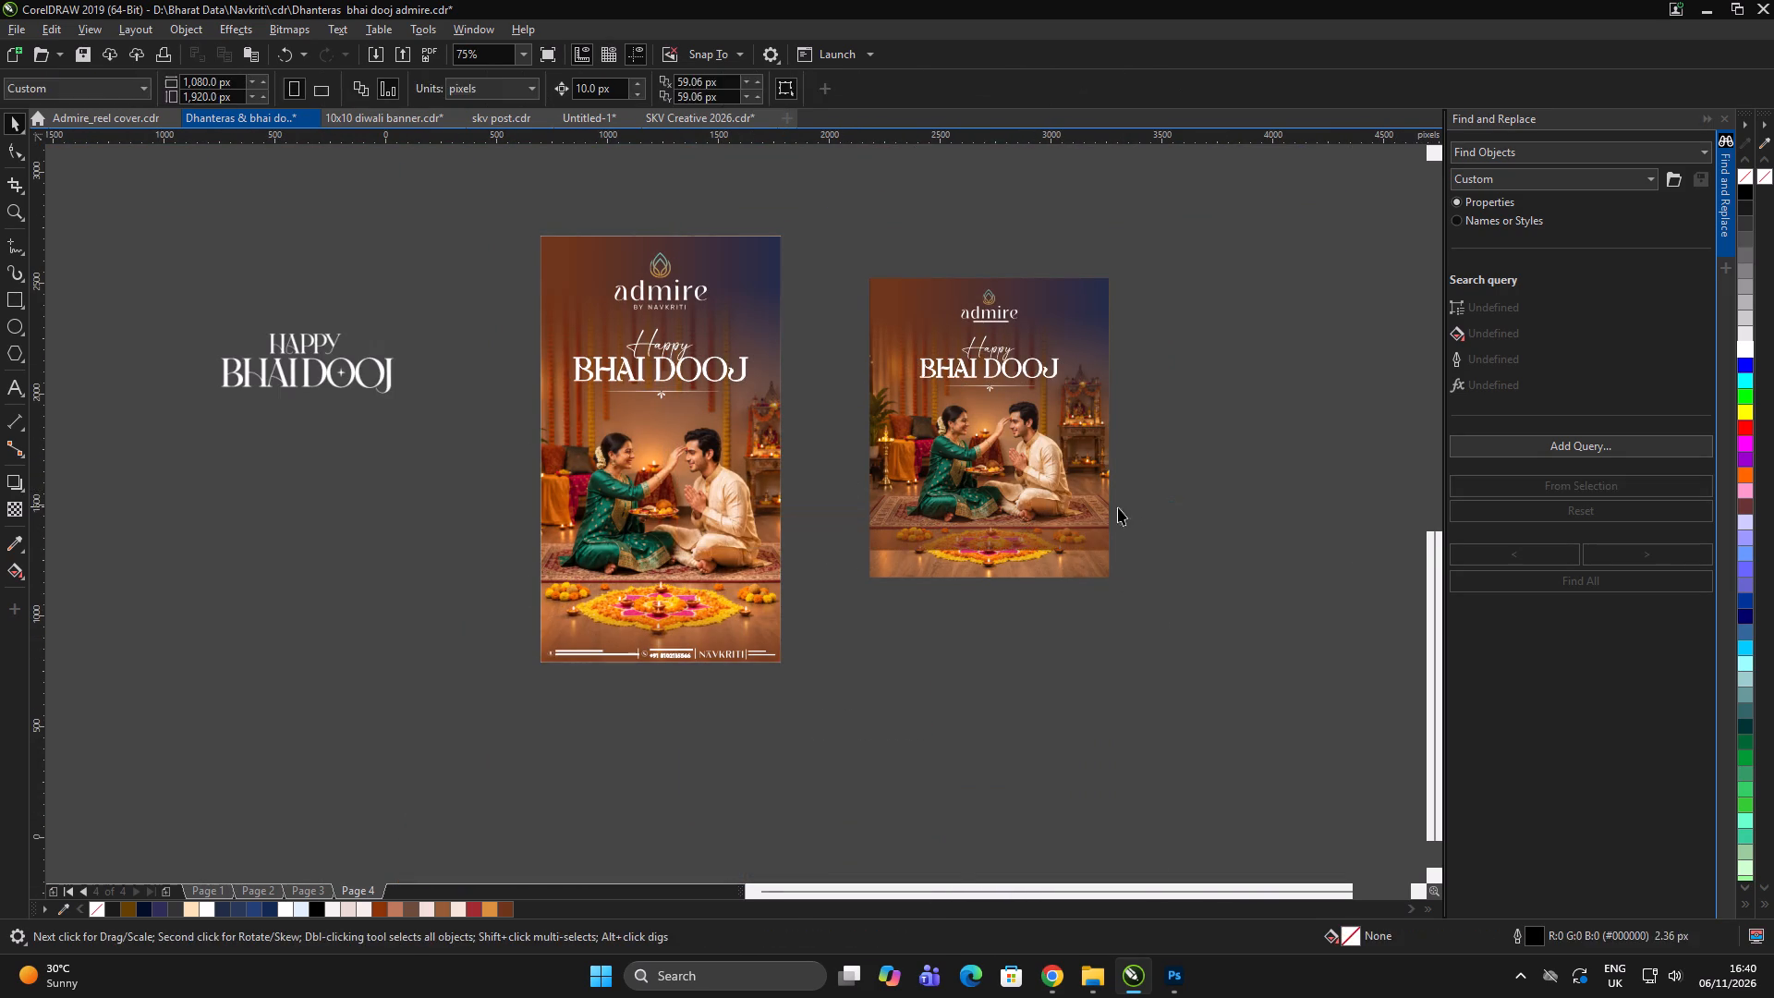
Set the copied brown overlay's height to 1350 px.
{"action": "left_click", "coordinate": [1051, 509]}
{"action": "scroll", "coordinate": [1113, 542], "scroll_direction": "up", "scroll_amount": 1}
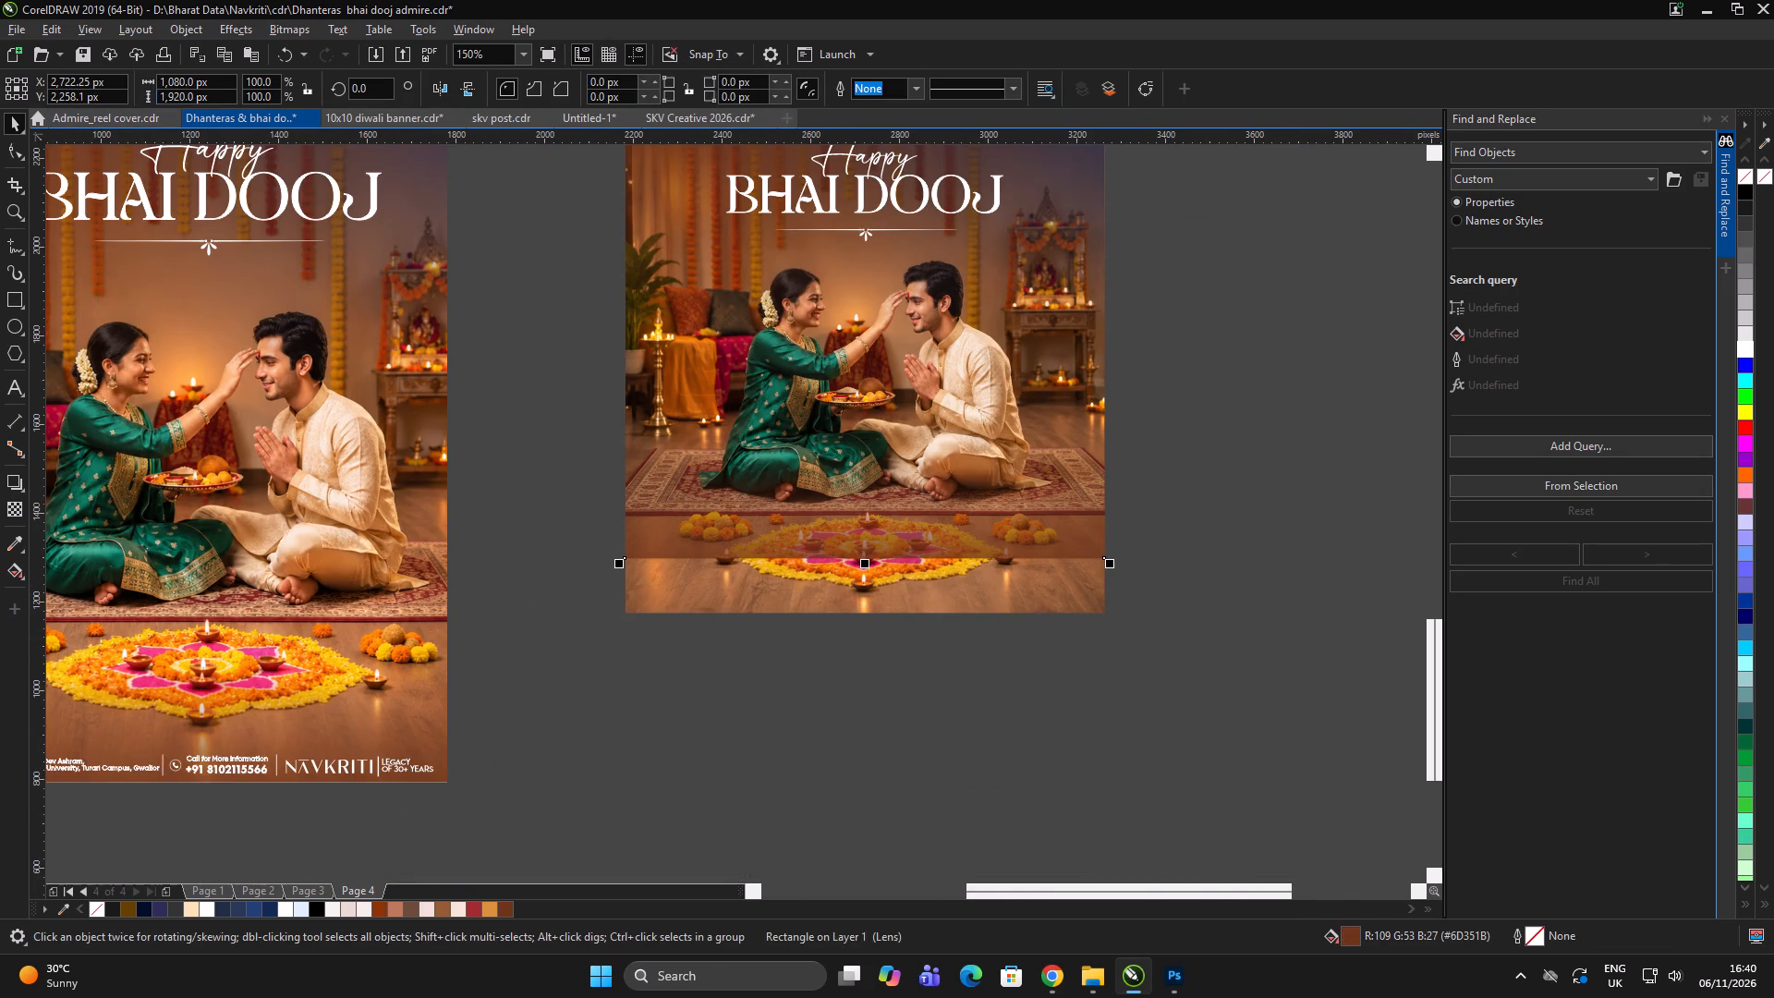
{"action": "left_click", "coordinate": [226, 79]}
{"action": "left_click", "coordinate": [214, 100]}
{"action": "key", "text": "ctrl+a"}
{"action": "type", "text": "19"}
{"action": "key", "text": "BackSpace"}
{"action": "type", "text": "350"}
{"action": "key", "text": "Return"}
Centre the copied overlay vertically and horizontally on the smaller post's background.
{"action": "left_click", "coordinate": [1052, 548], "text": "shift"}
{"action": "key", "text": "e"}
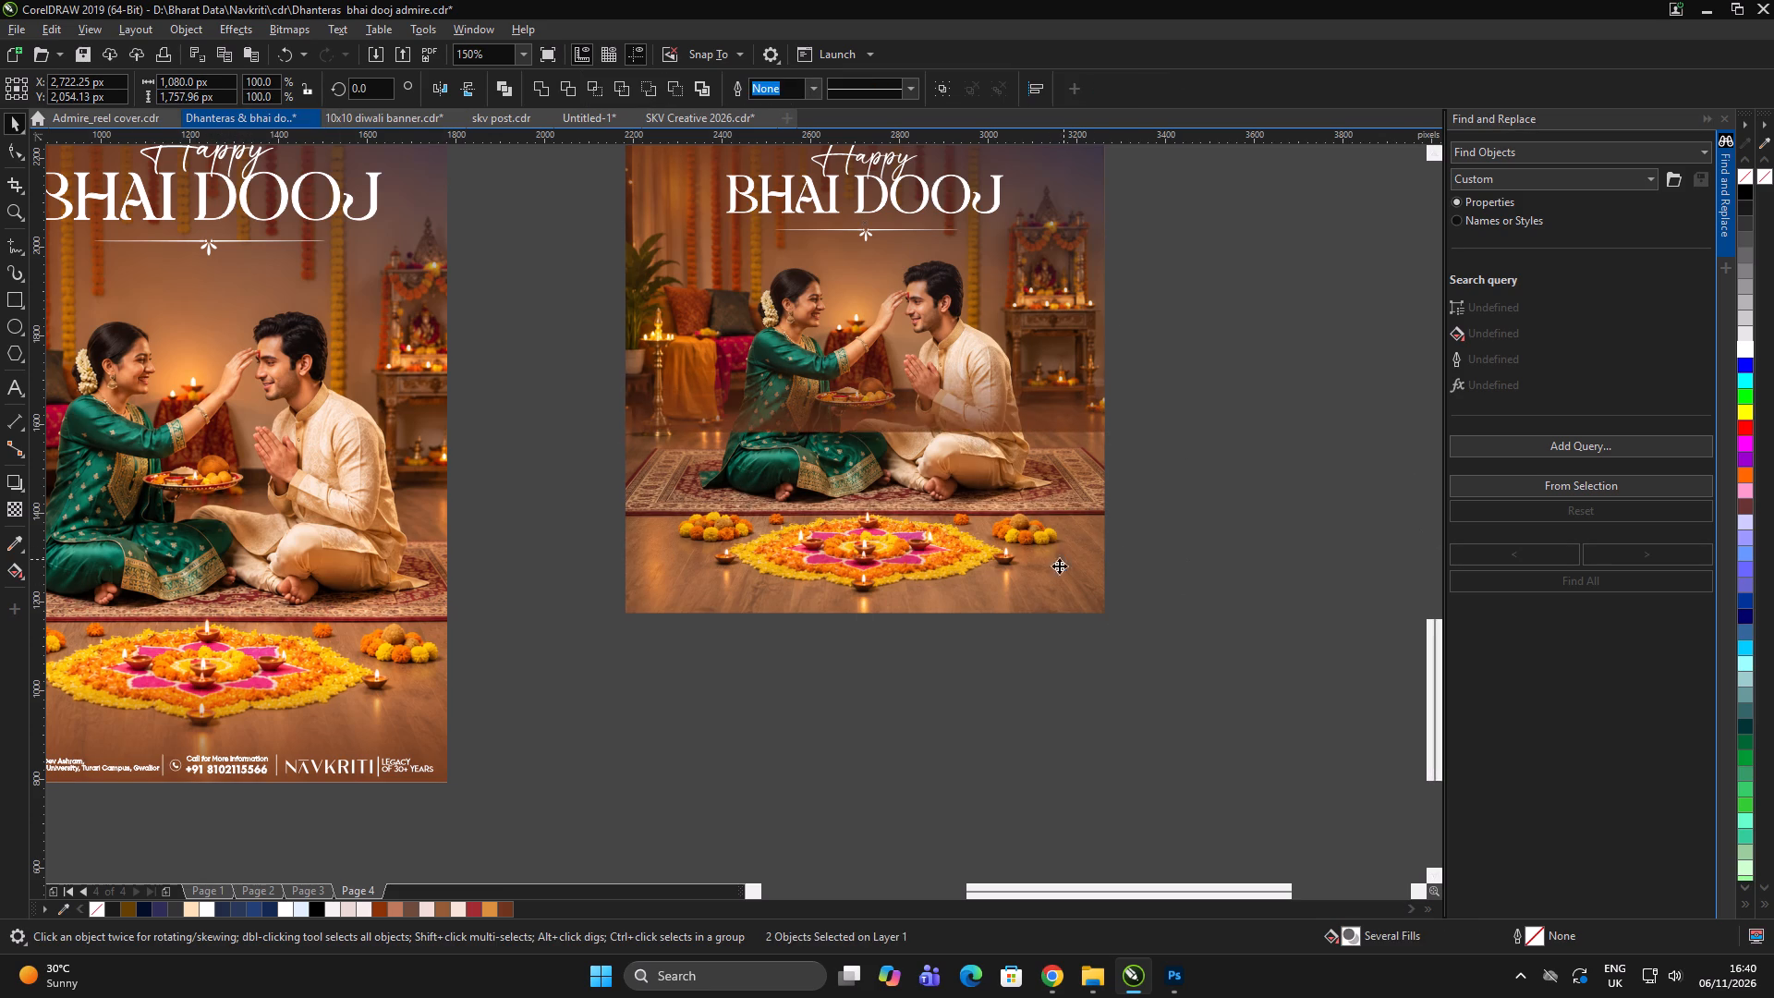
{"action": "key", "text": "c"}
{"action": "double_click", "coordinate": [1206, 499]}
Copy the tall design's footer row with address, contact and NAVKRITI logo onto the smaller post's bottom area and group the copy.
{"action": "scroll", "coordinate": [796, 538], "scroll_direction": "down", "scroll_amount": 1}
{"action": "left_click", "coordinate": [859, 674]}
{"action": "left_click", "coordinate": [871, 667]}
{"action": "left_click_drag", "start_coordinate": [832, 715], "coordinate": [284, 598]}
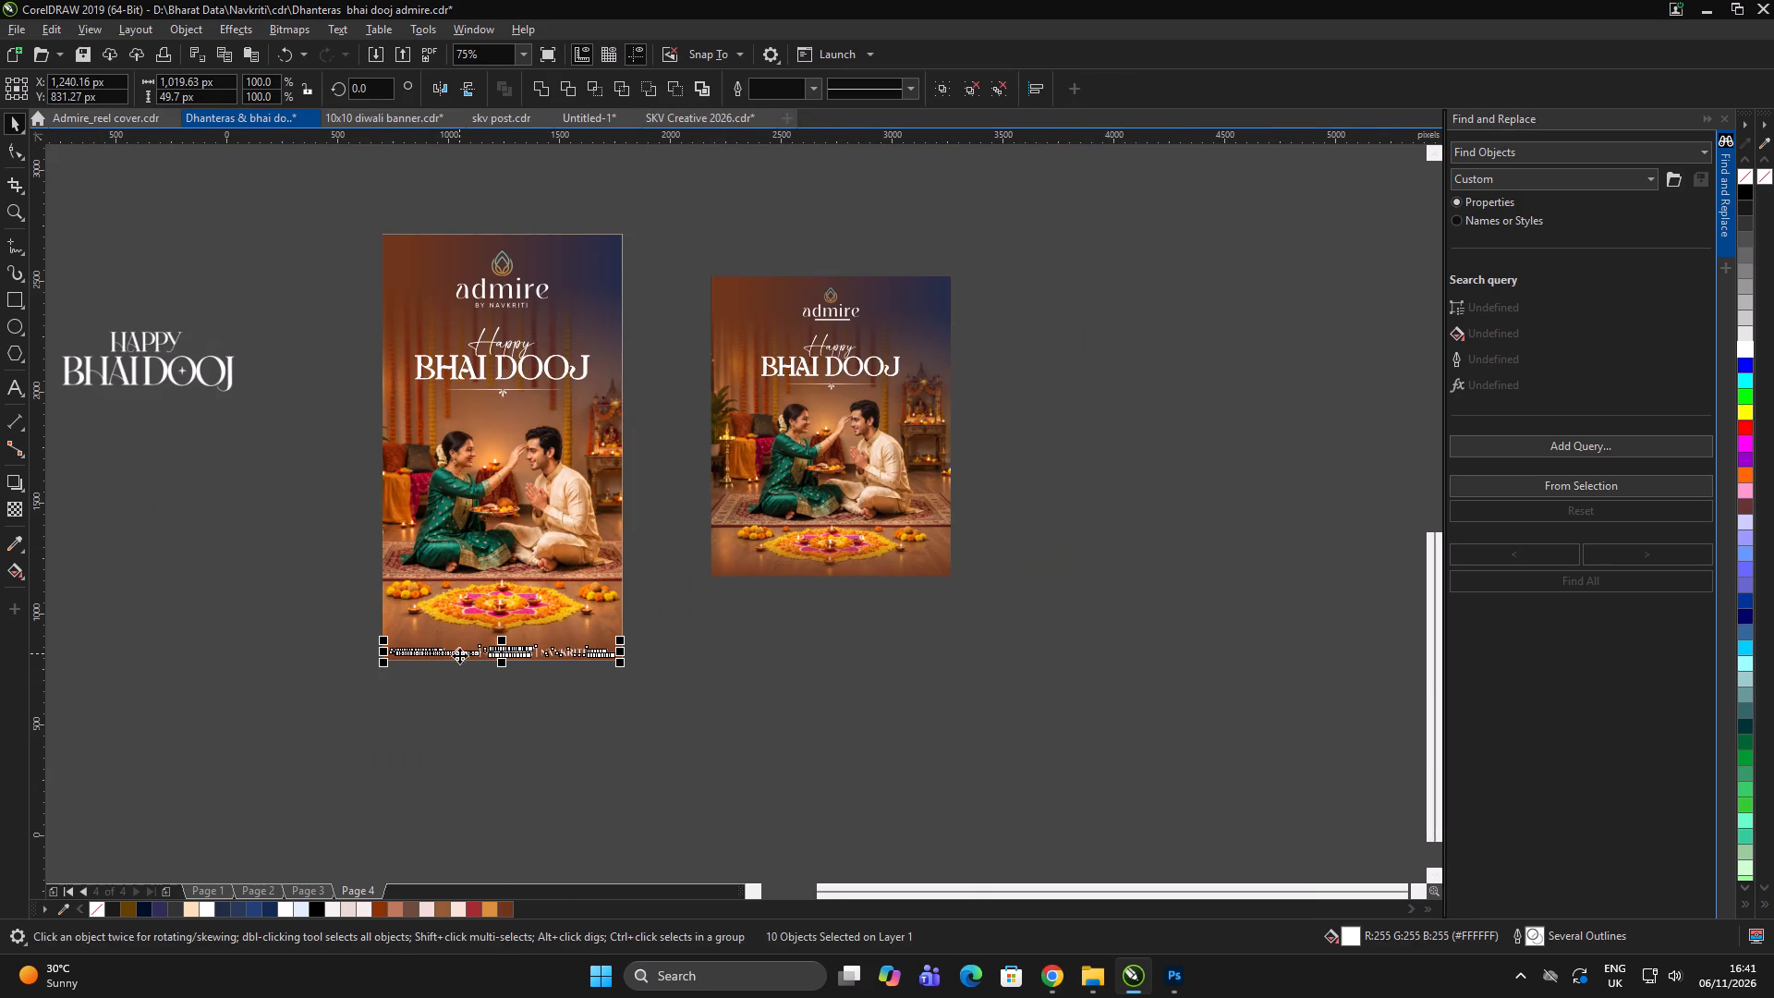
{"action": "left_click_drag", "start_coordinate": [505, 653], "coordinate": [851, 561]}
{"action": "right_click", "coordinate": [851, 561]}
{"action": "scroll", "coordinate": [865, 561], "scroll_direction": "up", "scroll_amount": 1}
{"action": "key", "text": "ctrl+g"}
Centre the copied footer group horizontally on the smaller post.
{"action": "left_click", "coordinate": [916, 458]}
{"action": "key", "text": "c"}
{"action": "left_click", "coordinate": [1239, 469]}
{"action": "left_click", "coordinate": [861, 549]}
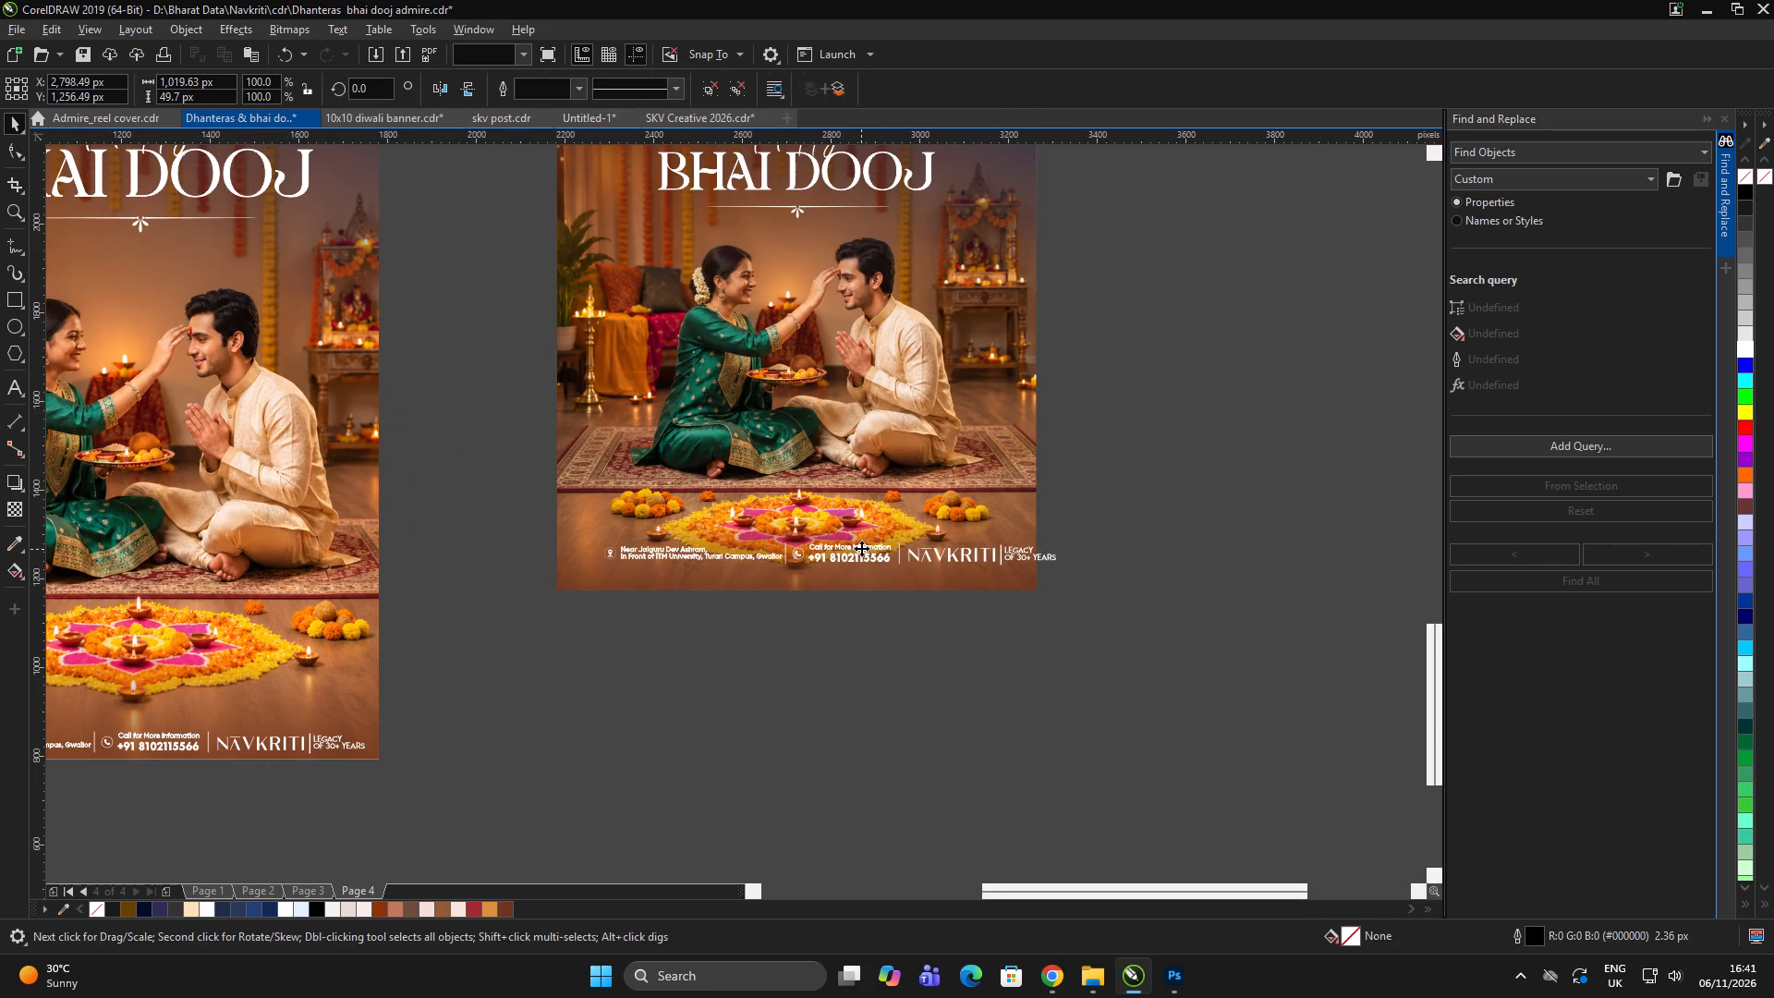
{"action": "left_click", "coordinate": [859, 432], "text": "shift"}
{"action": "key", "text": "c"}
{"action": "left_click", "coordinate": [1191, 412]}
Move the footer group down to just above the smaller post's bottom edge and align its centre horizontally with the post again.
{"action": "left_click_drag", "start_coordinate": [844, 557], "coordinate": [844, 577]}
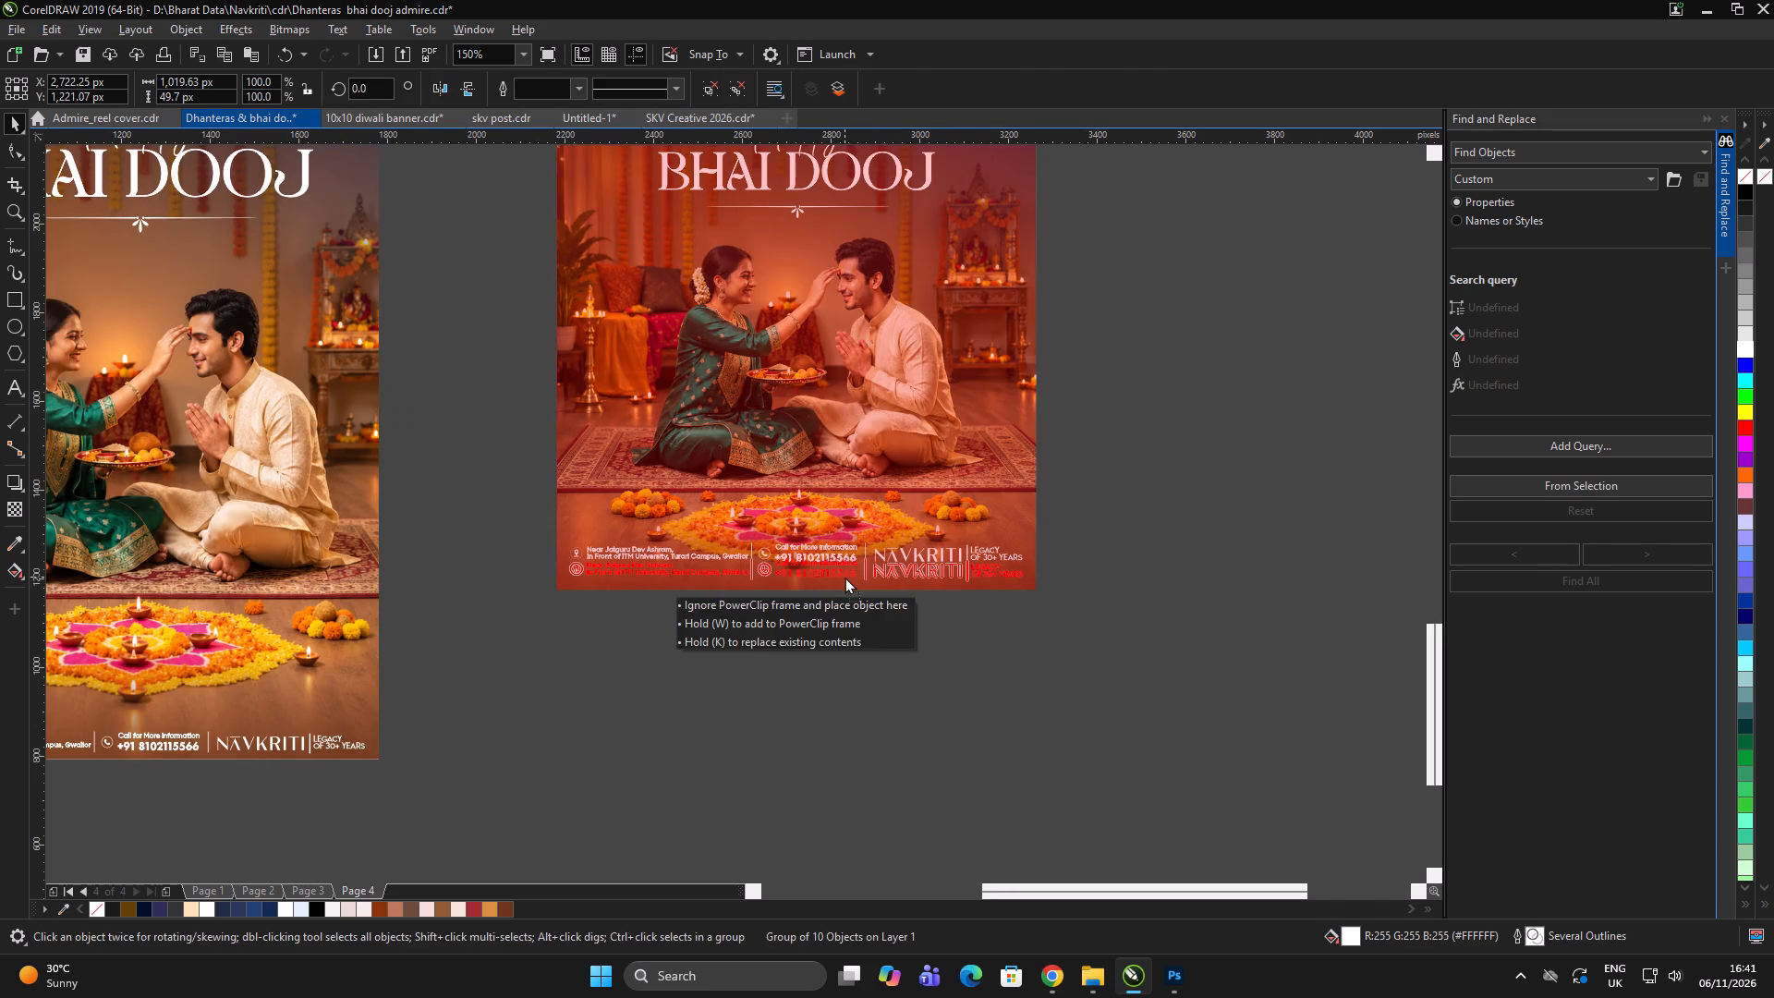
{"action": "left_click_drag", "start_coordinate": [844, 577], "coordinate": [844, 576]}
{"action": "left_click", "coordinate": [893, 440], "text": "shift"}
{"action": "key", "text": "c"}
{"action": "left_click", "coordinate": [1232, 466]}
Group all objects of the smaller 1,080 x 1,350 px Bhai Dooj post.
{"action": "scroll", "coordinate": [1017, 563], "scroll_direction": "up", "scroll_amount": 1}
{"action": "scroll", "coordinate": [952, 603], "scroll_direction": "down", "scroll_amount": 2}
{"action": "left_click", "coordinate": [986, 714]}
{"action": "left_click", "coordinate": [996, 708]}
{"action": "scroll", "coordinate": [843, 641], "scroll_direction": "down", "scroll_amount": 2}
{"action": "left_click", "coordinate": [934, 714]}
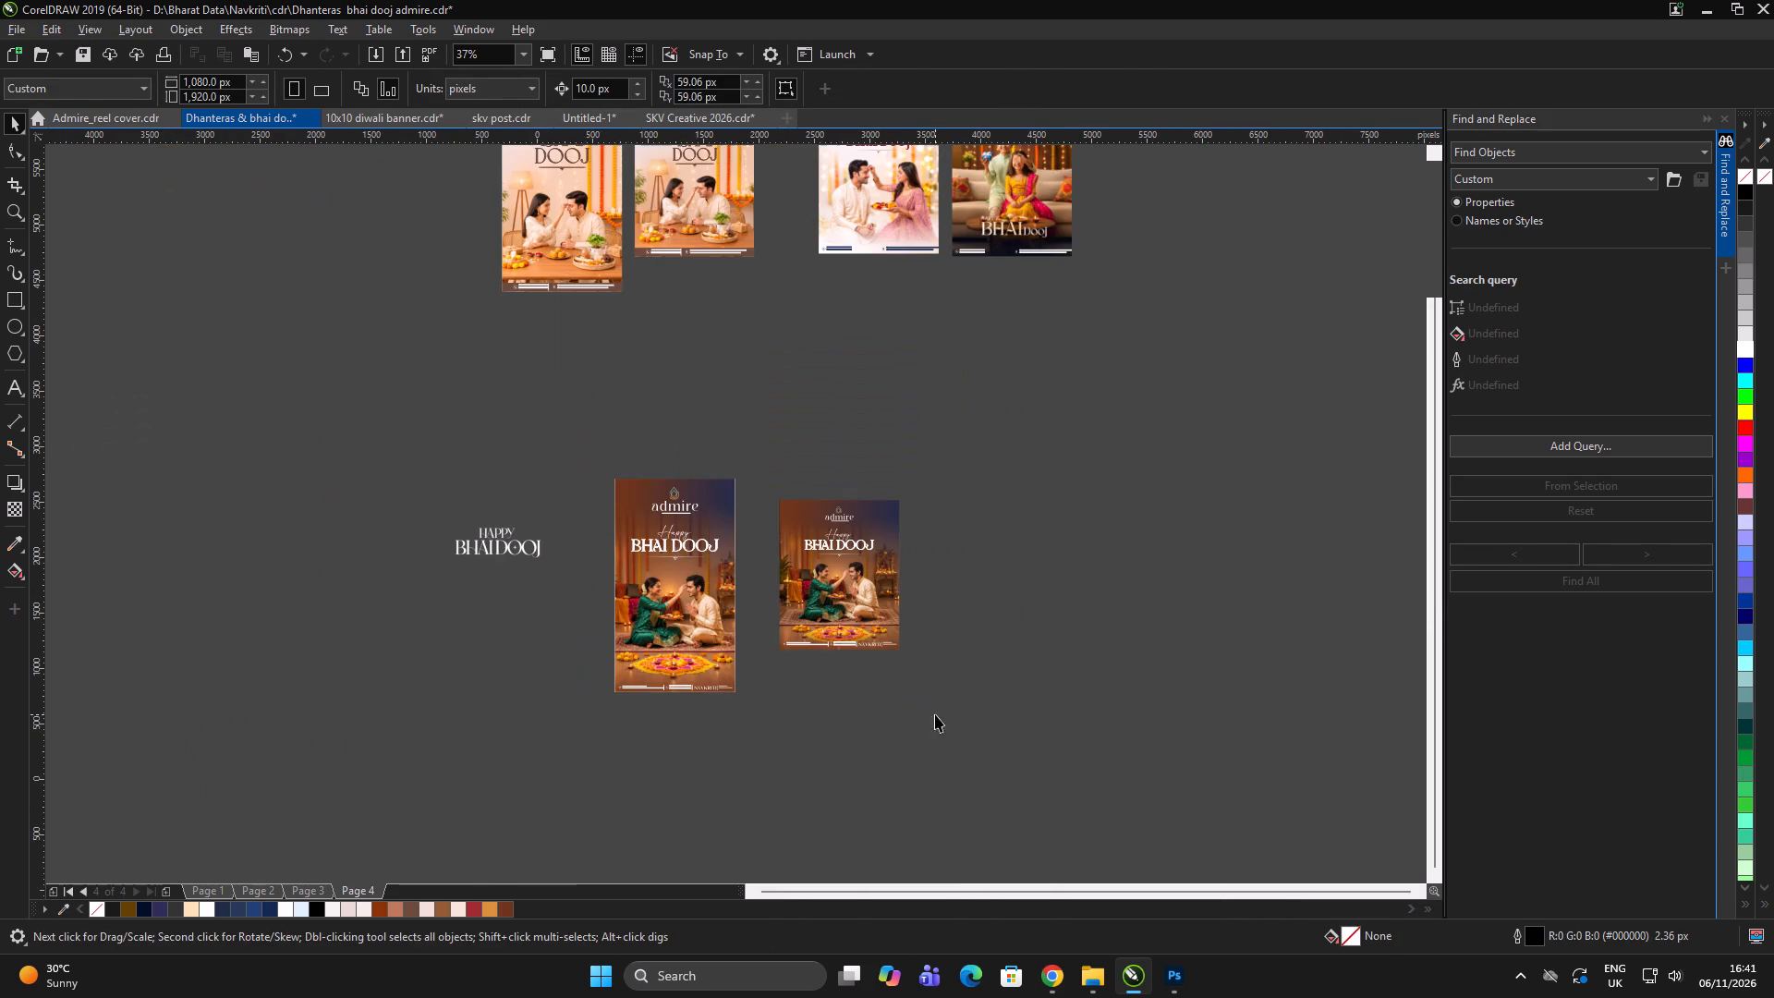
{"action": "left_click", "coordinate": [952, 716]}
{"action": "left_click_drag", "start_coordinate": [1010, 693], "coordinate": [748, 429]}
{"action": "scroll", "coordinate": [878, 612], "scroll_direction": "up", "scroll_amount": 2}
{"action": "key", "text": "ctrl+g"}
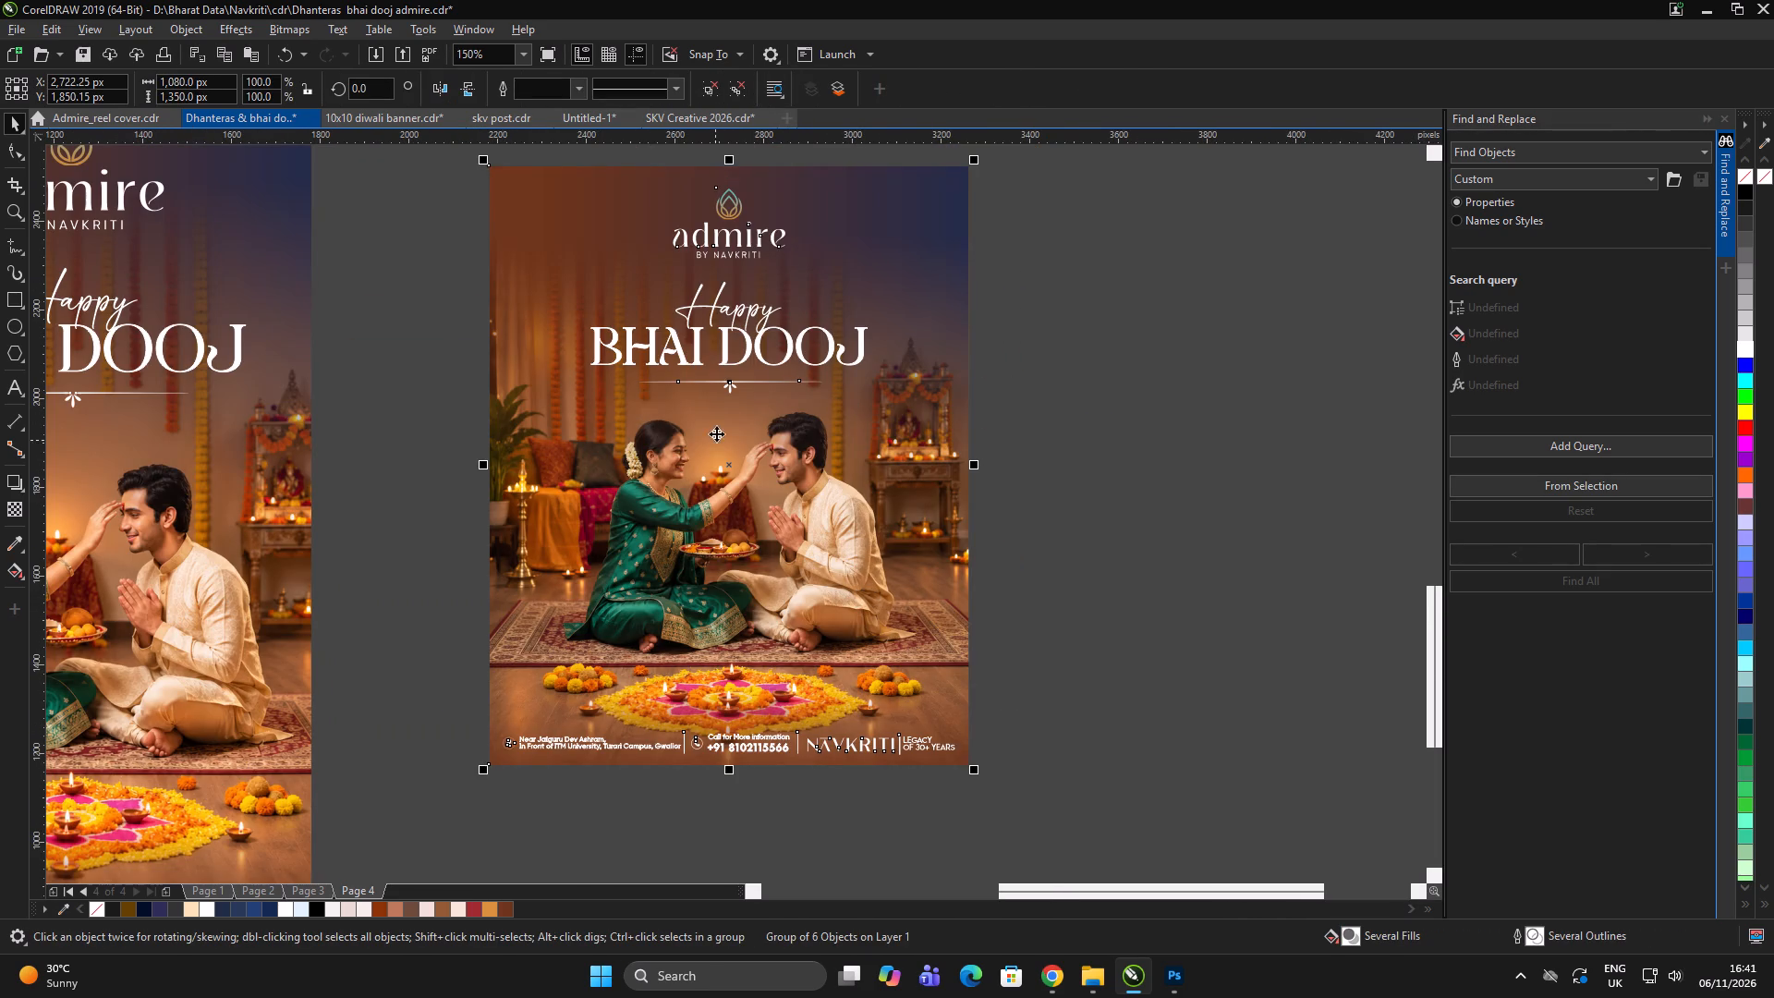
Export only the grouped post as a JPG over the existing file "admire_ bhai dooj post".
{"action": "key", "text": "ctrl+e"}
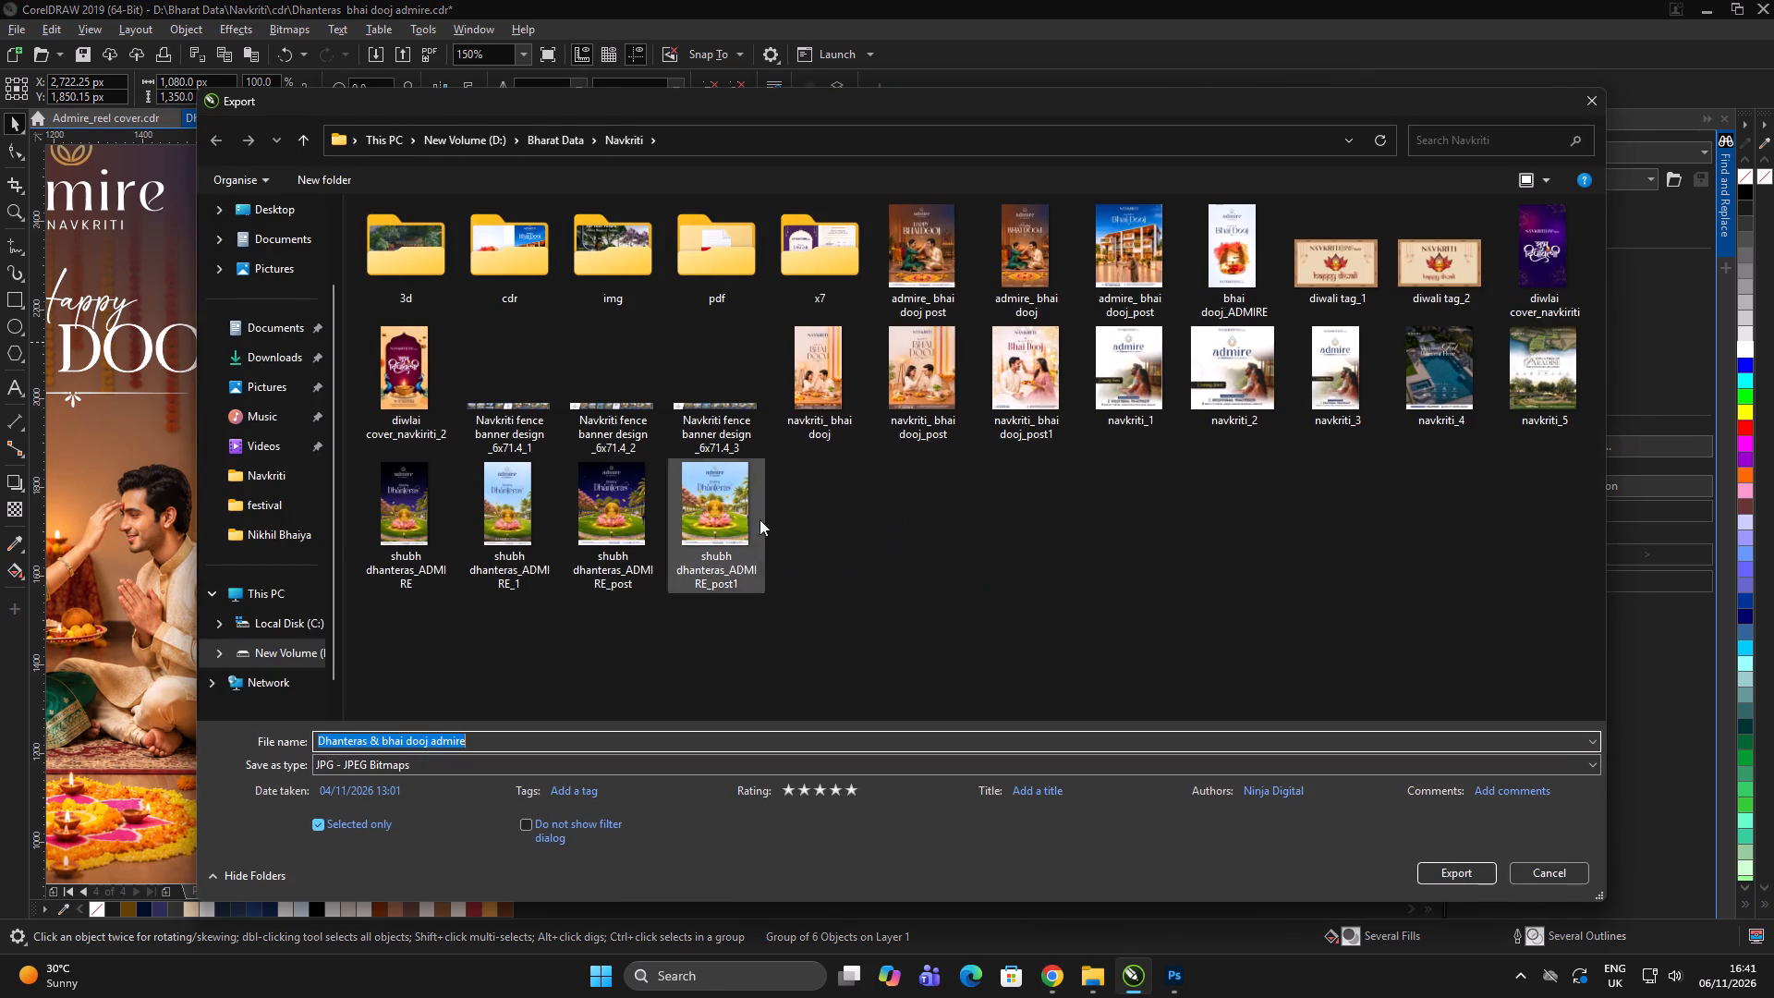
{"action": "left_click", "coordinate": [922, 284]}
{"action": "left_click", "coordinate": [1455, 870]}
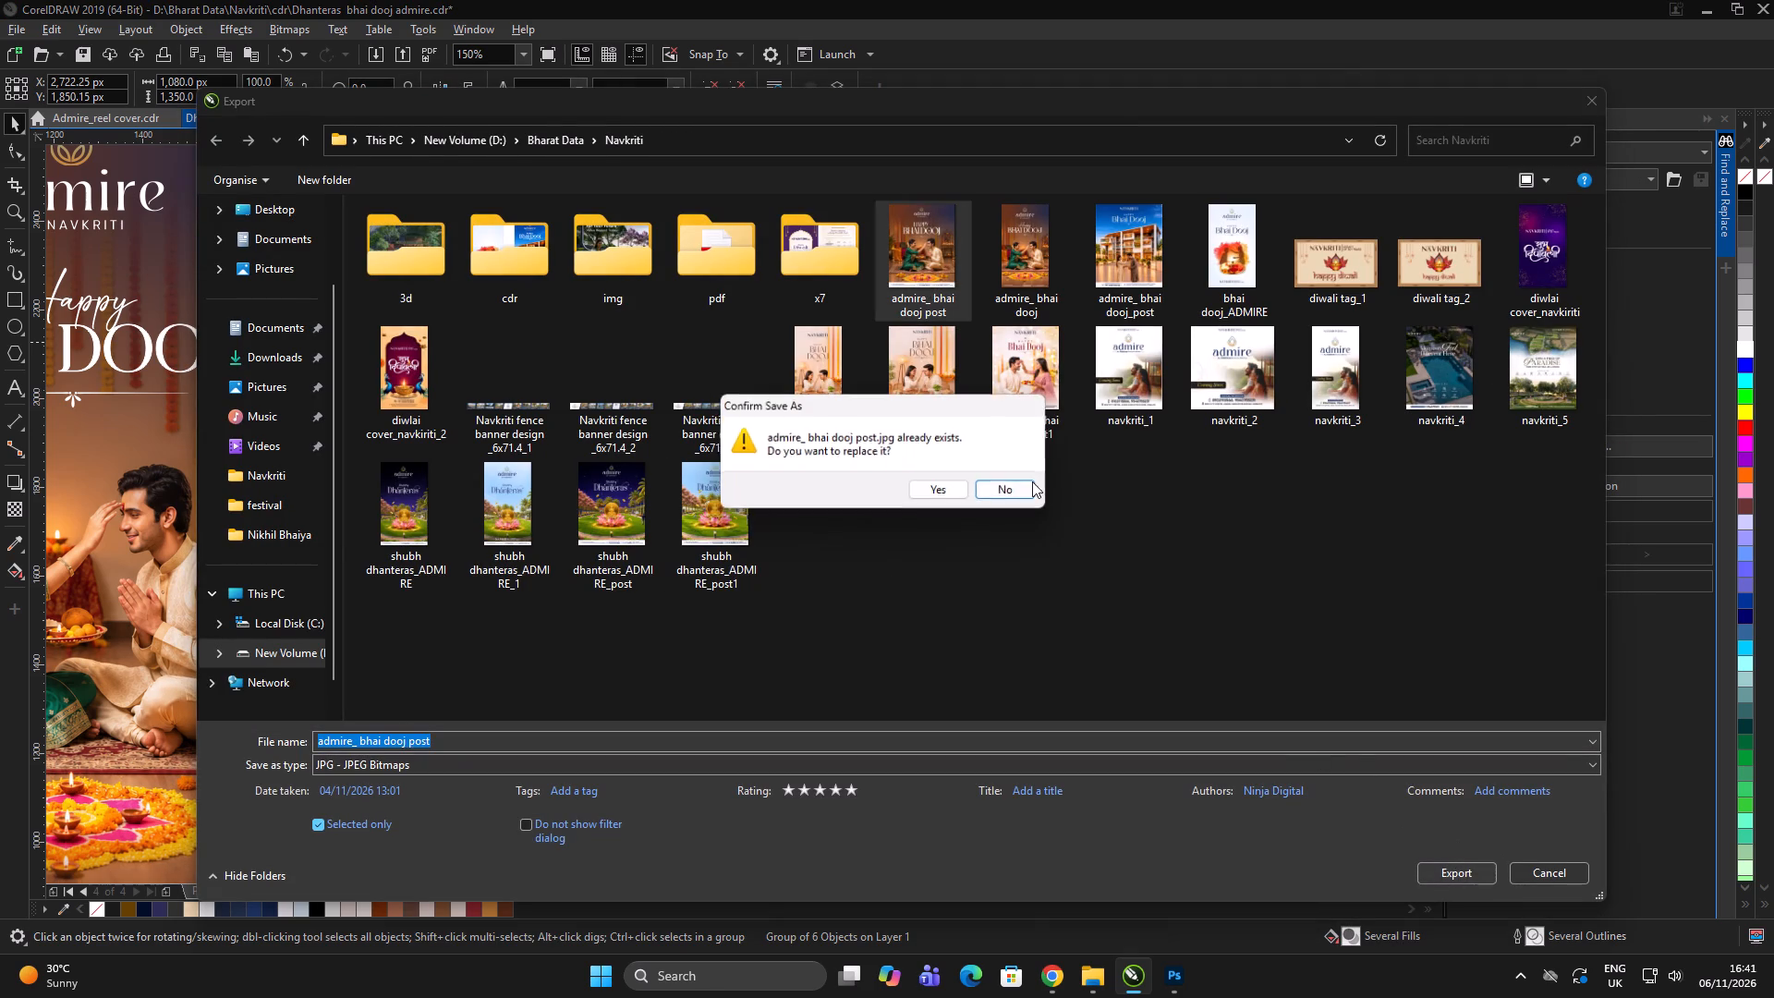
Replace the existing Bhai Dooj post JPG, setting the export colour mode to RGB Color (24-bit) and checking the preview.
{"action": "left_click", "coordinate": [941, 485]}
{"action": "left_click", "coordinate": [1209, 294]}
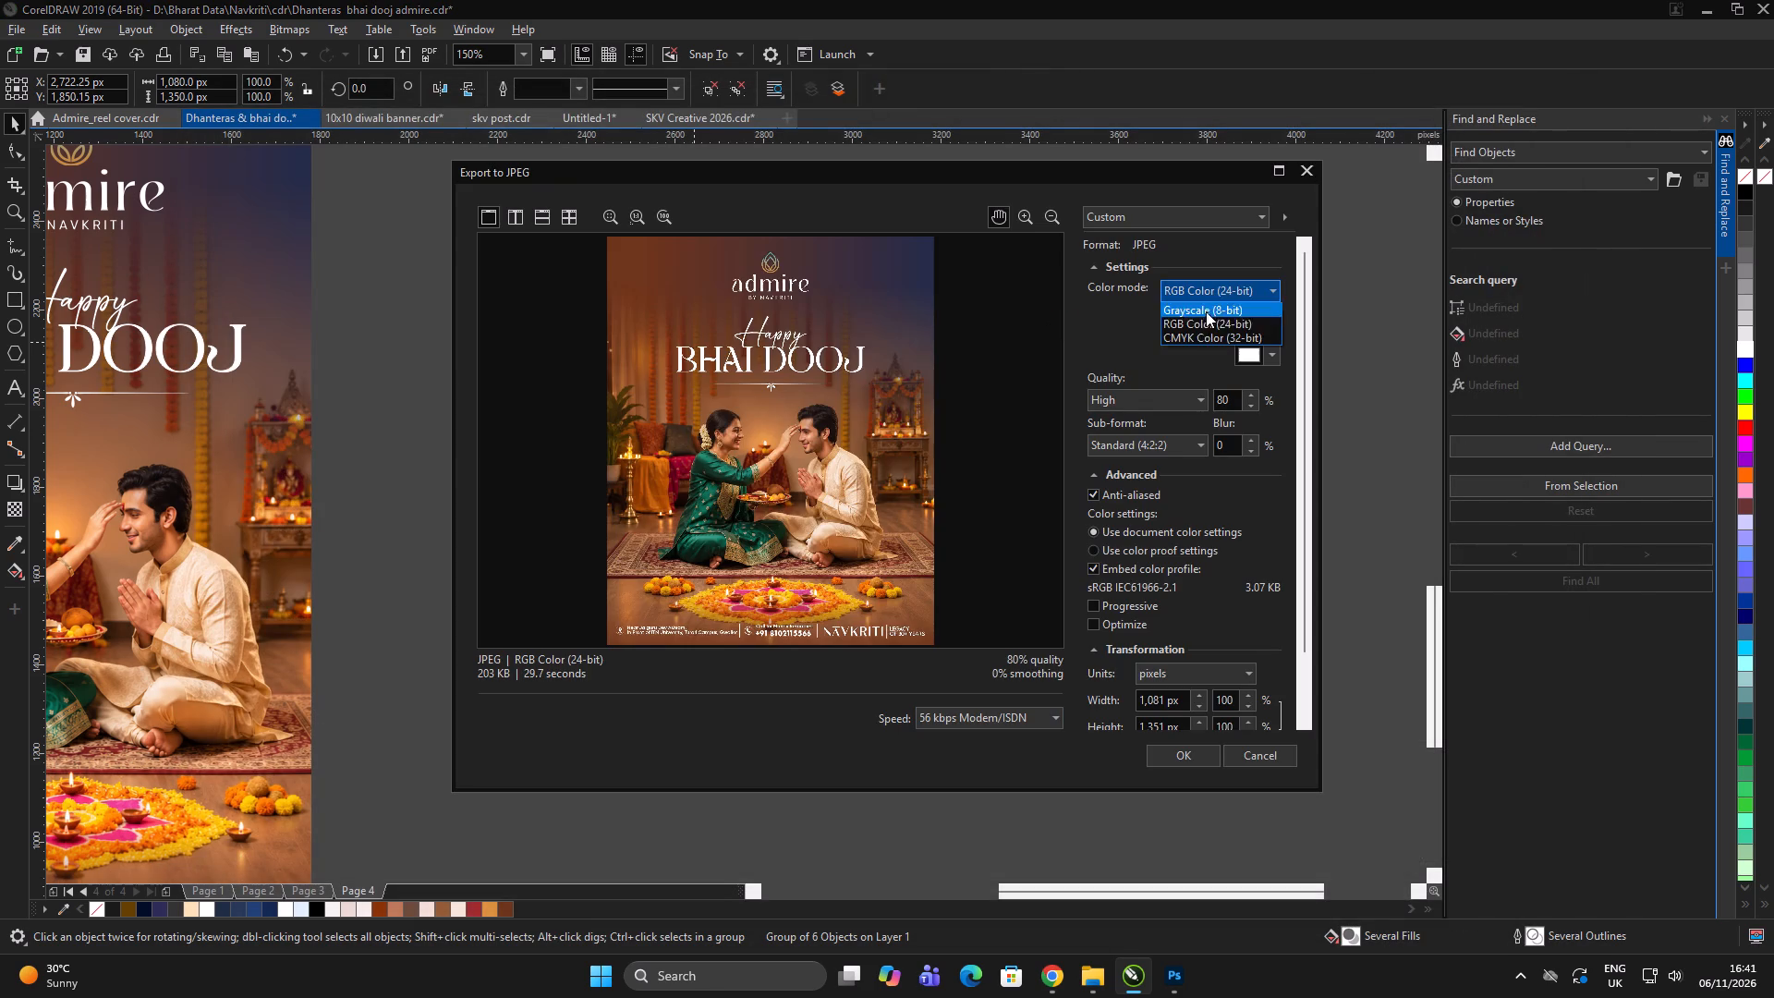
{"action": "left_click", "coordinate": [1203, 317]}
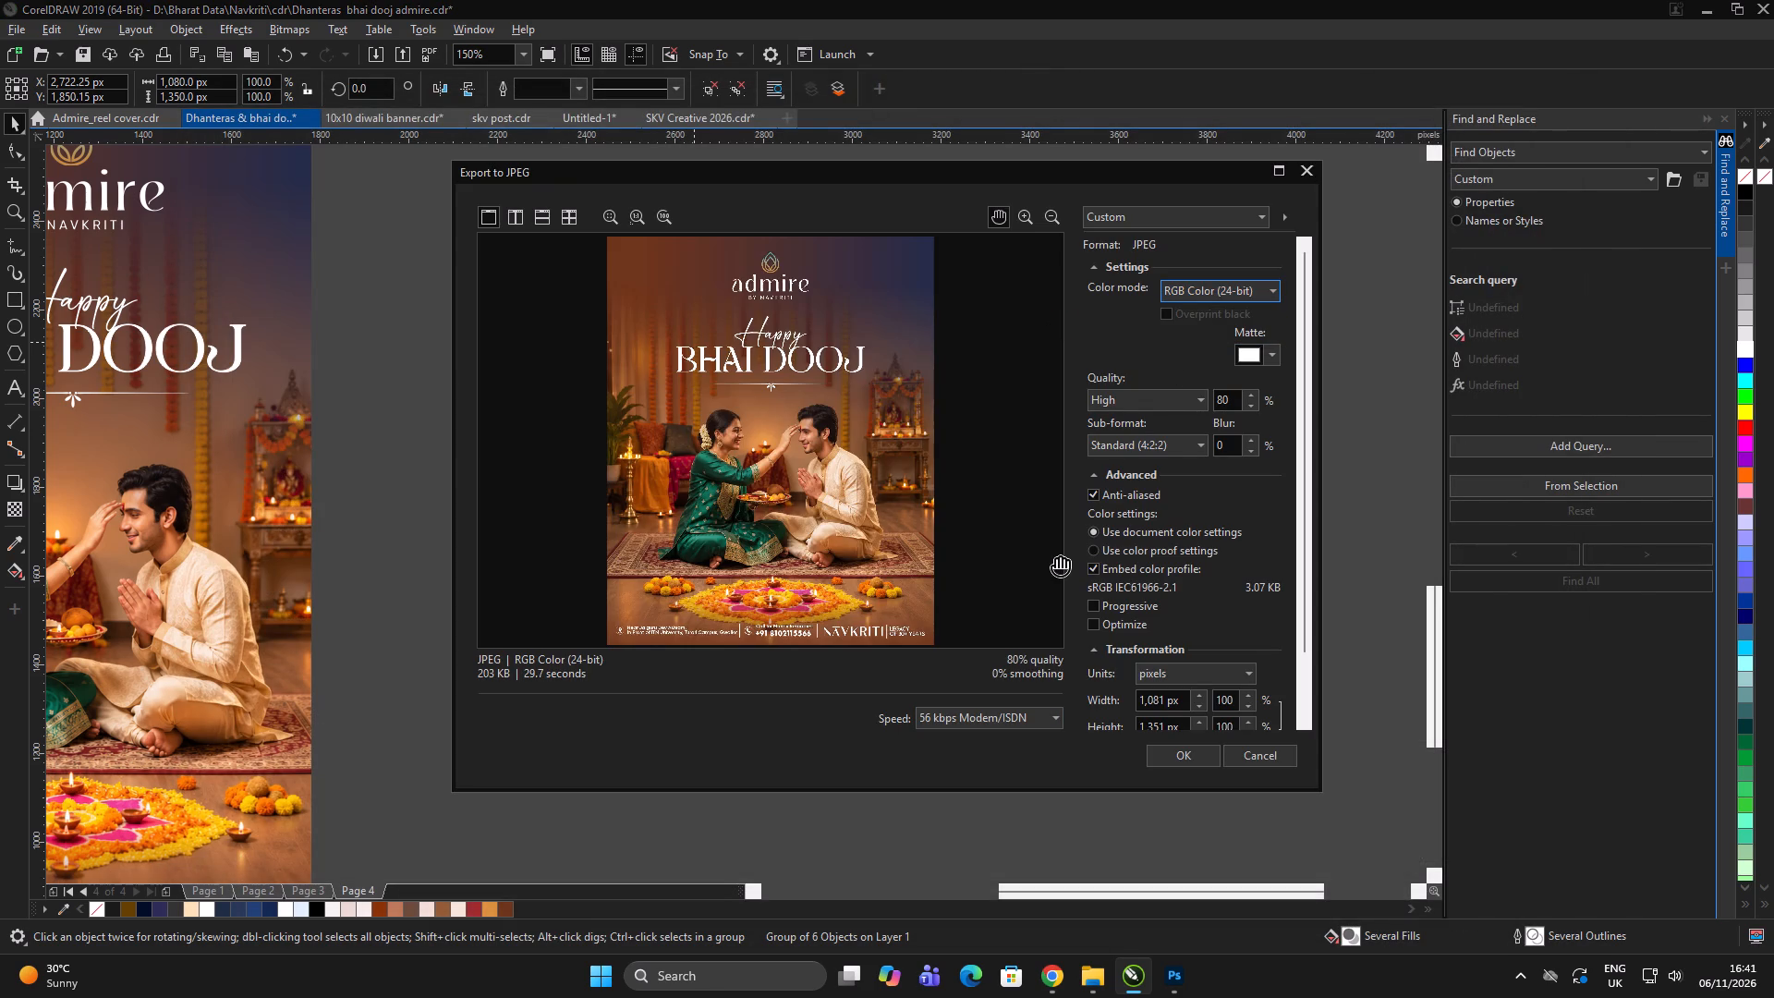
{"action": "left_click_drag", "start_coordinate": [808, 365], "coordinate": [700, 292]}
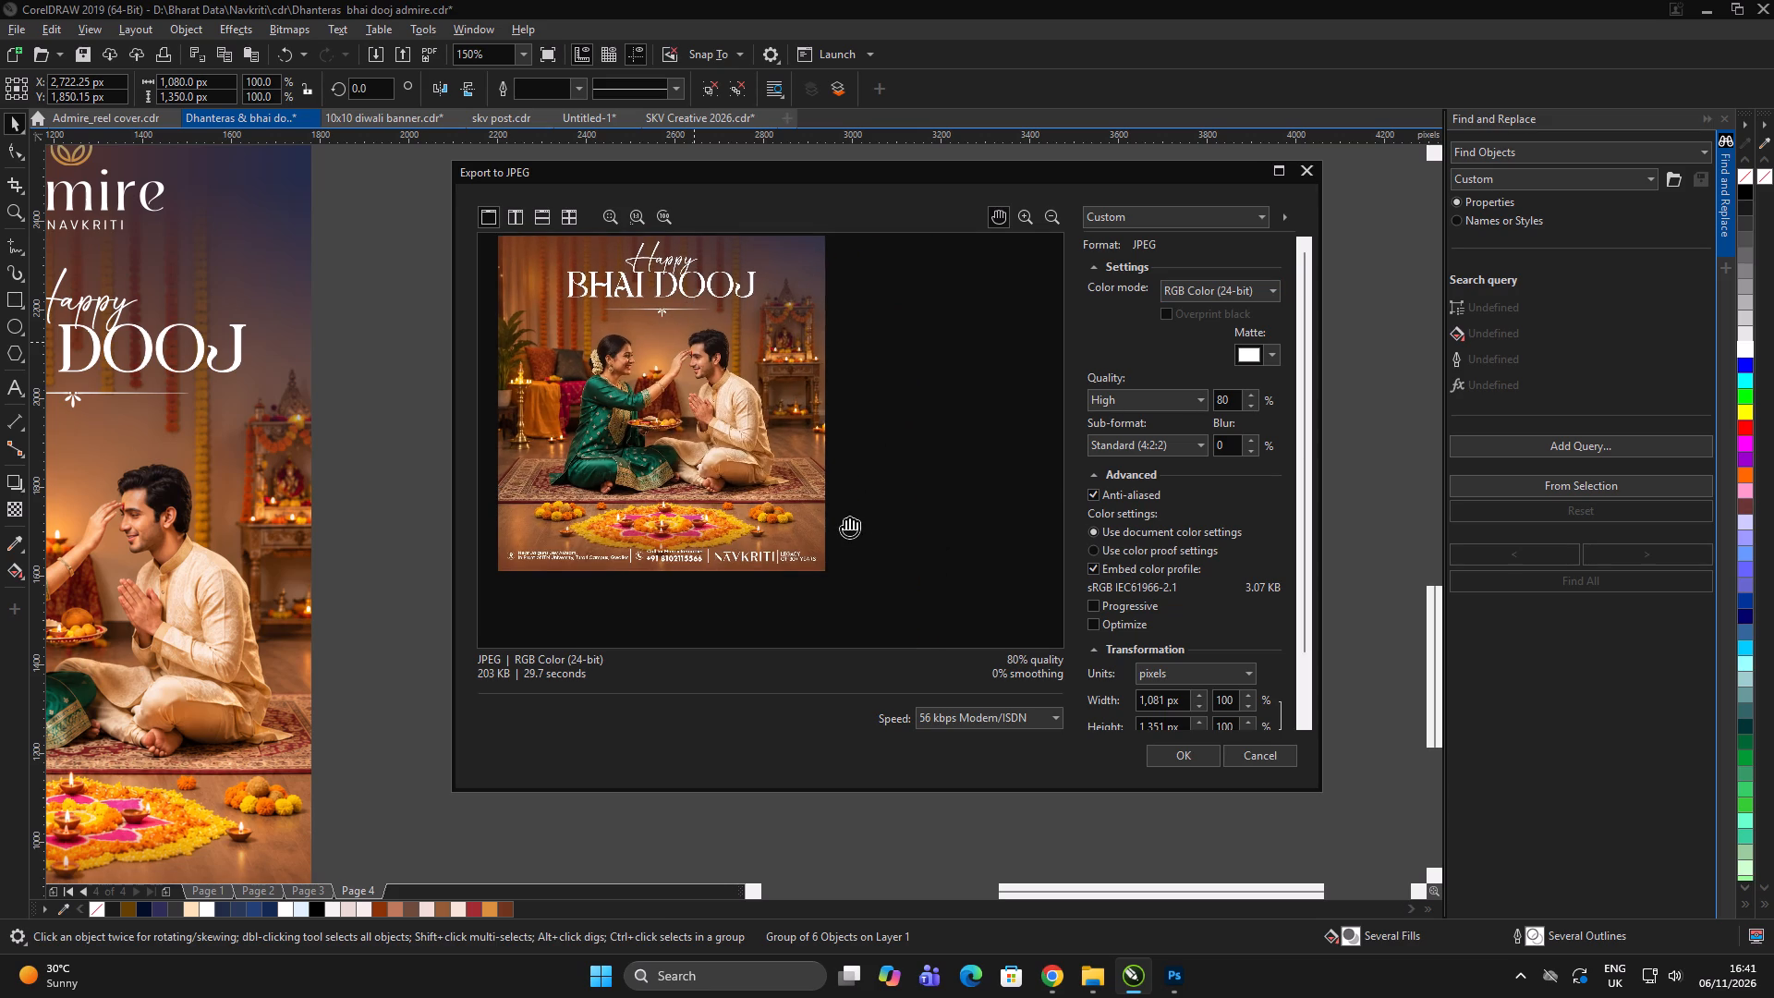
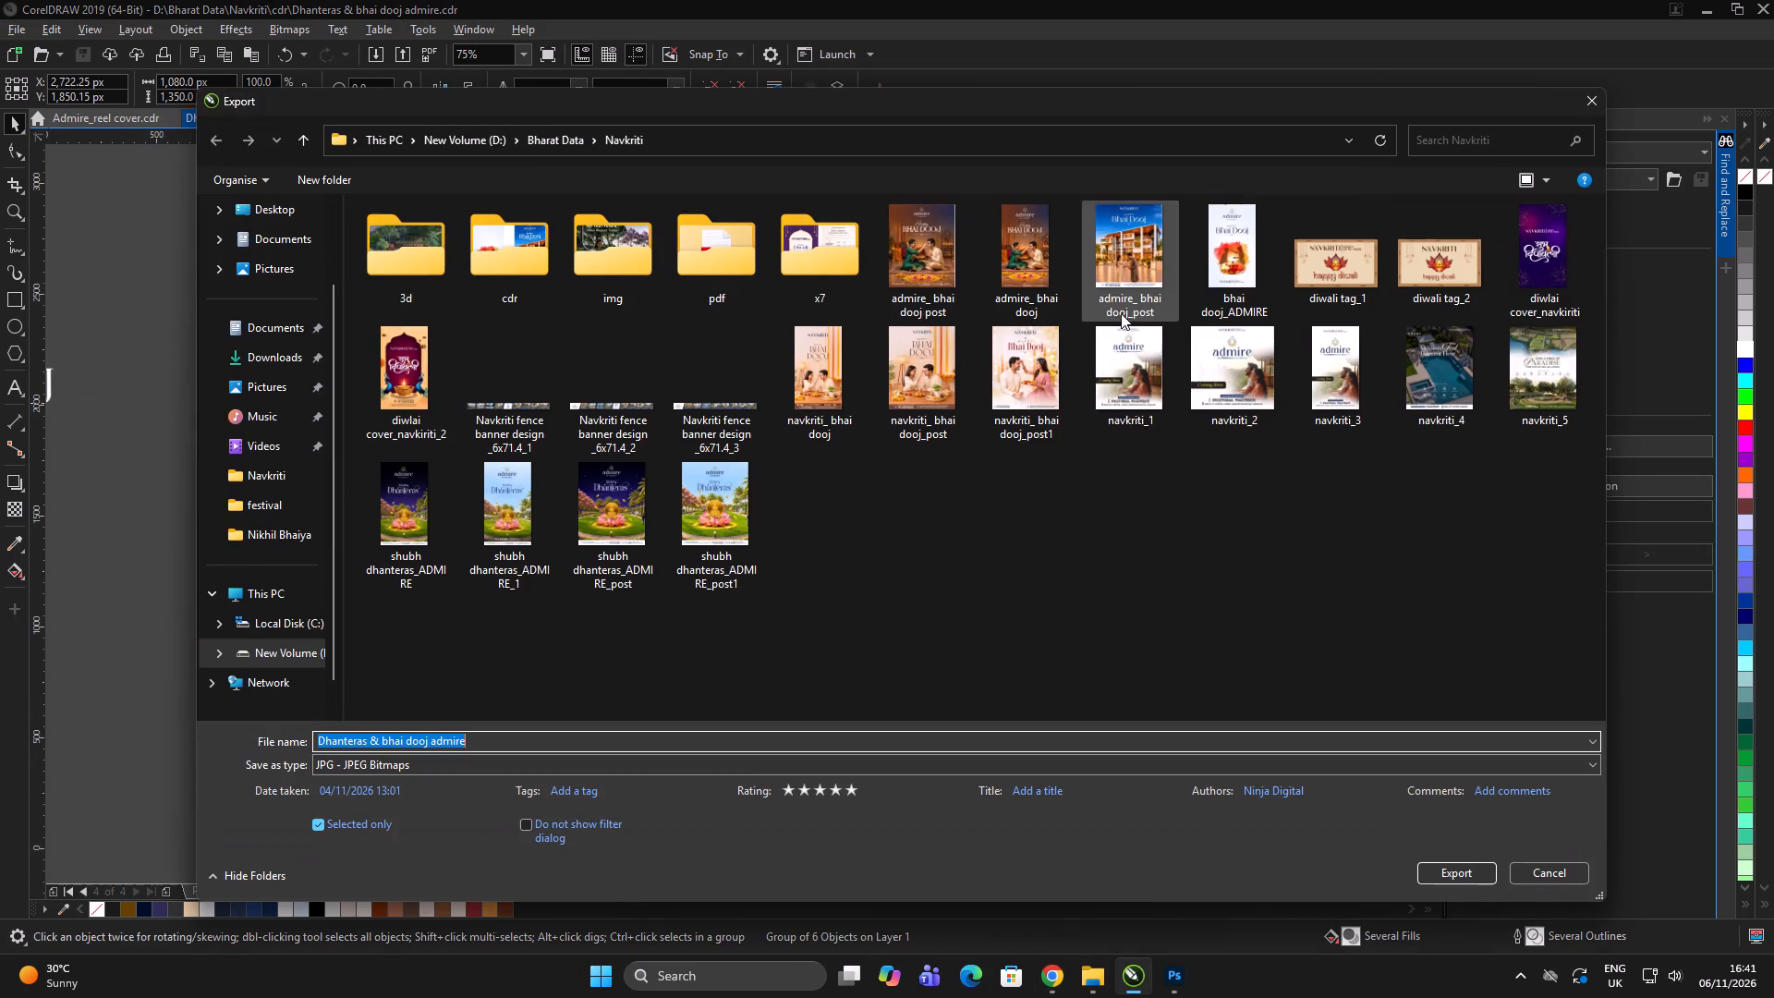
Export only the selected Bhai Dooj post as a JPG over the existing file "admire_ bhai dooj post" in the Navkriti folder.
{"action": "left_click", "coordinate": [972, 258]}
{"action": "left_click", "coordinate": [917, 259]}
{"action": "left_click", "coordinate": [1439, 881]}
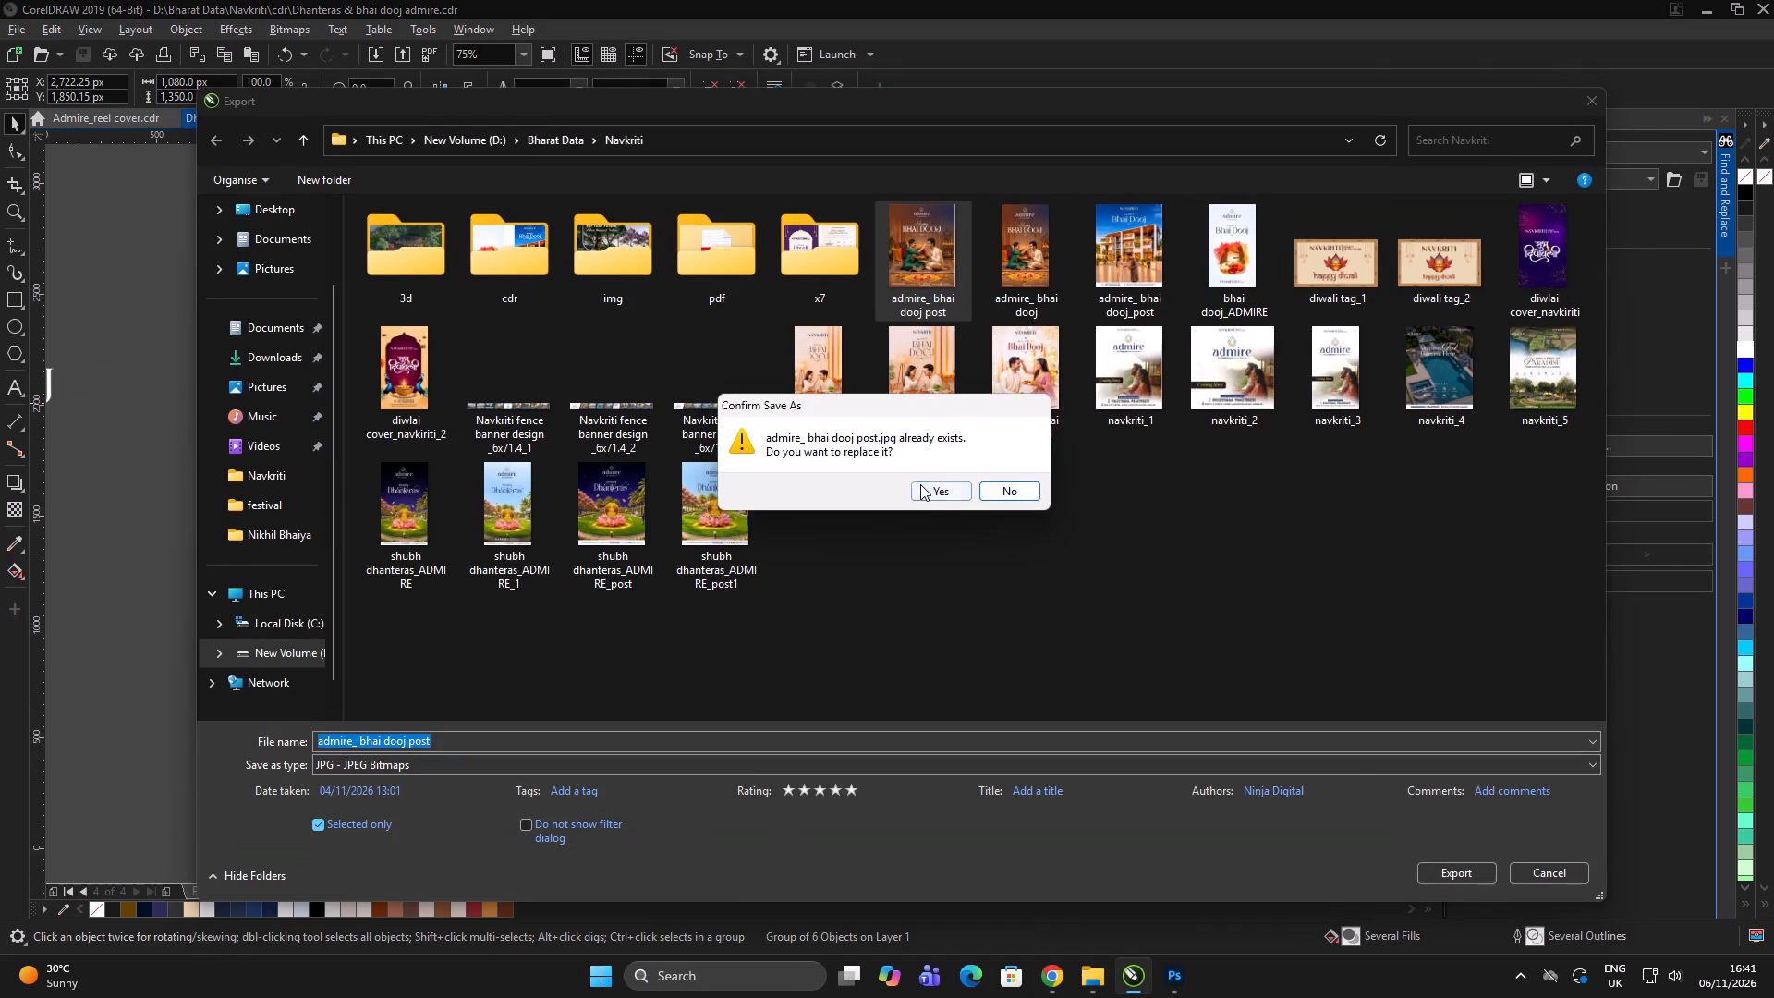
Accept overwriting the existing "admire_ bhai dooj post" JPG and set its export colour mode to RGB Color (24-bit).
{"action": "left_click", "coordinate": [920, 484]}
{"action": "left_click", "coordinate": [1234, 292]}
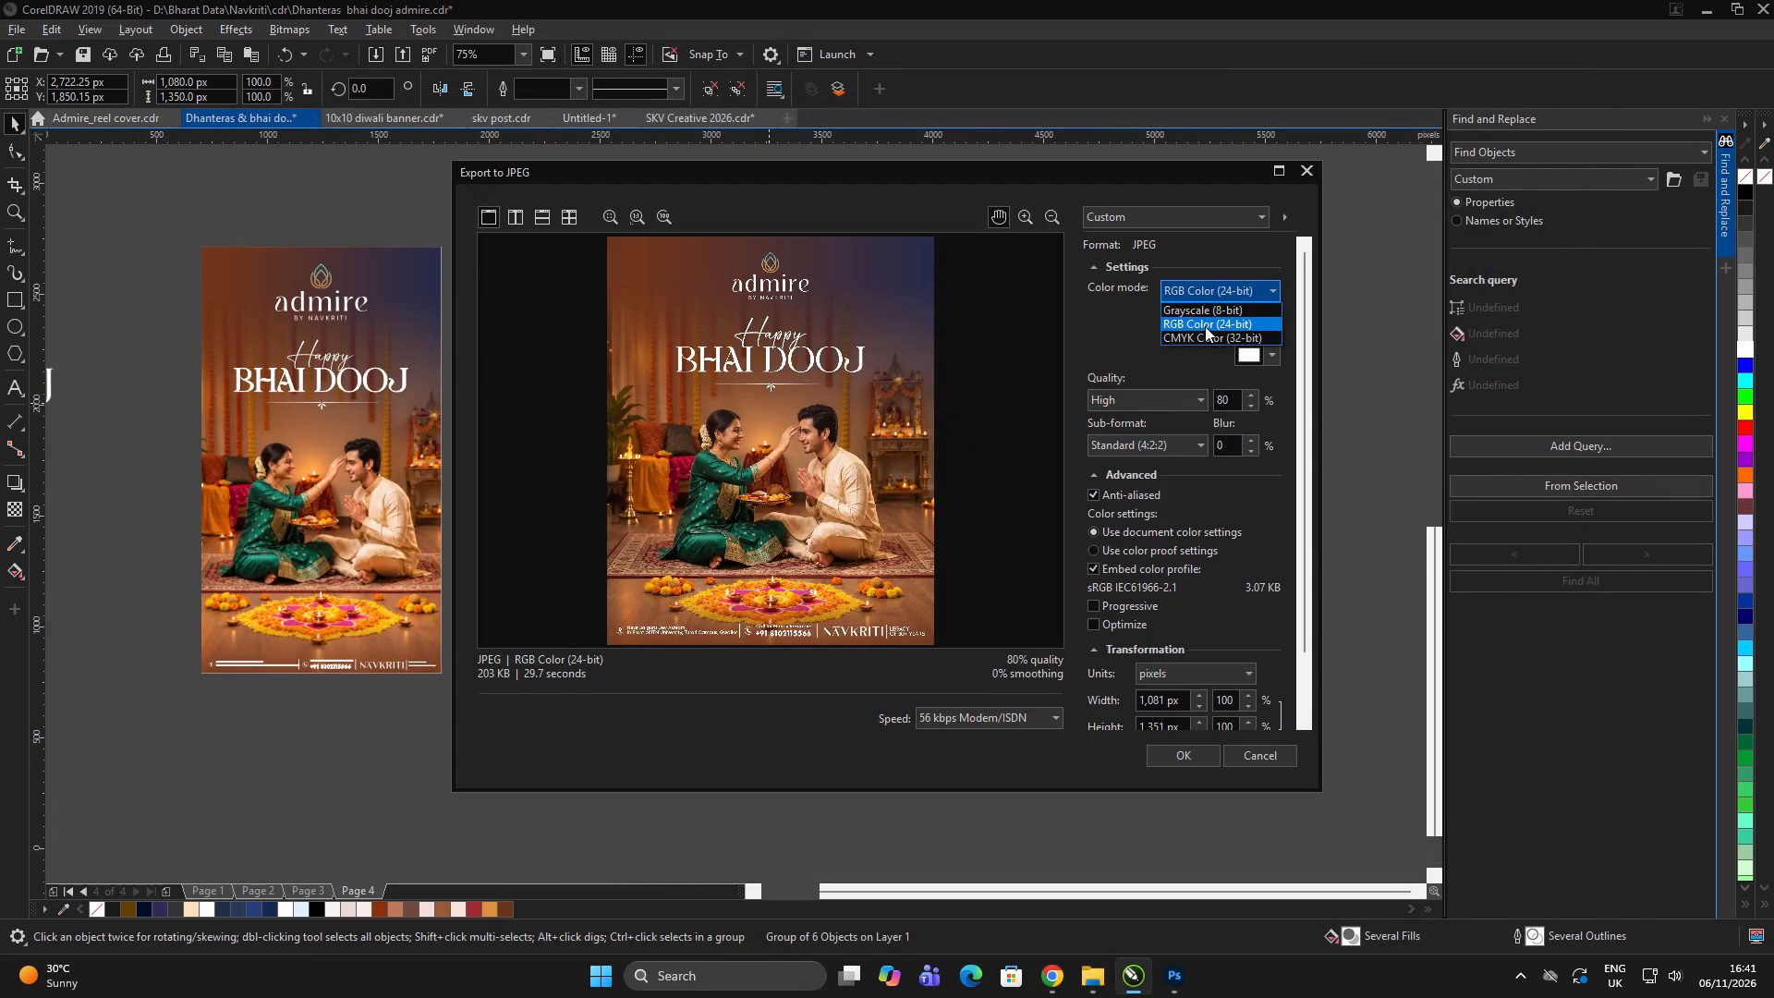
{"action": "left_click", "coordinate": [1202, 324]}
{"action": "left_click", "coordinate": [1270, 359]}
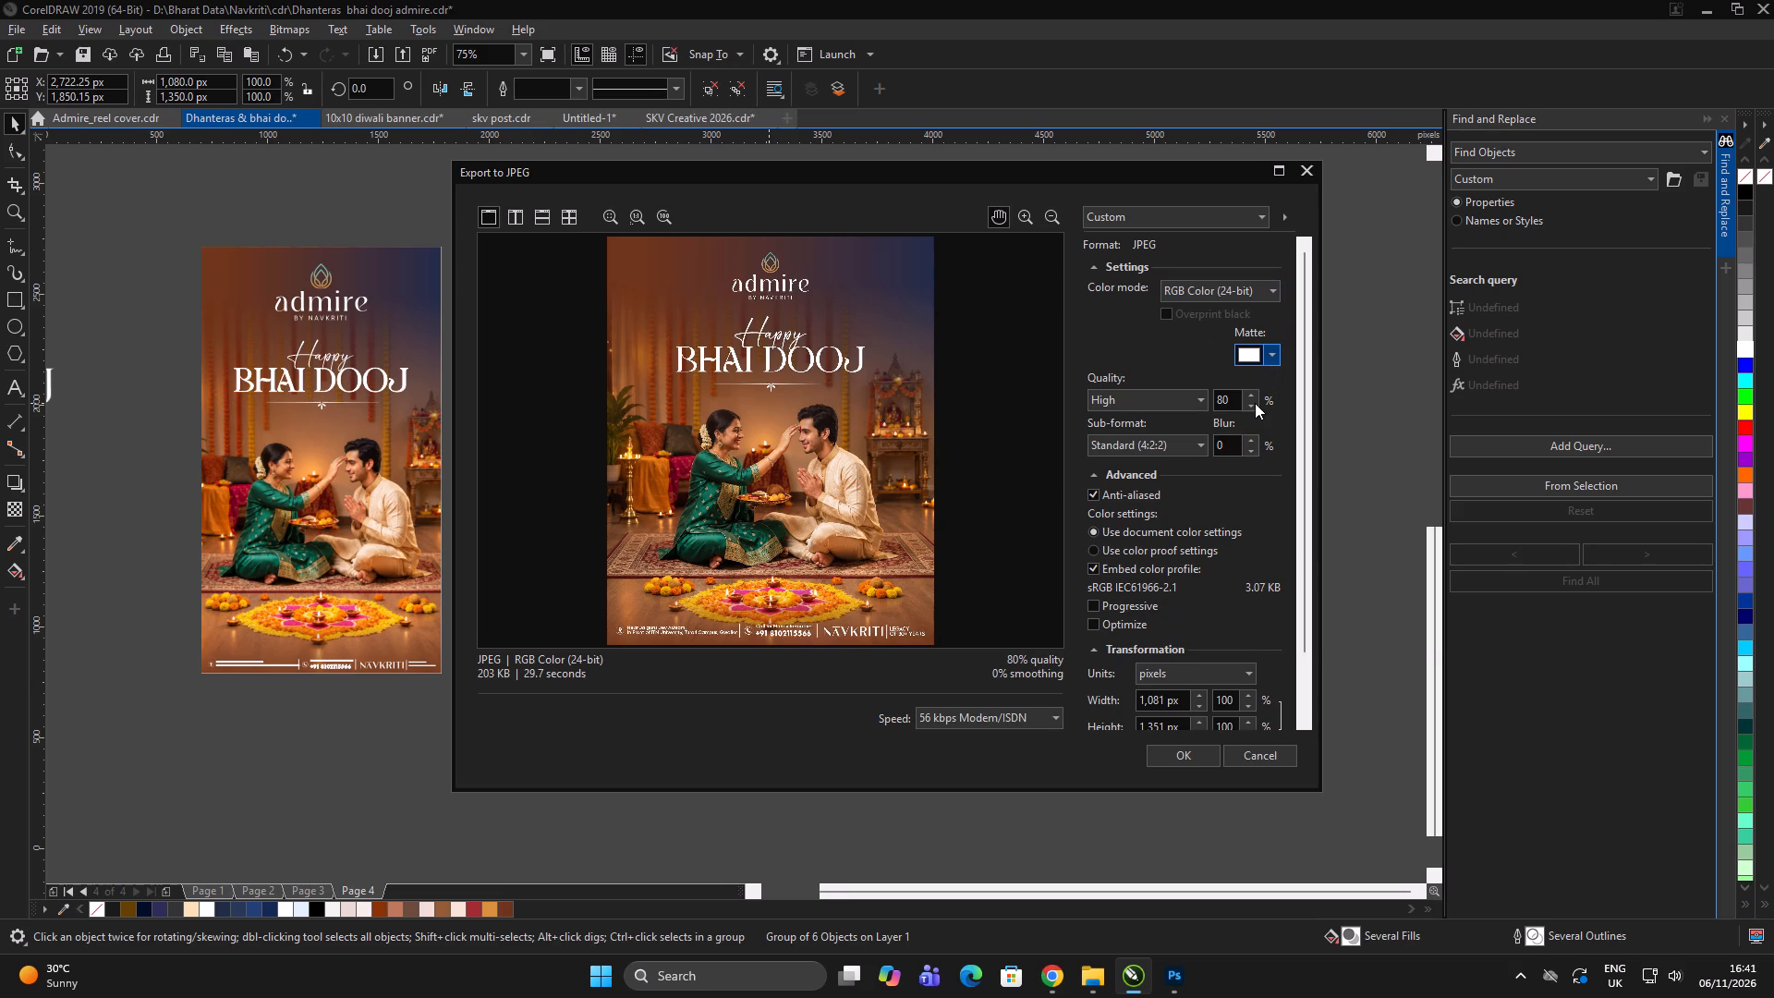
Set the JPEG matte colour to black and complete the export of the smaller Bhai Dooj post, leaving nothing selected.
{"action": "left_click_drag", "start_coordinate": [1241, 441], "coordinate": [1171, 609]}
{"action": "left_click_drag", "start_coordinate": [1247, 434], "coordinate": [1213, 600]}
{"action": "left_click_drag", "start_coordinate": [787, 469], "coordinate": [790, 464]}
{"action": "left_click_drag", "start_coordinate": [790, 464], "coordinate": [842, 429]}
{"action": "left_click_drag", "start_coordinate": [795, 526], "coordinate": [755, 590]}
{"action": "left_click_drag", "start_coordinate": [793, 441], "coordinate": [819, 335]}
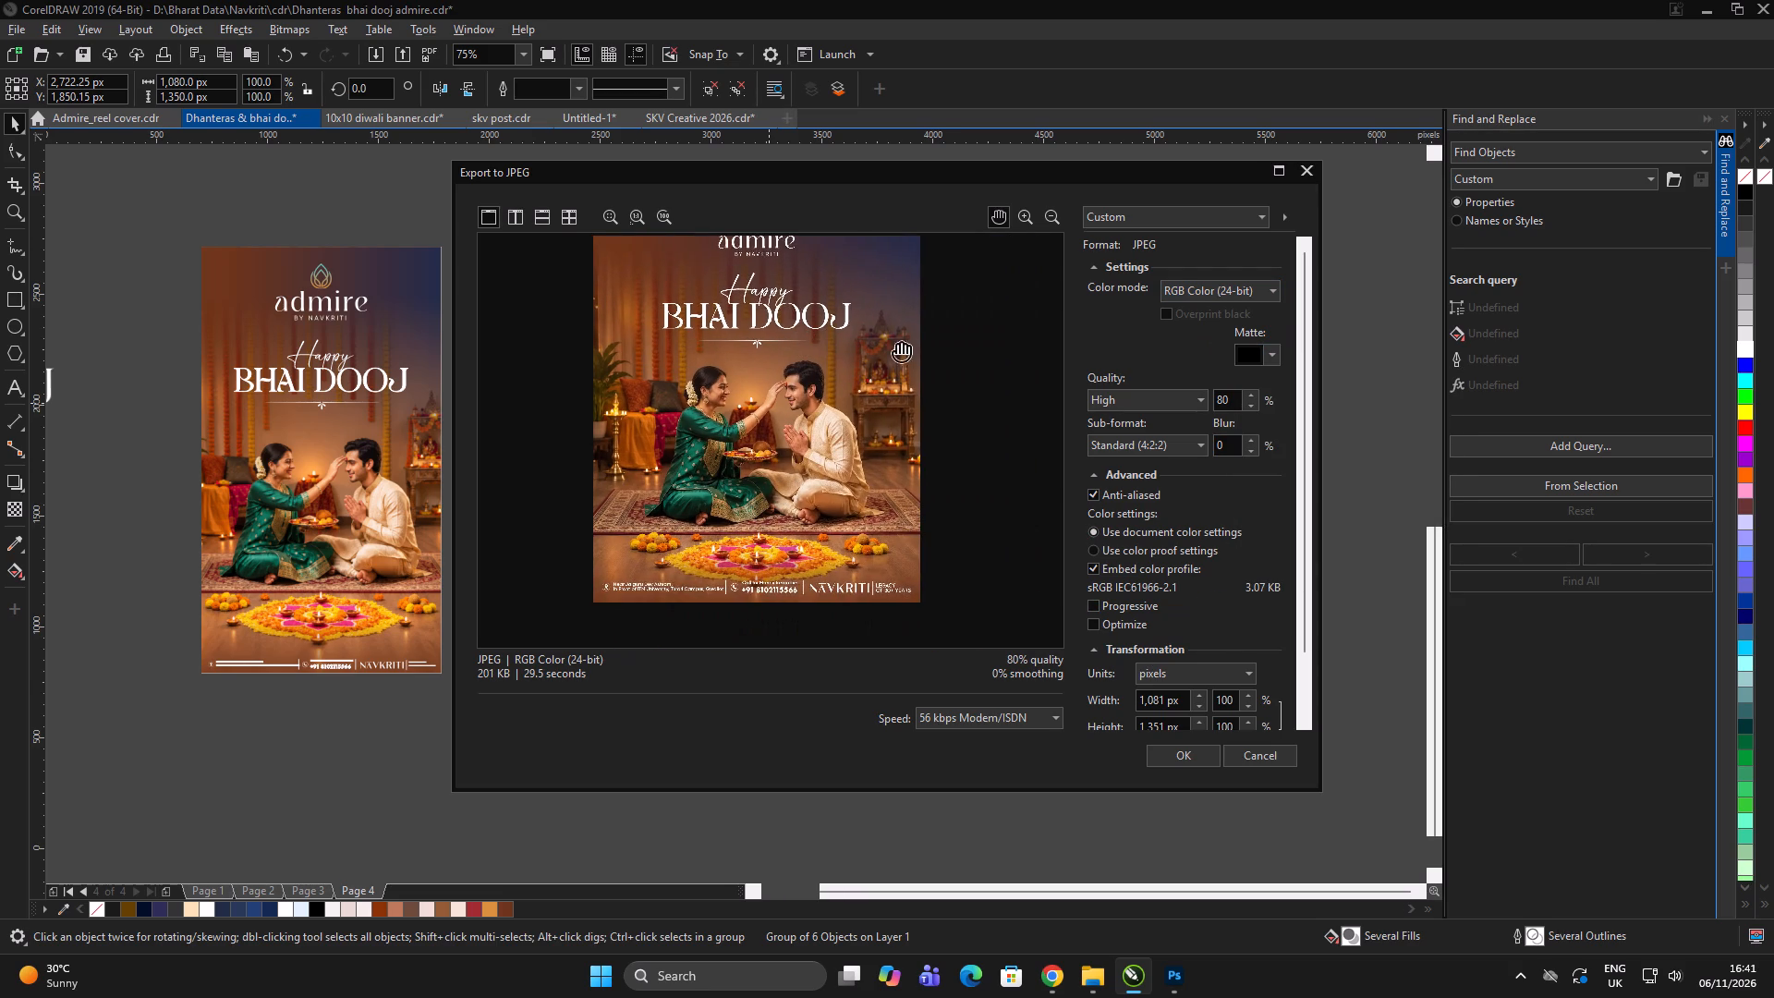
{"action": "left_click", "coordinate": [1183, 749]}
{"action": "left_click", "coordinate": [1108, 556]}
{"action": "double_click", "coordinate": [1117, 554]}
{"action": "left_click", "coordinate": [1125, 553]}
{"action": "left_click", "coordinate": [1117, 558]}
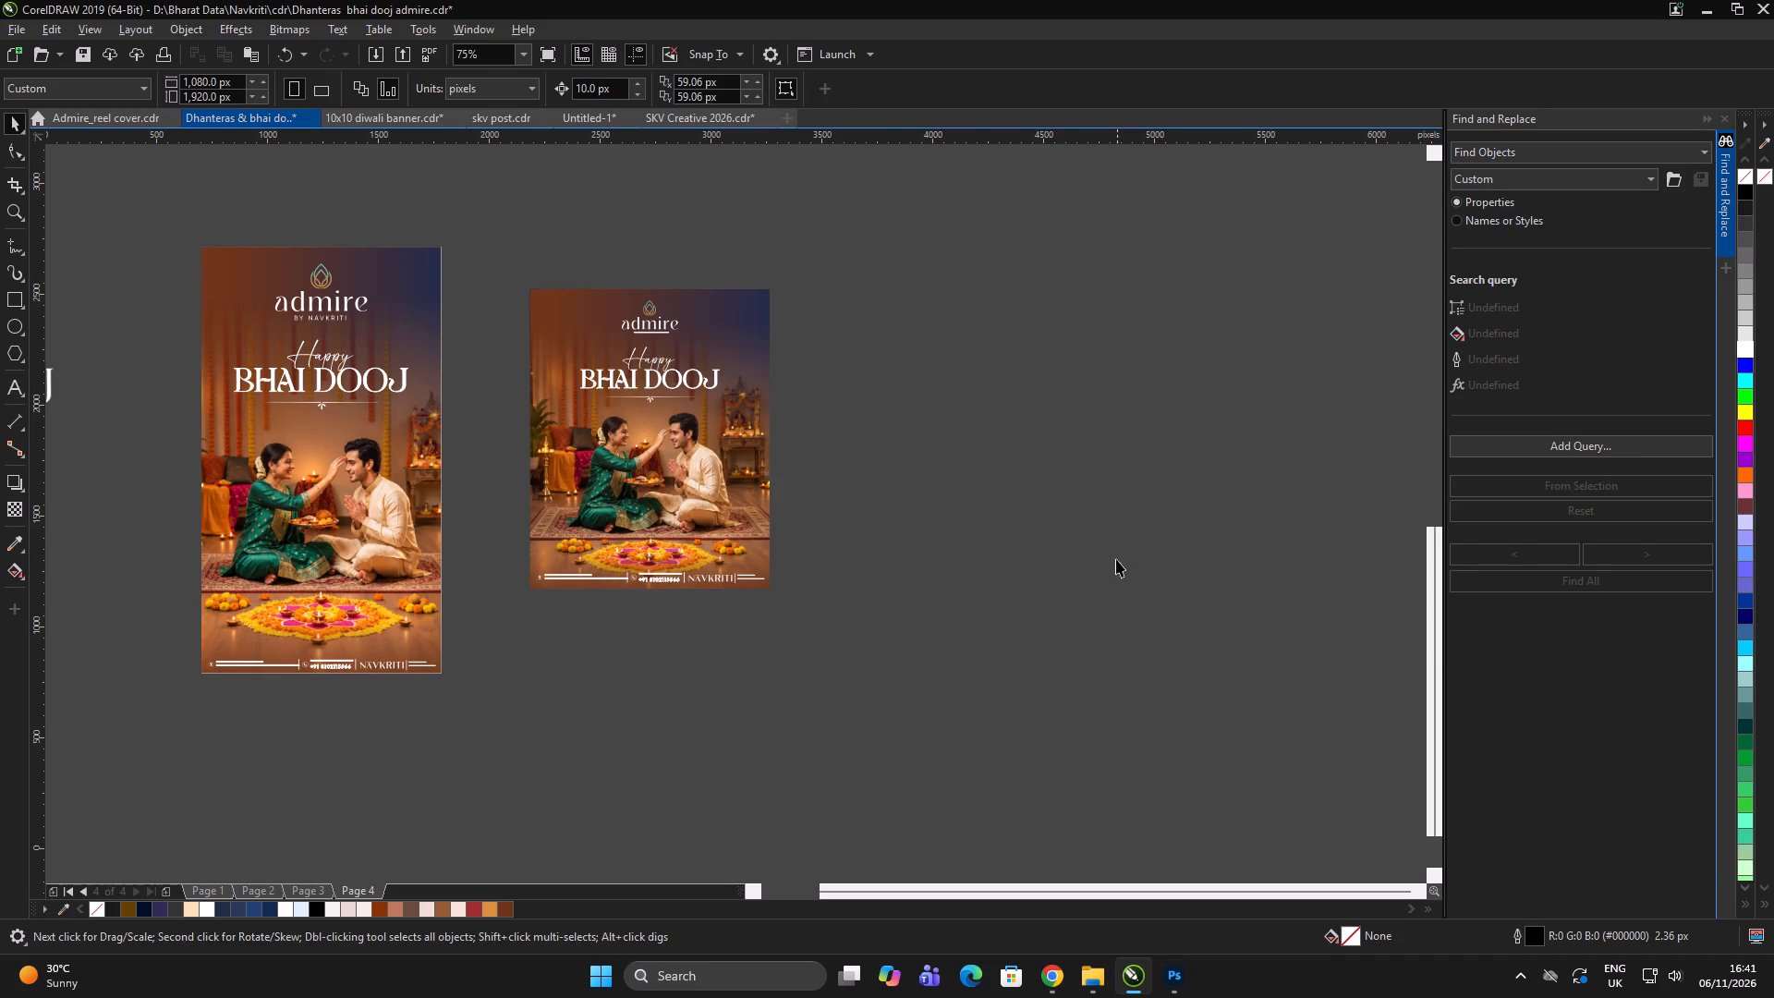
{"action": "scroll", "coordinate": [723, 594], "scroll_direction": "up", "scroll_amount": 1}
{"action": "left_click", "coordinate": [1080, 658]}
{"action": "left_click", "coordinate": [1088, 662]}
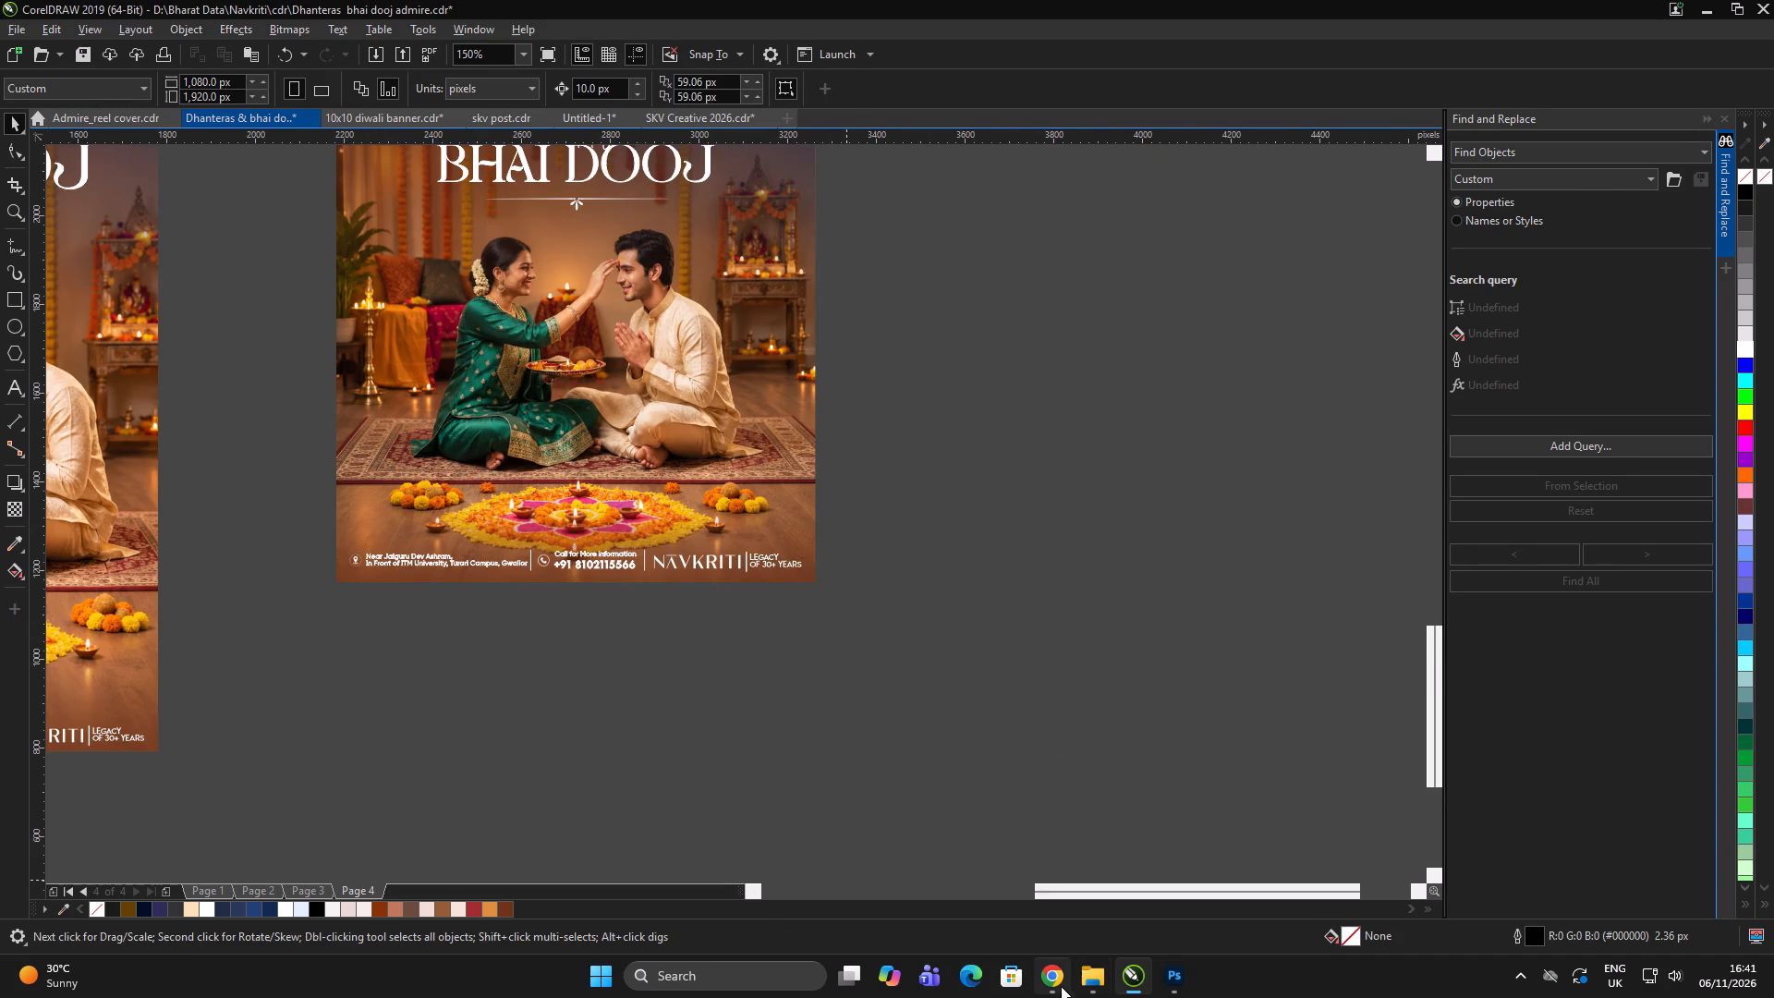
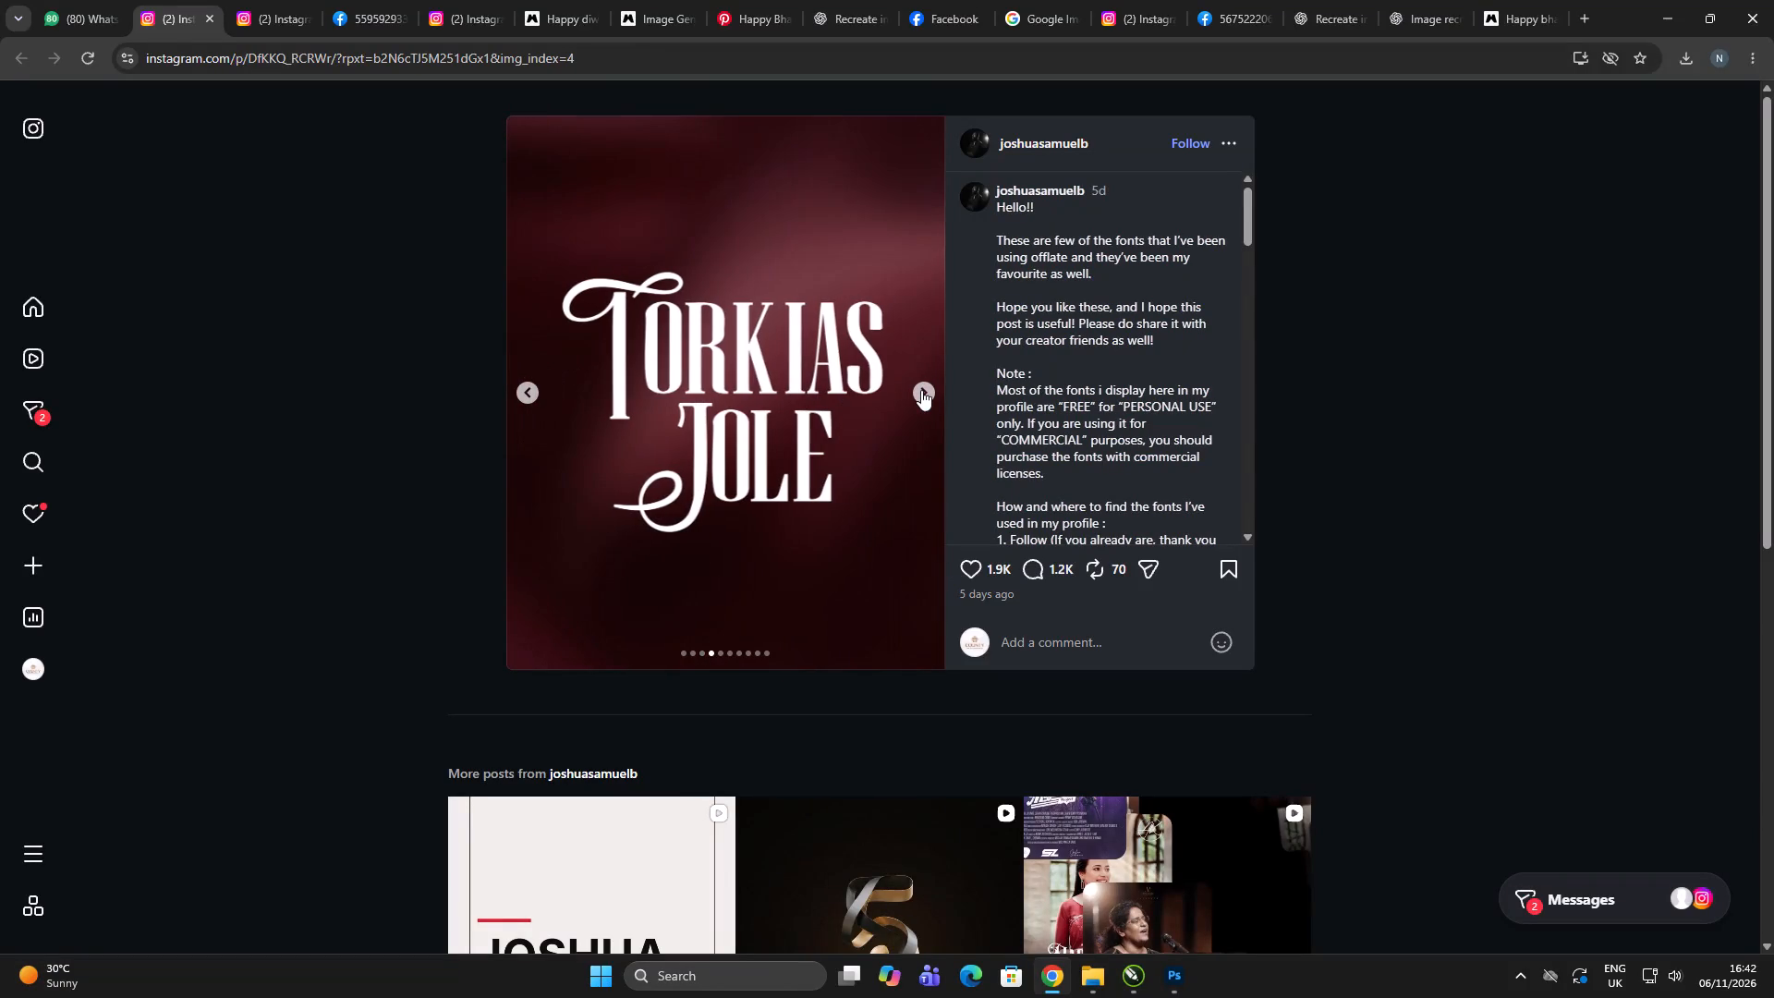
Advance the Instagram font carousel to the Malovi sample and search Google for "malovi font" in a new tab.
{"action": "left_click", "coordinate": [934, 395]}
{"action": "left_click", "coordinate": [928, 395]}
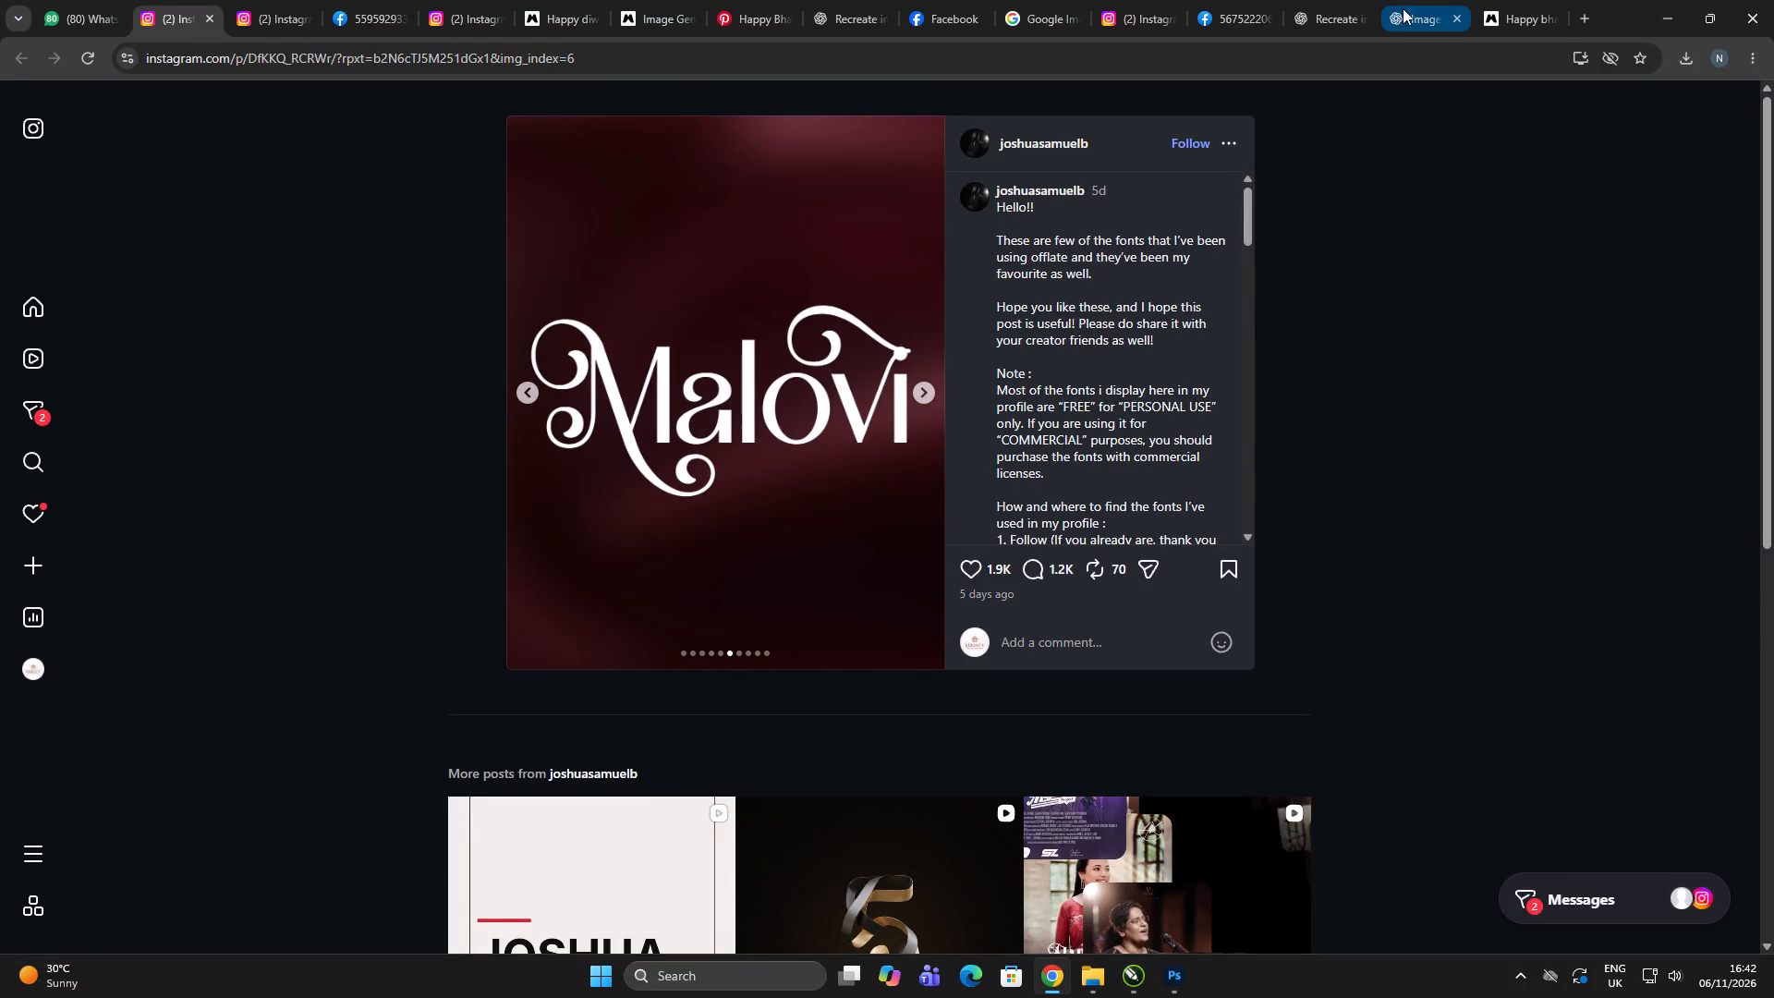
{"action": "left_click", "coordinate": [1529, 0]}
{"action": "left_click", "coordinate": [1586, 20]}
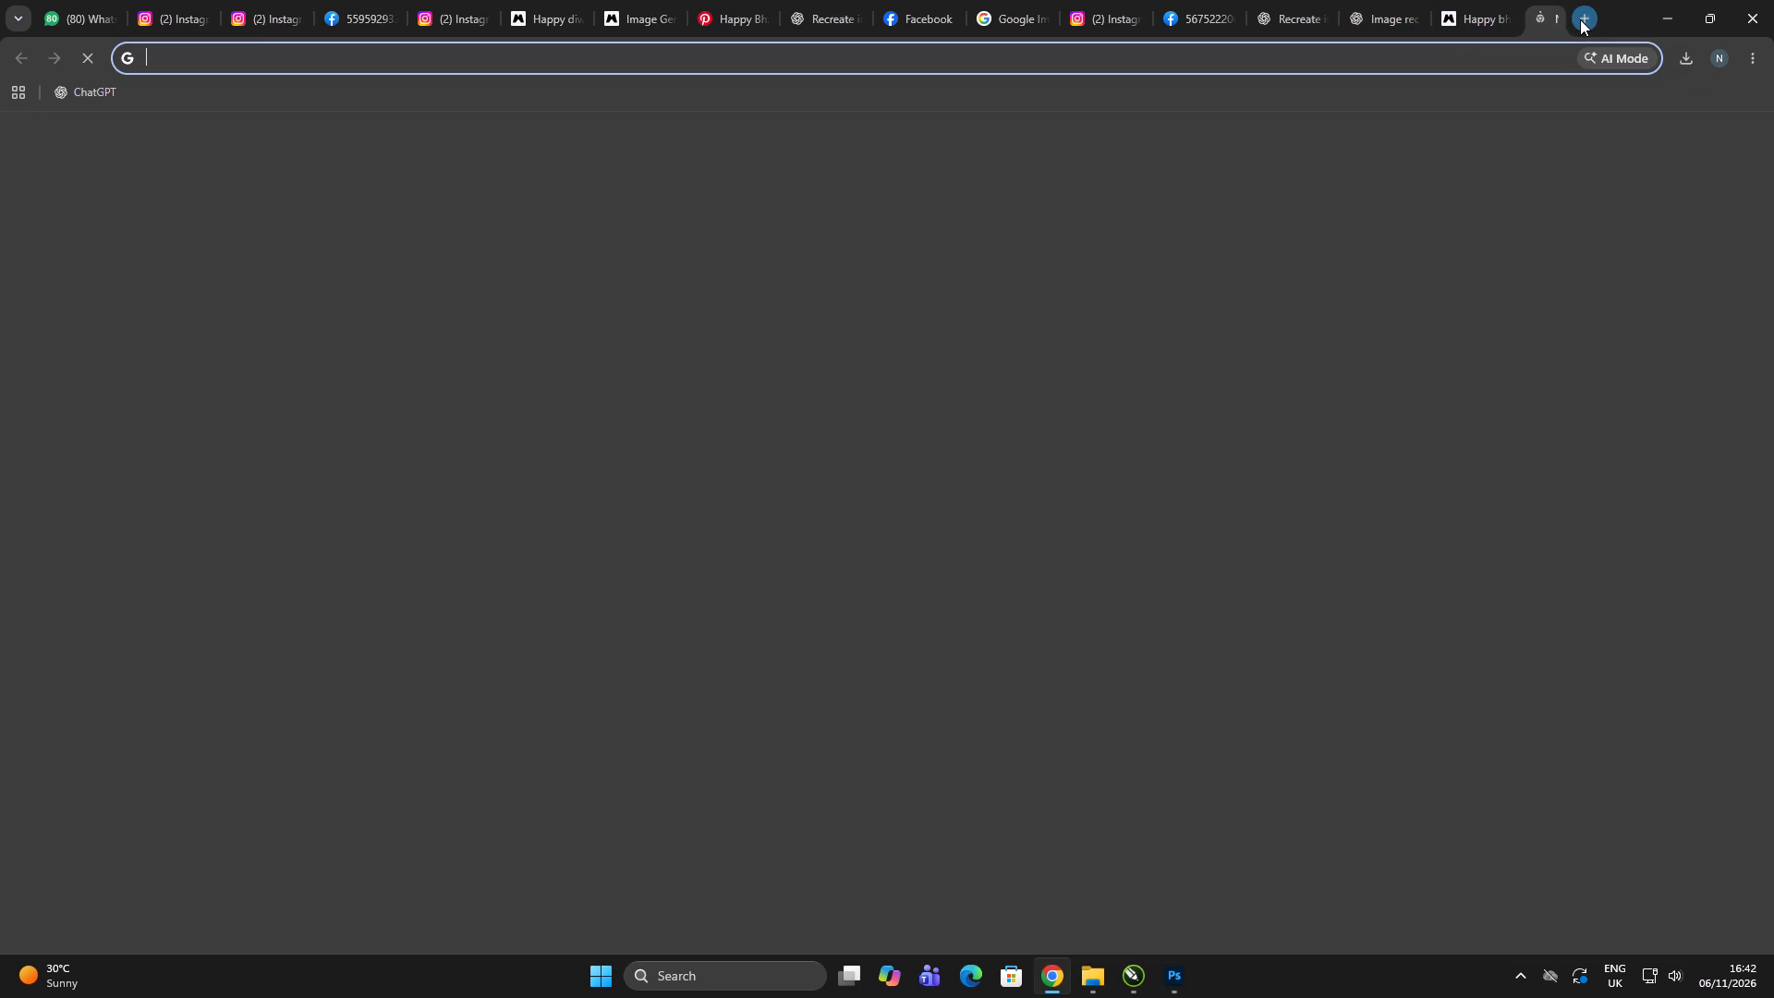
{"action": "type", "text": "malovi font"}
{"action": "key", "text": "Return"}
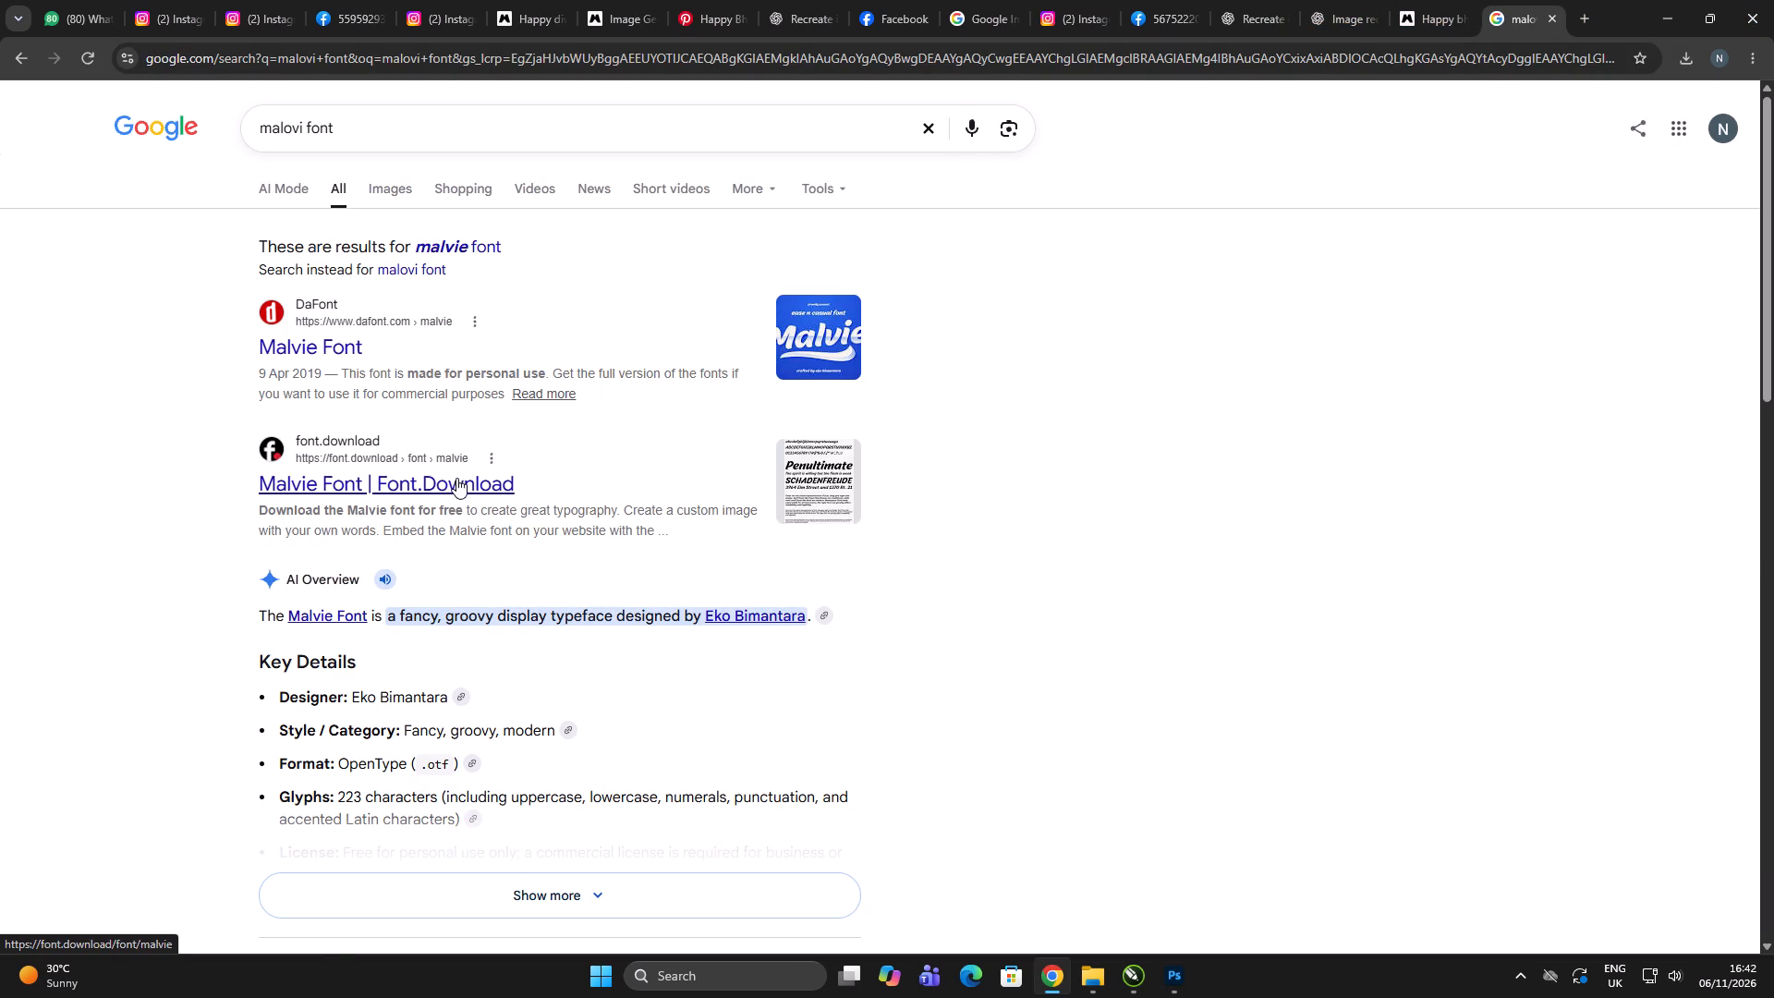
Browse the search results for the Malvie font and open its DaFont page.
{"action": "scroll", "coordinate": [457, 479], "scroll_direction": "down", "scroll_amount": 11}
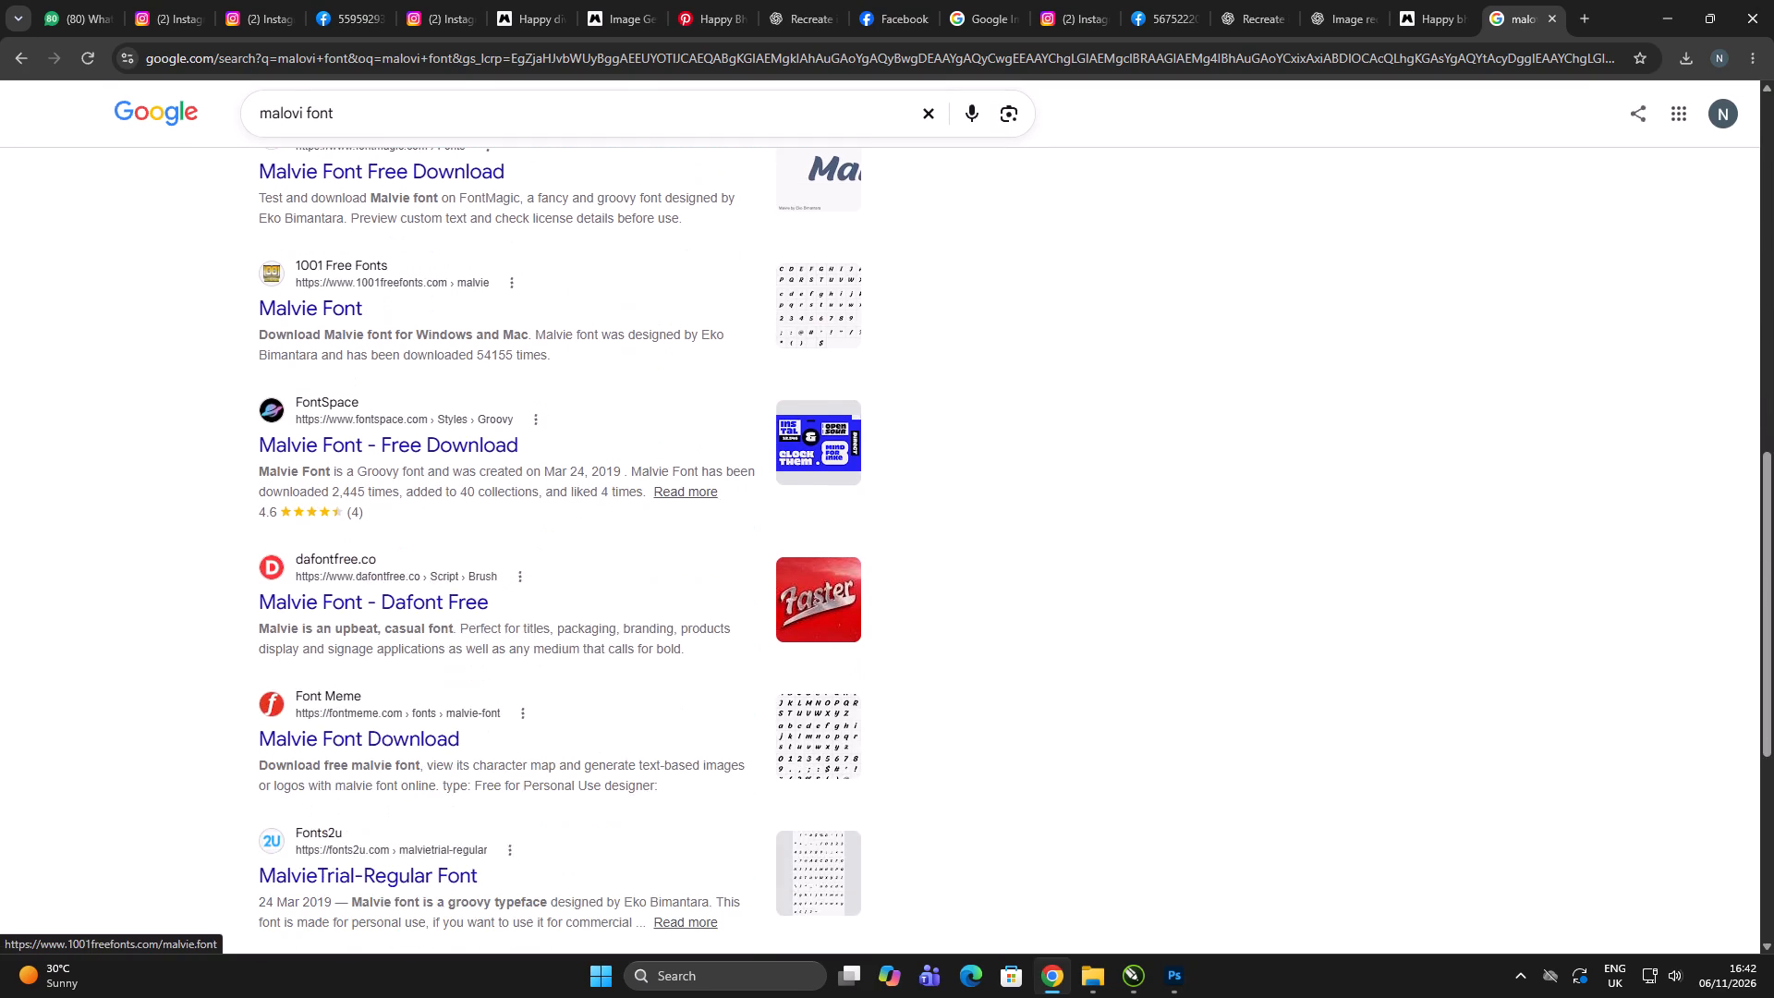
{"action": "scroll", "coordinate": [477, 475], "scroll_direction": "down", "scroll_amount": 3}
{"action": "scroll", "coordinate": [543, 423], "scroll_direction": "up", "scroll_amount": 8}
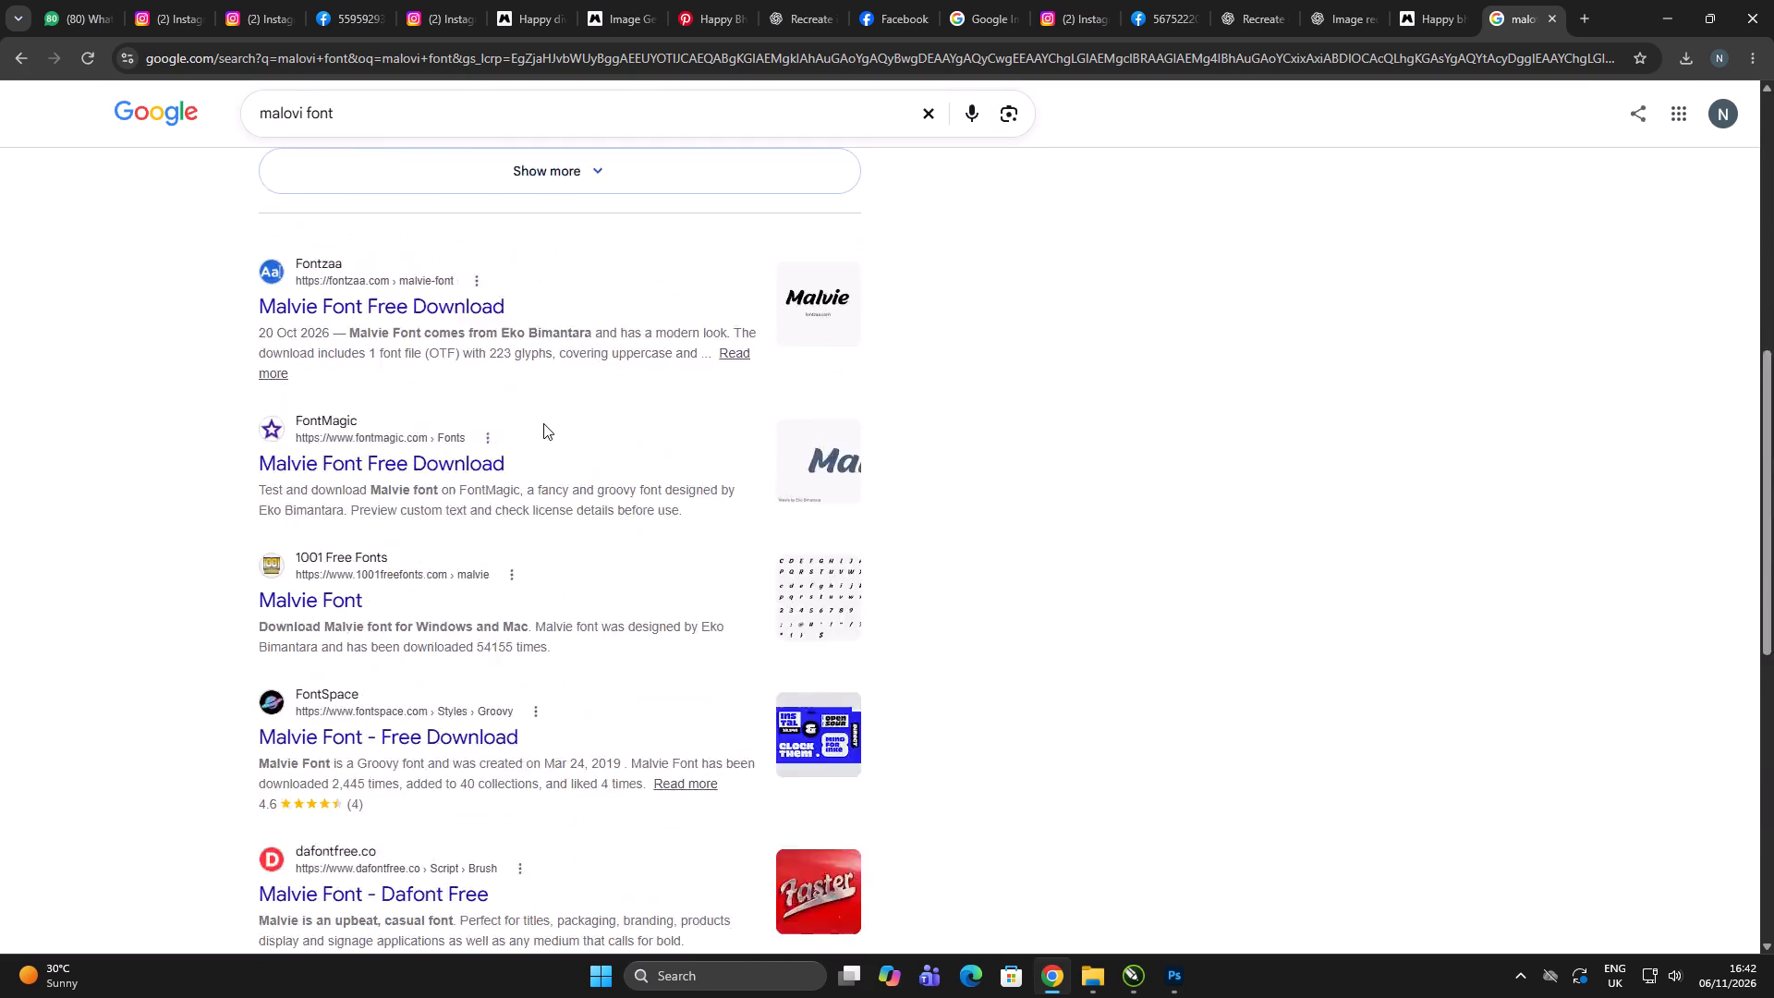
{"action": "scroll", "coordinate": [543, 423], "scroll_direction": "up", "scroll_amount": 11}
{"action": "left_click", "coordinate": [335, 349]}
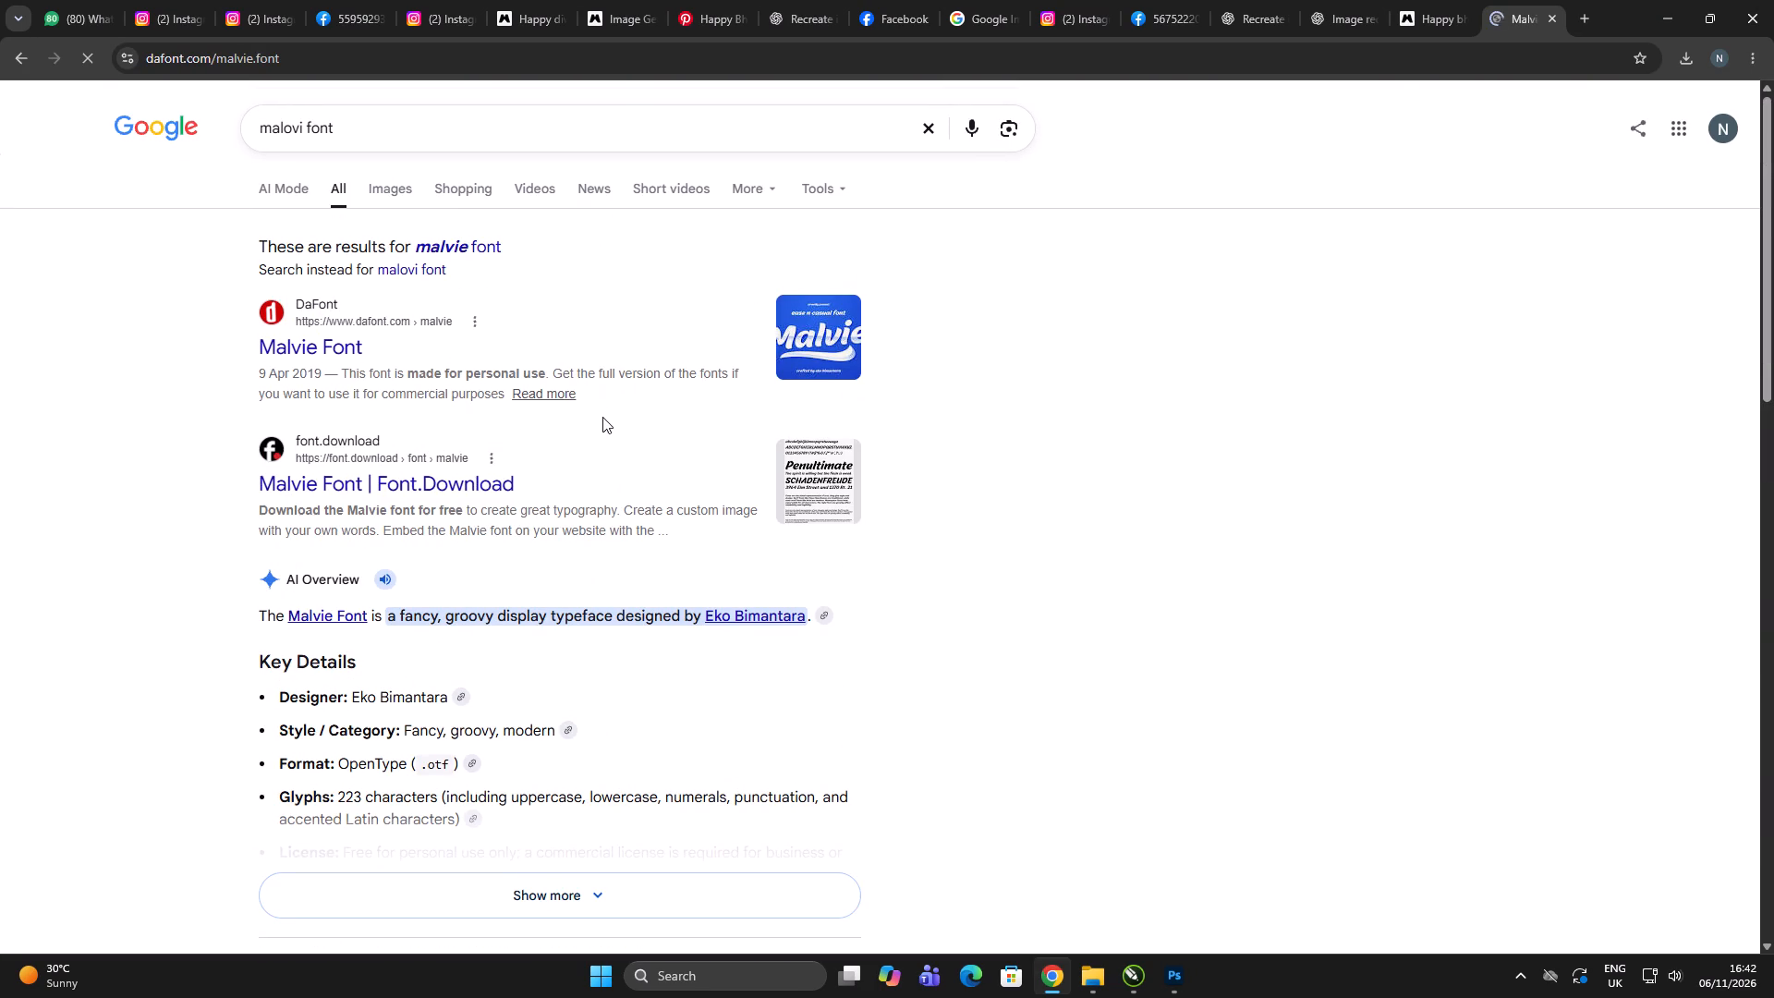
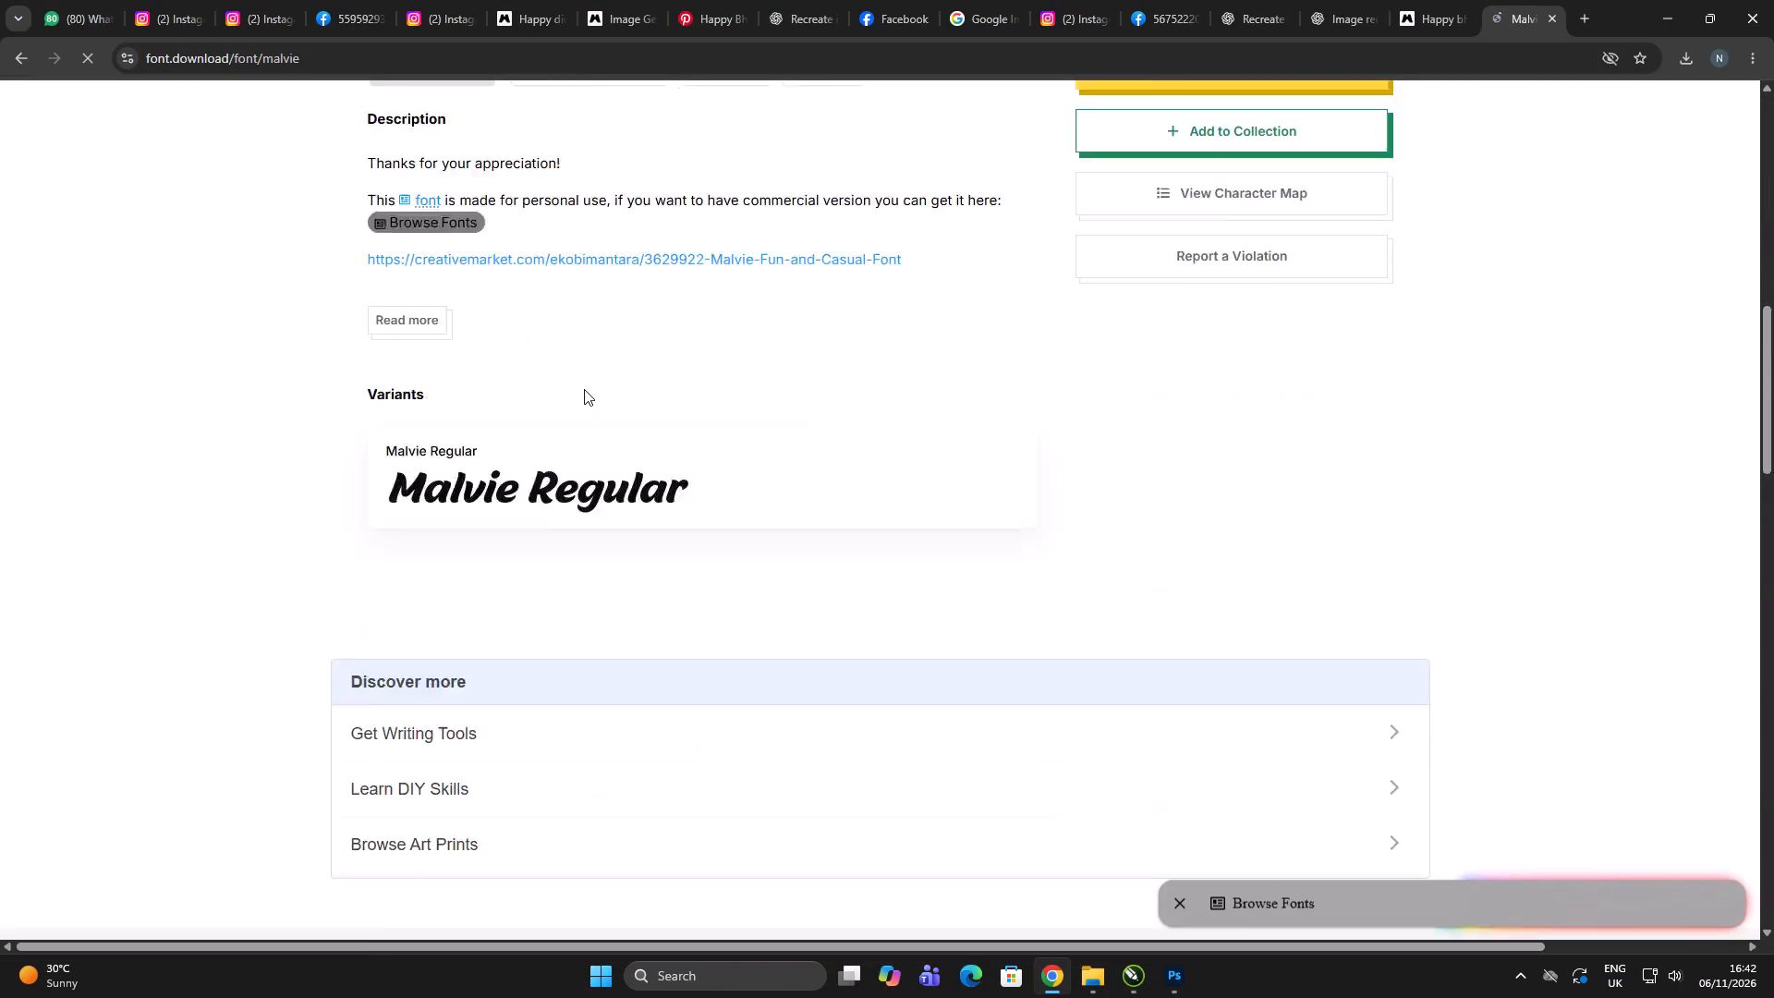
Return from the font.download Malvie page to the "malovi font" search results and look through them down to the related searches.
{"action": "scroll", "coordinate": [584, 387], "scroll_direction": "down", "scroll_amount": 4}
{"action": "left_click", "coordinate": [21, 55]}
{"action": "scroll", "coordinate": [393, 381], "scroll_direction": "down", "scroll_amount": 5}
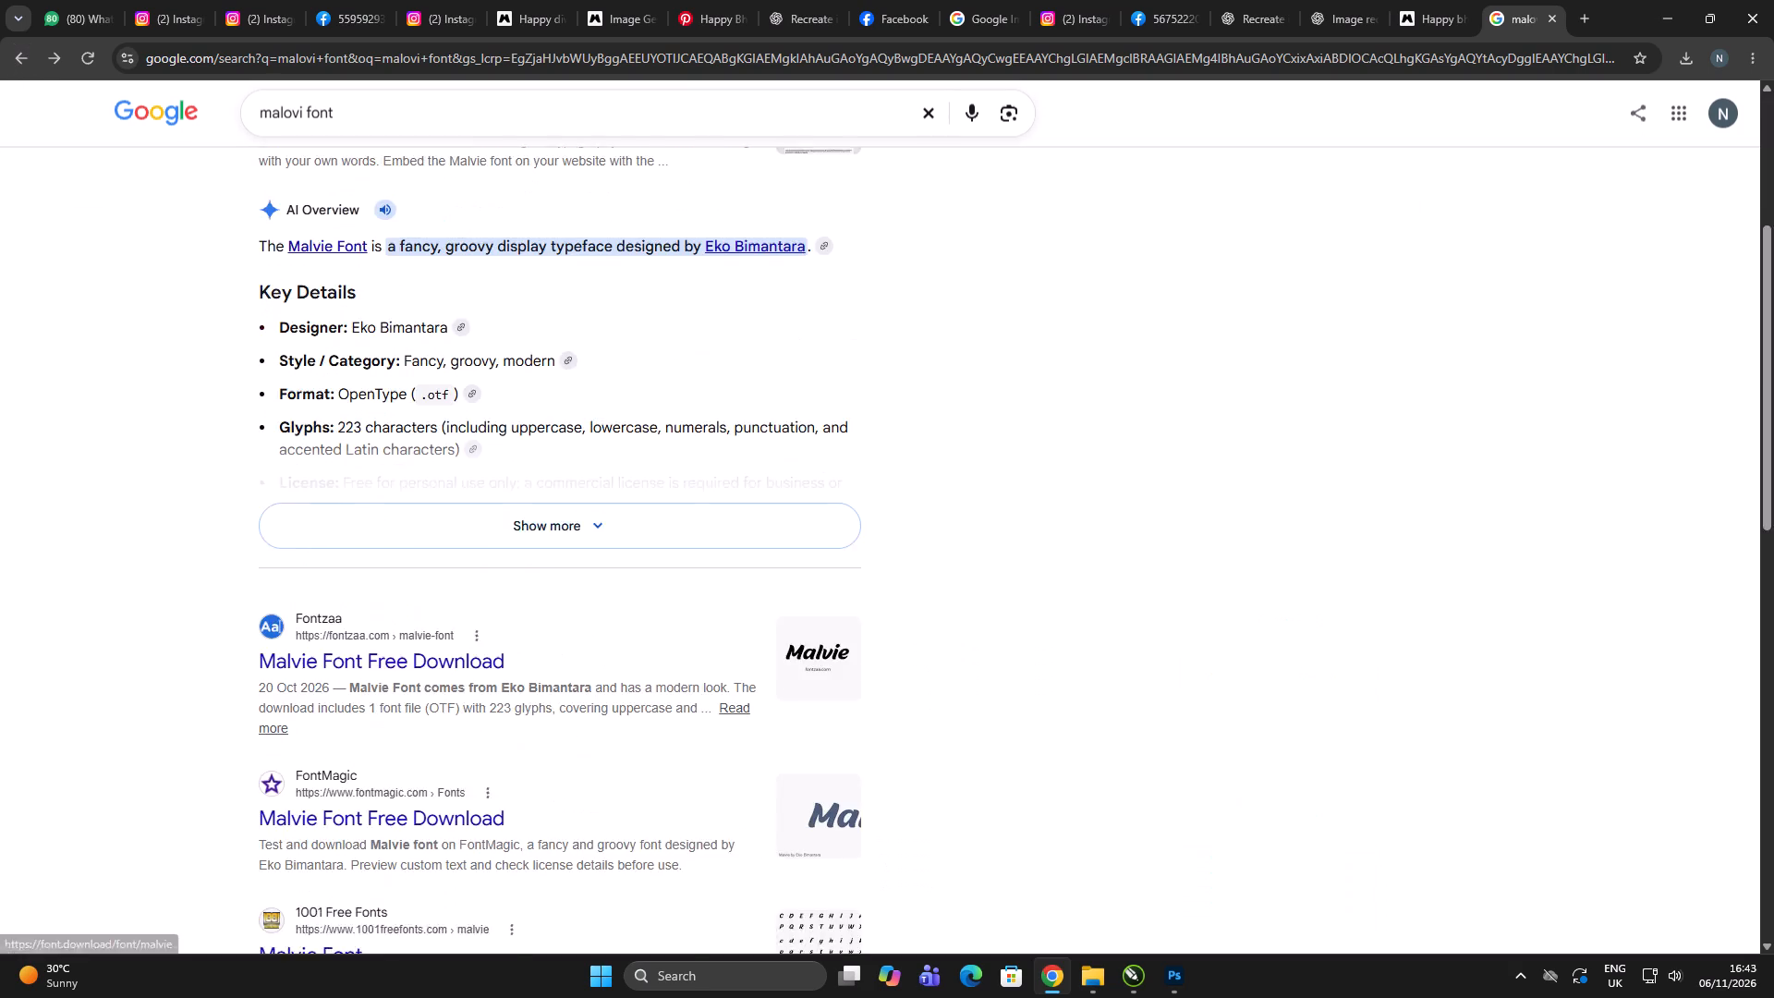
{"action": "scroll", "coordinate": [362, 392], "scroll_direction": "down", "scroll_amount": 4}
{"action": "scroll", "coordinate": [530, 447], "scroll_direction": "down", "scroll_amount": 8}
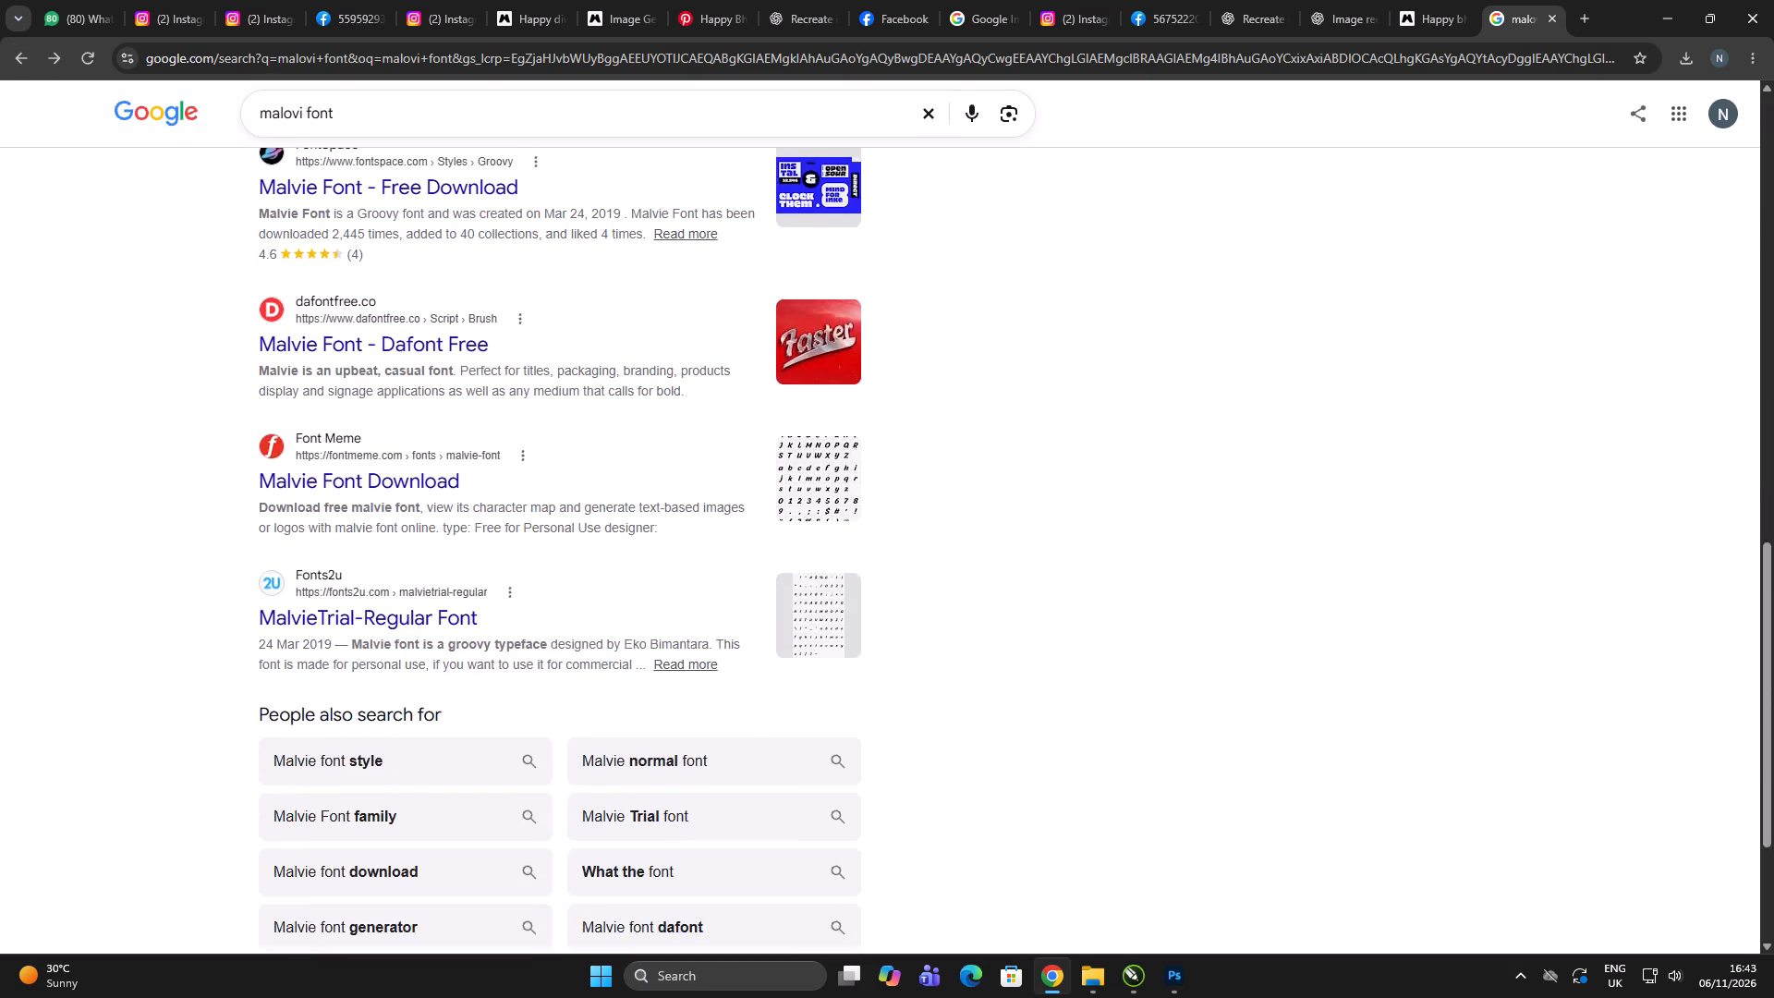
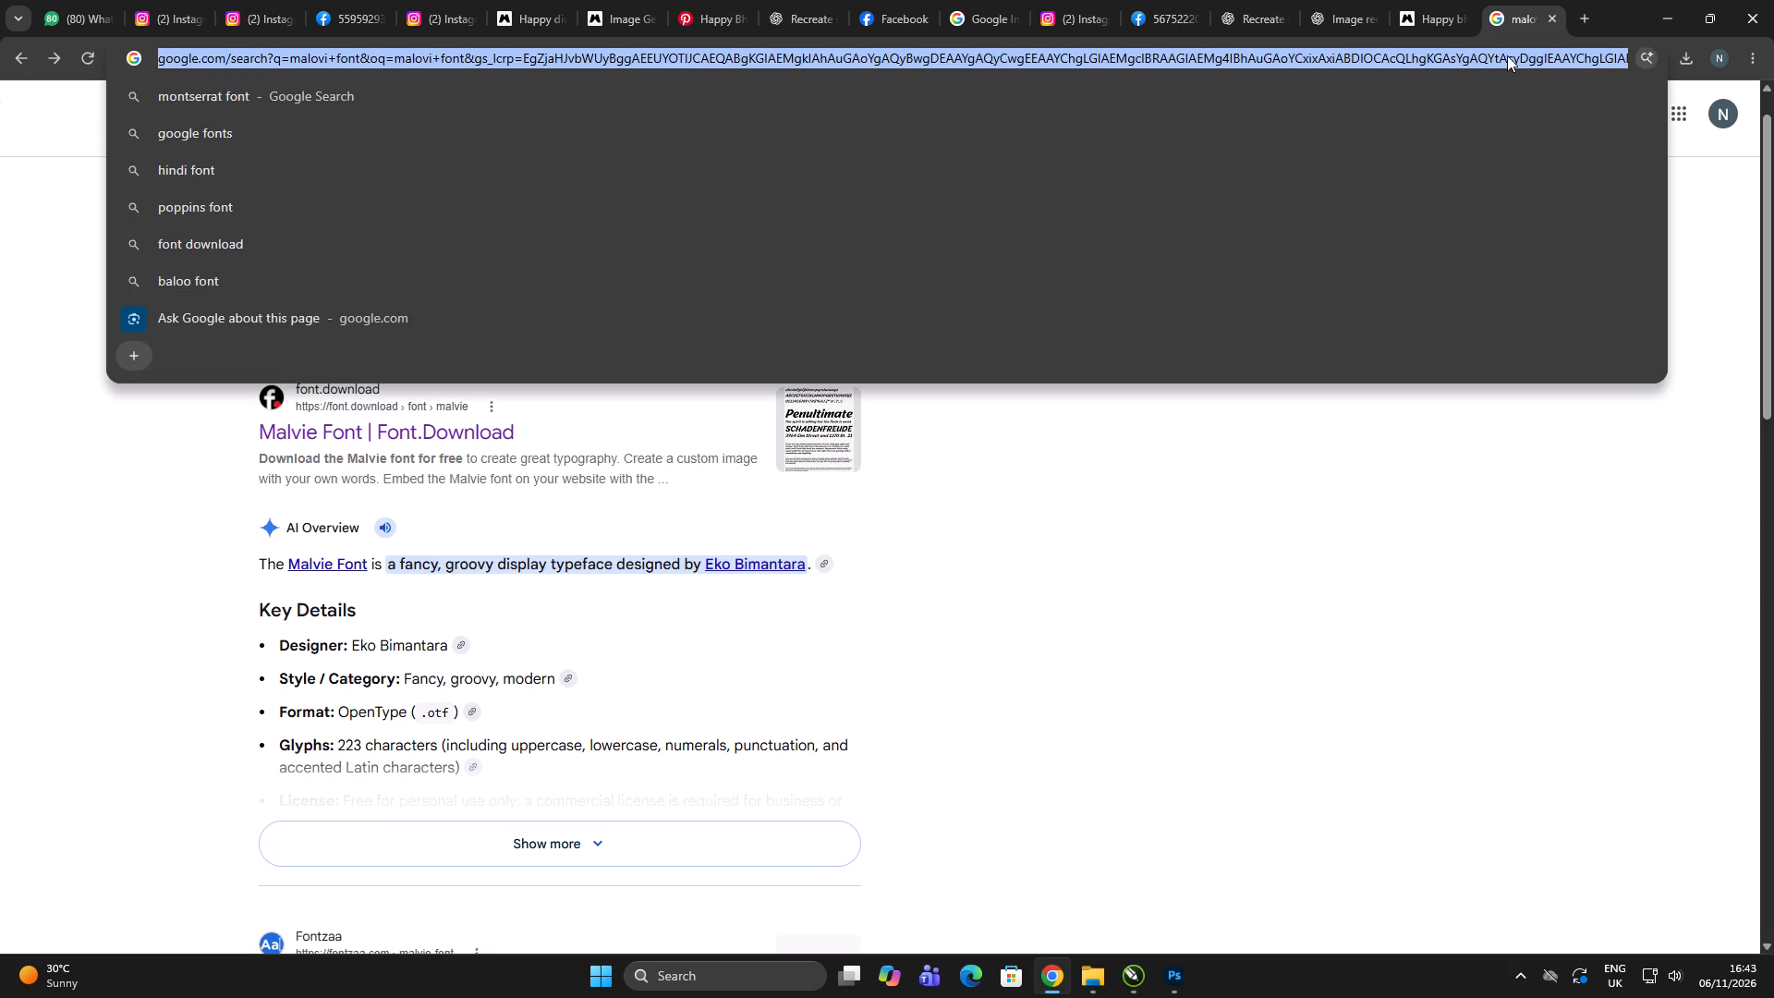
Search the web for "wonder shine", refine the search to "wonder shine font", and open the Wondershine Font page on Dafont Free.
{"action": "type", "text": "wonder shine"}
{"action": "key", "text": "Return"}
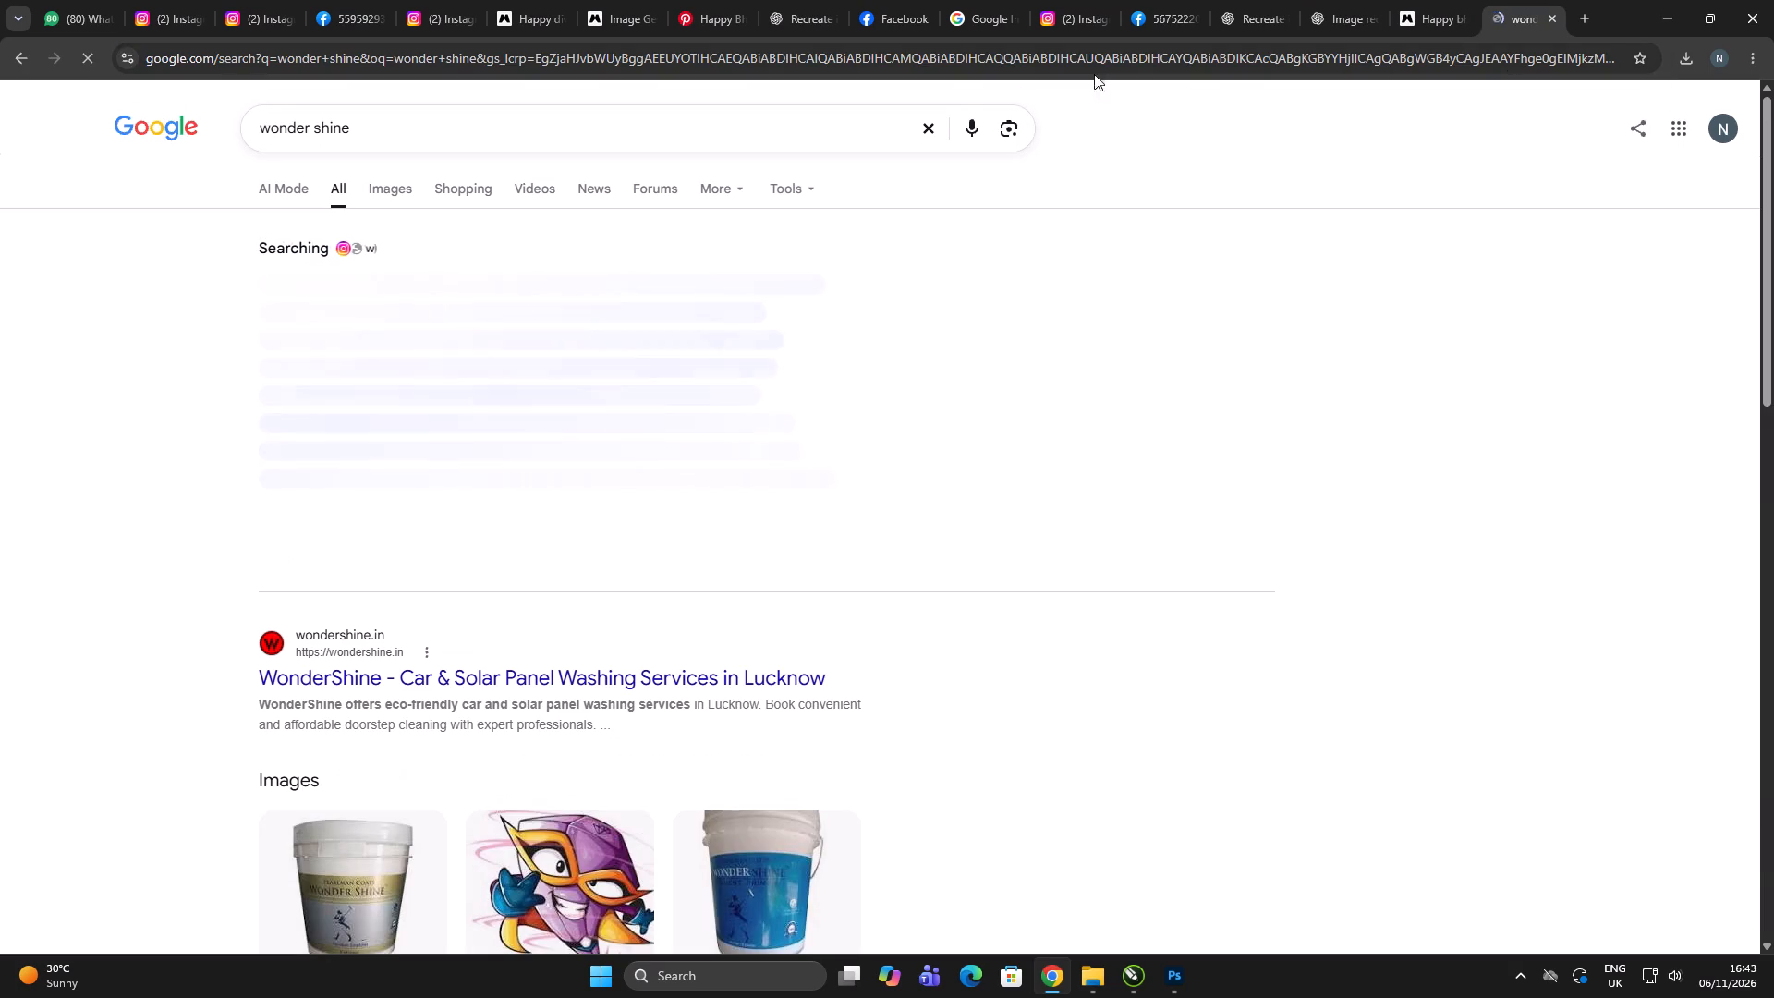
{"action": "left_click", "coordinate": [617, 137]}
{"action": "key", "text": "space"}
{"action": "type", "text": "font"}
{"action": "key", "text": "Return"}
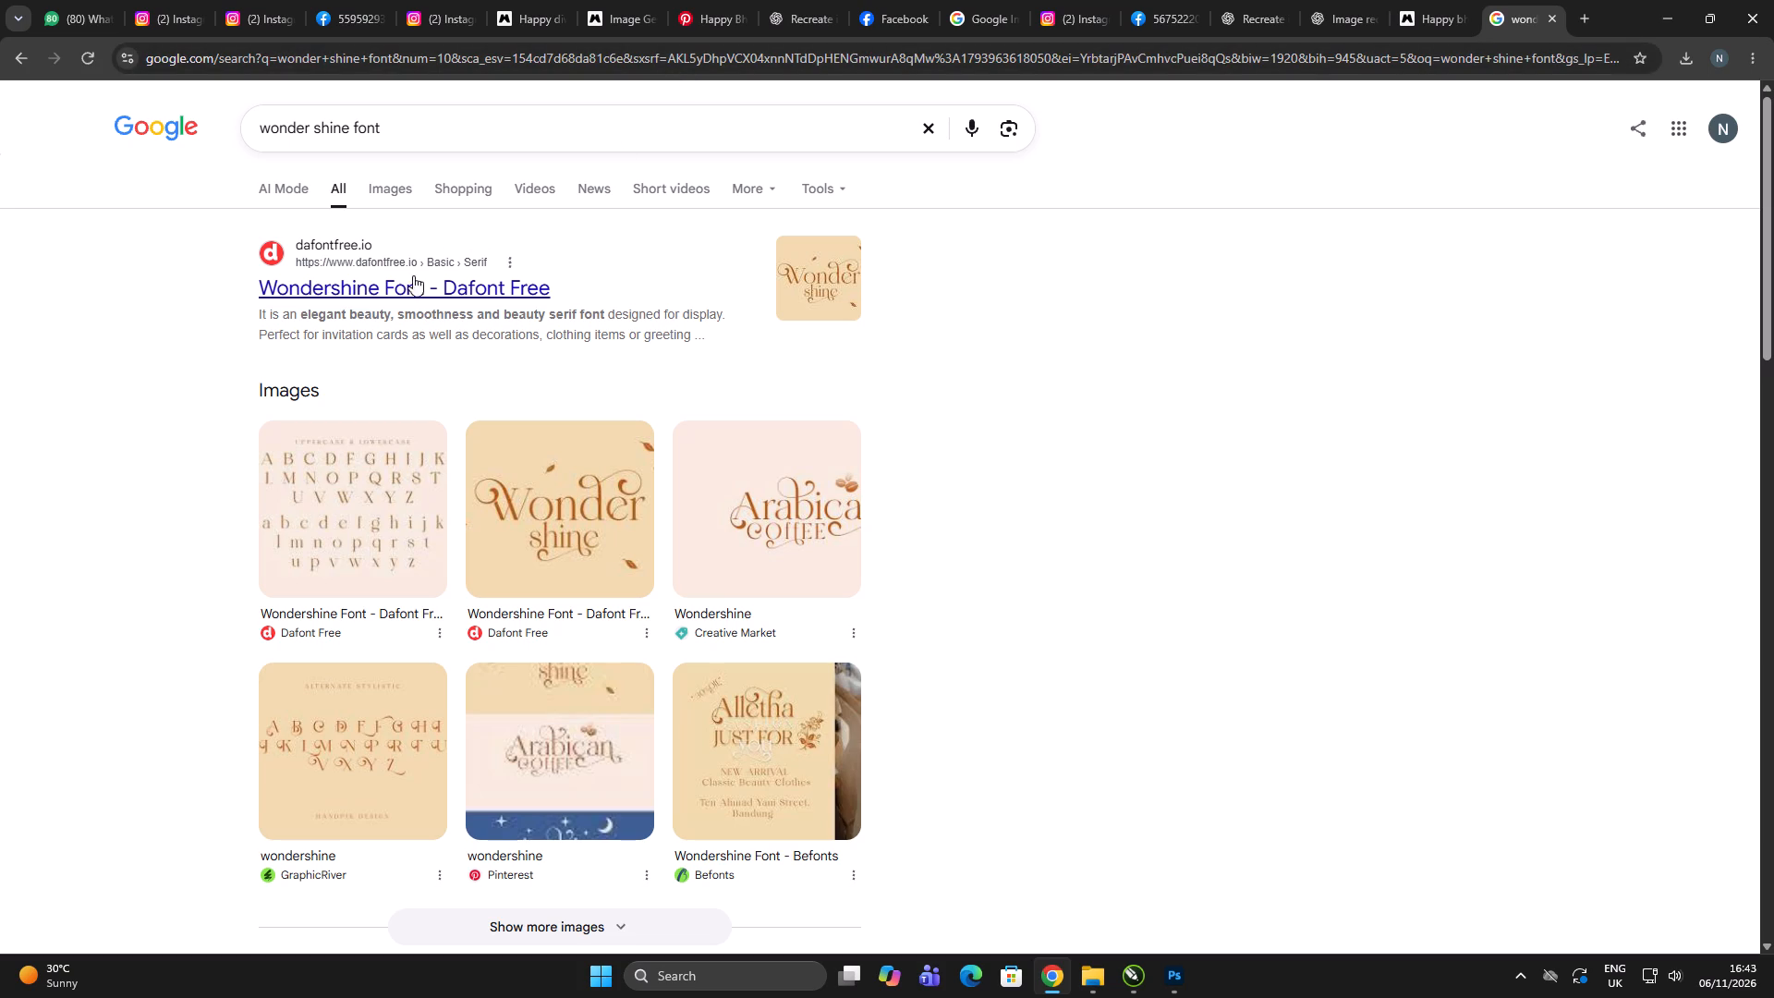
{"action": "left_click", "coordinate": [405, 286]}
Open the Wondershine font's download page and start downloading the wondershine ZIP file.
{"action": "scroll", "coordinate": [515, 319], "scroll_direction": "down", "scroll_amount": 6}
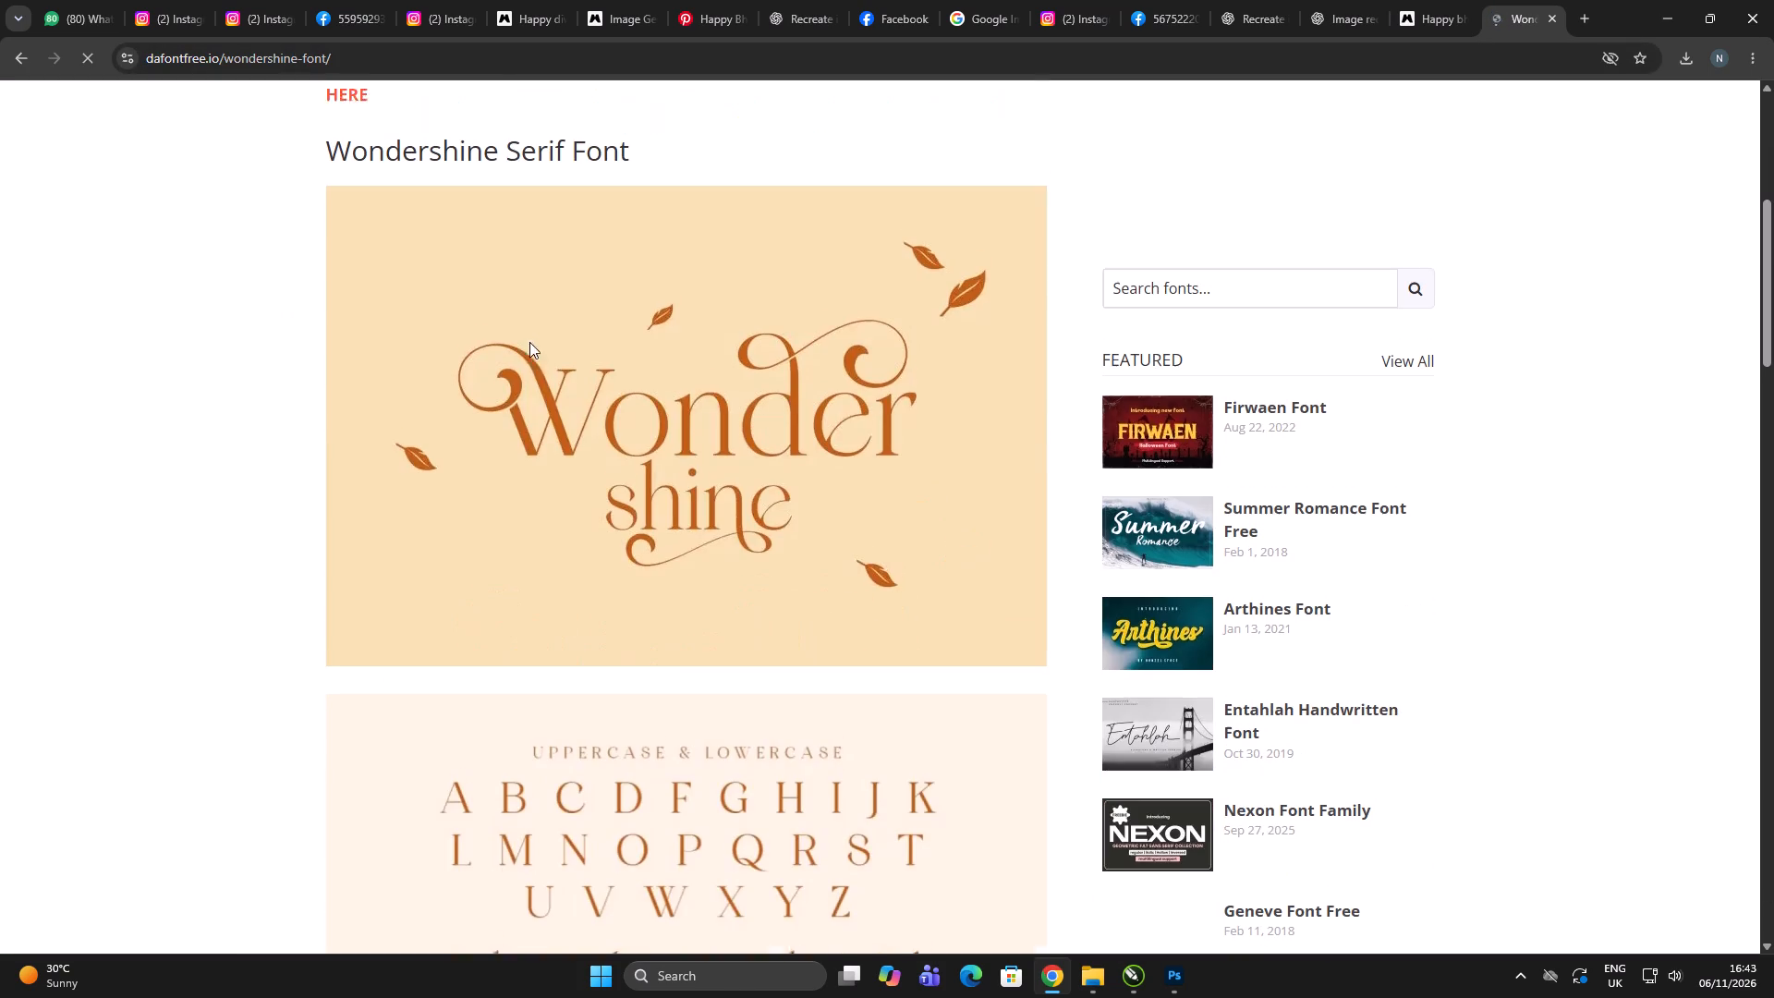
{"action": "scroll", "coordinate": [724, 385], "scroll_direction": "down", "scroll_amount": 13}
{"action": "scroll", "coordinate": [777, 313], "scroll_direction": "down", "scroll_amount": 3}
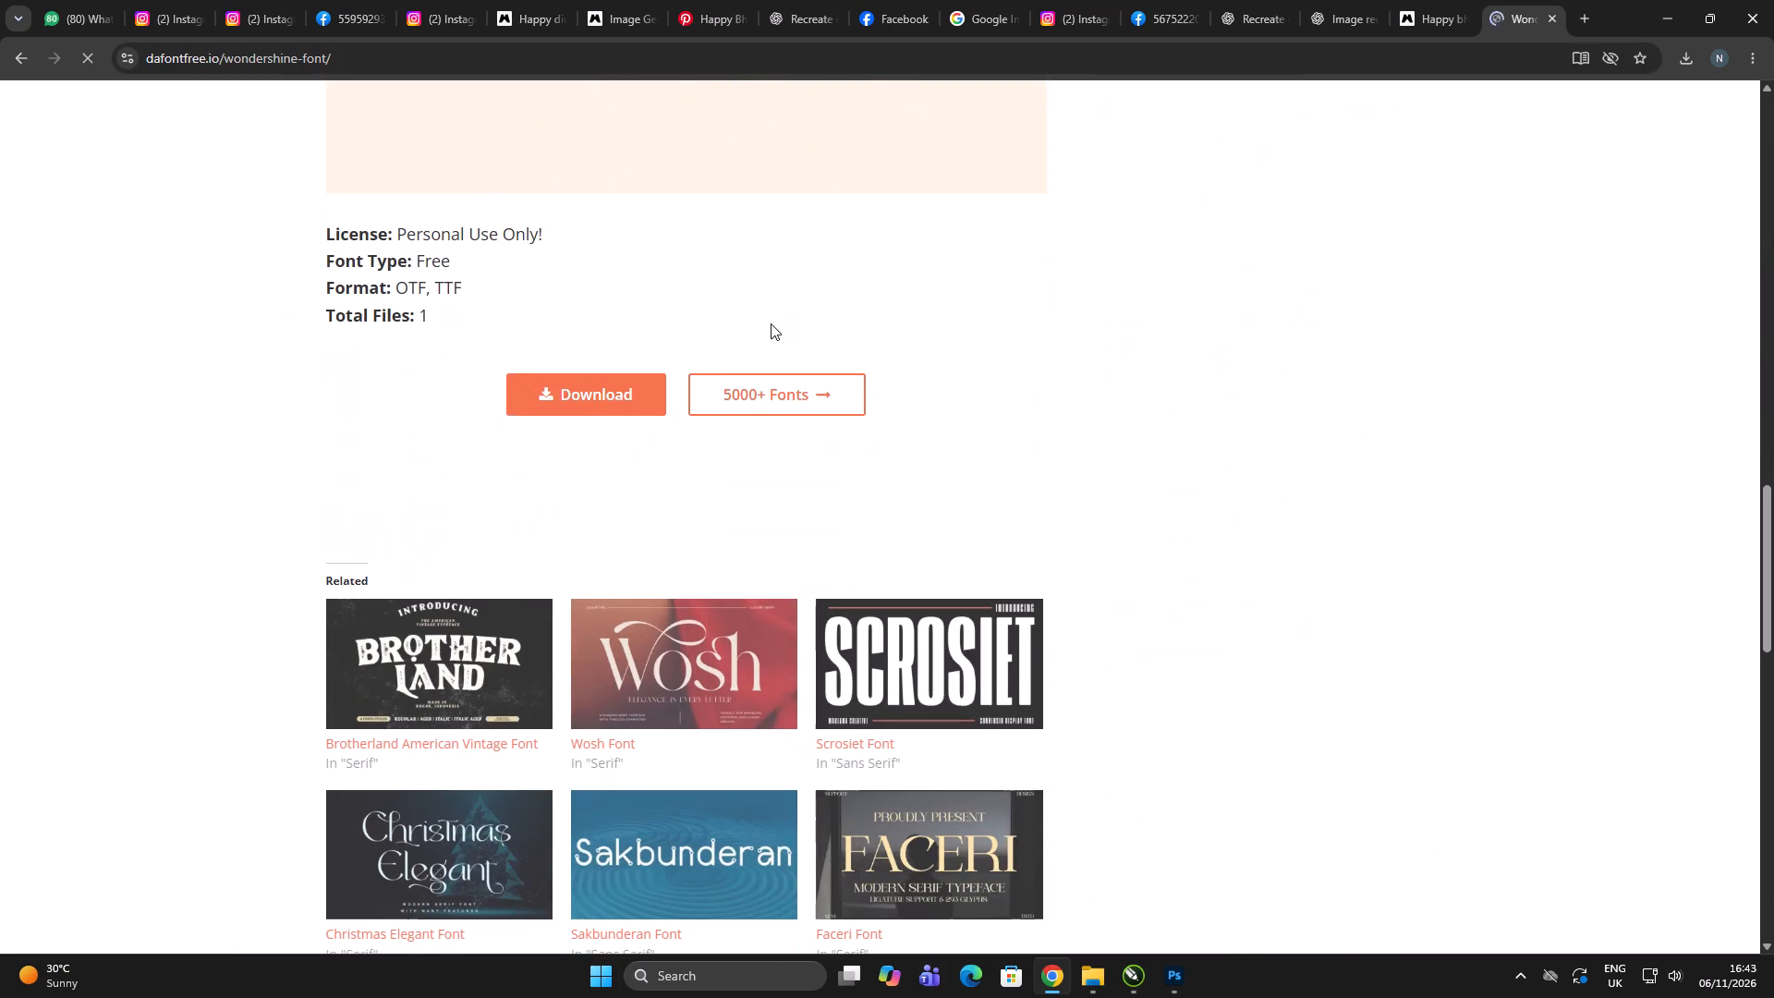
{"action": "left_click", "coordinate": [613, 384]}
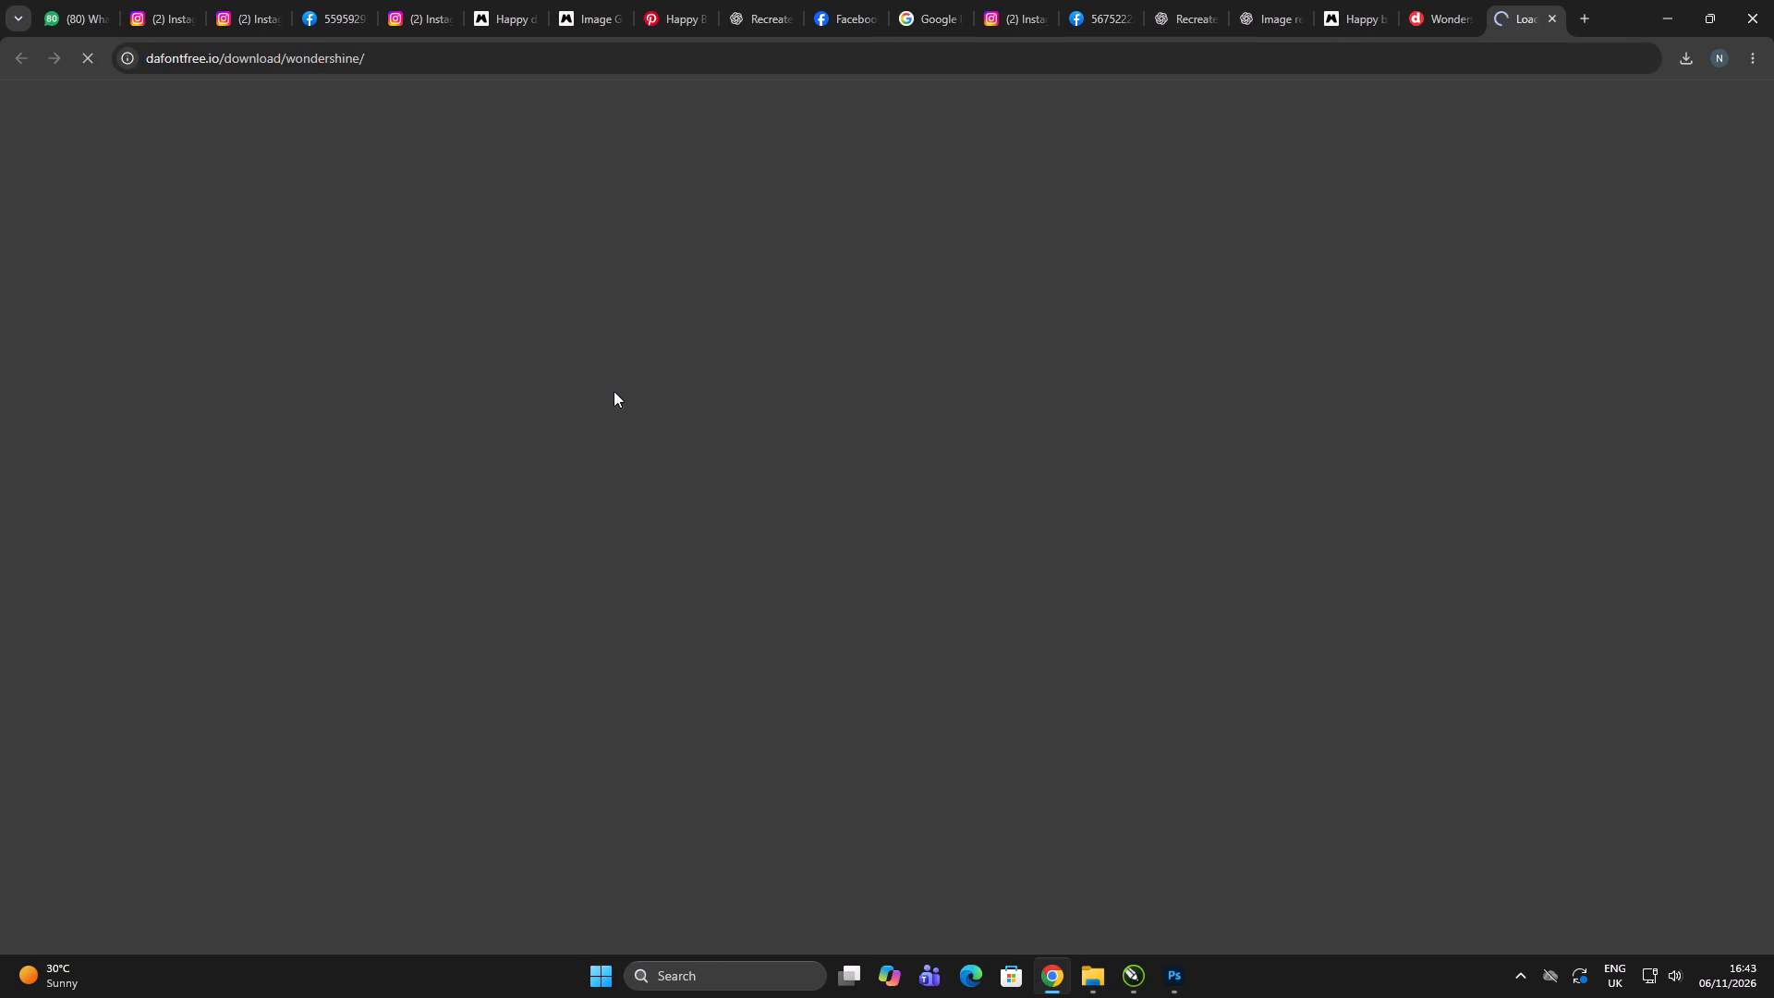
{"action": "scroll", "coordinate": [926, 420], "scroll_direction": "down", "scroll_amount": 5}
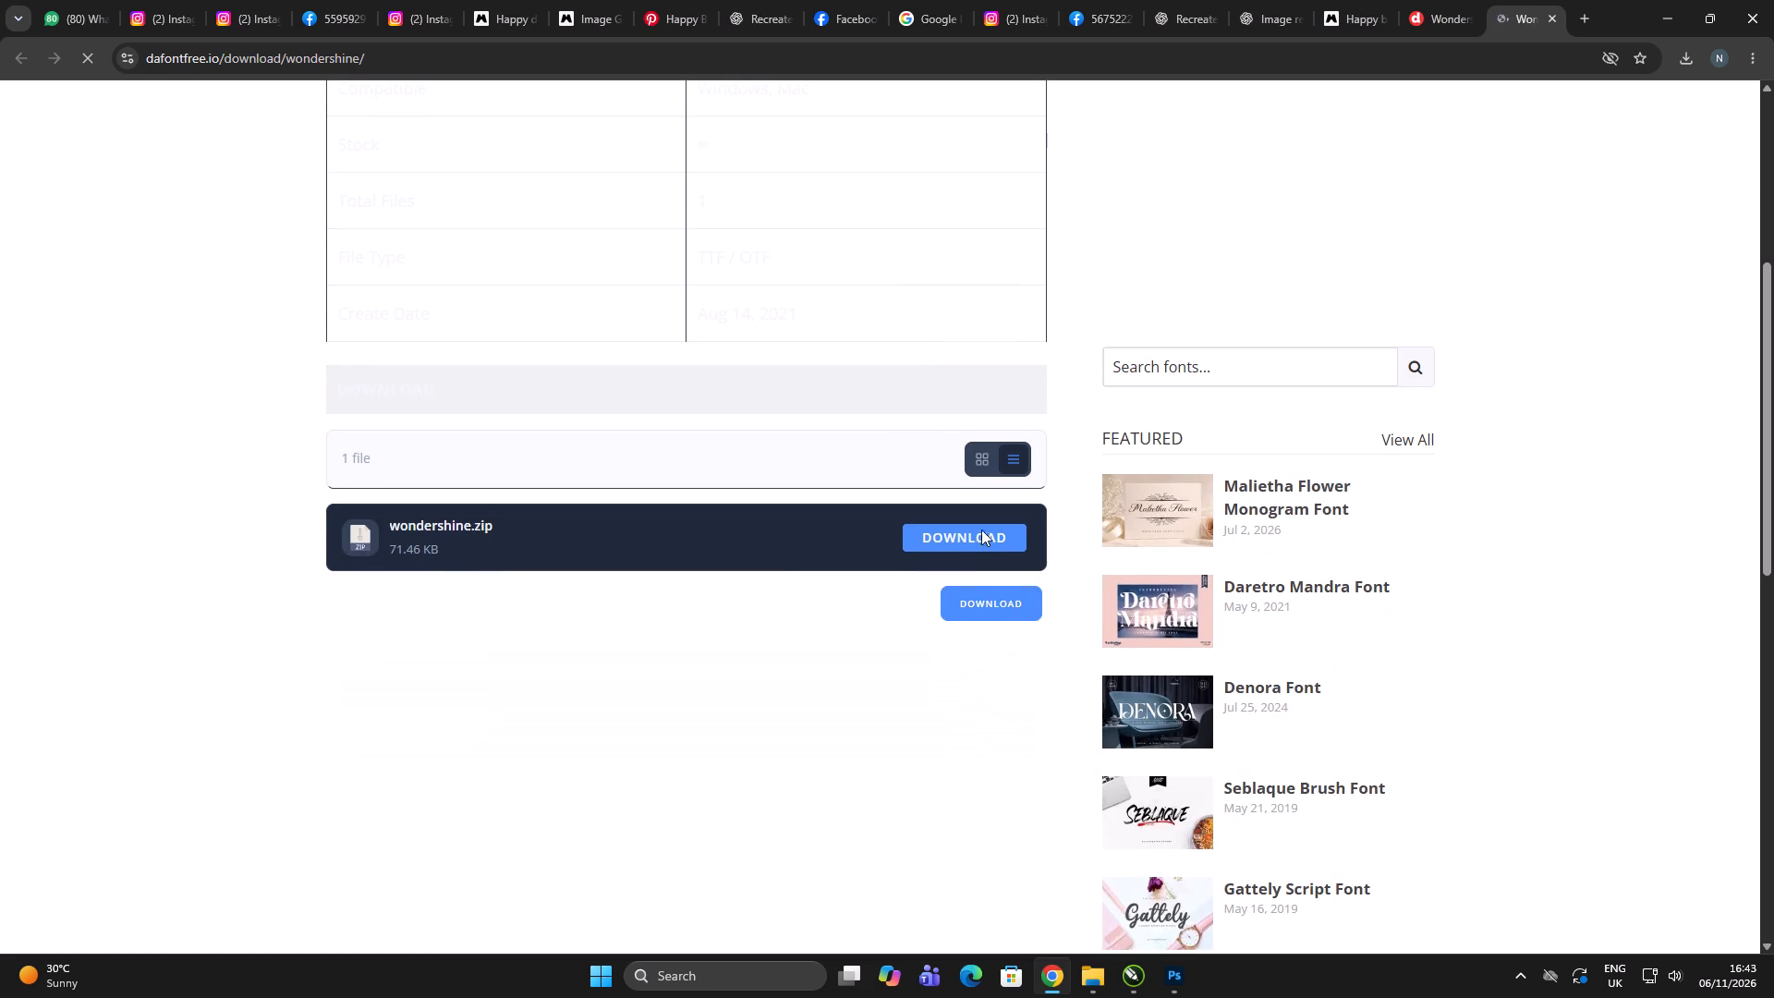
{"action": "left_click", "coordinate": [1001, 602]}
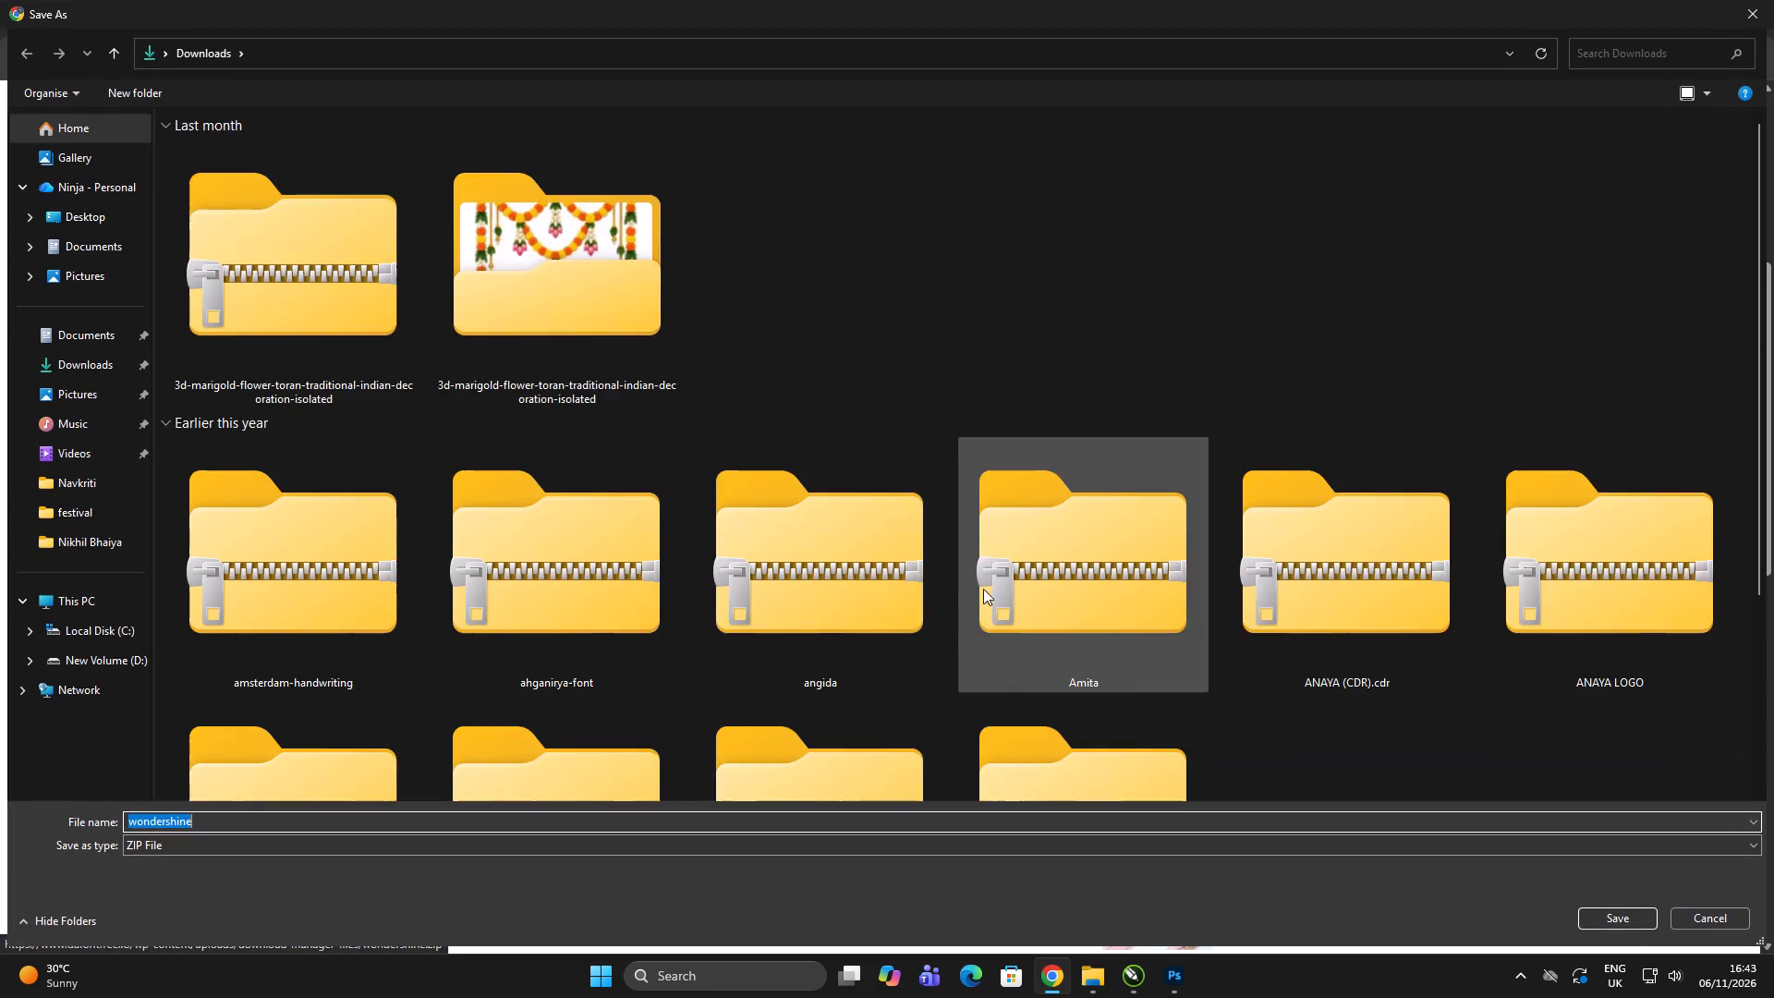
Save the wondershine ZIP file to the Downloads folder.
{"action": "left_click", "coordinate": [1620, 915]}
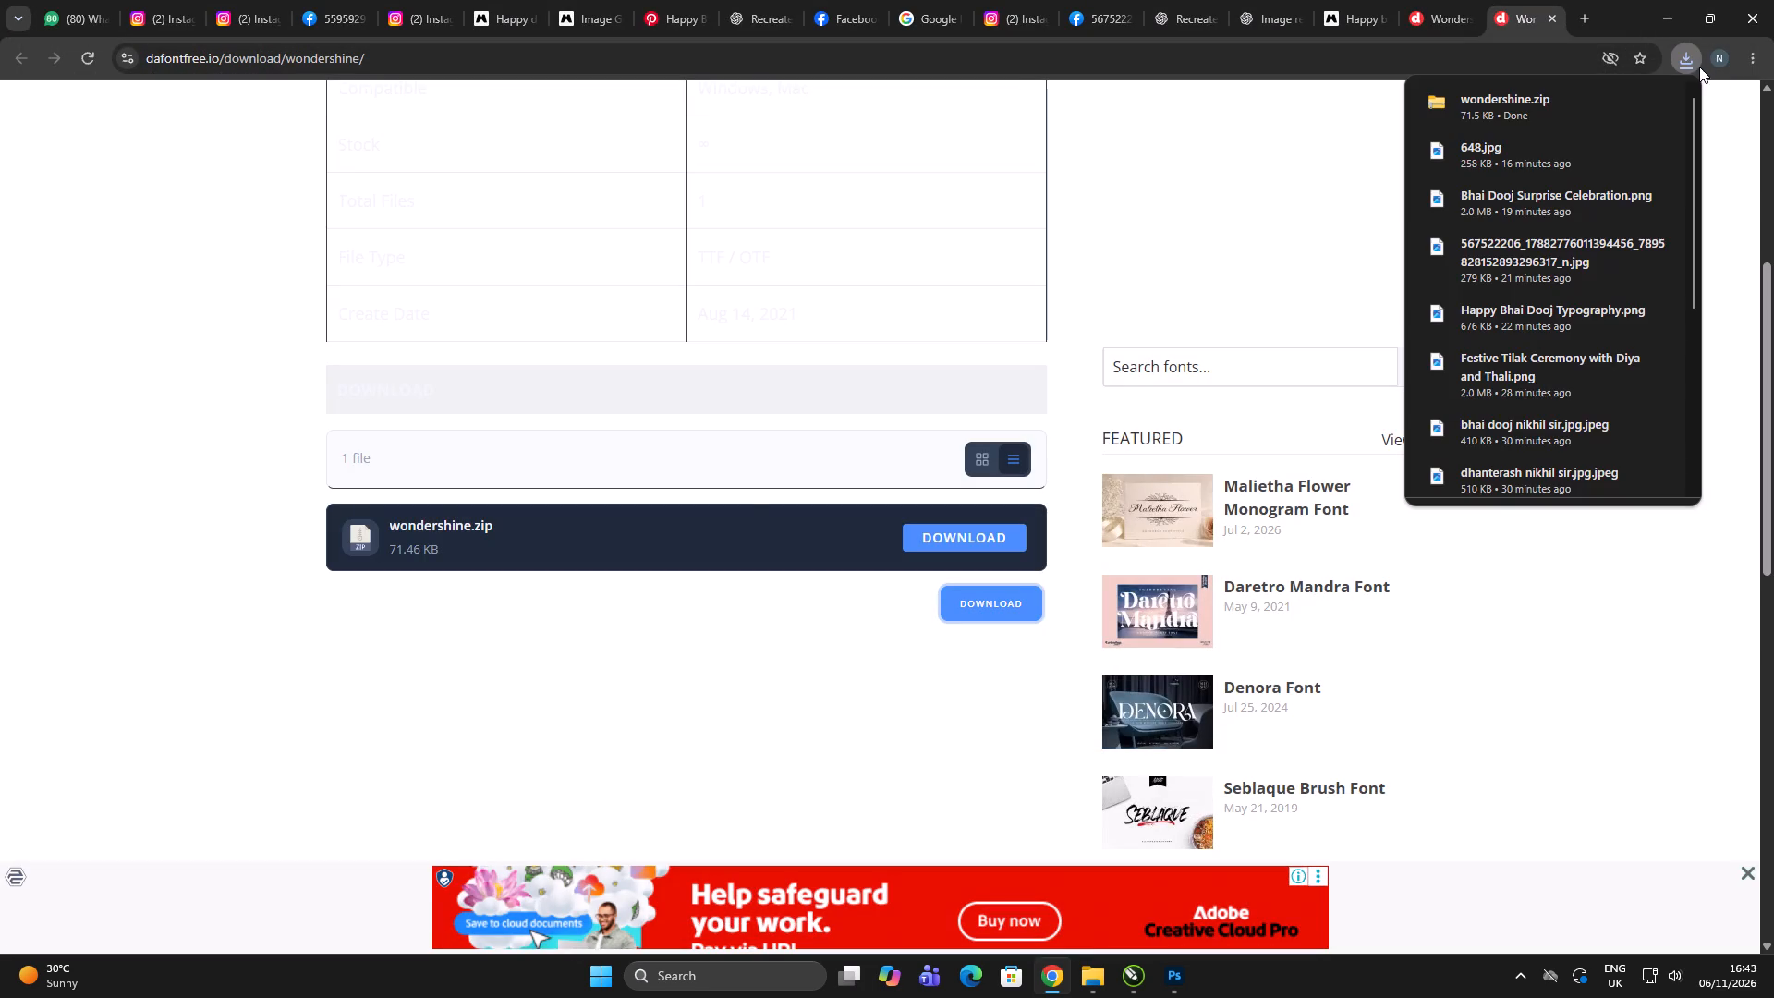
Open the downloaded wondershine.zip and install the Wondershine TrueType font from it.
{"action": "left_click", "coordinate": [1554, 94]}
{"action": "double_click", "coordinate": [211, 164]}
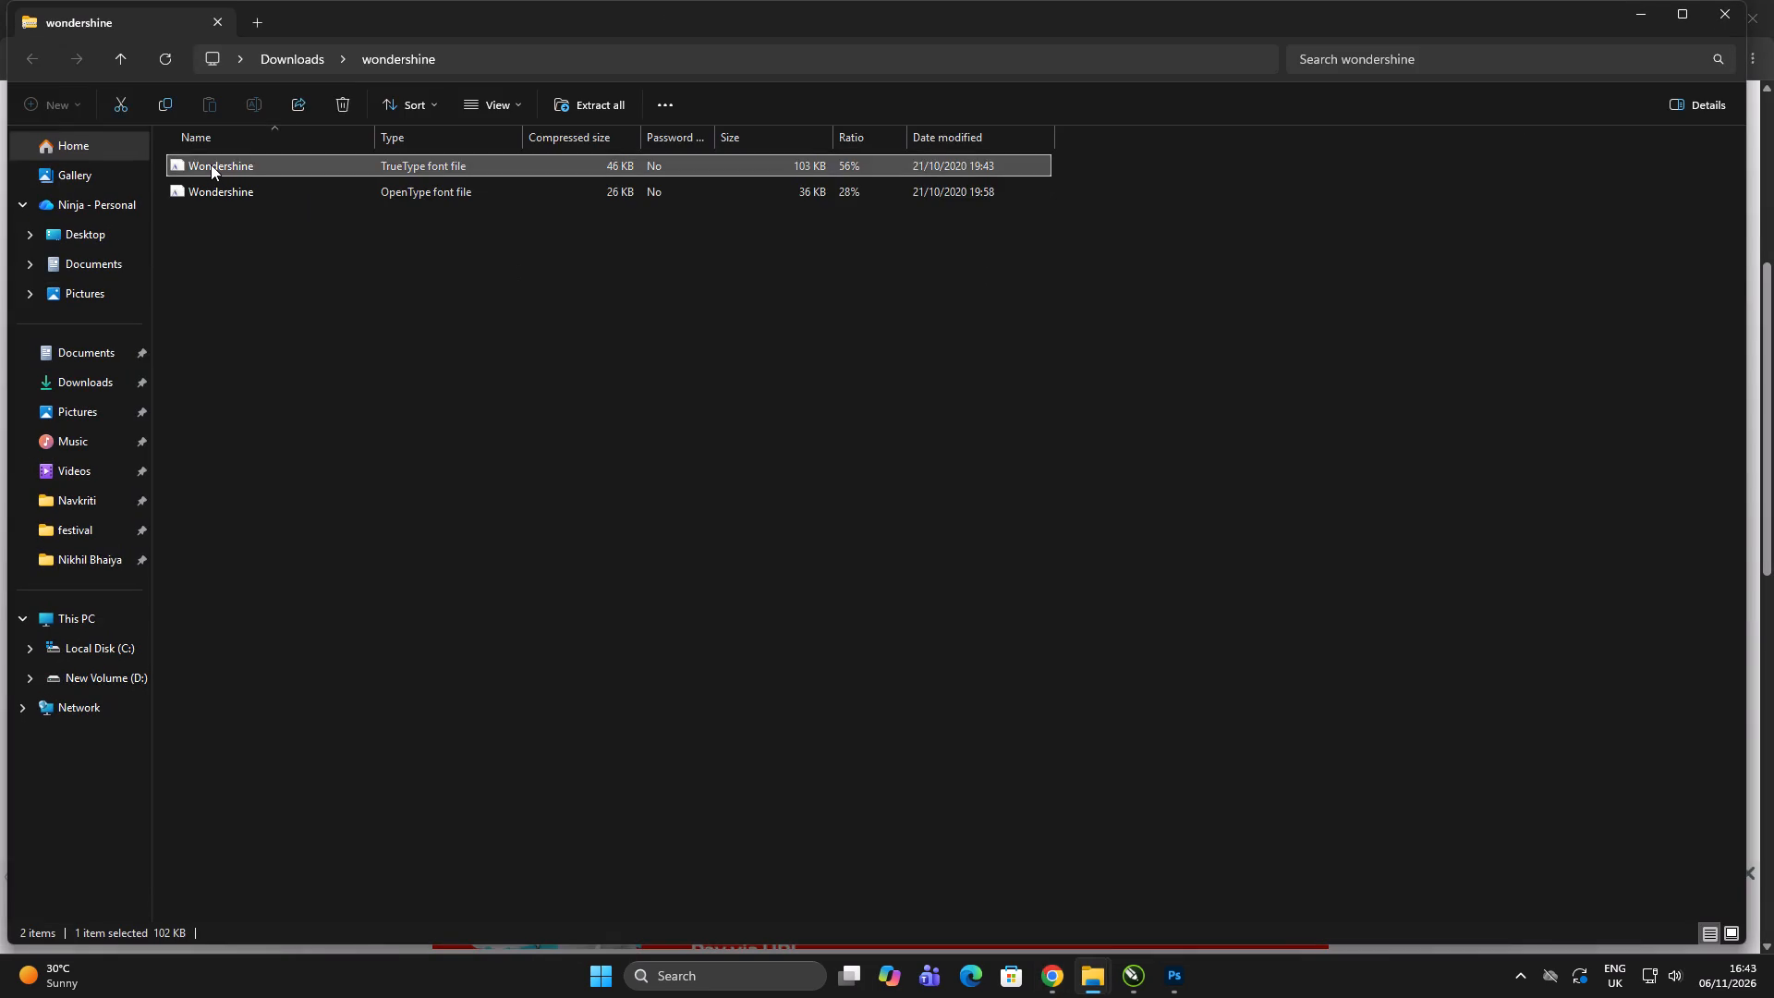
{"action": "left_click", "coordinate": [188, 95]}
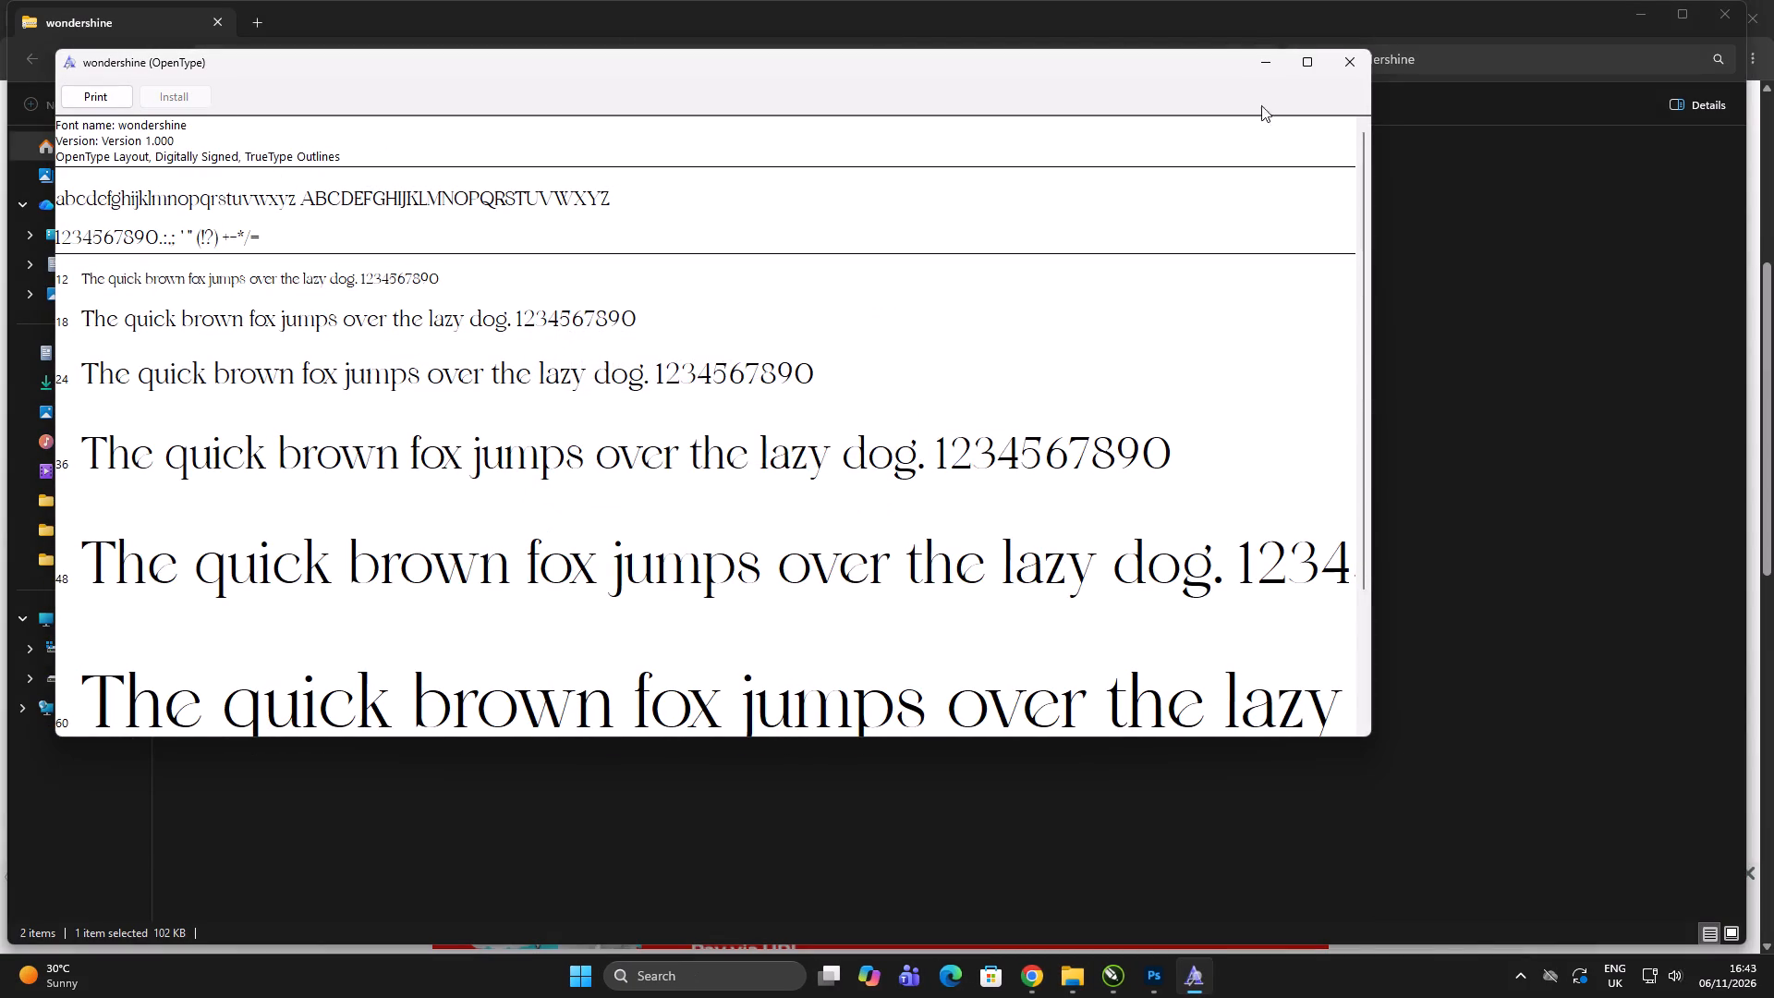
Close the TrueType font preview, then open the OpenType Wondershine file to view it and close its preview.
{"action": "left_click", "coordinate": [1343, 52]}
{"action": "double_click", "coordinate": [256, 183]}
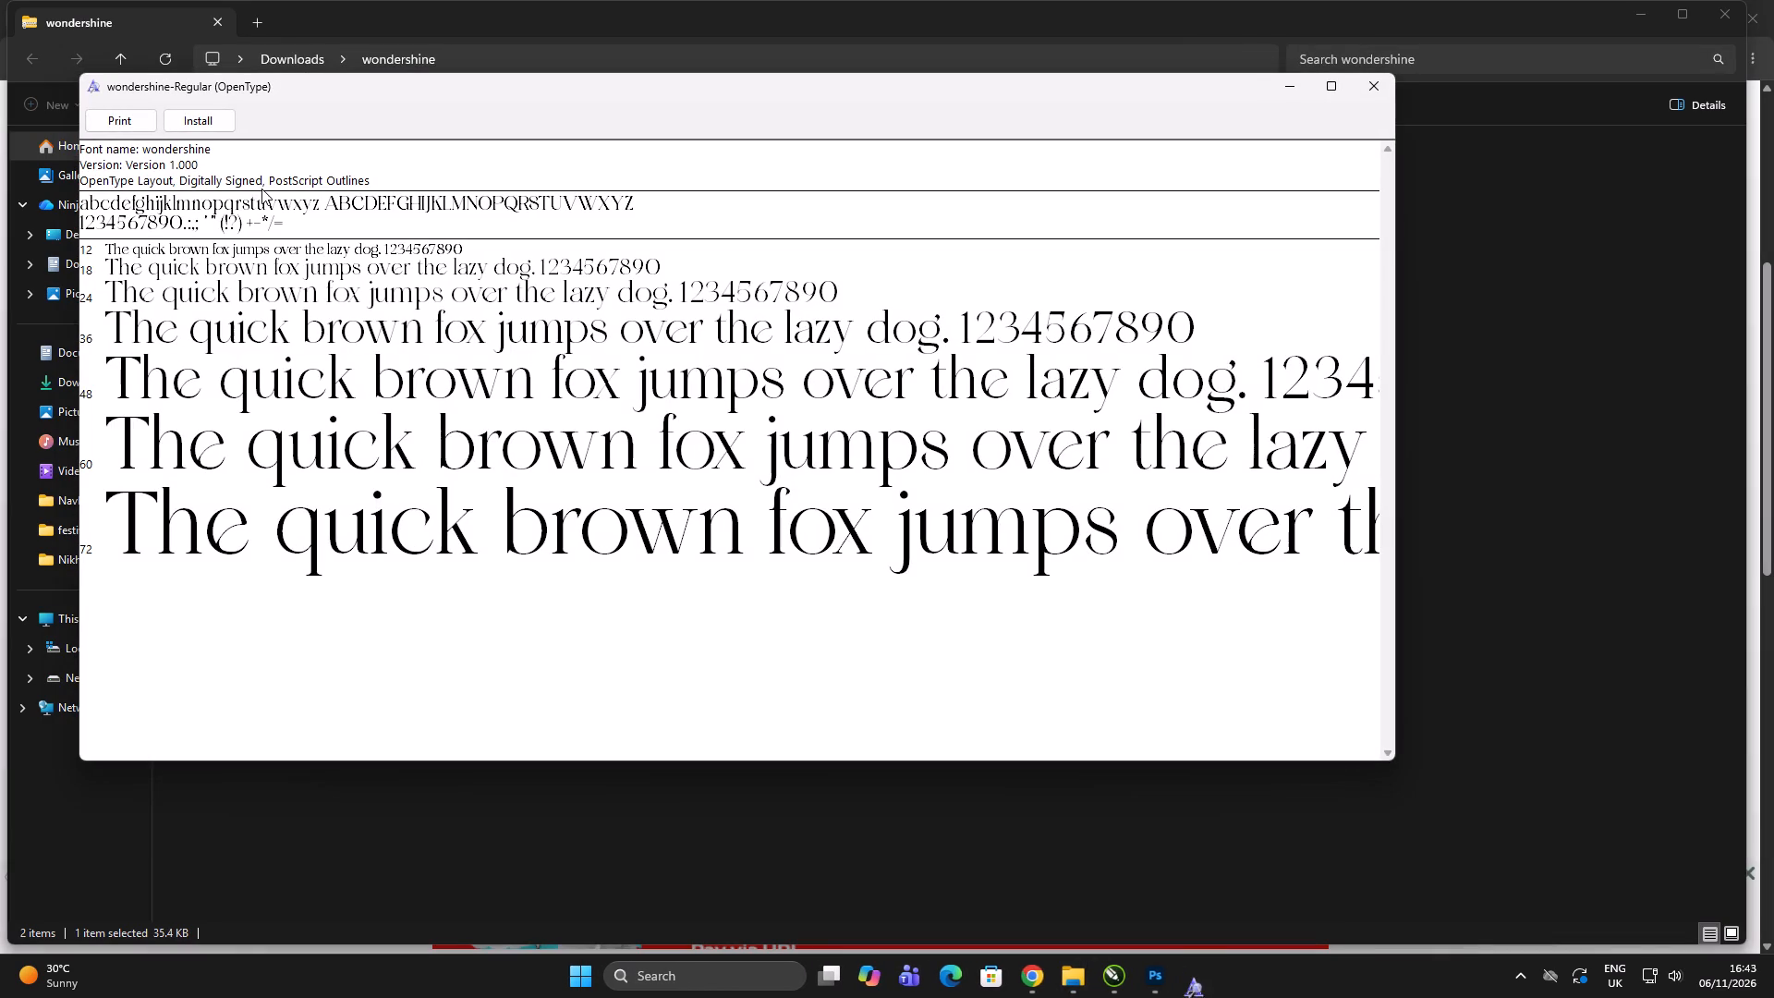
{"action": "left_click", "coordinate": [1368, 95]}
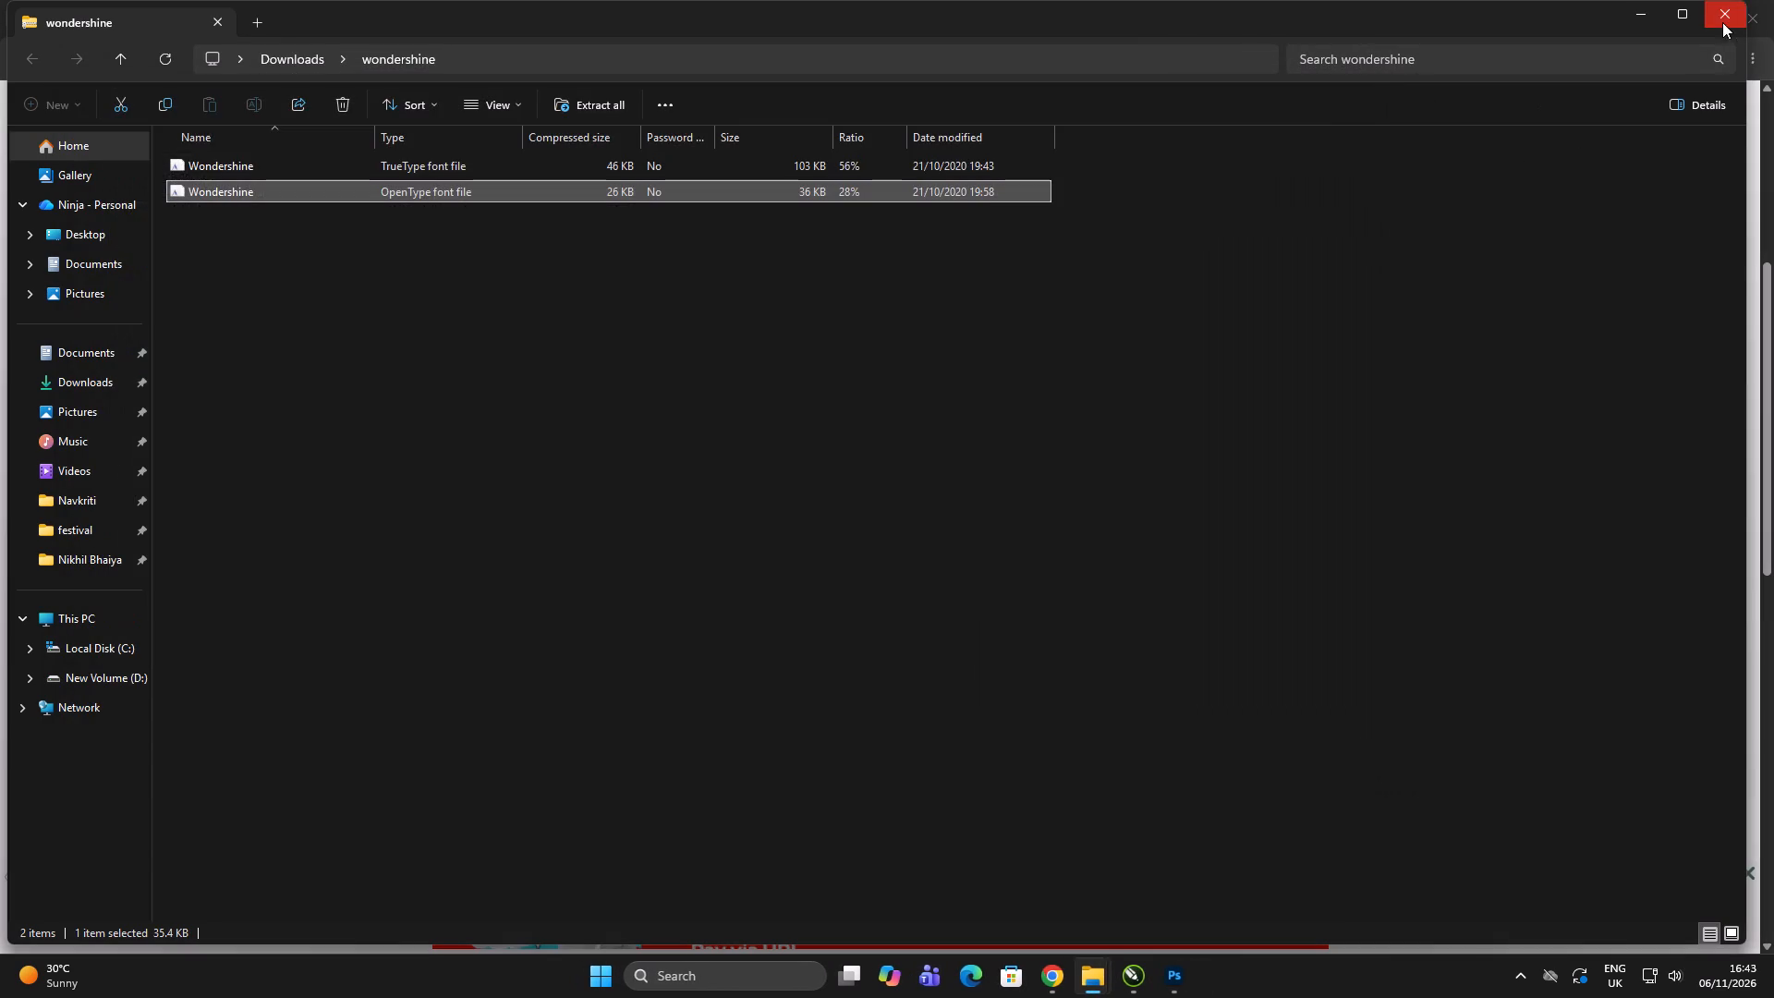
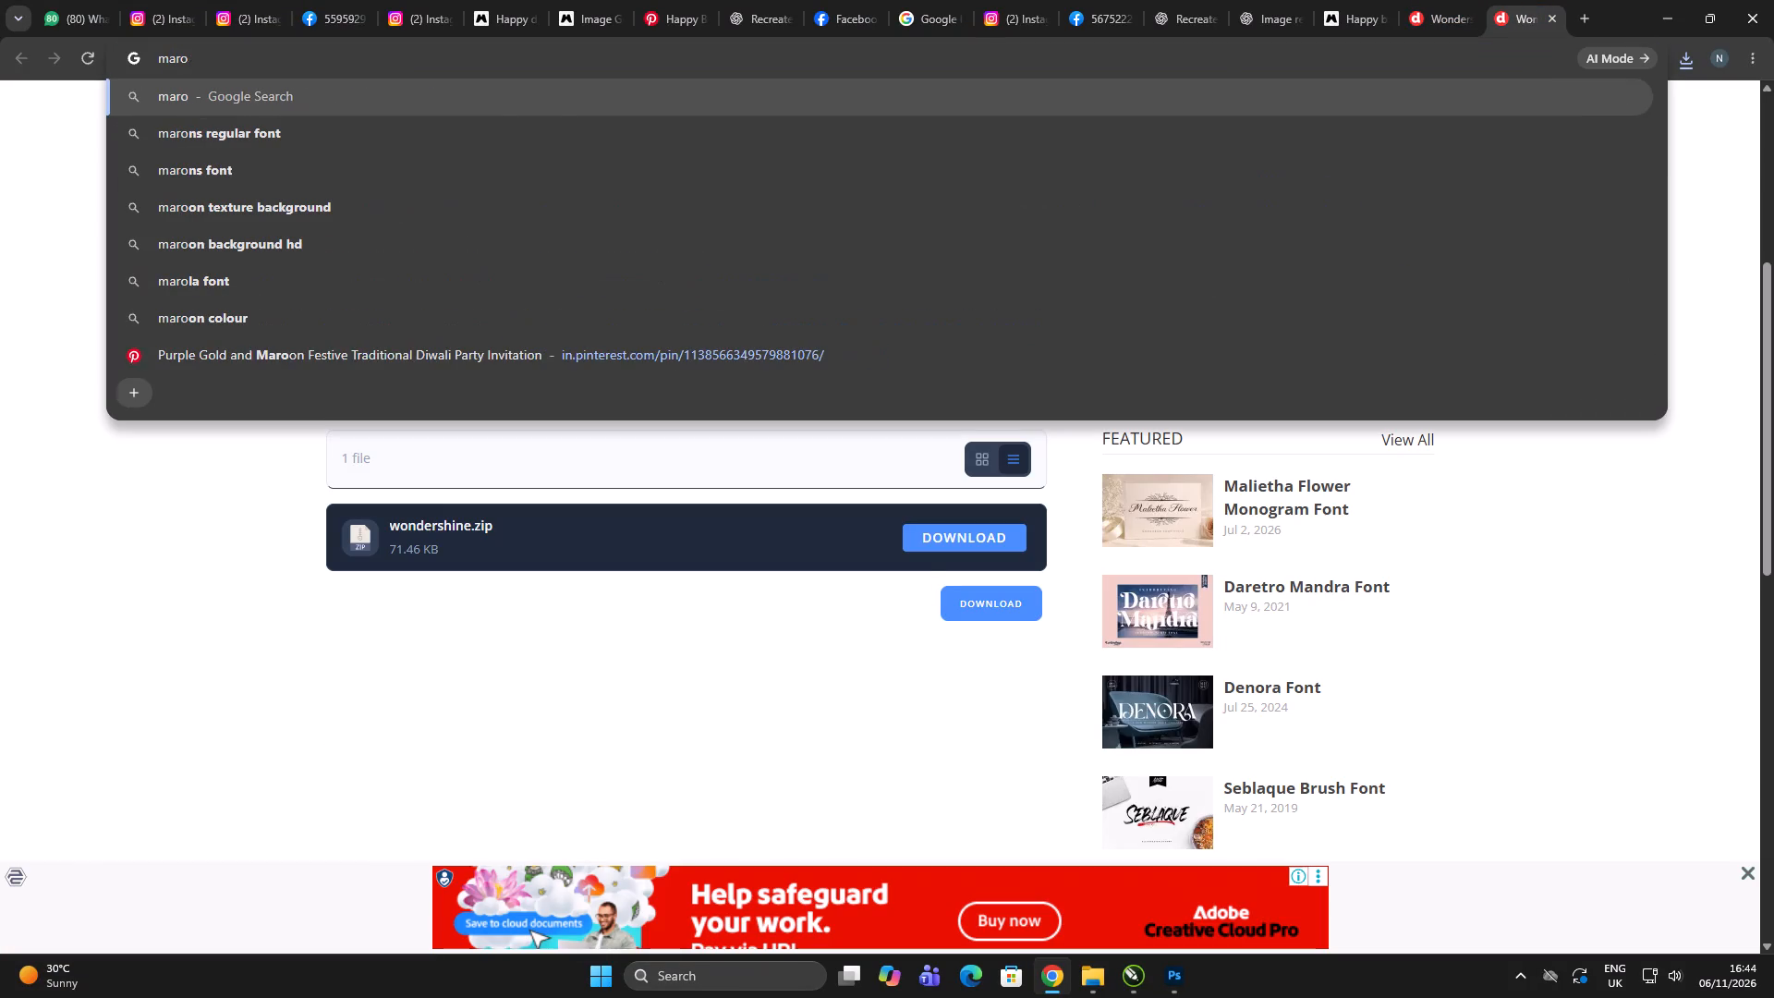
Search Google for "marosia font".
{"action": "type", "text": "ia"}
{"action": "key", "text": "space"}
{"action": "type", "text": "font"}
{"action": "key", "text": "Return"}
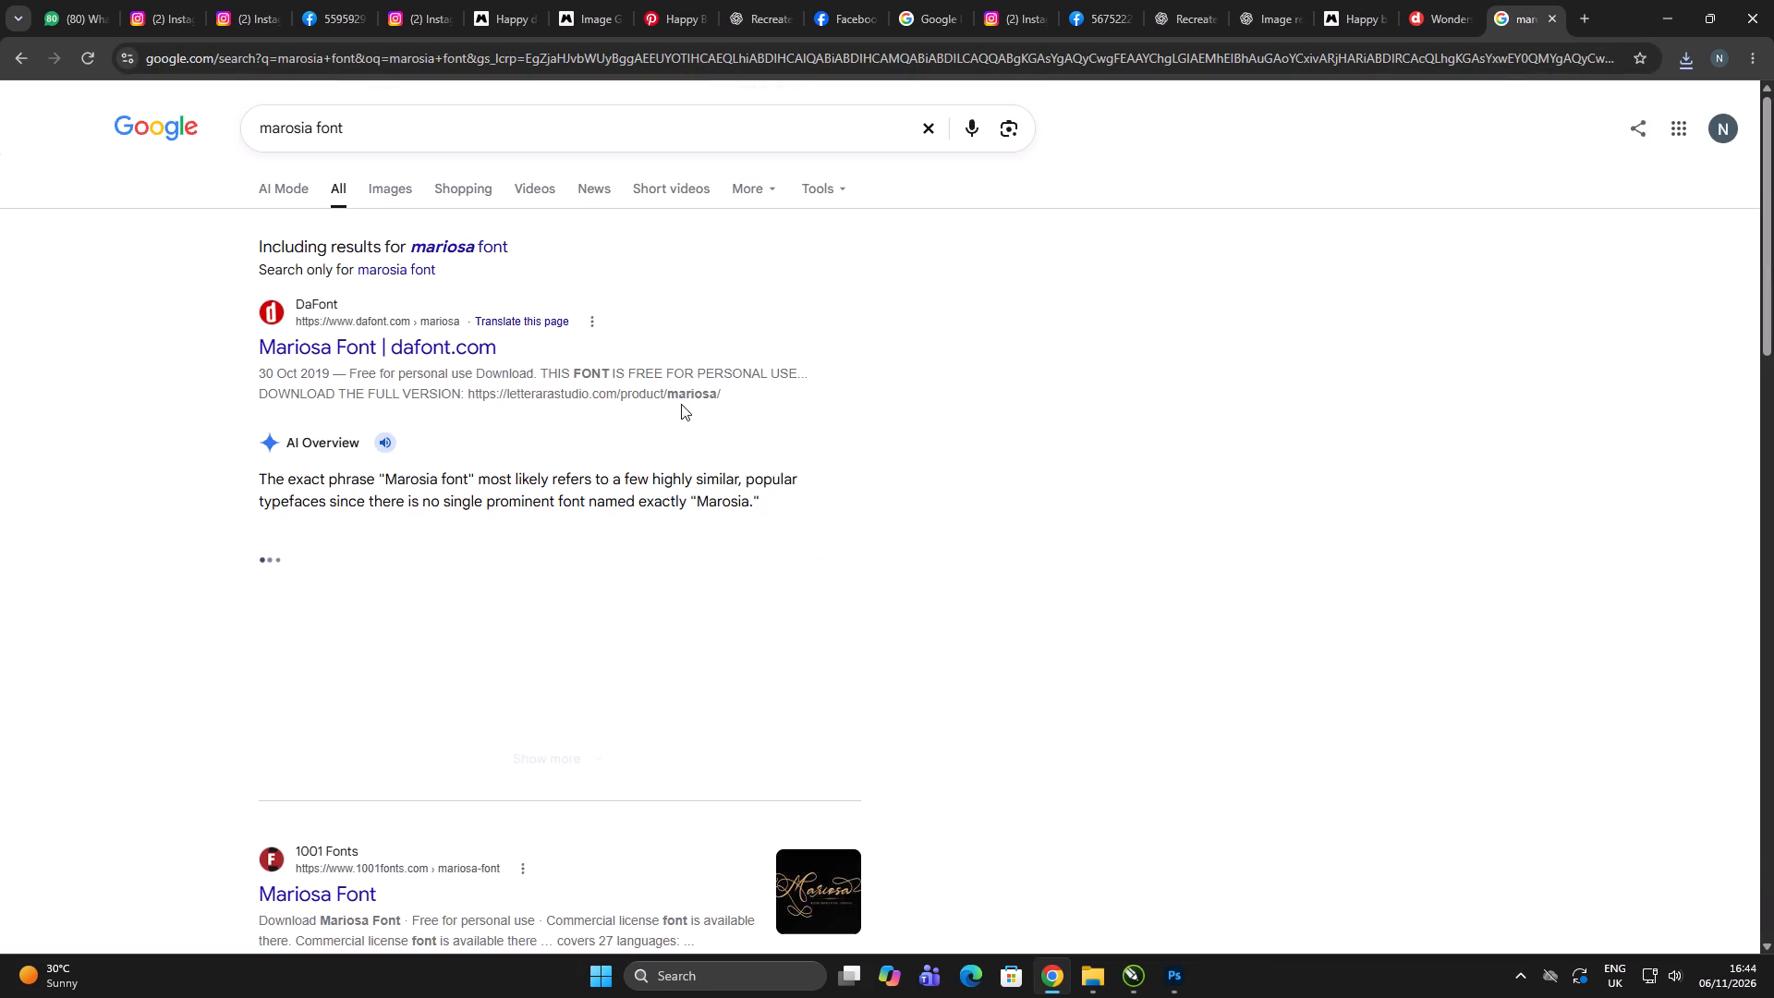
Check the Mariosa font's DaFont page, then go back and look through the other font search results.
{"action": "left_click", "coordinate": [443, 347]}
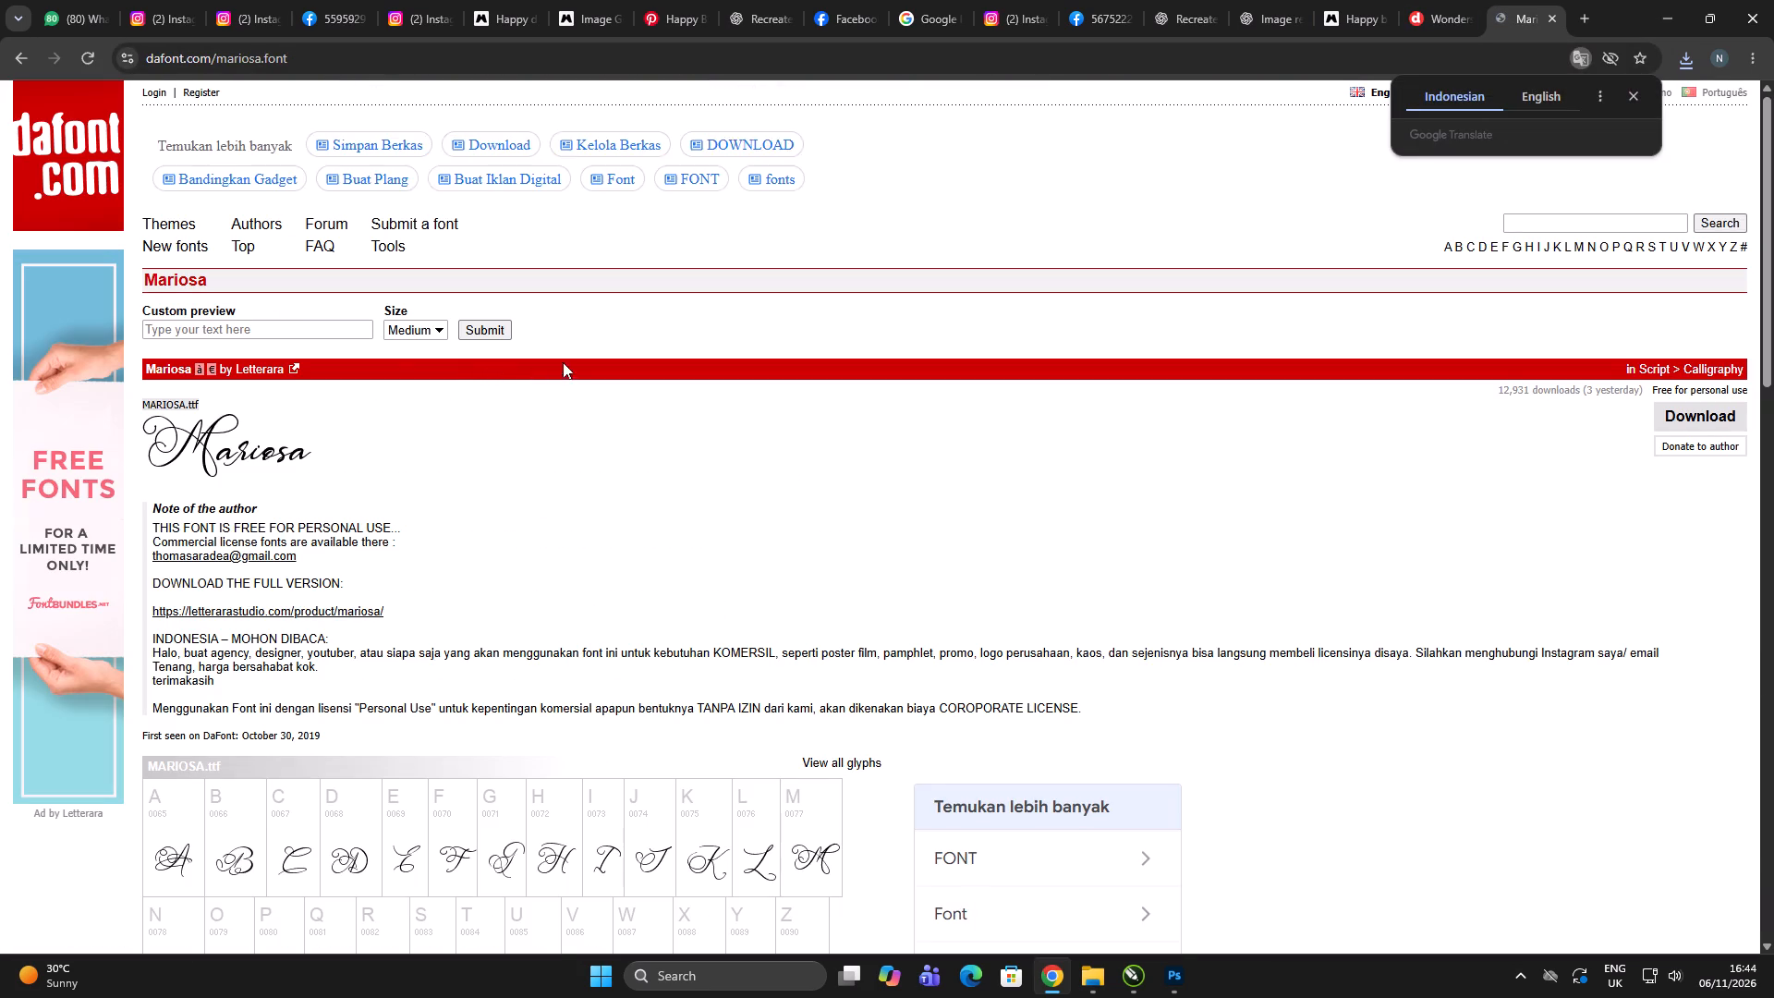
{"action": "left_click", "coordinate": [24, 65]}
{"action": "scroll", "coordinate": [451, 377], "scroll_direction": "down", "scroll_amount": 6}
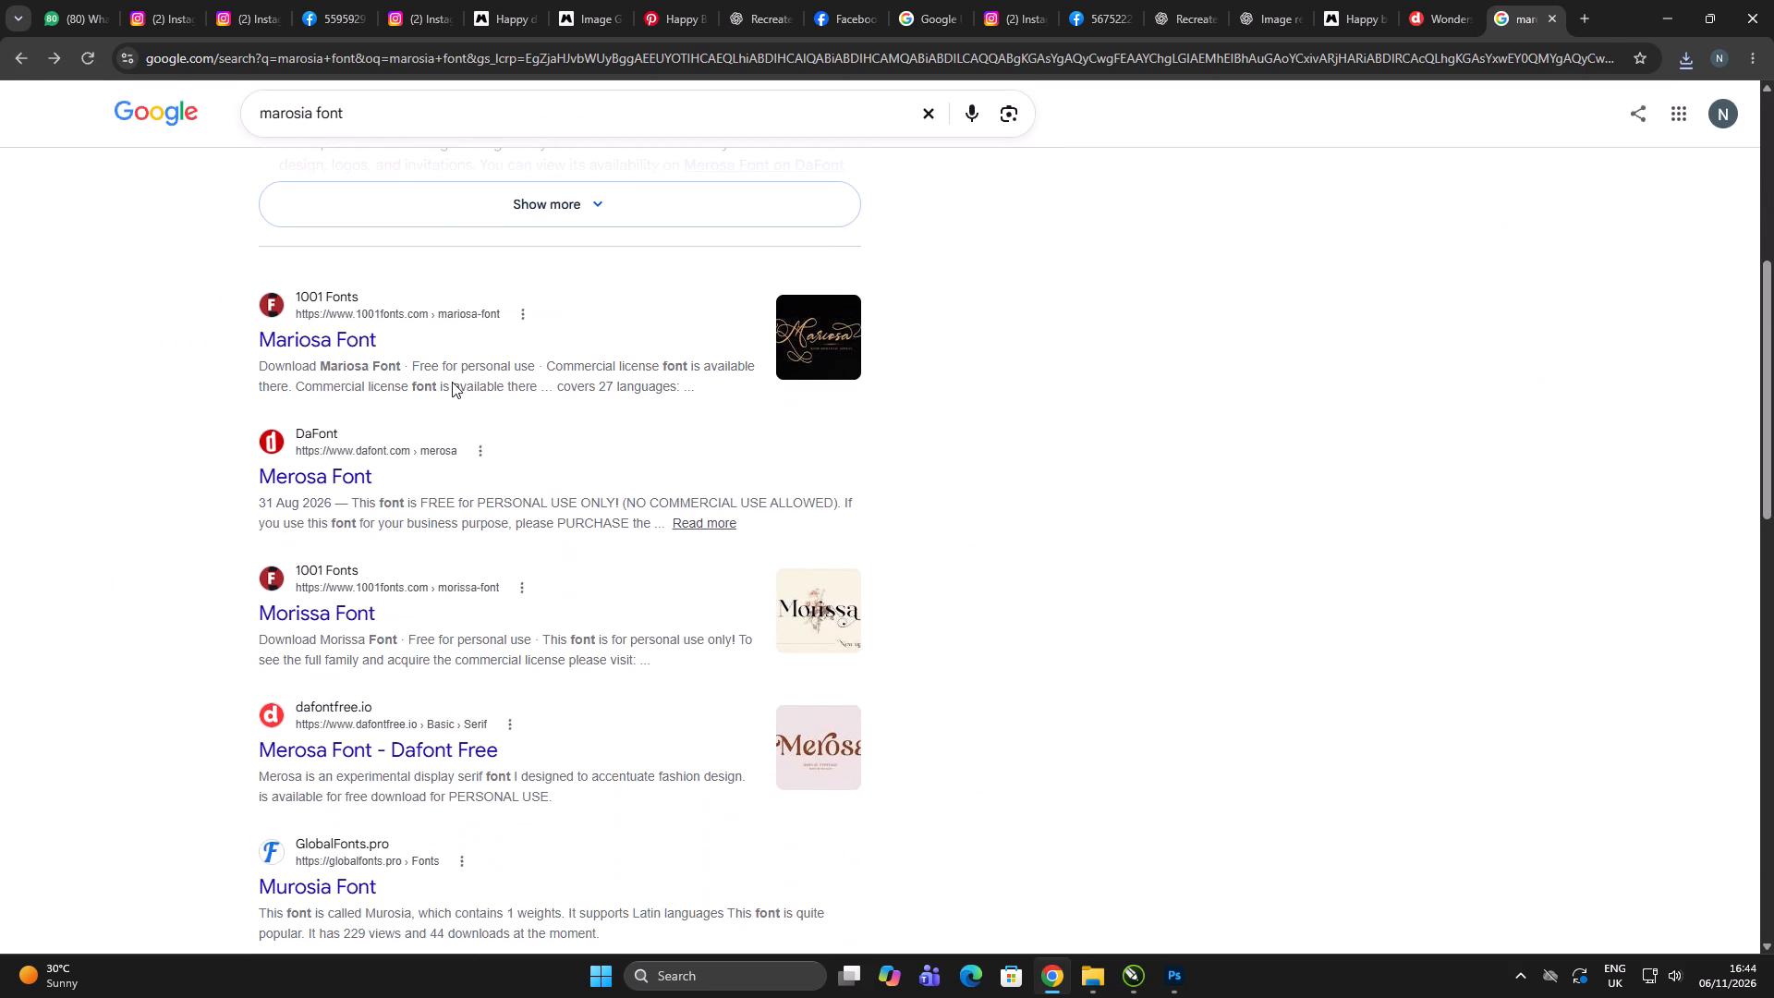
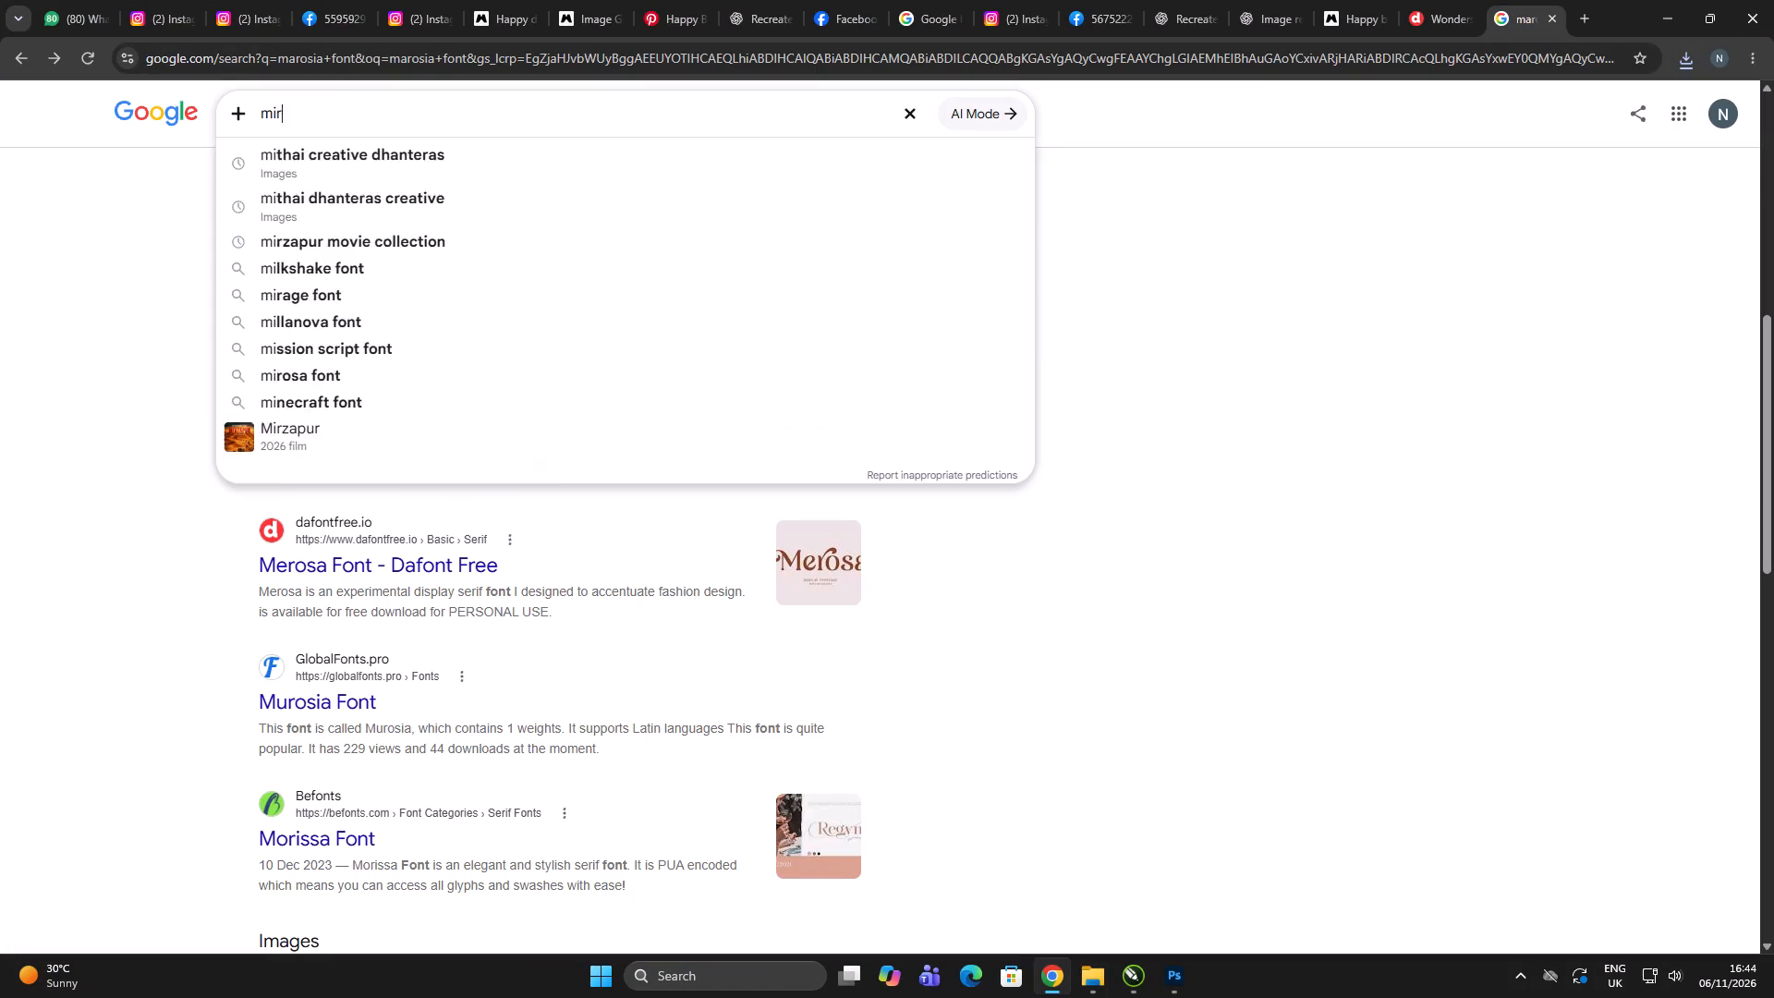
Search Google for "mirosia font", open the Merosa Font result on Dafont Free, and examine its previews and licence details.
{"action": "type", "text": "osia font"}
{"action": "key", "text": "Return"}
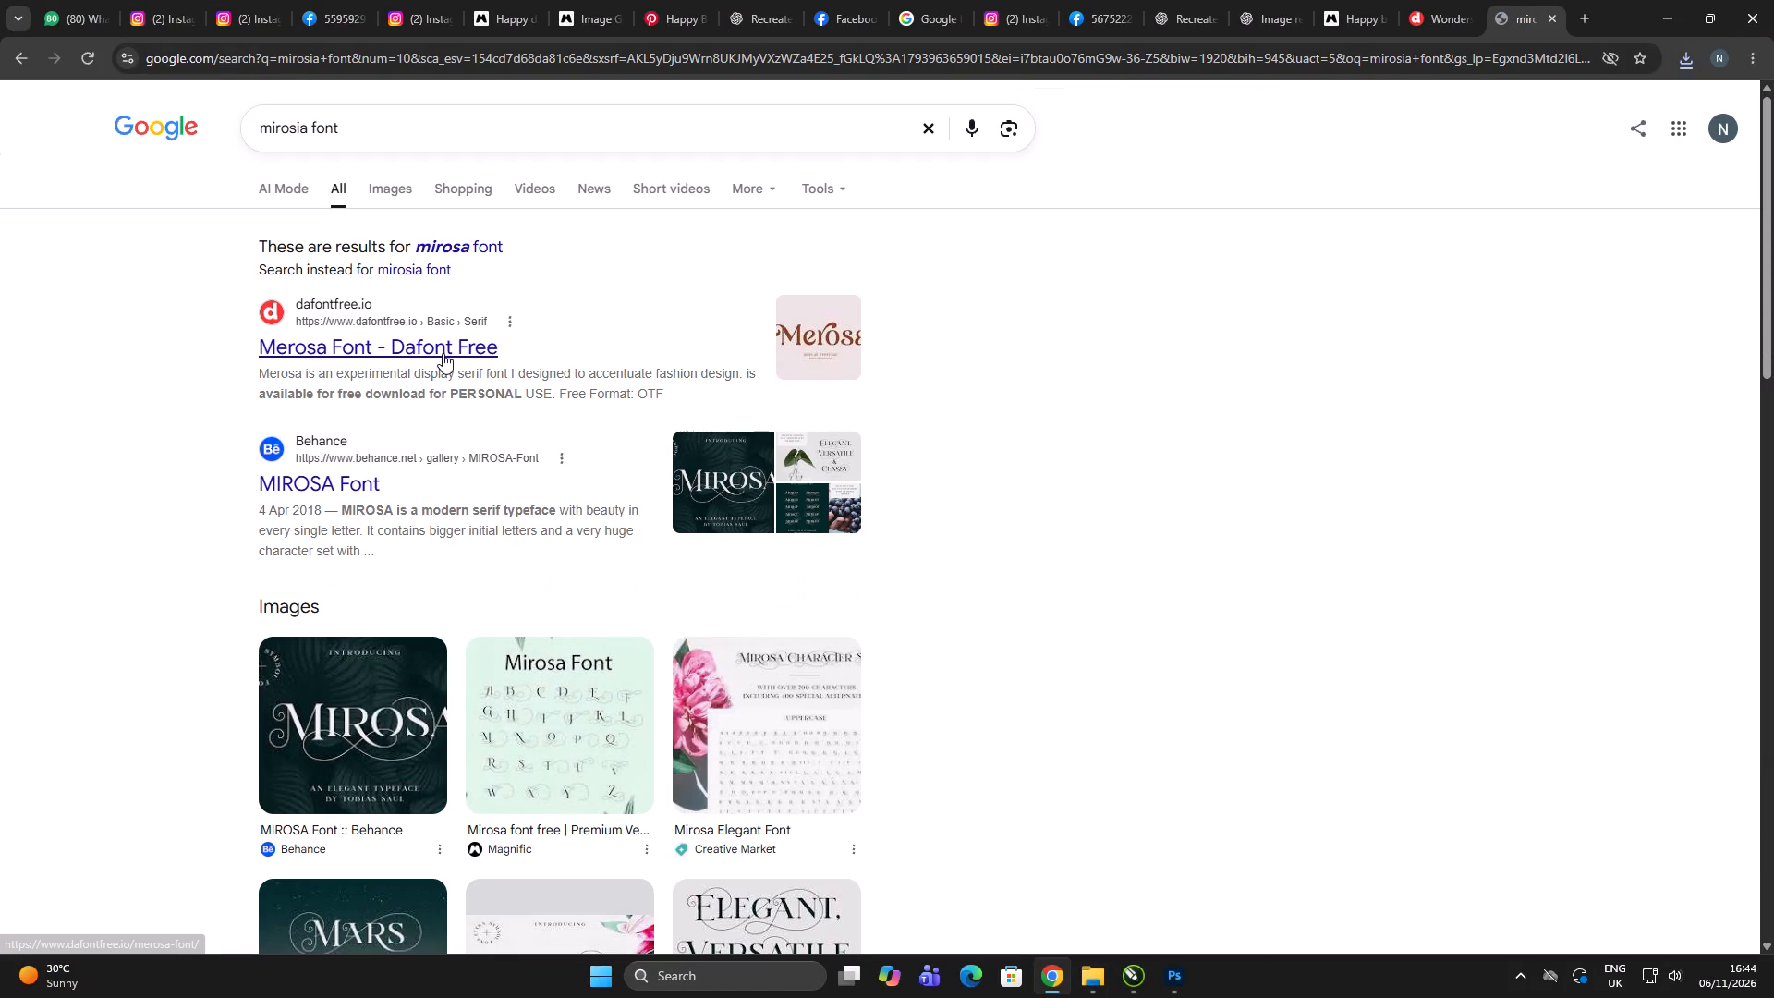
{"action": "left_click", "coordinate": [448, 348]}
{"action": "scroll", "coordinate": [602, 381], "scroll_direction": "down", "scroll_amount": 8}
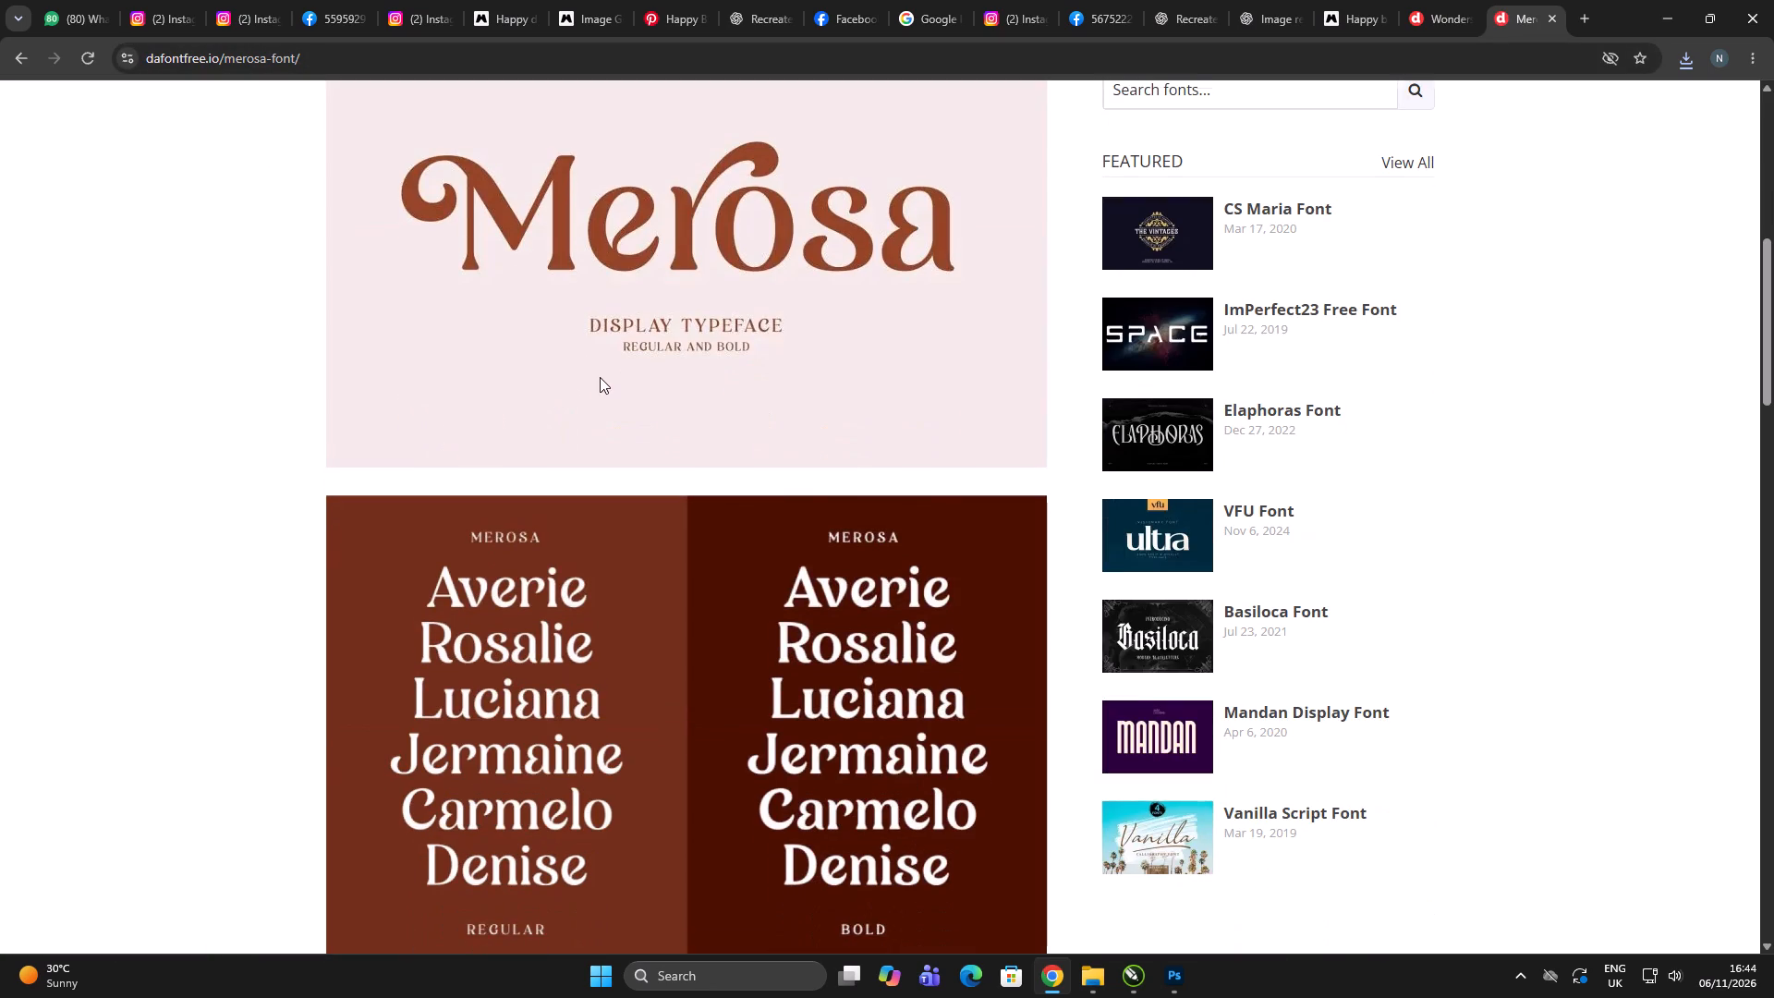
{"action": "scroll", "coordinate": [623, 408], "scroll_direction": "down", "scroll_amount": 13}
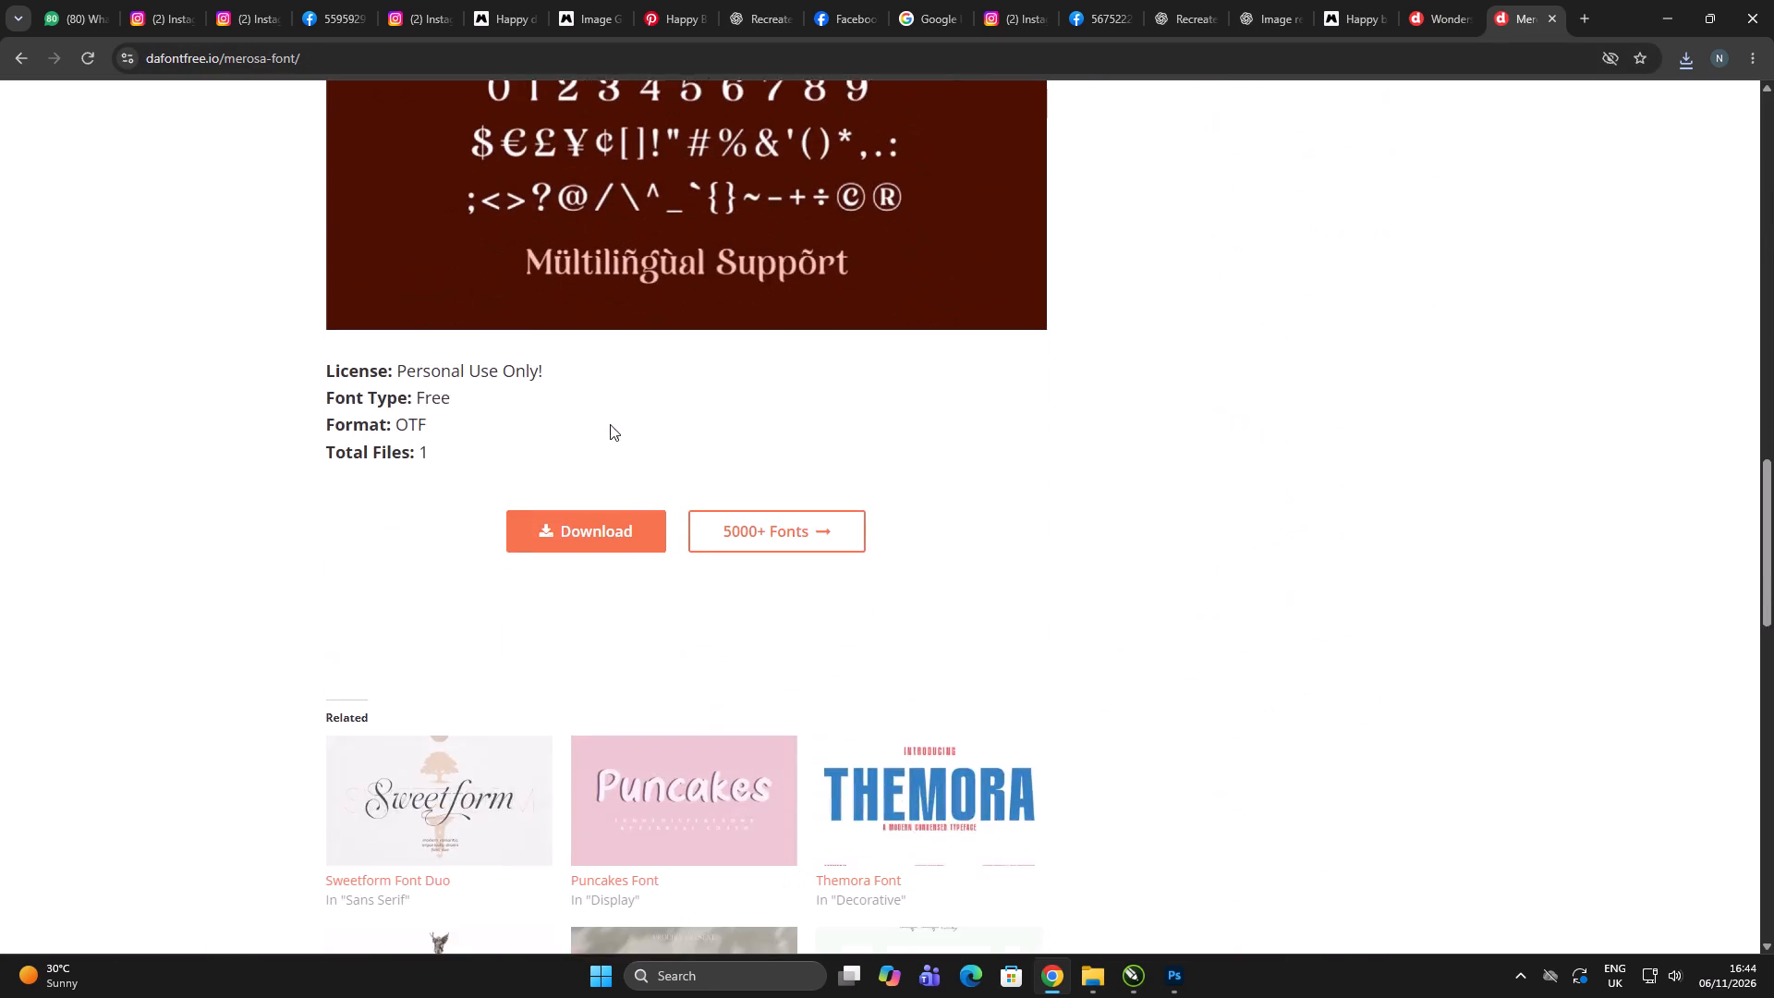
{"action": "scroll", "coordinate": [605, 438], "scroll_direction": "up", "scroll_amount": 5}
{"action": "scroll", "coordinate": [607, 441], "scroll_direction": "down", "scroll_amount": 9}
{"action": "scroll", "coordinate": [592, 433], "scroll_direction": "up", "scroll_amount": 5}
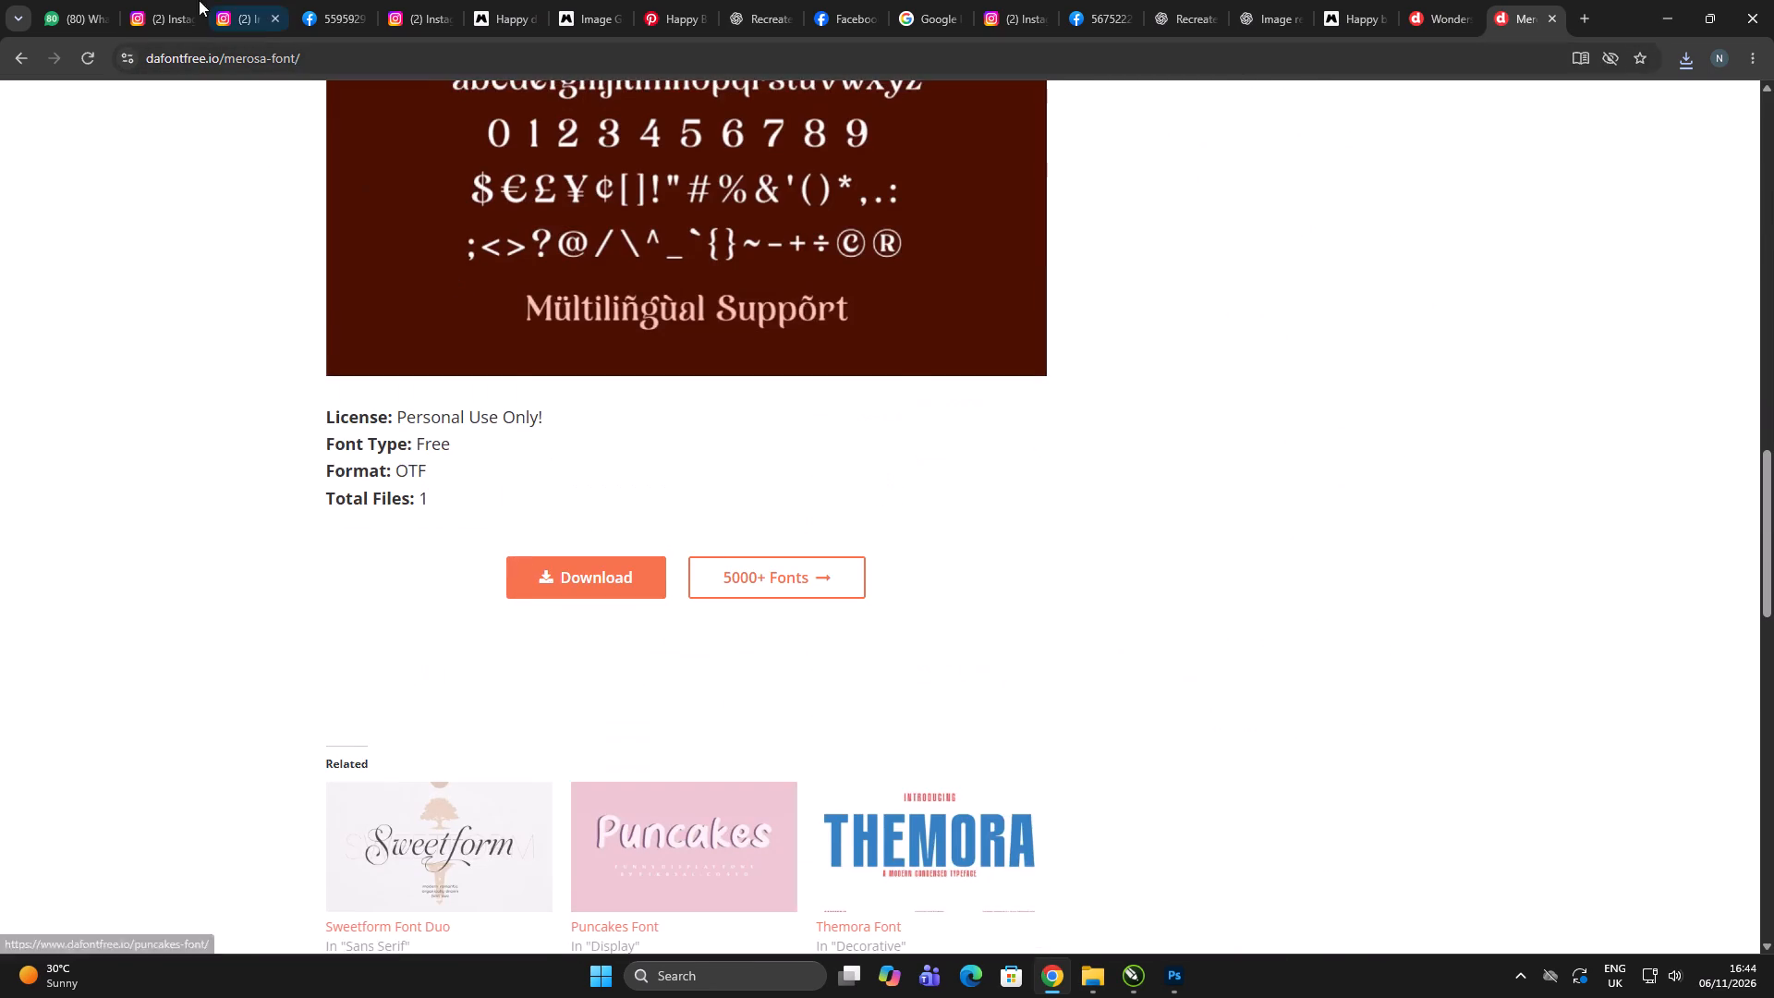
Return to the joshuasamuelb Instagram post and check the font name shown on its slide.
{"action": "left_click", "coordinate": [151, 1]}
{"action": "scroll", "coordinate": [766, 371], "scroll_direction": "up", "scroll_amount": 1}
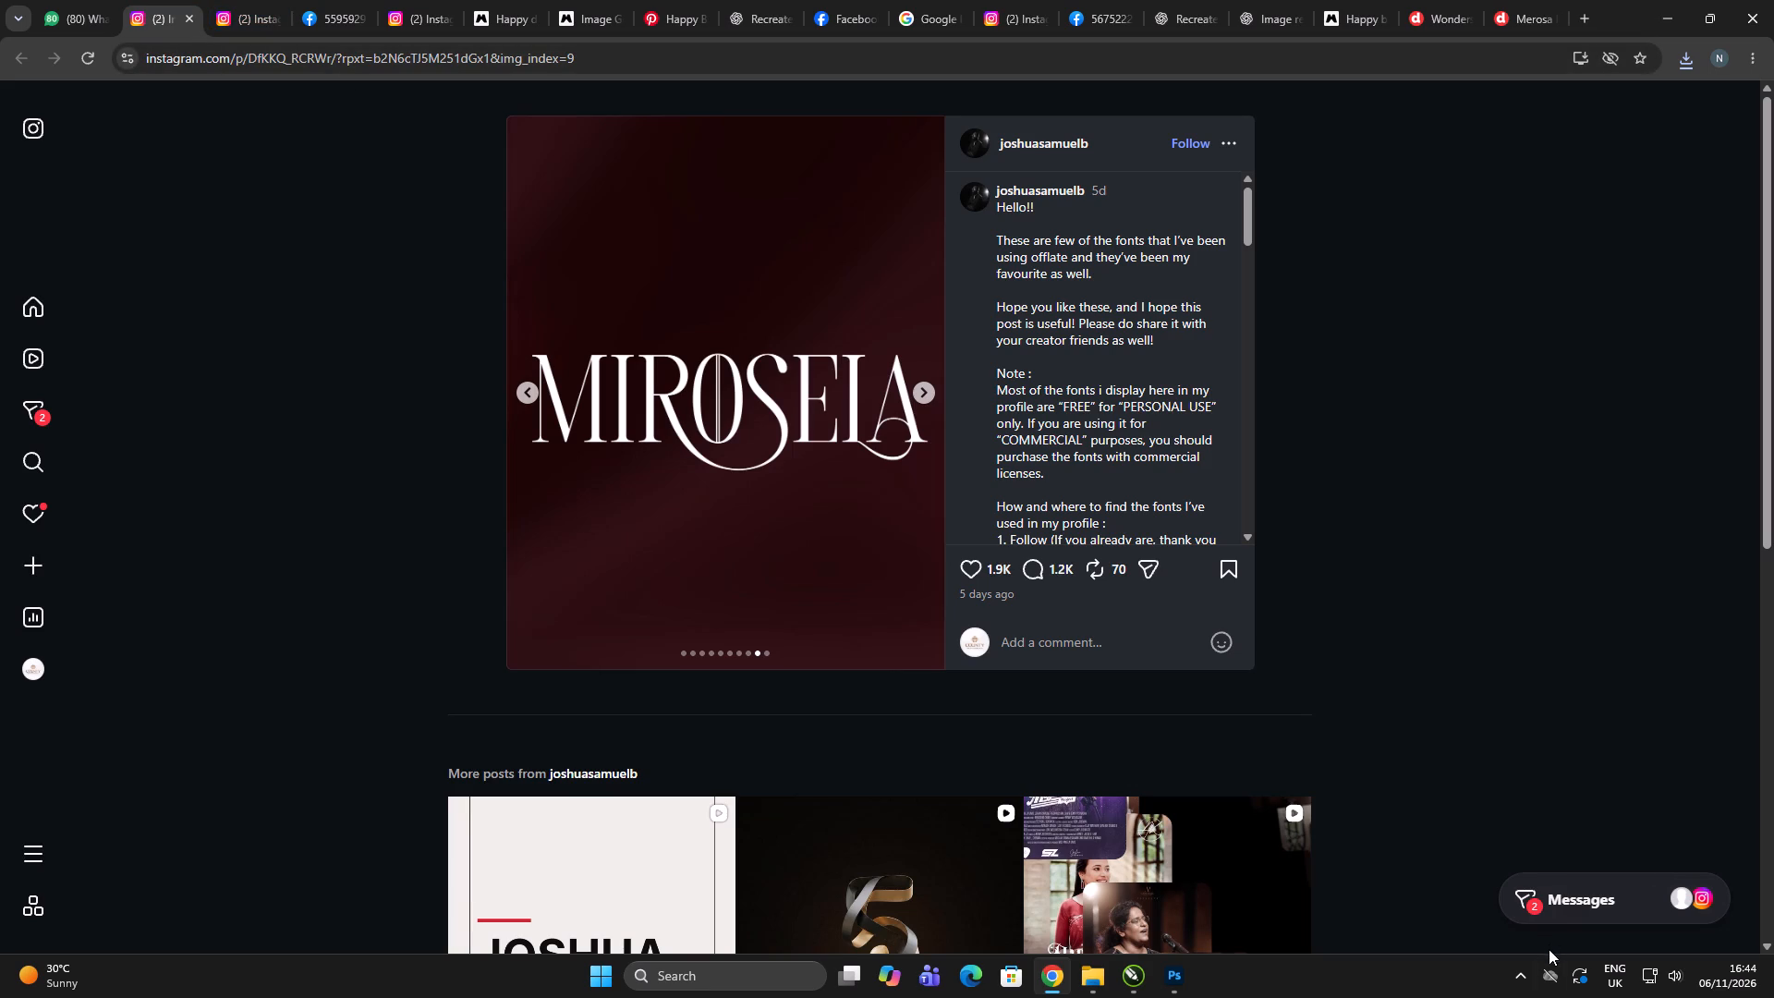
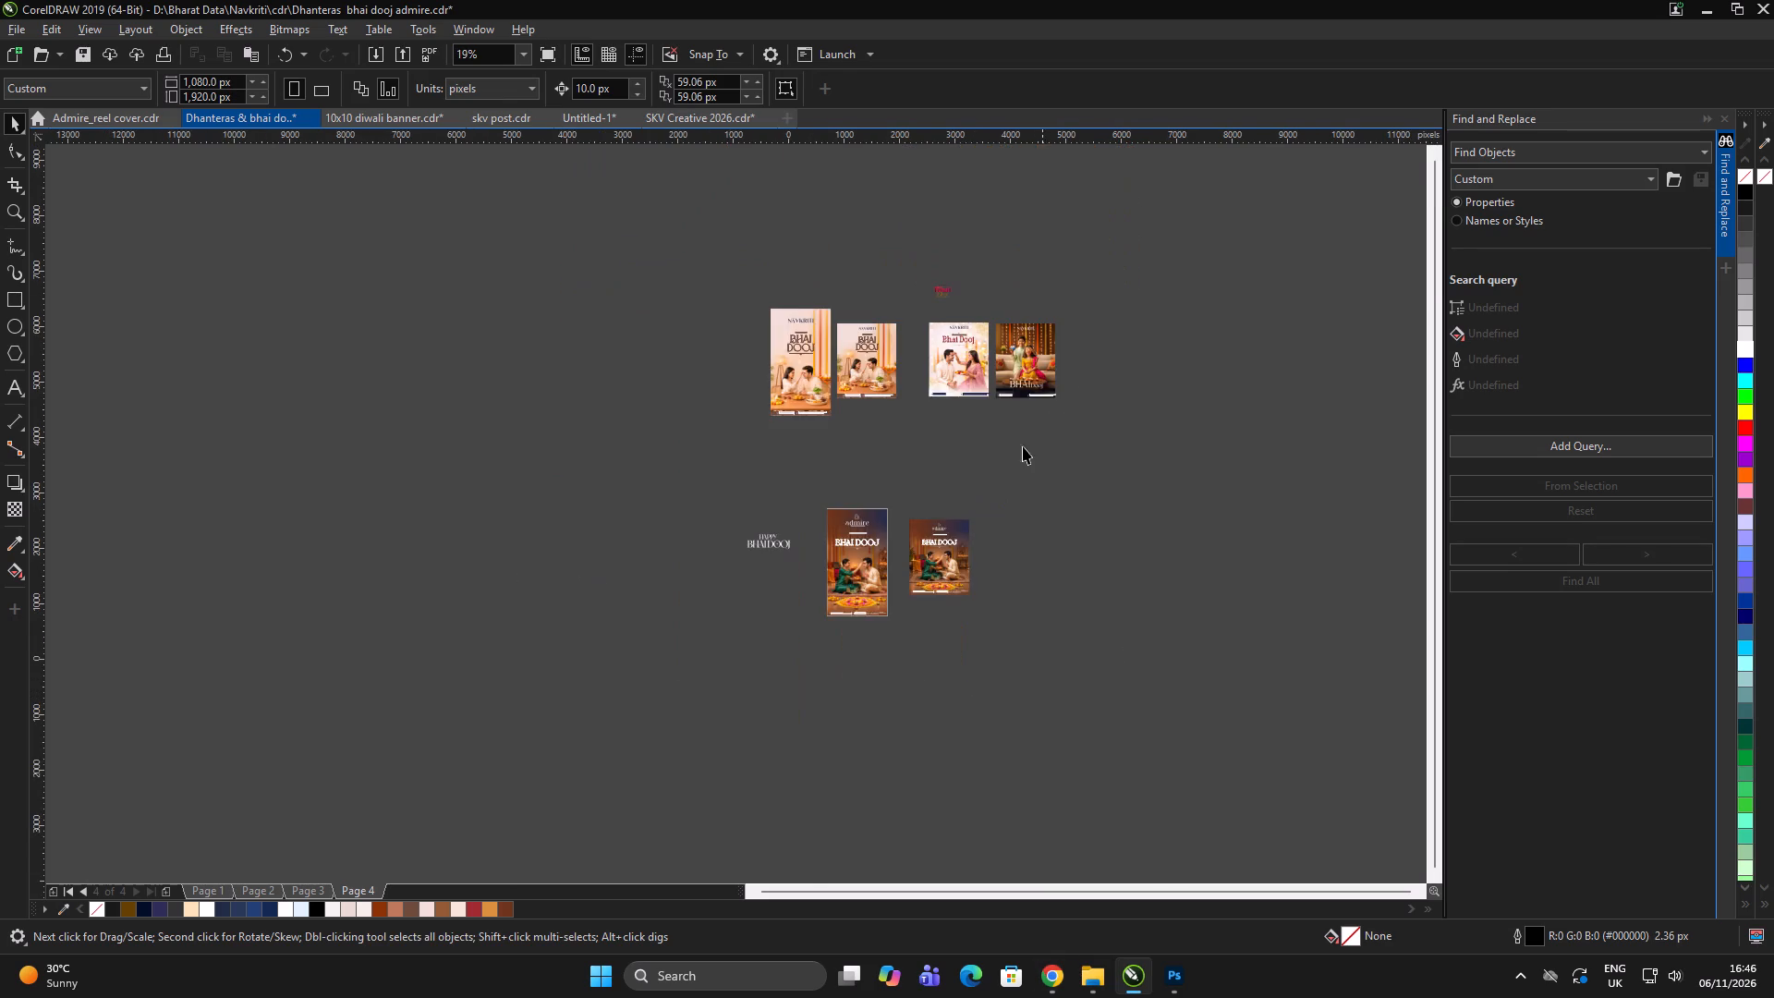
{"action": "scroll", "coordinate": [1015, 348], "scroll_direction": "up", "scroll_amount": 2}
{"action": "left_click", "coordinate": [1034, 236]}
{"action": "double_click", "coordinate": [1039, 222]}
{"action": "left_click", "coordinate": [1135, 630]}
{"action": "left_click", "coordinate": [1080, 420]}
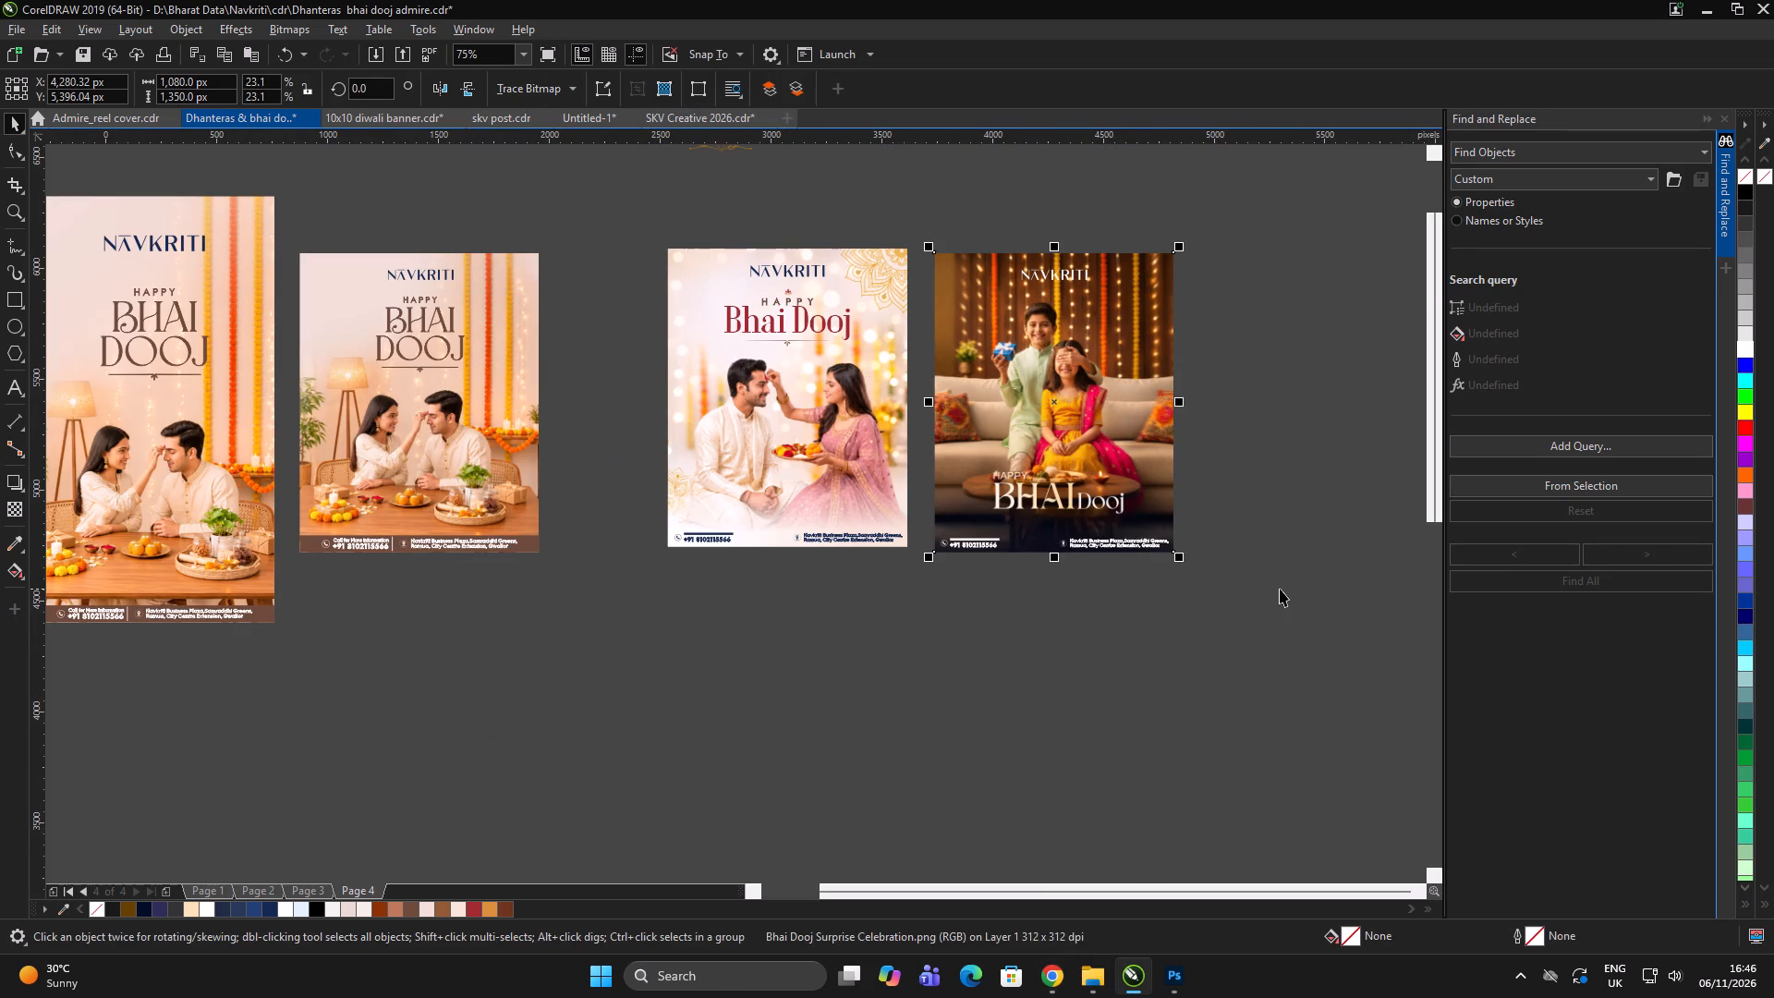
{"action": "left_click_drag", "start_coordinate": [1303, 626], "coordinate": [922, 225]}
{"action": "scroll", "coordinate": [983, 312], "scroll_direction": "down", "scroll_amount": 2}
{"action": "left_click_drag", "start_coordinate": [1031, 361], "coordinate": [1199, 550]}
{"action": "scroll", "coordinate": [1038, 354], "scroll_direction": "up", "scroll_amount": 1}
{"action": "triple_click", "coordinate": [1127, 366]}
Import the downloaded "Elegant BHAI DOOJ Typography" image beside the couple poster, about 1,300 px wide.
{"action": "key", "text": "ctrl+i"}
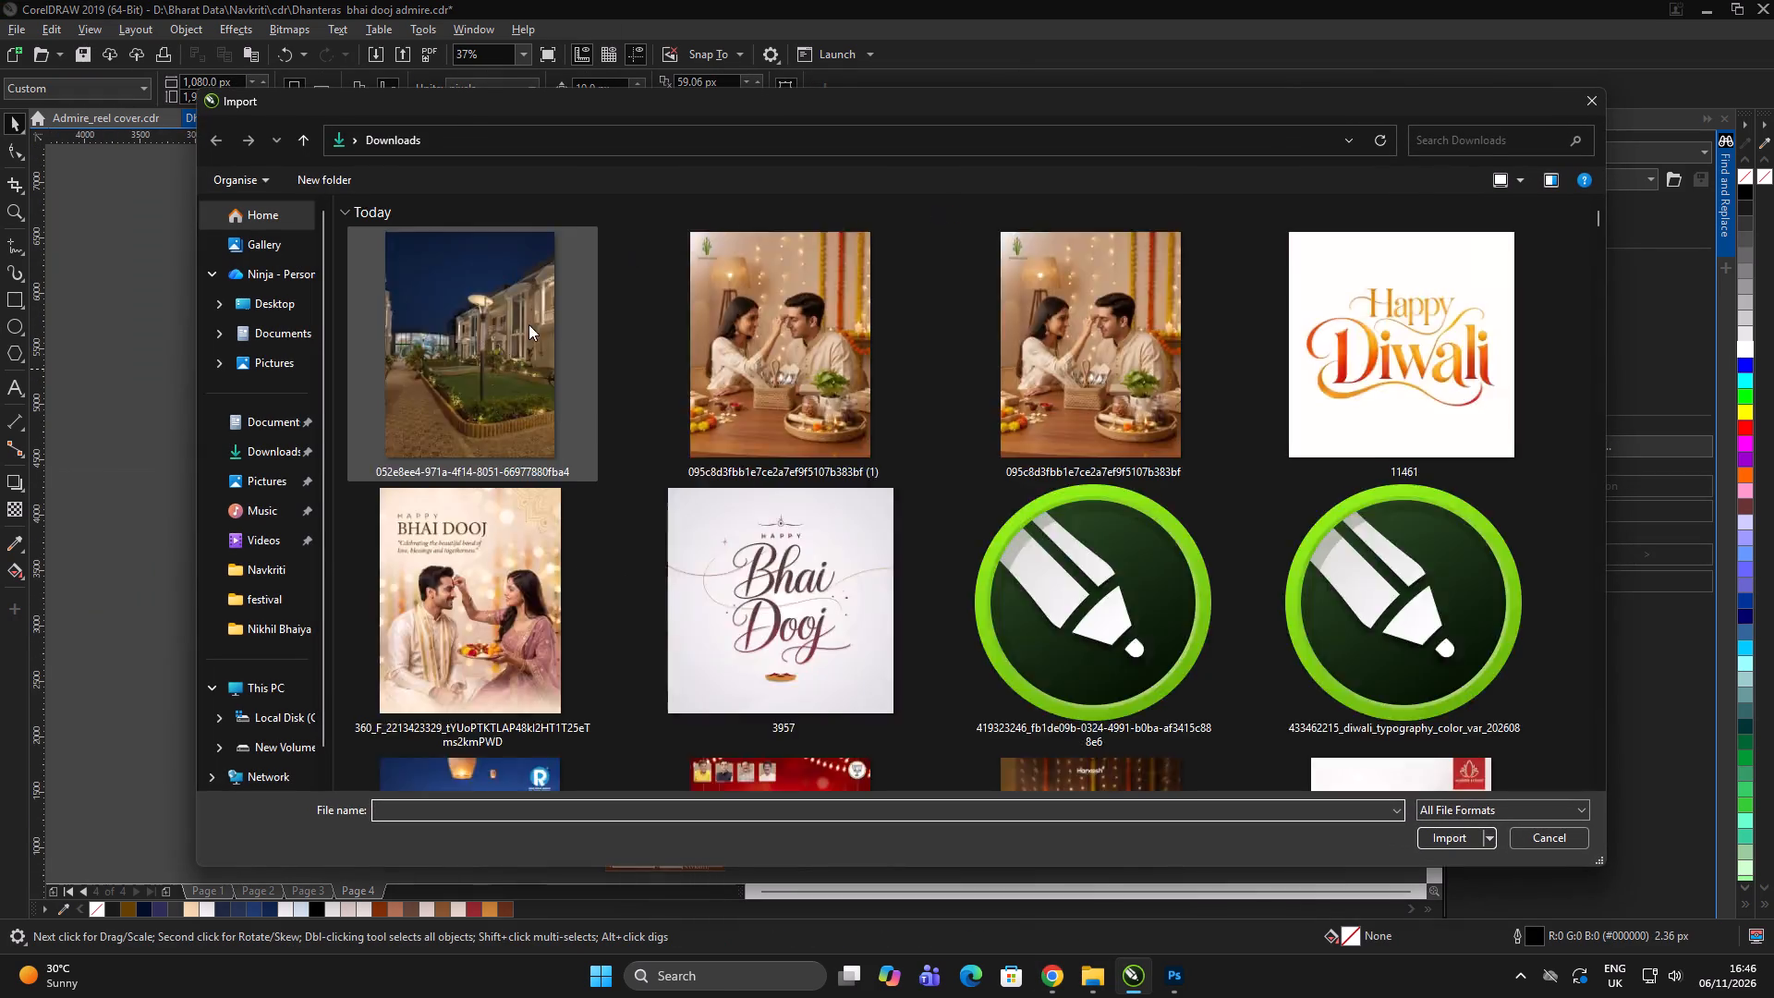
{"action": "left_click", "coordinate": [494, 360]}
{"action": "left_click", "coordinate": [1436, 836]}
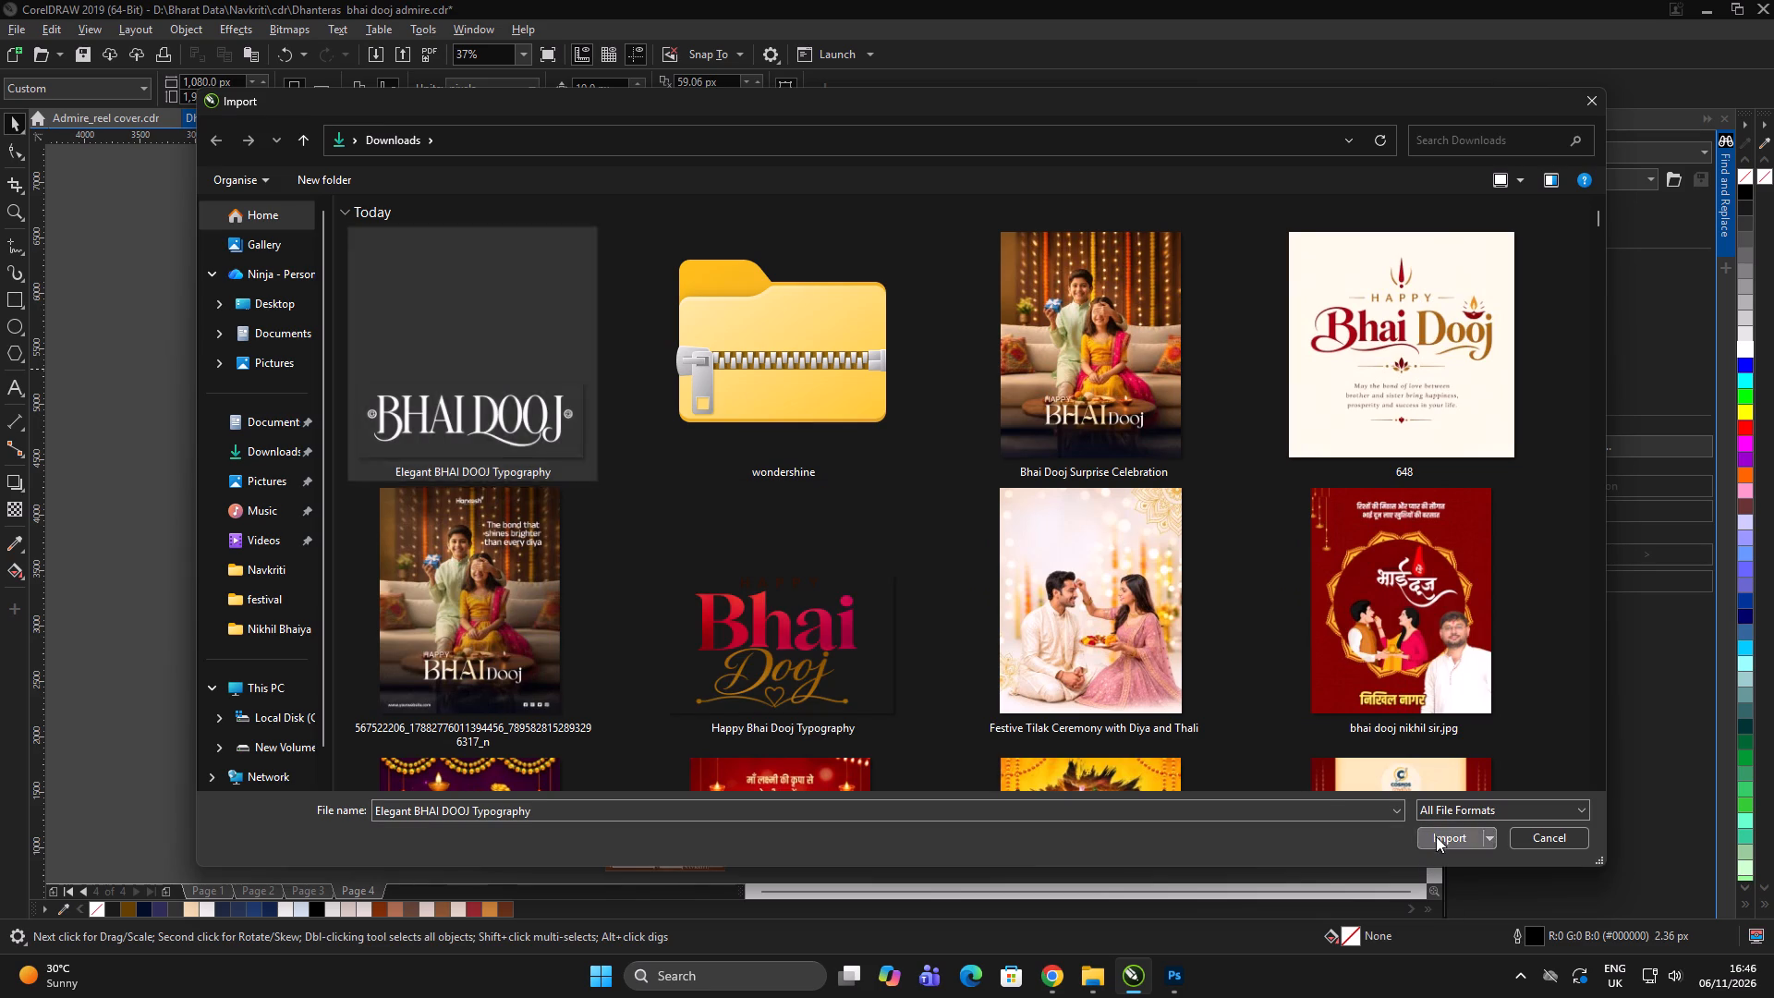
{"action": "left_click_drag", "start_coordinate": [944, 321], "coordinate": [1088, 424]}
{"action": "scroll", "coordinate": [1031, 350], "scroll_direction": "up", "scroll_amount": 4}
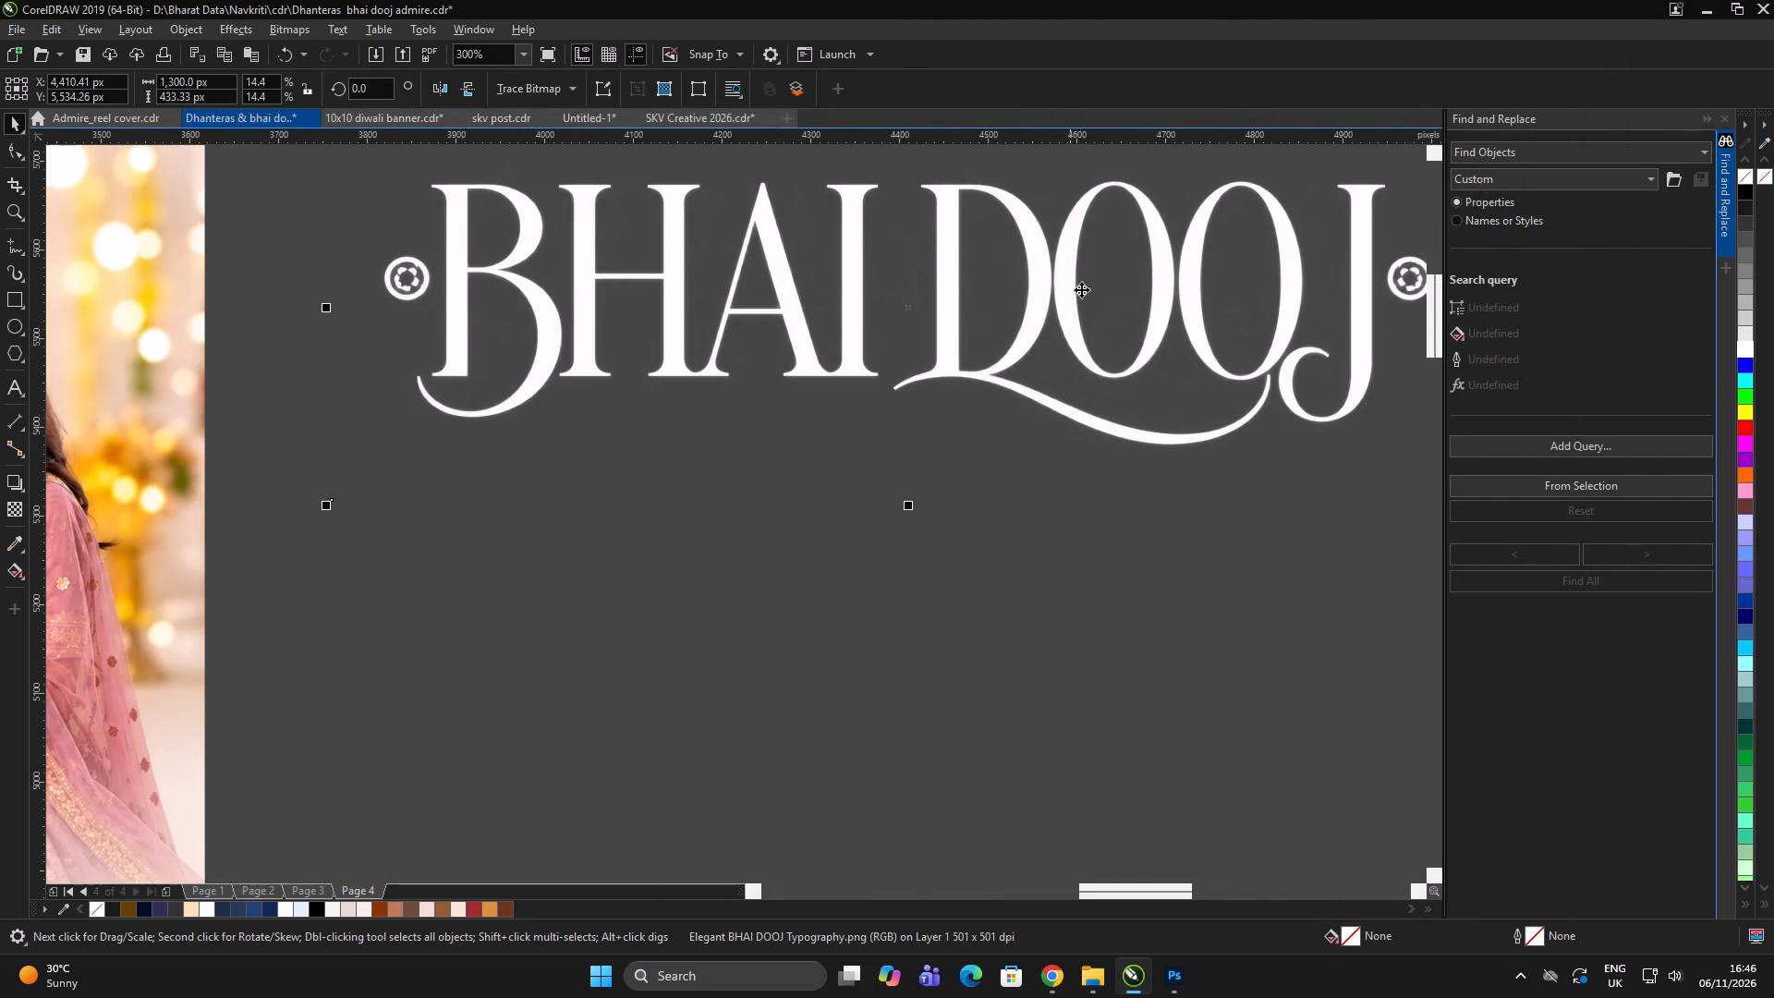
Outline-trace the imported BHAI DOOJ bitmap with the Clipart preset.
{"action": "left_click", "coordinate": [562, 91]}
{"action": "left_click", "coordinate": [732, 225]}
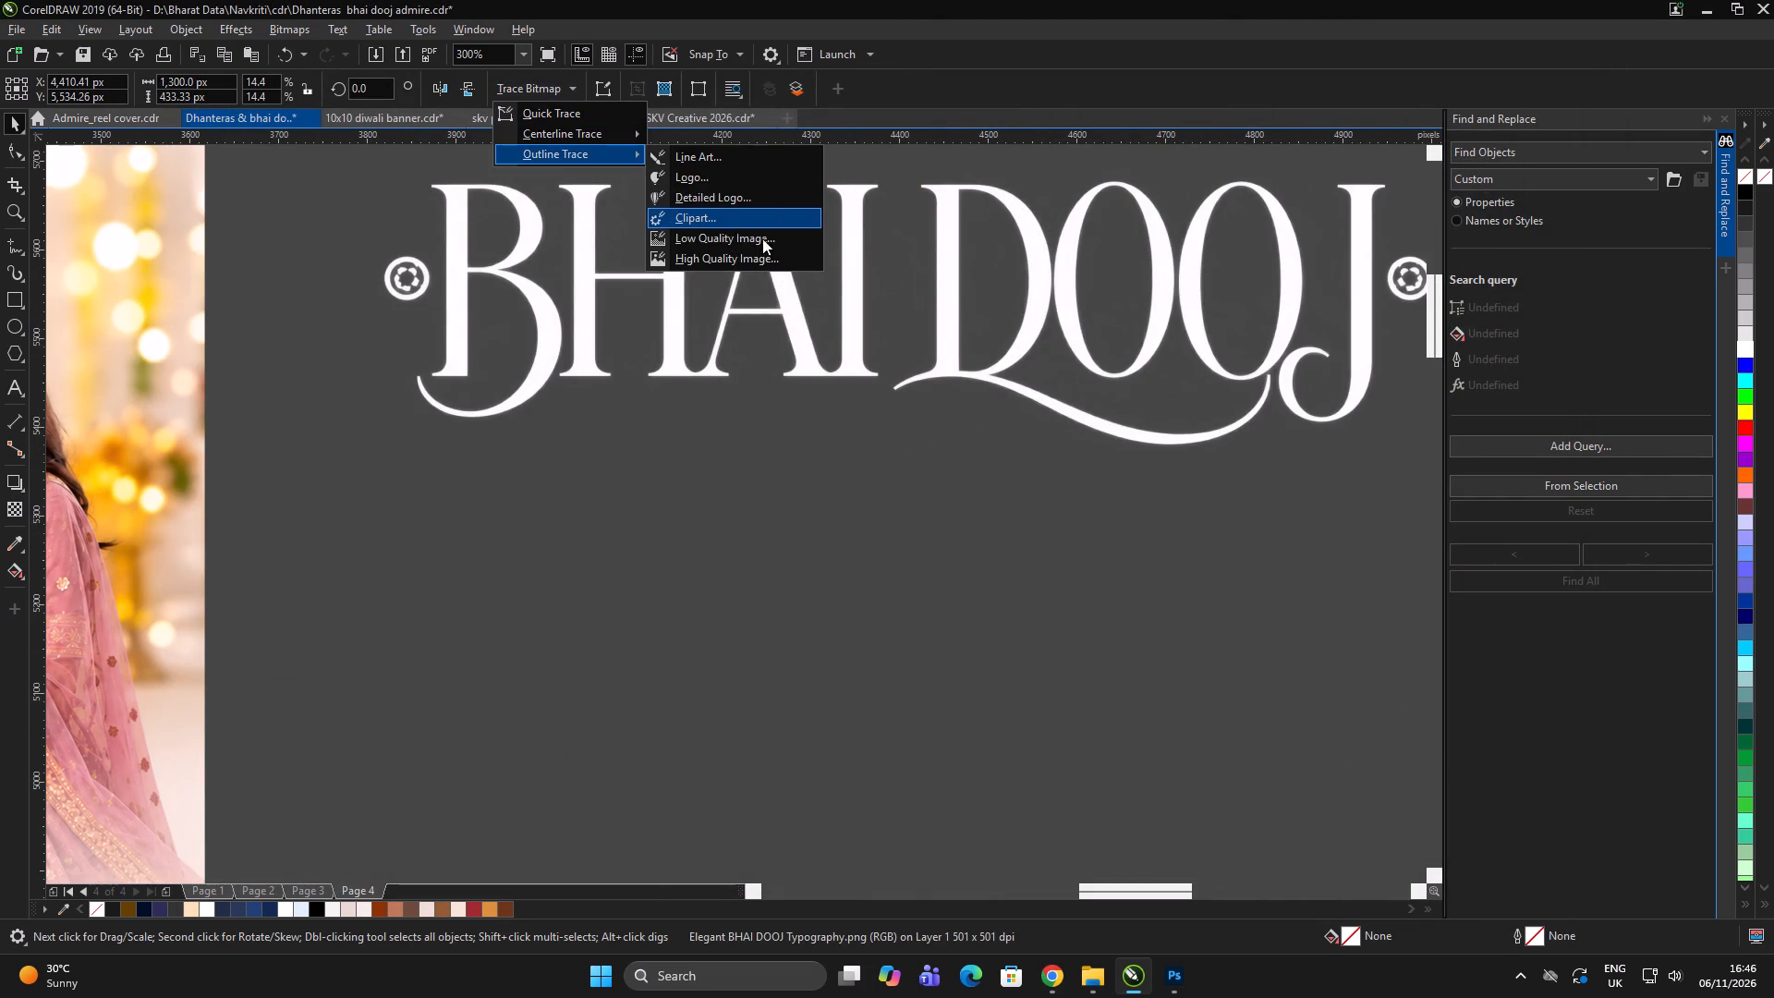
{"action": "left_click", "coordinate": [1192, 745]}
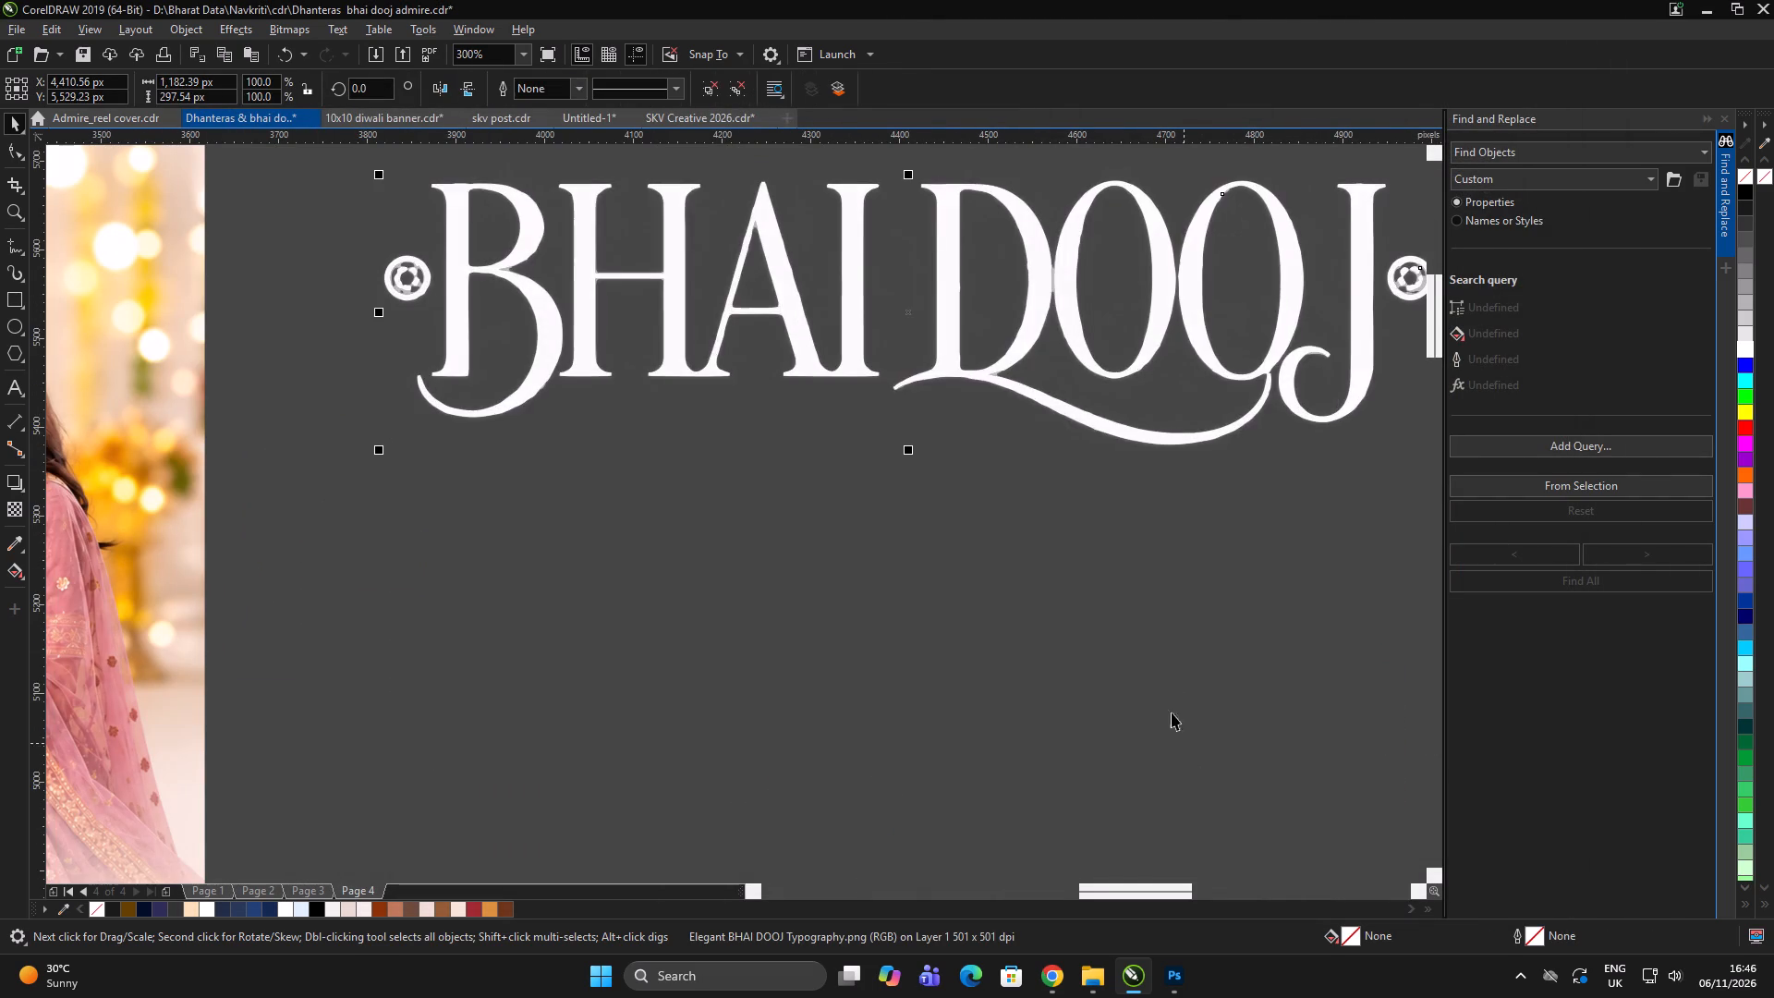
Move the traced BHAI DOOJ lettering directly below the original bitmap and group it.
{"action": "scroll", "coordinate": [1049, 350], "scroll_direction": "down", "scroll_amount": 1}
{"action": "left_click_drag", "start_coordinate": [1042, 325], "coordinate": [1039, 518]}
{"action": "scroll", "coordinate": [1142, 517], "scroll_direction": "up", "scroll_amount": 2}
{"action": "scroll", "coordinate": [1136, 517], "scroll_direction": "down", "scroll_amount": 3}
{"action": "key", "text": "ctrl+g"}
{"action": "double_click", "coordinate": [1044, 700]}
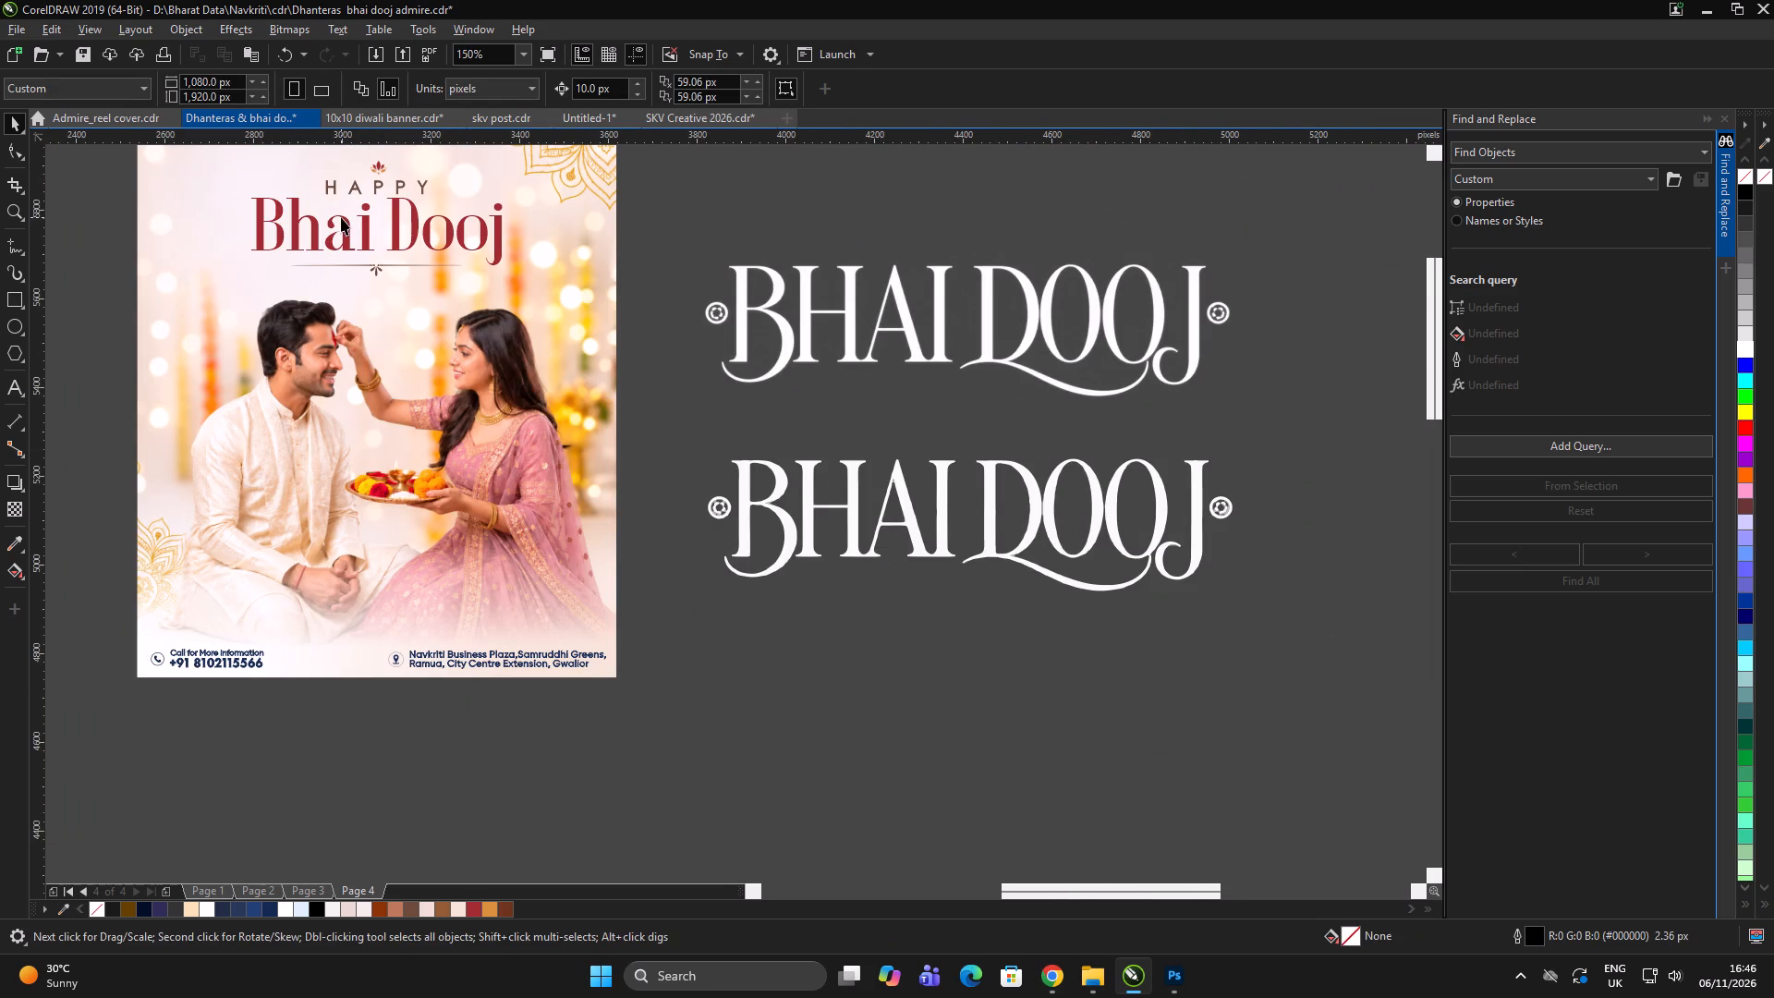
Place the traced lettering on the couple poster, scale it to about 693 px wide and group it.
{"action": "scroll", "coordinate": [1015, 544], "scroll_direction": "down", "scroll_amount": 1}
{"action": "scroll", "coordinate": [847, 444], "scroll_direction": "up", "scroll_amount": 1}
{"action": "left_click", "coordinate": [671, 347]}
{"action": "left_click", "coordinate": [933, 597]}
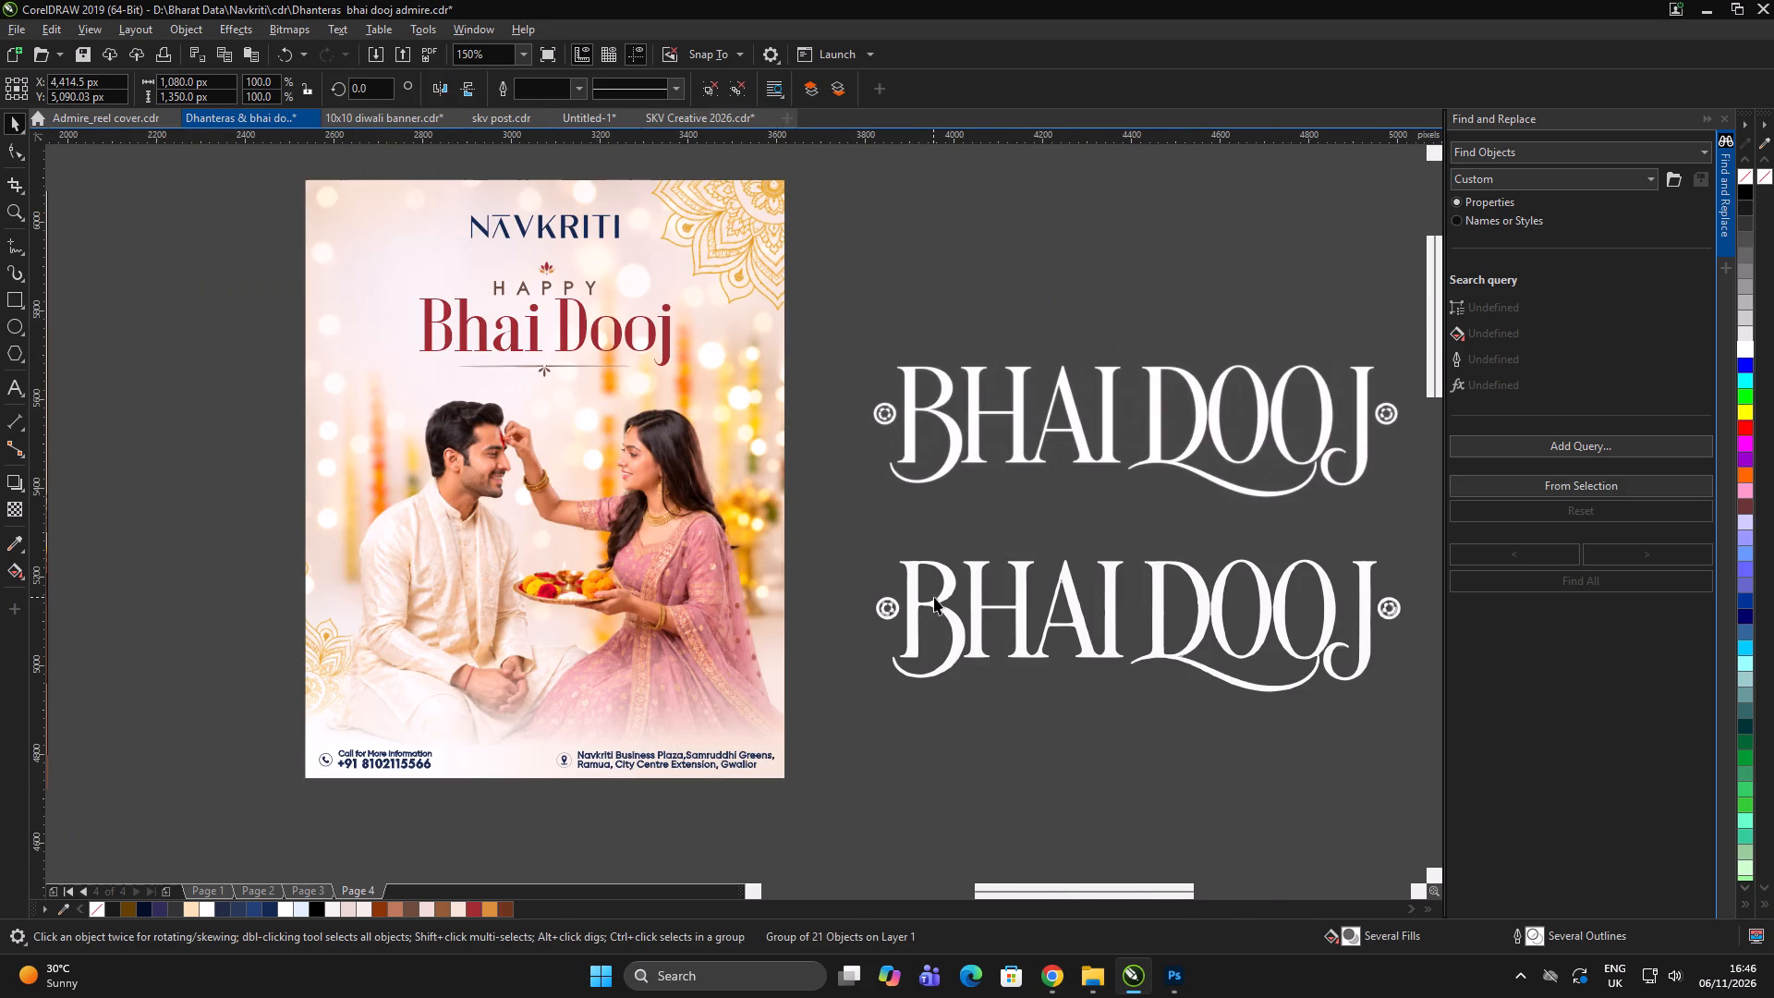
{"action": "left_click_drag", "start_coordinate": [948, 616], "coordinate": [392, 461]}
{"action": "left_click_drag", "start_coordinate": [851, 542], "coordinate": [743, 572]}
{"action": "key", "text": "ctrl+g"}
{"action": "double_click", "coordinate": [836, 338]}
Sample the red (#A12B30) of the poster's Bhai Dooj title and apply it to the whole traced lettering.
{"action": "scroll", "coordinate": [468, 419], "scroll_direction": "up", "scroll_amount": 2}
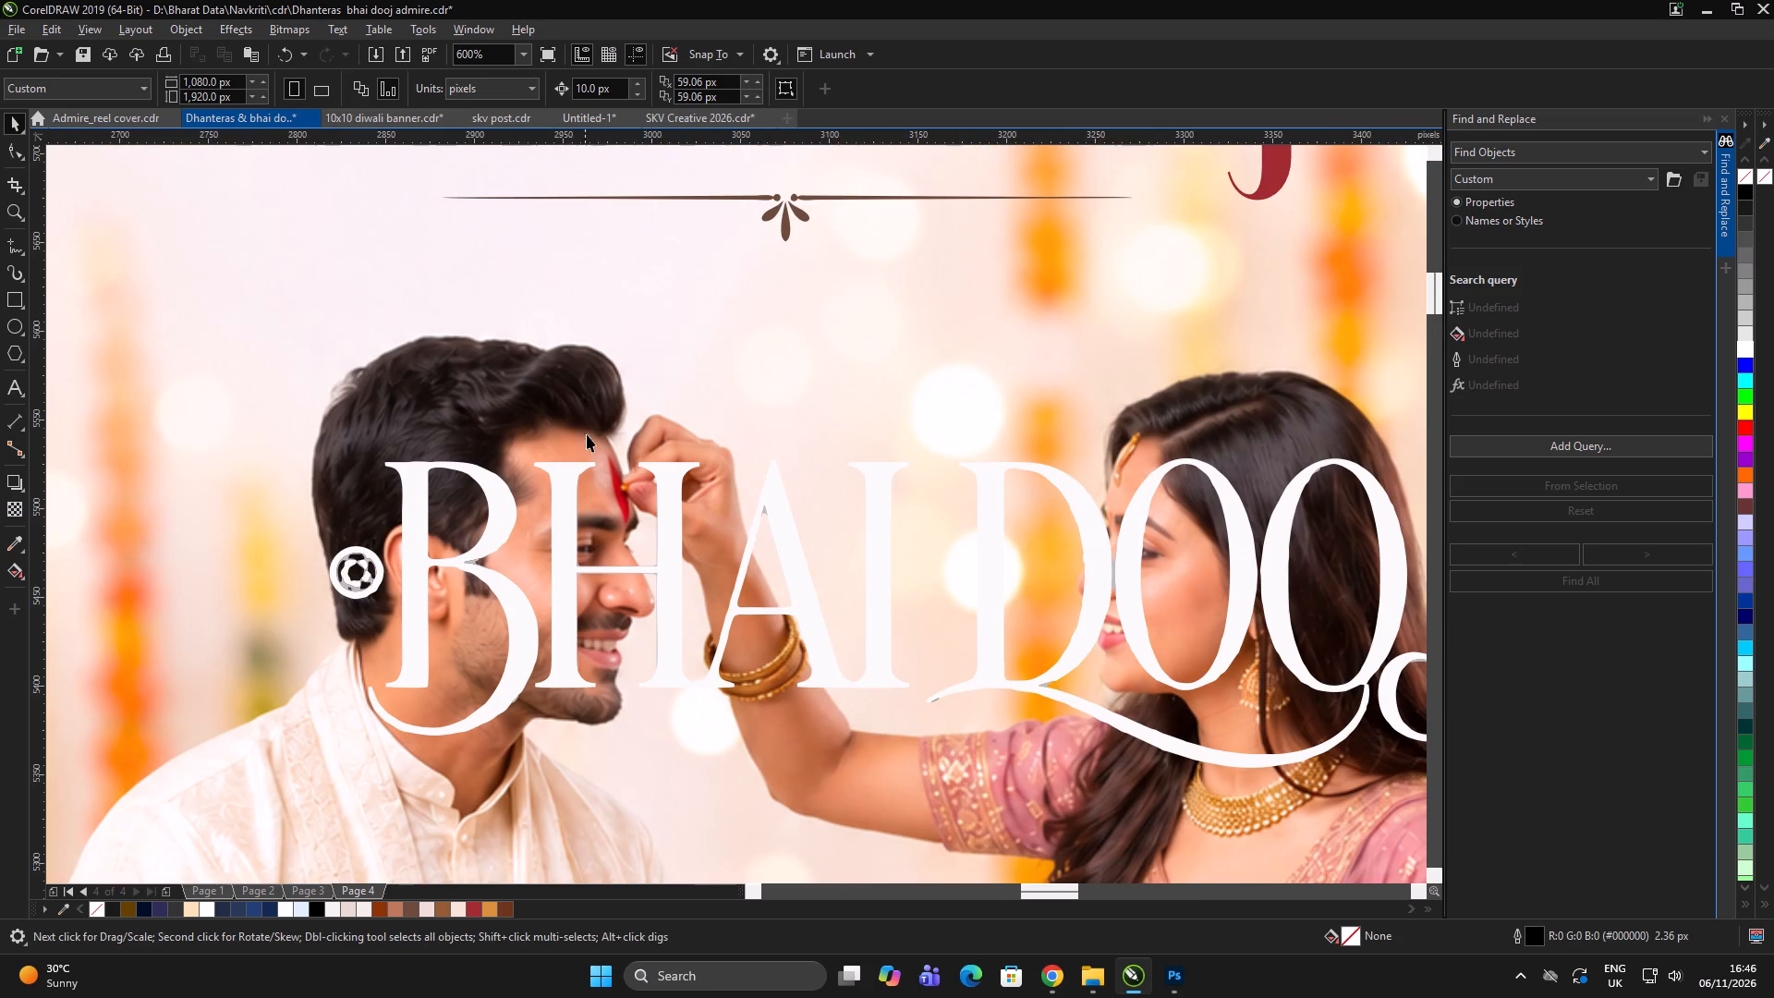
{"action": "left_click", "coordinate": [4, 534]}
{"action": "scroll", "coordinate": [674, 530], "scroll_direction": "down", "scroll_amount": 3}
{"action": "scroll", "coordinate": [667, 408], "scroll_direction": "up", "scroll_amount": 3}
{"action": "left_click", "coordinate": [703, 382]}
{"action": "scroll", "coordinate": [705, 572], "scroll_direction": "down", "scroll_amount": 1}
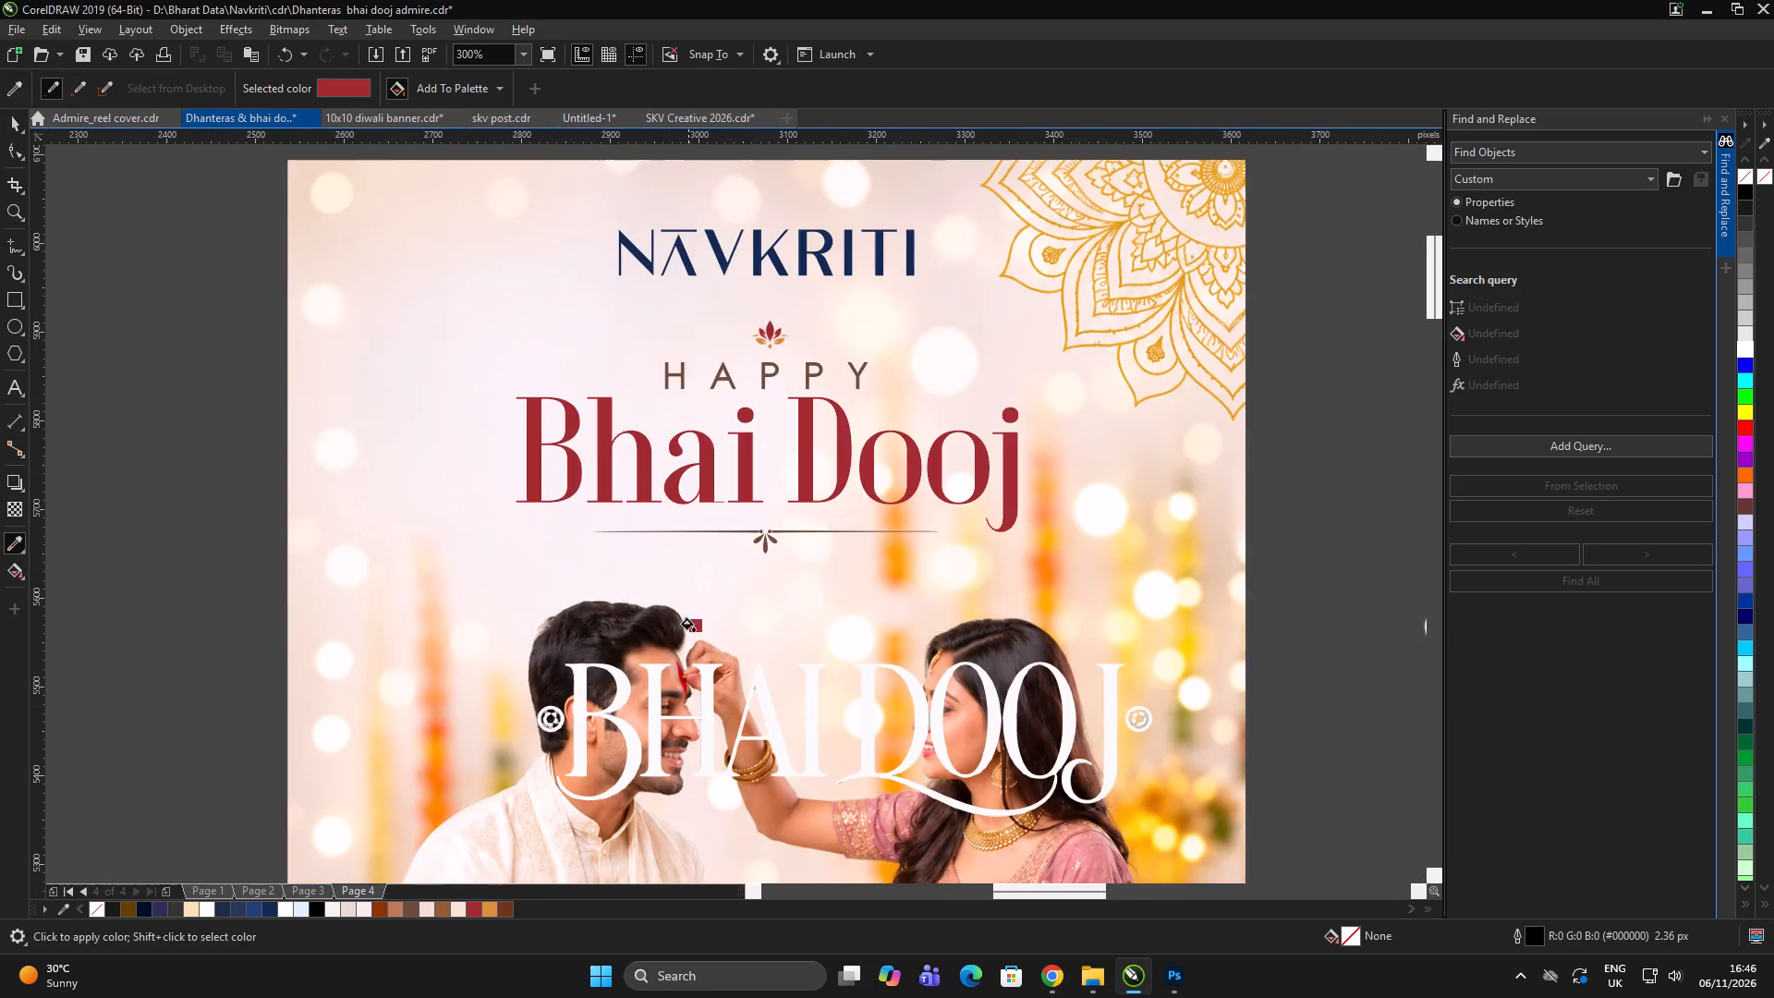
{"action": "scroll", "coordinate": [674, 725], "scroll_direction": "up", "scroll_amount": 4}
{"action": "left_click", "coordinate": [580, 686]}
{"action": "key", "text": "space"}
{"action": "scroll", "coordinate": [608, 669], "scroll_direction": "down", "scroll_amount": 1}
{"action": "left_click", "coordinate": [604, 661]}
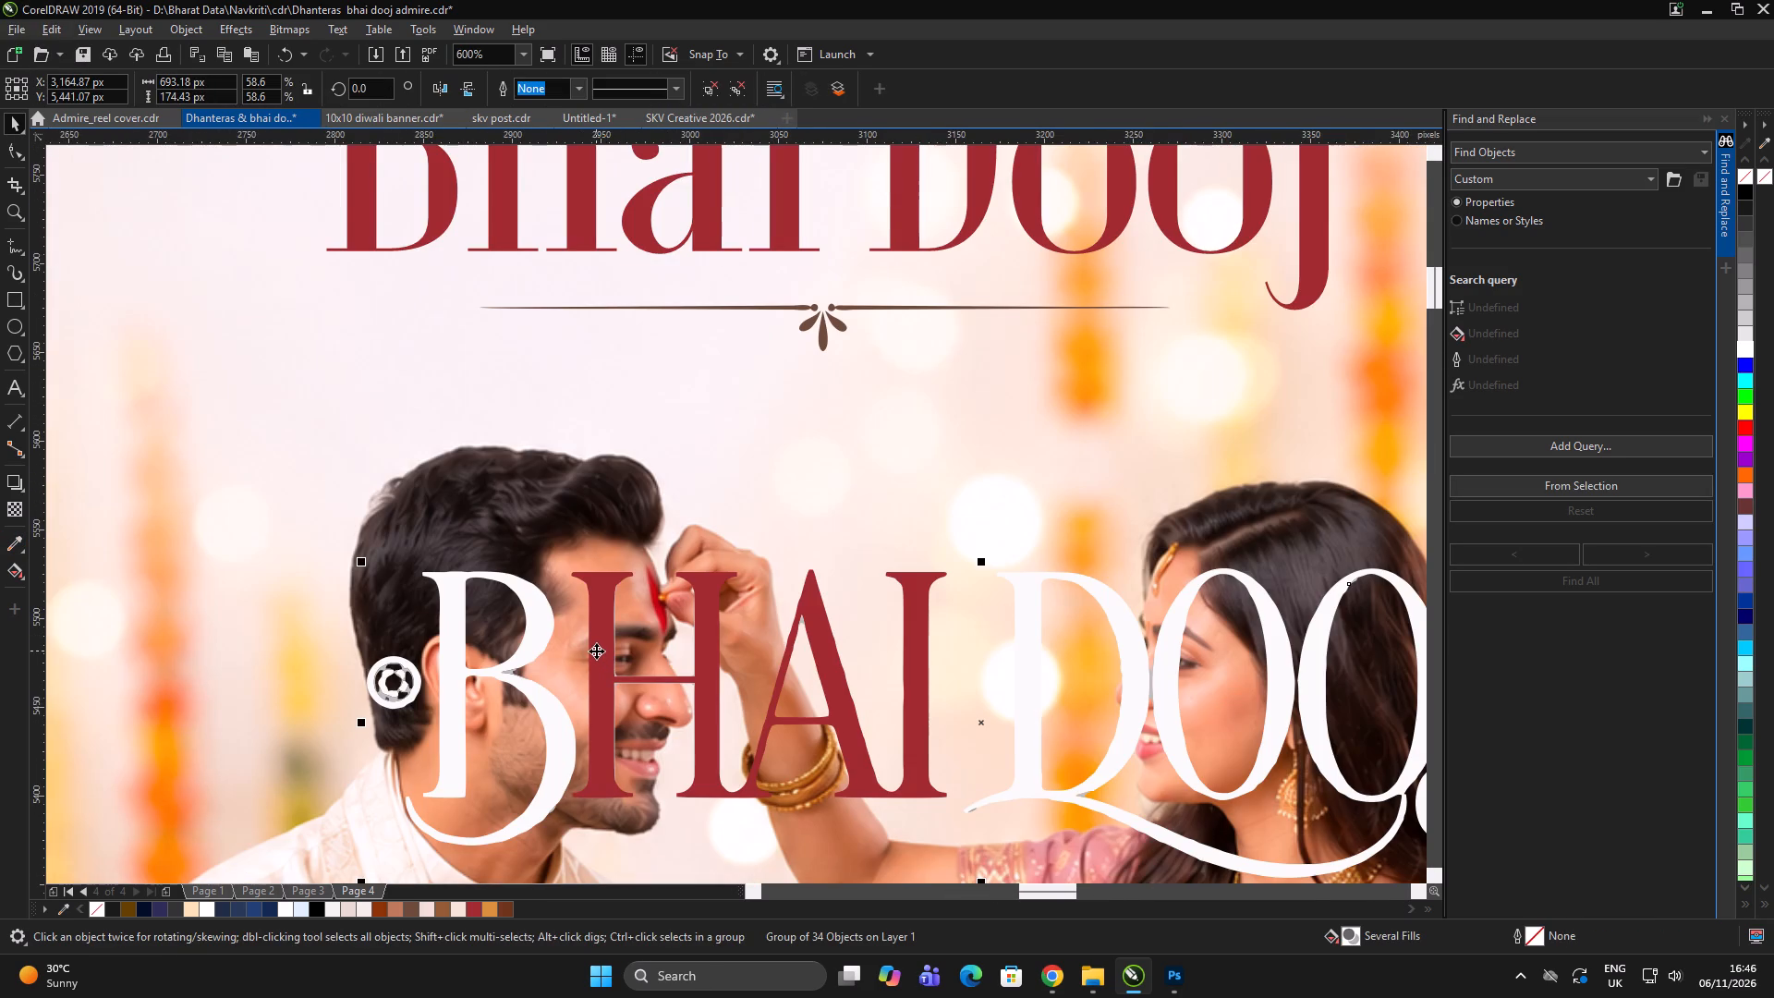
{"action": "key", "text": "ctrl+r"}
Move the red BHAI DOOJ lettering off the poster into the empty area above the white bitmap.
{"action": "scroll", "coordinate": [618, 529], "scroll_direction": "down", "scroll_amount": 2}
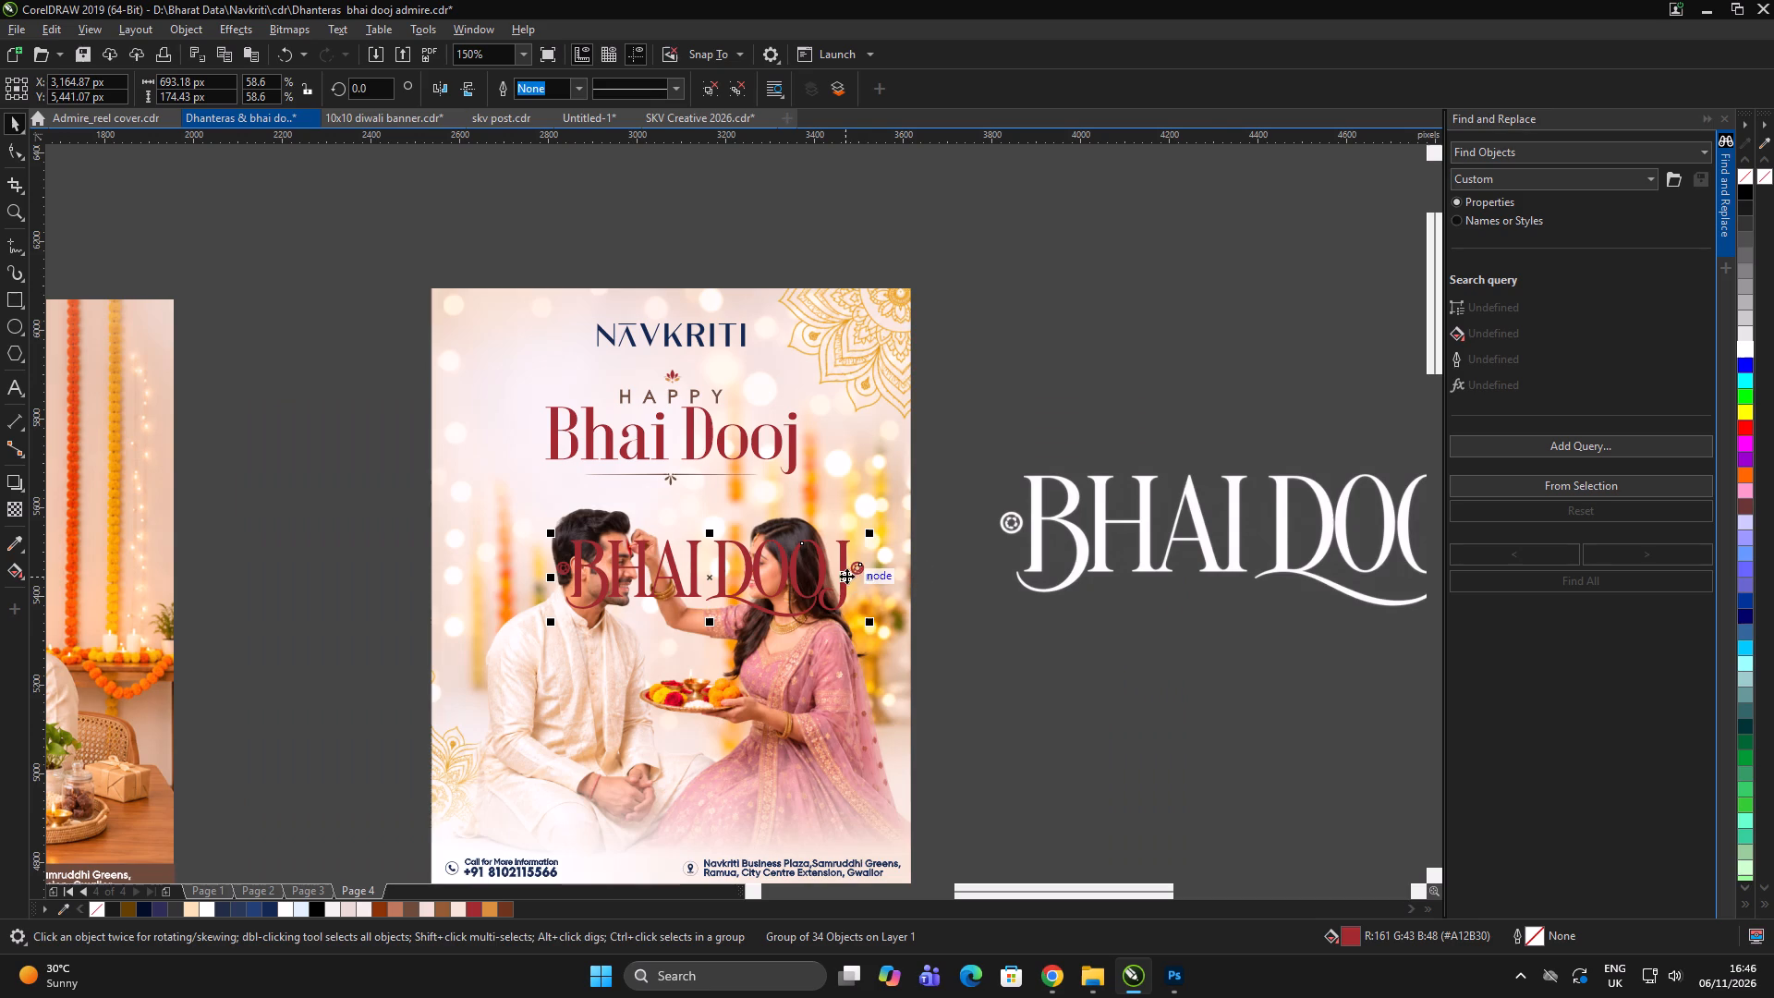
{"action": "left_click_drag", "start_coordinate": [846, 576], "coordinate": [1212, 317]}
{"action": "scroll", "coordinate": [1282, 279], "scroll_direction": "up", "scroll_amount": 1}
{"action": "scroll", "coordinate": [1238, 326], "scroll_direction": "down", "scroll_amount": 1}
{"action": "scroll", "coordinate": [787, 363], "scroll_direction": "down", "scroll_amount": 1}
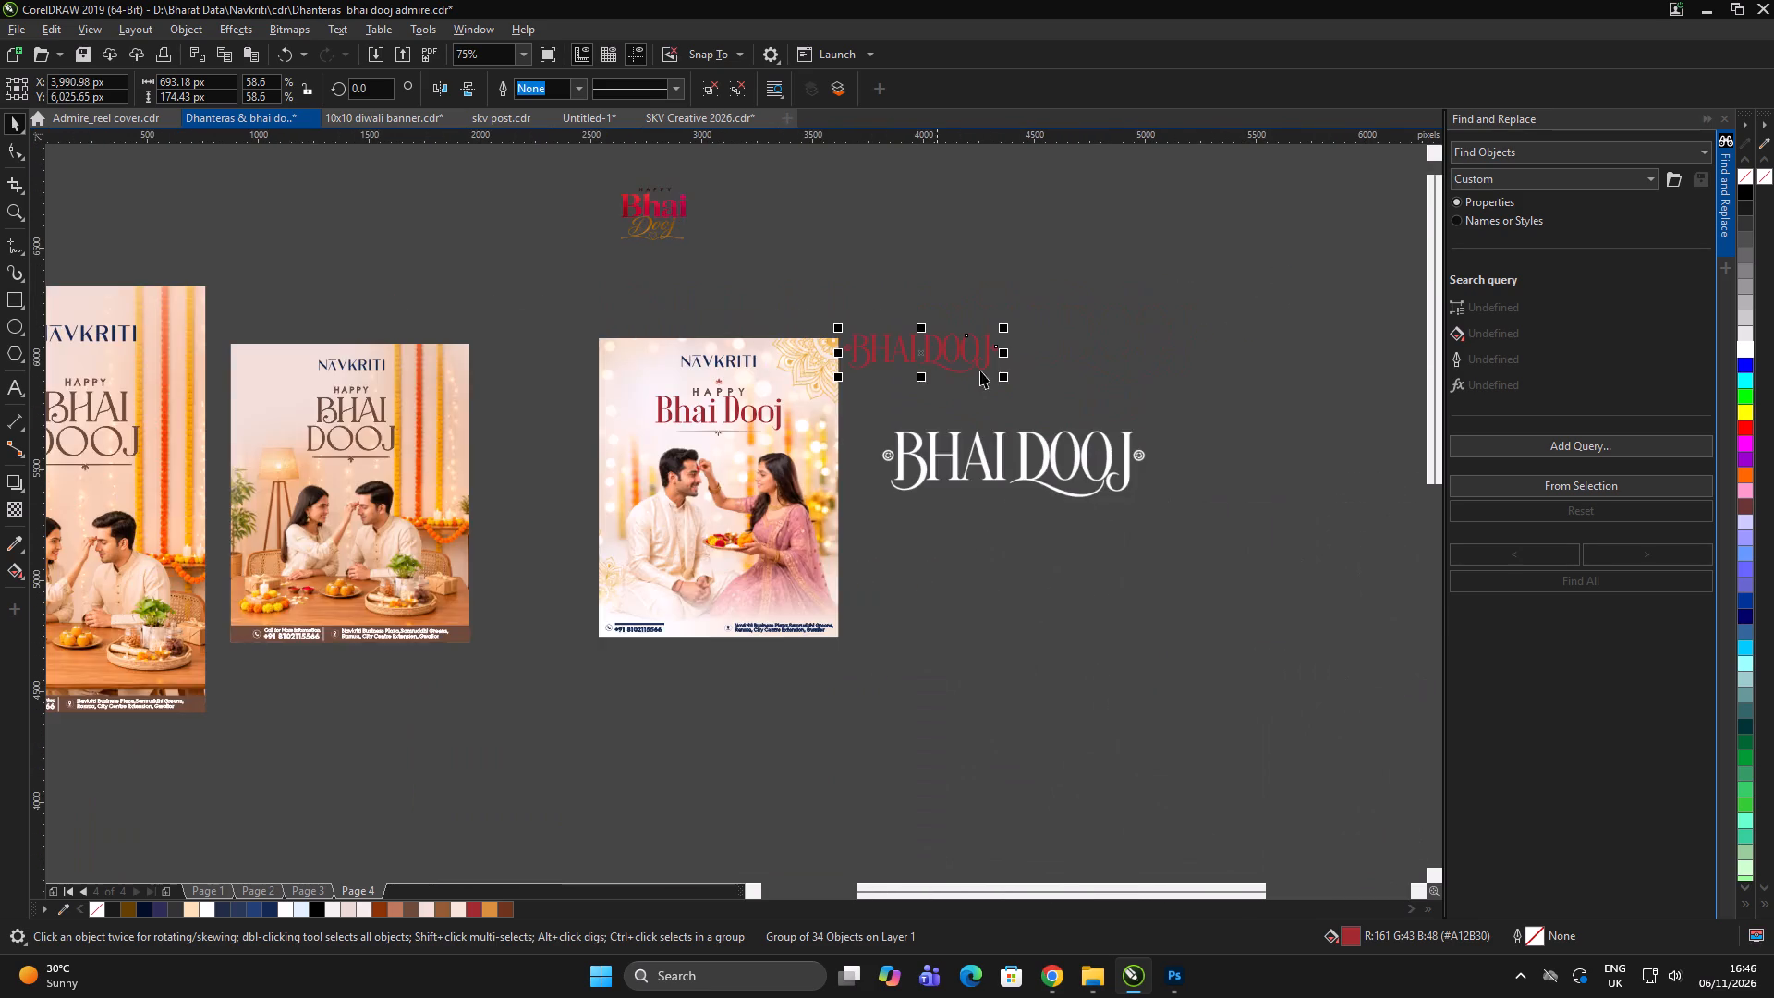
Ungroup the red lettering, delete the round ornaments at both ends, and regroup the remaining letters.
{"action": "scroll", "coordinate": [1027, 353], "scroll_direction": "up", "scroll_amount": 2}
{"action": "key", "text": "ctrl+u"}
{"action": "left_click_drag", "start_coordinate": [1007, 268], "coordinate": [940, 341]}
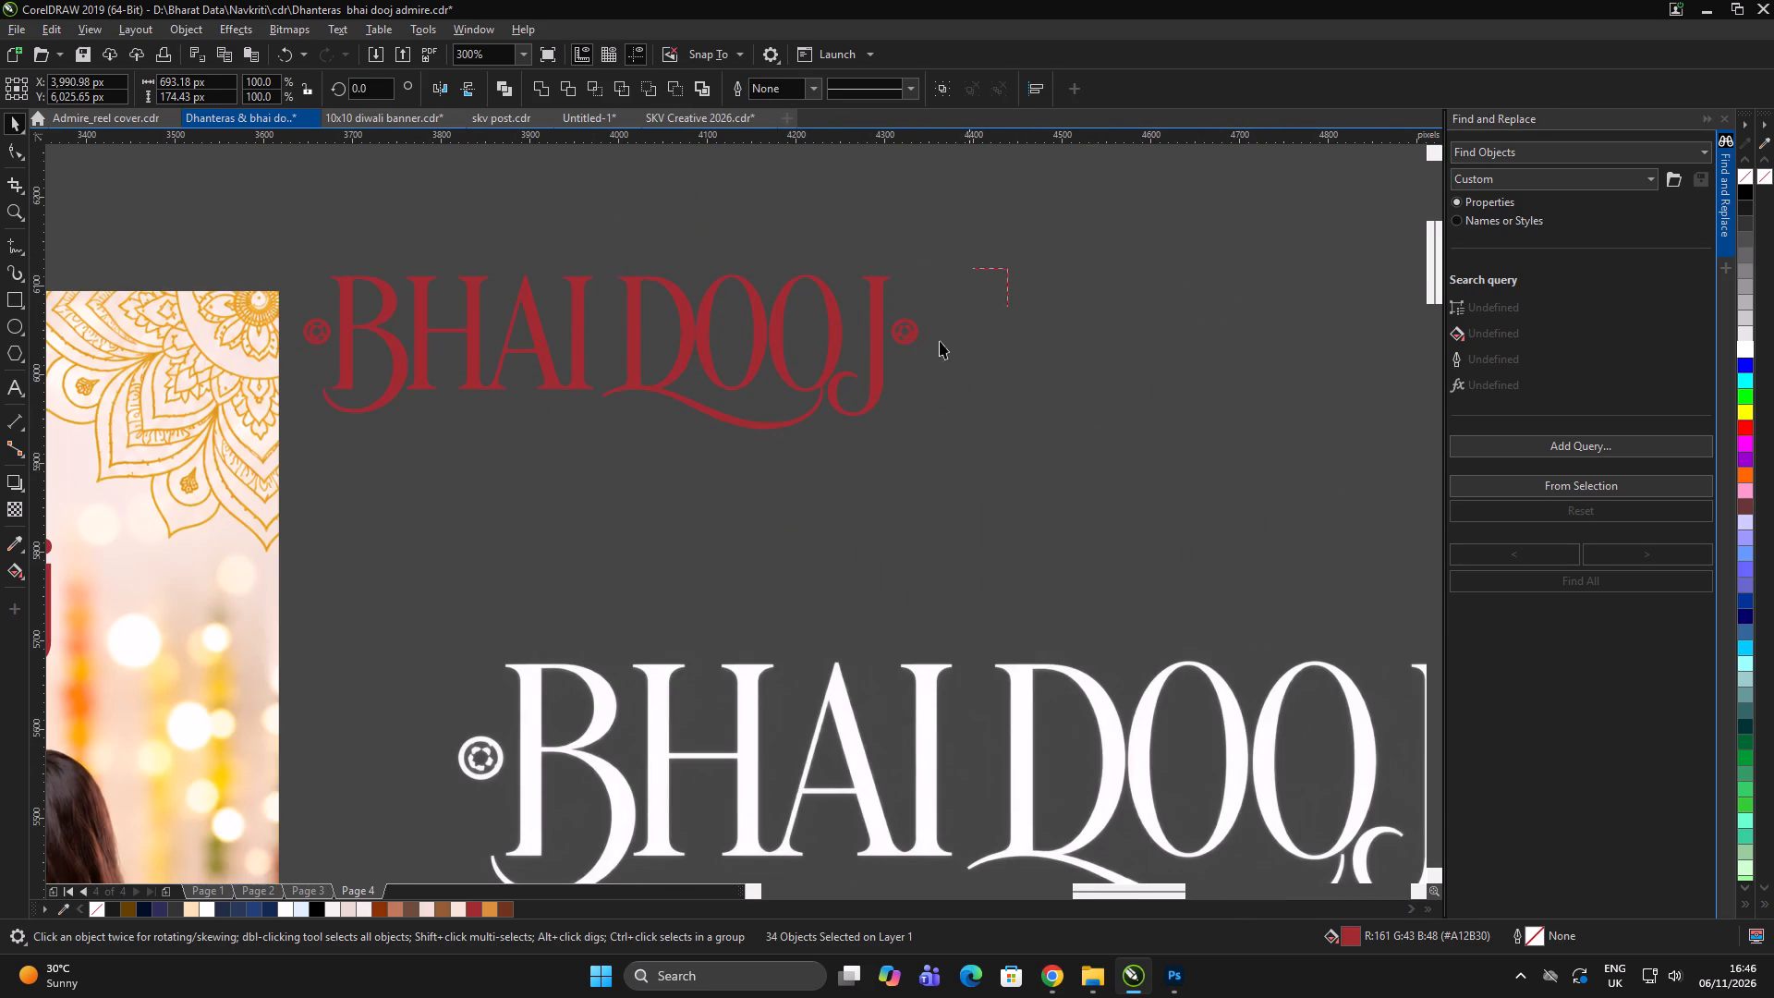
{"action": "left_click_drag", "start_coordinate": [940, 341], "coordinate": [844, 359]}
{"action": "key", "text": "Delete"}
{"action": "left_click_drag", "start_coordinate": [423, 196], "coordinate": [280, 370]}
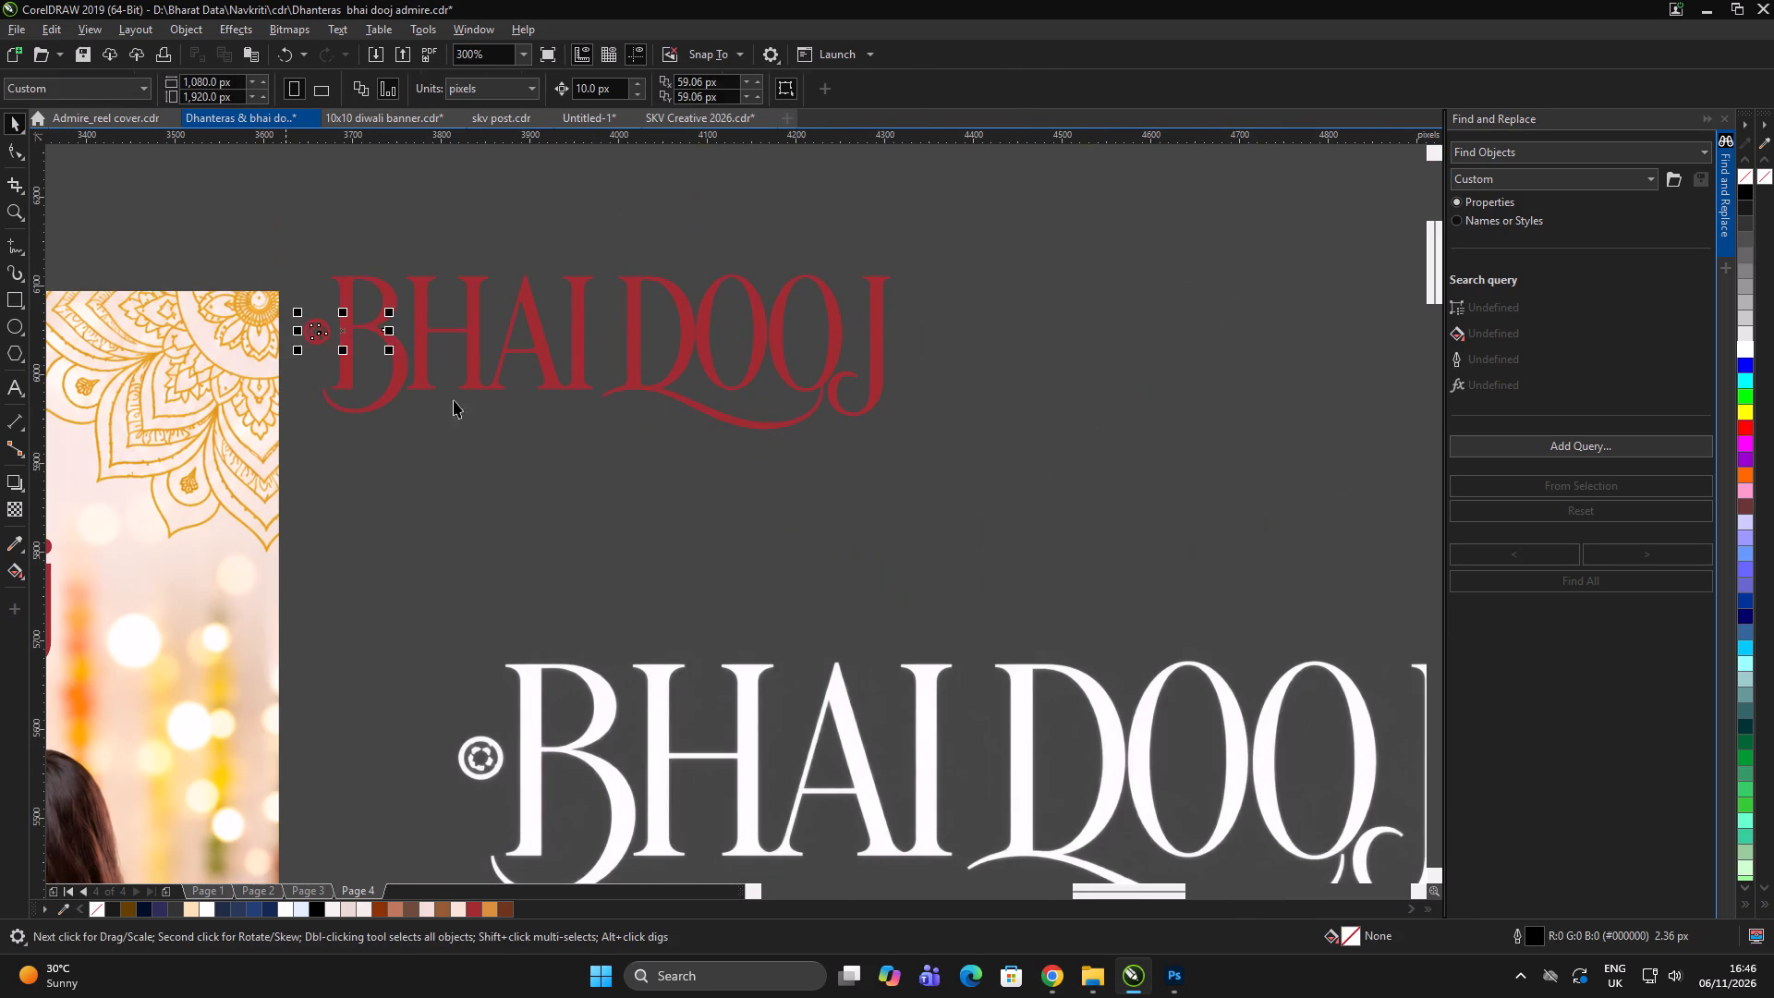
{"action": "key", "text": "Delete"}
{"action": "left_click", "coordinate": [999, 274]}
{"action": "left_click_drag", "start_coordinate": [1015, 207], "coordinate": [269, 468]}
{"action": "scroll", "coordinate": [783, 350], "scroll_direction": "down", "scroll_amount": 3}
{"action": "key", "text": "ctrl+g"}
{"action": "scroll", "coordinate": [797, 357], "scroll_direction": "up", "scroll_amount": 1}
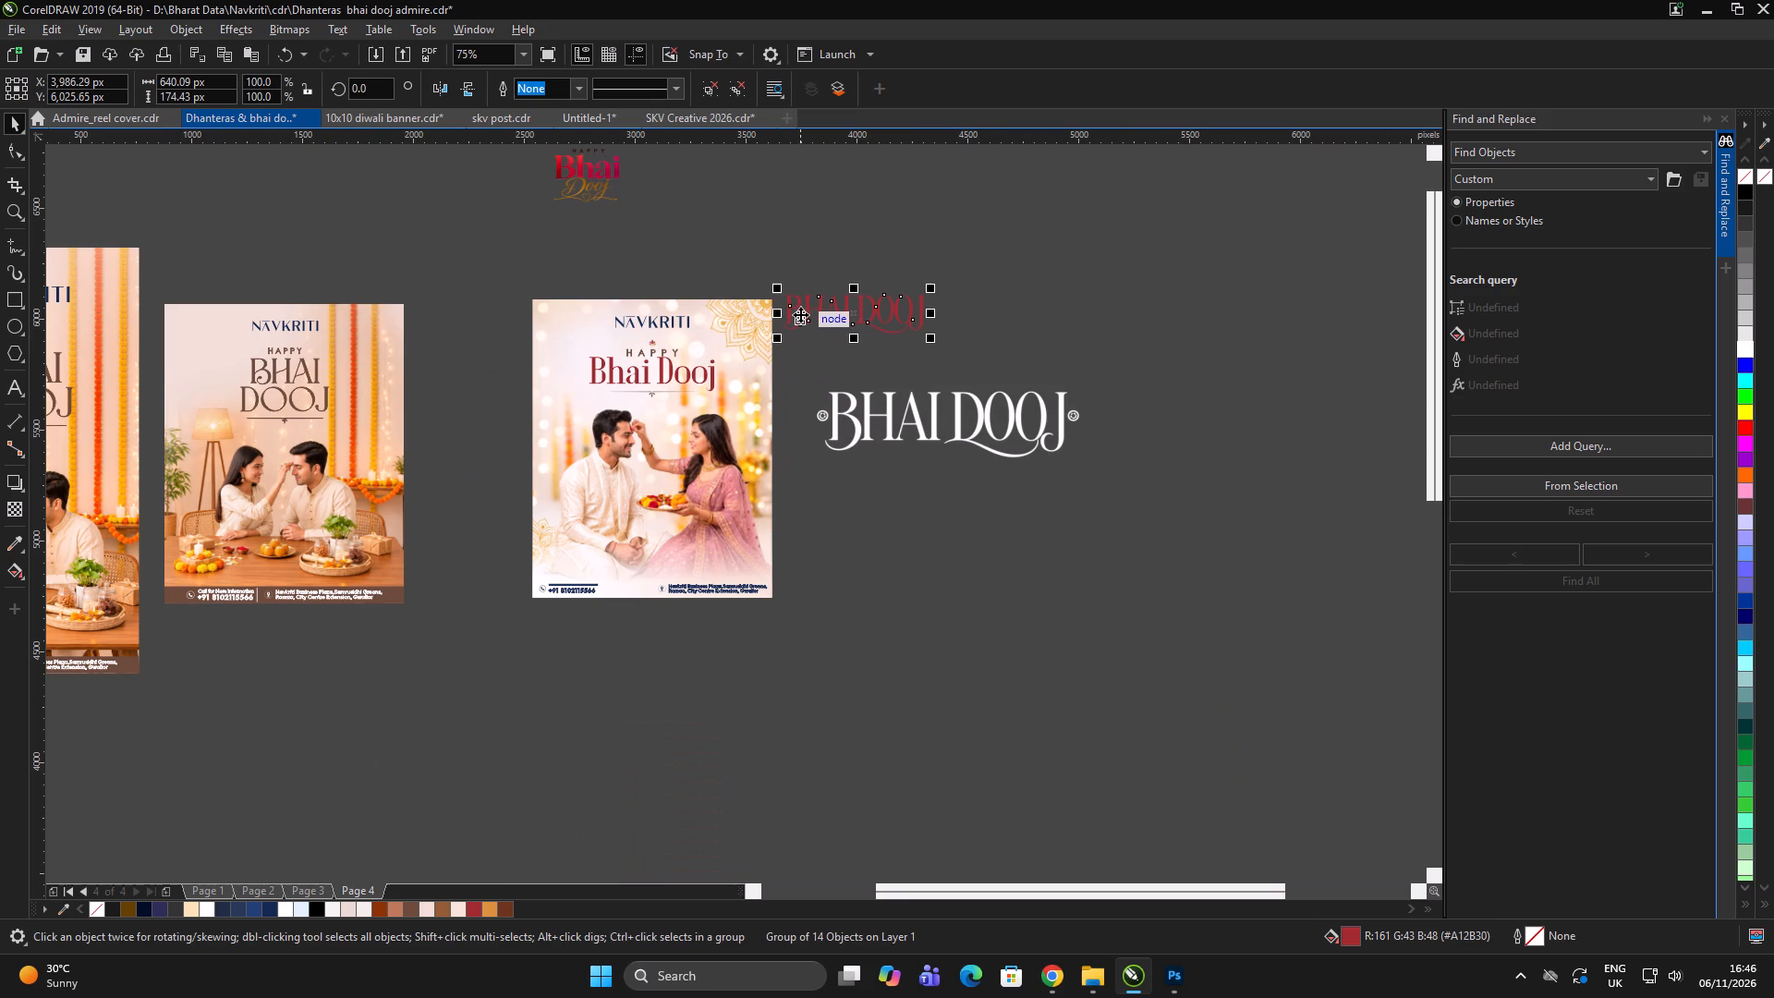
Move the red BHAI DOOJ lettering over the couple poster's title and cut it to the clipboard.
{"action": "left_click_drag", "start_coordinate": [801, 309], "coordinate": [608, 371]}
{"action": "scroll", "coordinate": [624, 368], "scroll_direction": "up", "scroll_amount": 2}
{"action": "key", "text": "ctrl+x"}
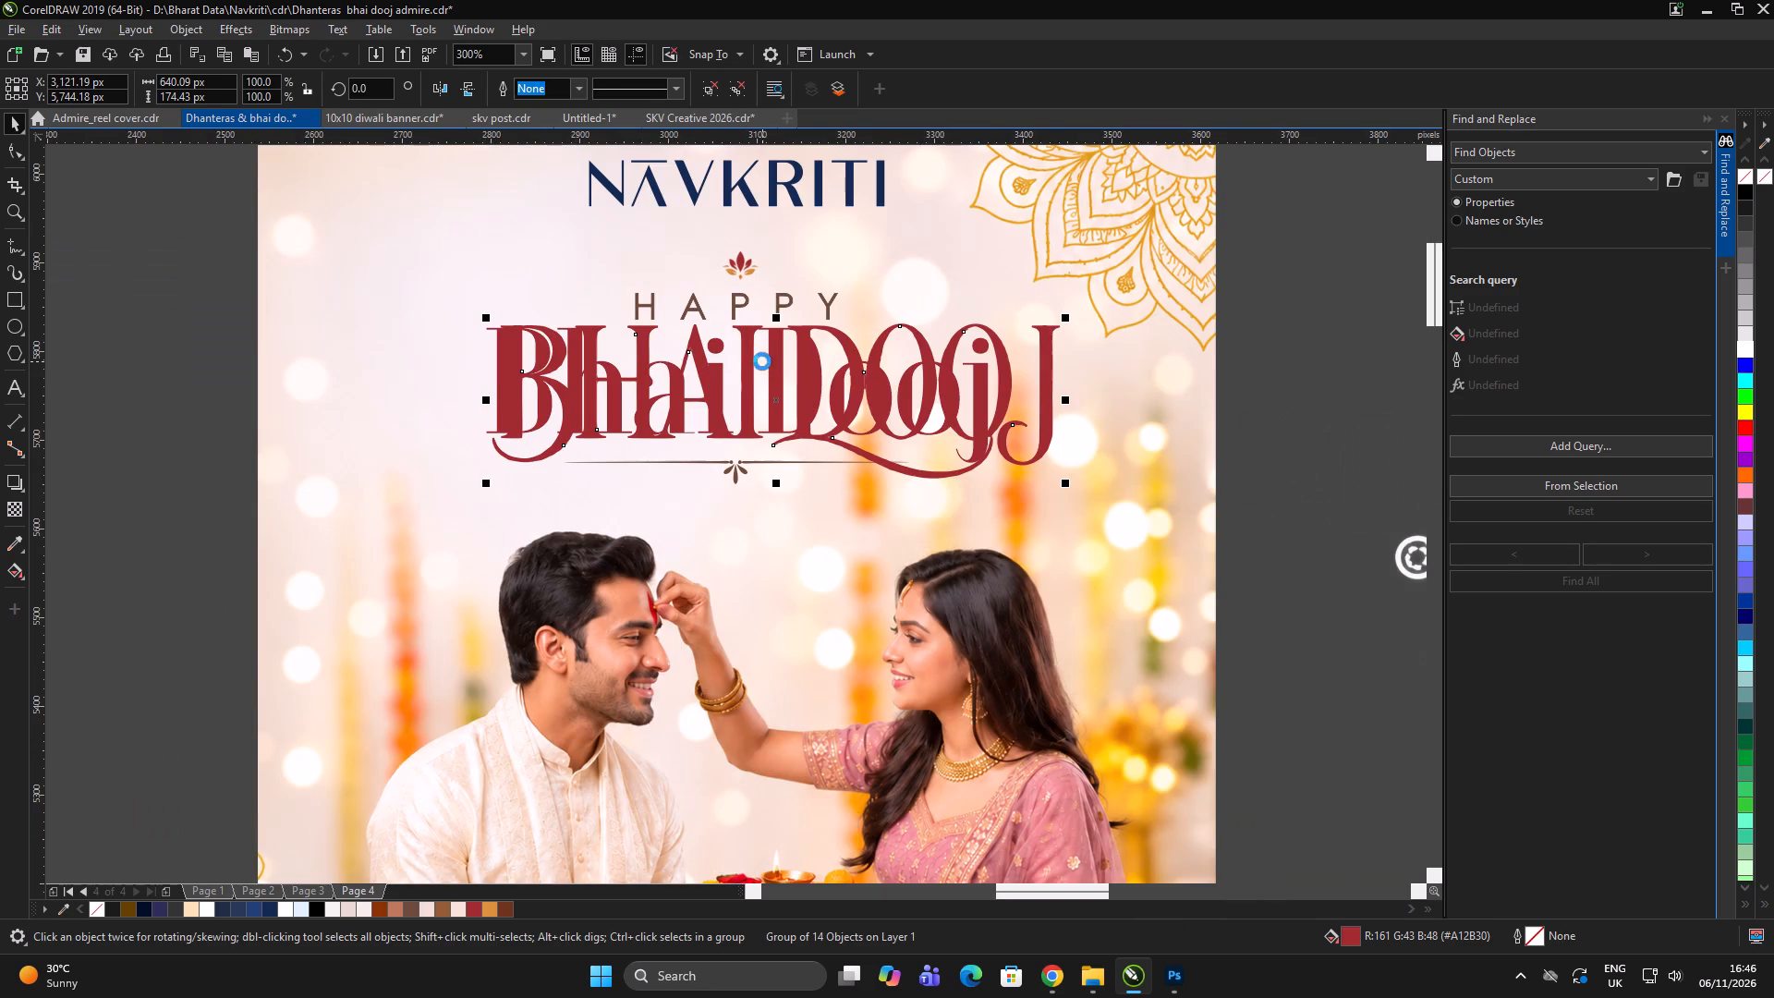
Ungroup the couple poster and delete its old "Bhai Dooj" title.
{"action": "left_click", "coordinate": [775, 398]}
{"action": "left_click", "coordinate": [790, 415]}
{"action": "key", "text": "ctrl+super+i"}
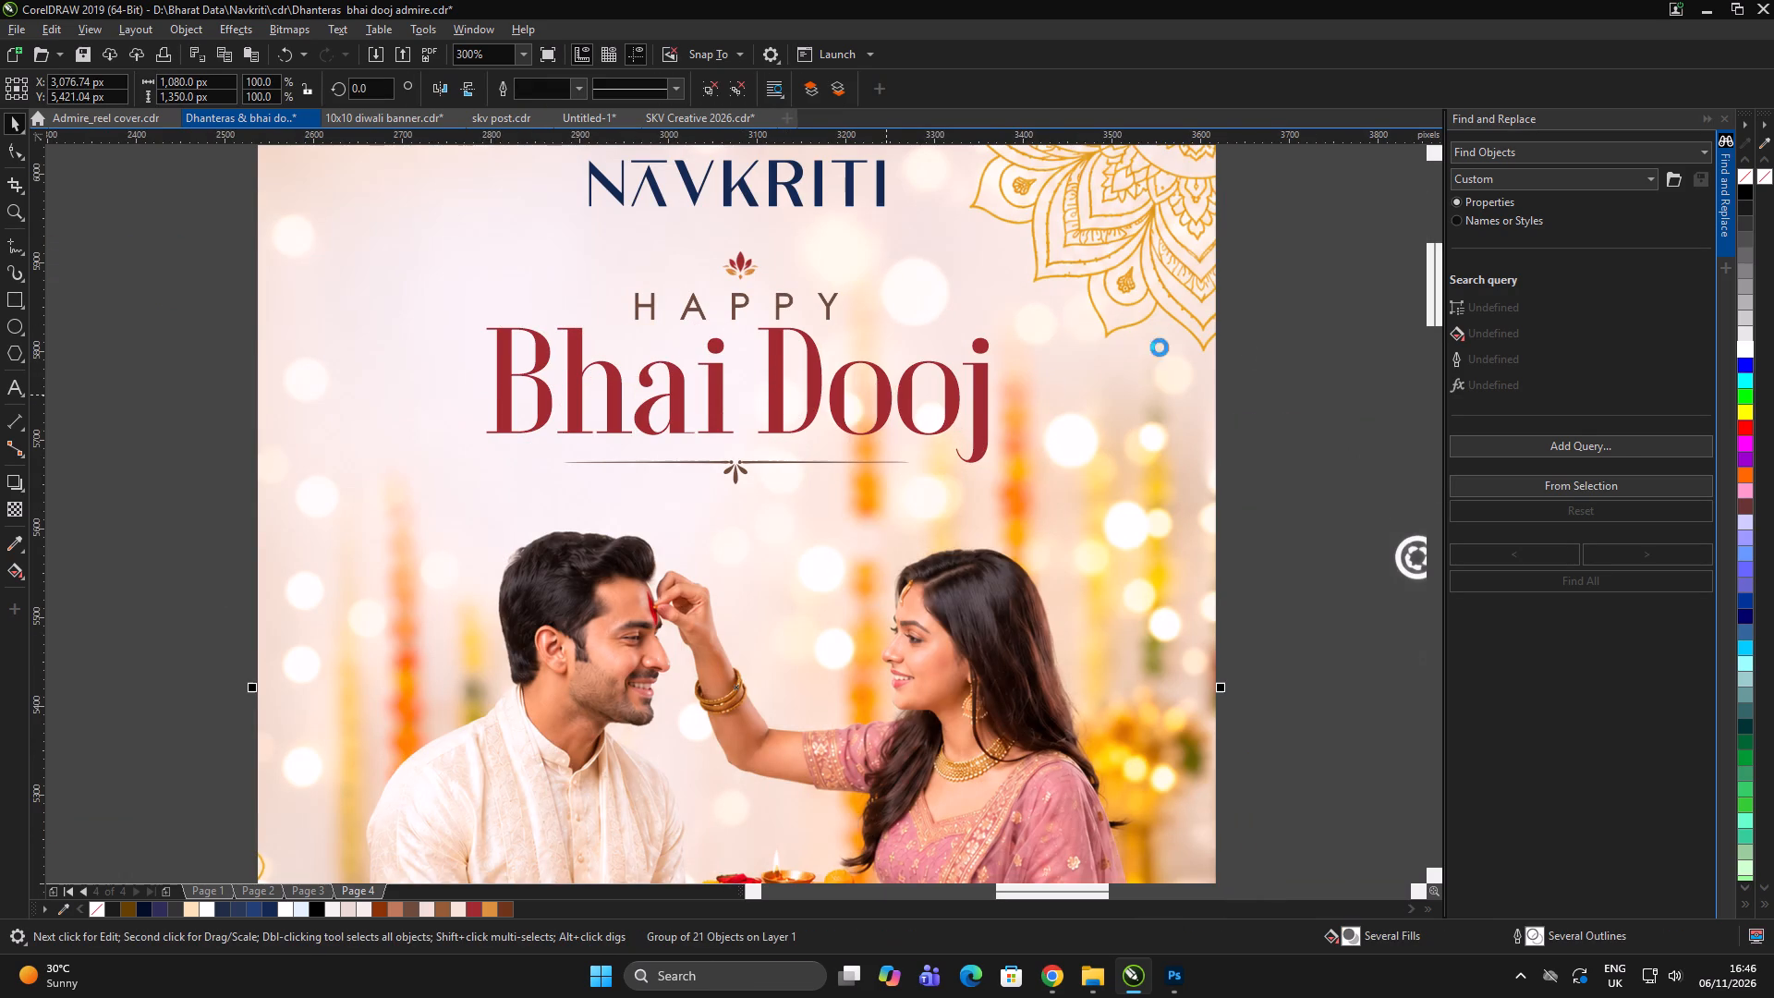
{"action": "left_click_drag", "start_coordinate": [1244, 344], "coordinate": [1232, 347], "text": "ctrl"}
{"action": "left_click", "coordinate": [1582, 833]}
{"action": "left_click", "coordinate": [937, 451]}
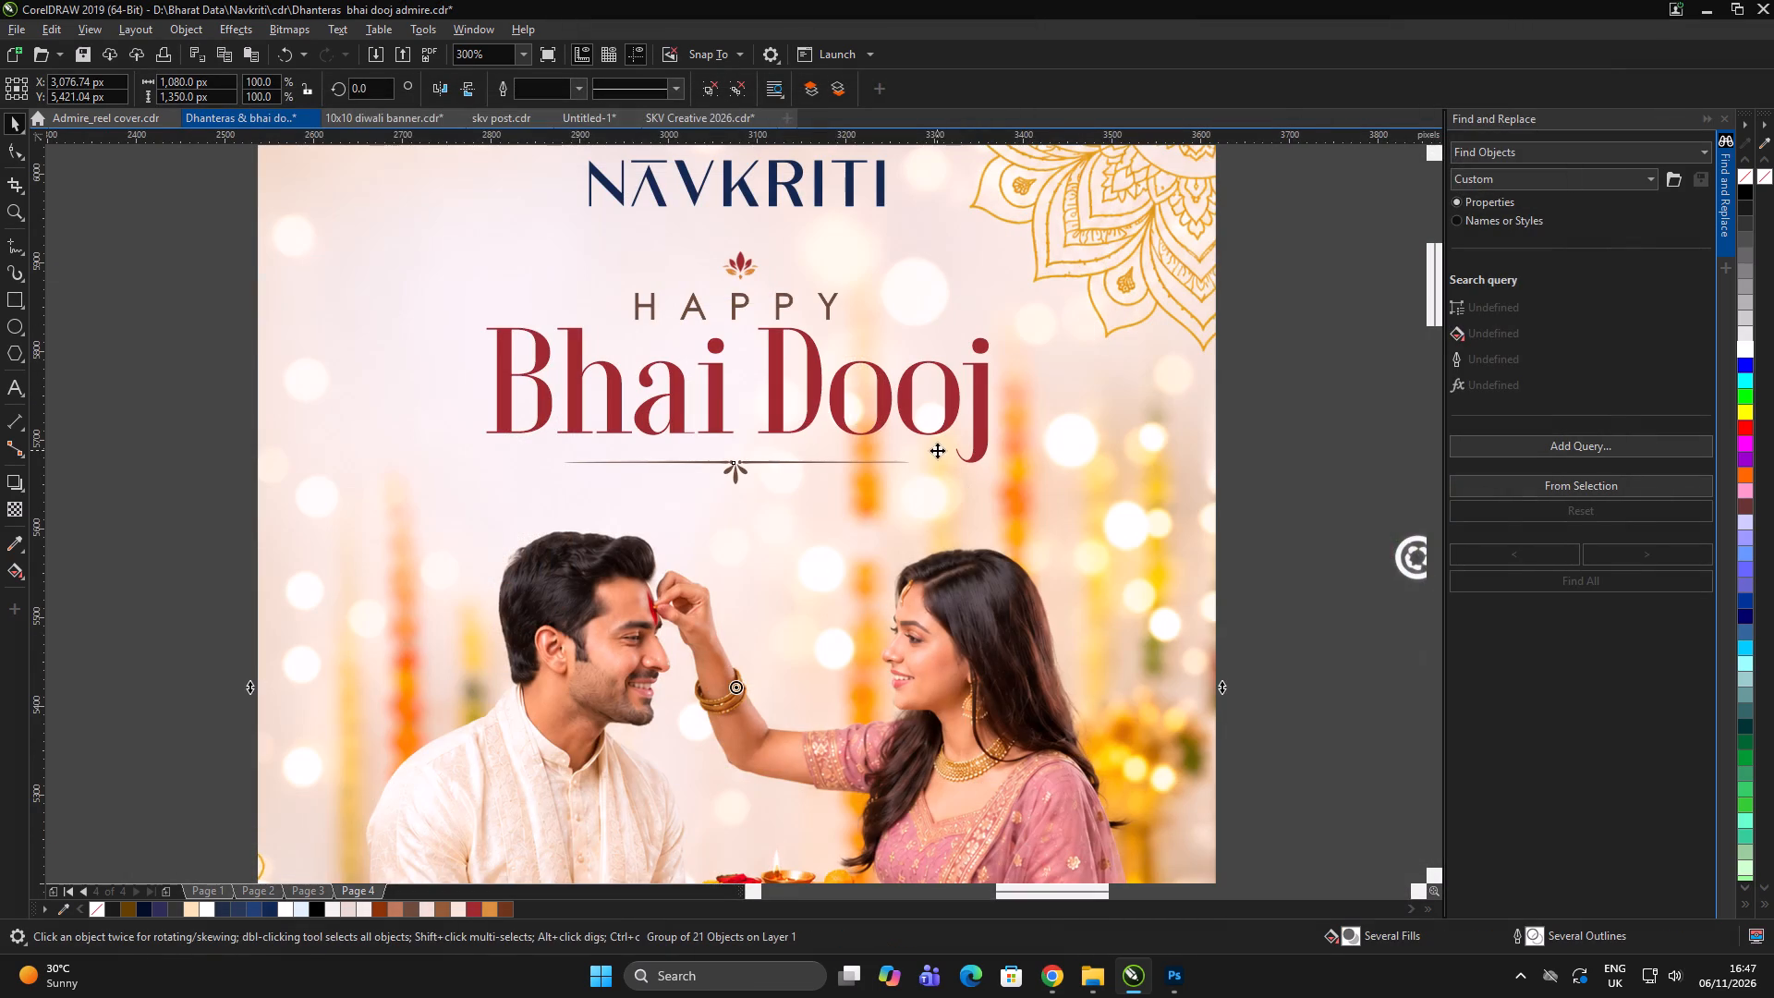
{"action": "key", "text": "ctrl+u"}
{"action": "left_click", "coordinate": [1243, 414], "text": "ctrl"}
{"action": "left_click", "coordinate": [980, 437]}
{"action": "key", "text": "Delete"}
Paste the red BHAI DOOJ lettering under HAPPY and centre it horizontally on the poster.
{"action": "double_click", "coordinate": [1380, 415]}
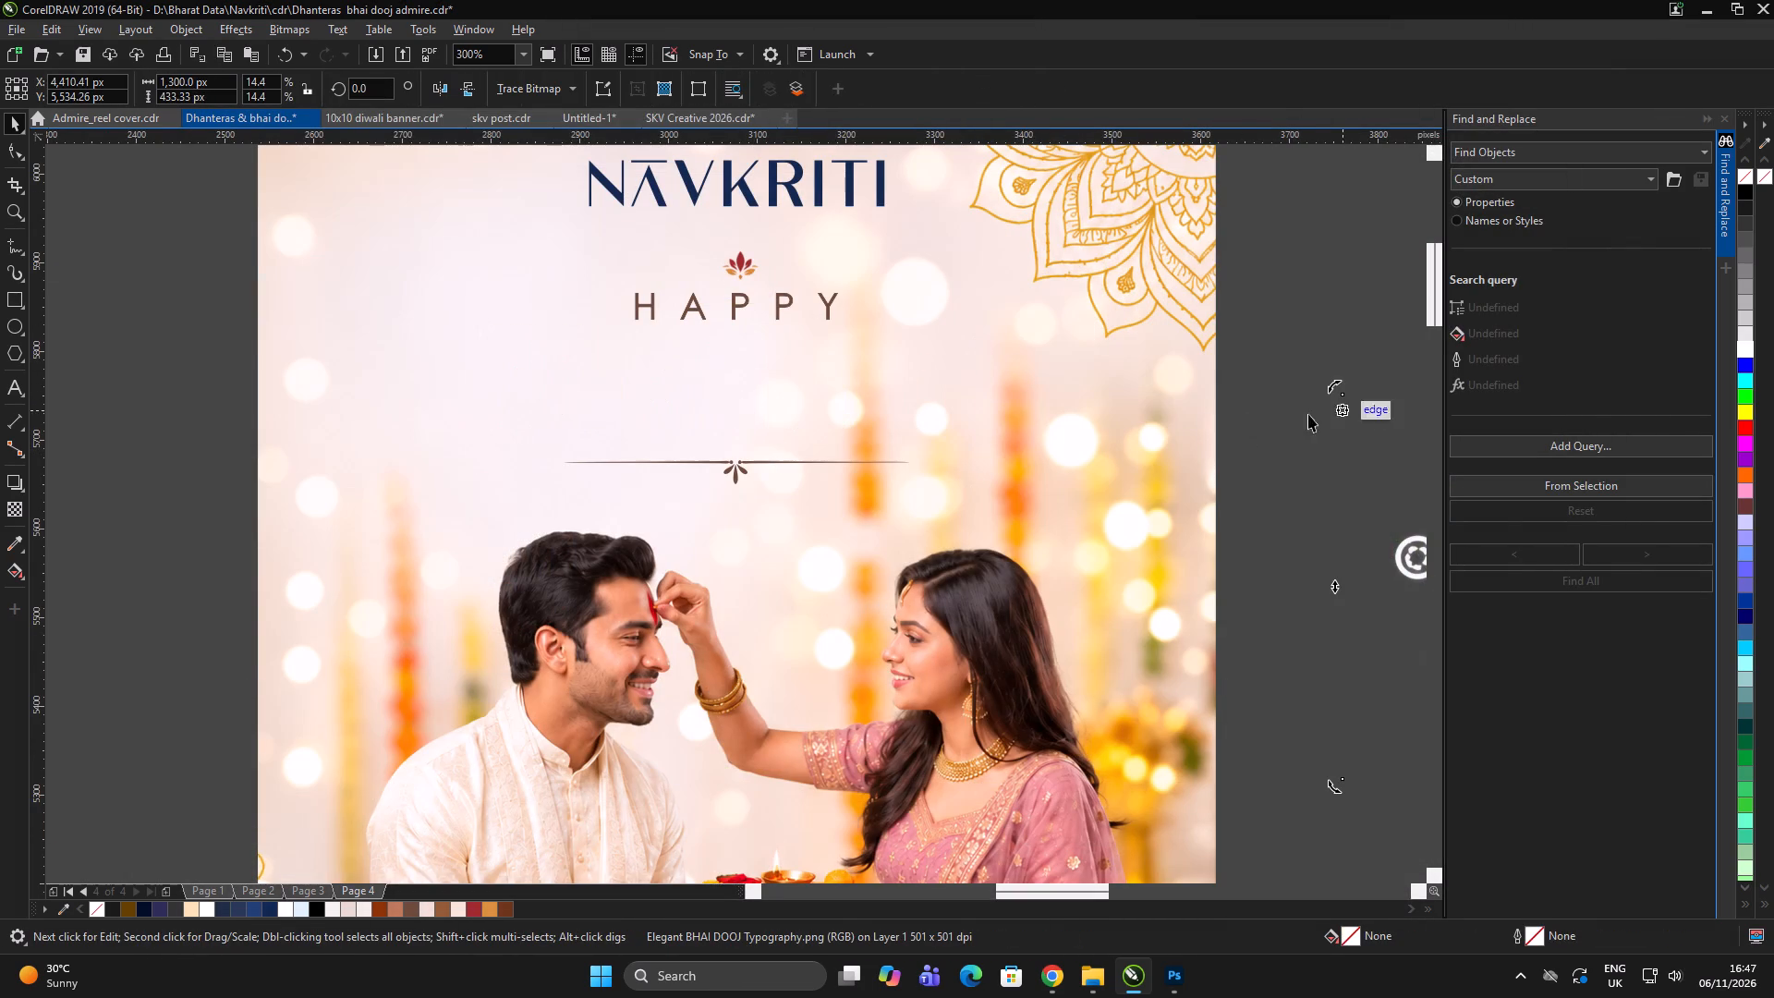
{"action": "key", "text": "ctrl+v"}
{"action": "key", "text": "ctrl+g"}
{"action": "left_click", "coordinate": [1166, 518], "text": "shift"}
{"action": "key", "text": "c"}
{"action": "left_click", "coordinate": [1277, 436]}
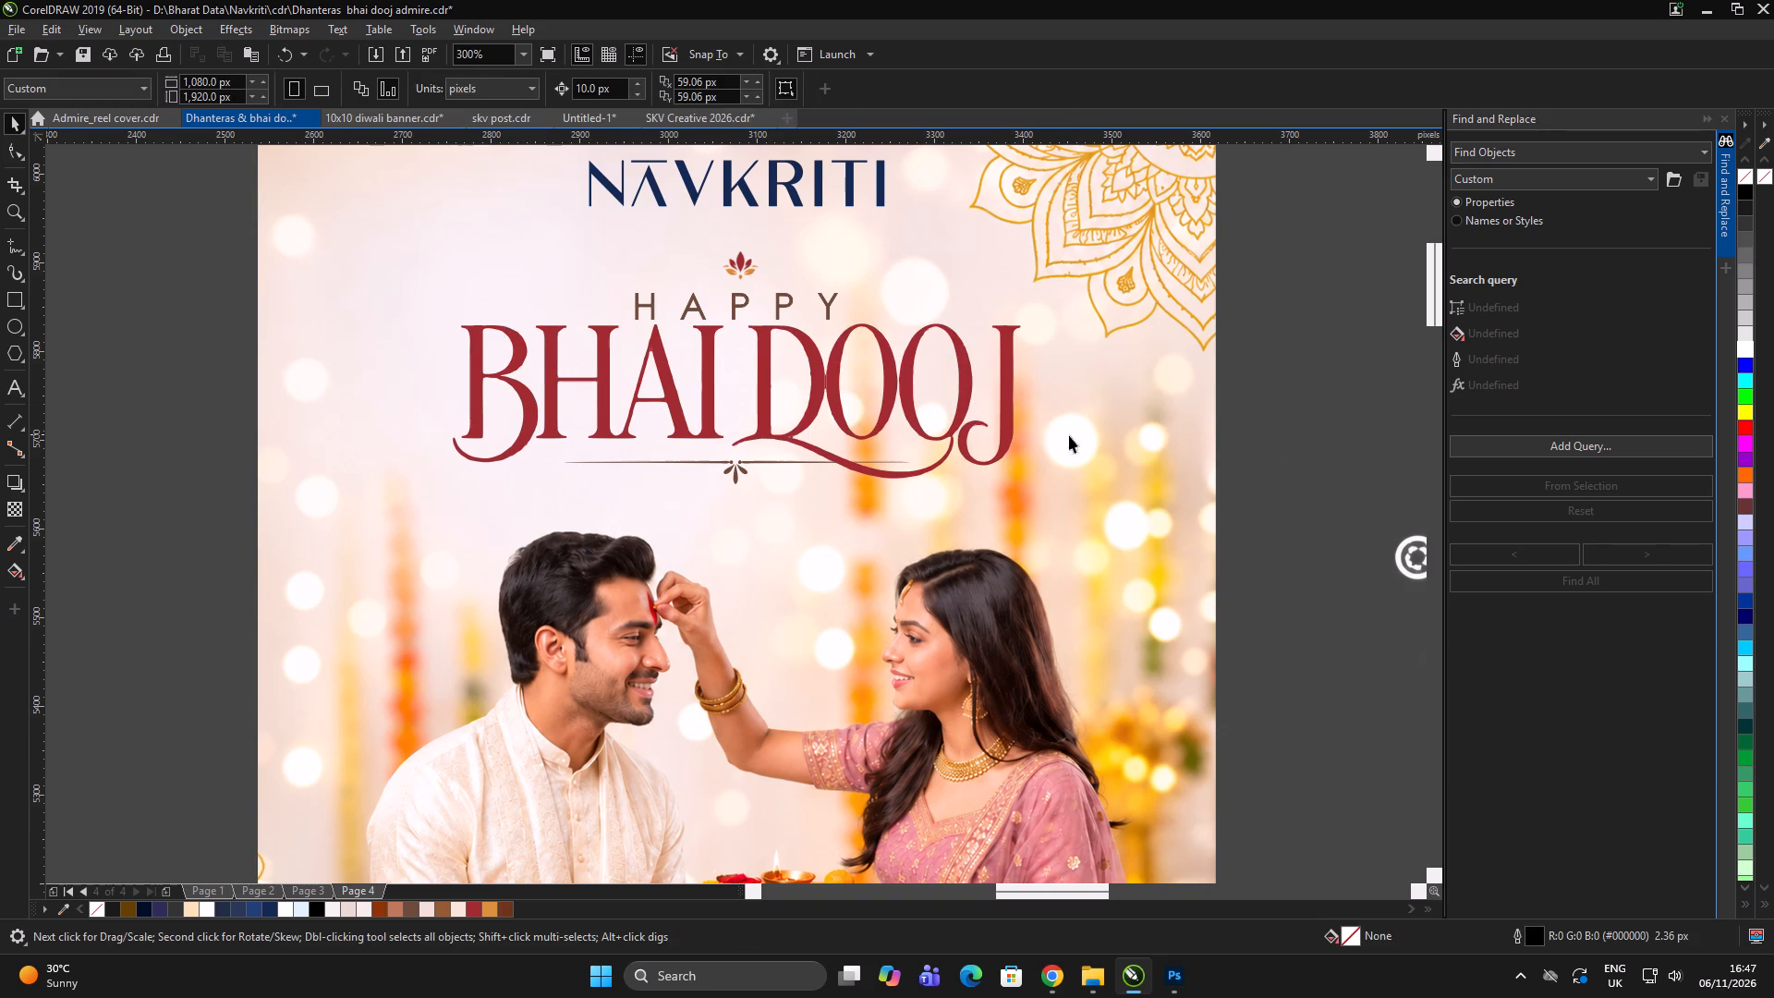
Scale the BHAI DOOJ lettering down about its centre to about 579 px wide.
{"action": "left_click", "coordinate": [1021, 444]}
{"action": "left_click", "coordinate": [1013, 444]}
{"action": "left_click", "coordinate": [1006, 442]}
{"action": "left_click_drag", "start_coordinate": [1025, 486], "coordinate": [1013, 493]}
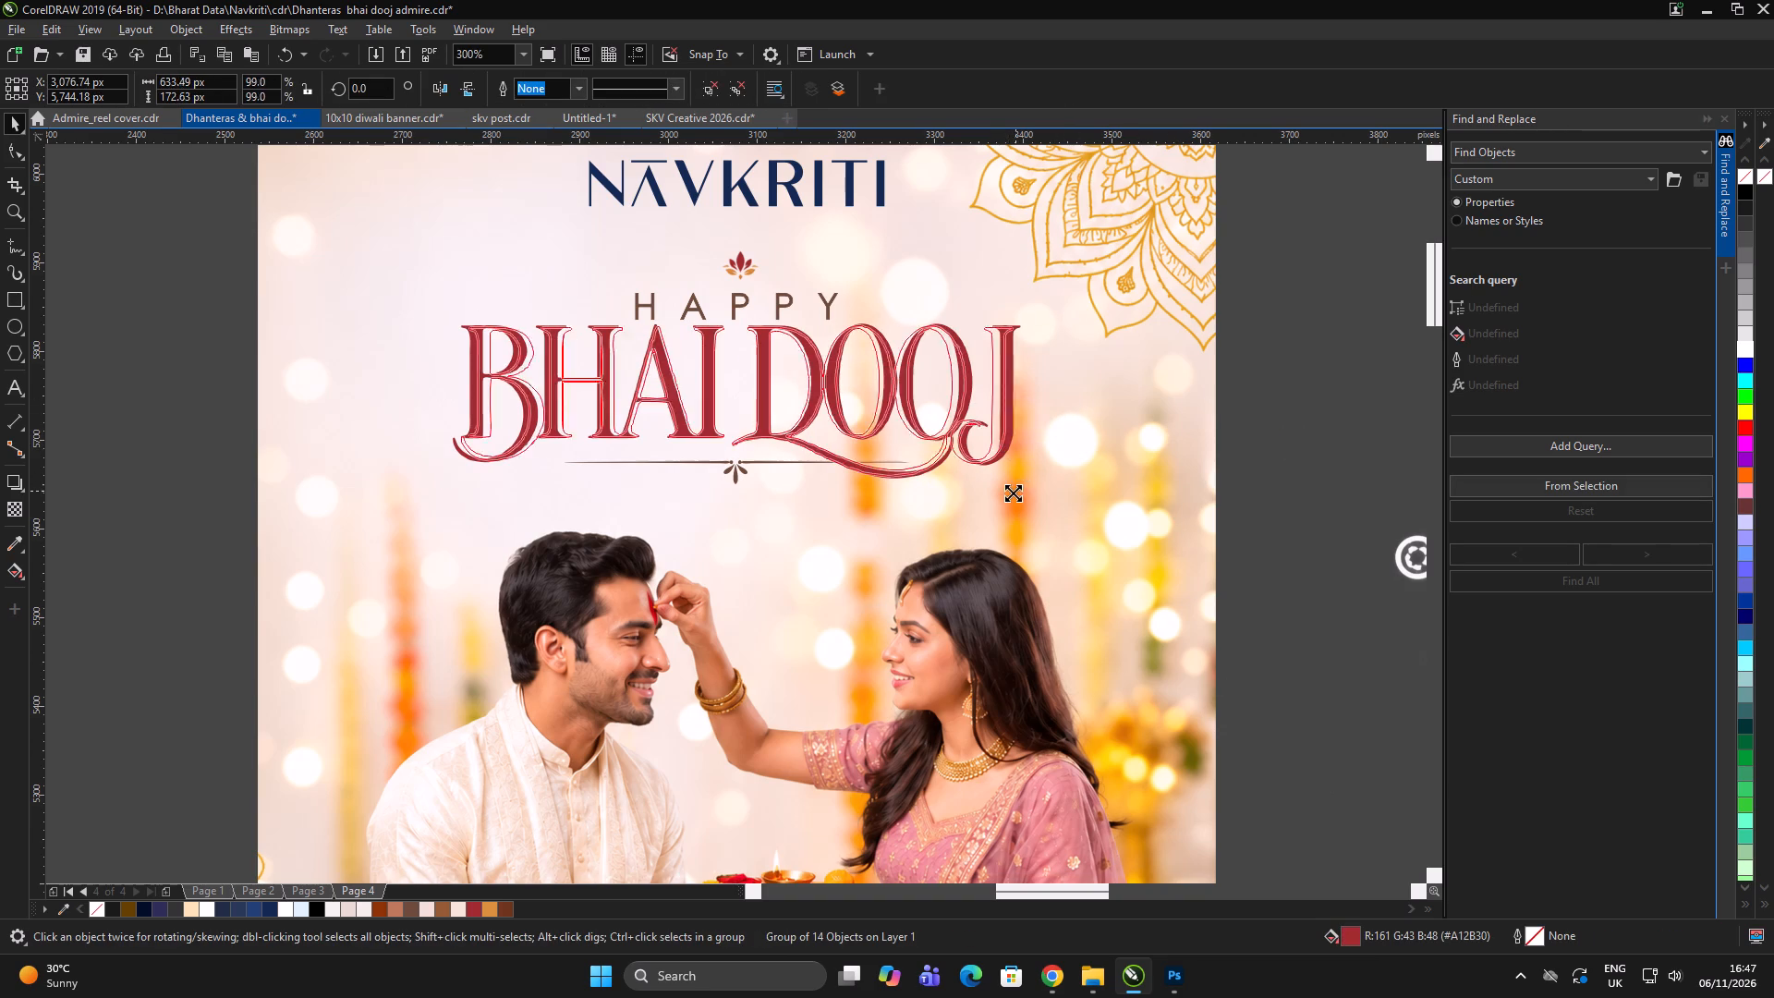
{"action": "left_click_drag", "start_coordinate": [1013, 493], "coordinate": [998, 496]}
{"action": "scroll", "coordinate": [954, 416], "scroll_direction": "up", "scroll_amount": 2}
{"action": "scroll", "coordinate": [979, 436], "scroll_direction": "down", "scroll_amount": 2}
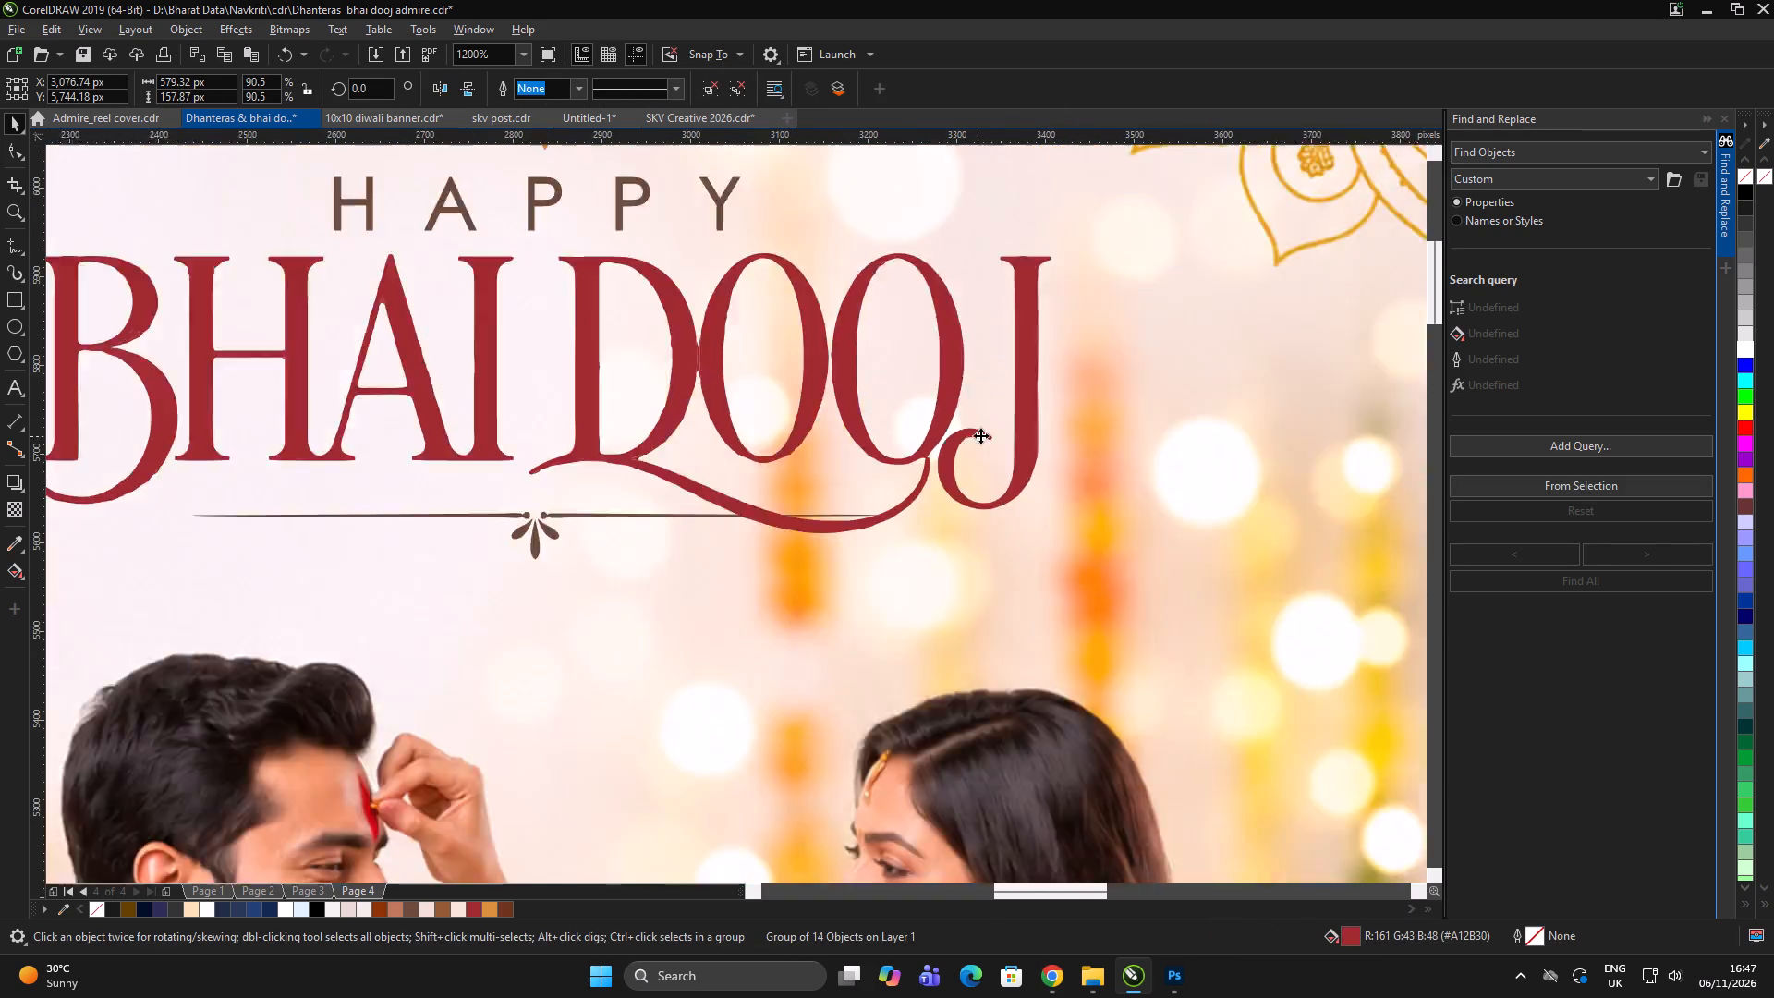
{"action": "left_click", "coordinate": [1293, 460]}
Move the divider line with its ornament down clear of the lettering, scale it to about 314 px wide and group it.
{"action": "left_click", "coordinate": [784, 478]}
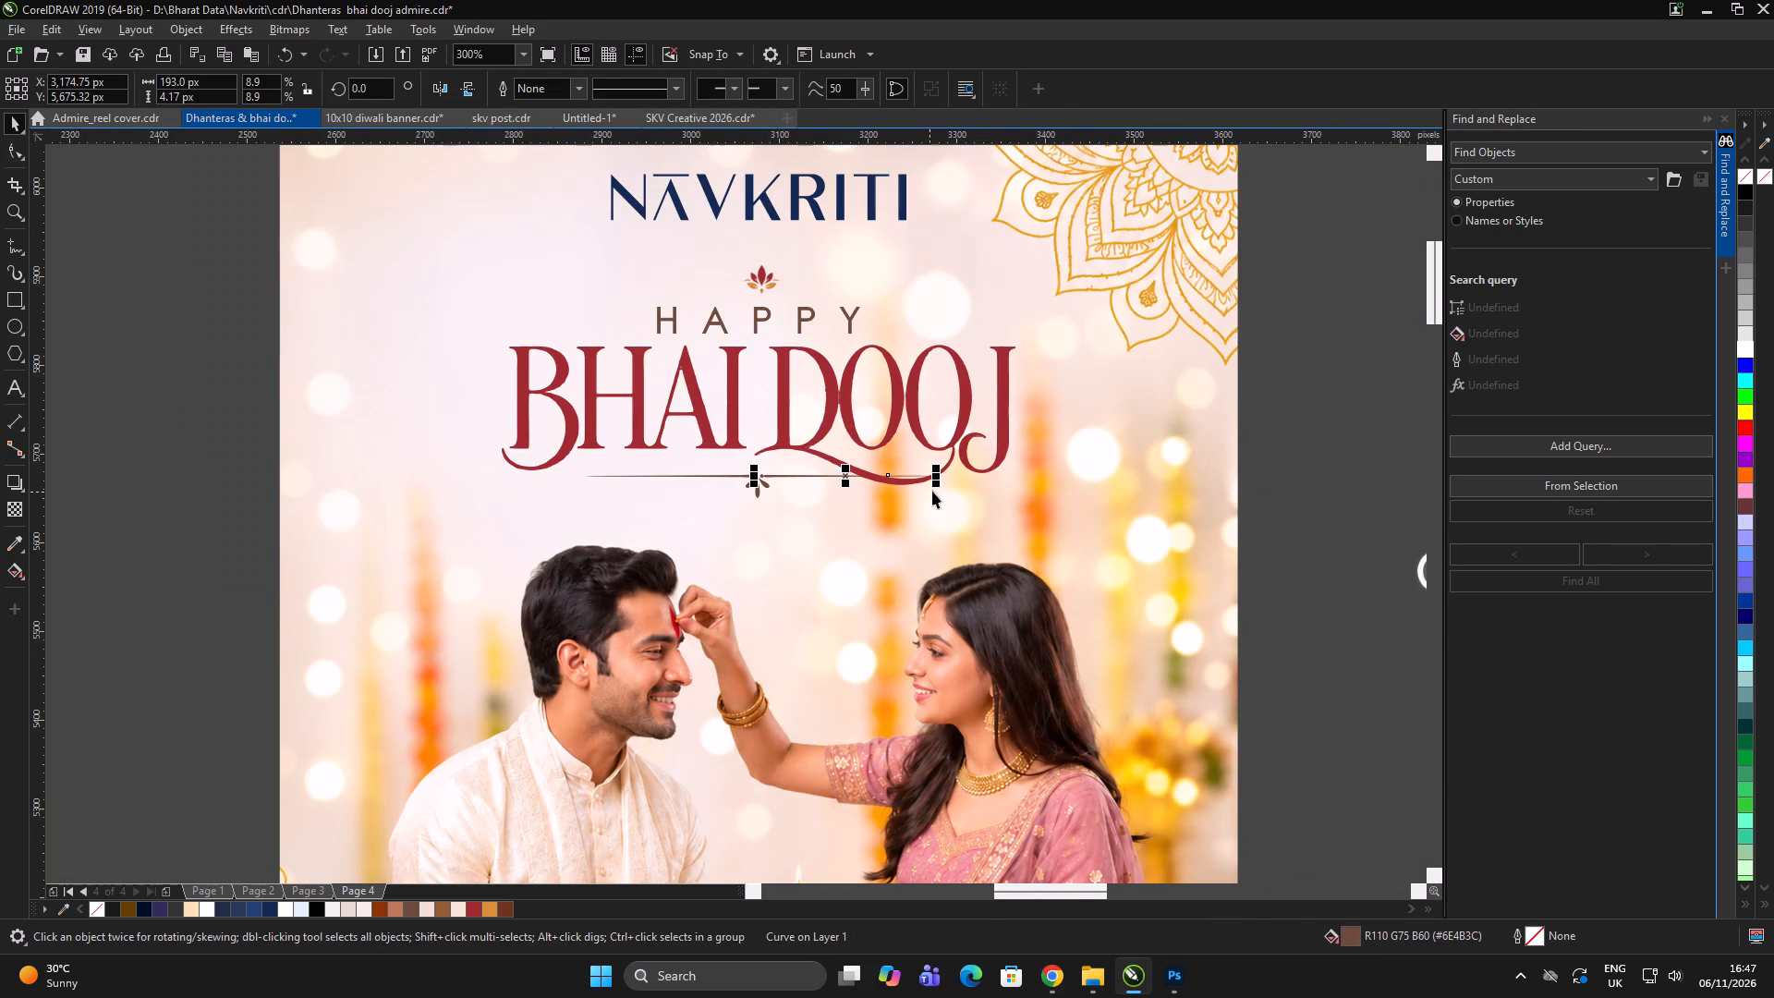
{"action": "left_click_drag", "start_coordinate": [1258, 383], "coordinate": [1245, 409]}
{"action": "left_click_drag", "start_coordinate": [1241, 409], "coordinate": [974, 465]}
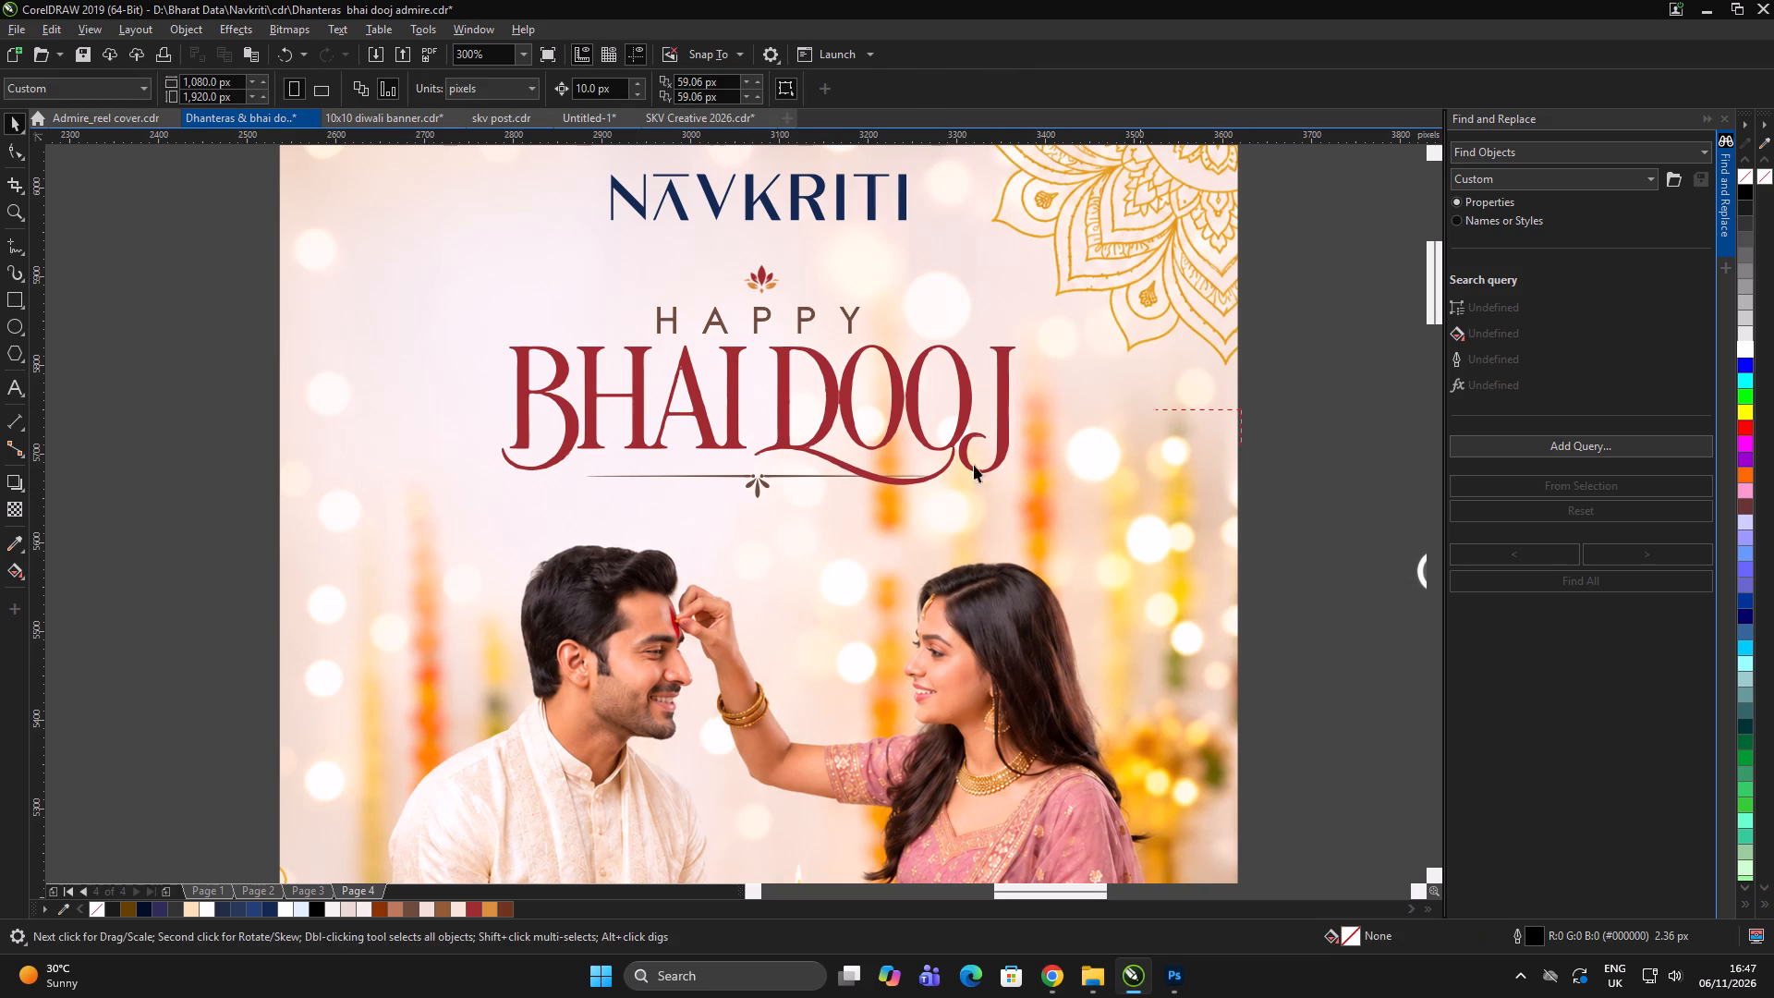
{"action": "left_click_drag", "start_coordinate": [974, 465], "coordinate": [471, 513]}
{"action": "left_click_drag", "start_coordinate": [759, 473], "coordinate": [760, 499]}
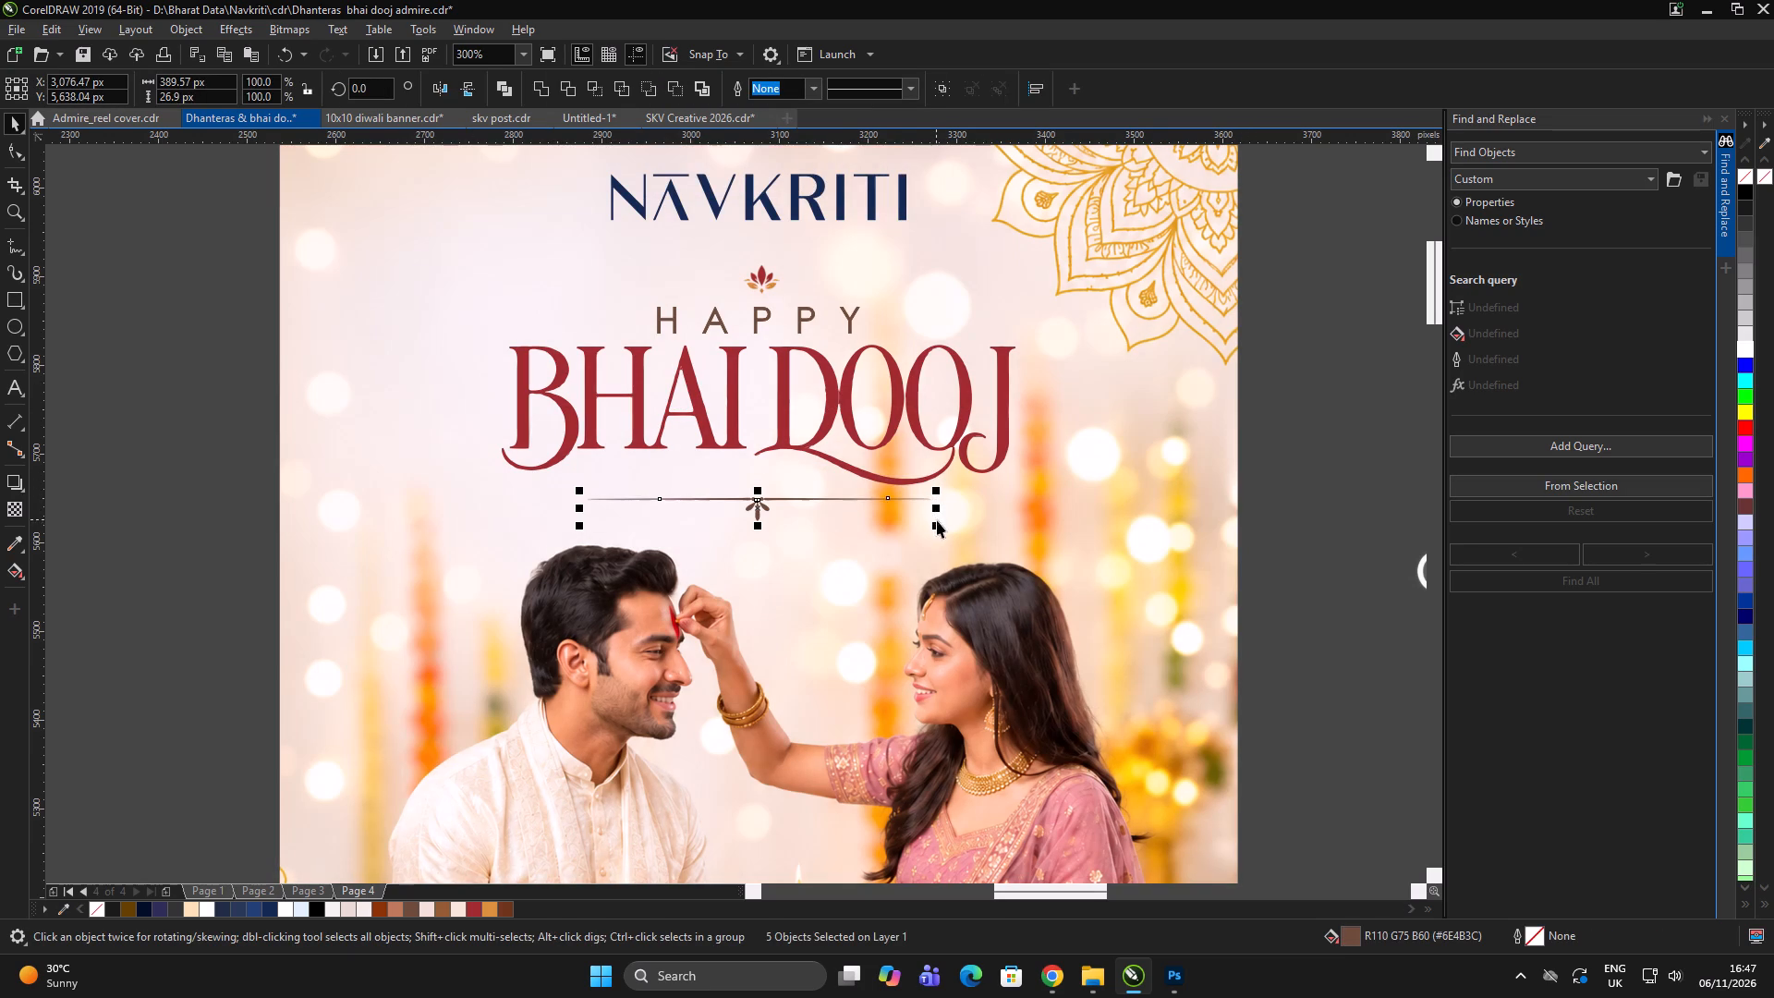
{"action": "left_click_drag", "start_coordinate": [937, 524], "coordinate": [904, 530]}
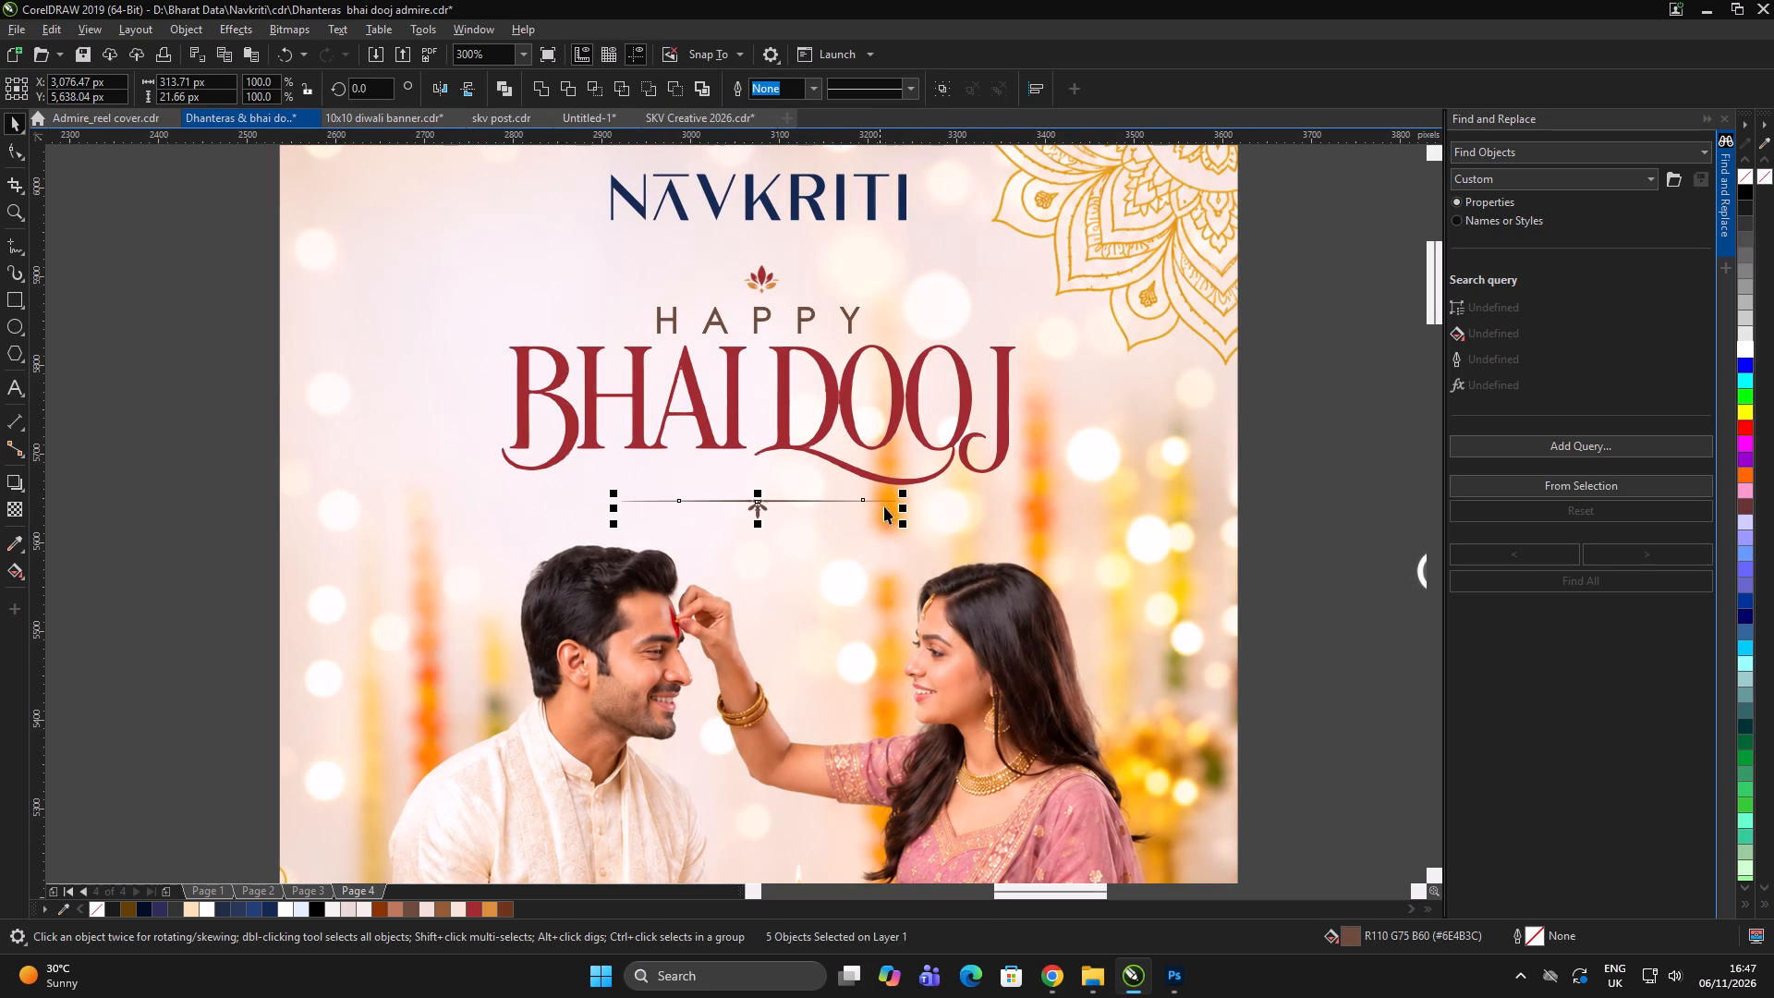
{"action": "key", "text": "ctrl+g"}
{"action": "scroll", "coordinate": [773, 480], "scroll_direction": "down", "scroll_amount": 2}
{"action": "double_click", "coordinate": [1069, 459]}
Shift the BHAI DOOJ lettering slightly down, between HAPPY and the divider.
{"action": "scroll", "coordinate": [792, 461], "scroll_direction": "up", "scroll_amount": 2}
{"action": "left_click", "coordinate": [818, 460]}
{"action": "scroll", "coordinate": [819, 448], "scroll_direction": "up", "scroll_amount": 2}
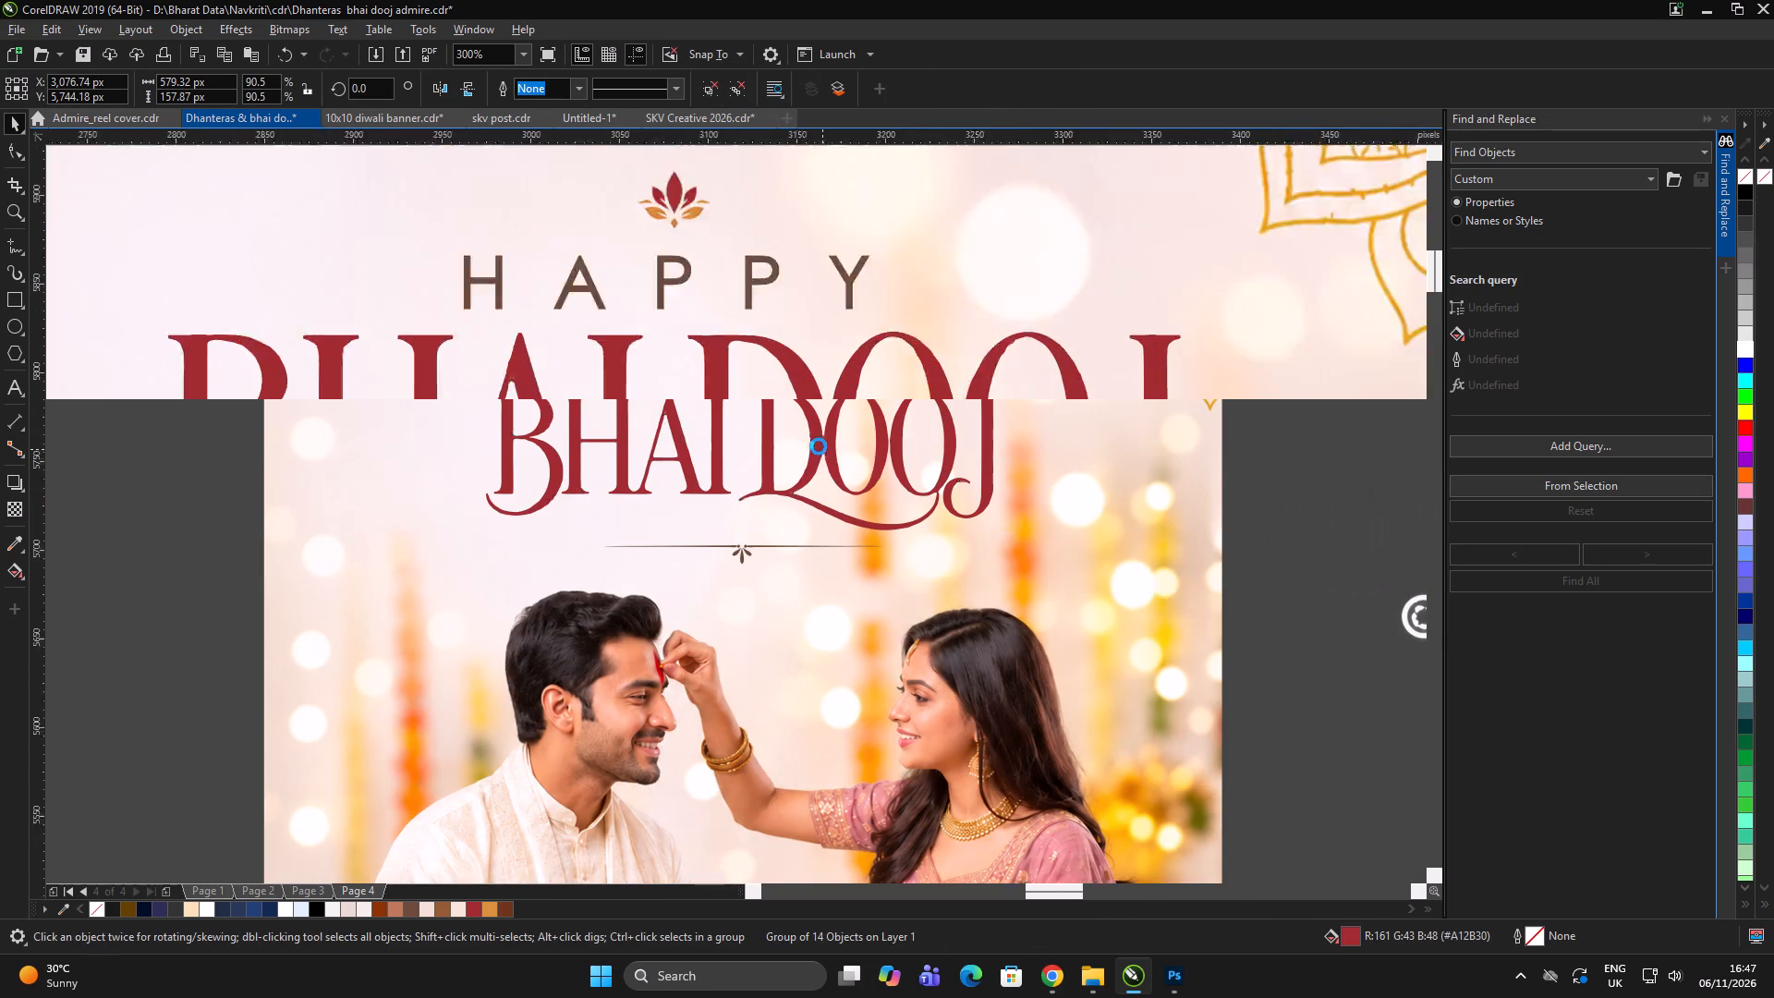
{"action": "scroll", "coordinate": [819, 440], "scroll_direction": "up", "scroll_amount": 1}
{"action": "left_click_drag", "start_coordinate": [819, 435], "coordinate": [821, 452]}
Ungroup the BHAI DOOJ lettering and delete the stray sliver between the D and the first O.
{"action": "scroll", "coordinate": [820, 449], "scroll_direction": "down", "scroll_amount": 4}
{"action": "key", "text": "ctrl+u"}
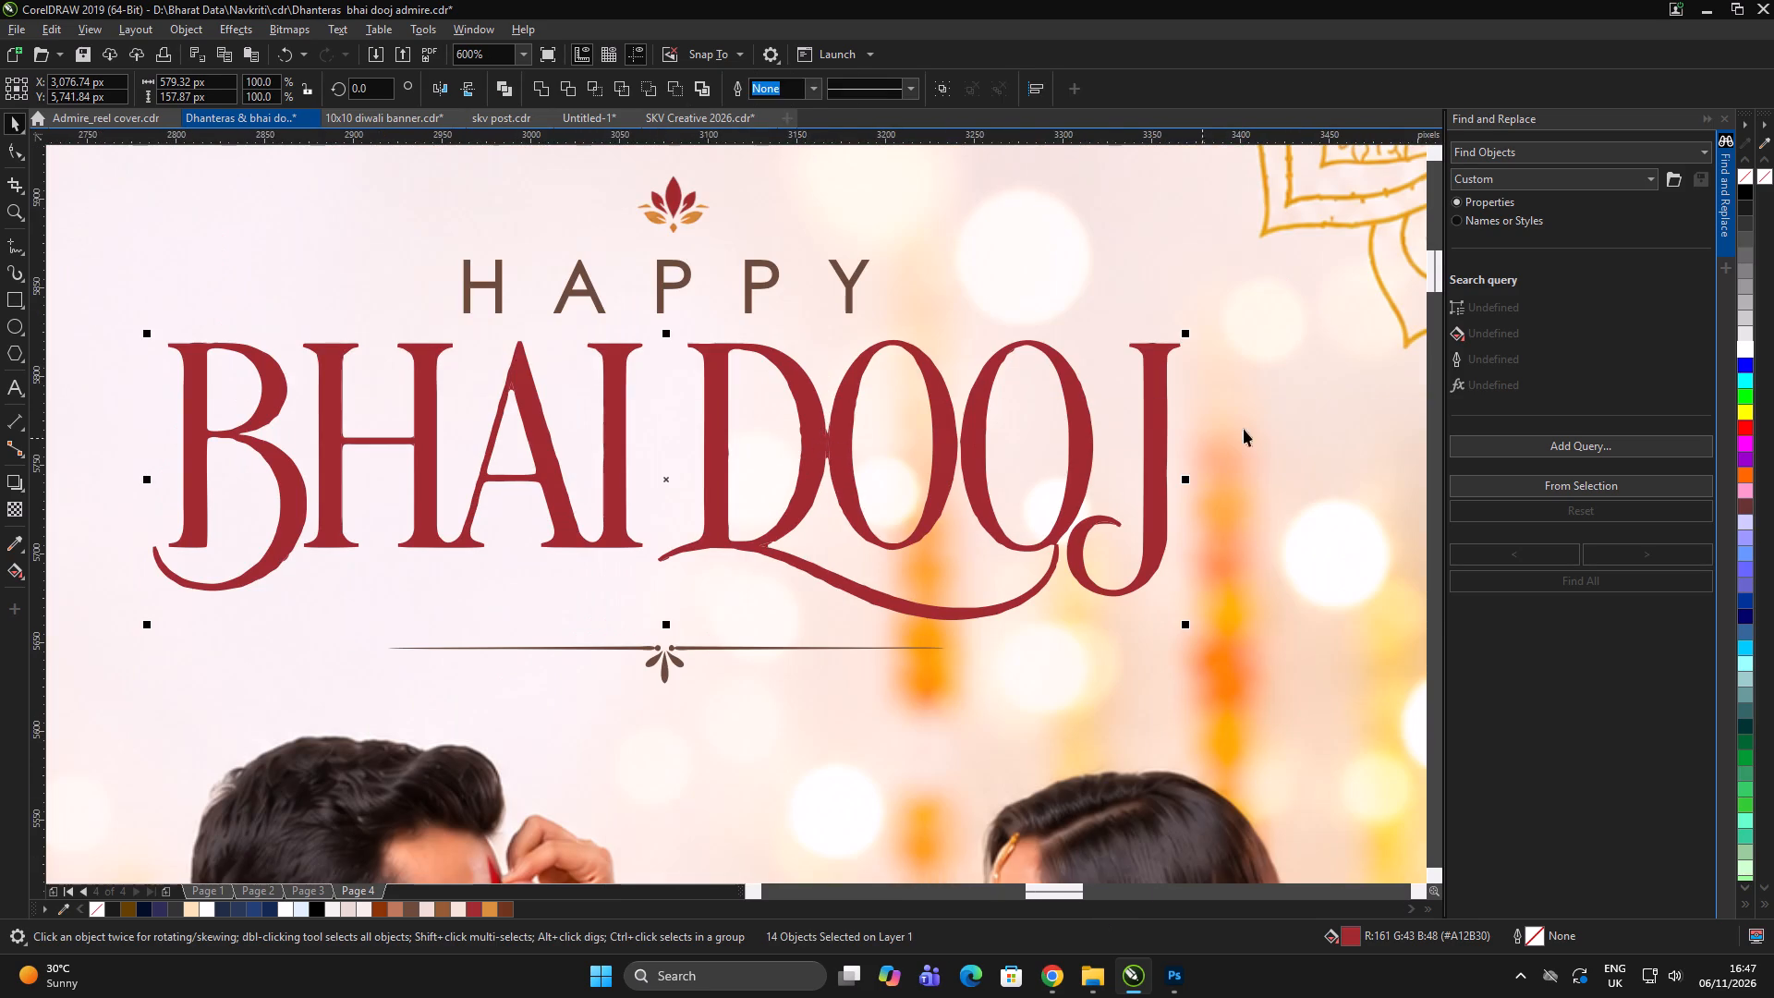
{"action": "left_click", "coordinate": [1250, 425]}
{"action": "scroll", "coordinate": [897, 445], "scroll_direction": "up", "scroll_amount": 2}
{"action": "left_click", "coordinate": [633, 459]}
{"action": "key", "text": "Delete"}
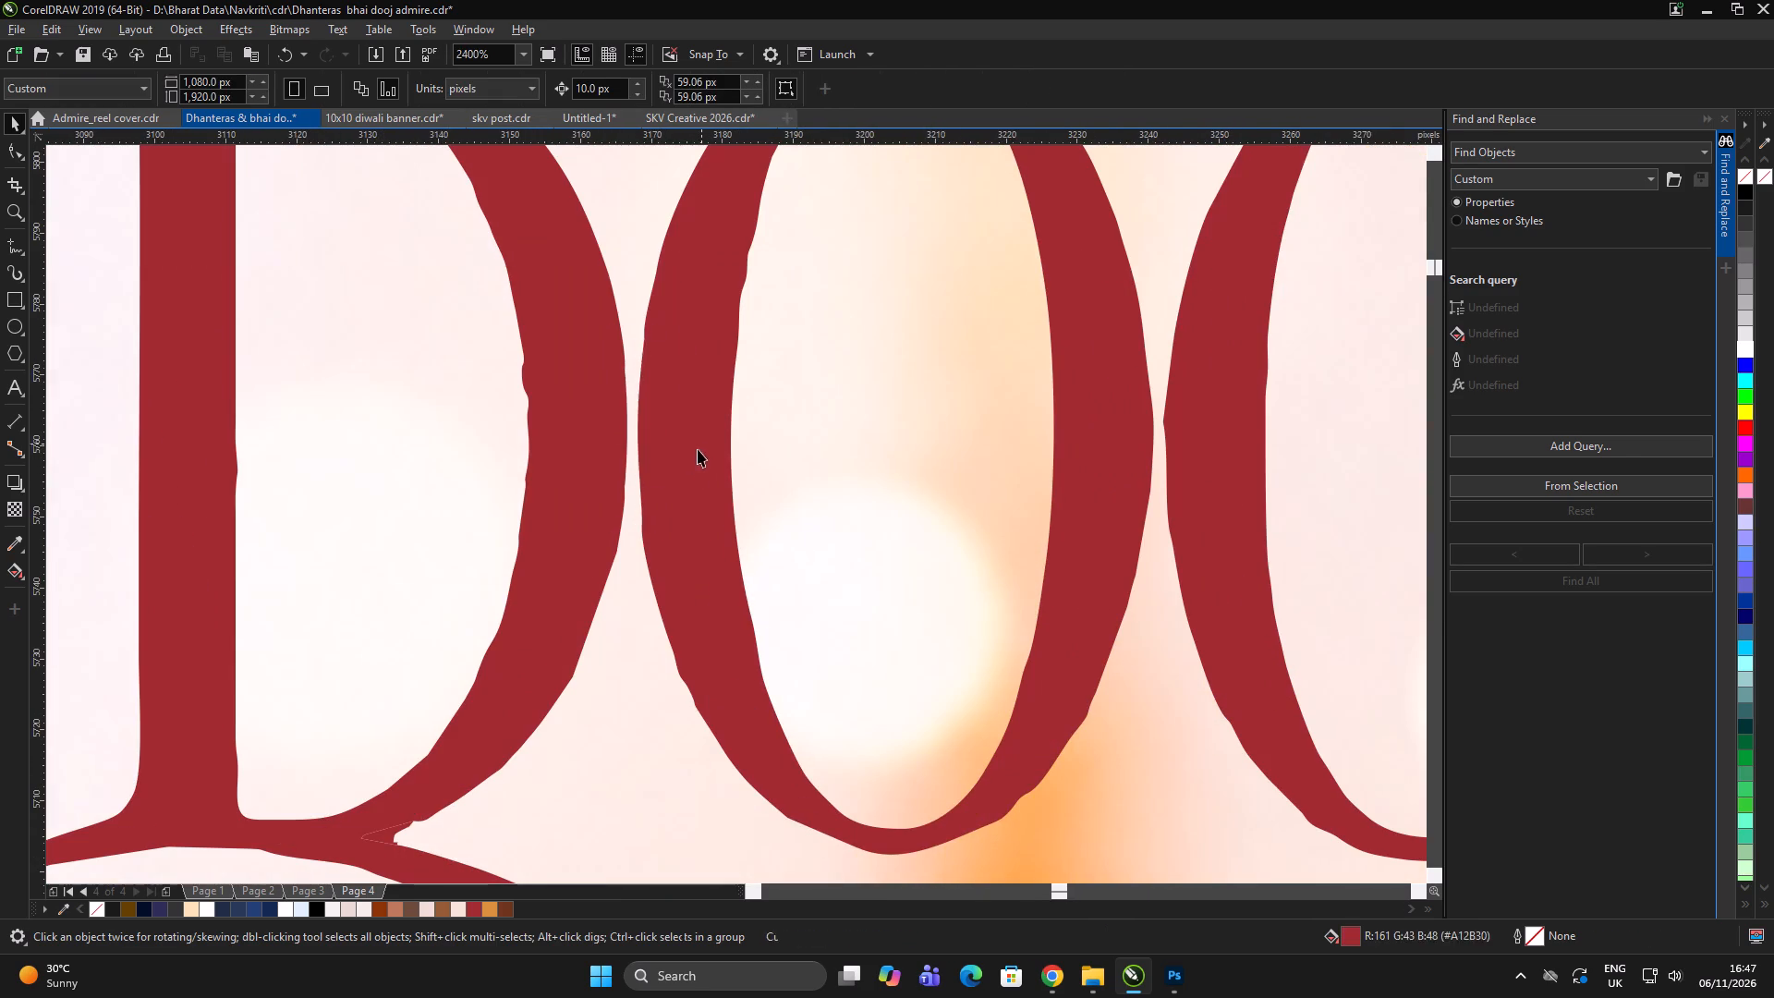
Delete the white BHAI DOOJ lettering image lying beside the Navkriti couple poster.
{"action": "scroll", "coordinate": [716, 464], "scroll_direction": "down", "scroll_amount": 4}
{"action": "scroll", "coordinate": [995, 412], "scroll_direction": "down", "scroll_amount": 2}
{"action": "scroll", "coordinate": [860, 400], "scroll_direction": "up", "scroll_amount": 2}
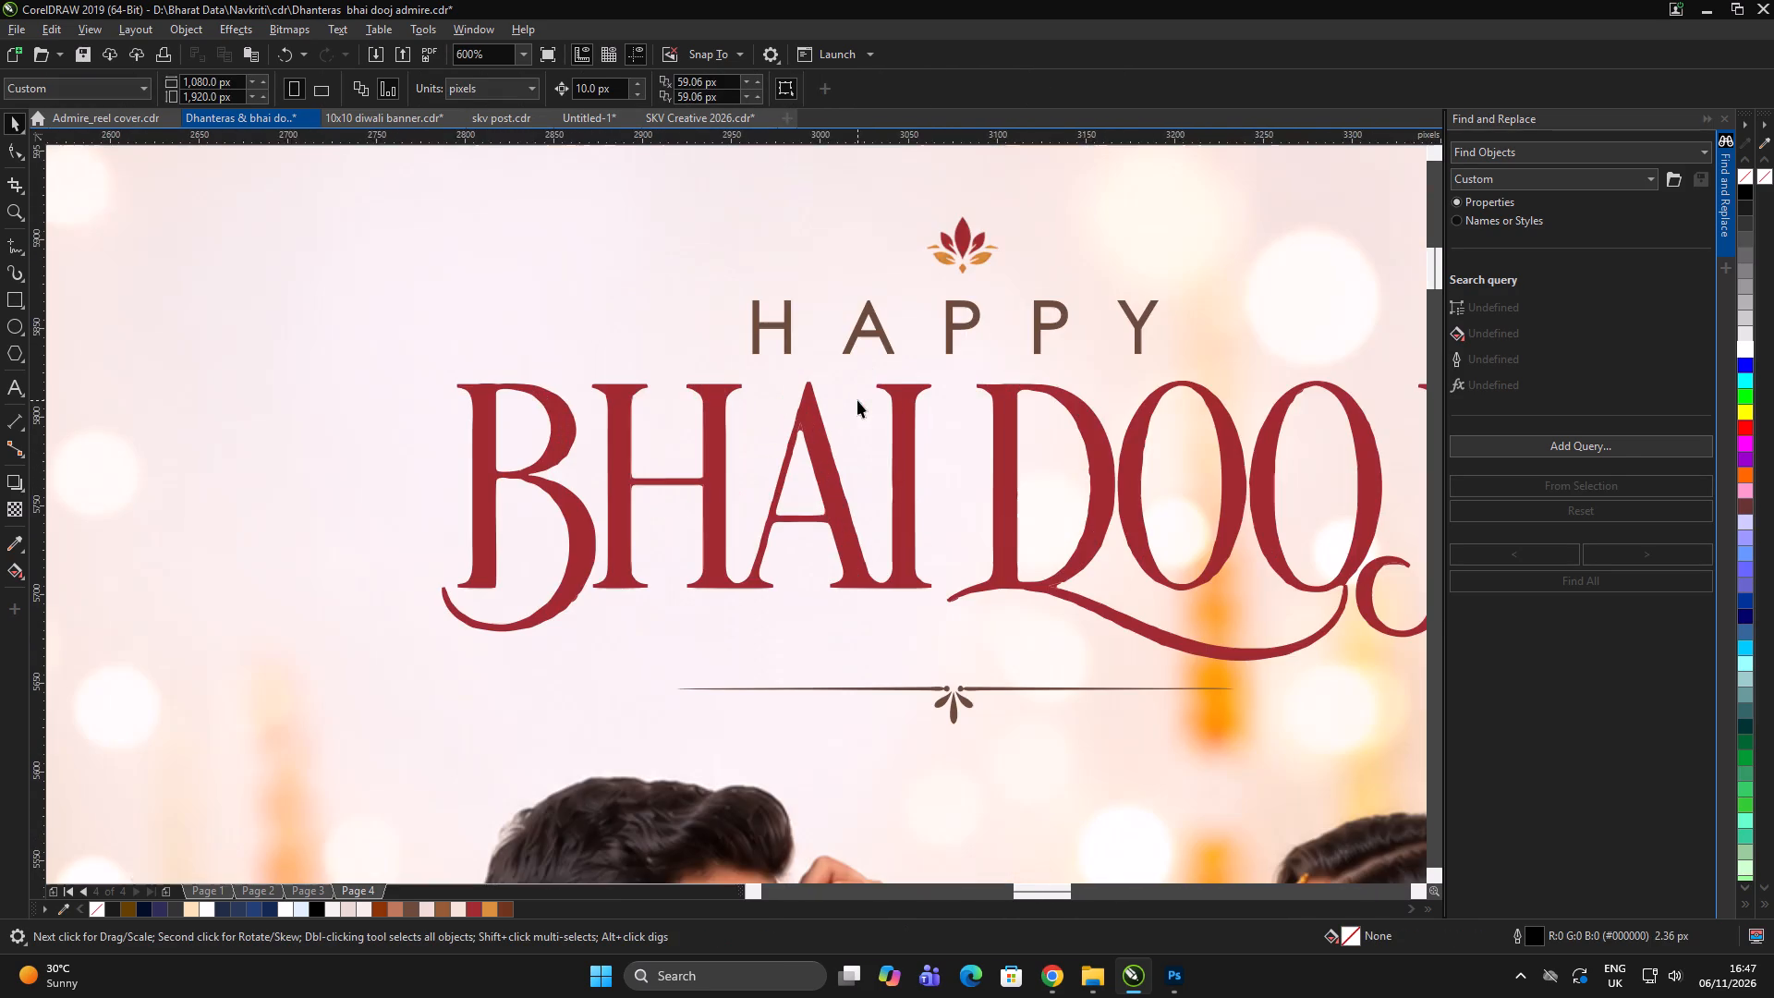
{"action": "scroll", "coordinate": [705, 450], "scroll_direction": "up", "scroll_amount": 3}
{"action": "scroll", "coordinate": [606, 456], "scroll_direction": "down", "scroll_amount": 6}
{"action": "scroll", "coordinate": [796, 423], "scroll_direction": "down", "scroll_amount": 1}
{"action": "left_click", "coordinate": [1209, 291]}
{"action": "scroll", "coordinate": [669, 432], "scroll_direction": "down", "scroll_amount": 2}
{"action": "double_click", "coordinate": [917, 408]}
{"action": "scroll", "coordinate": [887, 417], "scroll_direction": "up", "scroll_amount": 1}
{"action": "double_click", "coordinate": [873, 409]}
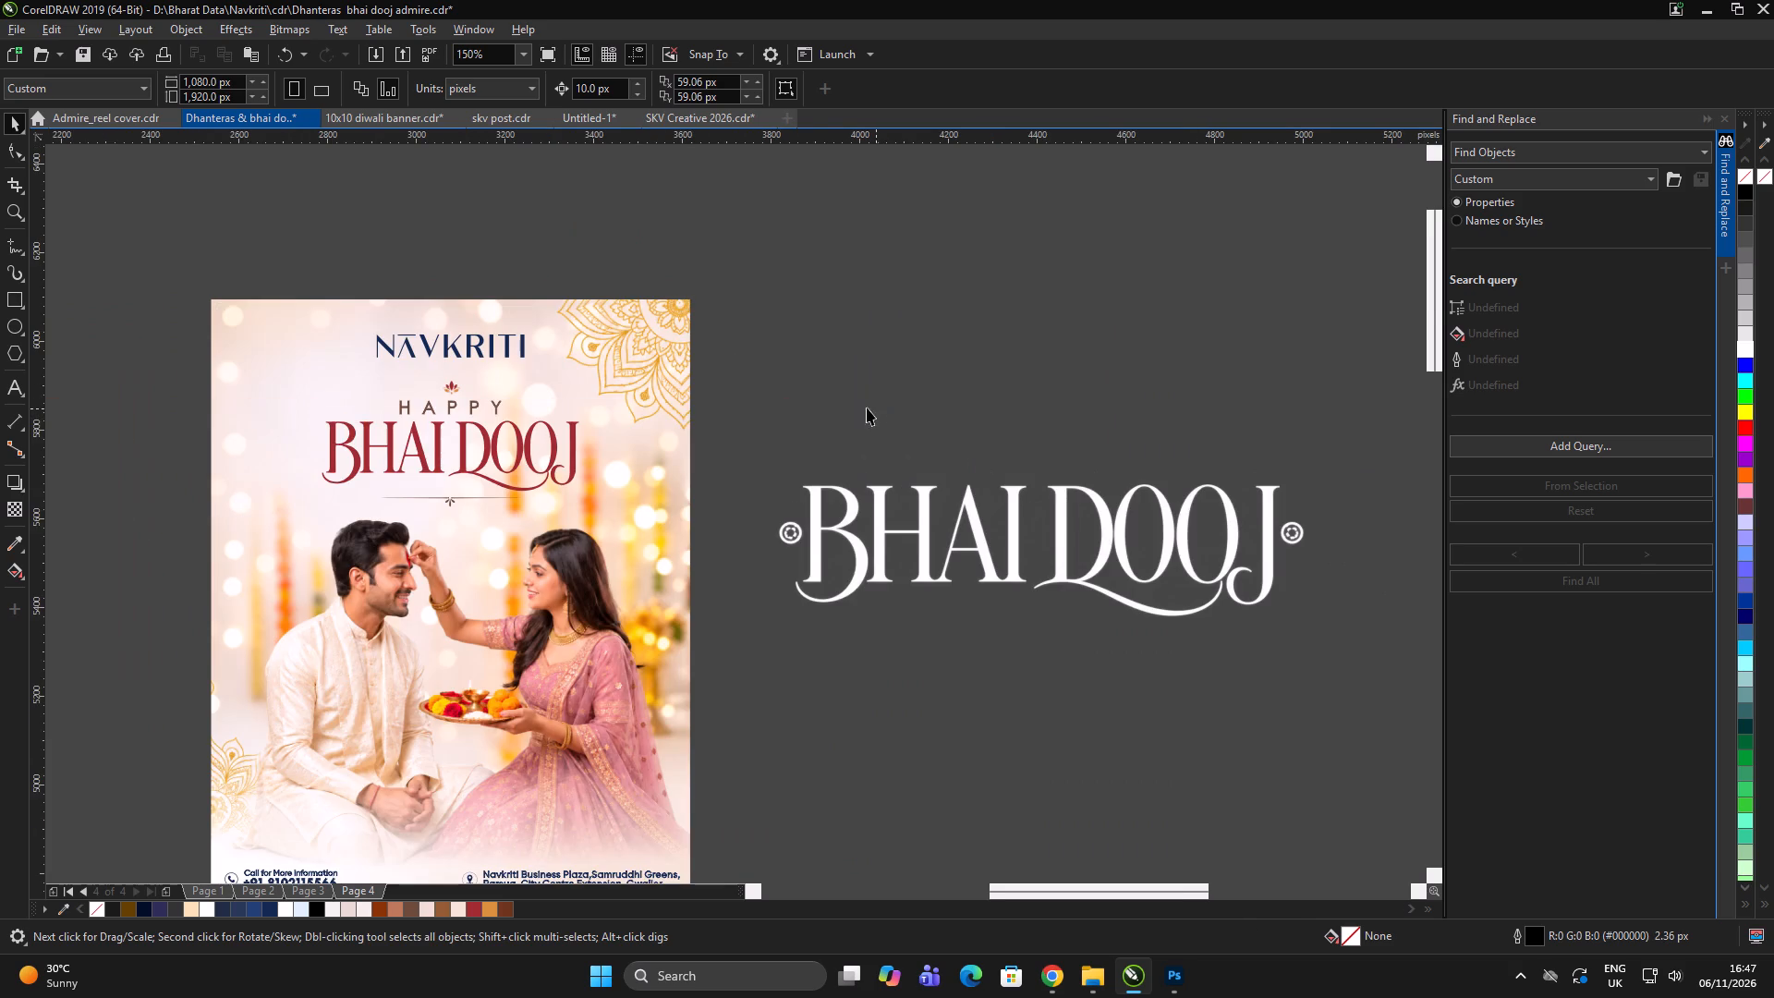
{"action": "left_click", "coordinate": [998, 451]}
{"action": "left_click", "coordinate": [878, 536]}
{"action": "key", "text": "Delete"}
Select all the objects of the 1,080 x 1,350 px Navkriti couple poster and group them.
{"action": "left_click", "coordinate": [930, 429]}
{"action": "scroll", "coordinate": [819, 387], "scroll_direction": "down", "scroll_amount": 1}
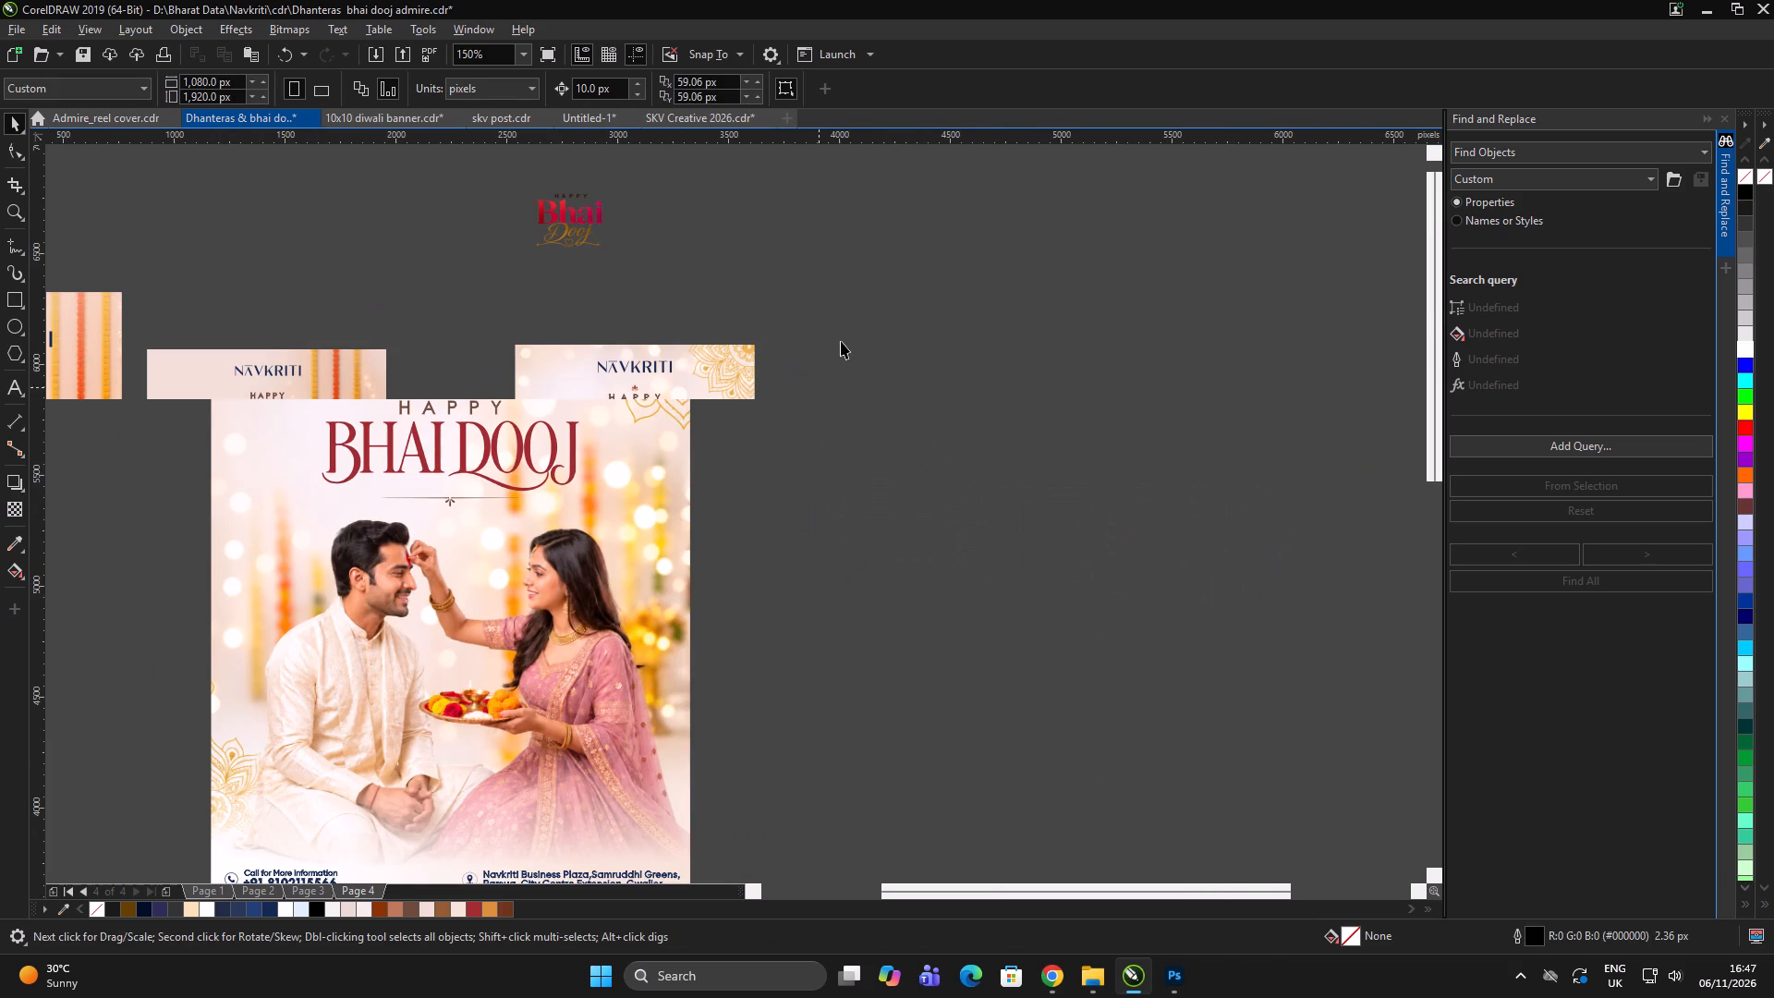
{"action": "left_click", "coordinate": [842, 337]}
{"action": "left_click", "coordinate": [850, 337]}
{"action": "left_click_drag", "start_coordinate": [854, 289], "coordinate": [453, 687]}
{"action": "scroll", "coordinate": [633, 396], "scroll_direction": "up", "scroll_amount": 1}
{"action": "left_click", "coordinate": [1188, 336]}
{"action": "left_click", "coordinate": [1197, 334]}
{"action": "left_click_drag", "start_coordinate": [1197, 334], "coordinate": [1197, 345]}
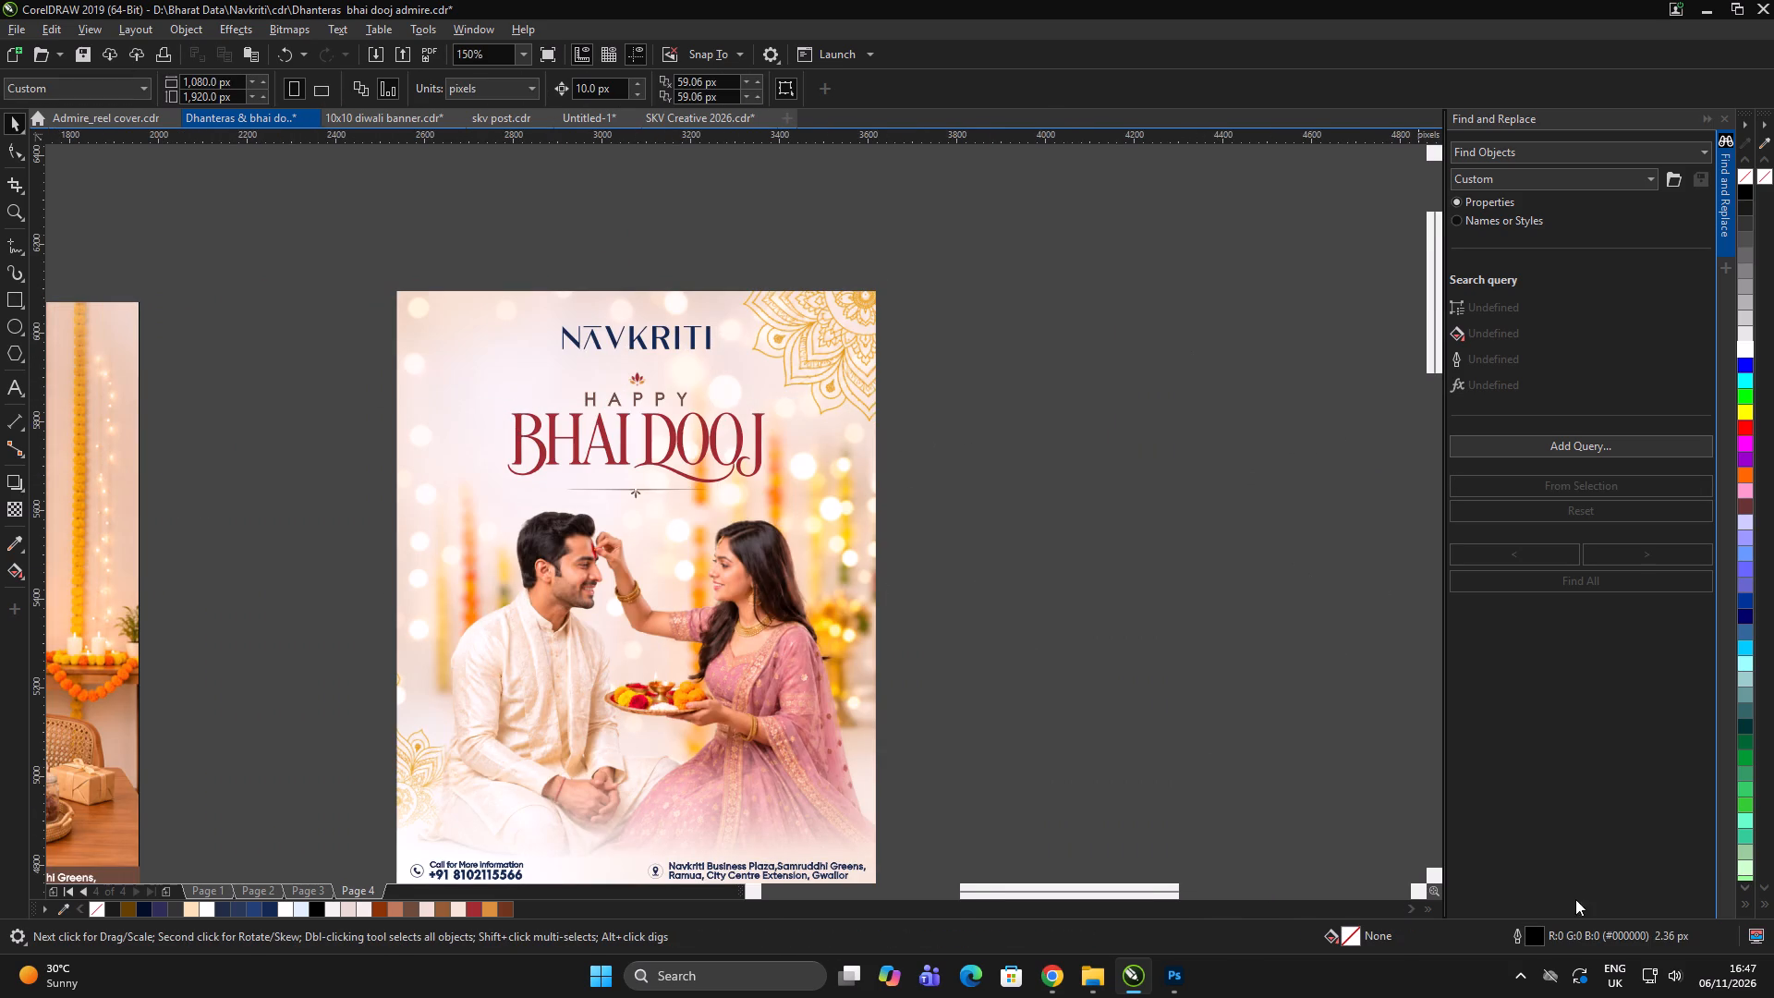
{"action": "scroll", "coordinate": [760, 428], "scroll_direction": "down", "scroll_amount": 2}
{"action": "left_click", "coordinate": [902, 370]}
{"action": "left_click_drag", "start_coordinate": [905, 301], "coordinate": [652, 578]}
{"action": "scroll", "coordinate": [758, 444], "scroll_direction": "up", "scroll_amount": 2}
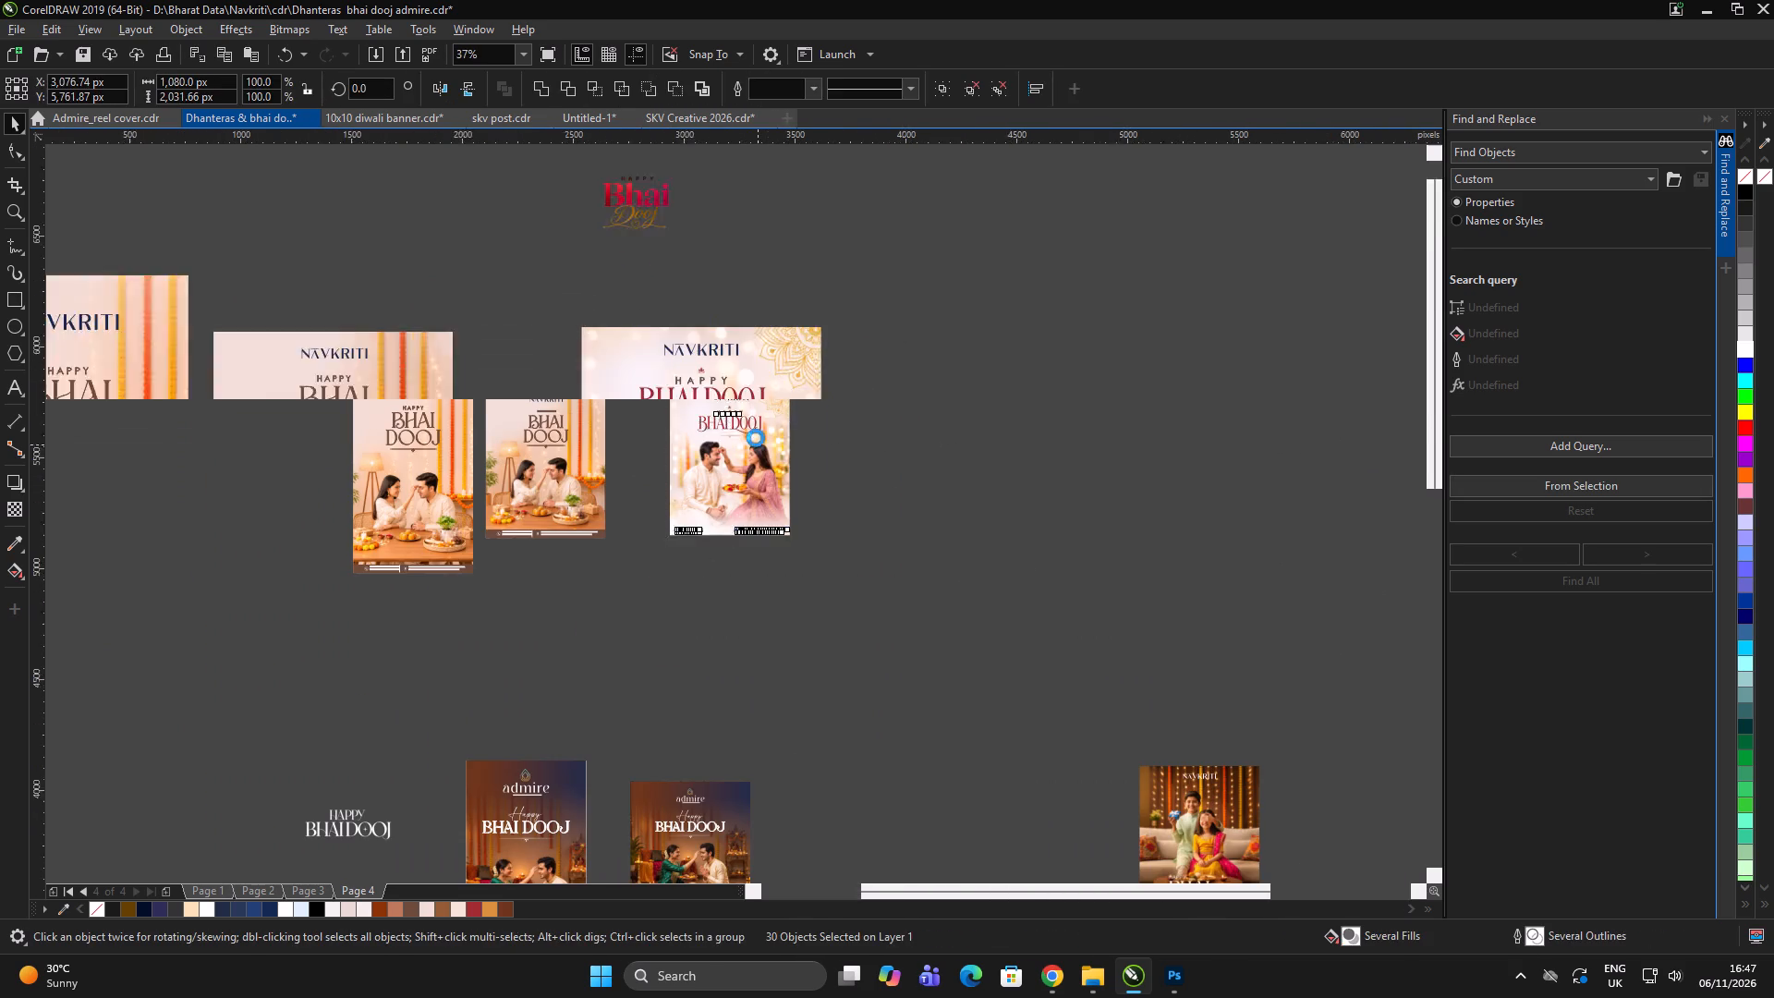
{"action": "left_click", "coordinate": [938, 439]}
{"action": "left_click_drag", "start_coordinate": [988, 188], "coordinate": [360, 919]}
{"action": "key", "text": "ctrl+g"}
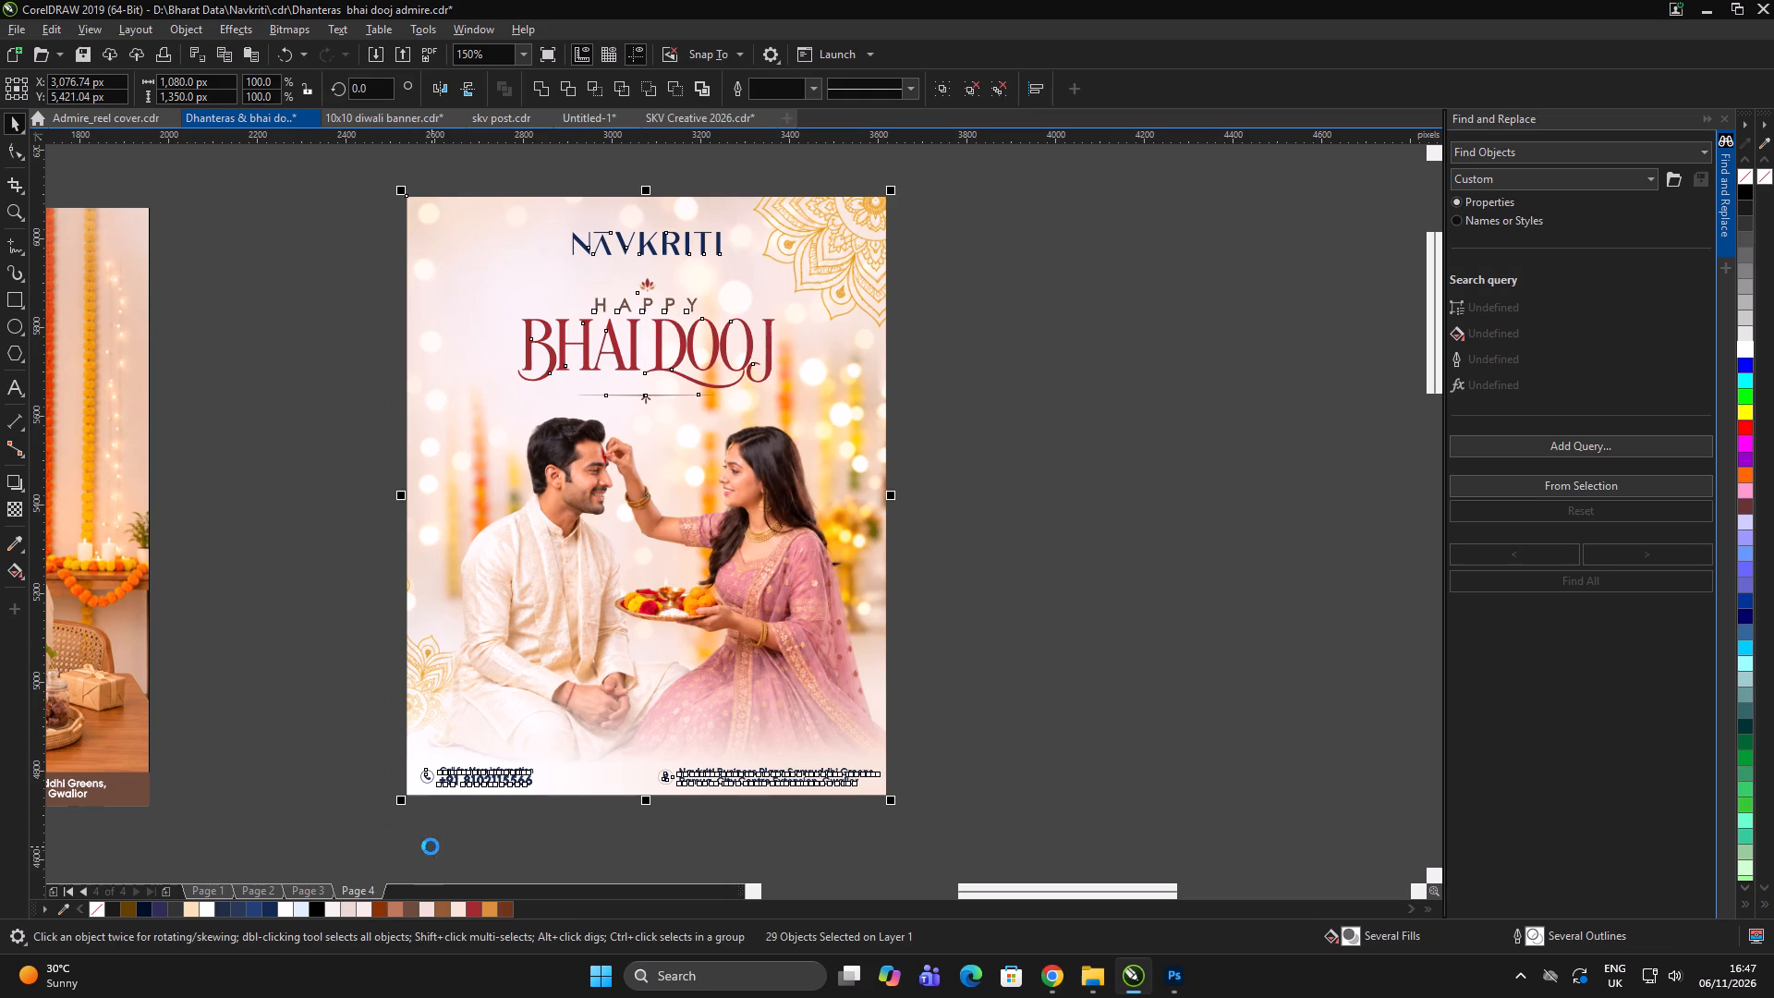
Export the grouped poster as an RGB Color (24-bit) JPEG, replacing navkriti_ bhai dooj_post1 in the Navkriti folder.
{"action": "key", "text": "ctrl+e"}
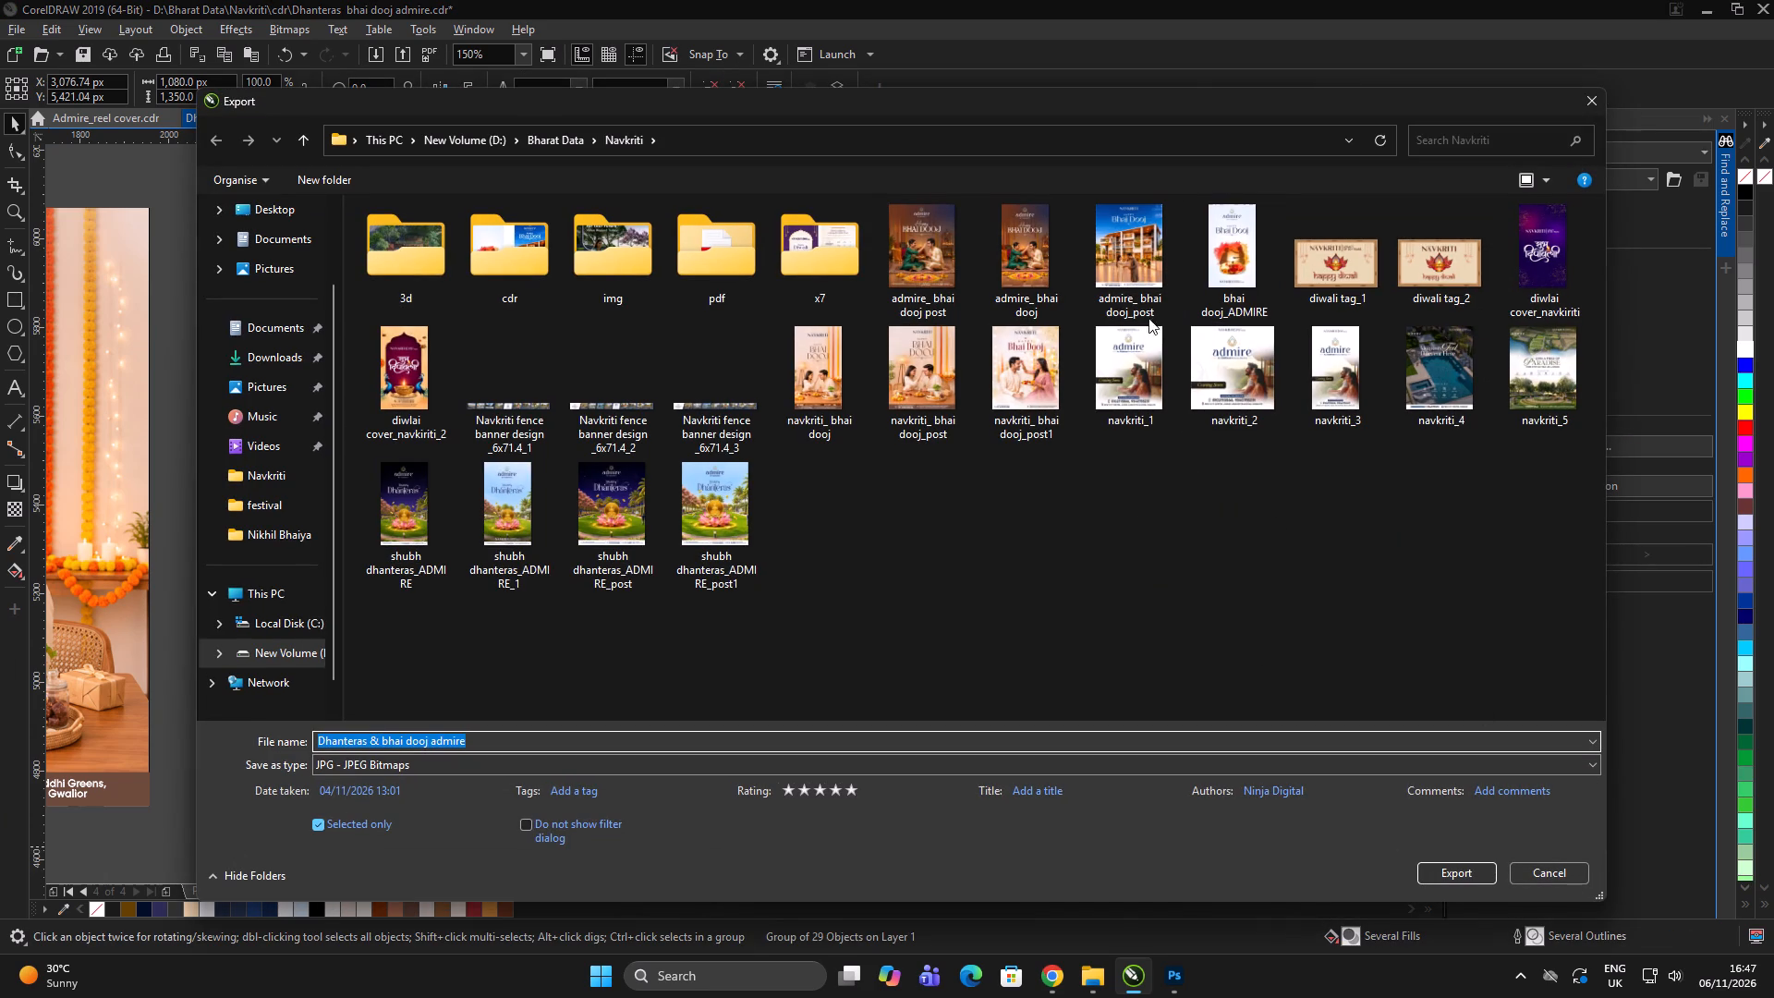
{"action": "left_click", "coordinate": [1039, 389]}
{"action": "left_click", "coordinate": [1455, 875]}
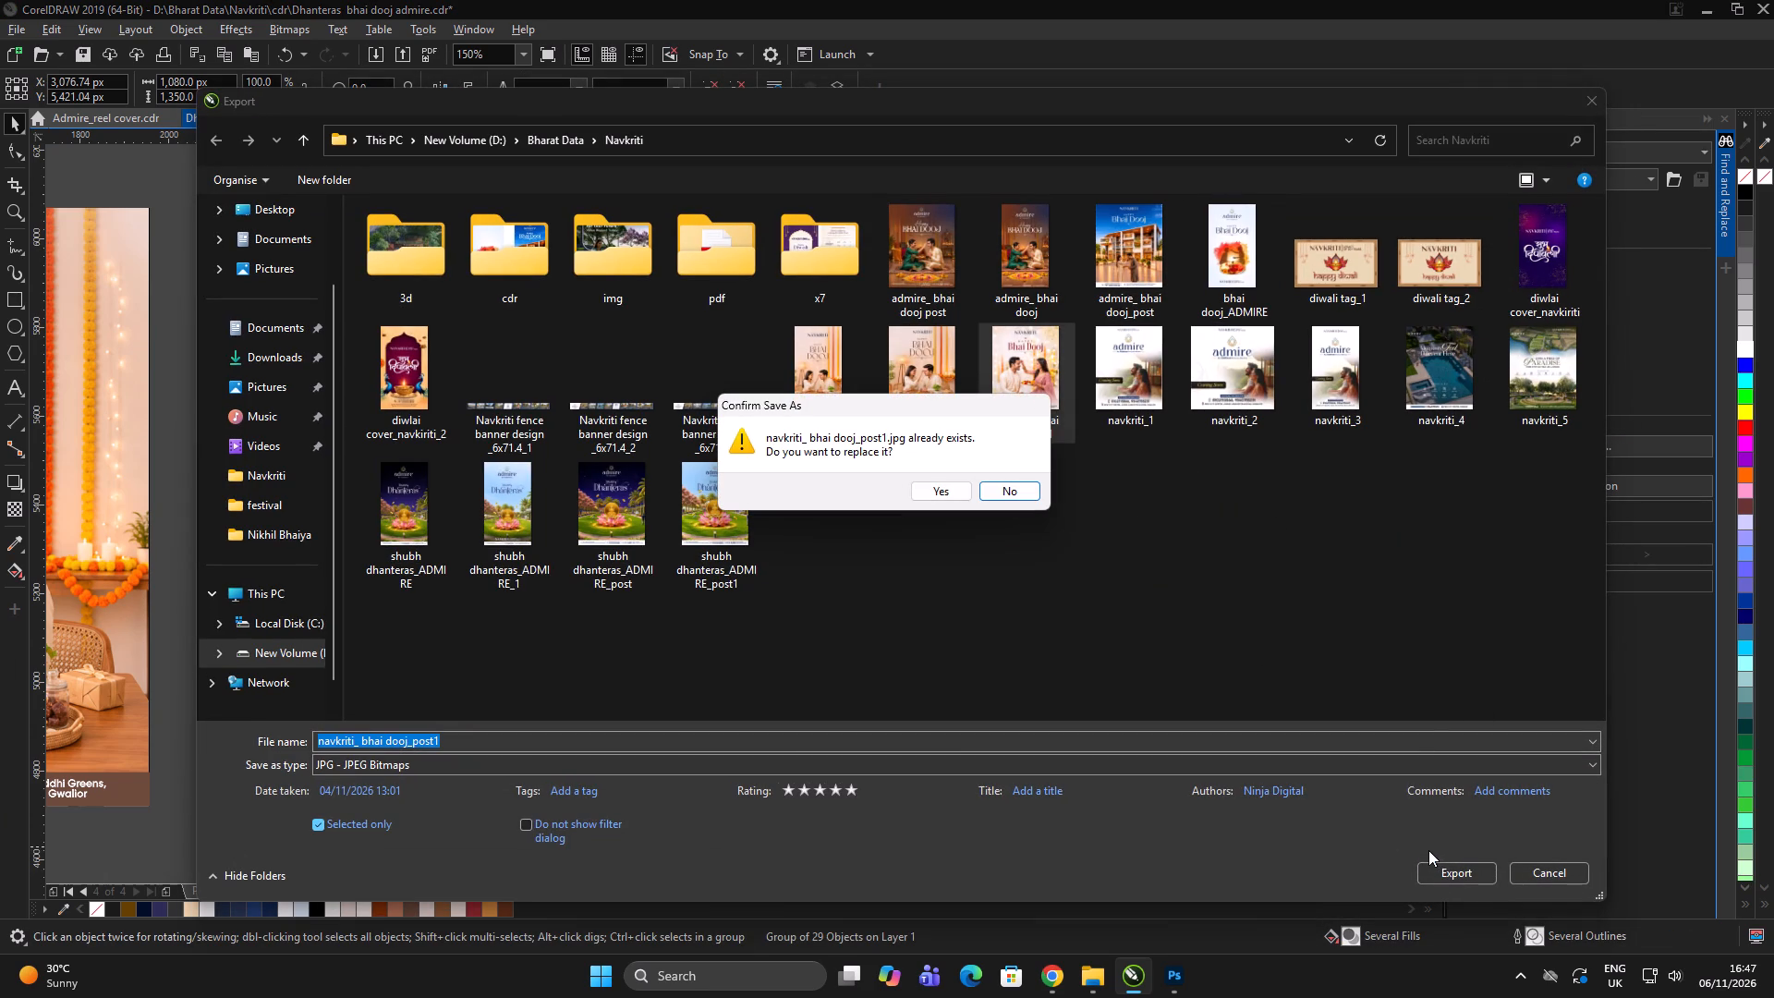
{"action": "left_click", "coordinate": [941, 495]}
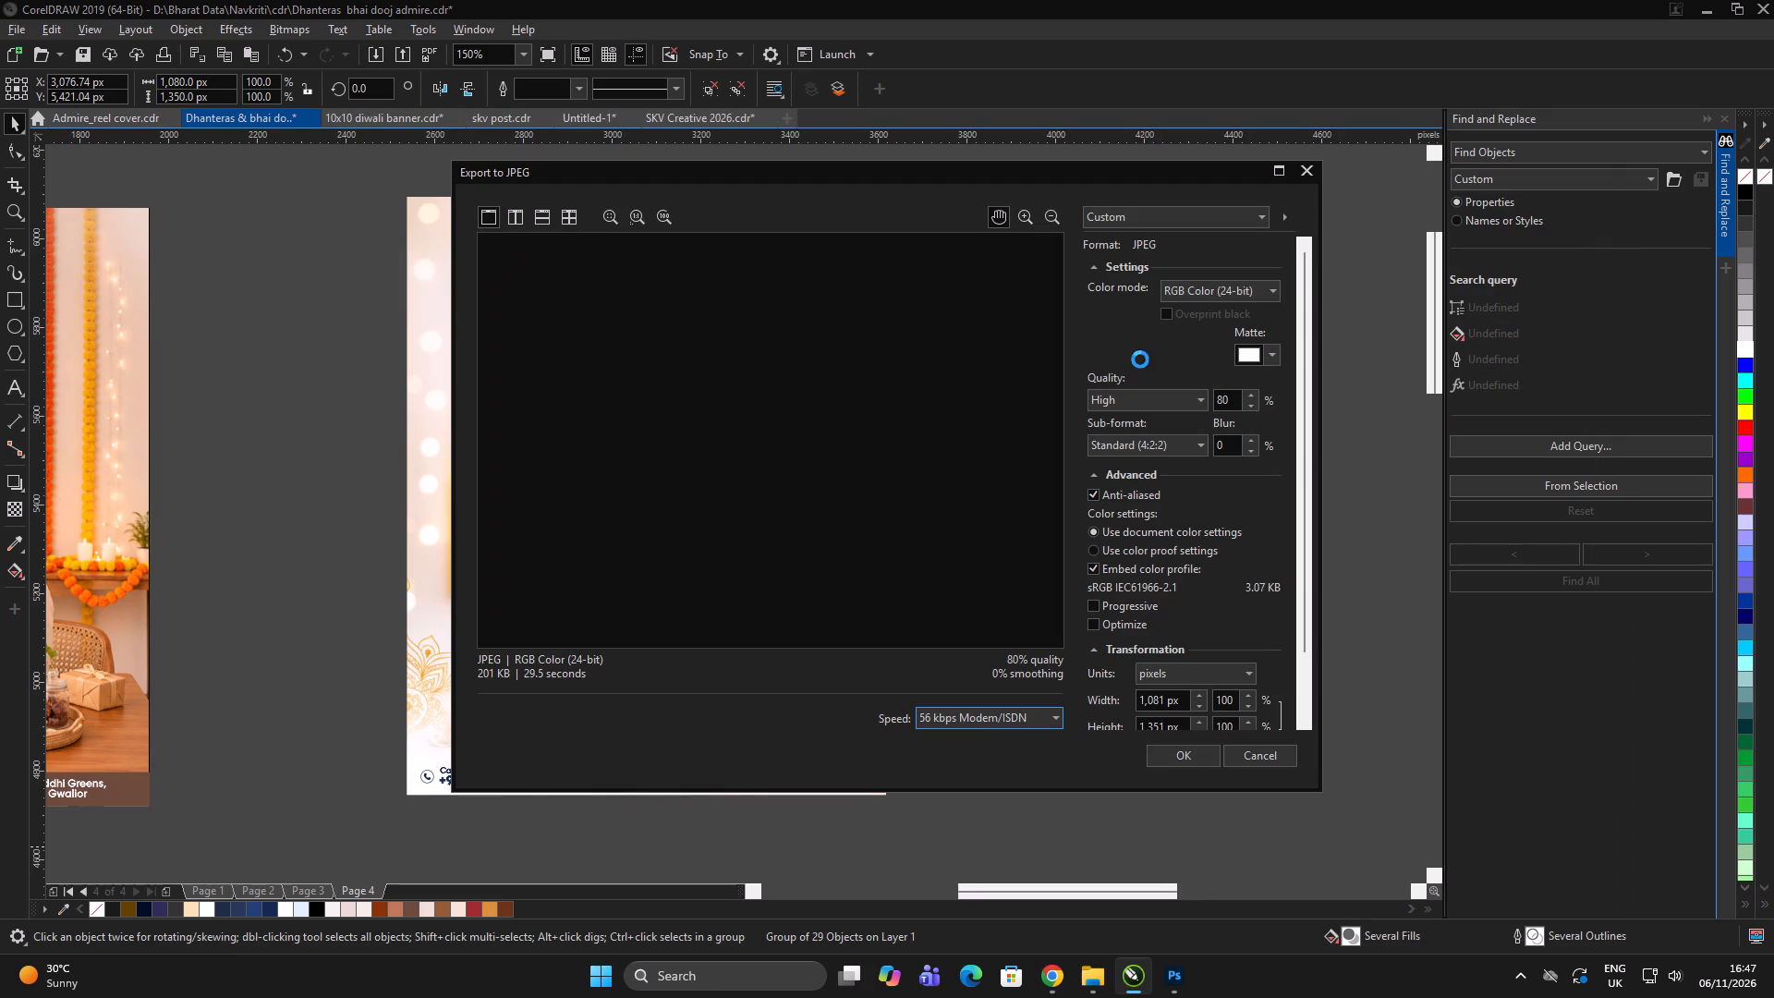
{"action": "left_click", "coordinate": [1209, 293]}
{"action": "left_click", "coordinate": [1190, 322]}
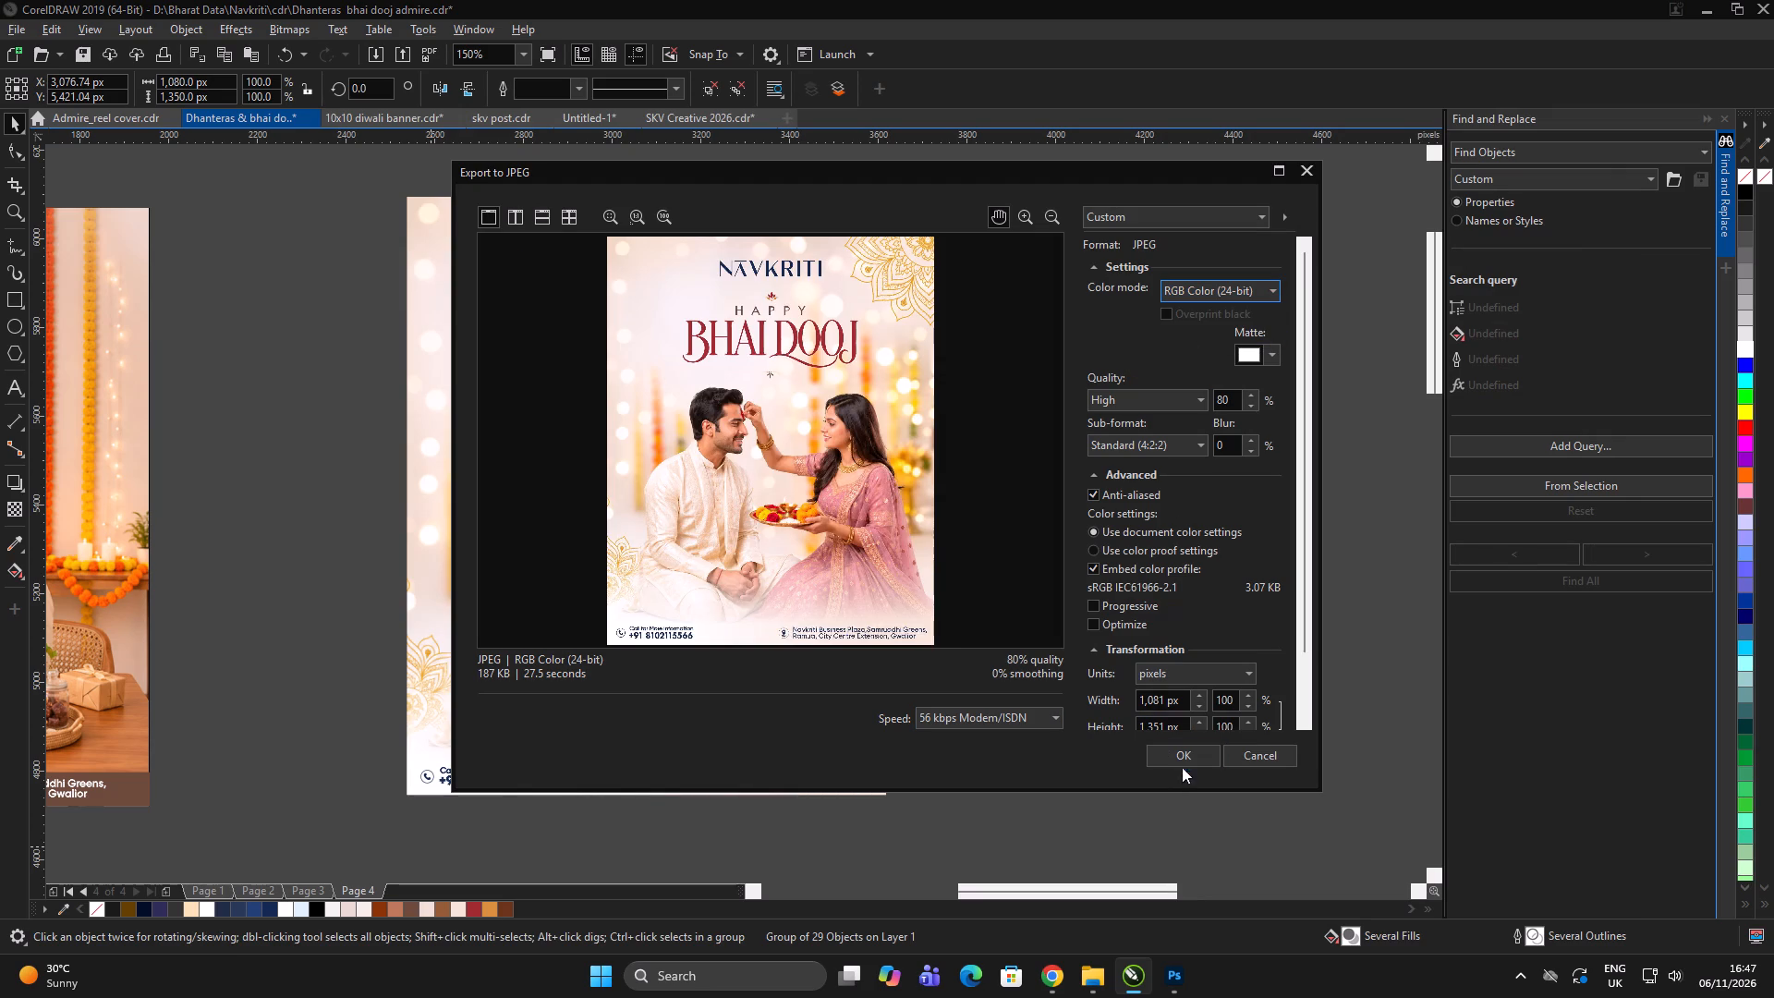
{"action": "left_click", "coordinate": [1183, 754]}
Examine the edges of the traced BHAI DOOJ lettering on the poster at close range.
{"action": "left_click", "coordinate": [1221, 695]}
{"action": "left_click_drag", "start_coordinate": [1199, 676], "coordinate": [1171, 662]}
{"action": "scroll", "coordinate": [665, 312], "scroll_direction": "up", "scroll_amount": 3}
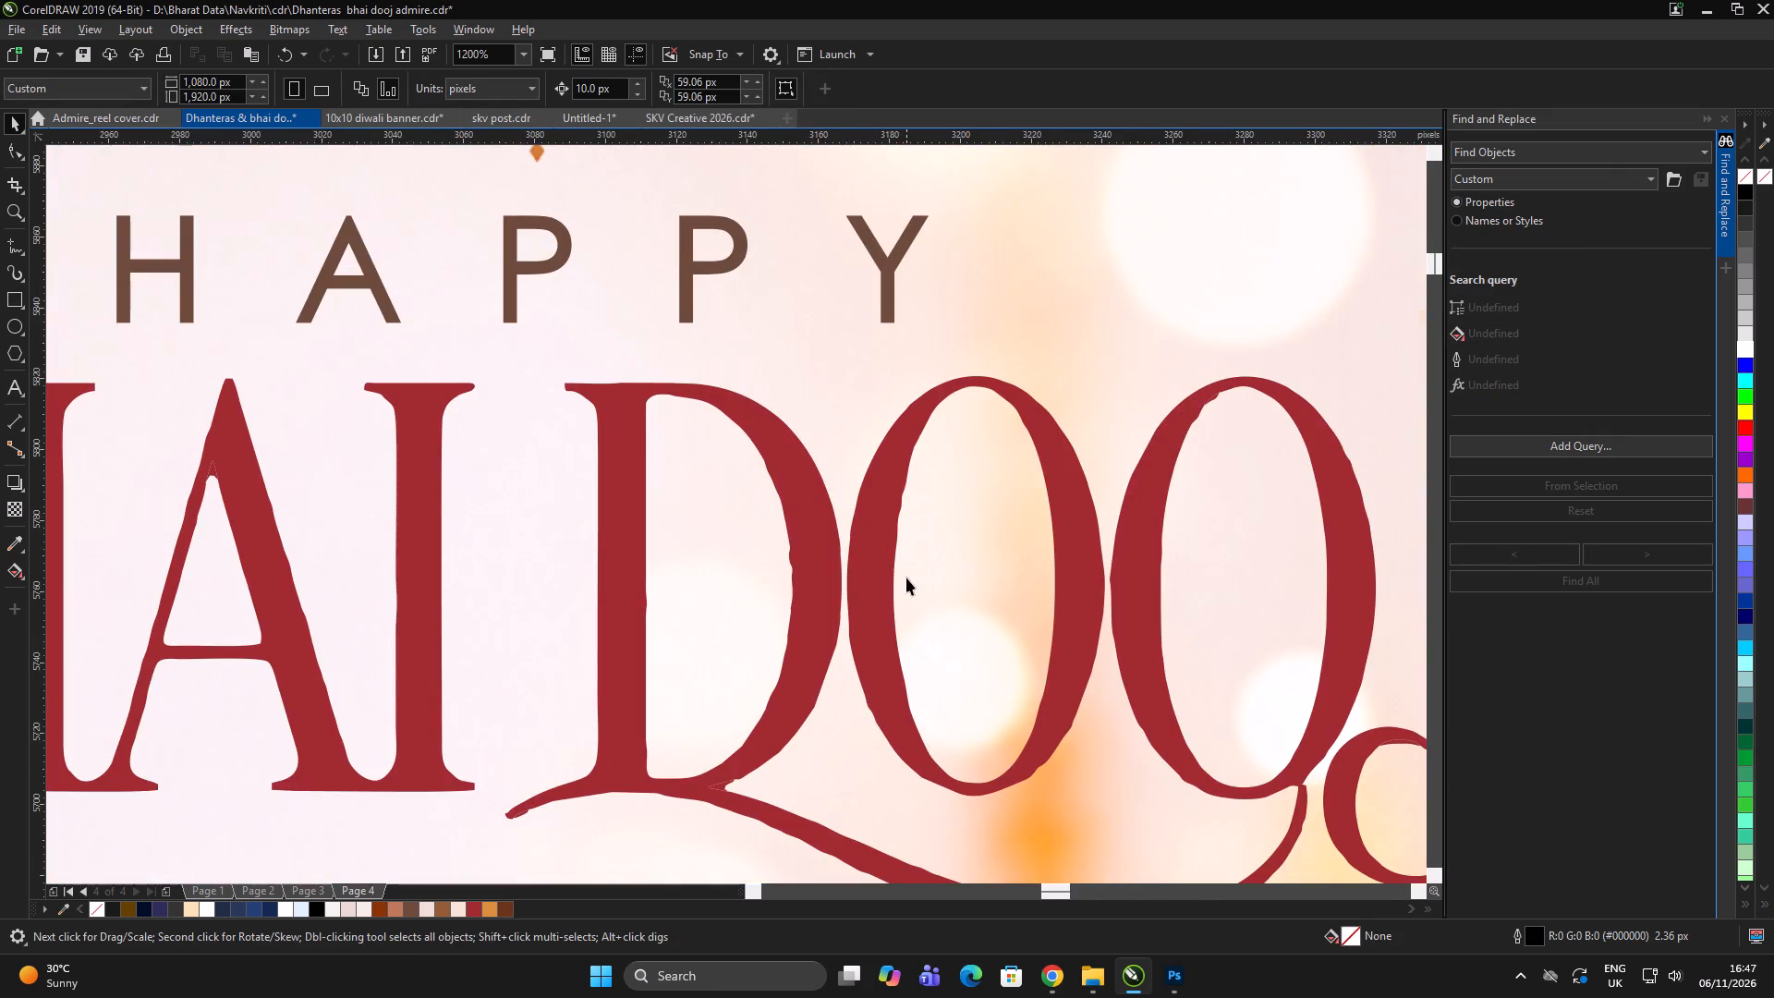
{"action": "scroll", "coordinate": [906, 580], "scroll_direction": "up", "scroll_amount": 2}
{"action": "scroll", "coordinate": [734, 470], "scroll_direction": "down", "scroll_amount": 8}
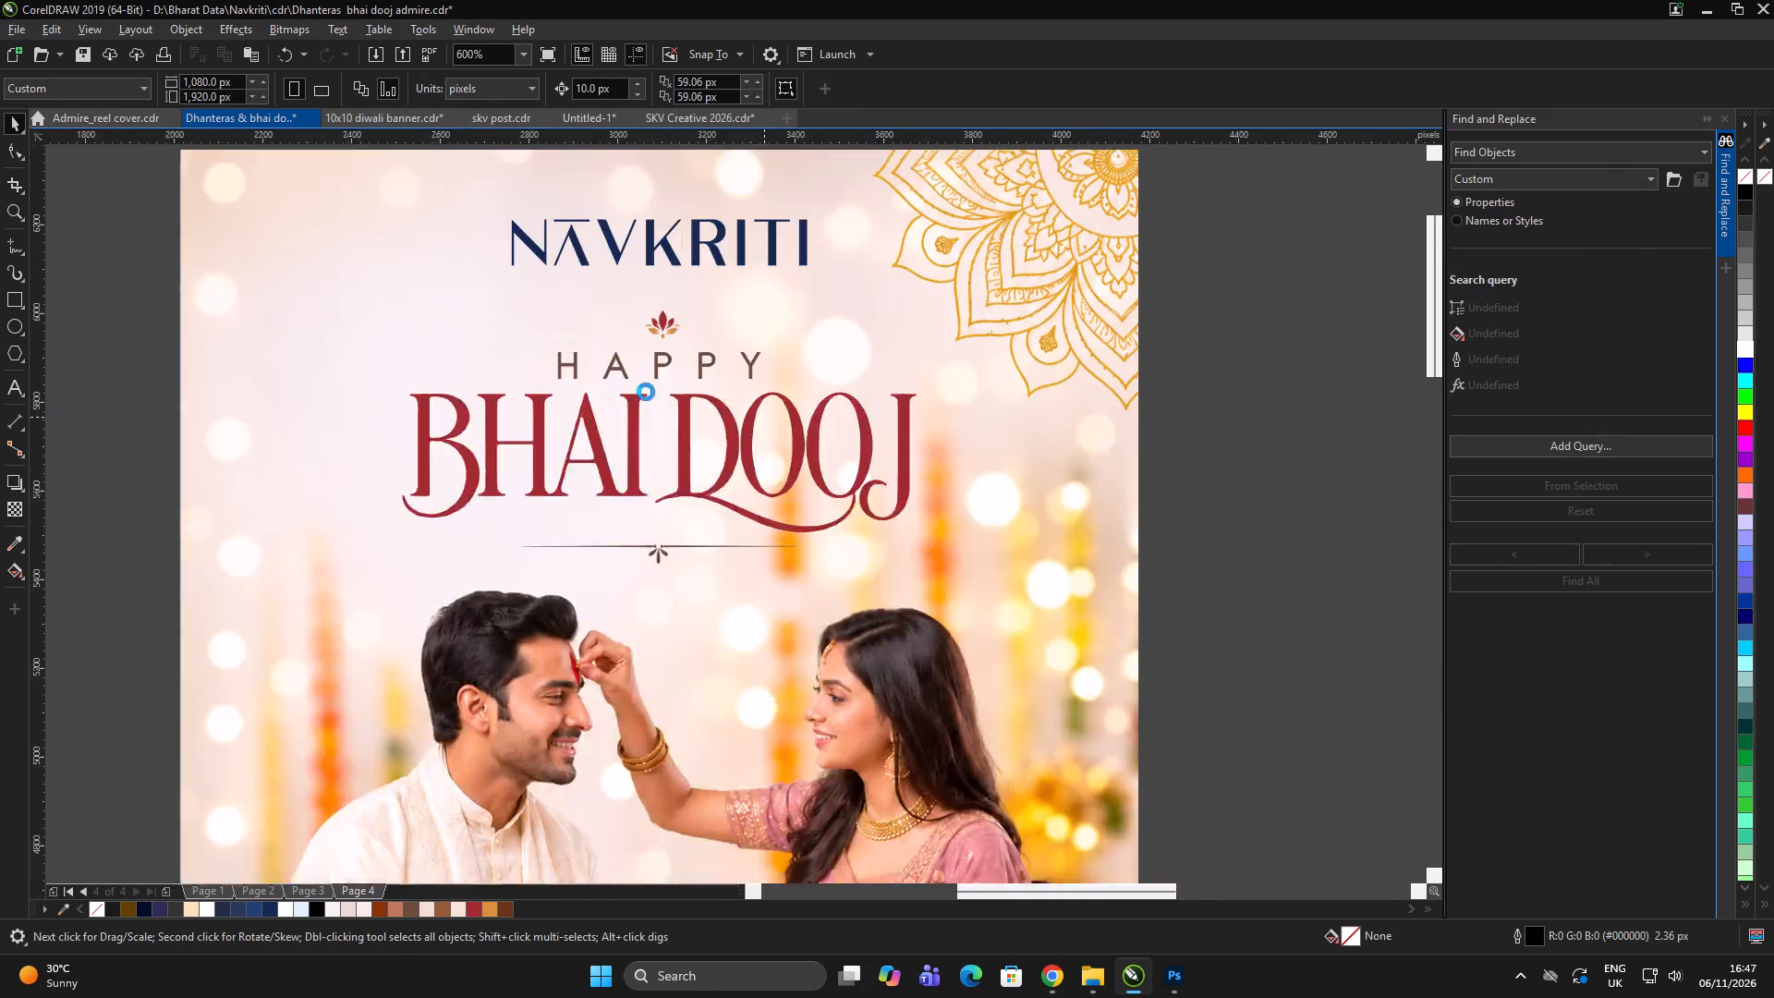
{"action": "scroll", "coordinate": [646, 392], "scroll_direction": "down", "scroll_amount": 1}
Switch to ChatGPT in Chrome and download the white, background-free BHAI DOOJ lettering as a PNG into Downloads.
{"action": "key", "text": "alt+Tab"}
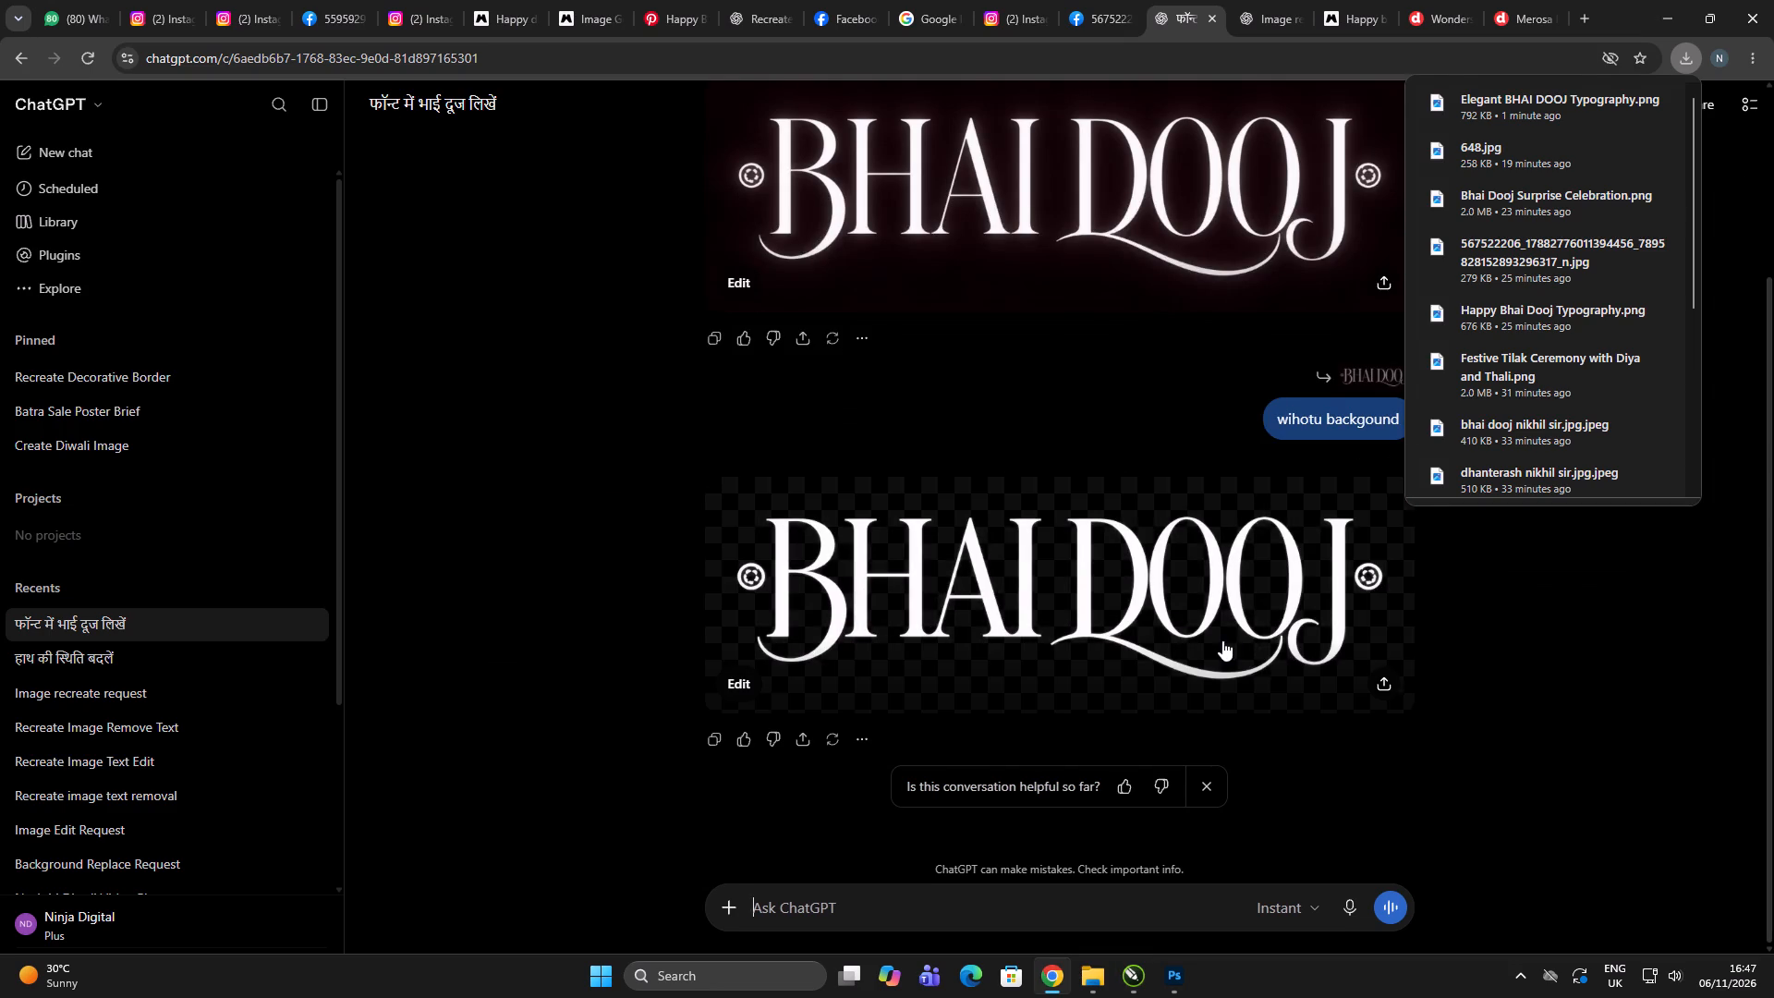
{"action": "left_click", "coordinate": [1222, 639]}
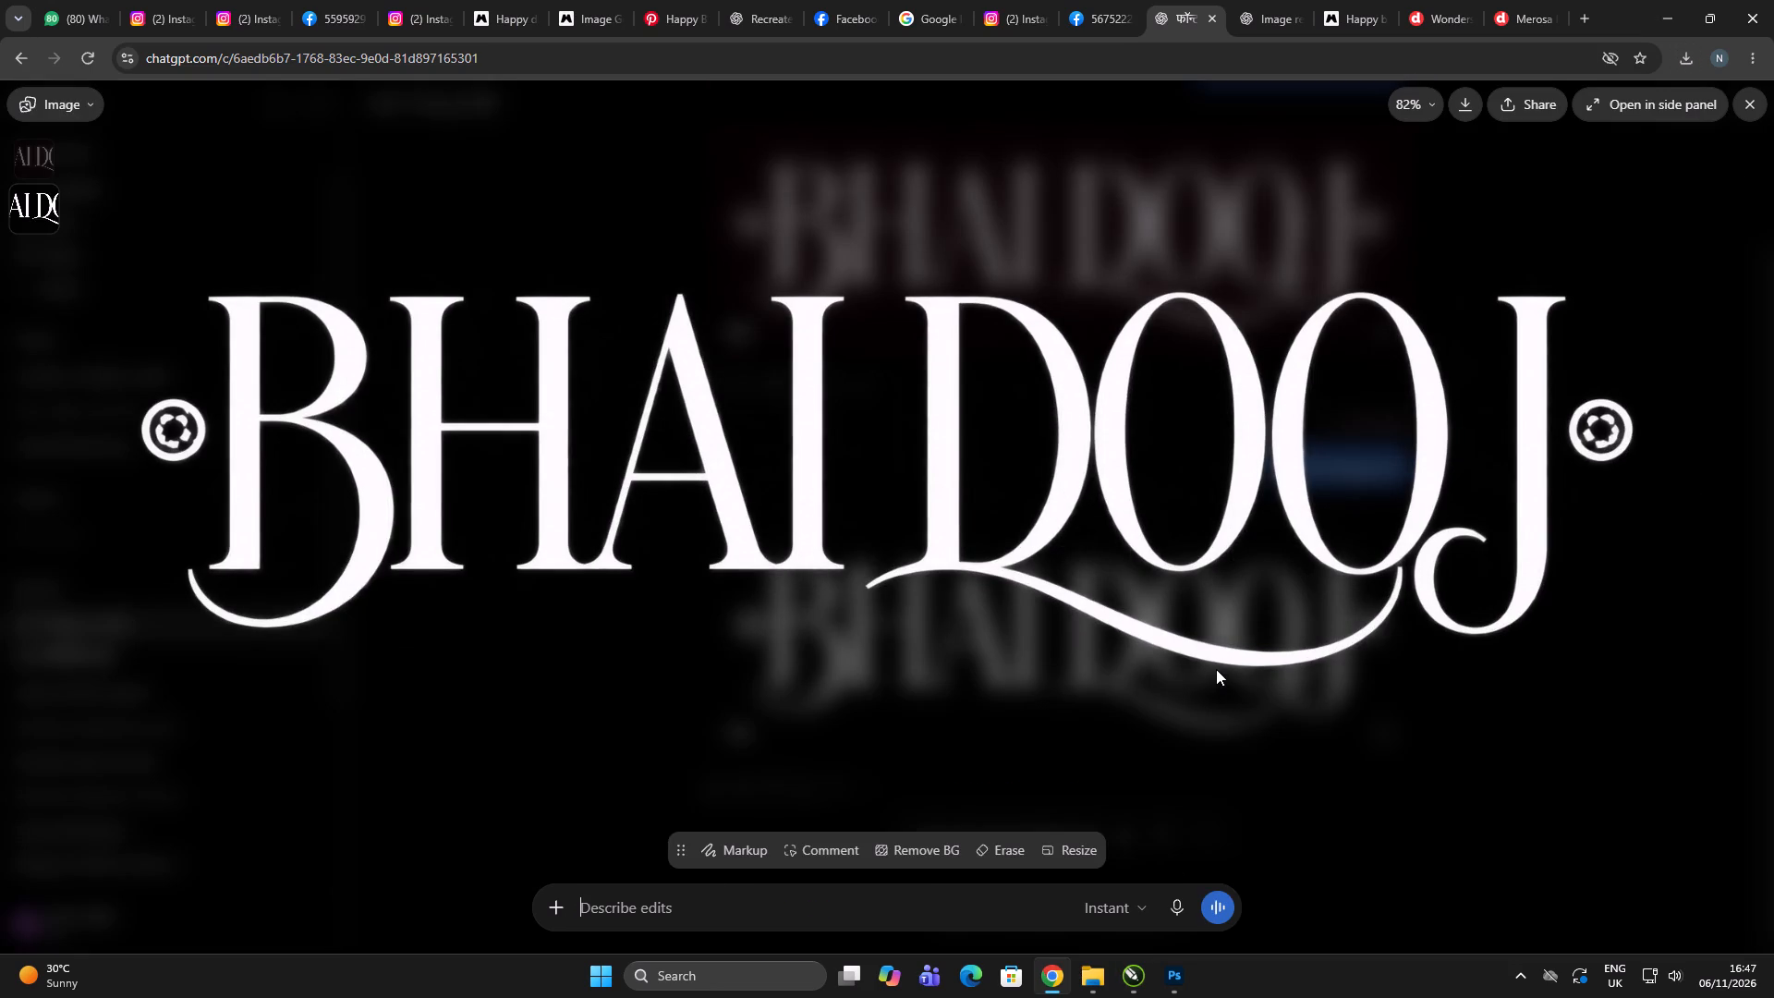
{"action": "left_click", "coordinate": [1512, 103]}
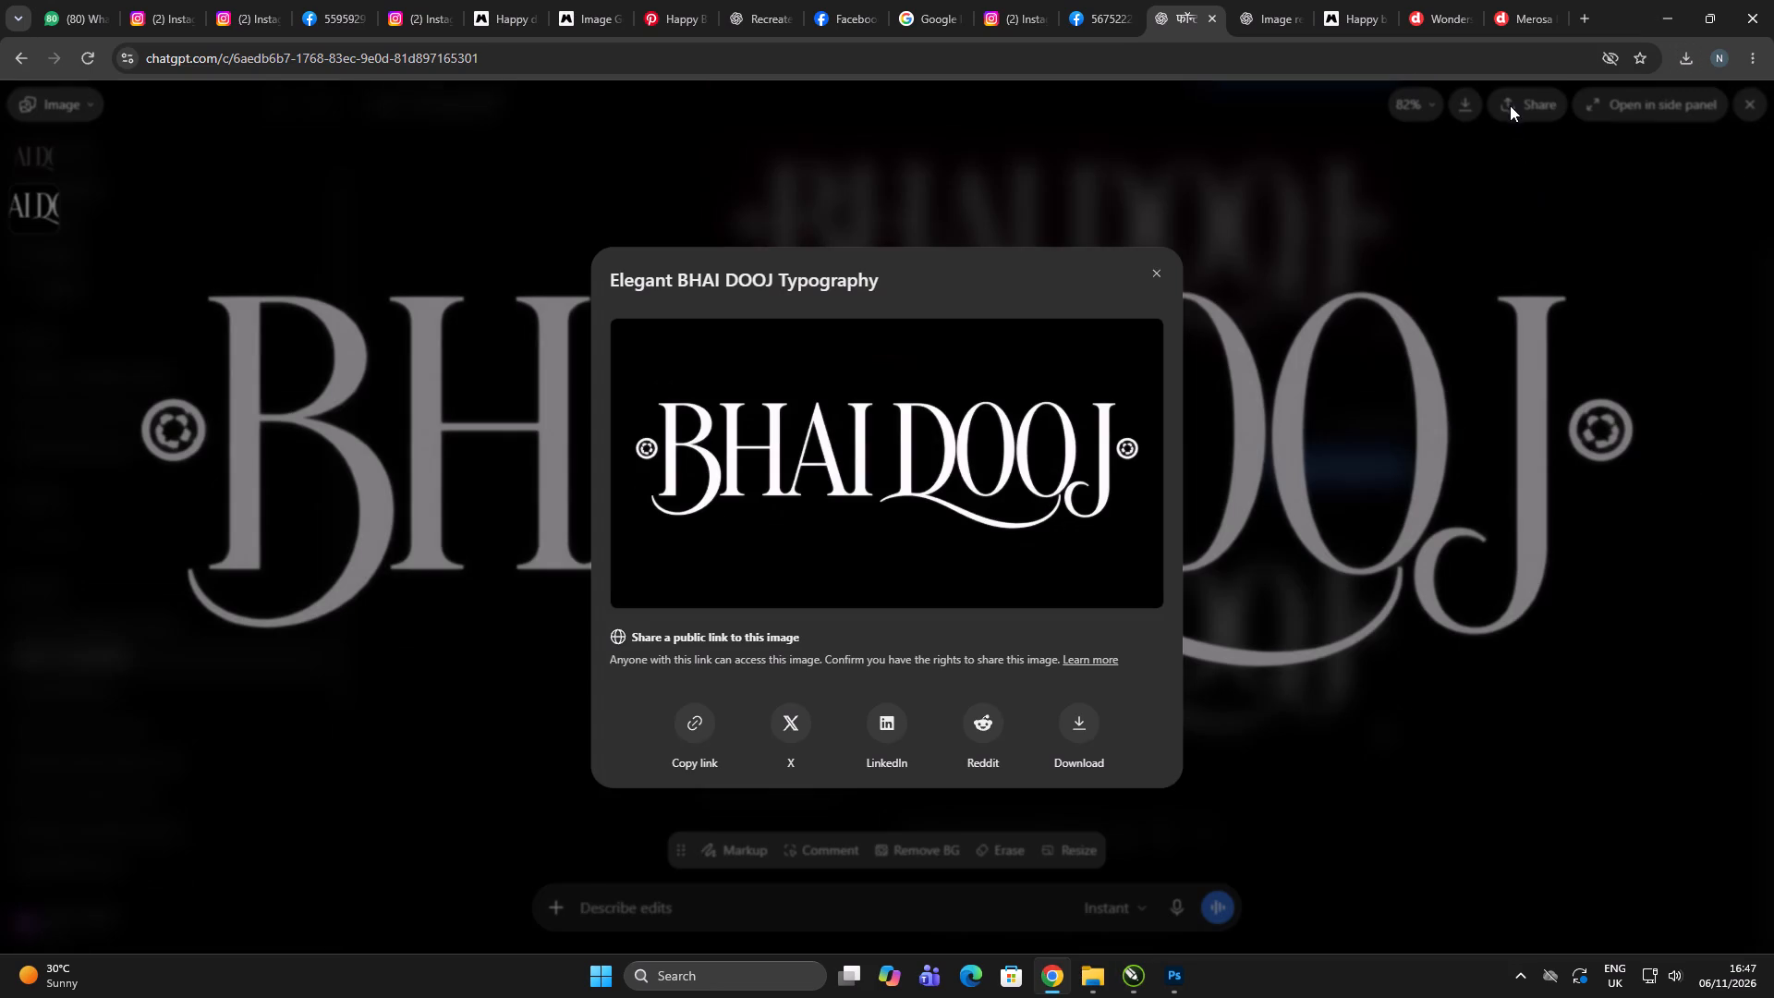
{"action": "left_click", "coordinate": [1148, 274]}
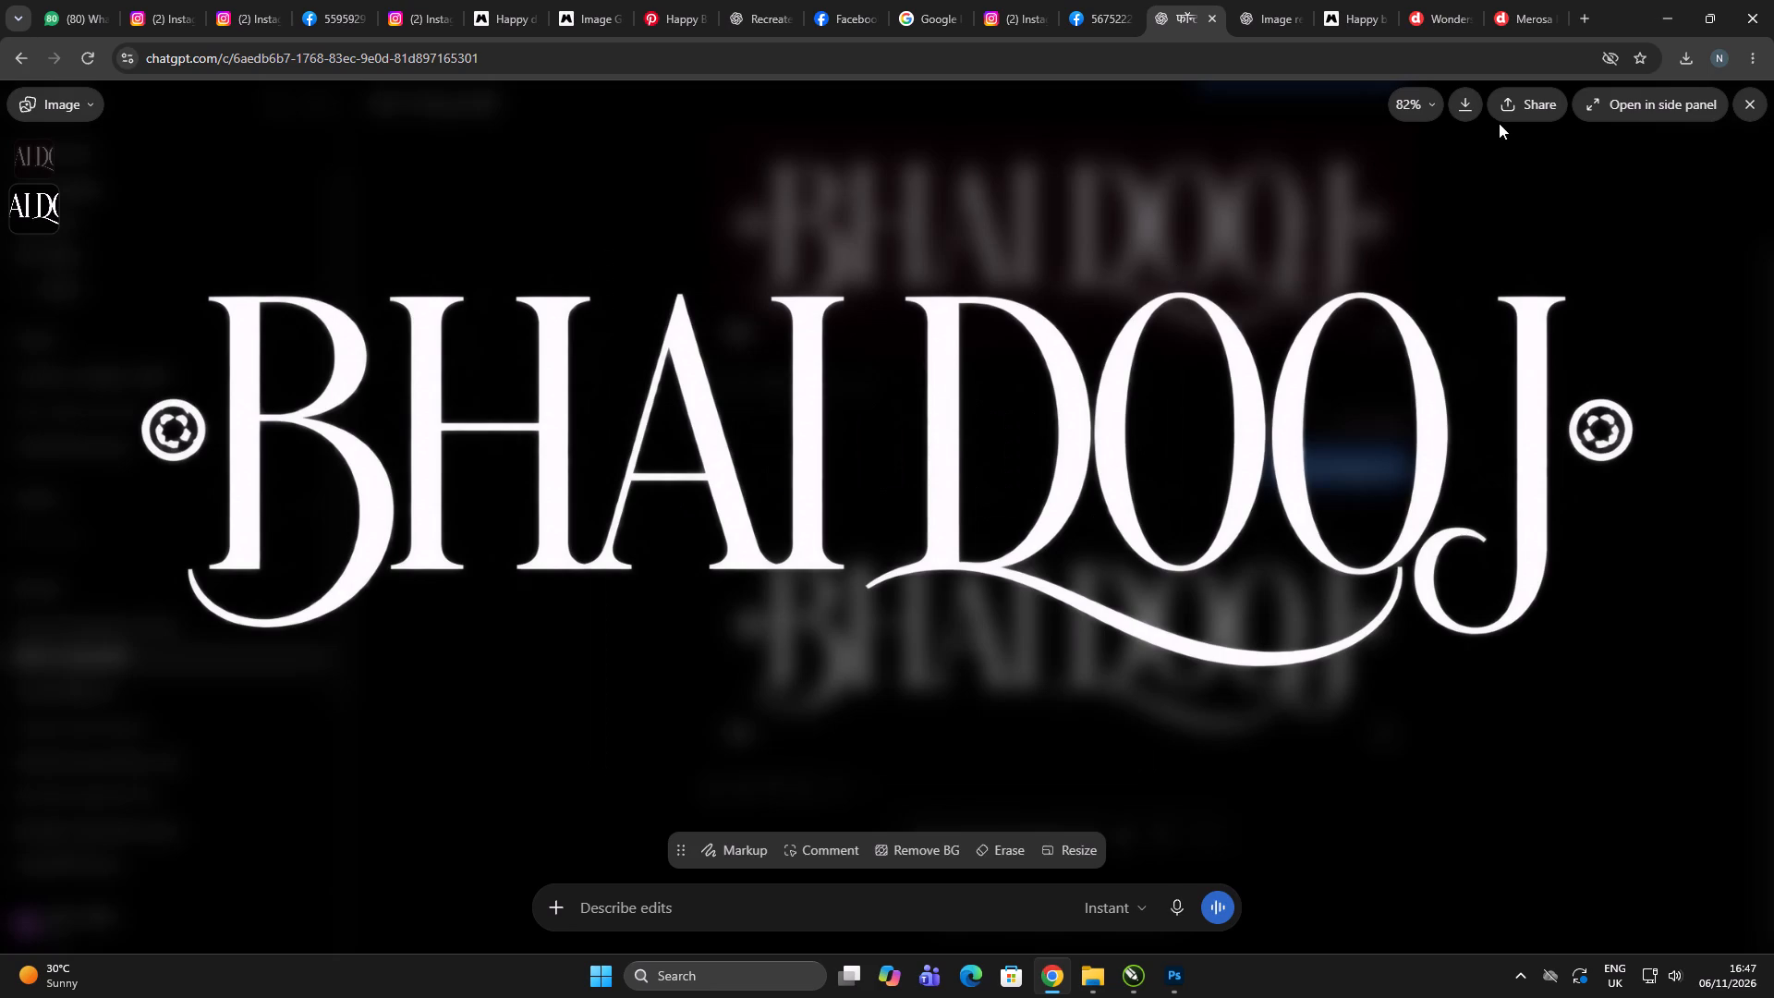
{"action": "left_click", "coordinate": [1468, 111]}
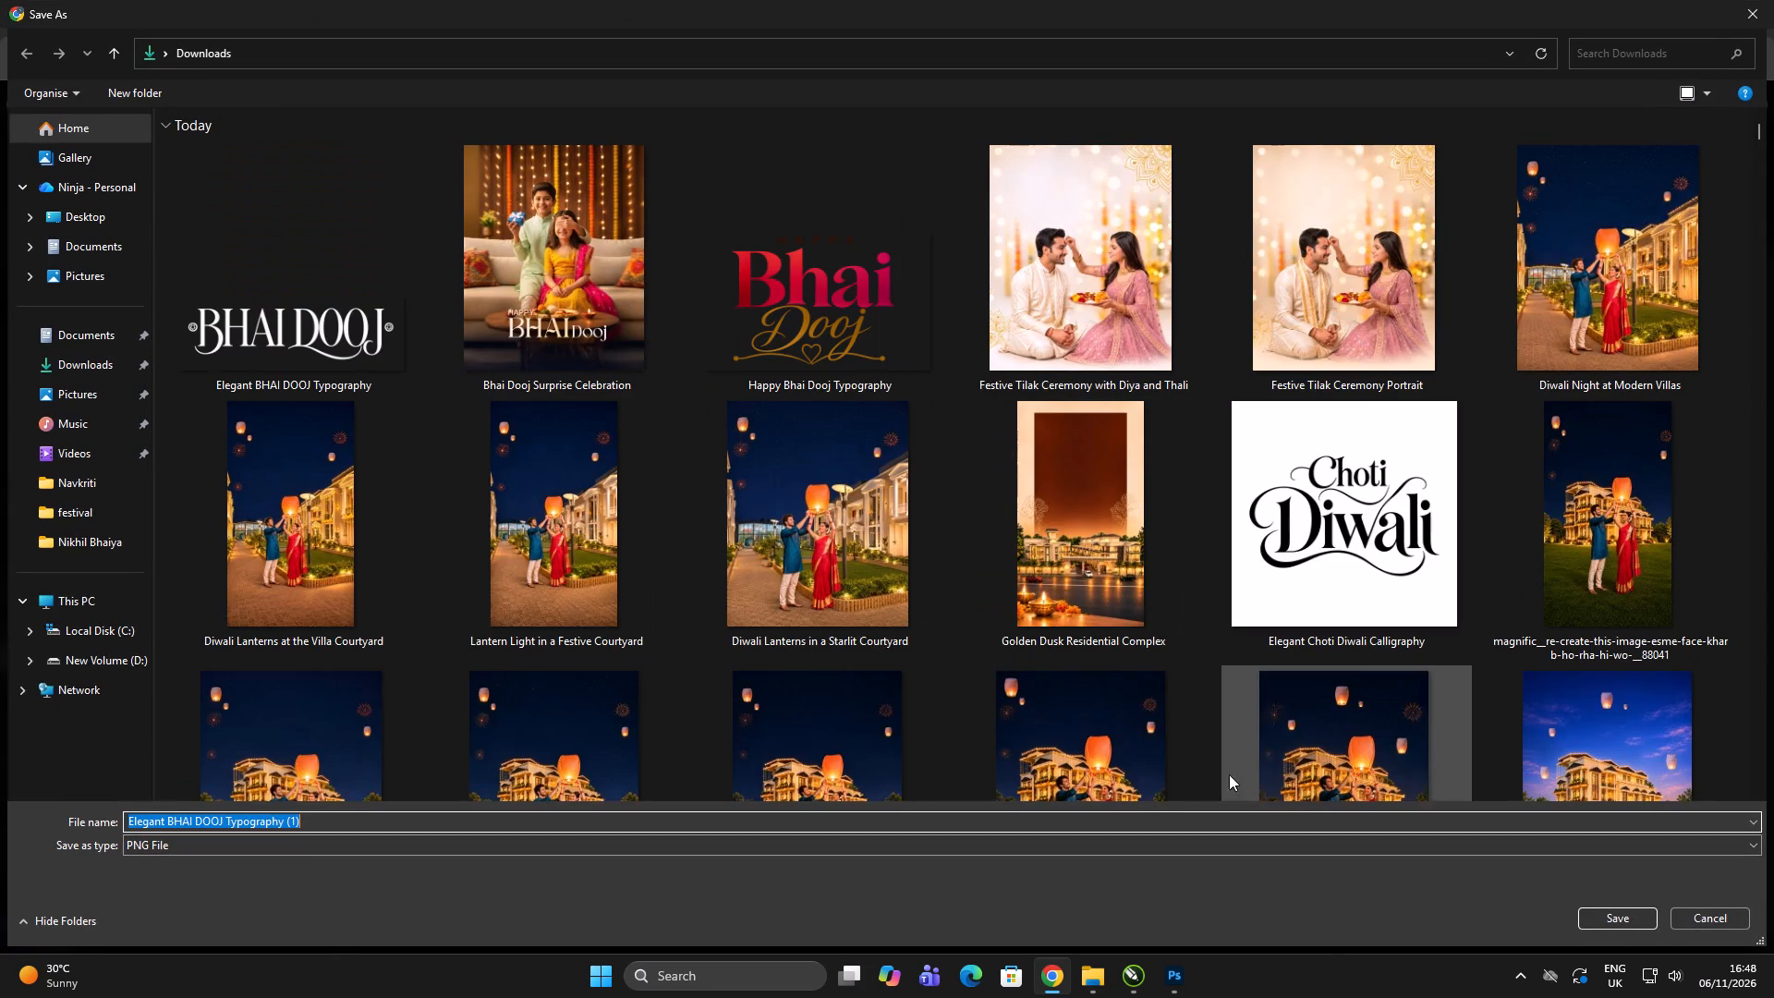
{"action": "left_click", "coordinate": [1584, 914]}
Back in CorelDRAW, import Elegant BHAI DOOJ Typography (1).png and place it about 403 px wide beside the Navkriti couple poster.
{"action": "key", "text": "alt+Tab"}
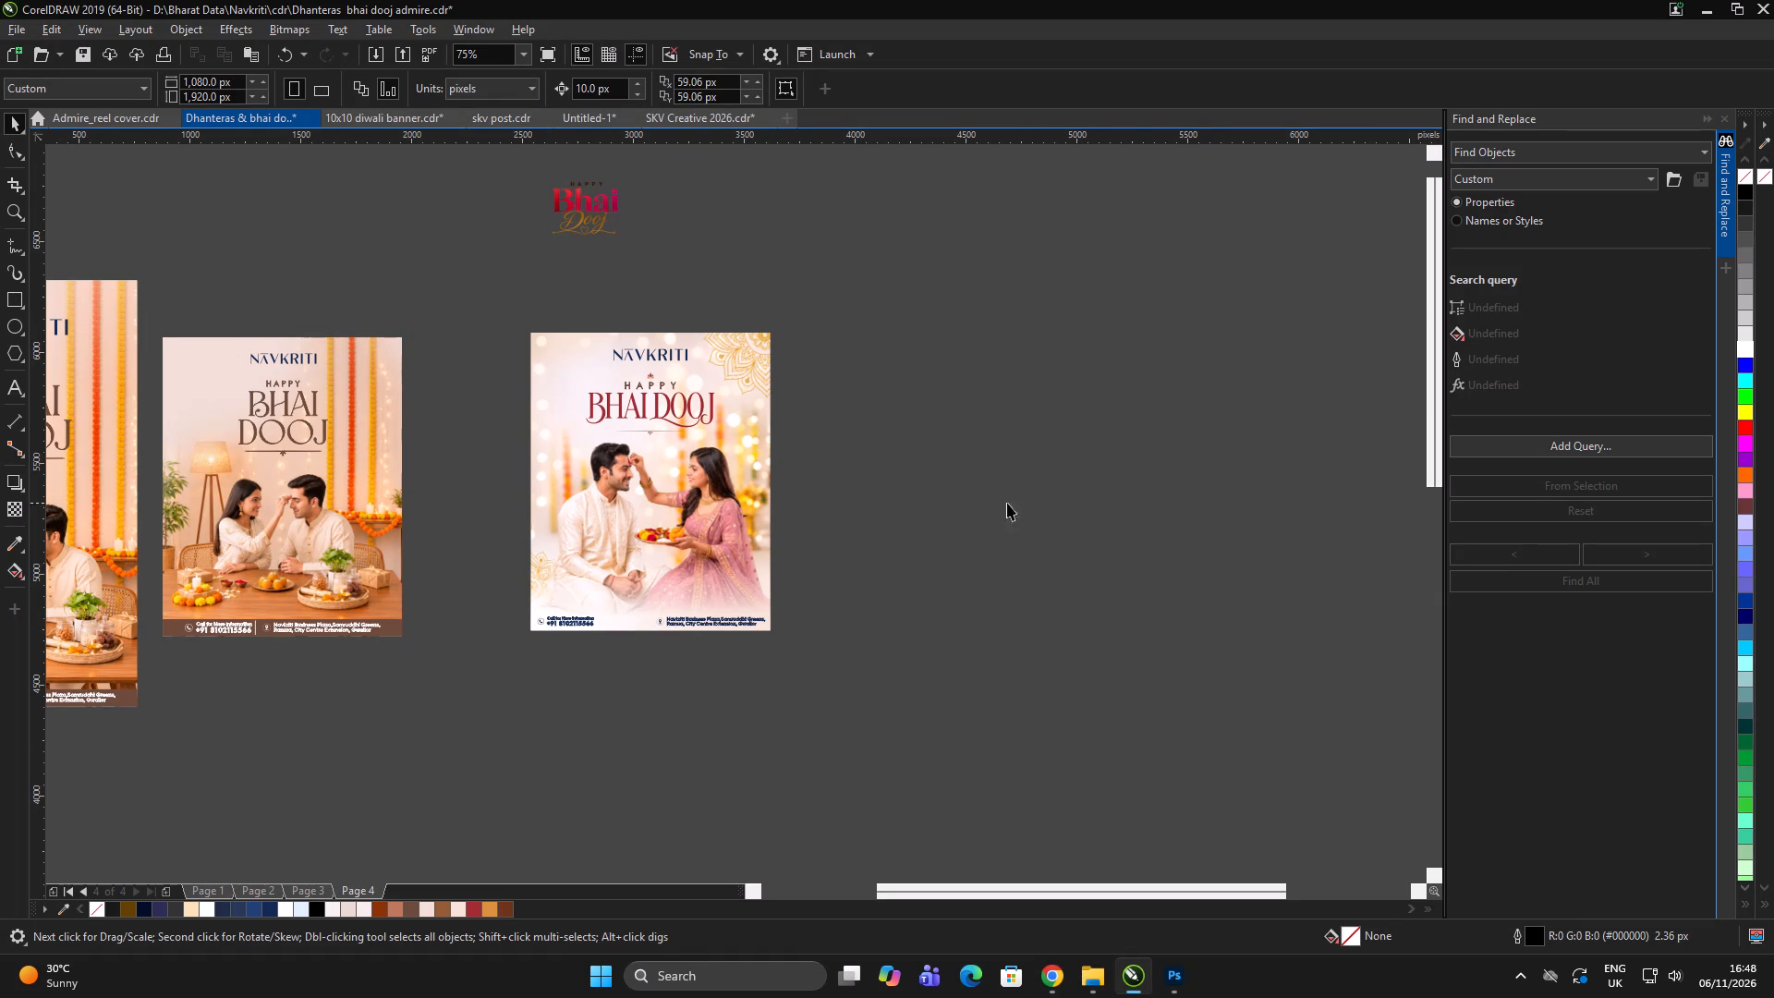
{"action": "left_click", "coordinate": [1026, 501]}
{"action": "left_click", "coordinate": [1031, 497]}
{"action": "left_click", "coordinate": [1056, 498]}
{"action": "key", "text": "ctrl+i"}
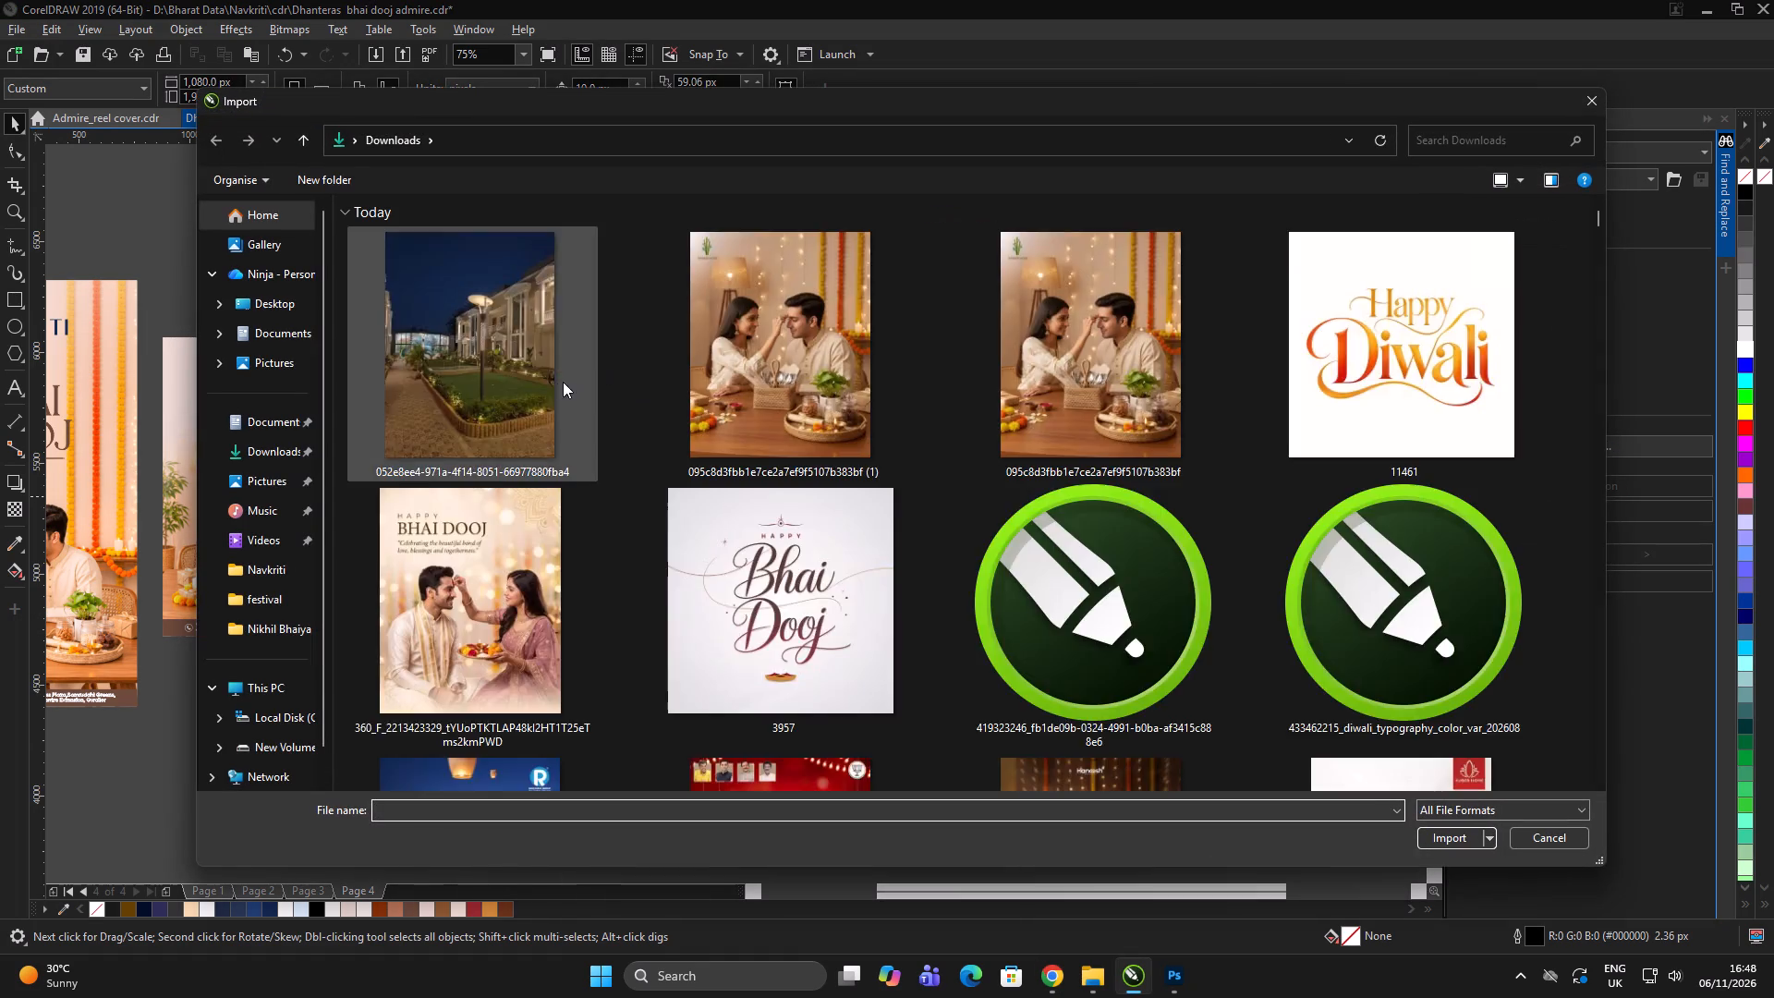
{"action": "left_click", "coordinate": [457, 374]}
{"action": "left_click", "coordinate": [1443, 834]}
{"action": "scroll", "coordinate": [781, 455], "scroll_direction": "up", "scroll_amount": 2}
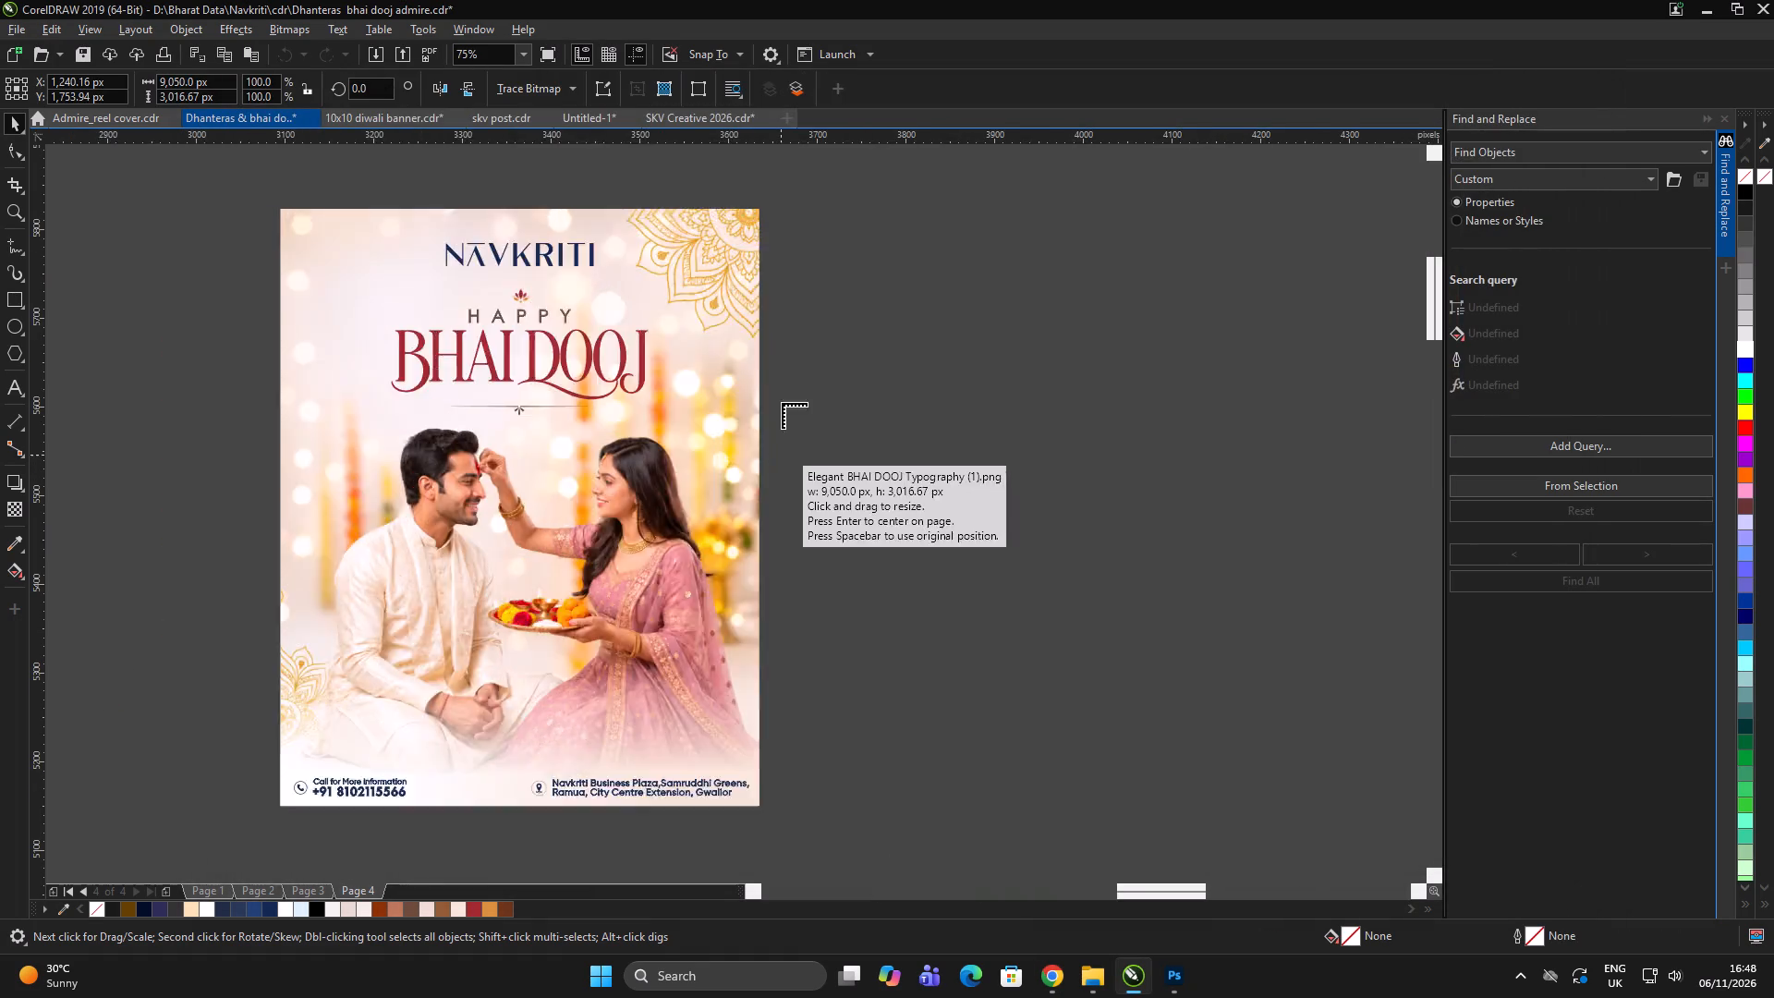
{"action": "left_click_drag", "start_coordinate": [788, 265], "coordinate": [1146, 495]}
{"action": "left_click", "coordinate": [1184, 505]}
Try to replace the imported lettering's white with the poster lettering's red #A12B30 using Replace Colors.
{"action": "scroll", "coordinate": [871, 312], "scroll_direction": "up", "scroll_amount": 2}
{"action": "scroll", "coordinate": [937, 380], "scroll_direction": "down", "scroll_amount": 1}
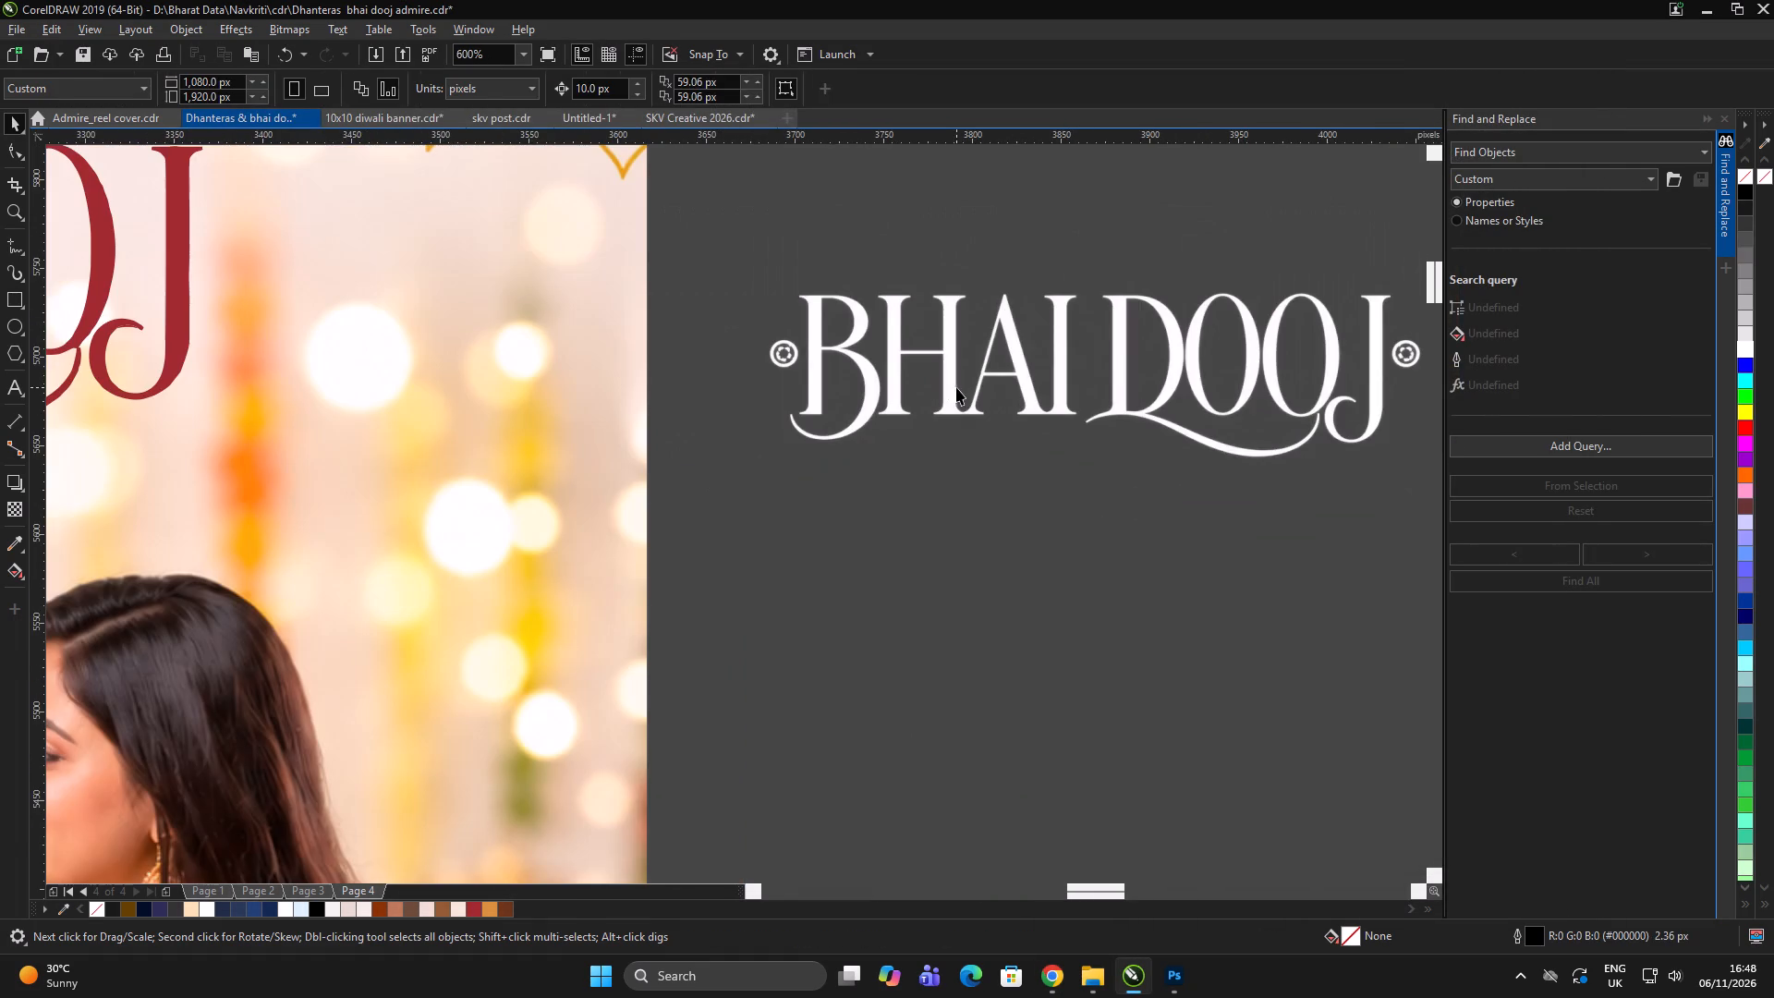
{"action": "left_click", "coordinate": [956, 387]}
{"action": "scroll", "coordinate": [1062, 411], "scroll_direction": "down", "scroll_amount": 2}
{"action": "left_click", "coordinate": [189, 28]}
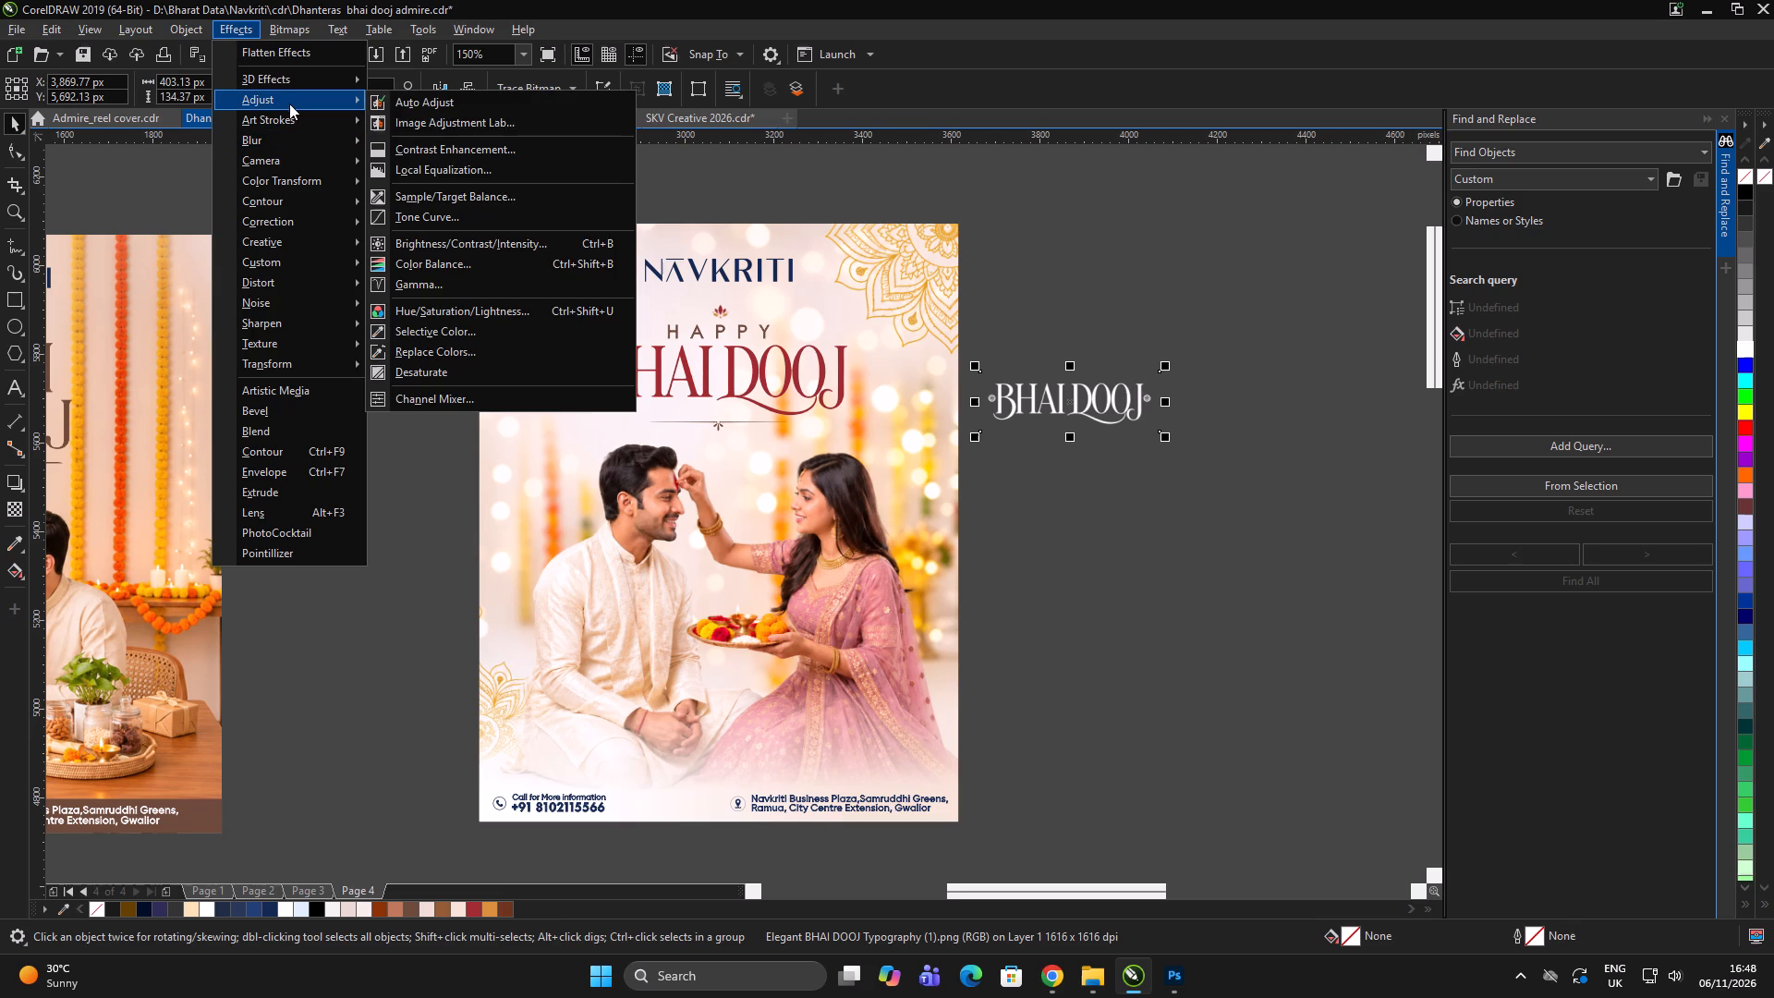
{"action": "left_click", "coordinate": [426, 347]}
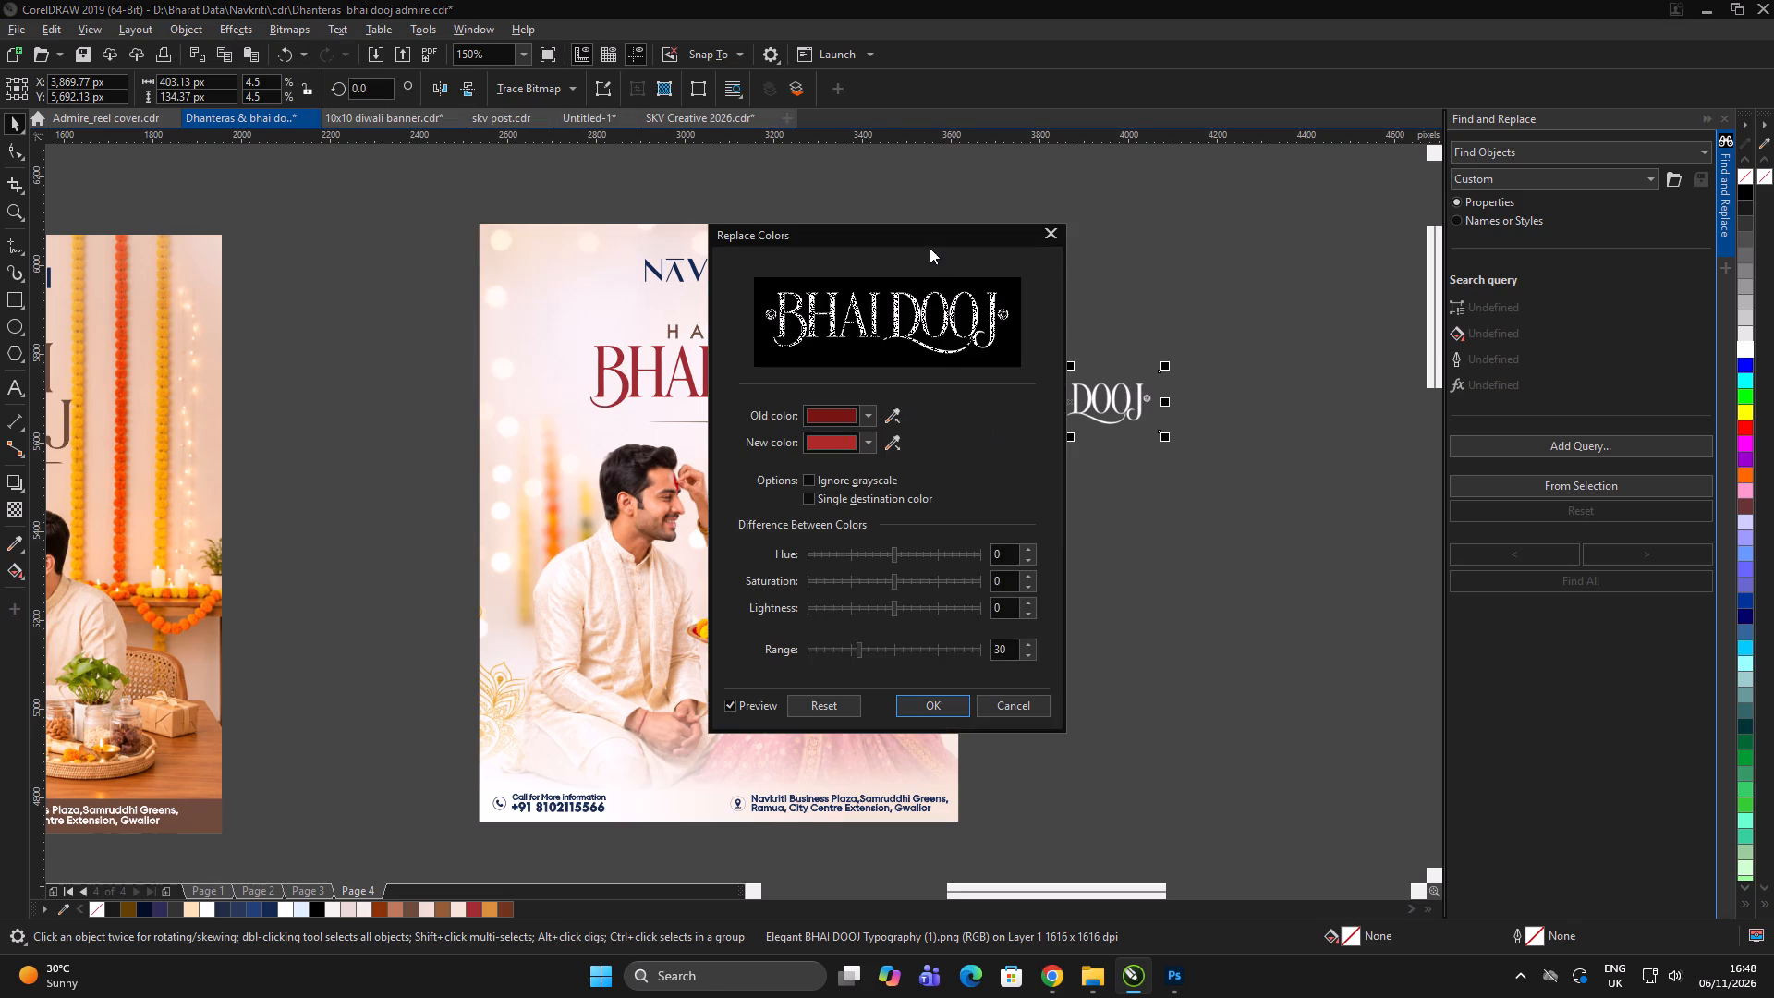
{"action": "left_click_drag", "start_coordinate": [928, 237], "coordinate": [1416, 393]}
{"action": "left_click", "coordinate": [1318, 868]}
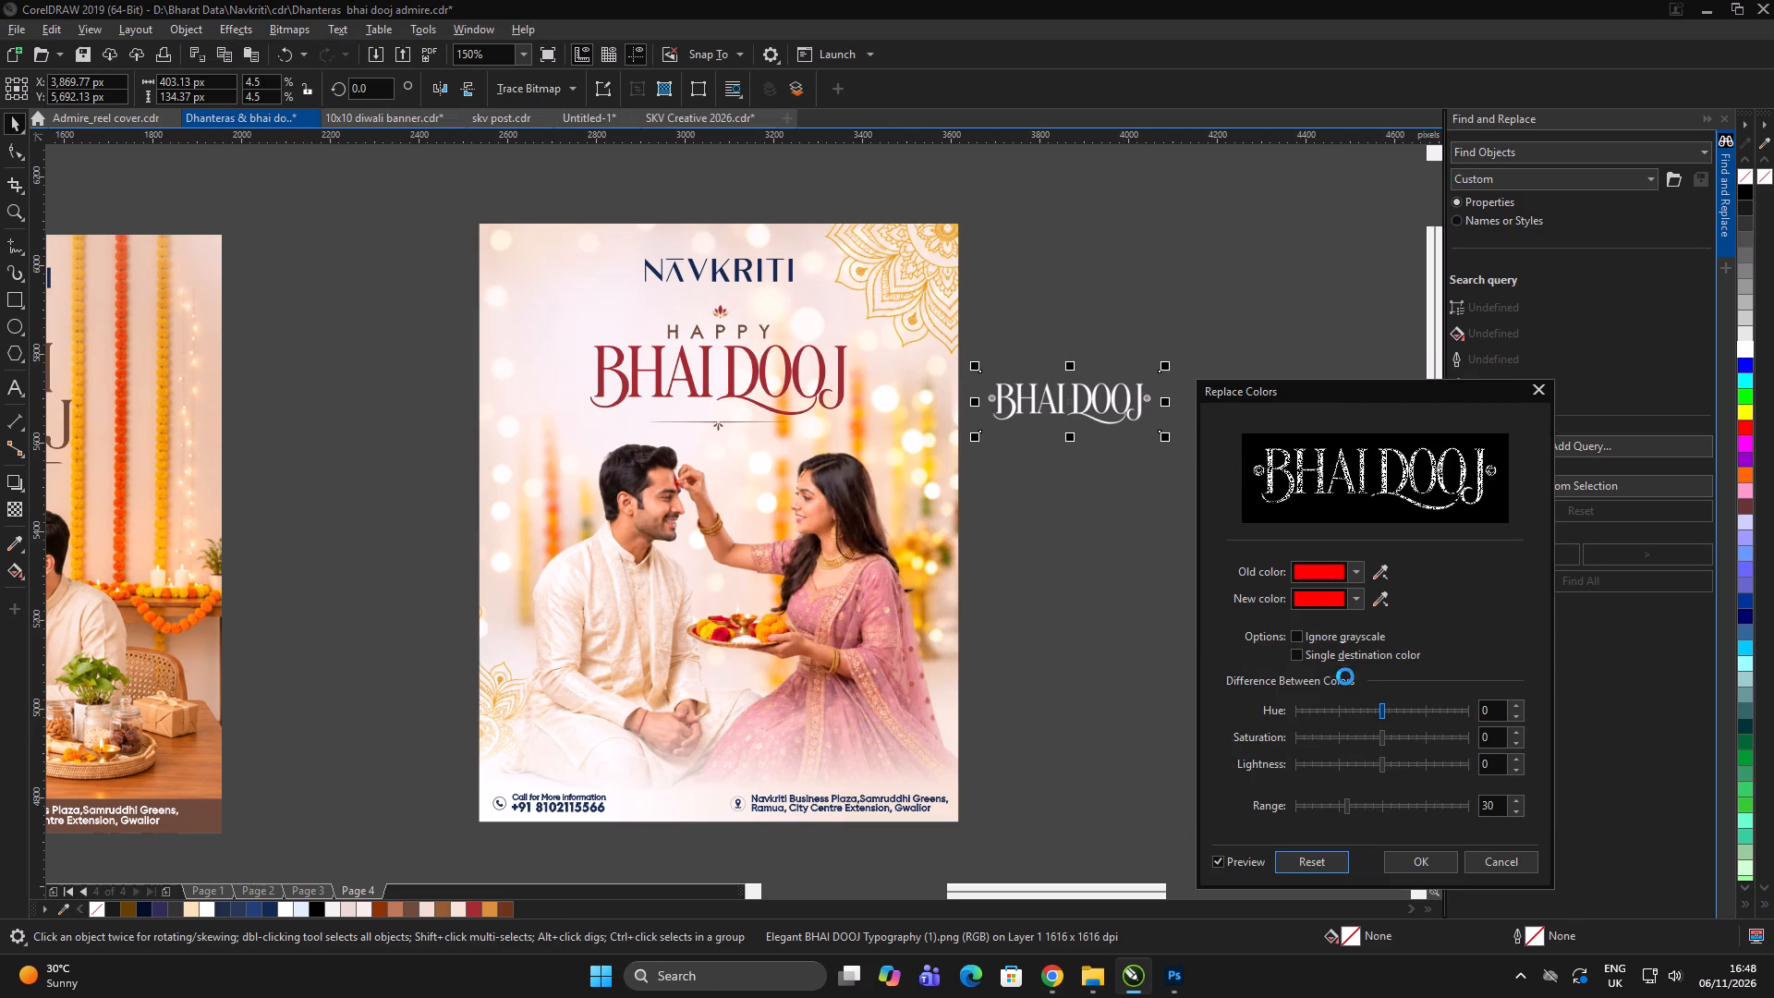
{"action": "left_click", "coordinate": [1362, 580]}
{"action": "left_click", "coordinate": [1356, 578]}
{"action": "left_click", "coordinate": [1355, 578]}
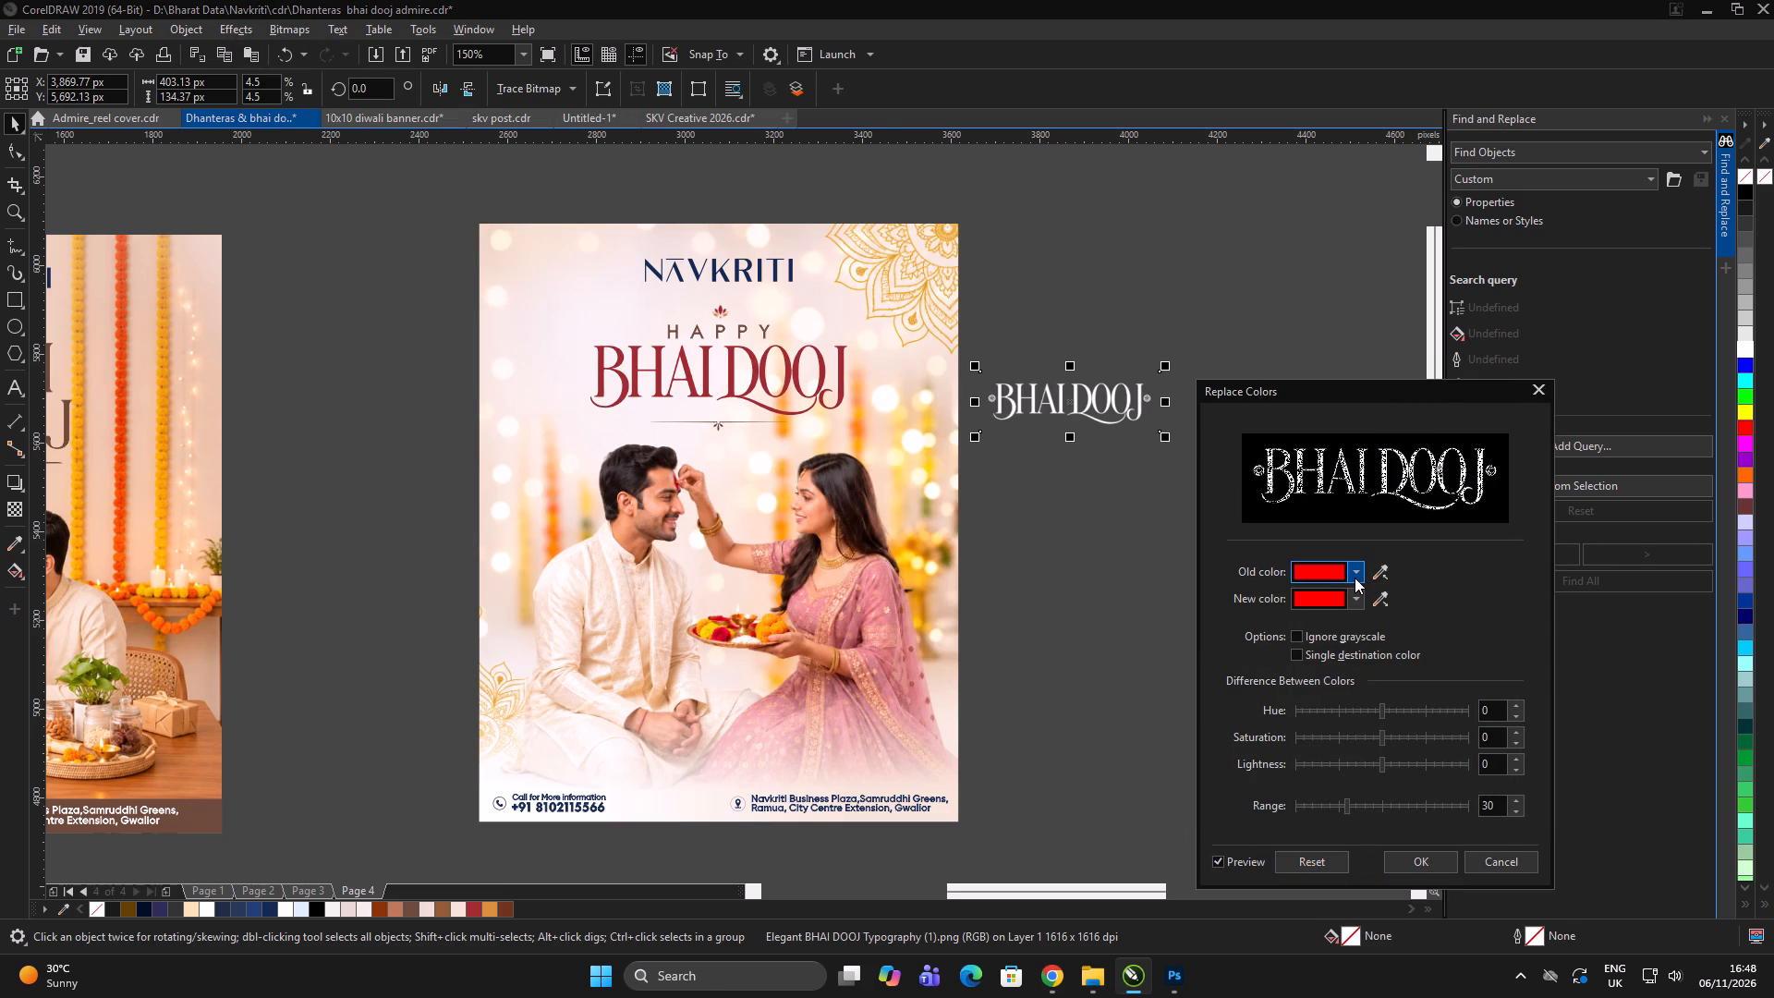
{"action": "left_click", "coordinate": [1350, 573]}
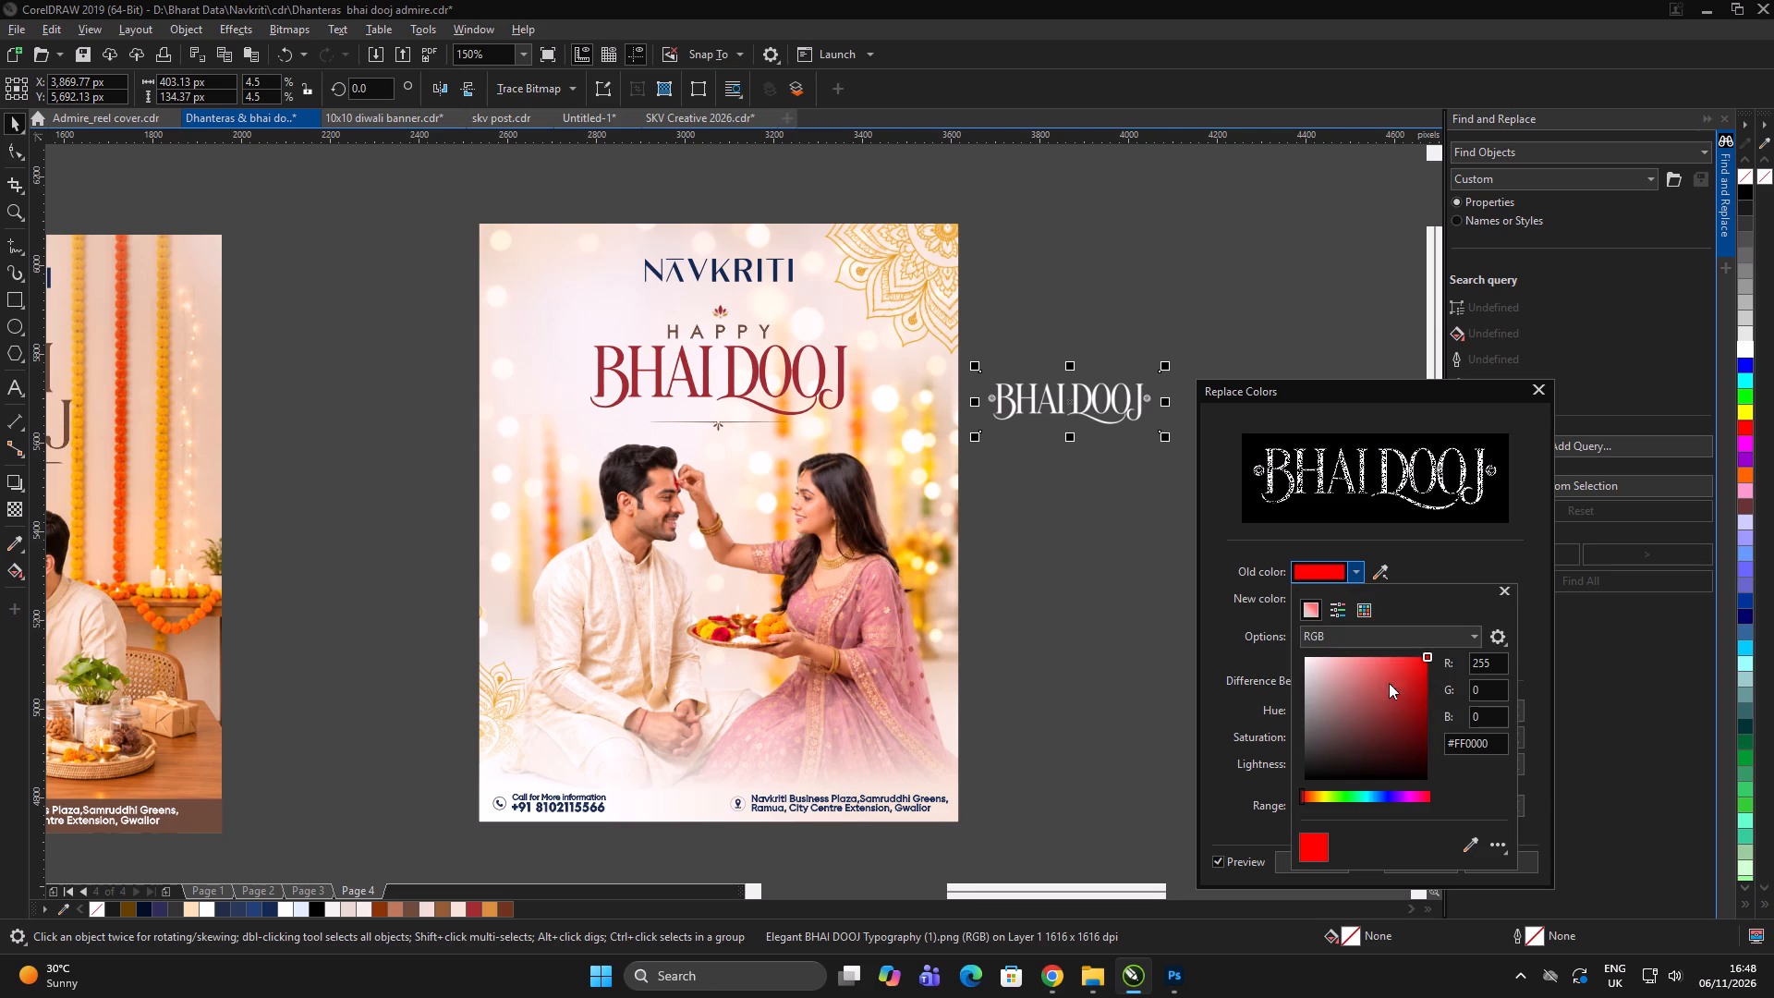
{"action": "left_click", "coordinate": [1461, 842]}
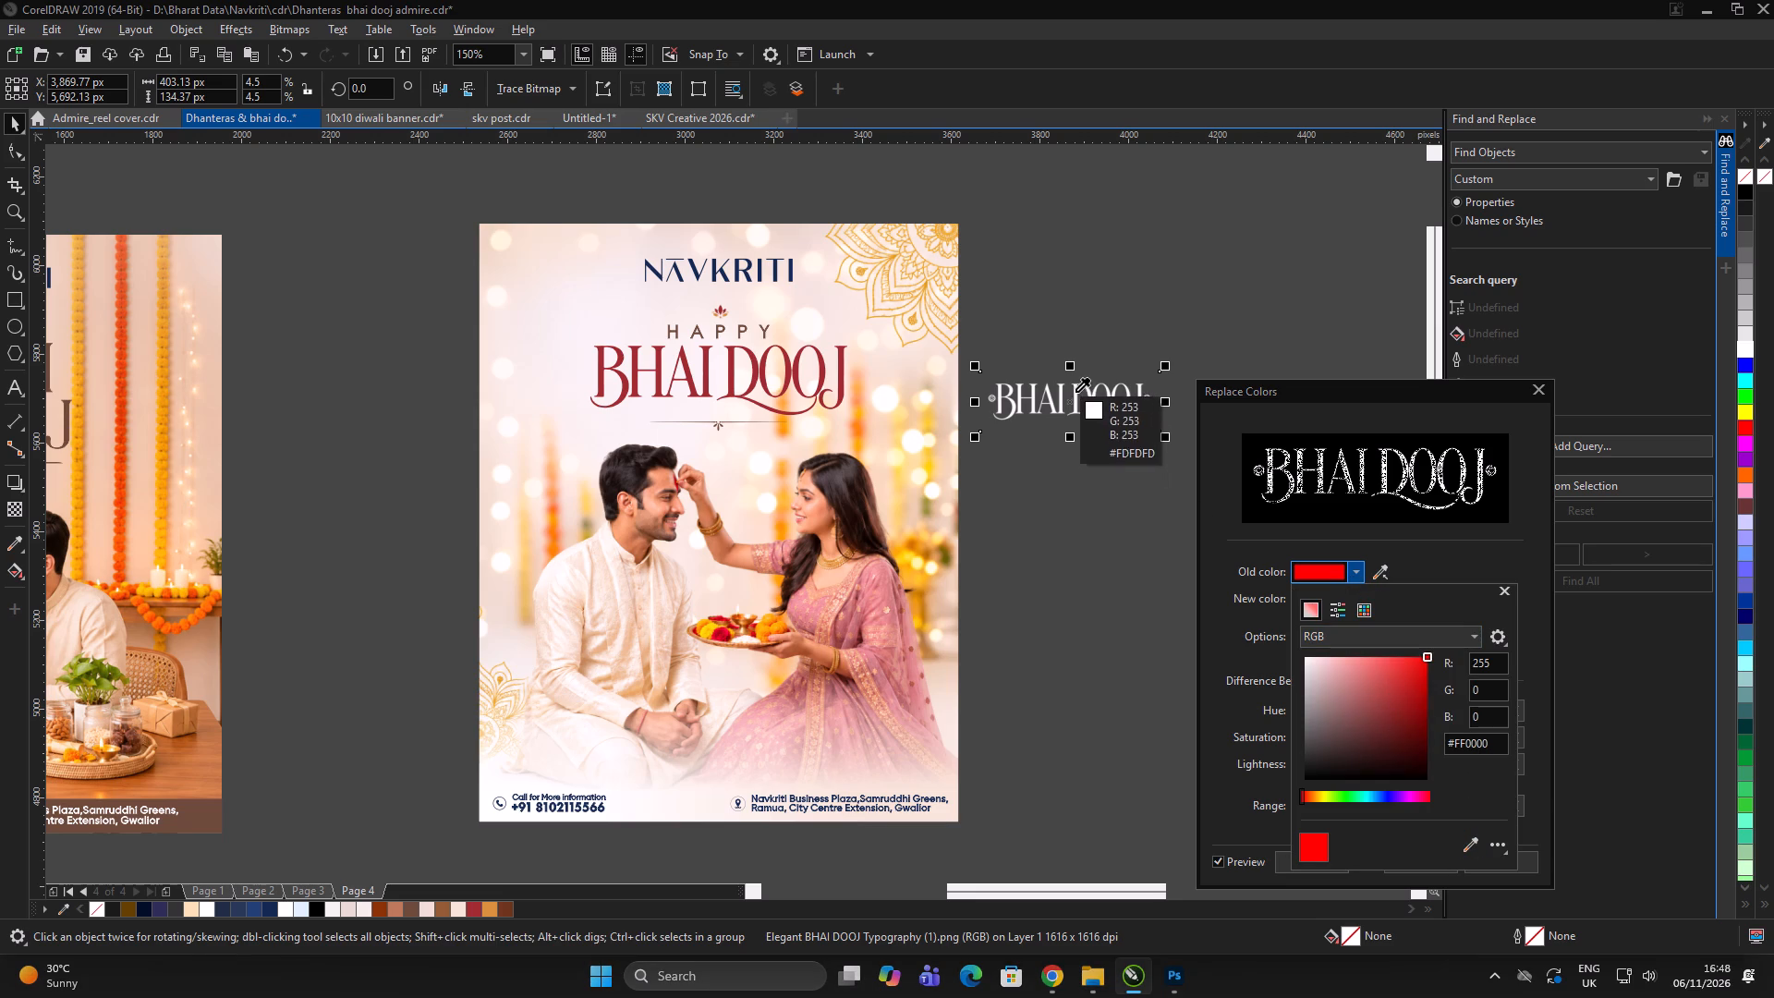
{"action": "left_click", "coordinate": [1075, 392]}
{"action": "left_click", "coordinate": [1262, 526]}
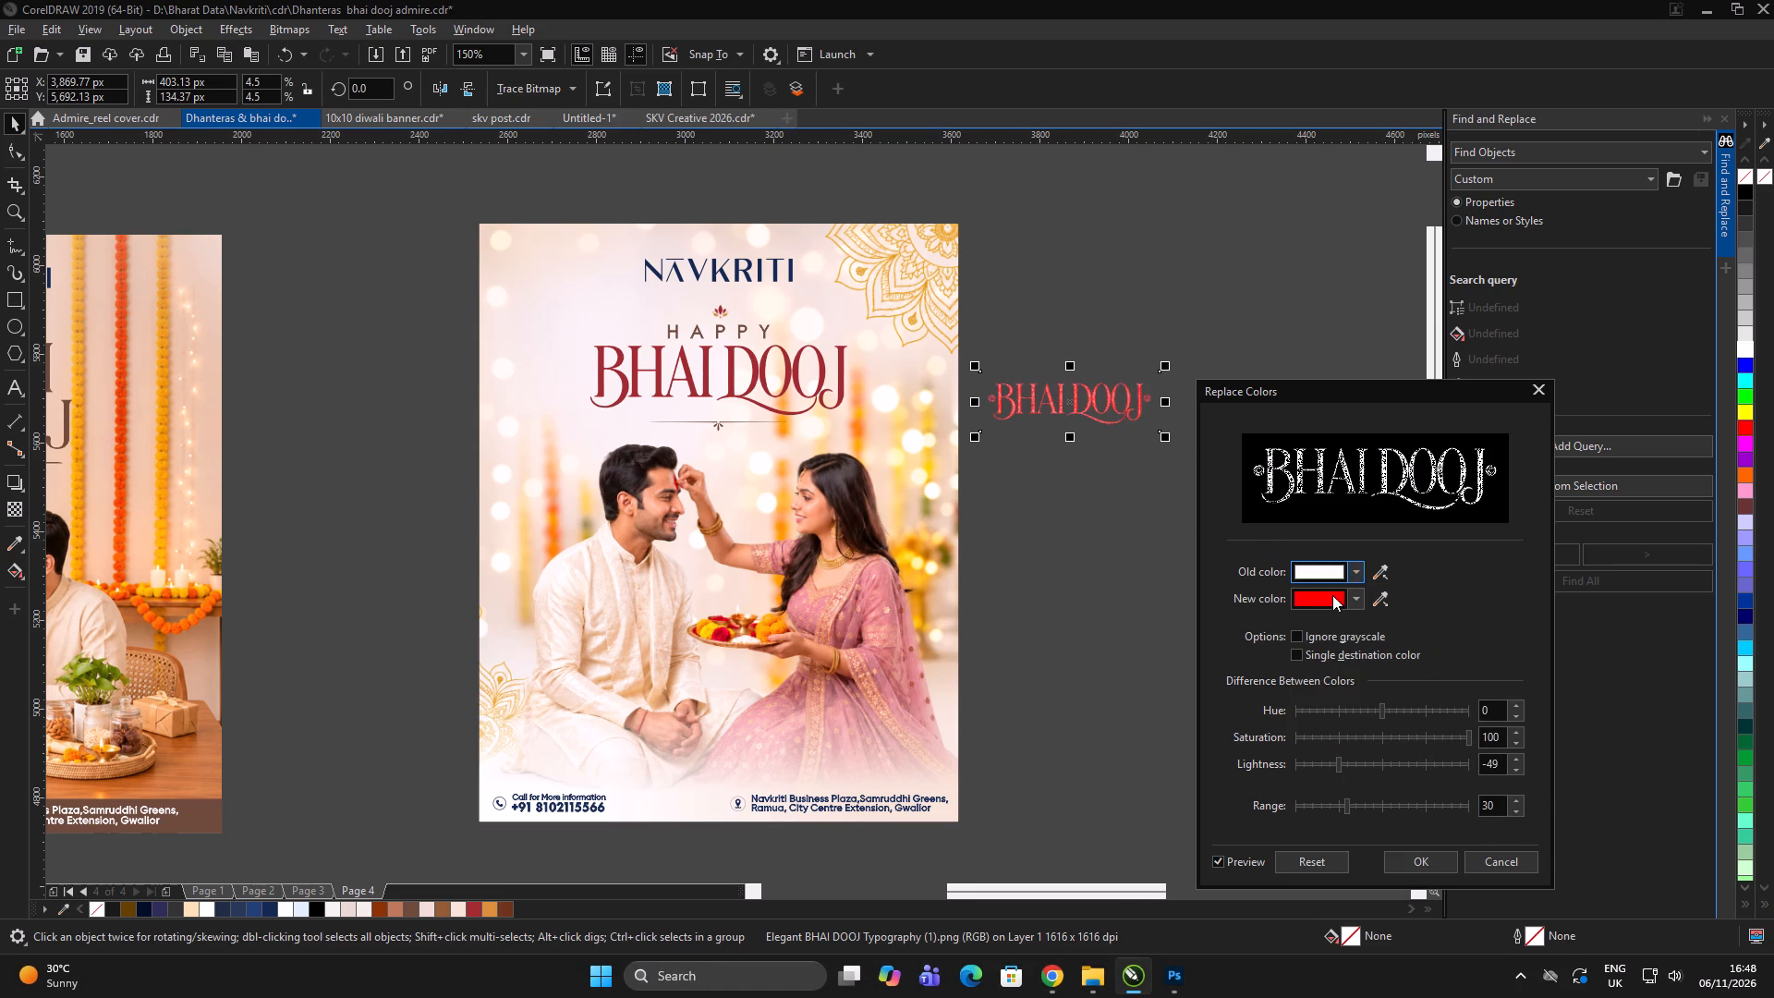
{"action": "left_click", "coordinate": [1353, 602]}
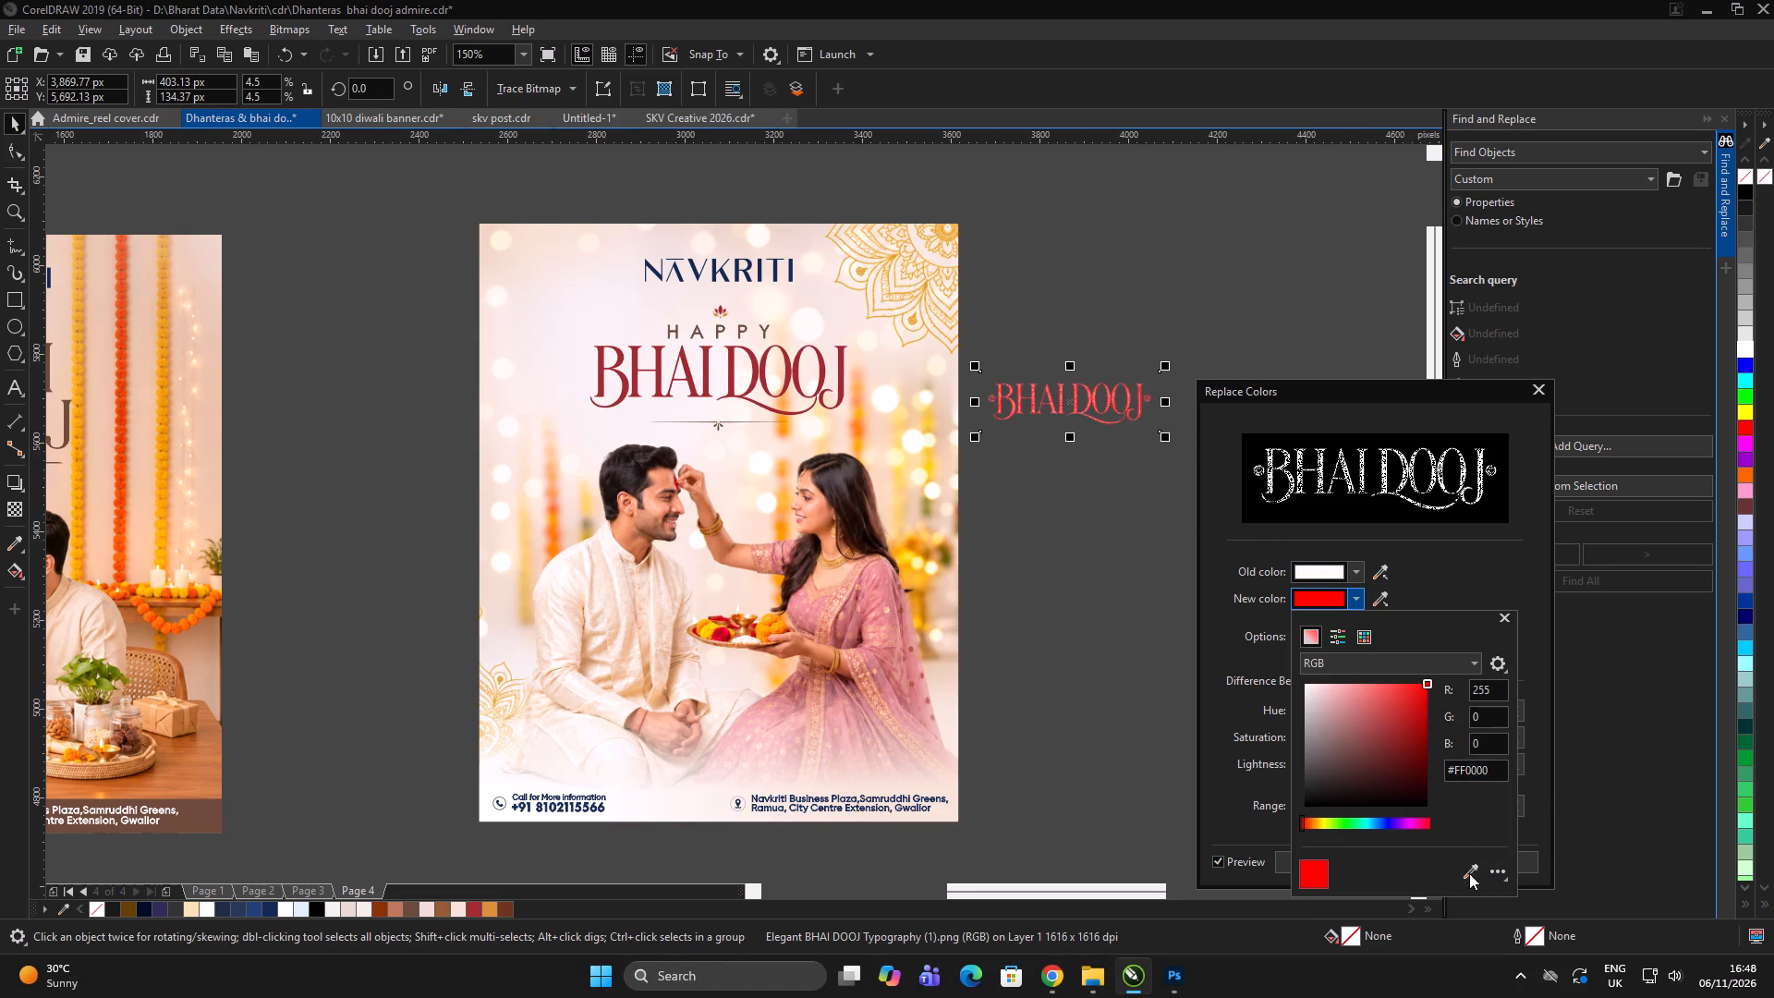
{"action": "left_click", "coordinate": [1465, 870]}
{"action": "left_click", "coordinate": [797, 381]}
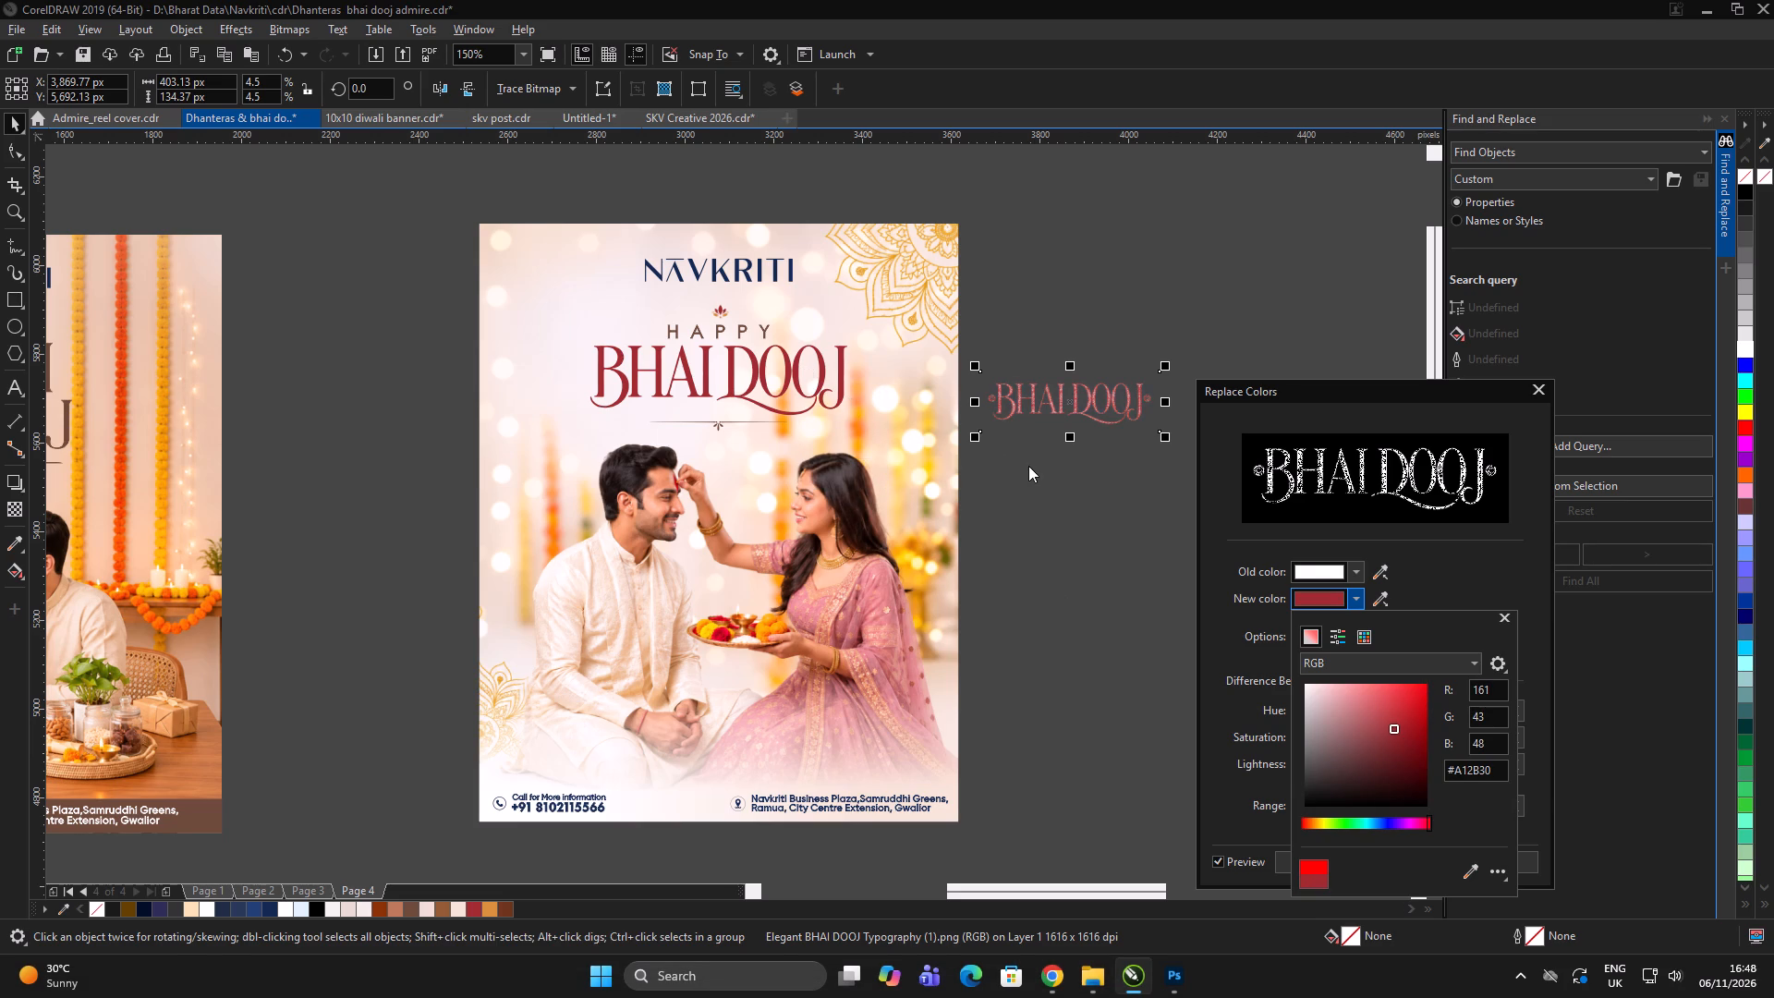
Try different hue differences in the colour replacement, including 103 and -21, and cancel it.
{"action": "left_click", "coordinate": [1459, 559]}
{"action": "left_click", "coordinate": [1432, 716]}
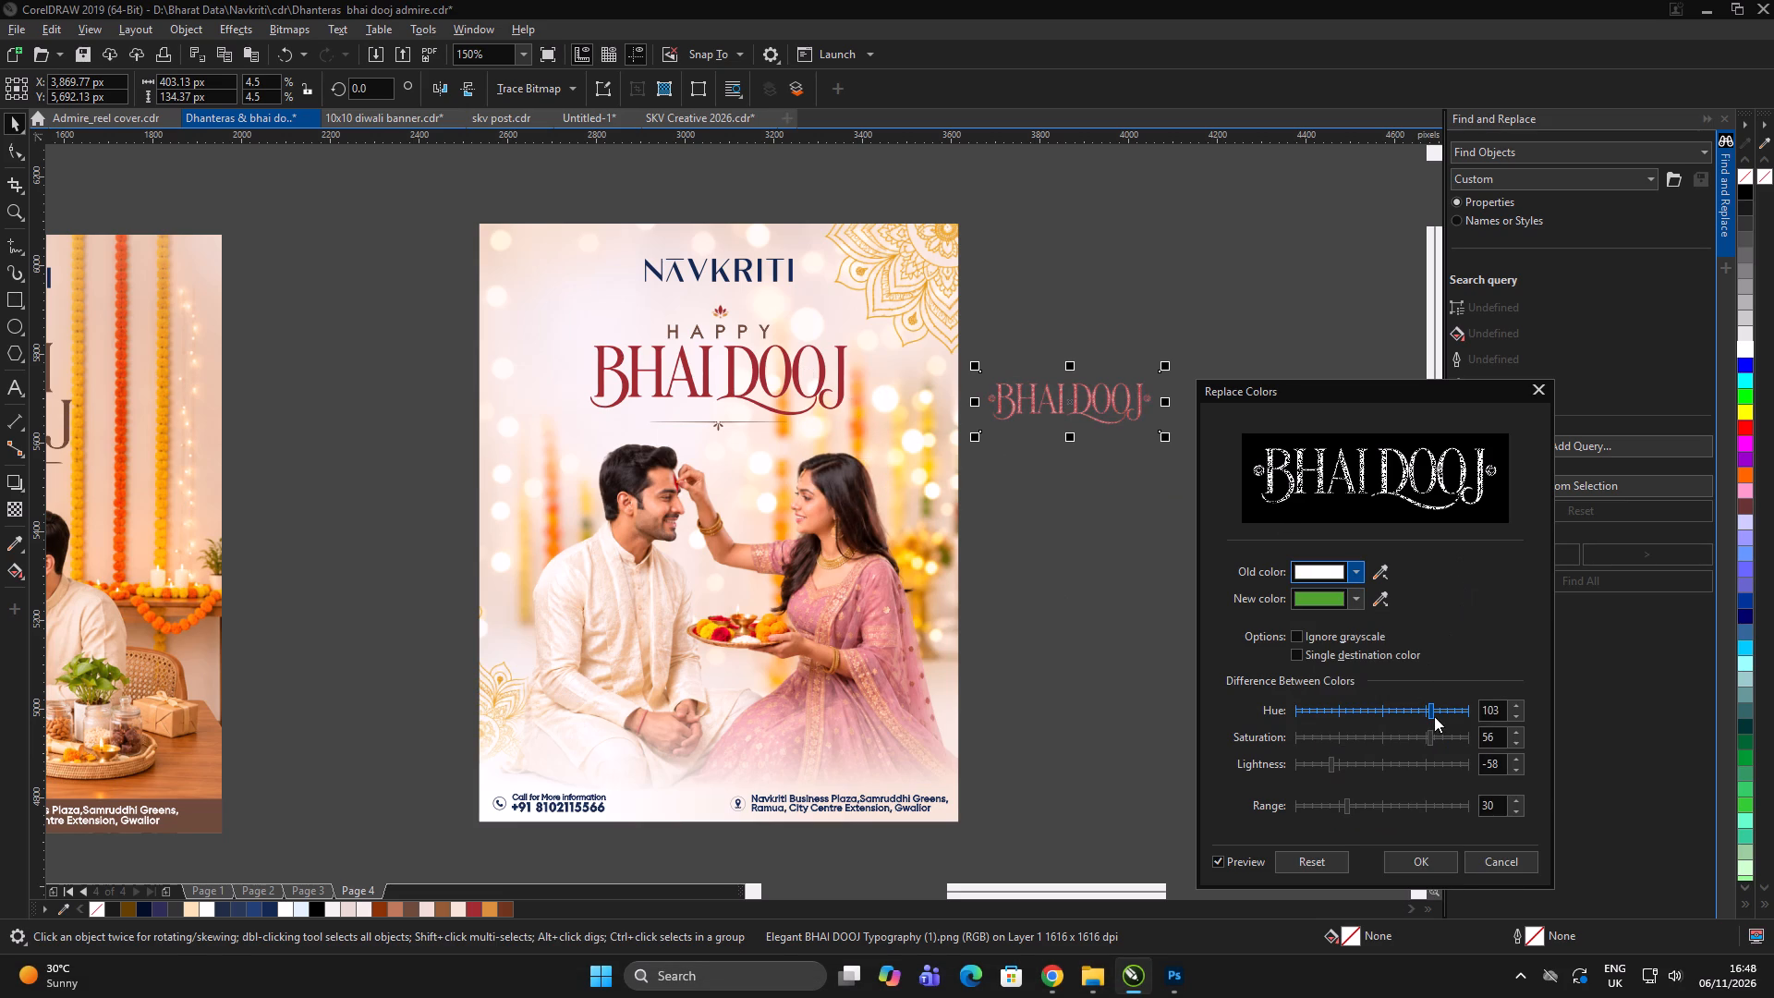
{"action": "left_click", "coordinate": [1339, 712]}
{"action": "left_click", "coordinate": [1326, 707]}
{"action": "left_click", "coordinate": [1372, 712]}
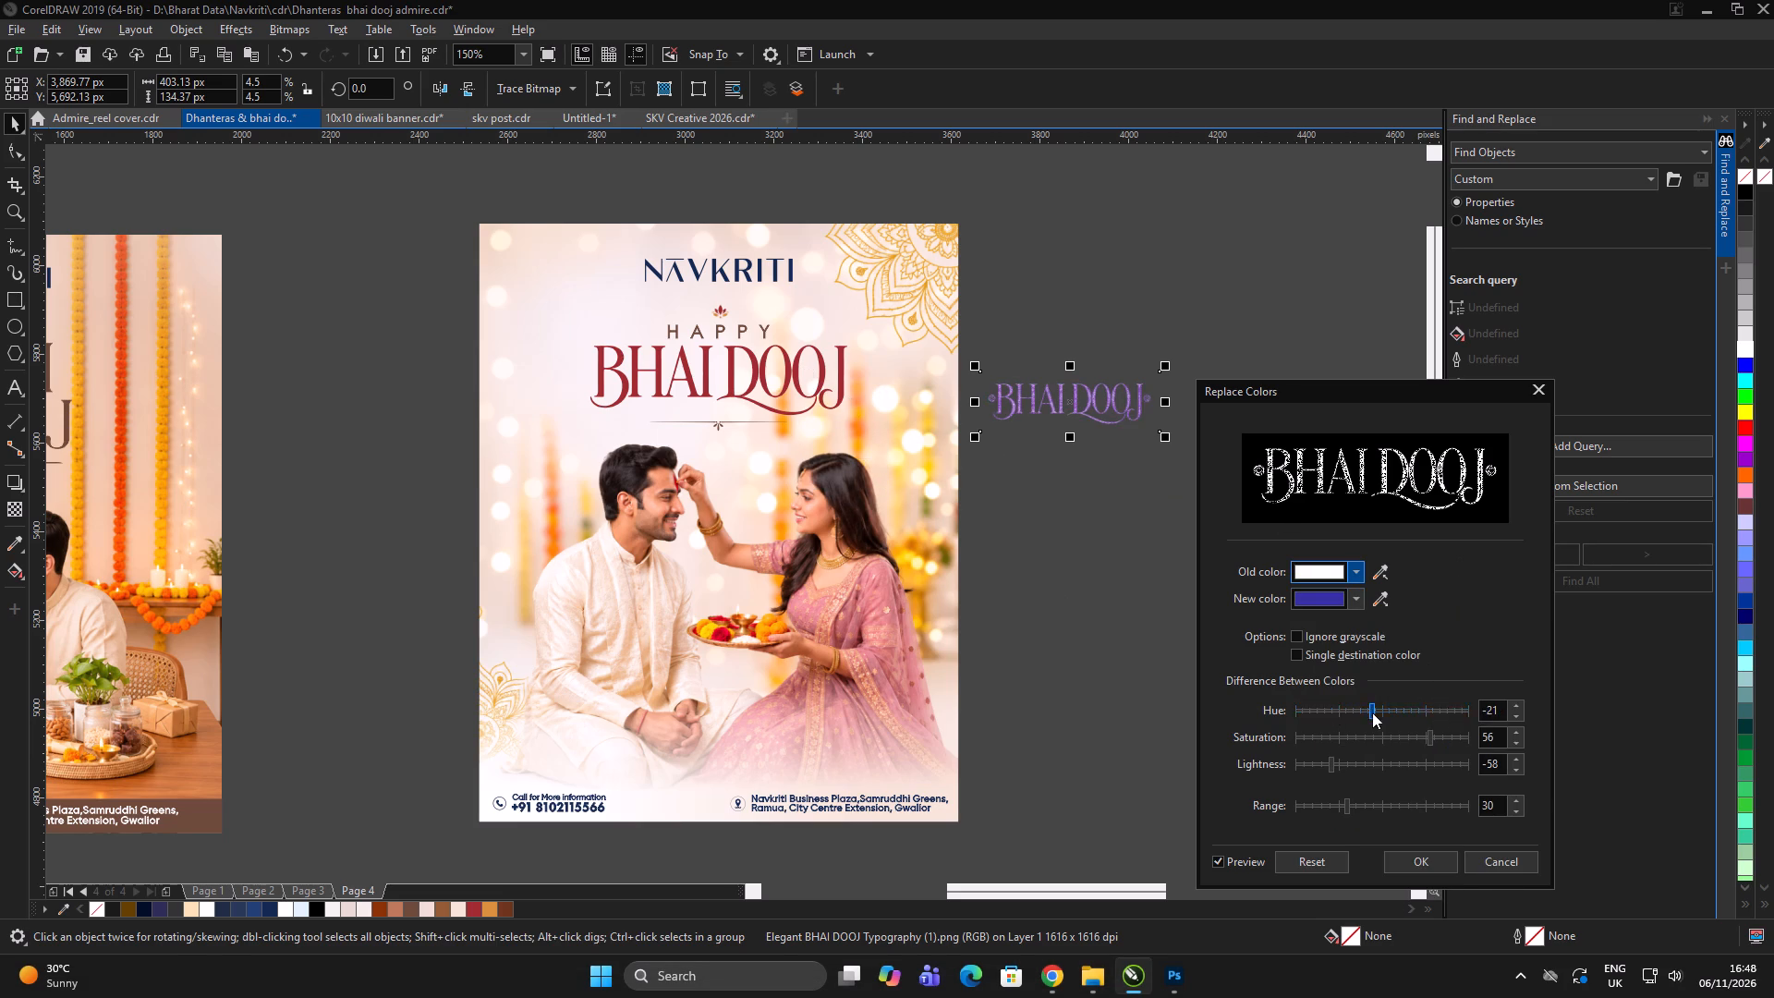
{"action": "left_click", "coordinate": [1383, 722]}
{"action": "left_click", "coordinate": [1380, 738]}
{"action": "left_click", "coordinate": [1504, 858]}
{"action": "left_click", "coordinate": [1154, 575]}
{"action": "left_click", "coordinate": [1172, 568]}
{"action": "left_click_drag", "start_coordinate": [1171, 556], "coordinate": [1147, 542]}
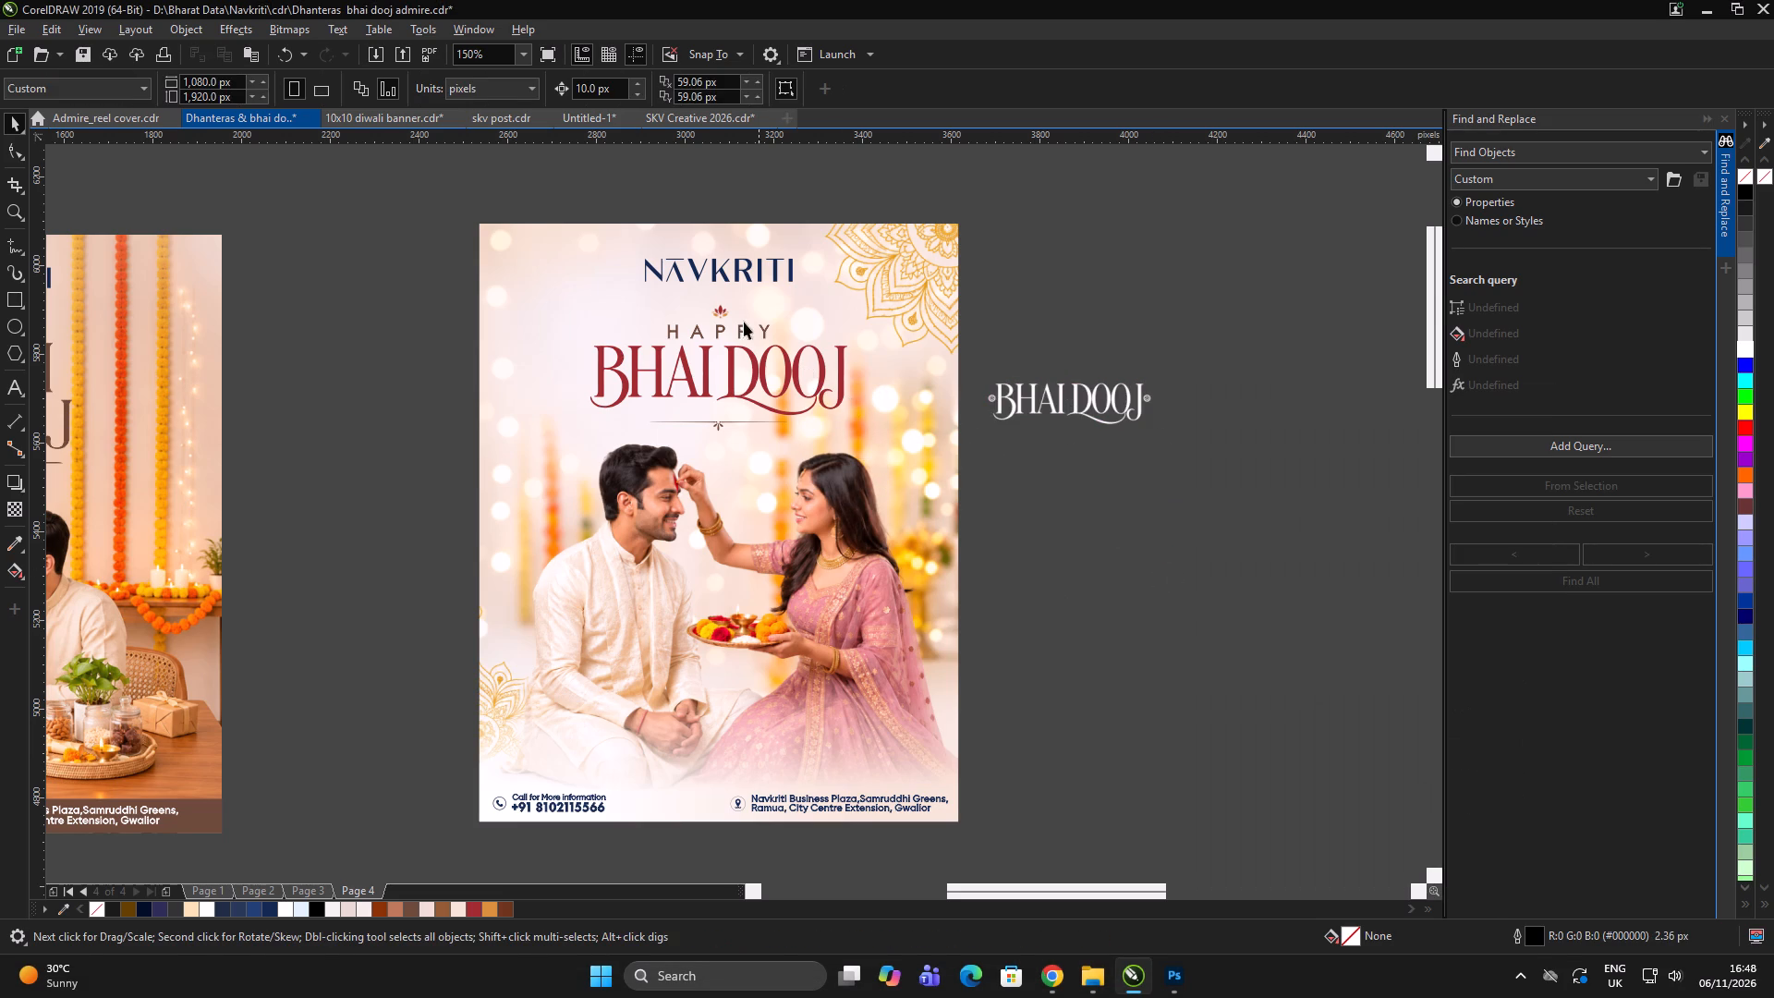
Ungroup the Navkriti couple poster and delete the uneven nodes along the inner curve of the red title's D in DOOJ.
{"action": "scroll", "coordinate": [739, 313], "scroll_direction": "up", "scroll_amount": 2}
{"action": "scroll", "coordinate": [852, 482], "scroll_direction": "up", "scroll_amount": 2}
{"action": "triple_click", "coordinate": [688, 665]}
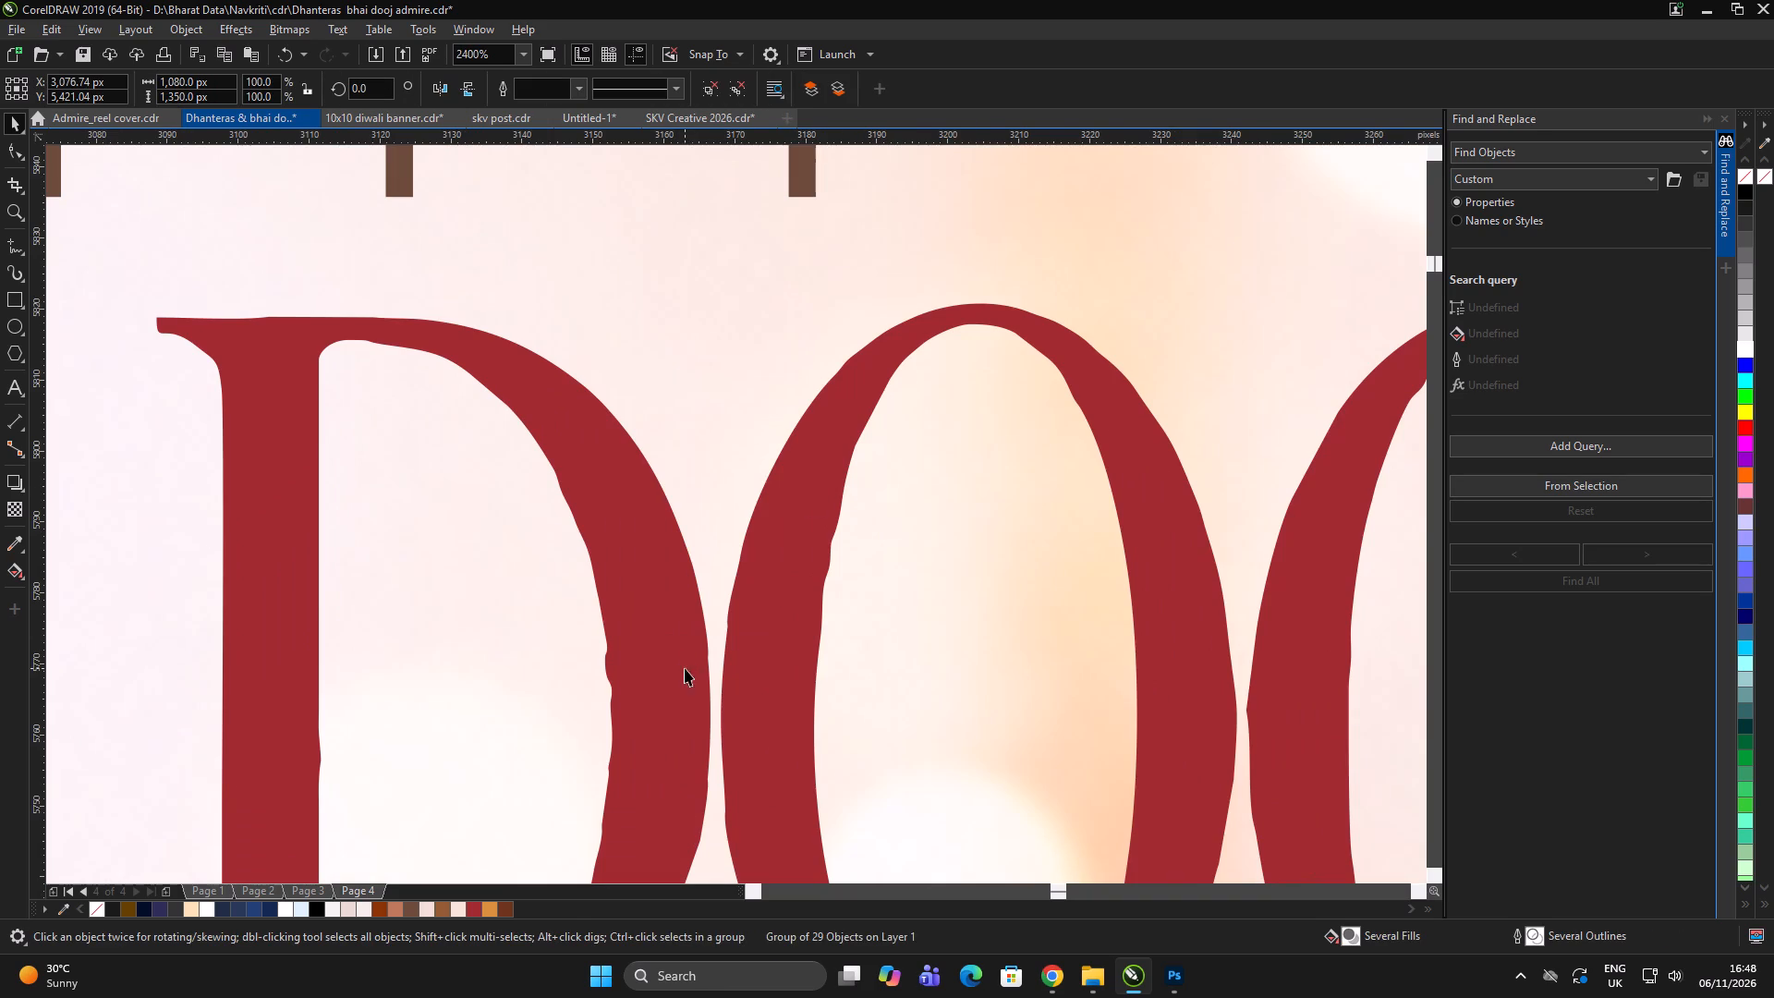
{"action": "scroll", "coordinate": [679, 541], "scroll_direction": "down", "scroll_amount": 3}
{"action": "left_click", "coordinate": [672, 586]}
{"action": "scroll", "coordinate": [674, 572], "scroll_direction": "down", "scroll_amount": 4}
{"action": "key", "text": "ctrl+u"}
{"action": "left_click", "coordinate": [1065, 466]}
{"action": "left_click_drag", "start_coordinate": [1002, 467], "coordinate": [936, 488]}
{"action": "scroll", "coordinate": [648, 595], "scroll_direction": "up", "scroll_amount": 2}
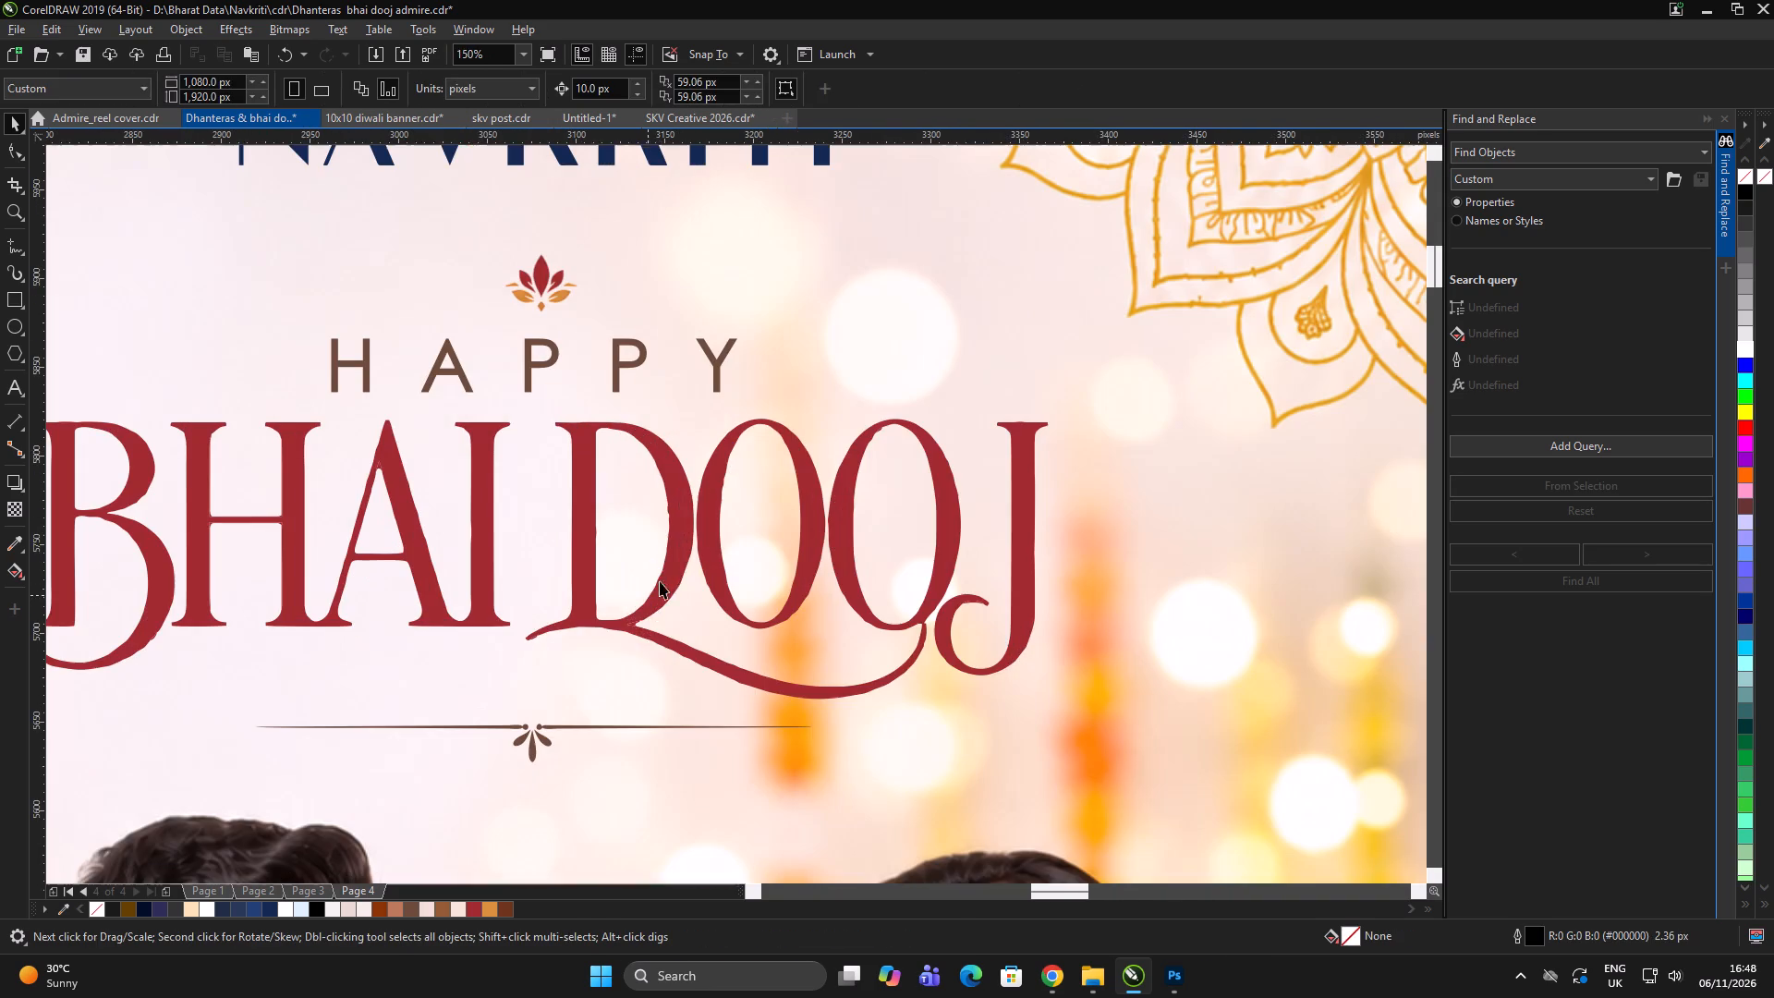
{"action": "double_click", "coordinate": [679, 562]}
{"action": "scroll", "coordinate": [667, 511], "scroll_direction": "up", "scroll_amount": 2}
{"action": "left_click_drag", "start_coordinate": [556, 397], "coordinate": [699, 703]}
{"action": "key", "text": "Delete"}
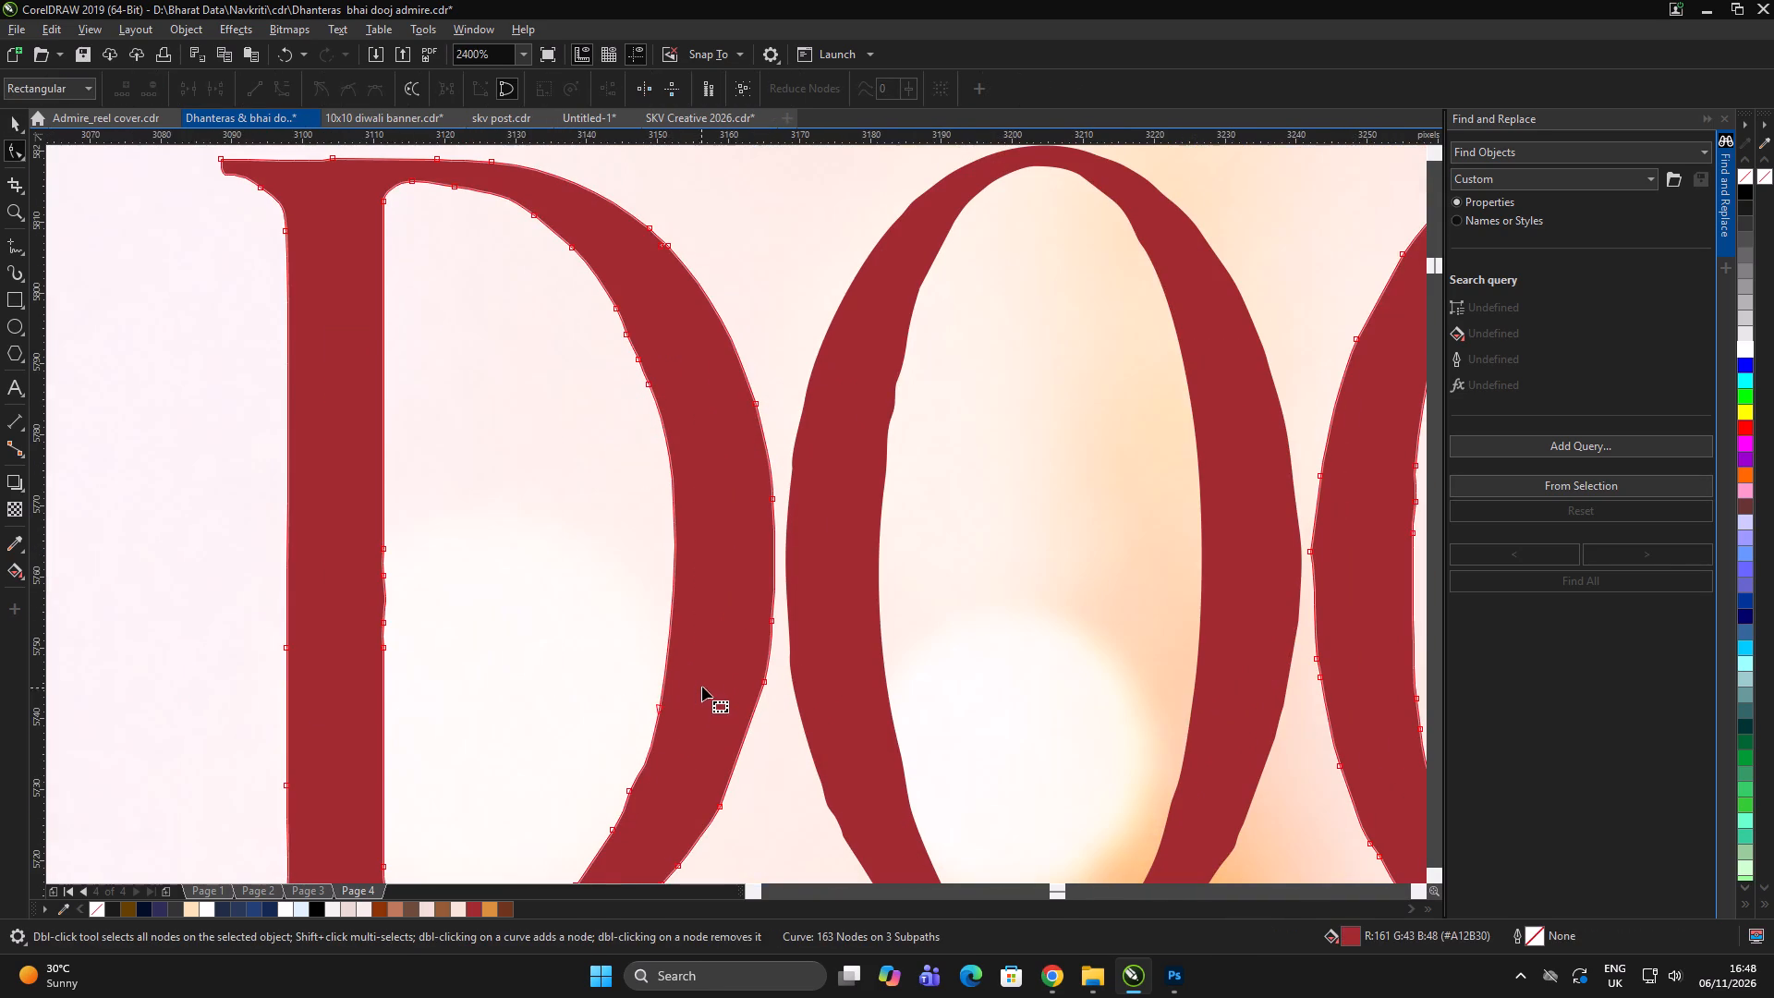
Smooth the first O of DOOJ by deleting the uneven nodes on its left inner edge and lower-left outer edge.
{"action": "left_click", "coordinate": [860, 373]}
{"action": "left_click_drag", "start_coordinate": [981, 328], "coordinate": [844, 575]}
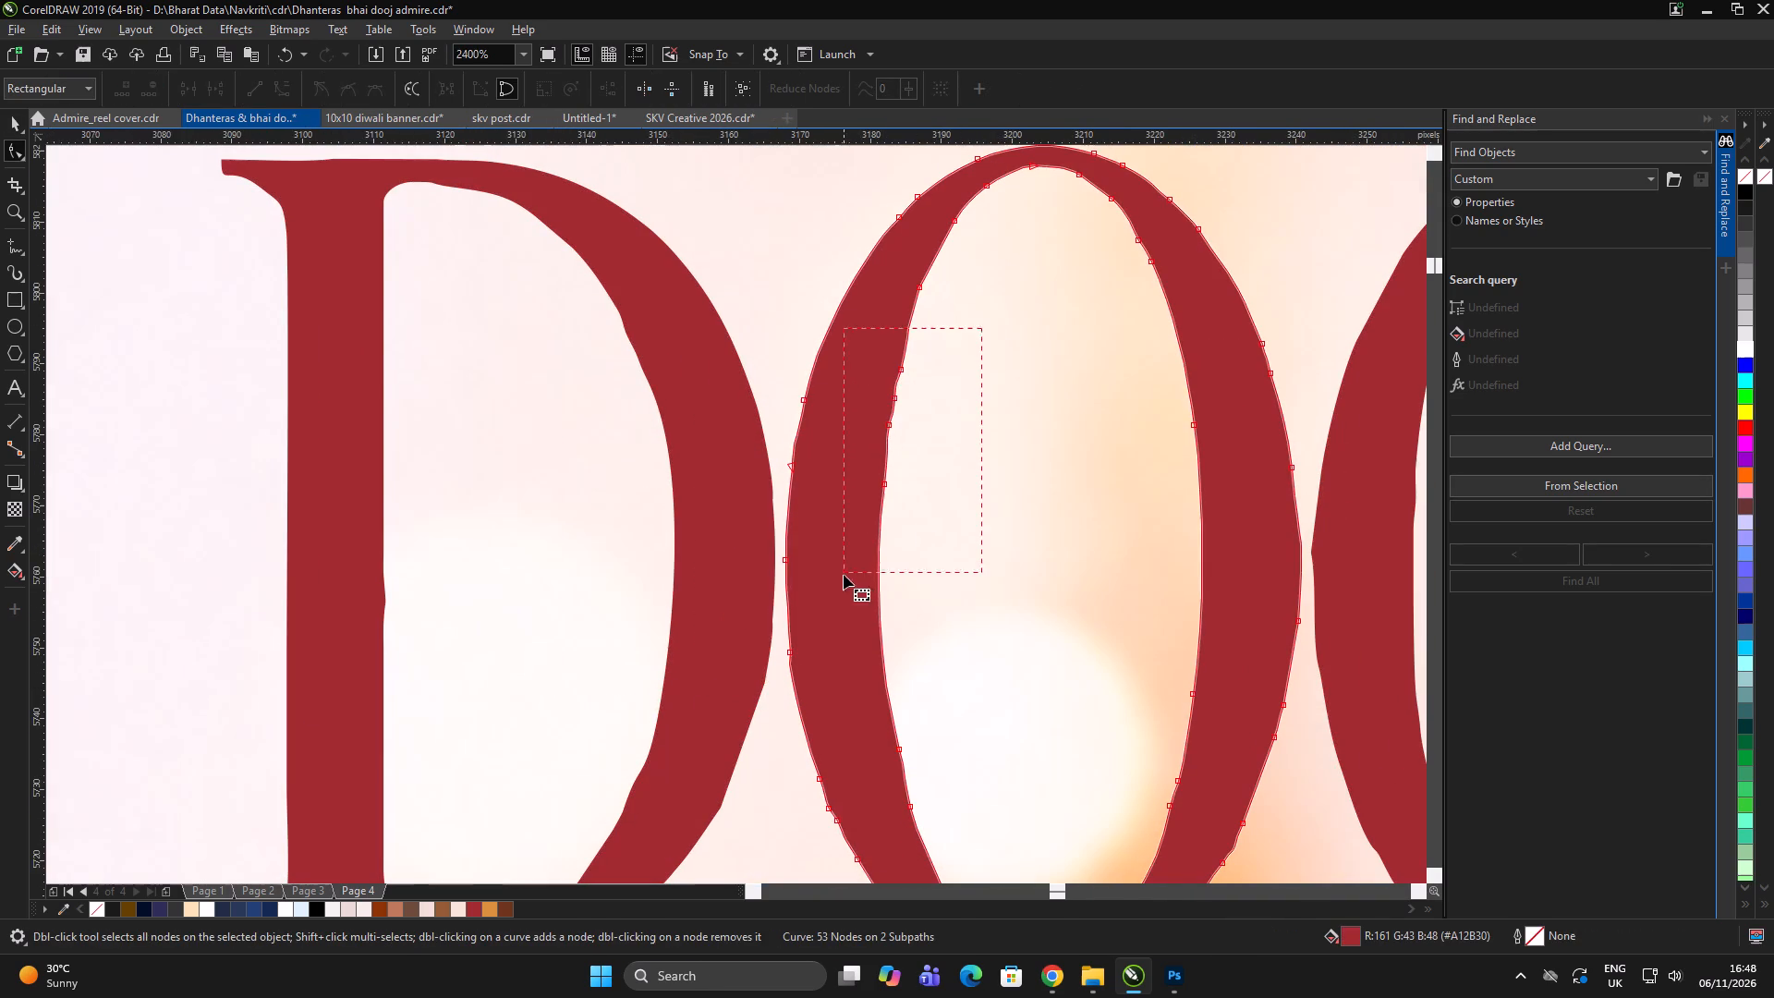
{"action": "left_click_drag", "start_coordinate": [844, 575], "coordinate": [844, 580]}
{"action": "key", "text": "Delete"}
{"action": "scroll", "coordinate": [804, 576], "scroll_direction": "down", "scroll_amount": 3}
{"action": "scroll", "coordinate": [839, 653], "scroll_direction": "up", "scroll_amount": 3}
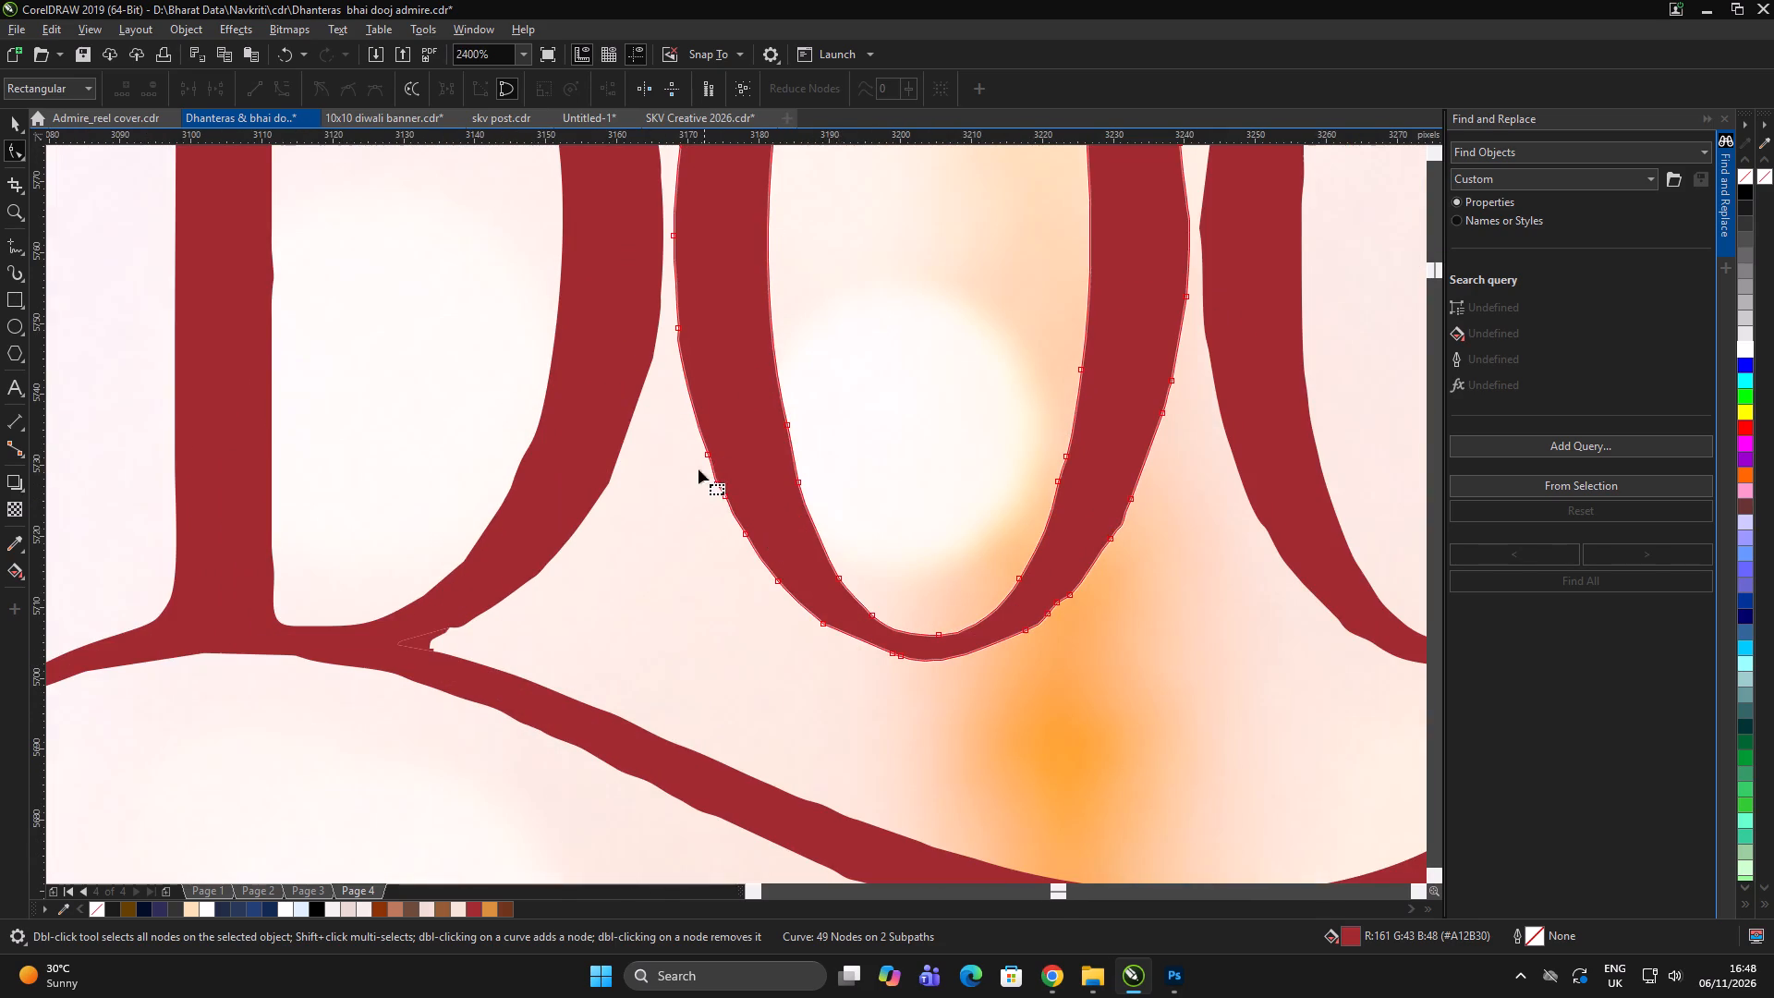
{"action": "left_click_drag", "start_coordinate": [680, 604], "coordinate": [745, 409]}
{"action": "key", "text": "Delete"}
{"action": "scroll", "coordinate": [776, 578], "scroll_direction": "down", "scroll_amount": 4}
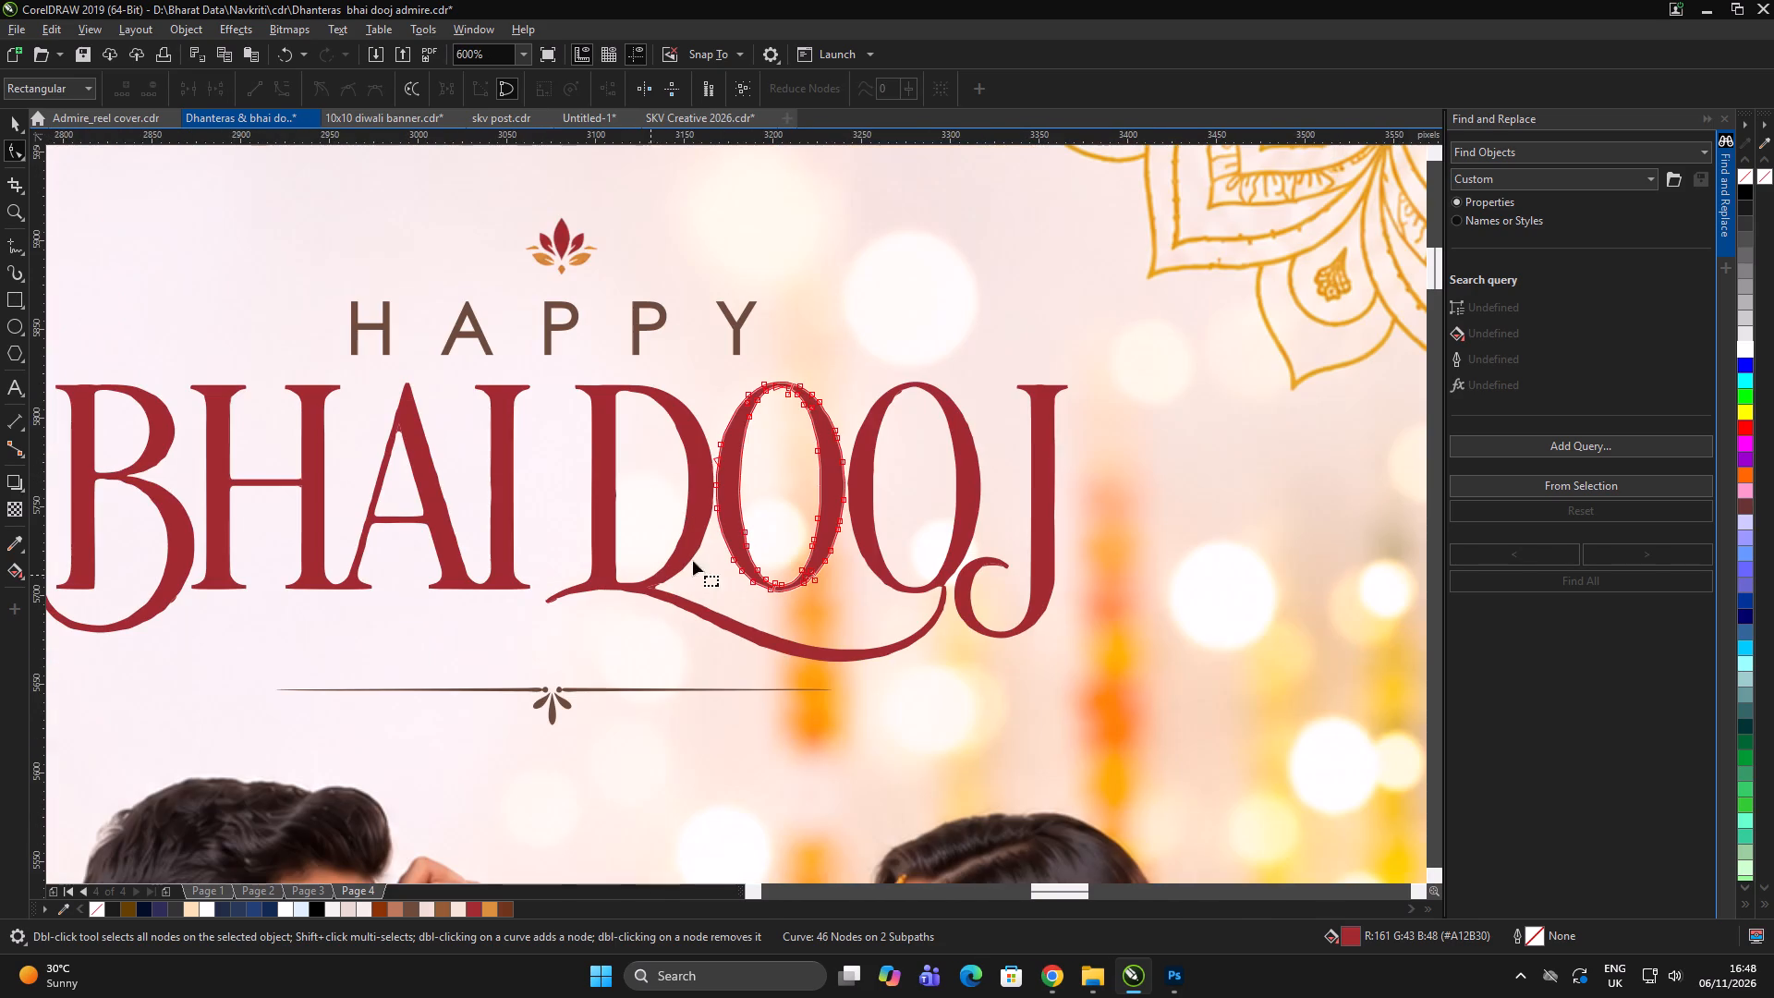
{"action": "scroll", "coordinate": [833, 486], "scroll_direction": "down", "scroll_amount": 4}
{"action": "scroll", "coordinate": [845, 487], "scroll_direction": "up", "scroll_amount": 3}
{"action": "key", "text": "space"}
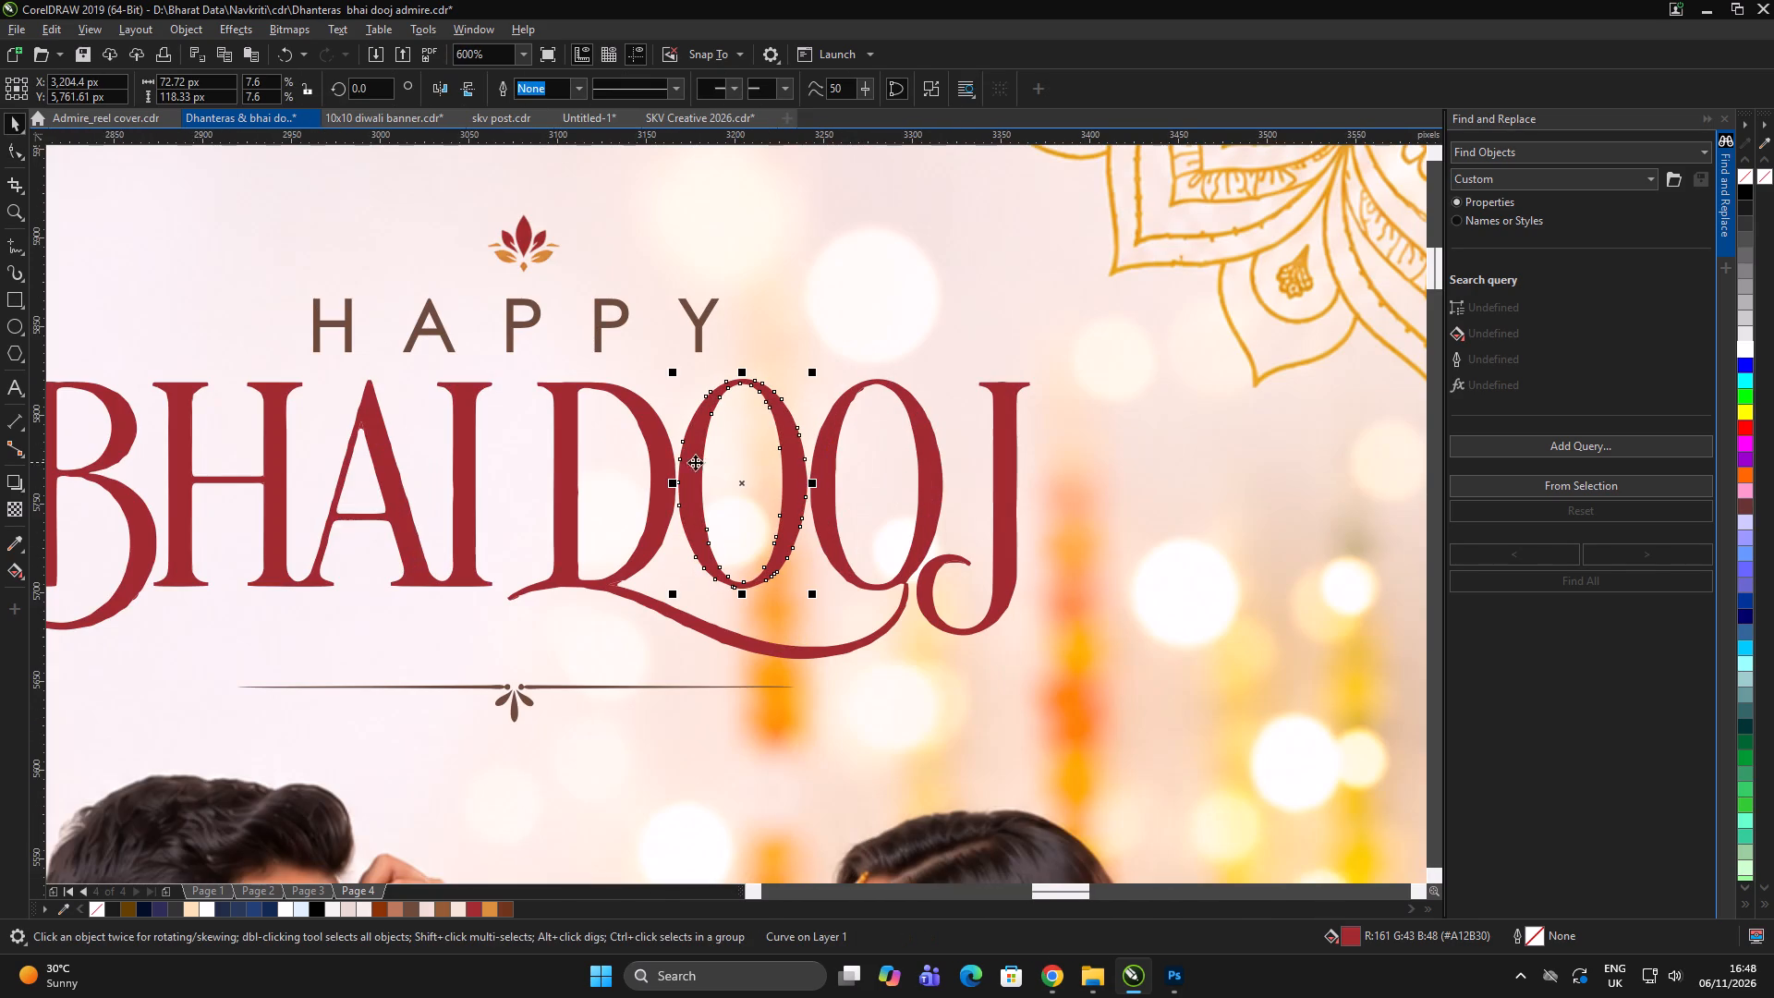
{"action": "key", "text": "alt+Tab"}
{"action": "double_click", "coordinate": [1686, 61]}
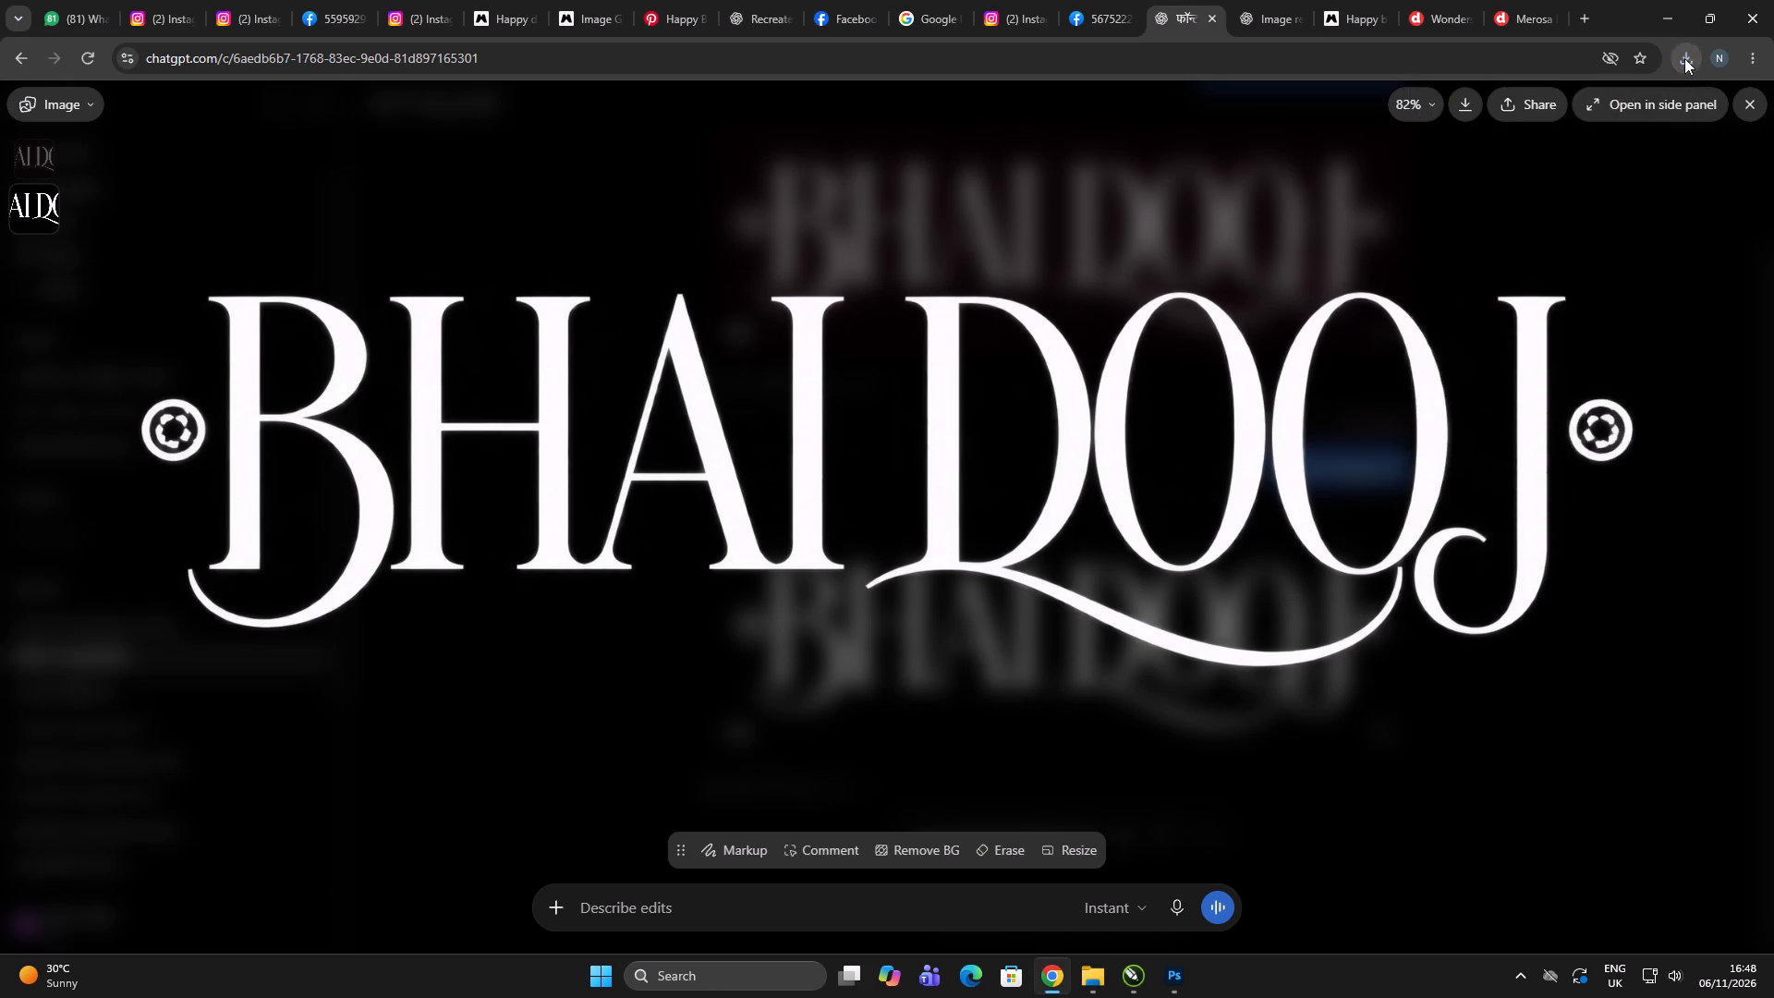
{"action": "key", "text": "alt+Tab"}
Delete the imported white BHAI DOOJ lettering beside the Navkriti couple poster.
{"action": "scroll", "coordinate": [869, 393], "scroll_direction": "down", "scroll_amount": 3}
{"action": "left_click", "coordinate": [1163, 489]}
{"action": "left_click_drag", "start_coordinate": [1294, 378], "coordinate": [1024, 513]}
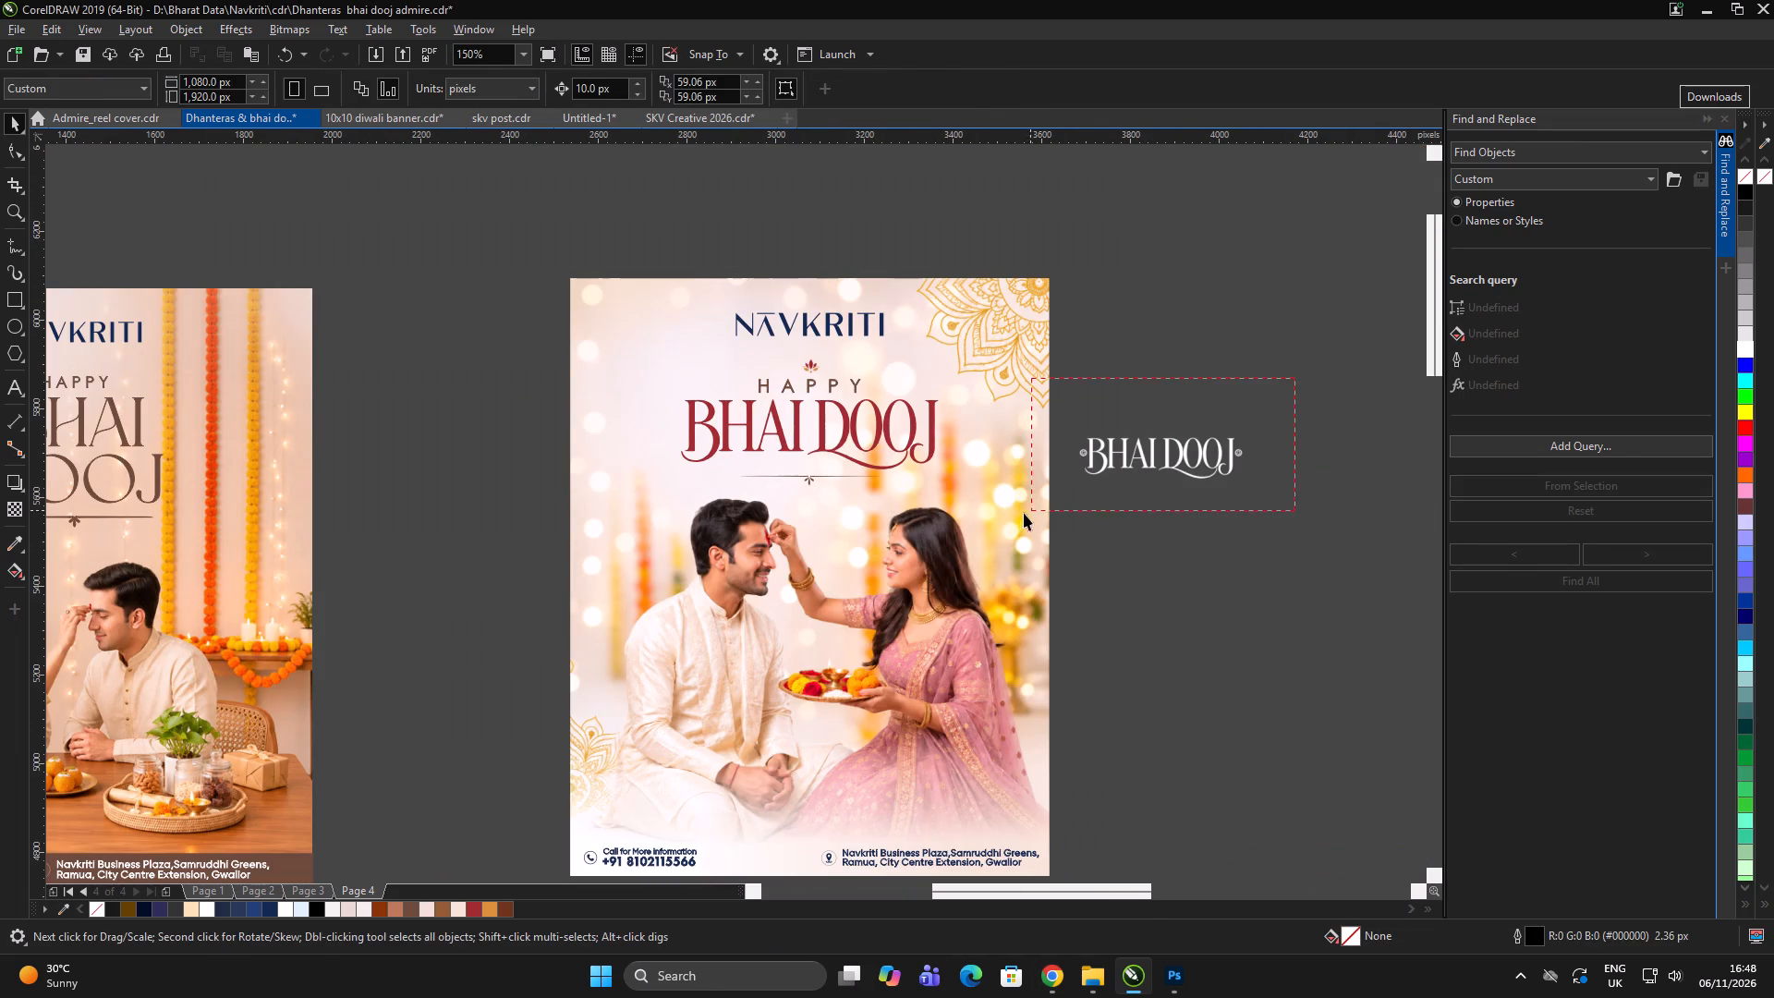
{"action": "left_click_drag", "start_coordinate": [1024, 513], "coordinate": [1020, 518]}
{"action": "key", "text": "Delete"}
{"action": "left_click", "coordinate": [1229, 483]}
{"action": "left_click", "coordinate": [1250, 473]}
{"action": "left_click", "coordinate": [1189, 240]}
Select all the pieces of the Navkriti couple poster and group them again.
{"action": "scroll", "coordinate": [1015, 304], "scroll_direction": "down", "scroll_amount": 2}
{"action": "left_click", "coordinate": [1100, 265]}
{"action": "left_click_drag", "start_coordinate": [1123, 254], "coordinate": [926, 453]}
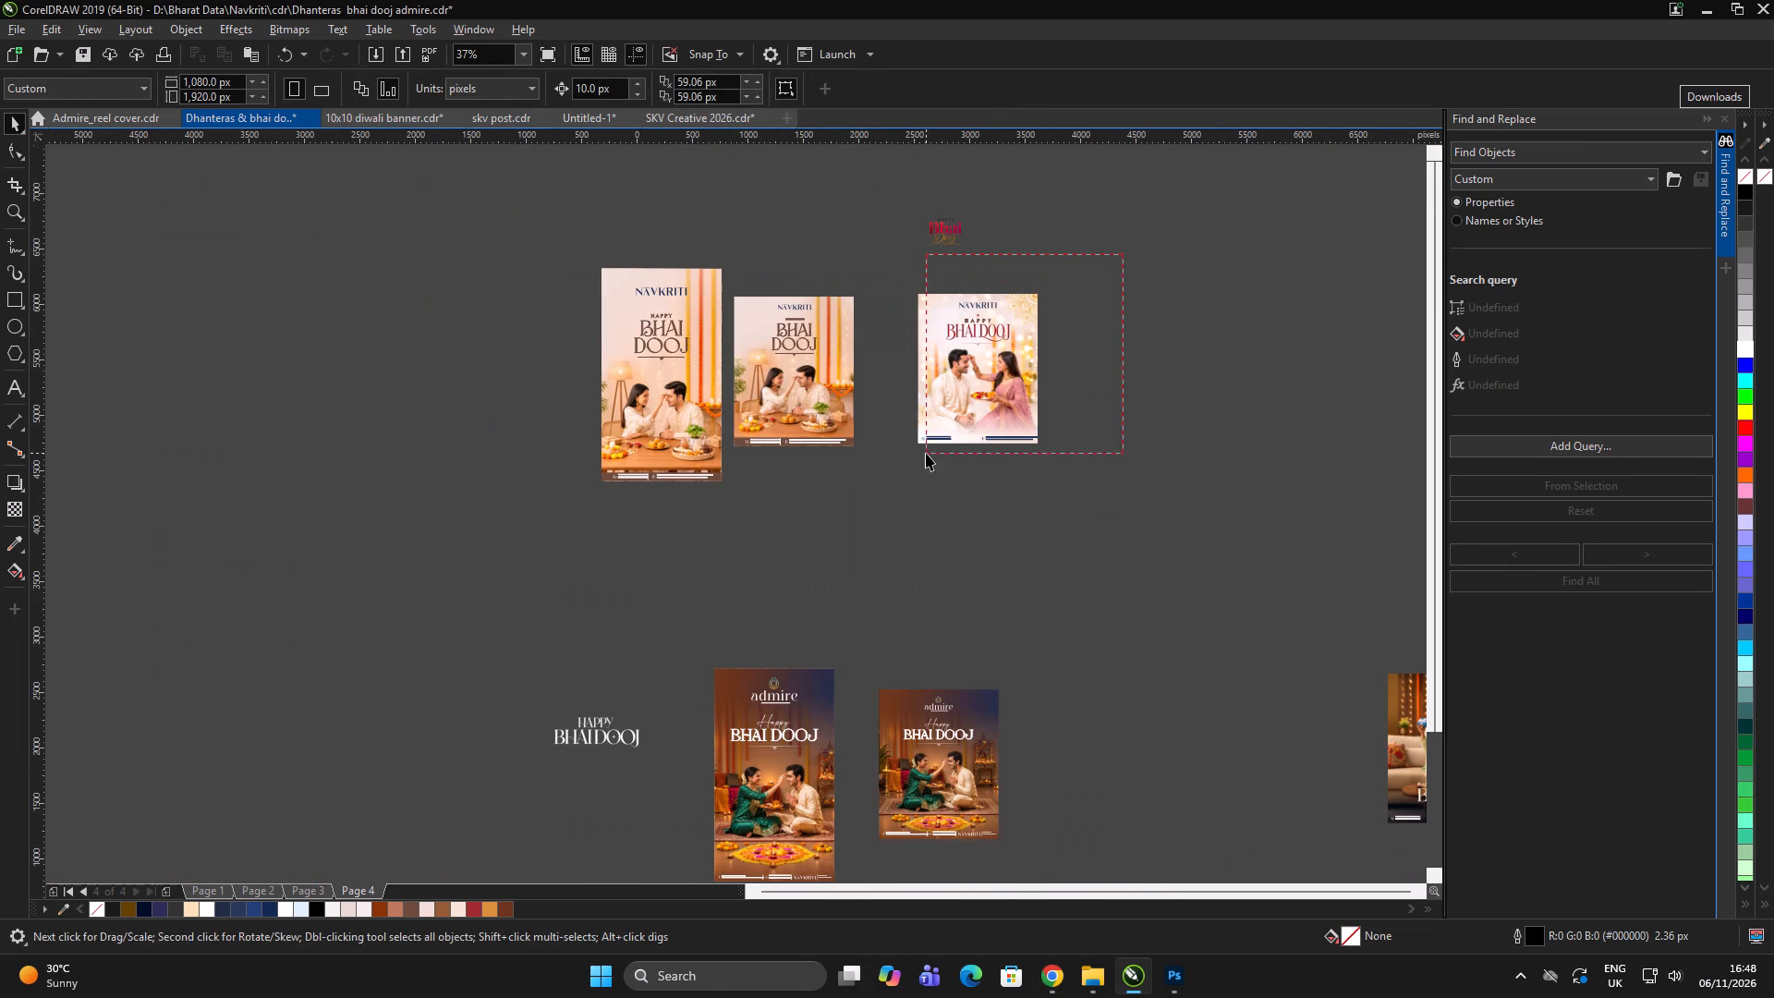
{"action": "left_click_drag", "start_coordinate": [926, 453], "coordinate": [874, 474]}
{"action": "scroll", "coordinate": [1082, 320], "scroll_direction": "up", "scroll_amount": 1}
{"action": "key", "text": "ctrl+g"}
Place a duplicate of the grouped couple poster just to the right of the original, level with it.
{"action": "left_click_drag", "start_coordinate": [896, 410], "coordinate": [1156, 417]}
{"action": "right_click", "coordinate": [1160, 413], "text": "shift"}
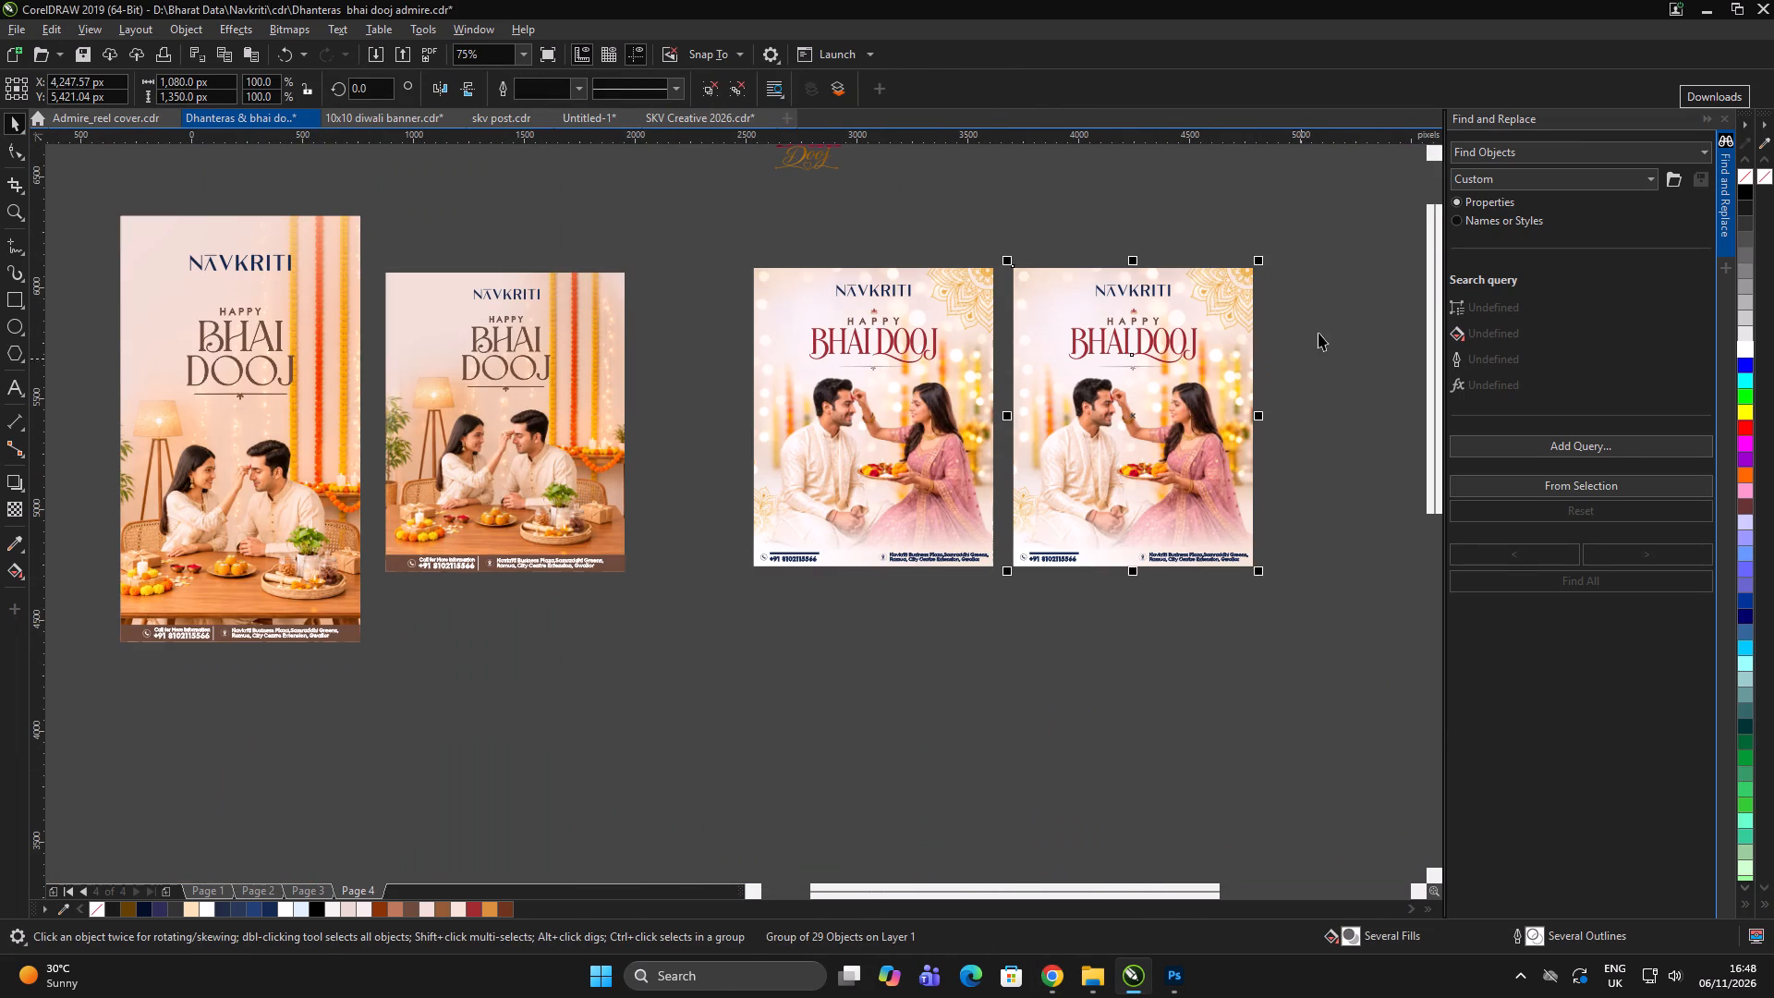
{"action": "double_click", "coordinate": [1318, 330]}
{"action": "double_click", "coordinate": [1321, 318]}
Export only the duplicated couple poster as a JPG in the Navkriti folder, reusing the existing file name navkriti_ bhai dooj_post1.
{"action": "scroll", "coordinate": [1306, 318], "scroll_direction": "up", "scroll_amount": 1}
{"action": "left_click", "coordinate": [1012, 416]}
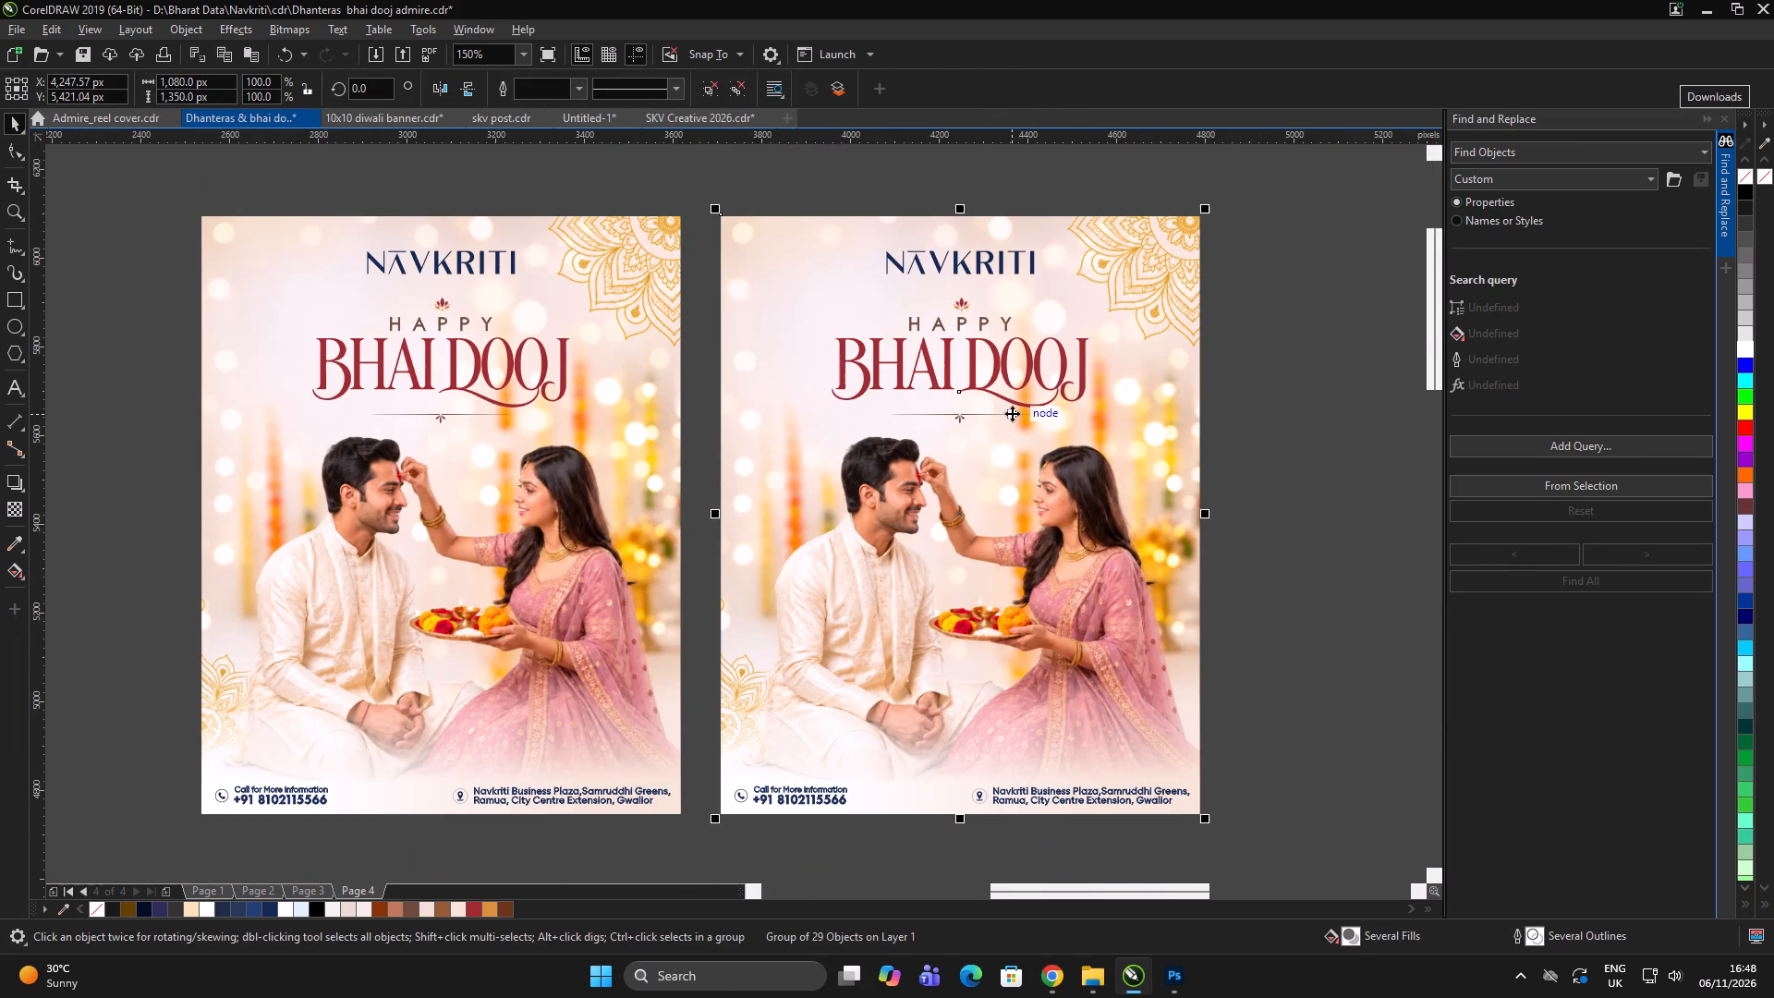
{"action": "key", "text": "ctrl+e"}
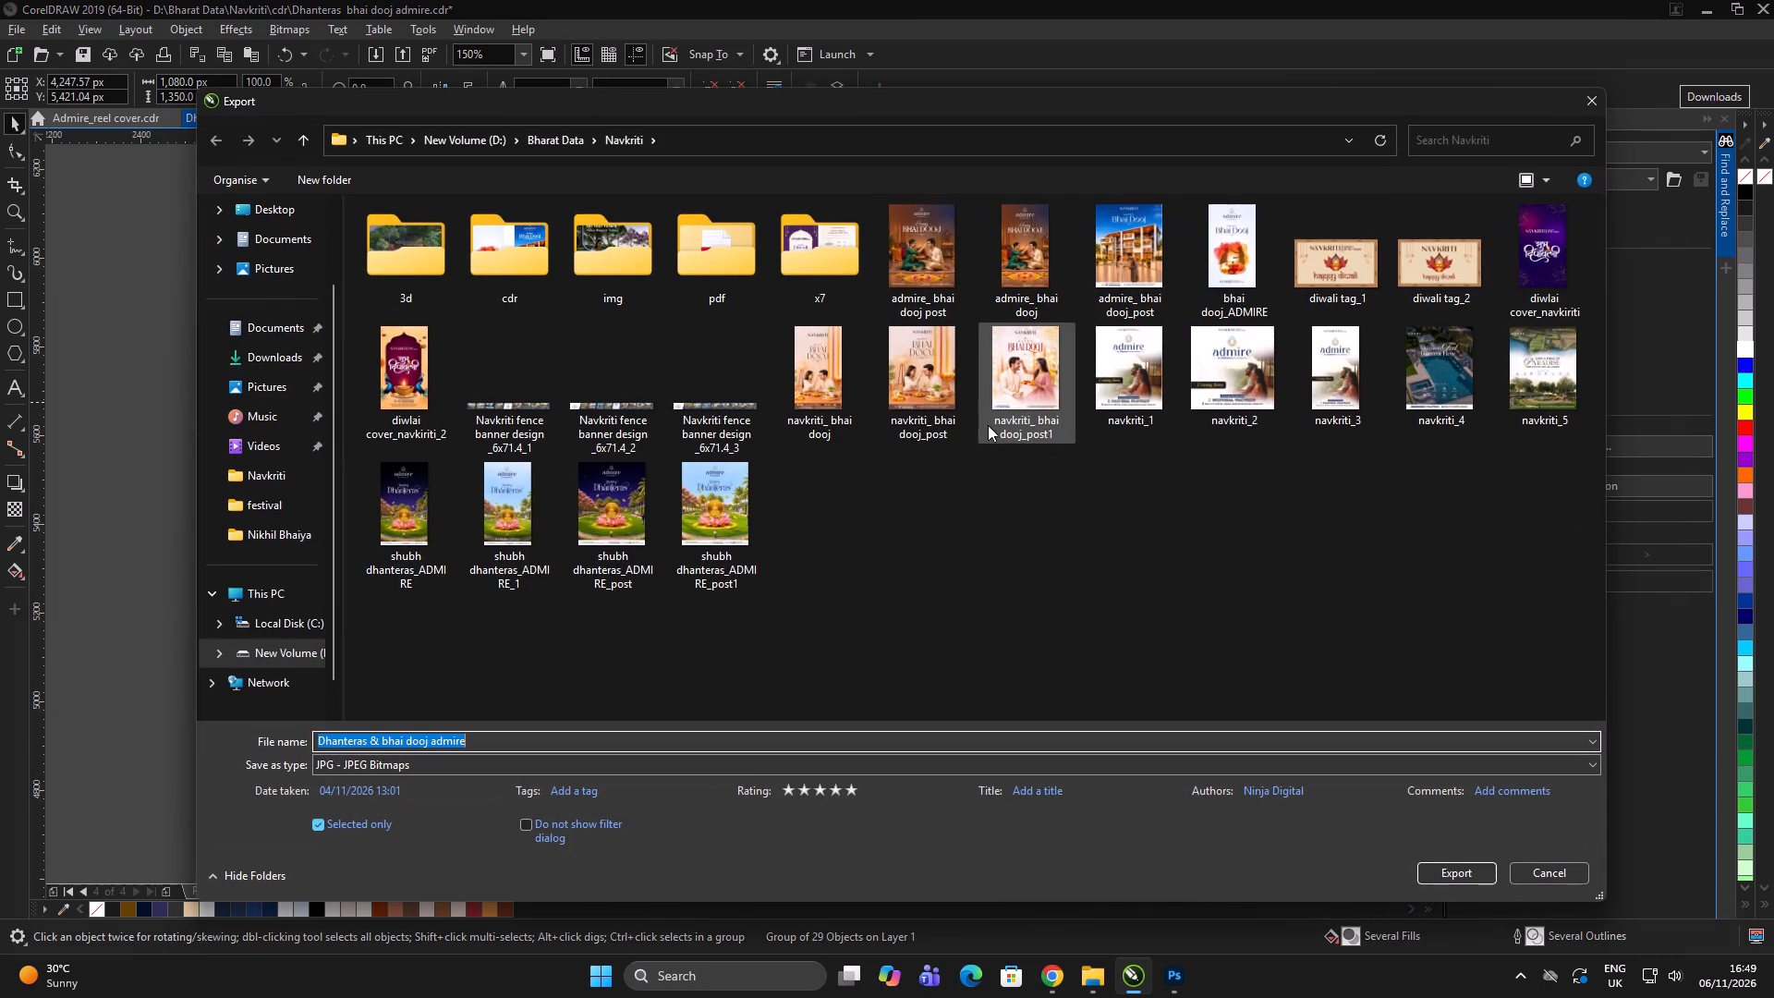
{"action": "left_click", "coordinate": [997, 383]}
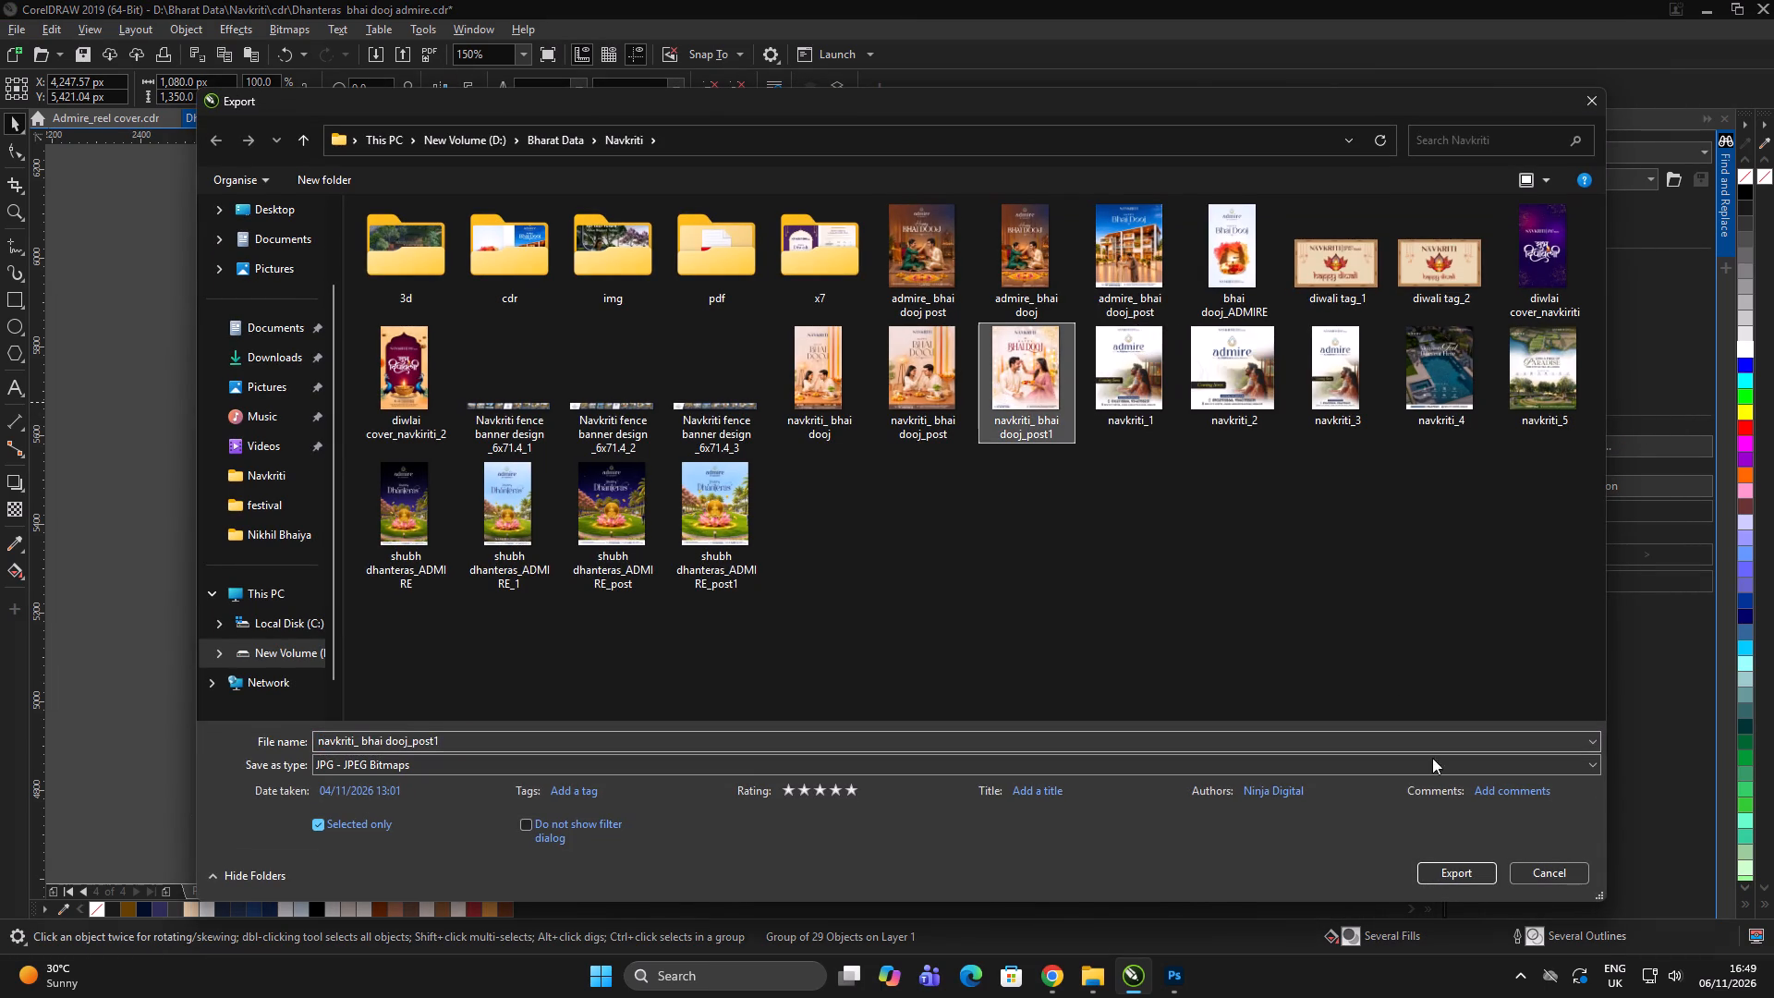
Replace the existing navkriti_ bhai dooj_post1 JPG with the selected couple poster, exported in RGB Color (24-bit) mode.
{"action": "left_click", "coordinate": [1475, 885]}
{"action": "left_click", "coordinate": [1451, 873]}
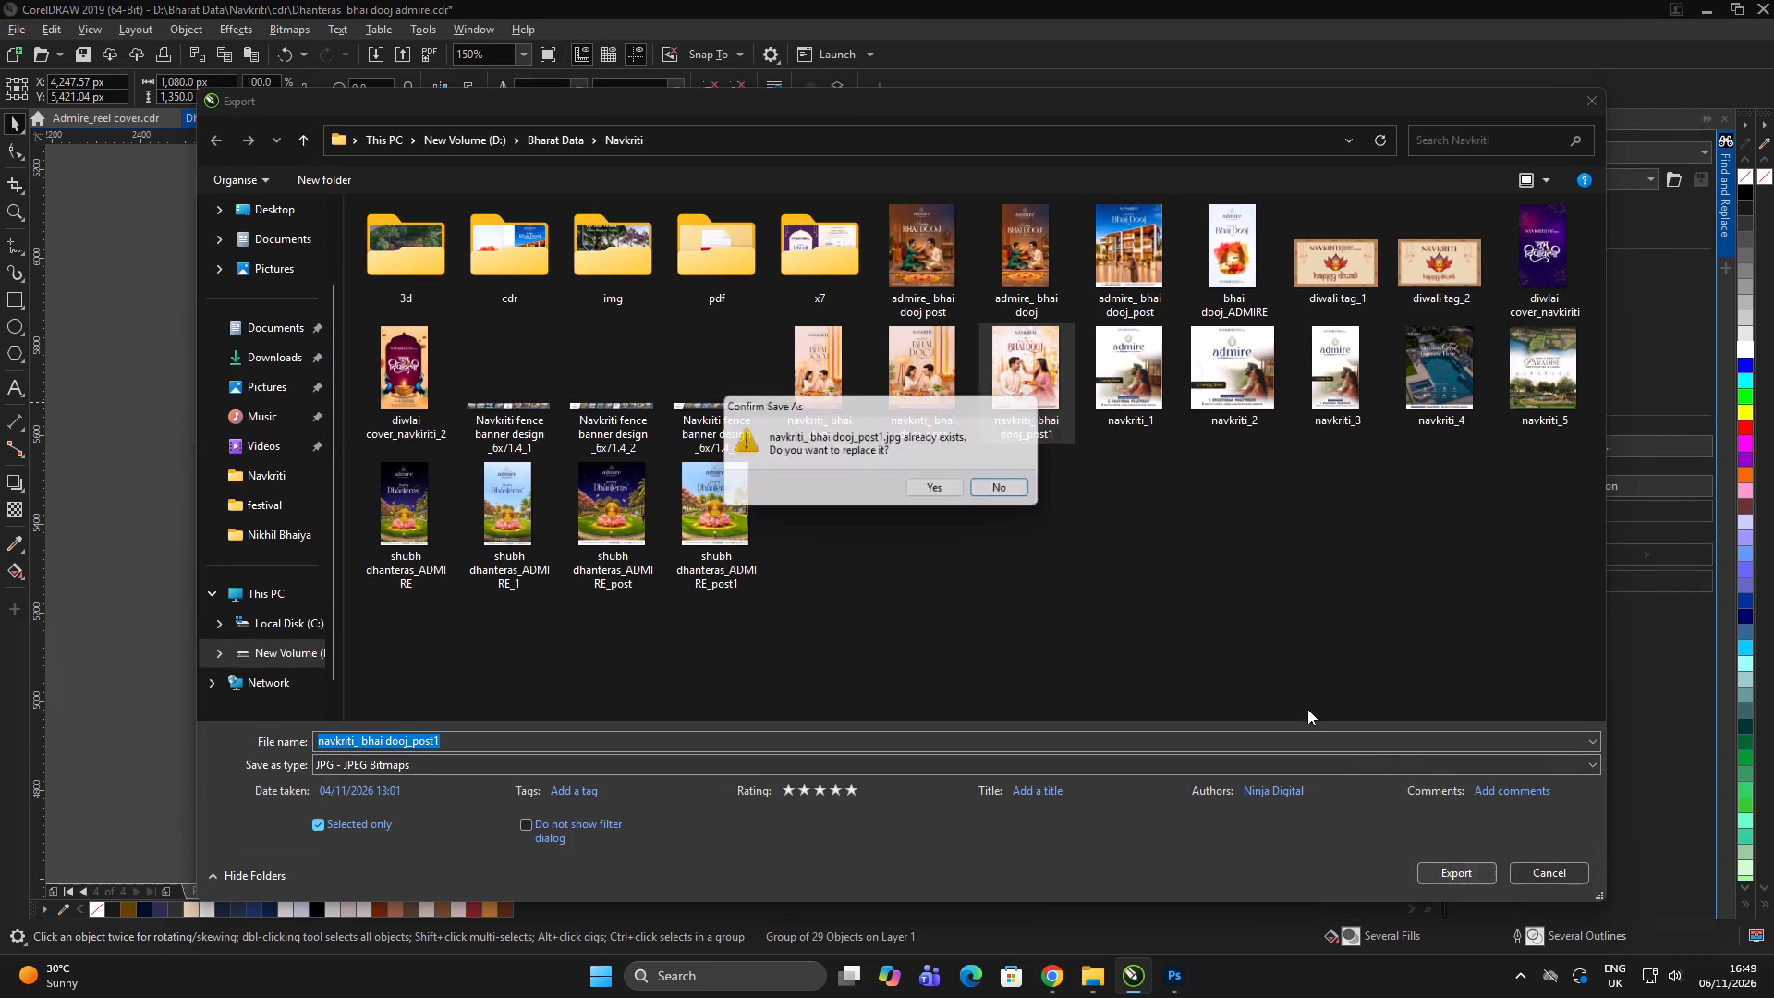
{"action": "left_click", "coordinate": [943, 481]}
{"action": "left_click", "coordinate": [1215, 297]}
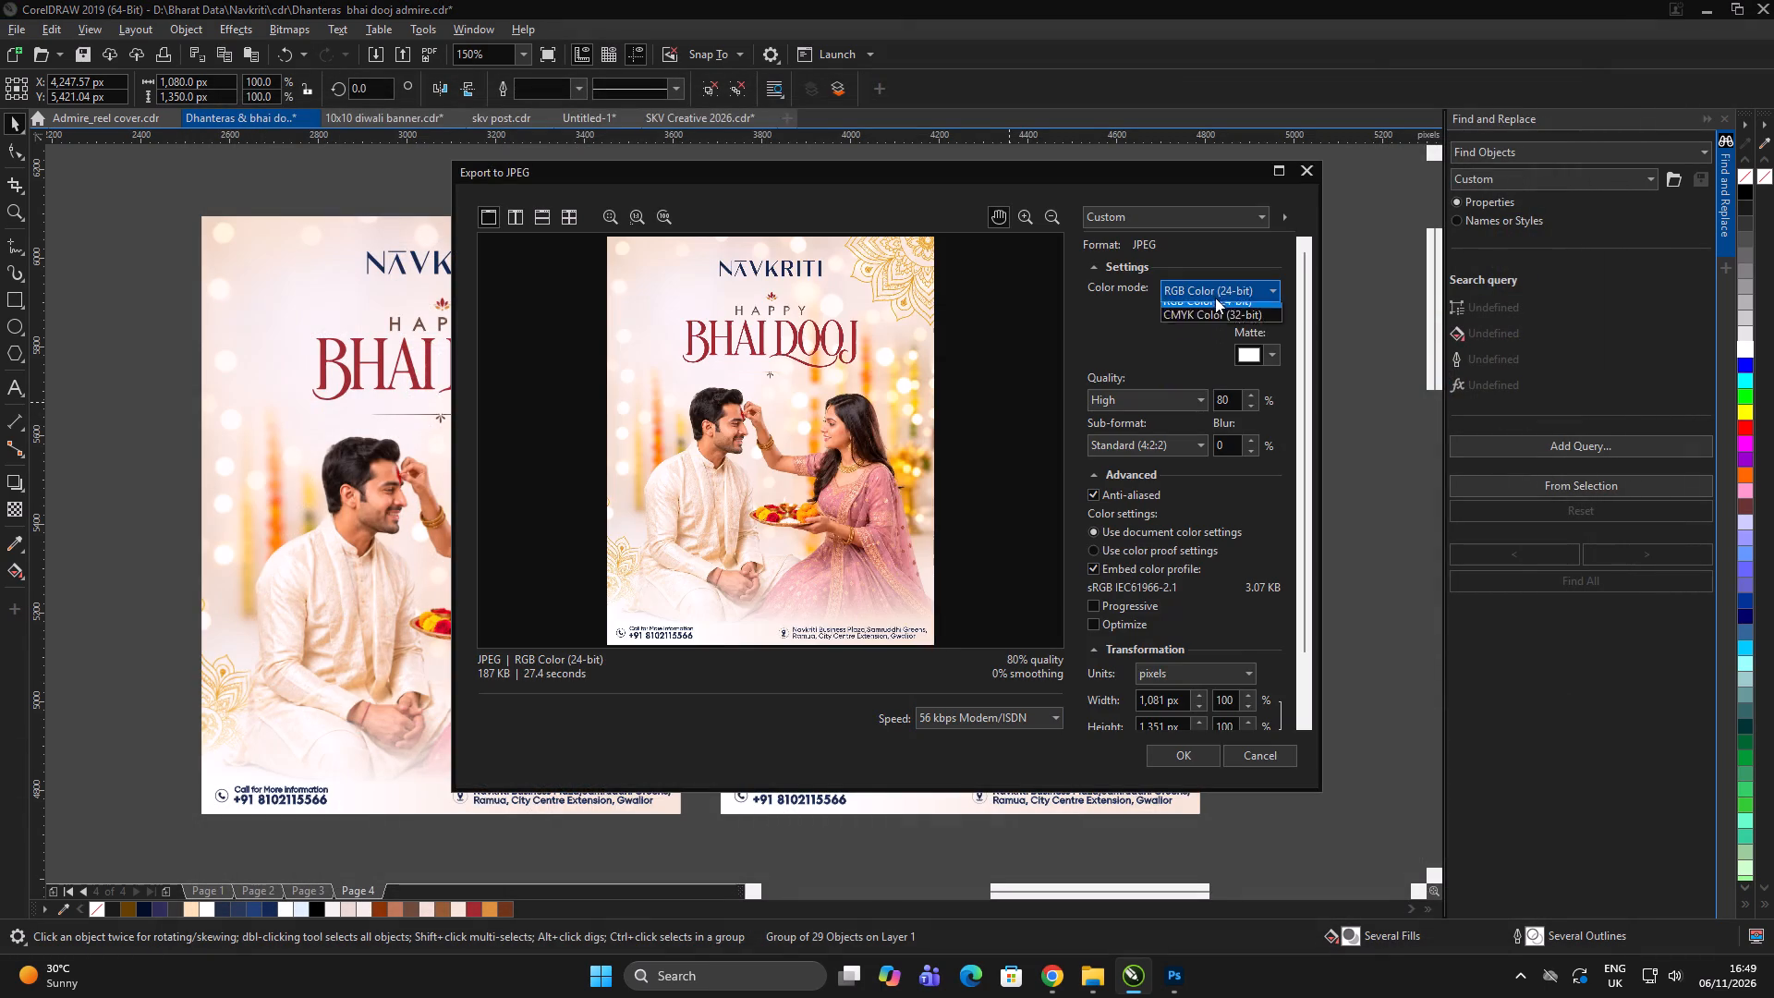
{"action": "left_click", "coordinate": [1212, 323]}
{"action": "left_click", "coordinate": [1180, 753]}
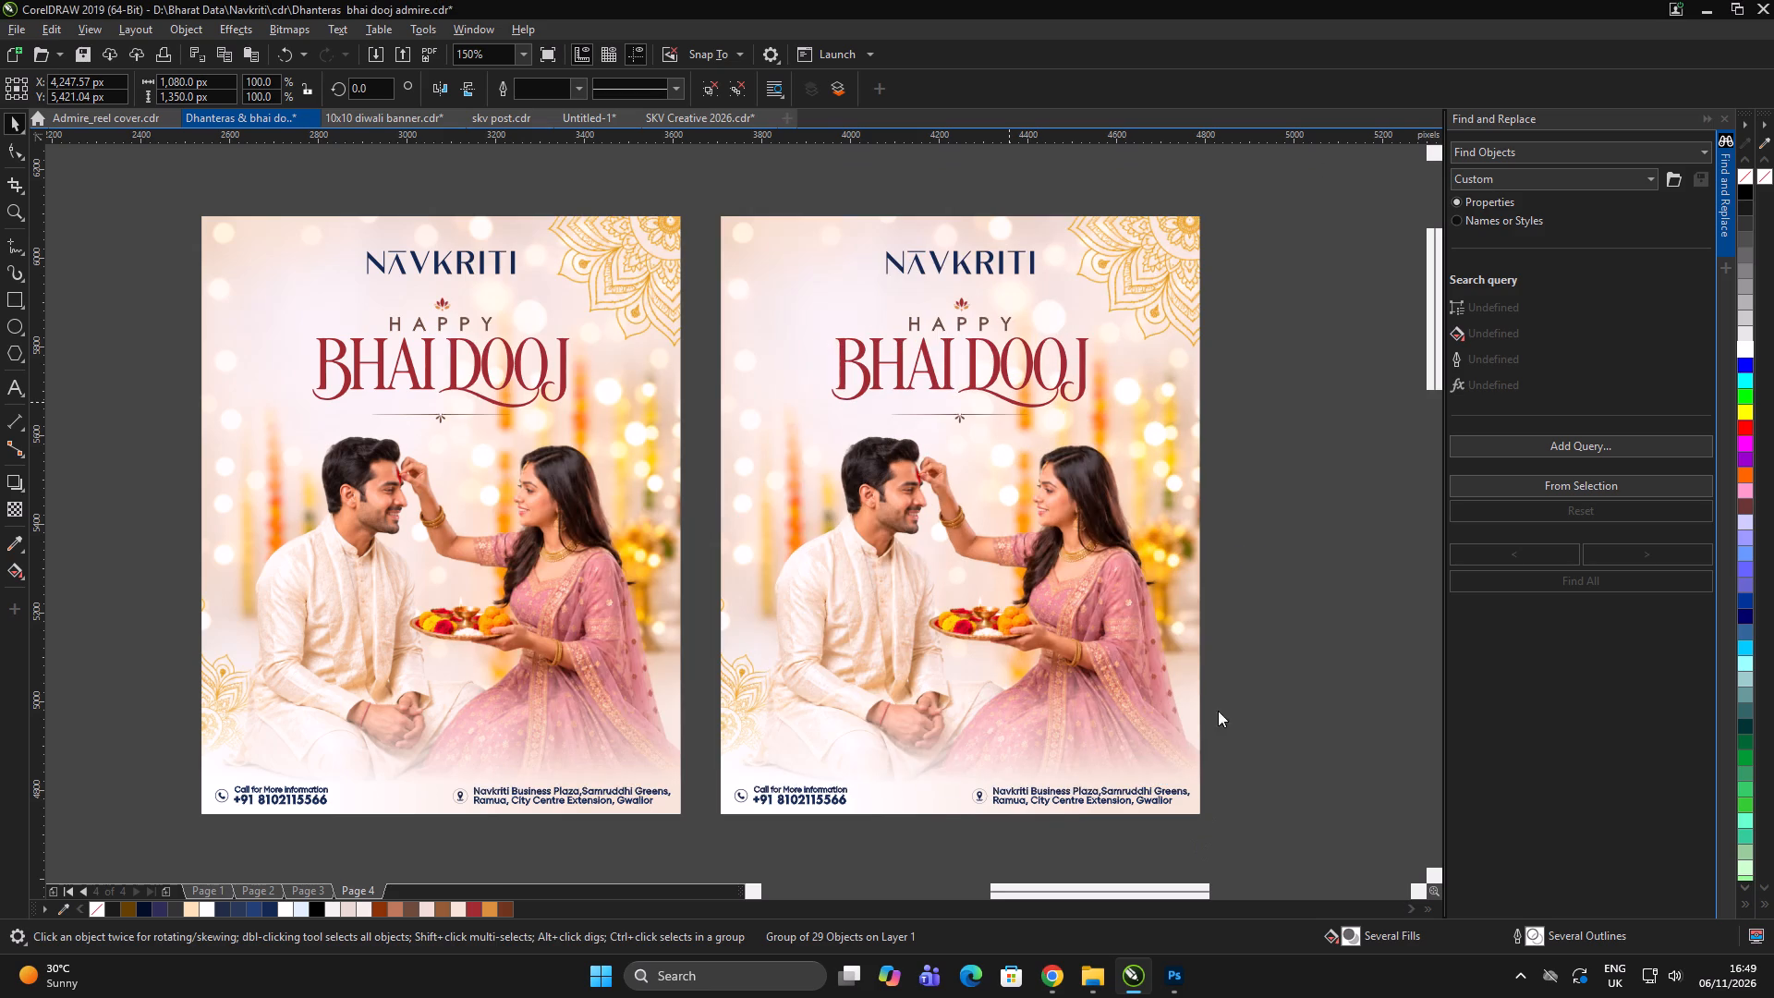
{"action": "double_click", "coordinate": [1277, 540]}
Switch to the Chrome browser window.
{"action": "left_click", "coordinate": [1058, 987]}
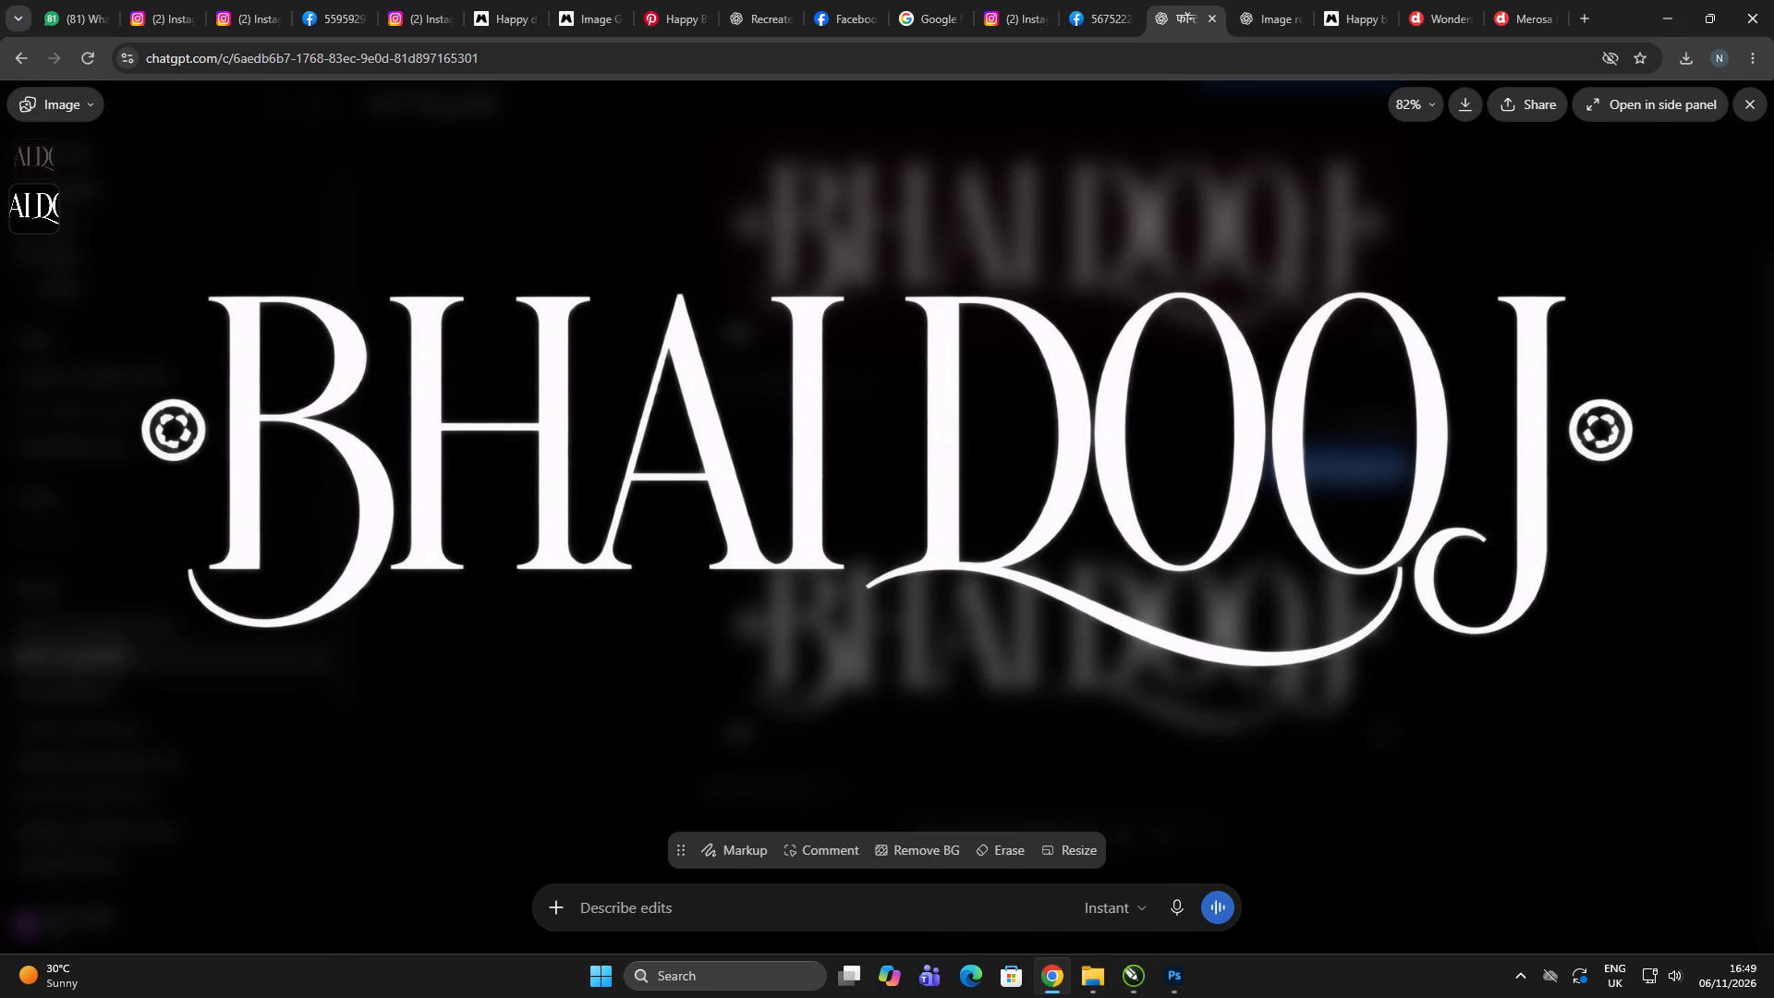
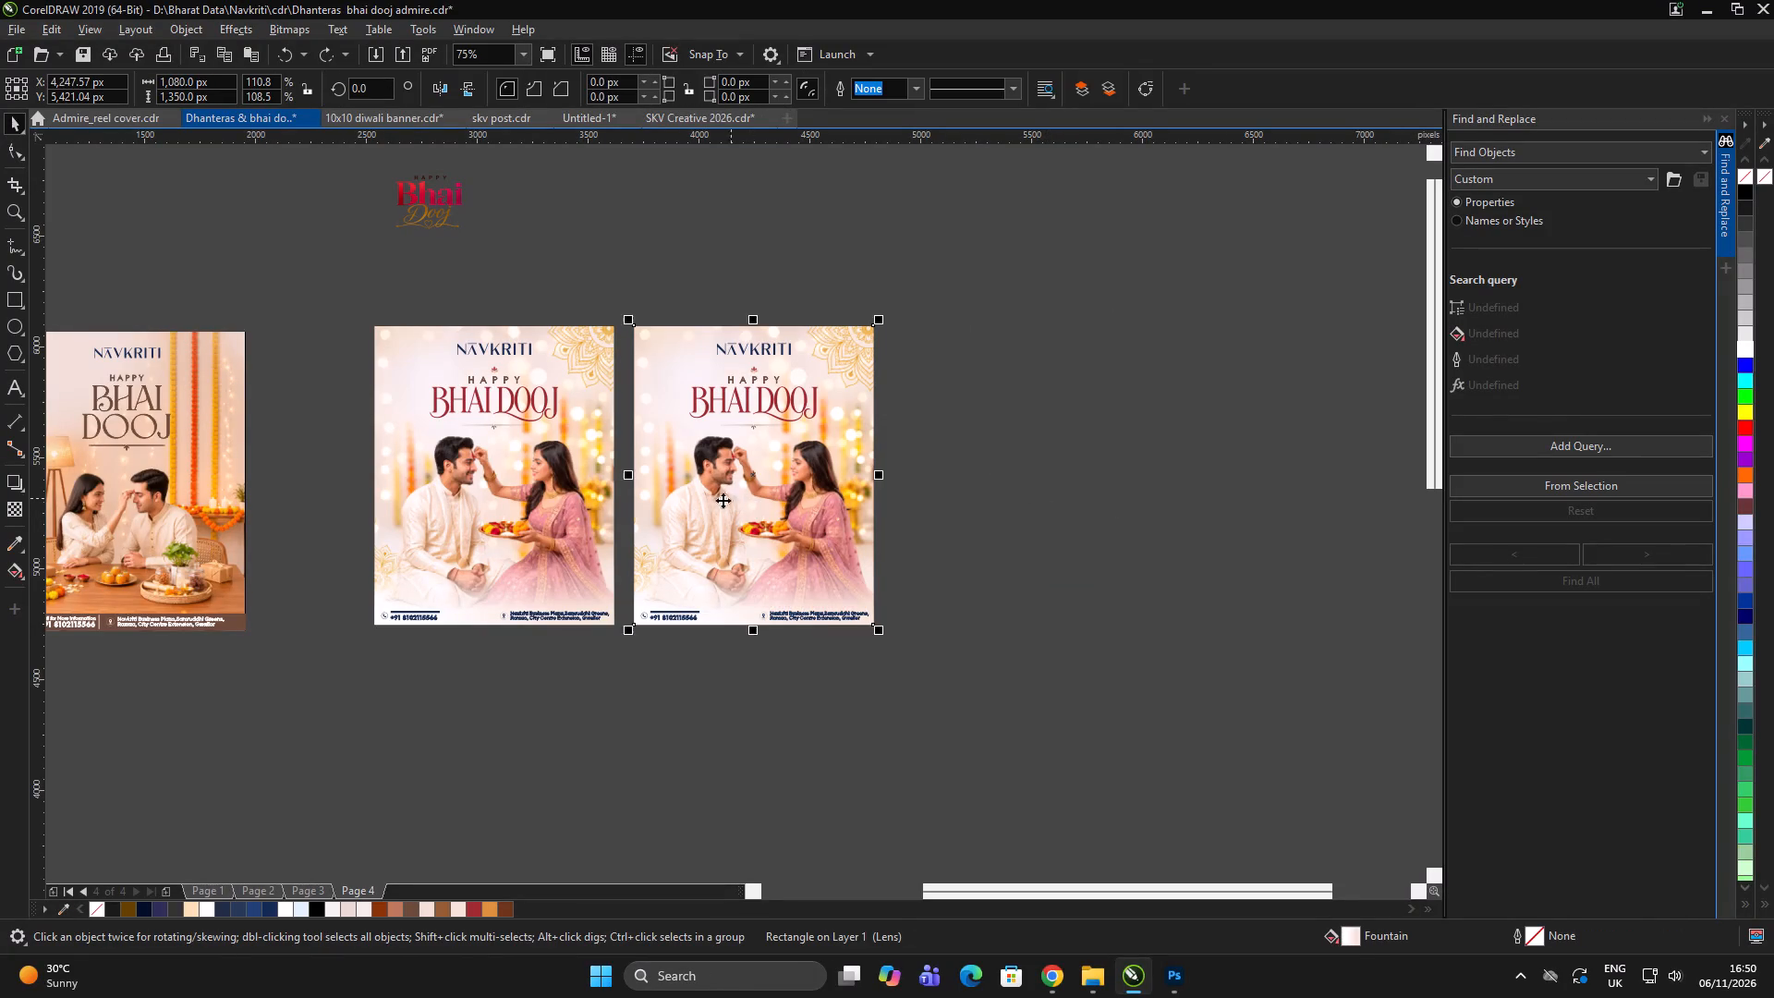
Place a copy of the couple poster's background and couple artwork, without logo or lettering, in the empty space to its right and group it.
{"action": "left_click_drag", "start_coordinate": [742, 502], "coordinate": [1045, 505]}
{"action": "left_click", "coordinate": [810, 507], "text": "shift"}
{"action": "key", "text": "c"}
{"action": "left_click_drag", "start_coordinate": [765, 497], "coordinate": [1166, 492]}
{"action": "right_click", "coordinate": [1170, 492], "text": "shift"}
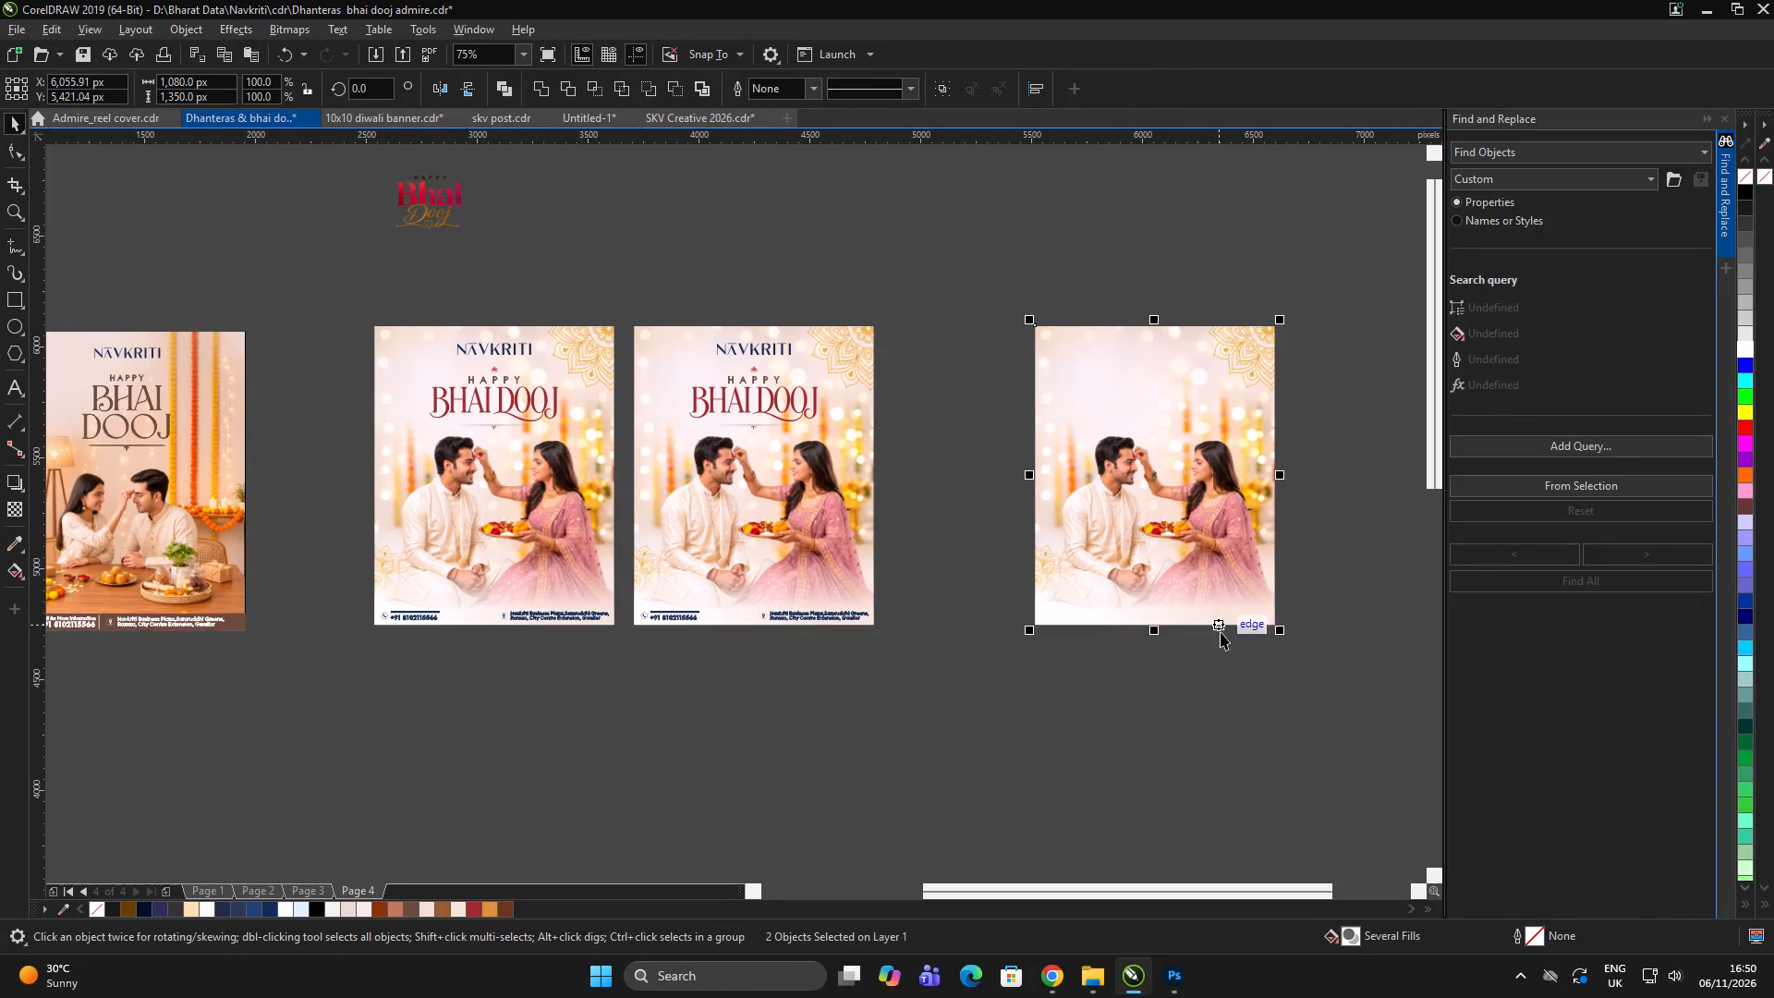
{"action": "key", "text": "ctrl+g"}
{"action": "left_click", "coordinate": [1295, 694], "text": "ctrl"}
Start exporting only the grouped, text-free couple artwork as a JPG in the Navkriti folder.
{"action": "left_click", "coordinate": [1233, 532]}
{"action": "key", "text": "ctrl+e"}
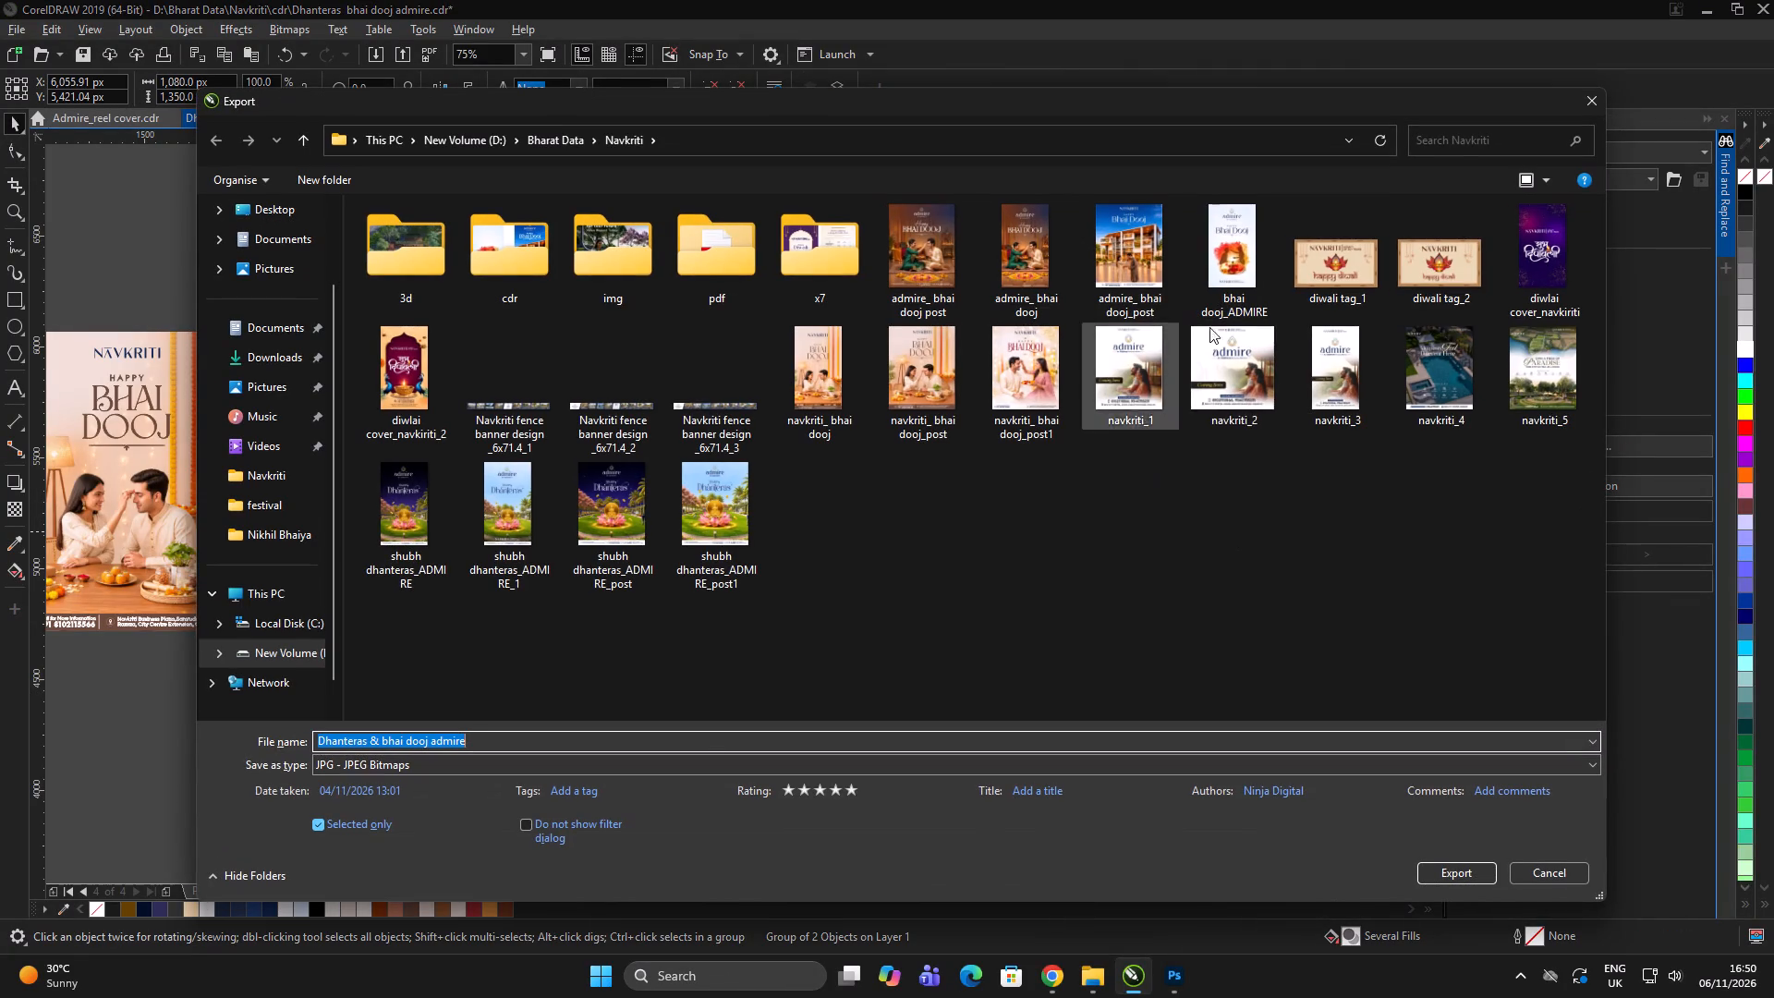
{"action": "left_click", "coordinate": [287, 368]}
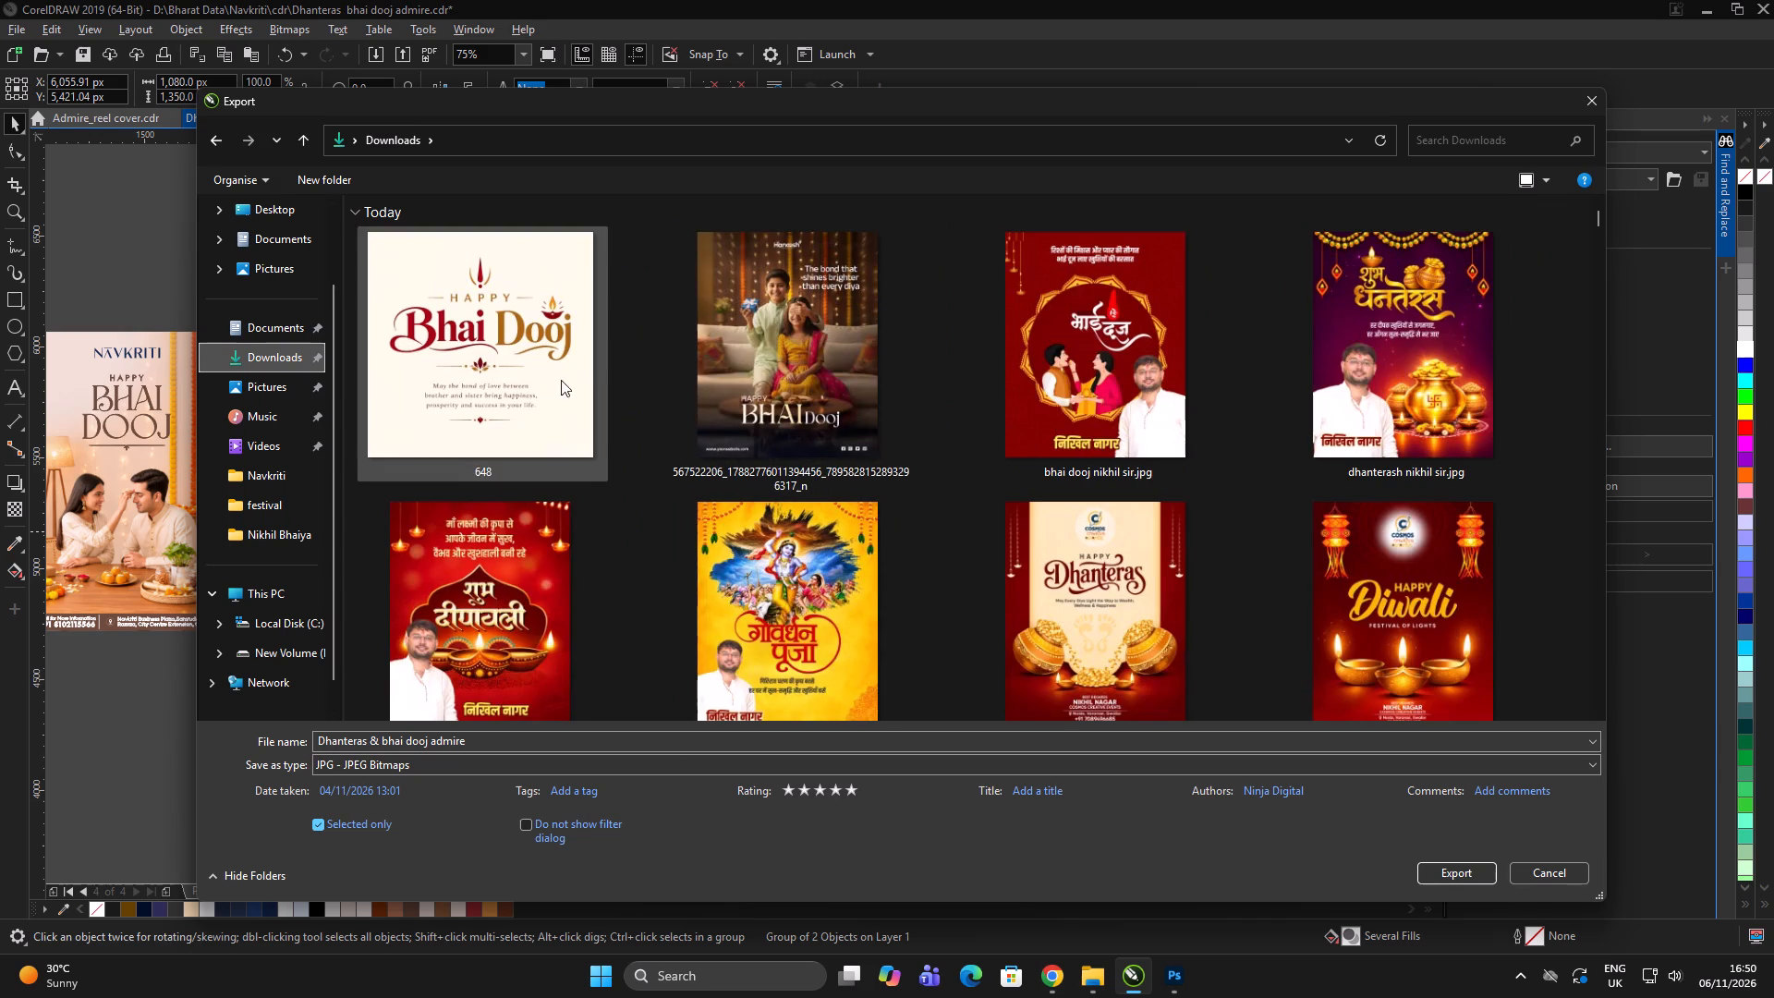
{"action": "left_click_drag", "start_coordinate": [510, 358], "coordinate": [518, 359]}
{"action": "left_click", "coordinate": [1479, 875]}
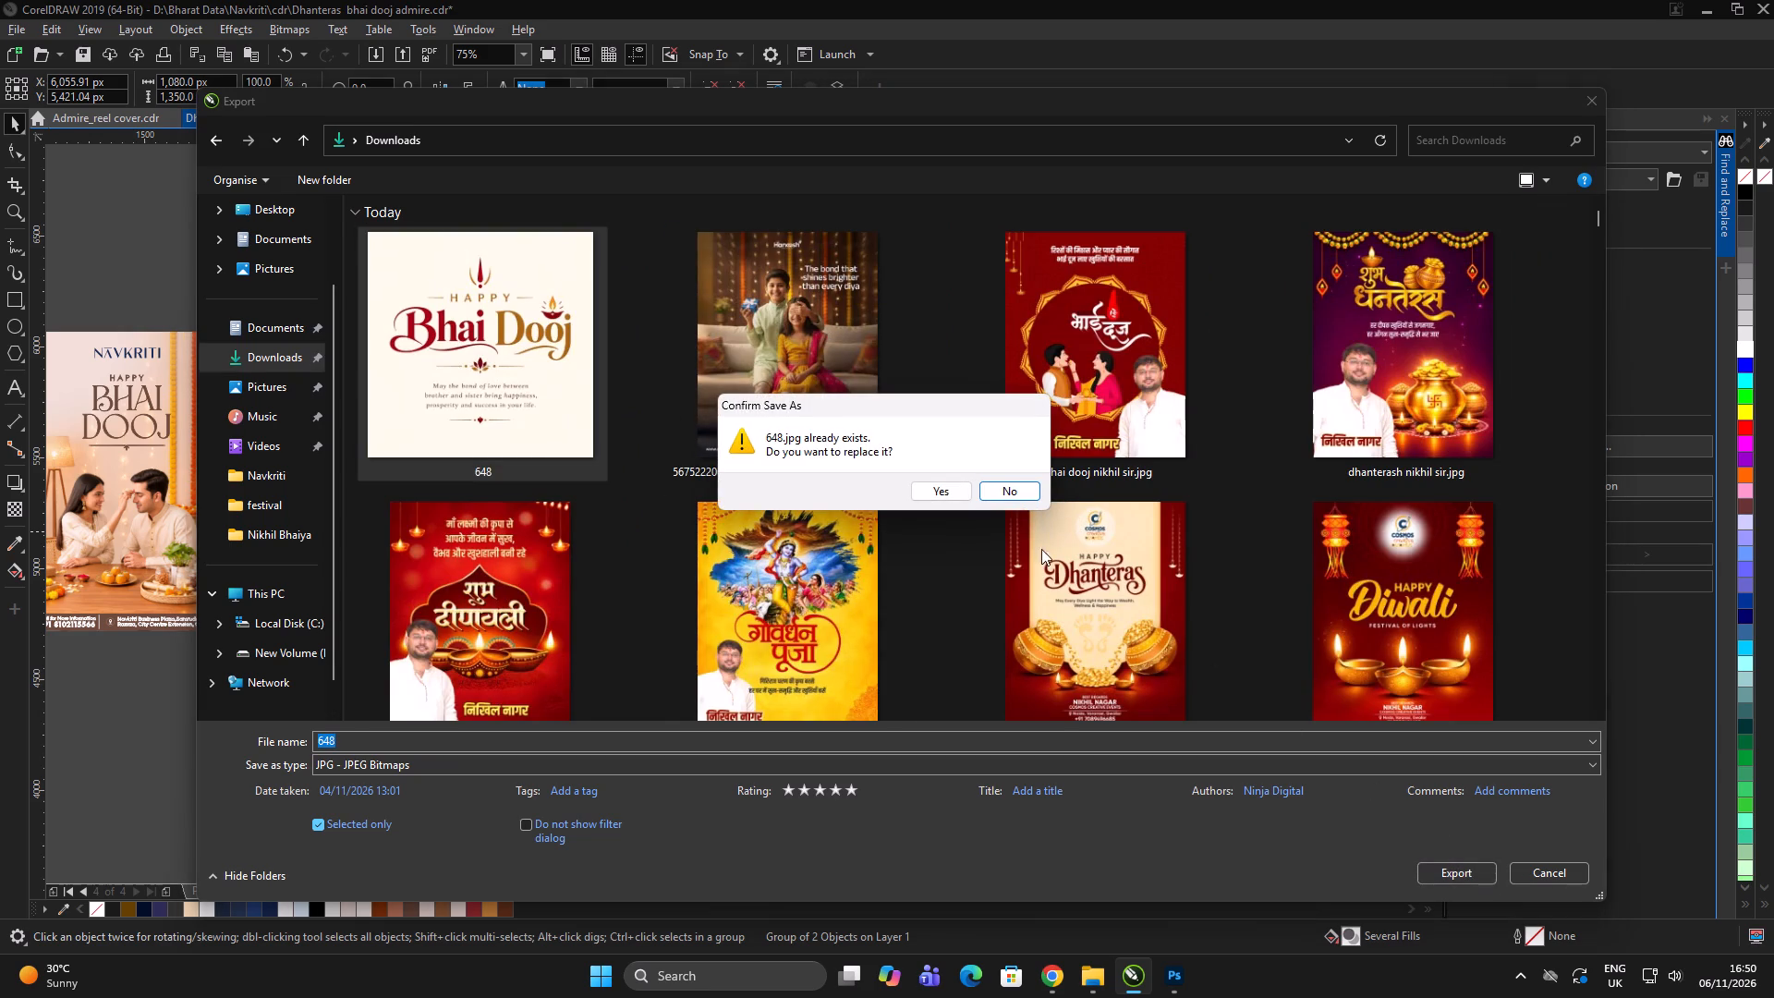
{"action": "left_click", "coordinate": [950, 498]}
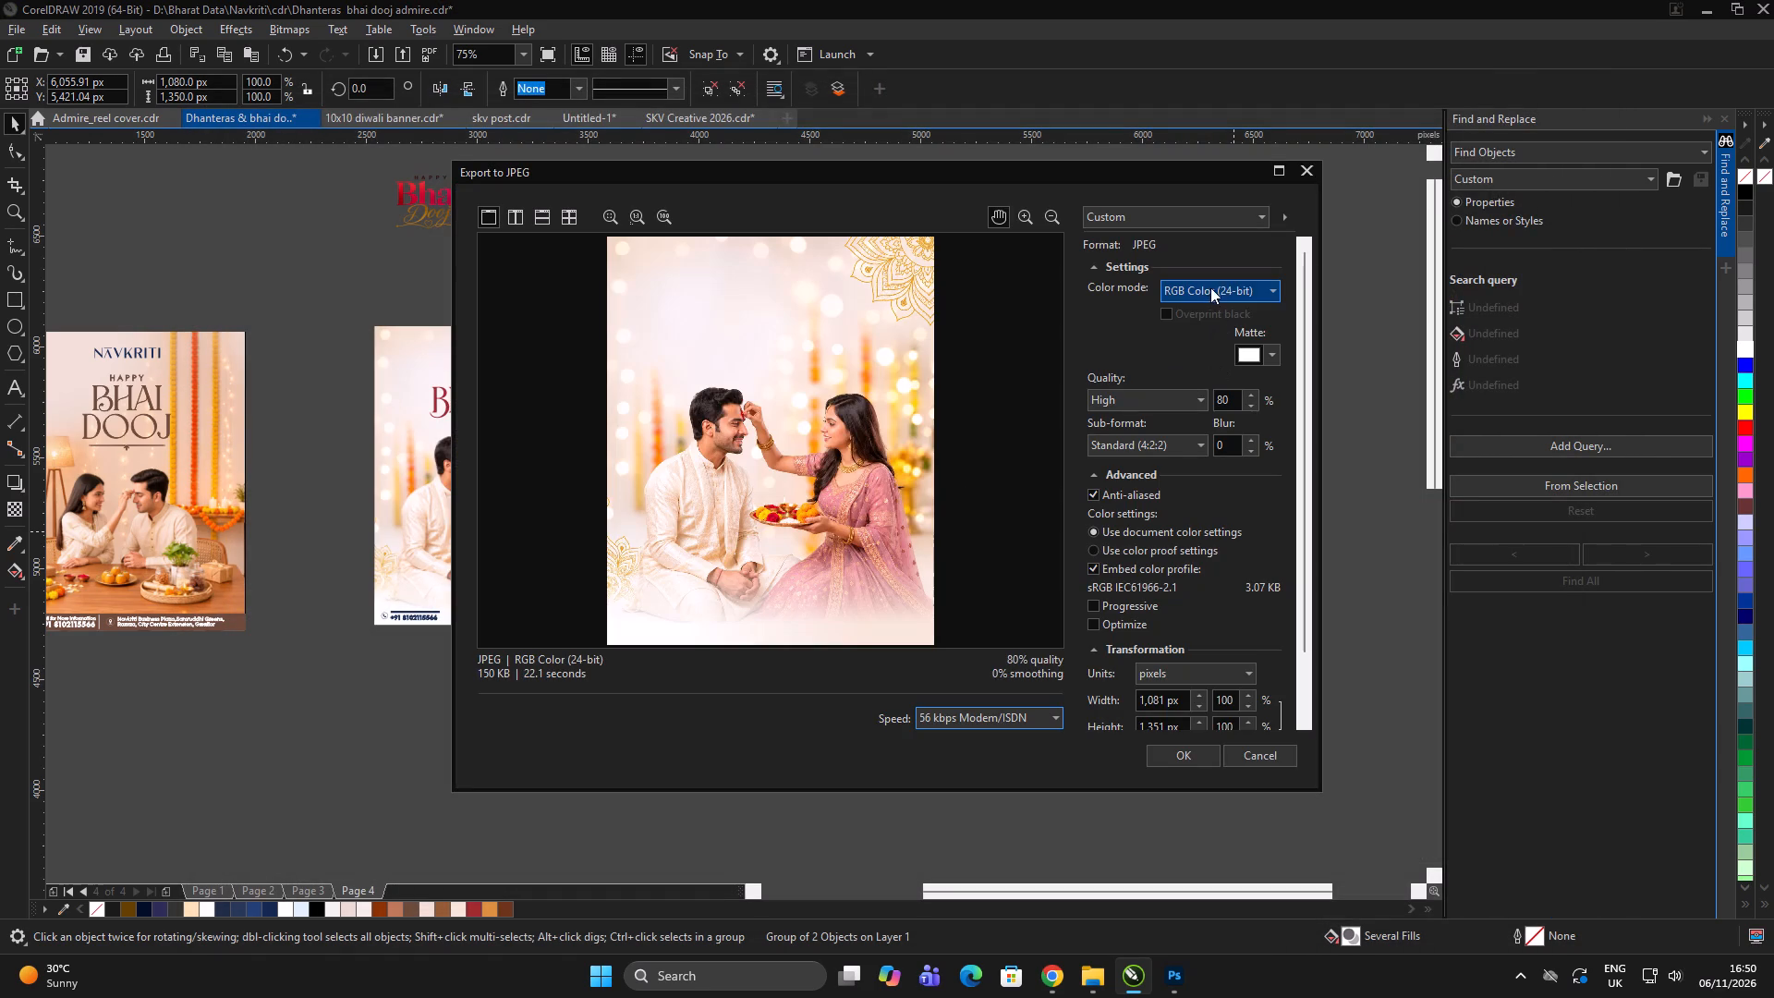
{"action": "left_click", "coordinate": [1209, 286]}
{"action": "left_click", "coordinate": [1202, 317]}
{"action": "left_click_drag", "start_coordinate": [1303, 420], "coordinate": [1337, 555]}
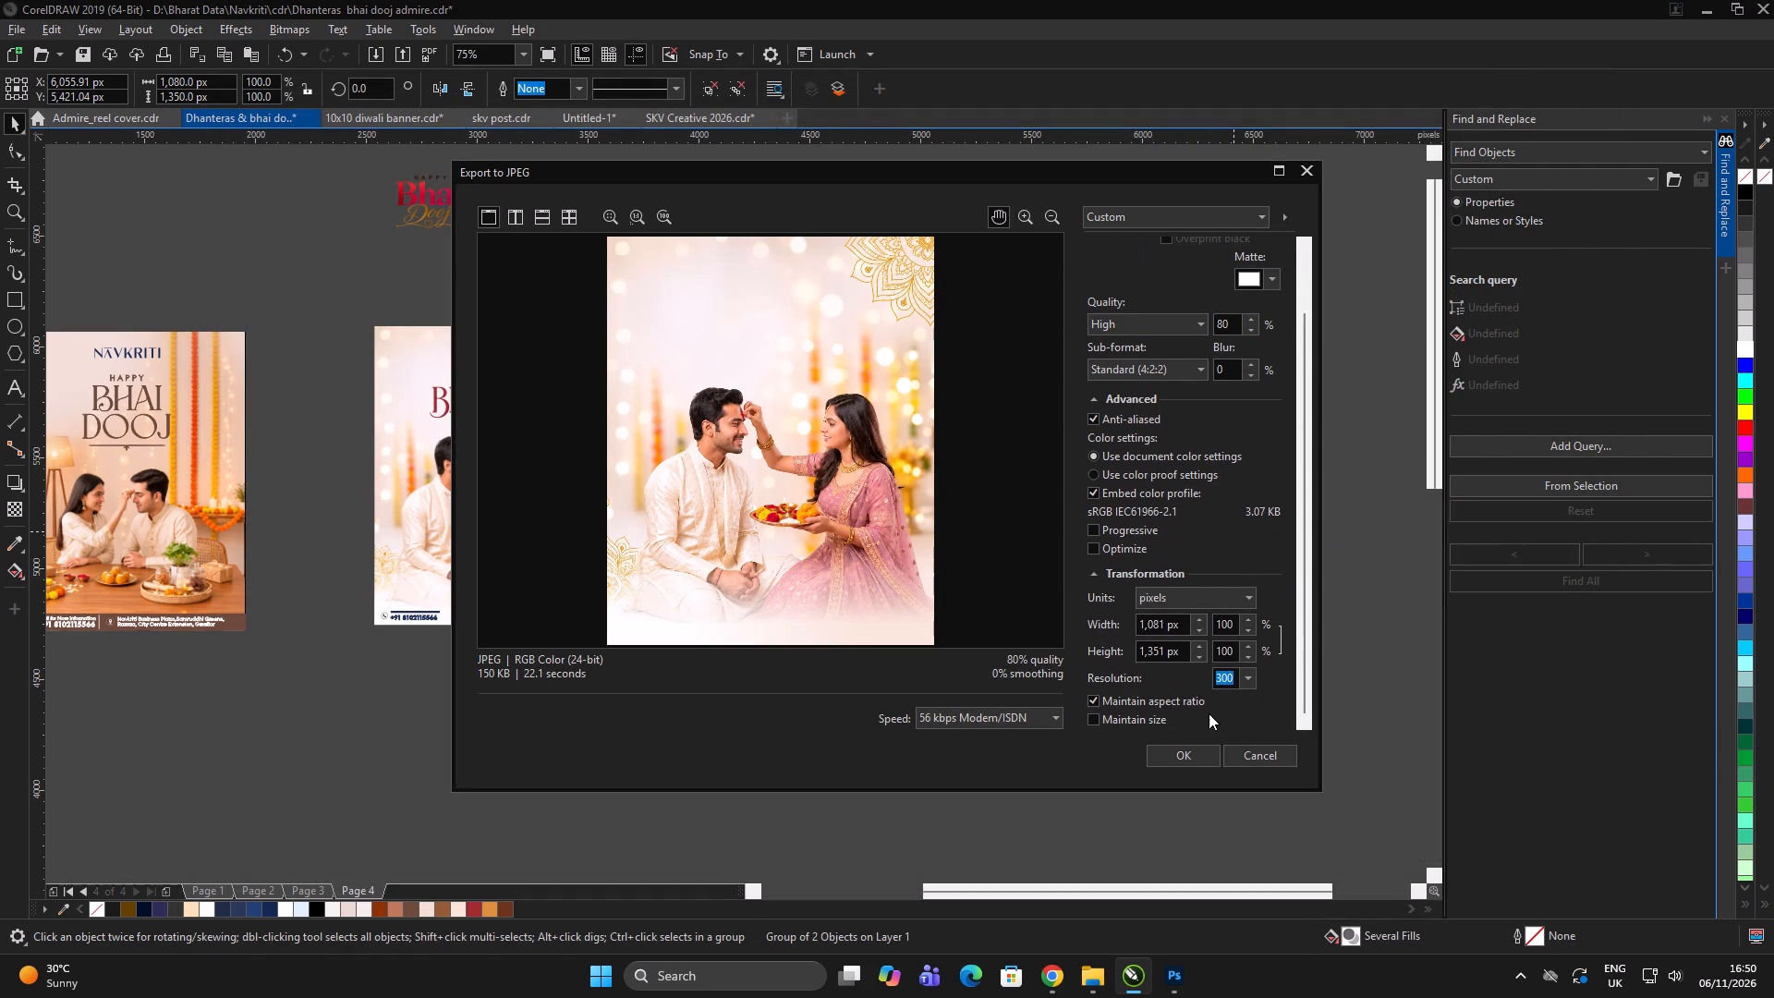
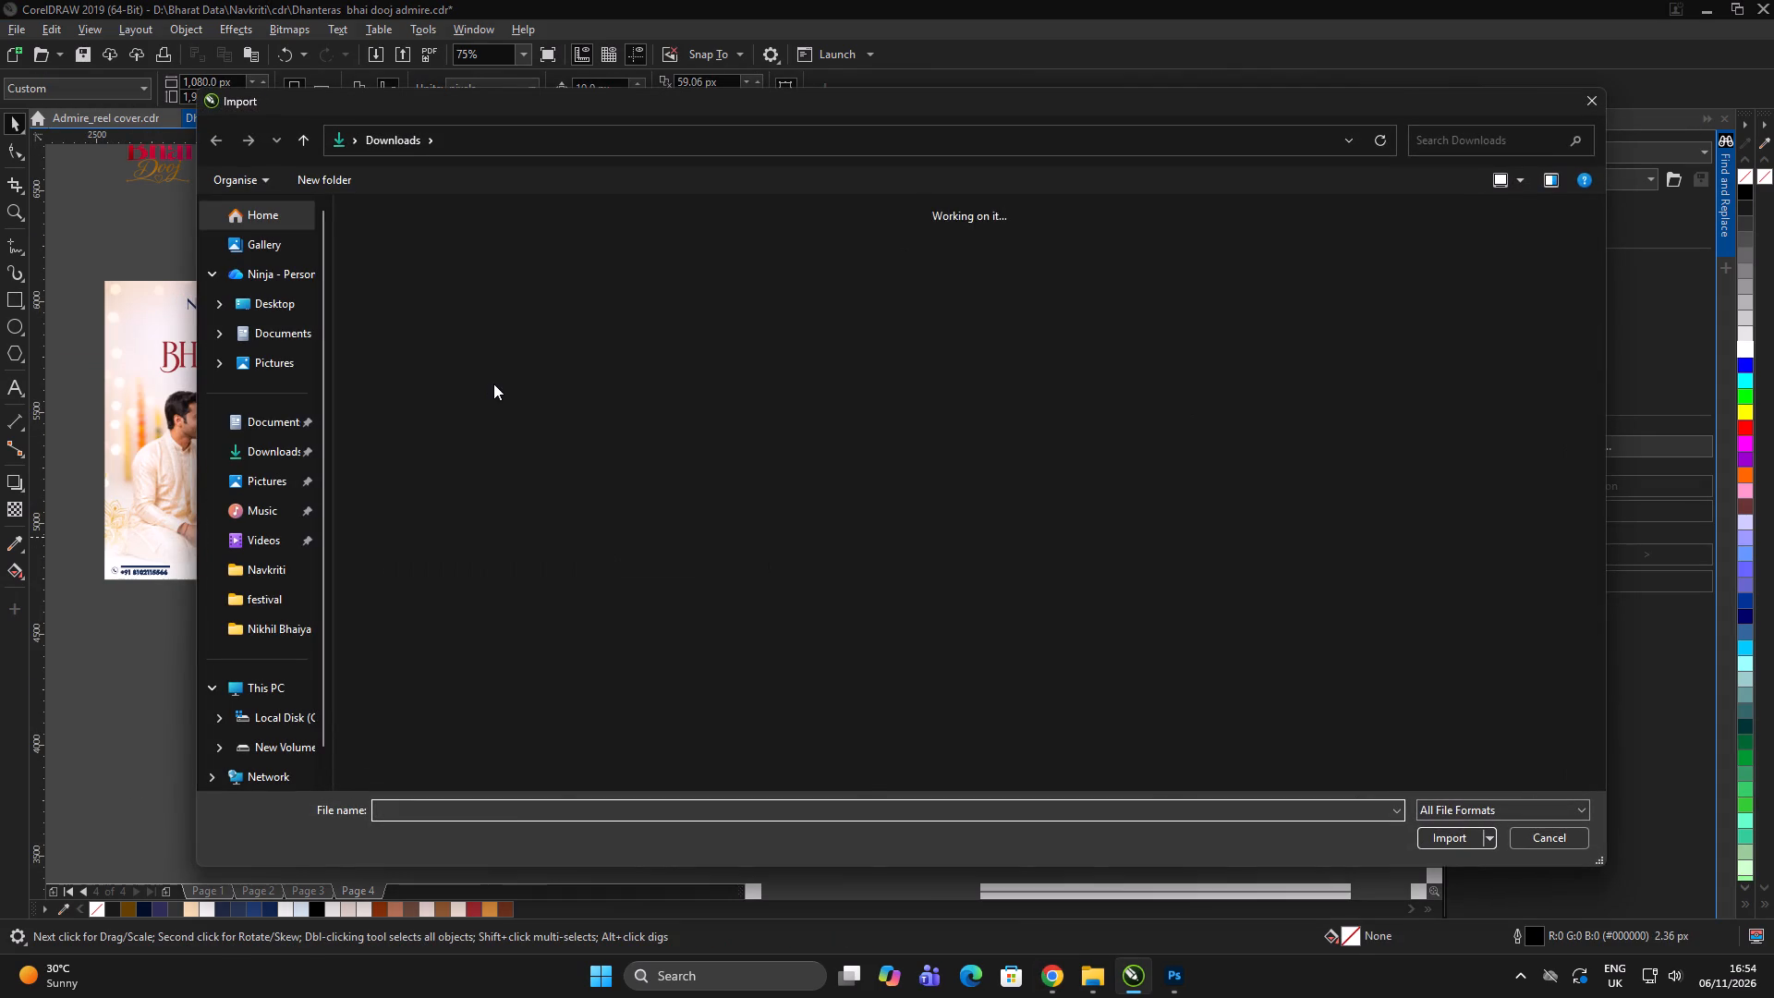
{"action": "left_click", "coordinate": [492, 384]}
{"action": "left_click", "coordinate": [1442, 835]}
{"action": "left_click_drag", "start_coordinate": [717, 271], "coordinate": [1036, 615]}
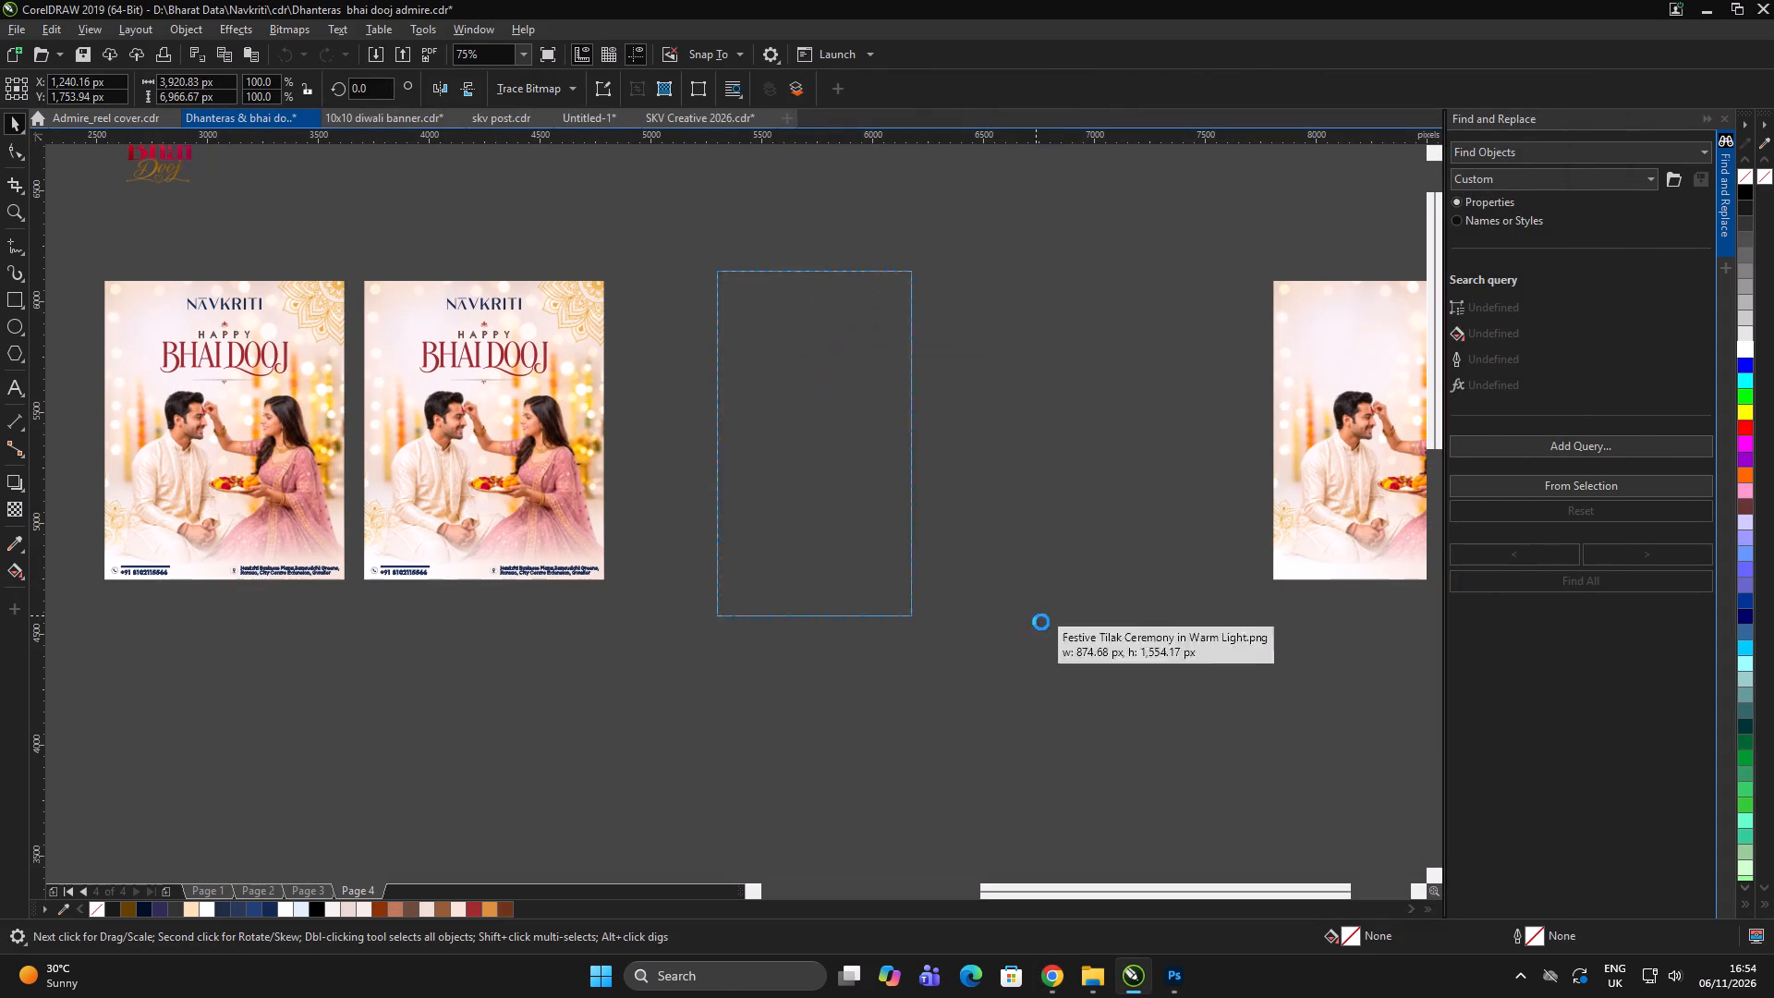
{"action": "double_click", "coordinate": [1058, 622]}
Ungroup the second Navkriti post and place a copy of its gradient fade rectangle over the imported tall image.
{"action": "left_click", "coordinate": [406, 469]}
{"action": "key", "text": "ctrl+u"}
{"action": "left_click", "coordinate": [631, 669], "text": "ctrl"}
{"action": "left_click", "coordinate": [524, 486]}
{"action": "left_click_drag", "start_coordinate": [449, 466], "coordinate": [834, 431]}
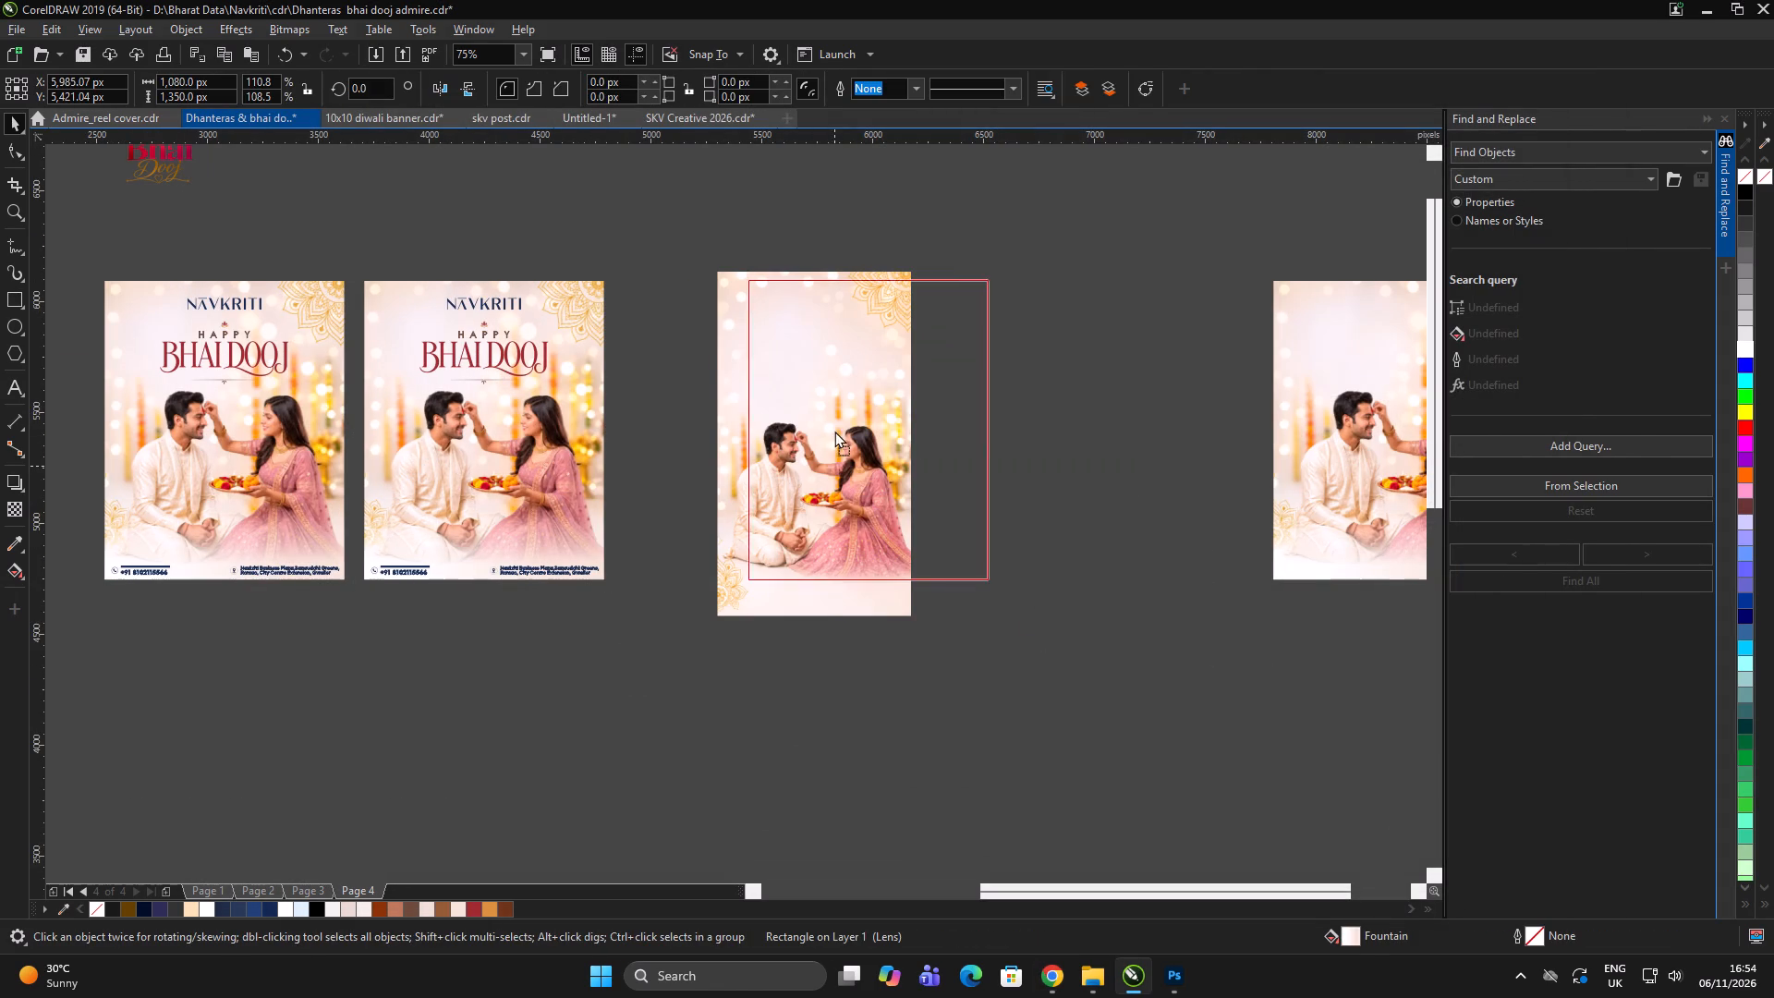
{"action": "left_click_drag", "start_coordinate": [834, 431], "coordinate": [834, 430]}
{"action": "right_click", "coordinate": [834, 430], "text": "shift"}
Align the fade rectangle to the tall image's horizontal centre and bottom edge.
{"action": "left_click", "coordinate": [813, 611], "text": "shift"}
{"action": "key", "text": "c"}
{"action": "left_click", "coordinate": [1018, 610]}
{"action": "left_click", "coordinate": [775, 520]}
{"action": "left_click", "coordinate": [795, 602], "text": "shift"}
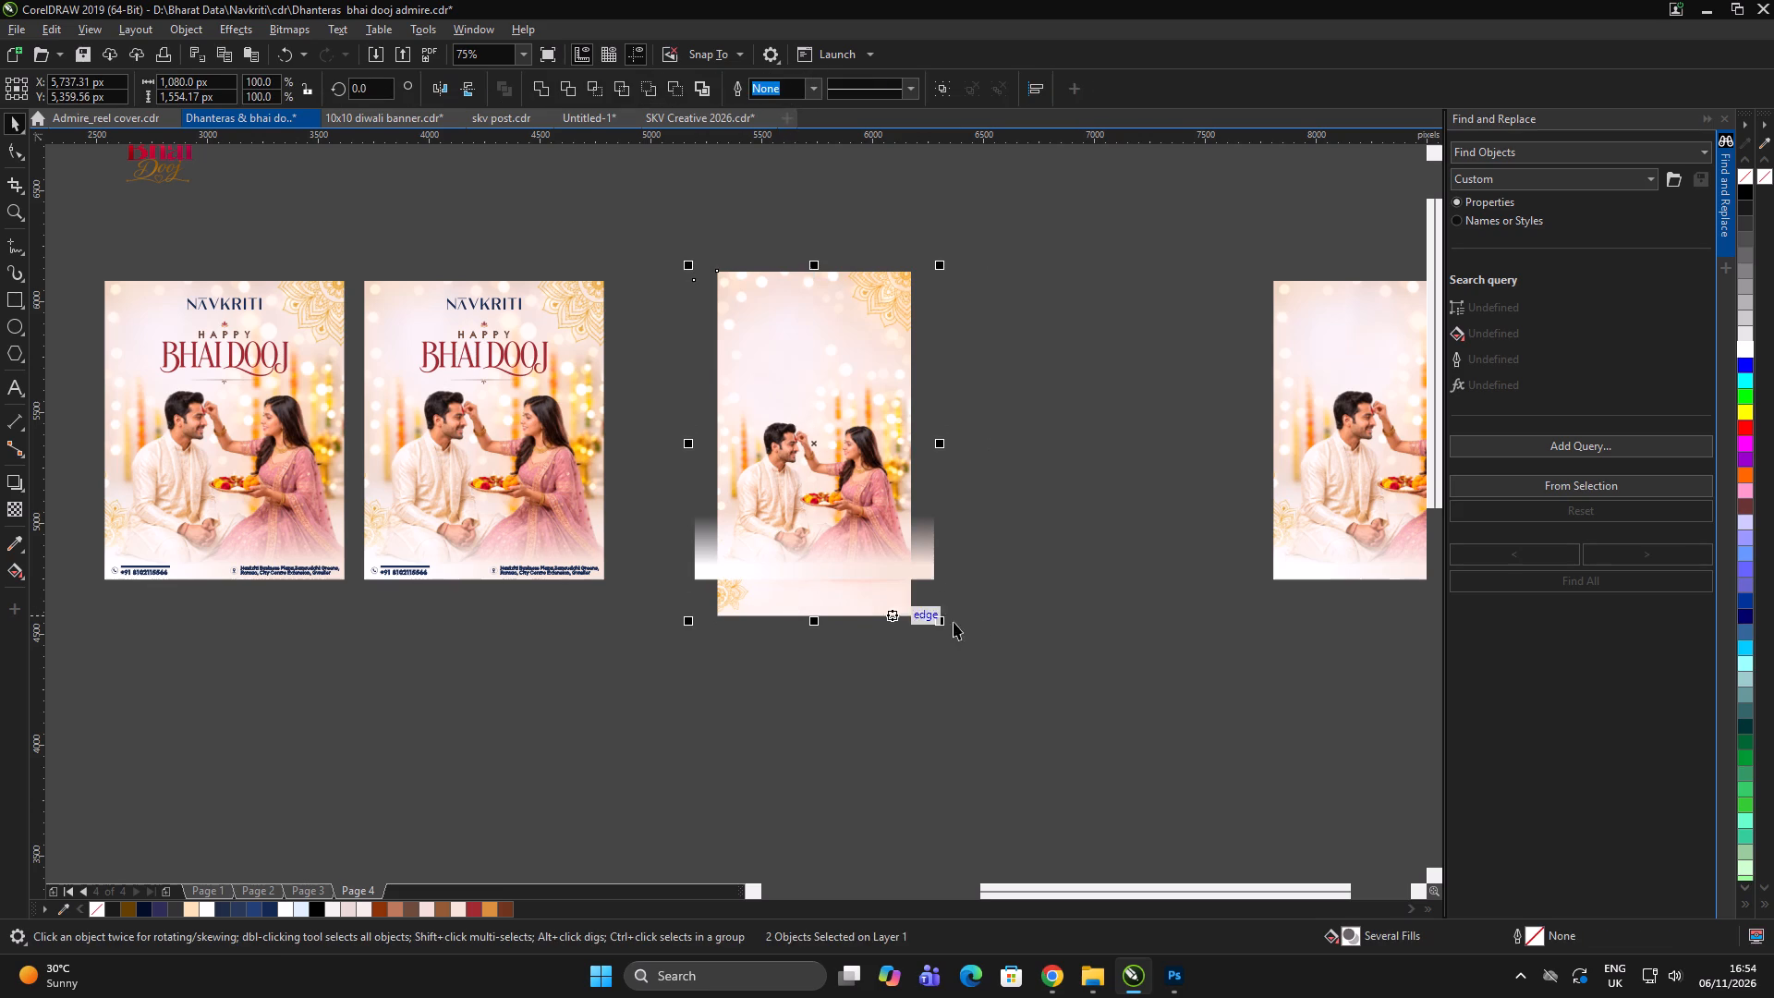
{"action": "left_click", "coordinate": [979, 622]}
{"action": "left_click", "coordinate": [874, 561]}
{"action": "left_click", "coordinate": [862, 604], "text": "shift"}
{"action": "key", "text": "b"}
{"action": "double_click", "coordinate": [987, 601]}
Set the fade rectangle's height to 1920 px and move it aside, clear of the tall image.
{"action": "left_click", "coordinate": [817, 581]}
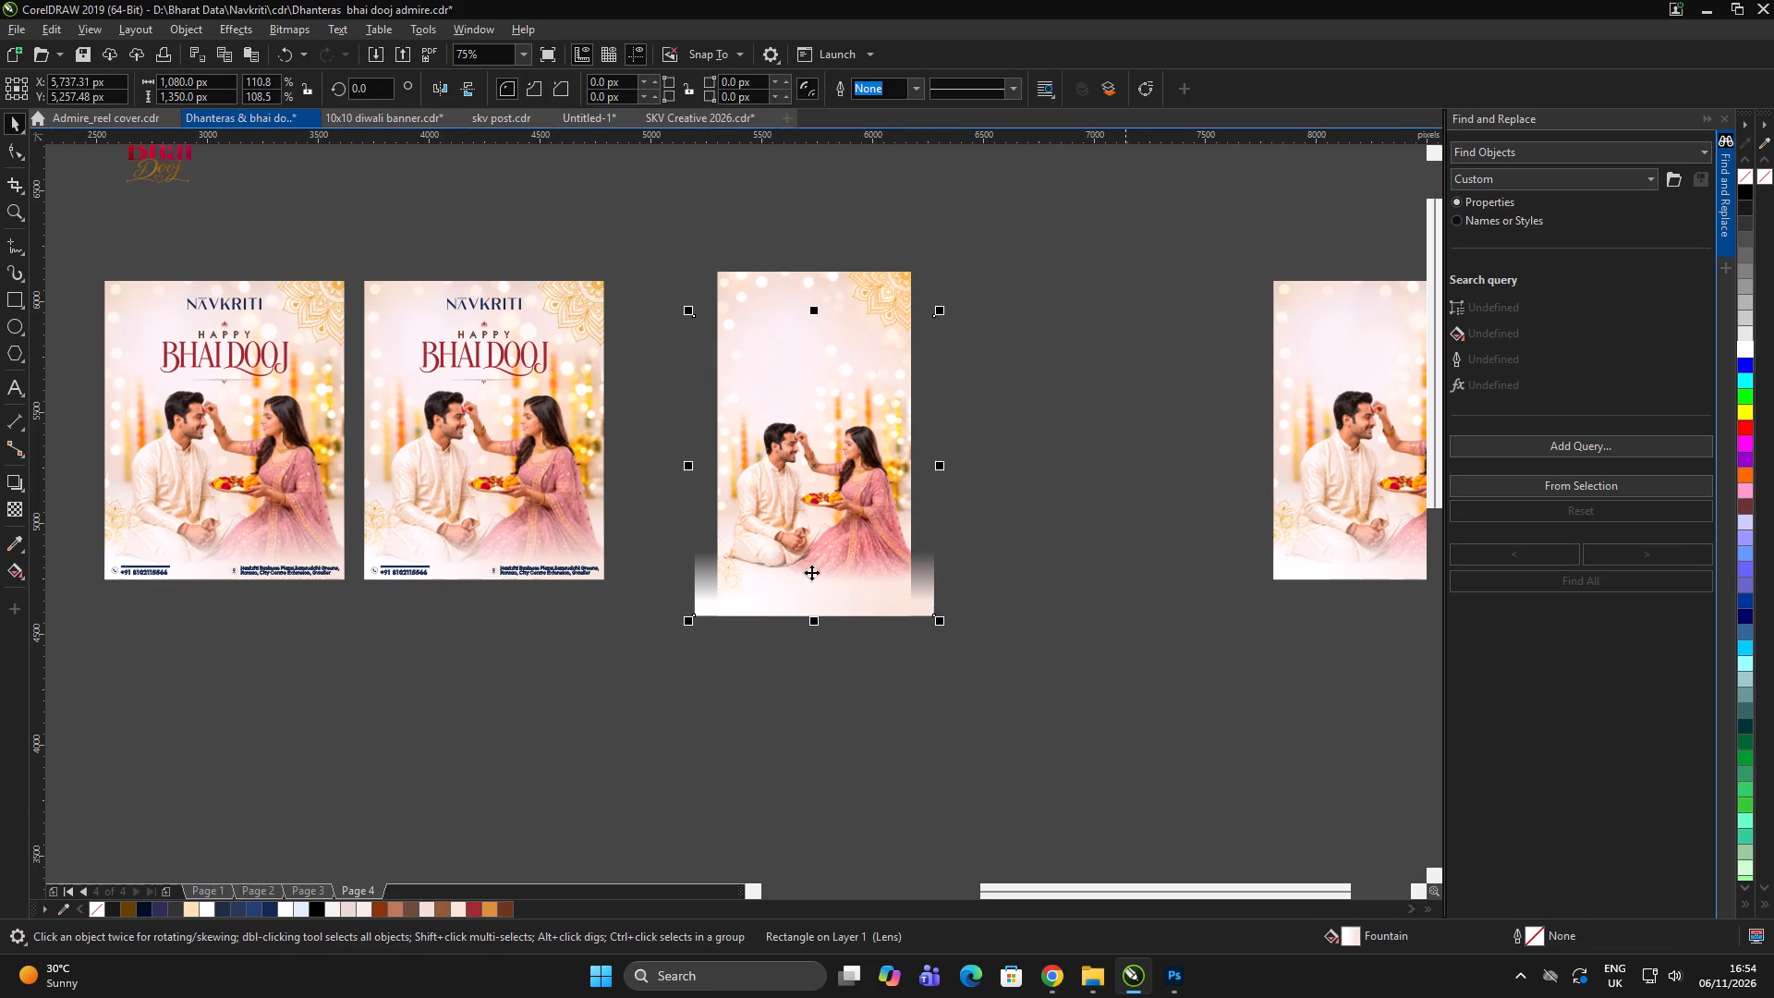
{"action": "left_click", "coordinate": [213, 95]}
{"action": "key", "text": "ctrl+a"}
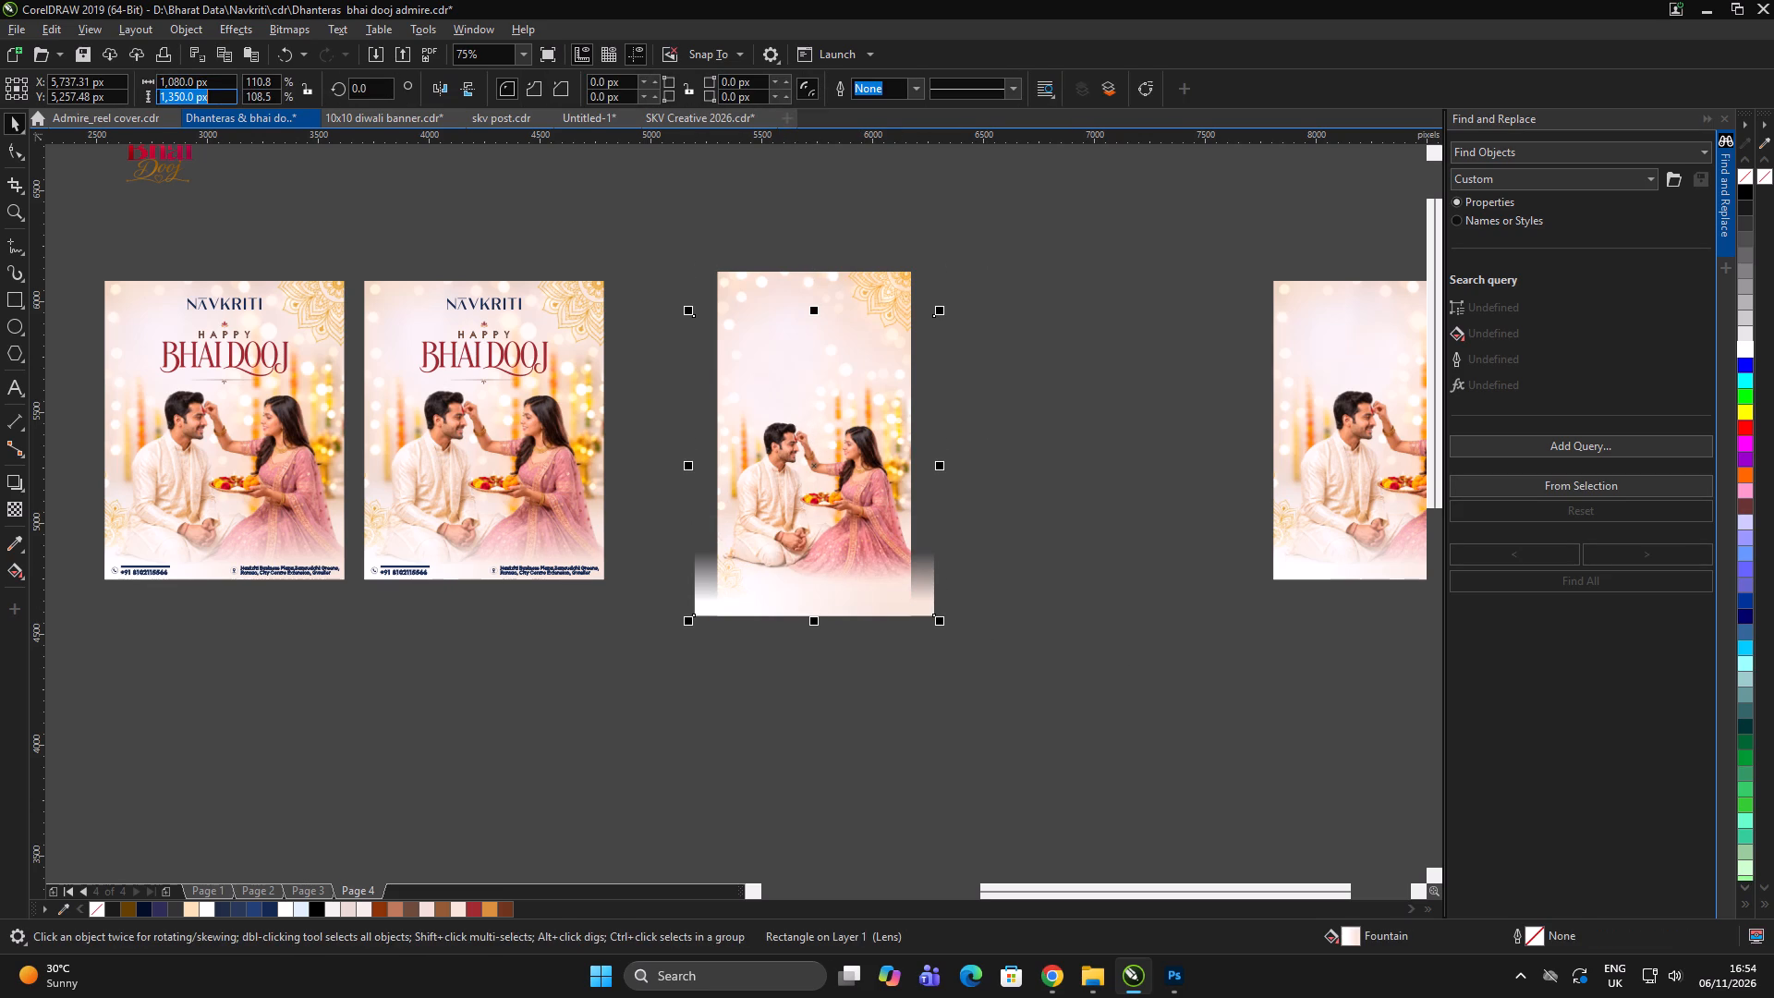
{"action": "type", "text": "1920"}
{"action": "key", "text": "Return"}
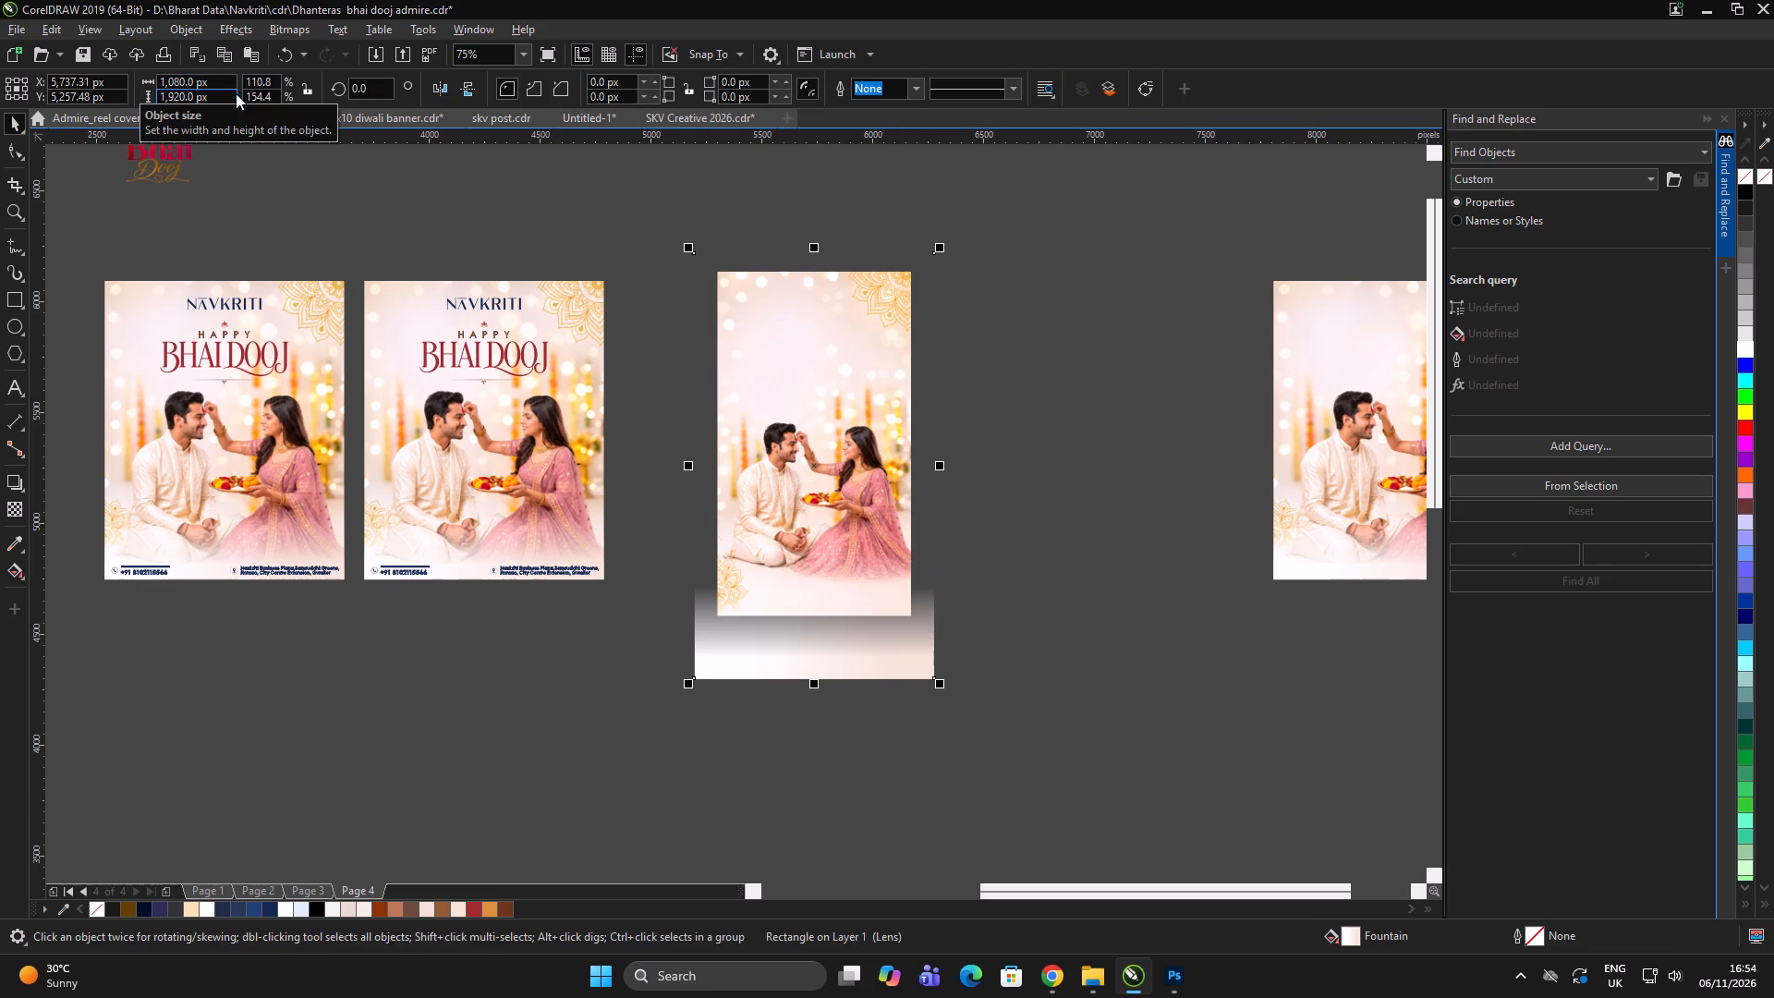
{"action": "left_click_drag", "start_coordinate": [812, 627], "coordinate": [1215, 575]}
{"action": "left_click", "coordinate": [1012, 690]}
Resize the imported tall couple image to 1080 by 1920 px.
{"action": "left_click", "coordinate": [832, 469]}
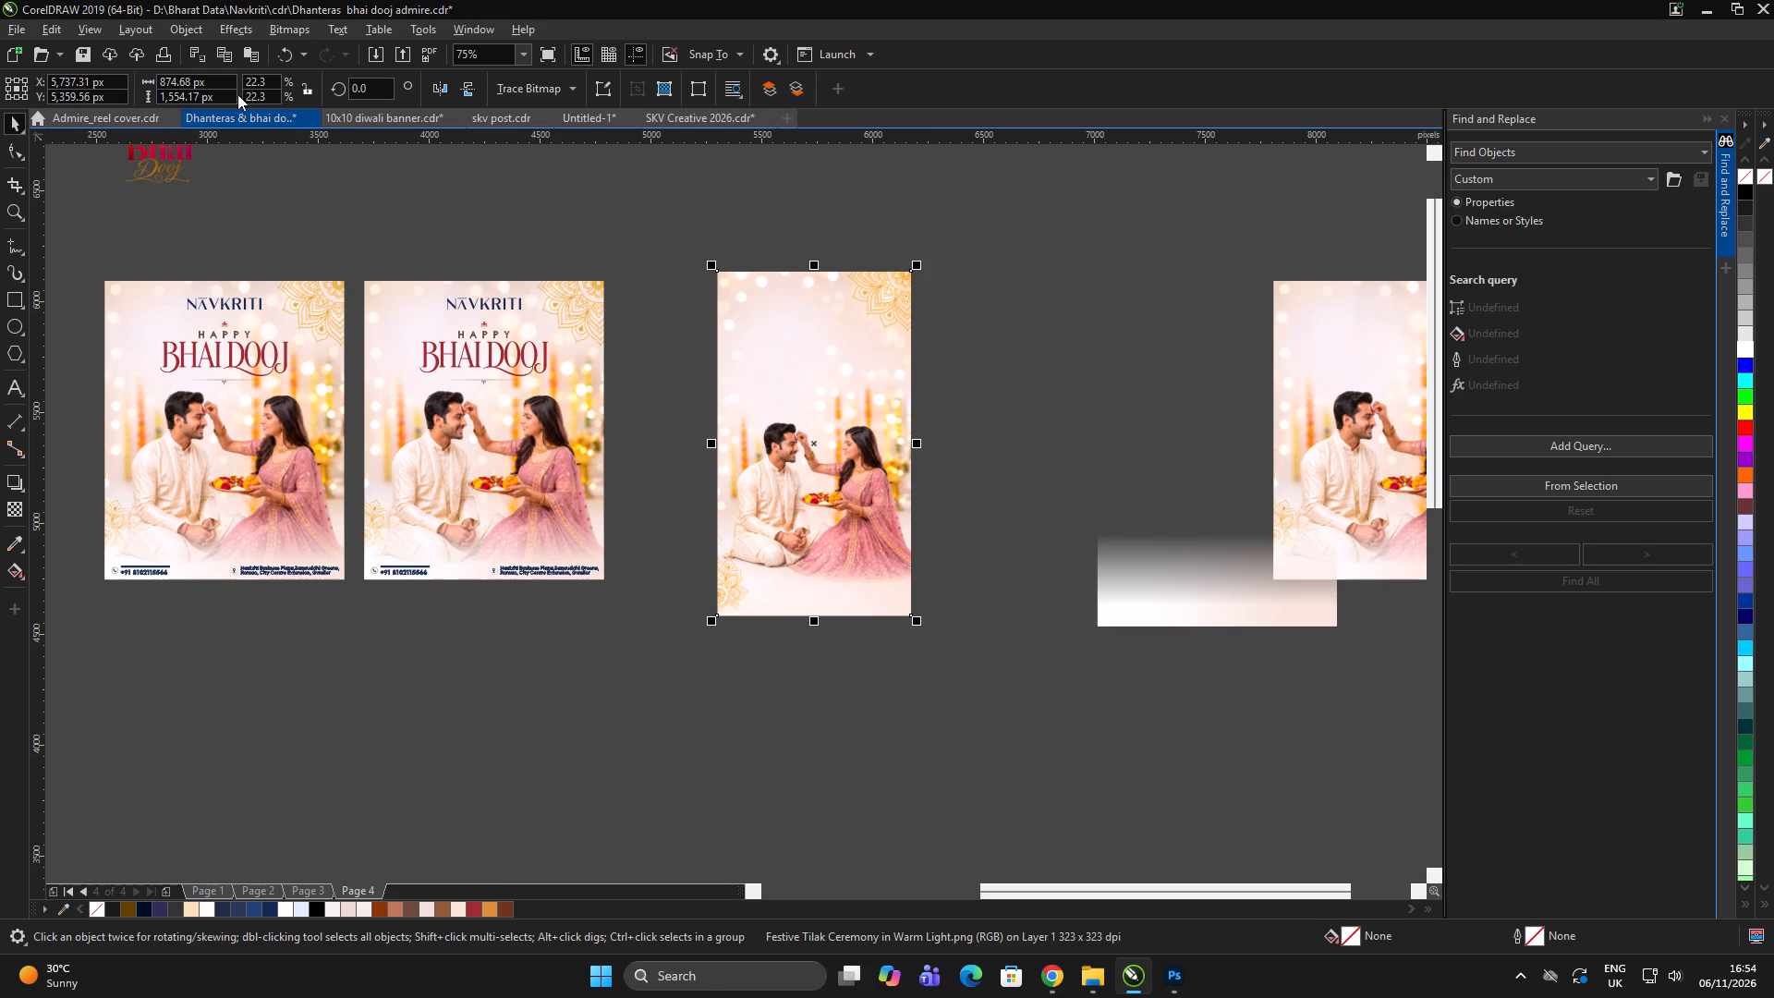
{"action": "left_click", "coordinate": [208, 82]}
{"action": "key", "text": "ctrl+a"}
{"action": "type", "text": "1080"}
{"action": "key", "text": "Tab"}
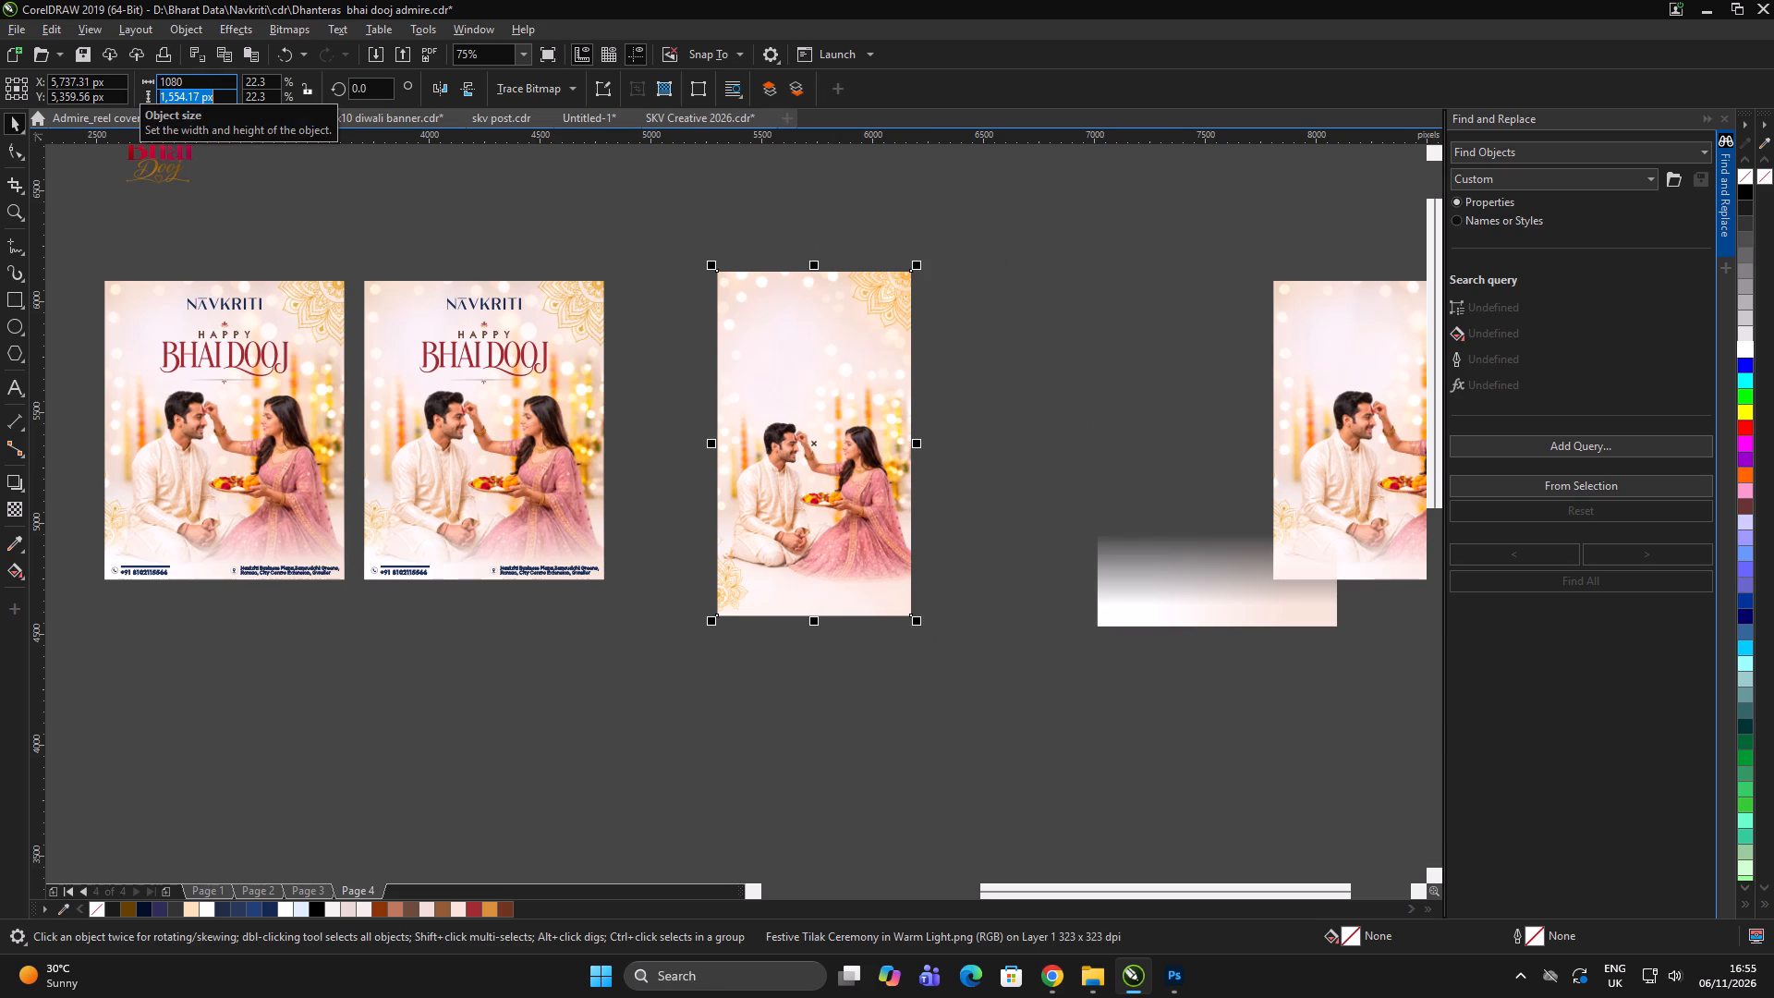
{"action": "type", "text": "1920"}
{"action": "key", "text": "Return"}
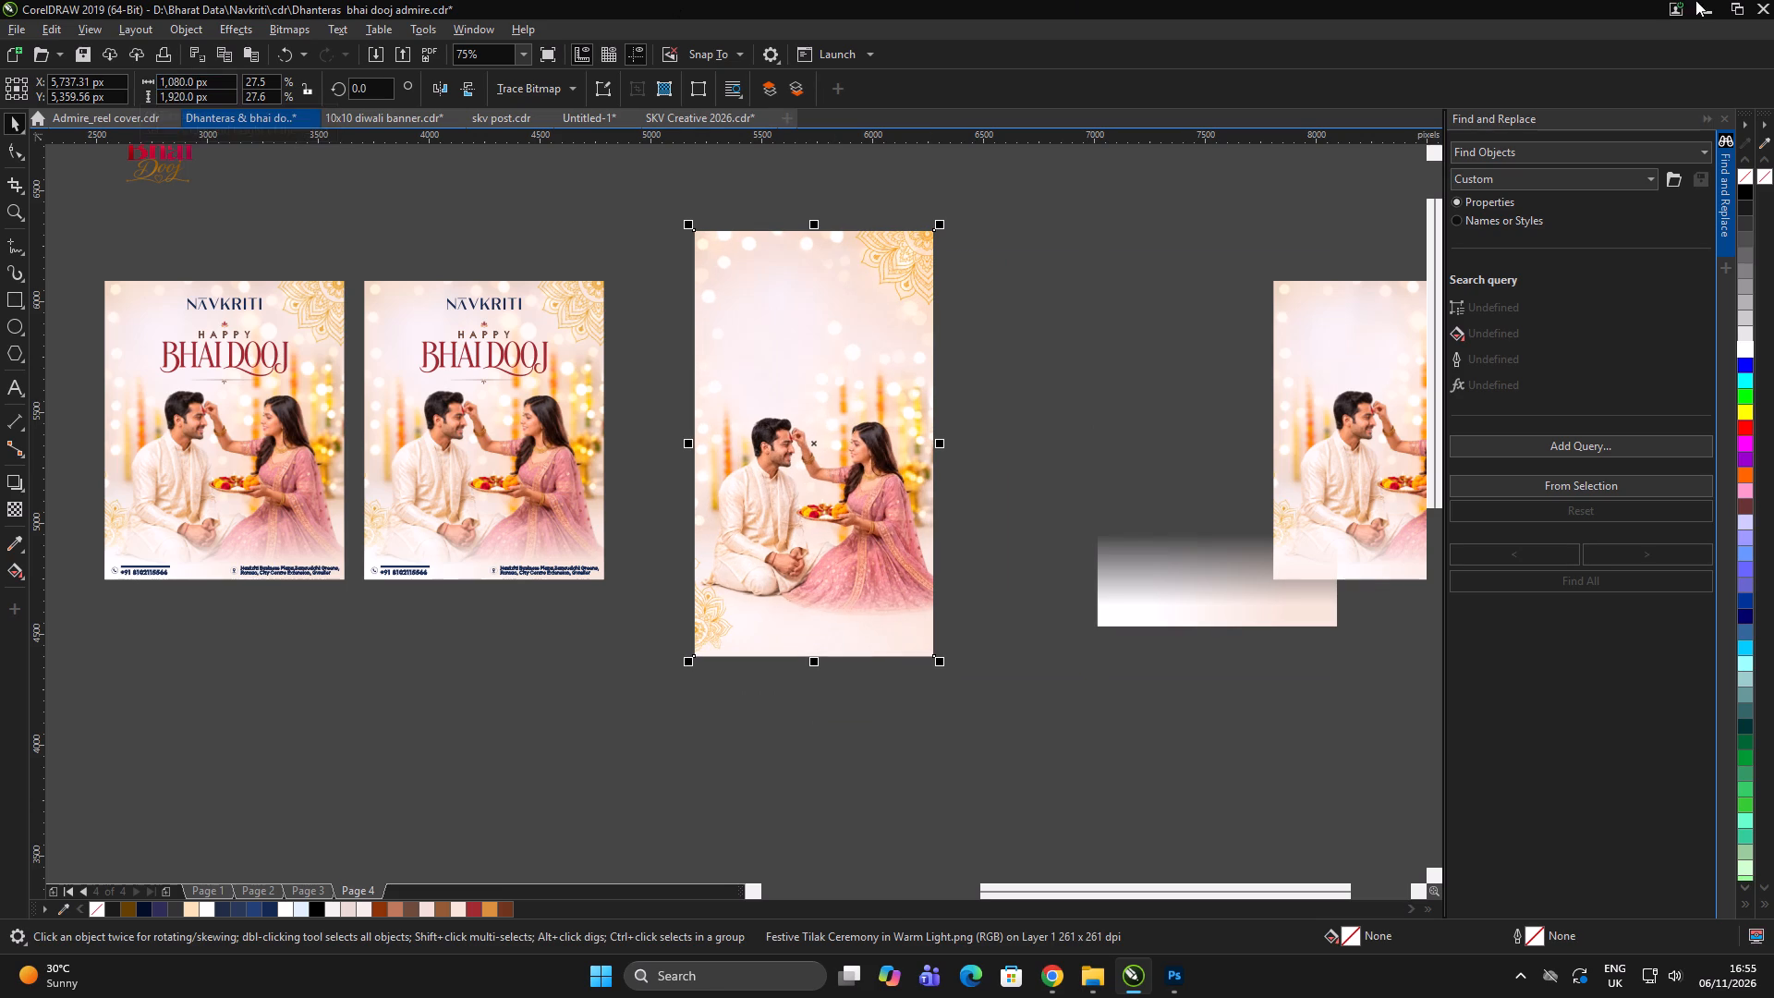
Align the fade rectangle with the tall image on both horizontal and vertical centres.
{"action": "left_click", "coordinate": [1209, 582]}
{"action": "left_click", "coordinate": [882, 592], "text": "shift"}
{"action": "key", "text": "e"}
{"action": "key", "text": "c"}
{"action": "left_click", "coordinate": [1116, 553]}
Raise both ends of the fade rectangle's fountain transparency so the fade turns solid just below the couple.
{"action": "left_click", "coordinate": [756, 635]}
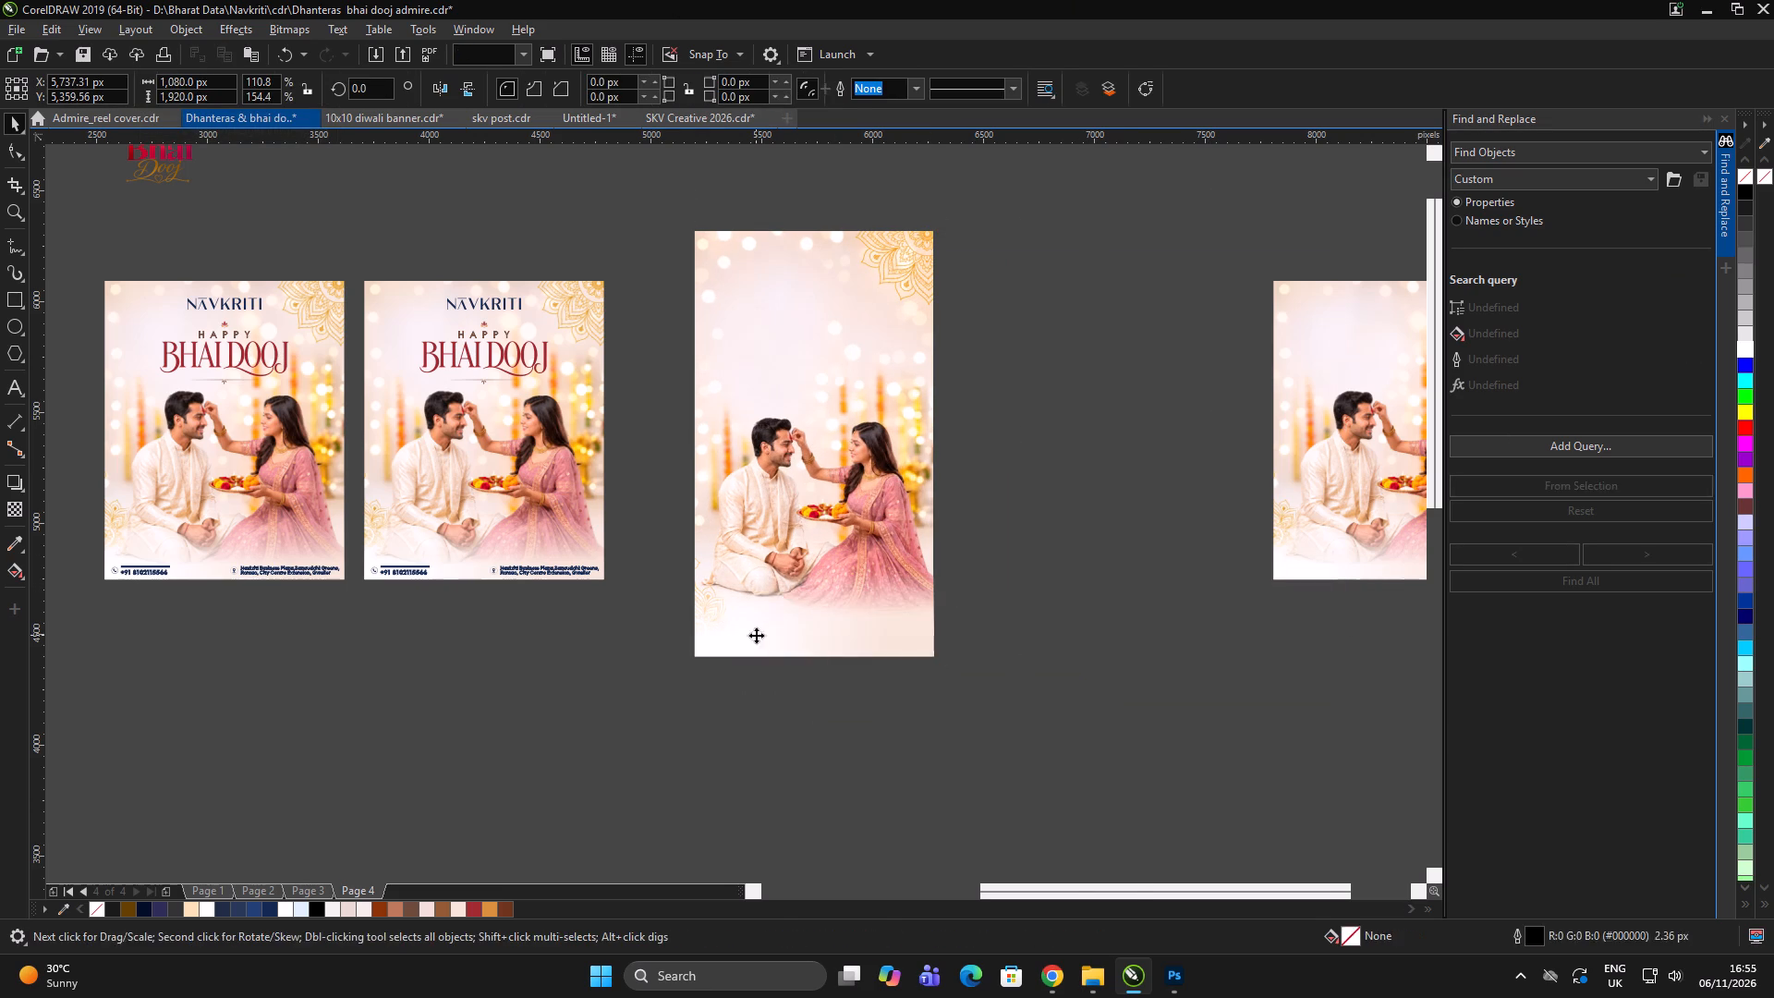
{"action": "scroll", "coordinate": [813, 627], "scroll_direction": "up", "scroll_amount": 2}
{"action": "left_click", "coordinate": [14, 511]}
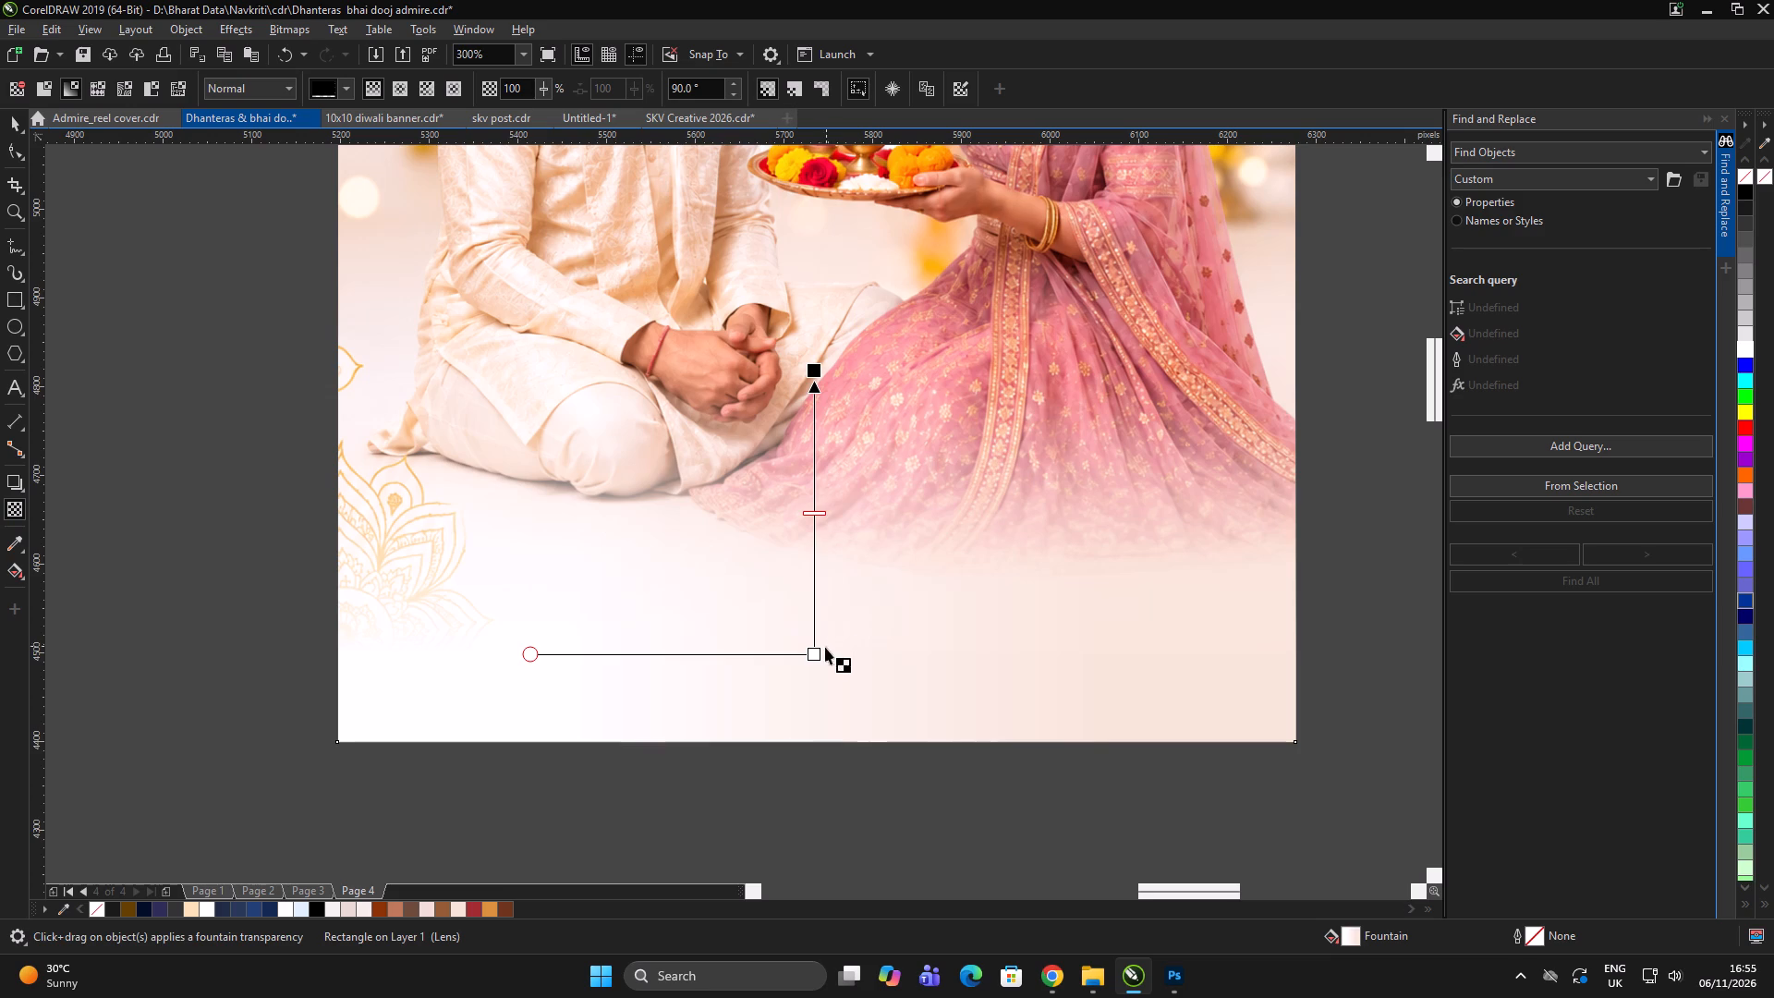
{"action": "left_click_drag", "start_coordinate": [818, 653], "coordinate": [809, 514]}
{"action": "left_click_drag", "start_coordinate": [810, 367], "coordinate": [814, 333]}
{"action": "scroll", "coordinate": [761, 390], "scroll_direction": "down", "scroll_amount": 2}
{"action": "key", "text": "space"}
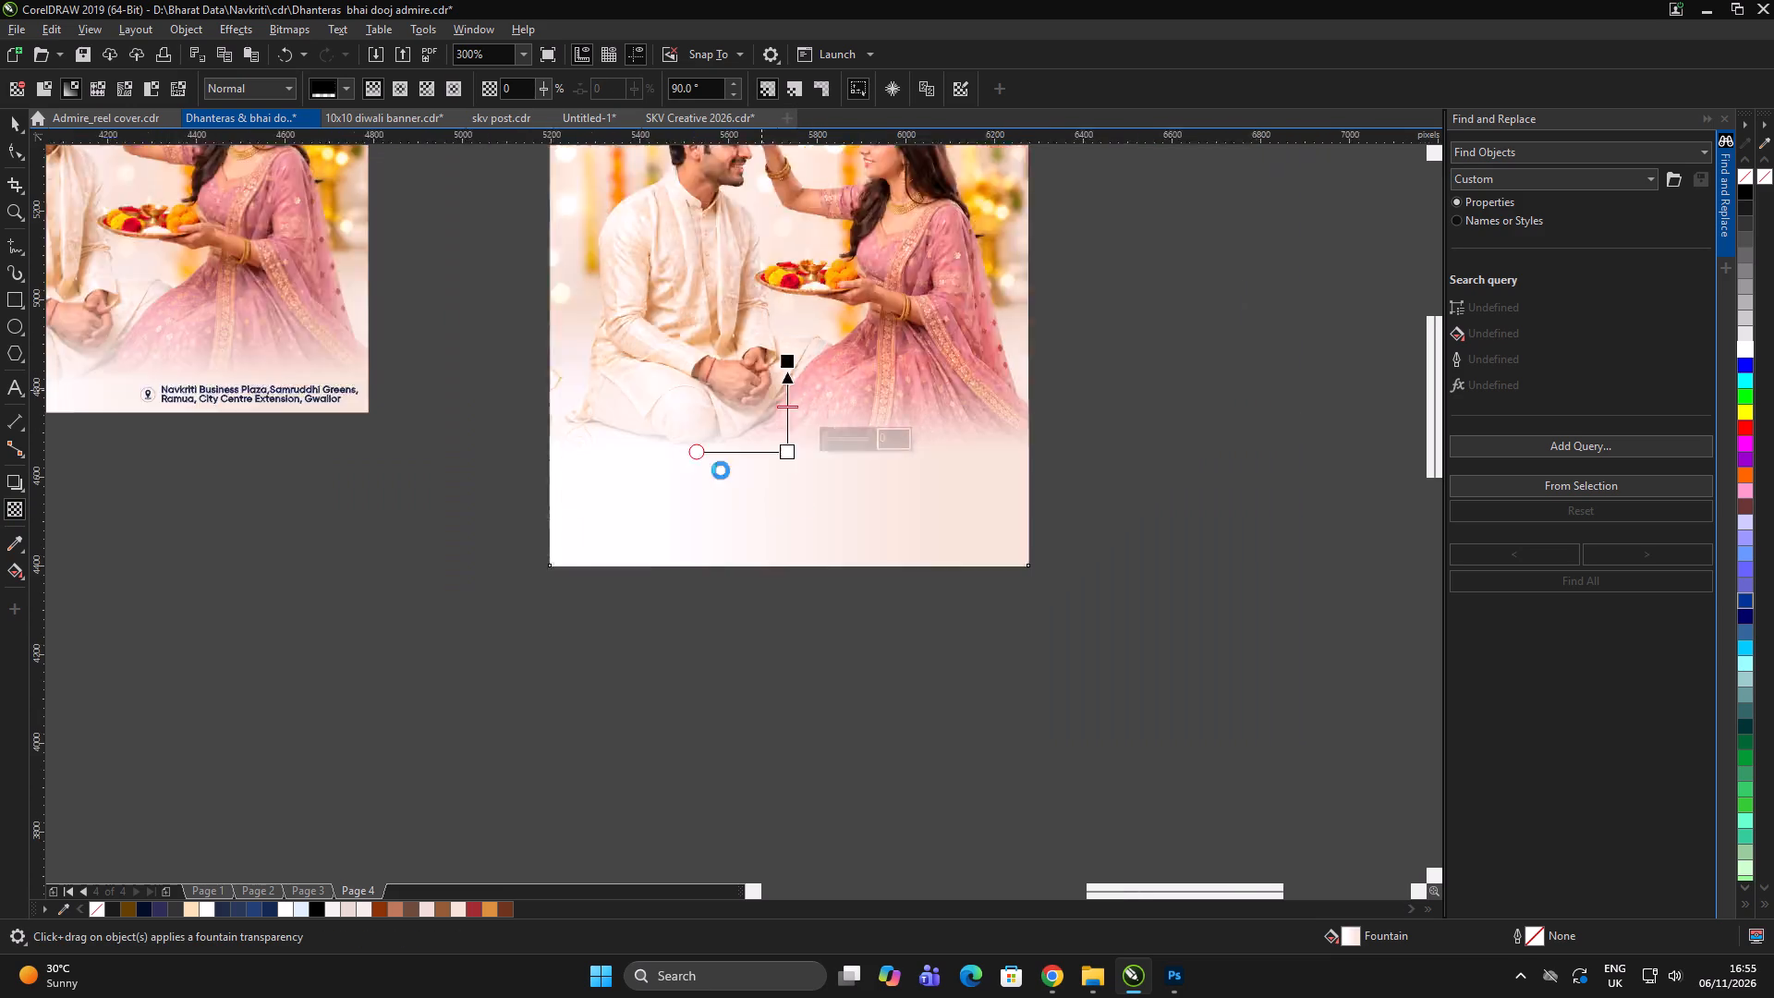
{"action": "double_click", "coordinate": [1039, 525]}
{"action": "left_click", "coordinate": [1044, 513]}
Copy the Navkriti logo and Happy Bhai Dooj title from the second post onto the tall design, group them and centre them horizontally.
{"action": "scroll", "coordinate": [832, 522], "scroll_direction": "down", "scroll_amount": 1}
{"action": "left_click", "coordinate": [886, 585]}
{"action": "left_click_drag", "start_coordinate": [884, 575], "coordinate": [875, 562]}
{"action": "scroll", "coordinate": [581, 335], "scroll_direction": "up", "scroll_amount": 1}
{"action": "left_click_drag", "start_coordinate": [848, 271], "coordinate": [511, 467]}
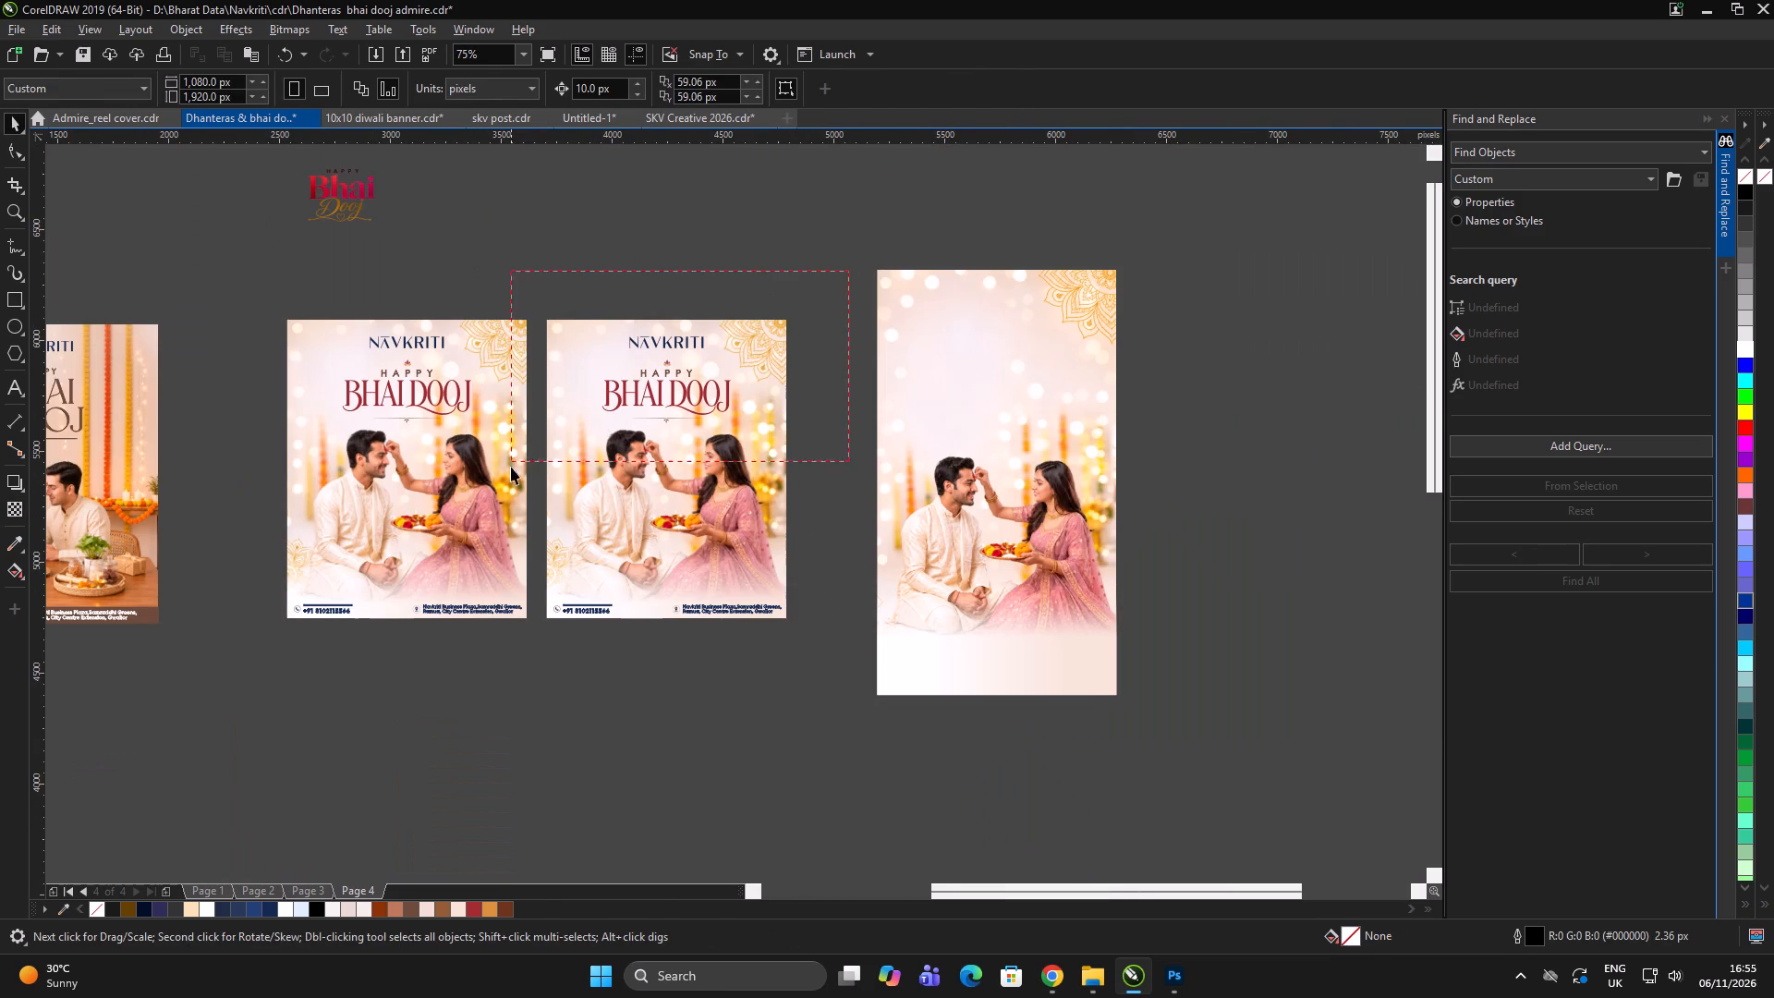
{"action": "left_click_drag", "start_coordinate": [511, 467], "coordinate": [512, 472]}
{"action": "left_click_drag", "start_coordinate": [706, 400], "coordinate": [1008, 378]}
{"action": "right_click", "coordinate": [1008, 378]}
{"action": "scroll", "coordinate": [1077, 377], "scroll_direction": "up", "scroll_amount": 1}
{"action": "key", "text": "ctrl+g"}
{"action": "left_click", "coordinate": [1057, 435], "text": "shift"}
{"action": "key", "text": "c"}
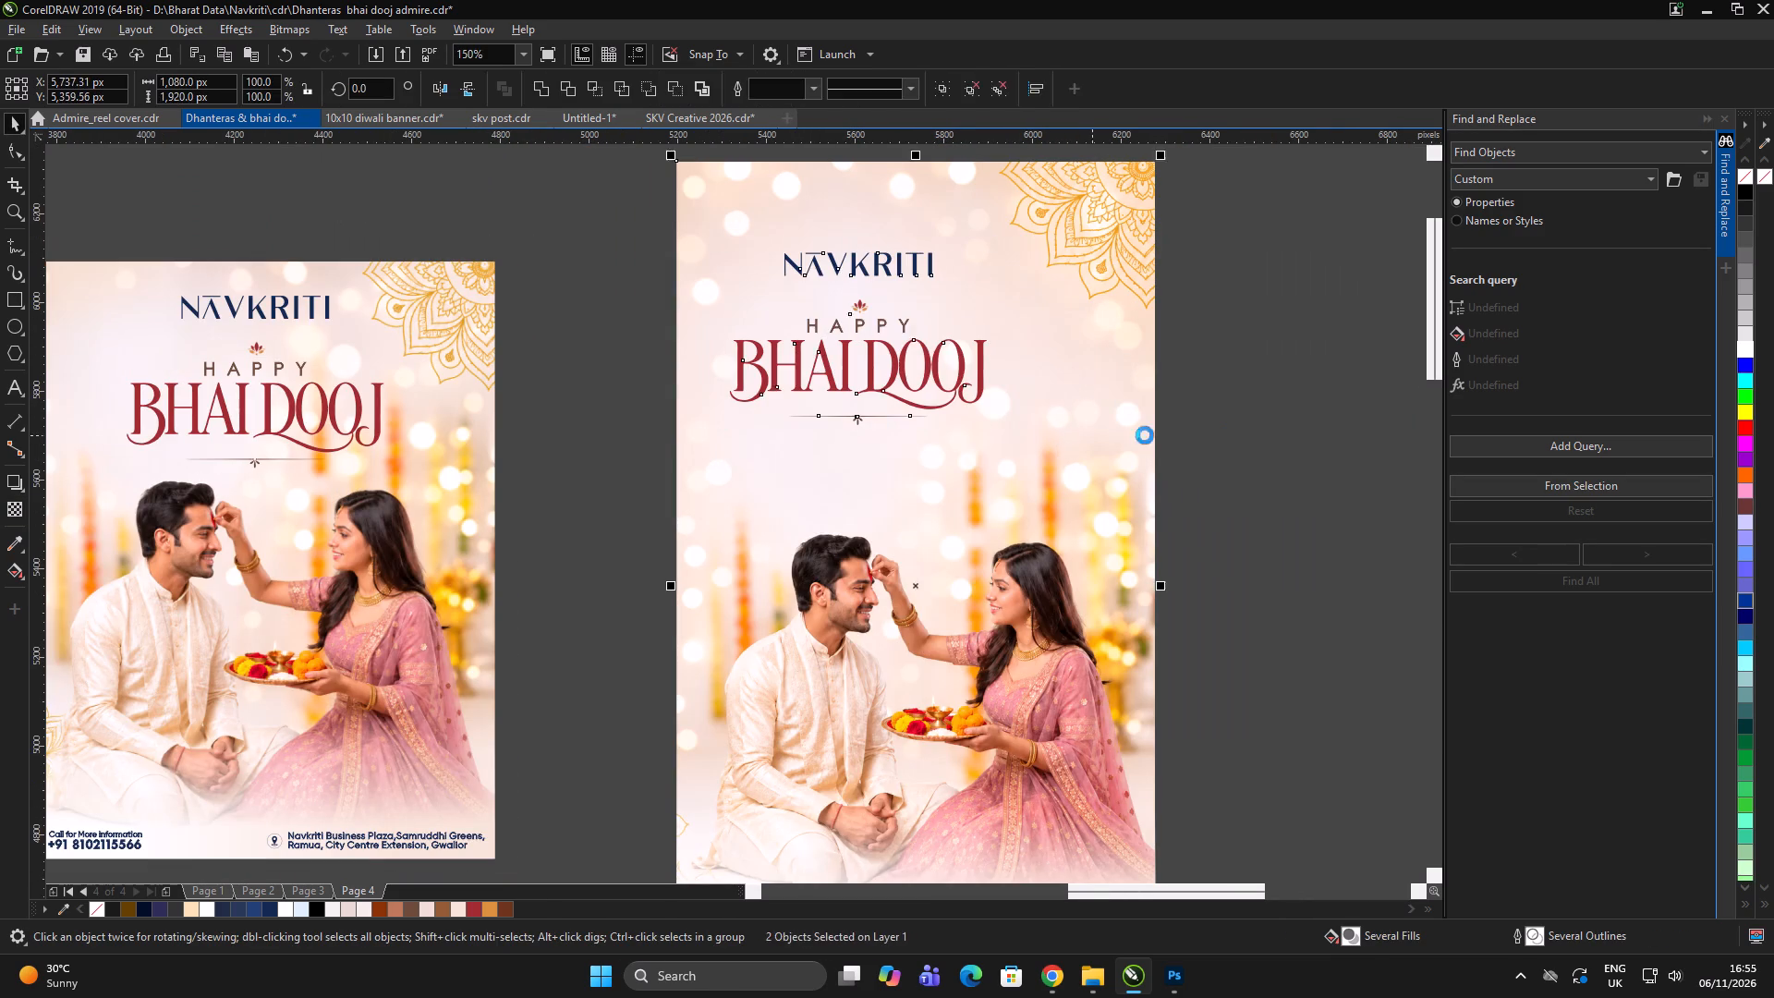
{"action": "left_click", "coordinate": [1257, 425]}
Enlarge the grouped logo and title on the tall design to about 122%.
{"action": "left_click_drag", "start_coordinate": [1237, 210], "coordinate": [696, 517]}
{"action": "left_click_drag", "start_coordinate": [1054, 432], "coordinate": [1087, 461]}
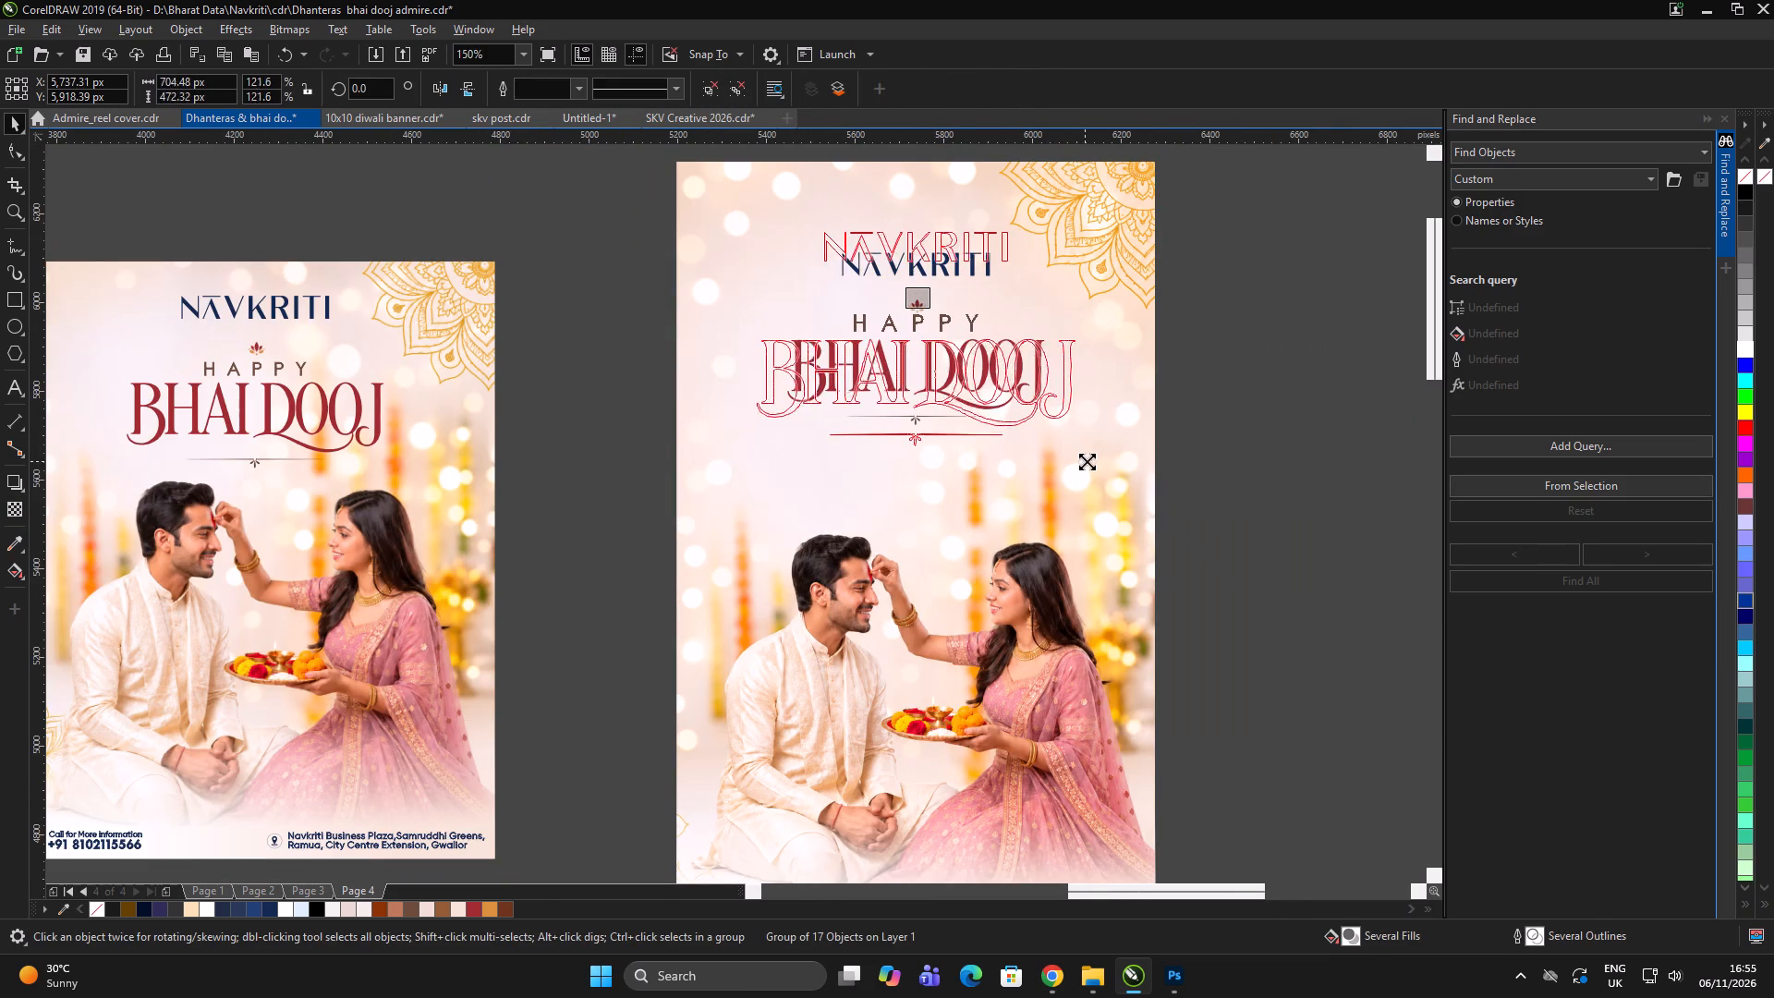
{"action": "left_click_drag", "start_coordinate": [1087, 461], "coordinate": [1088, 465]}
{"action": "scroll", "coordinate": [906, 374], "scroll_direction": "down", "scroll_amount": 2}
{"action": "double_click", "coordinate": [1055, 479]}
{"action": "left_click_drag", "start_coordinate": [1066, 479], "coordinate": [1053, 491]}
Copy the second post's phone and address row to the bottom of the tall design, group it and centre it horizontally.
{"action": "scroll", "coordinate": [778, 508], "scroll_direction": "up", "scroll_amount": 2}
{"action": "left_click", "coordinate": [765, 565]}
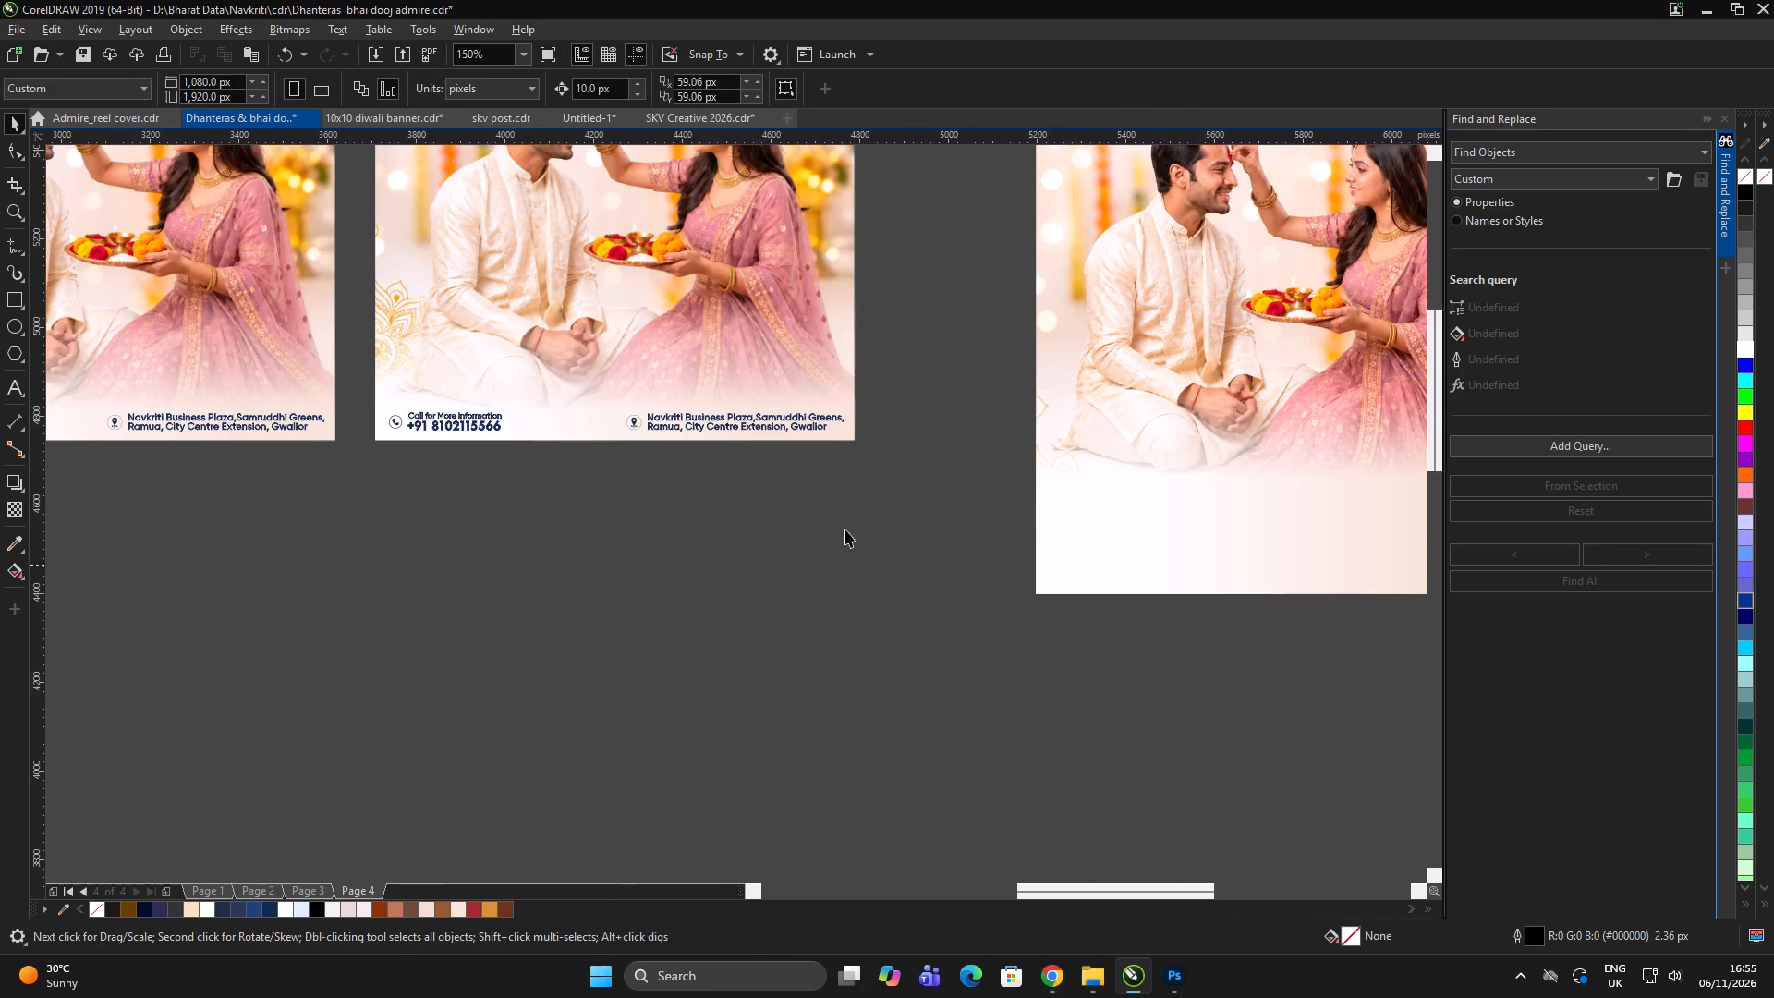
{"action": "left_click_drag", "start_coordinate": [949, 389], "coordinate": [341, 521]}
{"action": "scroll", "coordinate": [446, 446], "scroll_direction": "down", "scroll_amount": 1}
{"action": "left_click_drag", "start_coordinate": [454, 435], "coordinate": [767, 504]}
{"action": "right_click", "coordinate": [767, 504]}
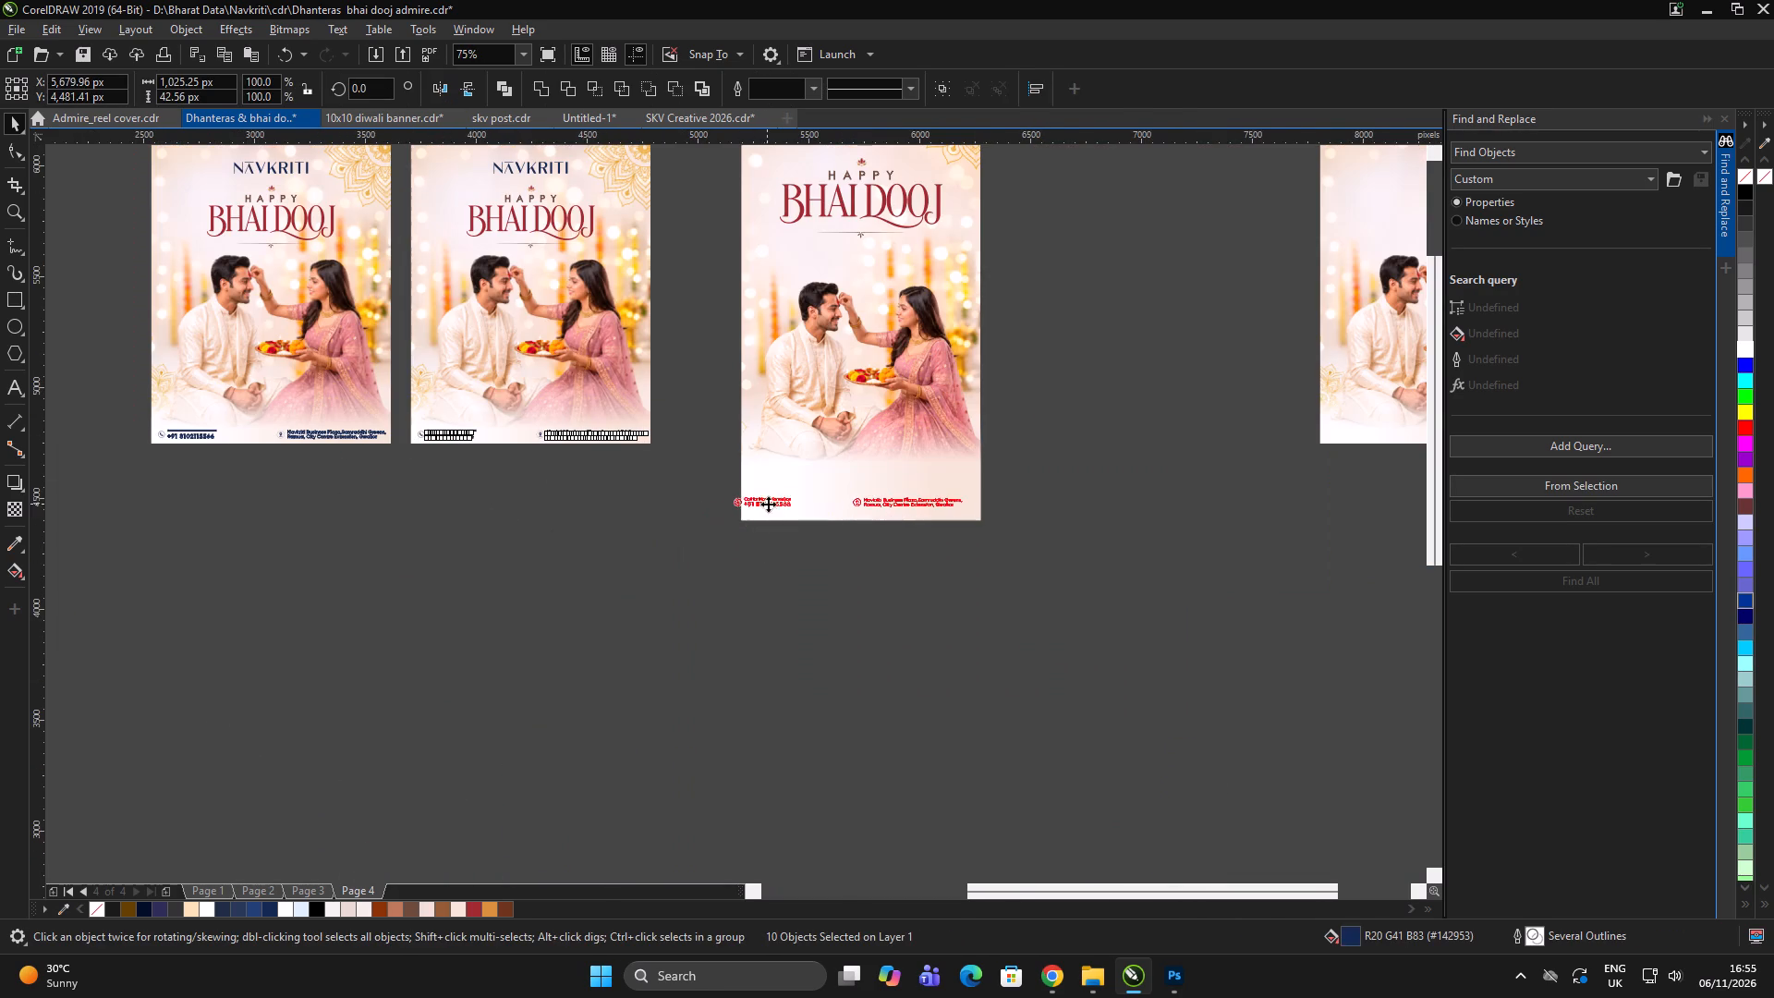
{"action": "scroll", "coordinate": [1036, 493], "scroll_direction": "up", "scroll_amount": 2}
{"action": "key", "text": "ctrl+g"}
{"action": "left_click", "coordinate": [658, 418], "text": "shift"}
{"action": "key", "text": "c"}
{"action": "left_click", "coordinate": [1025, 439]}
{"action": "left_click", "coordinate": [1018, 436]}
{"action": "left_click", "coordinate": [1107, 435]}
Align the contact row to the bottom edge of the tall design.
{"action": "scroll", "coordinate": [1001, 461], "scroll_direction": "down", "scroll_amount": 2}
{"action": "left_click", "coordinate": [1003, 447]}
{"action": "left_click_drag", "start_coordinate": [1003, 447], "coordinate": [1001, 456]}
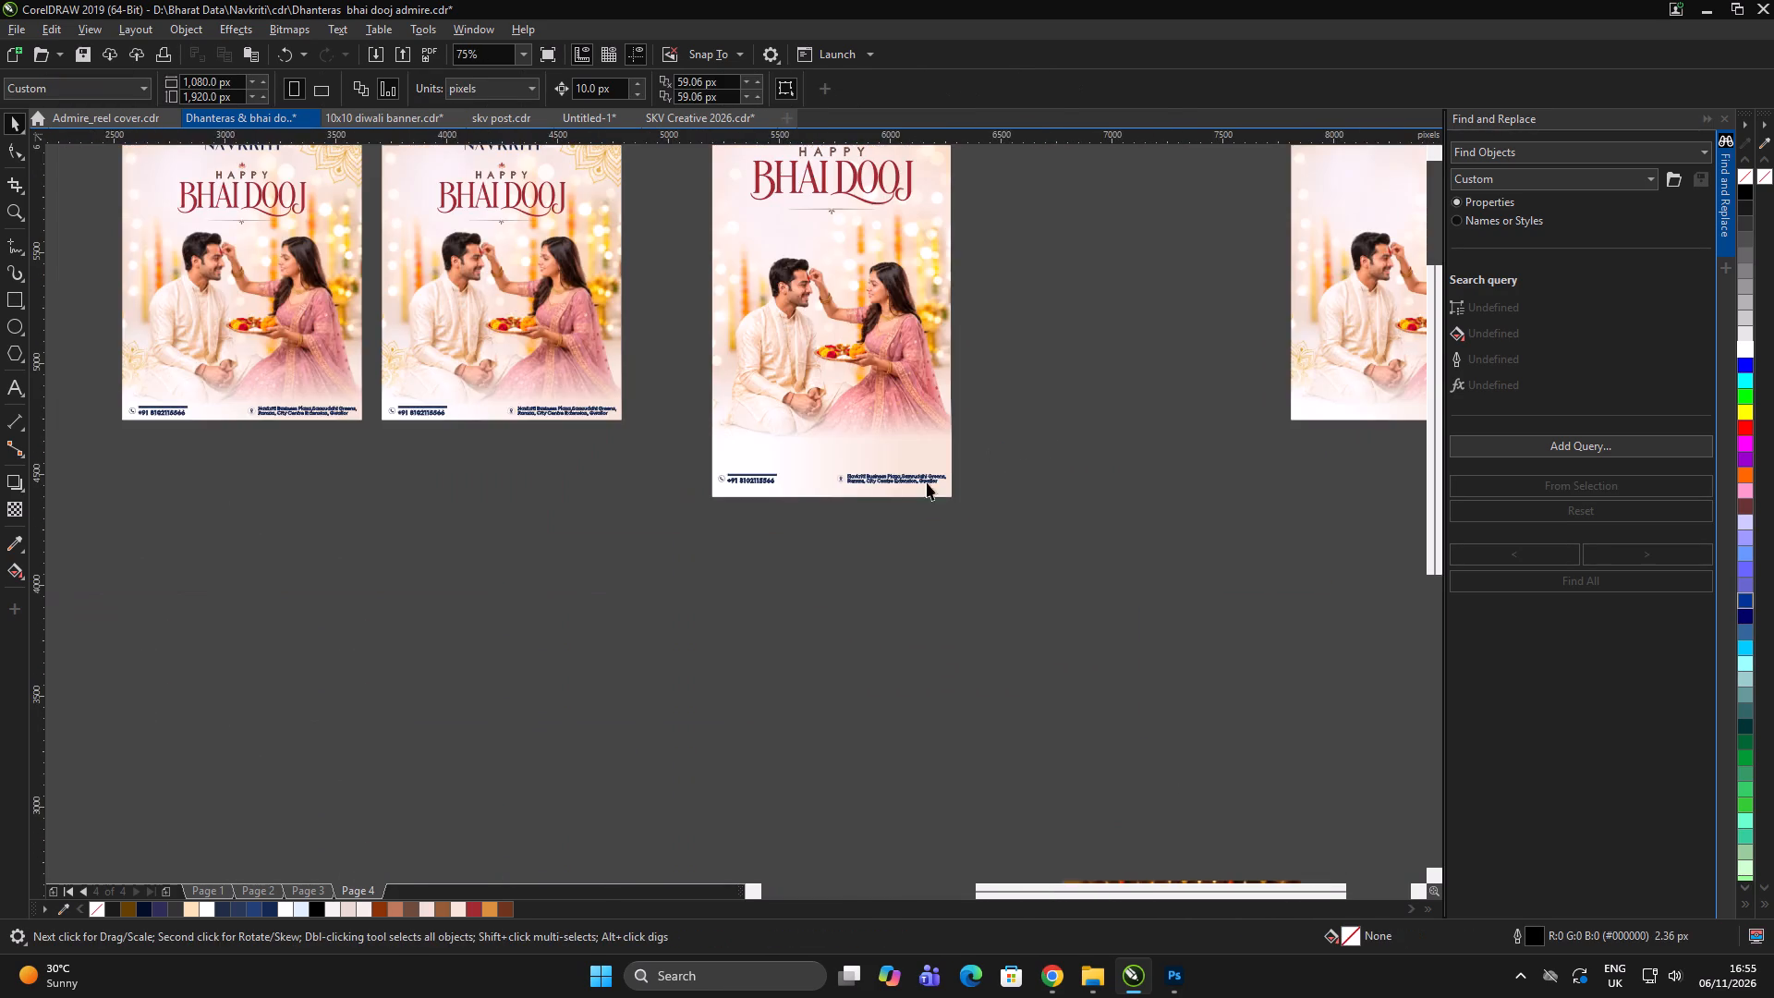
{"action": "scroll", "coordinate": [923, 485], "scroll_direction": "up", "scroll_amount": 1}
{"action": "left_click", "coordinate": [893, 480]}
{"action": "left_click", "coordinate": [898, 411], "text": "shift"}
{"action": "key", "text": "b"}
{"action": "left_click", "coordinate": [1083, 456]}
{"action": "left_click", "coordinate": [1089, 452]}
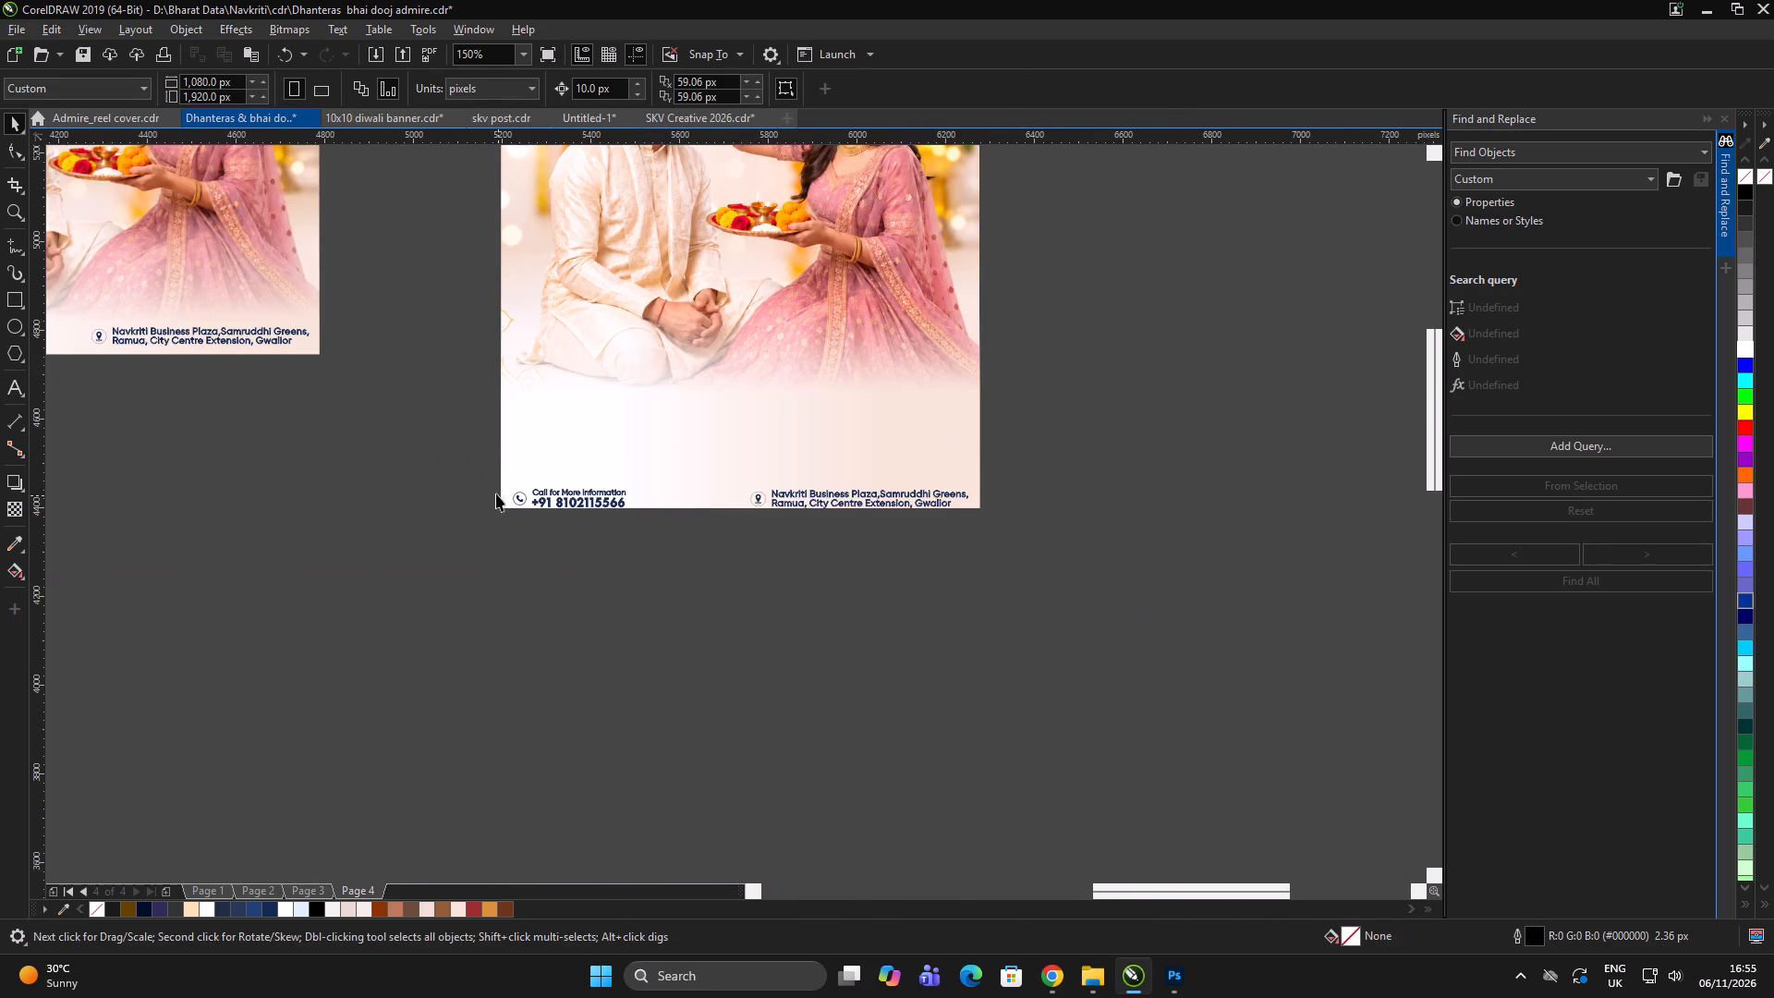
Ungroup the contact row, move the phone block above the address as its own group, and centre it horizontally.
{"action": "left_click_drag", "start_coordinate": [381, 450], "coordinate": [699, 554]}
{"action": "left_click", "coordinate": [581, 502]}
{"action": "left_click", "coordinate": [627, 590], "text": "ctrl"}
{"action": "key", "text": "ctrl+8"}
{"action": "left_click_drag", "start_coordinate": [661, 559], "coordinate": [429, 443], "text": "ctrl"}
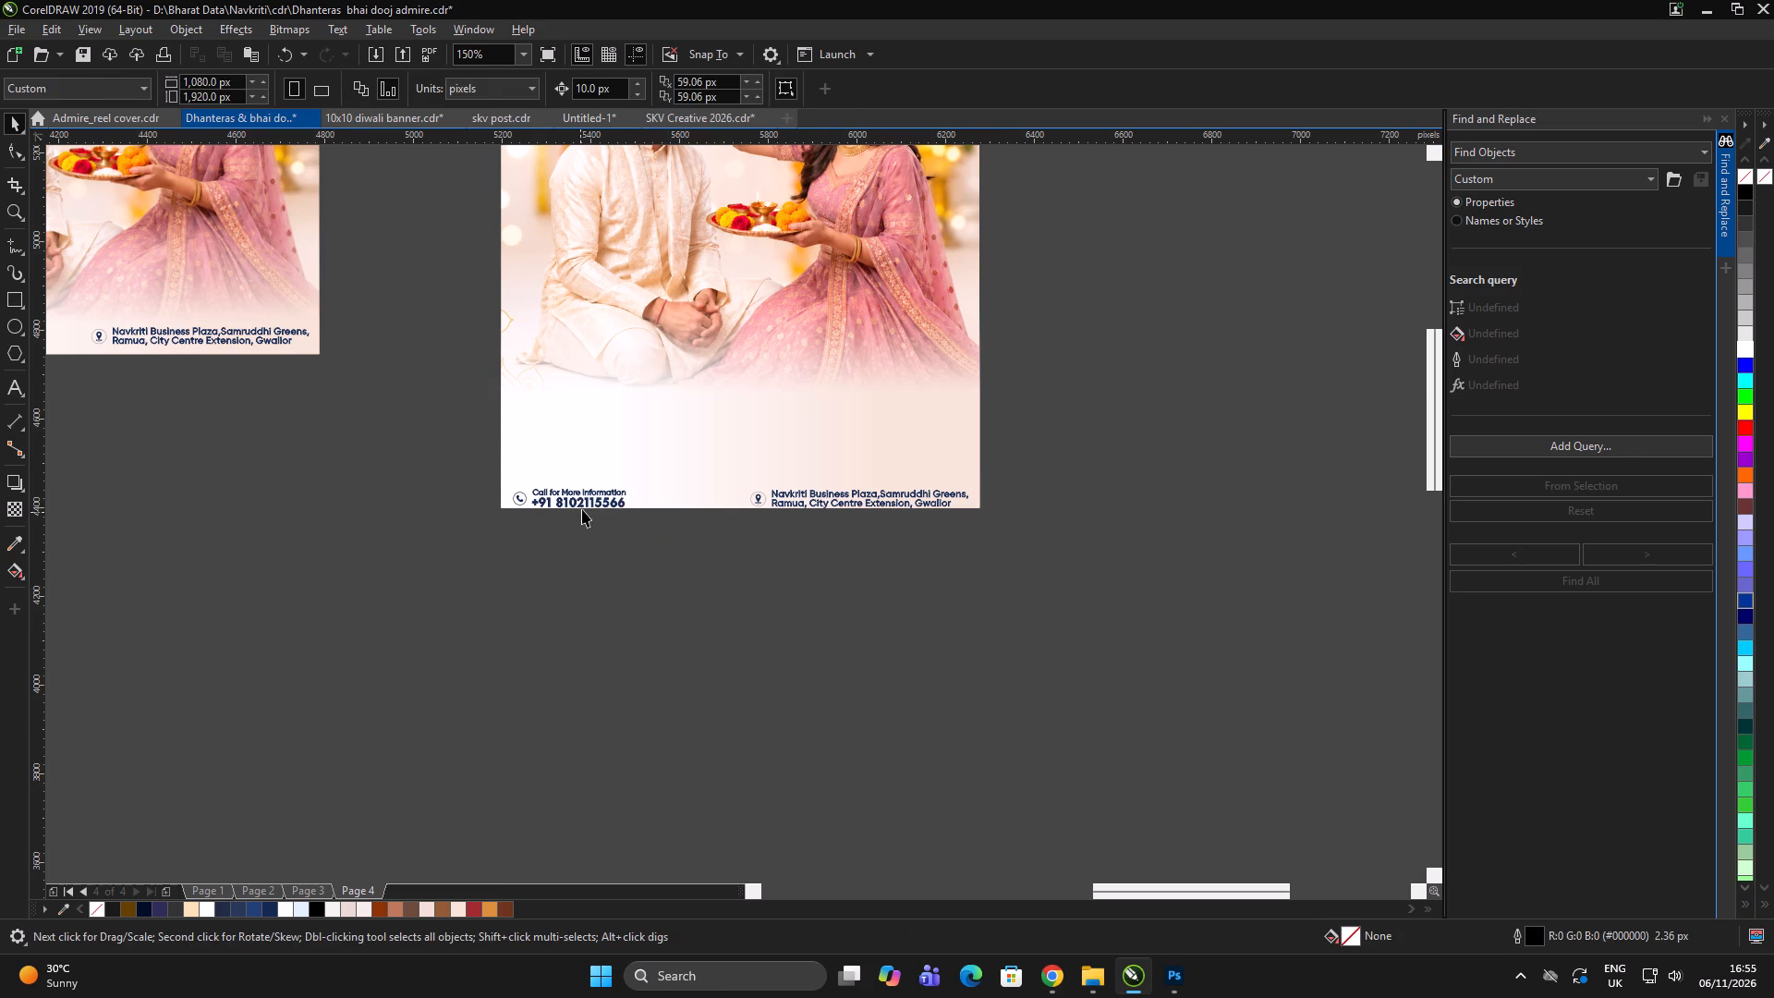
{"action": "left_click", "coordinate": [589, 498]}
{"action": "key", "text": "ctrl+u"}
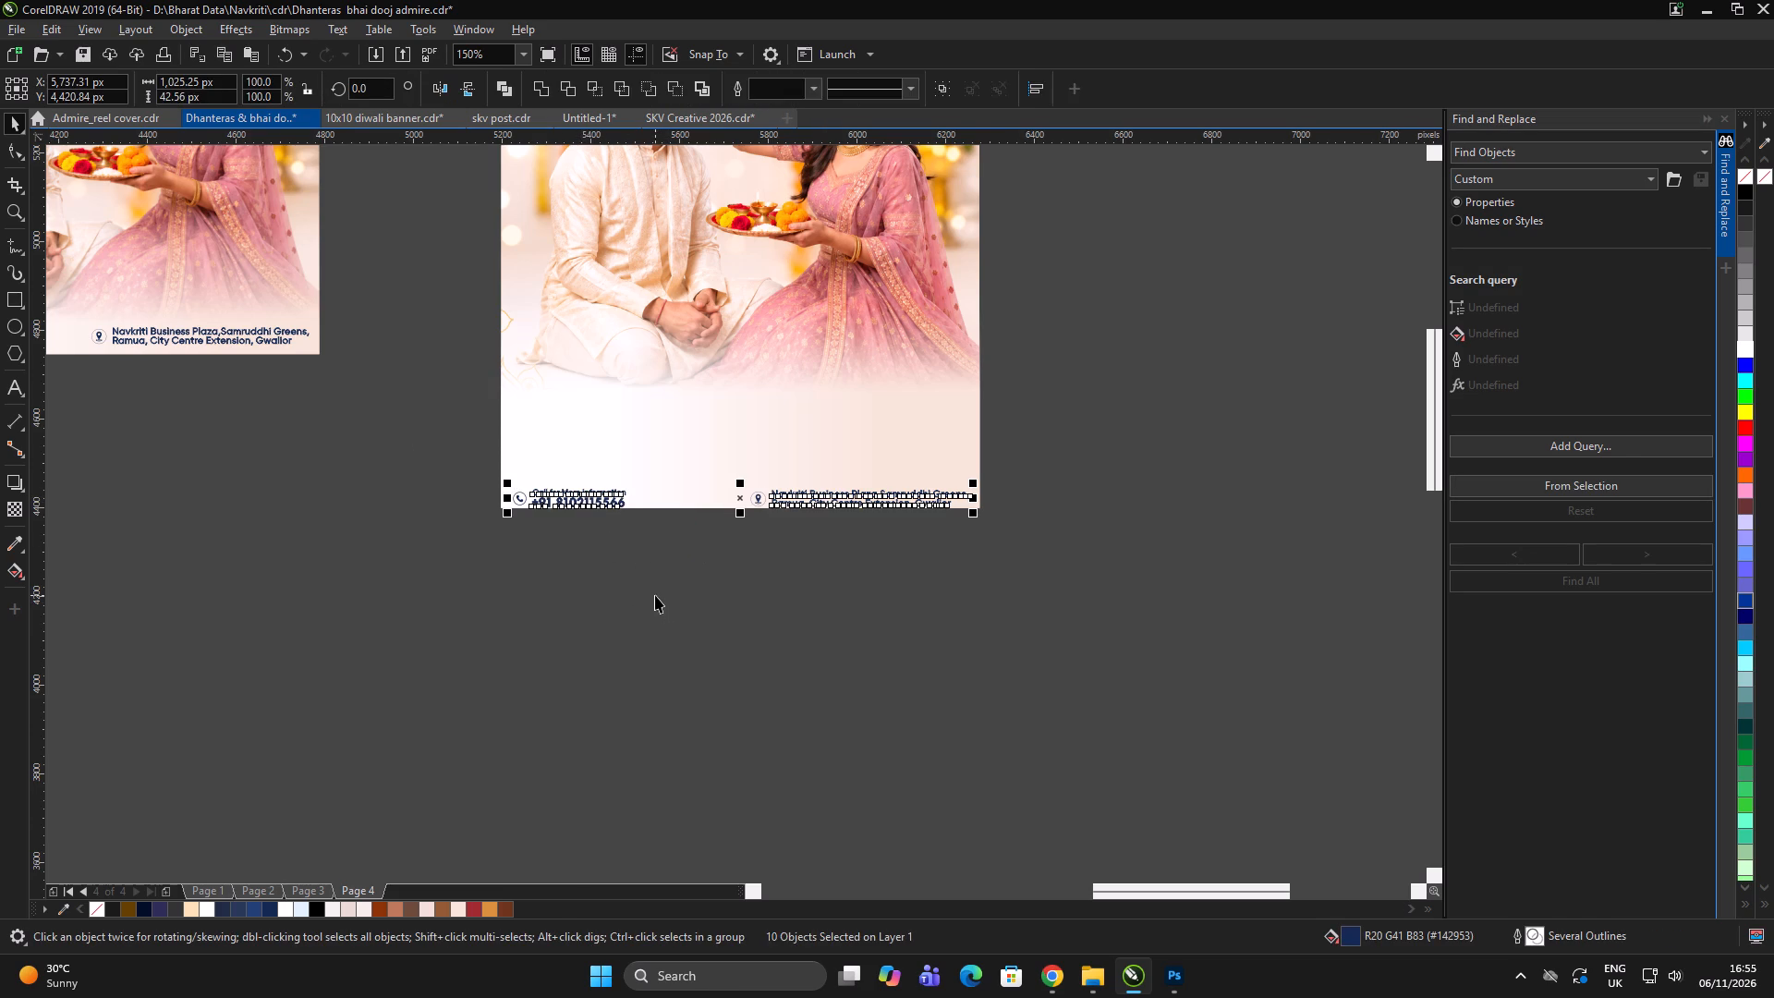
{"action": "left_click", "coordinate": [665, 599], "text": "ctrl"}
{"action": "left_click_drag", "start_coordinate": [690, 571], "coordinate": [392, 402]}
{"action": "left_click_drag", "start_coordinate": [598, 505], "coordinate": [760, 444]}
{"action": "key", "text": "ctrl+g"}
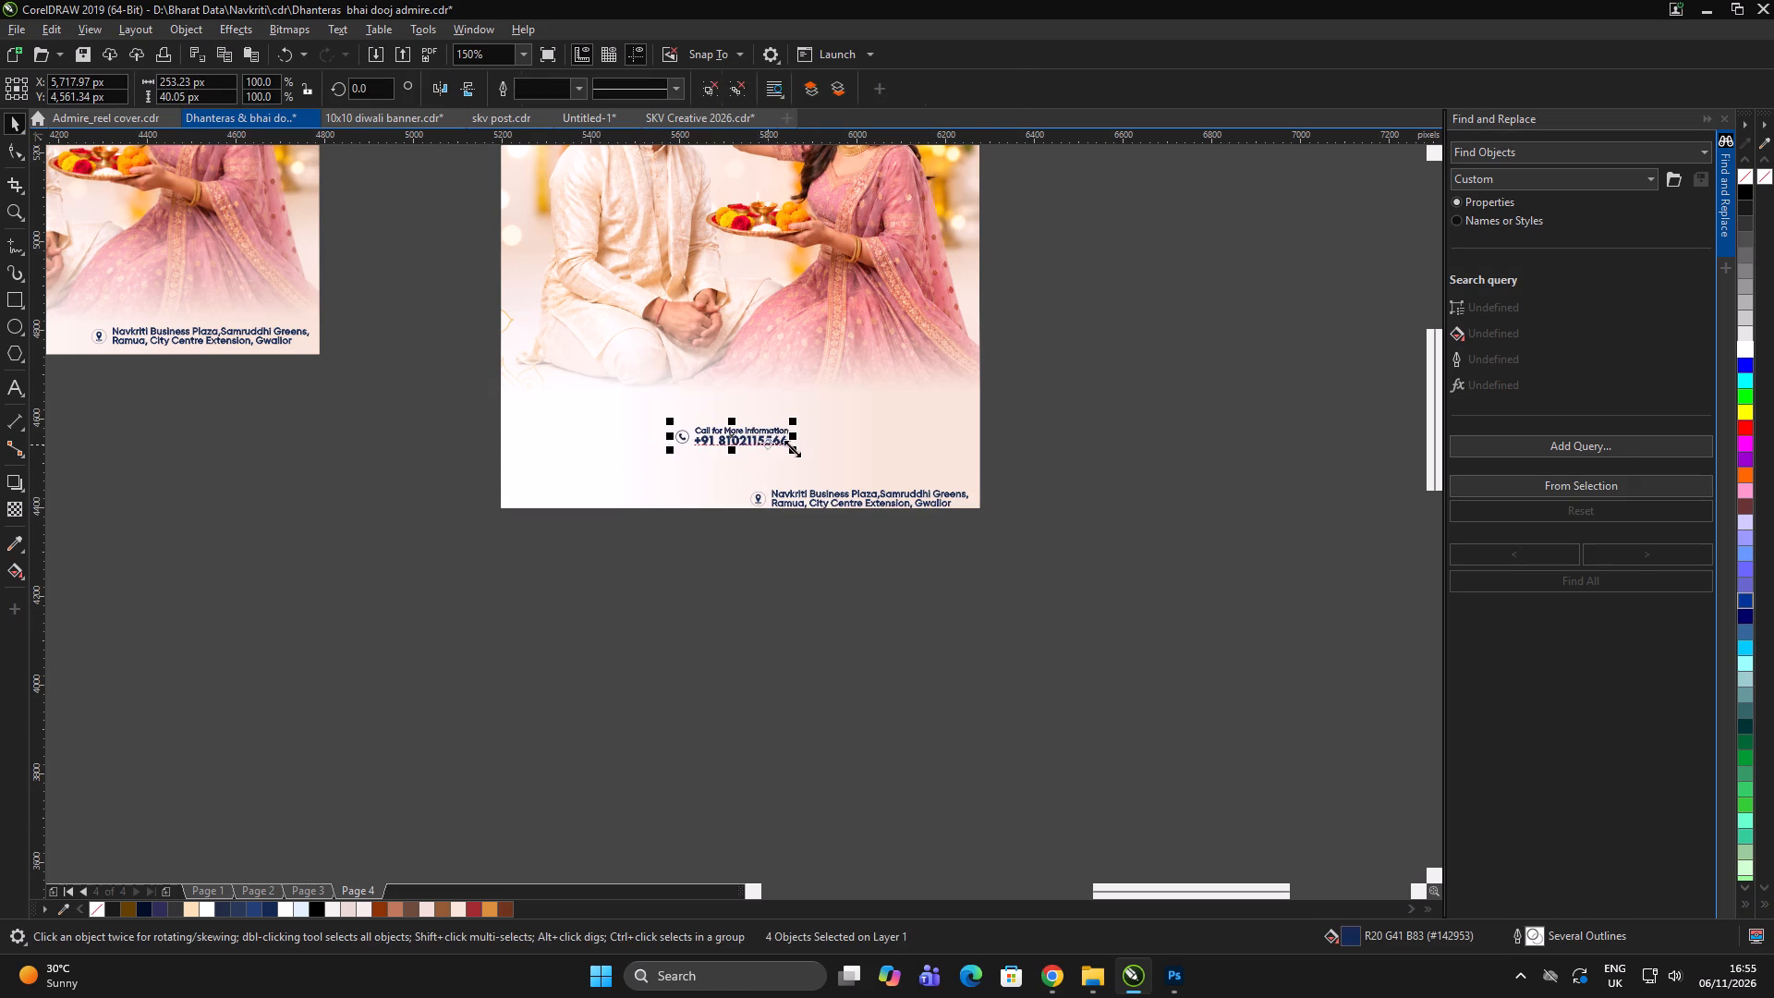
{"action": "left_click", "coordinate": [909, 430], "text": "shift"}
{"action": "key", "text": "c"}
Set the two-line address text on the tall design to centre alignment.
{"action": "scroll", "coordinate": [607, 594], "scroll_direction": "down", "scroll_amount": 2}
{"action": "double_click", "coordinate": [711, 659]}
{"action": "scroll", "coordinate": [687, 615], "scroll_direction": "up", "scroll_amount": 2}
{"action": "left_click", "coordinate": [954, 679]}
{"action": "left_click_drag", "start_coordinate": [835, 628], "coordinate": [827, 627]}
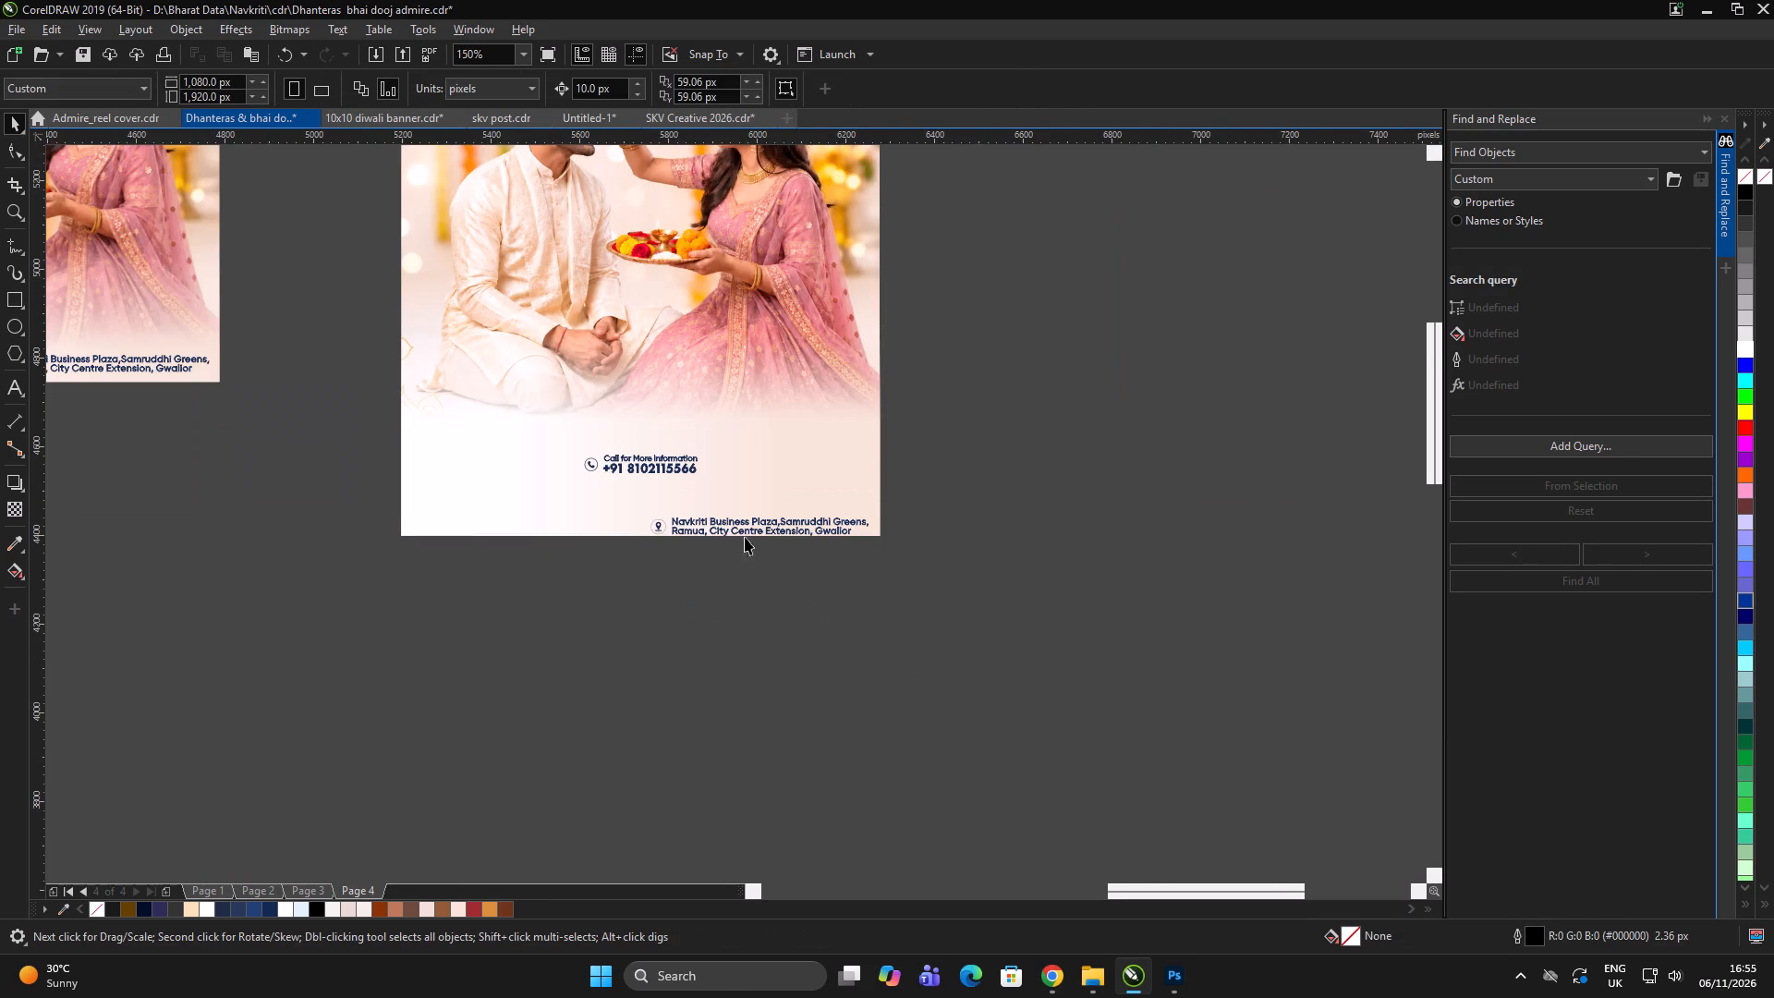
{"action": "scroll", "coordinate": [741, 533], "scroll_direction": "up", "scroll_amount": 1}
{"action": "left_click", "coordinate": [742, 511]}
{"action": "key", "text": "ctrl+u"}
{"action": "left_click", "coordinate": [860, 85]}
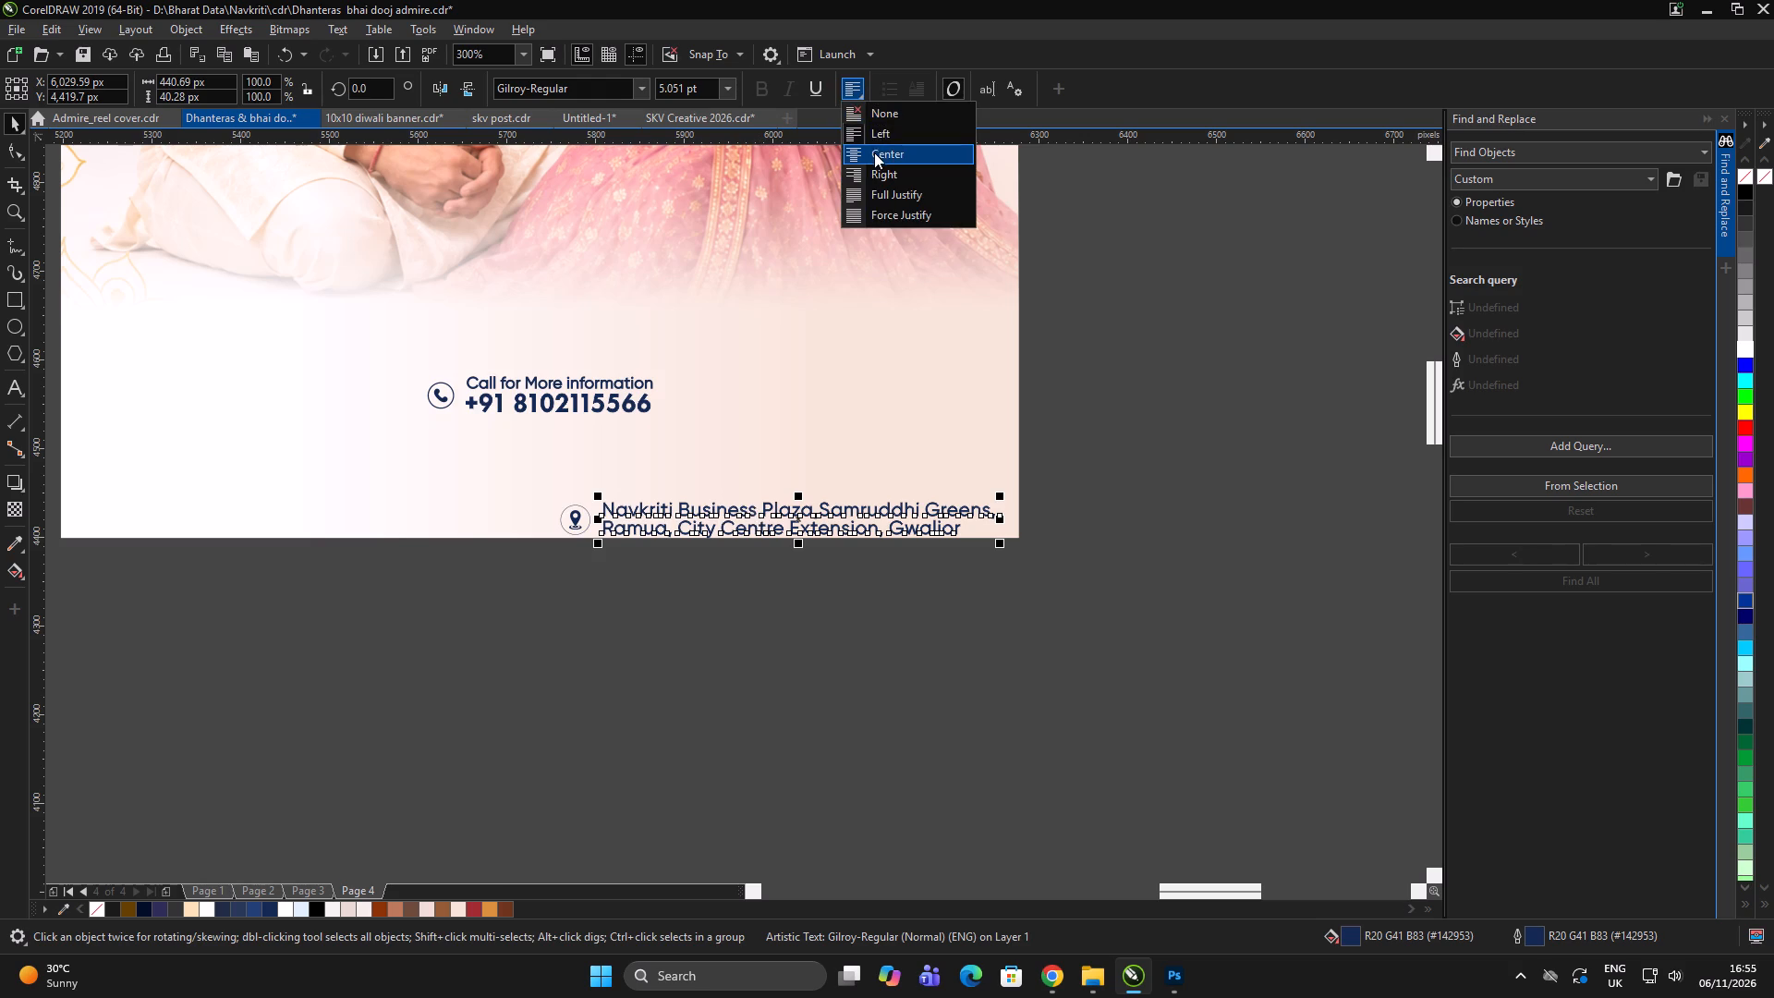
{"action": "left_click", "coordinate": [875, 152]}
Group the address text with its location icon and centre the group horizontally on the tall design.
{"action": "left_click", "coordinate": [1130, 578]}
{"action": "left_click_drag", "start_coordinate": [1147, 592], "coordinate": [467, 441]}
{"action": "key", "text": "ctrl+g"}
{"action": "left_click", "coordinate": [914, 416], "text": "shift"}
{"action": "key", "text": "c"}
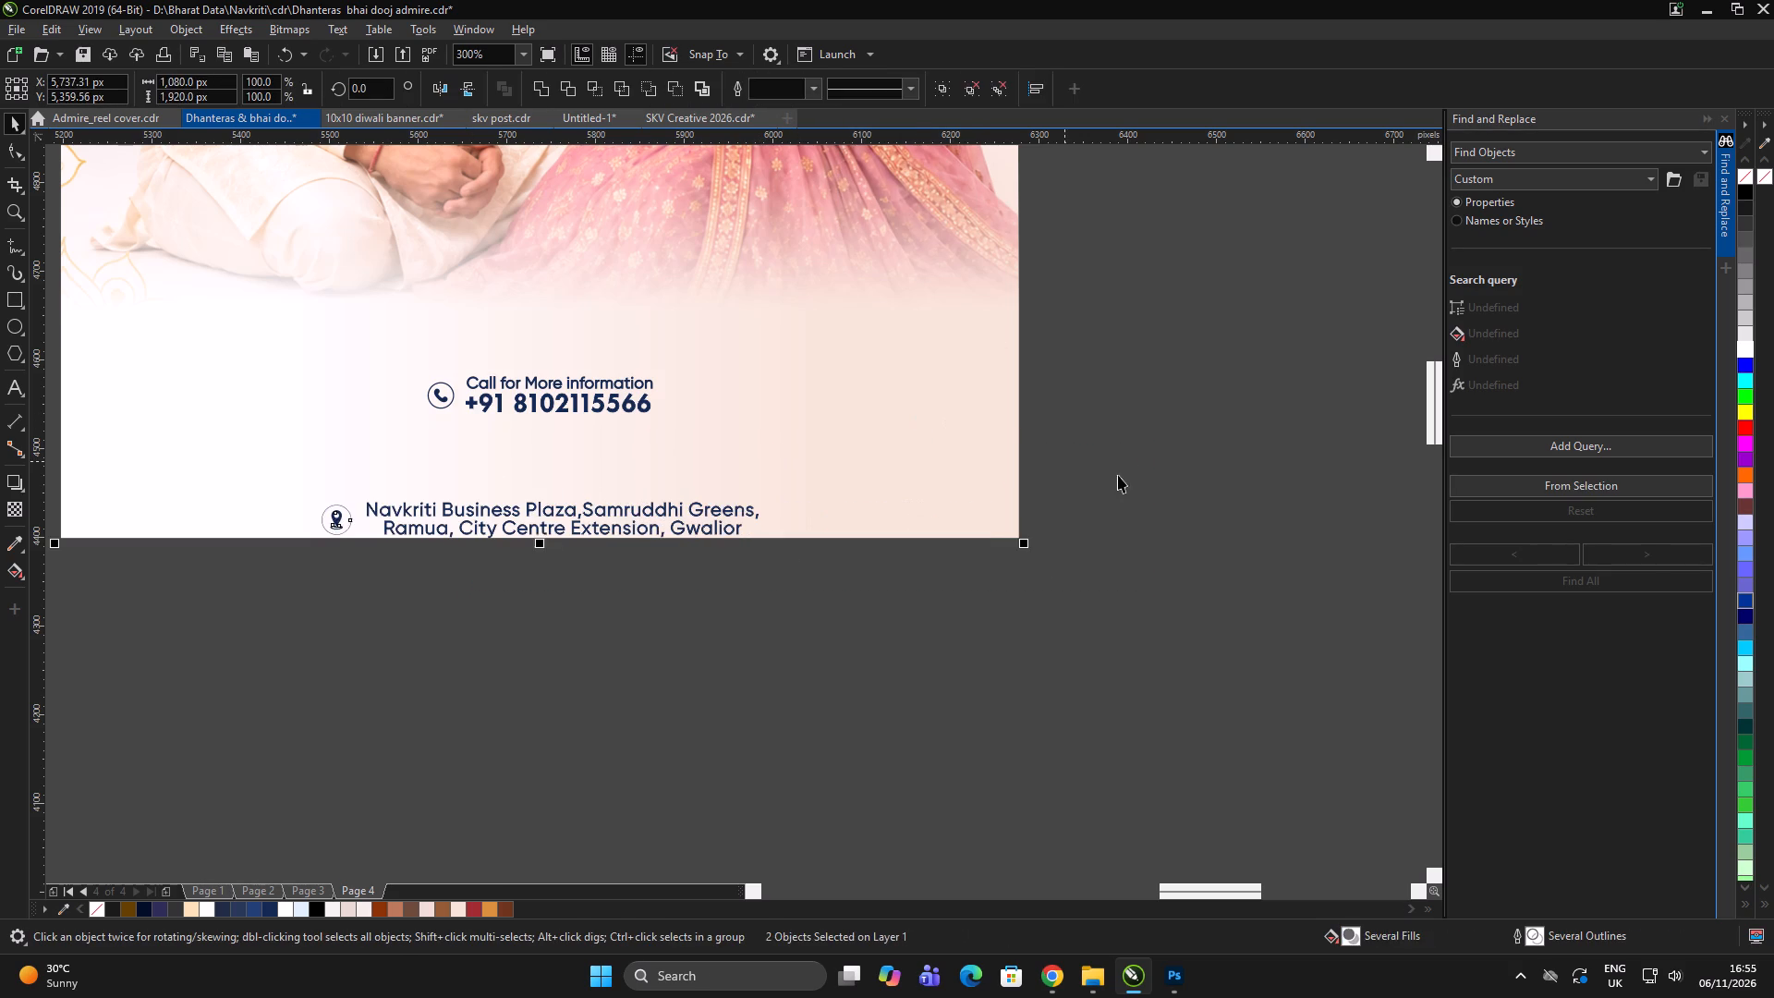
{"action": "left_click", "coordinate": [1131, 480]}
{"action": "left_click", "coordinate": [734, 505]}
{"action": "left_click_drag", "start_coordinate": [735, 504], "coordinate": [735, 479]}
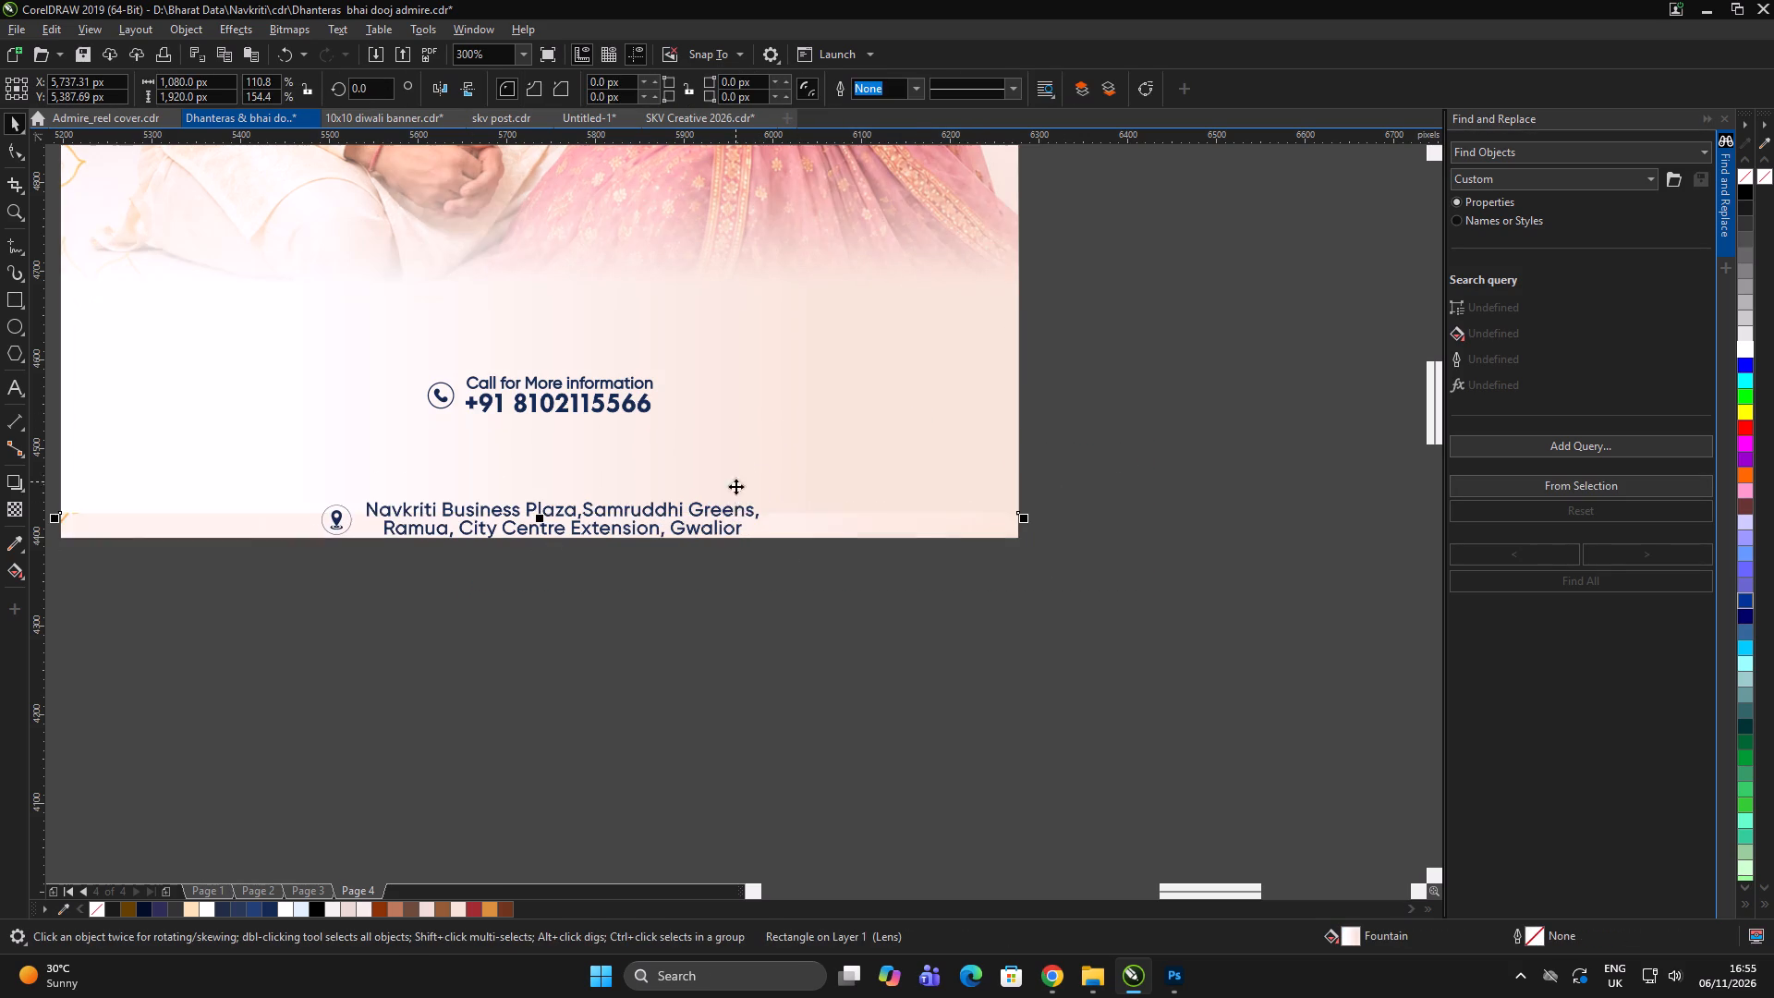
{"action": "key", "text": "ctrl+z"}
Move the address block up directly below the phone block, group both blocks and centre them horizontally on the tall design.
{"action": "left_click", "coordinate": [730, 513]}
{"action": "left_click_drag", "start_coordinate": [736, 515], "coordinate": [770, 443]}
{"action": "left_click_drag", "start_coordinate": [781, 631], "coordinate": [791, 635]}
{"action": "left_click_drag", "start_coordinate": [900, 646], "coordinate": [134, 251]}
{"action": "scroll", "coordinate": [722, 571], "scroll_direction": "down", "scroll_amount": 2, "text": "ctrl"}
{"action": "key", "text": "ctrl+g"}
{"action": "left_click", "coordinate": [815, 468], "text": "shift"}
{"action": "key", "text": "c"}
{"action": "left_click", "coordinate": [907, 637]}
{"action": "left_click_drag", "start_coordinate": [1075, 684], "coordinate": [1041, 671]}
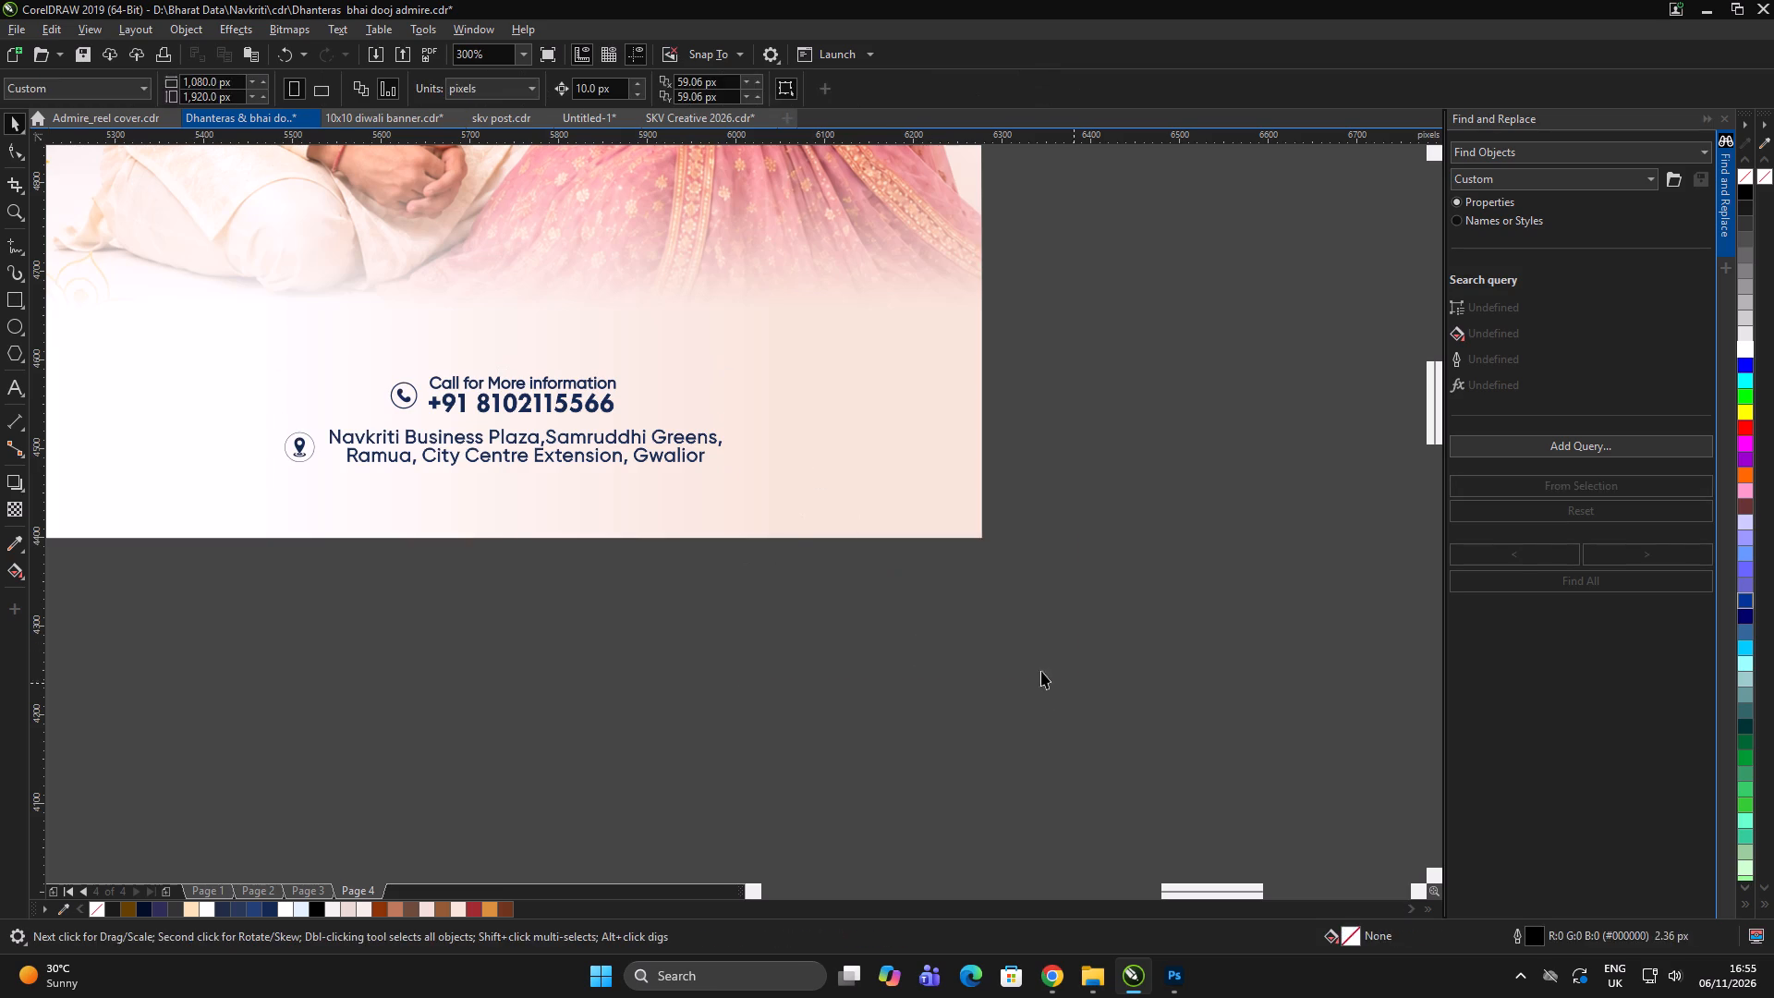
Enlarge the grouped phone and address block to about 134%.
{"action": "left_click_drag", "start_coordinate": [1041, 671], "coordinate": [76, 298]}
{"action": "left_click_drag", "start_coordinate": [724, 471], "coordinate": [798, 515]}
{"action": "scroll", "coordinate": [724, 440], "scroll_direction": "down", "scroll_amount": 3}
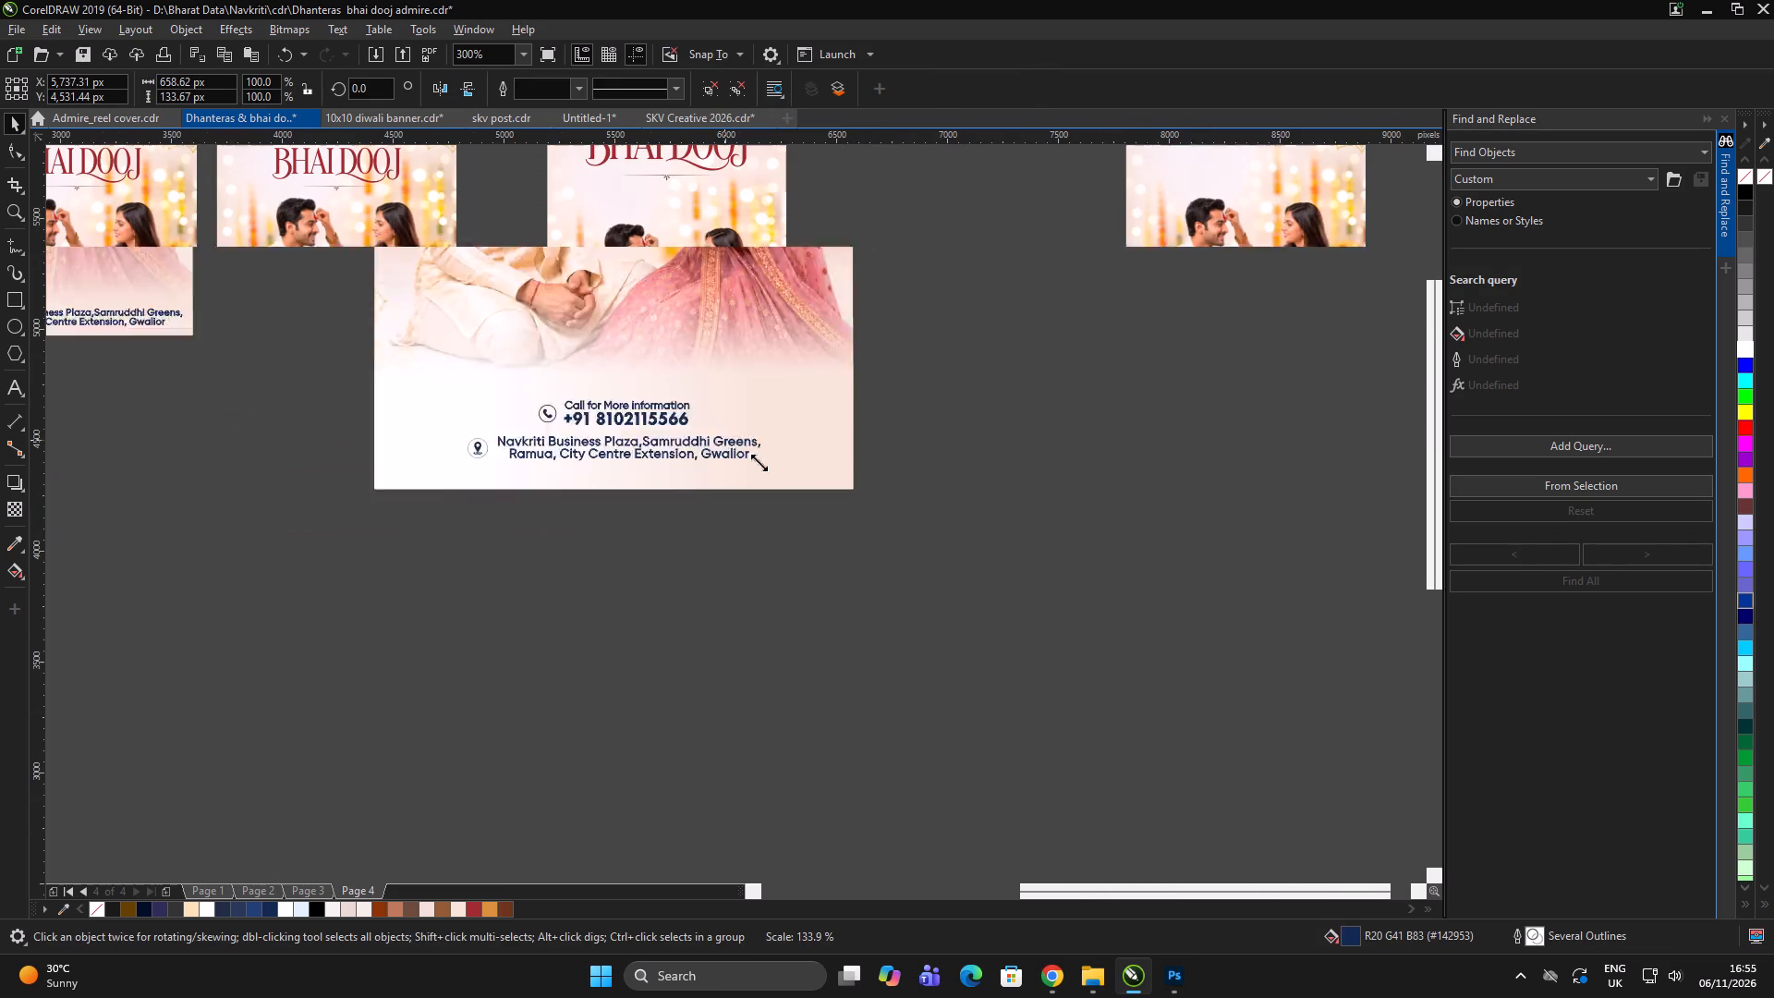
Group the enlarged phone and address blocks and centre the group horizontally on the tall Navkriti design.
{"action": "key", "text": "ctrl+g"}
{"action": "left_click", "coordinate": [726, 349], "text": "shift"}
{"action": "key", "text": "c"}
{"action": "scroll", "coordinate": [725, 416], "scroll_direction": "down", "scroll_amount": 3}
{"action": "left_click", "coordinate": [788, 533]}
{"action": "left_click", "coordinate": [795, 533]}
{"action": "scroll", "coordinate": [759, 434], "scroll_direction": "up", "scroll_amount": 2}
{"action": "left_click", "coordinate": [924, 420]}
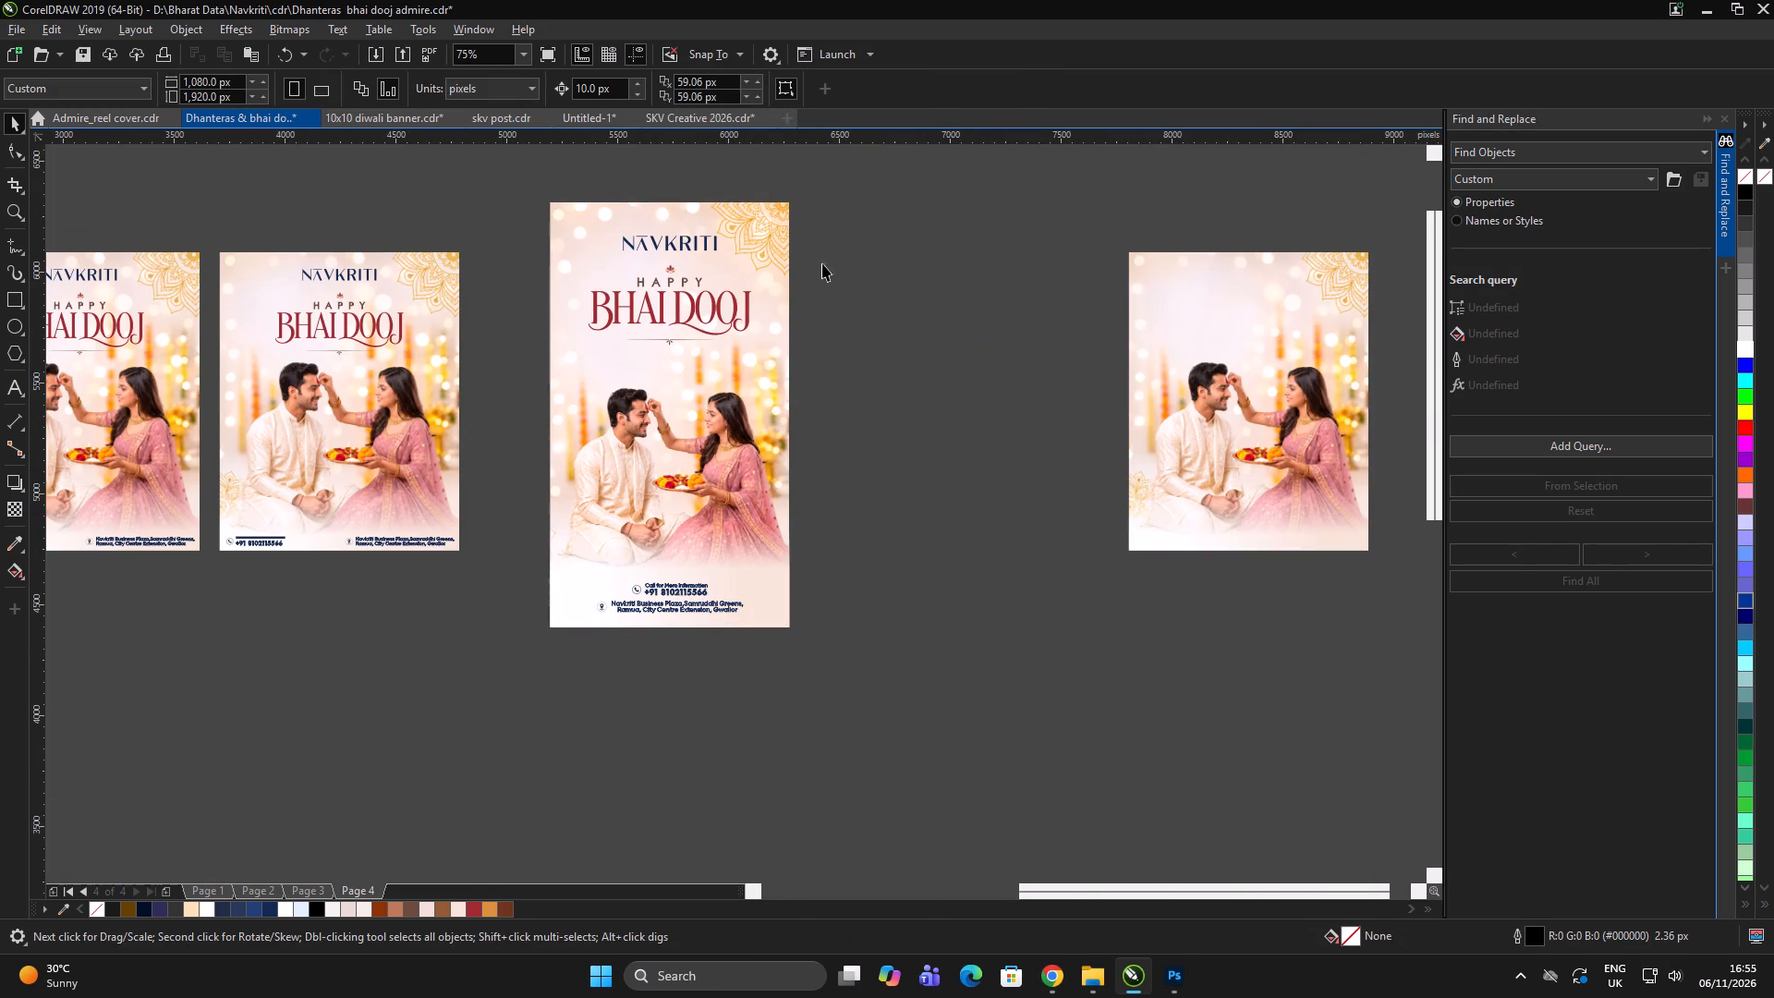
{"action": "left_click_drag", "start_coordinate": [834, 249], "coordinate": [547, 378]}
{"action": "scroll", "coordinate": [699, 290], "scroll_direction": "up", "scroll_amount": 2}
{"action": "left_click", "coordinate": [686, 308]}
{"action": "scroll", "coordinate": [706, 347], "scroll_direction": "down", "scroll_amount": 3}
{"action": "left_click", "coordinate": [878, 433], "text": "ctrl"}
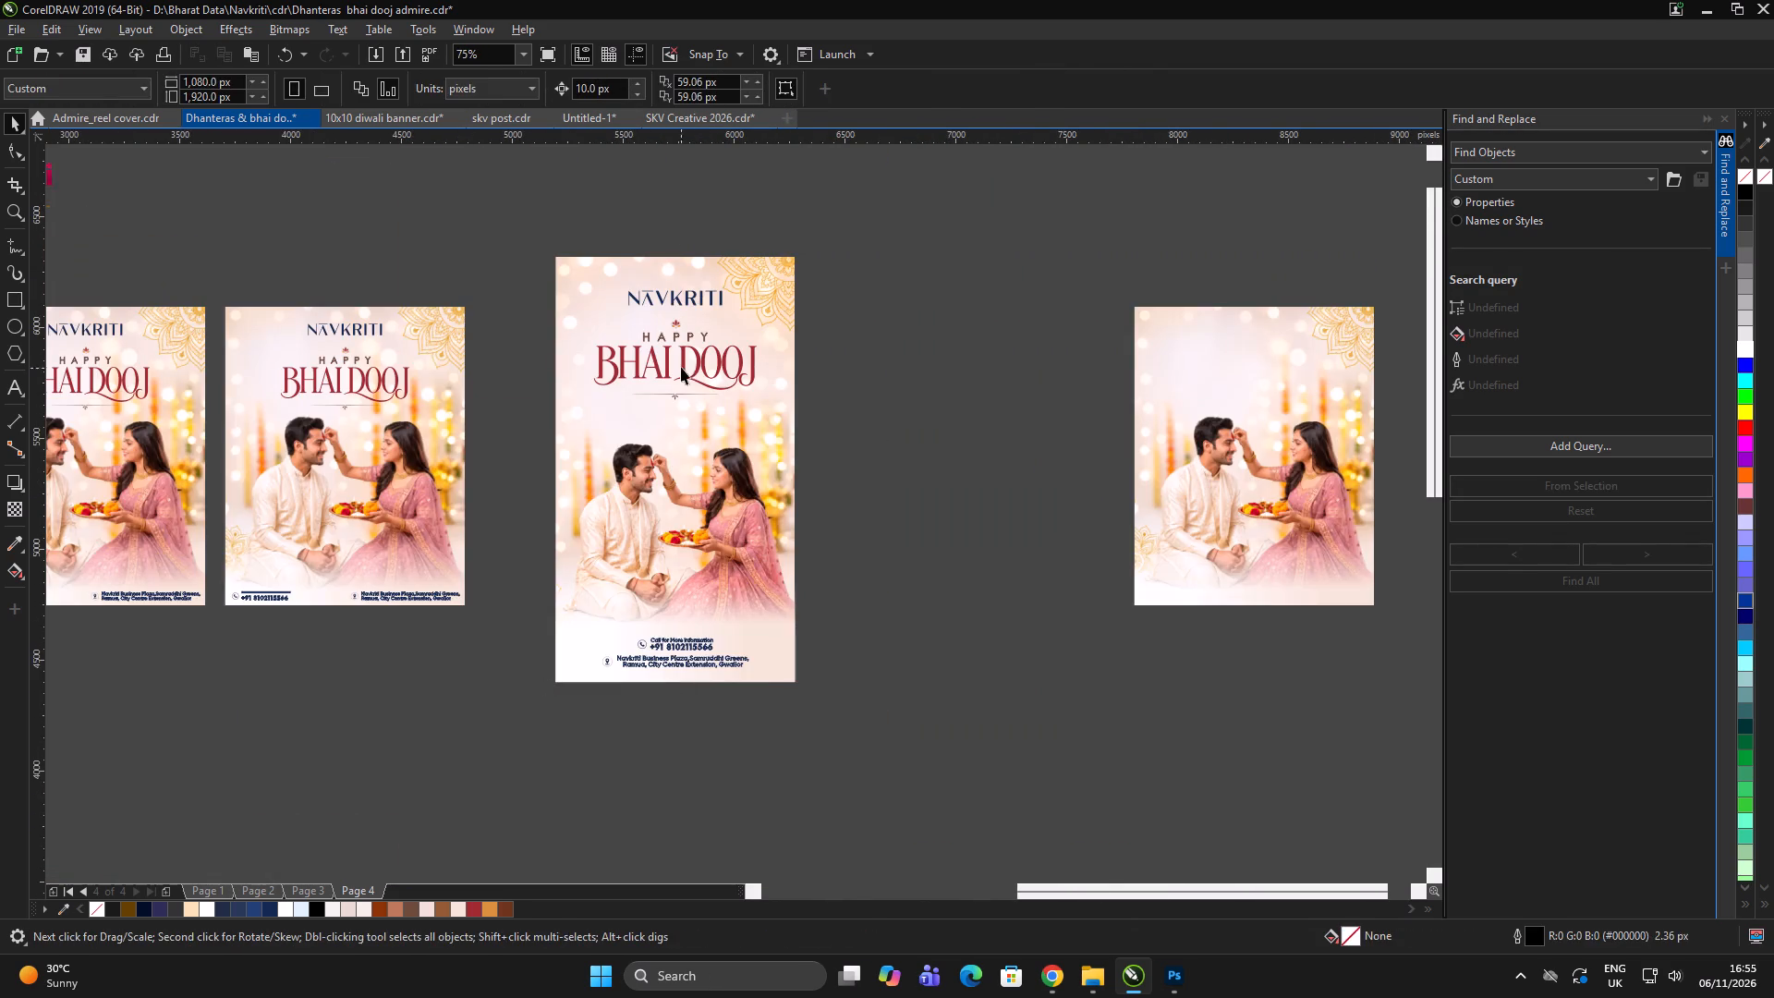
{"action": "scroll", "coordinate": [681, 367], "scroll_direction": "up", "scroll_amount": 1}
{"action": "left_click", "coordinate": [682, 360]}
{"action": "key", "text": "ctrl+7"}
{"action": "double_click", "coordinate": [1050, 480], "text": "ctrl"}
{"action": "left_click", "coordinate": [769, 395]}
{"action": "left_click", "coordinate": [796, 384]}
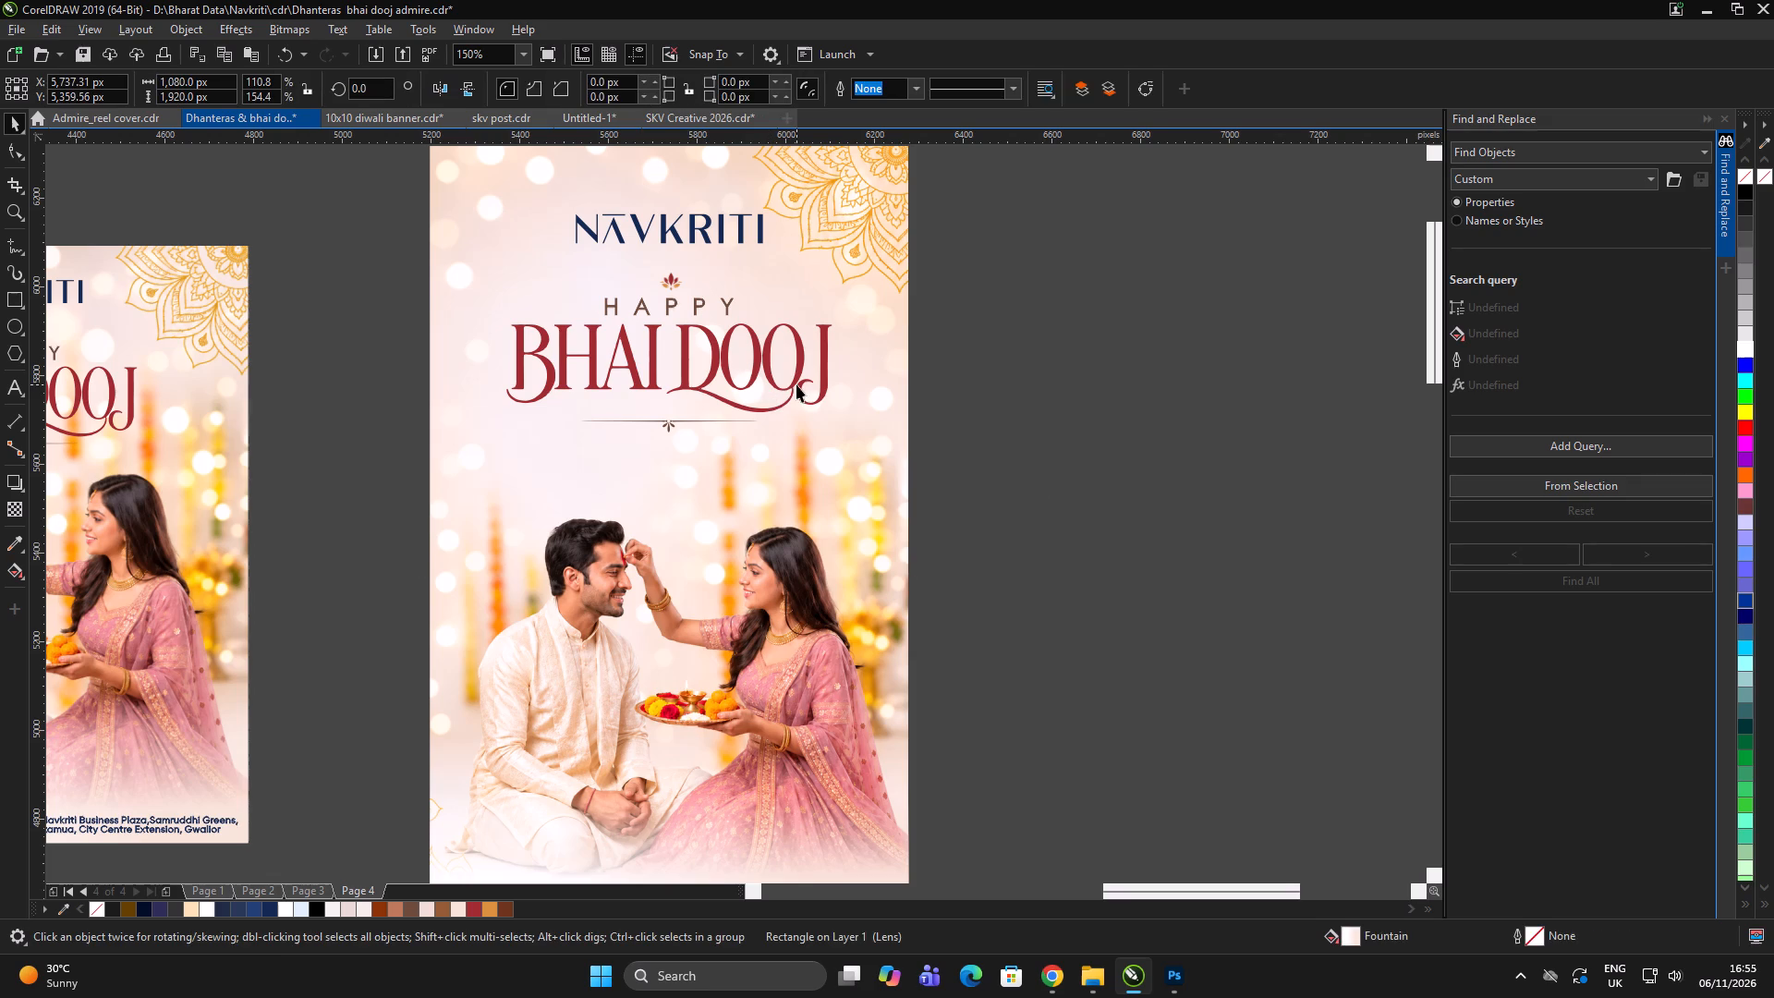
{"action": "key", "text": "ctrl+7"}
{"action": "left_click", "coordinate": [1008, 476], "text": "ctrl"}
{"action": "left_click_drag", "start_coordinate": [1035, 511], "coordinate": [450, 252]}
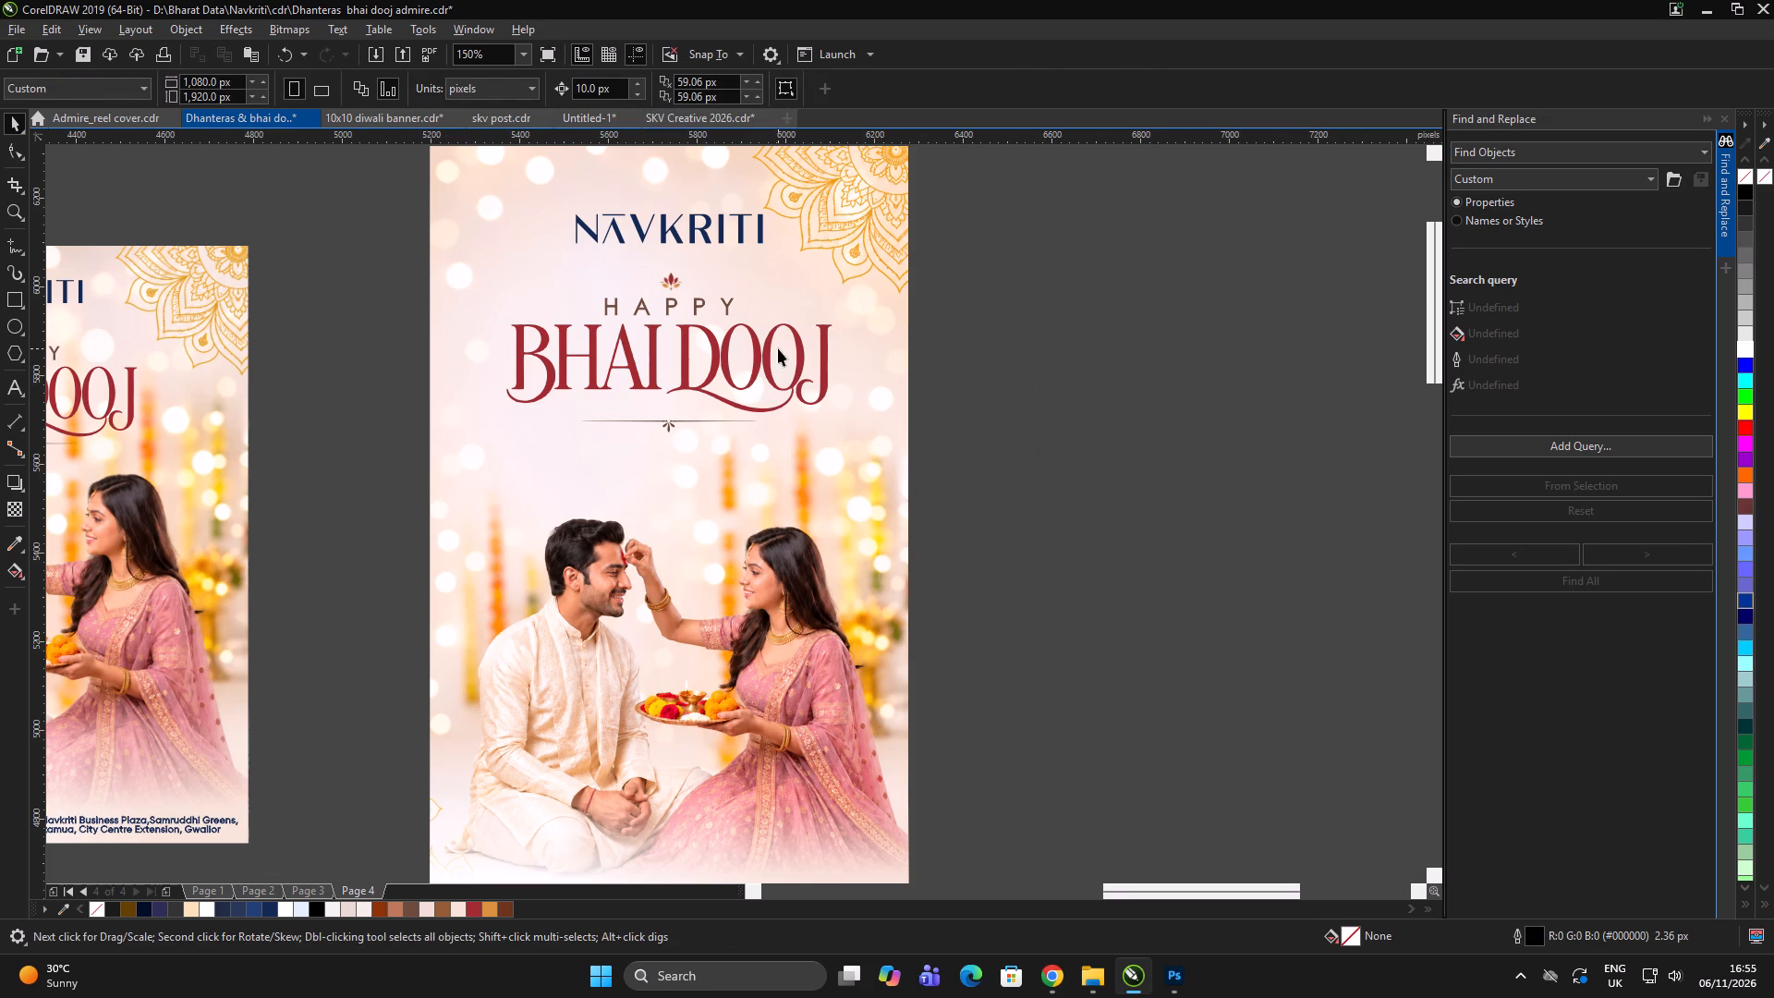
Ungroup the combined Navkriti logo and Happy Bhai Dooj heading on the tall design.
{"action": "left_click", "coordinate": [794, 350]}
{"action": "left_click", "coordinate": [797, 356]}
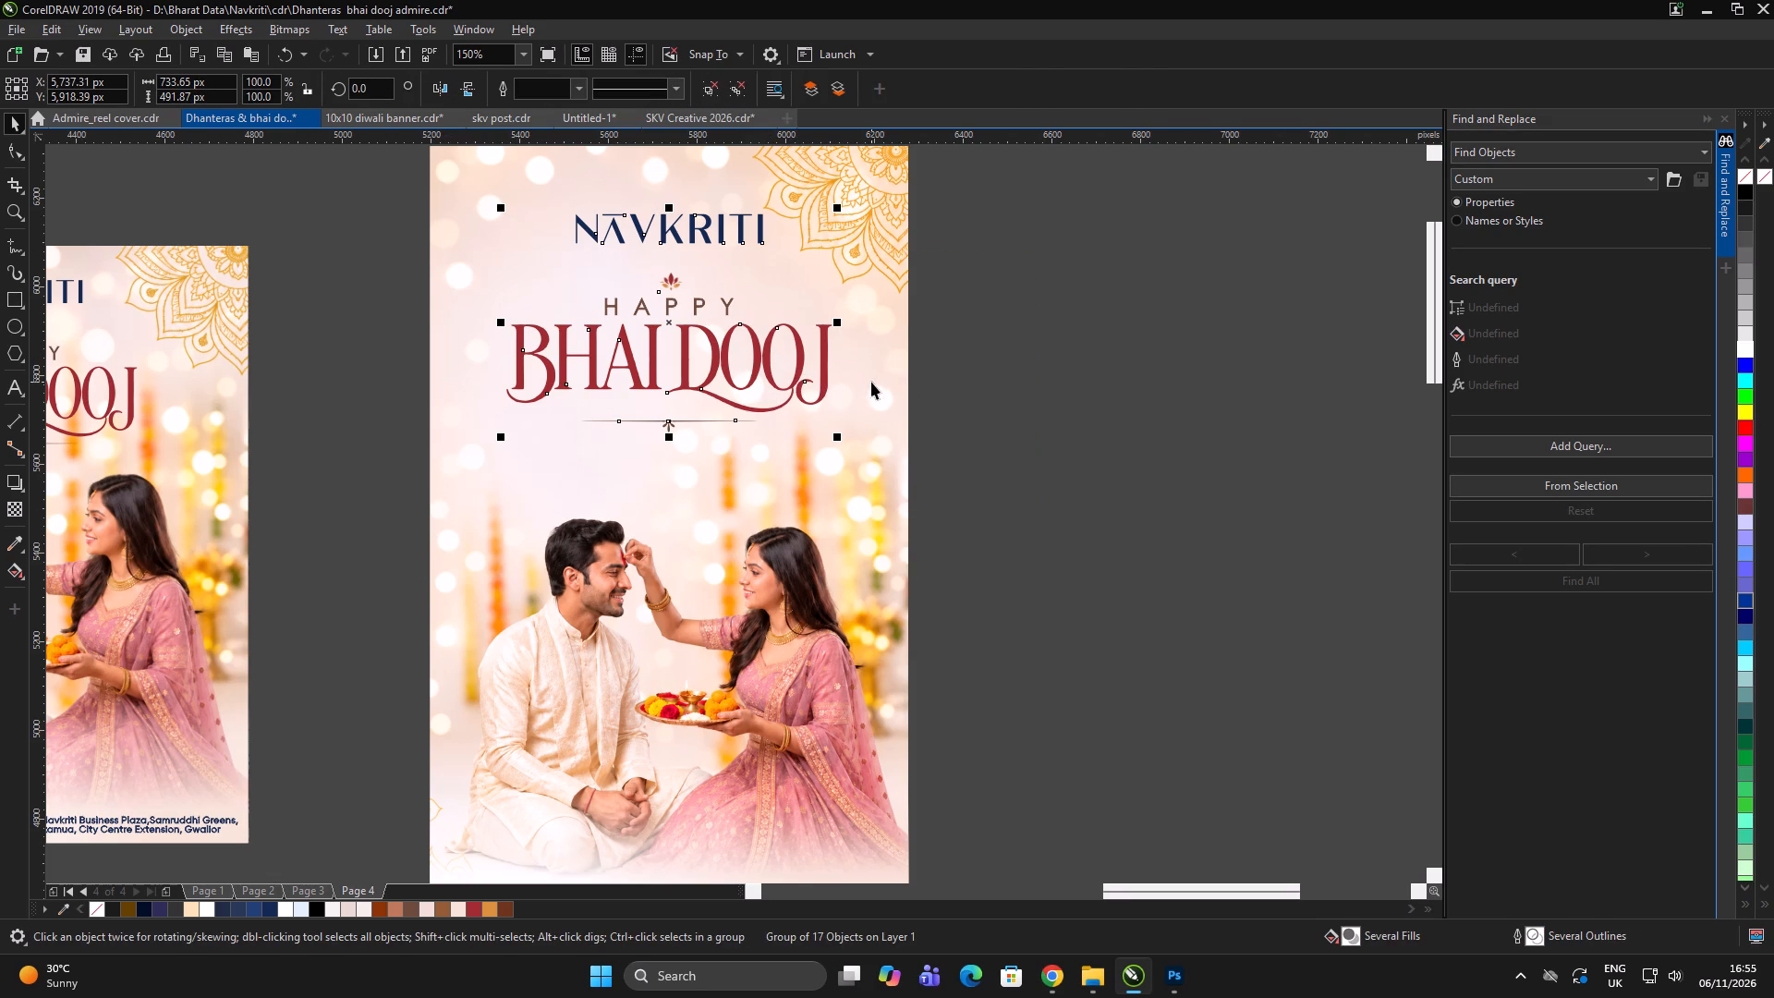
{"action": "key", "text": "shift+Return"}
{"action": "key", "text": "shift+Page_Up"}
{"action": "key", "text": "ctrl+u"}
{"action": "left_click", "coordinate": [1037, 442]}
{"action": "left_click", "coordinate": [1029, 438]}
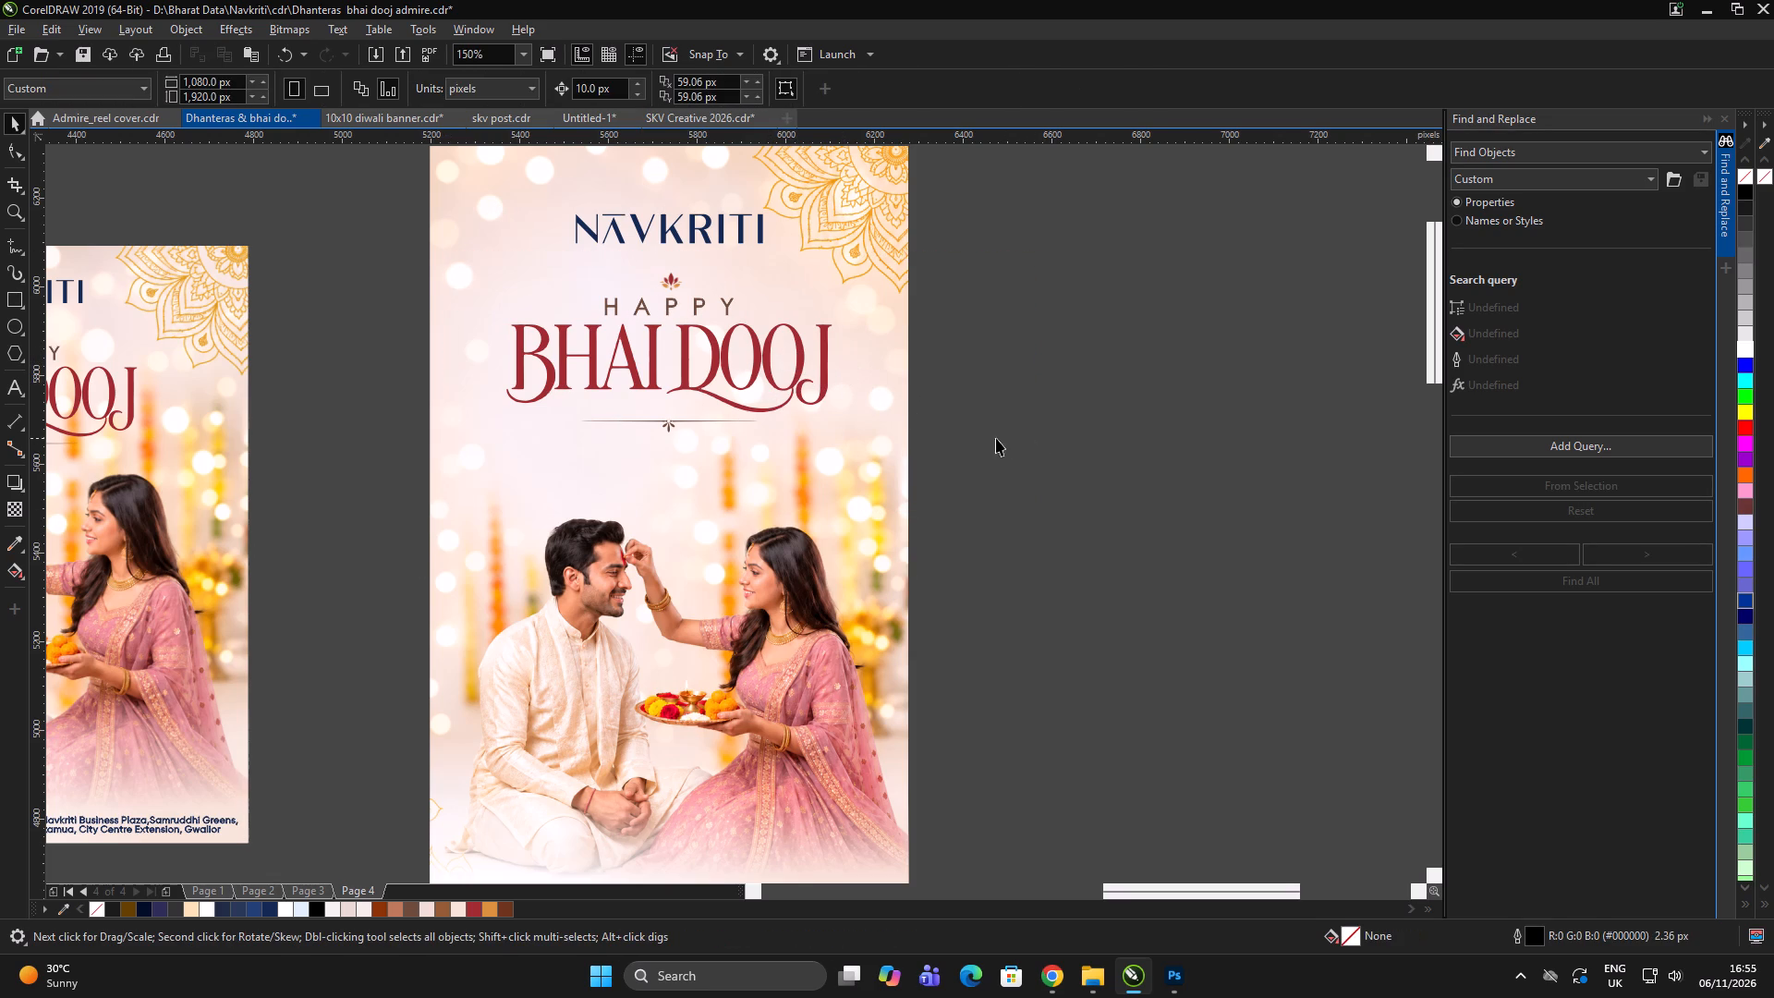
Move the Happy Bhai Dooj heading slightly down, away from the Navkriti logo, on the tall design.
{"action": "left_click_drag", "start_coordinate": [1025, 469], "coordinate": [390, 248]}
{"action": "left_click_drag", "start_coordinate": [762, 363], "coordinate": [760, 378]}
{"action": "left_click_drag", "start_coordinate": [840, 449], "coordinate": [847, 461]}
{"action": "left_click_drag", "start_coordinate": [1082, 420], "coordinate": [1073, 420]}
{"action": "scroll", "coordinate": [792, 399], "scroll_direction": "down", "scroll_amount": 2}
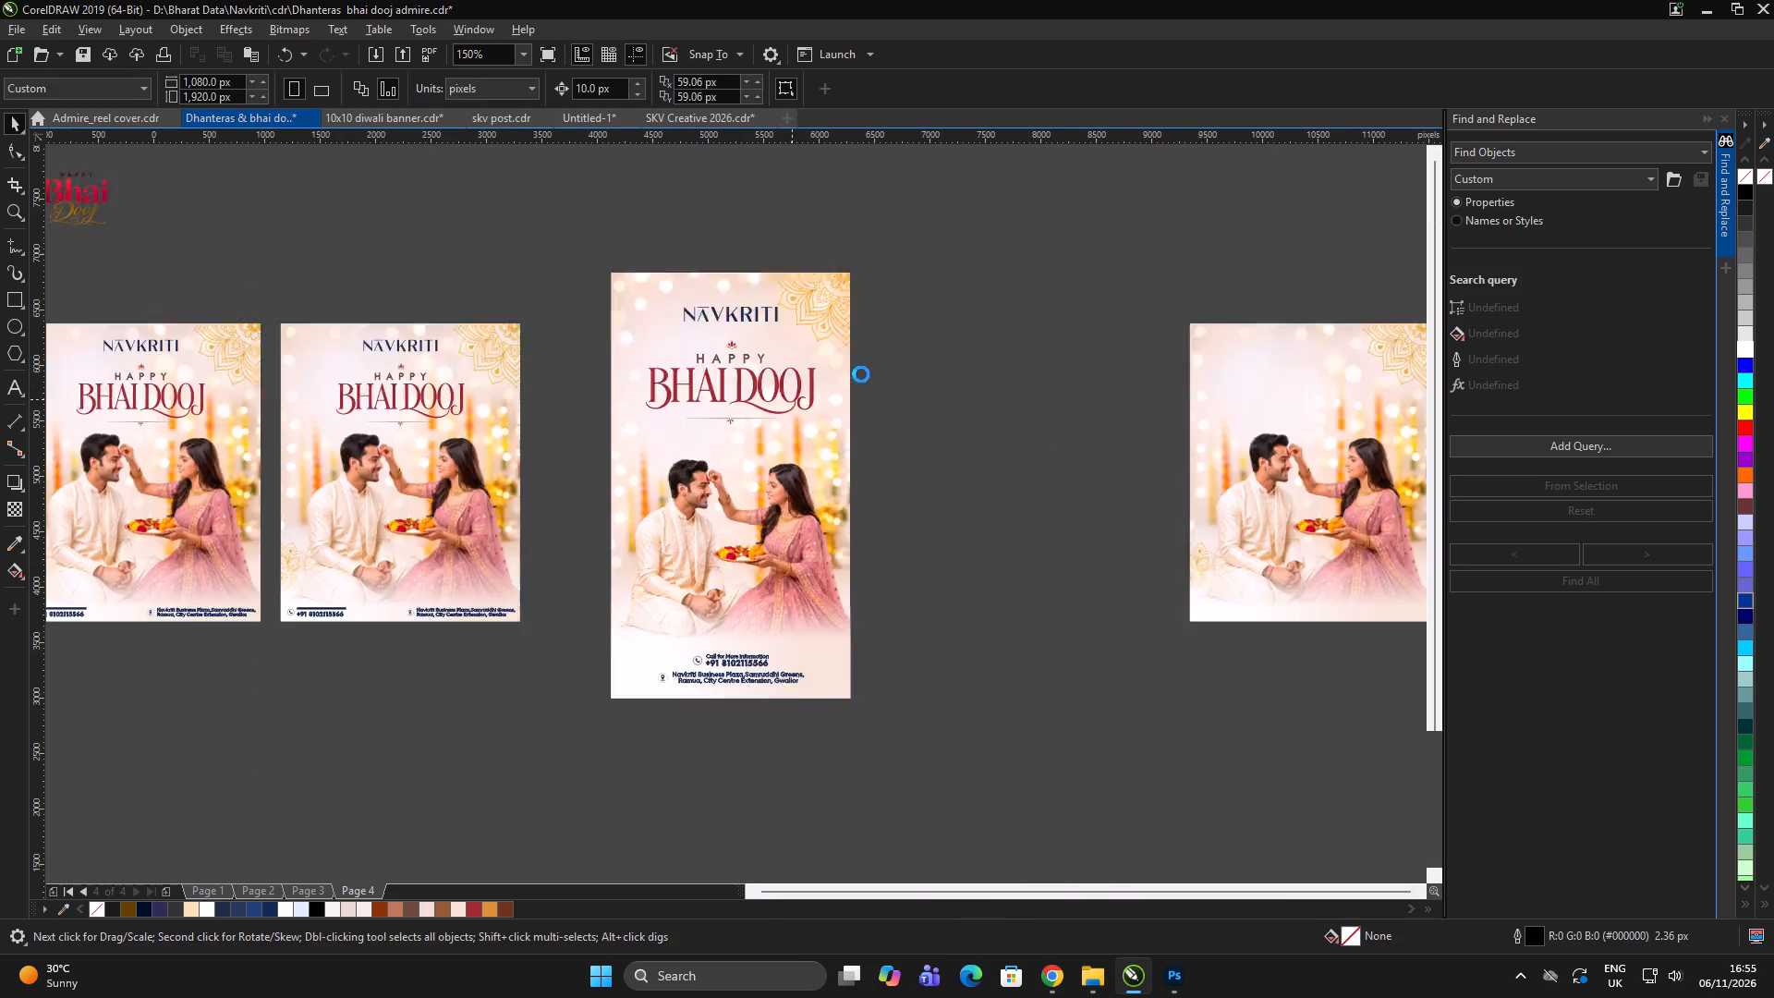
{"action": "left_click", "coordinate": [866, 362]}
Move the Navkriti logo slightly up above the heading on the tall design.
{"action": "scroll", "coordinate": [808, 333], "scroll_direction": "up", "scroll_amount": 2}
{"action": "left_click", "coordinate": [618, 302]}
{"action": "left_click_drag", "start_coordinate": [552, 286], "coordinate": [899, 471]}
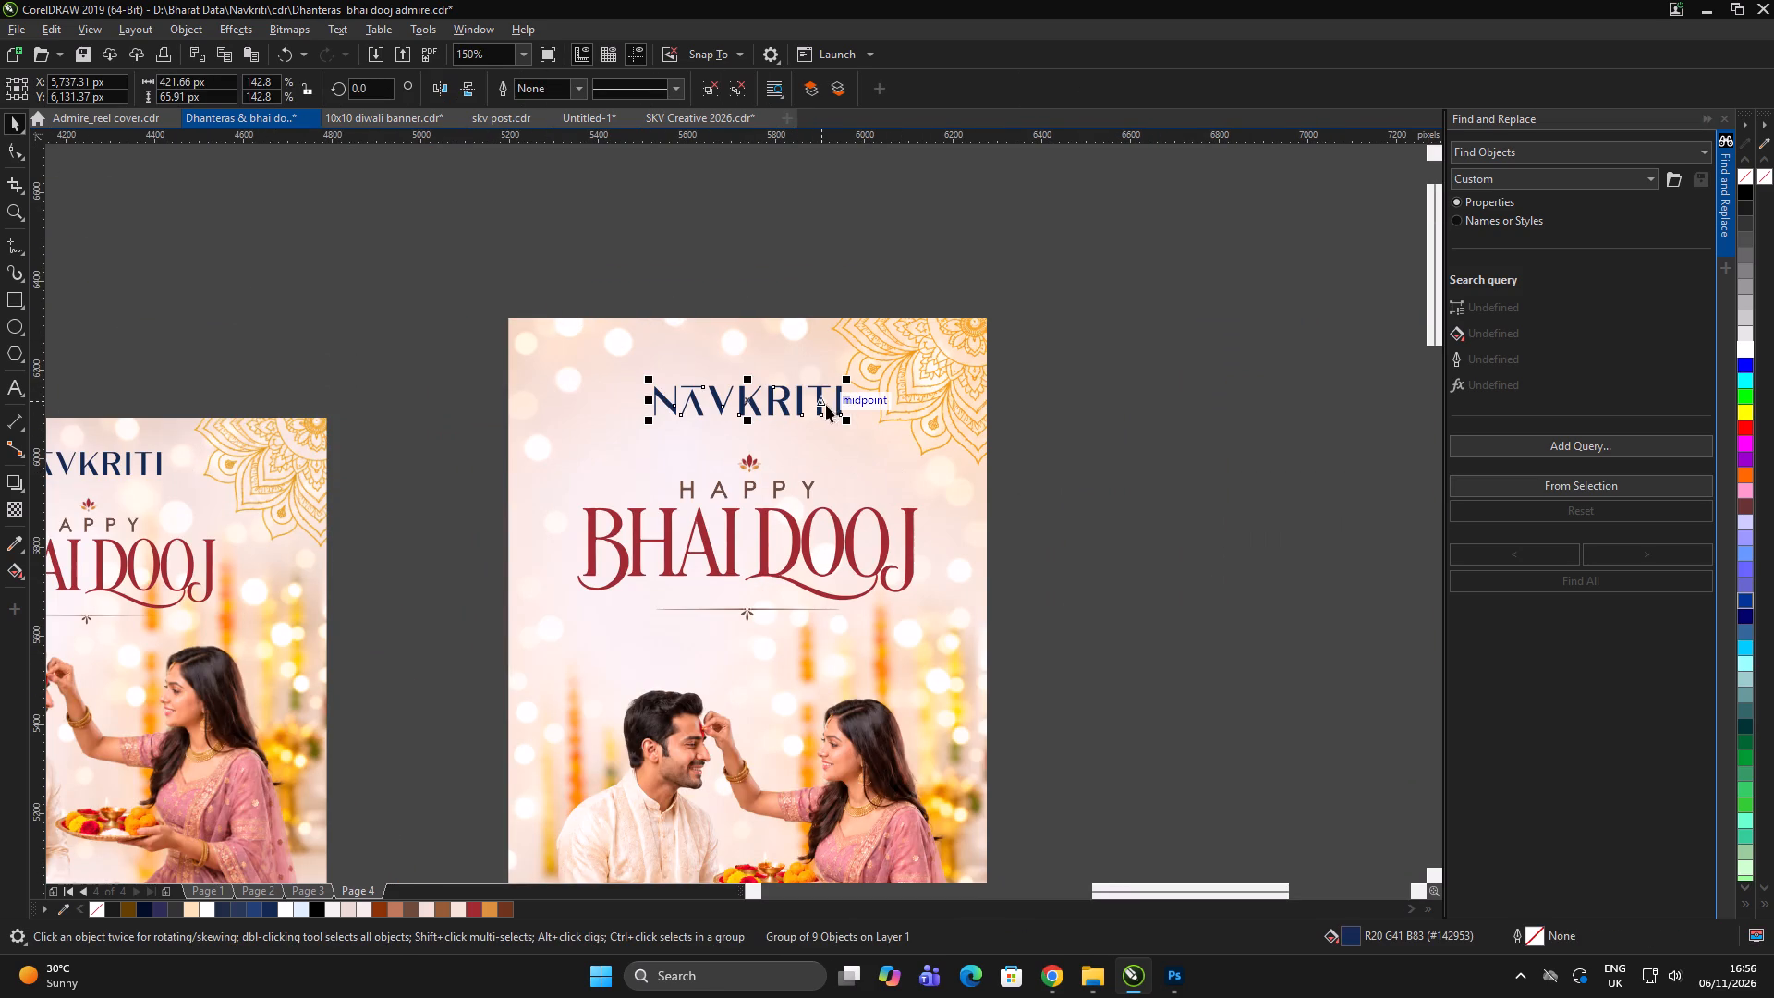
{"action": "left_click_drag", "start_coordinate": [821, 405], "coordinate": [823, 393]}
{"action": "scroll", "coordinate": [759, 373], "scroll_direction": "down", "scroll_amount": 1}
{"action": "left_click", "coordinate": [870, 332]}
{"action": "left_click", "coordinate": [877, 331]}
Group all objects of the finished tall Navkriti Bhai Dooj design.
{"action": "left_click_drag", "start_coordinate": [963, 277], "coordinate": [601, 806]}
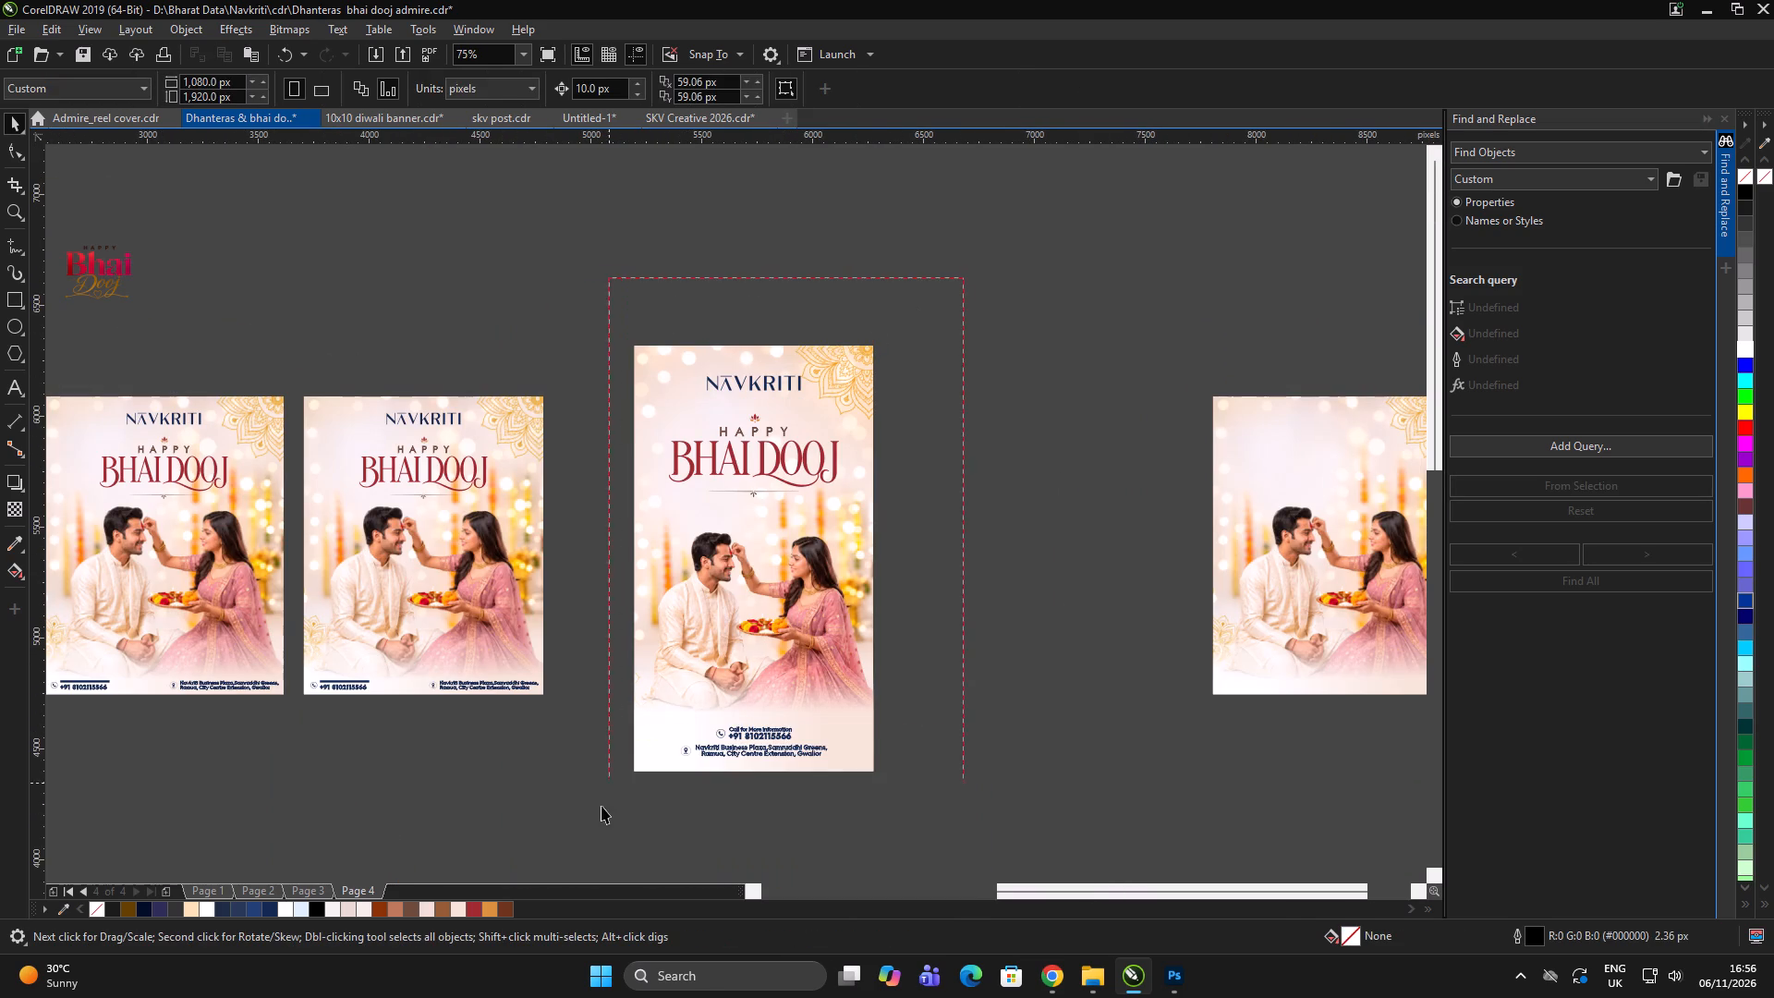
{"action": "left_click_drag", "start_coordinate": [601, 806], "coordinate": [598, 841]}
{"action": "key", "text": "ctrl+g"}
Export only the grouped tall design as an RGB 24-bit JPEG to the Navkriti folder, replacing "navkriti_ bhai dooj".
{"action": "key", "text": "ctrl+e"}
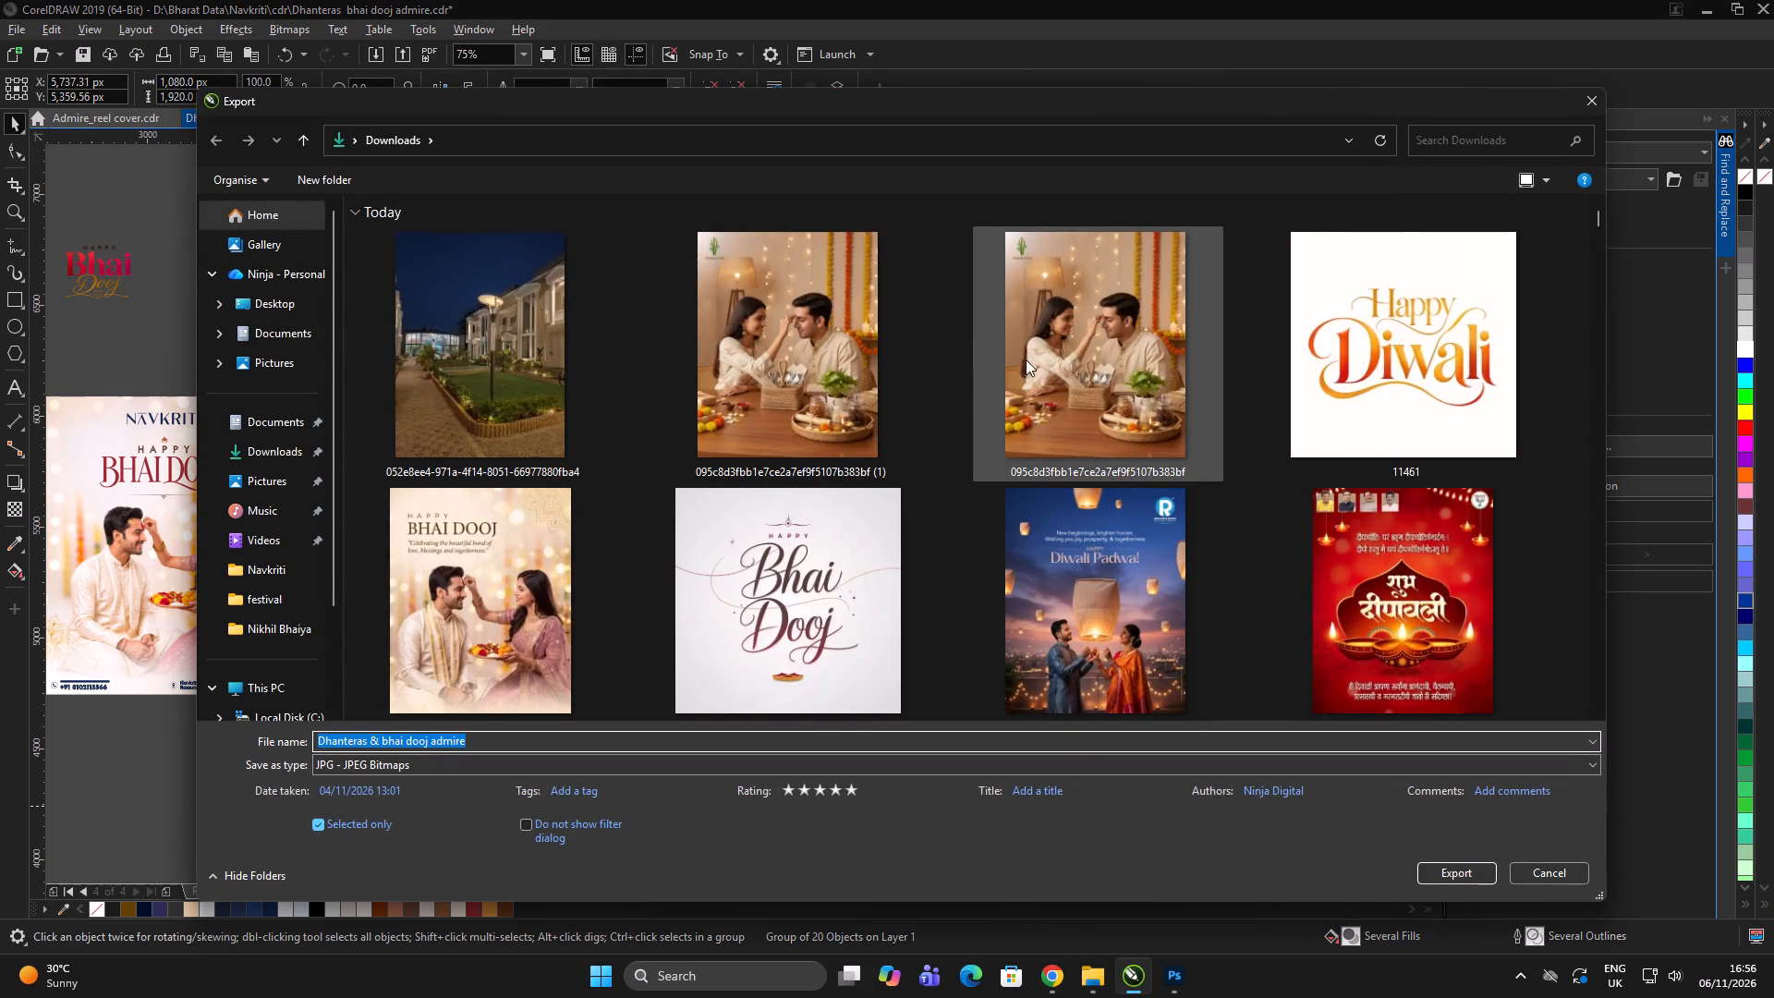
{"action": "scroll", "coordinate": [374, 742], "scroll_direction": "down", "scroll_amount": 15}
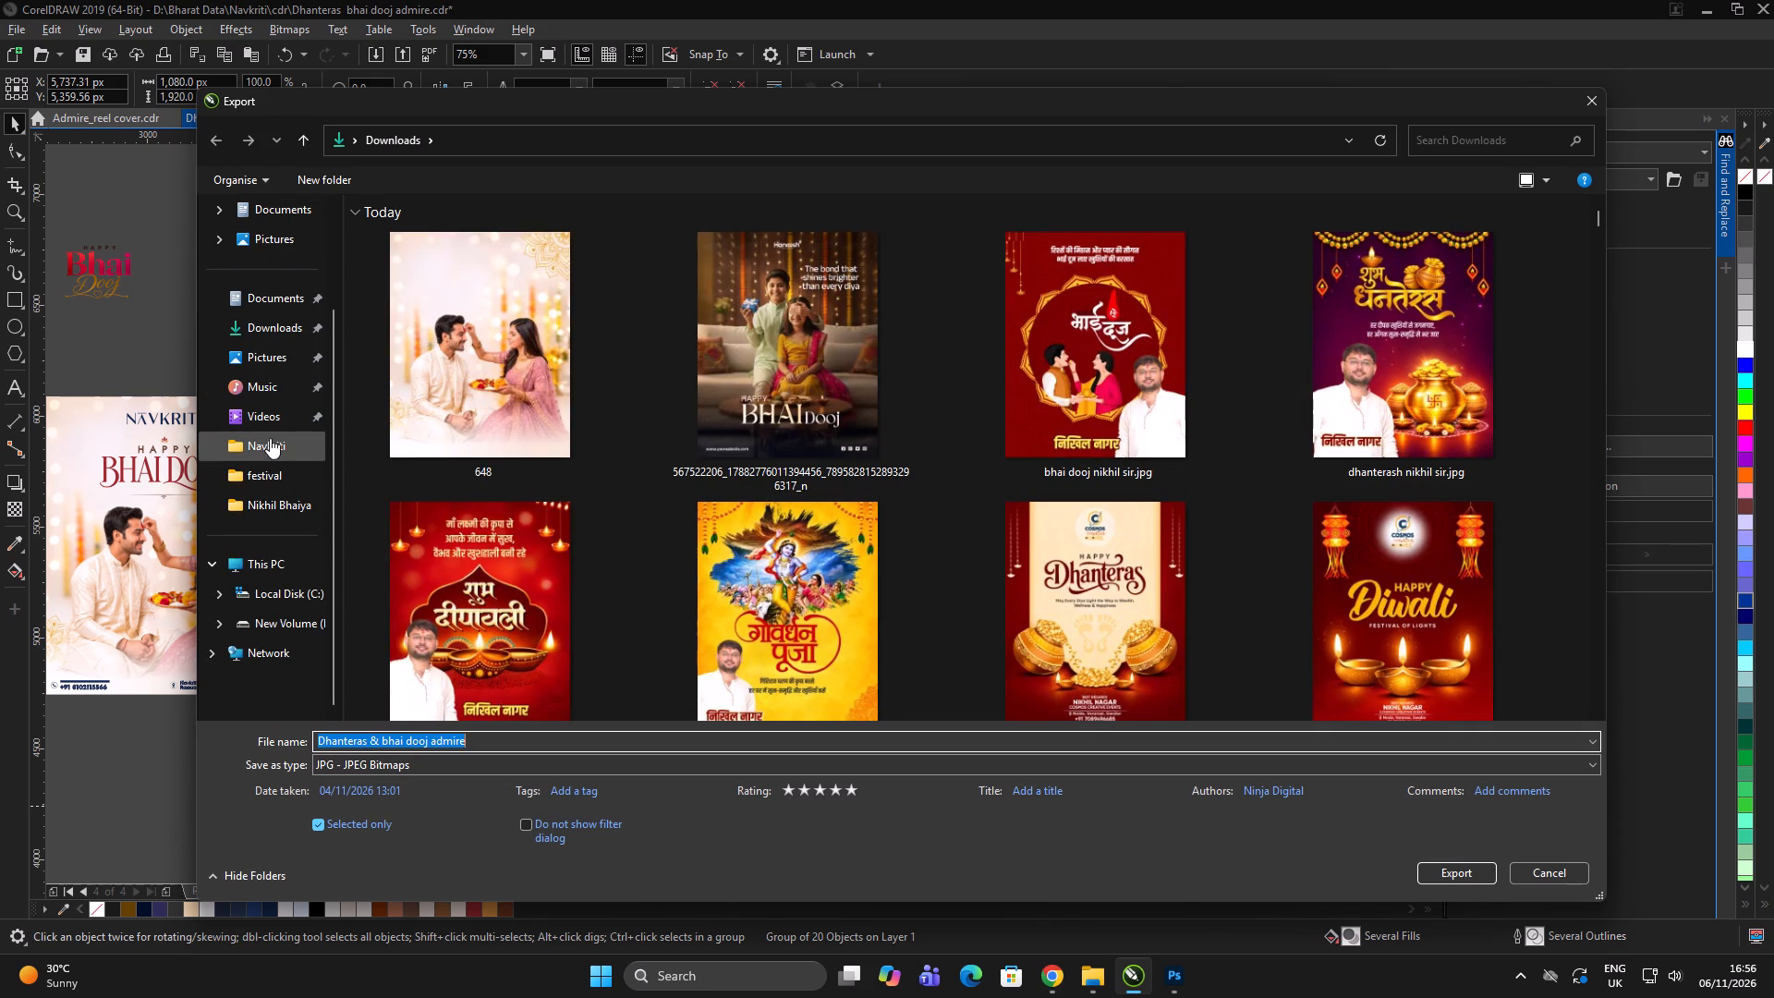
{"action": "left_click", "coordinate": [267, 446]}
{"action": "left_click", "coordinate": [815, 384]}
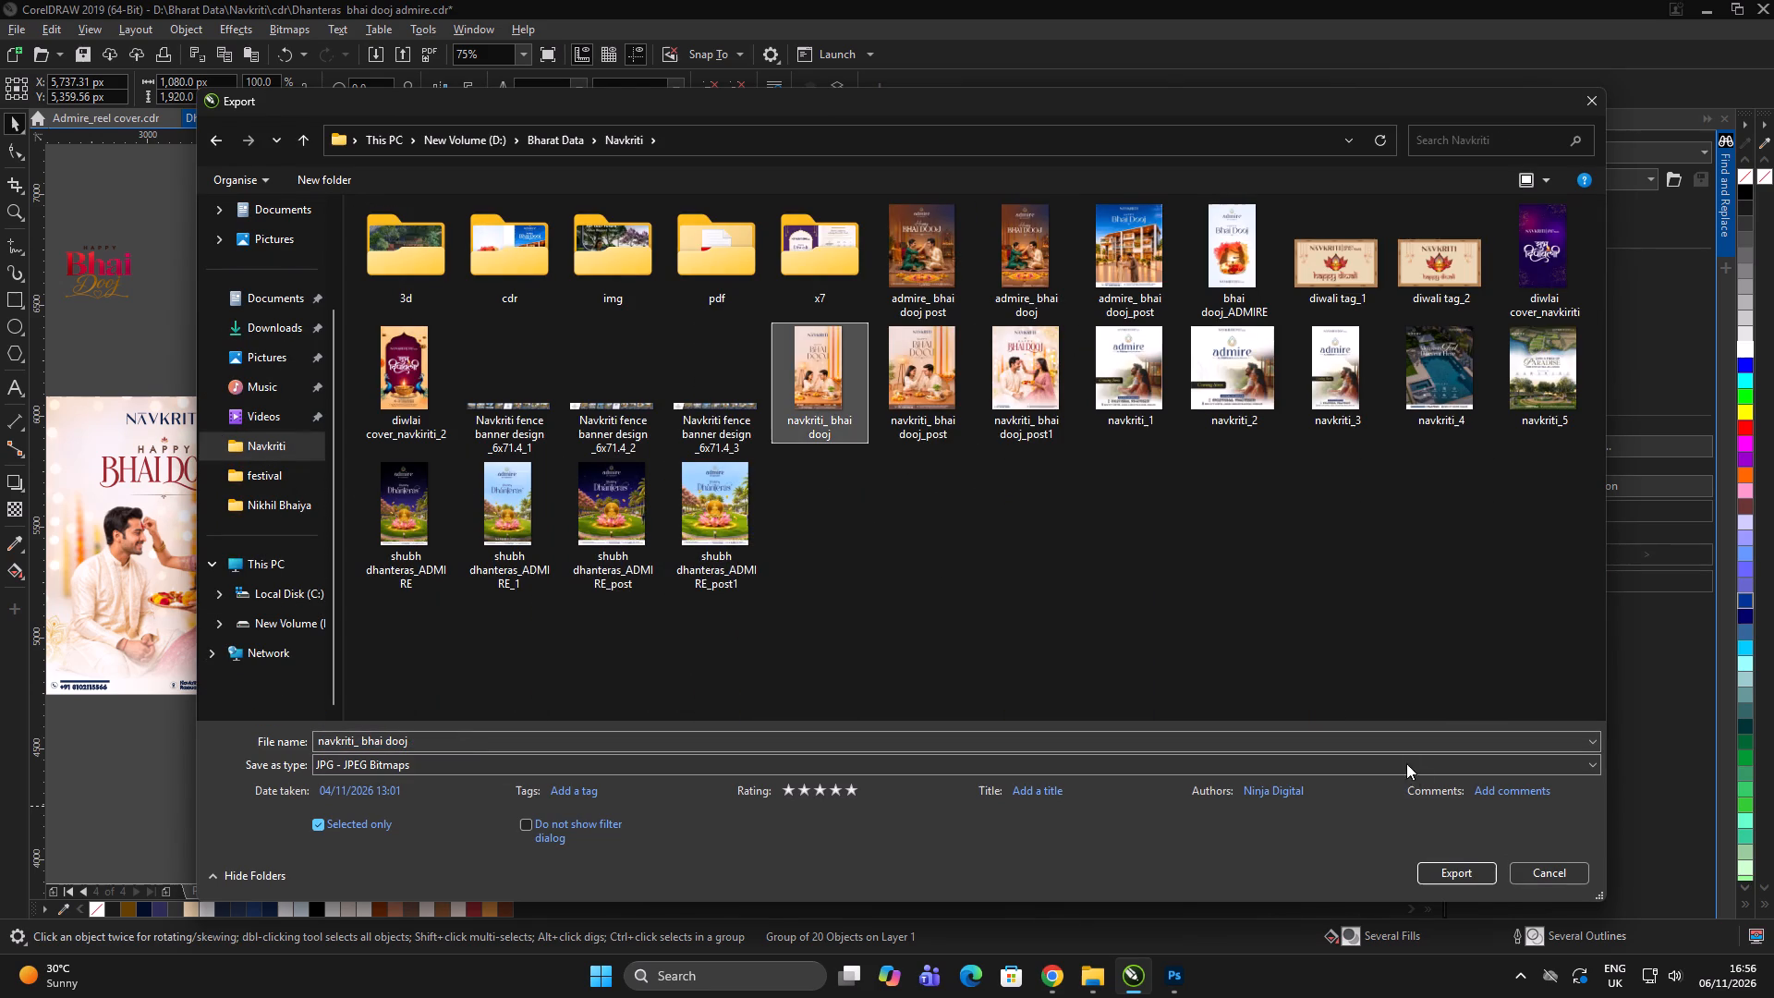
{"action": "left_click", "coordinate": [1456, 873]}
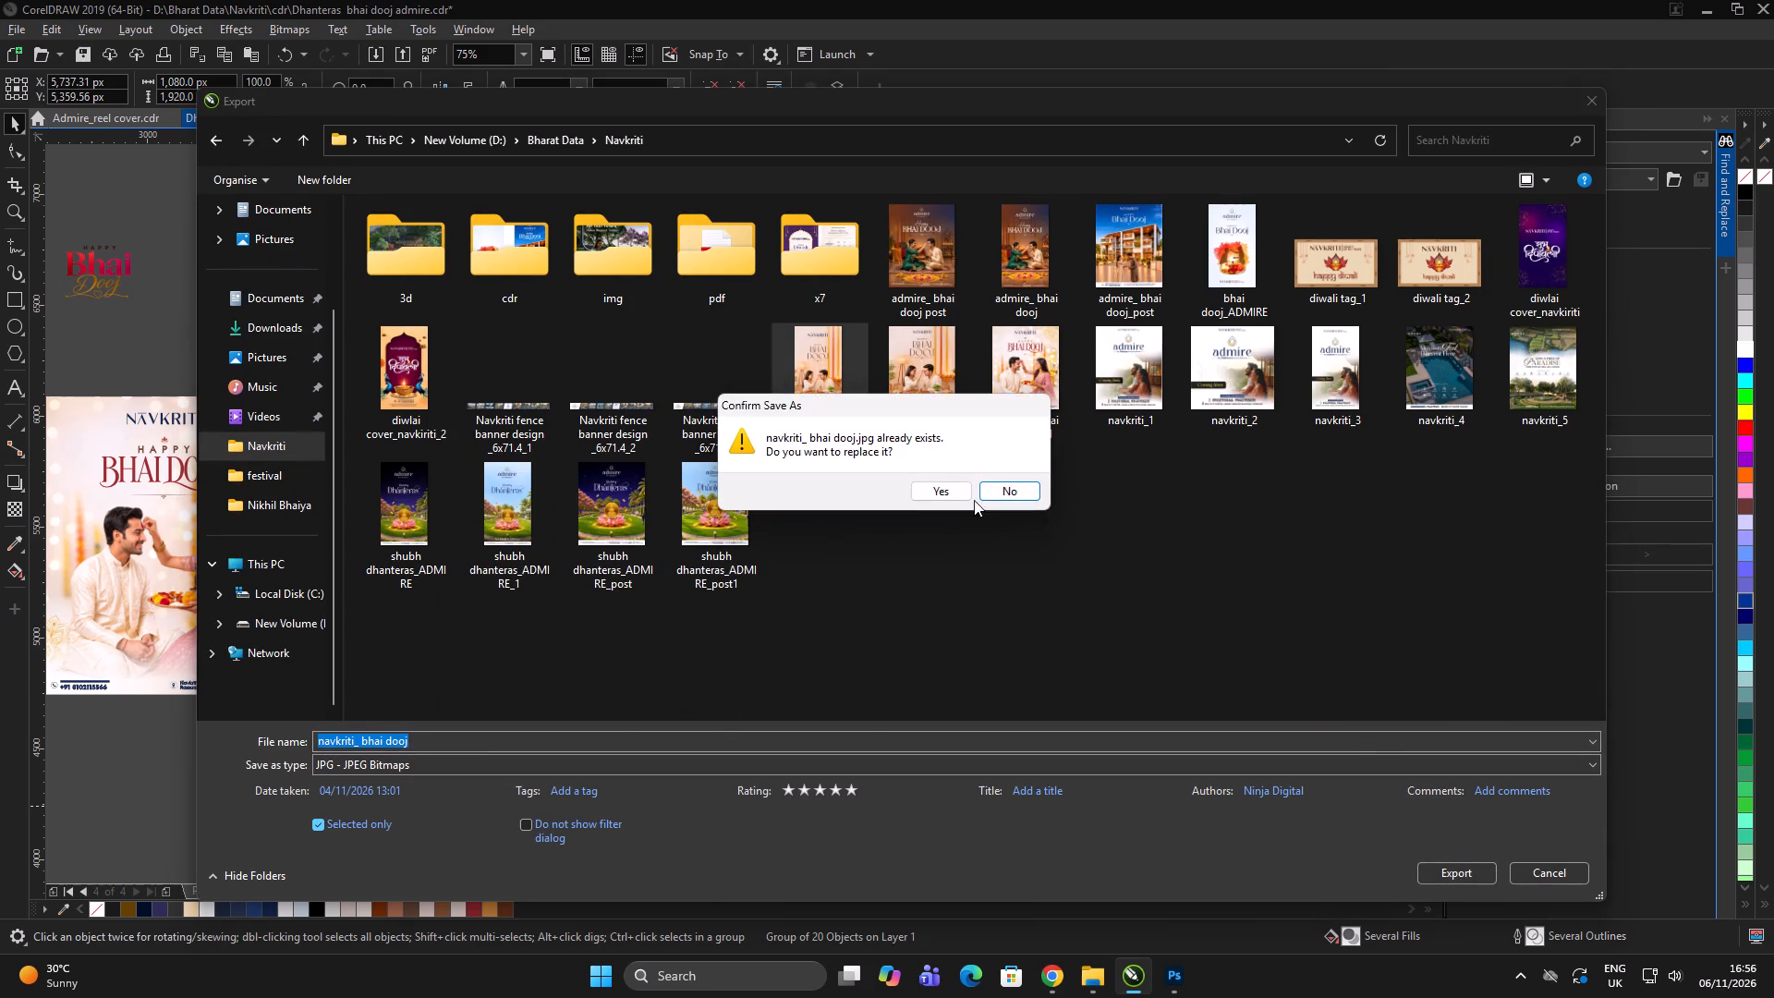
{"action": "left_click", "coordinate": [966, 493]}
{"action": "left_click", "coordinate": [1185, 288]}
{"action": "left_click", "coordinate": [1173, 325]}
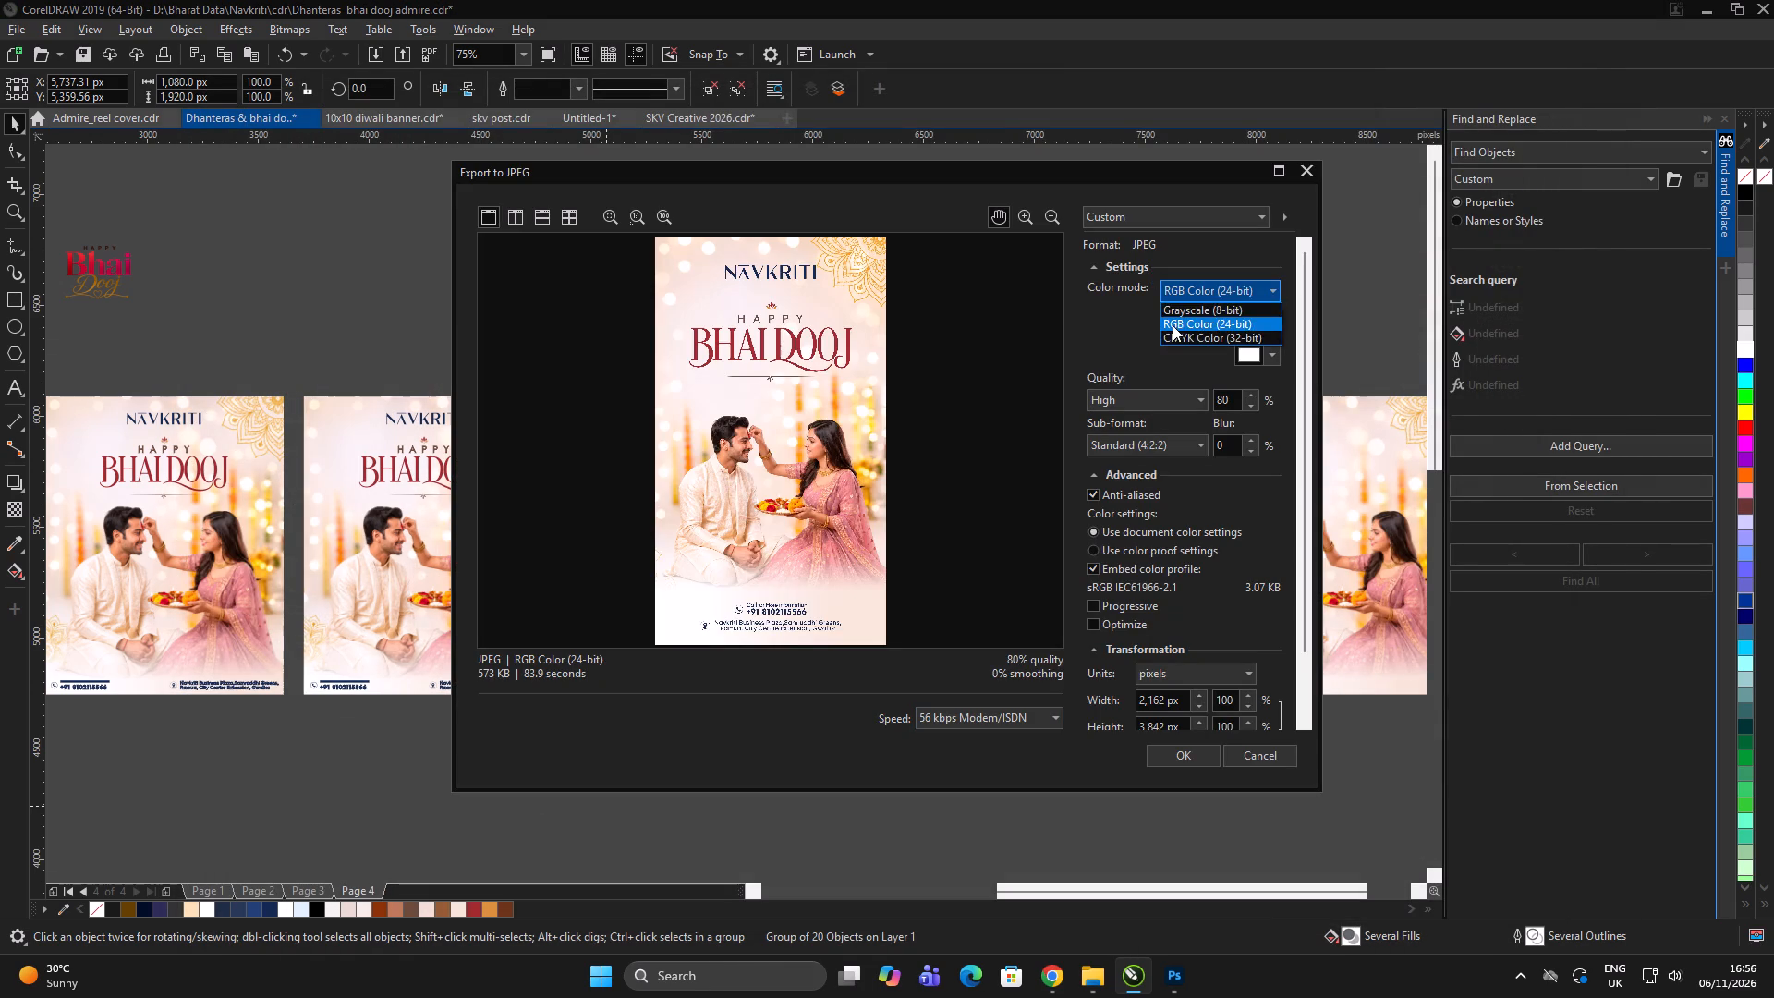
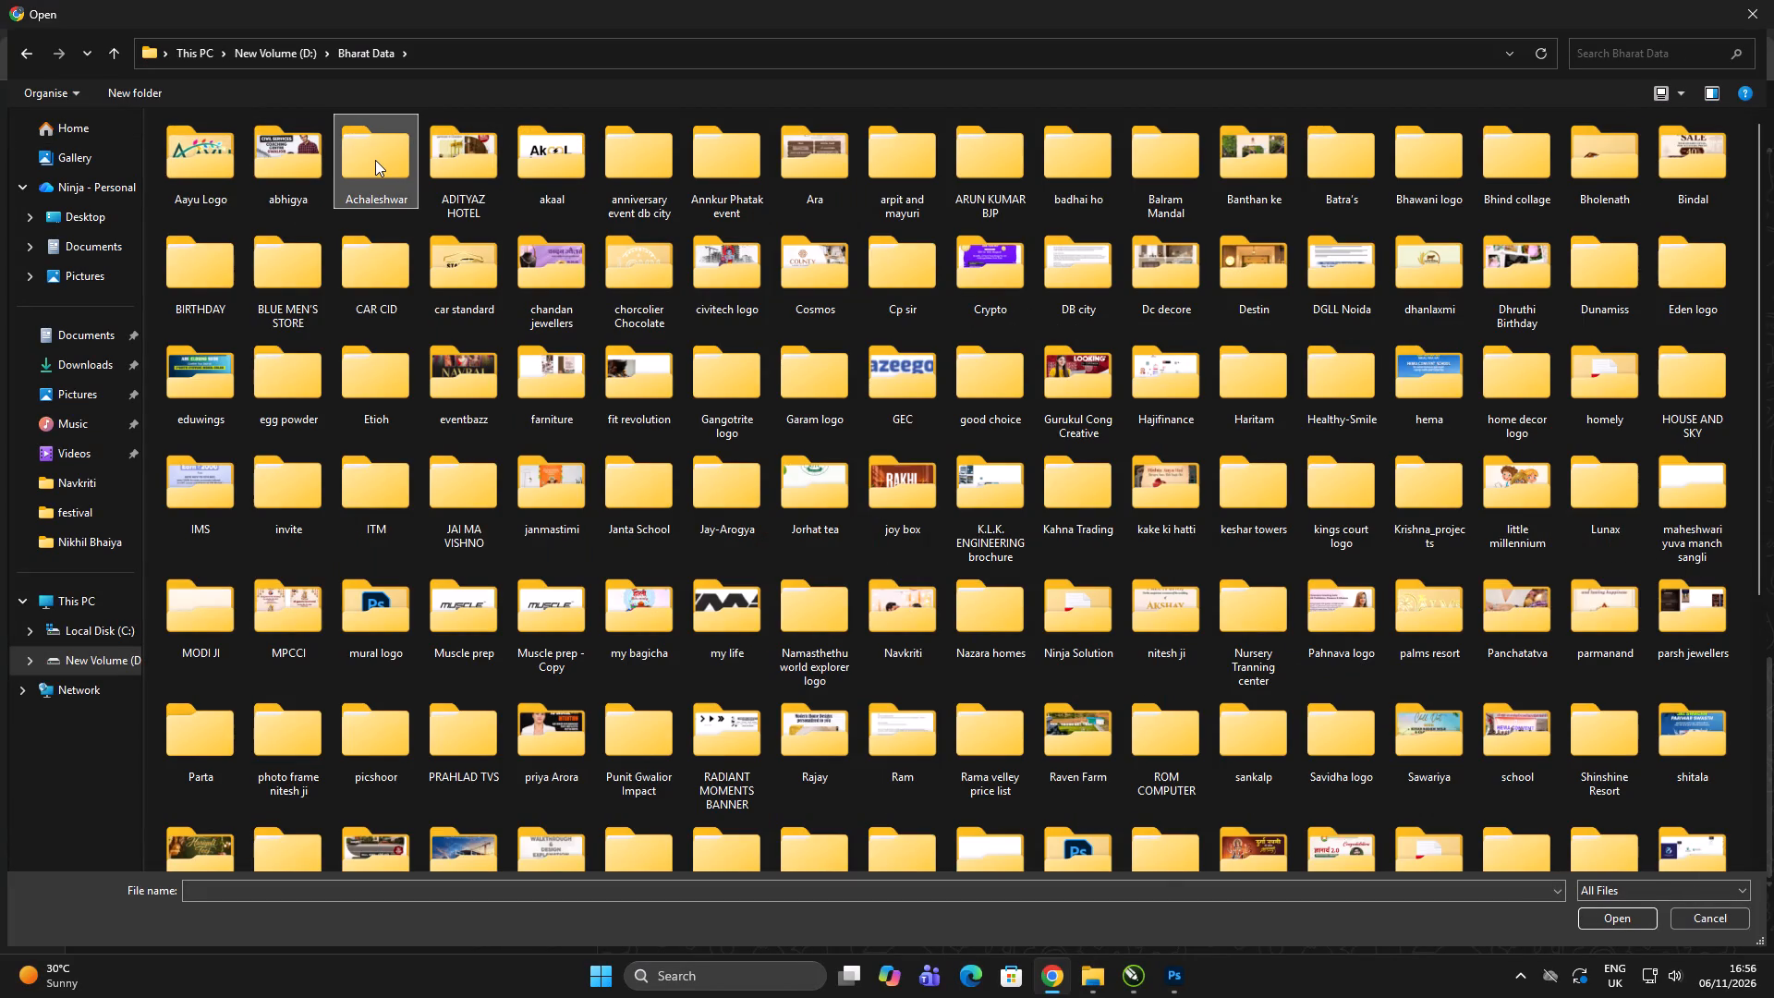
Find the Navkriti folder inside Bharat Data to choose a file from it for upload.
{"action": "type", "text": "na"}
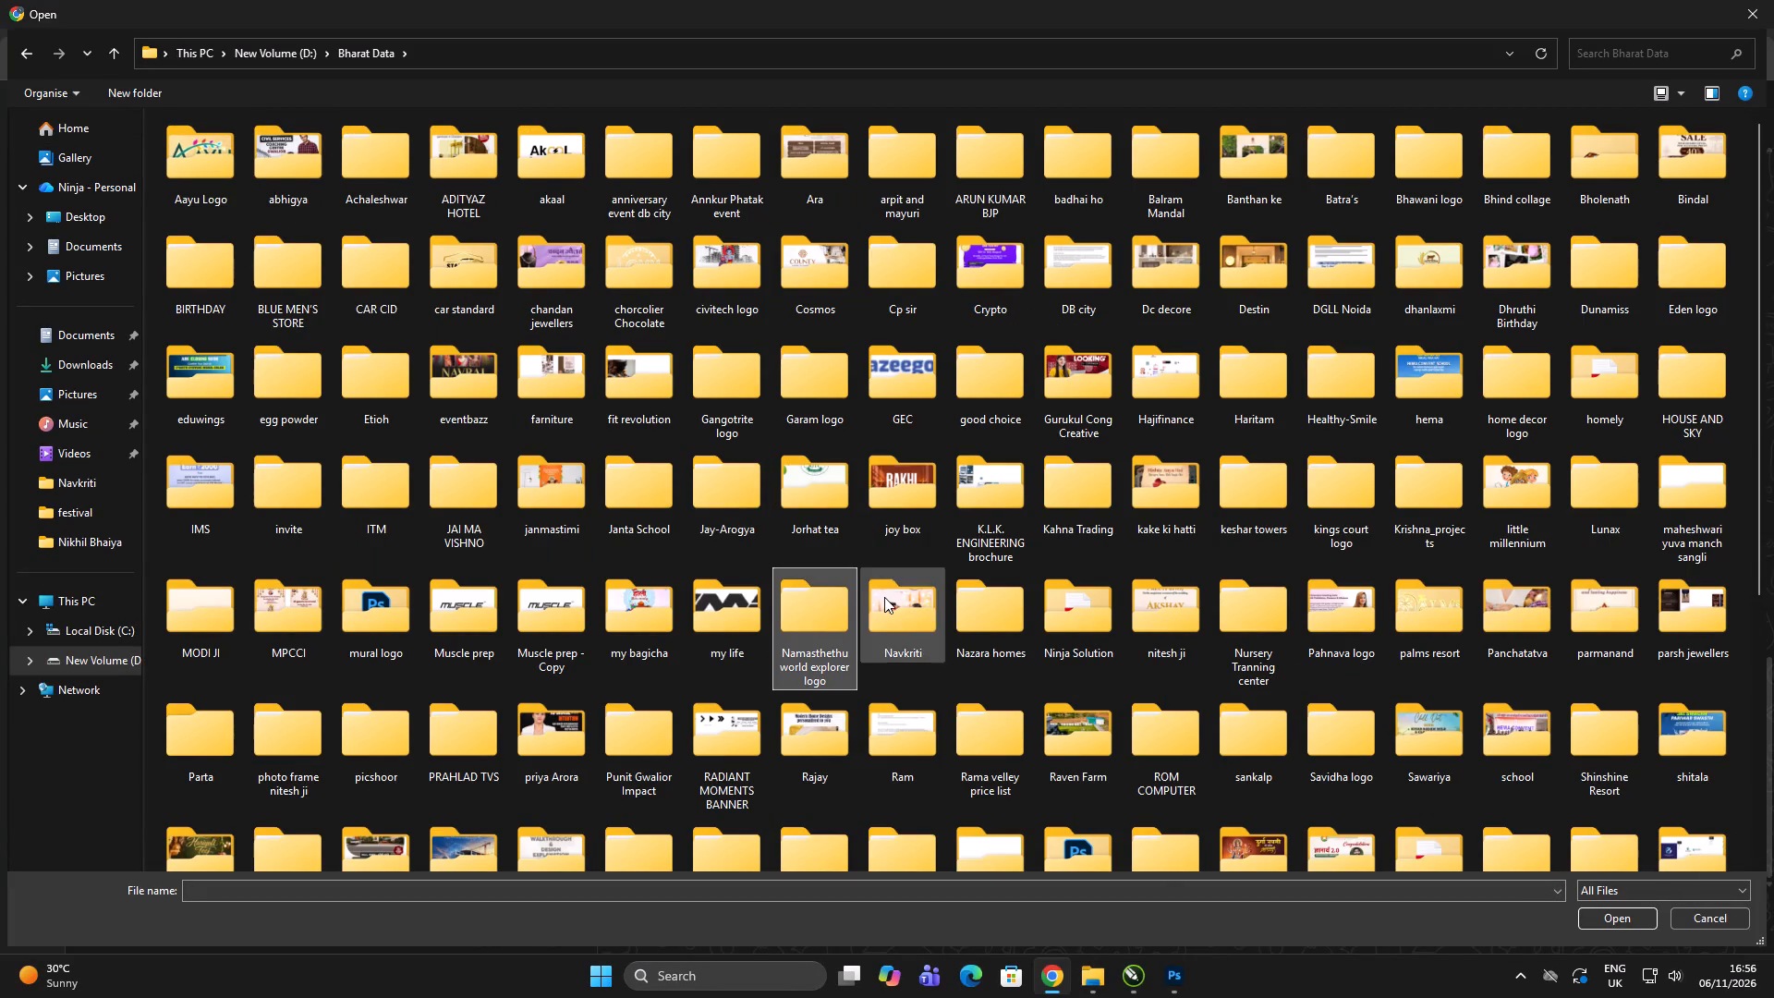
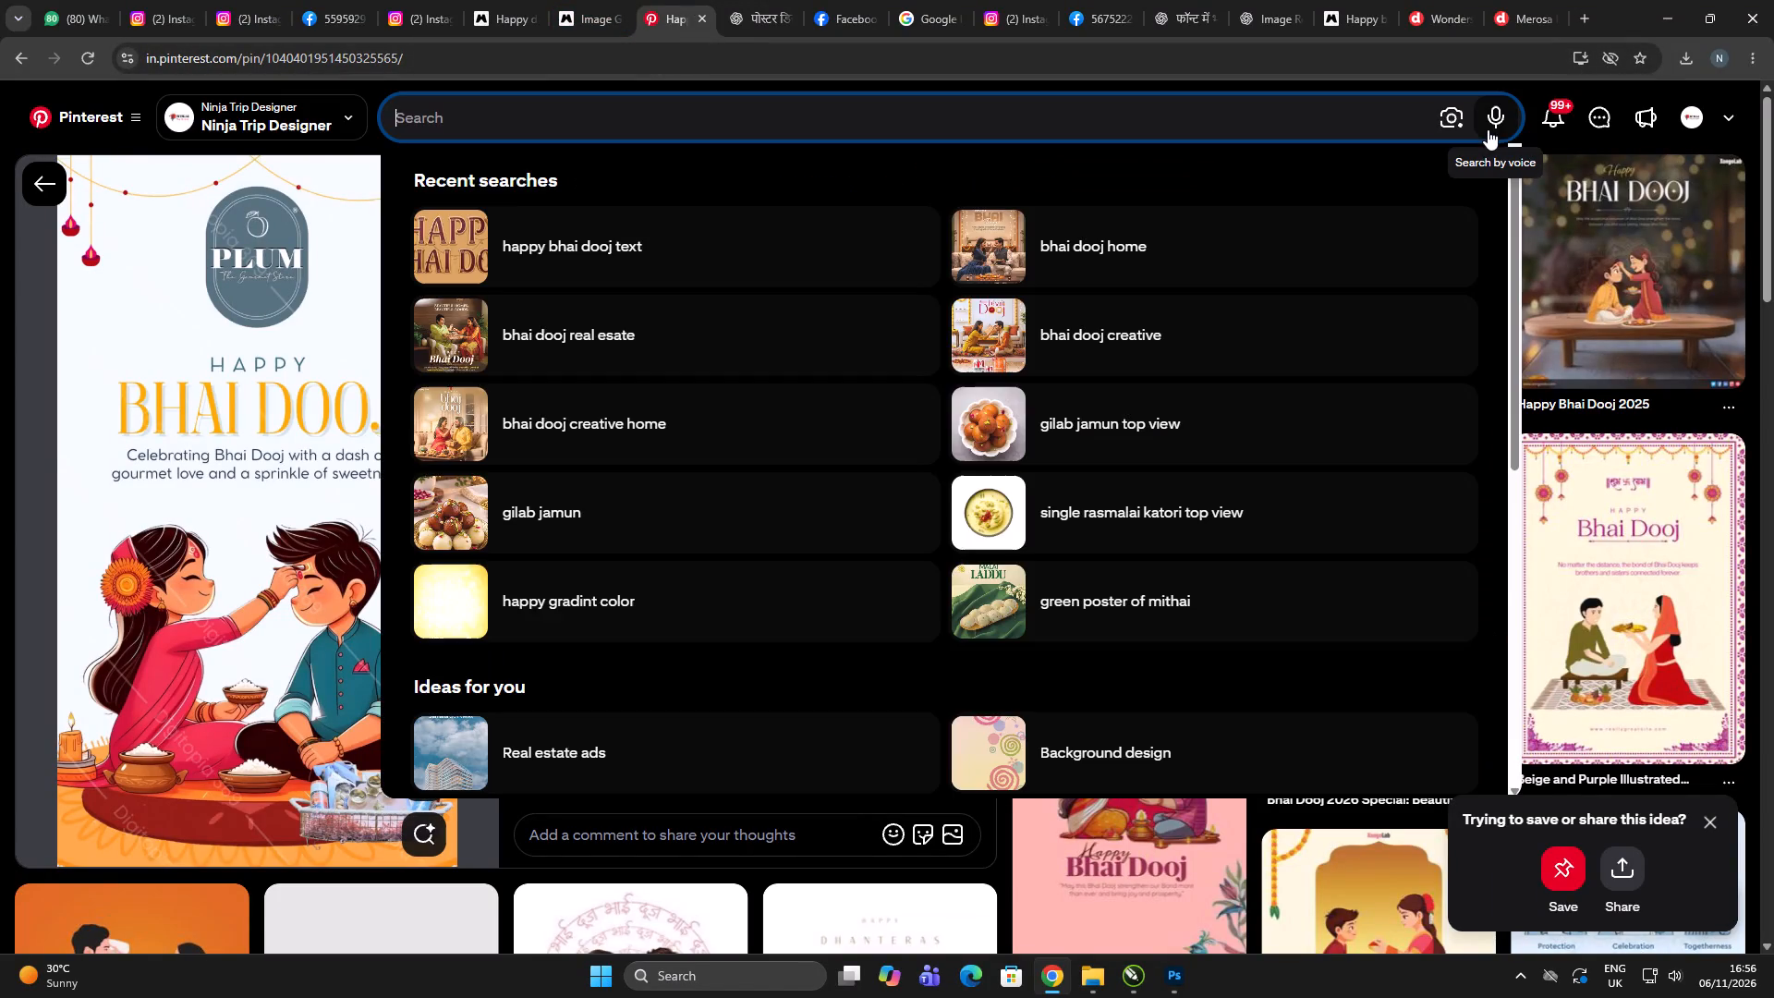
Search Pinterest for "real esate navkriti creativ".
{"action": "type", "text": "real esate navkriti creativ"}
{"action": "key", "text": "Return"}
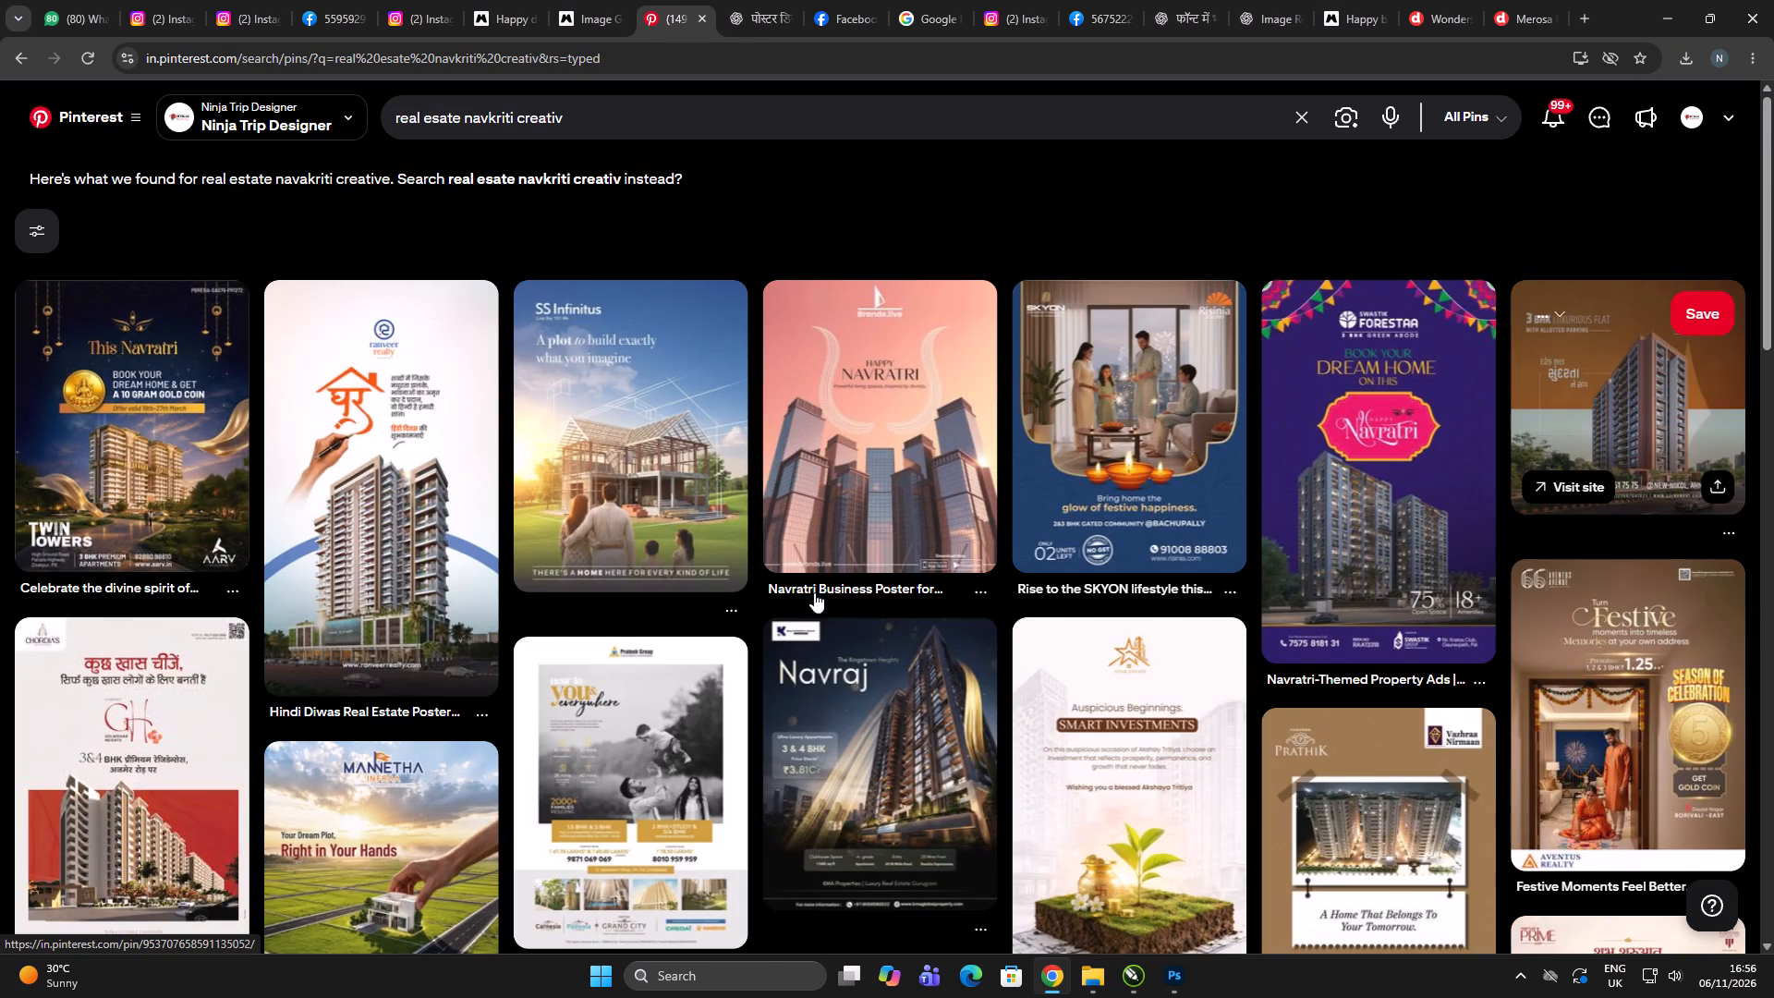
Change the Pinterest search to "real esate bhai dooj creative" and run it.
{"action": "left_click", "coordinate": [607, 102]}
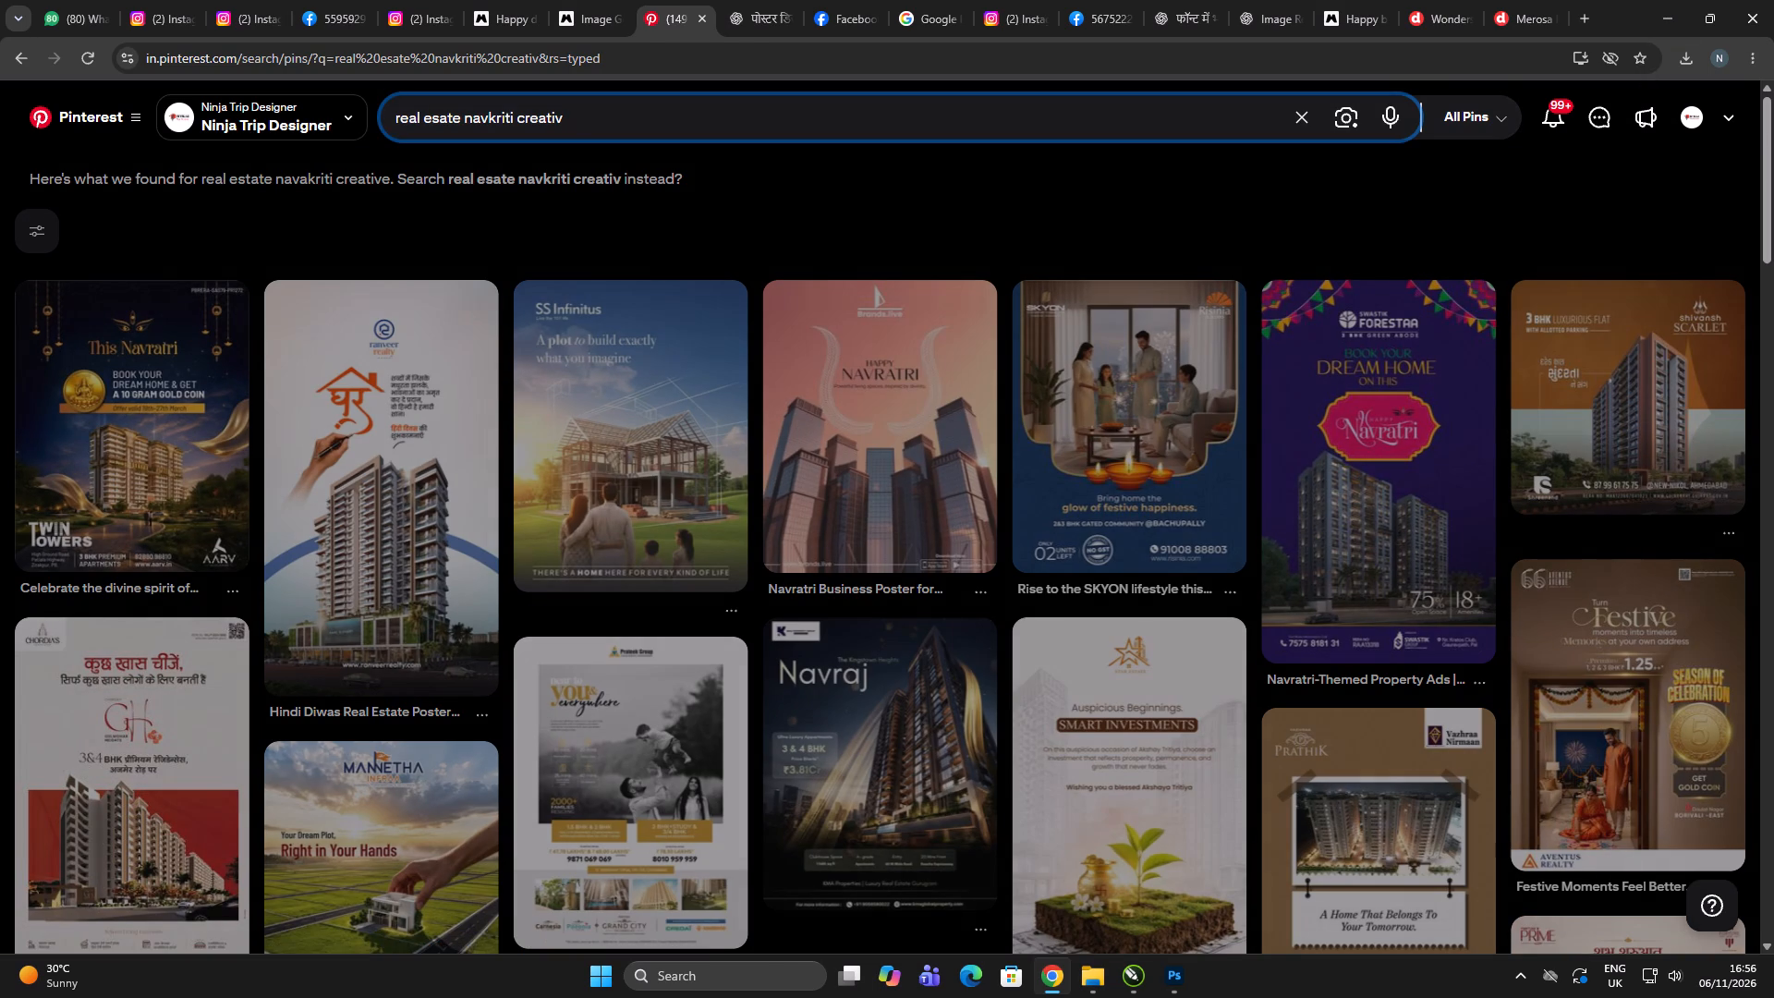
{"action": "key", "text": "BackSpace"}
{"action": "key", "text": "BackSpace"}
{"action": "key", "text": "BackSpace"}
{"action": "key", "text": "BackSpace"}
{"action": "key", "text": "BackSpace"}
{"action": "key", "text": "BackSpace"}
{"action": "key", "text": "BackSpace"}
{"action": "key", "text": "BackSpace"}
{"action": "key", "text": "BackSpace"}
{"action": "key", "text": "BackSpace"}
{"action": "key", "text": "BackSpace"}
{"action": "key", "text": "BackSpace"}
{"action": "key", "text": "BackSpace"}
{"action": "key", "text": "BackSpace"}
{"action": "key", "text": "BackSpace"}
{"action": "key", "text": "BackSpace"}
{"action": "key", "text": "BackSpace"}
{"action": "key", "text": "space"}
{"action": "type", "text": "bhai dooj creative"}
{"action": "key", "text": "Return"}
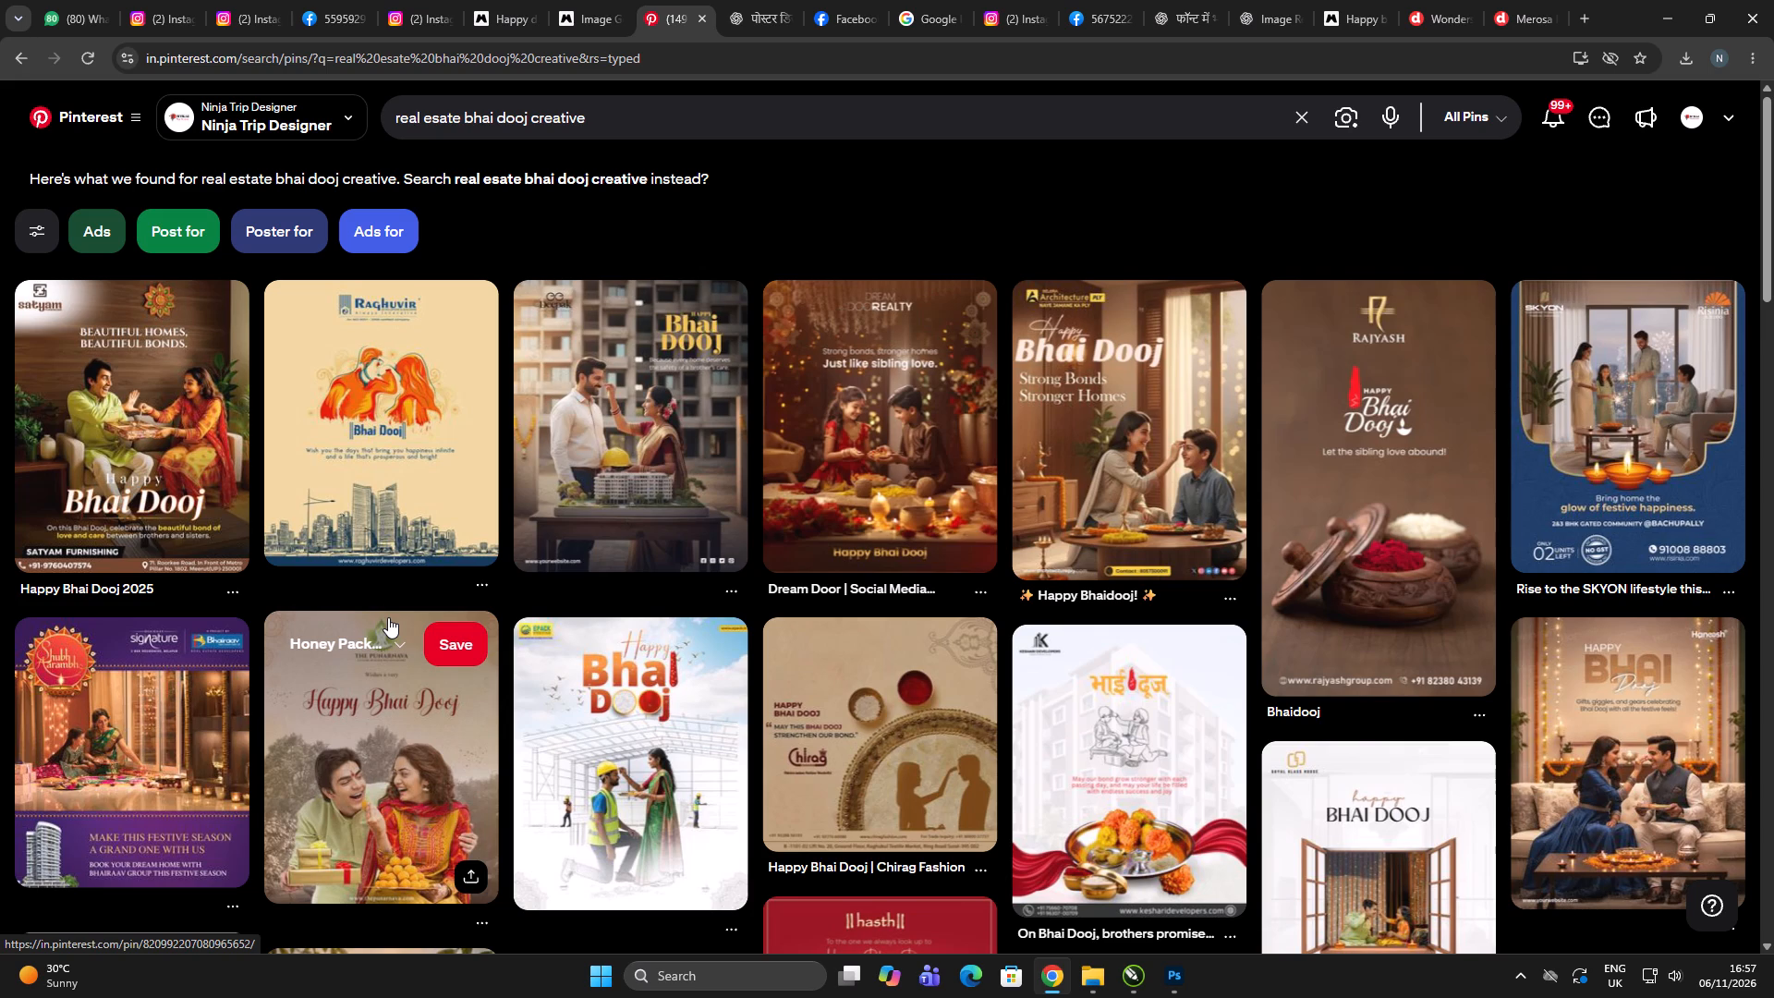
Browse the real-estate Bhai Dooj results for design references and open the AD Hindi भाई दूज poster pin.
{"action": "scroll", "coordinate": [388, 617], "scroll_direction": "up", "scroll_amount": 1}
{"action": "scroll", "coordinate": [485, 621], "scroll_direction": "down", "scroll_amount": 6}
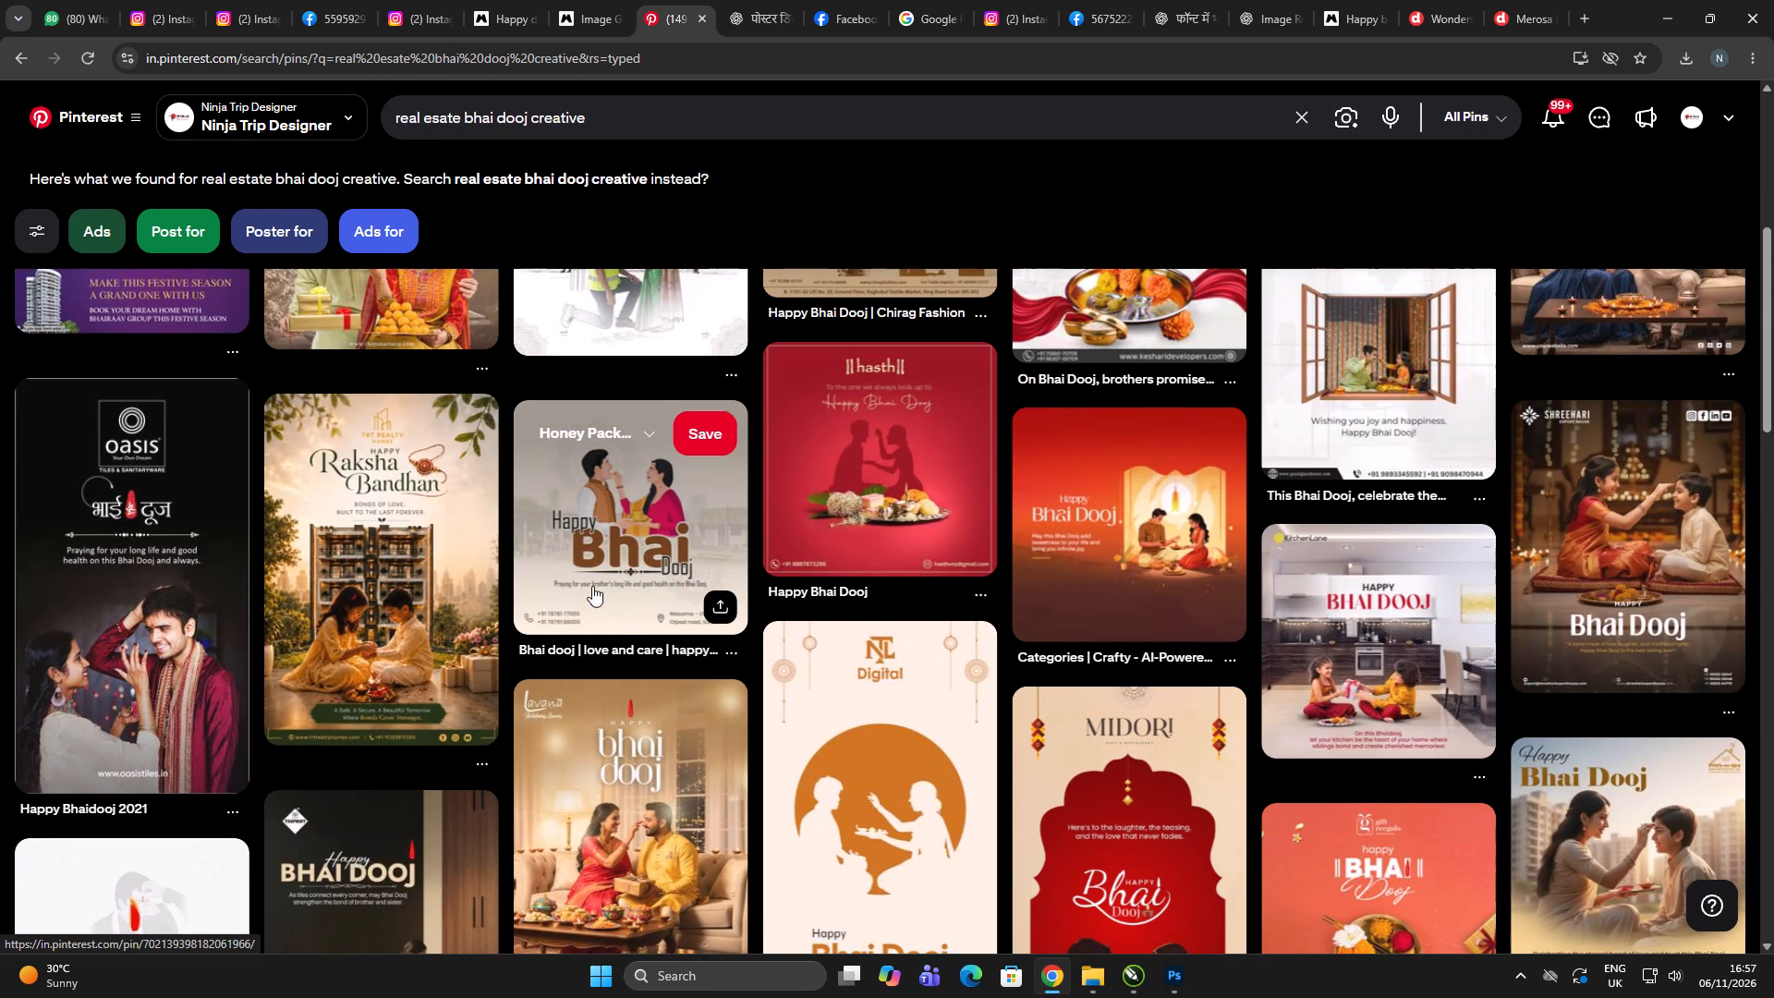
{"action": "scroll", "coordinate": [592, 586], "scroll_direction": "down", "scroll_amount": 4}
{"action": "scroll", "coordinate": [722, 725], "scroll_direction": "down", "scroll_amount": 3}
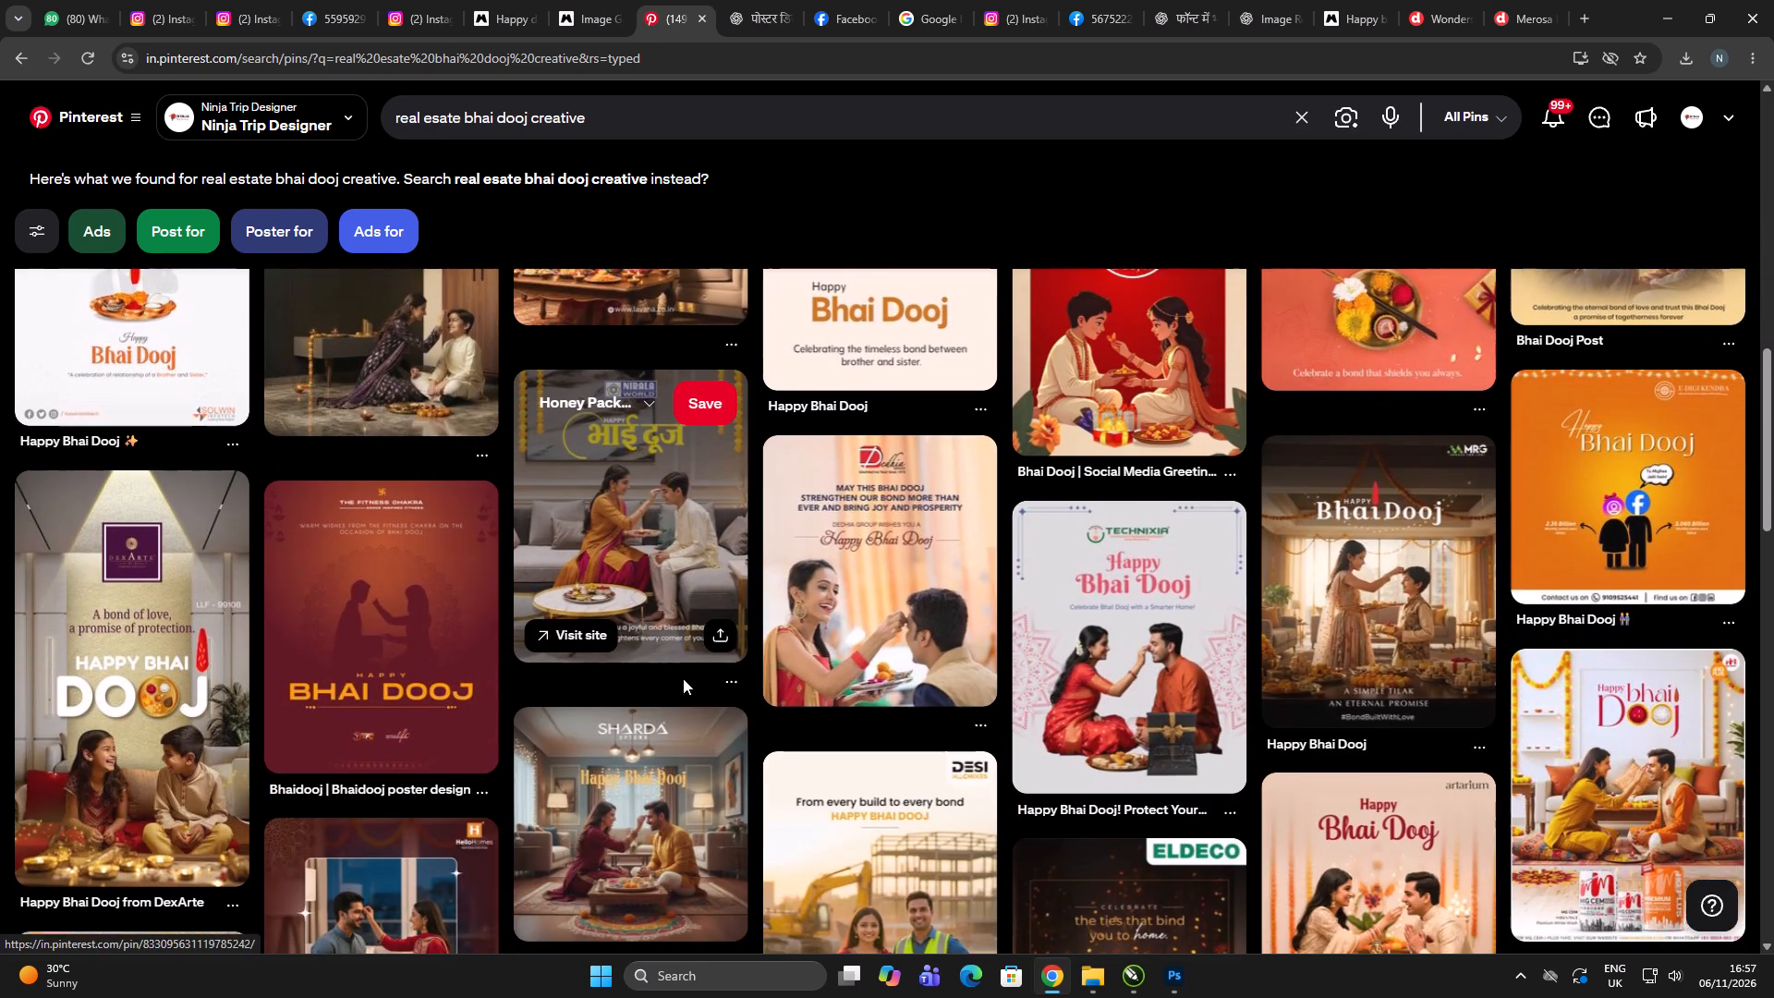
{"action": "scroll", "coordinate": [688, 672], "scroll_direction": "down", "scroll_amount": 7}
{"action": "scroll", "coordinate": [508, 743], "scroll_direction": "down", "scroll_amount": 3}
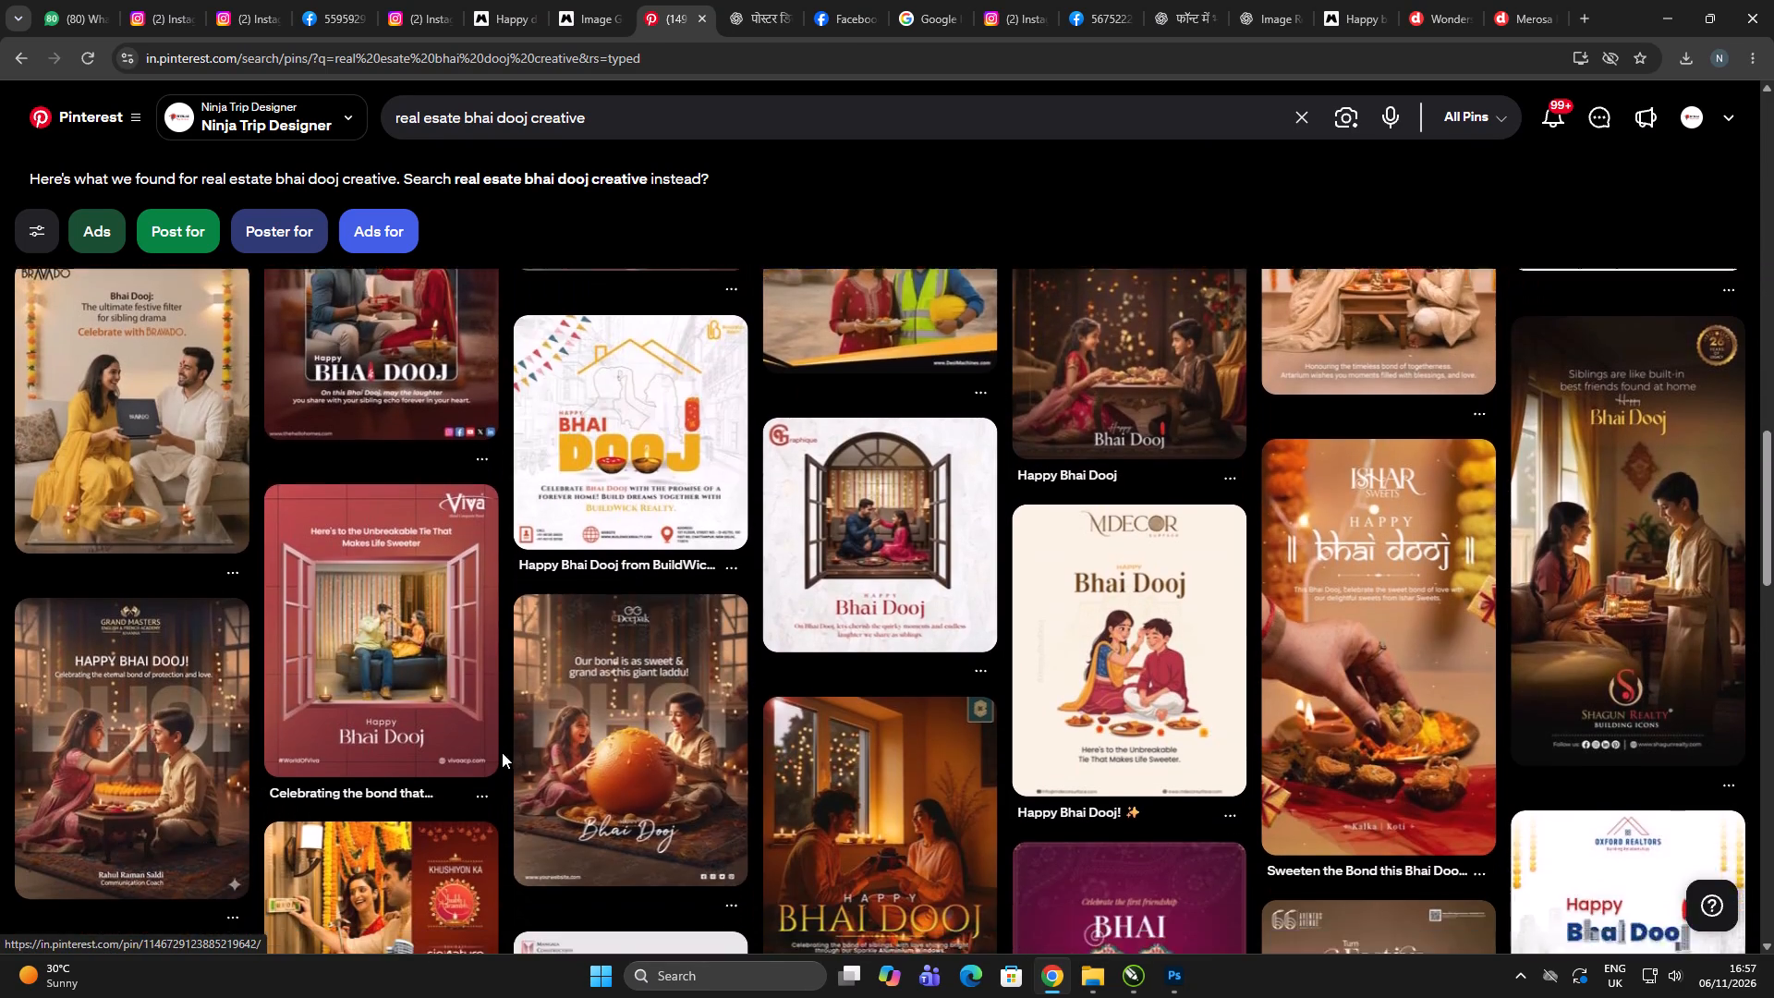
{"action": "scroll", "coordinate": [502, 752], "scroll_direction": "down", "scroll_amount": 1}
{"action": "scroll", "coordinate": [579, 711], "scroll_direction": "down", "scroll_amount": 3}
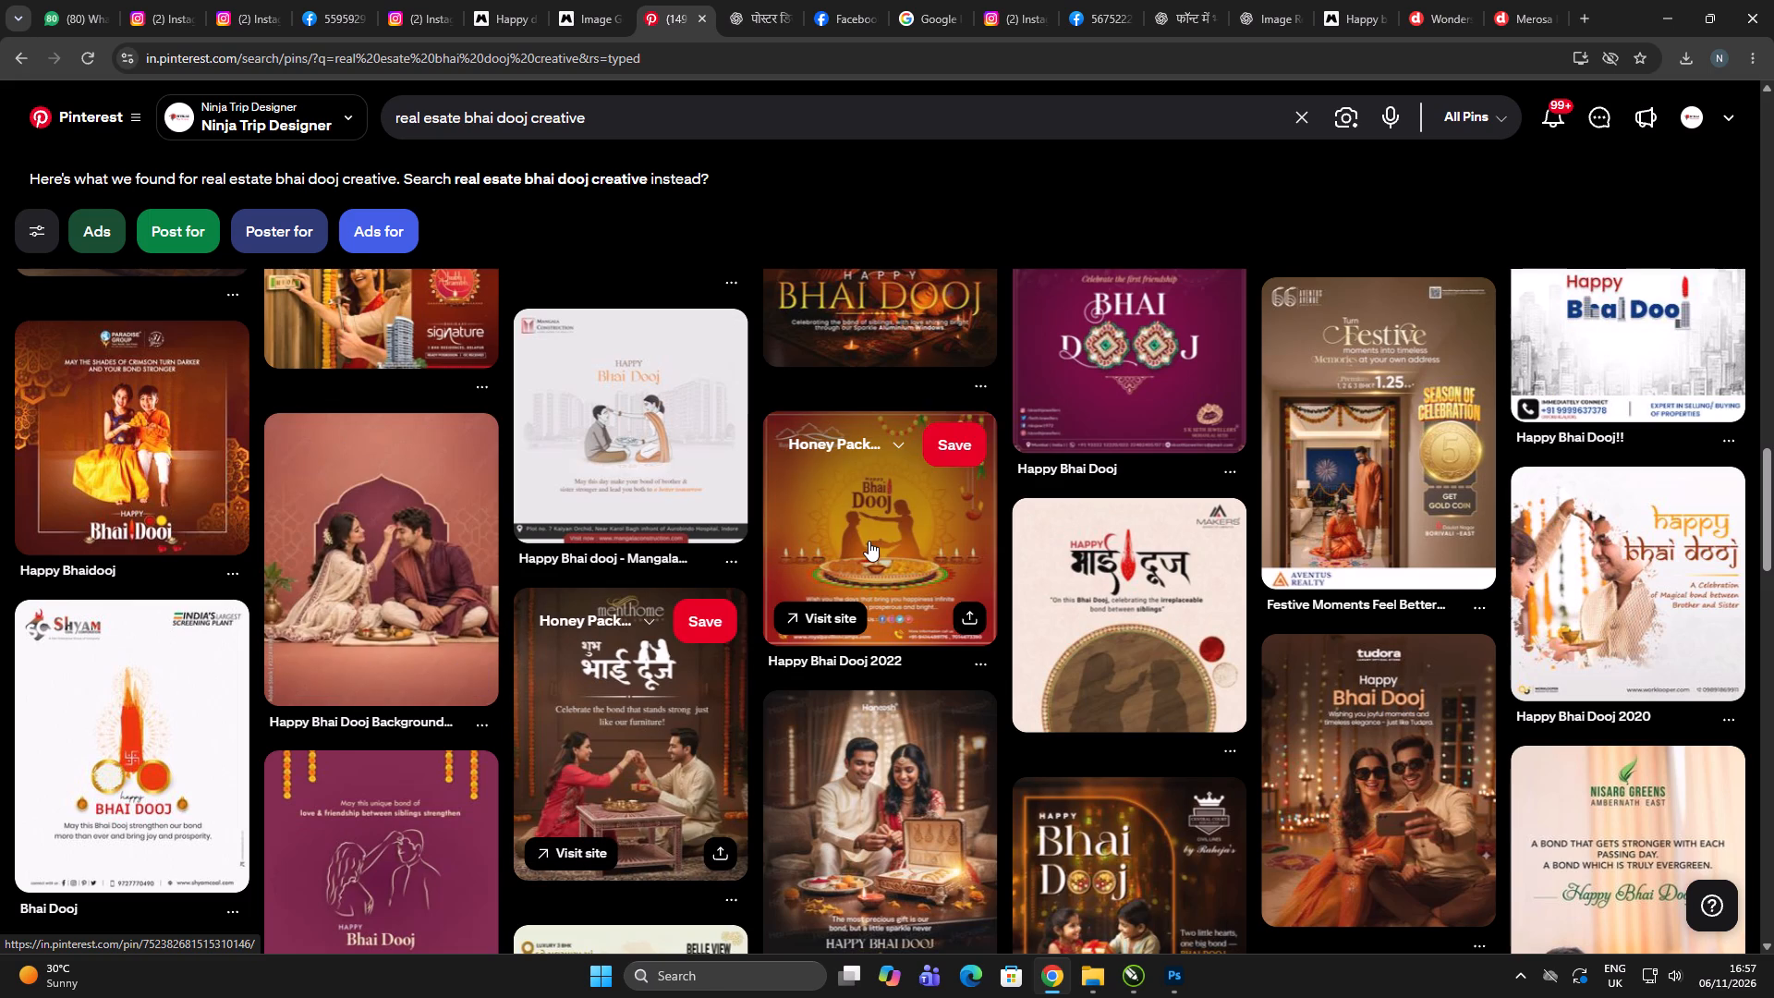
{"action": "scroll", "coordinate": [1034, 572], "scroll_direction": "down", "scroll_amount": 1}
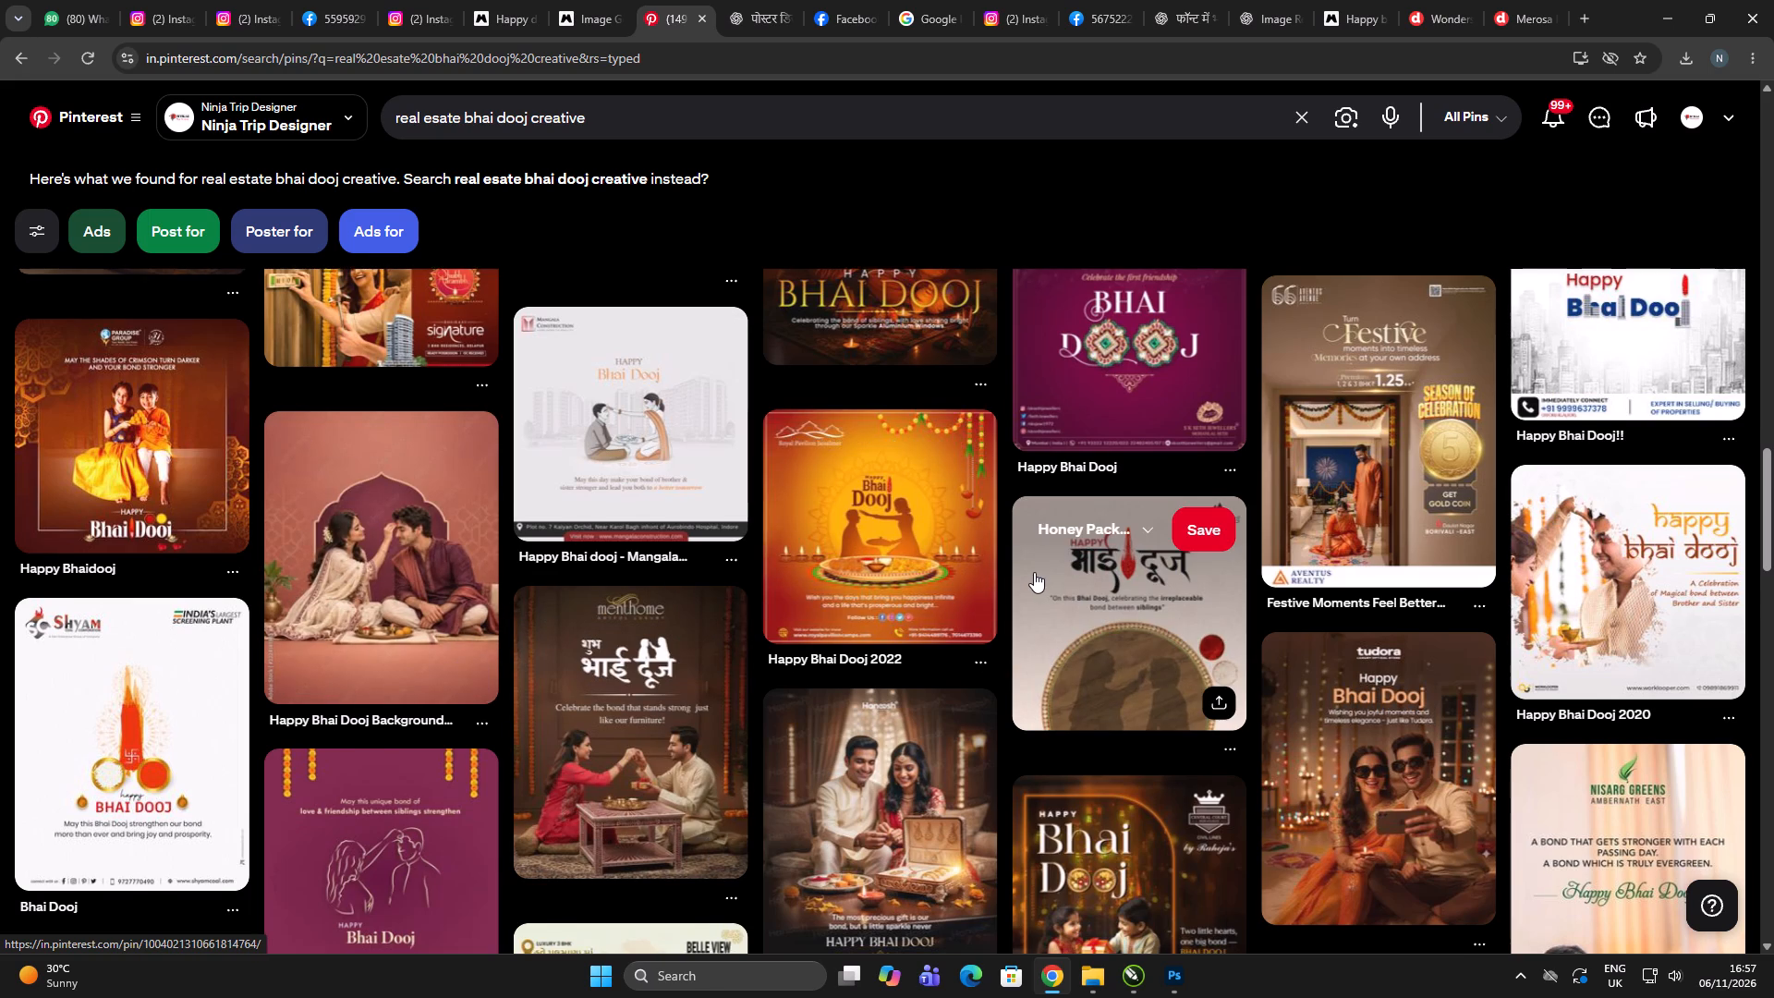
{"action": "scroll", "coordinate": [1034, 572], "scroll_direction": "down", "scroll_amount": 2}
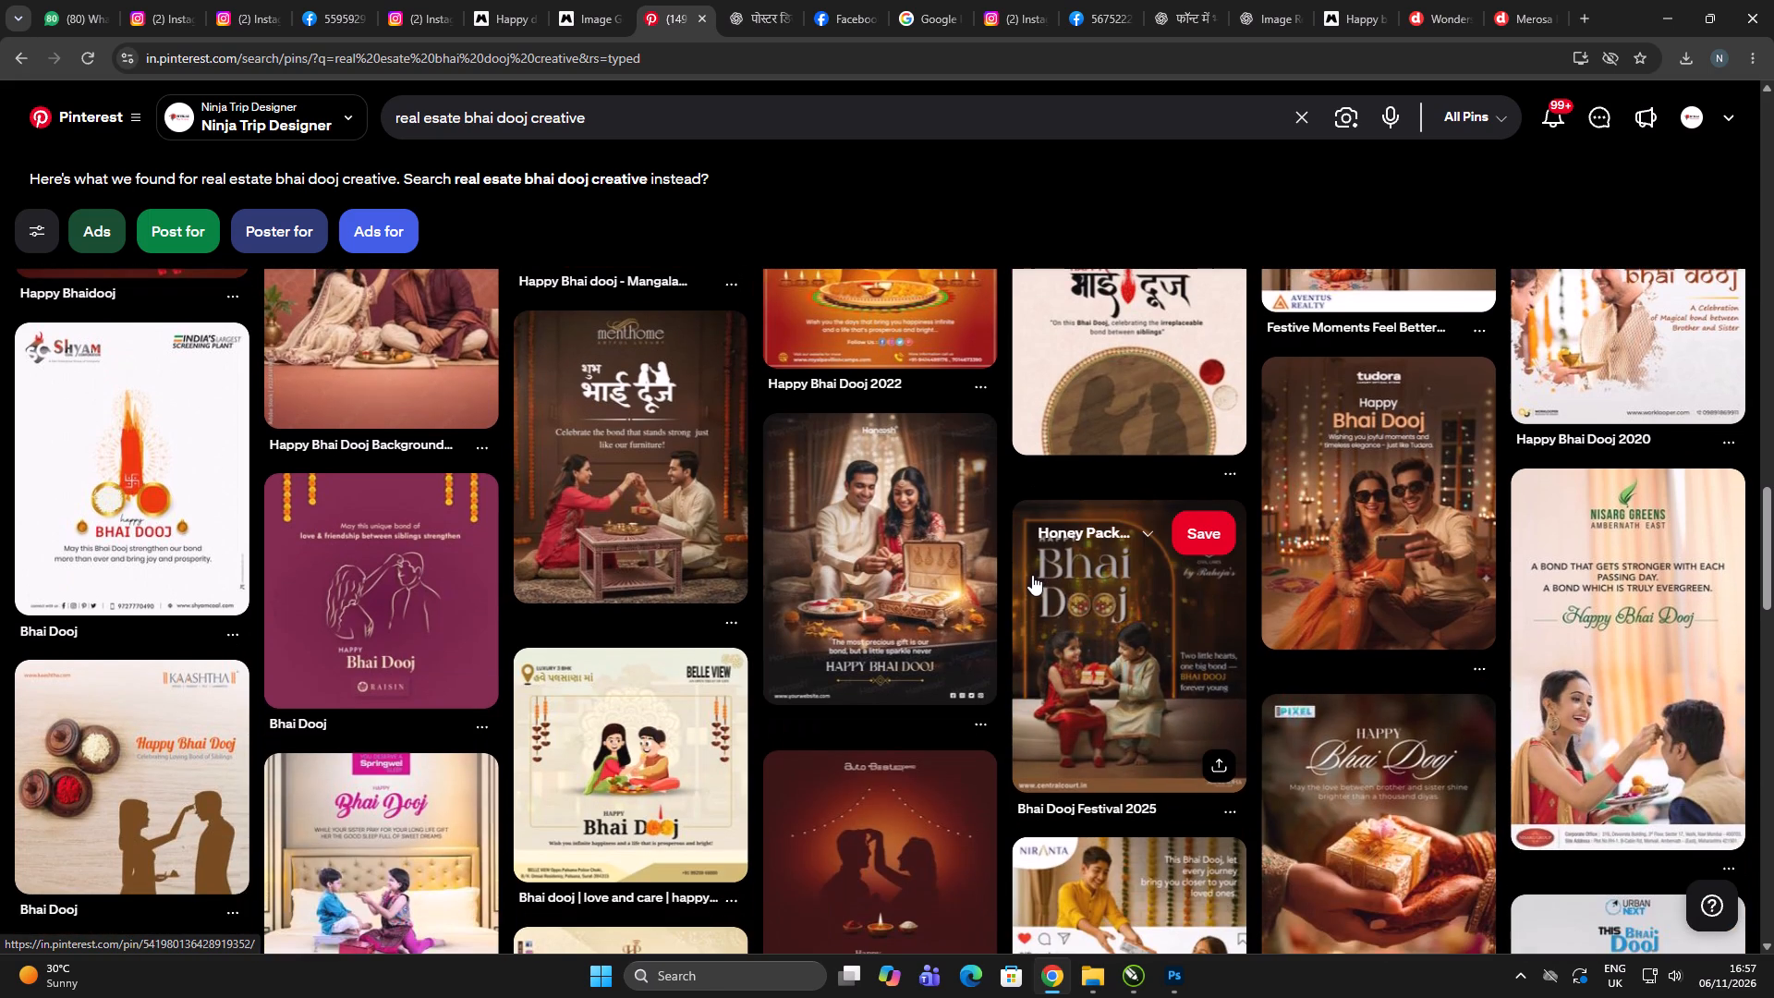
{"action": "scroll", "coordinate": [1032, 575], "scroll_direction": "up", "scroll_amount": 3}
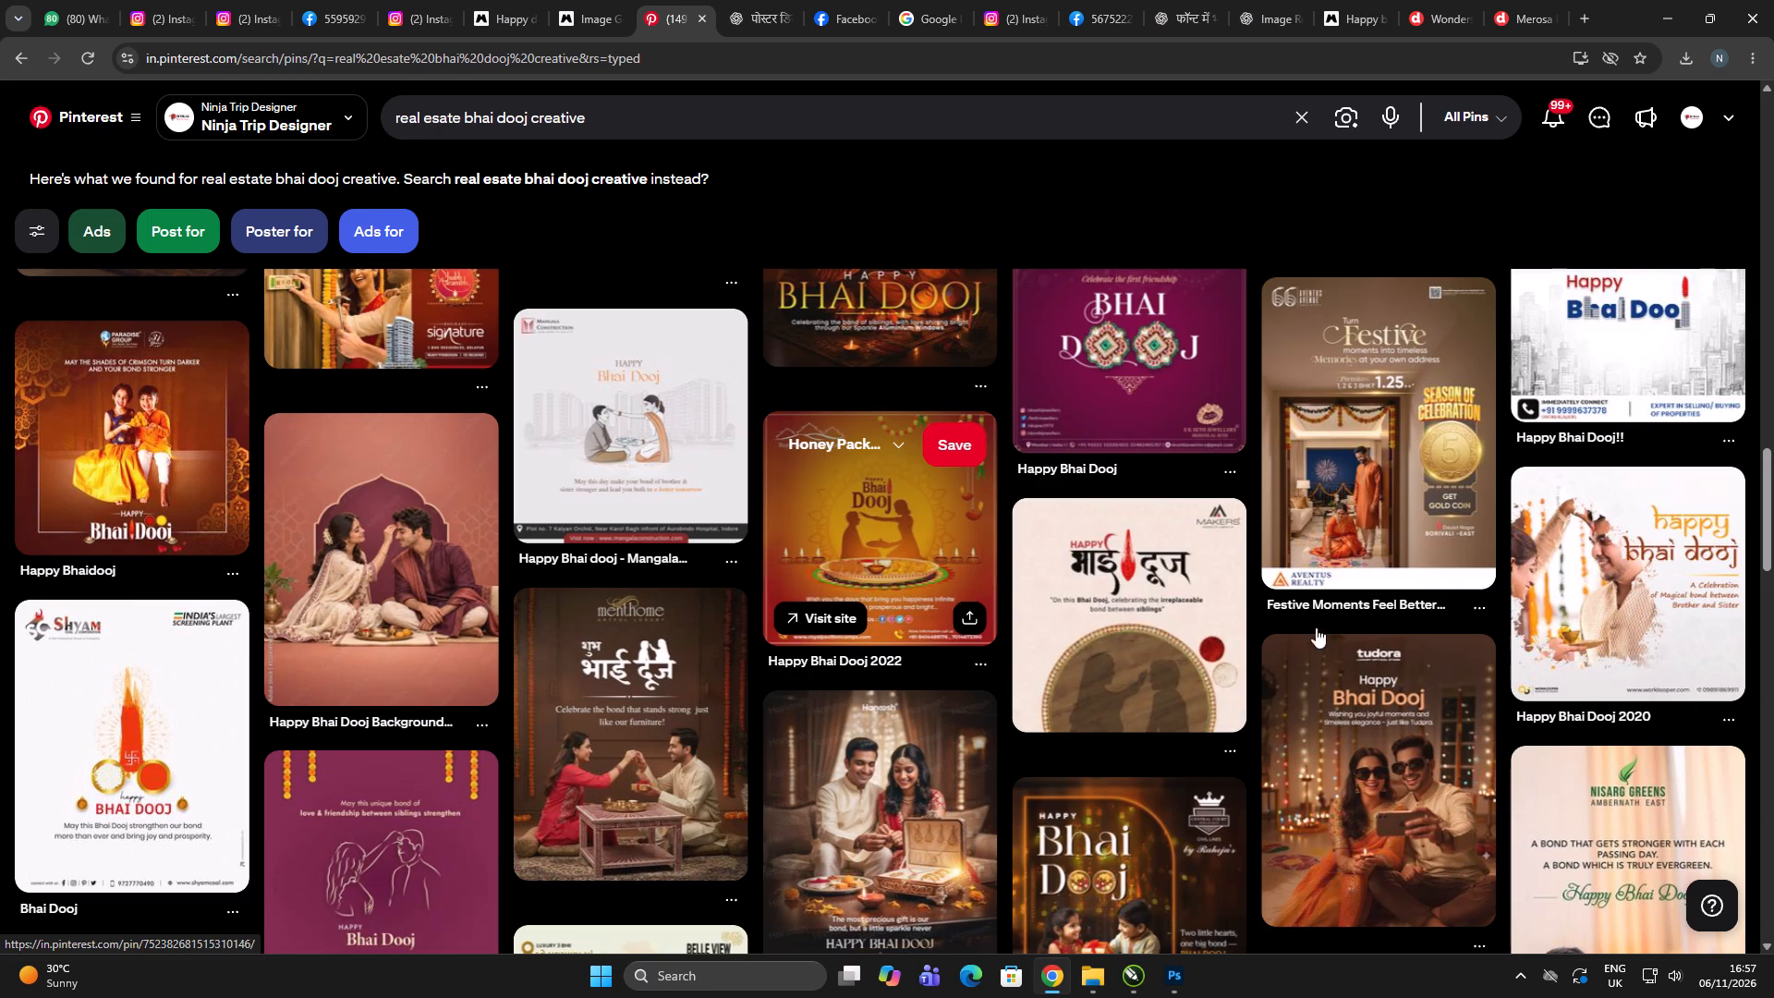
{"action": "scroll", "coordinate": [1550, 650], "scroll_direction": "down", "scroll_amount": 3}
{"action": "scroll", "coordinate": [1417, 608], "scroll_direction": "down", "scroll_amount": 3}
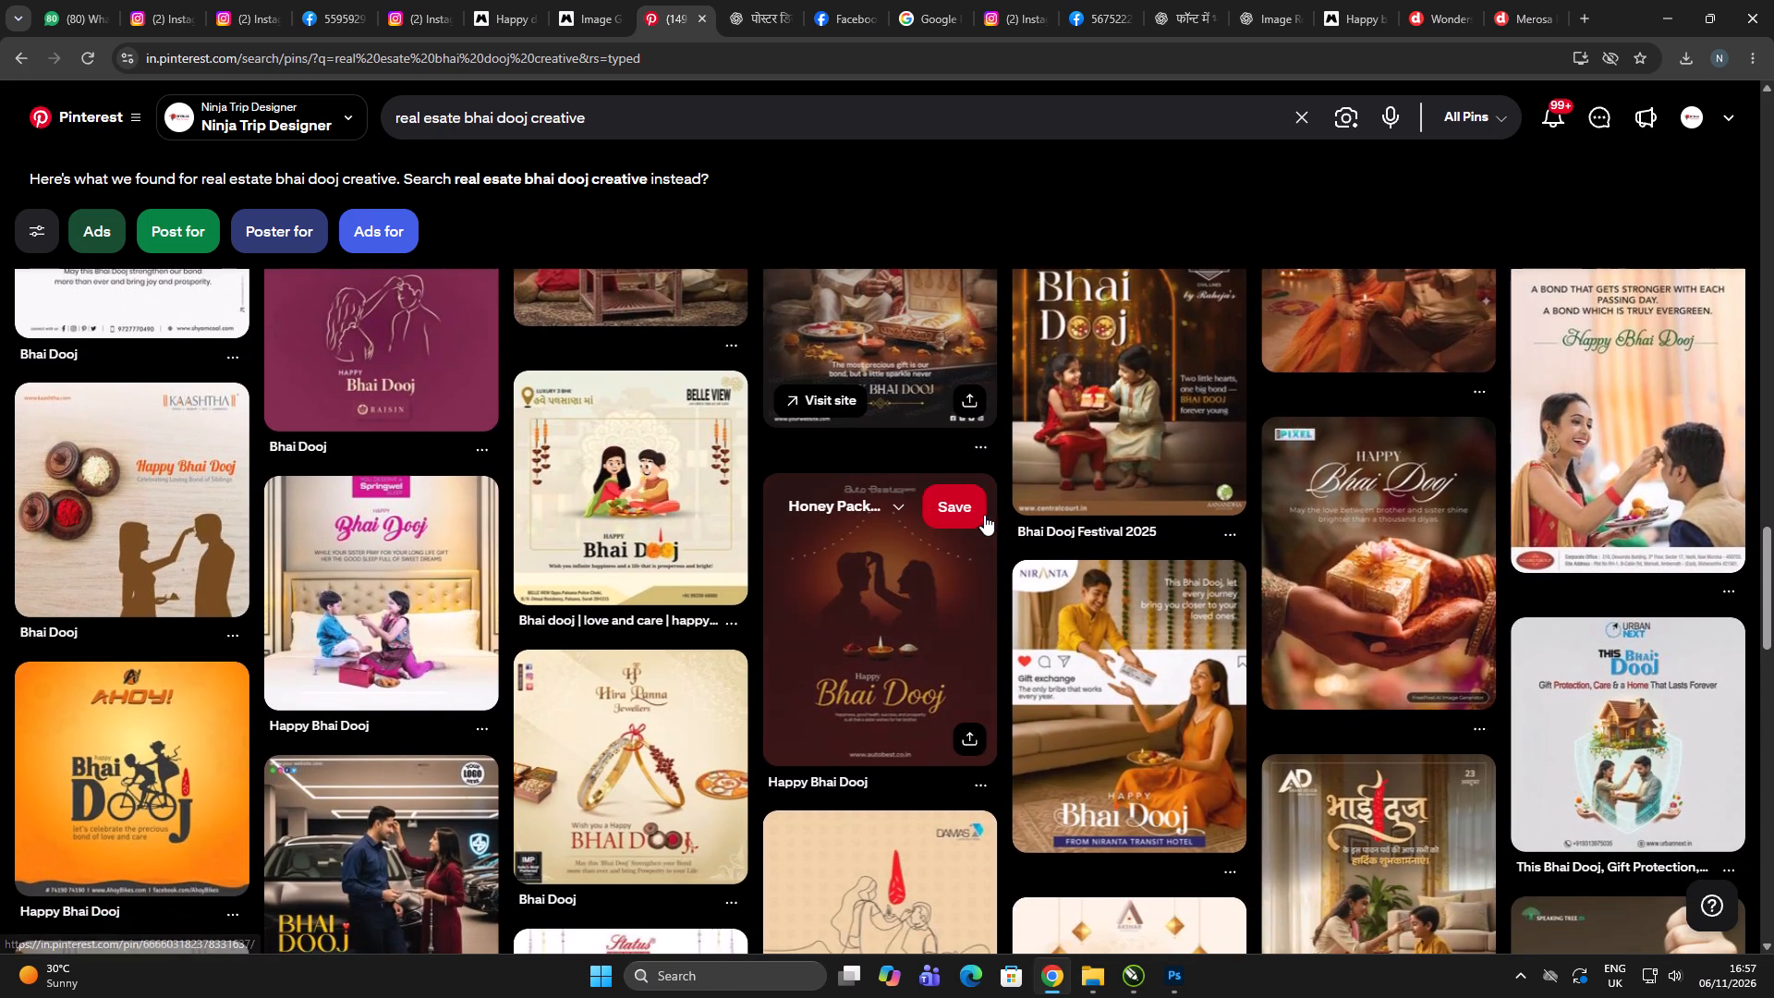
{"action": "scroll", "coordinate": [987, 509], "scroll_direction": "up", "scroll_amount": 17}
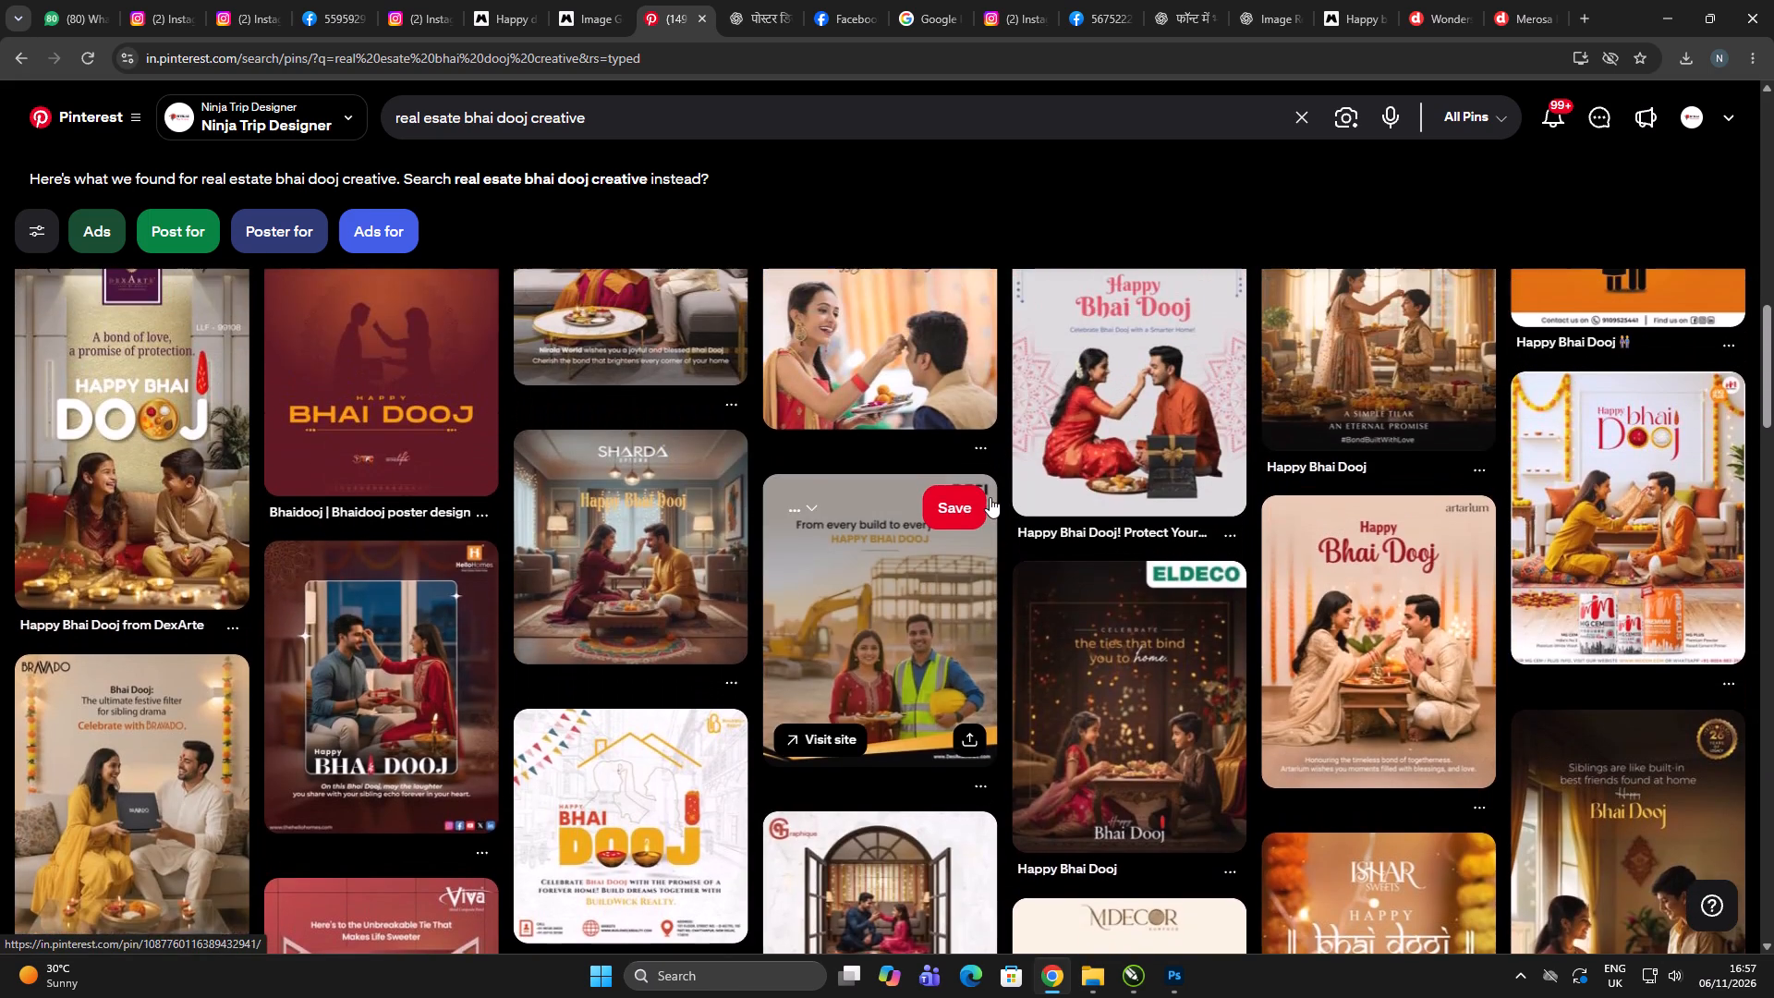
{"action": "scroll", "coordinate": [990, 496], "scroll_direction": "up", "scroll_amount": 10}
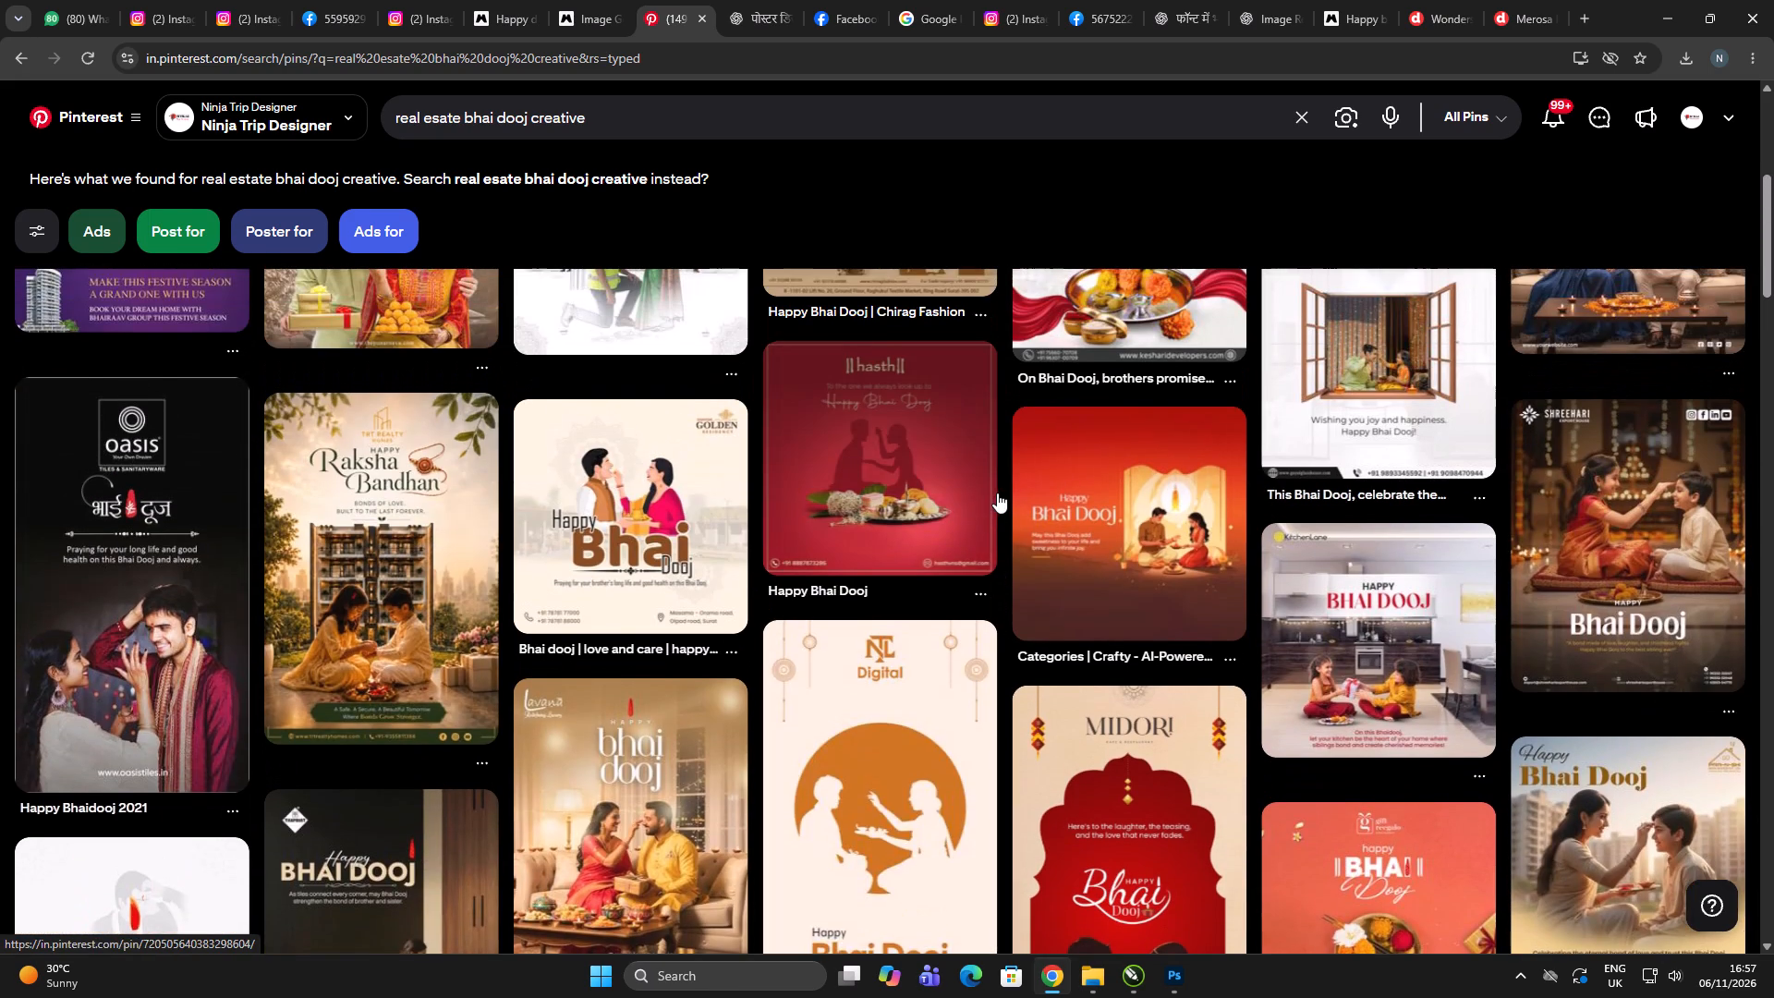
{"action": "scroll", "coordinate": [997, 493], "scroll_direction": "up", "scroll_amount": 6}
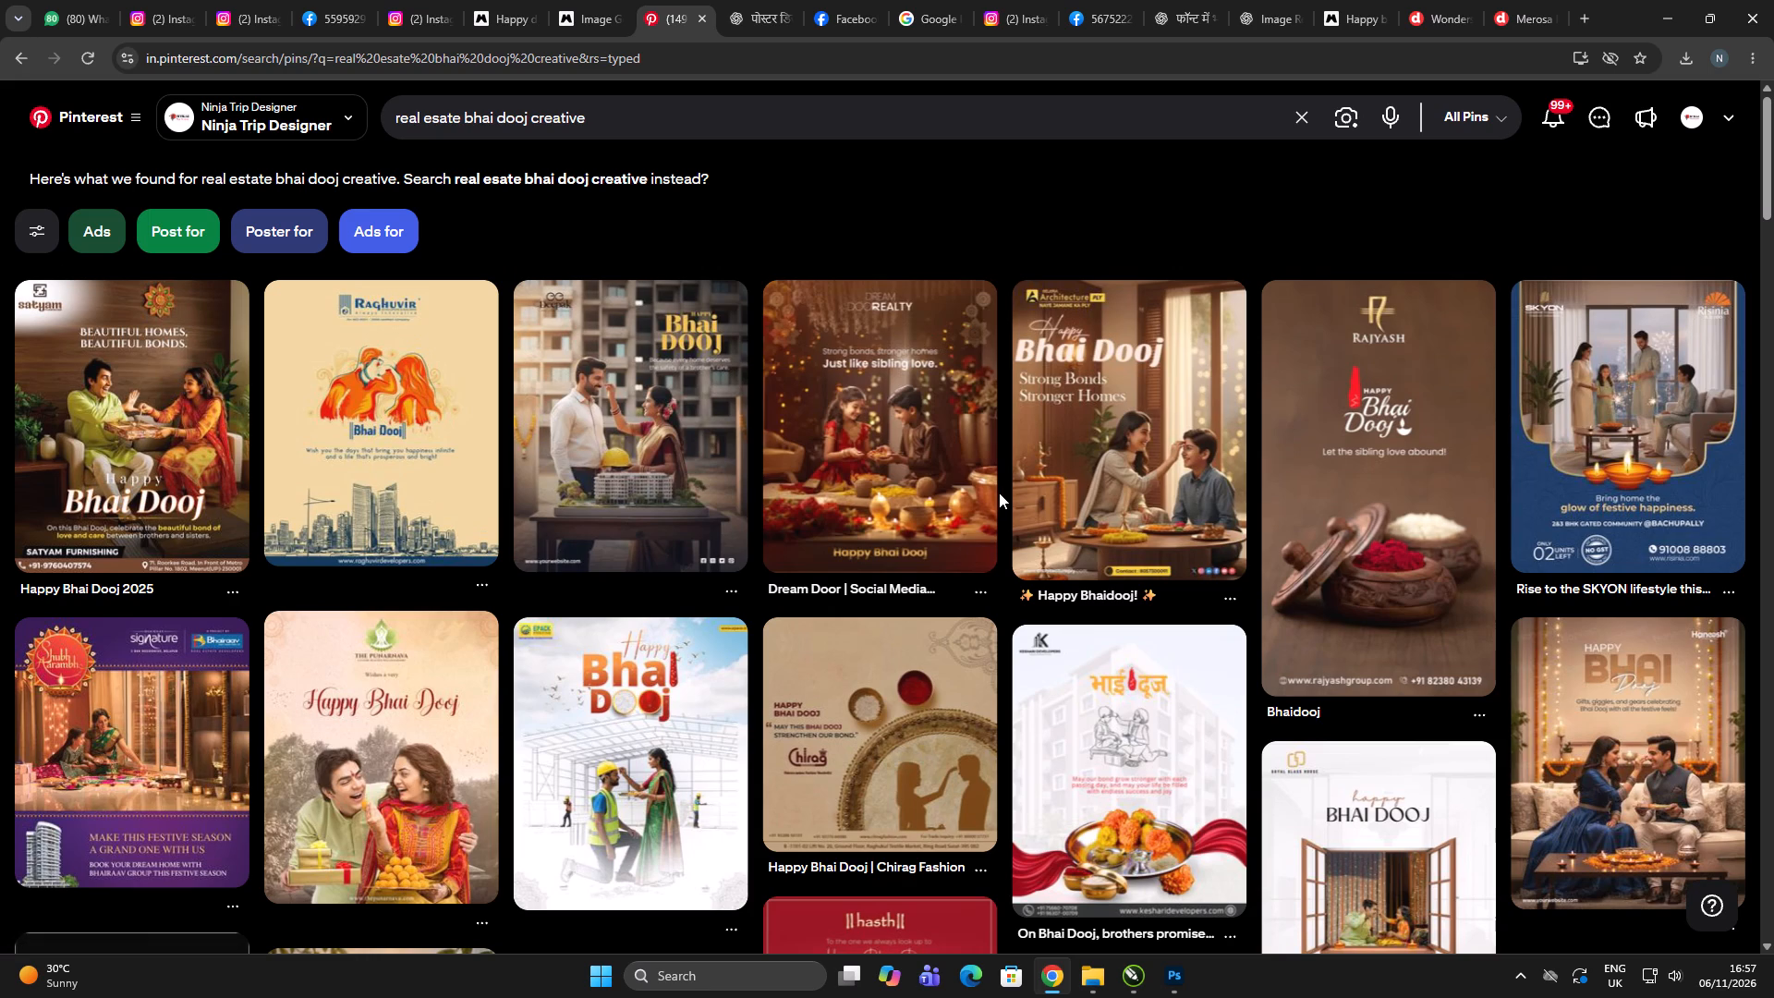
{"action": "scroll", "coordinate": [1000, 493], "scroll_direction": "up", "scroll_amount": 2}
{"action": "scroll", "coordinate": [1001, 493], "scroll_direction": "down", "scroll_amount": 3}
{"action": "scroll", "coordinate": [1000, 504], "scroll_direction": "up", "scroll_amount": 1}
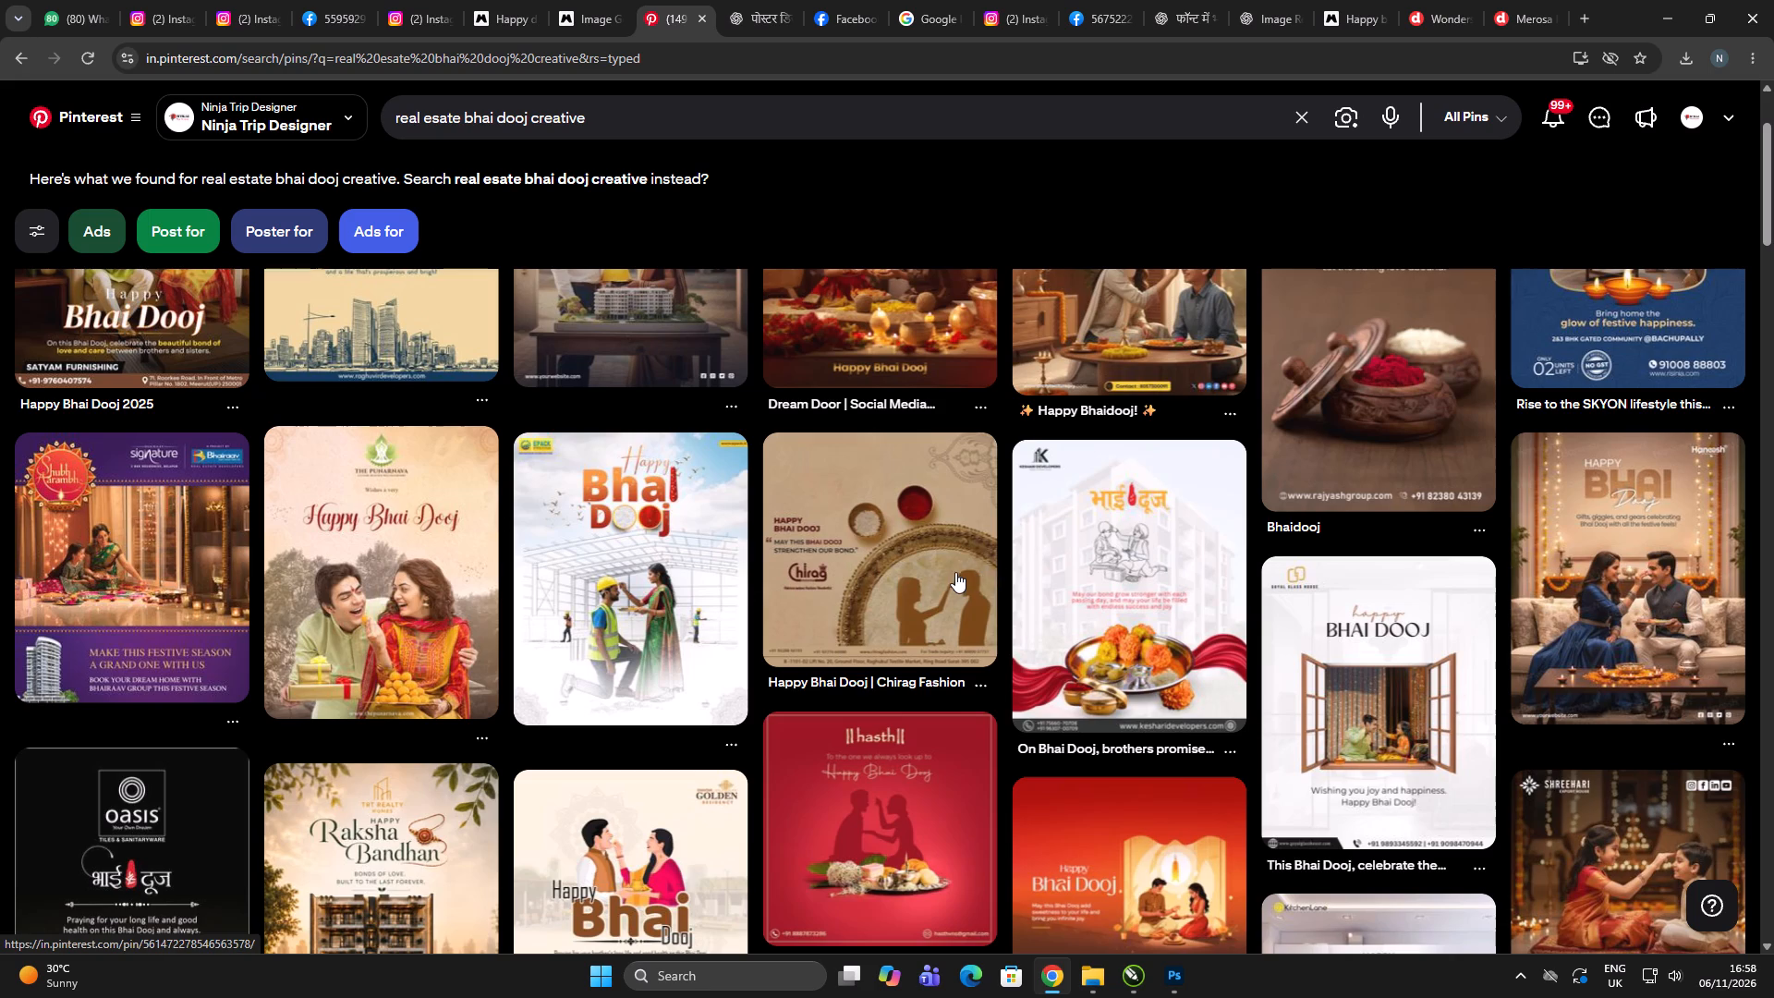
{"action": "scroll", "coordinate": [949, 571], "scroll_direction": "up", "scroll_amount": 16}
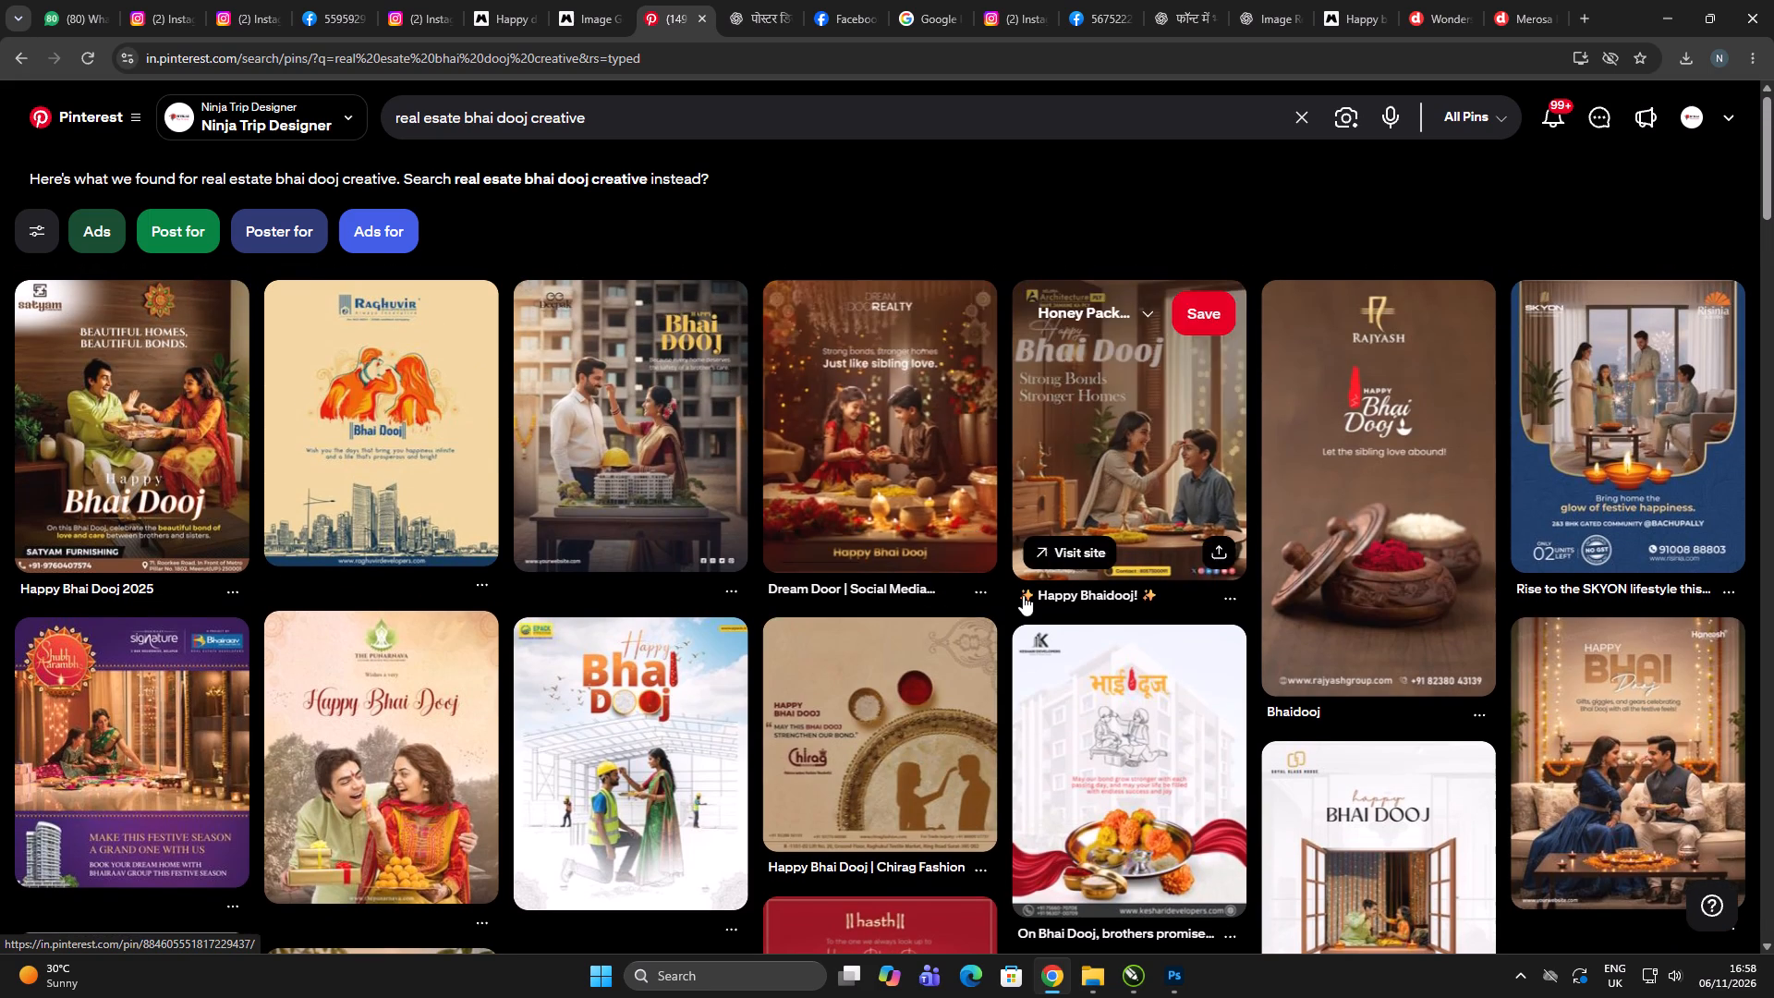
{"action": "scroll", "coordinate": [1695, 596], "scroll_direction": "down", "scroll_amount": 7}
{"action": "scroll", "coordinate": [1576, 613], "scroll_direction": "down", "scroll_amount": 8}
{"action": "scroll", "coordinate": [1288, 644], "scroll_direction": "down", "scroll_amount": 4}
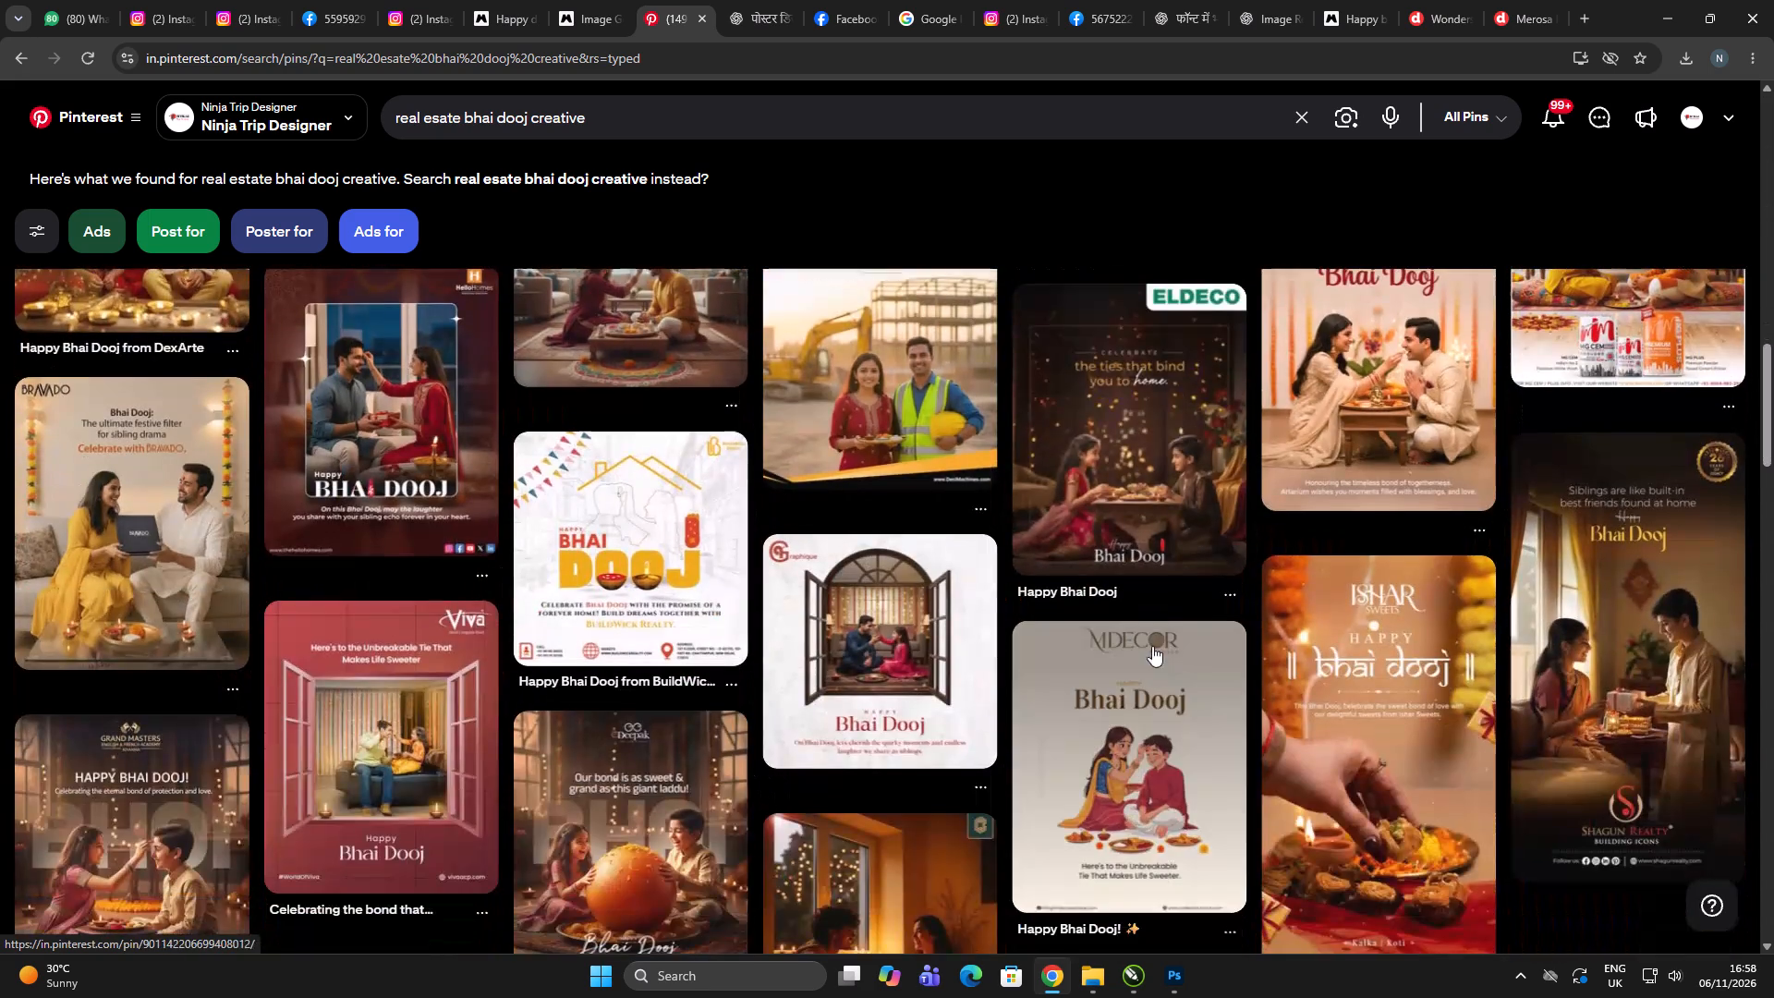
{"action": "scroll", "coordinate": [1179, 633], "scroll_direction": "down", "scroll_amount": 13}
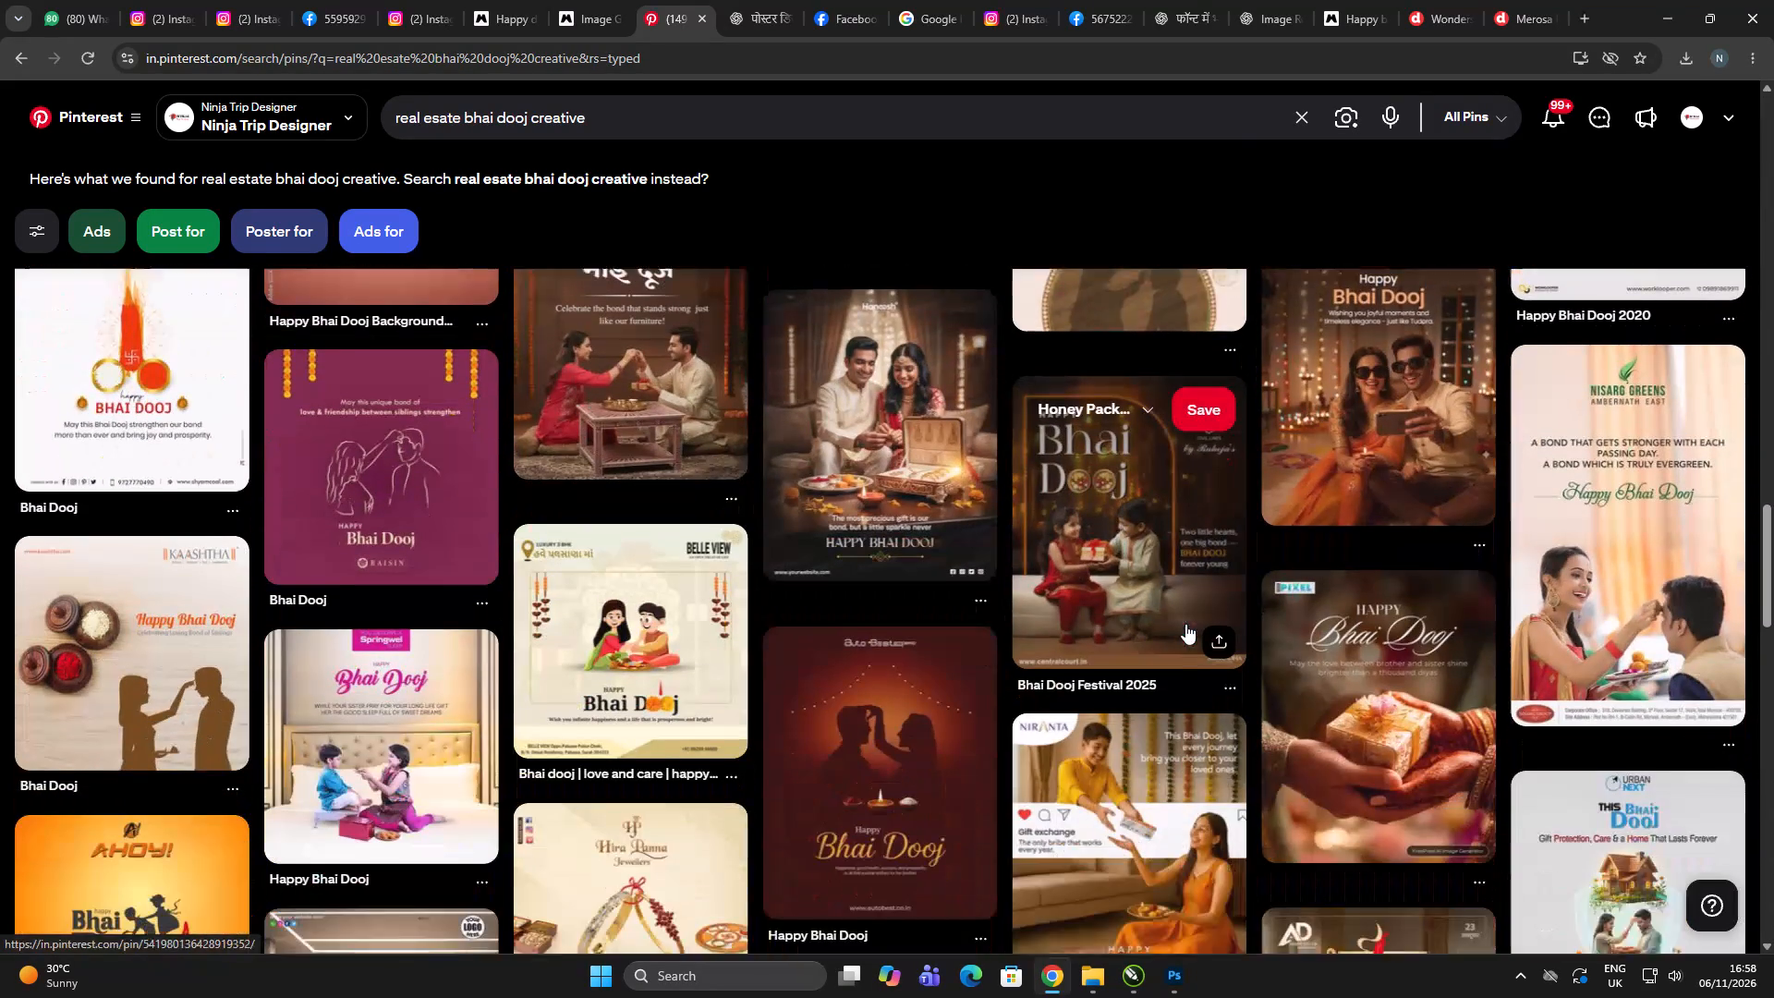
{"action": "scroll", "coordinate": [1171, 615], "scroll_direction": "down", "scroll_amount": 4}
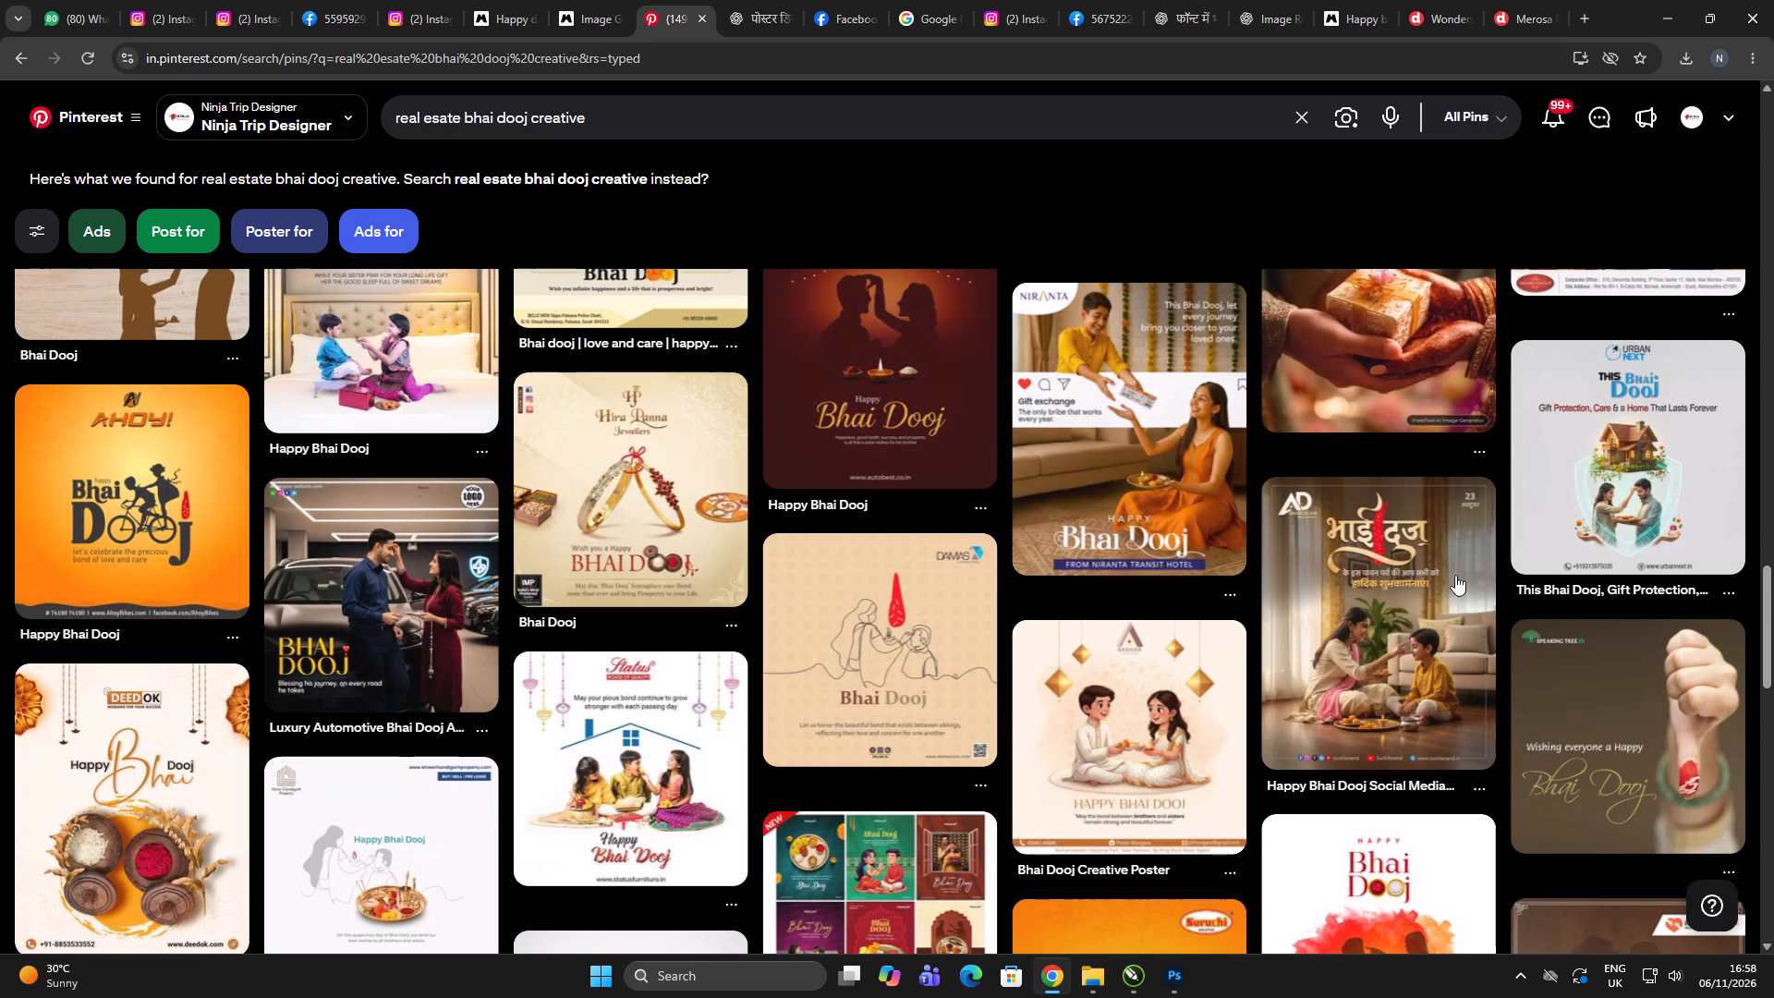
{"action": "left_click", "coordinate": [1363, 649]}
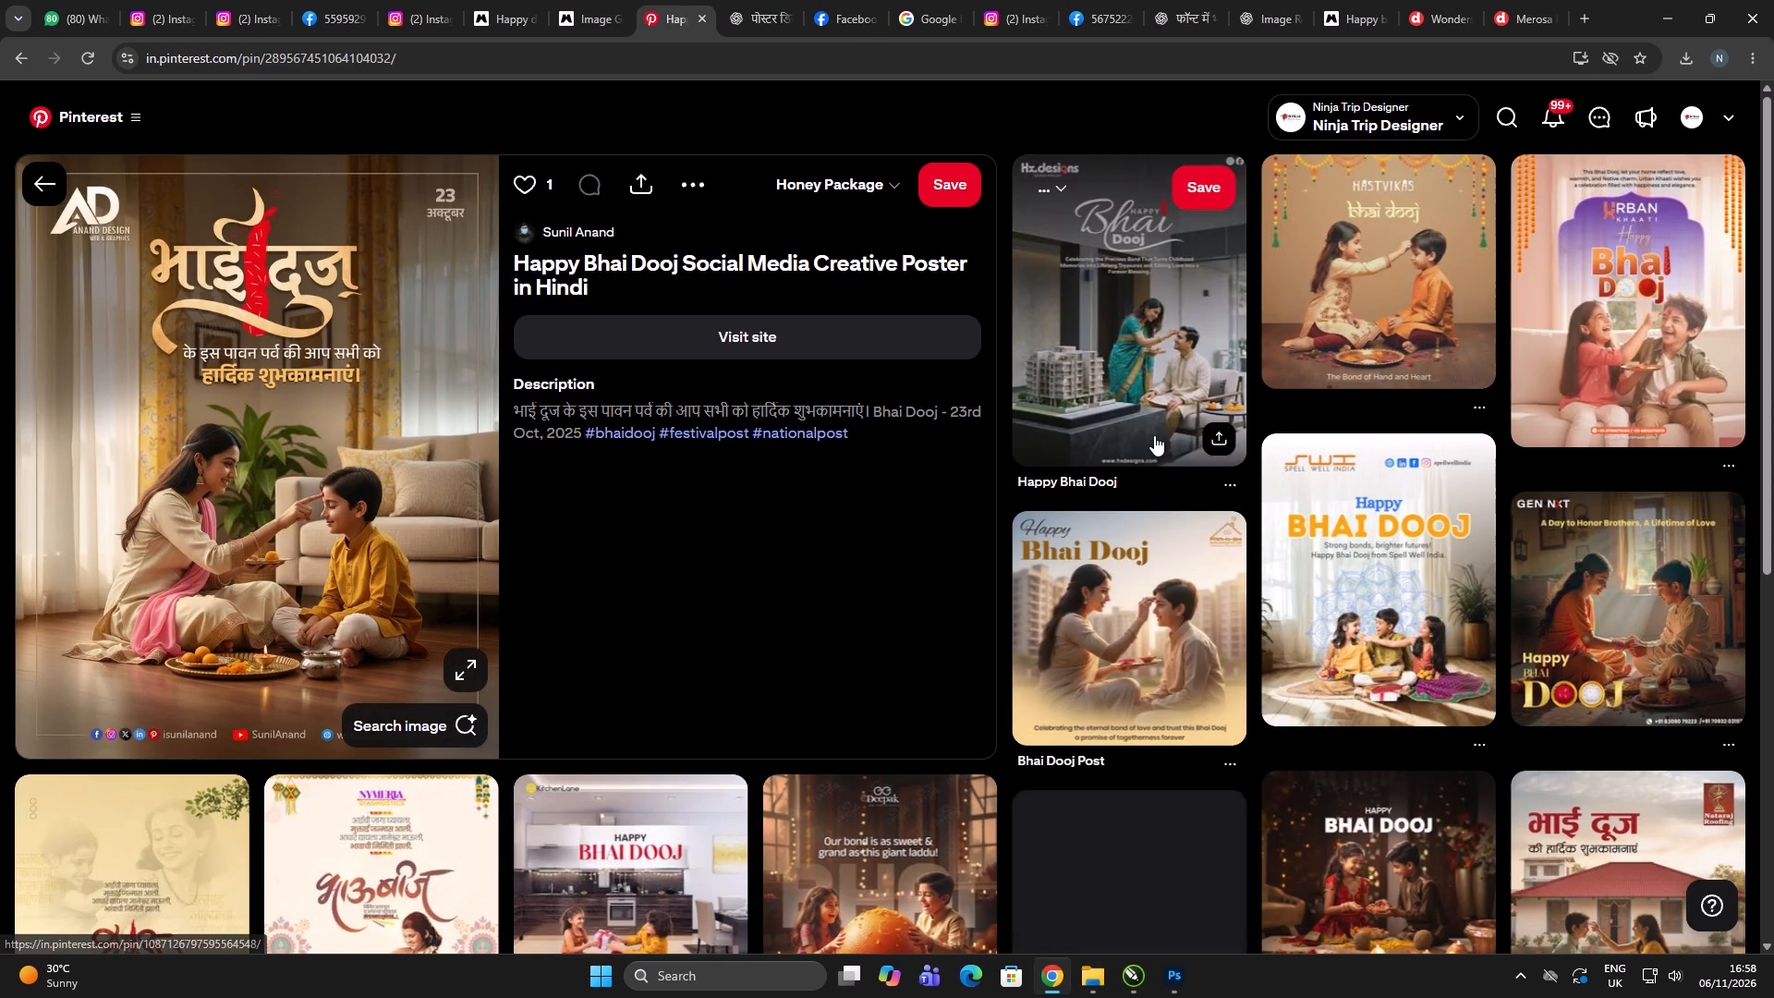
Switch to CorelDRAW and examine the Navkriti Bhai Dooj poster with the boy and girl on the sofa.
{"action": "key", "text": "alt+Tab"}
{"action": "double_click", "coordinate": [1090, 518]}
{"action": "scroll", "coordinate": [737, 469], "scroll_direction": "down", "scroll_amount": 2}
{"action": "left_click", "coordinate": [864, 469]}
{"action": "scroll", "coordinate": [880, 676], "scroll_direction": "up", "scroll_amount": 2}
{"action": "left_click", "coordinate": [855, 676]}
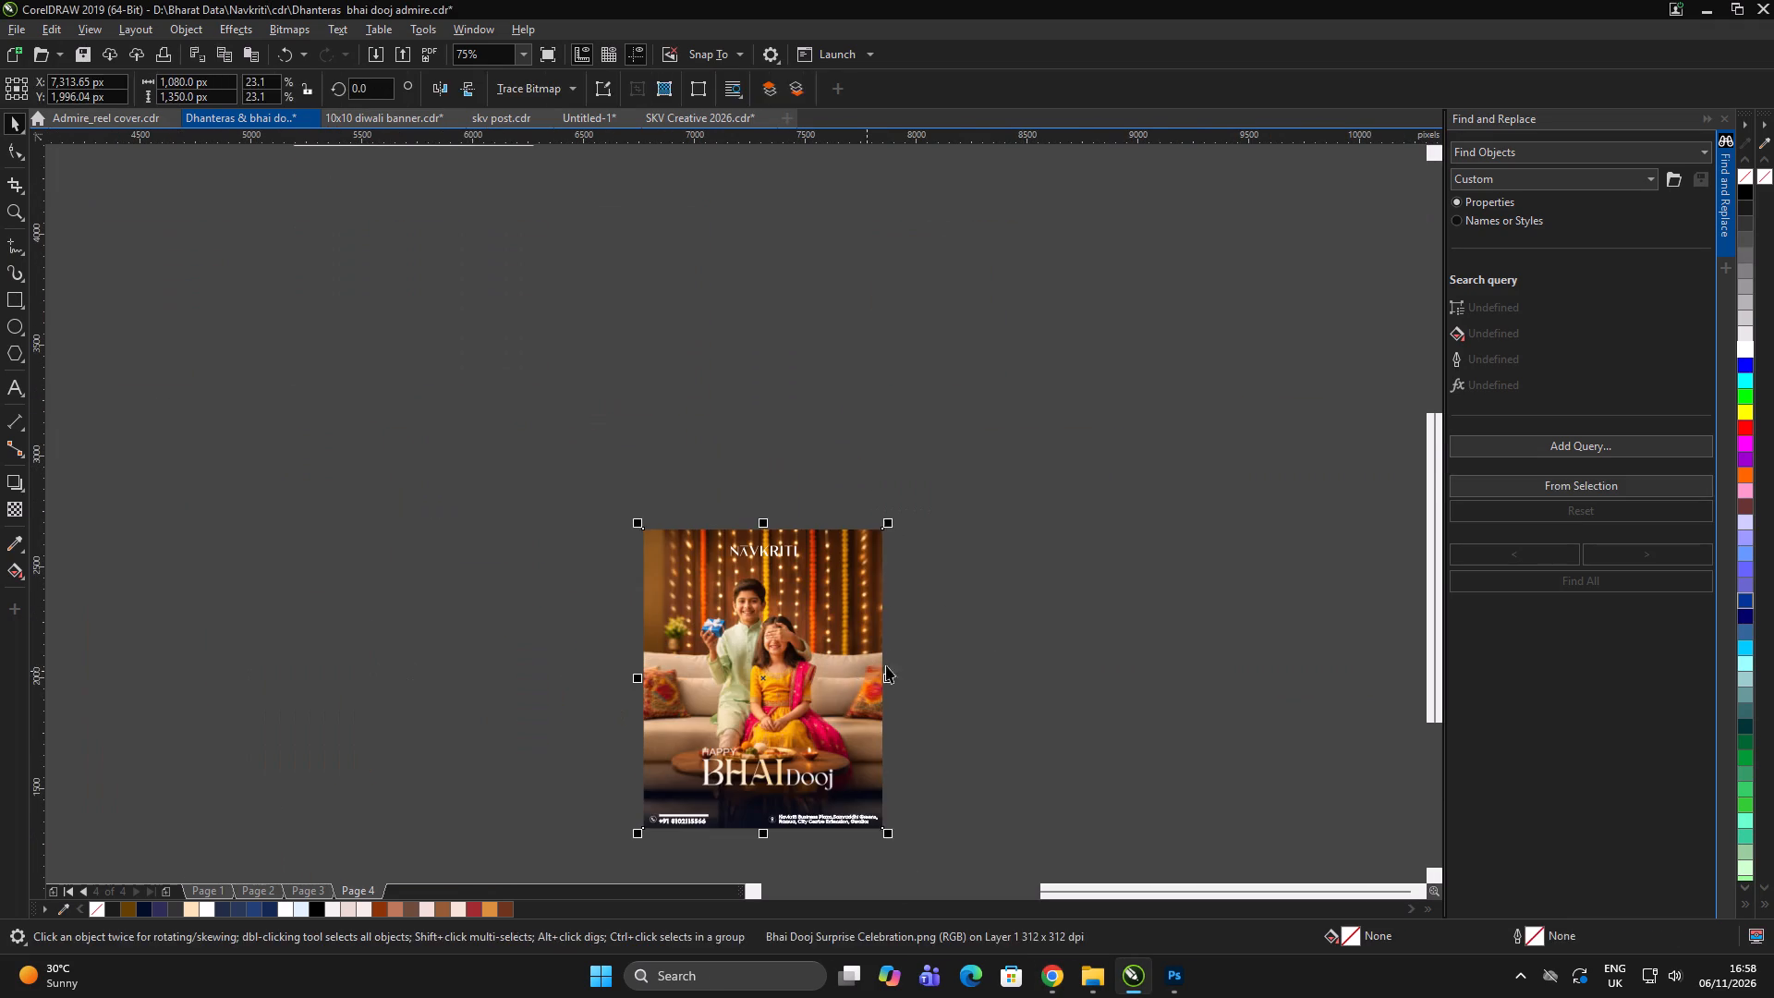
{"action": "left_click", "coordinate": [1084, 581]}
{"action": "left_click_drag", "start_coordinate": [1058, 443], "coordinate": [498, 890]}
{"action": "left_click", "coordinate": [922, 756]}
{"action": "left_click", "coordinate": [805, 721]}
{"action": "scroll", "coordinate": [884, 576], "scroll_direction": "down", "scroll_amount": 1}
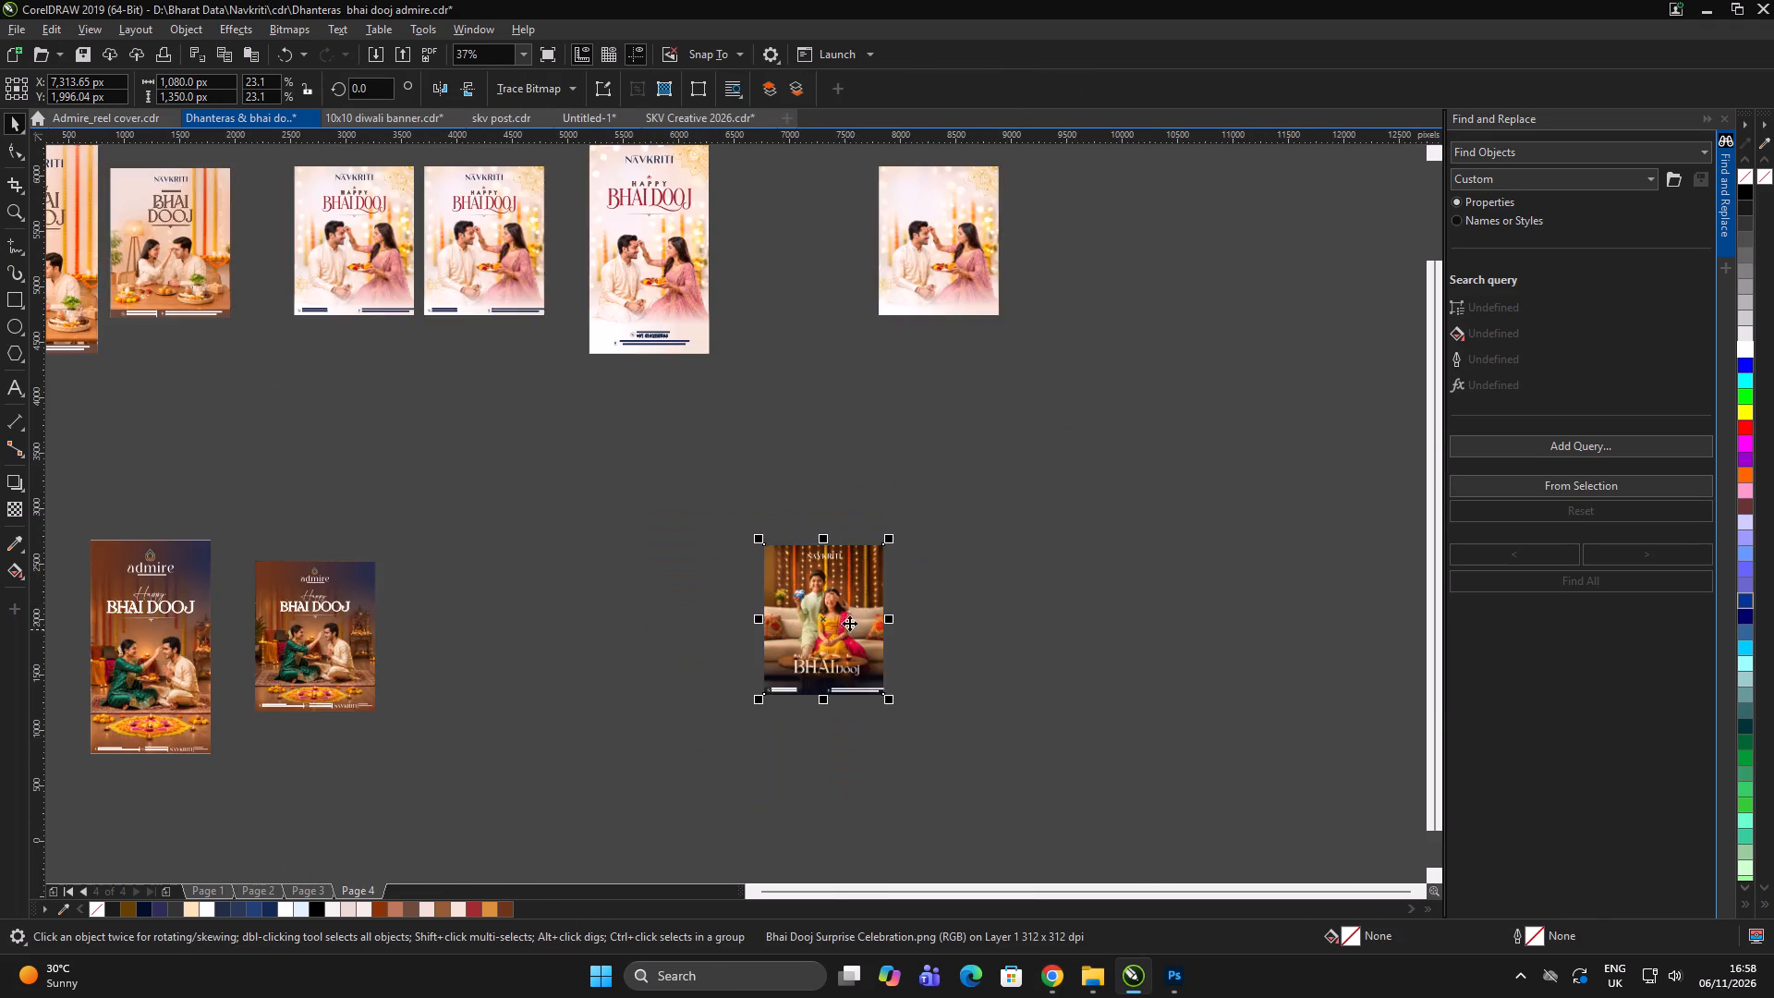
{"action": "scroll", "coordinate": [857, 607], "scroll_direction": "up", "scroll_amount": 1}
{"action": "left_click", "coordinate": [1124, 583]}
{"action": "double_click", "coordinate": [1133, 583]}
{"action": "left_click", "coordinate": [843, 639]}
{"action": "double_click", "coordinate": [992, 584]}
{"action": "scroll", "coordinate": [816, 632], "scroll_direction": "up", "scroll_amount": 2}
{"action": "left_click", "coordinate": [799, 619]}
{"action": "scroll", "coordinate": [819, 589], "scroll_direction": "down", "scroll_amount": 2}
{"action": "scroll", "coordinate": [797, 554], "scroll_direction": "up", "scroll_amount": 2}
{"action": "scroll", "coordinate": [743, 561], "scroll_direction": "down", "scroll_amount": 3}
{"action": "left_click", "coordinate": [945, 568]}
{"action": "double_click", "coordinate": [954, 571]}
{"action": "left_click", "coordinate": [742, 604]}
{"action": "scroll", "coordinate": [759, 584], "scroll_direction": "up", "scroll_amount": 1}
{"action": "left_click", "coordinate": [1088, 547]}
{"action": "left_click", "coordinate": [1095, 544]}
{"action": "left_click", "coordinate": [1101, 543]}
{"action": "left_click", "coordinate": [793, 586]}
{"action": "scroll", "coordinate": [796, 538], "scroll_direction": "down", "scroll_amount": 2}
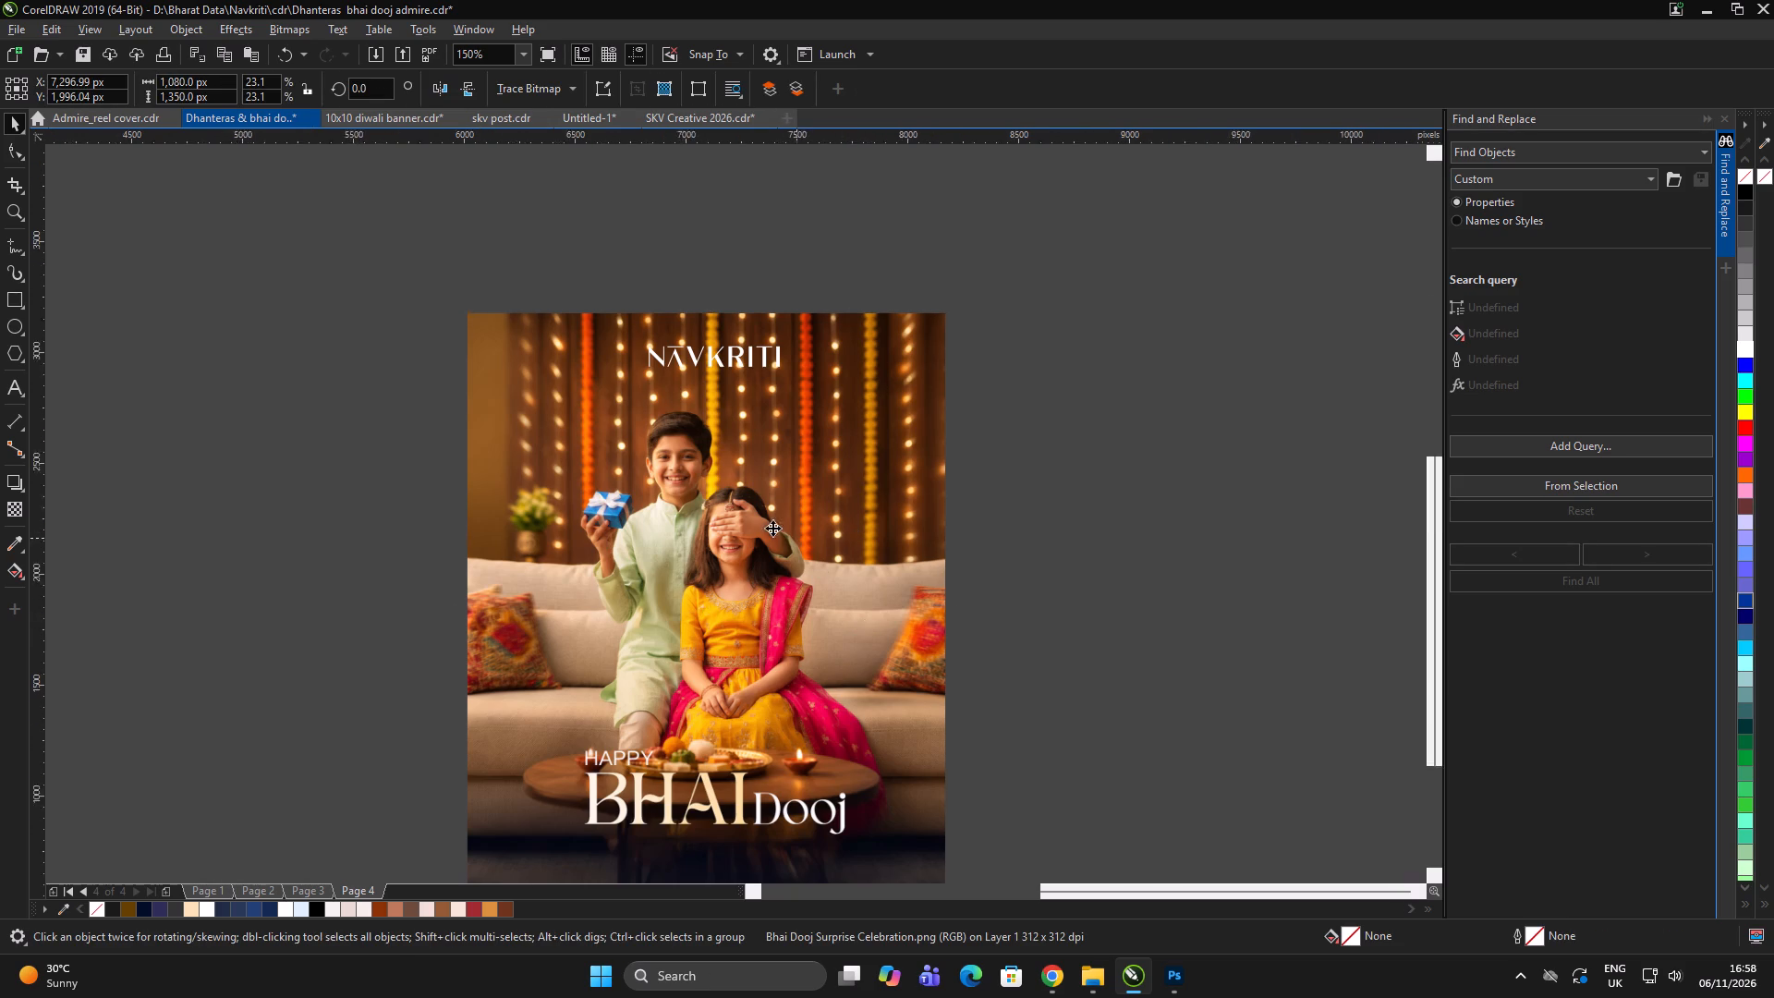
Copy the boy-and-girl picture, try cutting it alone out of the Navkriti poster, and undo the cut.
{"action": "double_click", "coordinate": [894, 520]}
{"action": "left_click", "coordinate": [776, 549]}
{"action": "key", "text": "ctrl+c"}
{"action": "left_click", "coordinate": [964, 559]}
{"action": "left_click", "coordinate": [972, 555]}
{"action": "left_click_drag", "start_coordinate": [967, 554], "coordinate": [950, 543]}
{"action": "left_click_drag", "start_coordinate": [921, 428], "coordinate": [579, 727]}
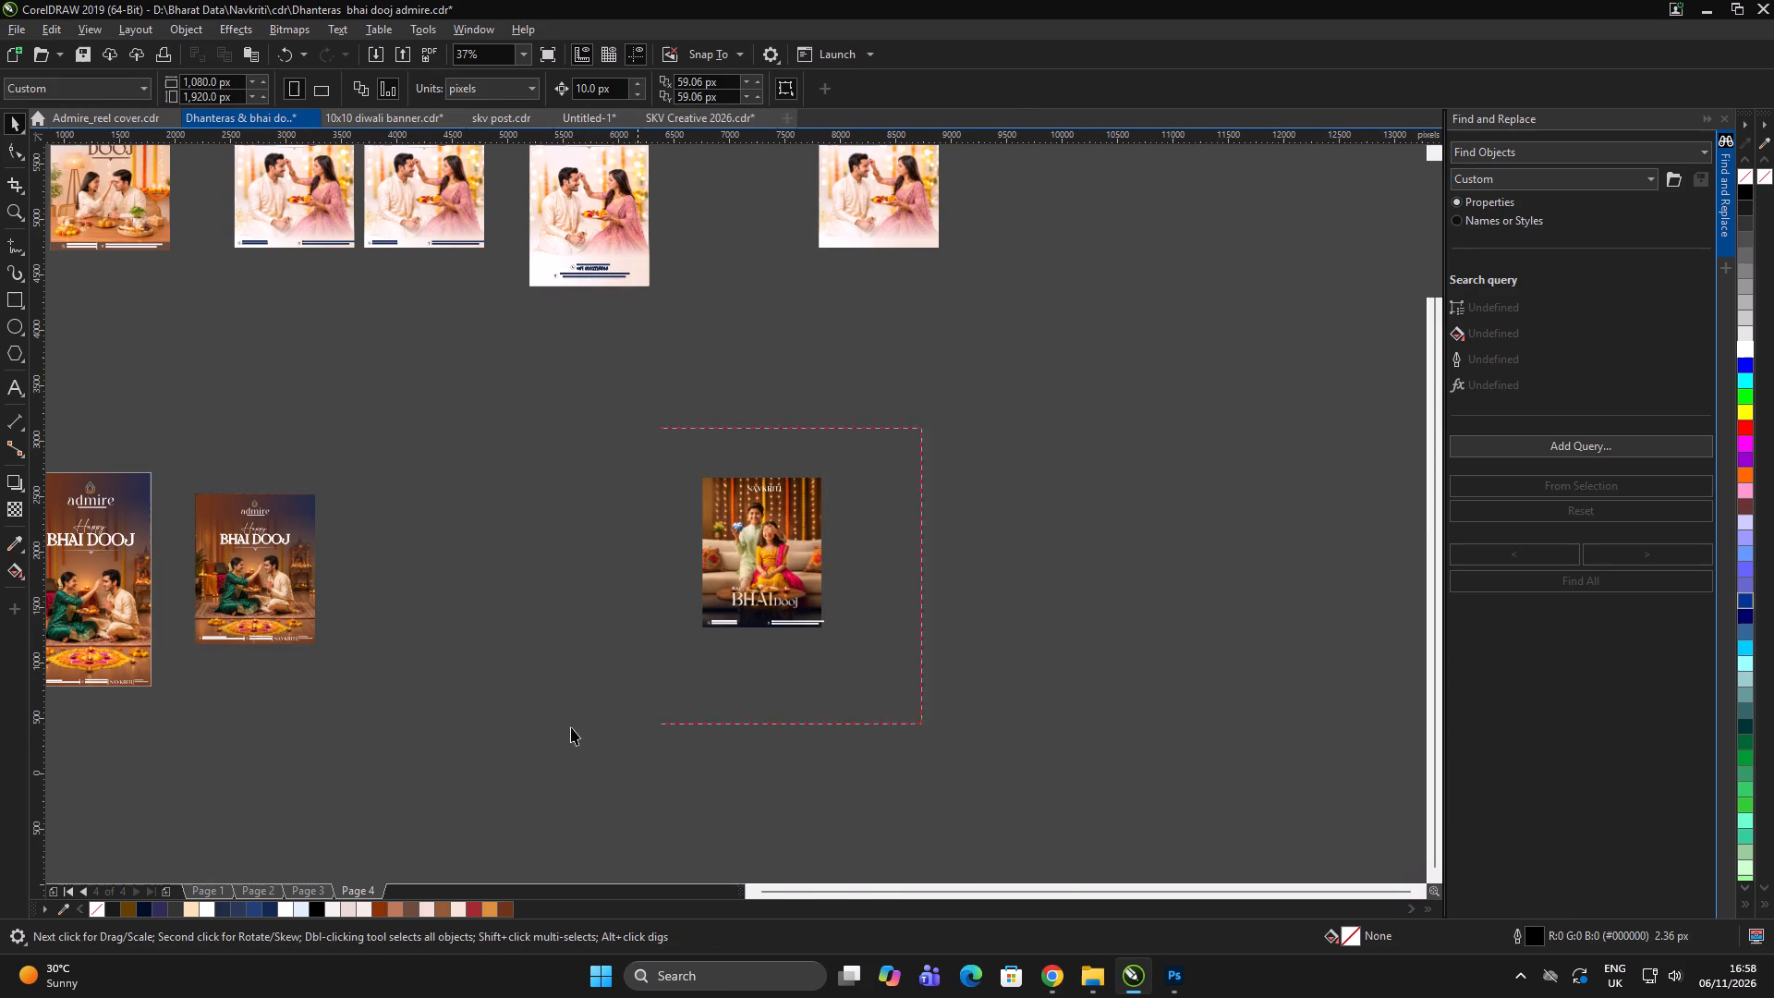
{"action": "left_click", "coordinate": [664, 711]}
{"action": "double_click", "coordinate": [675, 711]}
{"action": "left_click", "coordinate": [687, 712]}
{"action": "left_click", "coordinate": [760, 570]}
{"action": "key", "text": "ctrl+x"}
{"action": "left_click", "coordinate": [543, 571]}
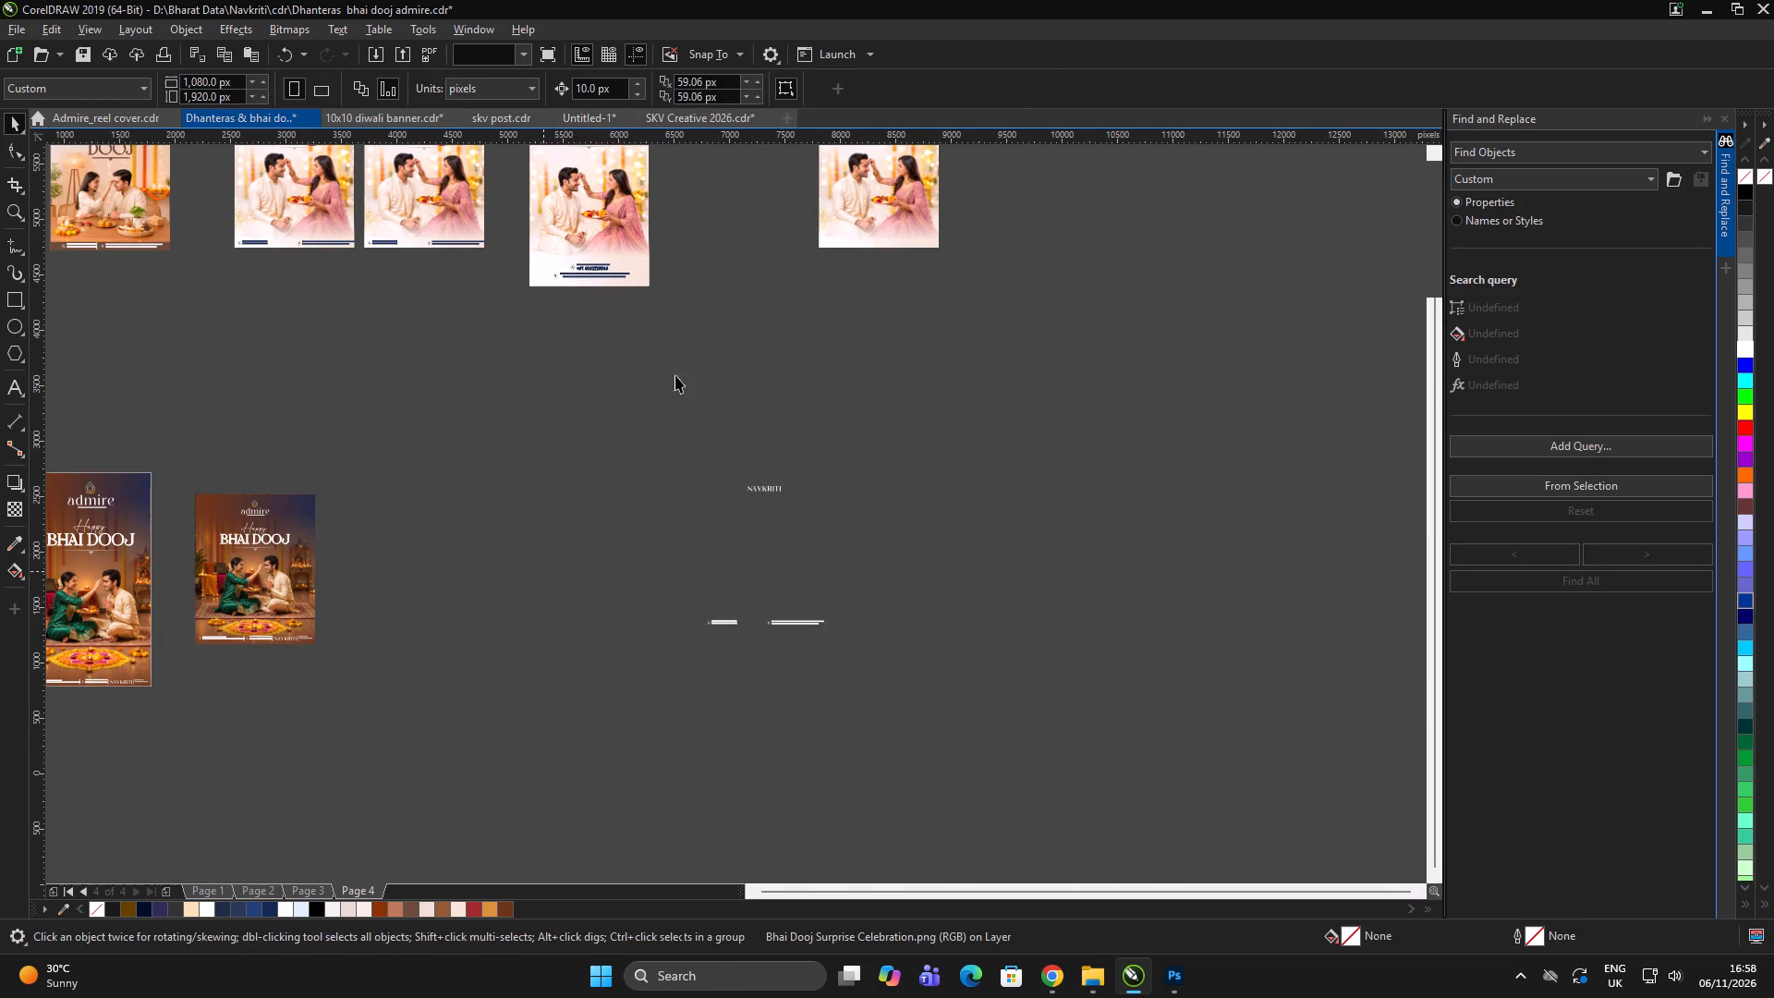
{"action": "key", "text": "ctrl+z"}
Cut the complete Navkriti boy-and-girl Bhai Dooj poster, including its logo and contact details, from page 4.
{"action": "left_click_drag", "start_coordinate": [1022, 403], "coordinate": [532, 831]}
{"action": "key", "text": "ctrl+x"}
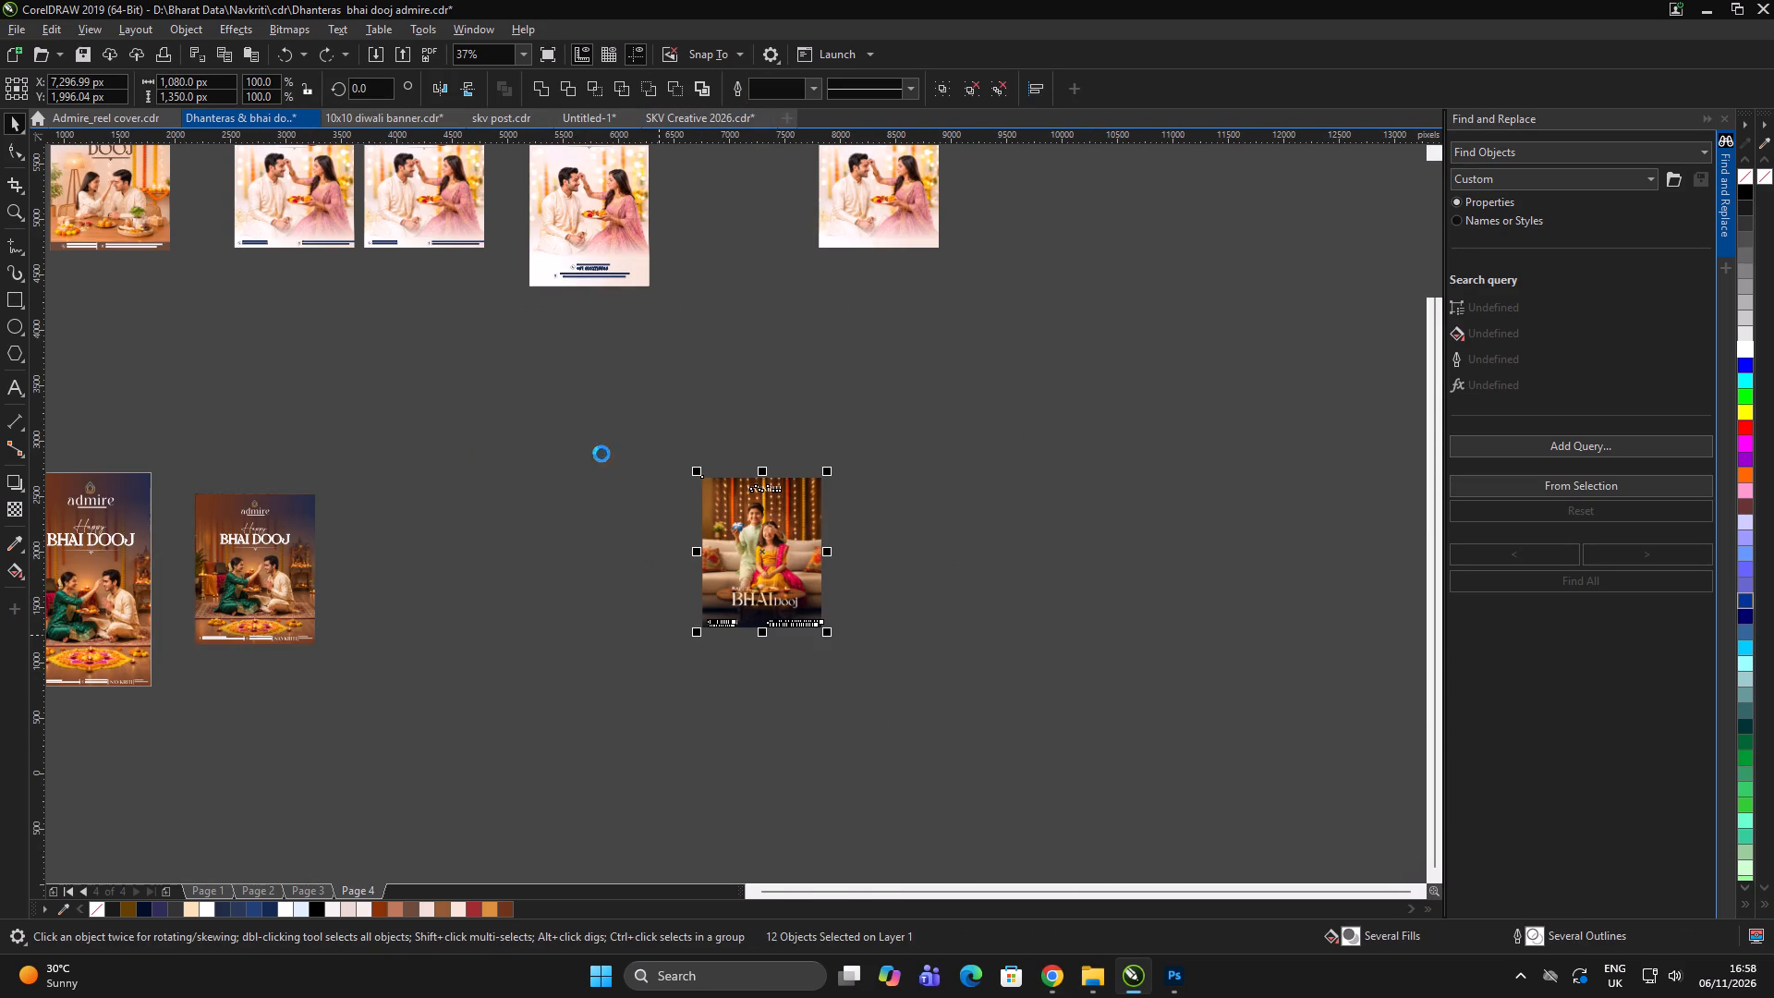
{"action": "left_click", "coordinate": [559, 409]}
{"action": "left_click_drag", "start_coordinate": [562, 412], "coordinate": [561, 425]}
Look through the SKV Creative 2026, Untitled-1, skv post, 10x10 diwali banner and Bhai Dooj documents for the poster's destination.
{"action": "left_click", "coordinate": [710, 123]}
{"action": "left_click", "coordinate": [1008, 749]}
{"action": "scroll", "coordinate": [645, 583], "scroll_direction": "down", "scroll_amount": 2}
{"action": "triple_click", "coordinate": [894, 674]}
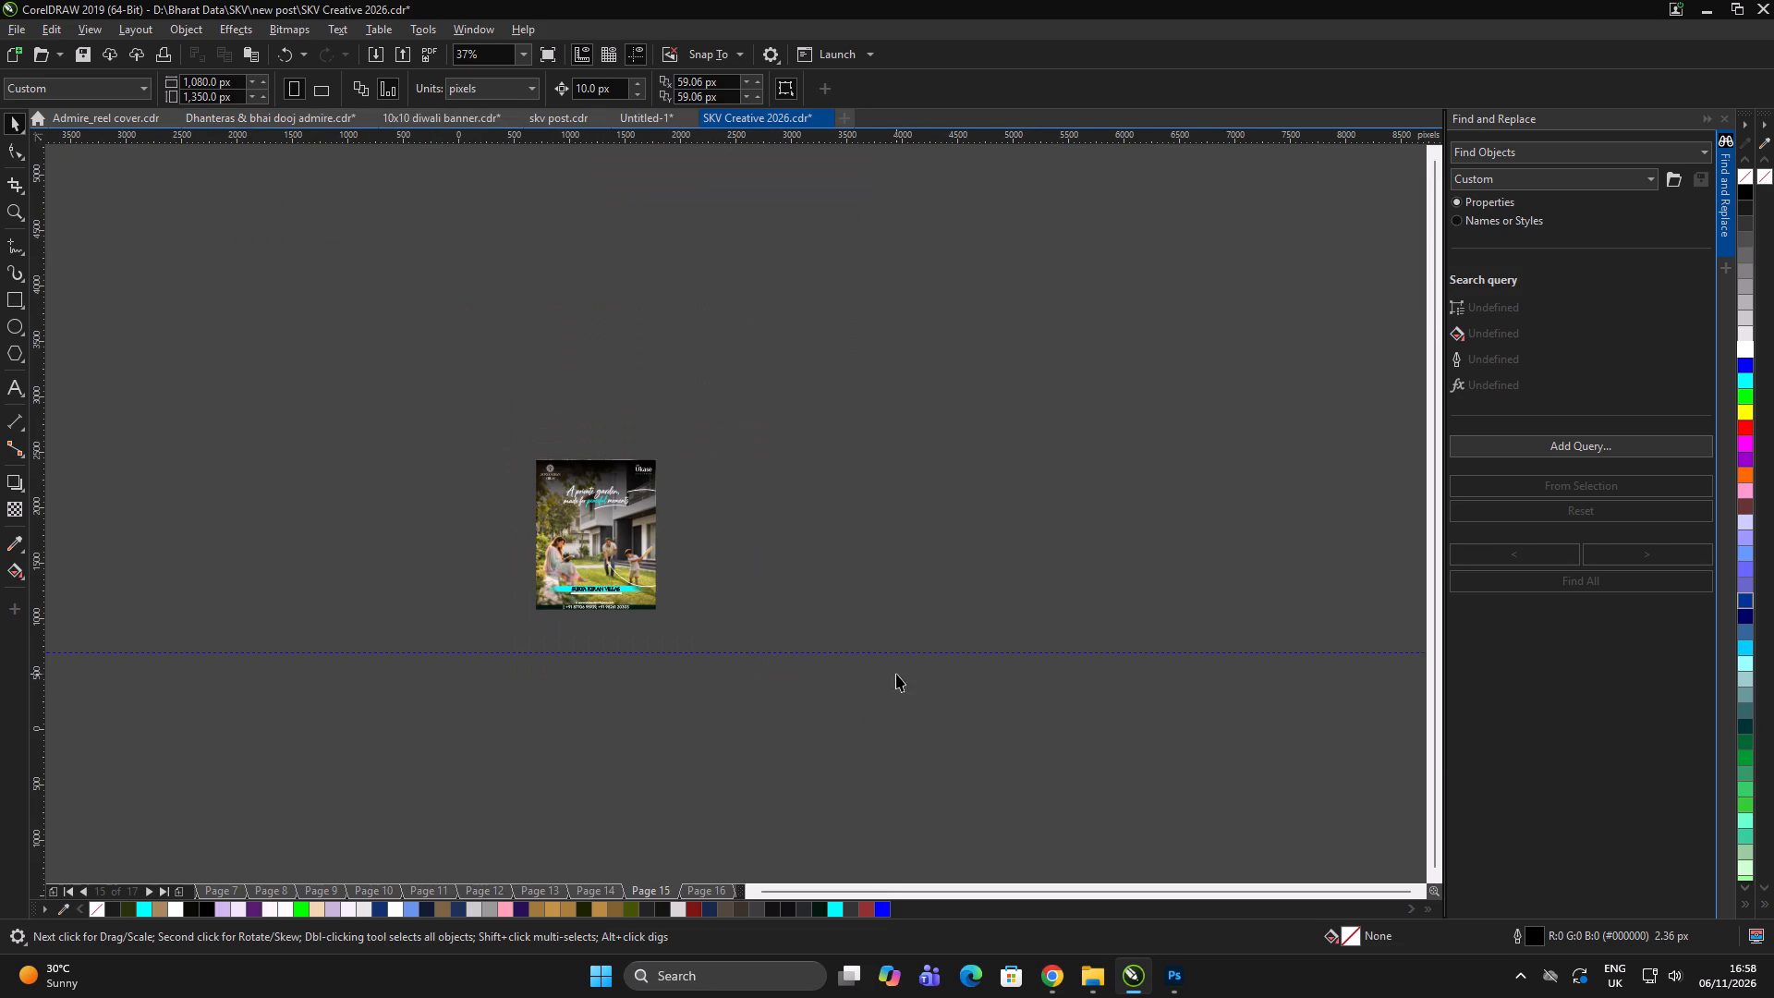
{"action": "left_click", "coordinate": [898, 669]}
{"action": "left_click", "coordinate": [638, 111]}
{"action": "left_click", "coordinate": [893, 487]}
{"action": "left_click_drag", "start_coordinate": [874, 460], "coordinate": [807, 408]}
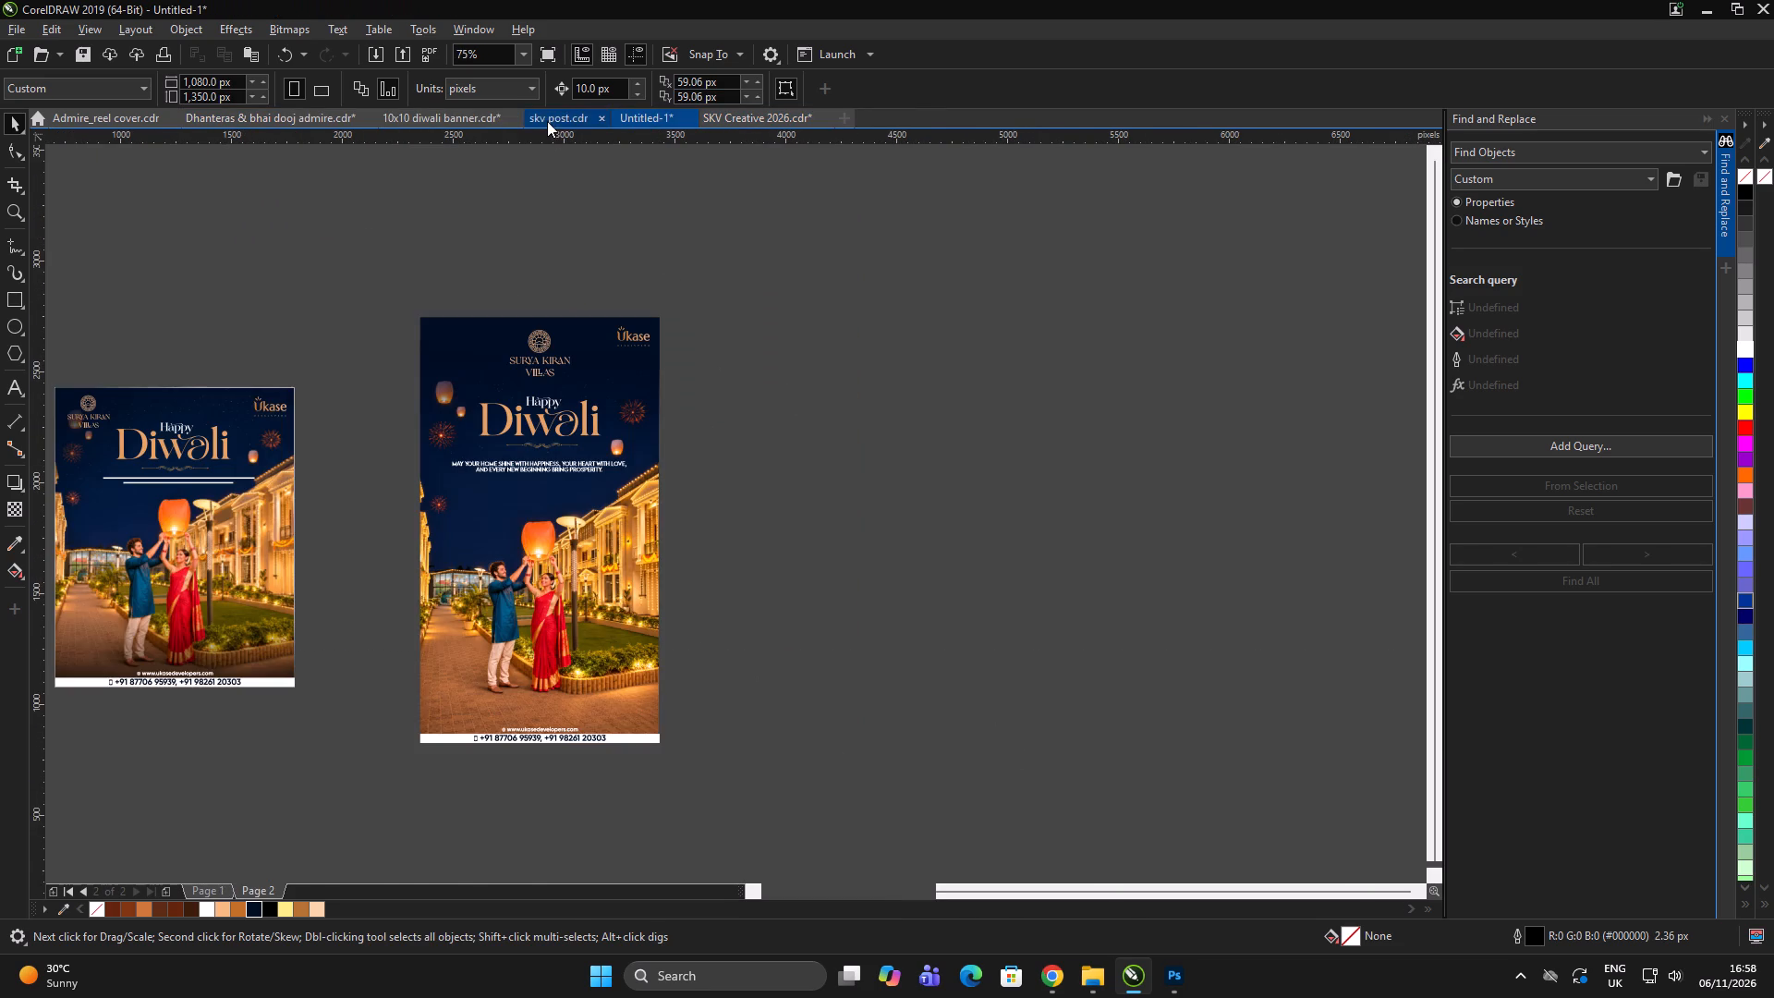
{"action": "left_click", "coordinate": [549, 118]}
{"action": "double_click", "coordinate": [931, 527]}
{"action": "left_click", "coordinate": [913, 554]}
{"action": "left_click", "coordinate": [431, 118]}
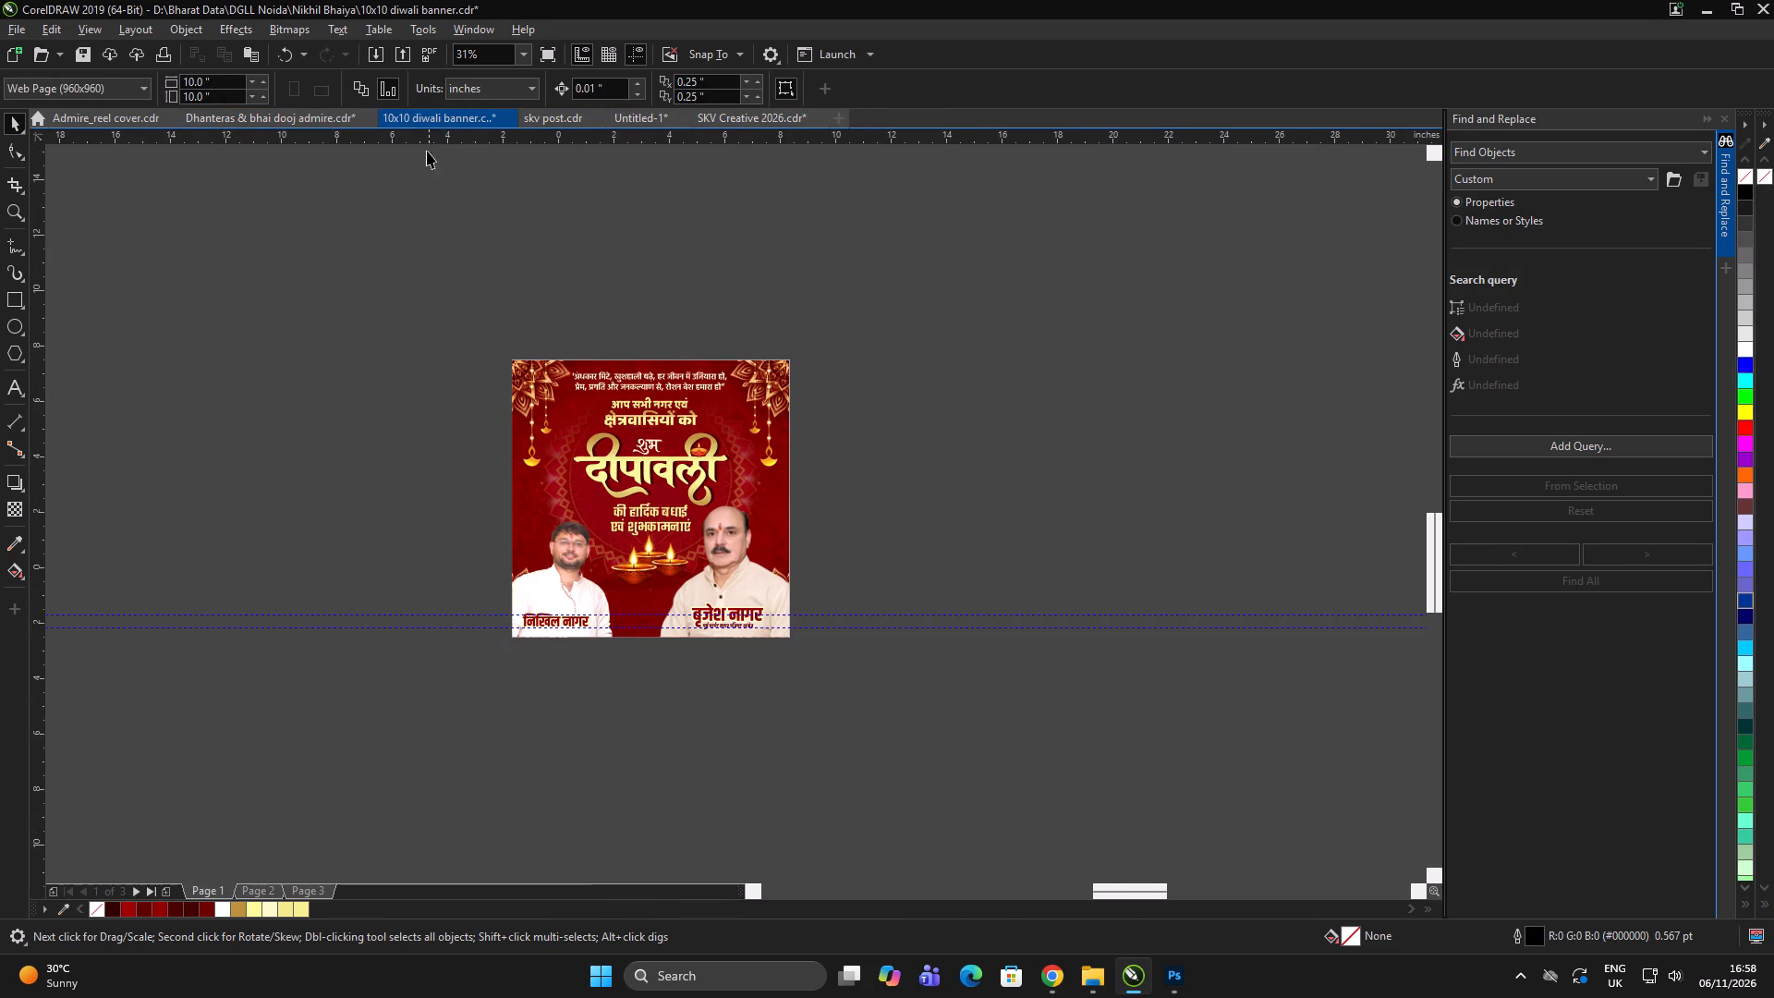
{"action": "double_click", "coordinate": [396, 238]}
{"action": "left_click", "coordinate": [296, 110]}
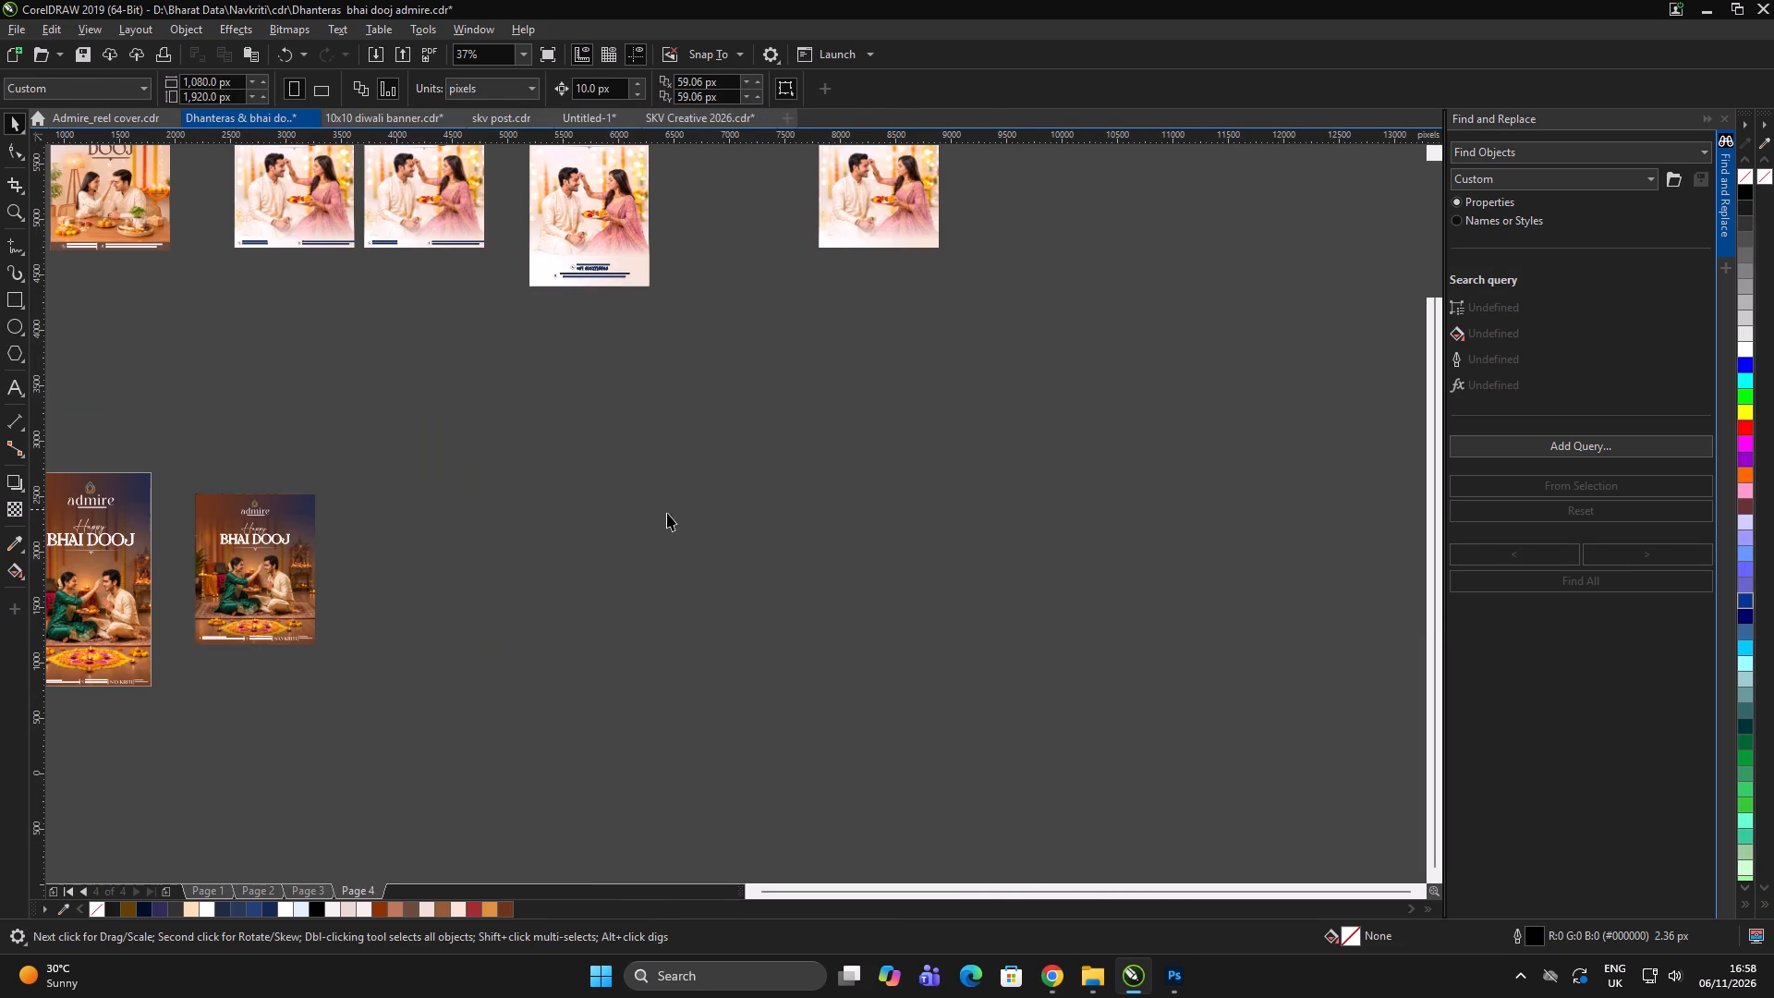
{"action": "scroll", "coordinate": [667, 513], "scroll_direction": "down", "scroll_amount": 2}
{"action": "triple_click", "coordinate": [695, 537]}
{"action": "scroll", "coordinate": [620, 455], "scroll_direction": "up", "scroll_amount": 2}
{"action": "triple_click", "coordinate": [663, 589]}
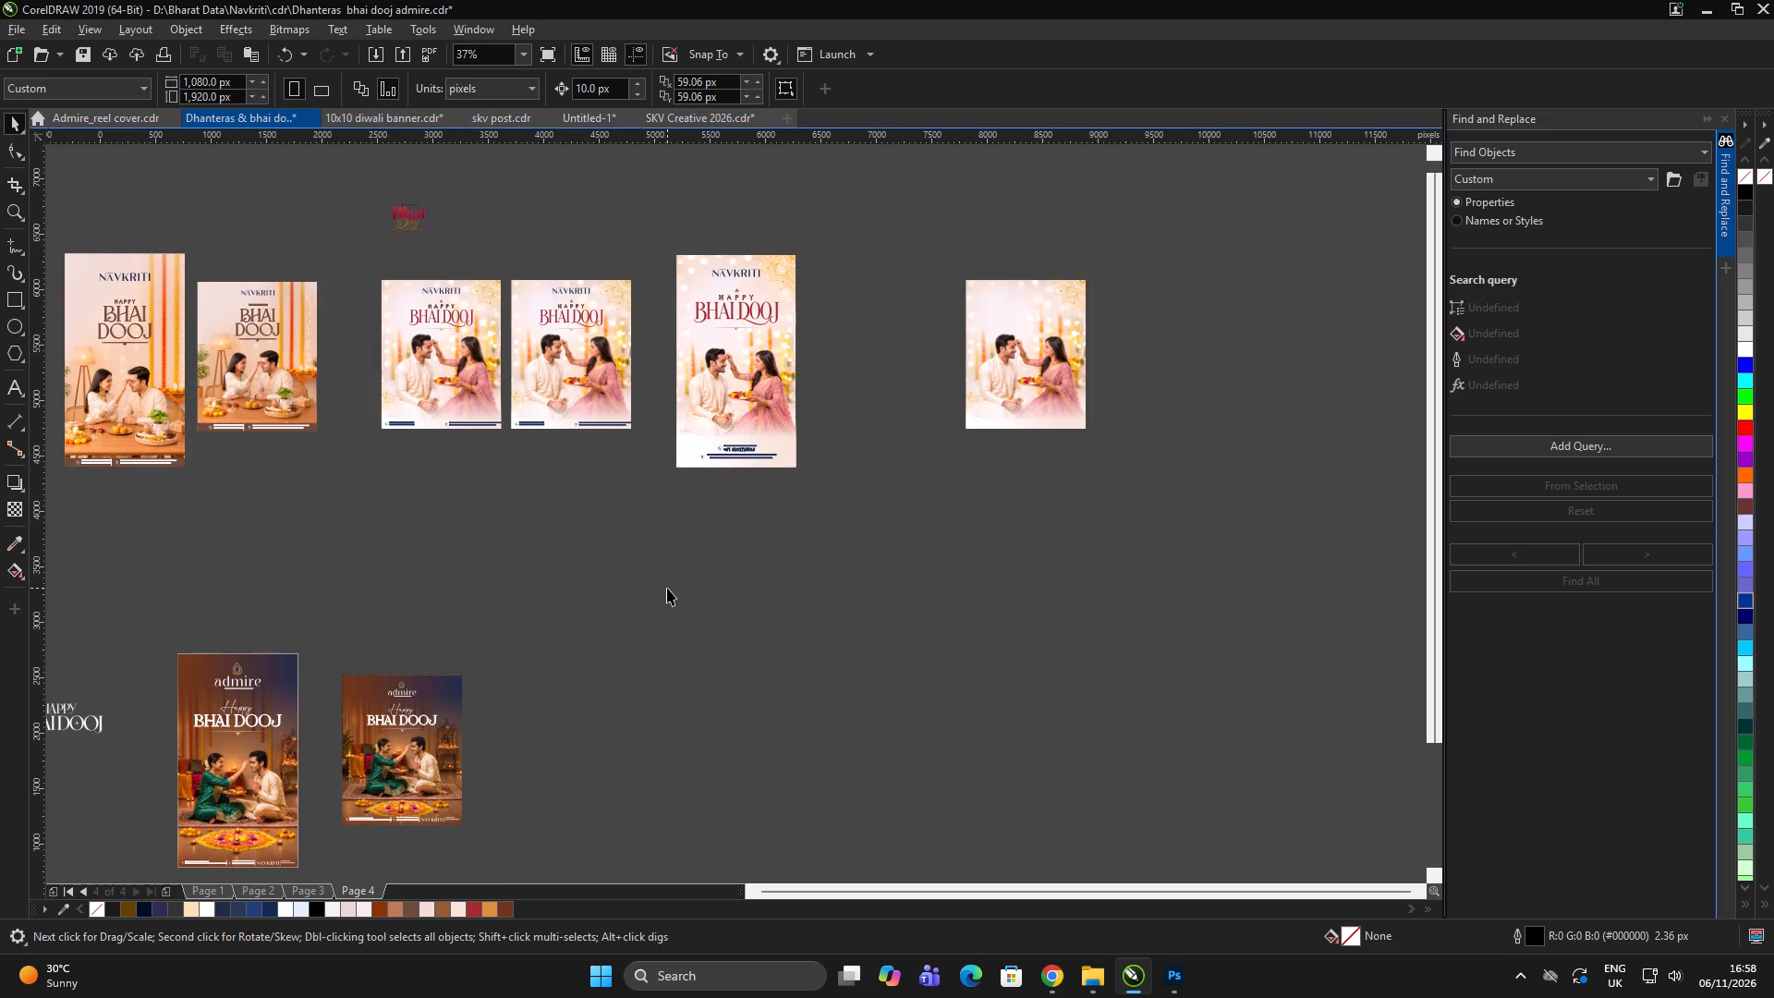
{"action": "triple_click", "coordinate": [674, 624]}
Check the open documents again, including page 7 of skv post and the Surya Kiran Villas Diwali posts in Untitled-1.
{"action": "left_click", "coordinate": [97, 118]}
{"action": "left_click", "coordinate": [252, 113]}
{"action": "left_click", "coordinate": [382, 113]}
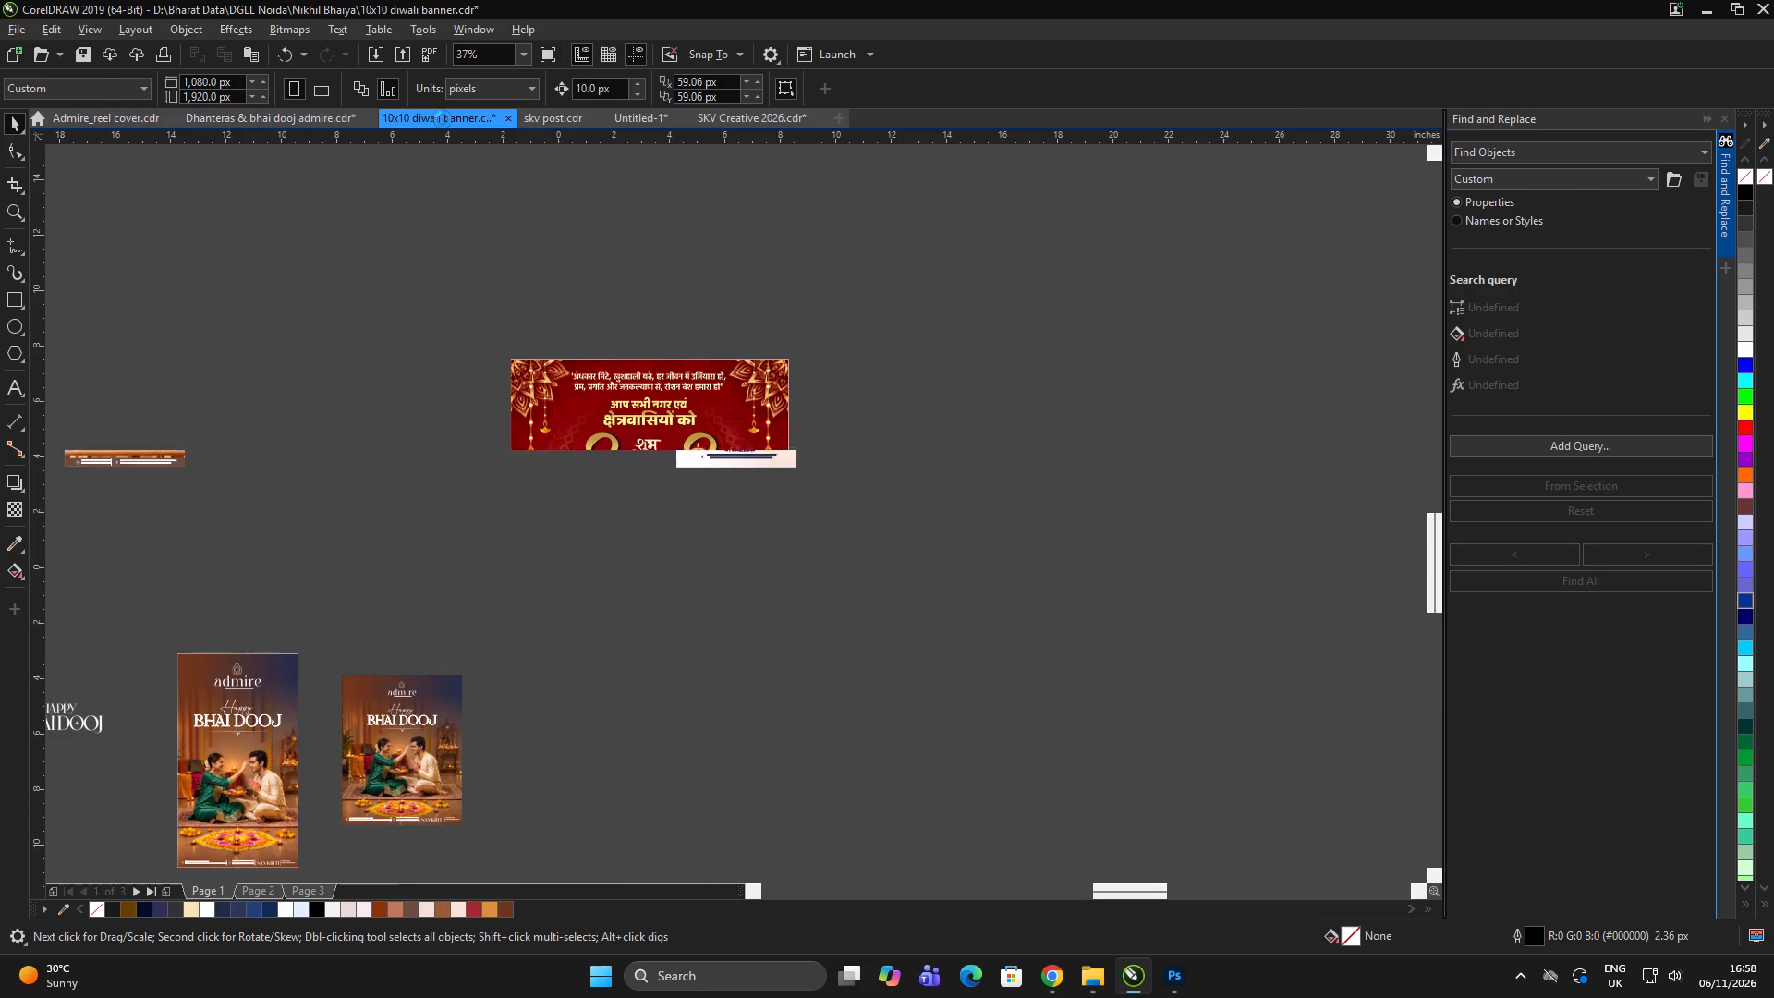
{"action": "left_click", "coordinate": [478, 123]}
{"action": "left_click", "coordinate": [541, 115]}
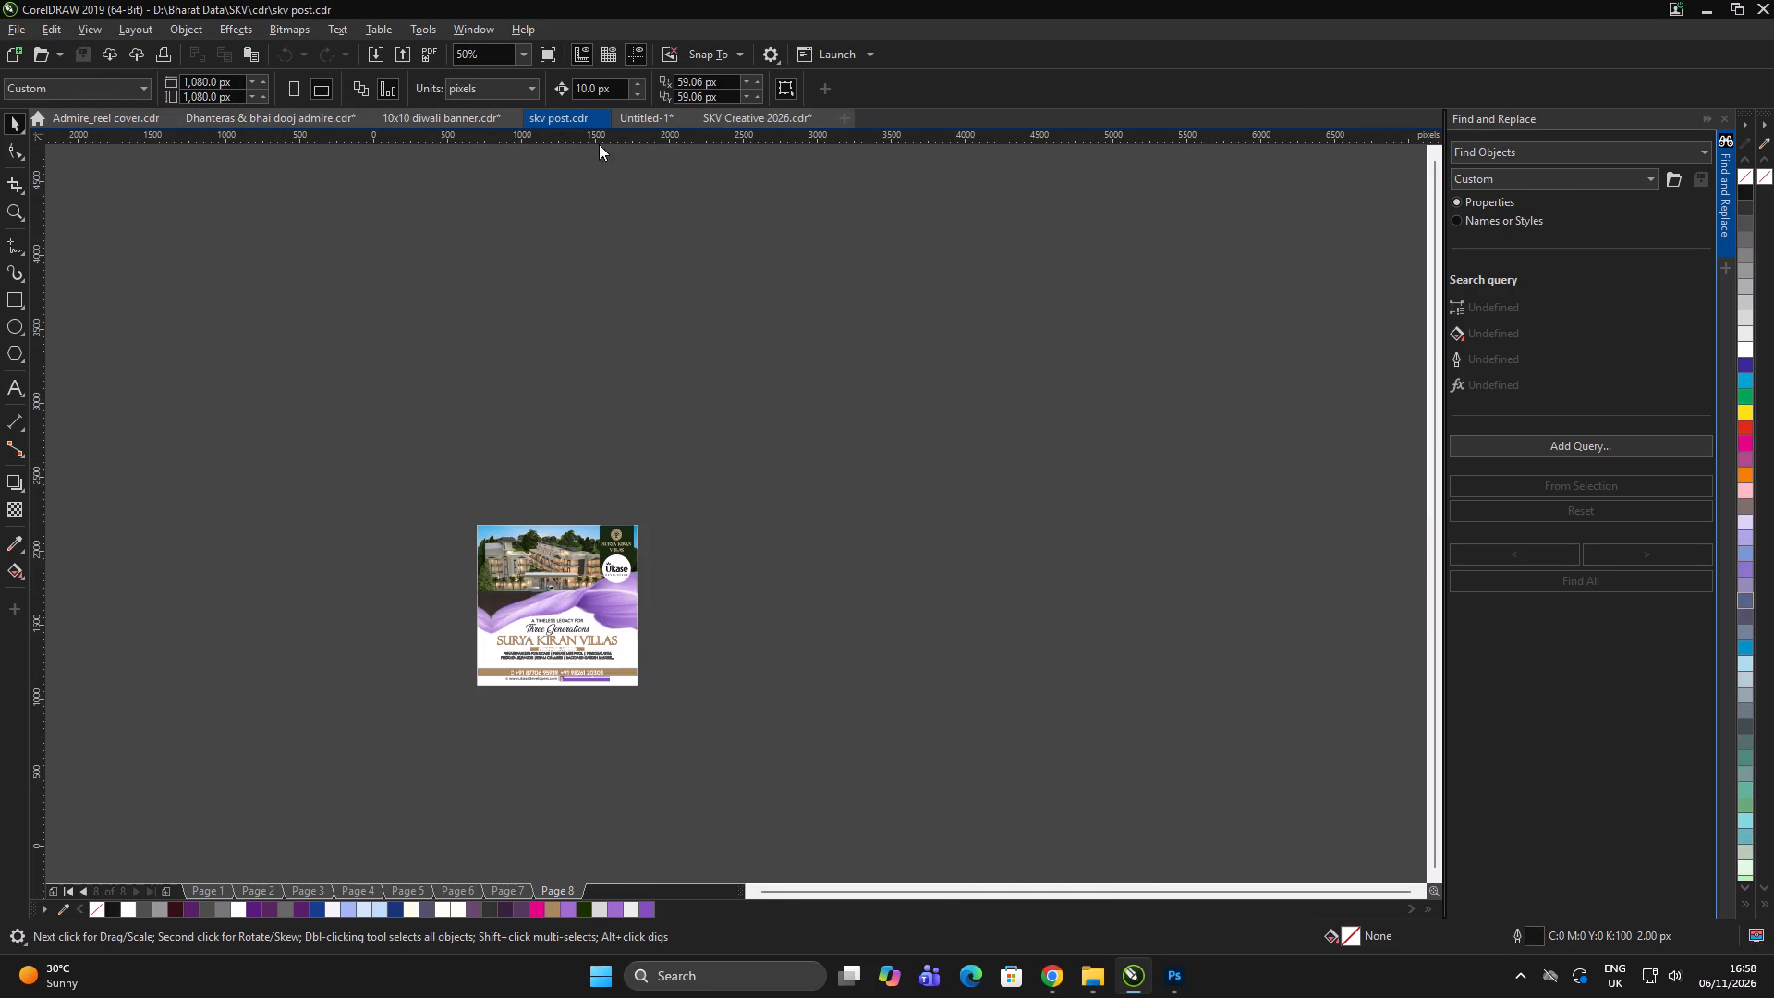
{"action": "double_click", "coordinate": [888, 586]}
{"action": "left_click_drag", "start_coordinate": [863, 605], "coordinate": [800, 660]}
{"action": "left_click", "coordinate": [524, 886]}
{"action": "left_click", "coordinate": [634, 789]}
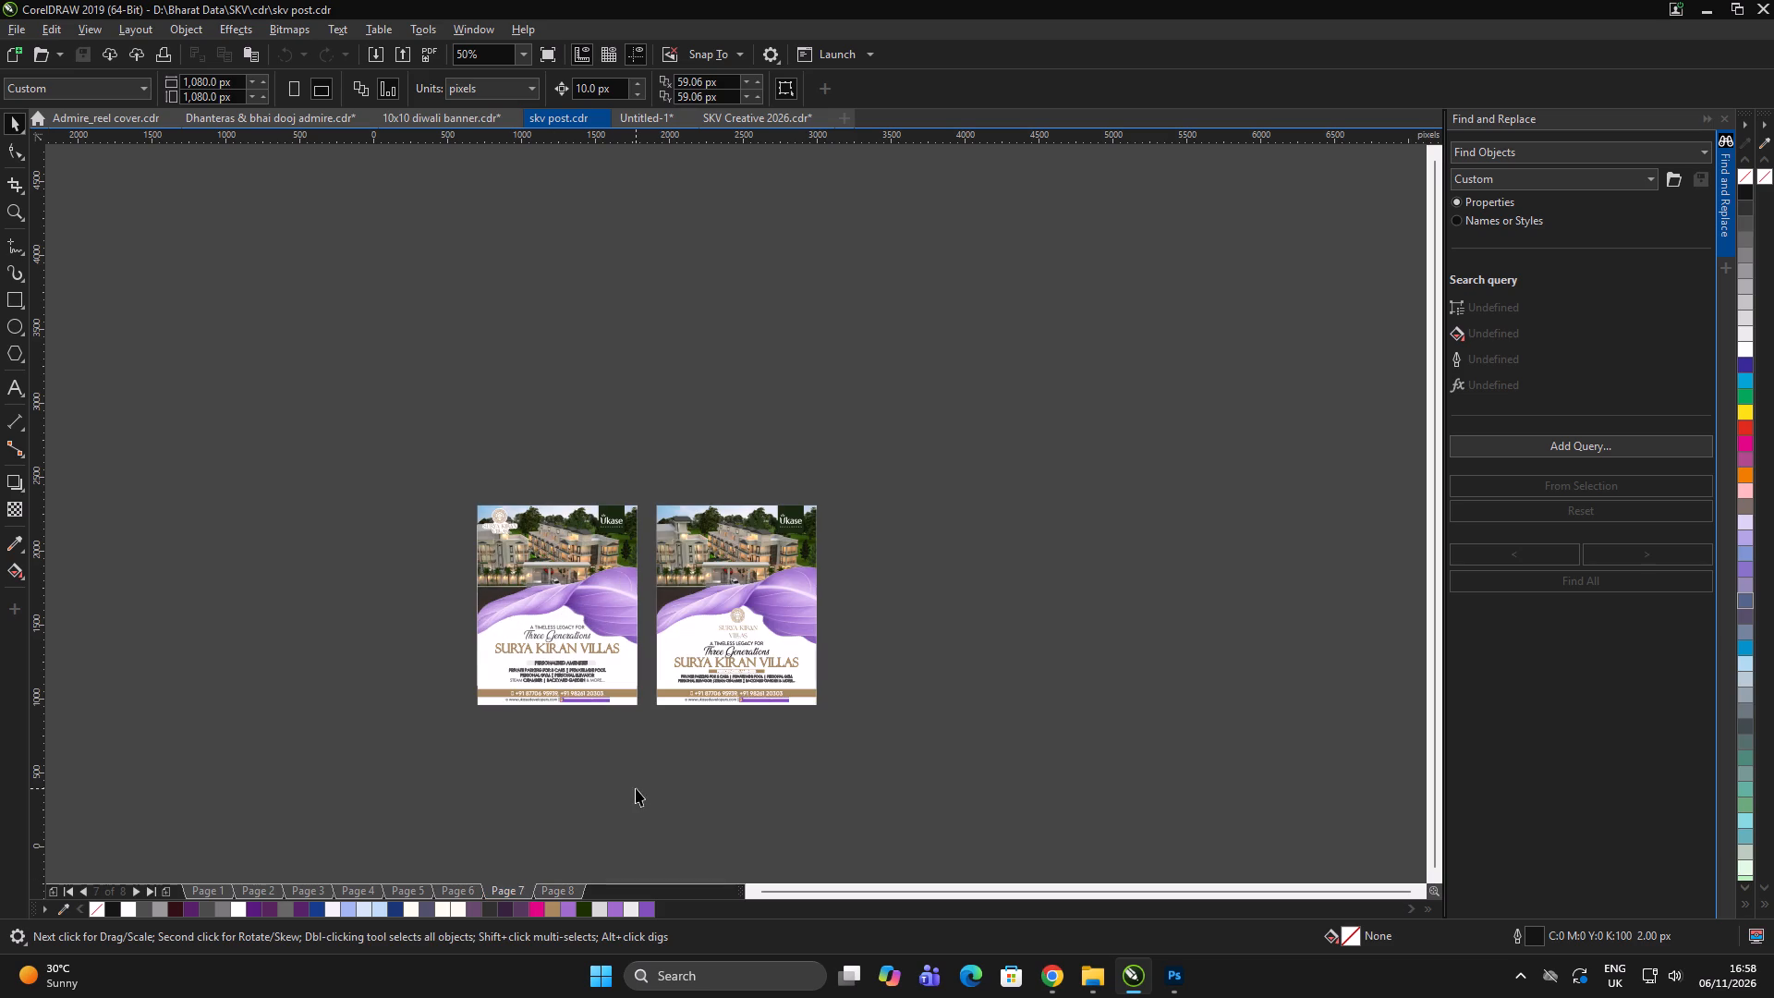
{"action": "left_click", "coordinate": [639, 788]}
{"action": "left_click", "coordinate": [638, 121]}
{"action": "double_click", "coordinate": [838, 548]}
{"action": "double_click", "coordinate": [840, 542]}
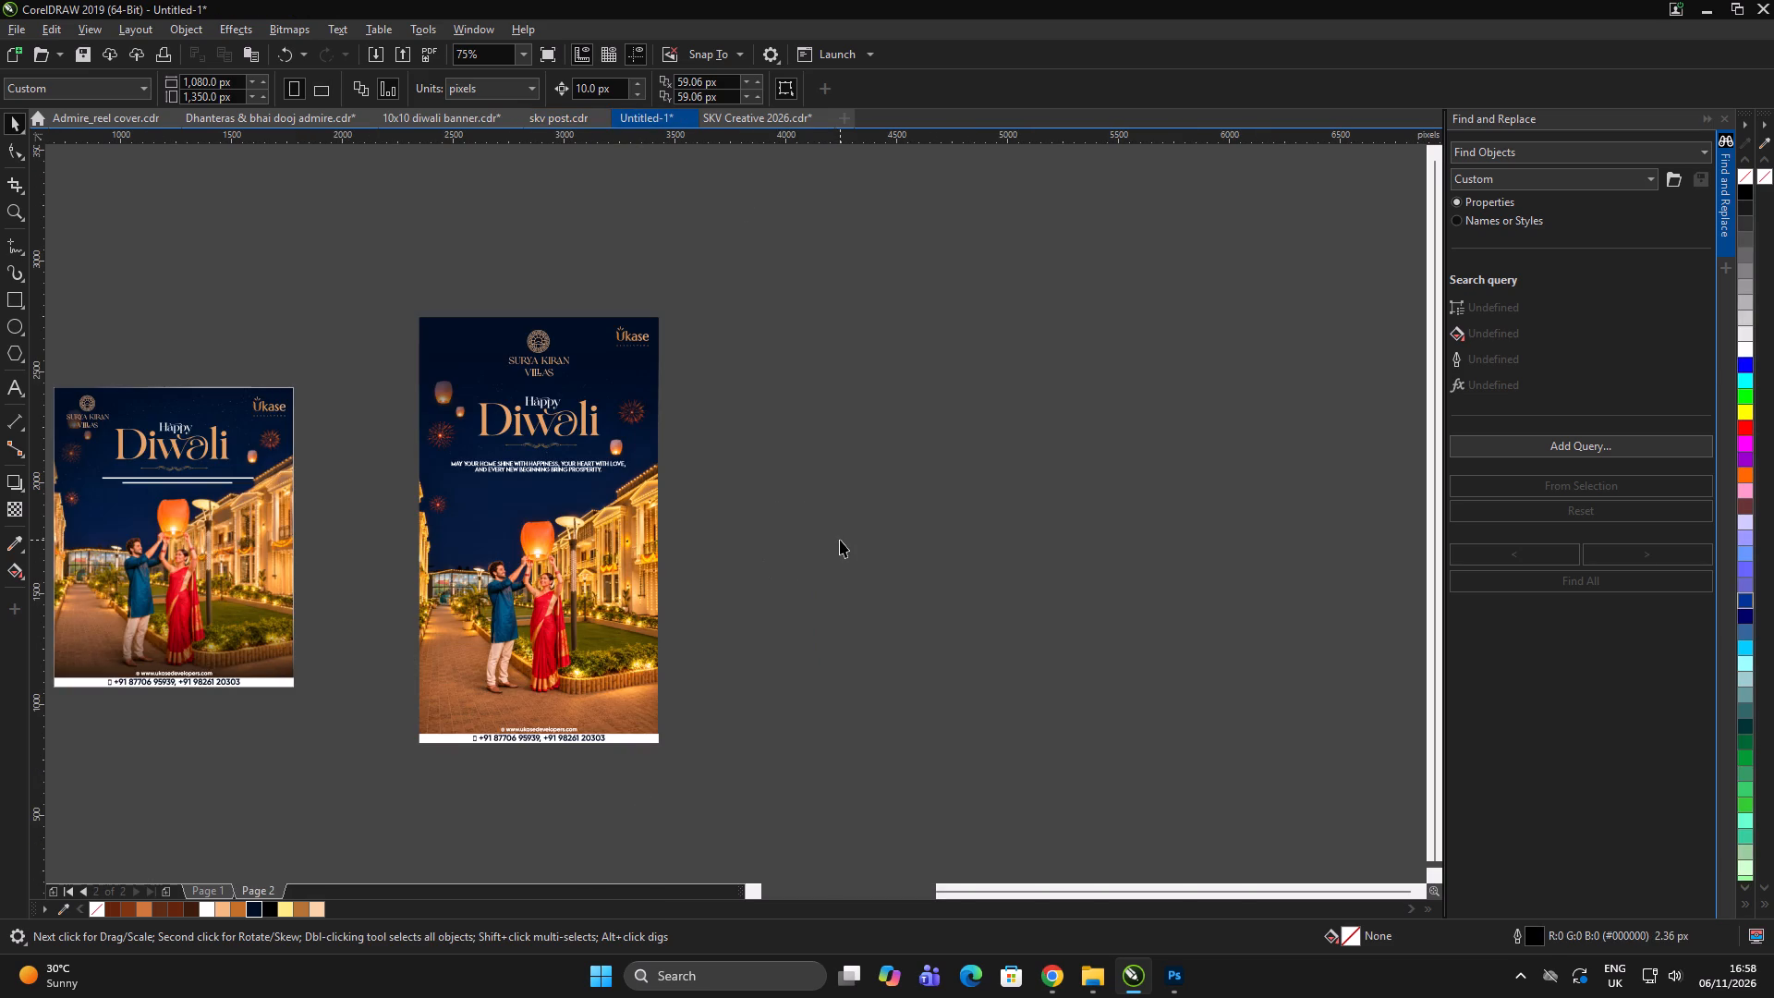
{"action": "double_click", "coordinate": [911, 468]}
{"action": "left_click", "coordinate": [907, 475]}
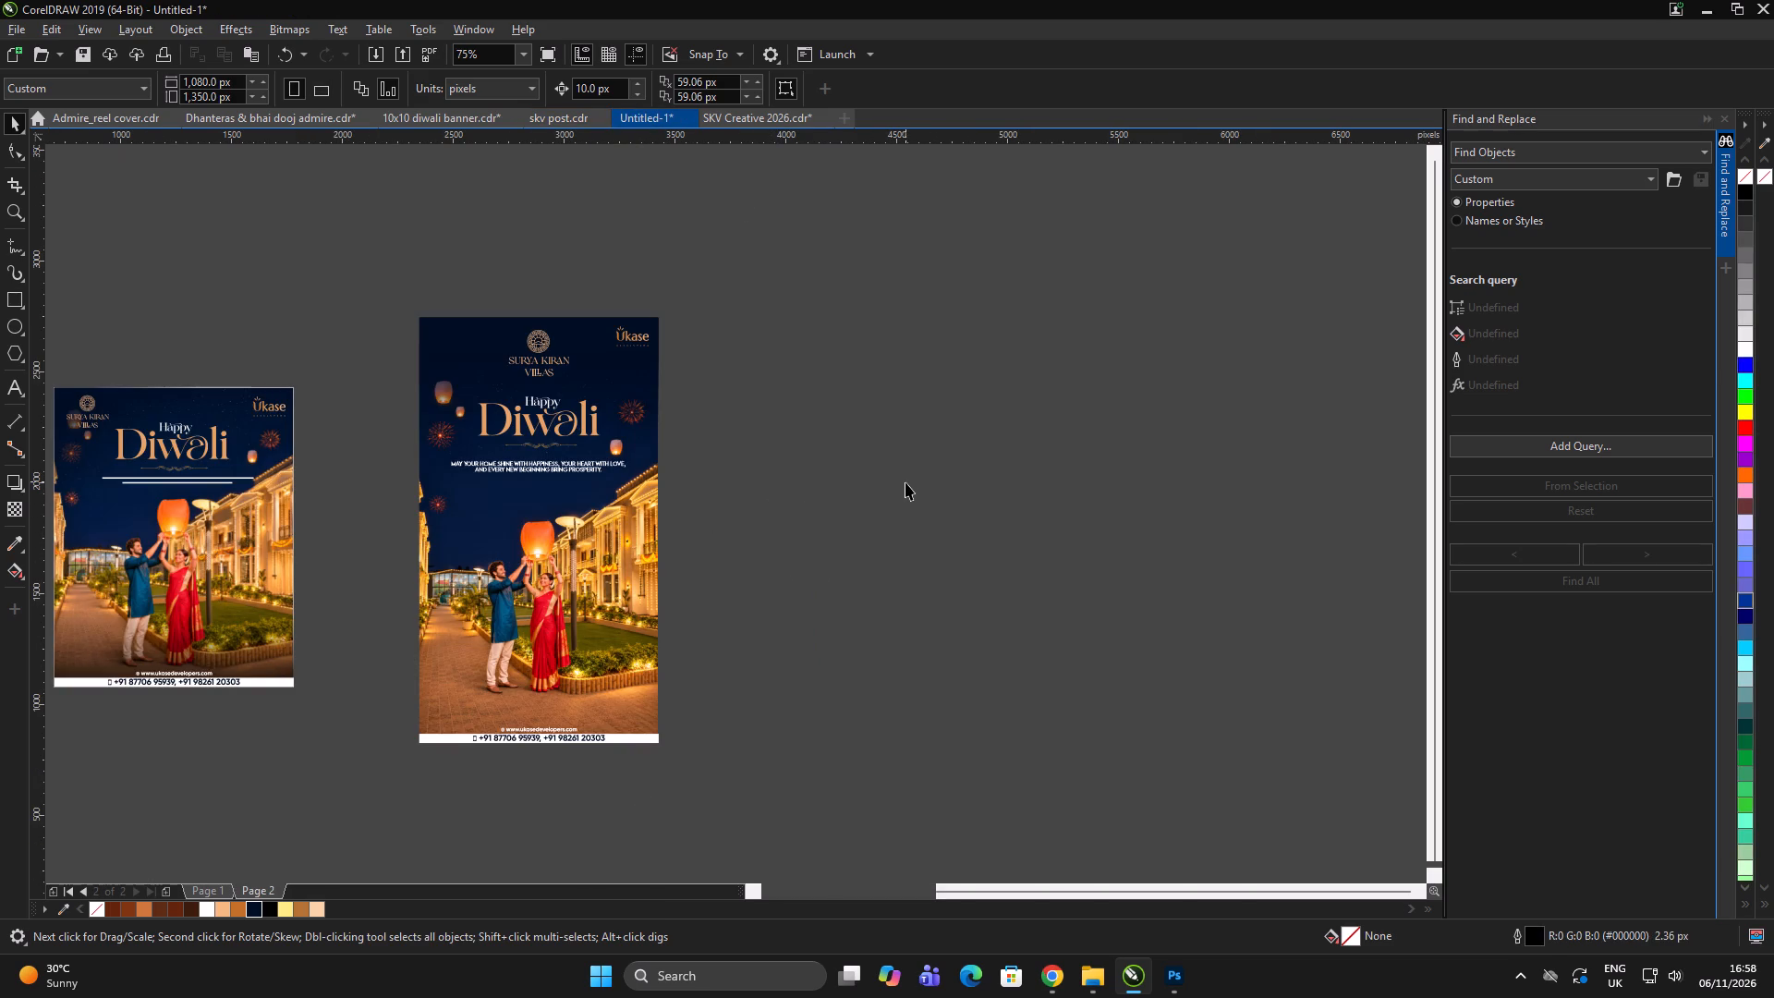
{"action": "triple_click", "coordinate": [885, 483]}
On the last page of SKV Creative 2026, move the City apartment Diwali reference farther away from the blank white post.
{"action": "left_click", "coordinate": [753, 108]}
{"action": "left_click", "coordinate": [751, 119]}
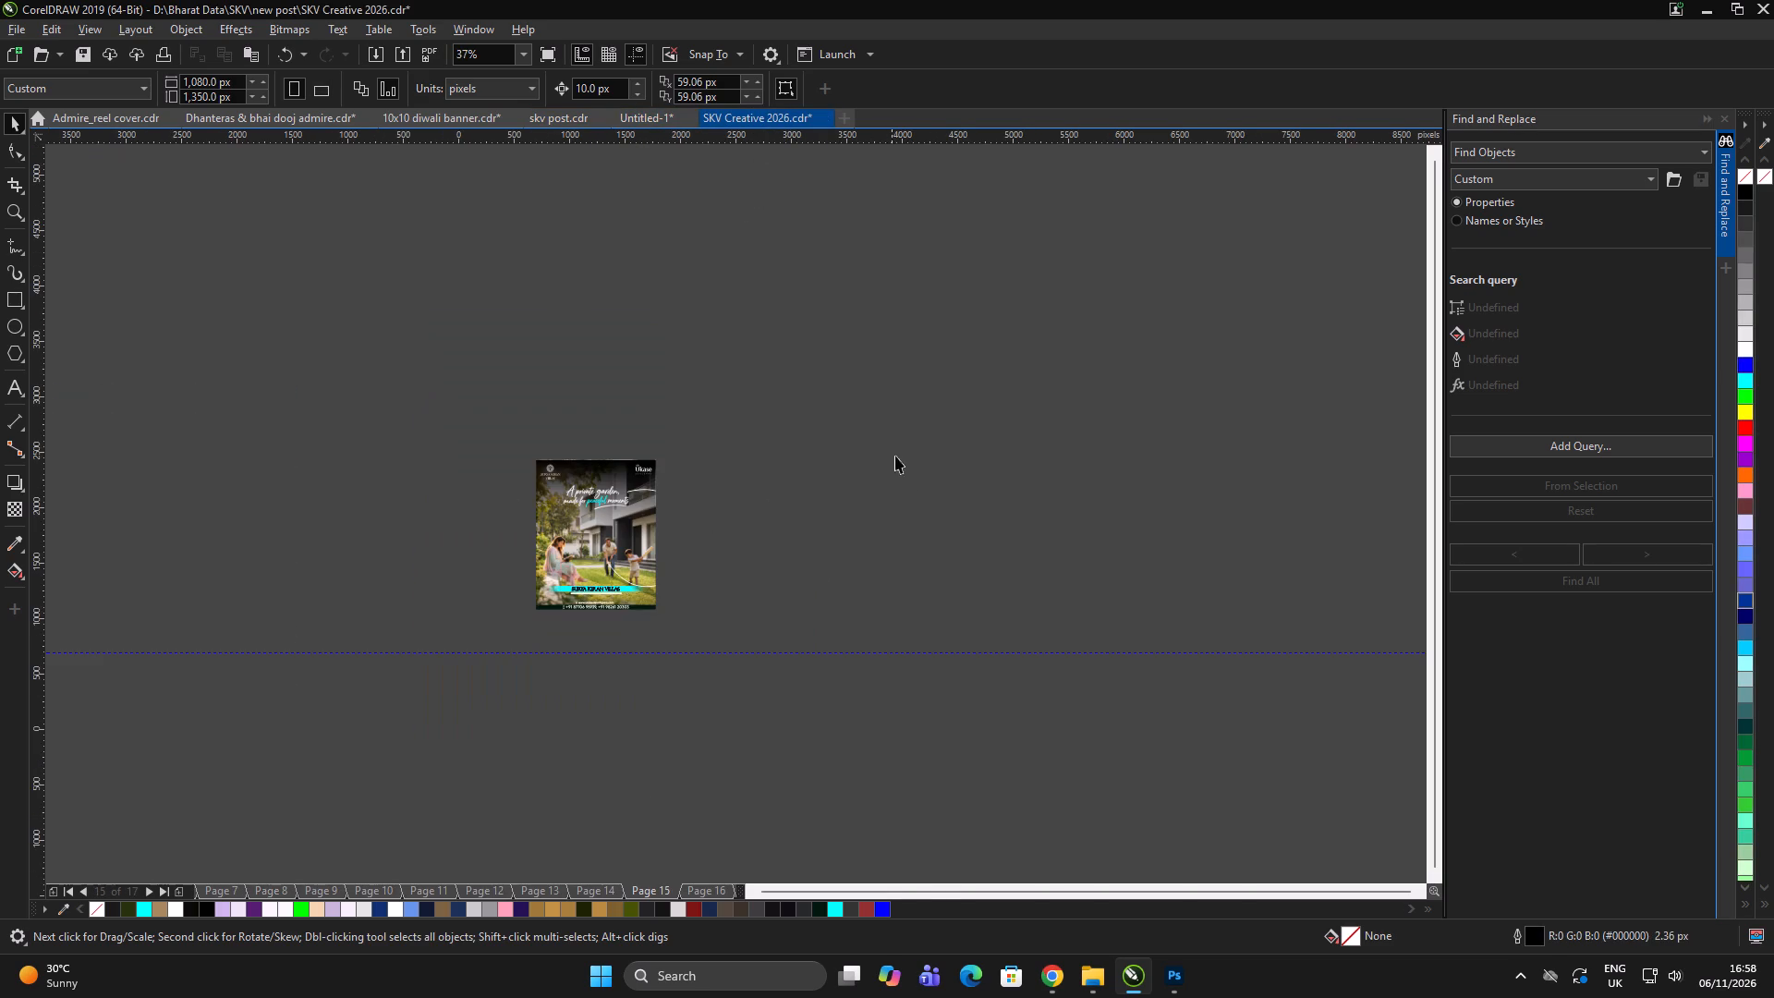
{"action": "triple_click", "coordinate": [900, 456]}
{"action": "left_click", "coordinate": [869, 484]}
{"action": "left_click_drag", "start_coordinate": [865, 496], "coordinate": [839, 581]}
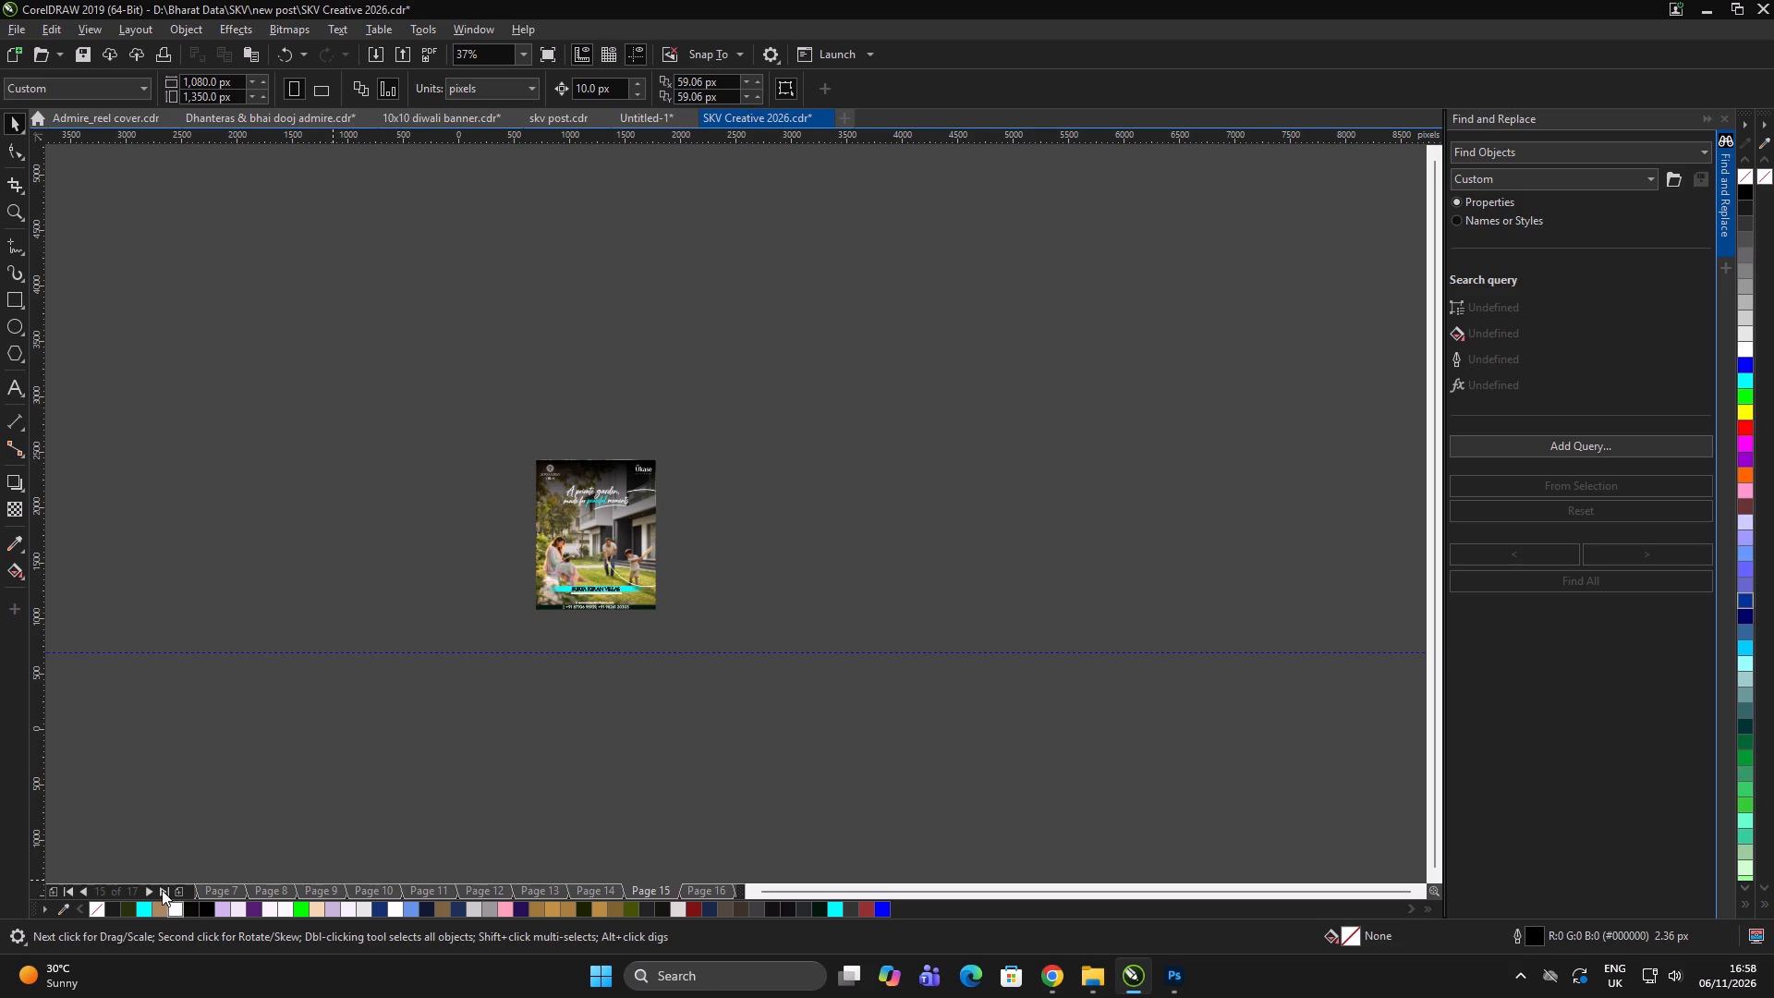
{"action": "left_click", "coordinate": [160, 888]}
{"action": "left_click", "coordinate": [304, 736]}
{"action": "left_click", "coordinate": [309, 730]}
{"action": "left_click", "coordinate": [346, 720]}
{"action": "left_click_drag", "start_coordinate": [940, 717], "coordinate": [1012, 717]}
{"action": "scroll", "coordinate": [733, 627], "scroll_direction": "up", "scroll_amount": 1}
{"action": "left_click", "coordinate": [728, 611]}
{"action": "left_click", "coordinate": [917, 656]}
{"action": "left_click", "coordinate": [727, 475]}
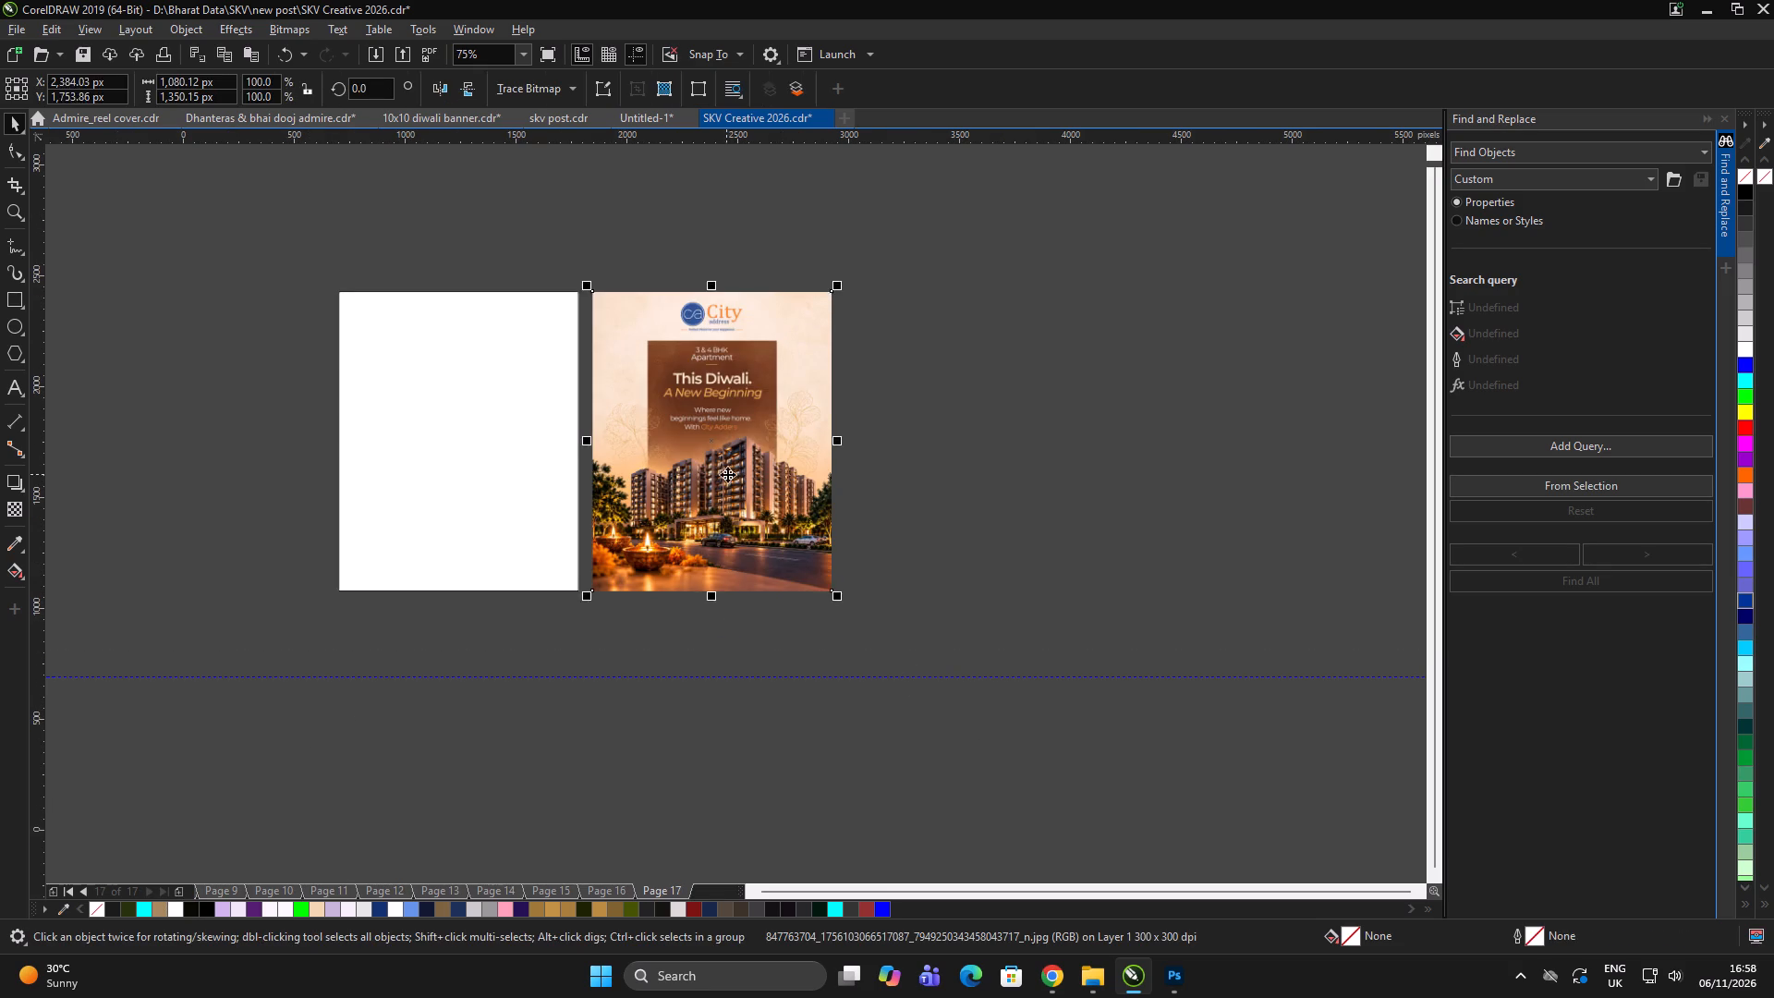
{"action": "left_click_drag", "start_coordinate": [721, 474], "coordinate": [1038, 478]}
Paste the cut Navkriti Bhai Dooj poster into page 17 and move it over the blank white post.
{"action": "left_click", "coordinate": [768, 689]}
{"action": "left_click", "coordinate": [775, 688]}
{"action": "key", "text": "ctrl+v"}
{"action": "scroll", "coordinate": [741, 461], "scroll_direction": "down", "scroll_amount": 4}
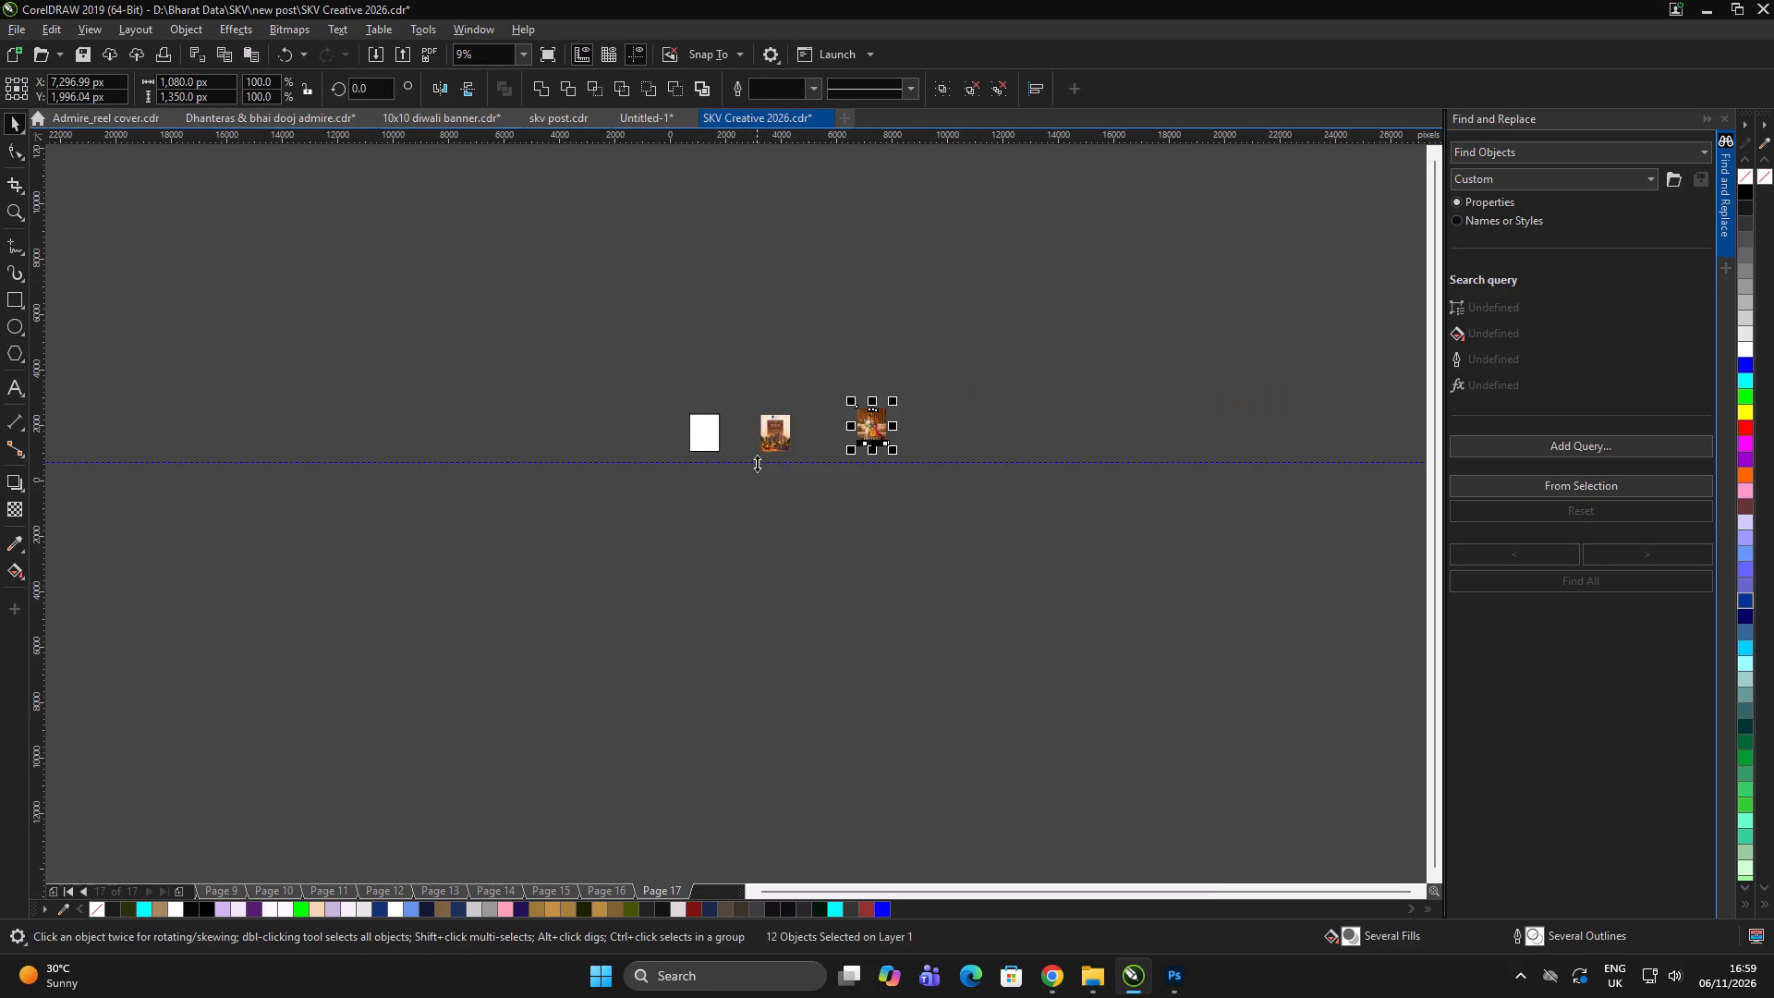
{"action": "scroll", "coordinate": [893, 445], "scroll_direction": "up", "scroll_amount": 1}
{"action": "left_click_drag", "start_coordinate": [844, 401], "coordinate": [491, 431]}
{"action": "scroll", "coordinate": [525, 417], "scroll_direction": "up", "scroll_amount": 2}
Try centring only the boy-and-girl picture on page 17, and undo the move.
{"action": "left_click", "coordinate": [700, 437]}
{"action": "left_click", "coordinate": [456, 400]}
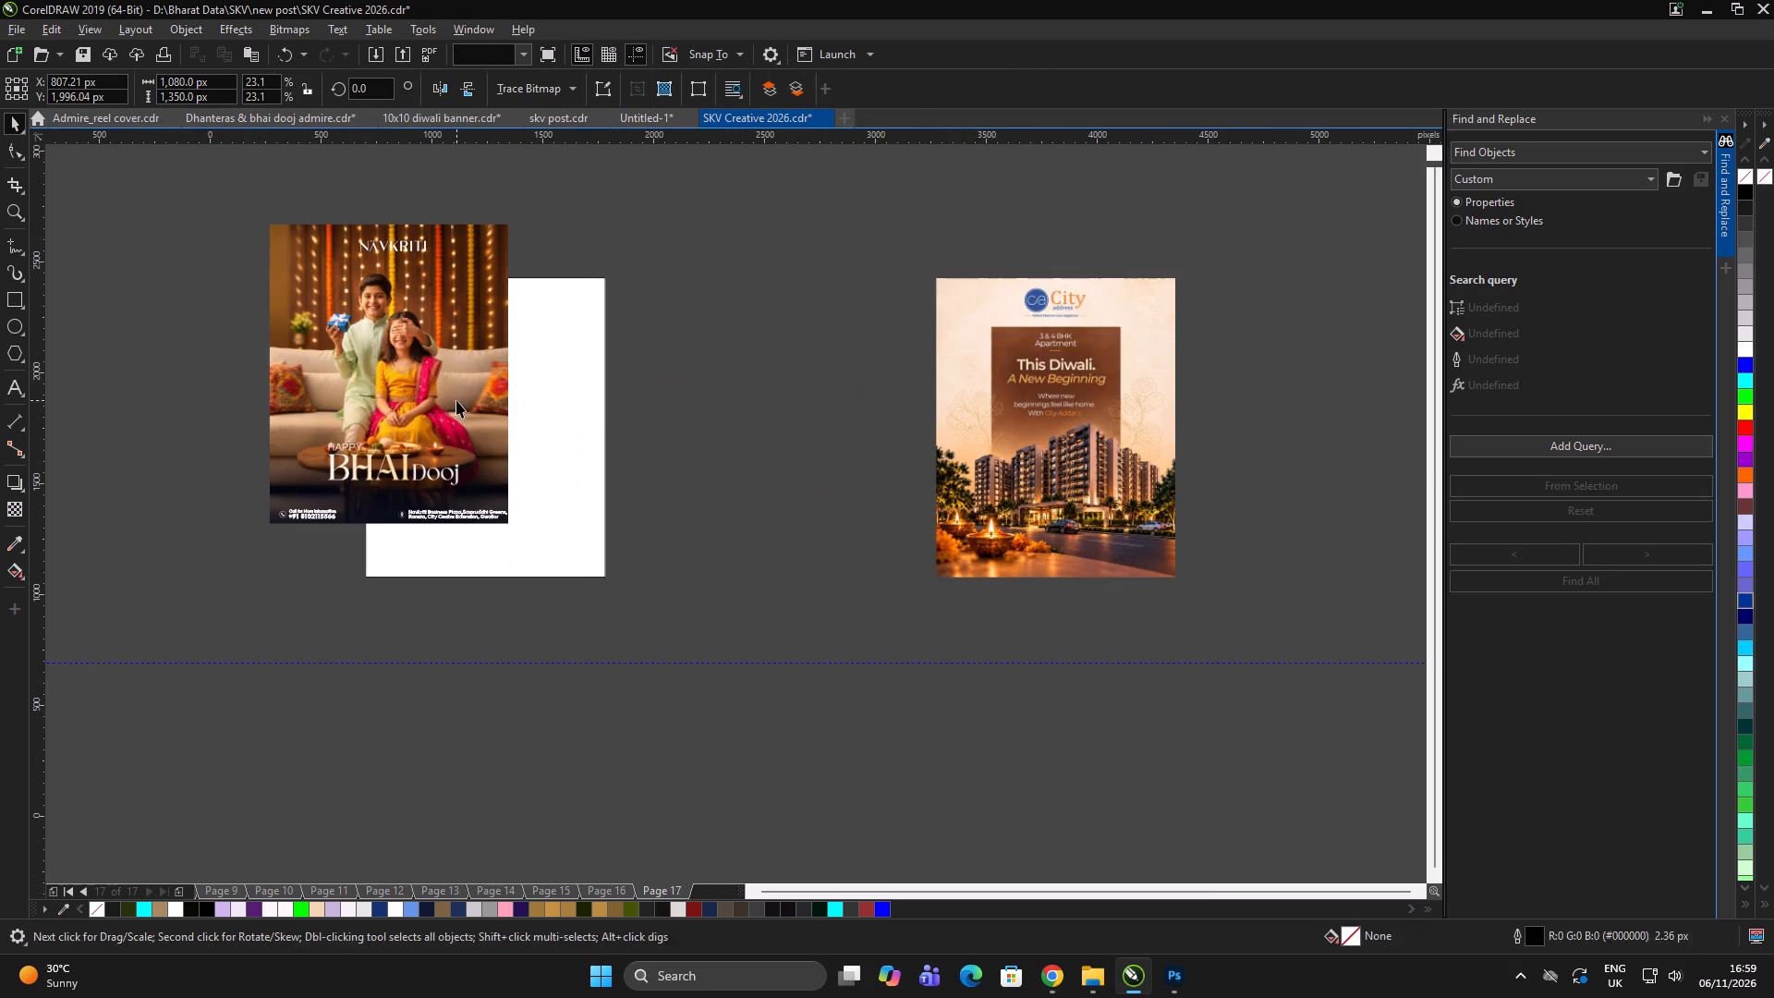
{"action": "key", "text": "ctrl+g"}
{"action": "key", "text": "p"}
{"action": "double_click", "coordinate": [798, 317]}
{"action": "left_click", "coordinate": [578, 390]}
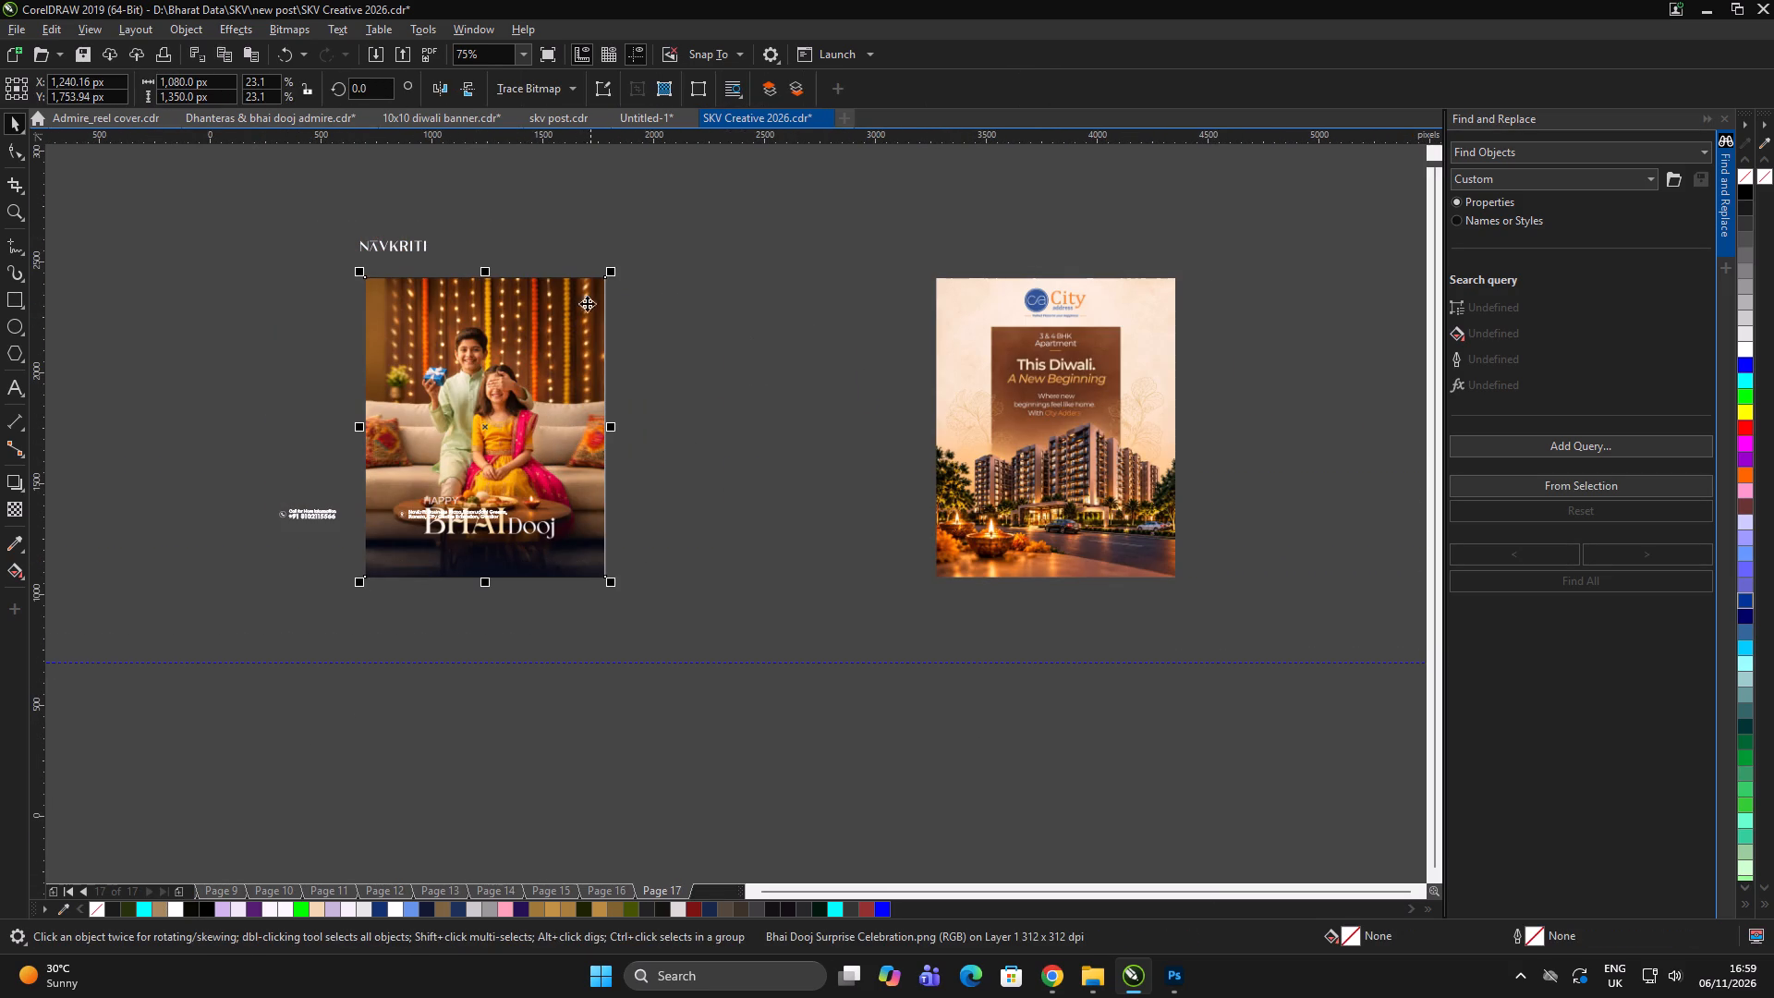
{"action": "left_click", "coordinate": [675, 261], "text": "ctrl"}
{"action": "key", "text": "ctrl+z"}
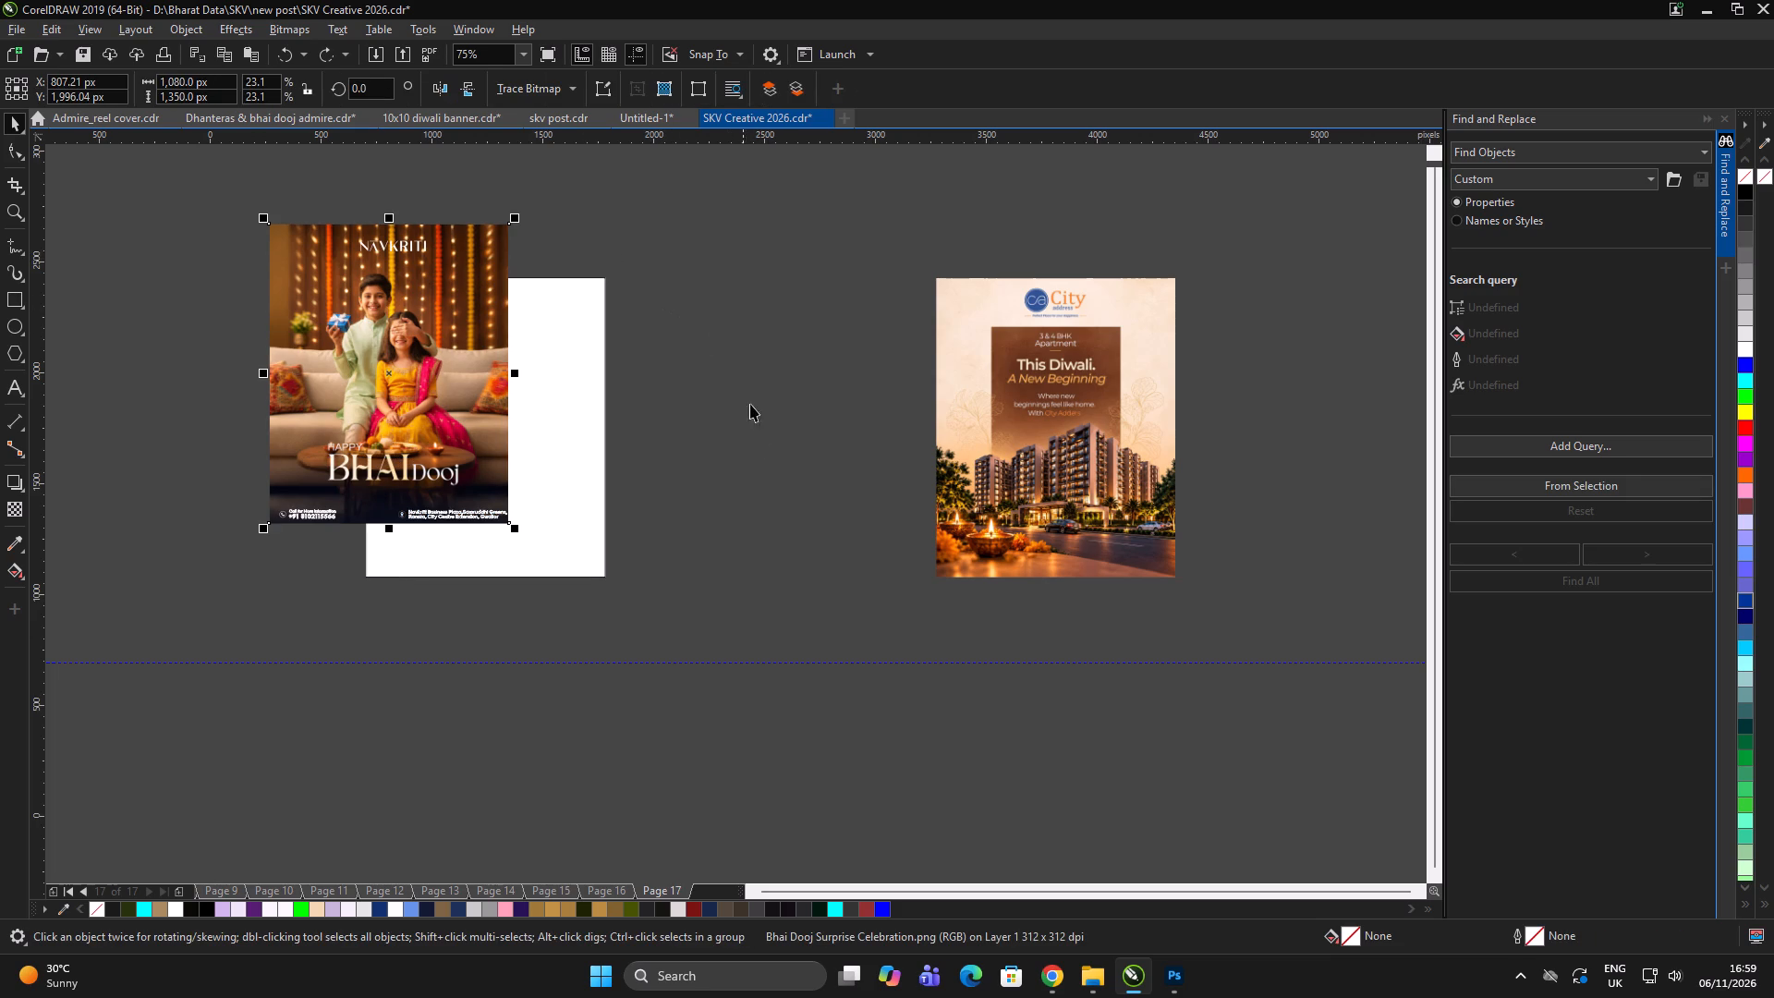
Group all the Navkriti poster's elements and centre the group on page 17's white post background.
{"action": "left_click_drag", "start_coordinate": [757, 432], "coordinate": [761, 447]}
{"action": "left_click_drag", "start_coordinate": [729, 614], "coordinate": [152, 163]}
{"action": "left_click", "coordinate": [891, 472]}
{"action": "left_click_drag", "start_coordinate": [213, 179], "coordinate": [539, 558]}
{"action": "key", "text": "ctrl+g"}
{"action": "left_click", "coordinate": [562, 505], "text": "shift"}
{"action": "key", "text": "e"}
{"action": "key", "text": "c"}
{"action": "left_click", "coordinate": [732, 508]}
{"action": "left_click", "coordinate": [521, 478]}
{"action": "double_click", "coordinate": [731, 461]}
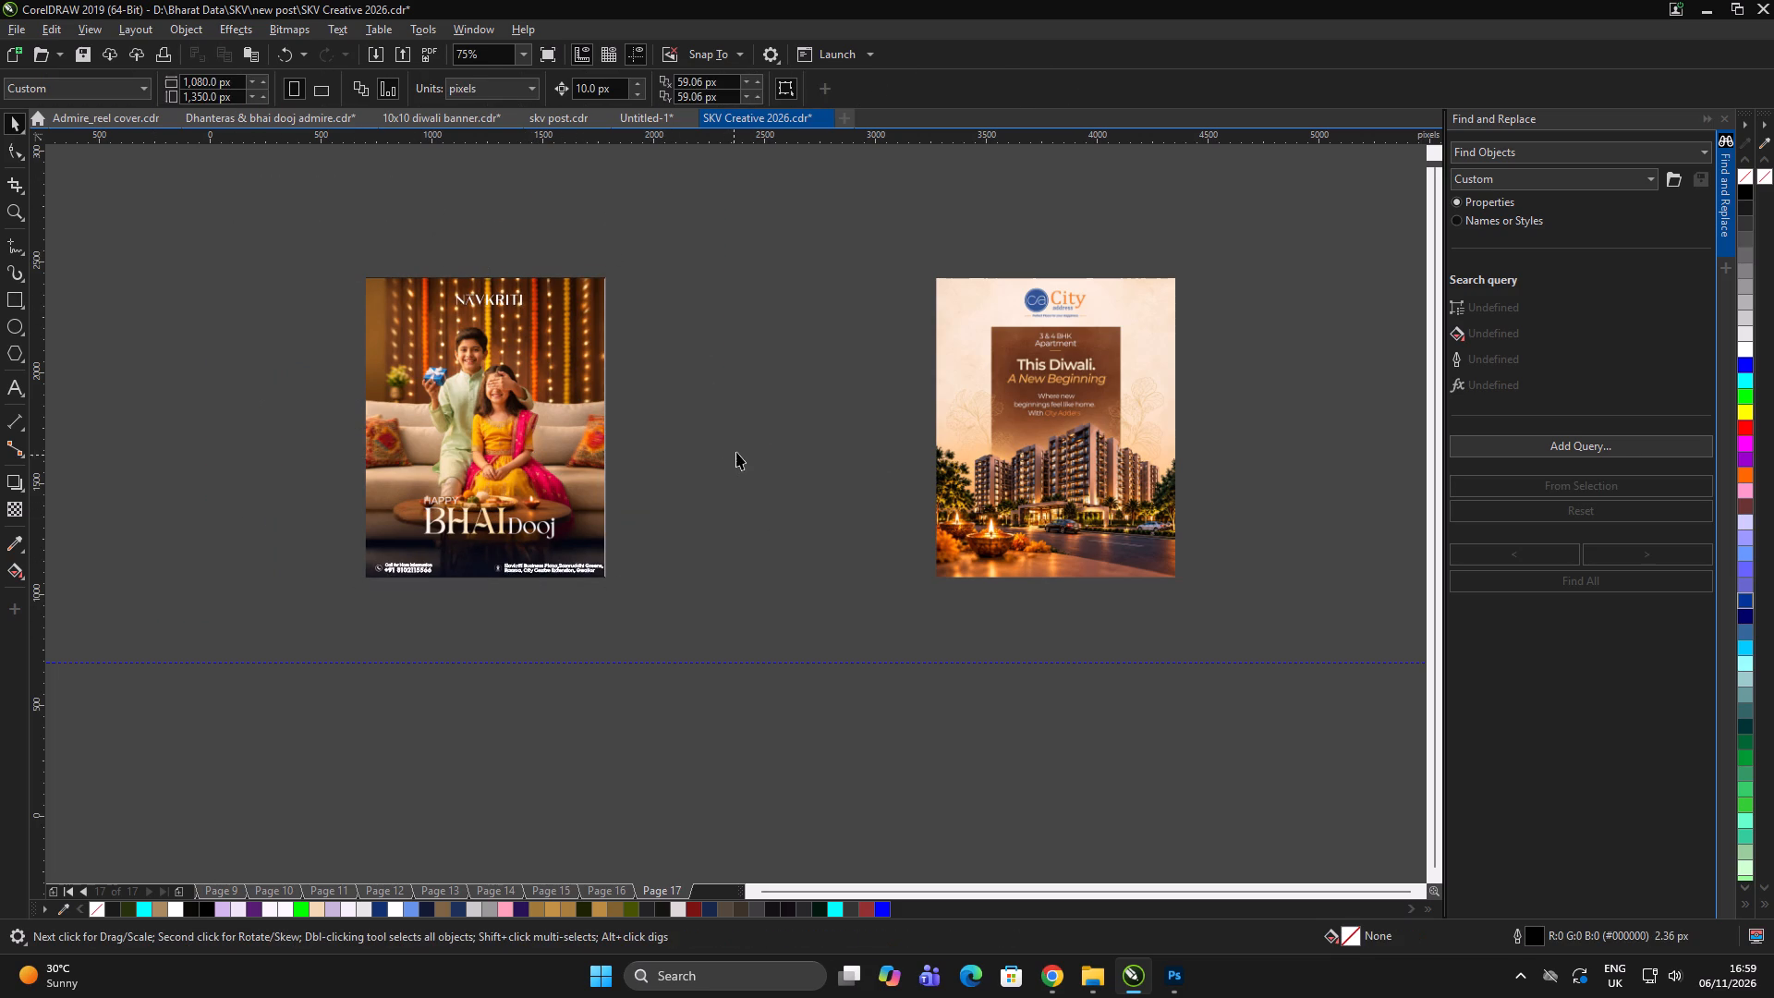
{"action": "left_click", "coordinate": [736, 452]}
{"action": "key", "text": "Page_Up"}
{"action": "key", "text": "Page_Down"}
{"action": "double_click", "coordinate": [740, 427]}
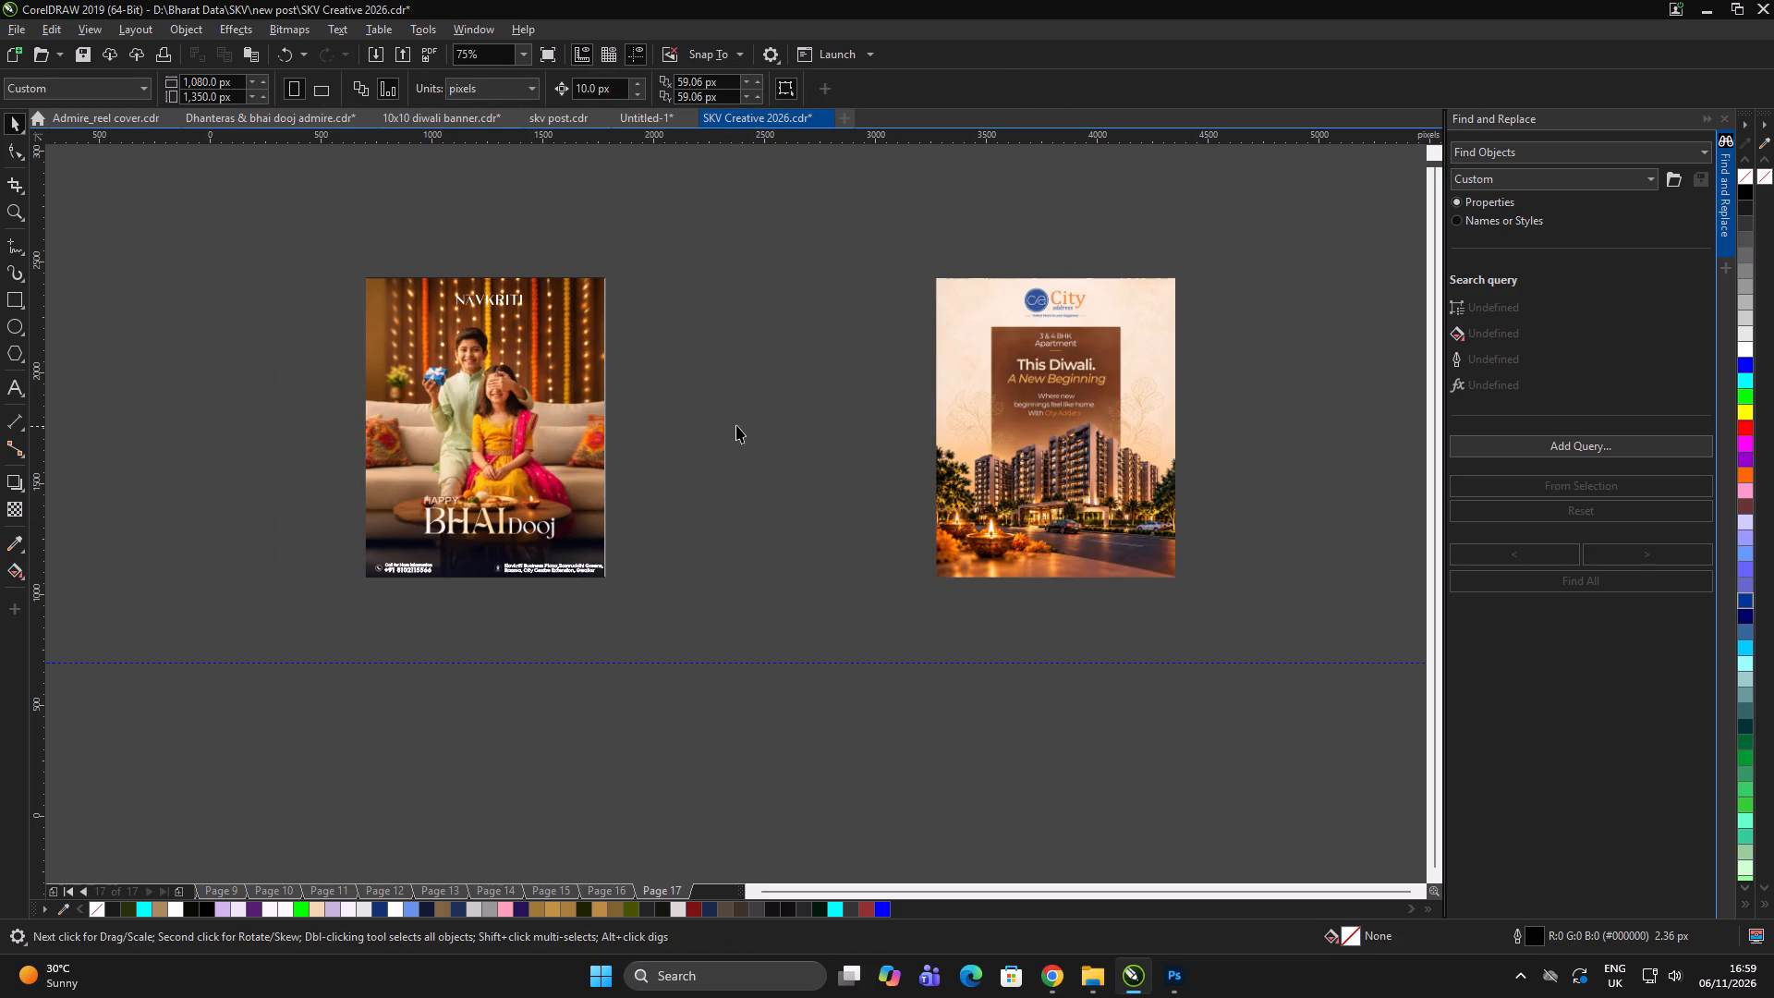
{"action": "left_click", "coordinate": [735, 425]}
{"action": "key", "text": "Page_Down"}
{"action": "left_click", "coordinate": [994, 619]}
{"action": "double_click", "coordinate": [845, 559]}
Review the Bhai Dooj document's earlier pages, the 10x10 diwali banner, and pages 6 to 8 of skv post.
{"action": "left_click", "coordinate": [221, 122]}
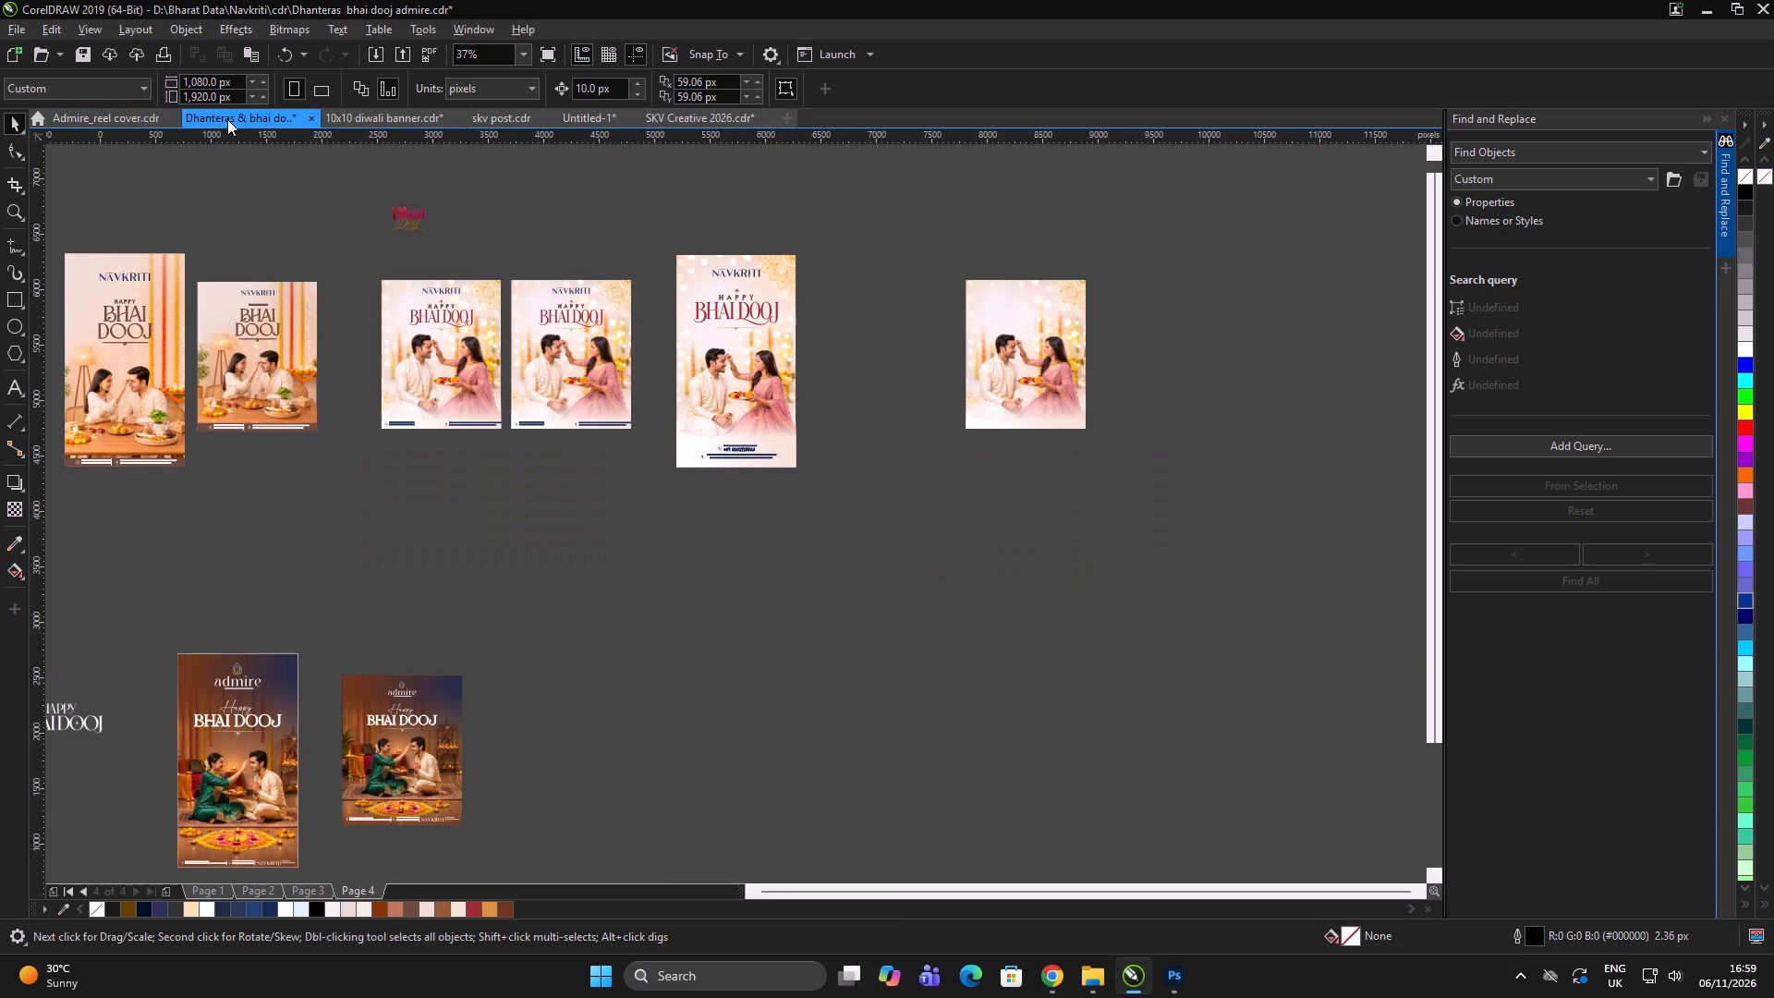
{"action": "left_click", "coordinate": [652, 651]}
{"action": "key", "text": "Page_Up"}
{"action": "key", "text": "Page_Up"}
{"action": "key", "text": "Page_Up"}
{"action": "left_click", "coordinate": [673, 531]}
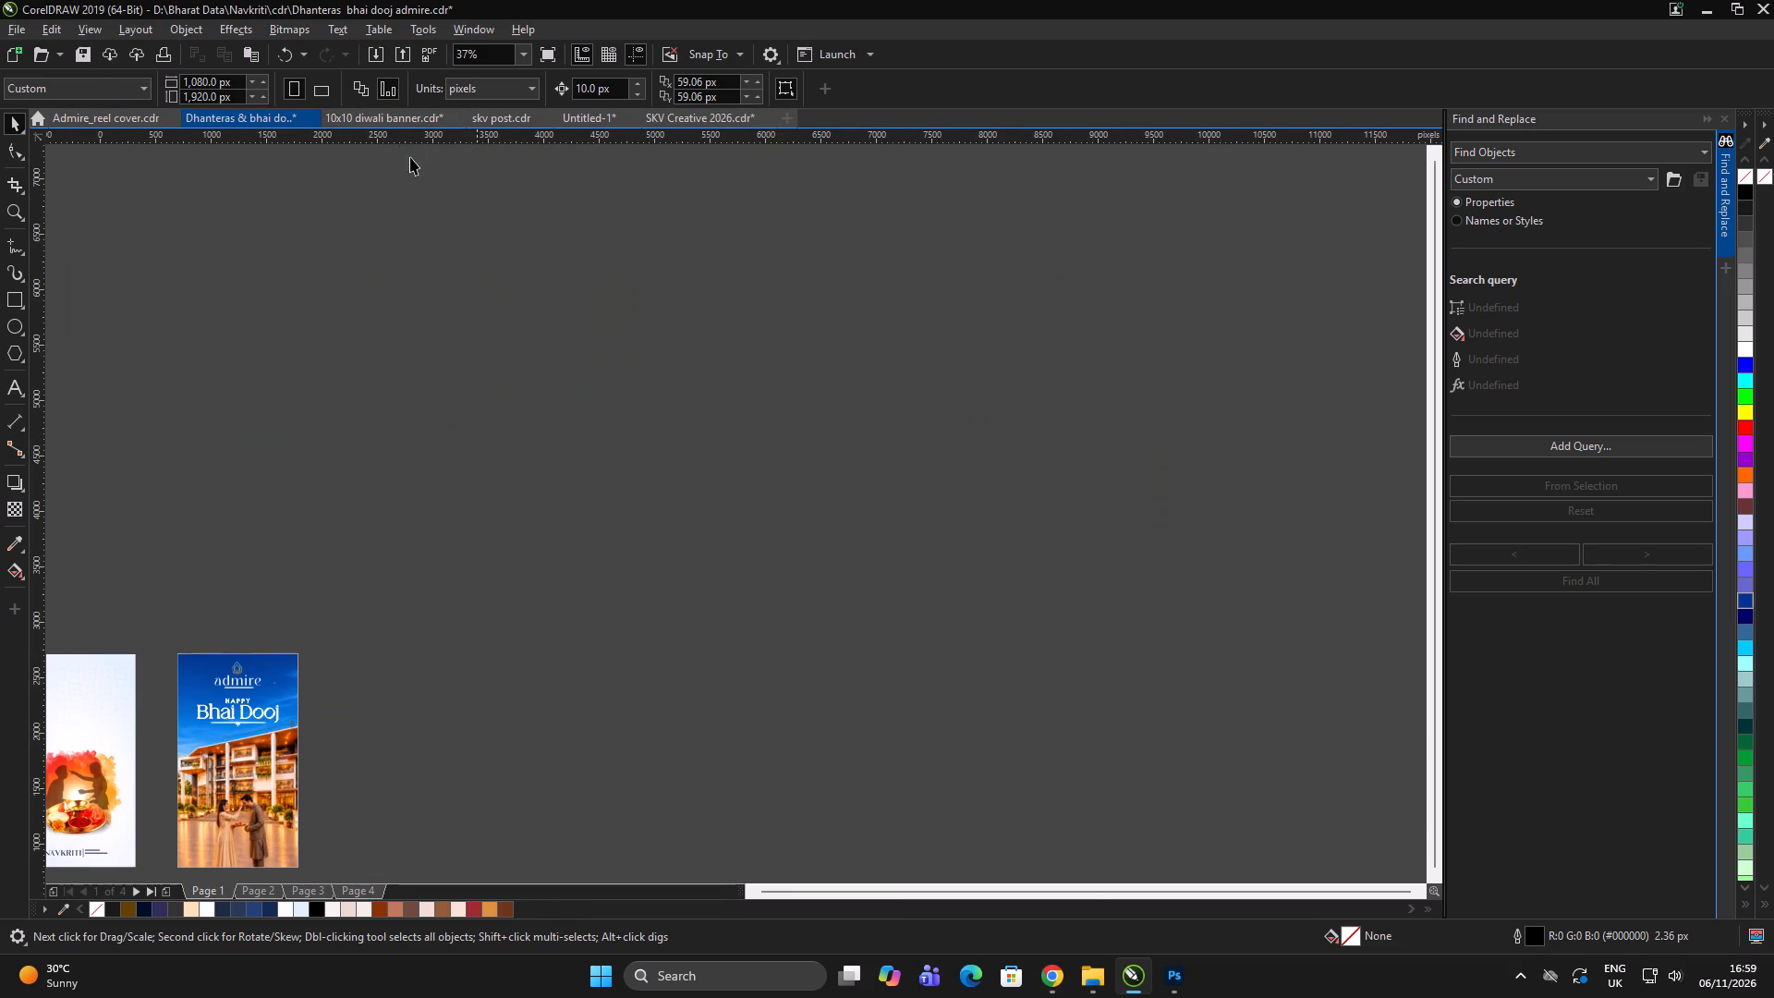
{"action": "left_click", "coordinate": [366, 116]}
{"action": "left_click", "coordinate": [503, 116]}
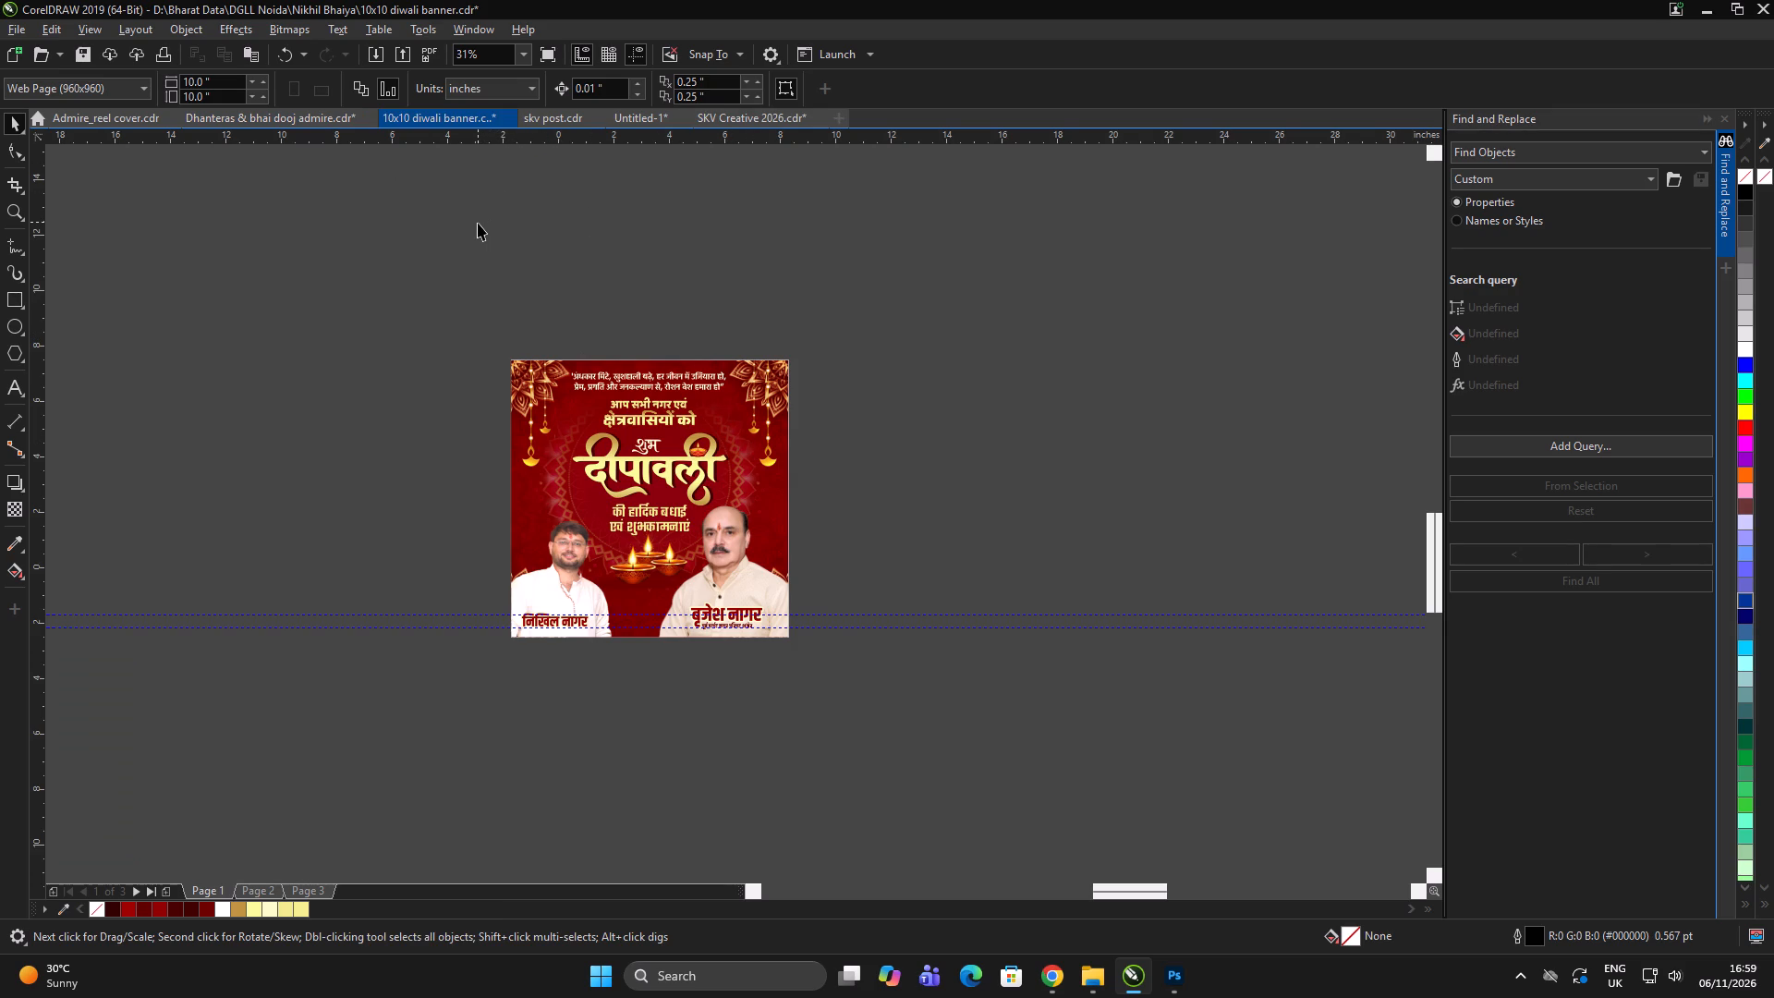
{"action": "left_click", "coordinate": [445, 212]}
{"action": "left_click", "coordinate": [553, 119]}
{"action": "double_click", "coordinate": [722, 433]}
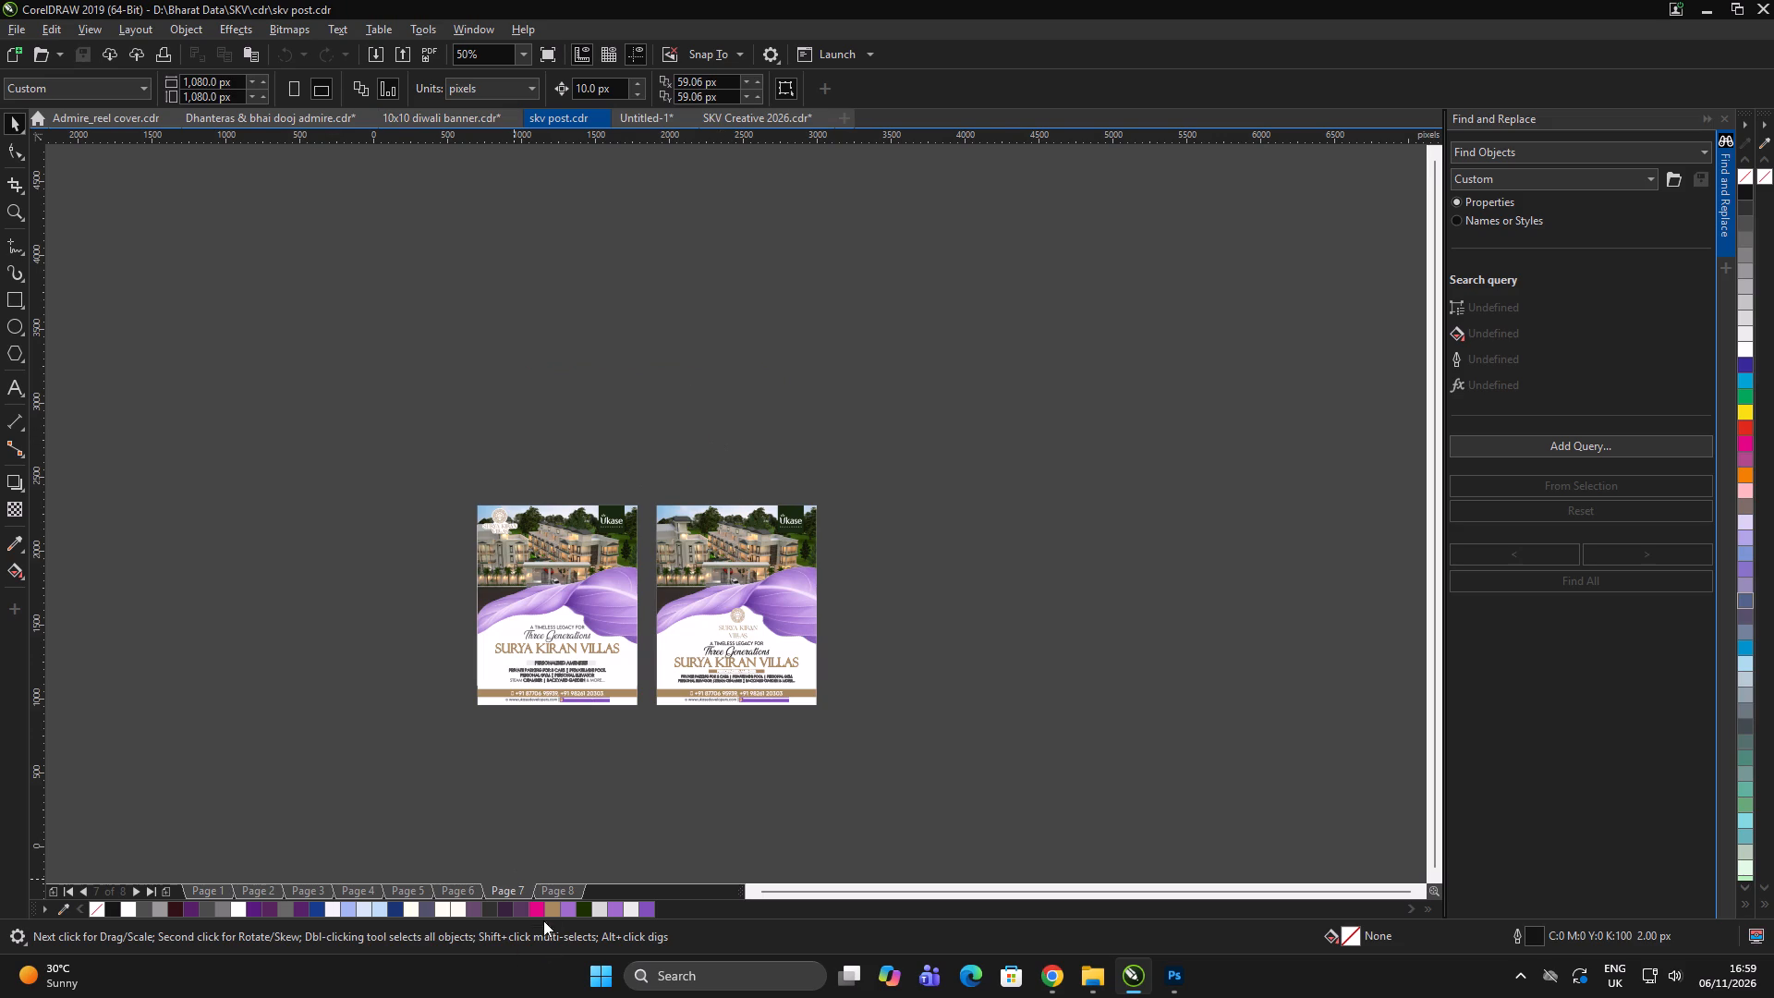
{"action": "left_click", "coordinate": [559, 890]}
{"action": "left_click", "coordinate": [490, 892]}
{"action": "left_click", "coordinate": [443, 886]}
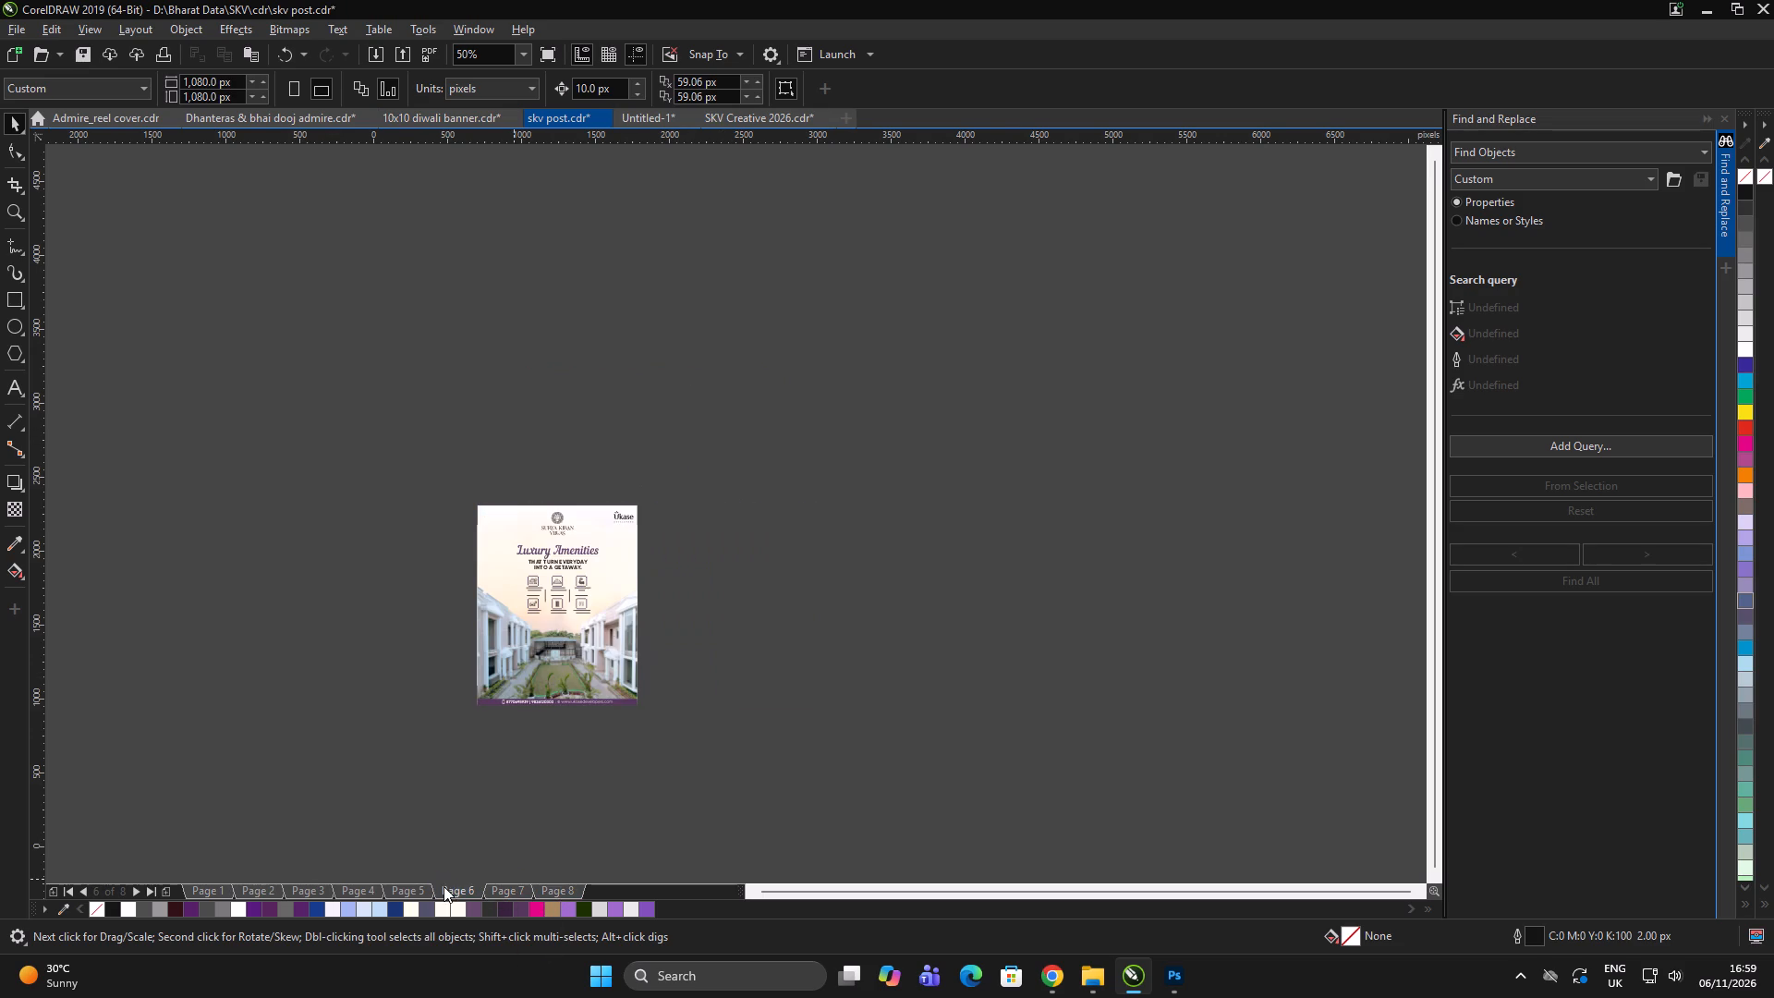
{"action": "double_click", "coordinate": [461, 852]}
Return to SKV Creative 2026 and view the Navkriti poster on page 17 alongside the neighbouring pages 15 and 16.
{"action": "left_click", "coordinate": [737, 123]}
{"action": "triple_click", "coordinate": [763, 301]}
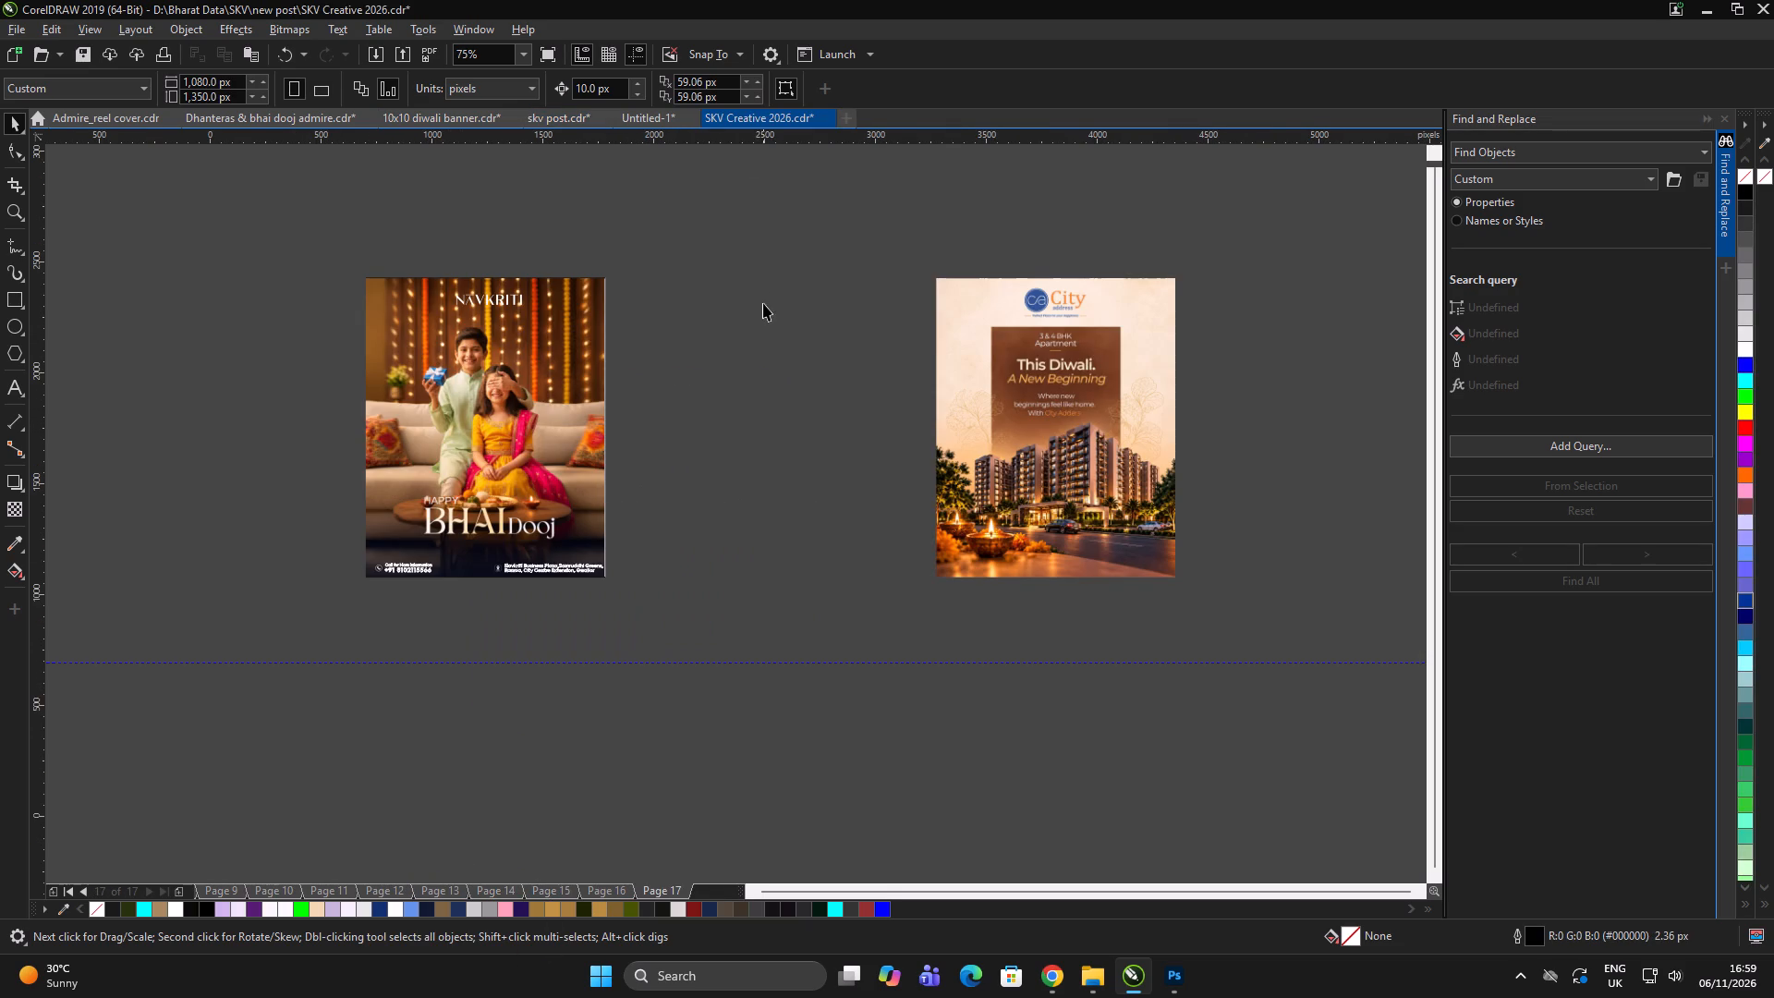
{"action": "left_click_drag", "start_coordinate": [760, 321], "coordinate": [759, 335]}
{"action": "left_click", "coordinate": [815, 441]}
{"action": "left_click_drag", "start_coordinate": [815, 446], "coordinate": [759, 550]}
{"action": "left_click", "coordinate": [601, 754]}
{"action": "left_click", "coordinate": [620, 892]}
{"action": "left_click", "coordinate": [660, 886]}
{"action": "double_click", "coordinate": [680, 776]}
{"action": "double_click", "coordinate": [682, 771]}
{"action": "double_click", "coordinate": [702, 703]}
{"action": "left_click", "coordinate": [638, 668]}
{"action": "key", "text": "Page_Up"}
{"action": "key", "text": "Page_Up"}
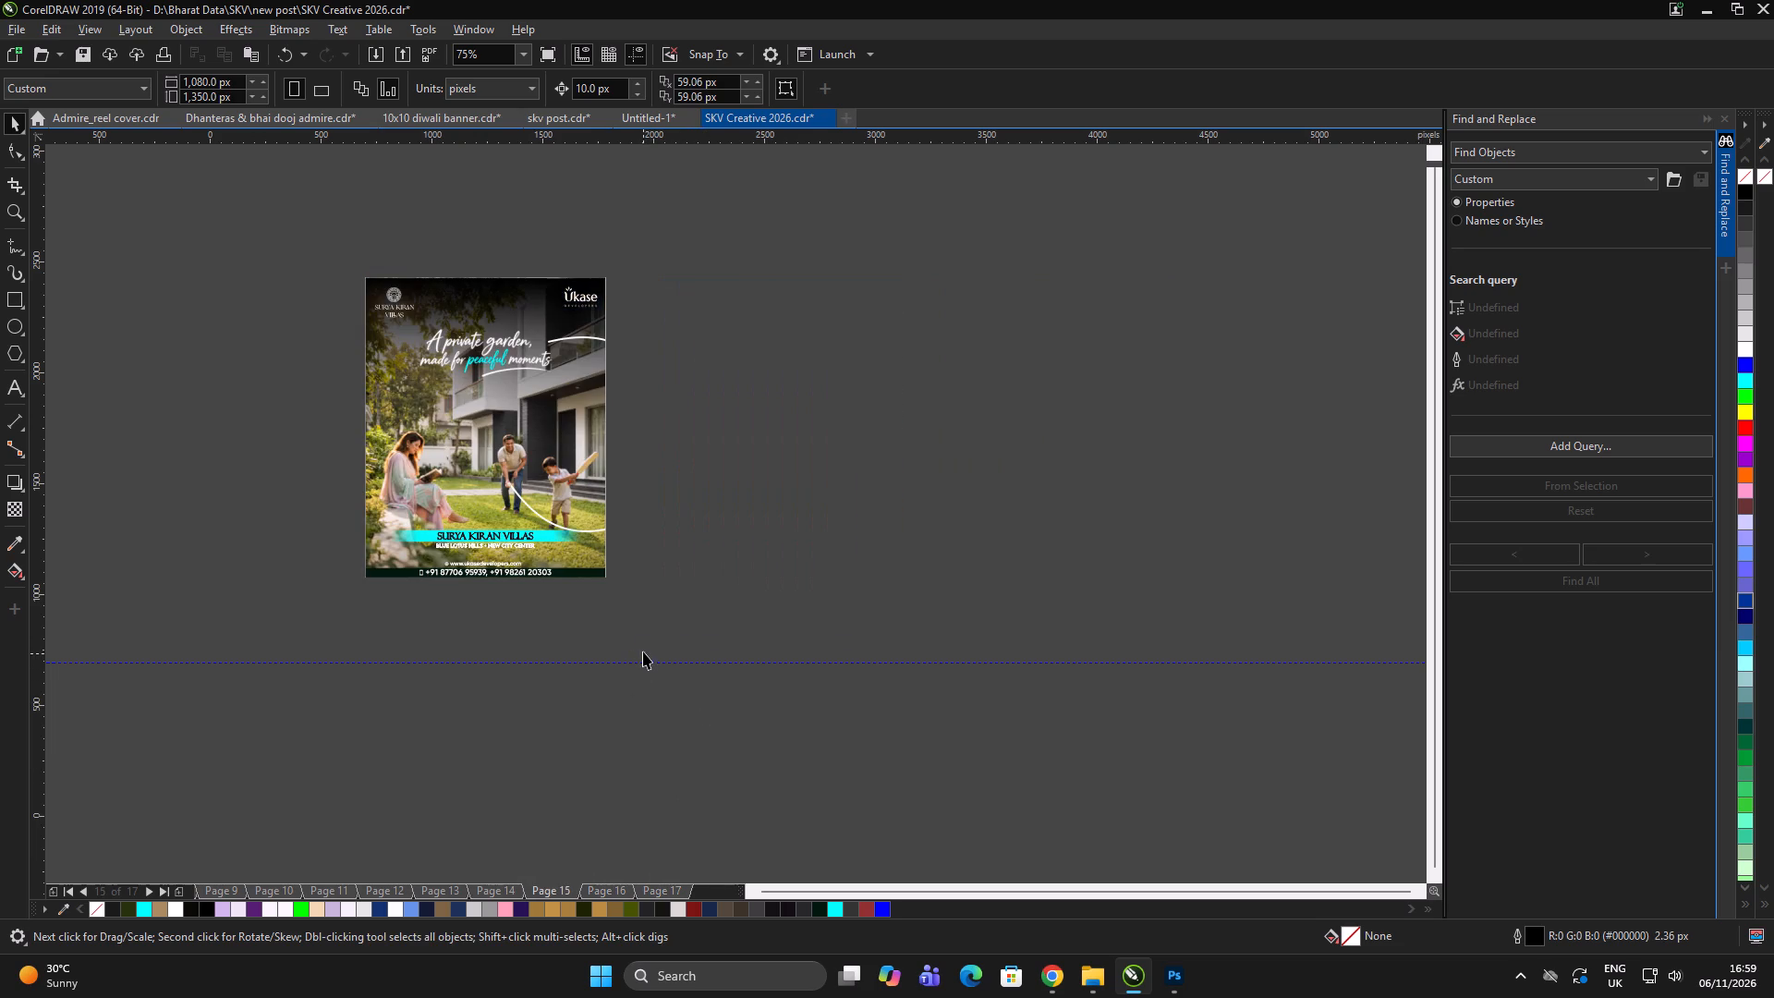
{"action": "key", "text": "Page_Down"}
{"action": "key", "text": "Page_Down"}
{"action": "key", "text": "Page_Down"}
{"action": "left_click", "coordinate": [1013, 626]}
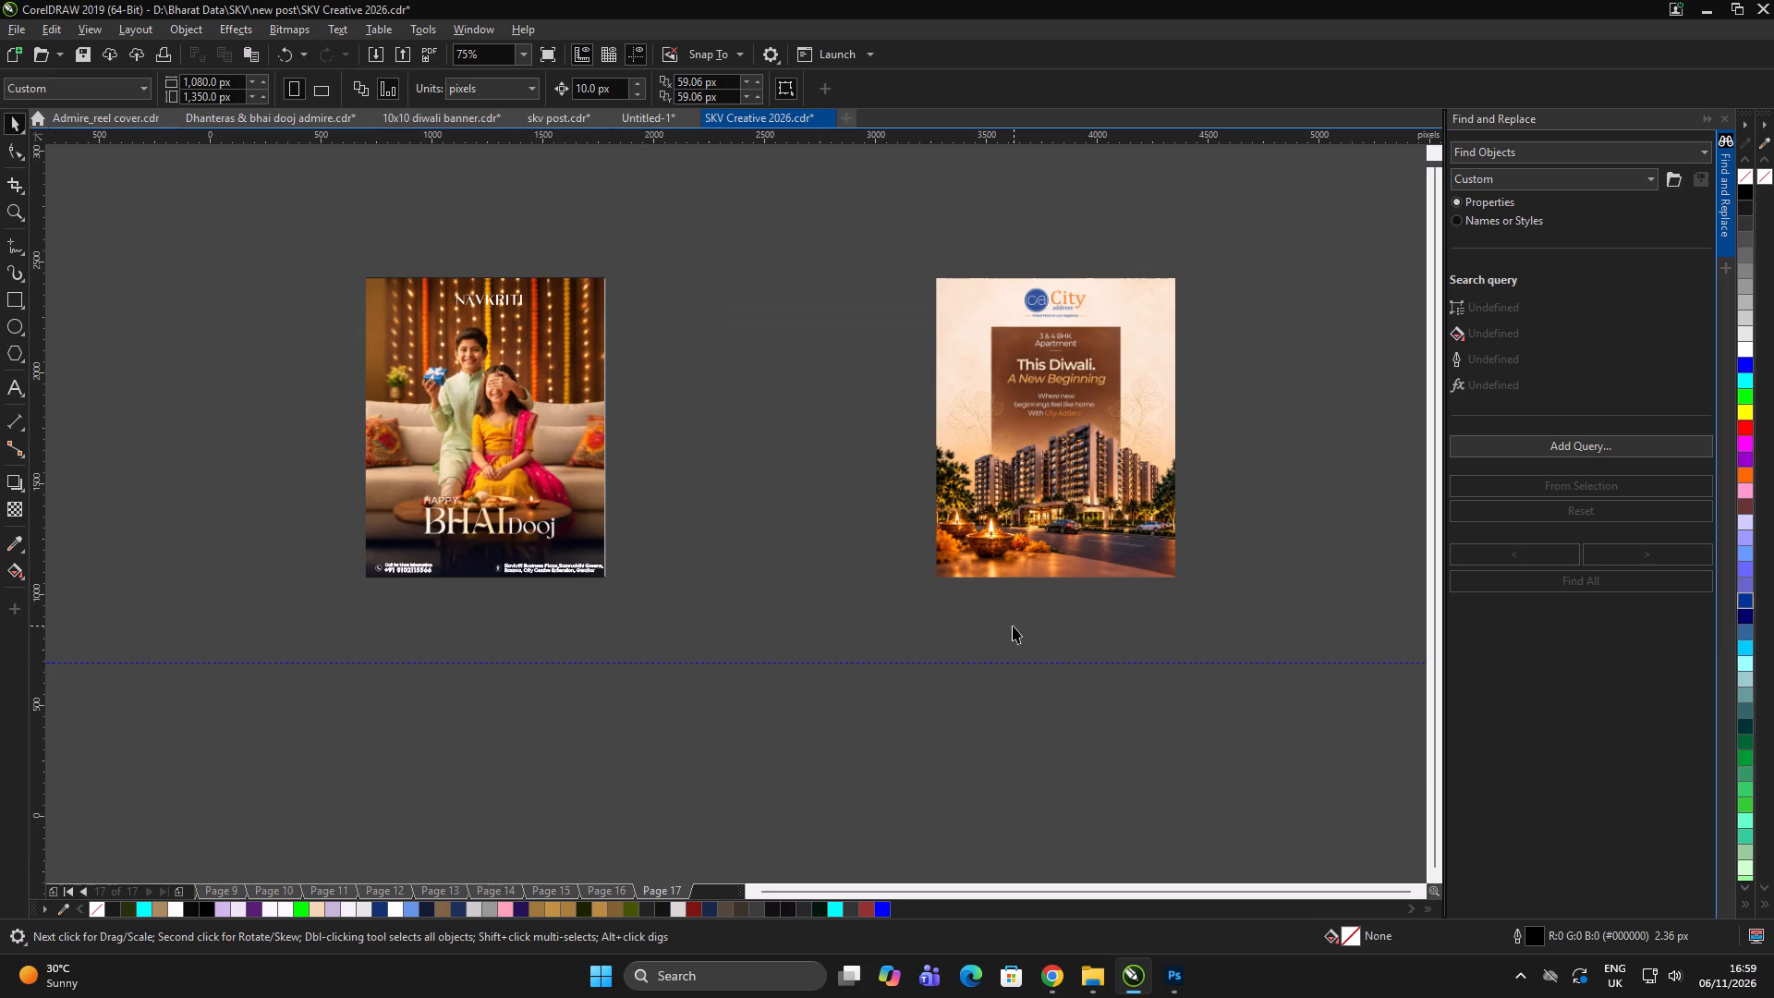
Browse the Surya Kiran Villas designs from page 16 back to page 2, and return to the last page.
{"action": "key", "text": "Page_Up"}
{"action": "key", "text": "Page_Up"}
{"action": "key", "text": "Page_Up"}
{"action": "key", "text": "Page_Up"}
{"action": "key", "text": "Page_Up"}
{"action": "key", "text": "Page_Up"}
{"action": "key", "text": "Page_Up"}
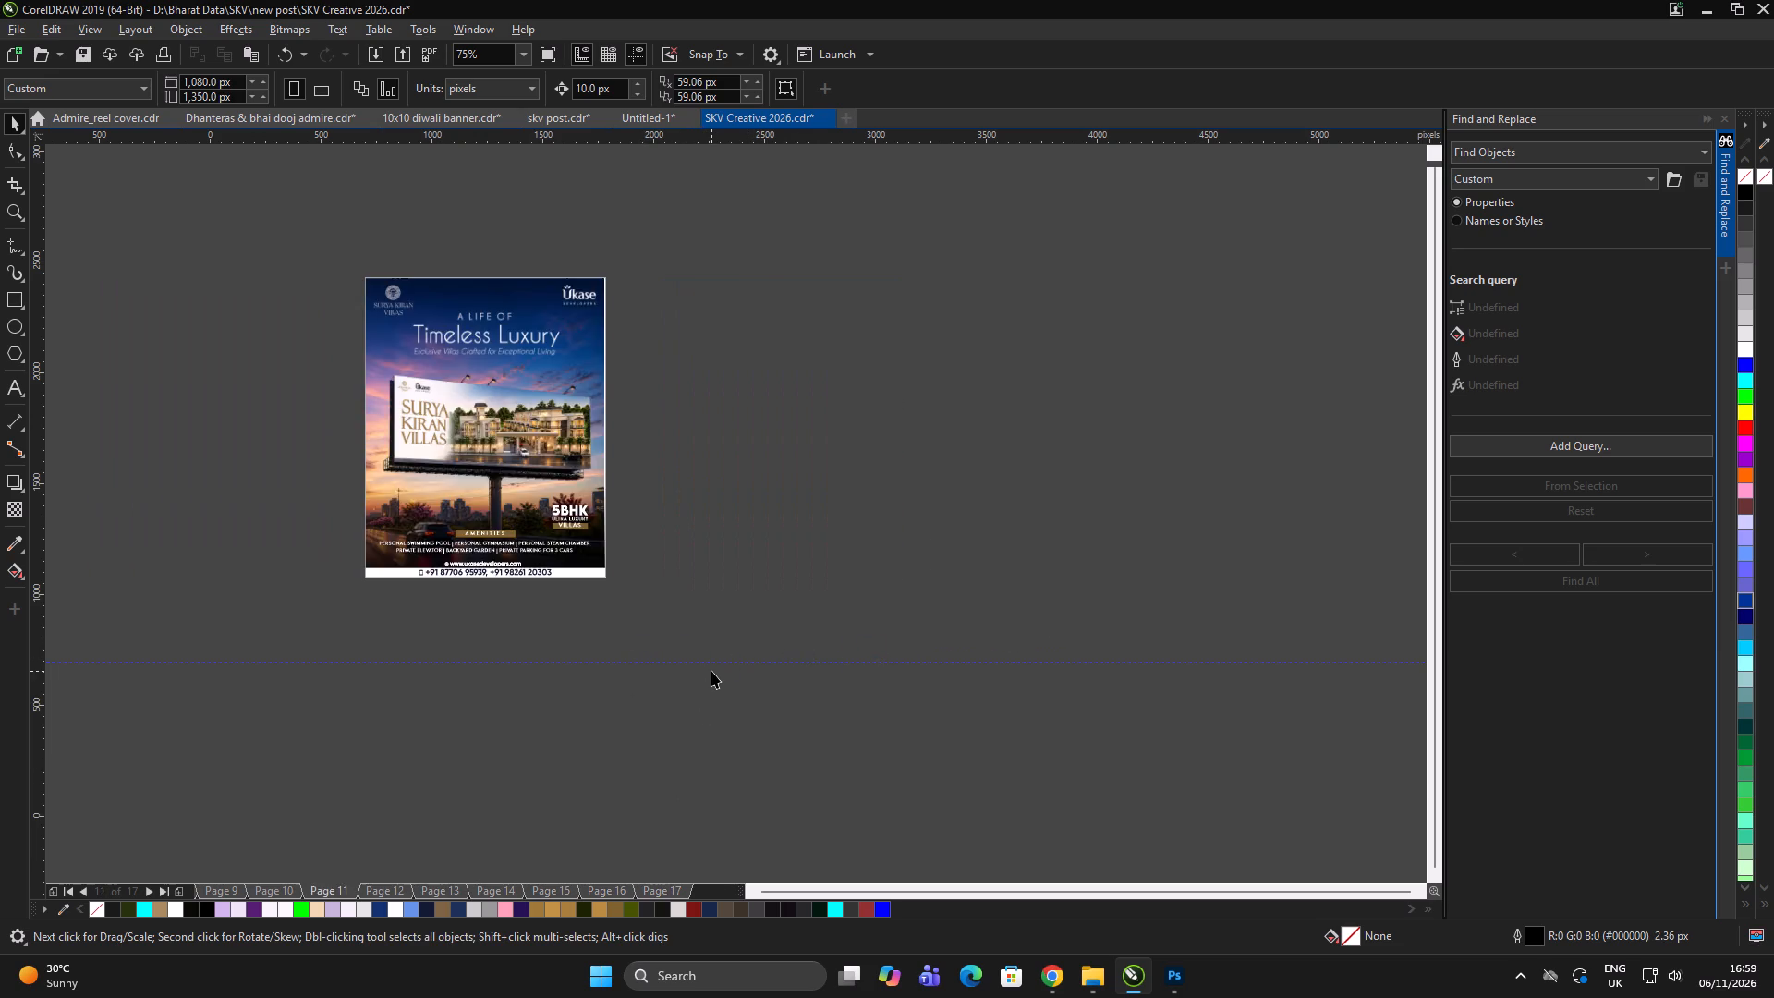
{"action": "key", "text": "Page_Up"}
{"action": "key", "text": "Page_Up"}
{"action": "key", "text": "Page_Up"}
{"action": "key", "text": "Page_Up"}
{"action": "key", "text": "Page_Up"}
{"action": "key", "text": "Page_Up"}
{"action": "key", "text": "Page_Up"}
{"action": "key", "text": "Page_Up"}
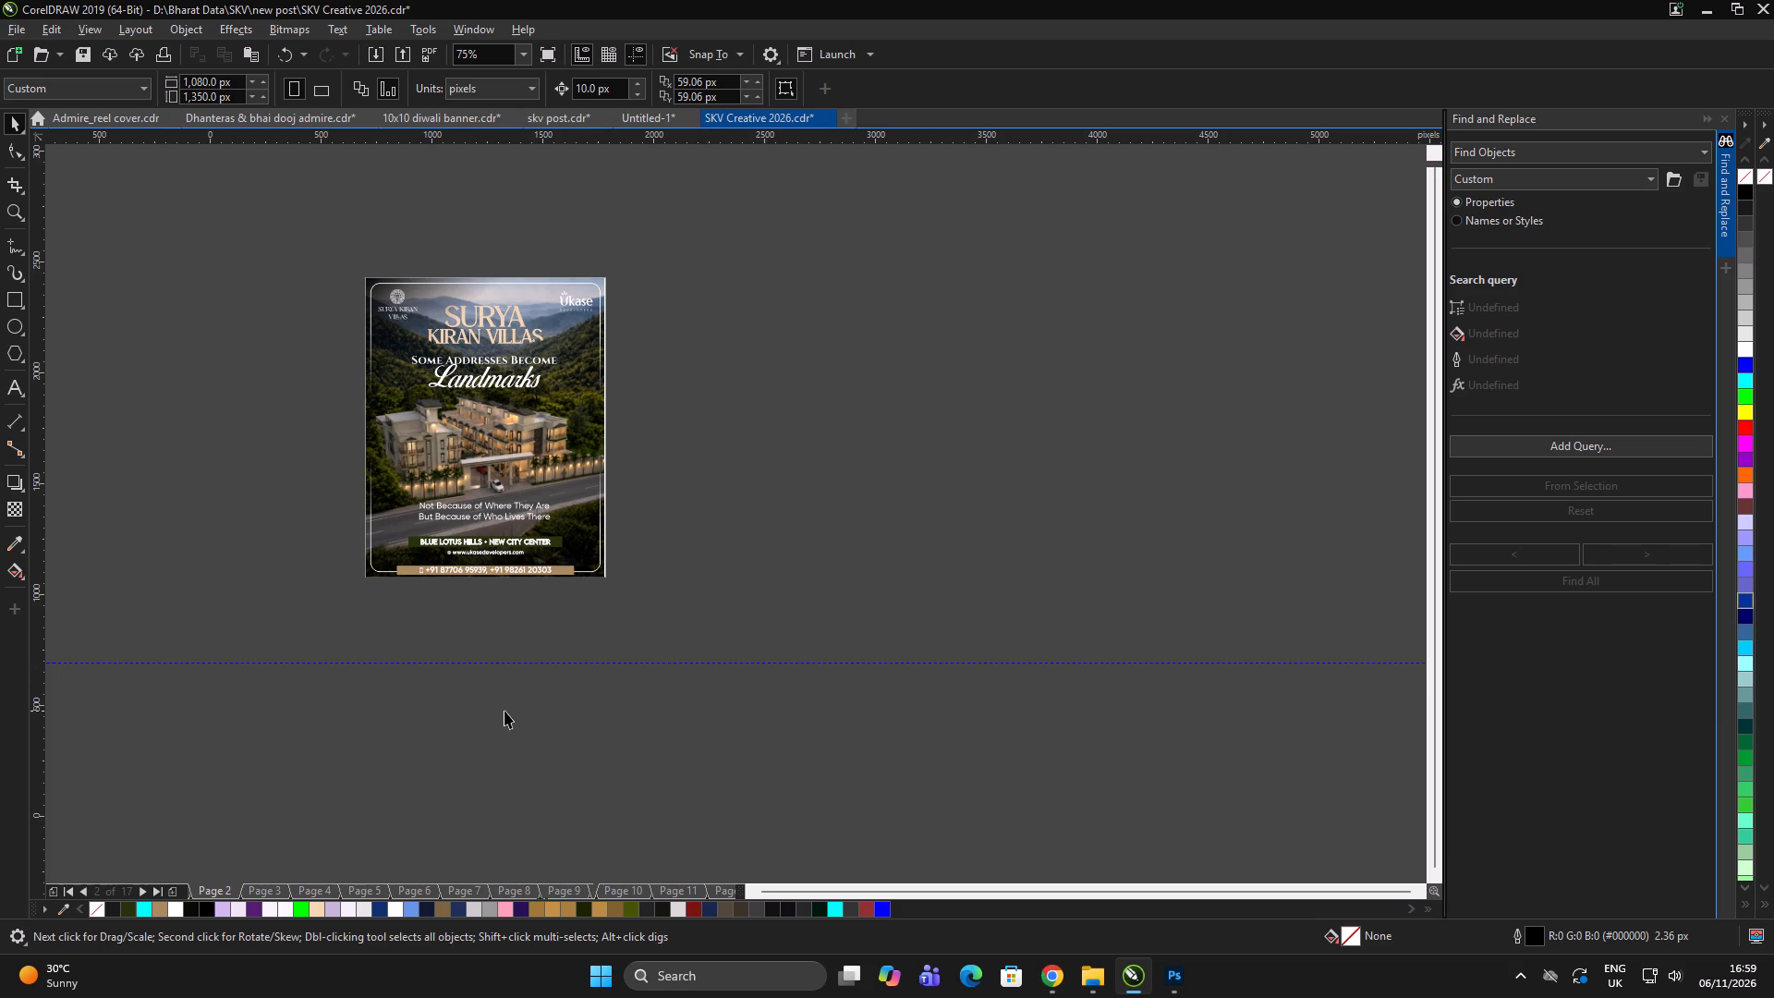
{"action": "left_click_drag", "start_coordinate": [505, 710], "coordinate": [486, 738]}
{"action": "left_click", "coordinate": [153, 895]}
{"action": "triple_click", "coordinate": [334, 744]}
{"action": "left_click", "coordinate": [334, 744]}
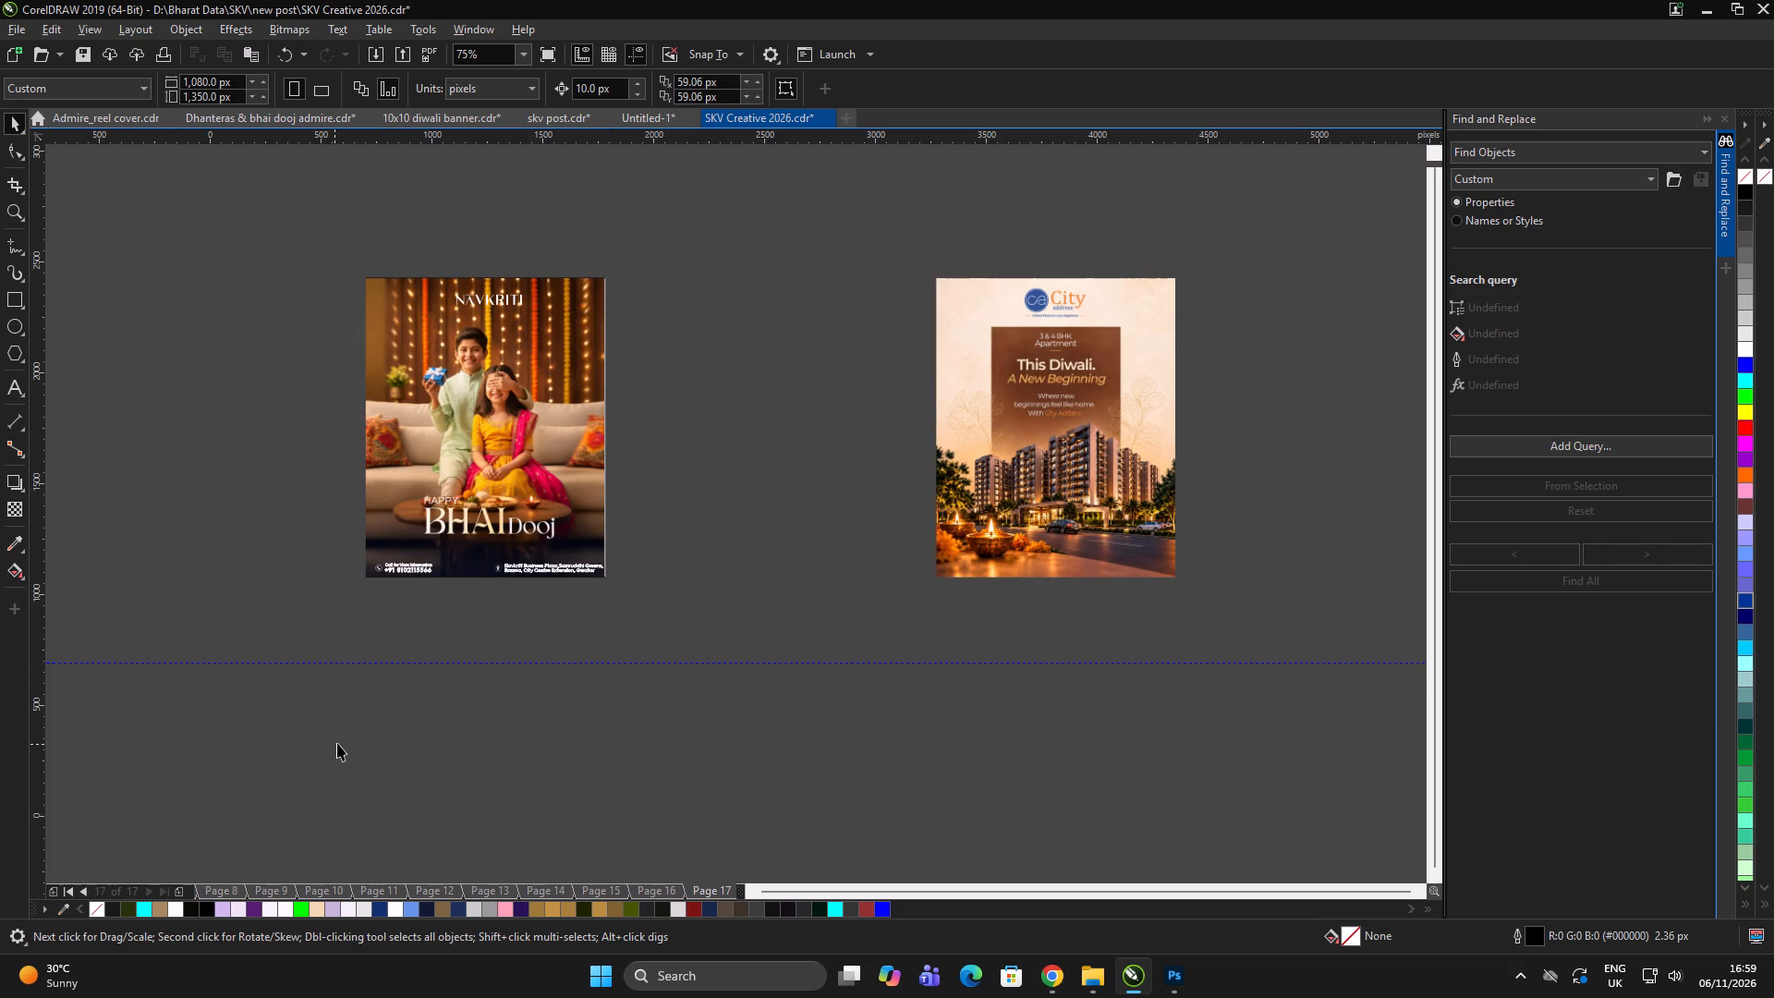
Switch to the Untitled-1 document and add a third, blank page after the Happy Diwali designs.
{"action": "double_click", "coordinate": [953, 476]}
{"action": "left_click", "coordinate": [653, 117]}
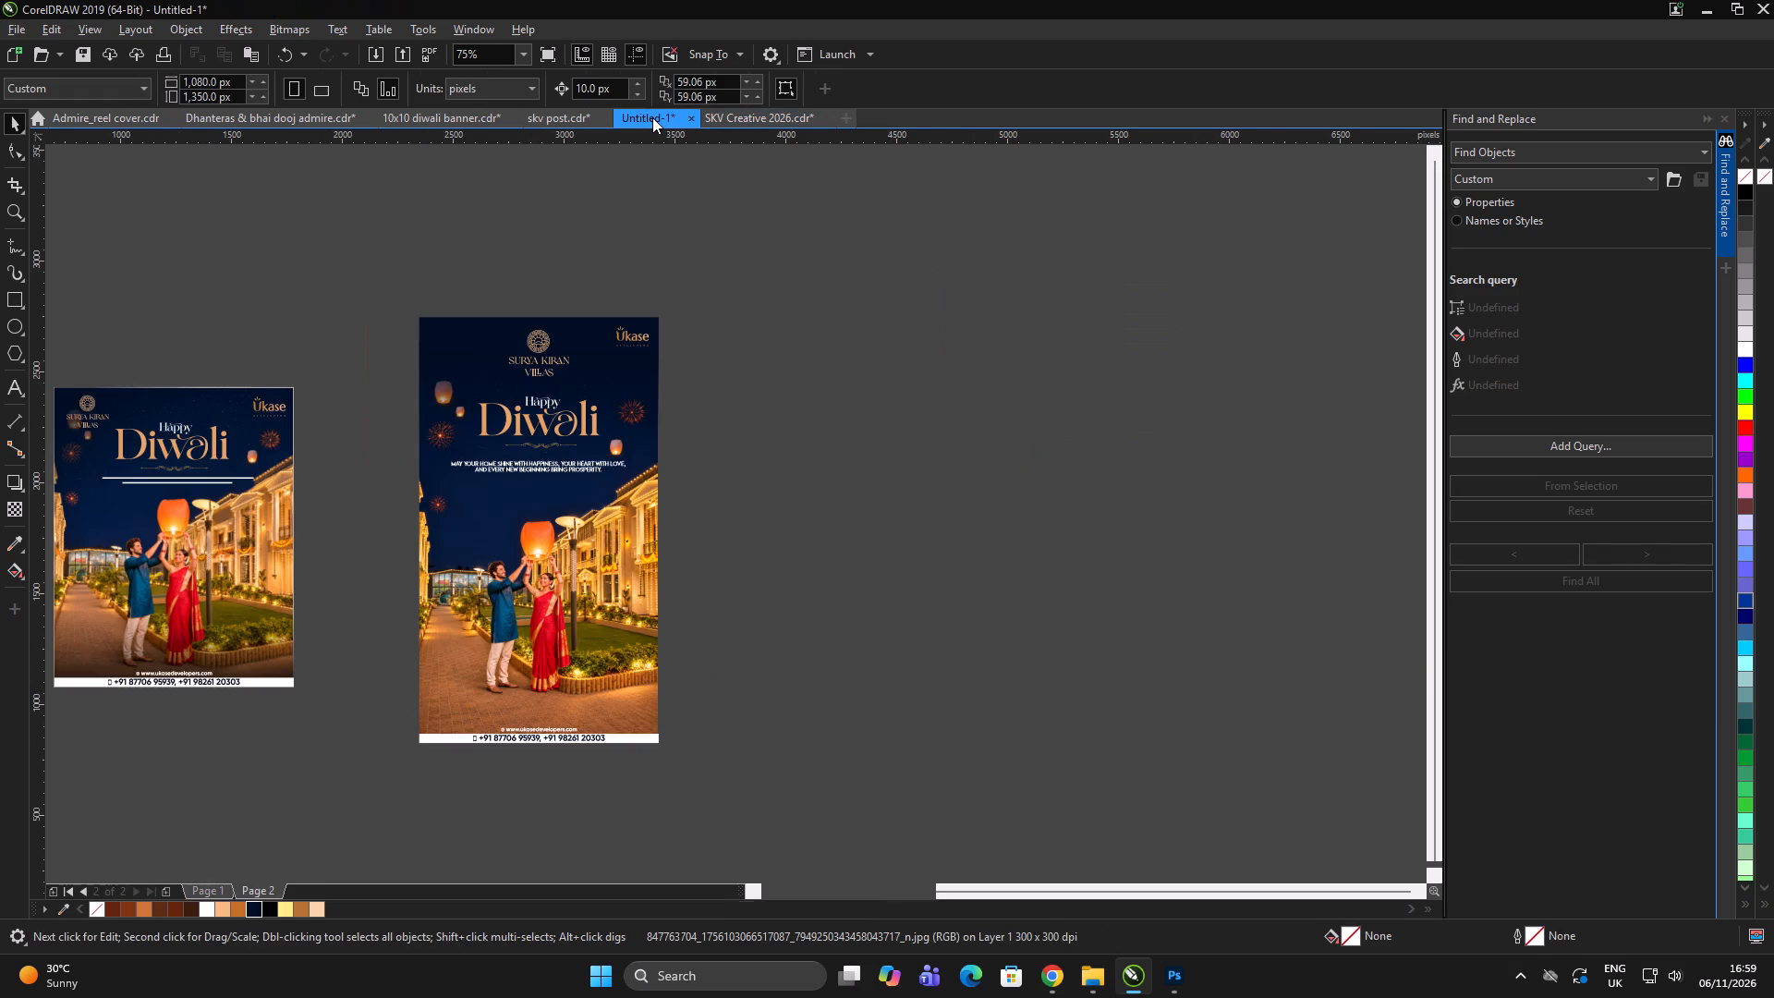
{"action": "left_click", "coordinate": [862, 366]}
{"action": "double_click", "coordinate": [864, 372]}
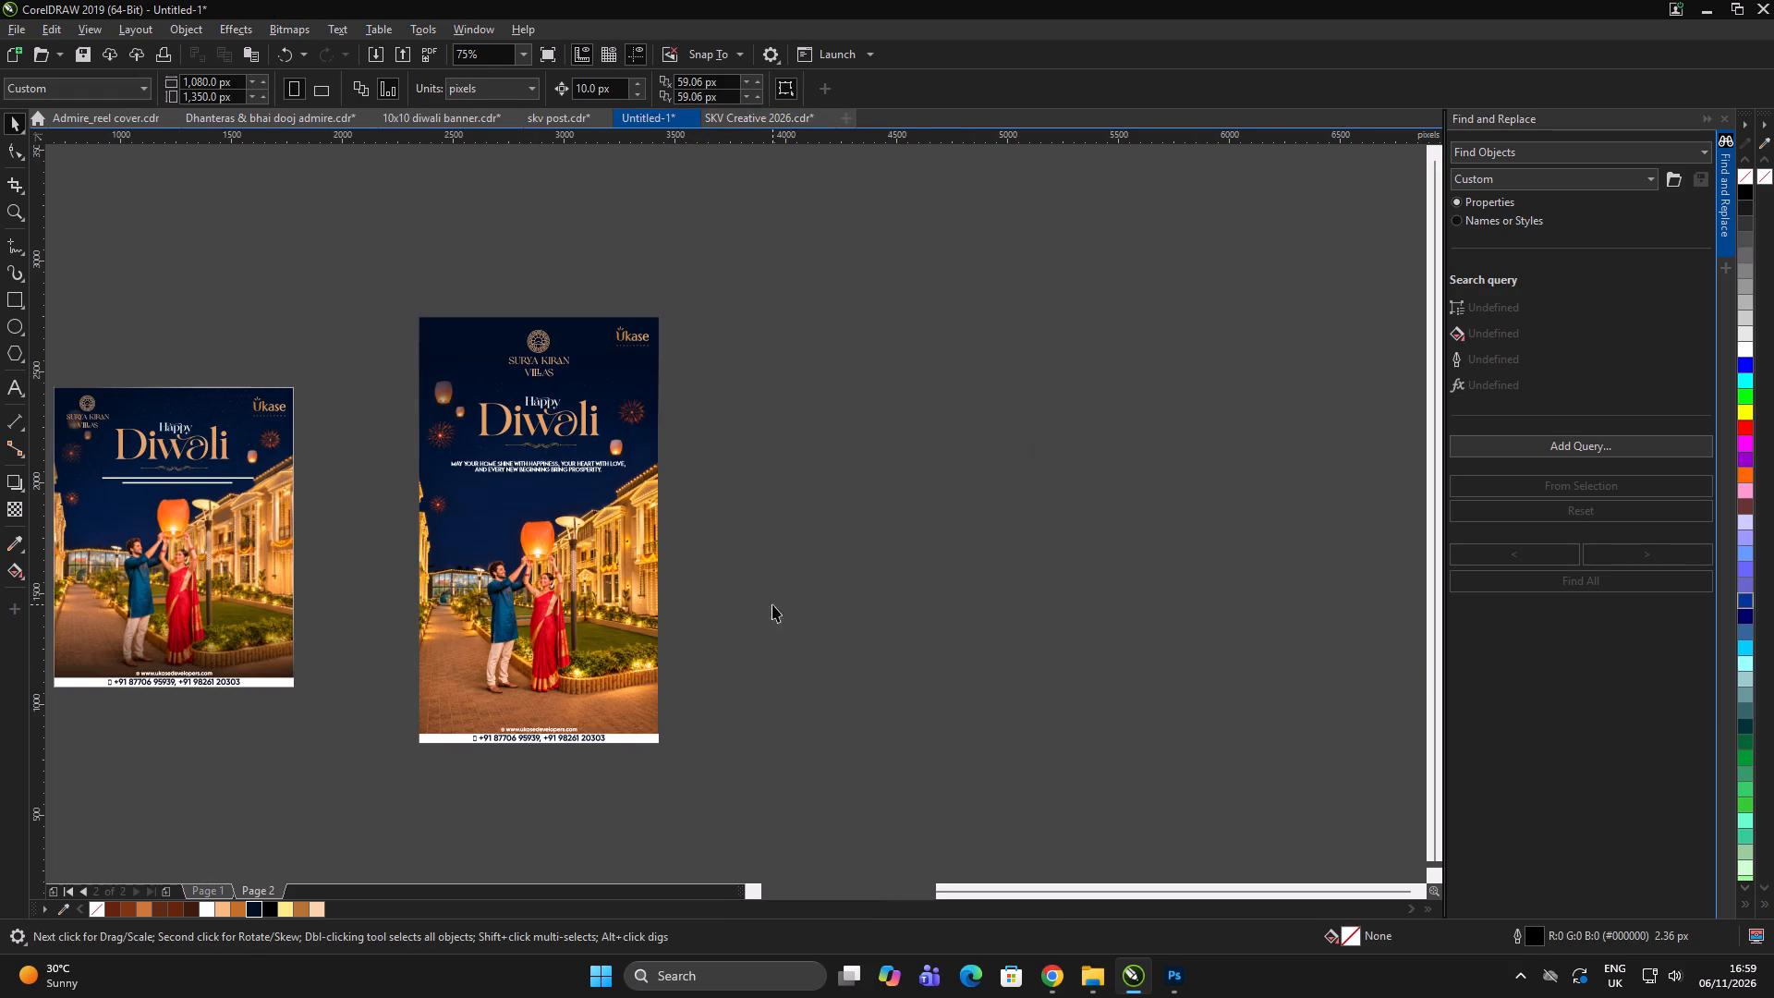
{"action": "left_click", "coordinate": [772, 604]}
{"action": "left_click", "coordinate": [220, 885]}
{"action": "left_click", "coordinate": [249, 888]}
{"action": "left_click", "coordinate": [510, 800]}
{"action": "left_click", "coordinate": [164, 893]}
{"action": "left_click", "coordinate": [747, 581]}
{"action": "scroll", "coordinate": [677, 513], "scroll_direction": "down", "scroll_amount": 1}
{"action": "double_click", "coordinate": [716, 505]}
{"action": "left_click", "coordinate": [529, 516]}
{"action": "left_click", "coordinate": [536, 513]}
{"action": "left_click", "coordinate": [538, 507]}
{"action": "left_click", "coordinate": [592, 507]}
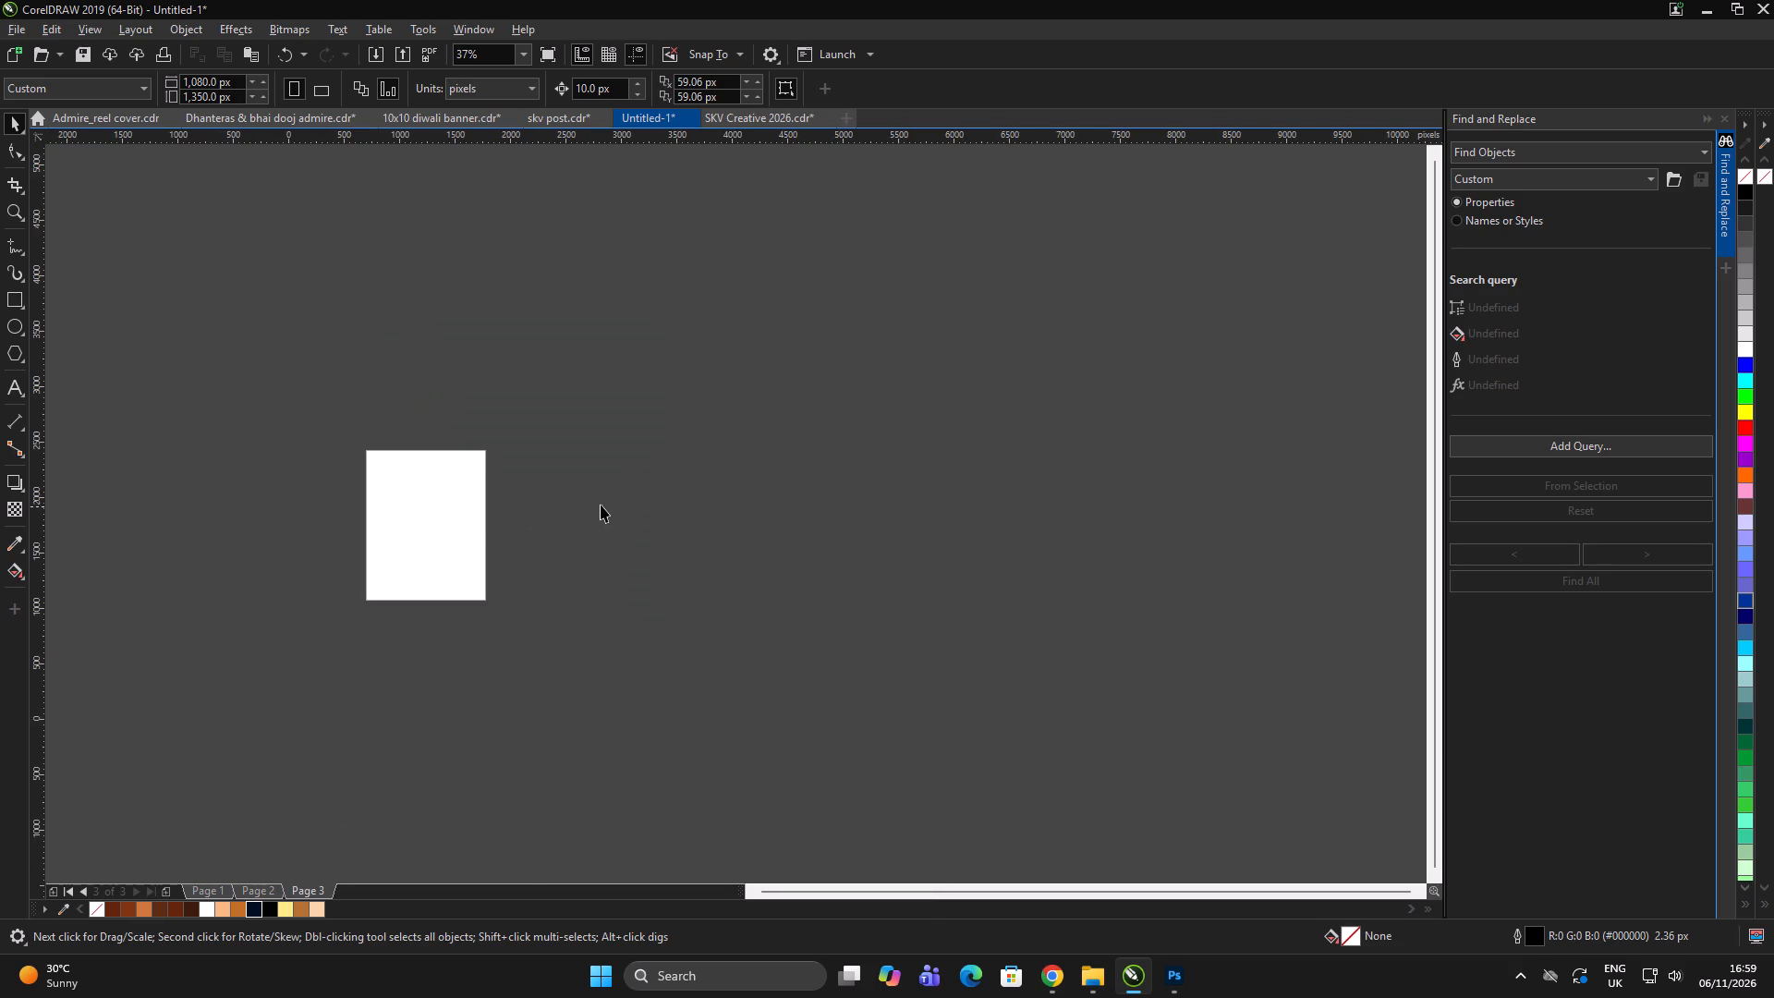
{"action": "left_click", "coordinate": [601, 505]}
Move the Navkriti Bhai Dooj poster from SKV Creative 2026 to Untitled-1's page 3, centre it on the page and ungroup it.
{"action": "left_click", "coordinate": [758, 121]}
{"action": "left_click_drag", "start_coordinate": [711, 210], "coordinate": [231, 631]}
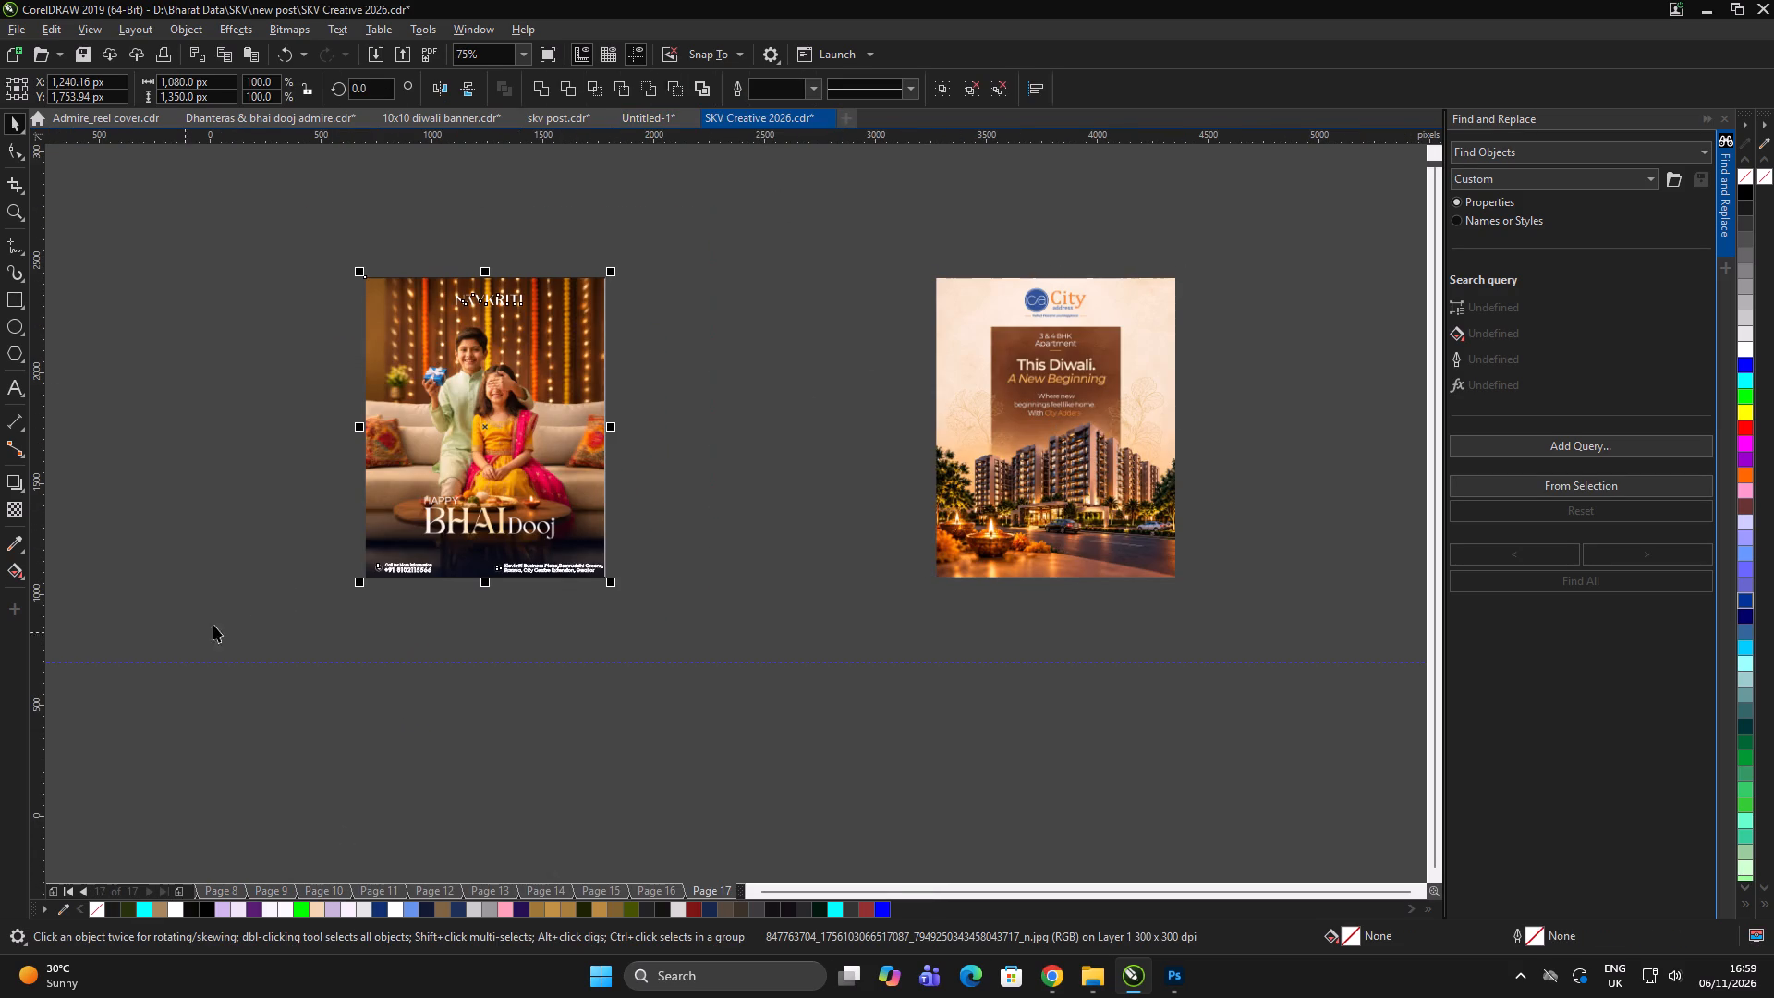
{"action": "key", "text": "ctrl+x"}
{"action": "left_click", "coordinate": [714, 507]}
{"action": "left_click_drag", "start_coordinate": [710, 484], "coordinate": [709, 438]}
{"action": "left_click", "coordinate": [662, 115]}
{"action": "left_click", "coordinate": [753, 350]}
{"action": "key", "text": "ctrl+v"}
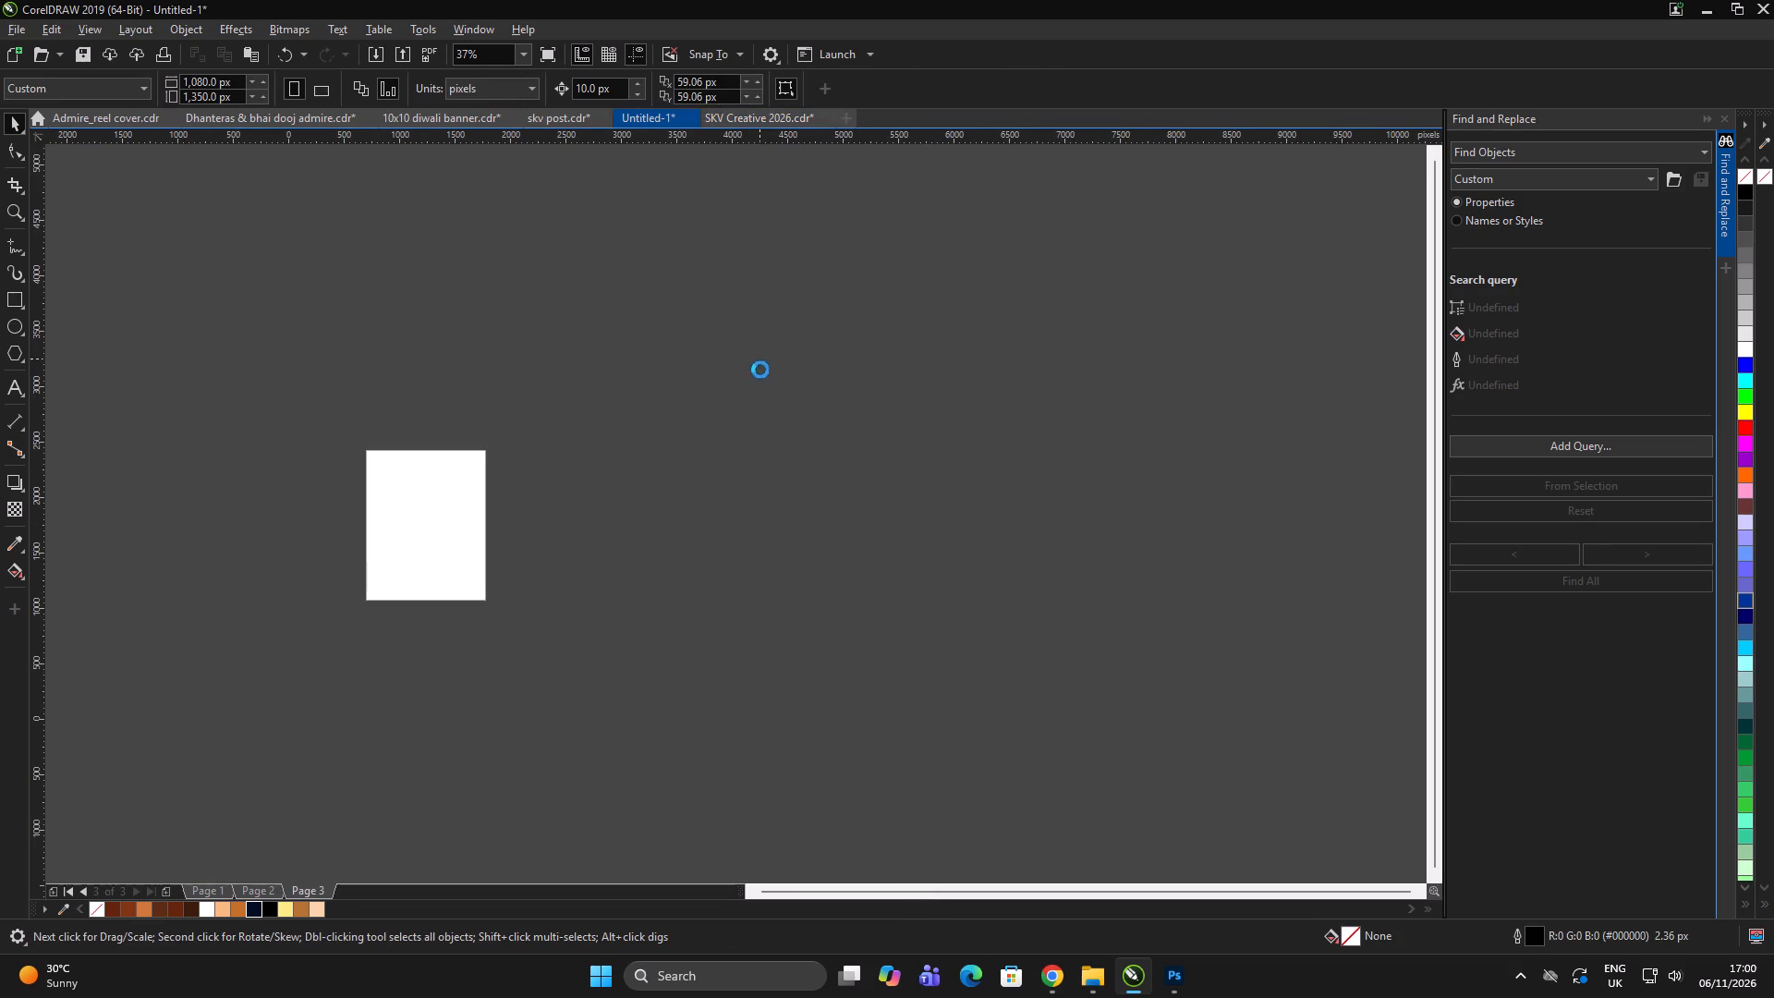
{"action": "key", "text": "ctrl+g"}
{"action": "key", "text": "p"}
{"action": "scroll", "coordinate": [451, 547], "scroll_direction": "up", "scroll_amount": 2}
{"action": "key", "text": "ctrl+u"}
{"action": "left_click", "coordinate": [747, 465], "text": "ctrl"}
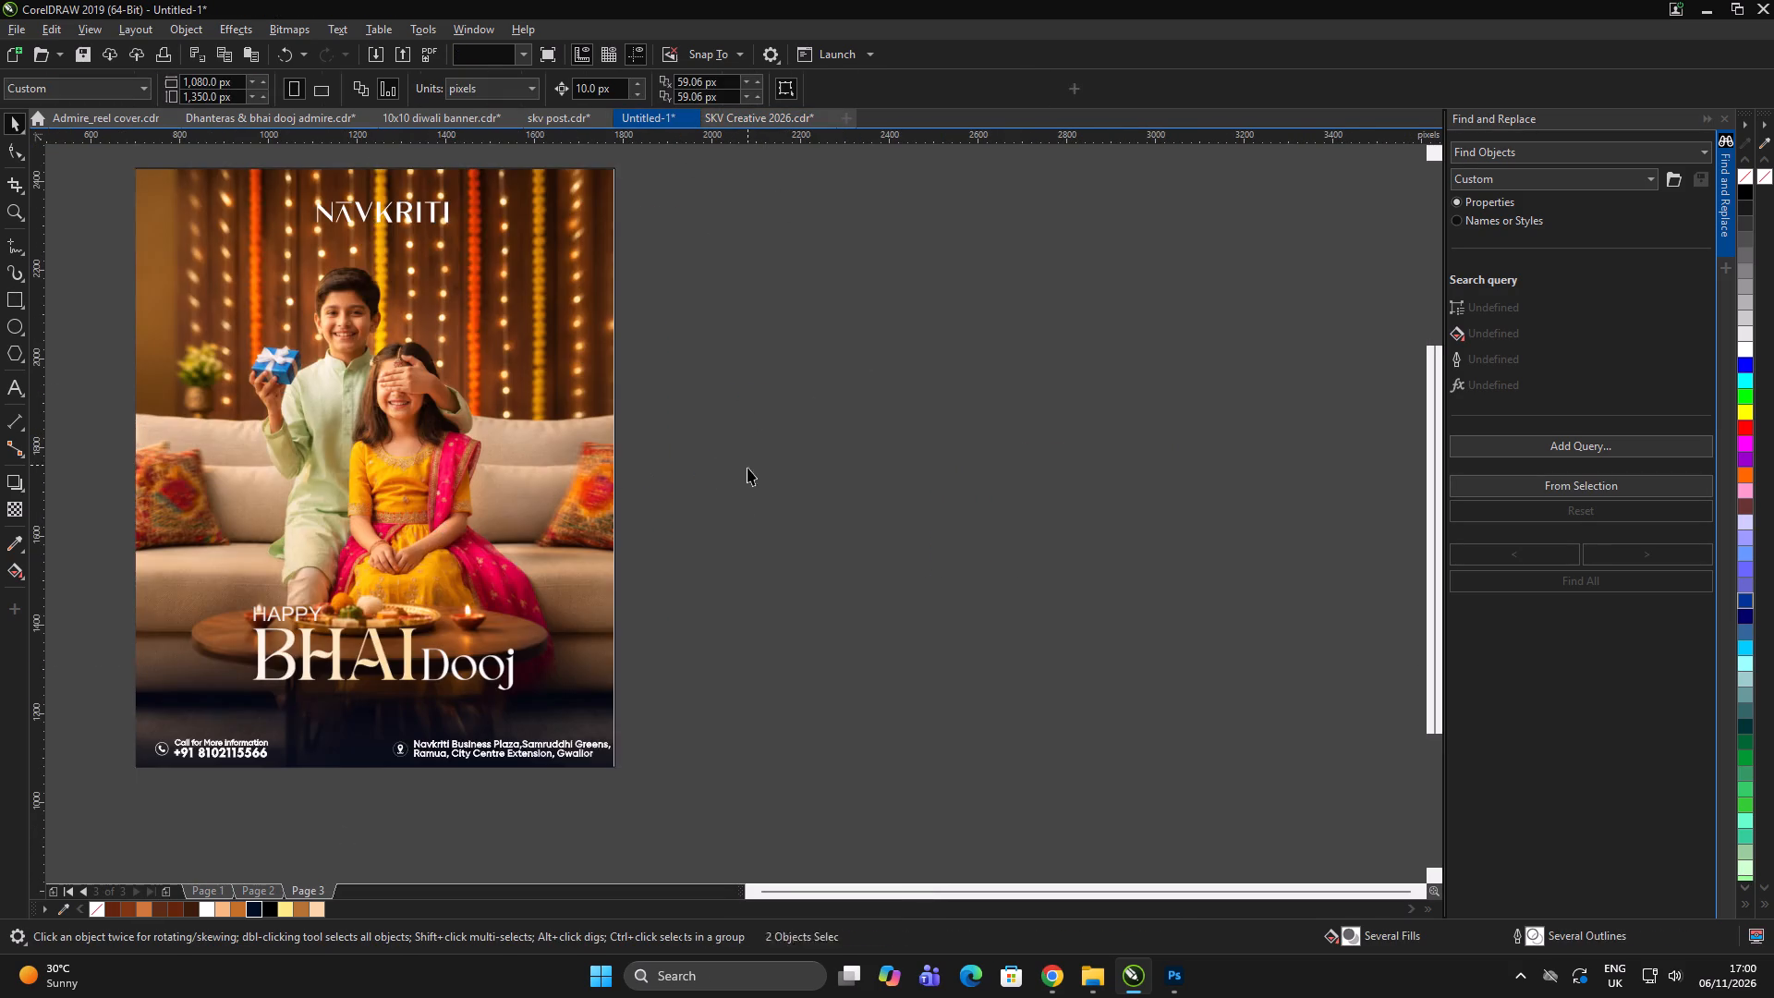
Ungroup the Bhai Dooj poster's remaining group and delete the Navkriti logo at its top.
{"action": "scroll", "coordinate": [745, 521], "scroll_direction": "down", "scroll_amount": 2}
{"action": "double_click", "coordinate": [807, 520]}
{"action": "left_click_drag", "start_coordinate": [832, 331], "coordinate": [480, 490]}
{"action": "key", "text": "Delete"}
{"action": "scroll", "coordinate": [698, 446], "scroll_direction": "up", "scroll_amount": 1}
{"action": "left_click", "coordinate": [653, 510]}
{"action": "scroll", "coordinate": [646, 506], "scroll_direction": "up", "scroll_amount": 1}
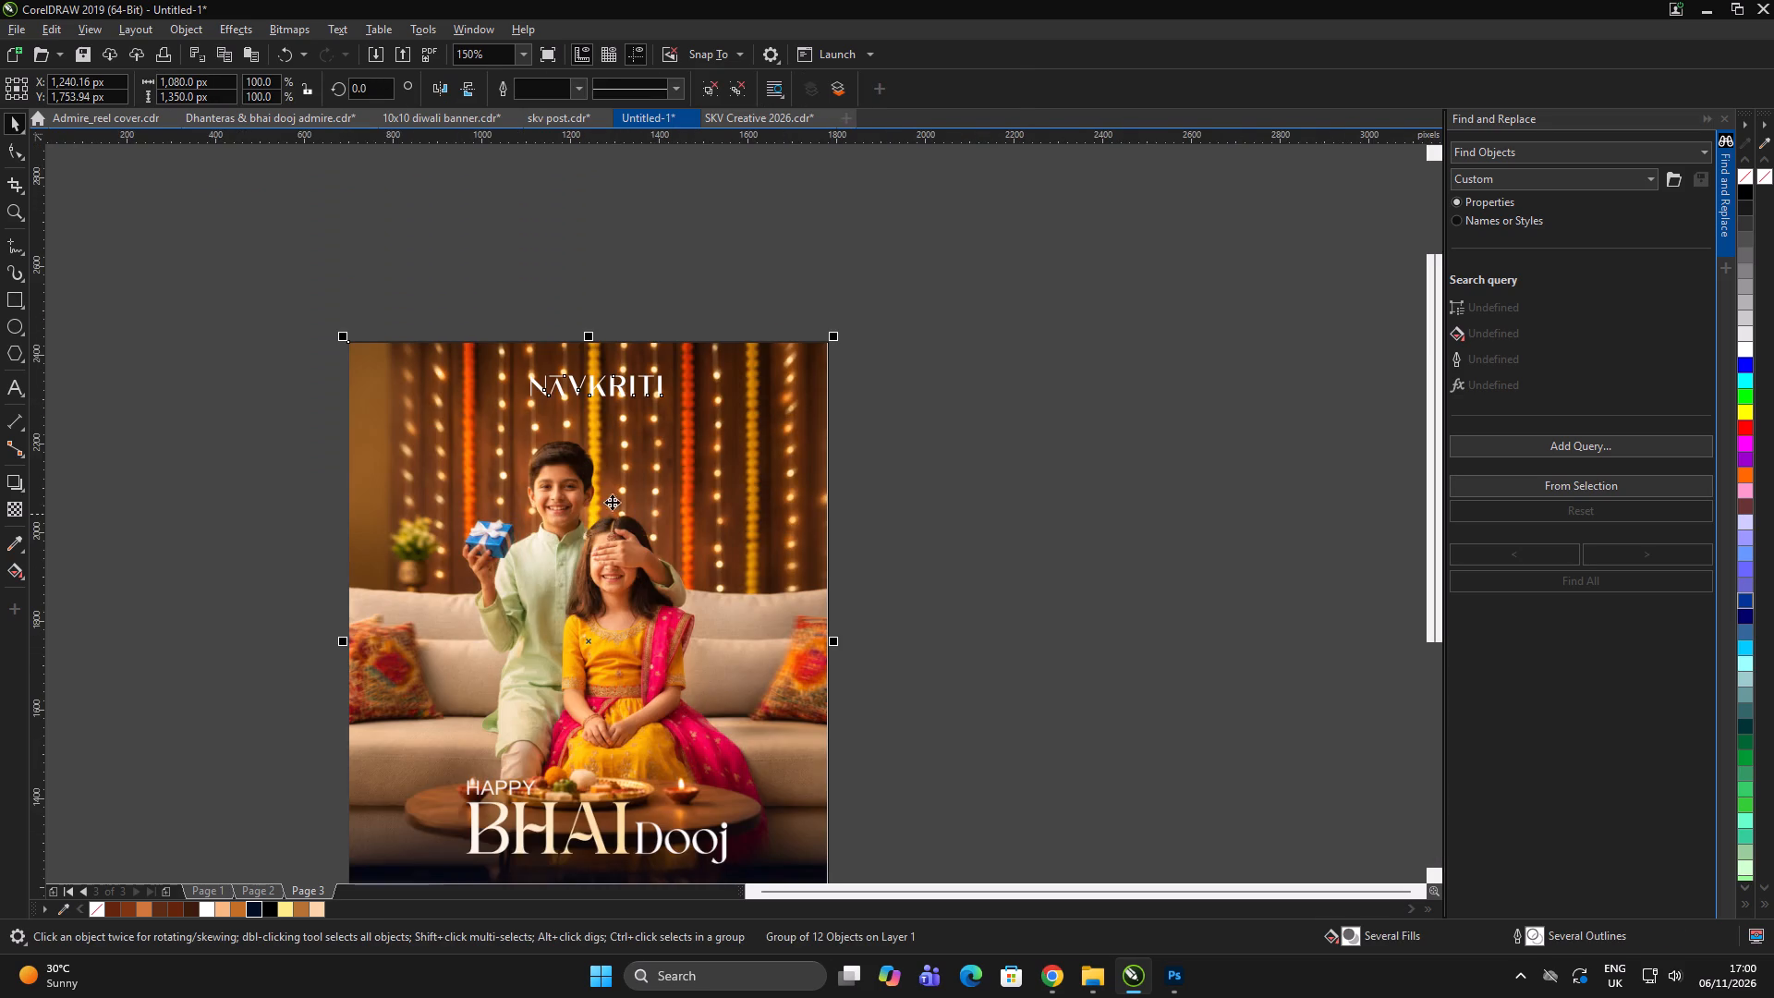
{"action": "key", "text": "ctrl+u"}
{"action": "key", "text": "ctrl+7"}
{"action": "scroll", "coordinate": [689, 465], "scroll_direction": "down", "scroll_amount": 1, "text": "ctrl"}
{"action": "left_click", "coordinate": [972, 322]}
{"action": "left_click_drag", "start_coordinate": [977, 314], "coordinate": [288, 428]}
{"action": "key", "text": "Delete"}
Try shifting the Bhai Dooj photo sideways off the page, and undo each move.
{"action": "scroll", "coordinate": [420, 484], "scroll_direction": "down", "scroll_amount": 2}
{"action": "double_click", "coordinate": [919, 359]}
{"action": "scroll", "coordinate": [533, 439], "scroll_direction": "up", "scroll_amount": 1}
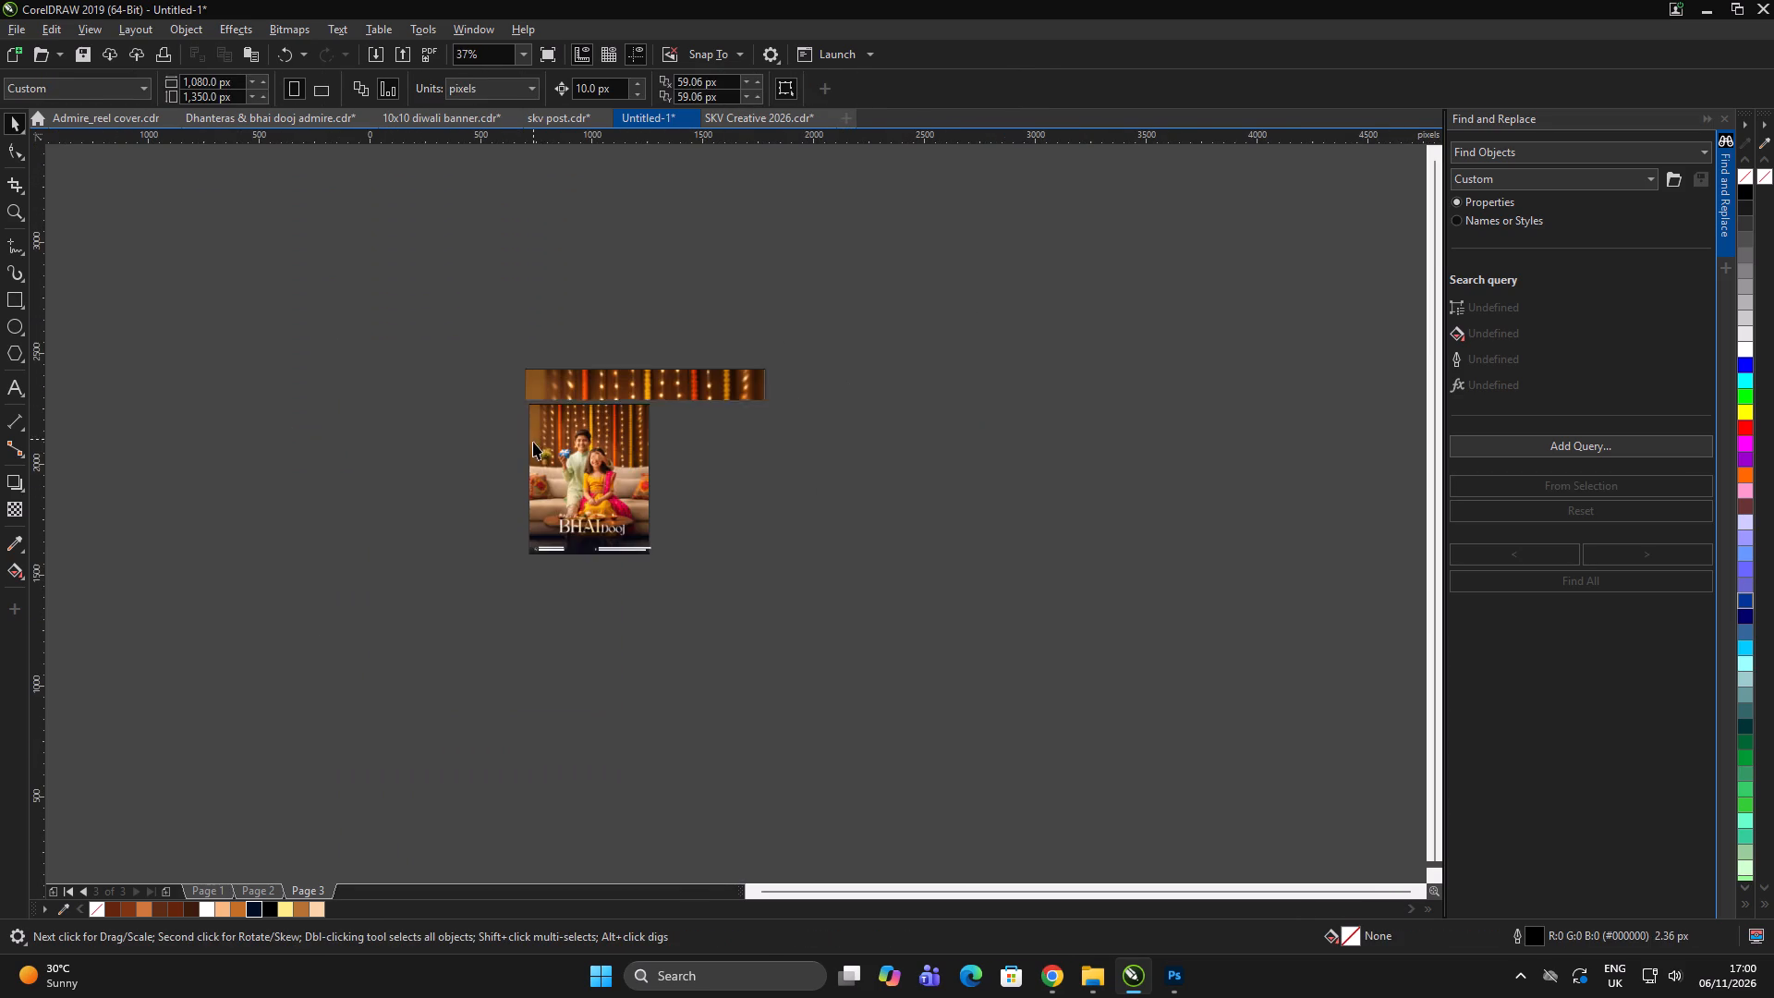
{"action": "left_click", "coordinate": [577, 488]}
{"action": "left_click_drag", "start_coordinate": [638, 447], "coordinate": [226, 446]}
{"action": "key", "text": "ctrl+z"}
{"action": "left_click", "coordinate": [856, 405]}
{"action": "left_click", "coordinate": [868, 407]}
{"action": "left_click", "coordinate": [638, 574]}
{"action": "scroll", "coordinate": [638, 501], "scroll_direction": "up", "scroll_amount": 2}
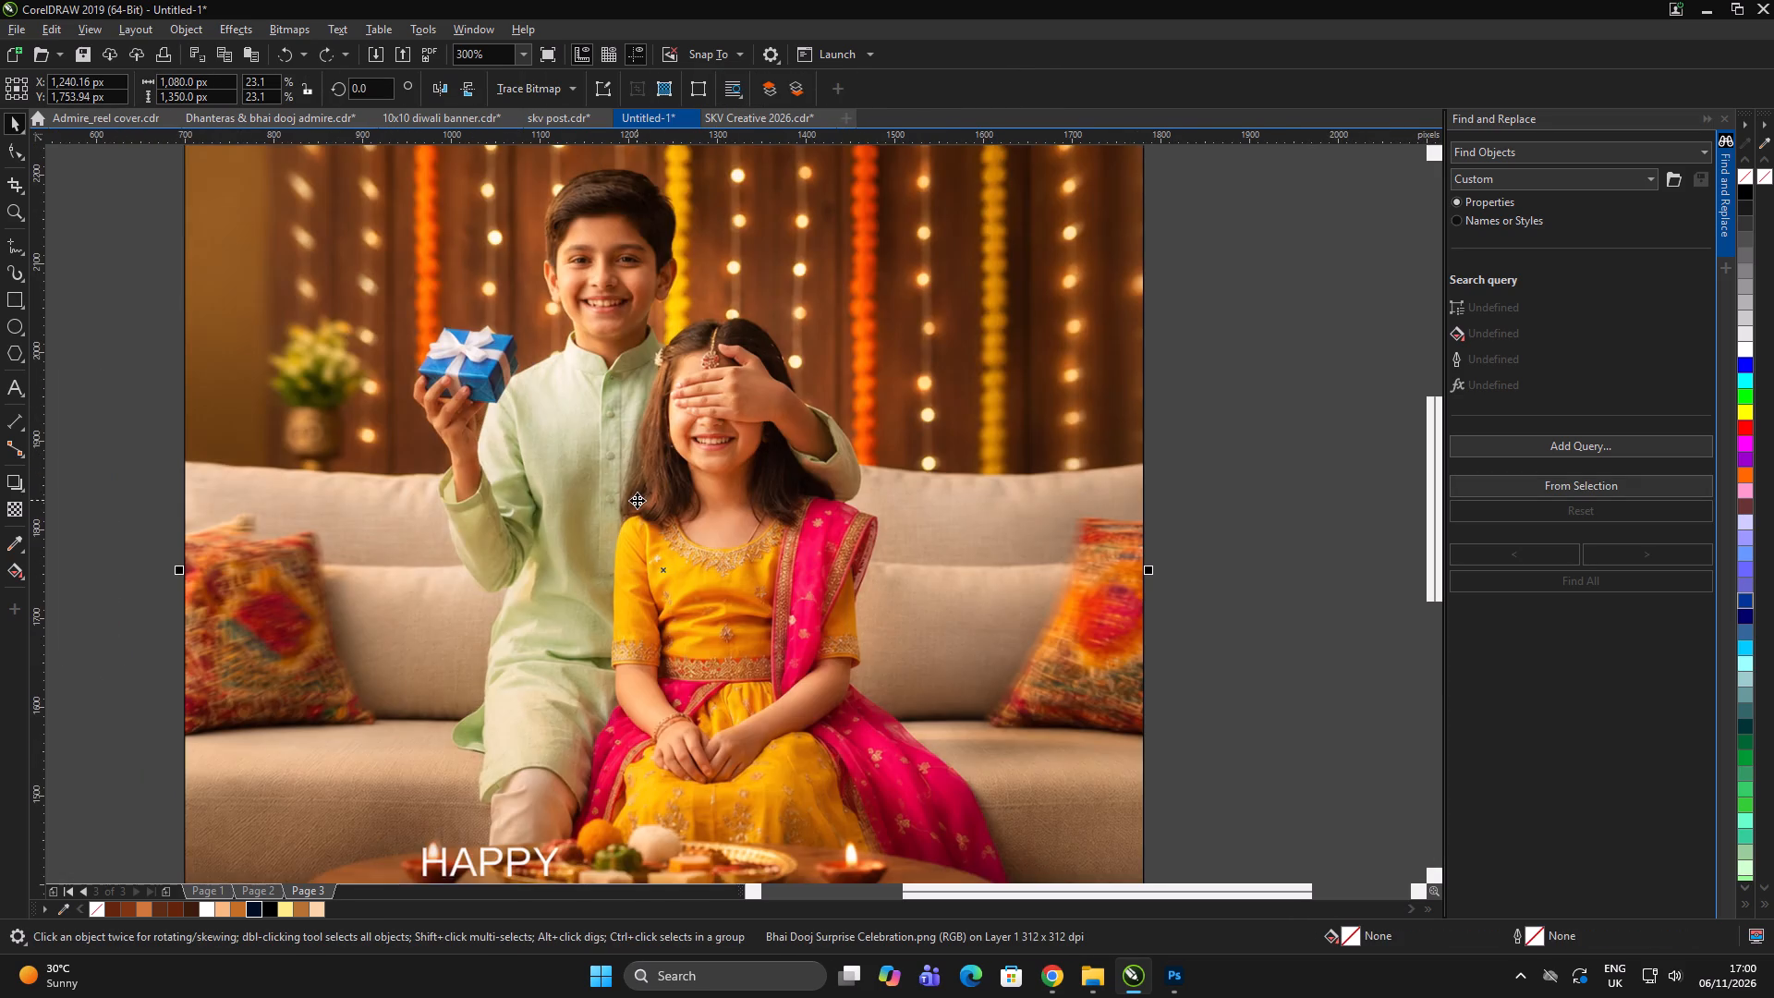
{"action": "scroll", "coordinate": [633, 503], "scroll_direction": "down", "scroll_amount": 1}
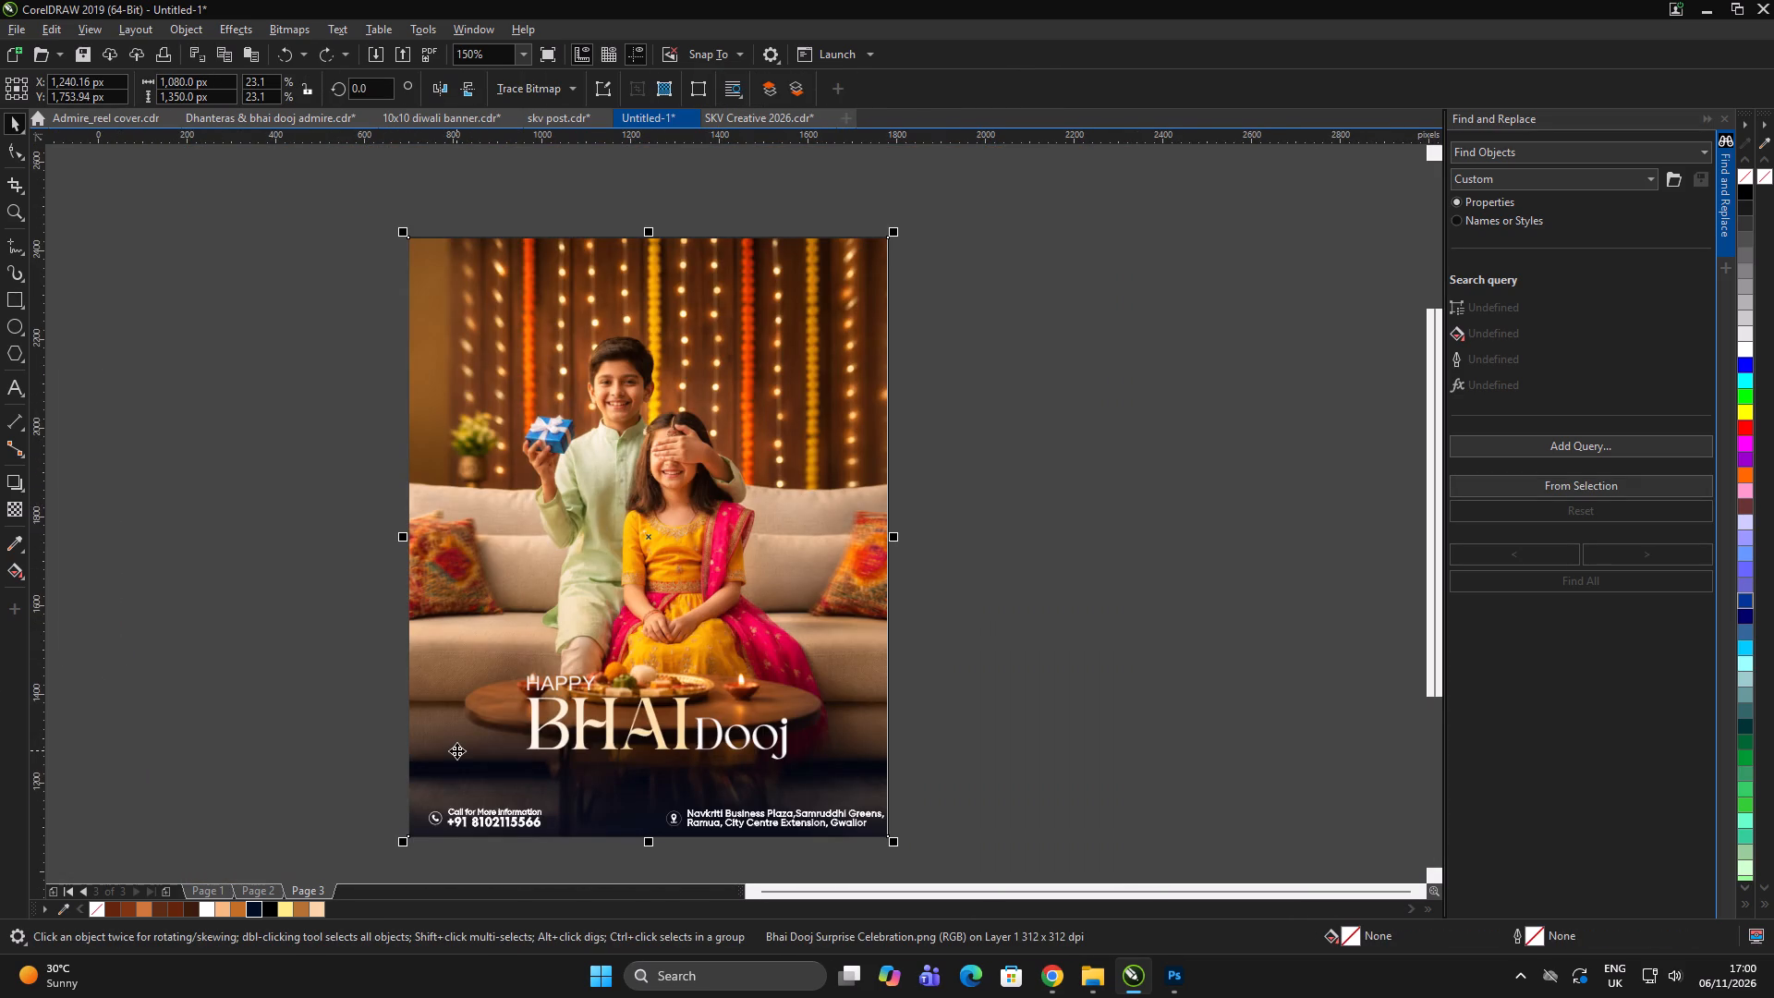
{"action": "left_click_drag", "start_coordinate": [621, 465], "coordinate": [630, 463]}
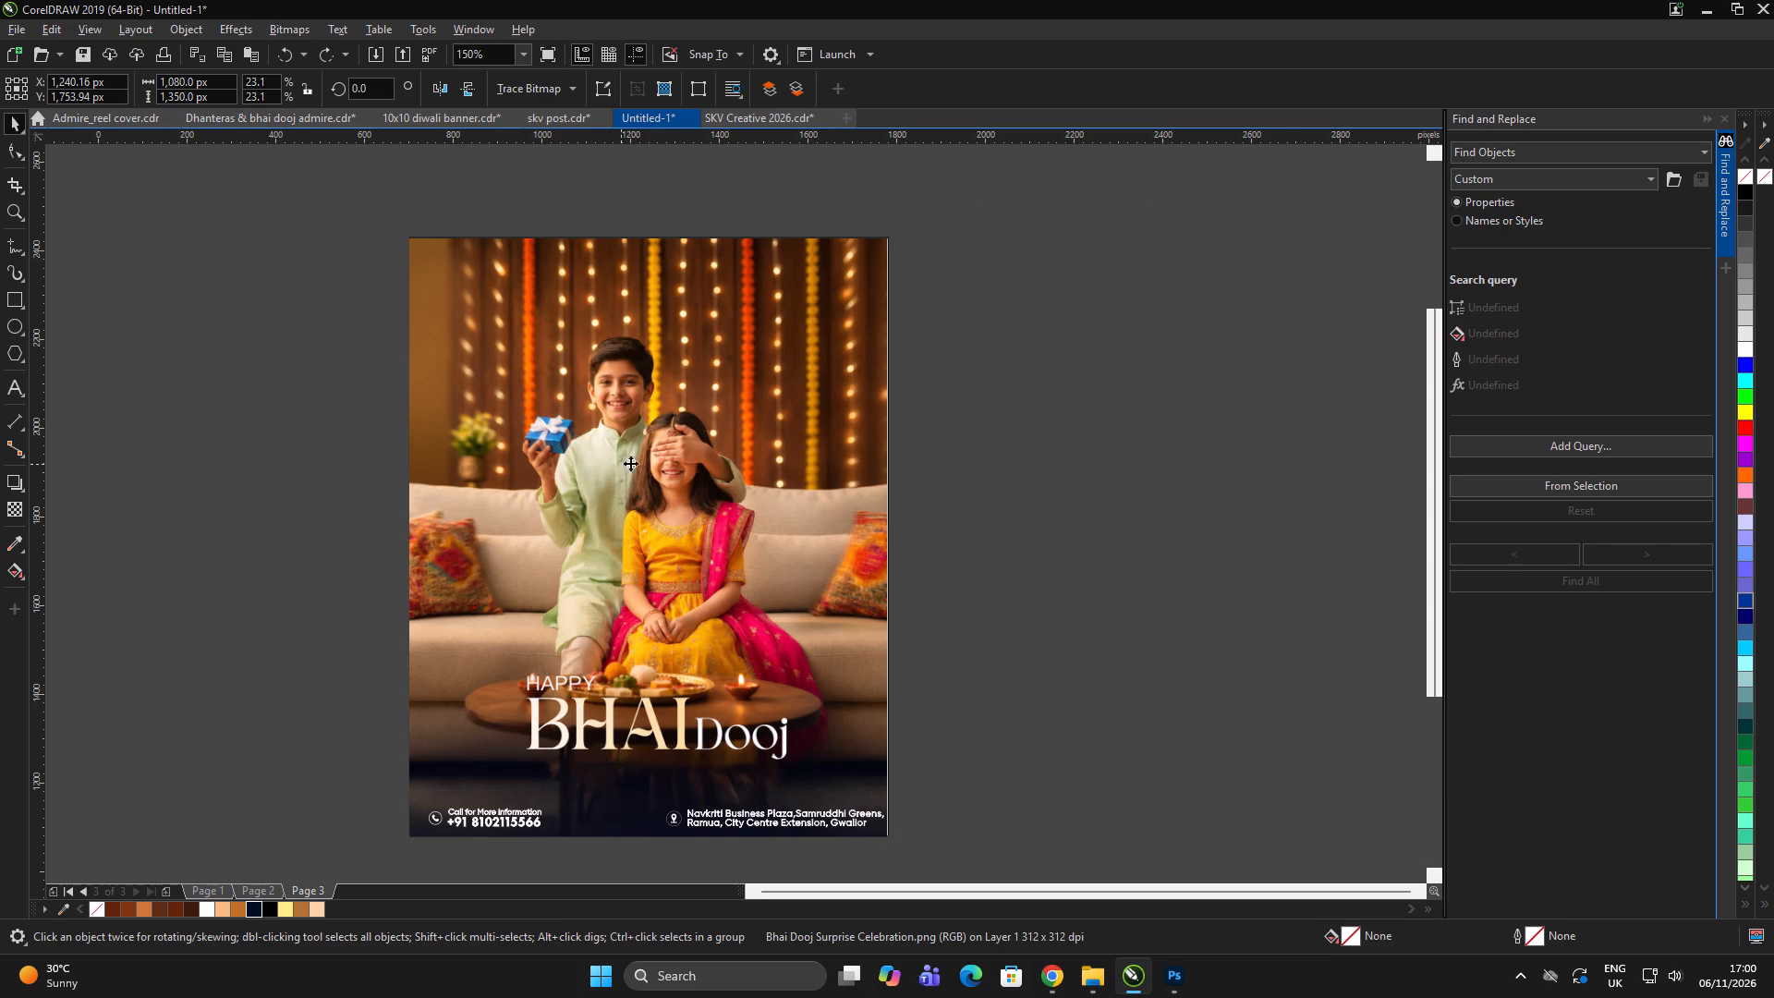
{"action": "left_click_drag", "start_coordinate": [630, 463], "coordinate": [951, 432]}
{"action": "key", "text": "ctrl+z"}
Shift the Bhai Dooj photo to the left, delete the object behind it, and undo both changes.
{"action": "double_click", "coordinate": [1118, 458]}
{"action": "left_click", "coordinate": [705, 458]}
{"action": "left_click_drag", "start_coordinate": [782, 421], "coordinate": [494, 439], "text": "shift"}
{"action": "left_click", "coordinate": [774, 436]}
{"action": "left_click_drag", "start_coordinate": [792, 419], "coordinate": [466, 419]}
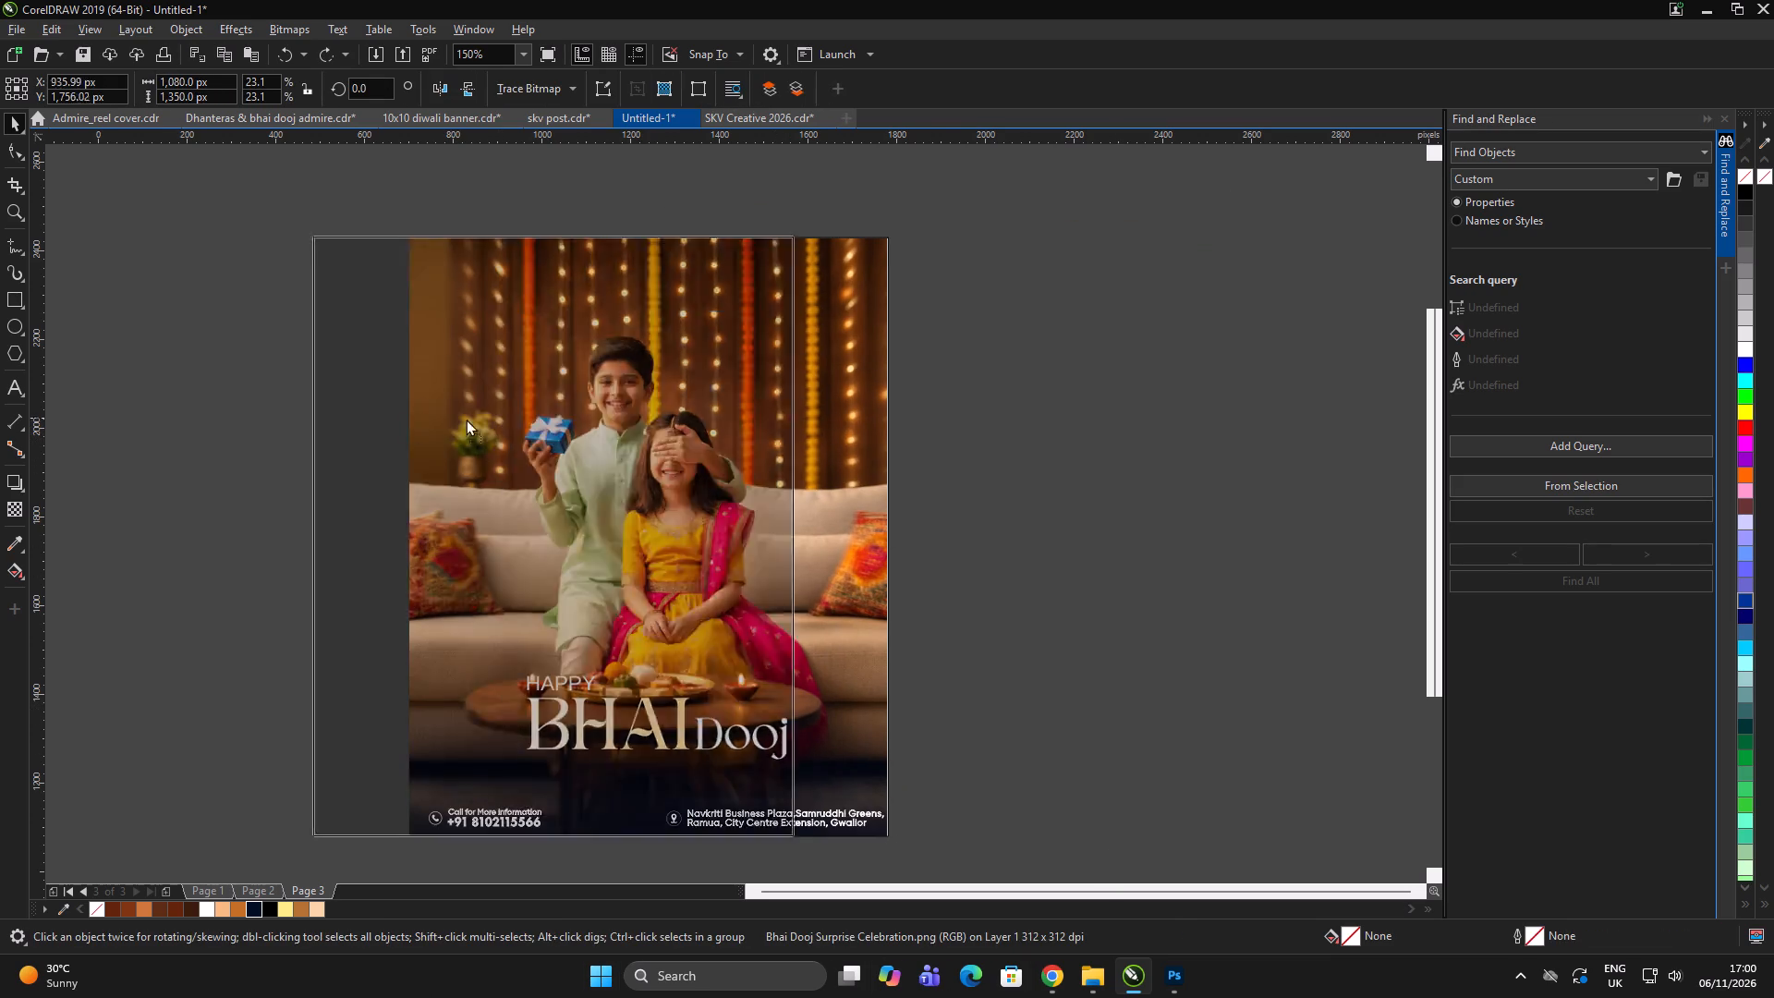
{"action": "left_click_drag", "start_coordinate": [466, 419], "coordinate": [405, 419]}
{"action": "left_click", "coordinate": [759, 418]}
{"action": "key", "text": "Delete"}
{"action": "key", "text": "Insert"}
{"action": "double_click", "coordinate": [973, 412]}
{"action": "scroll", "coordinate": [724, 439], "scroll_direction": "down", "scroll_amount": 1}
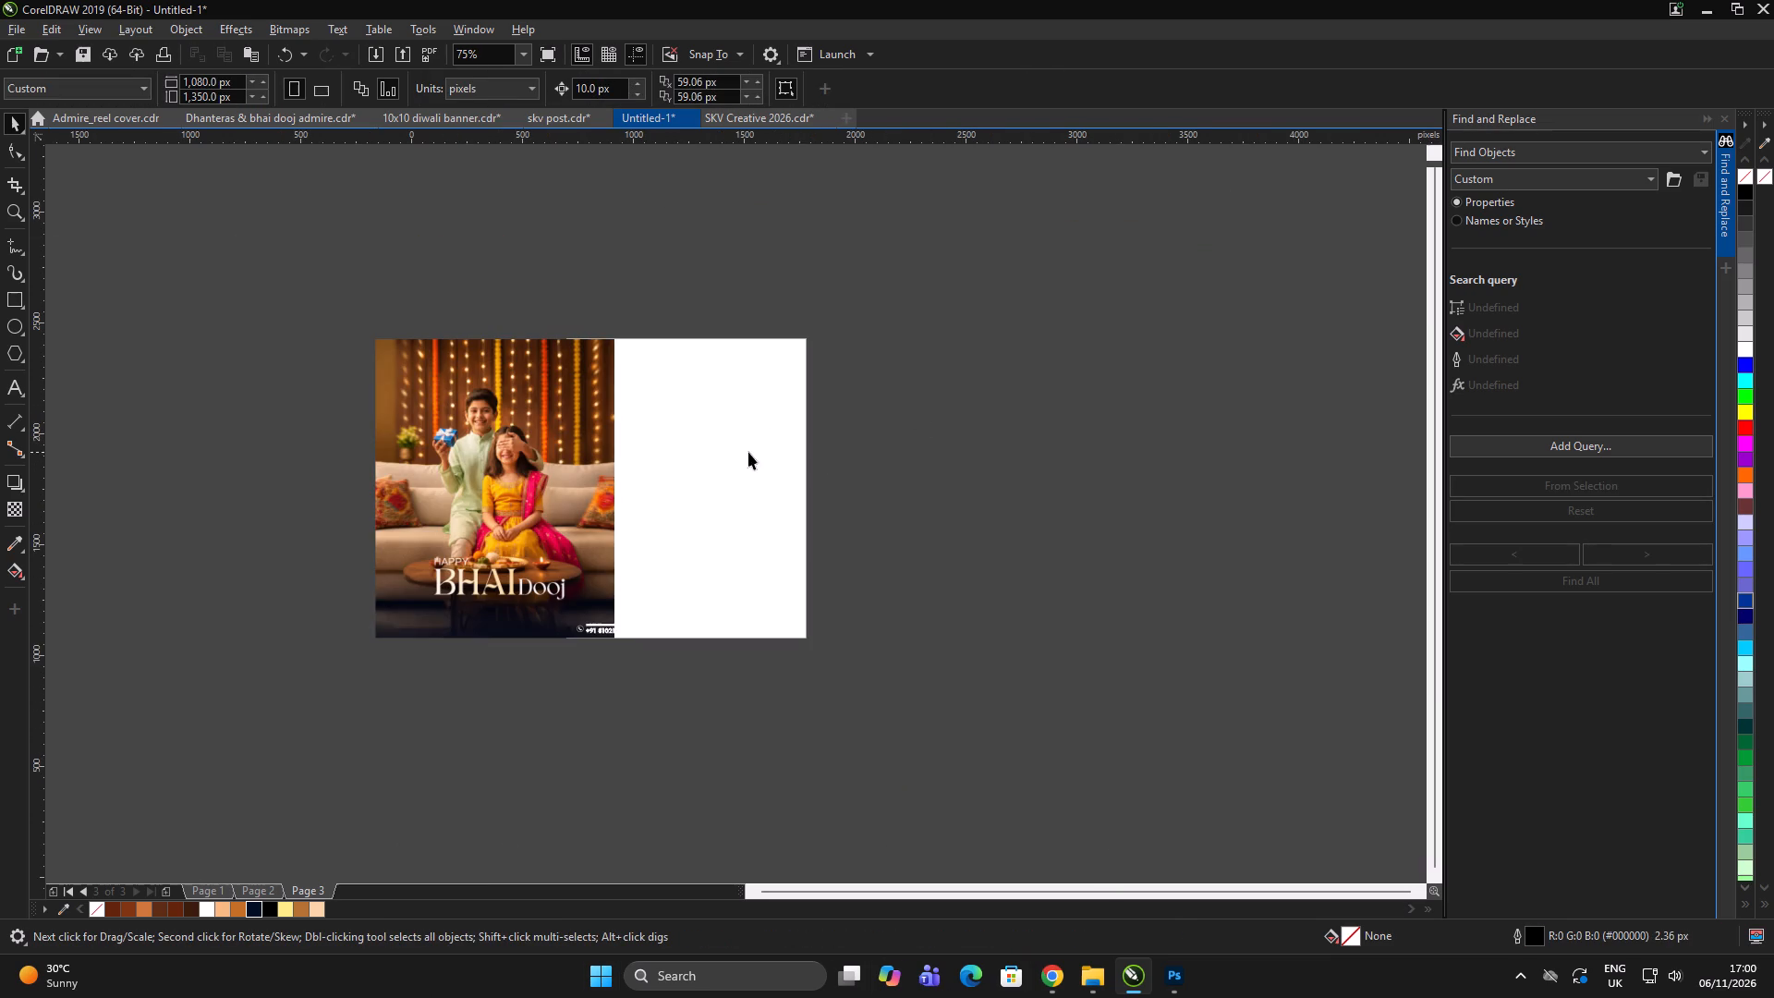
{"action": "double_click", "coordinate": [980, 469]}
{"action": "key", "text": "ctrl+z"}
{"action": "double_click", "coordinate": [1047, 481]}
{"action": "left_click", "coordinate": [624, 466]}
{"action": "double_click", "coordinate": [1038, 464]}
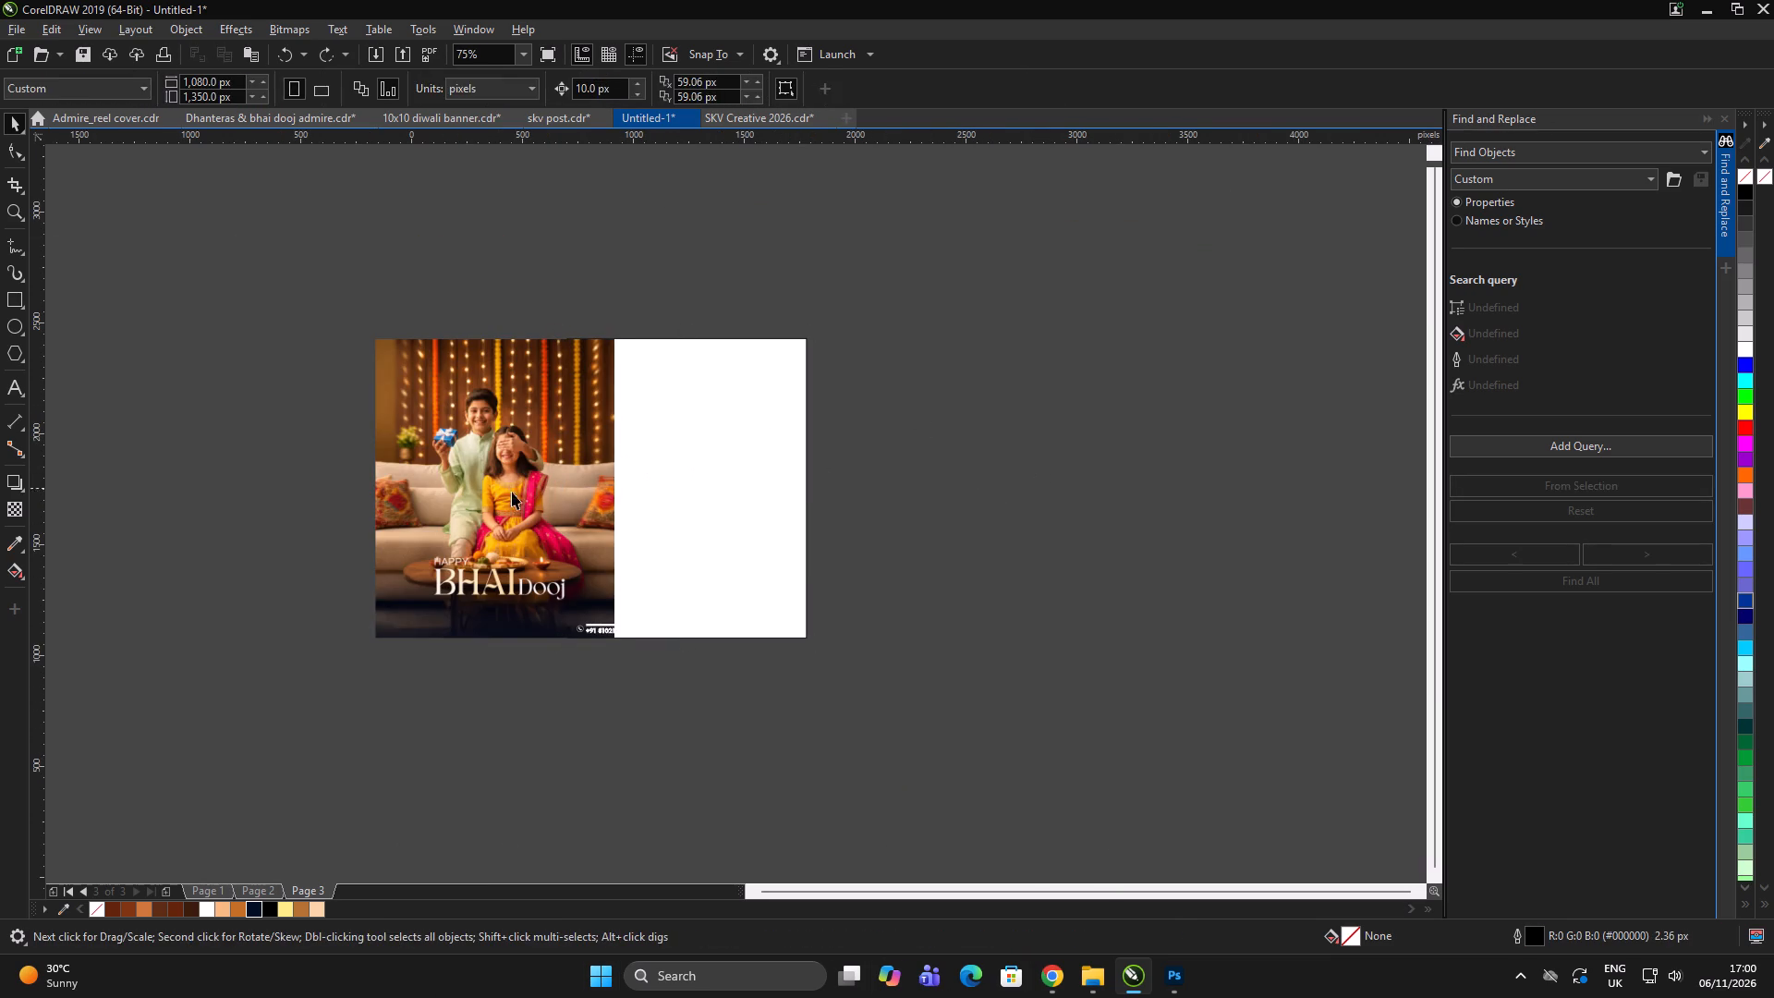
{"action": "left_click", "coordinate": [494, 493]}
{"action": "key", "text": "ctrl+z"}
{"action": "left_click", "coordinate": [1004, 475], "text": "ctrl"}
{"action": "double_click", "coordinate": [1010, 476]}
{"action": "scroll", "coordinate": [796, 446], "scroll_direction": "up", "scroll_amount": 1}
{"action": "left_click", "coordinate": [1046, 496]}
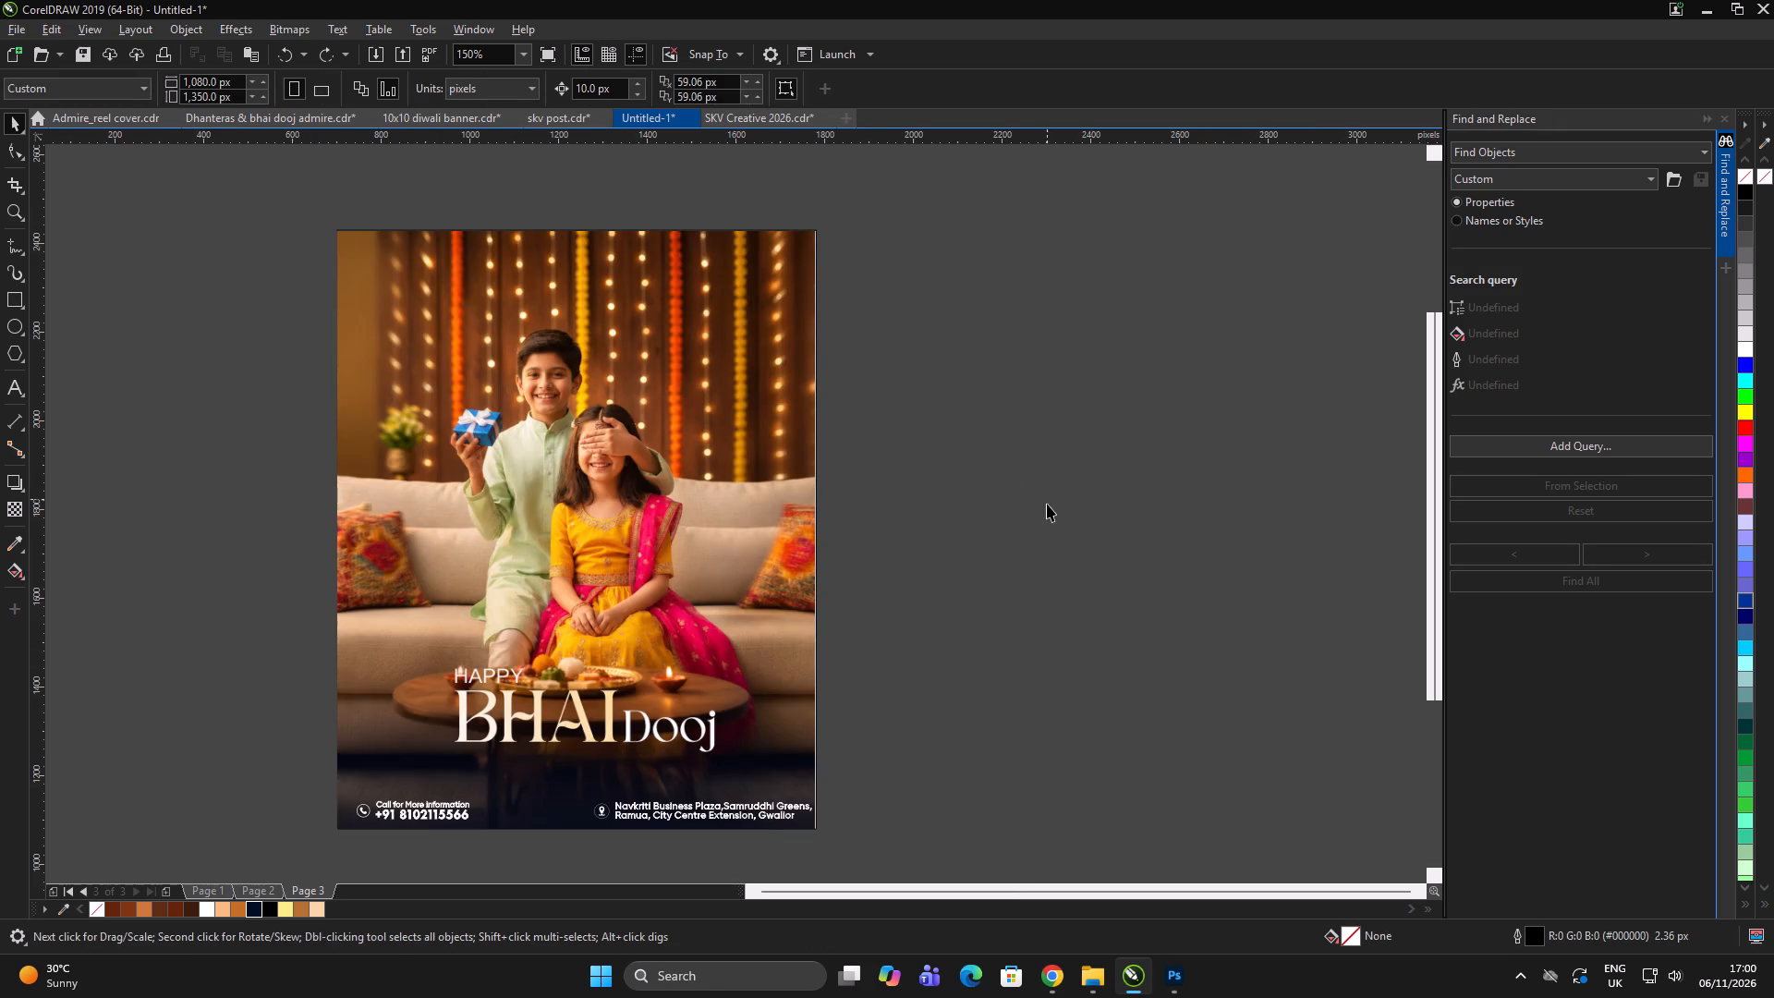
Delete the Navkriti phone and address details along the bottom of the Bhai Dooj poster.
{"action": "left_click_drag", "start_coordinate": [1046, 505], "coordinate": [1038, 515]}
{"action": "left_click_drag", "start_coordinate": [1048, 715], "coordinate": [0, 940]}
{"action": "key", "text": "Delete"}
{"action": "triple_click", "coordinate": [1150, 614]}
Ungroup the smaller Happy Diwali post on page 2 into separate objects.
{"action": "key", "text": "Page_Up"}
{"action": "scroll", "coordinate": [559, 492], "scroll_direction": "down", "scroll_amount": 1}
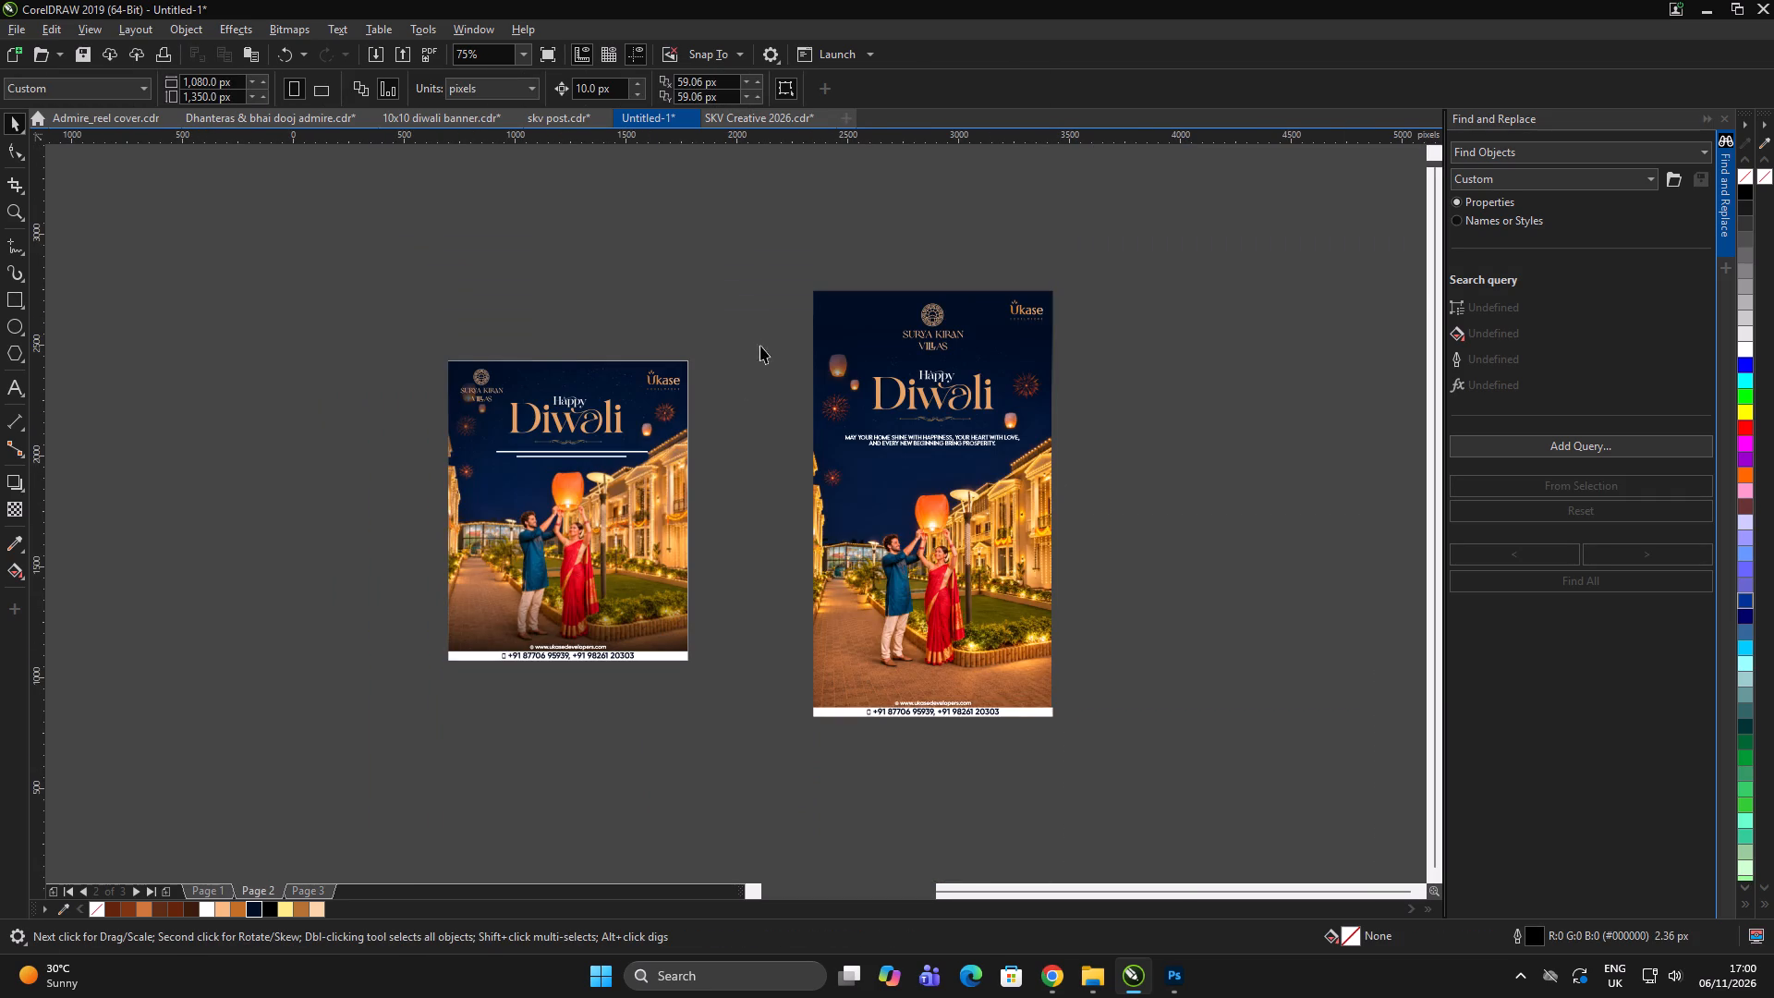
{"action": "left_click_drag", "start_coordinate": [753, 336], "coordinate": [396, 418]}
{"action": "scroll", "coordinate": [501, 387], "scroll_direction": "up", "scroll_amount": 1}
{"action": "left_click", "coordinate": [459, 388]}
{"action": "key", "text": "ctrl+7"}
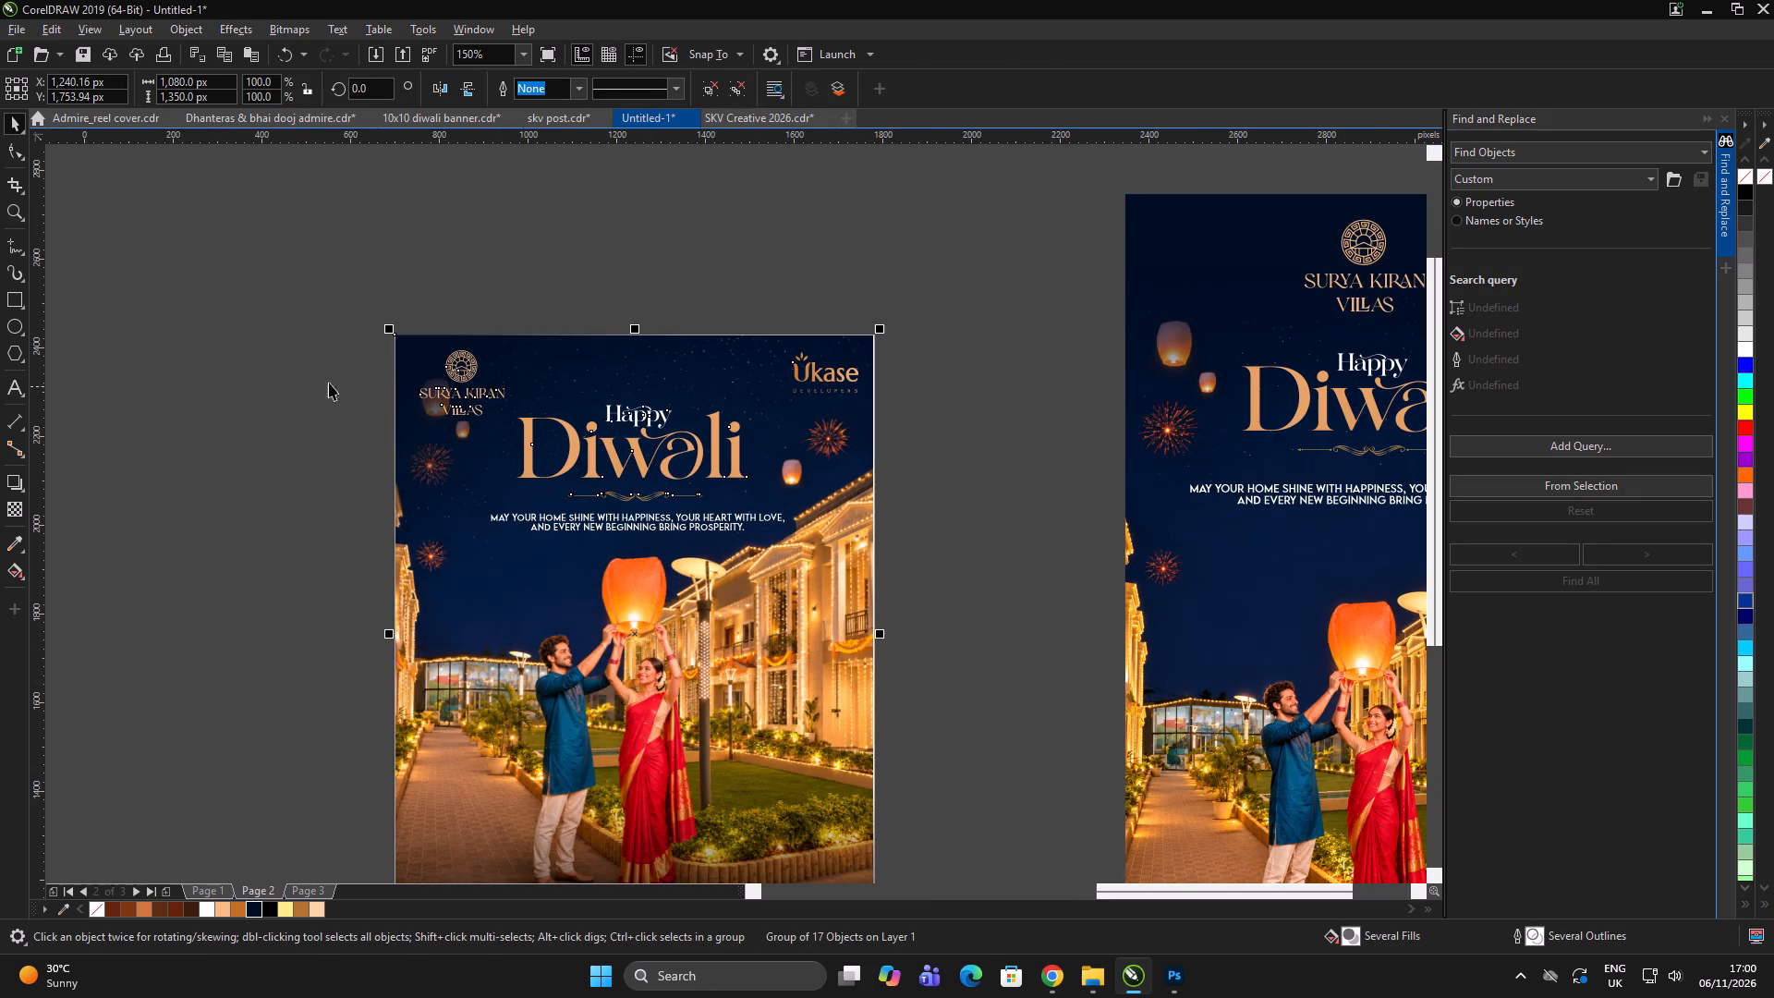
{"action": "left_click", "coordinate": [296, 381], "text": "ctrl"}
{"action": "left_click_drag", "start_coordinate": [264, 317], "coordinate": [992, 420]}
{"action": "double_click", "coordinate": [952, 473]}
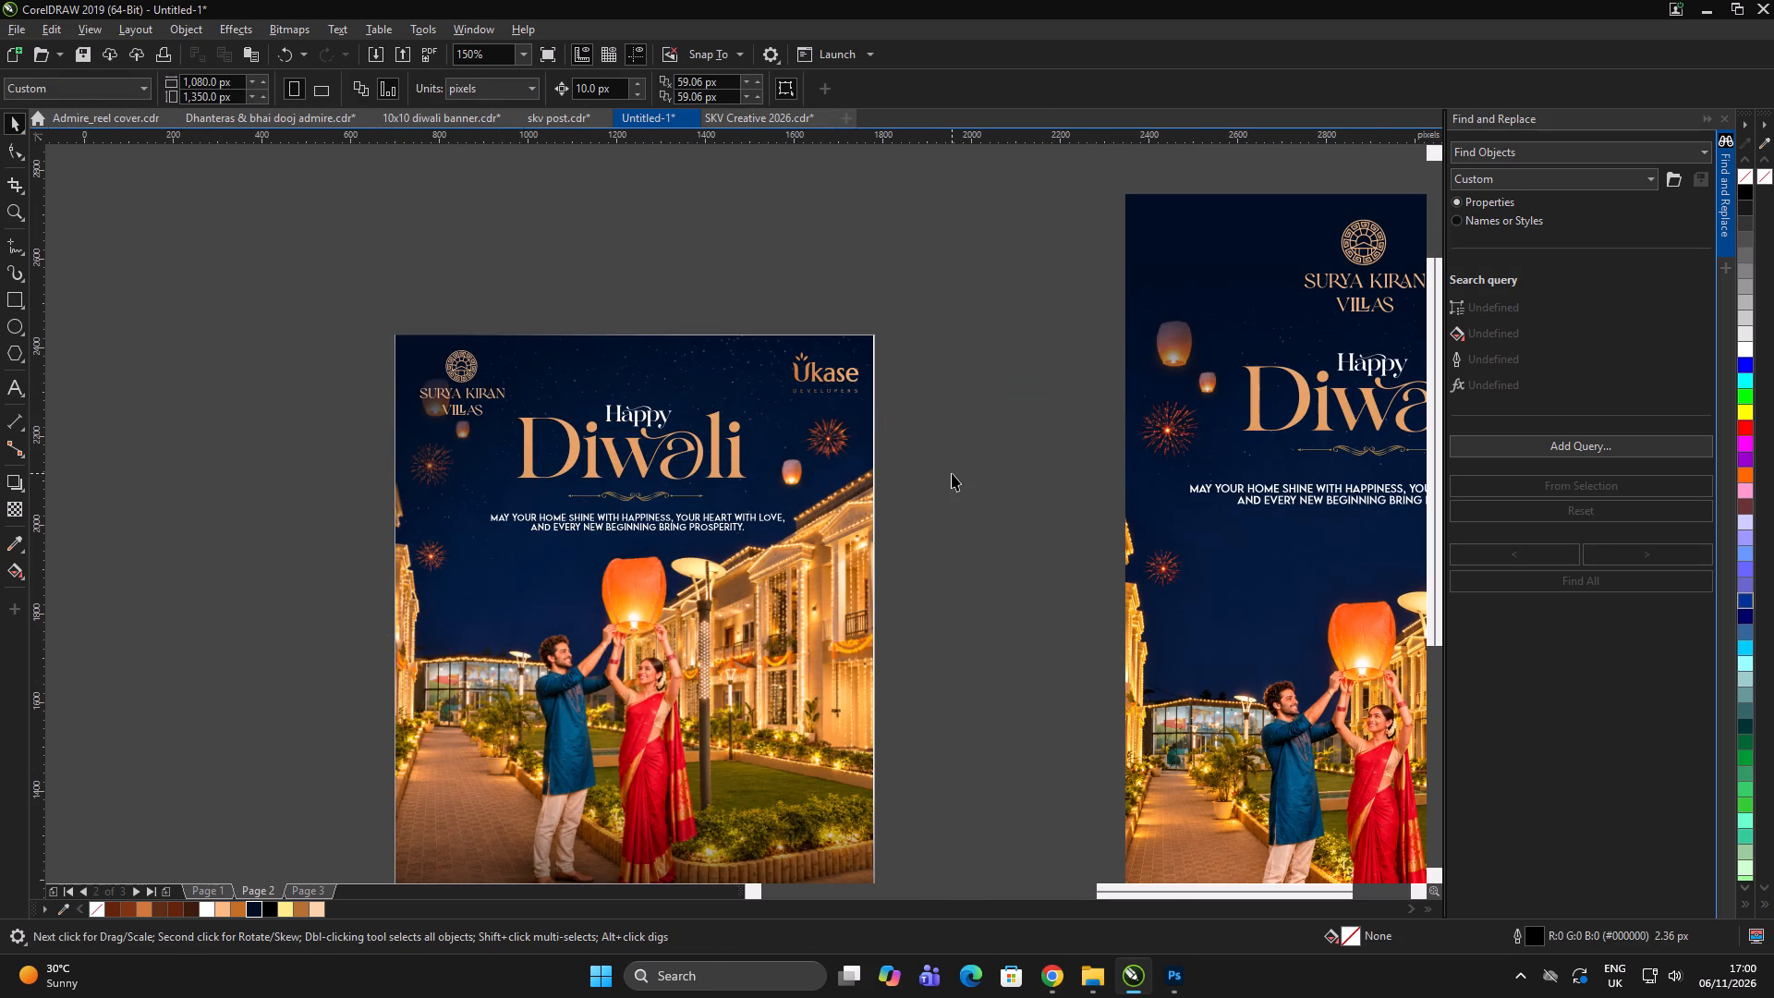
{"action": "left_click", "coordinate": [835, 413]}
{"action": "key", "text": "ctrl+7"}
{"action": "left_click", "coordinate": [915, 349], "text": "ctrl"}
{"action": "left_click_drag", "start_coordinate": [953, 288], "coordinate": [376, 442]}
{"action": "left_click", "coordinate": [443, 442]}
{"action": "key", "text": "ctrl+7"}
{"action": "key", "text": "ctrl+u"}
{"action": "left_click_drag", "start_coordinate": [298, 278], "coordinate": [289, 277]}
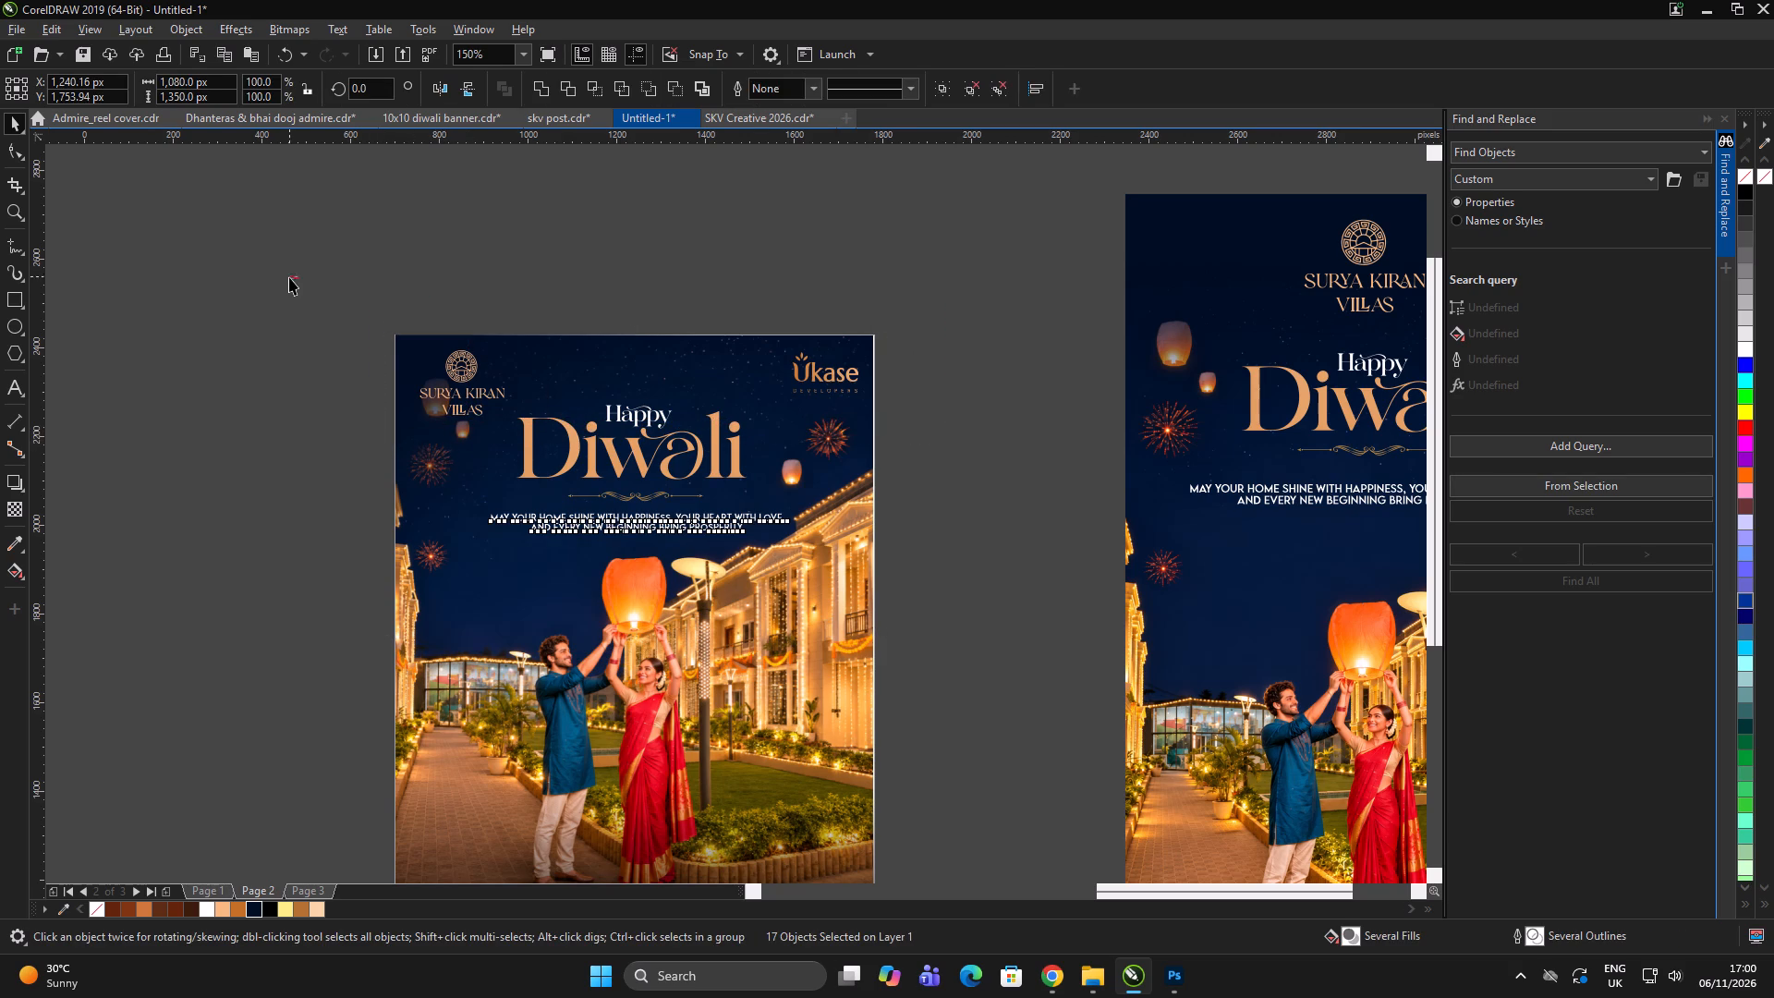
{"action": "left_click_drag", "start_coordinate": [289, 277], "coordinate": [289, 289]}
Copy the Surya Kiran Villas and Ukase Developers logos onto page 3's Bhai Dooj poster, deleting the extra Diwali lettering copied between them.
{"action": "left_click_drag", "start_coordinate": [261, 291], "coordinate": [1062, 475]}
{"action": "key", "text": "ctrl+c"}
{"action": "left_click", "coordinate": [1031, 493]}
{"action": "left_click_drag", "start_coordinate": [1027, 506], "coordinate": [994, 522]}
{"action": "left_click", "coordinate": [304, 888]}
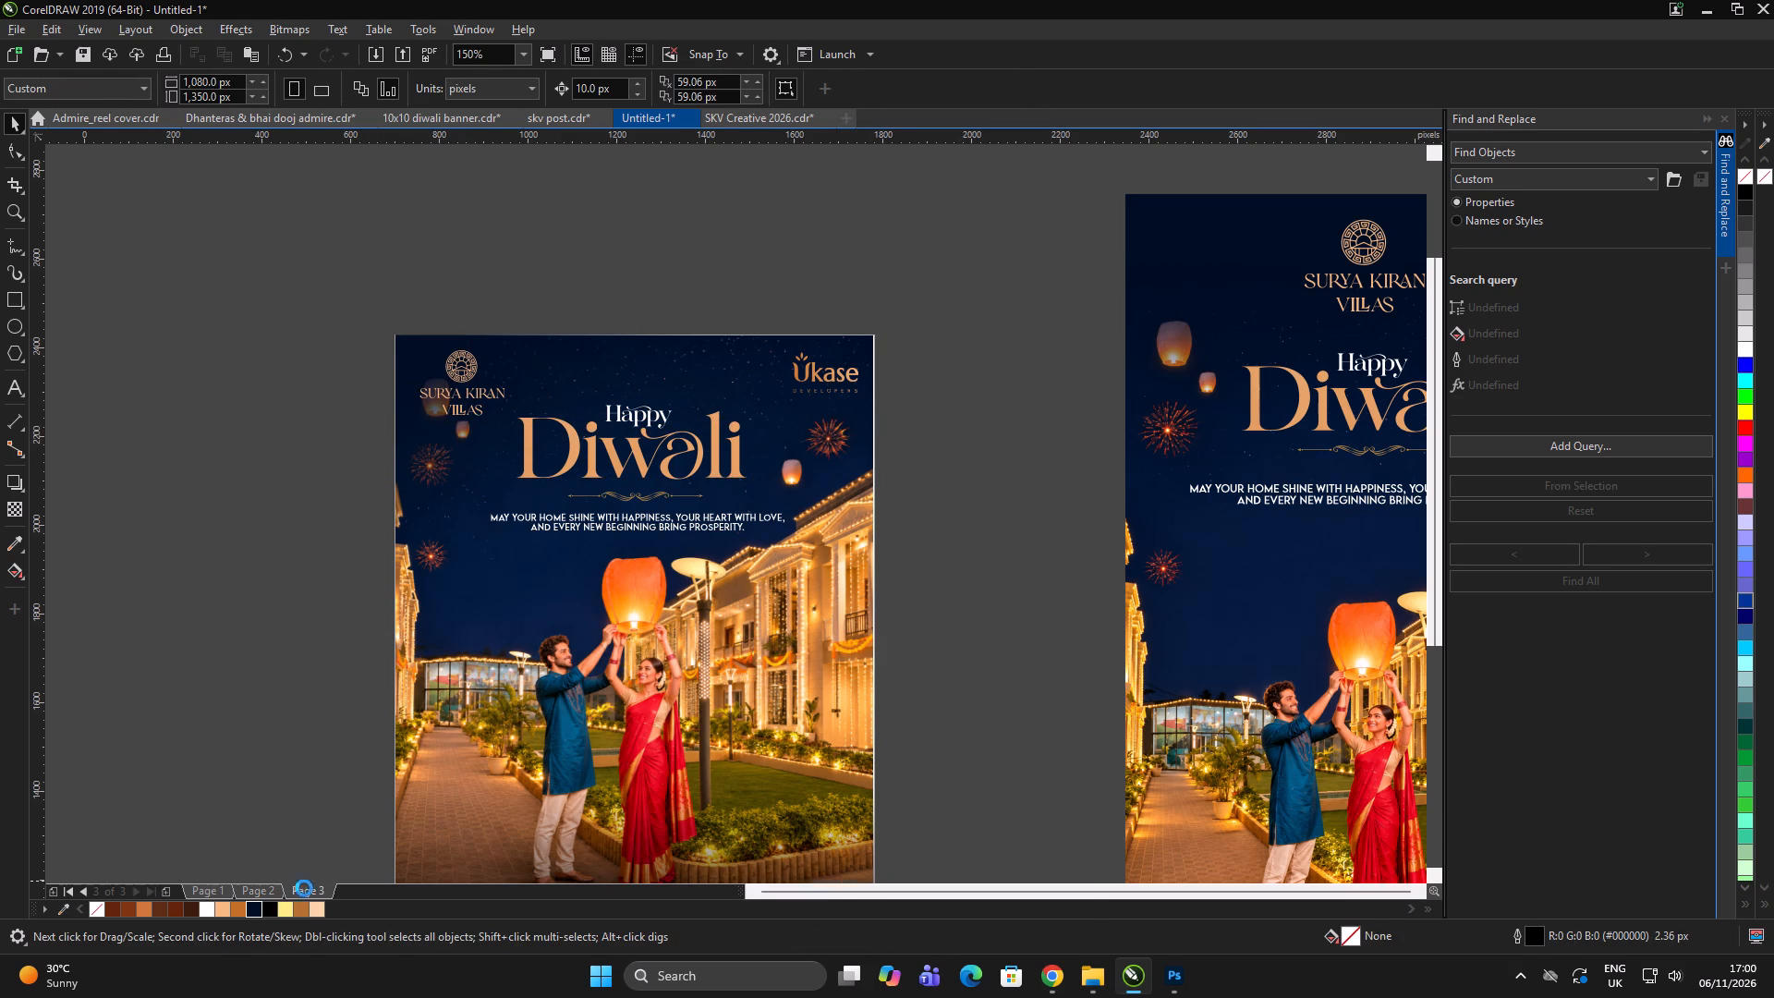
{"action": "left_click", "coordinate": [255, 726]}
{"action": "key", "text": "ctrl+v"}
{"action": "left_click", "coordinate": [1037, 450]}
{"action": "left_click_drag", "start_coordinate": [1039, 447], "coordinate": [1025, 456]}
{"action": "left_click_drag", "start_coordinate": [736, 225], "coordinate": [540, 485]}
{"action": "key", "text": "Delete"}
Fill the Surya Kiran Villas and Ukase Developers logos on the Bhai Dooj poster with white.
{"action": "left_click", "coordinate": [980, 208]}
{"action": "left_click_drag", "start_coordinate": [1028, 234], "coordinate": [286, 496]}
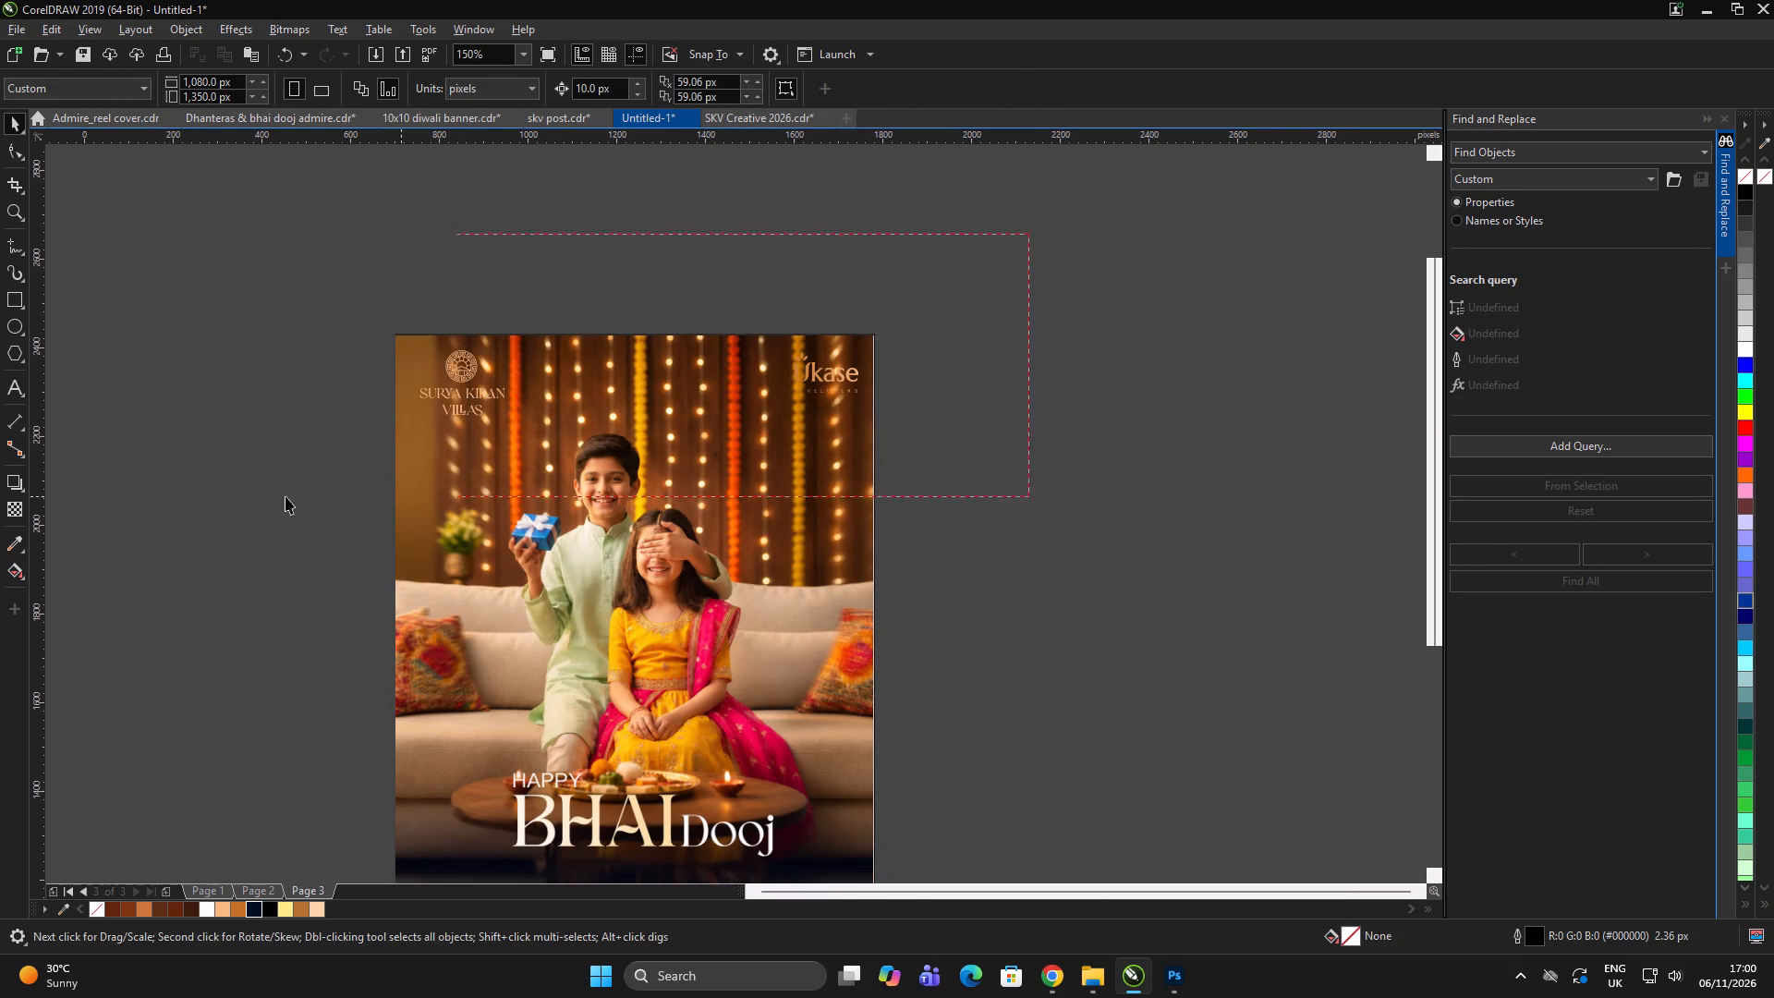
{"action": "left_click_drag", "start_coordinate": [286, 496], "coordinate": [275, 496]}
{"action": "left_click", "coordinate": [1749, 347]}
{"action": "left_click", "coordinate": [998, 549]}
{"action": "left_click", "coordinate": [1008, 545]}
{"action": "left_click", "coordinate": [1010, 540]}
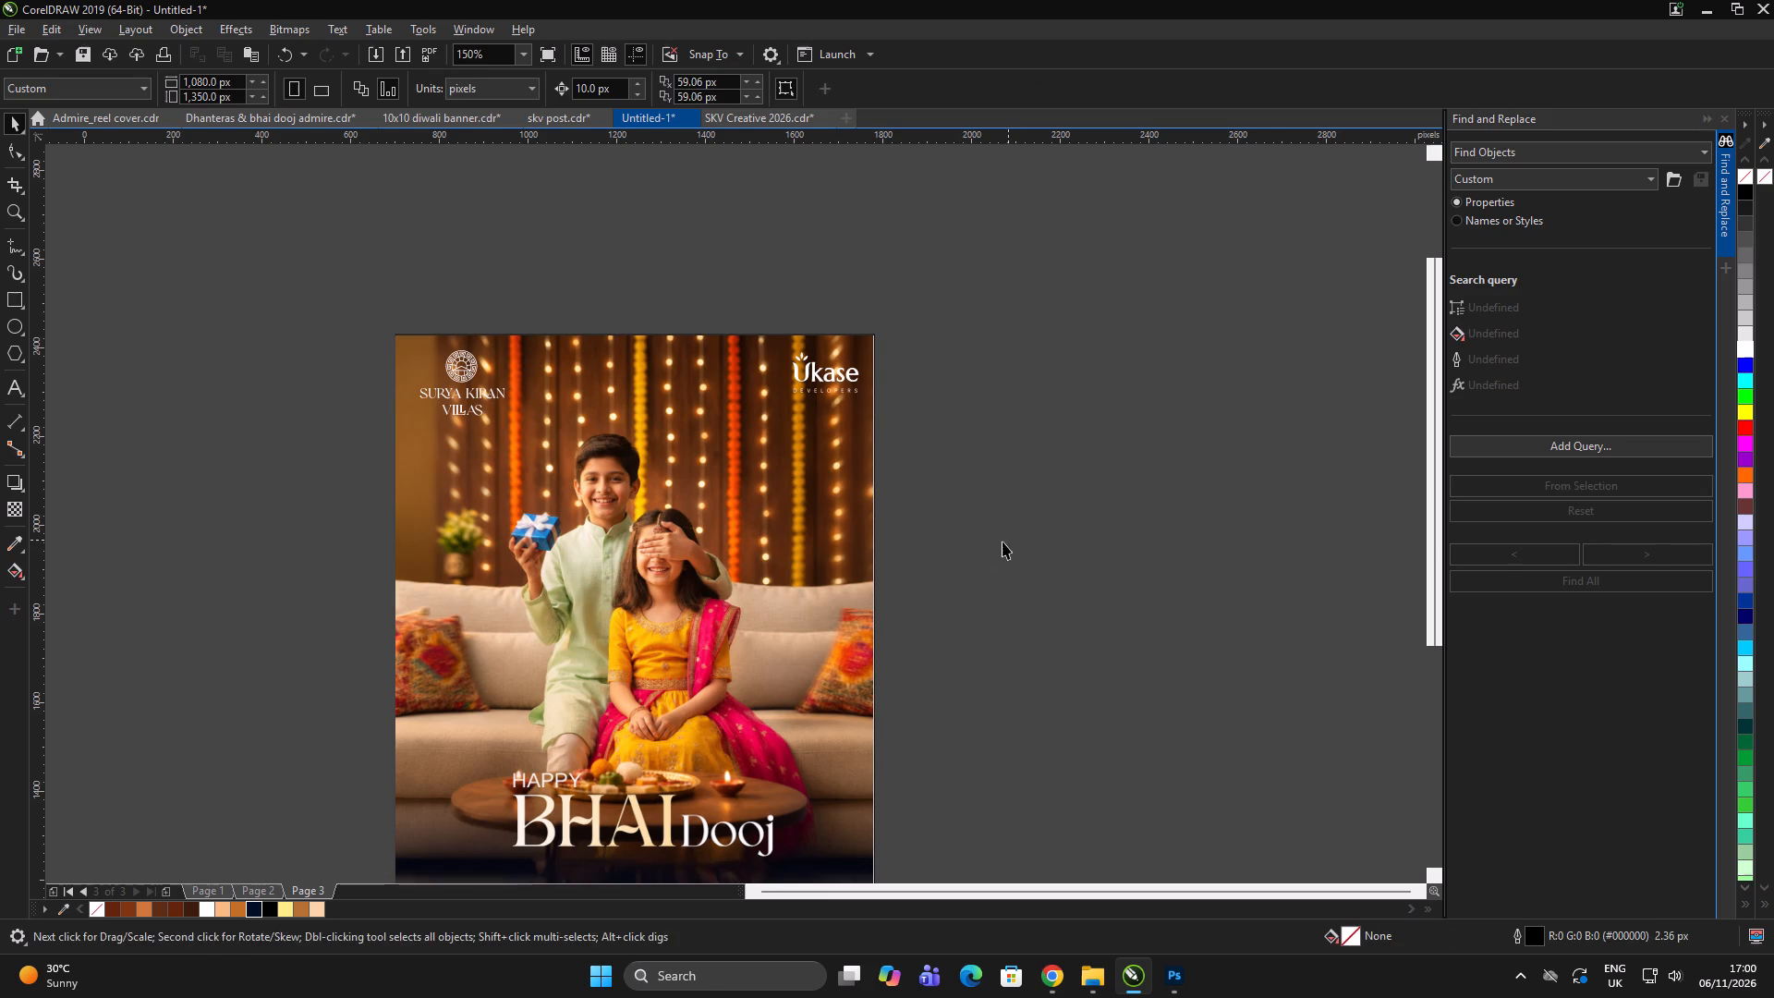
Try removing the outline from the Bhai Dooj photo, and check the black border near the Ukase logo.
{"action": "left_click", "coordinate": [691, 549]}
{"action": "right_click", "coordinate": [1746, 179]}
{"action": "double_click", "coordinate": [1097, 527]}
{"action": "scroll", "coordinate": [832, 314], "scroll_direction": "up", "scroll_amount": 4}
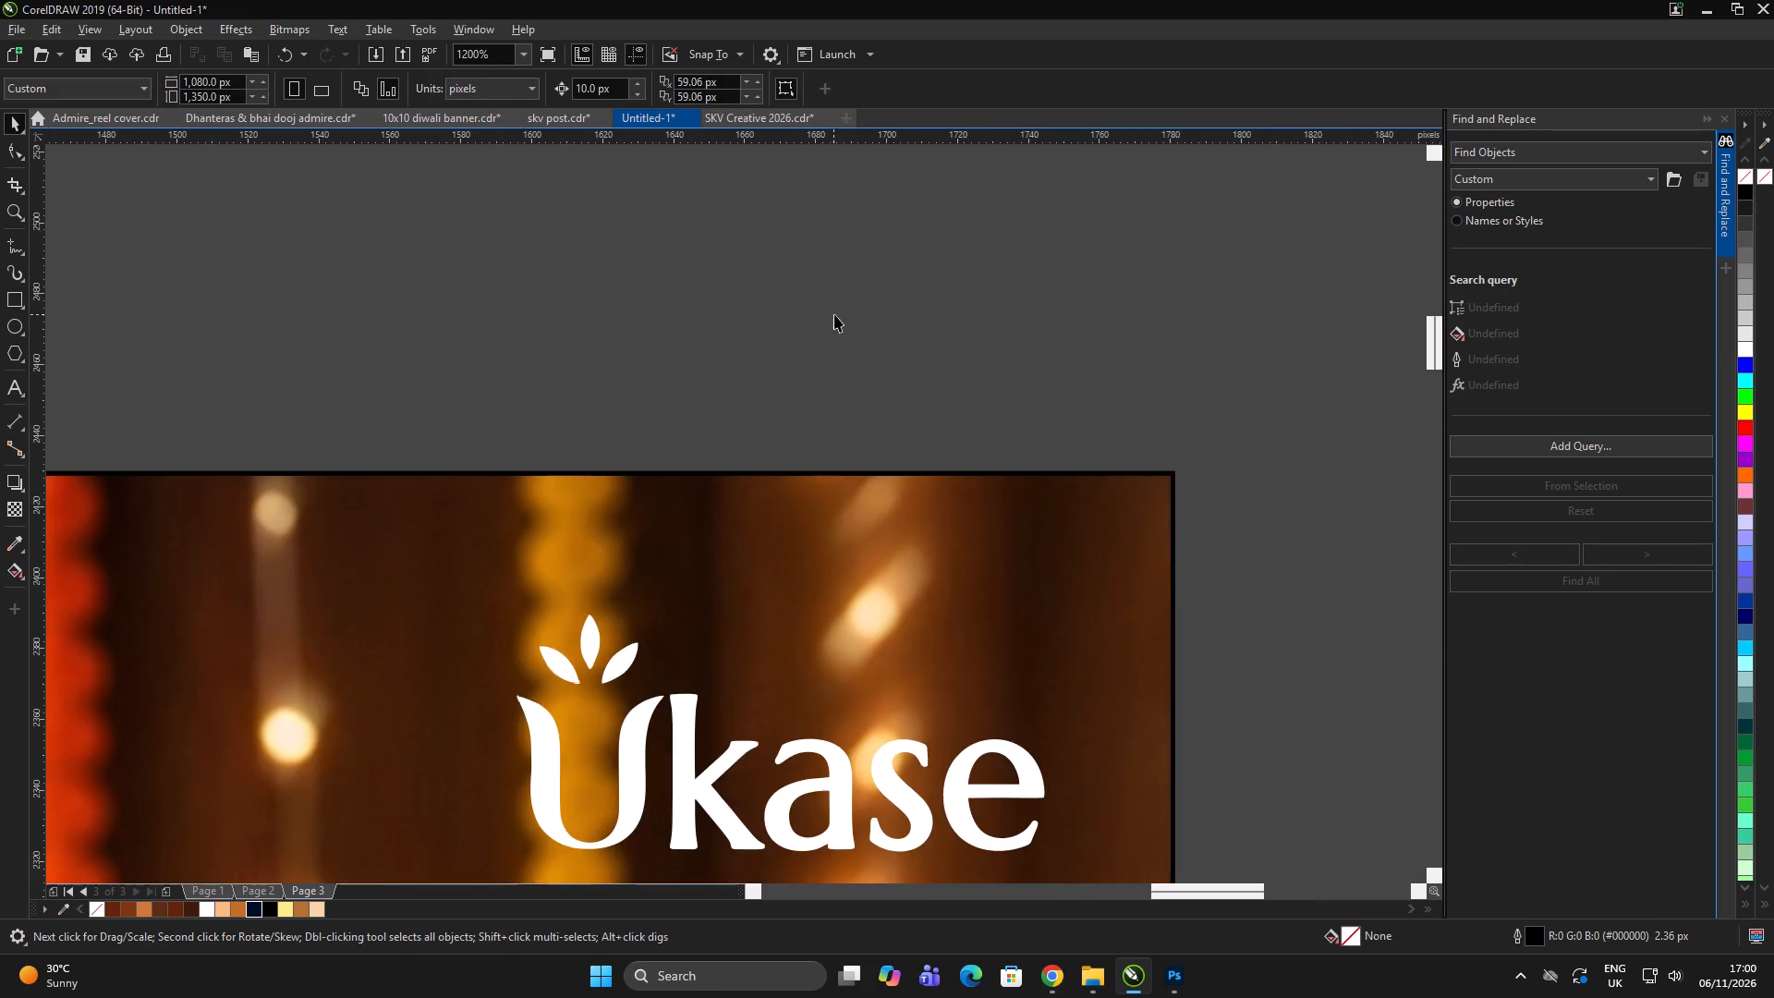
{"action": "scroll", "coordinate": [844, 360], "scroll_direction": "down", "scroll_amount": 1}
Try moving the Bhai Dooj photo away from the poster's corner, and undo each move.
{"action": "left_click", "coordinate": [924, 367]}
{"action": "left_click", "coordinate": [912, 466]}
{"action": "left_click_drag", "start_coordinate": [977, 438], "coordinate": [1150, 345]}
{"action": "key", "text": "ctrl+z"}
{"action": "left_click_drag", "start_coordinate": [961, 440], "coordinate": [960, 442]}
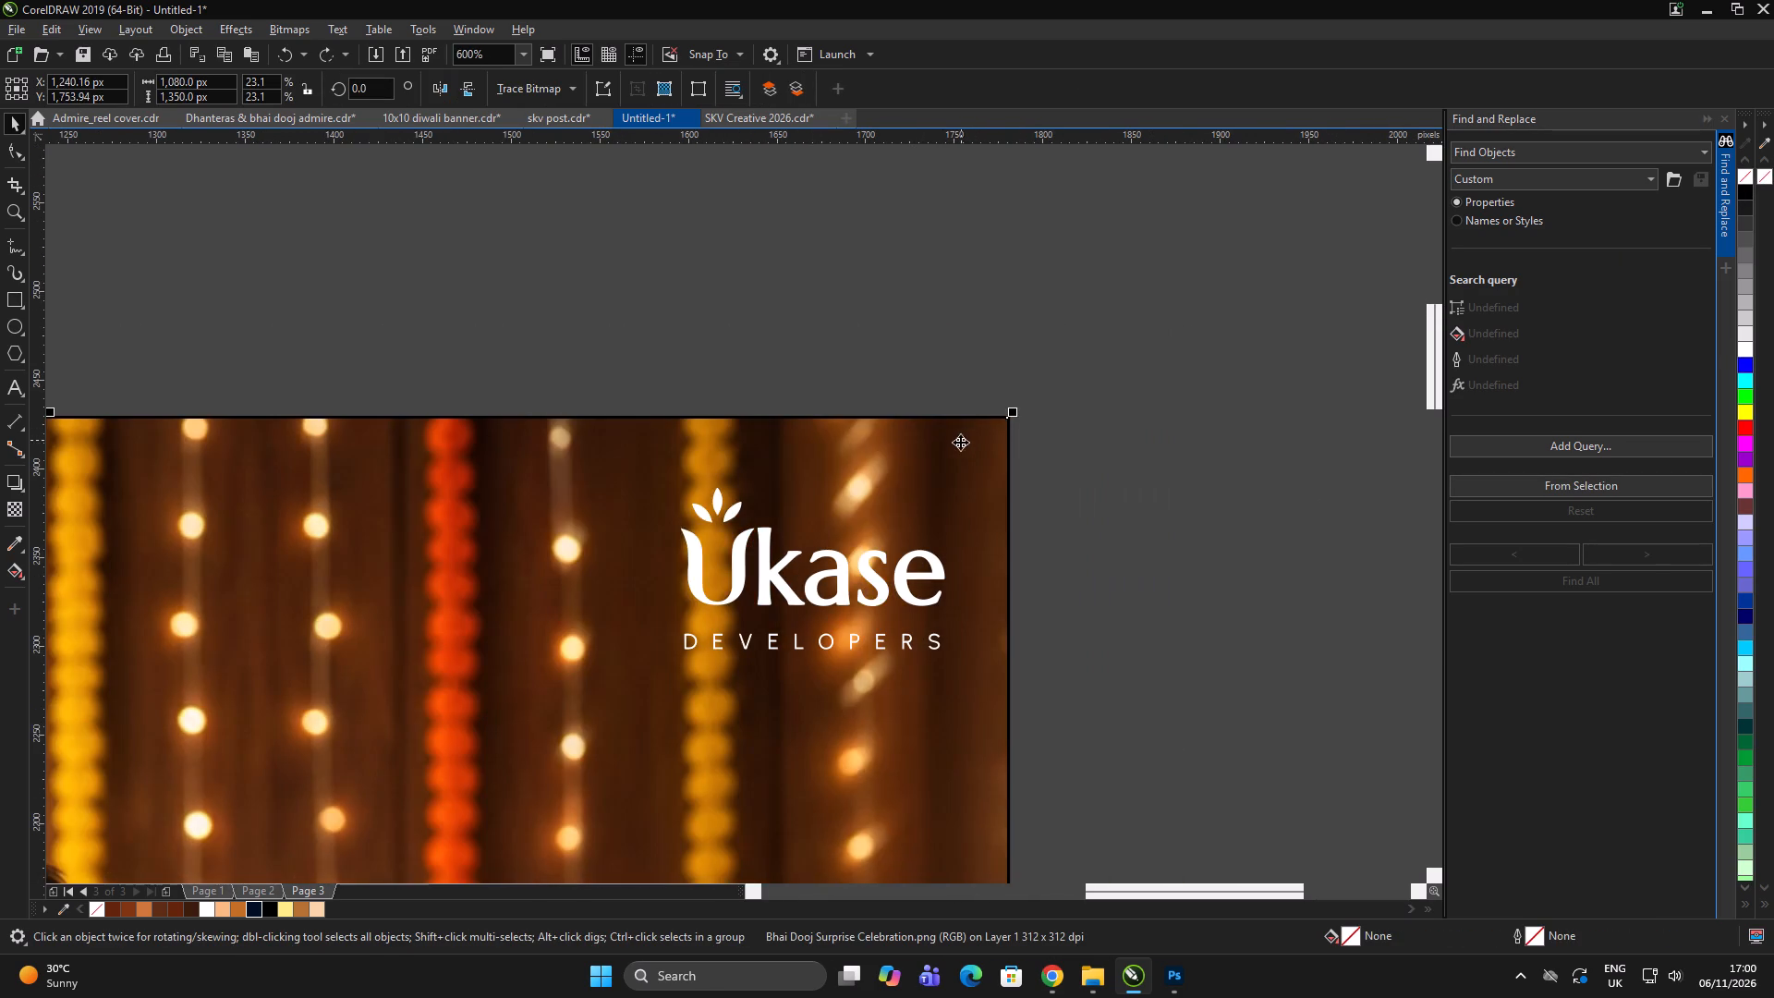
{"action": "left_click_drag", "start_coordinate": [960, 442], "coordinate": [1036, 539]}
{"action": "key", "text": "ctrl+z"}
Send the Bhai Dooj photo to the back, behind the black-outlined rectangle.
{"action": "key", "text": "Return"}
{"action": "key", "text": "shift+Page_Down"}
{"action": "left_click_drag", "start_coordinate": [1192, 424], "coordinate": [1184, 424]}
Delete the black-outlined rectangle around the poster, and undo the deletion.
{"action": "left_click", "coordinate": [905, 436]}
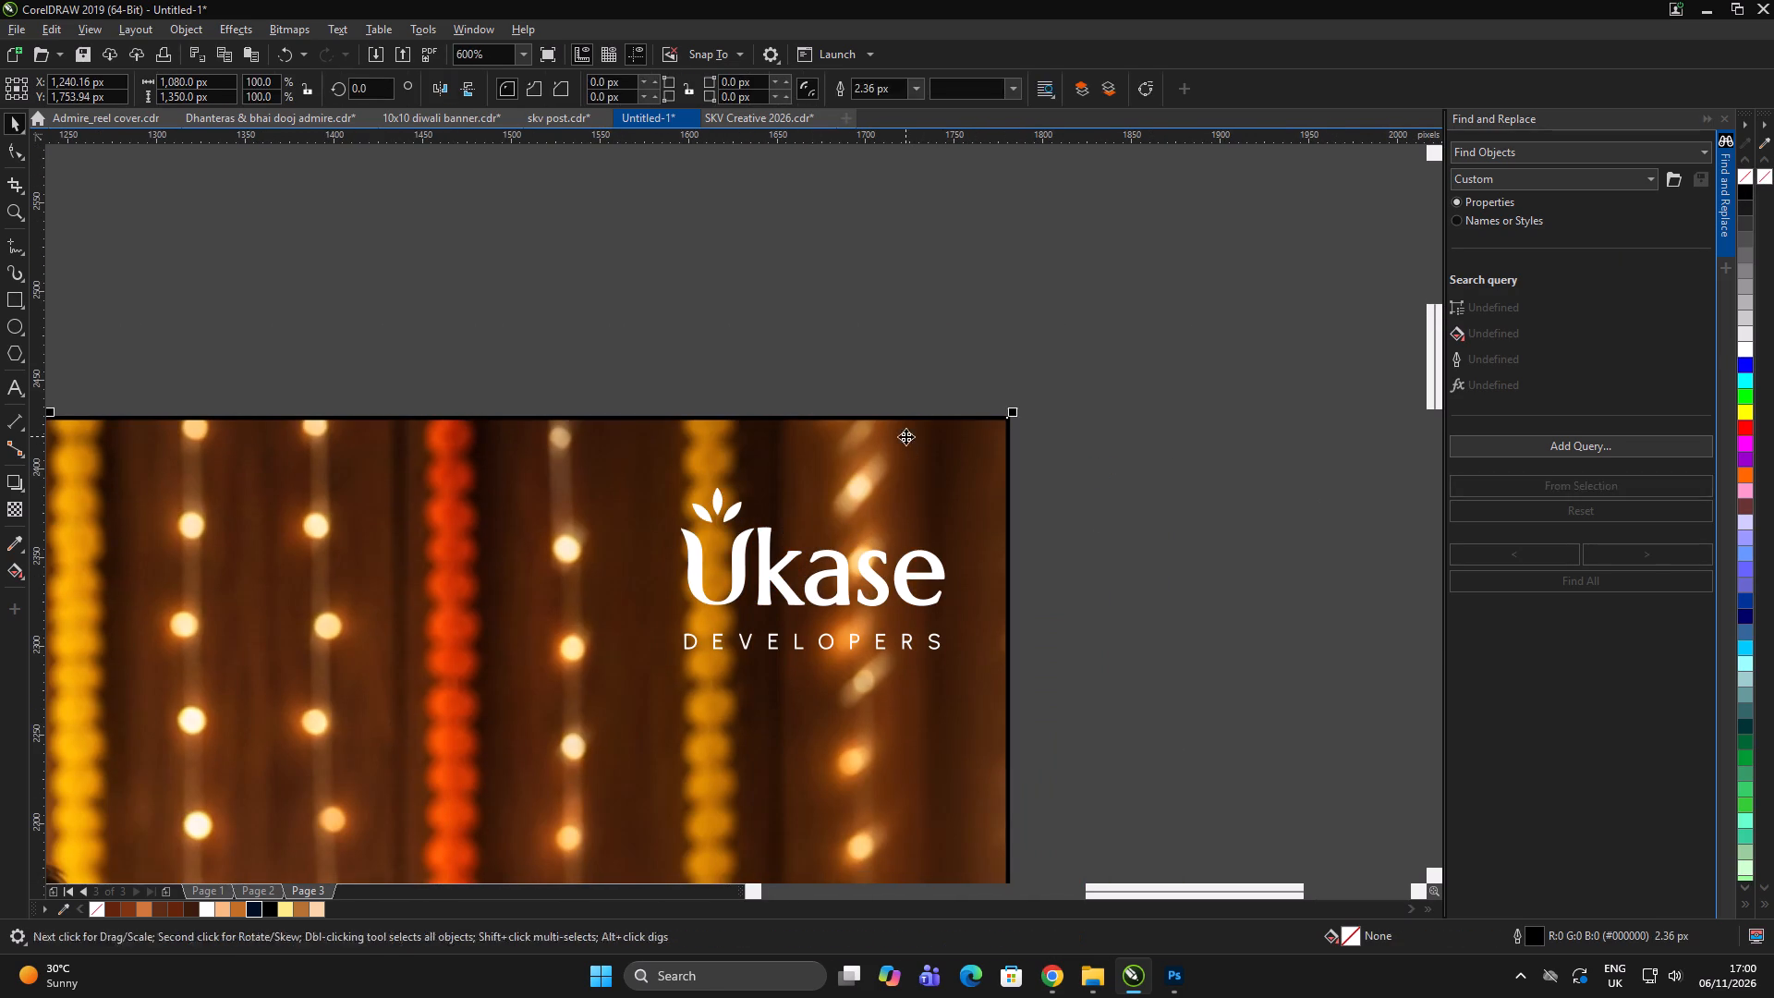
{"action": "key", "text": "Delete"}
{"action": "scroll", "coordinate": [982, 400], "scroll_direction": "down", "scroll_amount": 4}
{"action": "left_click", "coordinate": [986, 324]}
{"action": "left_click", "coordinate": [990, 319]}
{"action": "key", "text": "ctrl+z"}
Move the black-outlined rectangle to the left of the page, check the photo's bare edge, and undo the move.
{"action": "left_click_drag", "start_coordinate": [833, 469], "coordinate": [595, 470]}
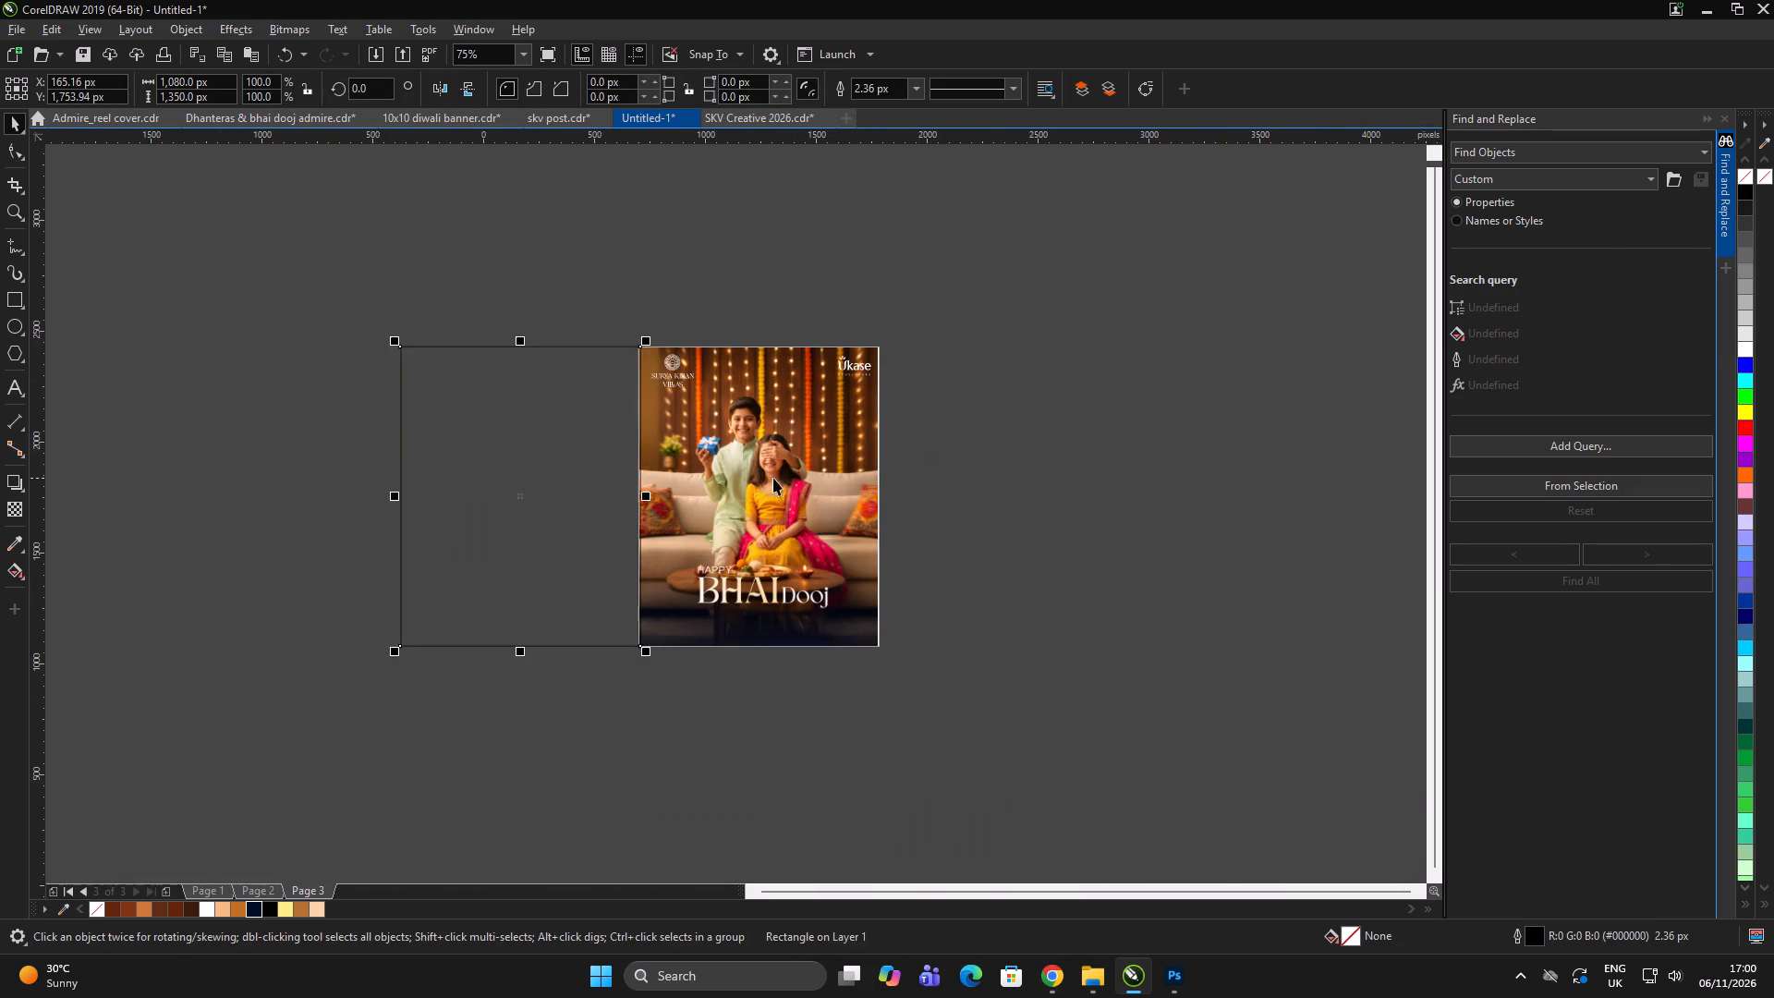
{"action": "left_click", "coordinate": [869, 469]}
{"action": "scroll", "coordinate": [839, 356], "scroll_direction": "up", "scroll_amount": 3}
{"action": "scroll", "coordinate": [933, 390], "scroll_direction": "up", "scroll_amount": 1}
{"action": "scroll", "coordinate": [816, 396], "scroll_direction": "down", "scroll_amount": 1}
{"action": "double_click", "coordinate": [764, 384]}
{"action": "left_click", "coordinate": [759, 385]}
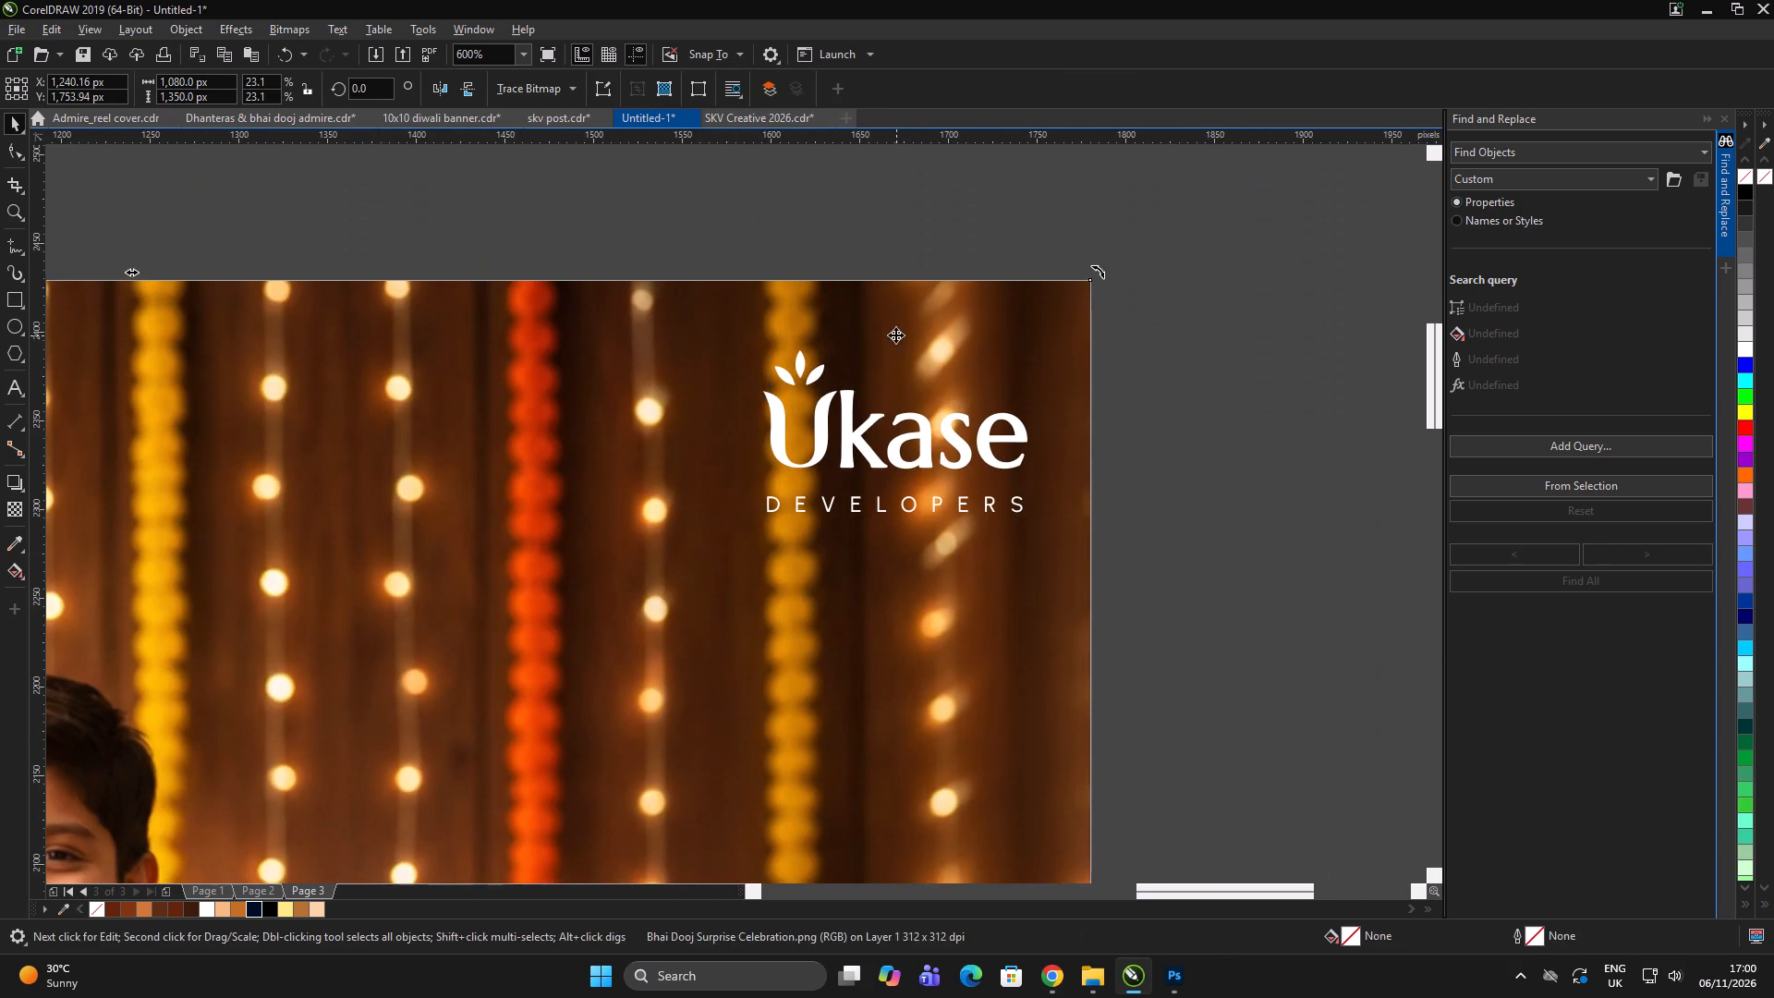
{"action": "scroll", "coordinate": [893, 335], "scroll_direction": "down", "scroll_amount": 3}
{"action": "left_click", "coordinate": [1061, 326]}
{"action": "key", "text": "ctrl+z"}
Move the black-outlined rectangle to the left of the poster and PowerClip the Bhai Dooj photo inside it.
{"action": "left_click", "coordinate": [1174, 389]}
{"action": "left_click", "coordinate": [1151, 475]}
{"action": "left_click", "coordinate": [820, 485]}
{"action": "left_click_drag", "start_coordinate": [798, 472], "coordinate": [571, 469]}
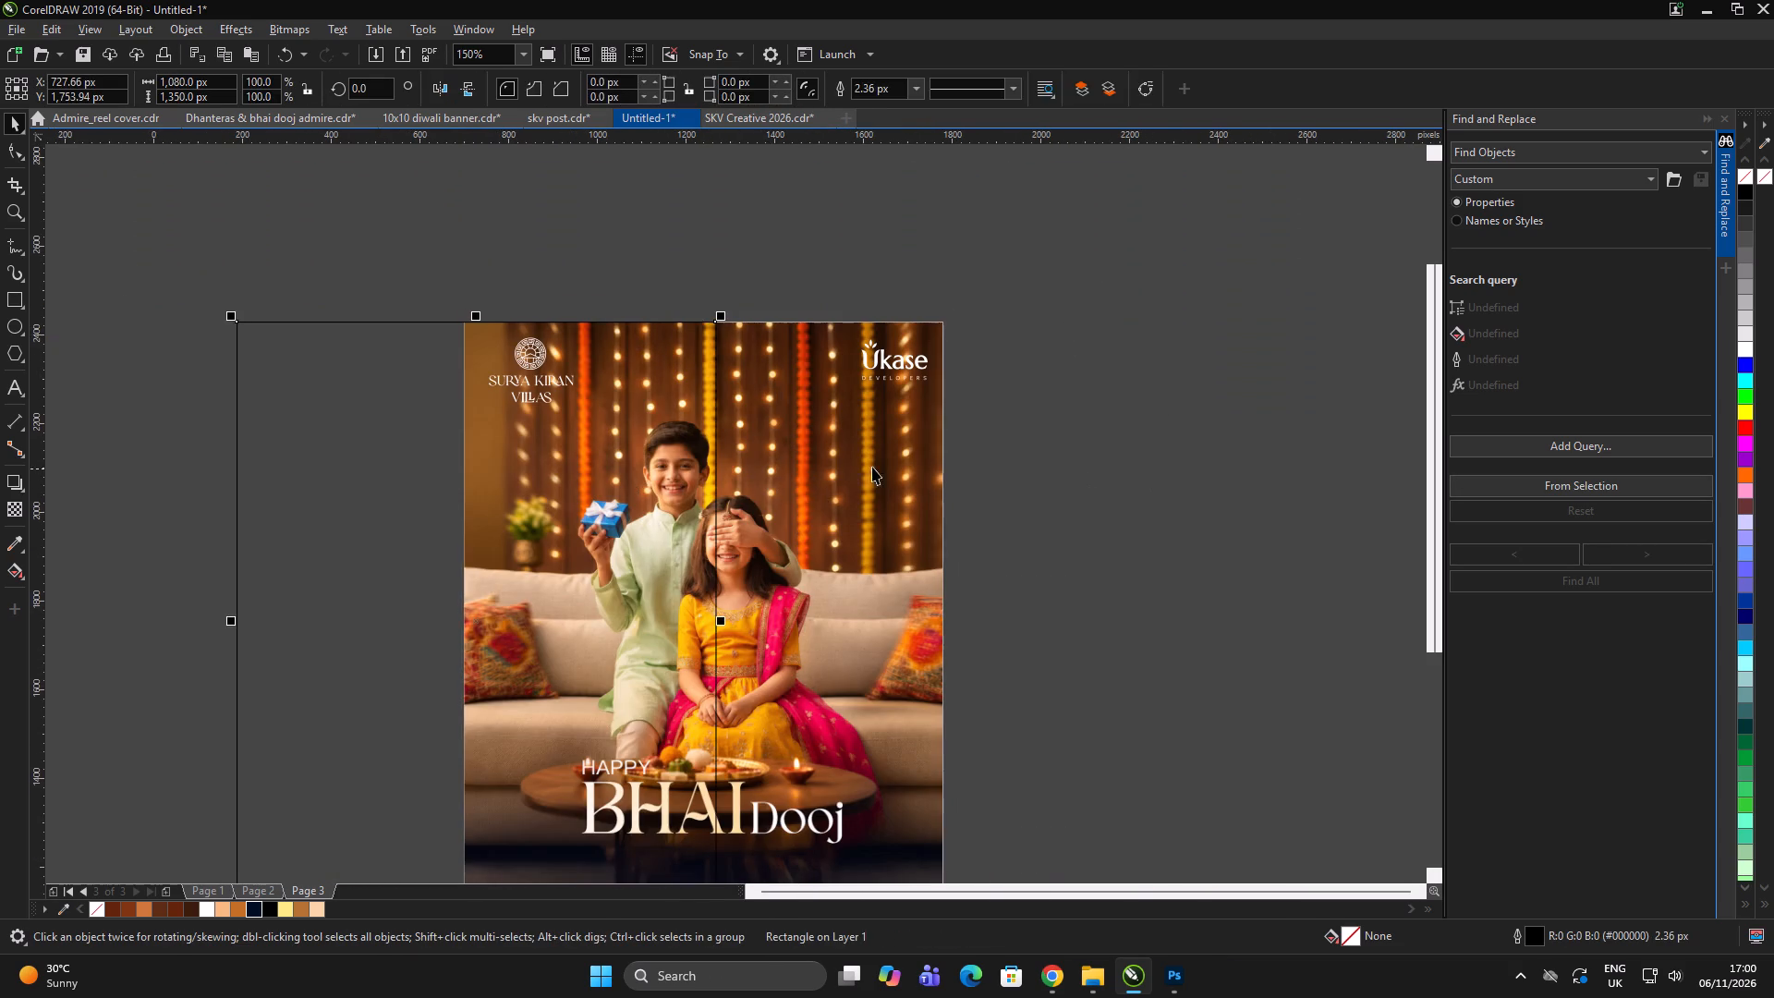
{"action": "left_click", "coordinate": [872, 468]}
{"action": "right_click", "coordinate": [874, 432]}
{"action": "left_click", "coordinate": [944, 667]}
{"action": "left_click", "coordinate": [480, 620]}
{"action": "left_click", "coordinate": [1114, 578]}
{"action": "triple_click", "coordinate": [580, 590]}
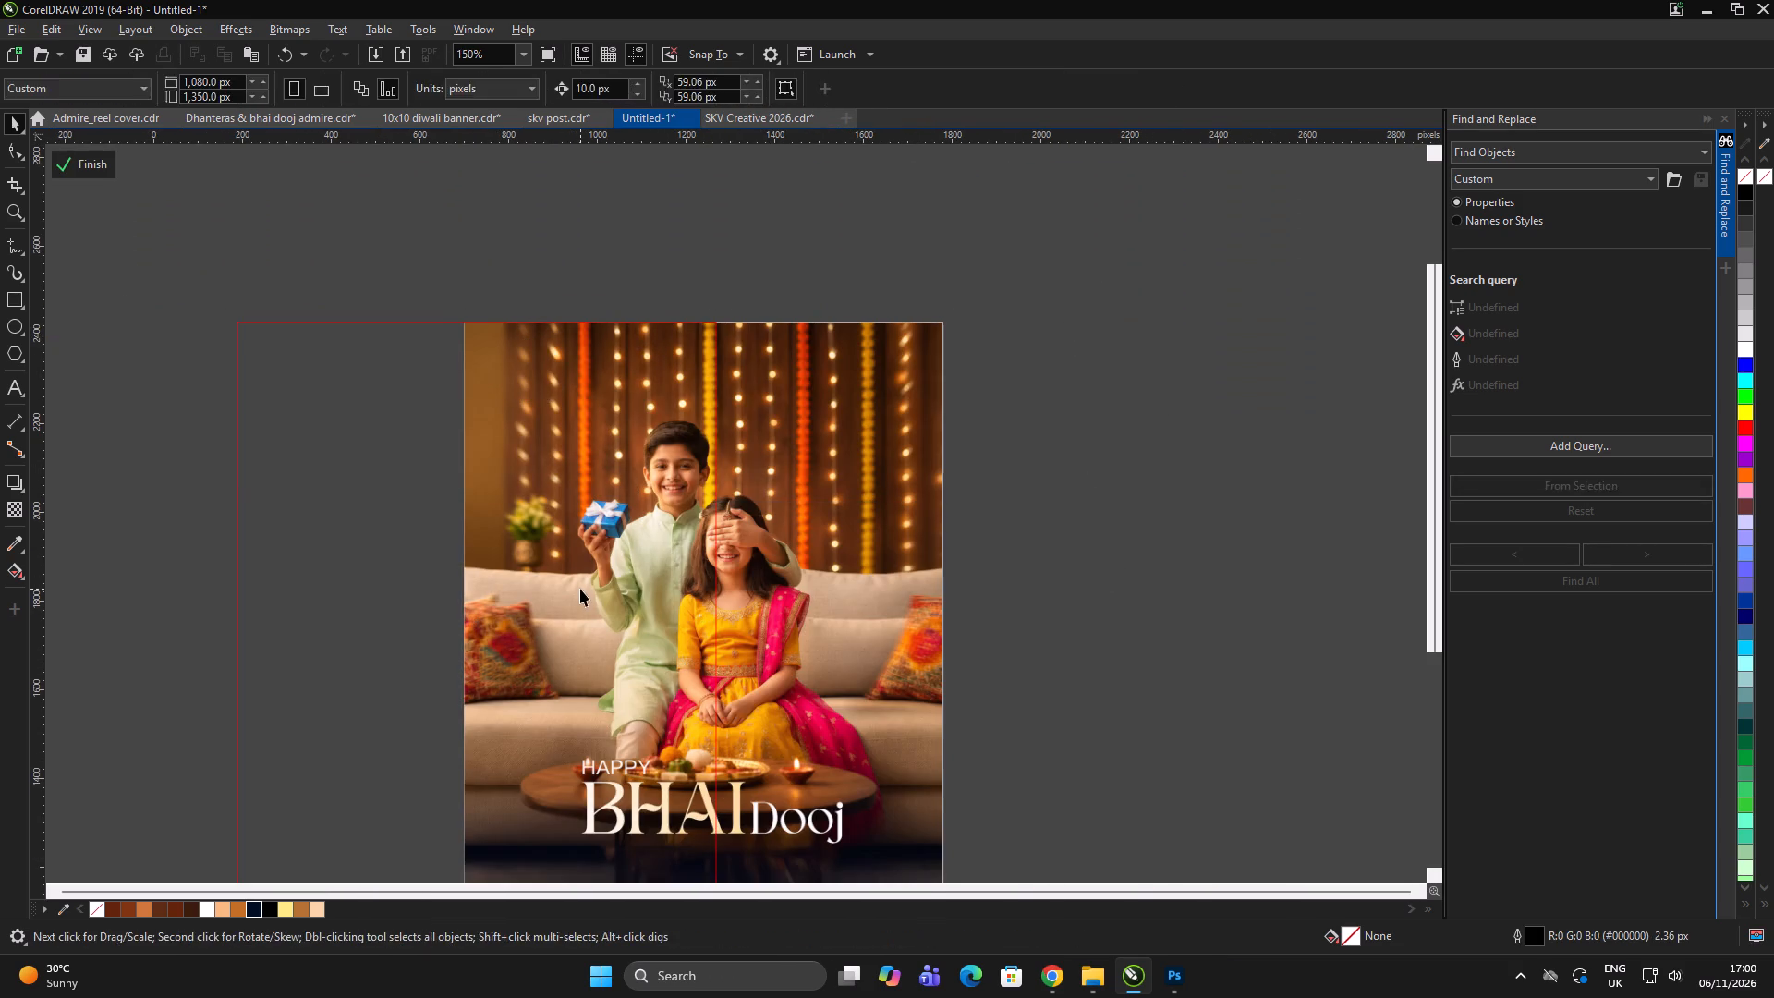
{"action": "left_click", "coordinate": [1118, 506]}
{"action": "left_click", "coordinate": [89, 165]}
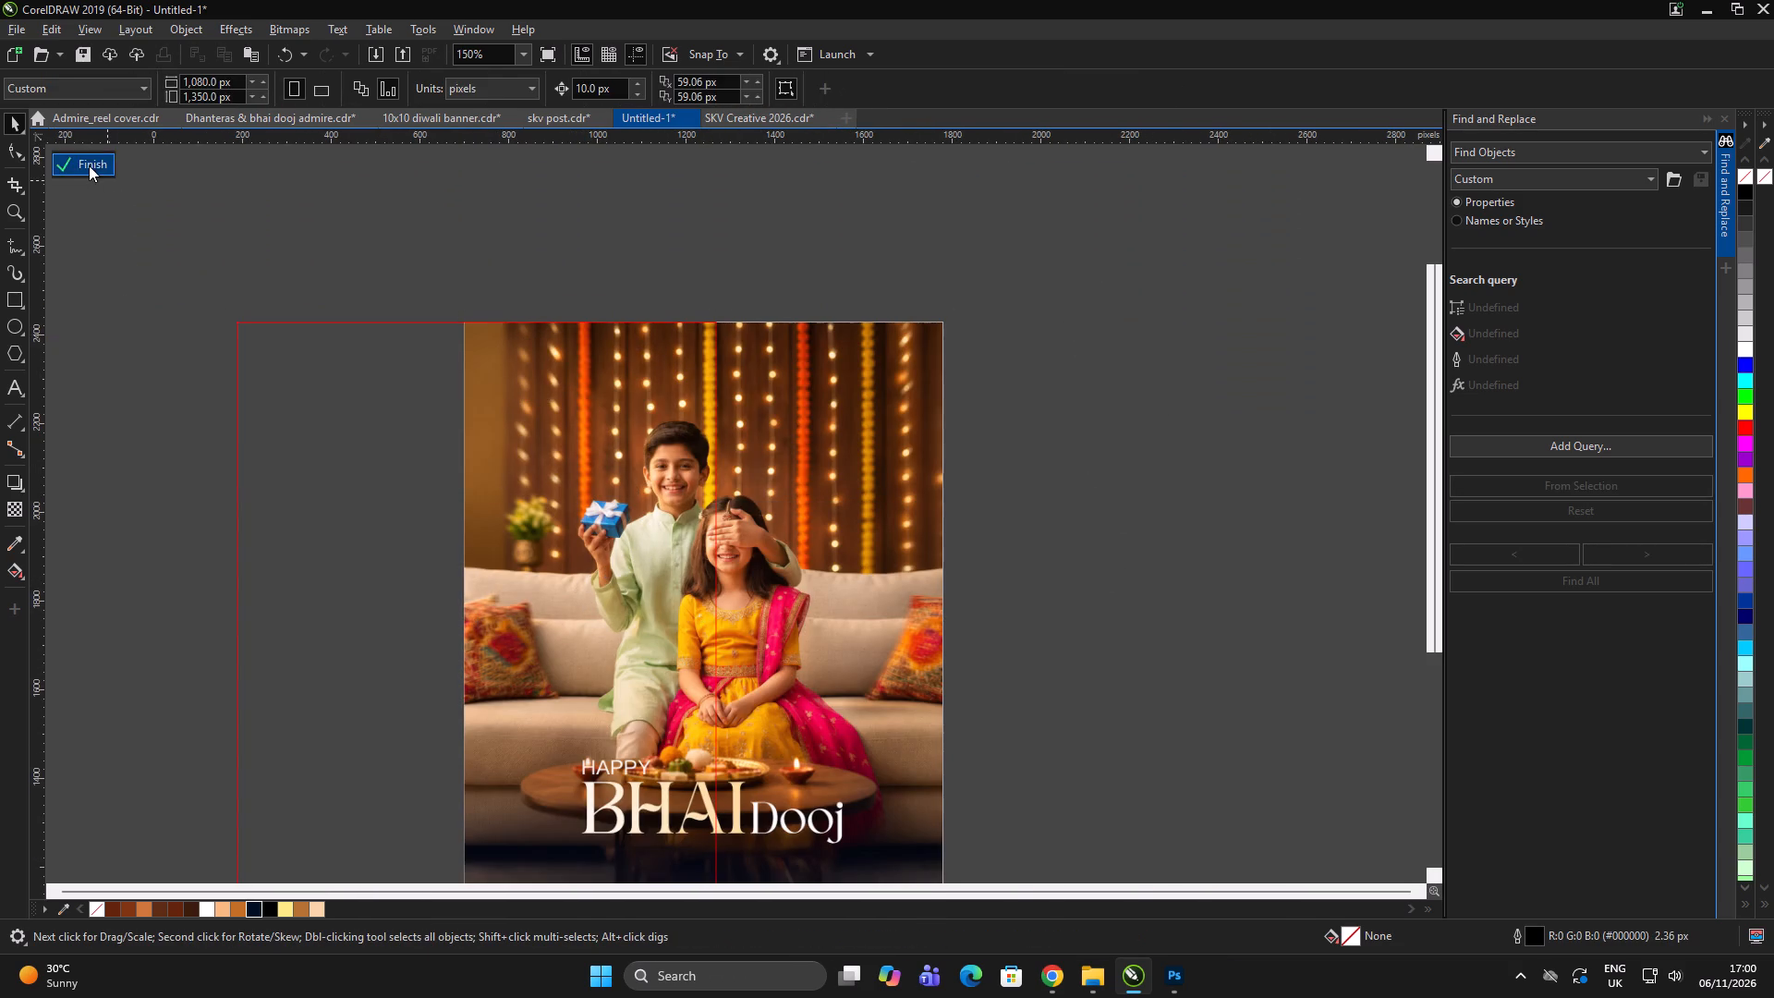
Centre the PowerClip rectangle holding the Bhai Dooj photo on the page.
{"action": "left_click", "coordinate": [310, 356]}
{"action": "left_click", "coordinate": [391, 481]}
{"action": "key", "text": "p"}
{"action": "left_click", "coordinate": [1273, 467]}
{"action": "left_click", "coordinate": [750, 601]}
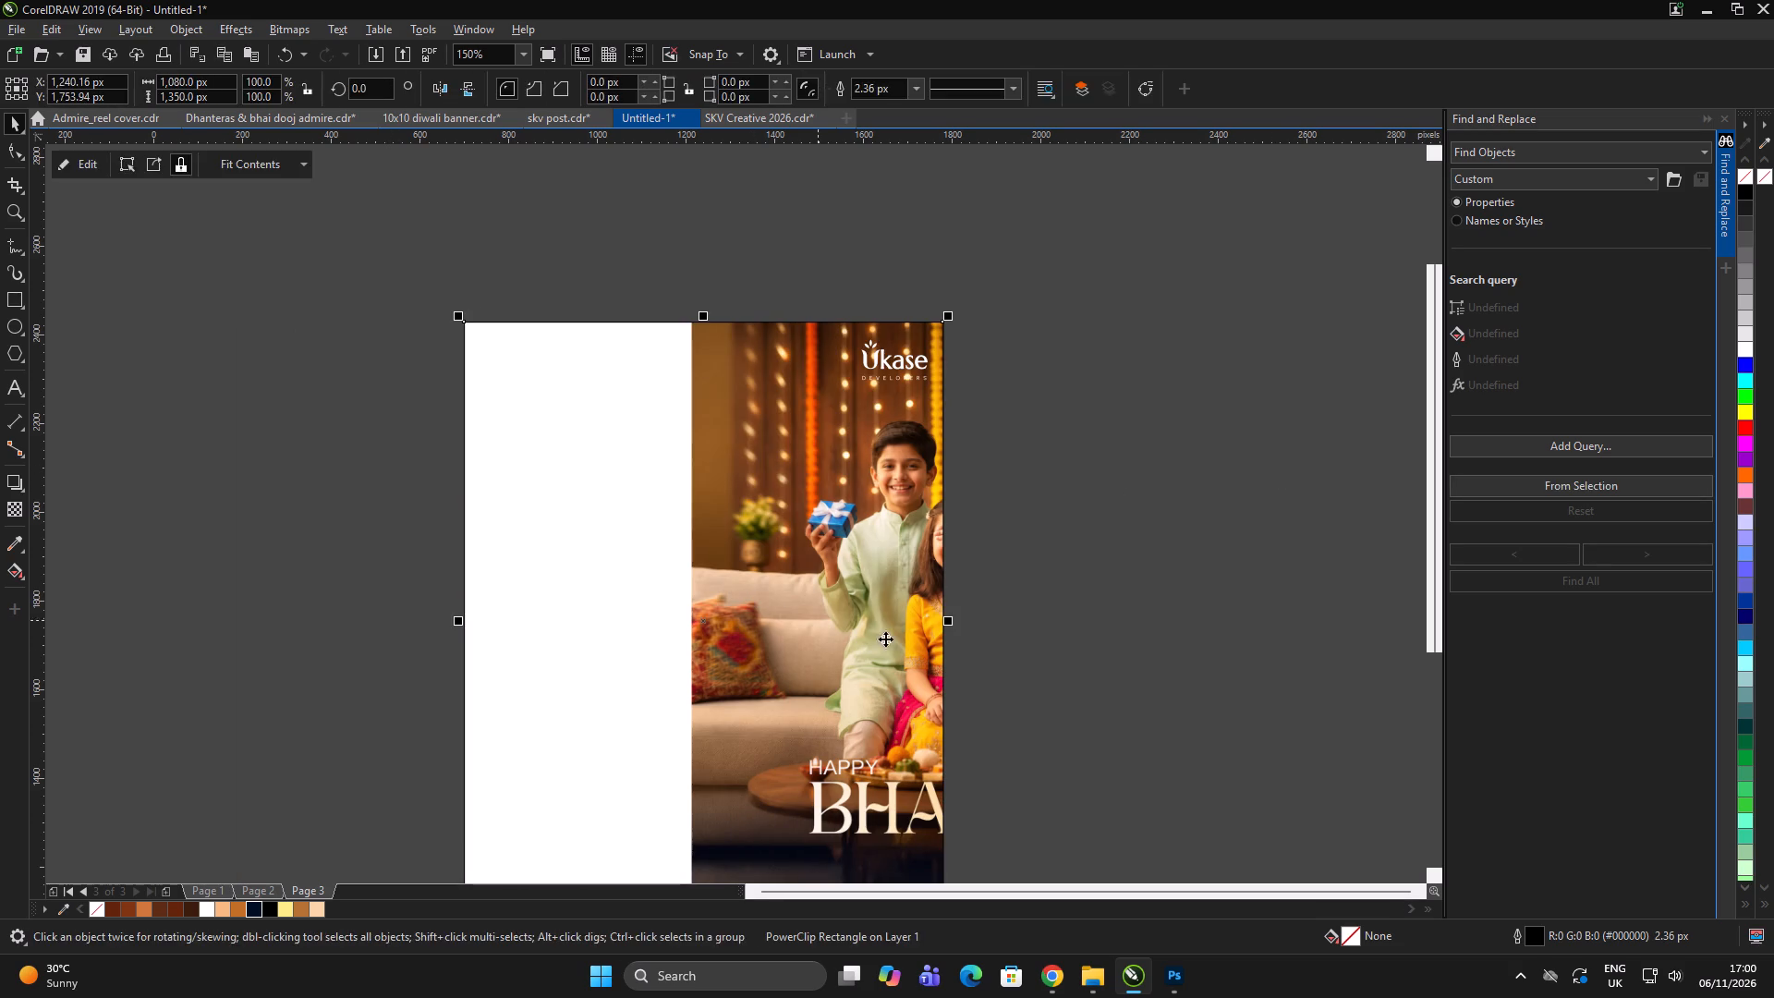
{"action": "left_click", "coordinate": [1159, 648]}
Edit the PowerClip contents to centre the Bhai Dooj photo on the page within its frame.
{"action": "double_click", "coordinate": [914, 616]}
{"action": "left_click", "coordinate": [880, 609]}
{"action": "key", "text": "p"}
{"action": "double_click", "coordinate": [1035, 373]}
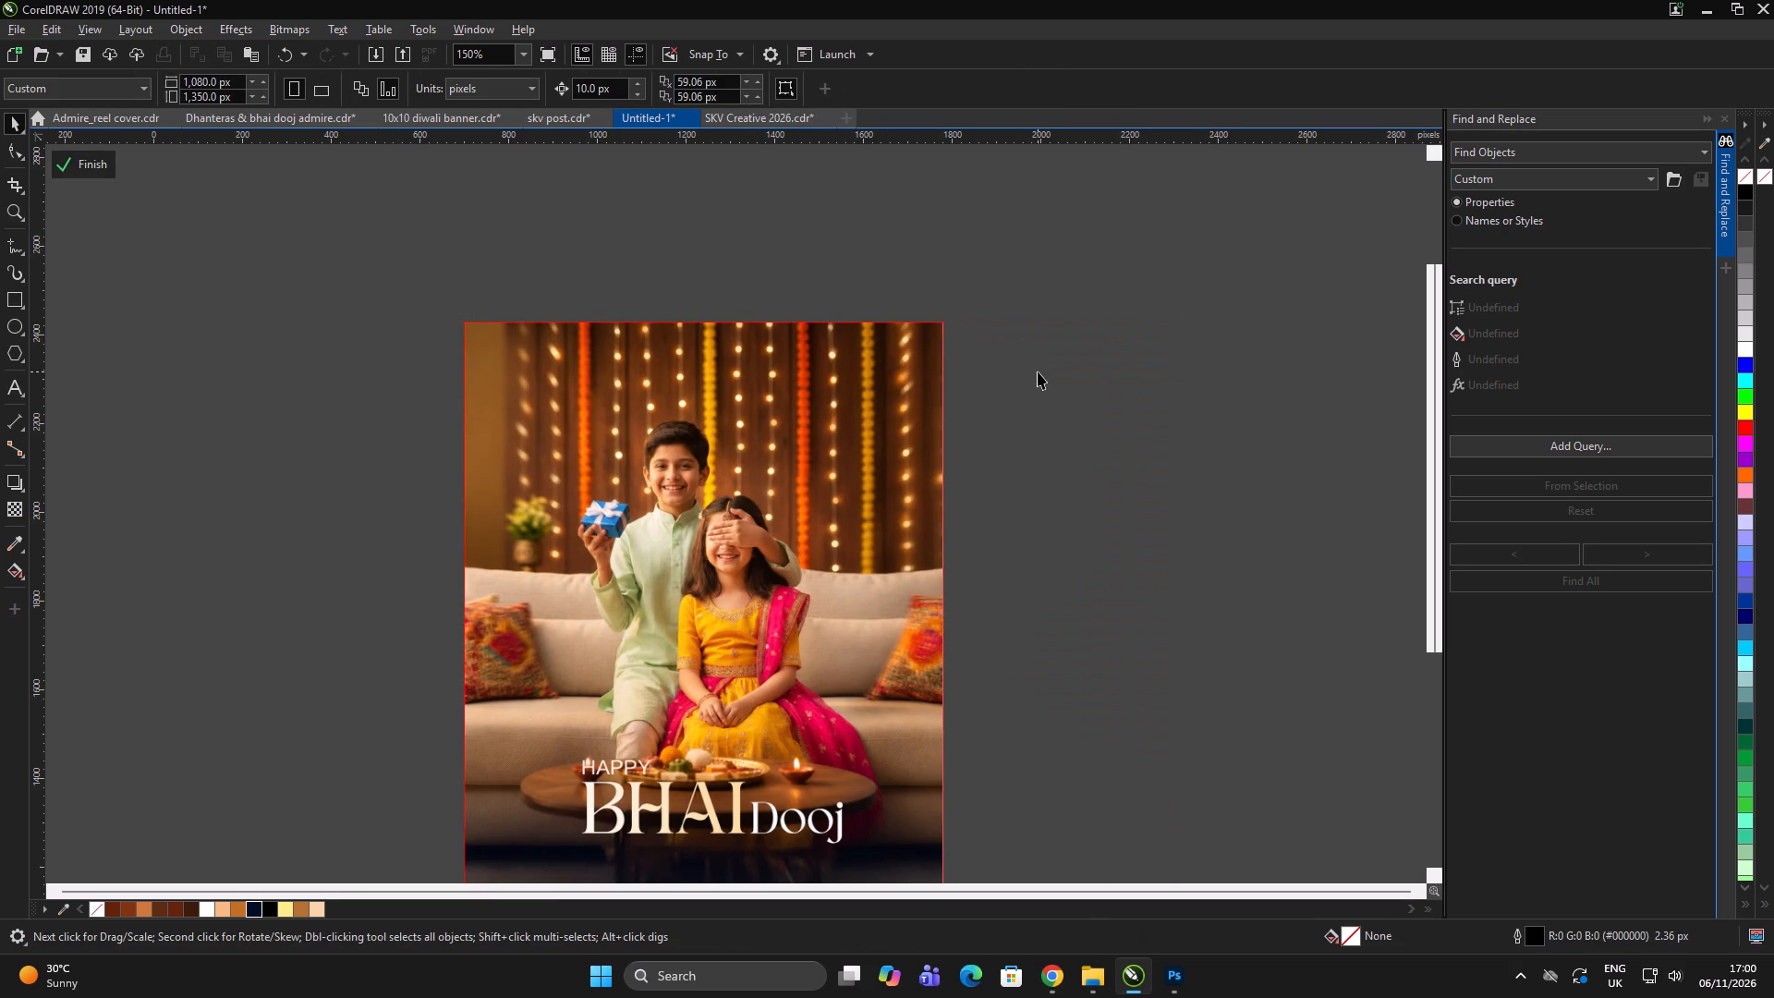
{"action": "left_click", "coordinate": [75, 164]}
{"action": "triple_click", "coordinate": [1194, 367]}
Duplicate the PowerClip frame to the left of the poster, then extract and delete the photo from the copy.
{"action": "left_click", "coordinate": [796, 482]}
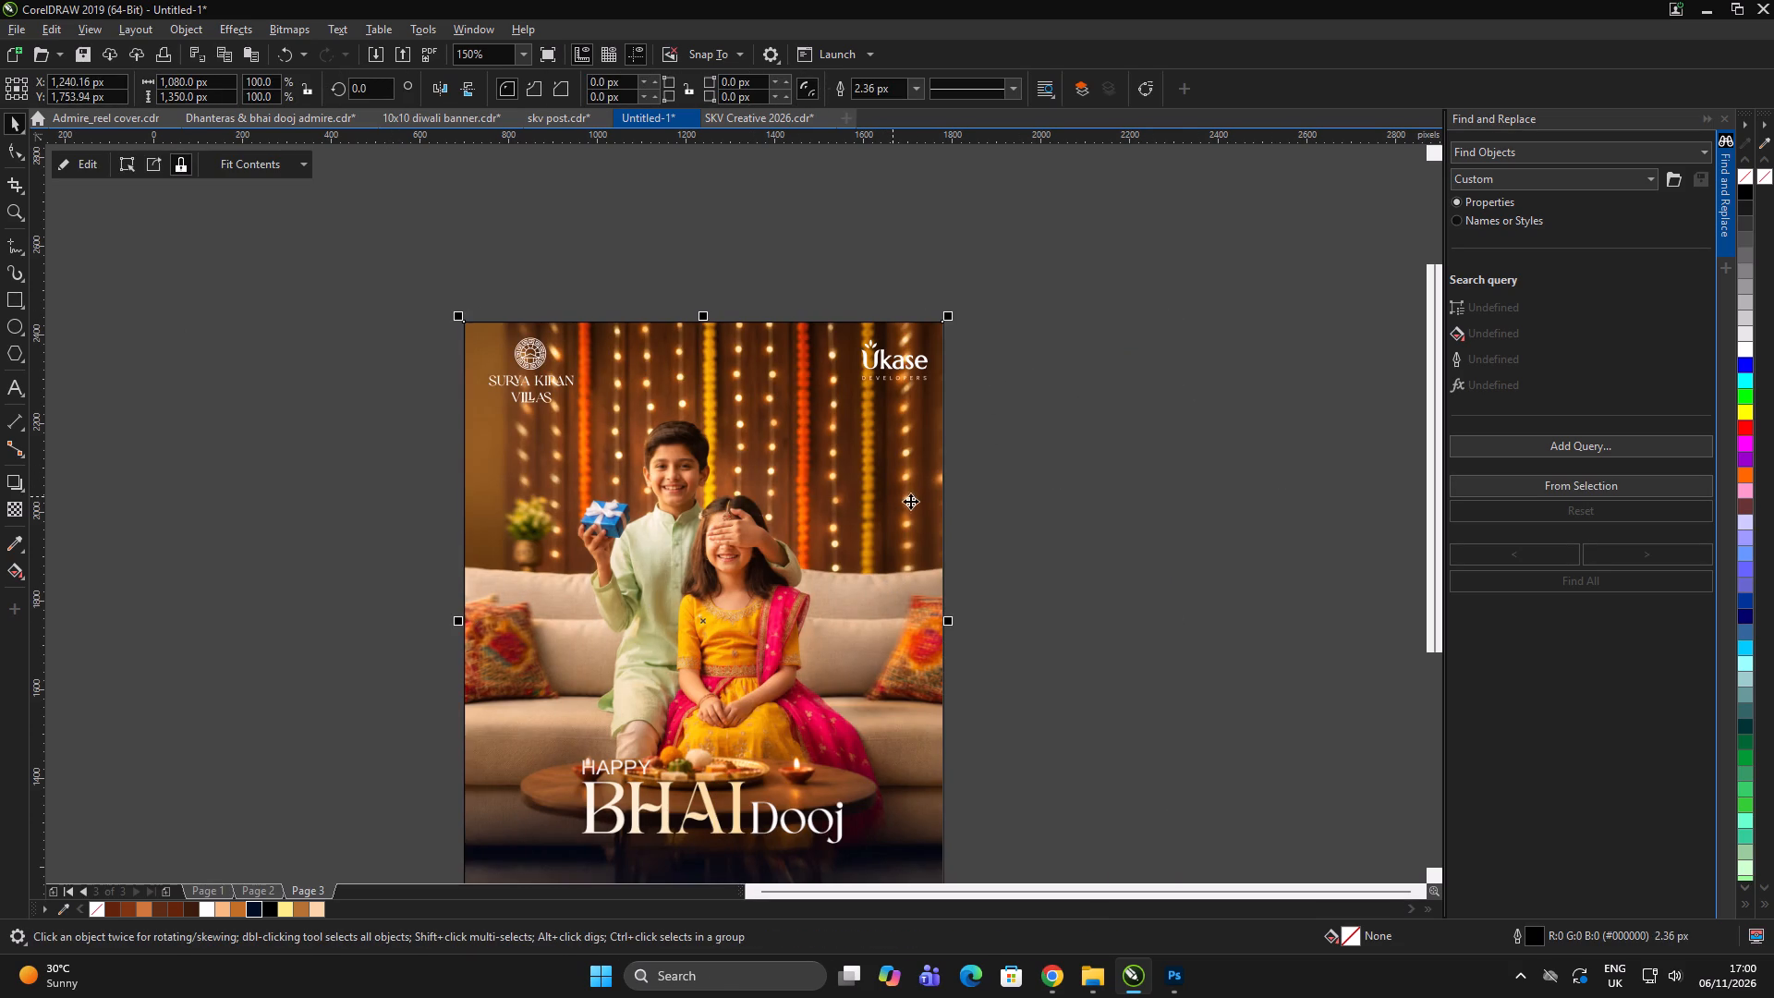
{"action": "left_click_drag", "start_coordinate": [889, 494], "coordinate": [601, 487]}
{"action": "right_click", "coordinate": [601, 487], "text": "shift"}
{"action": "left_click", "coordinate": [159, 164]}
{"action": "key", "text": "Delete"}
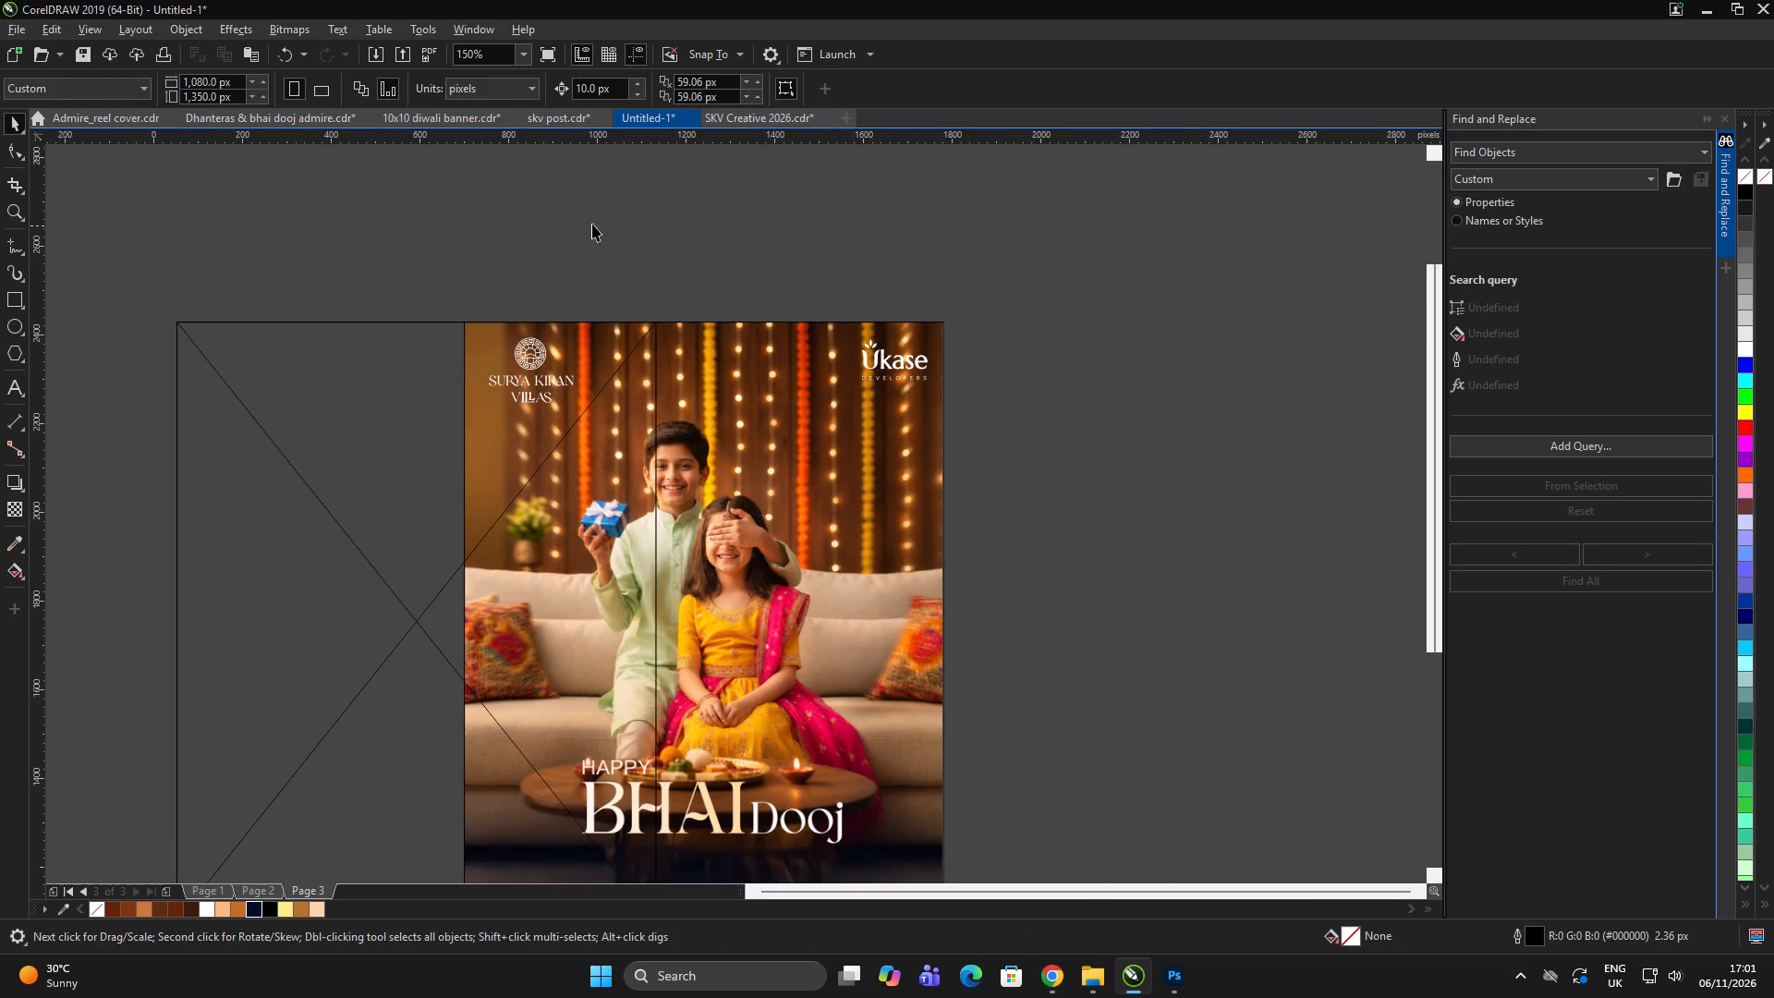
{"action": "double_click", "coordinate": [791, 210]}
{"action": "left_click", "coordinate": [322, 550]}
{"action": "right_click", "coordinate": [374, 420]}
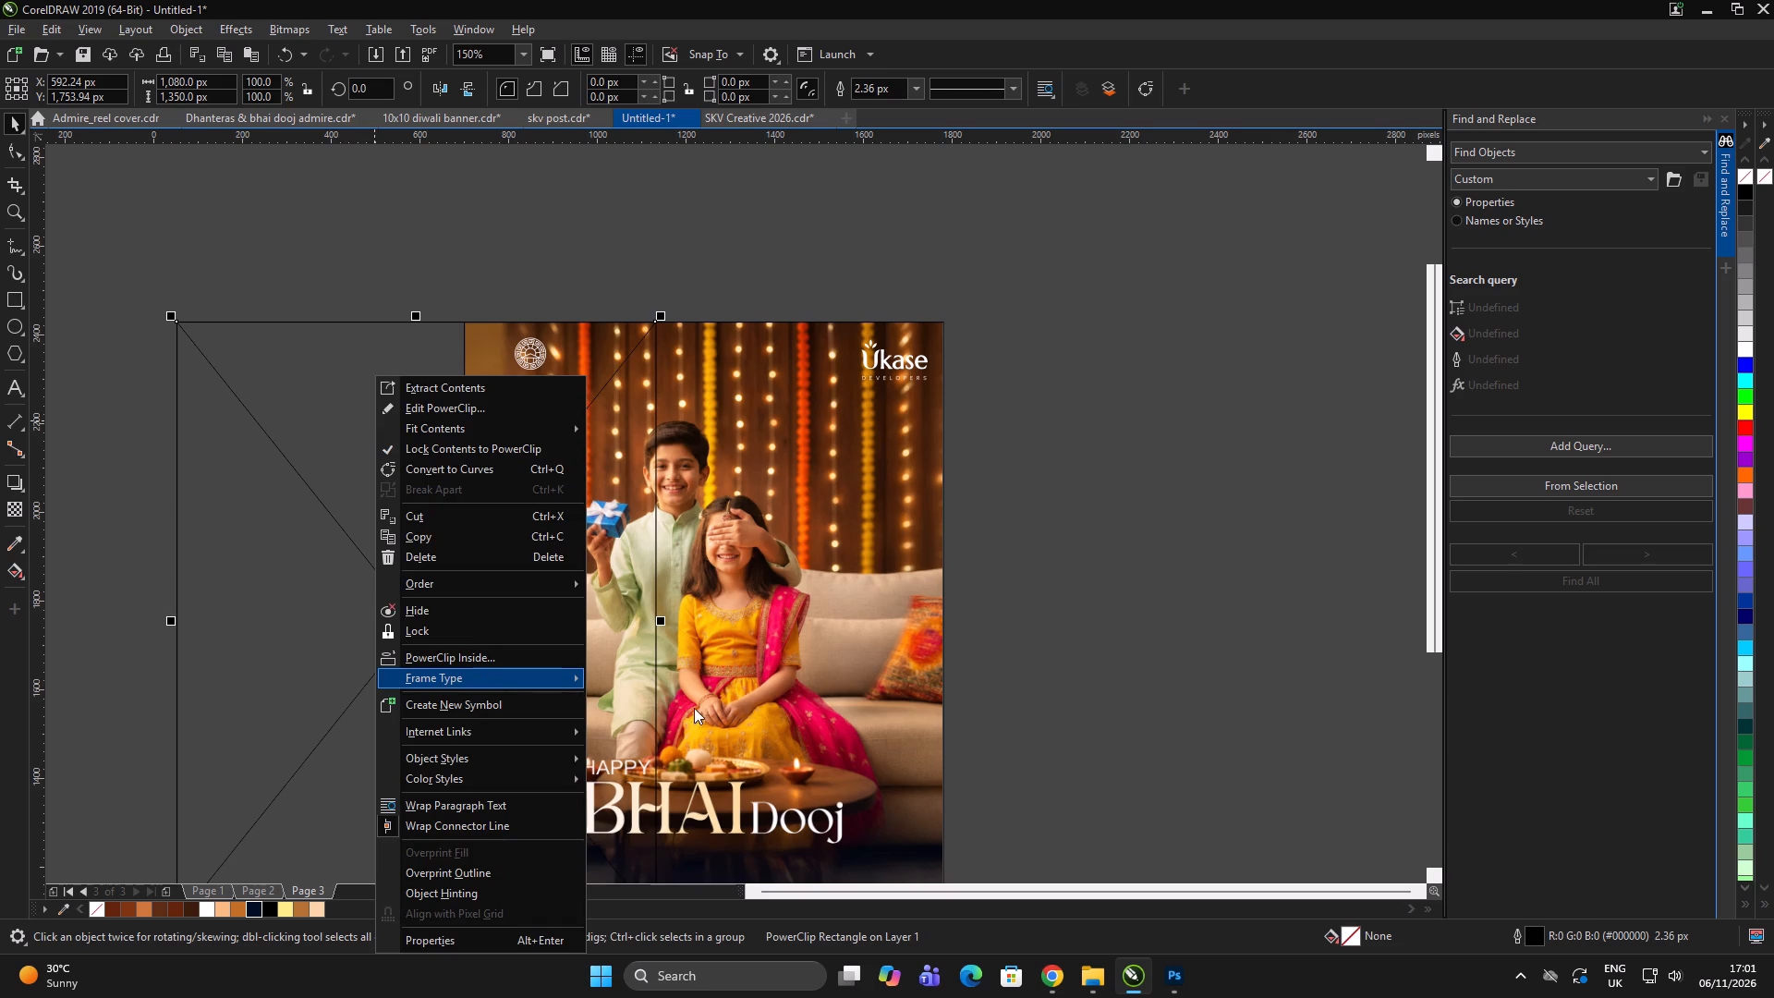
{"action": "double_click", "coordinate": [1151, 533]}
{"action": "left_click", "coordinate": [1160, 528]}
{"action": "key", "text": "alt+Tab"}
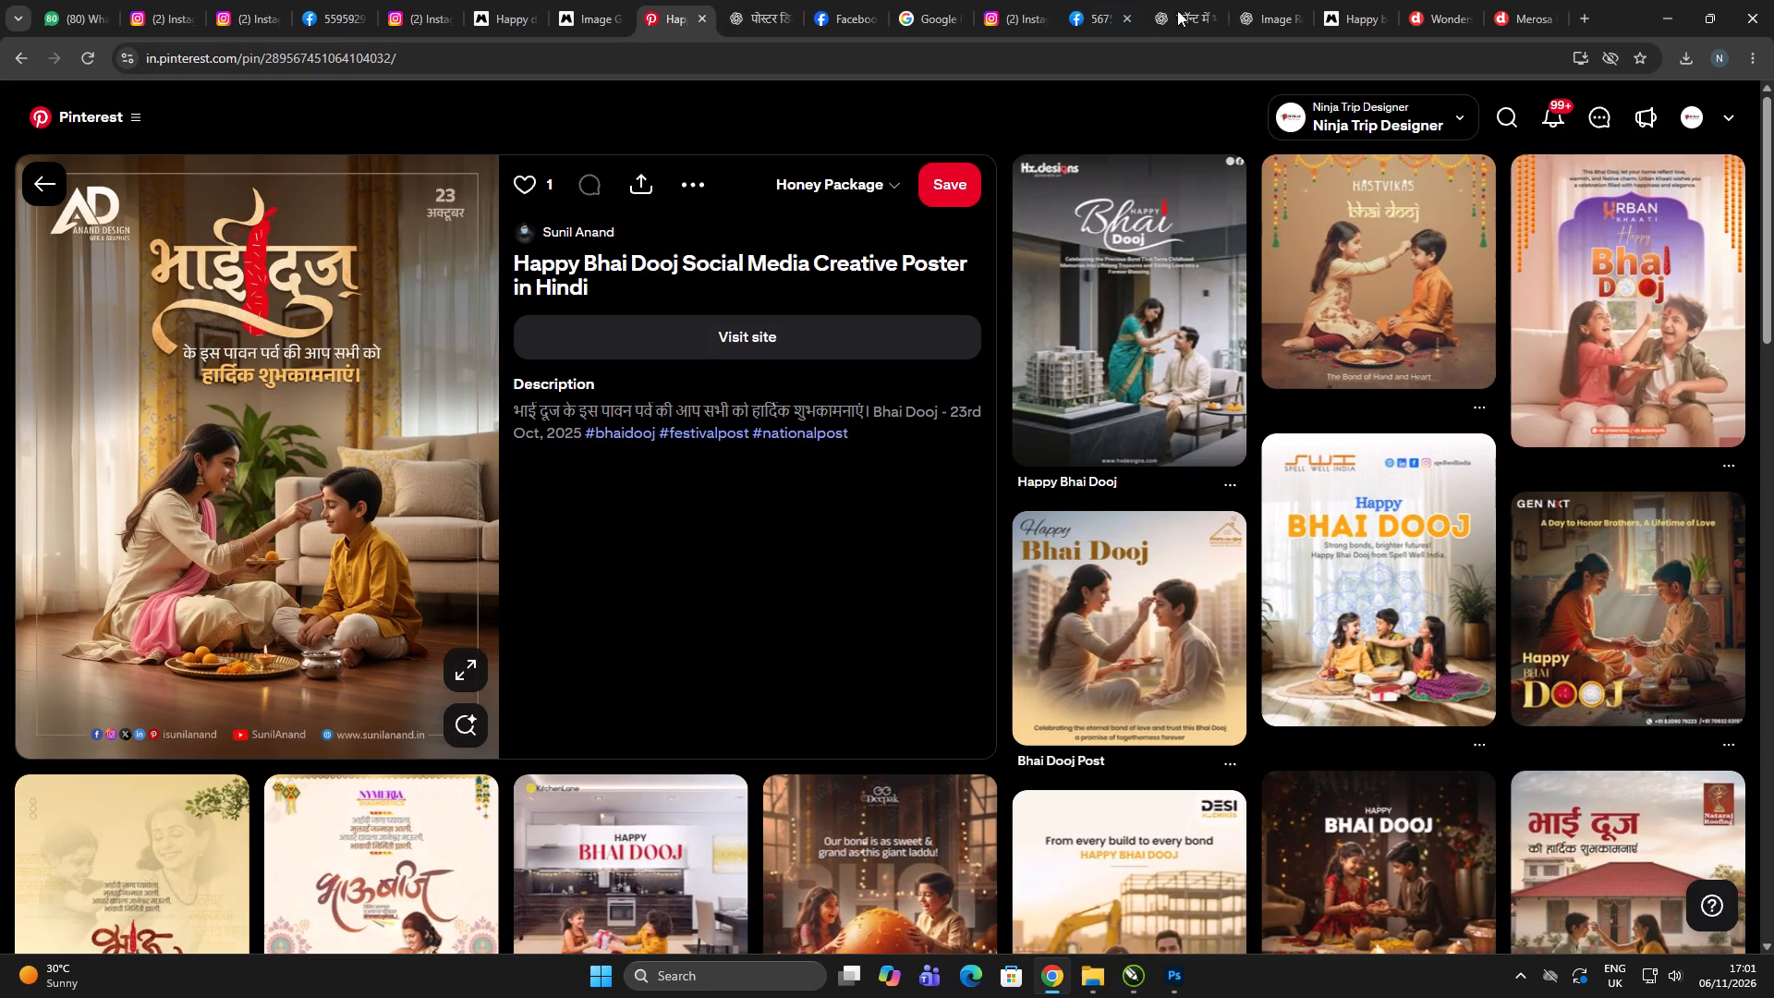
{"action": "left_click", "coordinate": [1136, 0]}
{"action": "left_click", "coordinate": [1228, 0]}
{"action": "left_click", "coordinate": [1258, 3]}
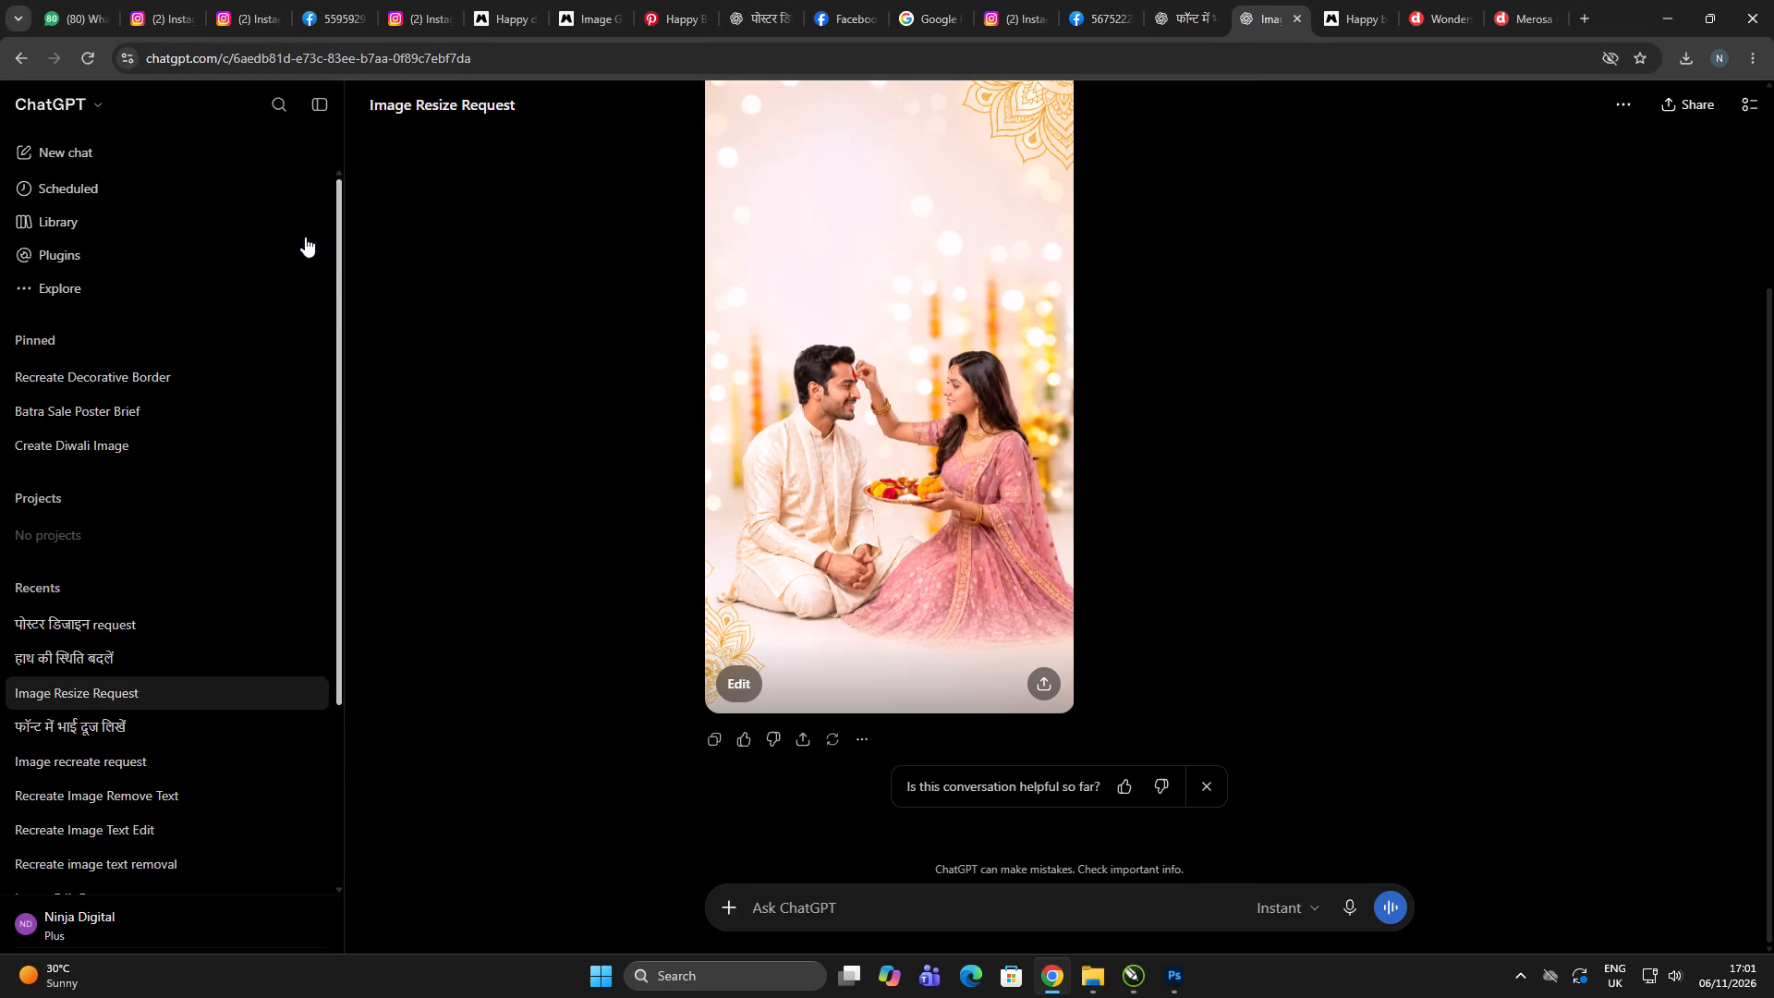
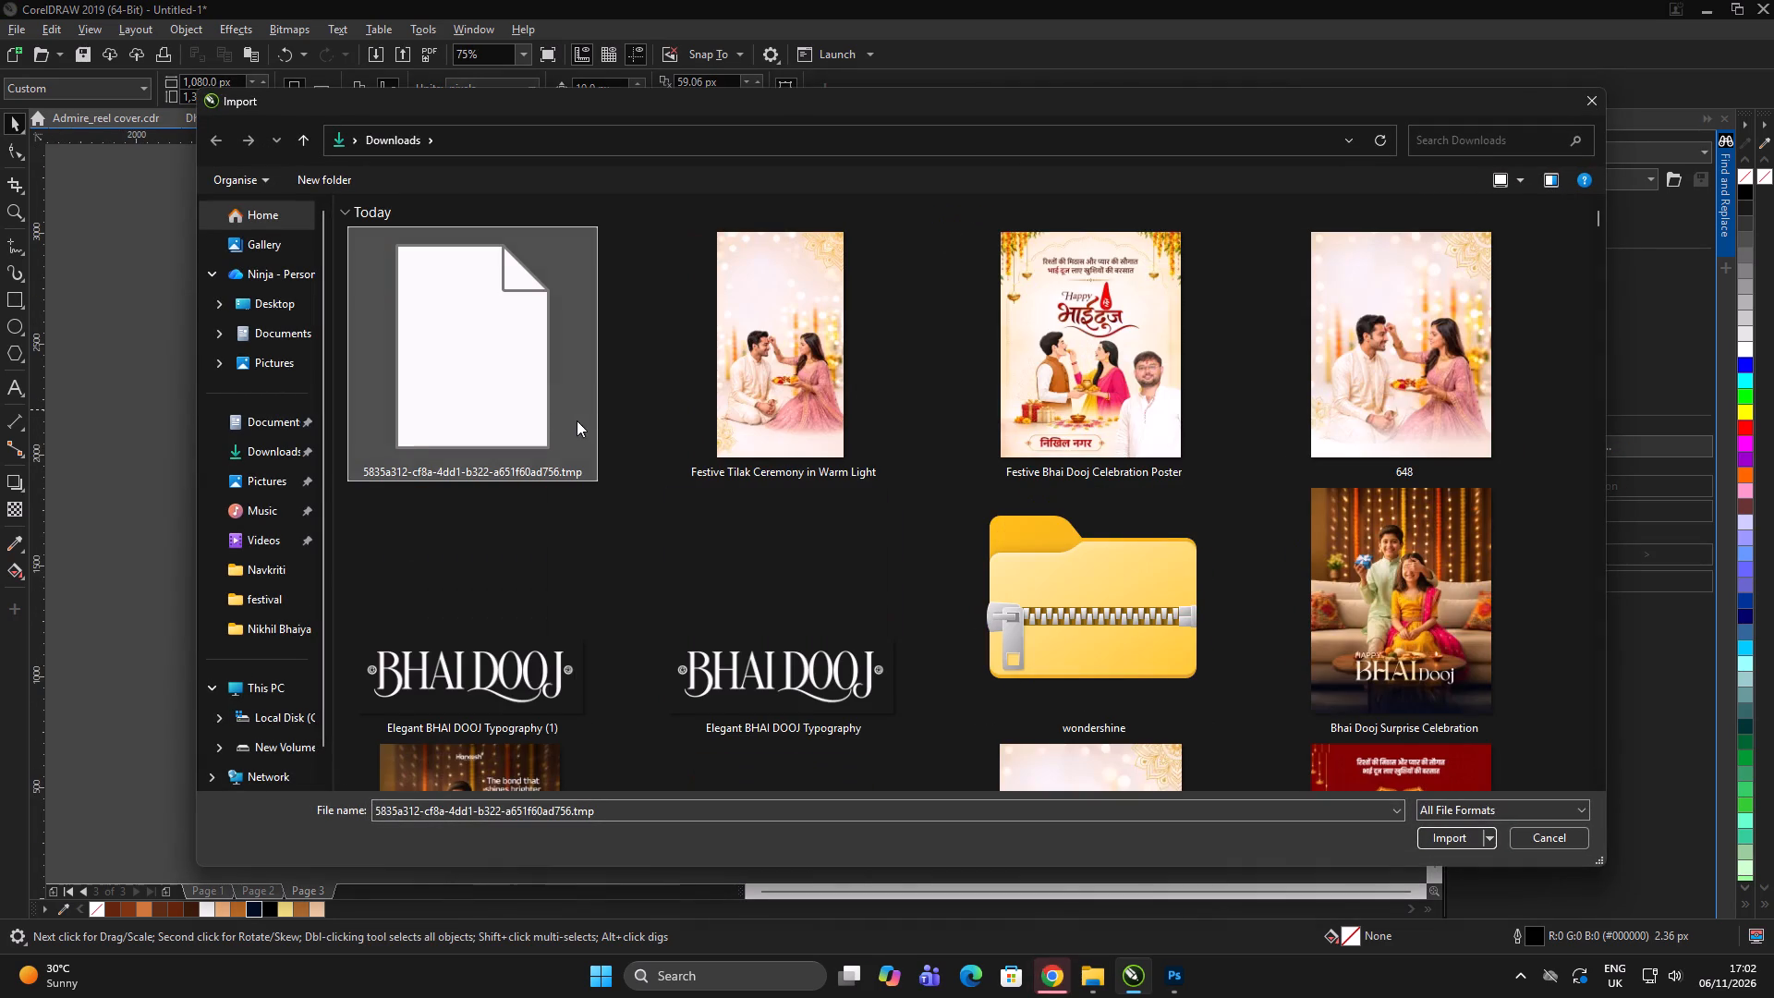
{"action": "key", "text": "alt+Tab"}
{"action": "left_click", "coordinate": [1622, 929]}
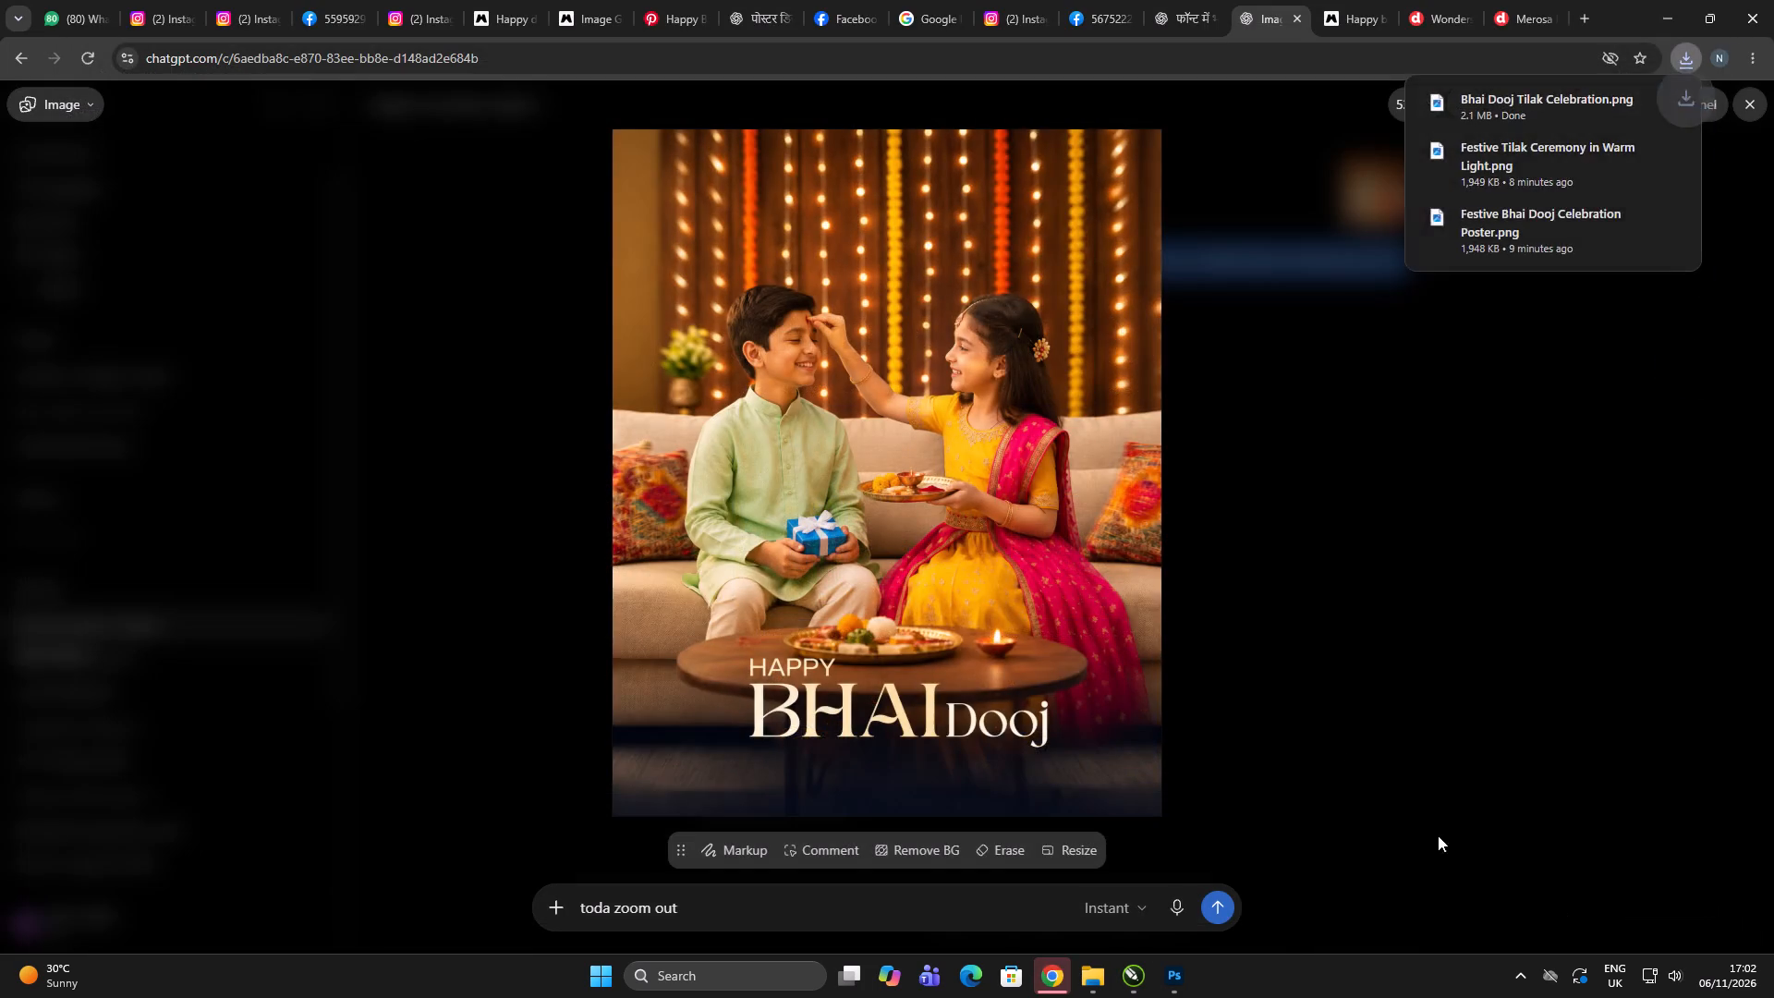
Switch to CorelDRAW and import Bhai Dooj Tilak Celebration from Downloads, placing it beside the poster on page 3.
{"action": "key", "text": "alt+Tab"}
{"action": "left_click", "coordinate": [1557, 847]}
{"action": "left_click", "coordinate": [1123, 599]}
{"action": "left_click", "coordinate": [1146, 567]}
{"action": "left_click", "coordinate": [1148, 562]}
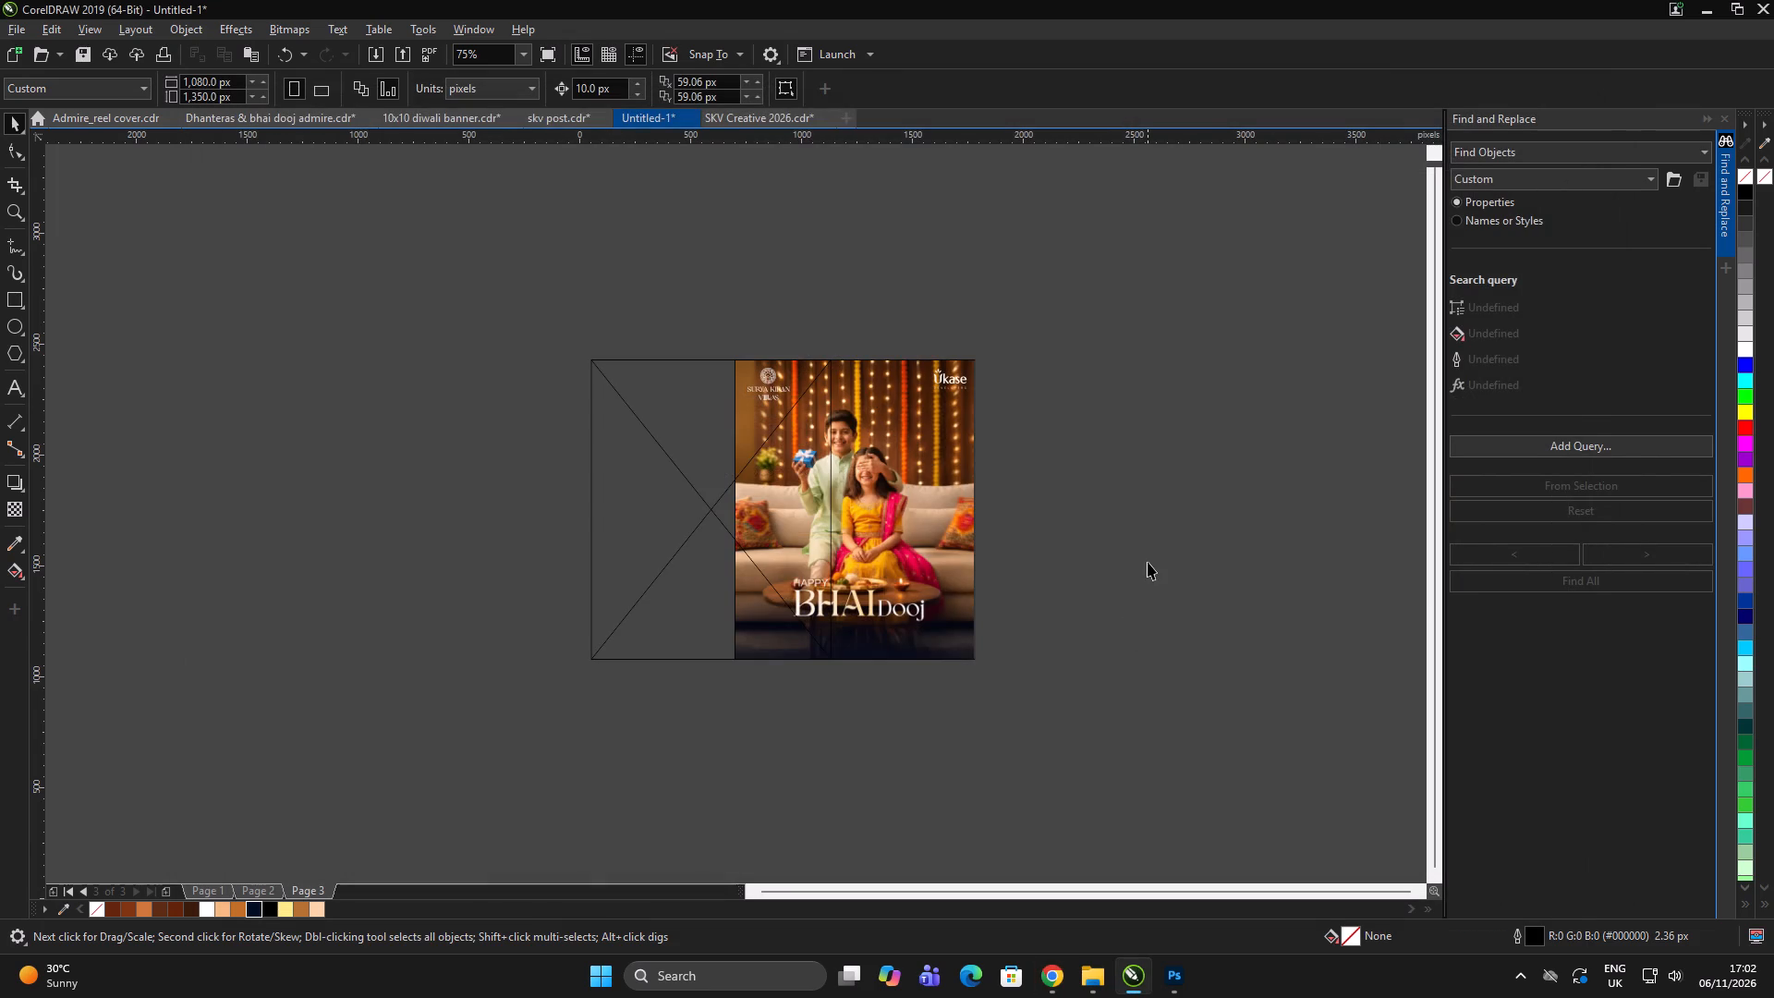
{"action": "key", "text": "ctrl+i"}
{"action": "left_click", "coordinate": [460, 338]}
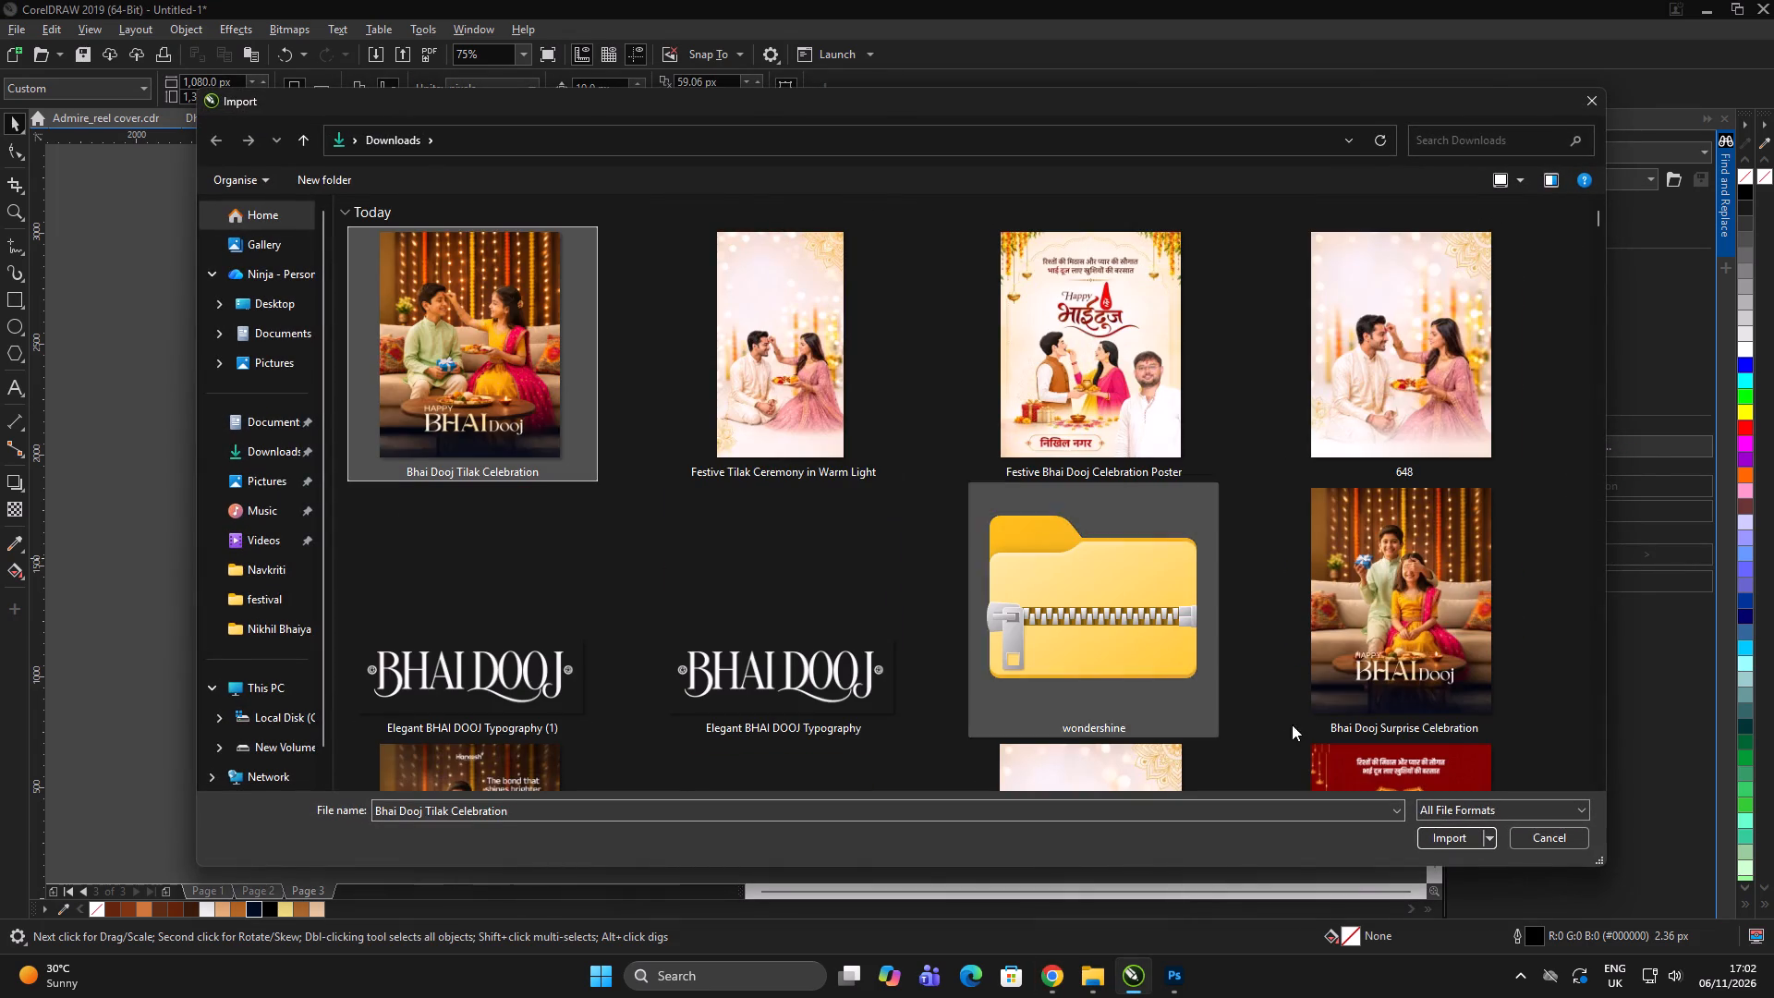
{"action": "left_click", "coordinate": [1464, 840]}
{"action": "left_click_drag", "start_coordinate": [1065, 459], "coordinate": [1270, 681]}
{"action": "left_click", "coordinate": [1270, 670]}
Align the imported tilak image to the centre of the poster frame.
{"action": "left_click", "coordinate": [1179, 602]}
{"action": "left_click", "coordinate": [926, 470], "text": "shift"}
{"action": "key", "text": "e"}
{"action": "key", "text": "c"}
{"action": "left_click", "coordinate": [1149, 639]}
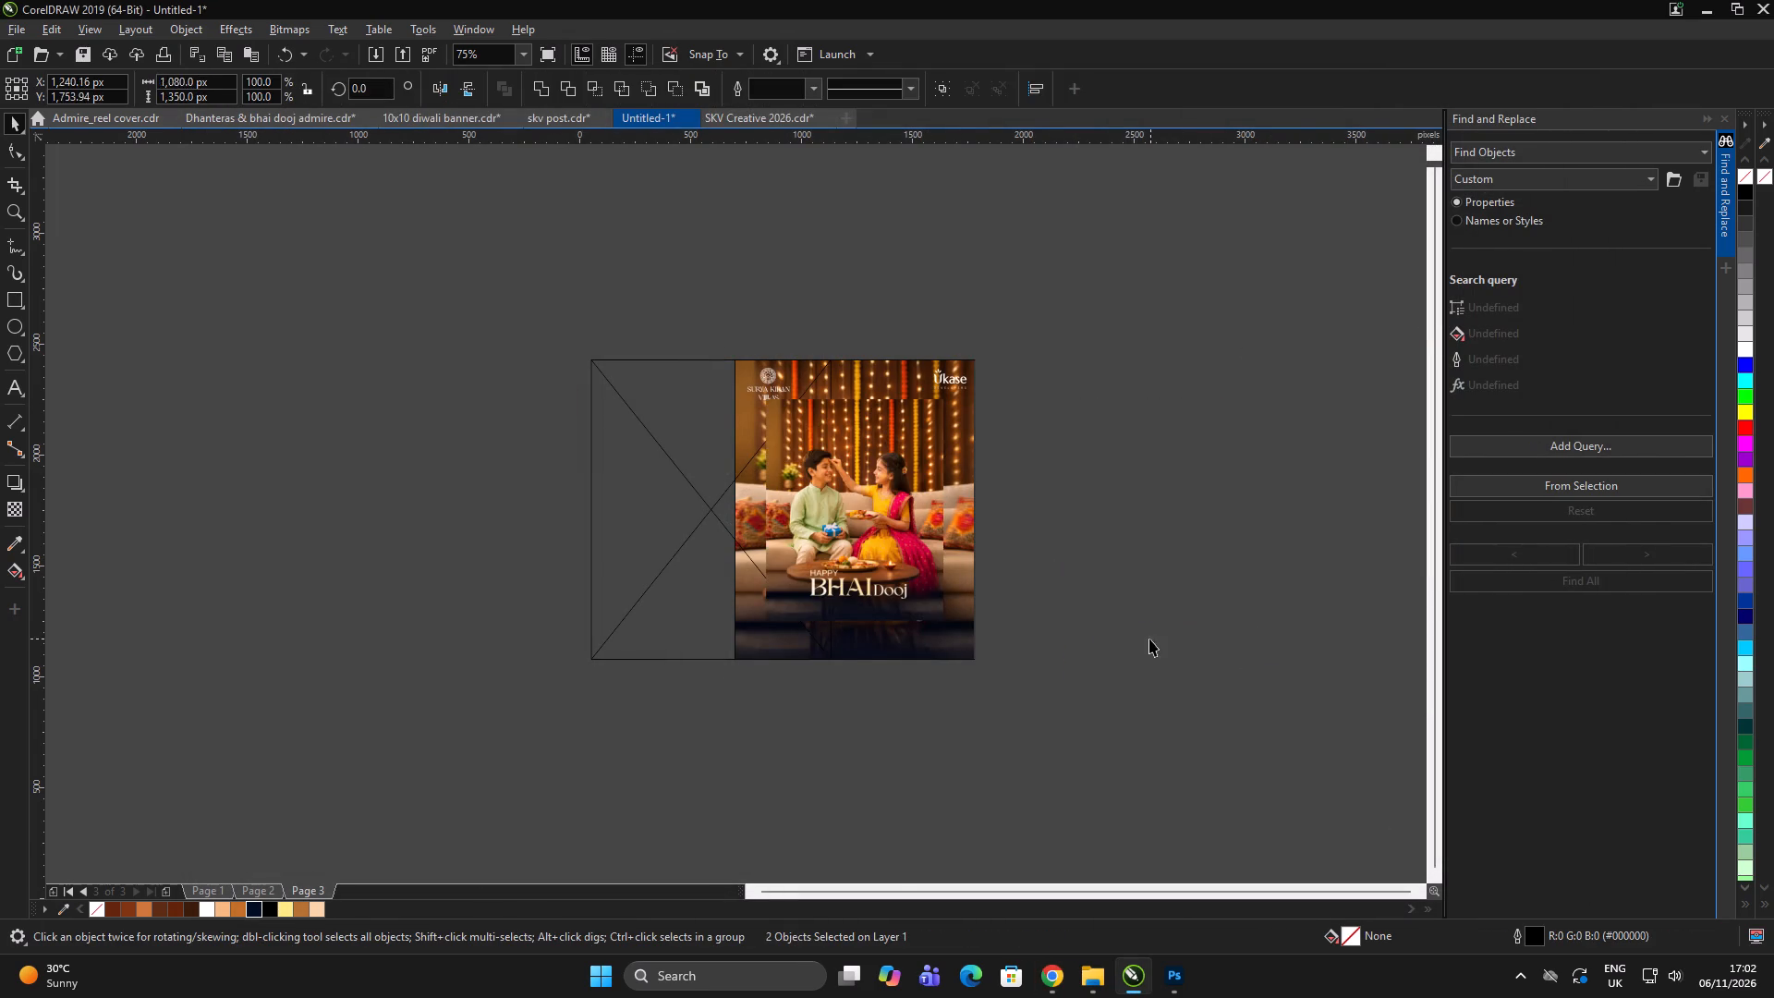
PowerClip the tilak image inside the poster frame.
{"action": "left_click", "coordinate": [939, 543]}
{"action": "scroll", "coordinate": [933, 417], "scroll_direction": "up", "scroll_amount": 1}
{"action": "right_click", "coordinate": [837, 459]}
{"action": "left_click", "coordinate": [933, 671]}
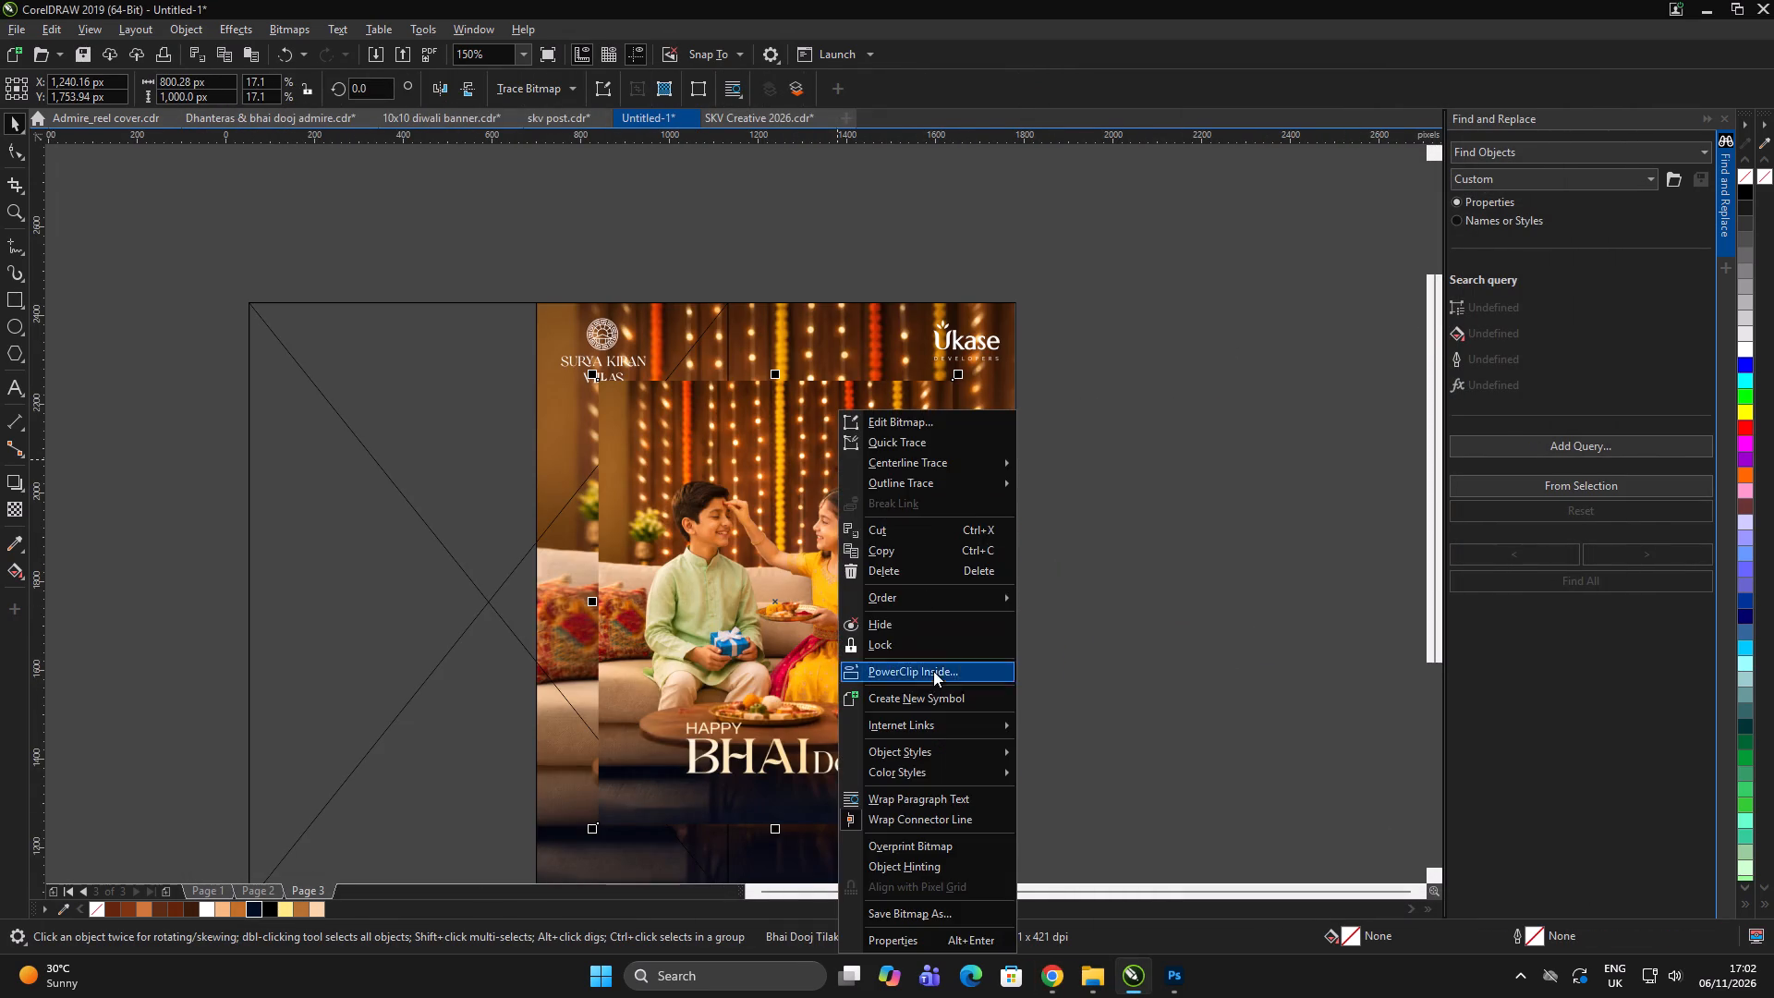
{"action": "left_click", "coordinate": [970, 534]}
{"action": "left_click", "coordinate": [1071, 517]}
Edit the PowerClip contents and resize the tilak image to 1080 by 1350 px.
{"action": "triple_click", "coordinate": [895, 518]}
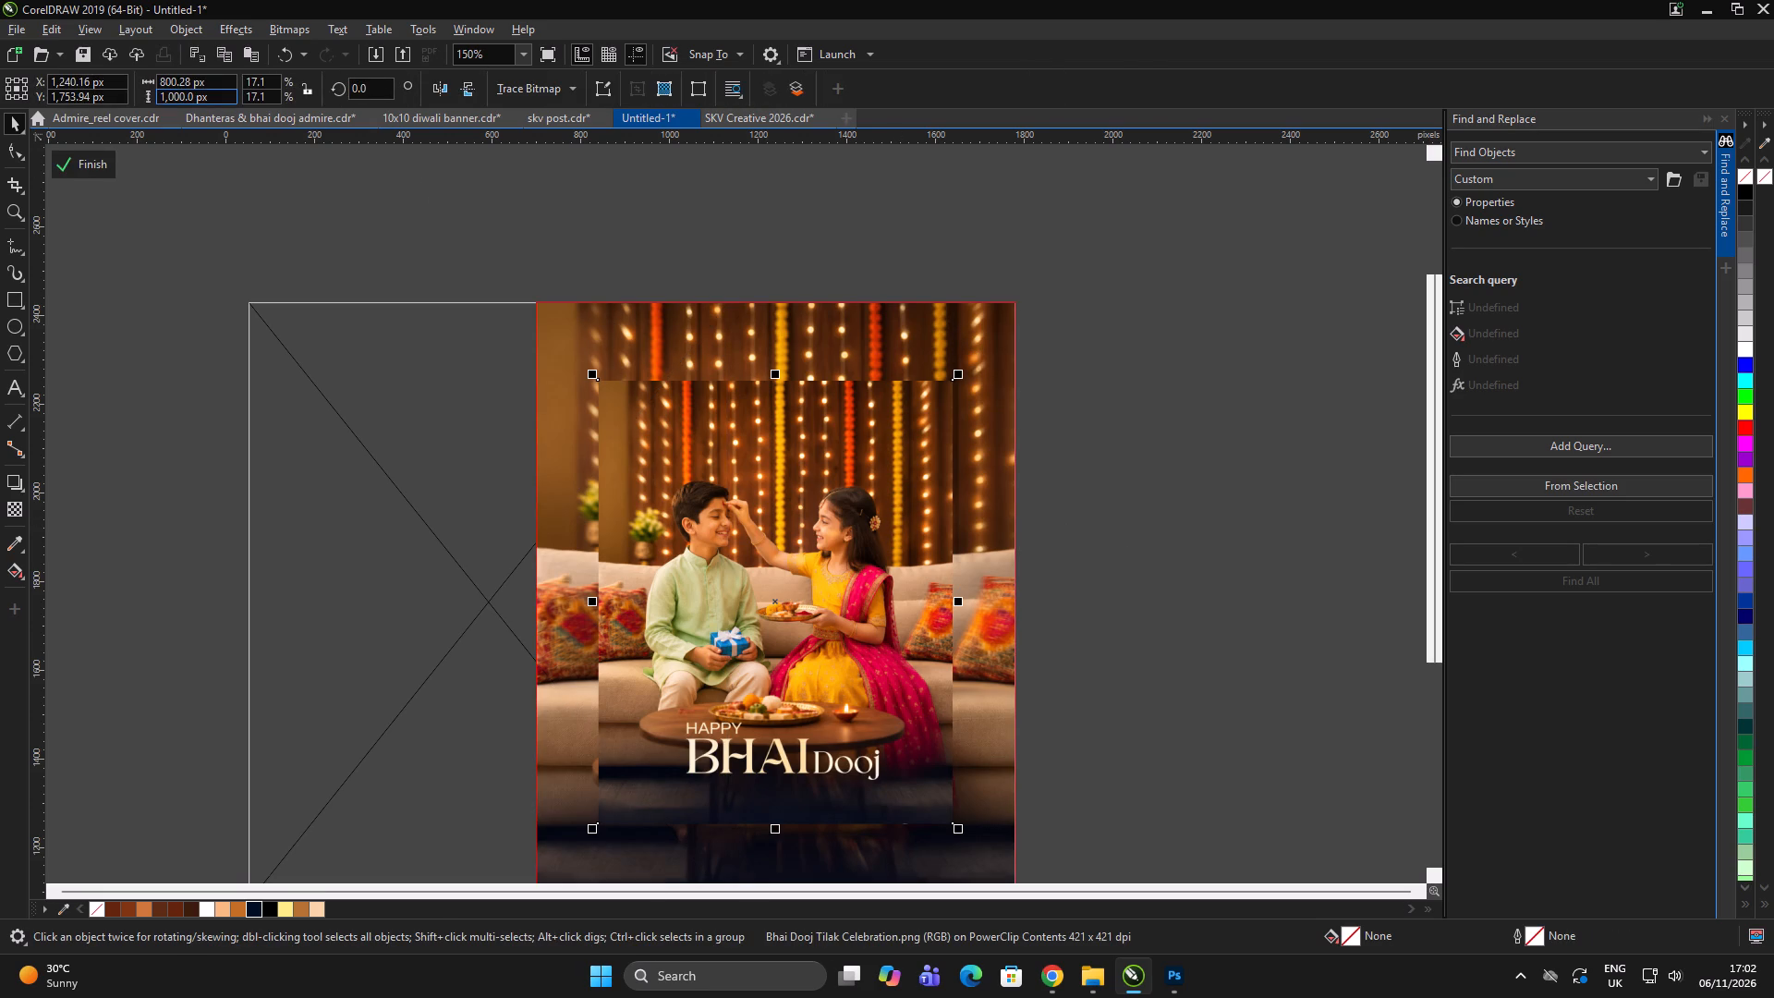
{"action": "left_click", "coordinate": [185, 83]}
{"action": "key", "text": "ctrl+a"}
{"action": "type", "text": "1080"}
{"action": "key", "text": "Tab"}
{"action": "type", "text": "1350"}
{"action": "key", "text": "Return"}
{"action": "left_click", "coordinate": [1114, 300]}
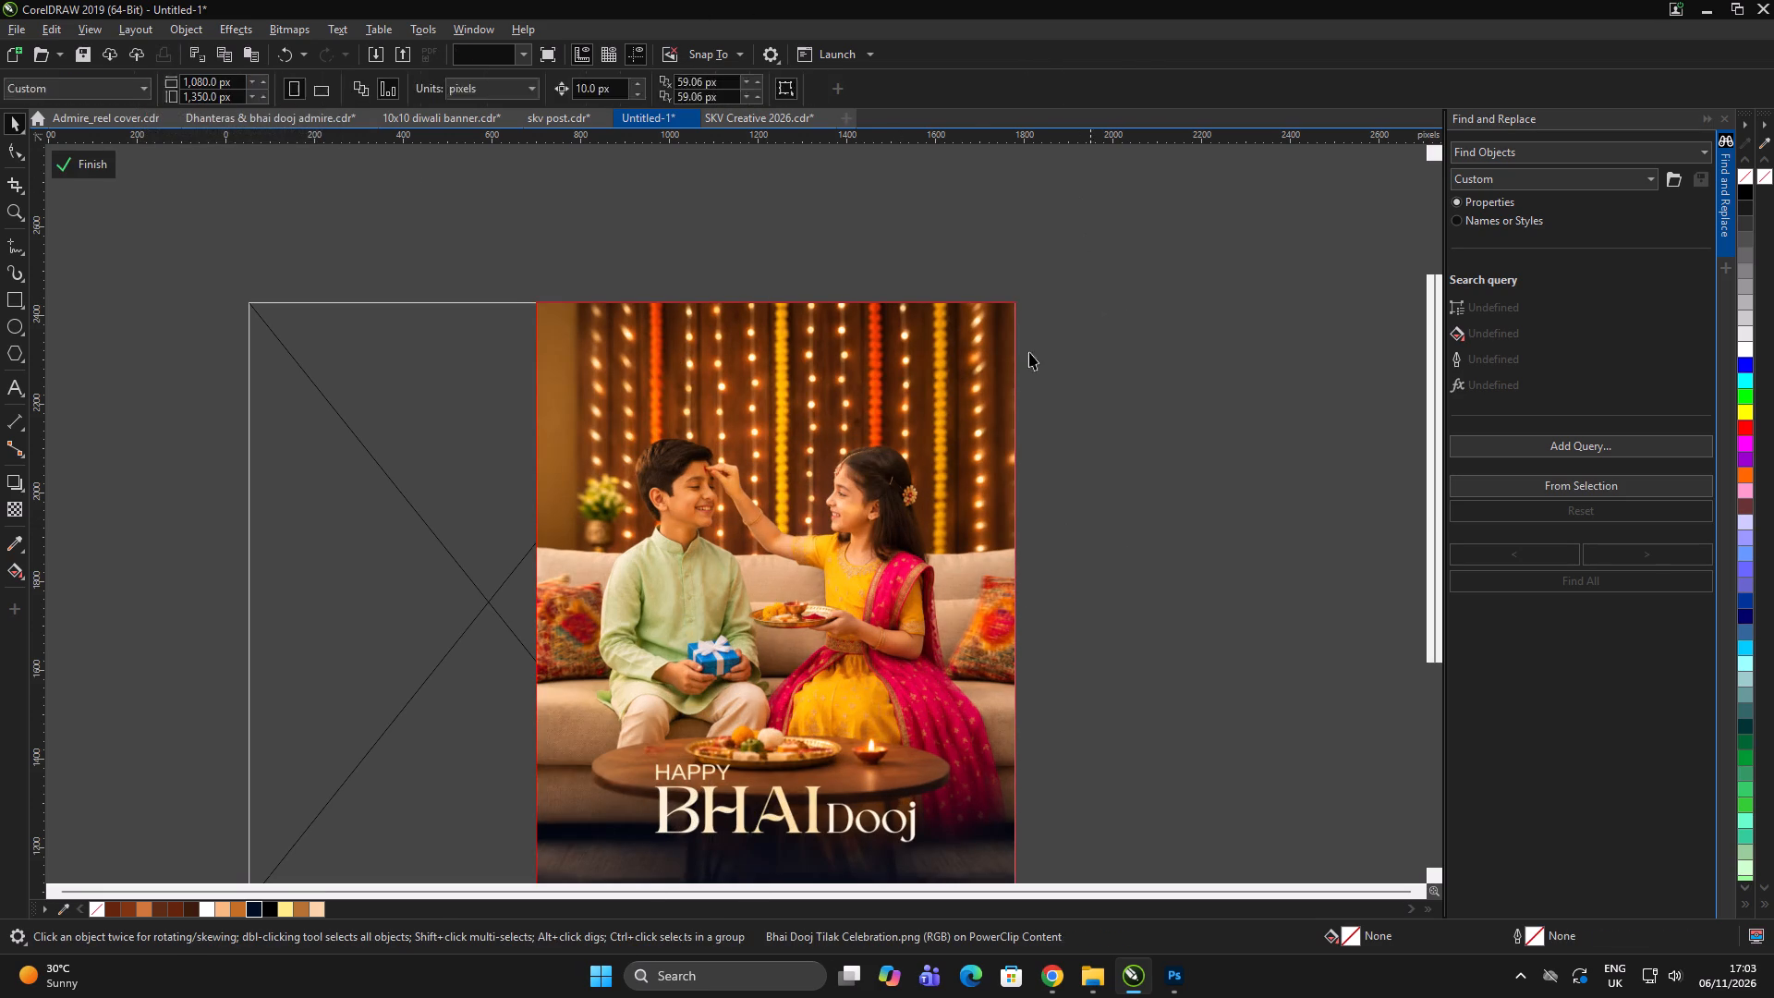
Send the tilak image to the back and delete the old Bhai Dooj photo from the frame contents.
{"action": "left_click", "coordinate": [974, 391]}
{"action": "key", "text": "shift+Page_Down"}
{"action": "left_click", "coordinate": [1198, 300]}
{"action": "left_click_drag", "start_coordinate": [1199, 300], "coordinate": [1188, 307]}
{"action": "left_click", "coordinate": [910, 359]}
{"action": "key", "text": "Delete"}
{"action": "left_click", "coordinate": [1153, 304]}
{"action": "left_click", "coordinate": [1162, 298]}
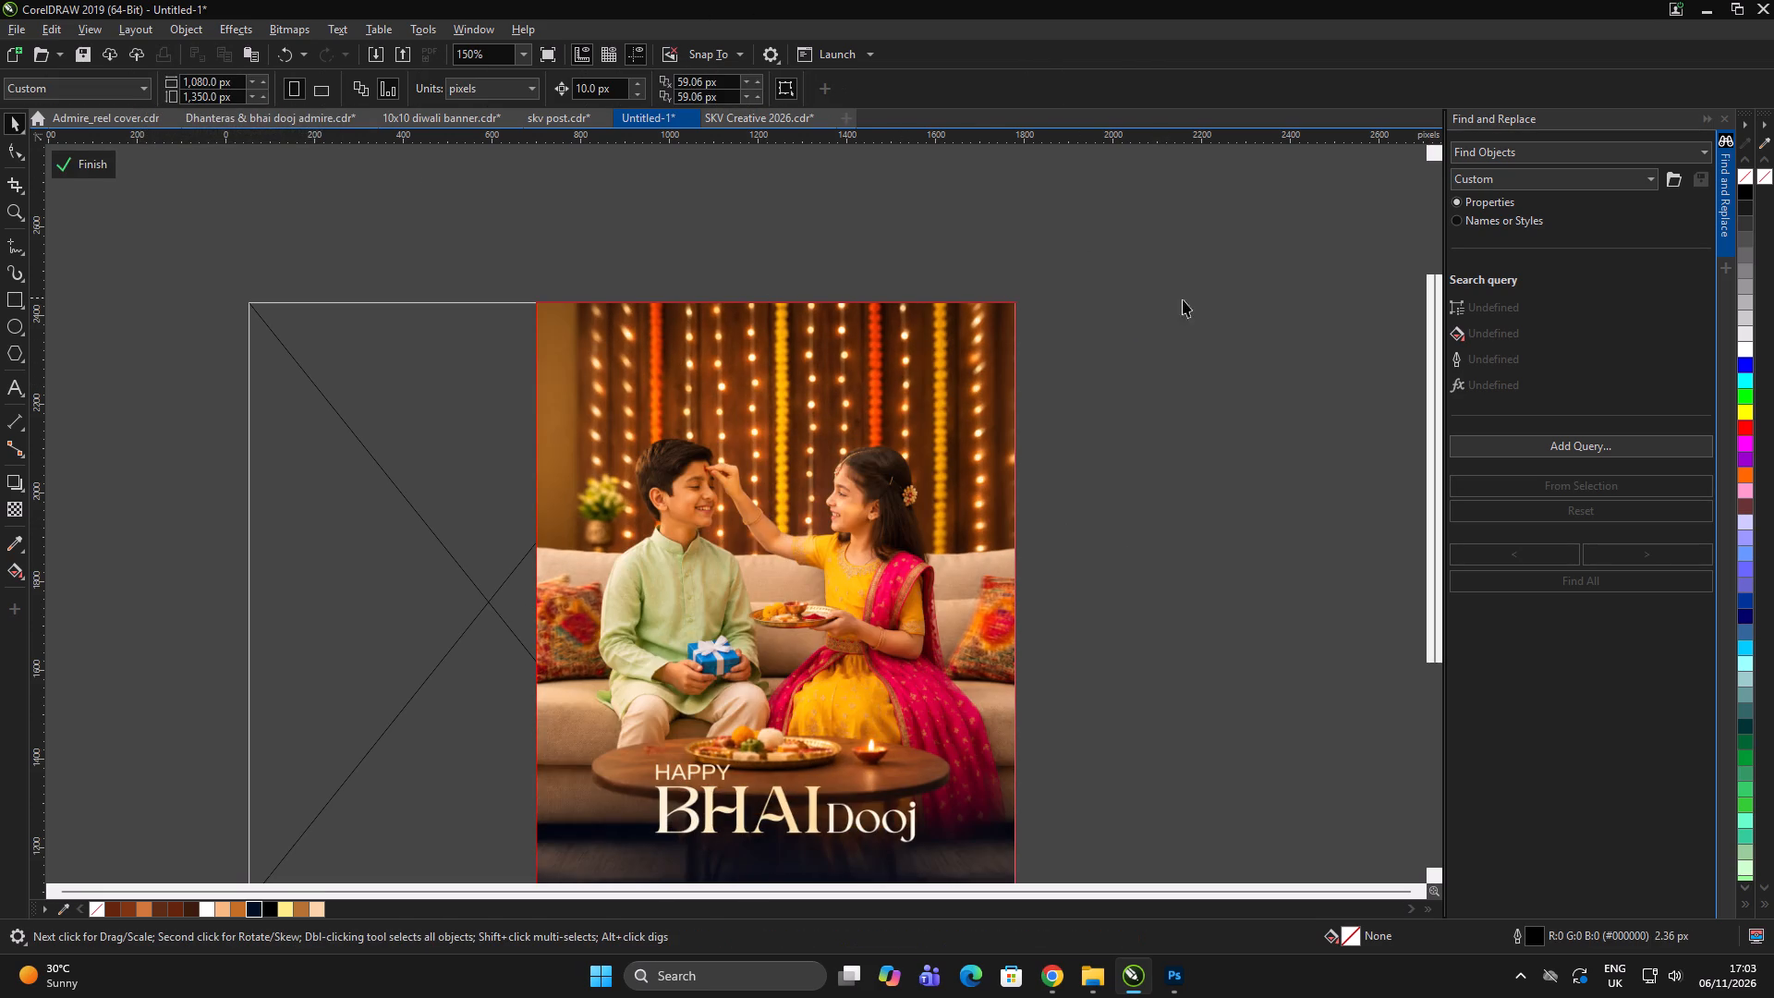
{"action": "left_click", "coordinate": [1196, 301]}
Undo the accidental shift of the tilak image and finish editing the PowerClip contents.
{"action": "left_click", "coordinate": [391, 360]}
{"action": "scroll", "coordinate": [754, 328], "scroll_direction": "up", "scroll_amount": 1}
{"action": "scroll", "coordinate": [754, 327], "scroll_direction": "down", "scroll_amount": 1}
{"action": "left_click", "coordinate": [980, 323]}
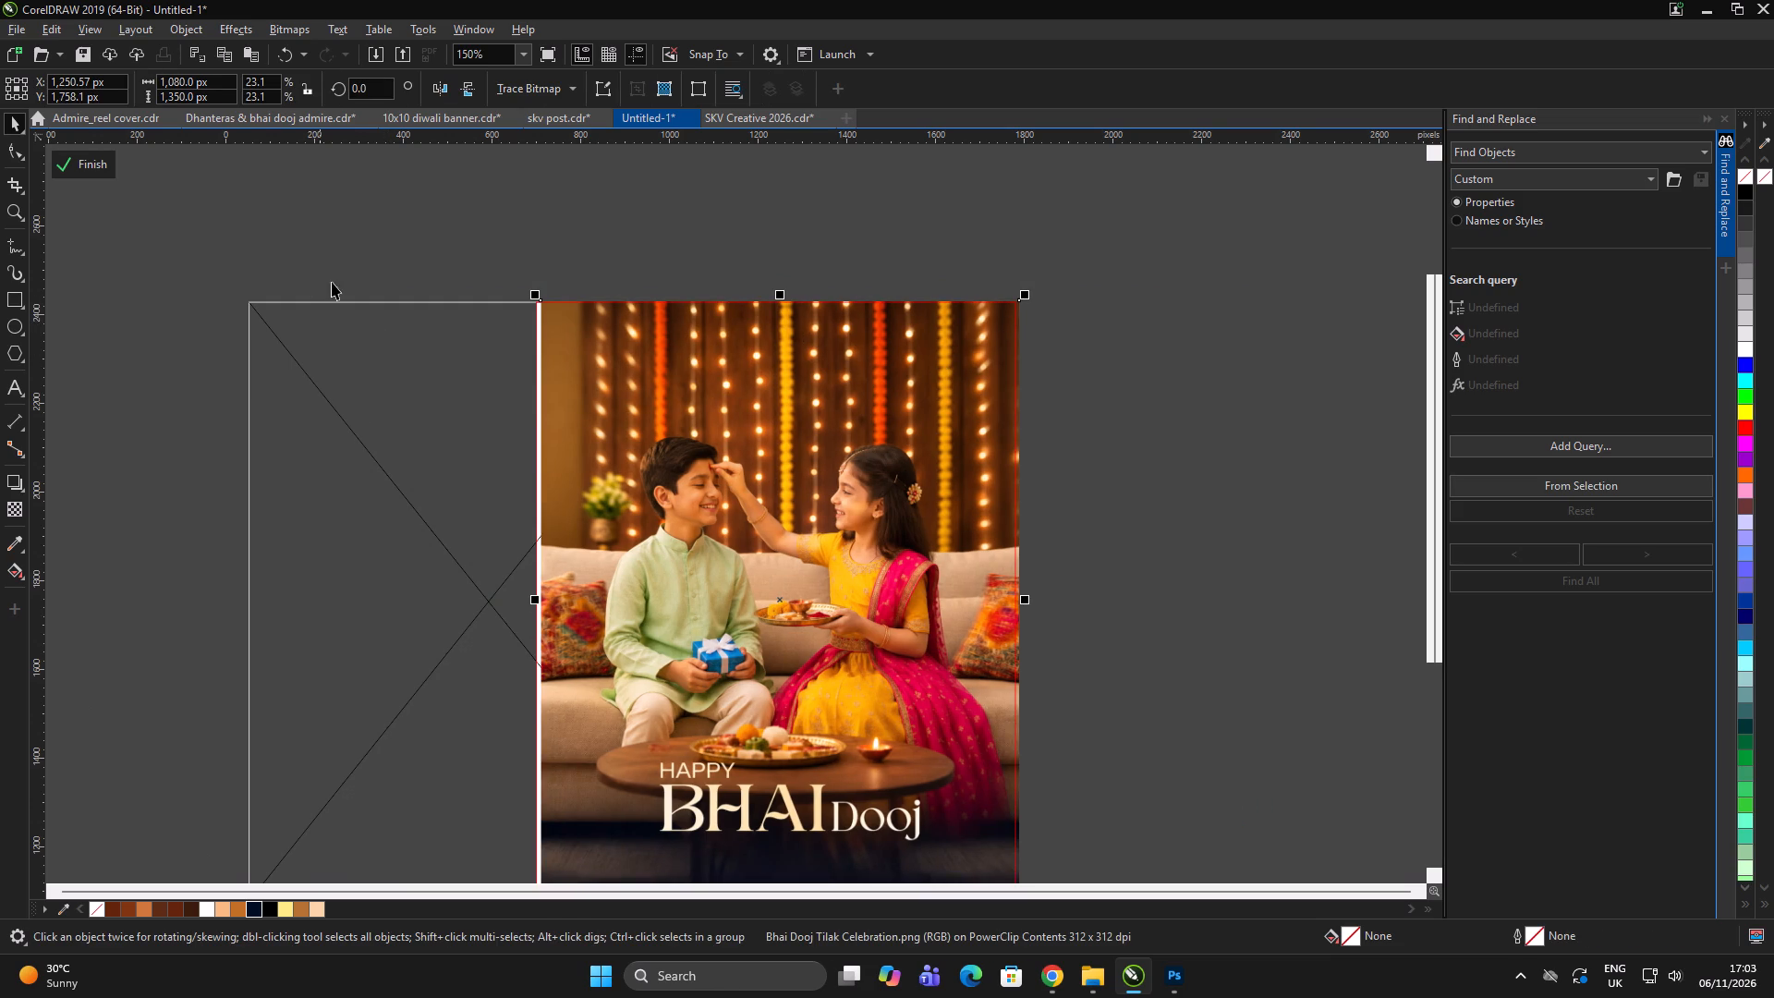
{"action": "key", "text": "ctrl+z"}
{"action": "double_click", "coordinate": [611, 243]}
{"action": "left_click", "coordinate": [392, 299]}
{"action": "left_click", "coordinate": [50, 158]}
{"action": "left_click", "coordinate": [87, 166]}
Move the empty PowerClip frame clear of the poster's left side and convert it to a plain rectangle.
{"action": "scroll", "coordinate": [582, 273], "scroll_direction": "down", "scroll_amount": 2}
{"action": "left_click", "coordinate": [702, 250]}
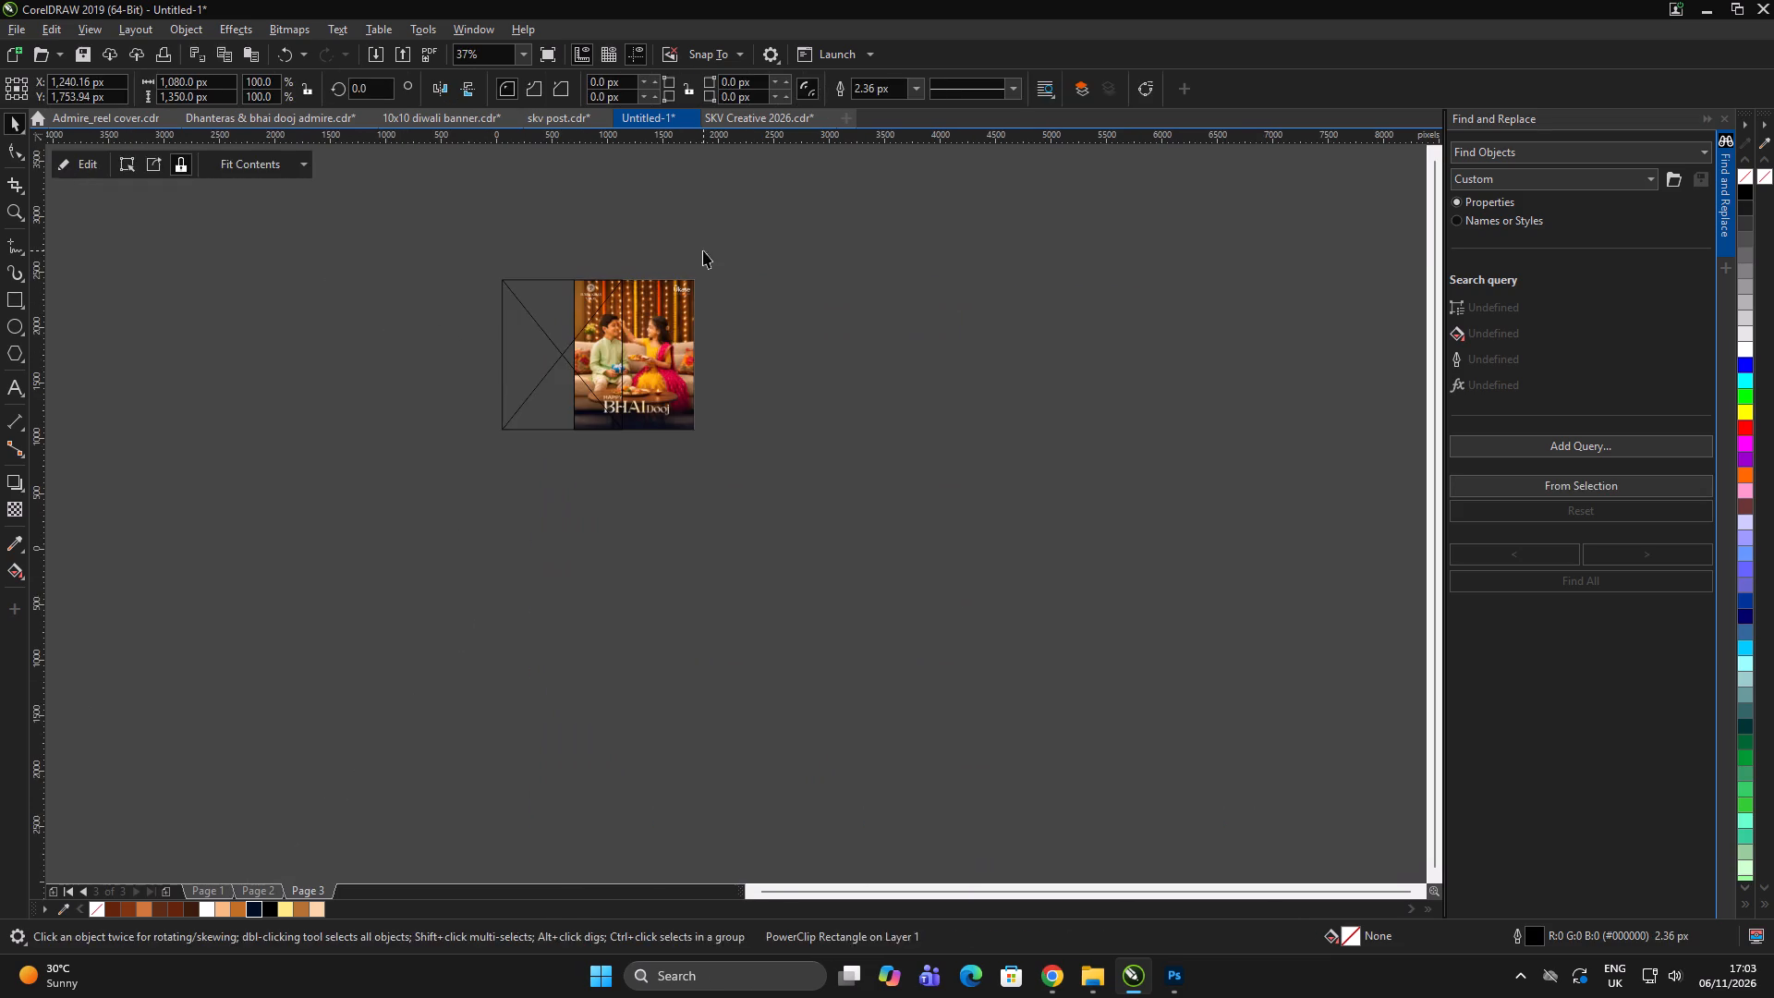
{"action": "left_click", "coordinate": [708, 250]}
{"action": "scroll", "coordinate": [620, 328], "scroll_direction": "up", "scroll_amount": 1}
{"action": "left_click", "coordinate": [551, 318]}
{"action": "left_click_drag", "start_coordinate": [563, 309], "coordinate": [327, 310]}
{"action": "left_click", "coordinate": [943, 359]}
{"action": "left_click_drag", "start_coordinate": [935, 353], "coordinate": [903, 350]}
{"action": "scroll", "coordinate": [410, 318], "scroll_direction": "up", "scroll_amount": 1}
{"action": "left_click", "coordinate": [287, 305]}
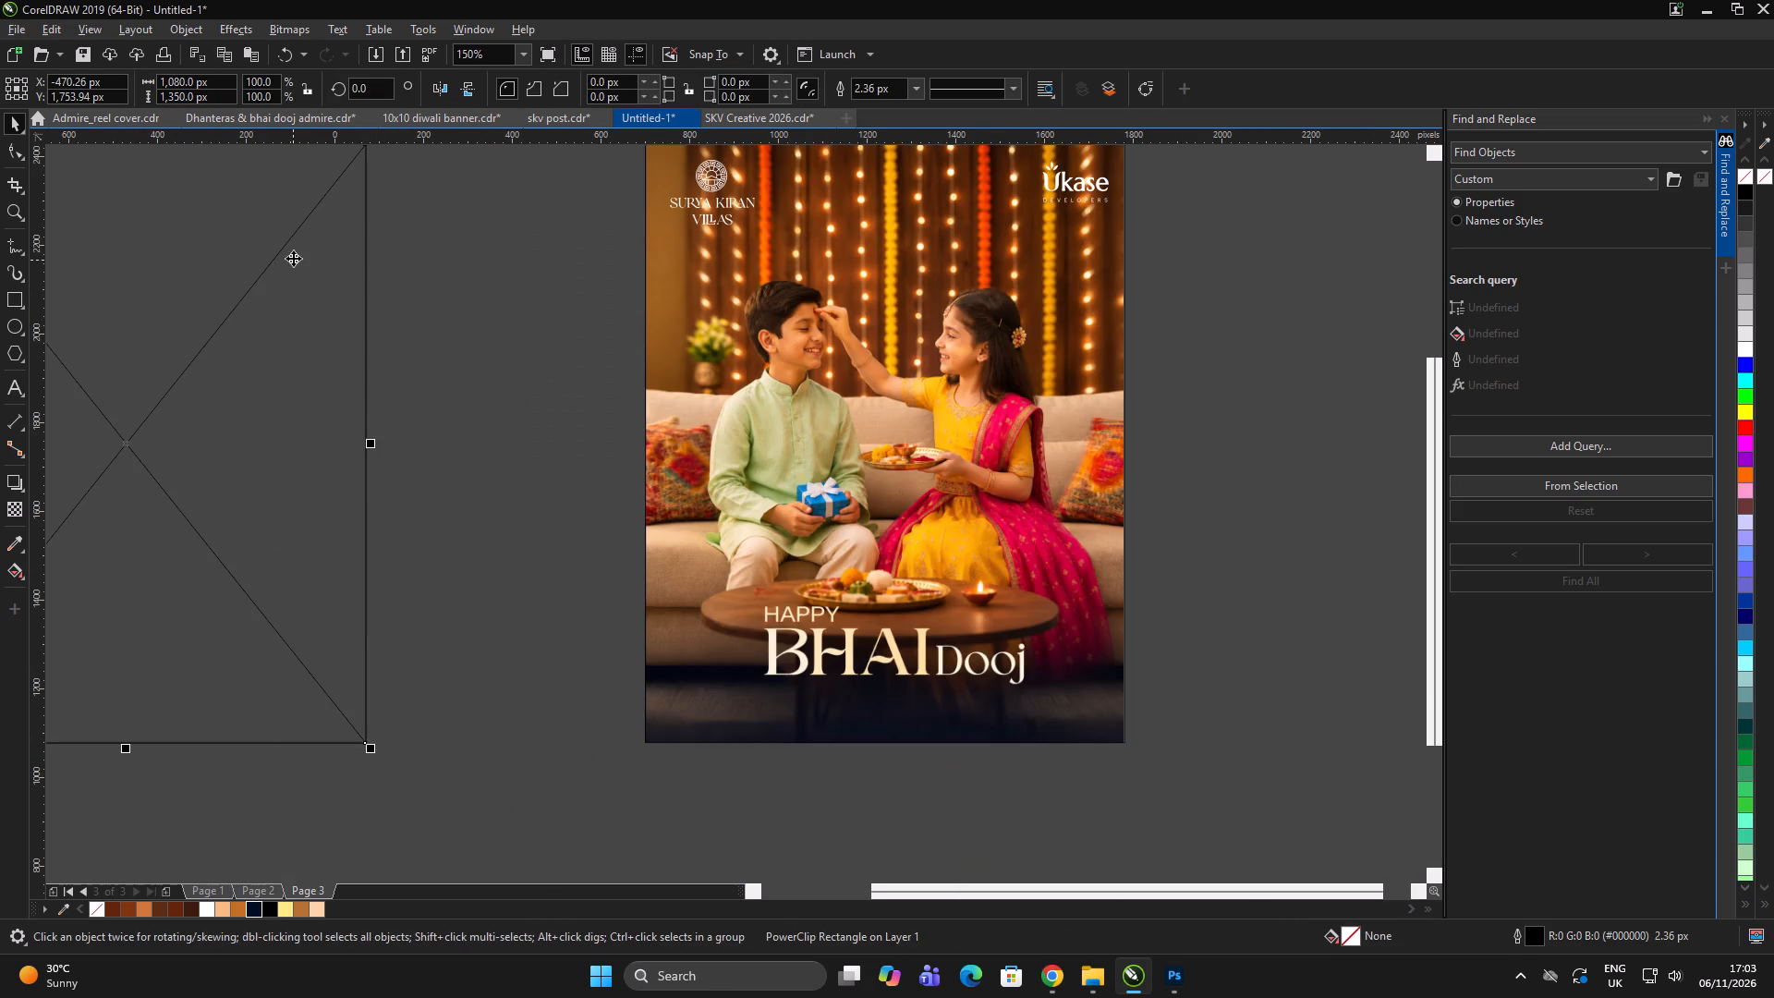
{"action": "right_click", "coordinate": [293, 258]}
{"action": "left_click", "coordinate": [569, 607]}
{"action": "left_click", "coordinate": [550, 596]}
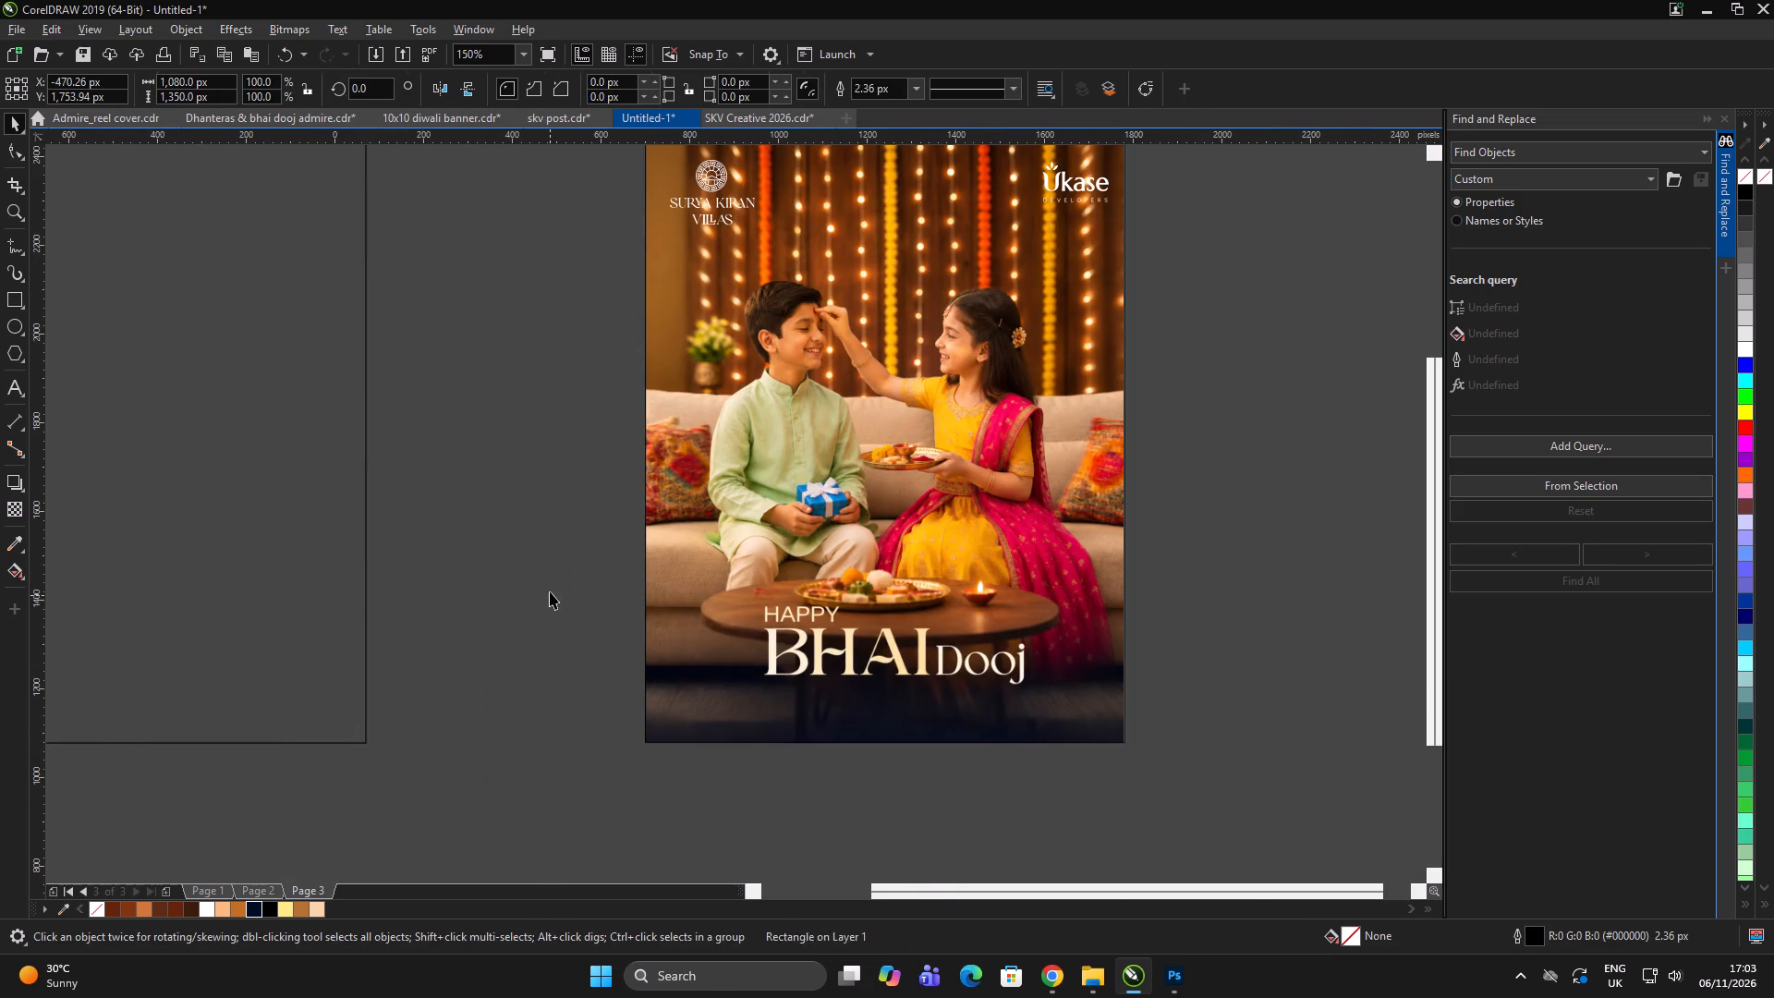
{"action": "left_click_drag", "start_coordinate": [550, 591], "coordinate": [541, 588]}
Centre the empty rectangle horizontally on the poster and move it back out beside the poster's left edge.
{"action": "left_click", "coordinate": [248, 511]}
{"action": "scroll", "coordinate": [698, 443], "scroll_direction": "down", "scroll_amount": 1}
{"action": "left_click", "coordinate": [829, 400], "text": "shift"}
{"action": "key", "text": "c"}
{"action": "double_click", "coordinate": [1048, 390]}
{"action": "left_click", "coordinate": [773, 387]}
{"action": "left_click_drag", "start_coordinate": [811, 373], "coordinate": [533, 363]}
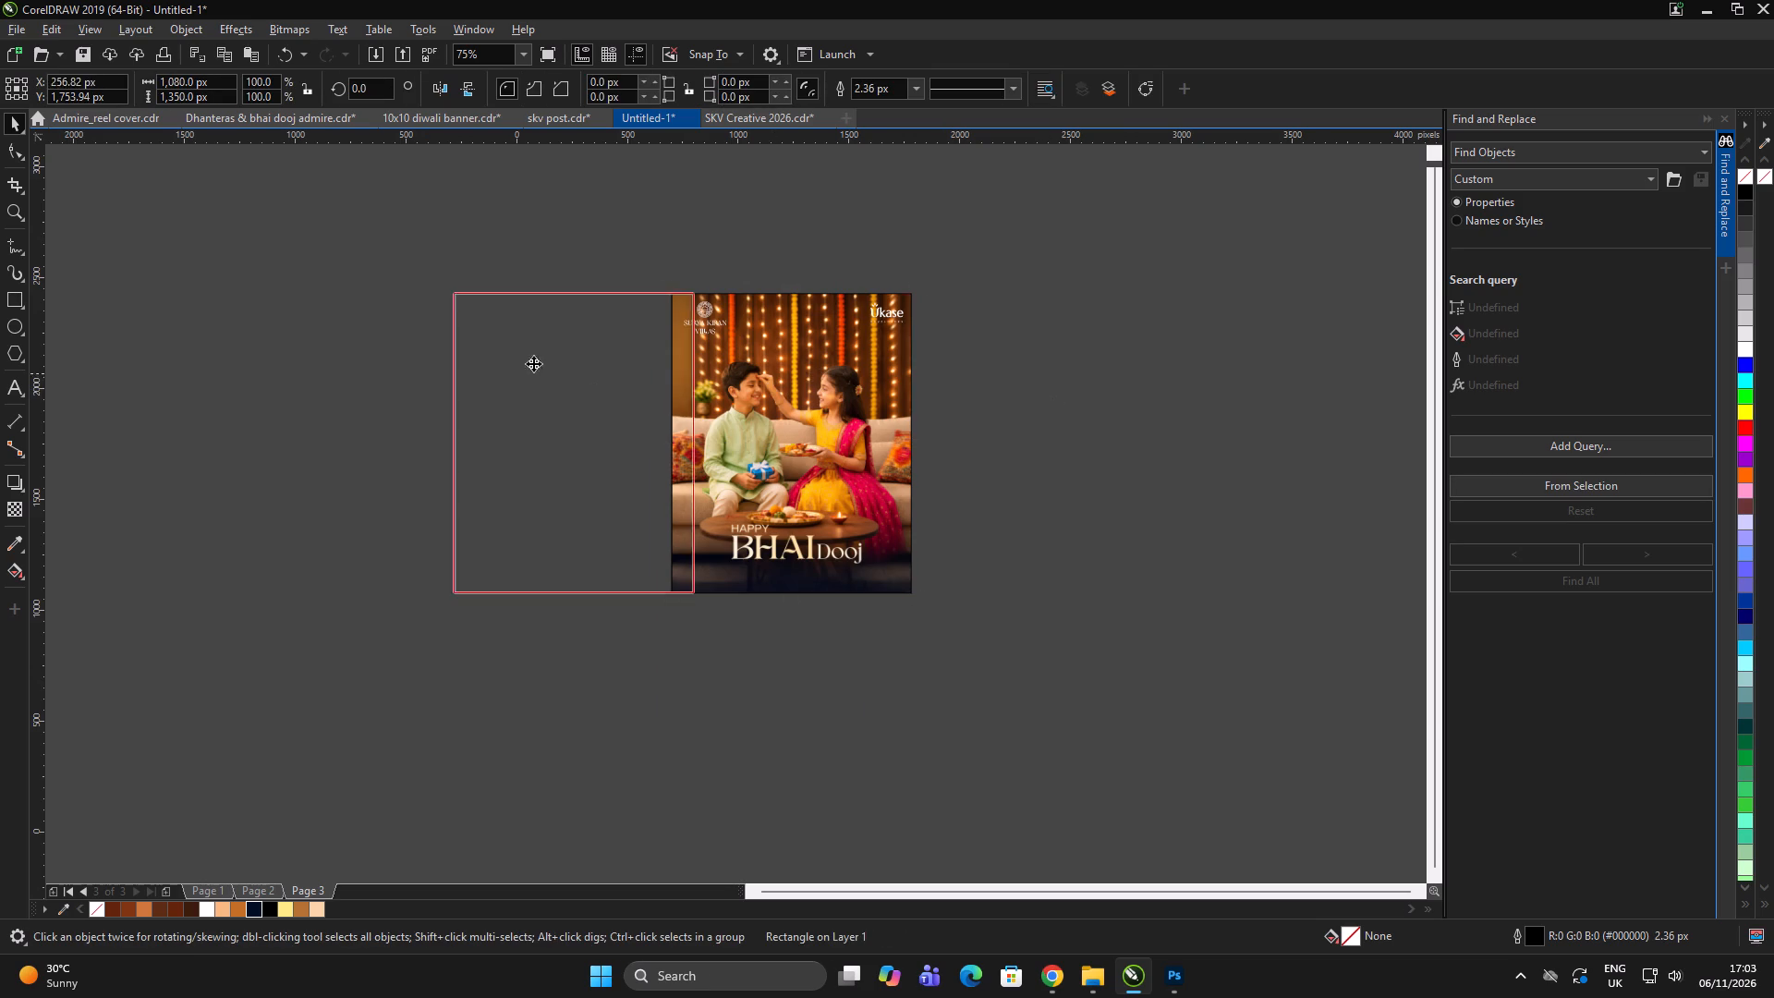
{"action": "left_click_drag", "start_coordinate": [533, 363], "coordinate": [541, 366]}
Remove the outline from the poster's PowerClip frame.
{"action": "left_click", "coordinate": [830, 380]}
{"action": "scroll", "coordinate": [1058, 297], "scroll_direction": "up", "scroll_amount": 1}
{"action": "scroll", "coordinate": [682, 293], "scroll_direction": "up", "scroll_amount": 2}
{"action": "left_click", "coordinate": [1236, 235]}
{"action": "left_click_drag", "start_coordinate": [1240, 234], "coordinate": [1229, 242]}
{"action": "left_click", "coordinate": [897, 337]}
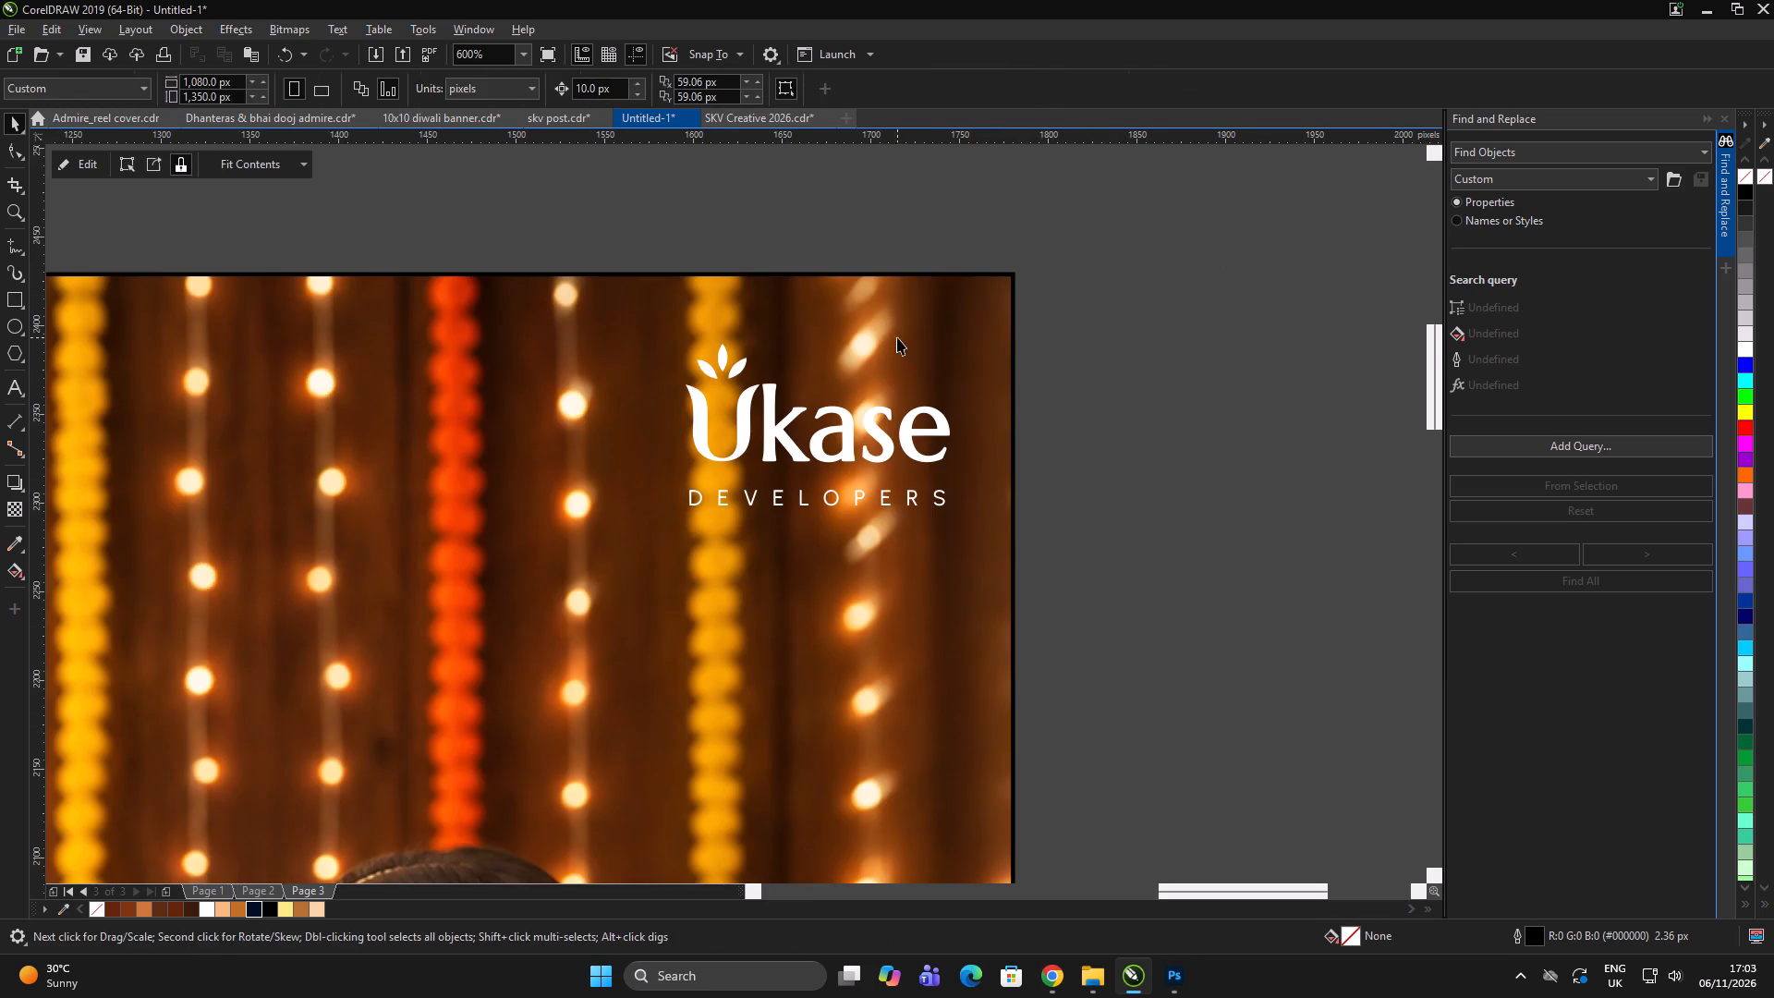
{"action": "right_click", "coordinate": [1742, 173]}
{"action": "scroll", "coordinate": [1007, 353], "scroll_direction": "down", "scroll_amount": 1}
{"action": "left_click", "coordinate": [1133, 310]}
{"action": "left_click", "coordinate": [1142, 310]}
{"action": "scroll", "coordinate": [1134, 313], "scroll_direction": "down", "scroll_amount": 3}
{"action": "left_click", "coordinate": [1092, 329]}
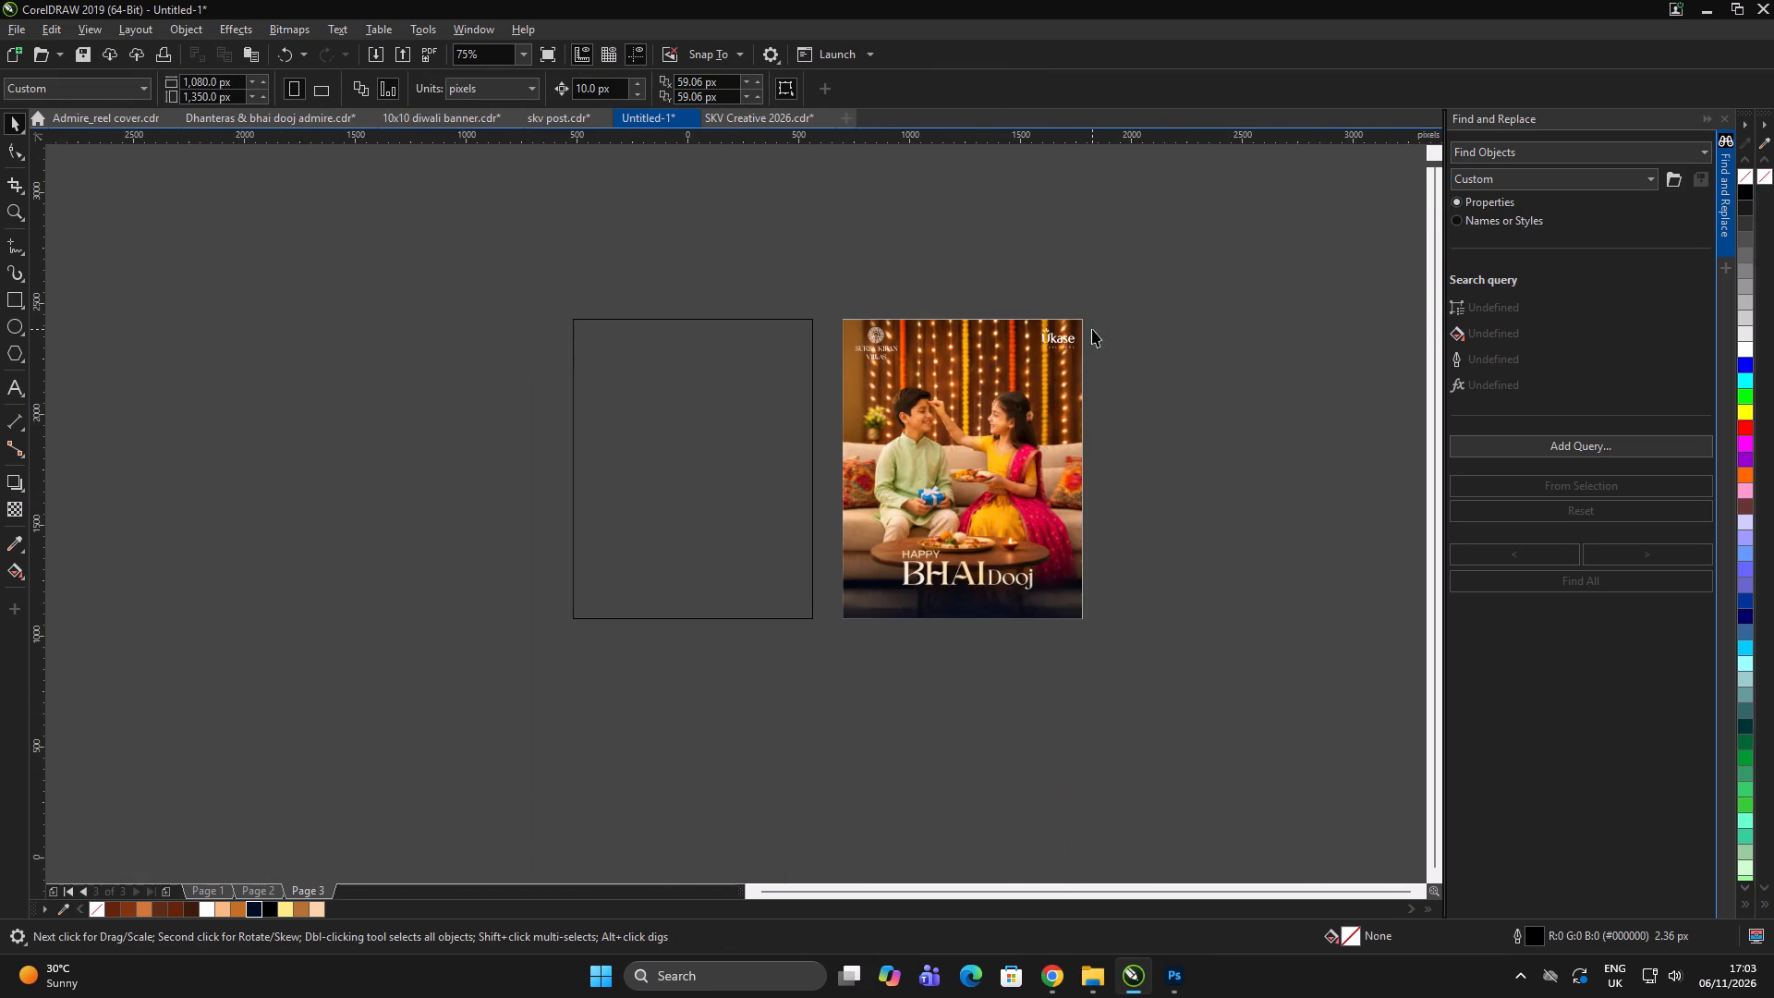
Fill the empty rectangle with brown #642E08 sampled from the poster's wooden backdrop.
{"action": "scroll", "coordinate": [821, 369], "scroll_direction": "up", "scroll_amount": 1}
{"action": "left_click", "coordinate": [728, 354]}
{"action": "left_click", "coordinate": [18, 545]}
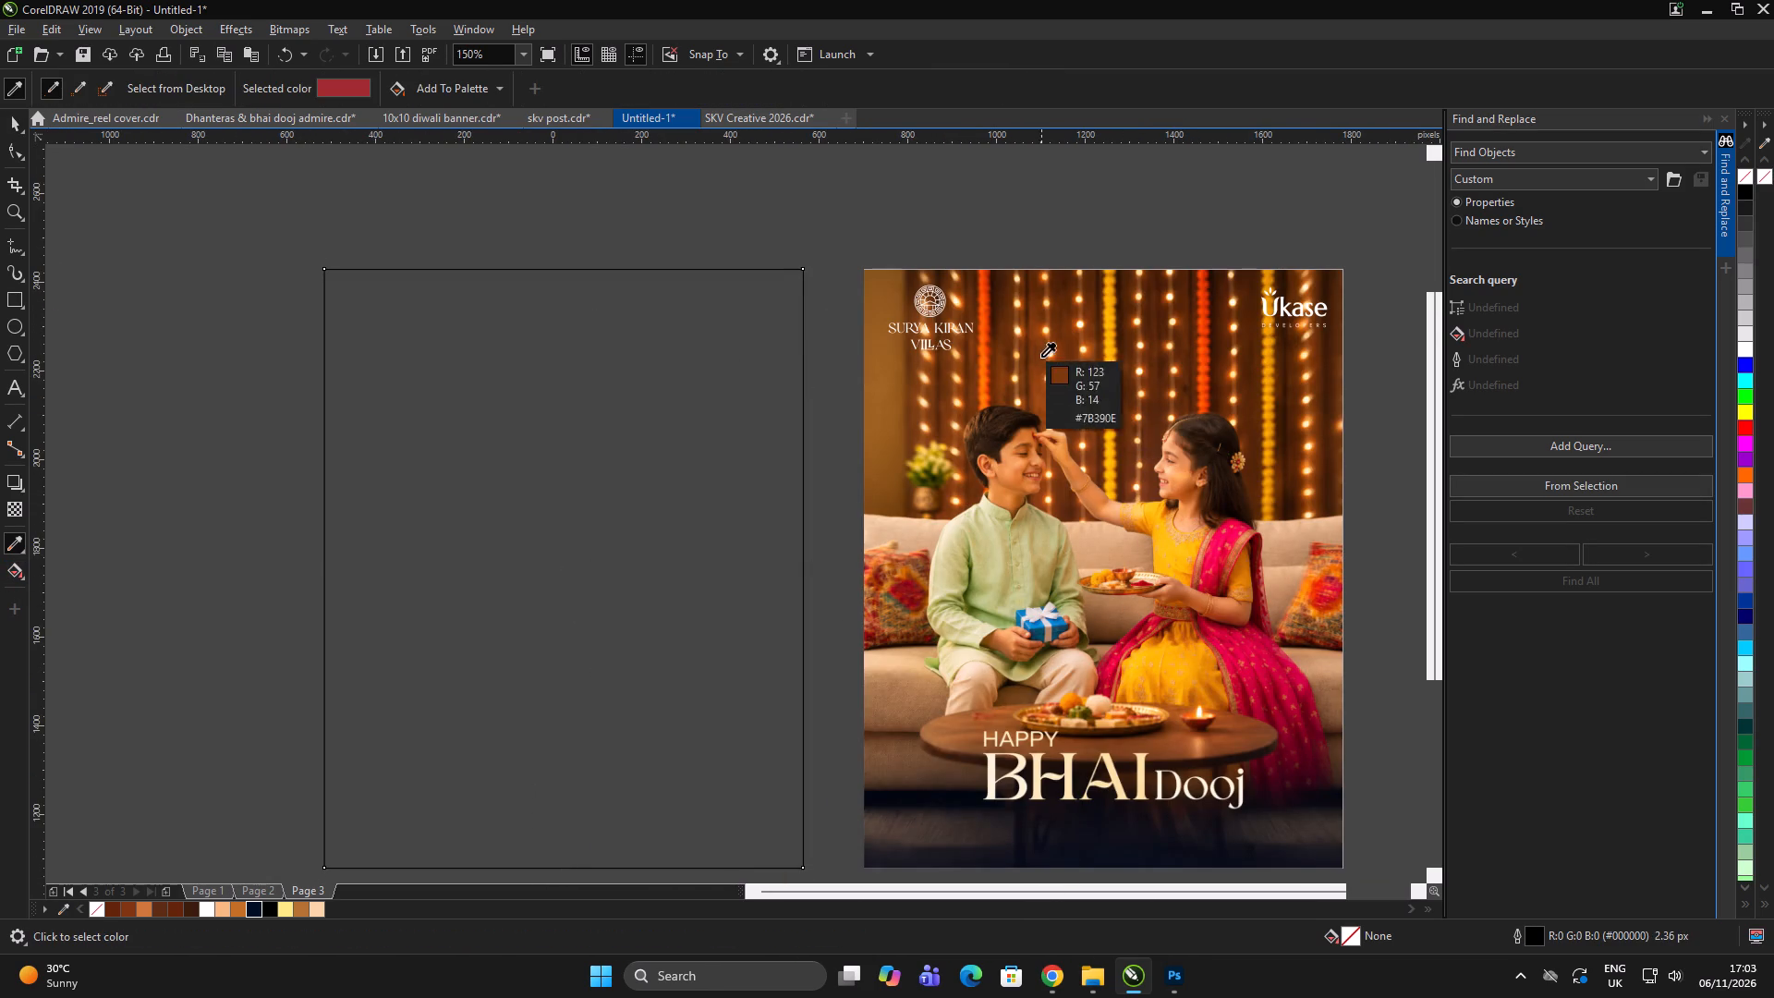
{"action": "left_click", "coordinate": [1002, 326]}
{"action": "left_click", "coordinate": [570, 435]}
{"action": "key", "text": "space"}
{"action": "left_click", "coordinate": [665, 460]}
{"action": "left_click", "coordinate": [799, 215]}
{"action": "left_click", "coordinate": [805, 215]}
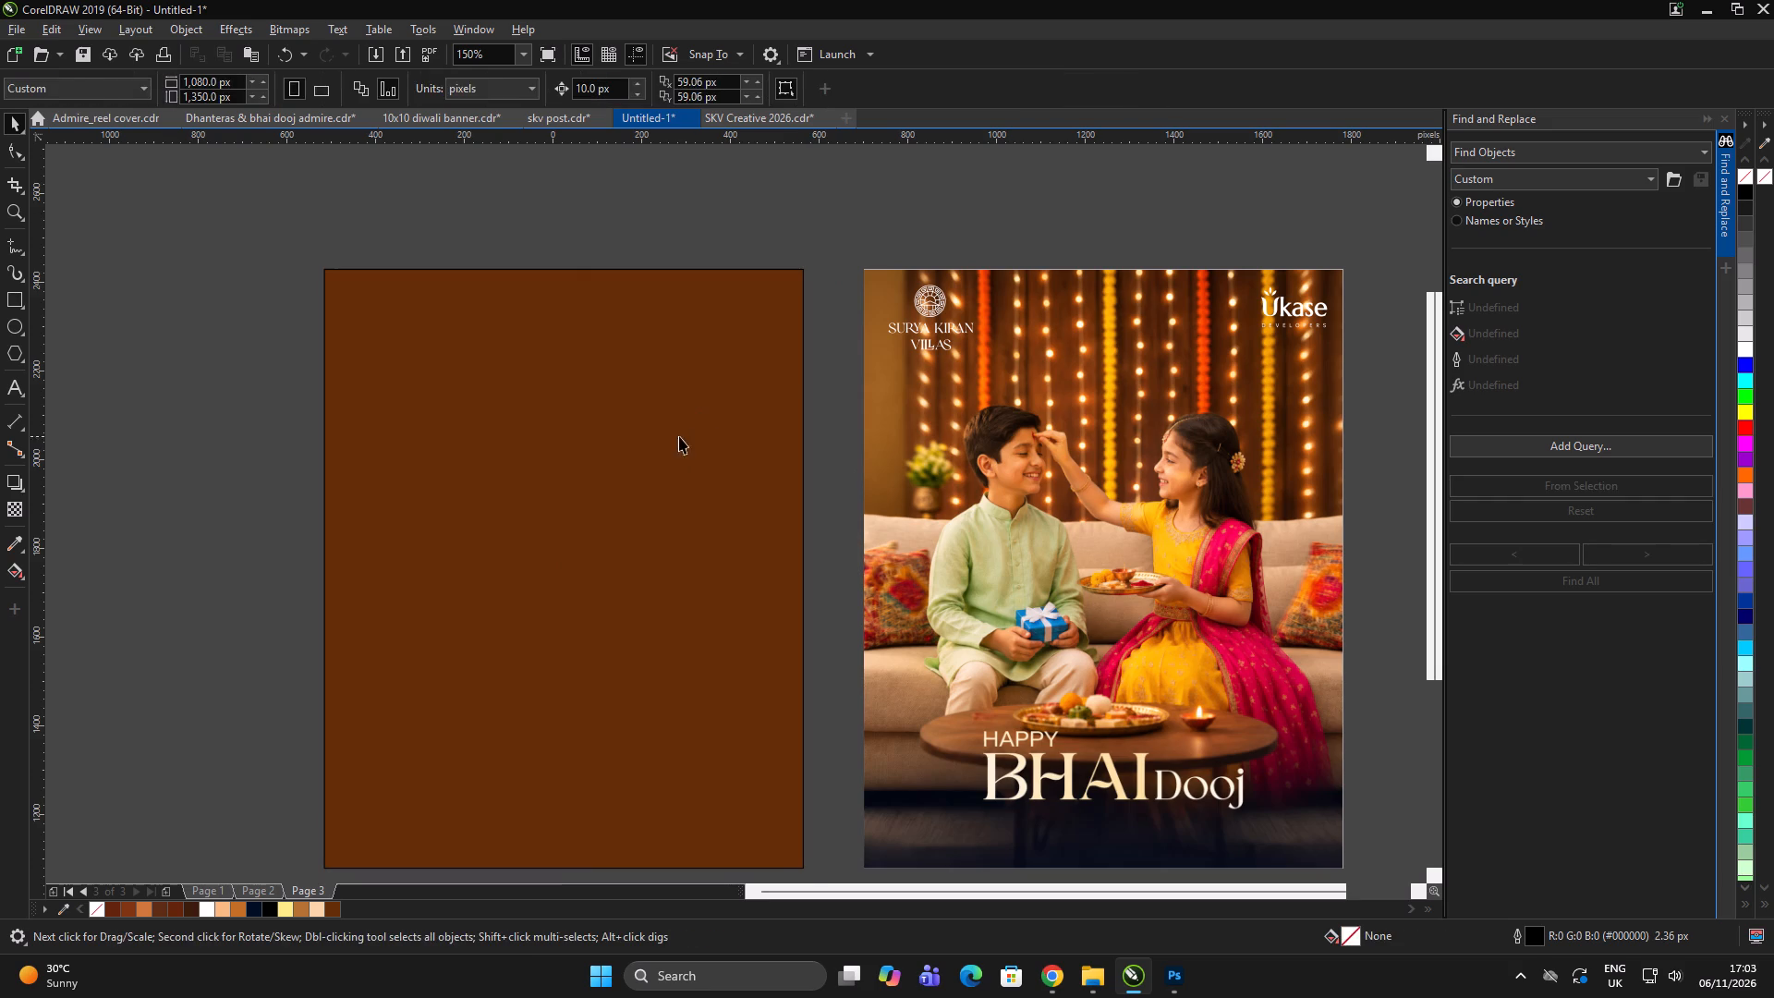
Refill the rectangle with brown #5C2A08 sampled near the top of the poster's backdrop.
{"action": "left_click", "coordinate": [678, 436]}
{"action": "left_click", "coordinate": [6, 542]}
{"action": "left_click", "coordinate": [967, 291]}
{"action": "left_click", "coordinate": [698, 354]}
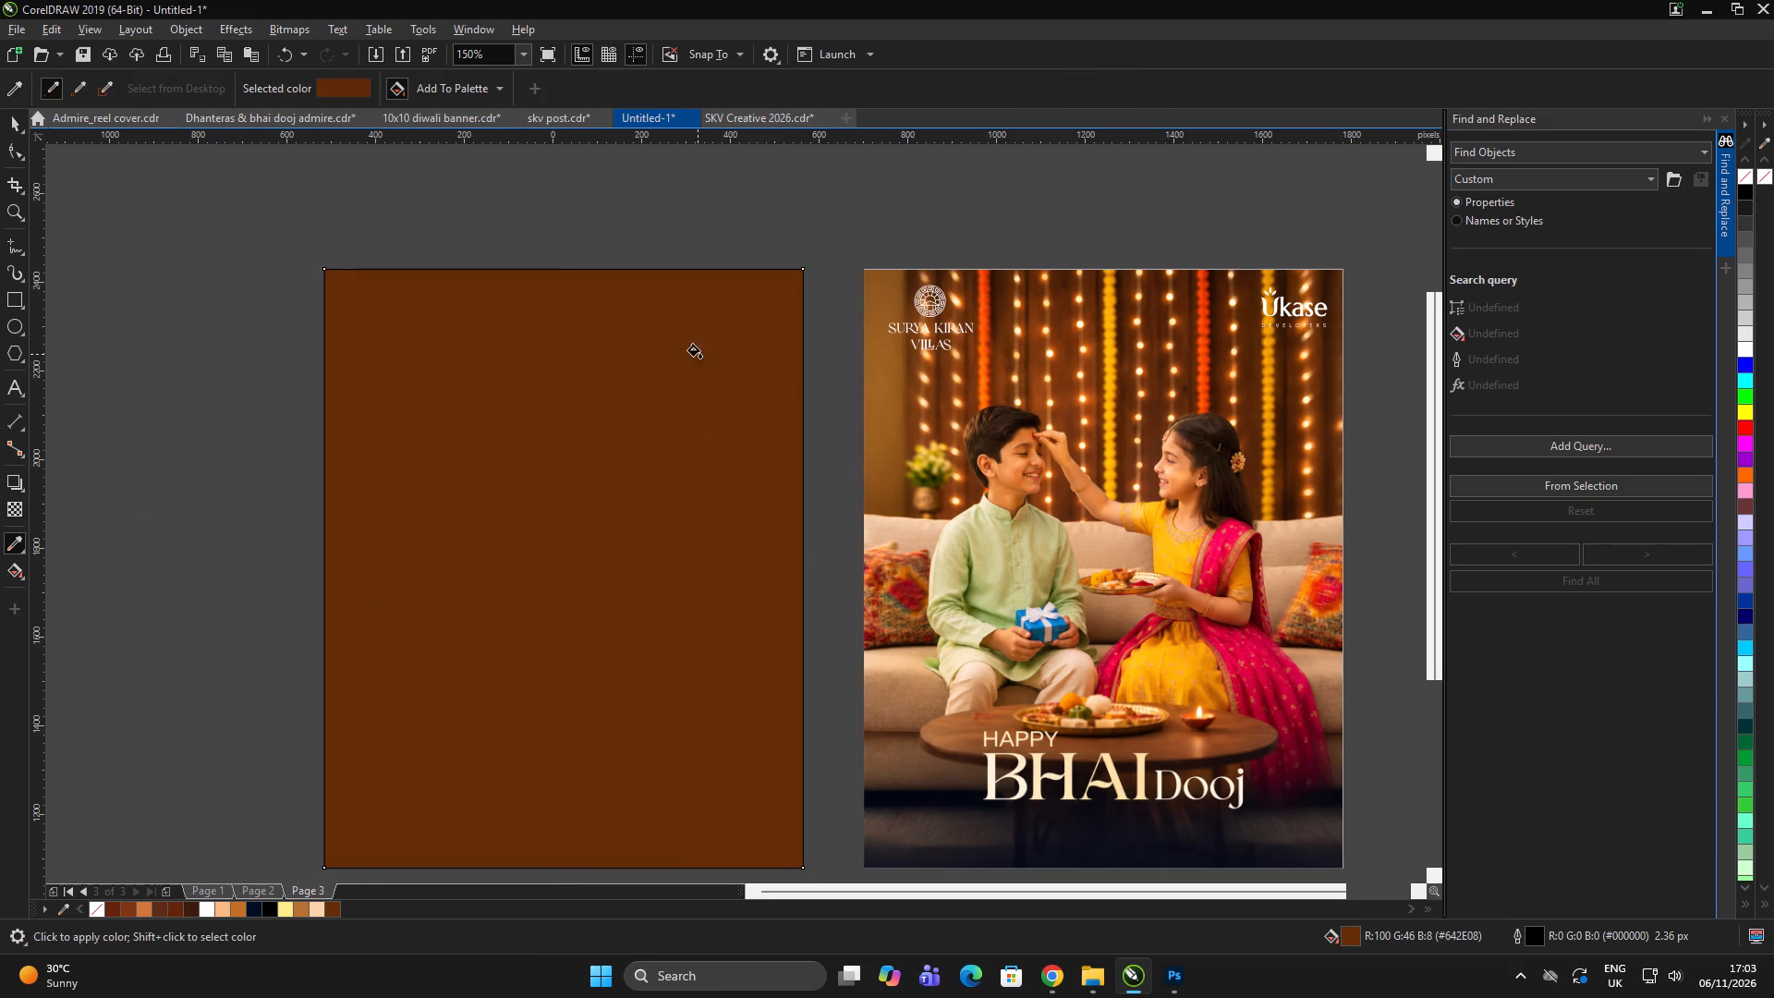
{"action": "key", "text": "space"}
{"action": "left_click", "coordinate": [806, 218]}
Centre the brown rectangle over the poster and remove its outline.
{"action": "left_click", "coordinate": [723, 316]}
{"action": "left_click", "coordinate": [1056, 341], "text": "shift"}
{"action": "key", "text": "e"}
{"action": "key", "text": "c"}
{"action": "left_click", "coordinate": [1144, 194]}
{"action": "left_click", "coordinate": [1151, 197]}
{"action": "left_click", "coordinate": [1096, 538]}
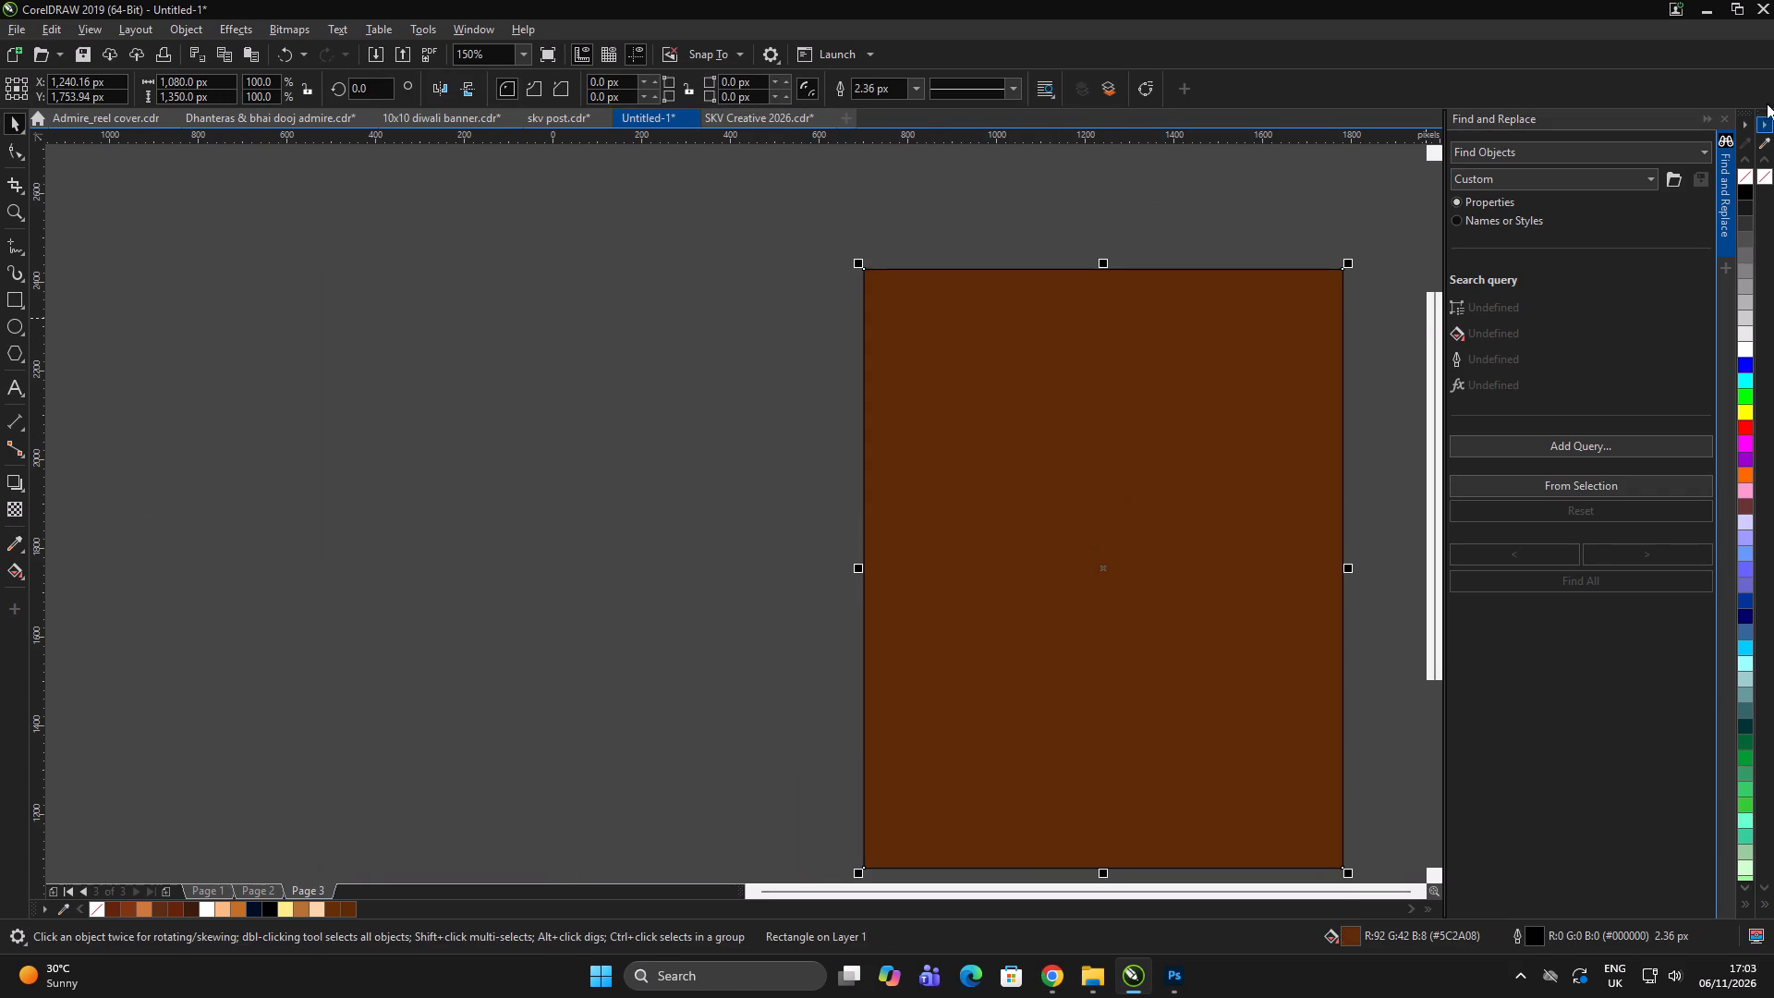
{"action": "right_click", "coordinate": [1744, 174]}
Apply a linear transparency to the brown rectangle, fading it out downward from just above the poster's top edge.
{"action": "left_click", "coordinate": [1085, 347]}
{"action": "left_click", "coordinate": [27, 509]}
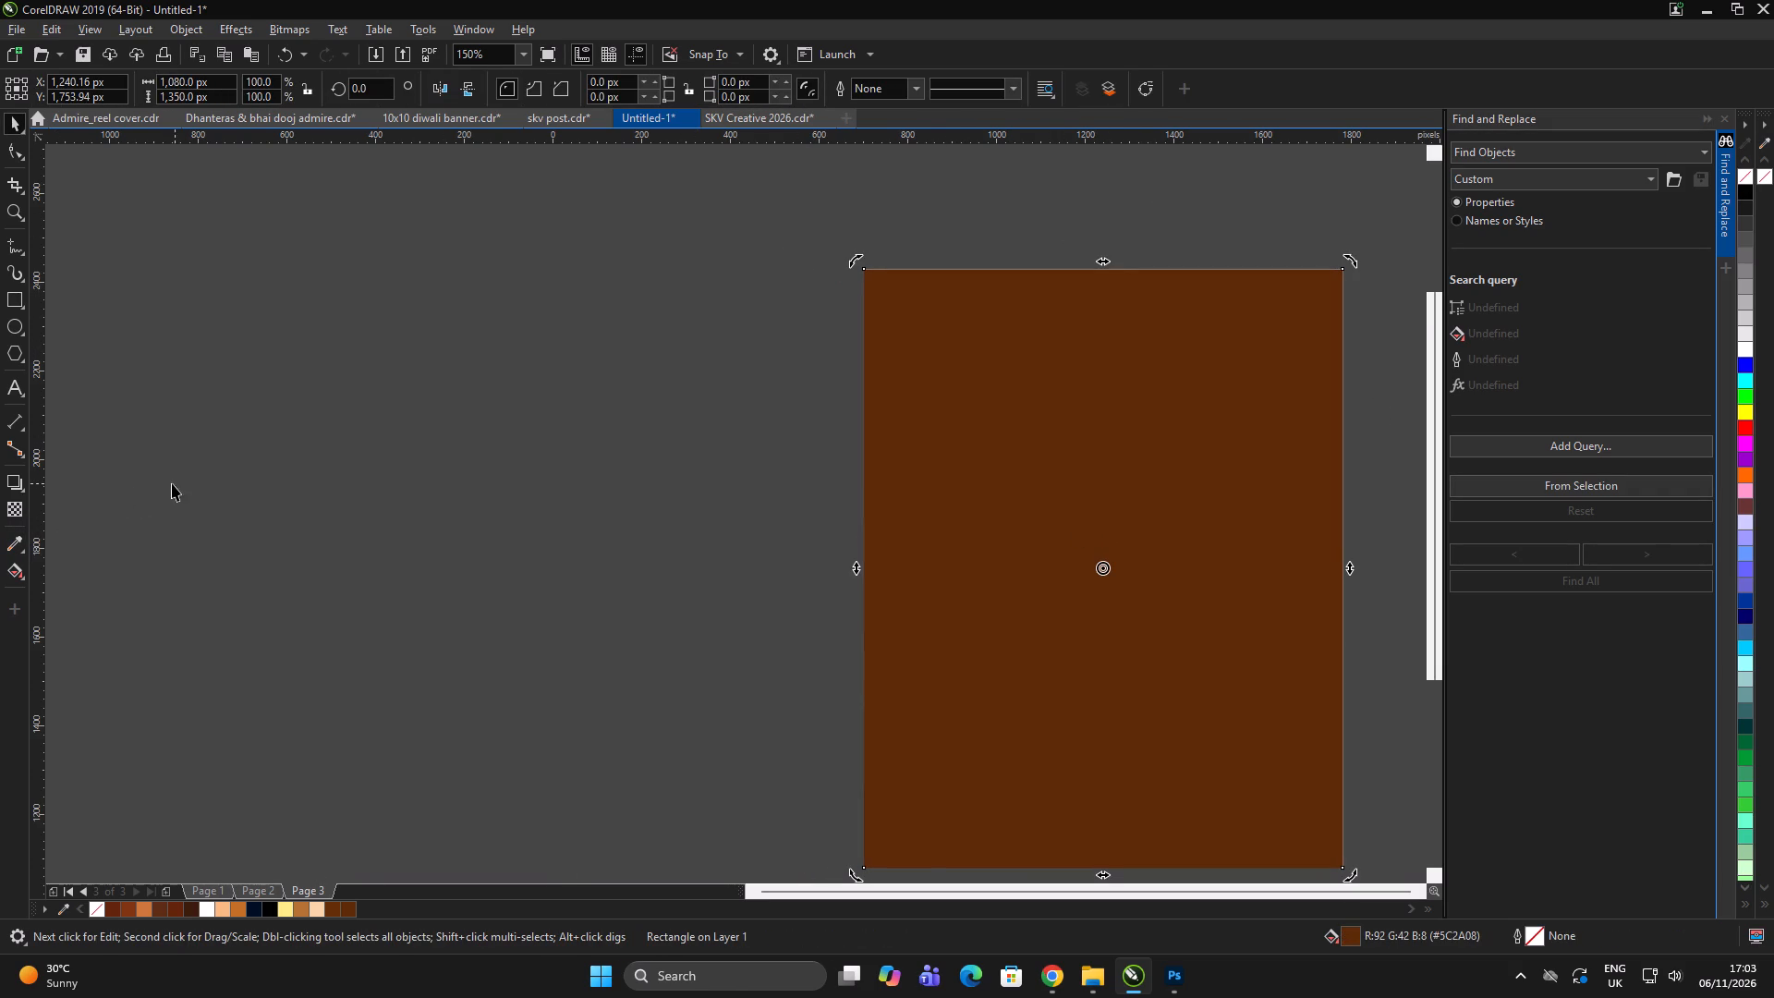
{"action": "left_click", "coordinate": [19, 505]}
{"action": "left_click_drag", "start_coordinate": [1014, 305], "coordinate": [992, 491], "text": "shift"}
{"action": "left_click_drag", "start_coordinate": [1012, 303], "coordinate": [1013, 300]}
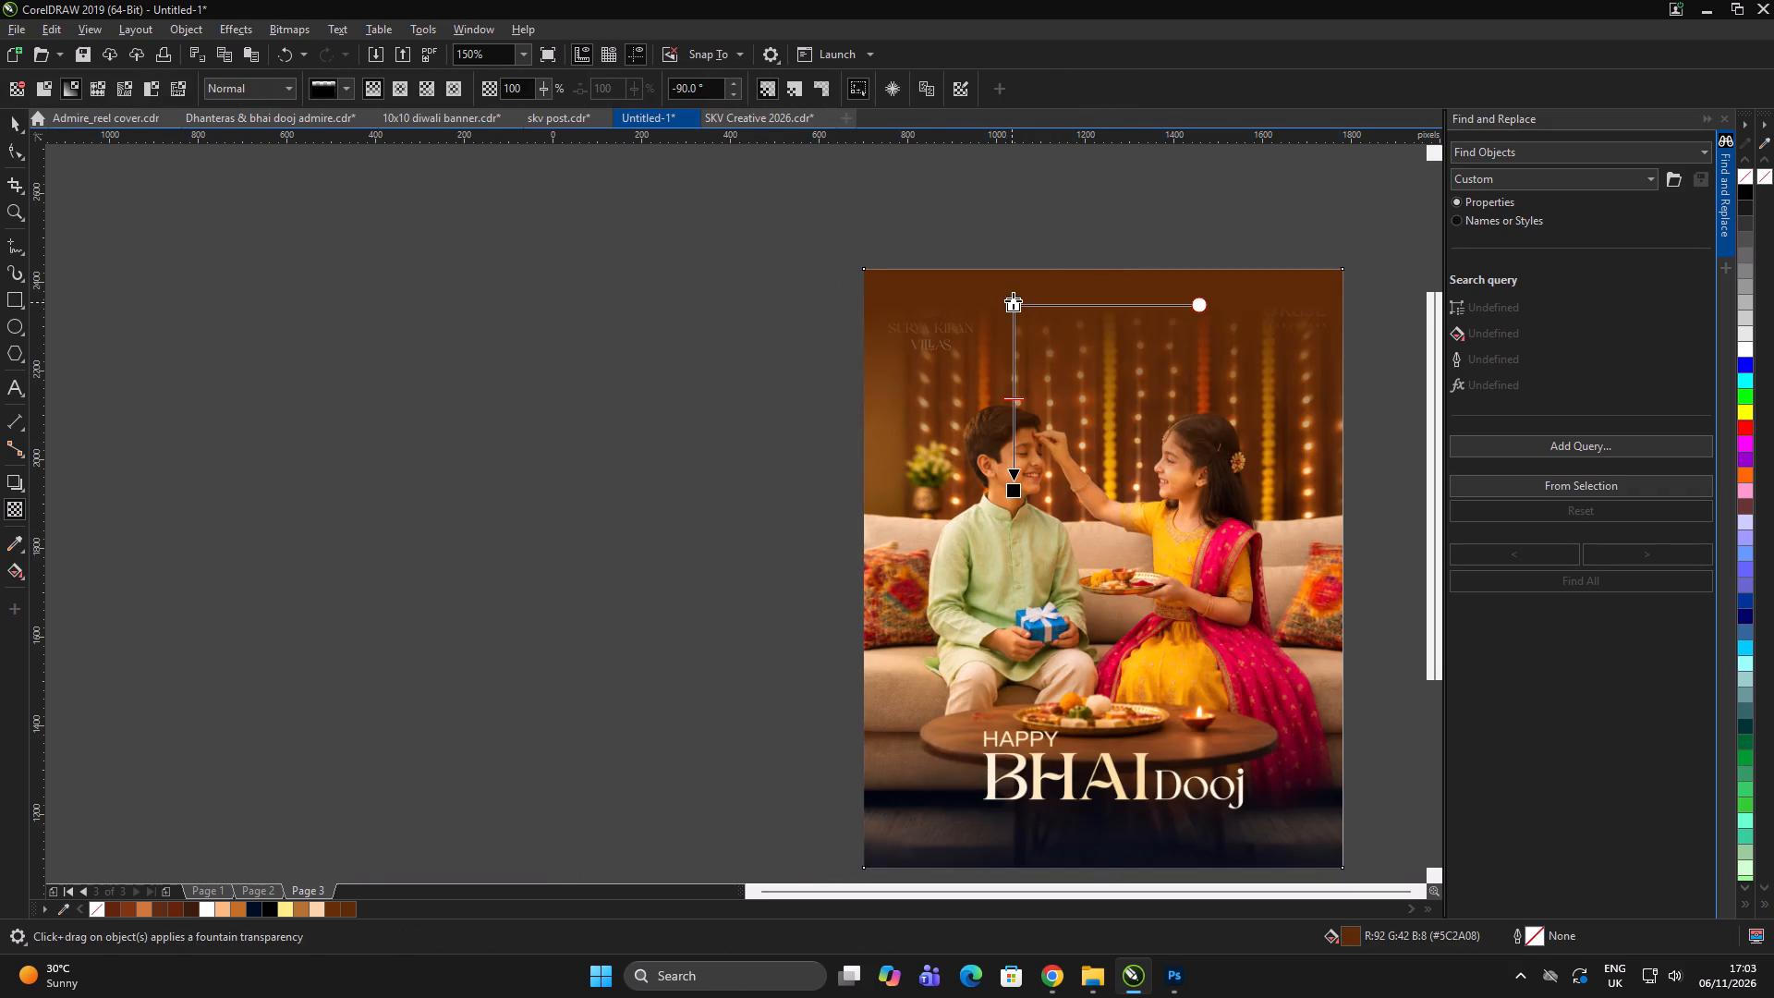
{"action": "left_click_drag", "start_coordinate": [1013, 300], "coordinate": [1013, 247]}
{"action": "key", "text": "space"}
Bring the Surya Kiran Villas and Ukase Developers logos to the front, above the brown overlay.
{"action": "left_click", "coordinate": [796, 243]}
{"action": "left_click_drag", "start_coordinate": [661, 230], "coordinate": [1477, 423]}
{"action": "key", "text": "shift+Page_Up"}
{"action": "double_click", "coordinate": [1334, 452]}
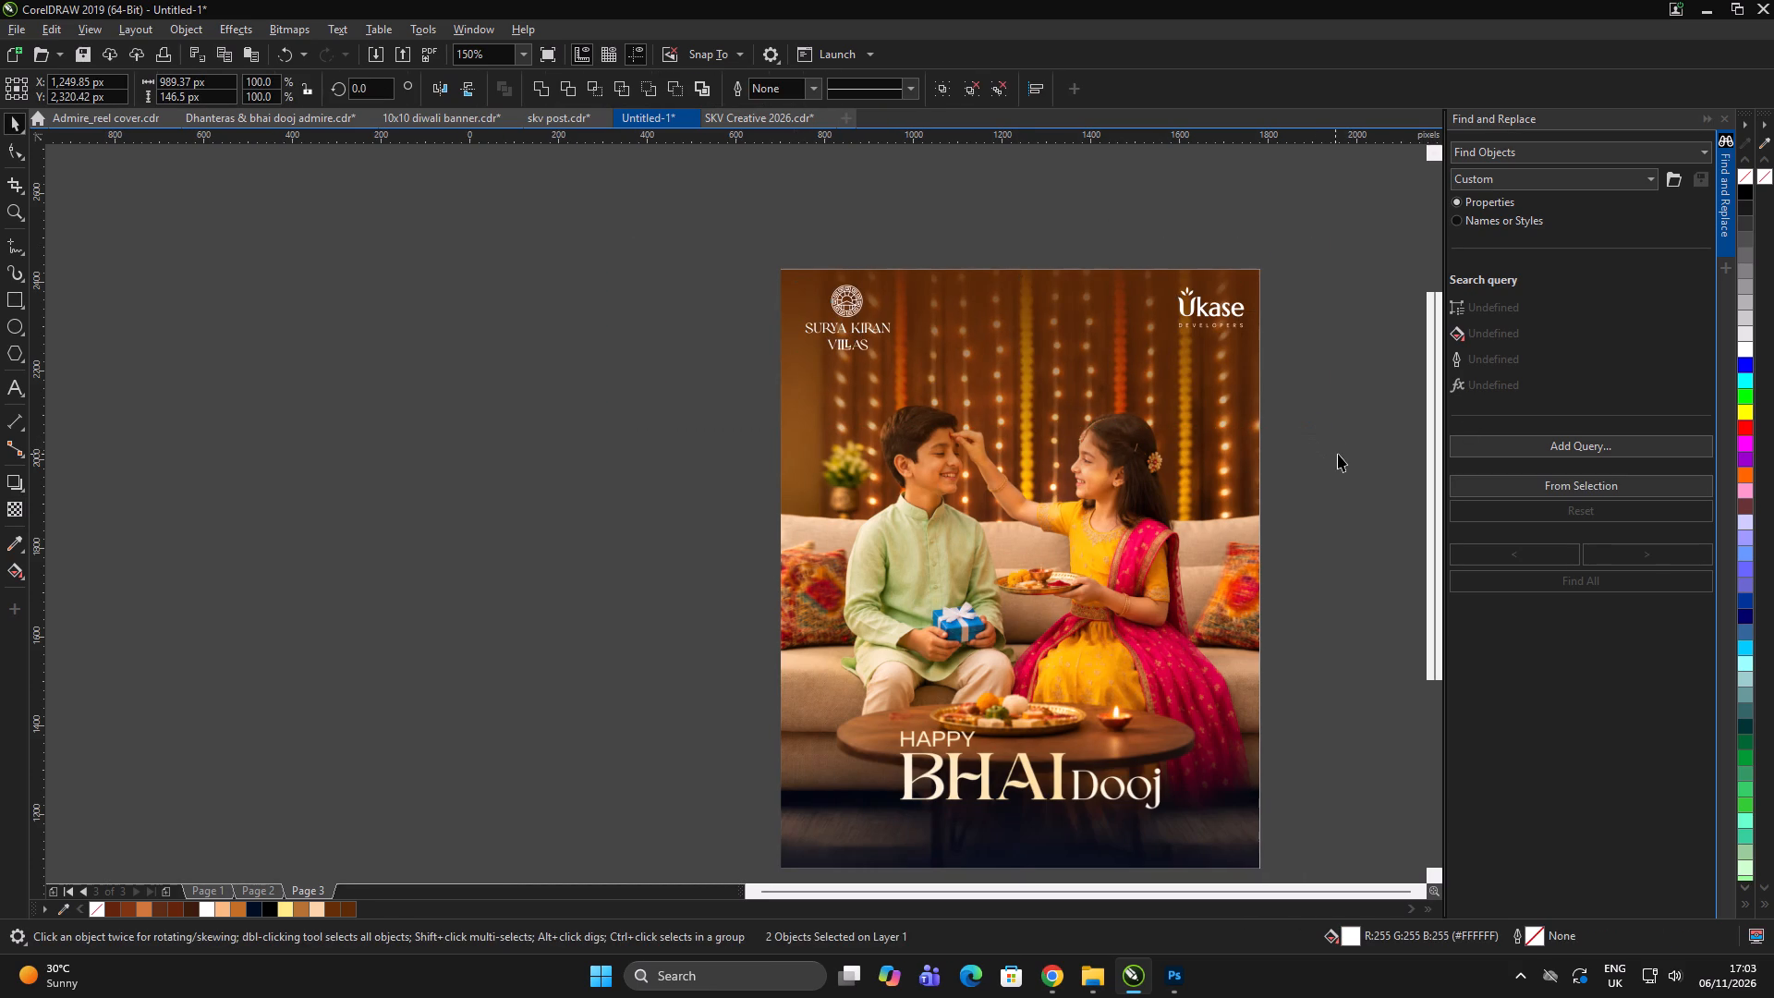
Shorten the brown overlay's transparency fade by raising its transparent end slightly.
{"action": "left_click", "coordinate": [1048, 420]}
{"action": "left_click", "coordinate": [0, 515]}
{"action": "left_click", "coordinate": [22, 510]}
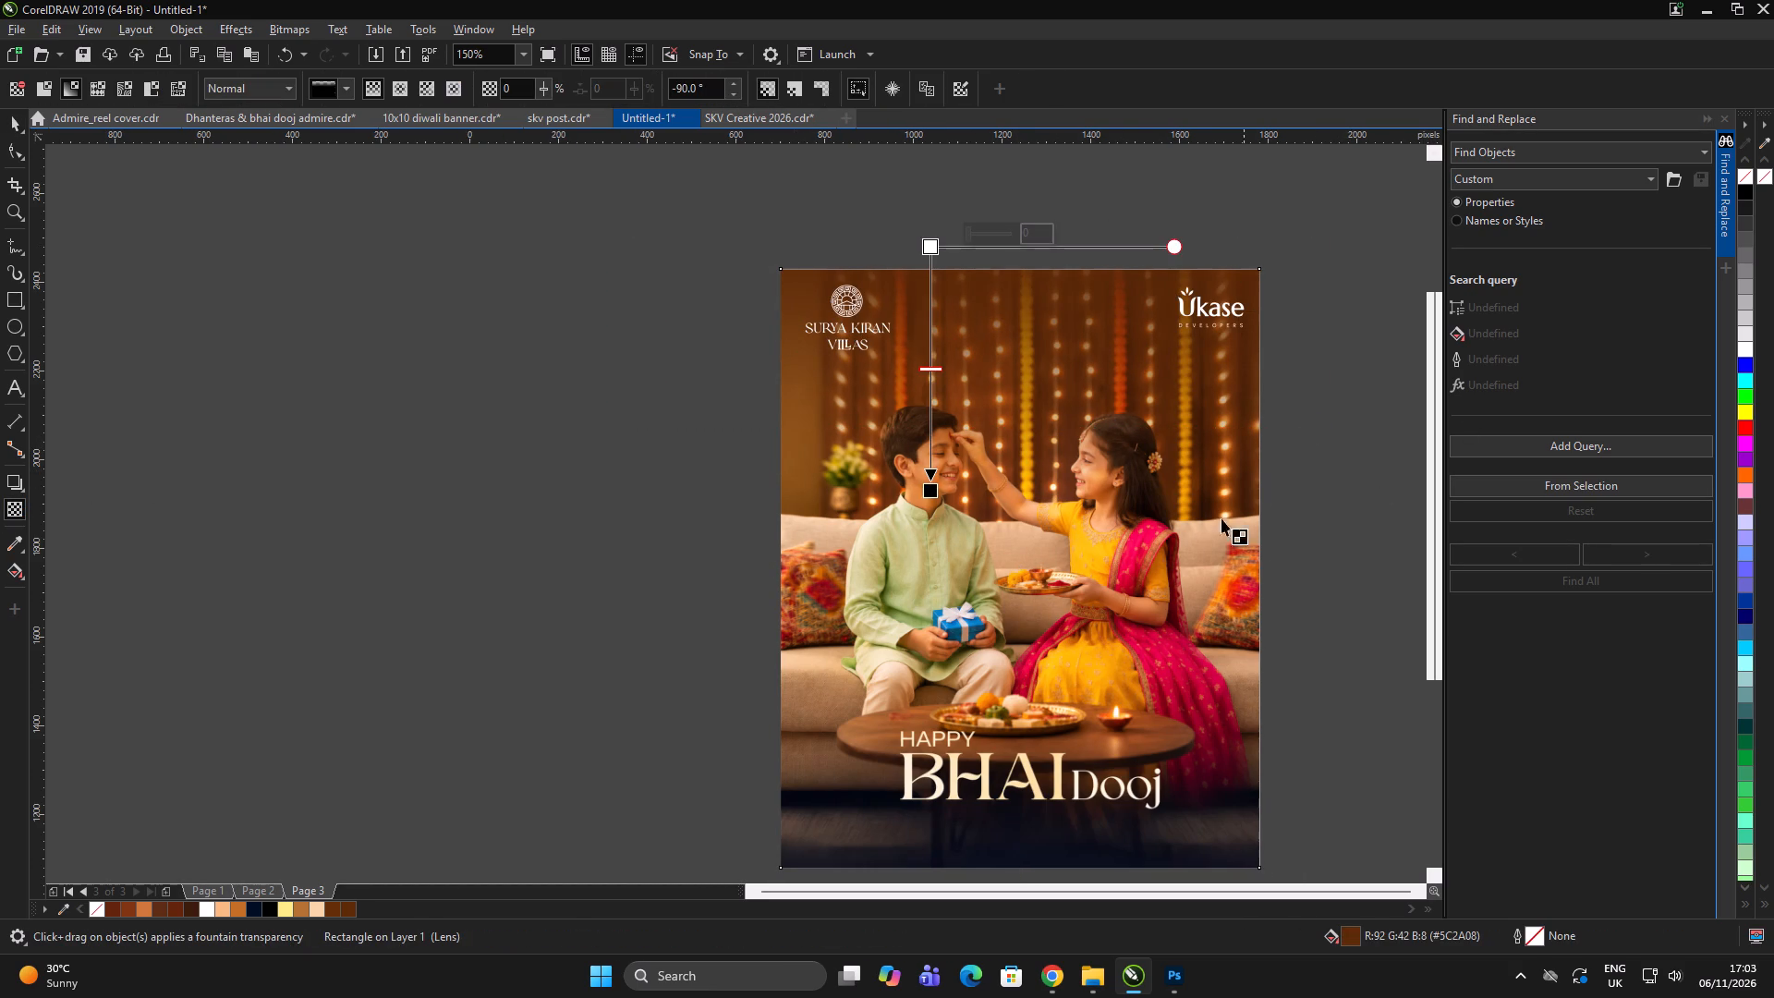
{"action": "left_click_drag", "start_coordinate": [931, 489], "coordinate": [936, 453]}
{"action": "key", "text": "space"}
{"action": "scroll", "coordinate": [917, 358], "scroll_direction": "down", "scroll_amount": 2}
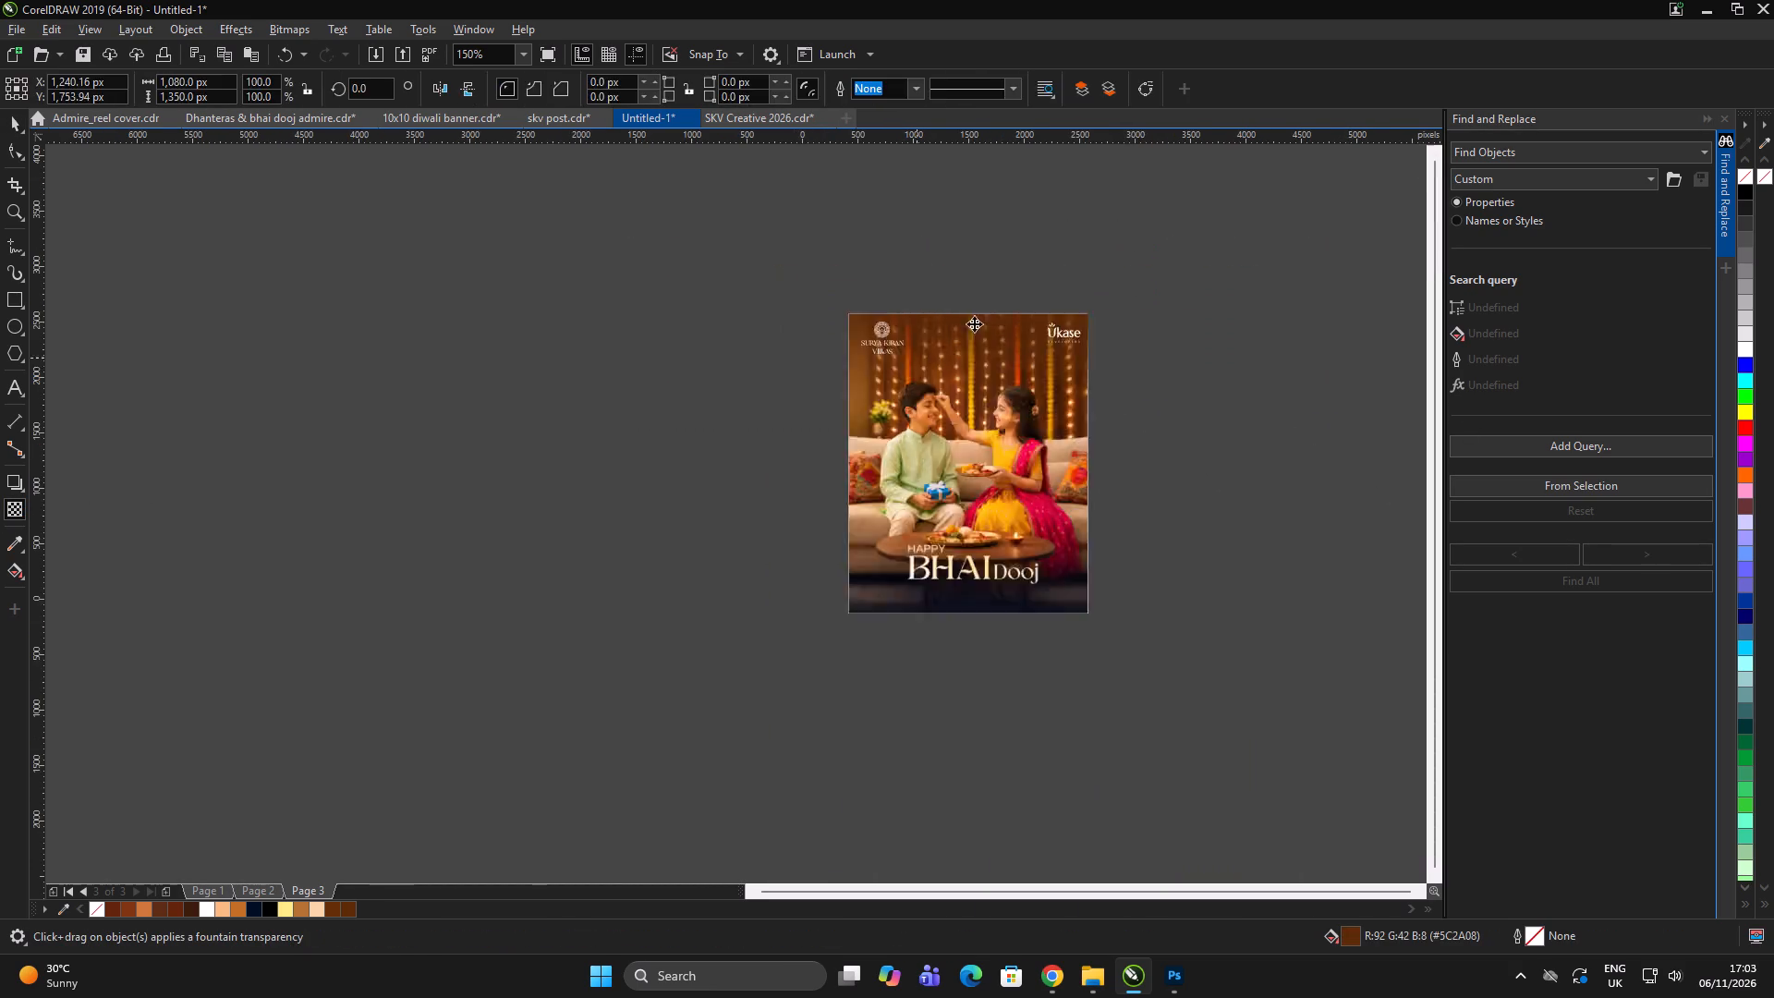
{"action": "left_click", "coordinate": [1031, 298]}
{"action": "left_click", "coordinate": [1052, 298]}
Copy the website line and white phone-number strip from the bottom of page 2's poster and paste them onto page 3's poster.
{"action": "scroll", "coordinate": [959, 477], "scroll_direction": "up", "scroll_amount": 2}
{"action": "left_click", "coordinate": [1273, 463]}
{"action": "left_click", "coordinate": [1279, 463]}
{"action": "double_click", "coordinate": [1298, 460]}
{"action": "key", "text": "Page_Up"}
{"action": "left_click", "coordinate": [1235, 585]}
{"action": "left_click_drag", "start_coordinate": [1268, 575], "coordinate": [502, 334]}
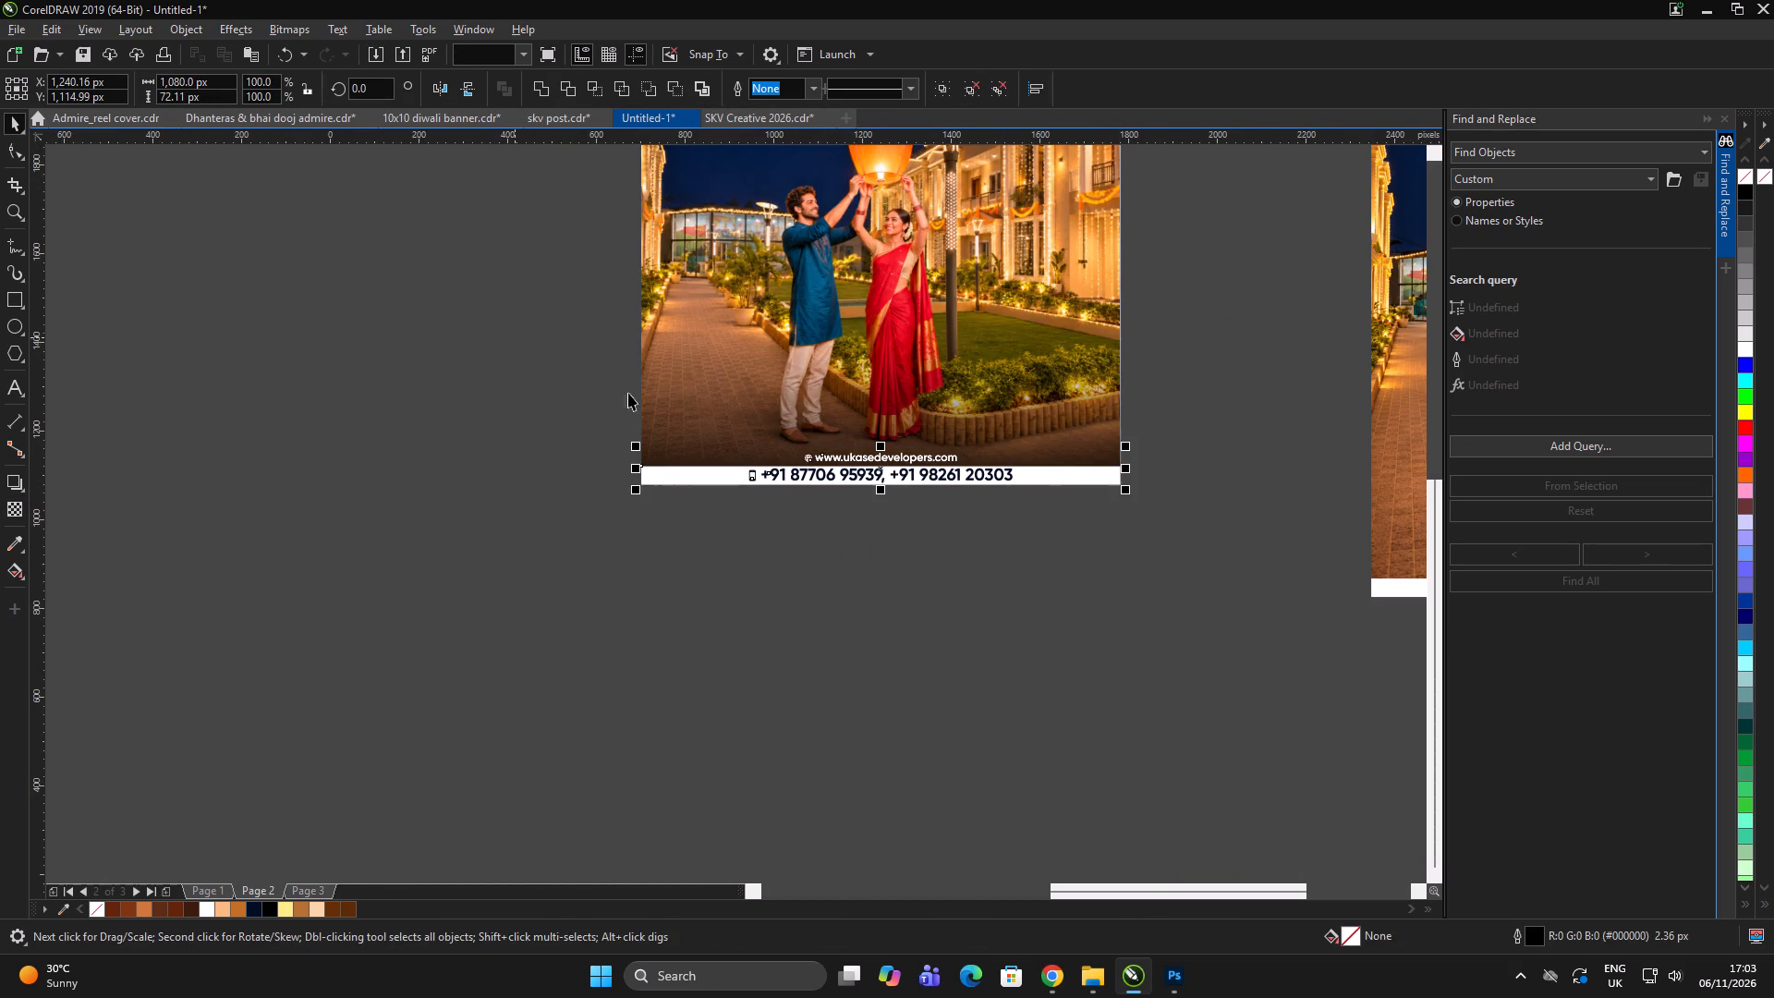
{"action": "key", "text": "ctrl+c"}
{"action": "left_click", "coordinate": [1050, 586]}
{"action": "left_click_drag", "start_coordinate": [939, 601], "coordinate": [801, 647]}
{"action": "left_click", "coordinate": [314, 887]}
{"action": "left_click", "coordinate": [580, 796]}
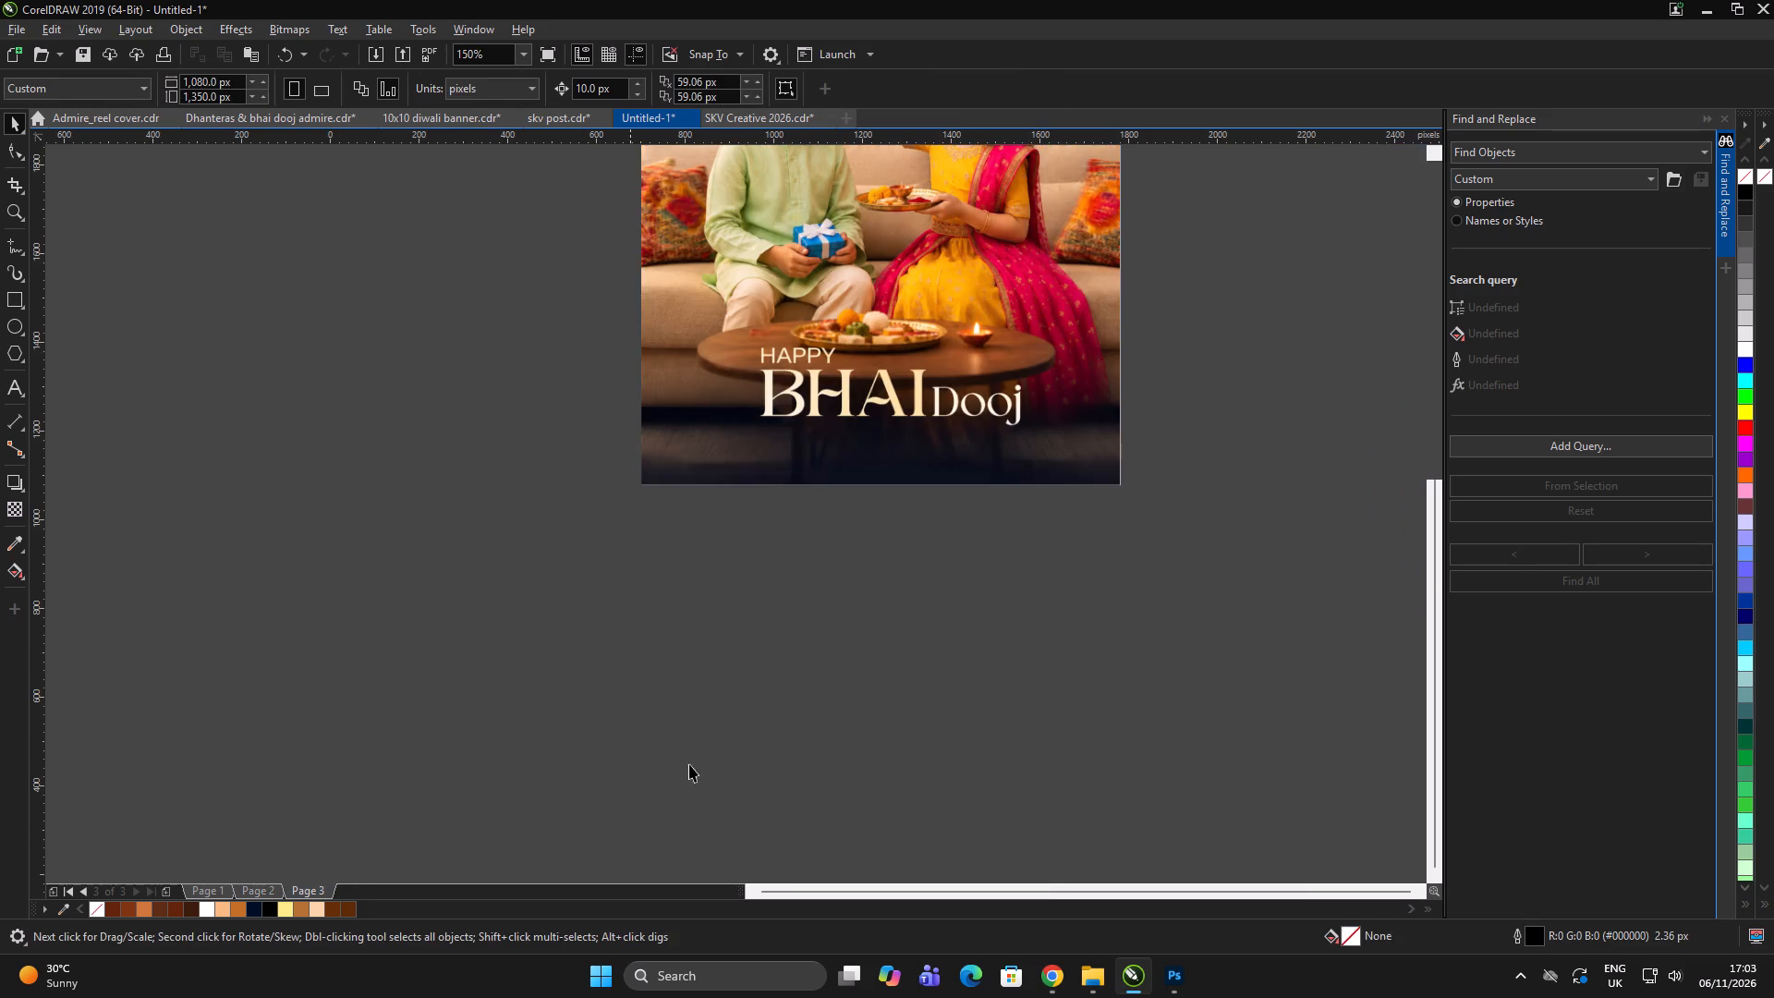
{"action": "key", "text": "ctrl+v"}
{"action": "left_click", "coordinate": [1172, 612]}
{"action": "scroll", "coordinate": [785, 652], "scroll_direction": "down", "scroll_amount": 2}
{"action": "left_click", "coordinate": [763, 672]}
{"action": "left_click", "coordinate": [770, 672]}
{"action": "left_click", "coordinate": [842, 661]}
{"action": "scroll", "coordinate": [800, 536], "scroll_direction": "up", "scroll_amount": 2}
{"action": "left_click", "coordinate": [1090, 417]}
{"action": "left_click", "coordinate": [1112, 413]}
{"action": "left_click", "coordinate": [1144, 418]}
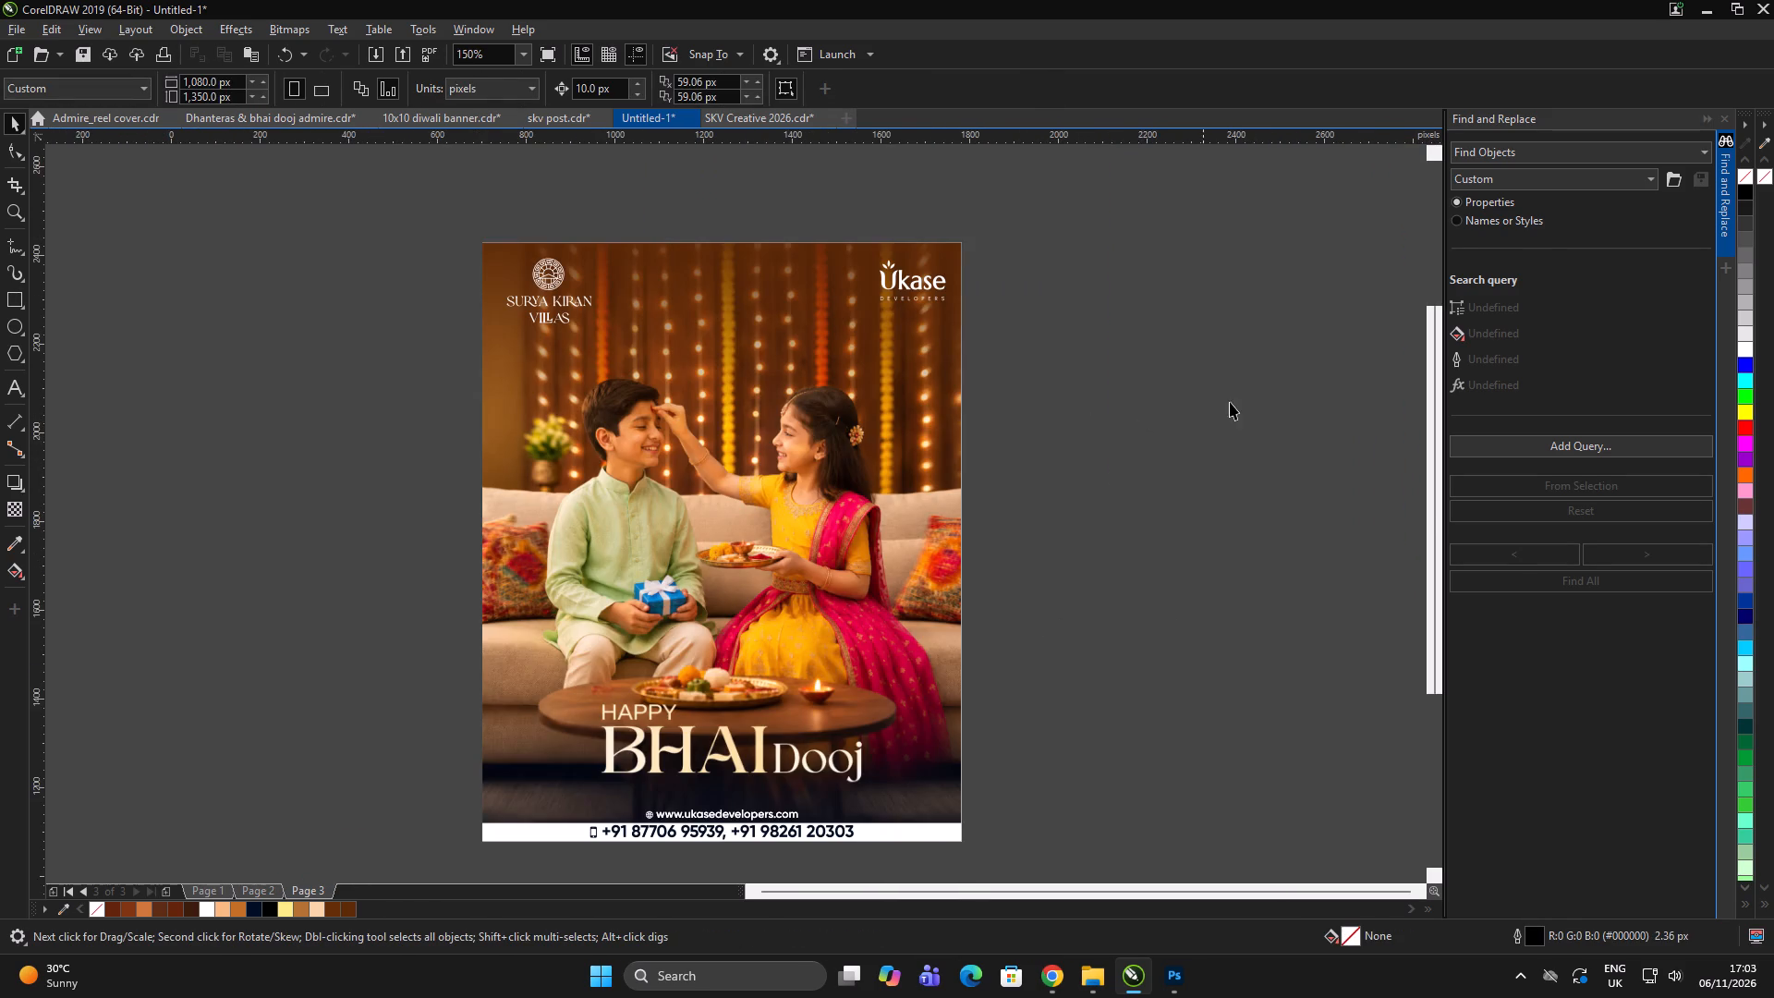
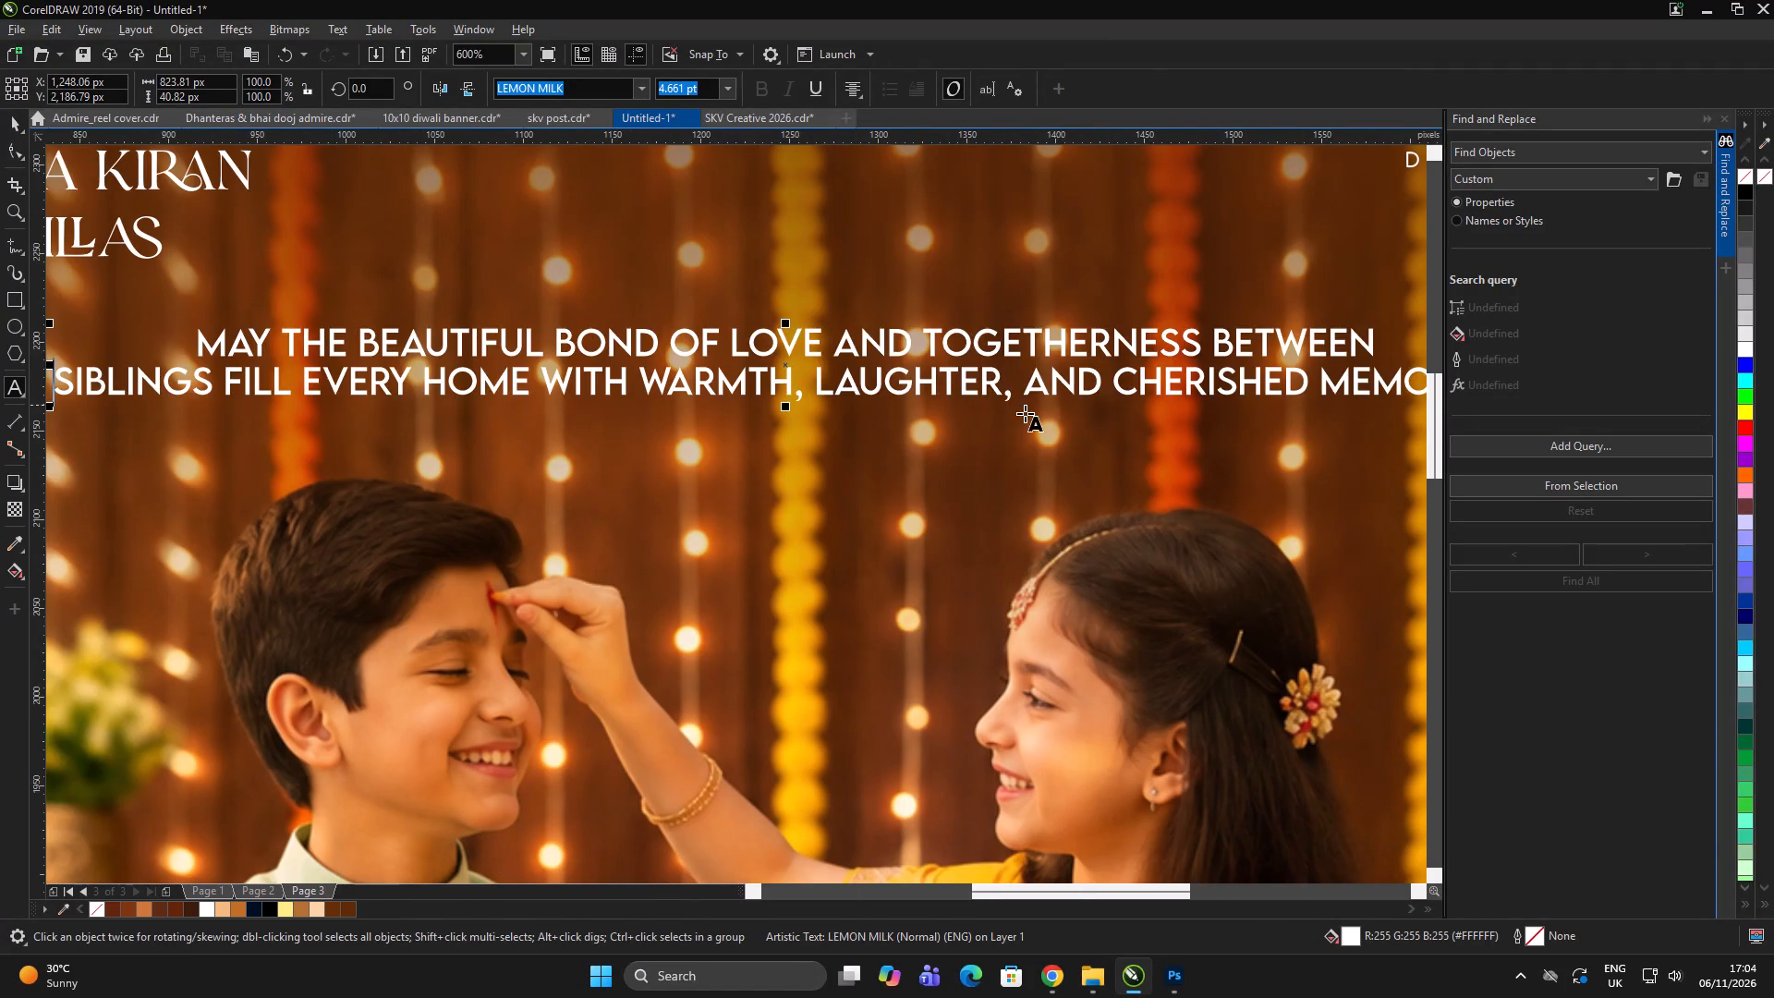
Scale the two-line sibling-bond message down slightly and centre it horizontally on the poster's background image.
{"action": "scroll", "coordinate": [805, 343], "scroll_direction": "down", "scroll_amount": 1}
{"action": "left_click", "coordinate": [13, 128]}
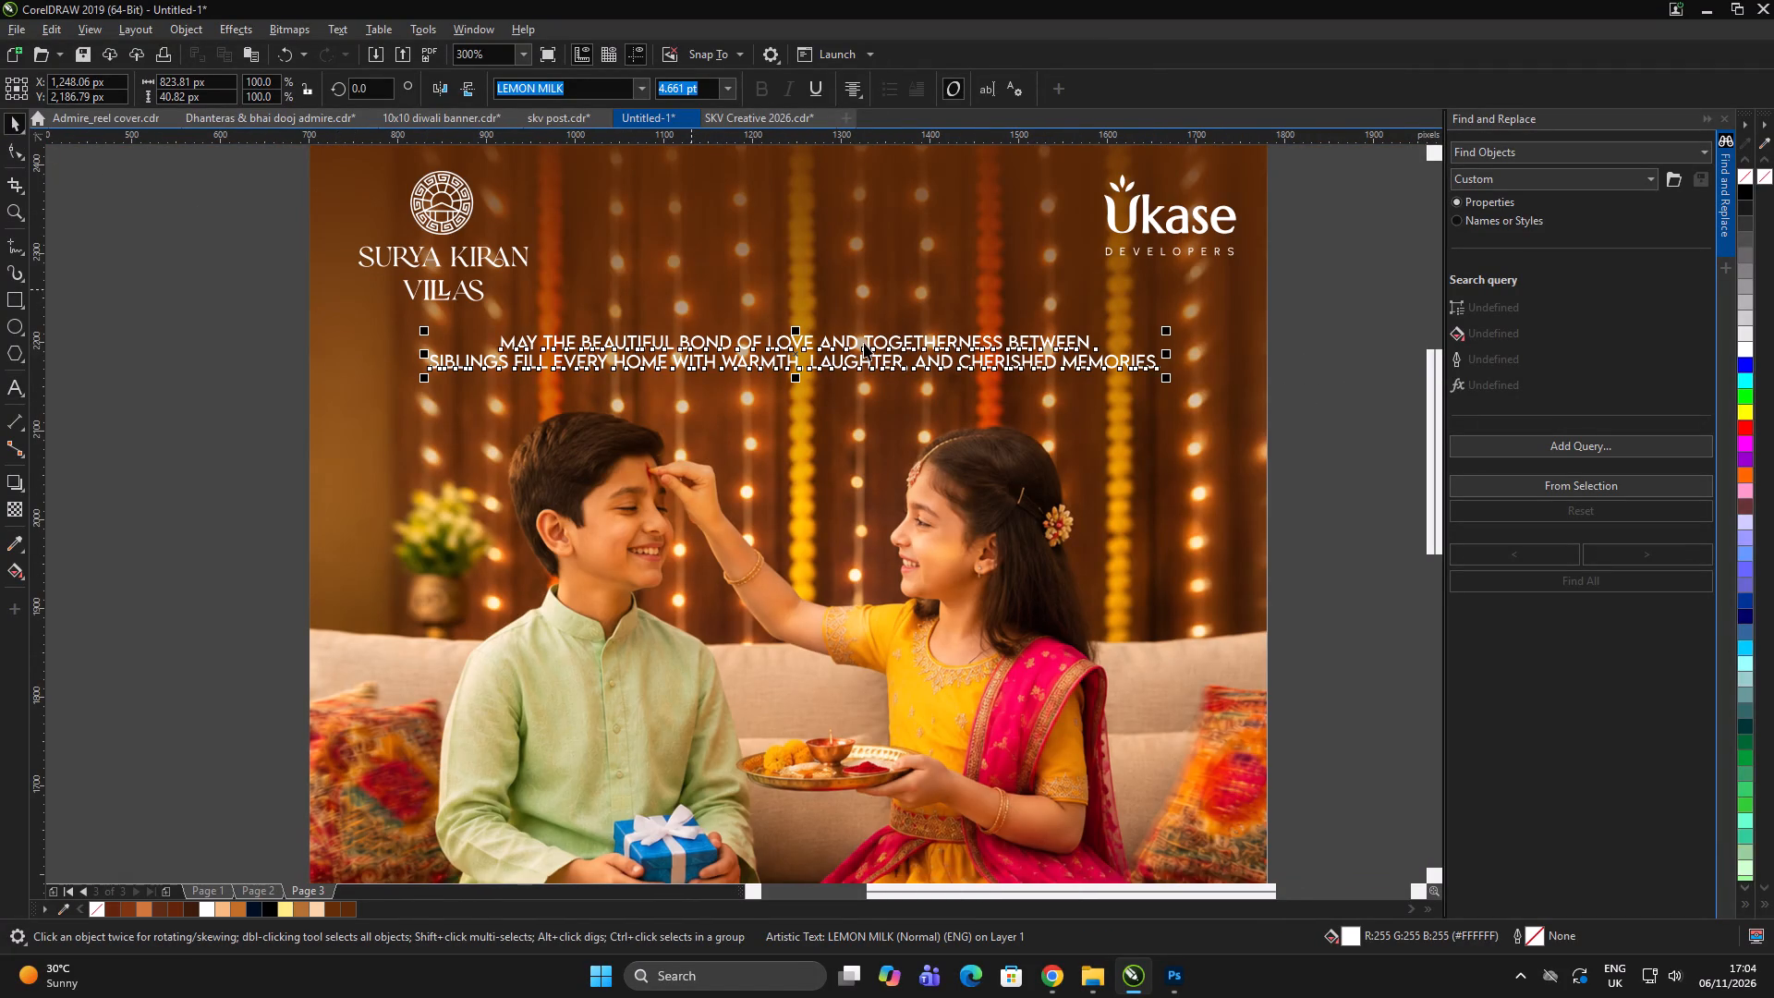
{"action": "left_click_drag", "start_coordinate": [1169, 383], "coordinate": [1126, 396]}
{"action": "left_click", "coordinate": [1150, 412]}
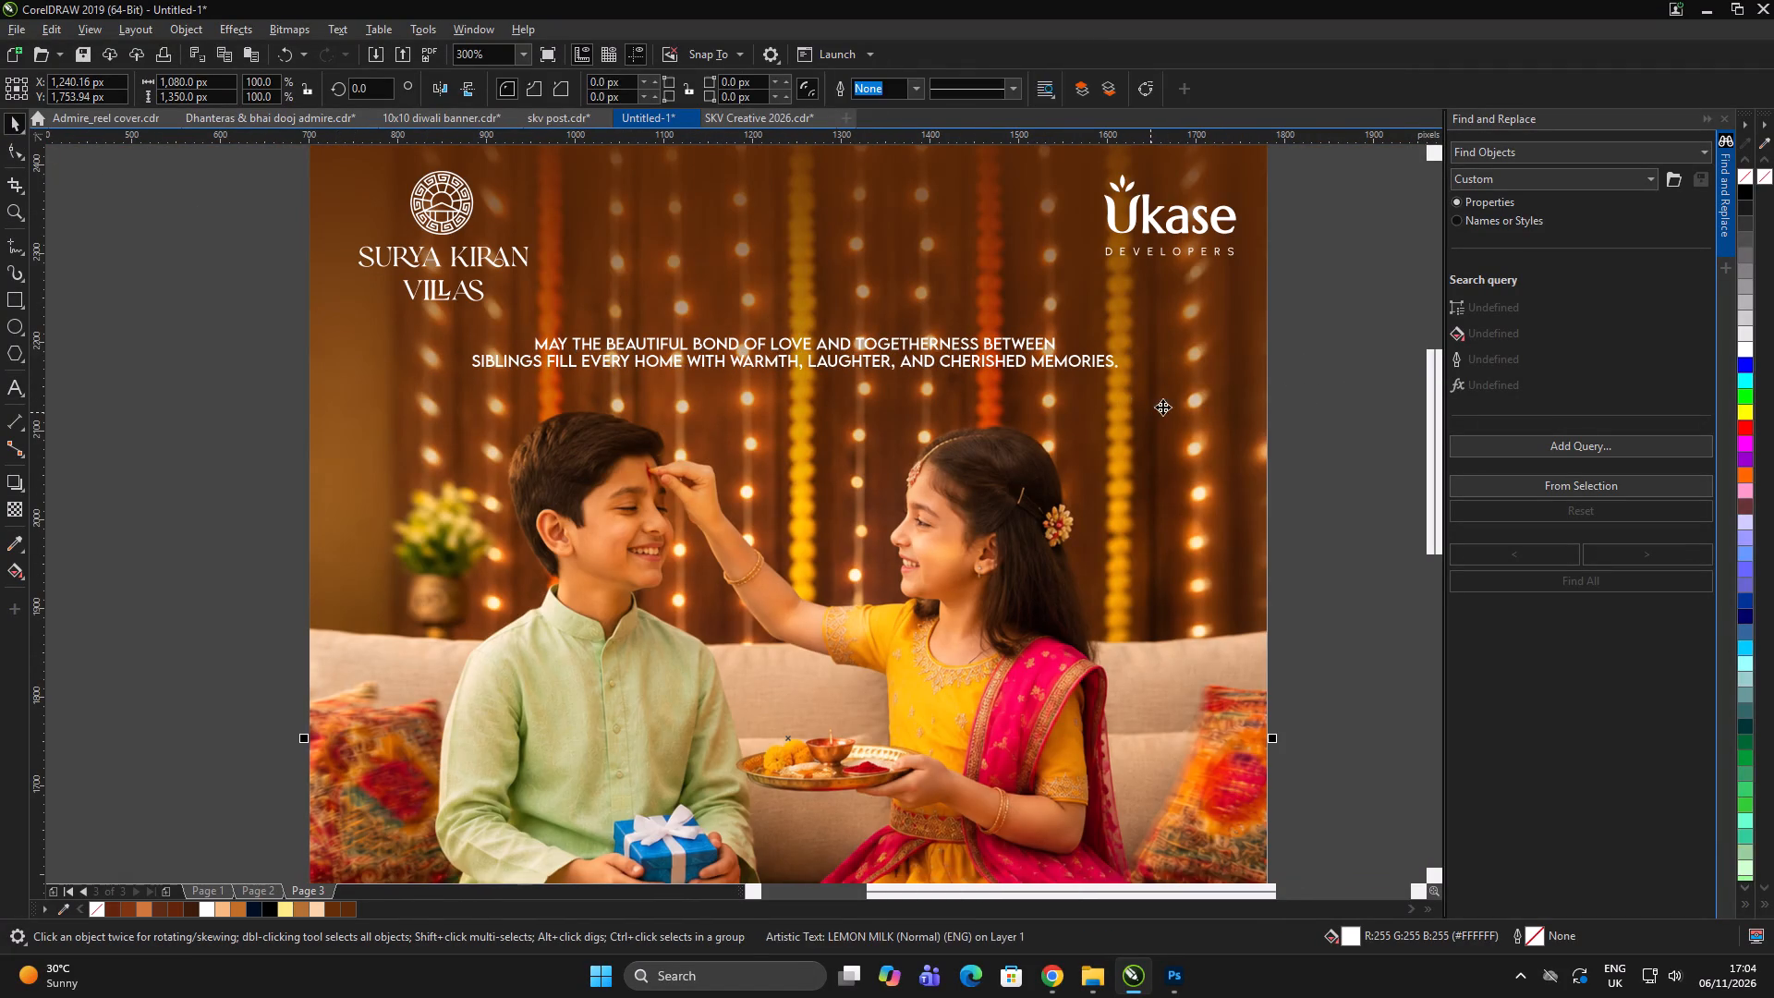
{"action": "key", "text": "c"}
{"action": "double_click", "coordinate": [1294, 380]}
Move the opaque start of the brown overlay's linear transparency down to just below the poster's top edge.
{"action": "left_click", "coordinate": [981, 271]}
{"action": "left_click", "coordinate": [9, 503]}
{"action": "scroll", "coordinate": [726, 321], "scroll_direction": "down", "scroll_amount": 2}
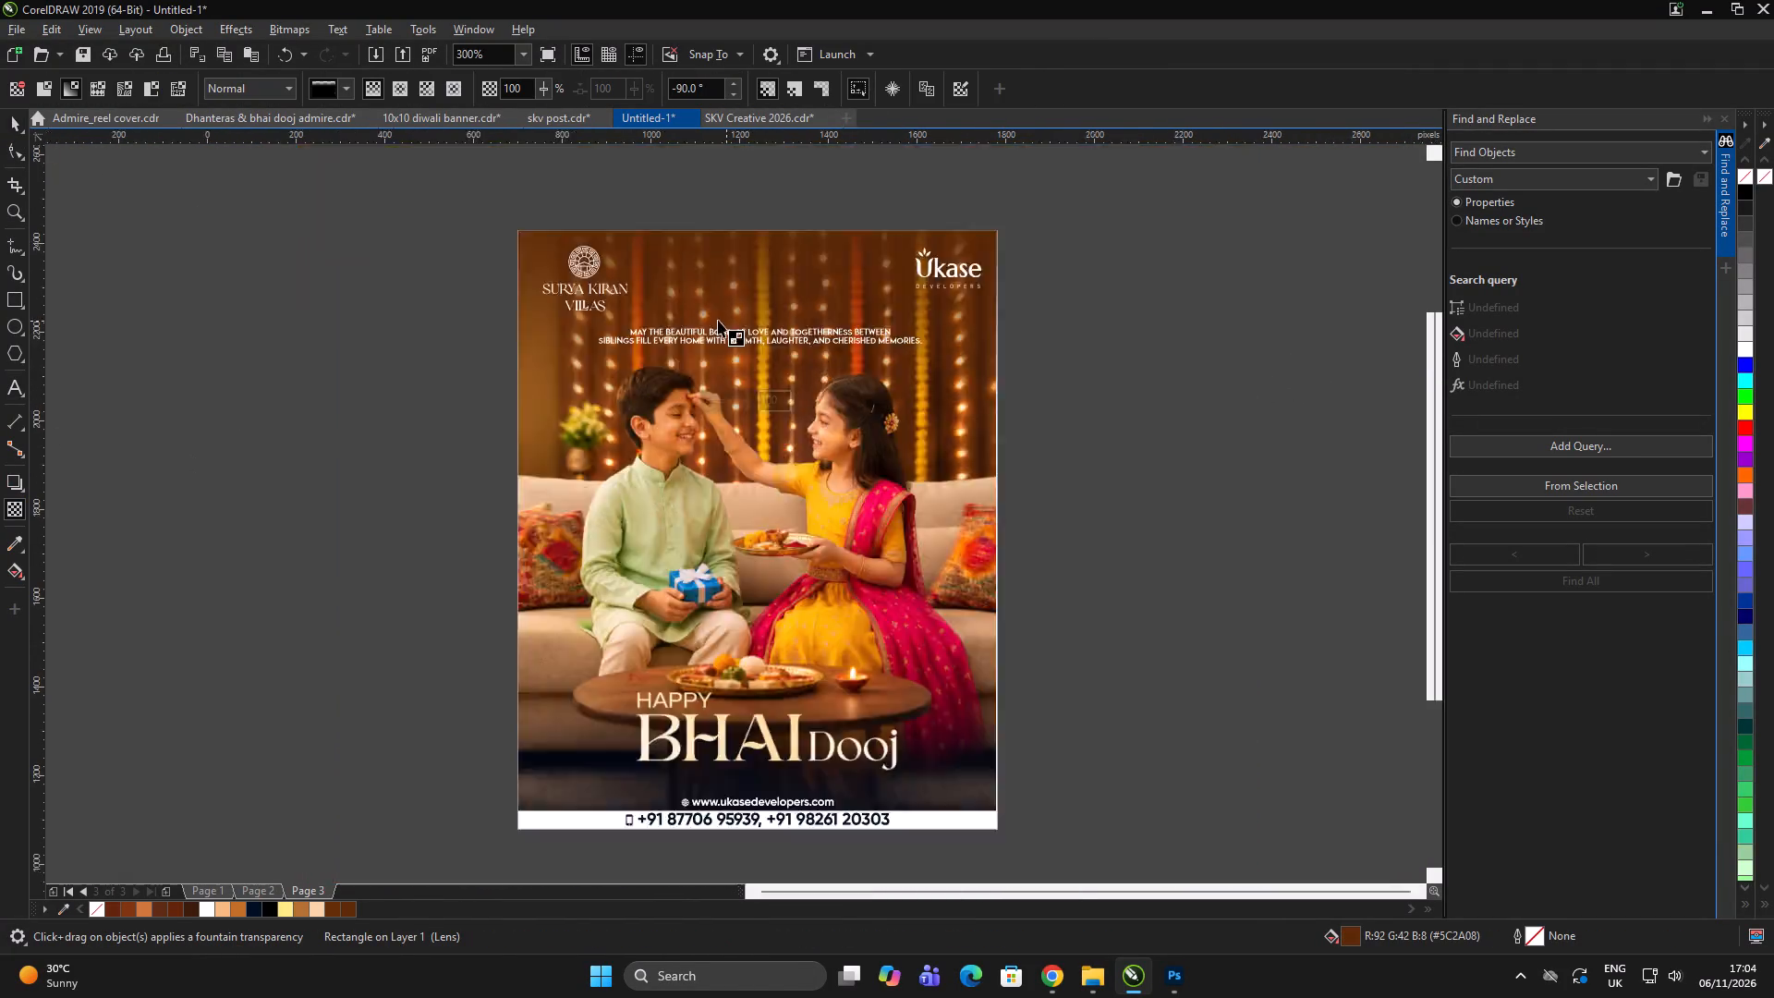
{"action": "scroll", "coordinate": [698, 265], "scroll_direction": "up", "scroll_amount": 2}
{"action": "left_click_drag", "start_coordinate": [684, 260], "coordinate": [670, 323]}
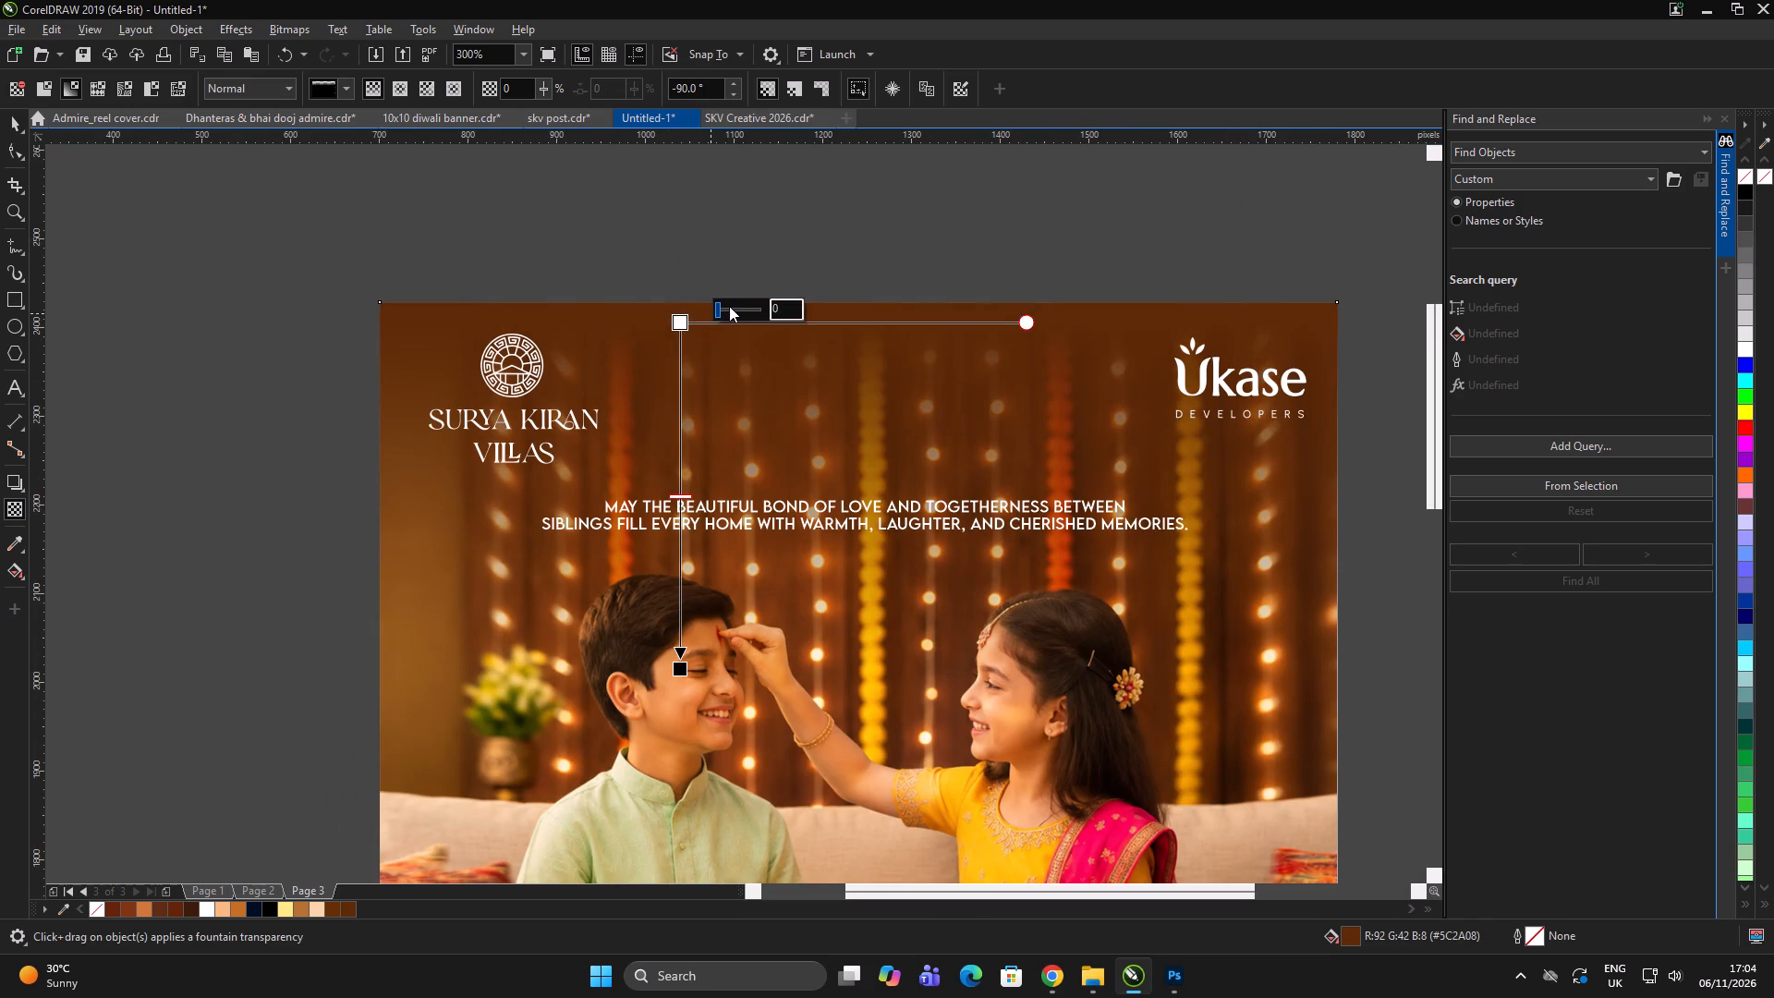
{"action": "key", "text": "space"}
{"action": "scroll", "coordinate": [846, 261], "scroll_direction": "down", "scroll_amount": 1}
{"action": "double_click", "coordinate": [832, 234]}
{"action": "left_click", "coordinate": [840, 232]}
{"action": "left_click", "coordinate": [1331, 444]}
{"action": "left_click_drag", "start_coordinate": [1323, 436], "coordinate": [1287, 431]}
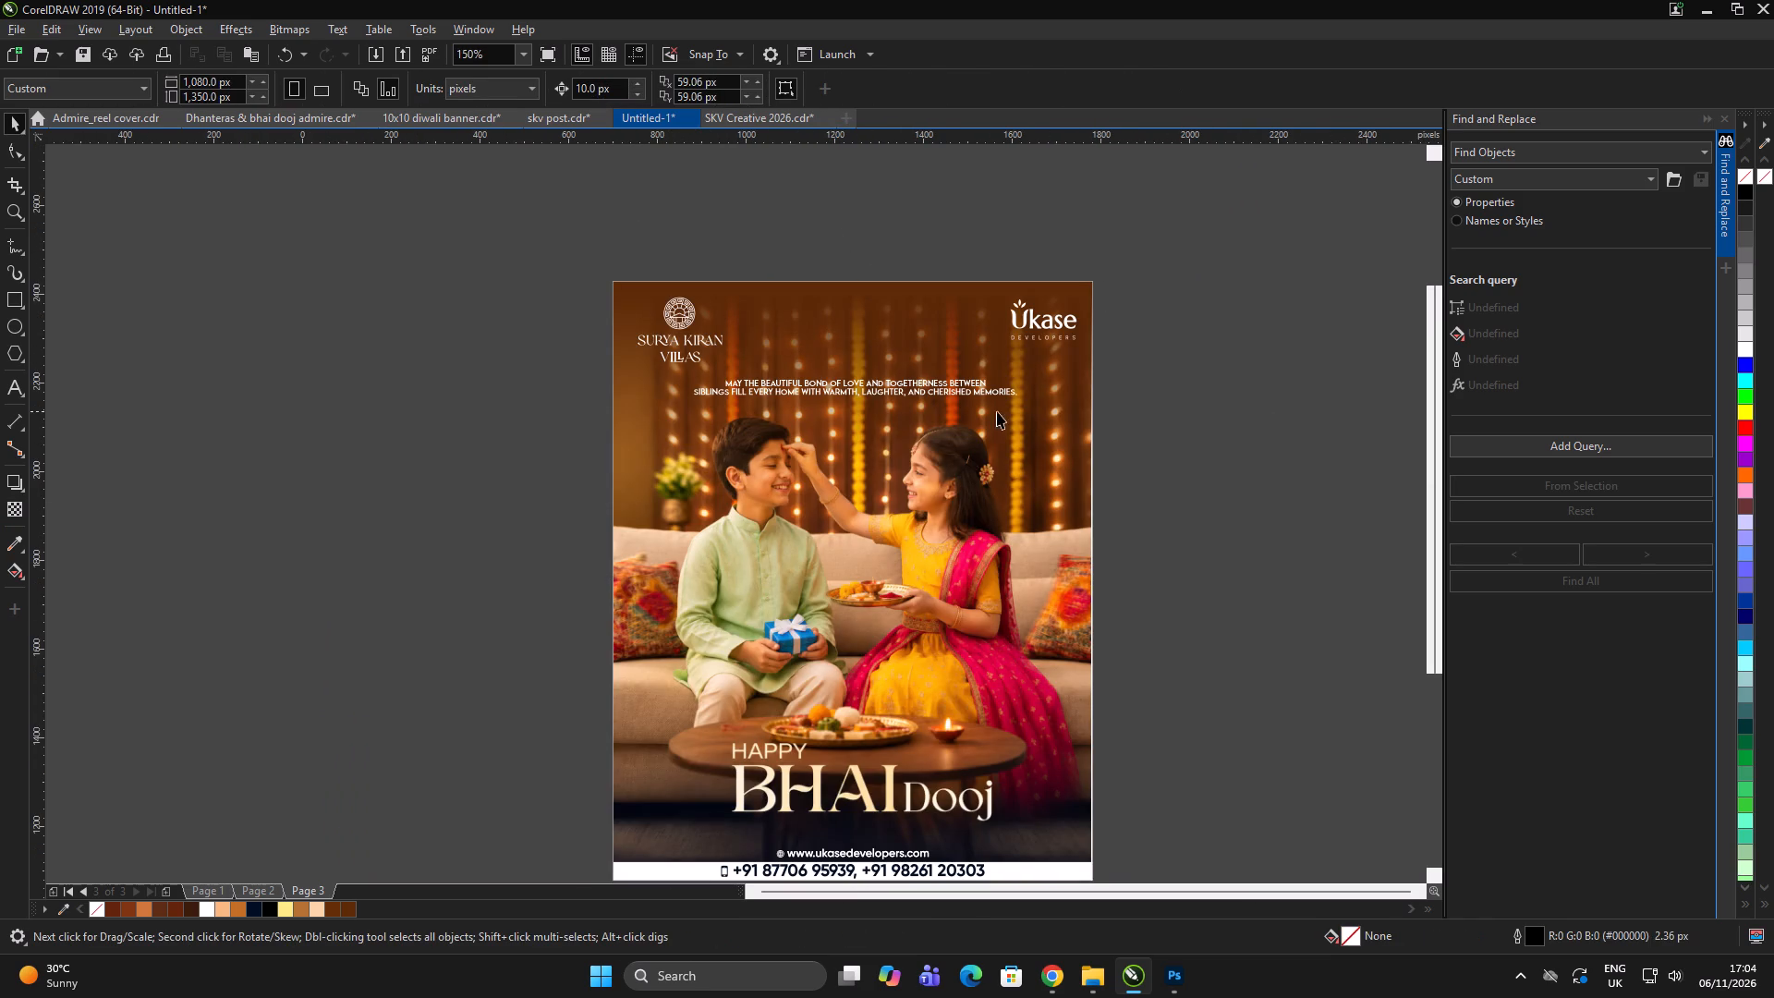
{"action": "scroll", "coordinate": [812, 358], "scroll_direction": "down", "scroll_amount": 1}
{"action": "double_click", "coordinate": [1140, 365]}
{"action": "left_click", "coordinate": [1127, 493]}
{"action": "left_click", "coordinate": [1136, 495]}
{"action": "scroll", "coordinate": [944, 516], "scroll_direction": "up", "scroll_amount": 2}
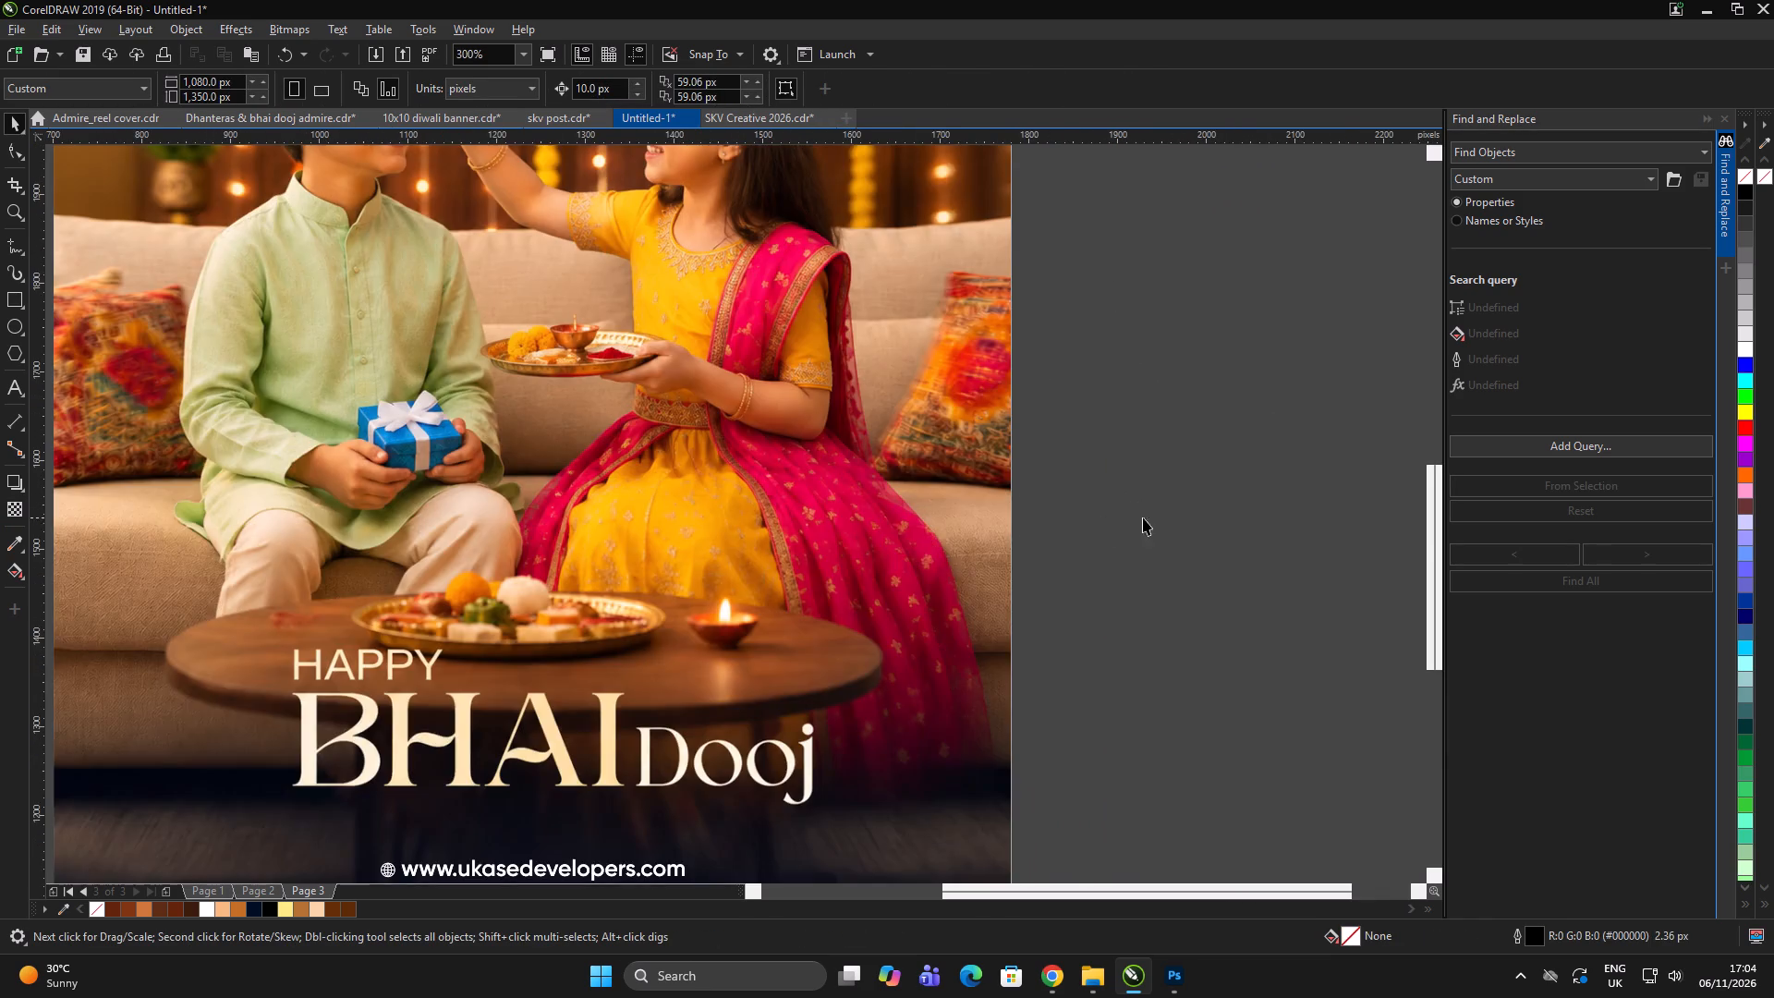
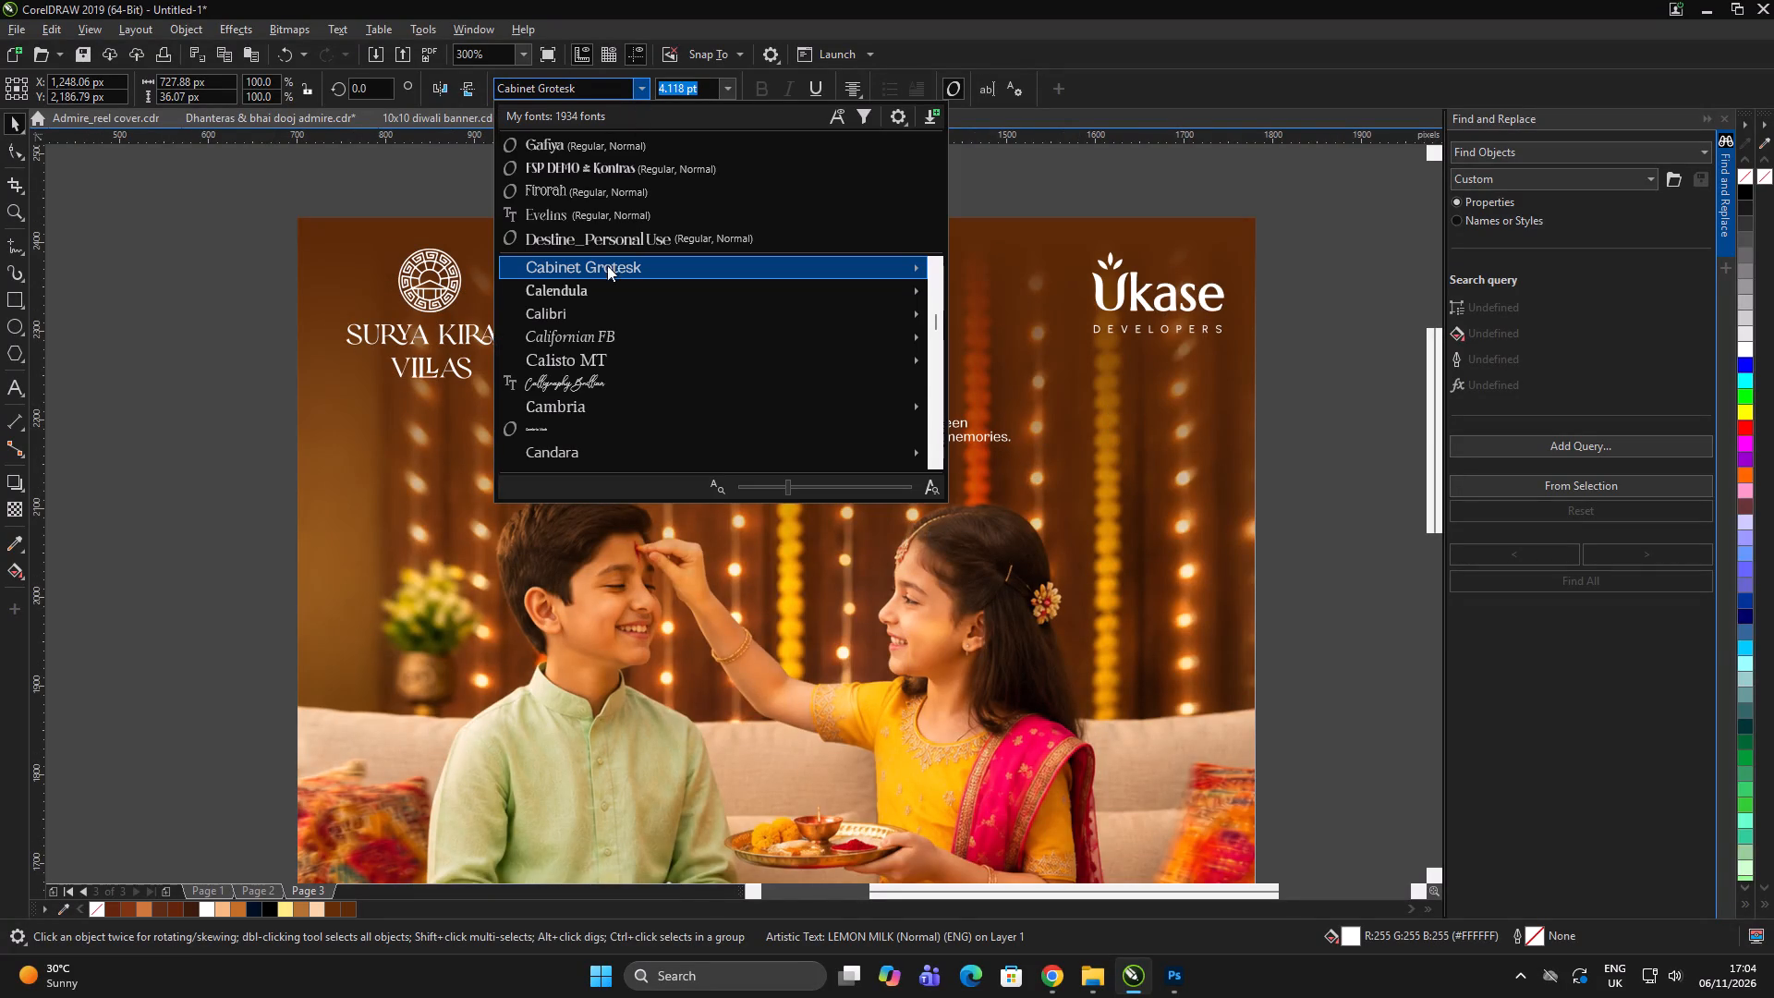
Change the font of the two-line sibling-bond message to CS Quitos.
{"action": "scroll", "coordinate": [597, 404], "scroll_direction": "down", "scroll_amount": 3}
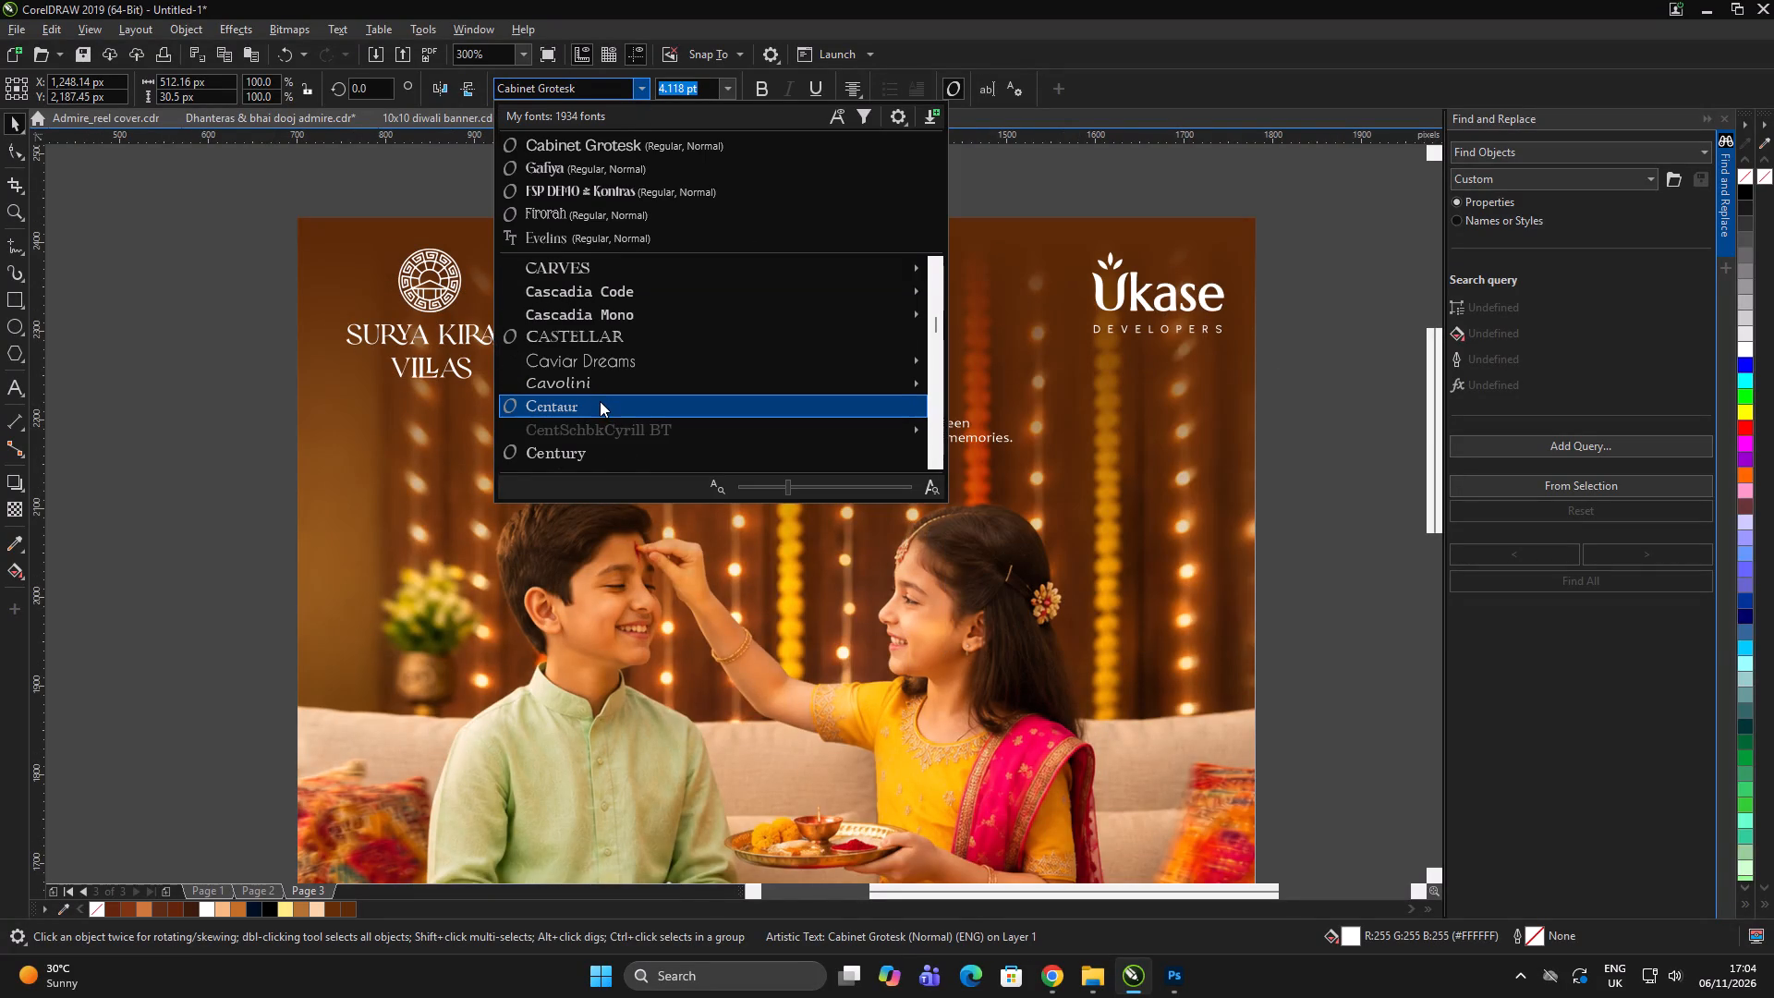
{"action": "scroll", "coordinate": [601, 398], "scroll_direction": "down", "scroll_amount": 3}
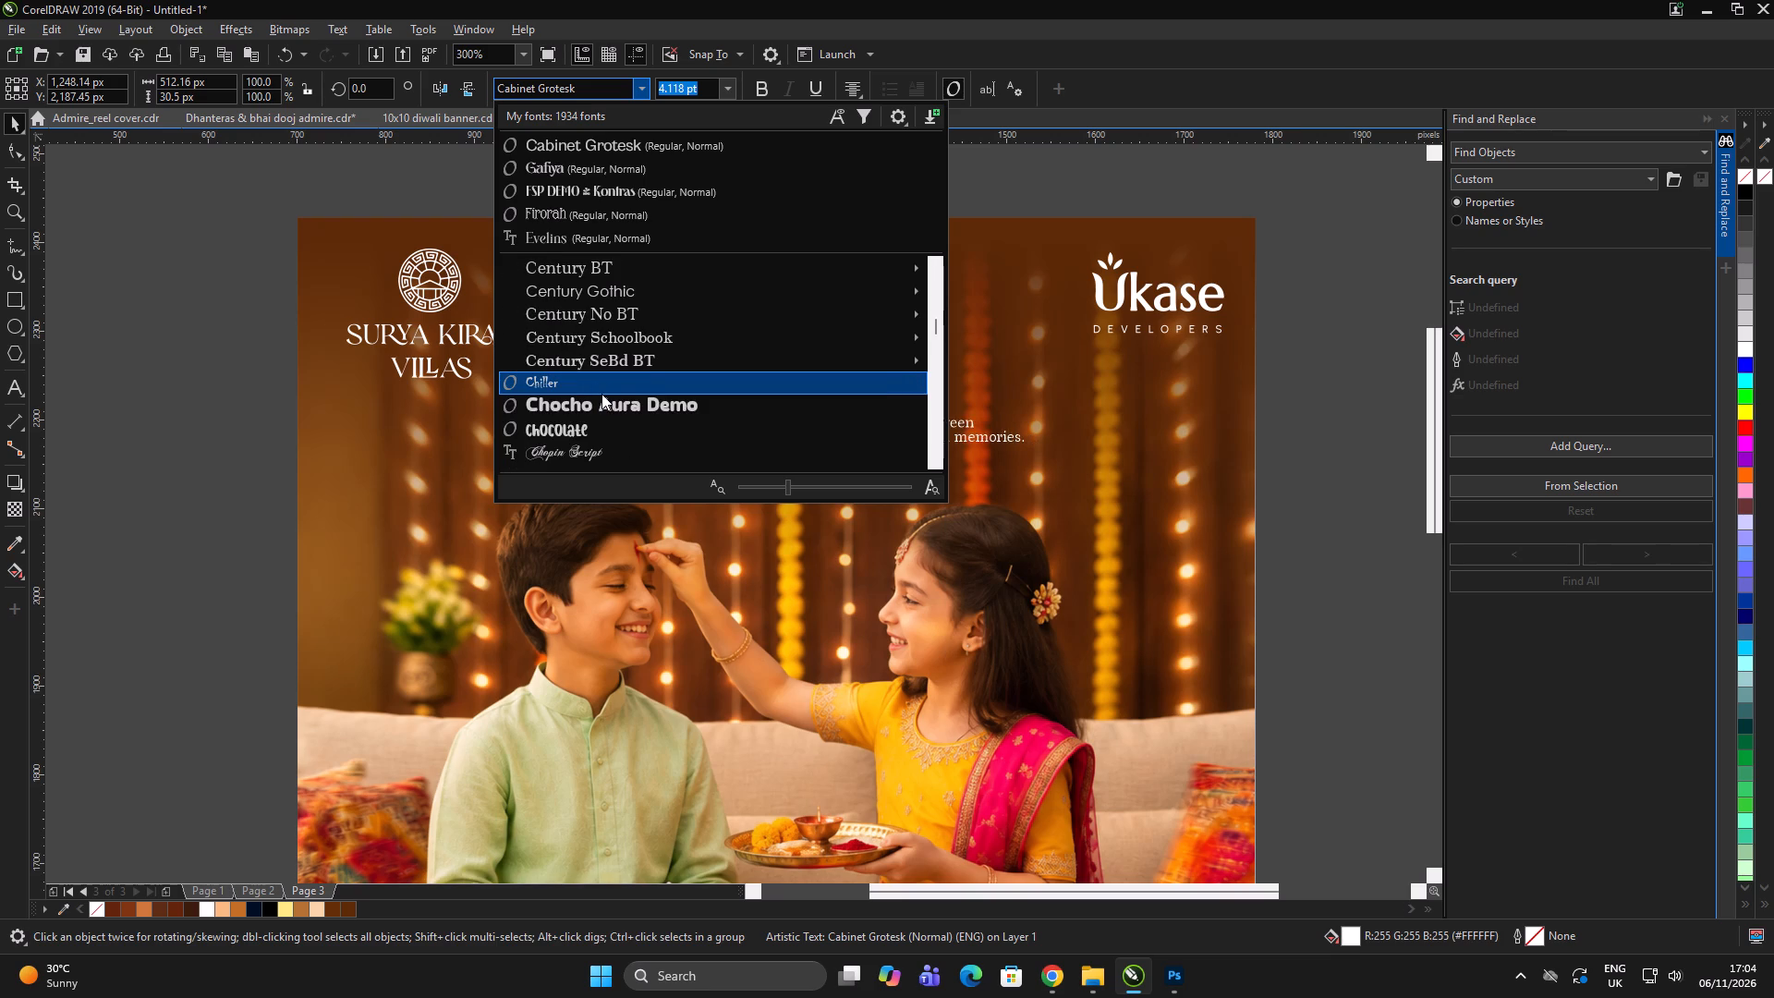
{"action": "scroll", "coordinate": [603, 394], "scroll_direction": "down", "scroll_amount": 2}
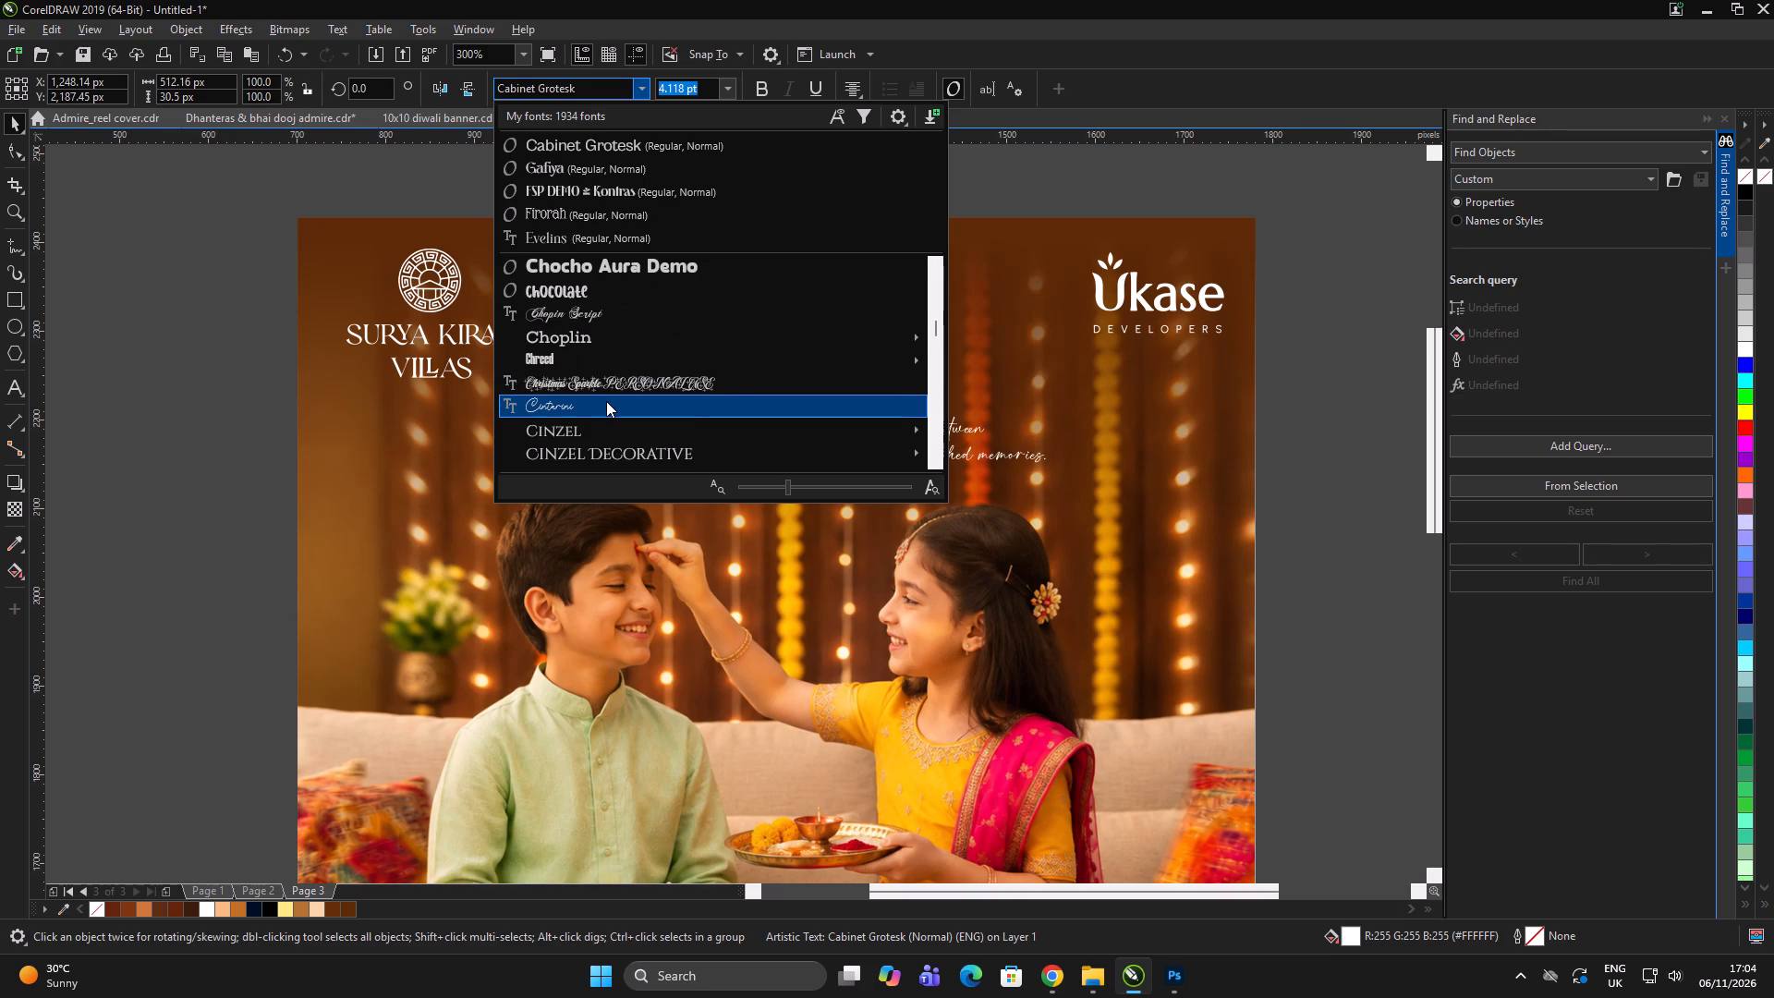
{"action": "scroll", "coordinate": [606, 401], "scroll_direction": "down", "scroll_amount": 6}
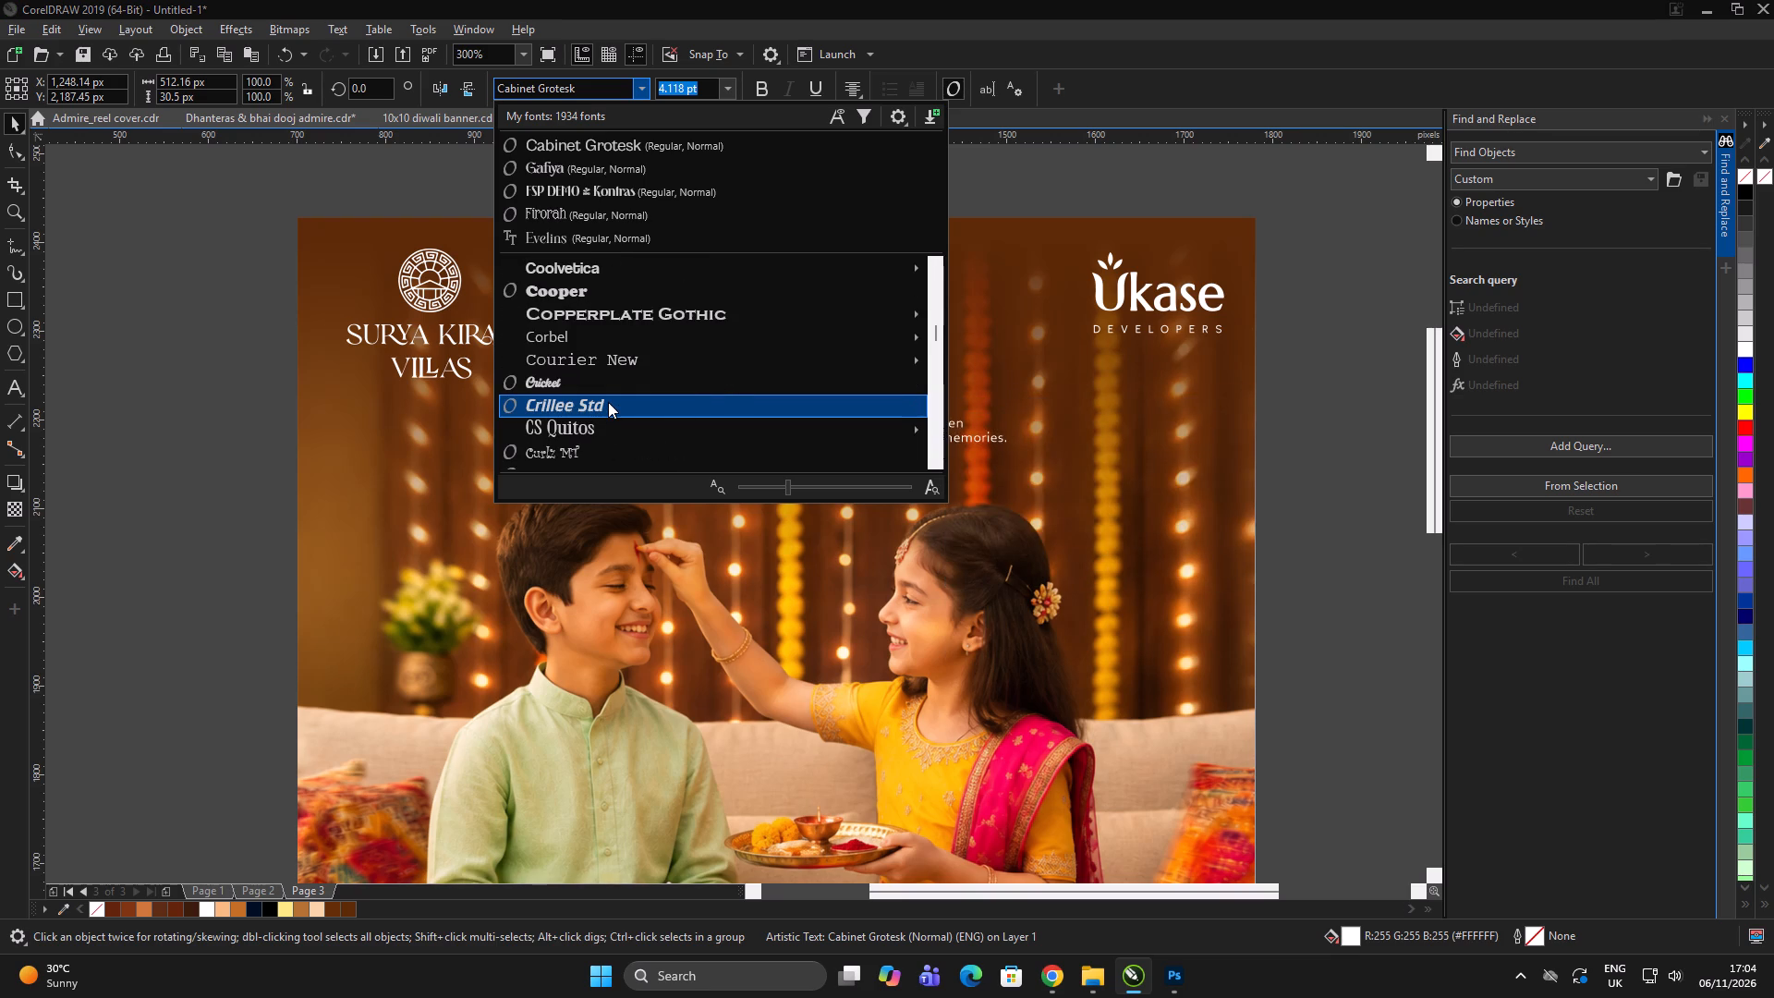
{"action": "left_click", "coordinate": [601, 418]}
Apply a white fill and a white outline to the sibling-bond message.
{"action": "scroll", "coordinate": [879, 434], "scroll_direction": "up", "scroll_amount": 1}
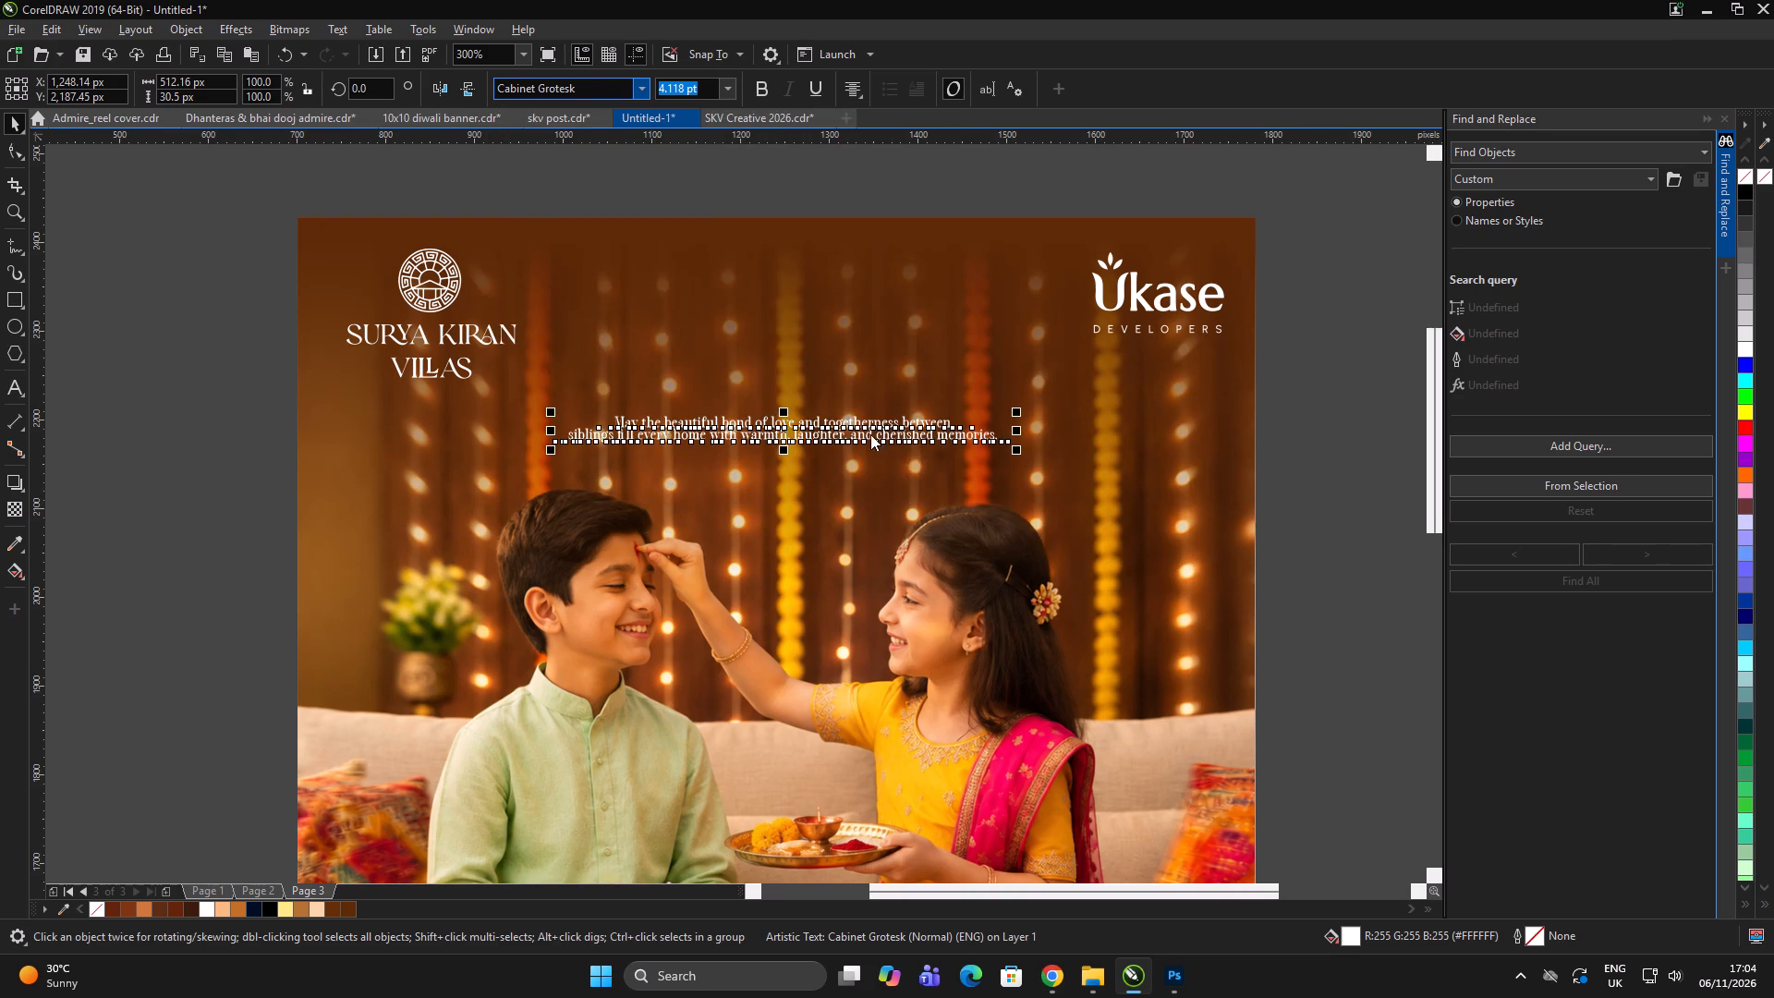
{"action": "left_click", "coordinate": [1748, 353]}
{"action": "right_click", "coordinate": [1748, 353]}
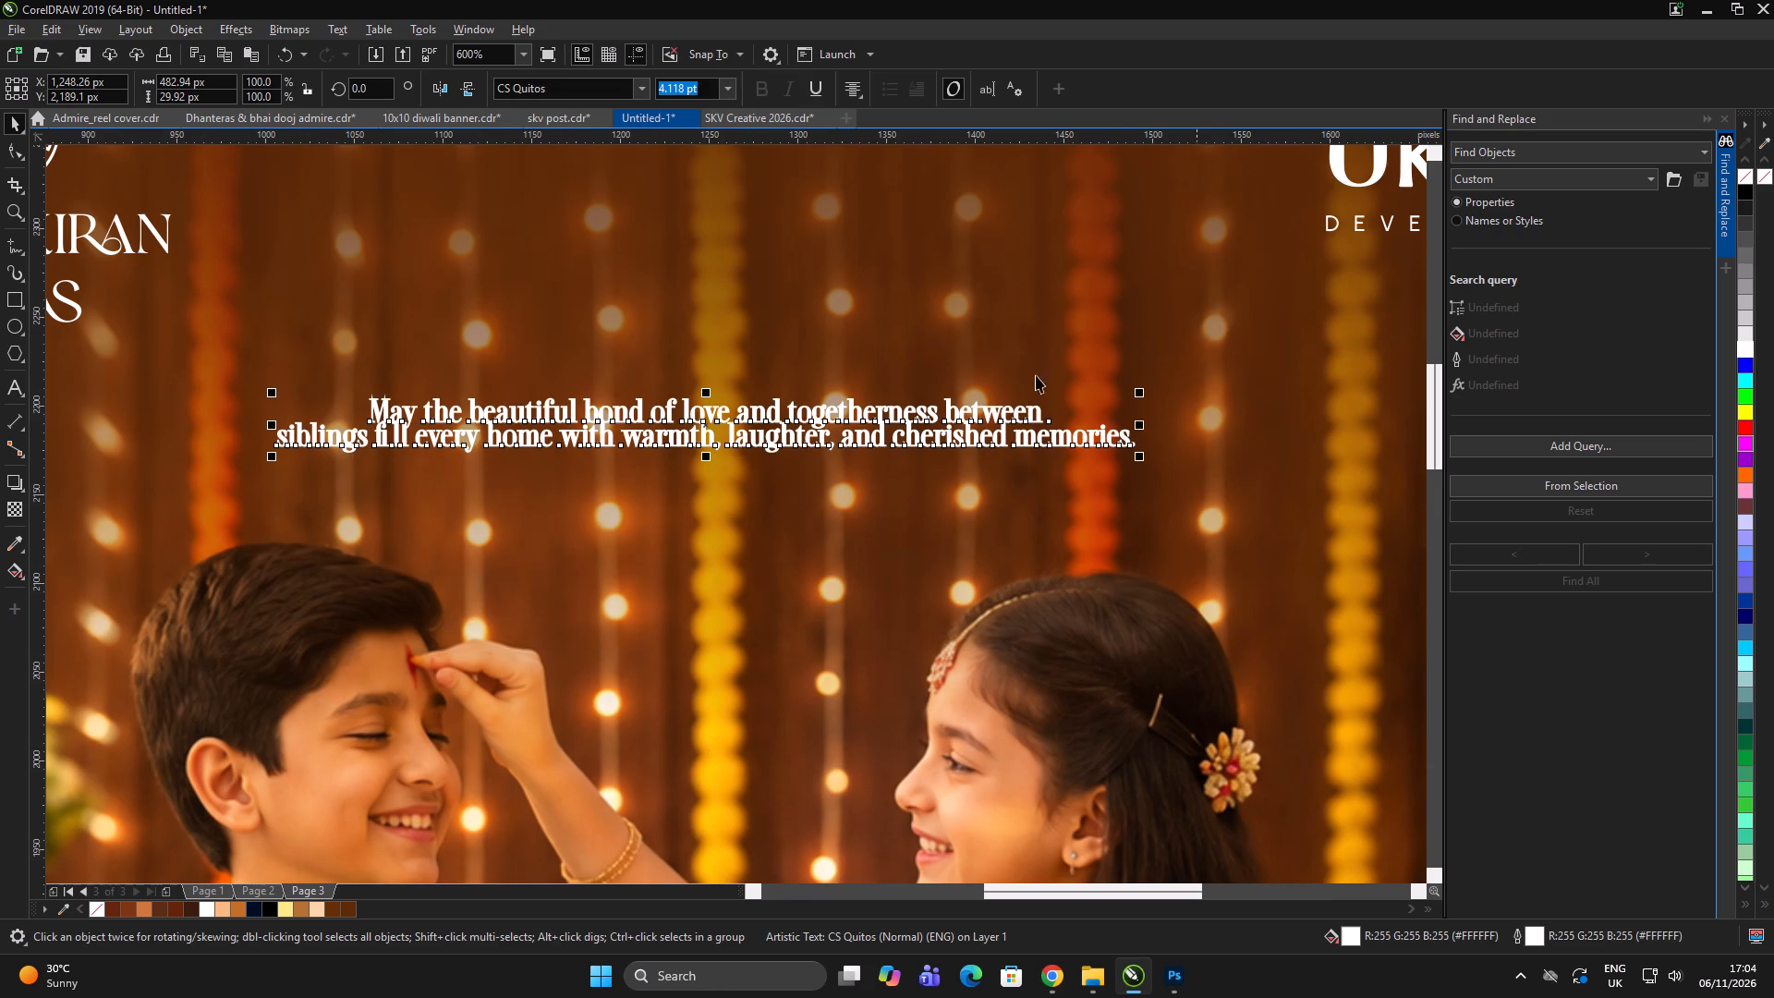
Widen the letter spacing and line spacing of the sibling-bond message slightly with the Shape tool.
{"action": "left_click", "coordinate": [6, 151]}
{"action": "left_click_drag", "start_coordinate": [1147, 463], "coordinate": [1193, 463]}
{"action": "left_click", "coordinate": [15, 154]}
{"action": "left_click", "coordinate": [249, 458]}
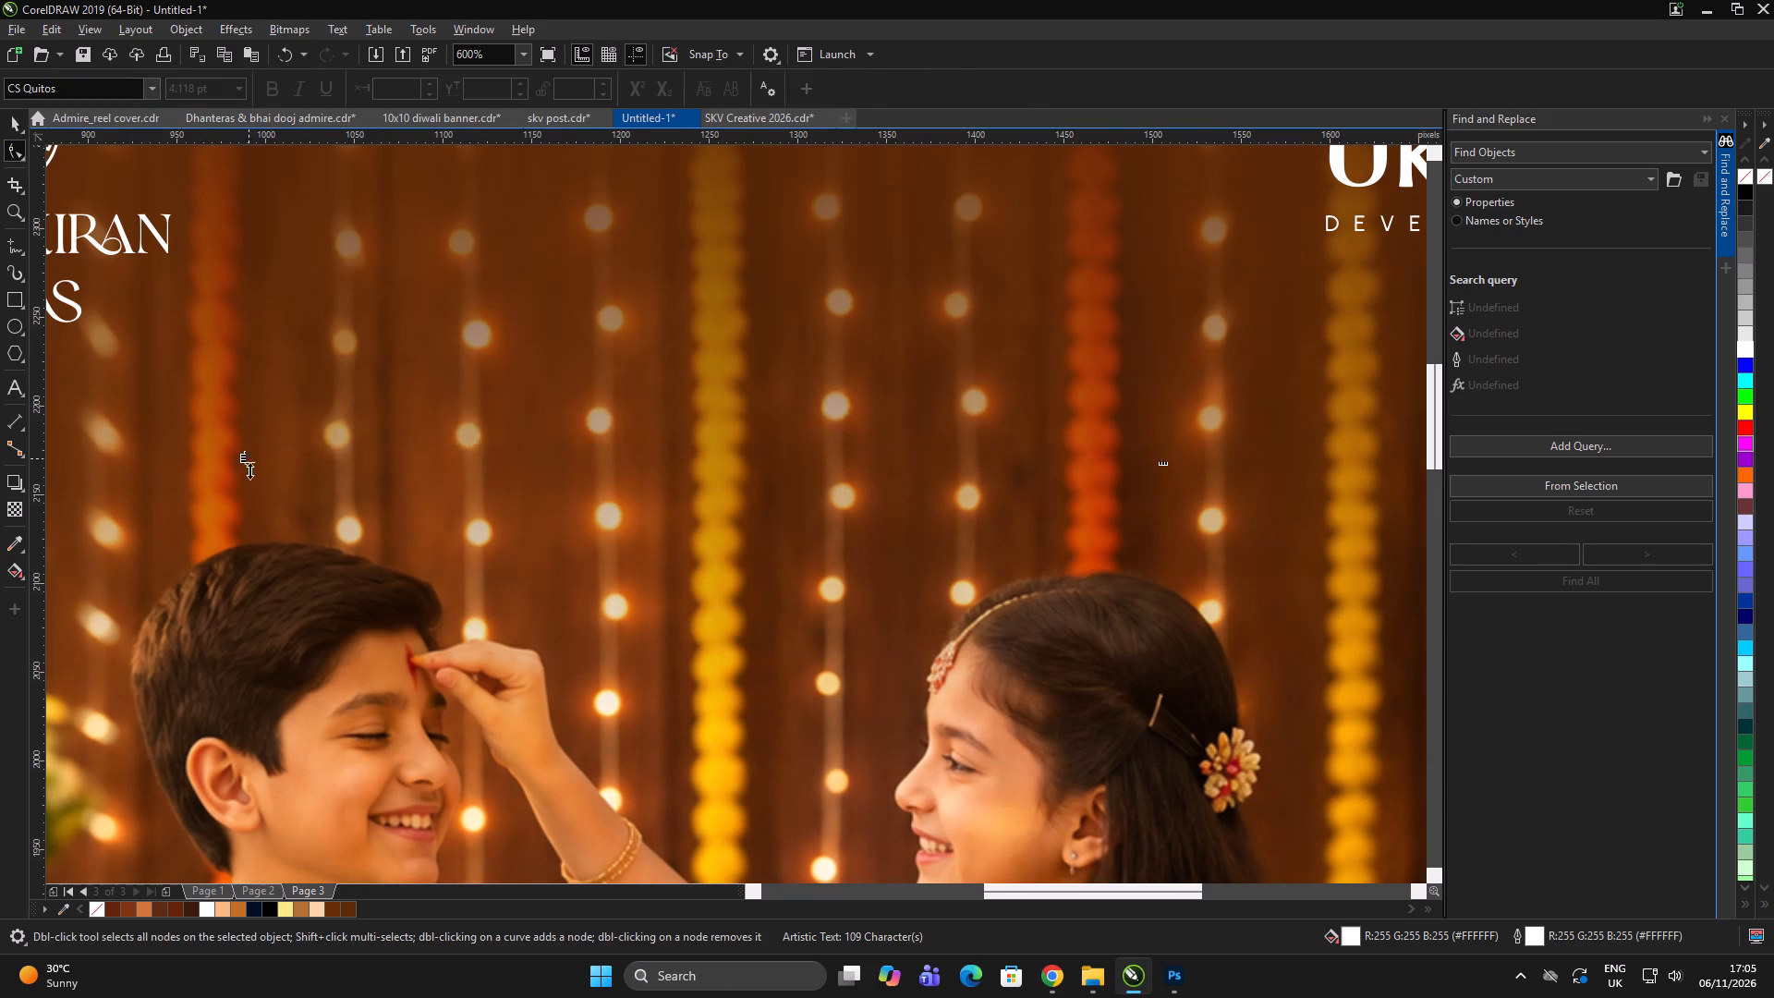
{"action": "key", "text": "space"}
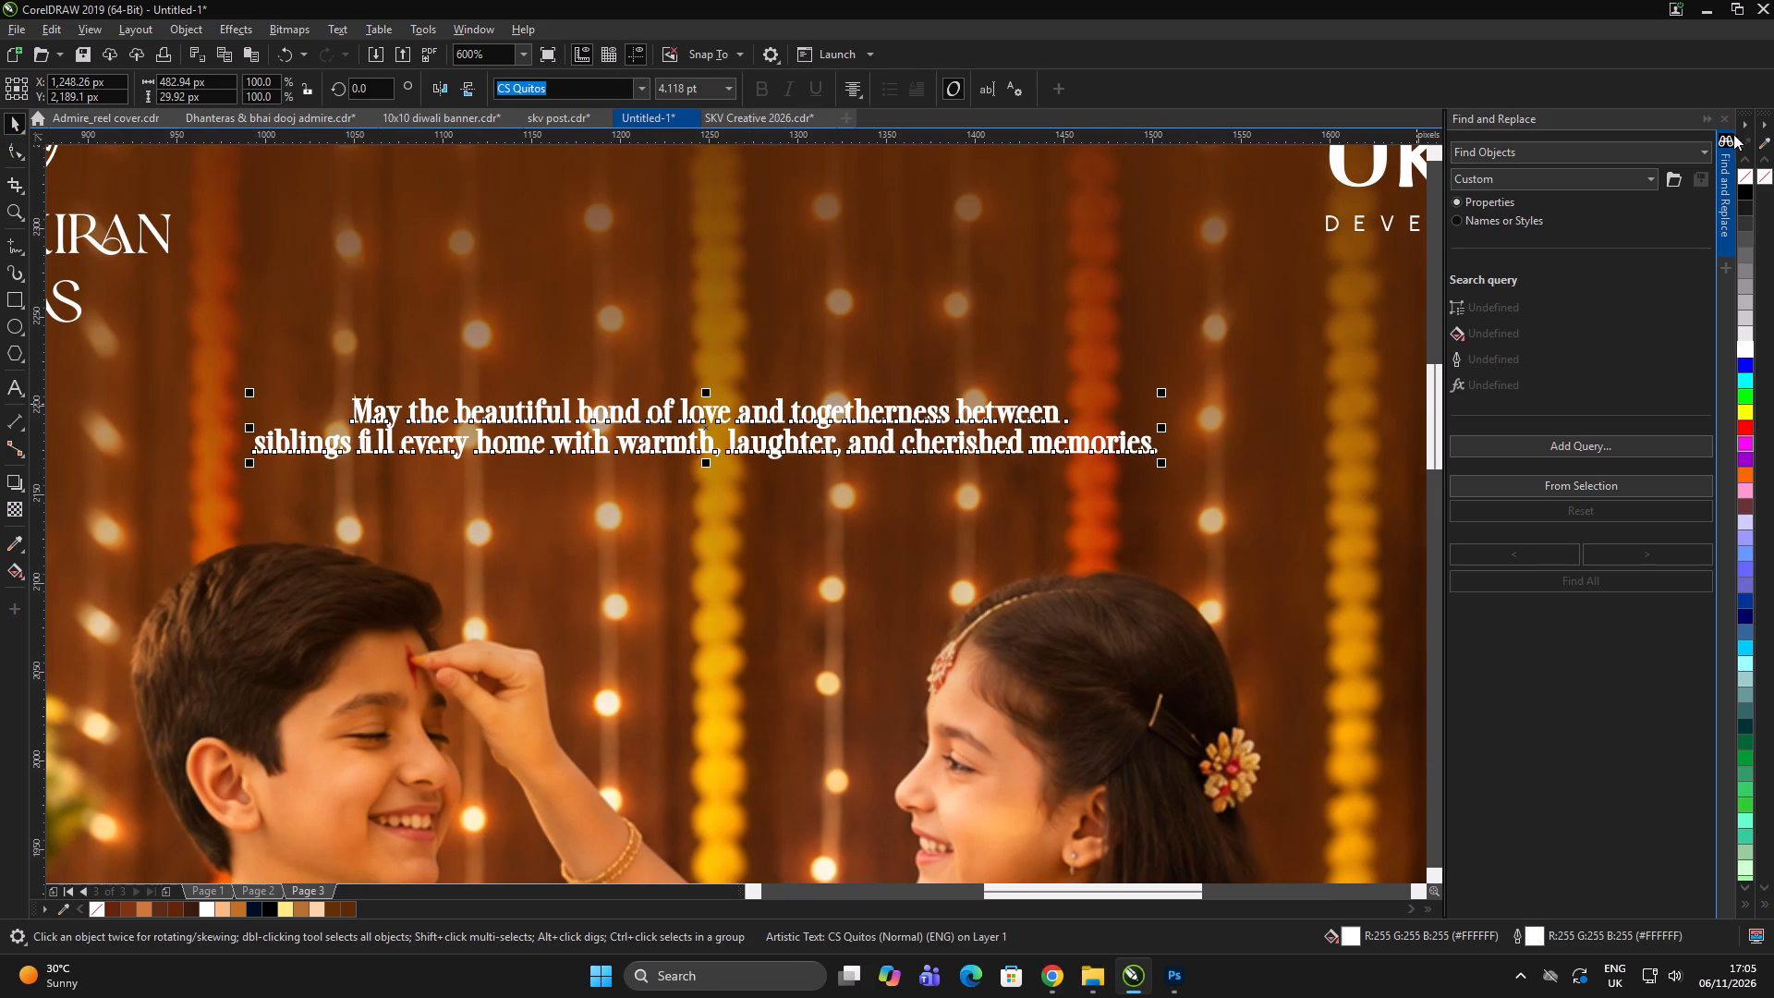
Remove the outline from the sibling-bond message.
{"action": "right_click", "coordinate": [1743, 176]}
Enlarge the sibling-bond message from its centre to about 639 px wide and shift it up slightly.
{"action": "left_click_drag", "start_coordinate": [1162, 462], "coordinate": [1188, 481]}
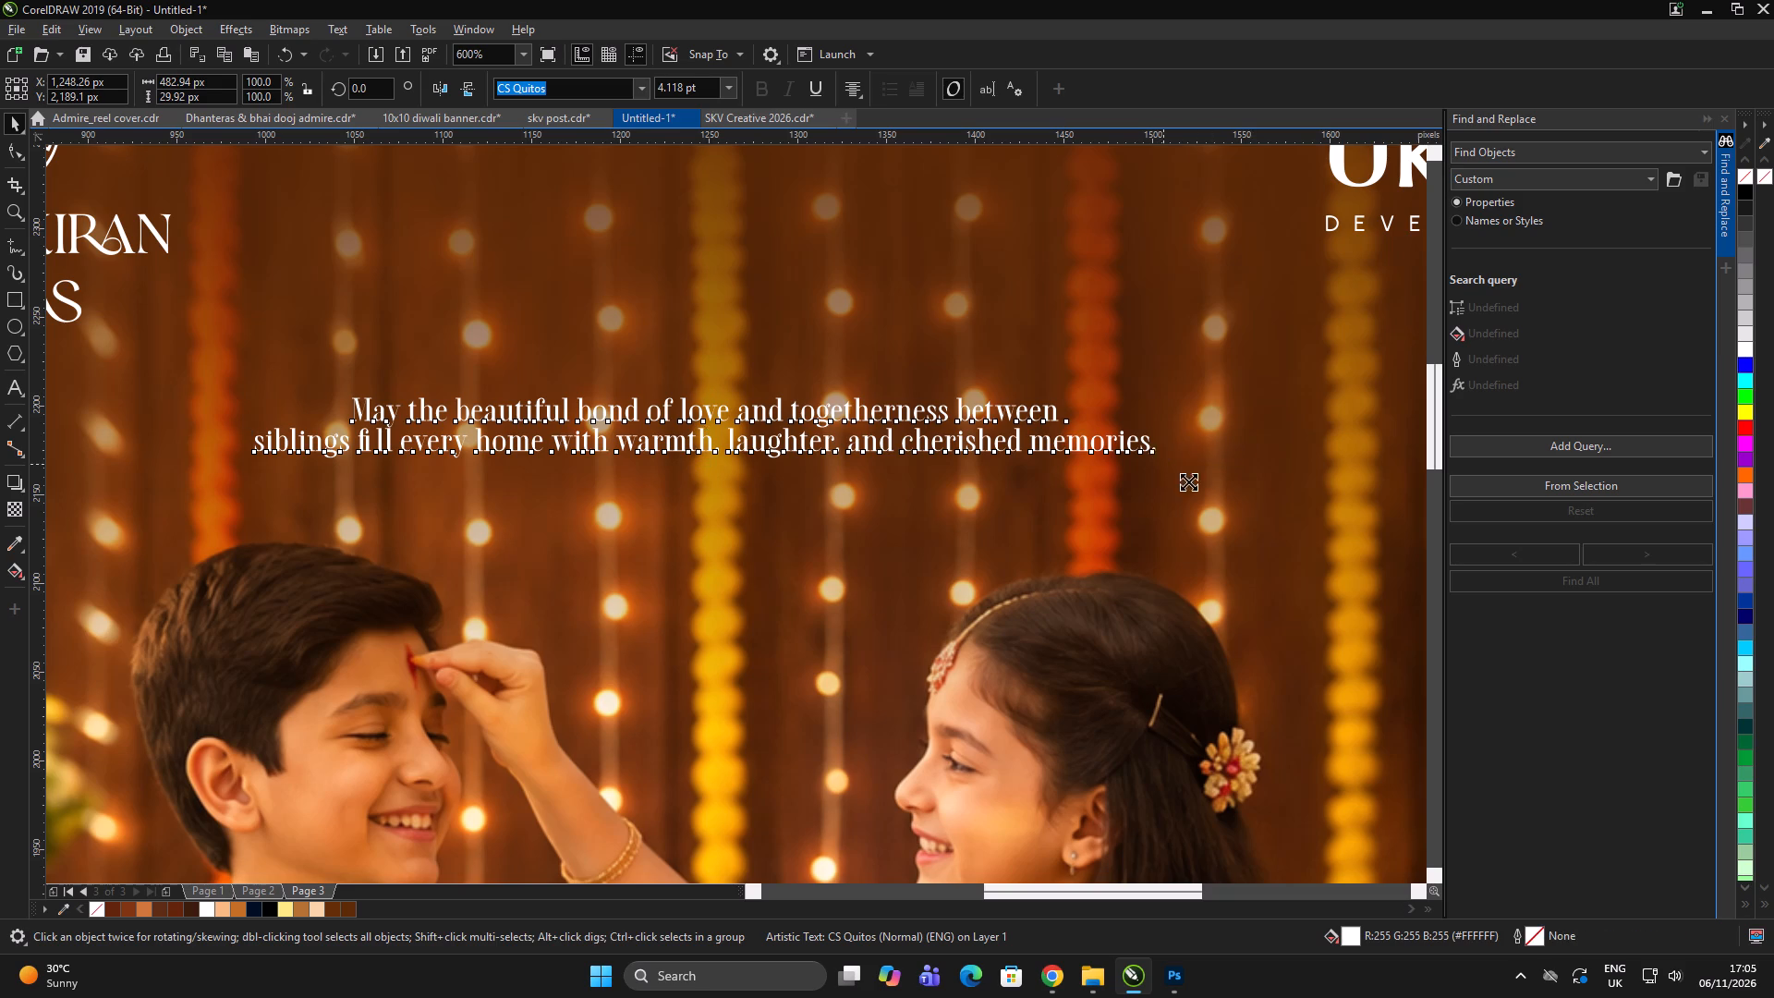
{"action": "left_click_drag", "start_coordinate": [1188, 481], "coordinate": [1279, 524]}
{"action": "left_click_drag", "start_coordinate": [1094, 455], "coordinate": [1084, 413]}
Lower the opaque start of the brown overlay's linear transparency to the Surya Kiran Villas lettering, and undo the last adjustment.
{"action": "scroll", "coordinate": [674, 399], "scroll_direction": "down", "scroll_amount": 3}
{"action": "left_click", "coordinate": [672, 340]}
{"action": "scroll", "coordinate": [667, 337], "scroll_direction": "up", "scroll_amount": 1}
{"action": "left_click", "coordinate": [12, 509]}
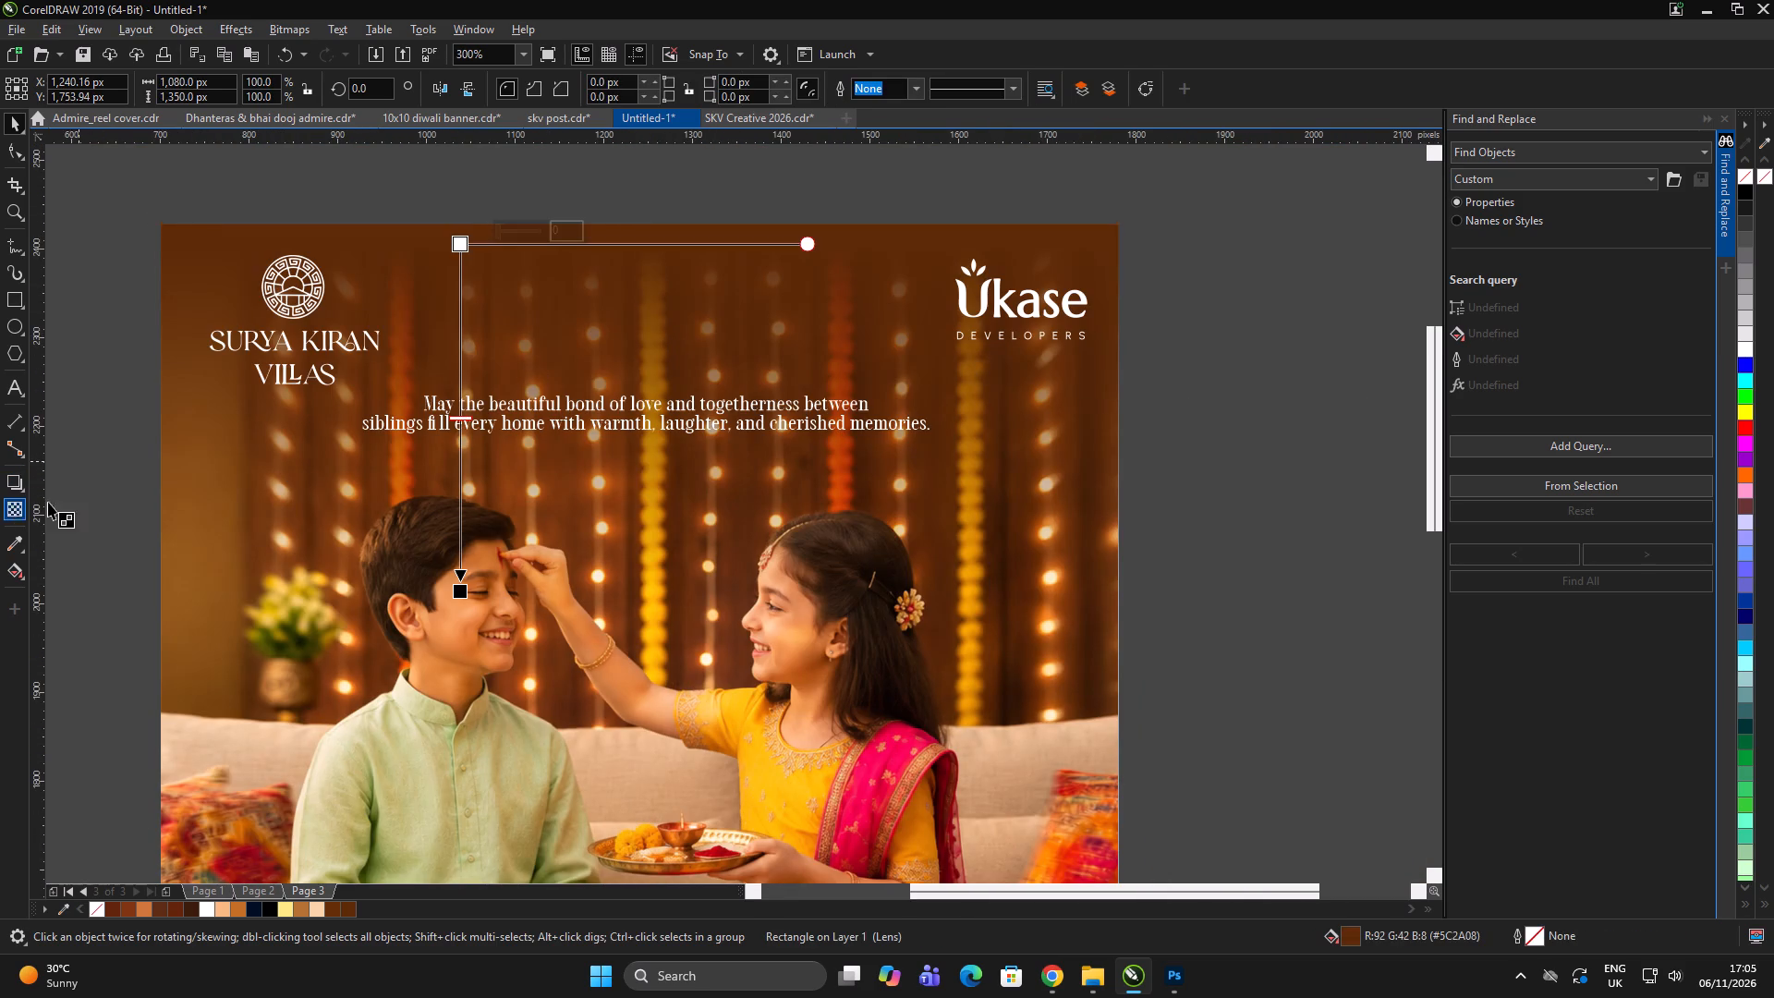
{"action": "left_click_drag", "start_coordinate": [456, 249], "coordinate": [468, 323]}
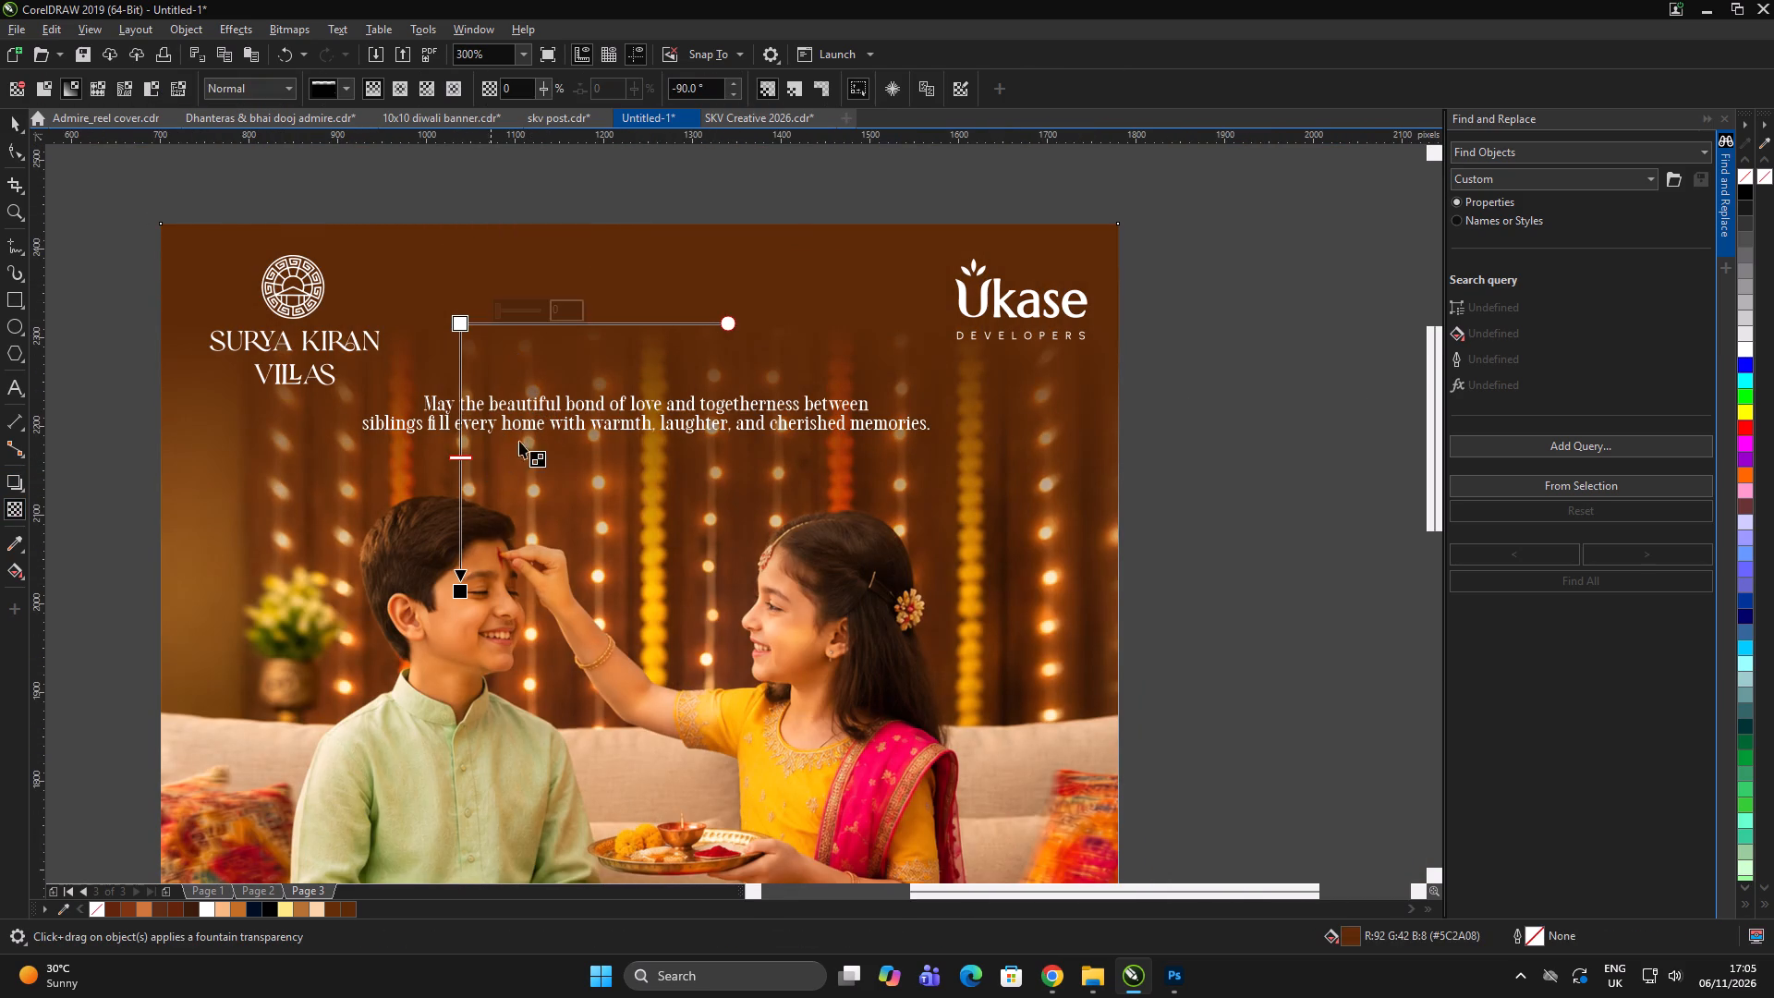
{"action": "left_click_drag", "start_coordinate": [464, 322], "coordinate": [473, 359]}
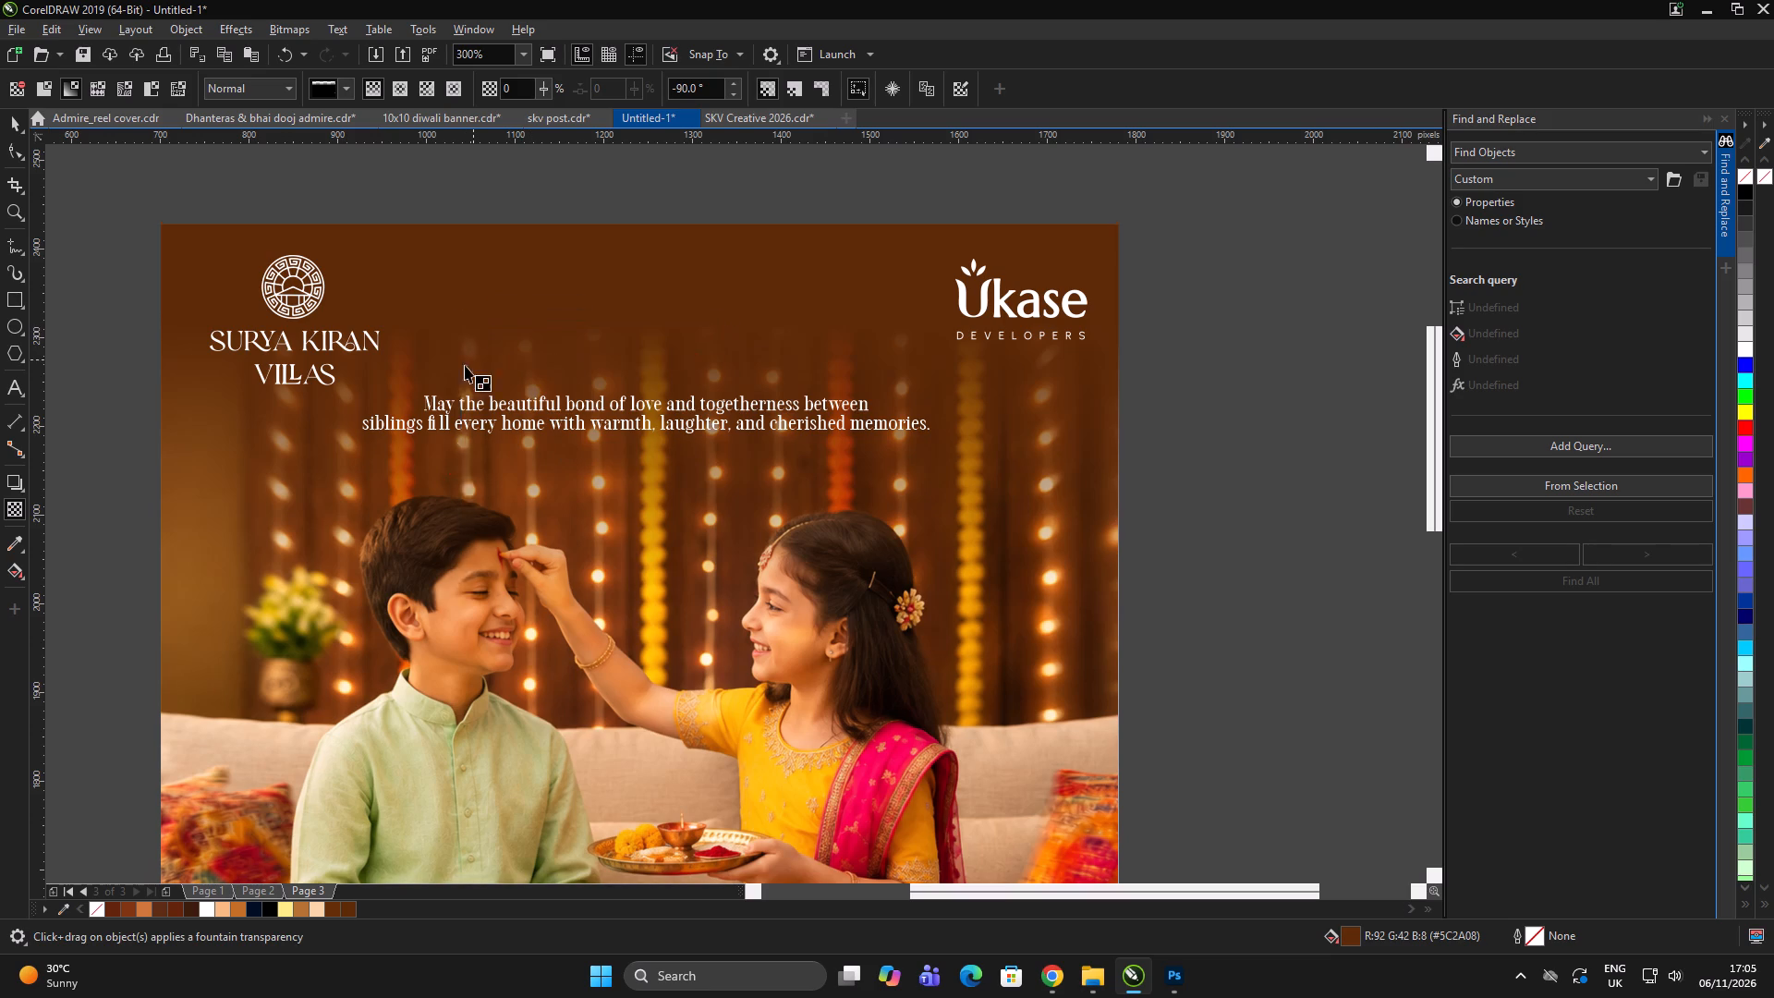
{"action": "left_click_drag", "start_coordinate": [461, 589], "coordinate": [464, 603]}
{"action": "key", "text": "space"}
{"action": "left_click_drag", "start_coordinate": [1135, 420], "coordinate": [1115, 419]}
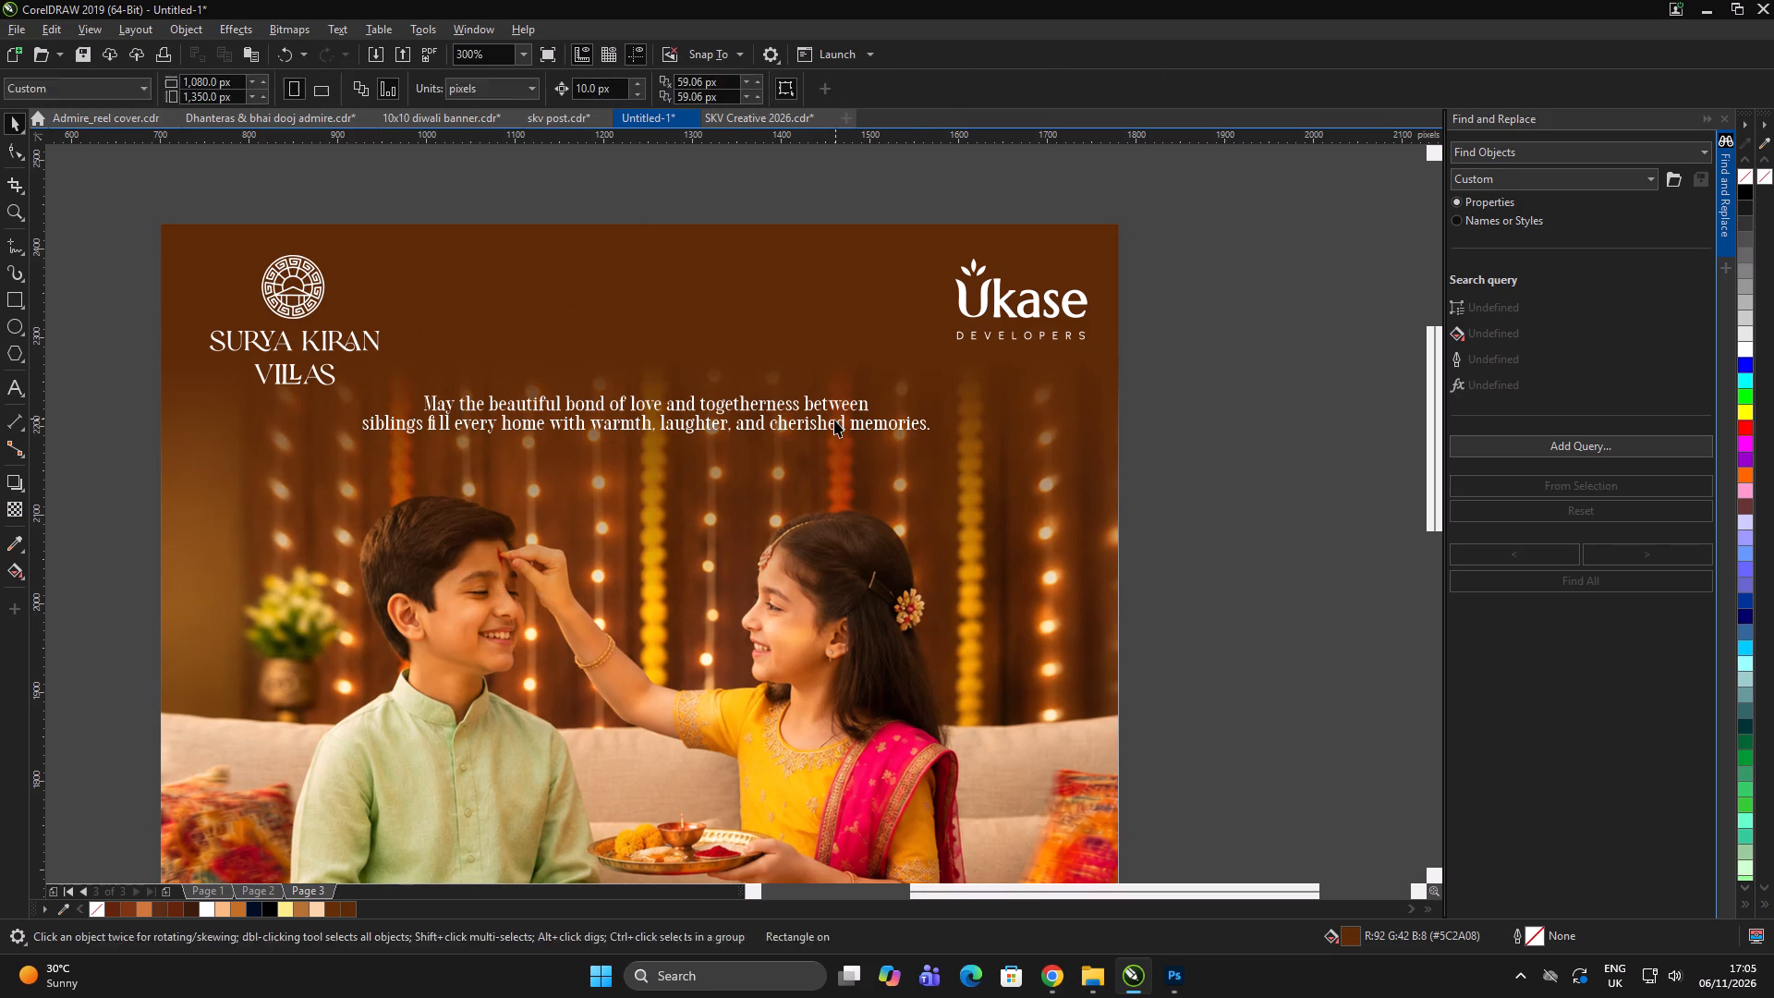
{"action": "left_click", "coordinate": [834, 420]}
{"action": "key", "text": "ctrl+z"}
{"action": "scroll", "coordinate": [621, 329], "scroll_direction": "down", "scroll_amount": 2}
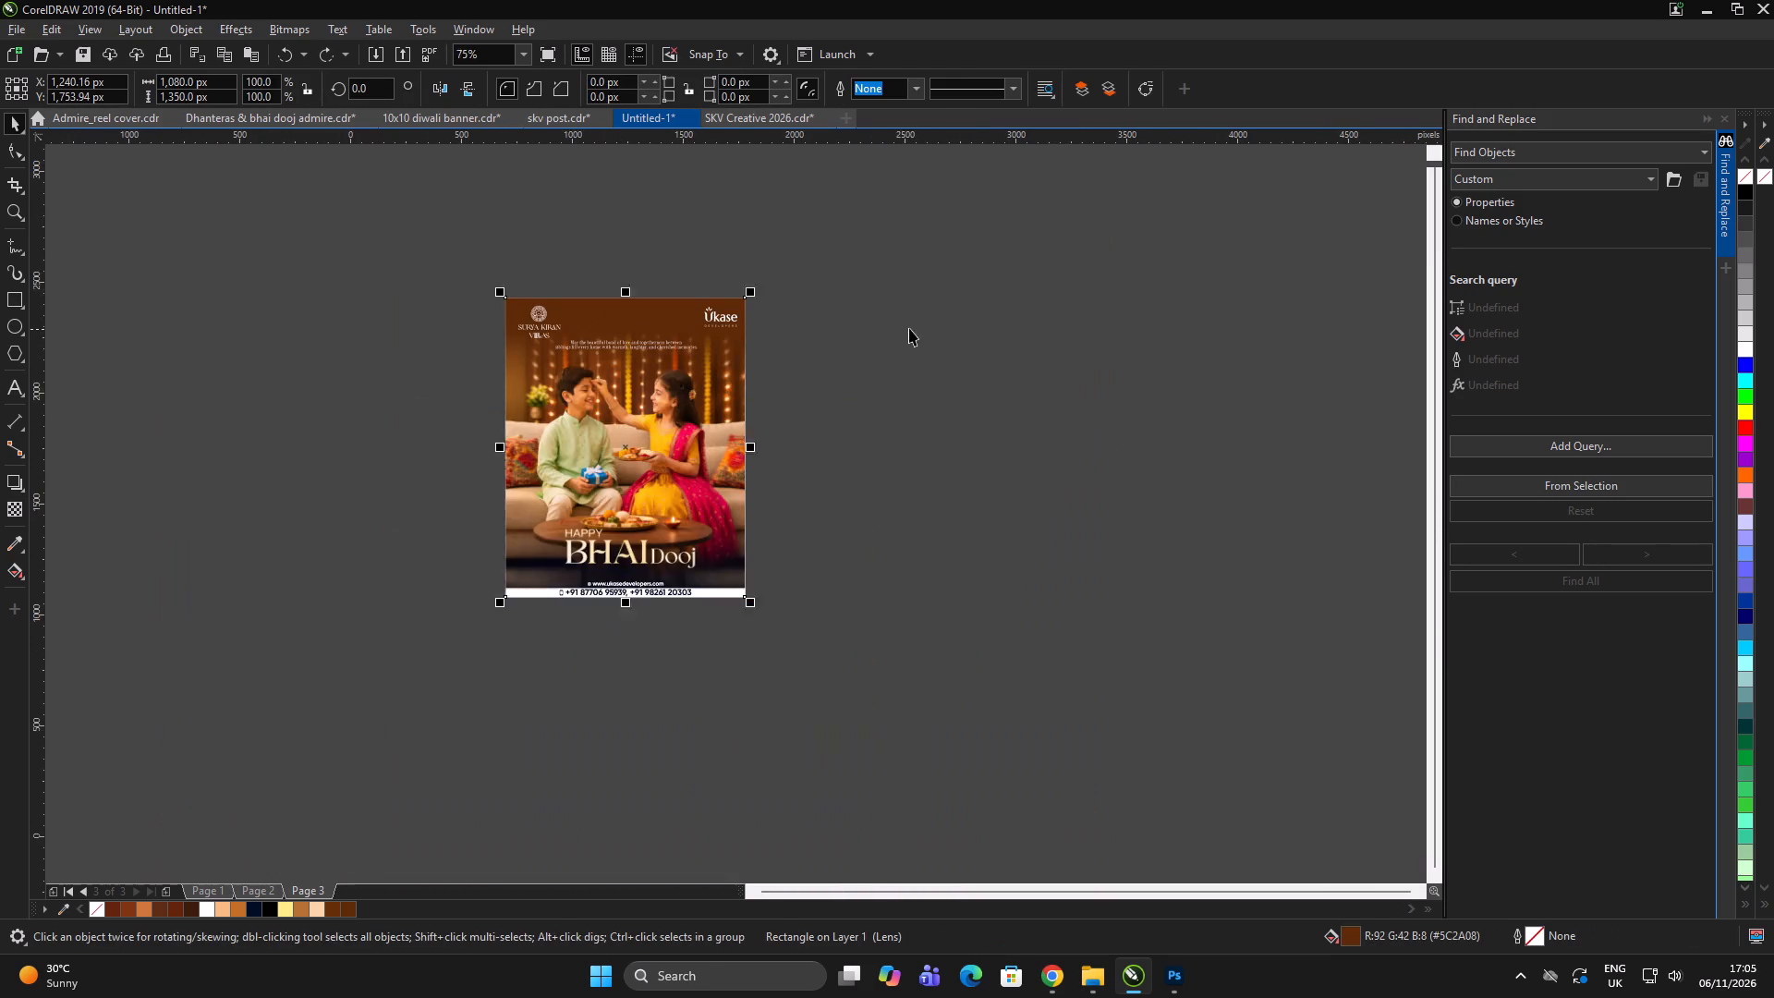
{"action": "left_click", "coordinate": [909, 328]}
Enlarge the sibling-bond message from its centre to about 763 px wide and move it down slightly below the logos.
{"action": "scroll", "coordinate": [614, 329], "scroll_direction": "up", "scroll_amount": 2}
{"action": "left_click", "coordinate": [678, 377]}
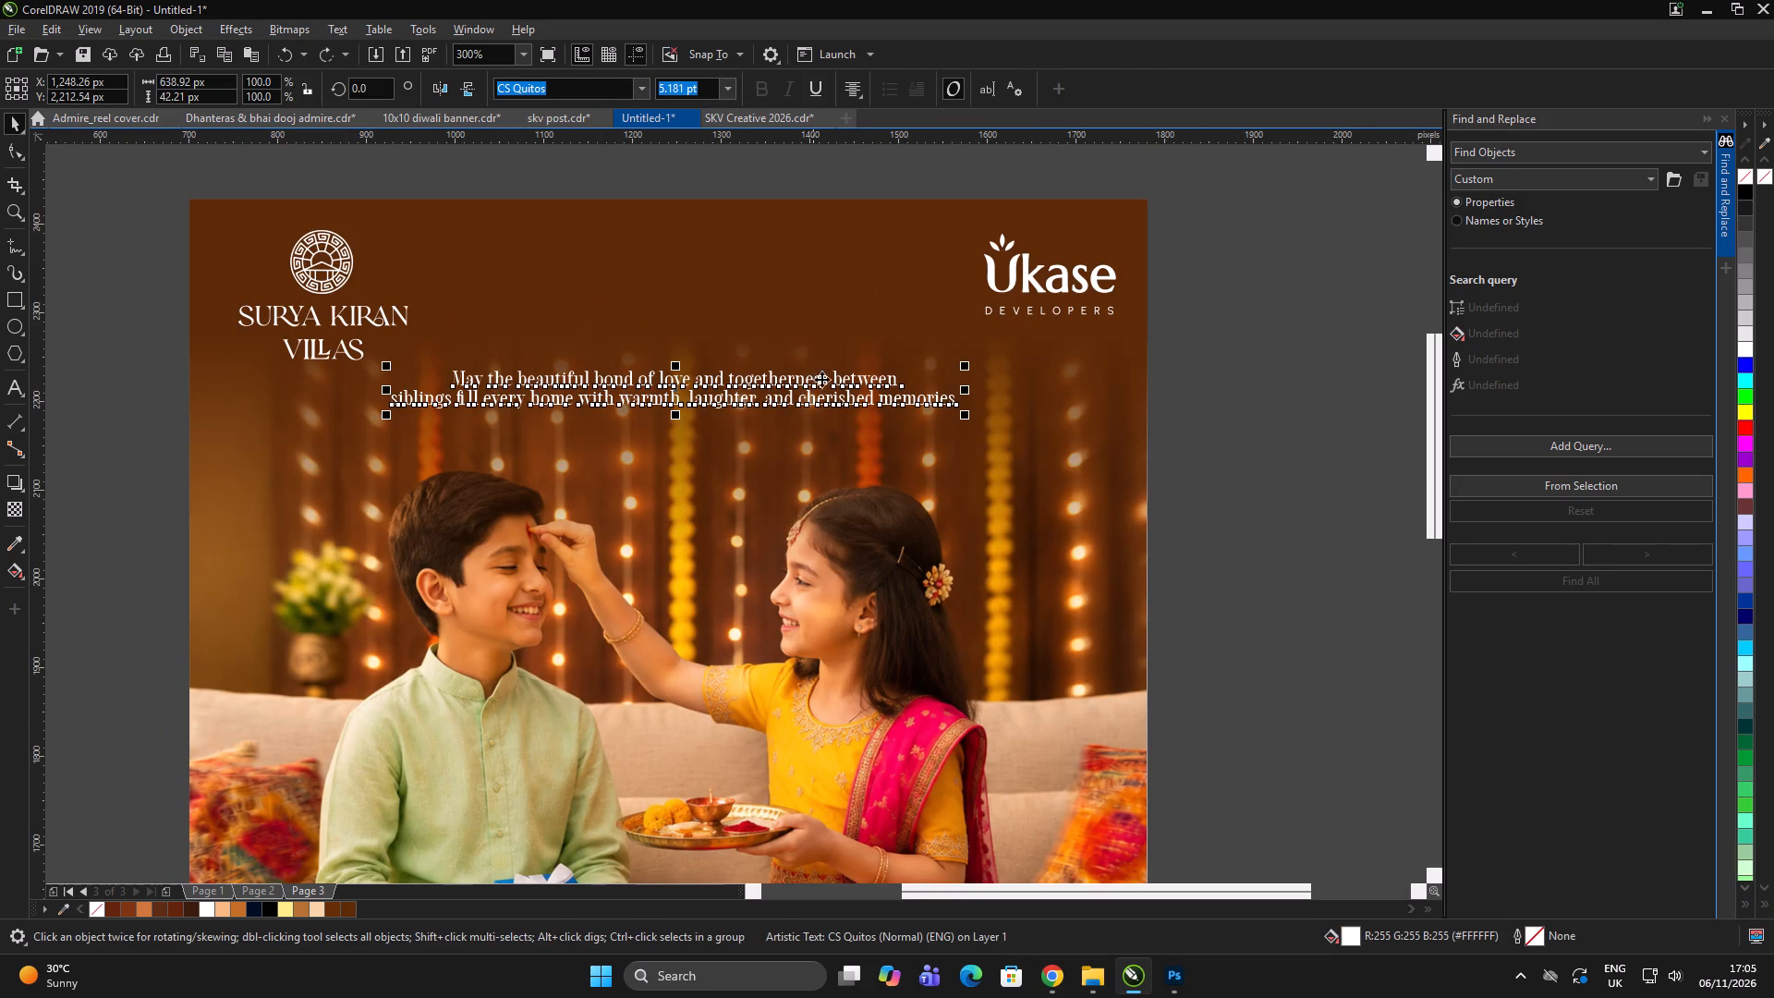
{"action": "left_click_drag", "start_coordinate": [965, 414], "coordinate": [998, 438]}
{"action": "left_click_drag", "start_coordinate": [949, 403], "coordinate": [949, 419]}
{"action": "left_click_drag", "start_coordinate": [1001, 433], "coordinate": [1020, 443]}
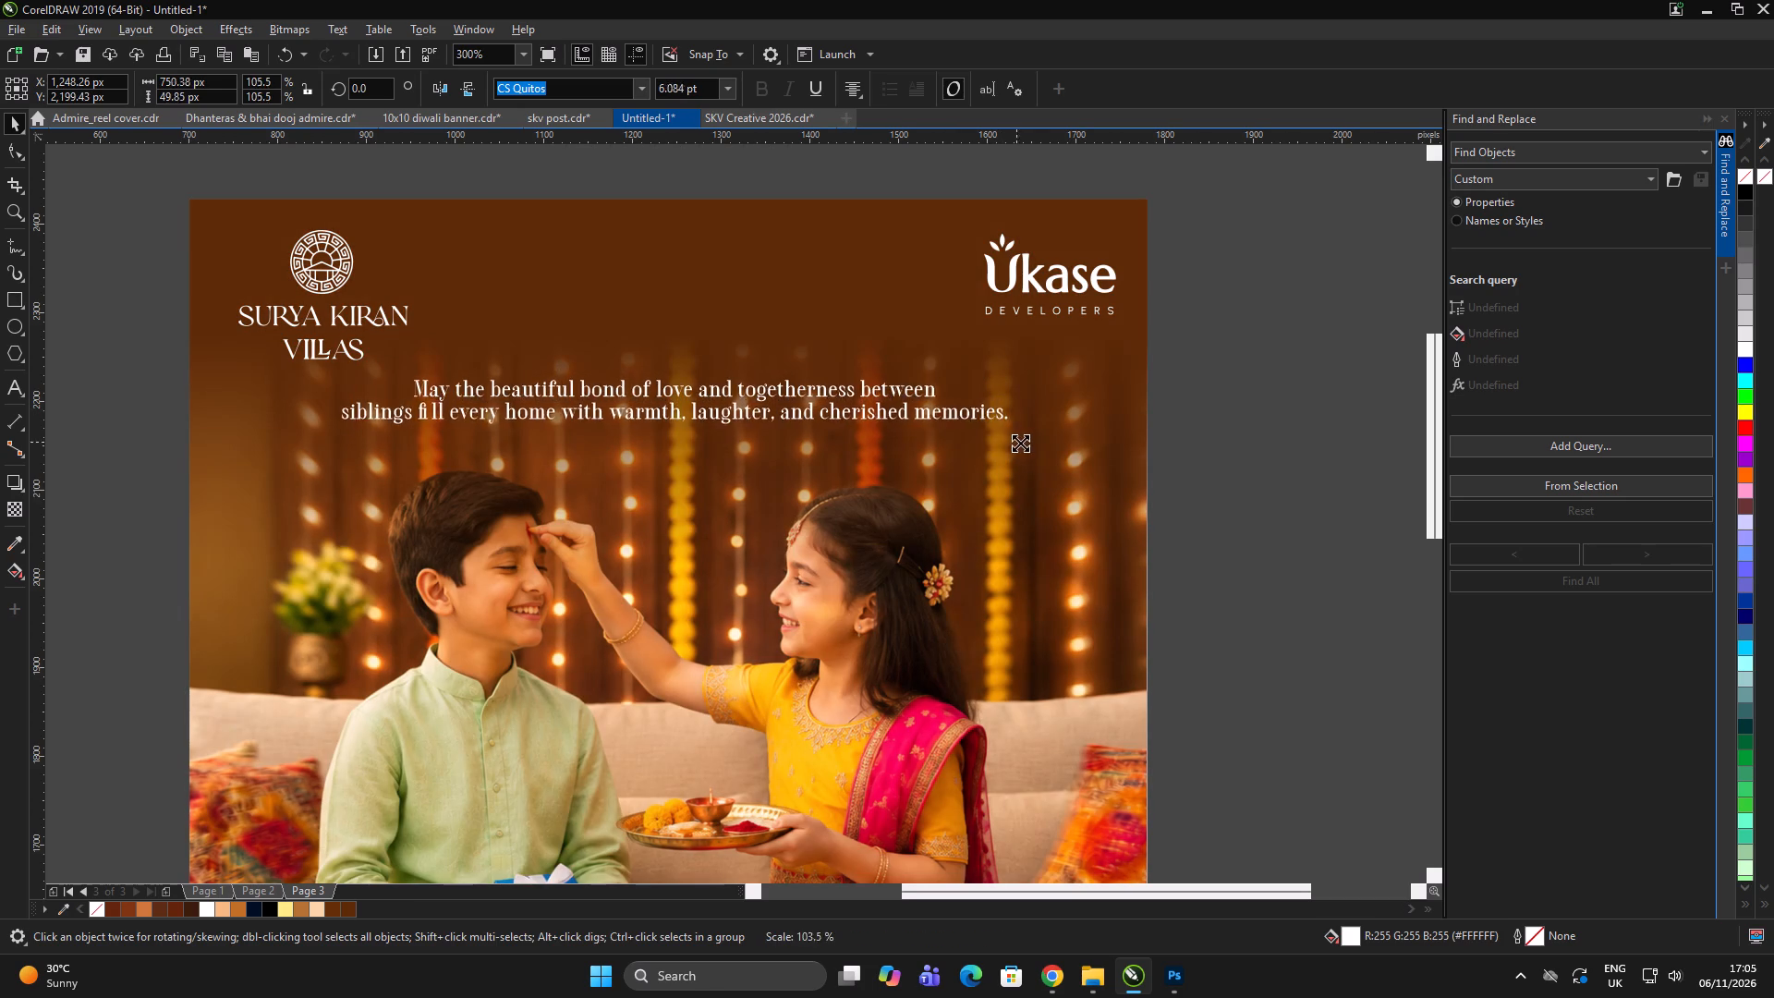
{"action": "left_click_drag", "start_coordinate": [1020, 443], "coordinate": [1022, 443]}
{"action": "left_click_drag", "start_coordinate": [966, 418], "coordinate": [966, 428]}
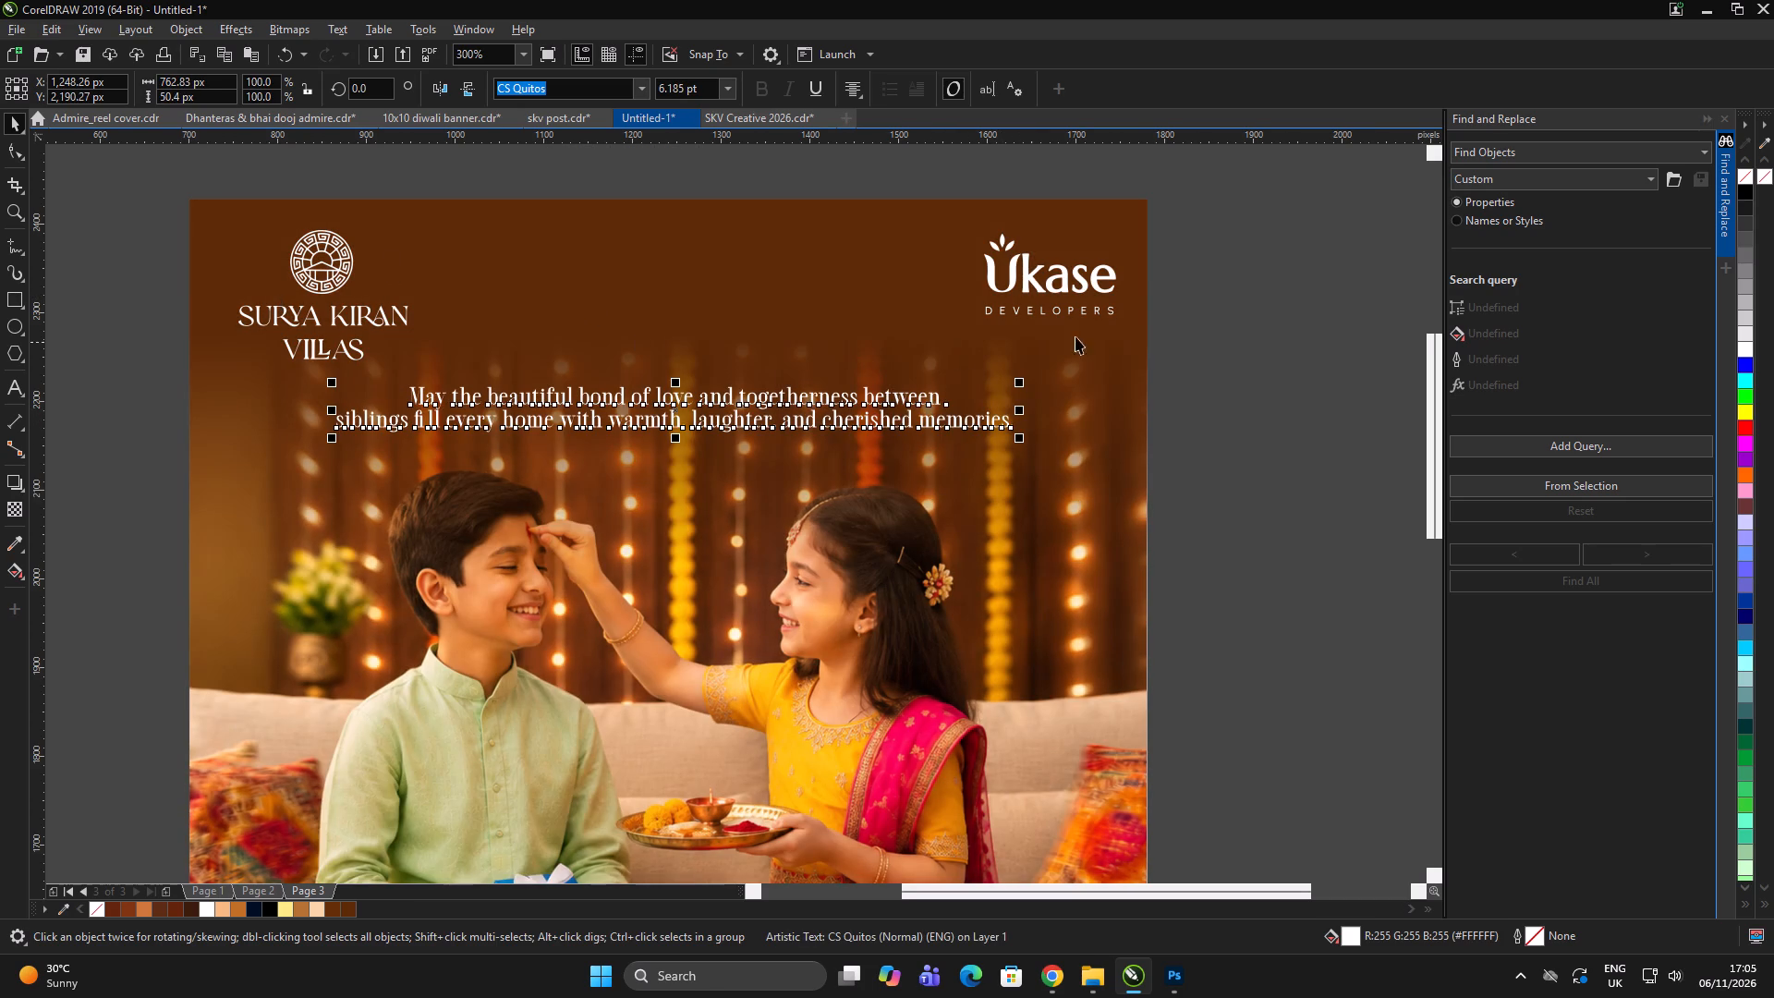
{"action": "scroll", "coordinate": [720, 268], "scroll_direction": "down", "scroll_amount": 2}
{"action": "left_click", "coordinate": [975, 223]}
{"action": "left_click", "coordinate": [980, 223]}
{"action": "left_click", "coordinate": [992, 224]}
{"action": "scroll", "coordinate": [694, 293], "scroll_direction": "up", "scroll_amount": 1}
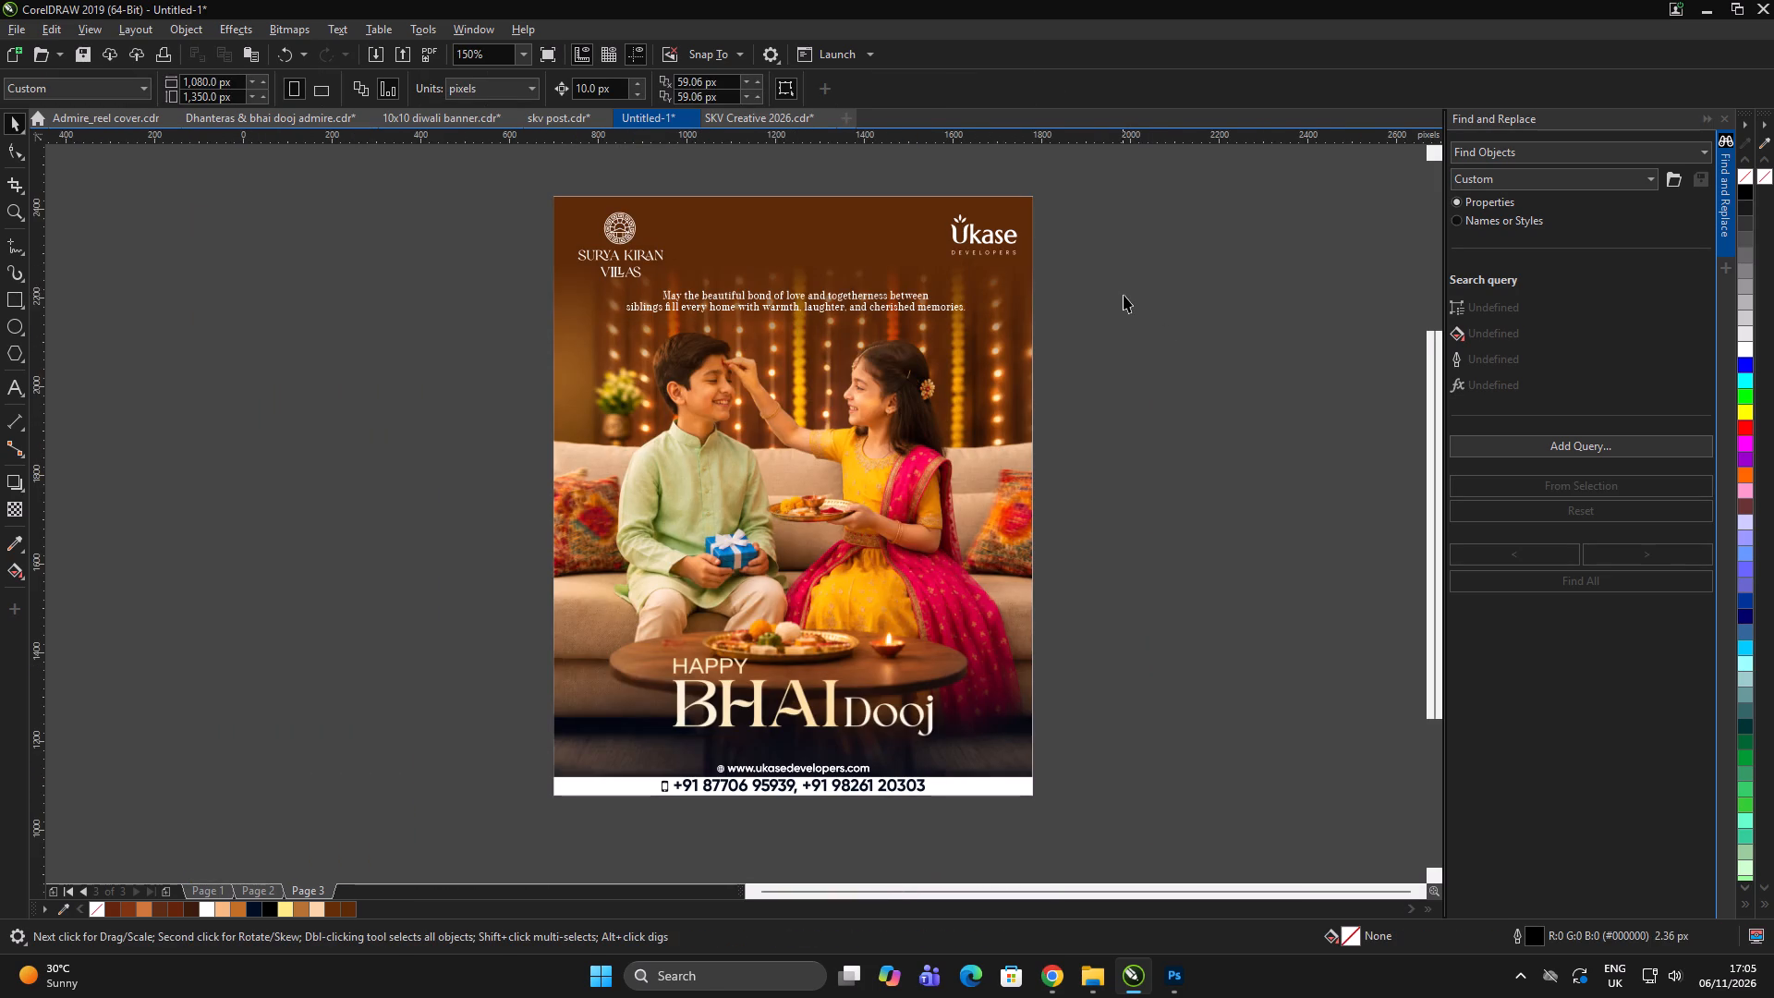
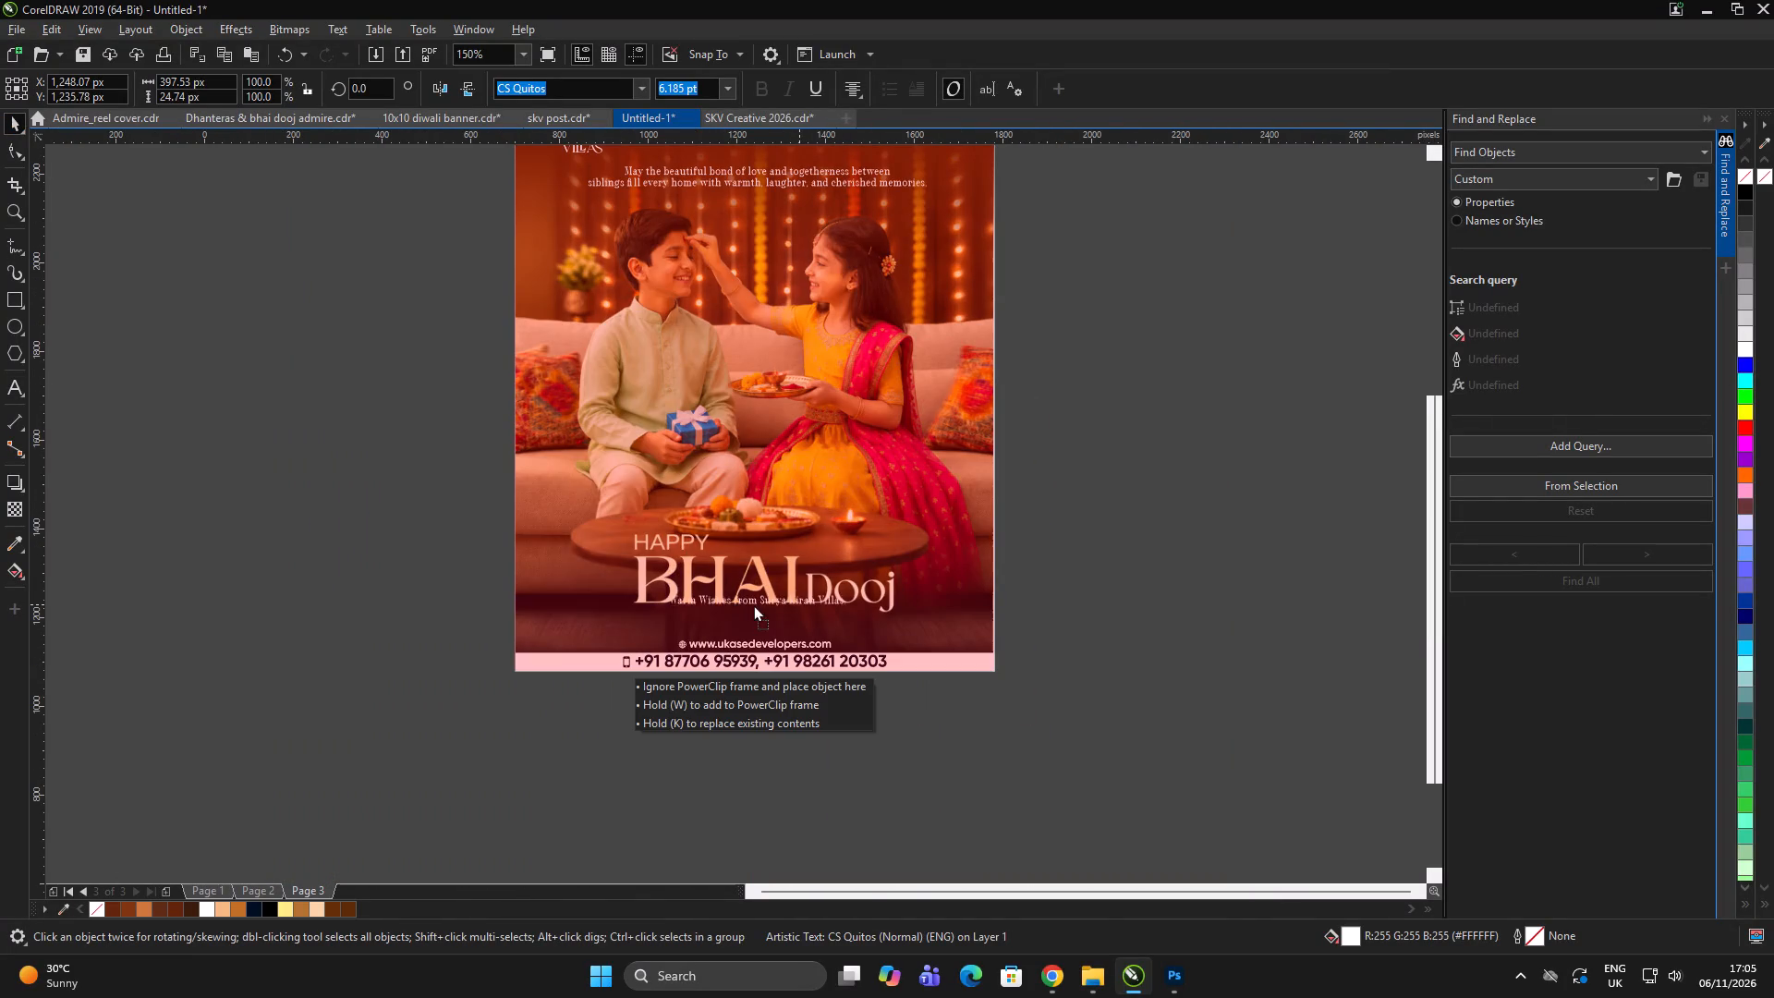
Move the Warm Wishes message down between the BHAI Dooj title and website, and shrink it from its centre to about 328 px wide.
{"action": "left_click_drag", "start_coordinate": [753, 604], "coordinate": [758, 627]}
{"action": "scroll", "coordinate": [835, 642], "scroll_direction": "up", "scroll_amount": 2}
{"action": "left_click_drag", "start_coordinate": [890, 599], "coordinate": [828, 611]}
Recolour only the words "Surya Kiran Villas" in the Warm Wishes message pale yellow (#FEEA84).
{"action": "double_click", "coordinate": [567, 578]}
{"action": "left_click_drag", "start_coordinate": [543, 563], "coordinate": [691, 568]}
{"action": "left_click", "coordinate": [581, 566]}
{"action": "left_click_drag", "start_coordinate": [535, 560], "coordinate": [900, 578]}
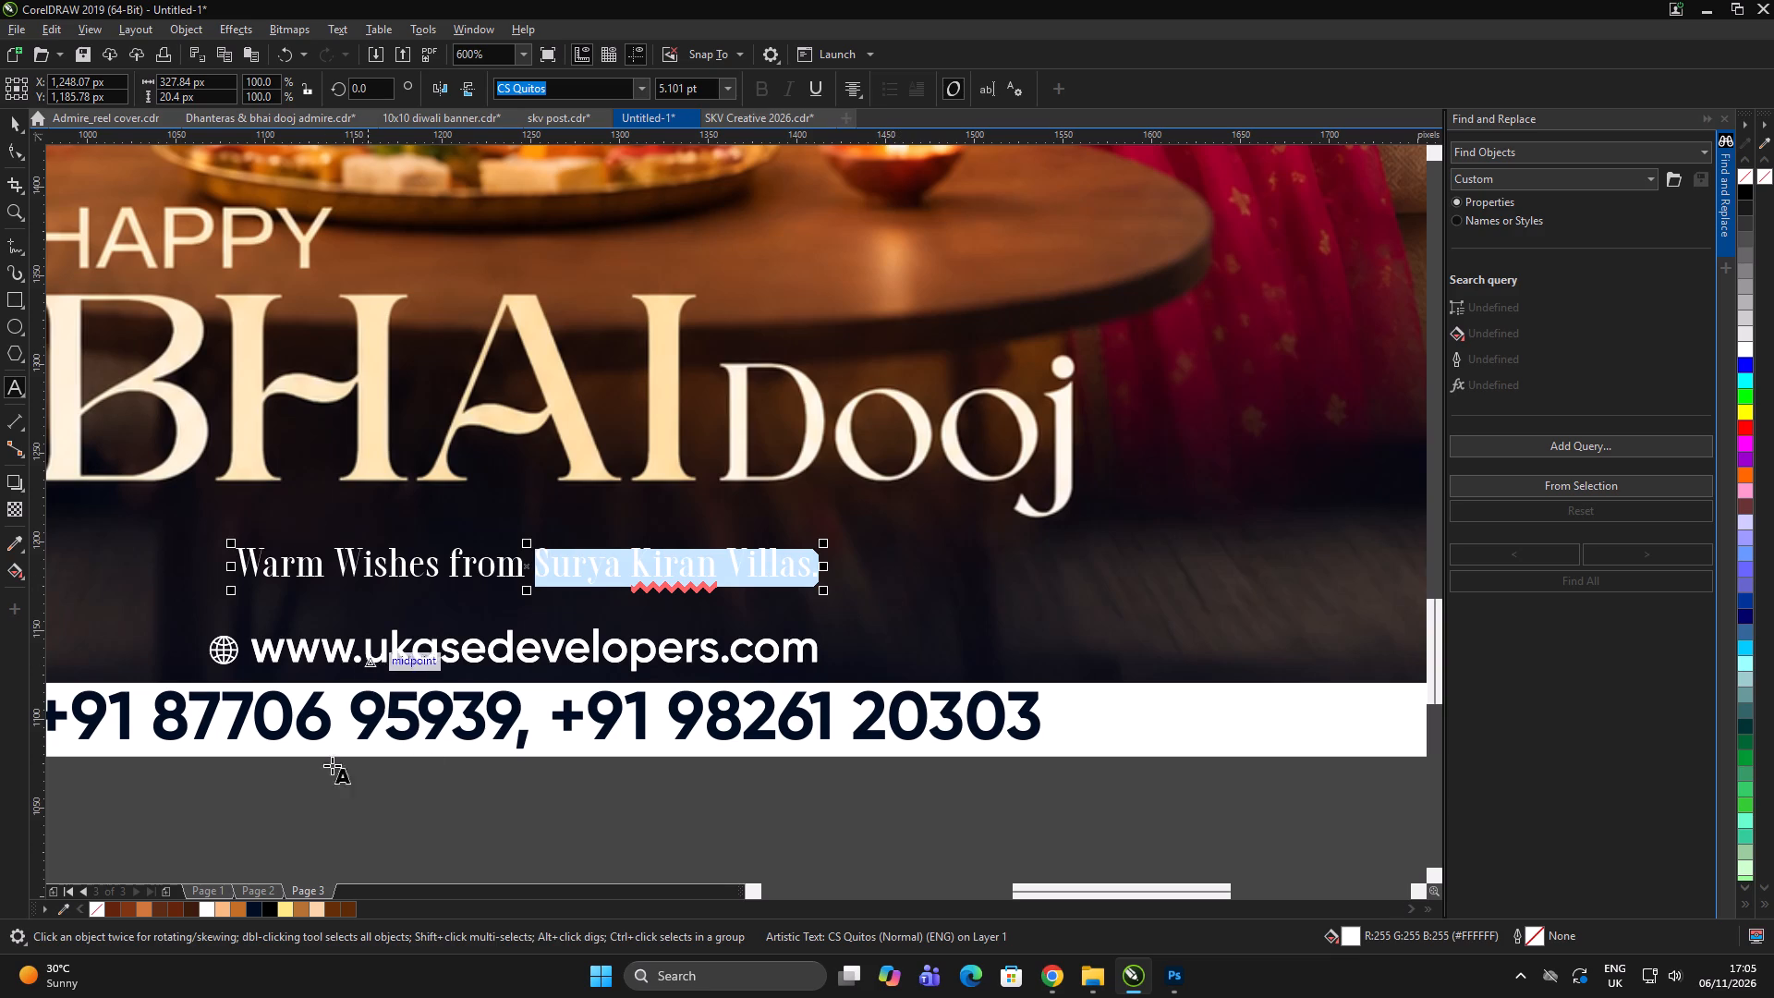
{"action": "left_click", "coordinate": [288, 909]}
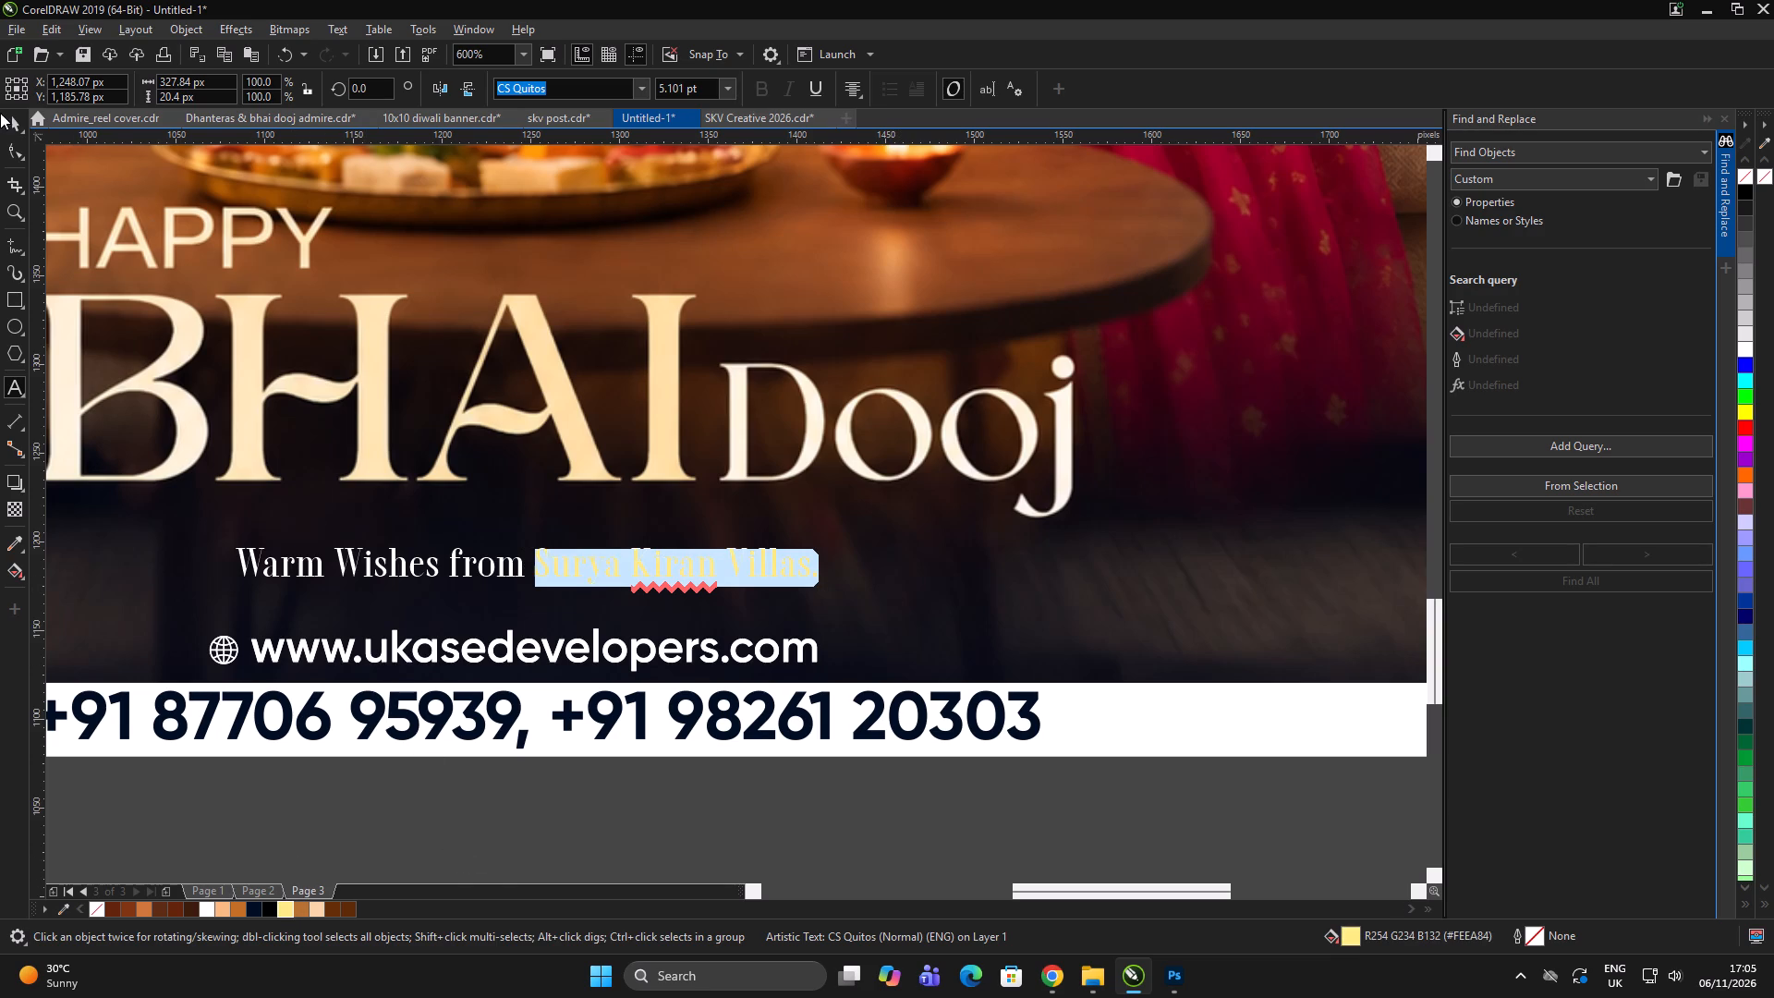
{"action": "left_click", "coordinate": [0, 113]}
{"action": "left_click", "coordinate": [14, 123]}
Centre the Warm Wishes message horizontally on the post's background and deselect everything.
{"action": "scroll", "coordinate": [723, 510], "scroll_direction": "down", "scroll_amount": 2}
{"action": "left_click", "coordinate": [919, 517], "text": "shift"}
{"action": "key", "text": "c"}
{"action": "left_click", "coordinate": [1181, 495]}
{"action": "left_click", "coordinate": [1186, 500]}
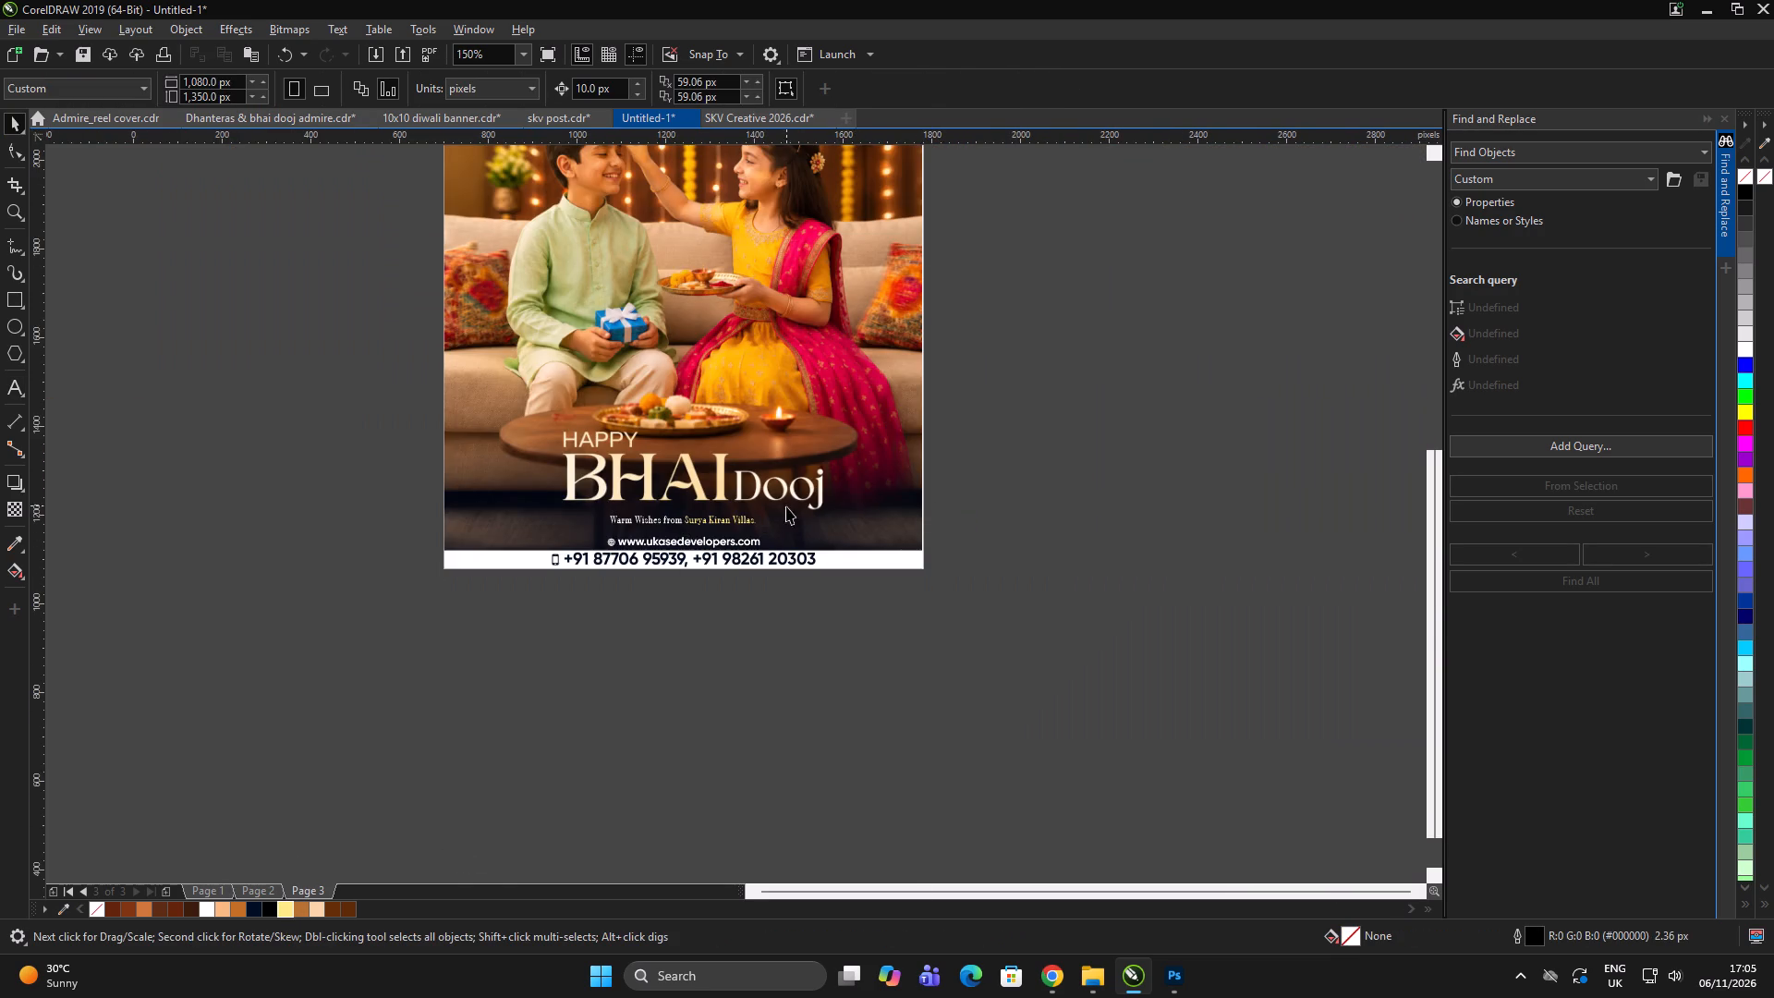
Select all objects of the Bhai Dooj post on page 3 and group them.
{"action": "scroll", "coordinate": [786, 506], "scroll_direction": "up", "scroll_amount": 1}
{"action": "scroll", "coordinate": [723, 685], "scroll_direction": "down", "scroll_amount": 2}
{"action": "left_click", "coordinate": [741, 729]}
{"action": "left_click_drag", "start_coordinate": [742, 730], "coordinate": [751, 734]}
{"action": "left_click_drag", "start_coordinate": [961, 744], "coordinate": [257, 157]}
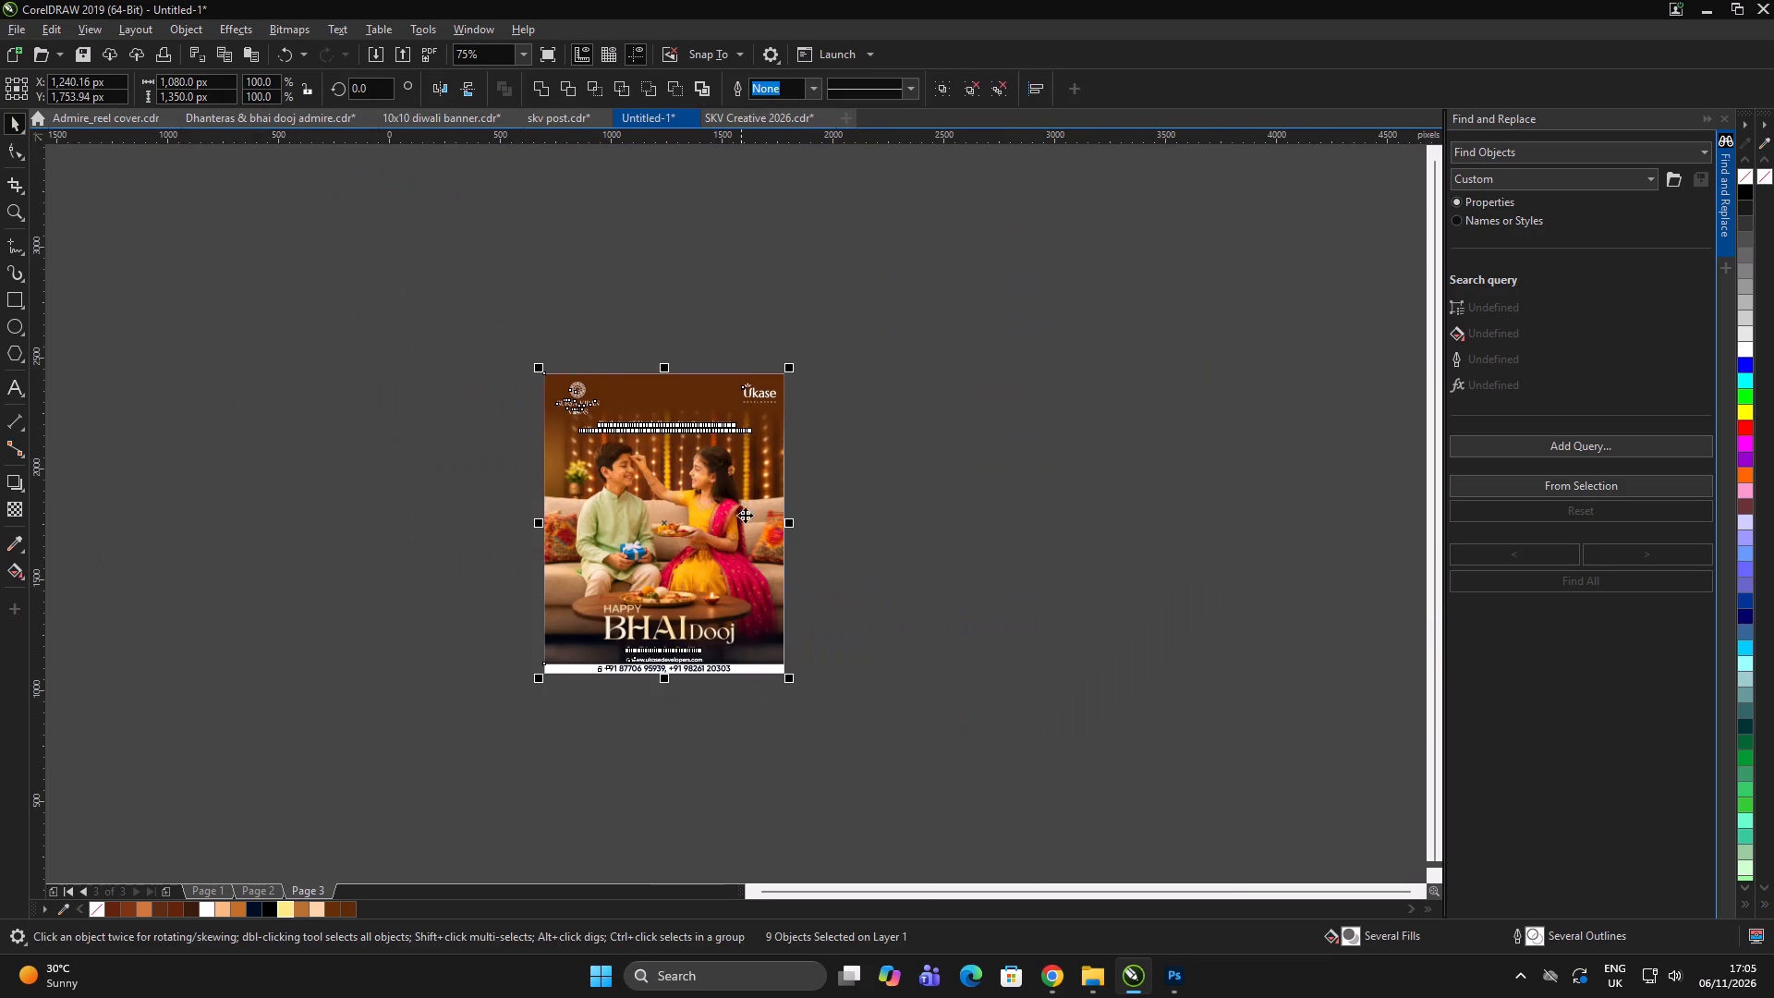
{"action": "key", "text": "ctrl+g"}
Export the selected group as a JPG to the festival folder on D:, naming it "Skv_bhai dooj" after the Skv_diwali file, and copy that name.
{"action": "key", "text": "ctrl+e"}
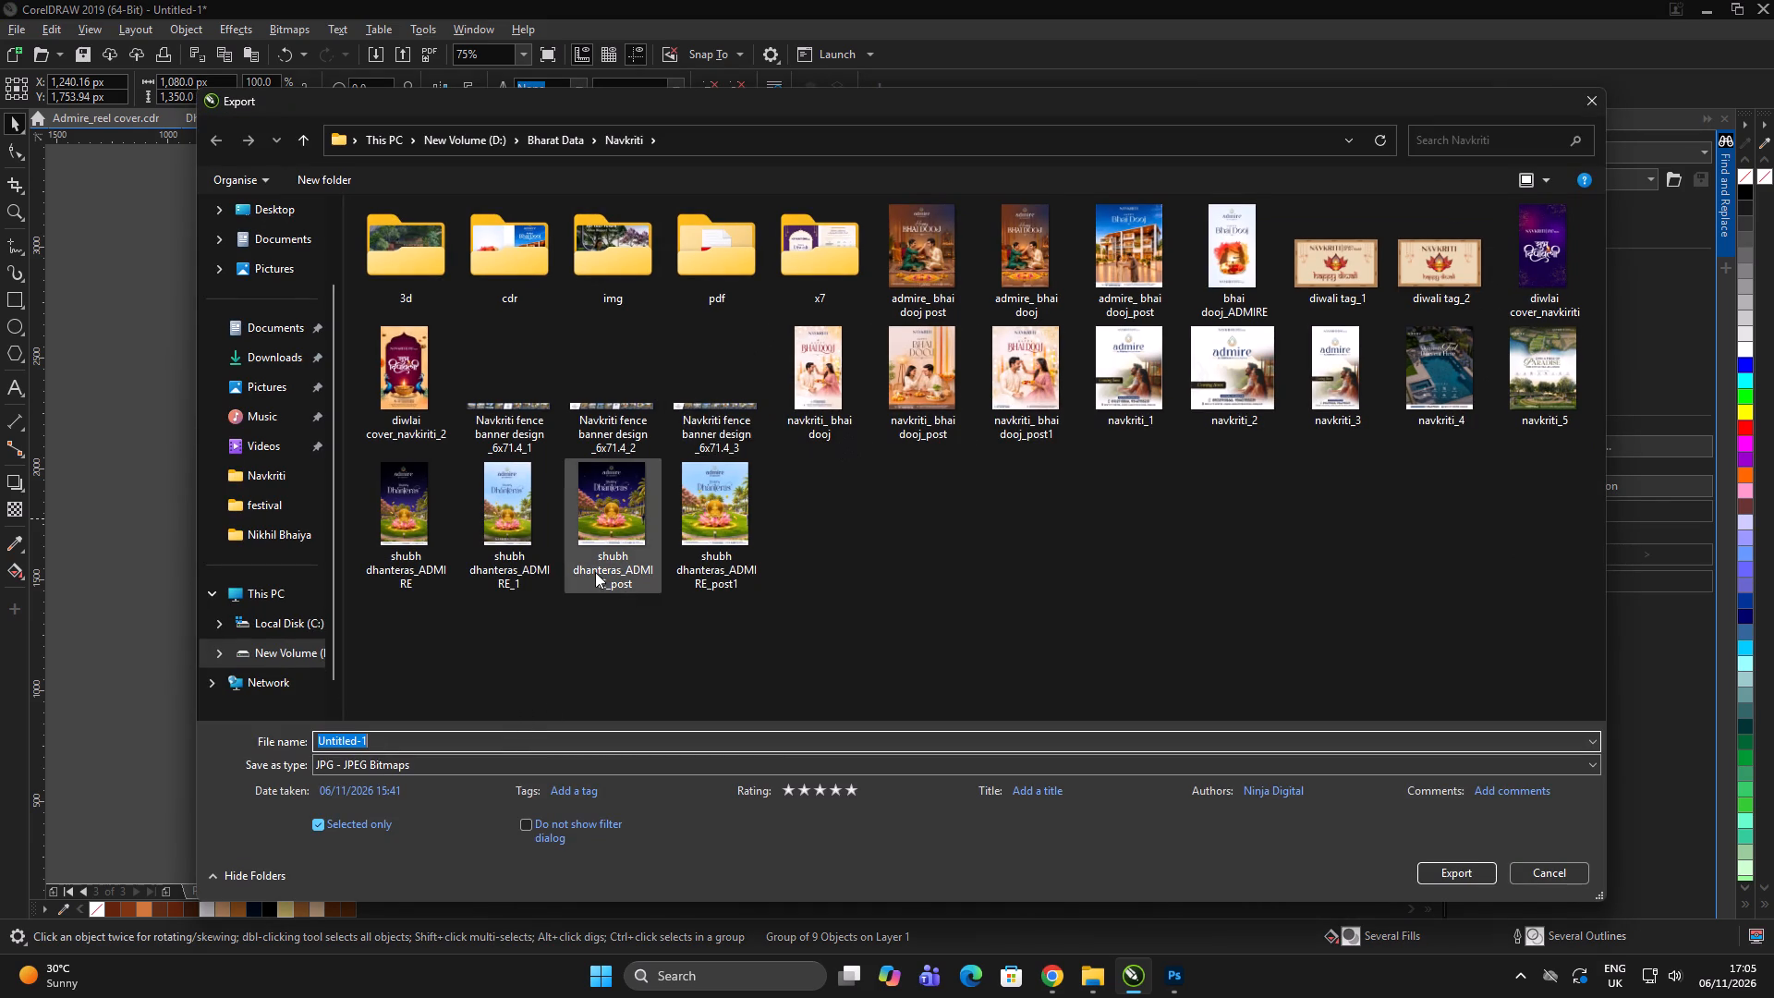
{"action": "left_click", "coordinate": [297, 648]}
{"action": "double_click", "coordinate": [543, 250]}
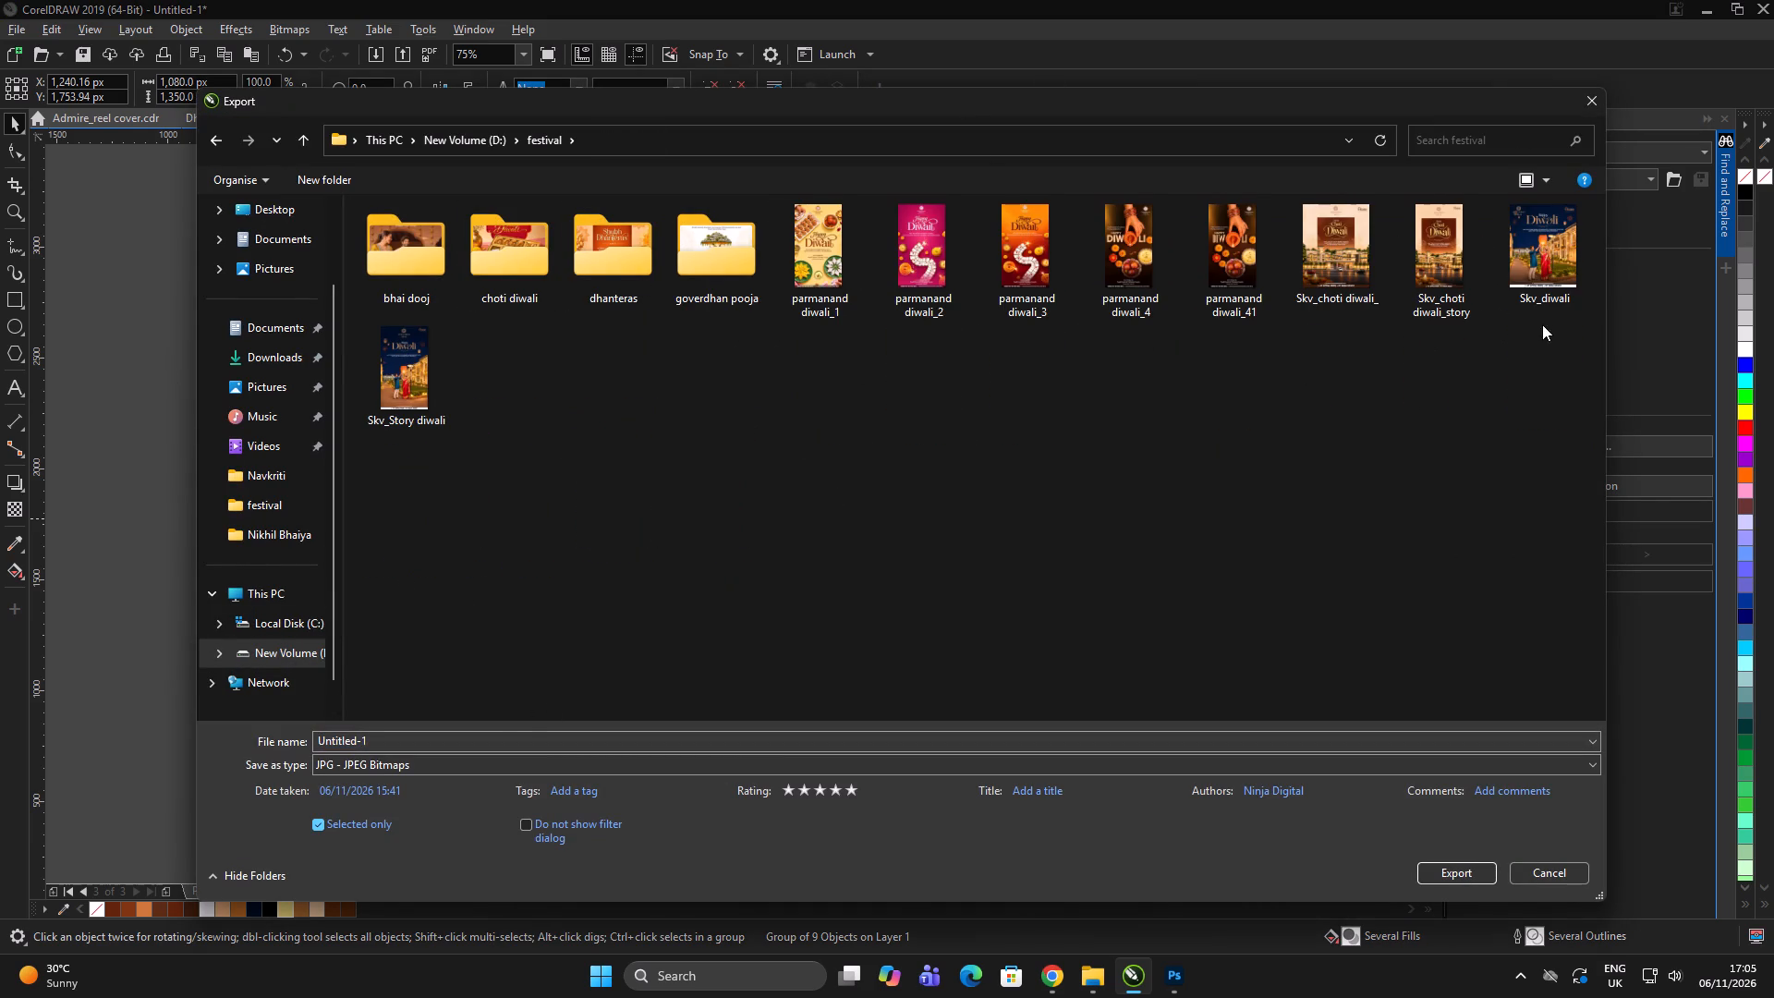
{"action": "left_click", "coordinate": [1538, 259]}
{"action": "left_click", "coordinate": [529, 726]}
{"action": "triple_click", "coordinate": [514, 737]}
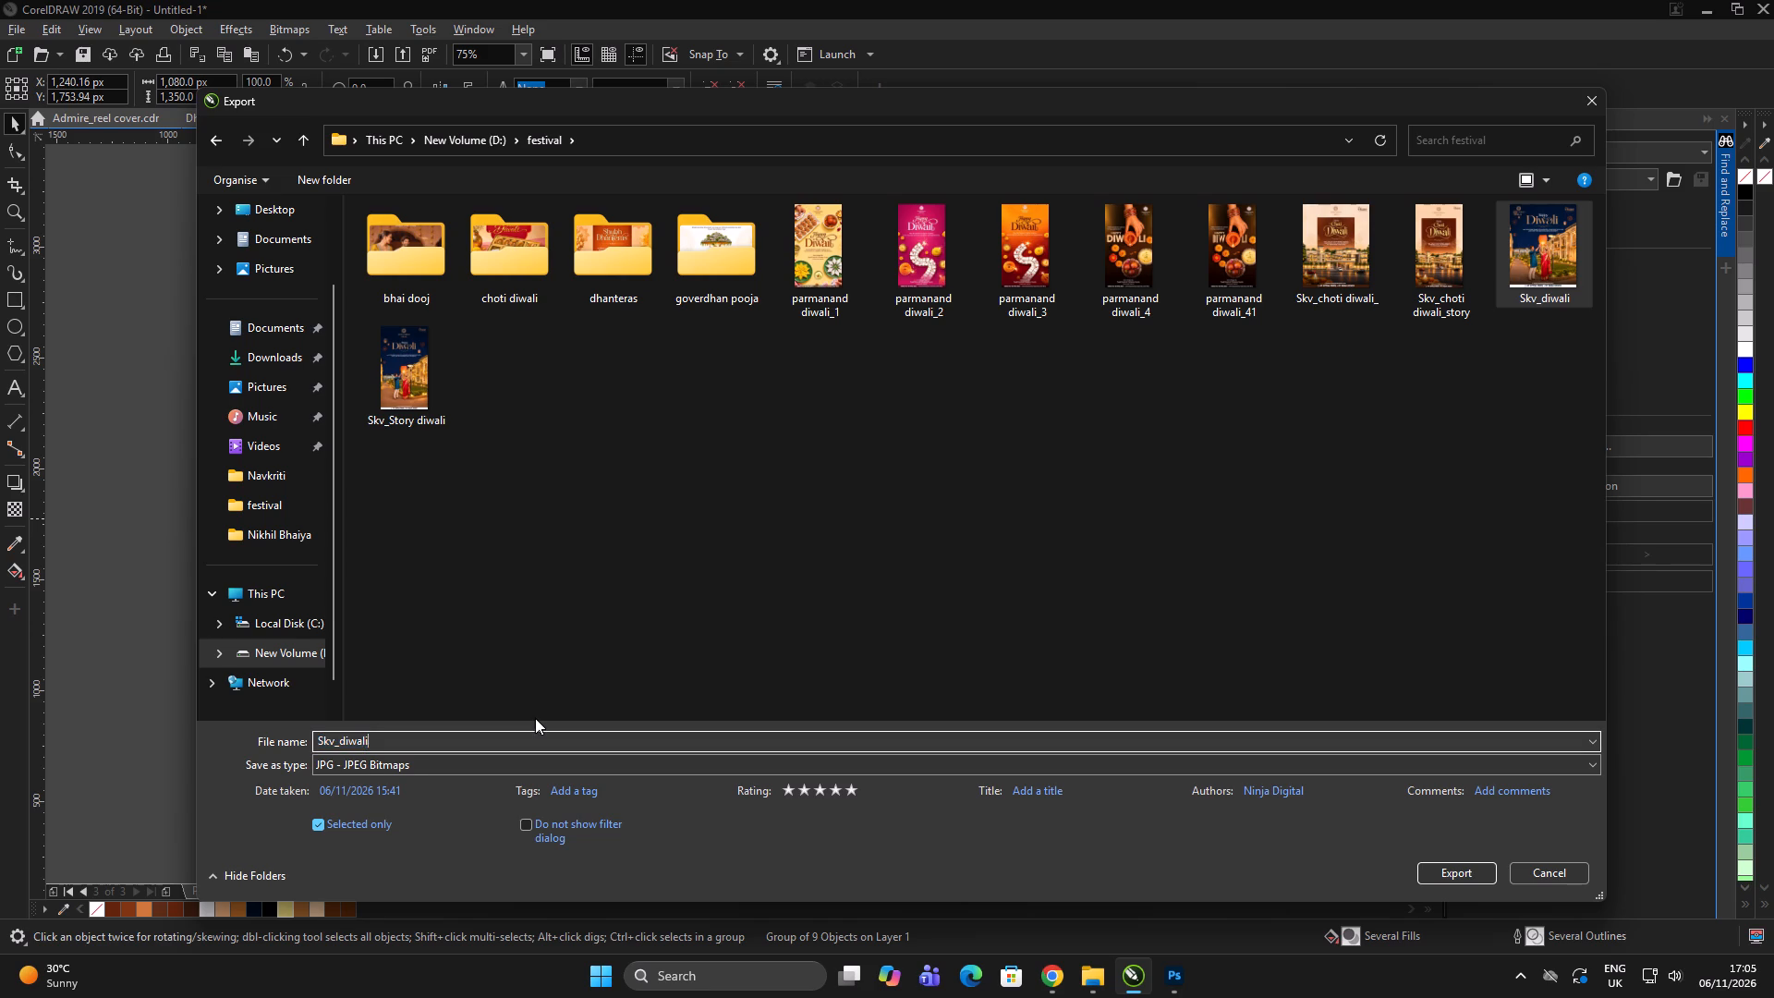
{"action": "key", "text": "BackSpace"}
{"action": "key", "text": "BackSpace"}
{"action": "key", "text": "BackSpace"}
{"action": "key", "text": "BackSpace"}
{"action": "key", "text": "BackSpace"}
{"action": "key", "text": "BackSpace"}
{"action": "type", "text": "bhai dooj"}
{"action": "key", "text": "ctrl+a"}
{"action": "key", "text": "ctrl+c"}
{"action": "key", "text": "Right"}
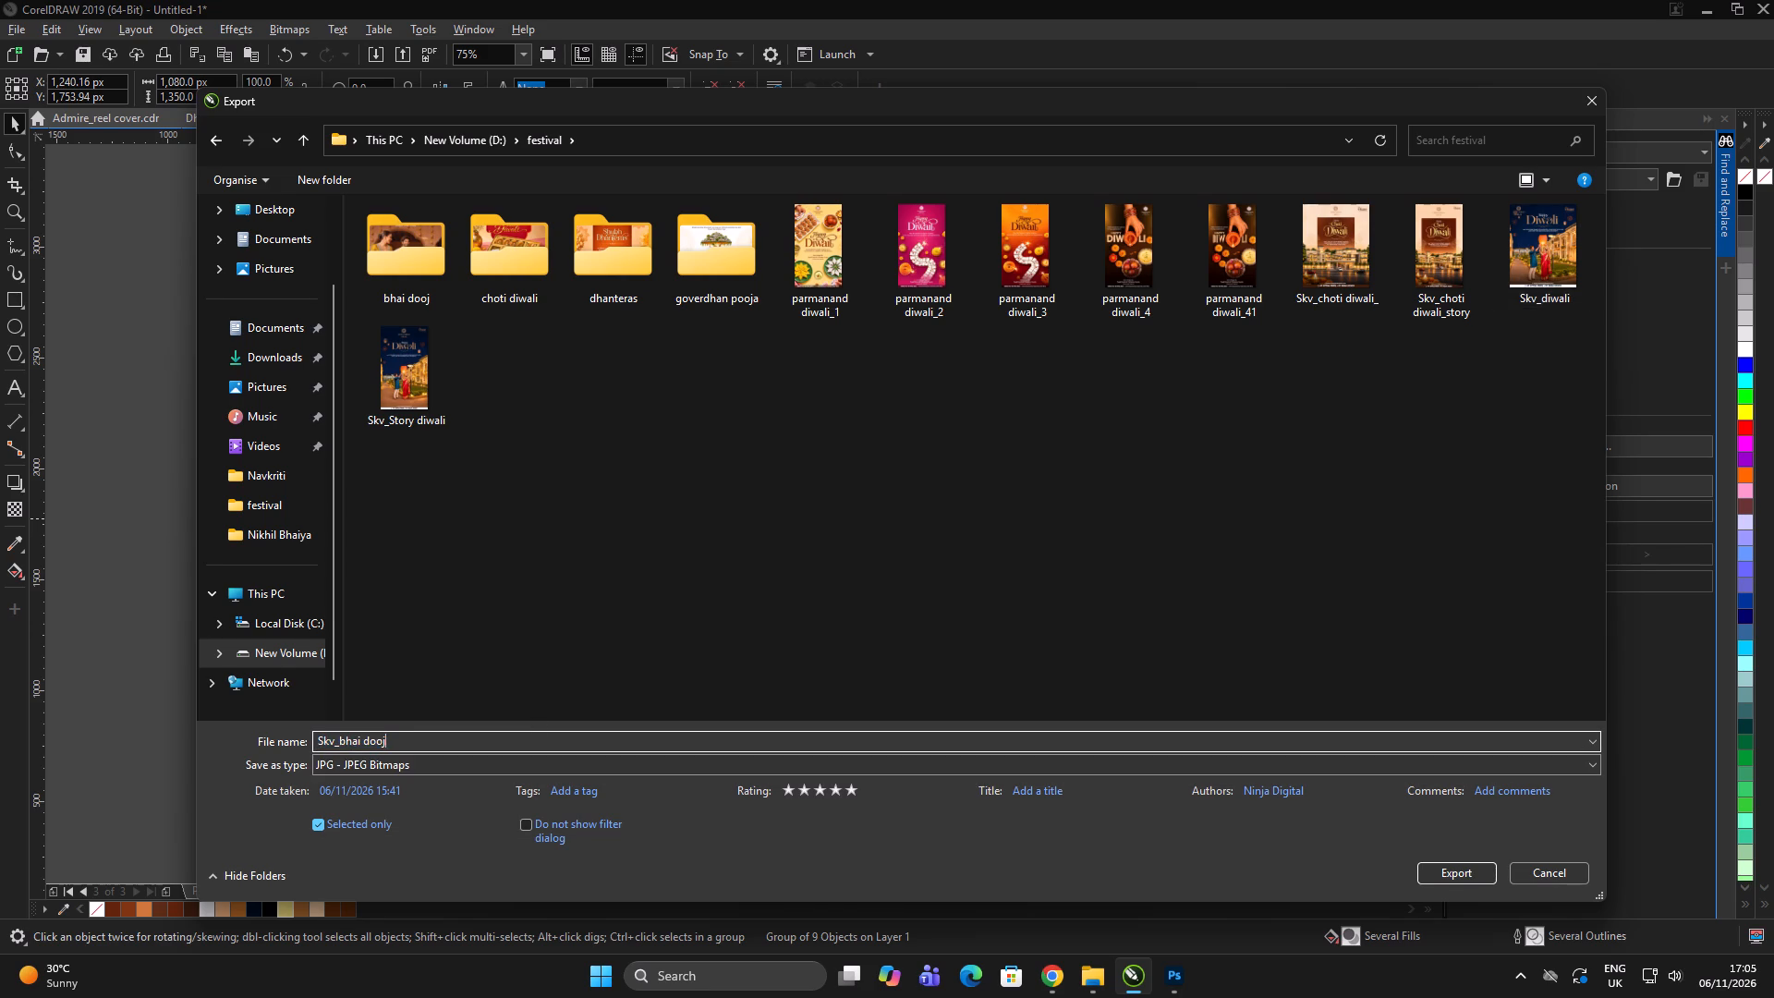
{"action": "key", "text": "Return"}
Choose RGB Color (24-bit) as the colour mode for the JPEG export.
{"action": "left_click", "coordinate": [1193, 298]}
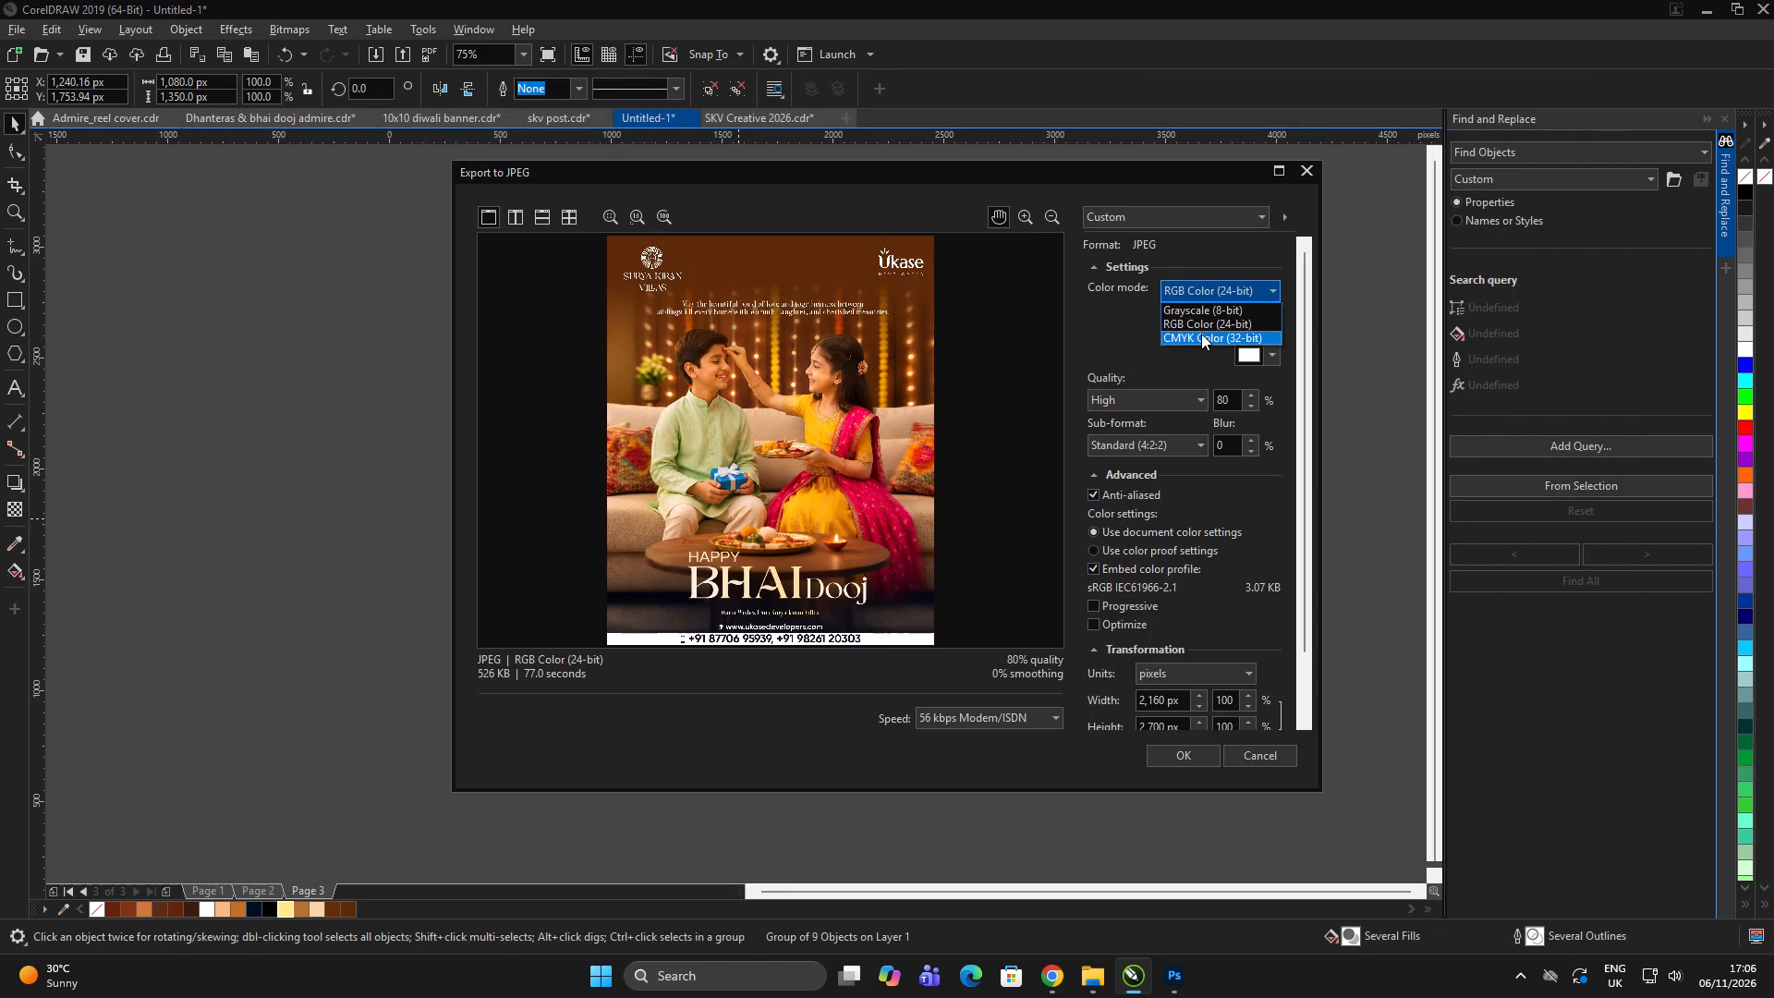
{"action": "left_click", "coordinate": [1201, 327]}
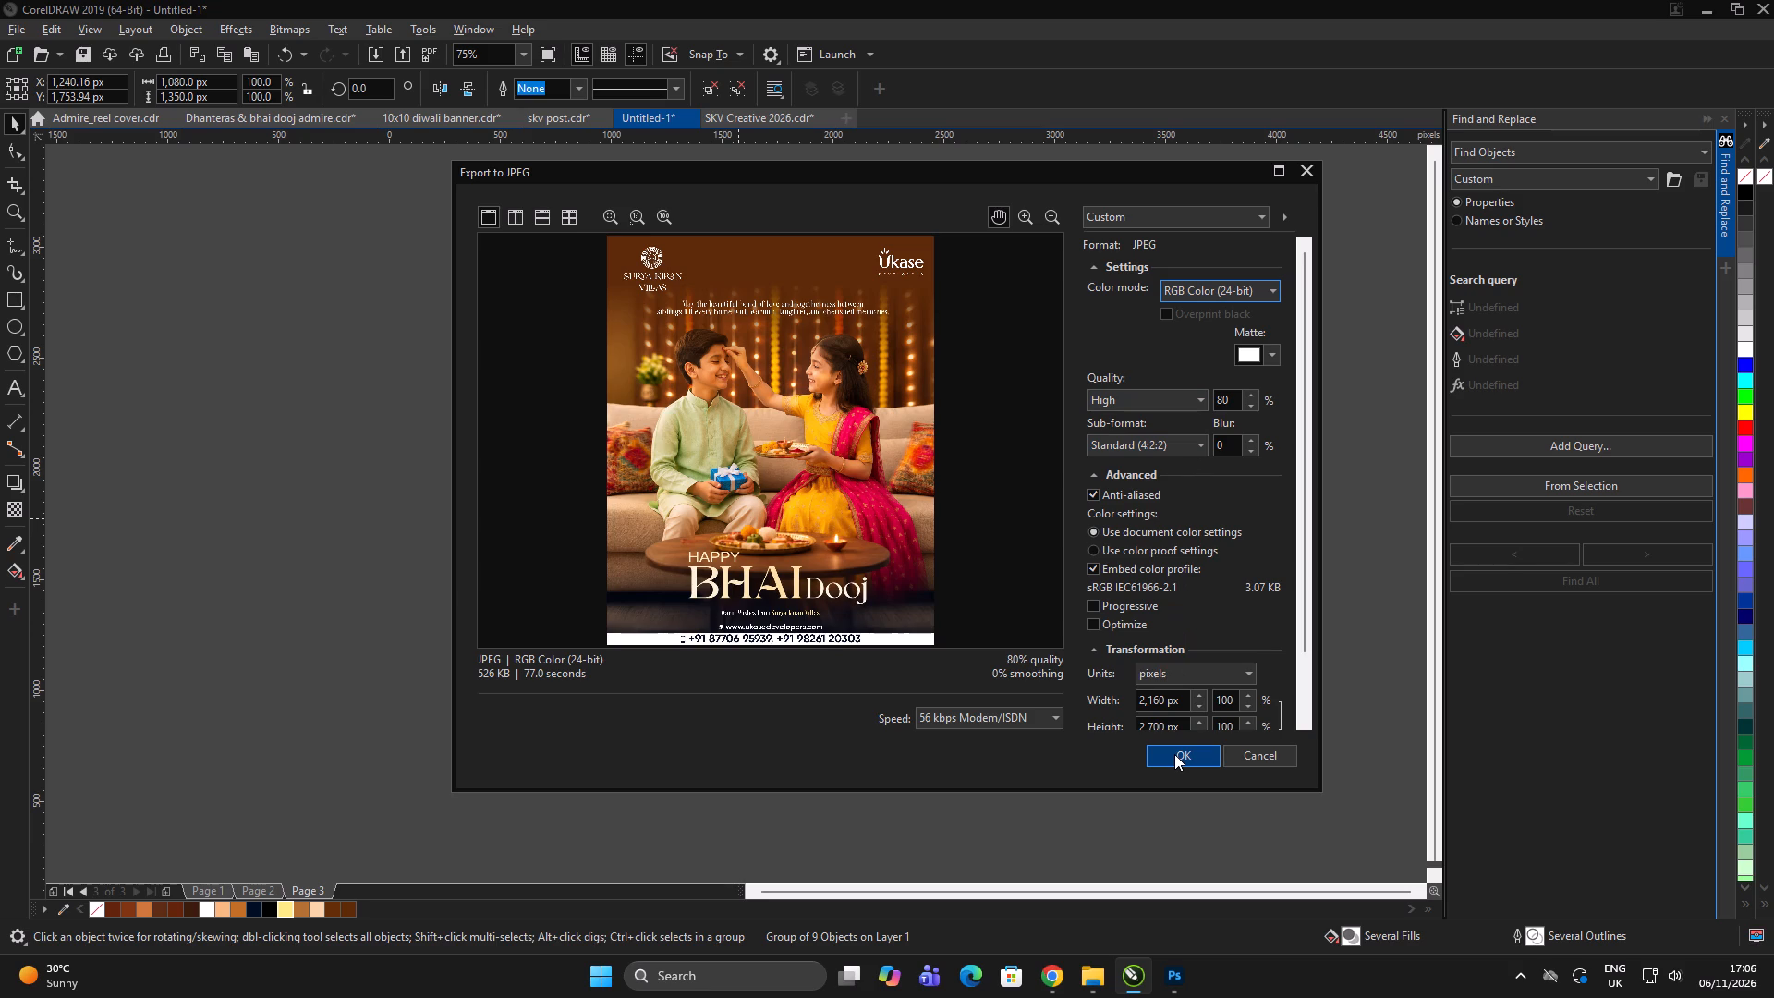
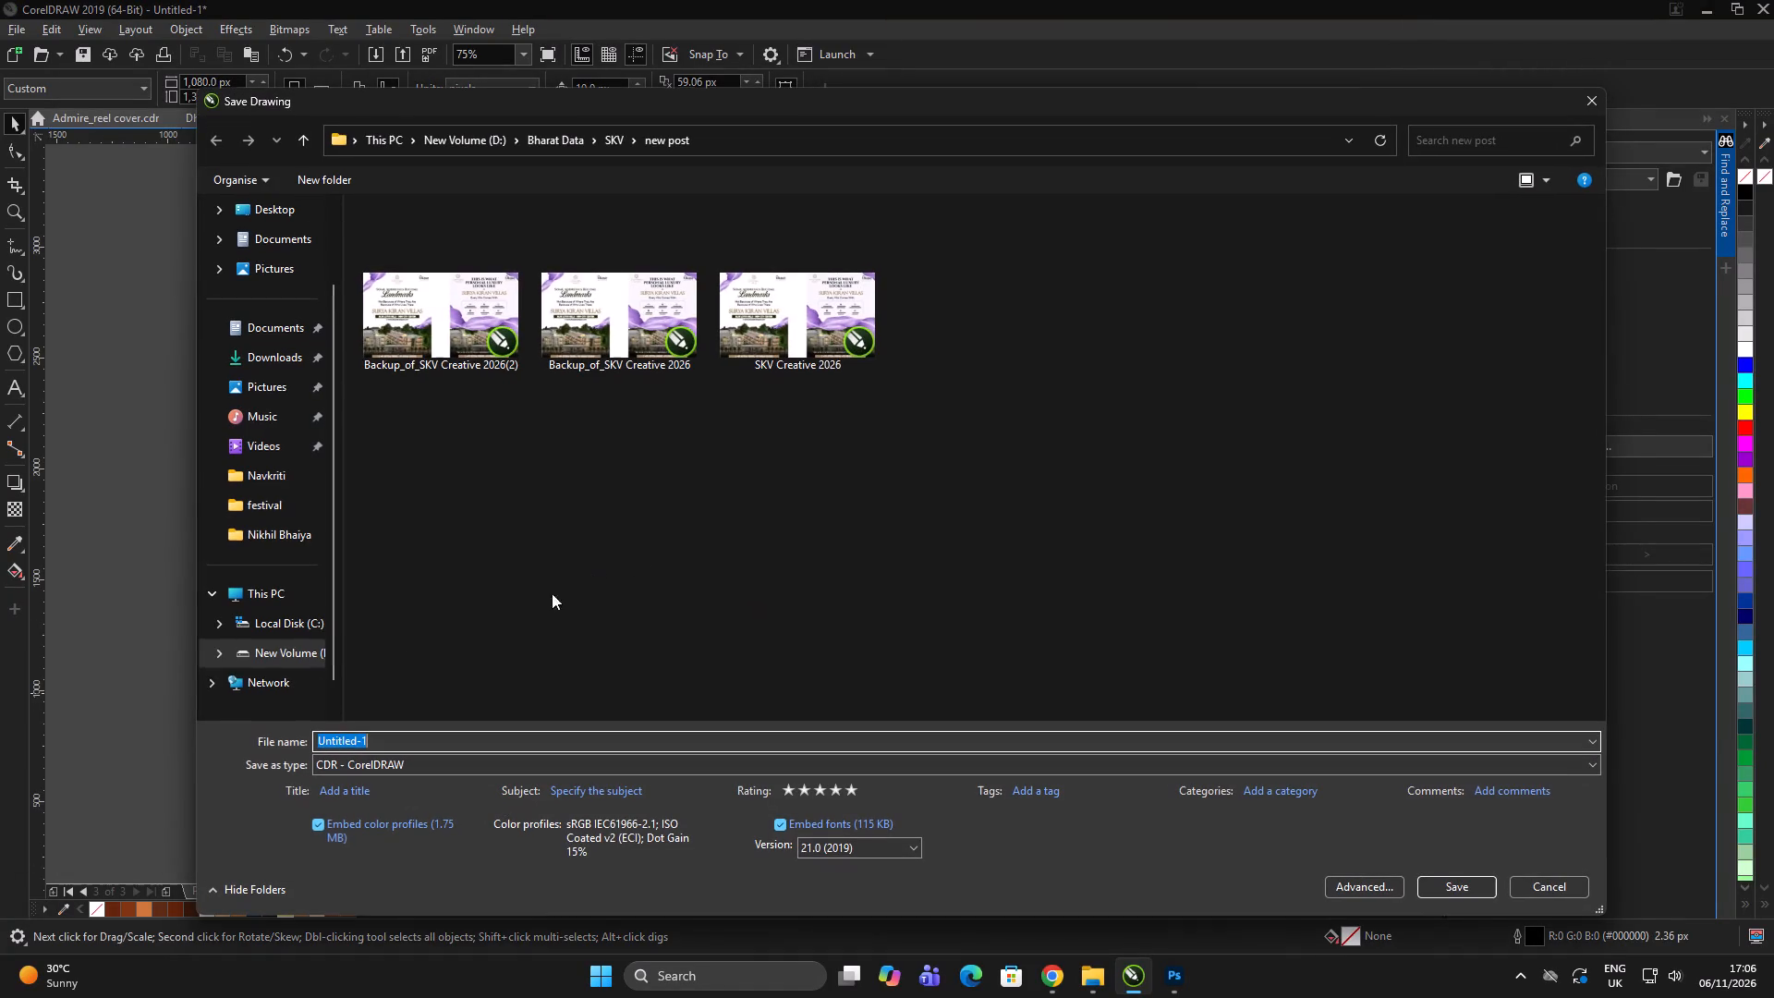
Save the drawing as a CDR file in the festival folder on D:, entering "skv festiva" as the start of its name.
{"action": "left_click", "coordinate": [290, 657]}
{"action": "double_click", "coordinate": [524, 254]}
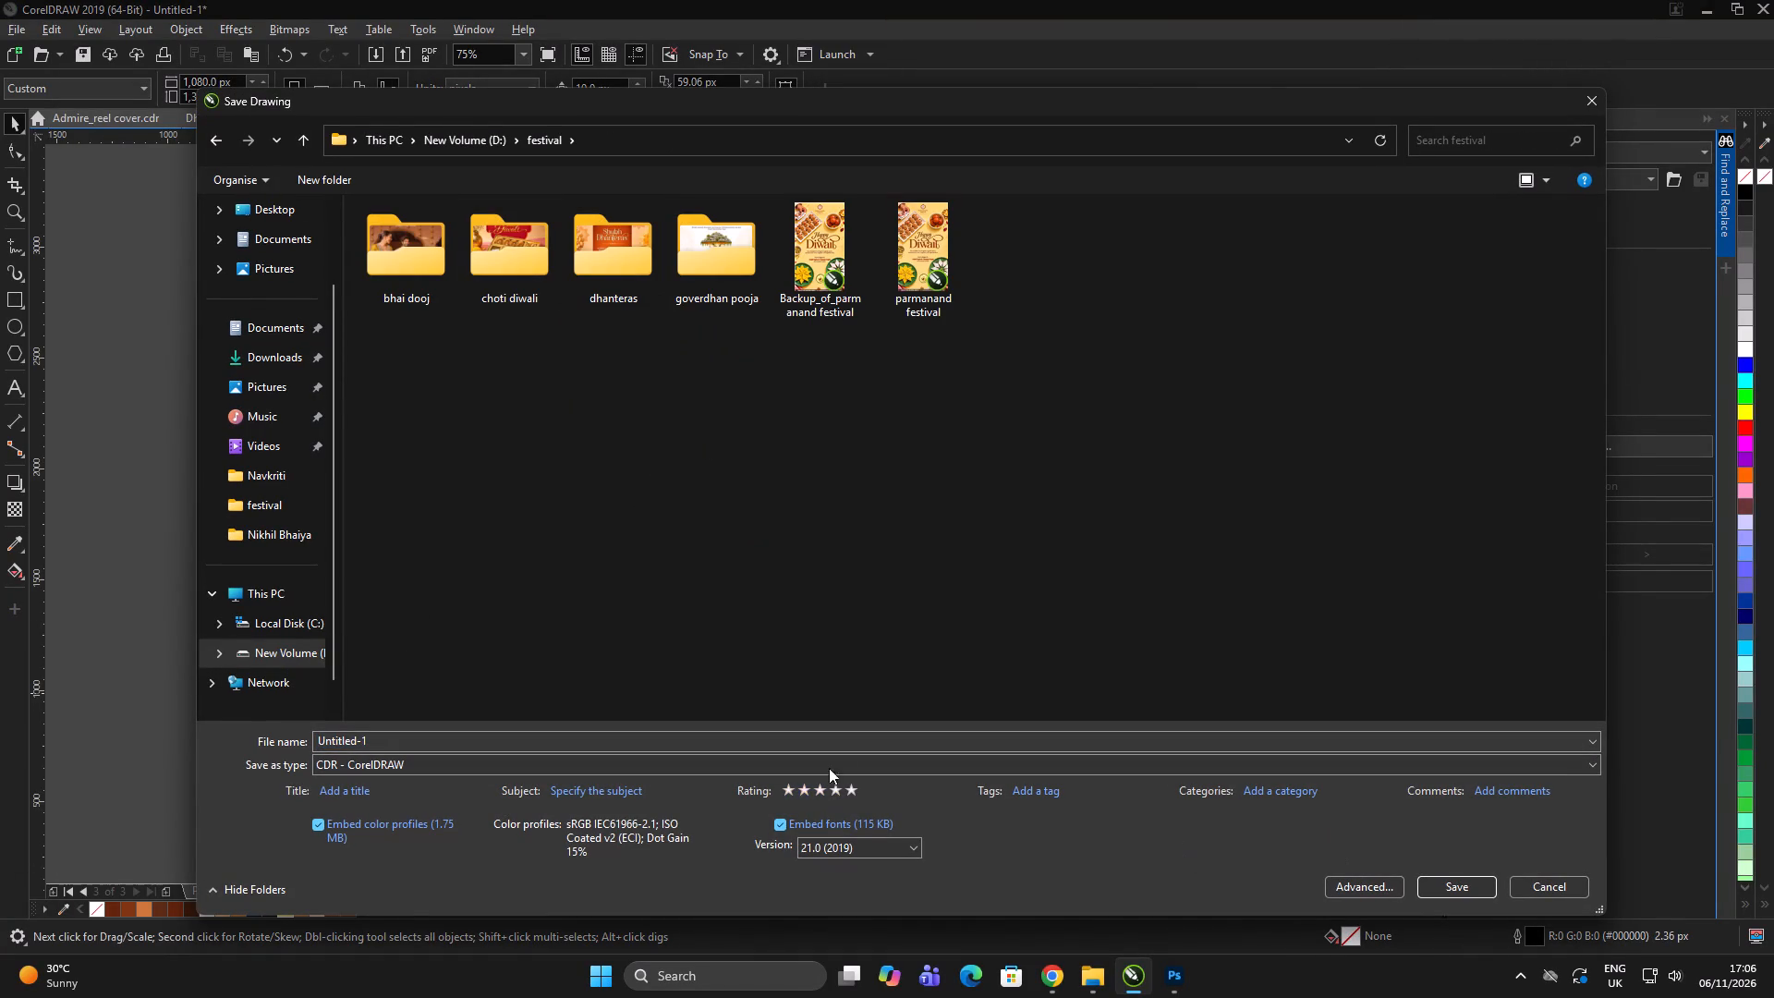
{"action": "left_click", "coordinate": [848, 739]}
{"action": "type", "text": "skv"}
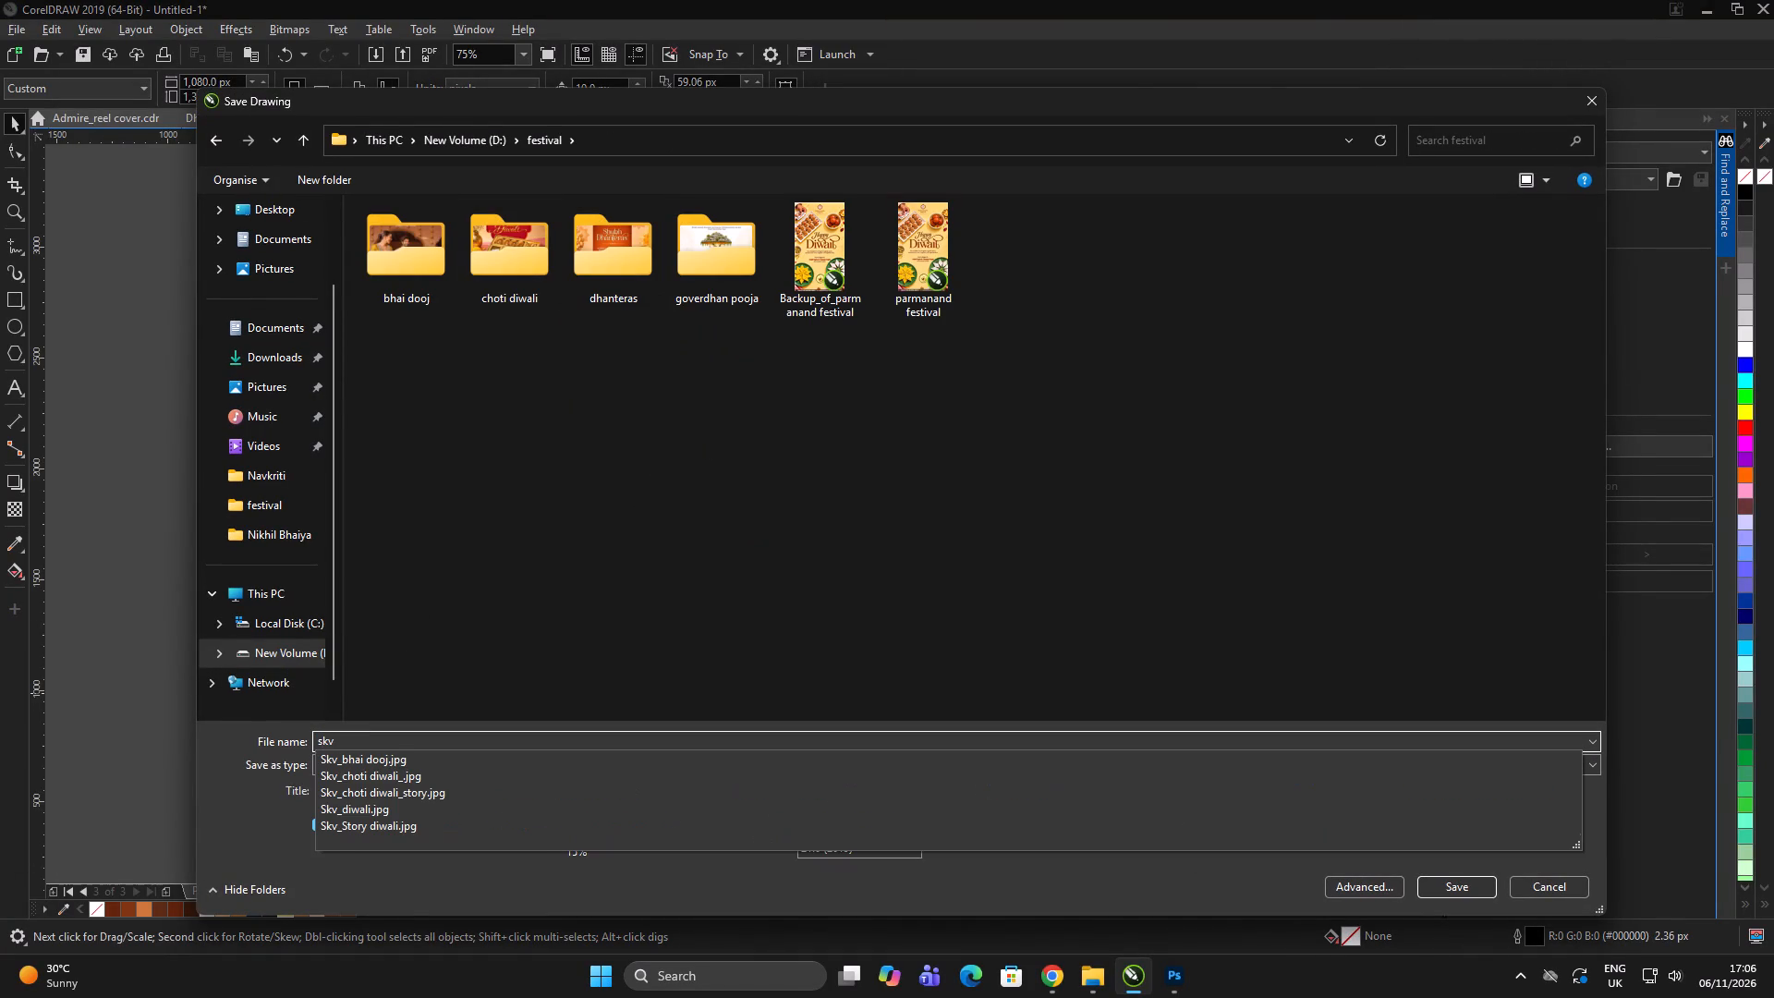
{"action": "key", "text": "space"}
{"action": "type", "text": "festiva"}
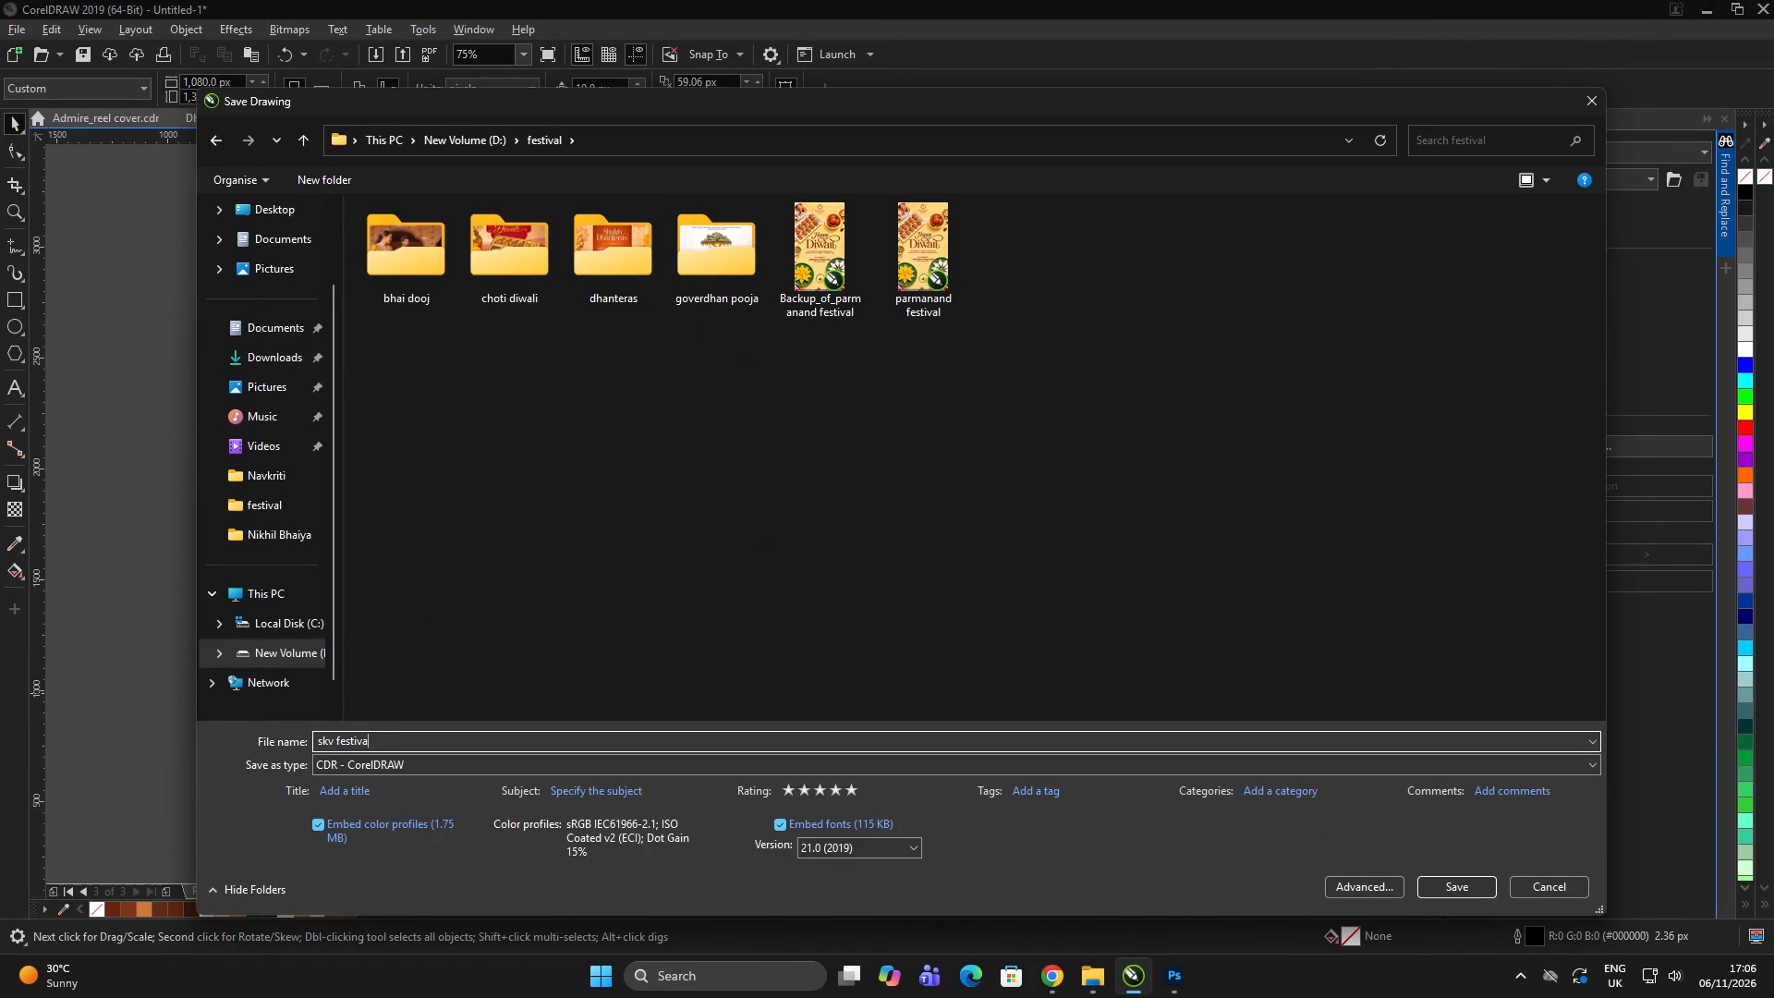
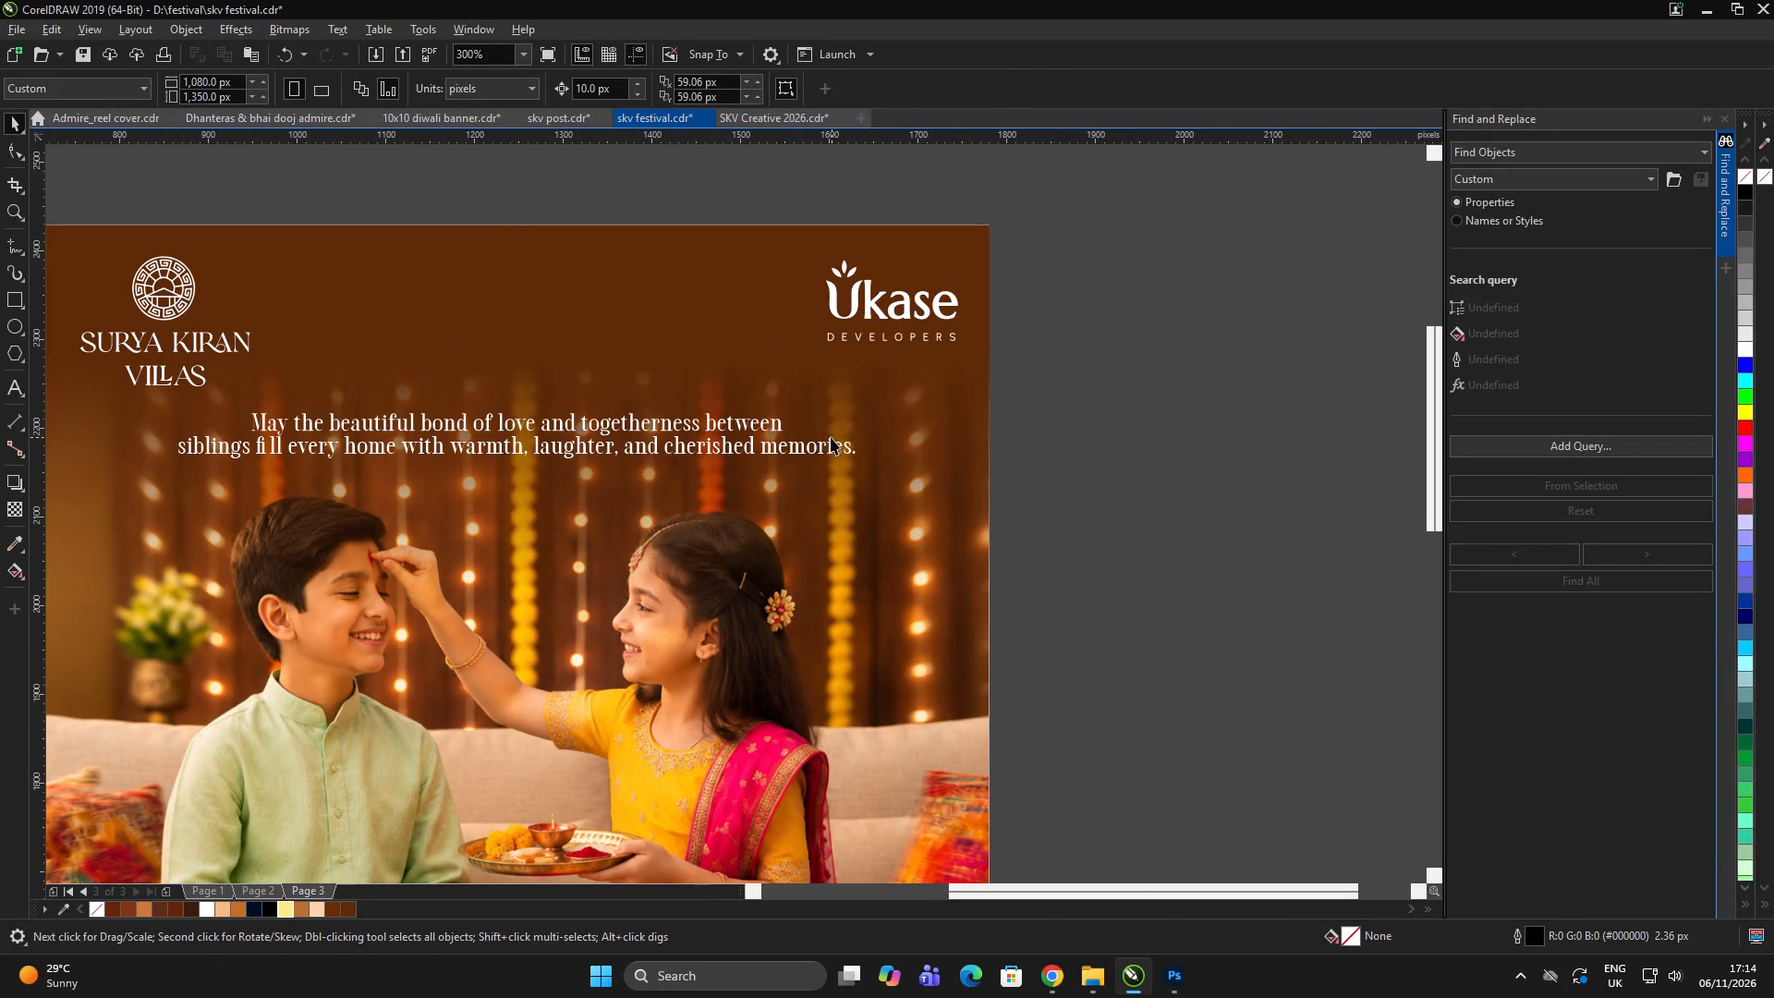
Start exporting only the two-line sibling greeting text to the Downloads folder as a PNG named "skv festival_".
{"action": "left_click", "coordinate": [824, 446]}
{"action": "scroll", "coordinate": [830, 447], "scroll_direction": "down", "scroll_amount": 1}
{"action": "key", "text": "ctrl+e"}
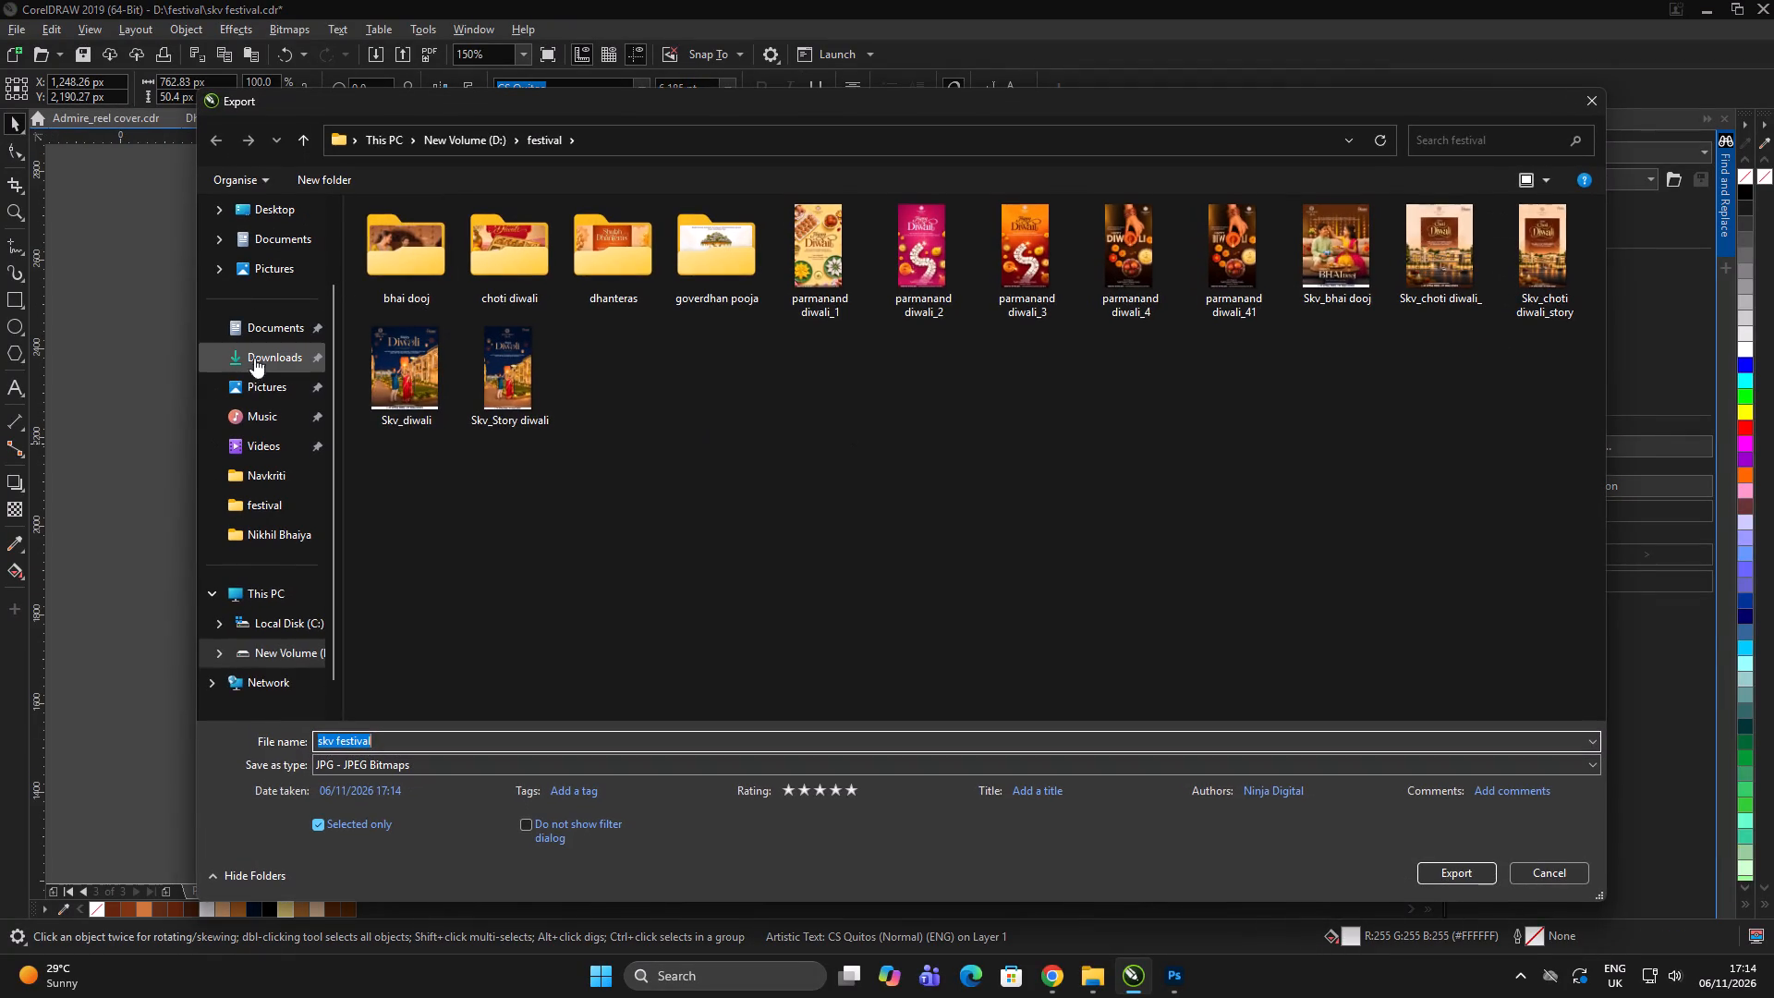
{"action": "left_click", "coordinate": [255, 367]}
{"action": "left_click", "coordinate": [442, 761]}
{"action": "scroll", "coordinate": [351, 313], "scroll_direction": "up", "scroll_amount": 1}
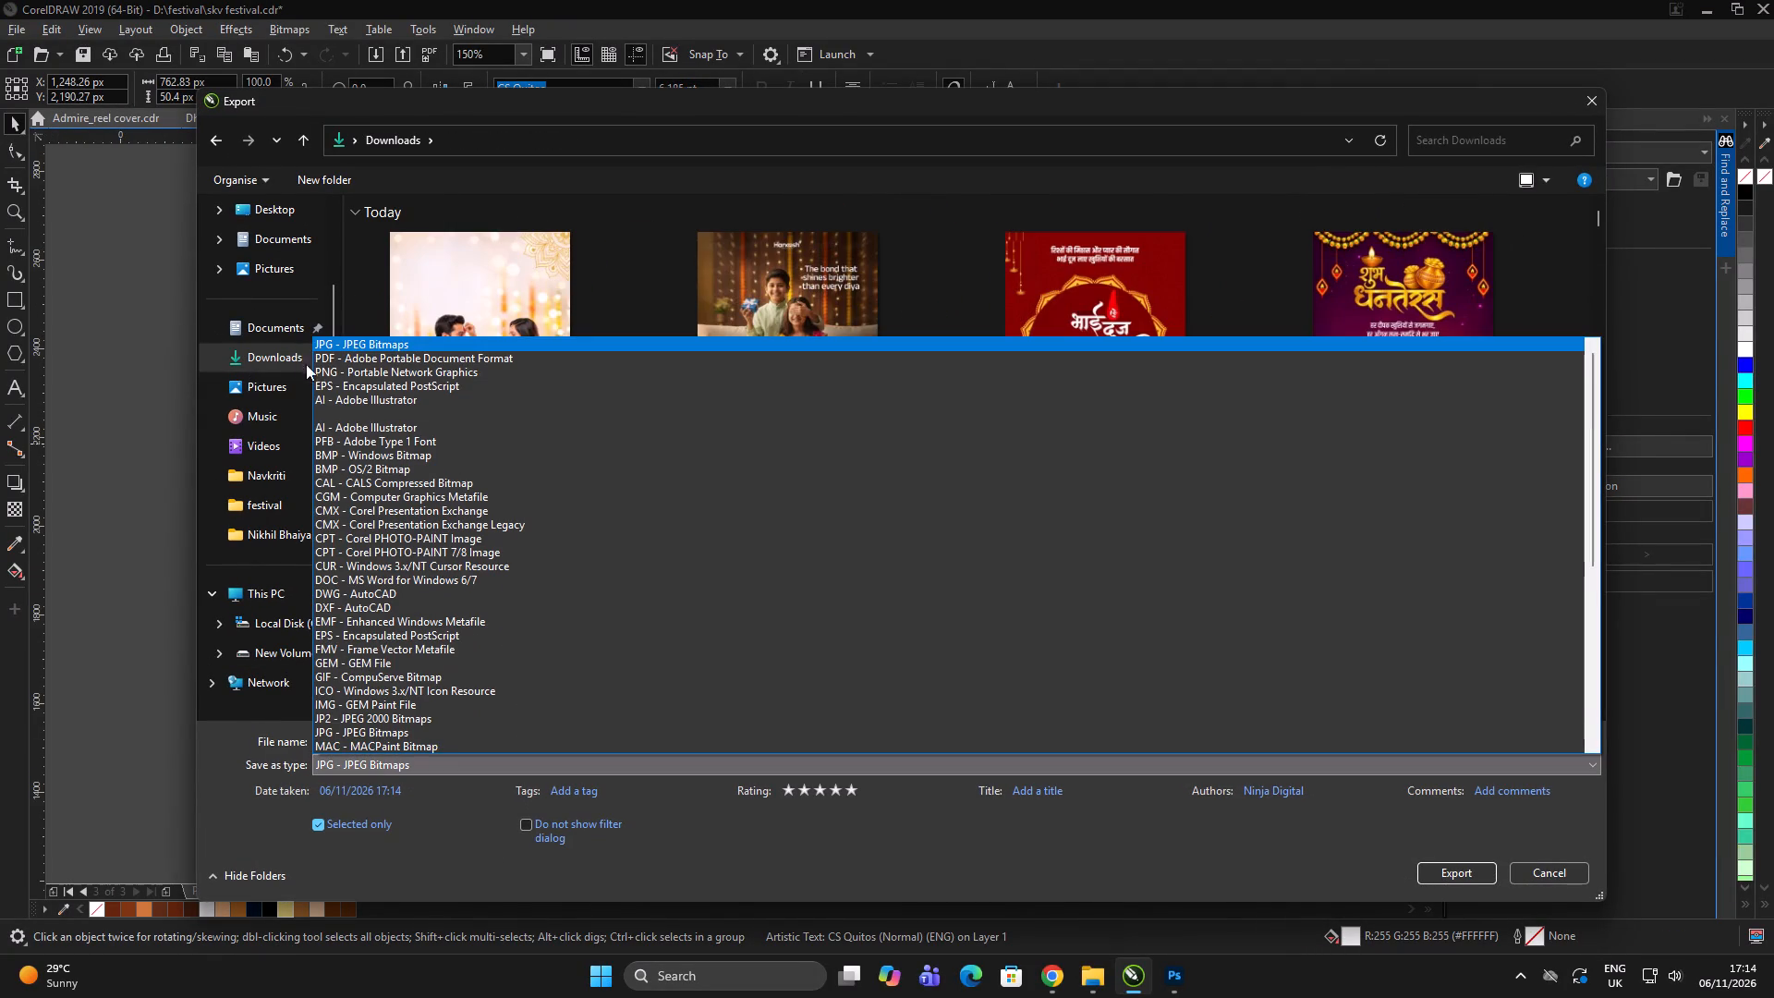
{"action": "left_click", "coordinate": [333, 373]}
{"action": "triple_click", "coordinate": [439, 745]}
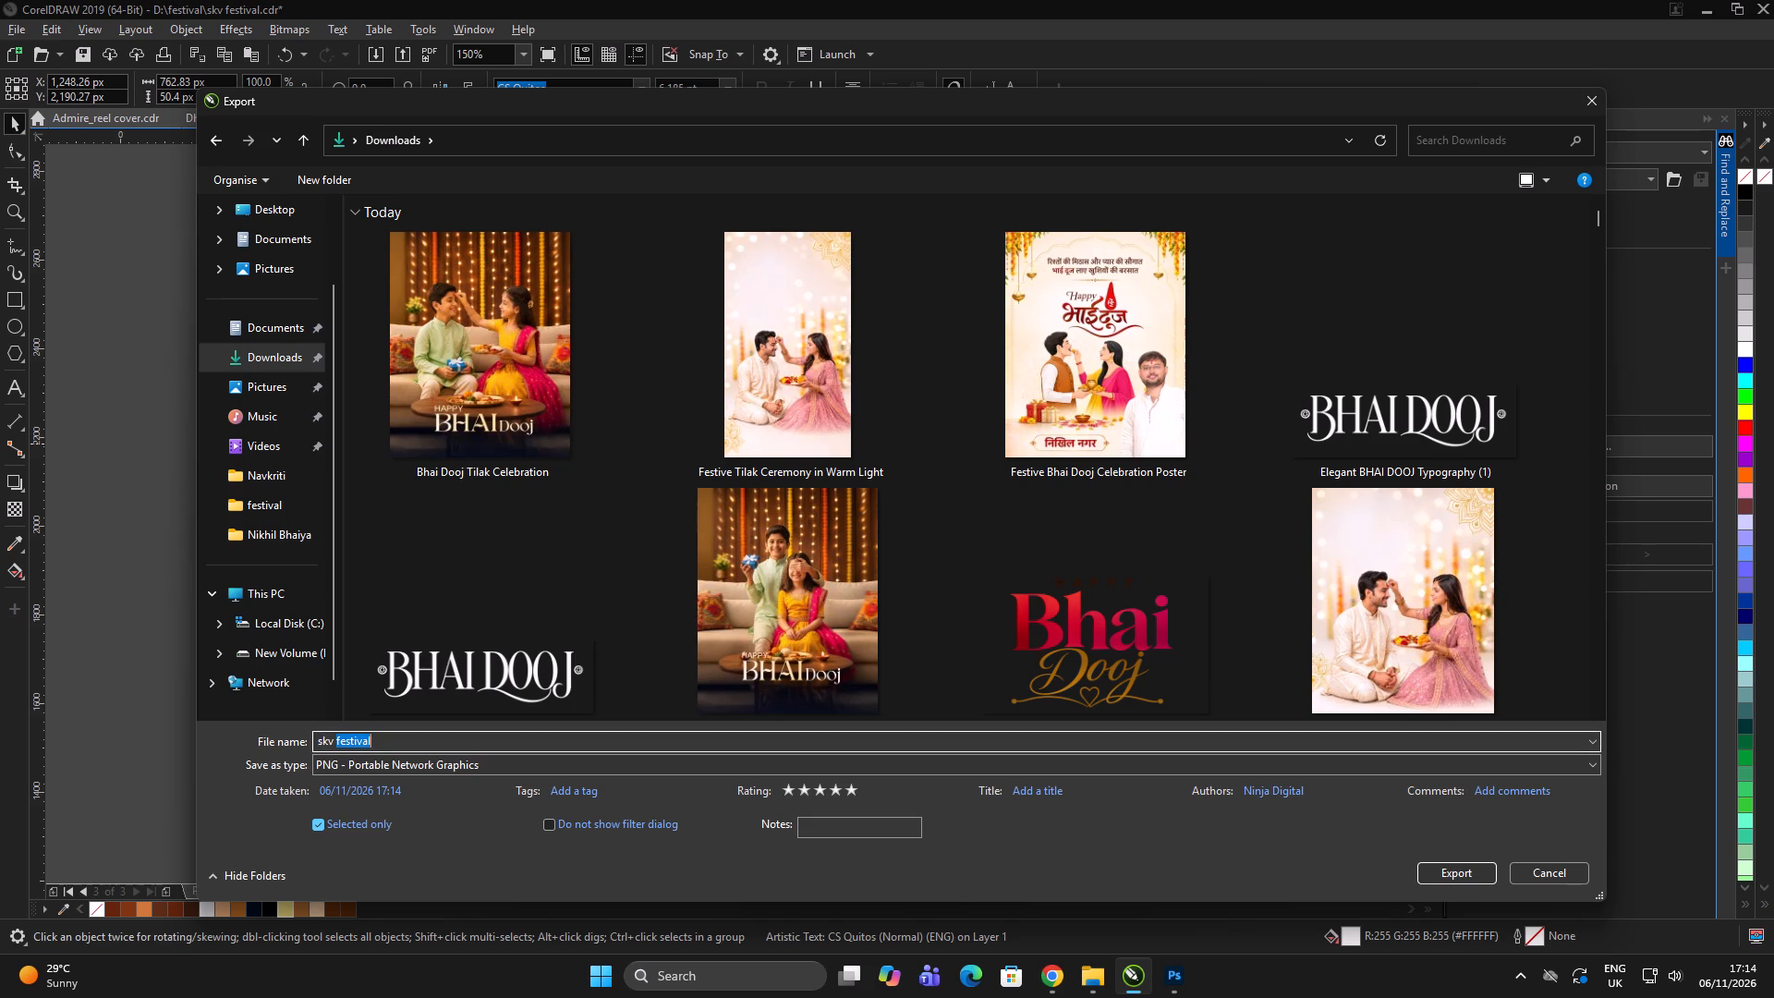
{"action": "left_click", "coordinate": [442, 739]}
{"action": "key", "text": "shift+underscore"}
{"action": "key", "text": "Return"}
Export the PNG in RGB Color (24-bit) mode at a resolution of 900.
{"action": "left_click", "coordinate": [1242, 286]}
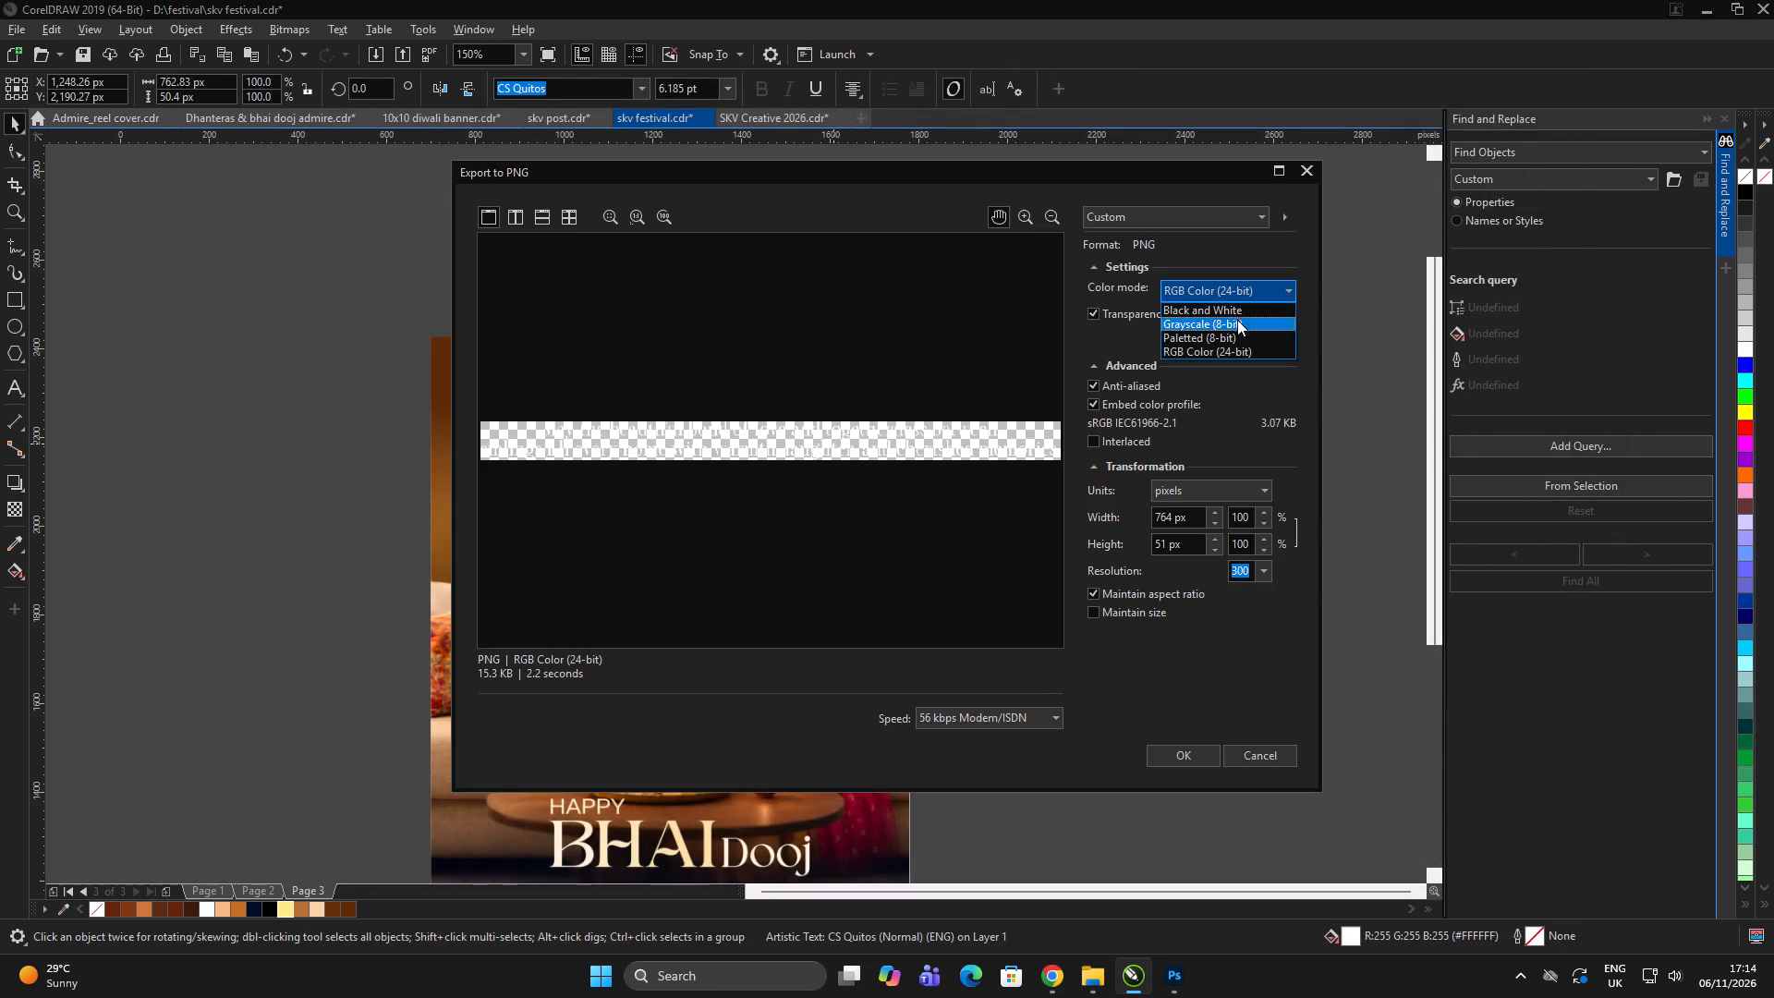
{"action": "left_click", "coordinate": [1235, 344]}
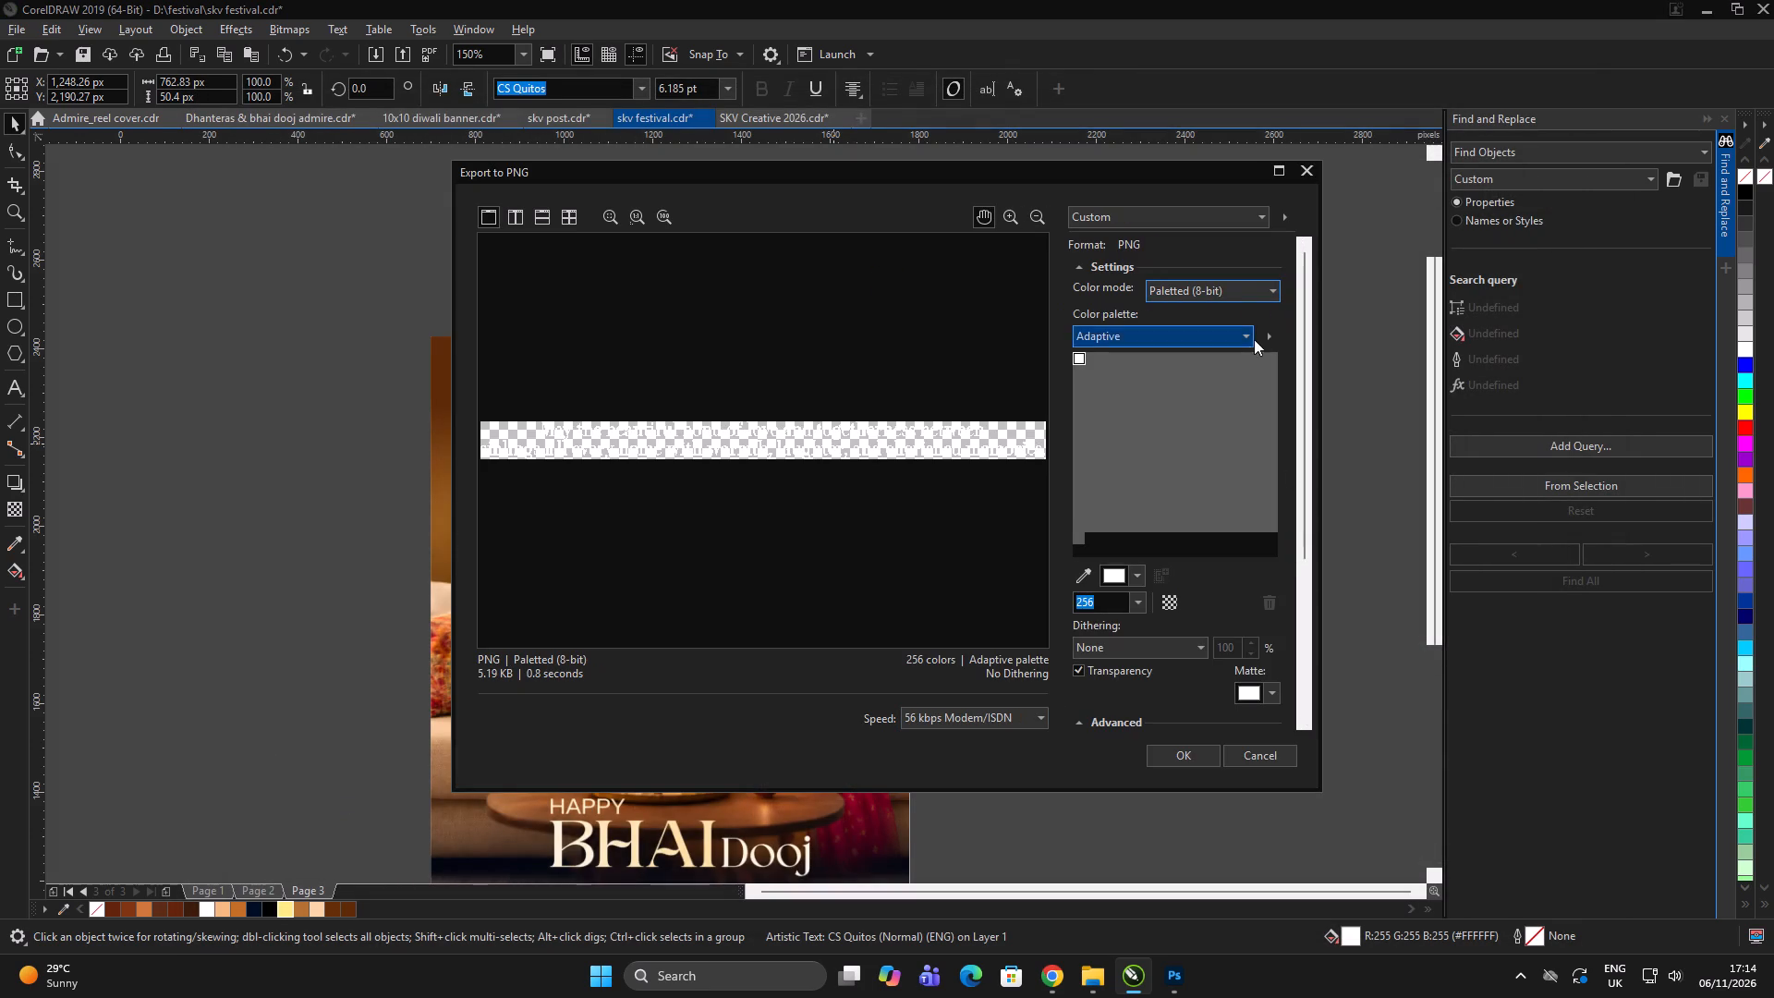
{"action": "left_click", "coordinate": [1232, 294]}
{"action": "left_click", "coordinate": [1208, 353]}
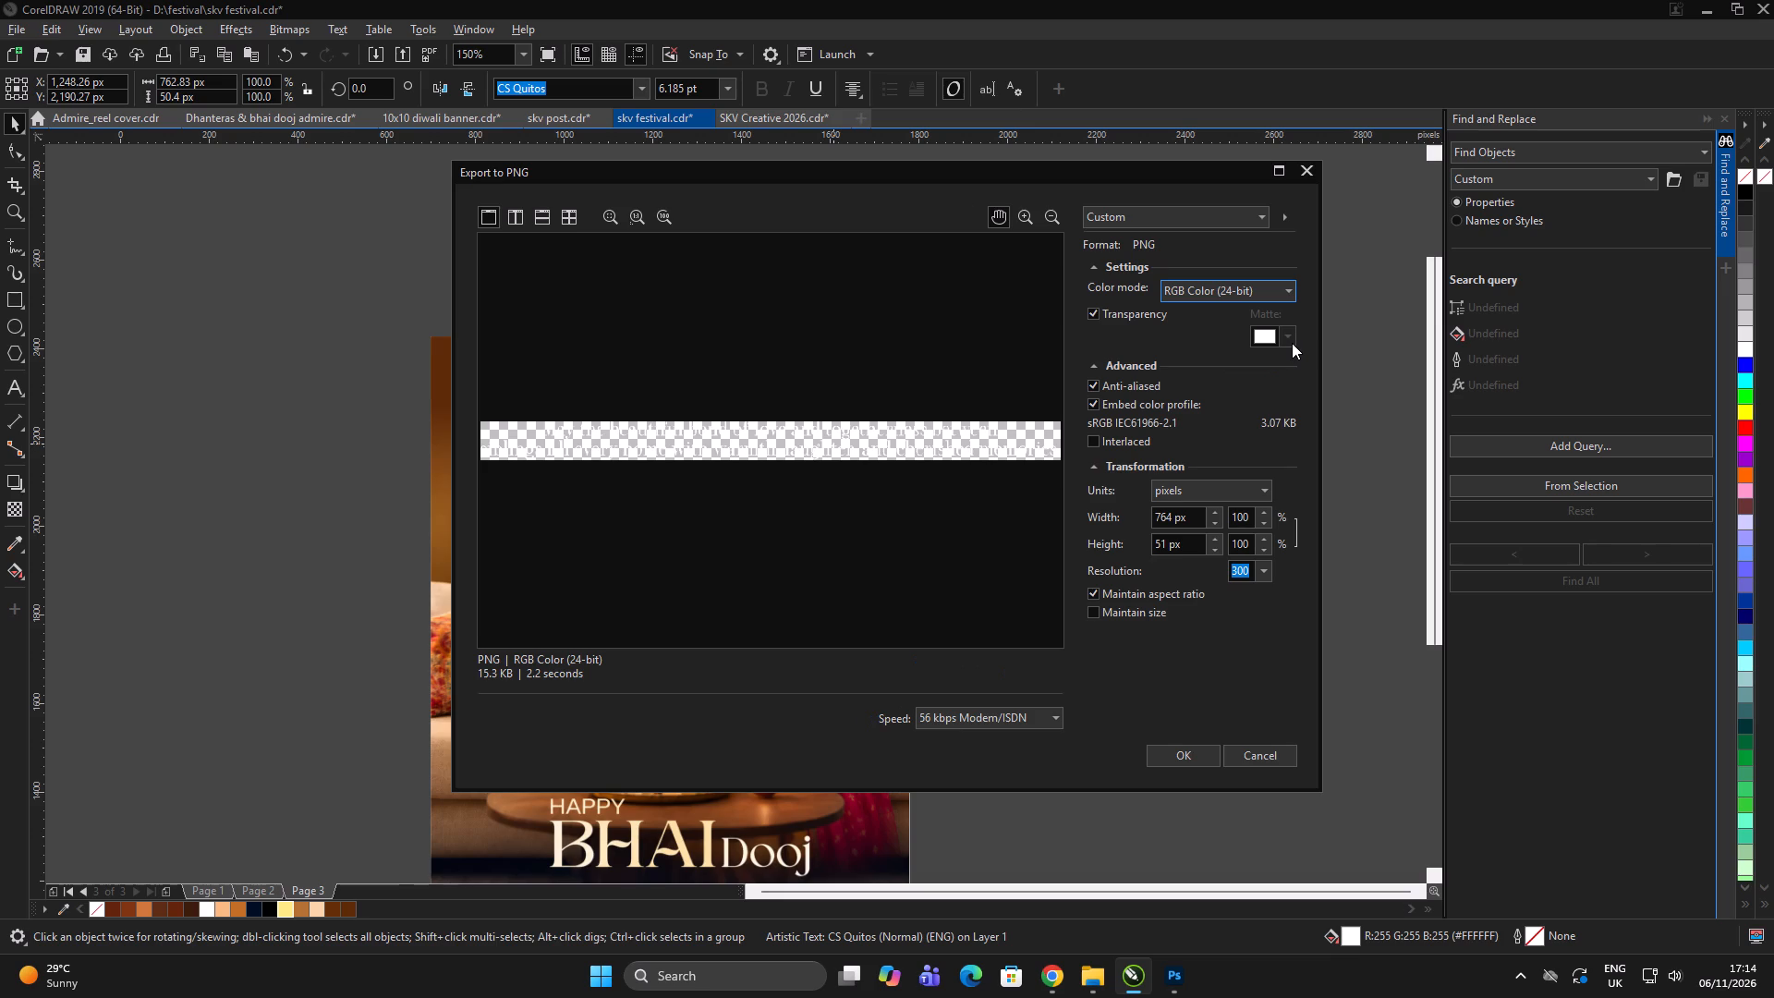
{"action": "left_click", "coordinate": [1256, 574]}
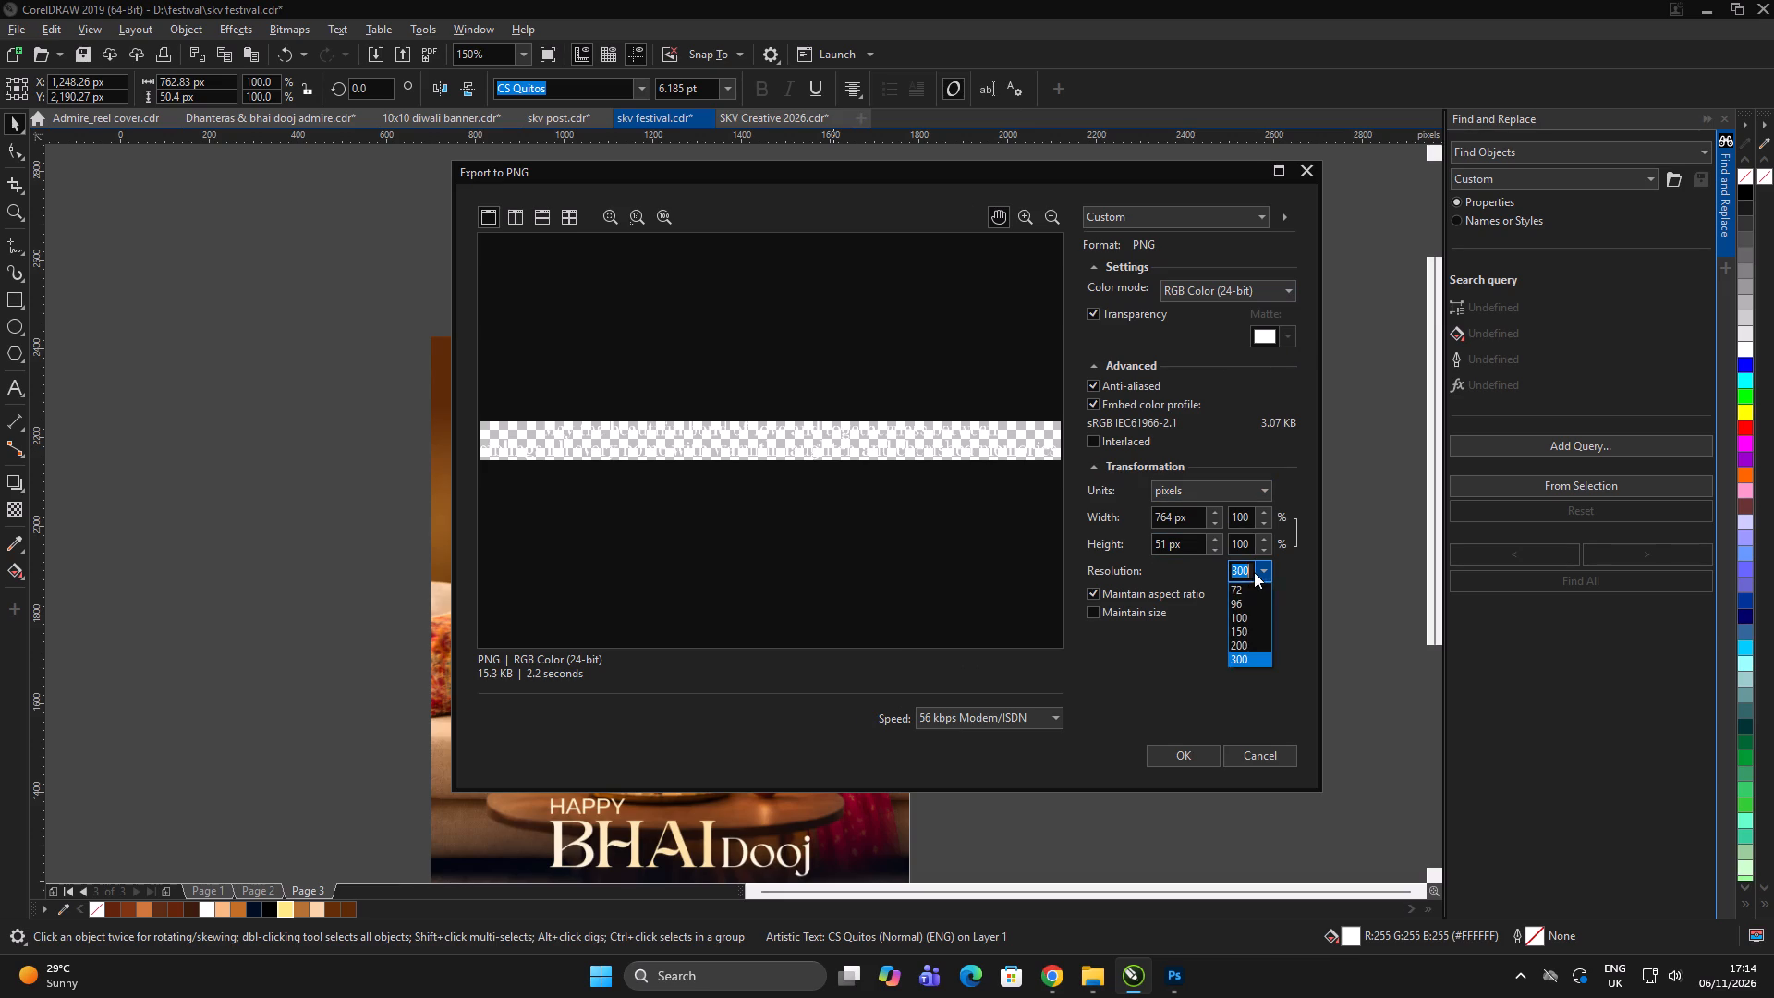
{"action": "left_click", "coordinate": [1252, 570]}
{"action": "left_click_drag", "start_coordinate": [1252, 569], "coordinate": [1222, 569]}
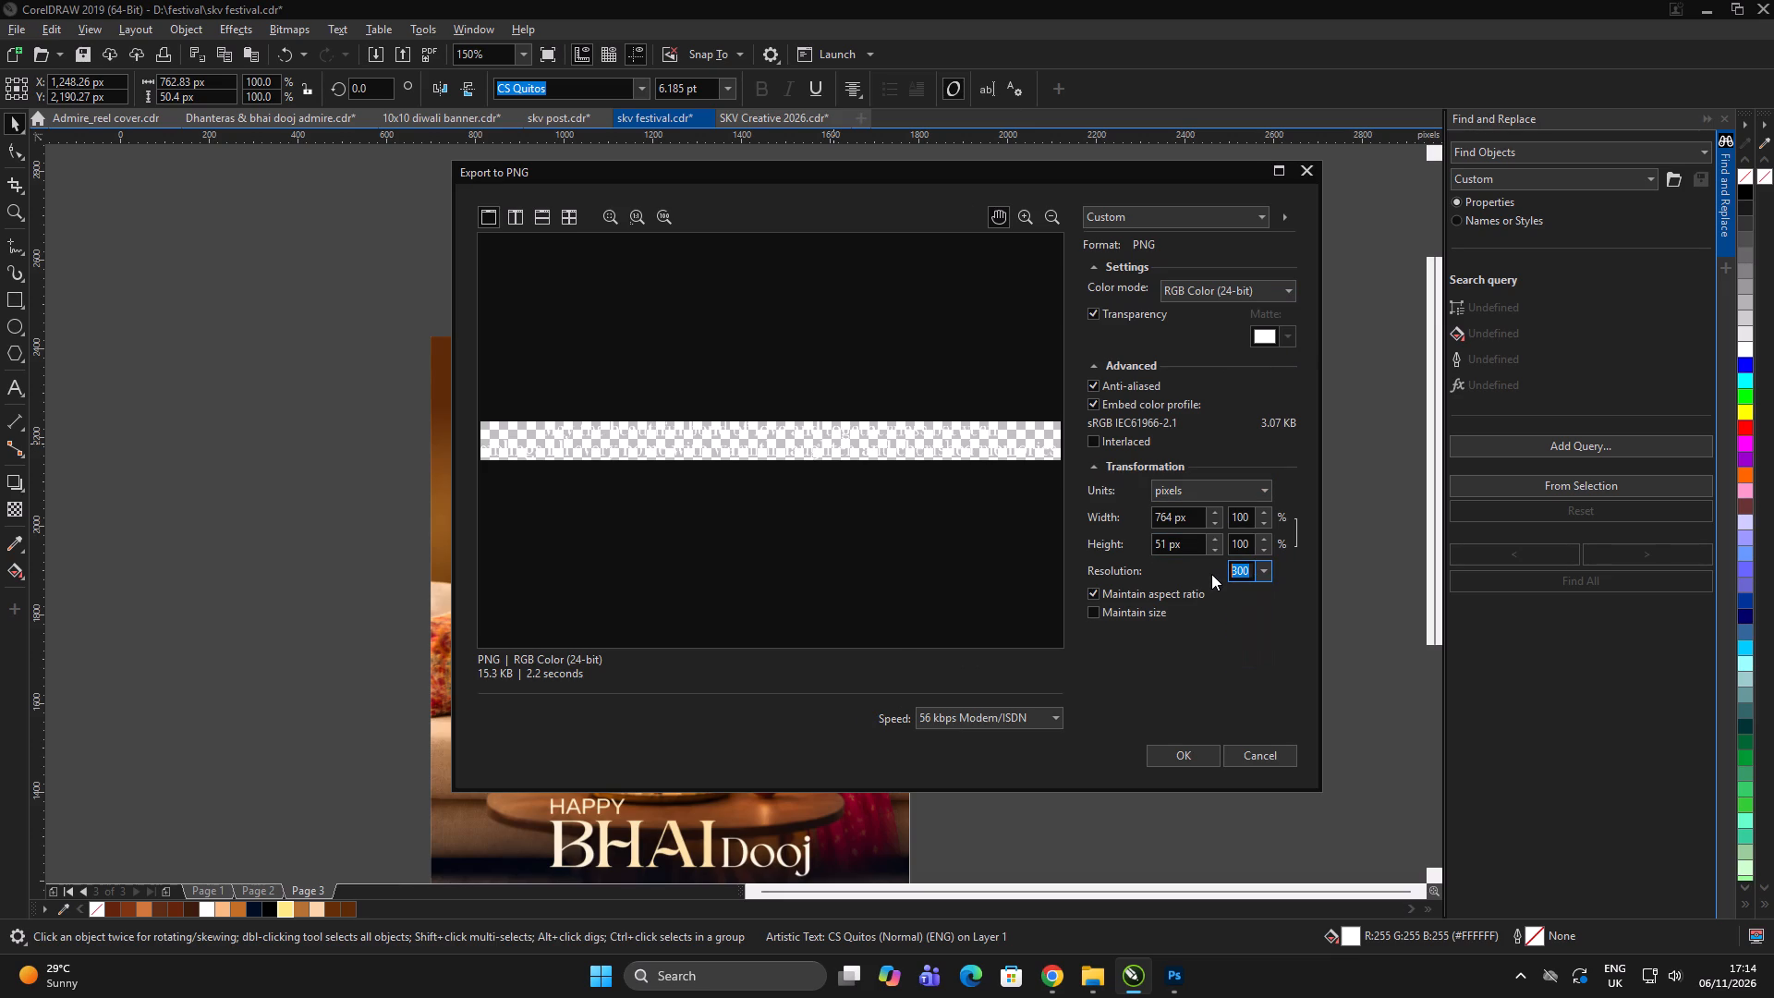
{"action": "type", "text": "900"}
{"action": "left_click", "coordinate": [772, 429]}
{"action": "left_click", "coordinate": [1190, 754]}
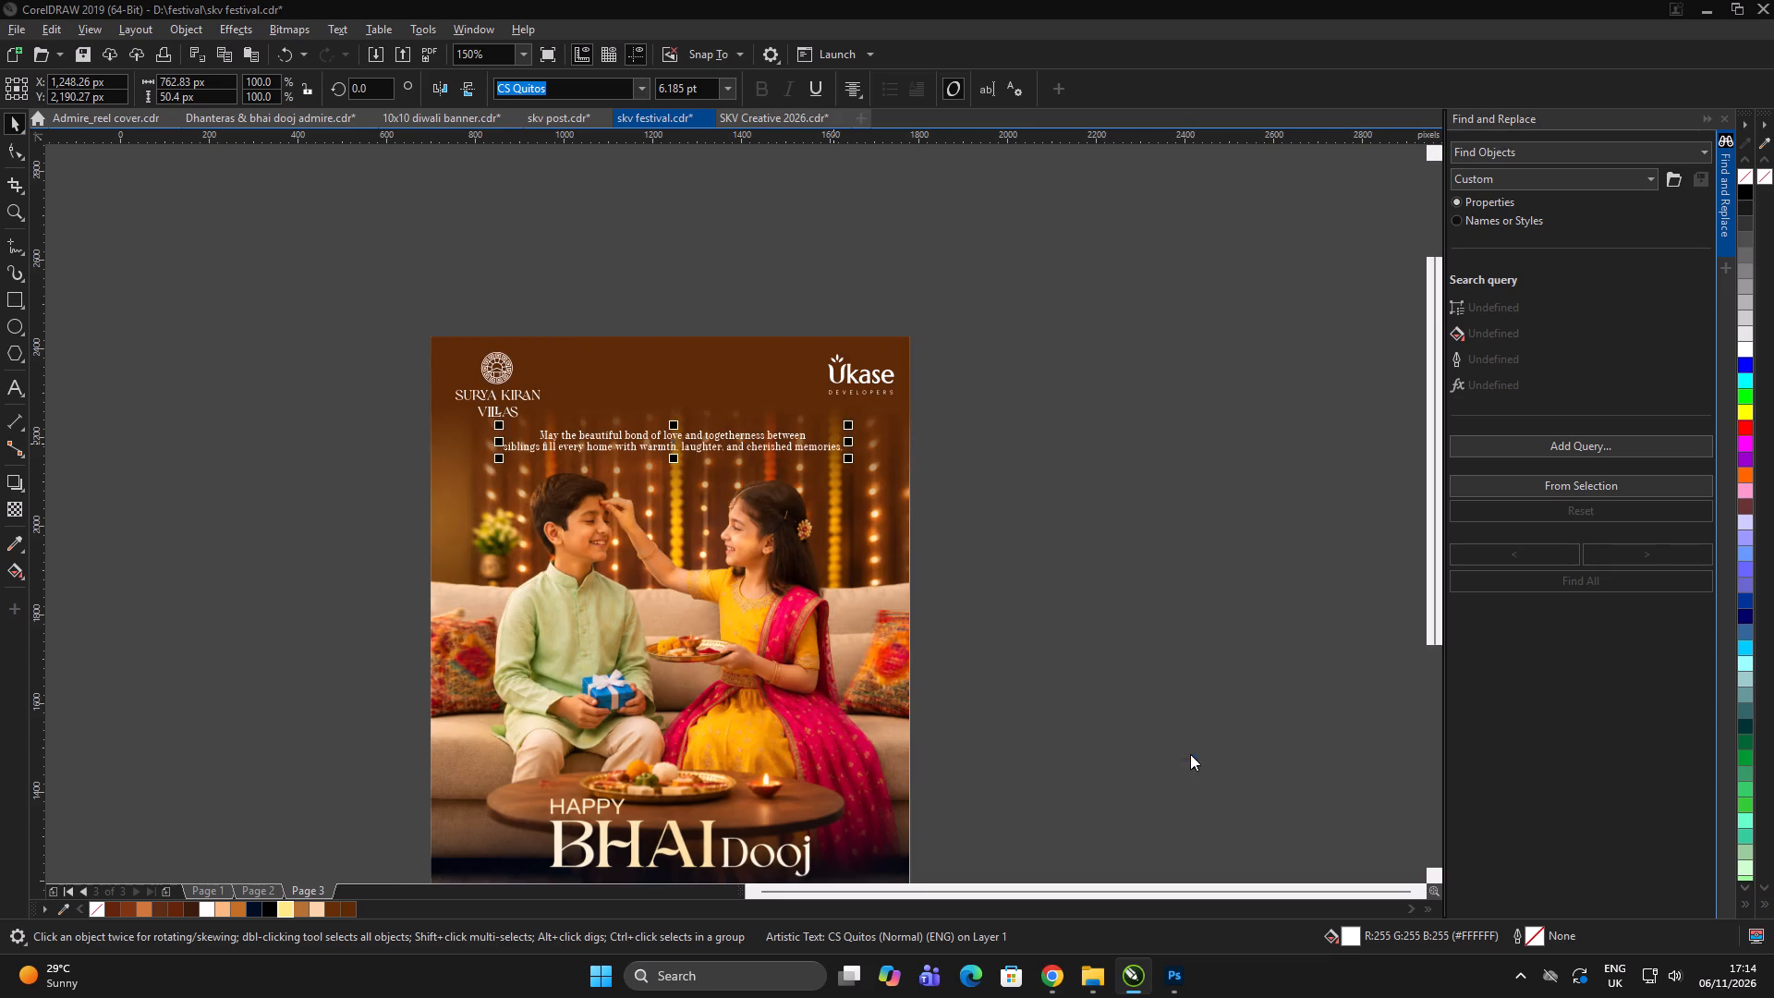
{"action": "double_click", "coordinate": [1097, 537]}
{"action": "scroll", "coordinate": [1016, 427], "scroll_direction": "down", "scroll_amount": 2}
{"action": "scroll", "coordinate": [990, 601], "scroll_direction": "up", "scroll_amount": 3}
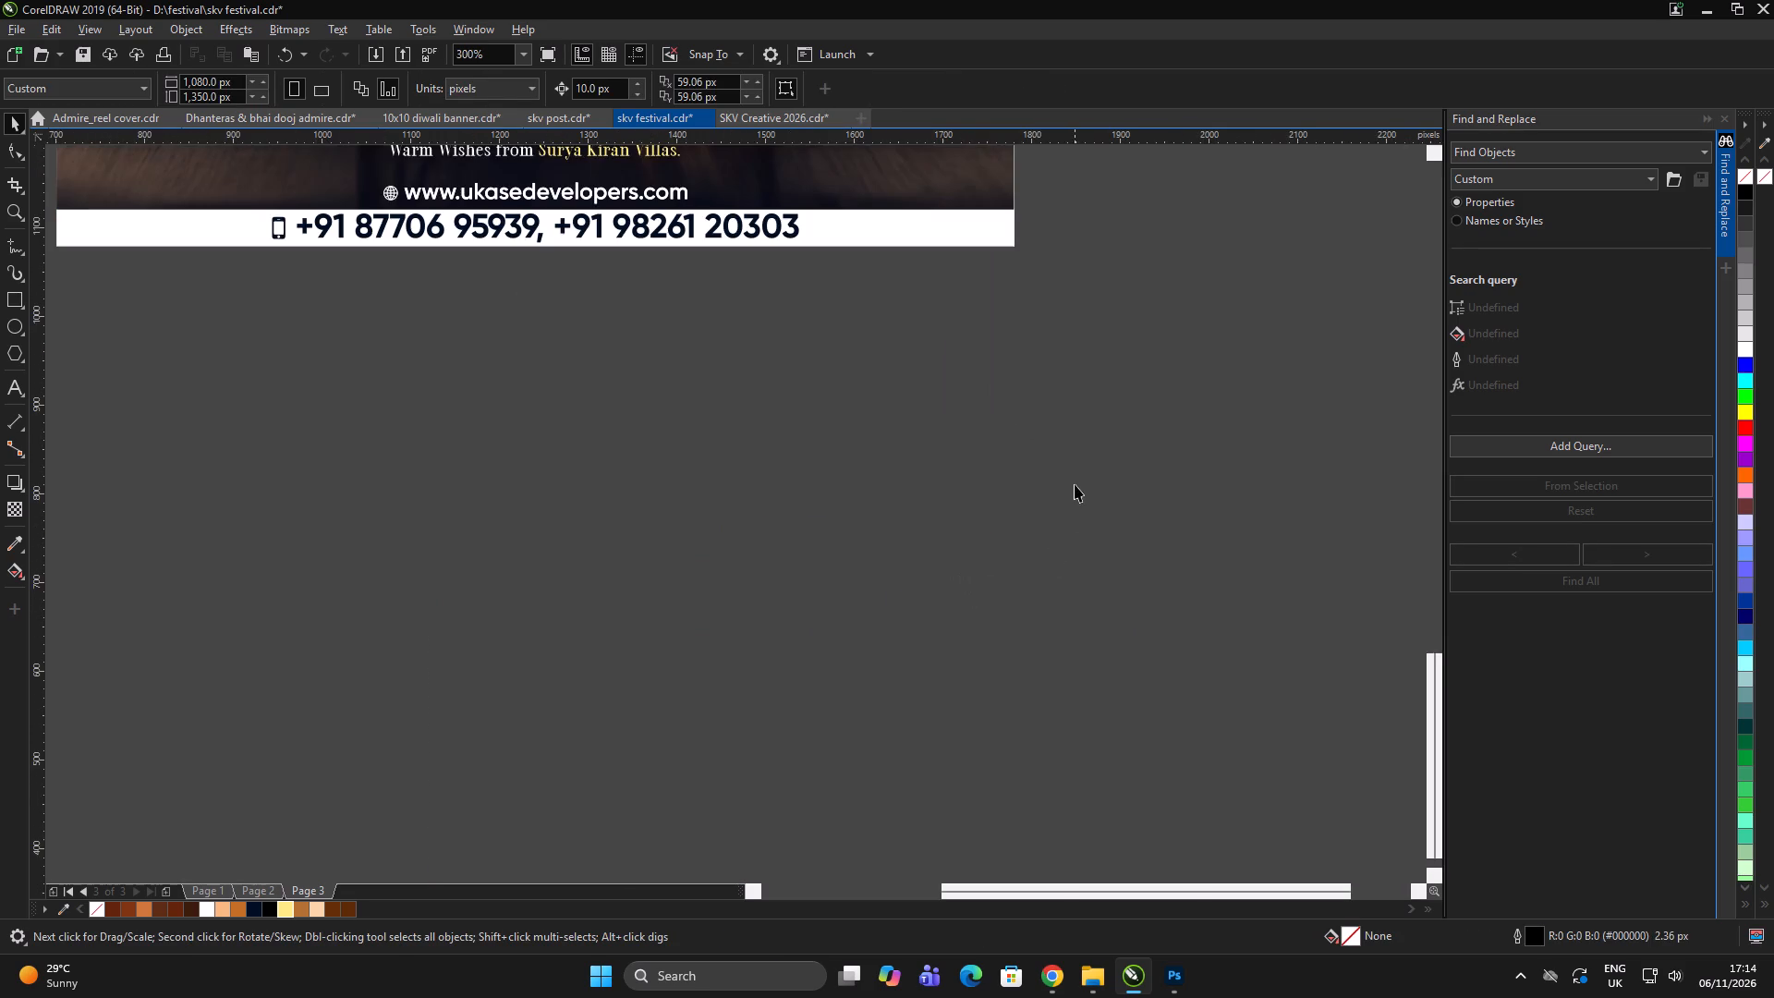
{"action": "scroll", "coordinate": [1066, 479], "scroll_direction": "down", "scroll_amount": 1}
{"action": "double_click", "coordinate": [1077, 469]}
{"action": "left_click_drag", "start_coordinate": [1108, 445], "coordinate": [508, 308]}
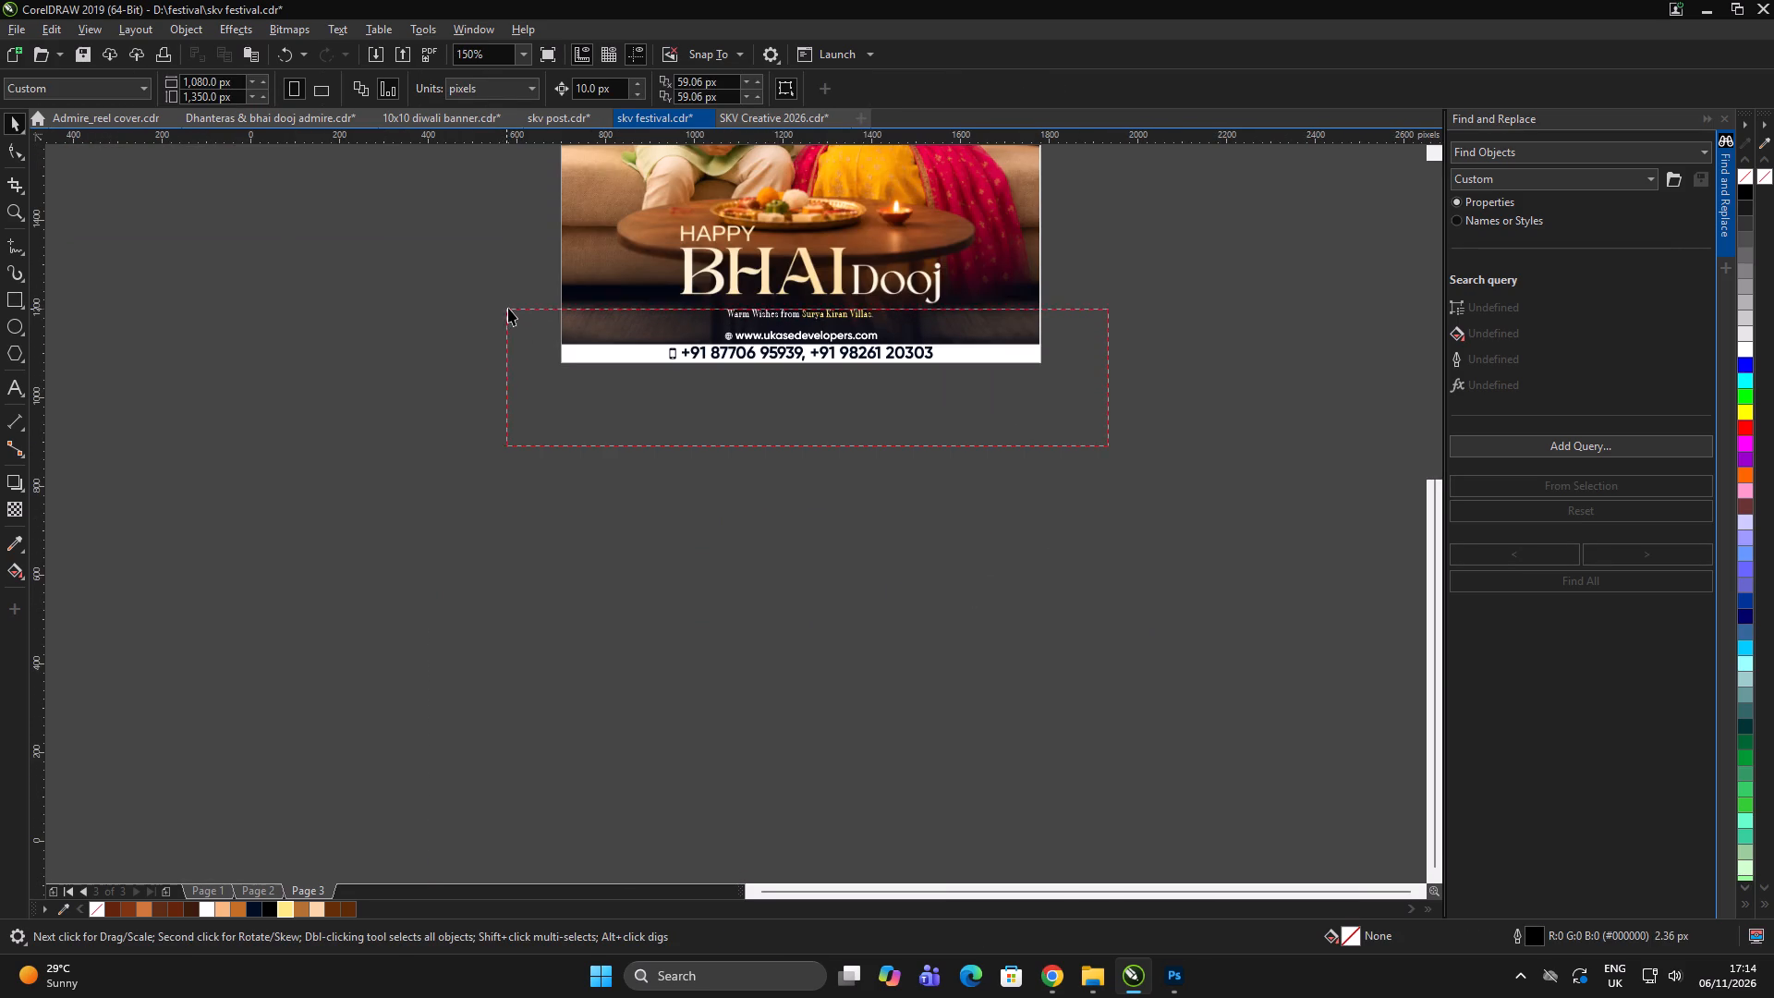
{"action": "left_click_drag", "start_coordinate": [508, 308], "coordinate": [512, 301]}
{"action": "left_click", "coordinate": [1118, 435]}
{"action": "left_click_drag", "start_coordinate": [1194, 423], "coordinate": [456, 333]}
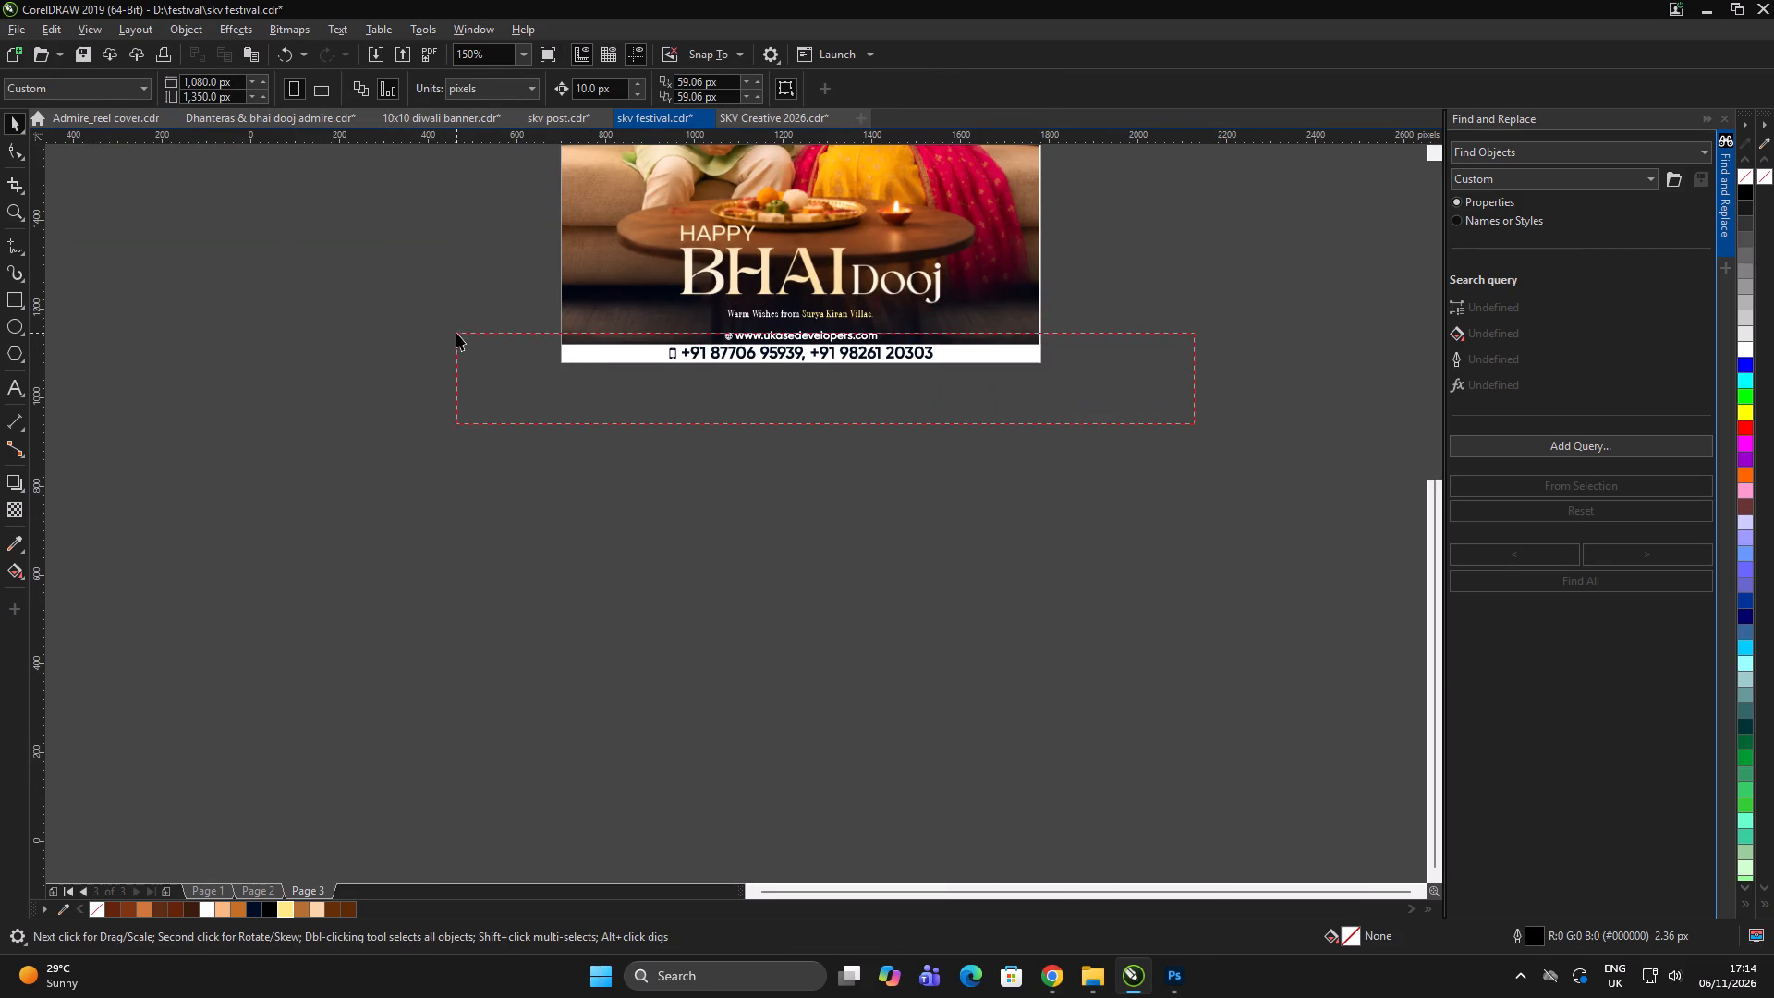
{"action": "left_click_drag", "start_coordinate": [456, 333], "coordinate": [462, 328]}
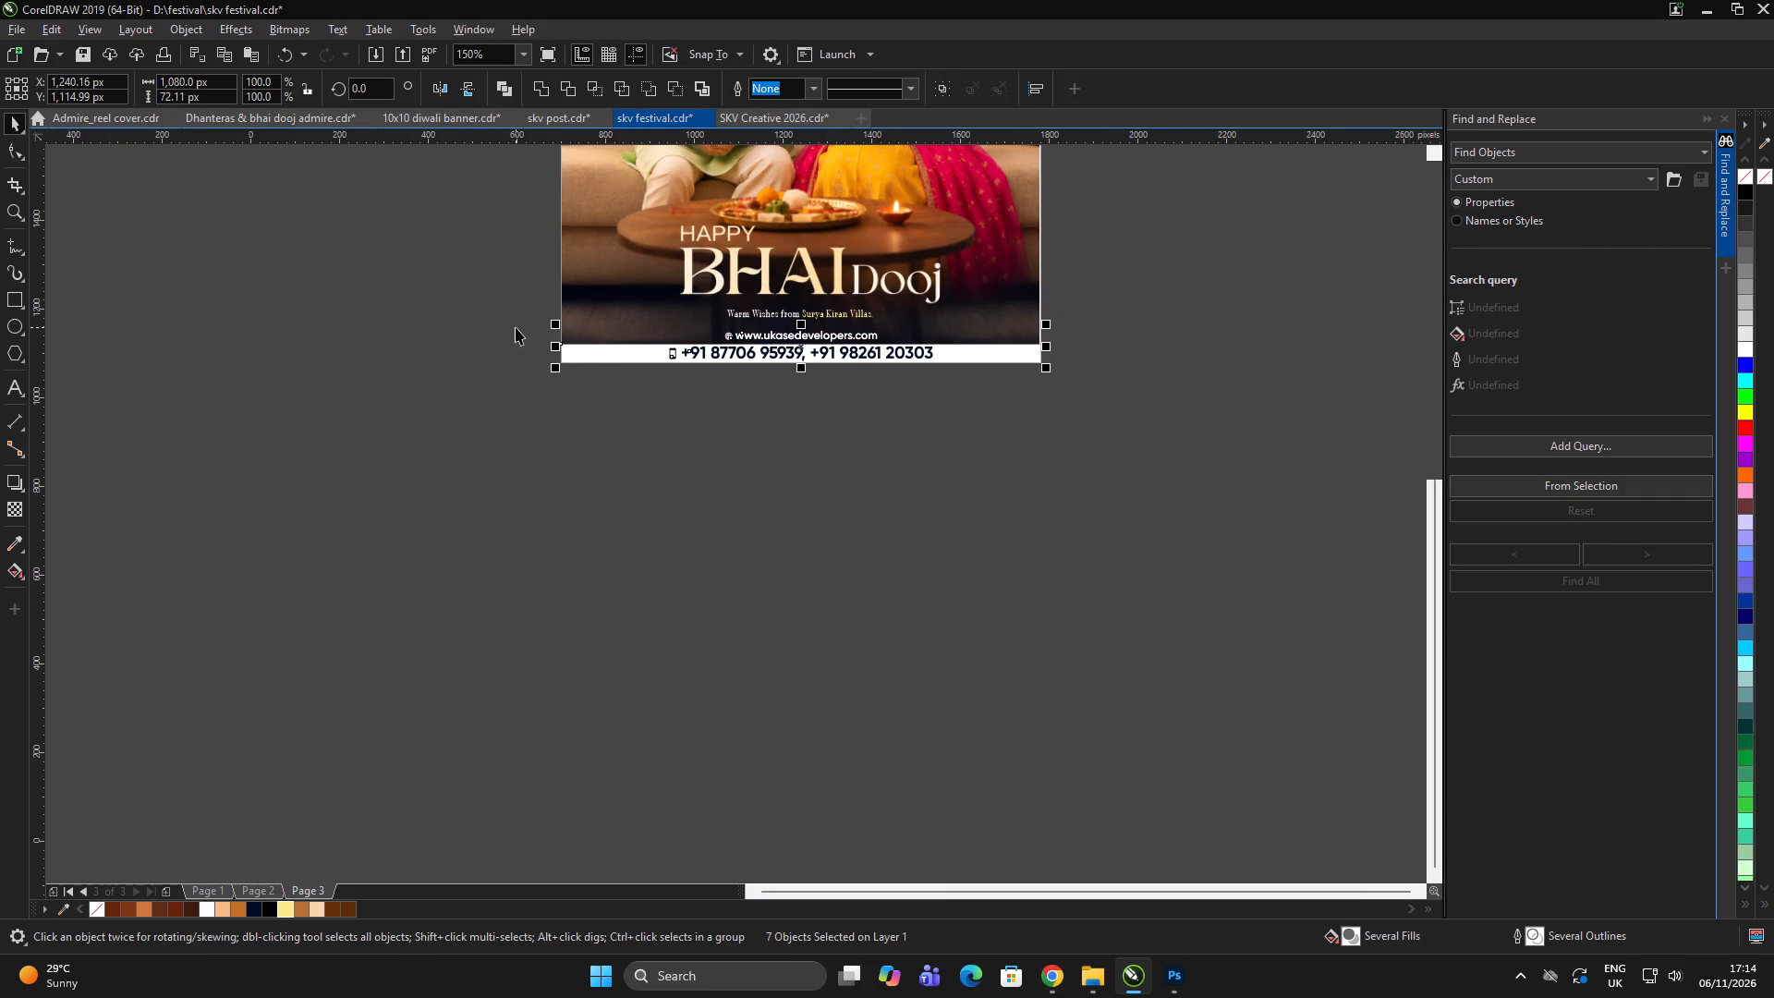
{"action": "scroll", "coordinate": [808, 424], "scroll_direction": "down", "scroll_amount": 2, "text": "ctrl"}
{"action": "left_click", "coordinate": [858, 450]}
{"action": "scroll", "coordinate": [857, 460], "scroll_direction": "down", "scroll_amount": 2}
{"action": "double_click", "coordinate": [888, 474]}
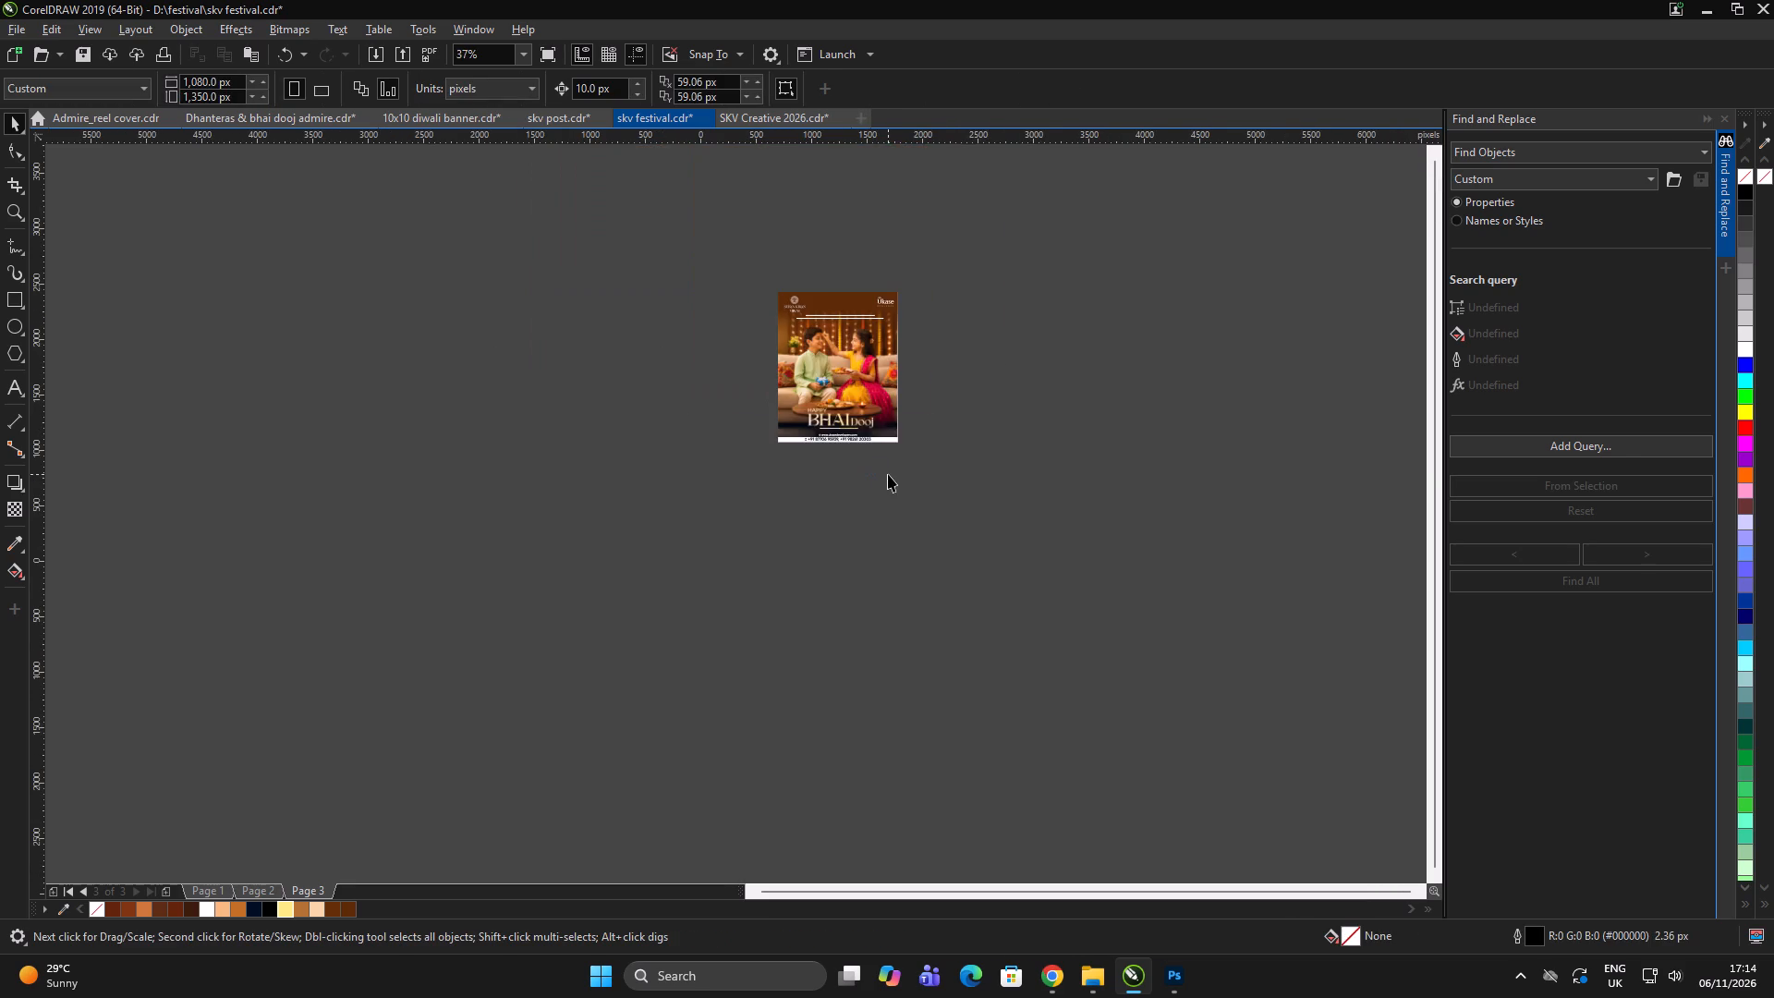
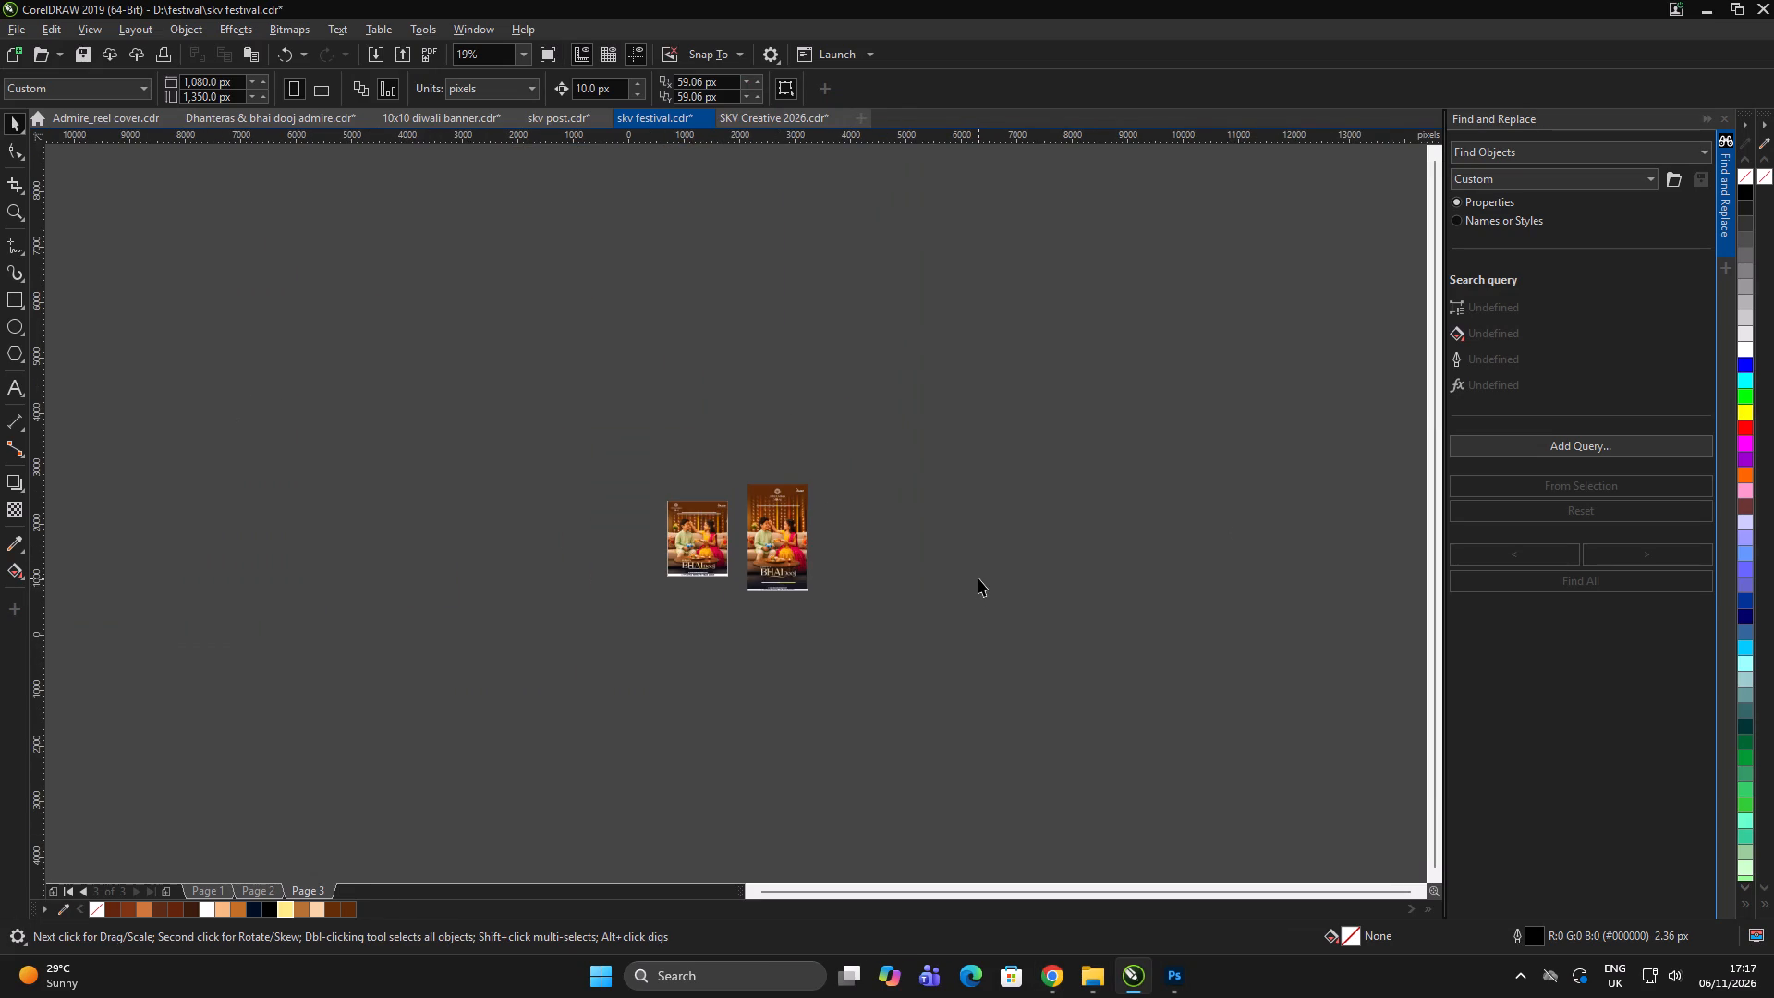
{"action": "key", "text": "ctrl+i"}
{"action": "left_click", "coordinate": [479, 379]}
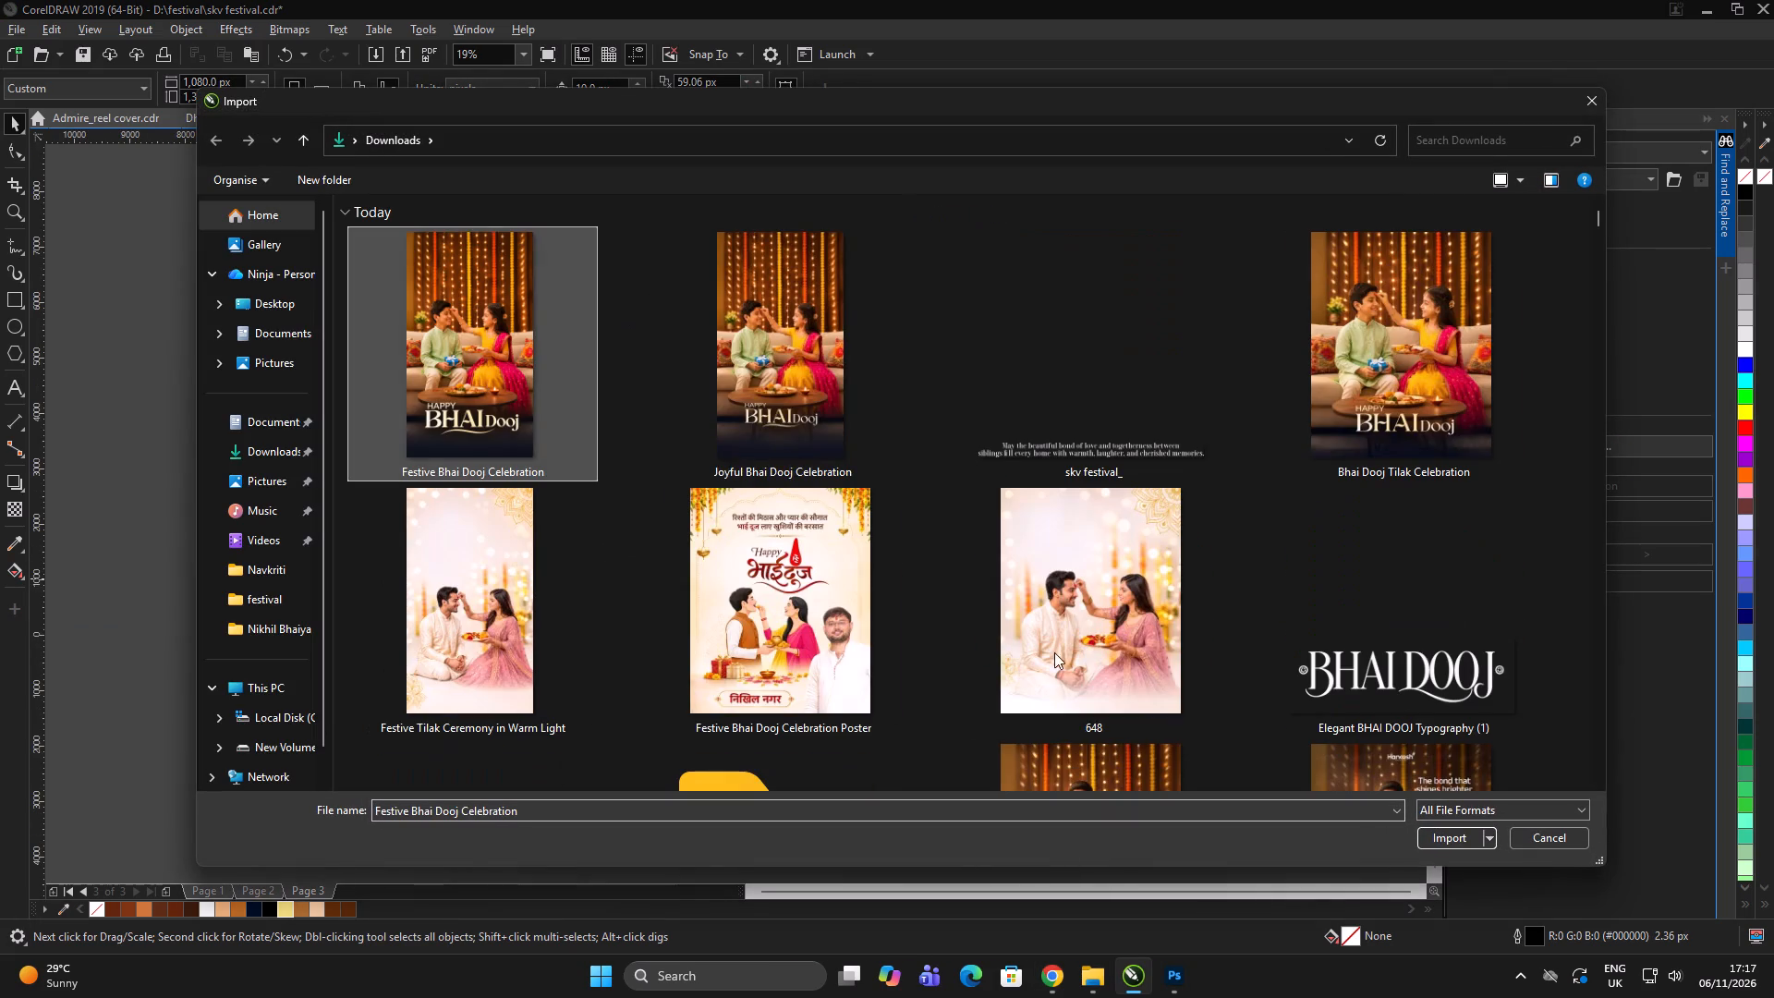
{"action": "left_click", "coordinate": [1461, 840]}
{"action": "scroll", "coordinate": [869, 580], "scroll_direction": "up", "scroll_amount": 1}
{"action": "left_click_drag", "start_coordinate": [762, 359], "coordinate": [863, 495]}
{"action": "left_click", "coordinate": [913, 536]}
{"action": "left_click", "coordinate": [810, 433]}
{"action": "scroll", "coordinate": [821, 431], "scroll_direction": "up", "scroll_amount": 1}
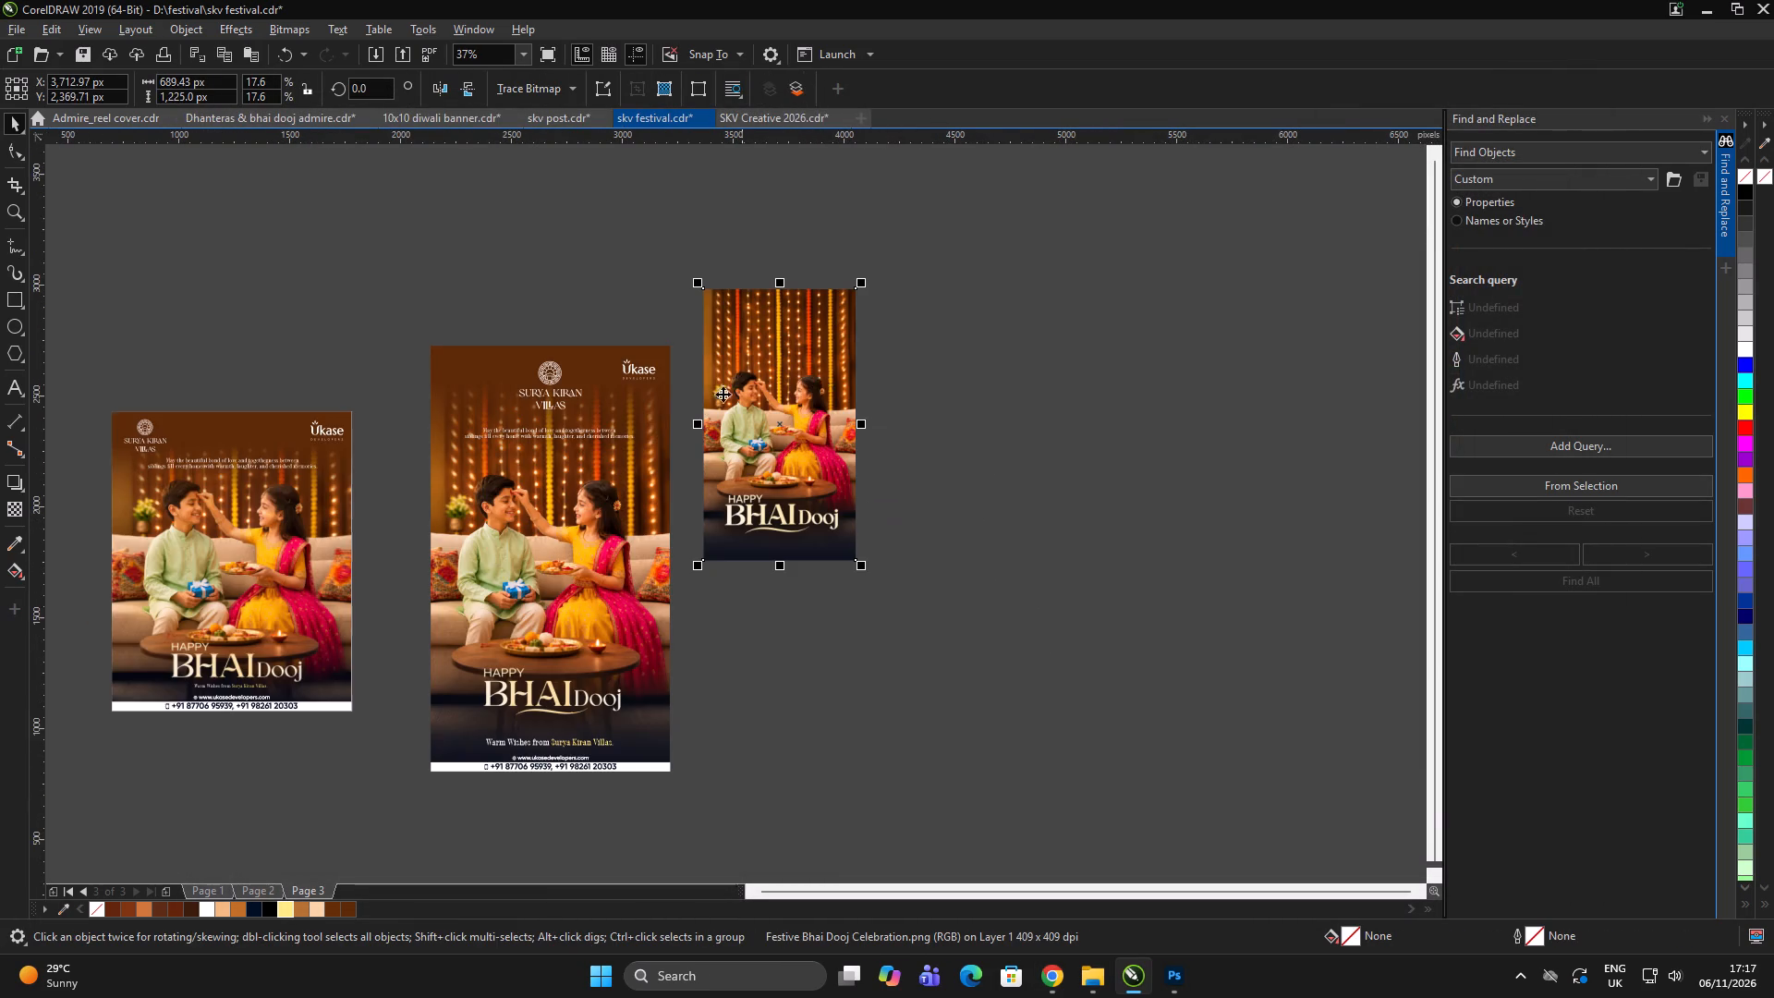
Resize the imported image to 1080 x 1920 px.
{"action": "left_click", "coordinate": [219, 87]}
{"action": "key", "text": "ctrl+a"}
{"action": "type", "text": "1080"}
{"action": "key", "text": "Tab"}
{"action": "type", "text": "135"}
{"action": "key", "text": "BackSpace"}
{"action": "key", "text": "BackSpace"}
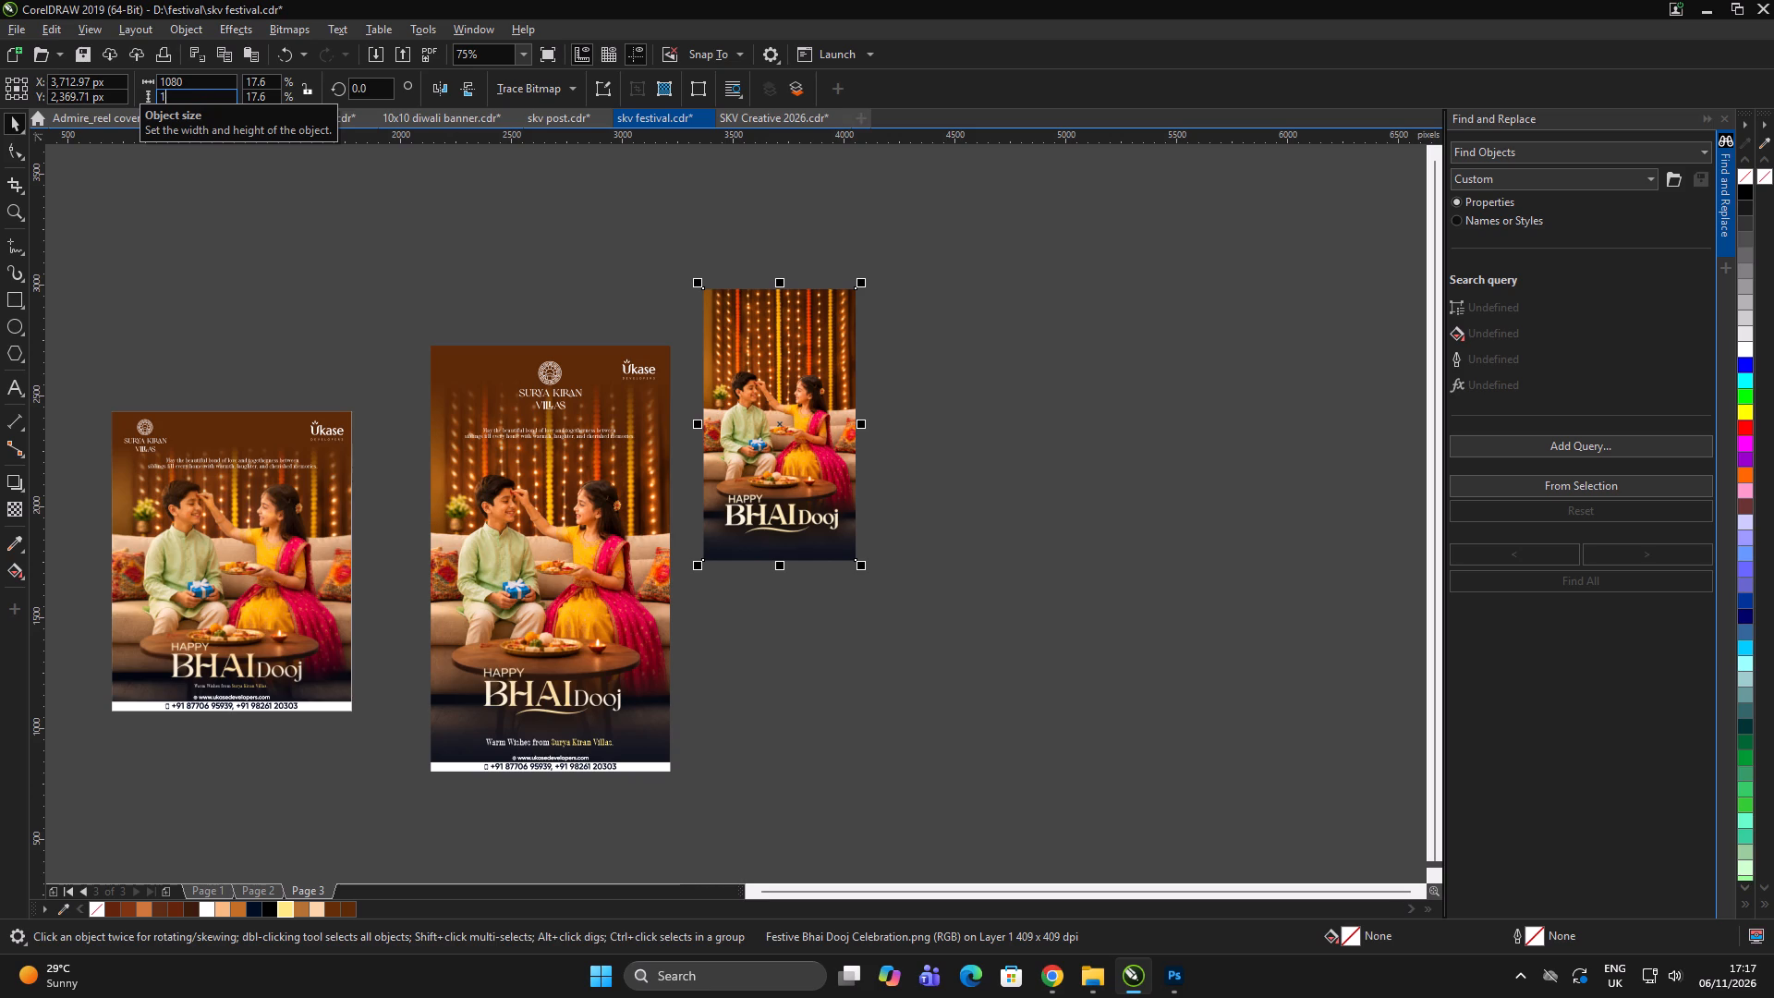
{"action": "type", "text": "920"}
{"action": "key", "text": "Return"}
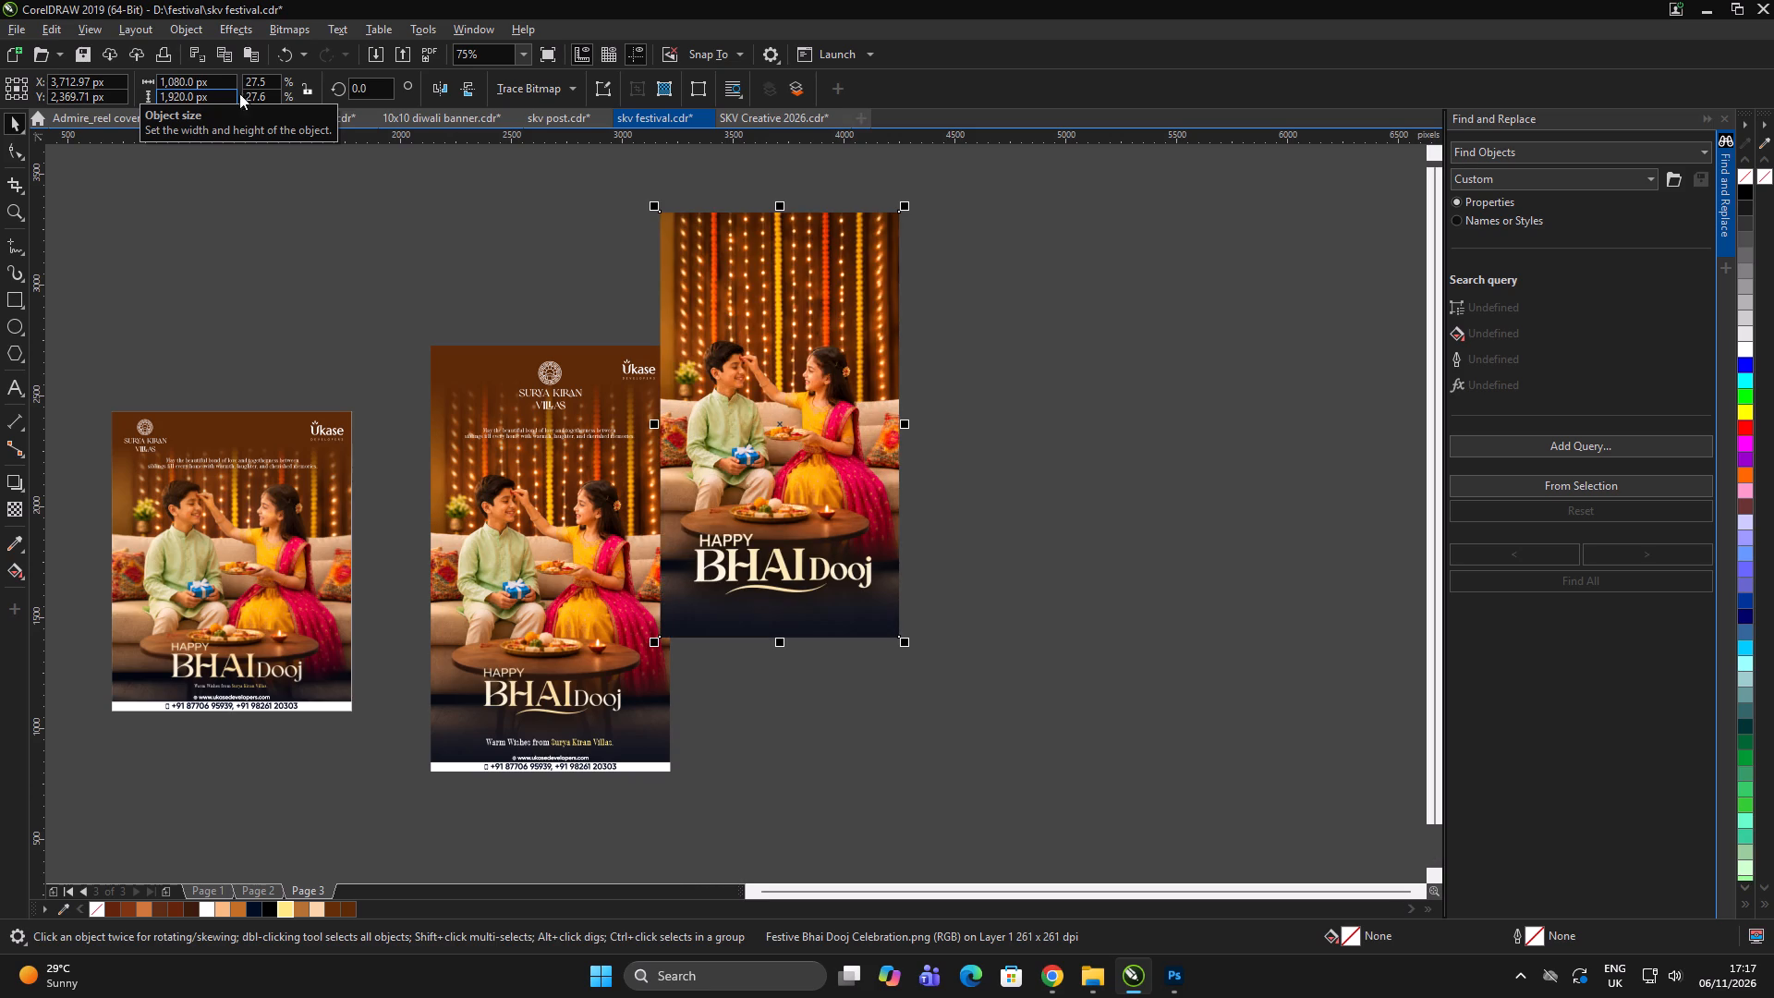
Centre the larger-title image on the existing tall image both horizontally and vertically.
{"action": "left_click", "coordinate": [552, 546], "text": "shift"}
{"action": "key", "text": "e"}
{"action": "key", "text": "c"}
{"action": "left_click", "coordinate": [917, 527]}
{"action": "left_click", "coordinate": [612, 562]}
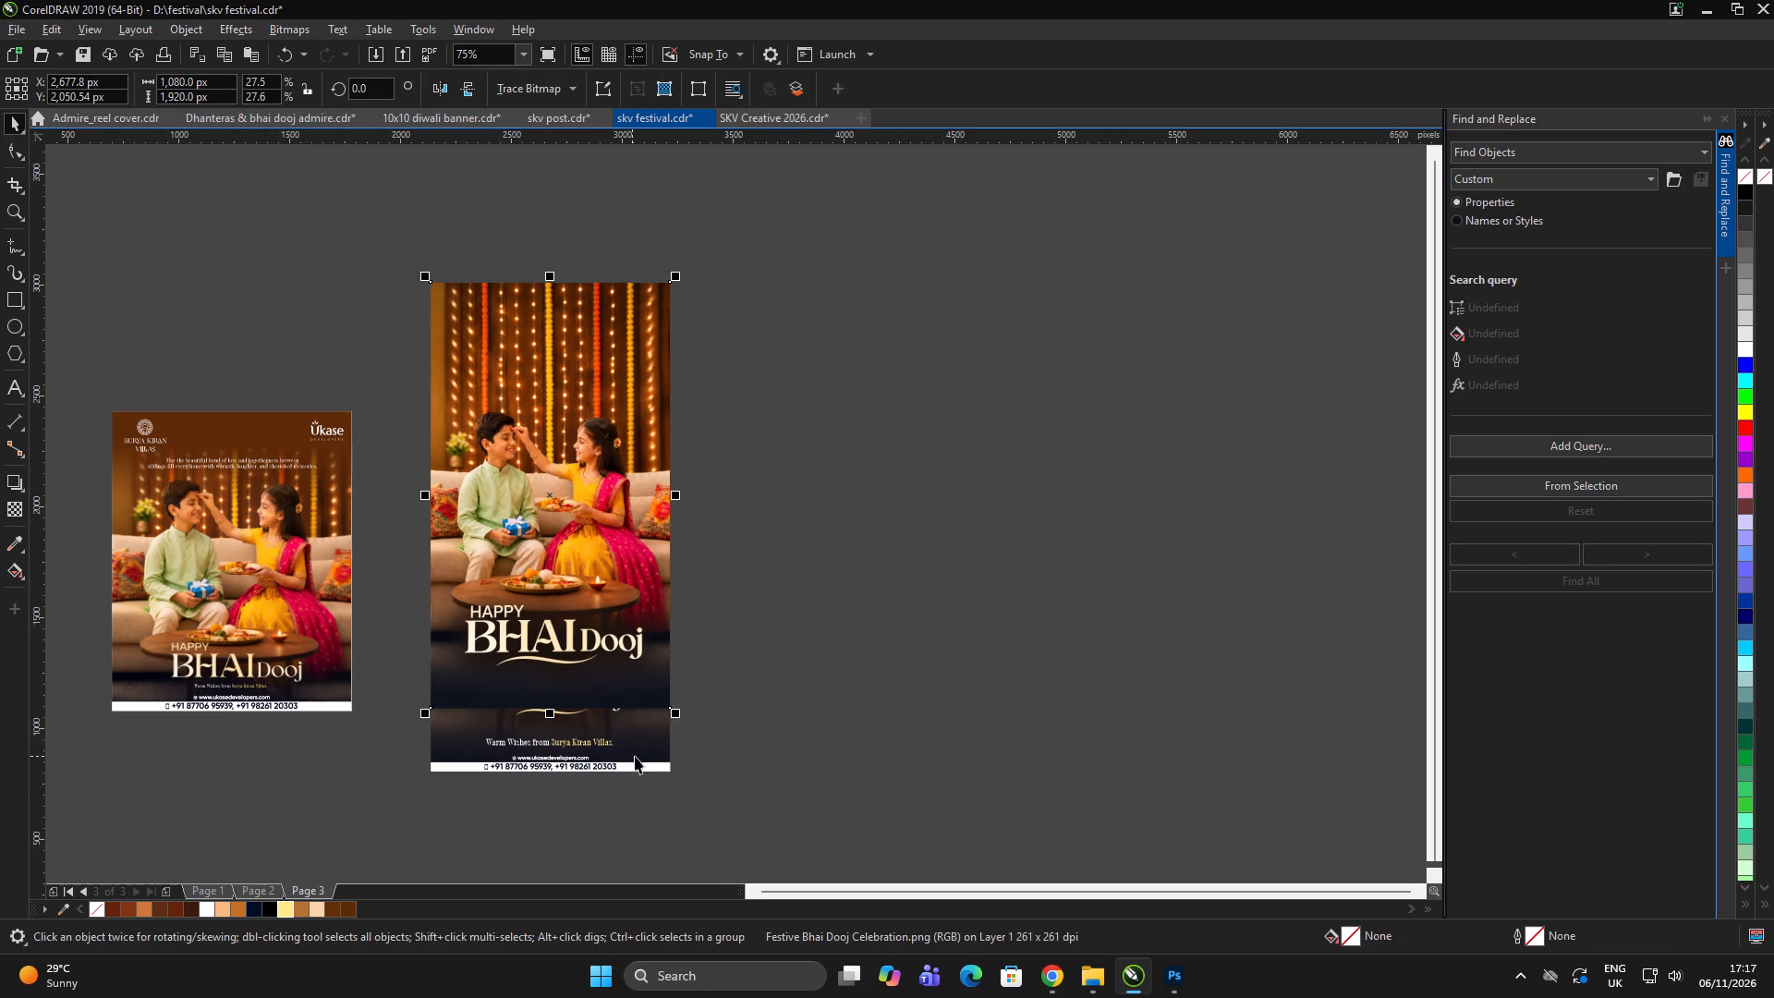
{"action": "left_click", "coordinate": [650, 746], "text": "shift"}
{"action": "key", "text": "e"}
{"action": "left_click", "coordinate": [790, 695]}
Send the larger-title image behind all the other artwork.
{"action": "left_click", "coordinate": [620, 665]}
{"action": "key", "text": "shift+Page_Down"}
{"action": "left_click", "coordinate": [941, 597]}
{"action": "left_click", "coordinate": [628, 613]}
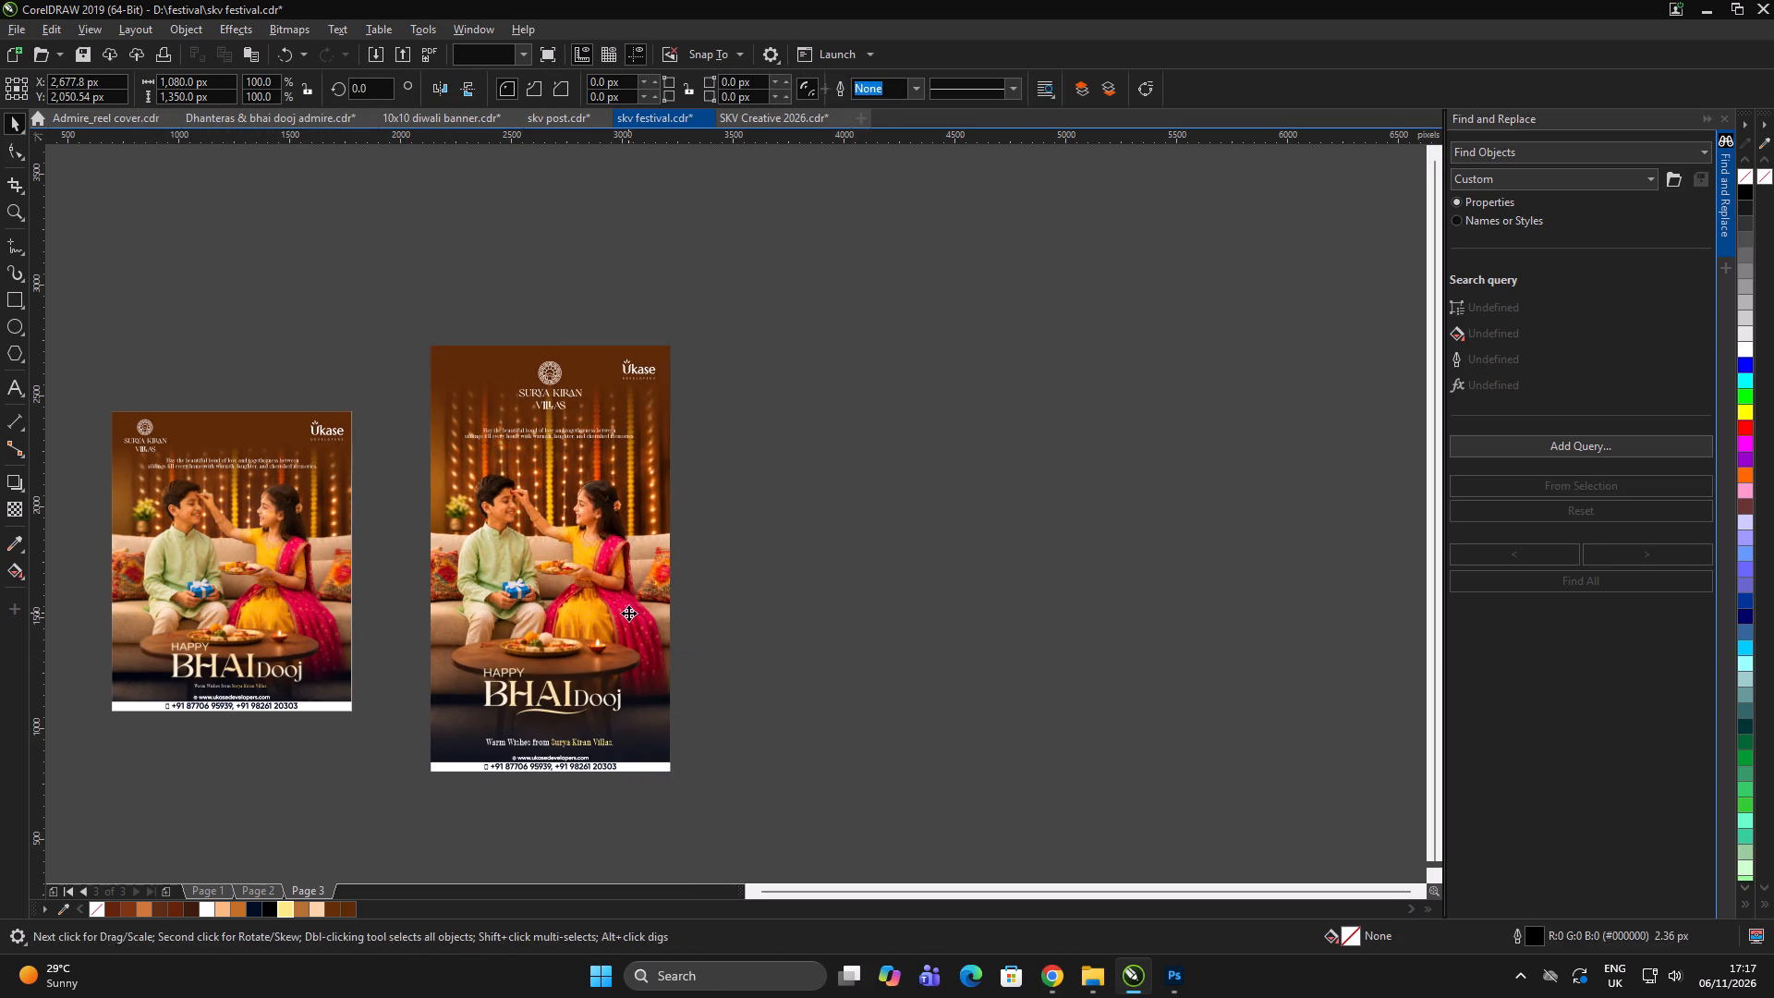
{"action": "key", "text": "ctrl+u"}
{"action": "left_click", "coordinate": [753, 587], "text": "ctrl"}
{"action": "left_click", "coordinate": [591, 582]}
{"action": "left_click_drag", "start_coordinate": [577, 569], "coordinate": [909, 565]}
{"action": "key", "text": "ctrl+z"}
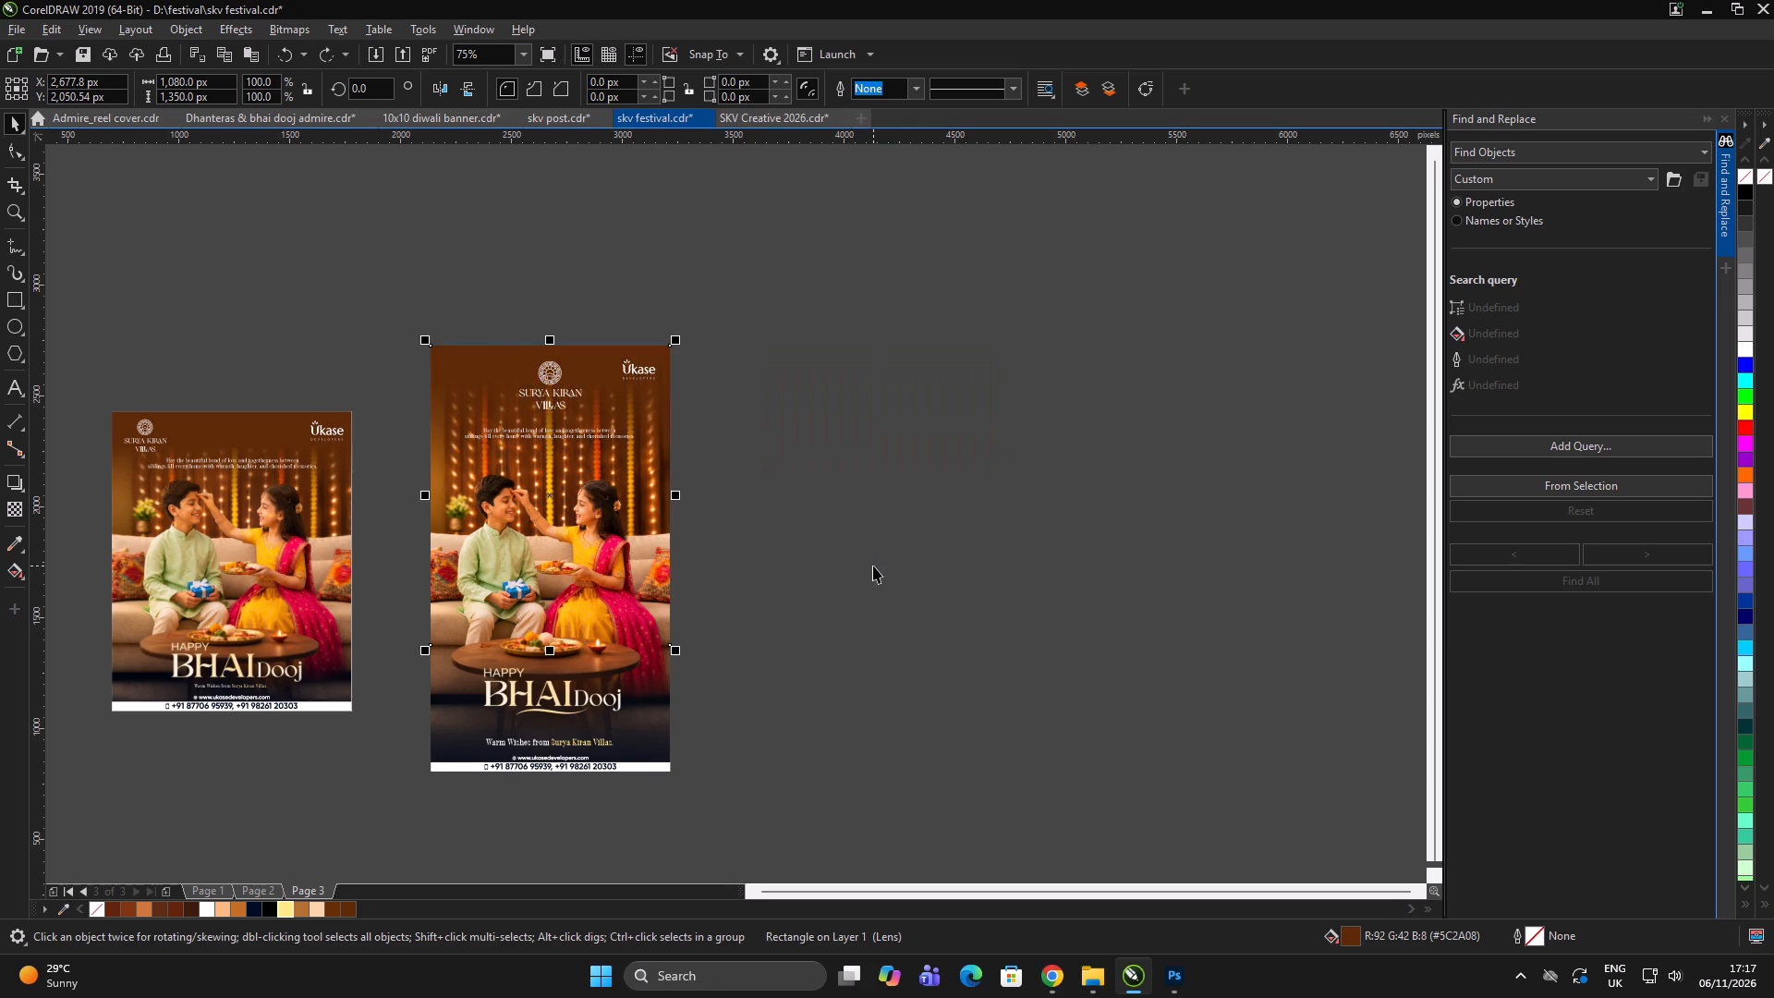
Send the tall layout's brown gradient overlay to the back and delete the old image with the smaller title.
{"action": "key", "text": "shift+Page_Down"}
{"action": "left_click_drag", "start_coordinate": [956, 542], "coordinate": [936, 547]}
{"action": "left_click", "coordinate": [584, 554]}
{"action": "key", "text": "Delete"}
{"action": "left_click", "coordinate": [871, 533]}
{"action": "left_click_drag", "start_coordinate": [871, 533], "coordinate": [855, 537]}
Send the larger-title image to the back, behind the brown gradient overlay.
{"action": "left_click", "coordinate": [600, 561]}
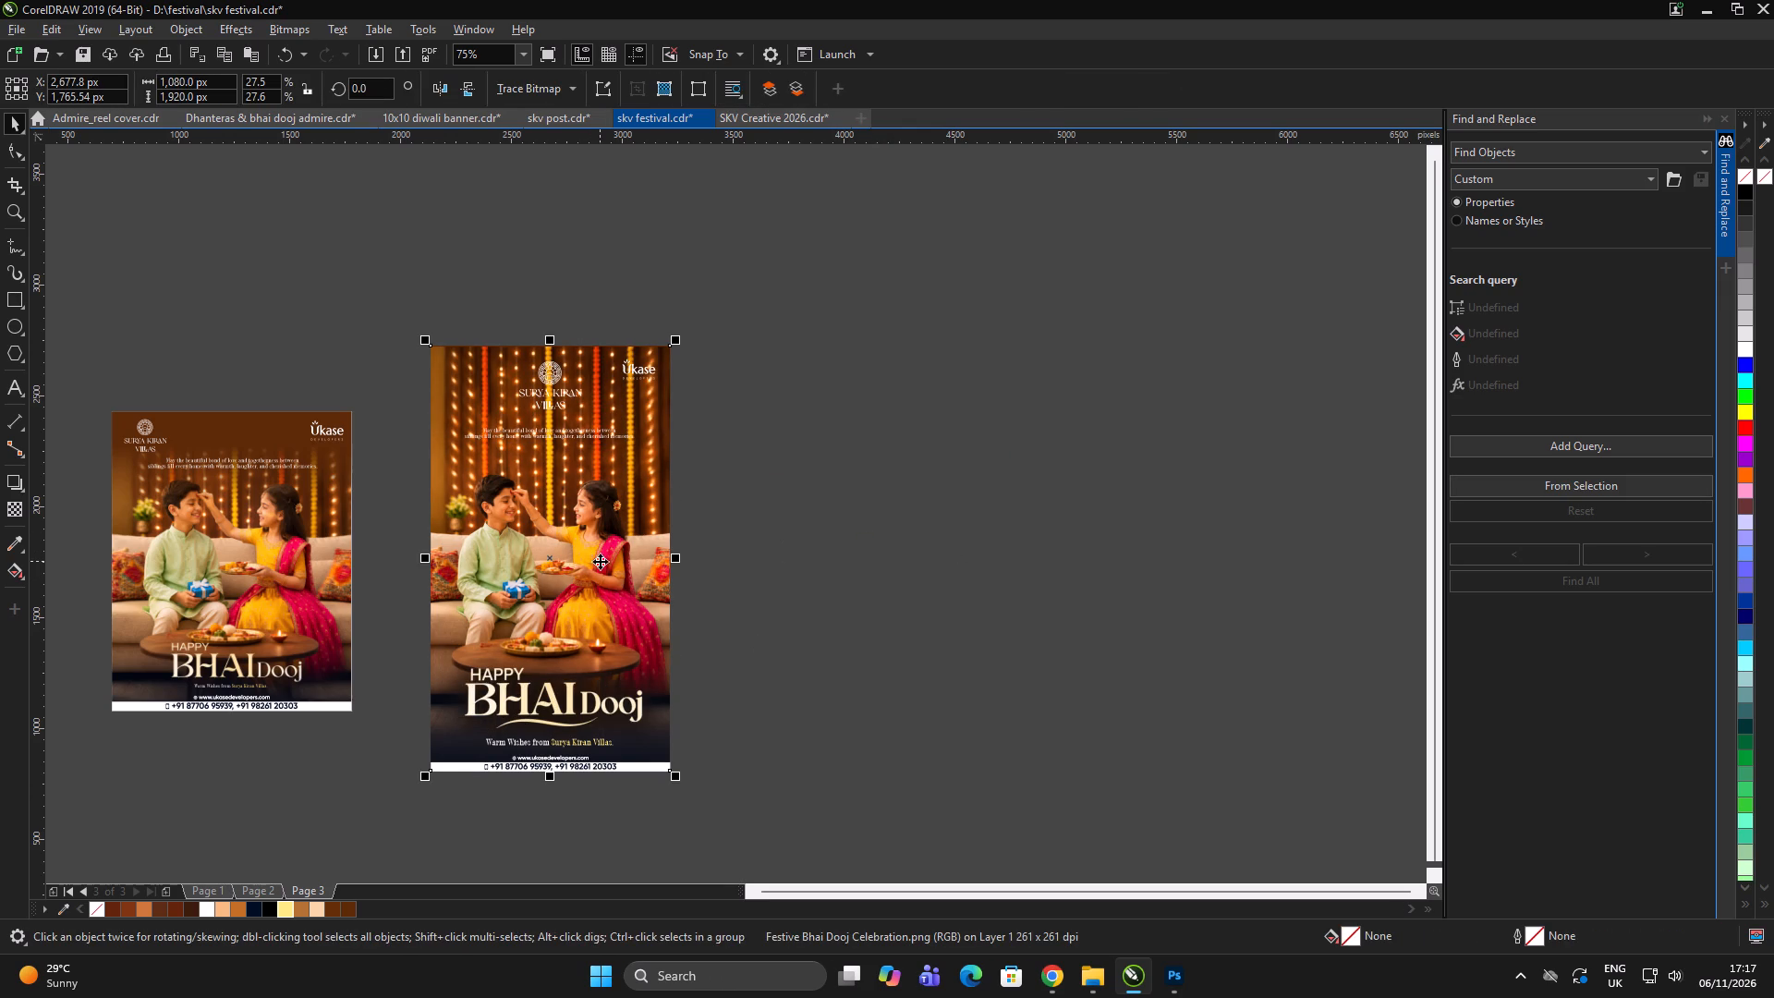
{"action": "key", "text": "shift+Page_Down"}
{"action": "left_click", "coordinate": [893, 531]}
{"action": "left_click", "coordinate": [903, 531]}
Move the tall layout's Warm Wishes line slightly up, closer to the Bhai Dooj title.
{"action": "left_click_drag", "start_coordinate": [897, 609], "coordinate": [400, 750]}
{"action": "scroll", "coordinate": [581, 747], "scroll_direction": "up", "scroll_amount": 2}
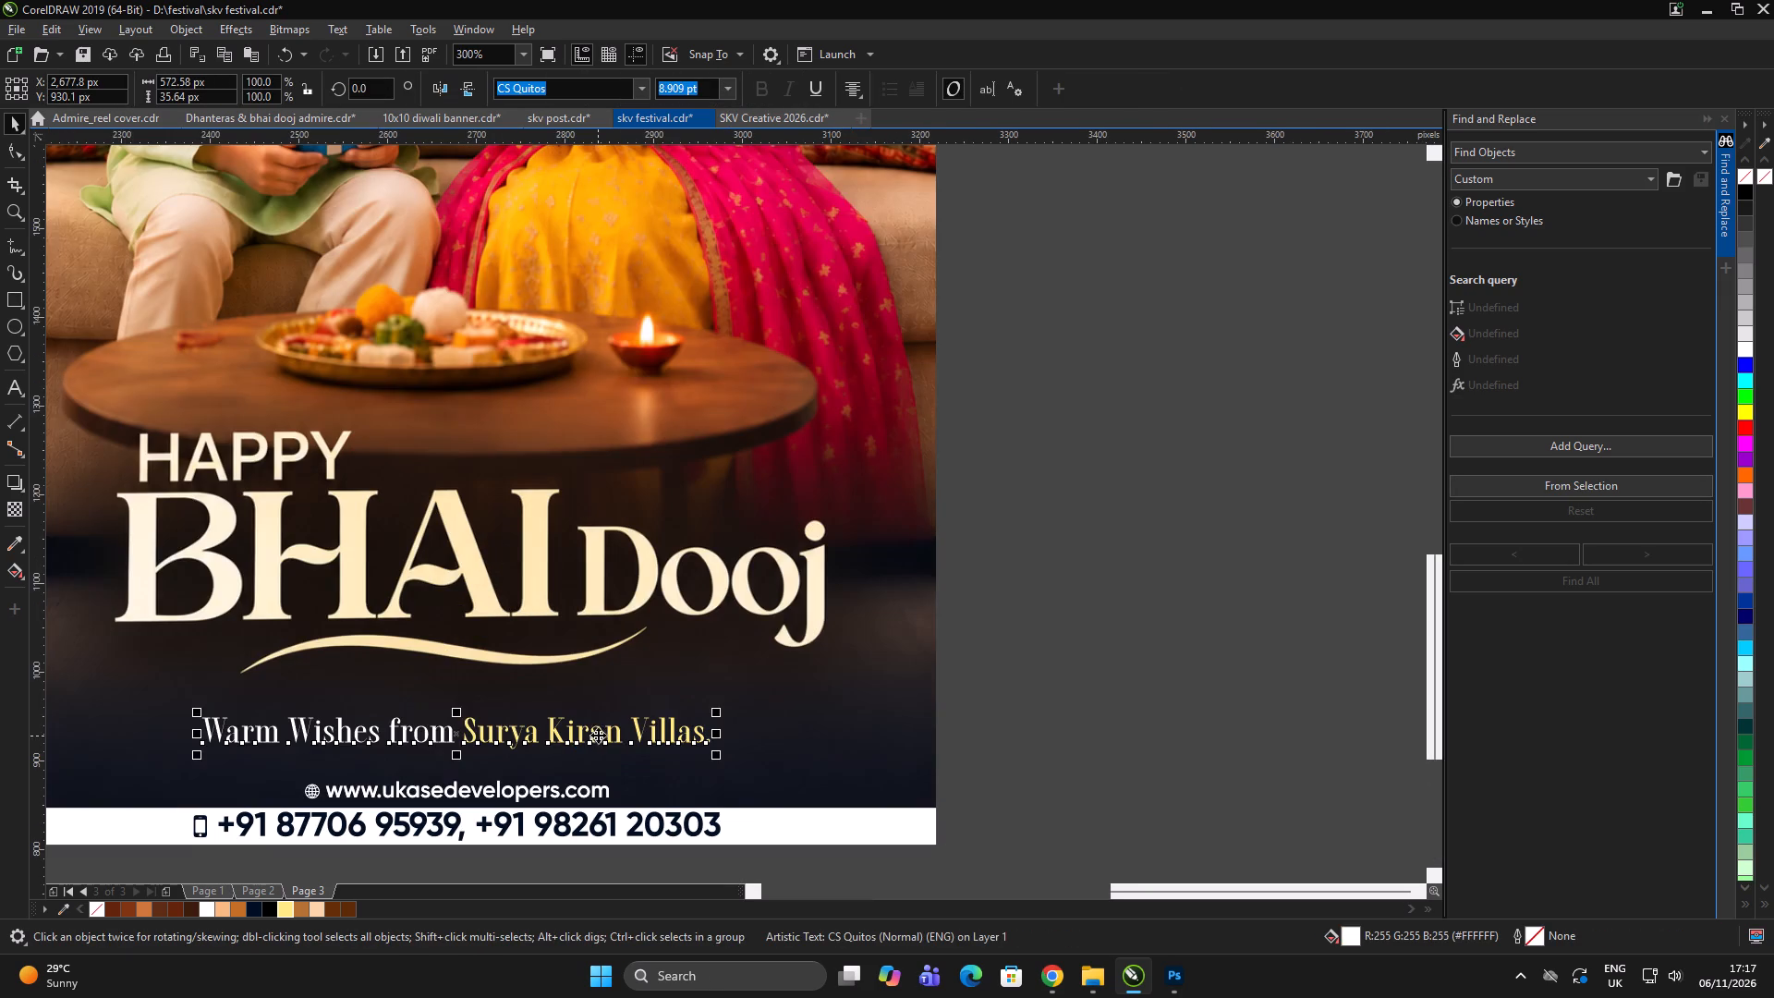
{"action": "left_click_drag", "start_coordinate": [598, 735], "coordinate": [610, 716]}
{"action": "scroll", "coordinate": [609, 716], "scroll_direction": "down", "scroll_amount": 1}
{"action": "left_click", "coordinate": [1036, 593]}
Enlarge the Surya Kiran Villas logo on the tall layout slightly.
{"action": "scroll", "coordinate": [831, 593], "scroll_direction": "down", "scroll_amount": 1}
{"action": "left_click", "coordinate": [949, 578]}
{"action": "scroll", "coordinate": [730, 307], "scroll_direction": "up", "scroll_amount": 1}
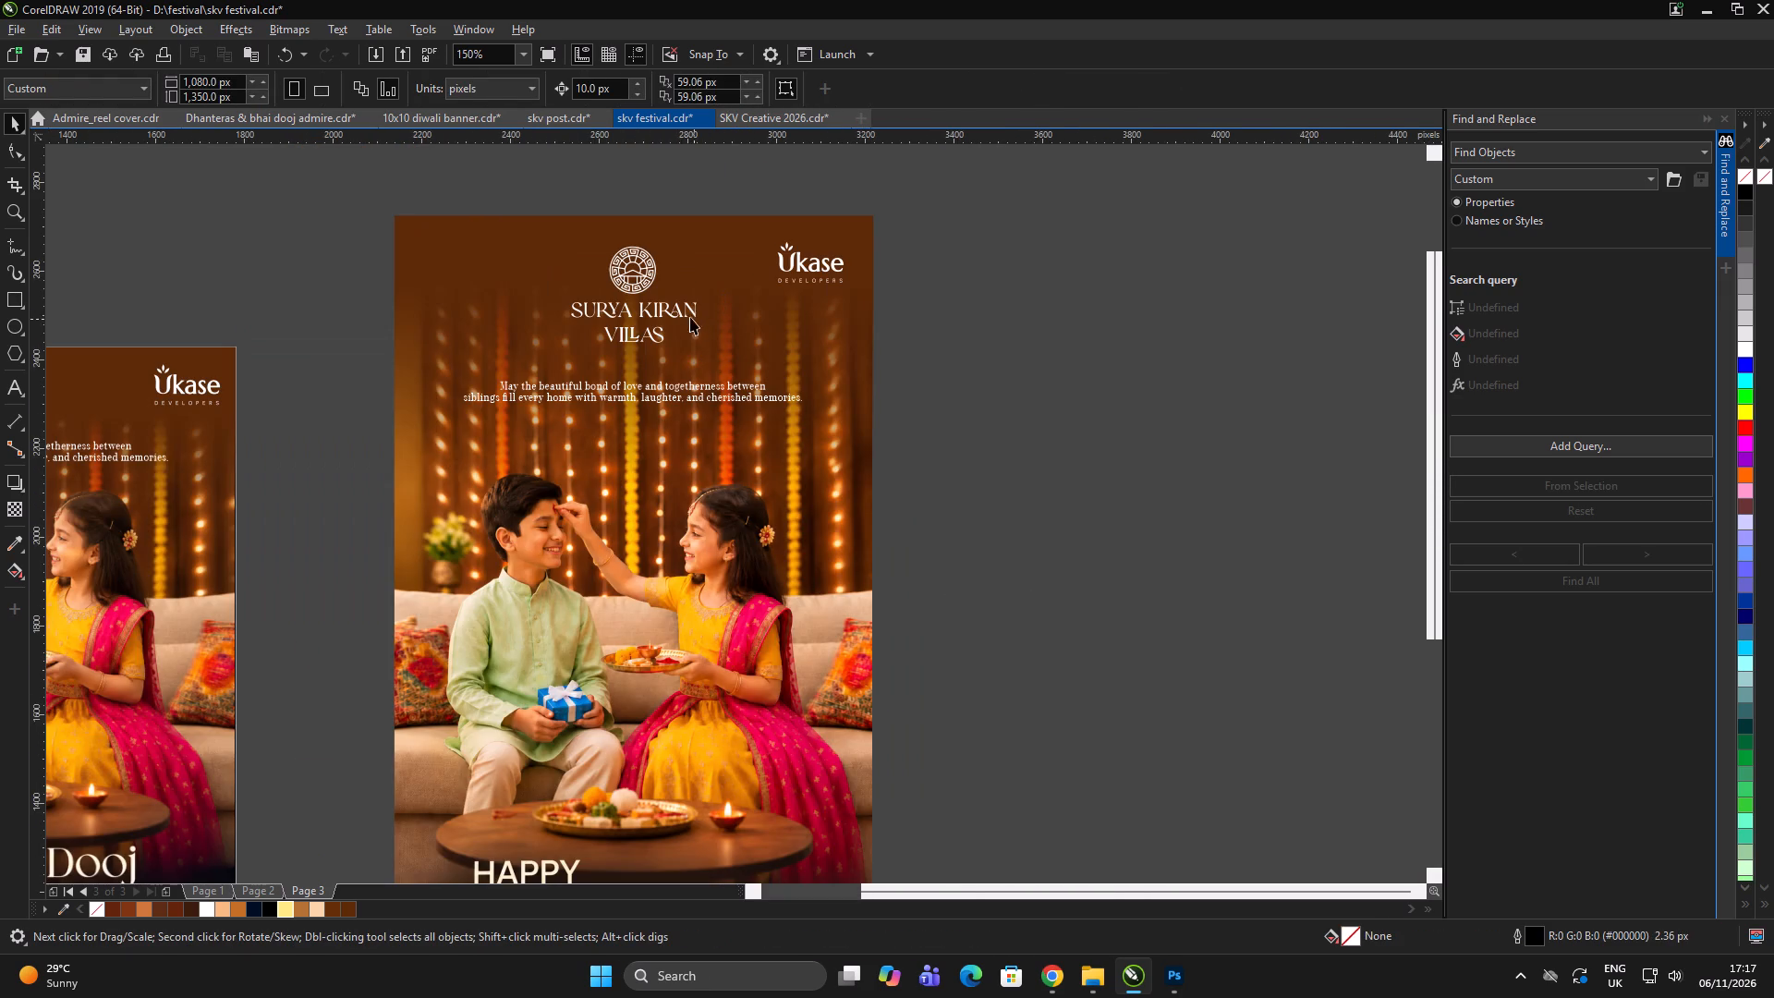
{"action": "left_click", "coordinate": [659, 310]}
{"action": "left_click_drag", "start_coordinate": [708, 349], "coordinate": [719, 360]}
{"action": "scroll", "coordinate": [684, 357], "scroll_direction": "down", "scroll_amount": 1}
{"action": "left_click", "coordinate": [949, 320]}
Group all the objects of the tall layout.
{"action": "left_click_drag", "start_coordinate": [905, 223], "coordinate": [506, 777]}
{"action": "key", "text": "ctrl+g"}
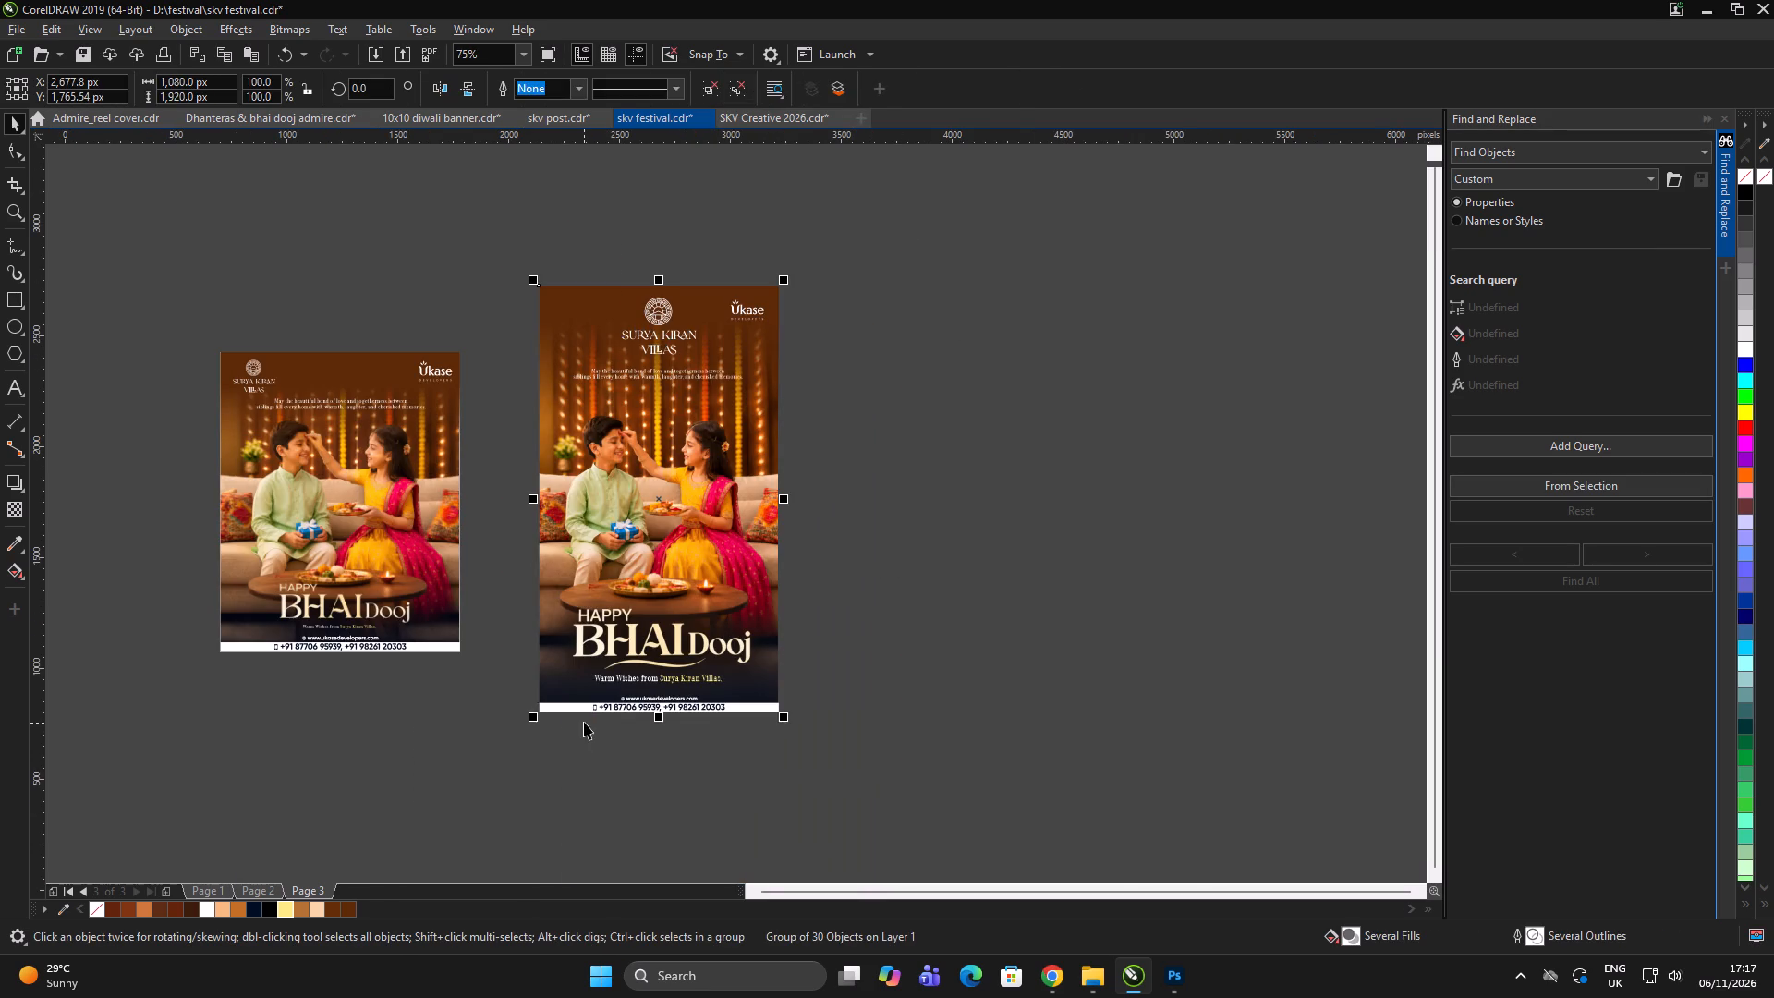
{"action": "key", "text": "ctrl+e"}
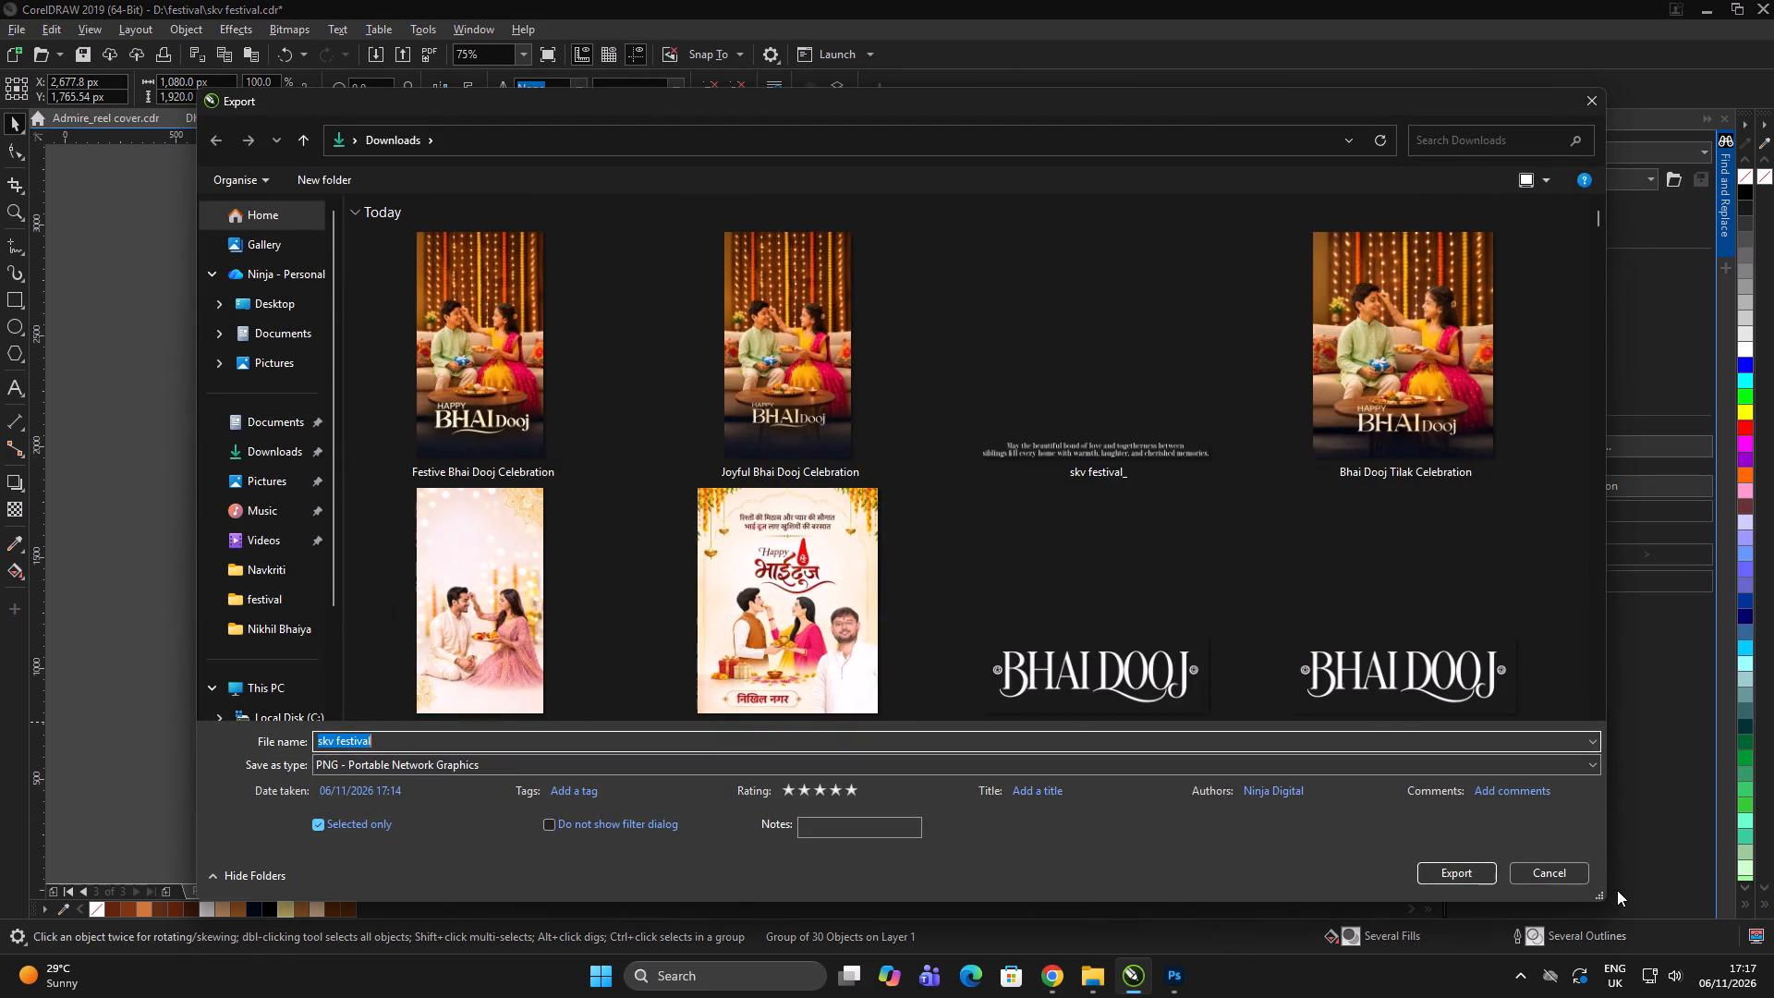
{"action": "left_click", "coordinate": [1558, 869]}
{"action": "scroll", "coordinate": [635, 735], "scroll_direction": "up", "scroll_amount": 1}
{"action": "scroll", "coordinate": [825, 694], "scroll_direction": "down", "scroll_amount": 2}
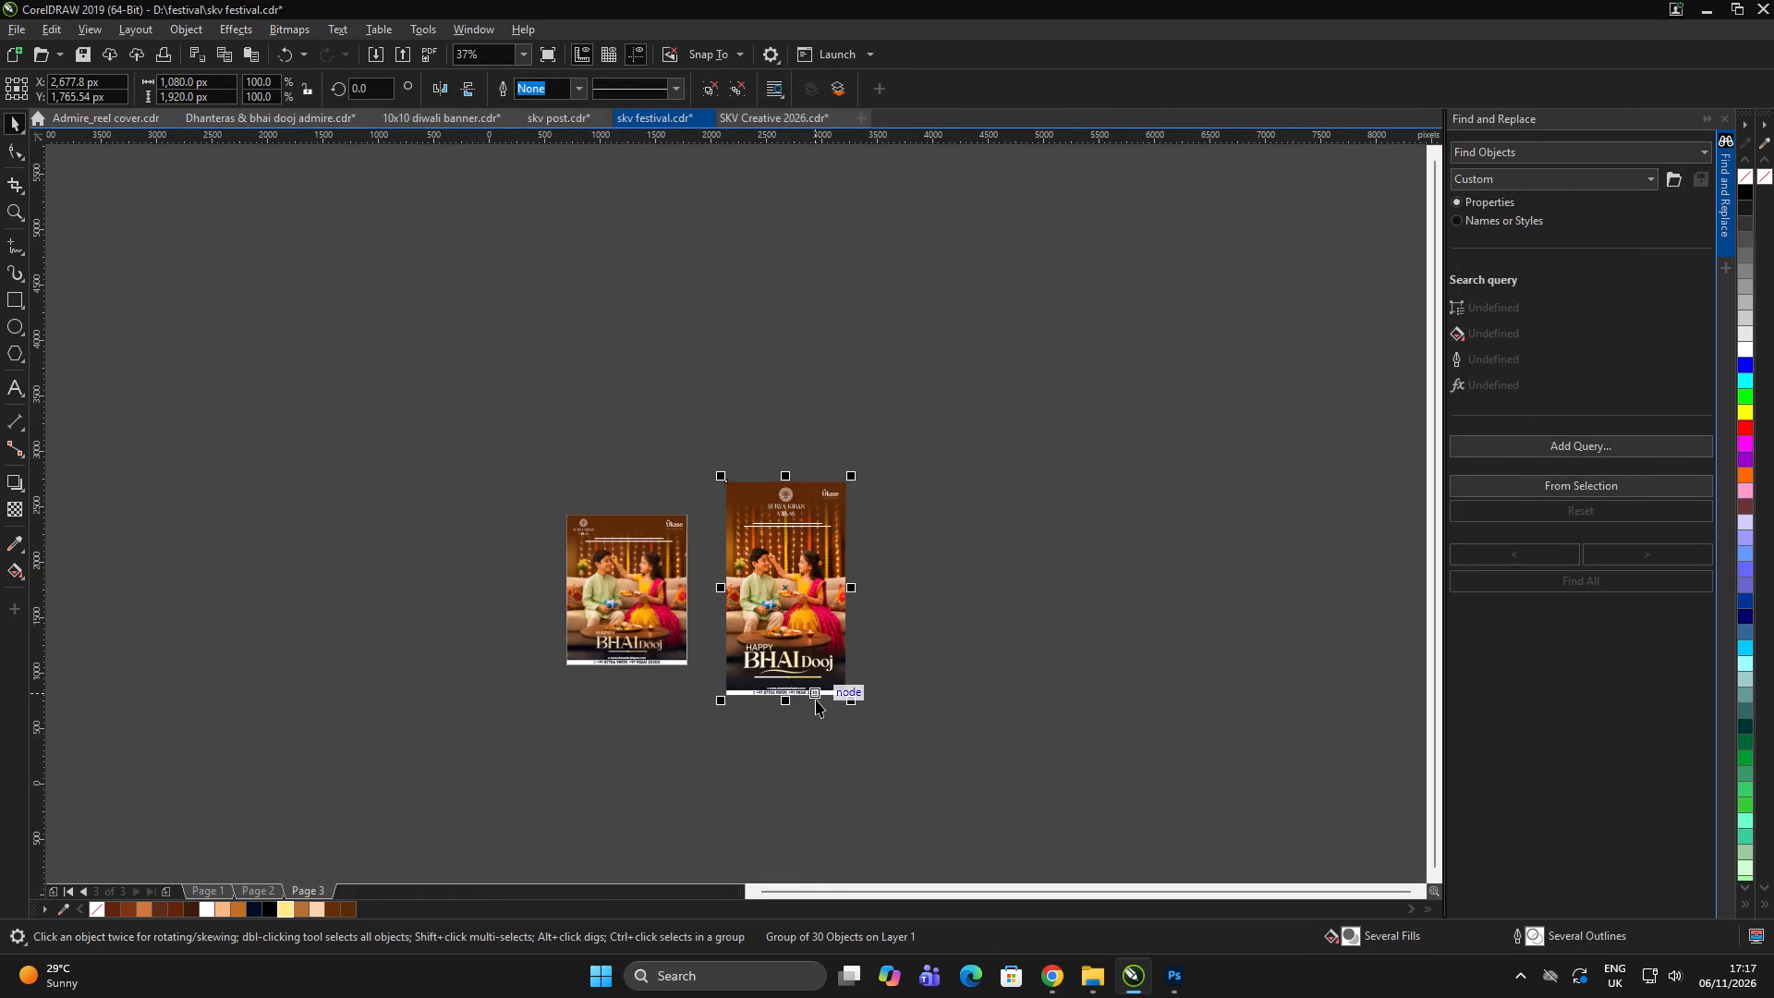
Start exporting the grouped tall layout to the festival folder on drive D: as a JPG - JPEG Bitmaps file.
{"action": "key", "text": "ctrl+e"}
{"action": "scroll", "coordinate": [262, 674], "scroll_direction": "down", "scroll_amount": 7}
{"action": "left_click", "coordinate": [281, 628]}
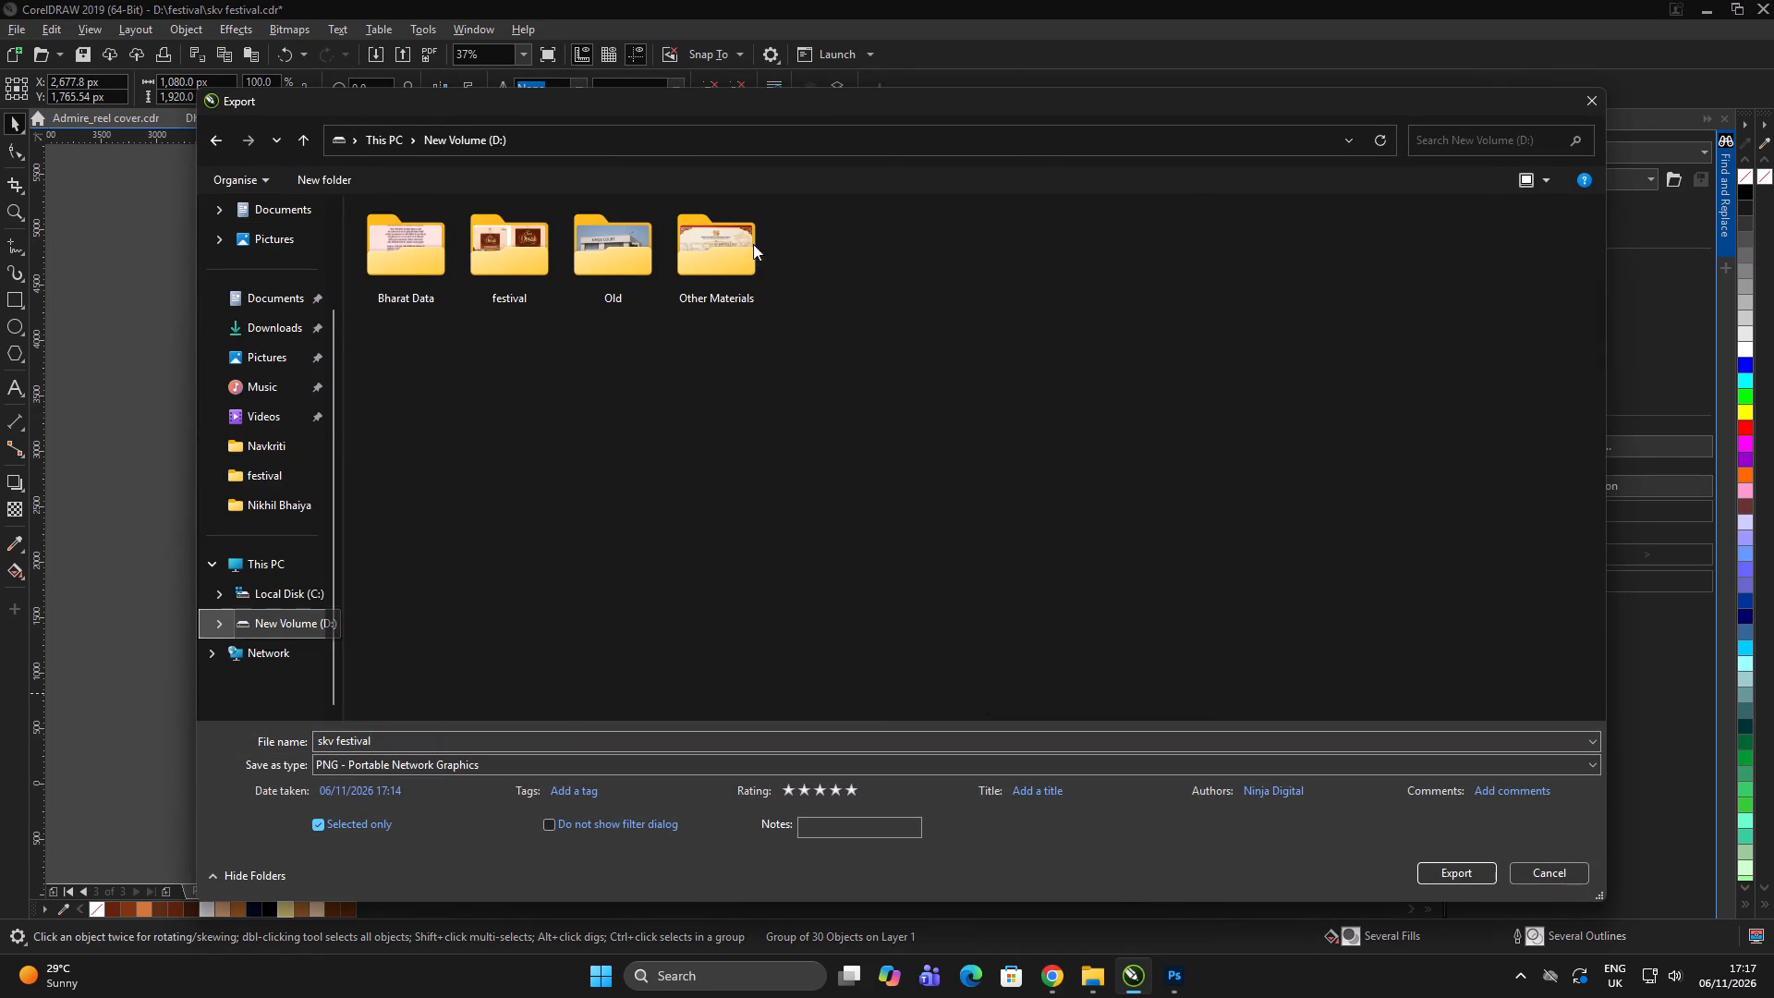
{"action": "double_click", "coordinate": [494, 266]}
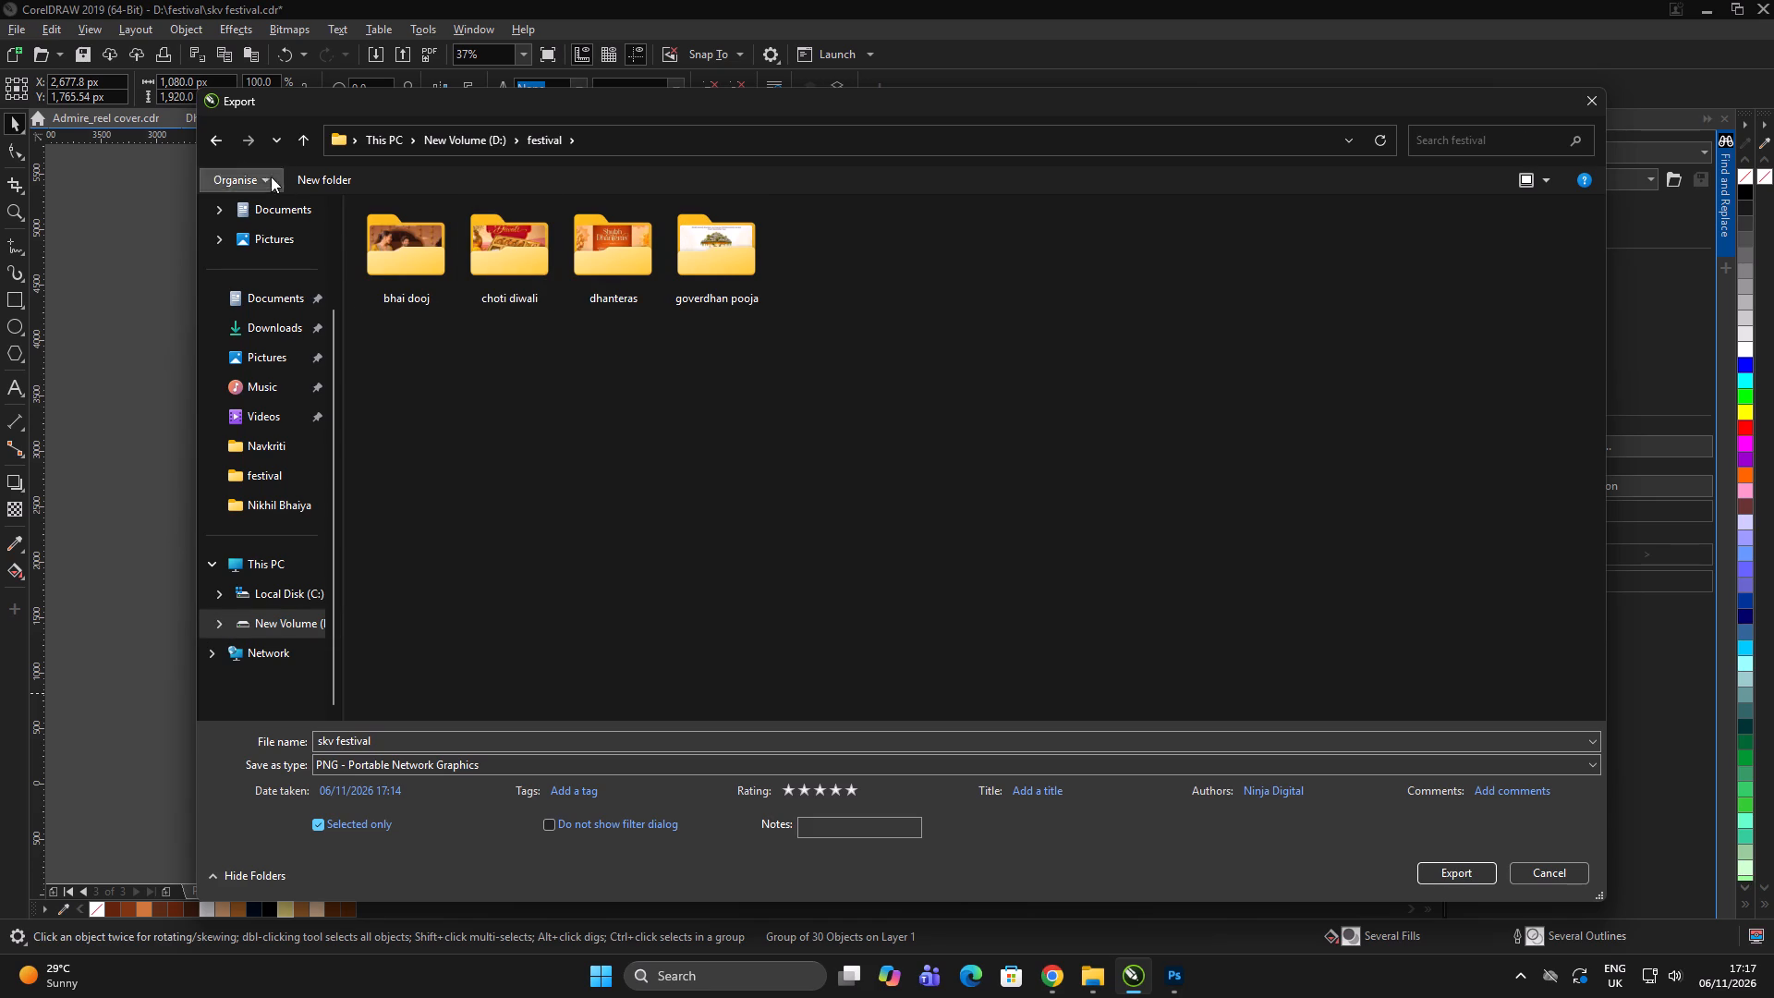
{"action": "left_click", "coordinate": [447, 766]}
{"action": "scroll", "coordinate": [375, 388], "scroll_direction": "up", "scroll_amount": 2}
{"action": "left_click", "coordinate": [360, 357]}
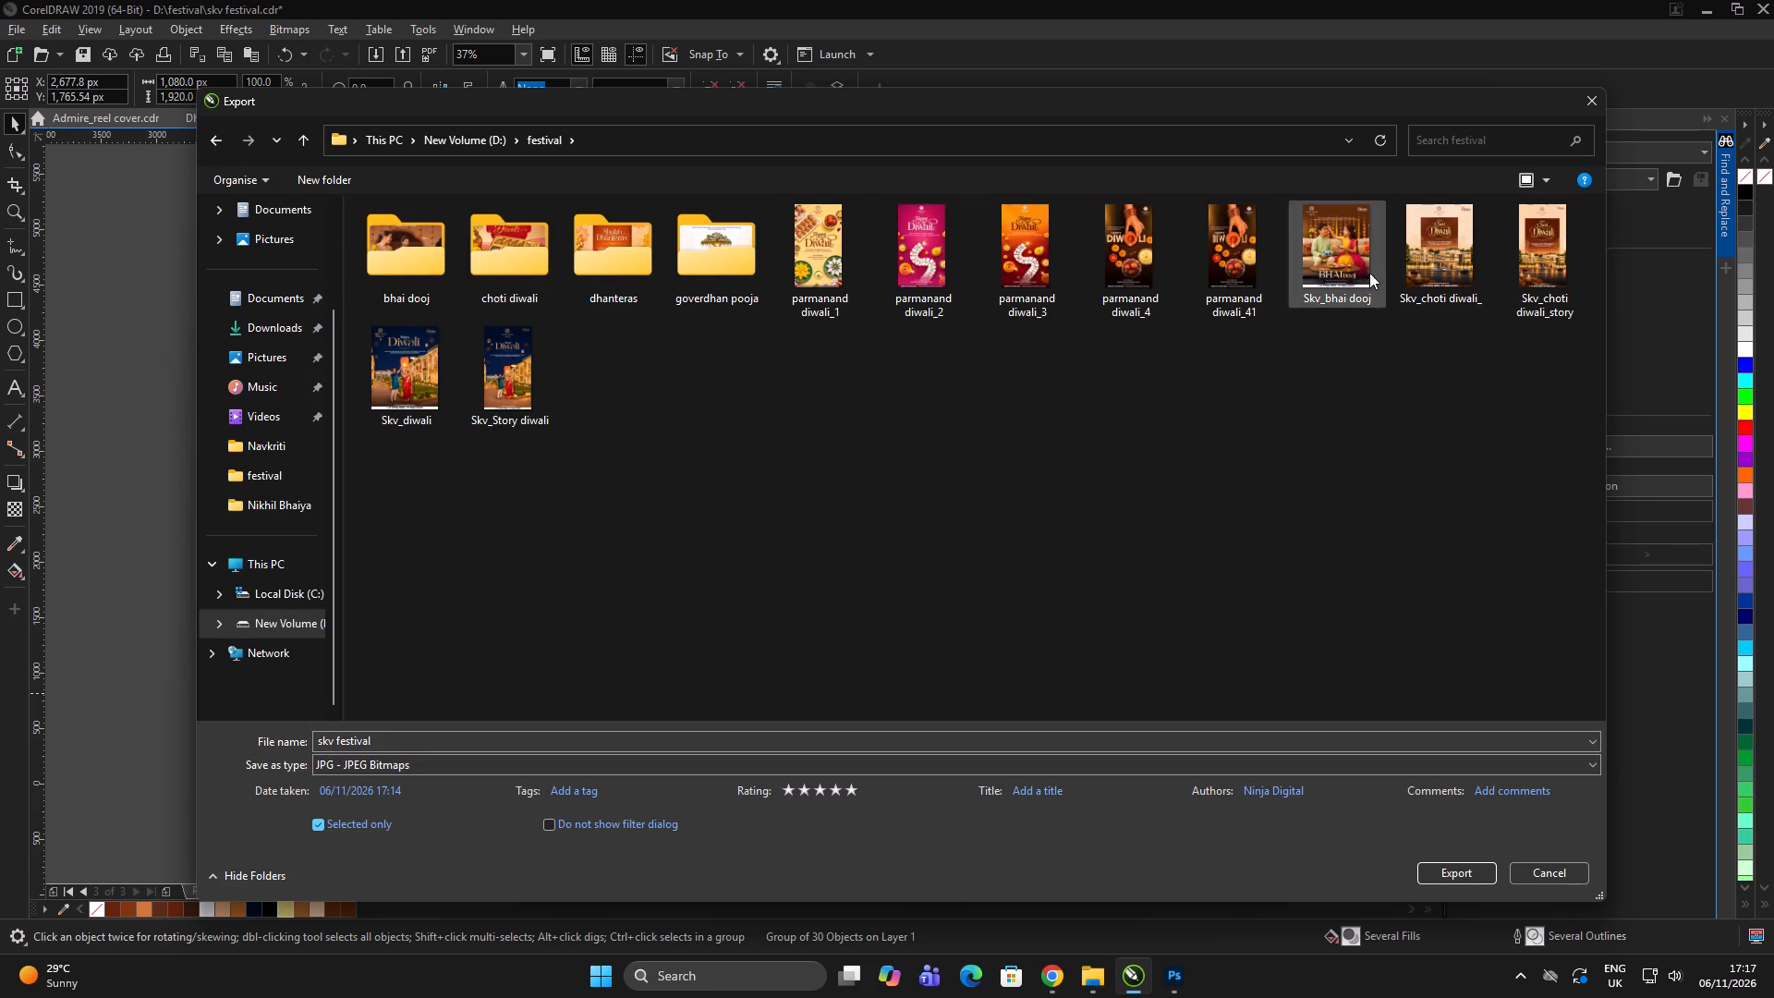
Name the export file "Skv_bhai dooj_story", based on the existing Skv_bhai dooj file, and accept it.
{"action": "left_click", "coordinate": [1330, 252]}
{"action": "triple_click", "coordinate": [553, 743]}
{"action": "type", "text": "_s"}
{"action": "type", "text": "tory"}
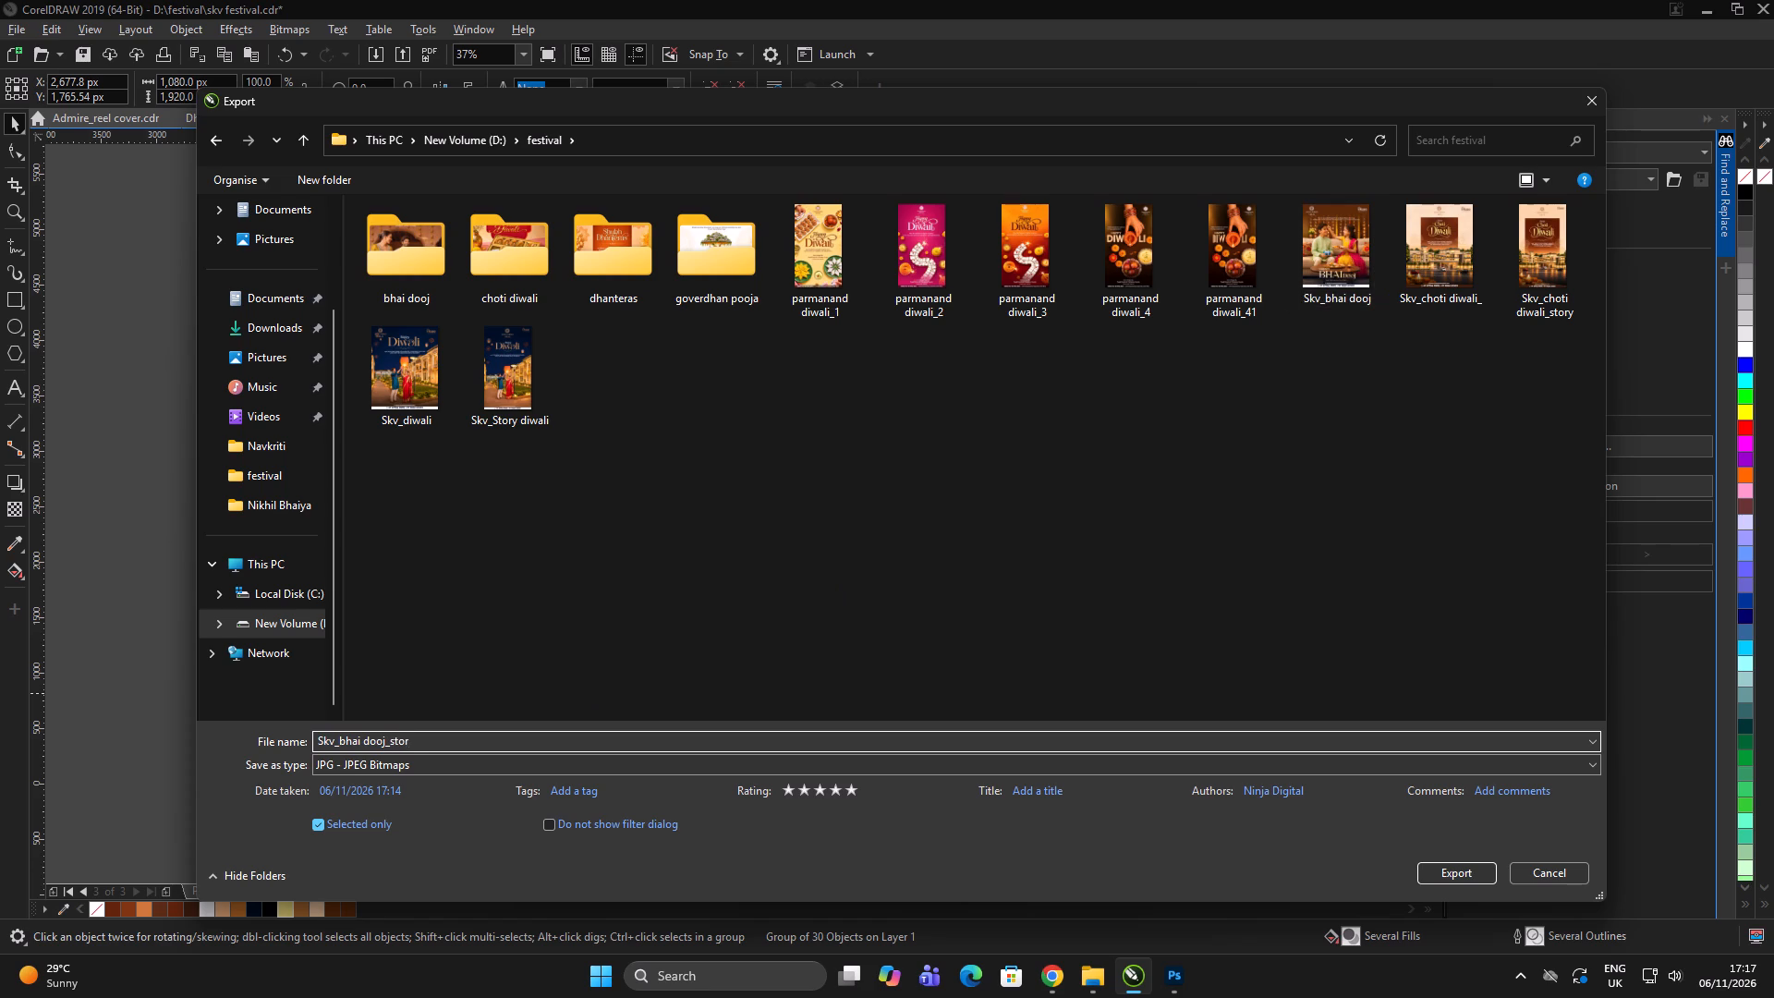
{"action": "key", "text": "Return"}
Export the JPEG with RGB Color (24-bit) mode and a black matte.
{"action": "left_click", "coordinate": [1209, 292]}
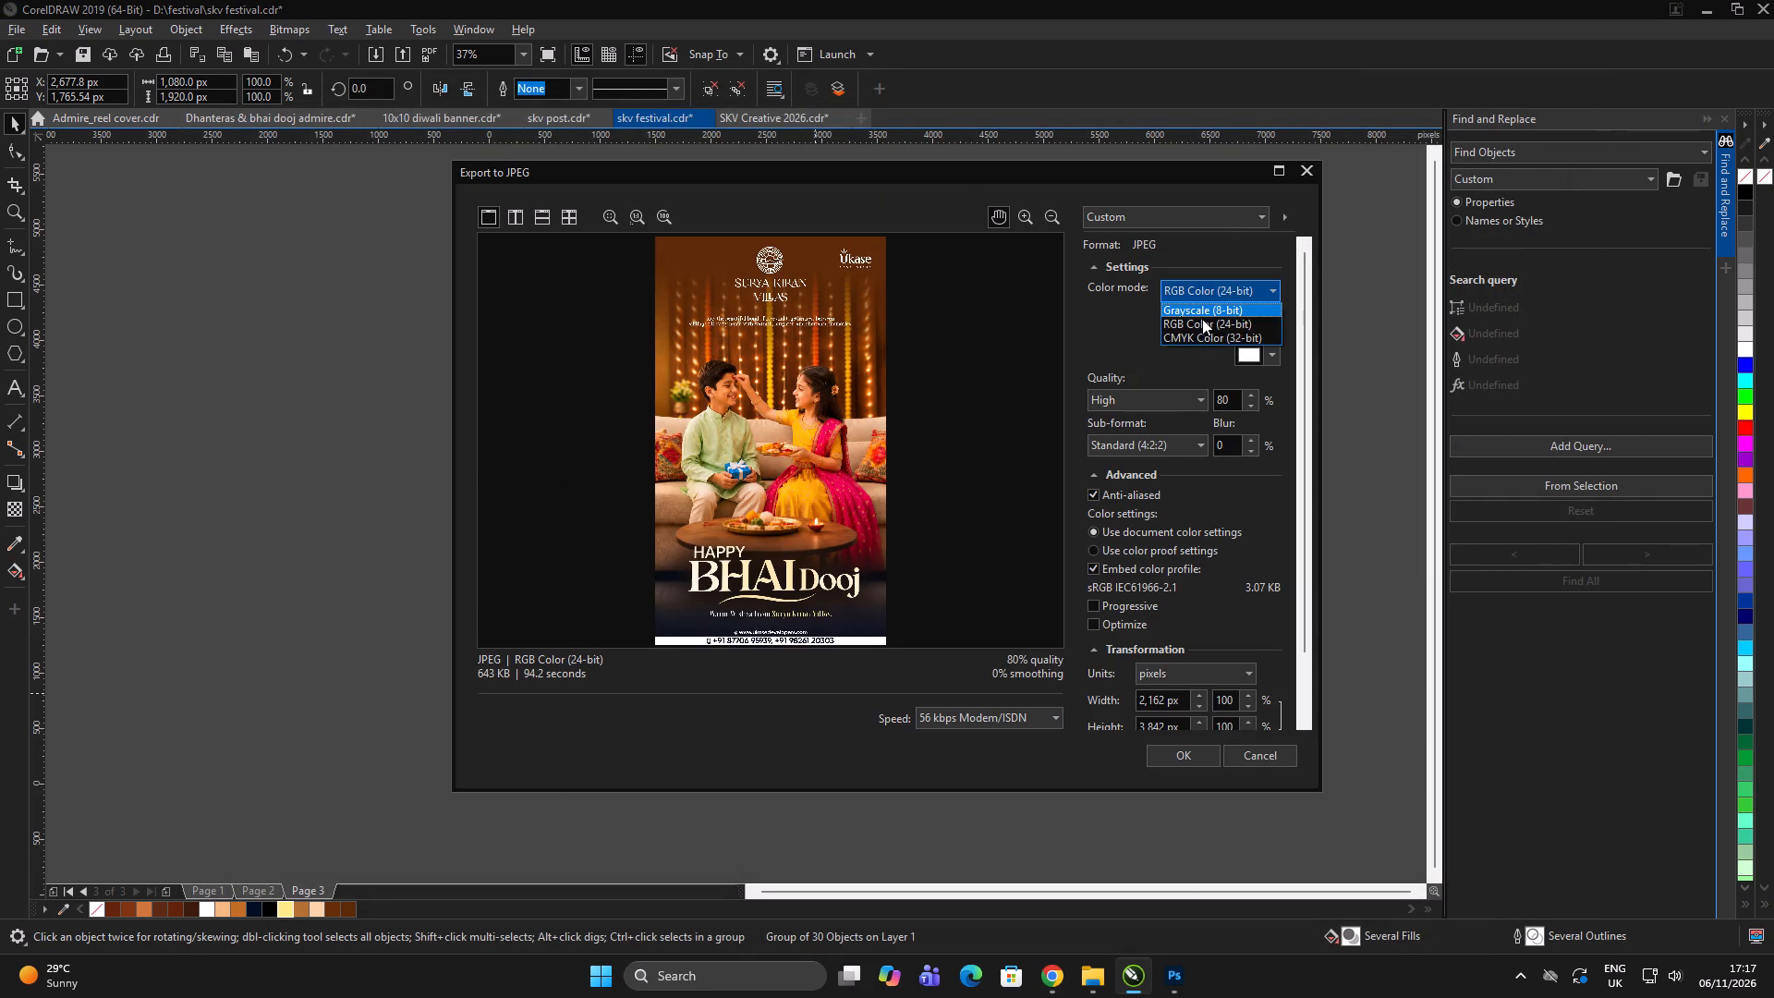
{"action": "left_click", "coordinate": [1202, 317]}
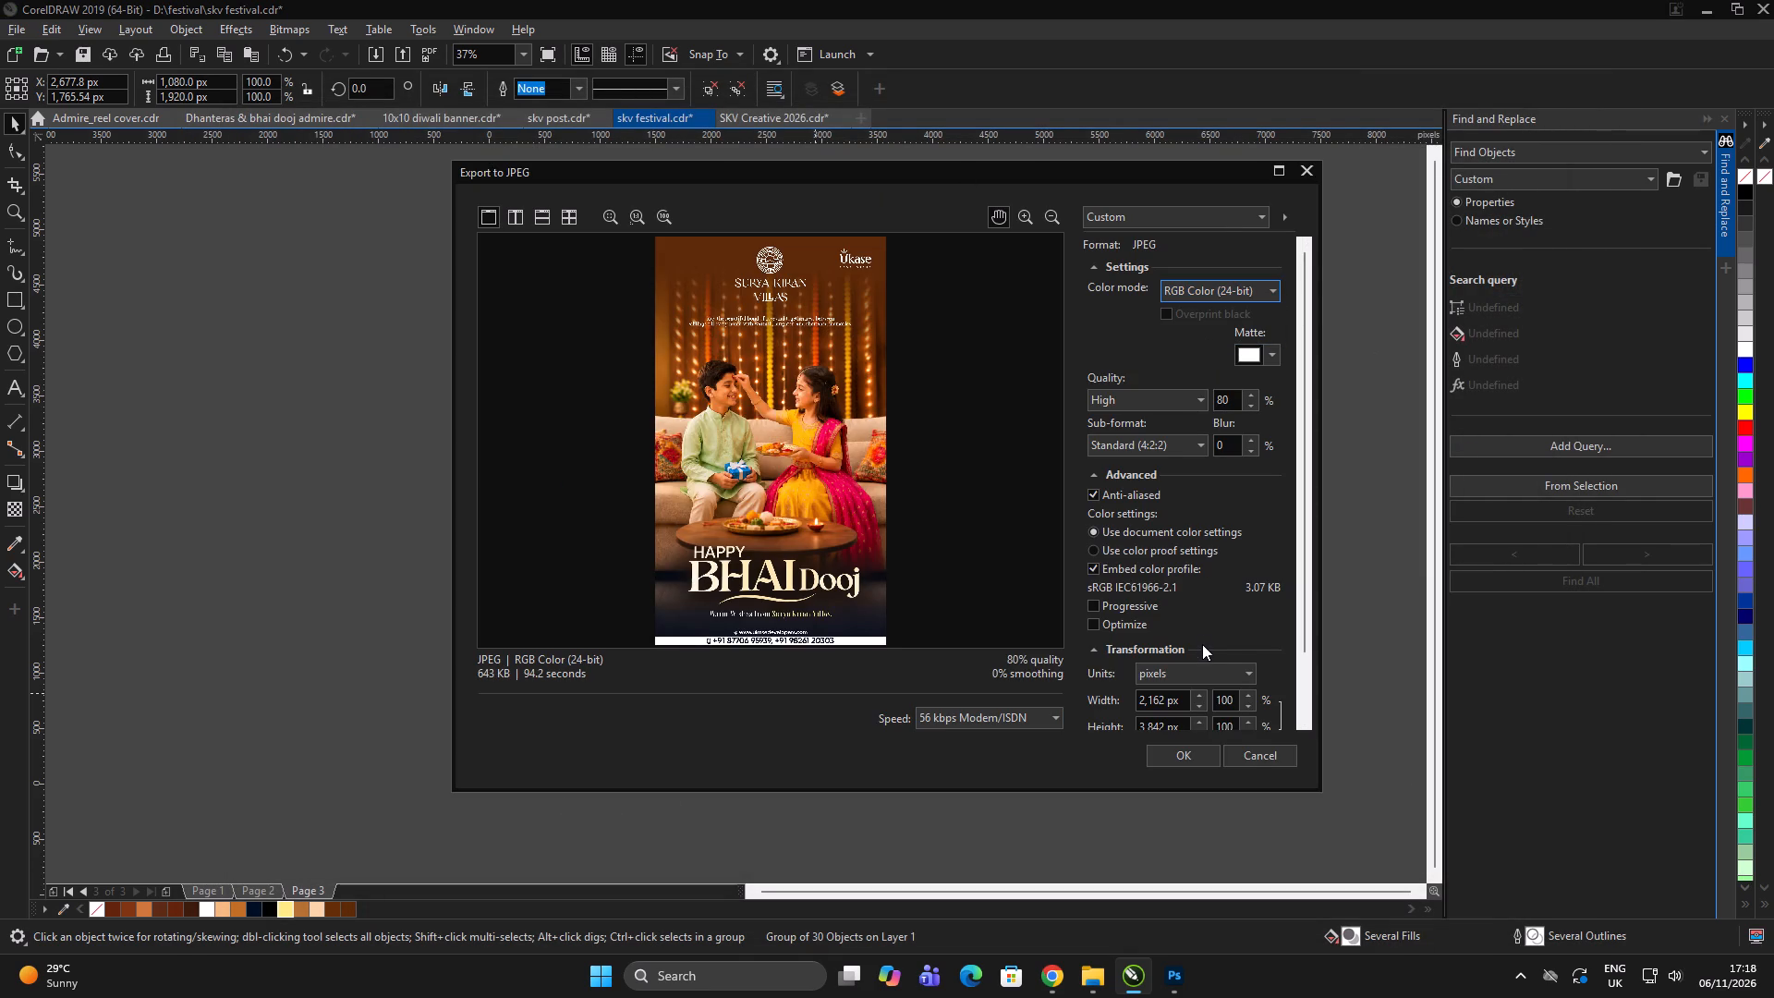
{"action": "left_click", "coordinate": [1271, 359]}
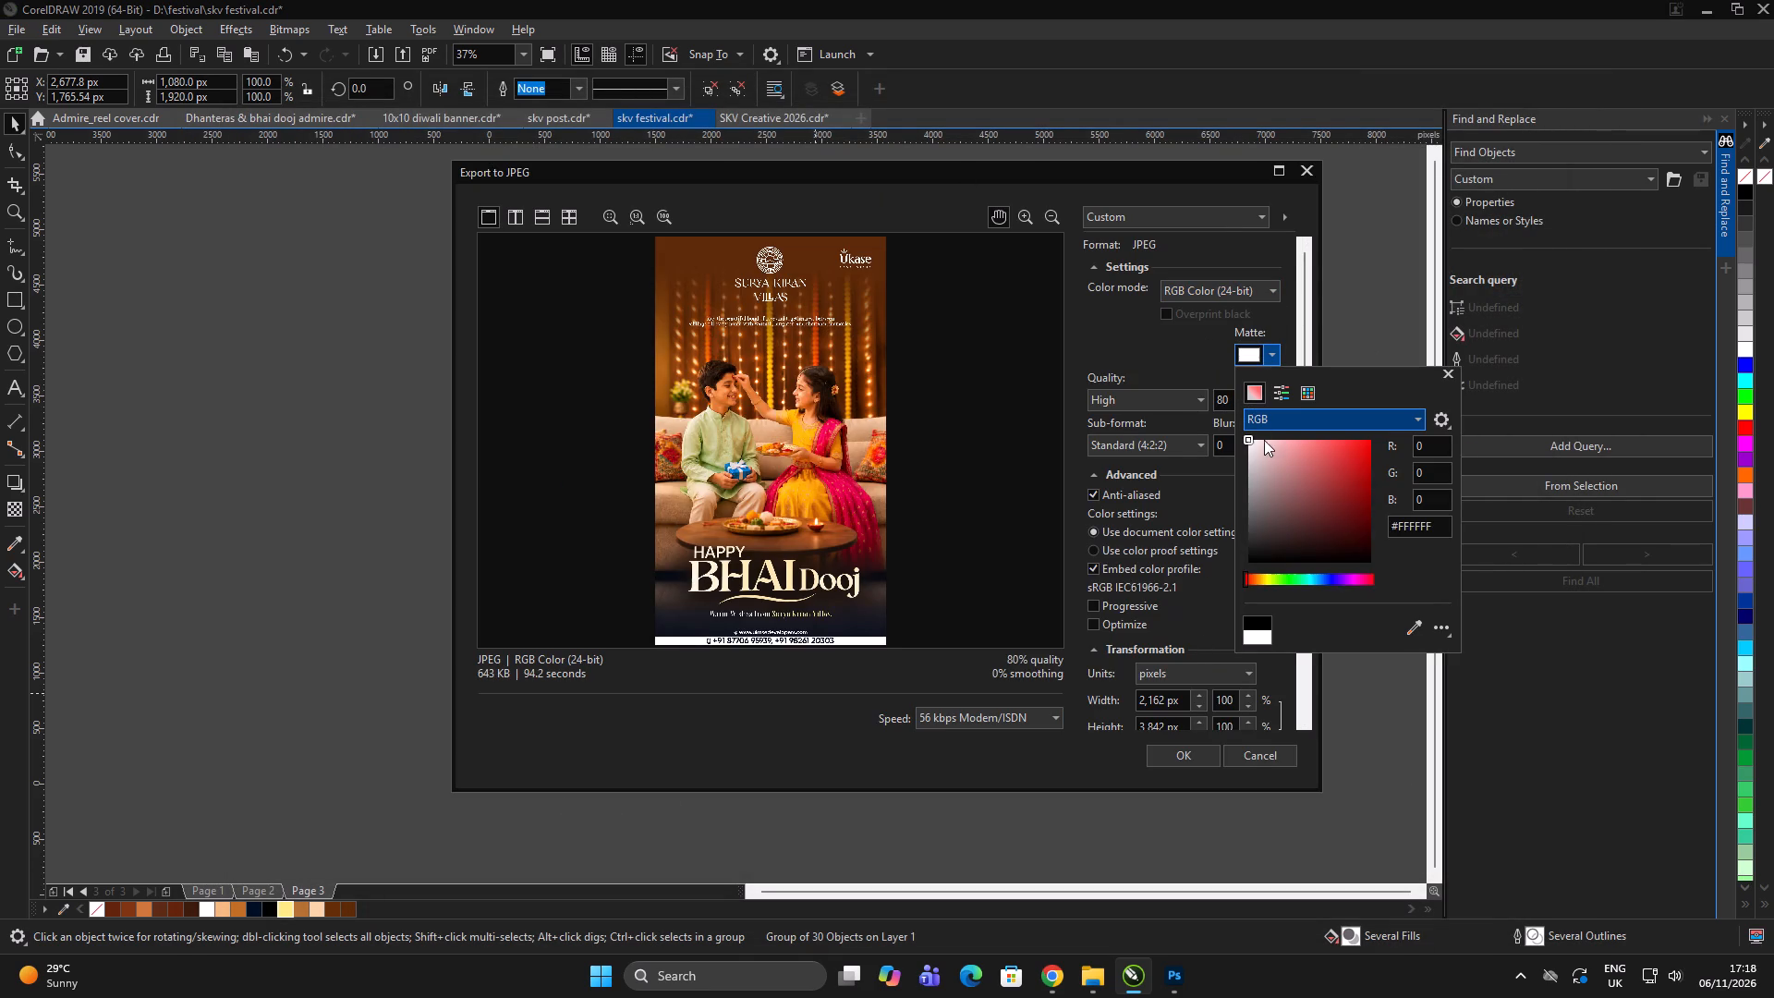
{"action": "left_click_drag", "start_coordinate": [1246, 441], "coordinate": [1209, 600]}
{"action": "left_click_drag", "start_coordinate": [744, 520], "coordinate": [797, 470]}
{"action": "left_click_drag", "start_coordinate": [772, 539], "coordinate": [779, 501]}
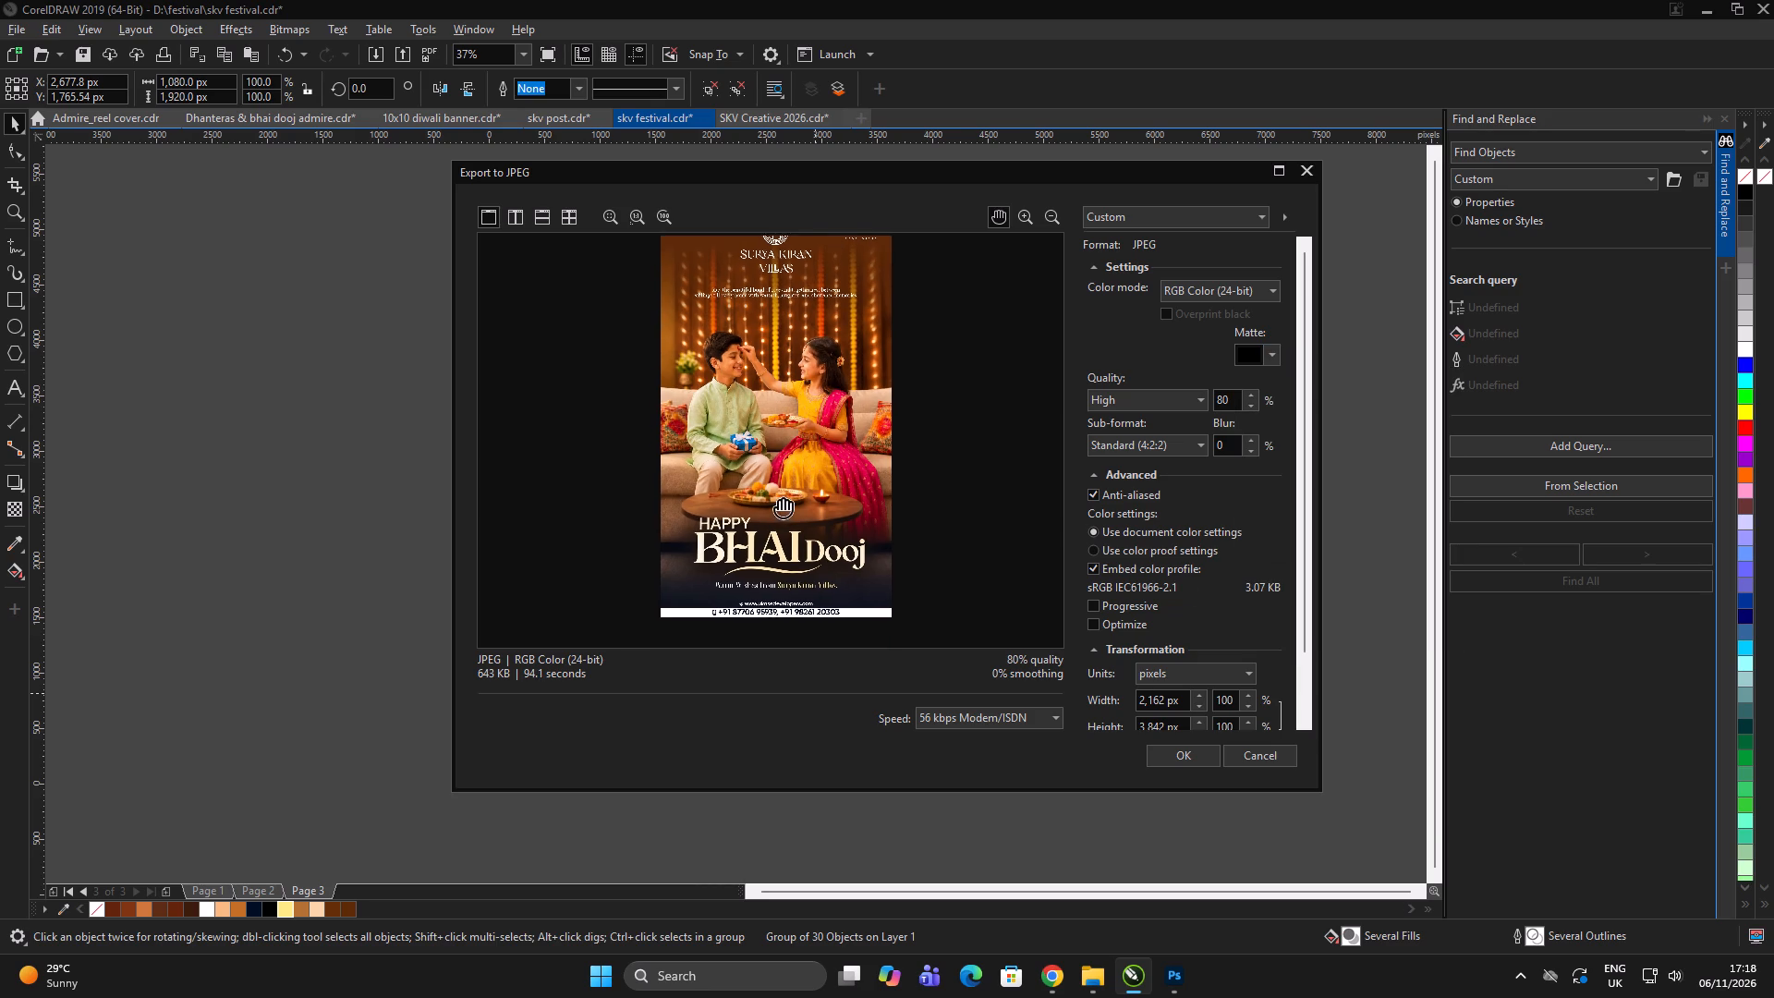
{"action": "left_click_drag", "start_coordinate": [779, 501], "coordinate": [760, 590]}
{"action": "left_click", "coordinate": [1177, 755]}
{"action": "scroll", "coordinate": [865, 614], "scroll_direction": "down", "scroll_amount": 2}
{"action": "left_click", "coordinate": [977, 580]}
{"action": "left_click", "coordinate": [985, 580]}
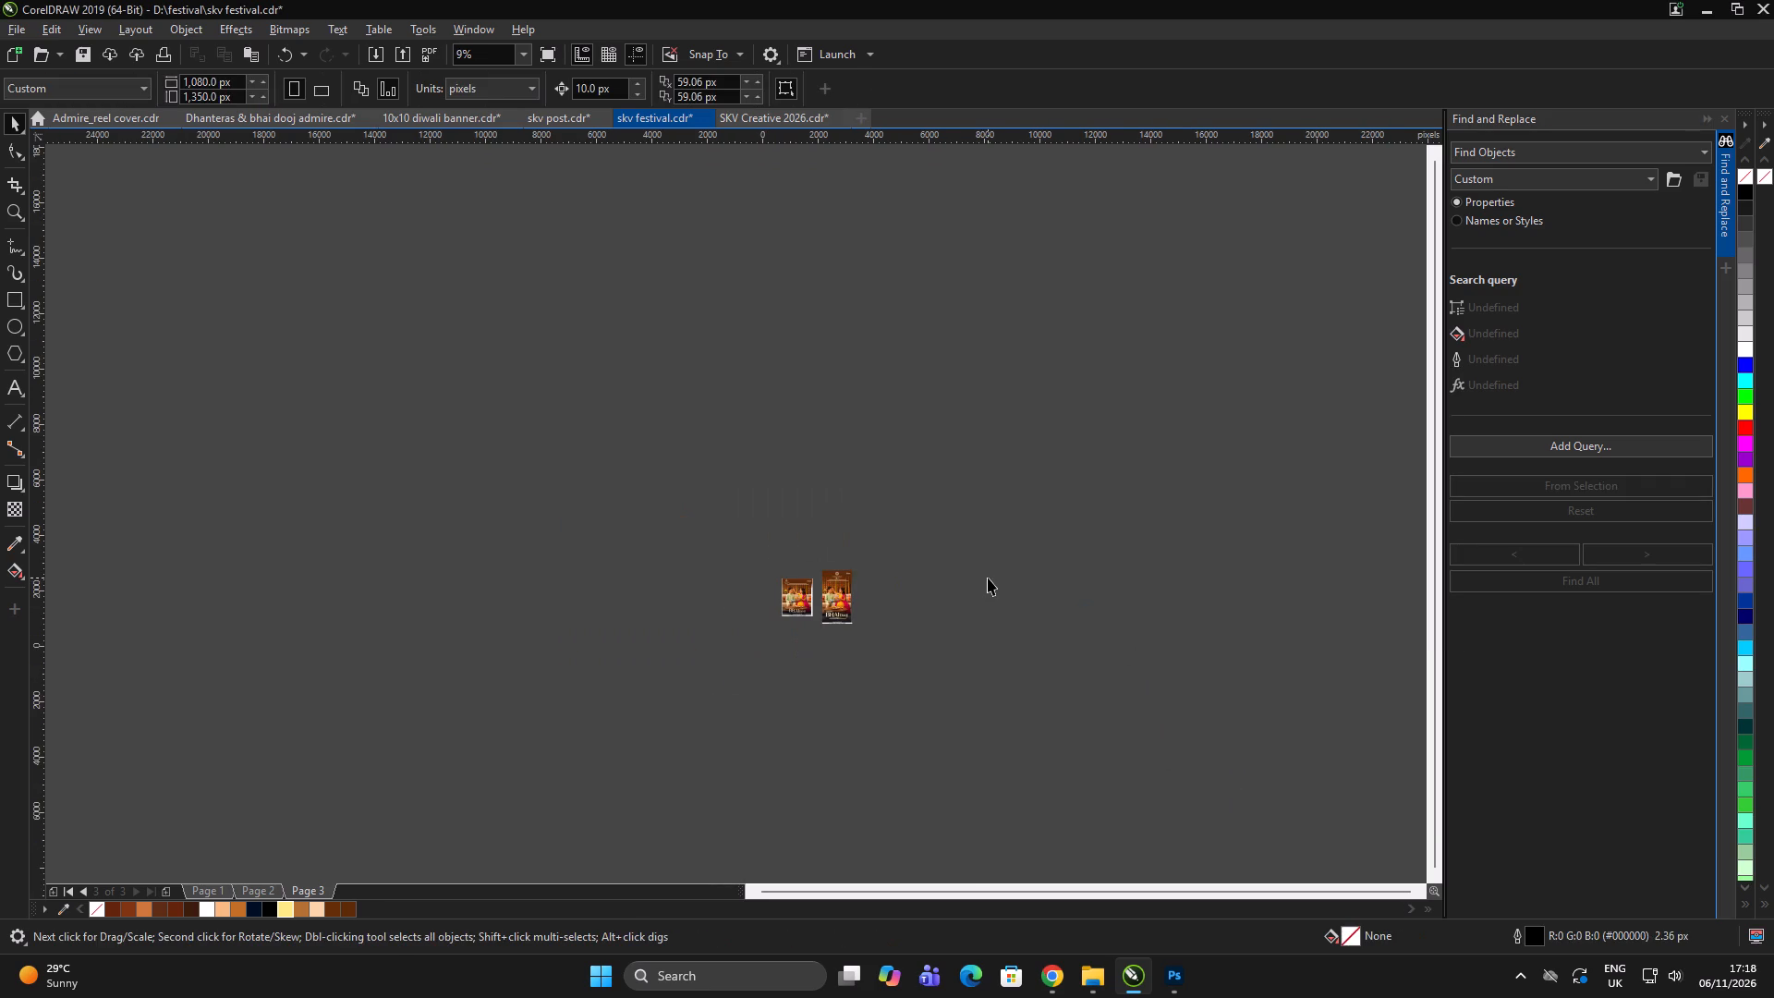
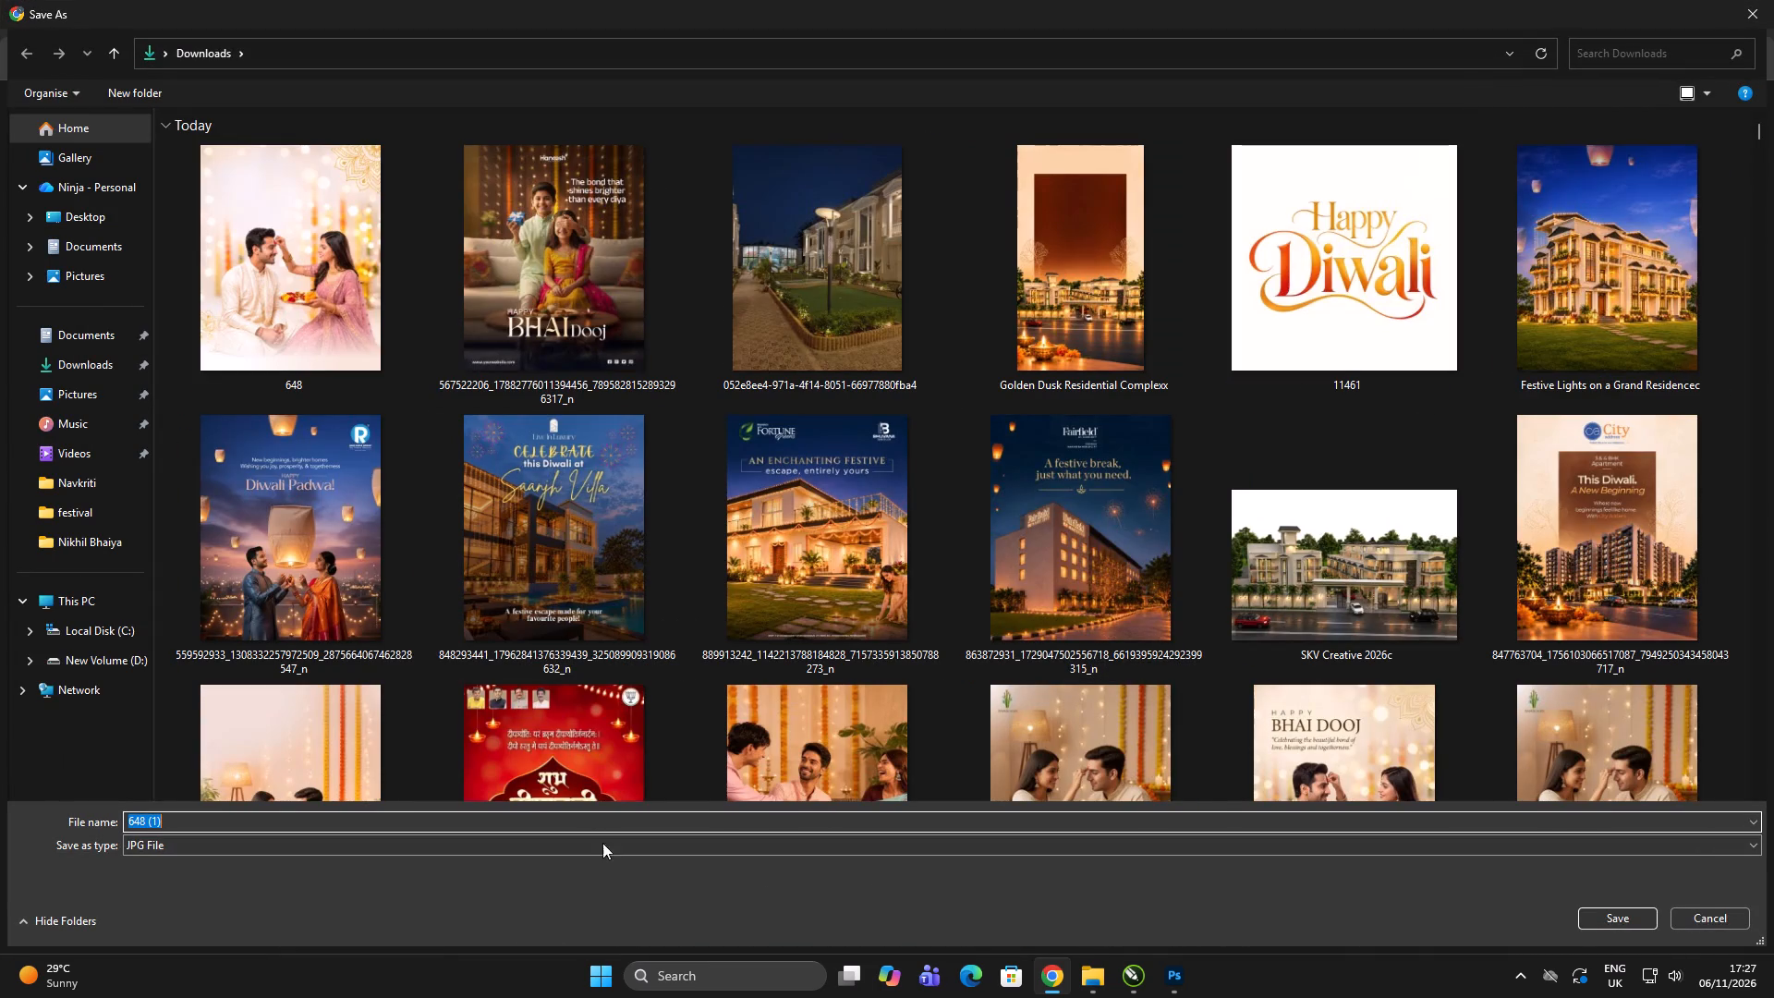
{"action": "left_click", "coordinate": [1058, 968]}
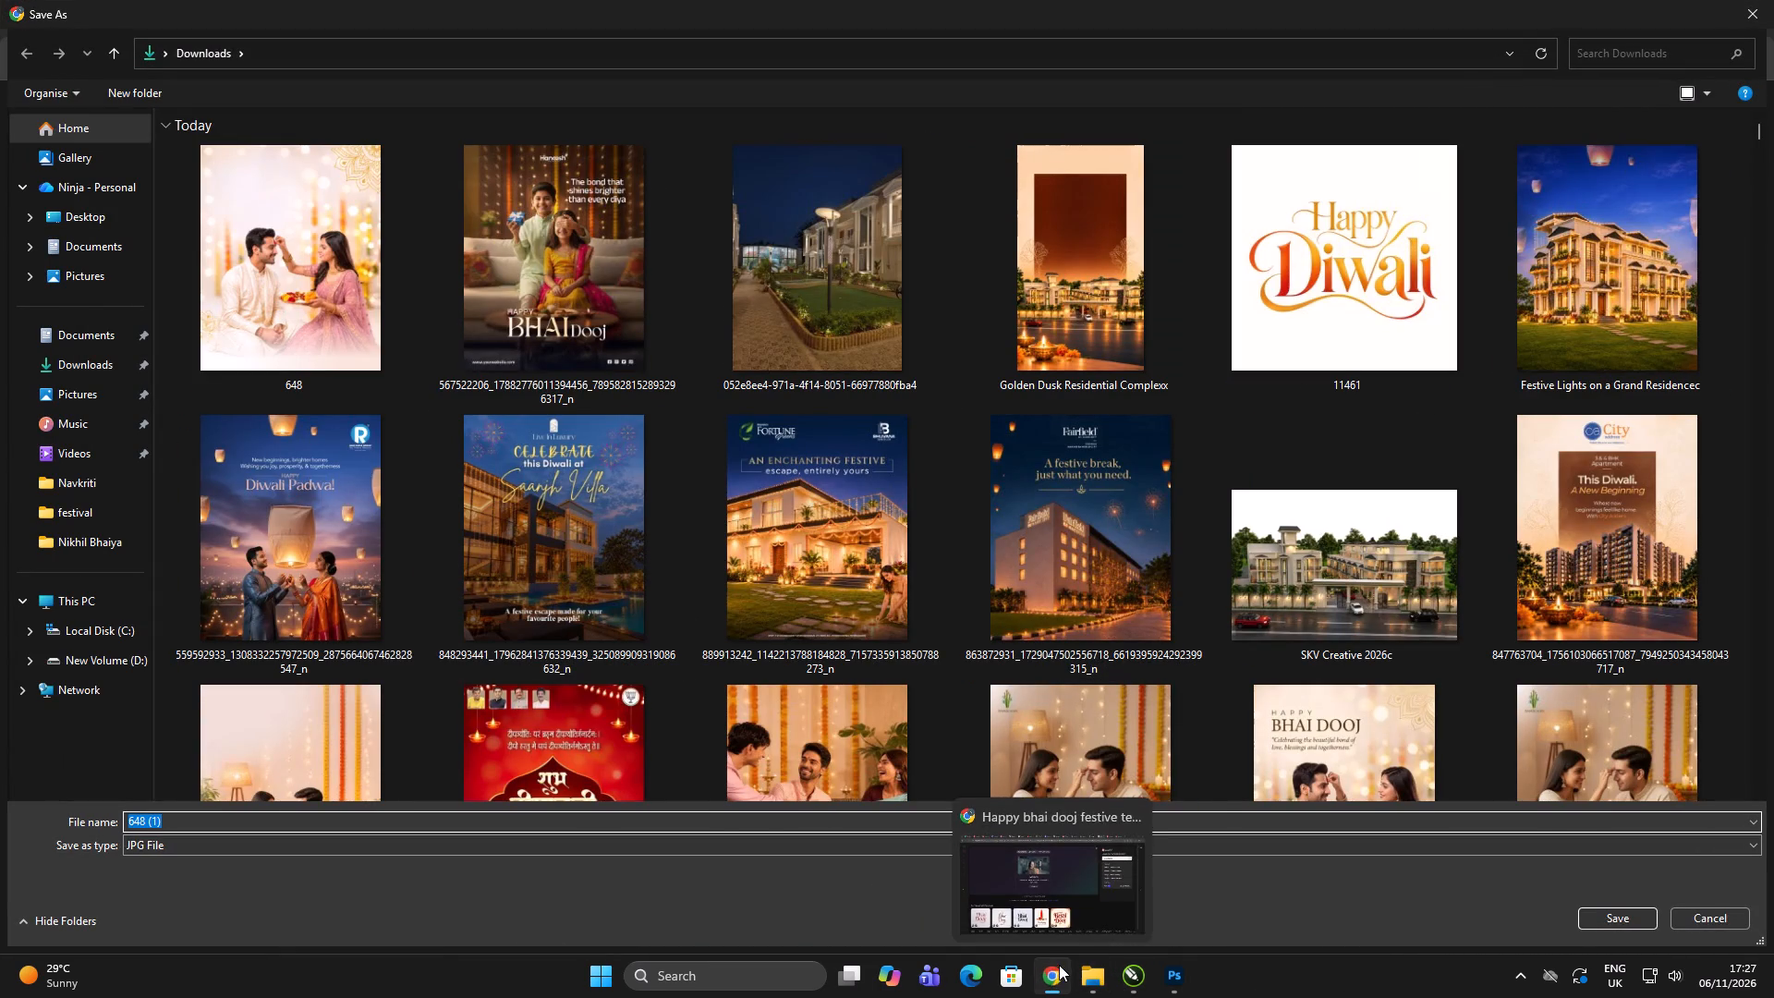
Switch to the Chrome window and cancel the pending download of the Bhai Dooj image as "648 (1)".
{"action": "left_click", "coordinate": [1070, 846]}
{"action": "left_click", "coordinate": [1714, 901]}
{"action": "left_click", "coordinate": [1709, 913]}
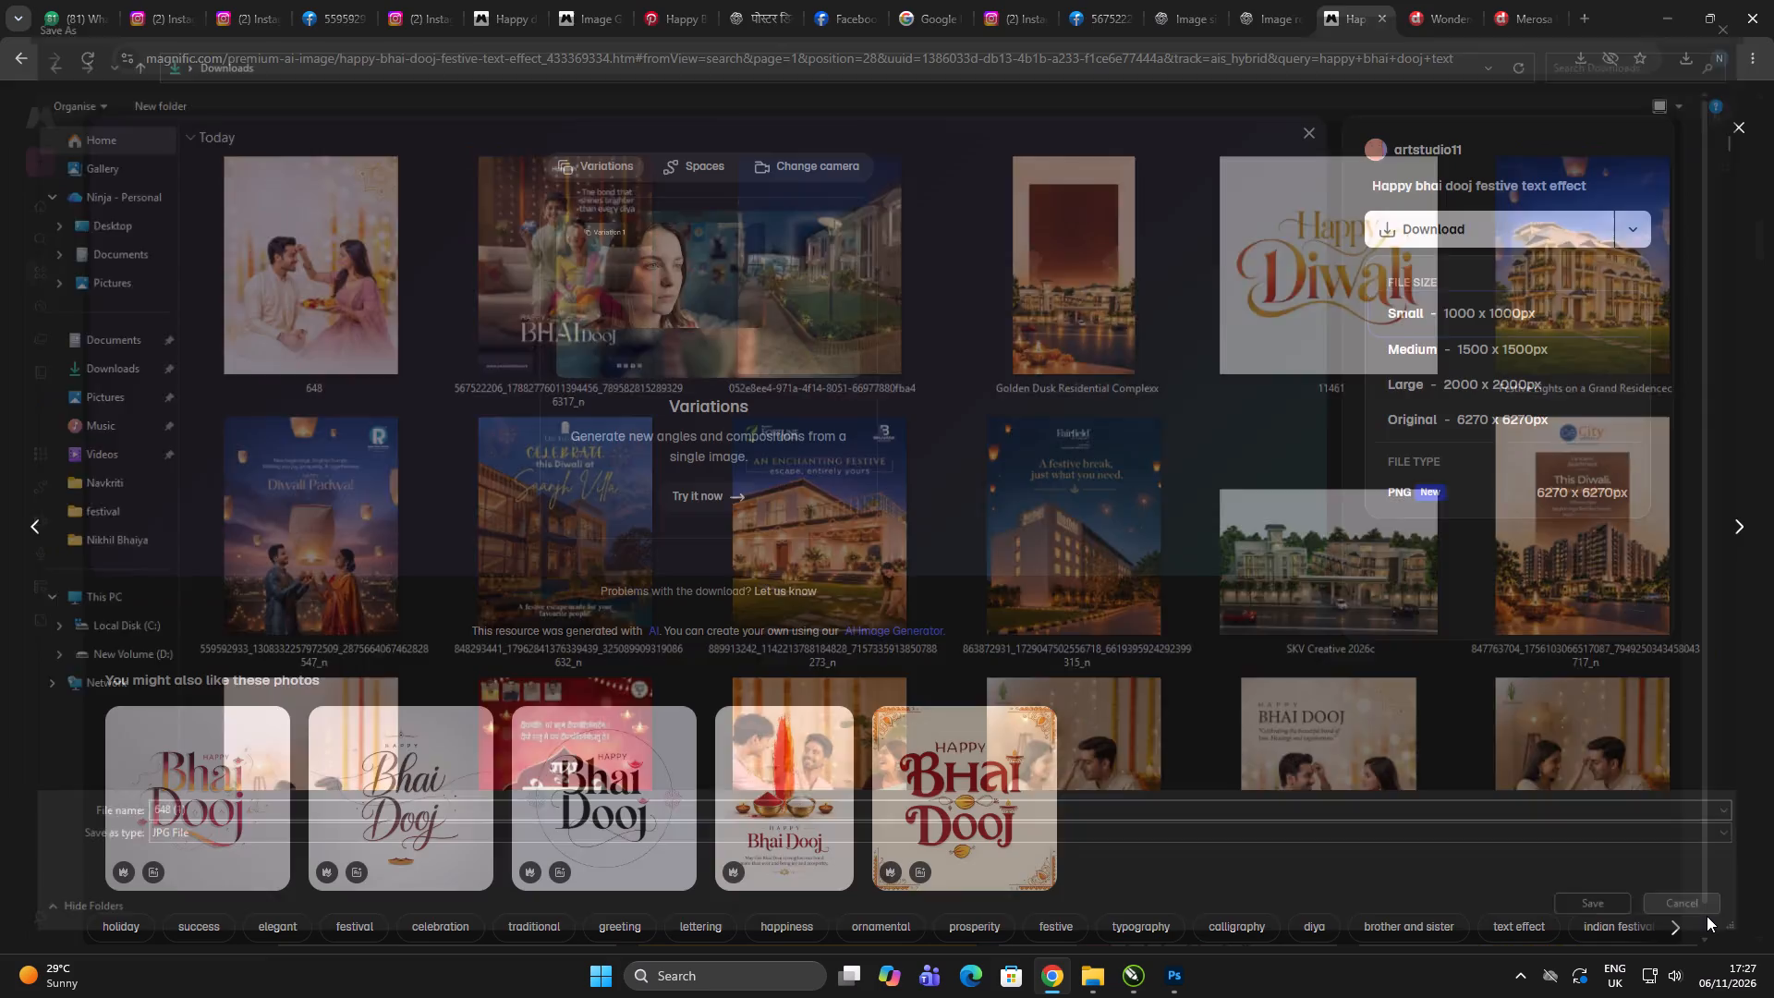
{"action": "left_click", "coordinate": [1707, 918]}
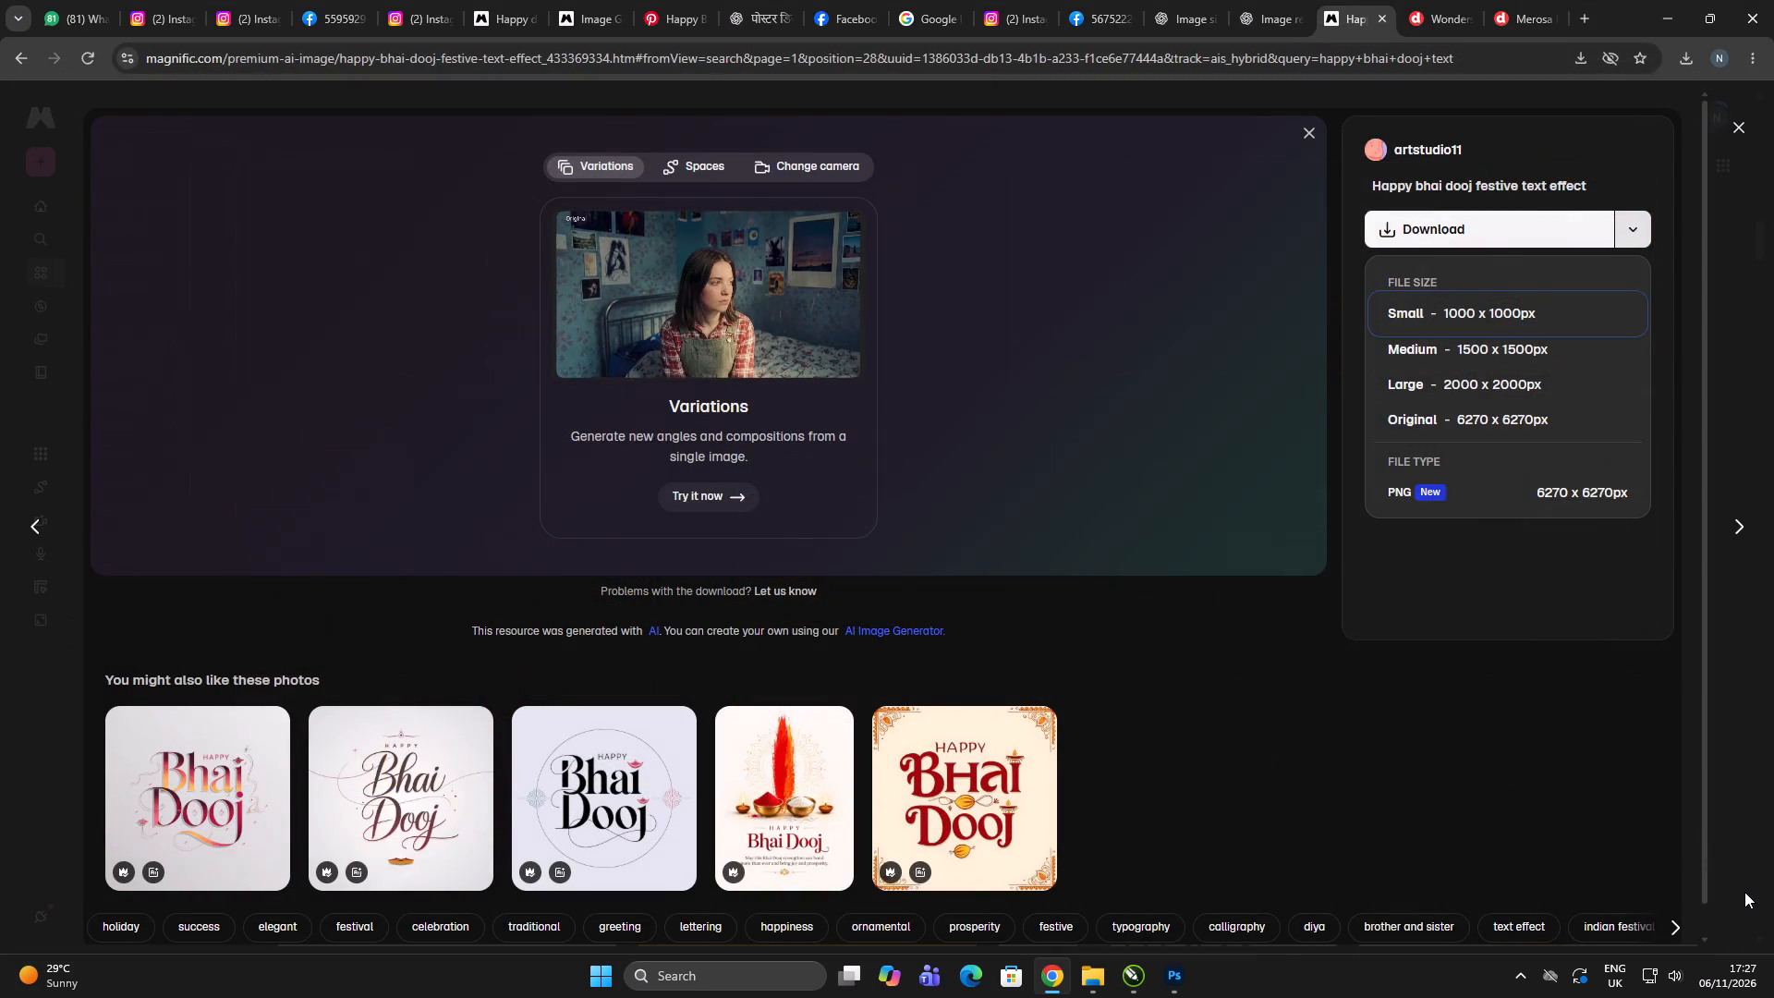
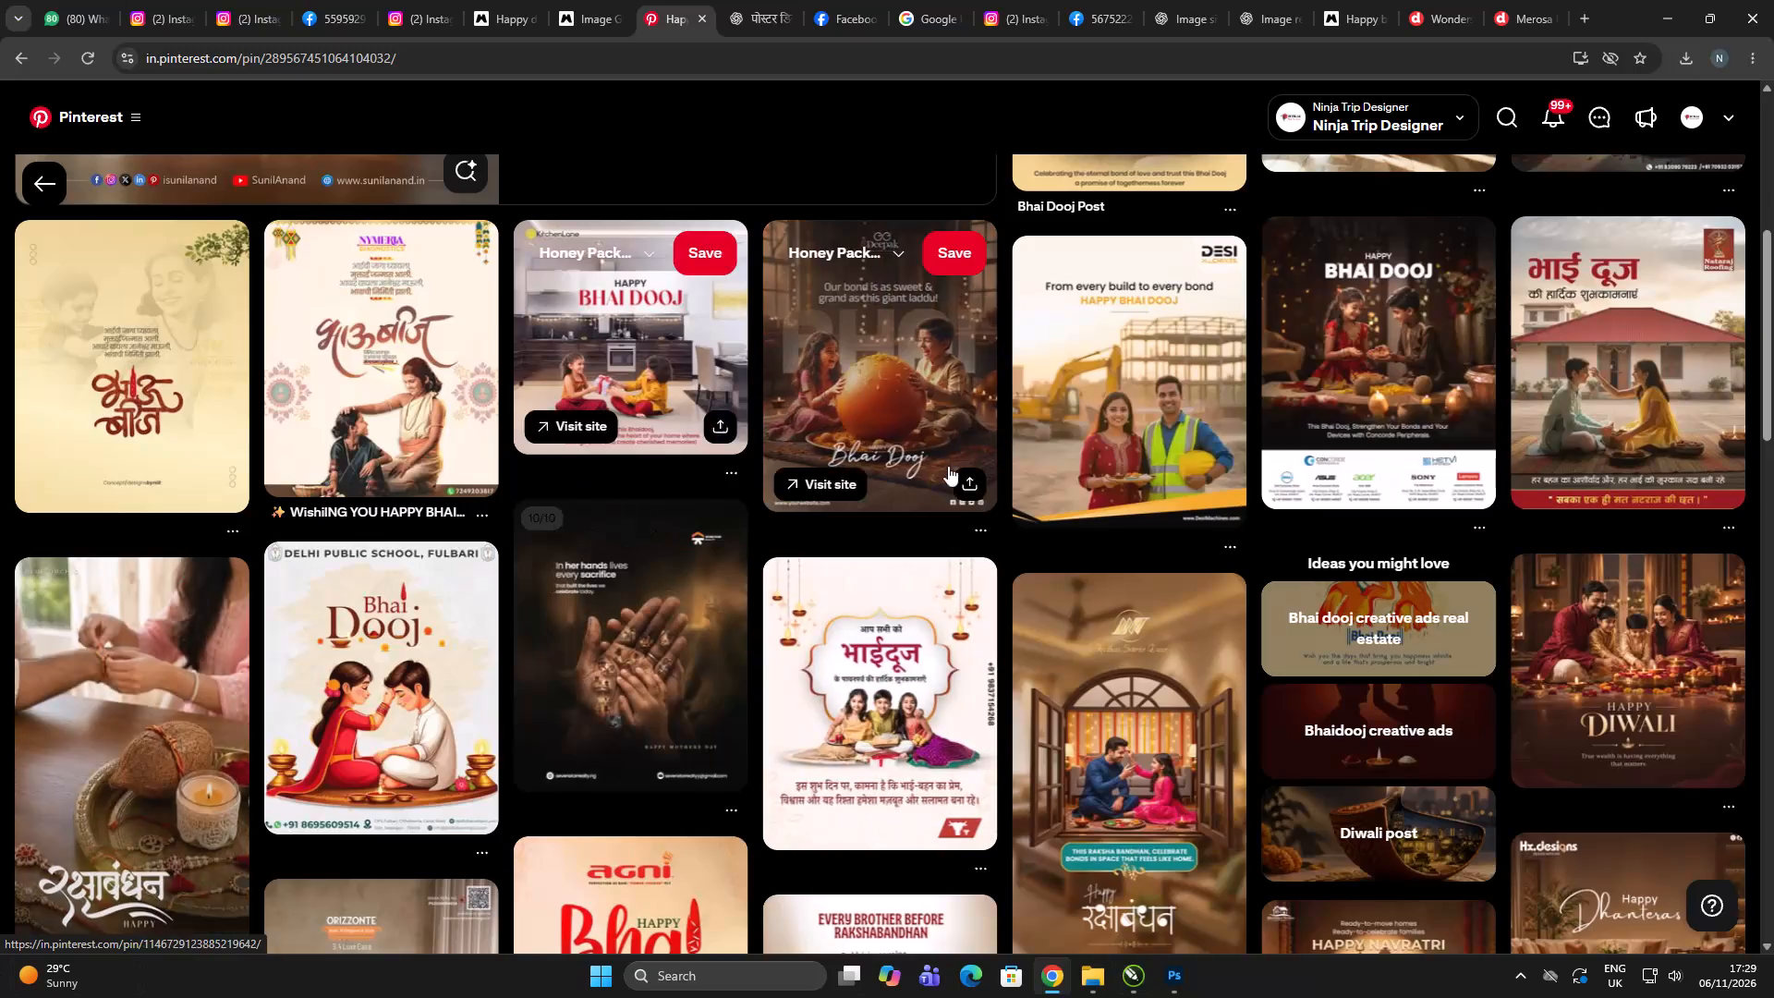
Search Pinterest for "gover dhan real esate poster".
{"action": "scroll", "coordinate": [917, 494], "scroll_direction": "up", "scroll_amount": 17}
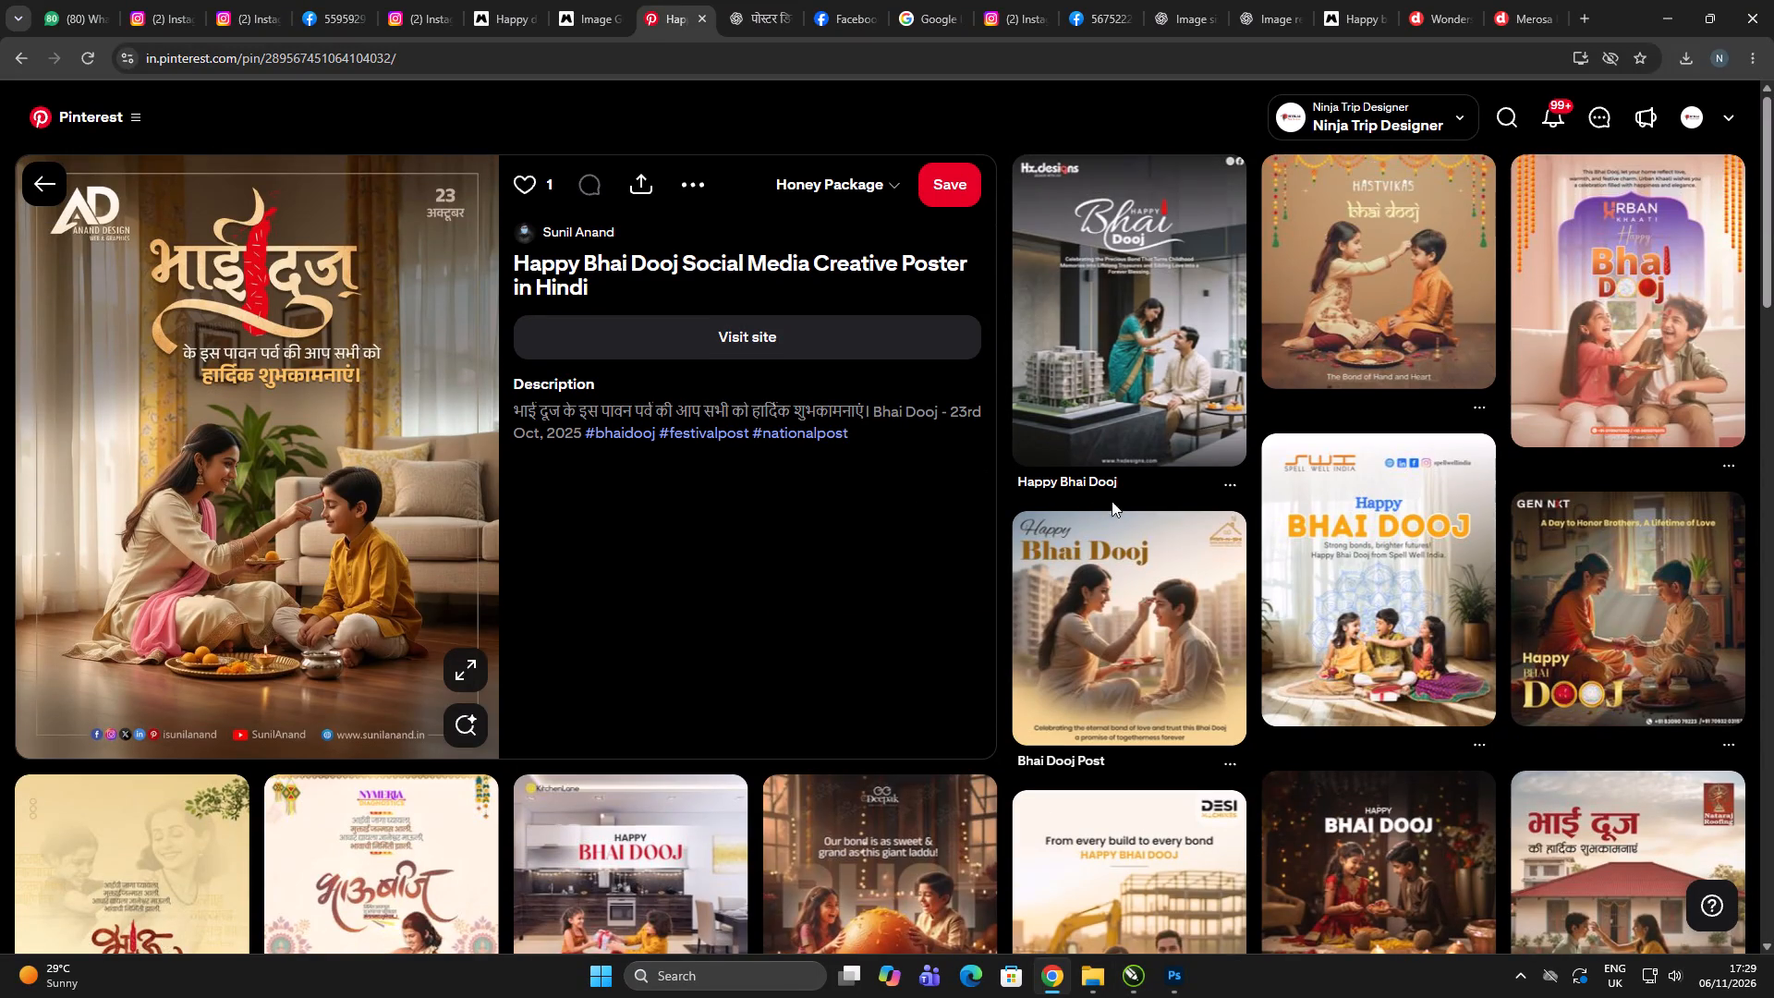
{"action": "left_click", "coordinate": [1504, 113]}
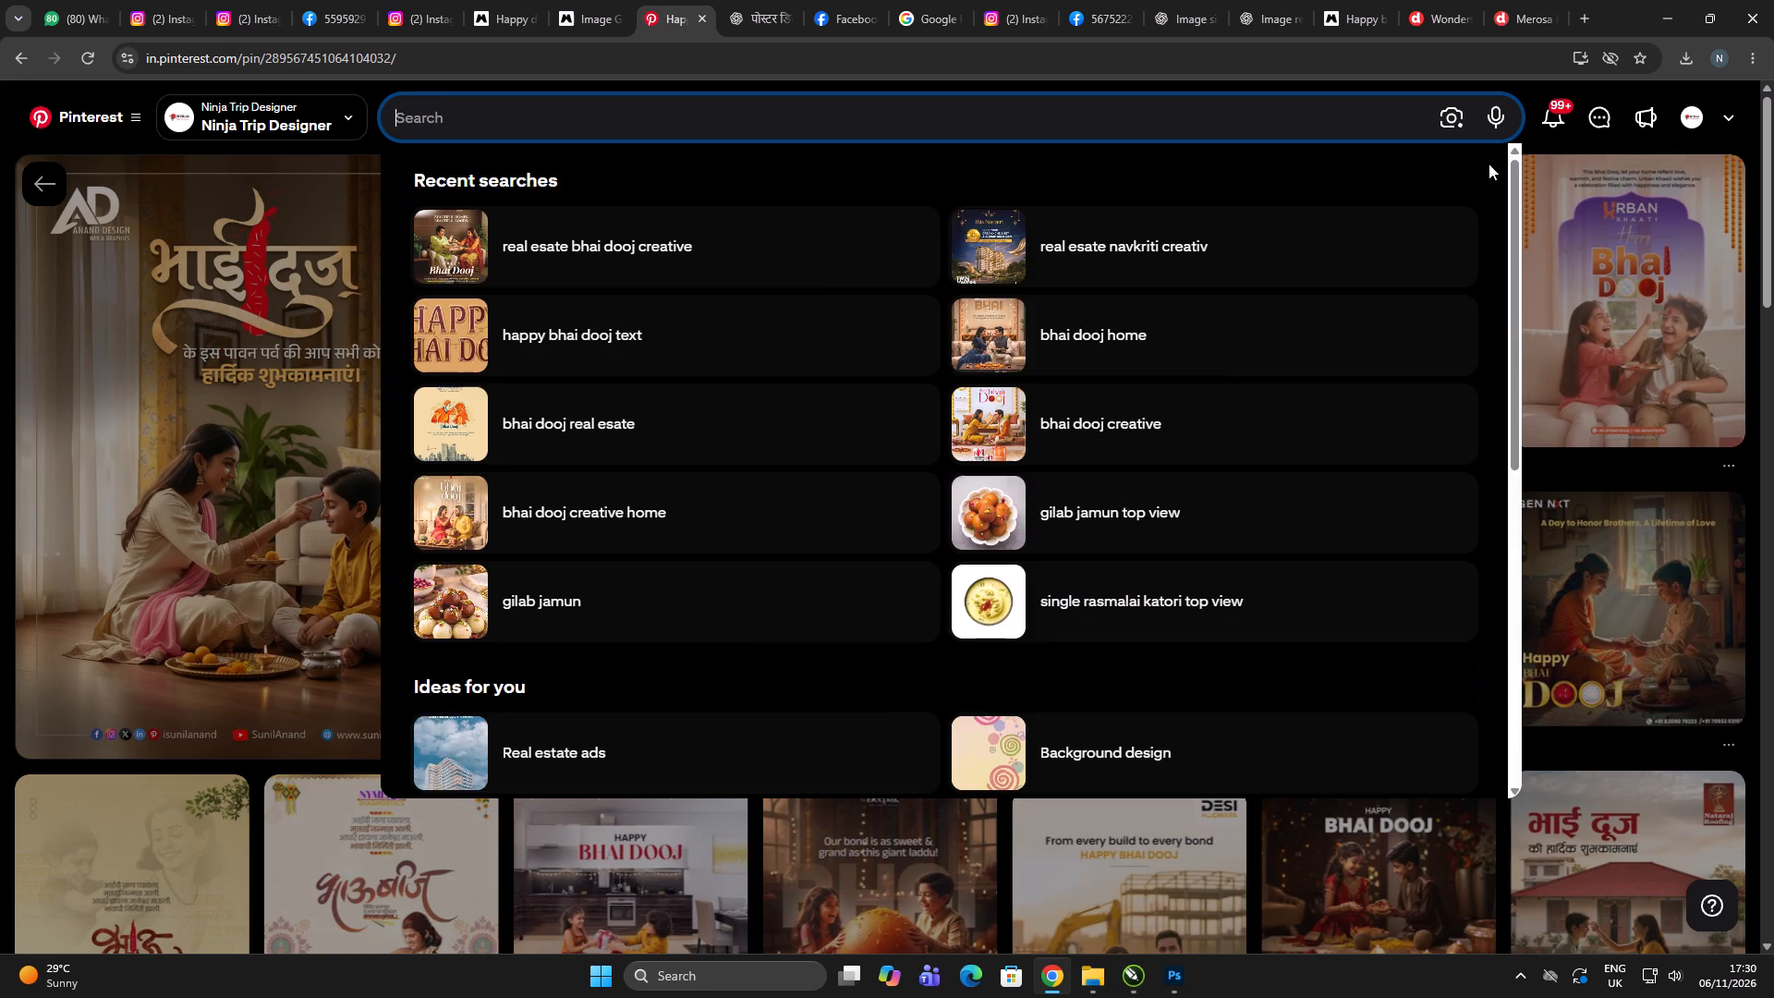
{"action": "type", "text": "gover dhan"}
{"action": "key", "text": "space"}
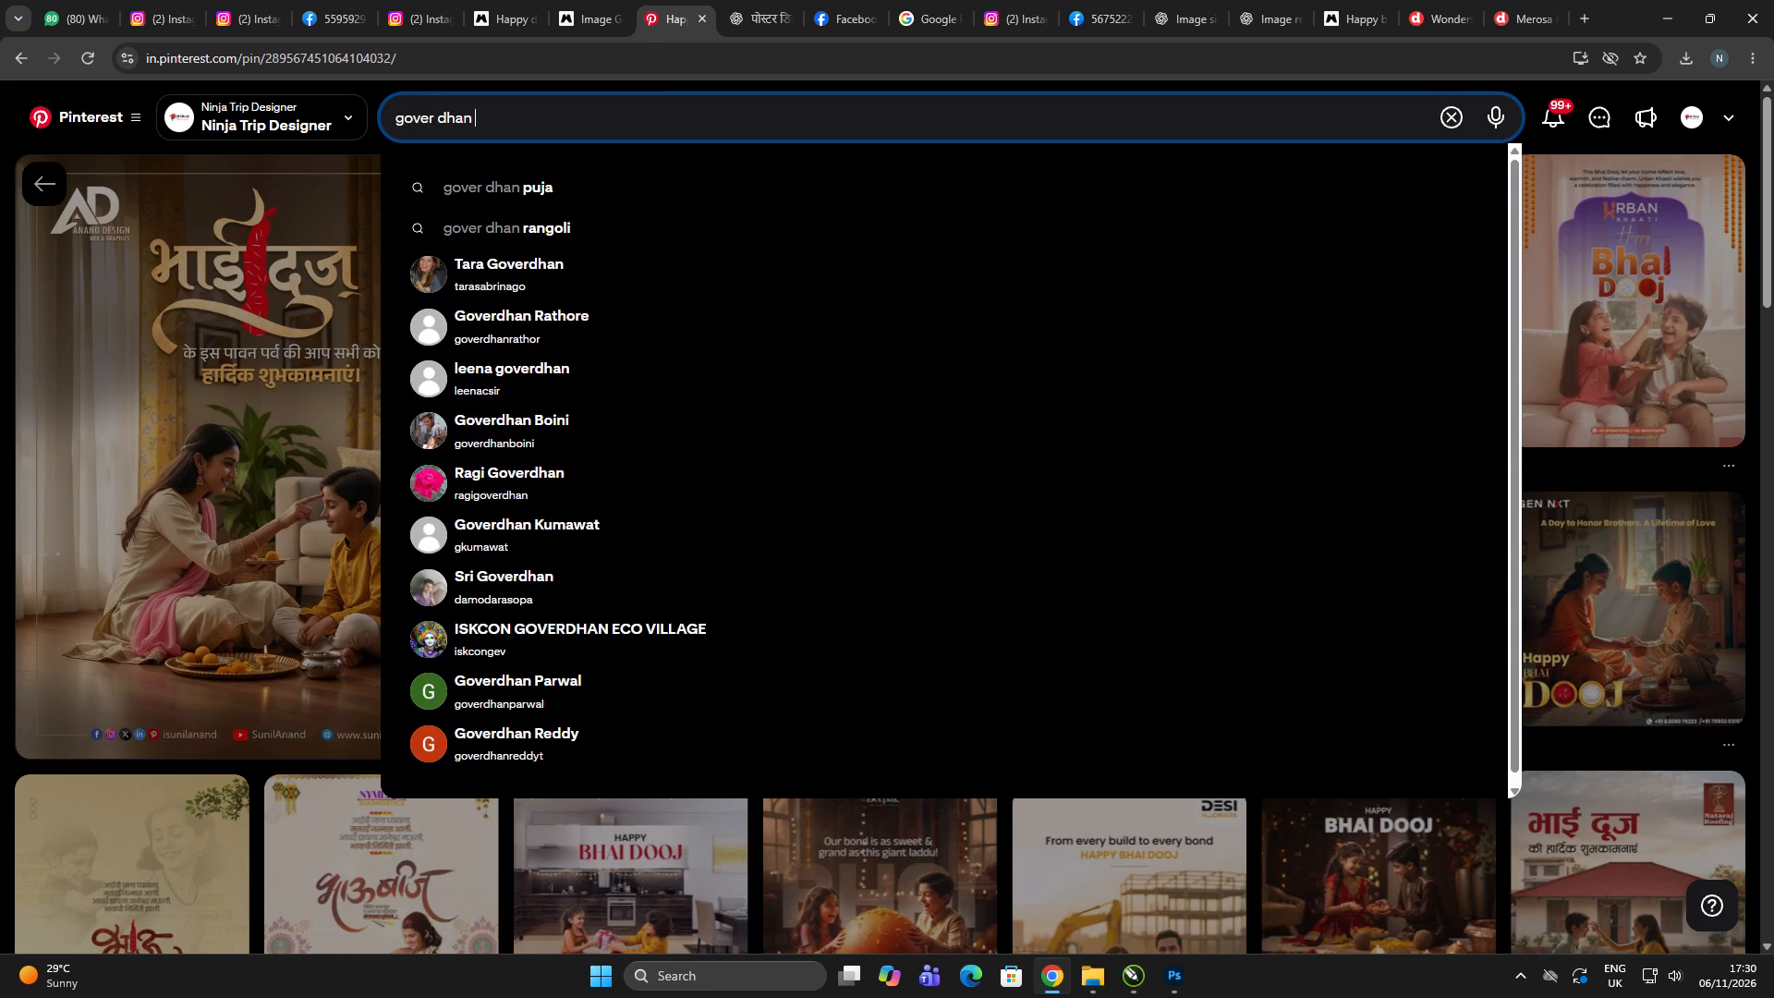
{"action": "type", "text": "real esate poster"}
{"action": "key", "text": "Return"}
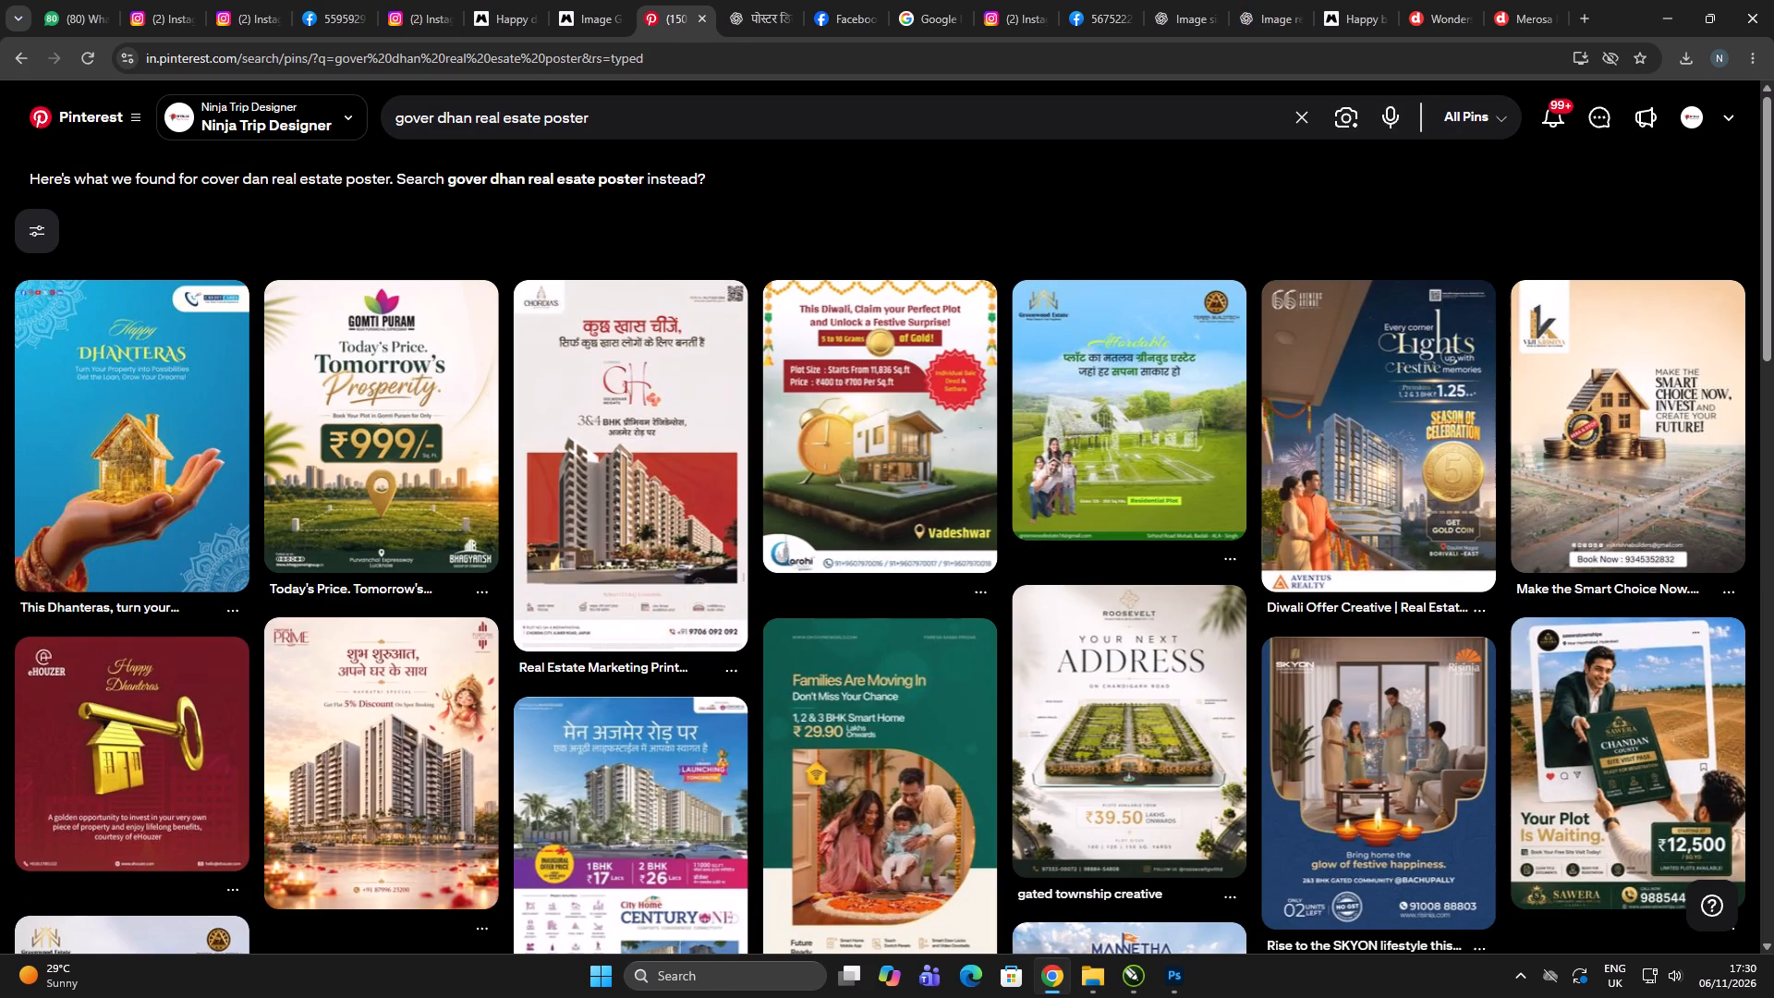
{"action": "scroll", "coordinate": [635, 585], "scroll_direction": "down", "scroll_amount": 3}
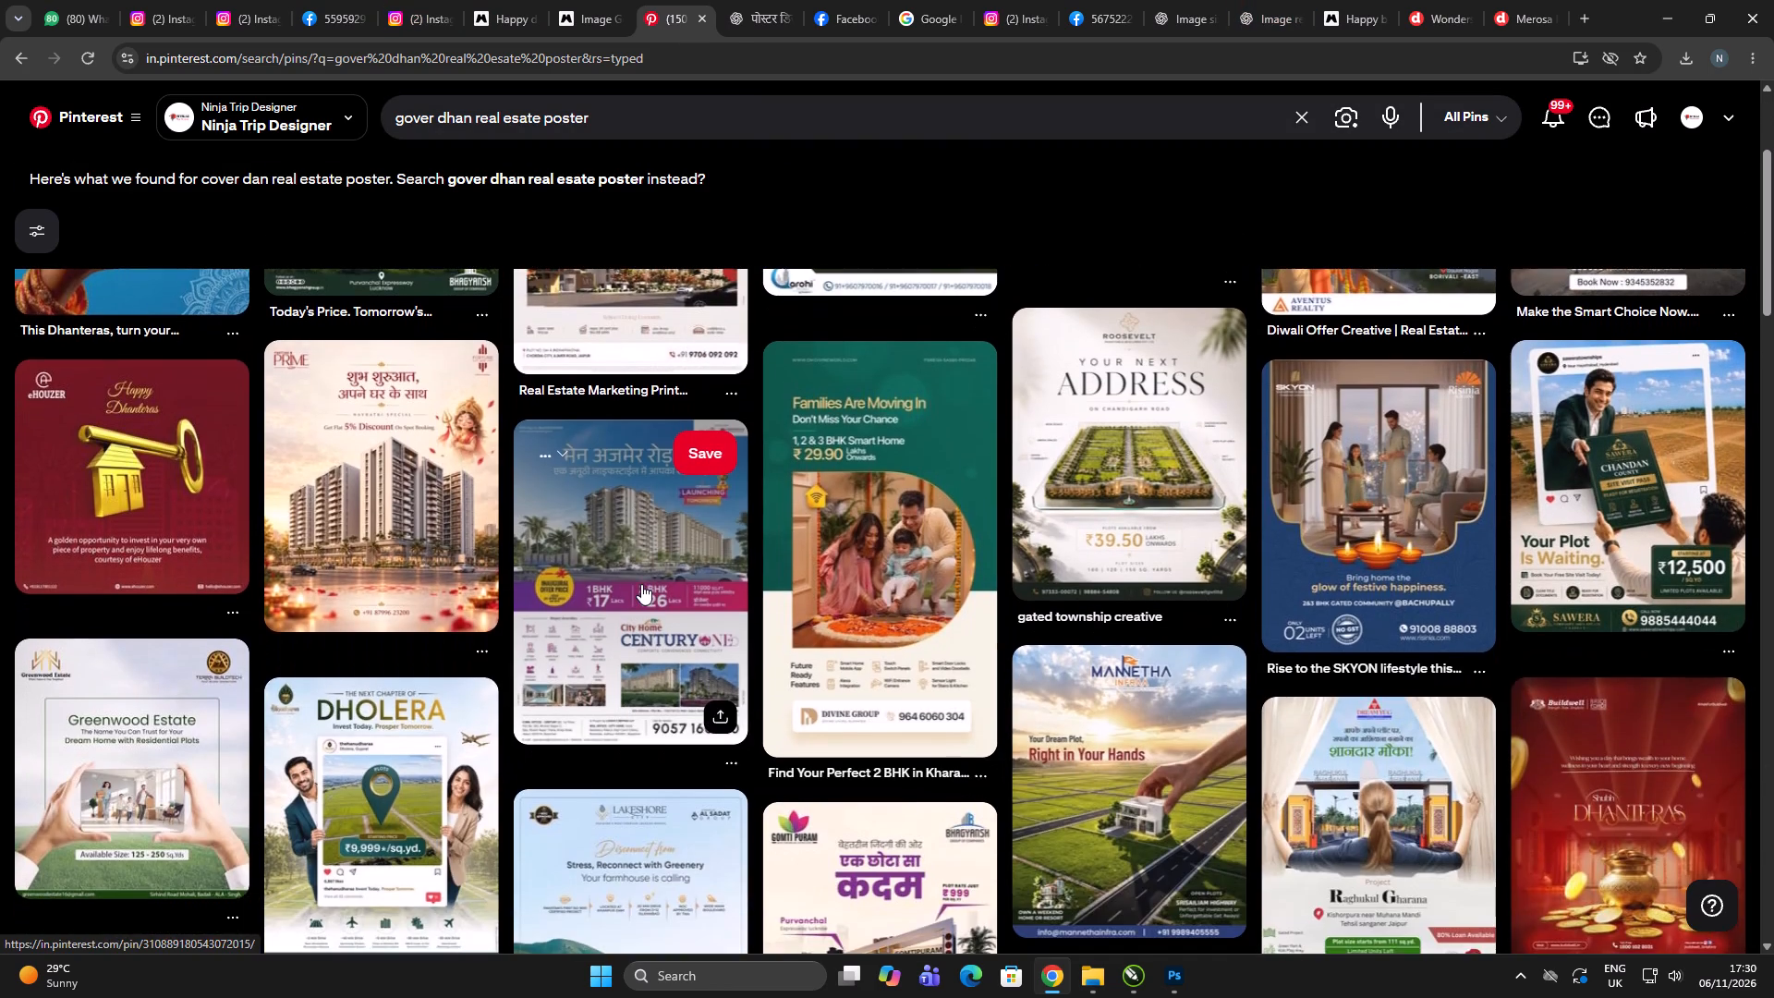
{"action": "scroll", "coordinate": [641, 583], "scroll_direction": "up", "scroll_amount": 7}
Correct the search wording to "goverdhan real esate poster" and rerun the search.
{"action": "left_click", "coordinate": [439, 126]}
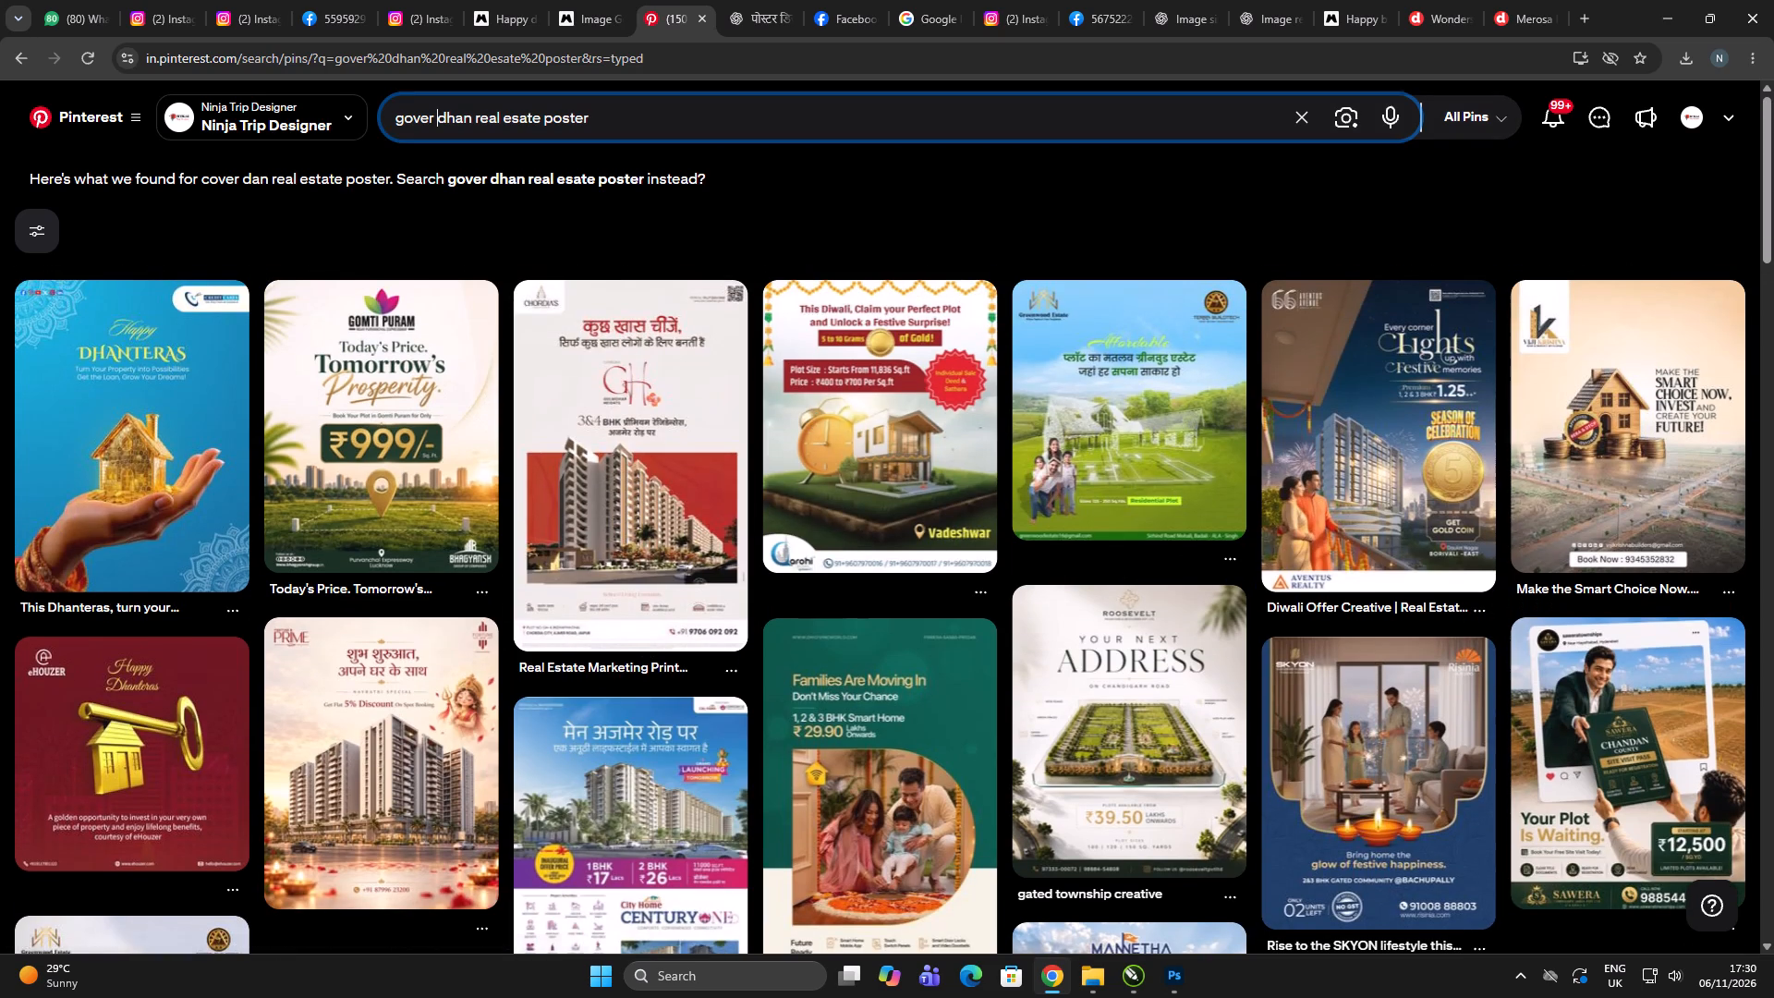
{"action": "key", "text": "BackSpace"}
{"action": "key", "text": "Return"}
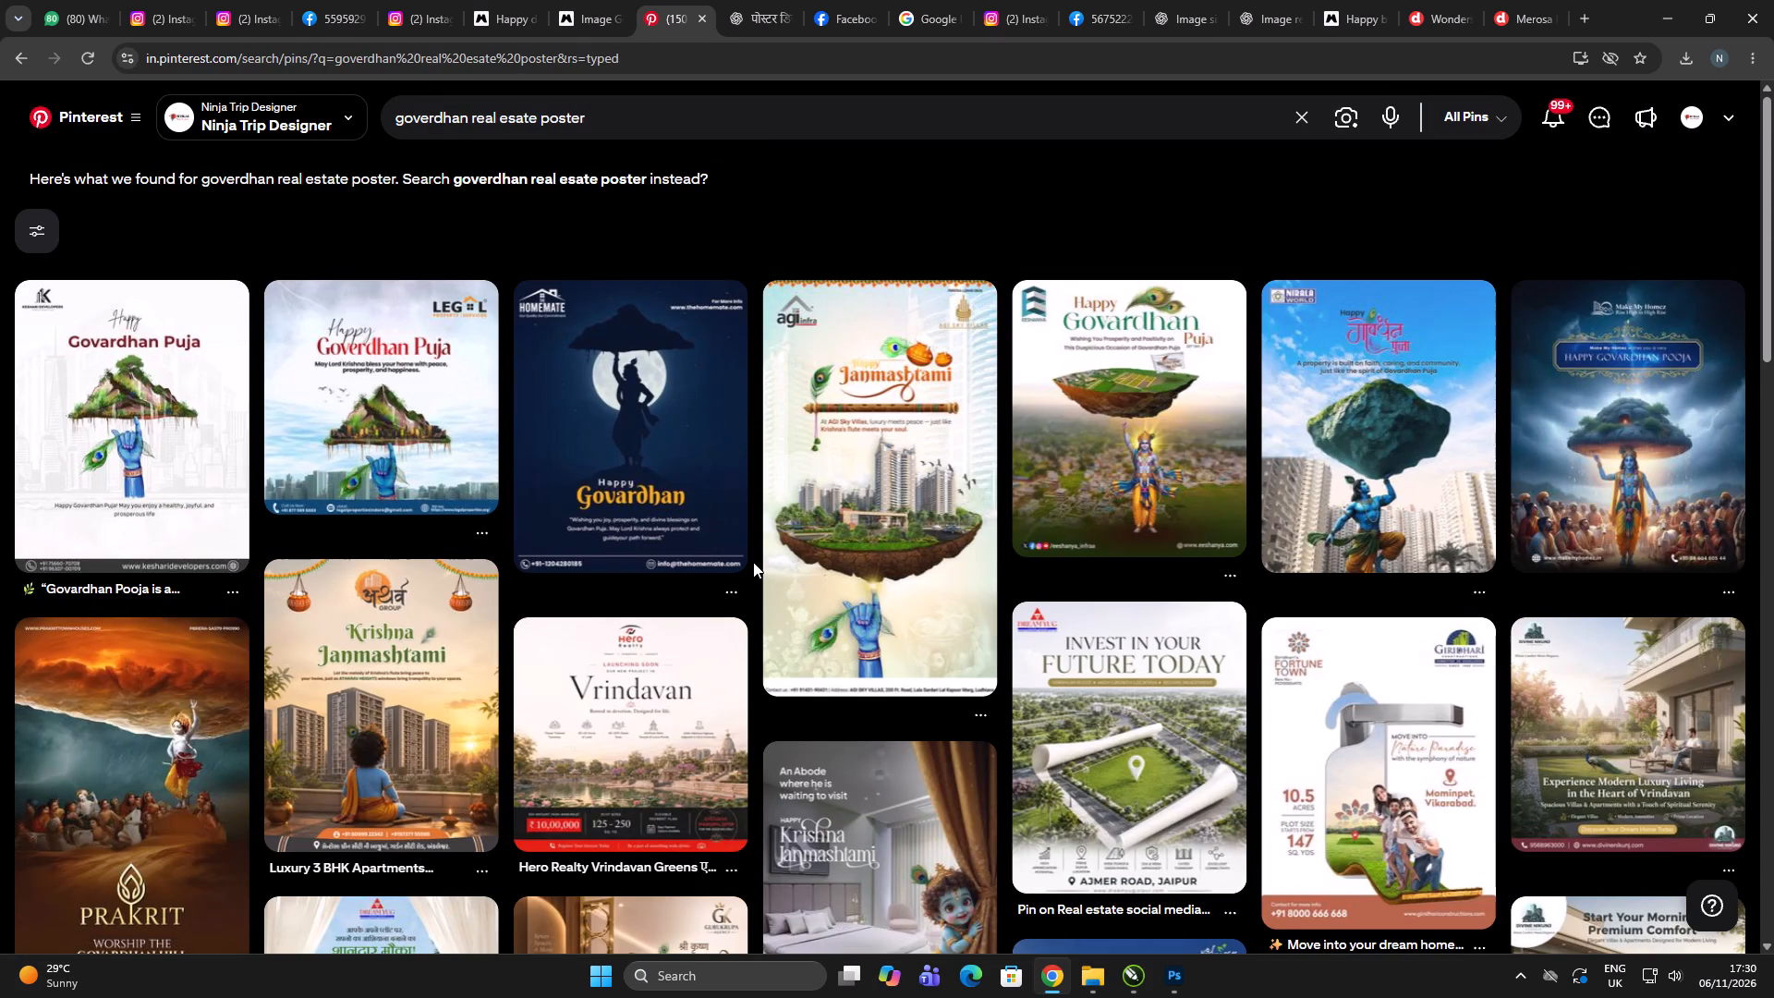
Look through the poster results and open the Prakrit Govardhan Puja pin in a new tab.
{"action": "scroll", "coordinate": [753, 562], "scroll_direction": "down", "scroll_amount": 1}
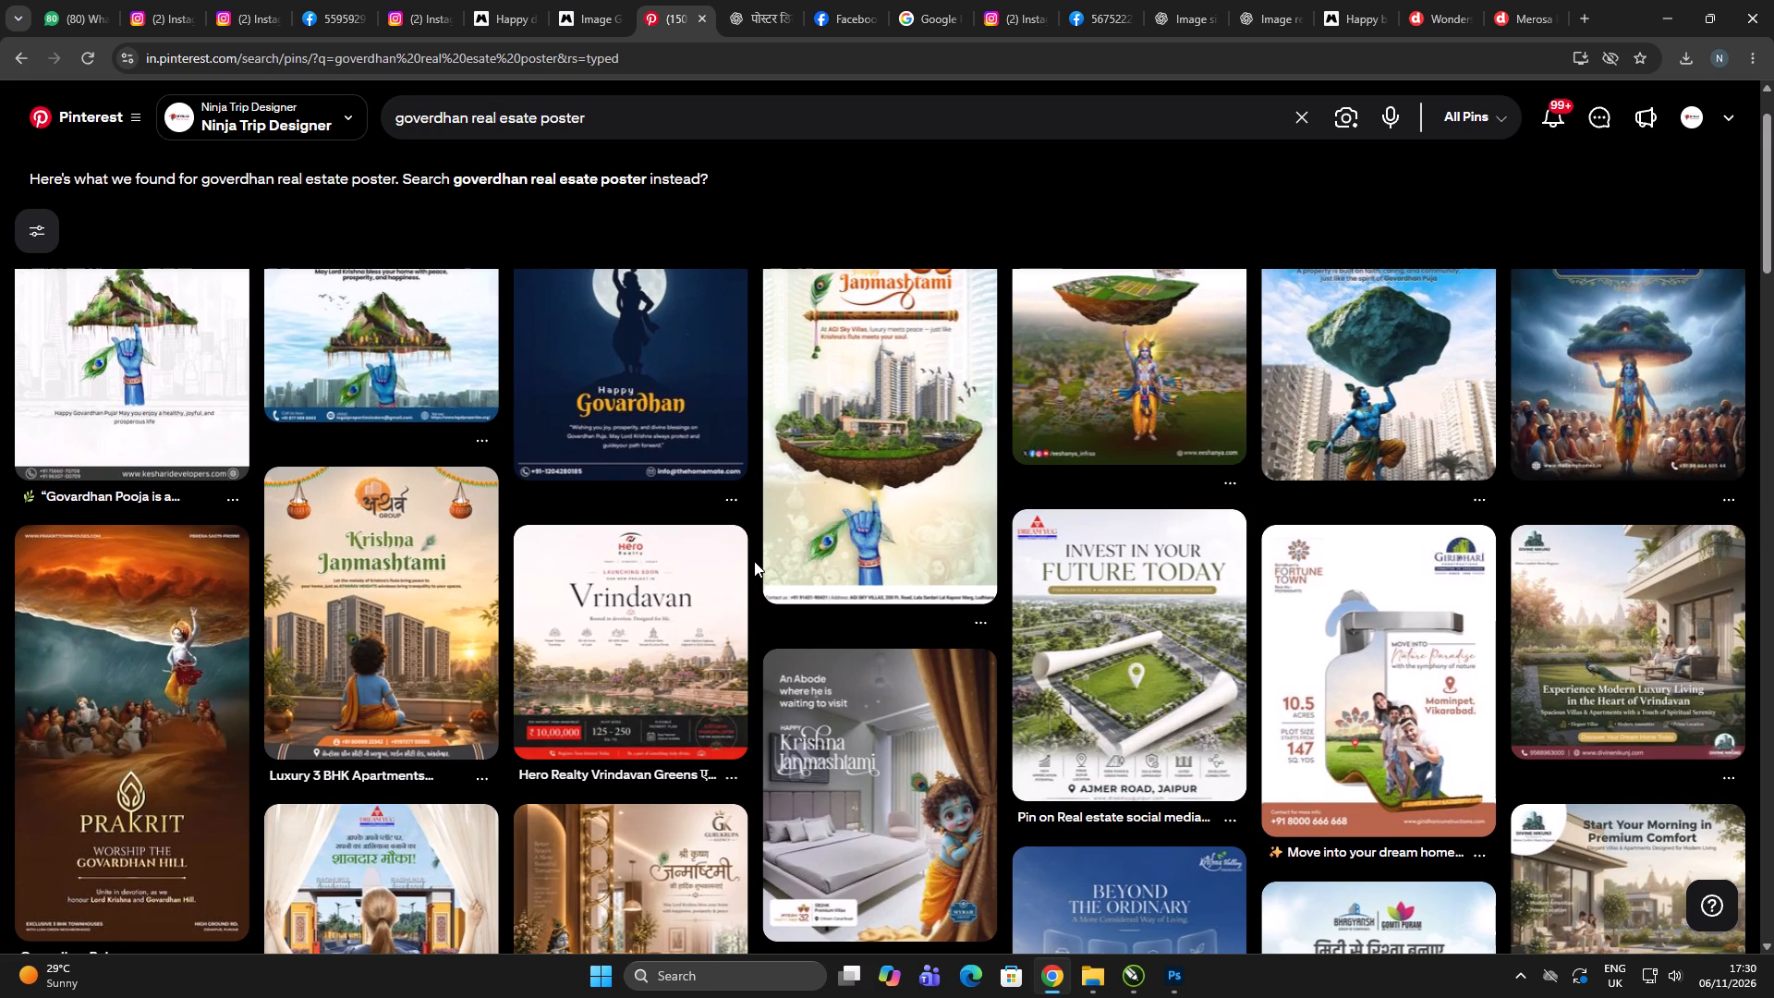
{"action": "scroll", "coordinate": [764, 545], "scroll_direction": "up", "scroll_amount": 2}
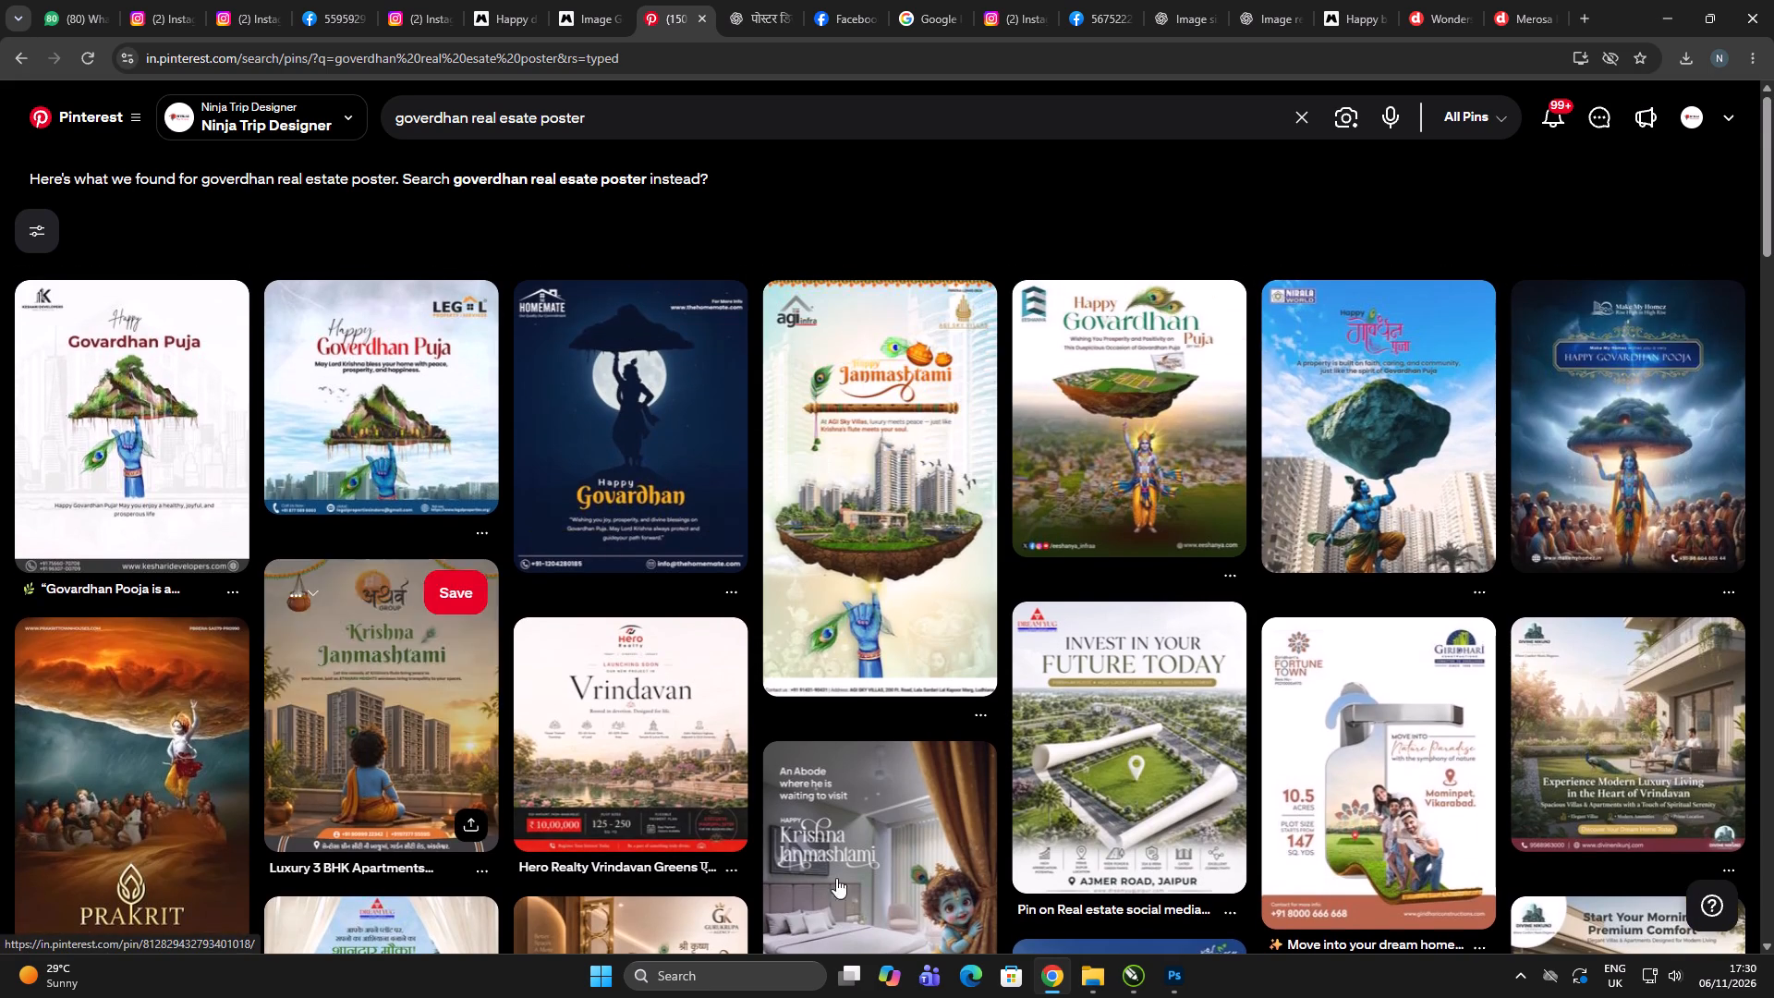
{"action": "scroll", "coordinate": [1255, 665], "scroll_direction": "down", "scroll_amount": 1}
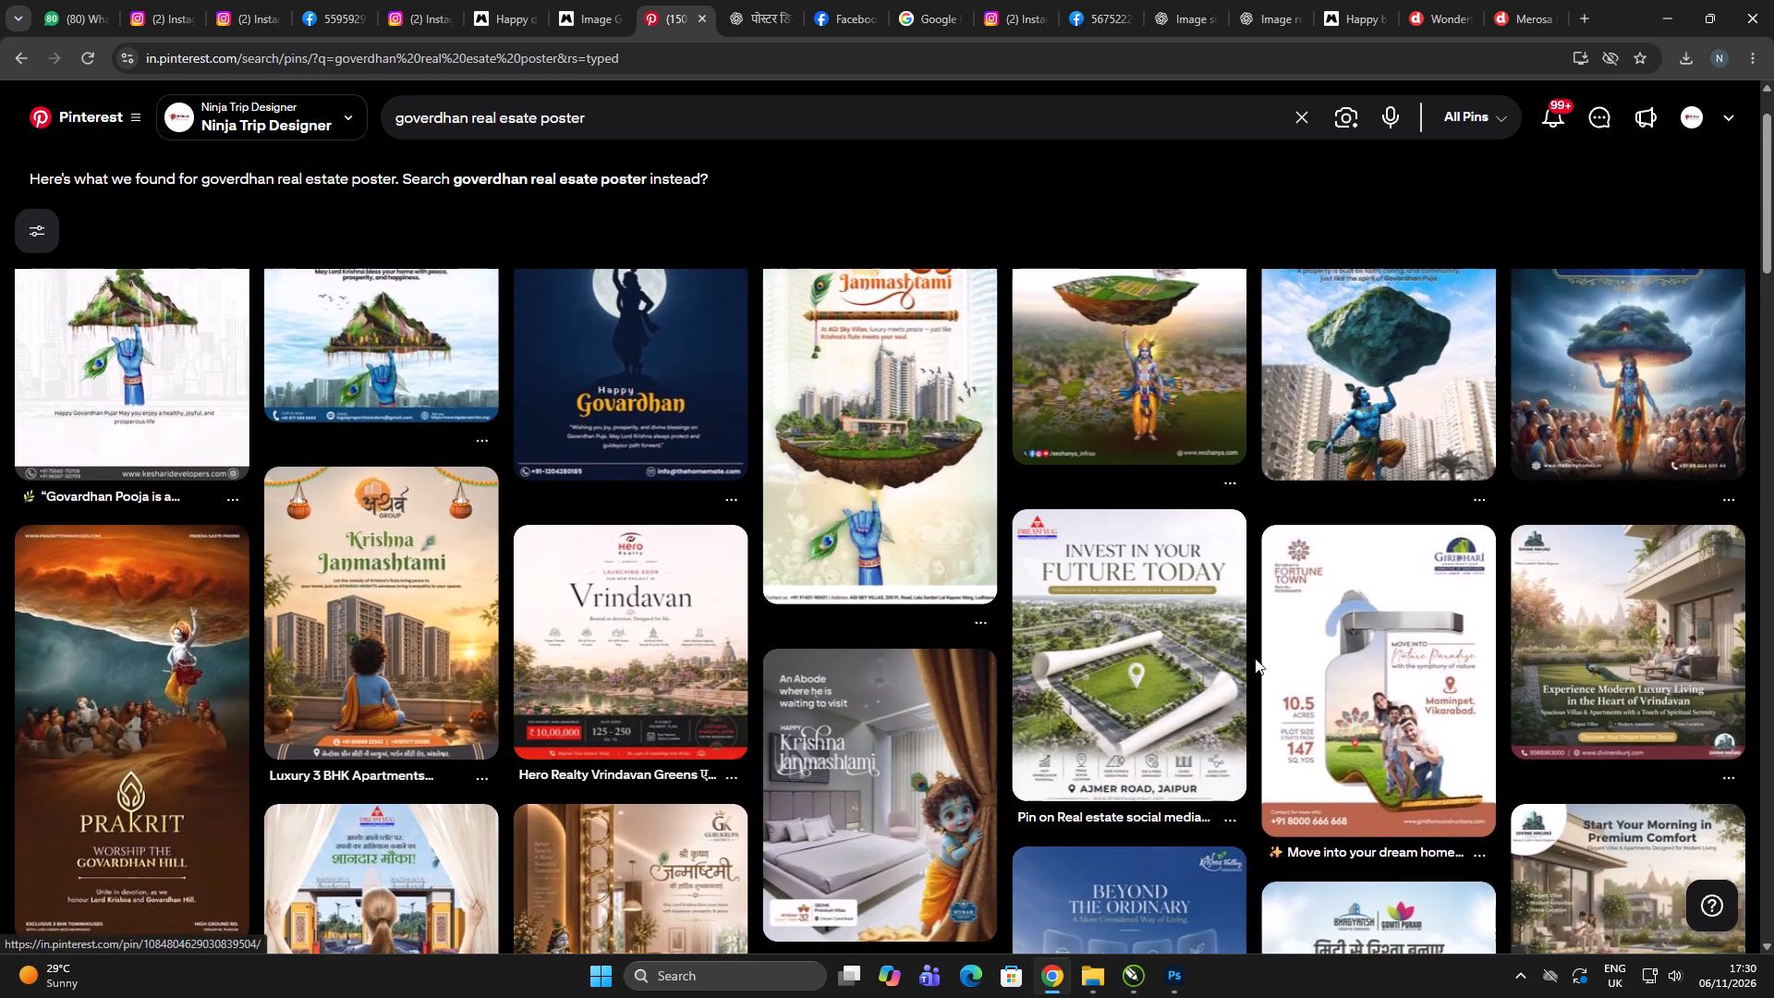
{"action": "scroll", "coordinate": [1269, 668], "scroll_direction": "up", "scroll_amount": 1}
{"action": "scroll", "coordinate": [1252, 679], "scroll_direction": "down", "scroll_amount": 2}
{"action": "scroll", "coordinate": [1144, 635], "scroll_direction": "down", "scroll_amount": 1}
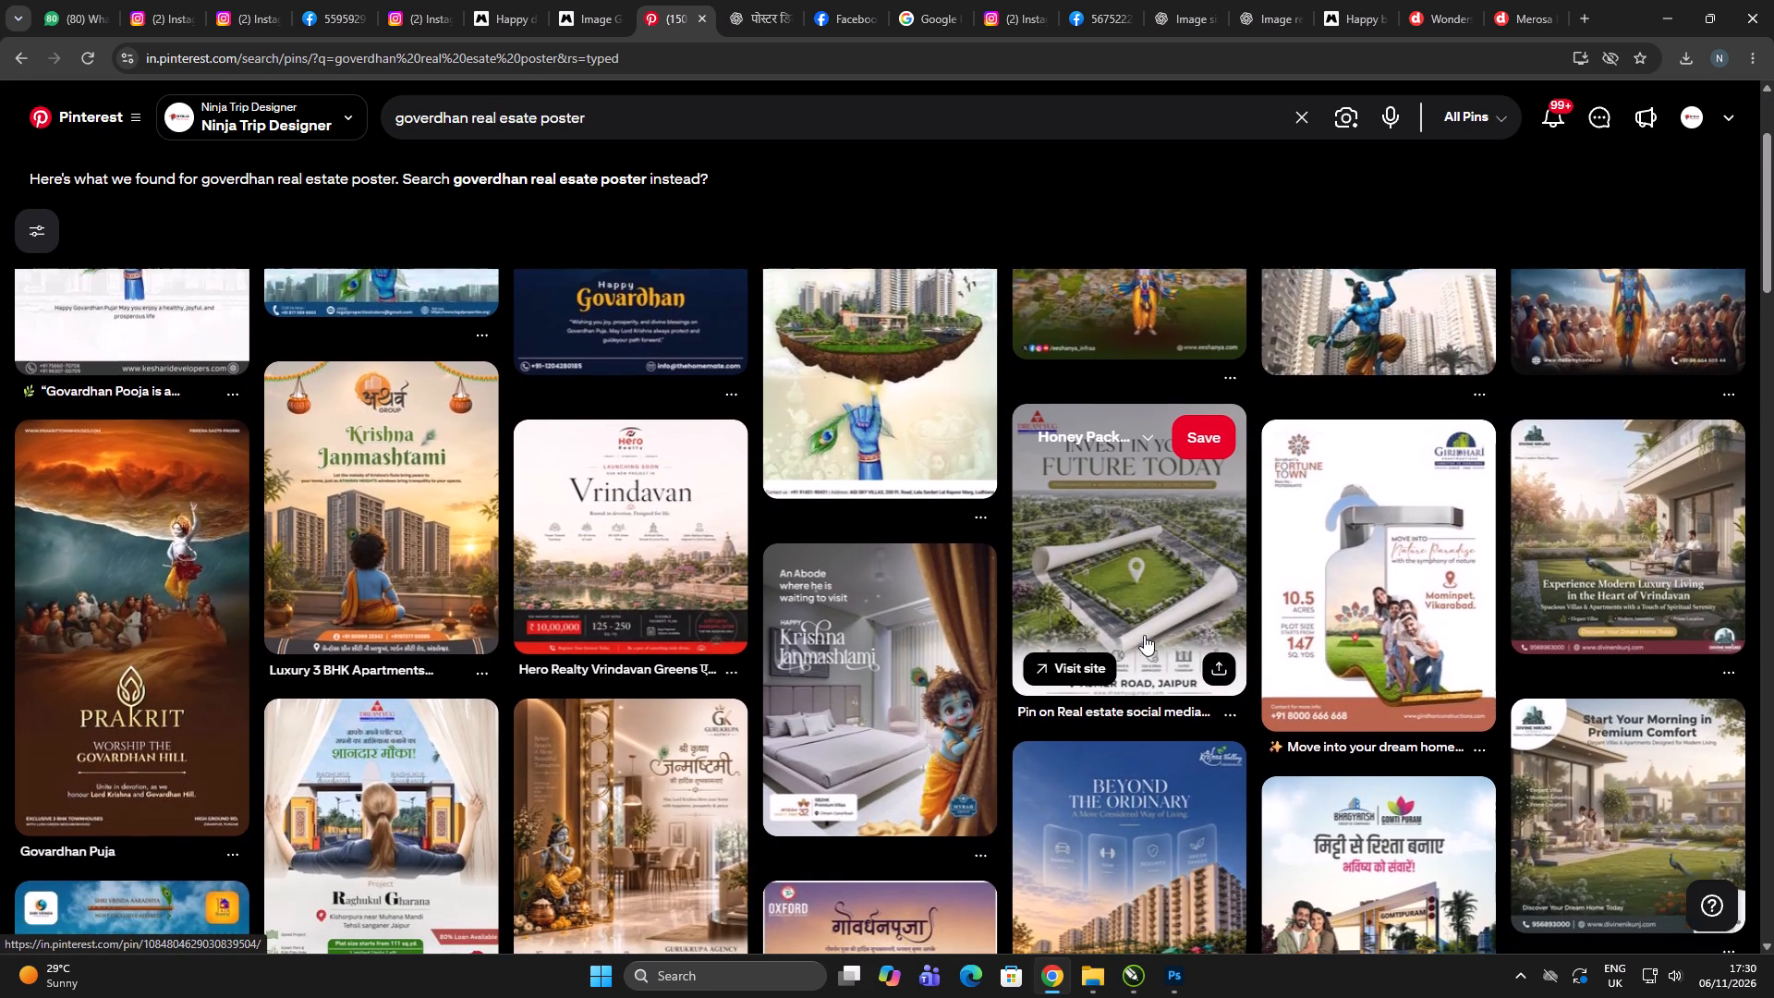
{"action": "scroll", "coordinate": [1156, 557], "scroll_direction": "down", "scroll_amount": 3}
{"action": "scroll", "coordinate": [1167, 557], "scroll_direction": "up", "scroll_amount": 3}
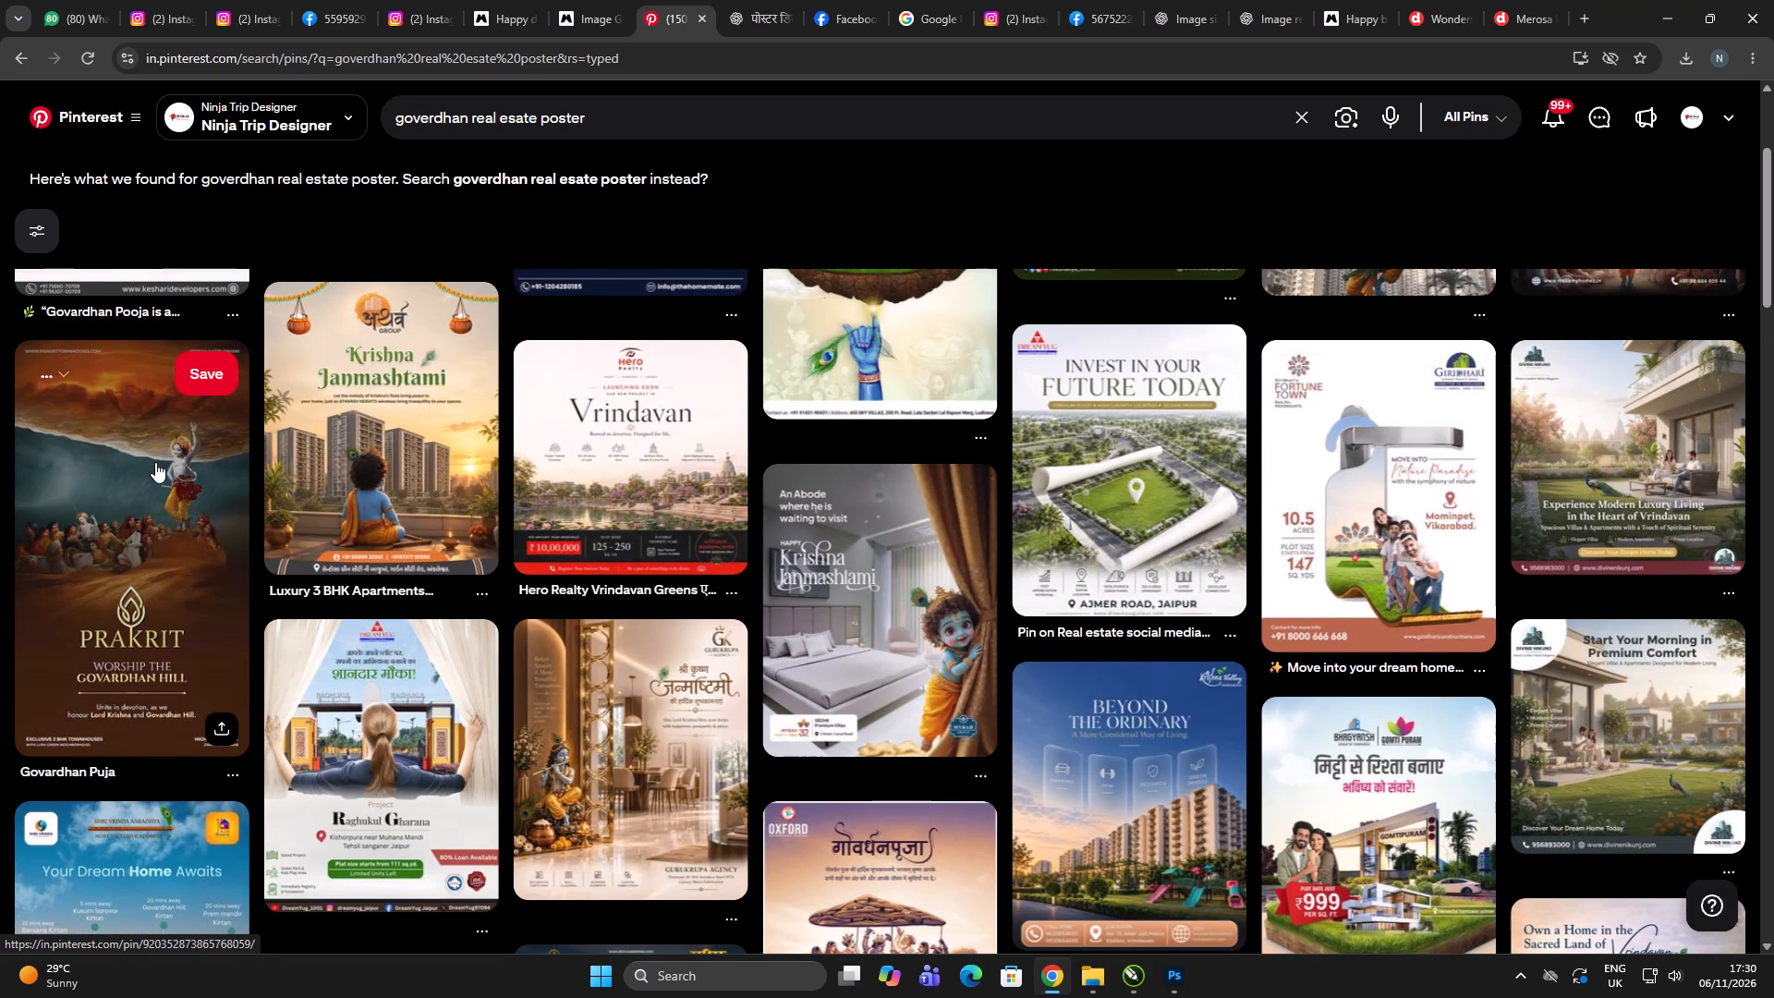
{"action": "right_click", "coordinate": [136, 463]}
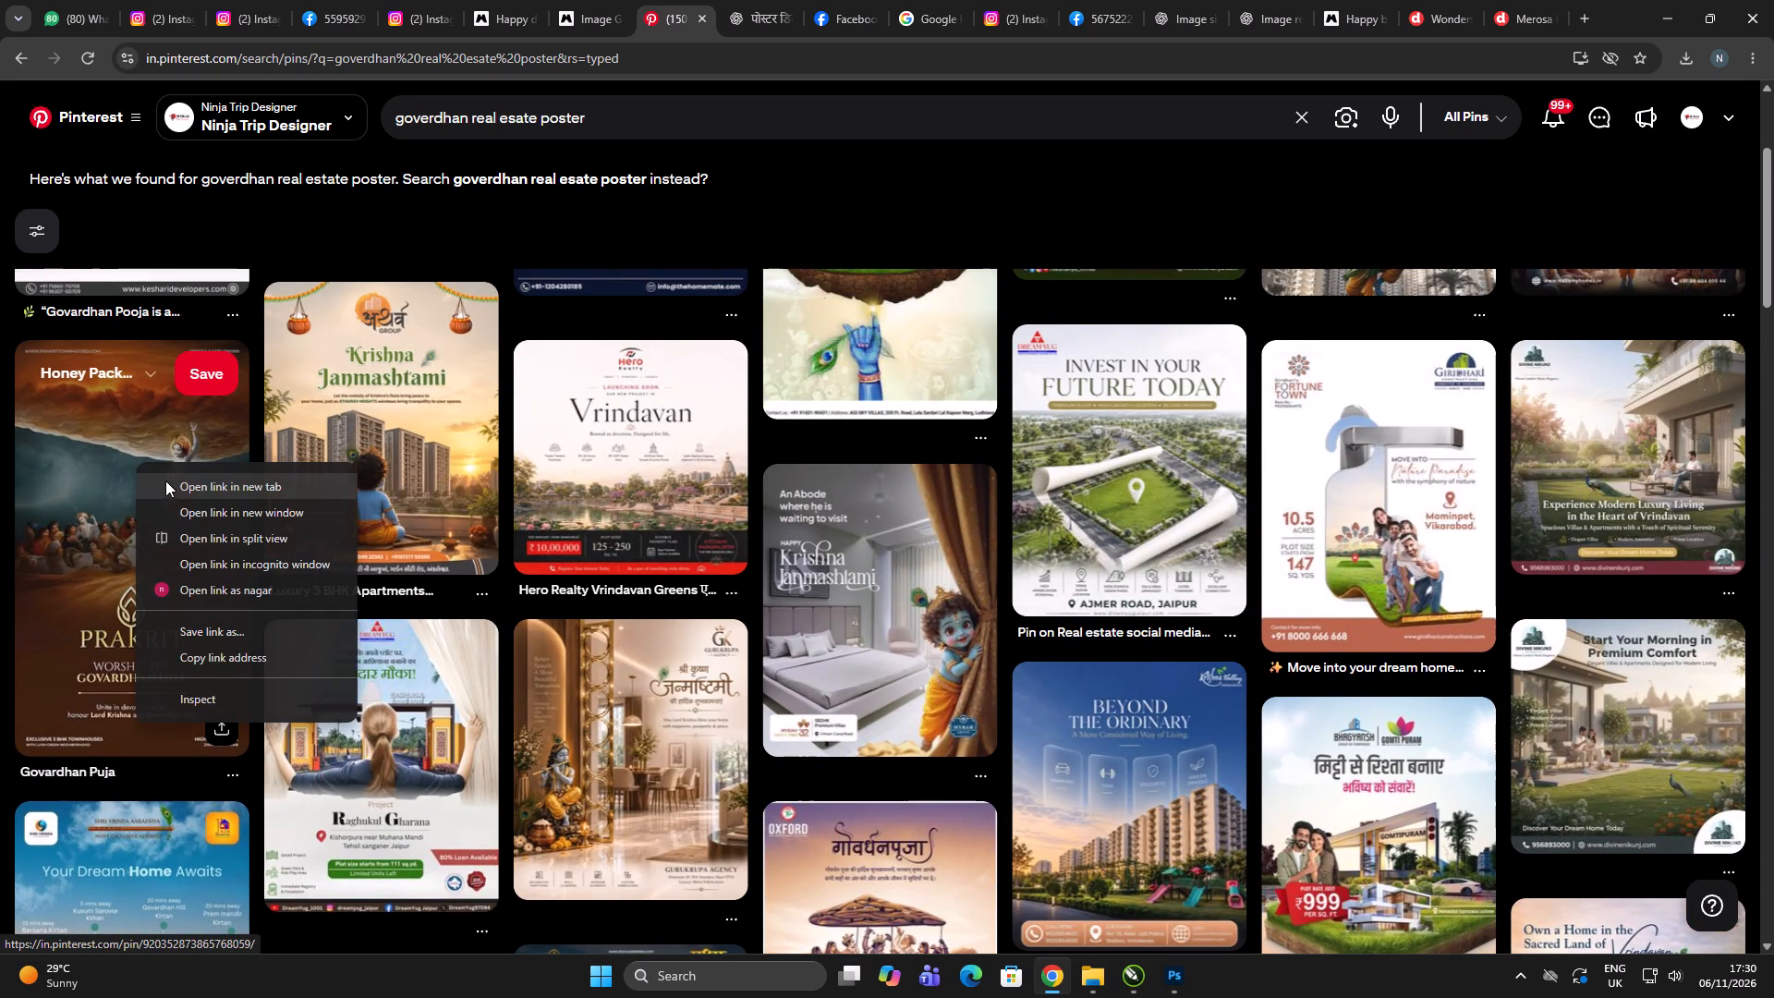
{"action": "left_click", "coordinate": [166, 481]}
{"action": "left_click", "coordinate": [714, 0]}
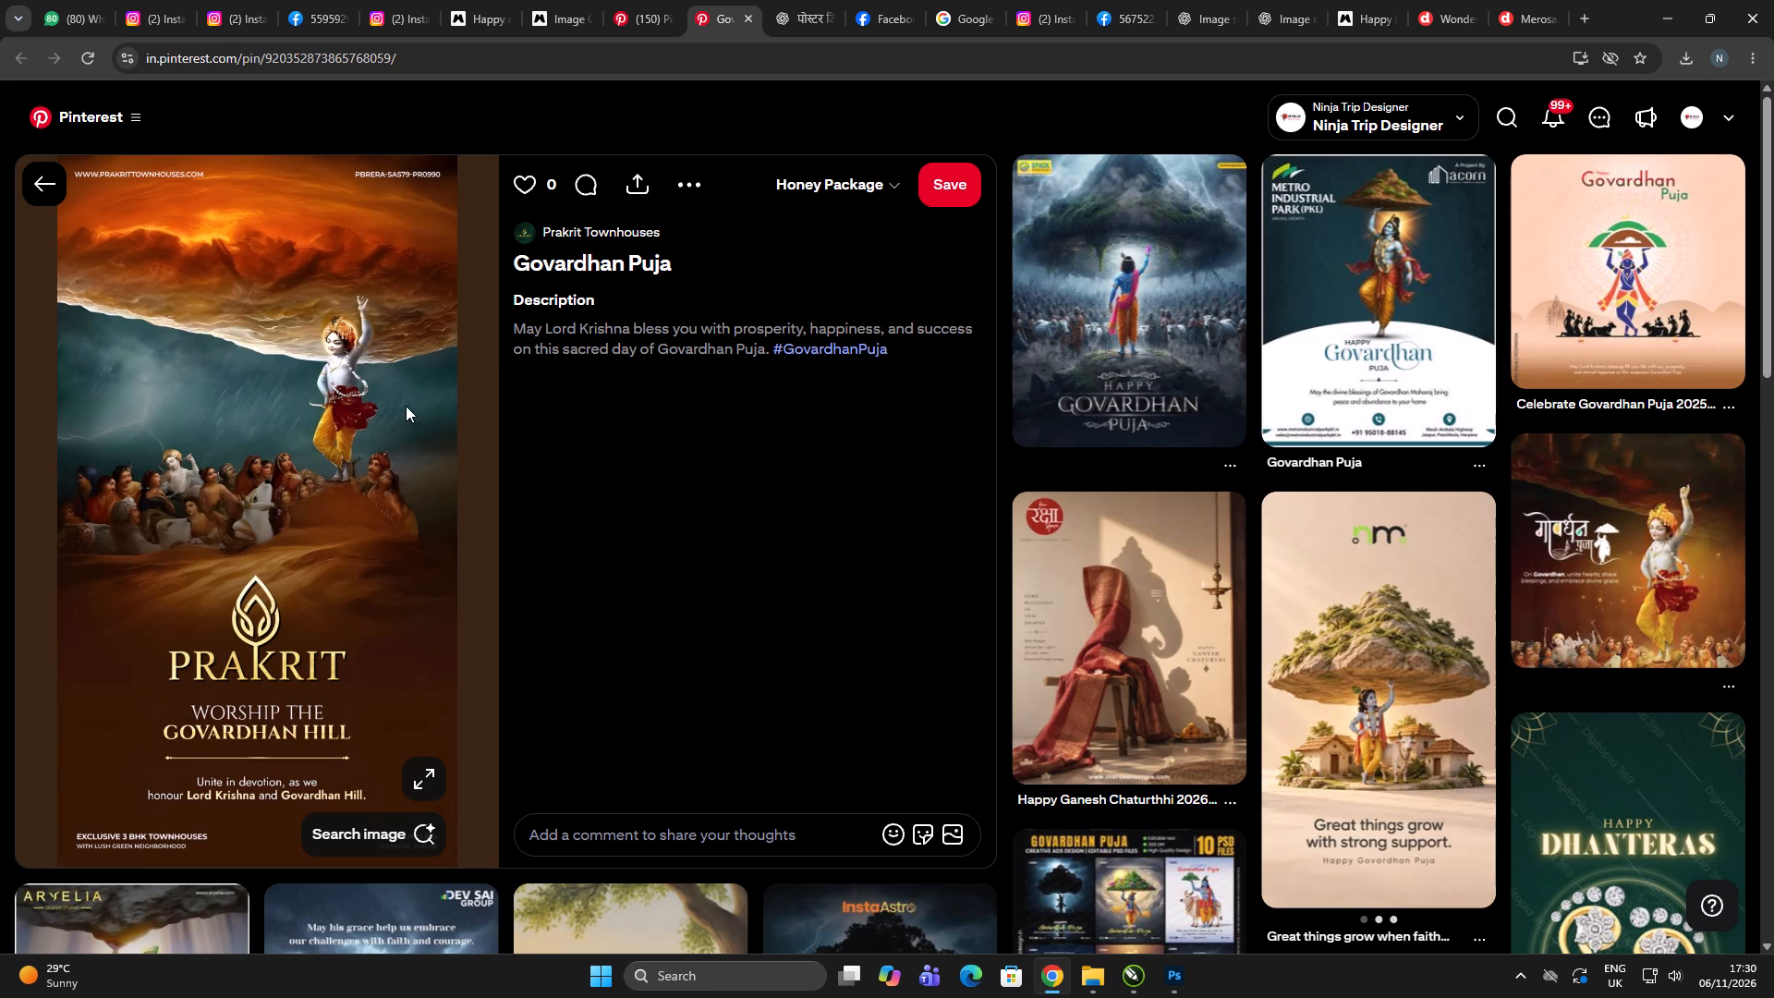
Save the Prakrit Govardhan Puja poster image as a JPG in the Downloads folder.
{"action": "right_click", "coordinate": [216, 308]}
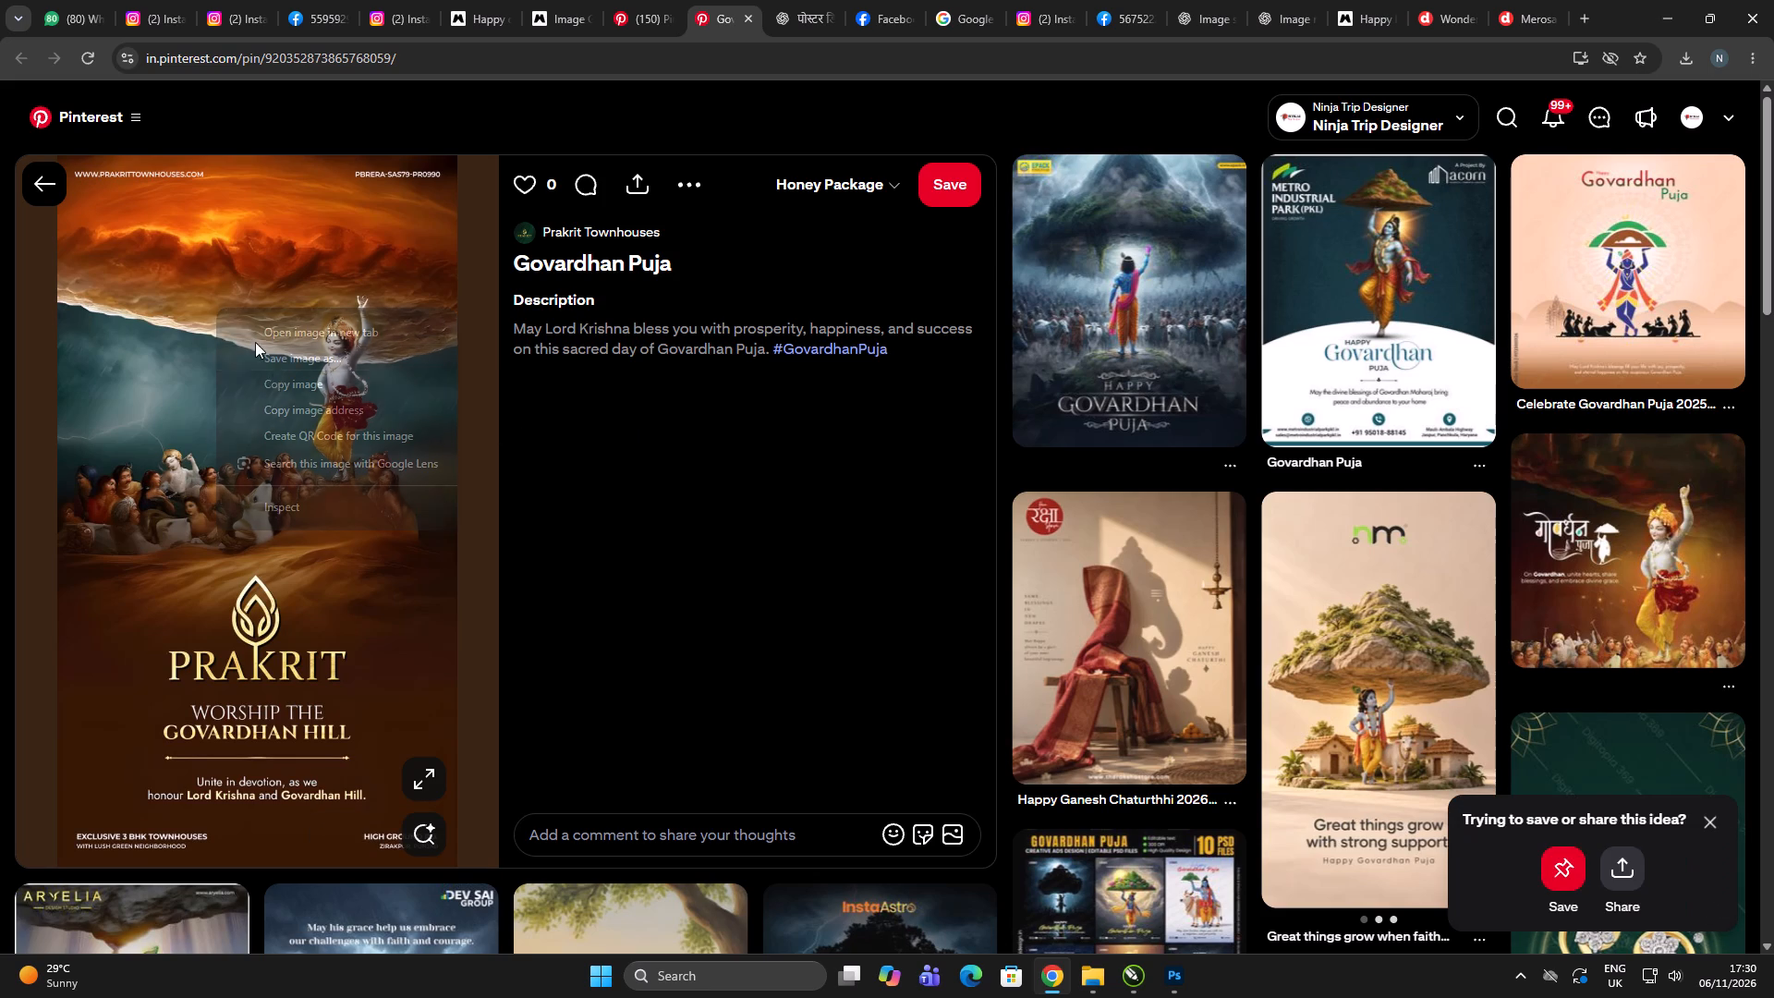
{"action": "left_click", "coordinate": [287, 356]}
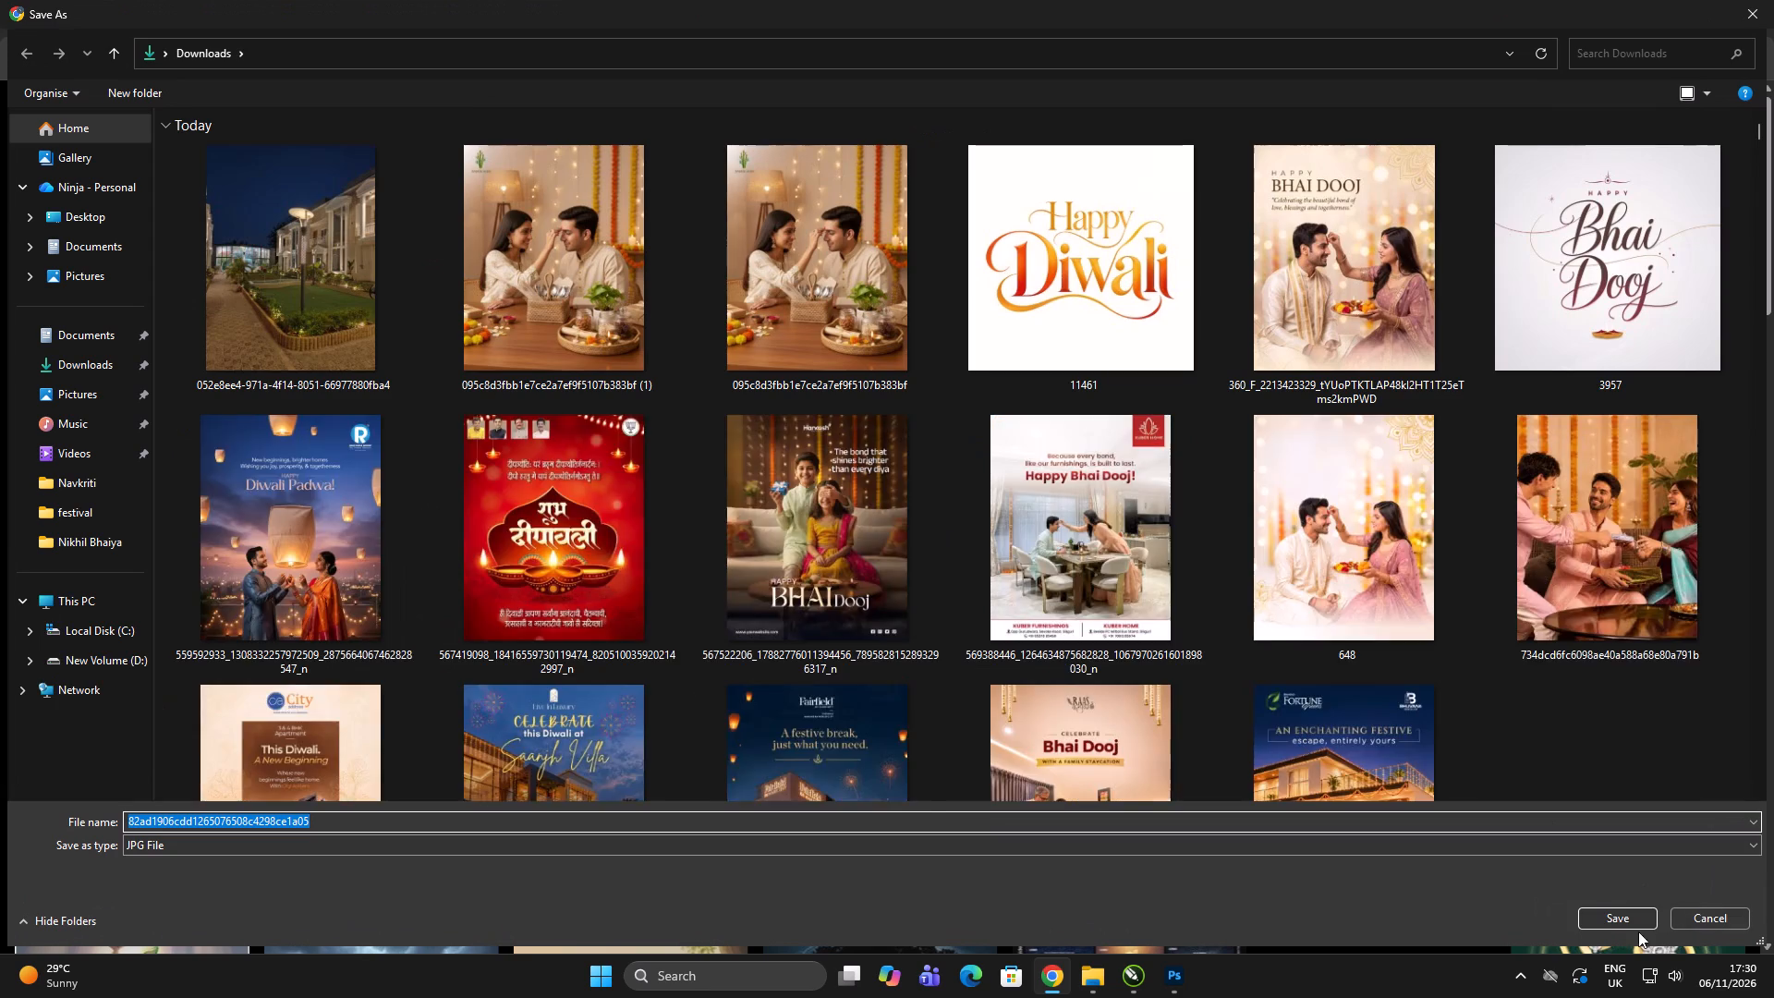
{"action": "left_click", "coordinate": [1623, 917]}
{"action": "left_click", "coordinate": [1047, 121]}
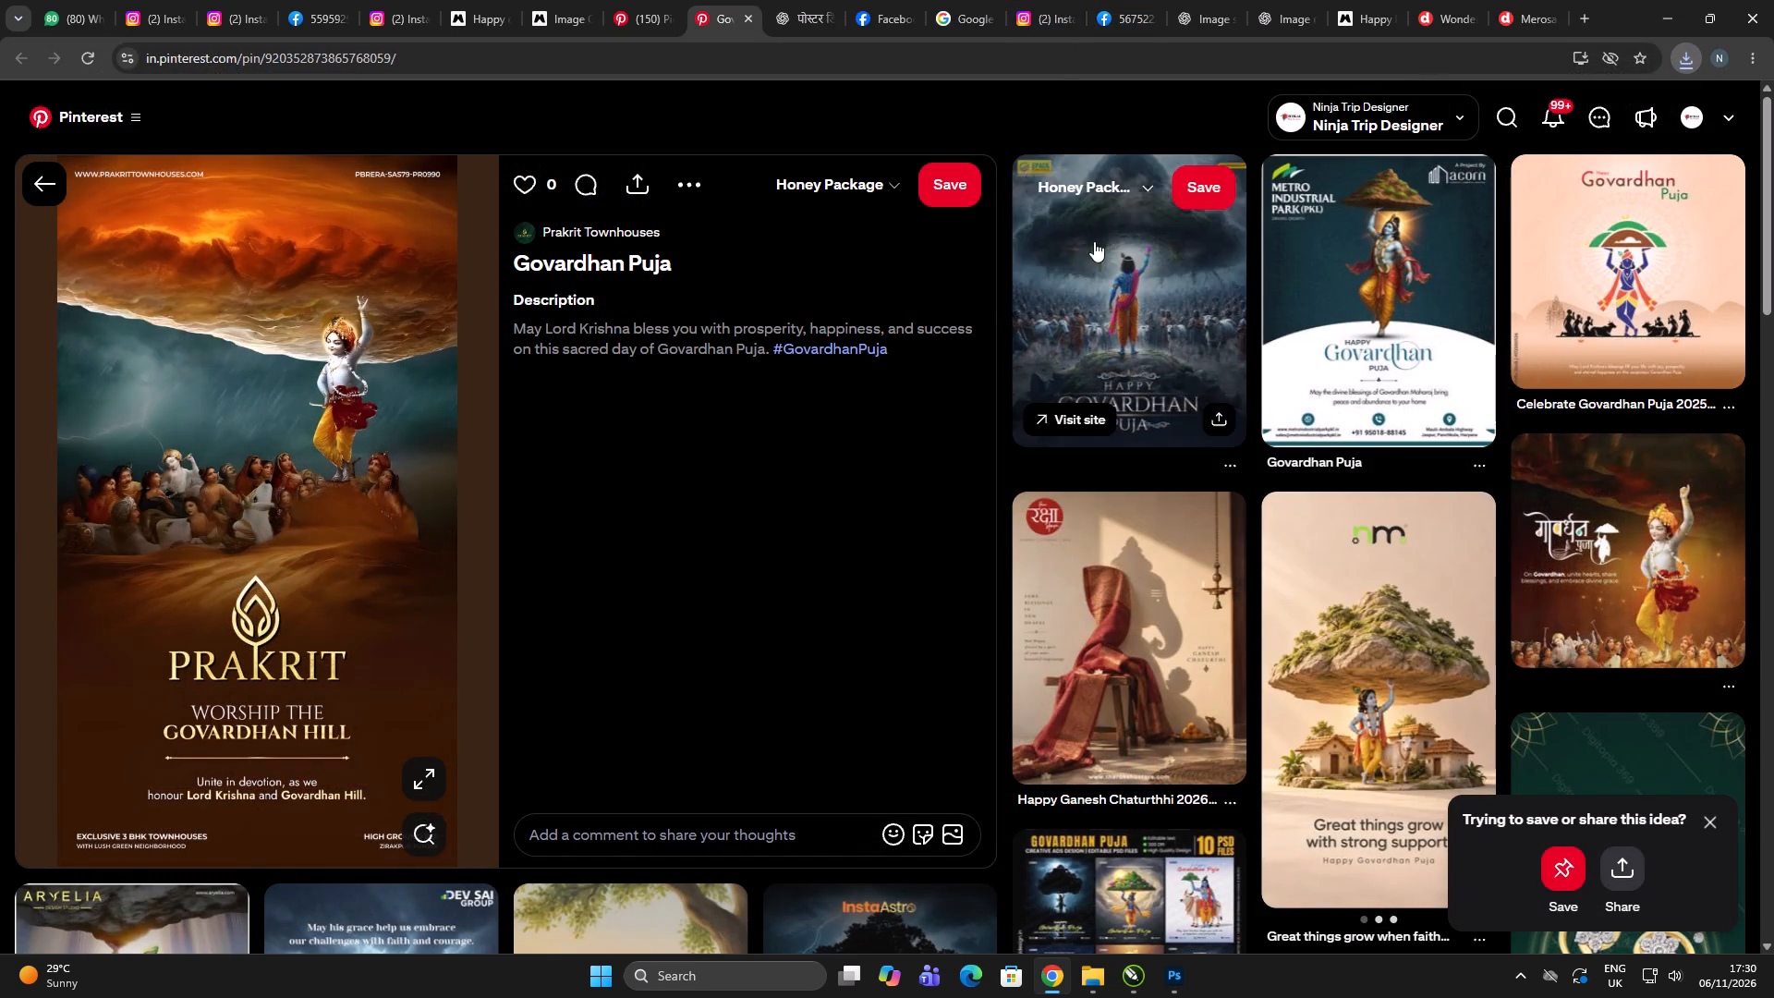
Browse the related pins for Govardhan Puja references and open the Aryelia Design Studio poster.
{"action": "scroll", "coordinate": [1331, 499], "scroll_direction": "down", "scroll_amount": 4}
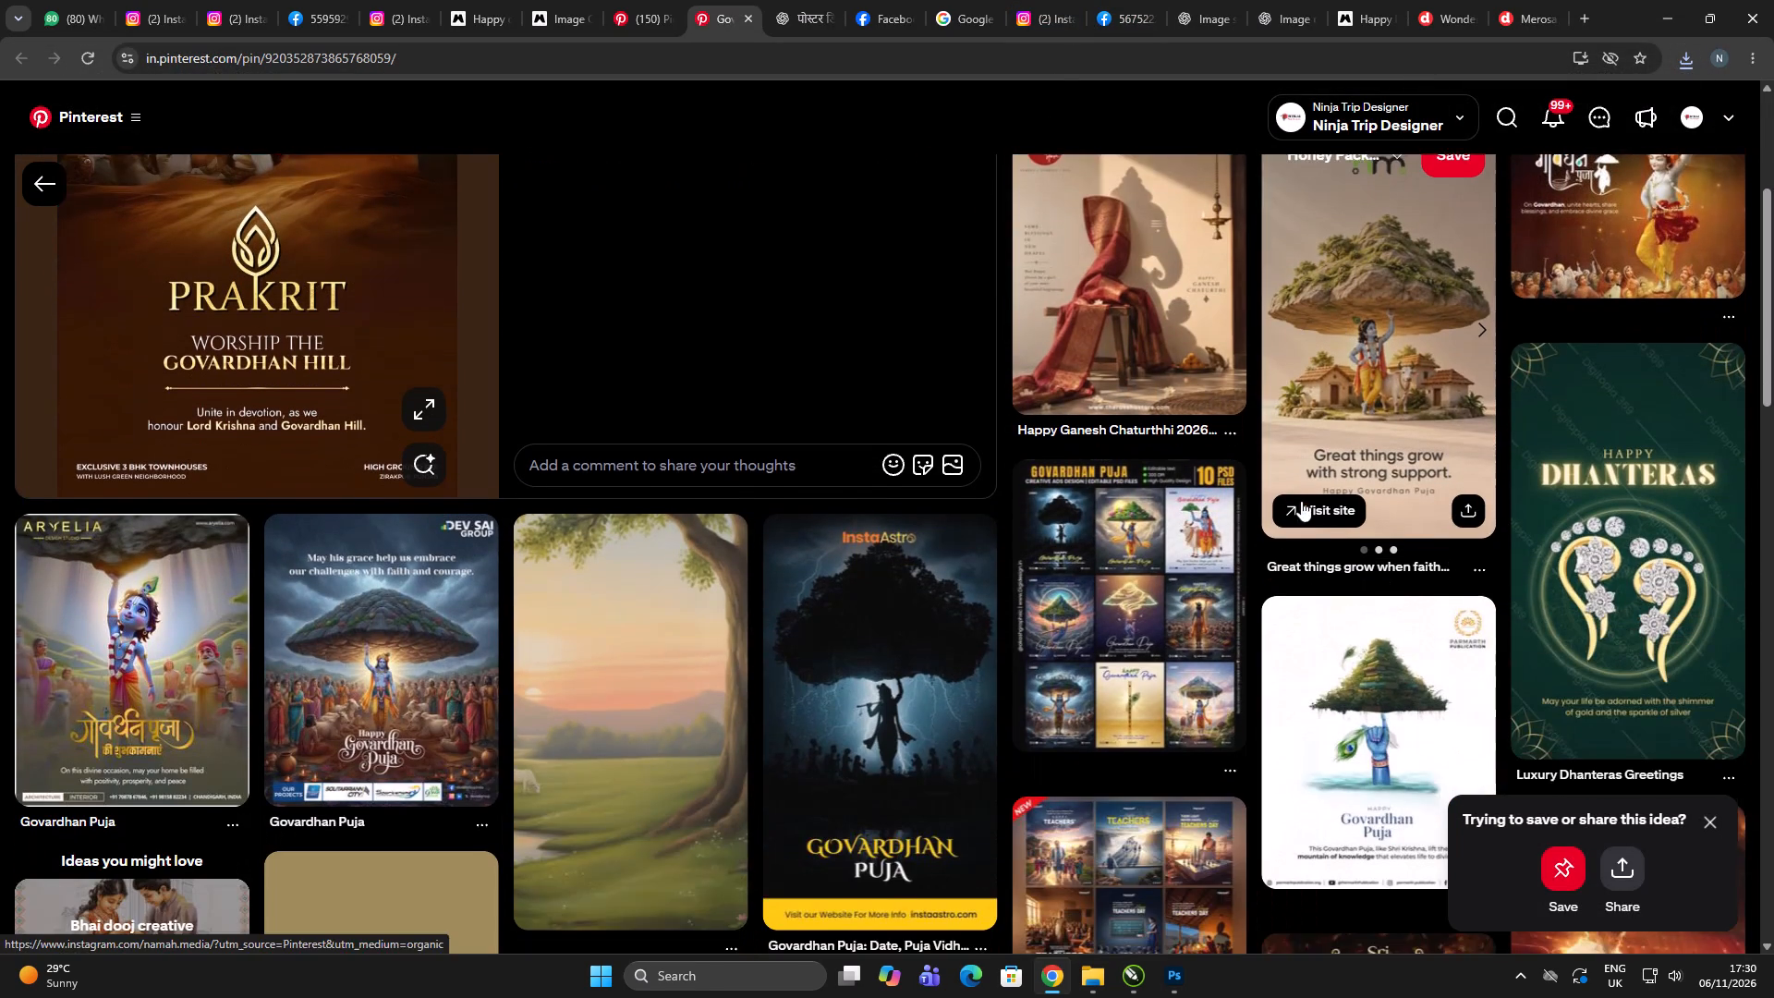
{"action": "scroll", "coordinate": [1301, 497], "scroll_direction": "down", "scroll_amount": 1}
{"action": "scroll", "coordinate": [1300, 493], "scroll_direction": "up", "scroll_amount": 1}
{"action": "scroll", "coordinate": [1300, 493], "scroll_direction": "down", "scroll_amount": 2}
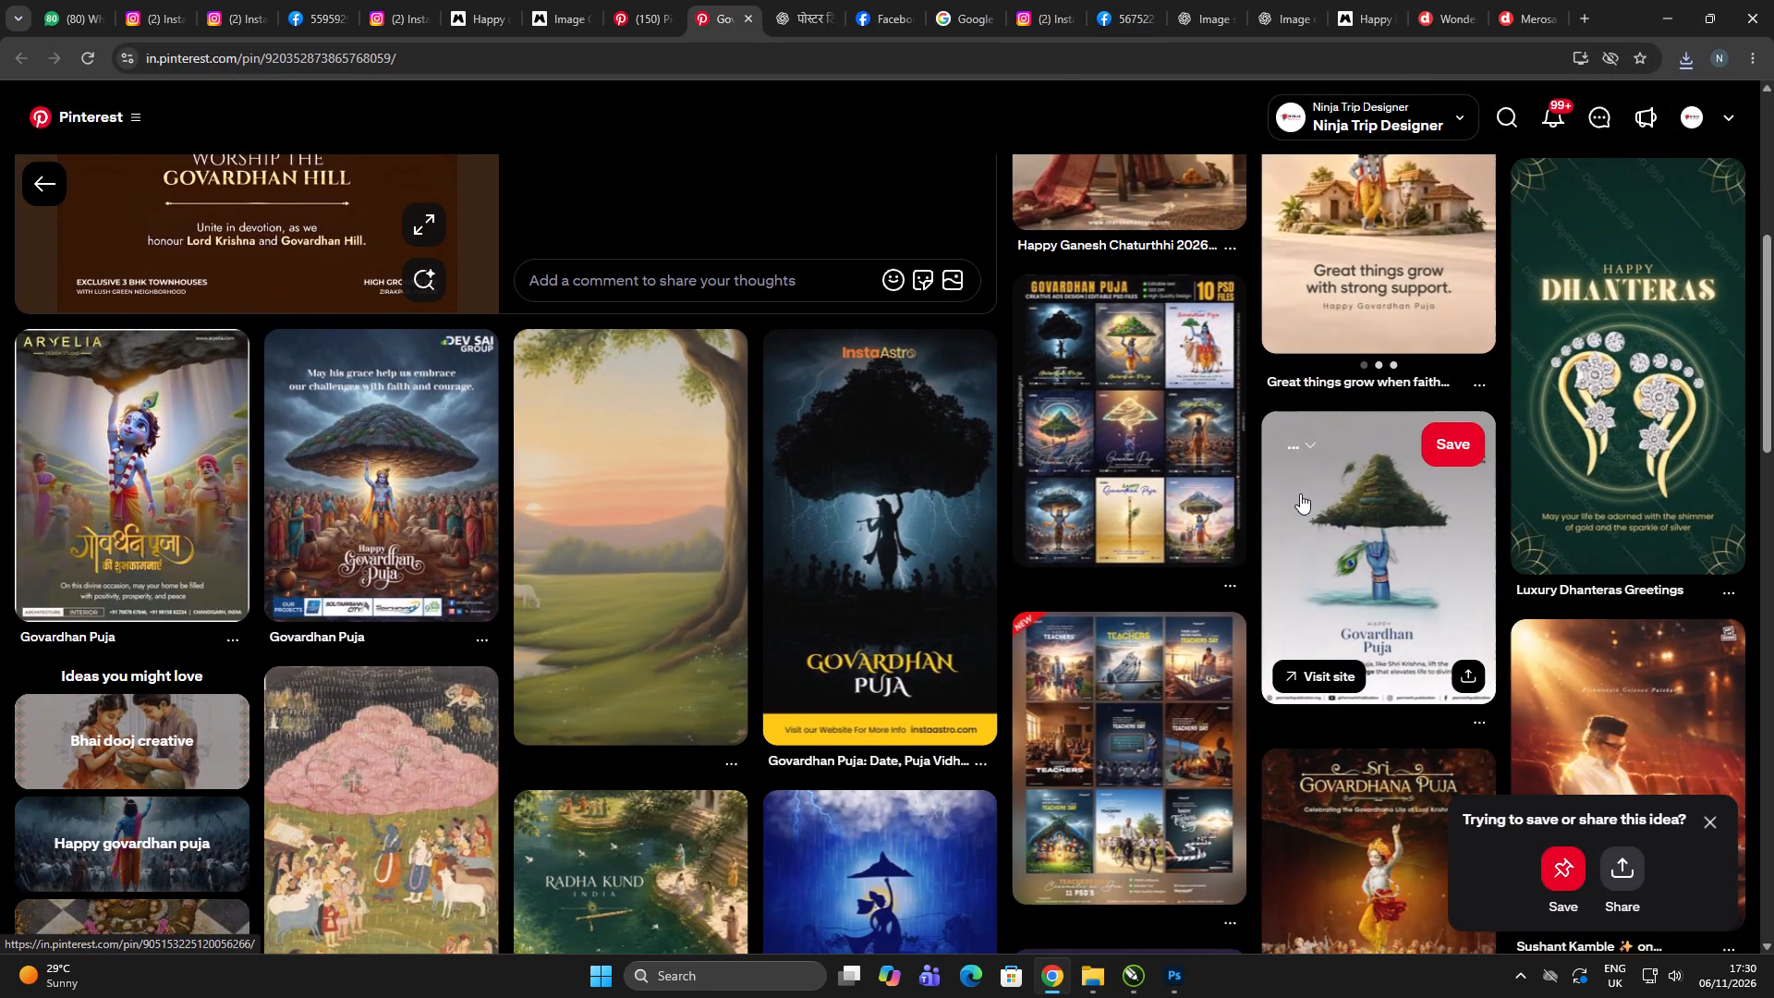
{"action": "scroll", "coordinate": [1300, 491], "scroll_direction": "down", "scroll_amount": 6}
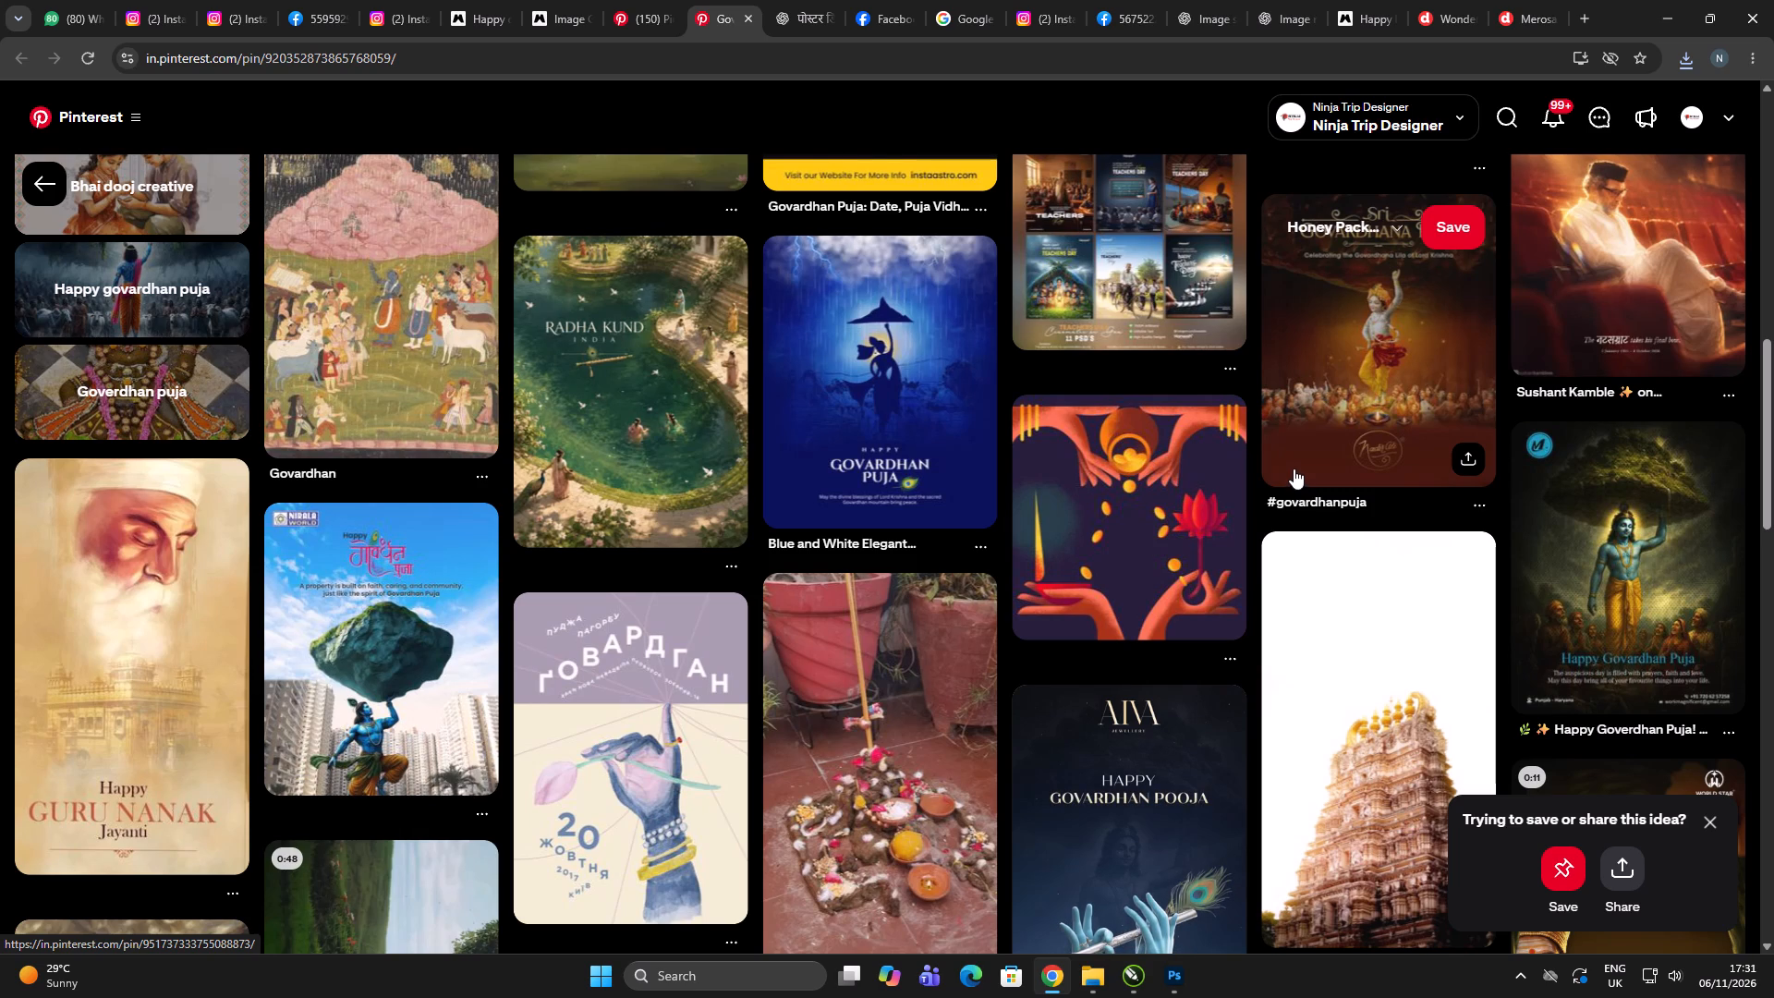
{"action": "scroll", "coordinate": [1204, 460], "scroll_direction": "up", "scroll_amount": 5}
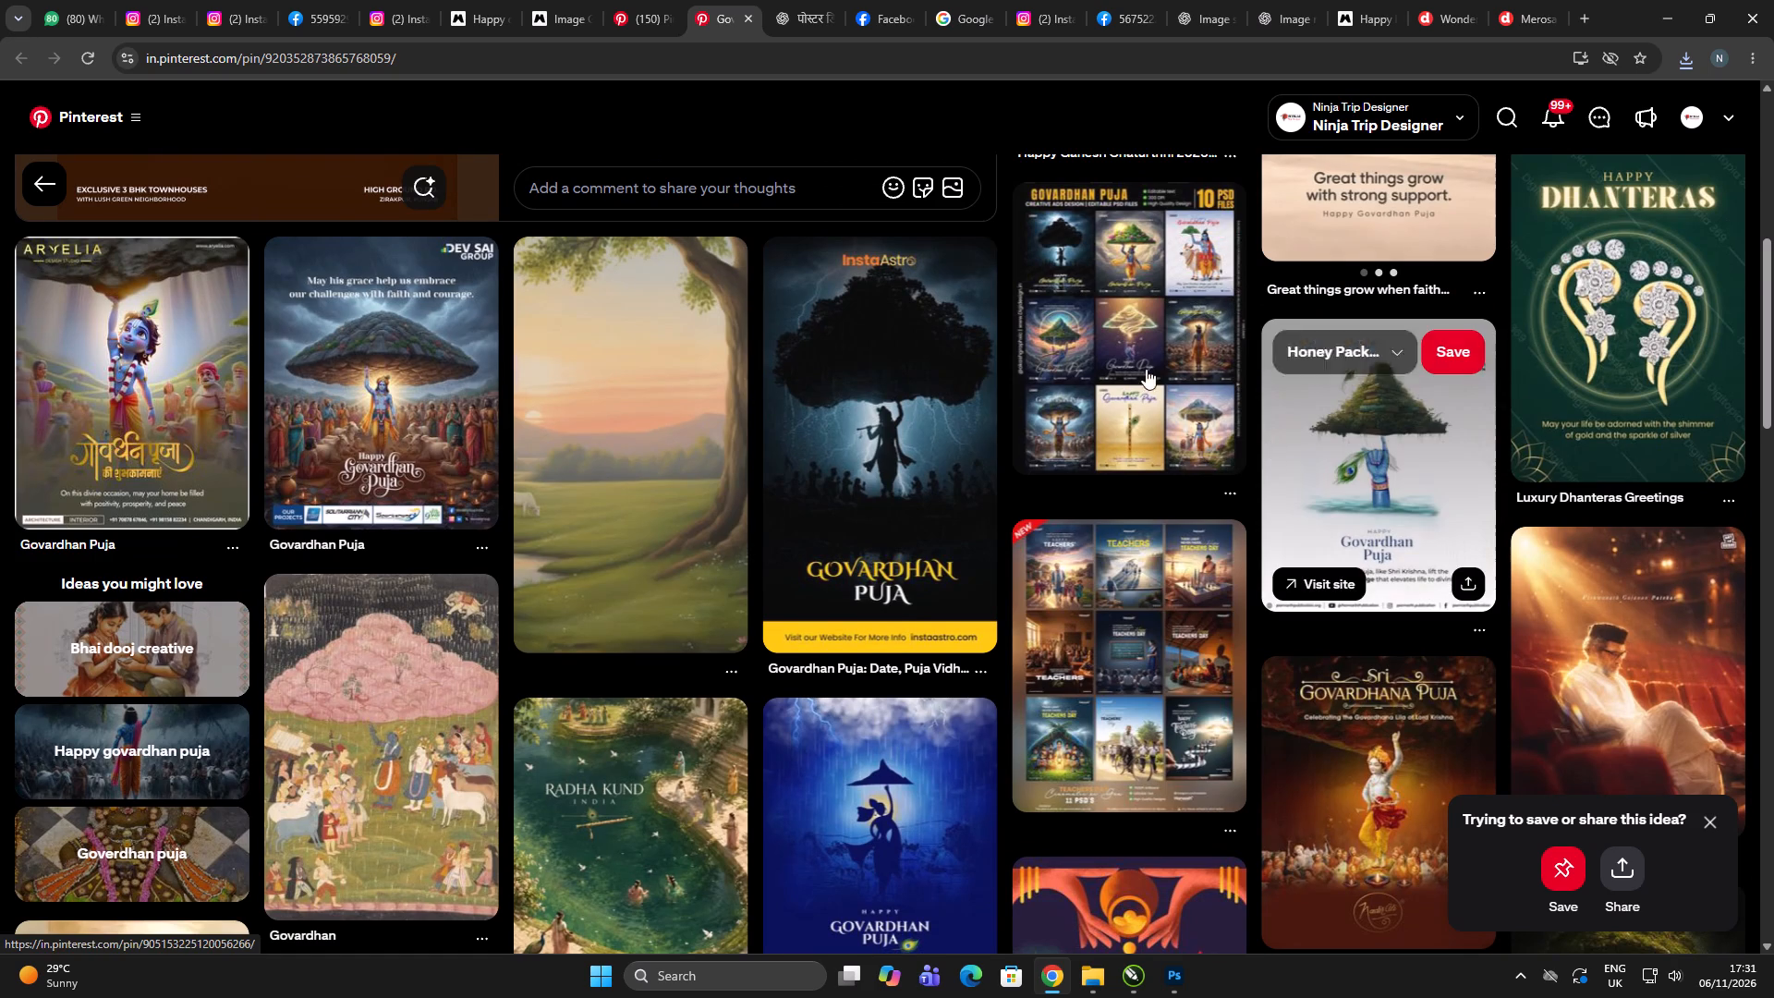
{"action": "left_click", "coordinate": [192, 419]}
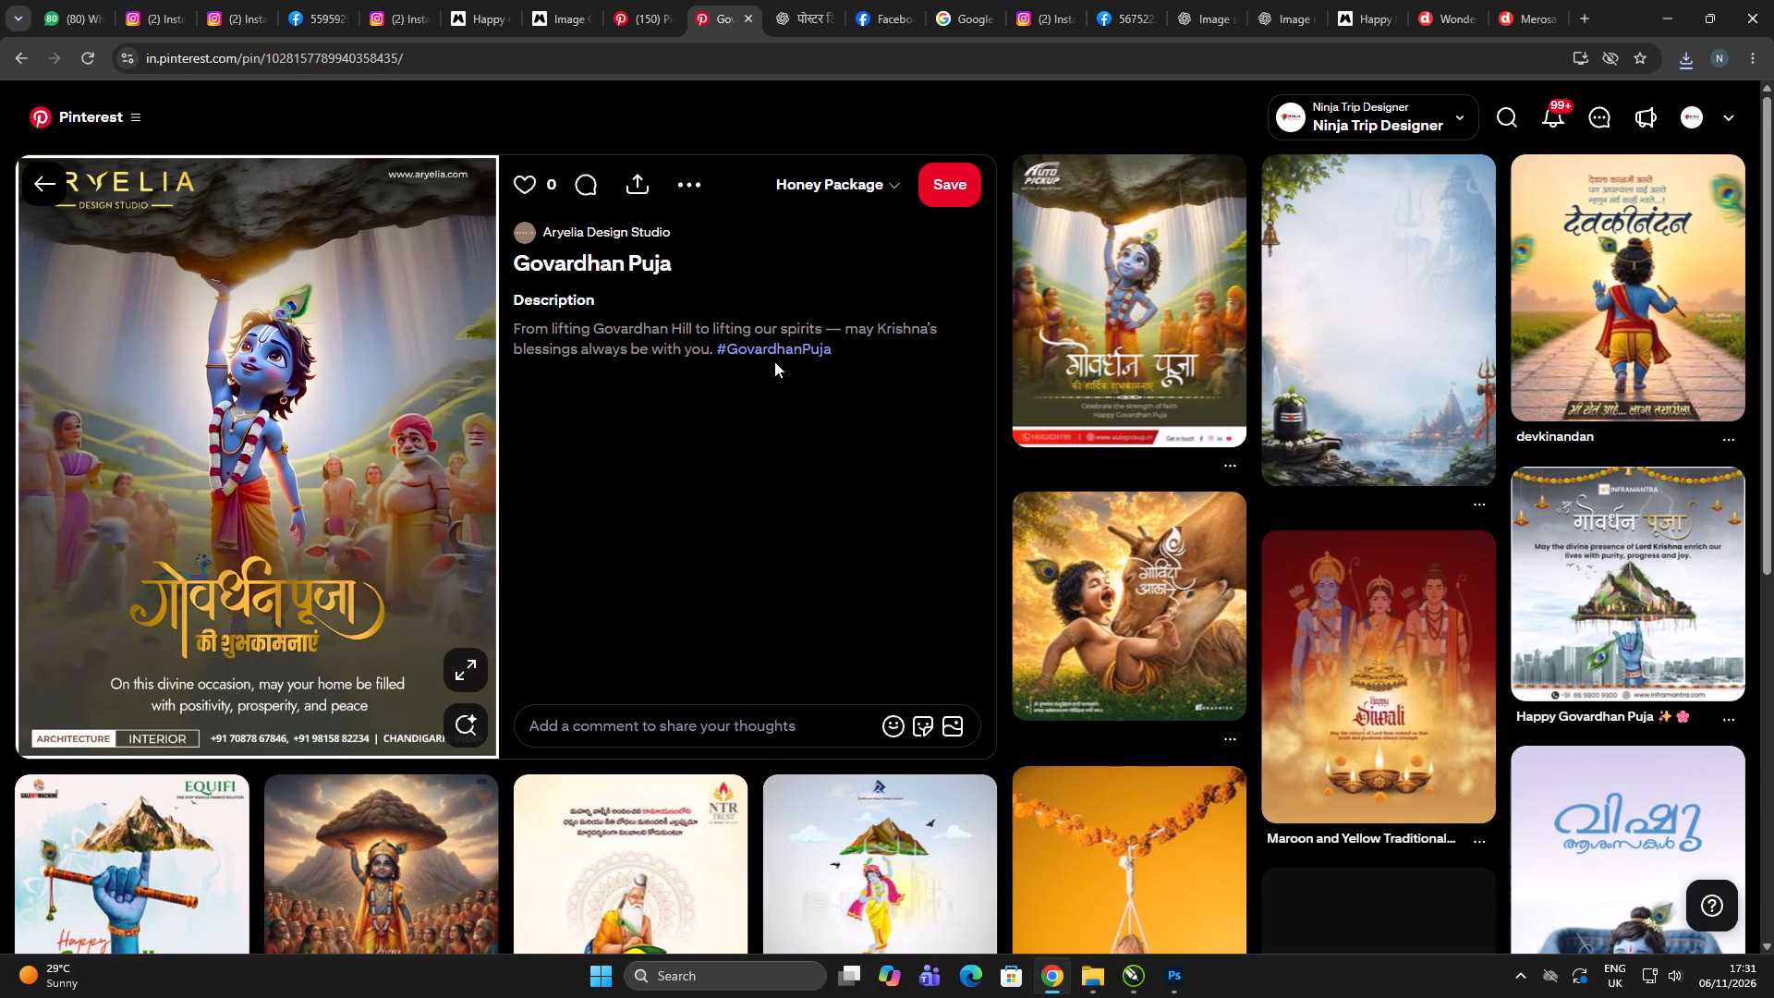
Save the Aryelia Govardhan Puja poster image as a JPG in the Downloads folder.
{"action": "right_click", "coordinate": [177, 262]}
{"action": "left_click", "coordinate": [246, 308]}
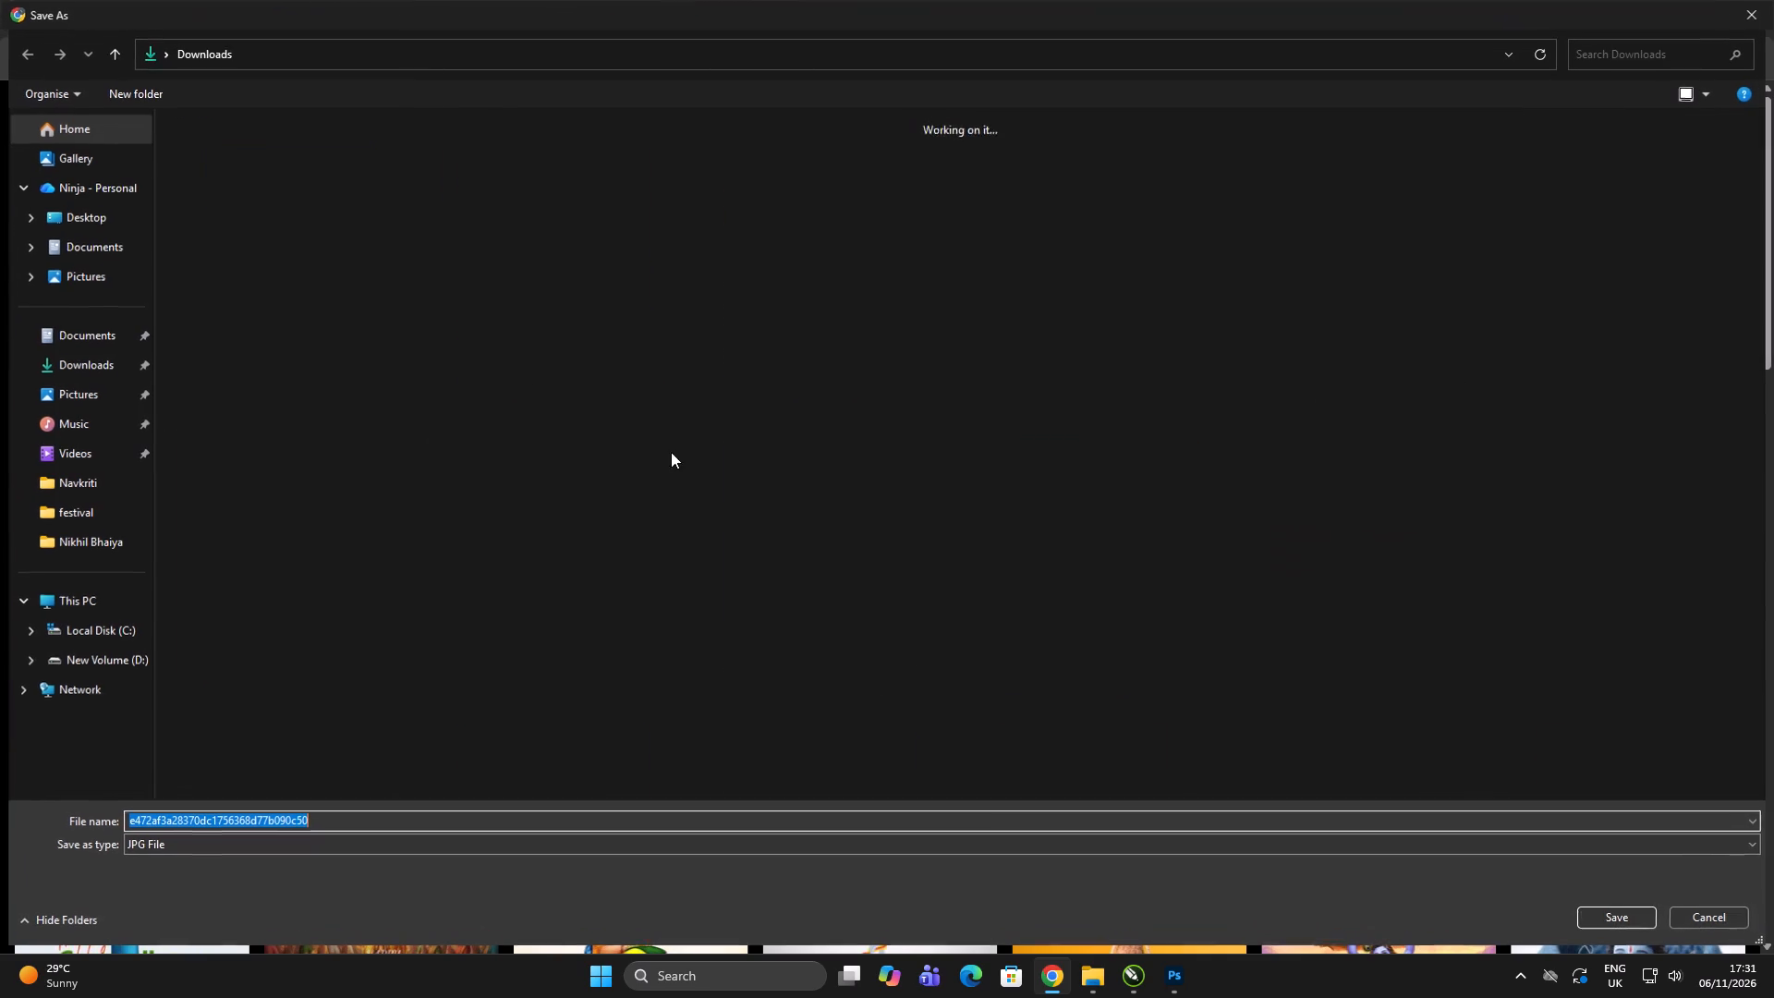
{"action": "left_click", "coordinate": [1631, 919]}
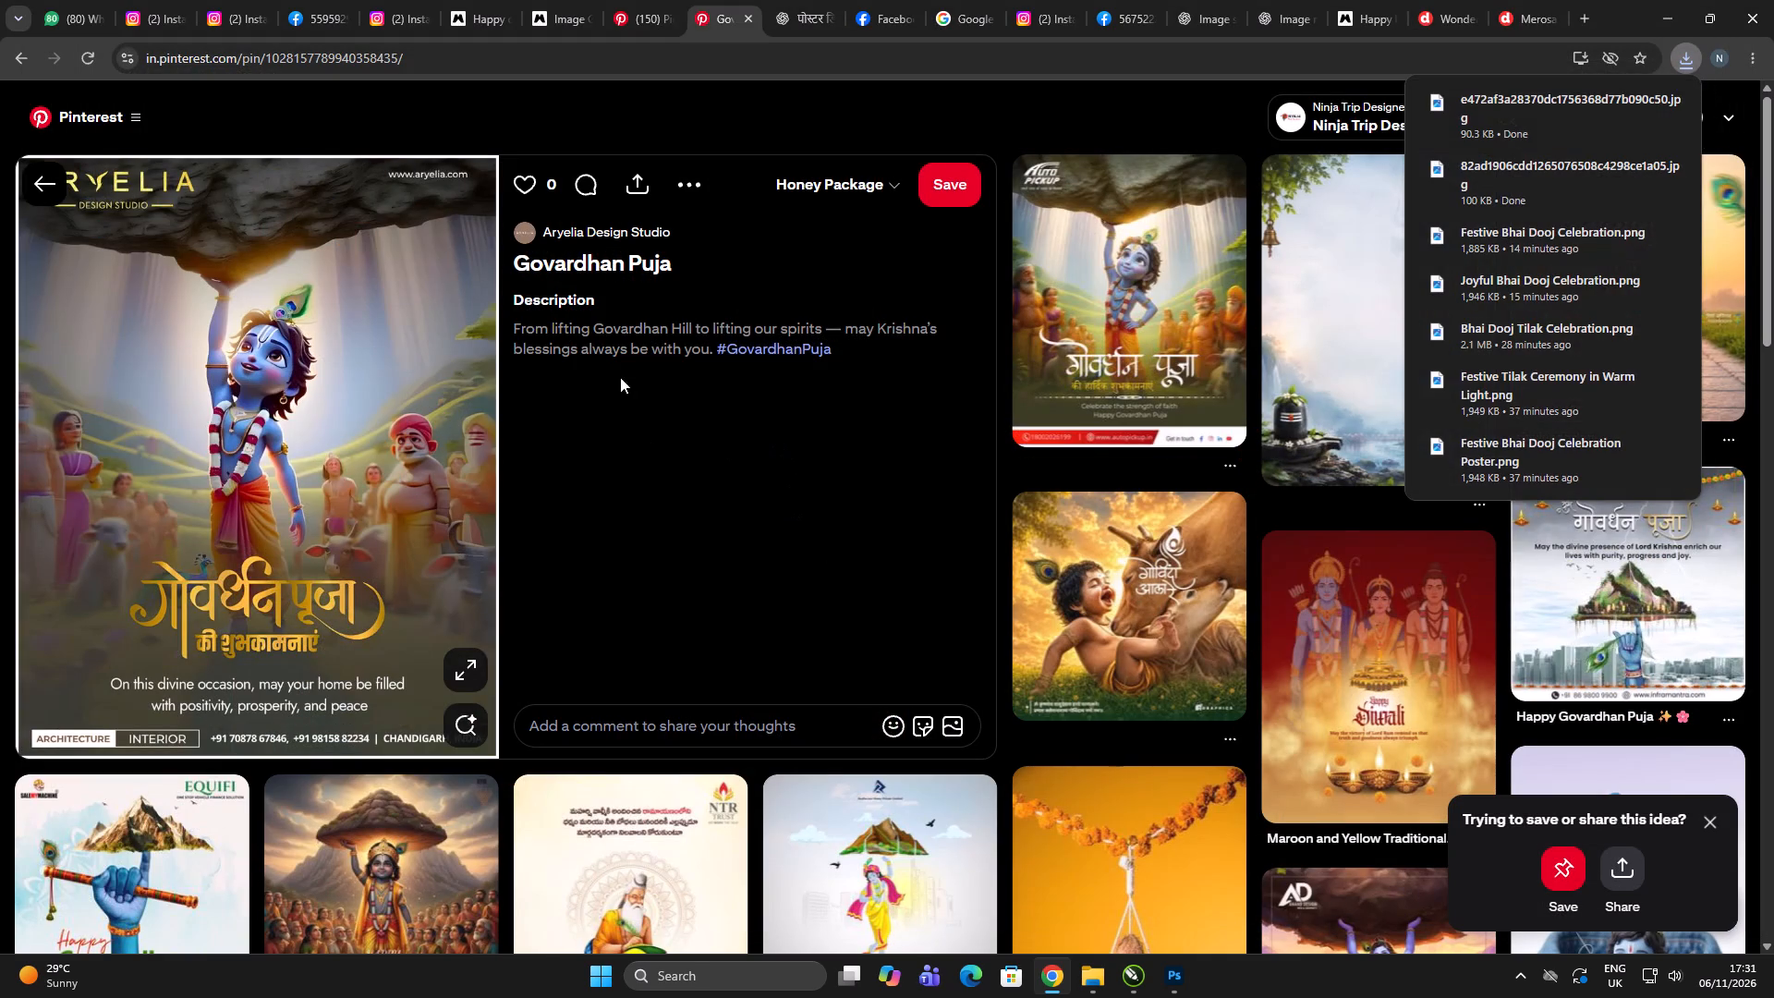
{"action": "left_click", "coordinate": [804, 287]}
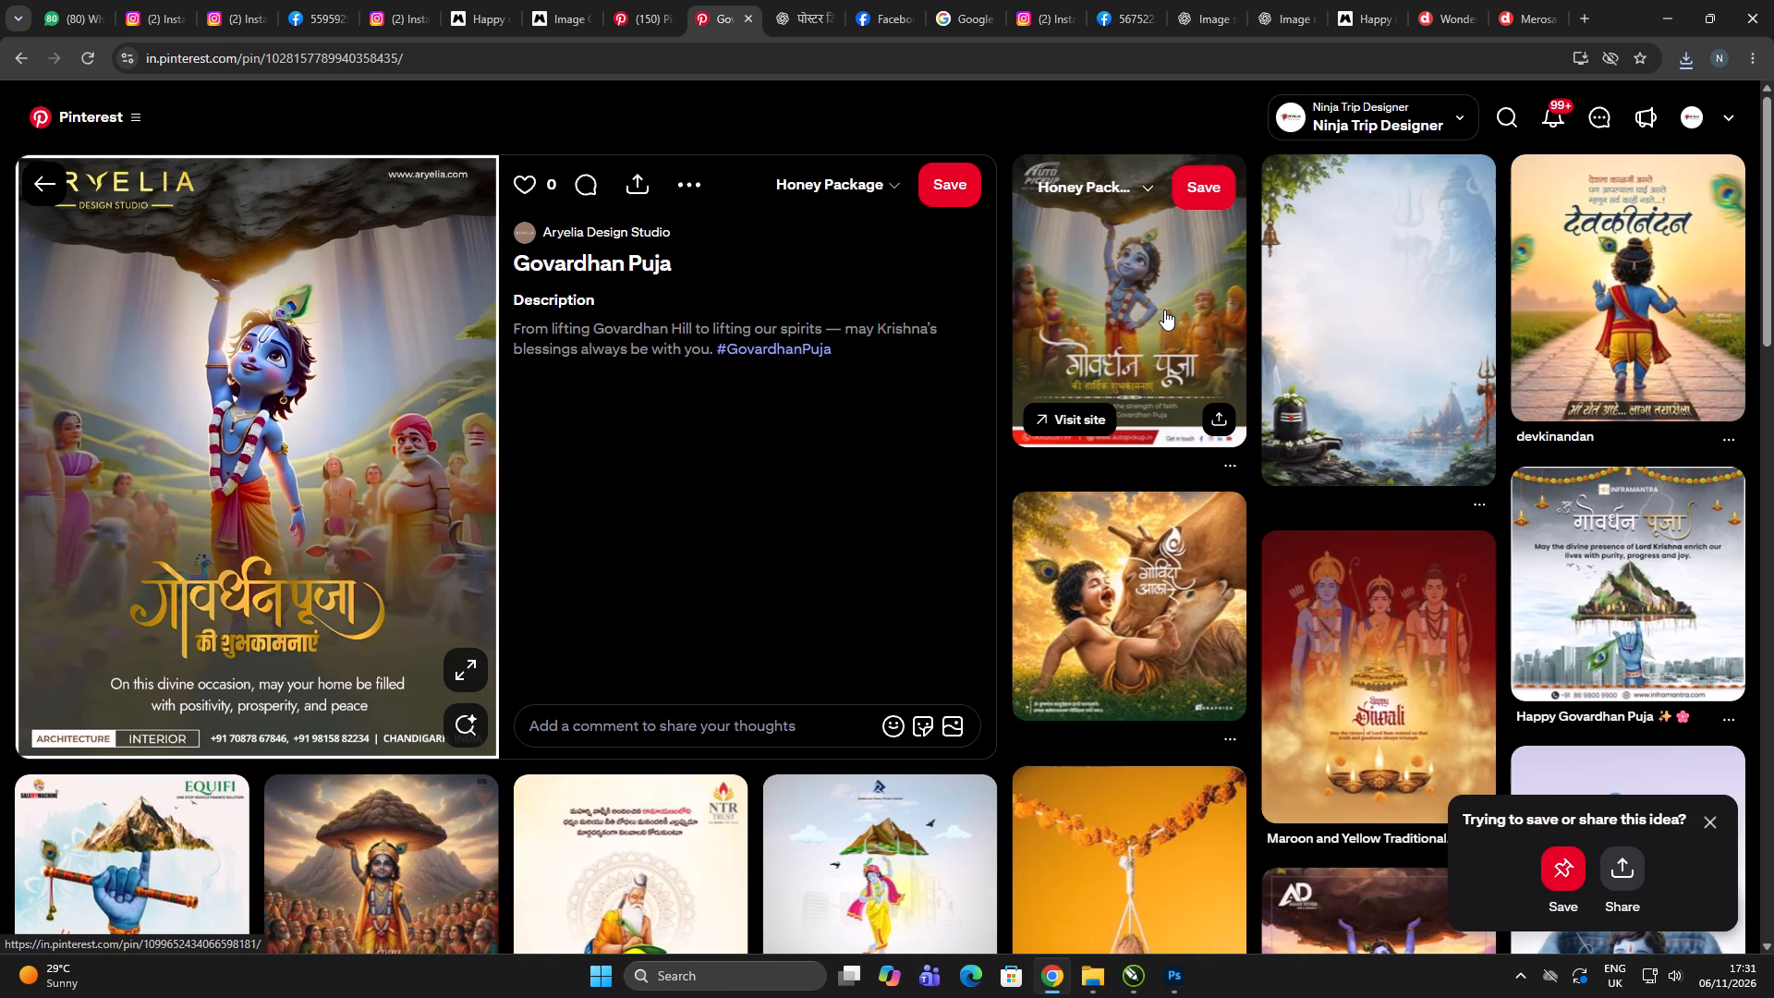
Browse the related Krishna festival posters for more references and open the Suncity Projects Janmashtami pin.
{"action": "scroll", "coordinate": [717, 474], "scroll_direction": "down", "scroll_amount": 6}
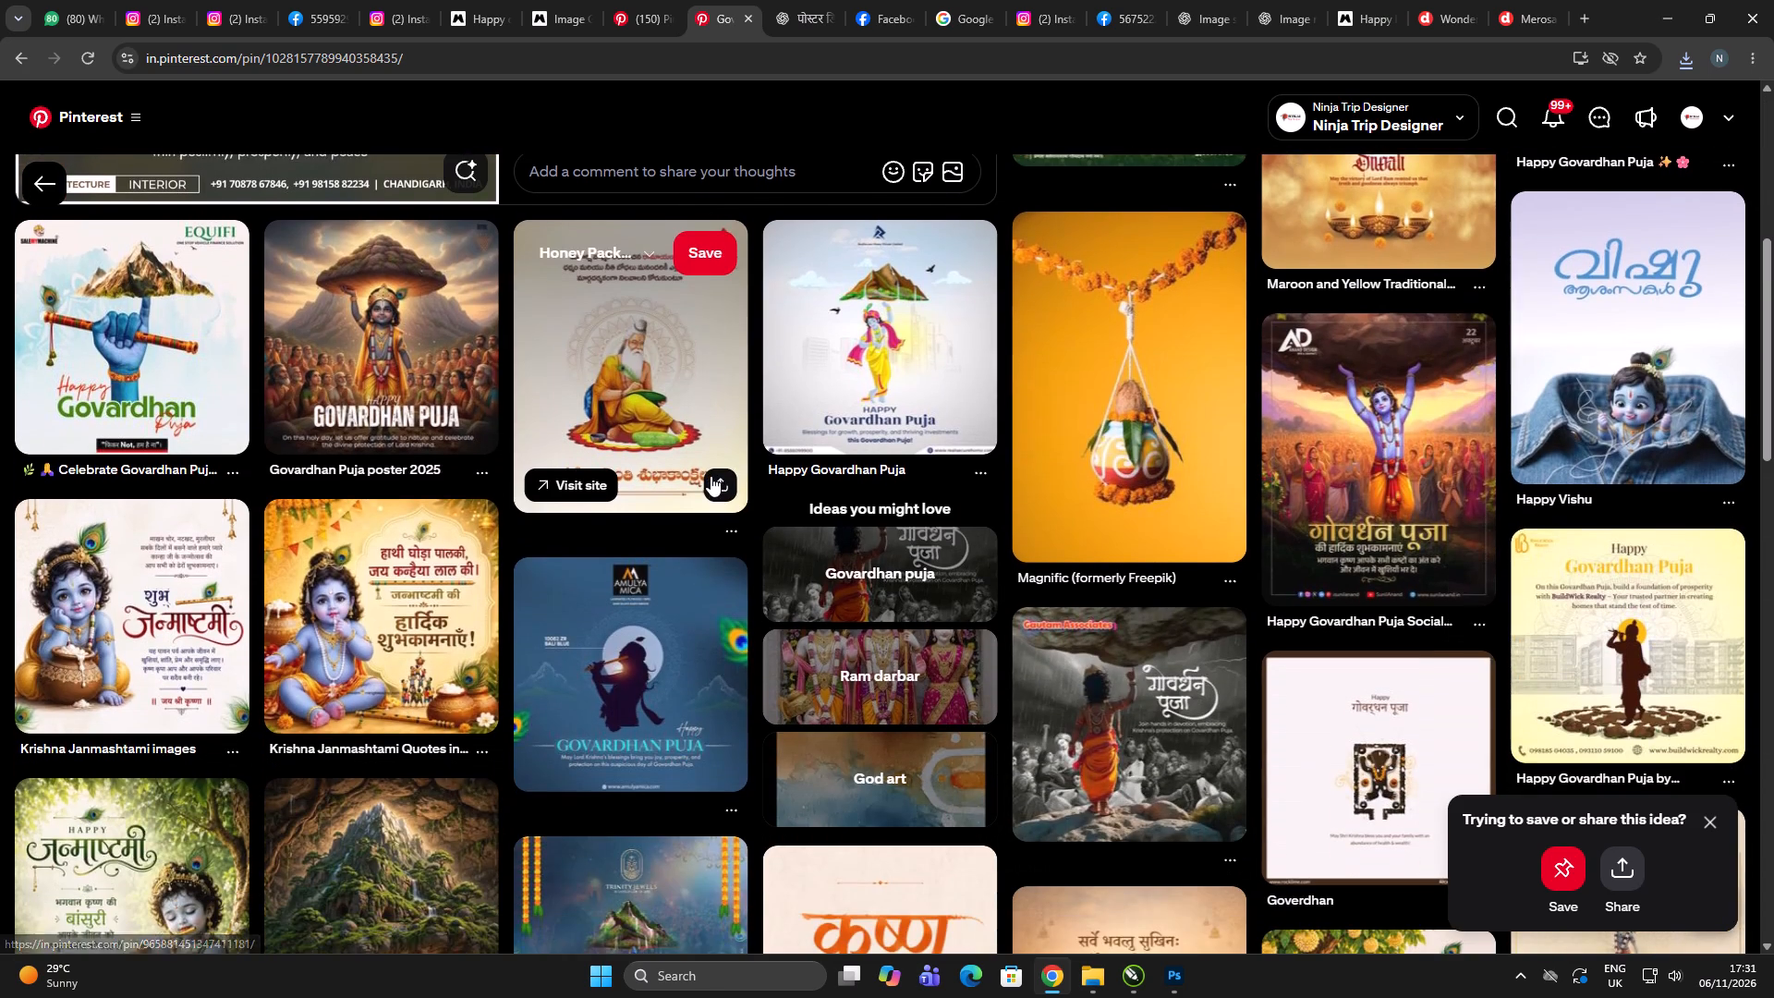
{"action": "scroll", "coordinate": [711, 476], "scroll_direction": "down", "scroll_amount": 5}
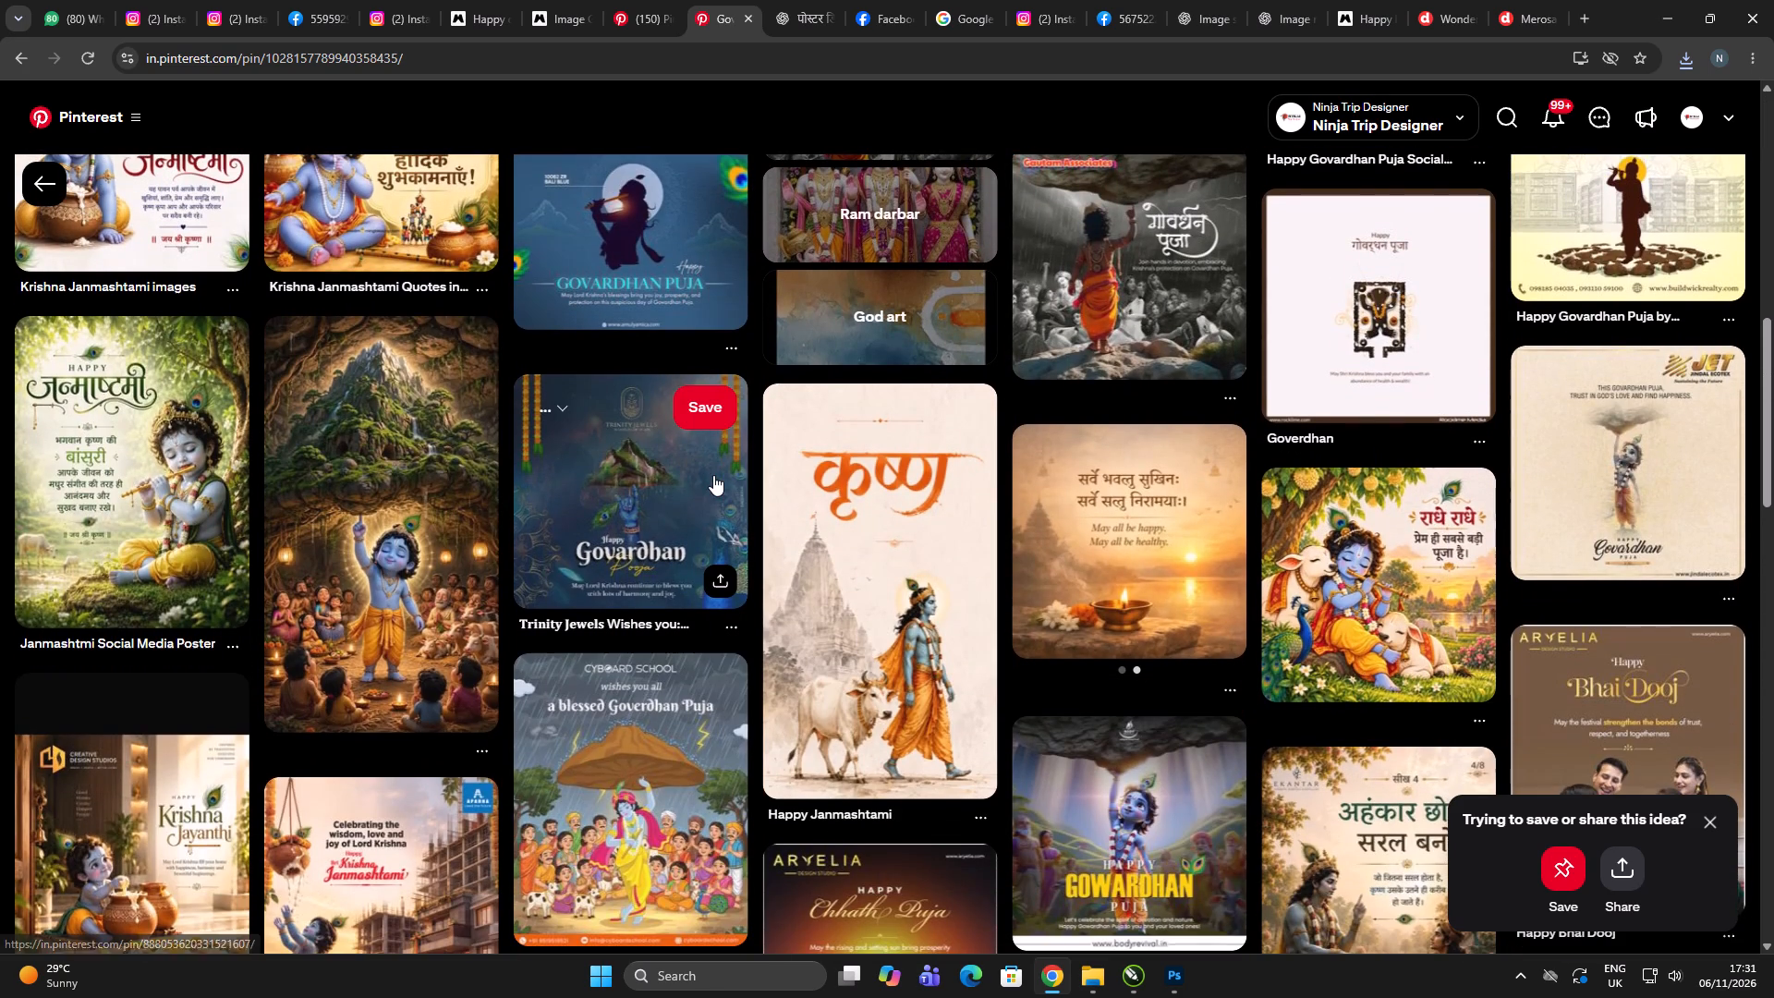
{"action": "scroll", "coordinate": [713, 475], "scroll_direction": "down", "scroll_amount": 1}
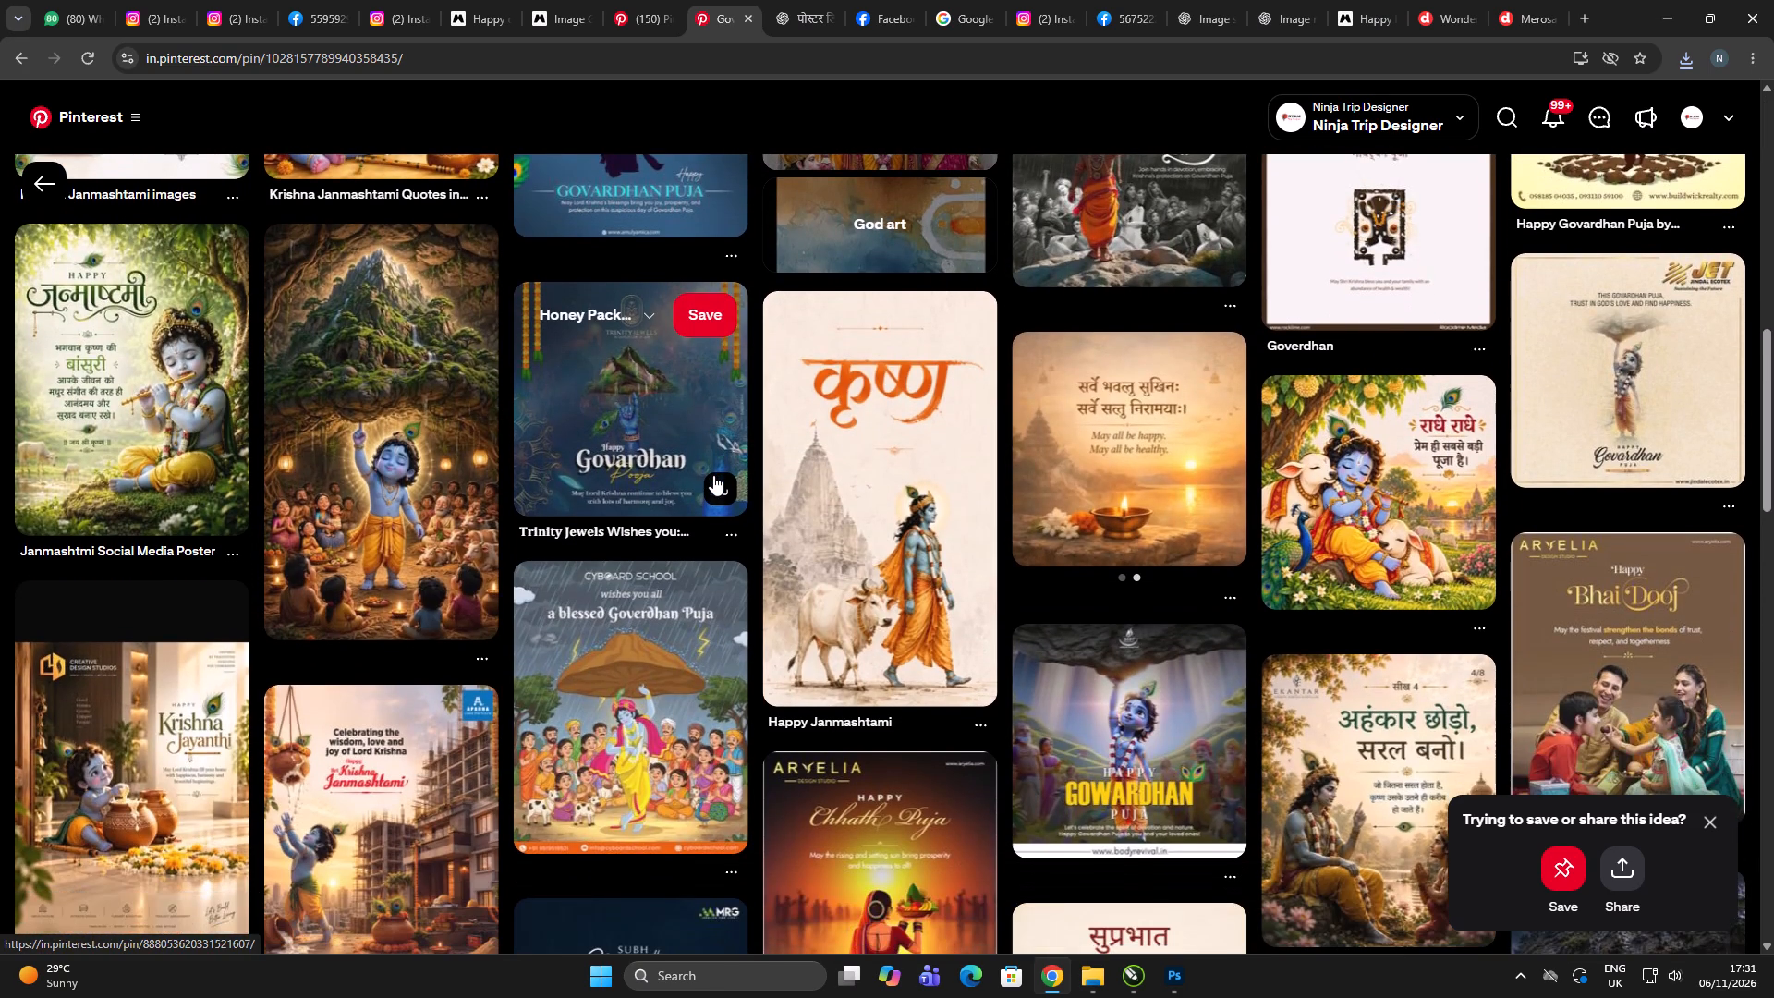
{"action": "scroll", "coordinate": [716, 475], "scroll_direction": "down", "scroll_amount": 3}
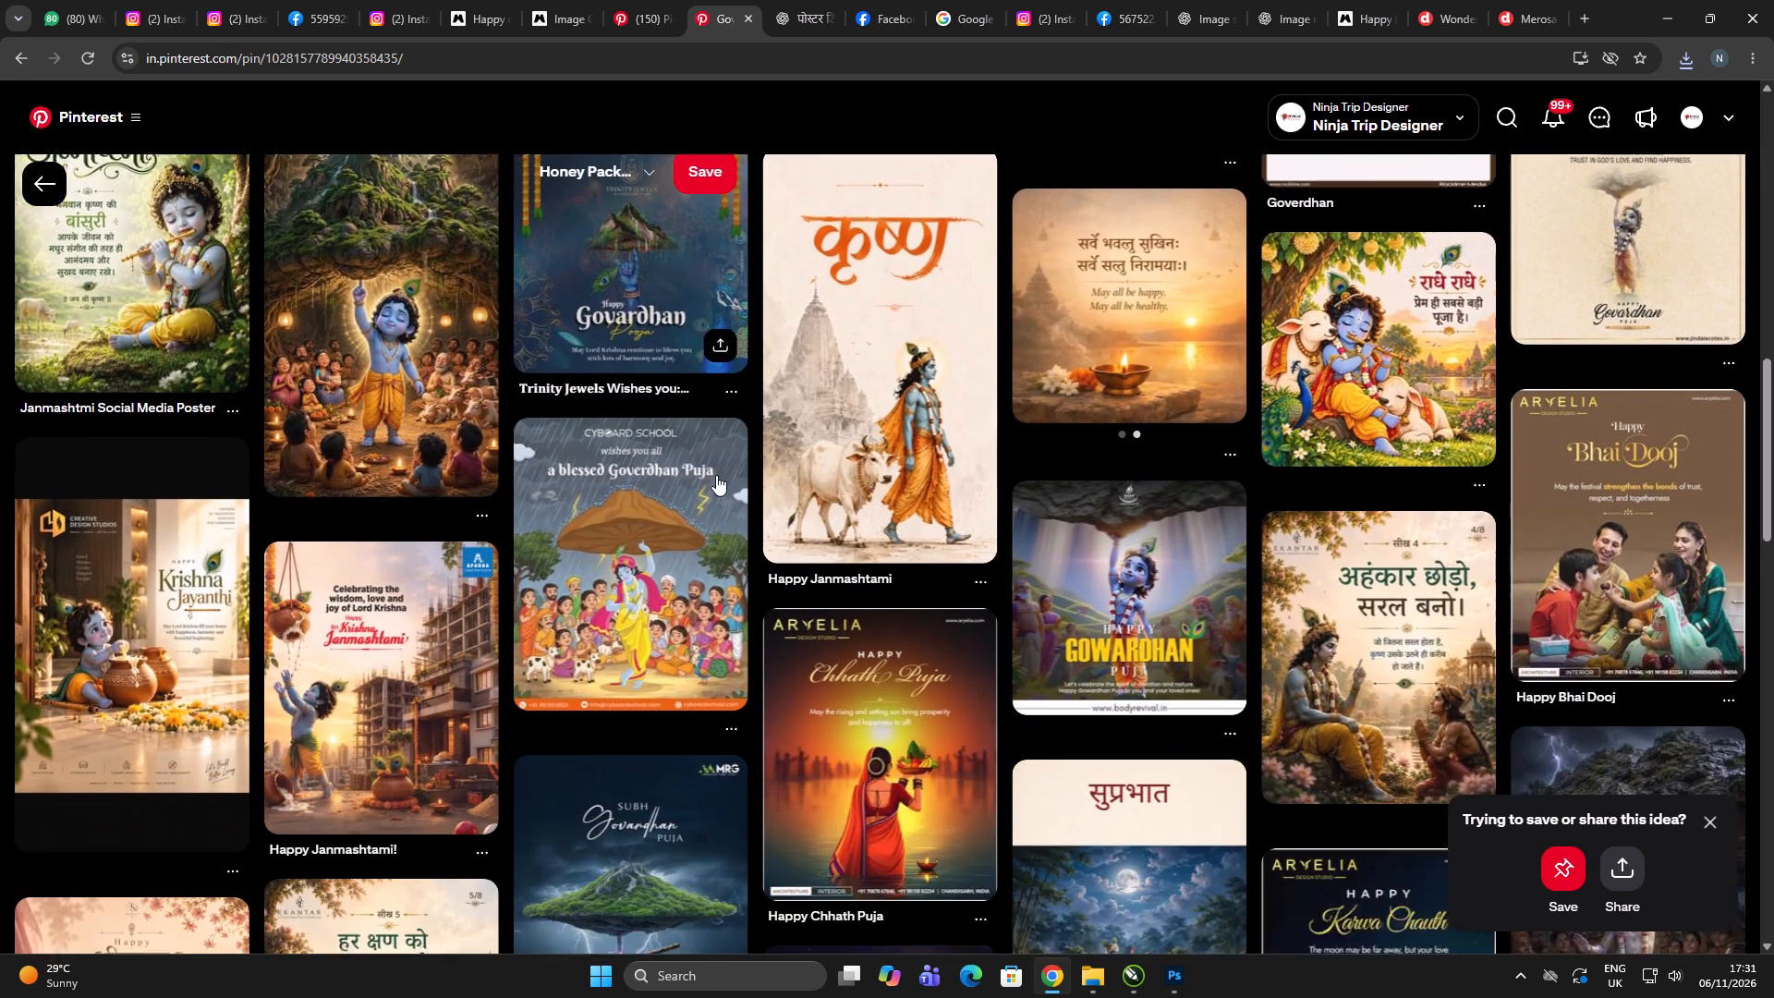
{"action": "scroll", "coordinate": [716, 475], "scroll_direction": "down", "scroll_amount": 2}
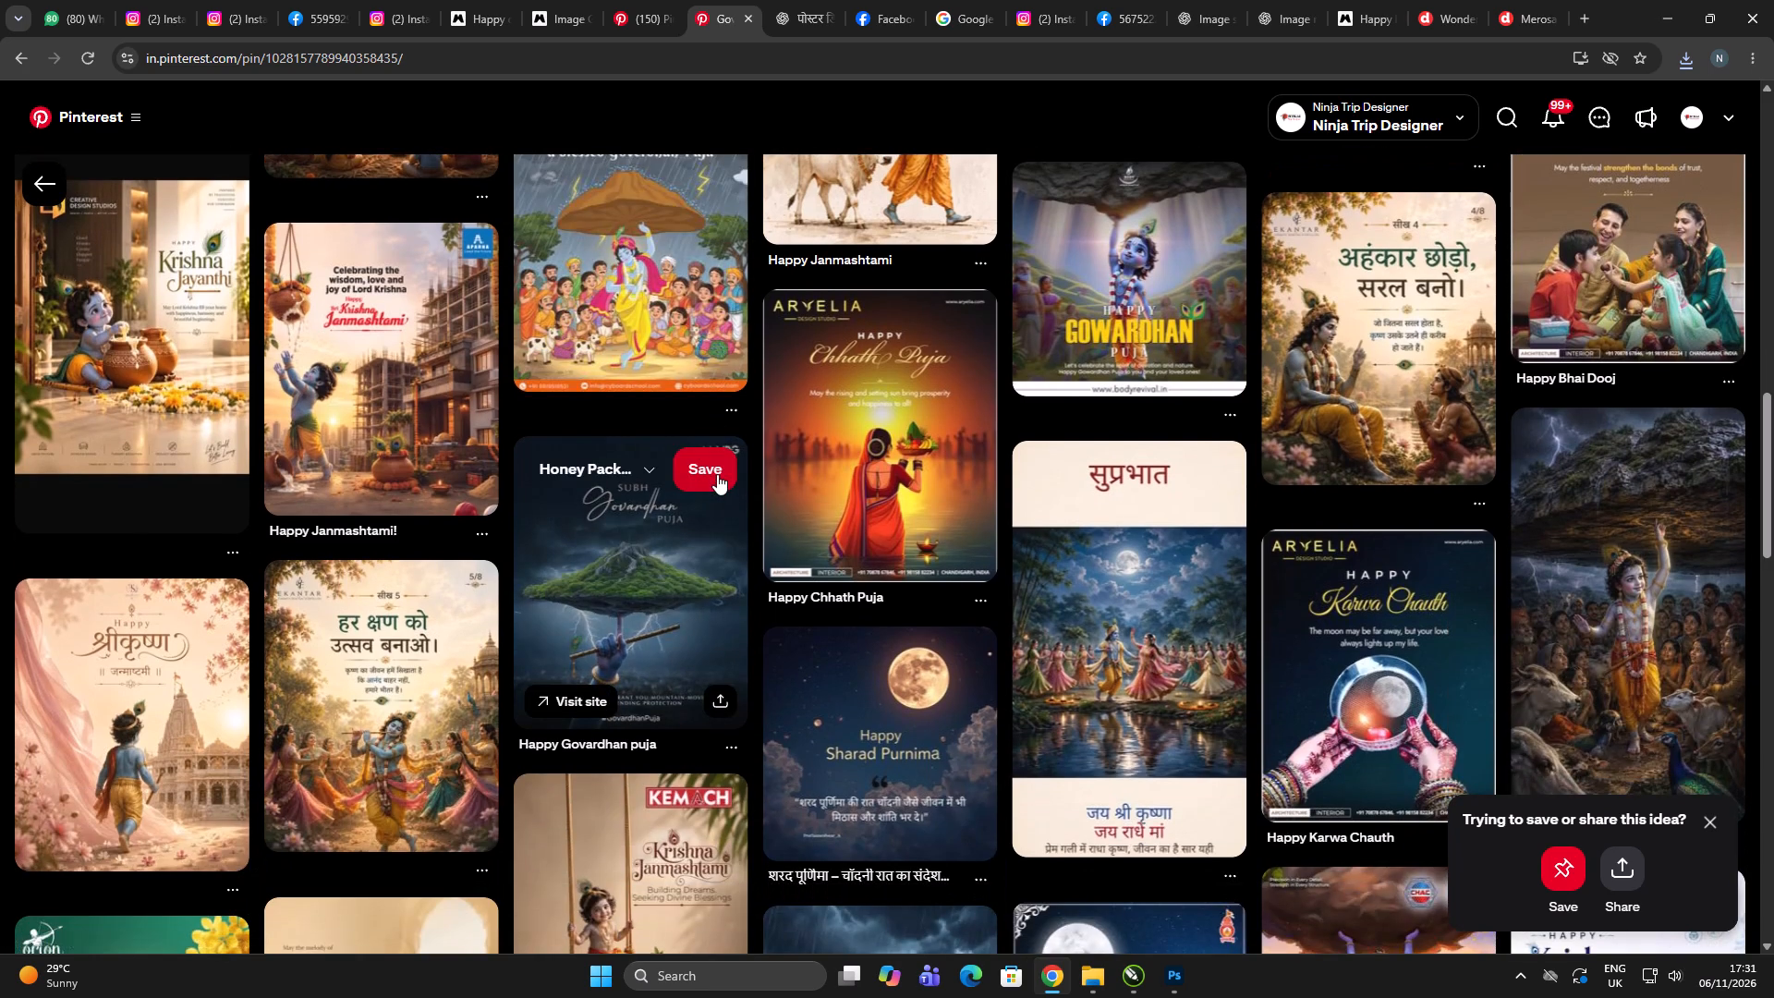
{"action": "scroll", "coordinate": [717, 474], "scroll_direction": "down", "scroll_amount": 7}
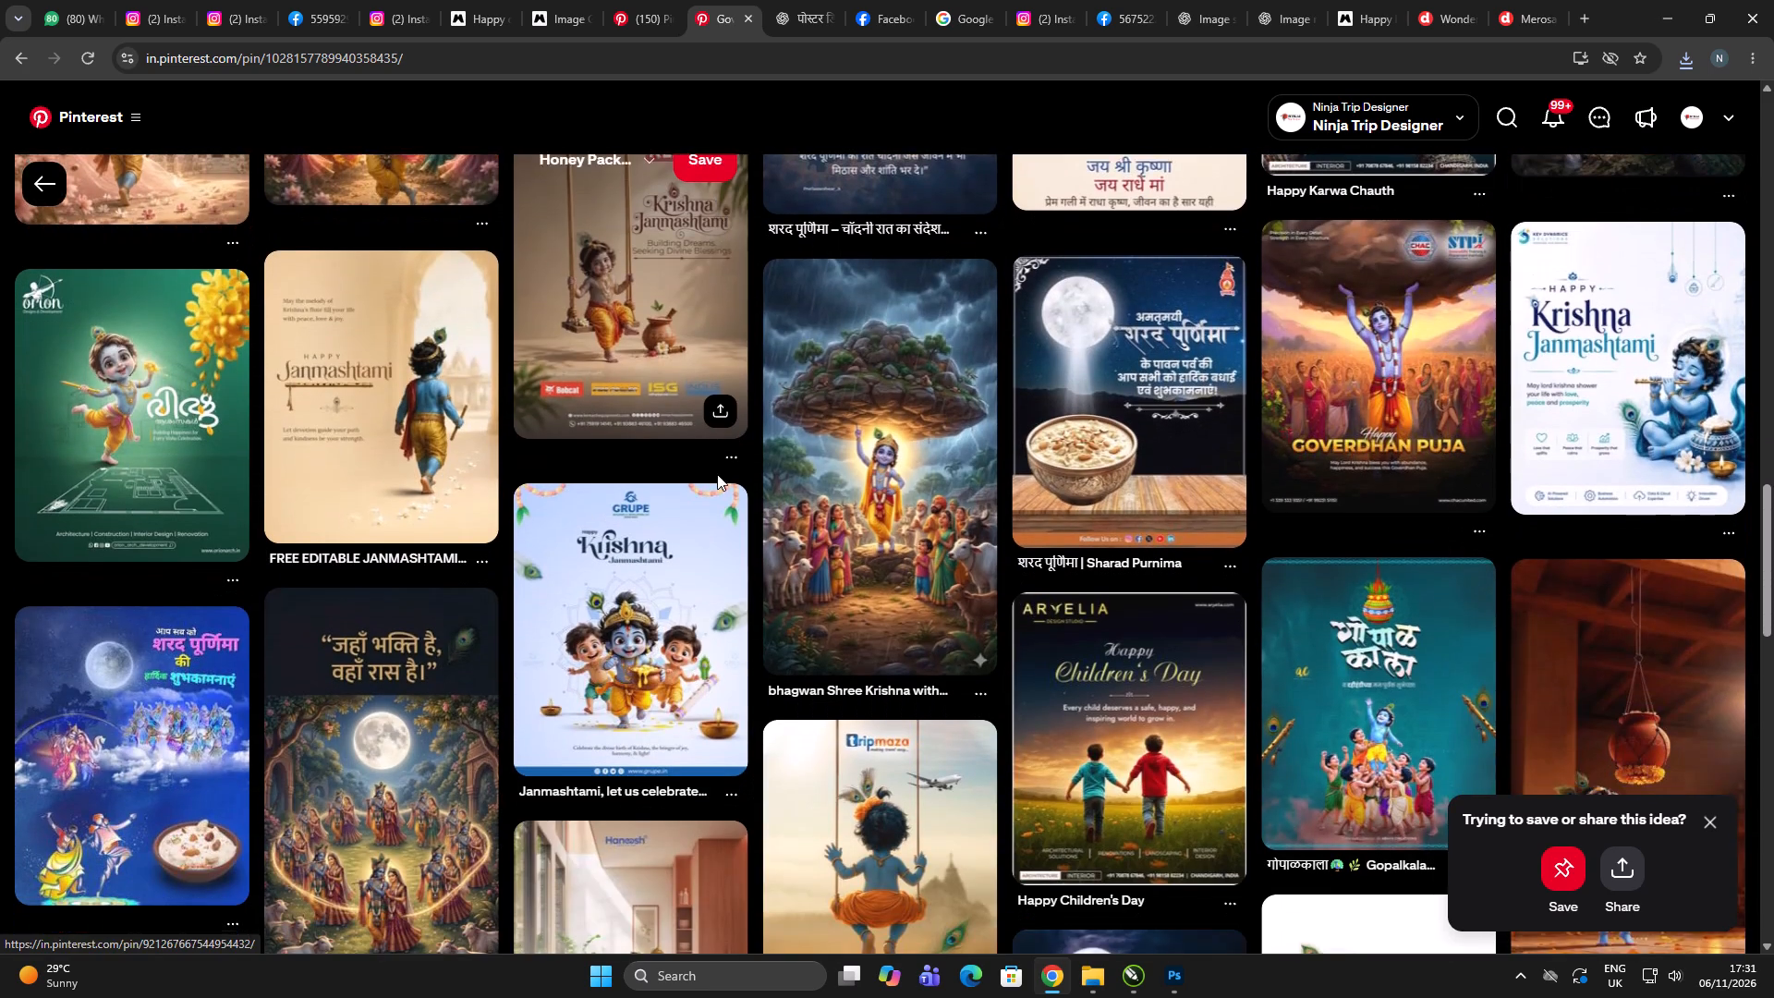
{"action": "scroll", "coordinate": [717, 474], "scroll_direction": "down", "scroll_amount": 9}
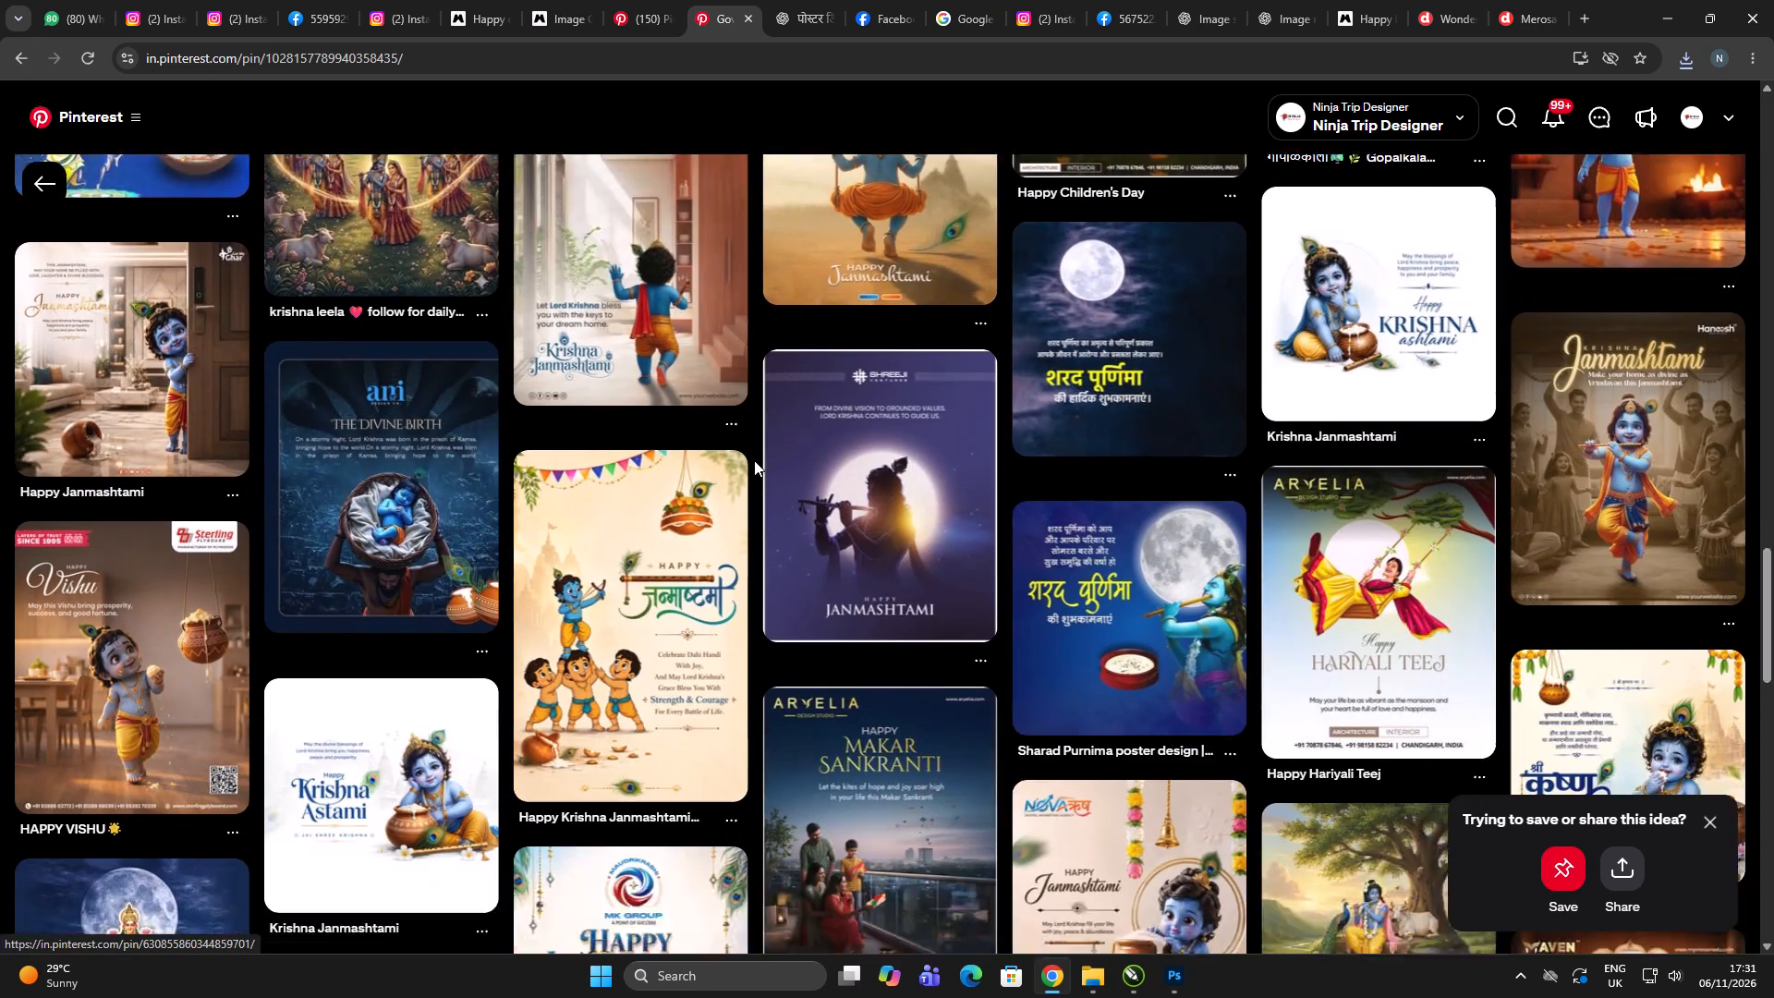
{"action": "scroll", "coordinate": [754, 460], "scroll_direction": "down", "scroll_amount": 6}
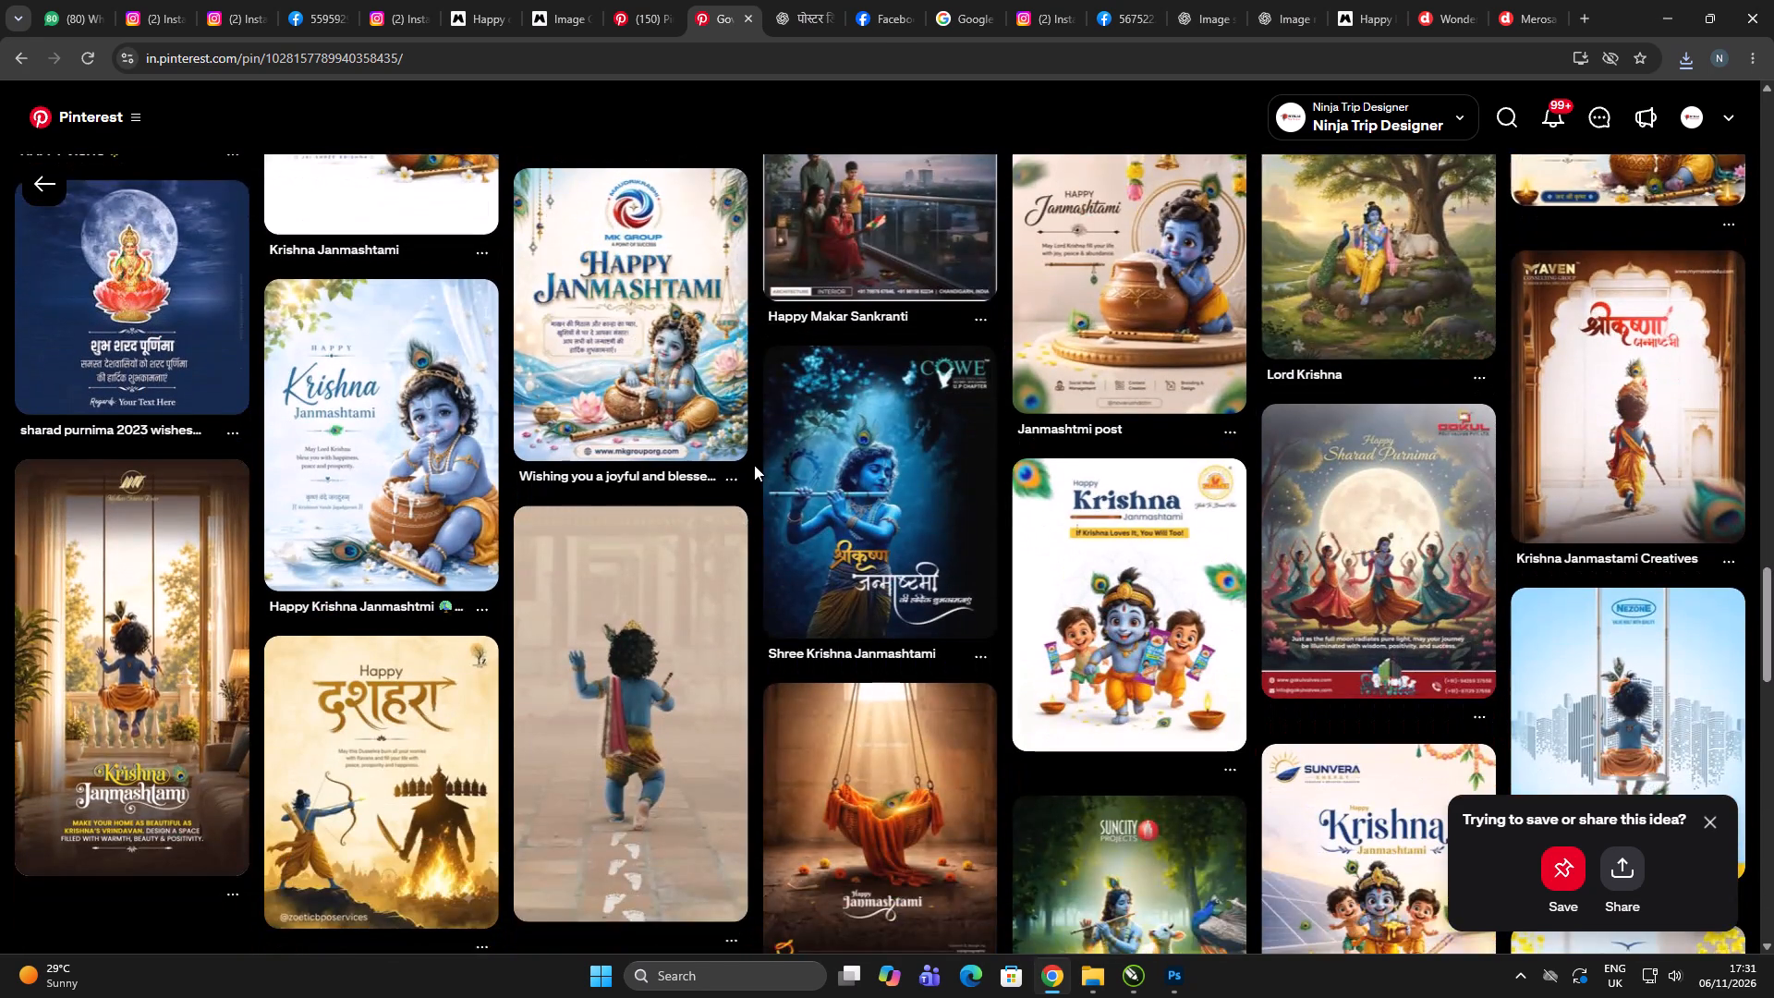
{"action": "scroll", "coordinate": [756, 466], "scroll_direction": "down", "scroll_amount": 6}
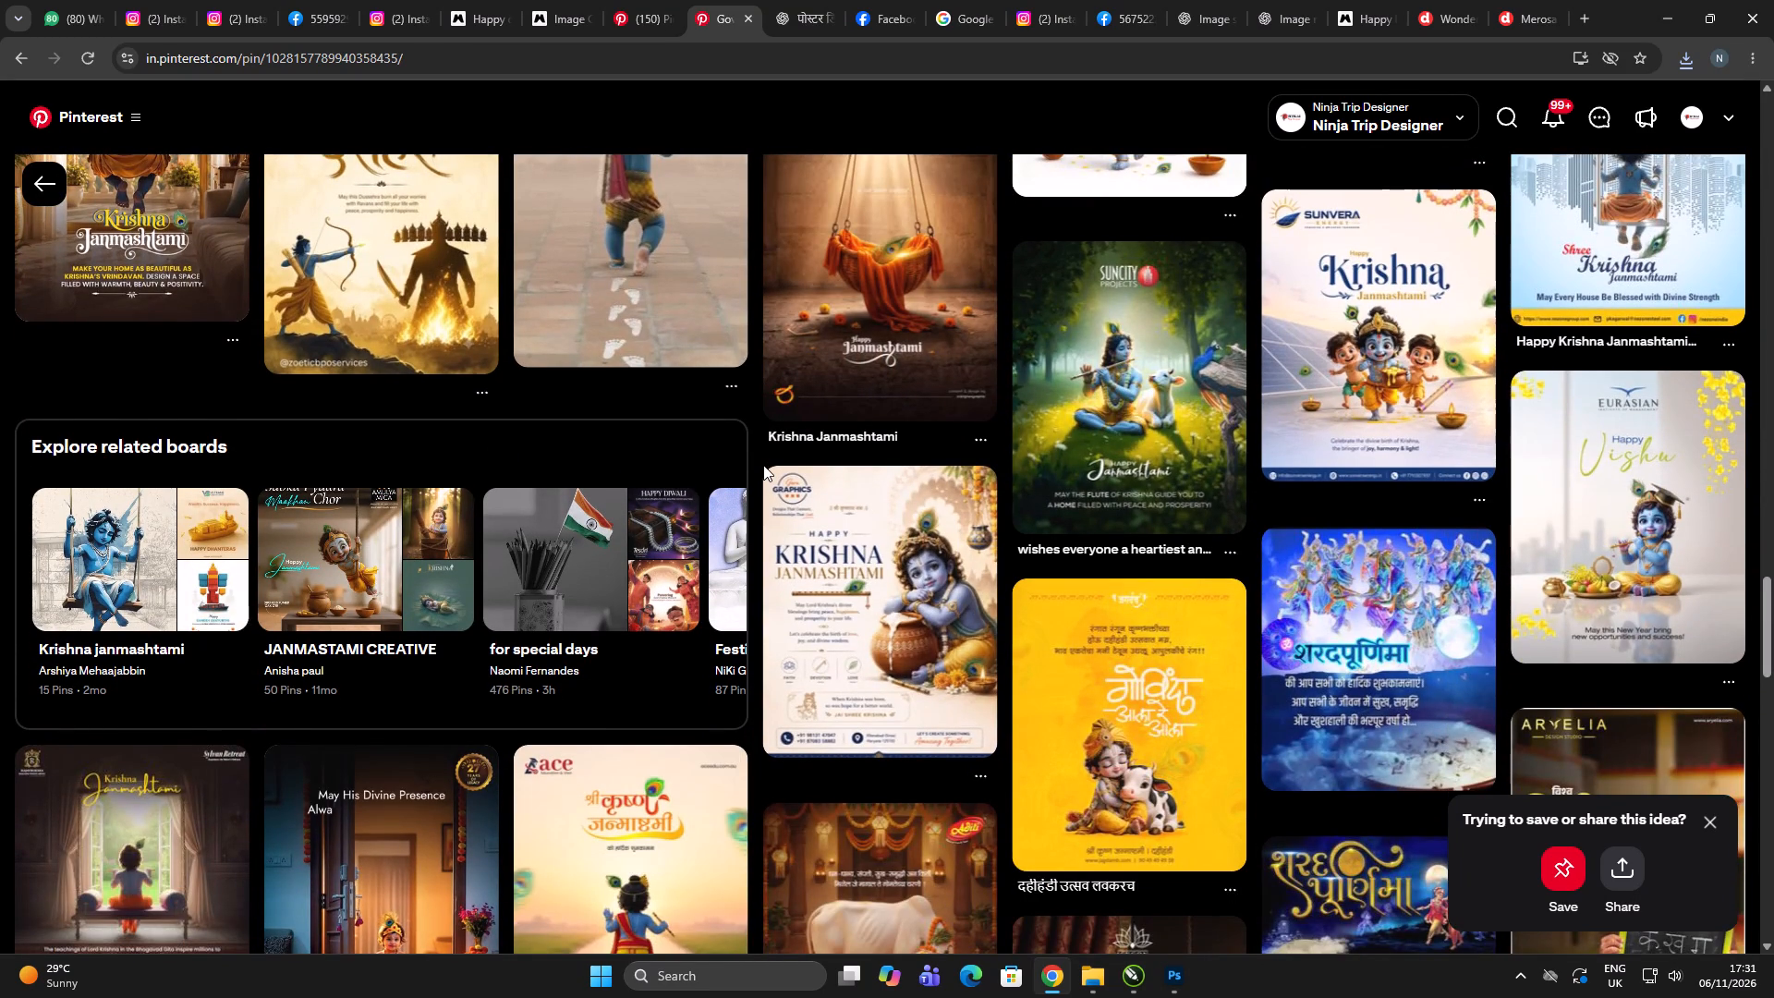
{"action": "left_click", "coordinate": [1148, 412]}
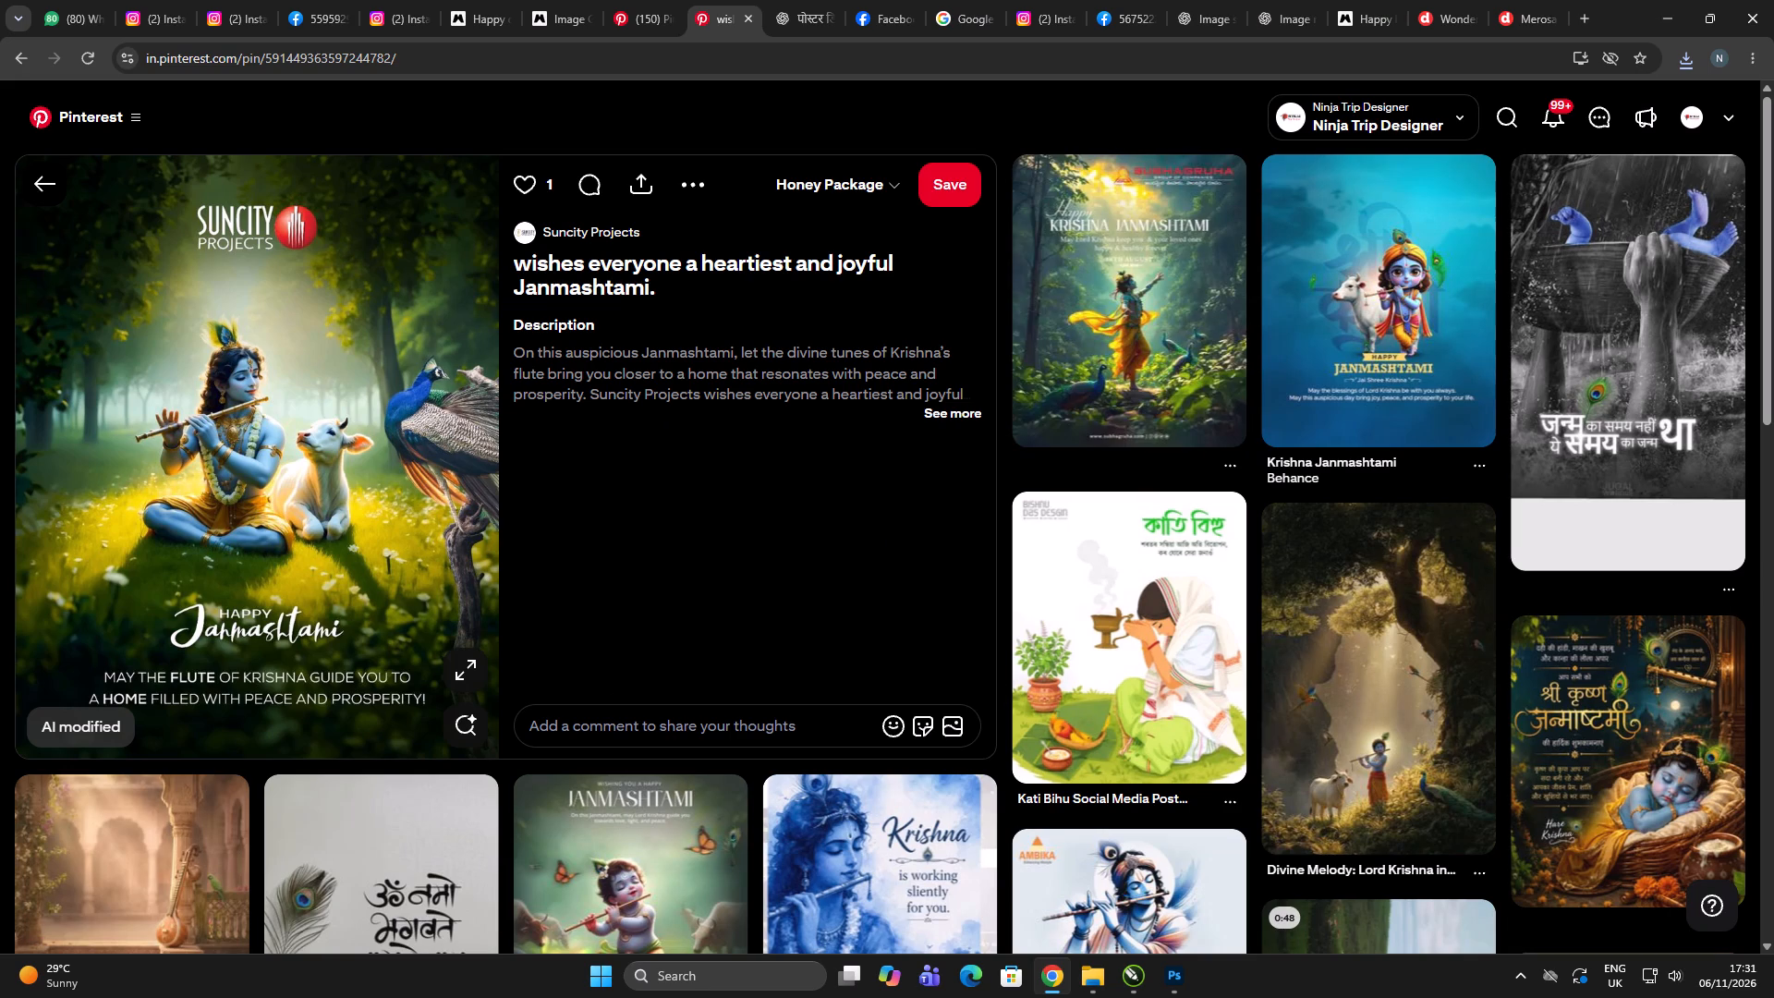
{"action": "scroll", "coordinate": [762, 372], "scroll_direction": "down", "scroll_amount": 3}
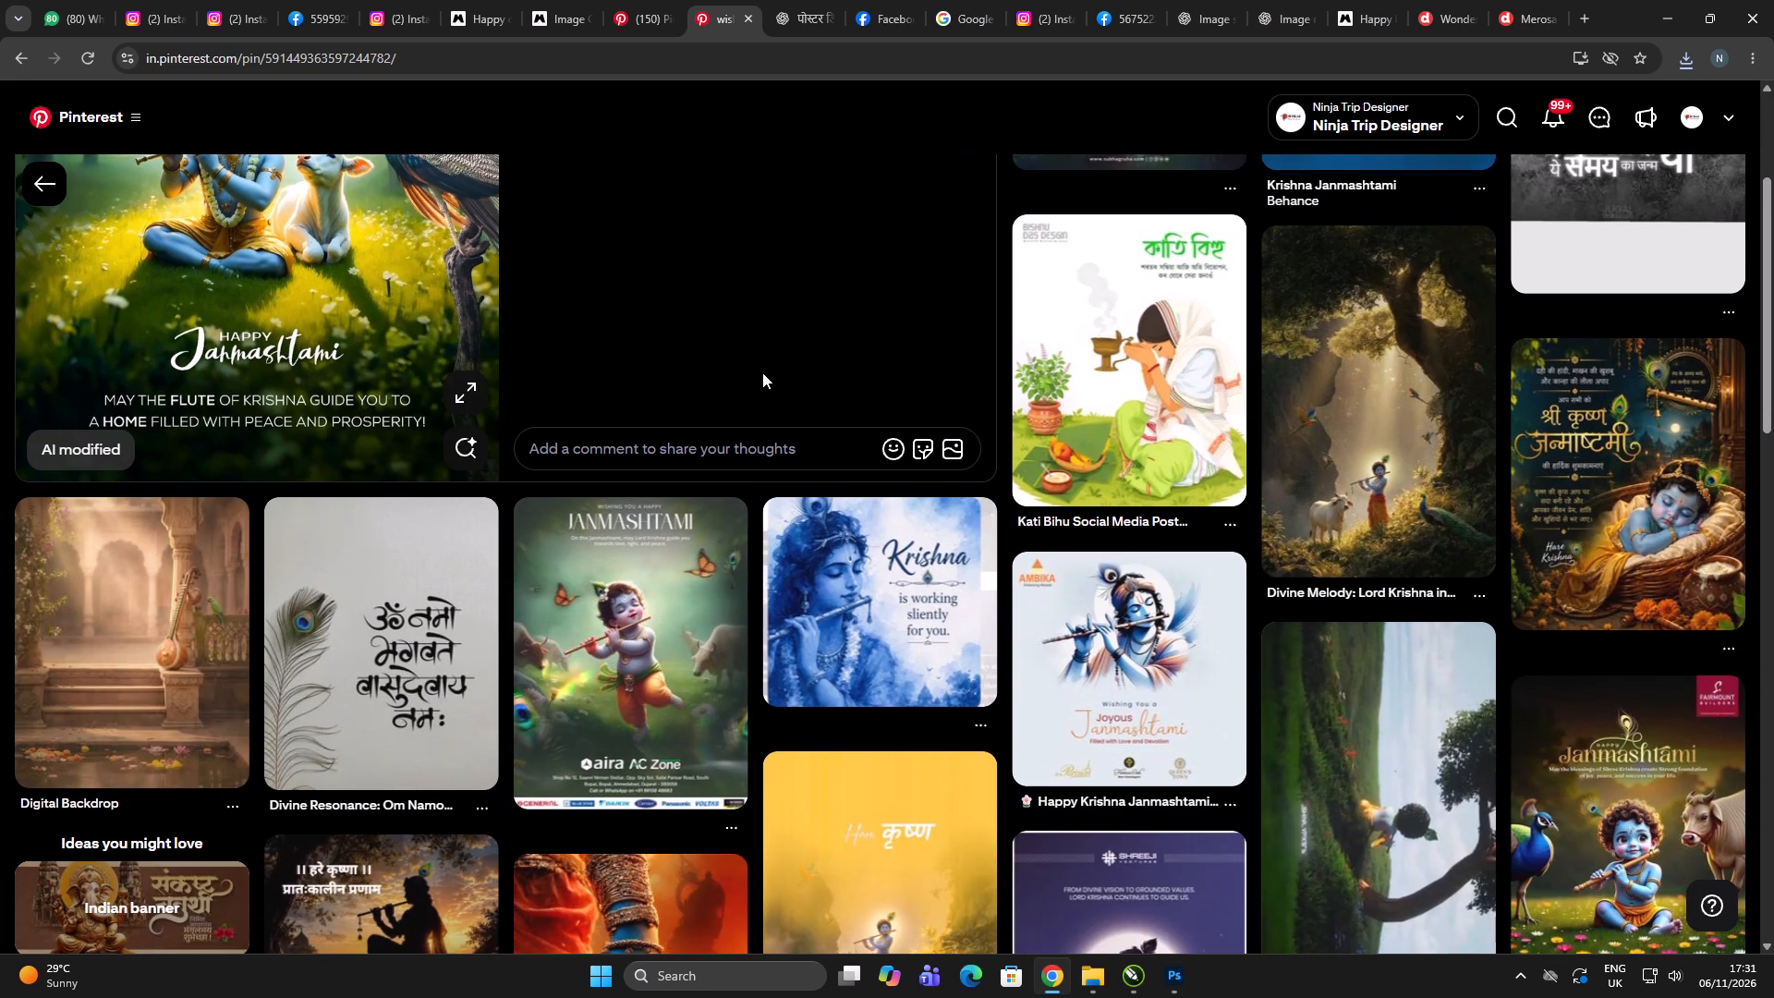
{"action": "scroll", "coordinate": [764, 370], "scroll_direction": "down", "scroll_amount": 1}
{"action": "scroll", "coordinate": [764, 370], "scroll_direction": "up", "scroll_amount": 4}
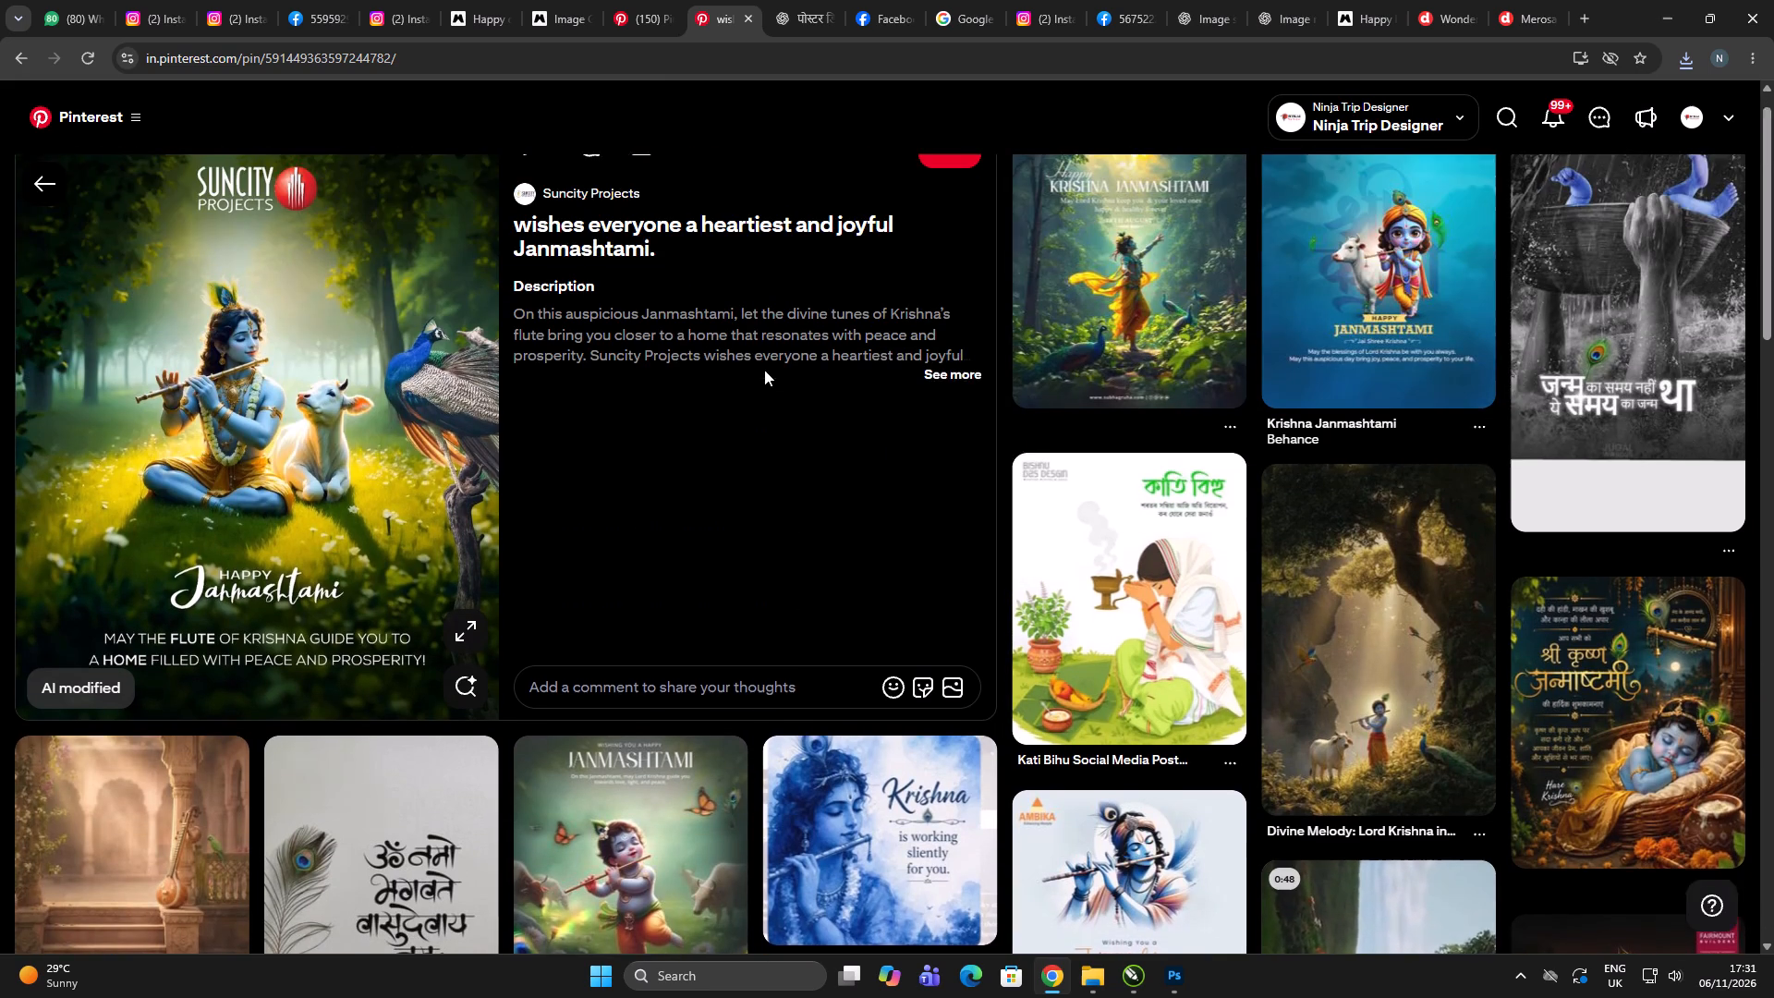
{"action": "scroll", "coordinate": [765, 369], "scroll_direction": "down", "scroll_amount": 3}
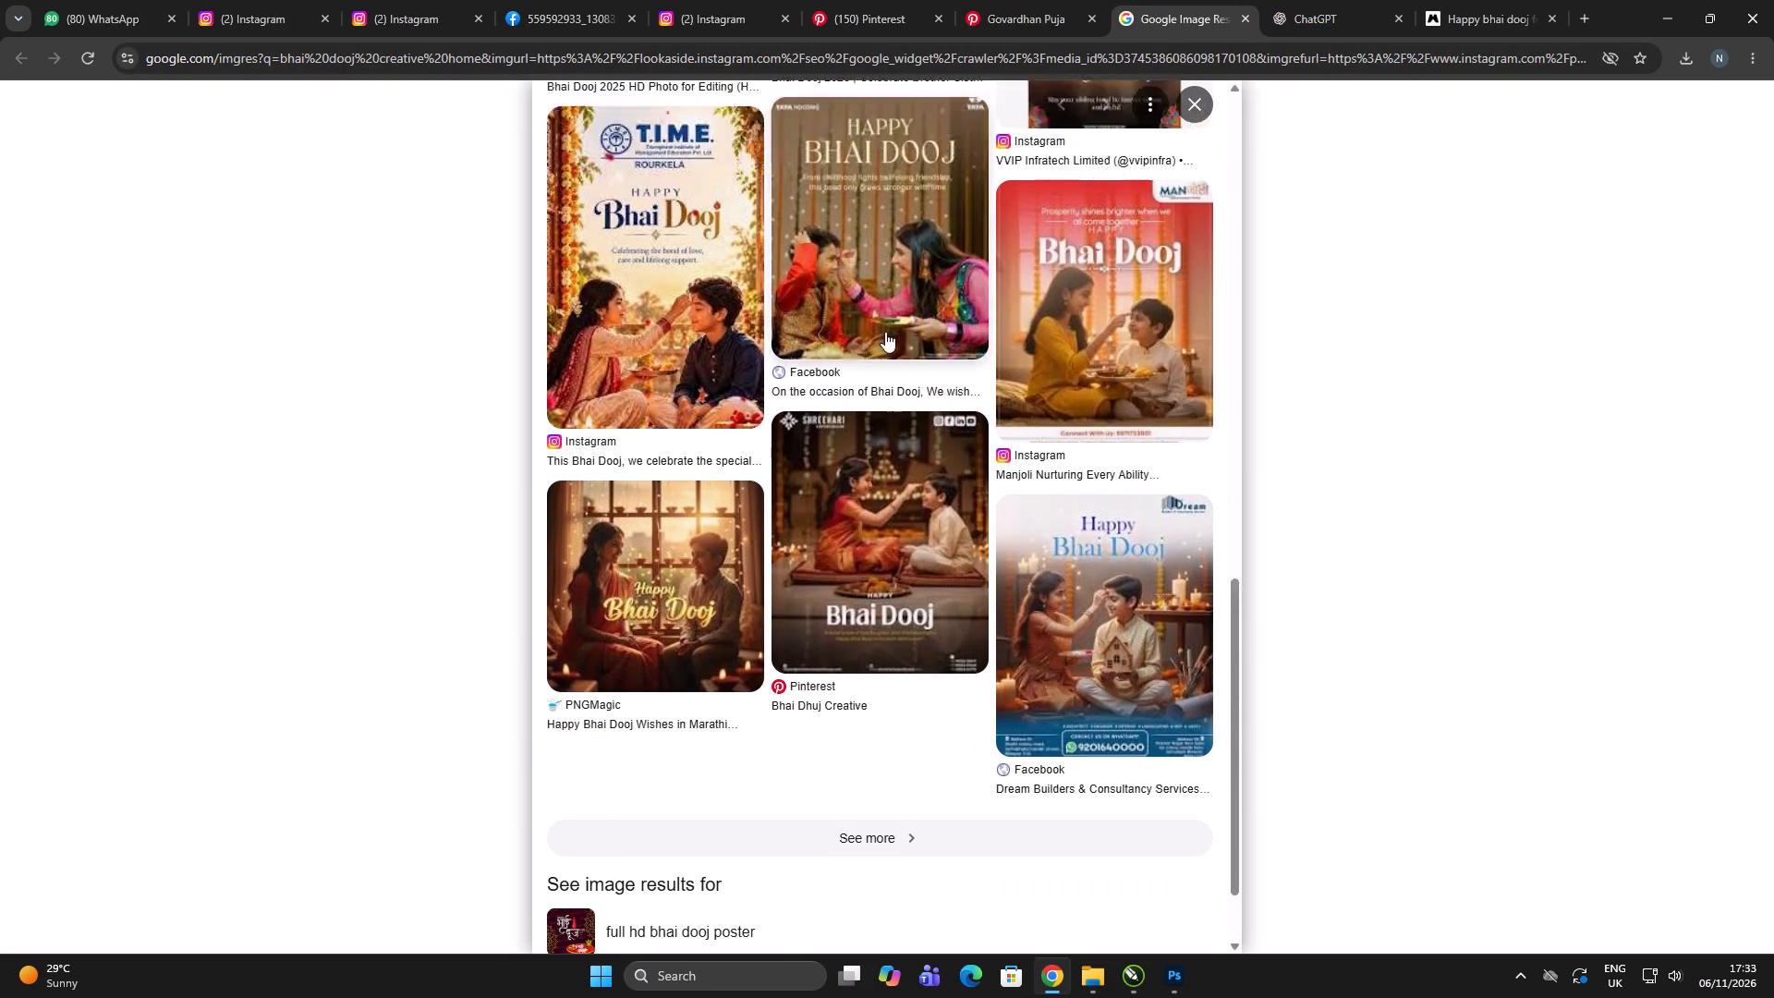
{"action": "scroll", "coordinate": [885, 332], "scroll_direction": "up", "scroll_amount": 9}
{"action": "scroll", "coordinate": [895, 298], "scroll_direction": "down", "scroll_amount": 2}
{"action": "scroll", "coordinate": [895, 298], "scroll_direction": "up", "scroll_amount": 14}
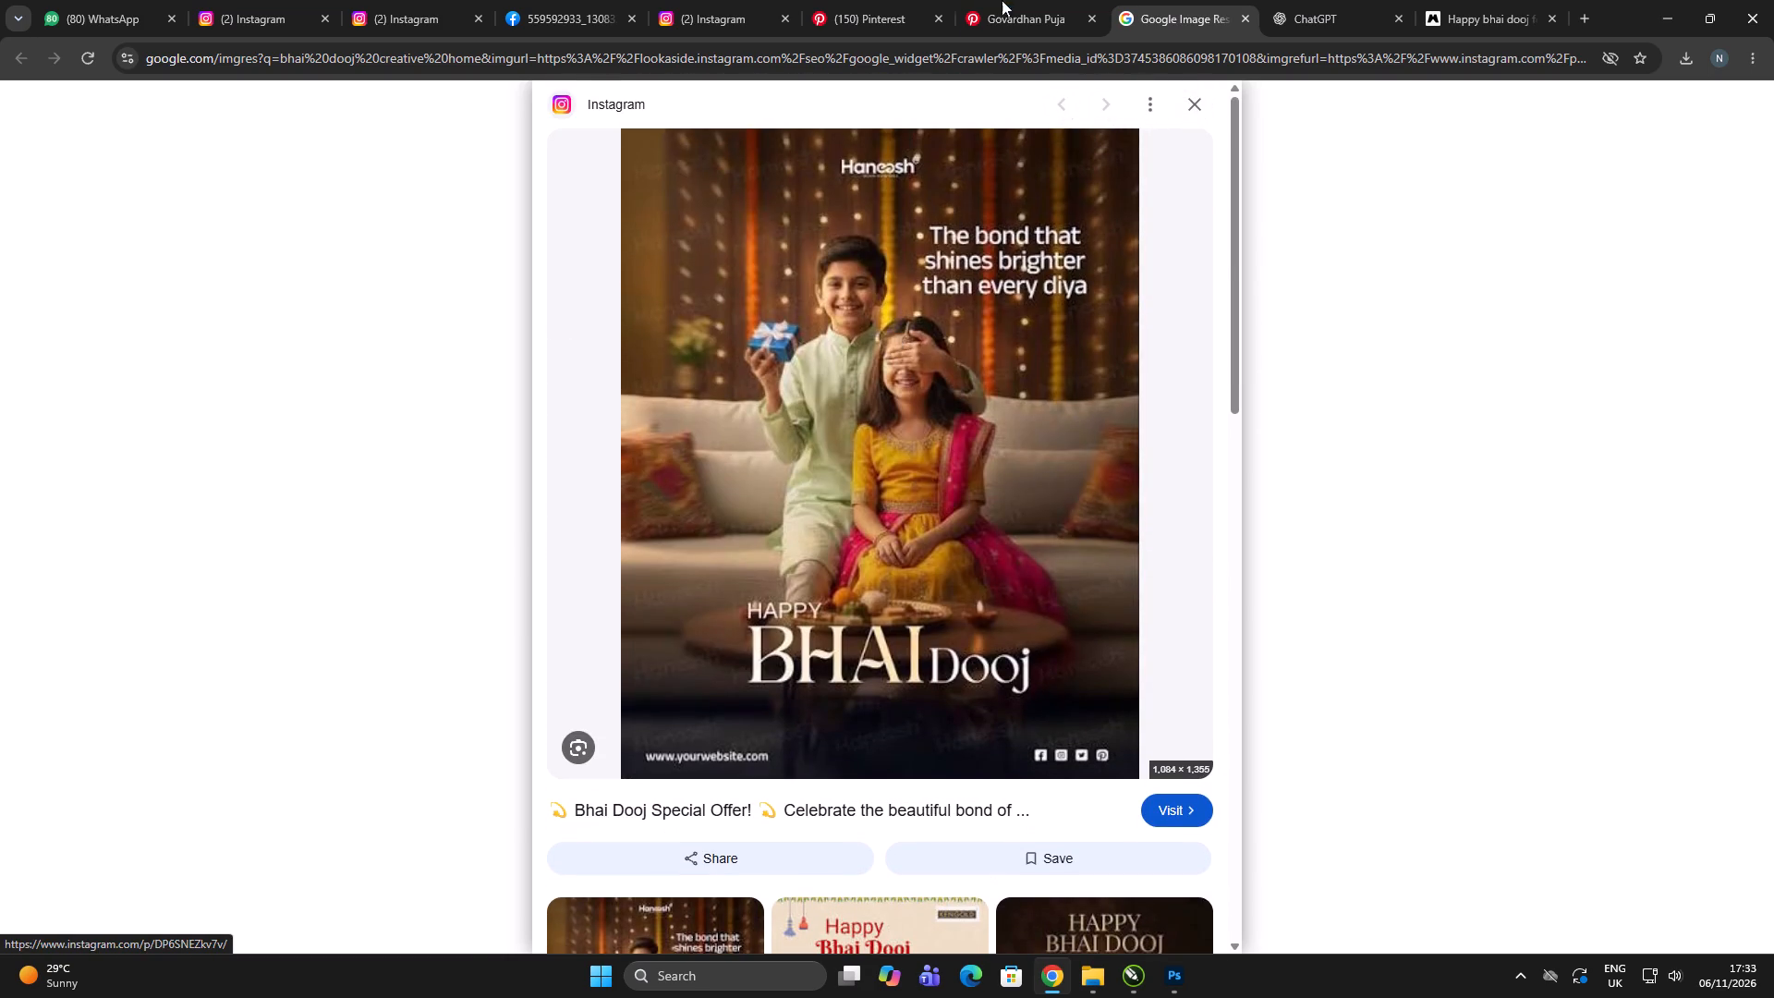
Browse the Pinterest results for "goverdhan real esate poster" for more Govardhan Puja real-estate references.
{"action": "left_click", "coordinate": [886, 0]}
{"action": "scroll", "coordinate": [898, 380], "scroll_direction": "down", "scroll_amount": 3}
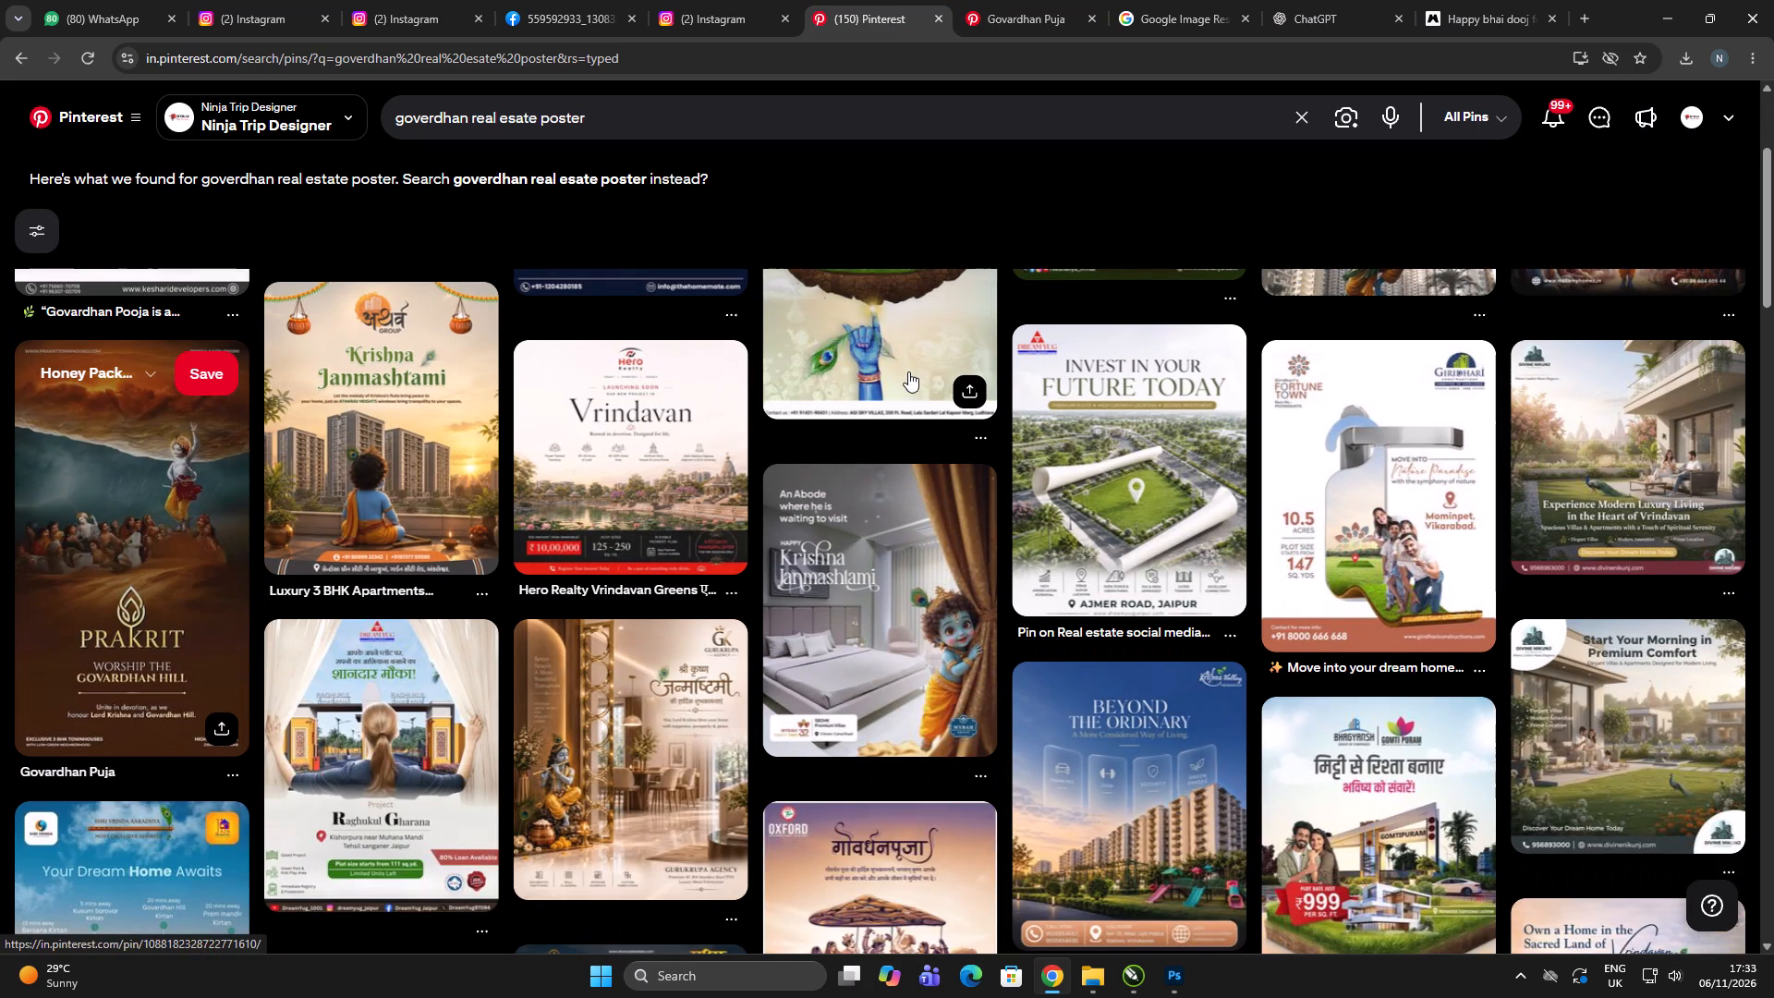
{"action": "scroll", "coordinate": [908, 371], "scroll_direction": "down", "scroll_amount": 5}
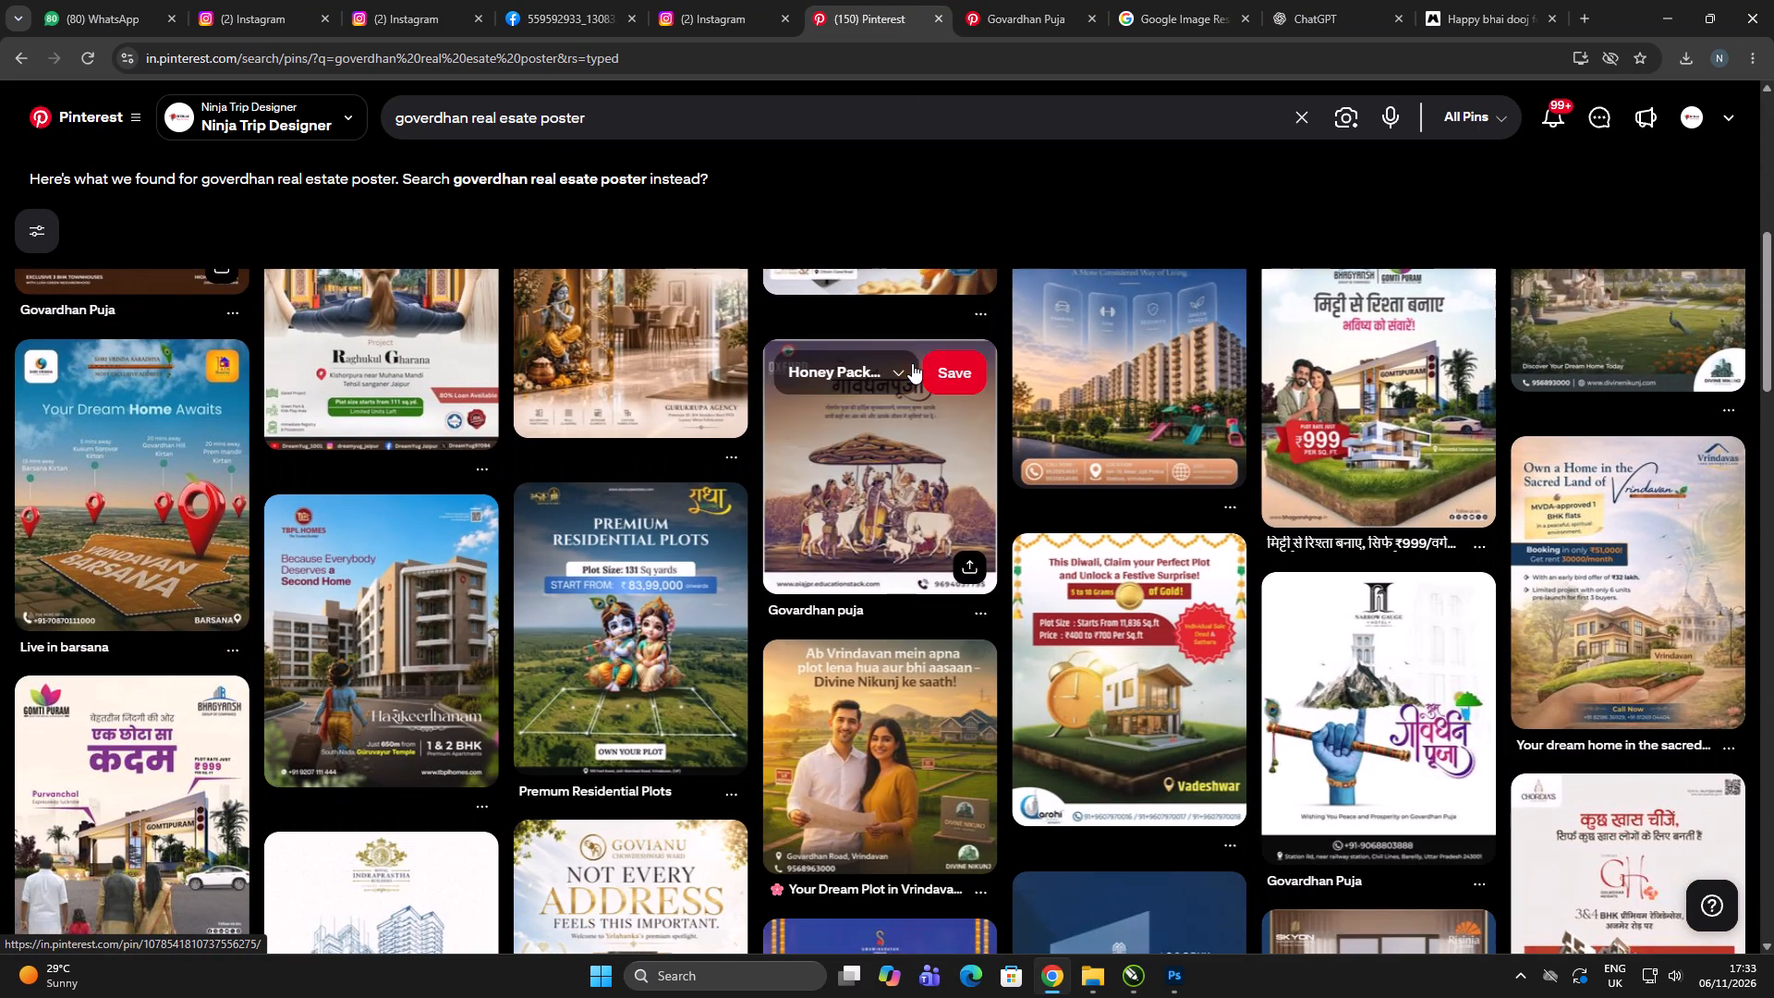
{"action": "scroll", "coordinate": [912, 363], "scroll_direction": "down", "scroll_amount": 6}
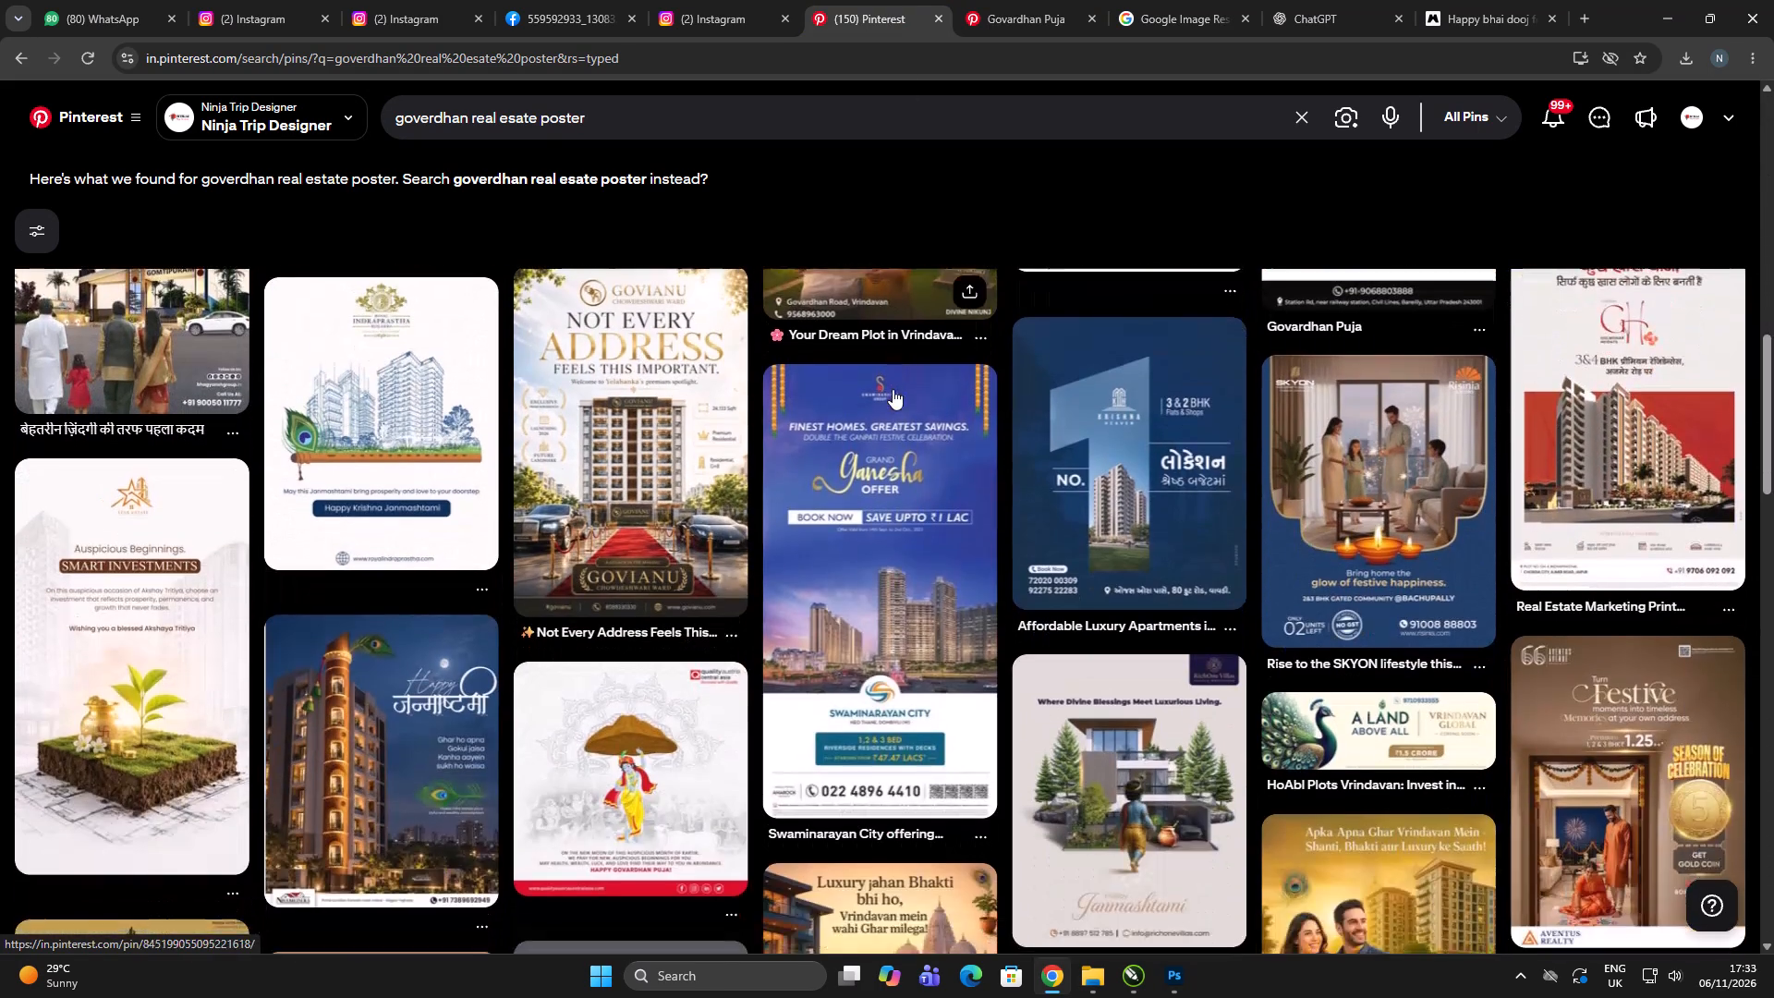
{"action": "scroll", "coordinate": [896, 388], "scroll_direction": "down", "scroll_amount": 7}
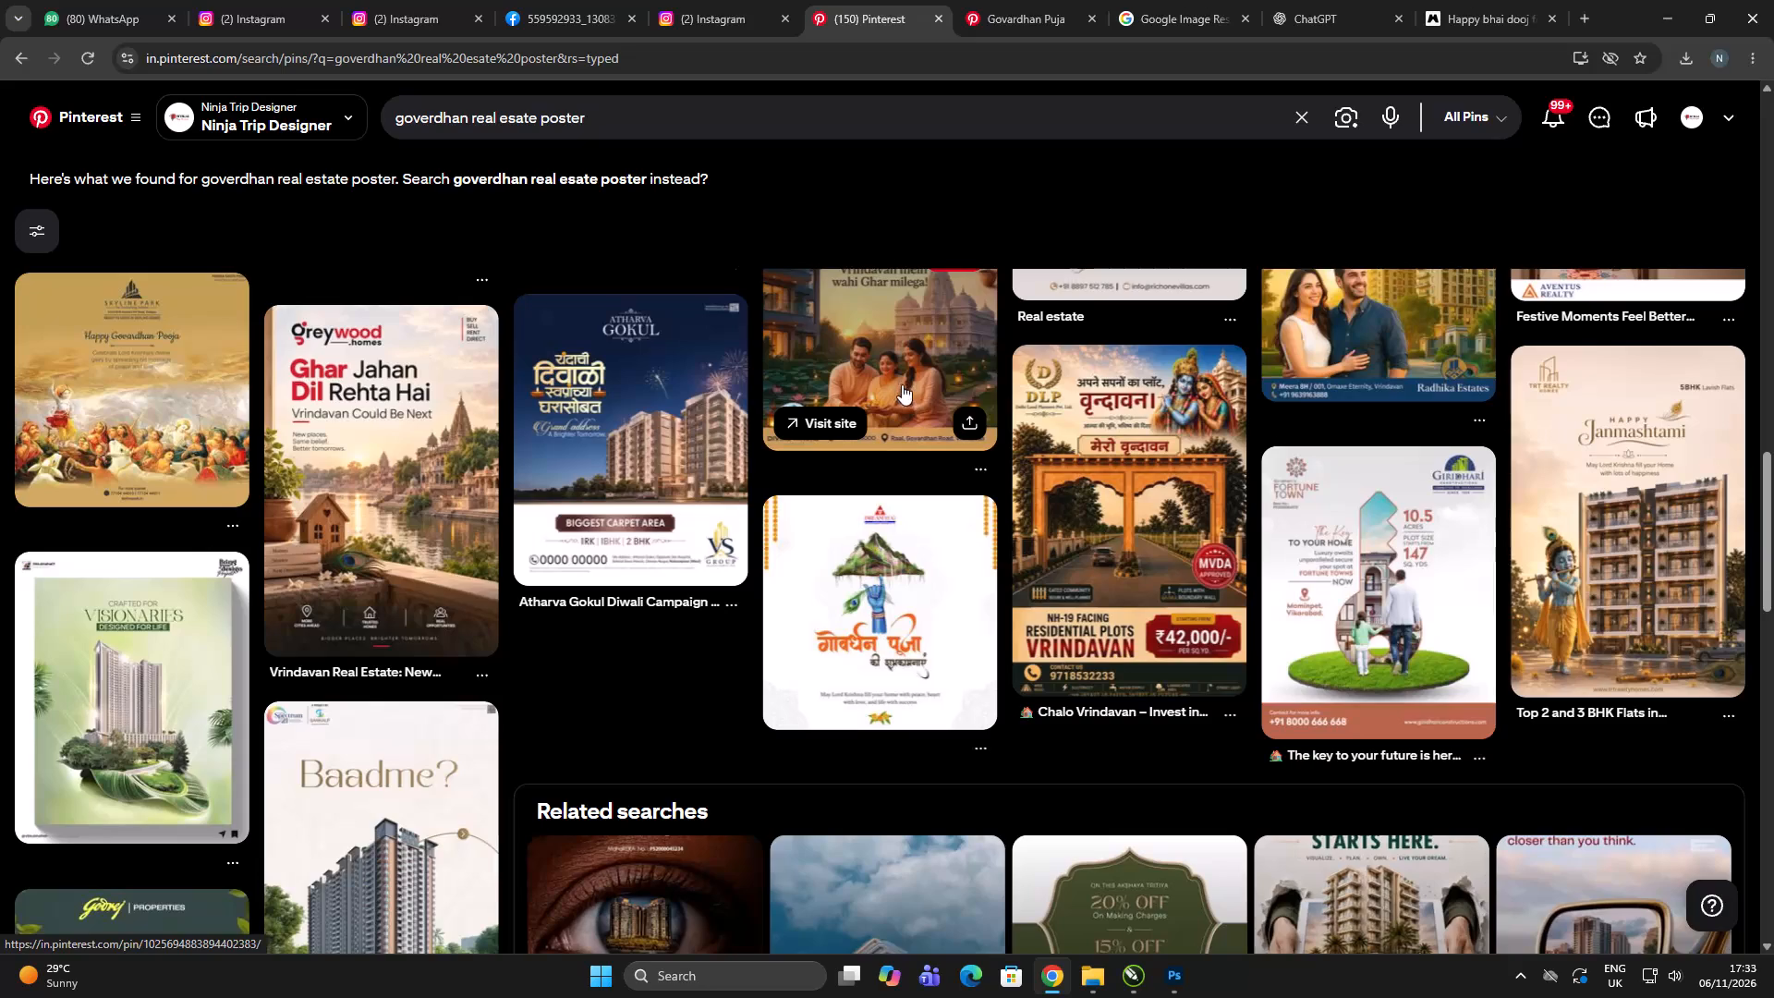
{"action": "scroll", "coordinate": [902, 389], "scroll_direction": "down", "scroll_amount": 3}
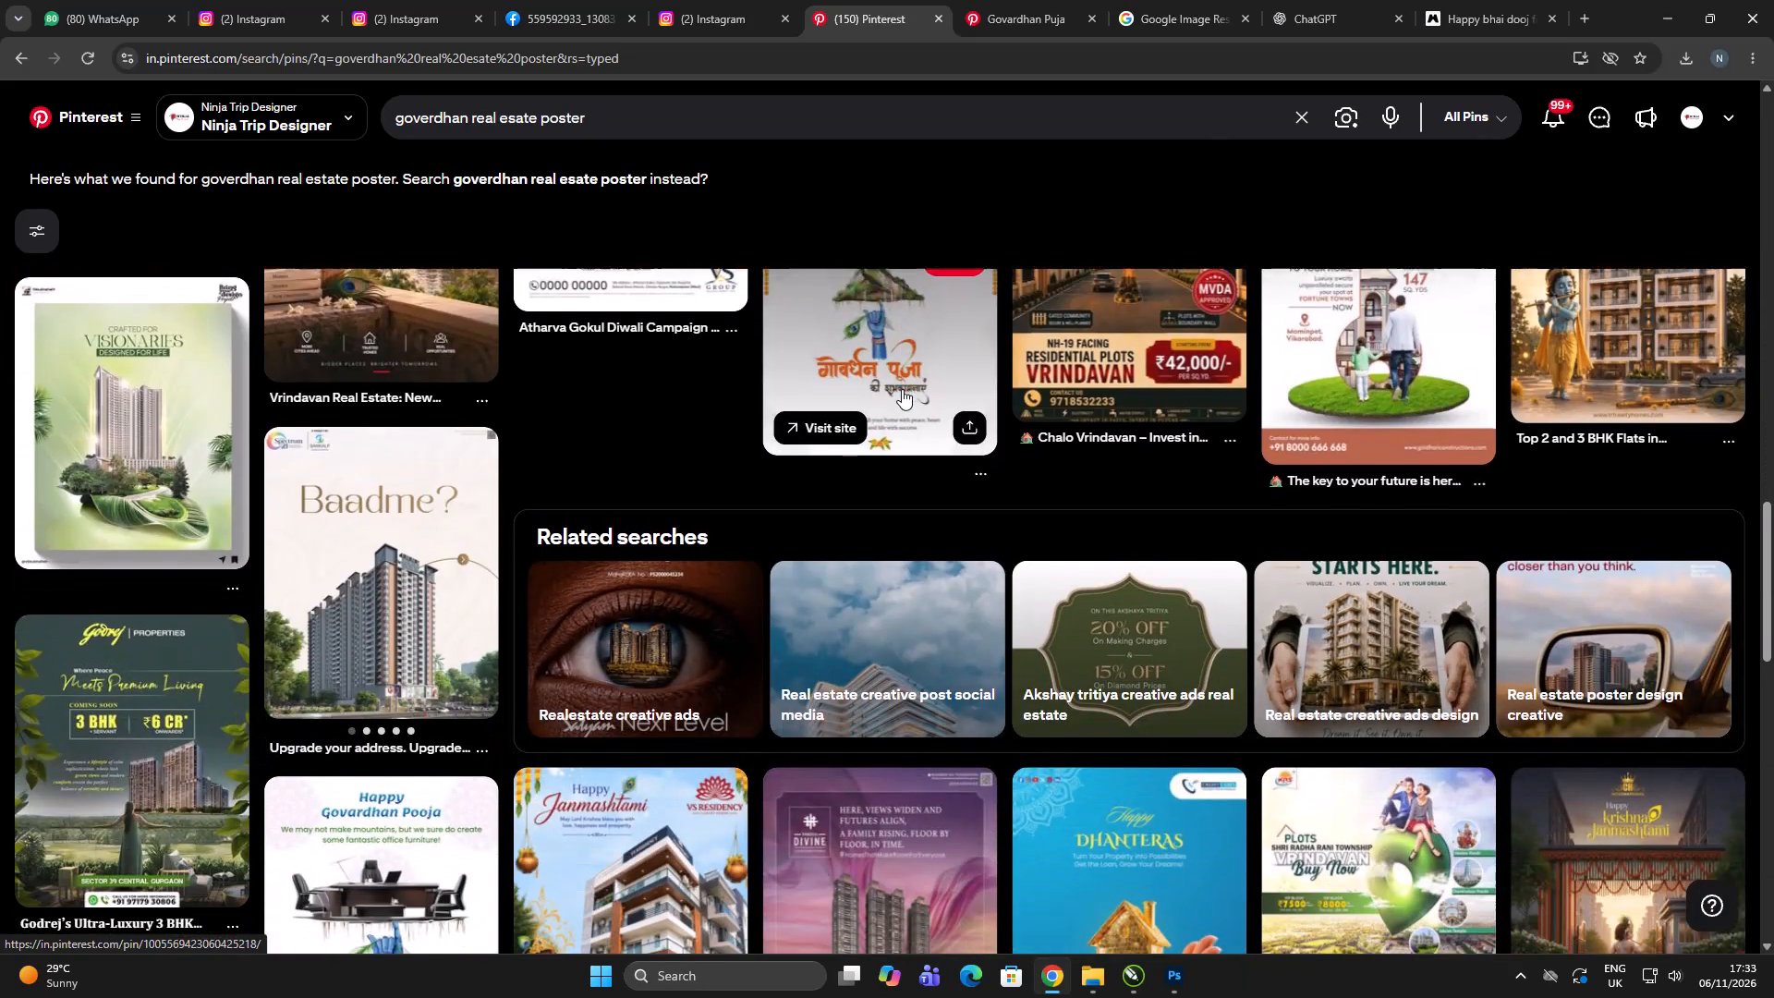
{"action": "scroll", "coordinate": [902, 389], "scroll_direction": "down", "scroll_amount": 6}
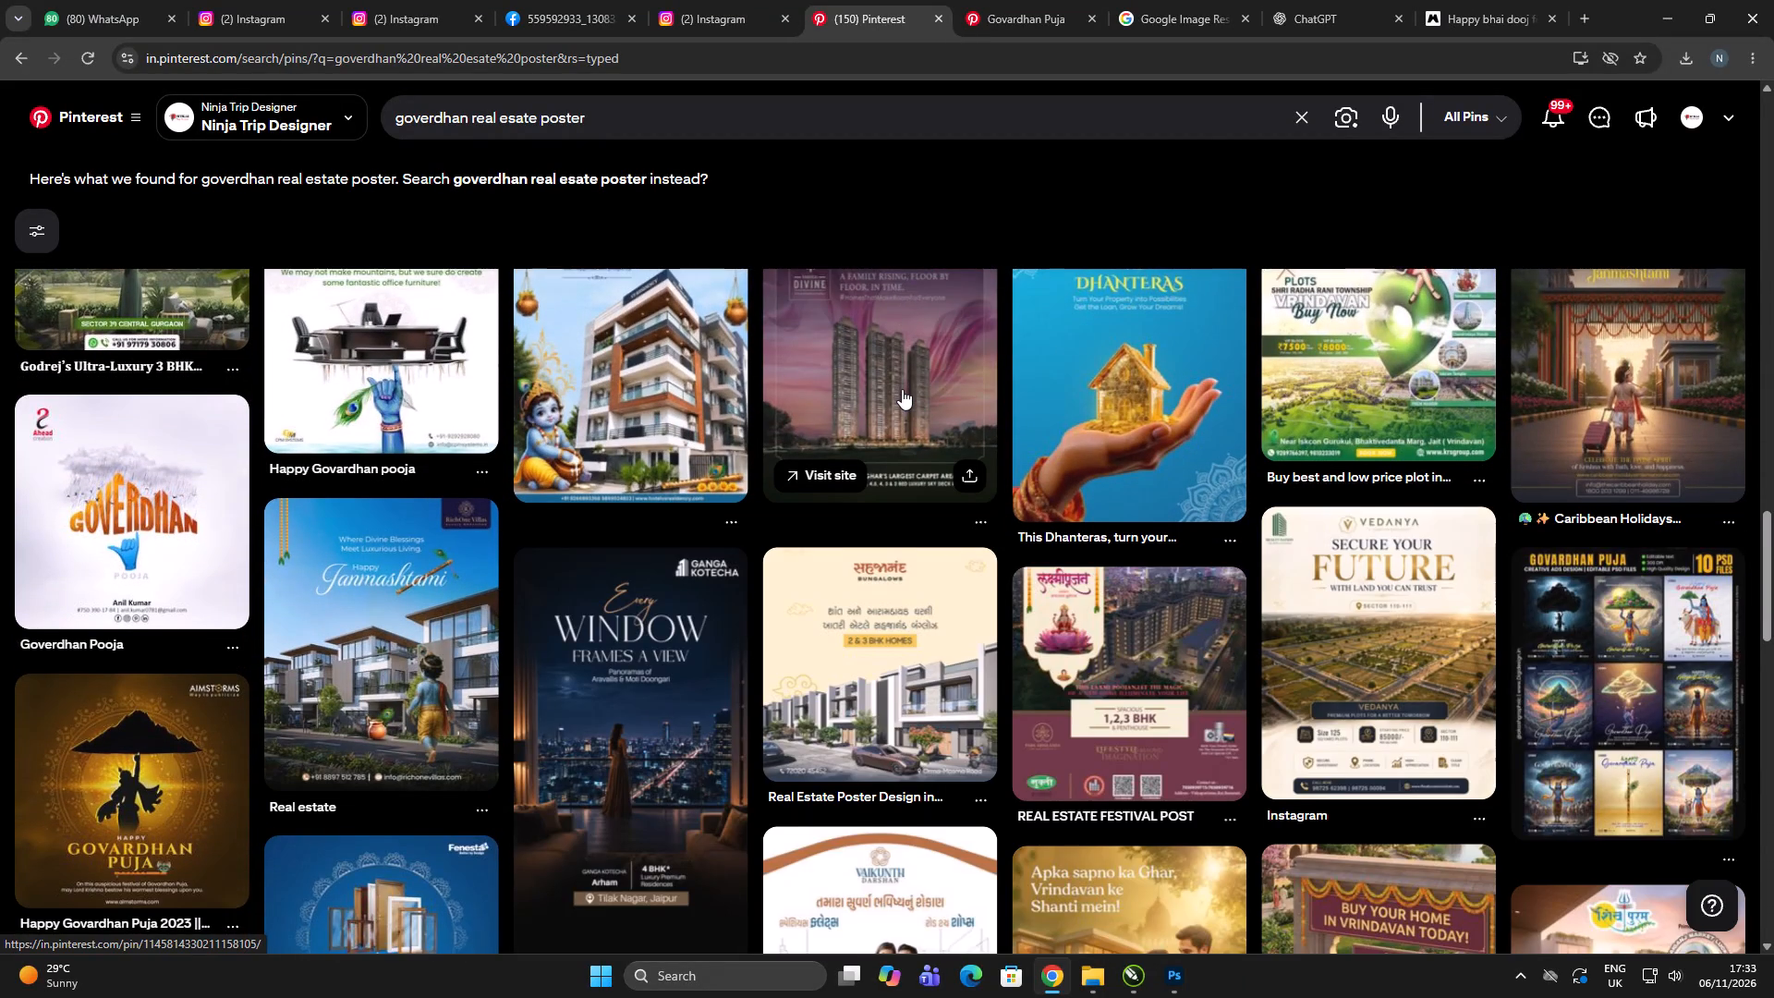
{"action": "scroll", "coordinate": [902, 389], "scroll_direction": "down", "scroll_amount": 2}
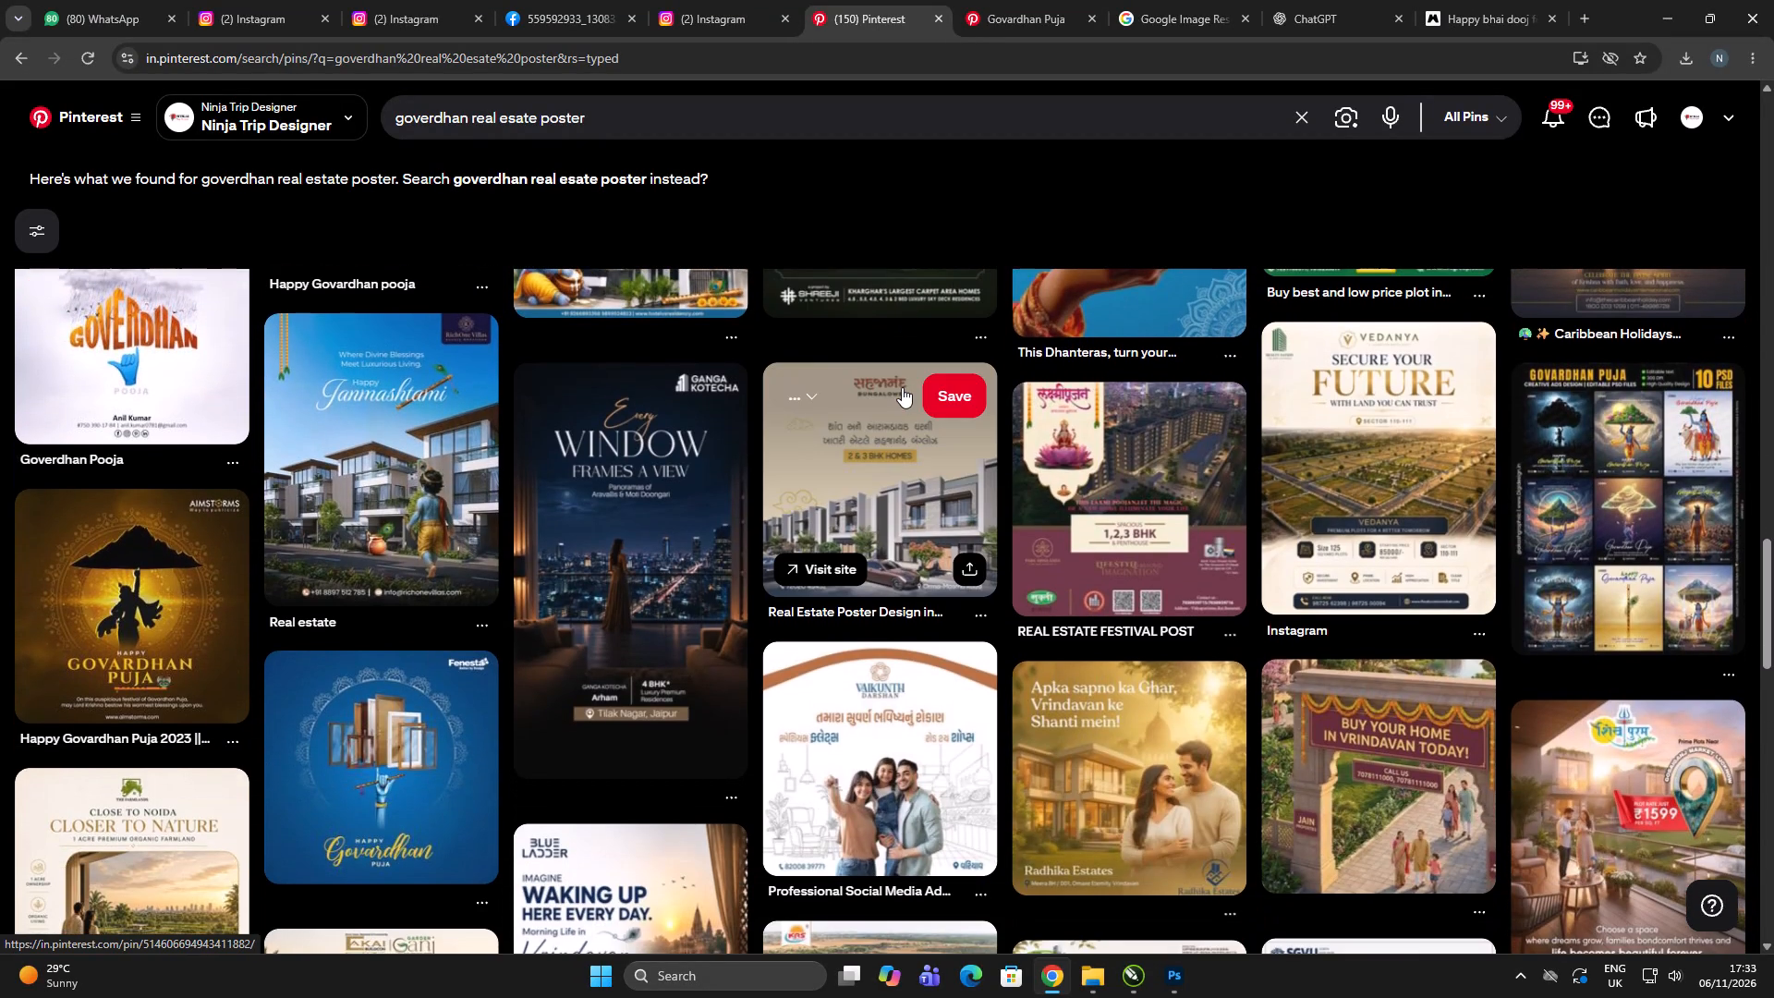
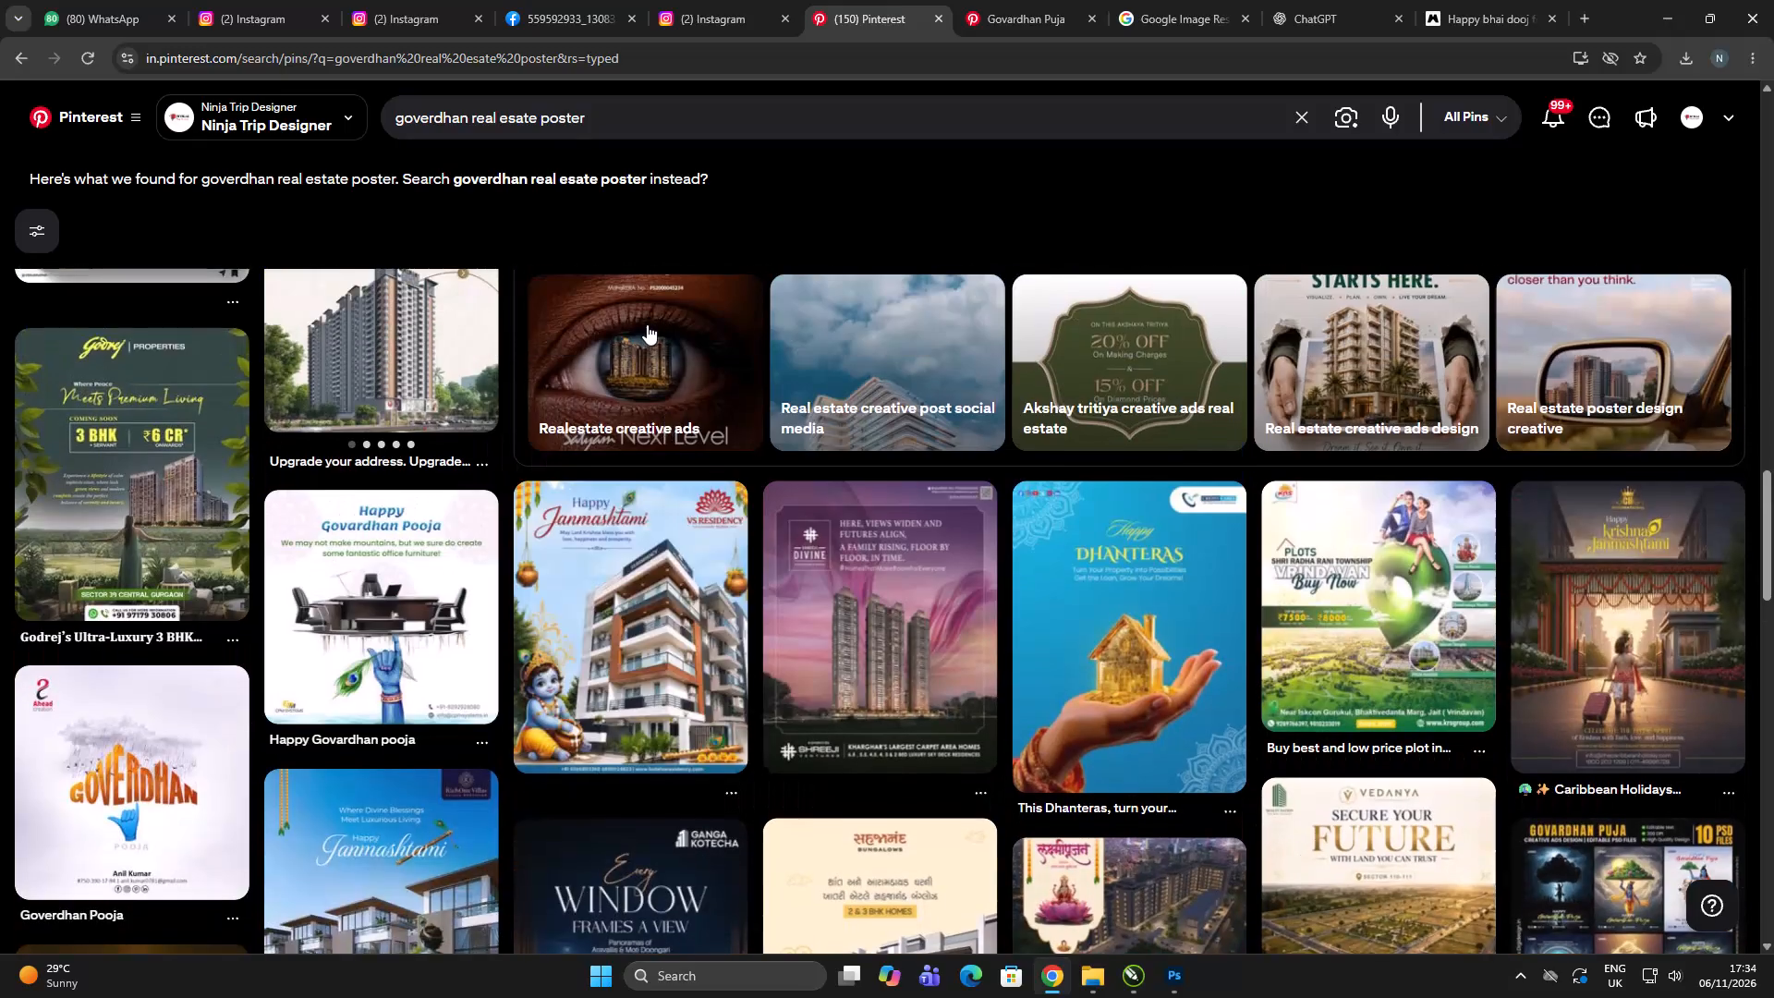
Switch to CorelDRAW, look through the open festival documents, and bring up page 4 of the Dhanteras & bhai dooj admire file.
{"action": "scroll", "coordinate": [647, 324], "scroll_direction": "up", "scroll_amount": 11}
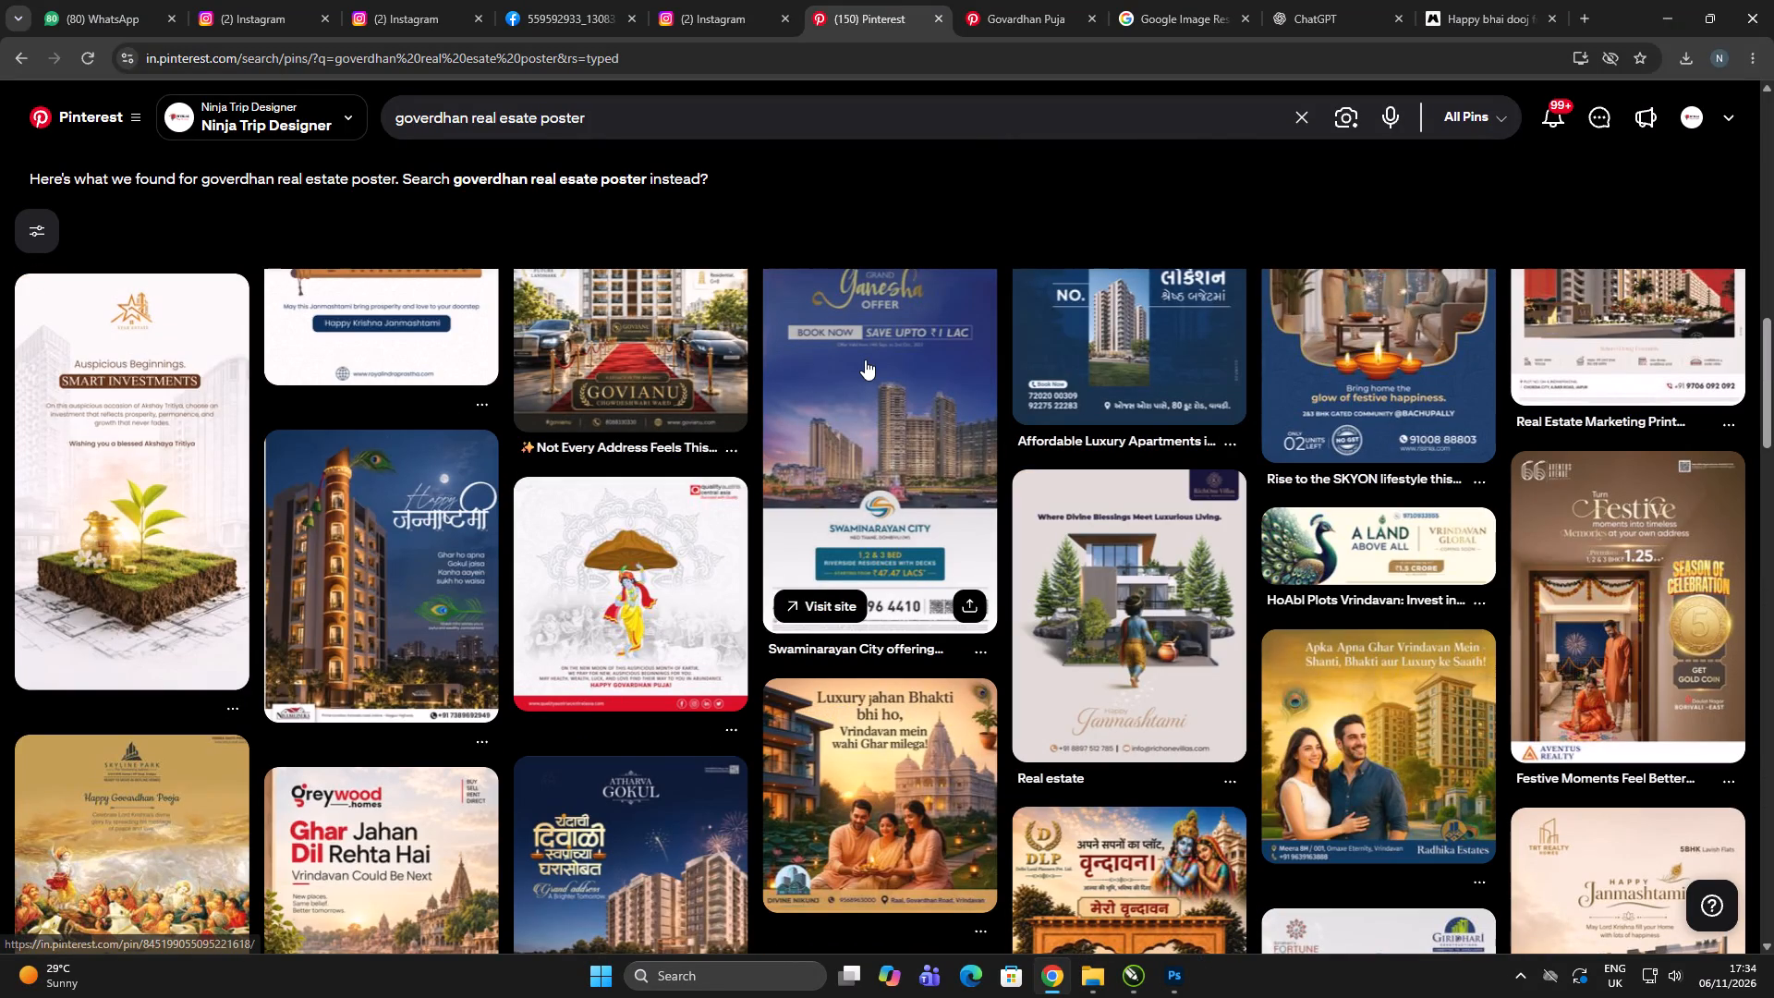
{"action": "key", "text": "alt+Tab"}
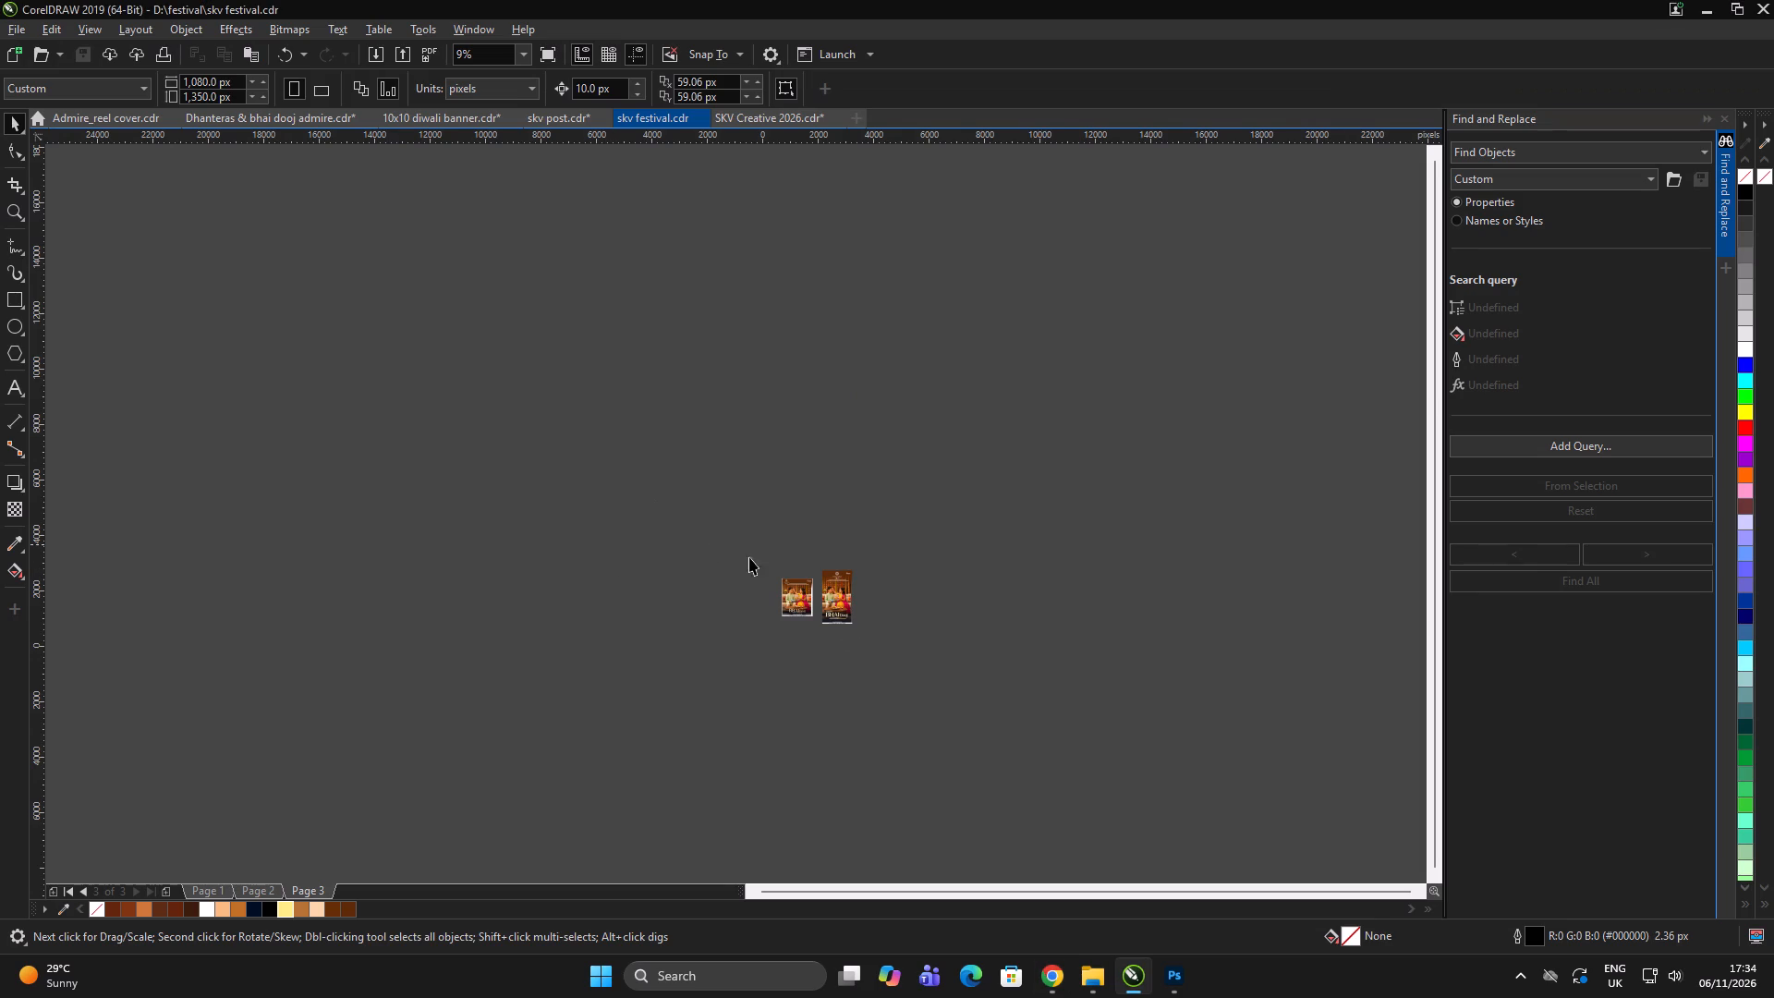
{"action": "scroll", "coordinate": [854, 583], "scroll_direction": "up", "scroll_amount": 2}
{"action": "double_click", "coordinate": [1049, 509]}
{"action": "left_click", "coordinate": [257, 890]}
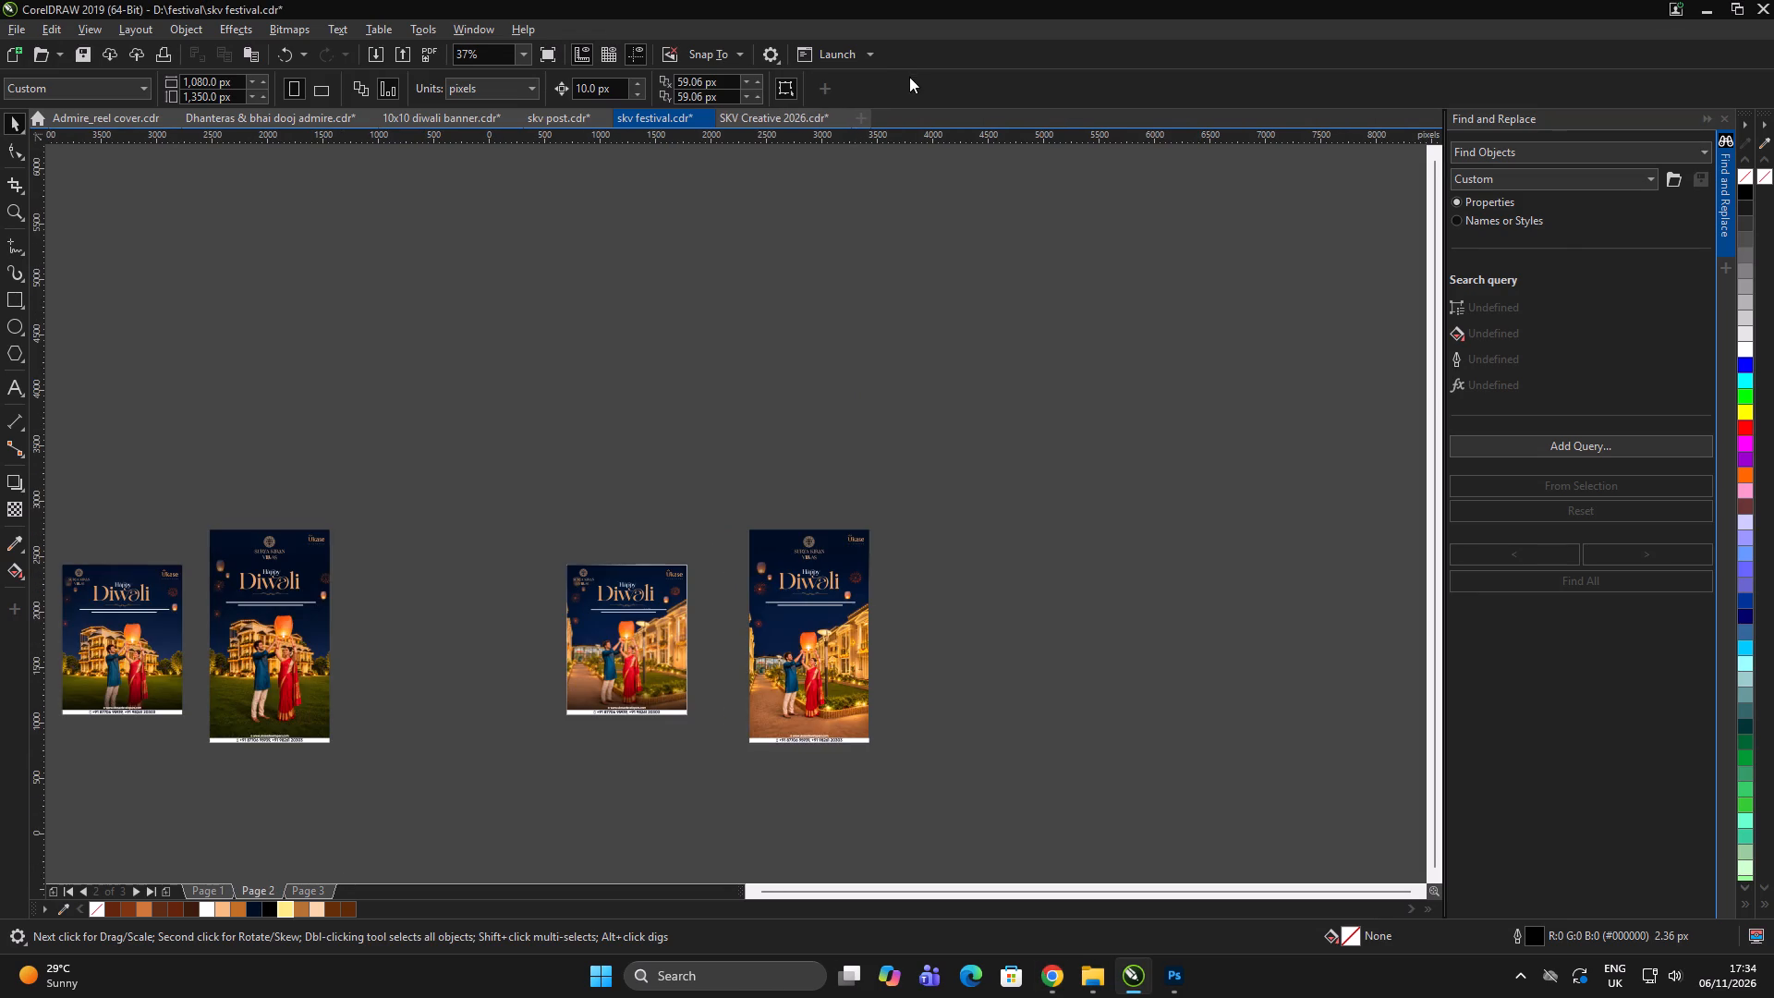
{"action": "left_click", "coordinate": [761, 113]}
{"action": "left_click", "coordinate": [561, 120]}
{"action": "left_click", "coordinate": [443, 120]}
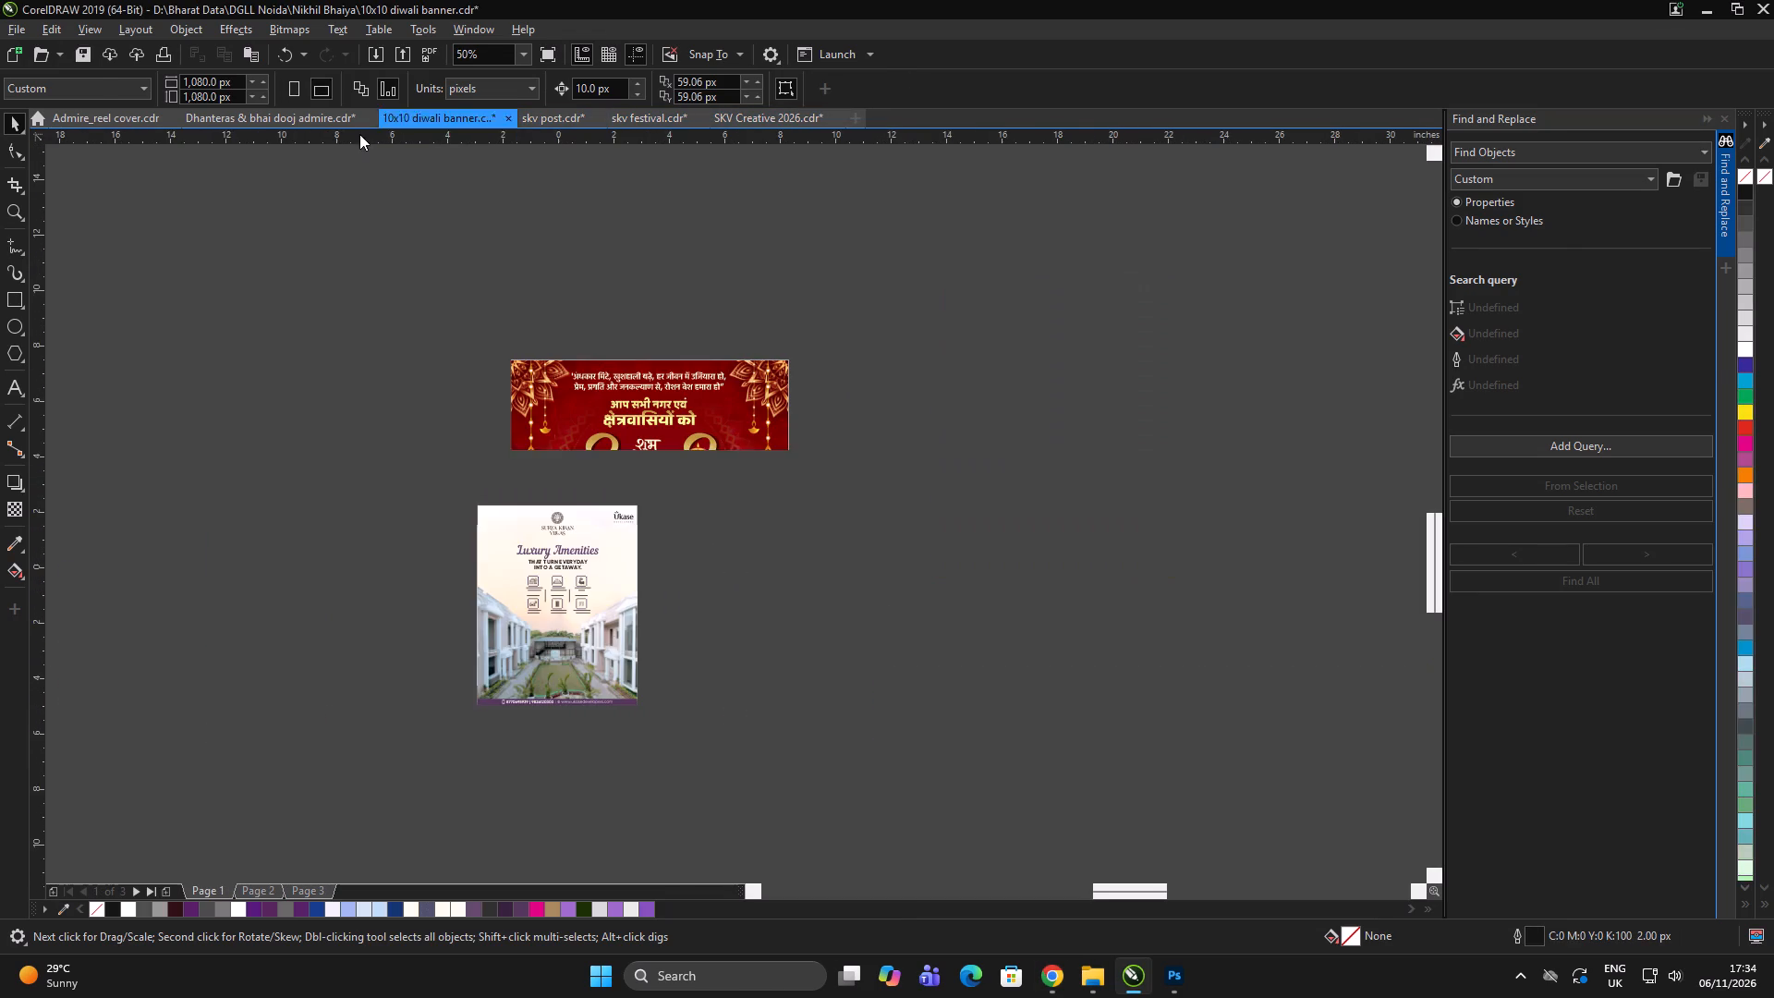
{"action": "left_click", "coordinate": [284, 116]}
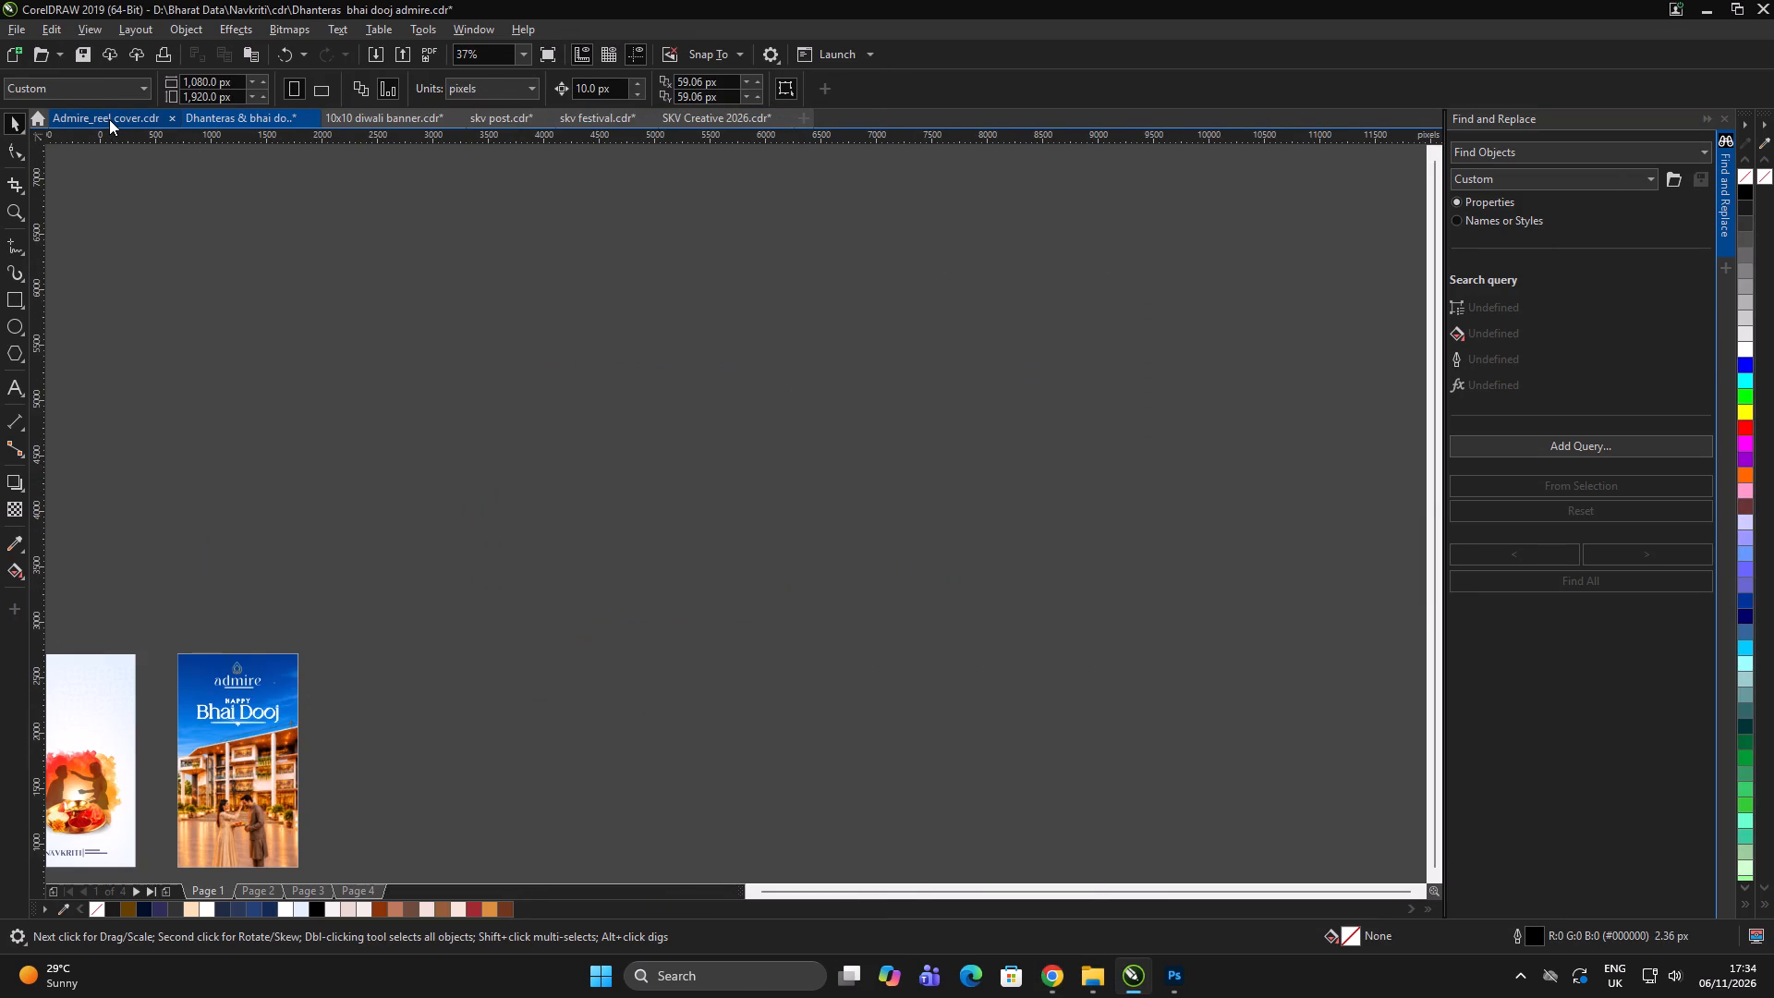
{"action": "scroll", "coordinate": [723, 443], "scroll_direction": "down", "scroll_amount": 3}
{"action": "left_click", "coordinate": [740, 429]}
{"action": "left_click", "coordinate": [353, 890]}
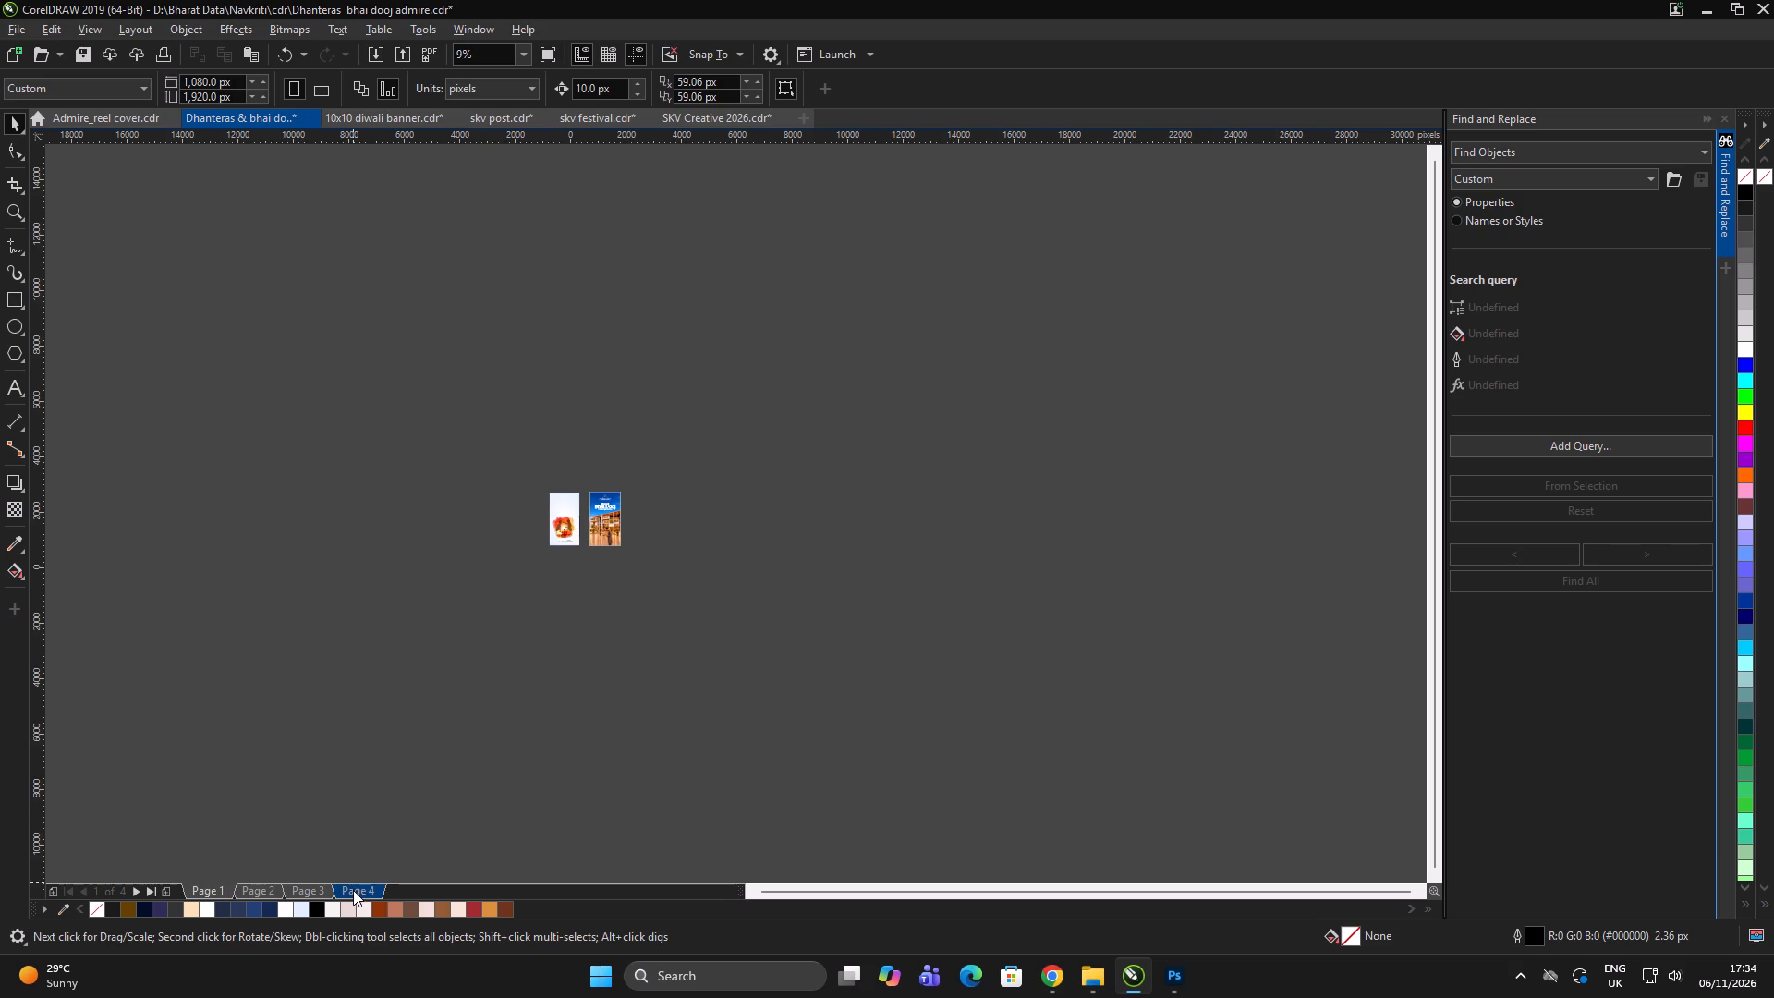
{"action": "scroll", "coordinate": [717, 462], "scroll_direction": "up", "scroll_amount": 2}
{"action": "scroll", "coordinate": [1136, 229], "scroll_direction": "up", "scroll_amount": 2}
{"action": "scroll", "coordinate": [842, 440], "scroll_direction": "down", "scroll_amount": 2}
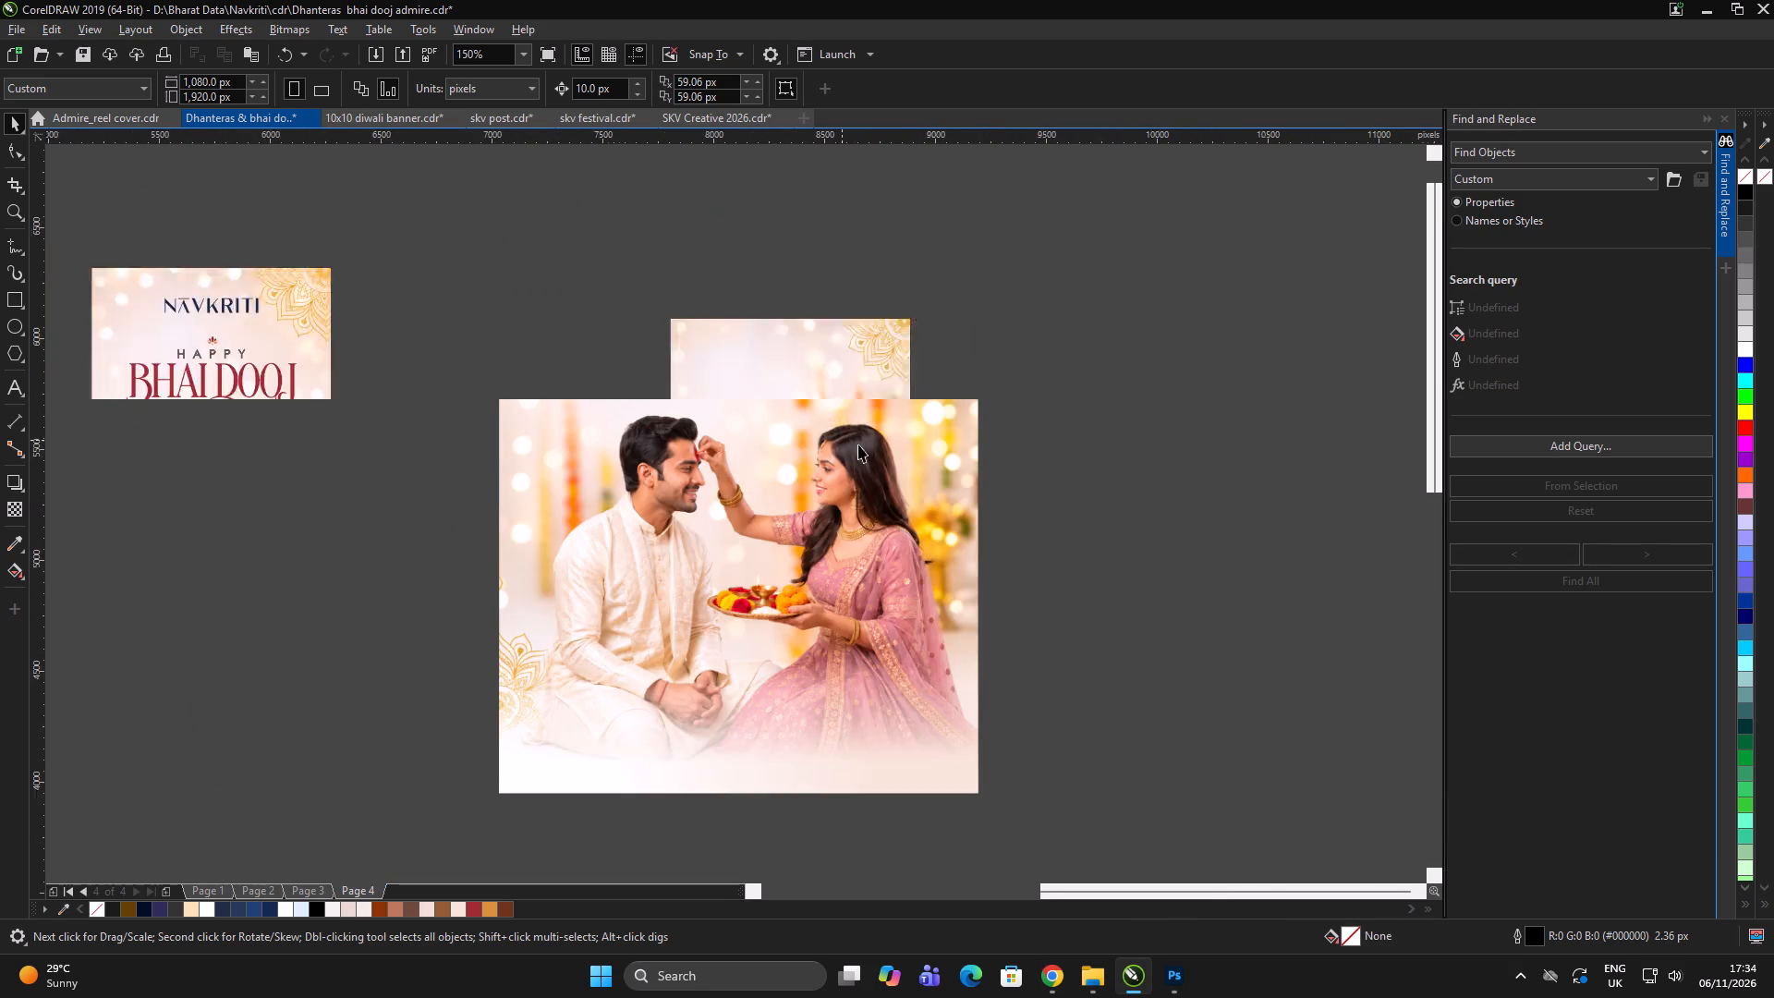
Place the Navkriti Bhai Dooj story poster close beside its post version, and move the pair away from the preceding post.
{"action": "double_click", "coordinate": [1053, 436]}
{"action": "scroll", "coordinate": [382, 444], "scroll_direction": "up", "scroll_amount": 1}
{"action": "left_click", "coordinate": [336, 432]}
{"action": "left_click", "coordinate": [932, 325]}
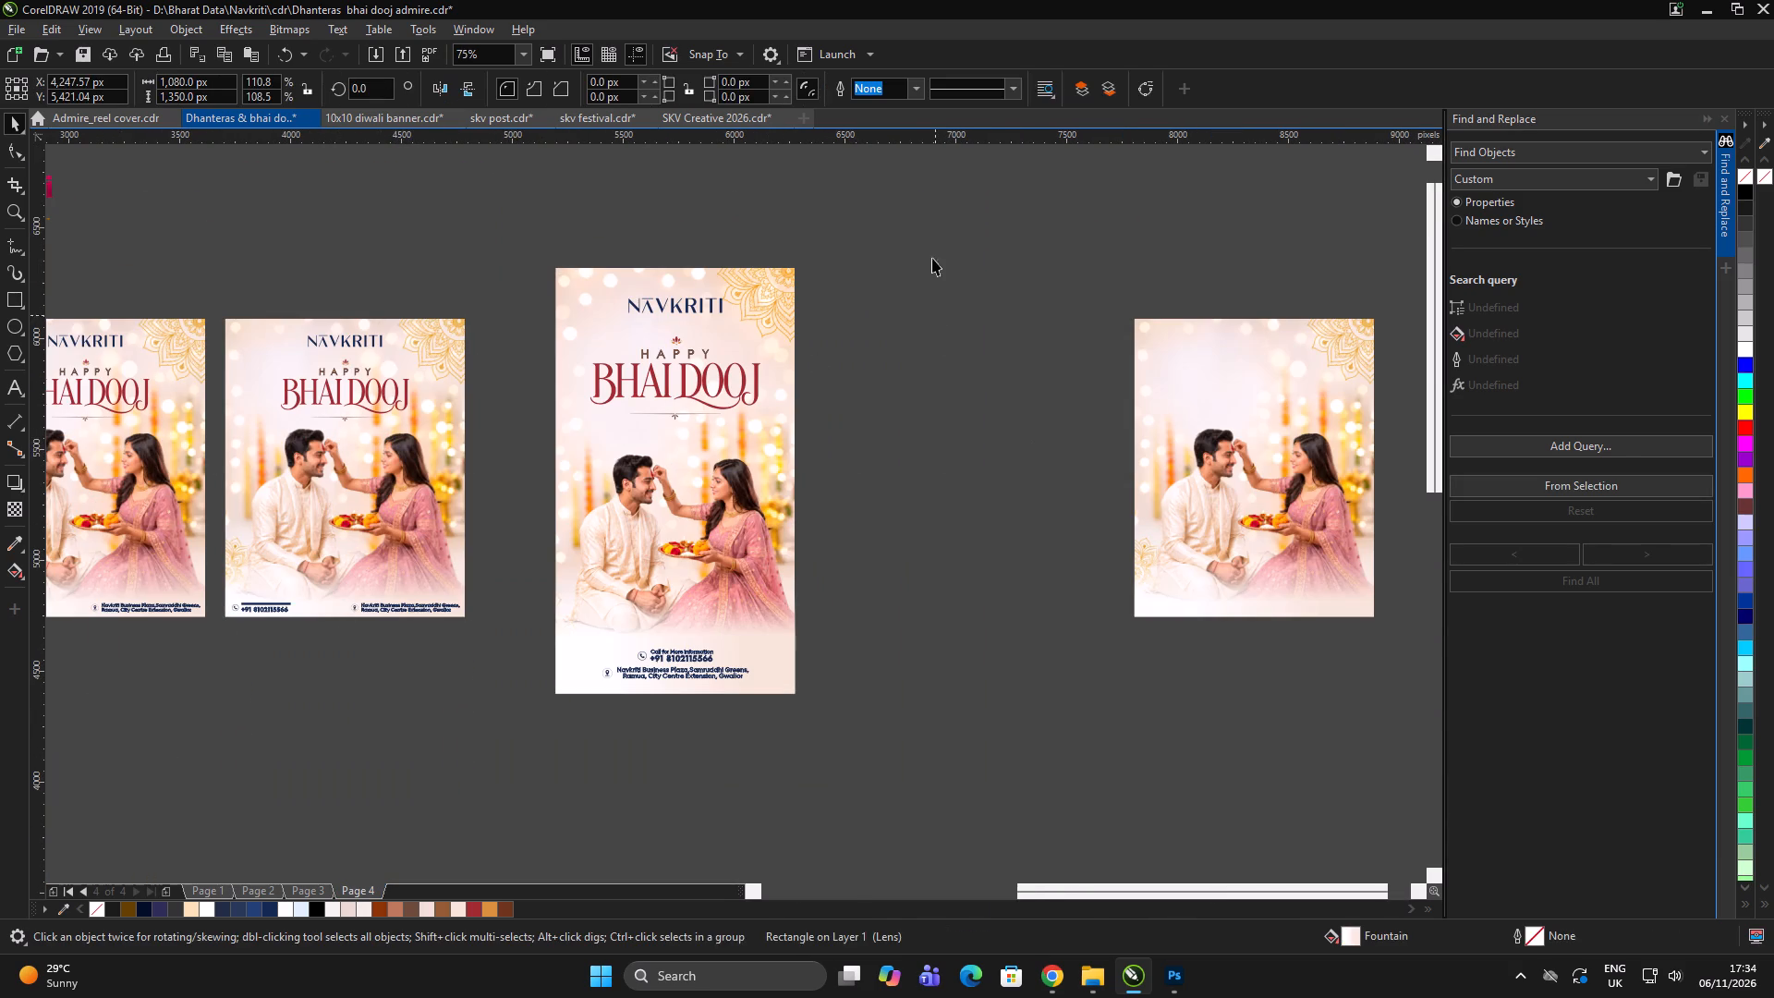
{"action": "left_click_drag", "start_coordinate": [940, 210], "coordinate": [495, 796]}
{"action": "left_click_drag", "start_coordinate": [674, 564], "coordinate": [599, 566]}
{"action": "double_click", "coordinate": [827, 549]}
{"action": "left_click_drag", "start_coordinate": [941, 839], "coordinate": [207, 206]}
{"action": "left_click_drag", "start_coordinate": [363, 504], "coordinate": [552, 501]}
{"action": "triple_click", "coordinate": [1056, 495]}
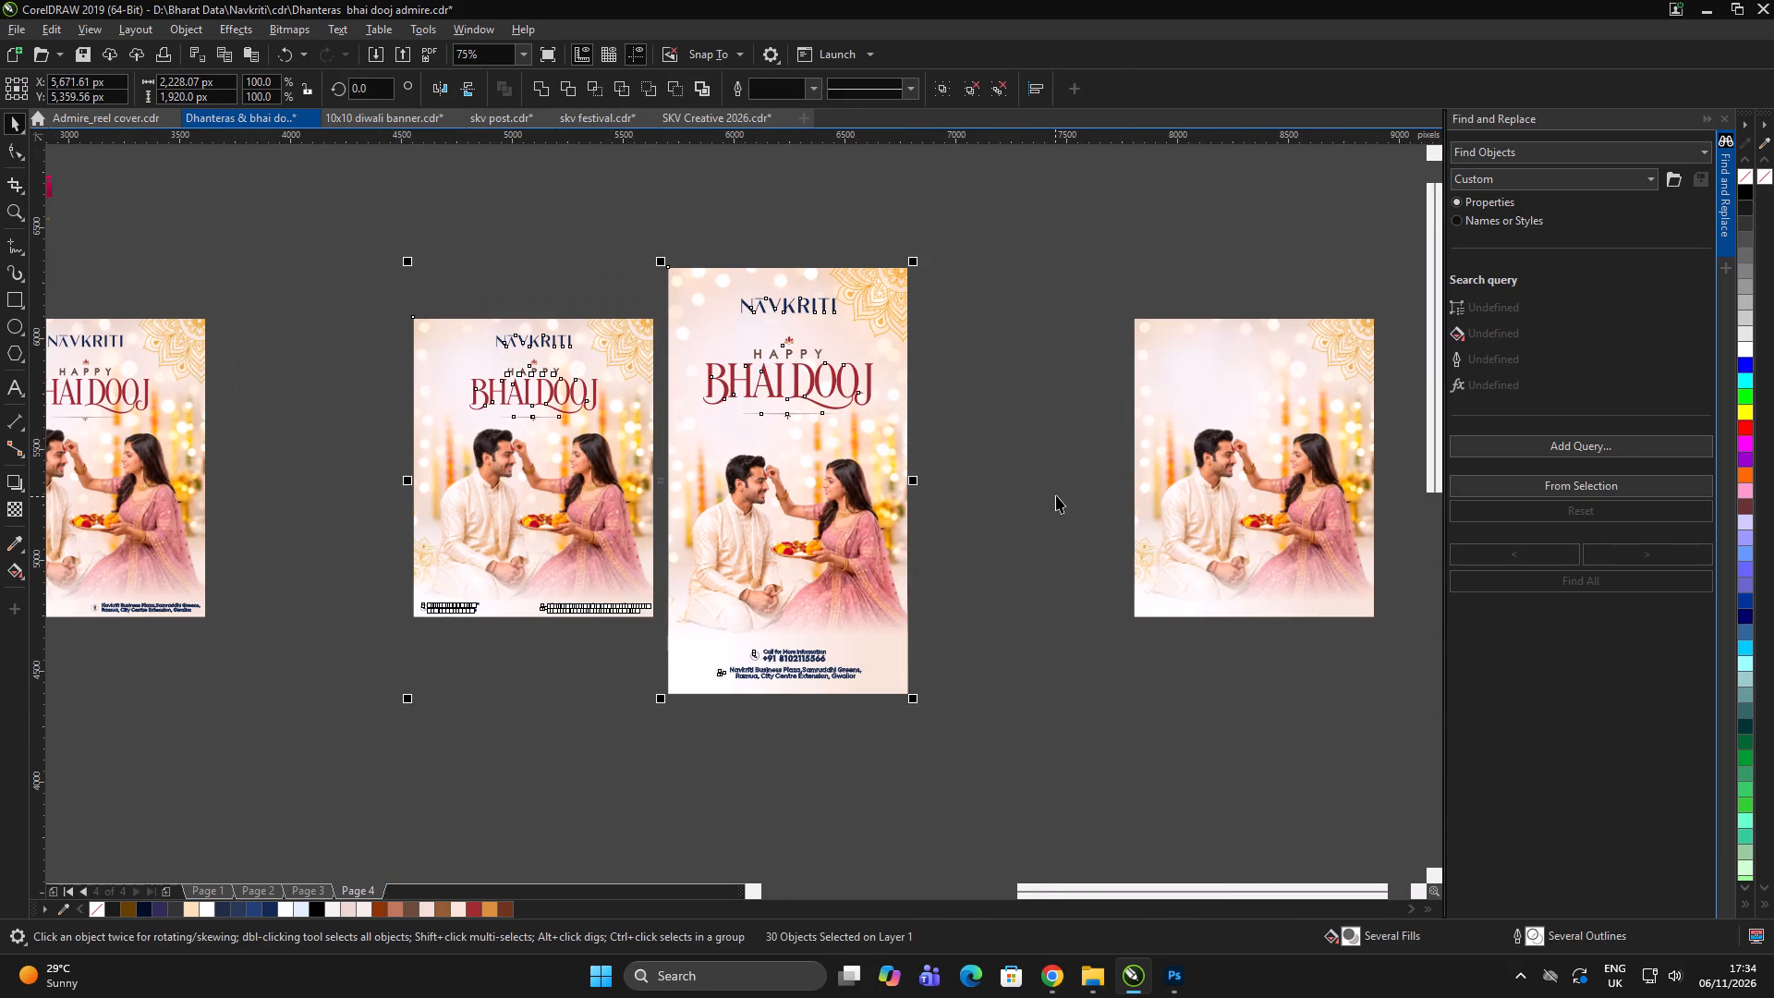
{"action": "double_click", "coordinate": [1061, 472]}
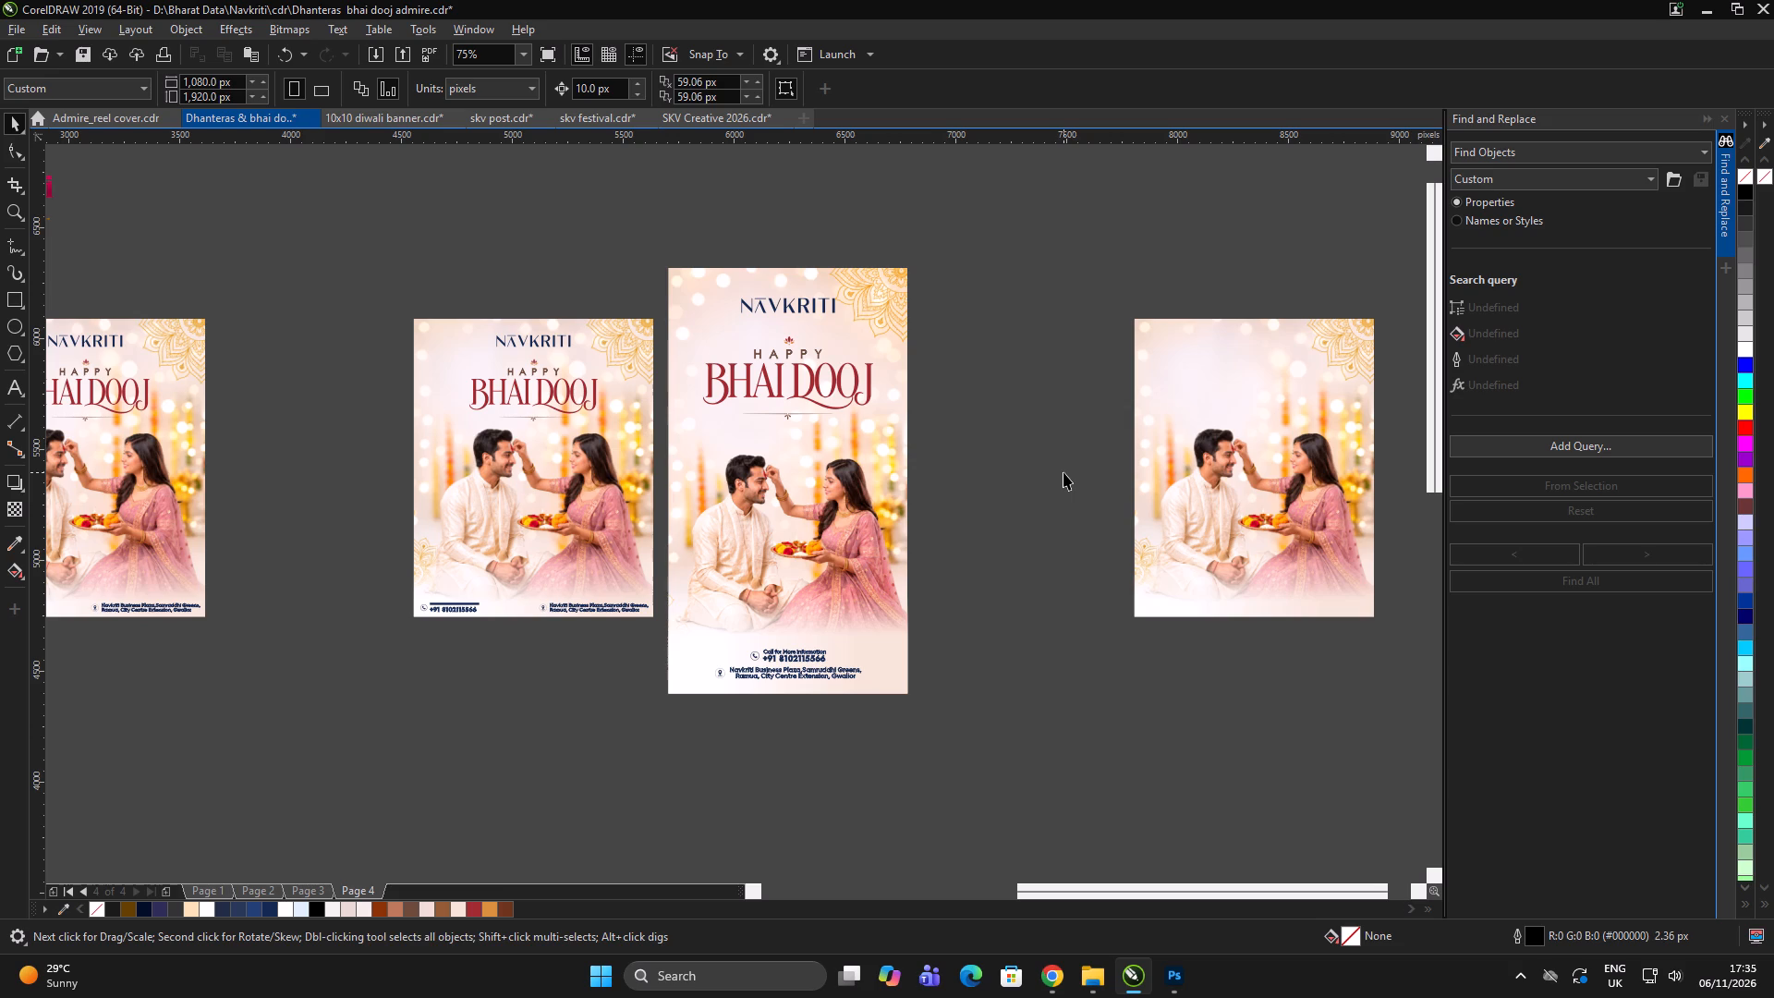
Switch to Pinterest and review the "goverdhan real esate poster" results back up to the first Govardhan Puja posters.
{"action": "key", "text": "alt+Tab"}
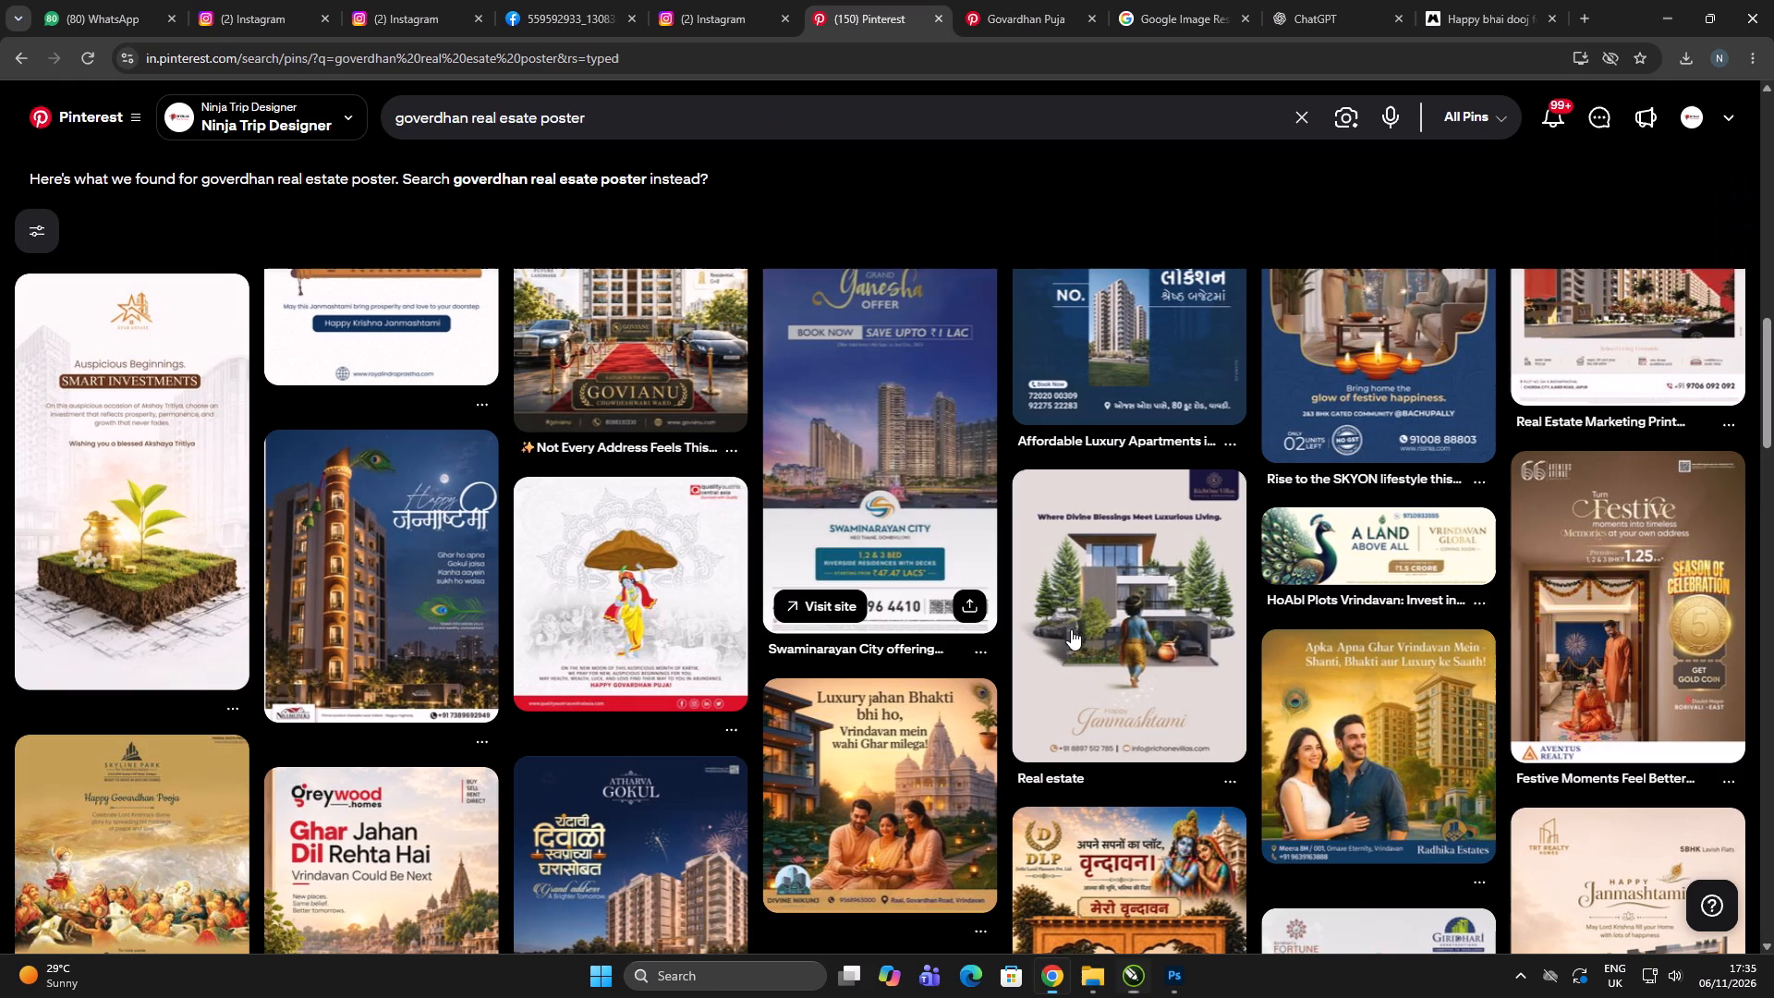
{"action": "scroll", "coordinate": [1021, 449], "scroll_direction": "up", "scroll_amount": 6}
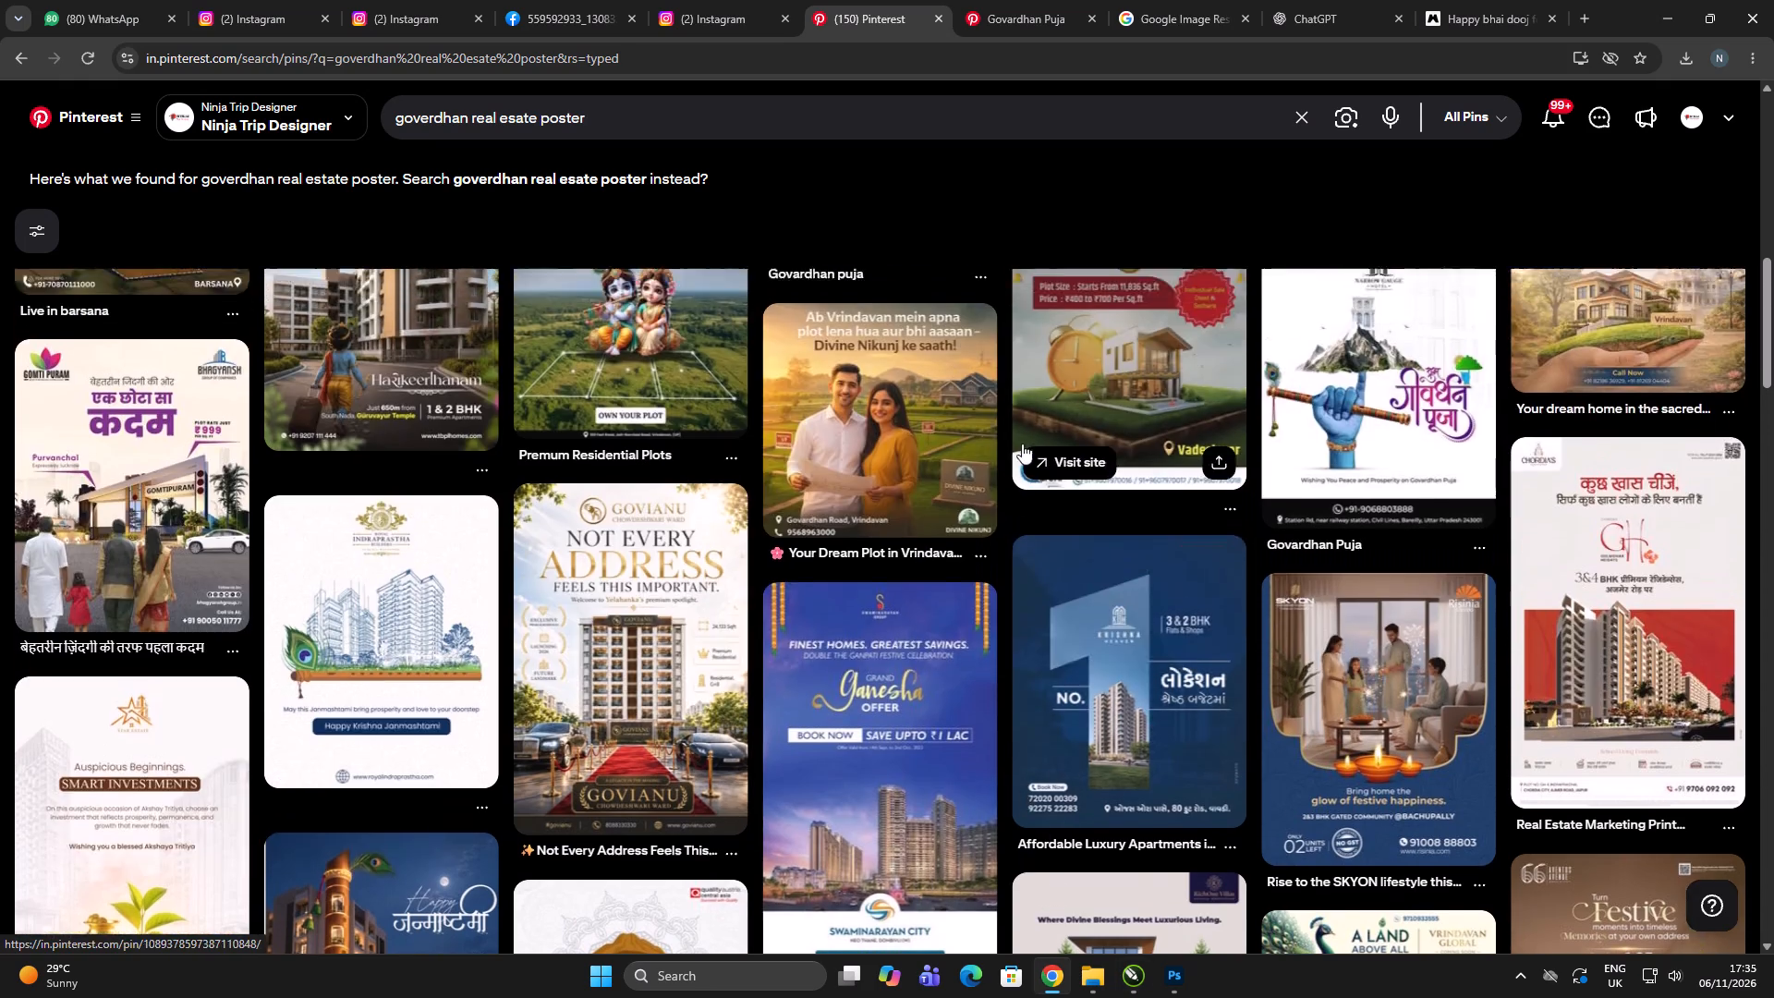
{"action": "scroll", "coordinate": [1022, 444], "scroll_direction": "up", "scroll_amount": 10}
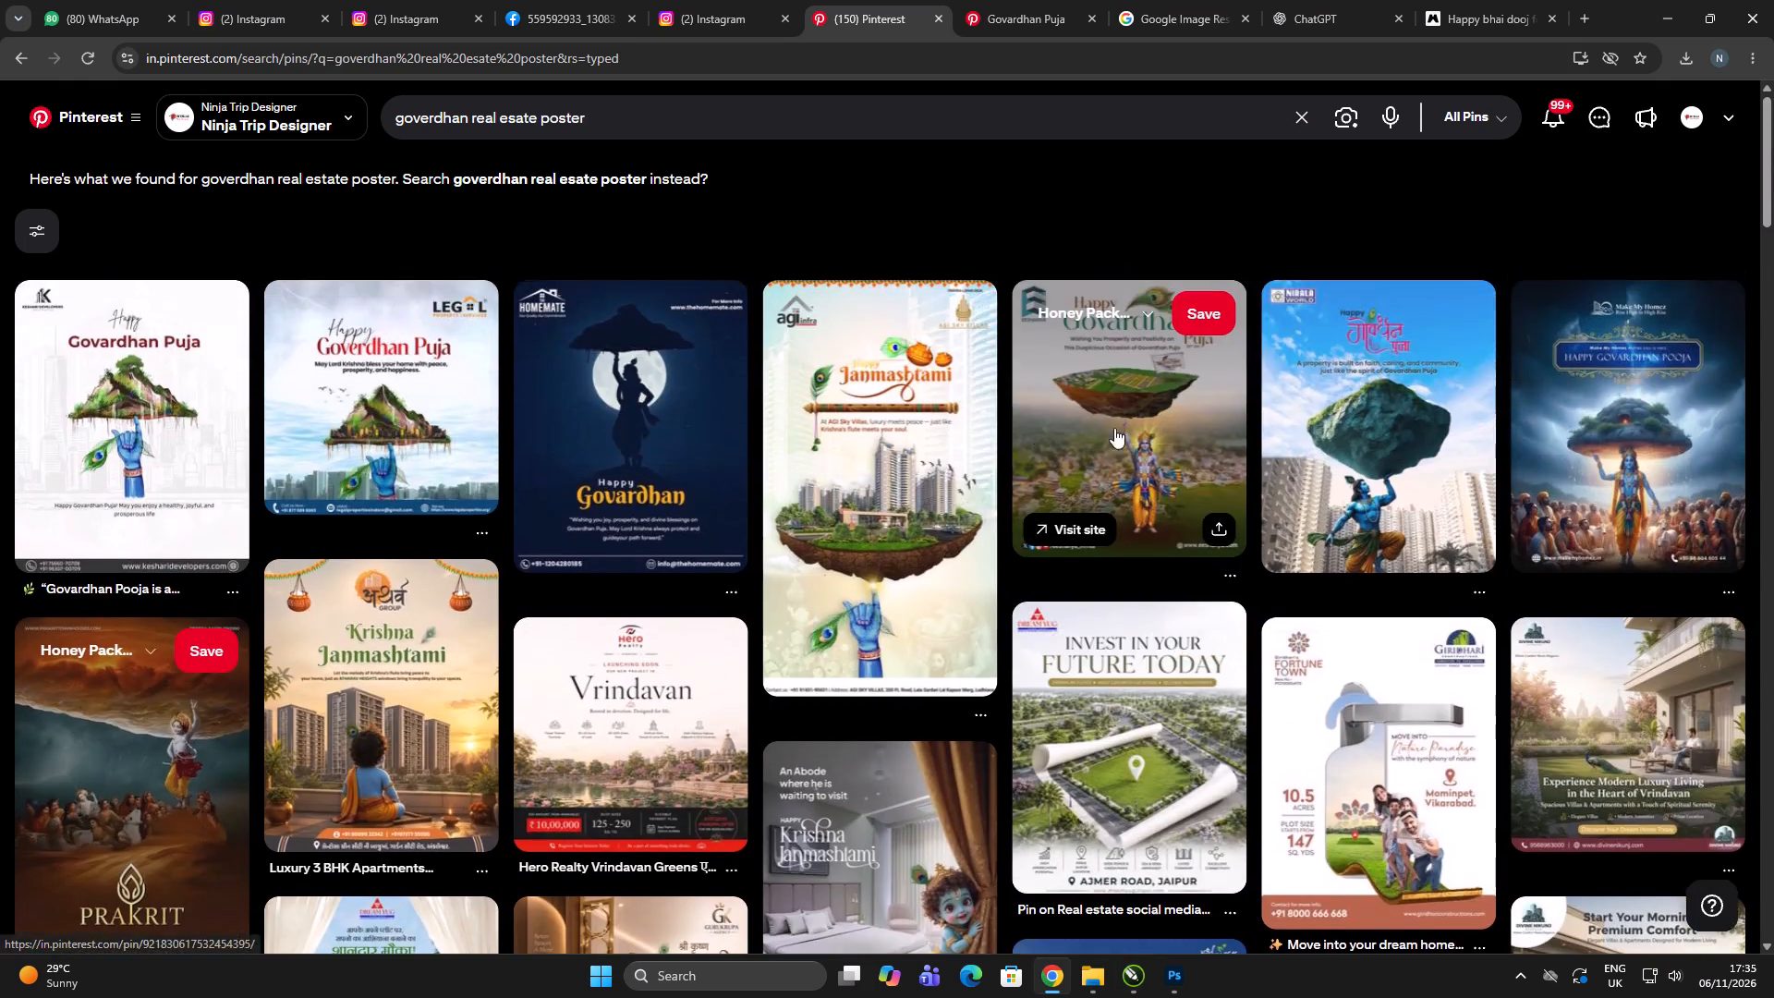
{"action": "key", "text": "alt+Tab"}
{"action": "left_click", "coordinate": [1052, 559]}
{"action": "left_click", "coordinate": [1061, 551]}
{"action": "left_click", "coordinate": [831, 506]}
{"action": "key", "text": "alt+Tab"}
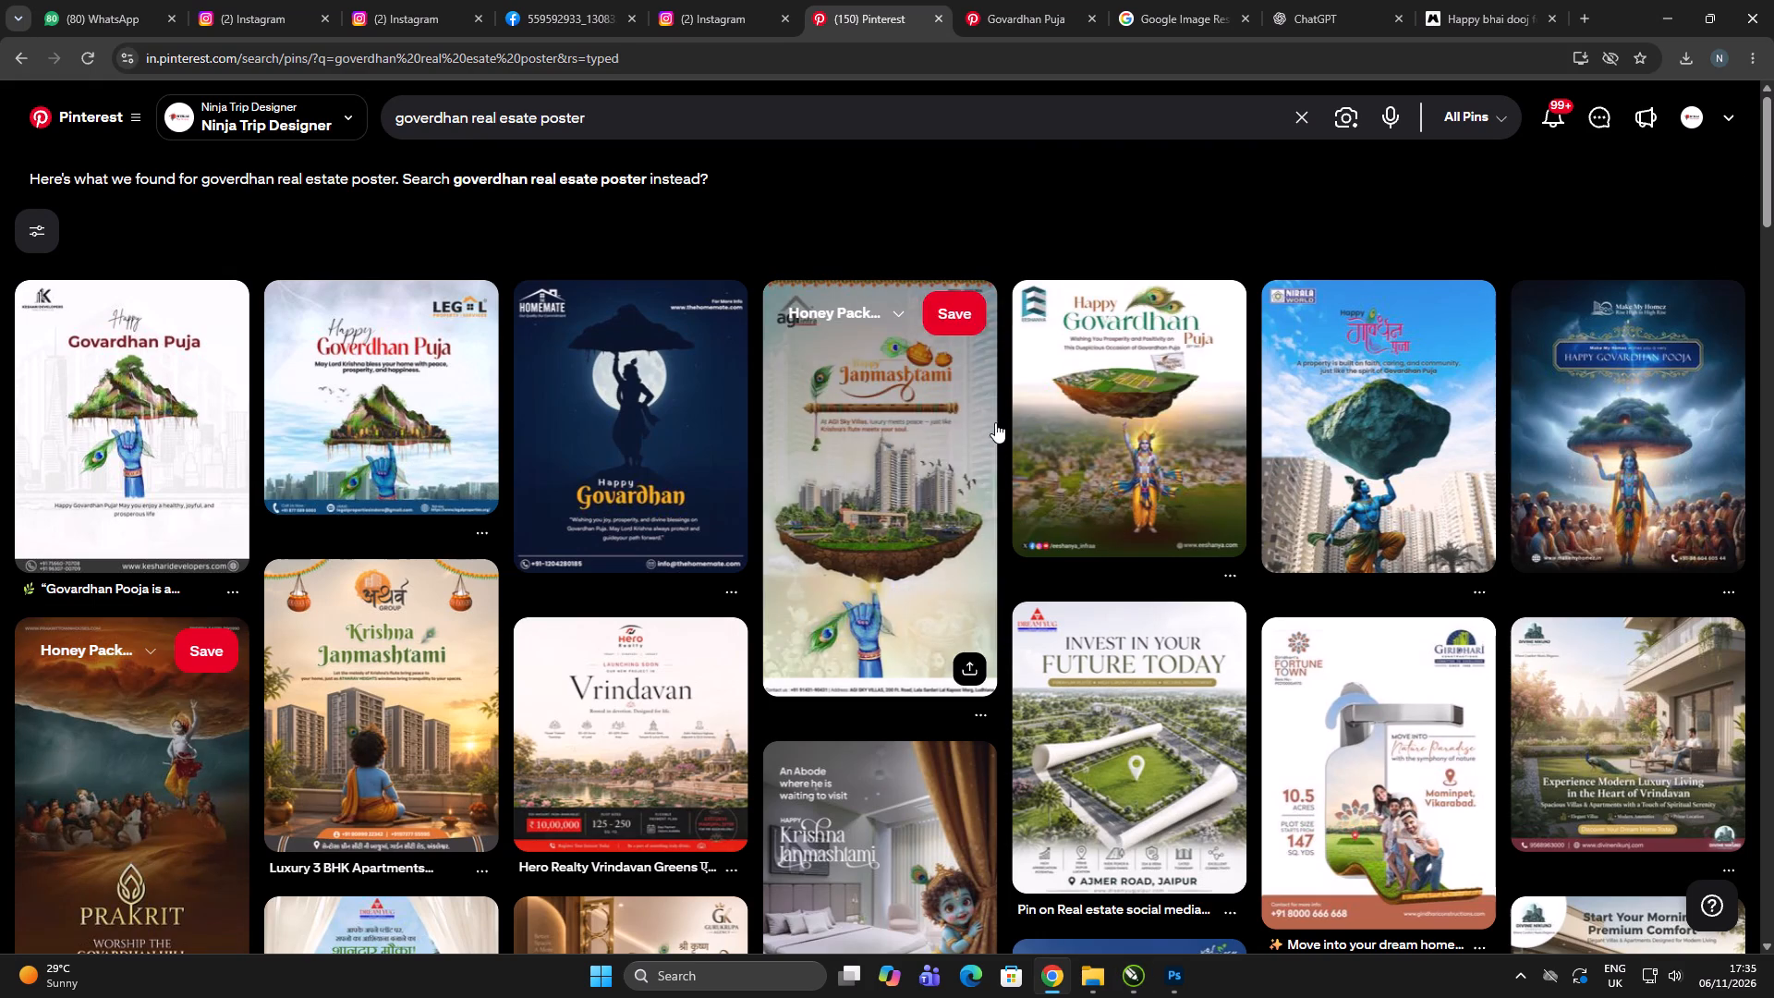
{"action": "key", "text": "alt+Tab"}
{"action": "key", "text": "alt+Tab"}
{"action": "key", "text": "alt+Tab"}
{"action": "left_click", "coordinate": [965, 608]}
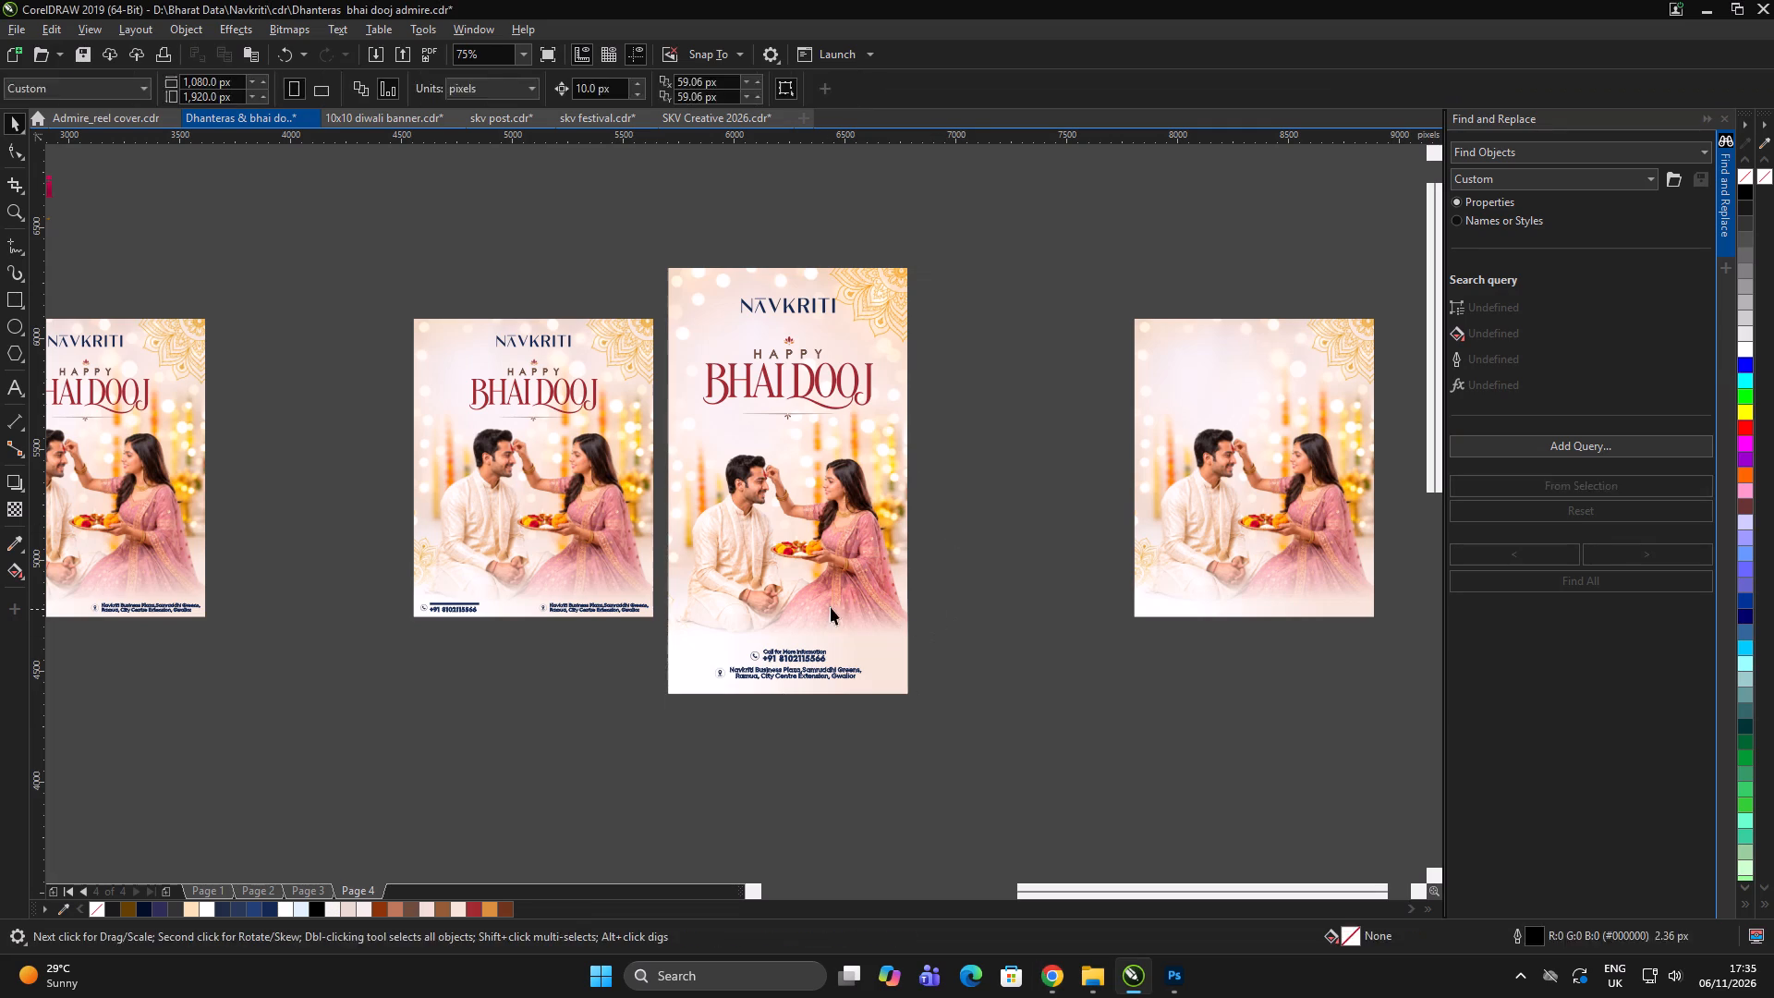
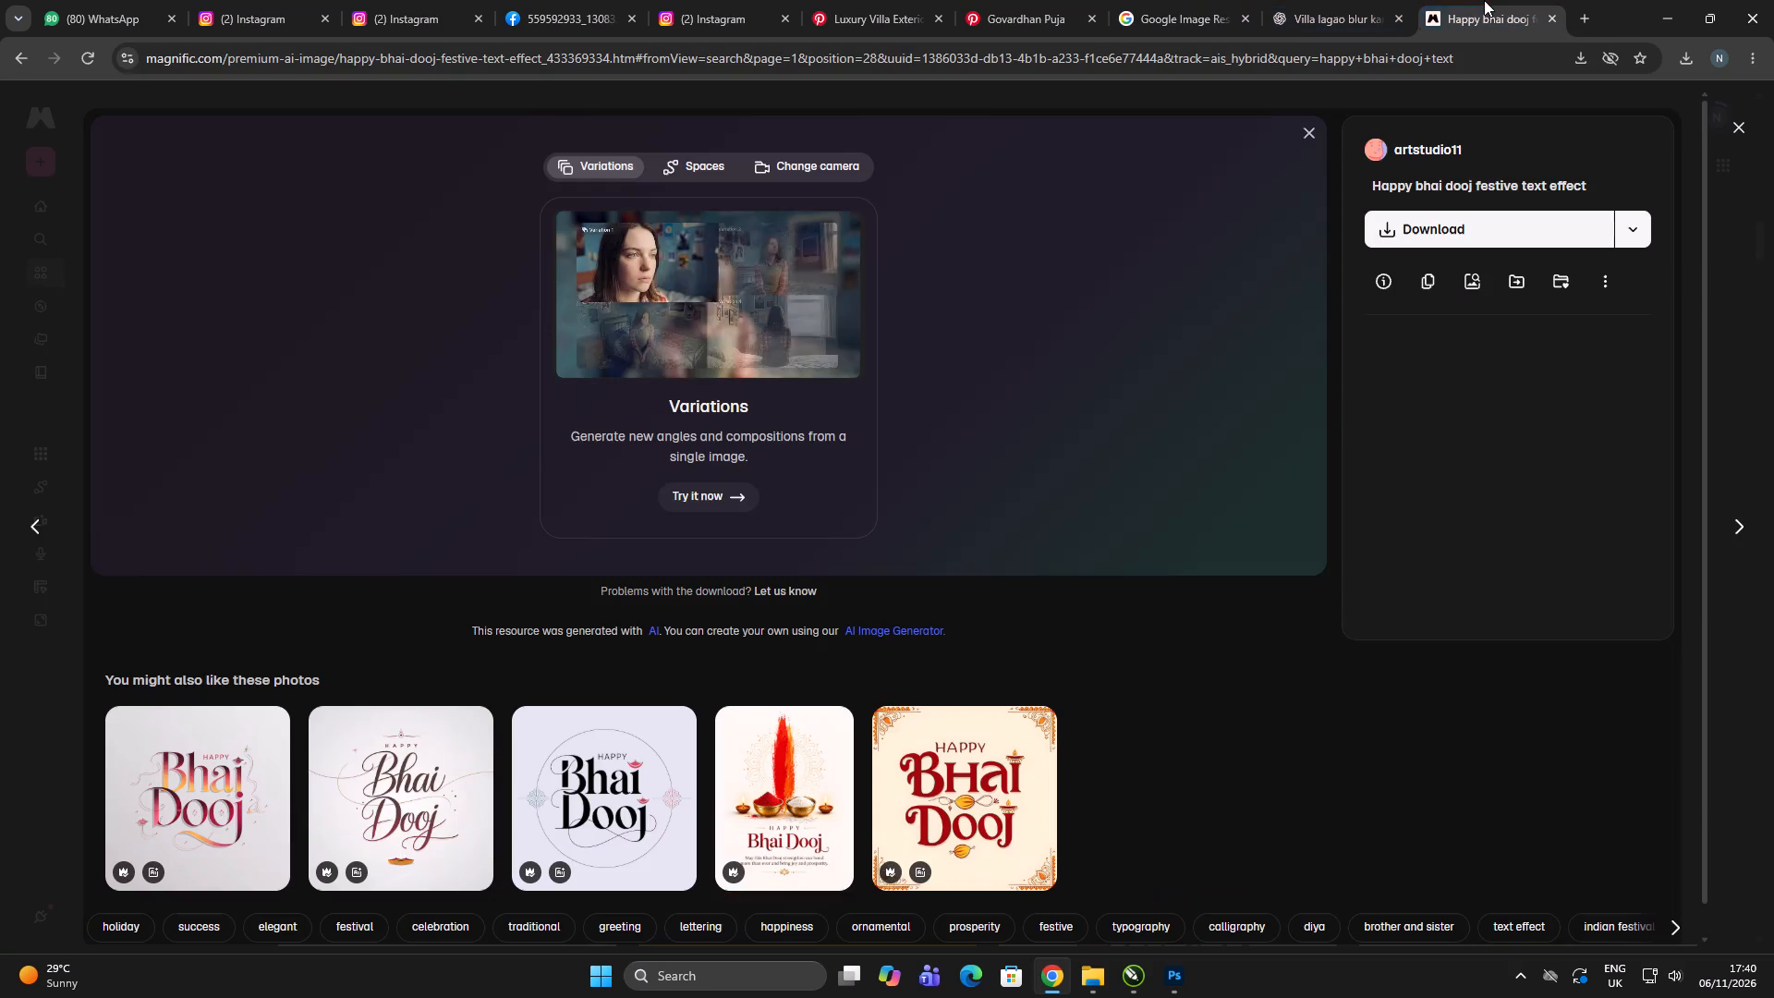
{"action": "left_click", "coordinate": [1326, 4]}
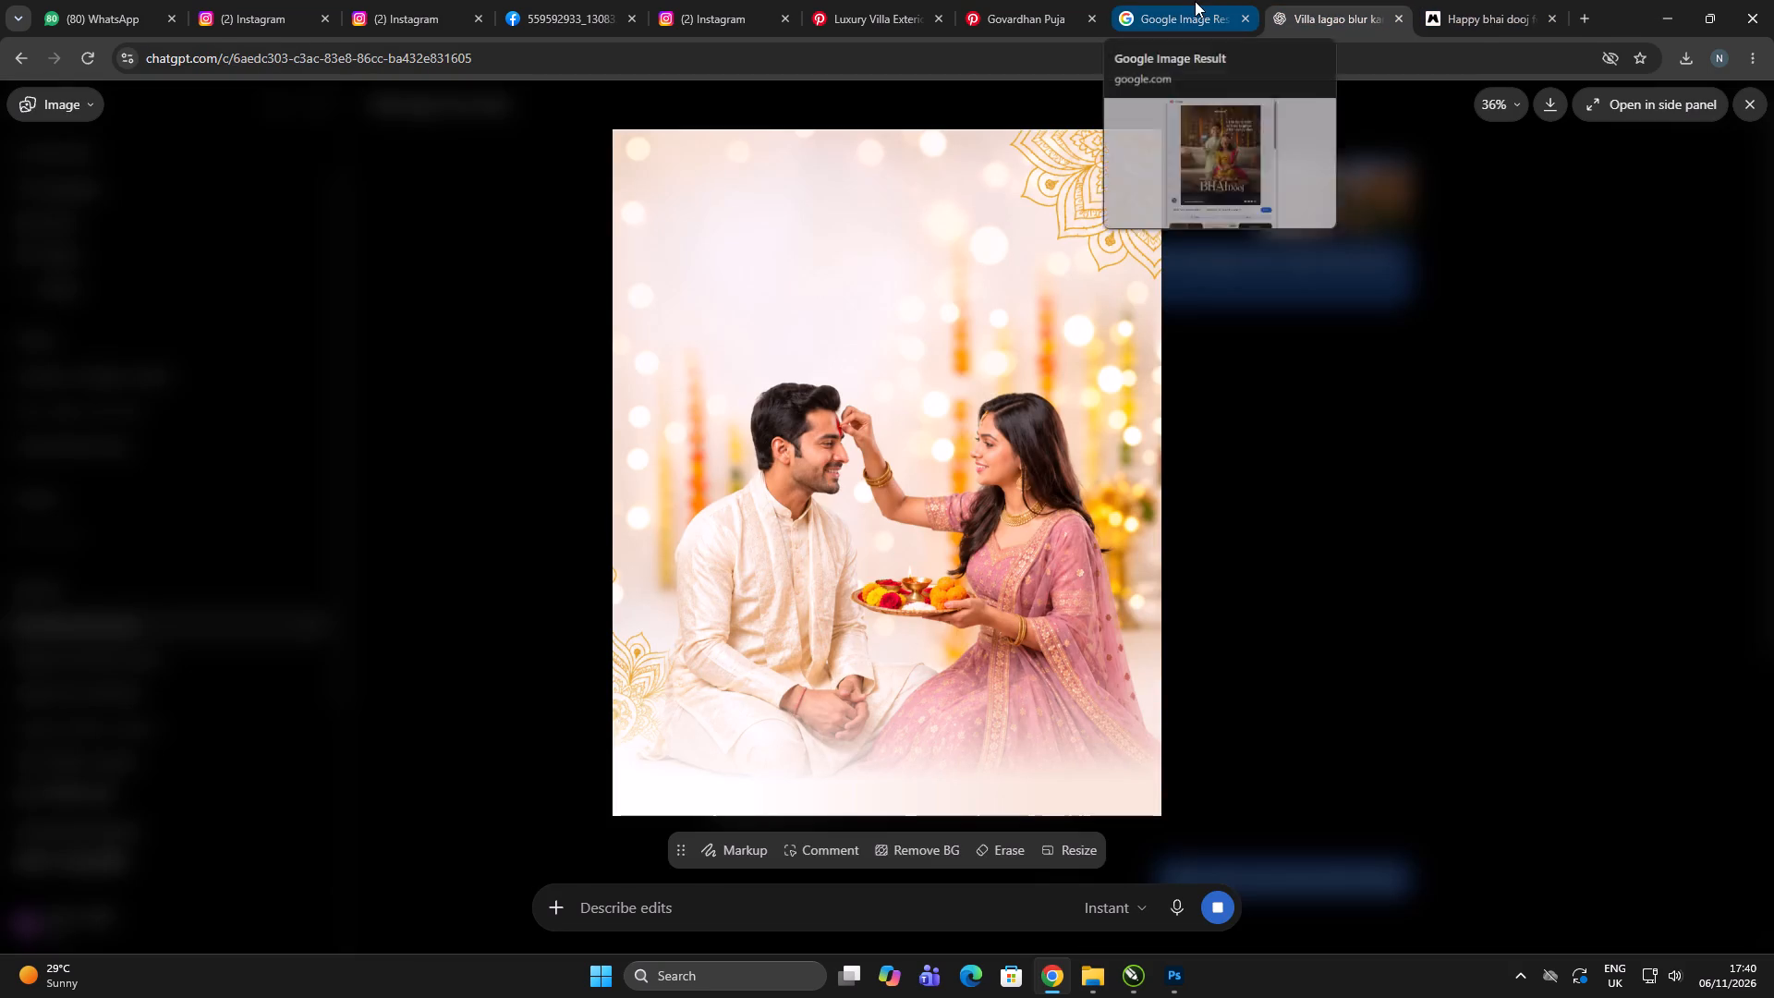
{"action": "left_click", "coordinate": [1510, 369]}
{"action": "left_click", "coordinate": [1747, 116]}
{"action": "scroll", "coordinate": [1118, 764], "scroll_direction": "down", "scroll_amount": 15}
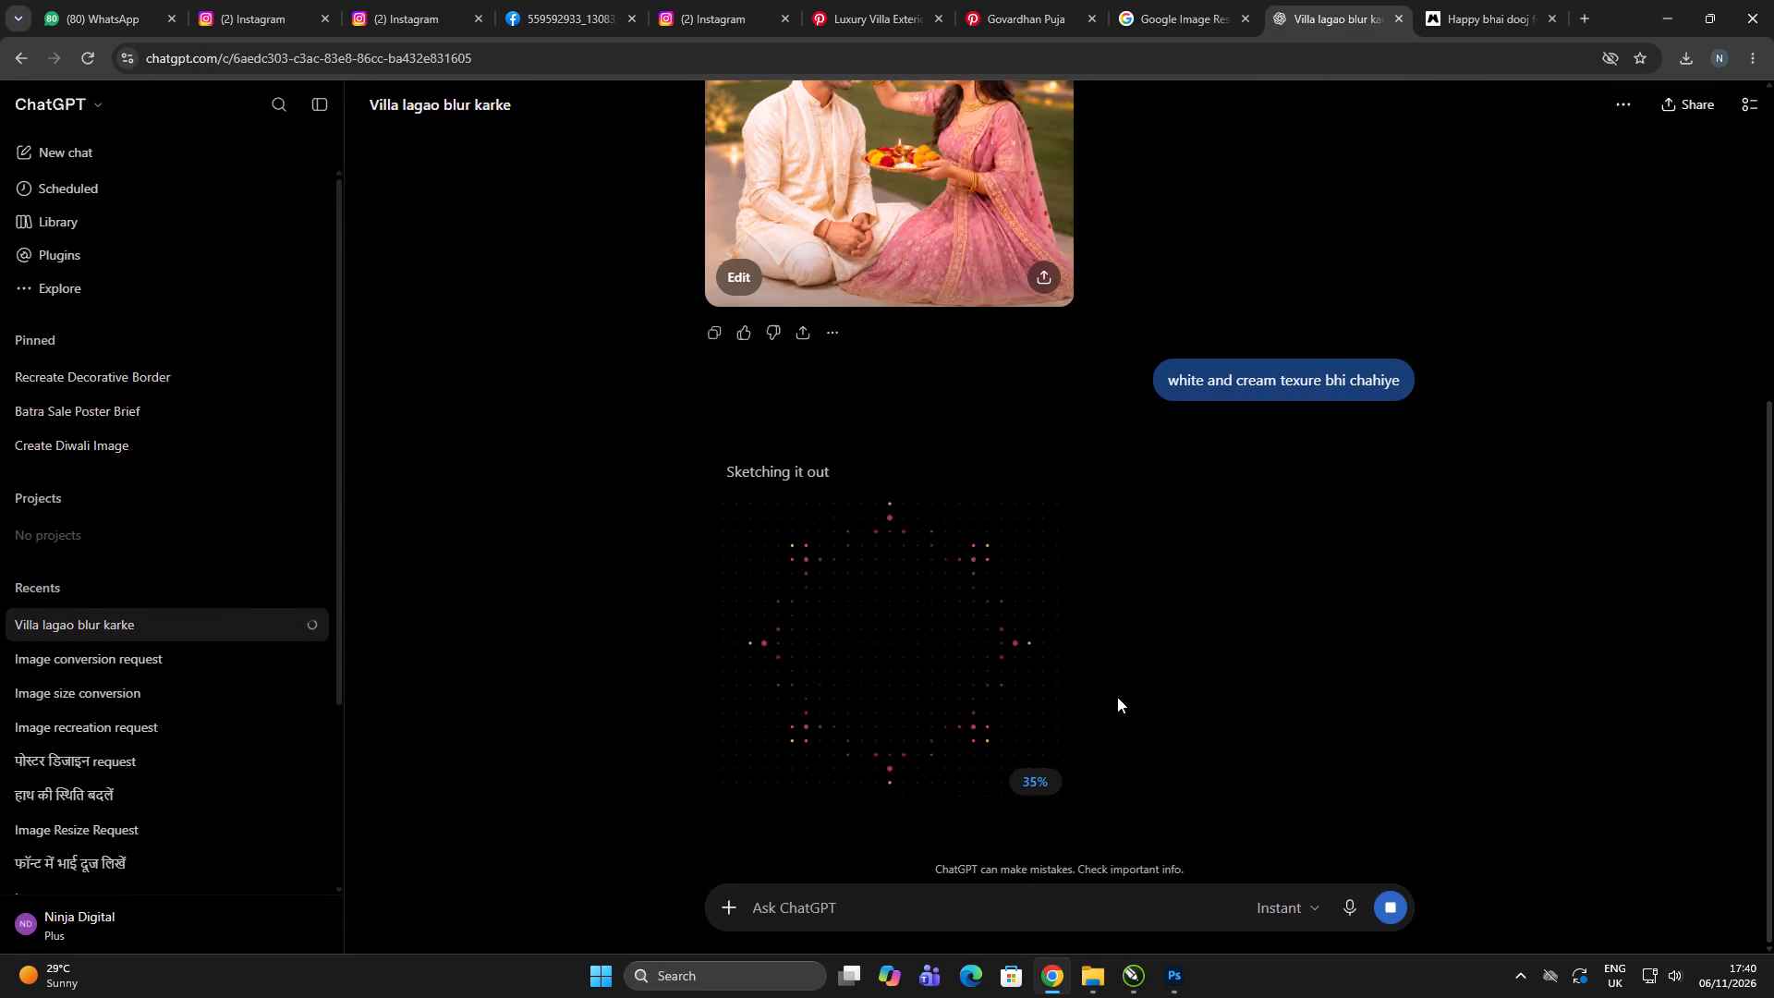
{"action": "scroll", "coordinate": [1117, 697], "scroll_direction": "down", "scroll_amount": 4}
{"action": "left_click", "coordinate": [1340, 0]}
{"action": "left_click", "coordinate": [1434, 0]}
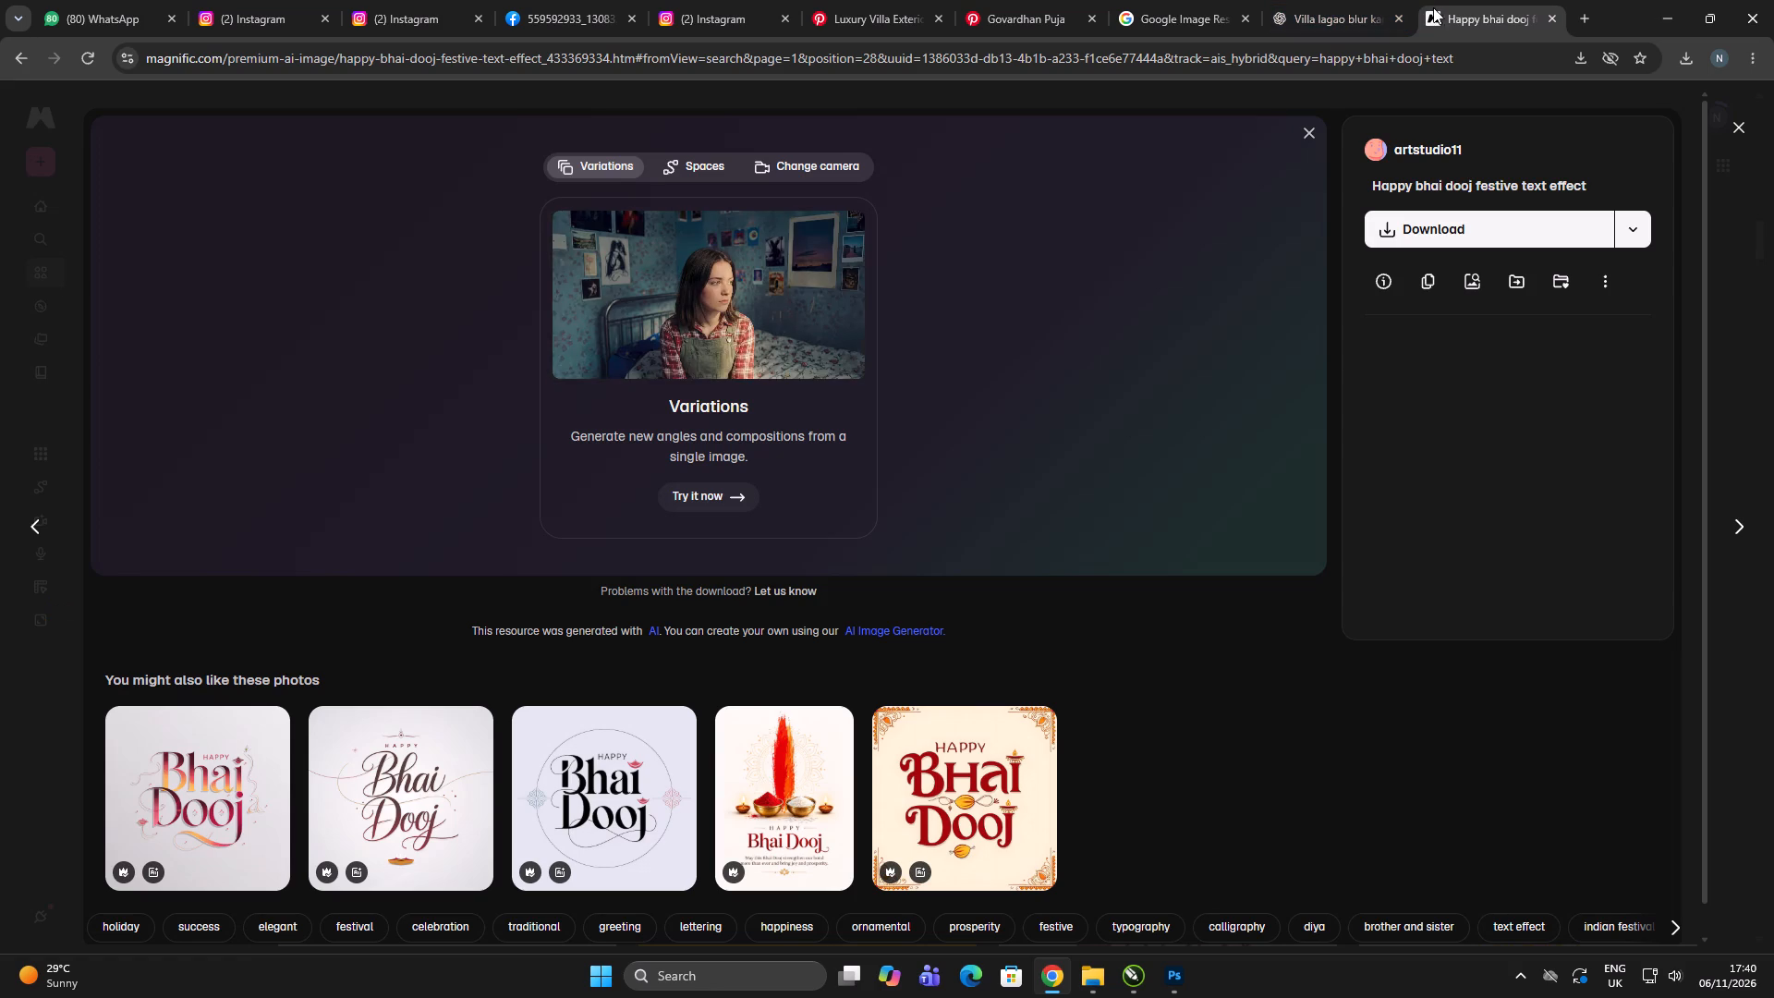
{"action": "scroll", "coordinate": [1313, 739], "scroll_direction": "up", "scroll_amount": 14}
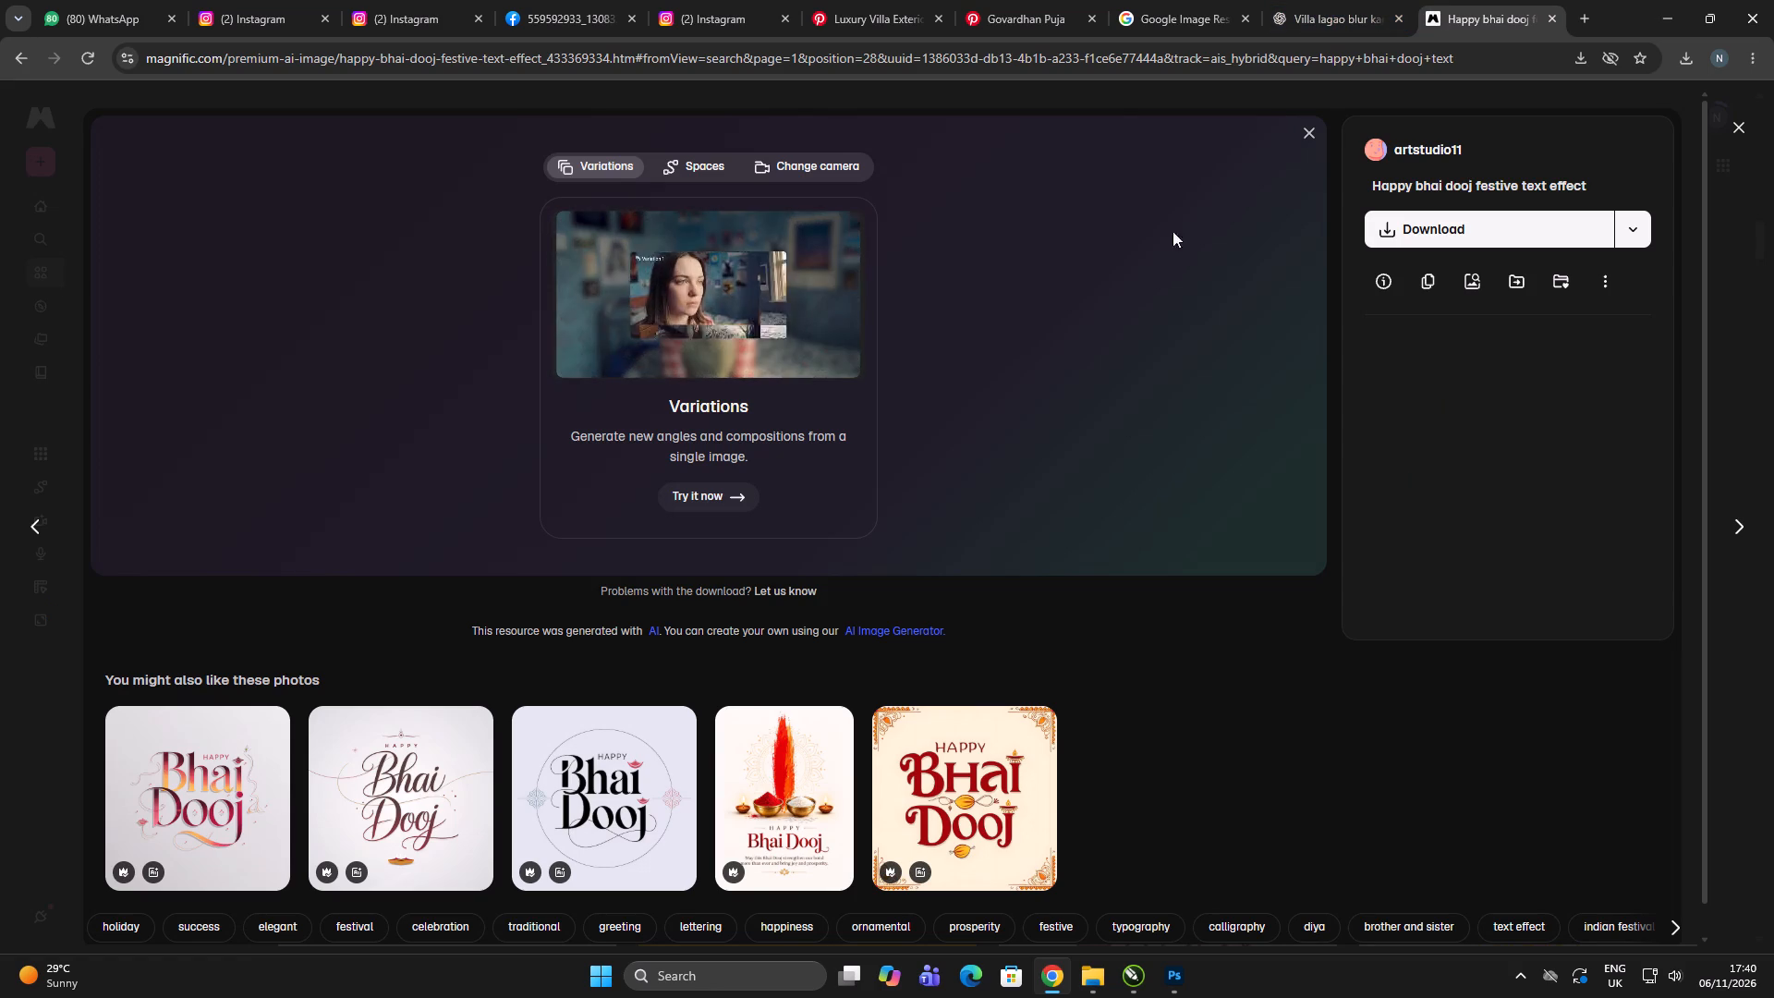
{"action": "left_click", "coordinate": [1372, 0]}
{"action": "scroll", "coordinate": [1252, 225], "scroll_direction": "up", "scroll_amount": 7}
{"action": "scroll", "coordinate": [1449, 347], "scroll_direction": "down", "scroll_amount": 11}
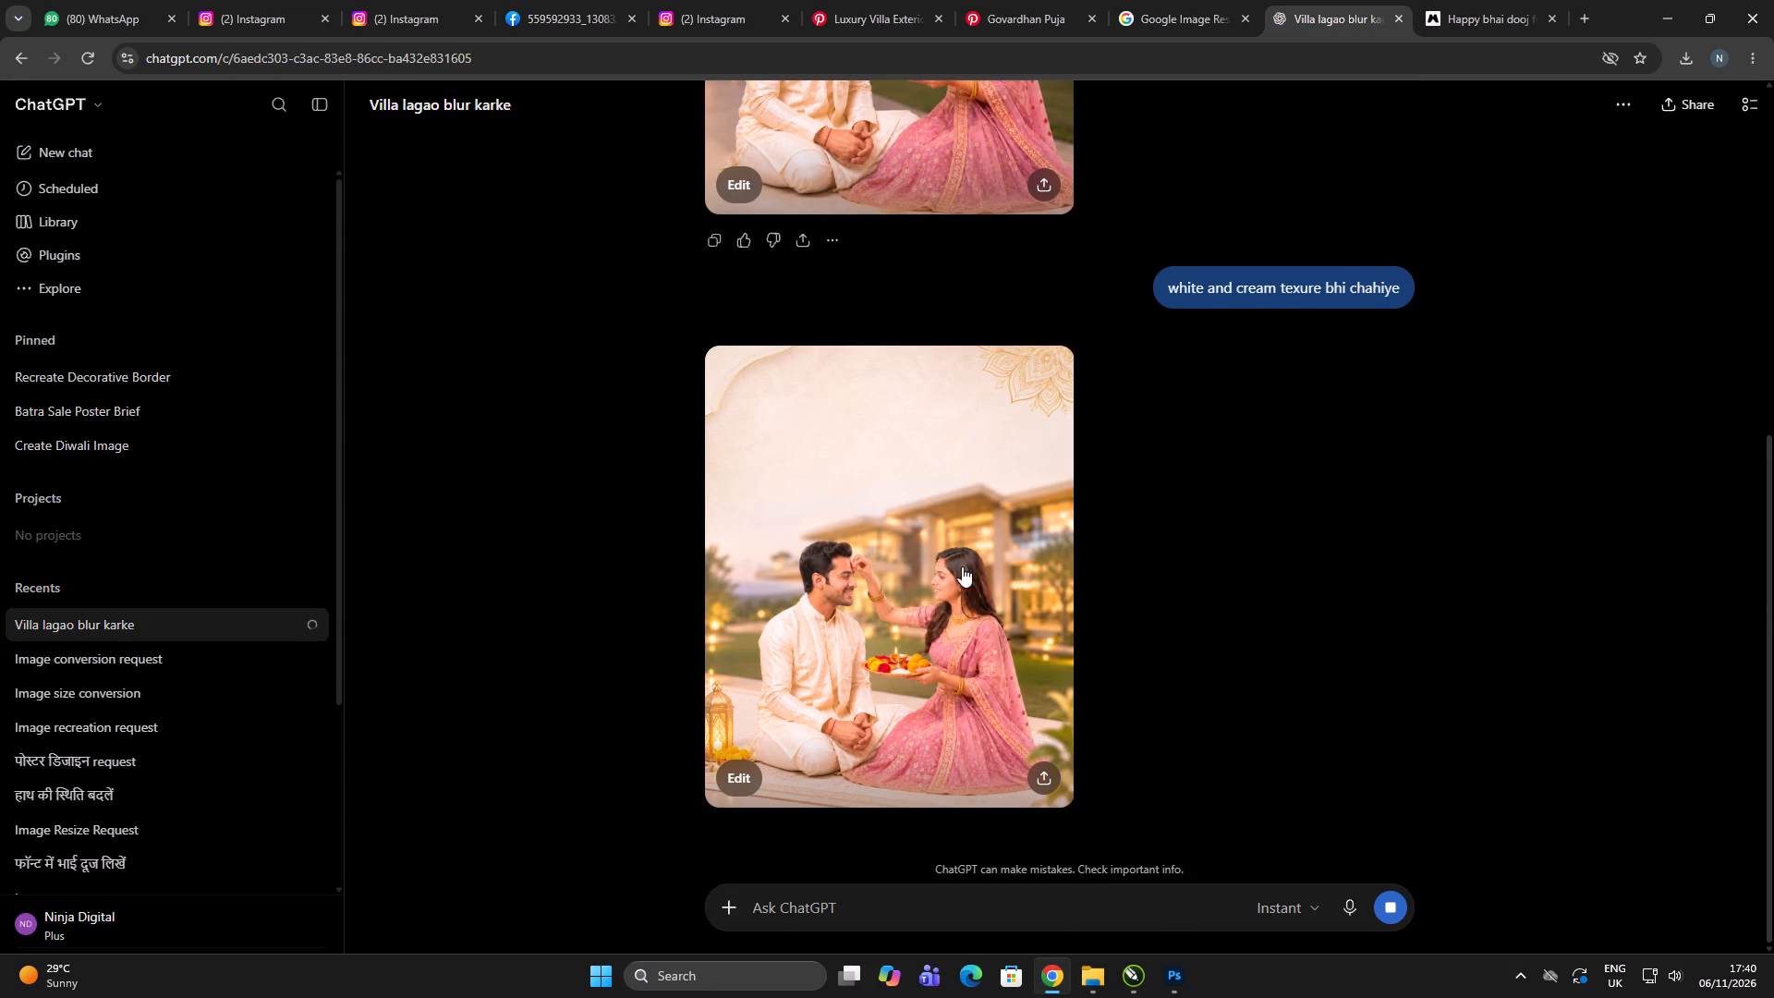
View the cream-textured villa version at full size and save it to Downloads as the PNG "Festive Tilak Ceremony in Warm Gold".
{"action": "left_click", "coordinate": [935, 561]}
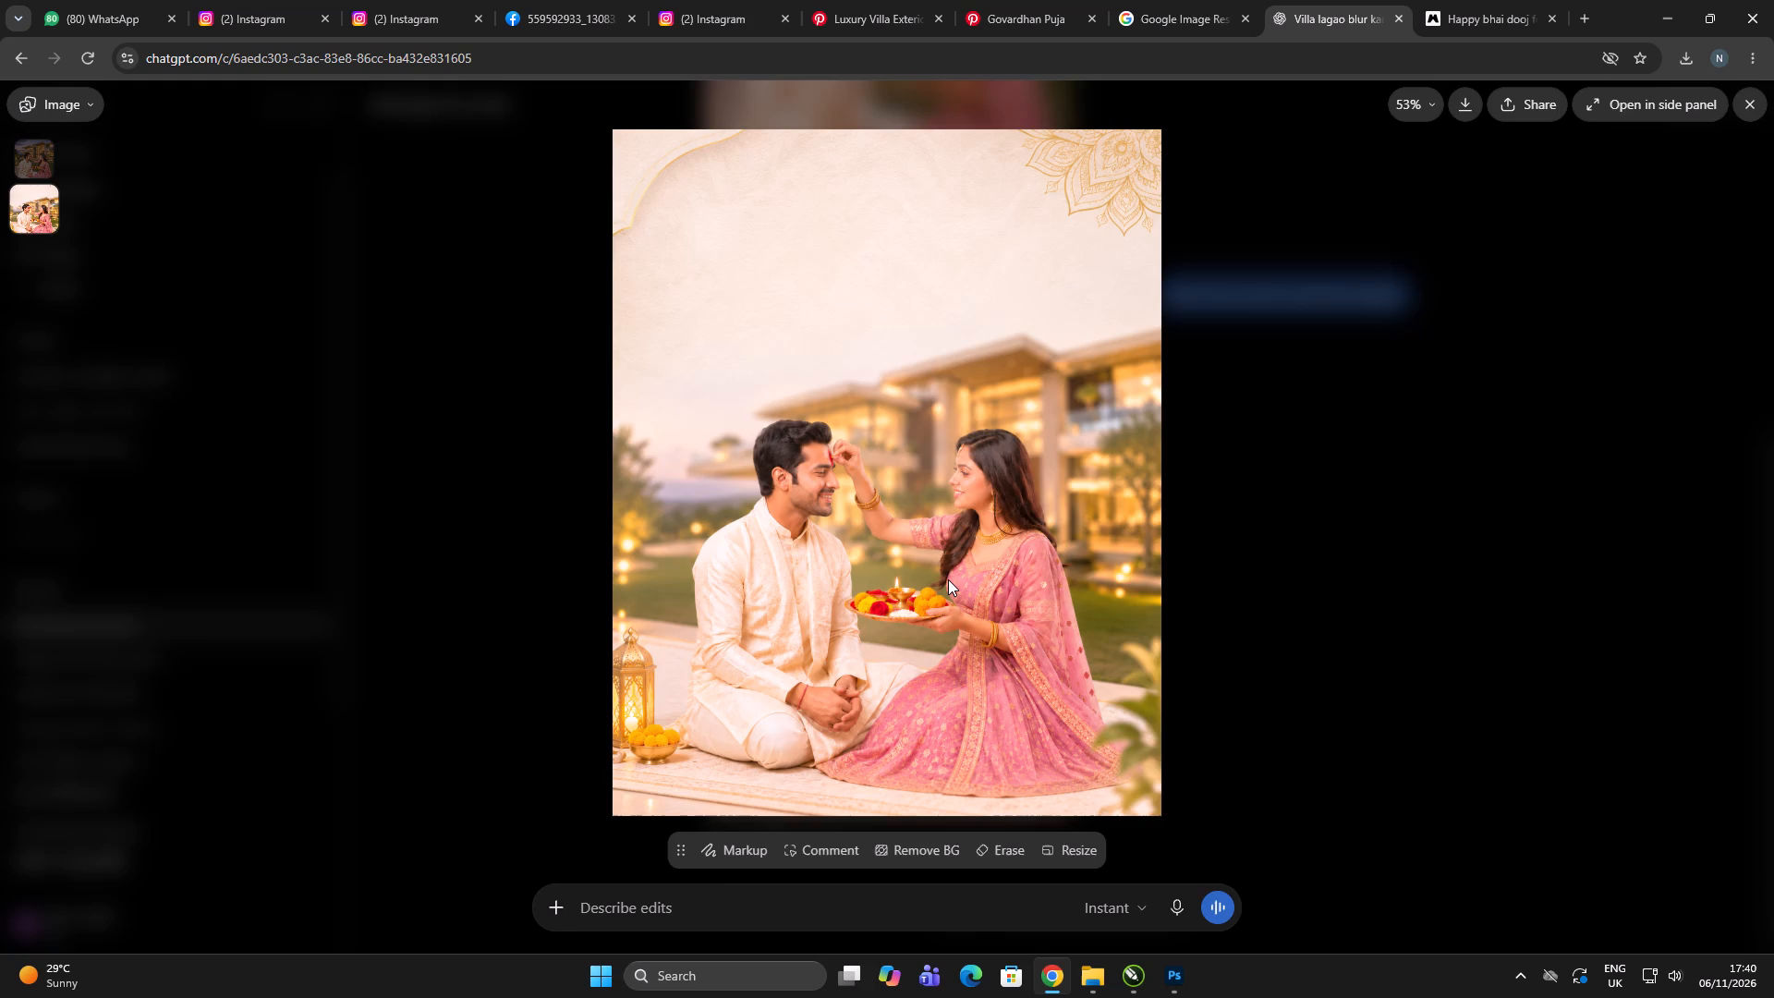
{"action": "left_click", "coordinate": [882, 536]}
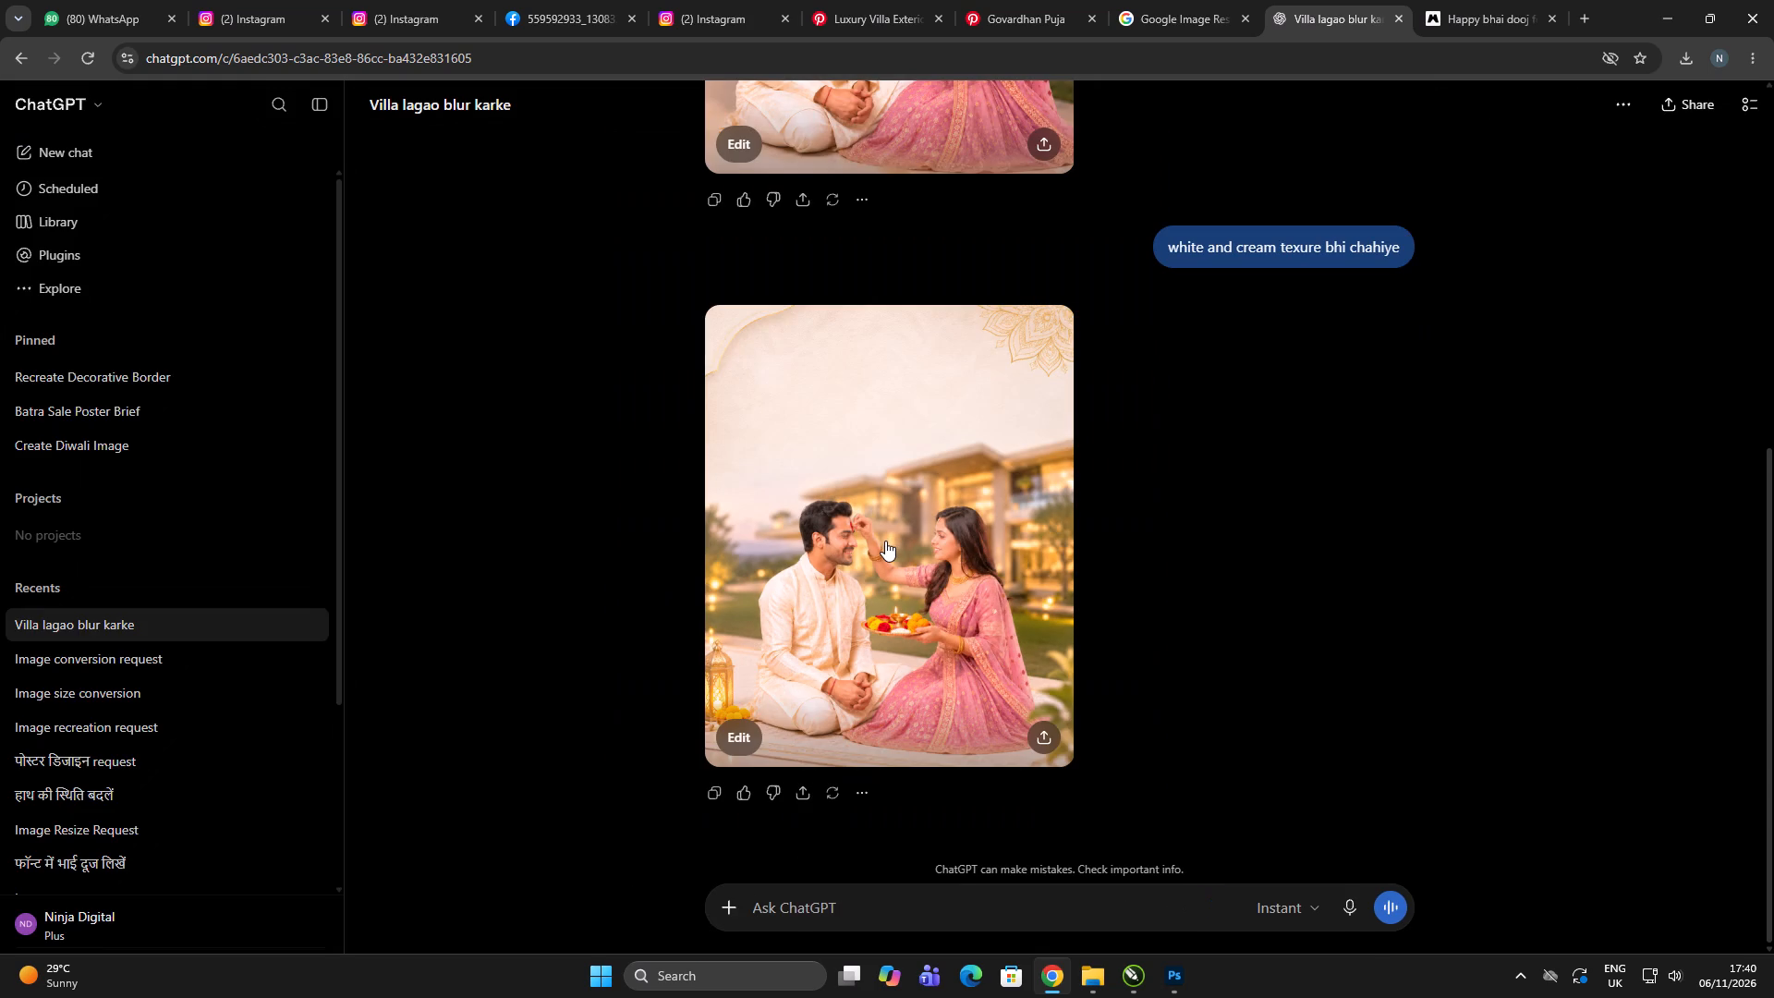
{"action": "left_click", "coordinate": [918, 543]}
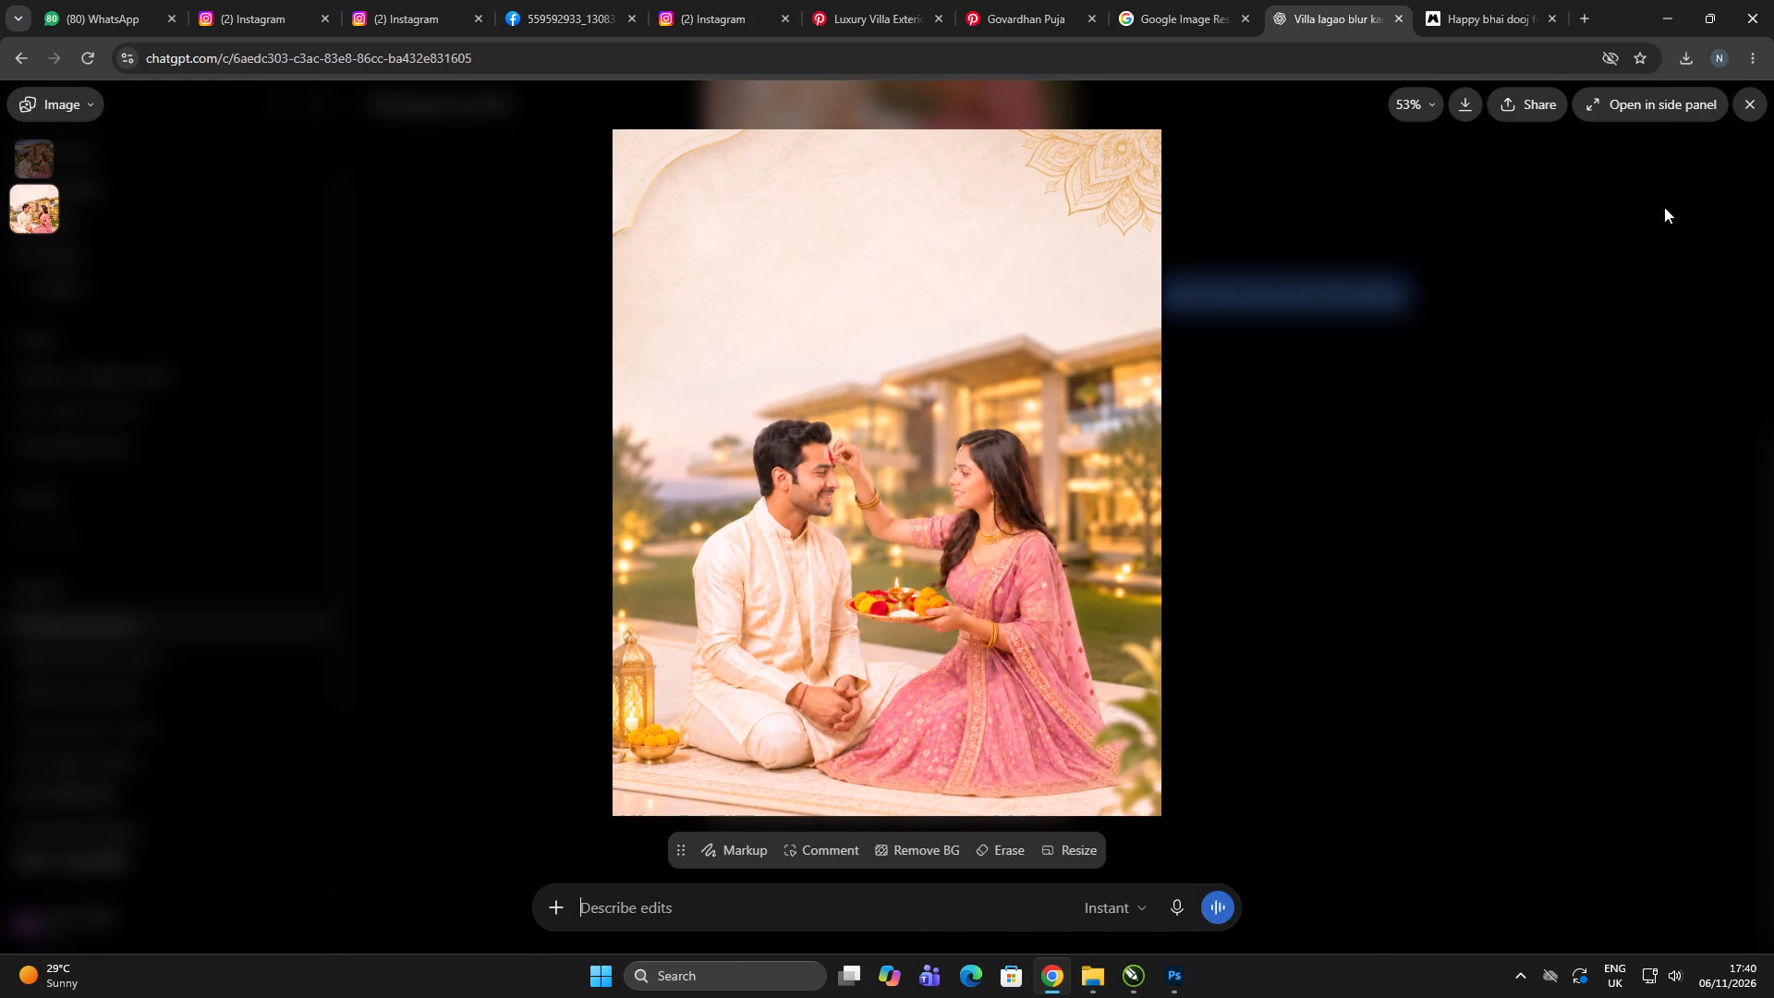
{"action": "left_click", "coordinate": [1468, 105]}
{"action": "left_click", "coordinate": [1626, 903]}
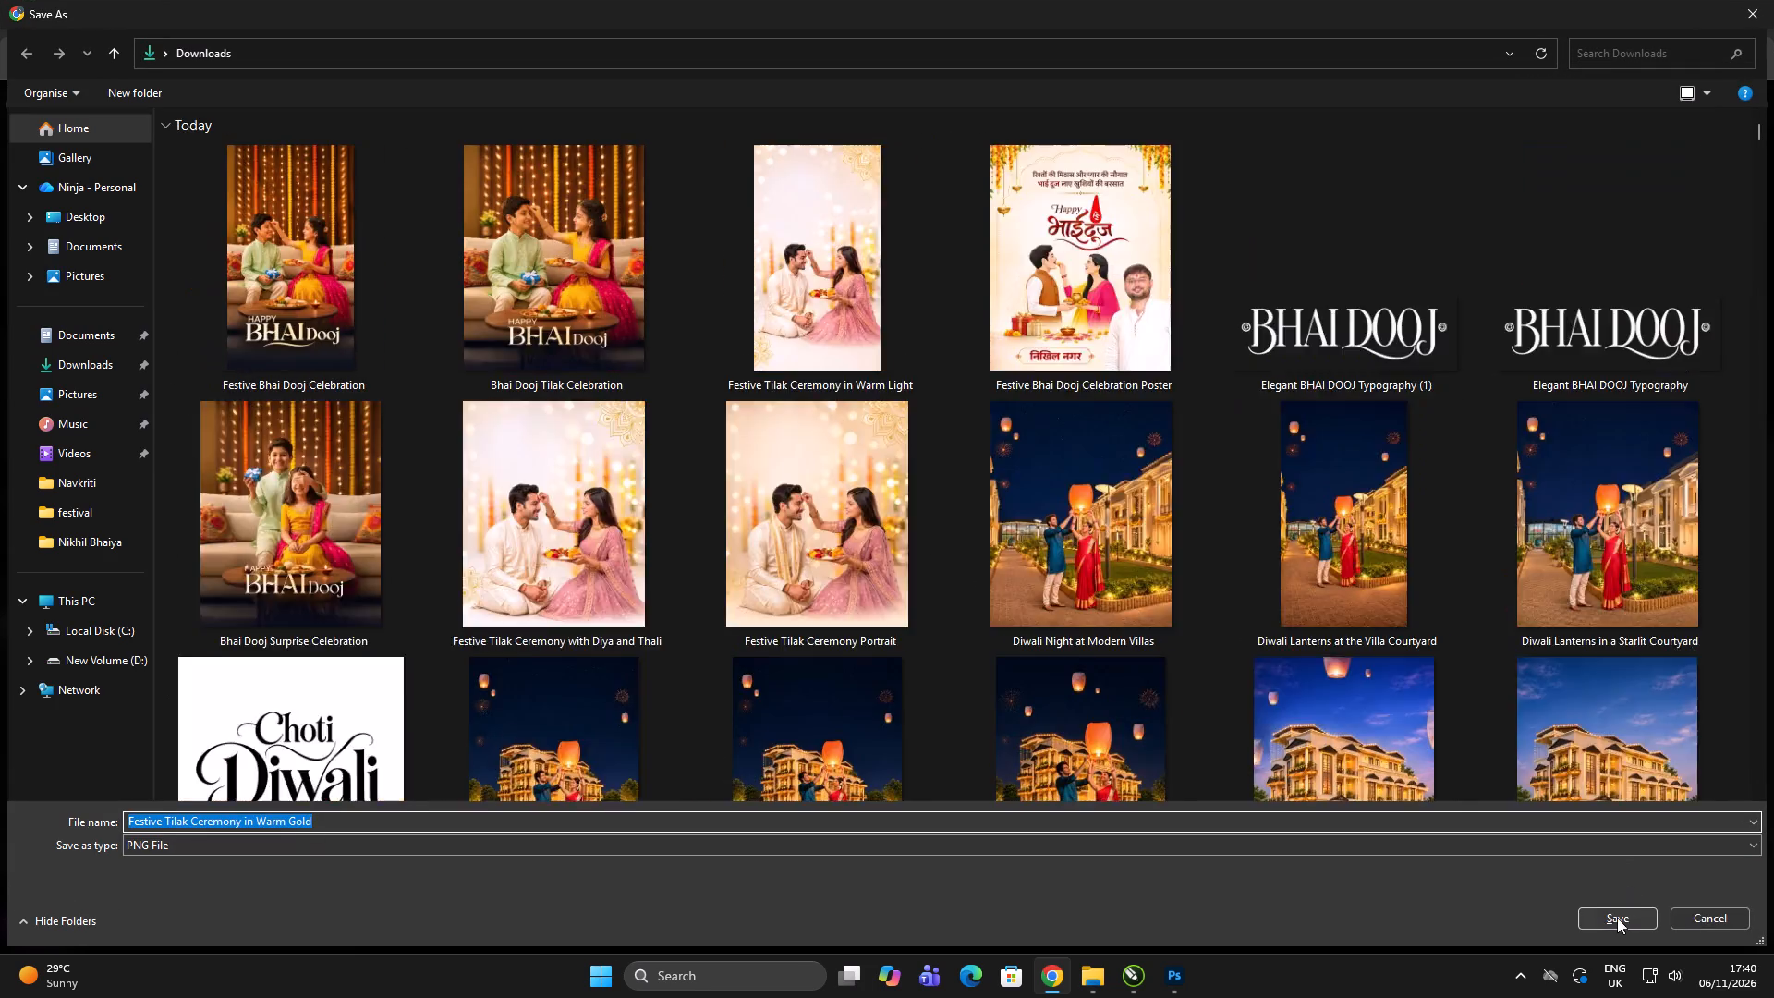
{"action": "left_click", "coordinate": [1614, 917]}
In CorelDRAW, ungroup the 1080 × 1350 px Bhai Dooj post beside the story version and move its white bottom gradient off to the left.
{"action": "key", "text": "alt+Tab"}
{"action": "left_click", "coordinate": [1016, 628]}
{"action": "left_click", "coordinate": [1033, 630]}
{"action": "left_click", "coordinate": [437, 588]}
{"action": "key", "text": "ctrl+u"}
{"action": "left_click", "coordinate": [505, 790], "text": "ctrl"}
{"action": "left_click", "coordinate": [554, 508]}
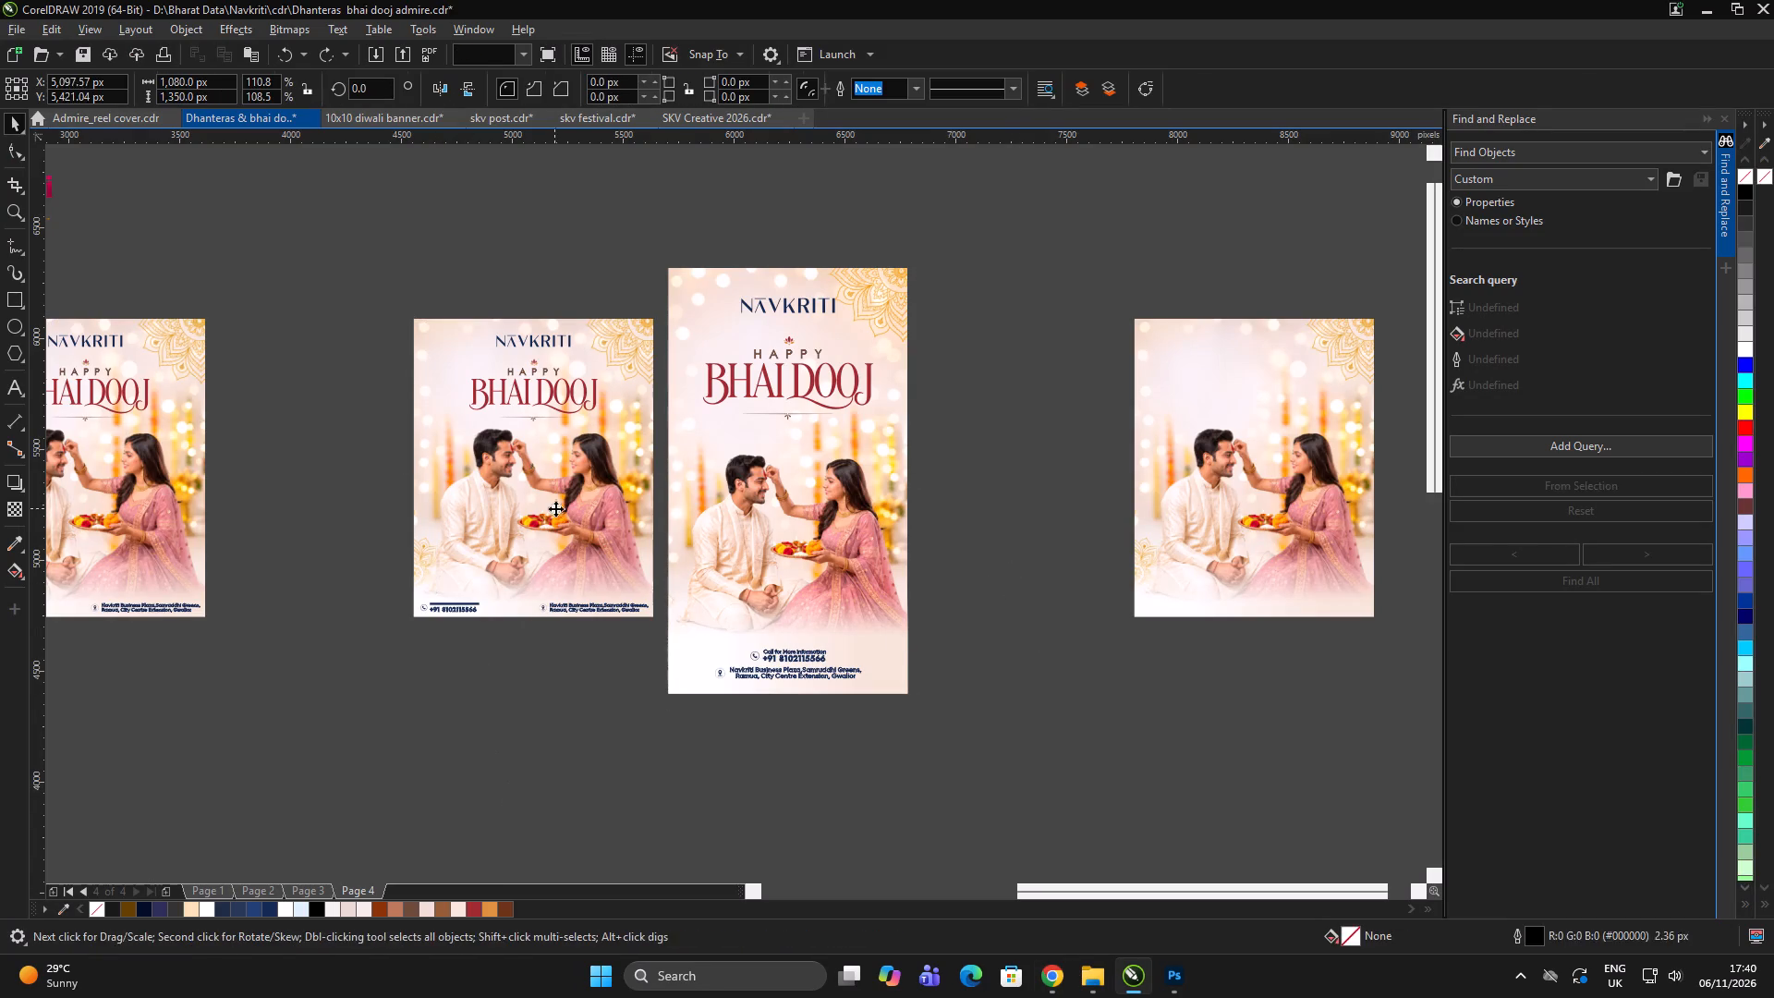
{"action": "left_click_drag", "start_coordinate": [558, 508], "coordinate": [393, 488]}
{"action": "left_click", "coordinate": [655, 505]}
{"action": "left_click", "coordinate": [1123, 499]}
{"action": "left_click", "coordinate": [1111, 493]}
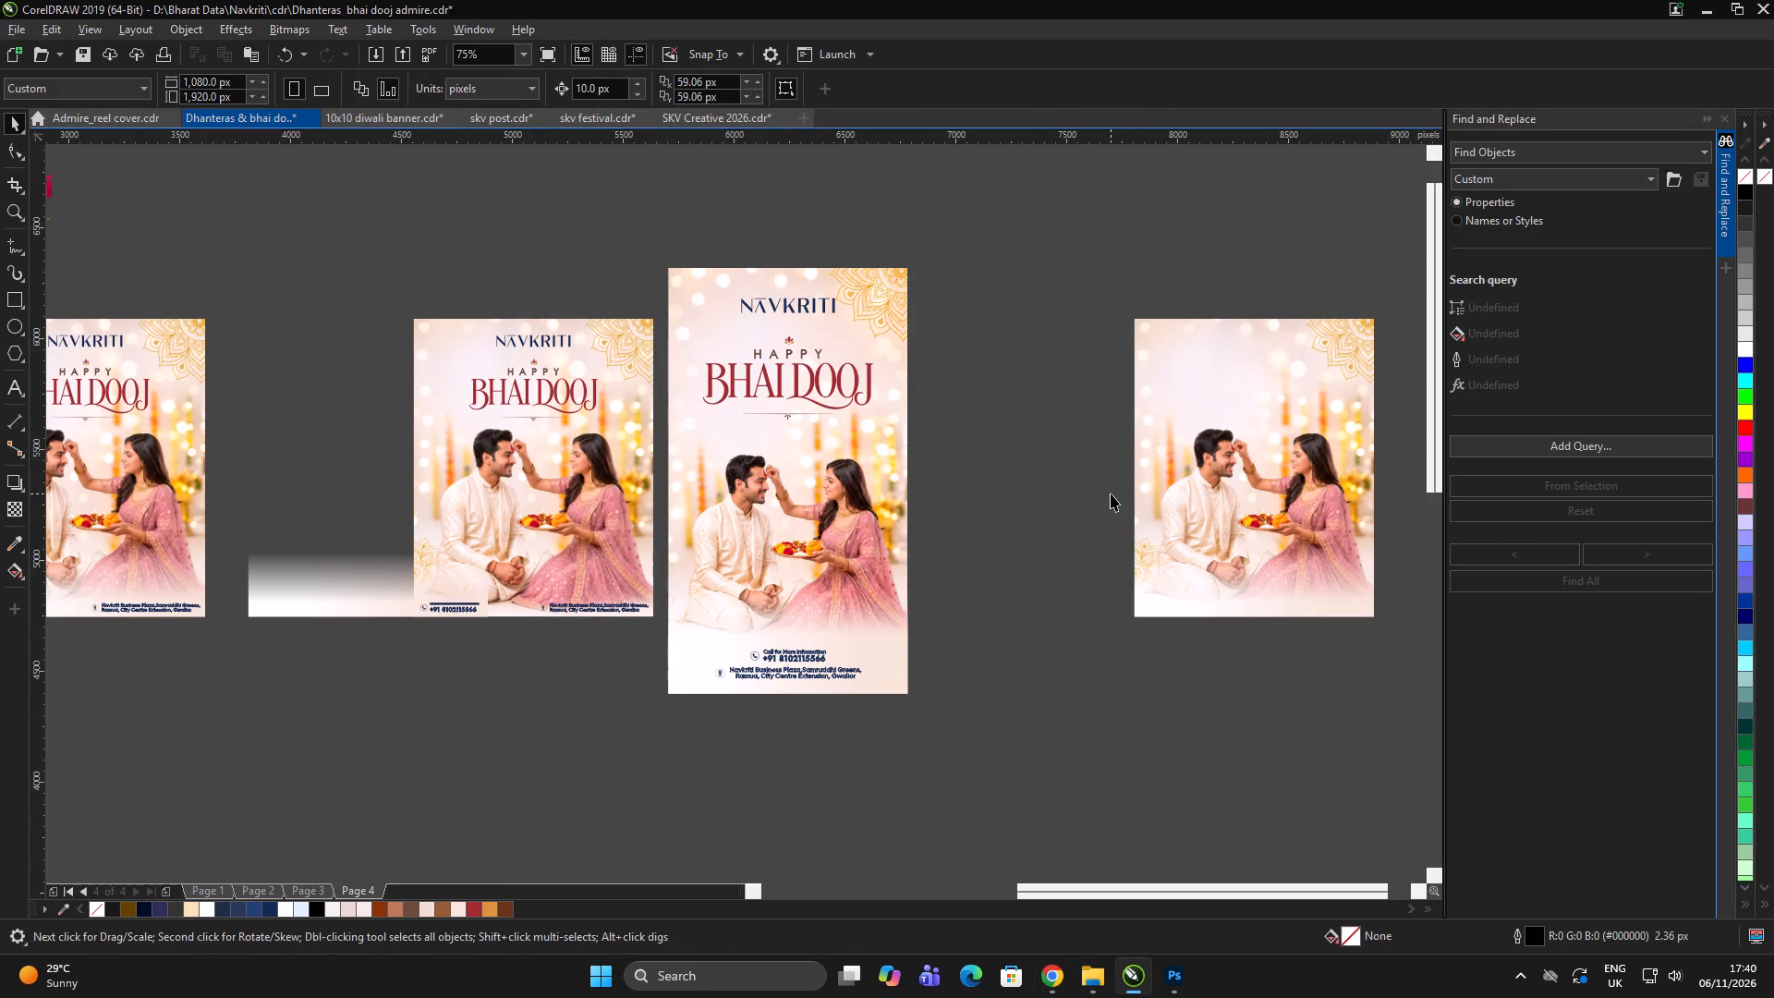
Import "Festive Tilak Ceremony in Warm Gold" from Downloads and place it over the ungrouped post at about 738 × 922 px.
{"action": "key", "text": "ctrl+i"}
{"action": "left_click", "coordinate": [439, 347]}
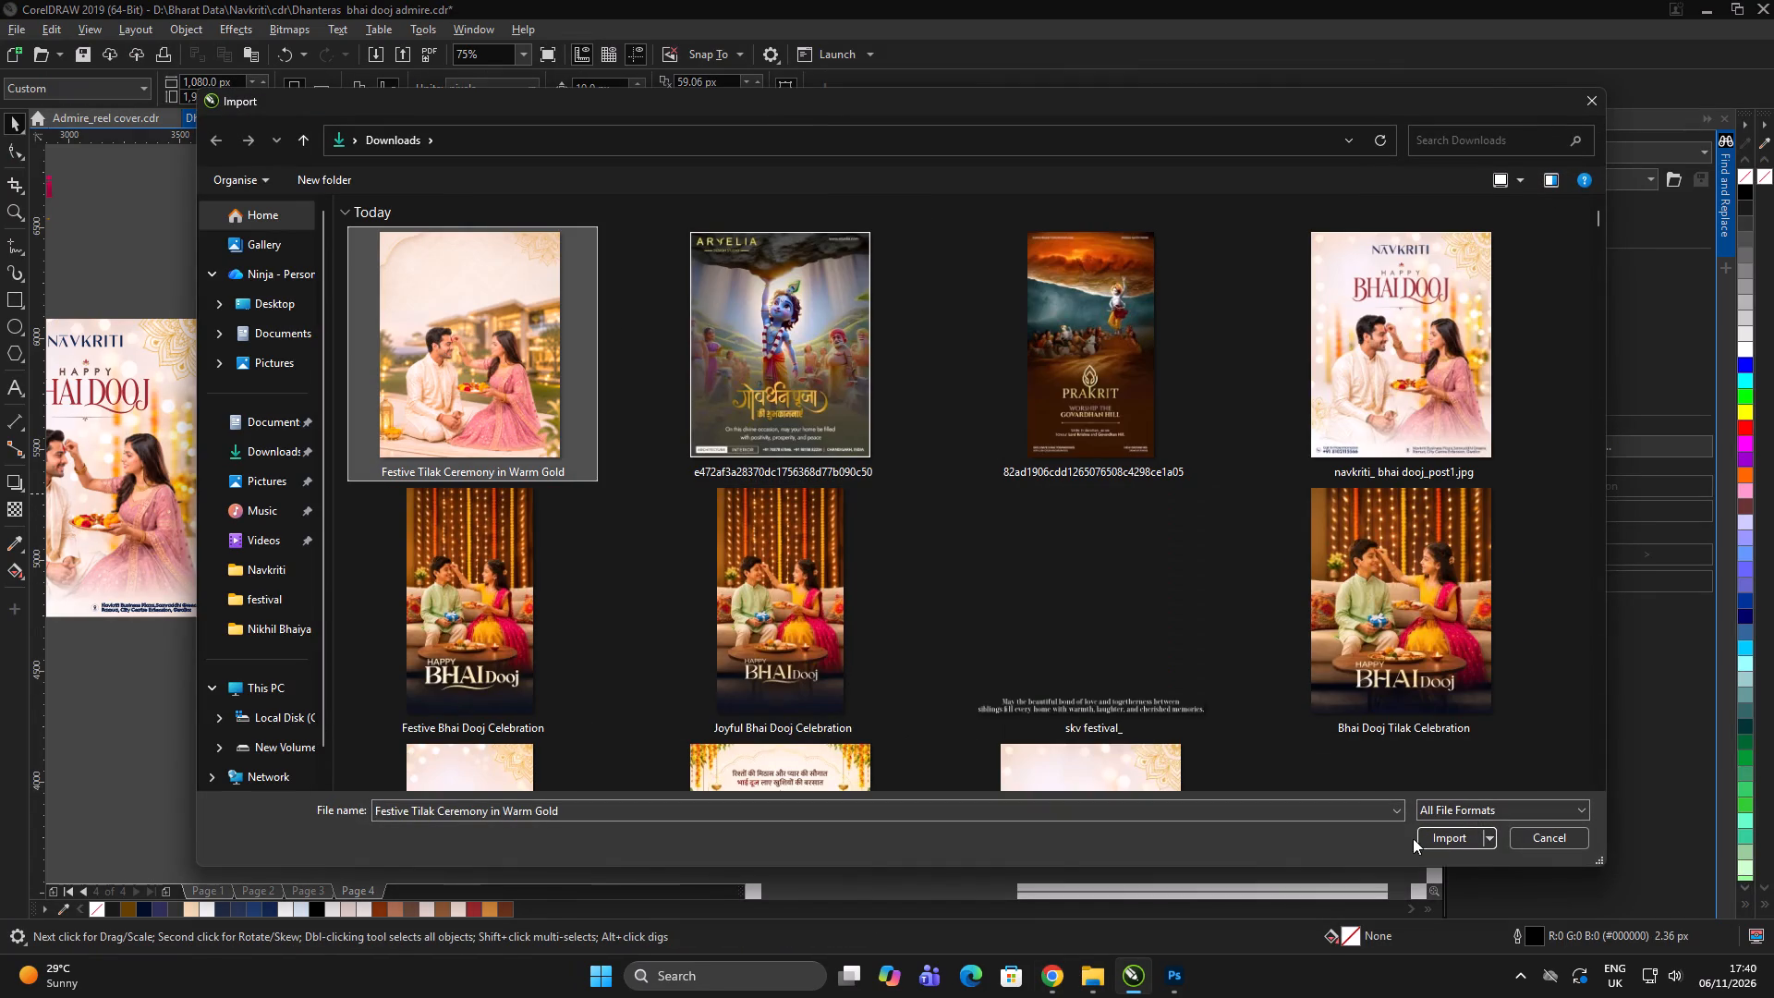
{"action": "left_click", "coordinate": [1458, 843]}
{"action": "left_click_drag", "start_coordinate": [456, 333], "coordinate": [620, 544]}
Centre the imported villa image on the post's background horizontally and vertically, and select it alone to check its textured top area.
{"action": "scroll", "coordinate": [617, 506], "scroll_direction": "up", "scroll_amount": 1}
{"action": "left_click", "coordinate": [620, 586], "text": "shift"}
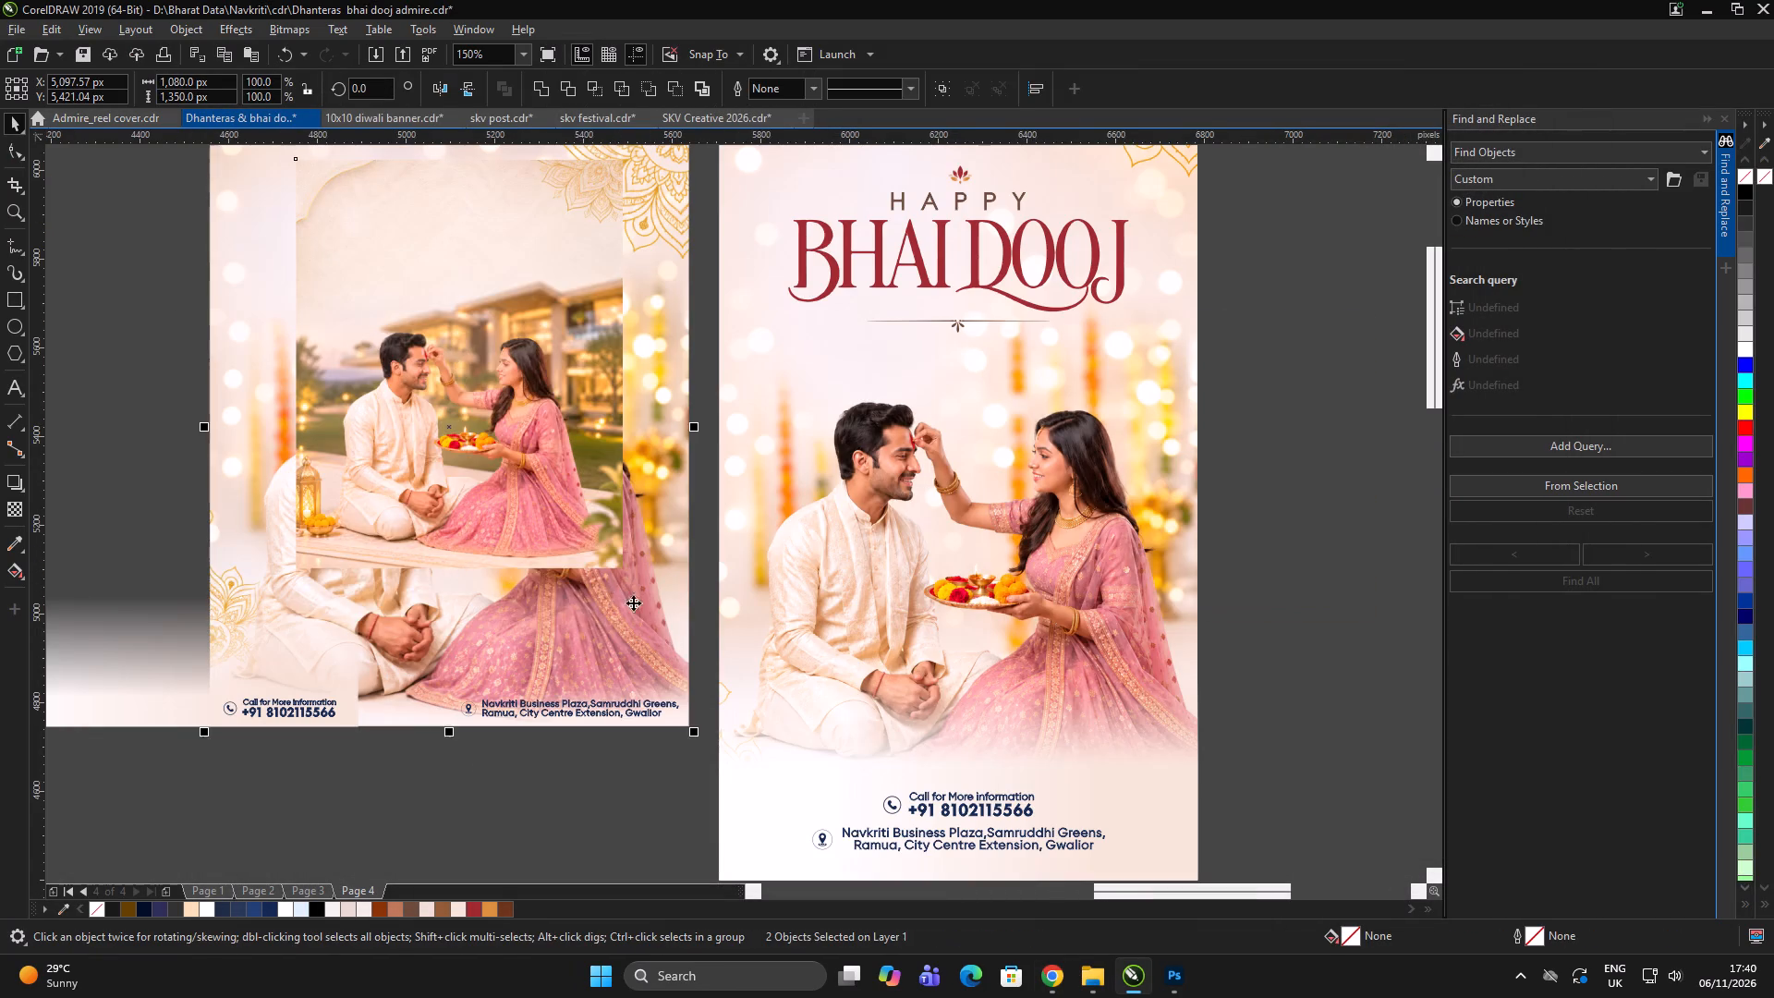
{"action": "key", "text": "e"}
{"action": "key", "text": "c"}
{"action": "left_click", "coordinate": [688, 783]}
{"action": "left_click", "coordinate": [460, 395]}
{"action": "scroll", "coordinate": [432, 263], "scroll_direction": "up", "scroll_amount": 2}
{"action": "scroll", "coordinate": [768, 329], "scroll_direction": "down", "scroll_amount": 2}
{"action": "scroll", "coordinate": [711, 307], "scroll_direction": "up", "scroll_amount": 2}
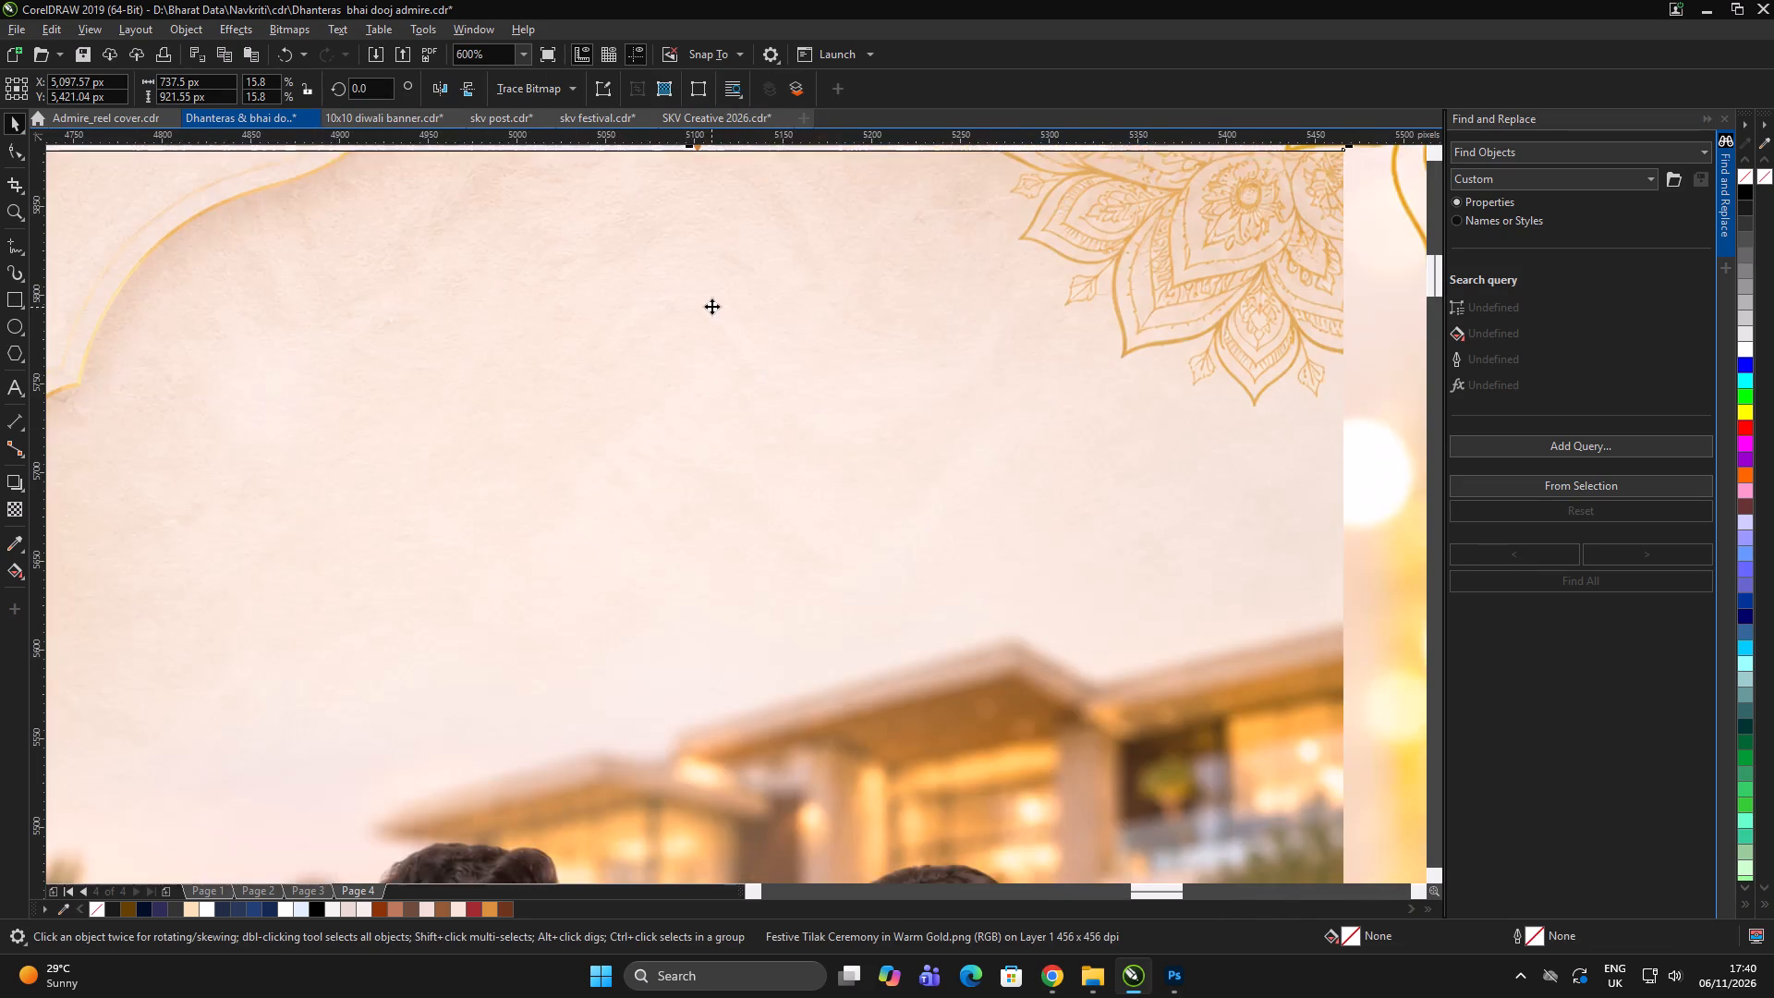
{"action": "scroll", "coordinate": [741, 298], "scroll_direction": "down", "scroll_amount": 2}
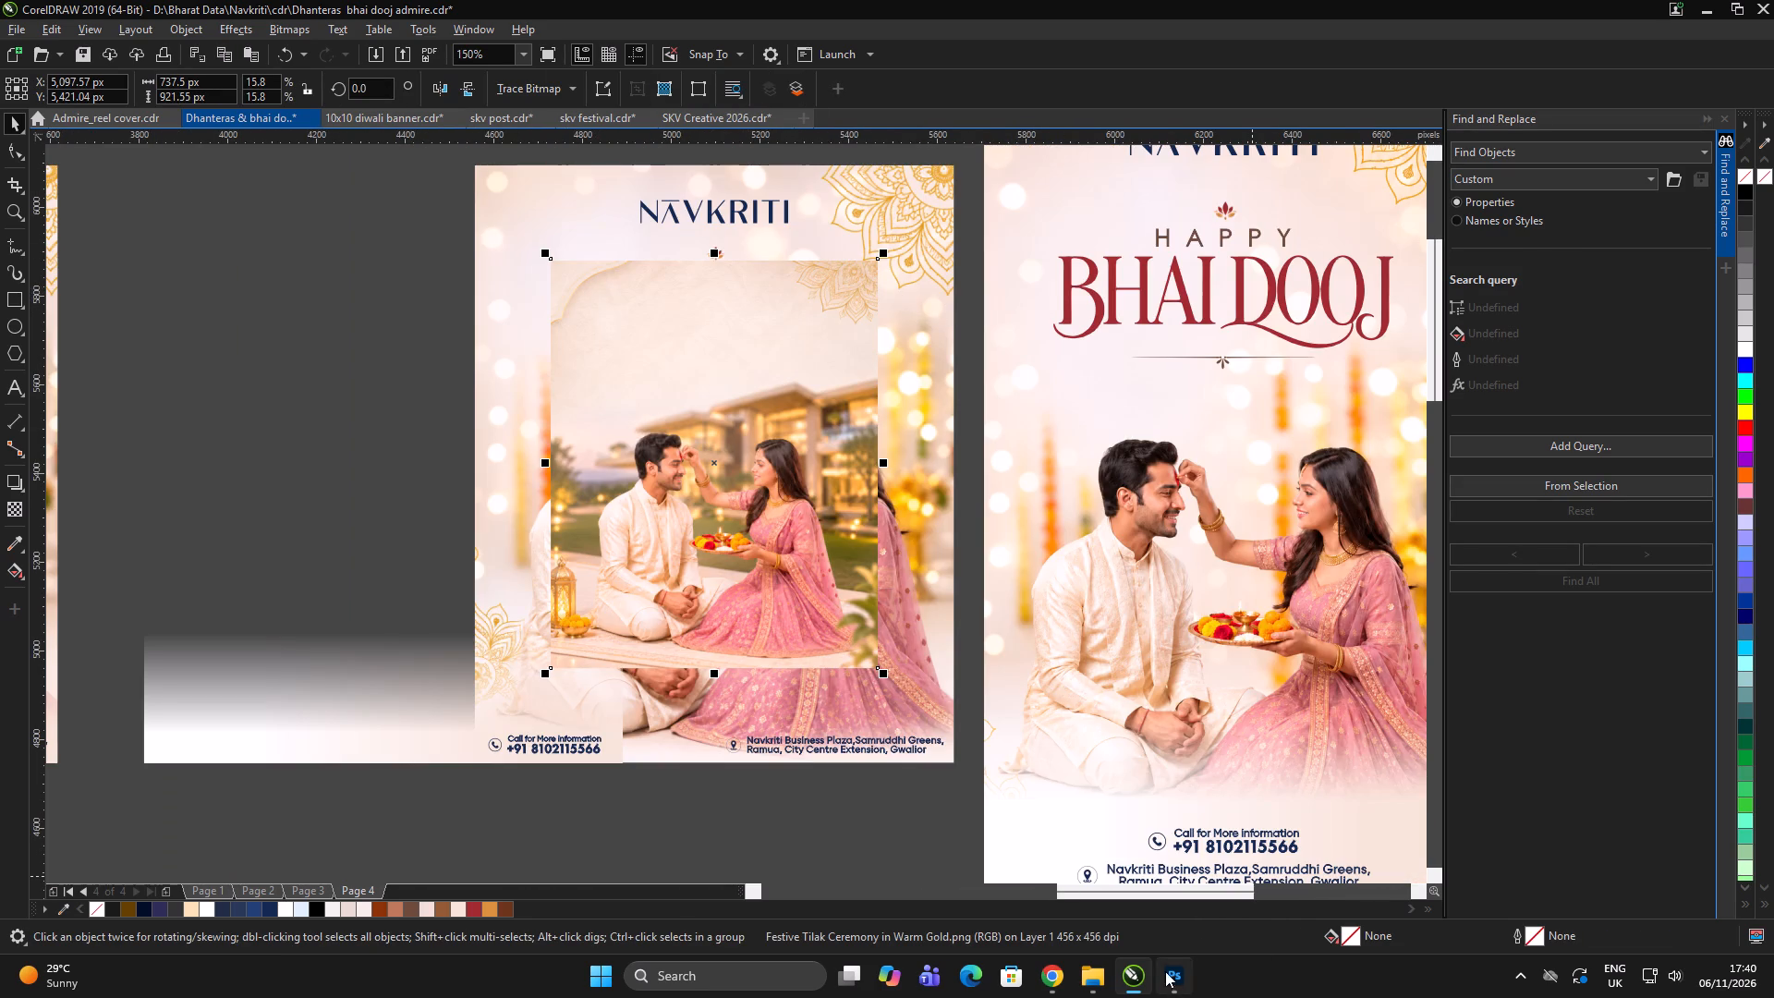
Switch to Photoshop and open "Festive Tilak Ceremony in Warm Gold" from Downloads.
{"action": "left_click", "coordinate": [1172, 975]}
{"action": "left_click", "coordinate": [43, 4]}
{"action": "left_click", "coordinate": [45, 51]}
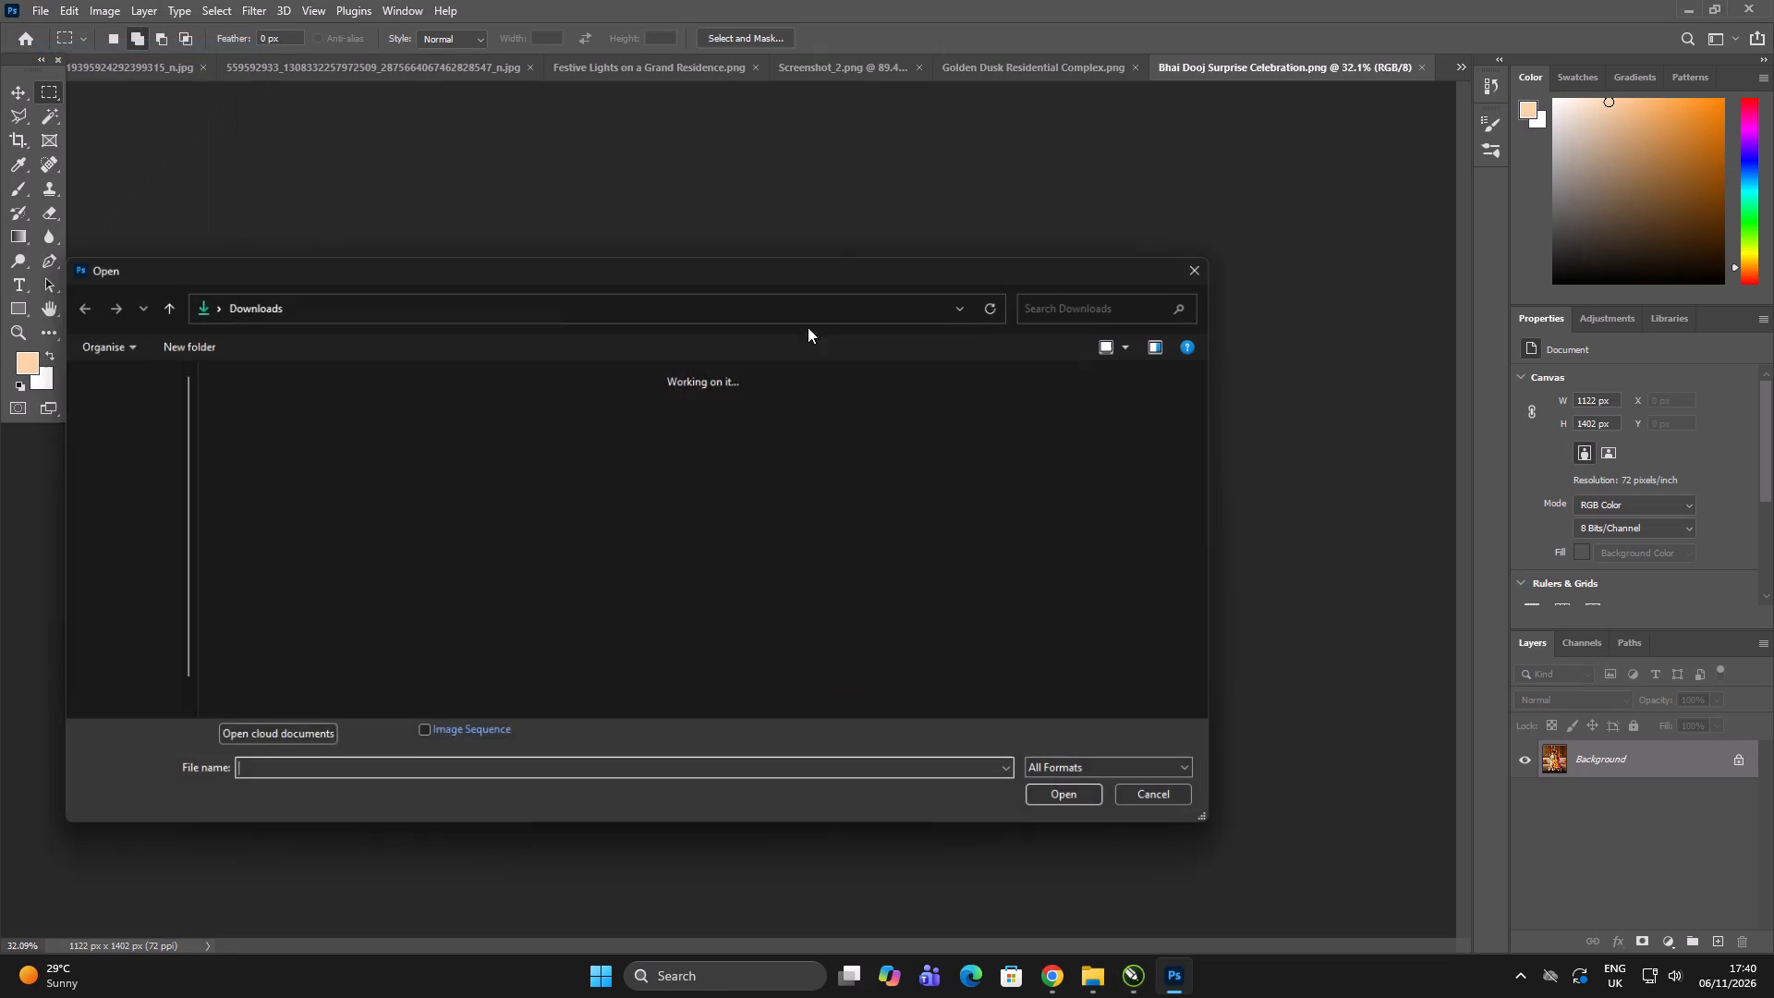
{"action": "left_click", "coordinate": [292, 451]}
{"action": "left_click", "coordinate": [1094, 807]}
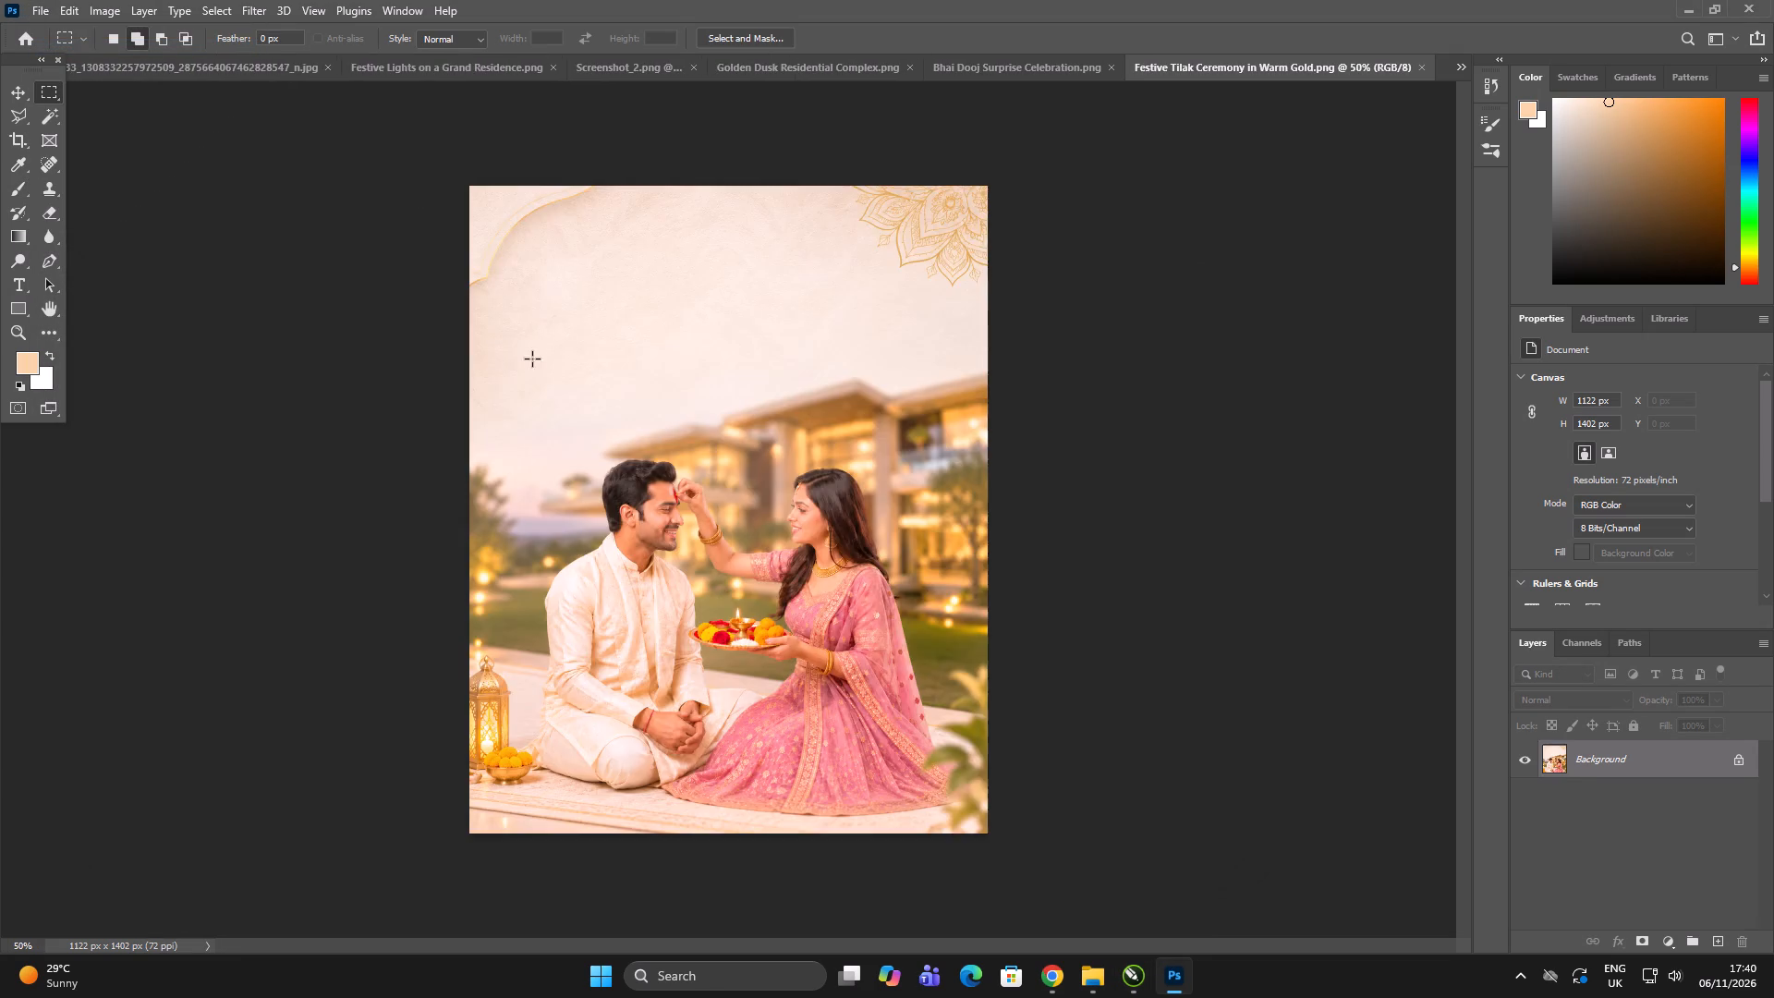
Select the curved ornament in the image's top-left corner, about 389 px wide, fill it with matching cream texture and deselect.
{"action": "scroll", "coordinate": [492, 164], "scroll_direction": "up", "scroll_amount": 11, "text": "alt"}
{"action": "scroll", "coordinate": [699, 483], "scroll_direction": "down", "scroll_amount": 4, "text": "alt"}
{"action": "left_click_drag", "start_coordinate": [791, 426], "coordinate": [429, 226]}
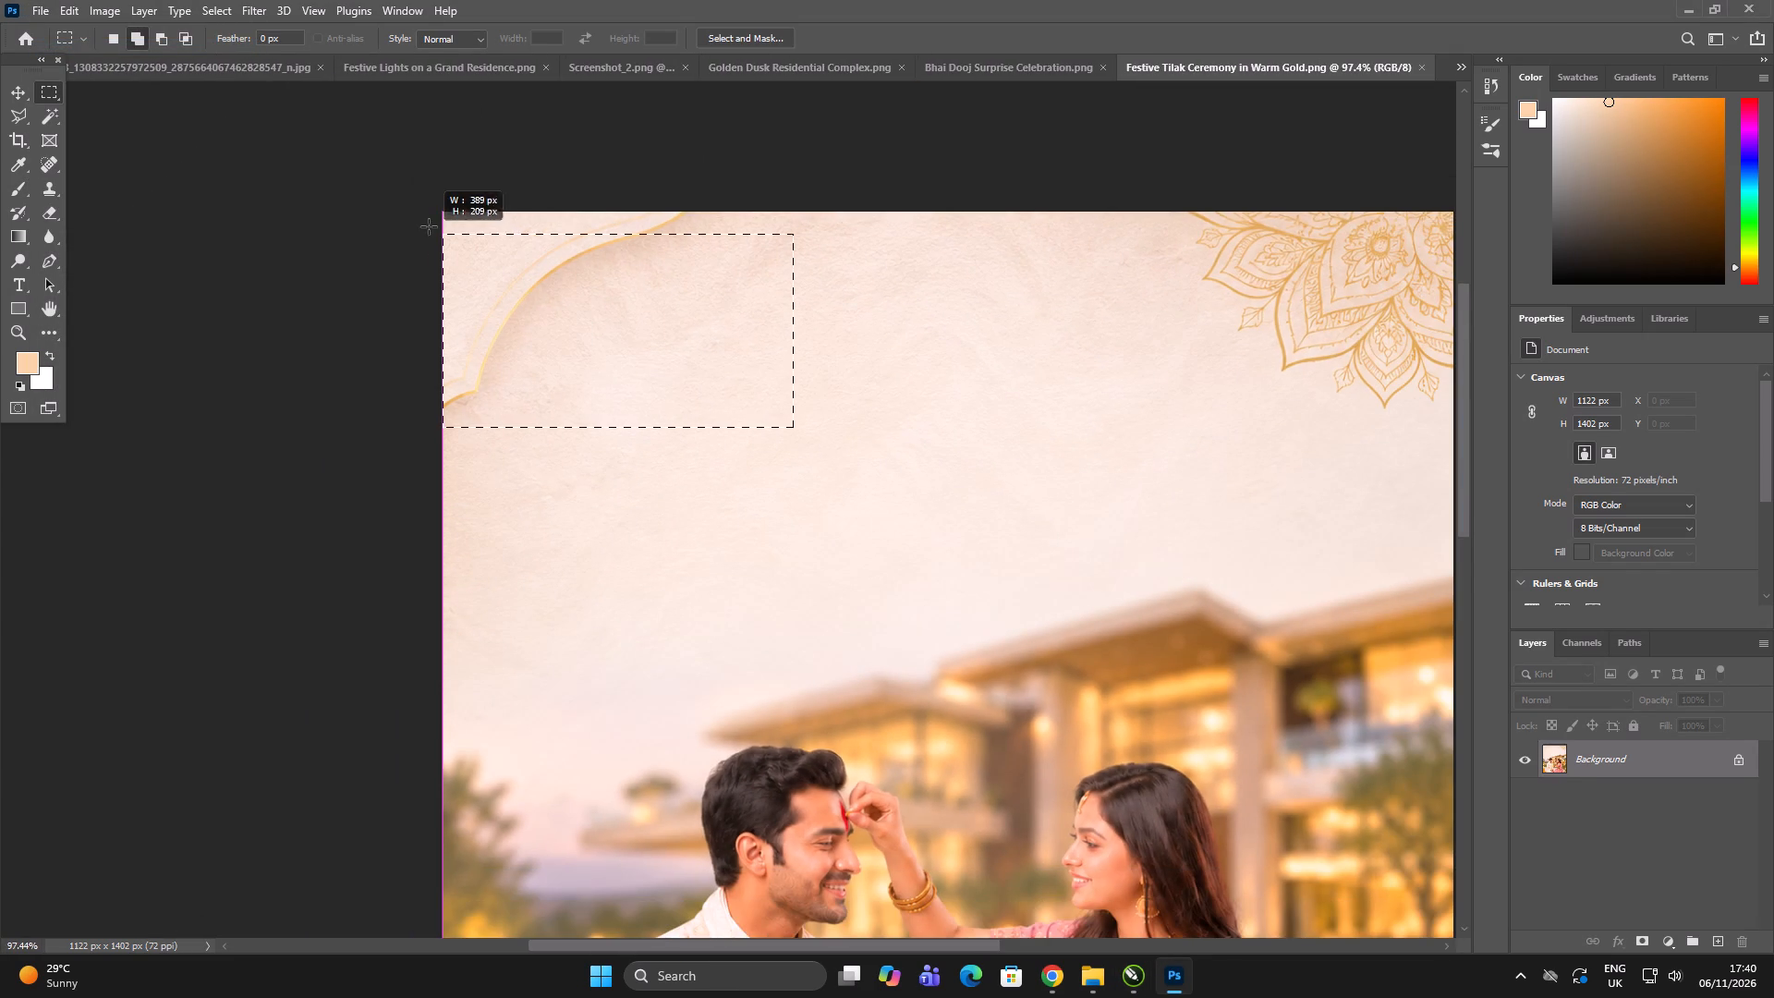
{"action": "left_click_drag", "start_coordinate": [429, 226], "coordinate": [429, 211]}
{"action": "key", "text": "shift+BackSpace"}
{"action": "key", "text": "Return"}
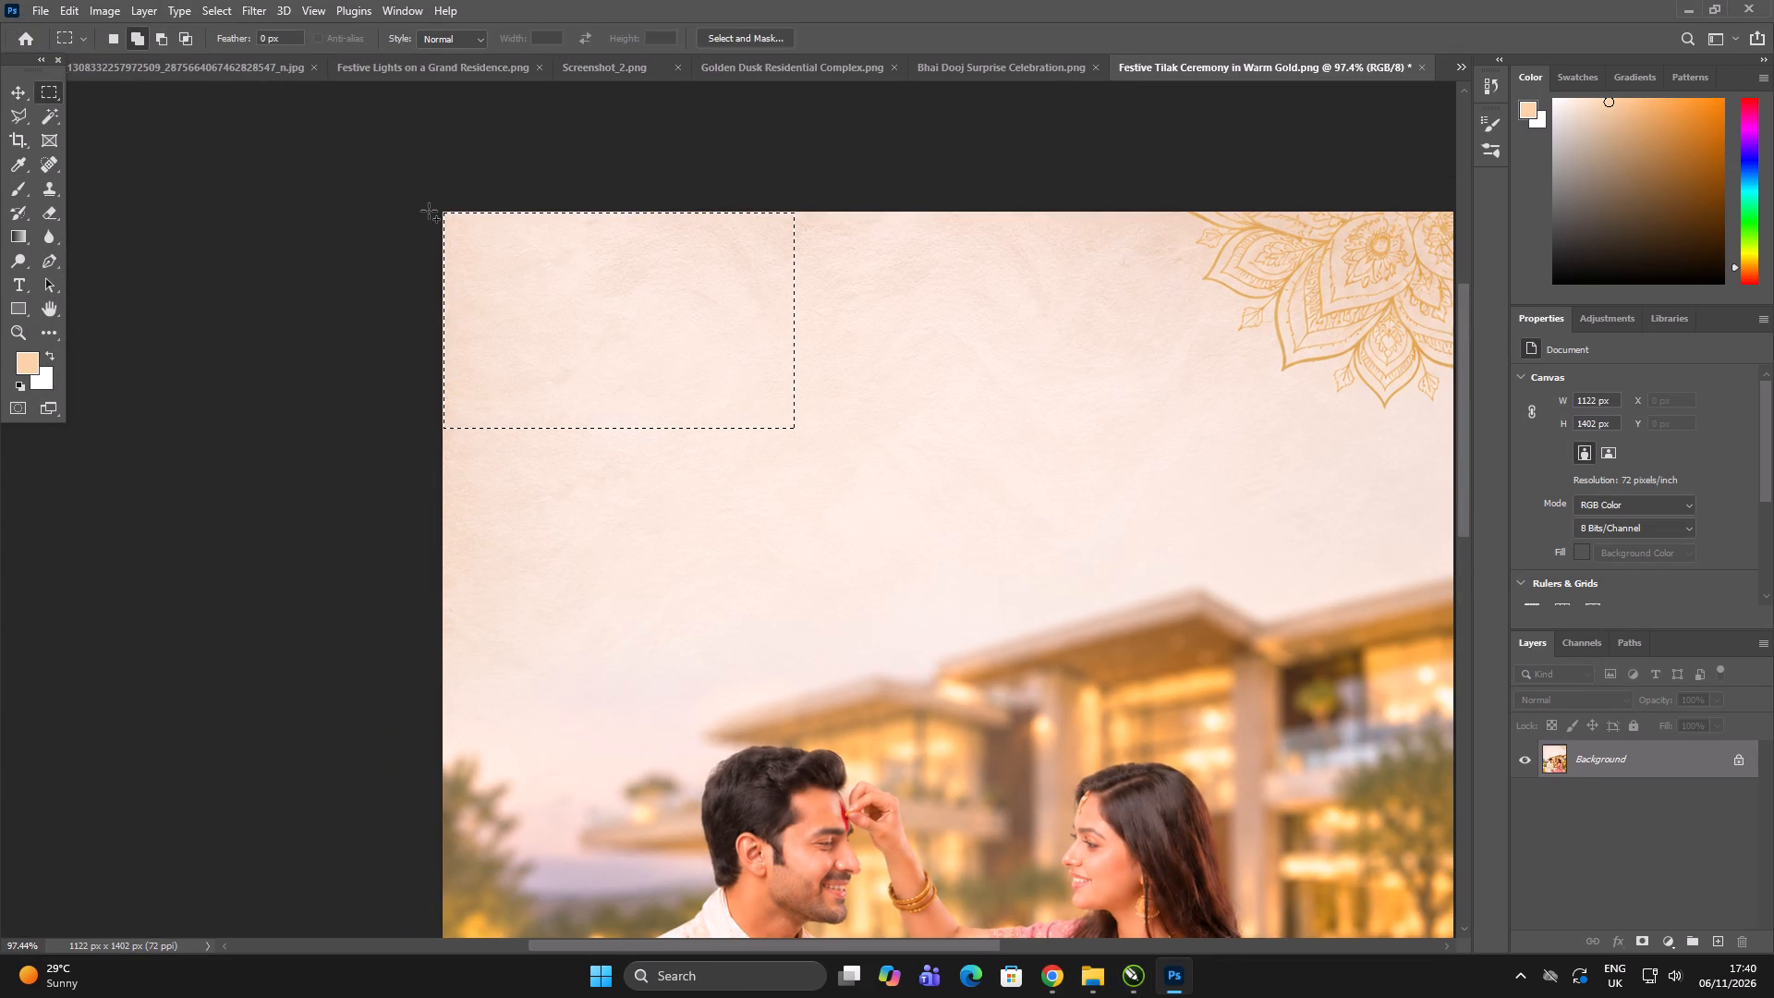
{"action": "key", "text": "ctrl+d"}
Save the retouched image as a PNG over "Festive Tilak Ceremony in Warm Gold" in Downloads.
{"action": "scroll", "coordinate": [869, 315], "scroll_direction": "down", "scroll_amount": 8, "text": "alt"}
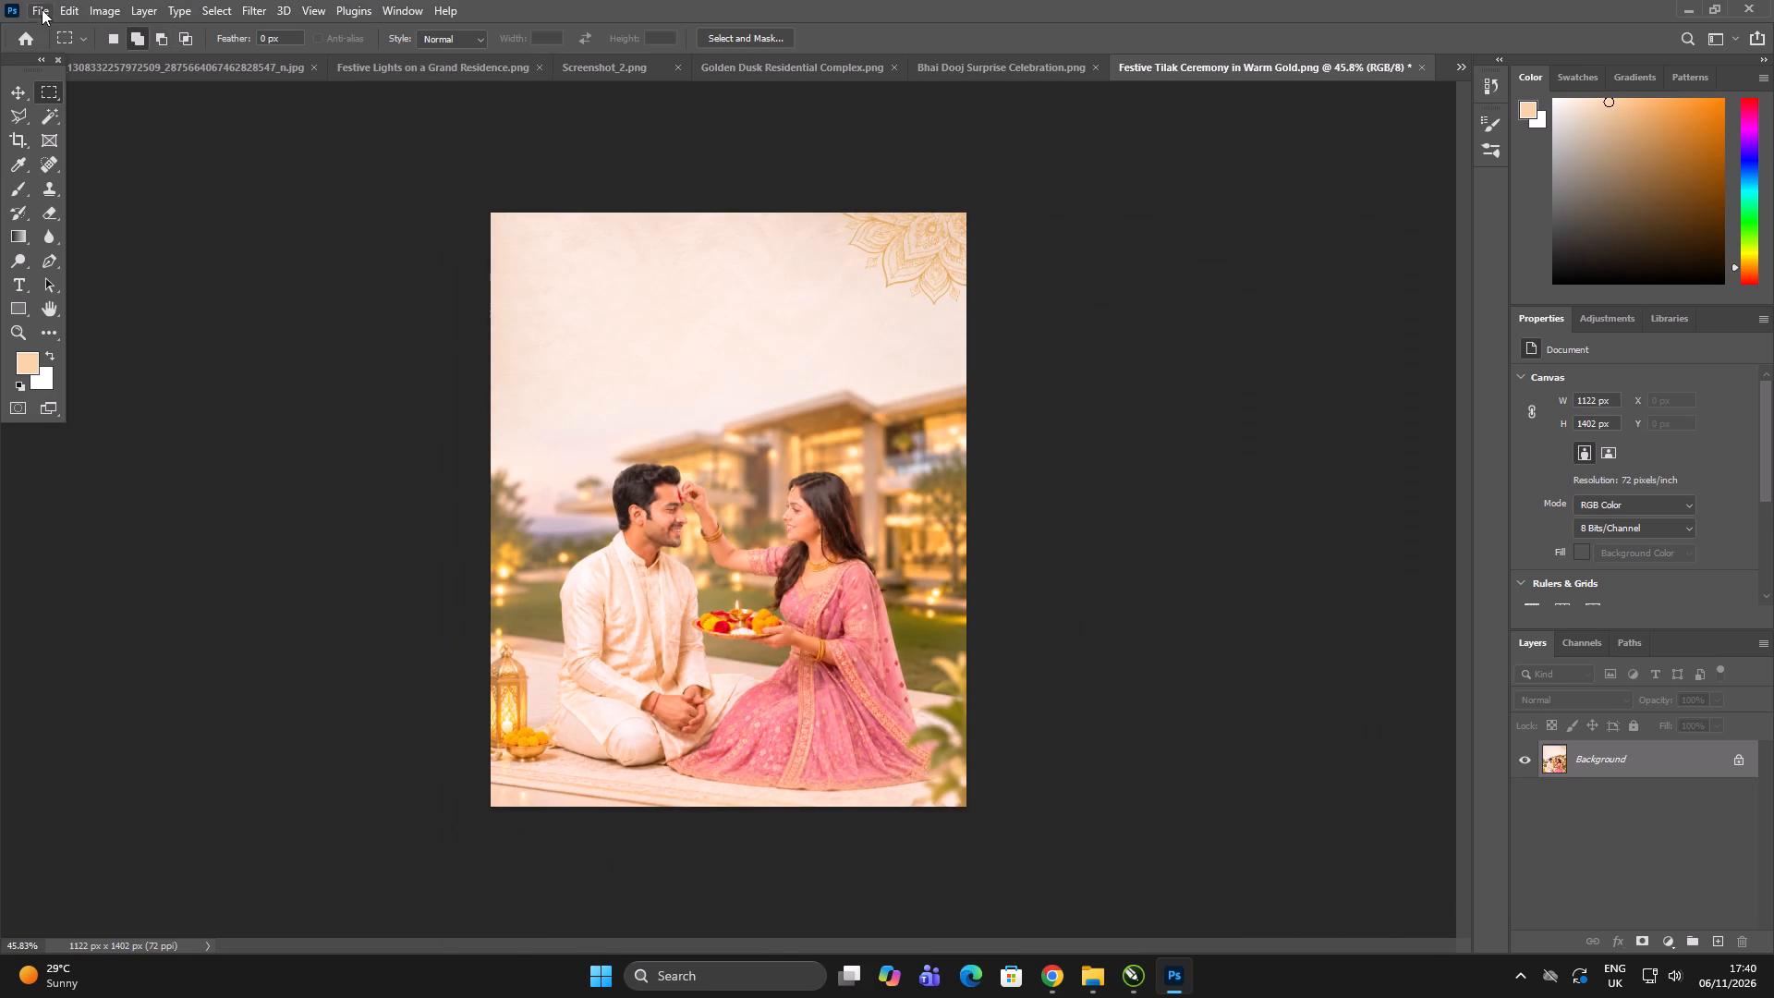
{"action": "left_click", "coordinate": [45, 6]}
{"action": "left_click", "coordinate": [74, 237]}
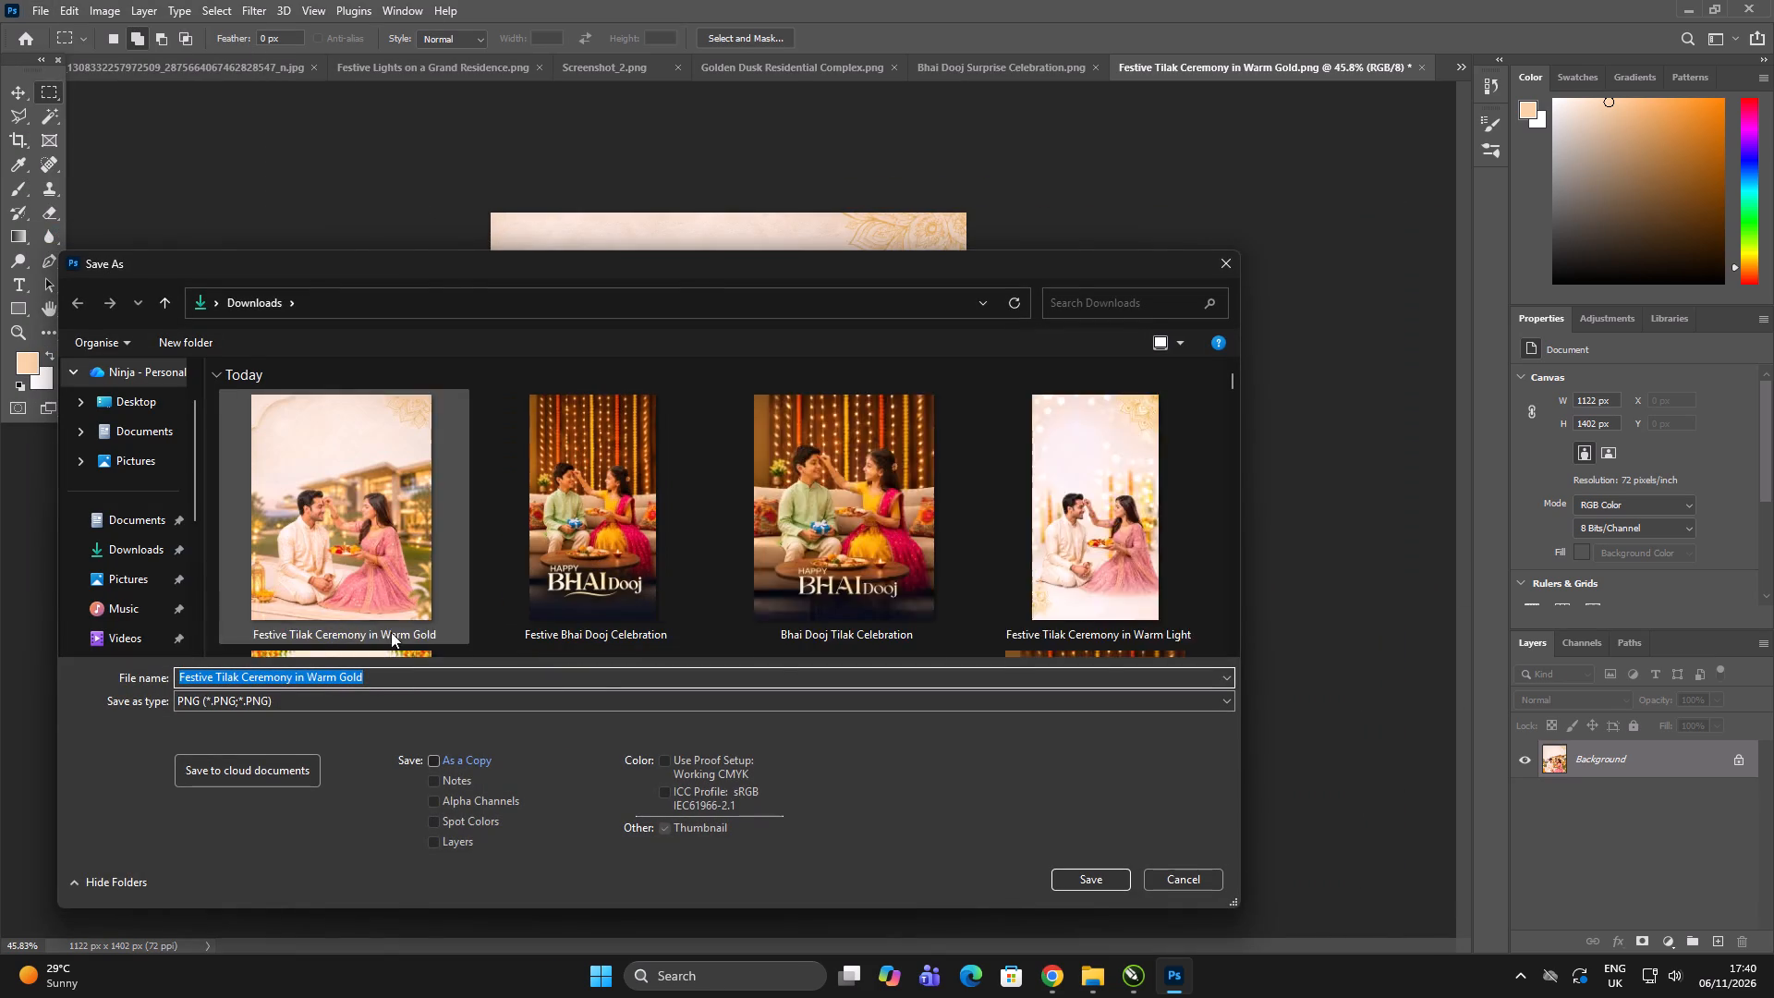
{"action": "left_click", "coordinate": [368, 543]}
{"action": "left_click", "coordinate": [1073, 881]}
{"action": "left_click", "coordinate": [945, 486]}
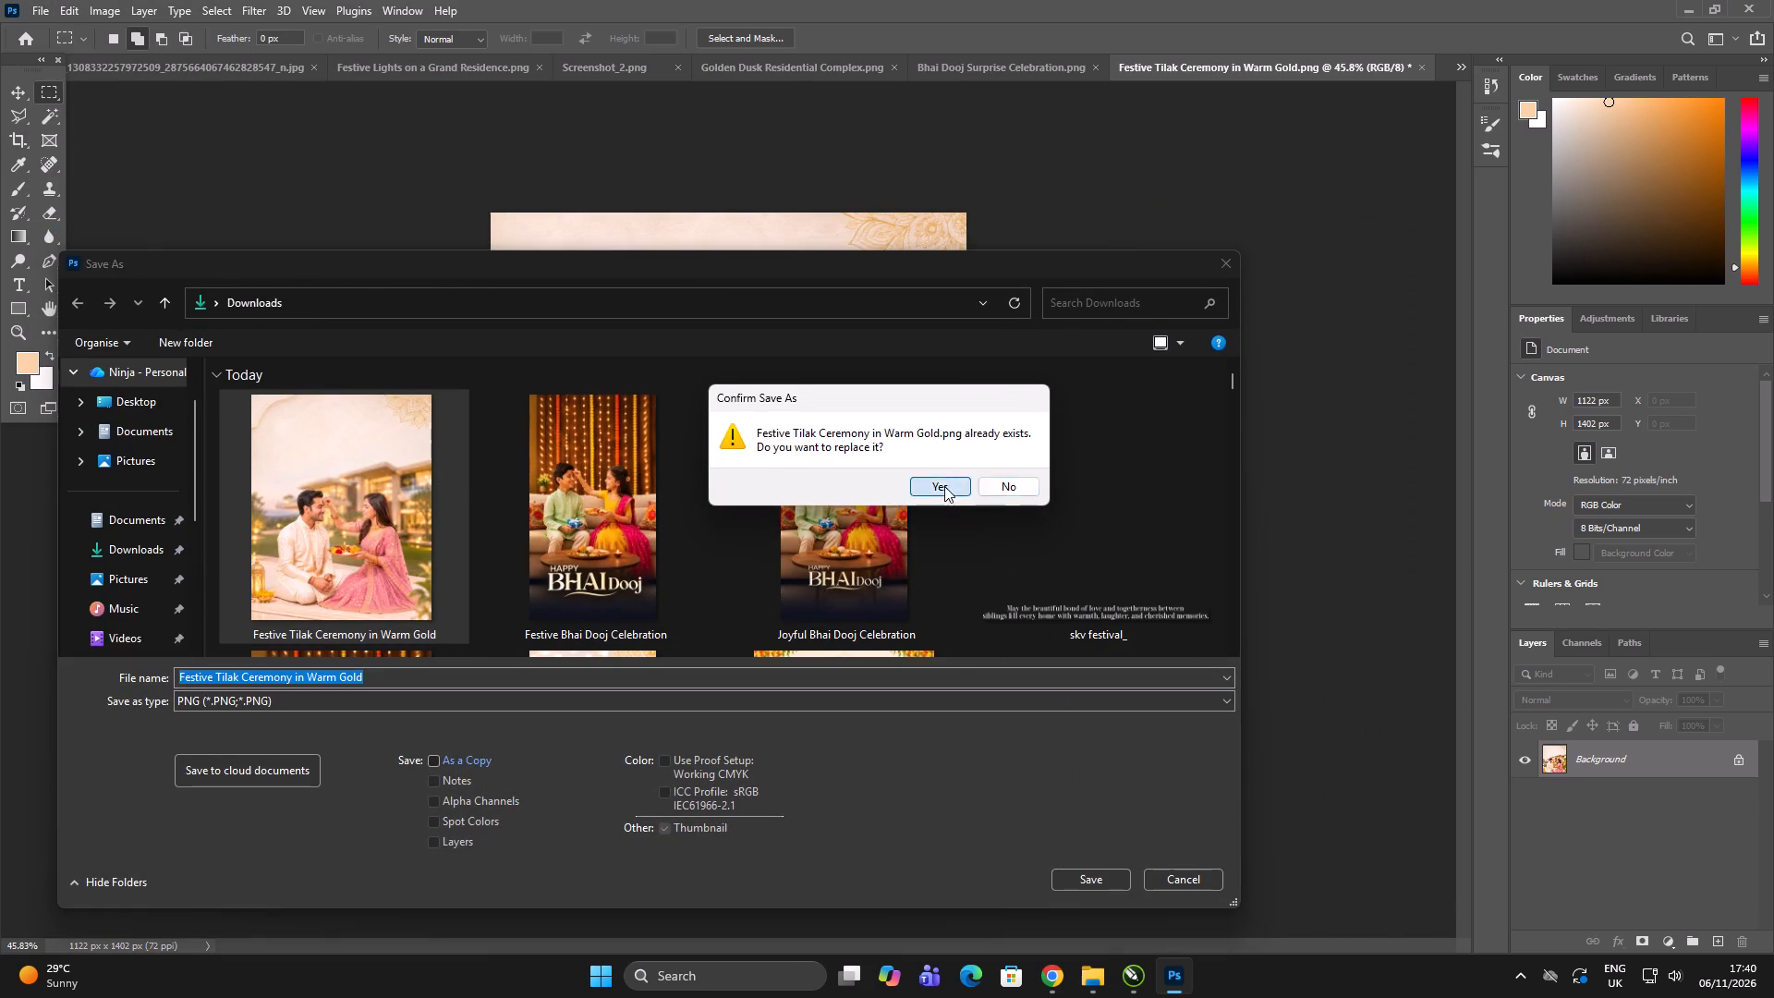
{"action": "left_click", "coordinate": [1000, 285]}
Return to CorelDRAW and delete the earlier imported villa image from the Bhai Dooj post.
{"action": "key", "text": "alt+Tab"}
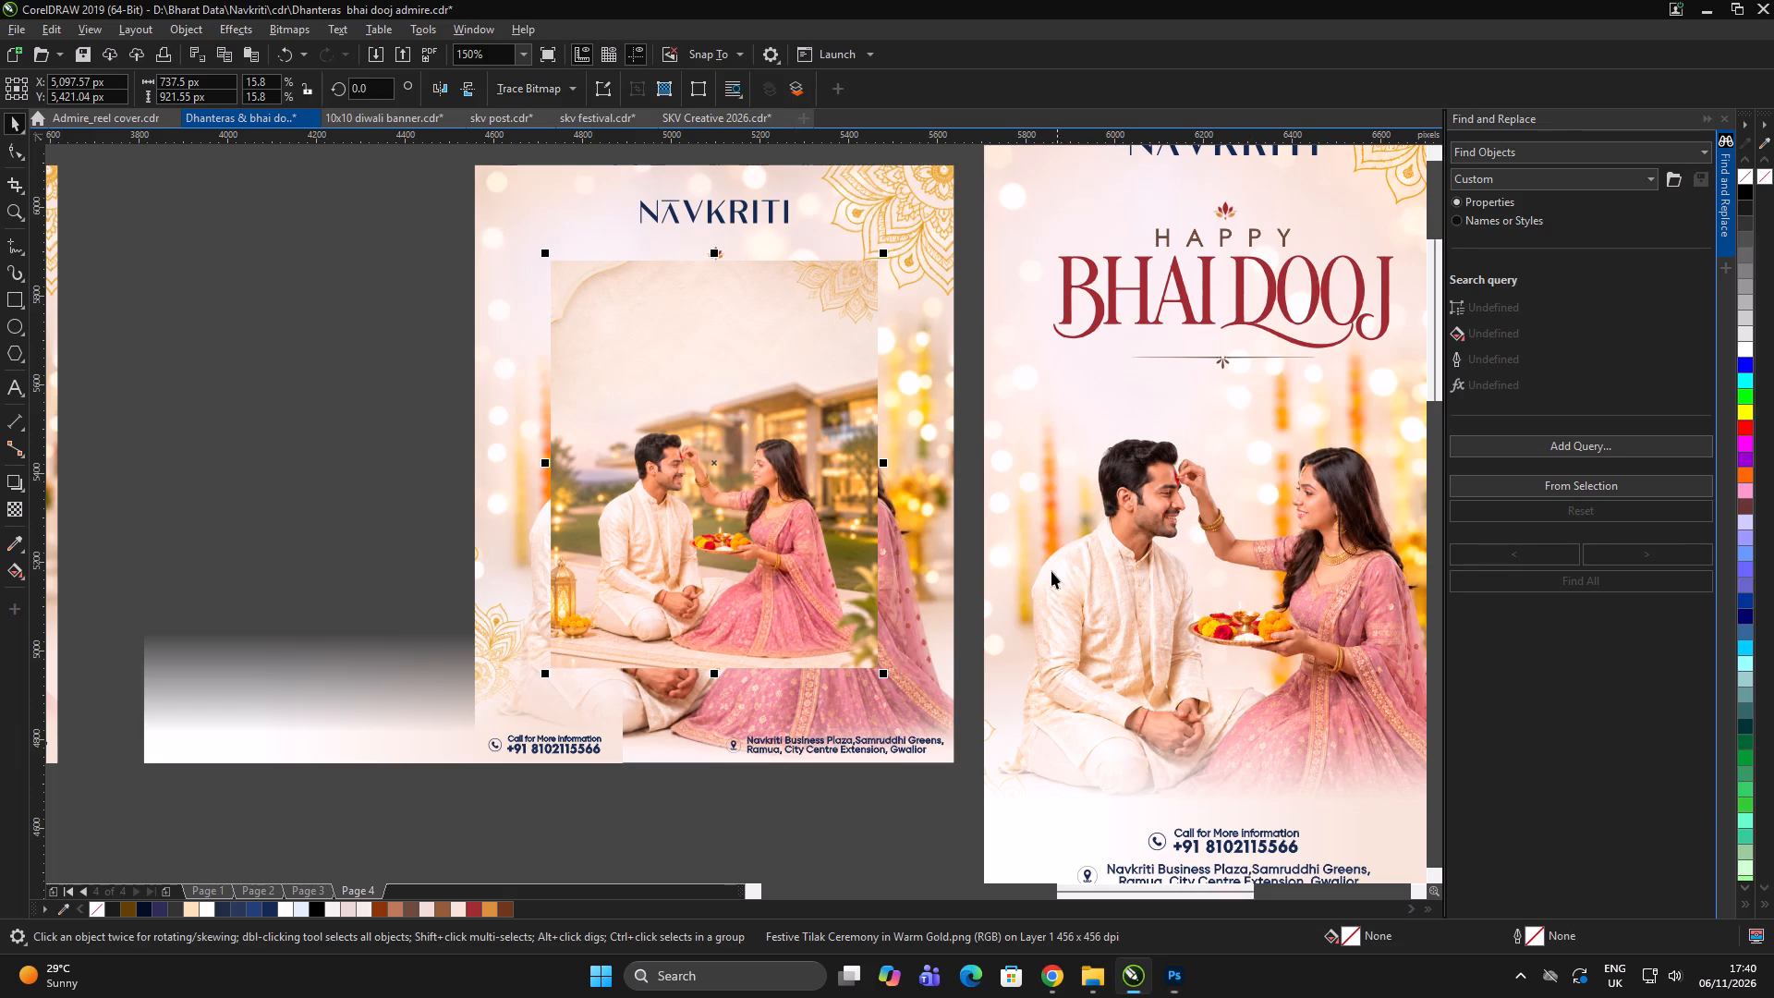
{"action": "key", "text": "alt+Tab"}
{"action": "scroll", "coordinate": [726, 444], "scroll_direction": "down", "scroll_amount": 1}
{"action": "key", "text": "alt+Tab"}
{"action": "scroll", "coordinate": [732, 461], "scroll_direction": "down", "scroll_amount": 2}
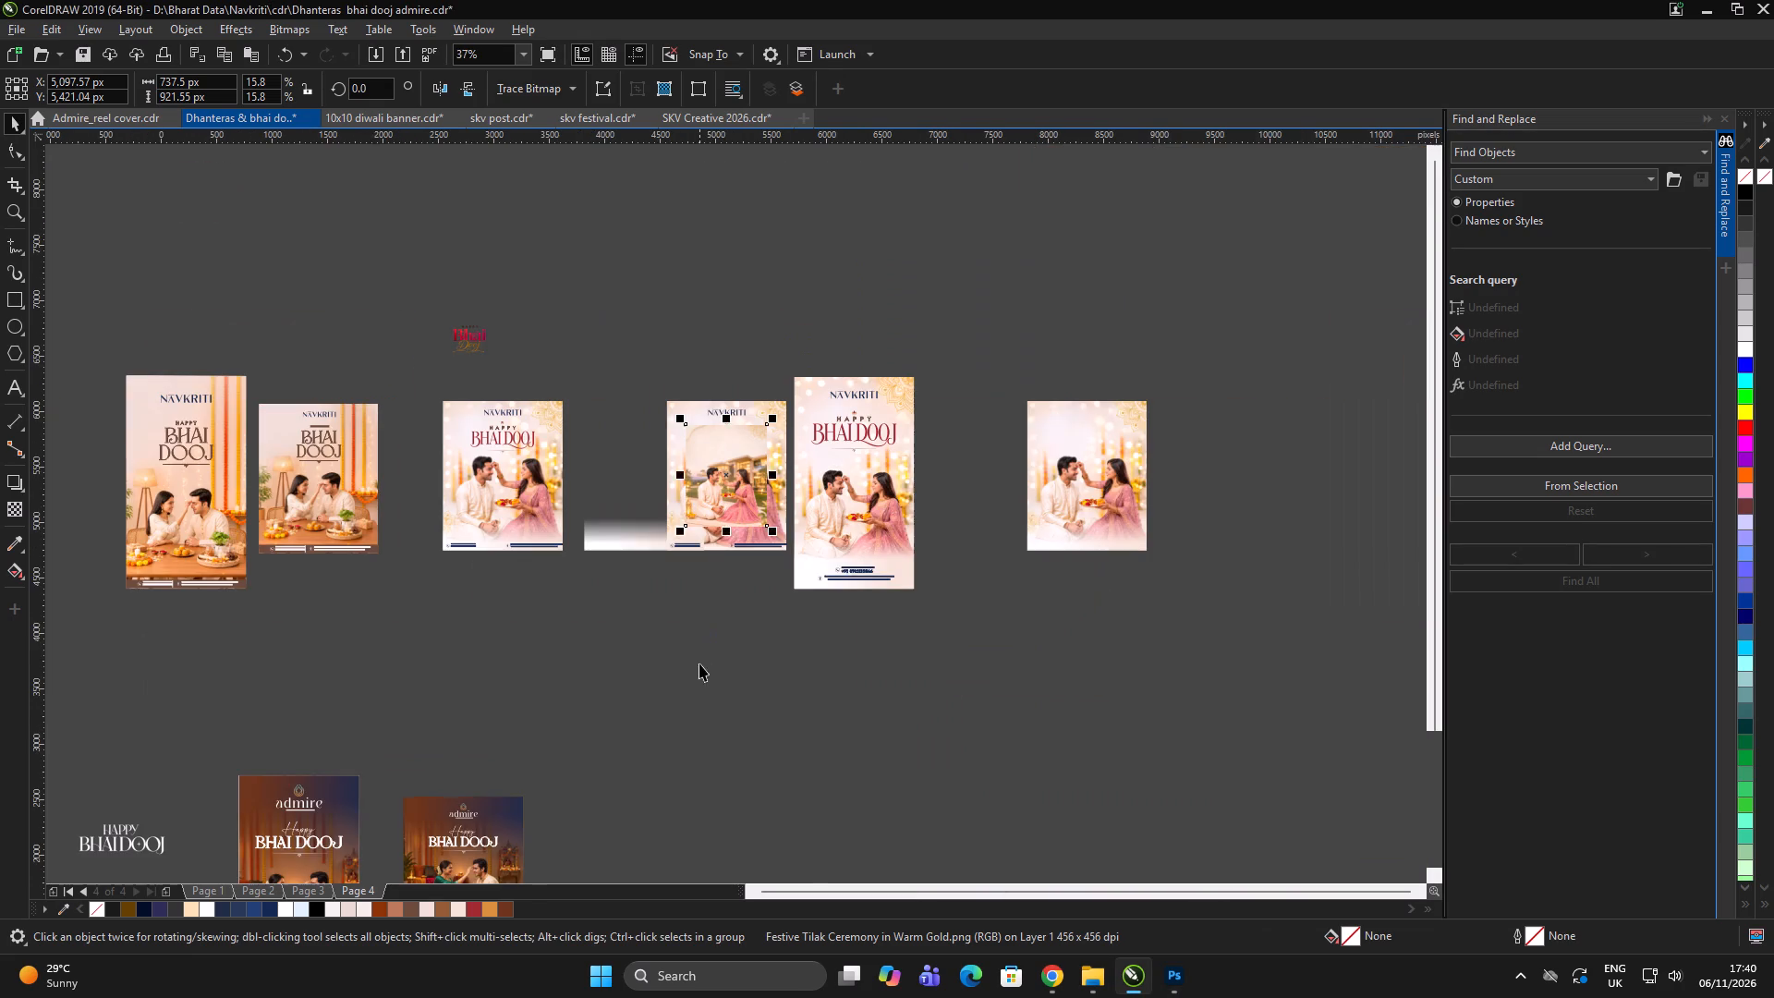
{"action": "double_click", "coordinate": [699, 664]}
{"action": "left_click", "coordinate": [857, 566]}
{"action": "scroll", "coordinate": [749, 548], "scroll_direction": "up", "scroll_amount": 2}
{"action": "left_click", "coordinate": [746, 423]}
{"action": "left_click", "coordinate": [739, 357]}
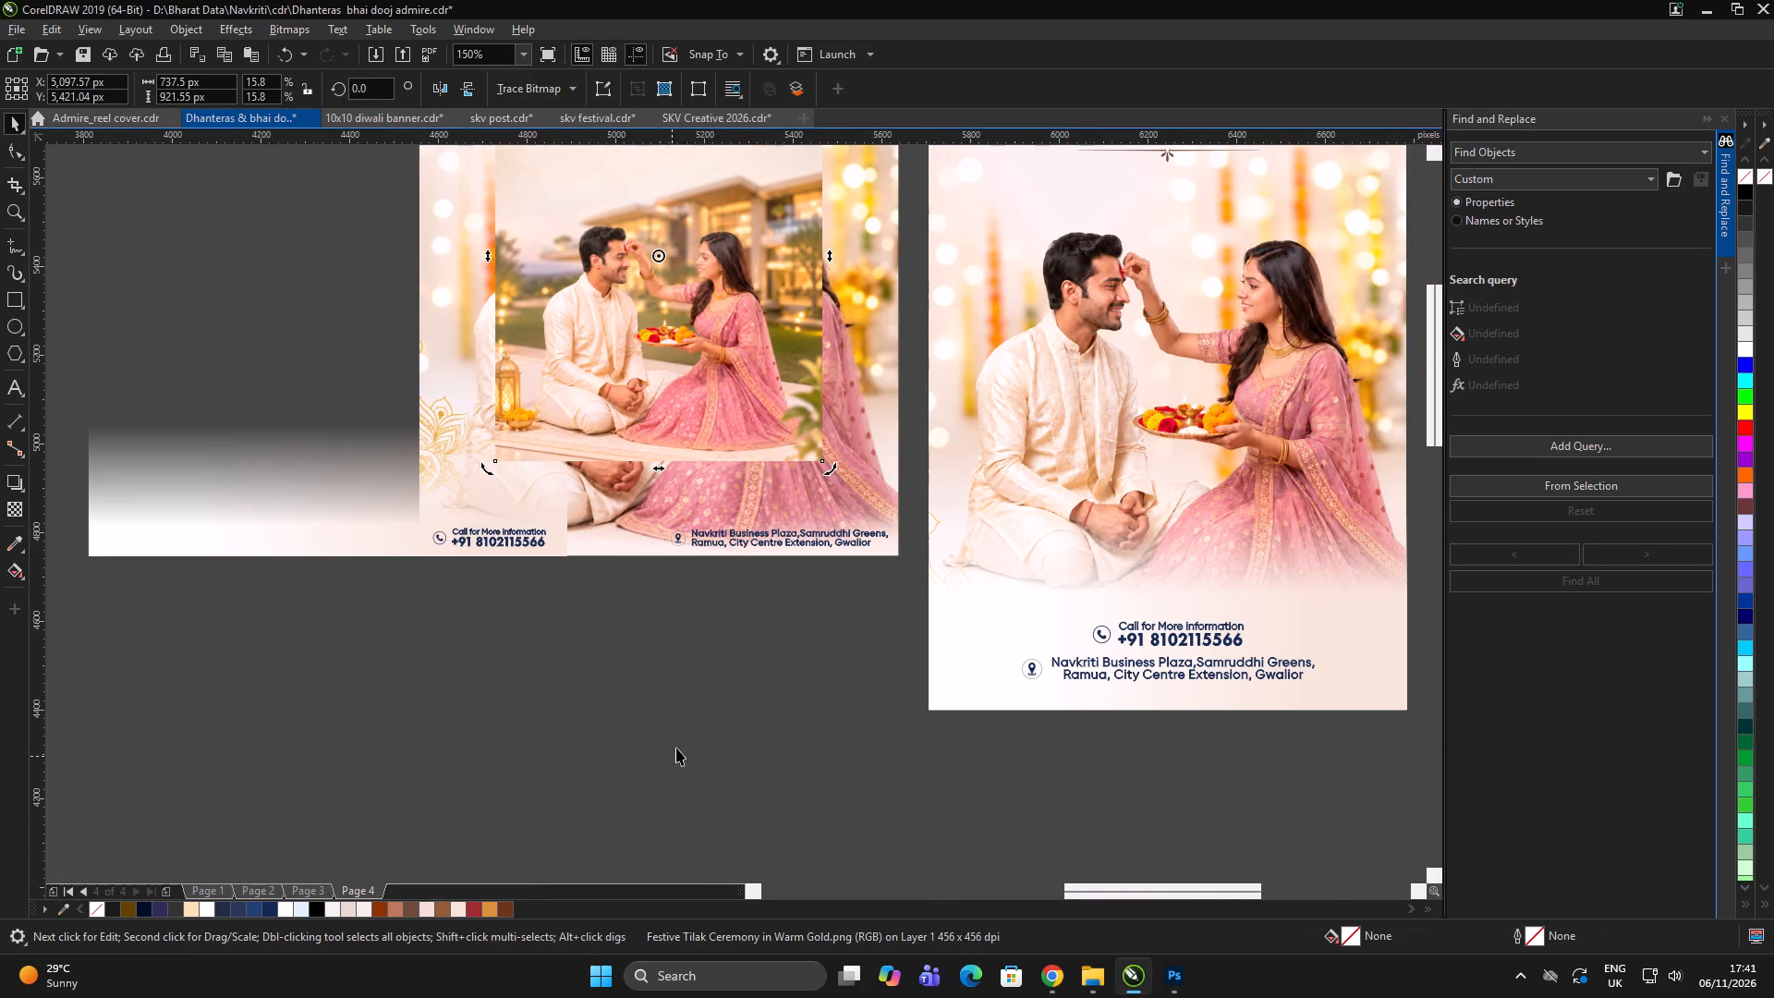
{"action": "key", "text": "Delete"}
Import the retouched "Festive Tilak Ceremony in Warm Gold" from Downloads and place it on the post at about 232 × 290 px.
{"action": "left_click", "coordinate": [686, 734]}
{"action": "double_click", "coordinate": [694, 731]}
{"action": "key", "text": "ctrl+i"}
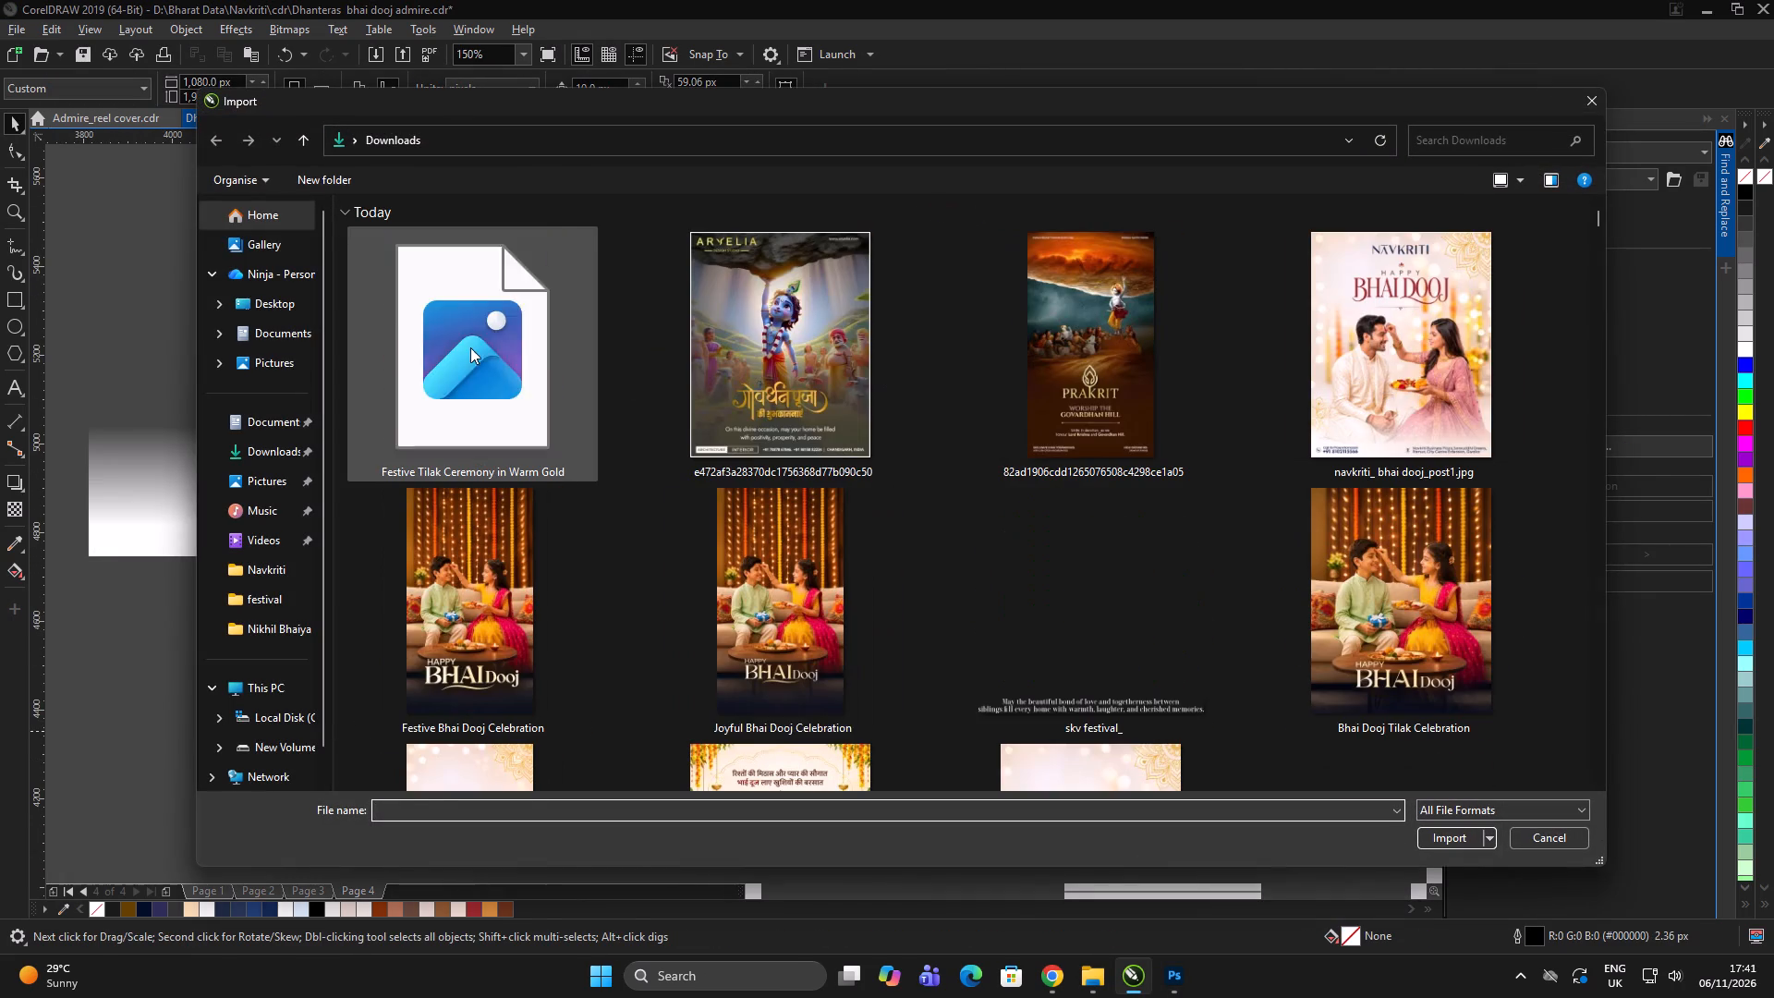
{"action": "left_click", "coordinate": [469, 343]}
{"action": "left_click", "coordinate": [1440, 824]}
{"action": "left_click", "coordinate": [1432, 840]}
{"action": "left_click_drag", "start_coordinate": [539, 263], "coordinate": [658, 392]}
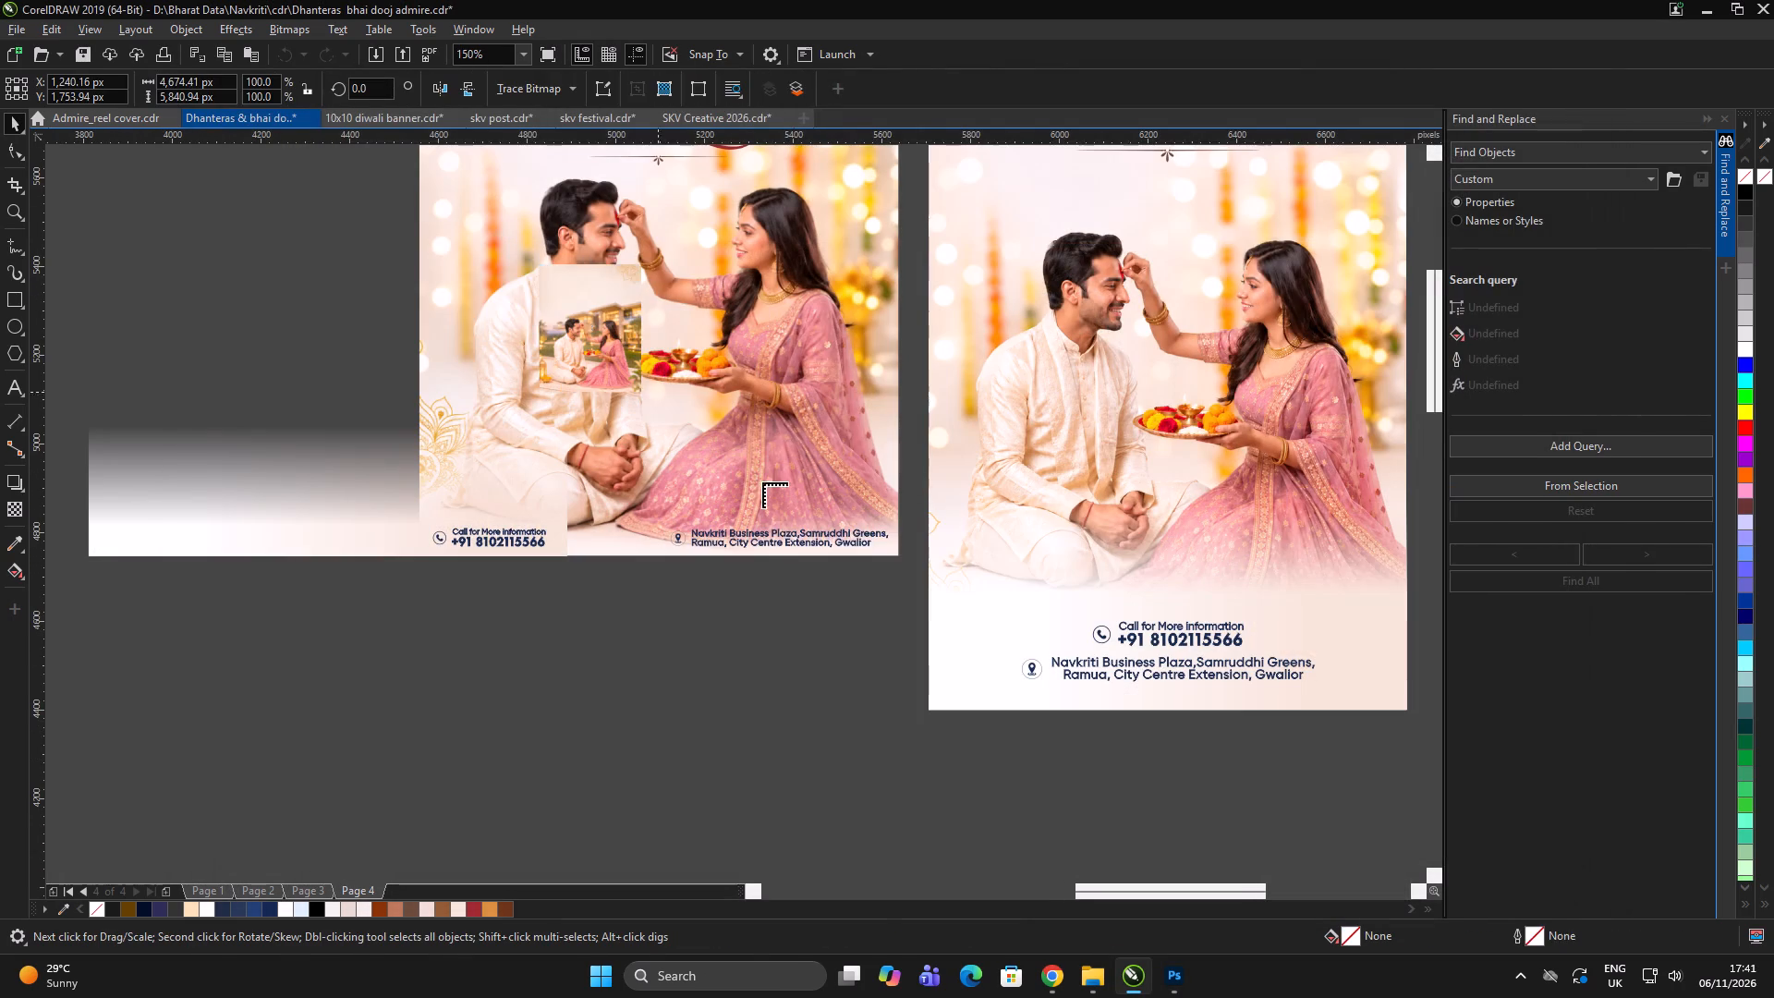
Resize the imported villa image to 1080 × 1350 px.
{"action": "left_click", "coordinate": [786, 534]}
{"action": "left_click", "coordinate": [646, 372]}
{"action": "left_click", "coordinate": [599, 351]}
{"action": "left_click", "coordinate": [223, 89]}
{"action": "key", "text": "ctrl+a"}
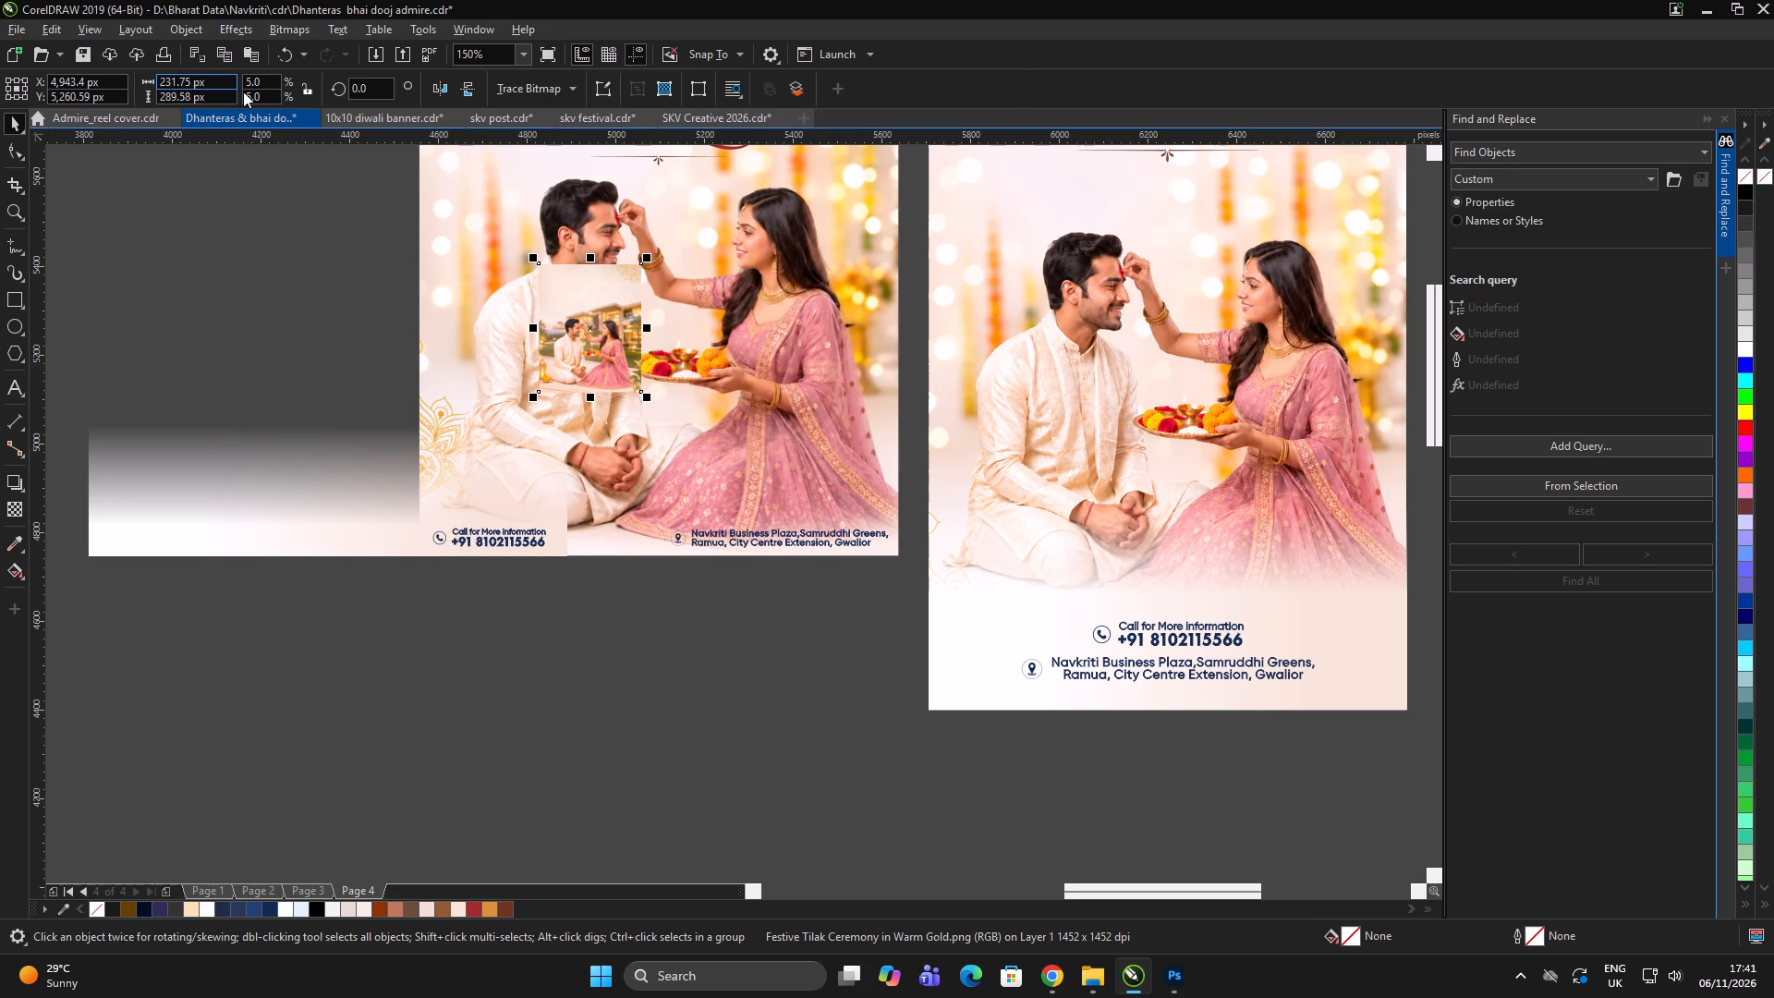
{"action": "left_click_drag", "start_coordinate": [518, 677], "coordinate": [529, 664]}
{"action": "left_click", "coordinate": [592, 304]}
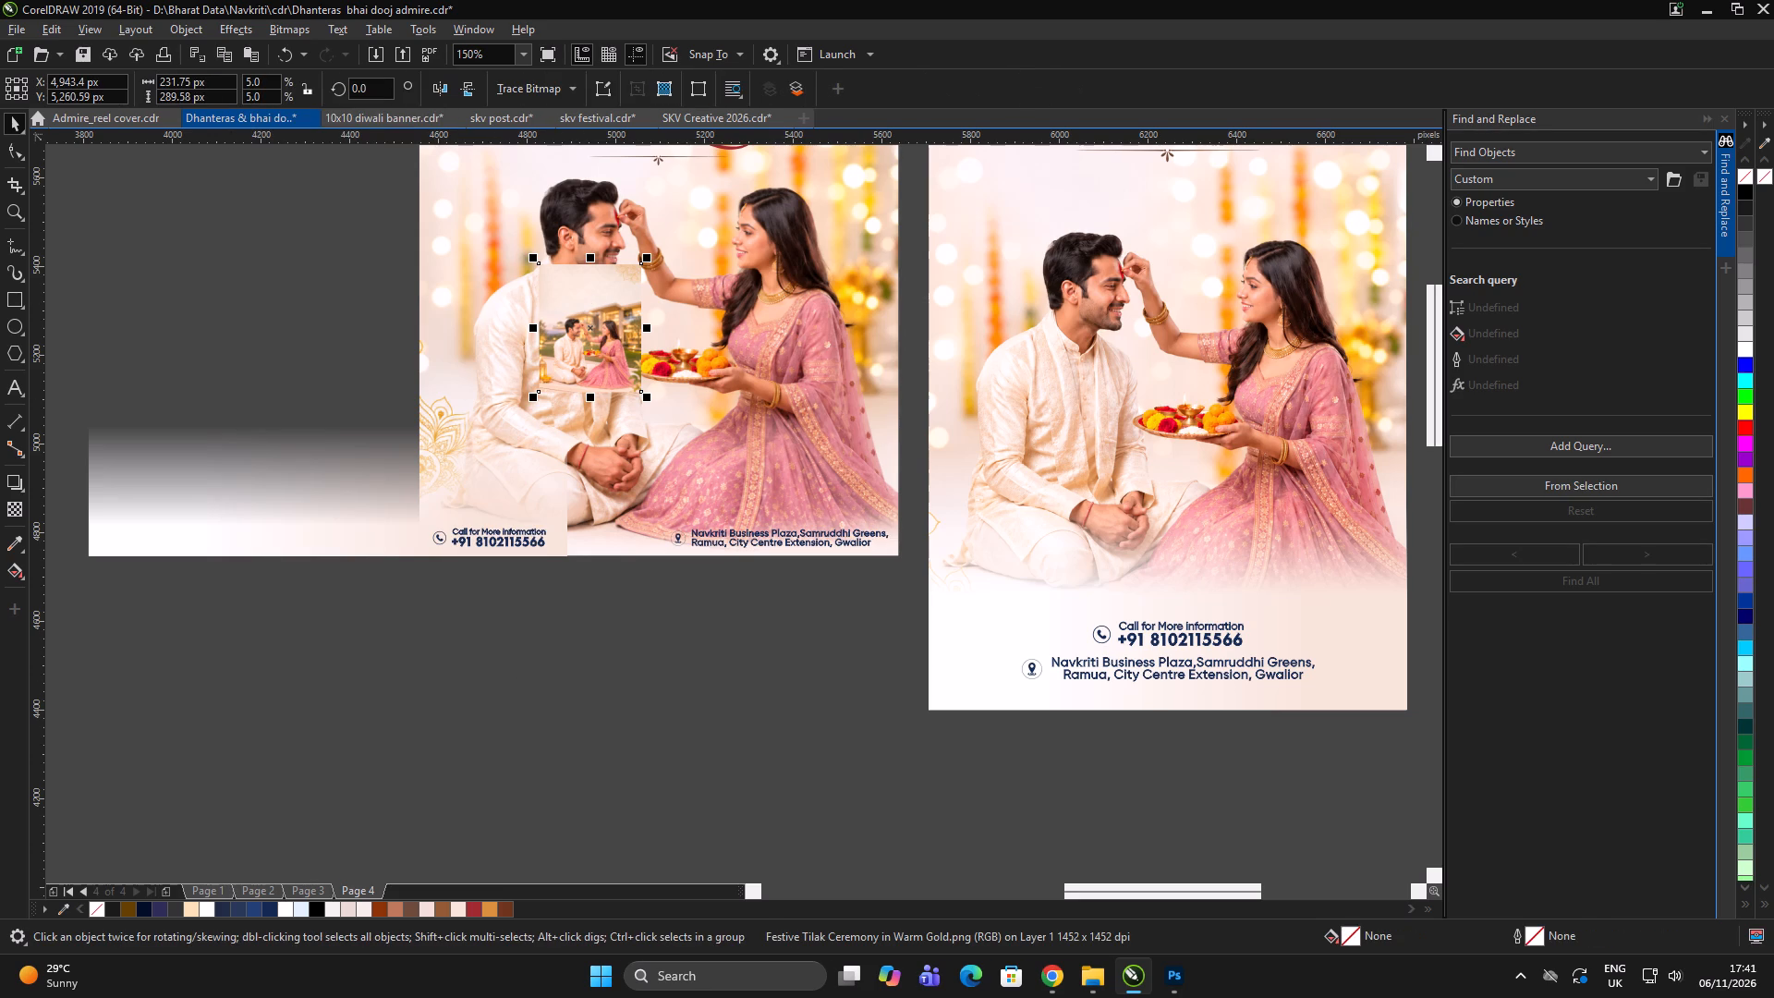
{"action": "left_click", "coordinate": [221, 85]}
{"action": "key", "text": "ctrl+a"}
{"action": "type", "text": "1080"}
{"action": "key", "text": "Tab"}
{"action": "type", "text": "1350"}
{"action": "key", "text": "Return"}
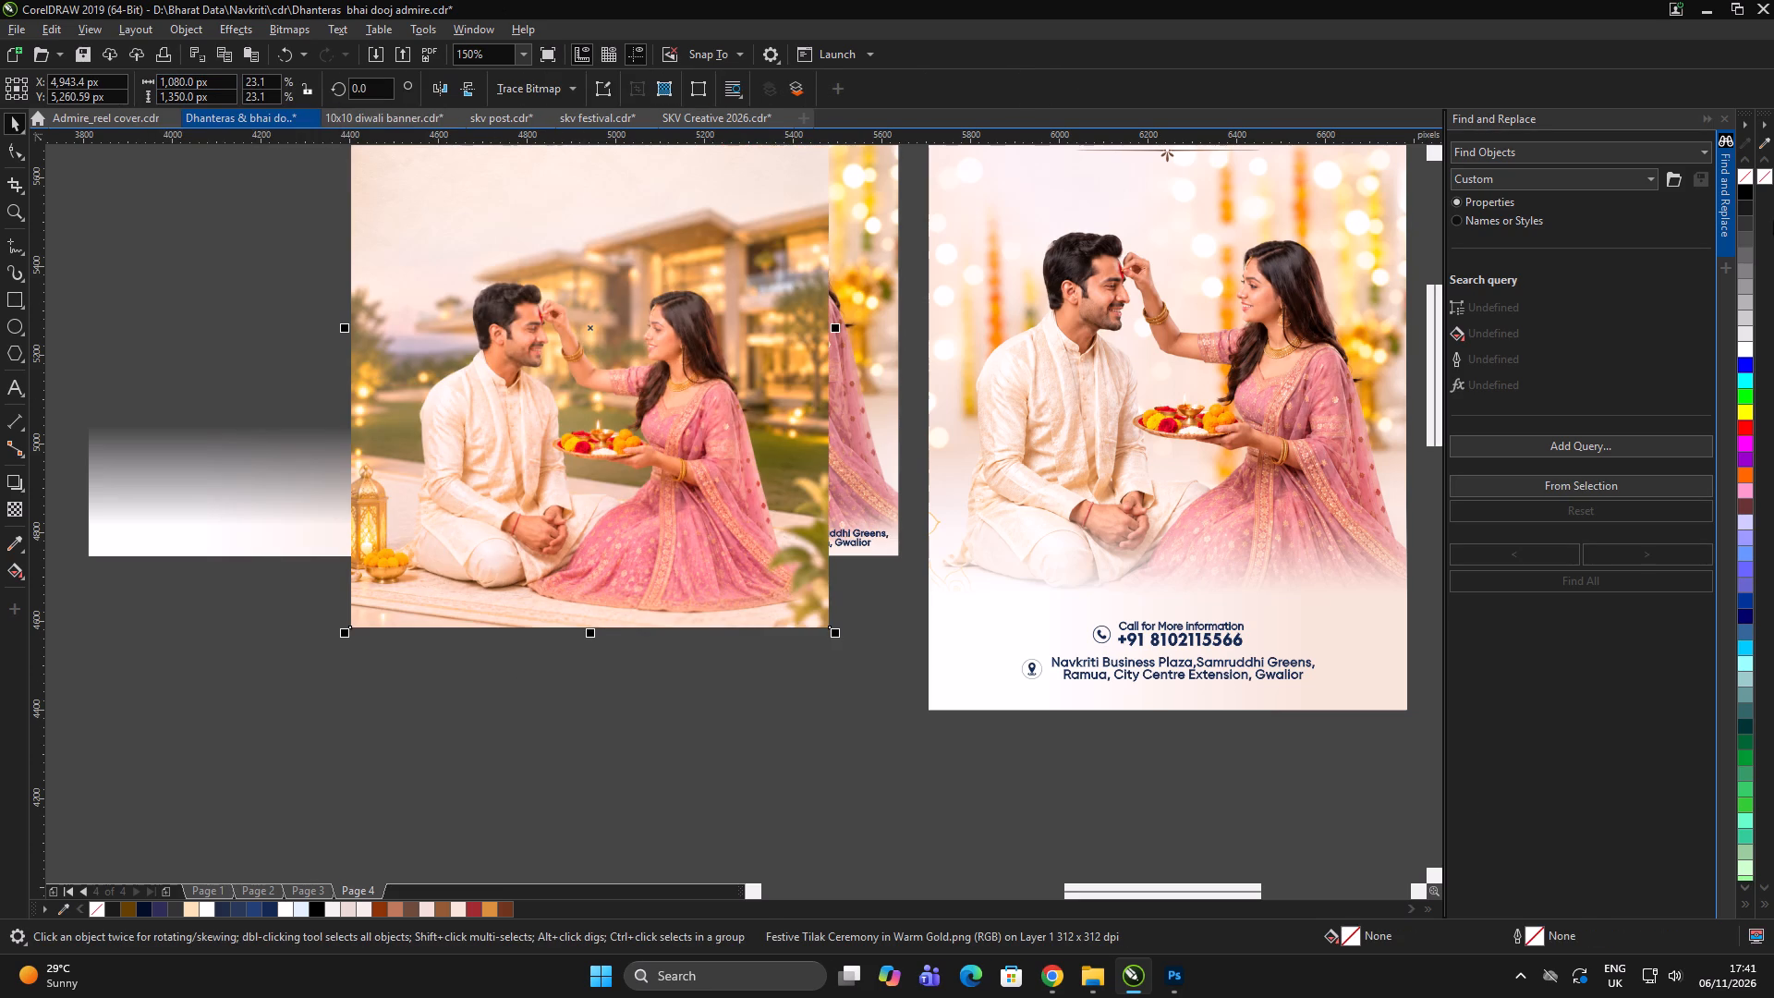
Centre the villa image on the post's background horizontally and vertically, and select it alone.
{"action": "left_click", "coordinate": [844, 496], "text": "shift"}
{"action": "key", "text": "e"}
{"action": "key", "text": "c"}
{"action": "left_click", "coordinate": [798, 666]}
{"action": "left_click", "coordinate": [800, 342]}
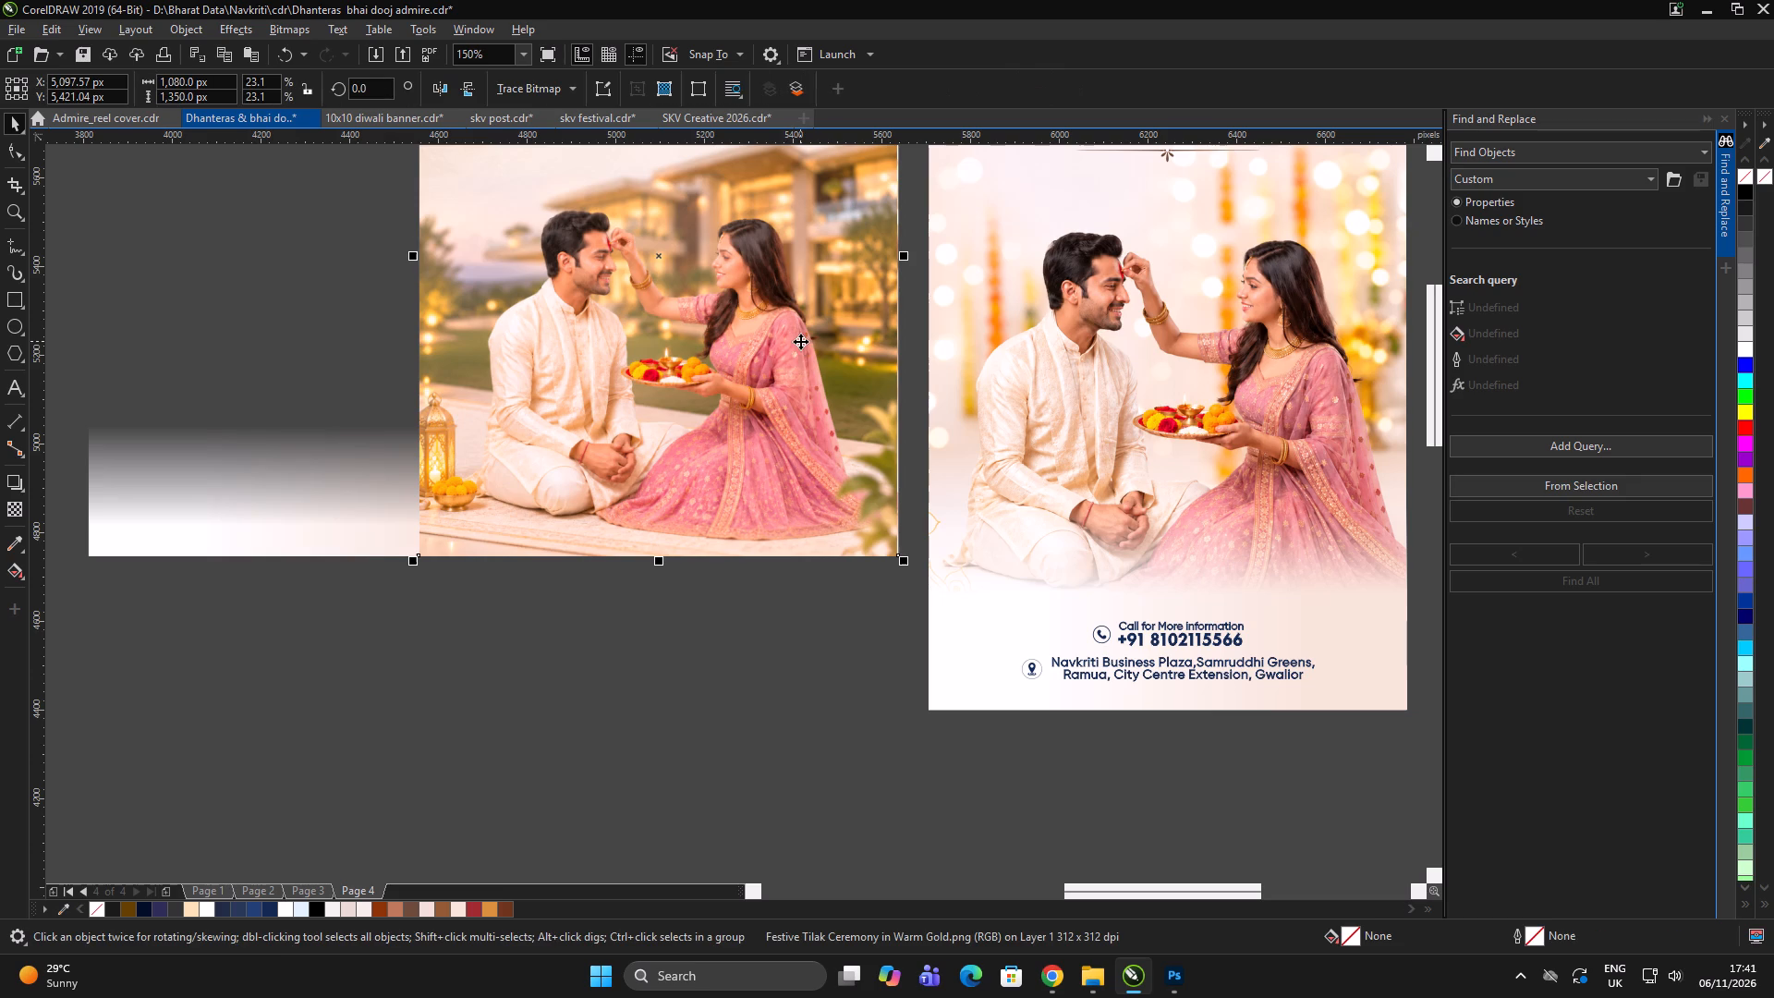
Cut the villa image, paste it inside the post's PowerClip background frame, and finish editing the frame contents.
{"action": "key", "text": "ctrl+x"}
{"action": "left_click", "coordinate": [759, 730]}
{"action": "double_click", "coordinate": [743, 361]}
{"action": "key", "text": "ctrl+v"}
{"action": "double_click", "coordinate": [781, 711]}
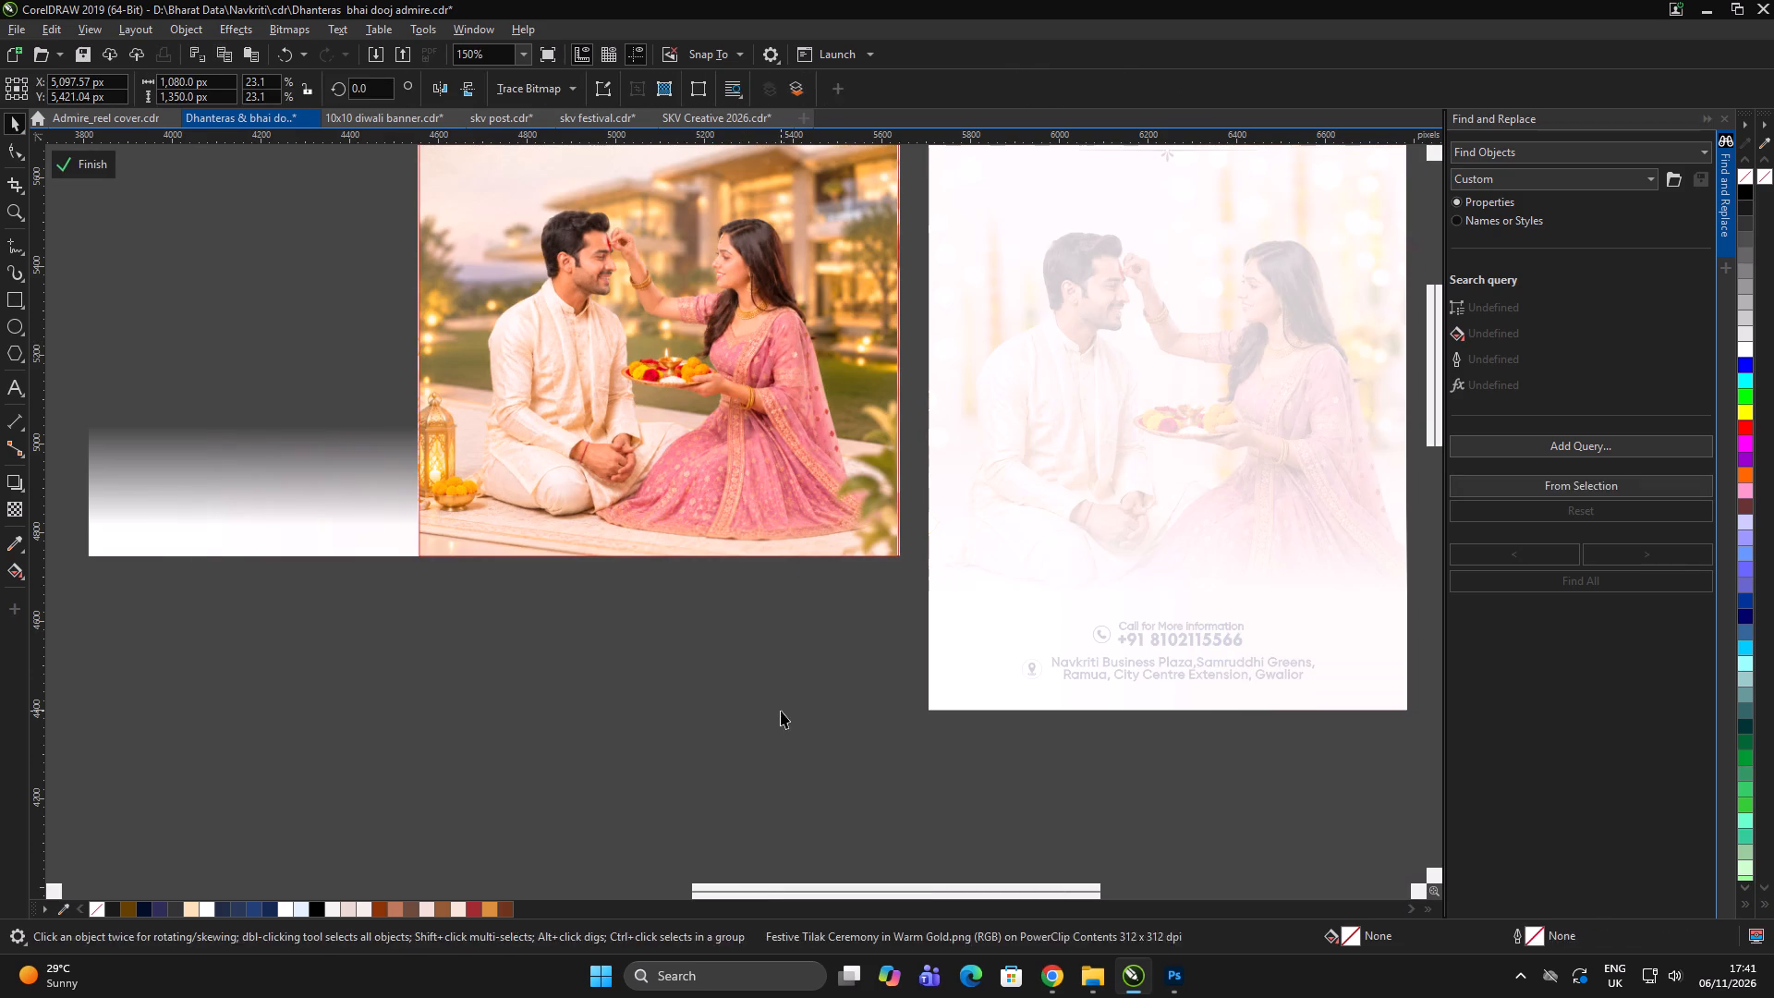
{"action": "left_click", "coordinate": [696, 447]}
{"action": "left_click", "coordinate": [92, 172]}
Align the white bottom gradient horizontally with the post so it covers the bottom of the villa image.
{"action": "left_click", "coordinate": [458, 778]}
{"action": "left_click", "coordinate": [347, 506]}
{"action": "left_click", "coordinate": [737, 386], "text": "shift"}
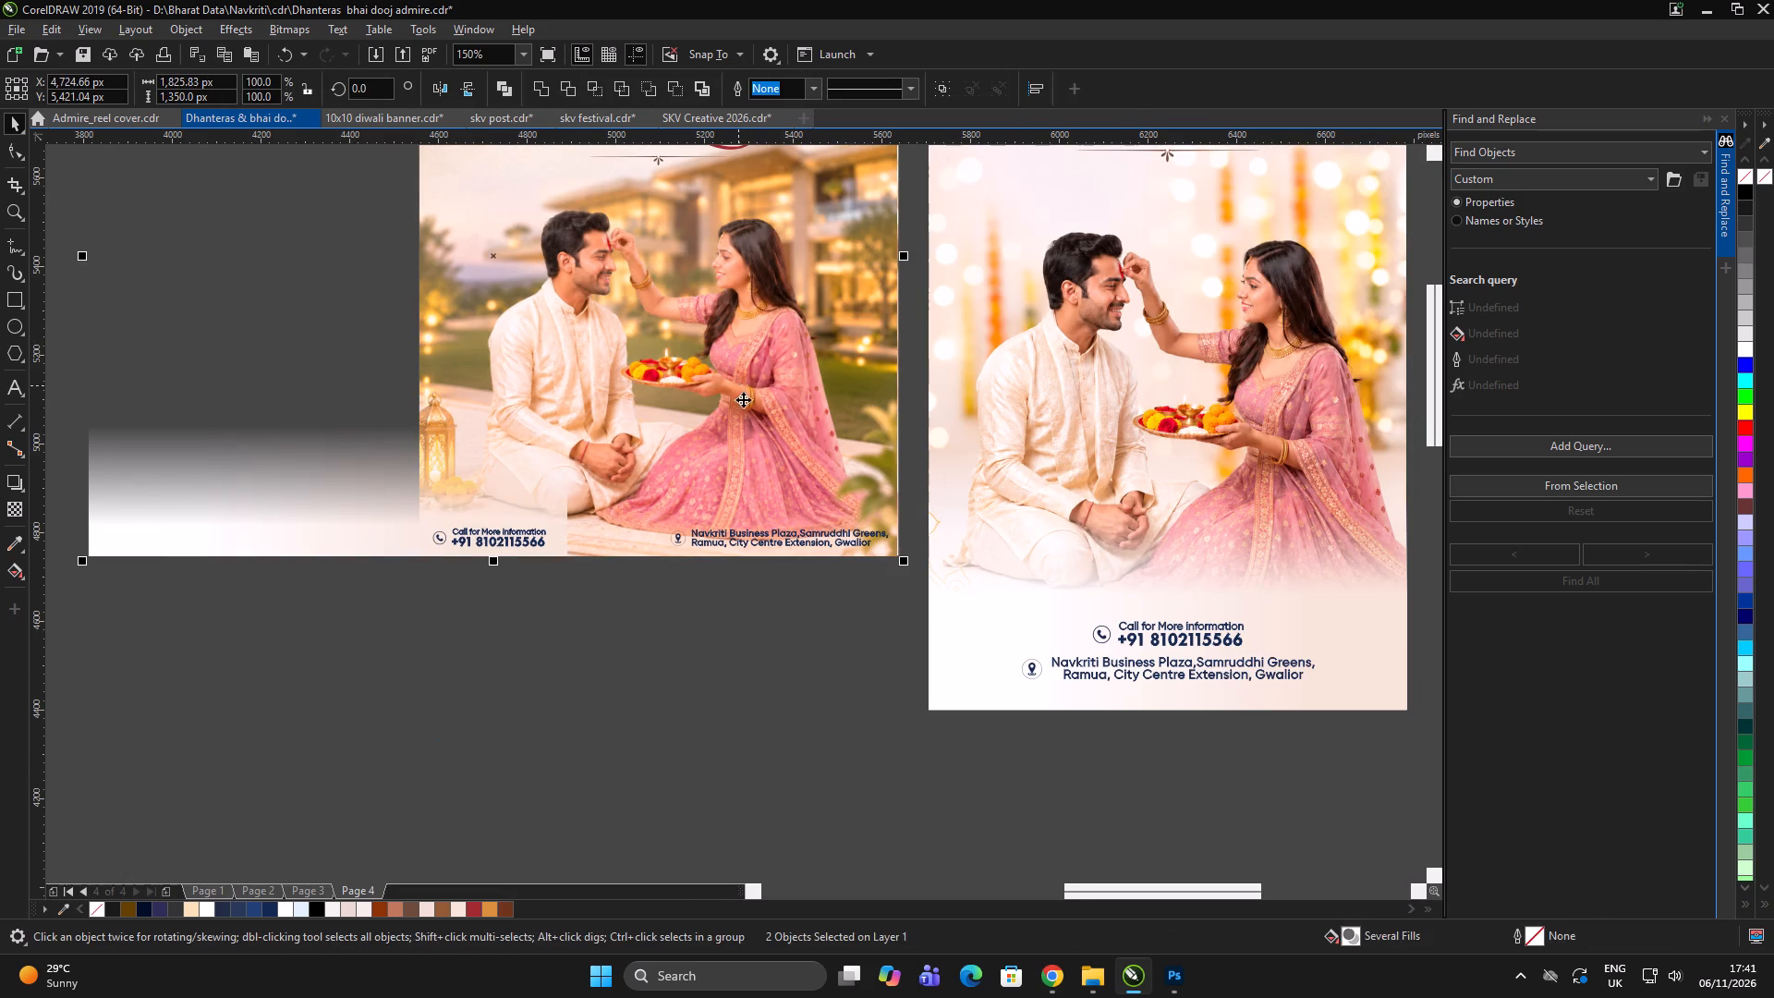
{"action": "key", "text": "c"}
{"action": "double_click", "coordinate": [799, 734]}
{"action": "scroll", "coordinate": [643, 714], "scroll_direction": "down", "scroll_amount": 2}
{"action": "double_click", "coordinate": [598, 742]}
{"action": "scroll", "coordinate": [614, 634], "scroll_direction": "up", "scroll_amount": 2}
{"action": "scroll", "coordinate": [662, 476], "scroll_direction": "down", "scroll_amount": 1}
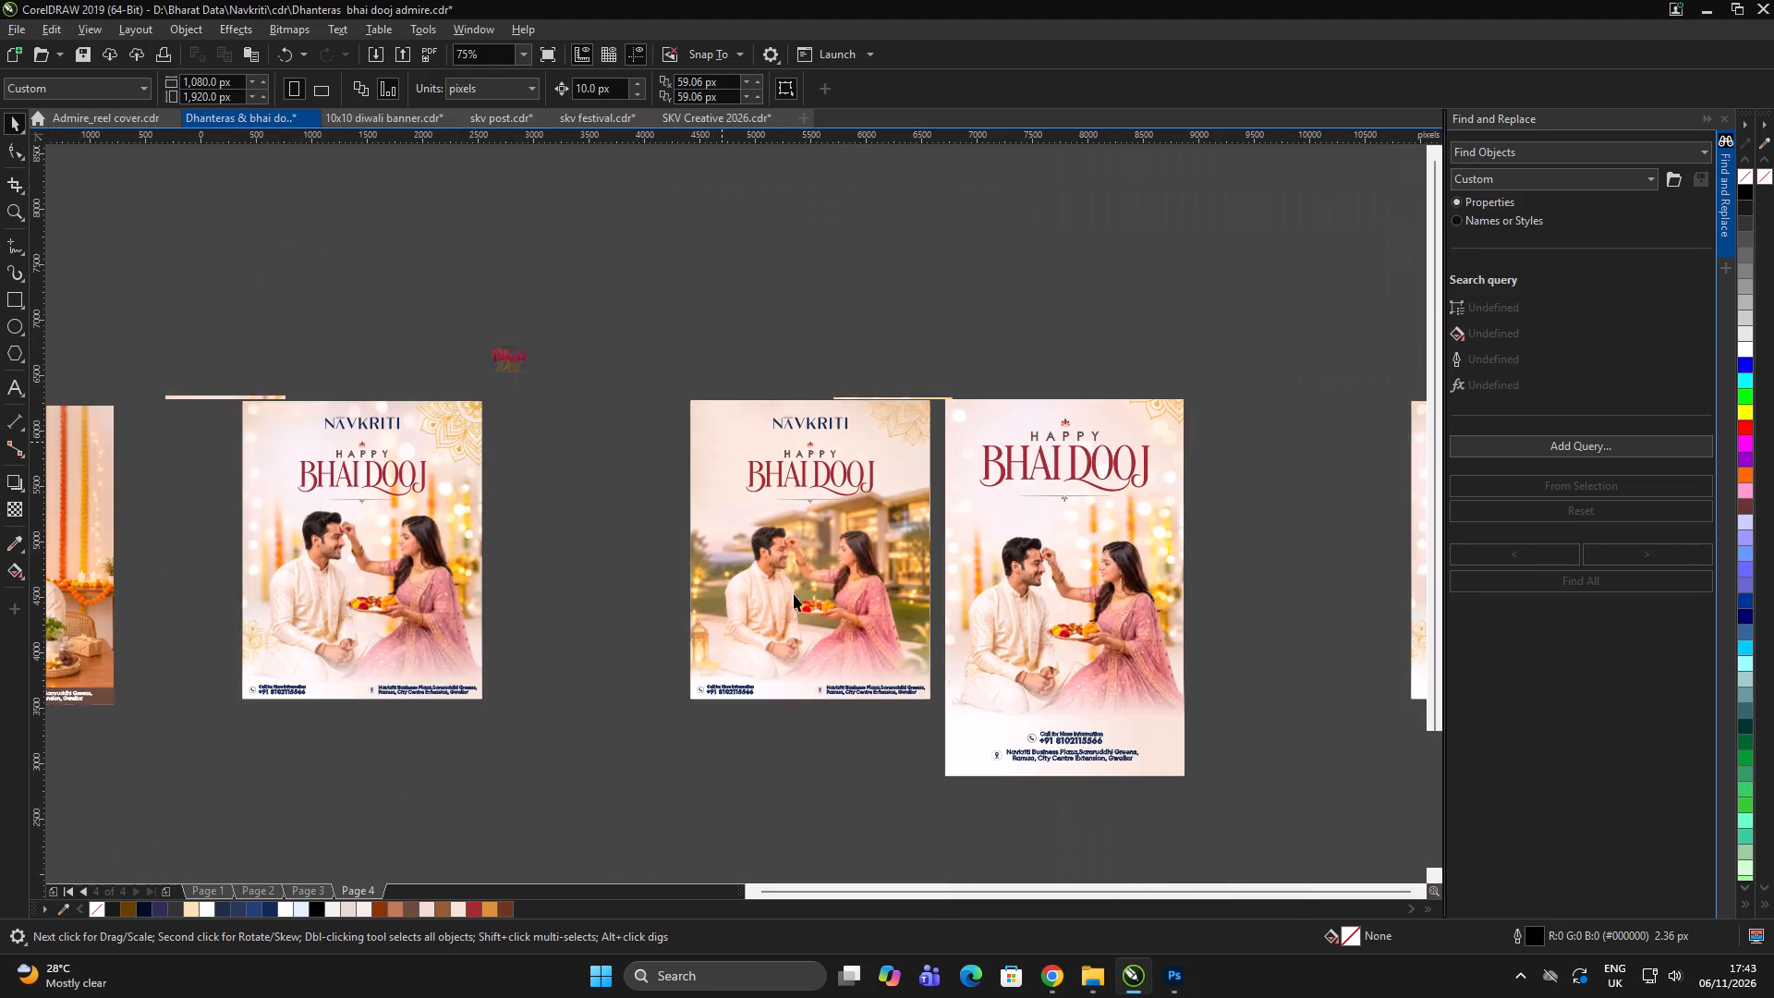
{"action": "left_click", "coordinate": [828, 647]}
{"action": "scroll", "coordinate": [863, 530], "scroll_direction": "up", "scroll_amount": 2}
{"action": "left_click", "coordinate": [953, 486]}
{"action": "double_click", "coordinate": [959, 482]}
{"action": "key", "text": "ctrl+i"}
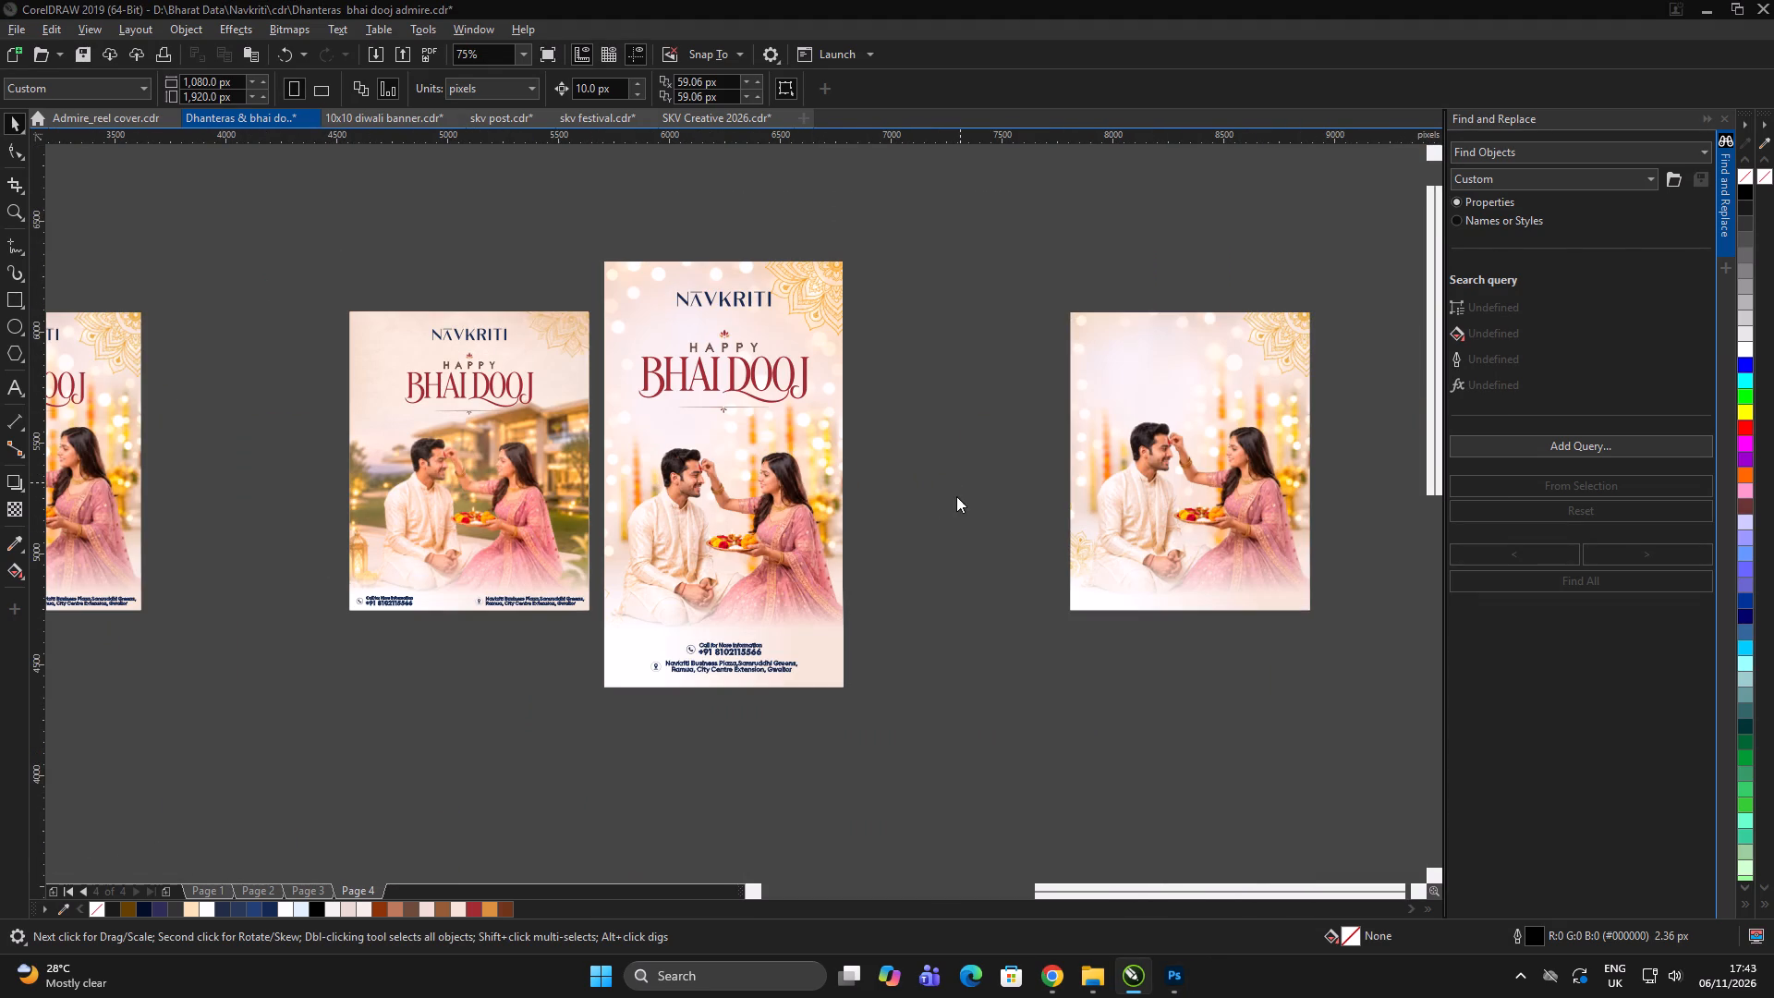
{"action": "left_click", "coordinate": [462, 354]}
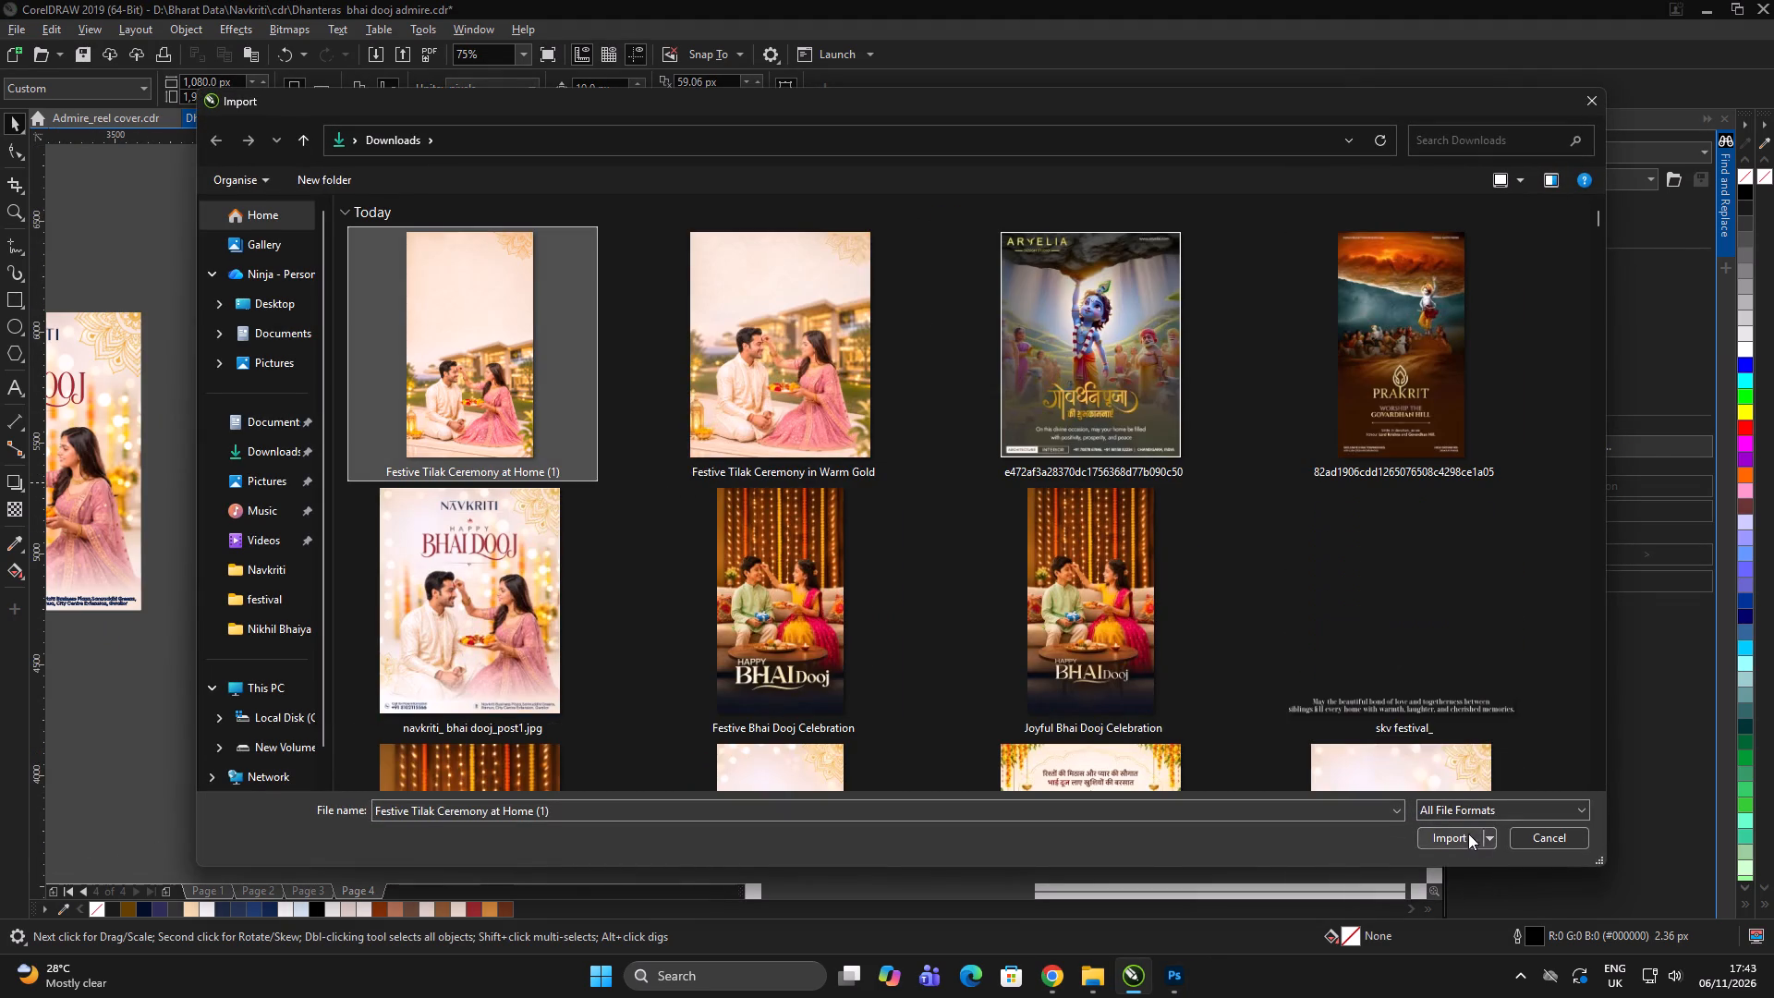
{"action": "left_click", "coordinate": [1461, 838]}
{"action": "left_click_drag", "start_coordinate": [883, 221], "coordinate": [1039, 644]}
{"action": "left_click", "coordinate": [1055, 653]}
Ungroup the tall Bhai Dooj design.
{"action": "left_click", "coordinate": [746, 493]}
{"action": "key", "text": "ctrl+u"}
{"action": "left_click", "coordinate": [944, 615], "text": "ctrl"}
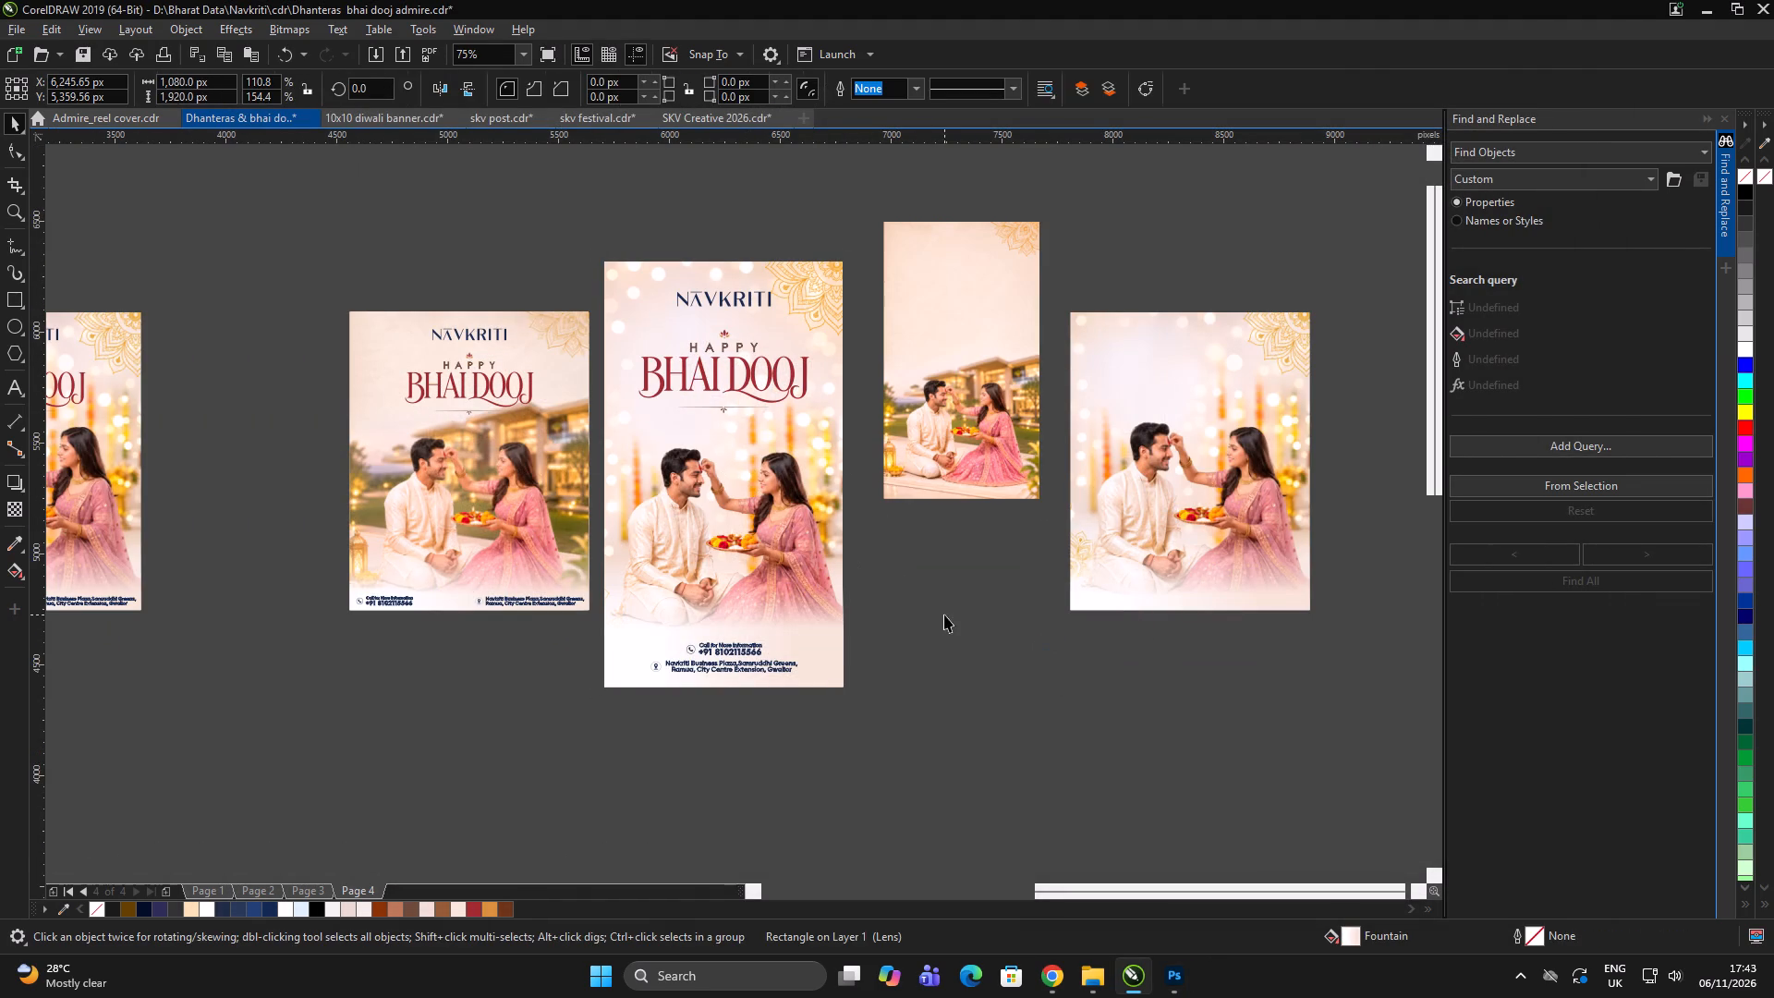
Send the gradient overlay rectangle of the tall Bhai Dooj design to the back.
{"action": "left_click", "coordinate": [805, 587]}
{"action": "key", "text": "shift+Page_Down"}
{"action": "left_click_drag", "start_coordinate": [1181, 832], "coordinate": [1172, 822]}
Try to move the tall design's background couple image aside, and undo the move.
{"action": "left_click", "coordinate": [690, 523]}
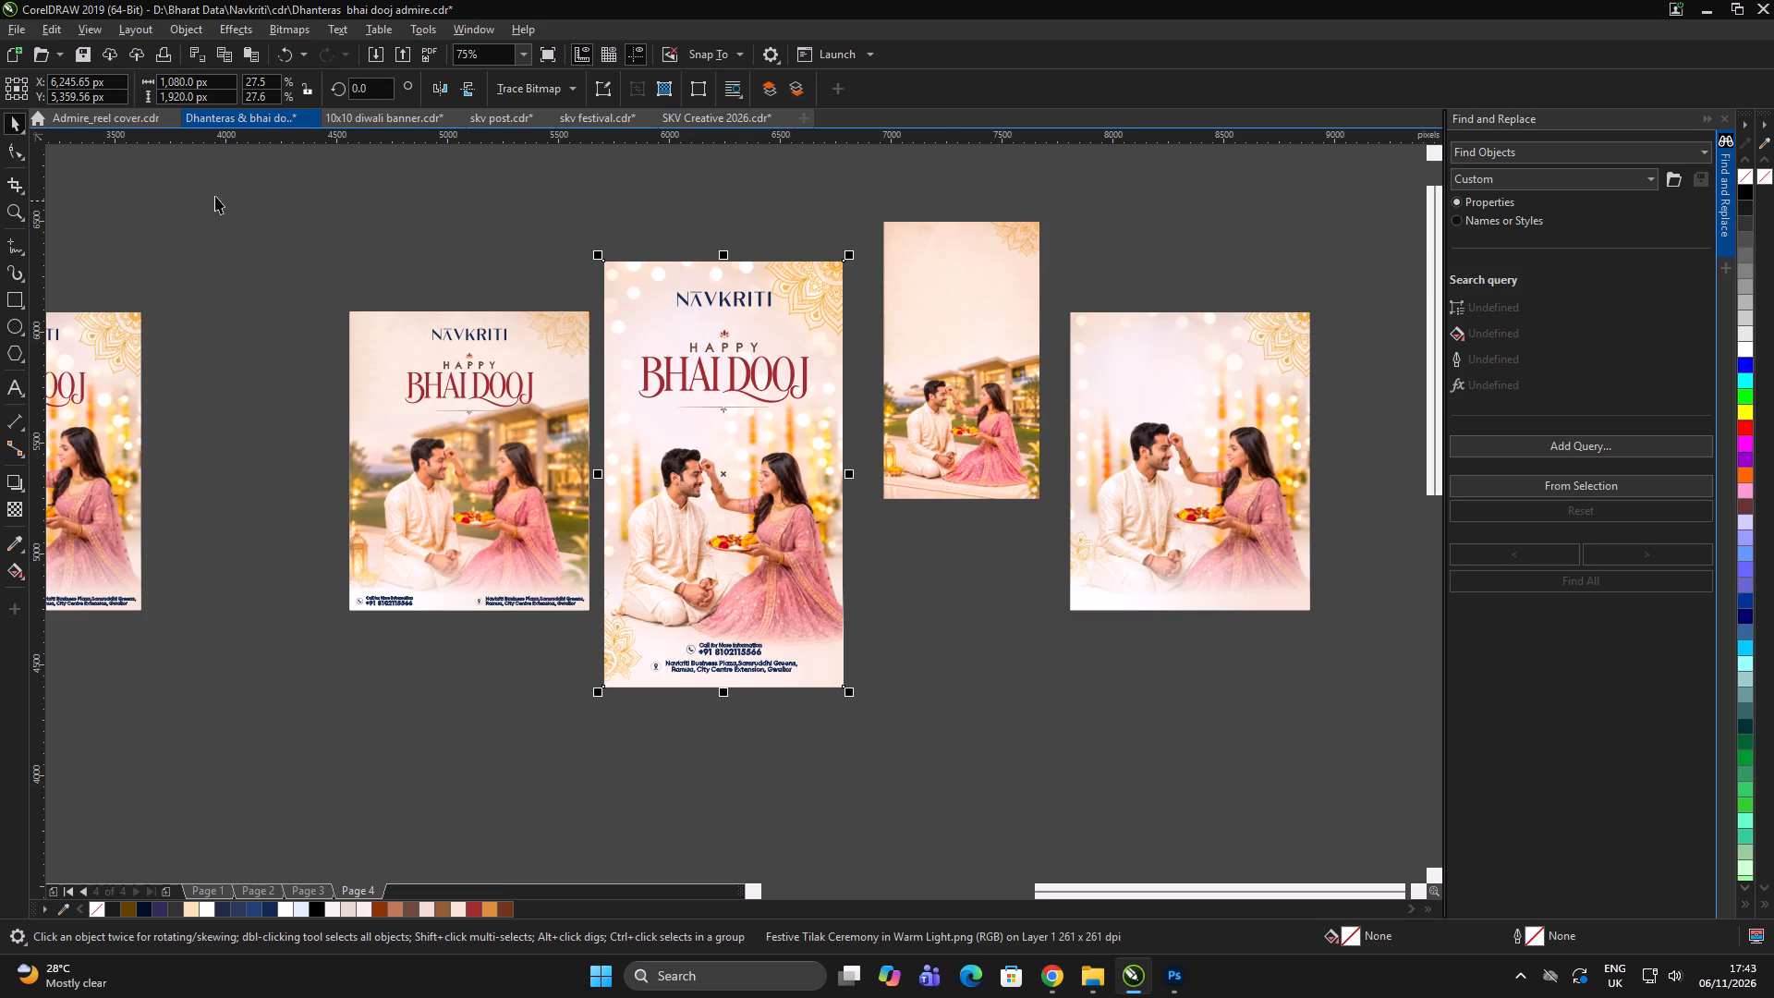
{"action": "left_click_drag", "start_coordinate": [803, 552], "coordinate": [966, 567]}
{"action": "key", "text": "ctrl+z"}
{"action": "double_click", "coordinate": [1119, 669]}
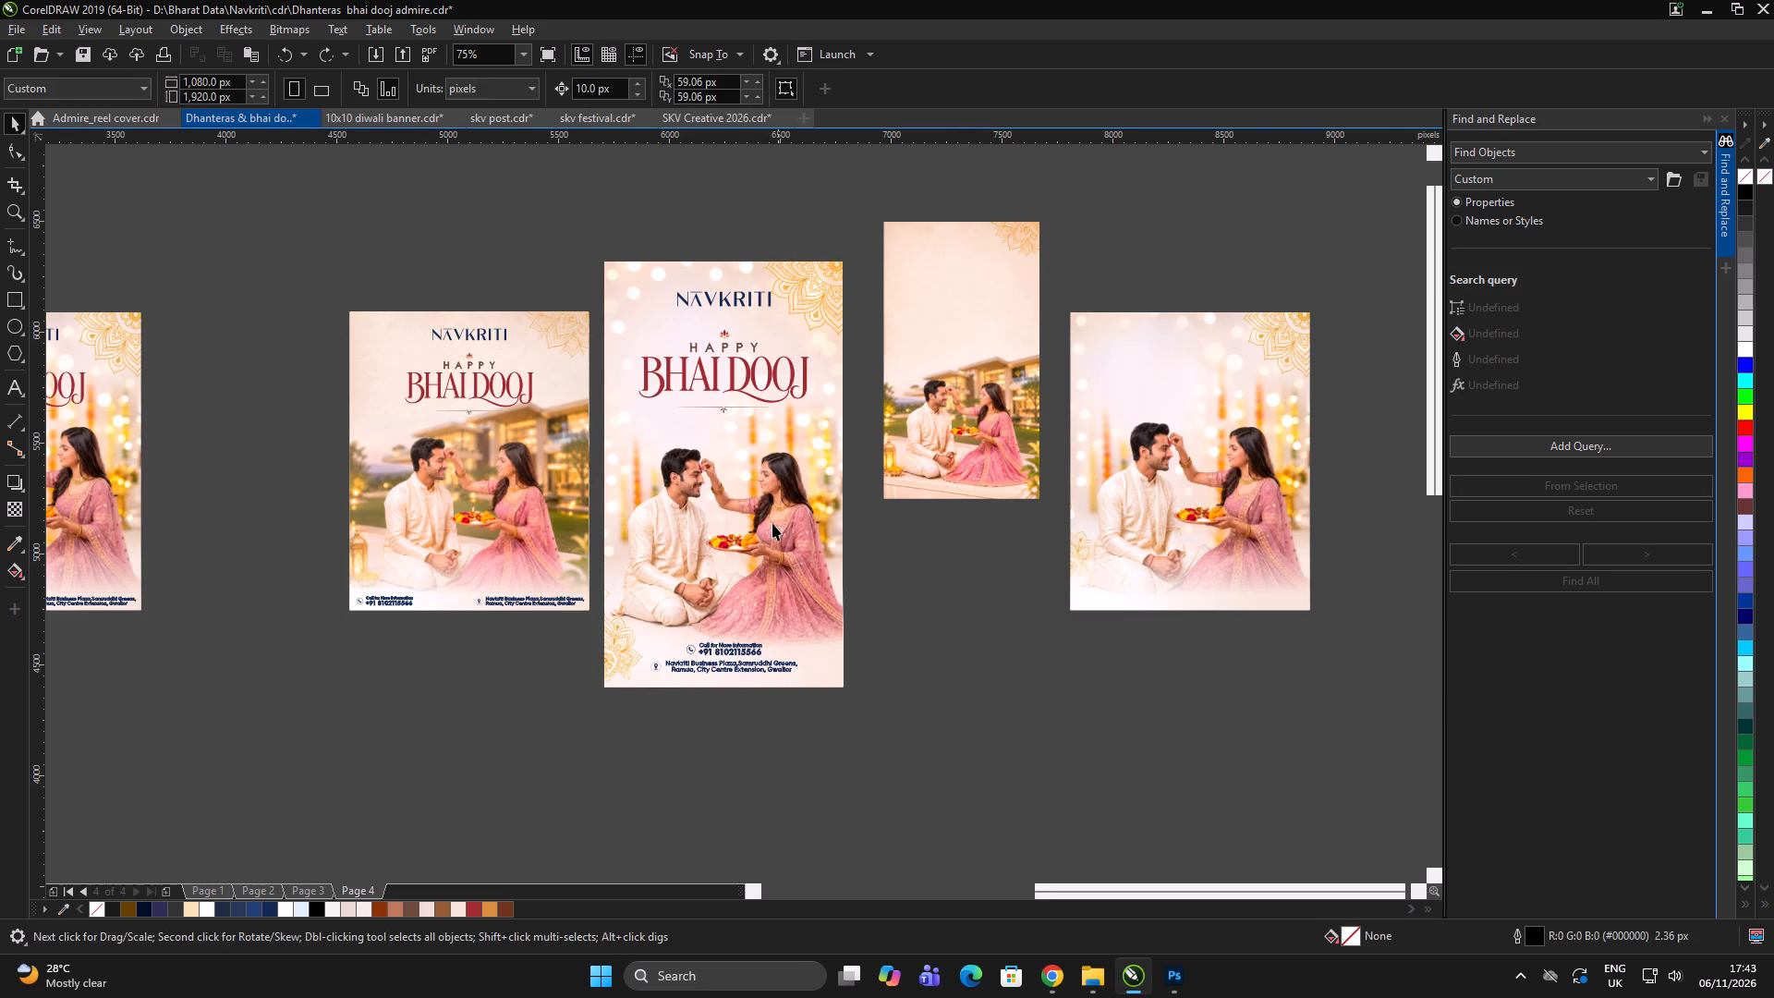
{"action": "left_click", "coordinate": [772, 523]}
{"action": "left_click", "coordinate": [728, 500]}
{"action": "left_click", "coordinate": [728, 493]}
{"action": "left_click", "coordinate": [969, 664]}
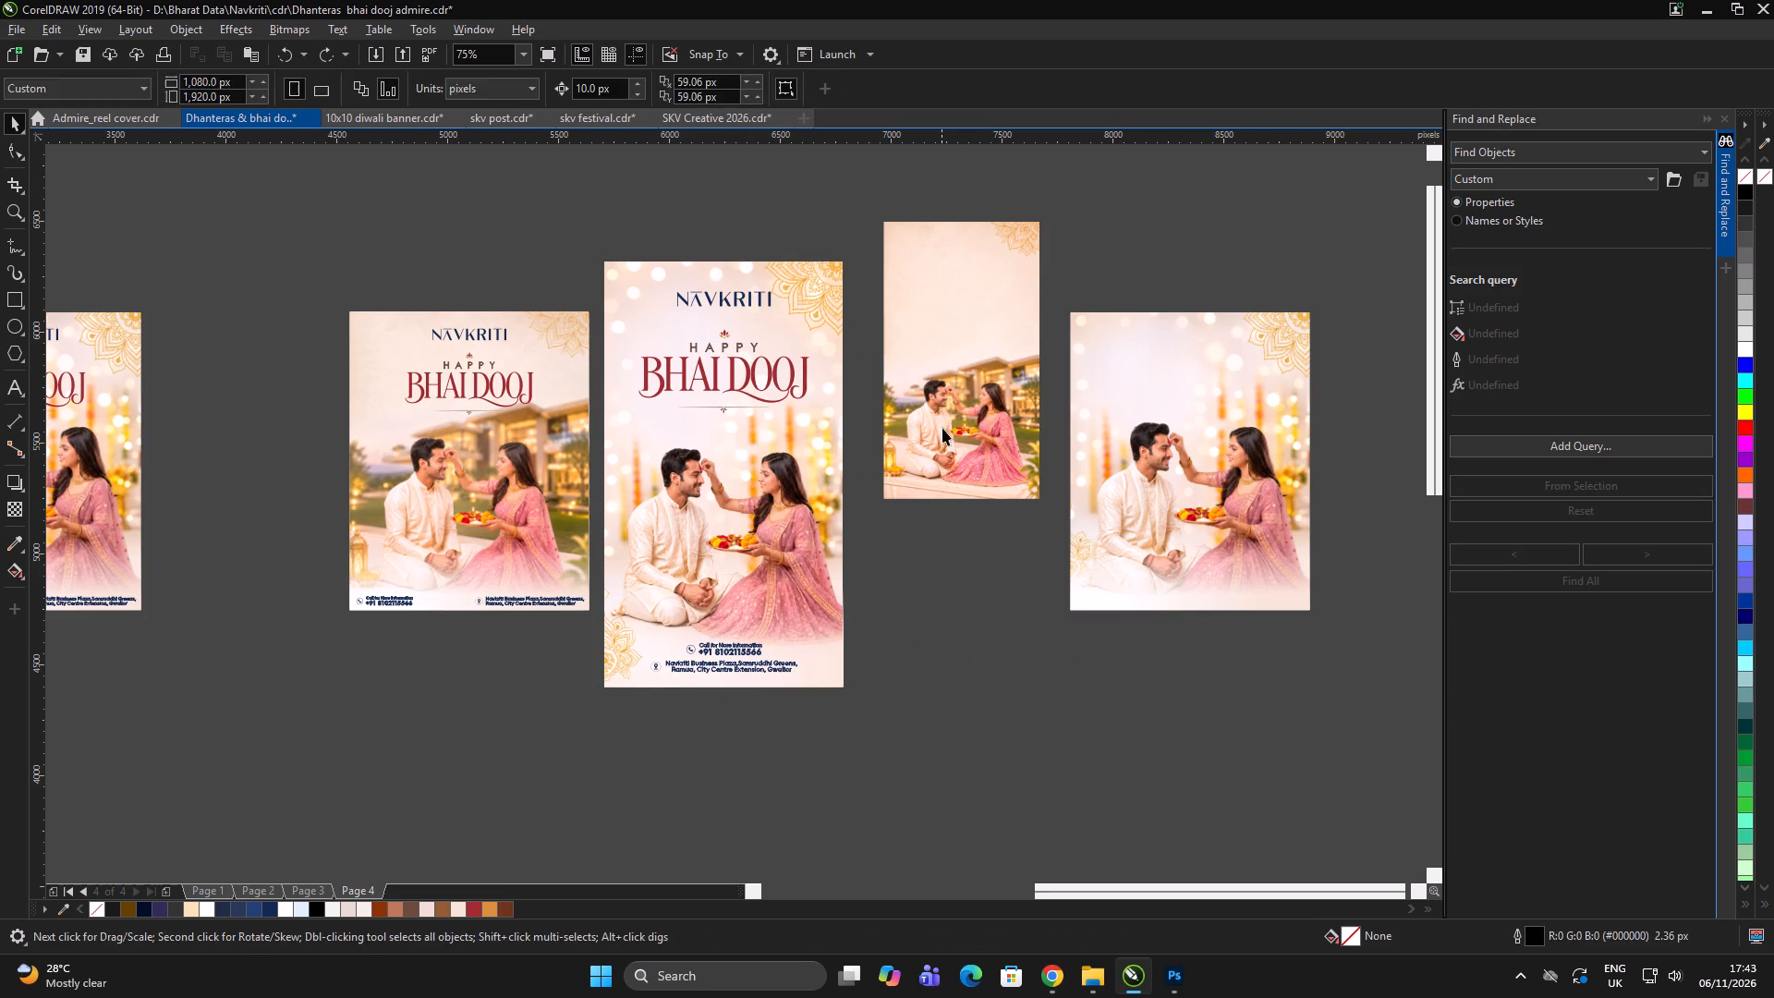
Resize the imported villa couple image to 1080 × 1920 px.
{"action": "left_click", "coordinate": [945, 425]}
{"action": "left_click", "coordinate": [201, 85]}
{"action": "key", "text": "ctrl+a"}
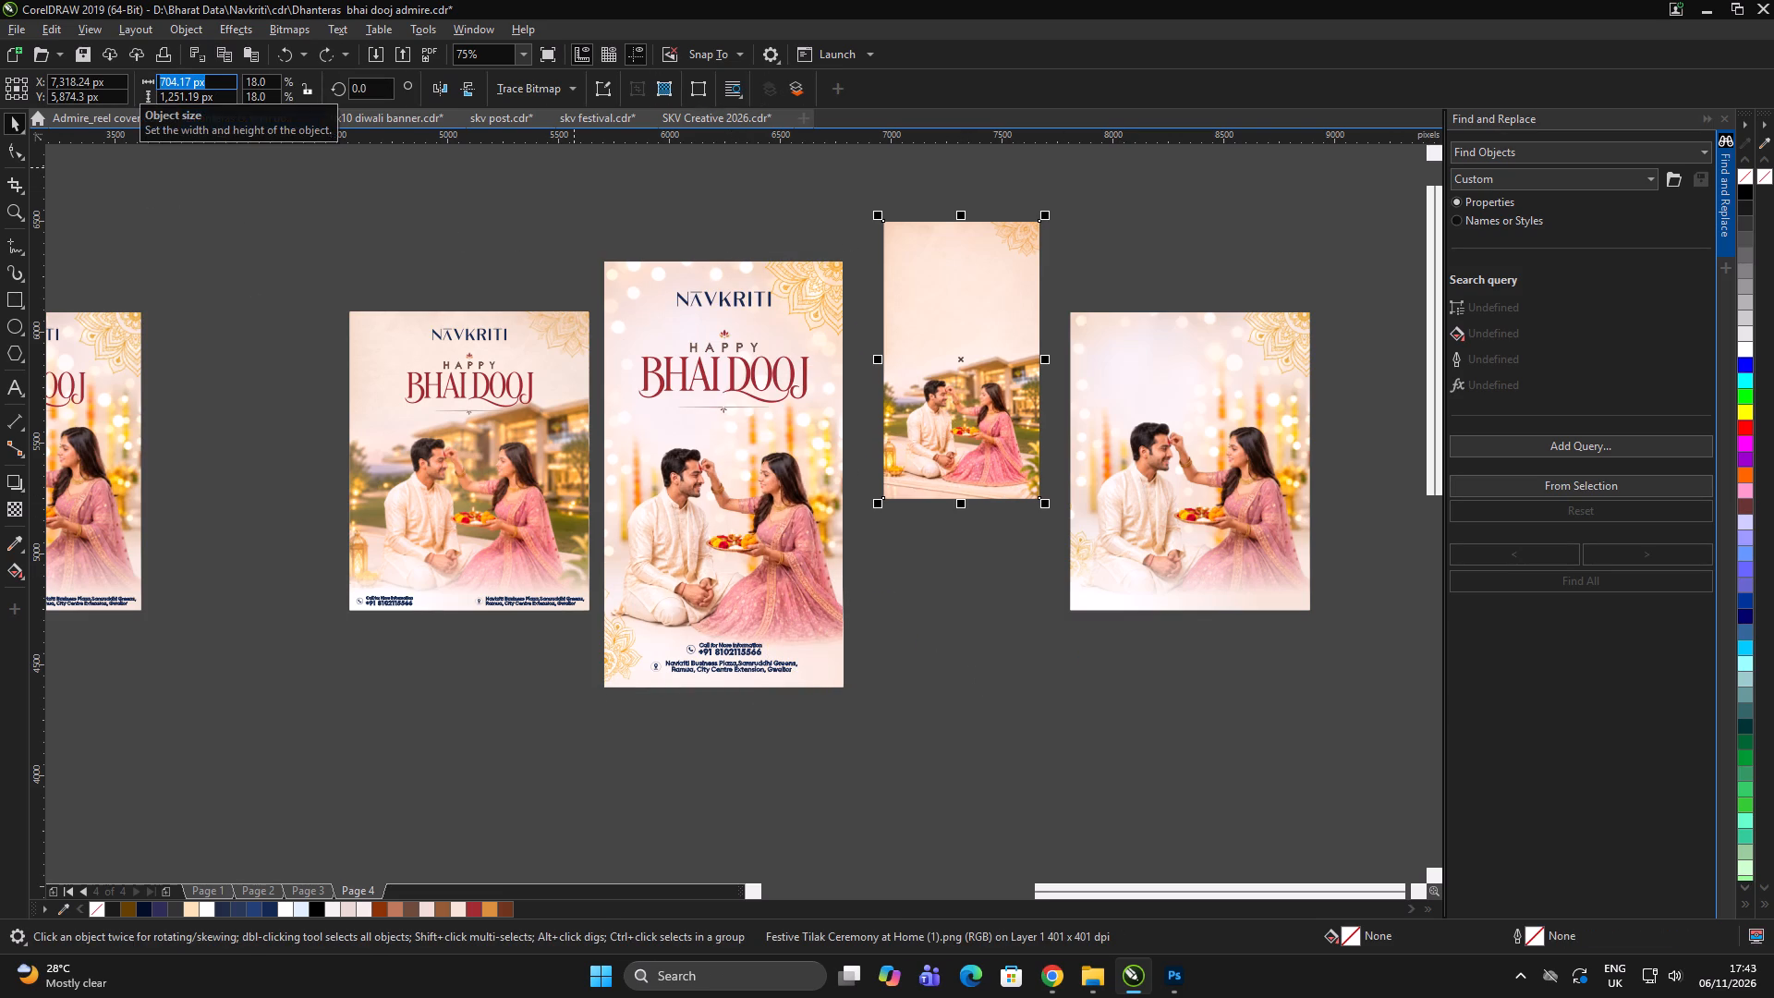
{"action": "type", "text": "1080"}
{"action": "key", "text": "Tab"}
{"action": "type", "text": "1920"}
{"action": "key", "text": "Return"}
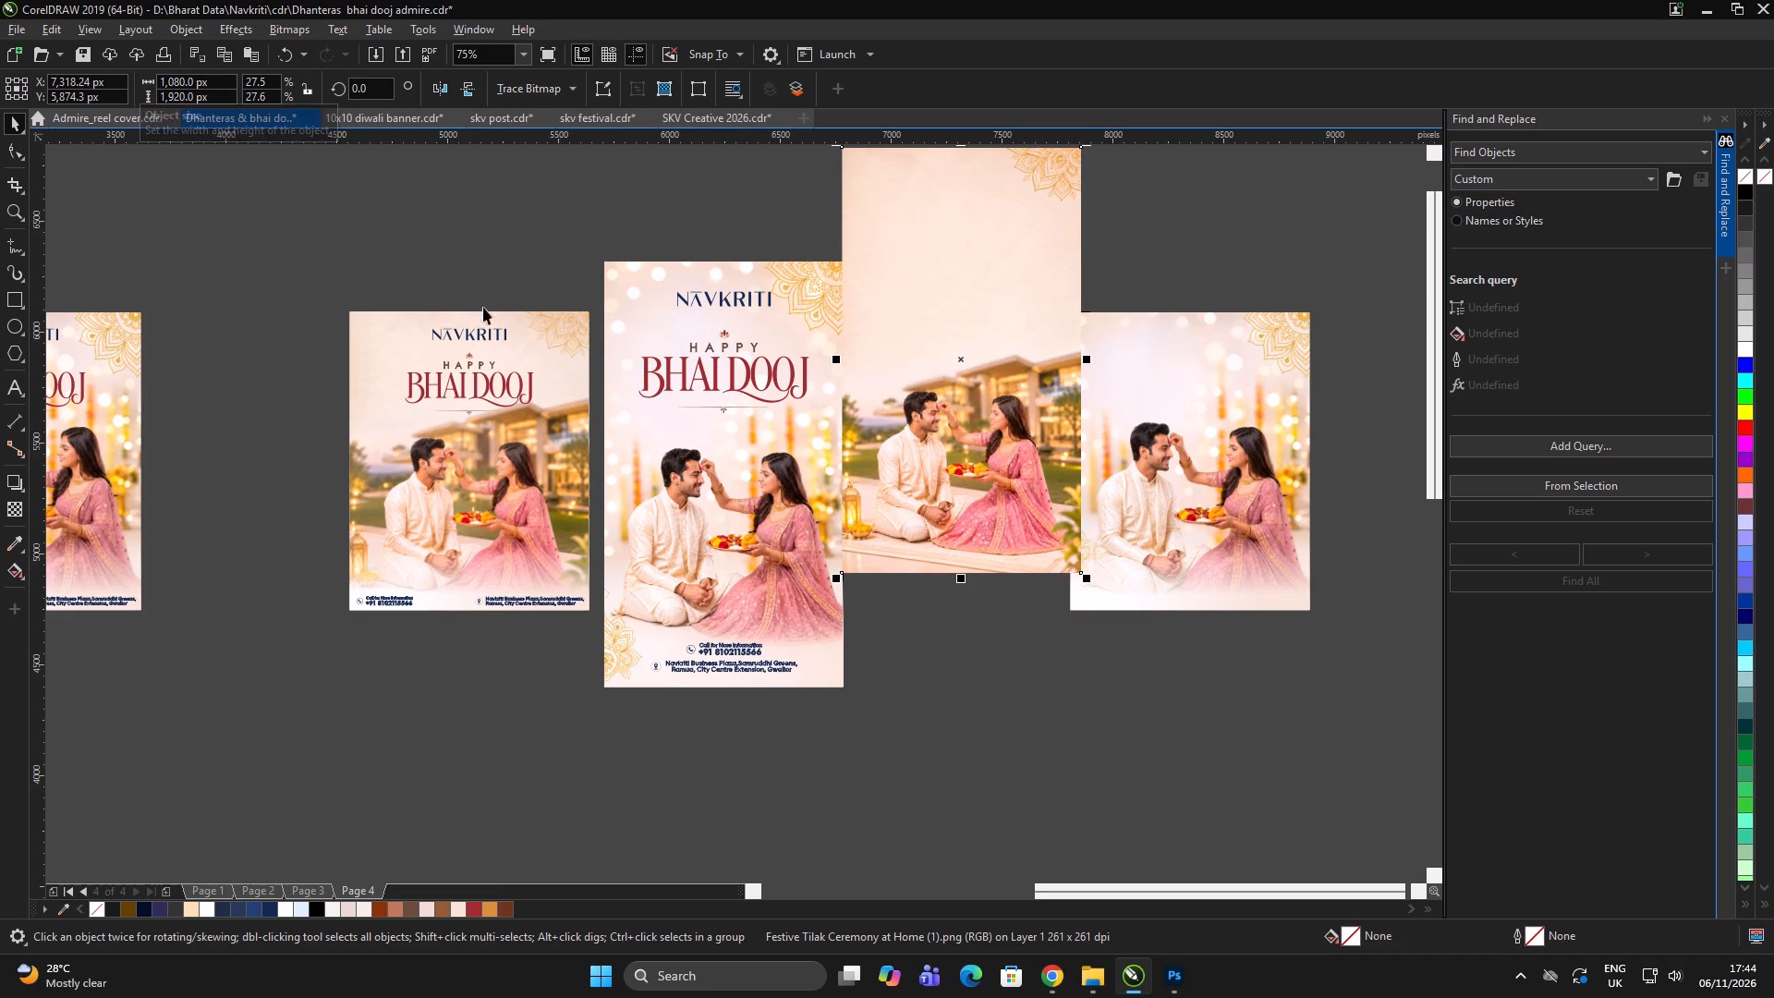
Centre the villa couple image over the tall design's background, both horizontally and vertically.
{"action": "left_click", "coordinate": [659, 559], "text": "shift"}
{"action": "key", "text": "e"}
{"action": "key", "text": "c"}
{"action": "left_click", "coordinate": [974, 727]}
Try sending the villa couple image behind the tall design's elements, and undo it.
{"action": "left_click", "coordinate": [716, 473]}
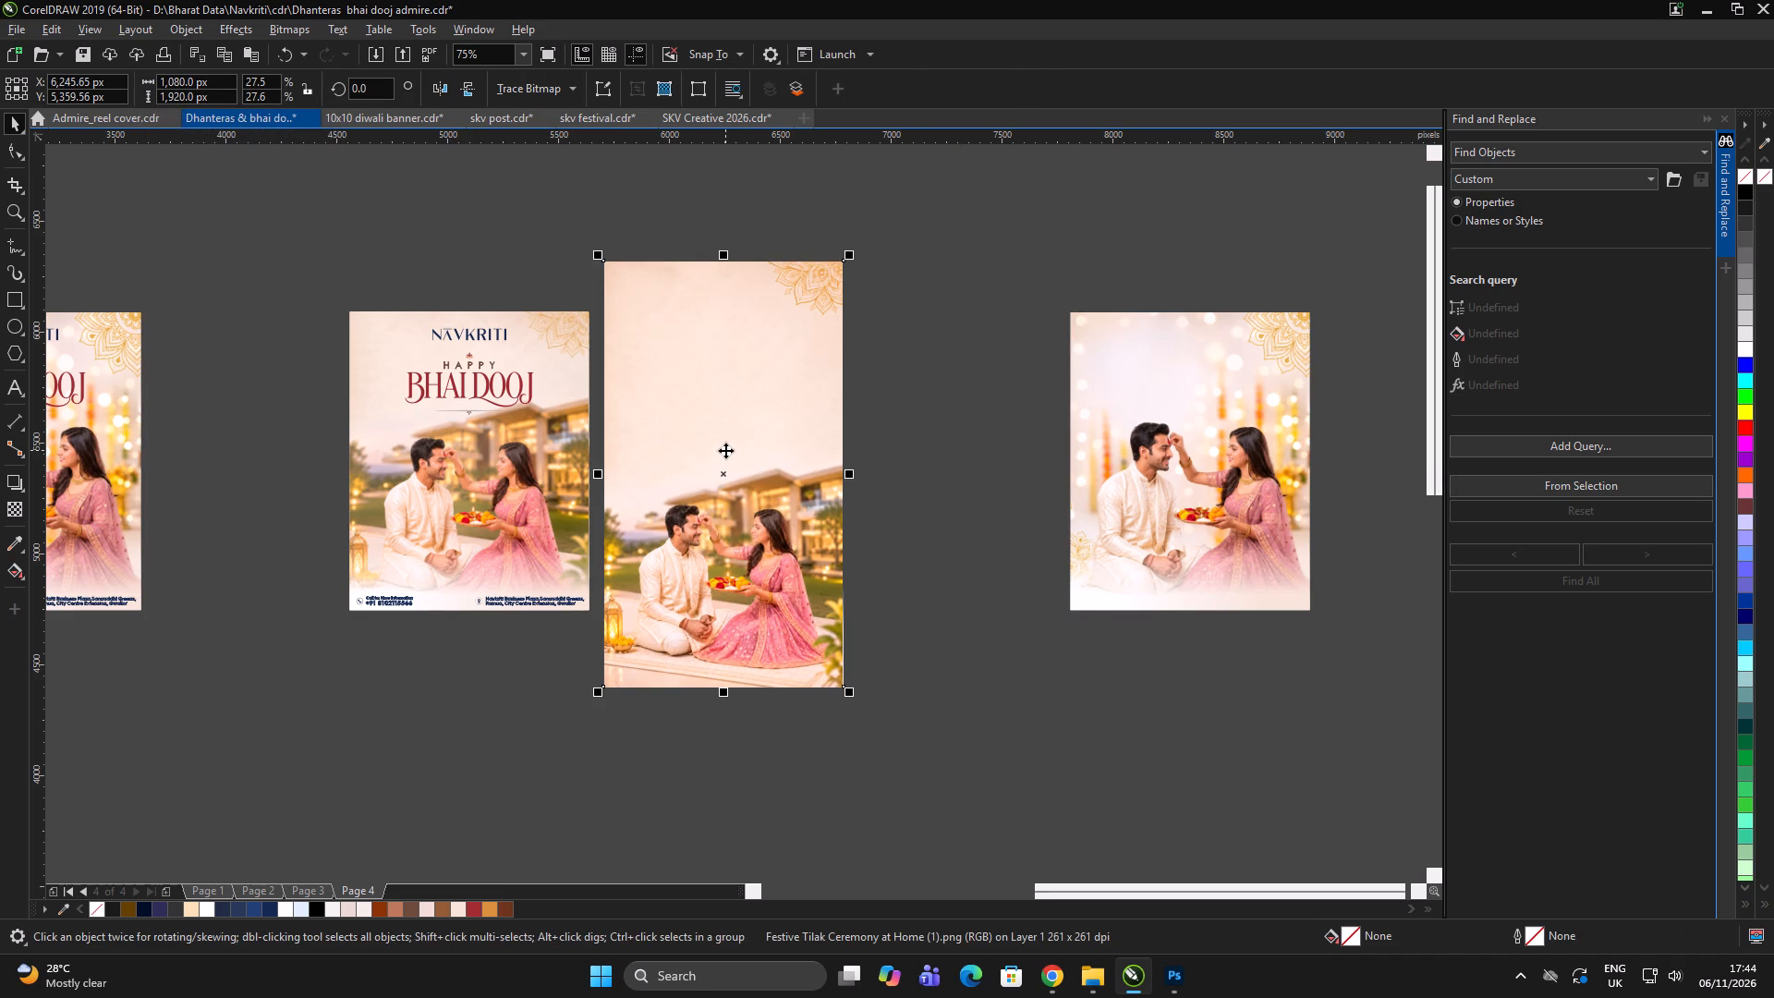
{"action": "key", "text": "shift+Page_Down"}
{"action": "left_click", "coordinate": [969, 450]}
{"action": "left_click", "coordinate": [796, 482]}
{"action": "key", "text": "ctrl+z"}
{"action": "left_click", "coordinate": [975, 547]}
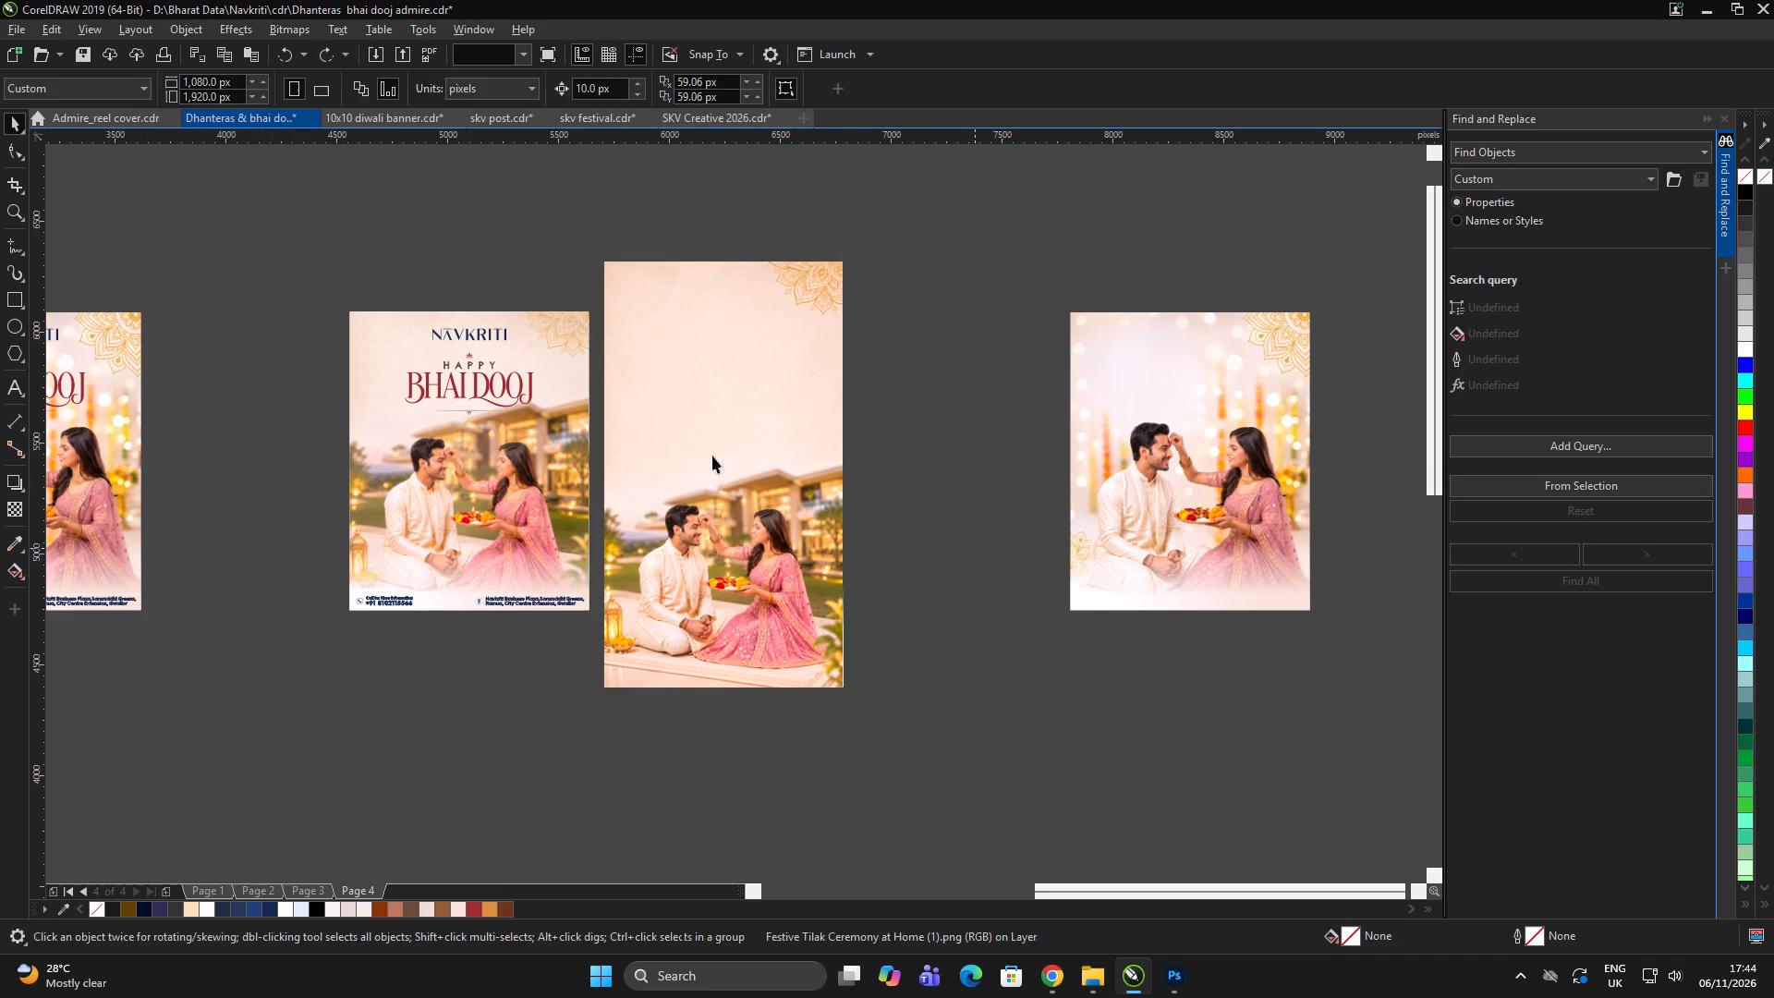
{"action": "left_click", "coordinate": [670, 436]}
Delete the spare bokeh-background couple image beside the tall design.
{"action": "left_click", "coordinate": [1155, 422]}
{"action": "left_click_drag", "start_coordinate": [1160, 462], "coordinate": [1244, 389]}
{"action": "key", "text": "Delete"}
{"action": "left_click", "coordinate": [1097, 456]}
{"action": "left_click", "coordinate": [884, 437]}
{"action": "left_click", "coordinate": [989, 415]}
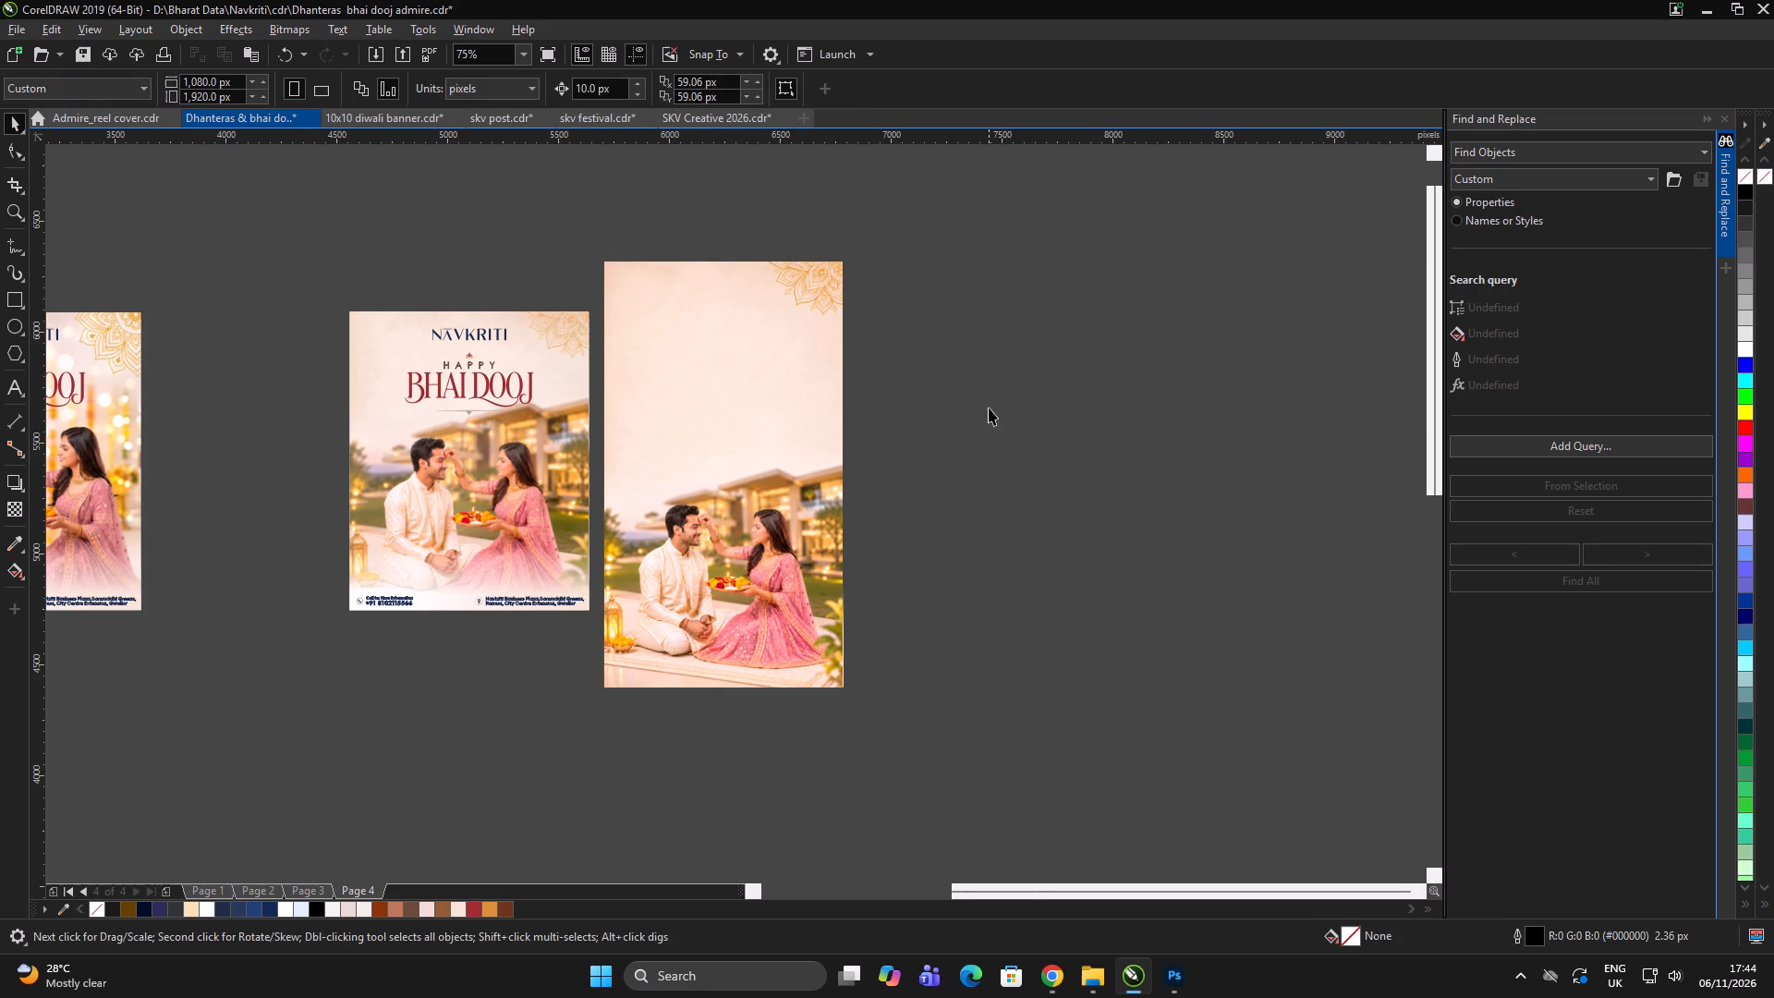
{"action": "left_click", "coordinate": [989, 408]}
Draw a rectangle beside the tall design and size it to 1080 × 1920 px.
{"action": "key", "text": "F6"}
{"action": "left_click_drag", "start_coordinate": [882, 263], "coordinate": [1088, 648]}
{"action": "left_click", "coordinate": [1164, 646]}
{"action": "key", "text": "space"}
{"action": "left_click", "coordinate": [985, 454]}
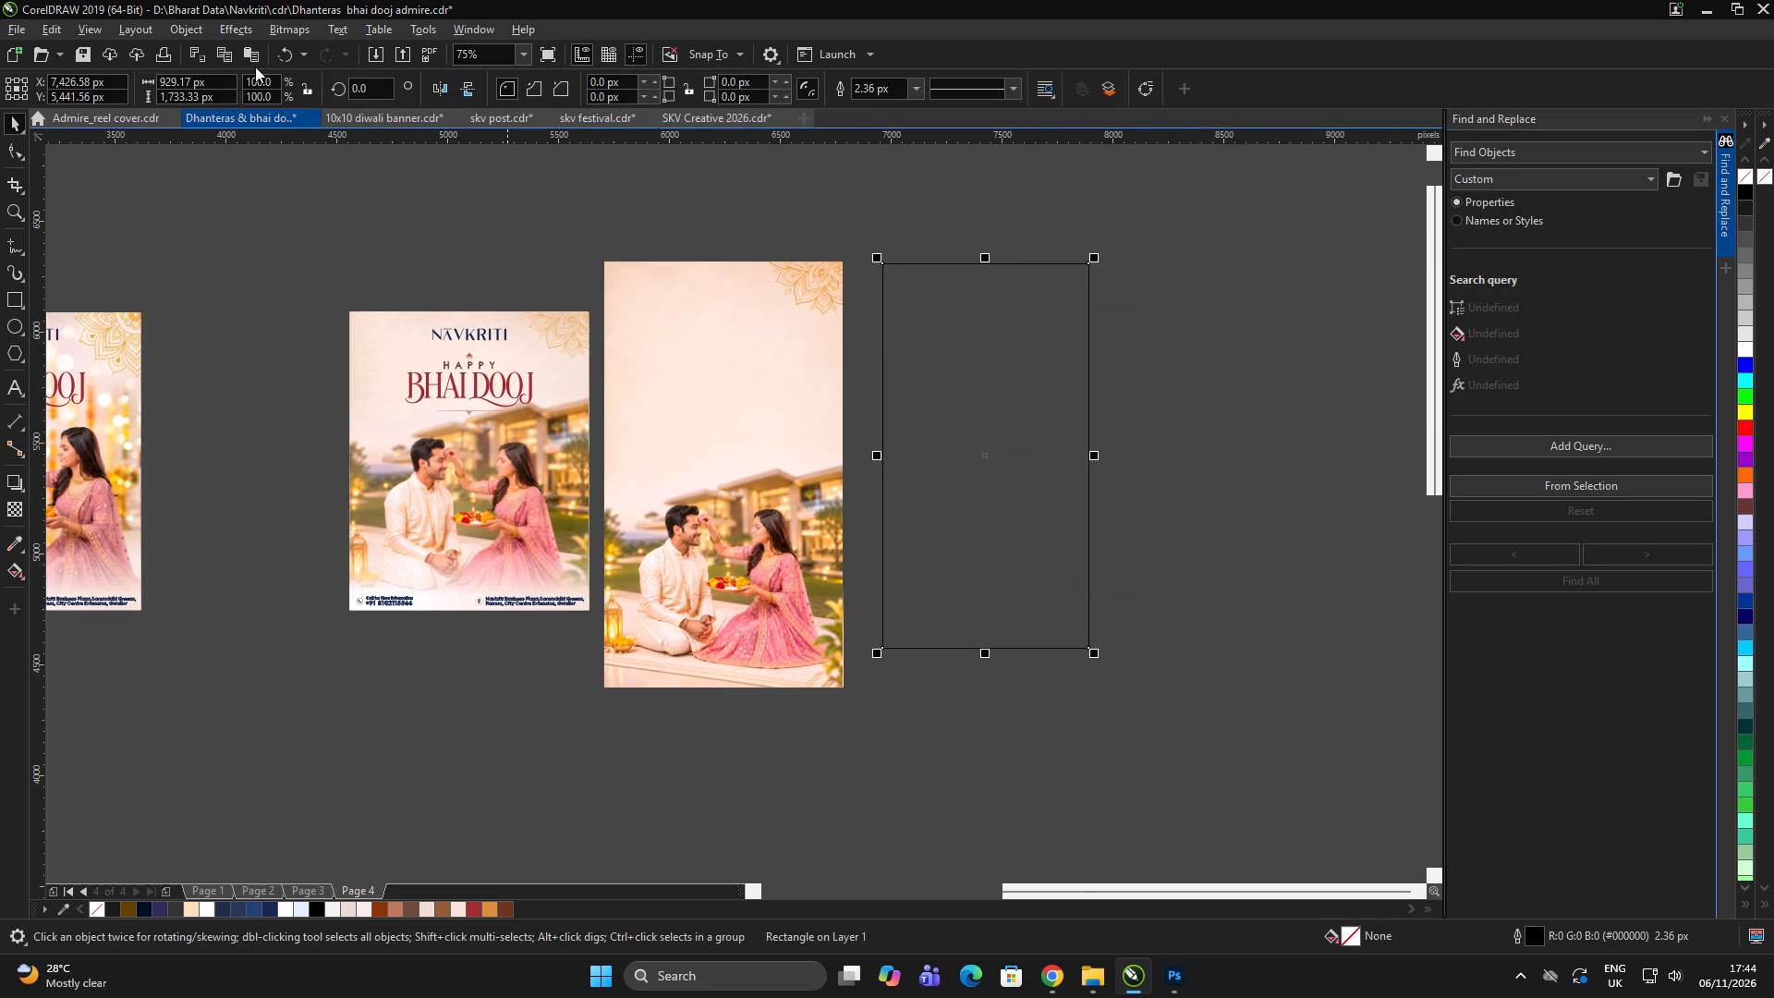
{"action": "left_click", "coordinate": [208, 79]}
{"action": "key", "text": "ctrl+a"}
{"action": "type", "text": "1080"}
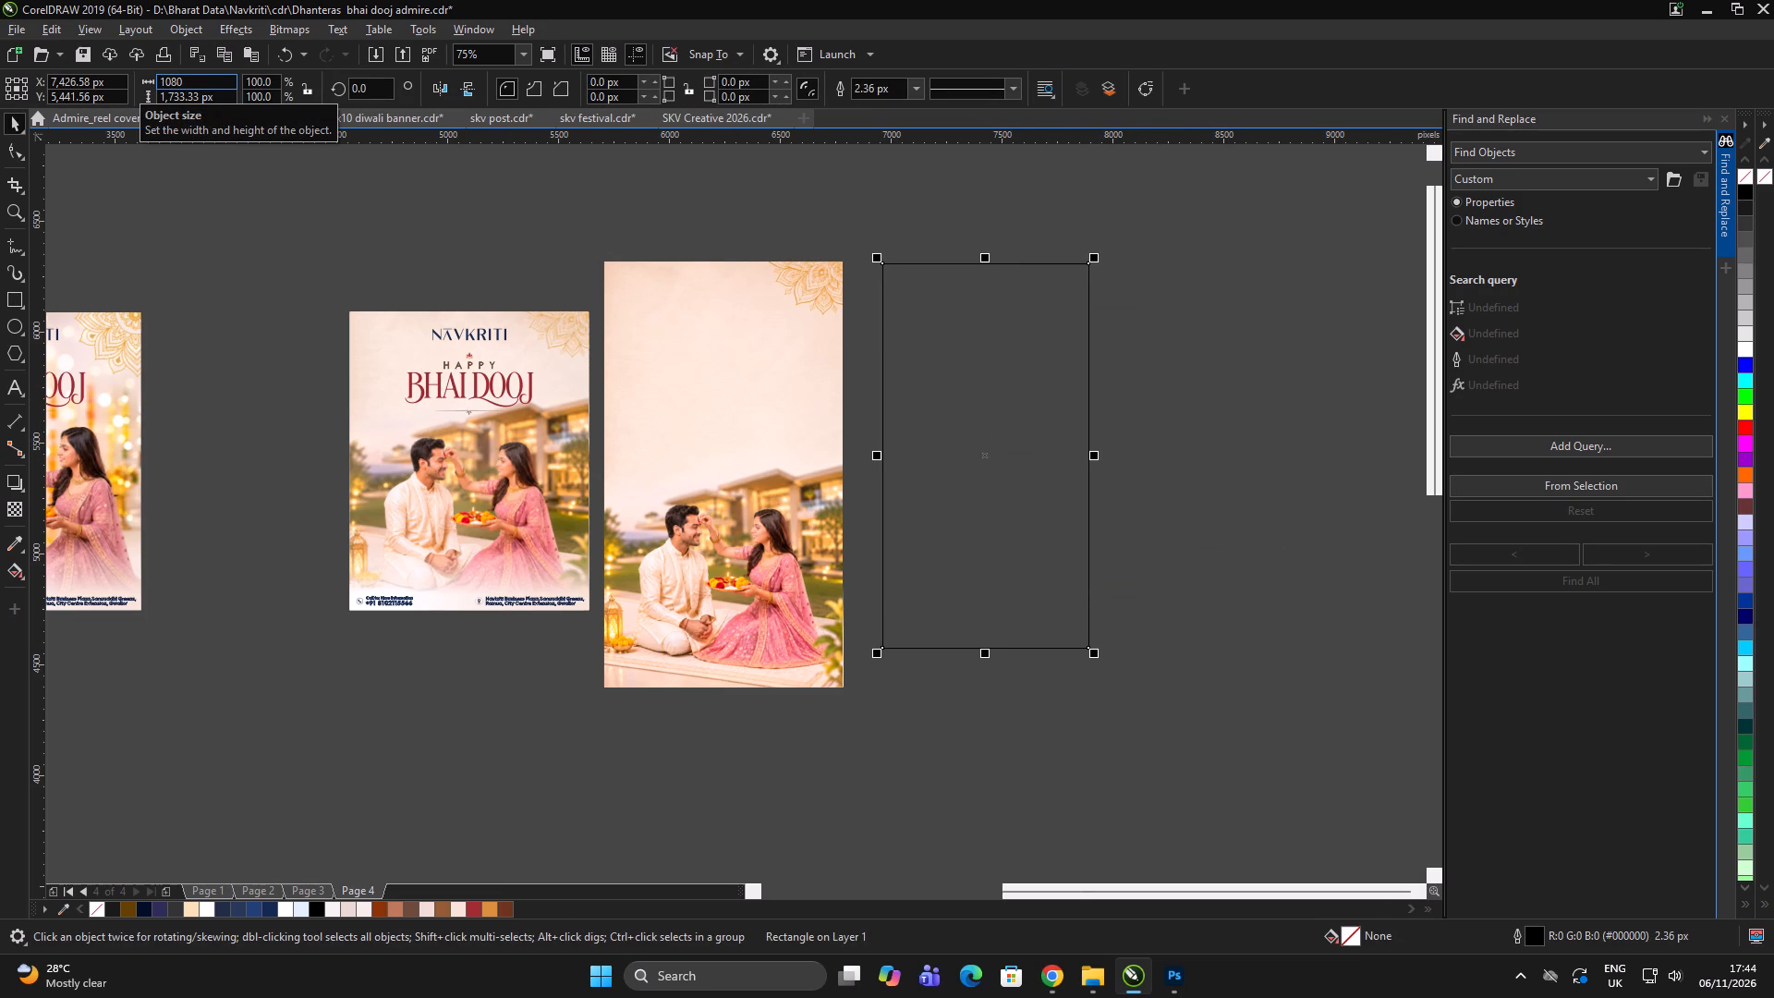
{"action": "key", "text": "Tab"}
{"action": "type", "text": "1920"}
{"action": "key", "text": "Return"}
{"action": "scroll", "coordinate": [534, 0], "scroll_direction": "up", "scroll_amount": 1}
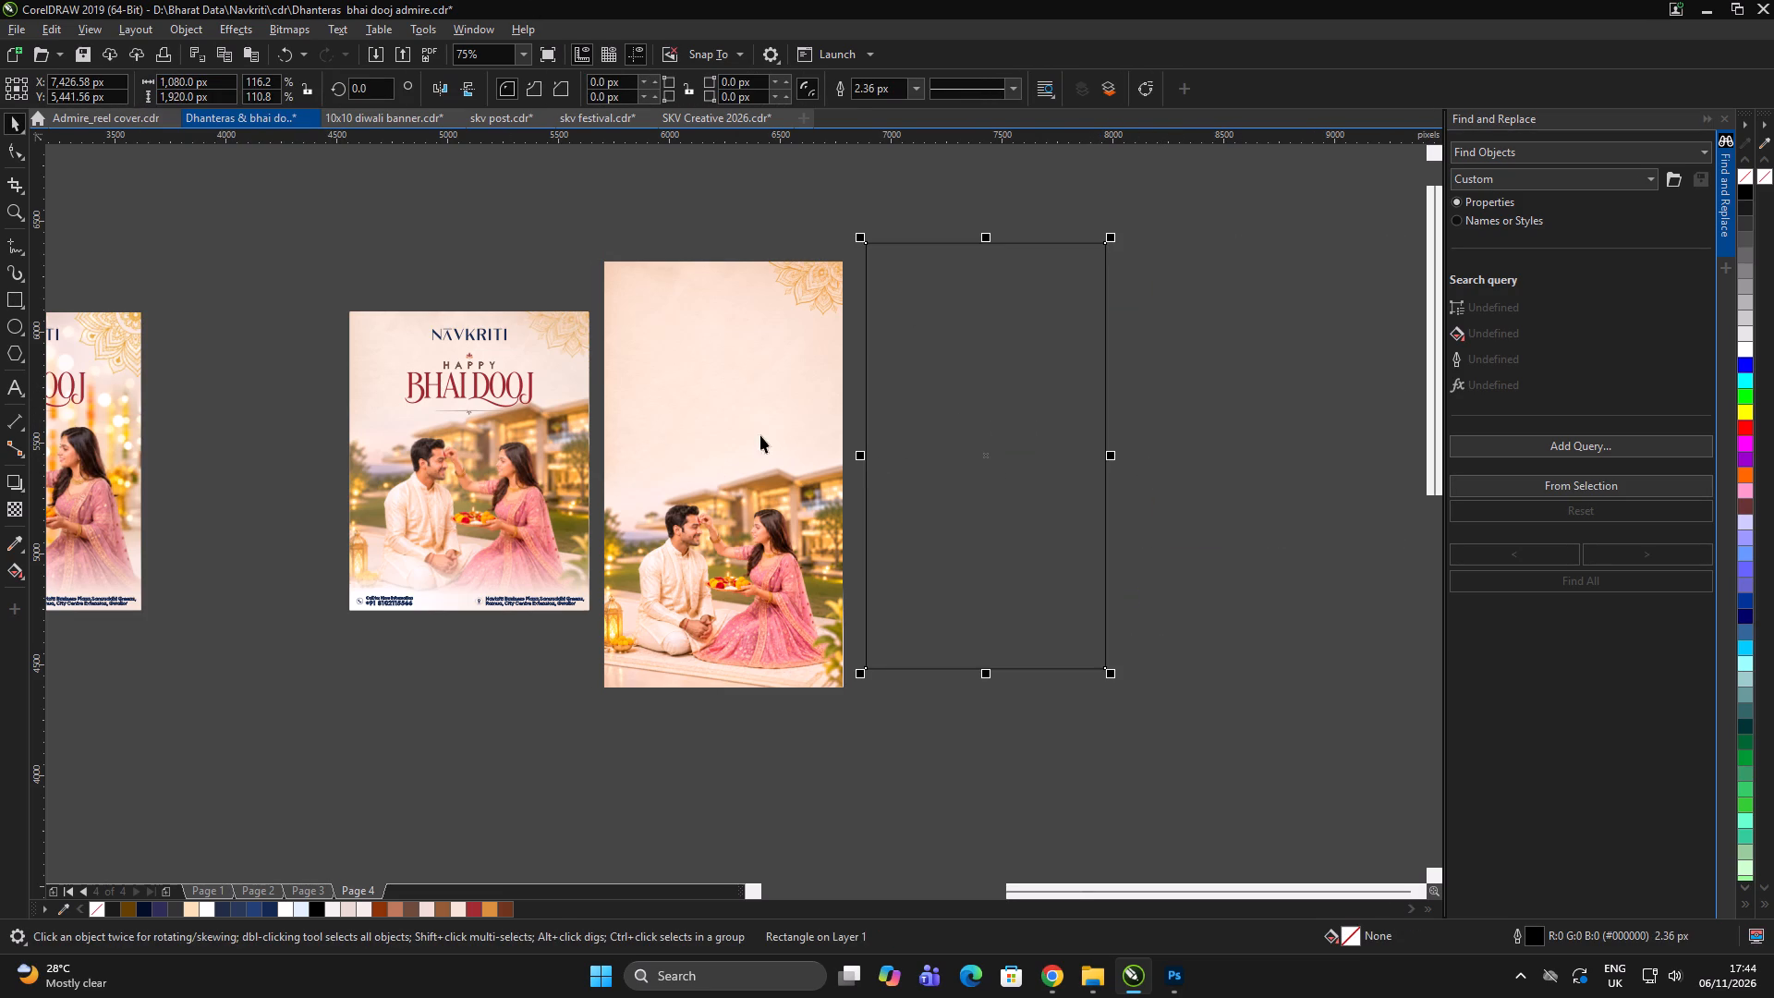
Align the new rectangle's vertical centre with the villa couple image.
{"action": "left_click", "coordinate": [761, 432], "text": "shift"}
{"action": "key", "text": "e"}
{"action": "double_click", "coordinate": [1165, 442]}
PowerClip the villa couple image inside the new 1080 × 1920 px rectangle.
{"action": "left_click", "coordinate": [731, 408]}
{"action": "right_click", "coordinate": [723, 327]}
{"action": "left_click", "coordinate": [821, 597]}
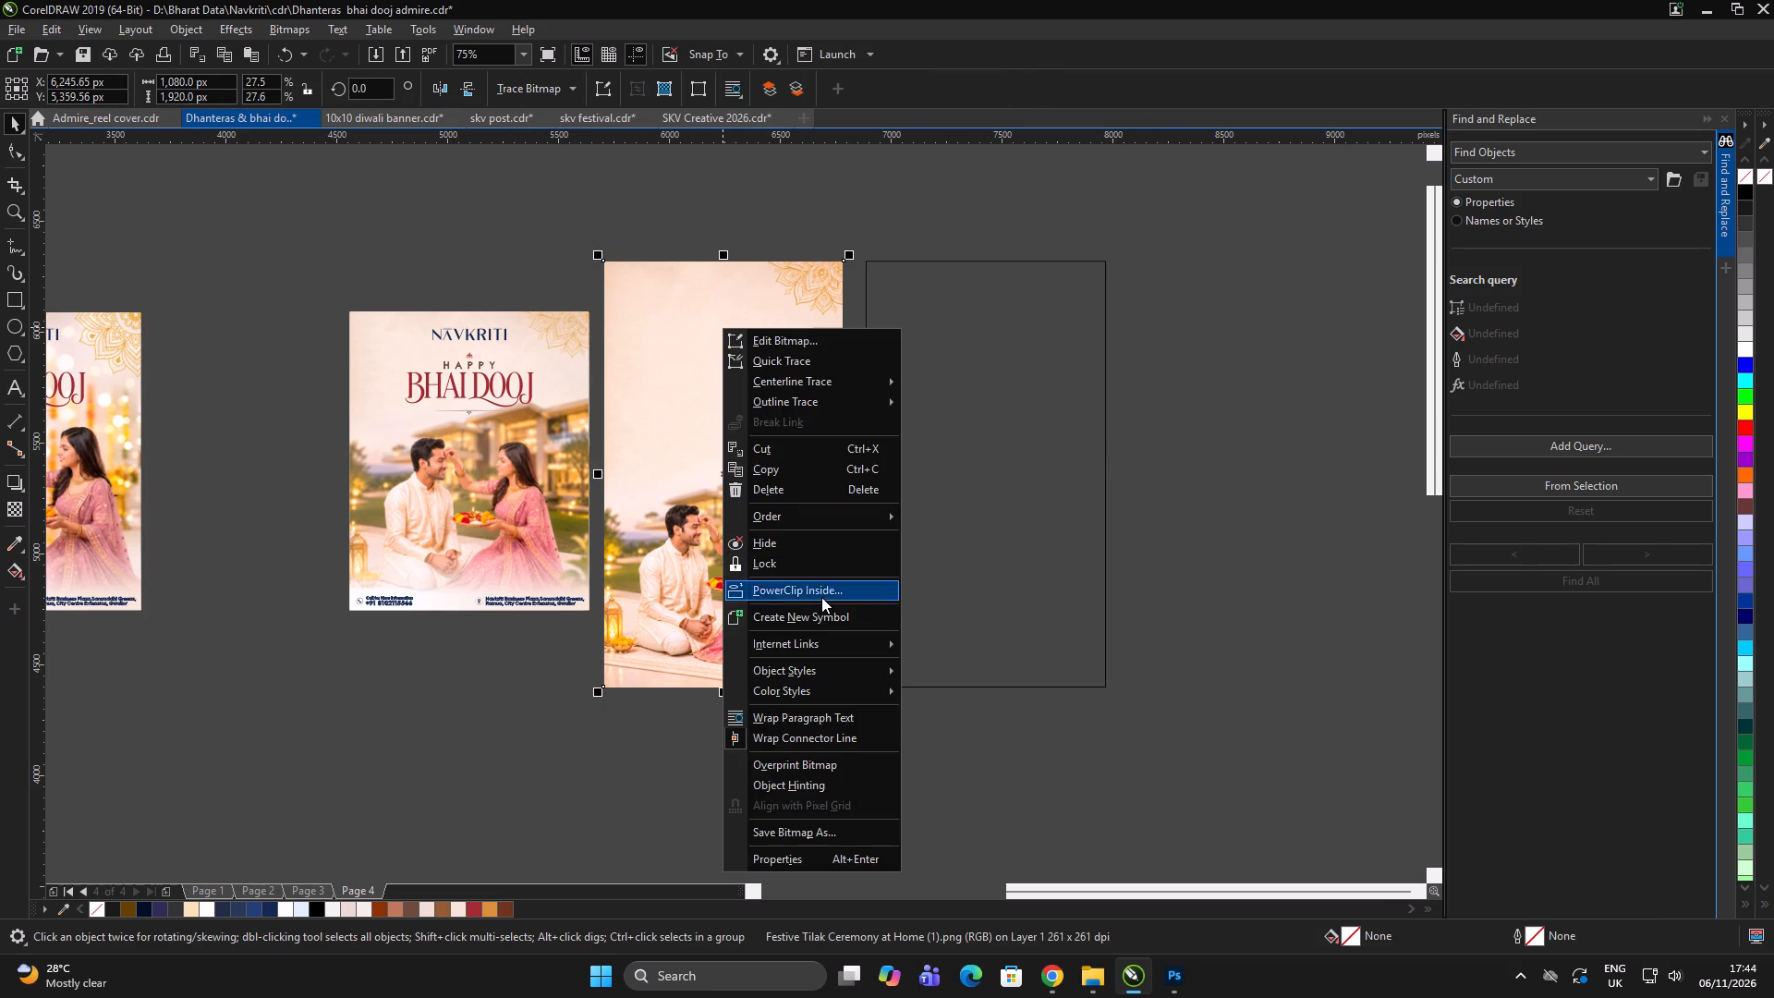
{"action": "left_click", "coordinate": [1021, 526]}
{"action": "left_click", "coordinate": [1288, 456]}
Enlarge the clipped villa couple image to about 1,173 × 2,086 px and shift it up within its frame.
{"action": "left_click", "coordinate": [994, 497], "text": "alt"}
{"action": "left_click", "coordinate": [1197, 689]}
{"action": "left_click", "coordinate": [1074, 651], "text": "alt"}
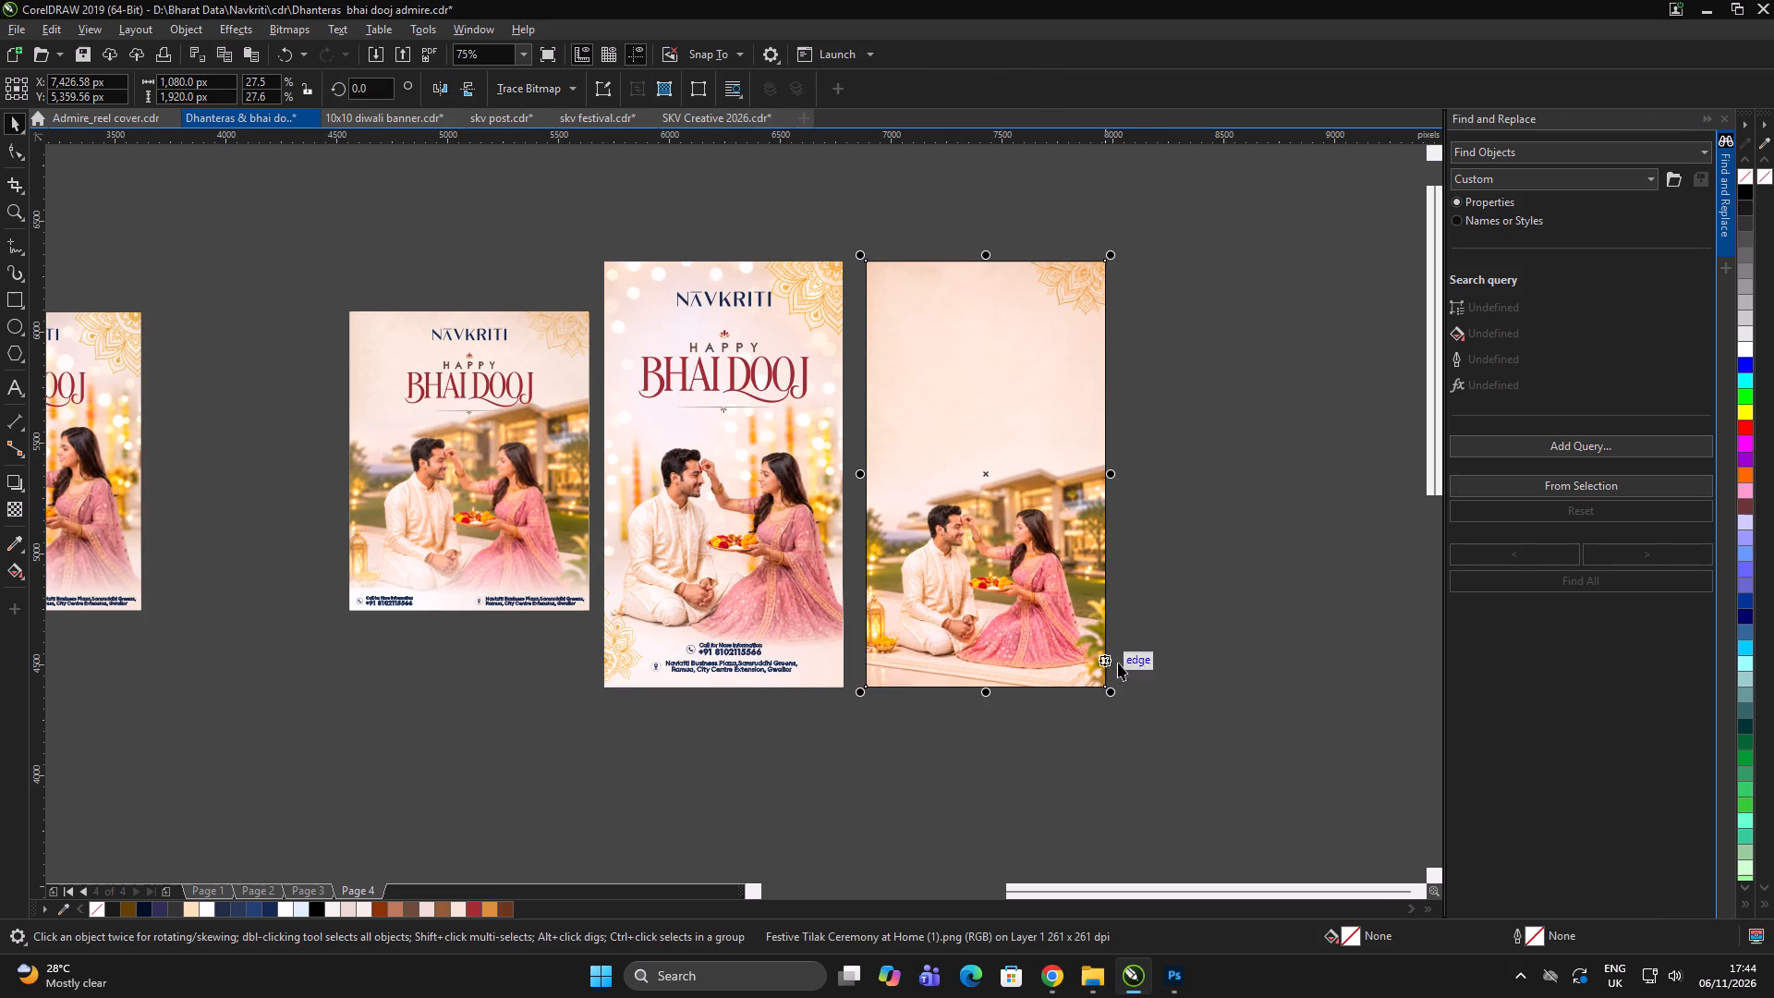
{"action": "left_click_drag", "start_coordinate": [1112, 695], "coordinate": [1122, 711]}
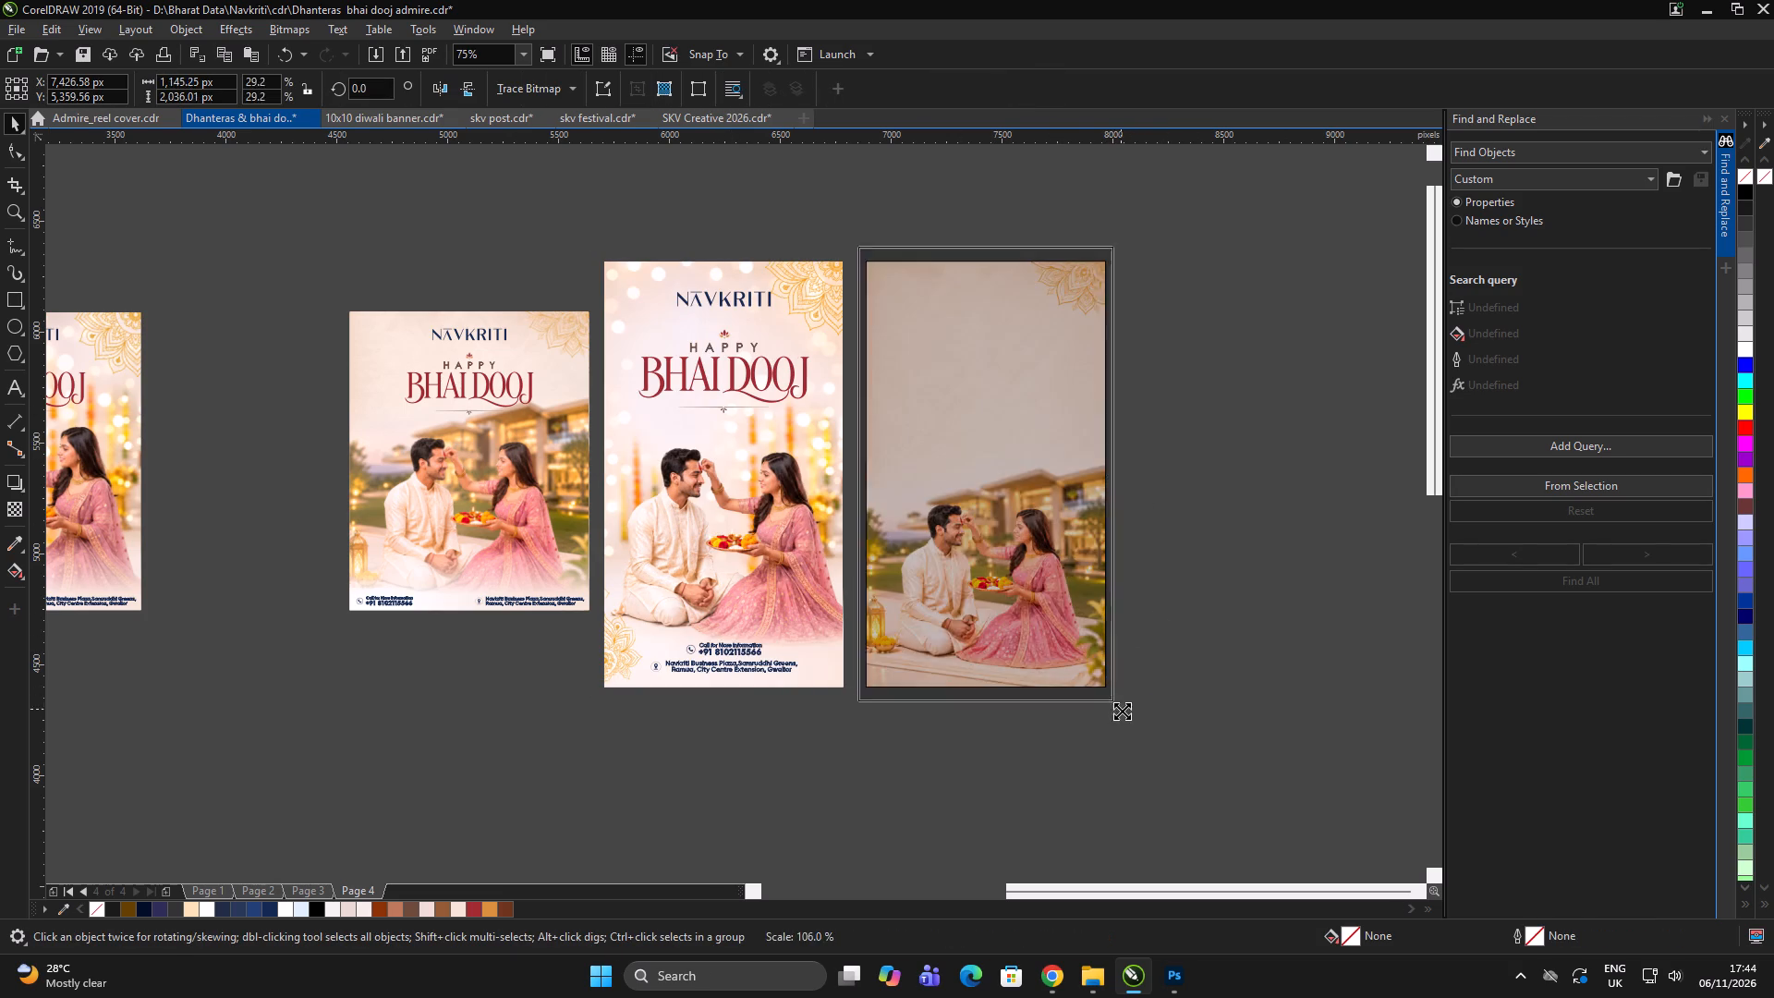
{"action": "left_click_drag", "start_coordinate": [1122, 711], "coordinate": [1125, 713]}
{"action": "left_click", "coordinate": [1190, 682]}
{"action": "left_click", "coordinate": [1196, 679]}
{"action": "left_click", "coordinate": [1203, 673]}
{"action": "left_click", "coordinate": [1027, 564], "text": "alt"}
{"action": "left_click_drag", "start_coordinate": [1040, 596], "coordinate": [1042, 578]}
{"action": "left_click", "coordinate": [1167, 466]}
{"action": "double_click", "coordinate": [1209, 441]}
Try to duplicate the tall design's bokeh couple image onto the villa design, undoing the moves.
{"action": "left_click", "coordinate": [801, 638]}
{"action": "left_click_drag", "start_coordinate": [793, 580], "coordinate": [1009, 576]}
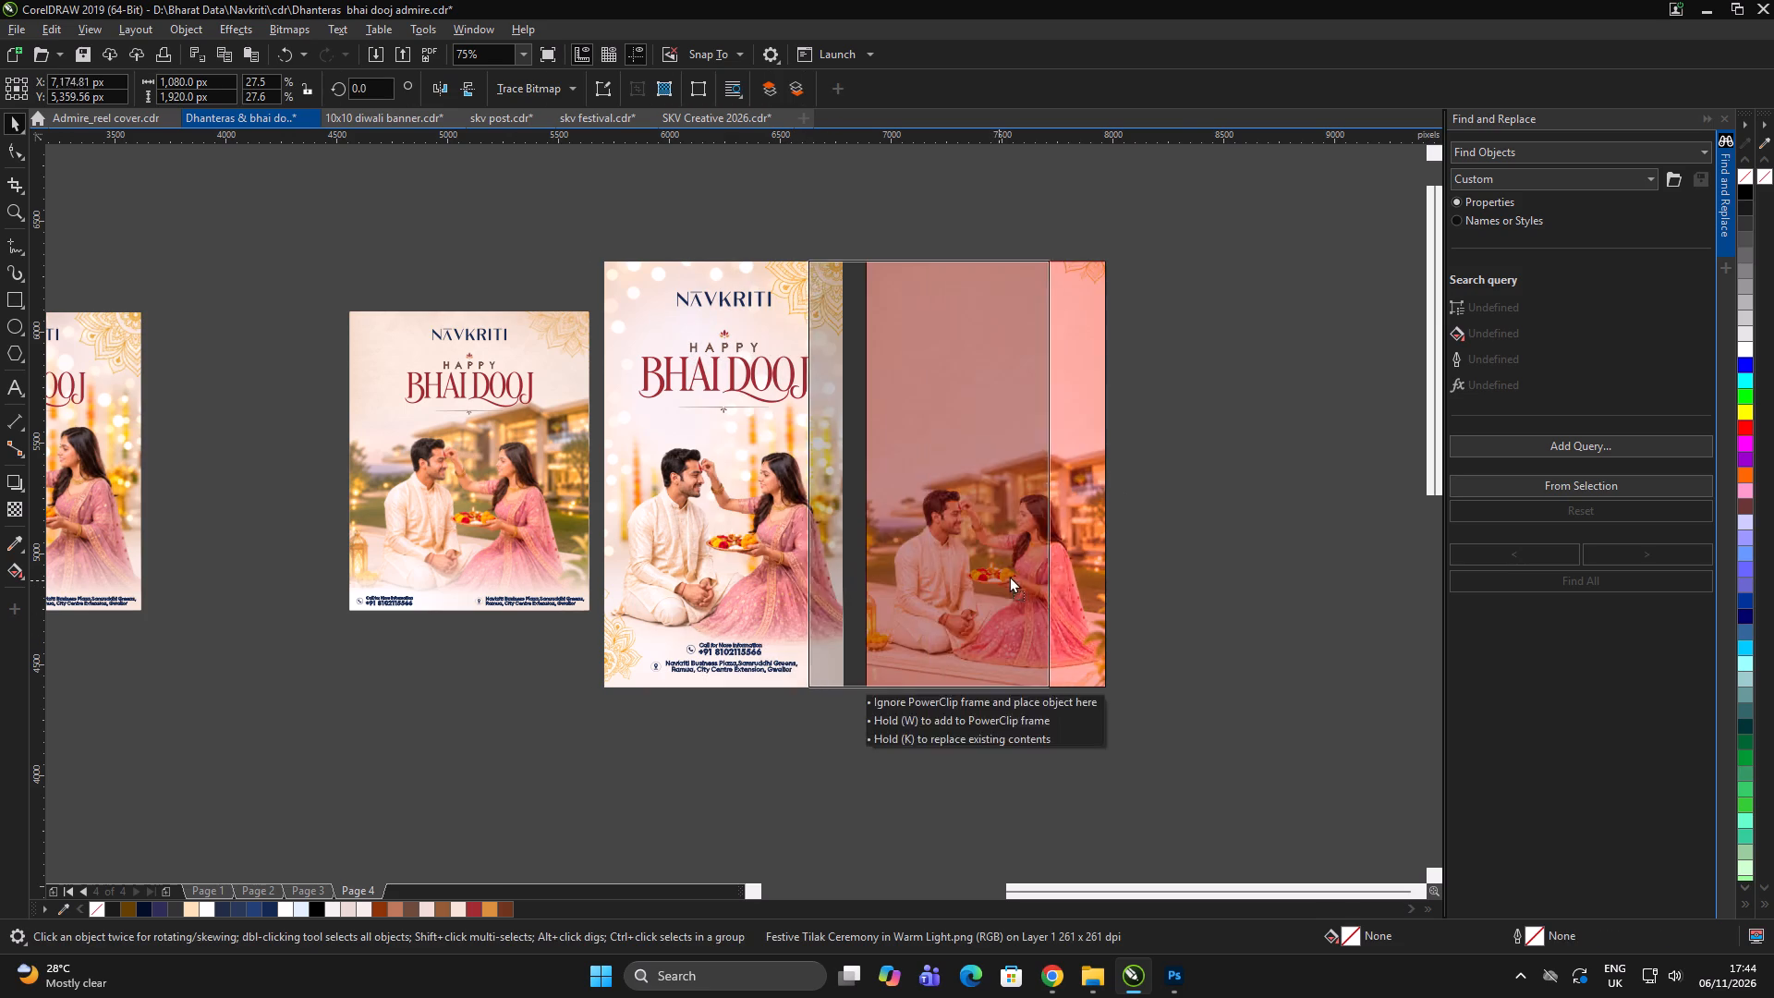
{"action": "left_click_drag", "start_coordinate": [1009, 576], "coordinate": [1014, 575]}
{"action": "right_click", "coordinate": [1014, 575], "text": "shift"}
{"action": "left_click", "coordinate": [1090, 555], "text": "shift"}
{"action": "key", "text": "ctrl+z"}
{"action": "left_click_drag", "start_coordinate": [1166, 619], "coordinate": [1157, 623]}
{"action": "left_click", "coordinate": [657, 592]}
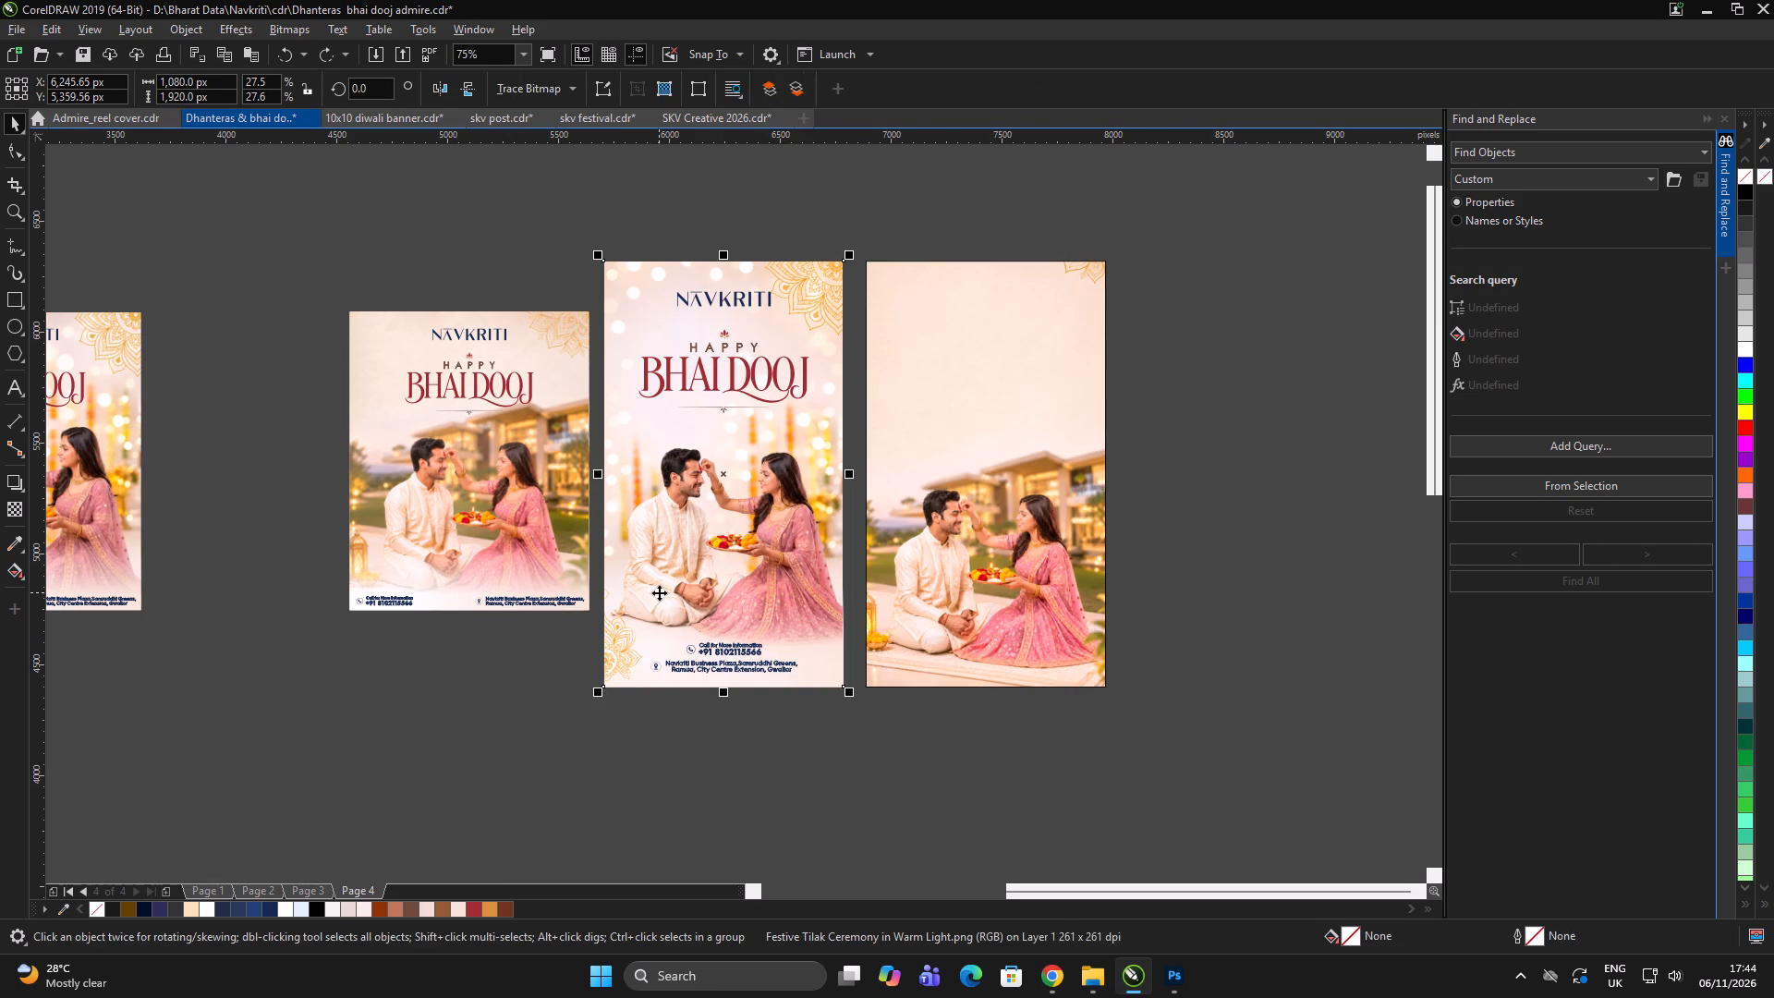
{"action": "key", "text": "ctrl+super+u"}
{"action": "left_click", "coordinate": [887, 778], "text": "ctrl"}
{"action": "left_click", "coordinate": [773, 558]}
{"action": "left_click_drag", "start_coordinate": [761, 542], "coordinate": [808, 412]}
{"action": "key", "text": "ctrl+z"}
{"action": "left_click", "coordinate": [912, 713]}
Send the bokeh couple image to the back, duplicate the tall design's bottom fade rectangle onto the villa design and centre it there.
{"action": "left_click", "coordinate": [766, 566]}
{"action": "key", "text": "shift+Page_Down"}
{"action": "left_click", "coordinate": [910, 778]}
{"action": "left_click", "coordinate": [743, 615]}
{"action": "left_click_drag", "start_coordinate": [763, 597], "coordinate": [984, 546]}
{"action": "right_click", "coordinate": [984, 546], "text": "shift"}
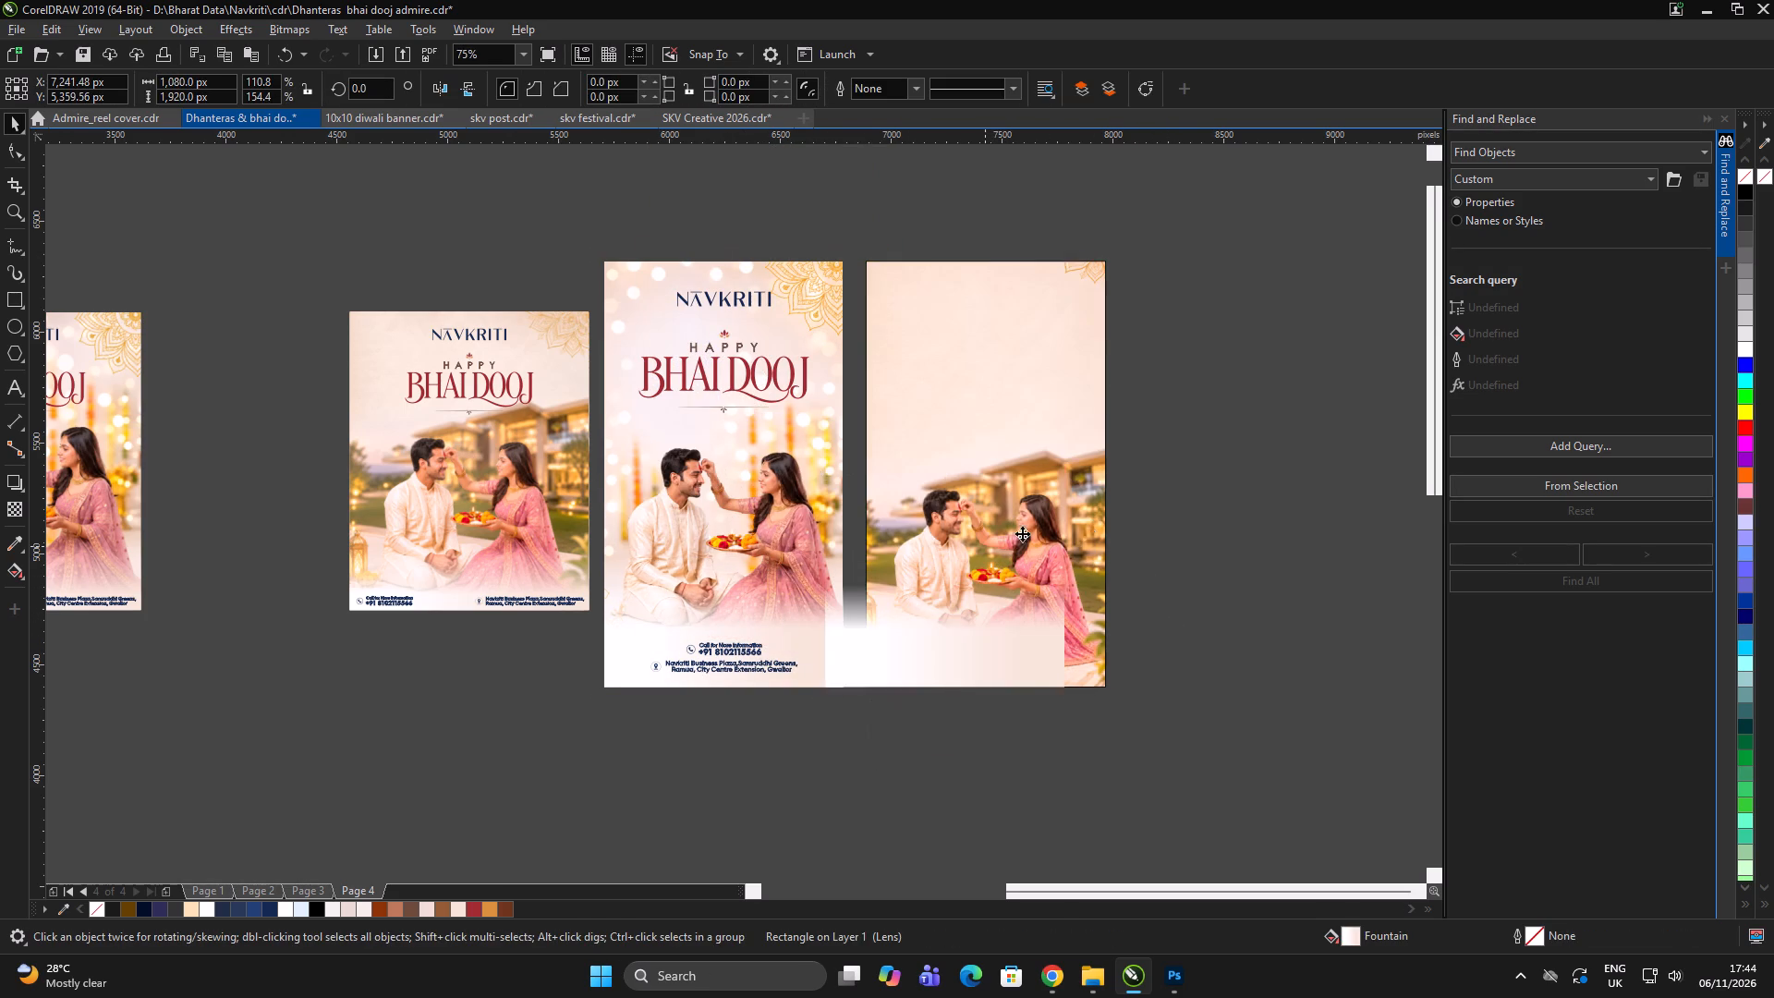
{"action": "left_click", "coordinate": [1095, 541], "text": "shift"}
{"action": "key", "text": "c"}
{"action": "double_click", "coordinate": [1286, 624]}
Move the fade rectangle aside and enlarge the clipped villa image to about 1,333 × 2,369 px, shifting it up.
{"action": "left_click", "coordinate": [964, 644]}
{"action": "left_click_drag", "start_coordinate": [990, 613], "coordinate": [580, 573]}
{"action": "left_click", "coordinate": [940, 548], "text": "alt"}
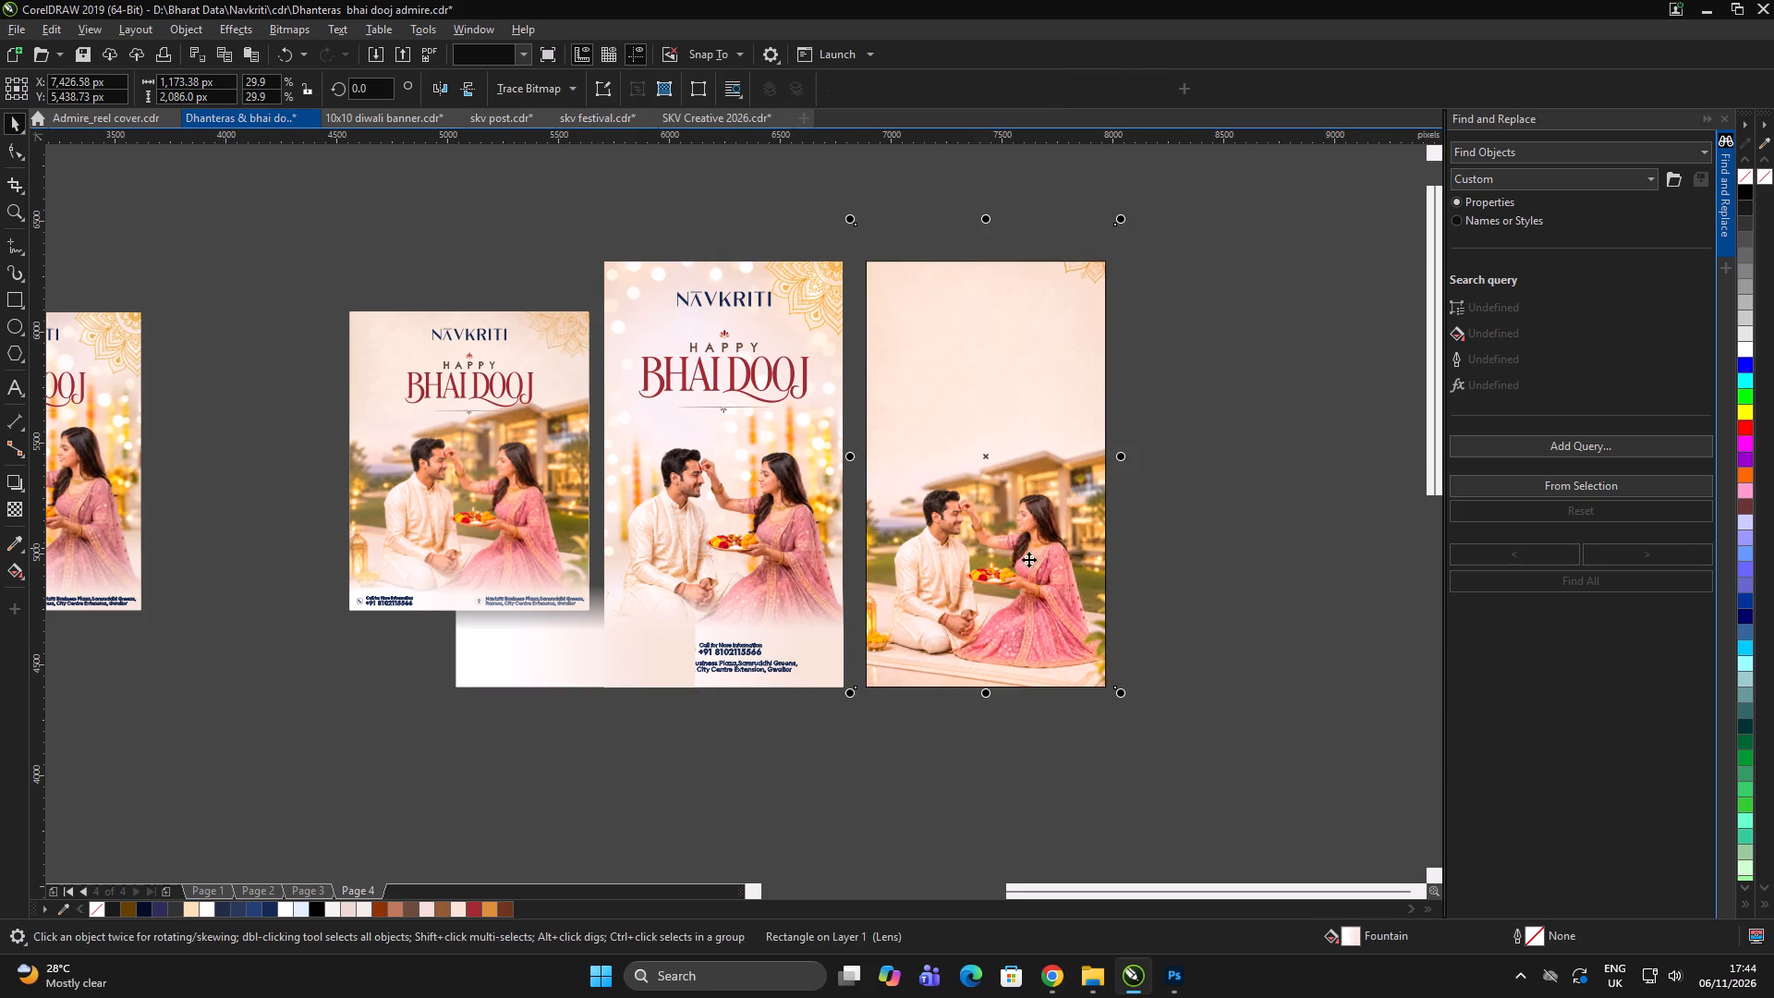
{"action": "left_click_drag", "start_coordinate": [1047, 588], "coordinate": [1048, 552]}
{"action": "key", "text": "ctrl+z"}
{"action": "left_click", "coordinate": [1187, 631]}
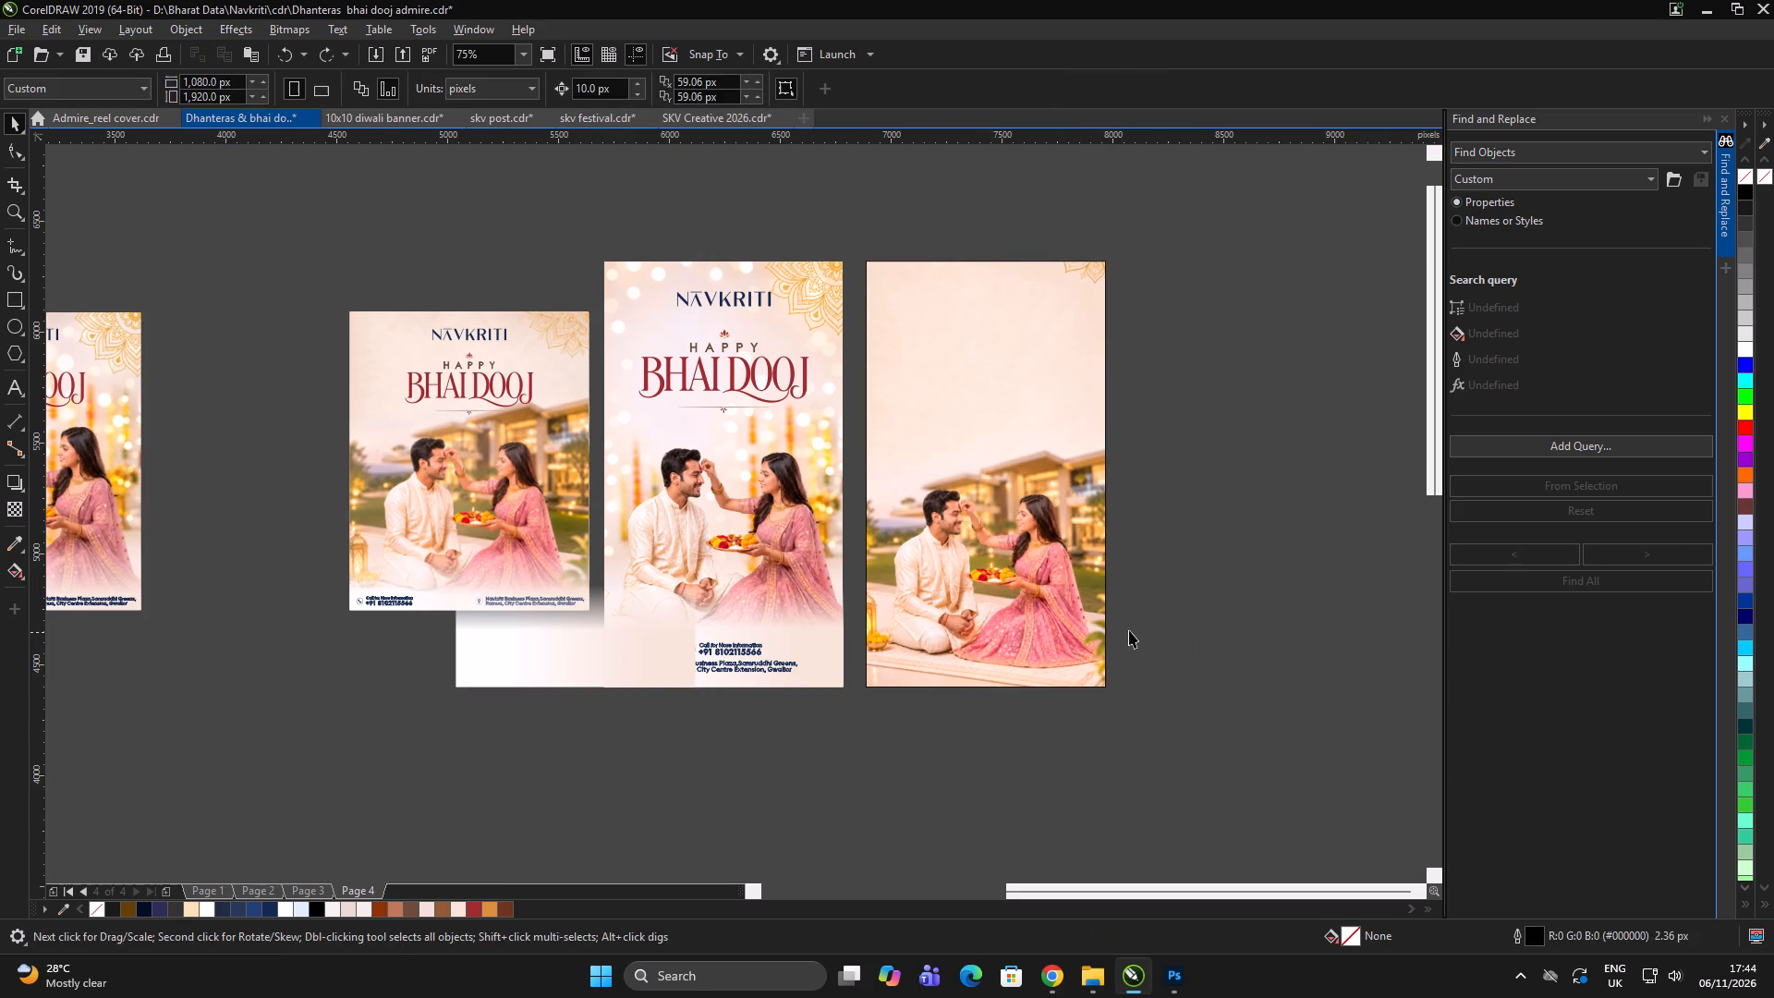
{"action": "left_click", "coordinate": [1004, 596], "text": "alt"}
{"action": "left_click_drag", "start_coordinate": [1123, 691], "coordinate": [1144, 723]}
{"action": "left_click_drag", "start_coordinate": [1057, 606], "coordinate": [1056, 578]}
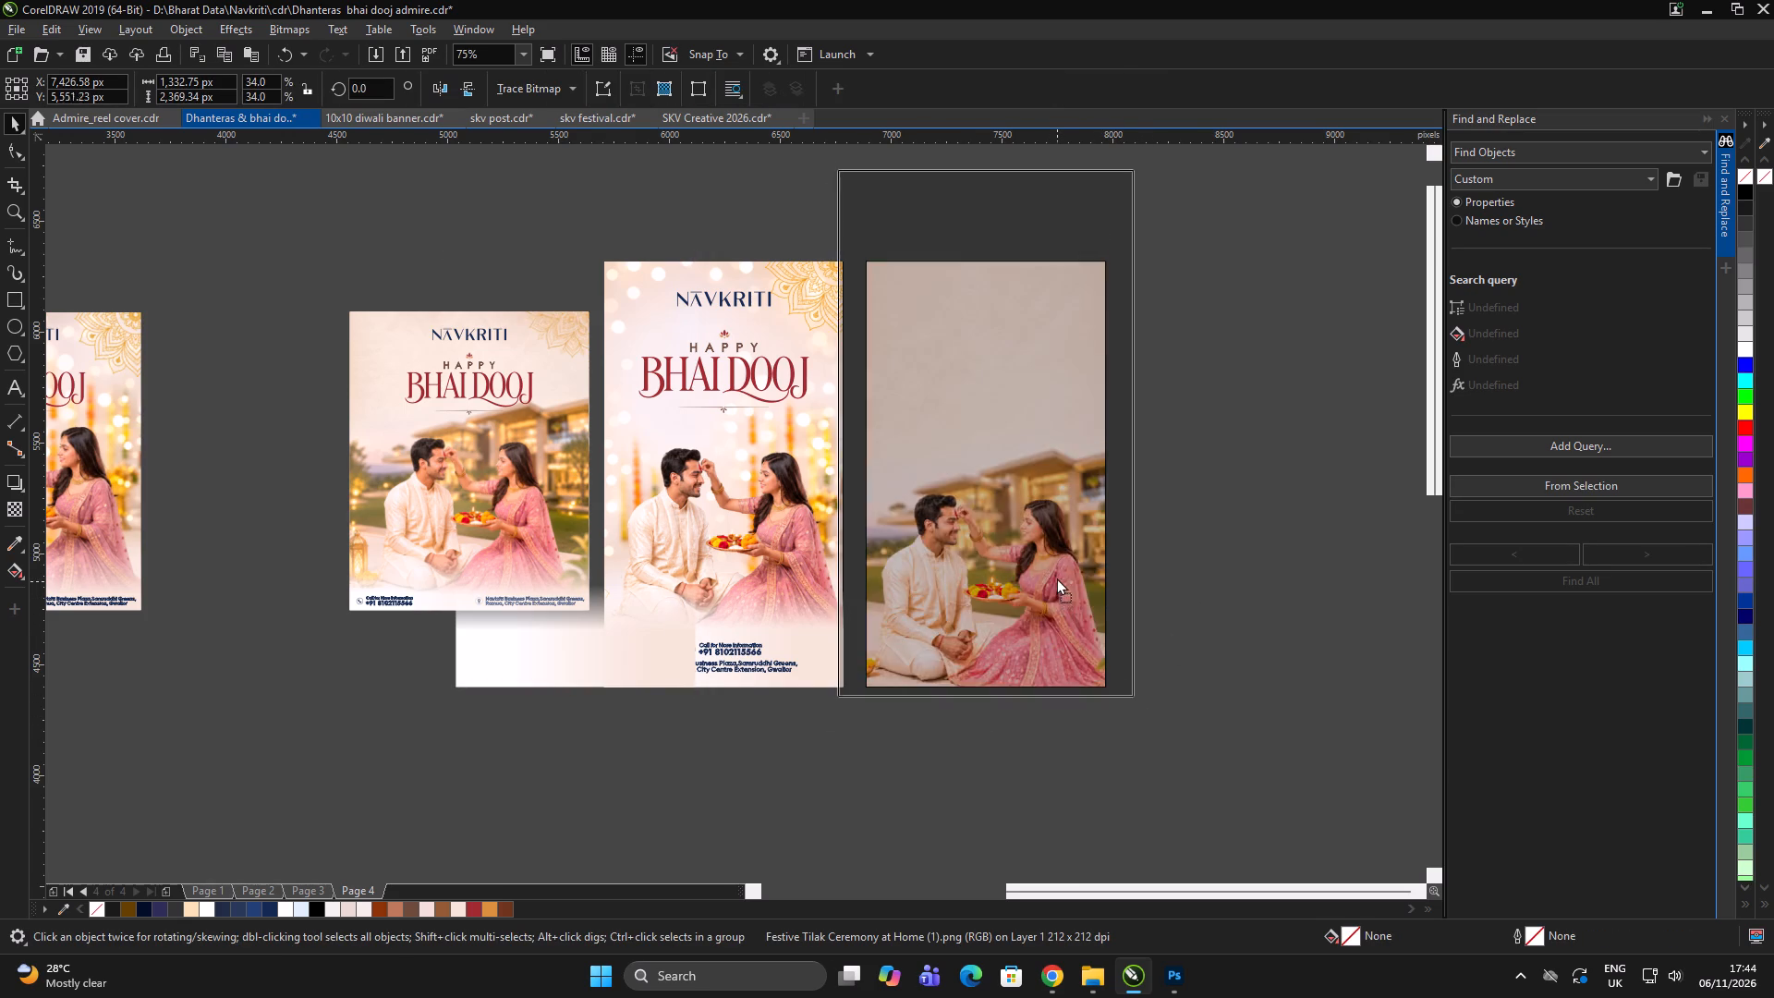
{"action": "left_click_drag", "start_coordinate": [1056, 578], "coordinate": [1056, 577]}
{"action": "double_click", "coordinate": [1250, 590]}
Centre the fade rectangle horizontally over the villa design's frame.
{"action": "left_click", "coordinate": [706, 593]}
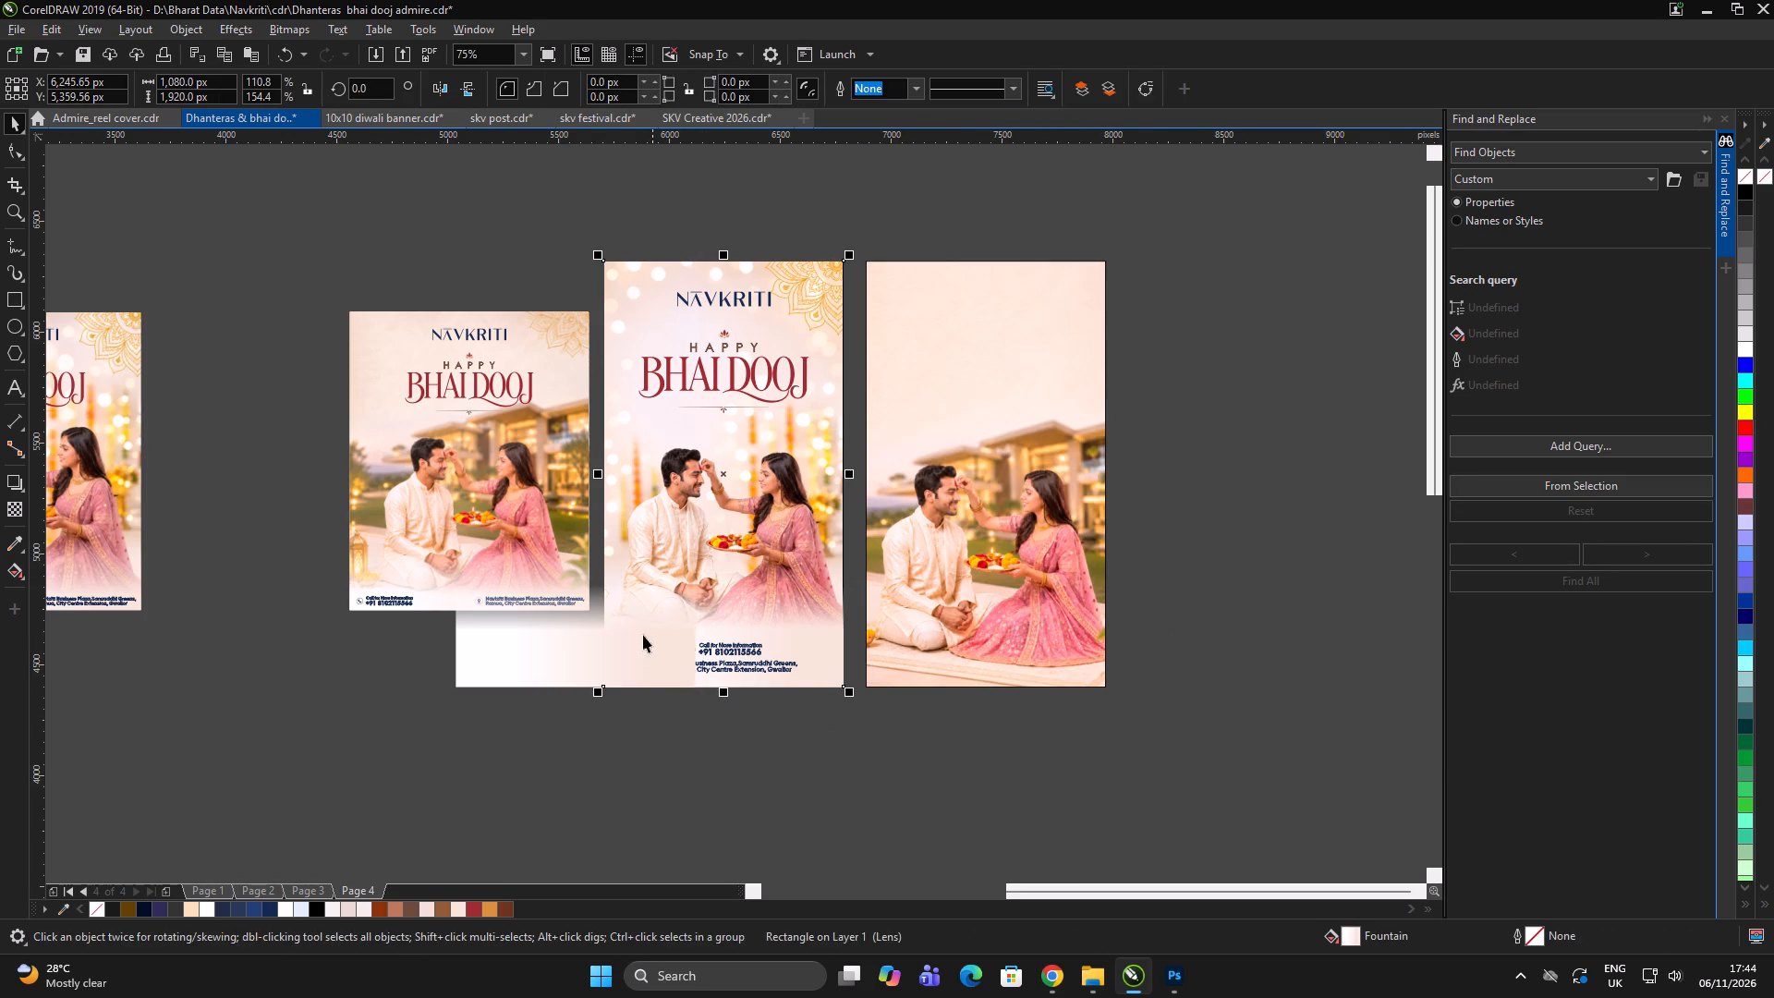
{"action": "left_click", "coordinate": [640, 639]}
{"action": "left_click", "coordinate": [1008, 544], "text": "shift"}
{"action": "key", "text": "c"}
{"action": "double_click", "coordinate": [1359, 543]}
{"action": "left_click", "coordinate": [1345, 538]}
{"action": "left_click", "coordinate": [1318, 542]}
Adjust the fade rectangle's fountain transparency so the white fade covers less of the seated couple.
{"action": "left_click", "coordinate": [1036, 625]}
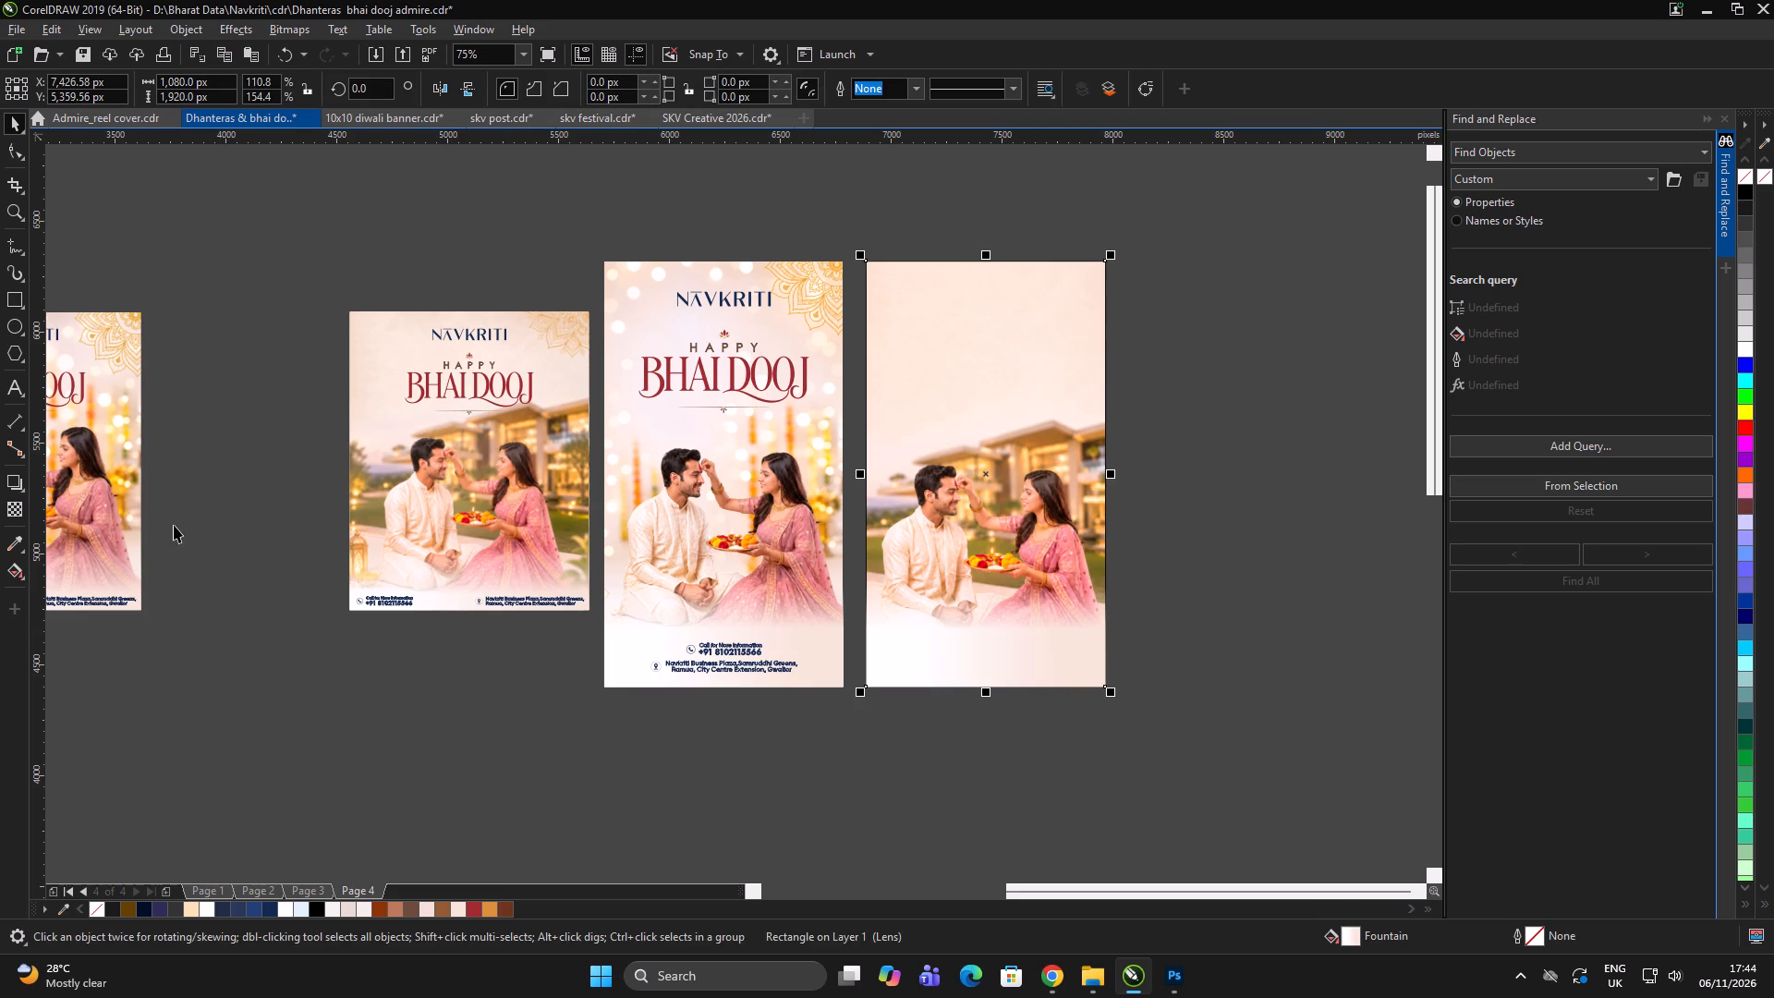
{"action": "left_click", "coordinate": [21, 505]}
{"action": "left_click_drag", "start_coordinate": [990, 631], "coordinate": [999, 692]}
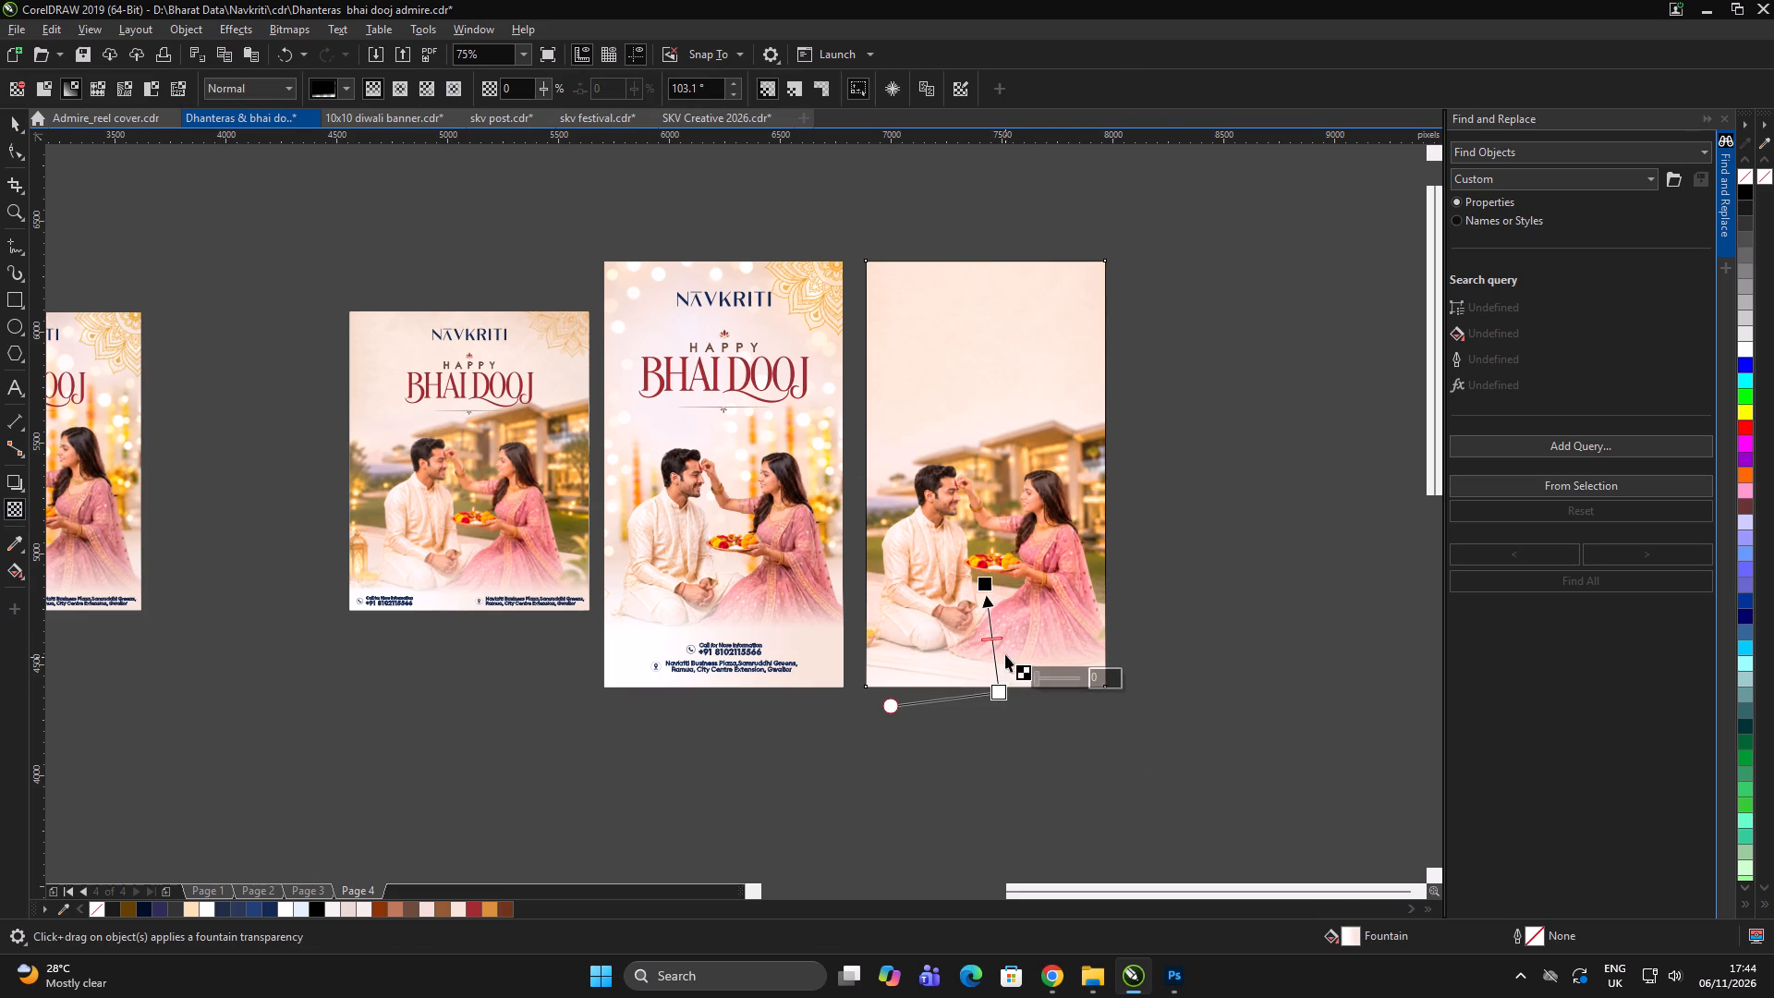
{"action": "left_click_drag", "start_coordinate": [1001, 686], "coordinate": [980, 660]}
{"action": "key", "text": "space"}
{"action": "triple_click", "coordinate": [1277, 647]}
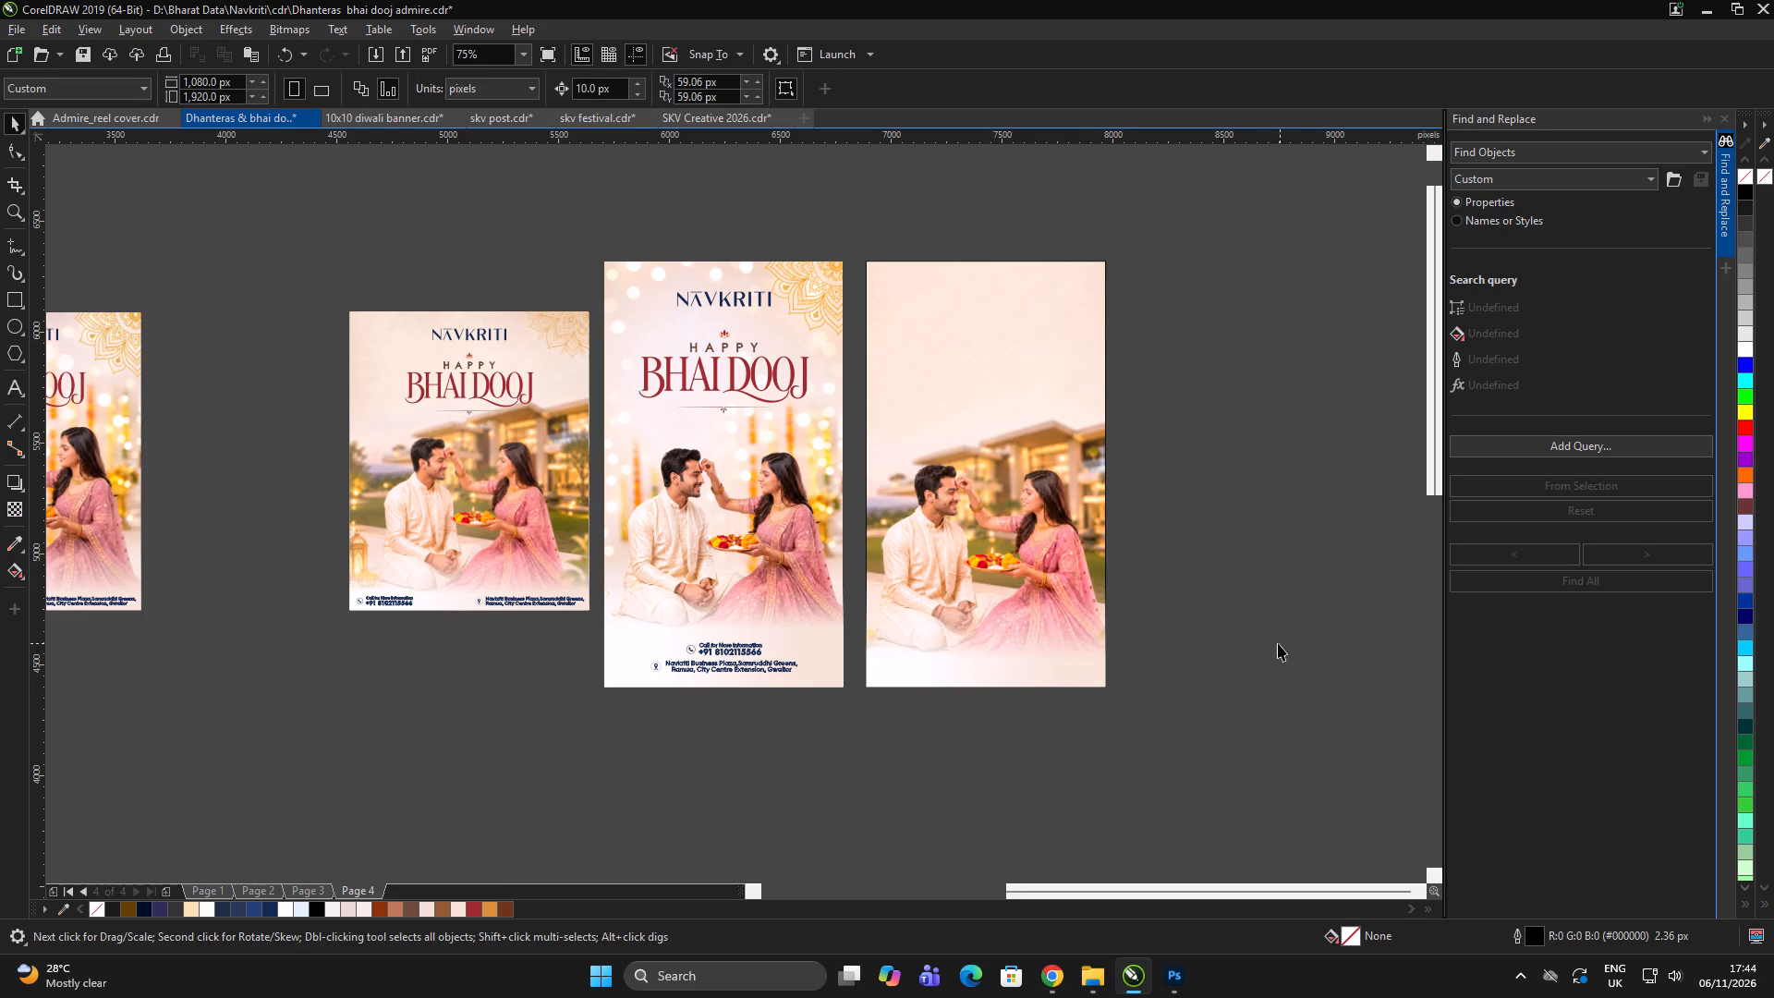
{"action": "left_click", "coordinate": [1278, 643]}
Move the fade rectangle aside and copy the villa couple image from inside its PowerClip frame.
{"action": "left_click_drag", "start_coordinate": [1019, 607], "coordinate": [930, 594]}
{"action": "double_click", "coordinate": [1005, 531]}
{"action": "double_click", "coordinate": [1075, 499]}
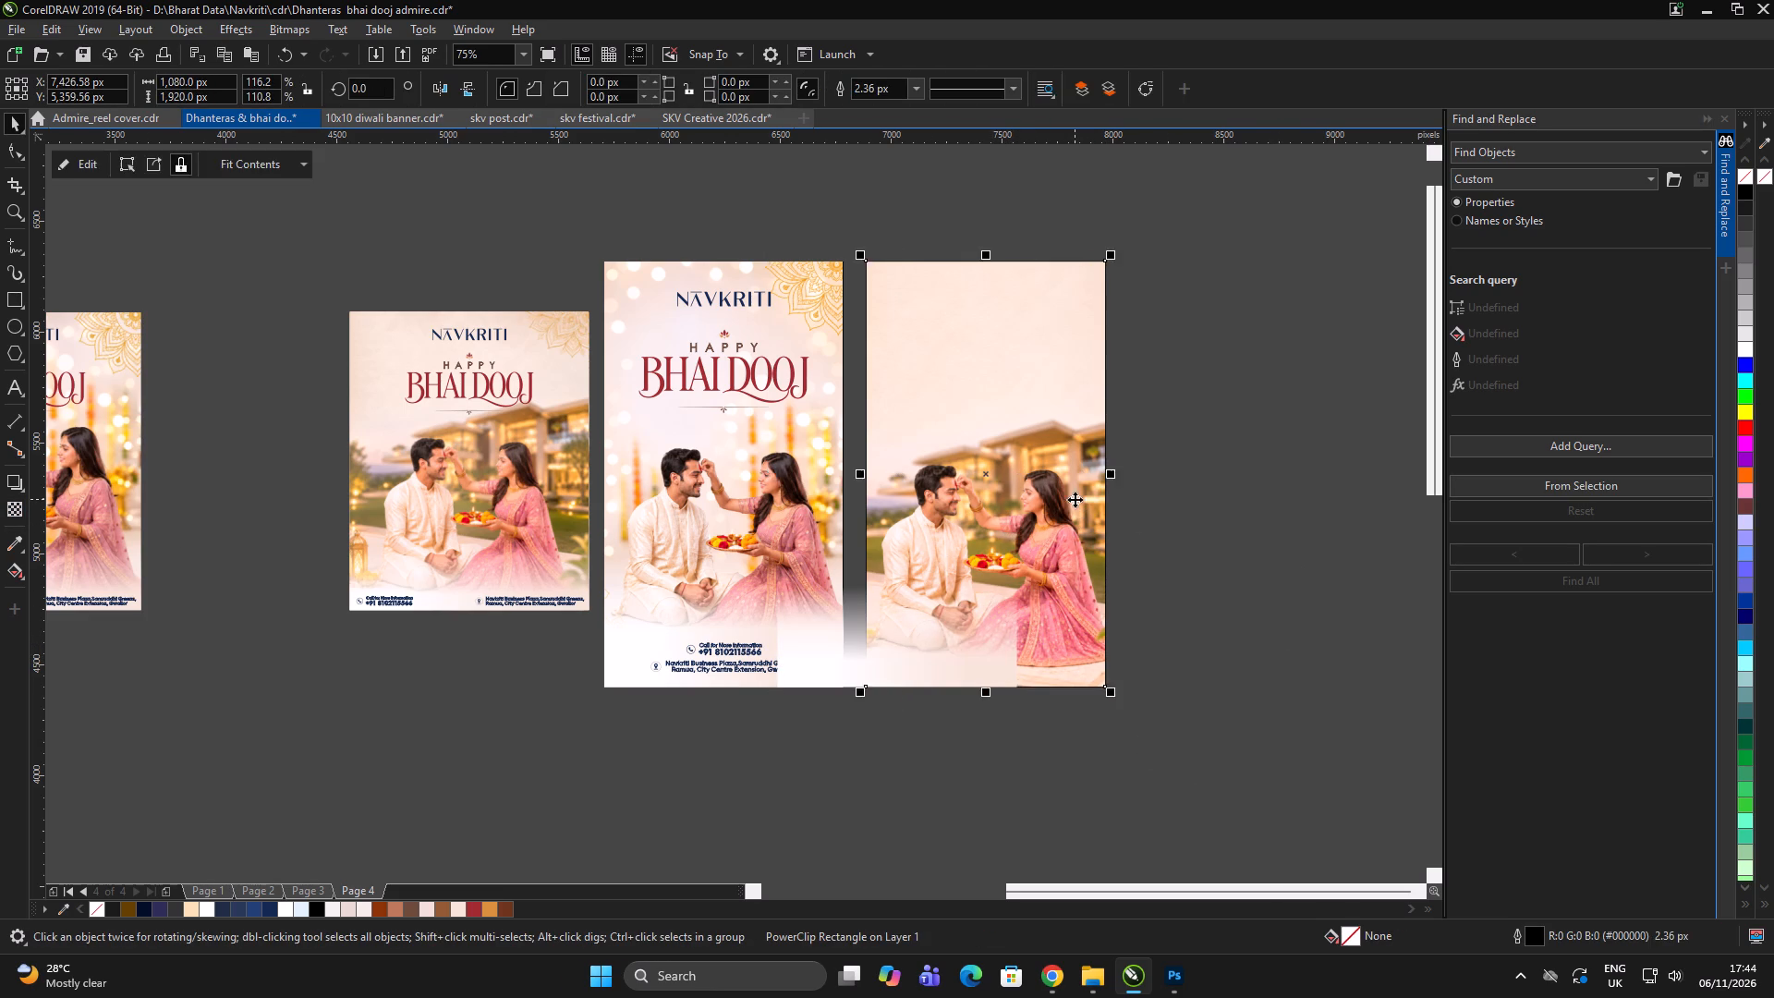
{"action": "left_click", "coordinate": [1075, 485]}
{"action": "left_click", "coordinate": [1128, 347]}
{"action": "key", "text": "ctrl+c"}
{"action": "left_click", "coordinate": [54, 160]}
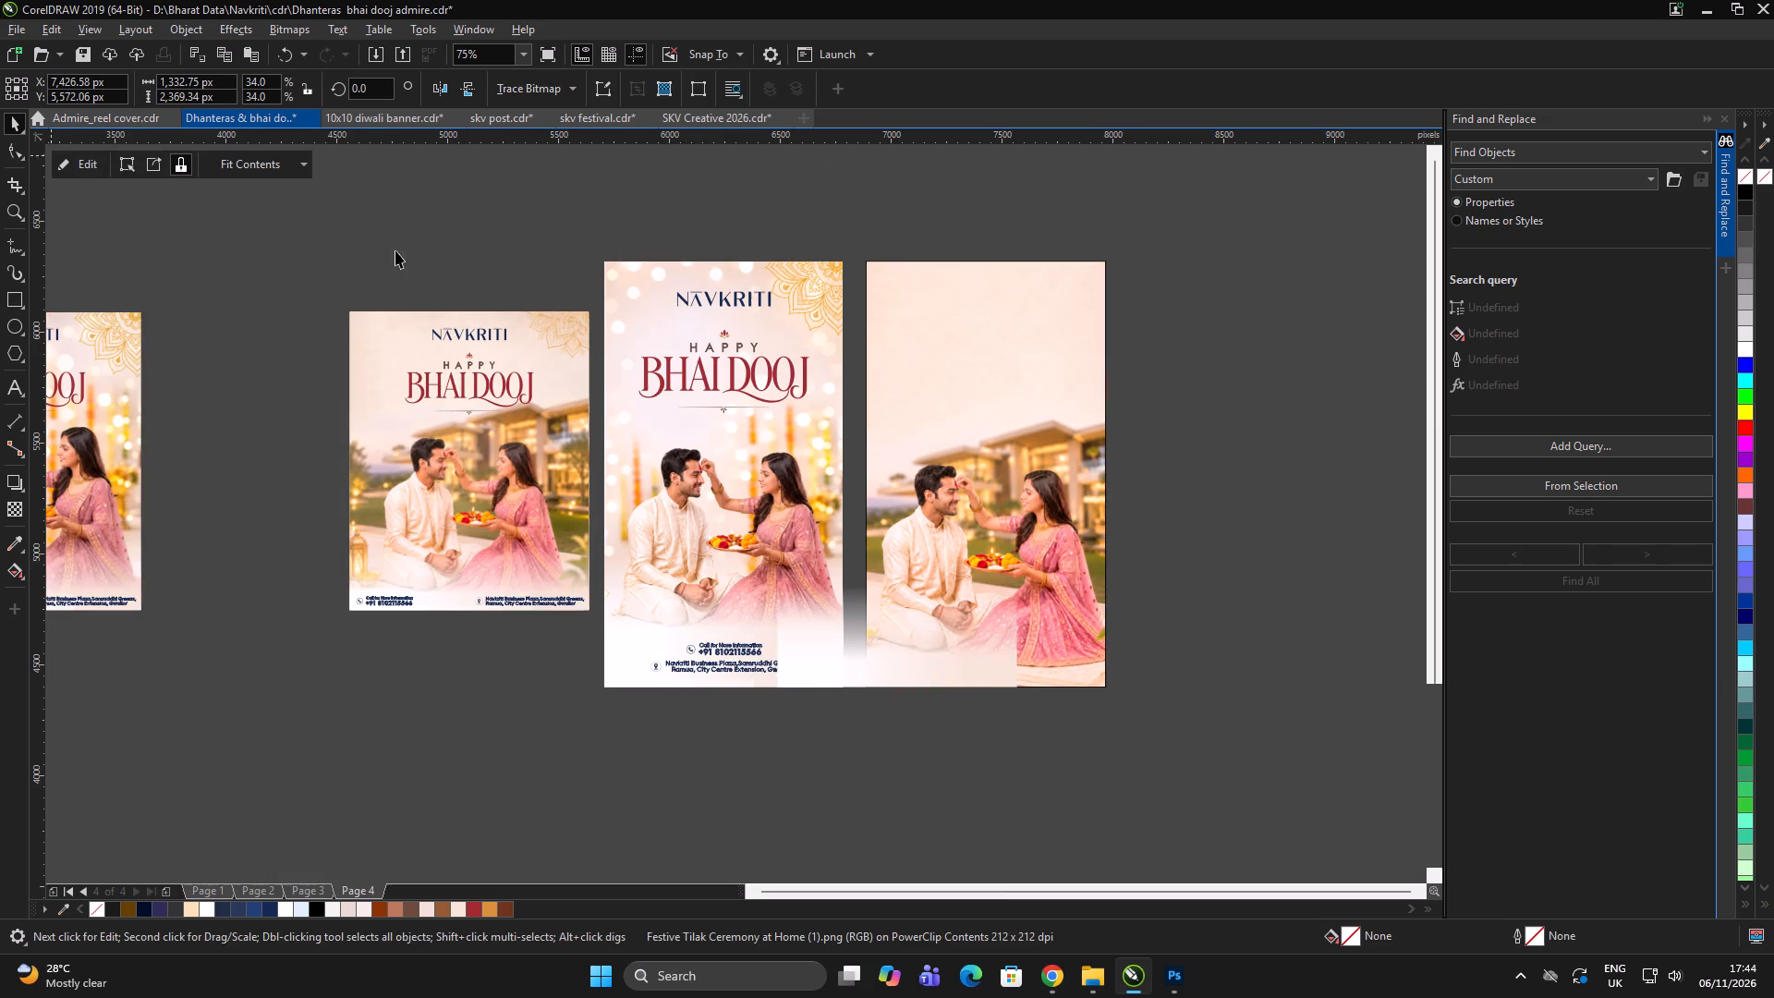
Centre the fade rectangle horizontally over the villa design's frame again.
{"action": "left_click", "coordinate": [1605, 515]}
{"action": "left_click", "coordinate": [985, 661]}
{"action": "left_click", "coordinate": [1084, 635], "text": "shift"}
{"action": "key", "text": "c"}
{"action": "left_click", "coordinate": [1223, 604]}
{"action": "double_click", "coordinate": [1231, 599]}
Paste the villa image copy, move it down and crop it to its mandala corner, about 598 × 402 px.
{"action": "key", "text": "ctrl+v"}
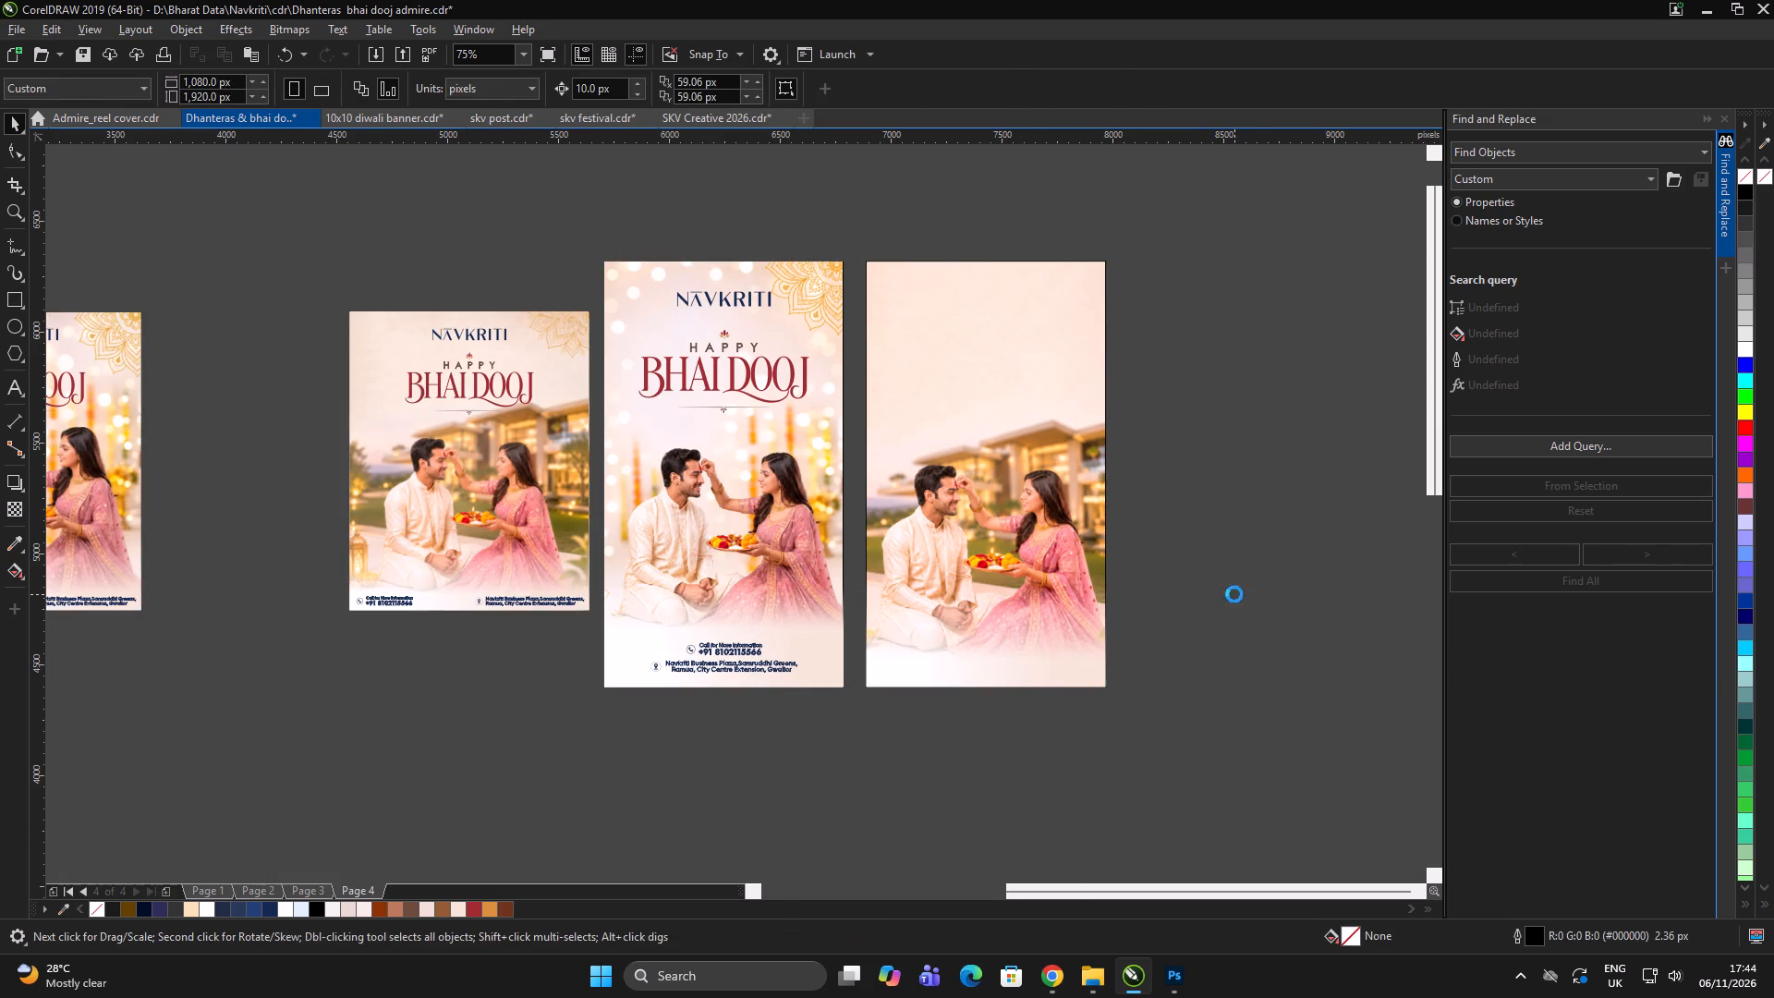
{"action": "left_click", "coordinate": [1255, 585]}
{"action": "left_click", "coordinate": [1030, 383]}
{"action": "left_click_drag", "start_coordinate": [1031, 333], "coordinate": [998, 501]}
{"action": "scroll", "coordinate": [1146, 343], "scroll_direction": "up", "scroll_amount": 2}
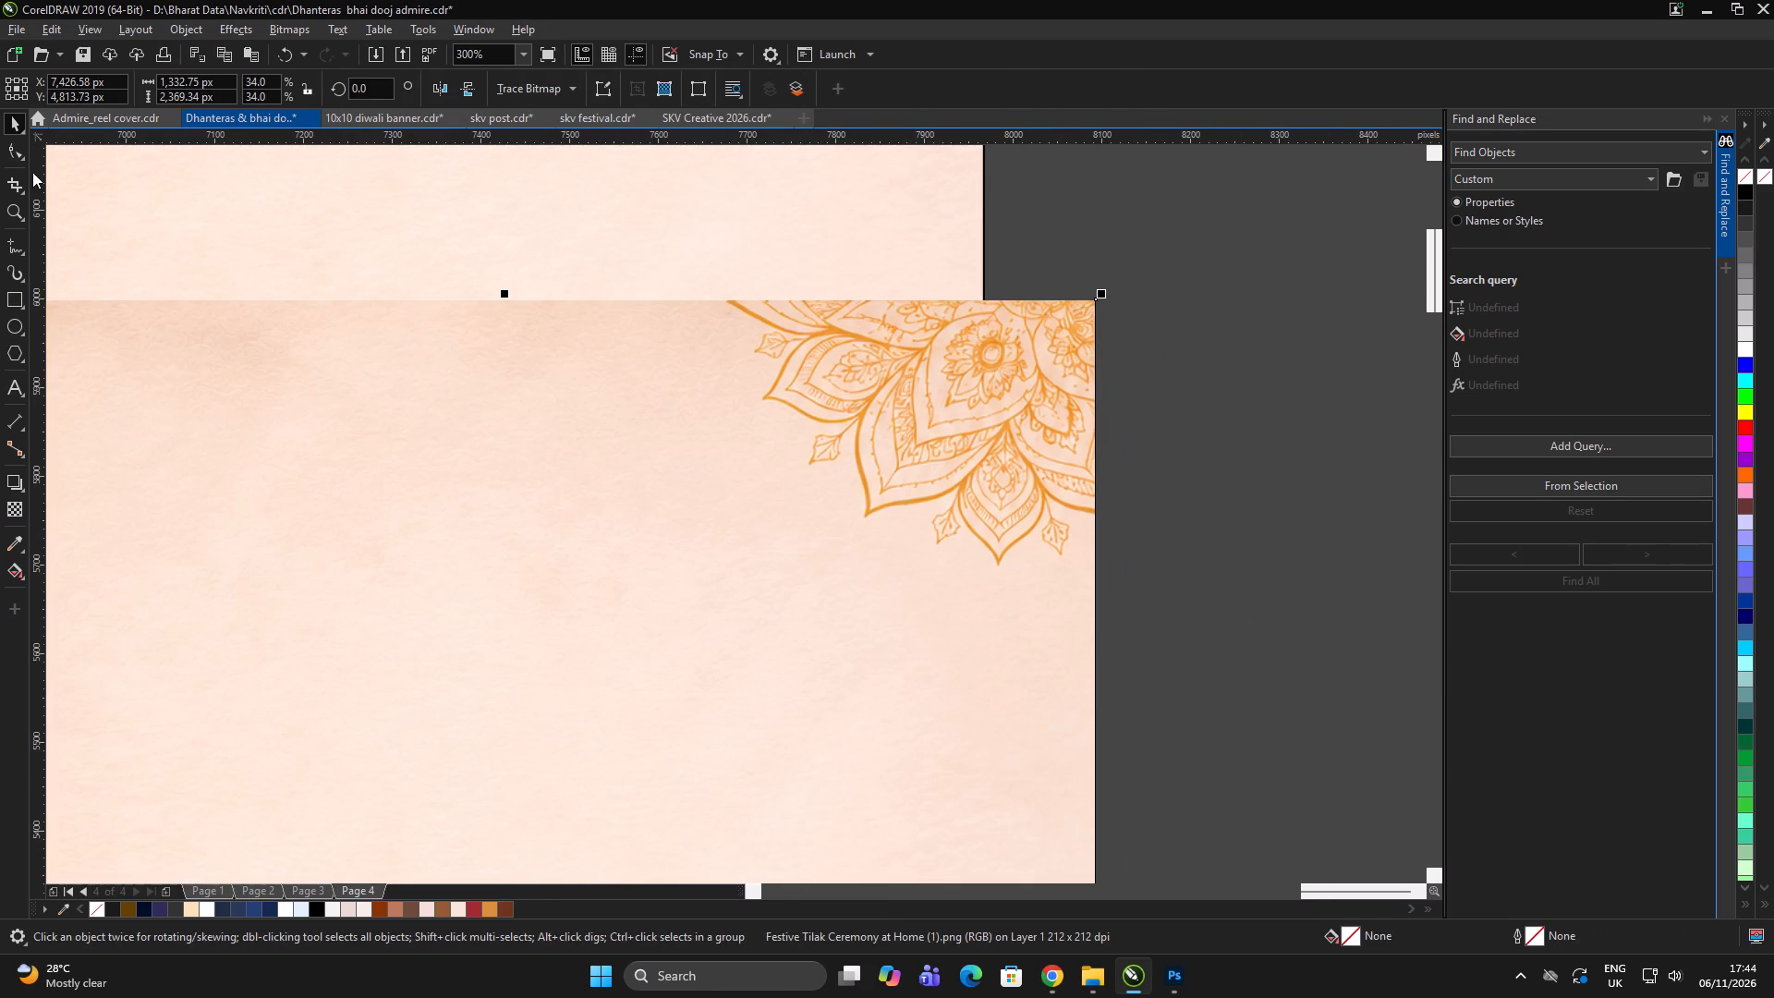
{"action": "left_click", "coordinate": [14, 180]}
{"action": "left_click_drag", "start_coordinate": [565, 301], "coordinate": [1063, 638]}
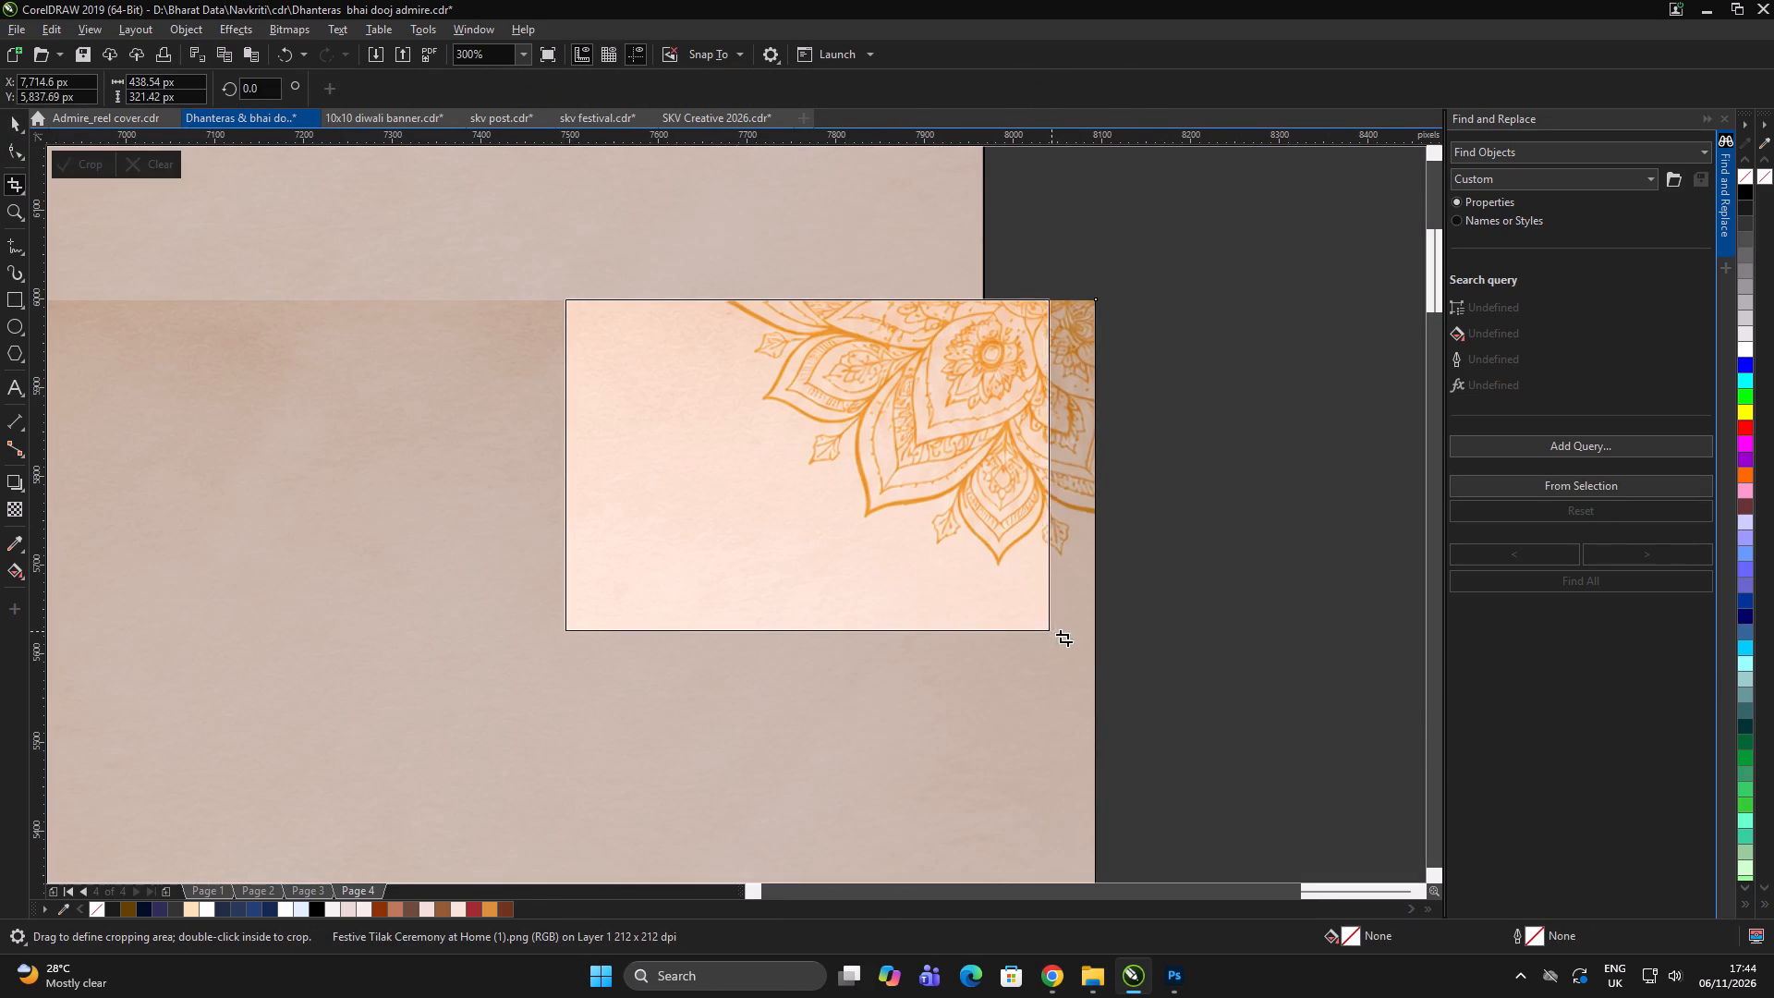
{"action": "left_click_drag", "start_coordinate": [1063, 638], "coordinate": [1093, 656]}
{"action": "double_click", "coordinate": [959, 558]}
{"action": "key", "text": "space"}
{"action": "scroll", "coordinate": [846, 462], "scroll_direction": "down", "scroll_amount": 2}
{"action": "left_click", "coordinate": [1088, 462]}
{"action": "left_click", "coordinate": [894, 454]}
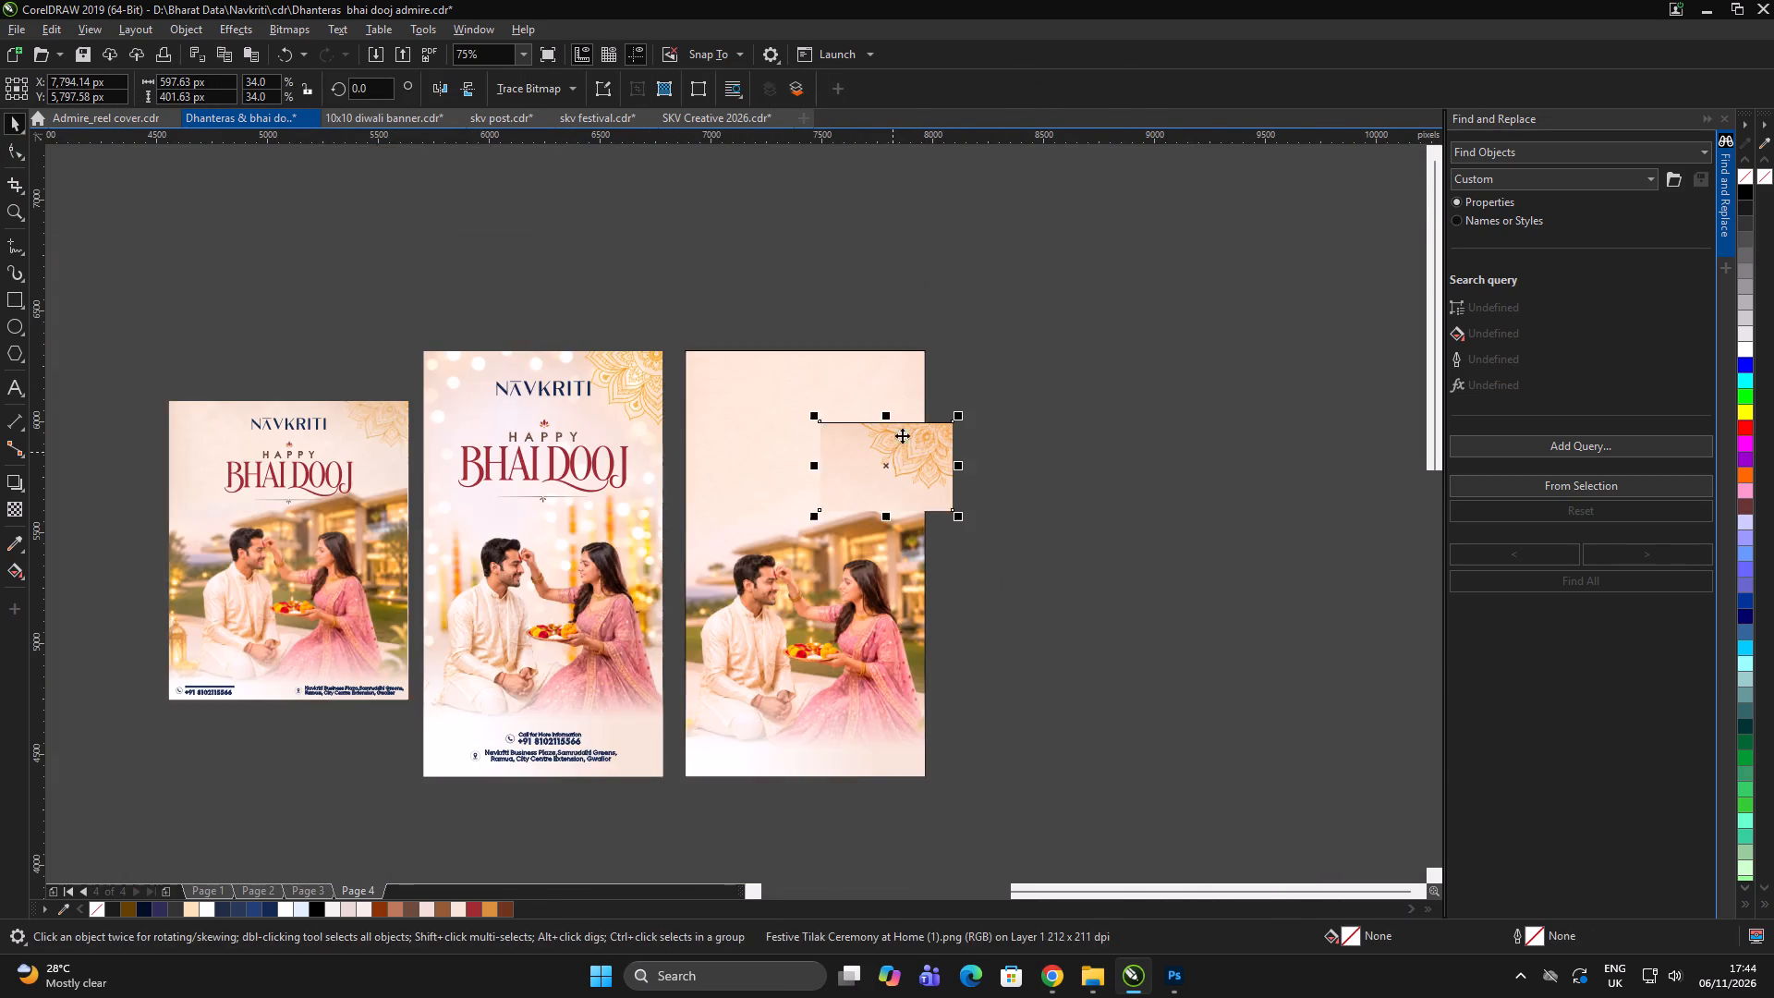
Align the cropped mandala piece with the top and right edges of the villa design's frame.
{"action": "scroll", "coordinate": [911, 401], "scroll_direction": "up", "scroll_amount": 1}
{"action": "left_click", "coordinate": [846, 355], "text": "shift"}
{"action": "key", "text": "y"}
{"action": "left_click", "coordinate": [1134, 410]}
{"action": "key", "text": "space"}
{"action": "left_click", "coordinate": [915, 505]}
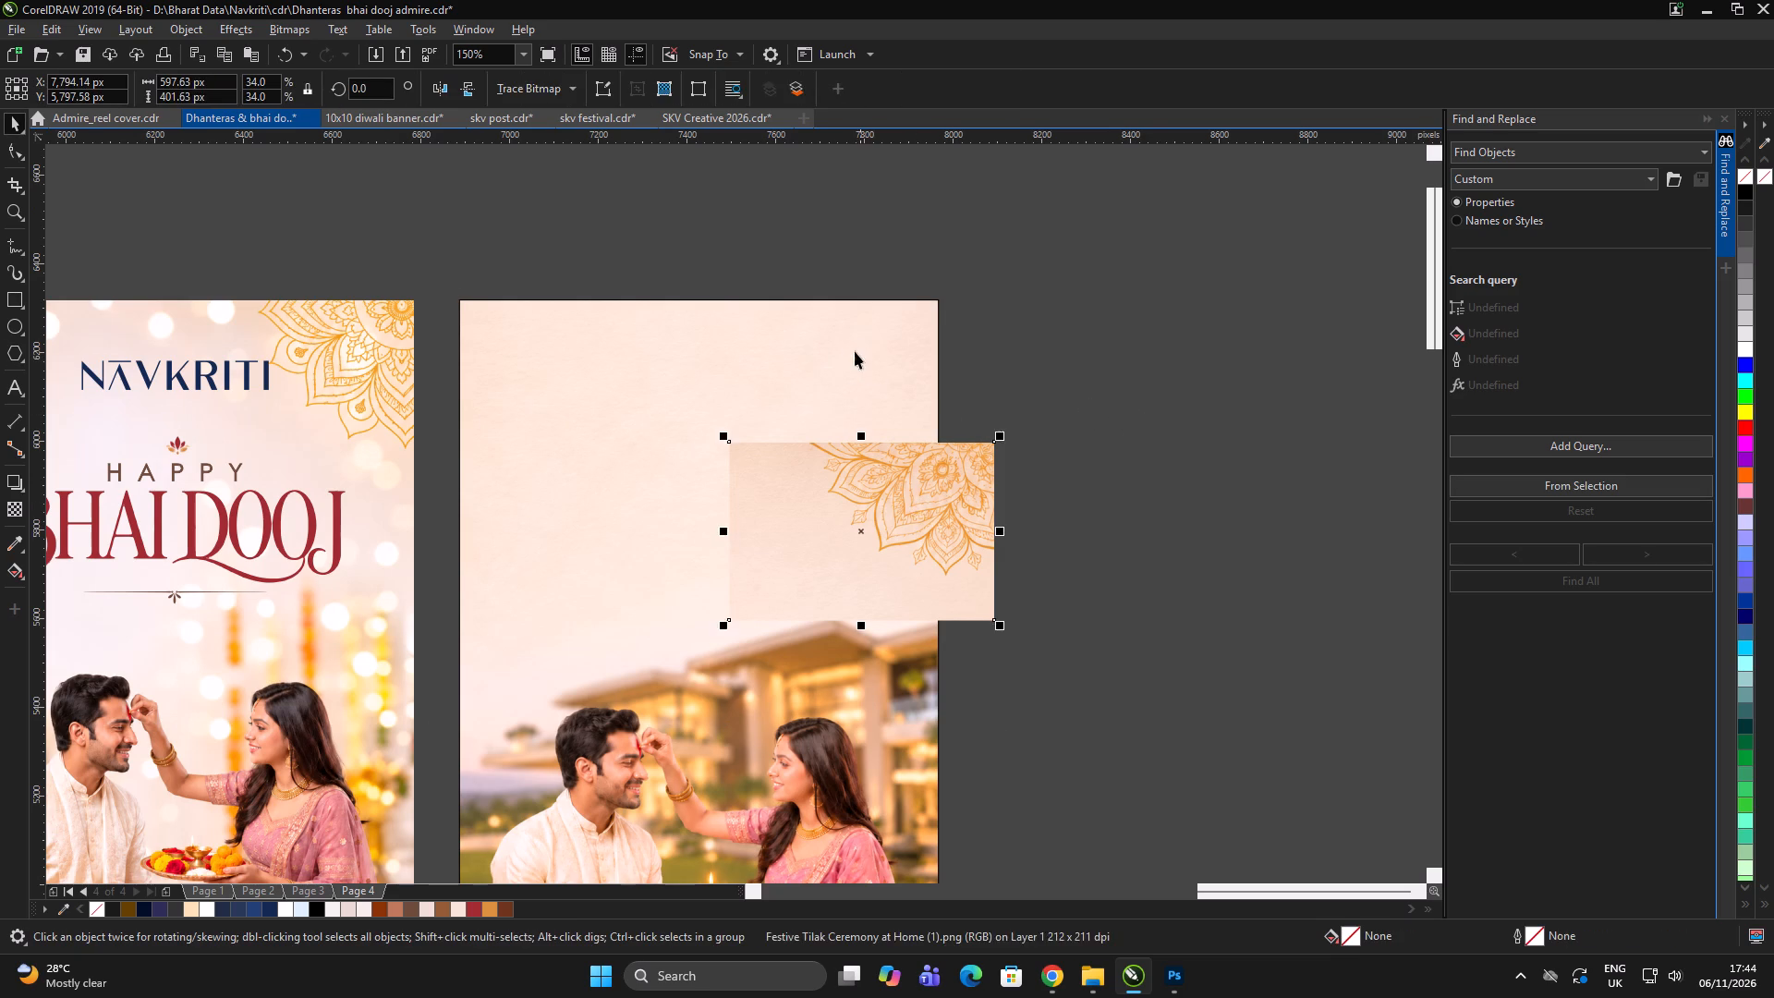
{"action": "left_click", "coordinate": [853, 348], "text": "shift"}
{"action": "type", "text": "tr"}
{"action": "left_click", "coordinate": [1150, 381]}
Apply a fountain transparency to the mandala piece, fading diagonally from its outer corner to the lower left.
{"action": "left_click", "coordinate": [794, 379]}
{"action": "left_click", "coordinate": [18, 516]}
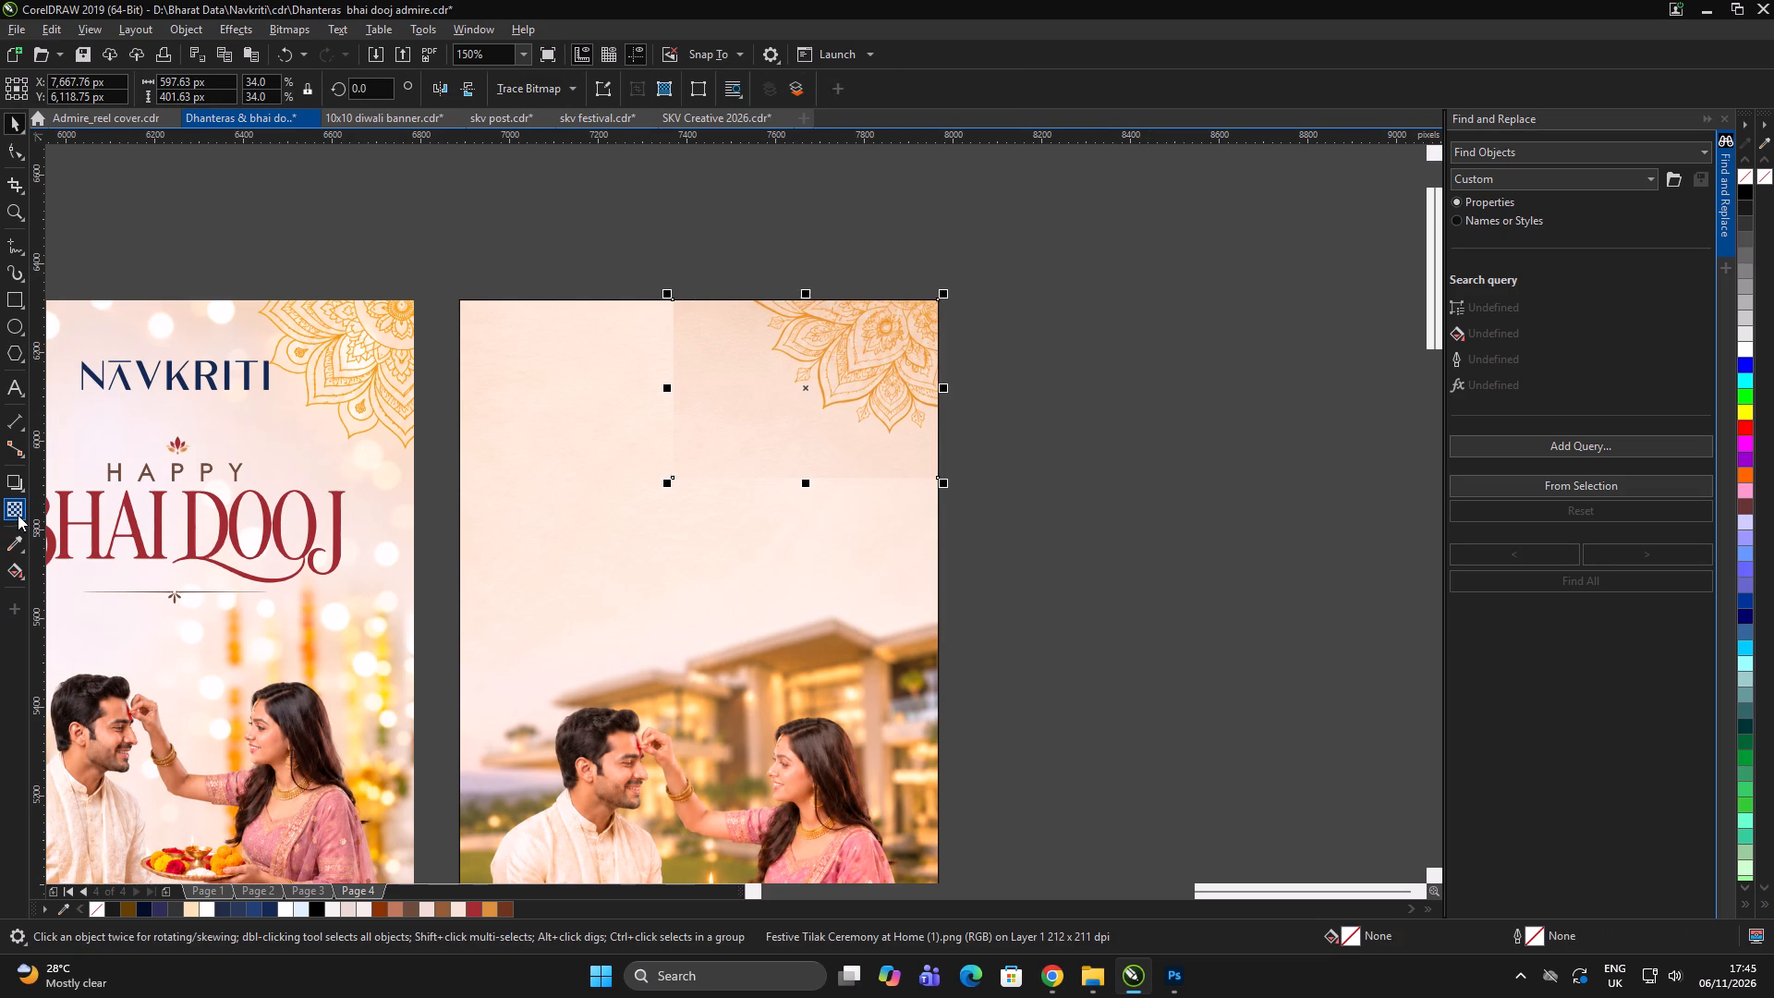
{"action": "left_click_drag", "start_coordinate": [887, 330], "coordinate": [732, 421]}
{"action": "key", "text": "space"}
{"action": "double_click", "coordinate": [1326, 369]}
{"action": "left_click", "coordinate": [876, 445]}
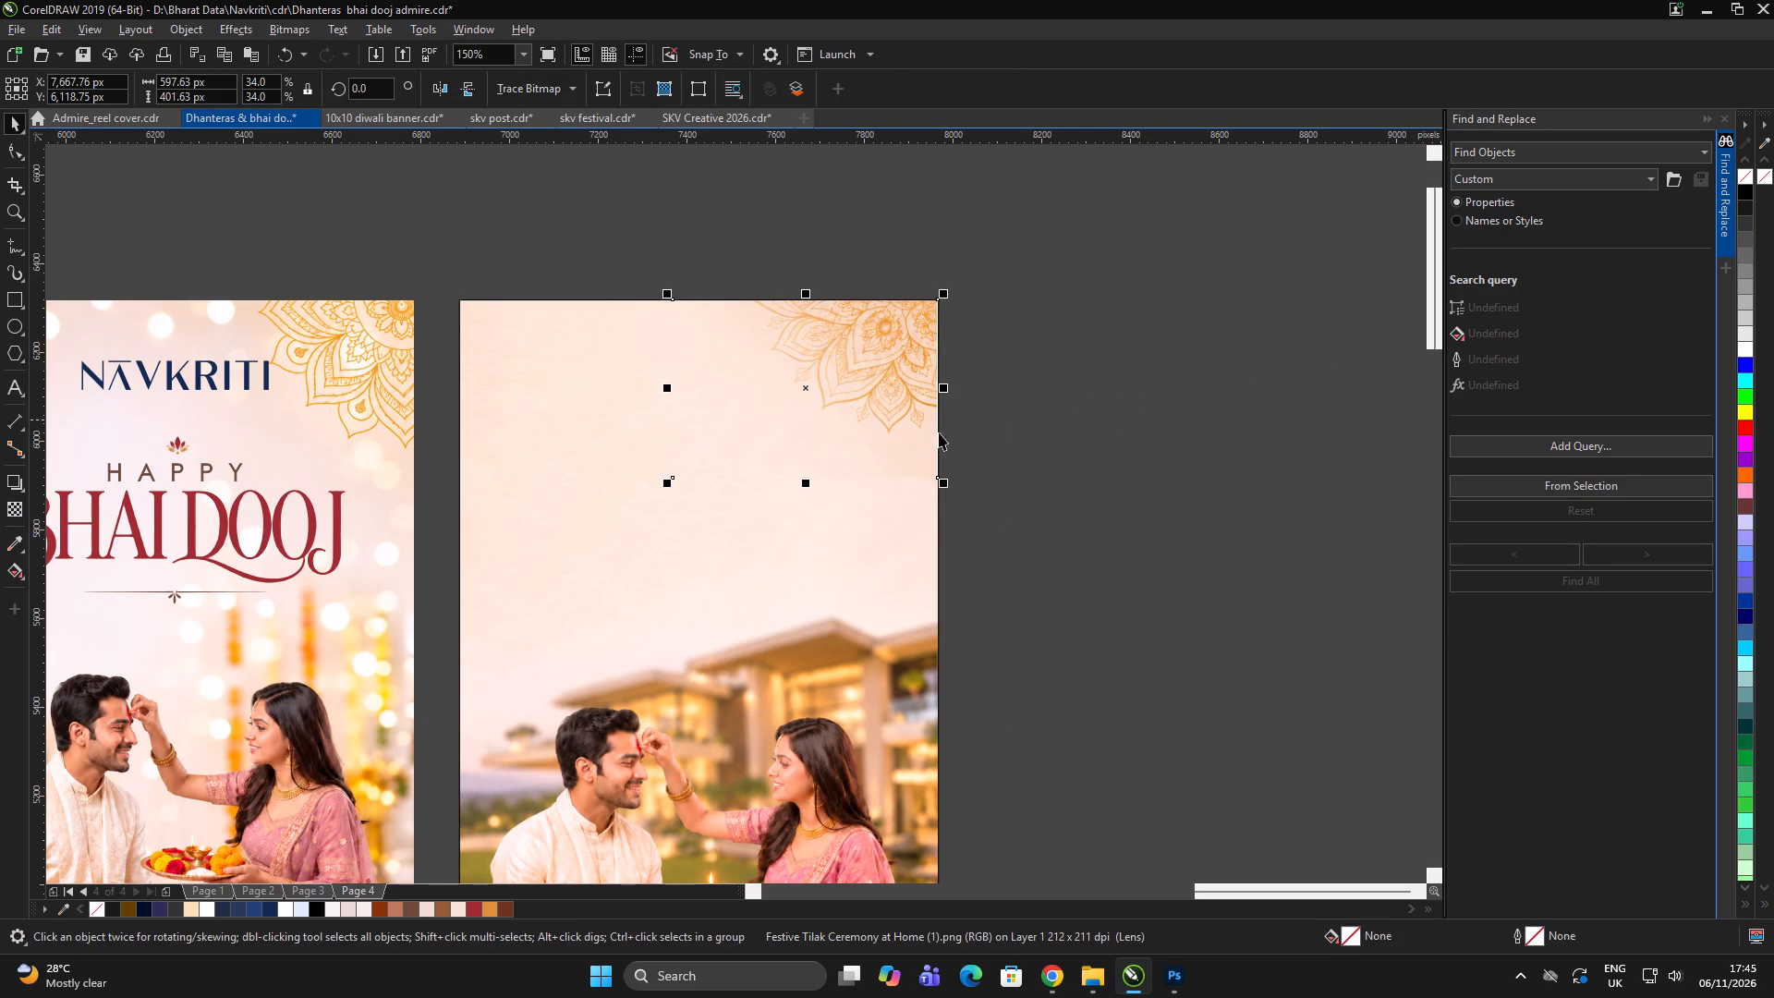
{"action": "left_click", "coordinate": [9, 509]}
{"action": "left_click_drag", "start_coordinate": [735, 415], "coordinate": [792, 420]}
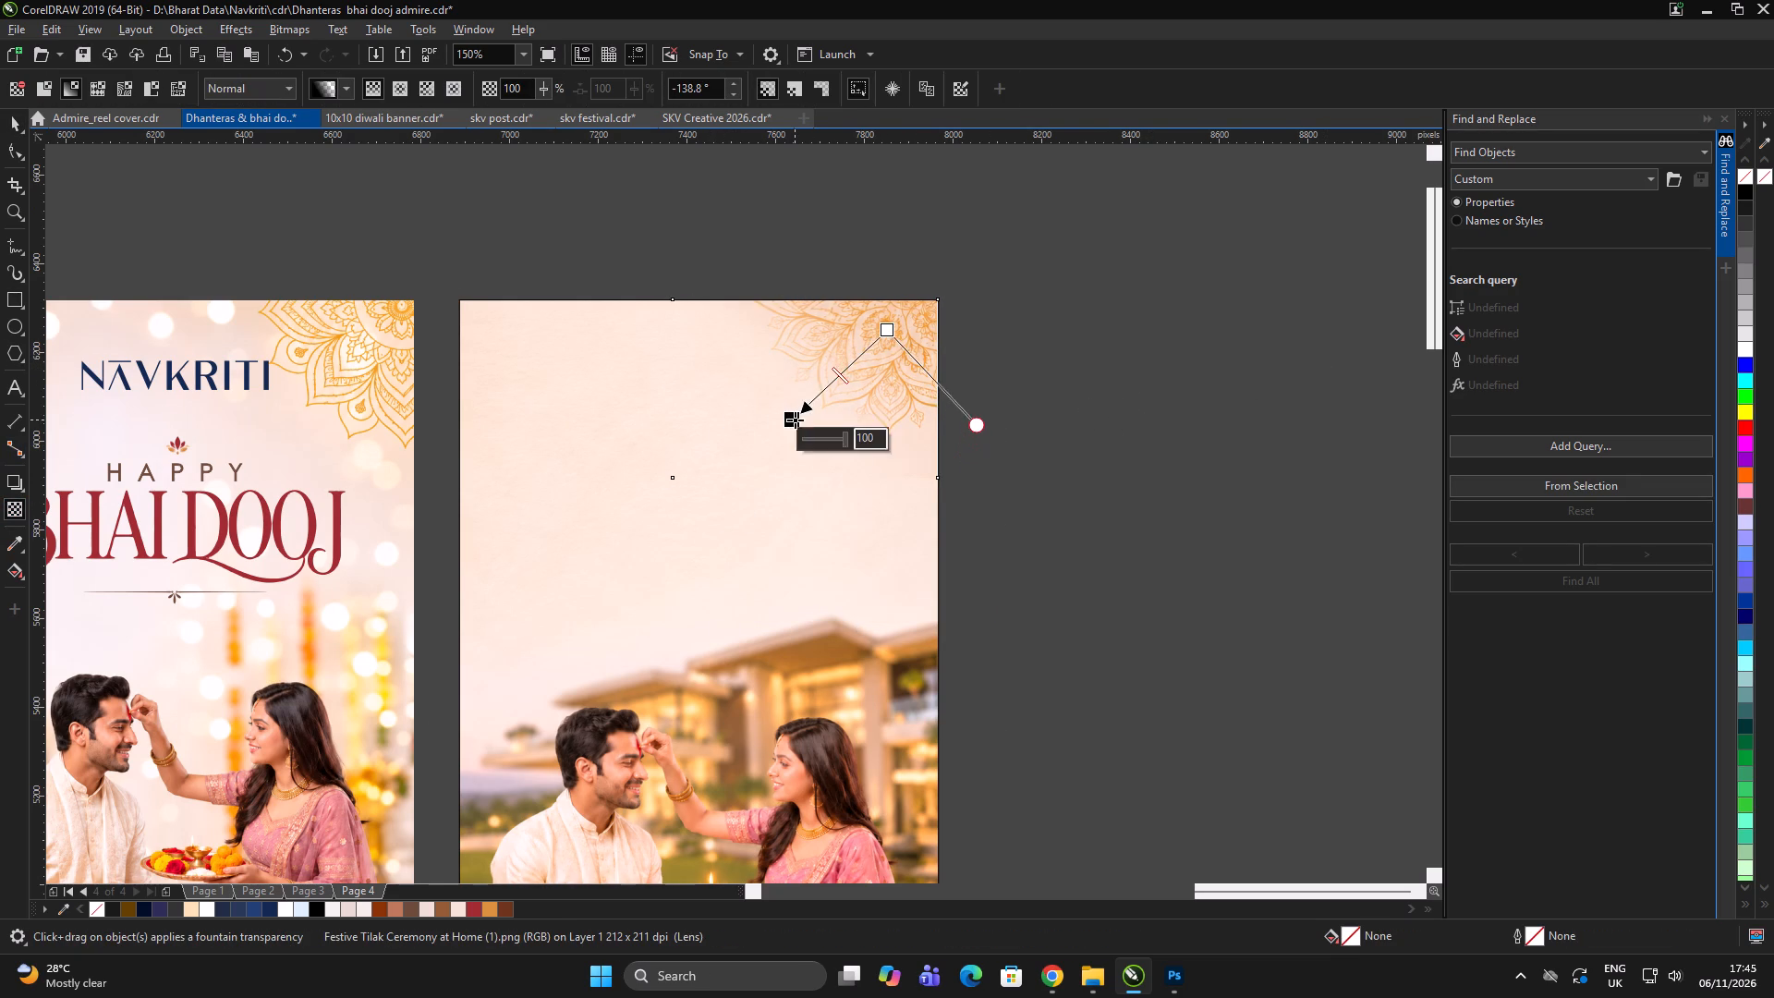
{"action": "key", "text": "space"}
{"action": "left_click", "coordinate": [1091, 382]}
PowerClip the mandala piece inside the villa design's frame.
{"action": "left_click", "coordinate": [859, 325]}
{"action": "right_click", "coordinate": [856, 320]}
{"action": "left_click", "coordinate": [807, 339]}
{"action": "right_click", "coordinate": [810, 326]}
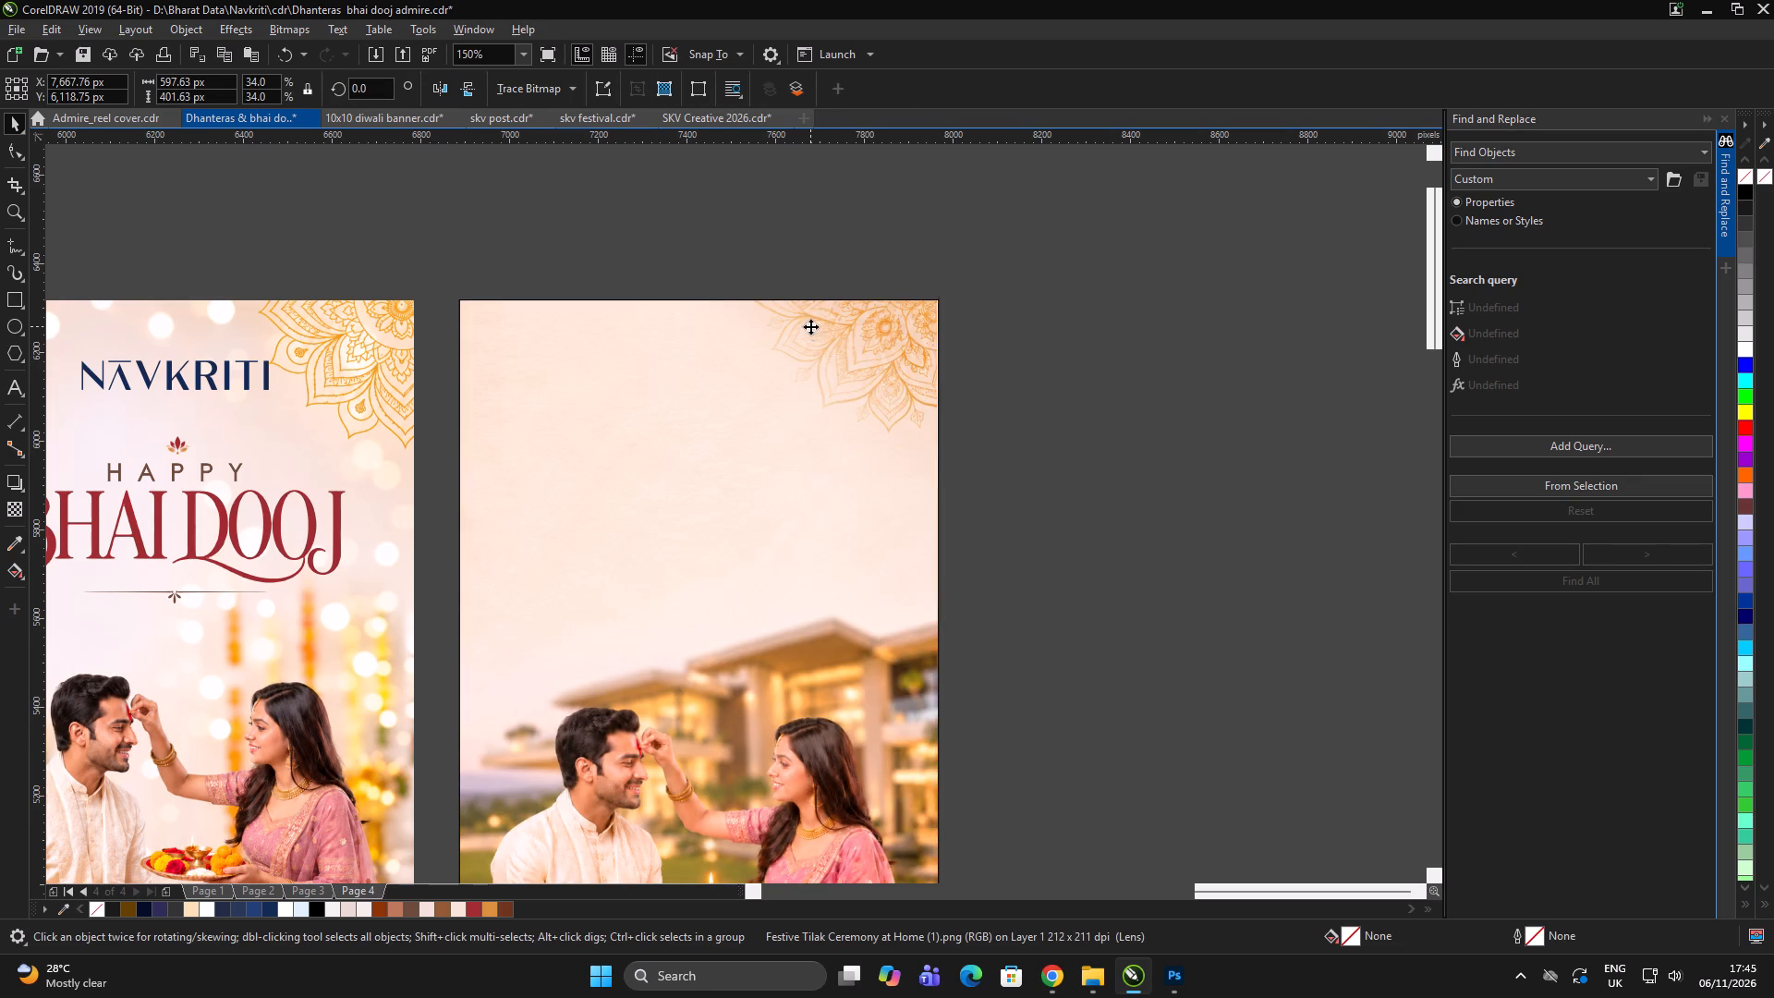
{"action": "left_click", "coordinate": [837, 591]}
{"action": "left_click", "coordinate": [528, 537]}
{"action": "left_click", "coordinate": [1277, 353]}
Scale the clipped mandala piece down slightly from its lower-left corner.
{"action": "left_click", "coordinate": [820, 329], "text": "alt"}
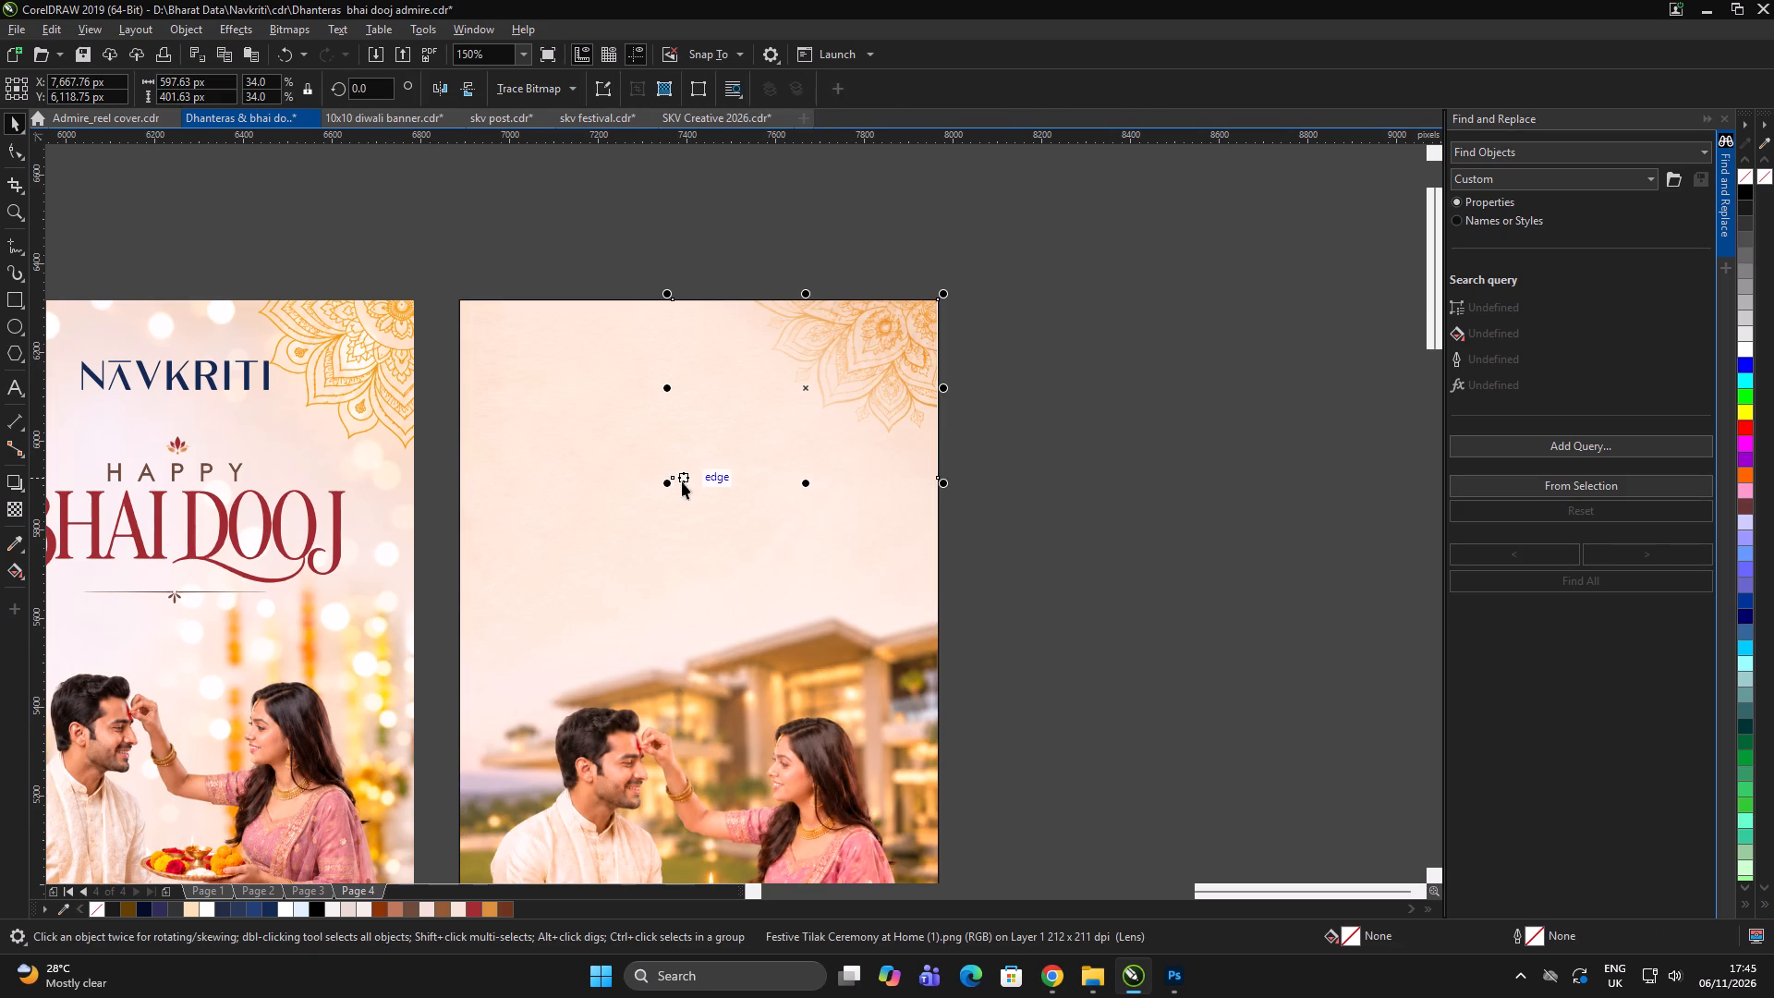
{"action": "left_click_drag", "start_coordinate": [664, 482], "coordinate": [683, 481]}
{"action": "left_click", "coordinate": [925, 332]}
{"action": "left_click", "coordinate": [1068, 305]}
{"action": "left_click_drag", "start_coordinate": [1070, 300], "coordinate": [1057, 298]}
{"action": "scroll", "coordinate": [929, 287], "scroll_direction": "down", "scroll_amount": 2}
{"action": "double_click", "coordinate": [1012, 280]}
{"action": "left_click_drag", "start_coordinate": [1015, 276], "coordinate": [1006, 284]}
Duplicate the Navkriti logo and Happy Bhai Dooj heading onto the villa design, group them and centre them horizontally.
{"action": "scroll", "coordinate": [773, 353], "scroll_direction": "up", "scroll_amount": 1}
{"action": "left_click_drag", "start_coordinate": [589, 201], "coordinate": [910, 397]}
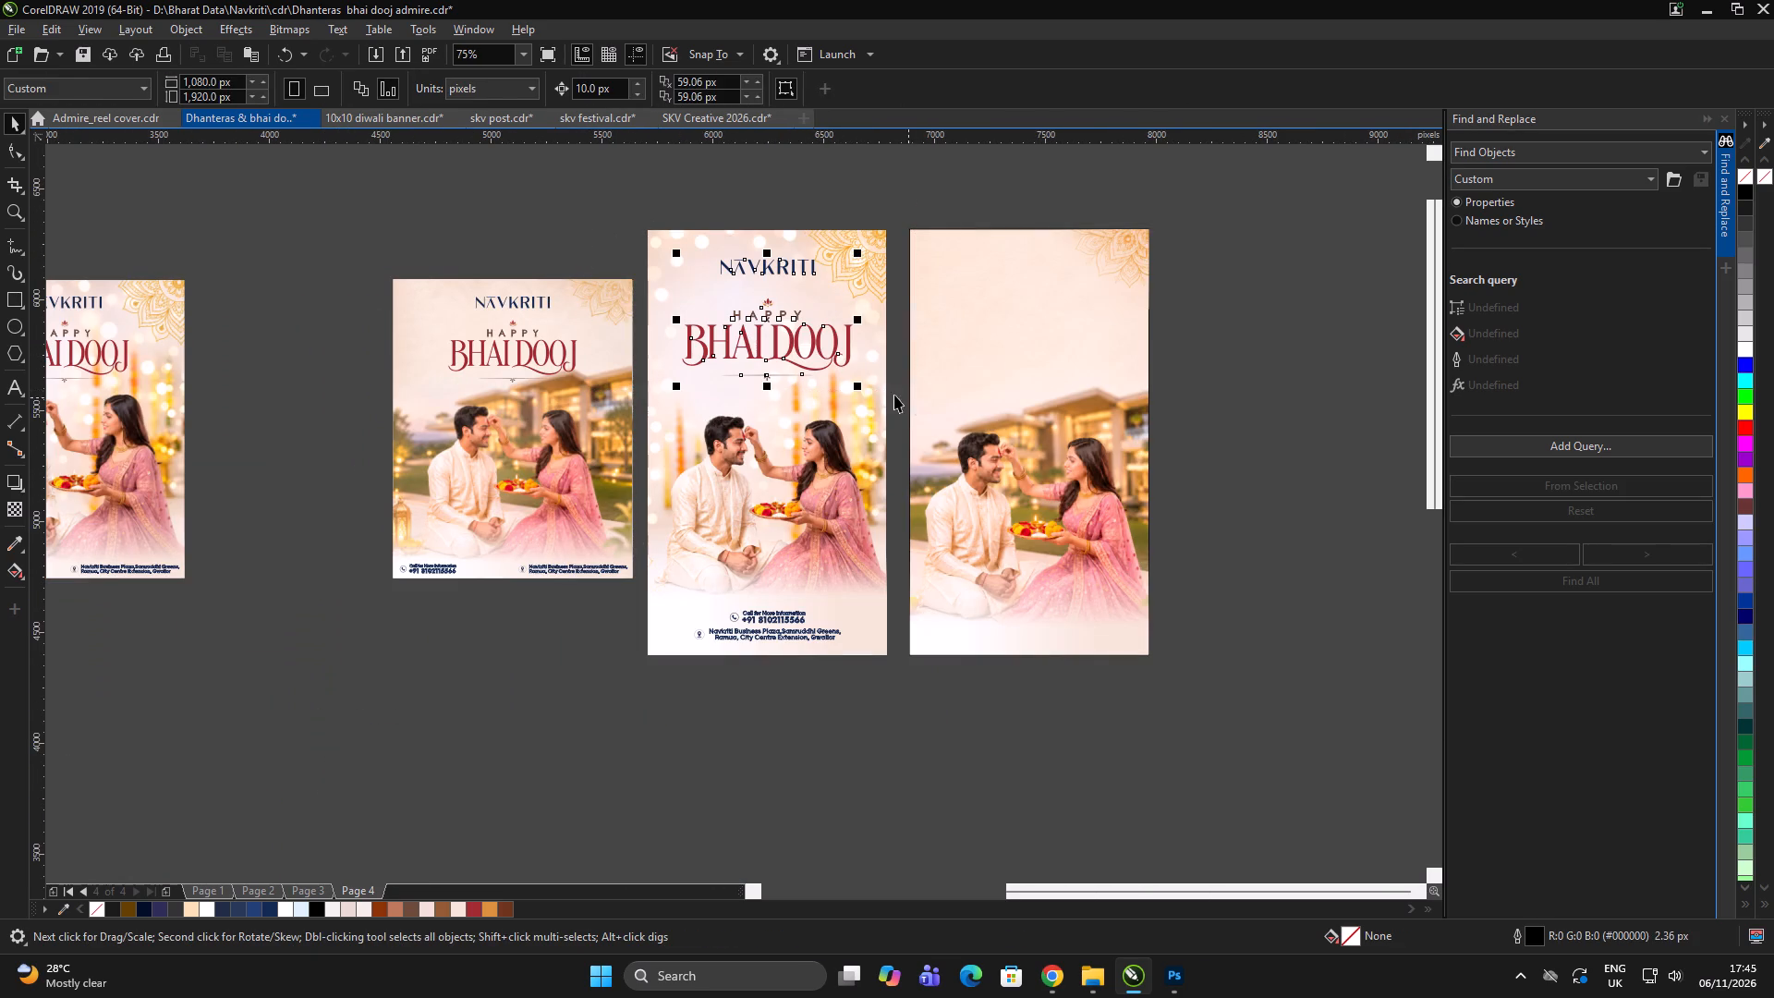
{"action": "left_click_drag", "start_coordinate": [815, 347], "coordinate": [1076, 345]}
{"action": "right_click", "coordinate": [1076, 345]}
{"action": "key", "text": "ctrl+g"}
{"action": "left_click", "coordinate": [1075, 457], "text": "shift"}
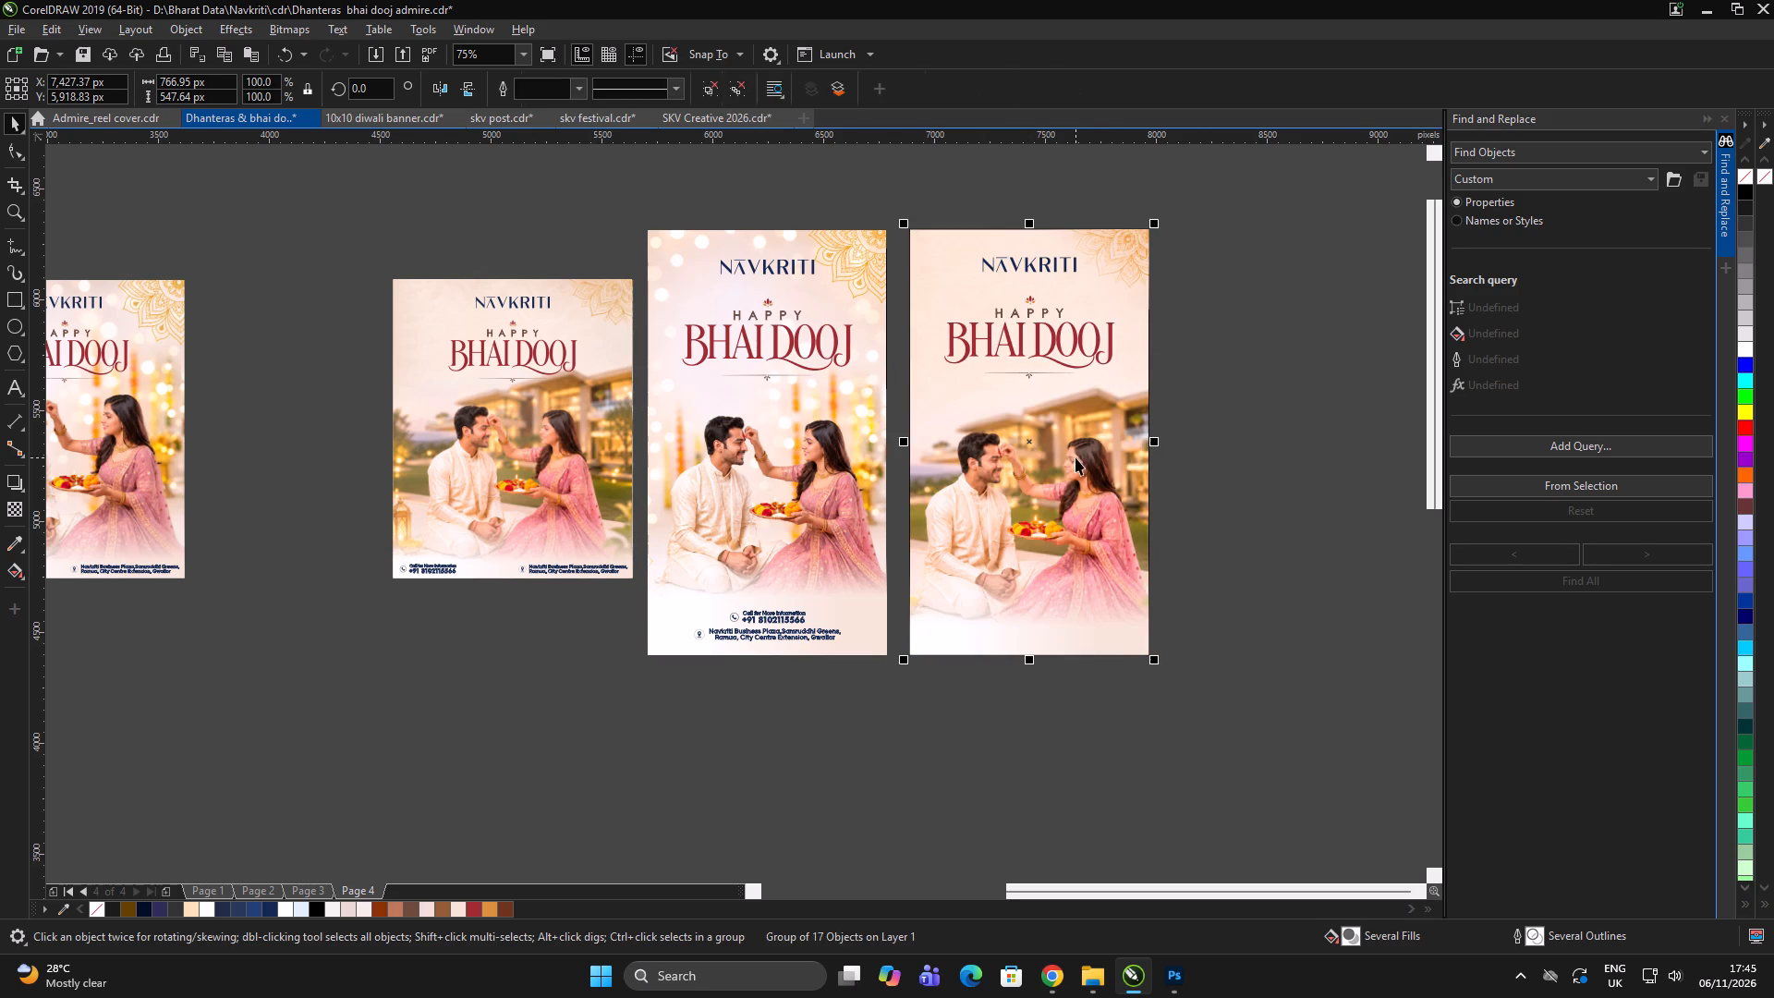
{"action": "key", "text": "c"}
{"action": "double_click", "coordinate": [1247, 447]}
{"action": "left_click_drag", "start_coordinate": [1254, 441], "coordinate": [1245, 453]}
Duplicate the contact and address details onto the bottom of the villa design, group them and centre them horizontally.
{"action": "left_click_drag", "start_coordinate": [844, 799], "coordinate": [618, 573]}
{"action": "left_click_drag", "start_coordinate": [784, 620], "coordinate": [1039, 620]}
{"action": "right_click", "coordinate": [1039, 620], "text": "shift"}
{"action": "key", "text": "ctrl+g"}
{"action": "left_click", "coordinate": [1036, 542], "text": "shift"}
{"action": "key", "text": "c"}
{"action": "triple_click", "coordinate": [1149, 548]}
{"action": "scroll", "coordinate": [1131, 566], "scroll_direction": "up", "scroll_amount": 1}
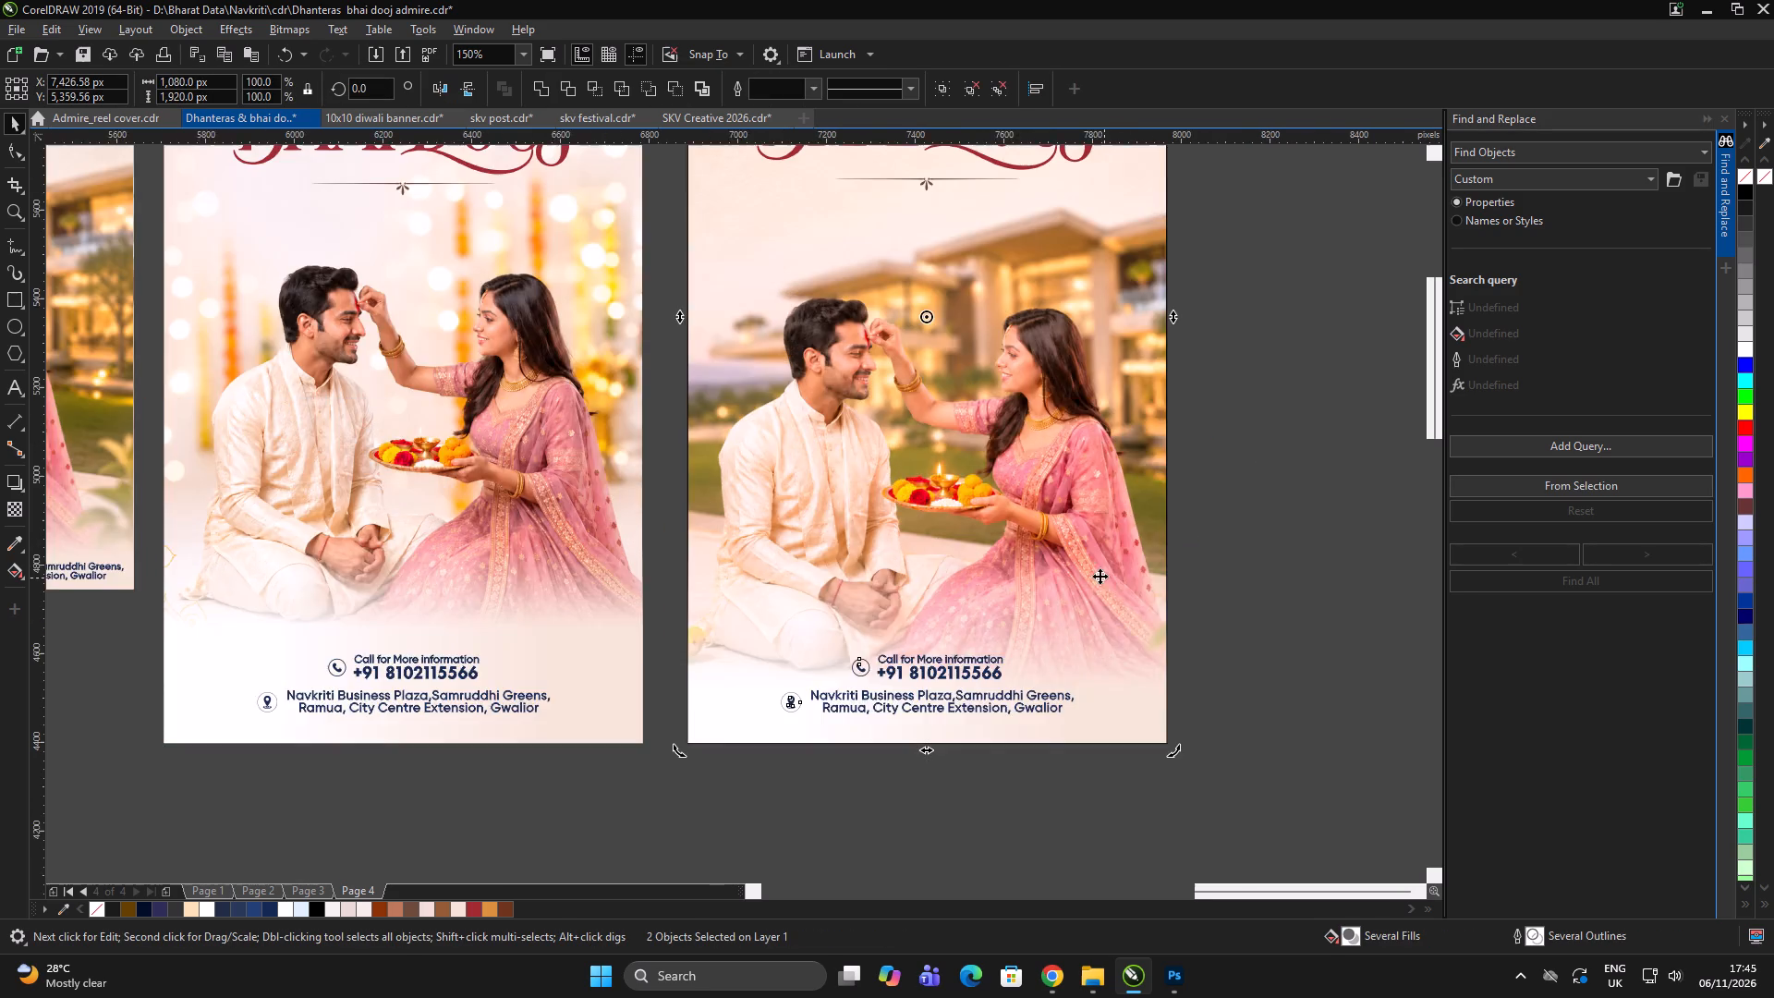
{"action": "scroll", "coordinate": [770, 547], "scroll_direction": "down", "scroll_amount": 2}
{"action": "double_click", "coordinate": [1039, 575]}
{"action": "scroll", "coordinate": [757, 501], "scroll_direction": "up", "scroll_amount": 1}
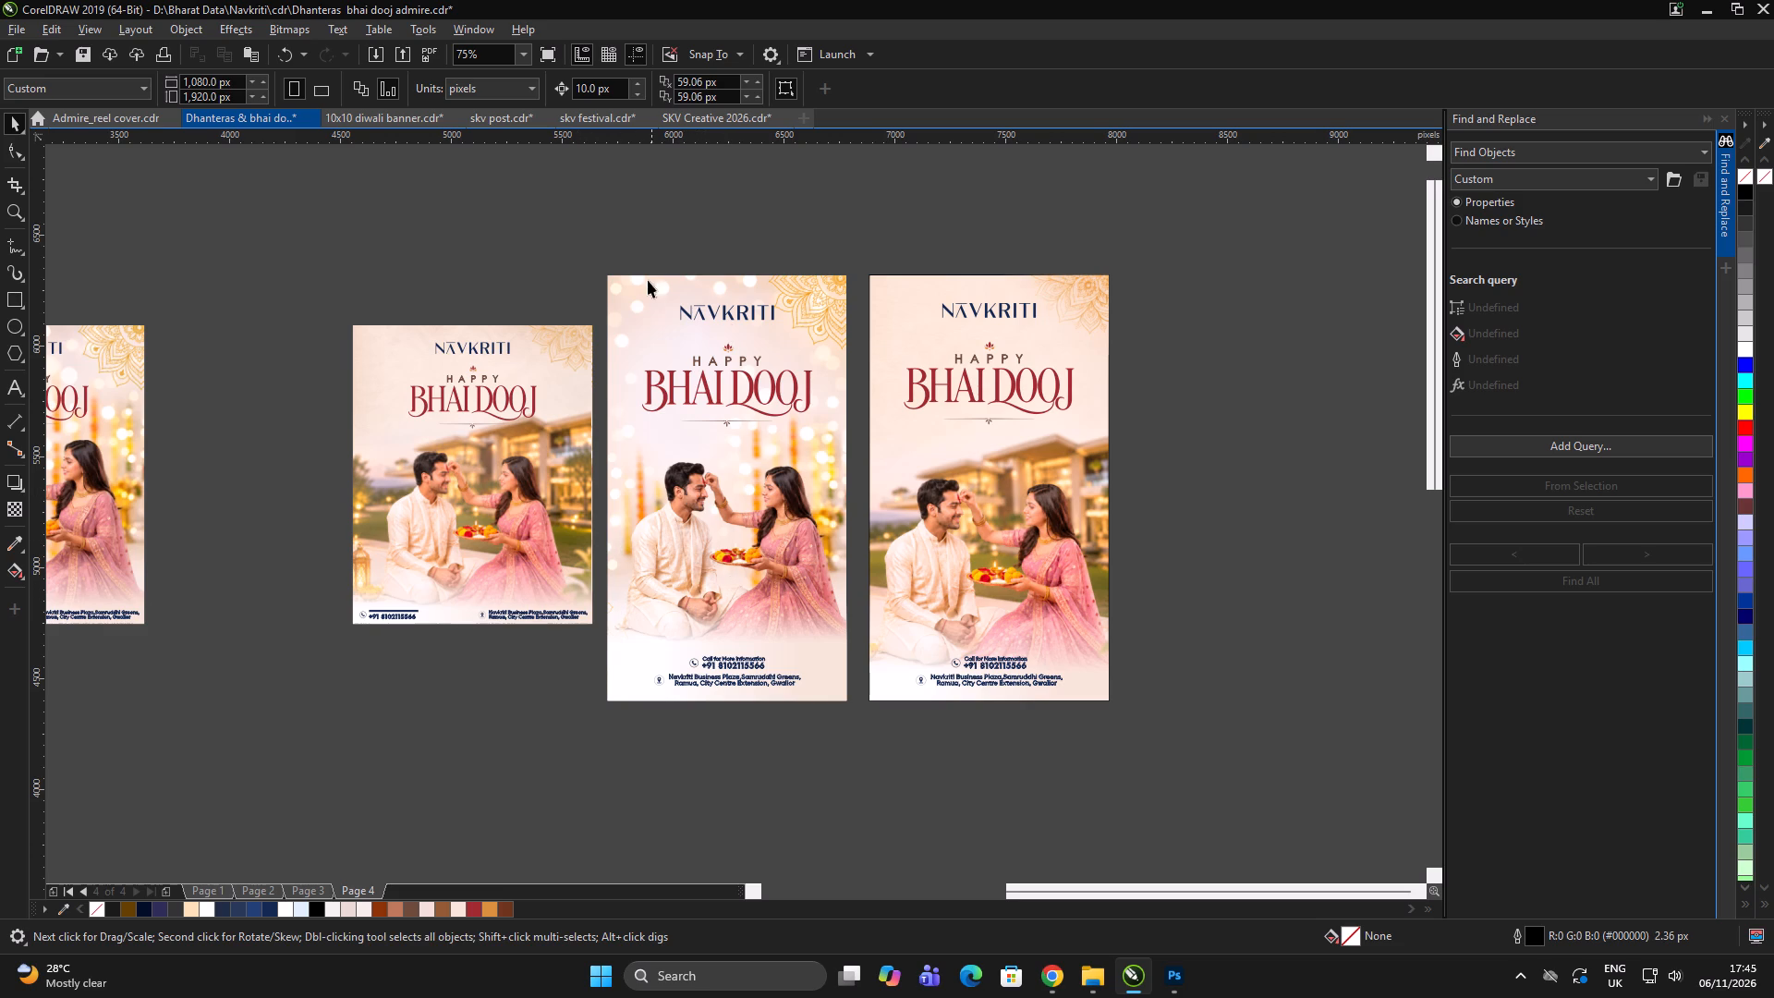
Delete the old tall bokeh-background Bhai Dooj design.
{"action": "left_click_drag", "start_coordinate": [601, 261], "coordinate": [865, 739]}
{"action": "key", "text": "Page_Down"}
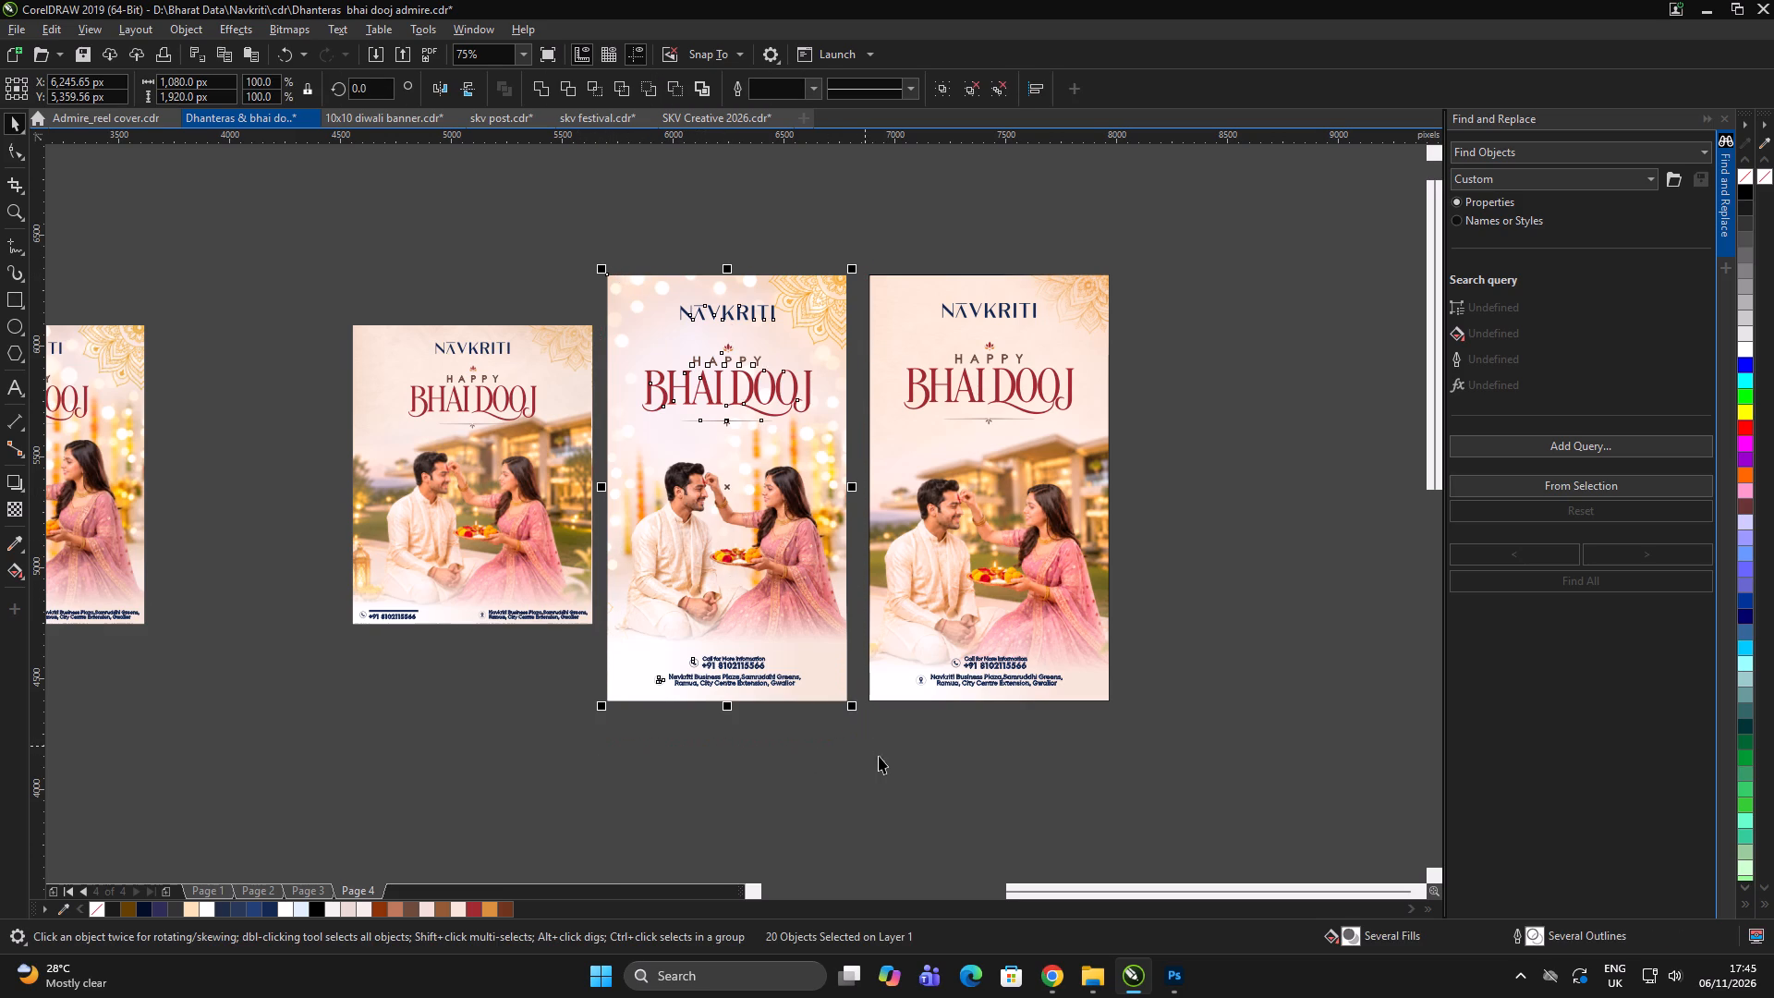
{"action": "left_click", "coordinate": [880, 757]}
{"action": "left_click", "coordinate": [985, 615]}
{"action": "key", "text": "Delete"}
{"action": "left_click", "coordinate": [1134, 822]}
Move the complete tall villa design closer to the 1080 × 1350 px villa design.
{"action": "left_click_drag", "start_coordinate": [1300, 780], "coordinate": [808, 196]}
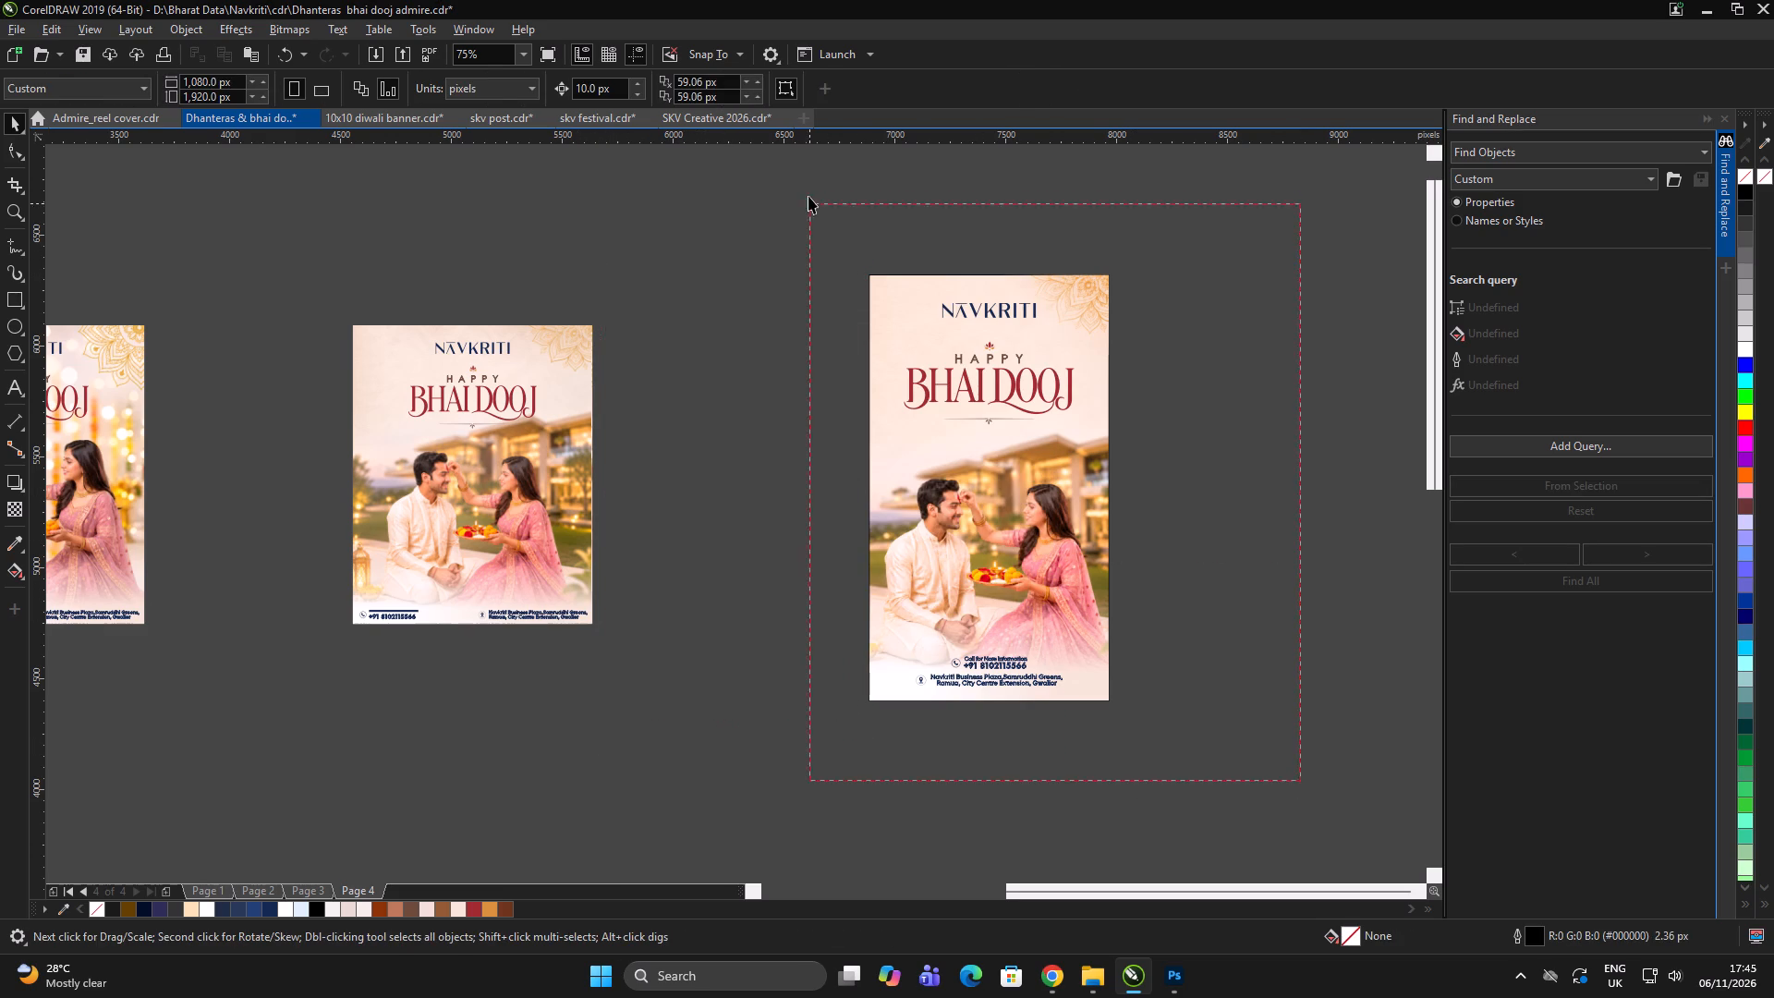
{"action": "left_click_drag", "start_coordinate": [808, 196], "coordinate": [773, 168]}
{"action": "left_click_drag", "start_coordinate": [998, 526], "coordinate": [754, 516]}
Group all objects of the 1080 × 1350 px villa Bhai Dooj design.
{"action": "left_click_drag", "start_coordinate": [296, 255], "coordinate": [664, 683]}
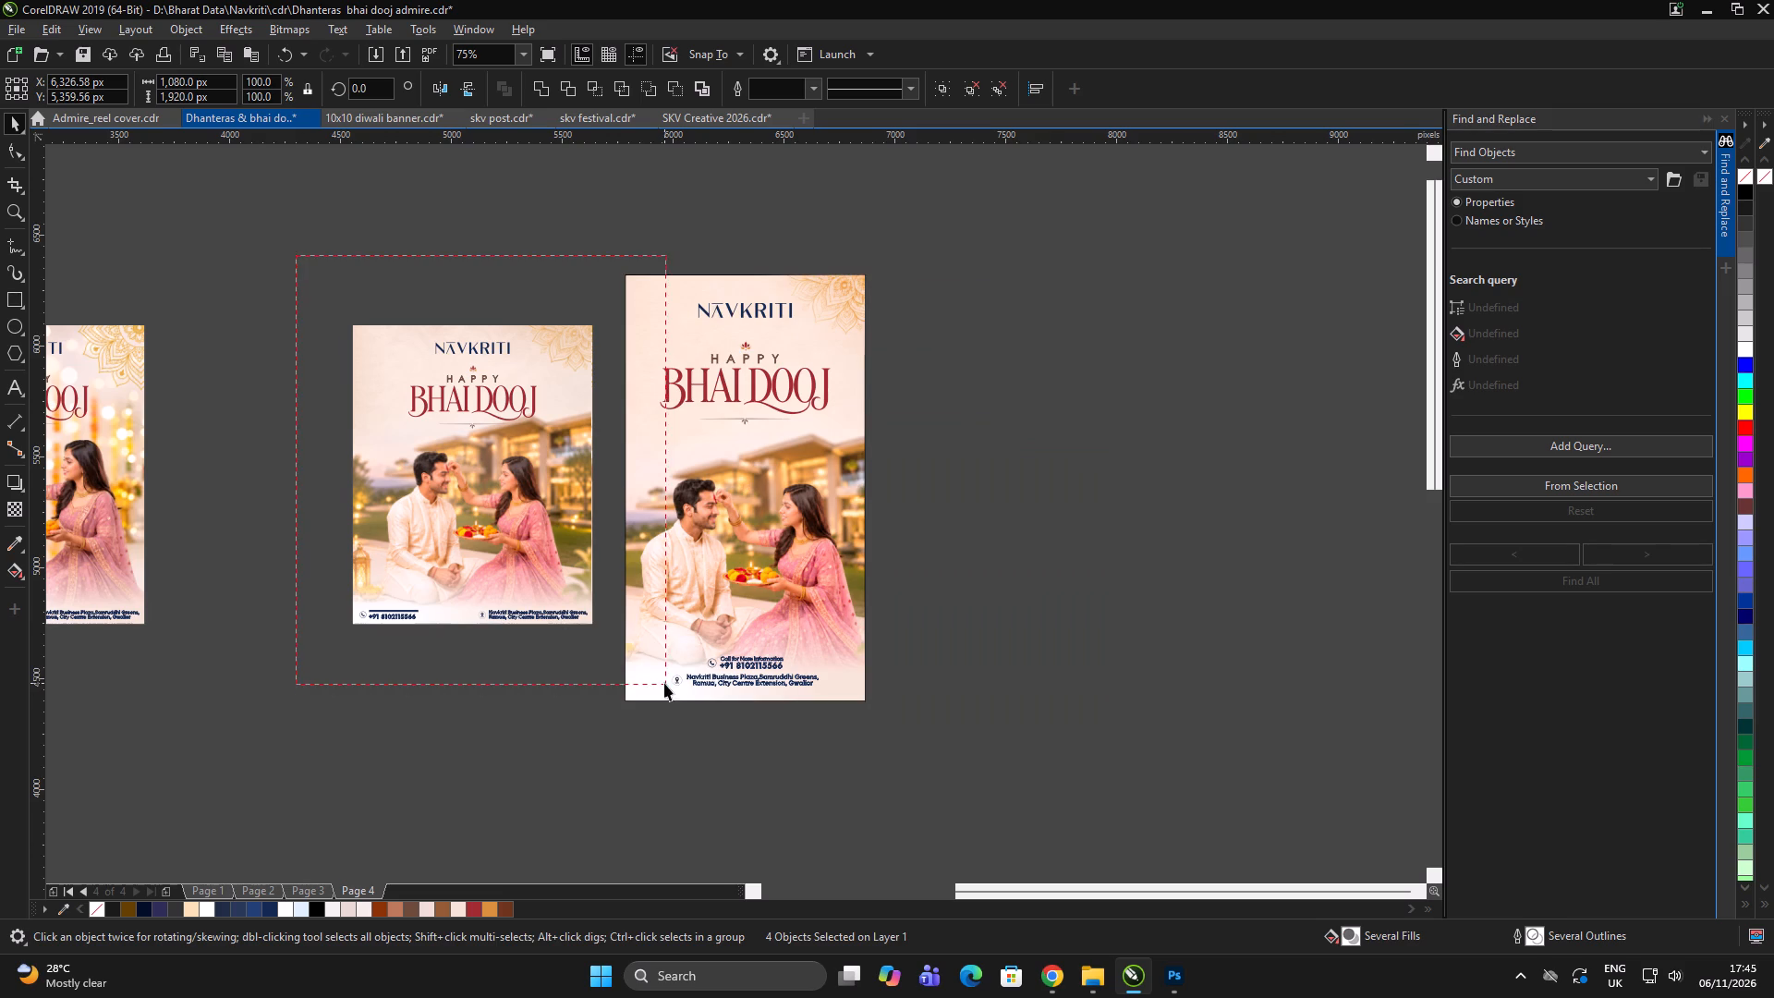
{"action": "left_click_drag", "start_coordinate": [664, 683], "coordinate": [664, 682]}
{"action": "scroll", "coordinate": [485, 493], "scroll_direction": "up", "scroll_amount": 2}
{"action": "scroll", "coordinate": [530, 488], "scroll_direction": "down", "scroll_amount": 4}
{"action": "key", "text": "ctrl+g"}
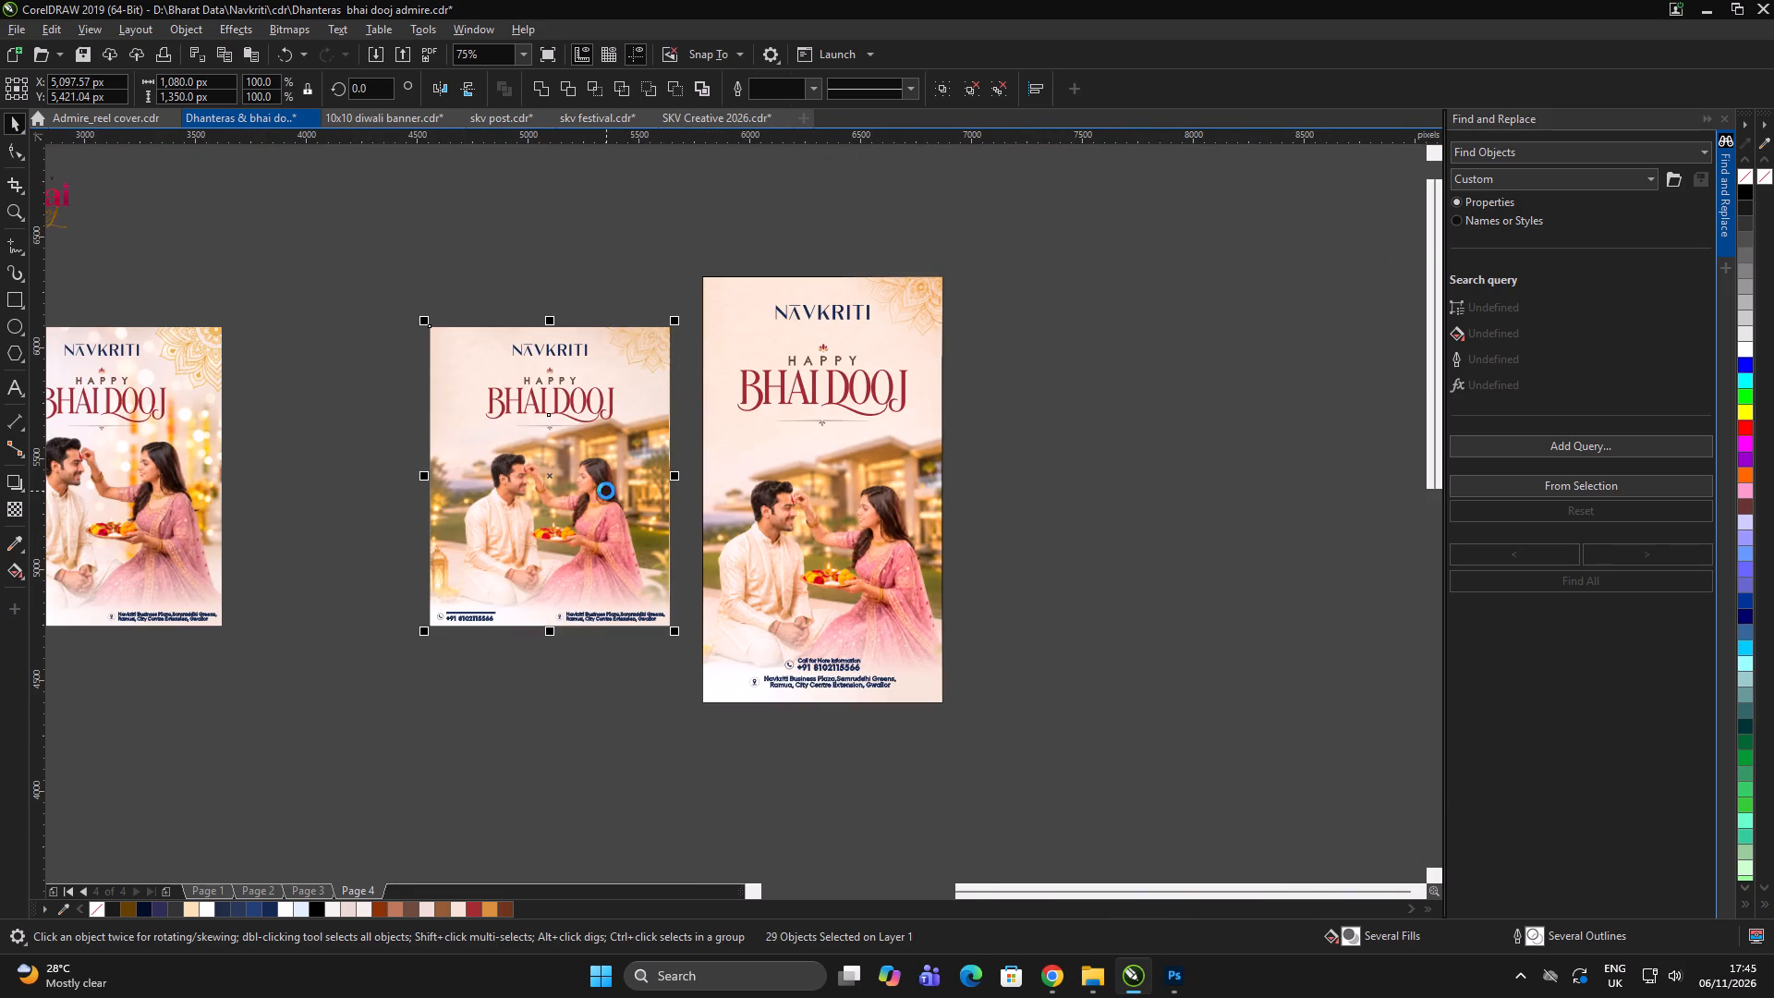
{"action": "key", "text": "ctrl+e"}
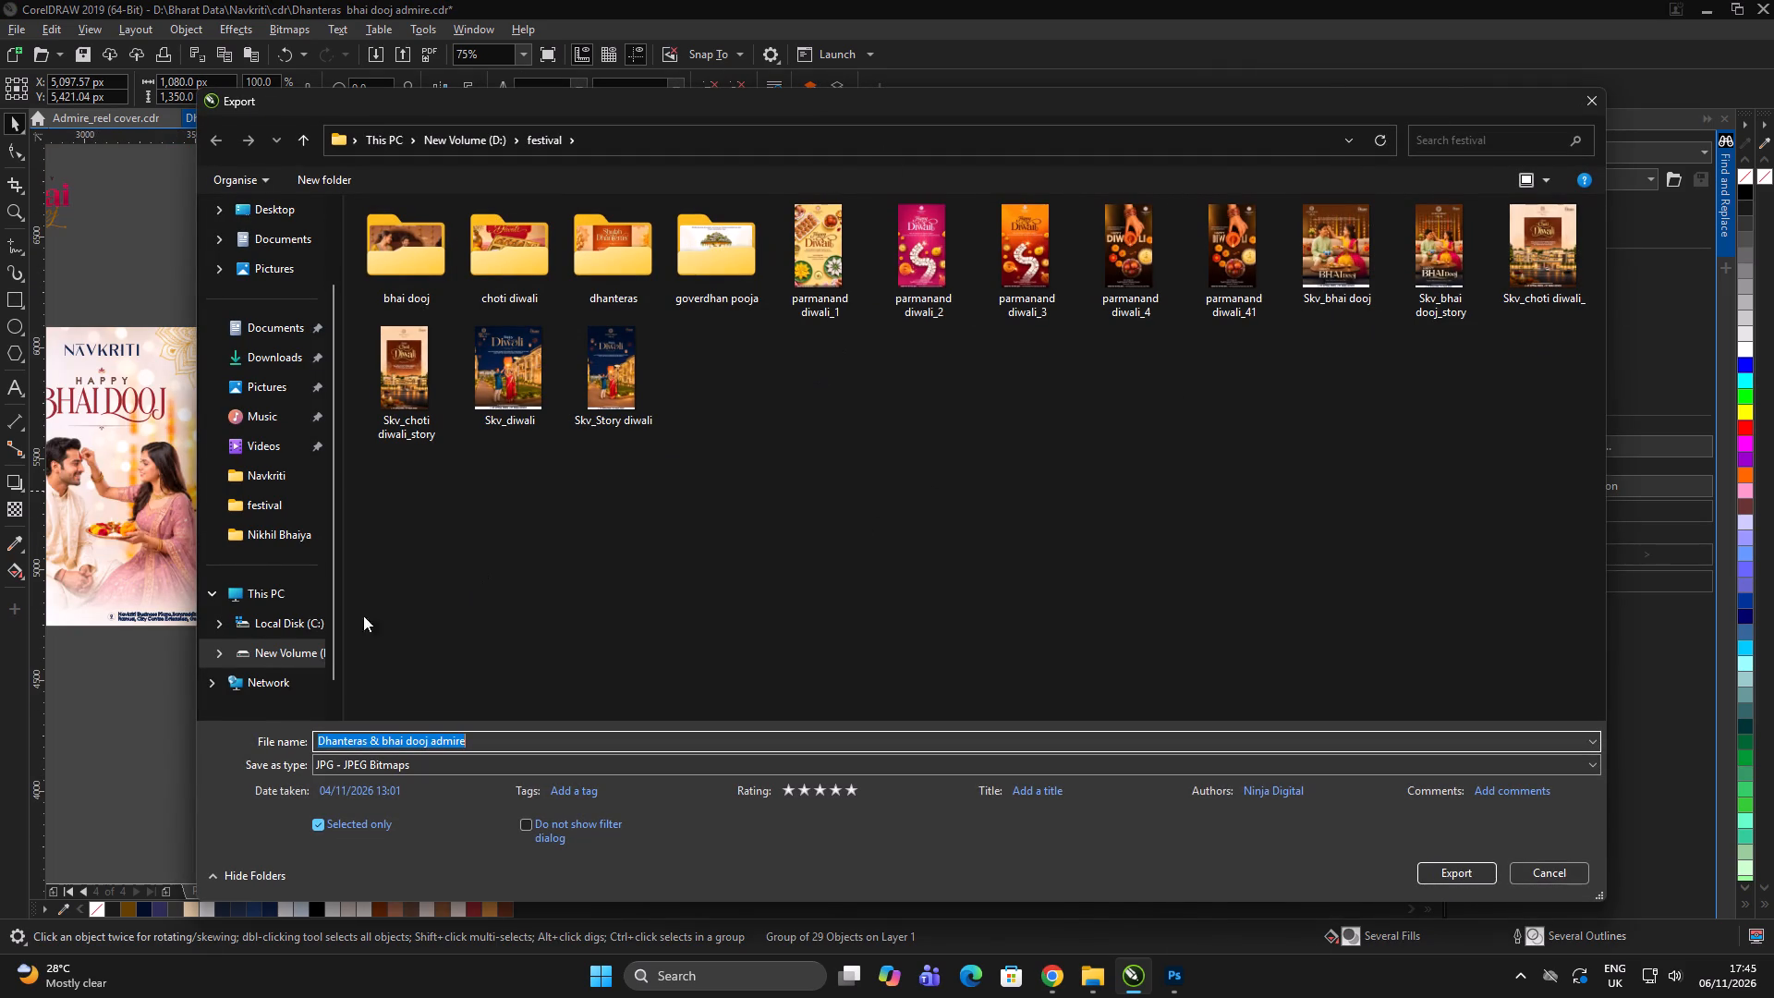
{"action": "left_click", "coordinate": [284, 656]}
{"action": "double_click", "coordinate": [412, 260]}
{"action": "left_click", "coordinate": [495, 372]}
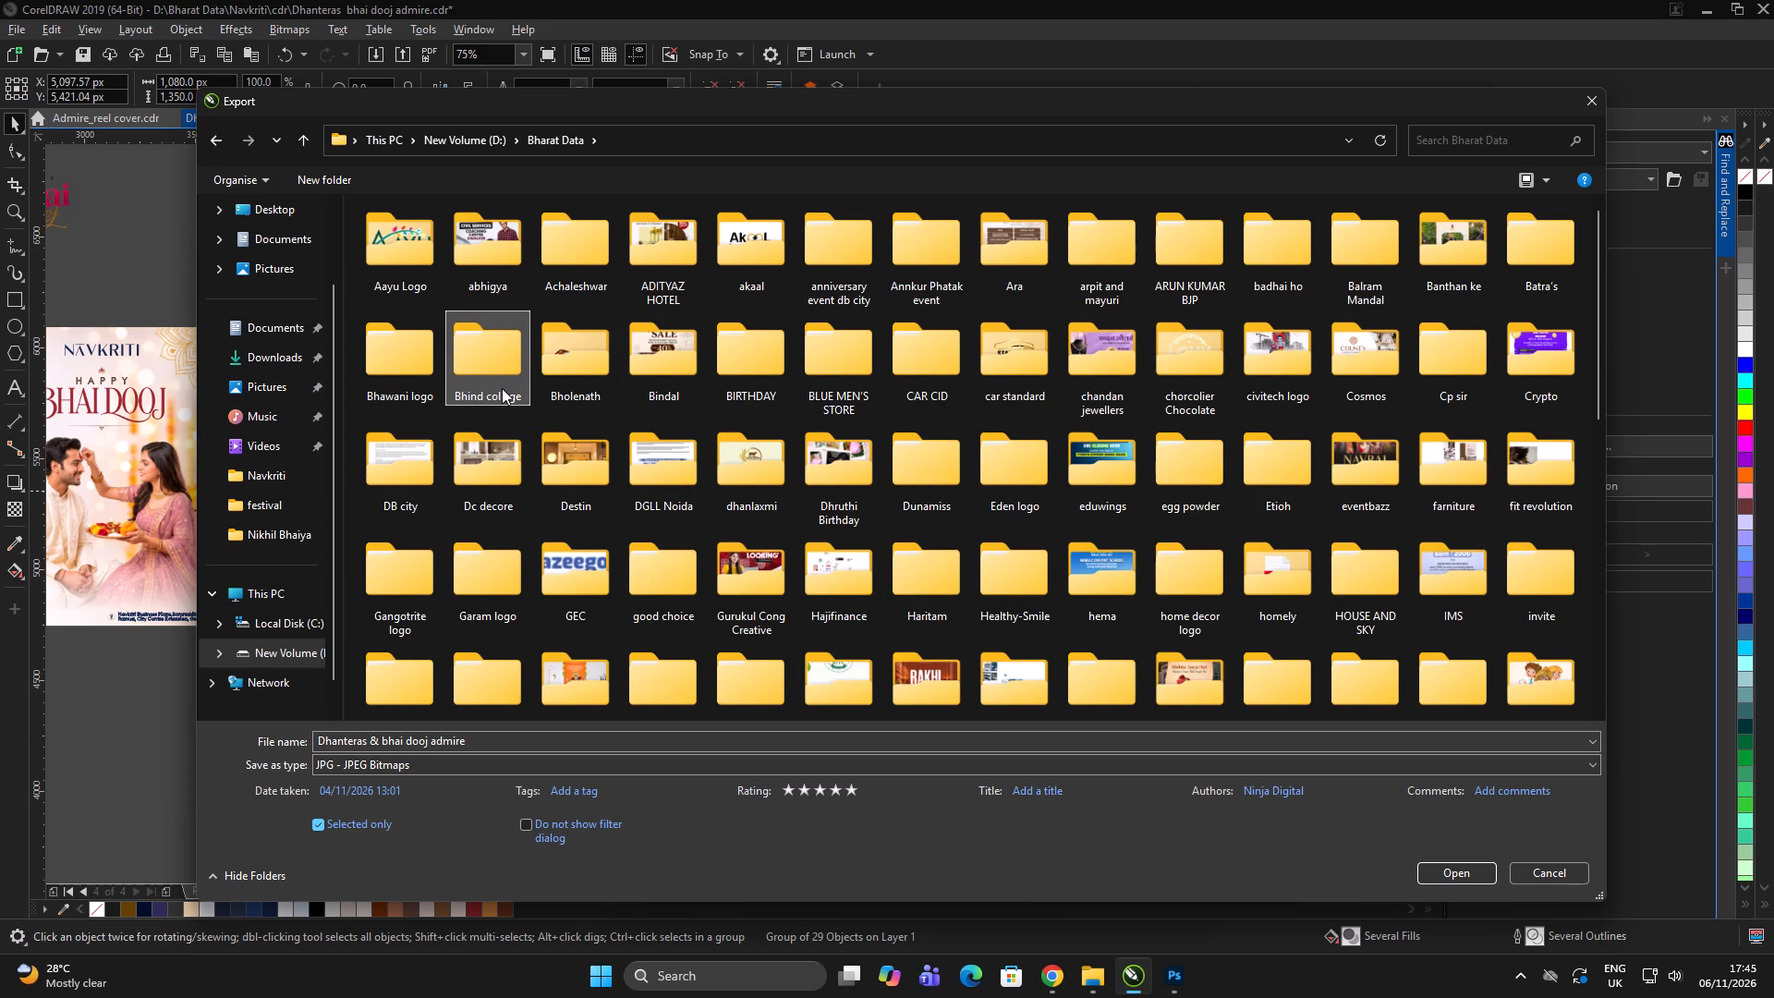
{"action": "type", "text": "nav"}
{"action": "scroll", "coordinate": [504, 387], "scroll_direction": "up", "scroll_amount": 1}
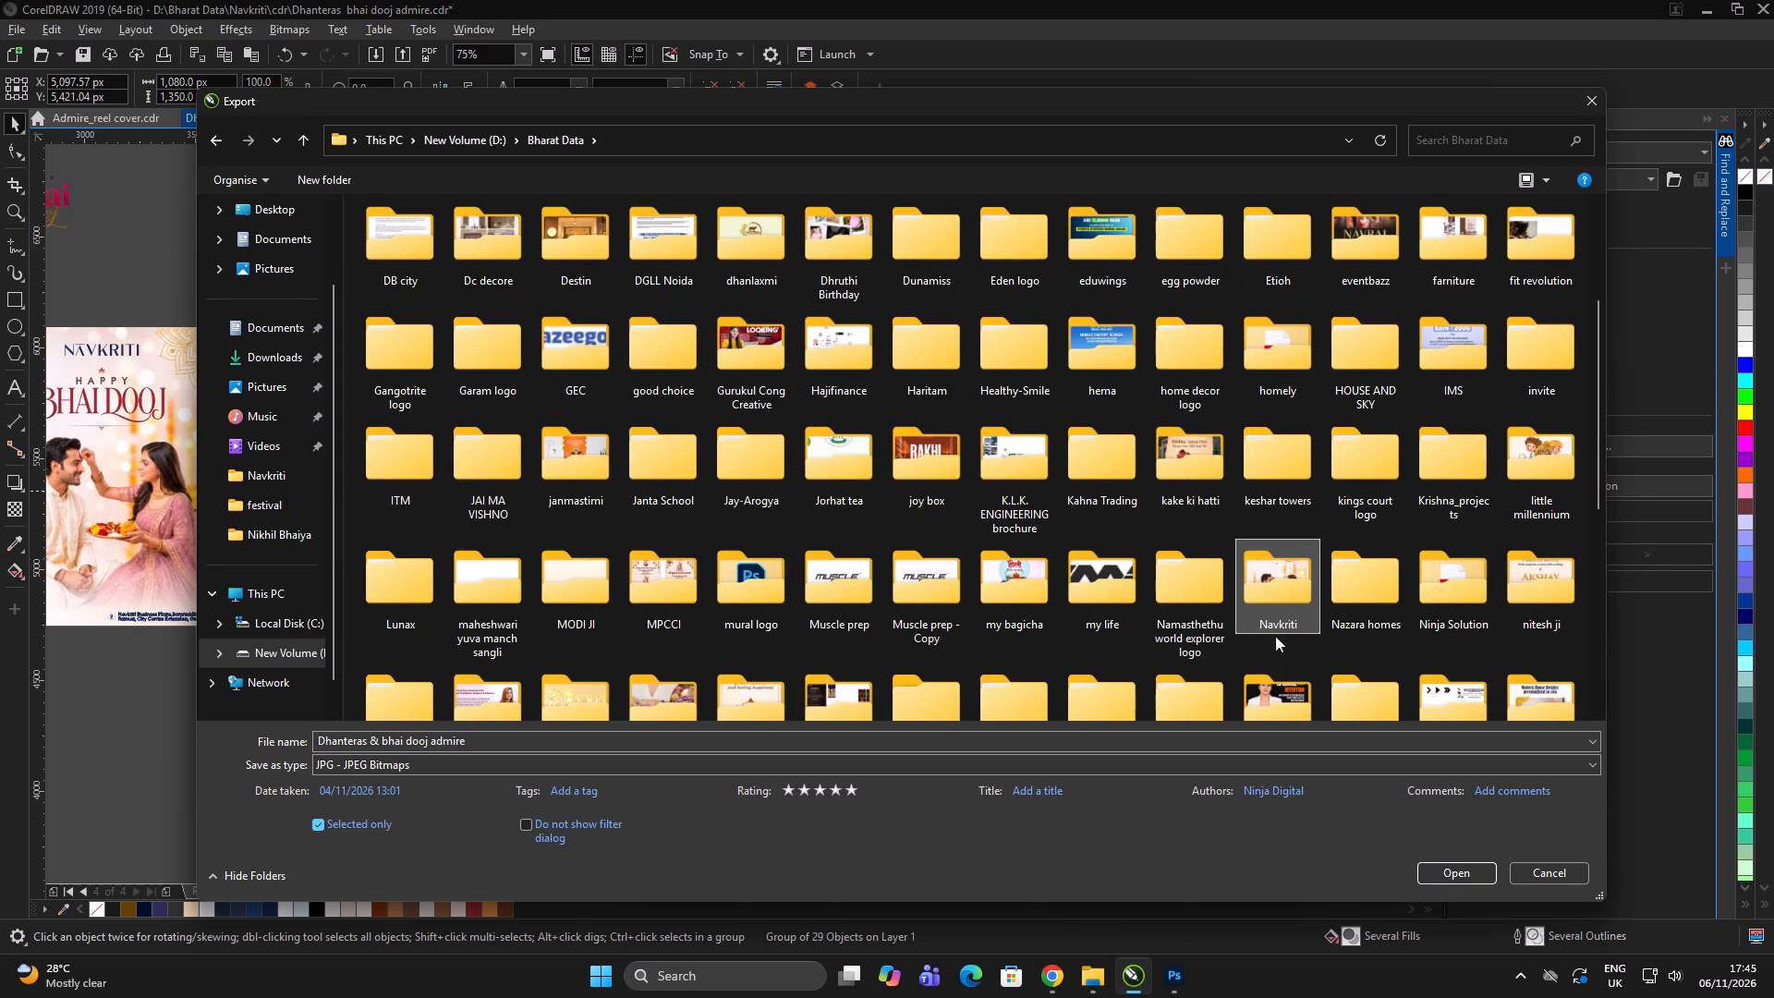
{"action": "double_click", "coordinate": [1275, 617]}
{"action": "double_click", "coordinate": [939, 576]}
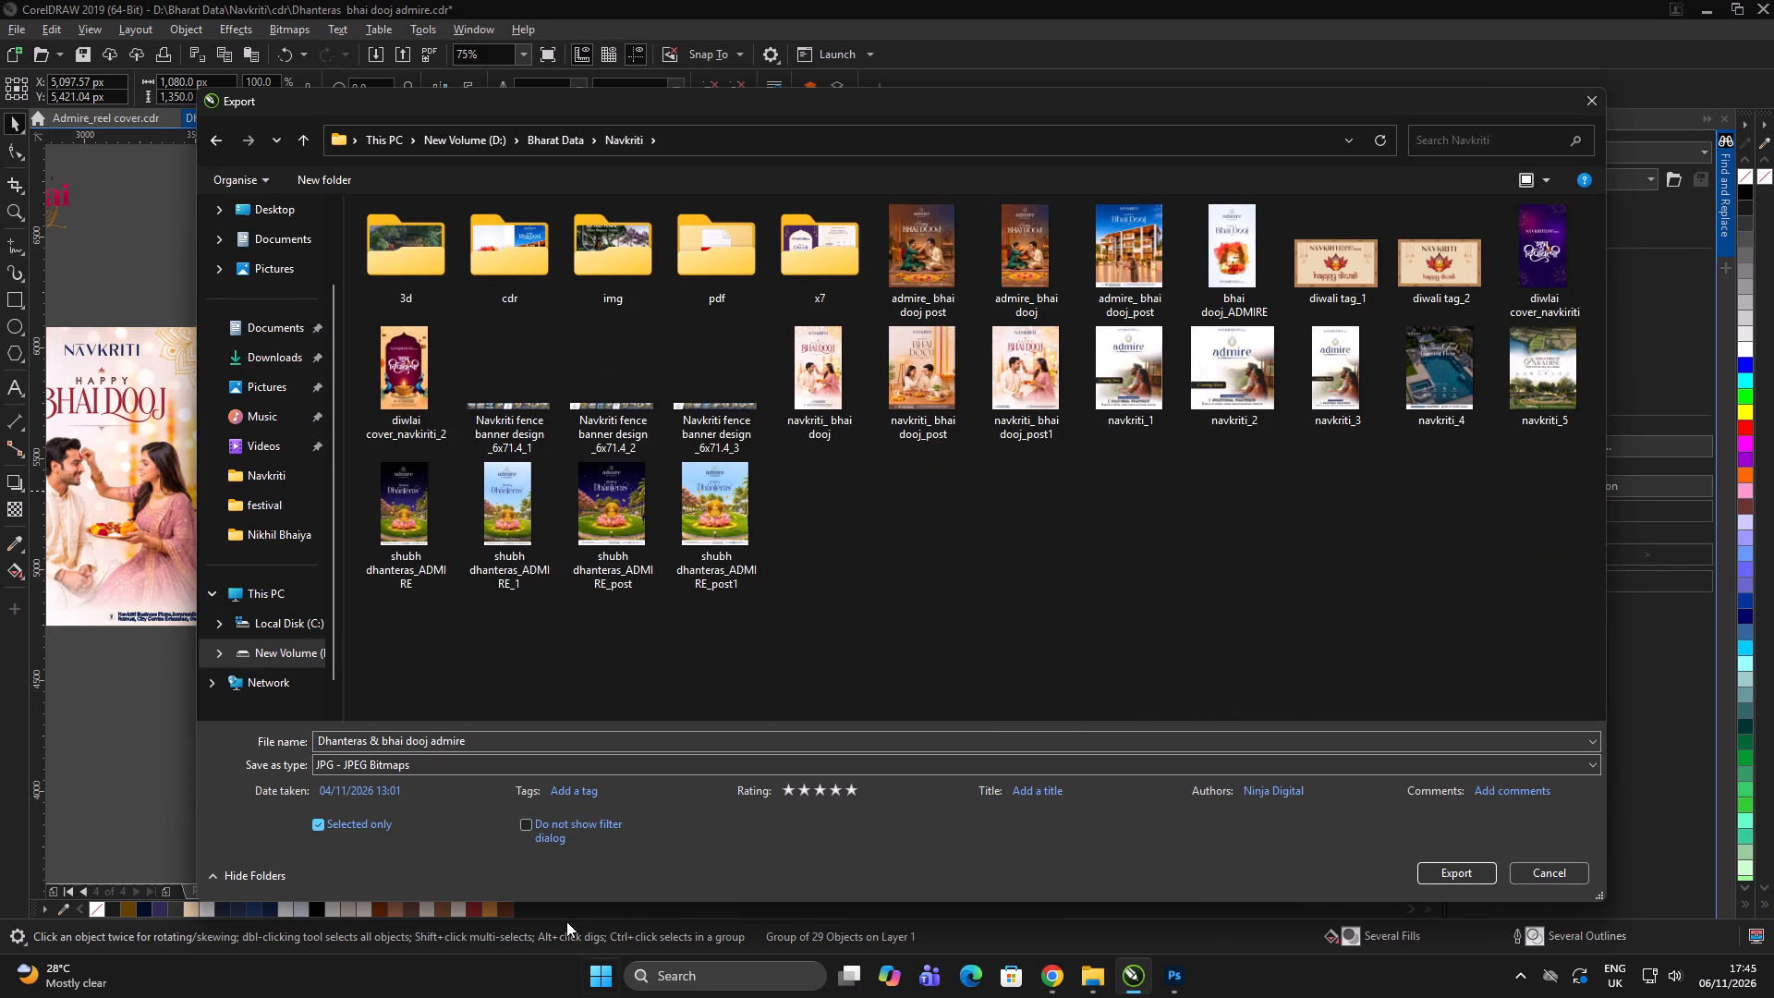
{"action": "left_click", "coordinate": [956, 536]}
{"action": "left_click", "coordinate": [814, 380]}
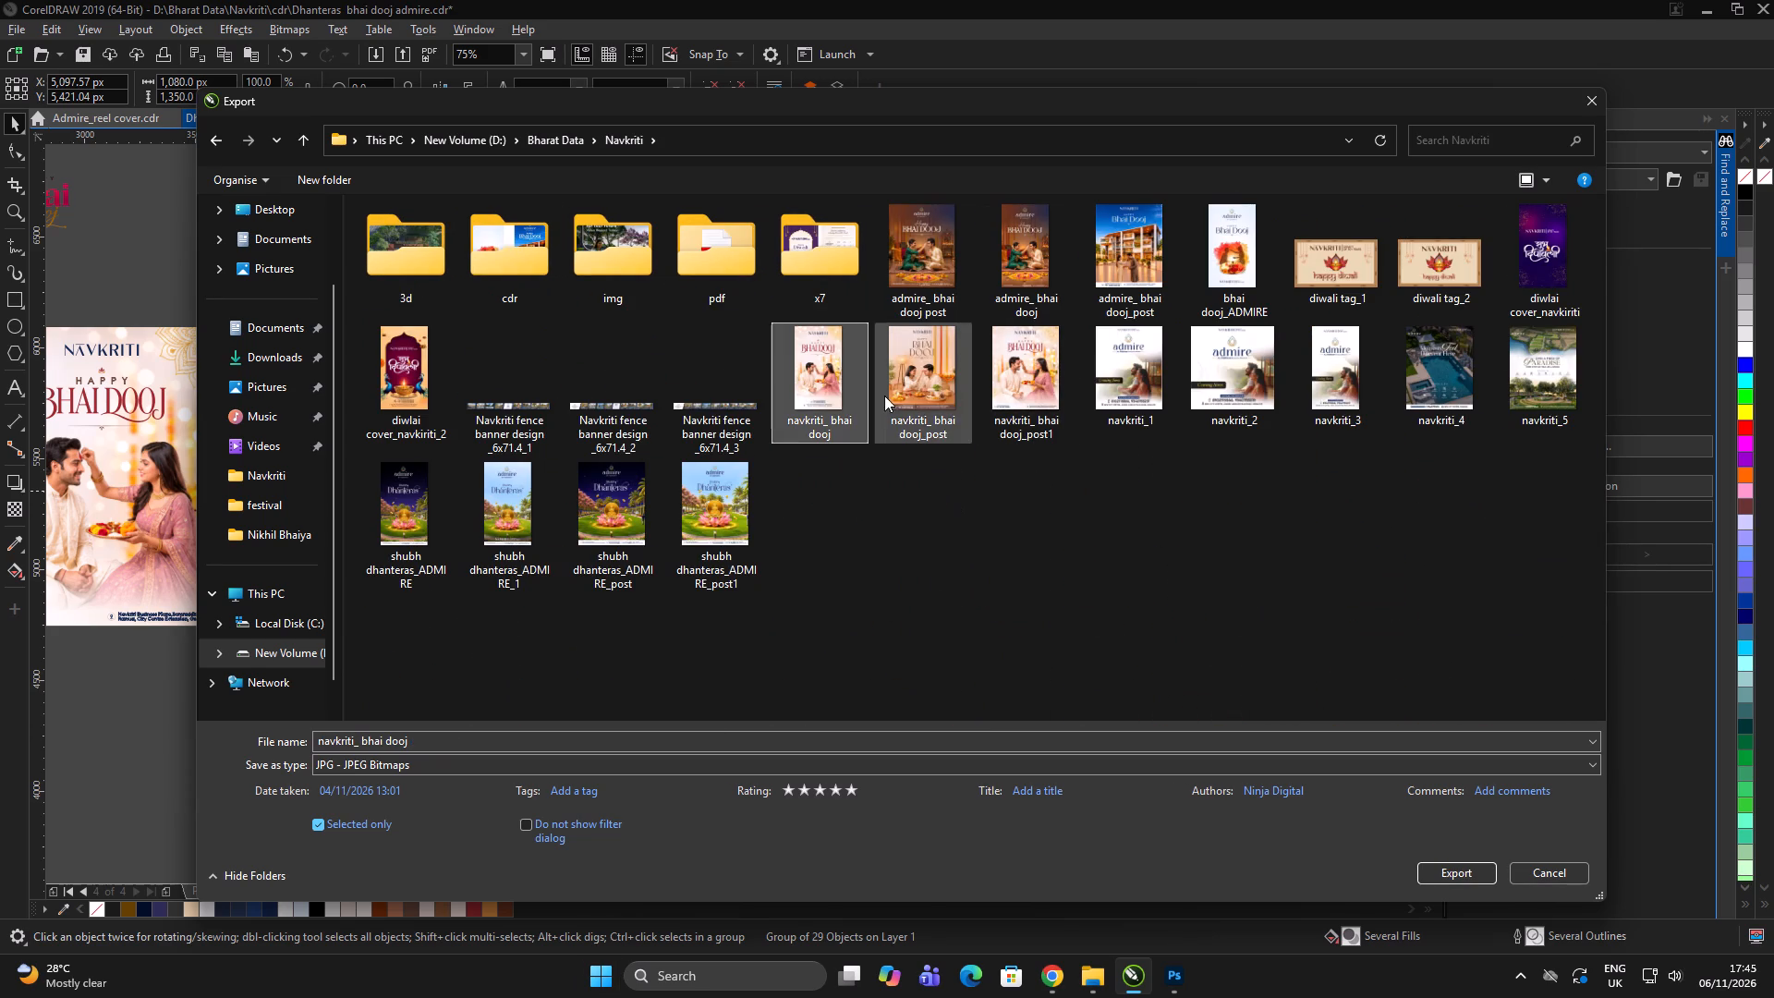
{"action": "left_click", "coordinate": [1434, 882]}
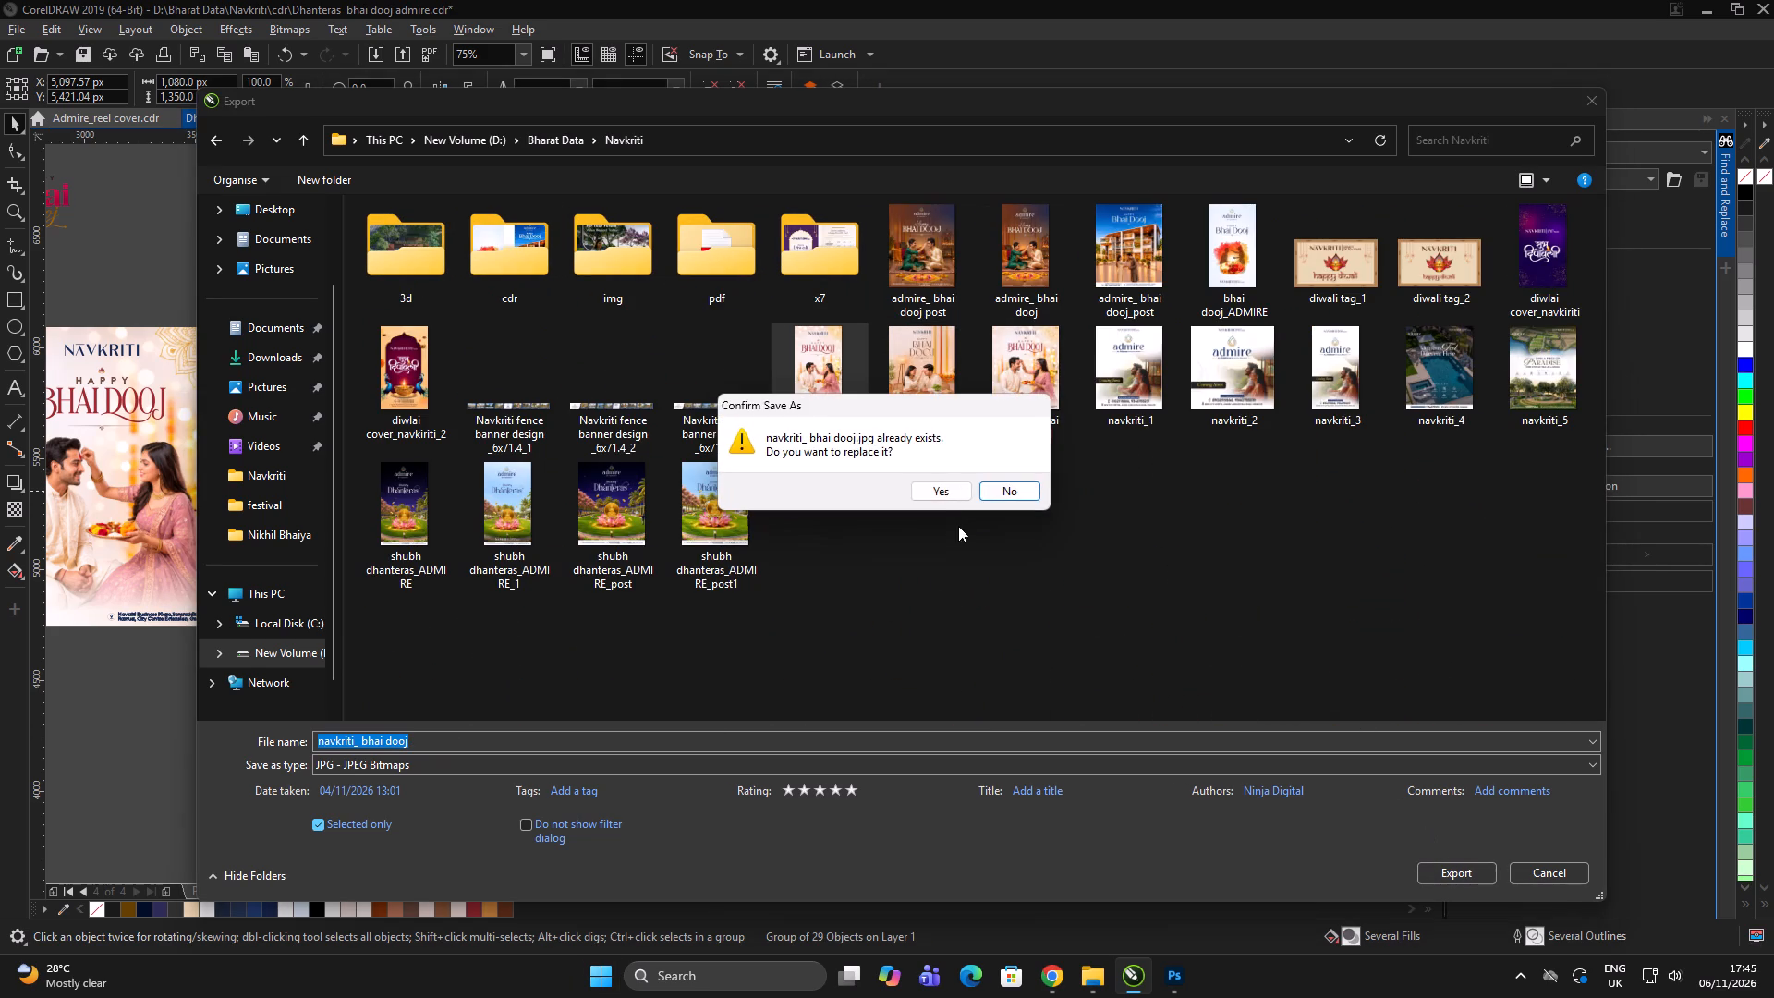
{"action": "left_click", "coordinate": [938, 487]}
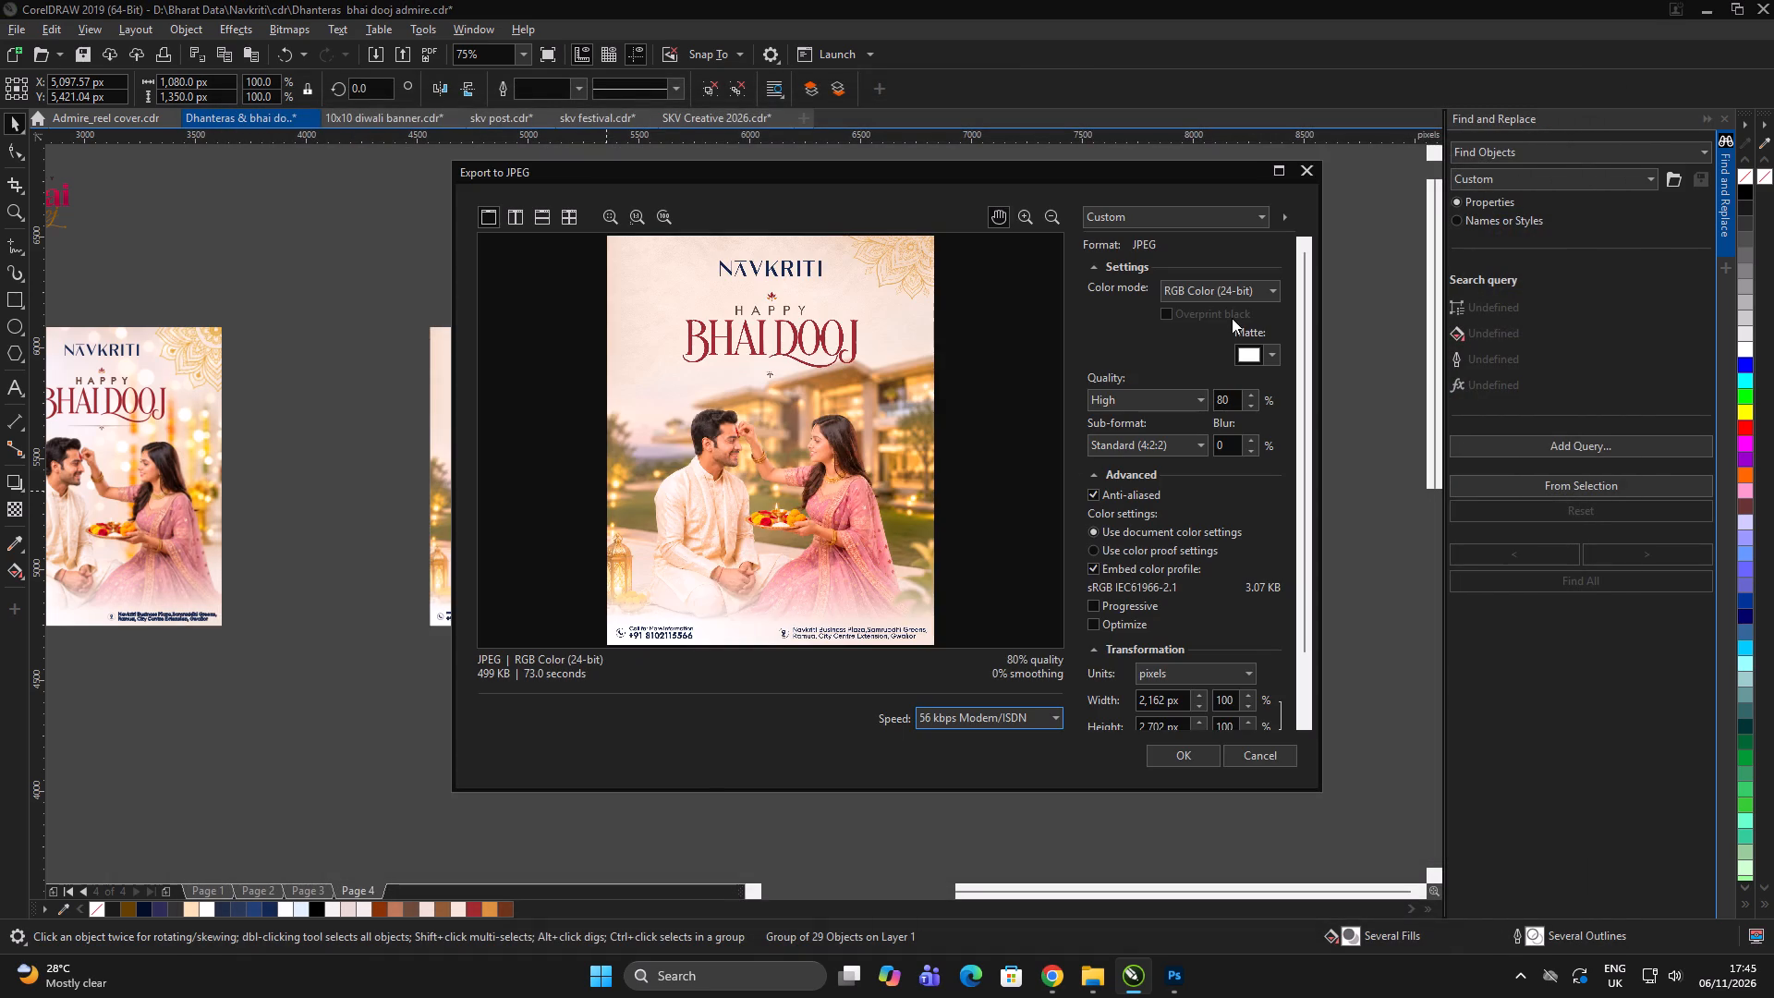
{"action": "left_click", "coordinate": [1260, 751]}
Remove the black outline from the fountain-filled PowerClip rectangle in the tall villa Bhai Dooj design.
{"action": "left_click", "coordinate": [1043, 416]}
{"action": "left_click_drag", "start_coordinate": [1036, 223], "coordinate": [818, 755]}
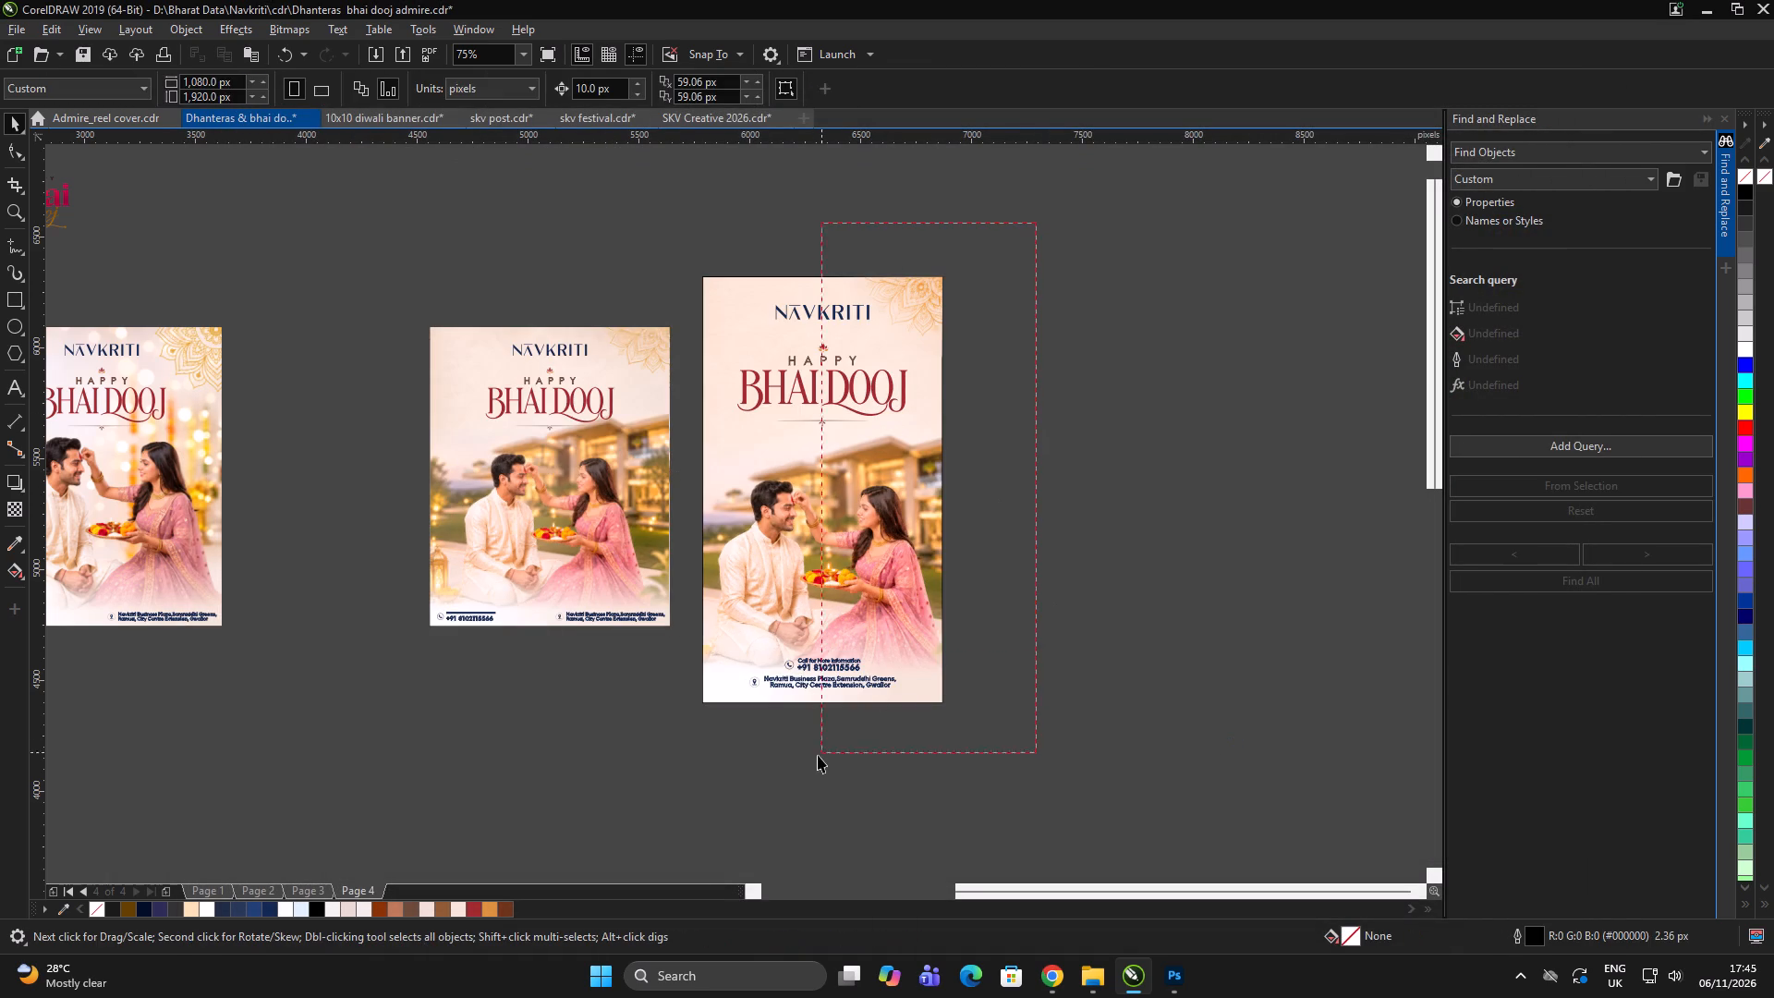
{"action": "left_click_drag", "start_coordinate": [818, 755], "coordinate": [725, 774]}
{"action": "scroll", "coordinate": [1009, 219], "scroll_direction": "up", "scroll_amount": 3}
{"action": "double_click", "coordinate": [946, 384]}
{"action": "scroll", "coordinate": [629, 445], "scroll_direction": "up", "scroll_amount": 5}
{"action": "left_click", "coordinate": [875, 473]}
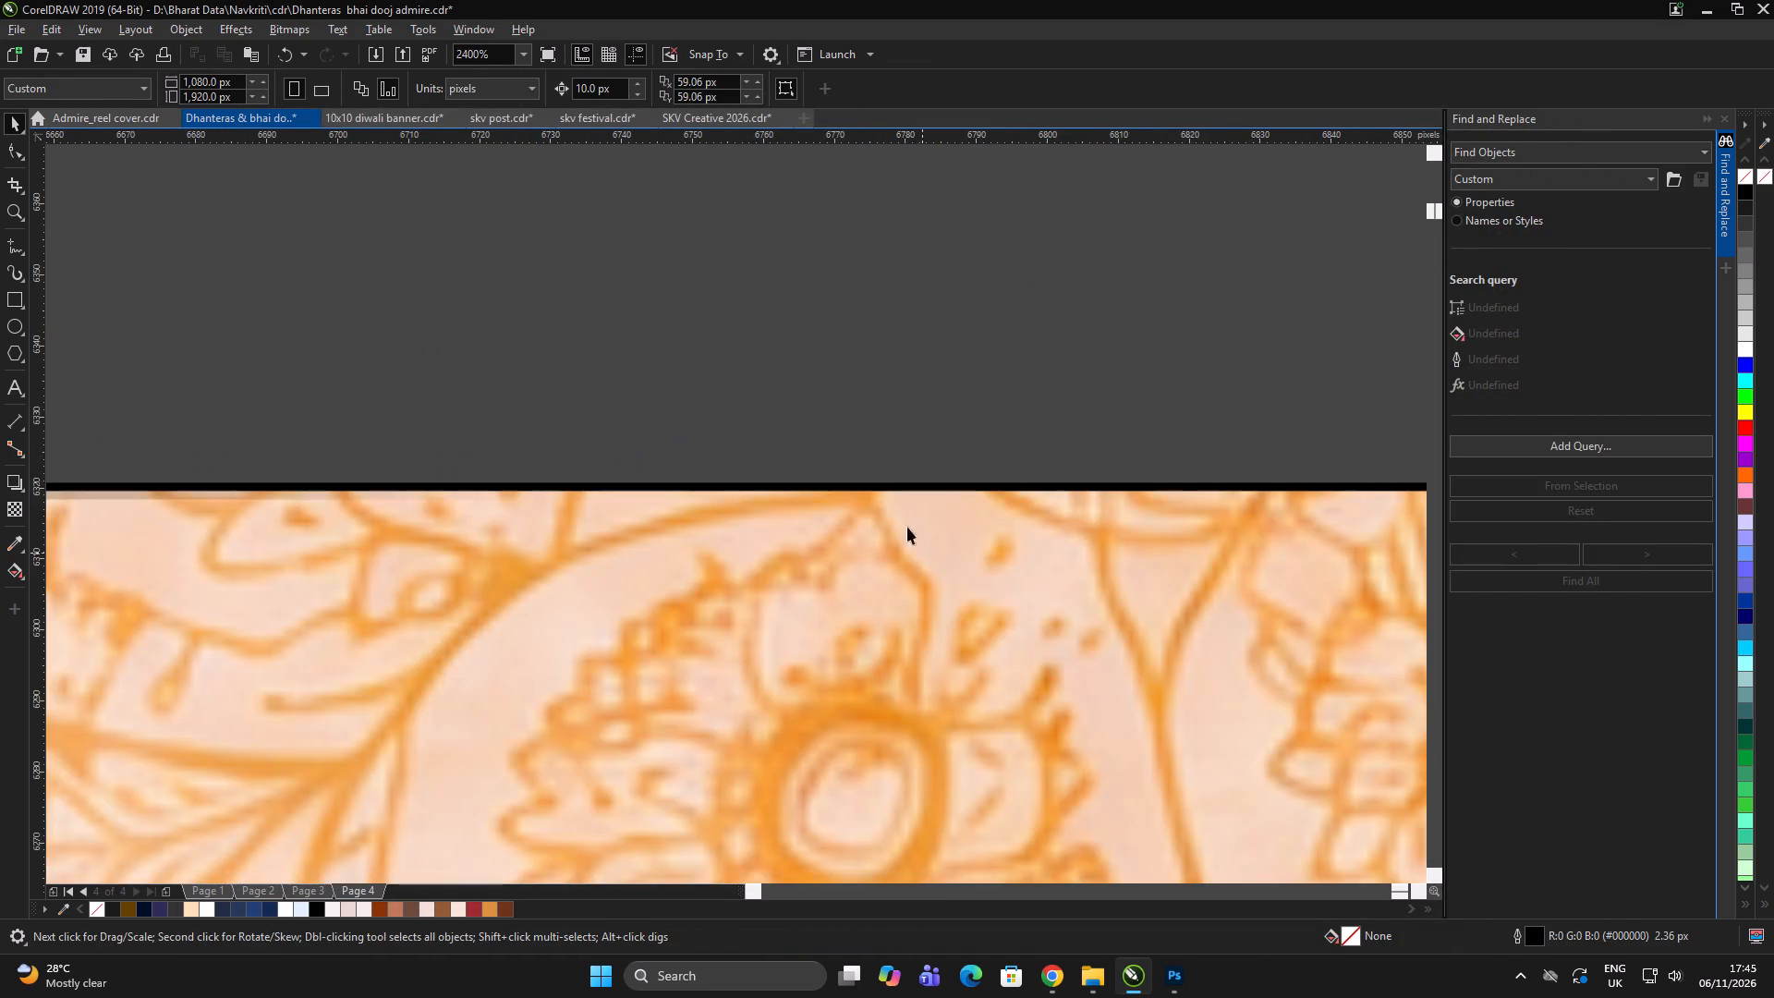
{"action": "scroll", "coordinate": [847, 478], "scroll_direction": "down", "scroll_amount": 3}
{"action": "left_click", "coordinate": [856, 529]}
{"action": "right_click", "coordinate": [1745, 180]}
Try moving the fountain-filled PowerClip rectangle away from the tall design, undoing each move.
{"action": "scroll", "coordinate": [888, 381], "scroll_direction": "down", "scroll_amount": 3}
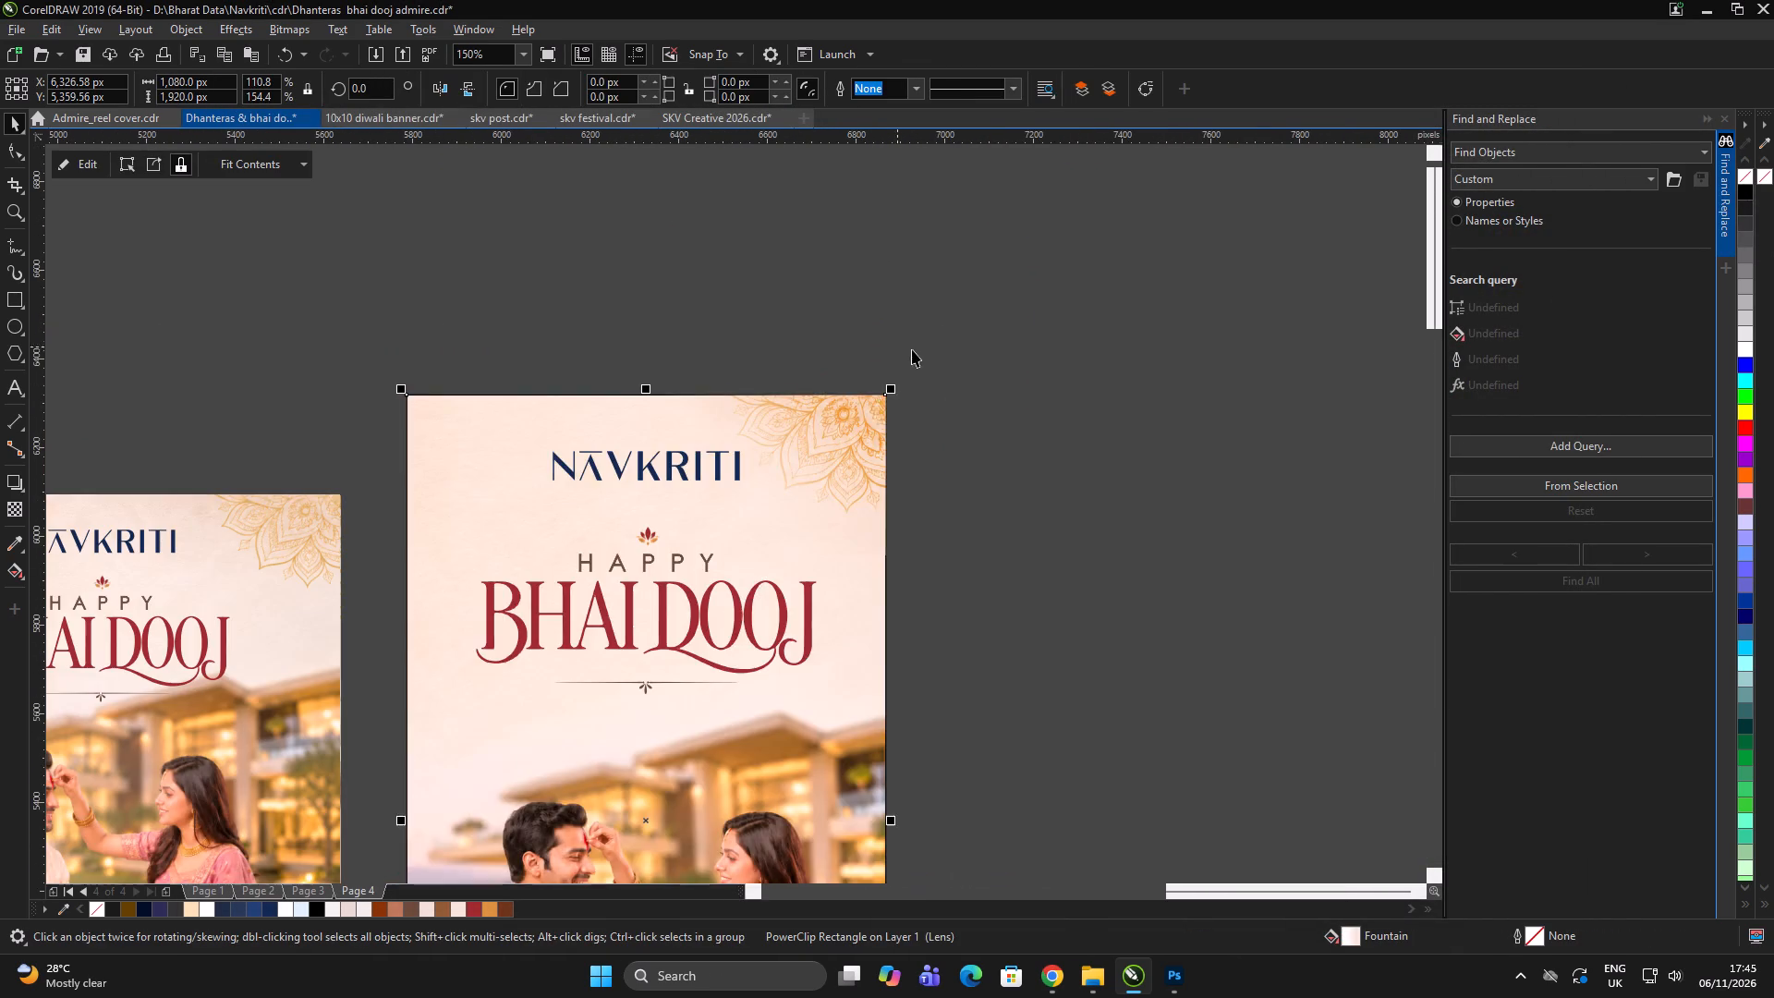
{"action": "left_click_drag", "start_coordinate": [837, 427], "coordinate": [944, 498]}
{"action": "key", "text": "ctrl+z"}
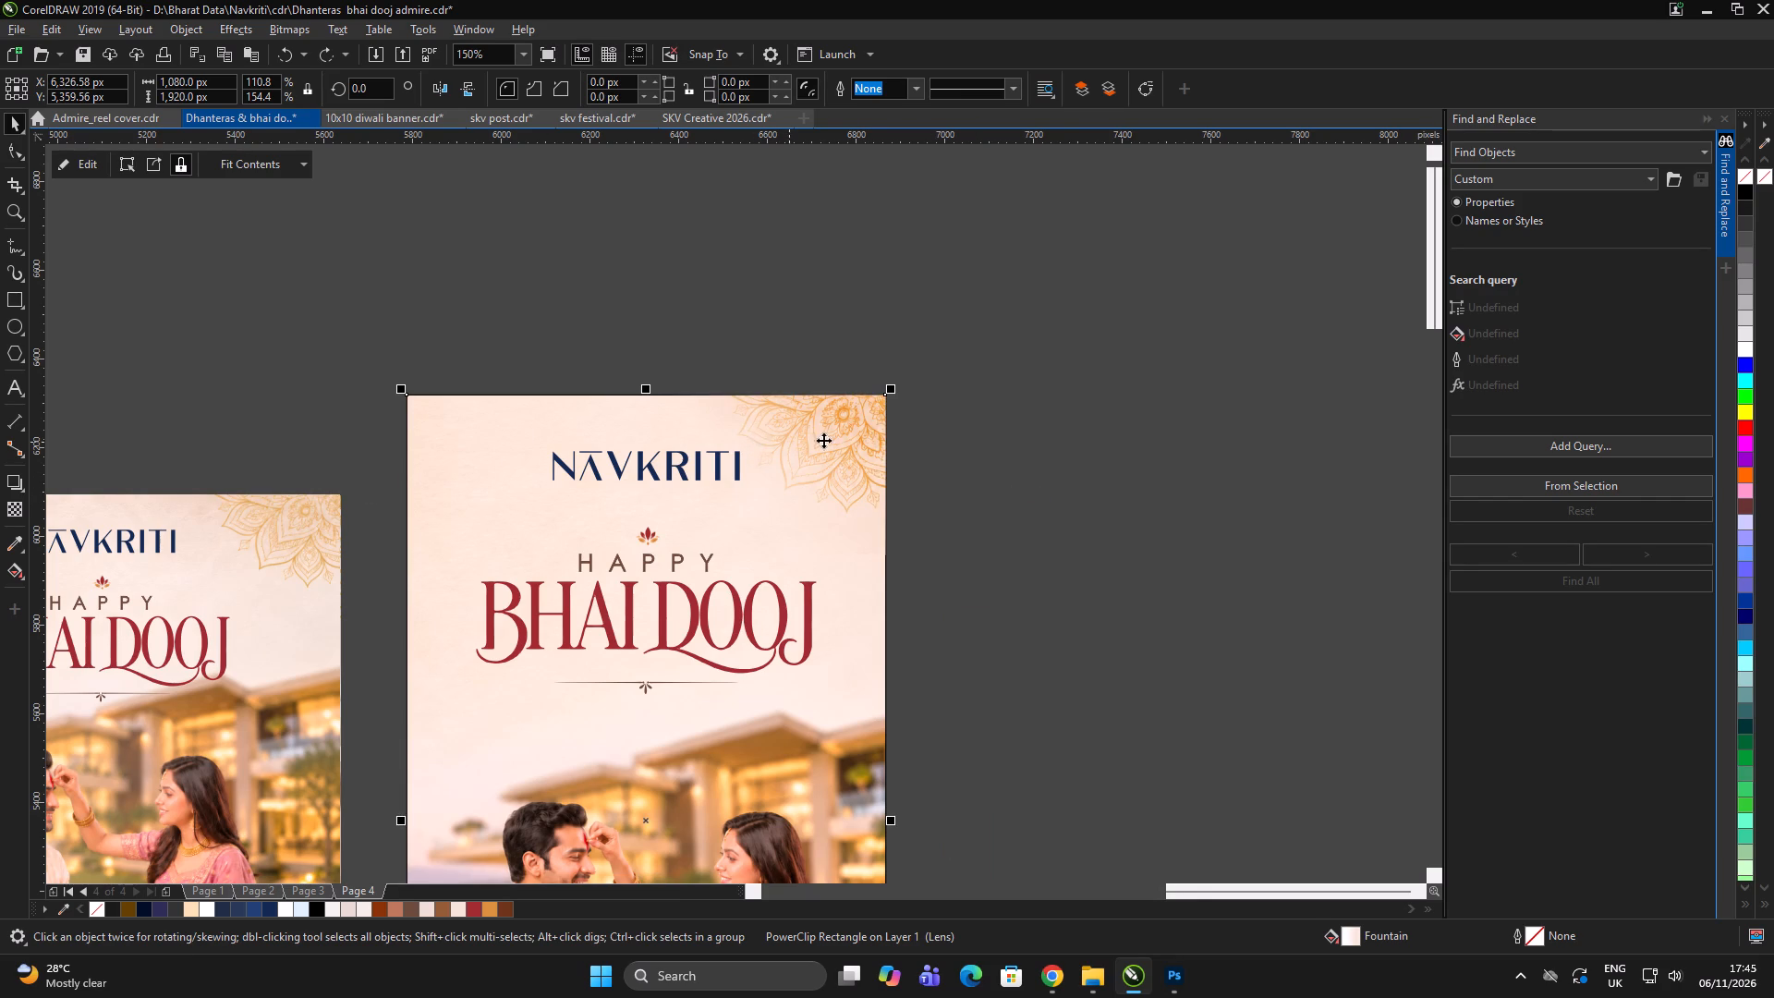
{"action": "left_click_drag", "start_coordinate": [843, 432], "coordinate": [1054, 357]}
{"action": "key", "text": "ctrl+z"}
Cut the fountain-filled PowerClip rectangle and paste it inside the underlying PowerClip frame of the tall villa design.
{"action": "key", "text": "ctrl+x"}
{"action": "left_click", "coordinate": [1136, 396]}
{"action": "double_click", "coordinate": [749, 428]}
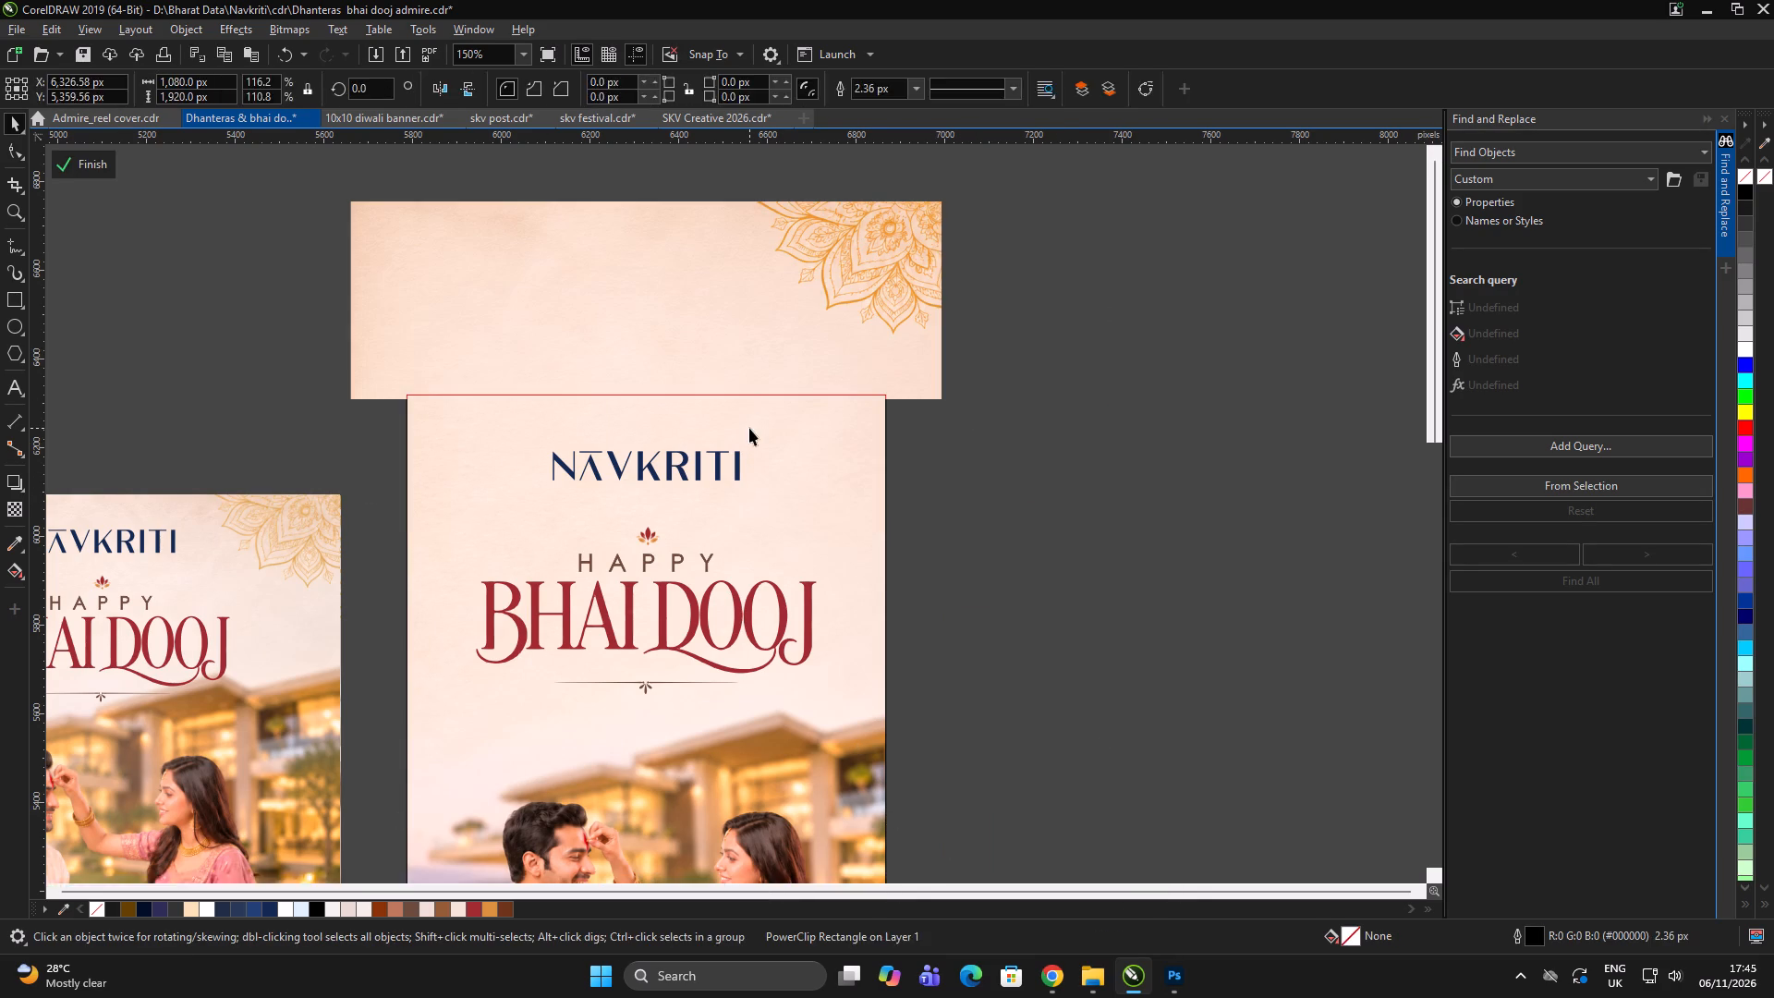
{"action": "key", "text": "ctrl+v"}
{"action": "key", "text": "ctrl+b"}
{"action": "left_click", "coordinate": [1031, 548]}
{"action": "double_click", "coordinate": [1094, 538]}
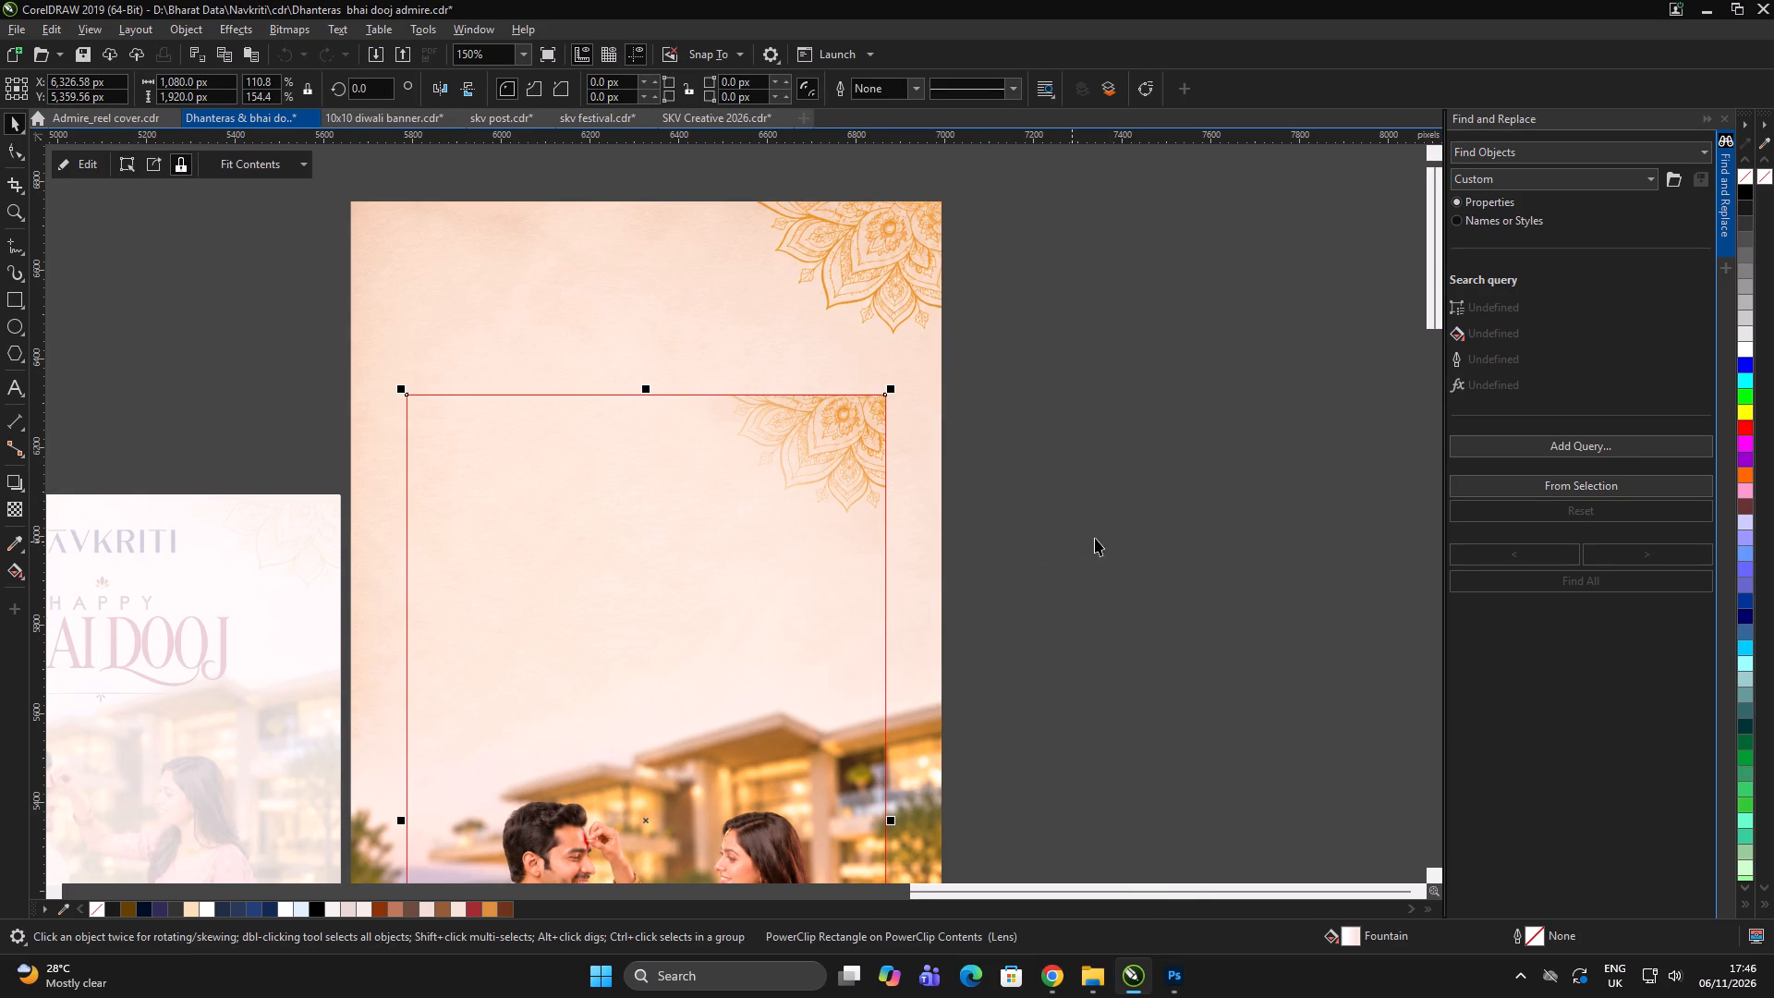
{"action": "left_click", "coordinate": [89, 158]}
{"action": "double_click", "coordinate": [1055, 416]}
Remove the black outline from the tall villa design's outer PowerClip frame.
{"action": "left_click", "coordinate": [791, 452]}
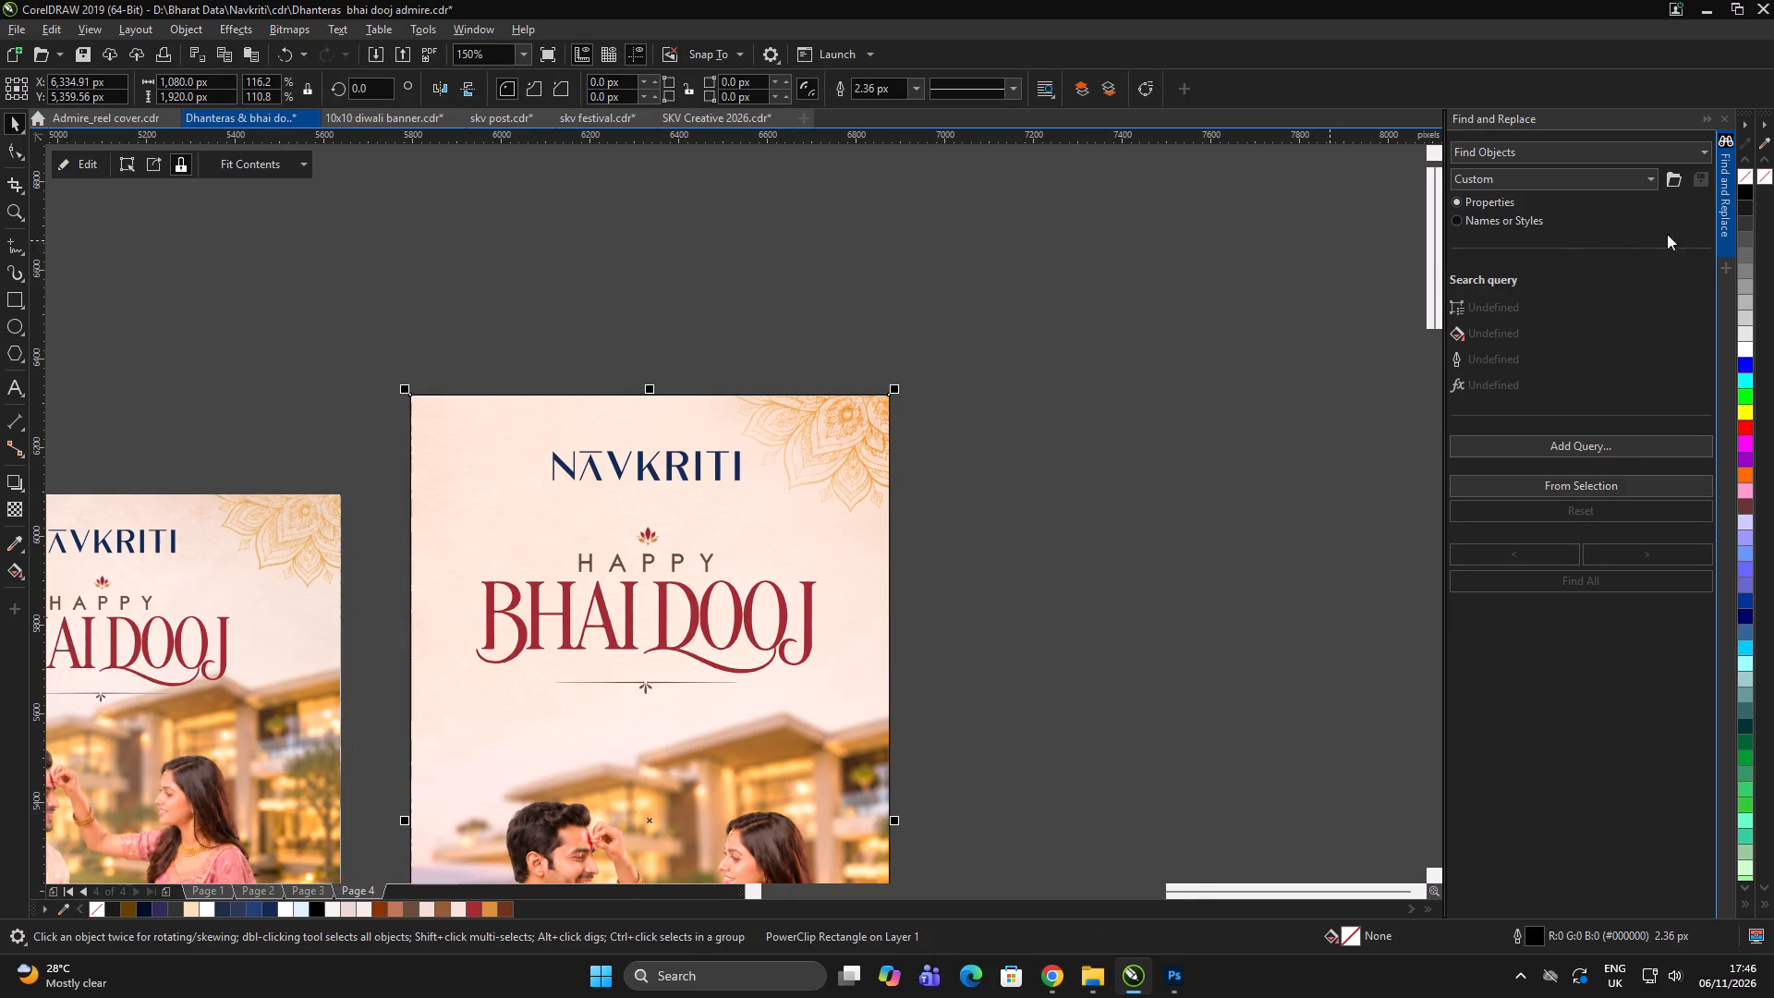
{"action": "right_click", "coordinate": [1739, 178]}
Group all objects of the tall 1080 × 1920 px villa Bhai Dooj design.
{"action": "scroll", "coordinate": [986, 383], "scroll_direction": "down", "scroll_amount": 3}
{"action": "left_click", "coordinate": [975, 331]}
{"action": "left_click_drag", "start_coordinate": [1010, 281], "coordinate": [808, 616]}
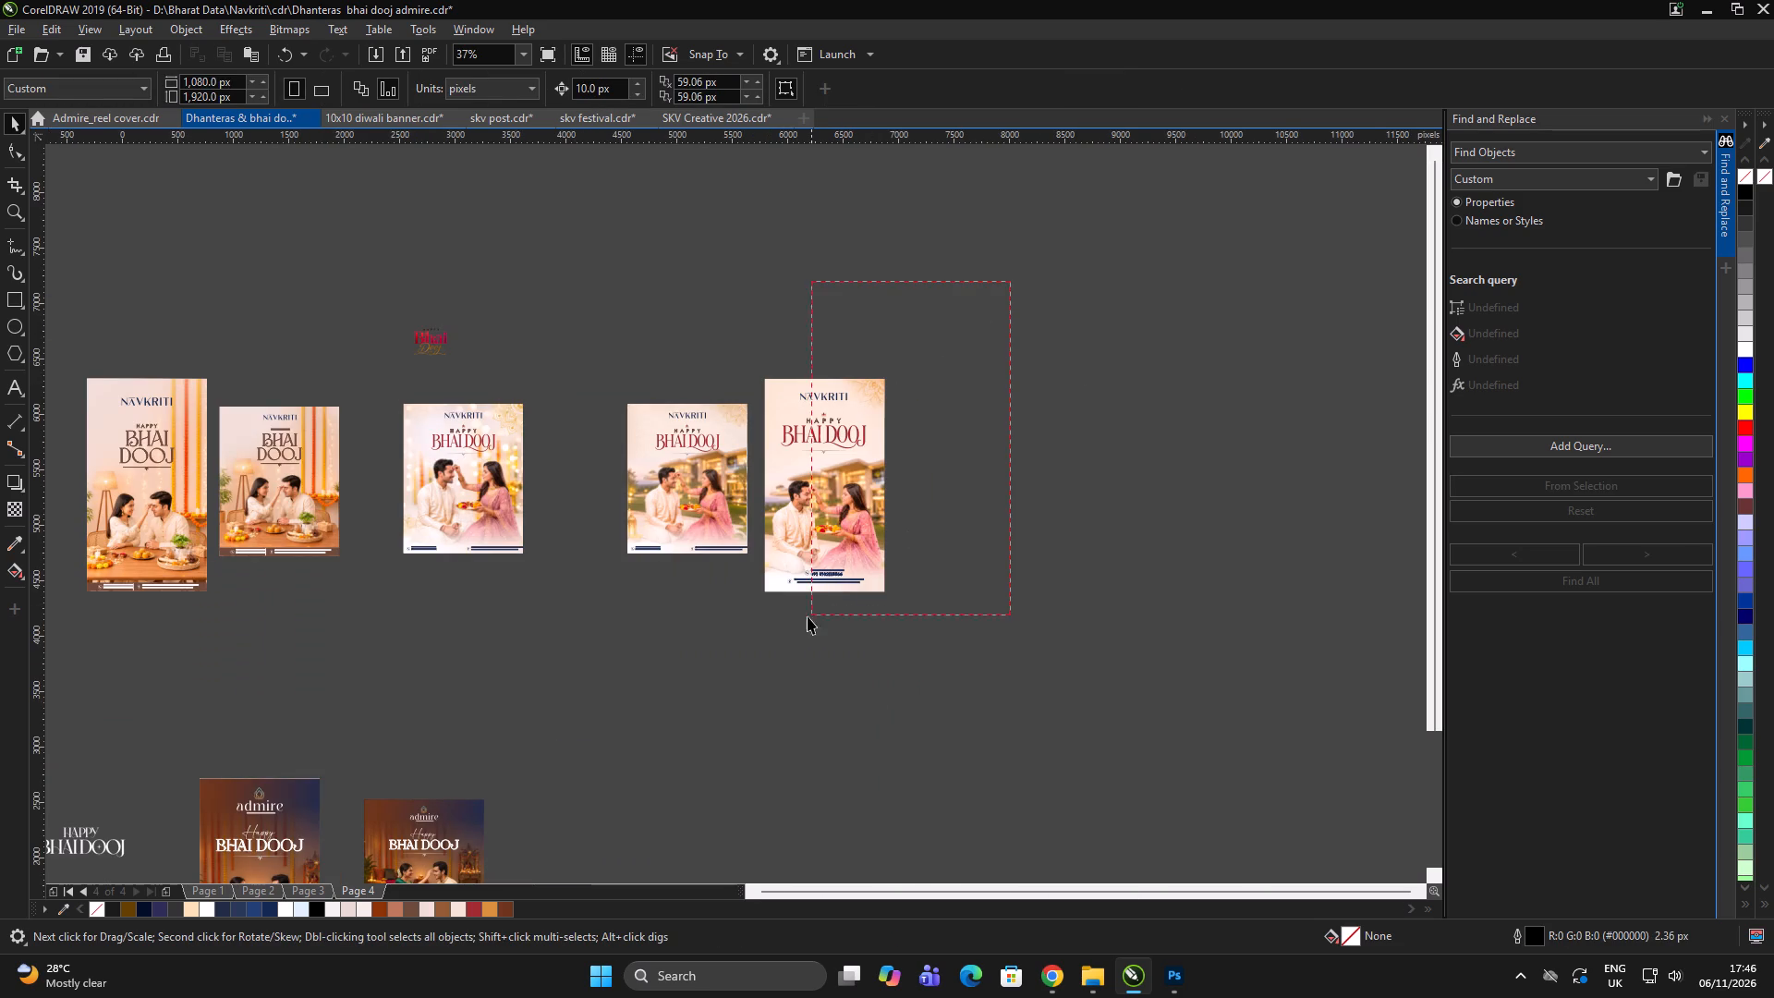
{"action": "left_click_drag", "start_coordinate": [808, 616], "coordinate": [748, 625]}
{"action": "scroll", "coordinate": [845, 574], "scroll_direction": "up", "scroll_amount": 1}
{"action": "key", "text": "ctrl+g"}
Export the tall villa design as a 24-bit RGB JPG, replacing "navkriti_ bhai dooj" in the Navkriti folder.
{"action": "key", "text": "ctrl+e"}
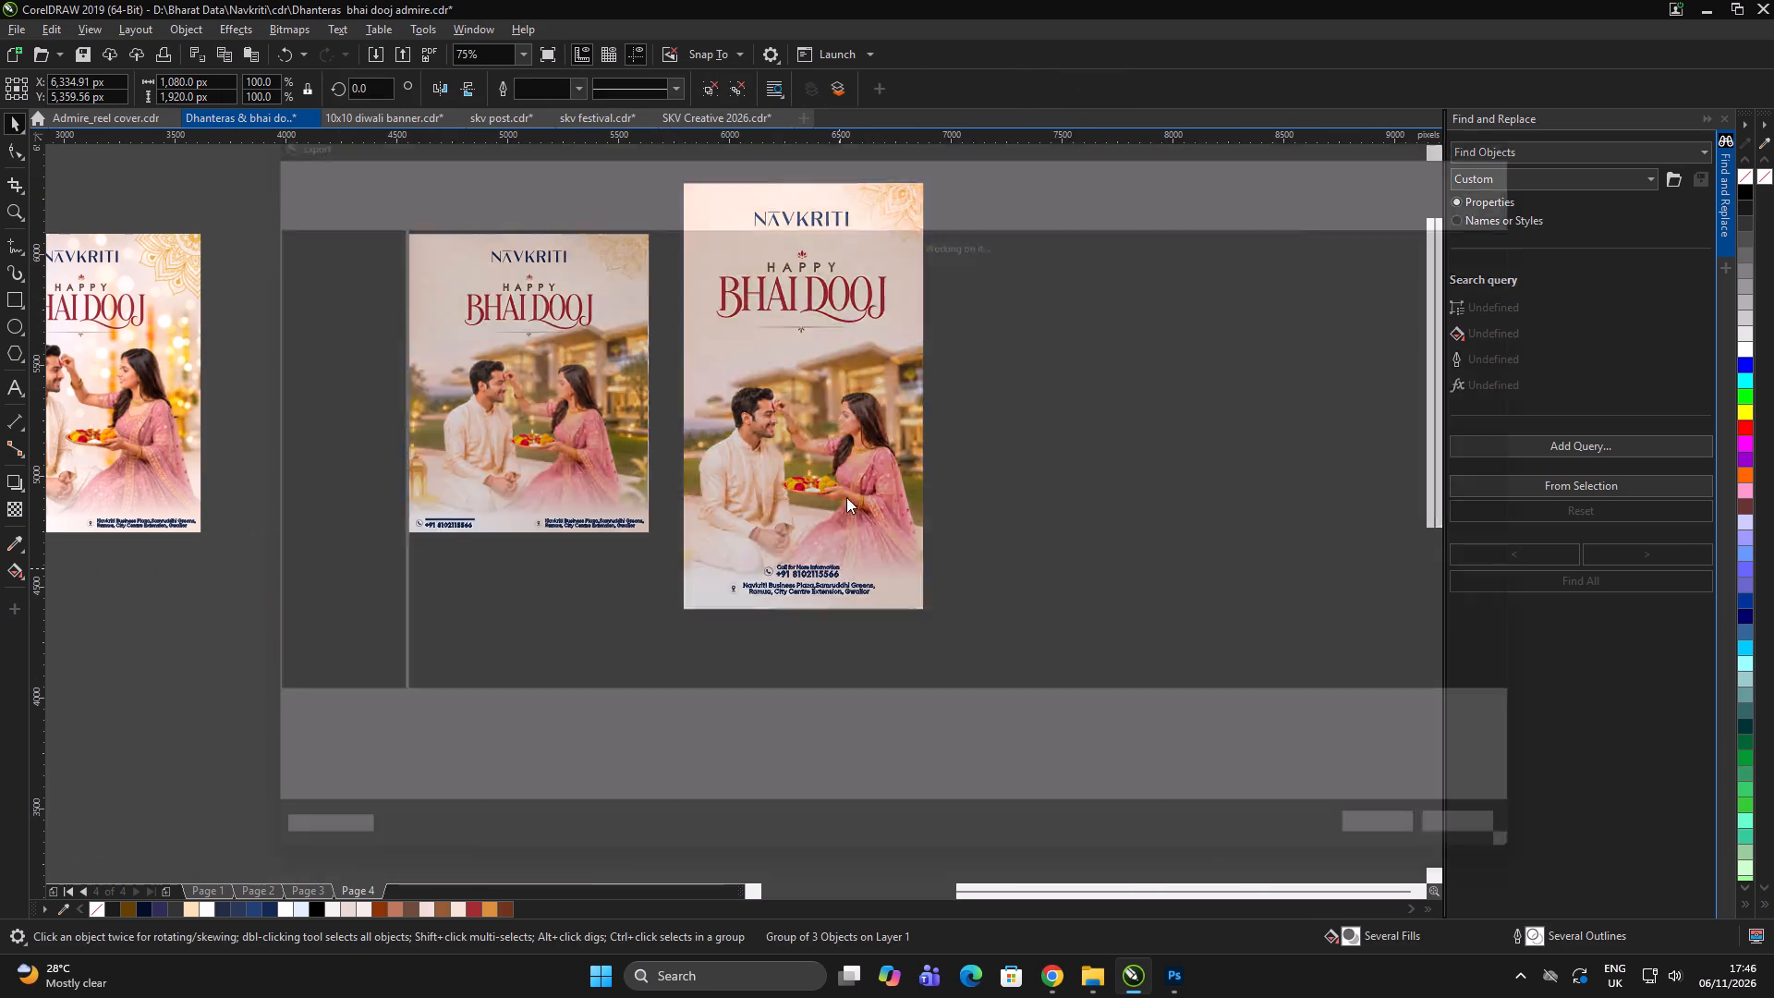
{"action": "left_click", "coordinate": [833, 391]}
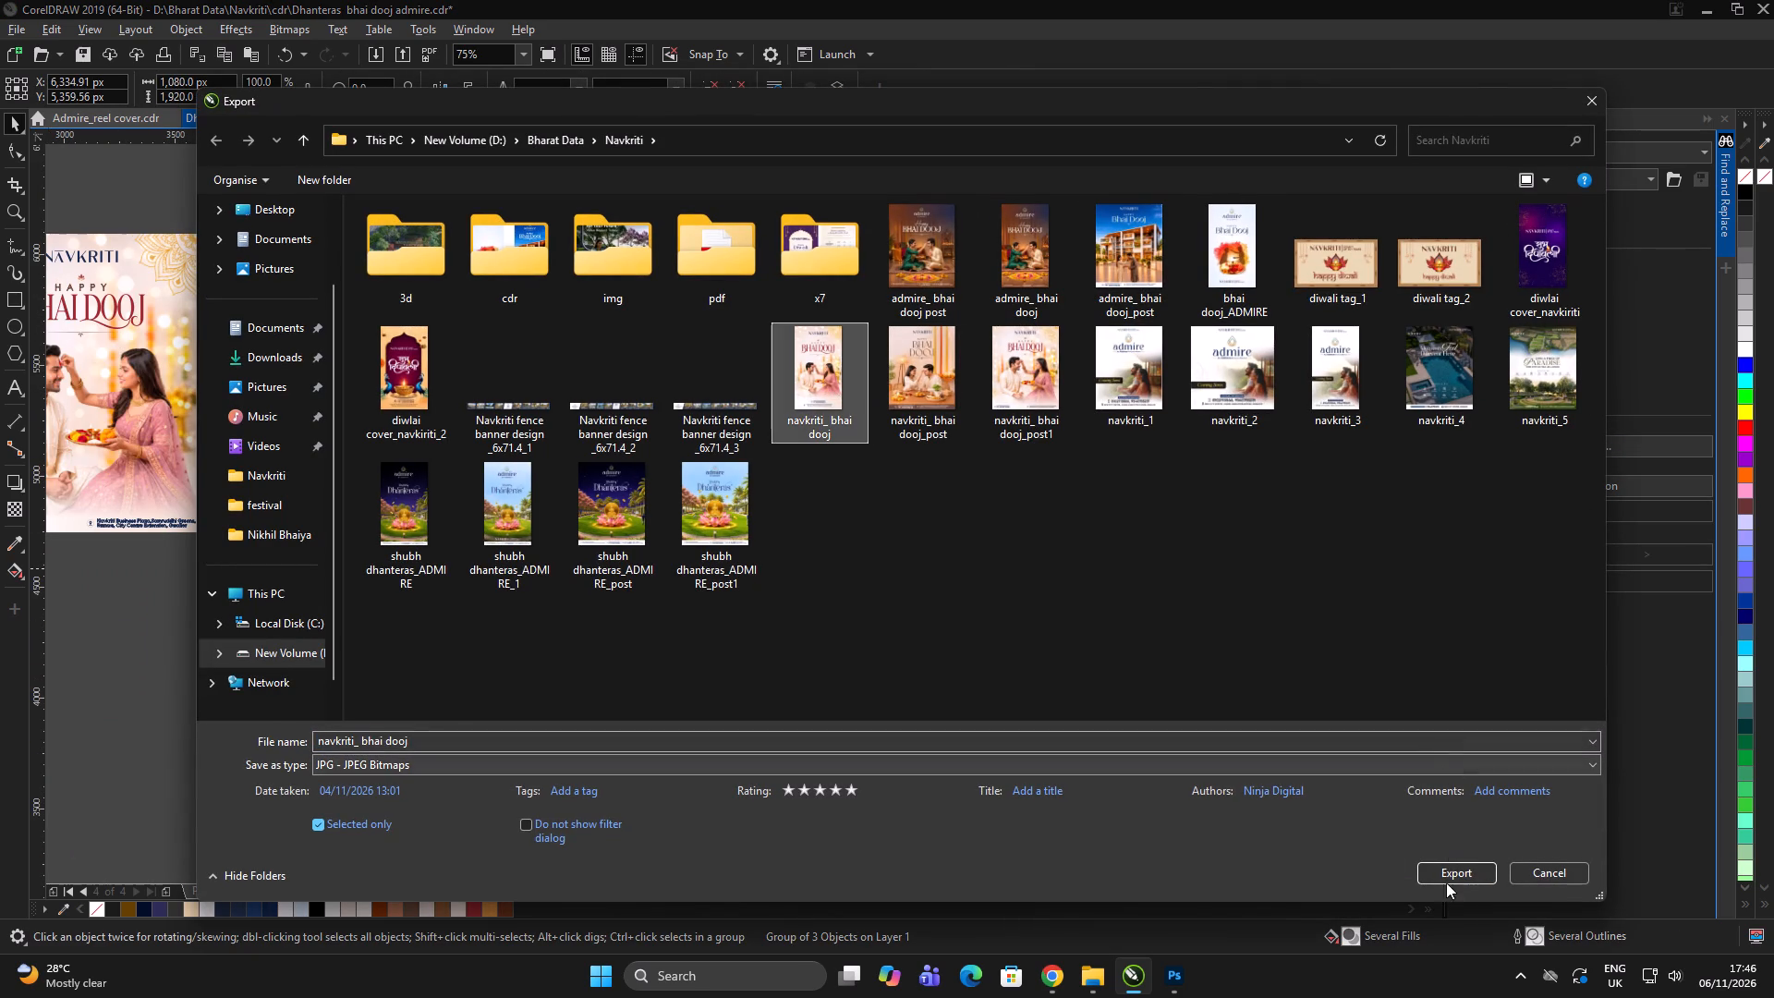
{"action": "left_click", "coordinate": [1441, 882]}
{"action": "left_click", "coordinate": [956, 495]}
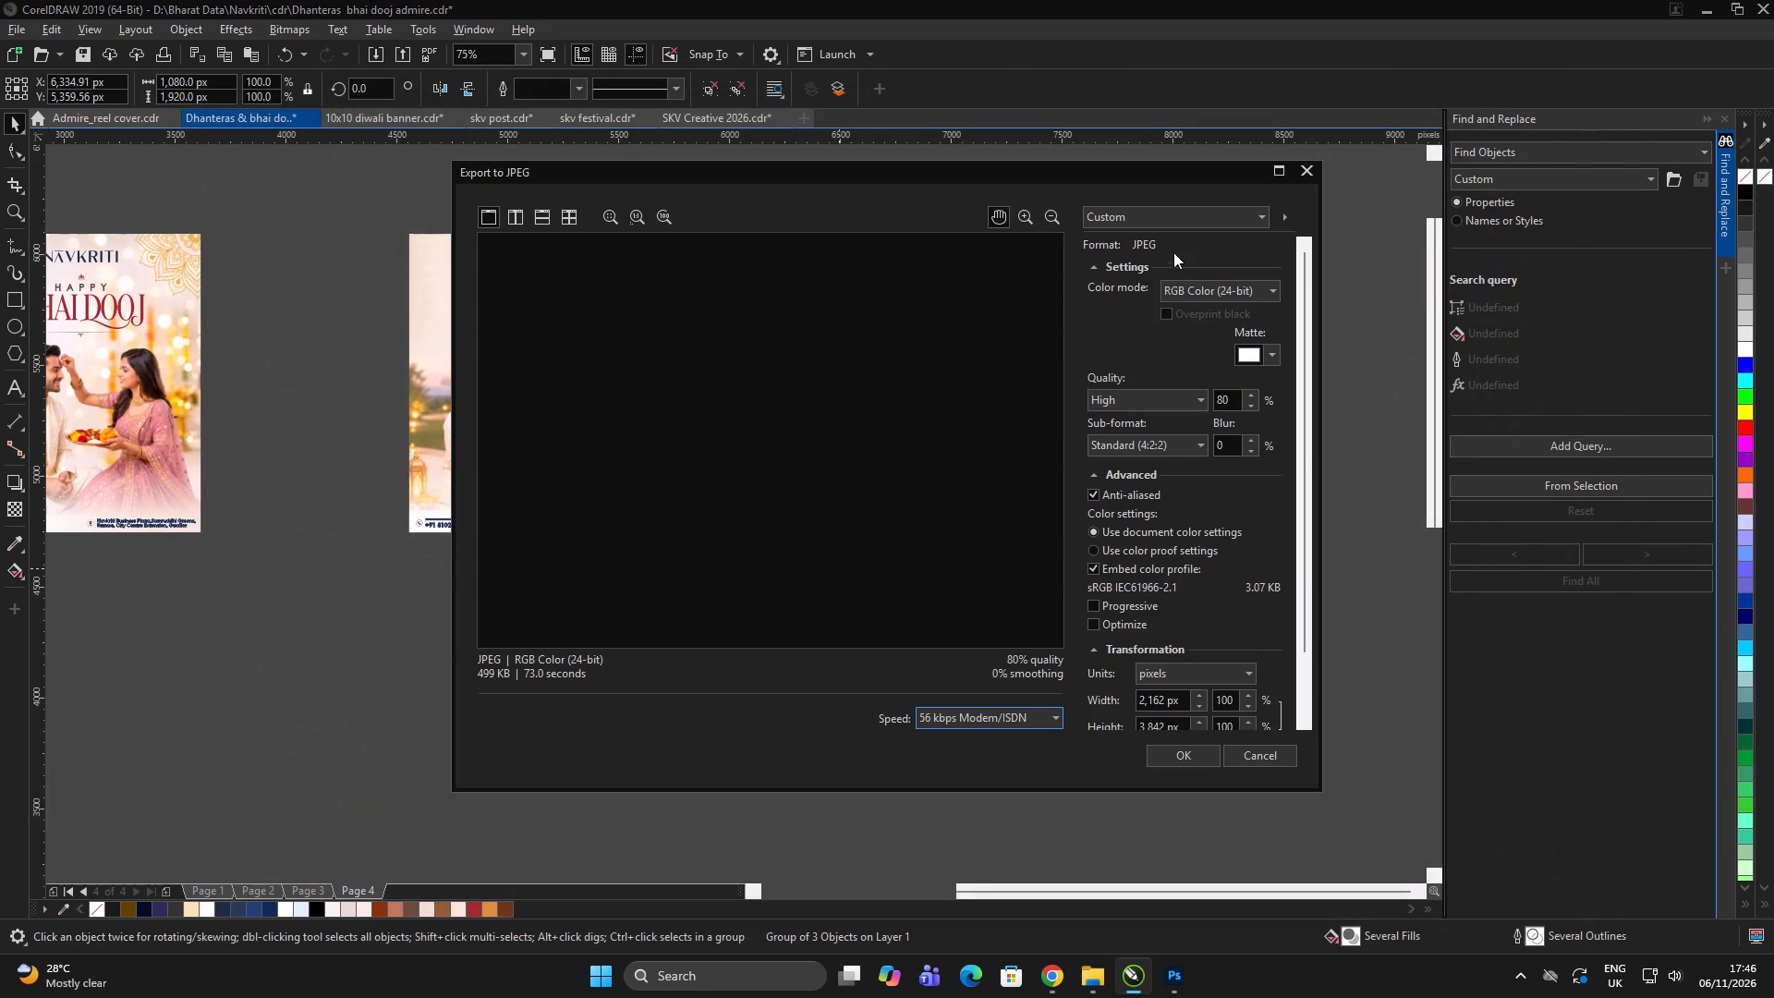
{"action": "left_click", "coordinate": [1179, 288]}
{"action": "left_click", "coordinate": [1177, 323]}
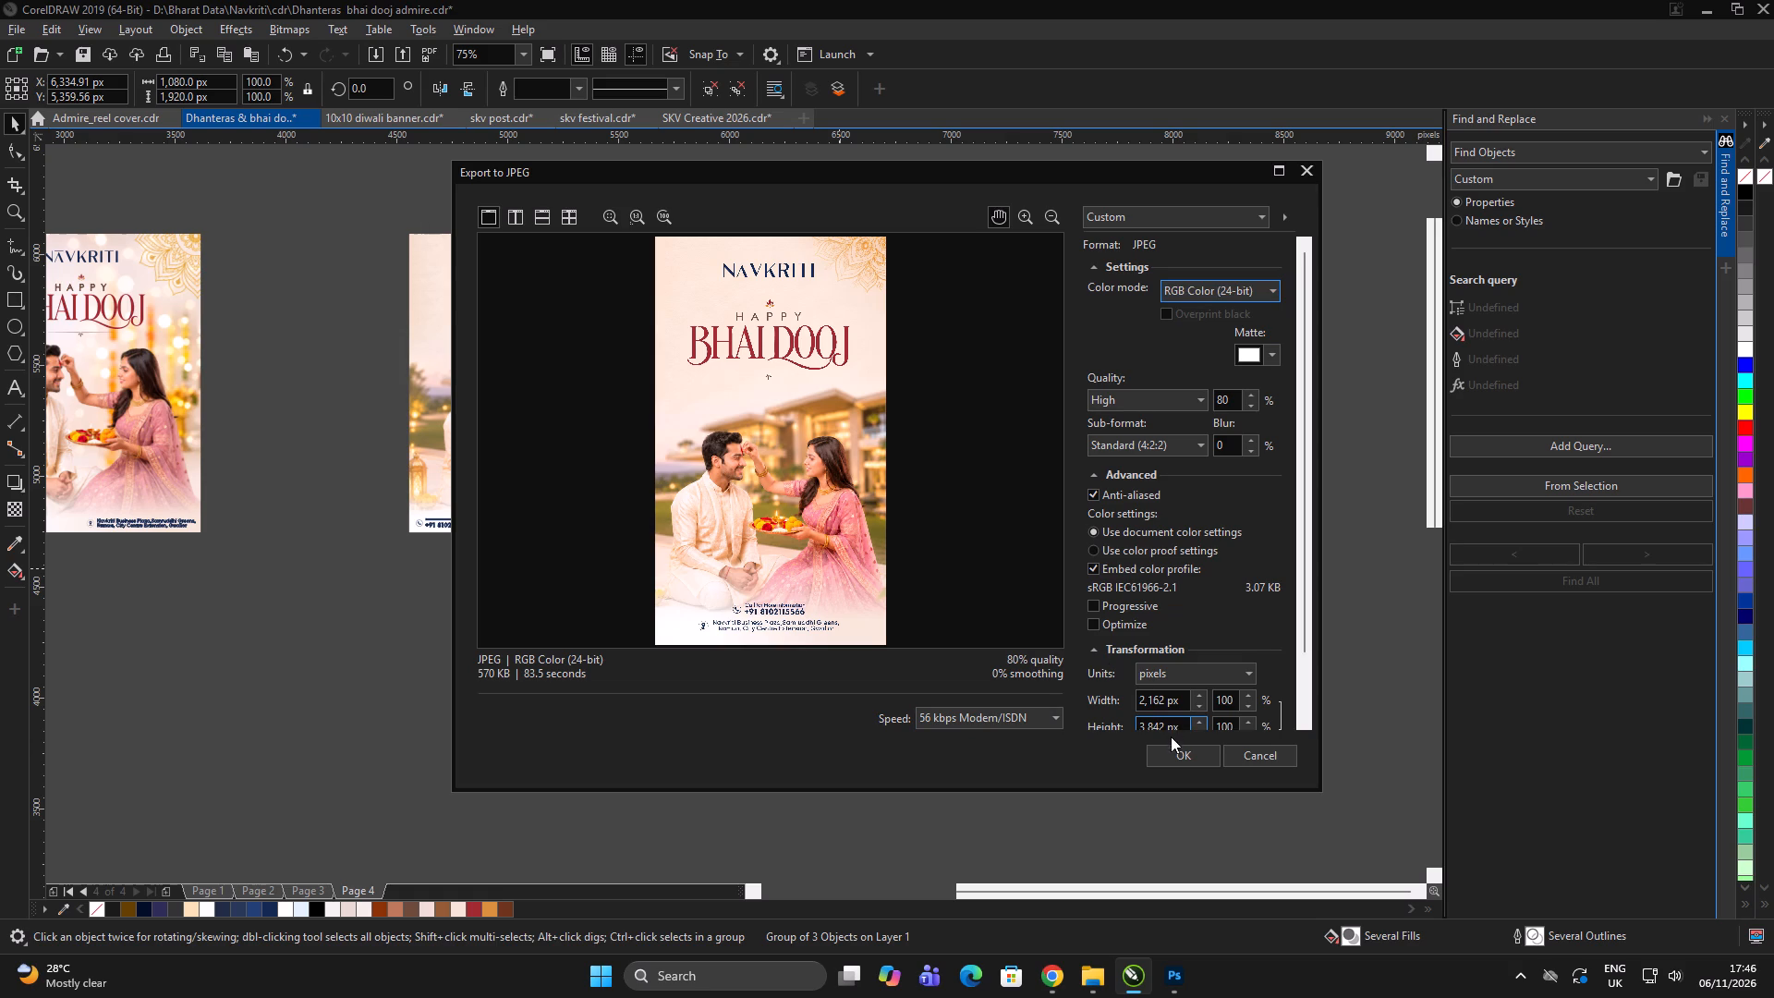
{"action": "left_click", "coordinate": [1183, 748]}
{"action": "triple_click", "coordinate": [1212, 594]}
Export the grouped 1080 × 1350 px villa design as a 24-bit RGB JPG, replacing "navkriti_ bhai dooj_post" in the Navkriti folder.
{"action": "scroll", "coordinate": [596, 356], "scroll_direction": "up", "scroll_amount": 2}
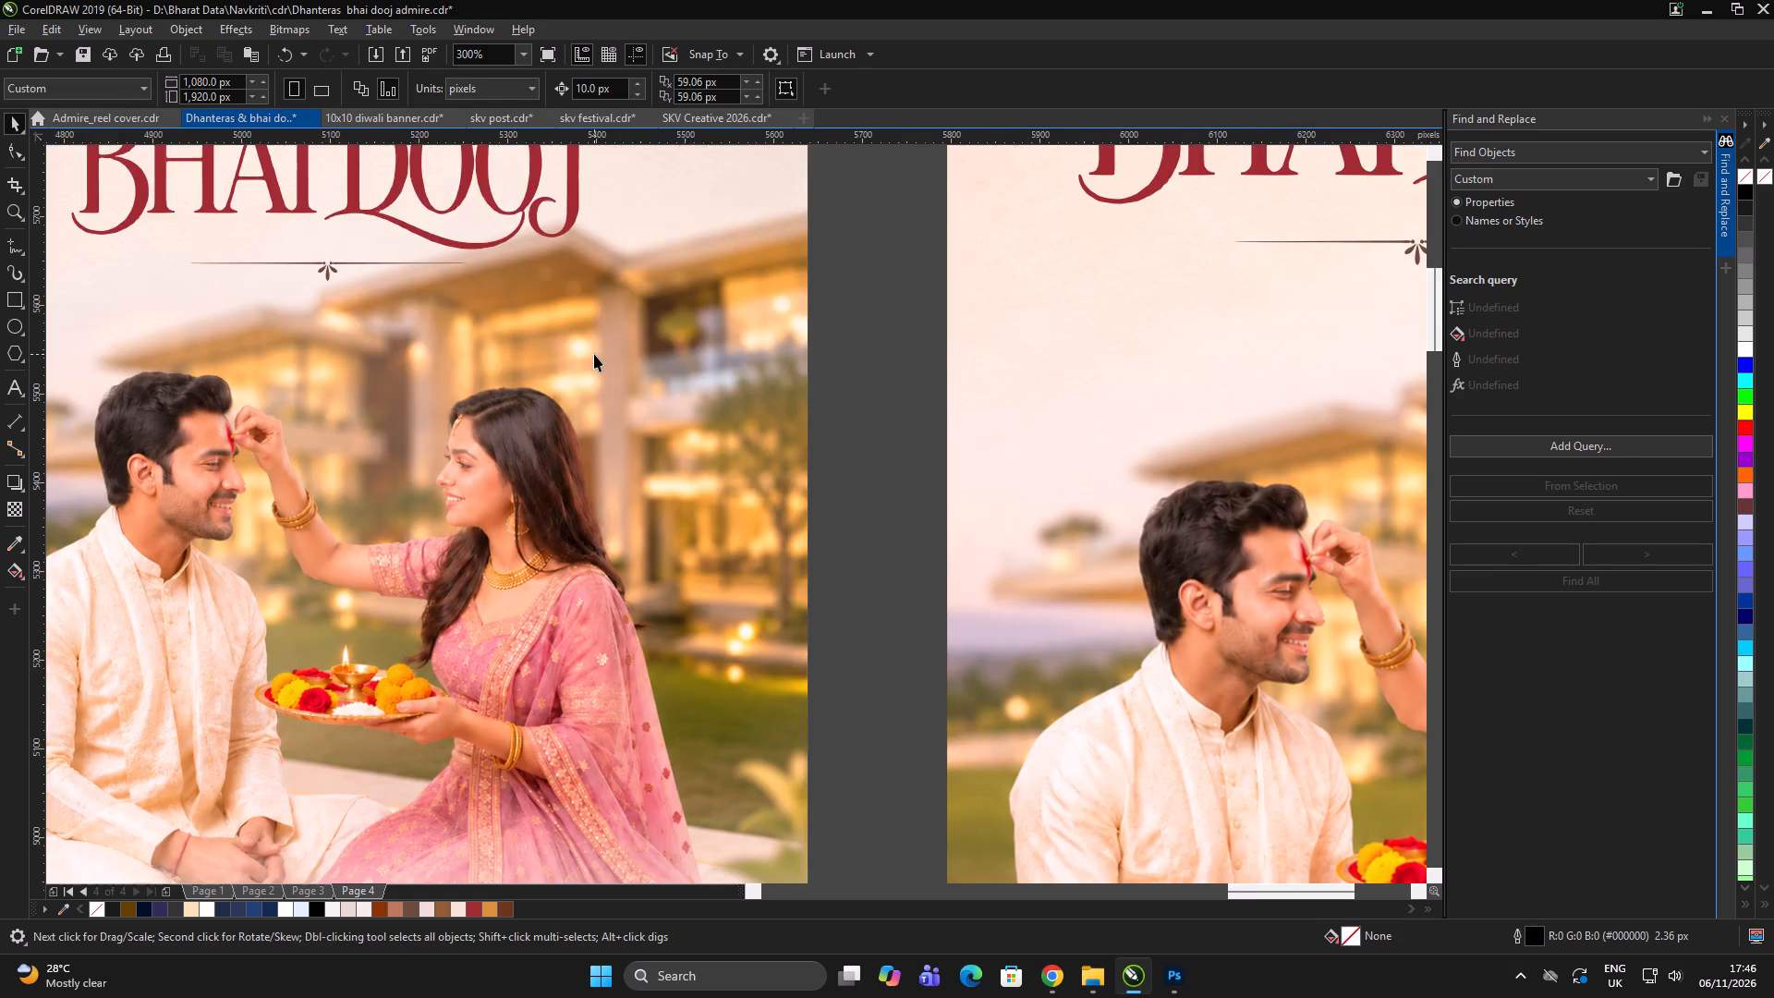
{"action": "scroll", "coordinate": [646, 382], "scroll_direction": "down", "scroll_amount": 1}
{"action": "left_click", "coordinate": [658, 394]}
{"action": "scroll", "coordinate": [731, 444], "scroll_direction": "up", "scroll_amount": 1}
{"action": "scroll", "coordinate": [725, 450], "scroll_direction": "down", "scroll_amount": 1}
{"action": "scroll", "coordinate": [638, 384], "scroll_direction": "down", "scroll_amount": 1}
{"action": "left_click_drag", "start_coordinate": [363, 213], "coordinate": [695, 570]}
{"action": "scroll", "coordinate": [666, 481], "scroll_direction": "up", "scroll_amount": 2}
{"action": "key", "text": "ctrl+g"}
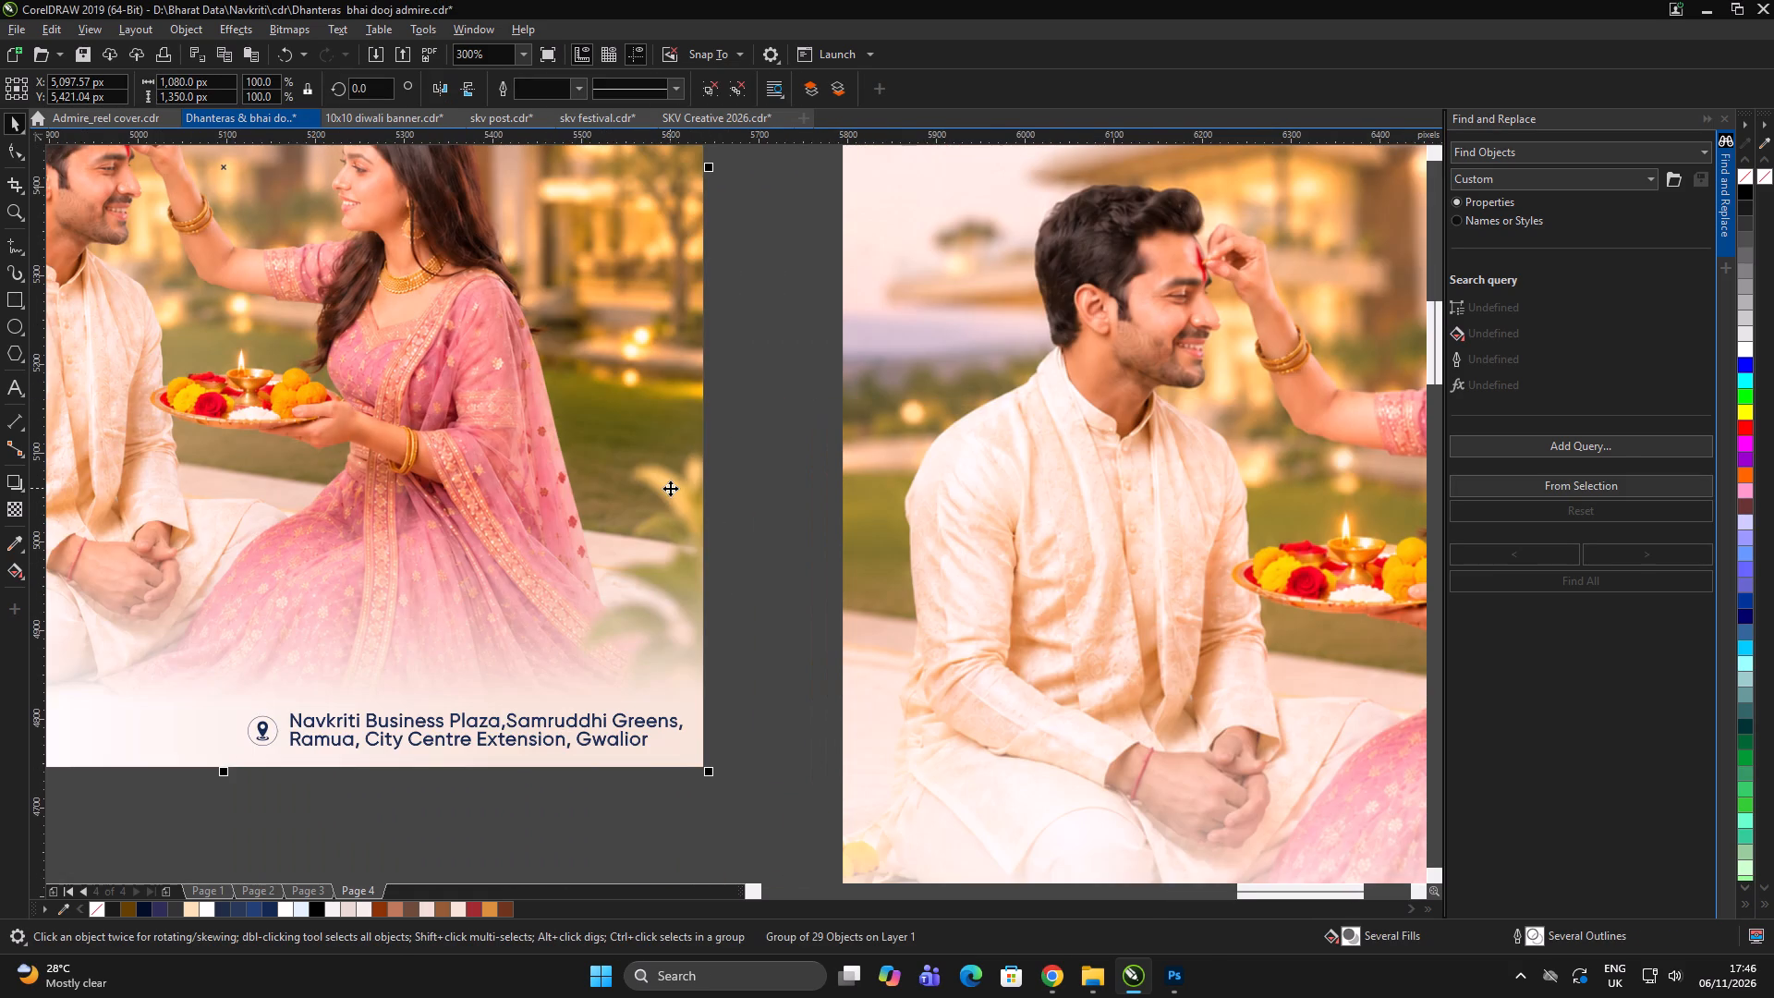
{"action": "key", "text": "ctrl+e"}
{"action": "left_click_drag", "start_coordinate": [1008, 524], "coordinate": [999, 511]}
{"action": "left_click", "coordinate": [926, 417]}
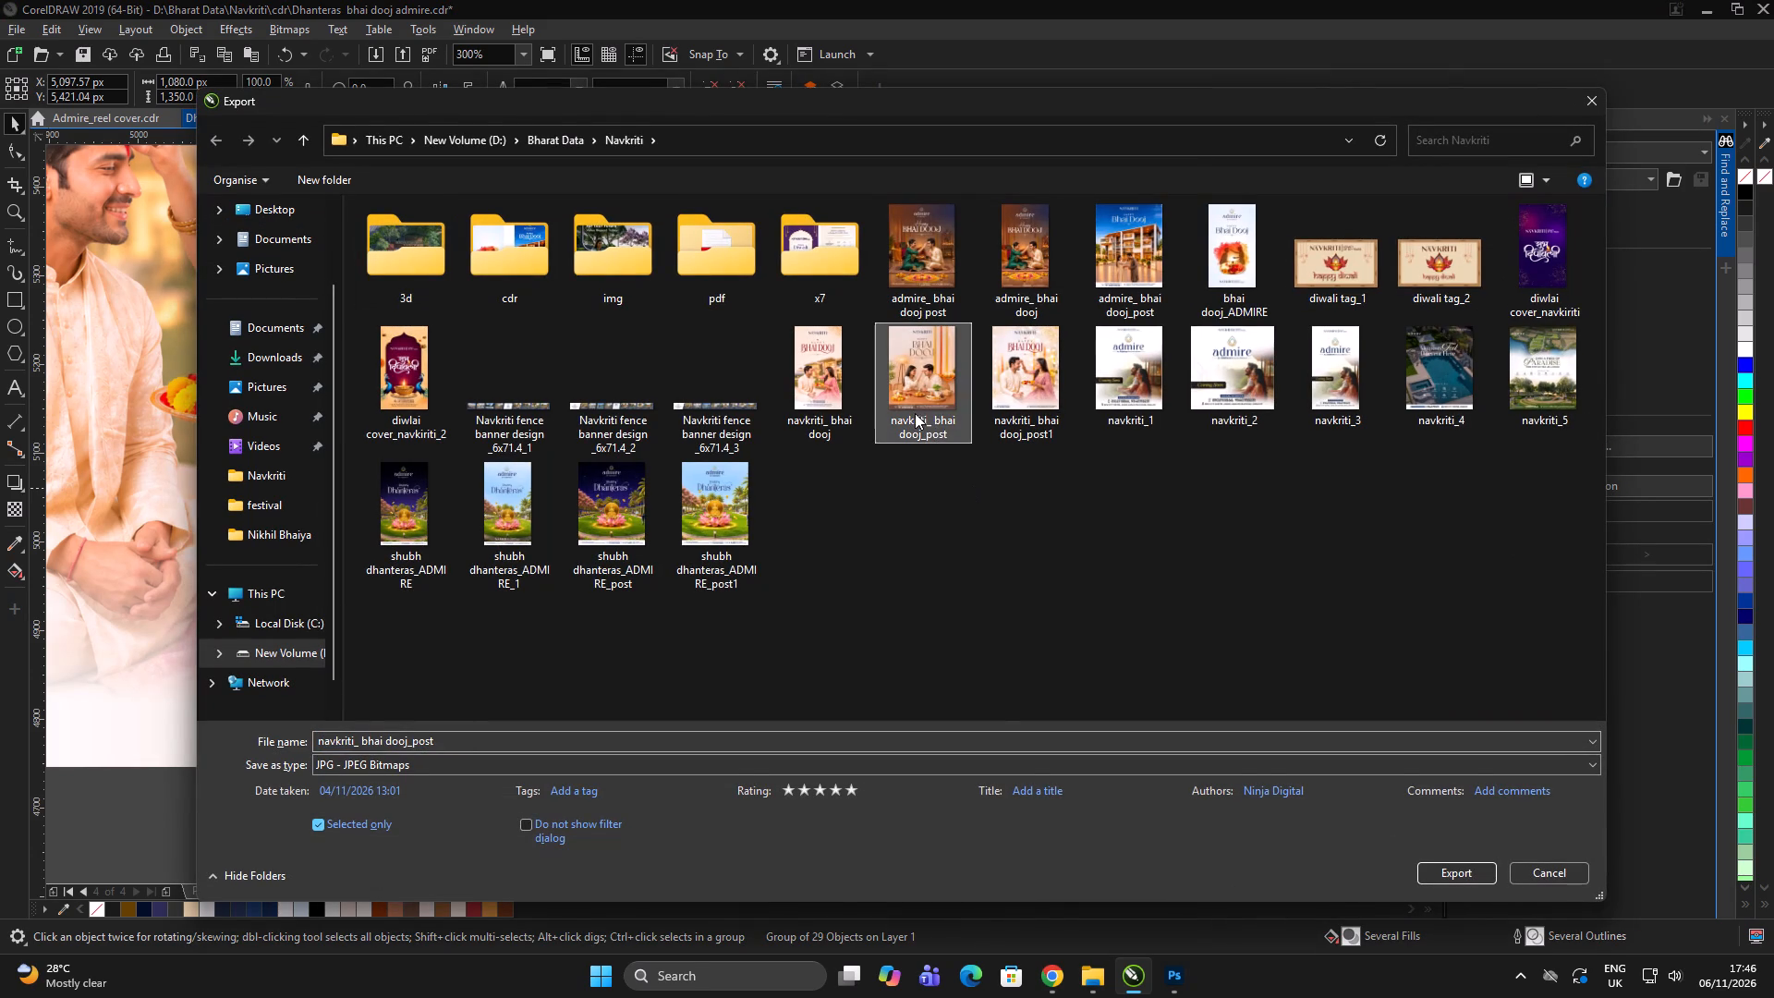
{"action": "left_click", "coordinate": [1453, 882]}
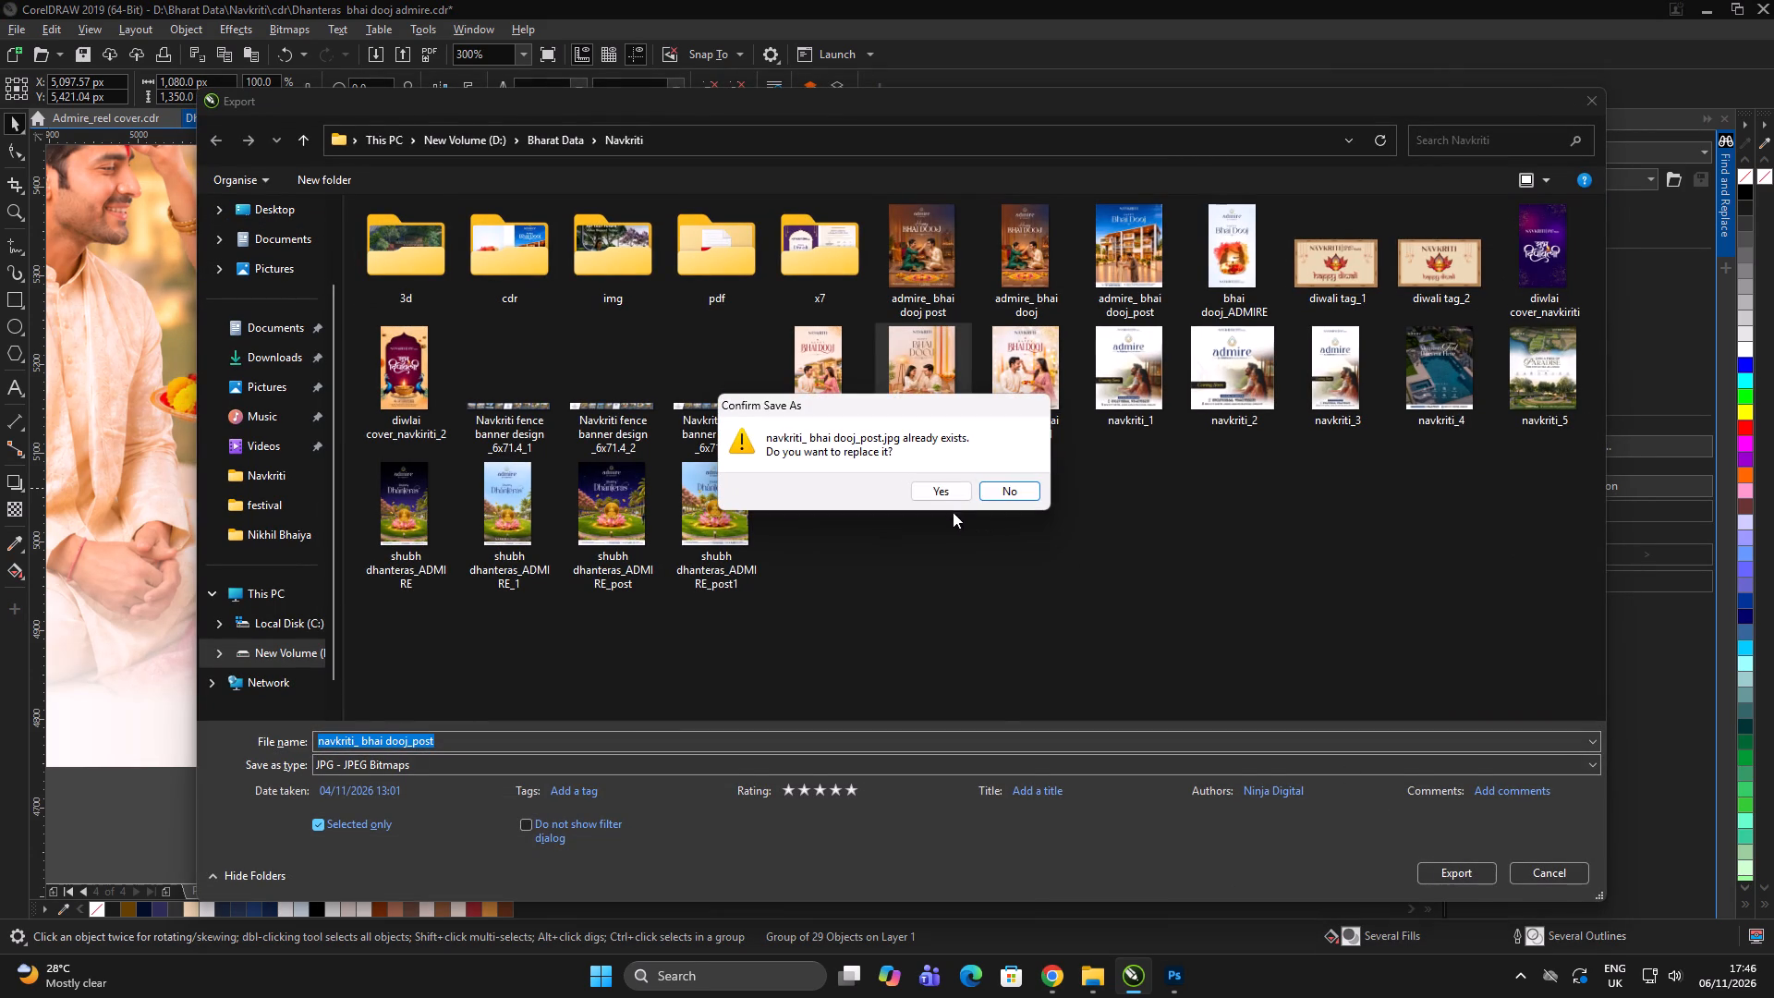
{"action": "left_click", "coordinate": [948, 505]}
{"action": "left_click", "coordinate": [947, 498]}
{"action": "left_click", "coordinate": [1215, 294]}
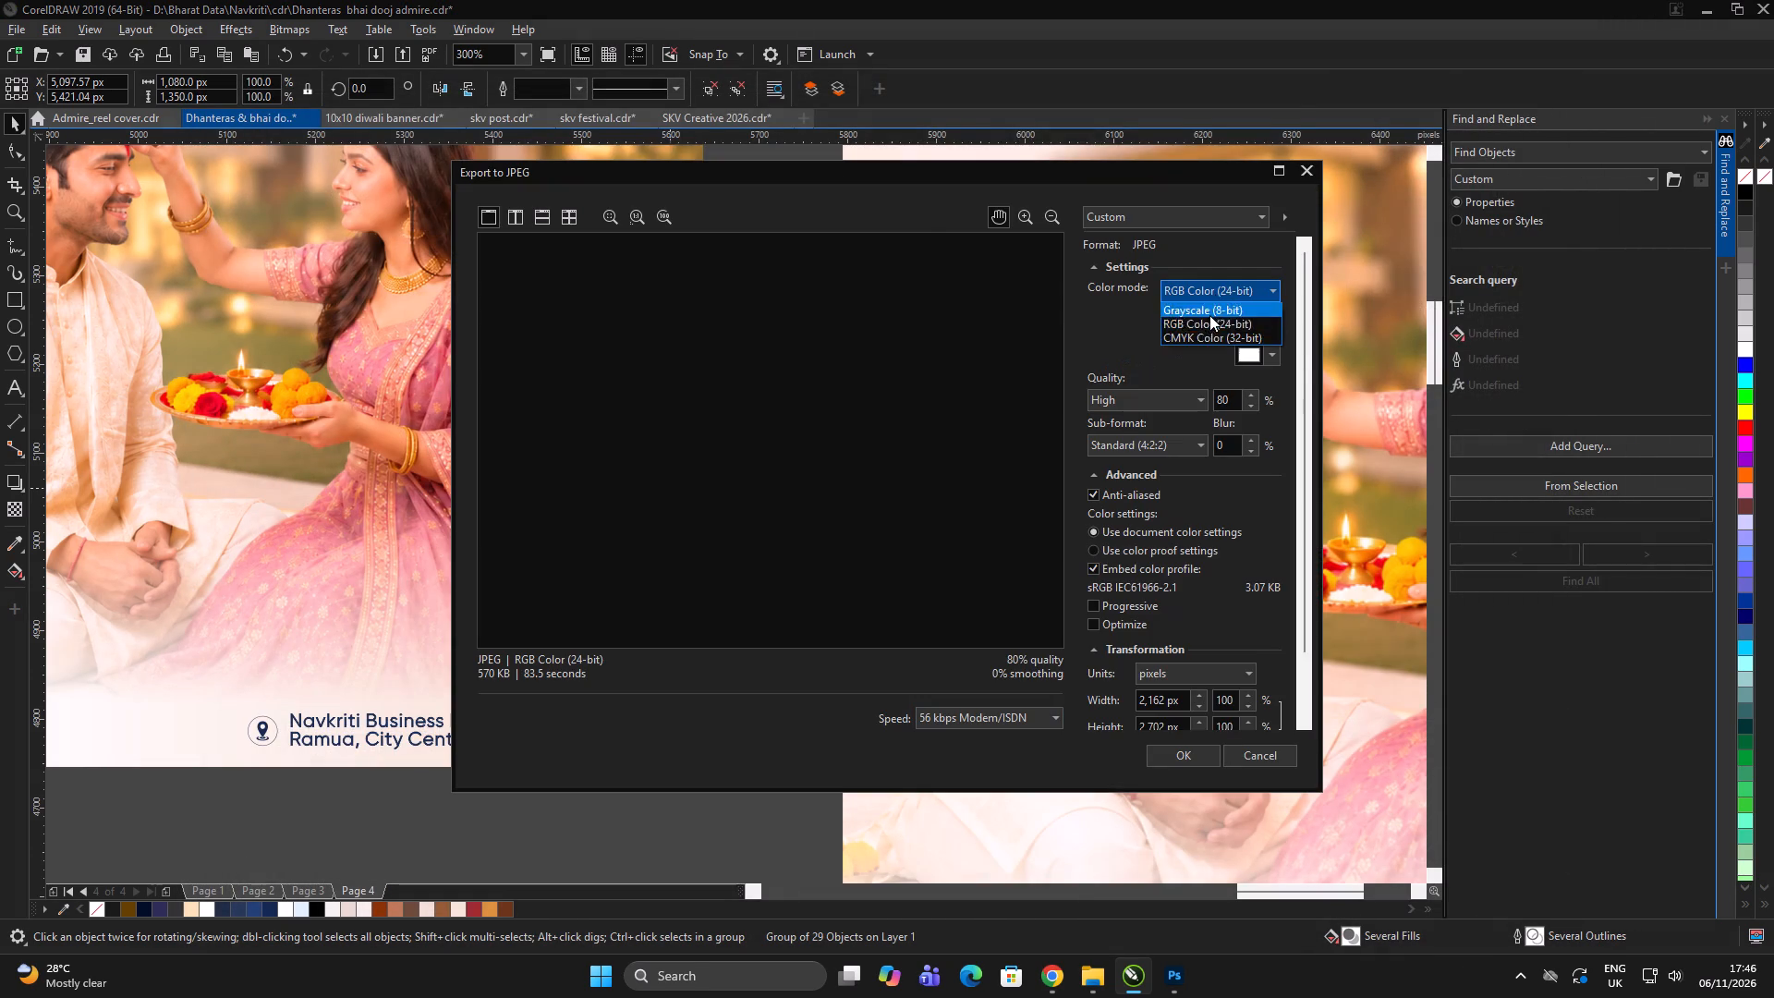
{"action": "left_click", "coordinate": [1202, 323]}
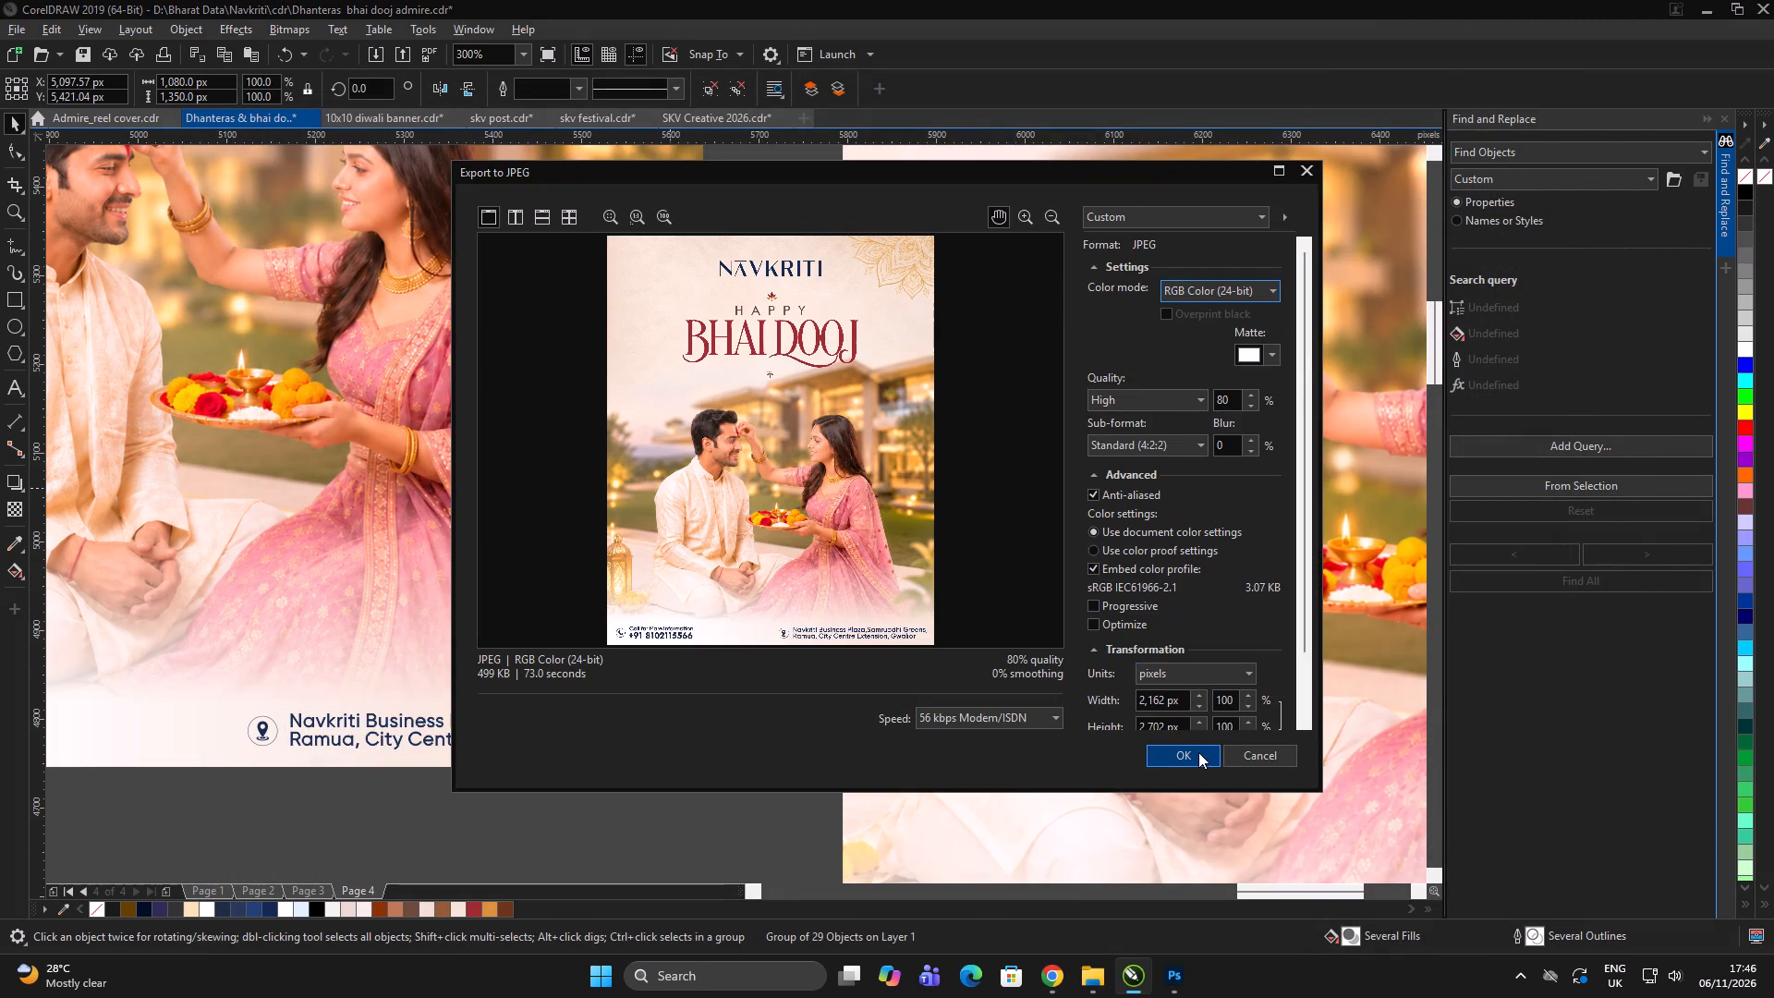
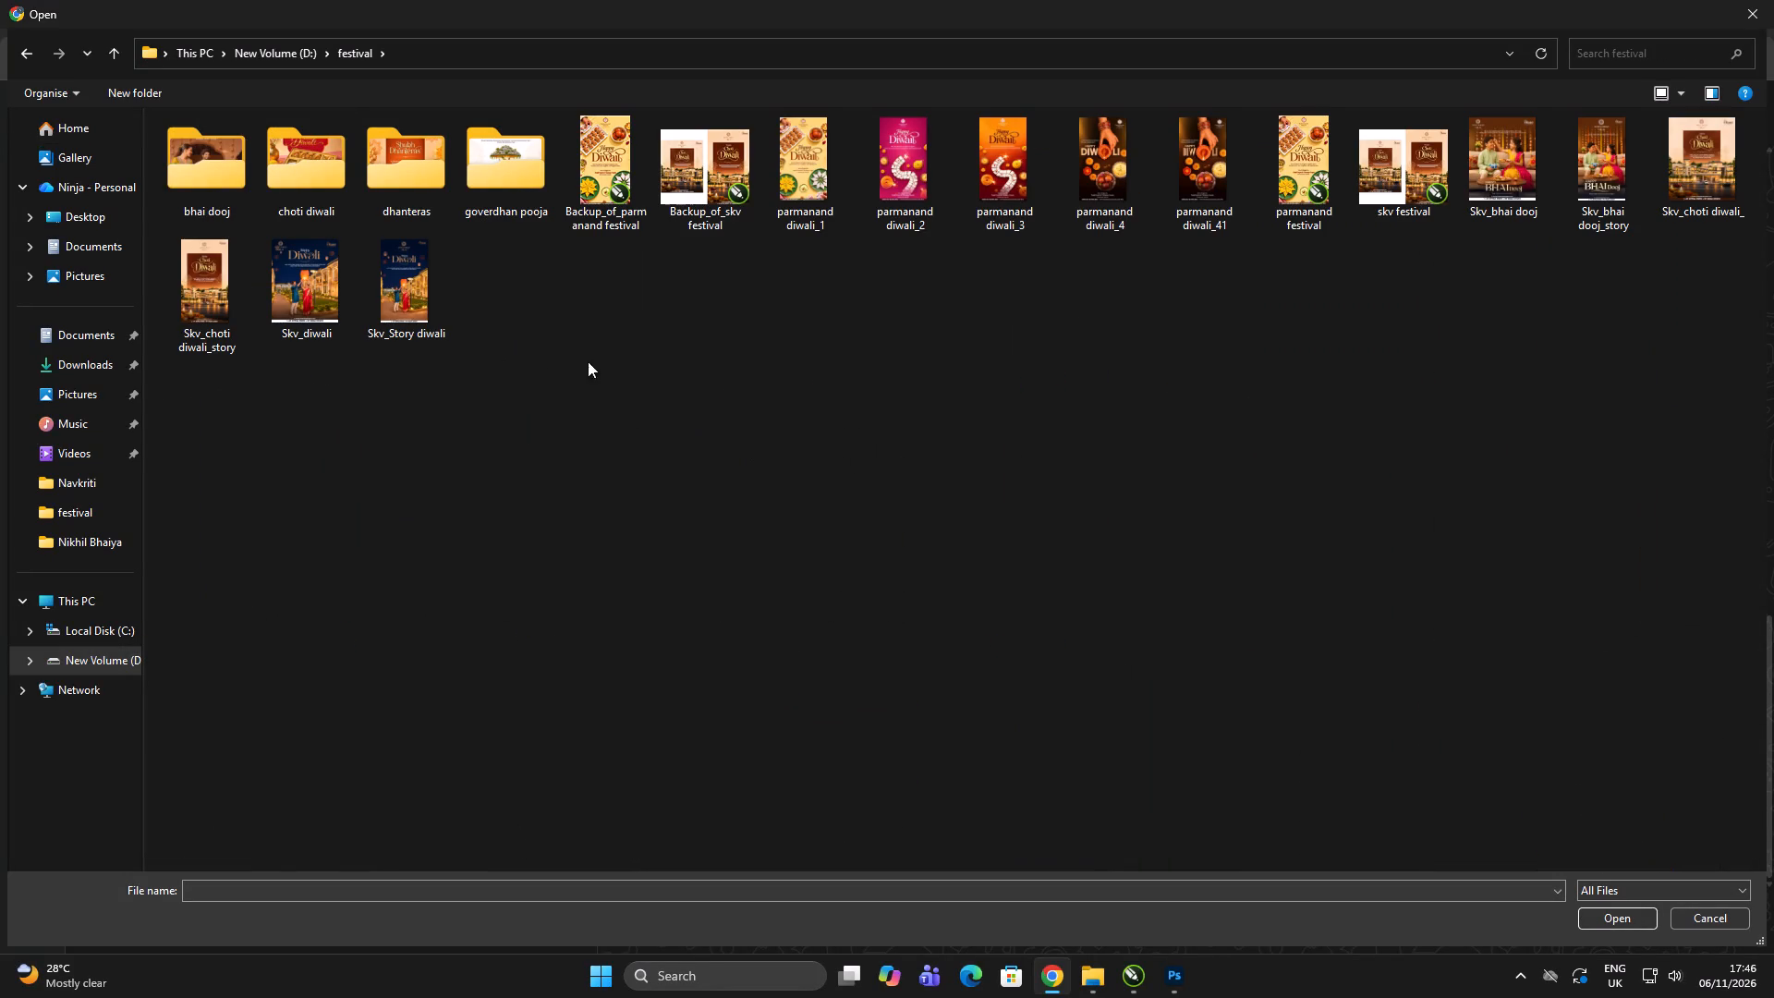
In Chrome's file picker, browse to the Navkriti folder inside Bharat Data on New Volume (D:).
{"action": "left_click", "coordinate": [31, 54]}
{"action": "left_click", "coordinate": [199, 173]}
{"action": "left_click", "coordinate": [208, 178]}
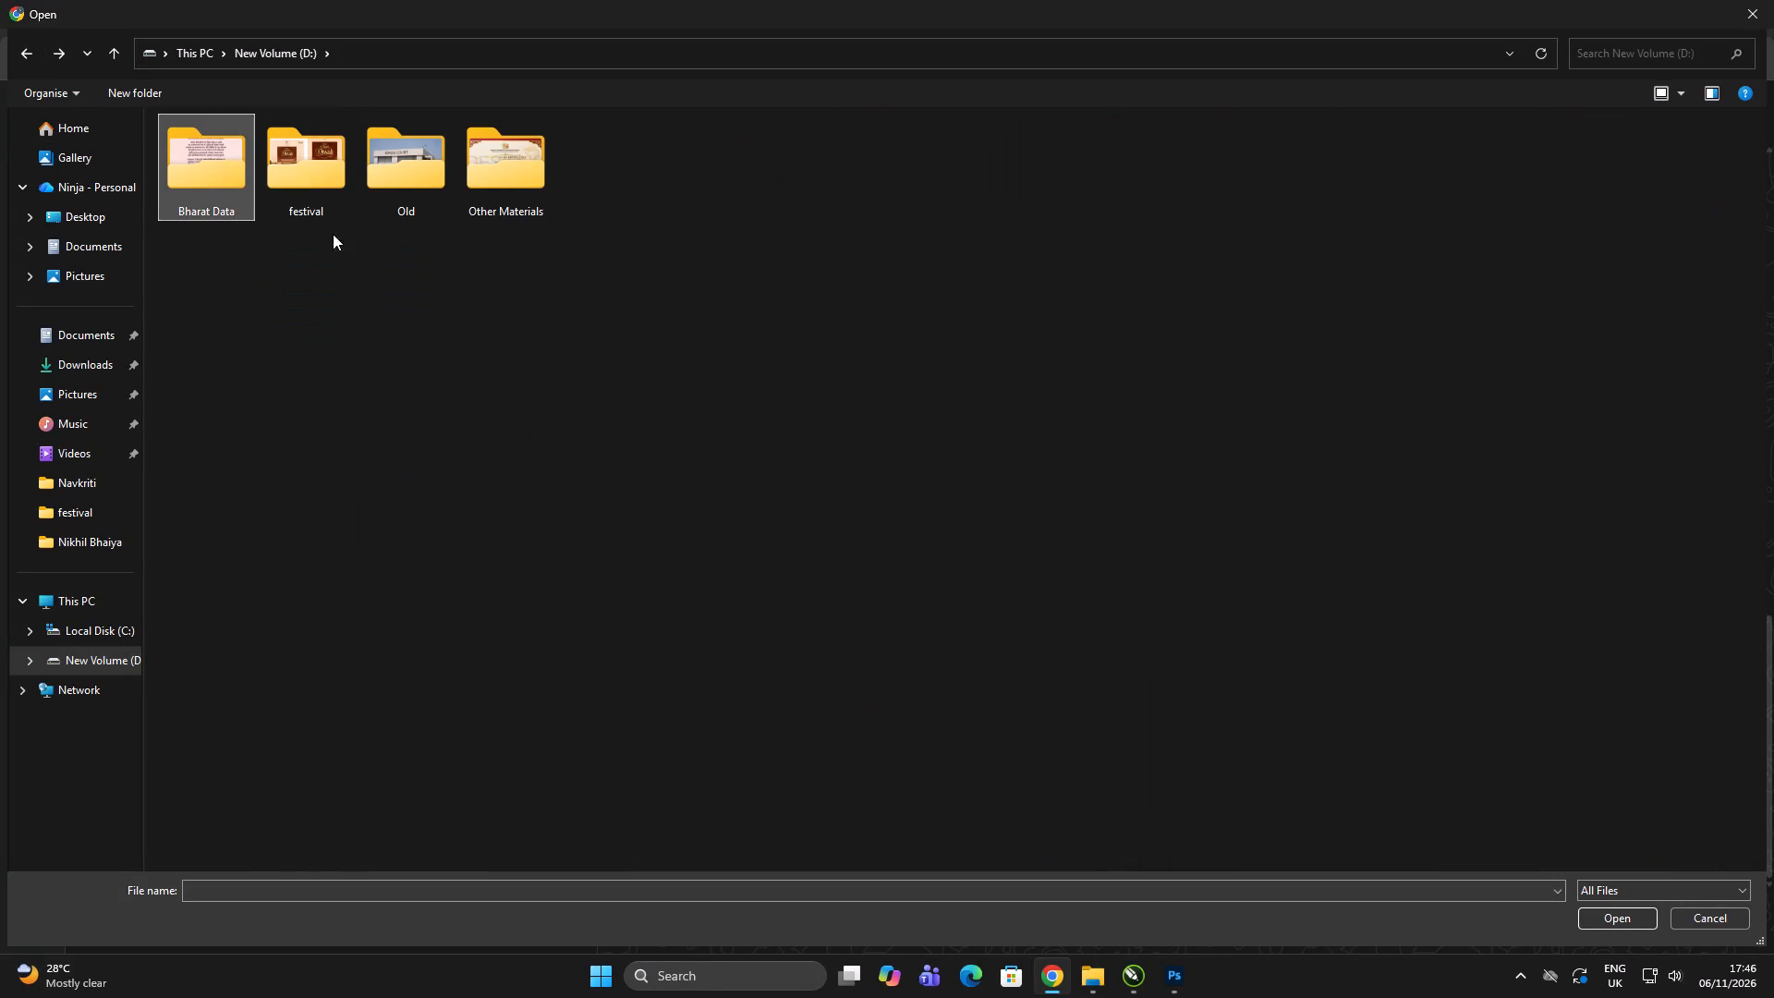
{"action": "double_click", "coordinate": [223, 167]}
{"action": "left_click", "coordinate": [402, 314]}
{"action": "type", "text": "nav"}
{"action": "double_click", "coordinate": [904, 608]}
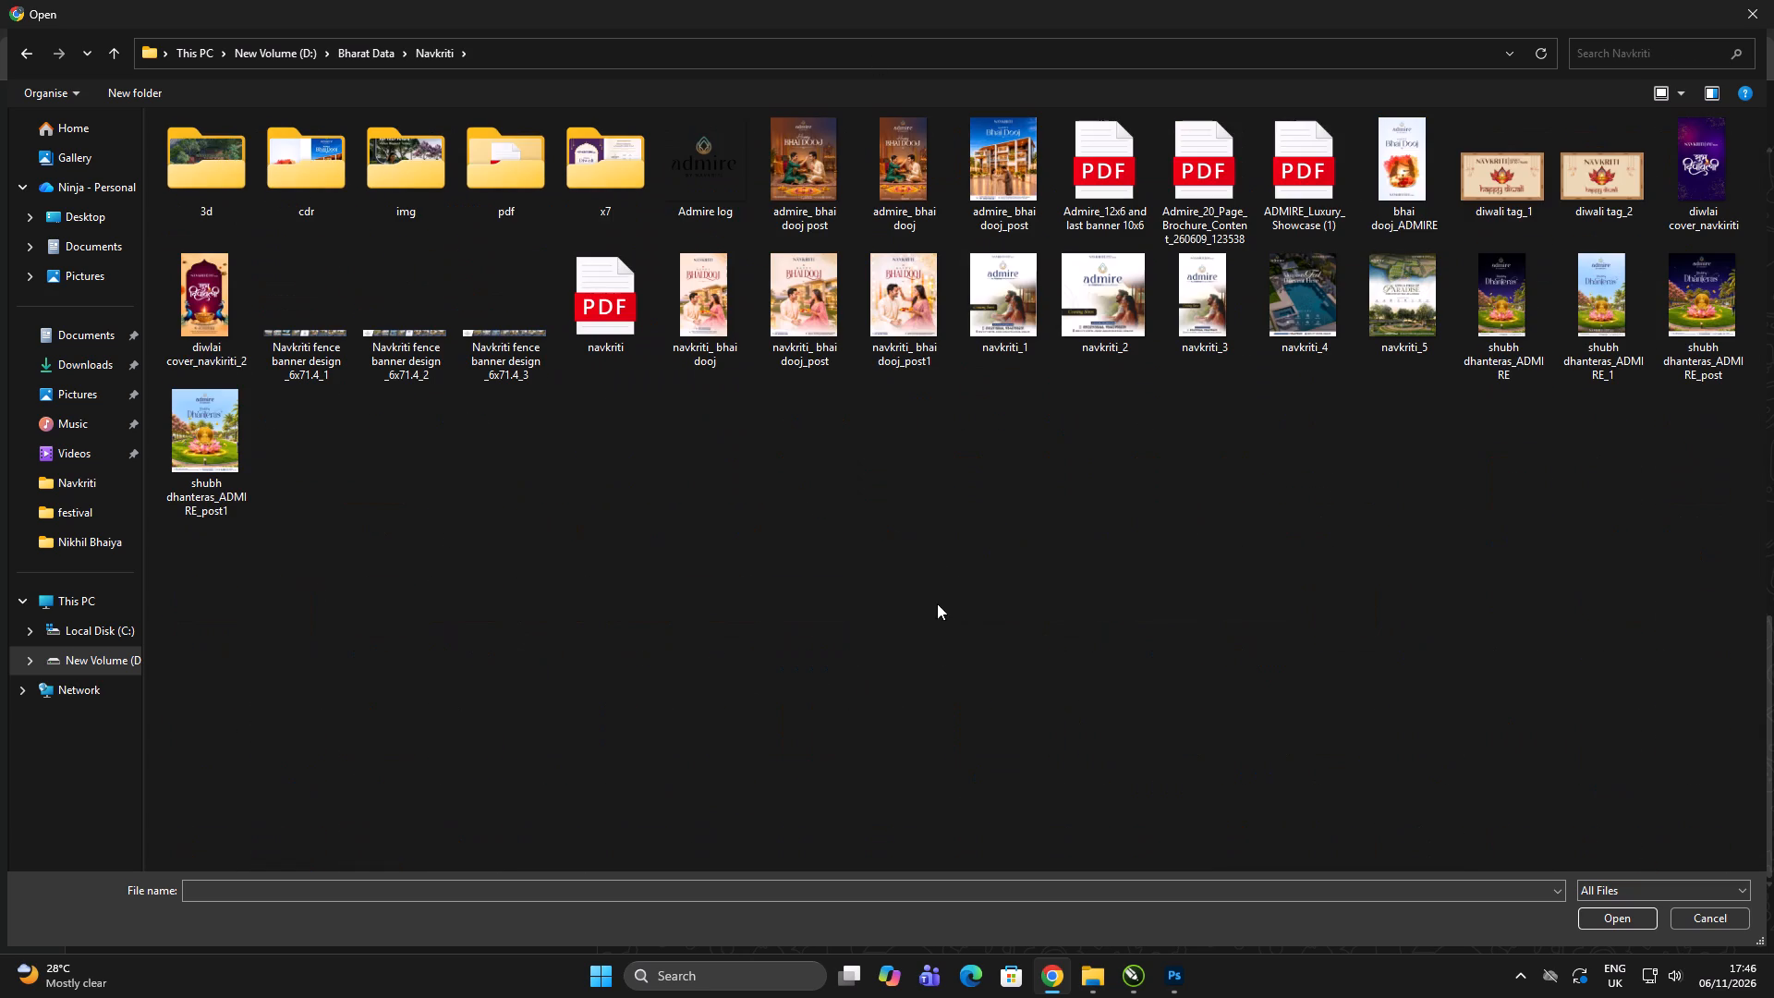
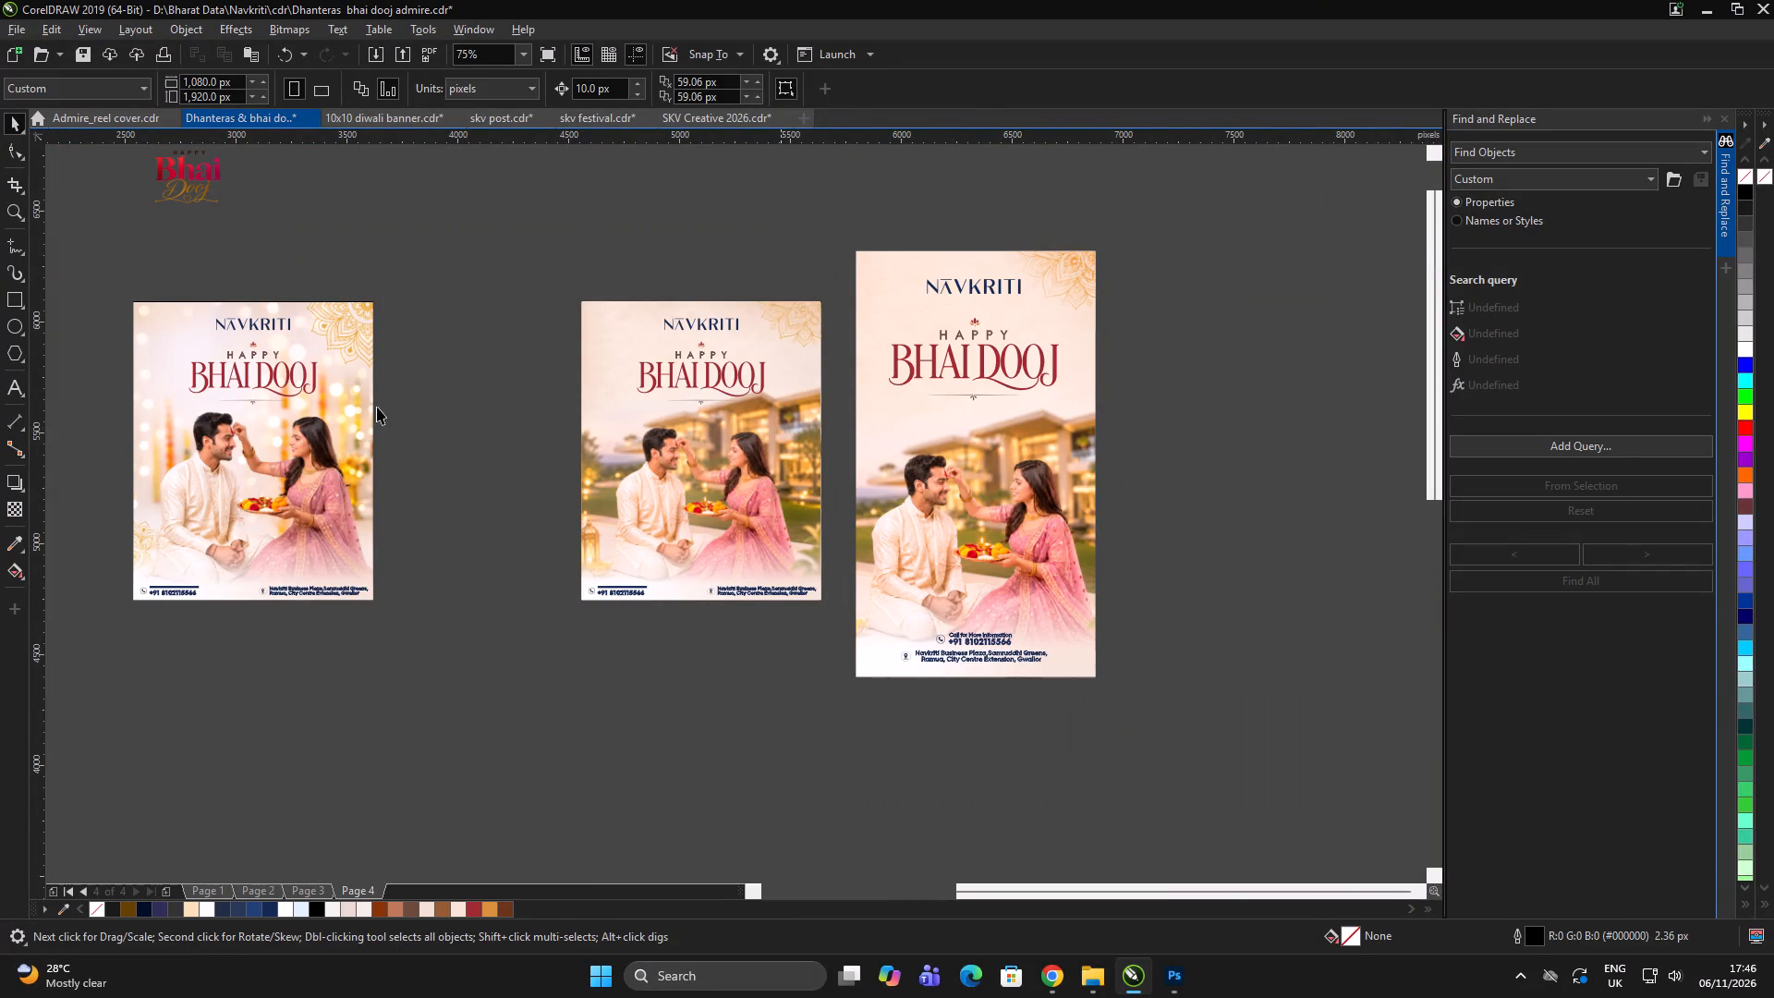
Move the 1080 × 1920 px Navkriti villa design slightly closer to its 1080 × 1350 px version.
{"action": "left_click", "coordinate": [262, 389]}
{"action": "left_click", "coordinate": [1263, 301]}
{"action": "scroll", "coordinate": [1199, 322], "scroll_direction": "up", "scroll_amount": 1}
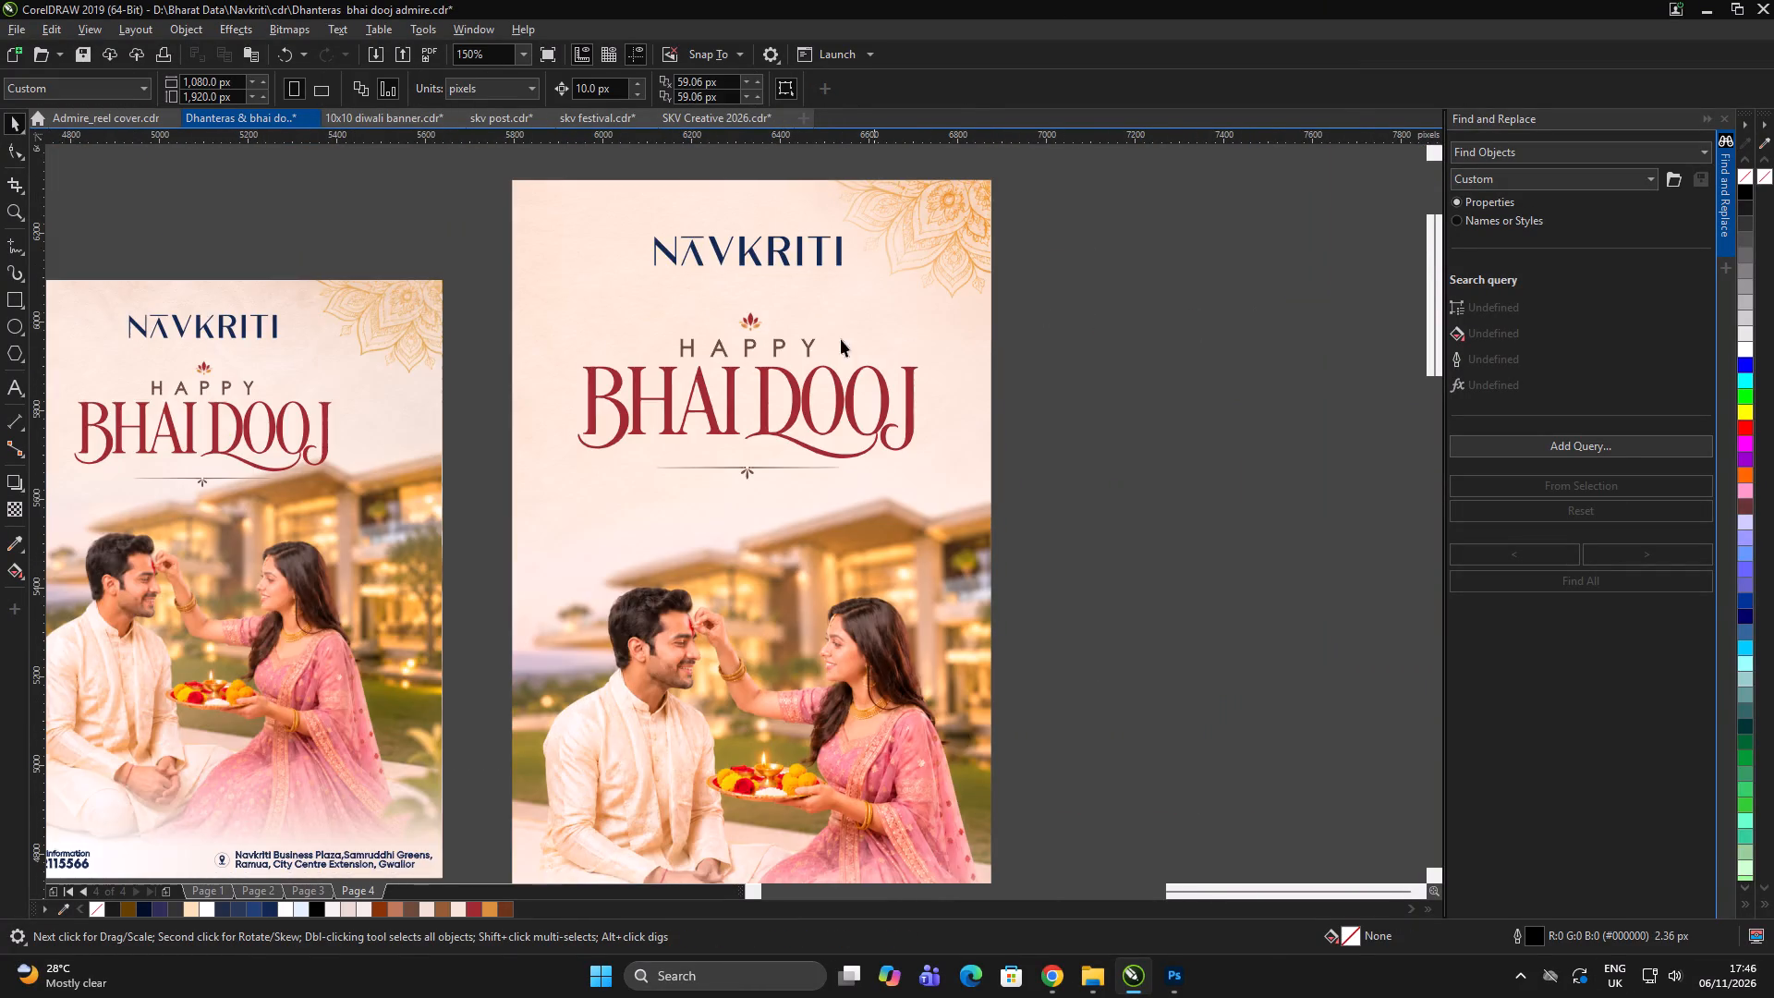
{"action": "scroll", "coordinate": [792, 362], "scroll_direction": "down", "scroll_amount": 2}
{"action": "double_click", "coordinate": [976, 322]}
{"action": "left_click_drag", "start_coordinate": [979, 248], "coordinate": [731, 595]}
{"action": "scroll", "coordinate": [812, 462], "scroll_direction": "up", "scroll_amount": 1}
{"action": "left_click_drag", "start_coordinate": [867, 426], "coordinate": [856, 427]}
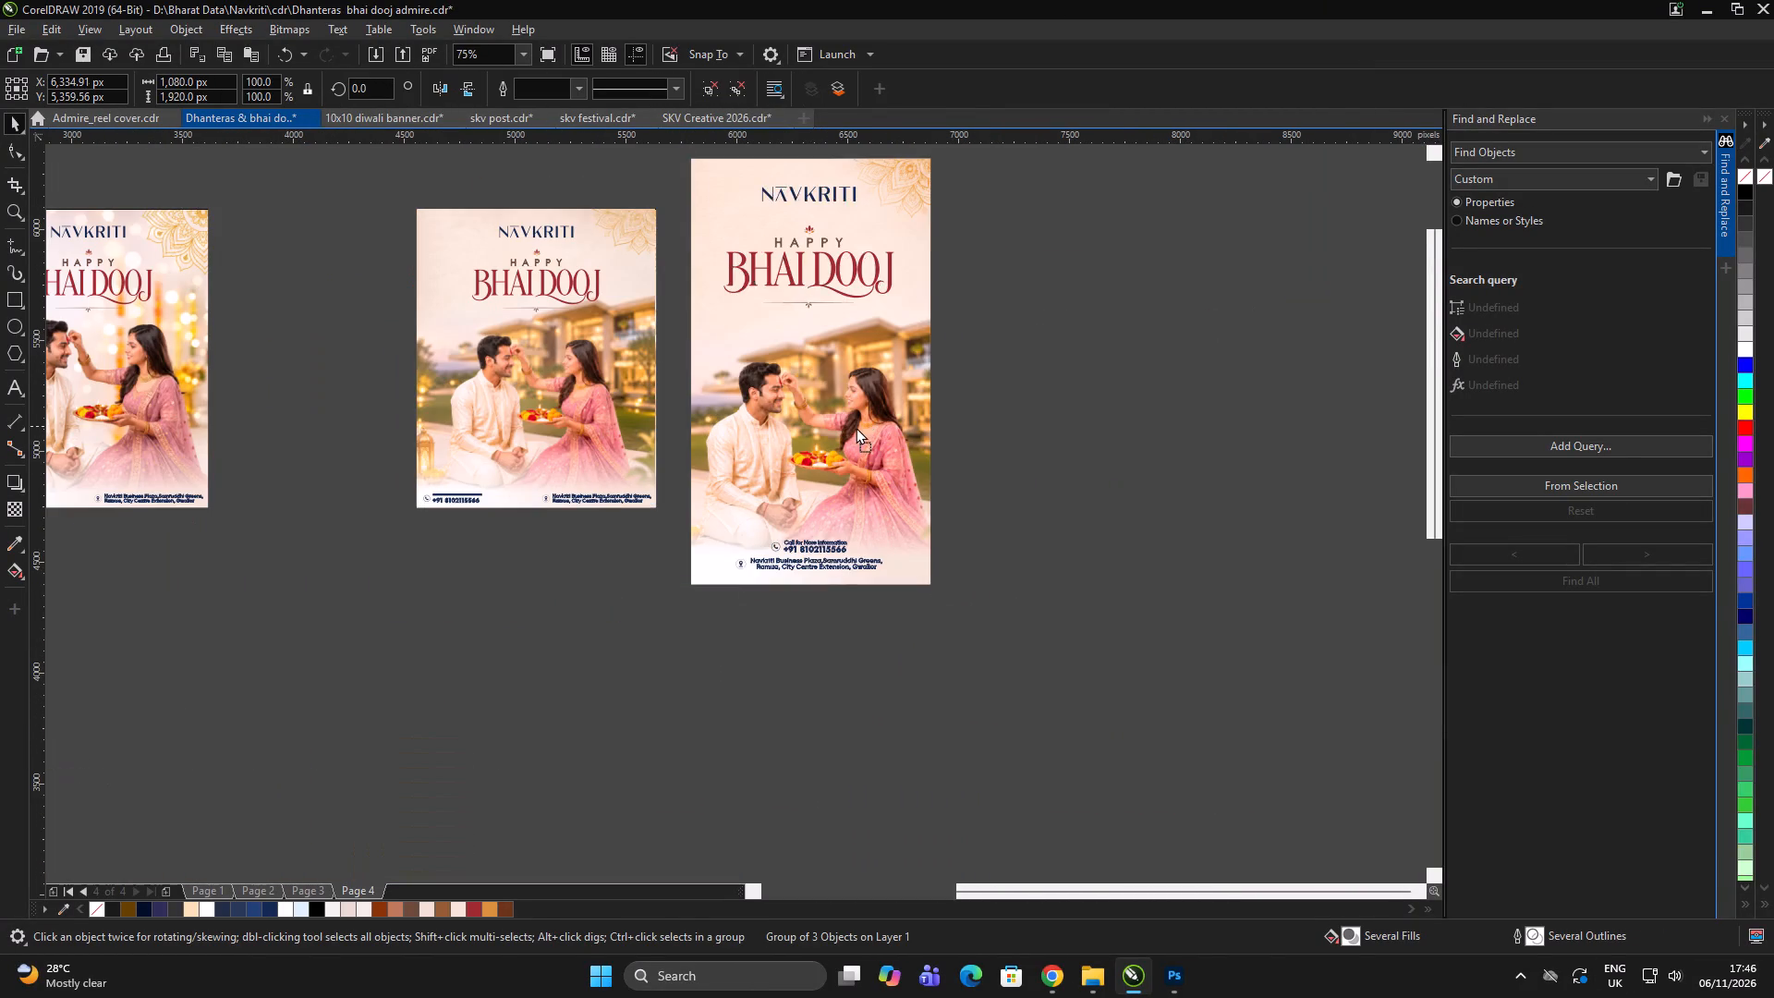
{"action": "left_click_drag", "start_coordinate": [856, 427], "coordinate": [854, 428]}
{"action": "triple_click", "coordinate": [1075, 419]}
{"action": "scroll", "coordinate": [674, 483], "scroll_direction": "down", "scroll_amount": 2}
{"action": "double_click", "coordinate": [882, 481]}
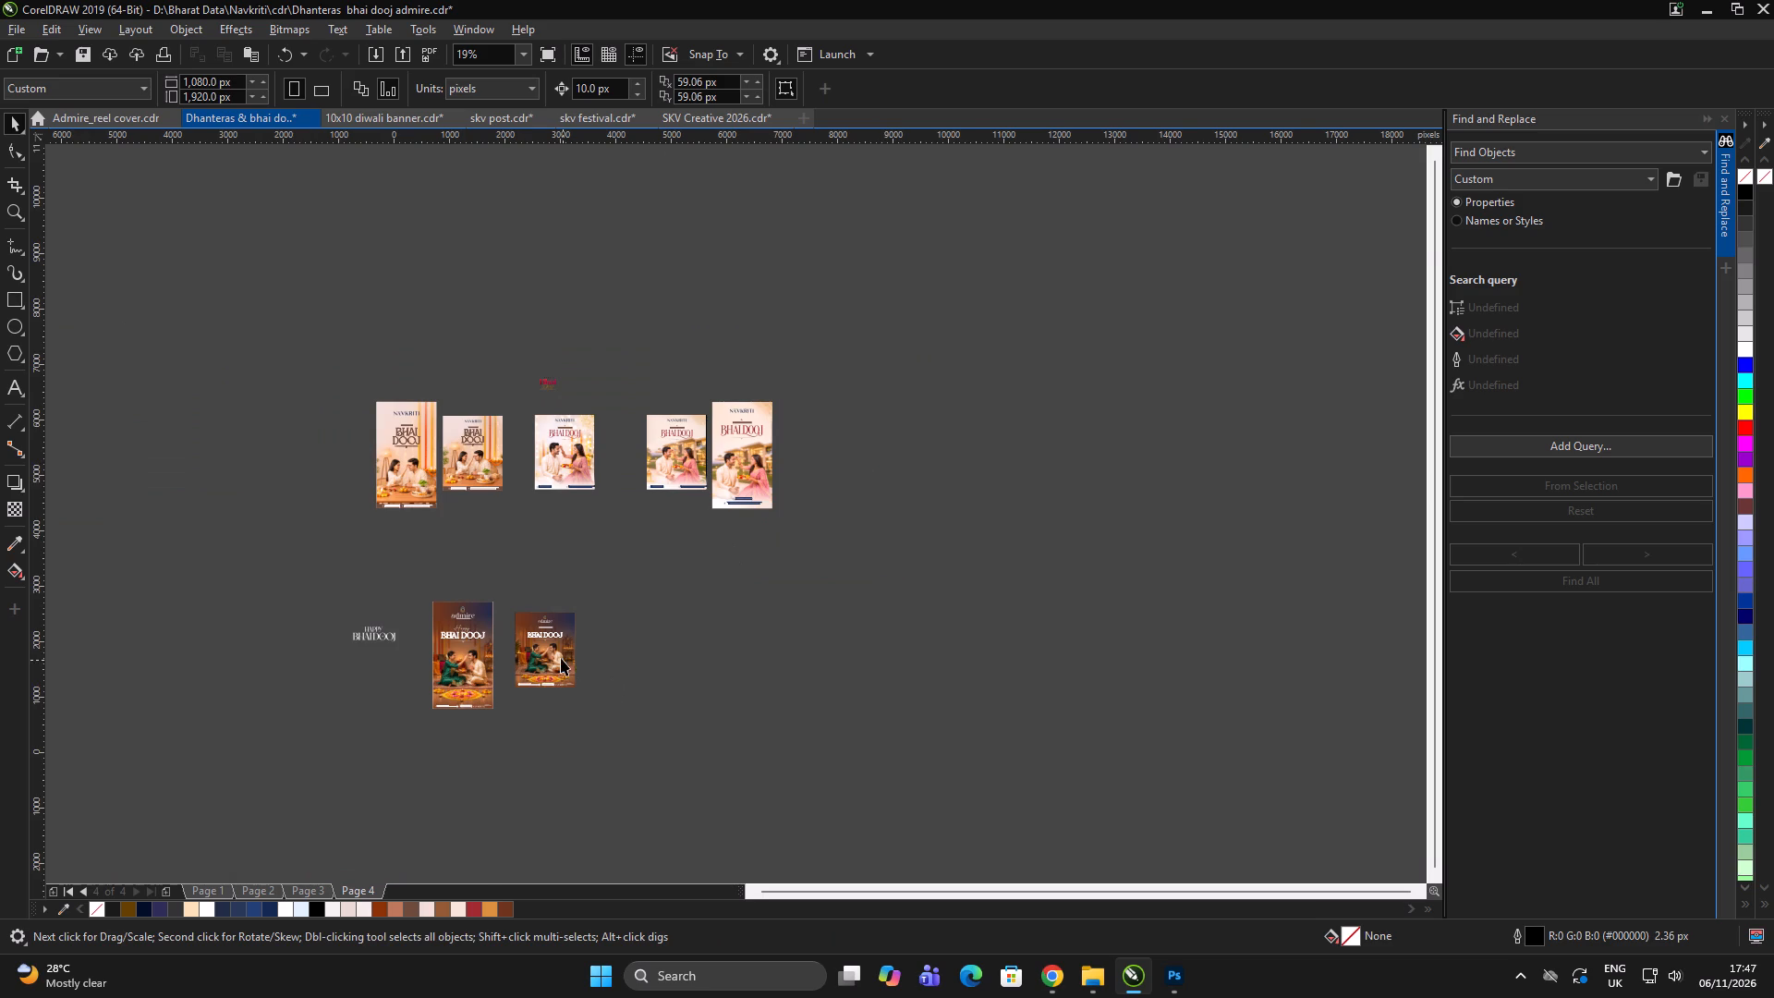
Delete the loose white Happy Bhai Dooj lettering beside the Admire designs.
{"action": "scroll", "coordinate": [556, 658], "scroll_direction": "up", "scroll_amount": 1}
{"action": "left_click_drag", "start_coordinate": [276, 563], "coordinate": [107, 656]}
{"action": "key", "text": "Delete"}
{"action": "left_click", "coordinate": [260, 498]}
{"action": "left_click_drag", "start_coordinate": [300, 482], "coordinate": [318, 482]}
{"action": "scroll", "coordinate": [711, 452], "scroll_direction": "down", "scroll_amount": 2}
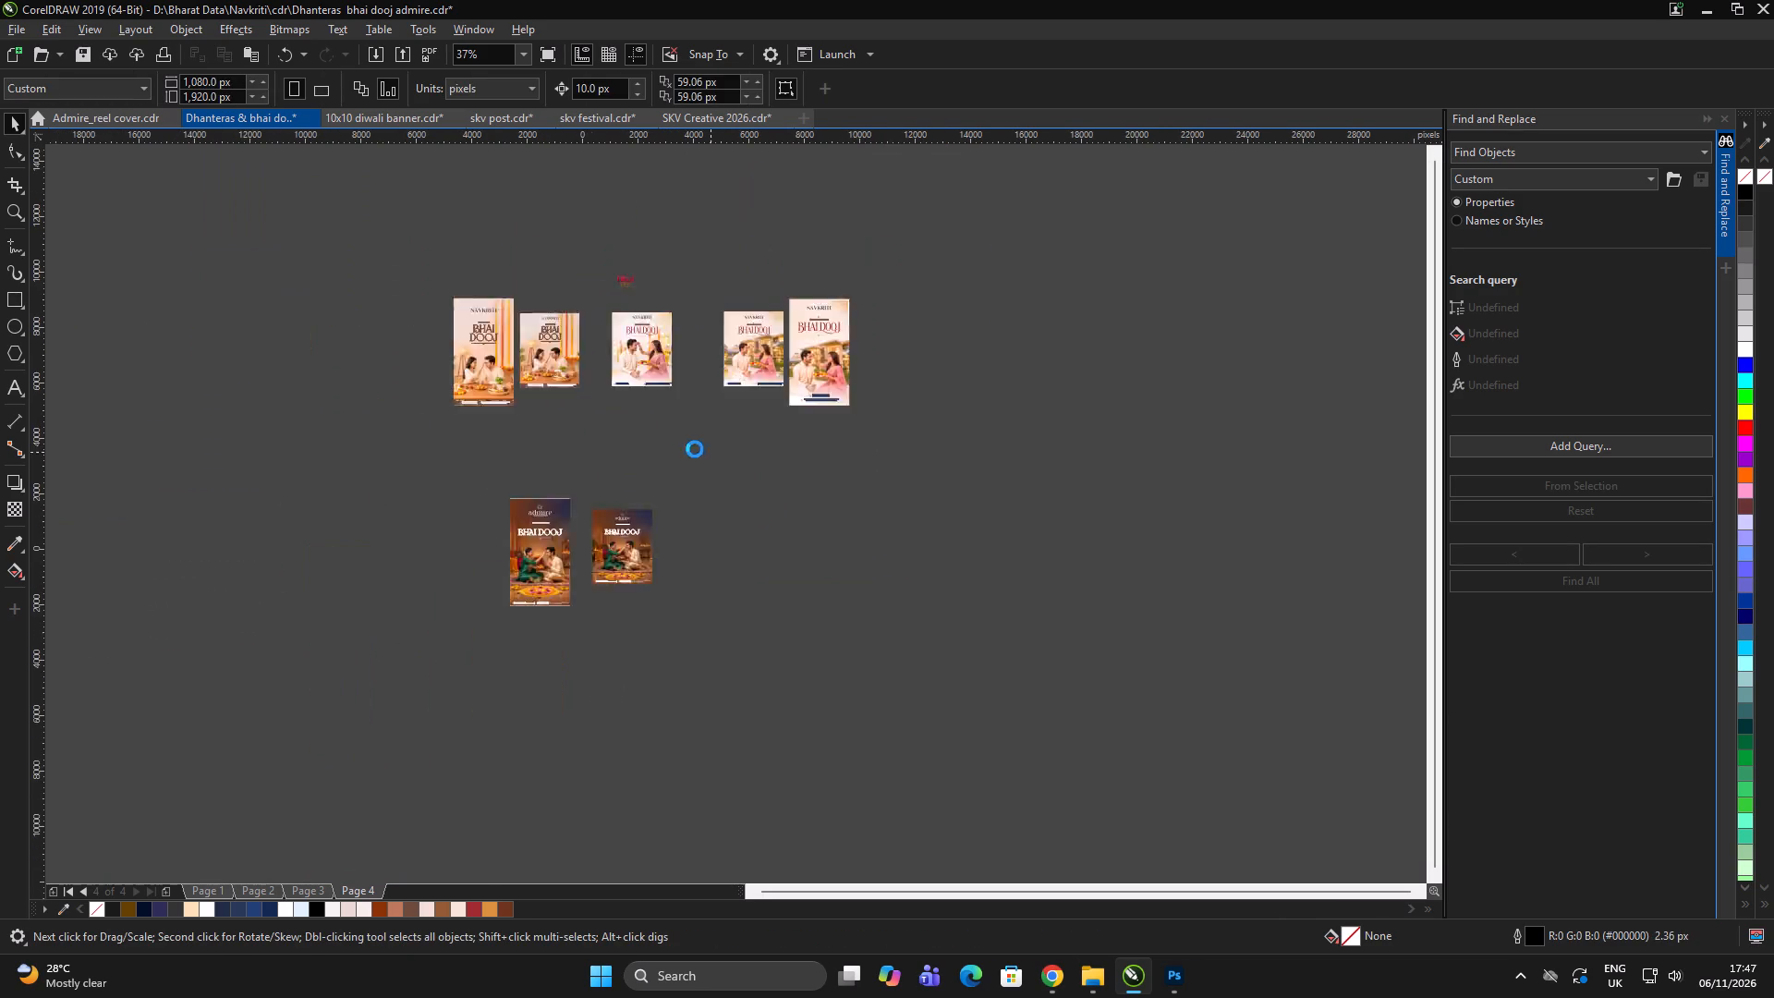
Move the 1080 × 1350 px Admire Bhai Dooj design closer to the 1080 × 1920 px Admire version.
{"action": "left_click", "coordinate": [697, 447]}
{"action": "scroll", "coordinate": [635, 462], "scroll_direction": "up", "scroll_amount": 2}
{"action": "left_click_drag", "start_coordinate": [1015, 432], "coordinate": [654, 697]}
{"action": "scroll", "coordinate": [737, 644], "scroll_direction": "up", "scroll_amount": 1}
{"action": "left_click_drag", "start_coordinate": [757, 602], "coordinate": [692, 597]}
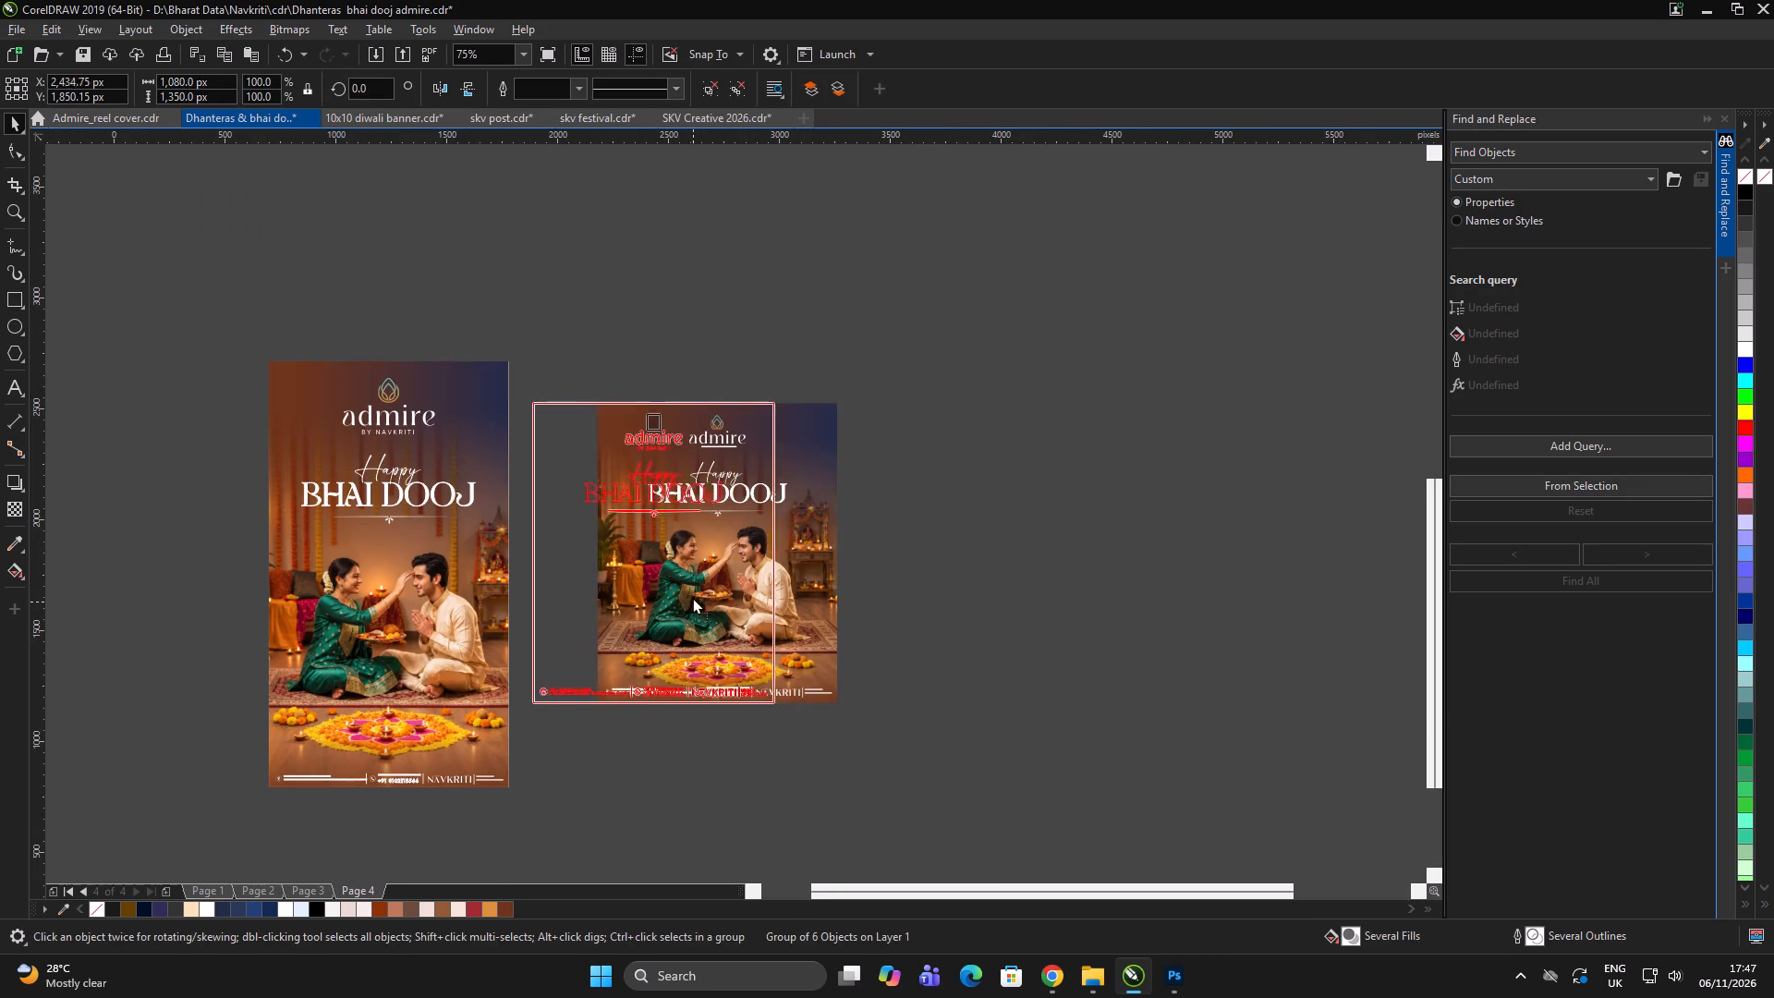
{"action": "left_click_drag", "start_coordinate": [692, 597], "coordinate": [683, 599]}
{"action": "scroll", "coordinate": [748, 598], "scroll_direction": "down", "scroll_amount": 1}
{"action": "left_click", "coordinate": [867, 554]}
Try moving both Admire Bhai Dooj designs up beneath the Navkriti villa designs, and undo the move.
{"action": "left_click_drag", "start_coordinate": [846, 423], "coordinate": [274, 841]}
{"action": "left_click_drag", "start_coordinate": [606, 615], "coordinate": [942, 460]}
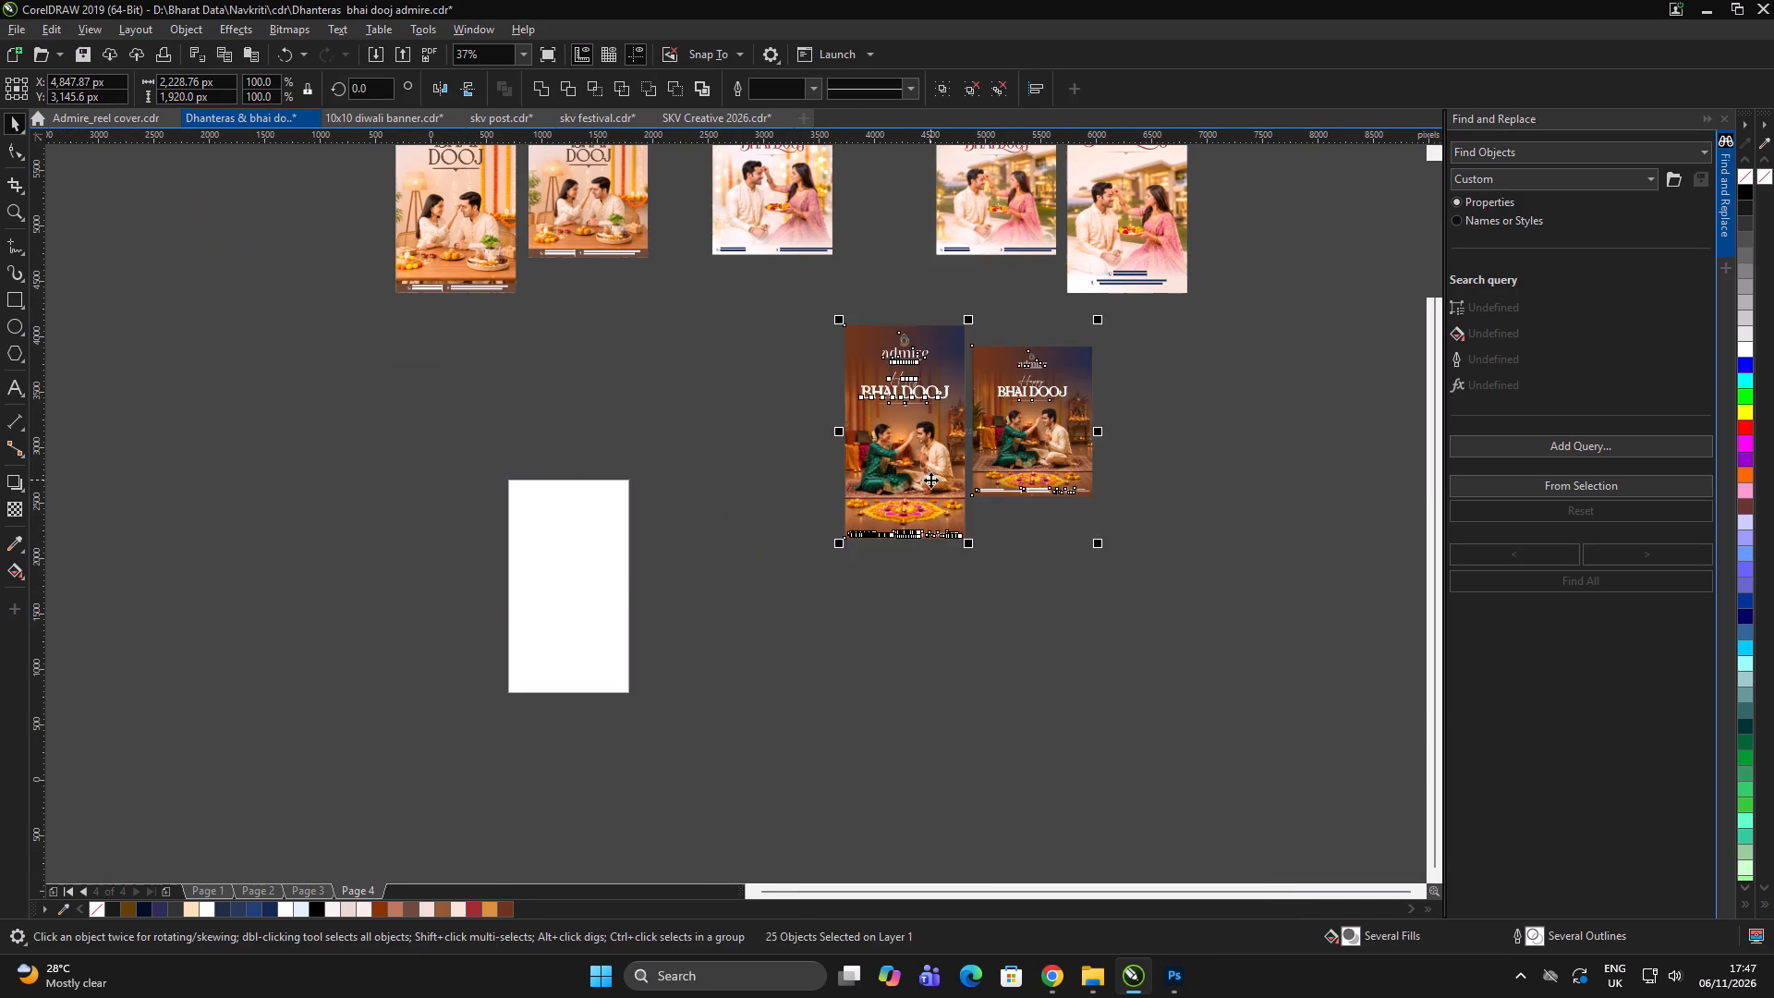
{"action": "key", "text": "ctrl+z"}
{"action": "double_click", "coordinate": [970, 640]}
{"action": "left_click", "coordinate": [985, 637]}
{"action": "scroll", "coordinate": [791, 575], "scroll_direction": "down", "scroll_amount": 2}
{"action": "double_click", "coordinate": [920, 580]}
Delete the loose red and gold Bhai Dooj lettering above the Navkriti designs.
{"action": "scroll", "coordinate": [791, 498], "scroll_direction": "up", "scroll_amount": 2}
{"action": "left_click", "coordinate": [763, 571]}
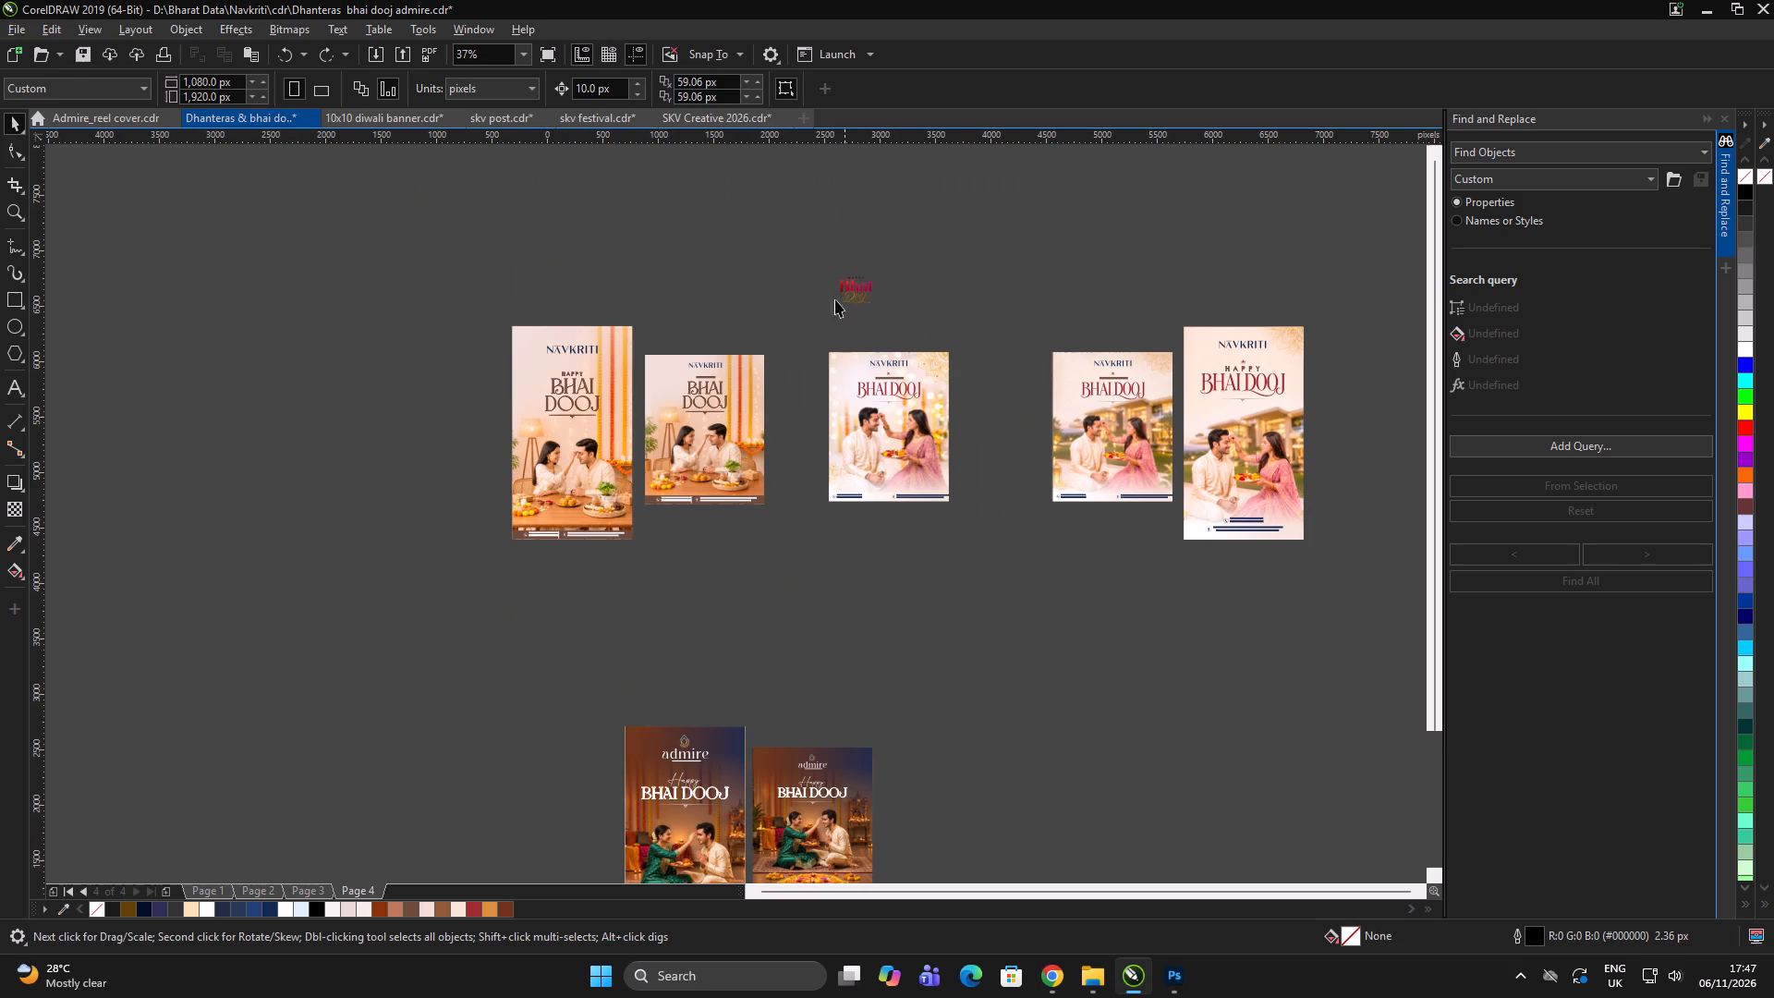
{"action": "left_click_drag", "start_coordinate": [780, 216], "coordinate": [961, 306]}
{"action": "key", "text": "Delete"}
{"action": "left_click", "coordinate": [947, 295]}
Group the two Navkriti Bhai Dooj designs showing the seated pair with marigold garlands, in both sizes.
{"action": "left_click", "coordinate": [583, 423]}
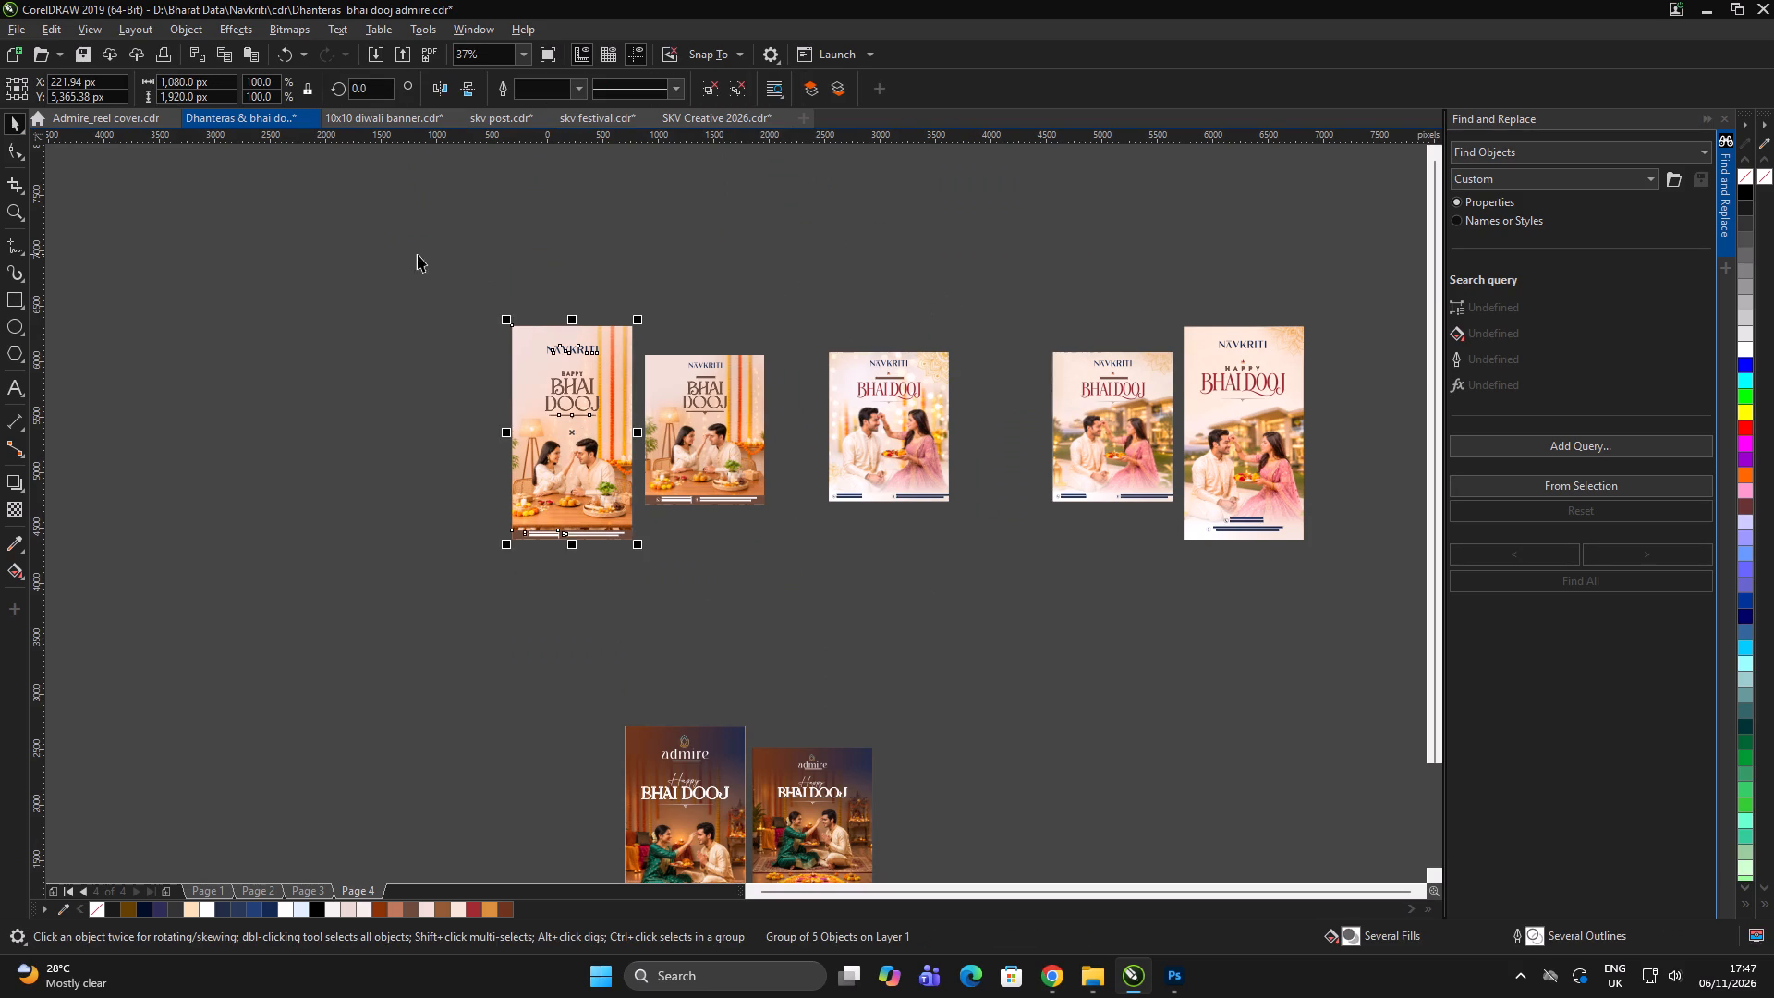
{"action": "left_click_drag", "start_coordinate": [418, 254], "coordinate": [794, 572]}
{"action": "key", "text": "ctrl+g"}
{"action": "left_click", "coordinate": [788, 606]}
{"action": "left_click", "coordinate": [783, 572]}
{"action": "left_click", "coordinate": [687, 441]}
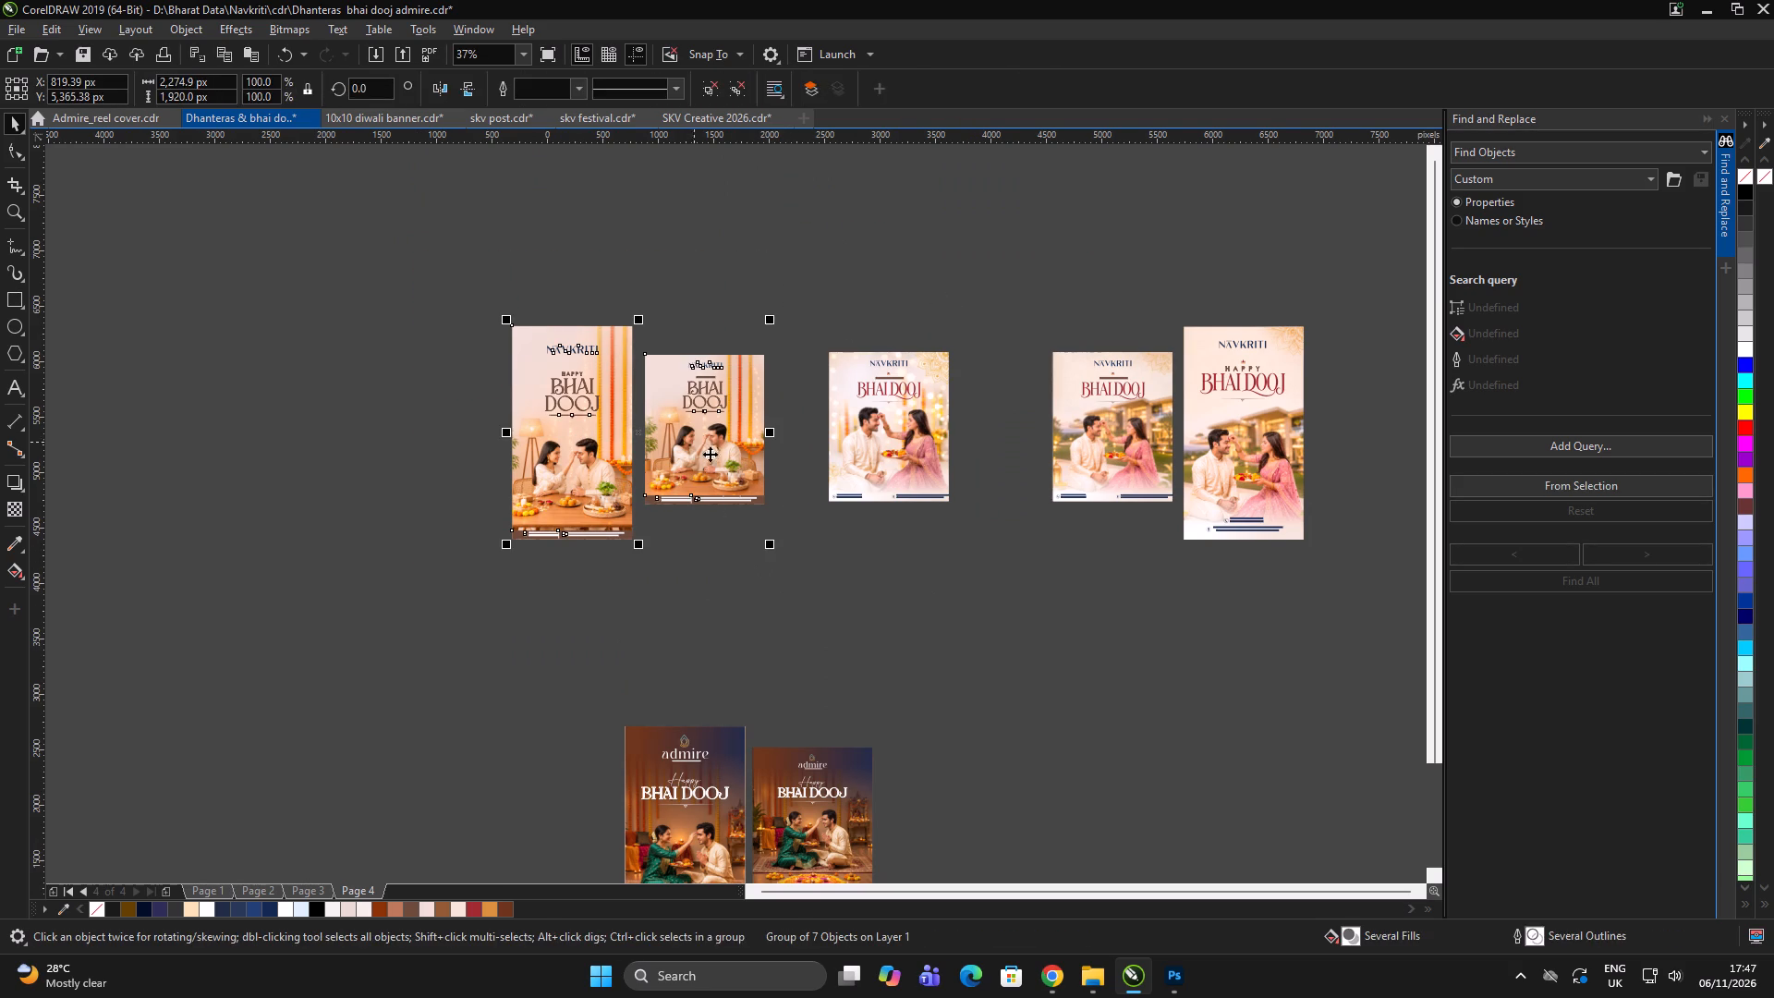
{"action": "double_click", "coordinate": [796, 601]}
{"action": "left_click", "coordinate": [699, 481]}
{"action": "double_click", "coordinate": [755, 646]}
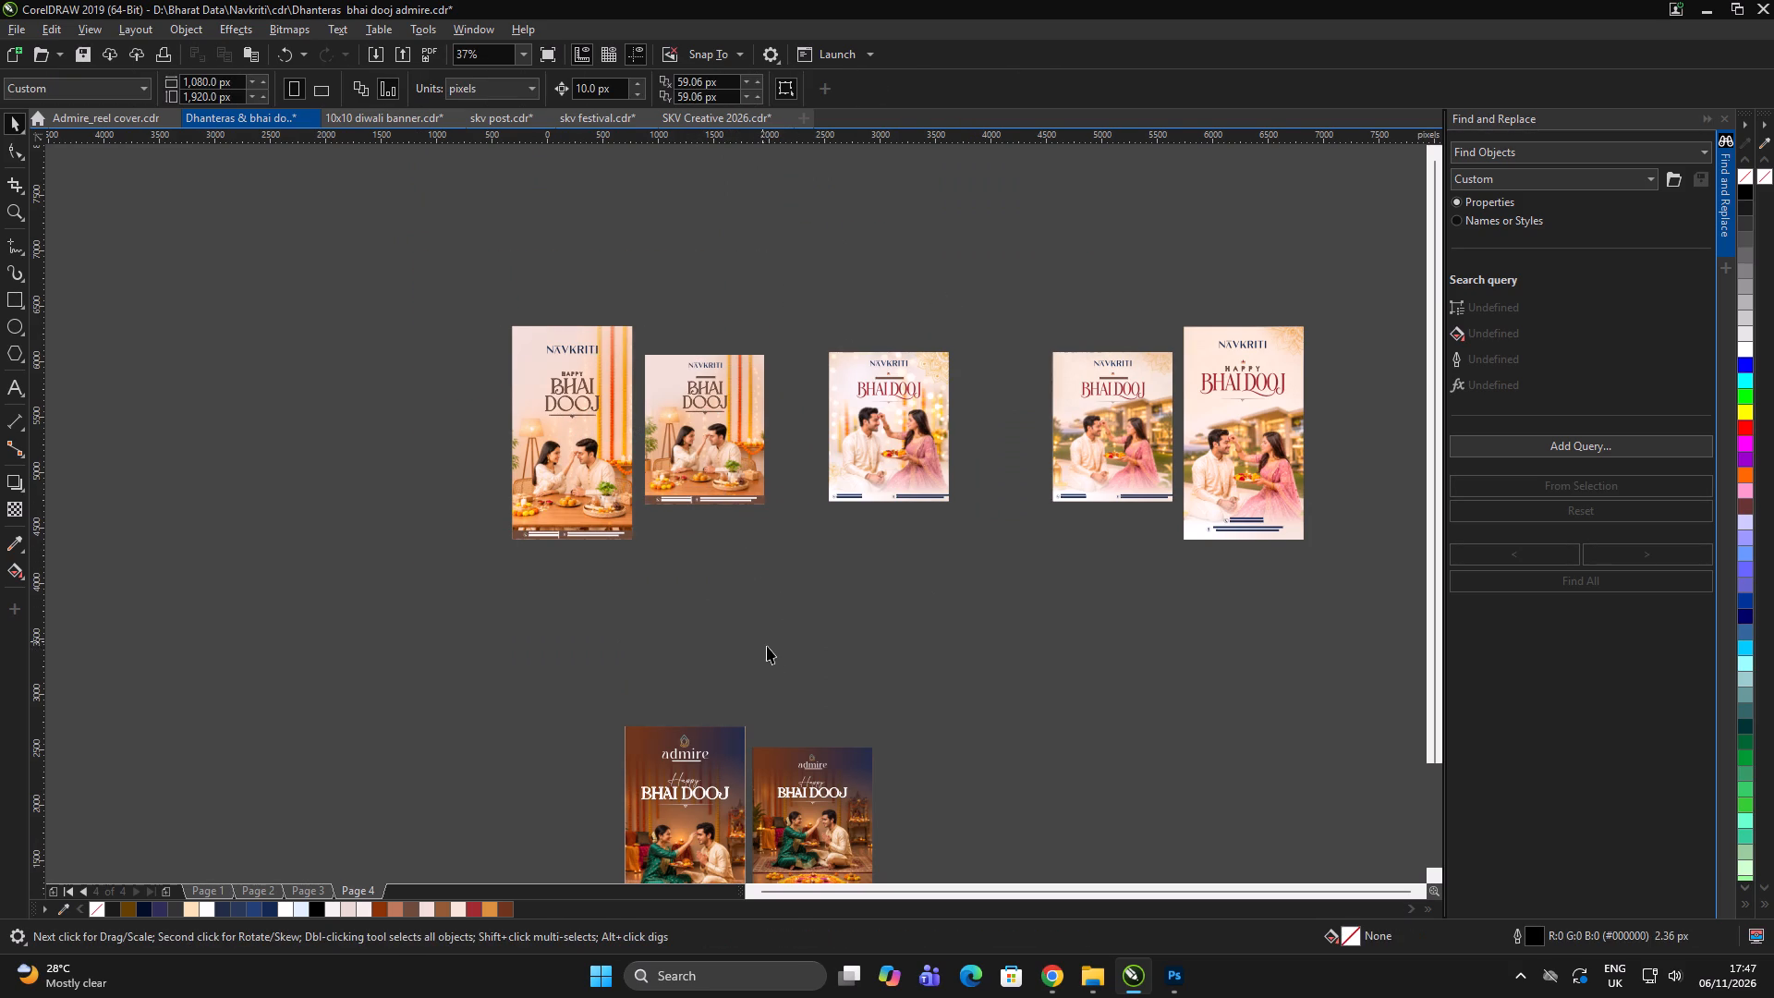
{"action": "double_click", "coordinate": [785, 634]}
Group the two Admire Bhai Dooj designs together in the lower row.
{"action": "scroll", "coordinate": [693, 555], "scroll_direction": "down", "scroll_amount": 1}
{"action": "left_click", "coordinate": [727, 616]}
{"action": "scroll", "coordinate": [752, 648], "scroll_direction": "up", "scroll_amount": 1}
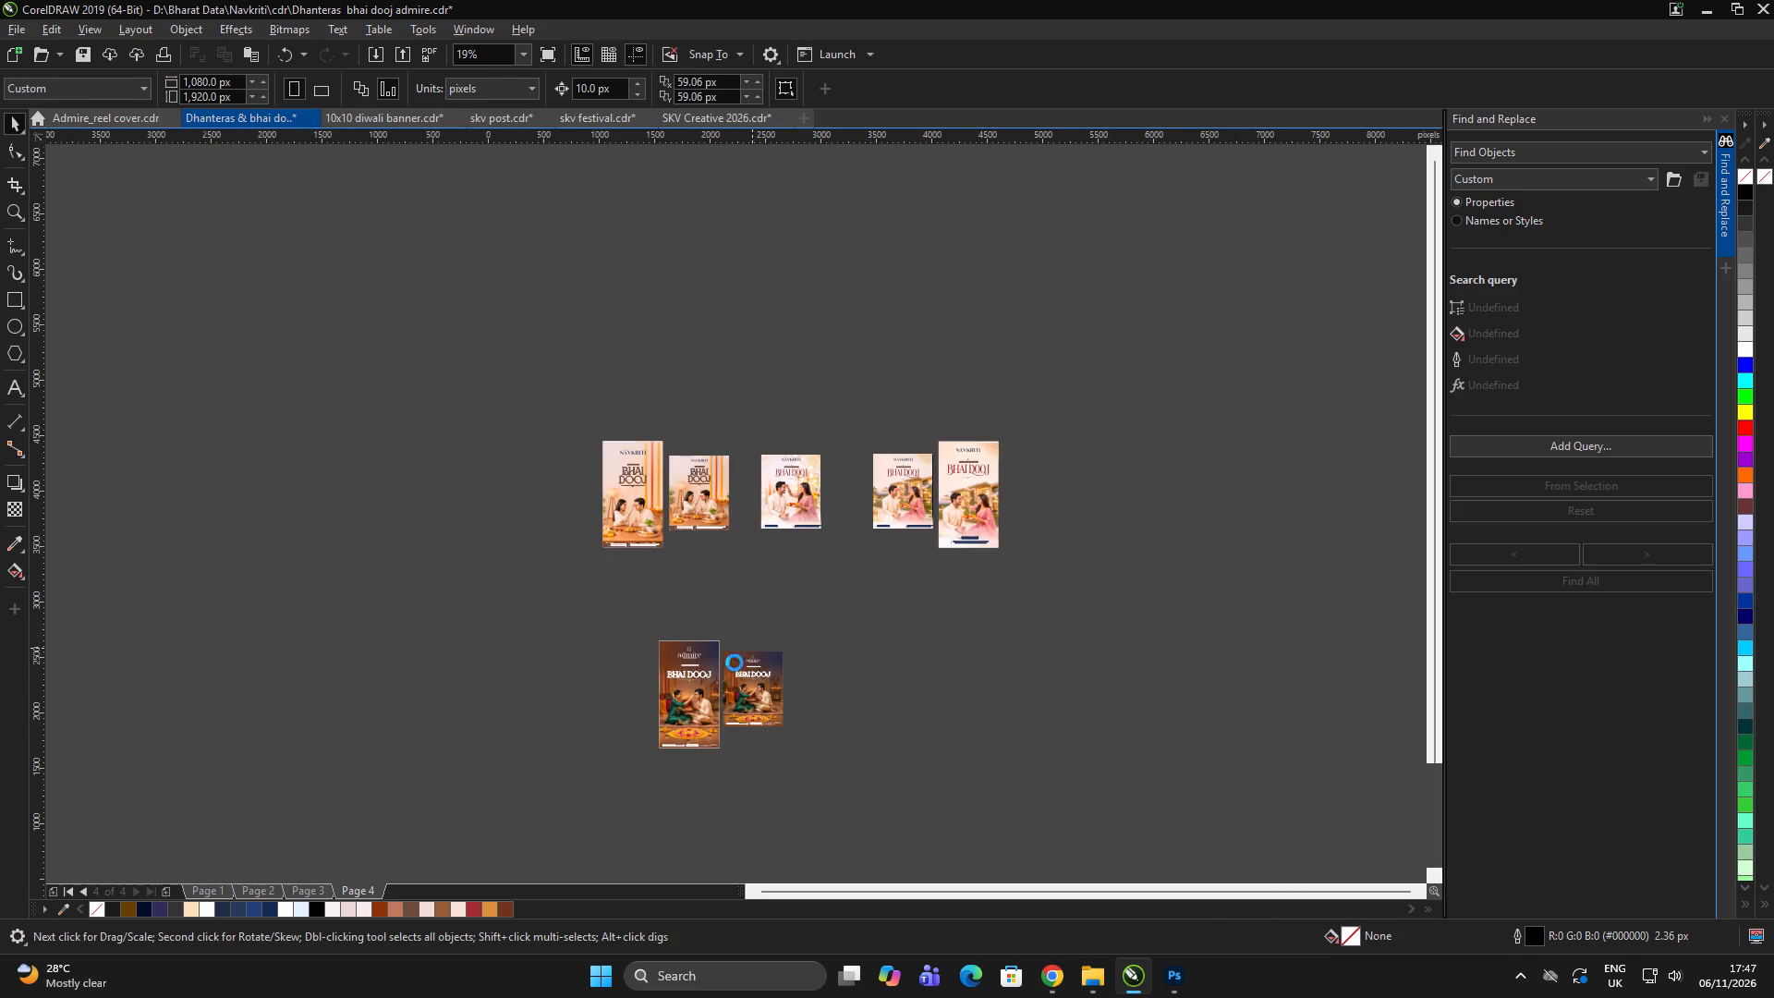
{"action": "left_click", "coordinate": [646, 668]}
{"action": "double_click", "coordinate": [895, 615]}
{"action": "left_click_drag", "start_coordinate": [968, 566], "coordinate": [356, 937]}
{"action": "key", "text": "ctrl+g"}
{"action": "left_click", "coordinate": [829, 663]}
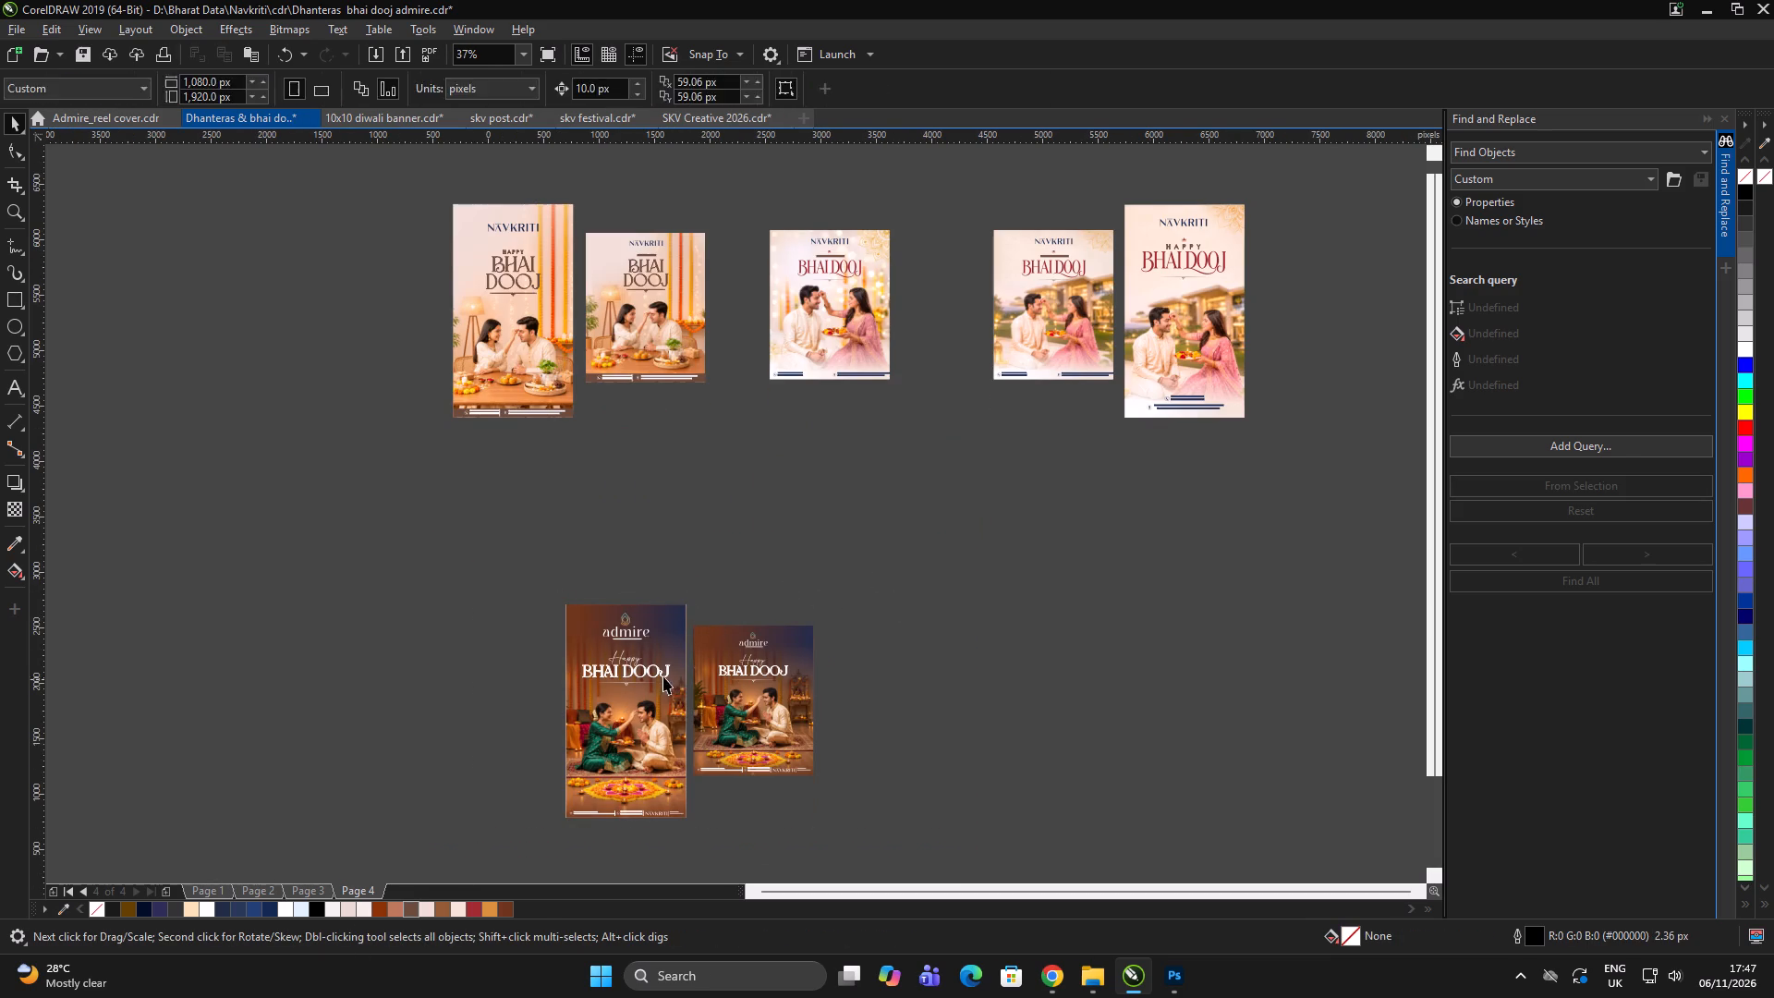
{"action": "left_click", "coordinate": [662, 676]}
{"action": "left_click", "coordinate": [552, 350], "text": "shift"}
{"action": "double_click", "coordinate": [913, 587]}
{"action": "double_click", "coordinate": [917, 577]}
{"action": "left_click", "coordinate": [943, 566]}
Add a fifth page after Page 4 and return to Page 4.
{"action": "left_click", "coordinate": [354, 888]}
{"action": "left_click", "coordinate": [338, 745]}
{"action": "left_click", "coordinate": [315, 883]}
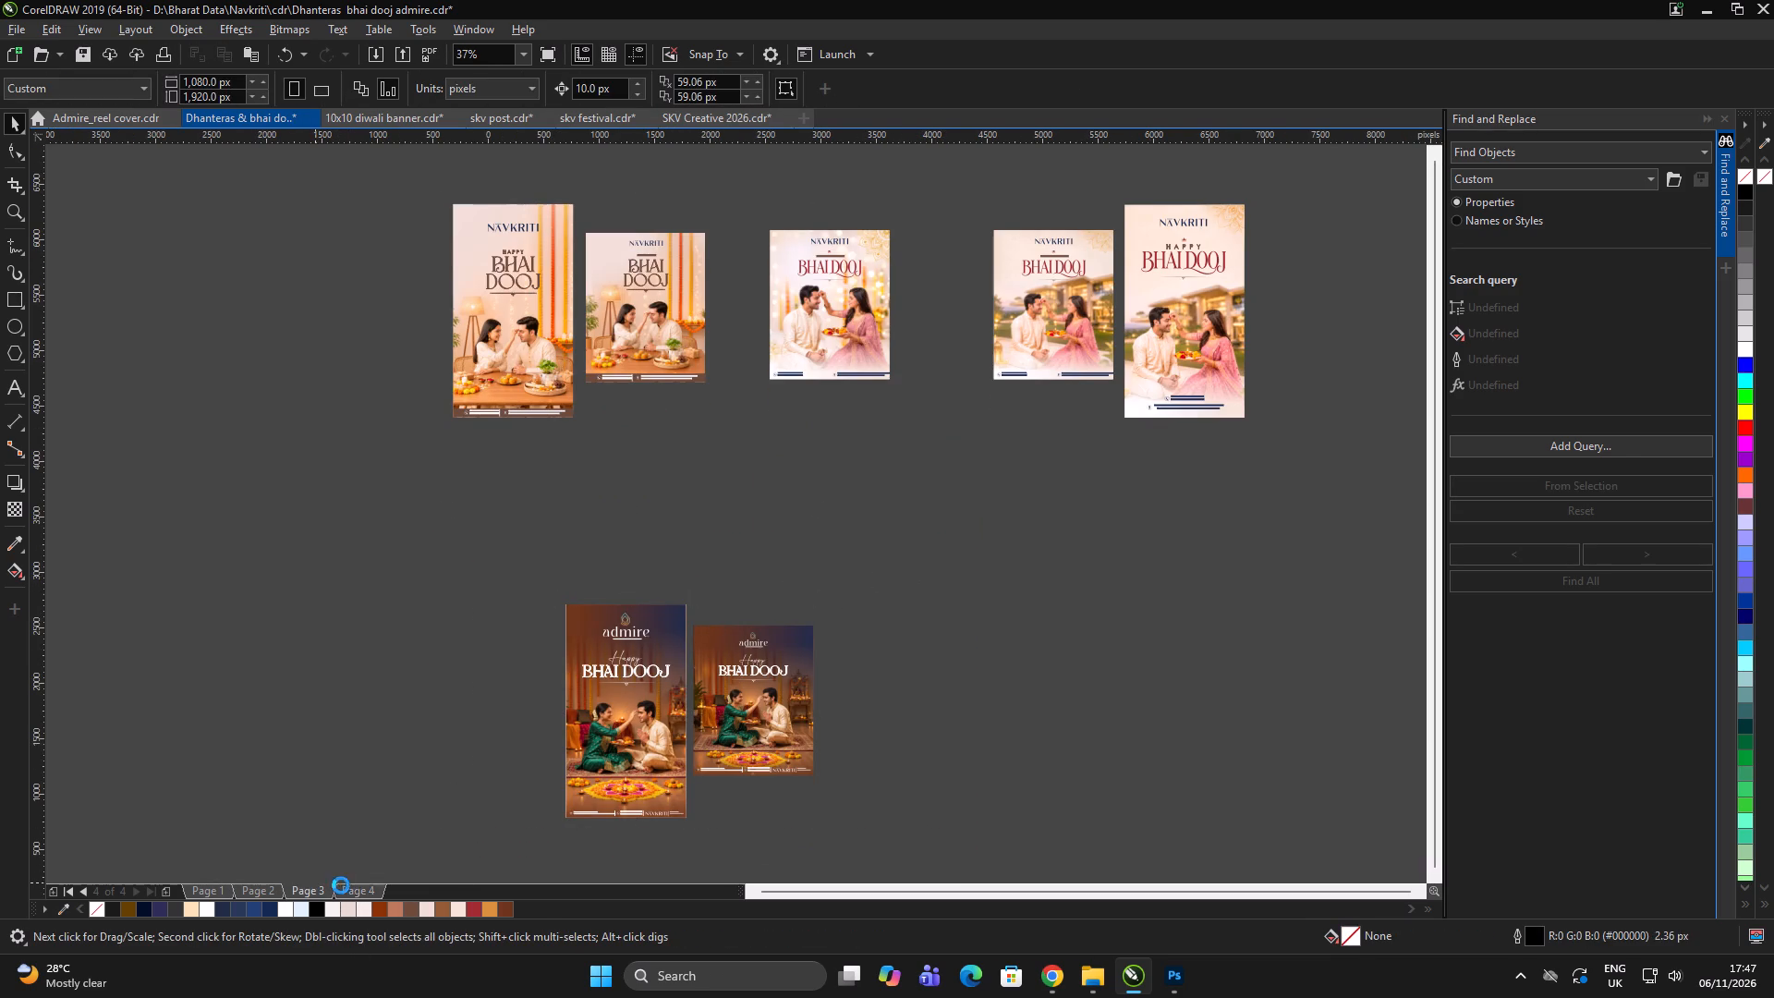
{"action": "left_click", "coordinate": [351, 886]}
{"action": "double_click", "coordinate": [245, 647]}
{"action": "left_click", "coordinate": [169, 884]}
{"action": "double_click", "coordinate": [266, 585]}
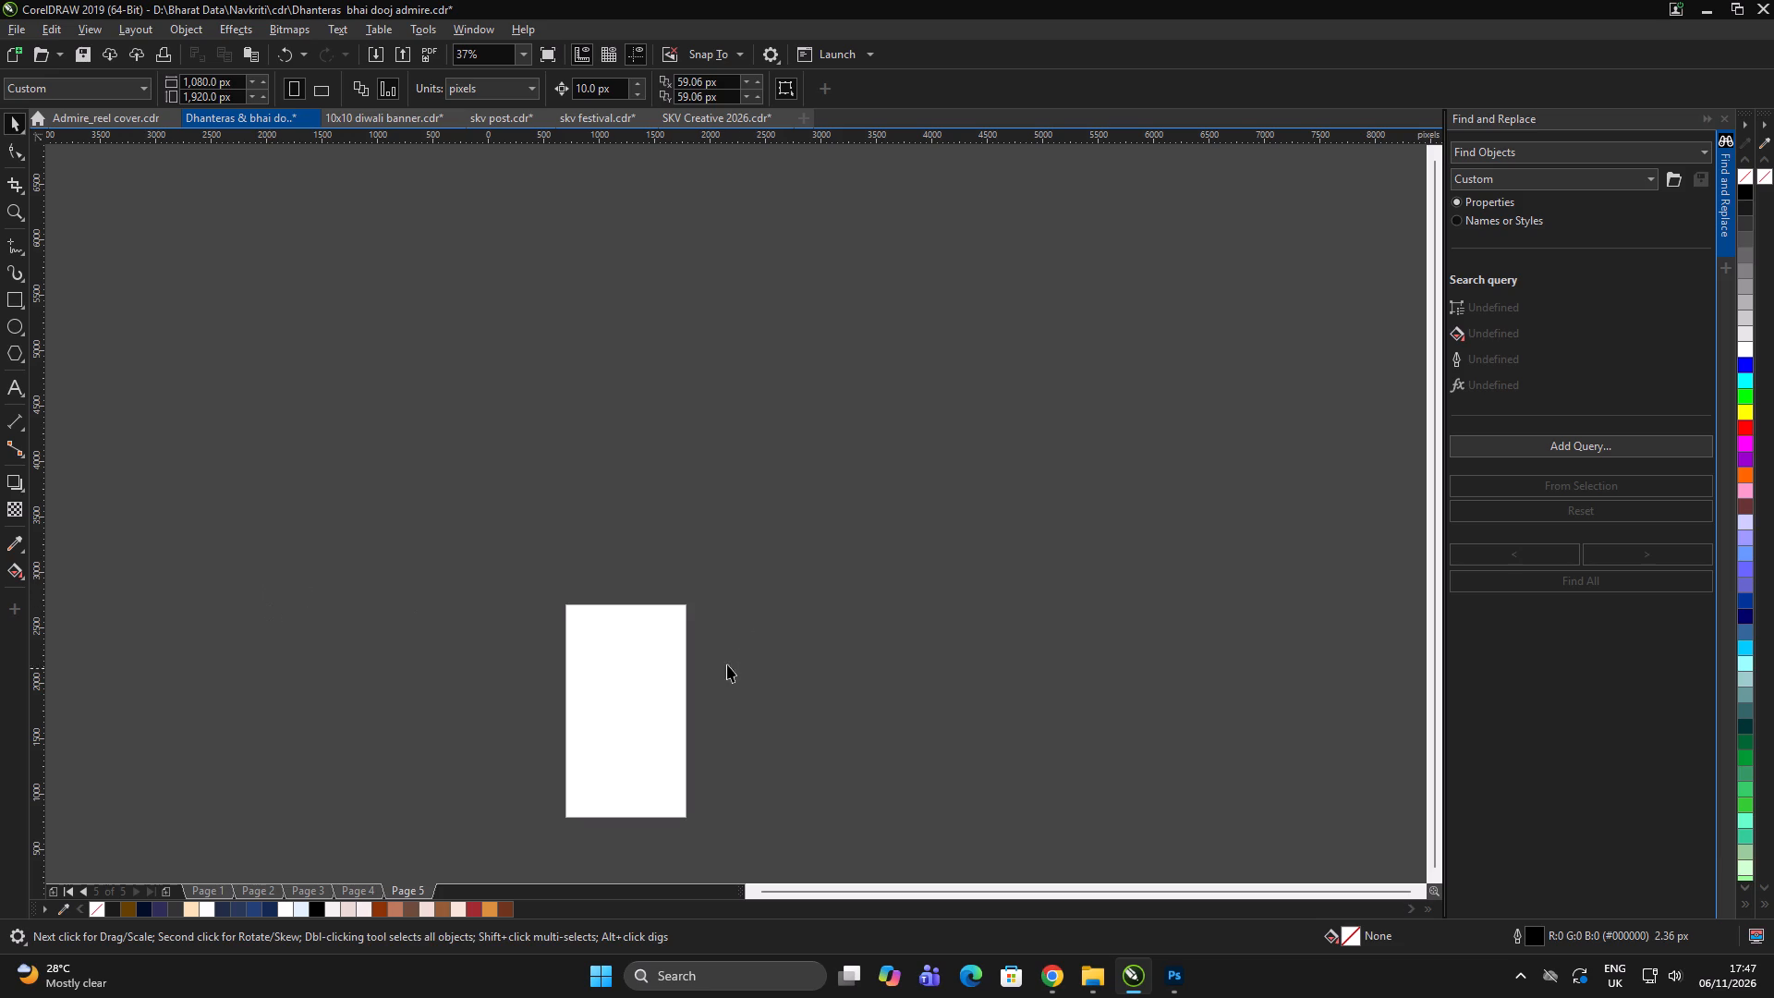
{"action": "left_click", "coordinate": [758, 607]}
{"action": "left_click", "coordinate": [363, 889]}
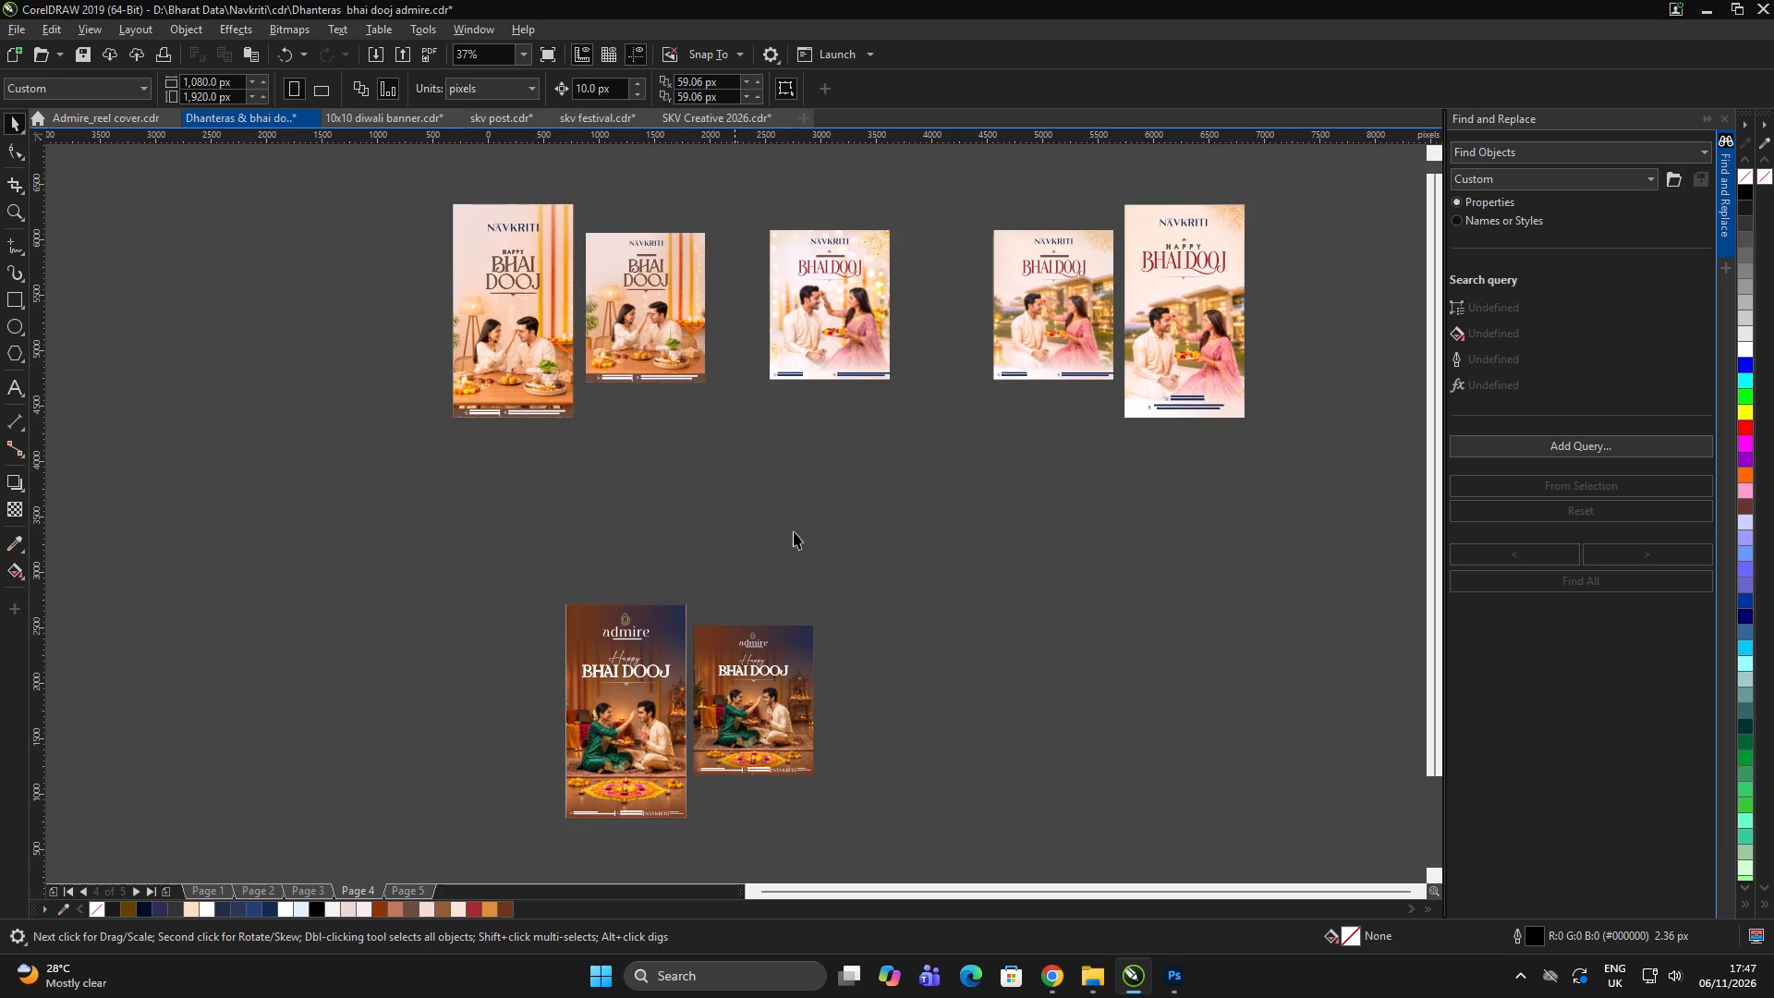
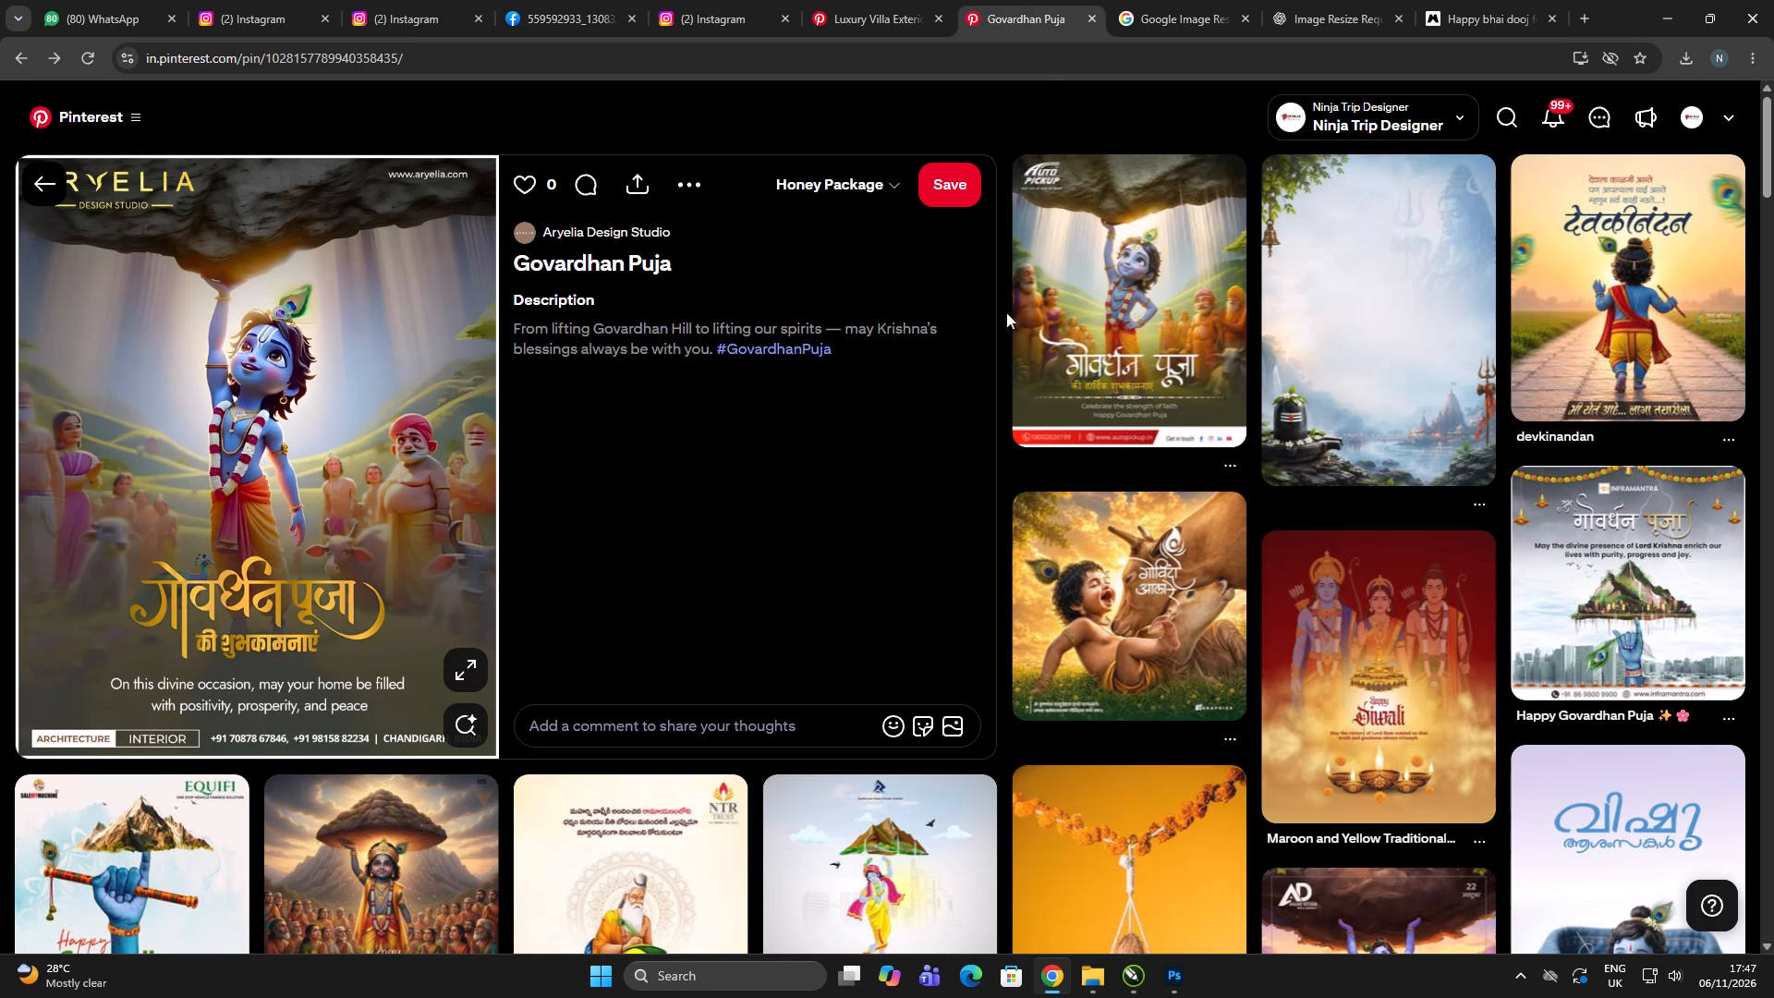
{"action": "left_click", "coordinate": [1079, 277]}
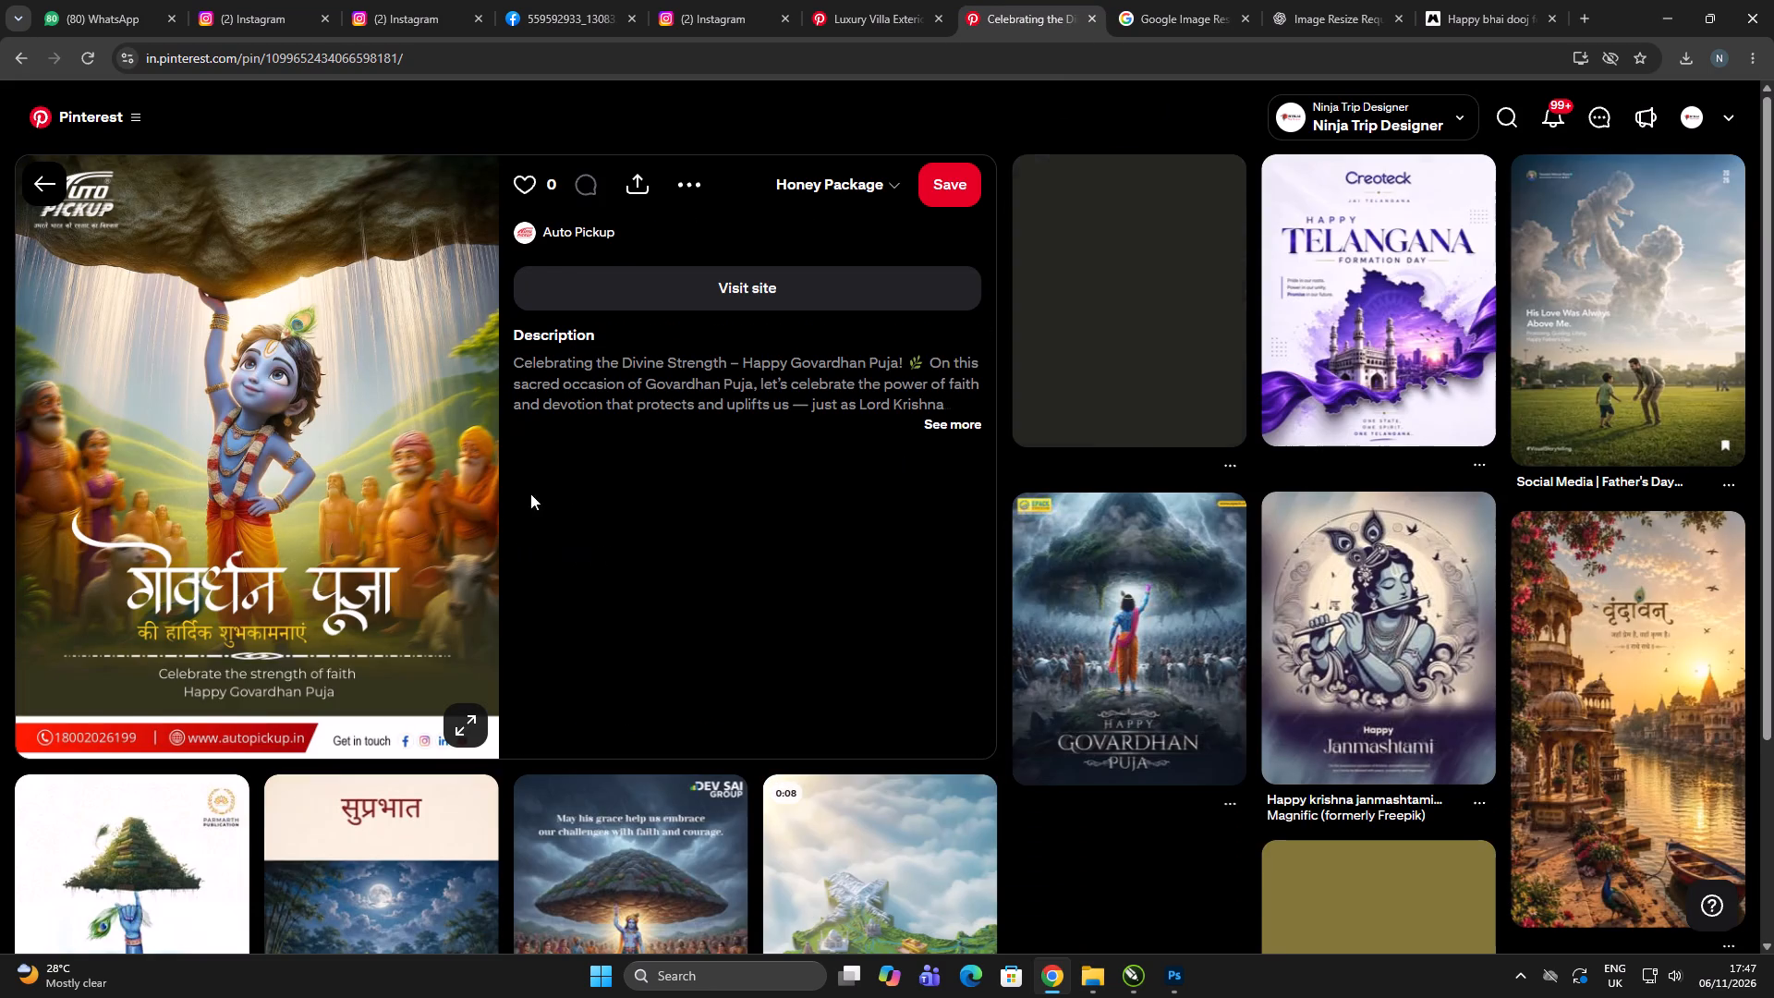
{"action": "right_click", "coordinate": [196, 237]}
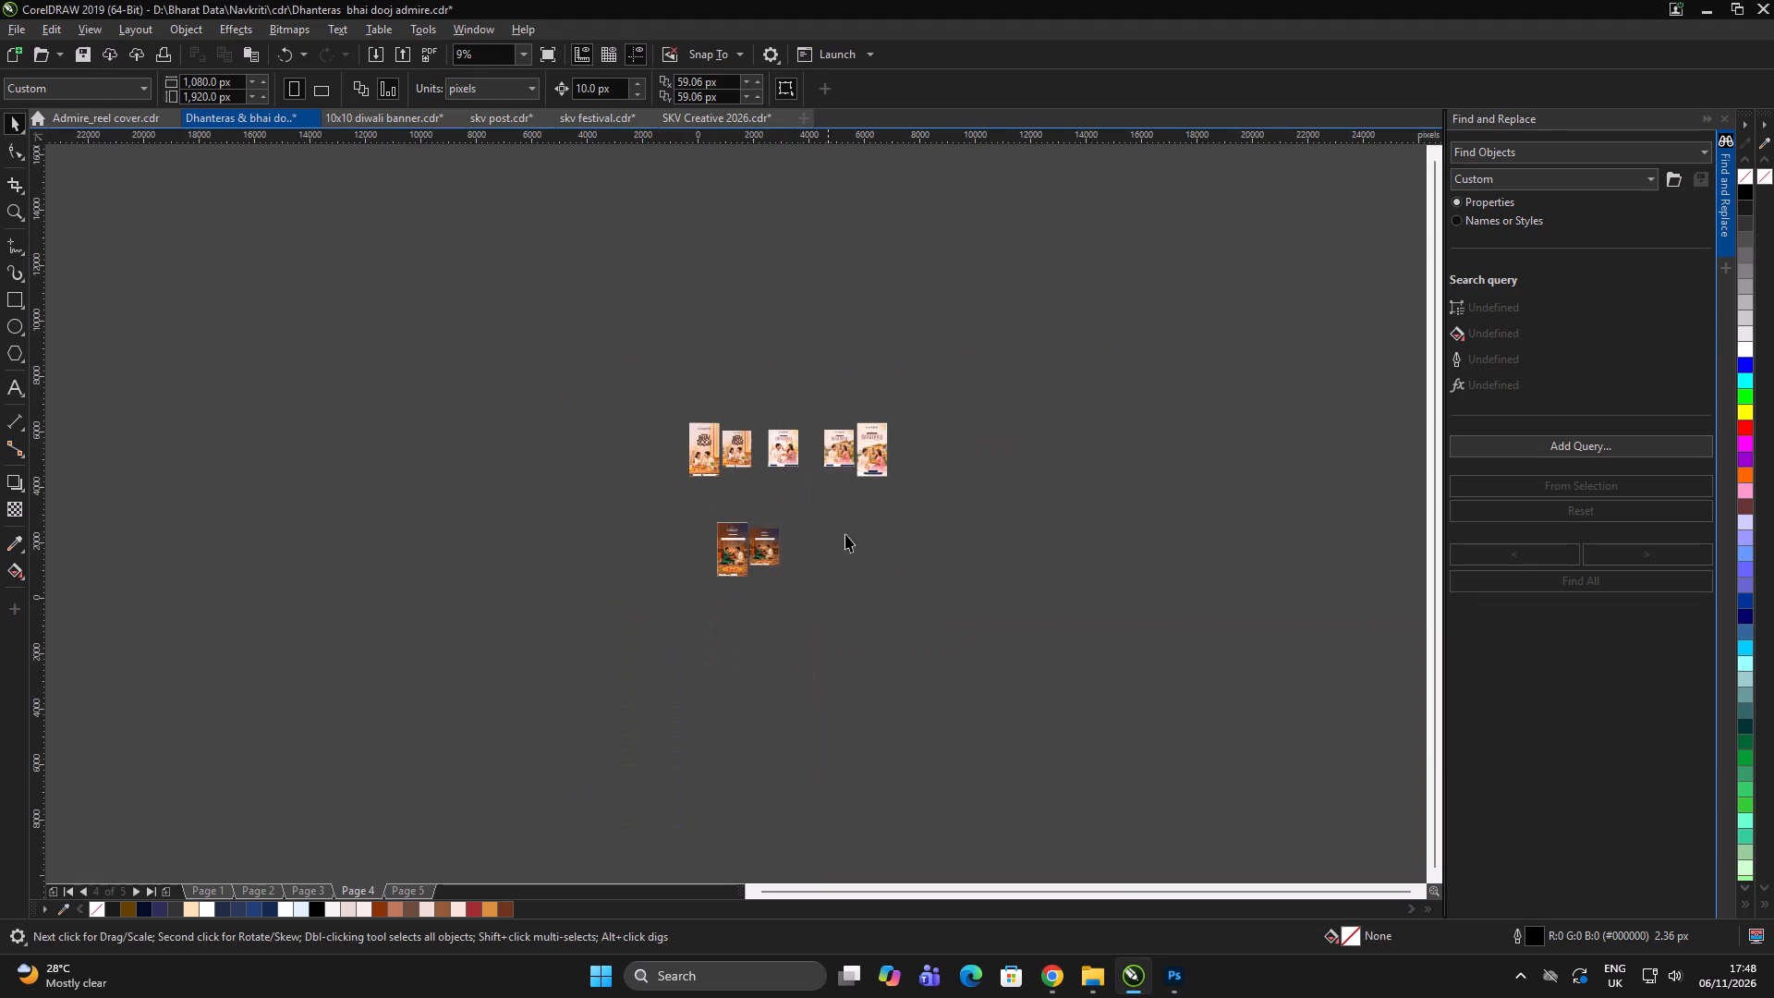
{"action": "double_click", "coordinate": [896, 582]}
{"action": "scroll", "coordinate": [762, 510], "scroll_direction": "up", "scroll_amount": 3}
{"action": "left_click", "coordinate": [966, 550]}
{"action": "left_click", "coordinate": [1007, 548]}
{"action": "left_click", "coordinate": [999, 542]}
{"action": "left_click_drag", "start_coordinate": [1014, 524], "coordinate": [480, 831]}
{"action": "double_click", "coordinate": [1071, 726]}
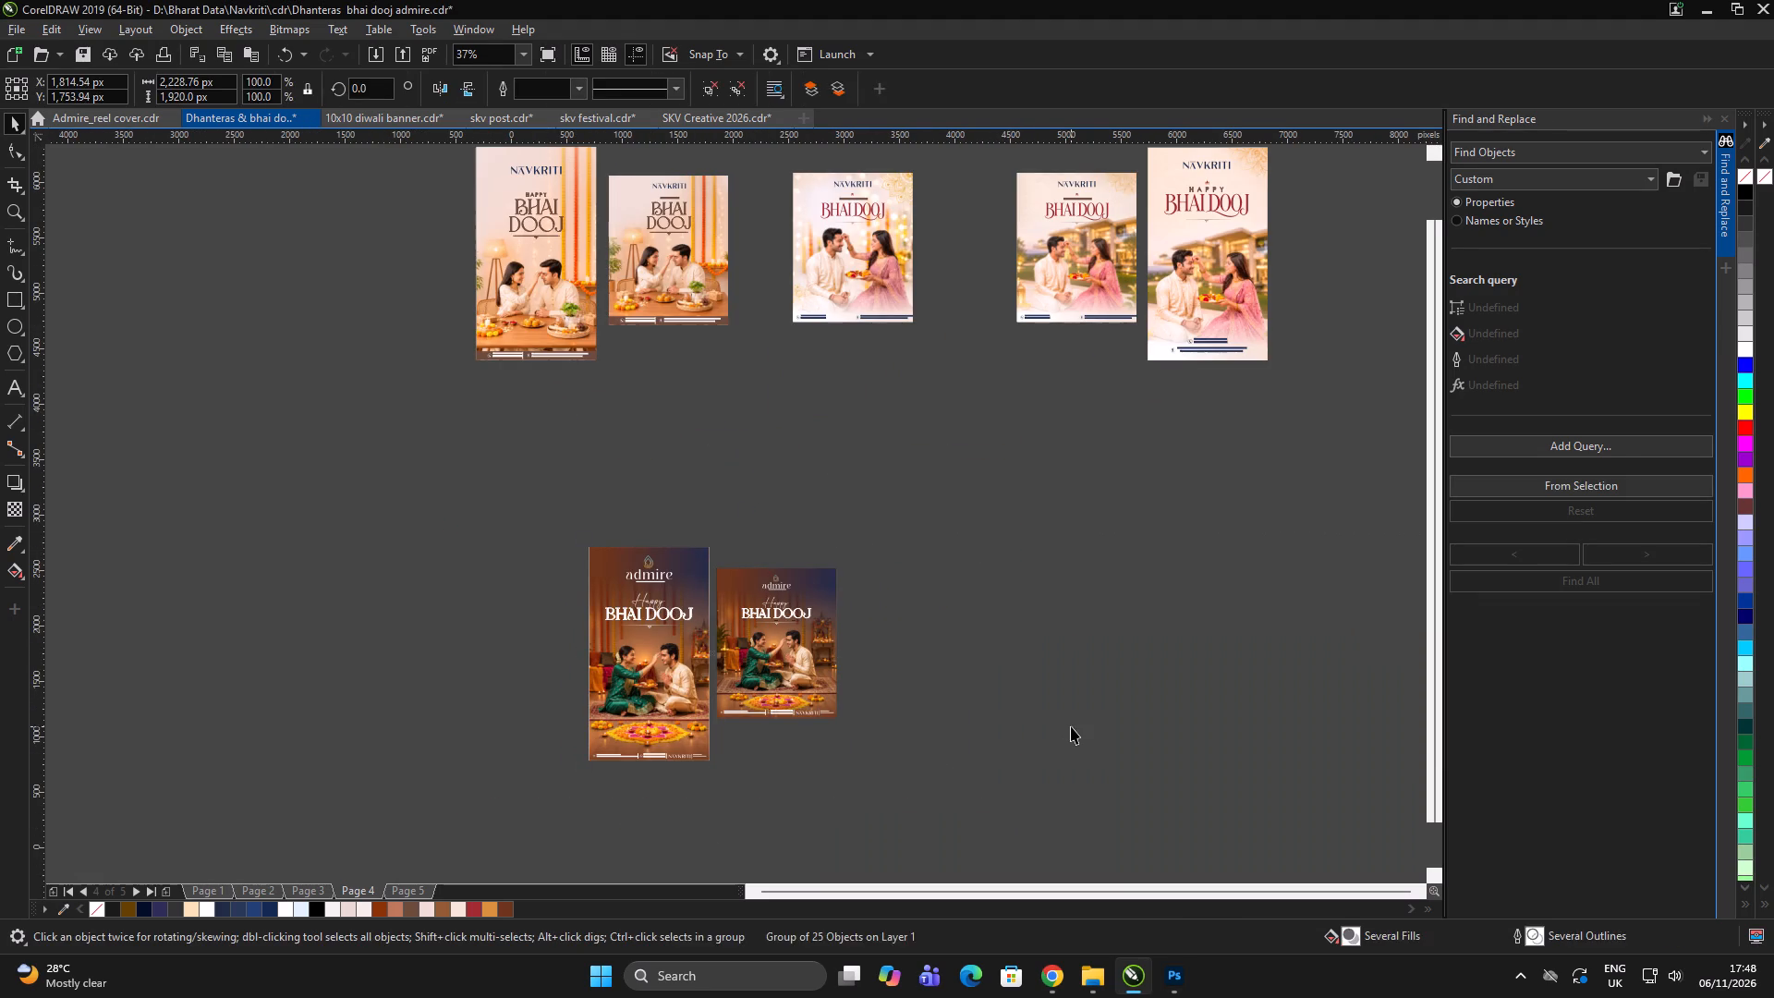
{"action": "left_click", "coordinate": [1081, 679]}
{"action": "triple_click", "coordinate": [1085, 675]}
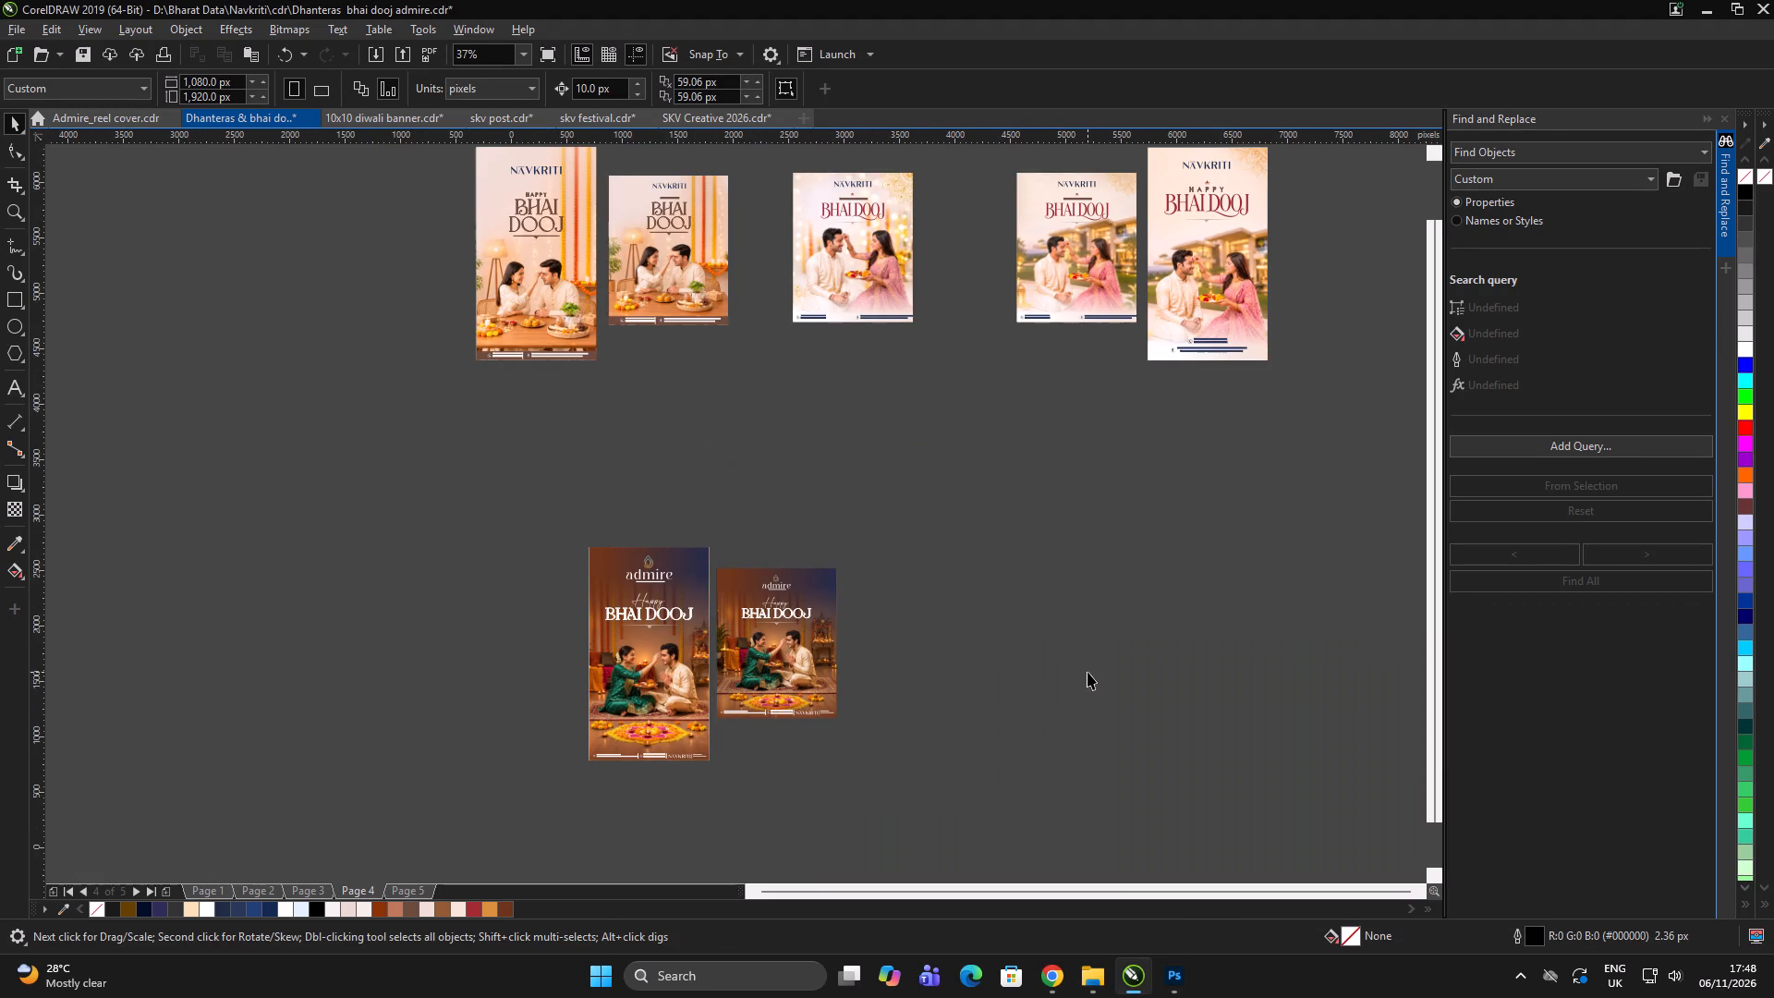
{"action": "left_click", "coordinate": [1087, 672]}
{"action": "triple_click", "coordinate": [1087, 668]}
Start an import and browse to the Navkriti folder under Bharat Data on drive D.
{"action": "key", "text": "ctrl+i"}
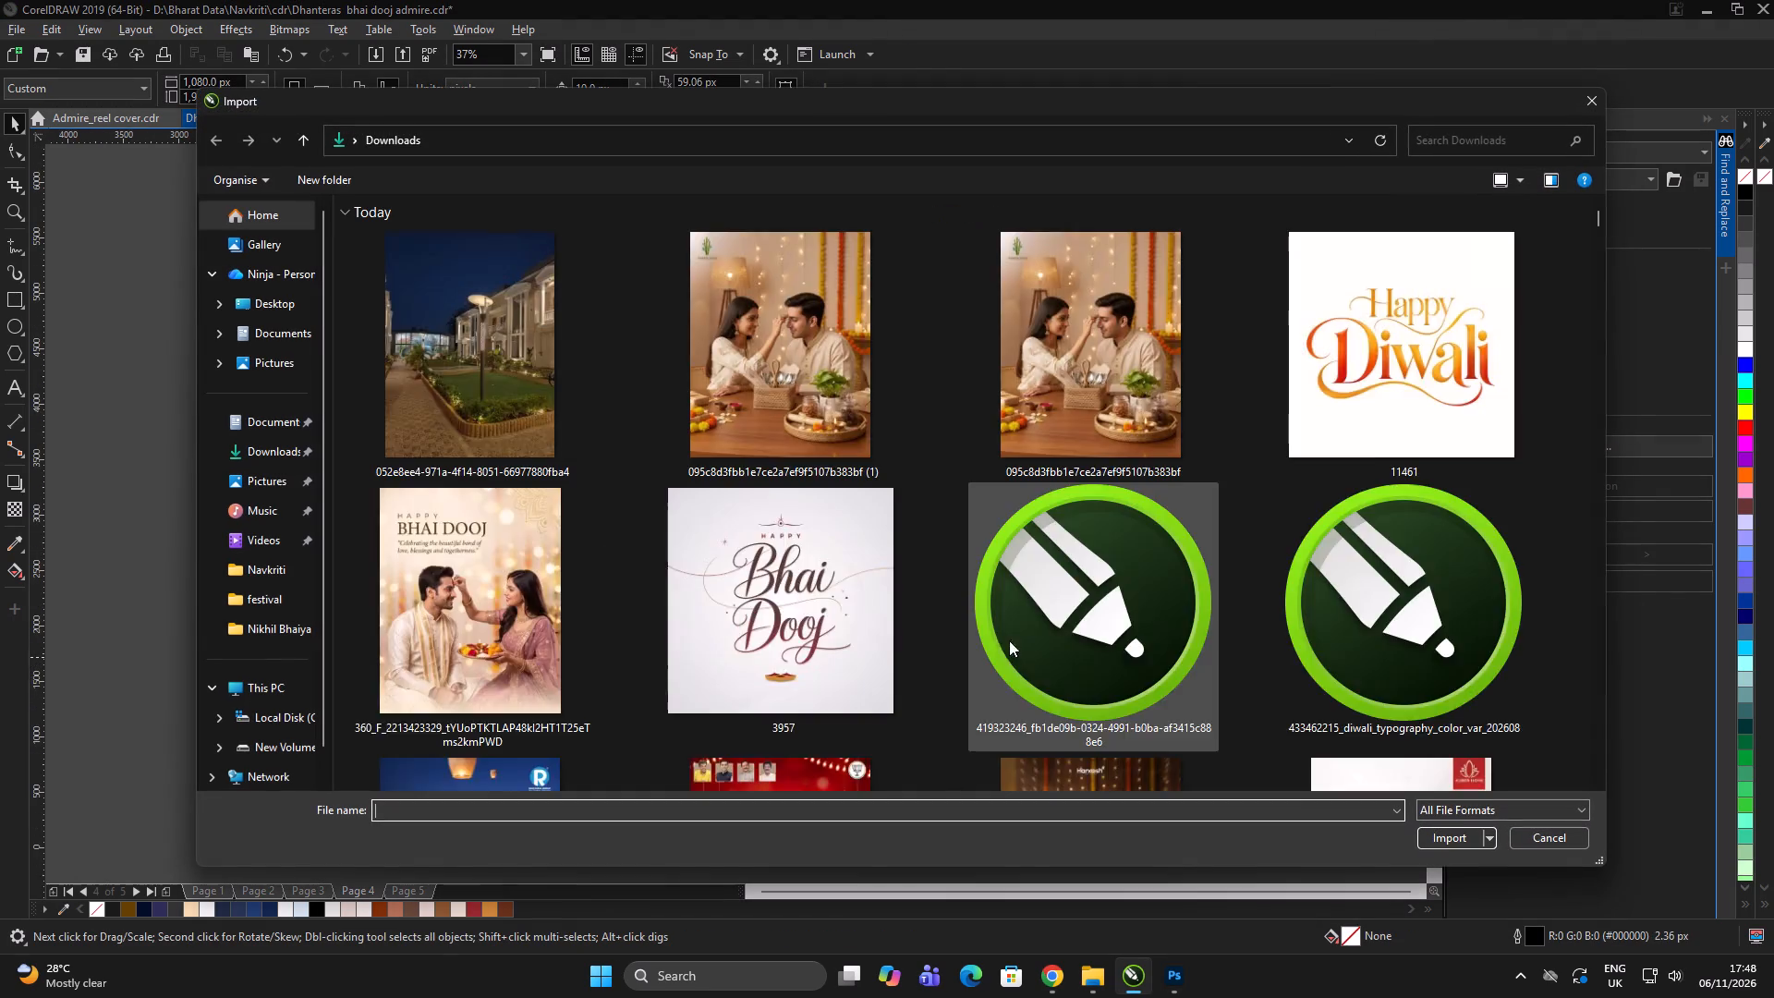
{"action": "scroll", "coordinate": [452, 610], "scroll_direction": "down", "scroll_amount": 4}
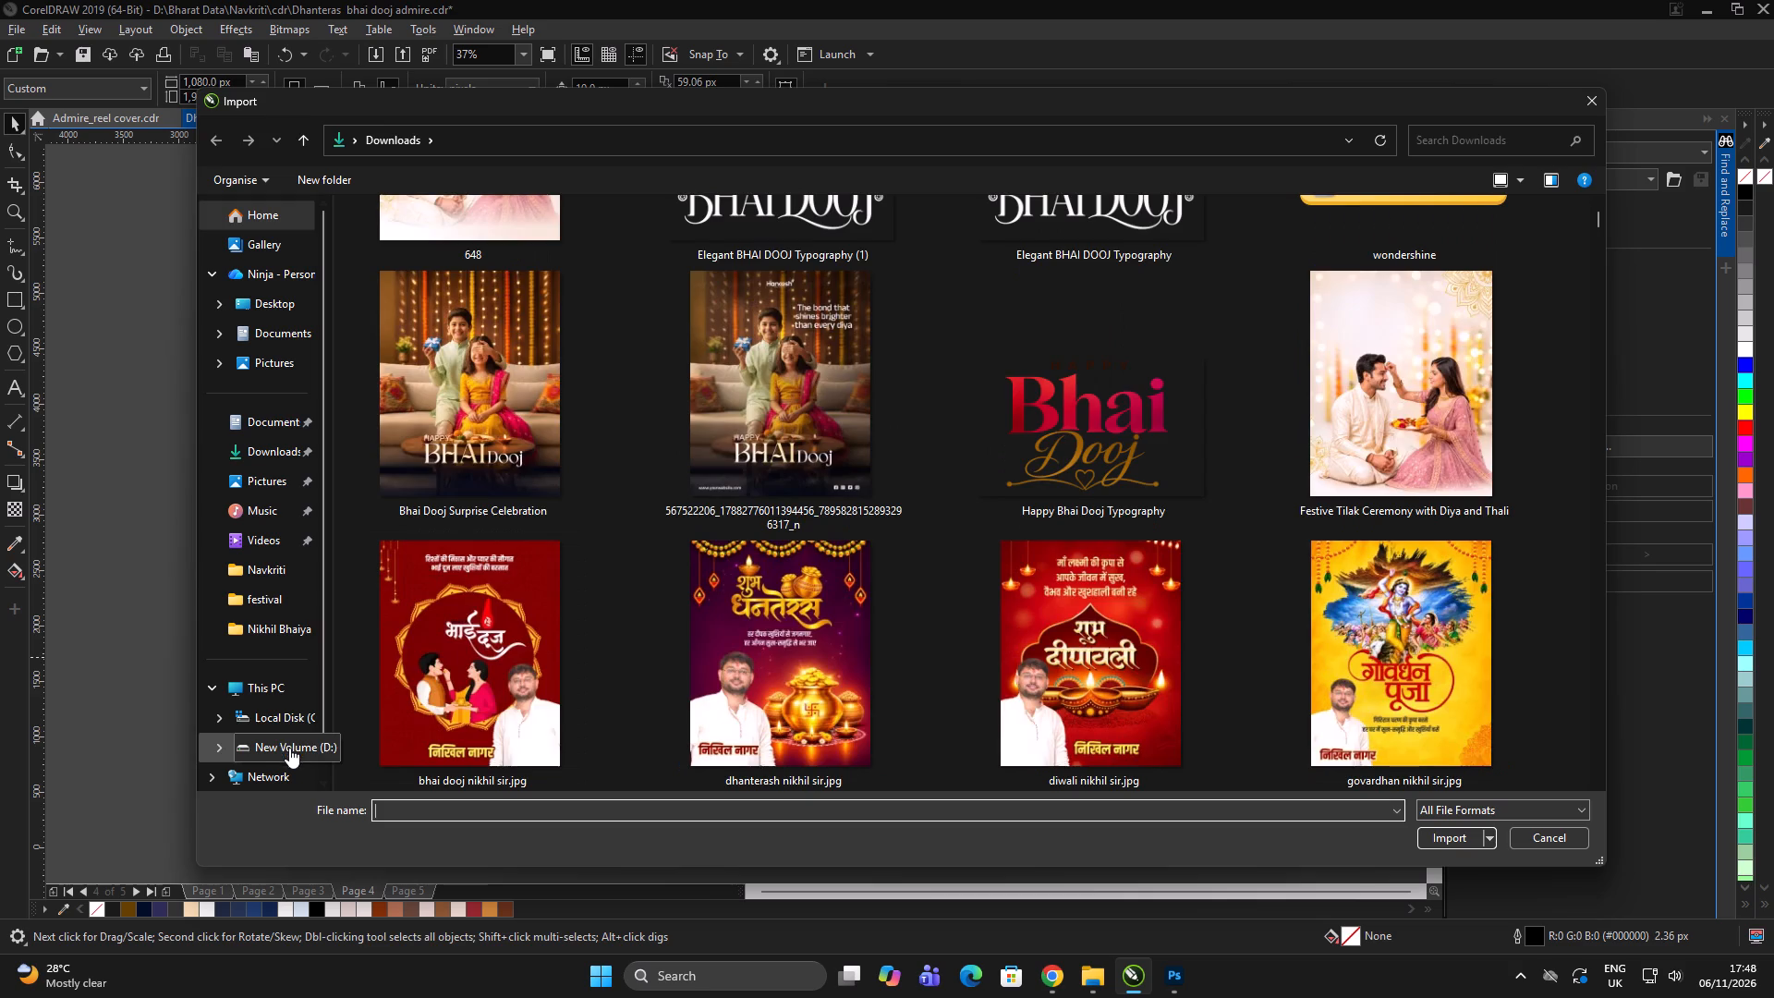
{"action": "left_click", "coordinate": [289, 748]}
{"action": "double_click", "coordinate": [398, 276]}
{"action": "left_click", "coordinate": [608, 467]}
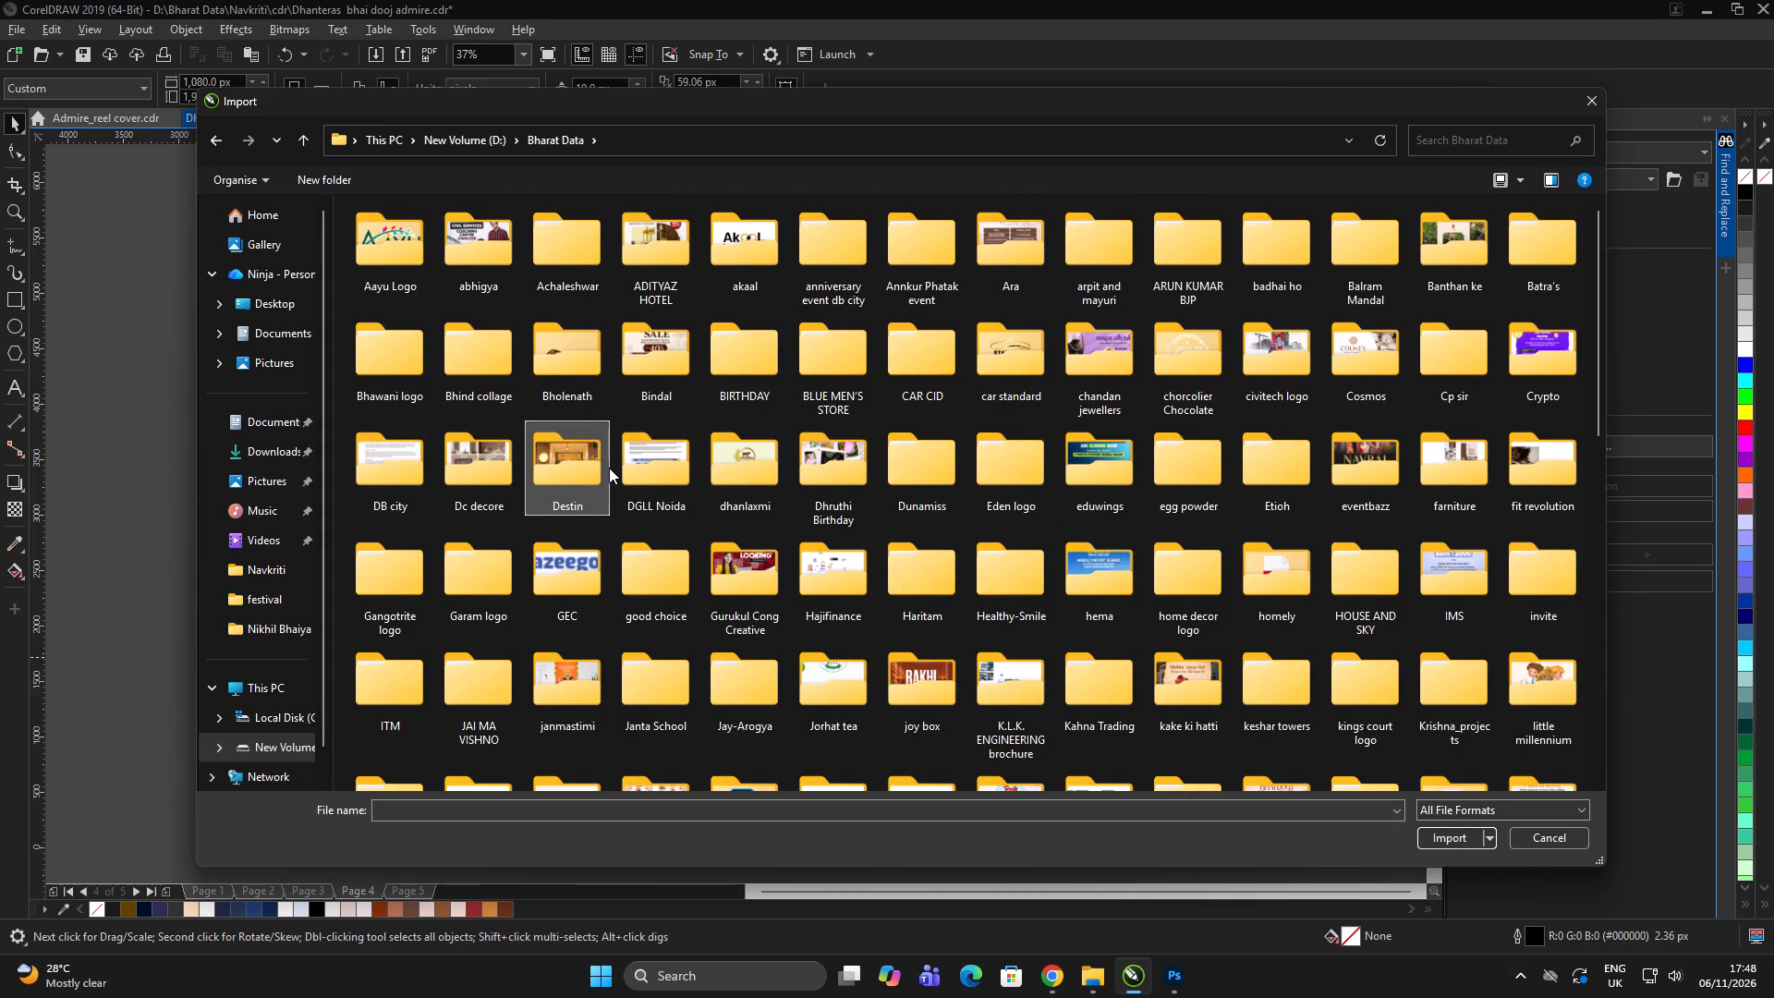
{"action": "type", "text": "admir"}
{"action": "left_click", "coordinate": [747, 398]}
{"action": "type", "text": "nav"}
{"action": "double_click", "coordinate": [1270, 234]}
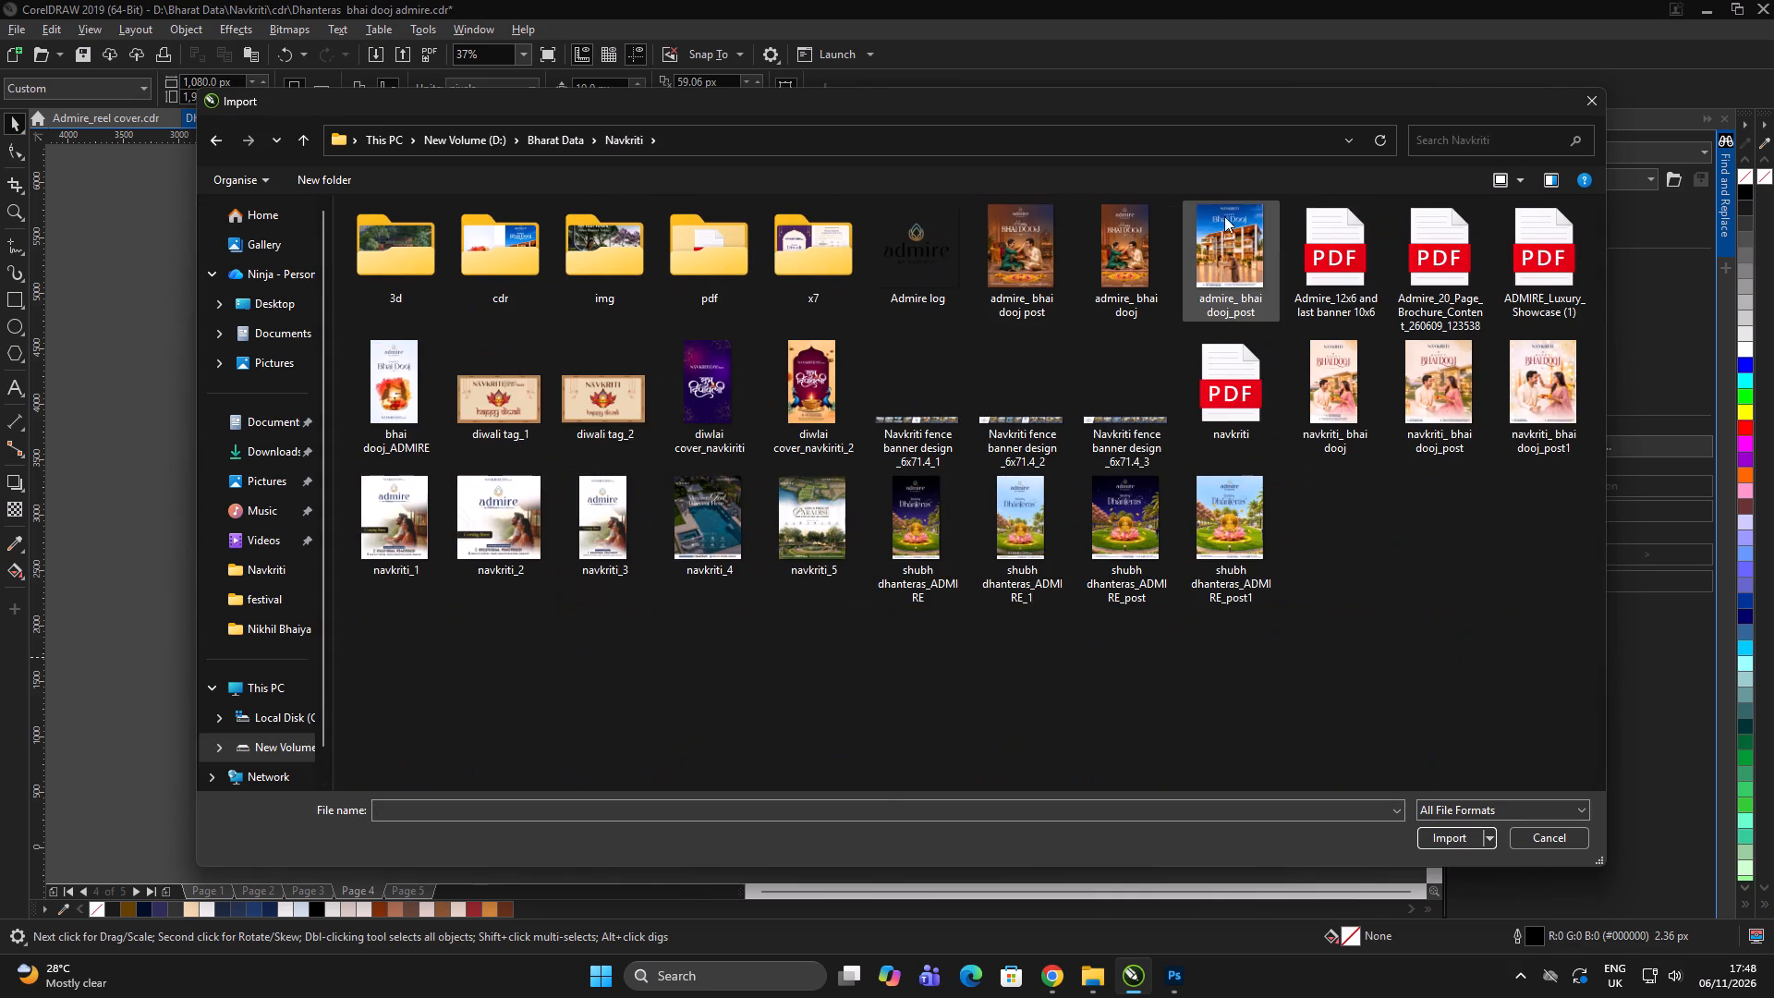
Check the img and cdr subfolders, then open the 3D navkirti images folder inside 3d.
{"action": "left_click", "coordinate": [517, 259]}
{"action": "double_click", "coordinate": [607, 262]}
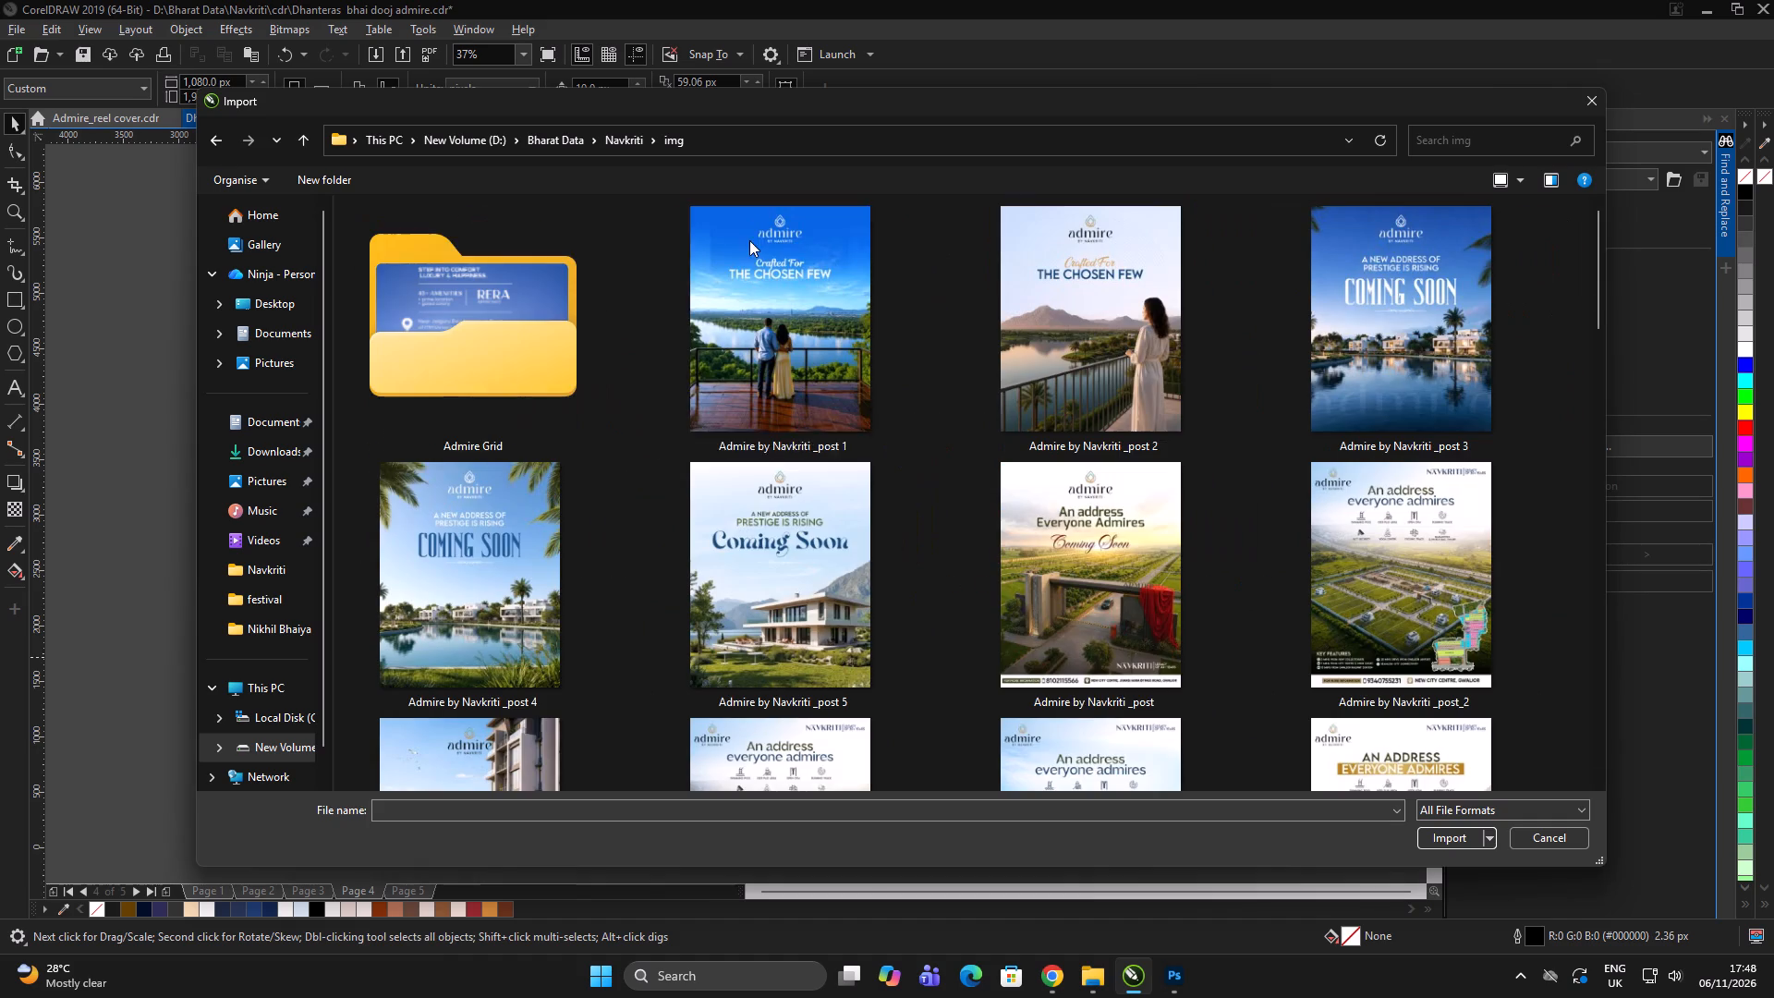
{"action": "left_click", "coordinate": [224, 143]}
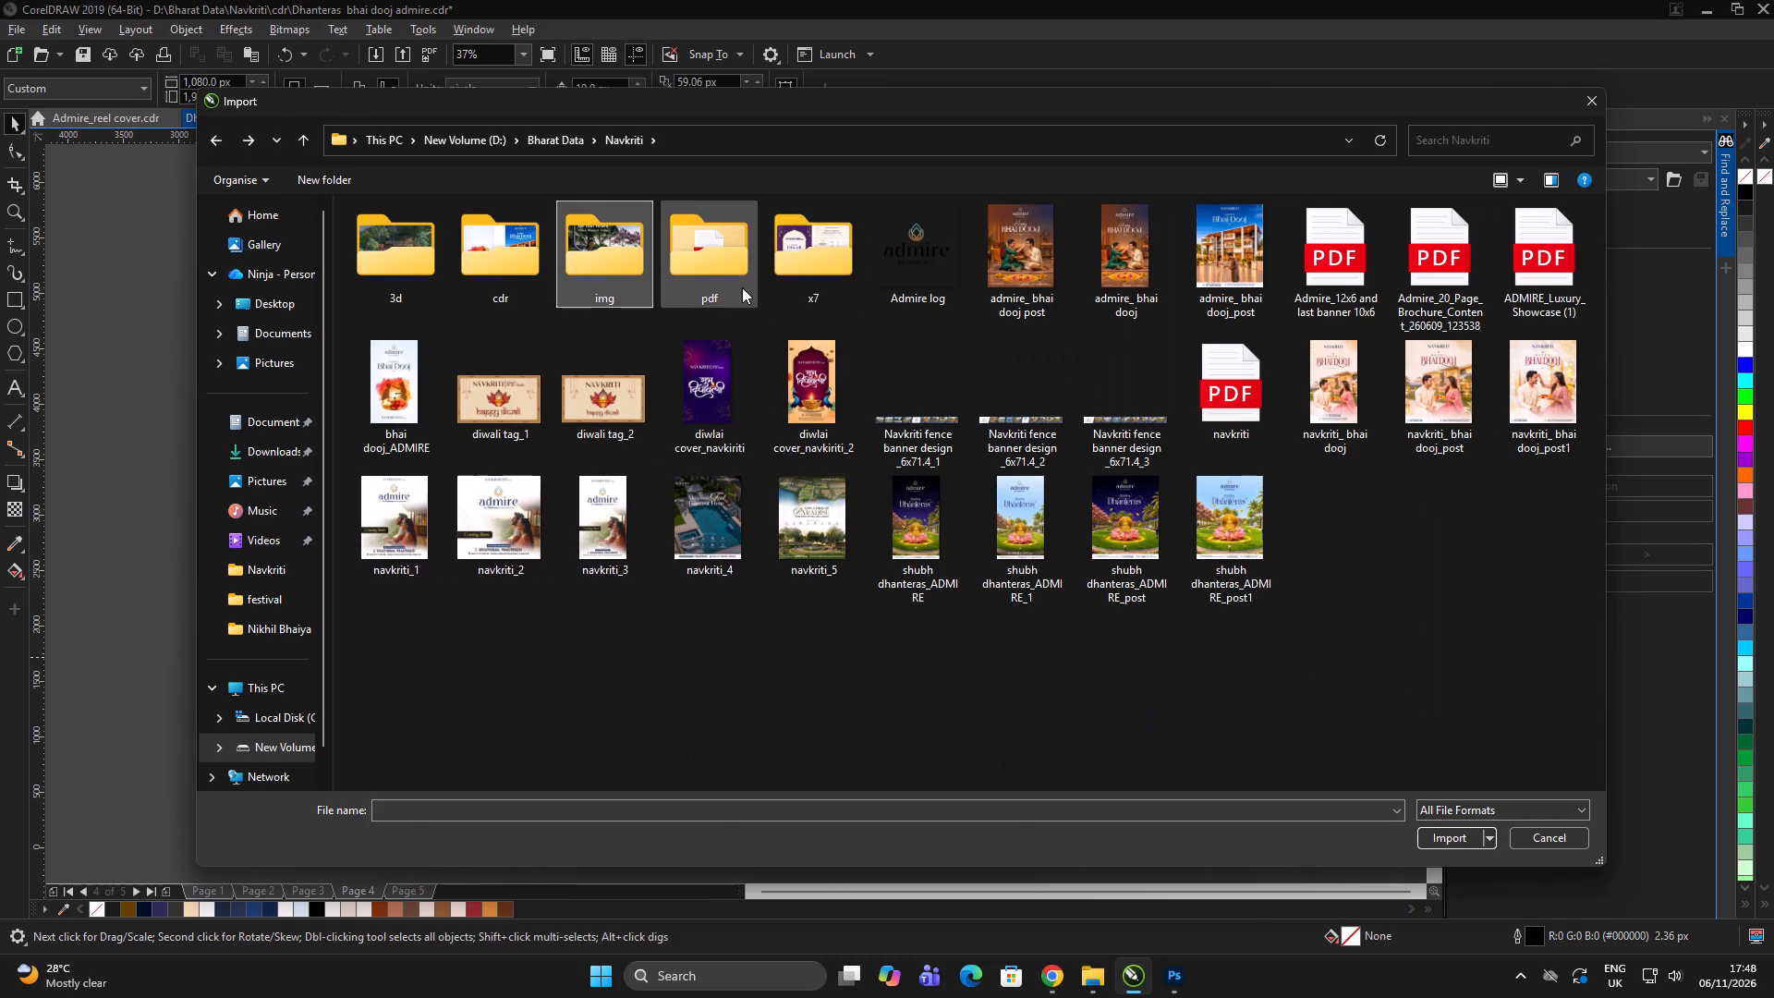
{"action": "double_click", "coordinate": [477, 248]}
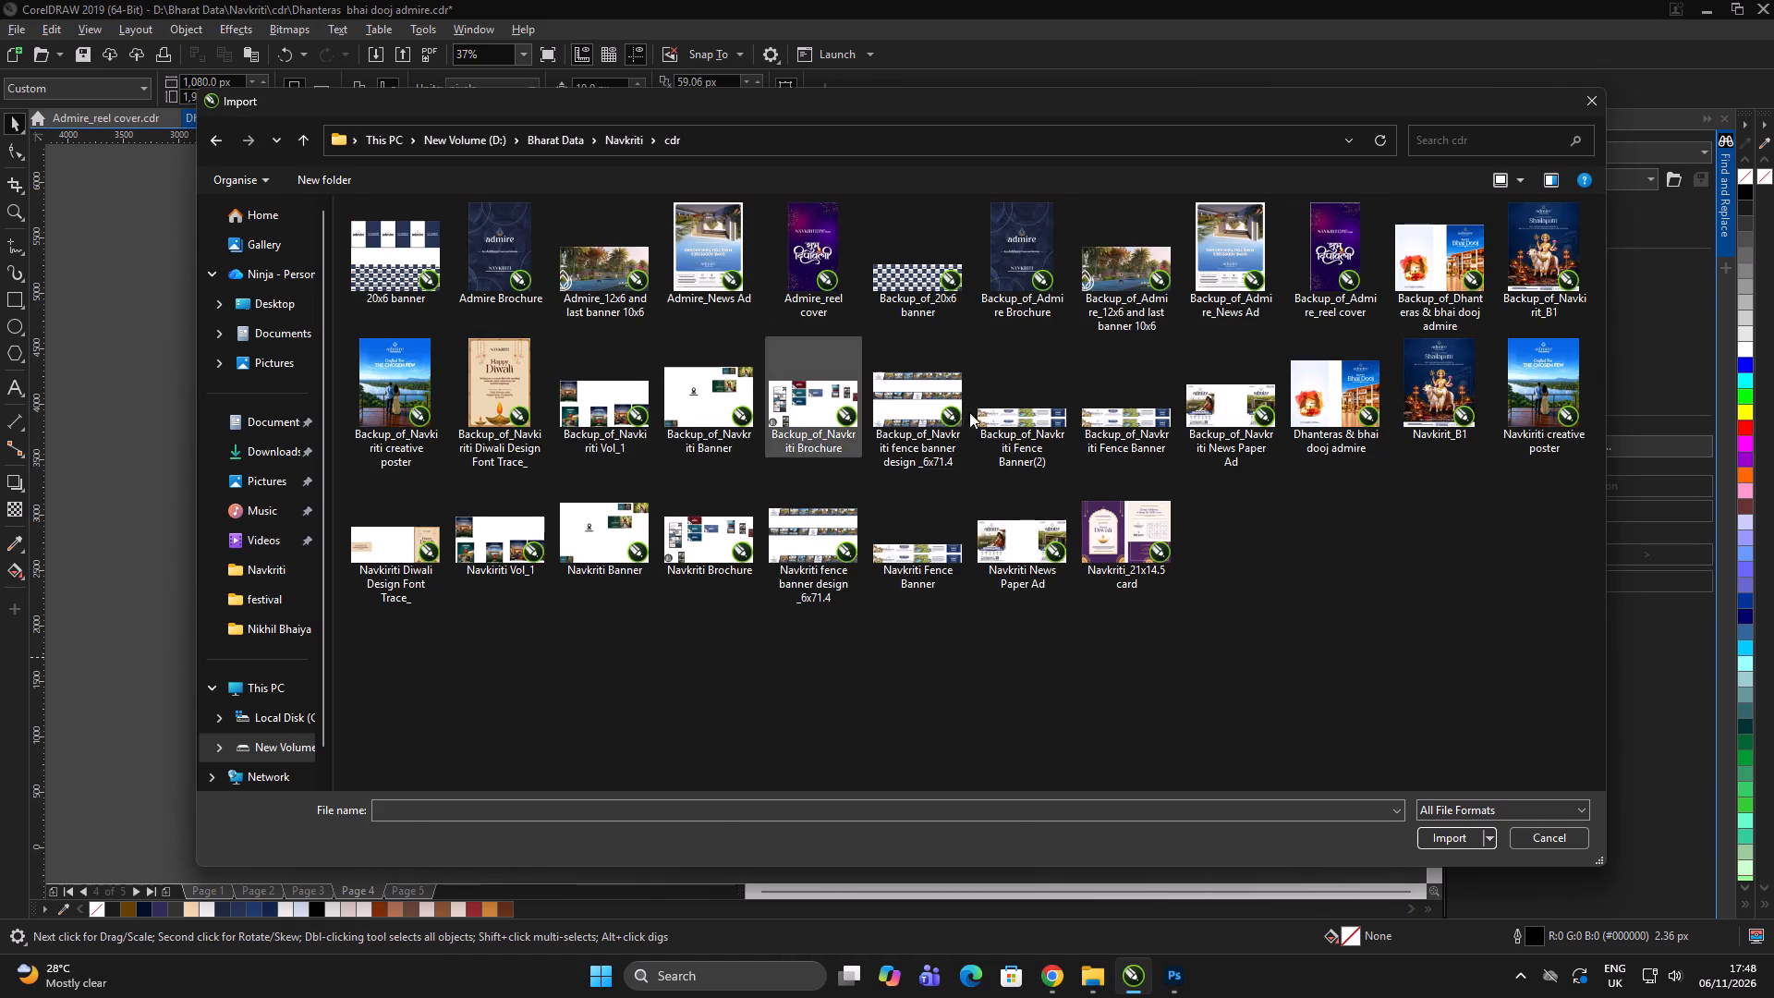
{"action": "left_click", "coordinate": [215, 136]}
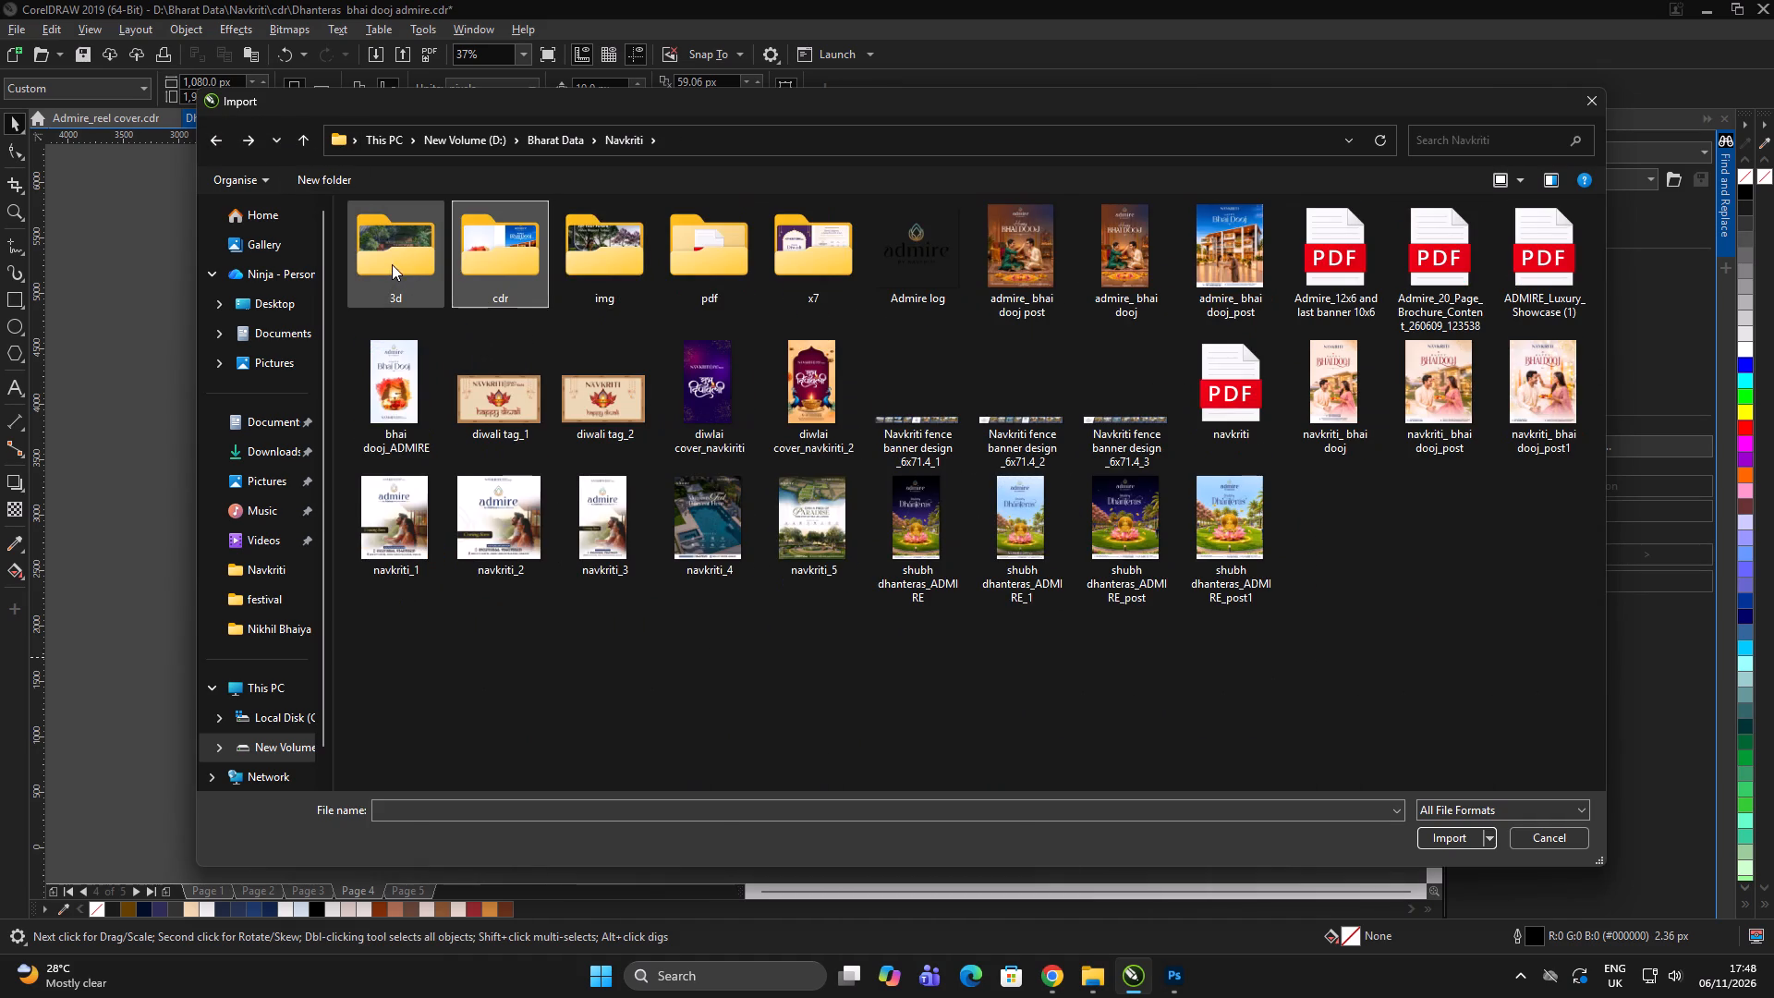
{"action": "double_click", "coordinate": [395, 261]}
{"action": "scroll", "coordinate": [1036, 408], "scroll_direction": "down", "scroll_amount": 1}
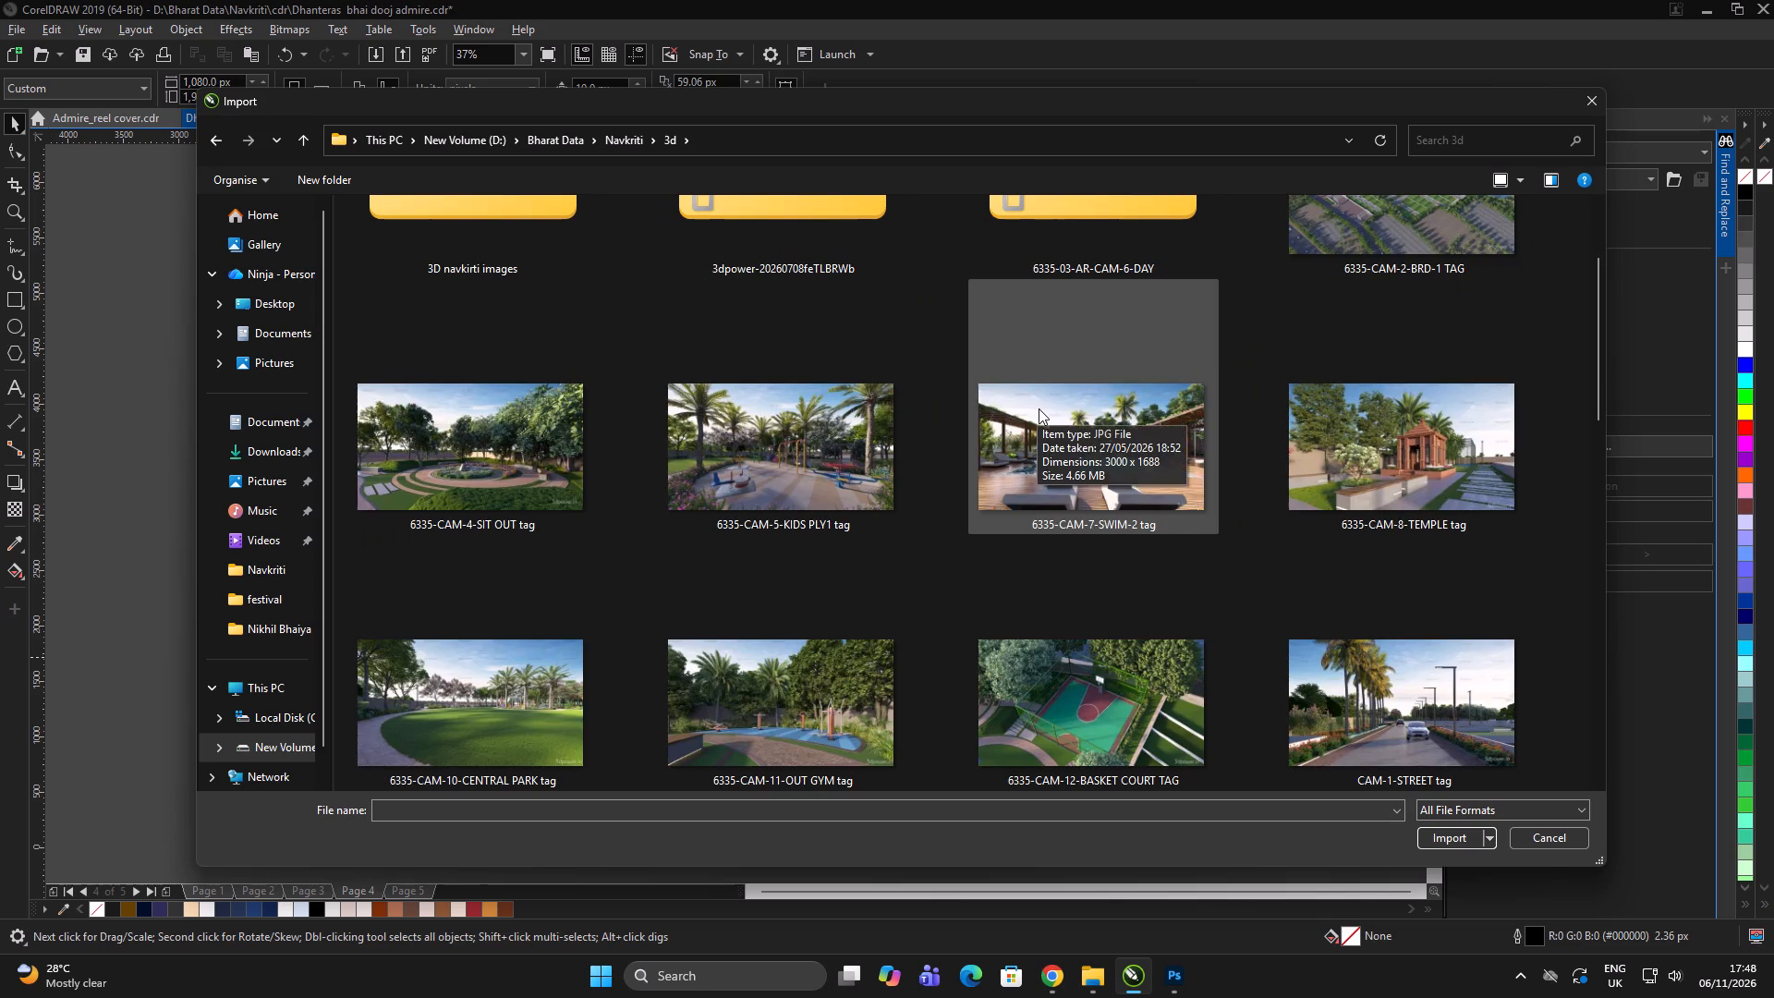
{"action": "key", "text": "alt+Tab"}
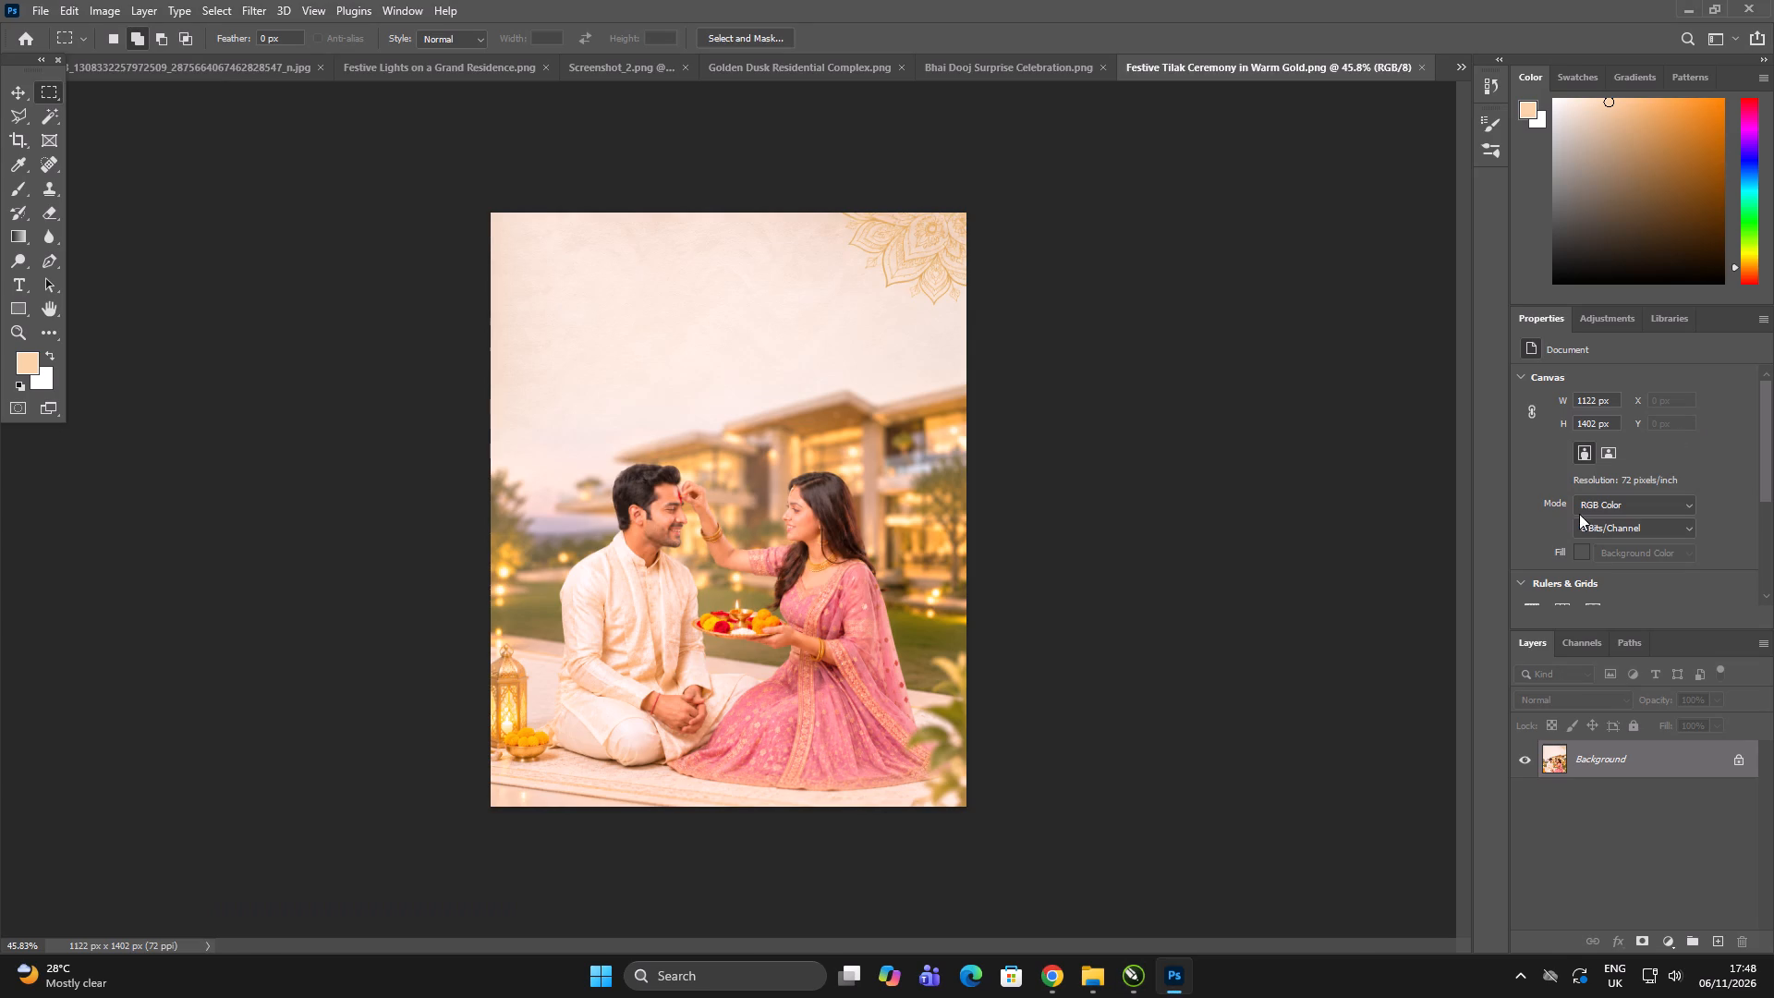
{"action": "key", "text": "alt+Tab"}
{"action": "scroll", "coordinate": [708, 375], "scroll_direction": "up", "scroll_amount": 8}
{"action": "double_click", "coordinate": [464, 371]}
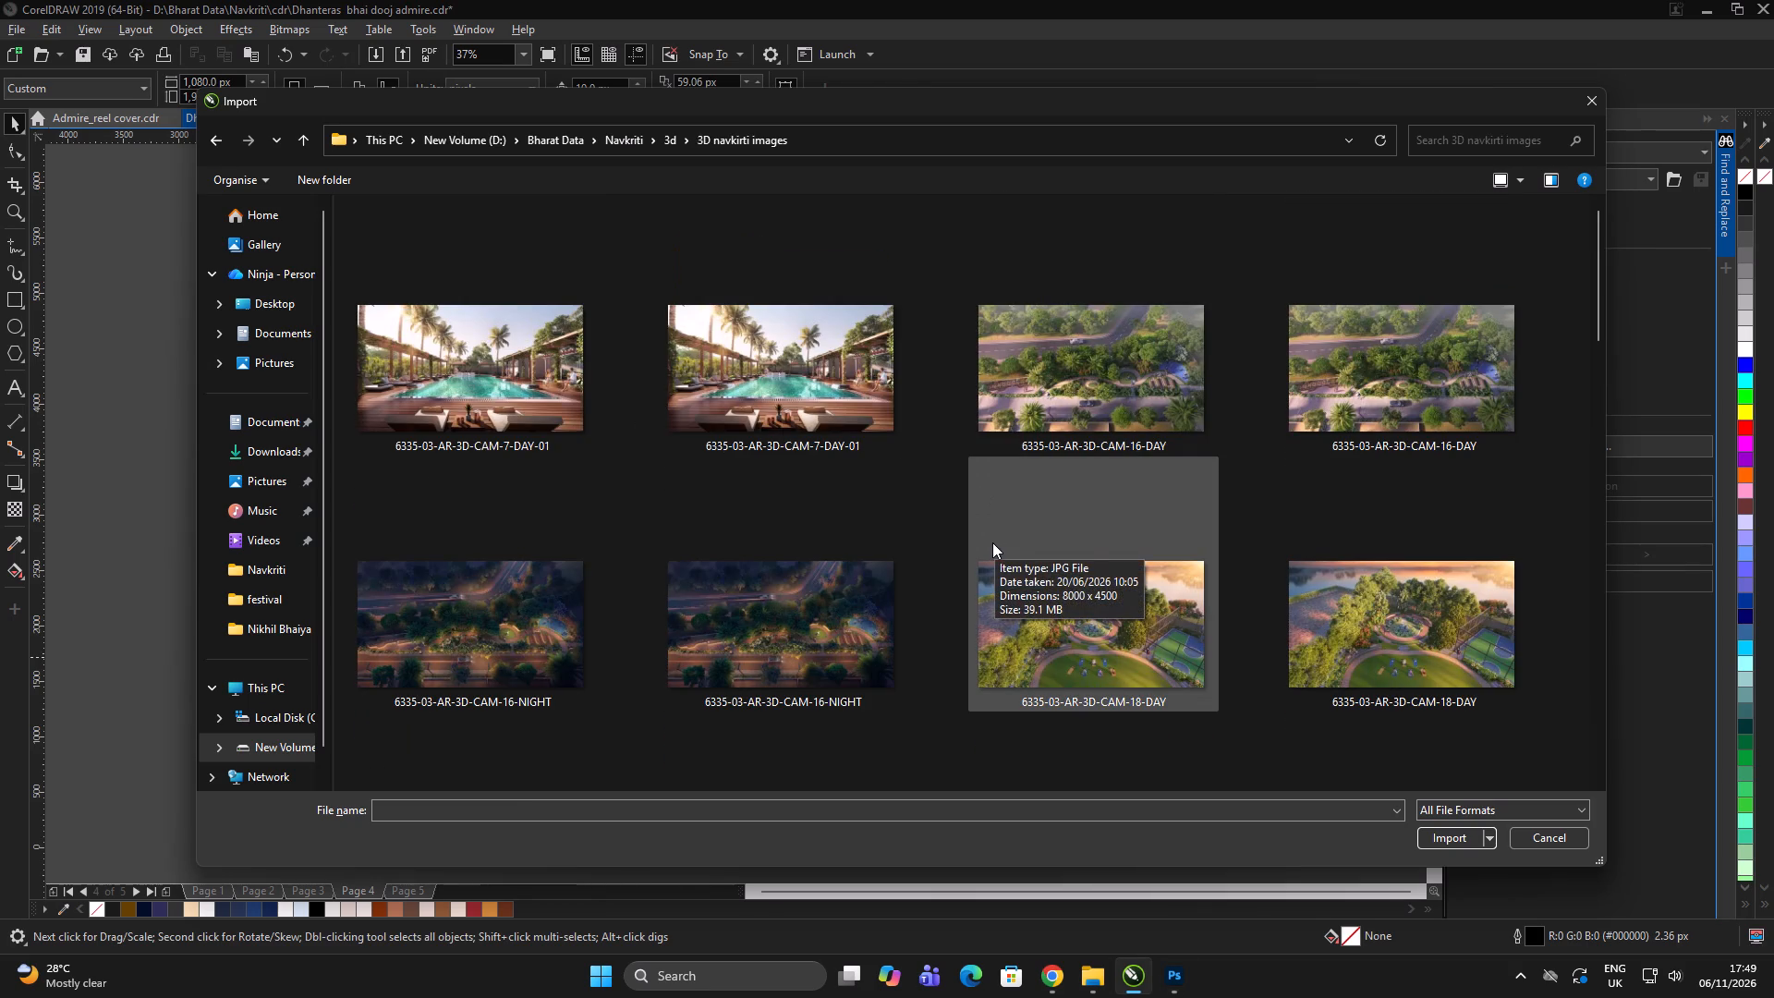
Import the TIF version of pool render 6335-03-AR-3D-CAM-7-DAY-01 and place it beside the Bhai Dooj designs, about 1,992 px wide.
{"action": "left_click", "coordinate": [786, 389]}
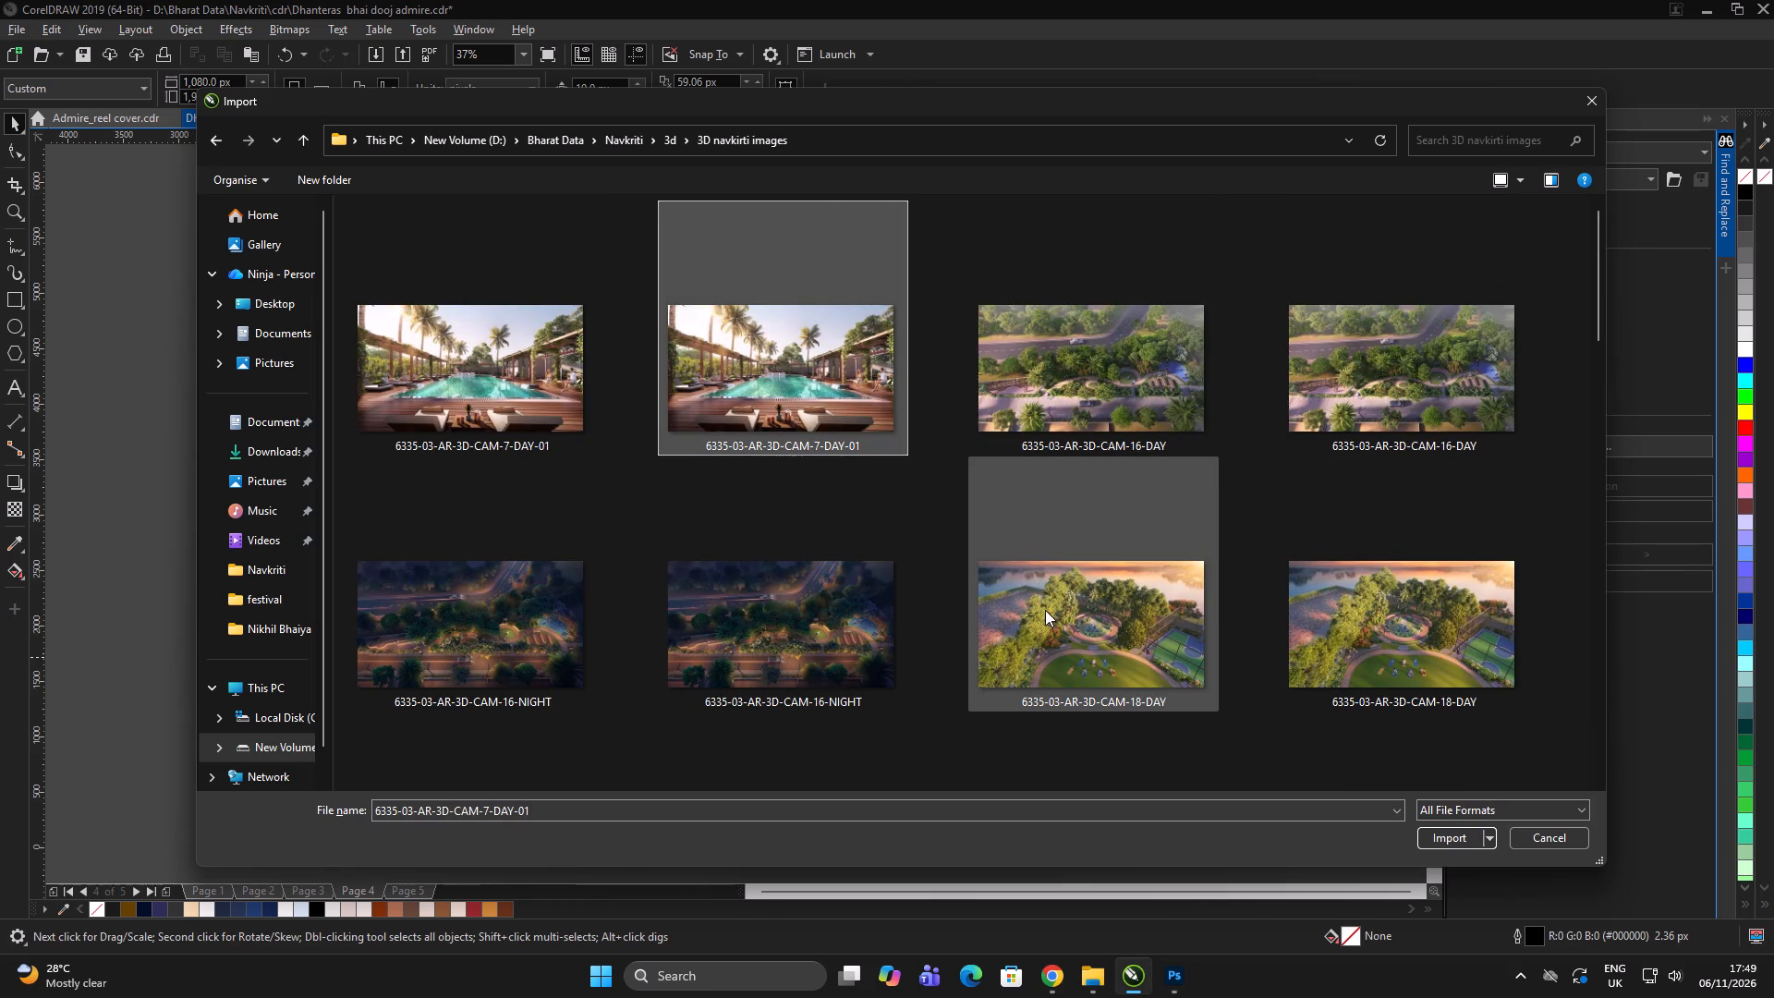
{"action": "scroll", "coordinate": [1045, 610], "scroll_direction": "down", "scroll_amount": 2}
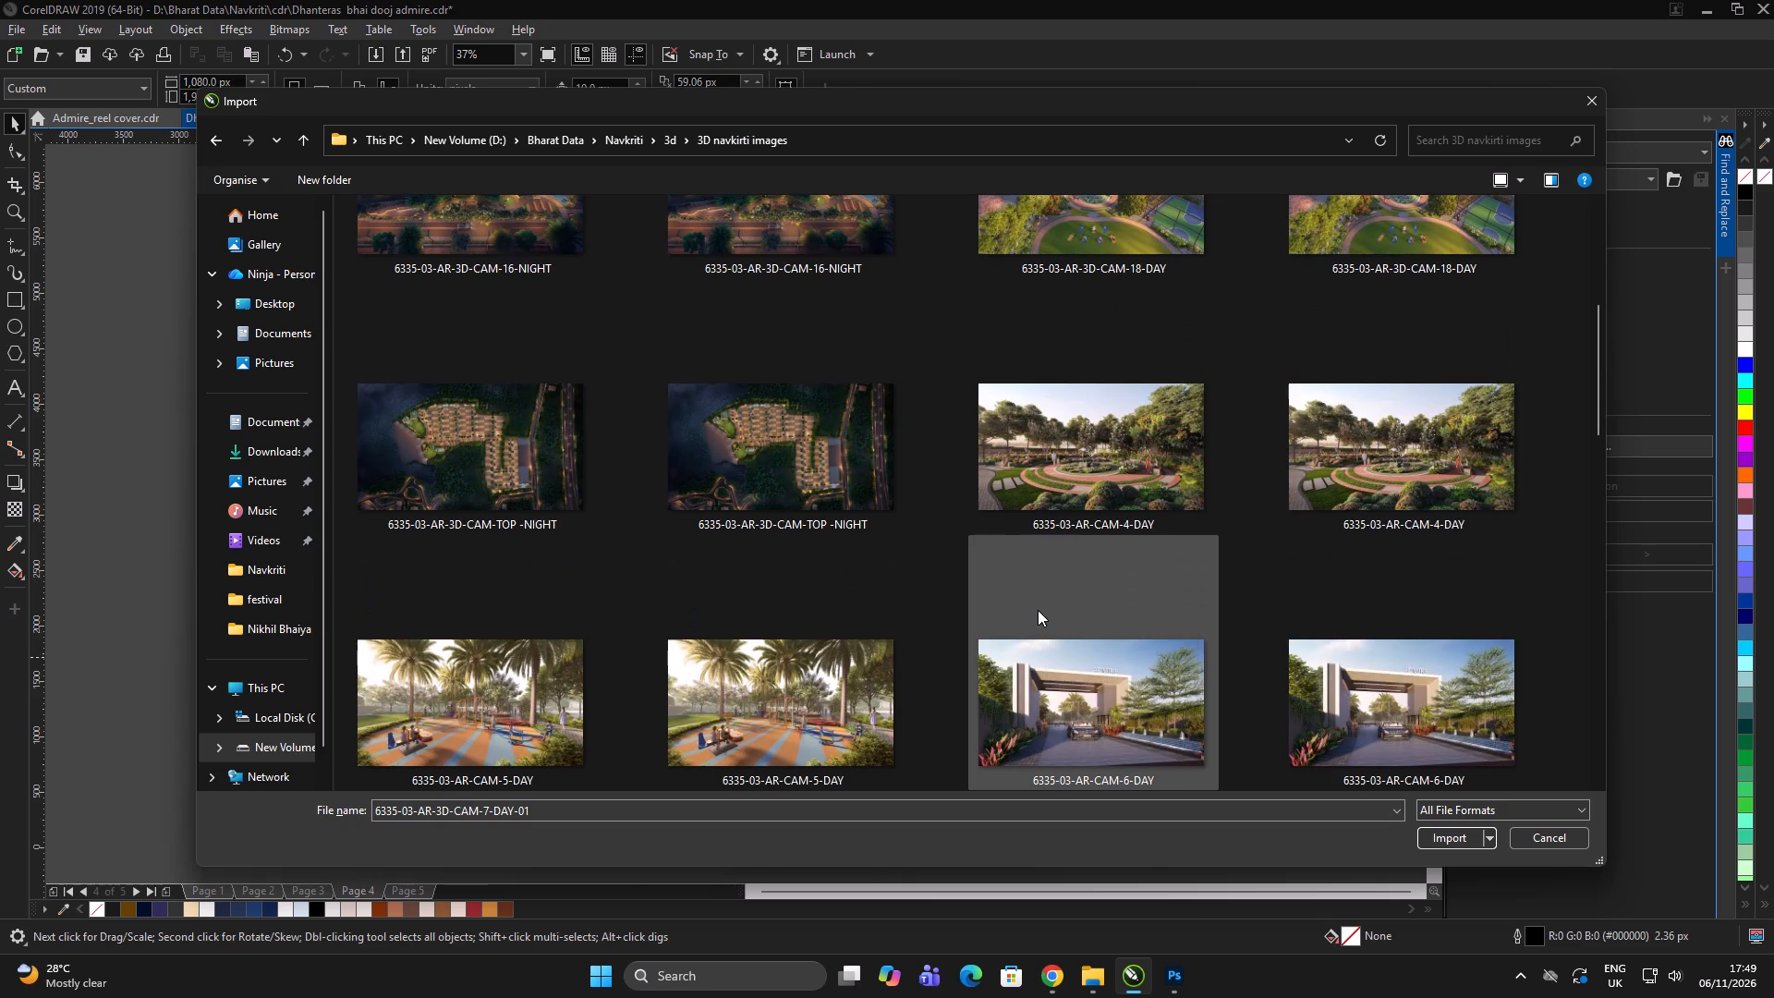
{"action": "scroll", "coordinate": [1037, 611], "scroll_direction": "down", "scroll_amount": 1}
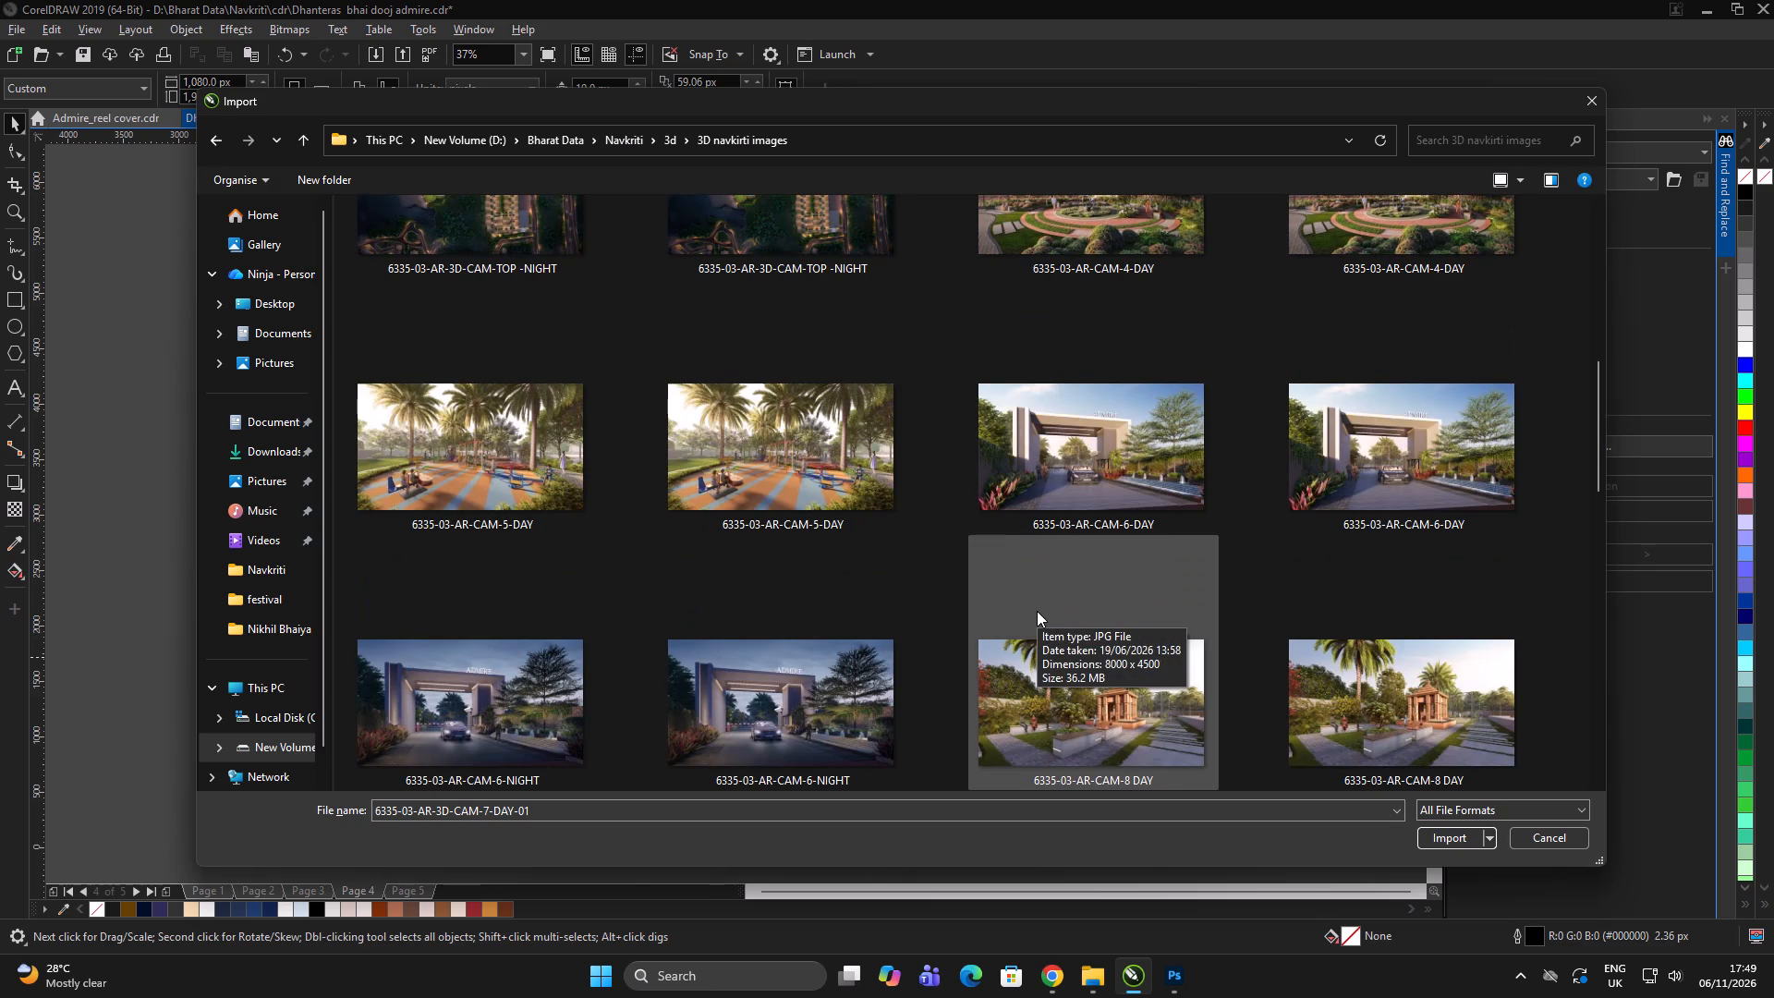
{"action": "scroll", "coordinate": [1037, 611], "scroll_direction": "down", "scroll_amount": 2}
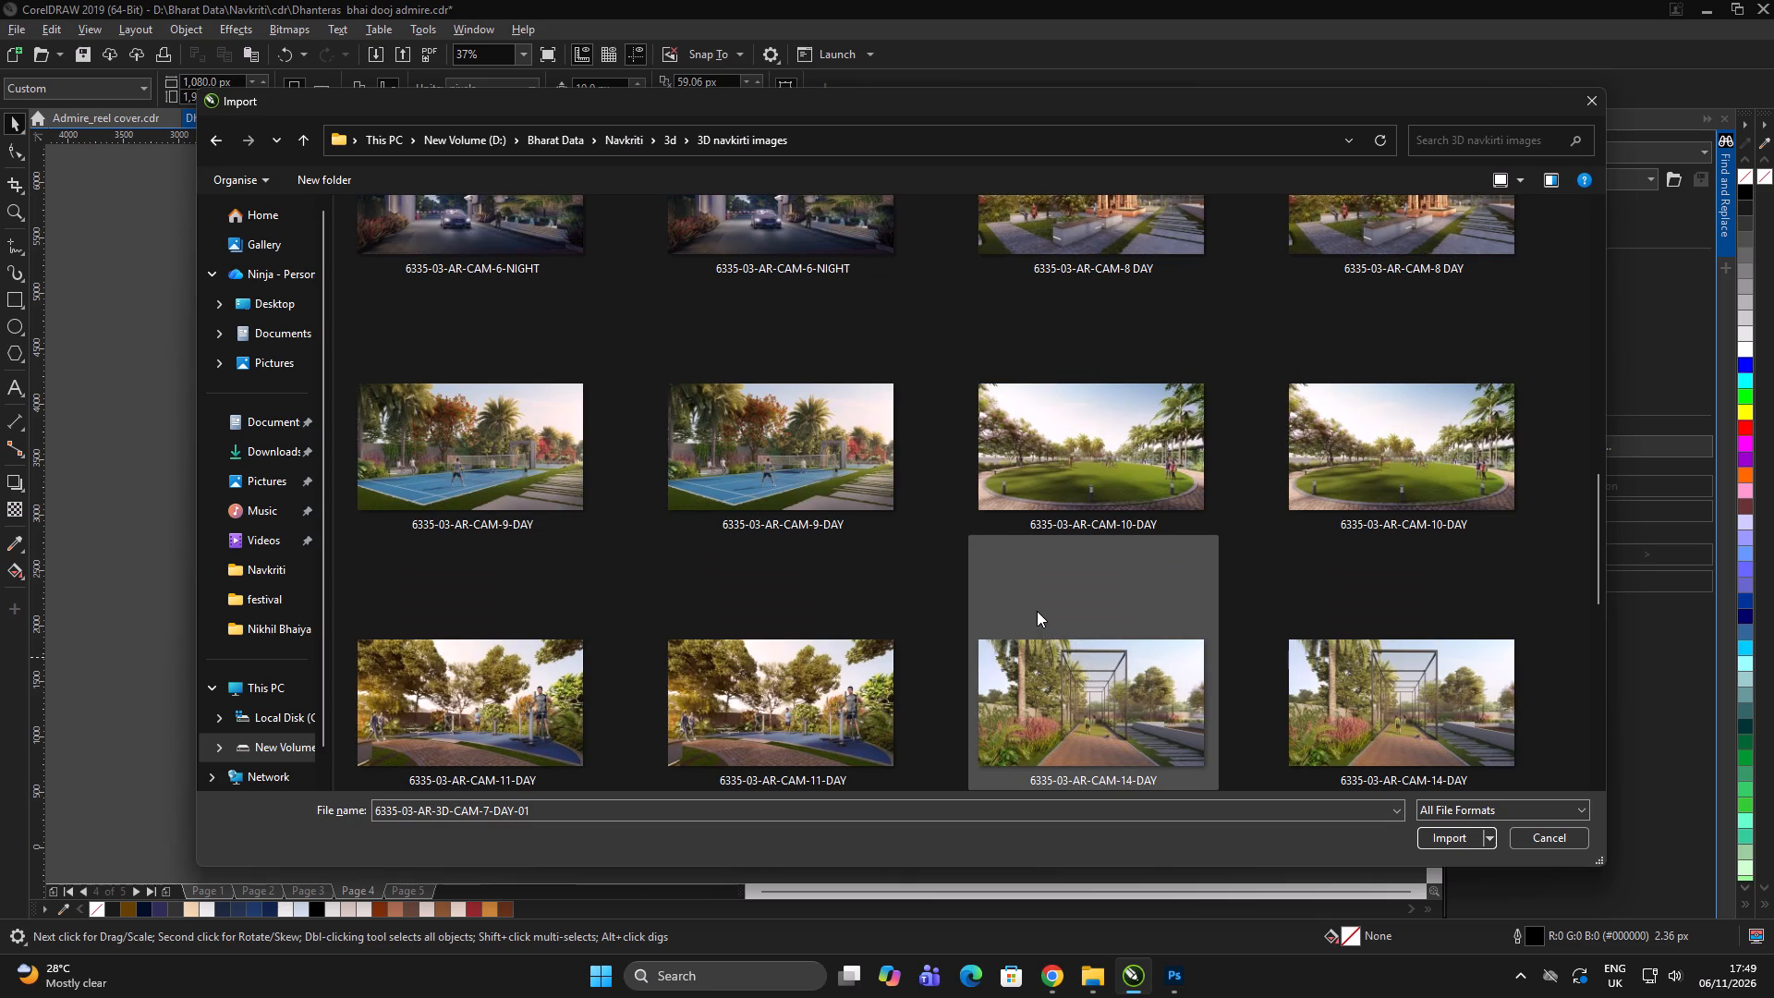
{"action": "scroll", "coordinate": [1037, 614], "scroll_direction": "down", "scroll_amount": 1}
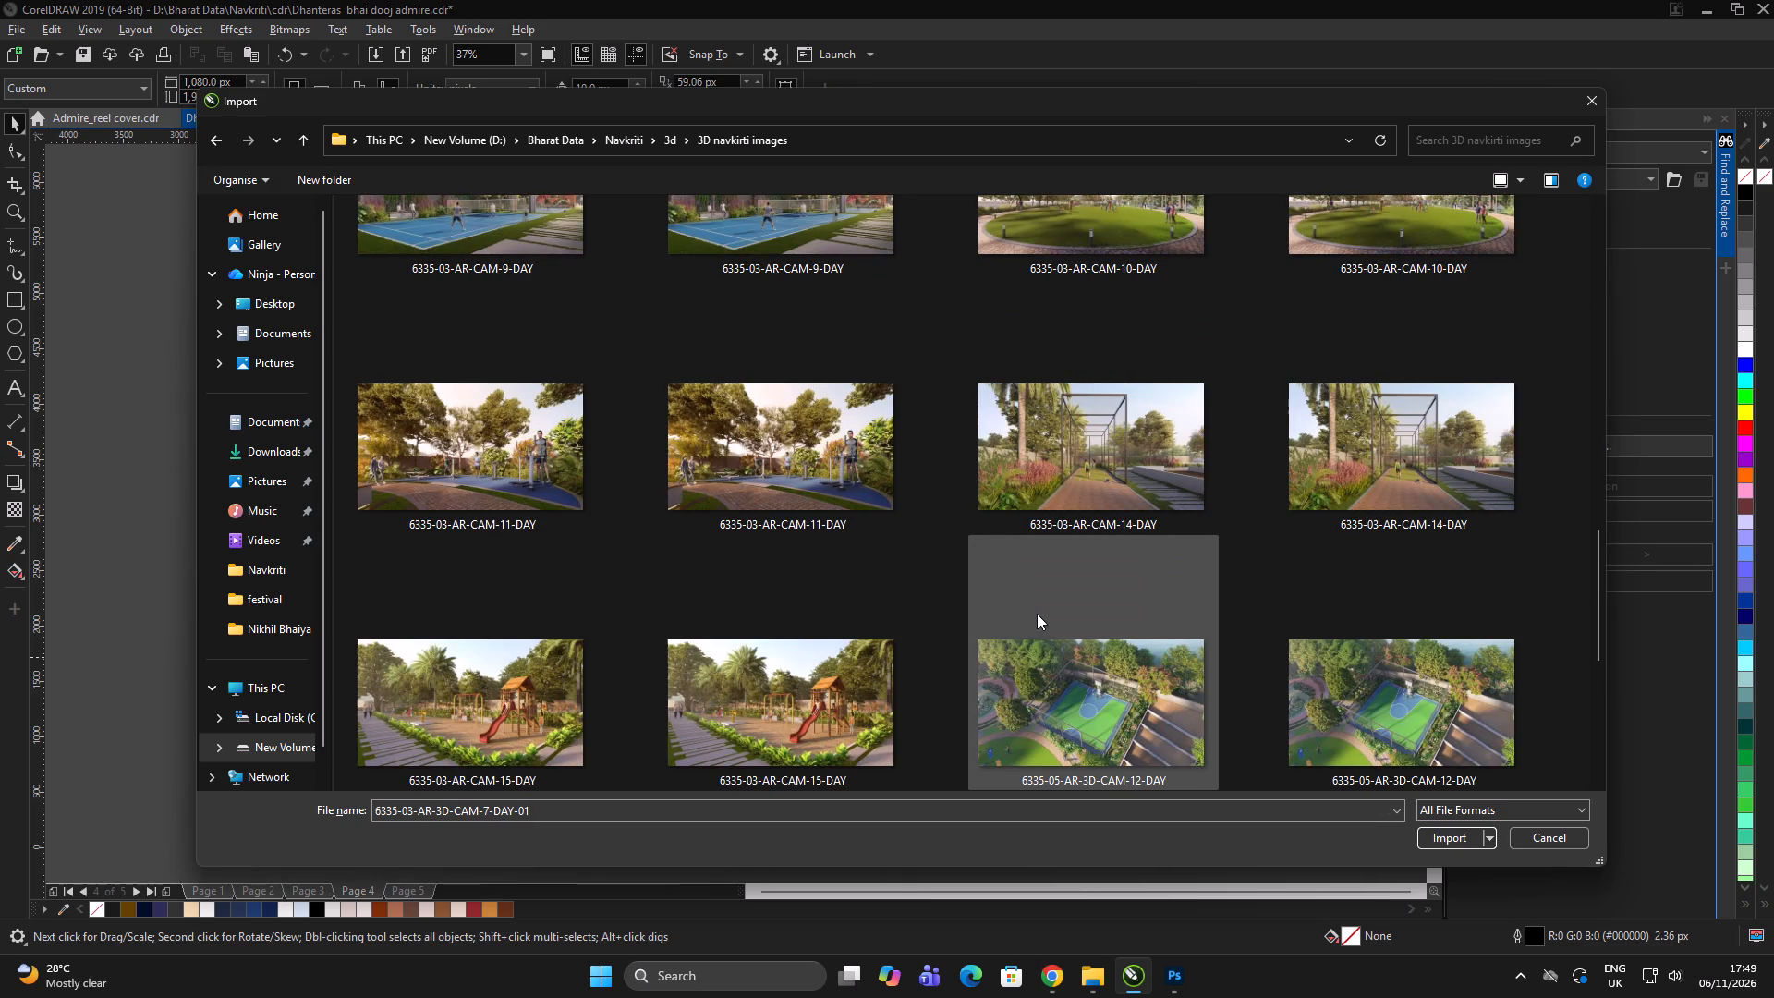
{"action": "scroll", "coordinate": [1035, 613], "scroll_direction": "down", "scroll_amount": 1}
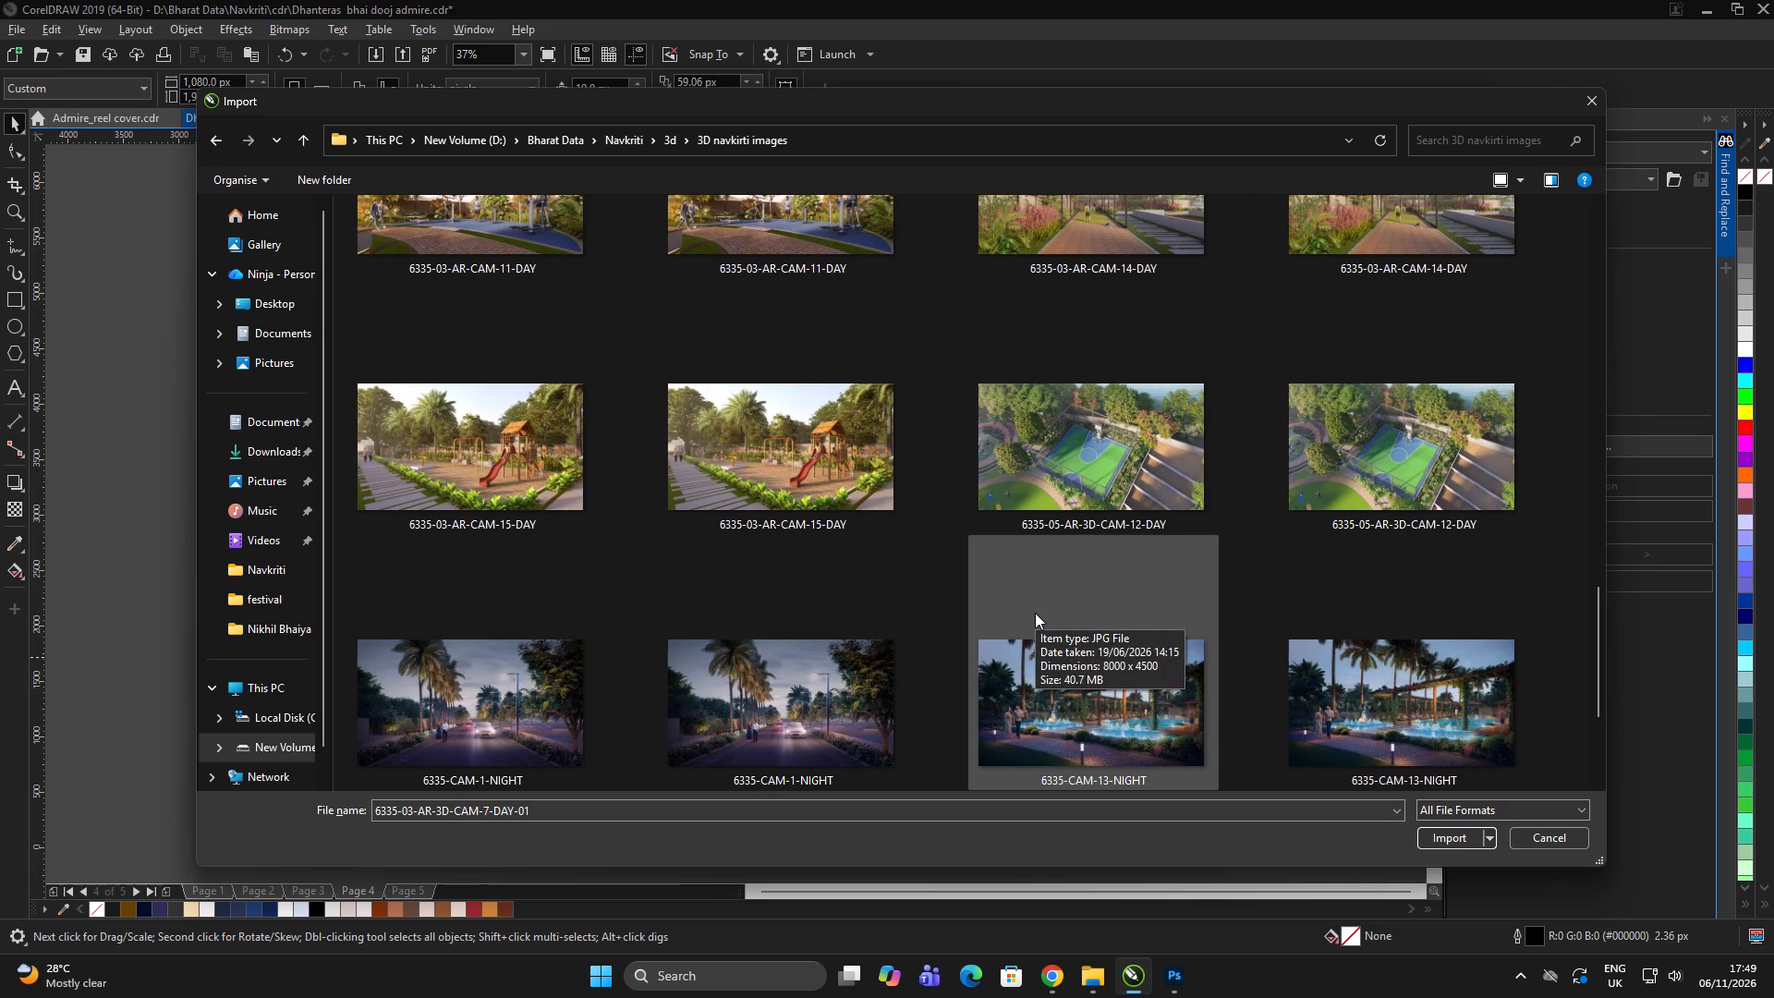
{"action": "scroll", "coordinate": [1035, 613], "scroll_direction": "down", "scroll_amount": 1}
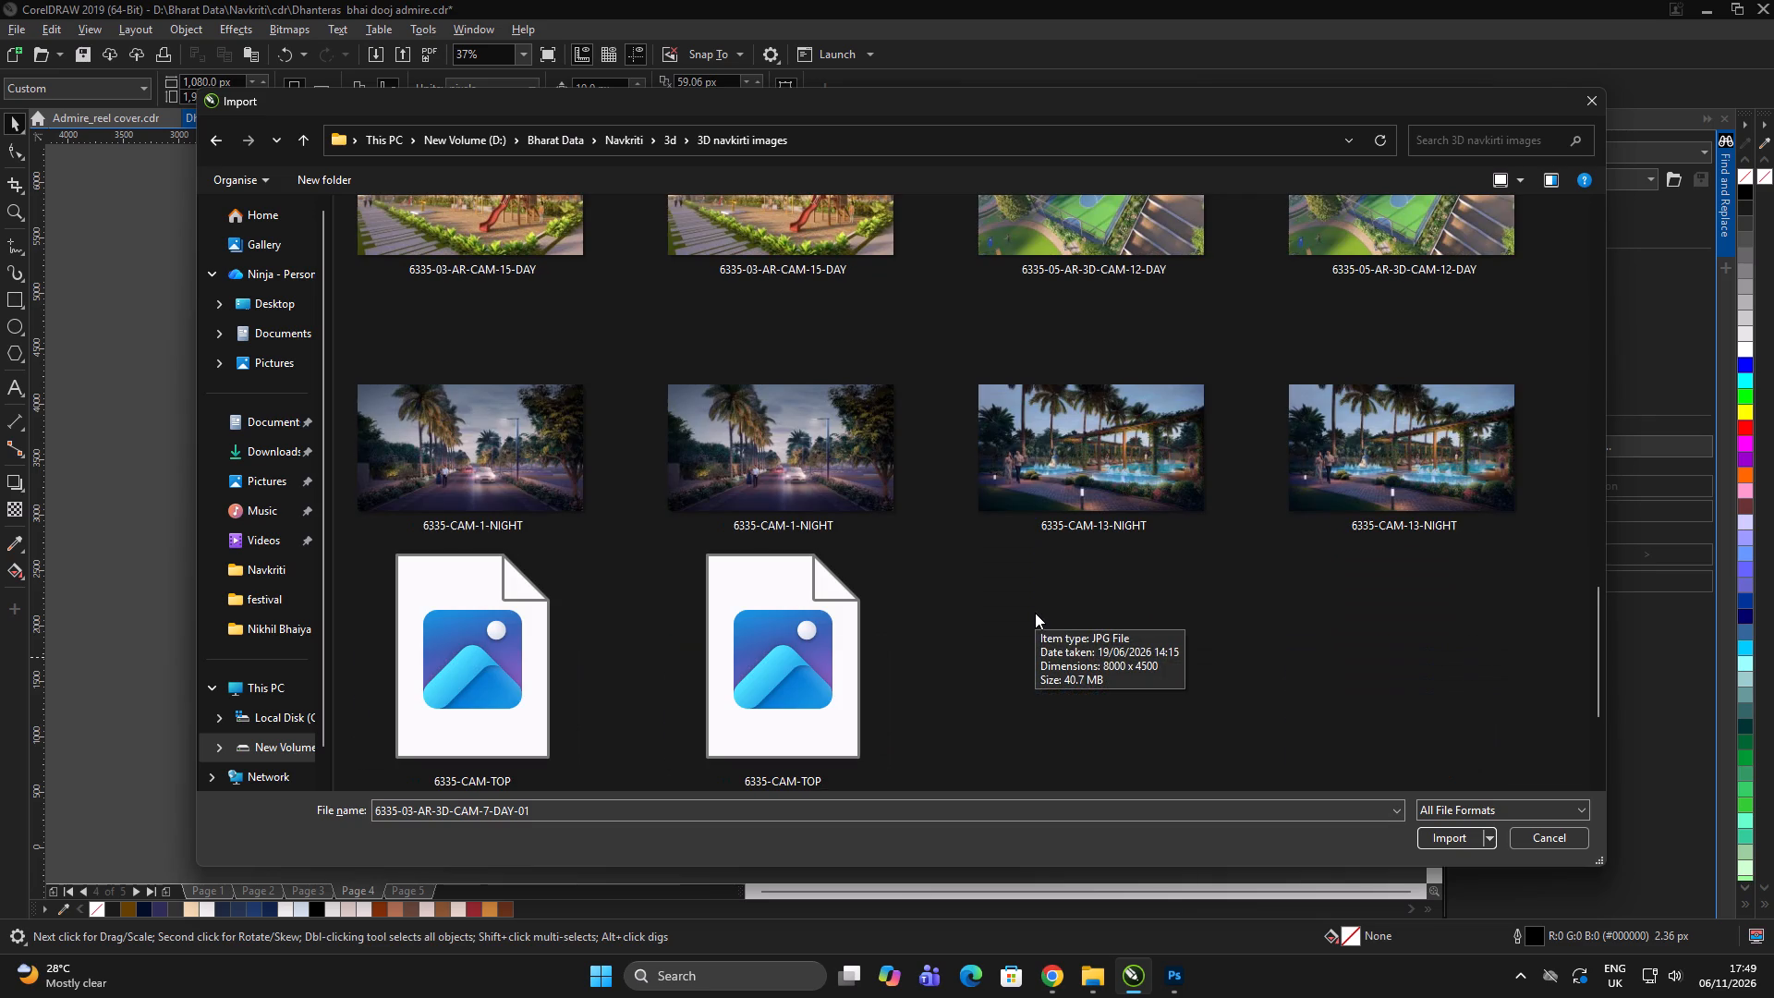
{"action": "scroll", "coordinate": [1035, 613], "scroll_direction": "down", "scroll_amount": 1}
{"action": "scroll", "coordinate": [1035, 613], "scroll_direction": "up", "scroll_amount": 8}
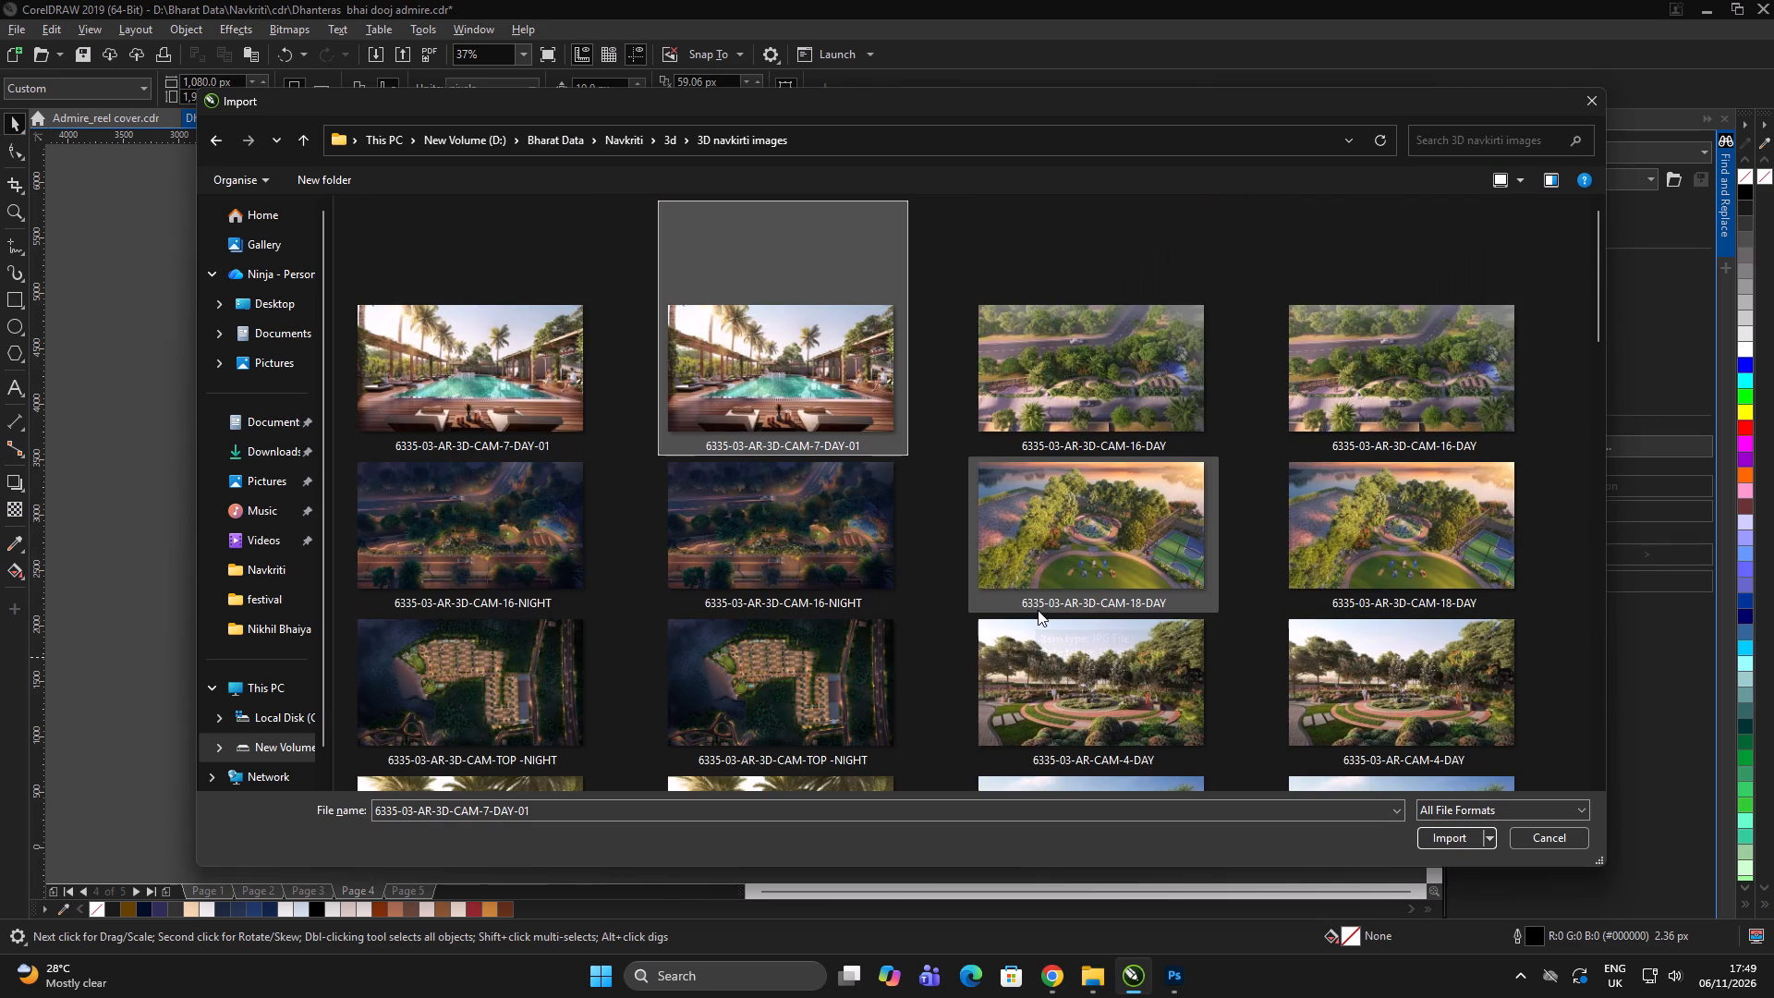
{"action": "scroll", "coordinate": [1038, 610], "scroll_direction": "up", "scroll_amount": 2}
{"action": "left_click", "coordinate": [811, 374]}
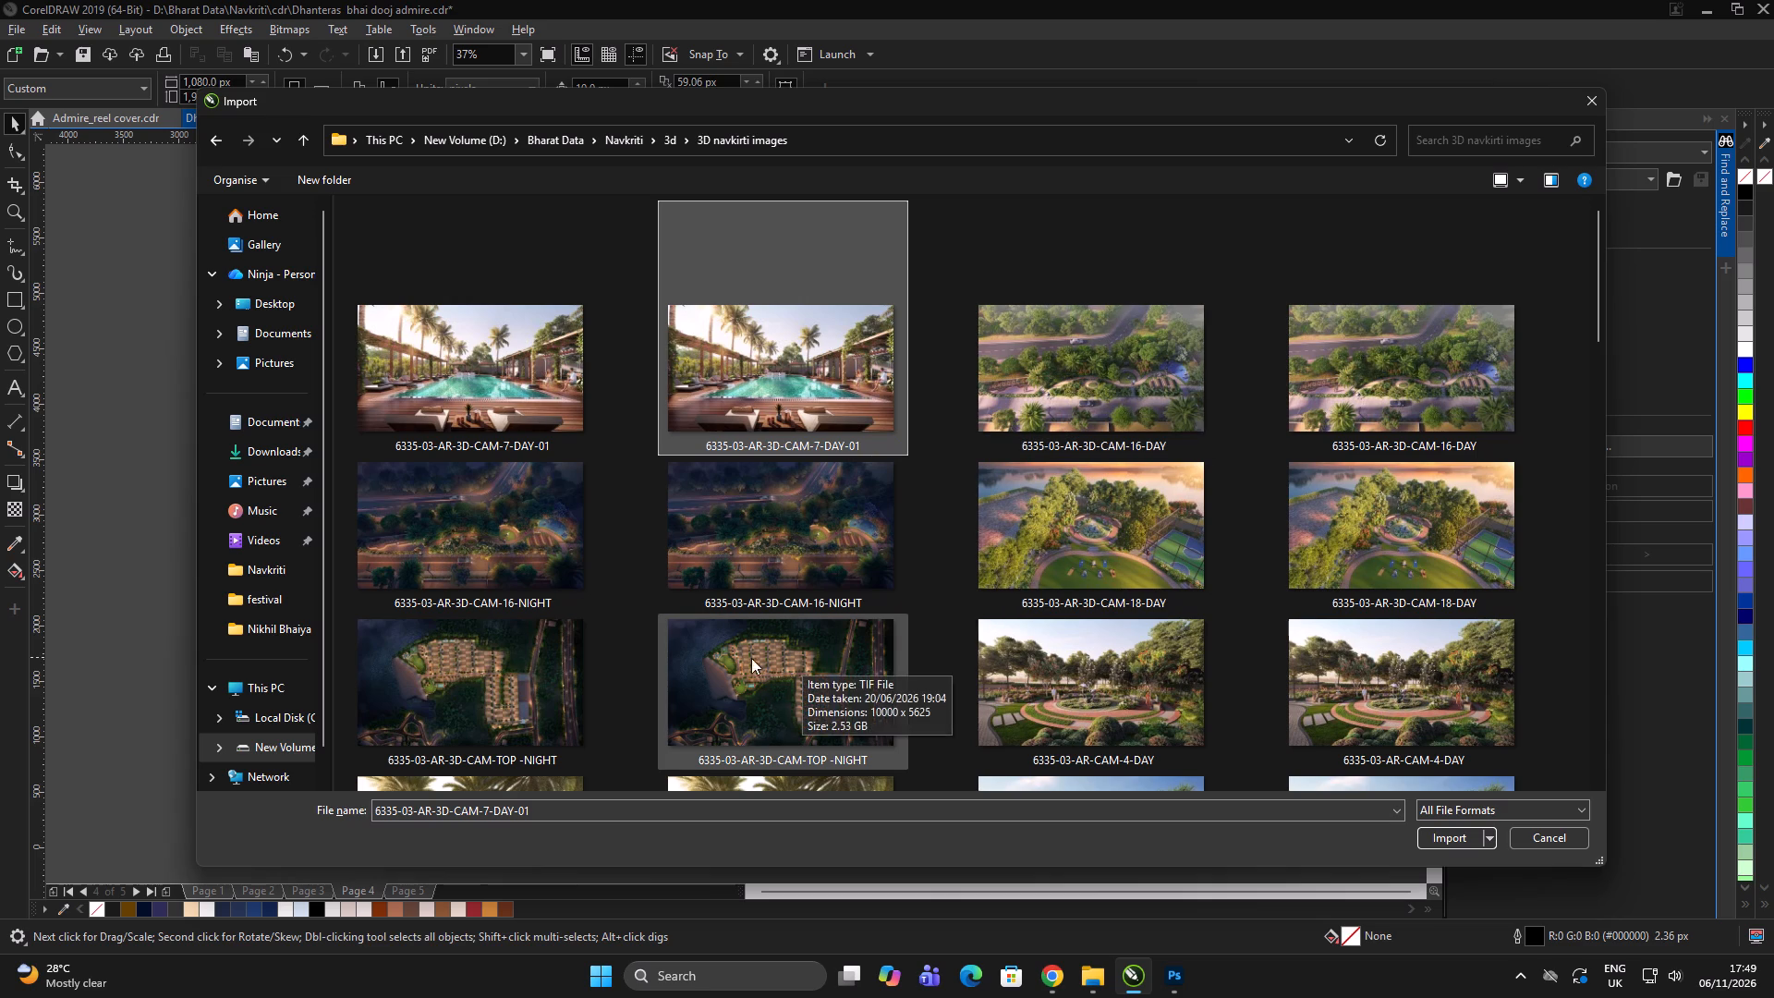
{"action": "left_click", "coordinate": [496, 377]}
{"action": "left_click", "coordinate": [792, 375]}
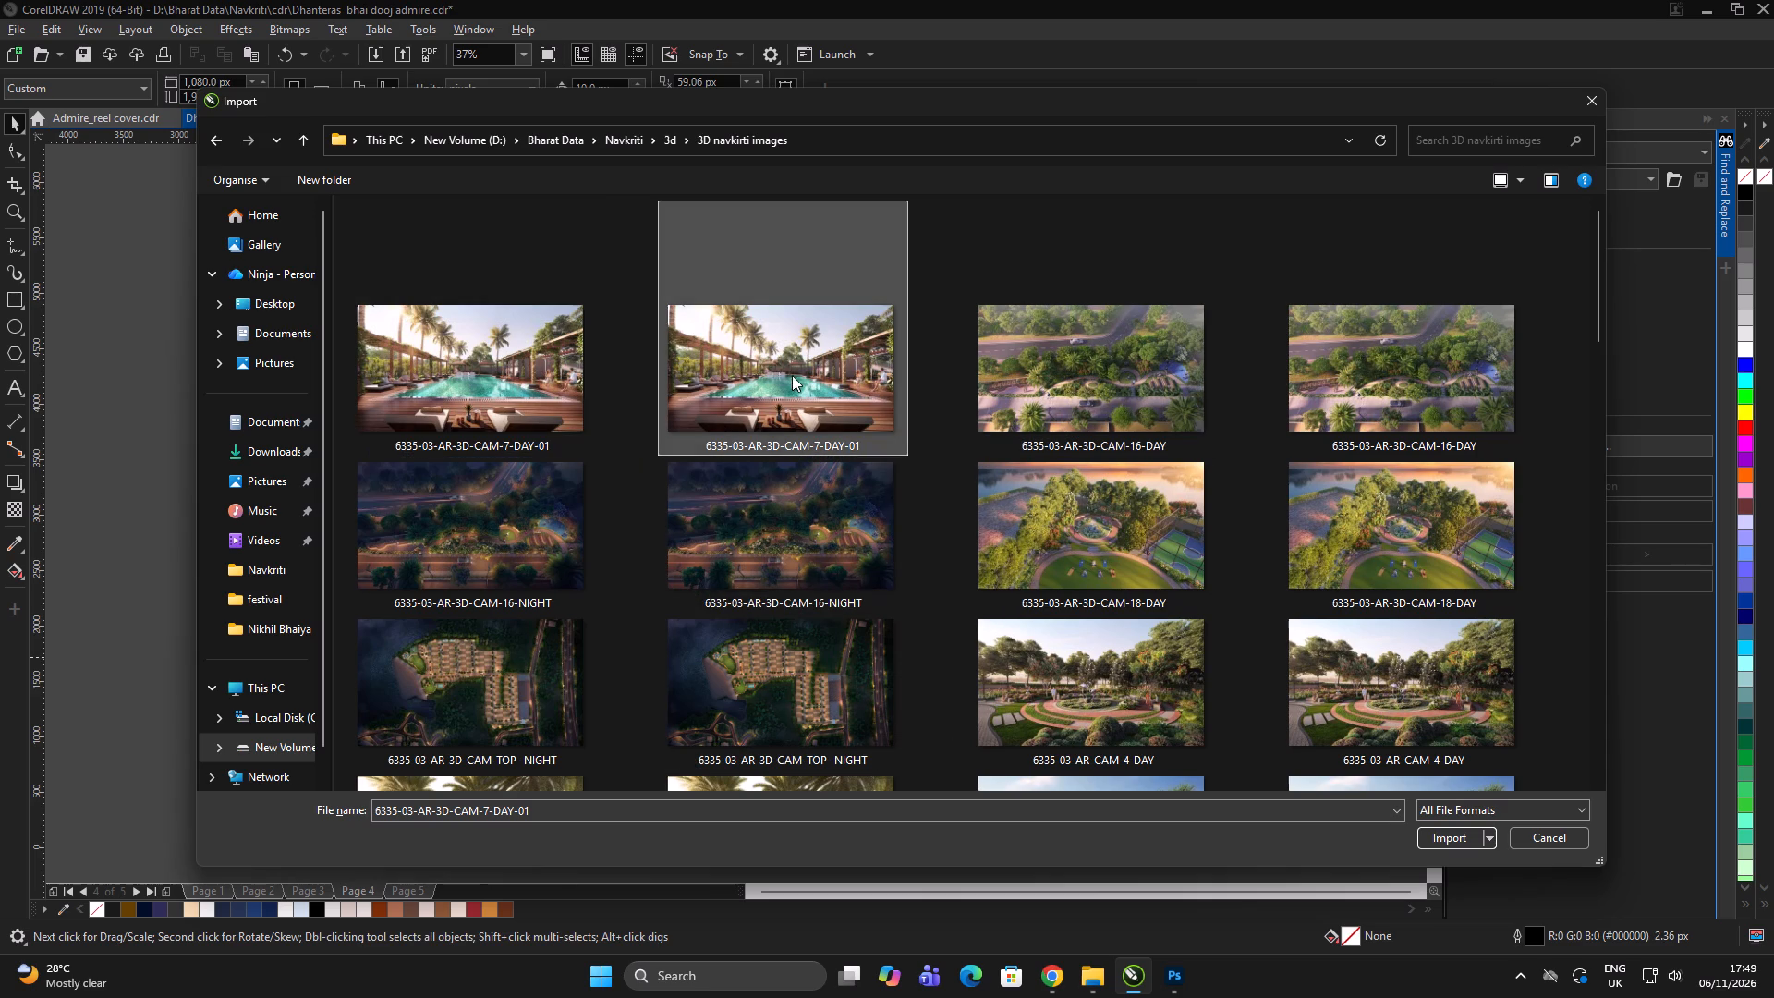
{"action": "left_click", "coordinate": [1445, 835]}
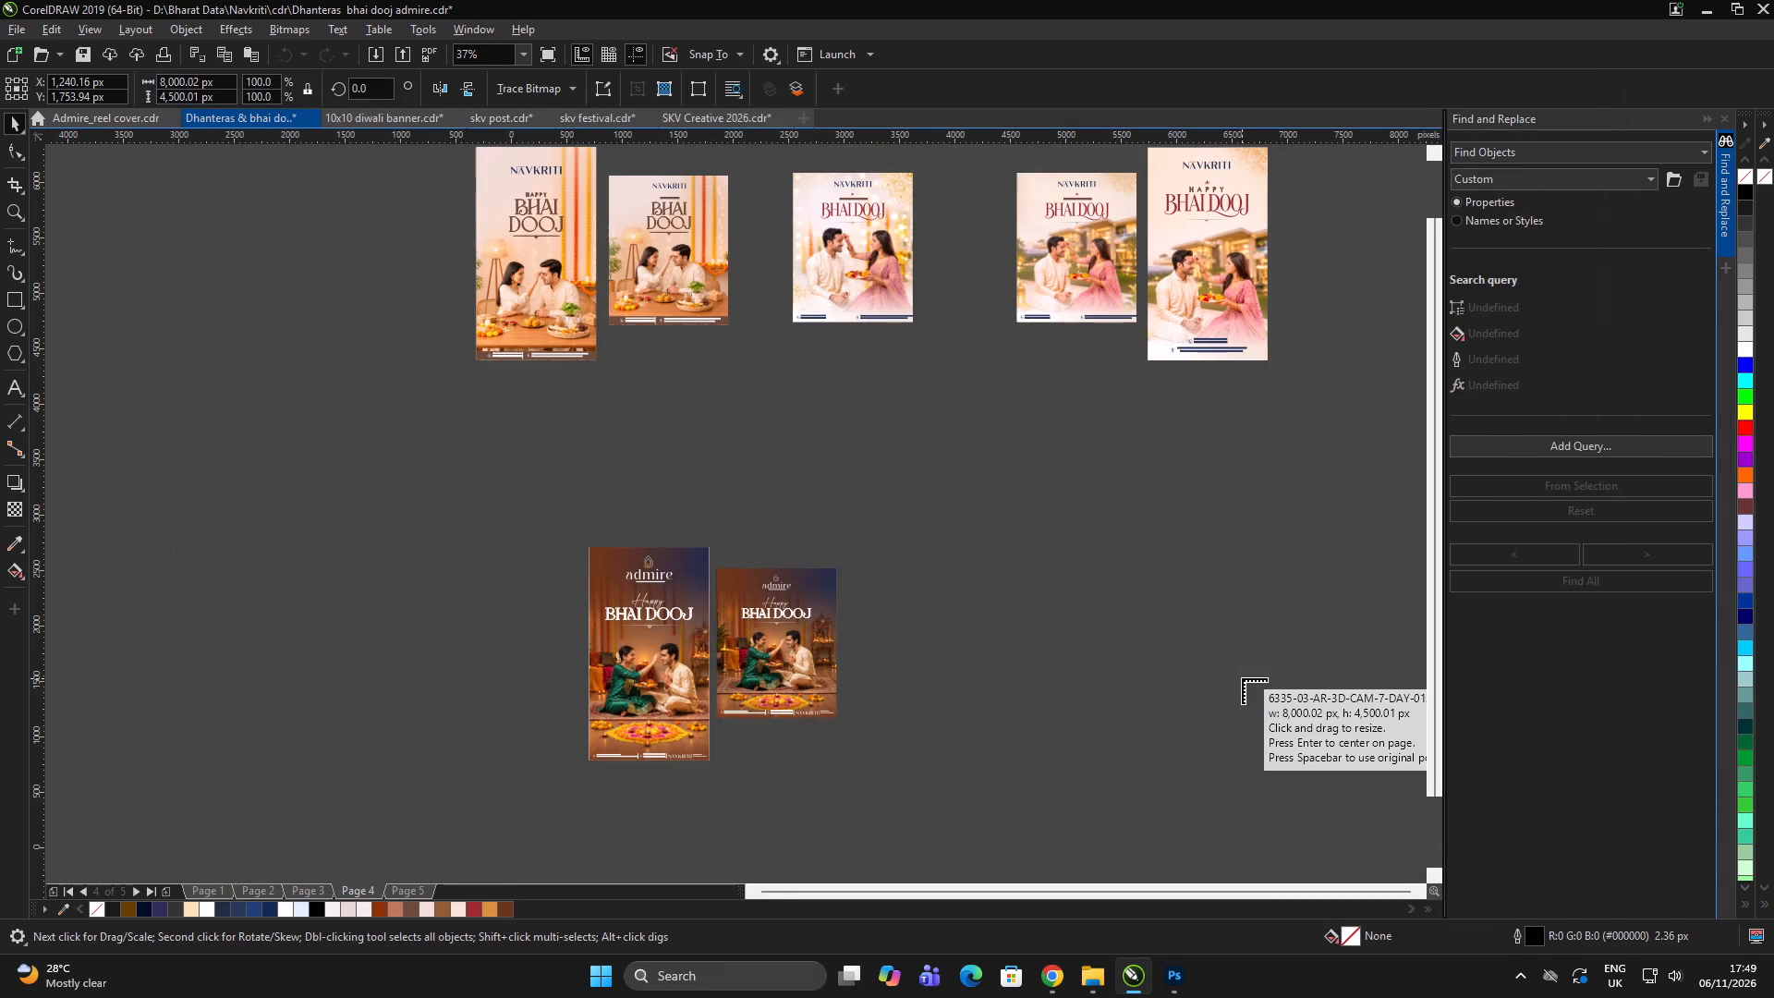
{"action": "left_click_drag", "start_coordinate": [988, 495], "coordinate": [1209, 704]}
{"action": "left_click", "coordinate": [1143, 587]}
Enlarge the pool render proportionally to about 14,699 px wide so it fills most of the drawing area.
{"action": "scroll", "coordinate": [1229, 606], "scroll_direction": "up", "scroll_amount": 3}
{"action": "scroll", "coordinate": [650, 416], "scroll_direction": "down", "scroll_amount": 3}
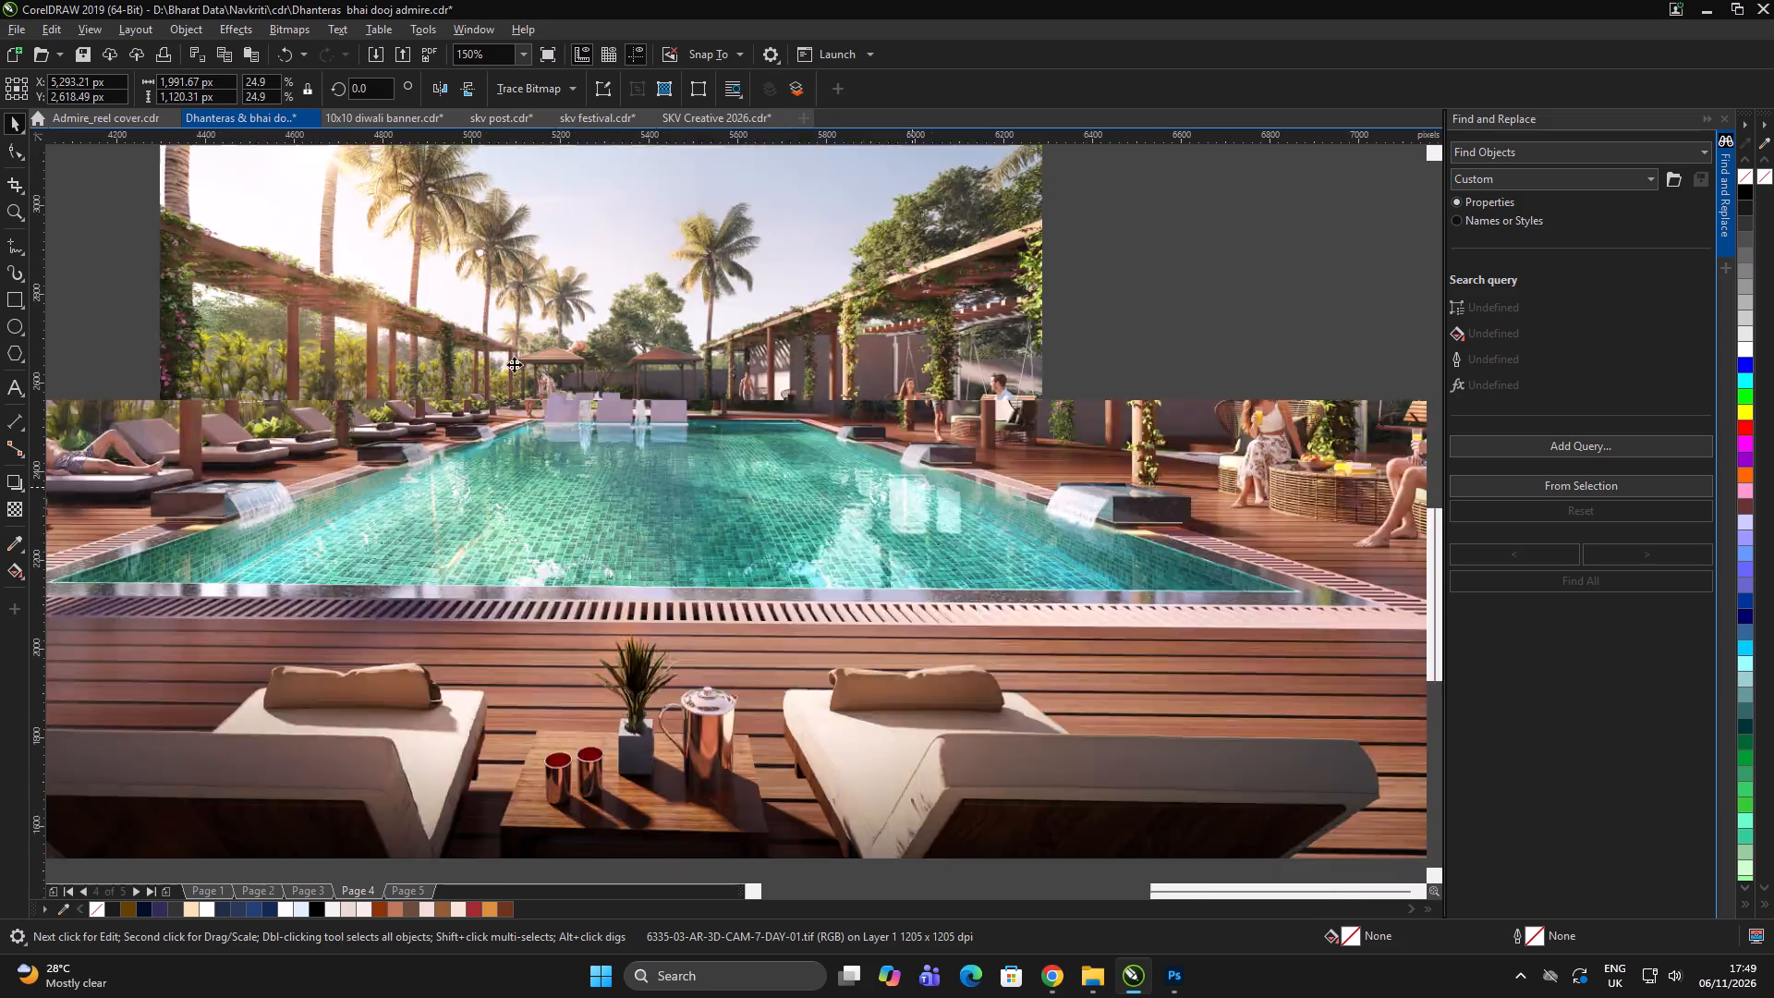
{"action": "left_click_drag", "start_coordinate": [845, 461], "coordinate": [835, 457]}
{"action": "left_click", "coordinate": [581, 393]}
{"action": "scroll", "coordinate": [516, 342], "scroll_direction": "down", "scroll_amount": 2}
{"action": "left_click_drag", "start_coordinate": [590, 392], "coordinate": [1165, 740]}
{"action": "left_click", "coordinate": [1237, 759]}
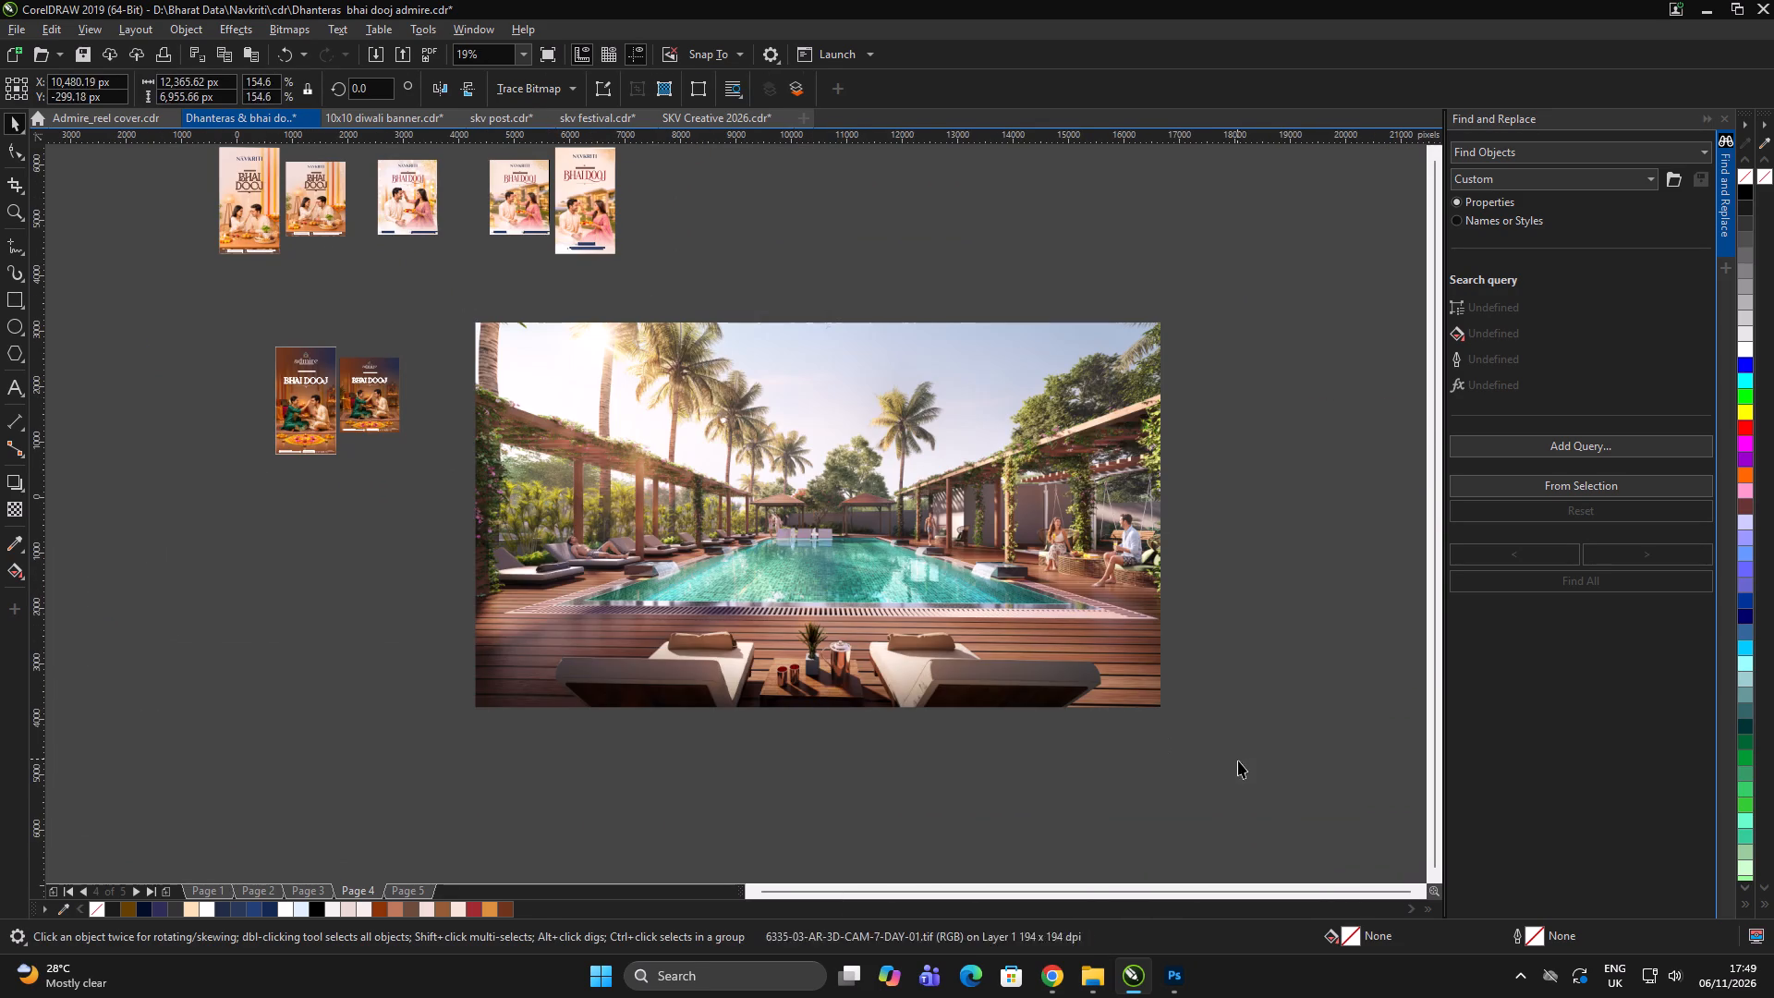
{"action": "left_click", "coordinate": [1245, 760]}
{"action": "left_click", "coordinate": [1011, 639]}
{"action": "left_click_drag", "start_coordinate": [1166, 716], "coordinate": [1231, 771]}
{"action": "left_click", "coordinate": [1233, 761]}
{"action": "left_click", "coordinate": [1125, 684]}
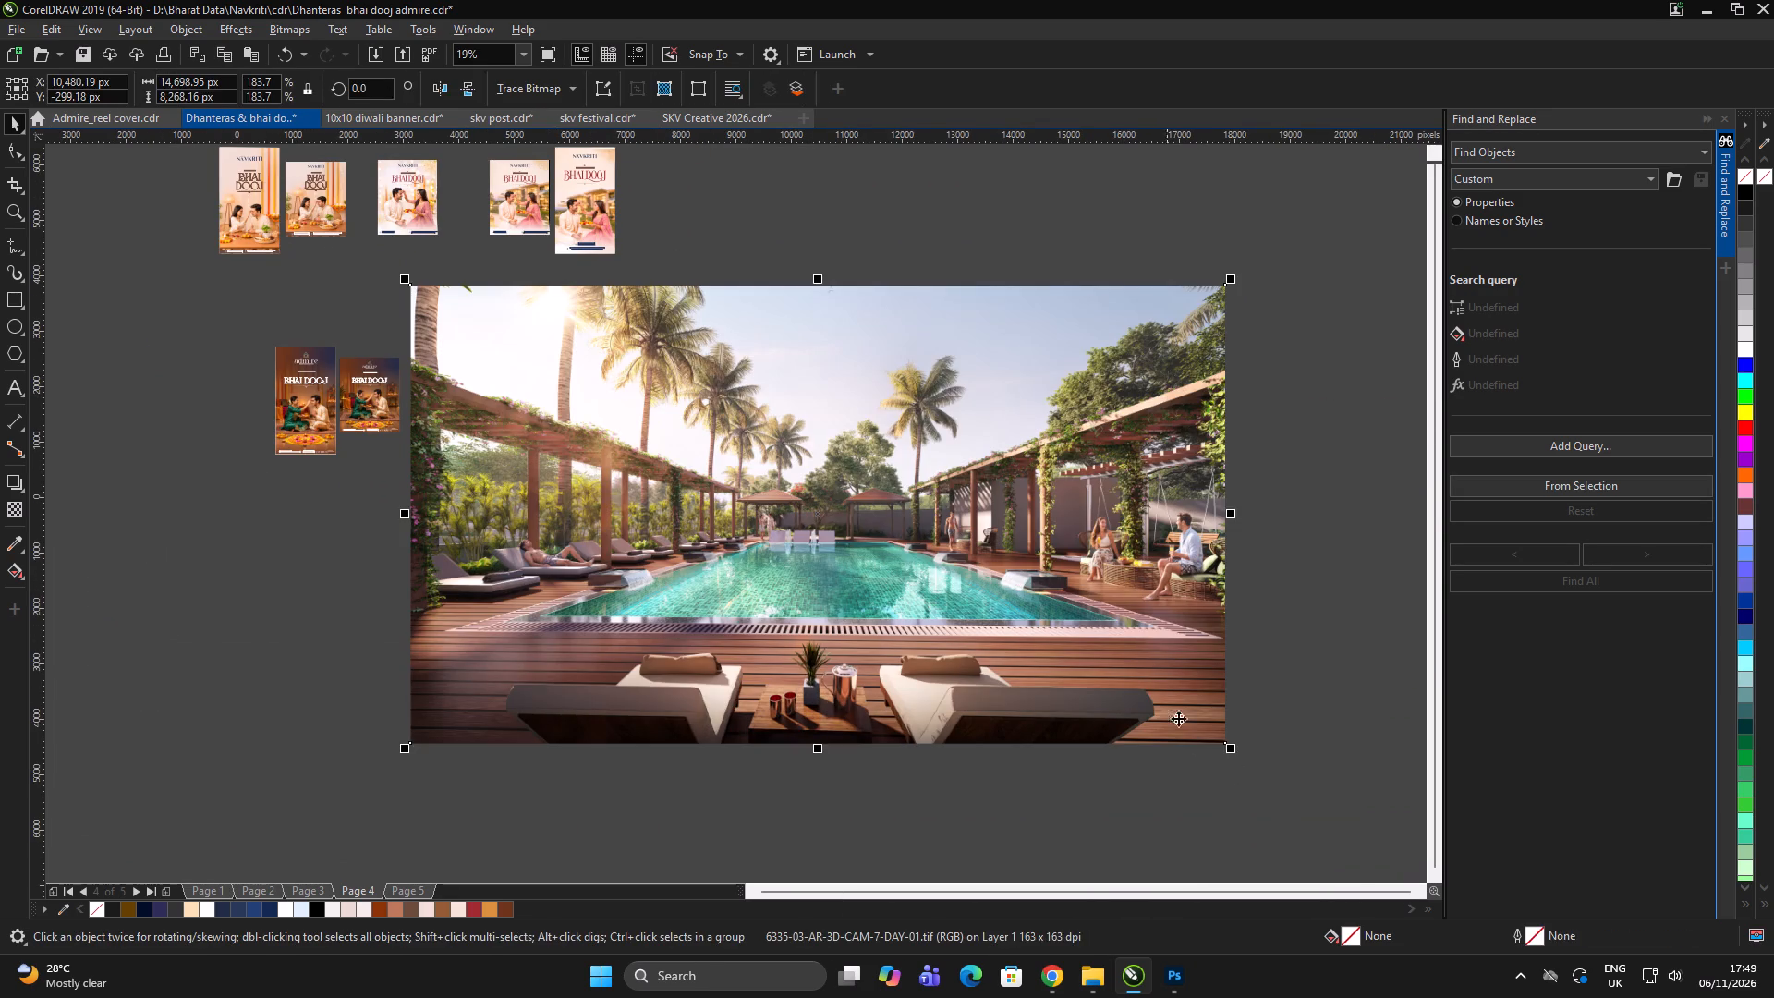
{"action": "left_click", "coordinate": [1334, 745]}
{"action": "left_click", "coordinate": [1335, 736]}
{"action": "left_click", "coordinate": [1007, 653]}
Capture the pool render area with Lightshot and copy the screenshot.
{"action": "left_click", "coordinate": [1519, 989]}
{"action": "left_click", "coordinate": [1486, 924]}
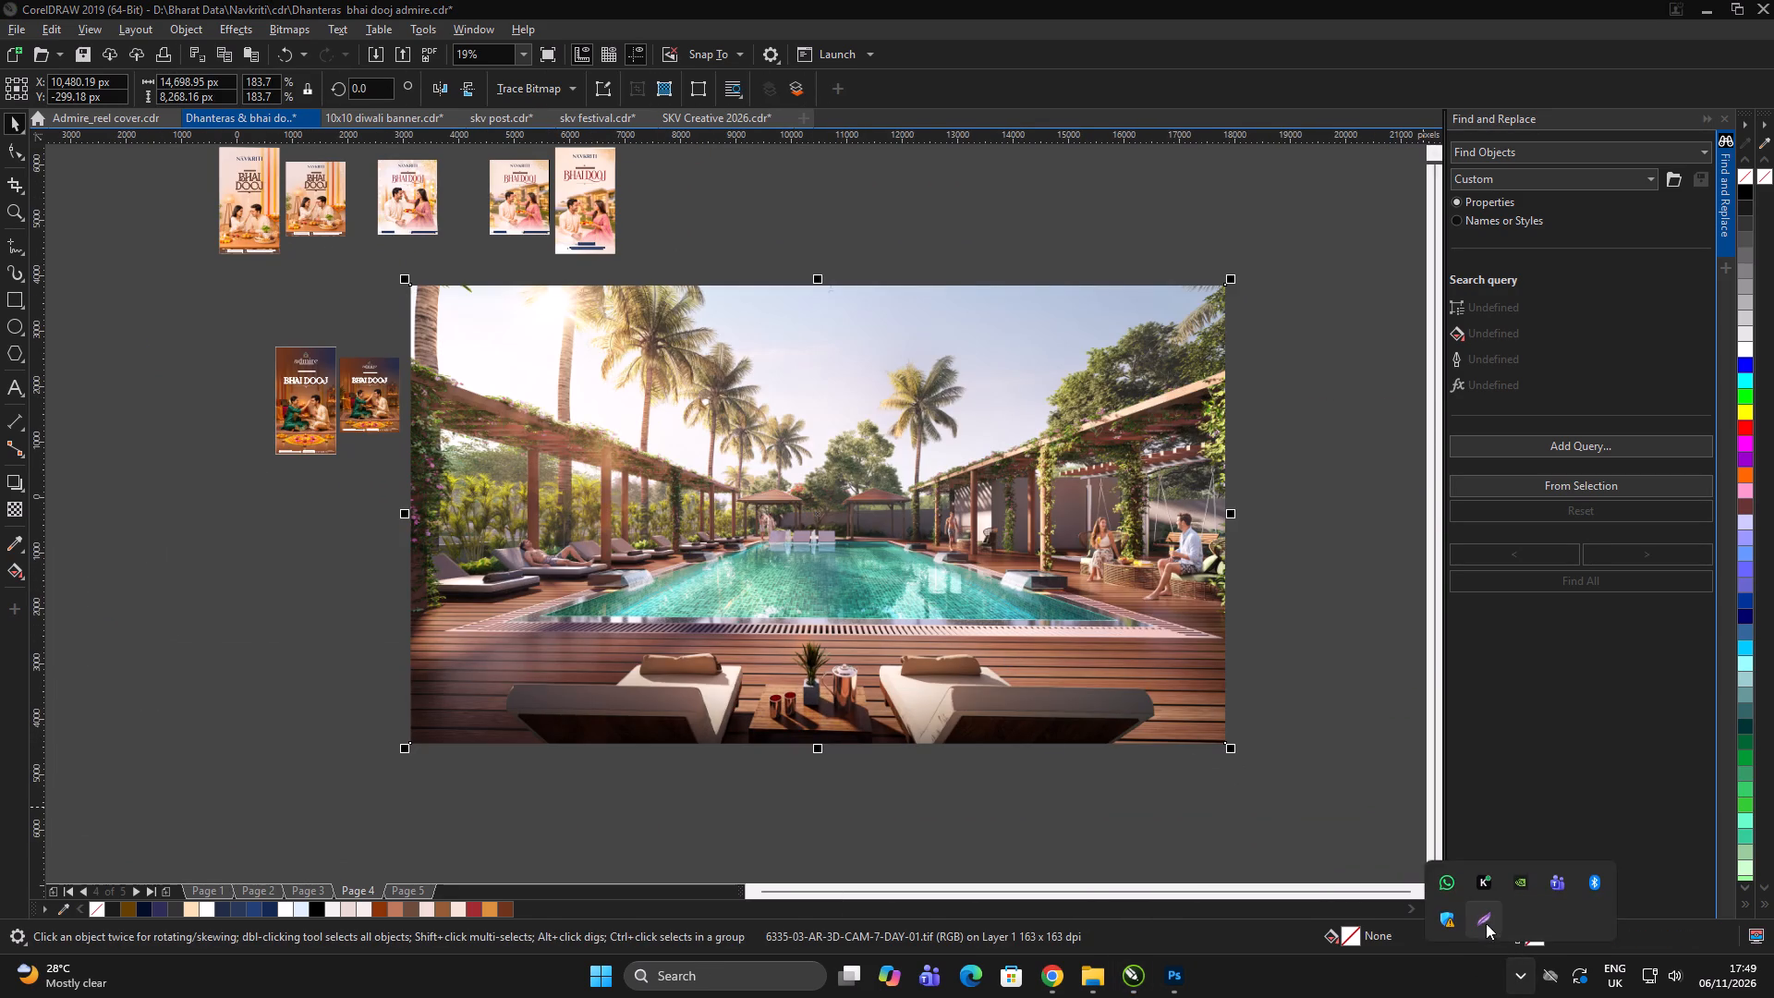
{"action": "left_click_drag", "start_coordinate": [411, 283], "coordinate": [1221, 735]}
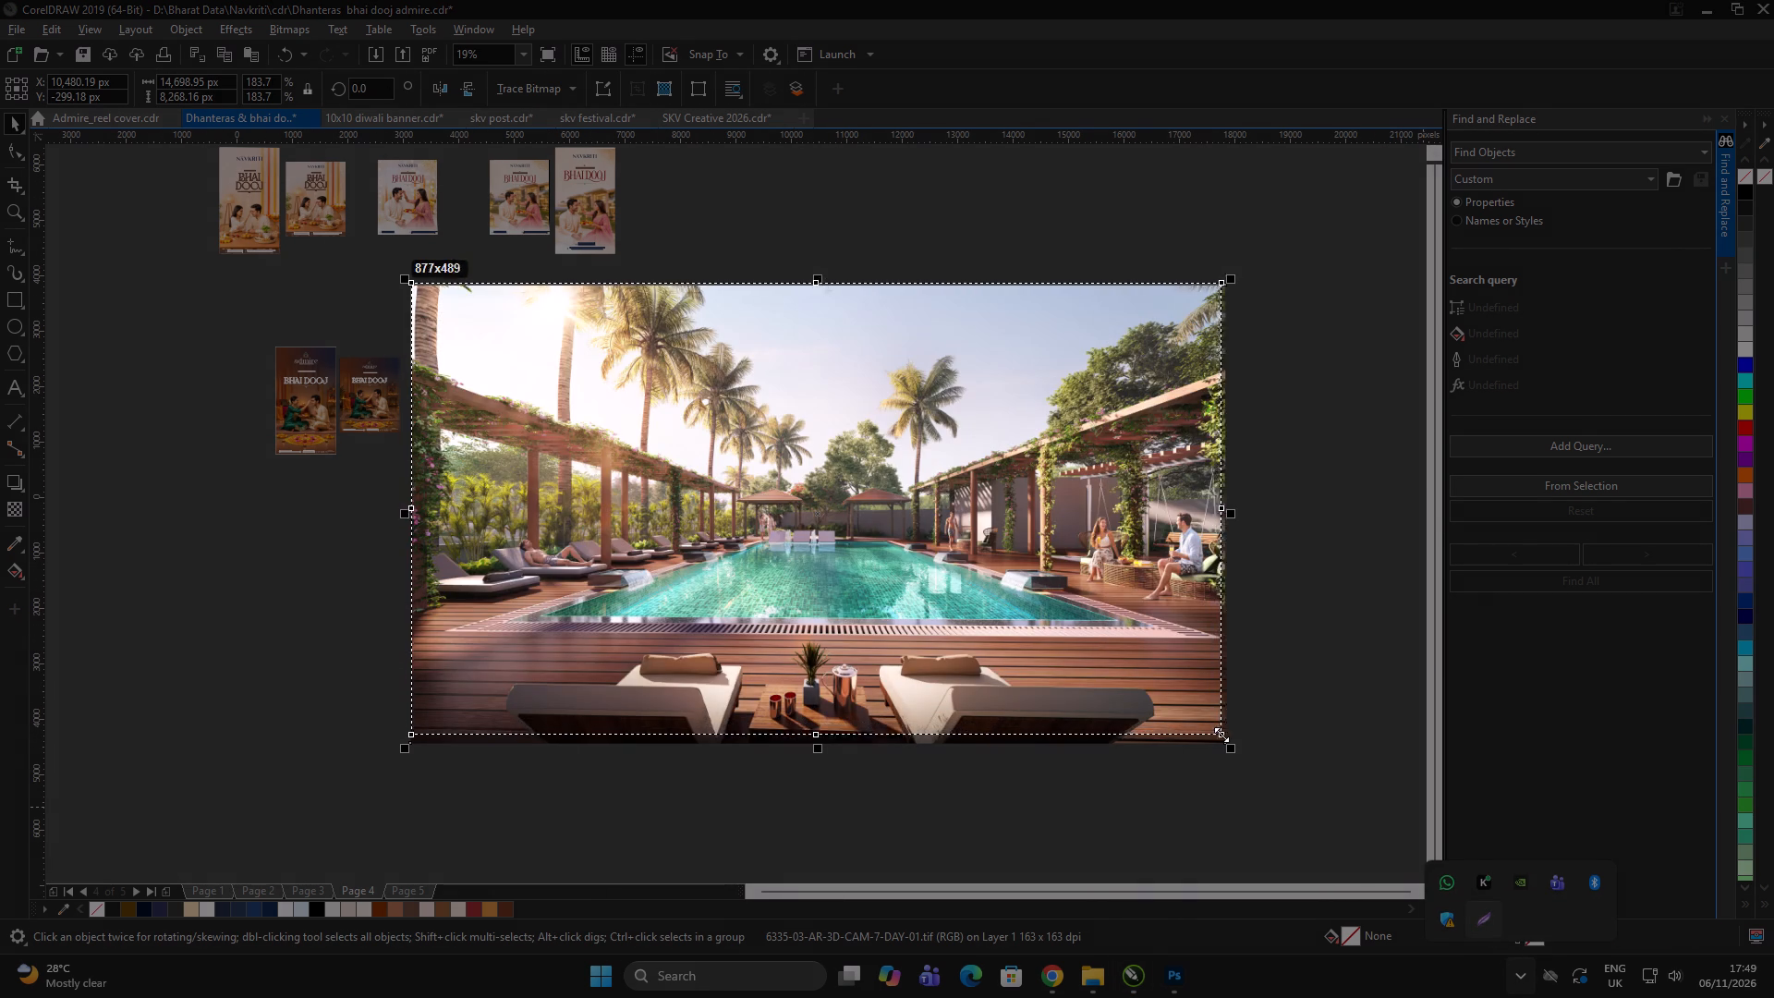
{"action": "left_click_drag", "start_coordinate": [1221, 735], "coordinate": [1224, 738]}
{"action": "left_click", "coordinate": [1157, 751]}
{"action": "key", "text": "alt+Tab"}
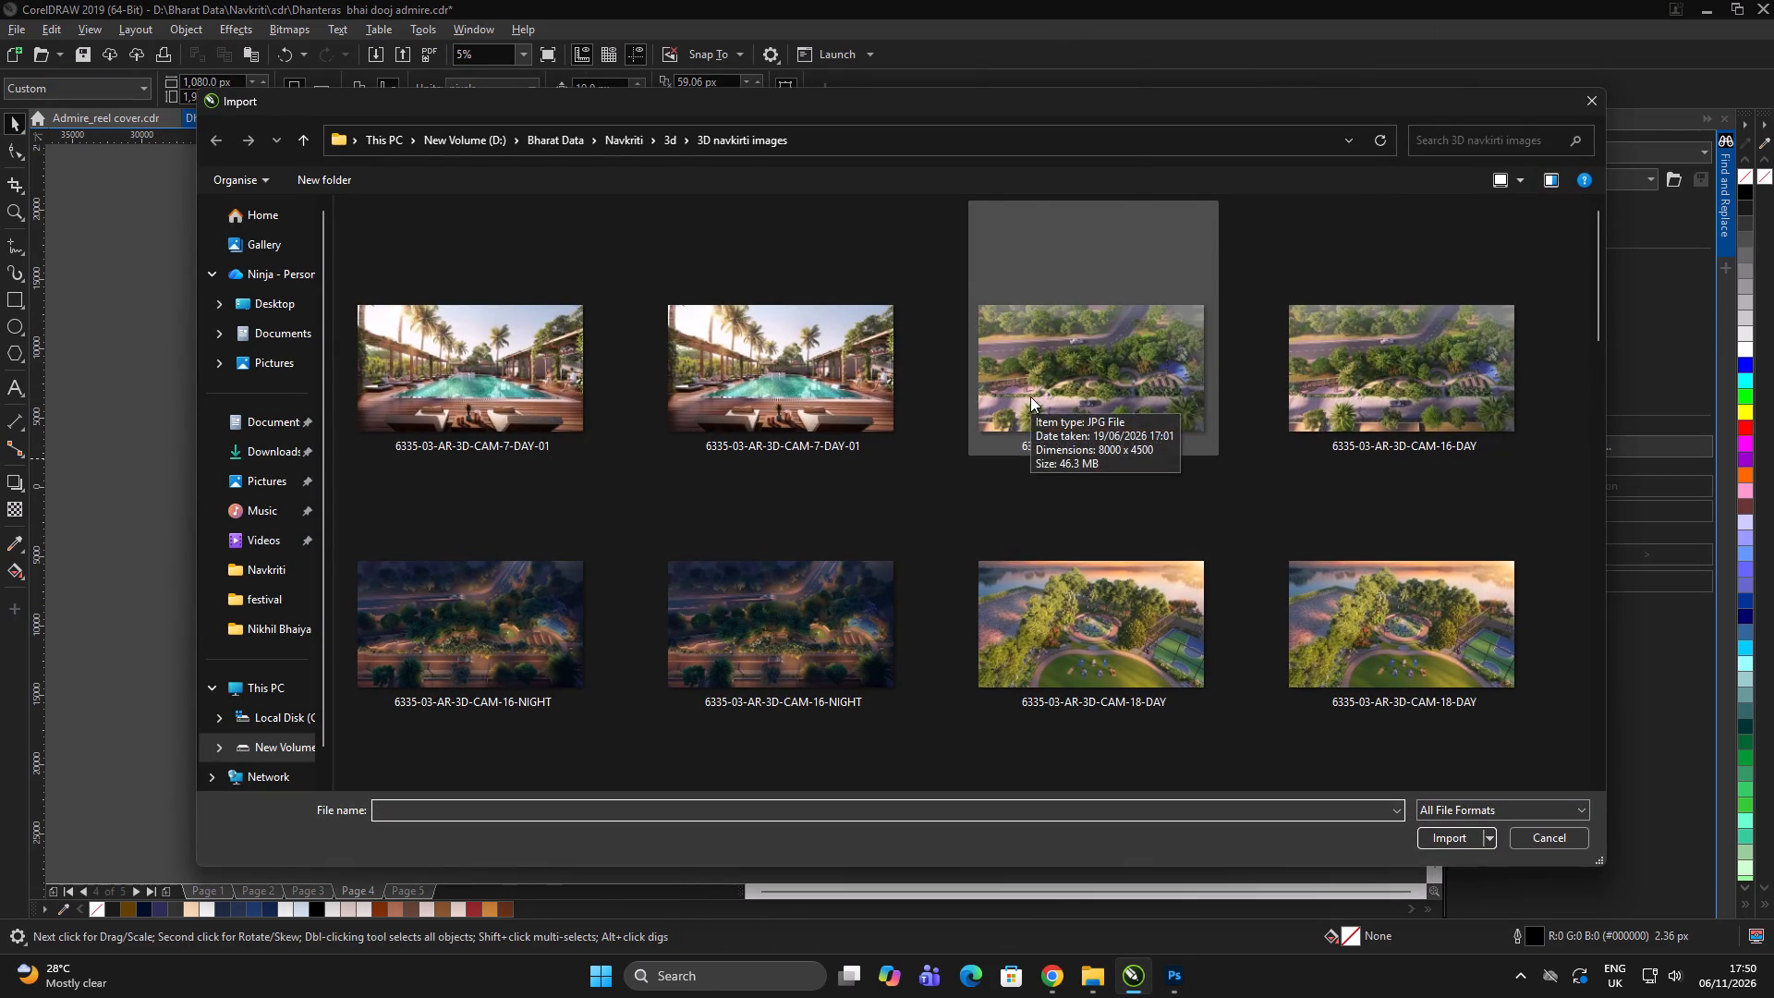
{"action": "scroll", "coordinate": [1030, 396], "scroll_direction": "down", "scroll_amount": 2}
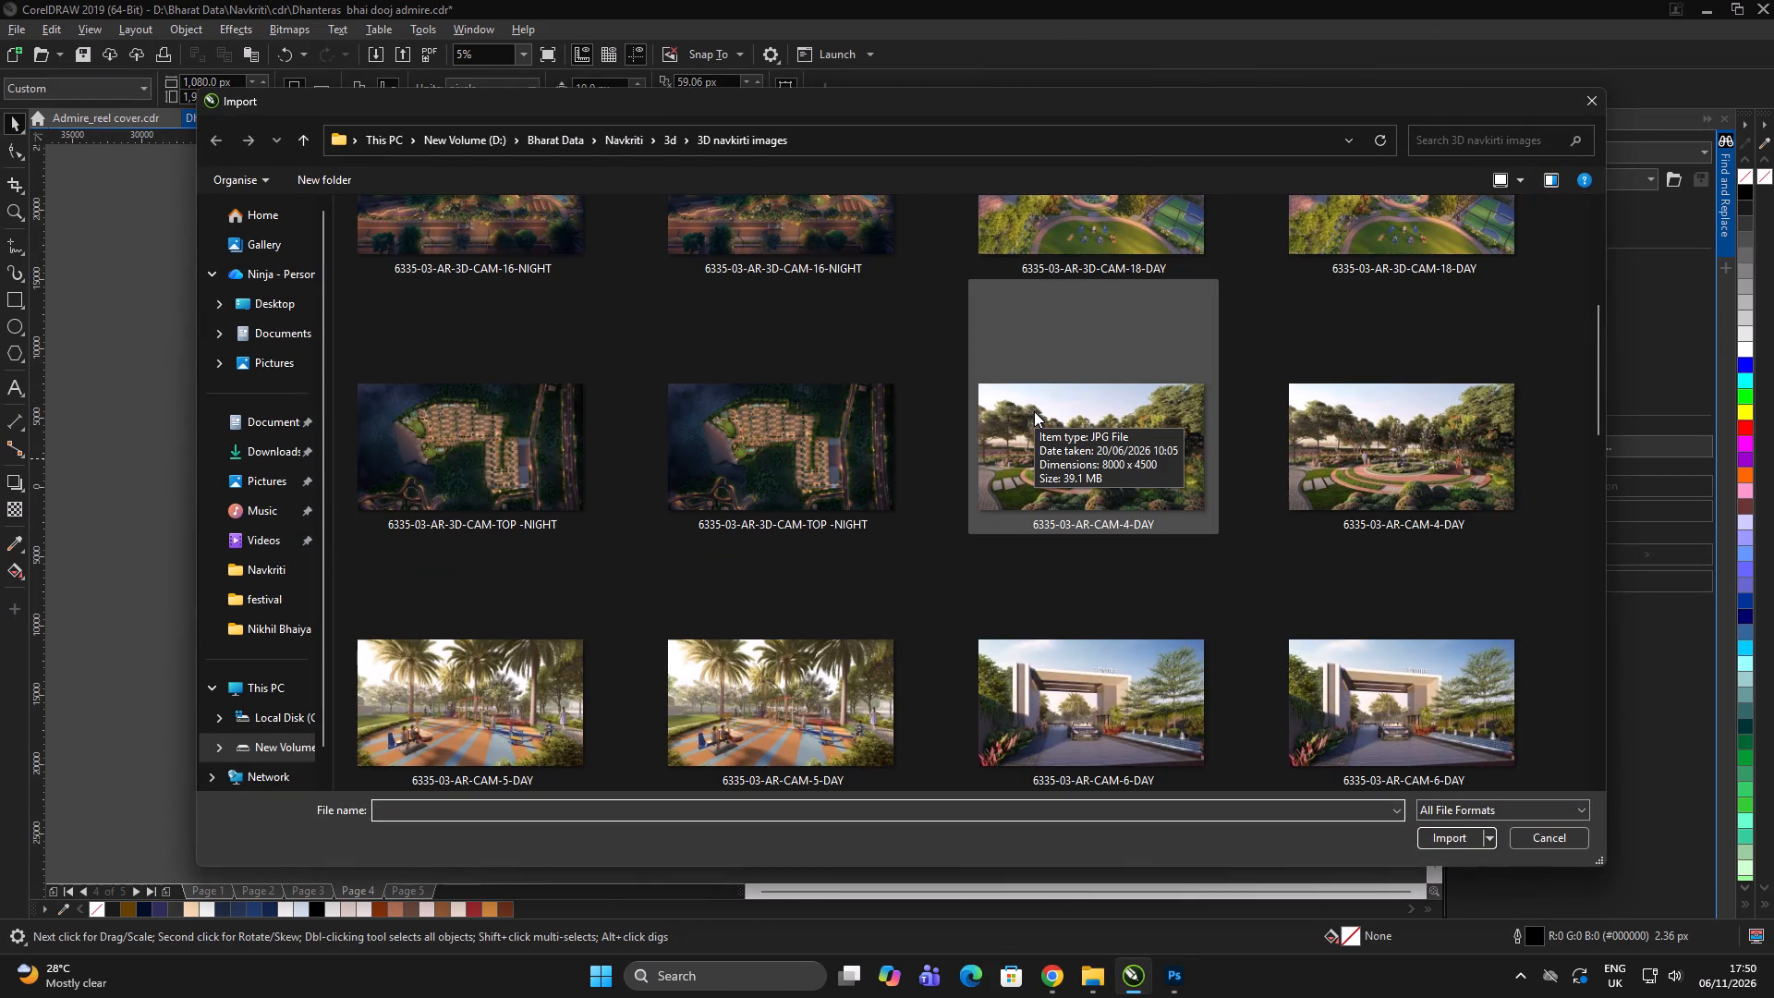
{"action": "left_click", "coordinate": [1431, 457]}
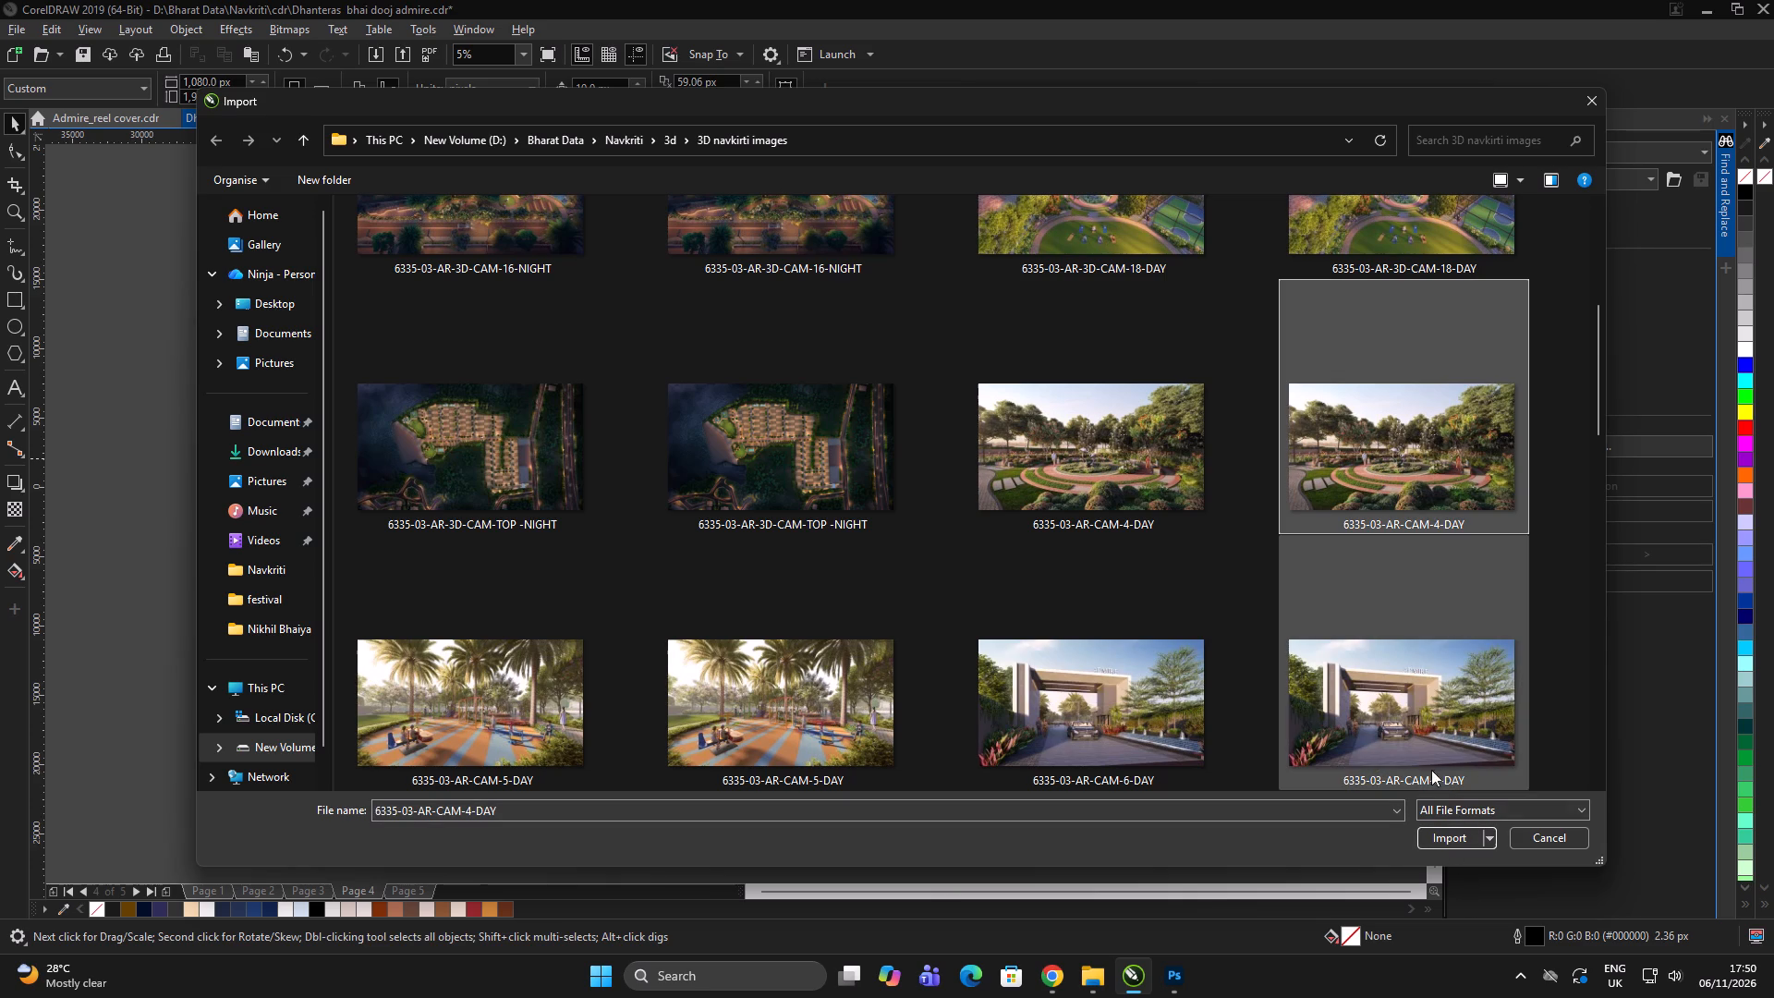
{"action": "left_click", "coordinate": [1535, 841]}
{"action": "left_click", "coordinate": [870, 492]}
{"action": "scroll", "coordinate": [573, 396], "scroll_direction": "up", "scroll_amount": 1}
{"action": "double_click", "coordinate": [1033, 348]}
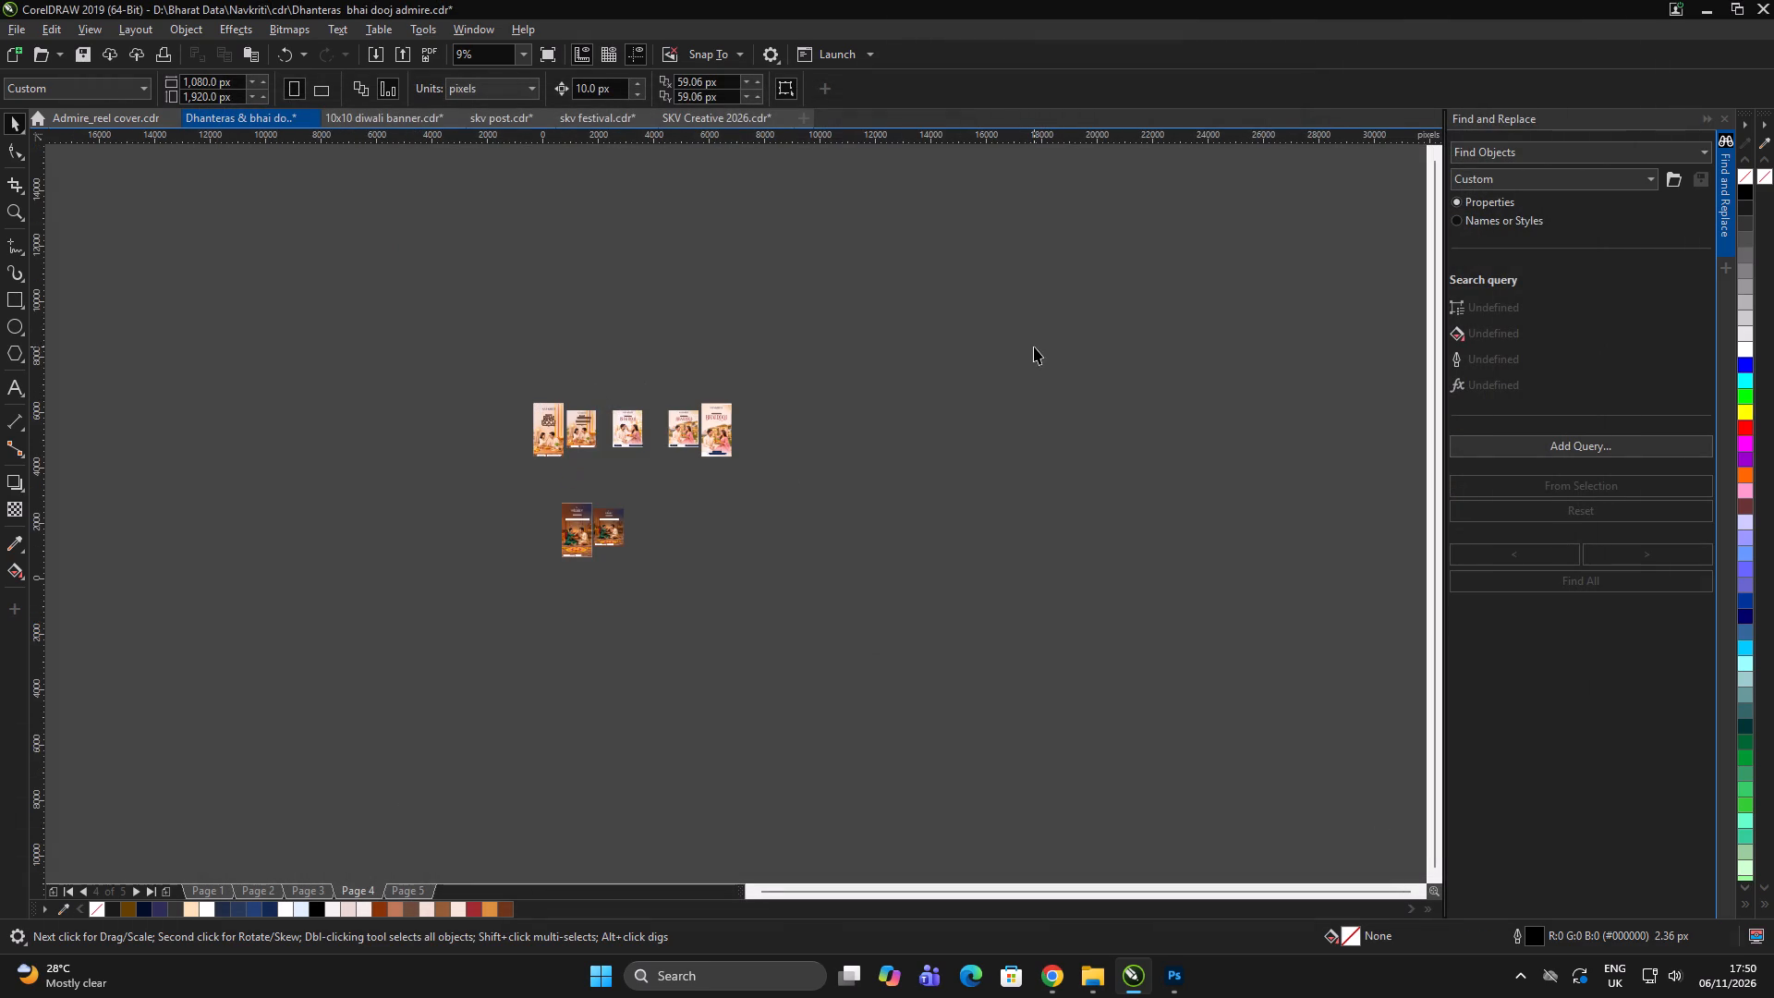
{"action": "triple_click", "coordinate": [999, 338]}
Open the drawing 'Navkiriti creative poster' from the cdr folder of Bharat Data's Navkriti folder on drive D.
{"action": "key", "text": "ctrl+o"}
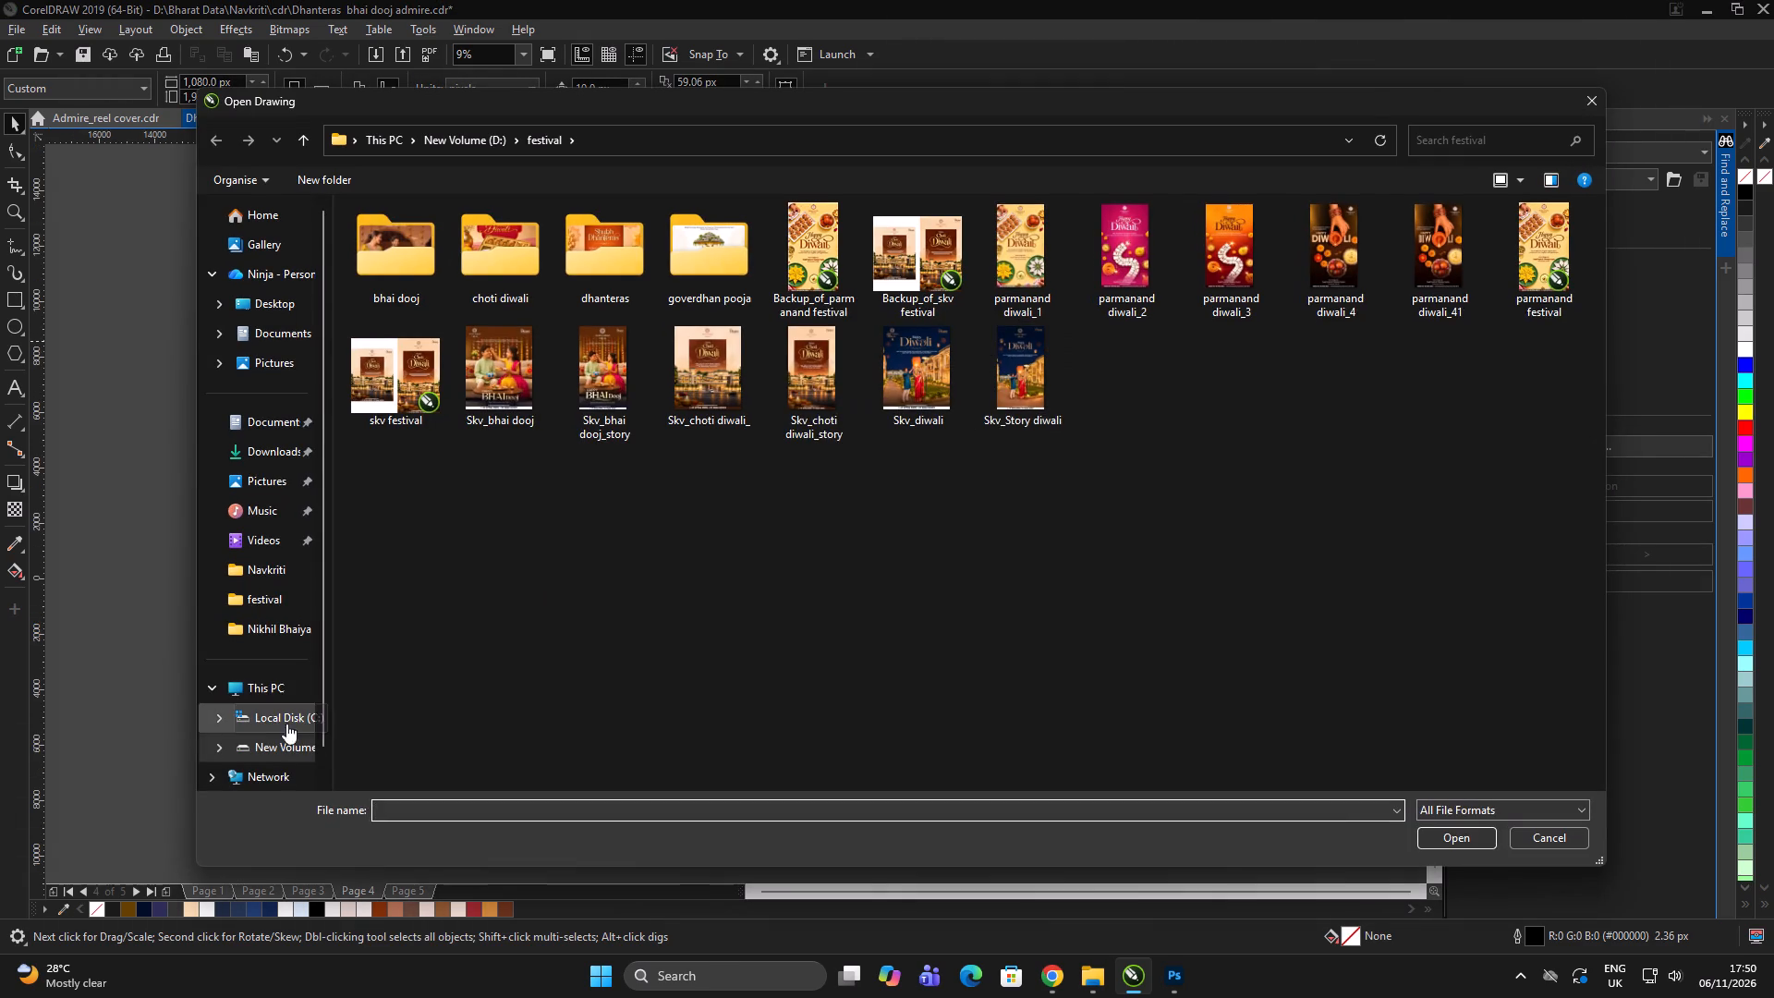
{"action": "left_click", "coordinate": [293, 729]}
{"action": "left_click", "coordinate": [278, 746]}
{"action": "double_click", "coordinate": [400, 262]}
{"action": "left_click", "coordinate": [423, 377]}
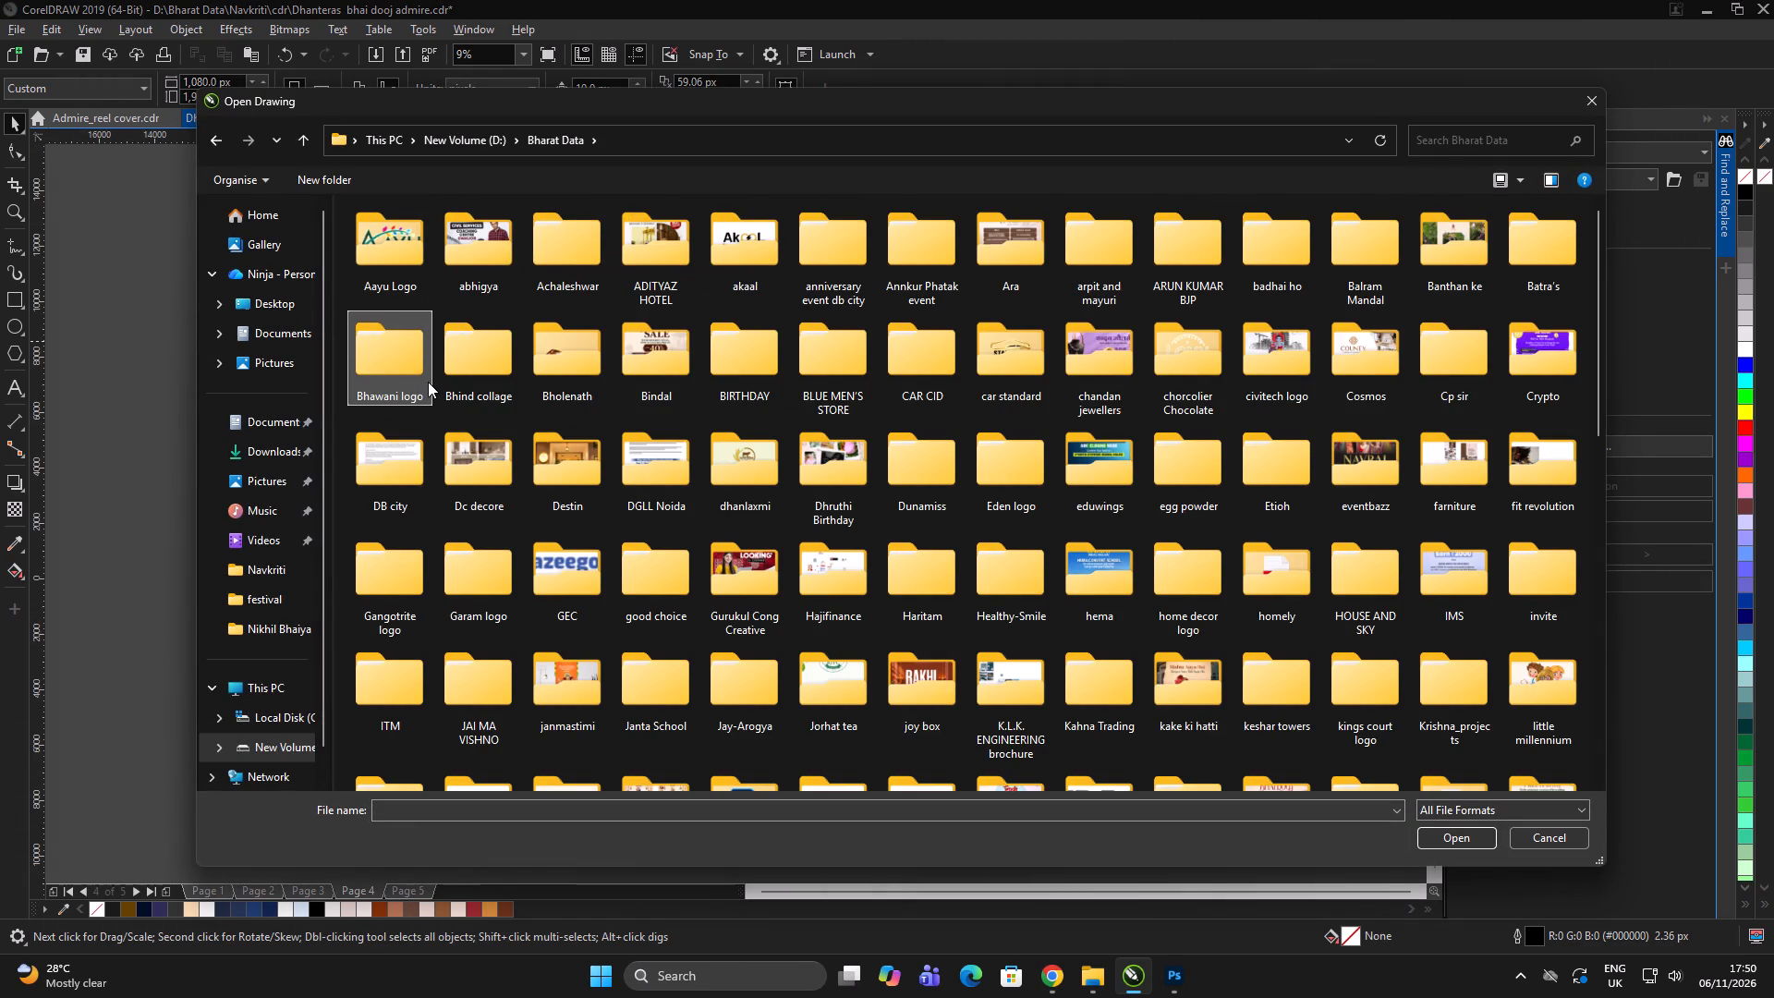
{"action": "type", "text": "nav"}
{"action": "double_click", "coordinate": [1268, 254]}
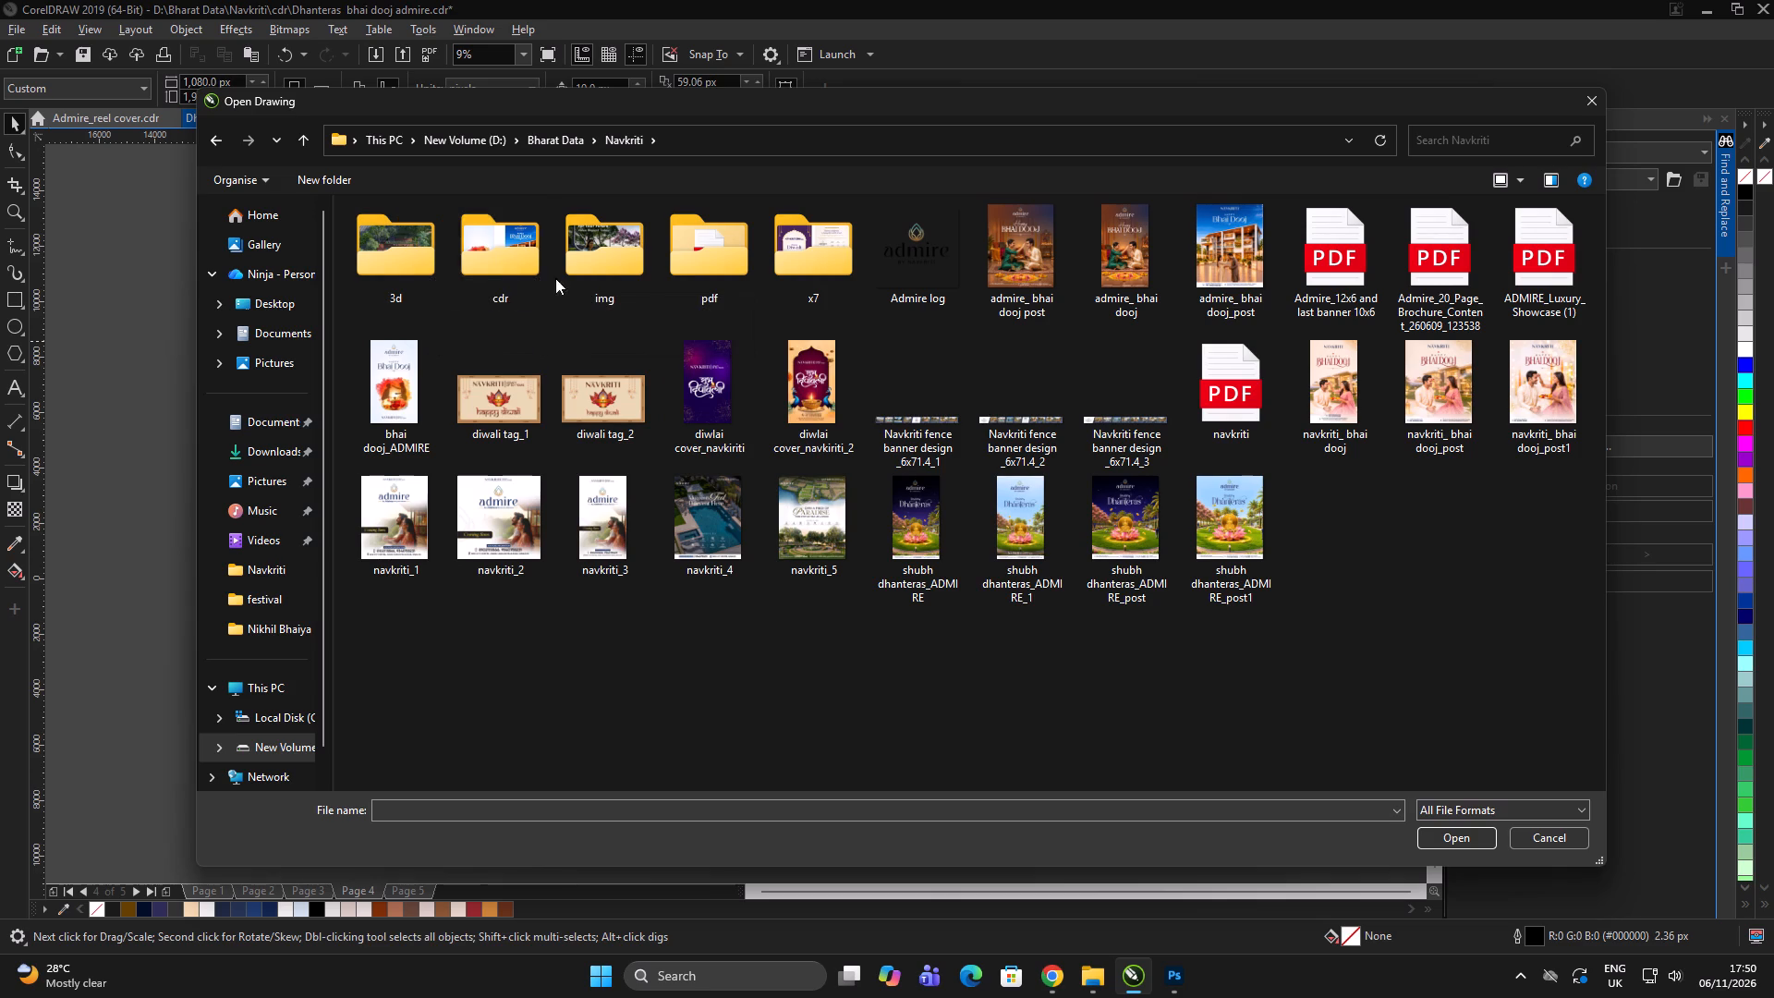
{"action": "double_click", "coordinate": [497, 265]}
{"action": "triple_click", "coordinate": [1529, 567]}
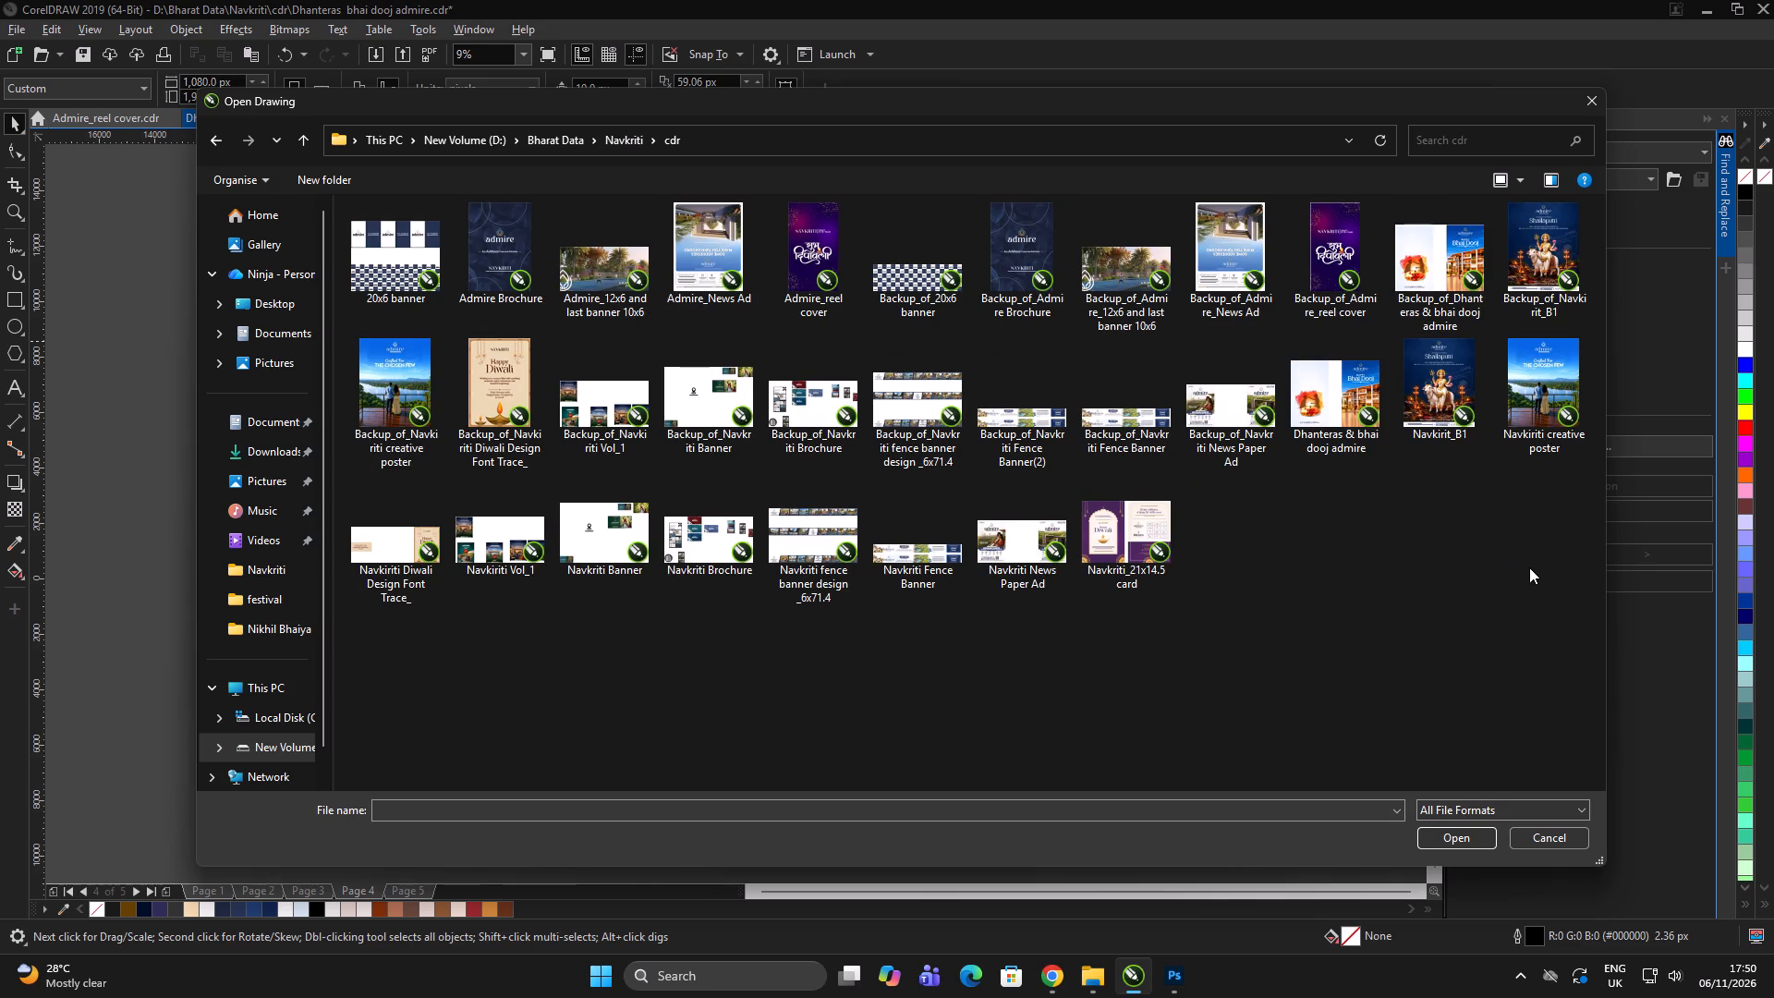
{"action": "left_click", "coordinate": [1511, 381]}
{"action": "left_click", "coordinate": [1475, 873]}
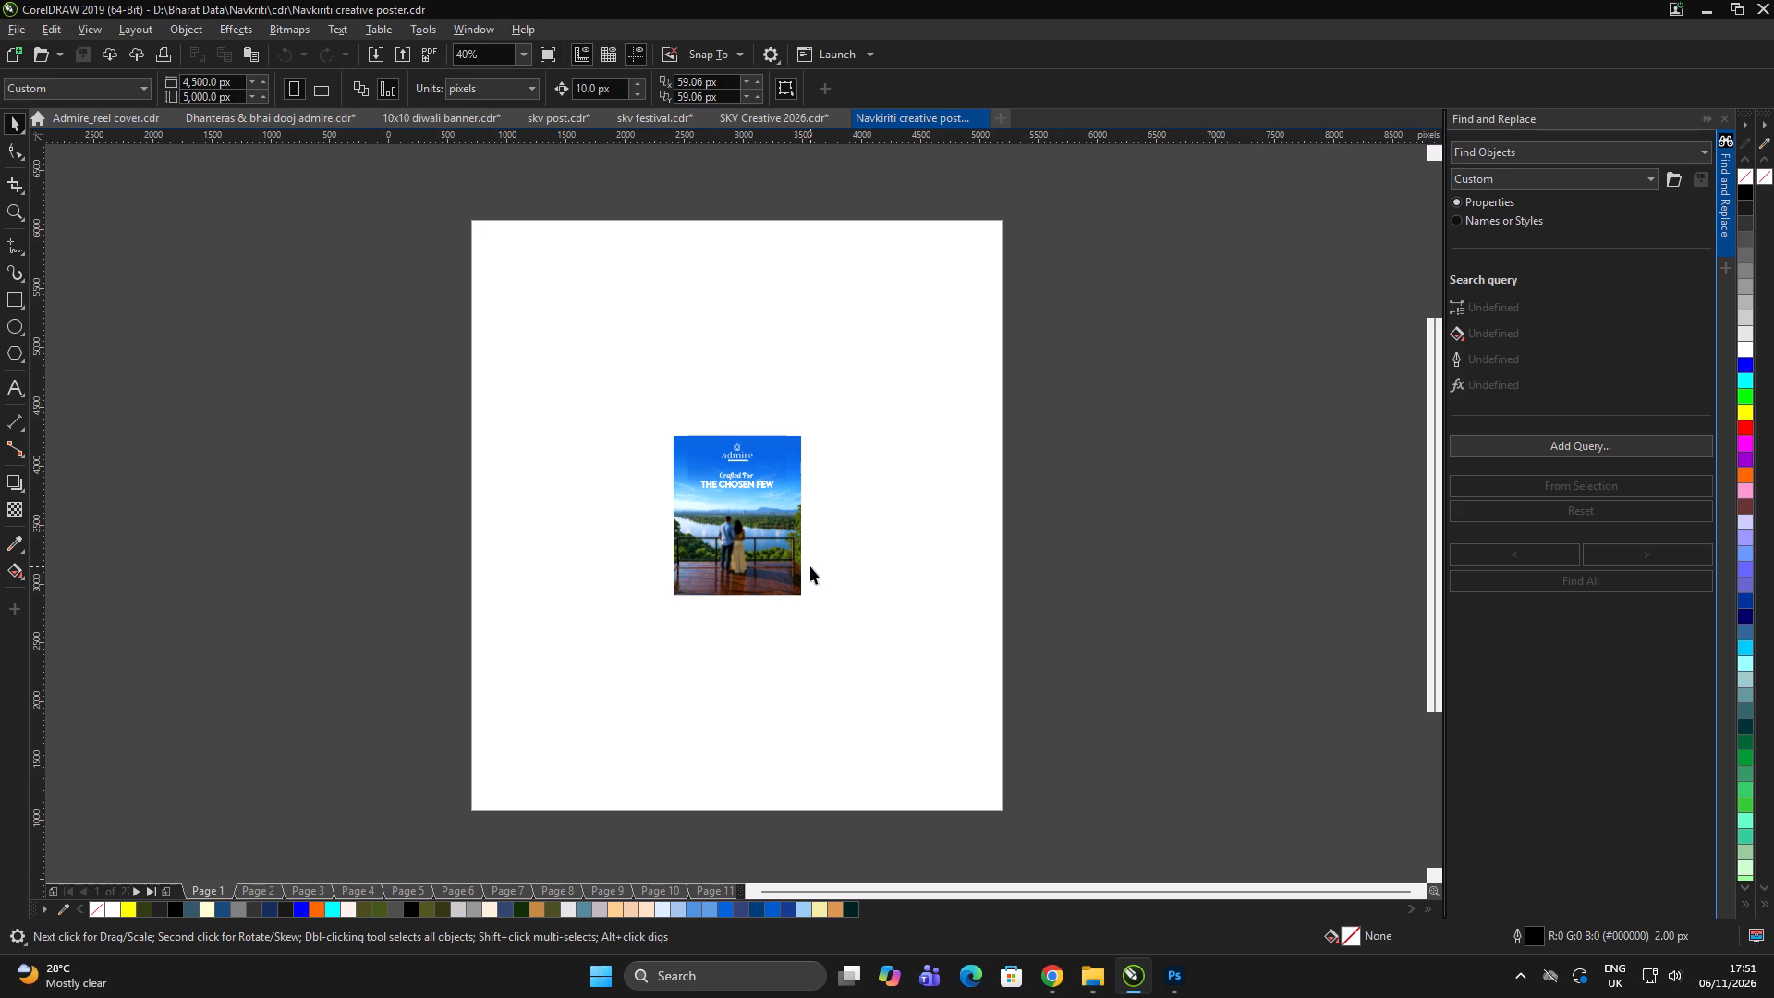
Look through the poster pages of the Navkriti creative file for a usable layout.
{"action": "key", "text": "Page_Down"}
{"action": "key", "text": "Page_Down"}
{"action": "key", "text": "Page_Down"}
{"action": "key", "text": "Page_Down"}
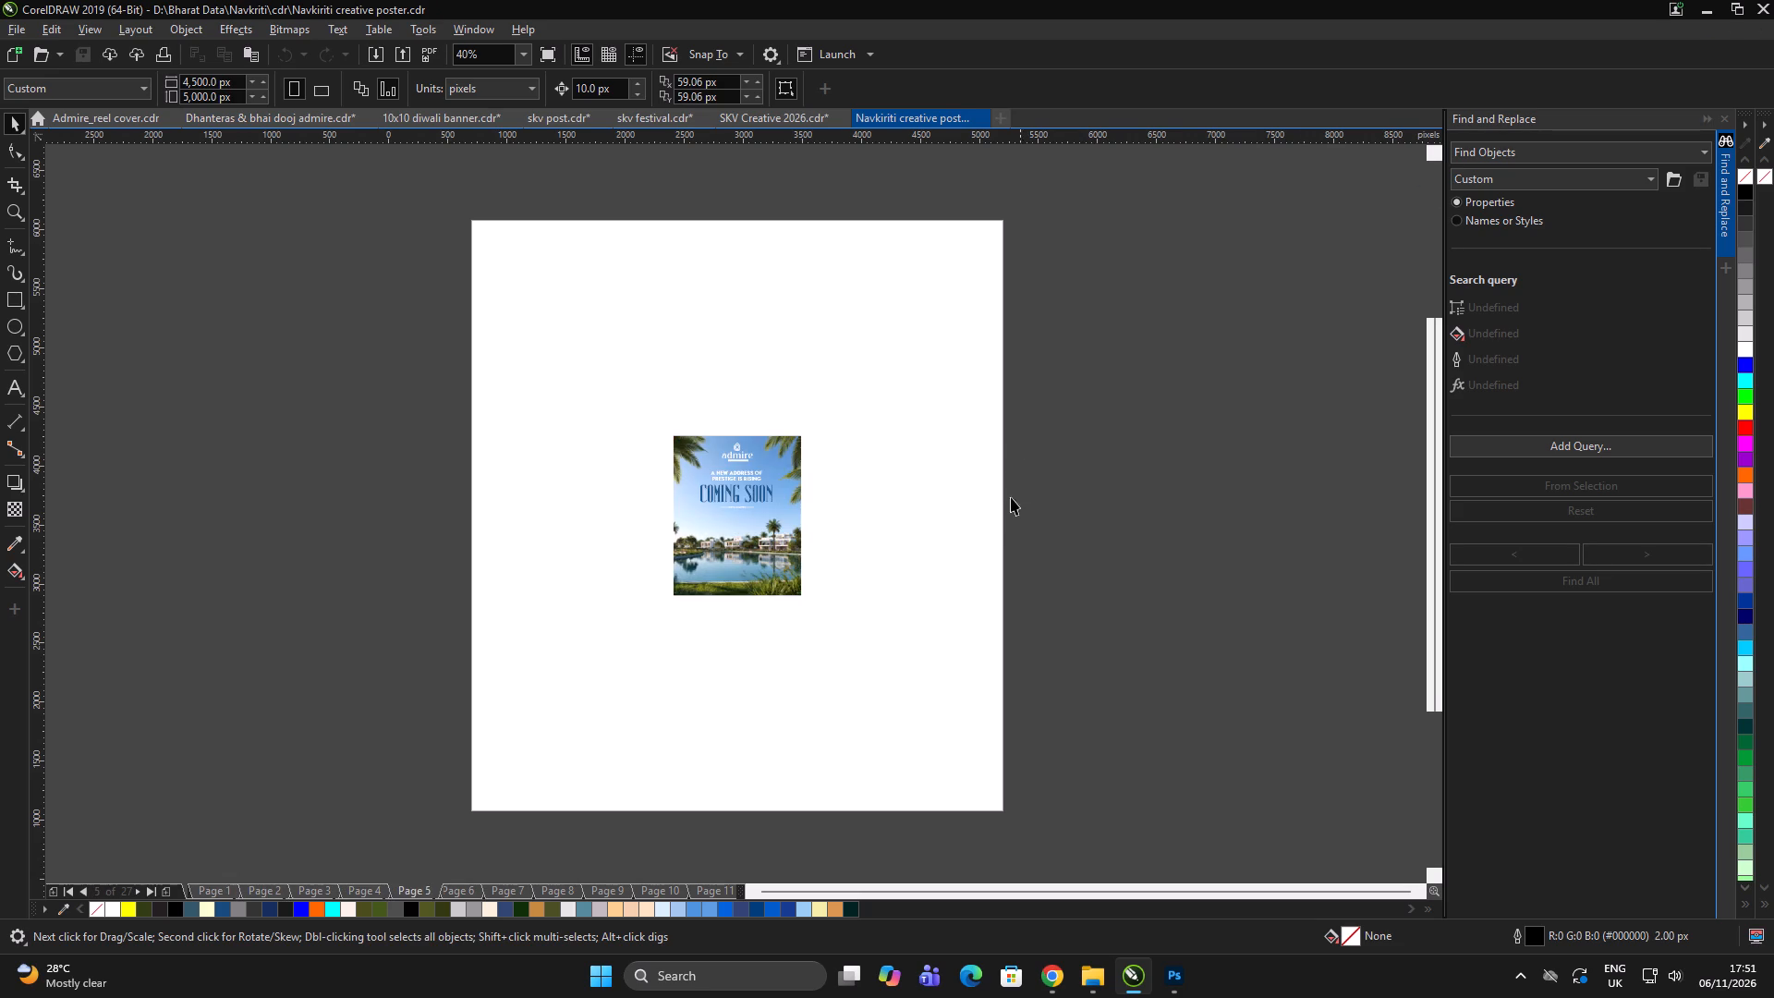
{"action": "scroll", "coordinate": [996, 520], "scroll_direction": "up", "scroll_amount": 2}
{"action": "key", "text": "Page_Down"}
{"action": "scroll", "coordinate": [933, 492], "scroll_direction": "down", "scroll_amount": 4}
{"action": "key", "text": "Page_Down"}
{"action": "key", "text": "Page_Down"}
{"action": "scroll", "coordinate": [860, 474], "scroll_direction": "up", "scroll_amount": 2}
{"action": "key", "text": "Page_Down"}
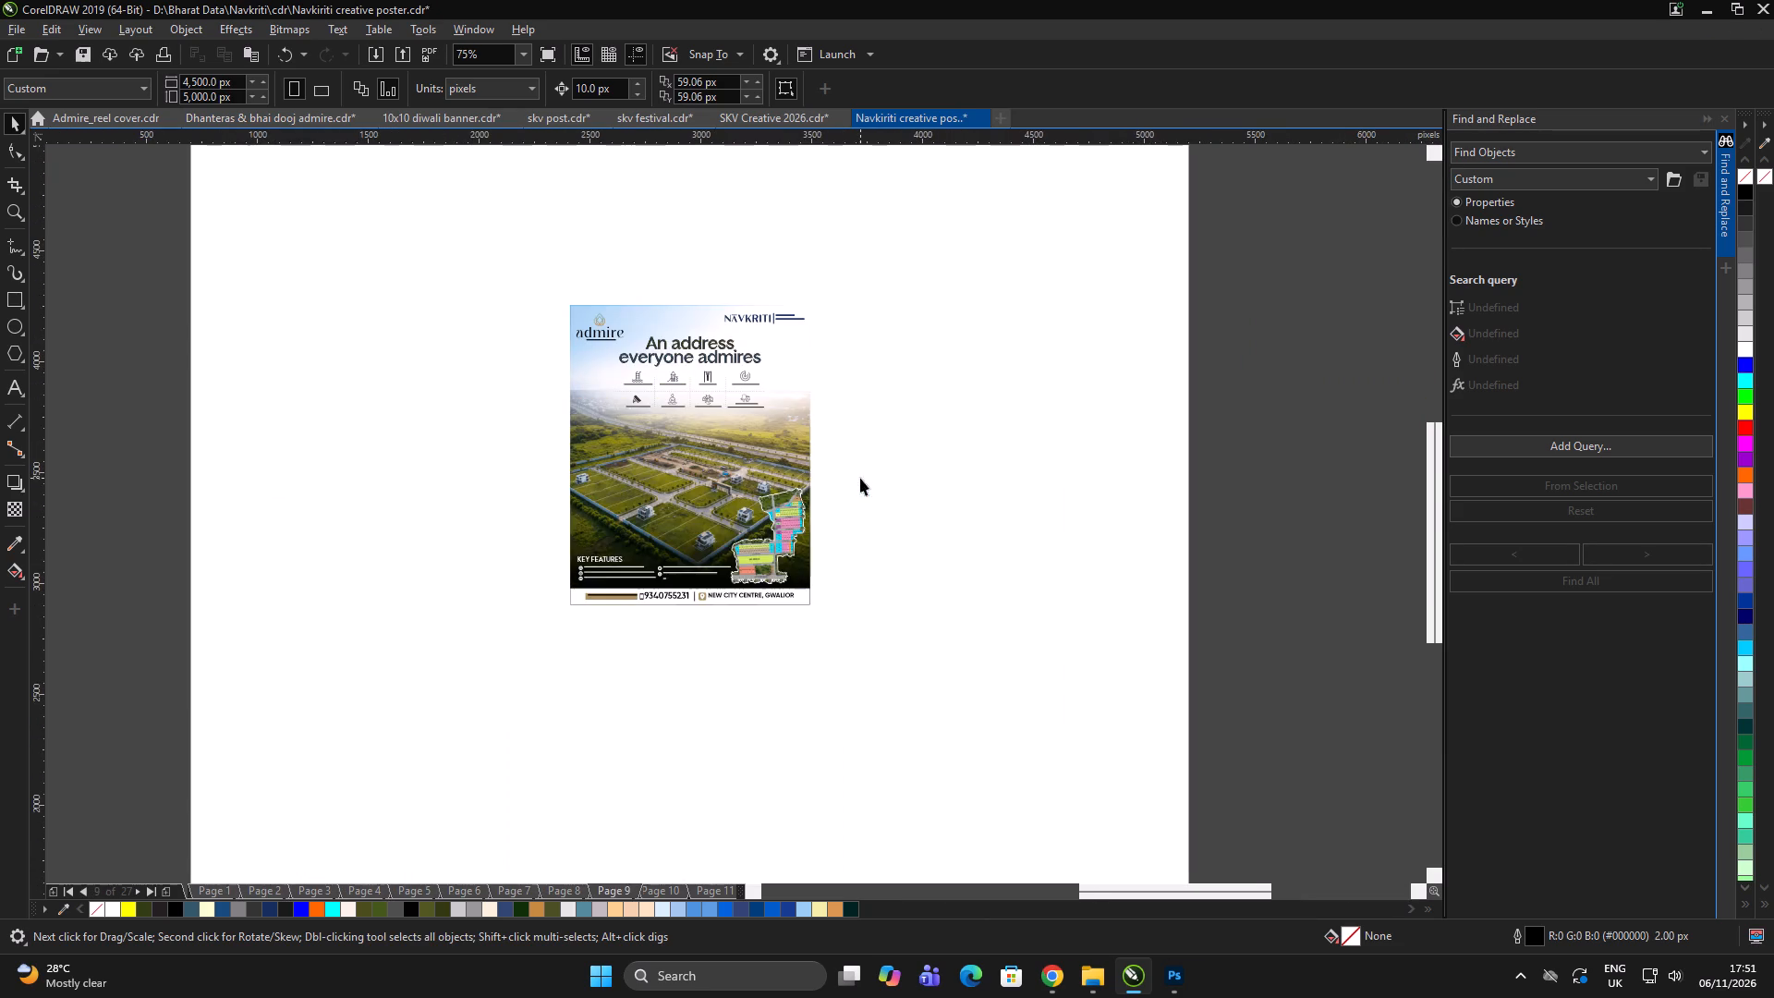
{"action": "key", "text": "Page_Down"}
{"action": "key", "text": "Page_Down"}
{"action": "key", "text": "Page_Down"}
{"action": "key", "text": "Page_Down"}
{"action": "key", "text": "Page_Down"}
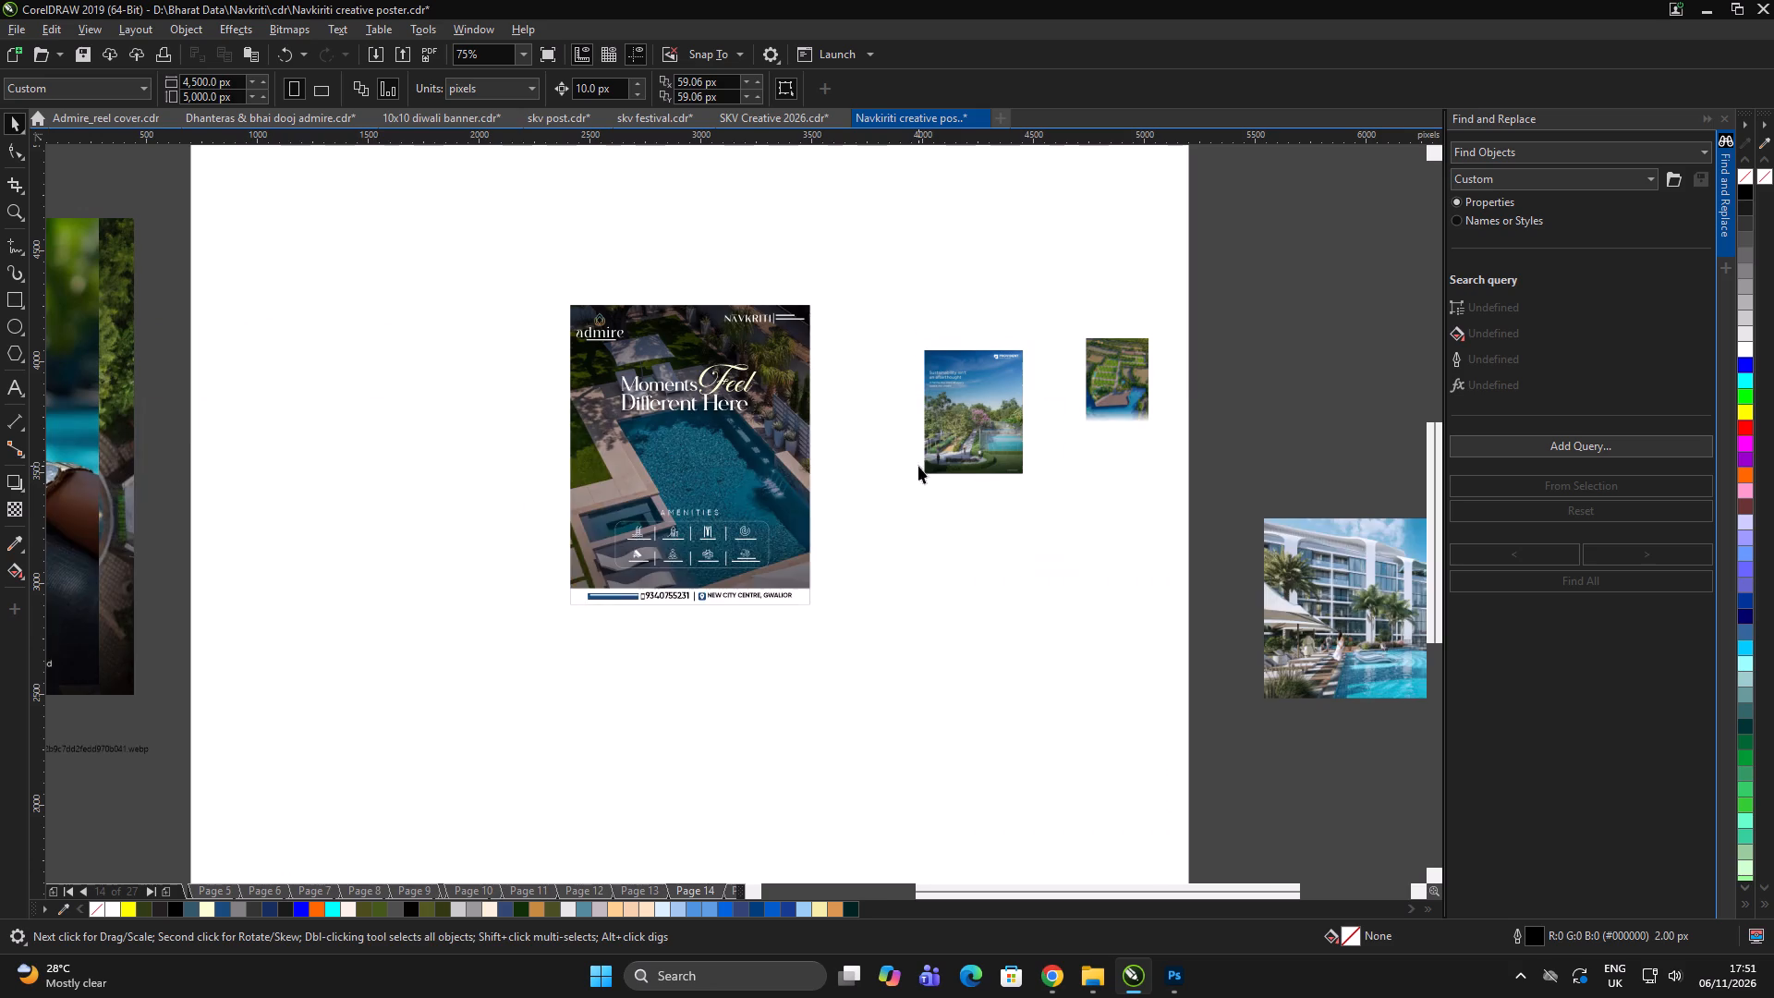
{"action": "key", "text": "Page_Up"}
{"action": "key", "text": "Page_Down"}
{"action": "key", "text": "Page_Down"}
{"action": "key", "text": "Page_Down"}
{"action": "key", "text": "Page_Down"}
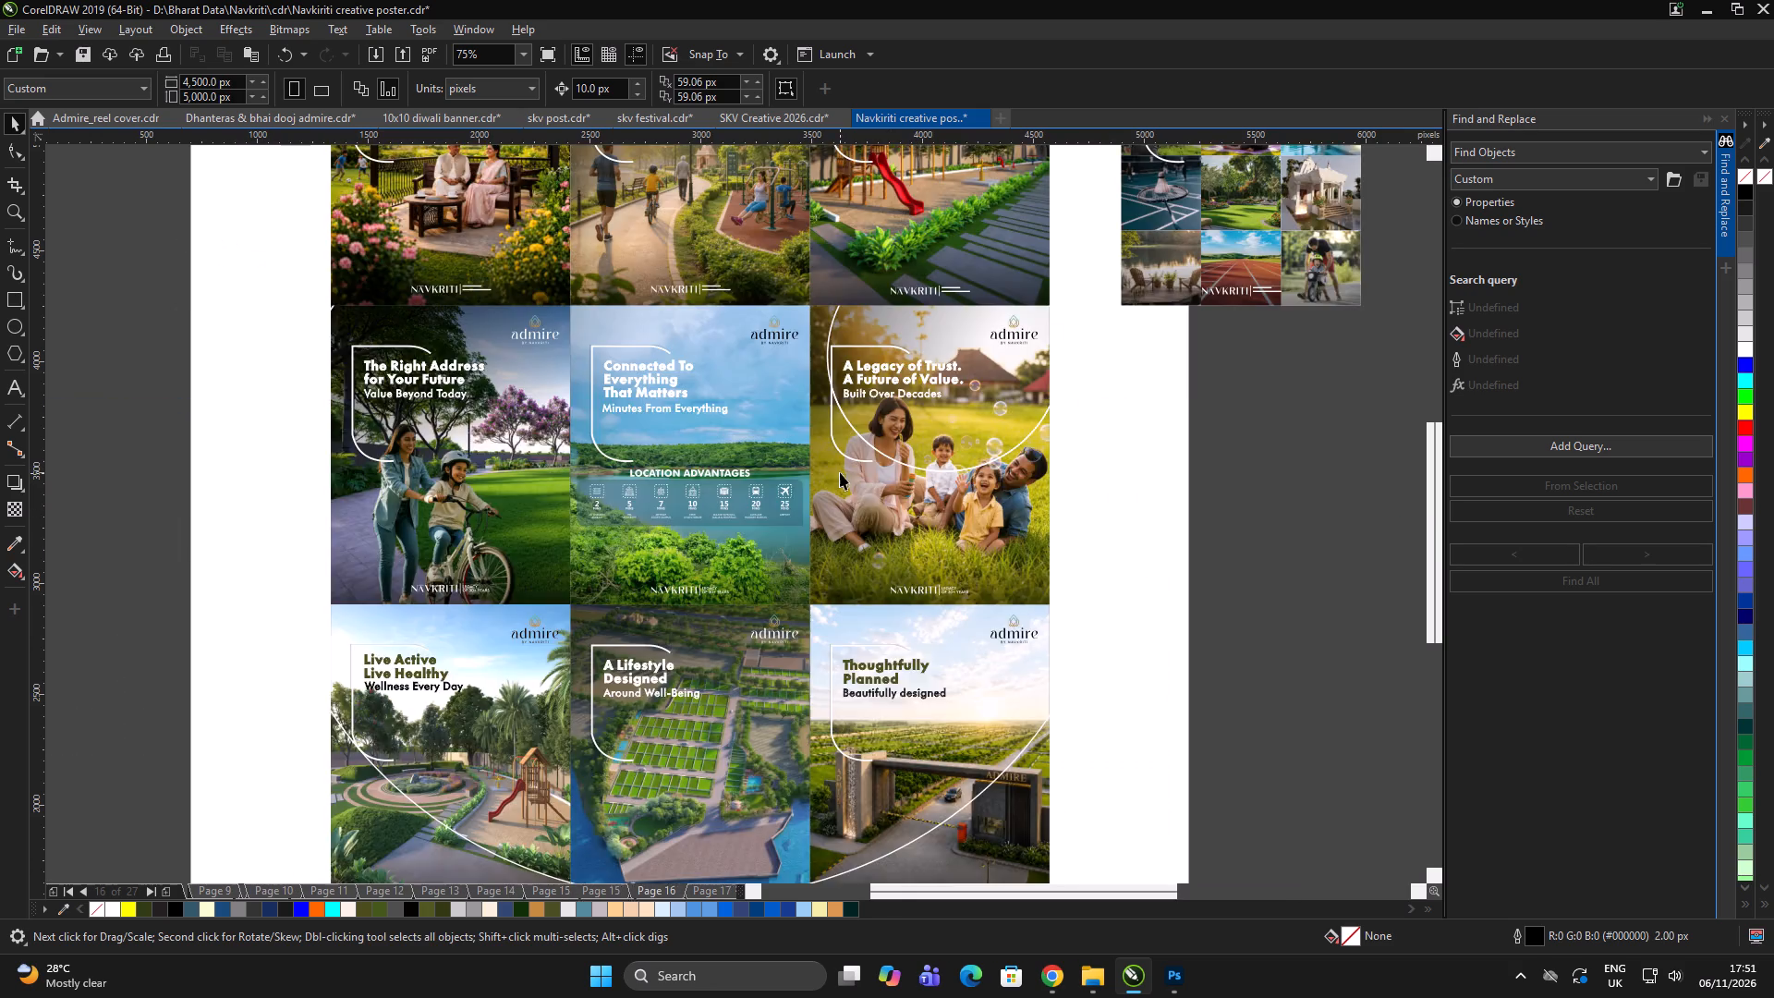
On Page 16, ungroup the 'Own a Piece of Paradise' Admire poster and clear the selection.
{"action": "key", "text": "Page_Up"}
{"action": "left_click", "coordinate": [989, 534]}
{"action": "scroll", "coordinate": [771, 527], "scroll_direction": "up", "scroll_amount": 2}
{"action": "left_click", "coordinate": [715, 521]}
{"action": "scroll", "coordinate": [696, 488], "scroll_direction": "down", "scroll_amount": 2}
{"action": "double_click", "coordinate": [854, 522]}
{"action": "left_click", "coordinate": [687, 544]}
{"action": "left_click_drag", "start_coordinate": [952, 502], "coordinate": [925, 502]}
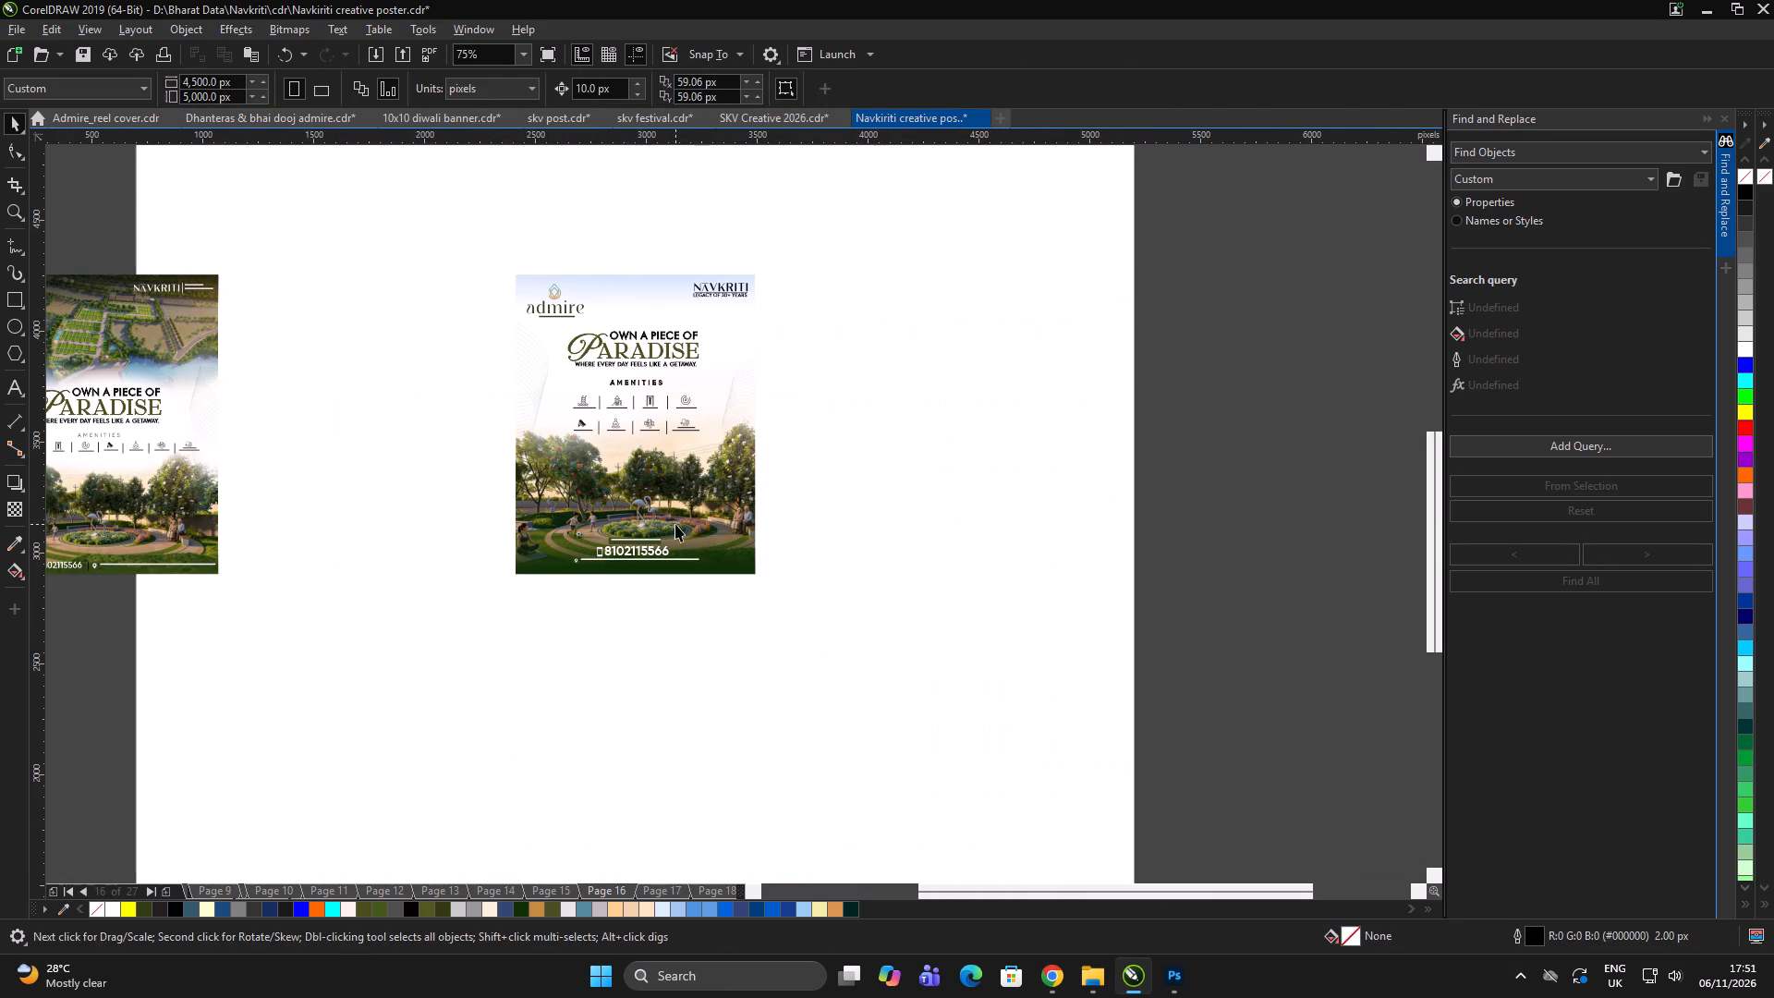
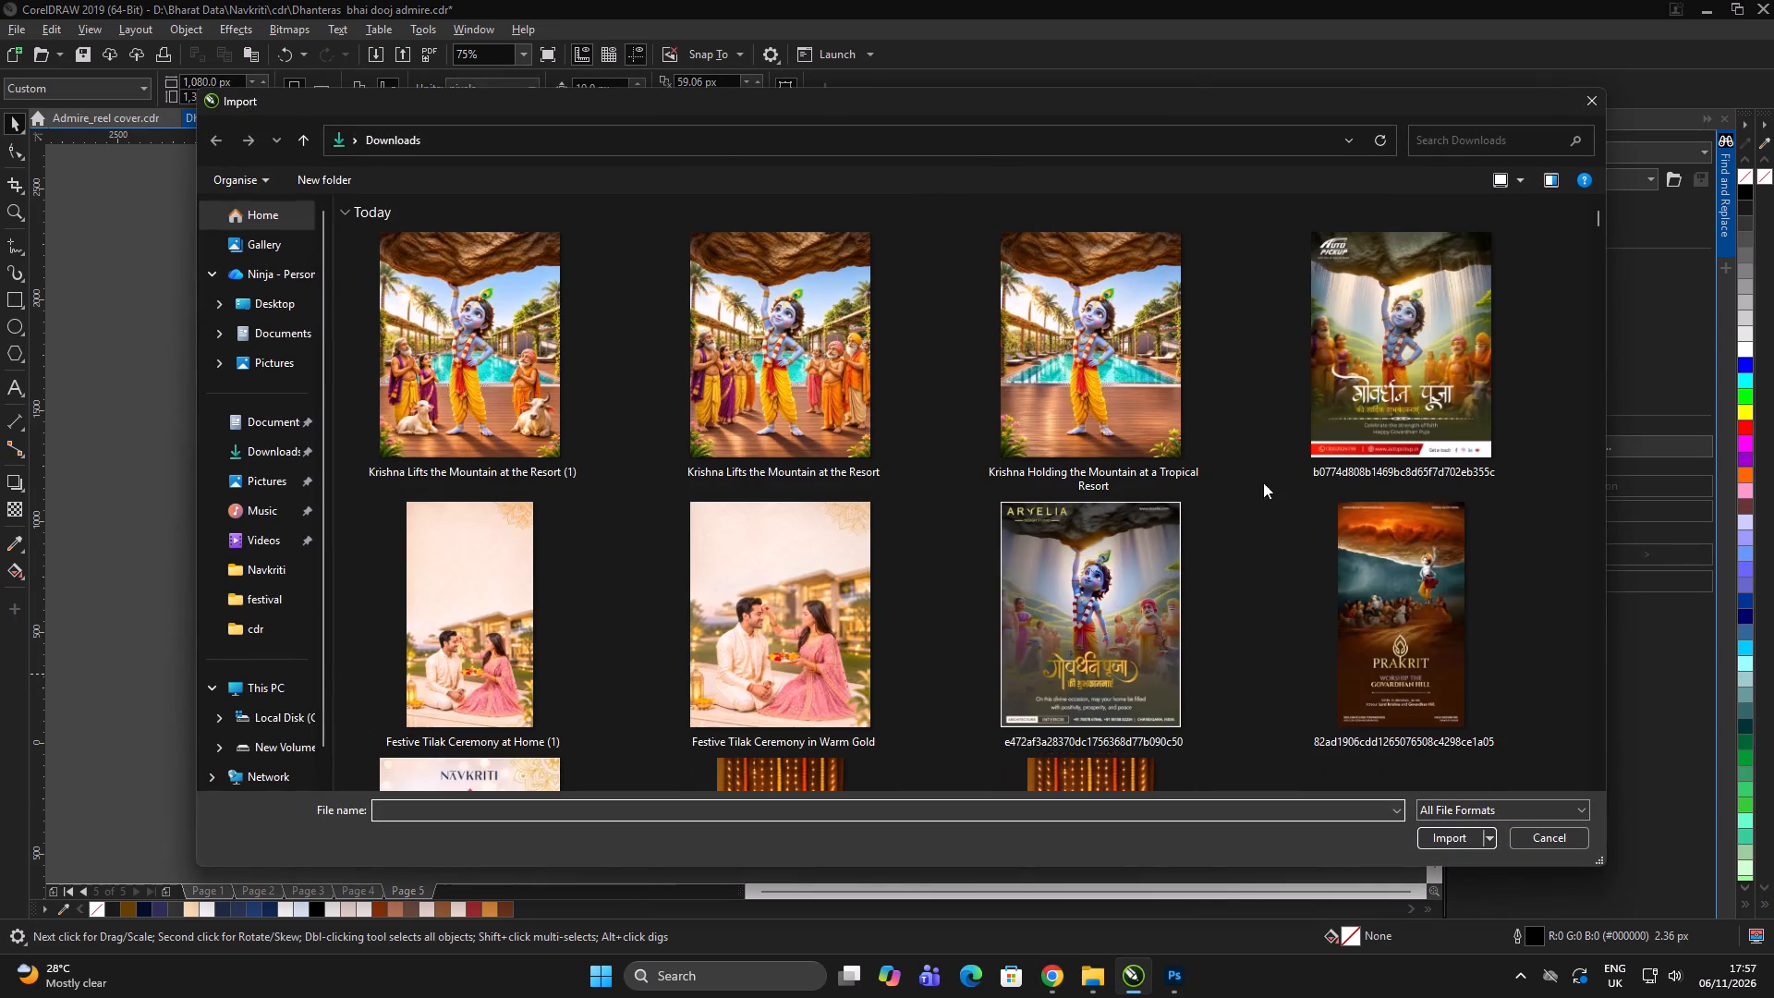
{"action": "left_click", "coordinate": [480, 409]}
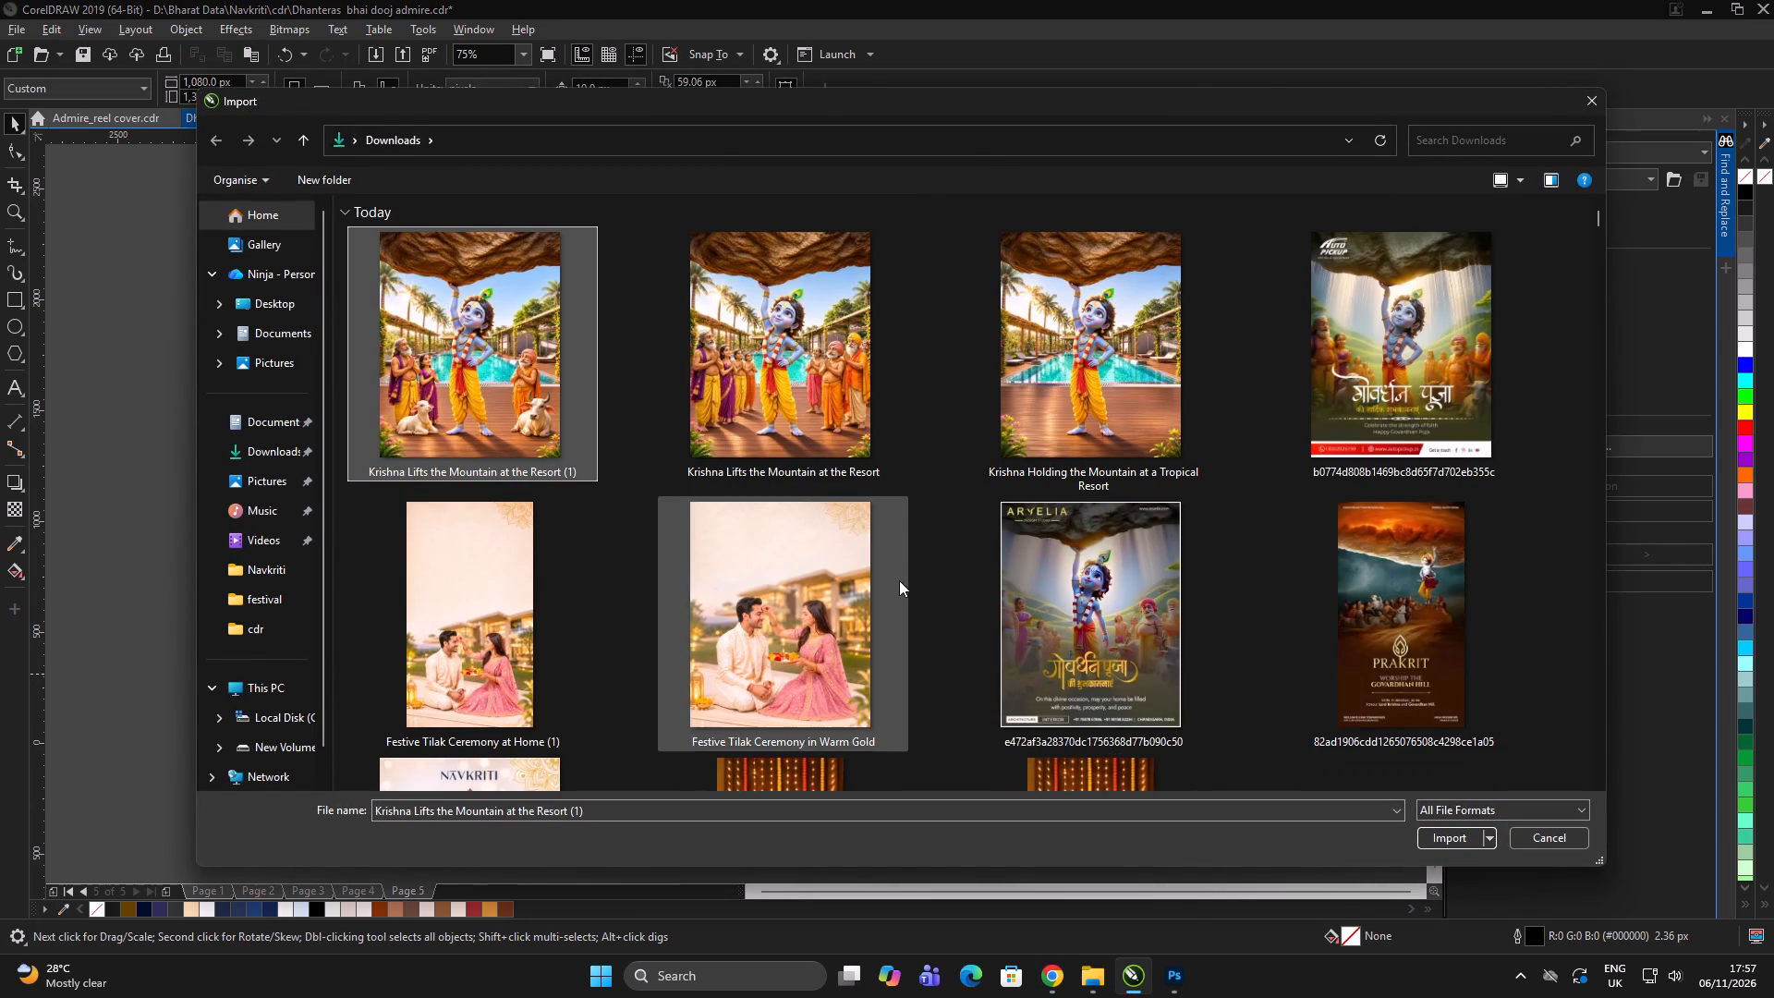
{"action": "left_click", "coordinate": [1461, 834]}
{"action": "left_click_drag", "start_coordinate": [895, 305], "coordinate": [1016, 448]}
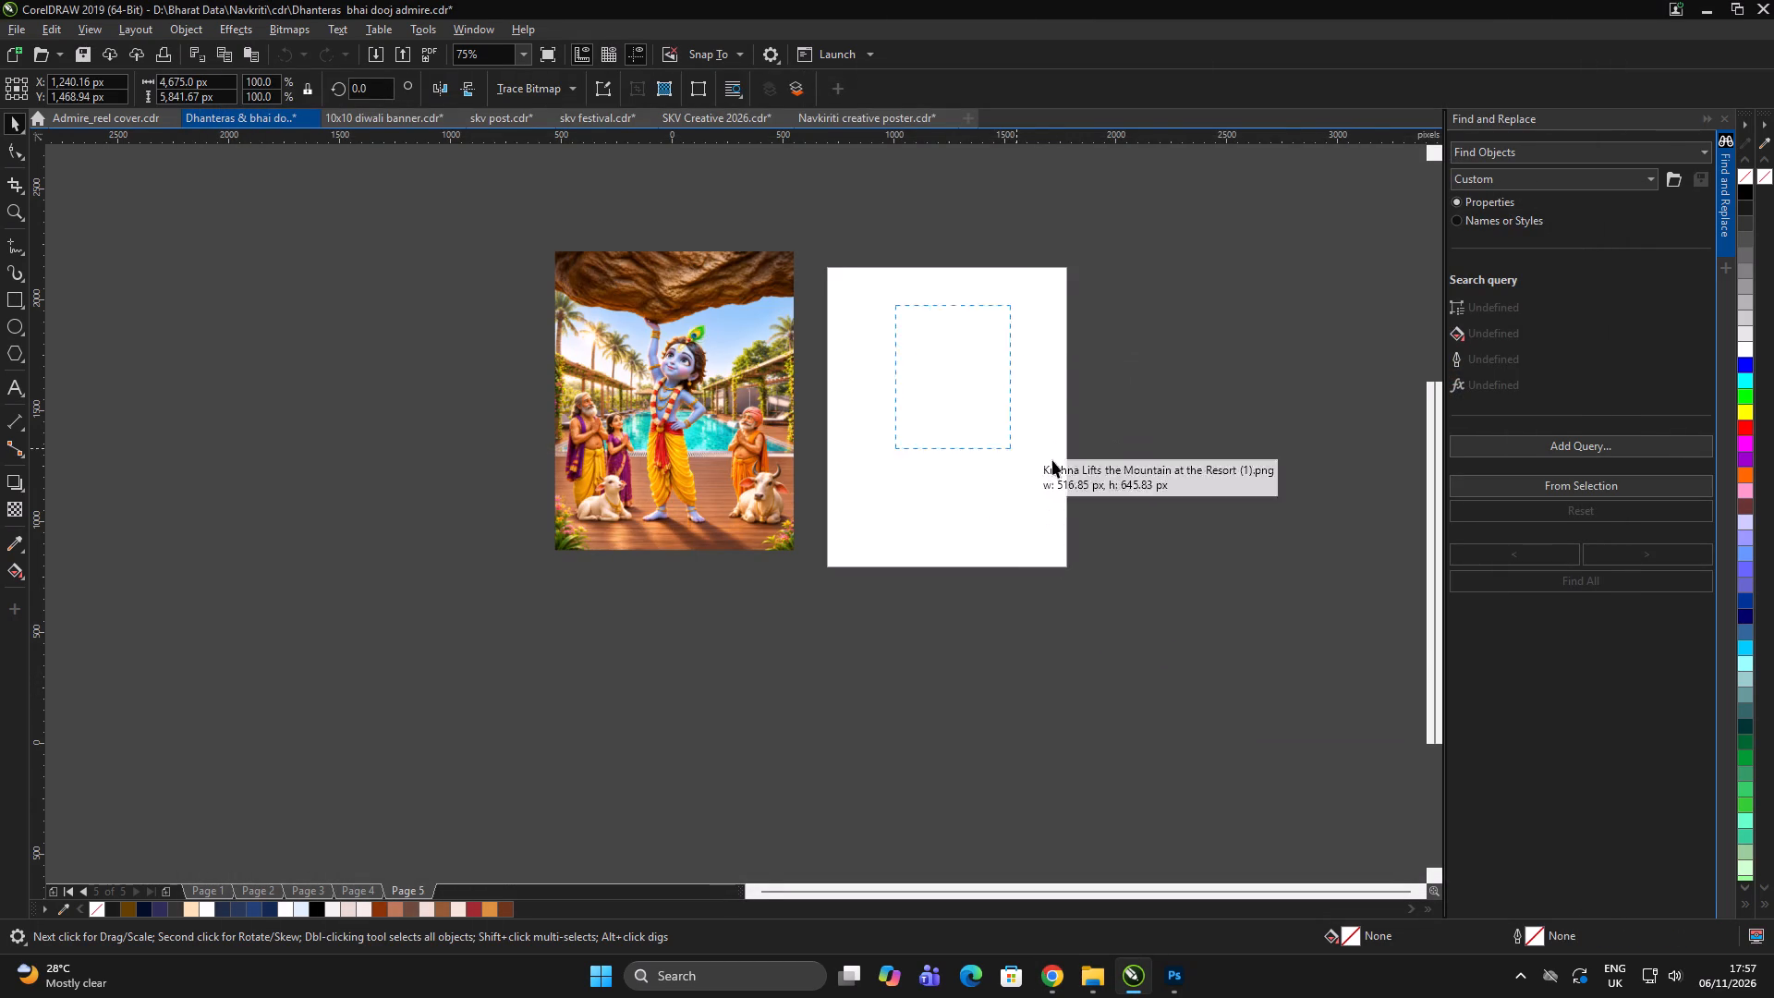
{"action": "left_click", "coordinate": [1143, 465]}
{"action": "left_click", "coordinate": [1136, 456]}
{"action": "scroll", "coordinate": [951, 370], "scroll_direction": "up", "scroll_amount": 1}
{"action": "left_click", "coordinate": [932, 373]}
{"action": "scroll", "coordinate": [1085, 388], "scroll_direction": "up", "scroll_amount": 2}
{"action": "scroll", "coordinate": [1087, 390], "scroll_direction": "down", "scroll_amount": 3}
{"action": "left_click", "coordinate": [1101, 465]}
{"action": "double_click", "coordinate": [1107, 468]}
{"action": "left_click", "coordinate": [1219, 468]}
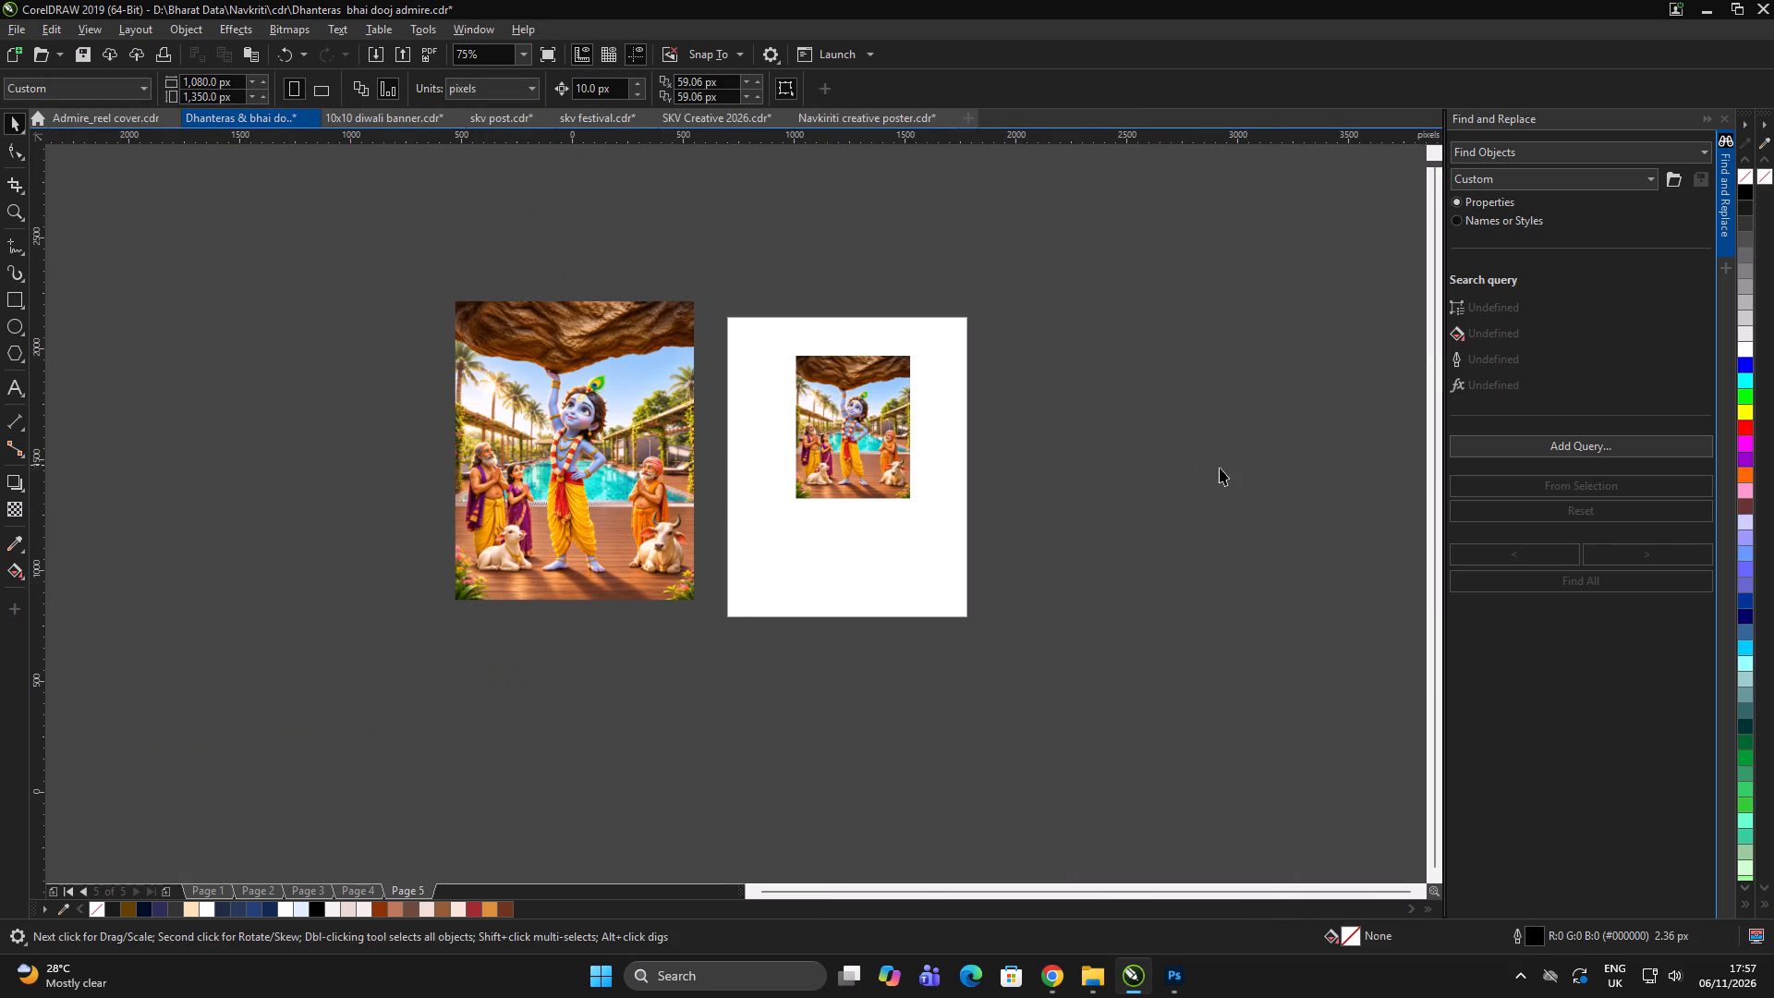
Create a page-sized rectangle as a frame on Page 5.
{"action": "double_click", "coordinate": [15, 306]}
Switch to ChatGPT and save the zoomed-out Krishna image to Downloads as Krishna Beneath the Mountain Canopy in PNG format.
{"action": "key", "text": "alt+Tab"}
{"action": "left_click", "coordinate": [949, 631]}
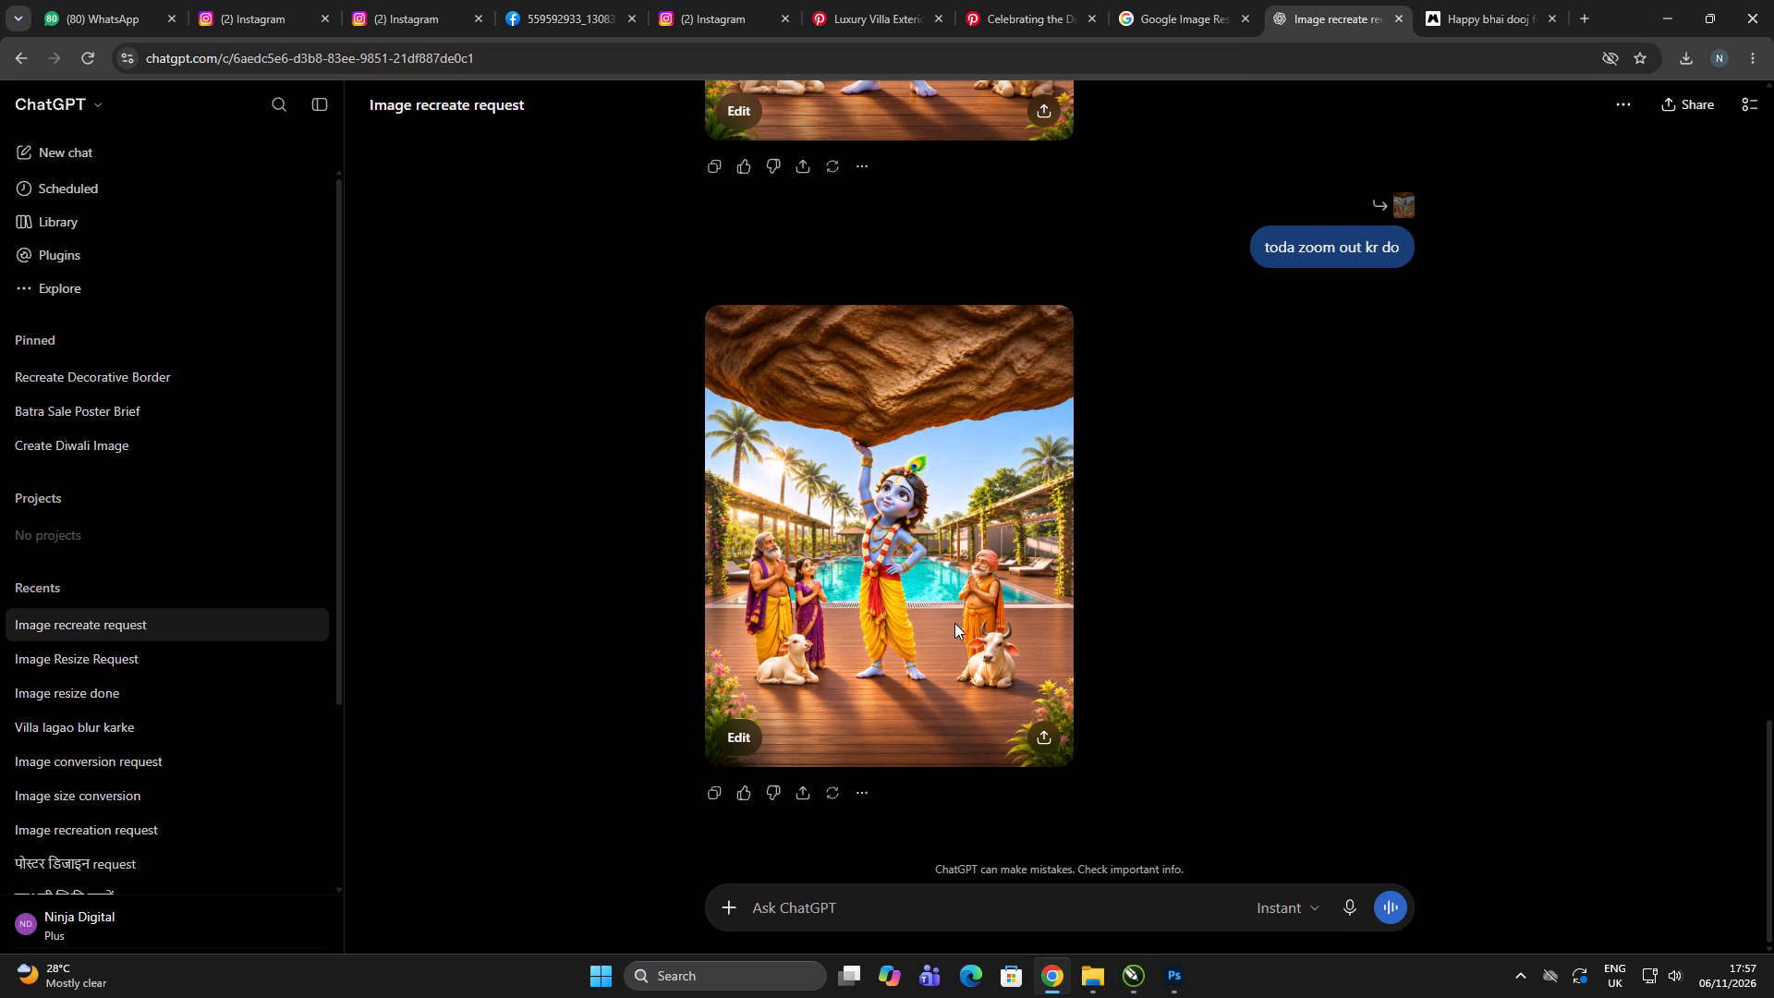
{"action": "left_click", "coordinate": [1460, 112]}
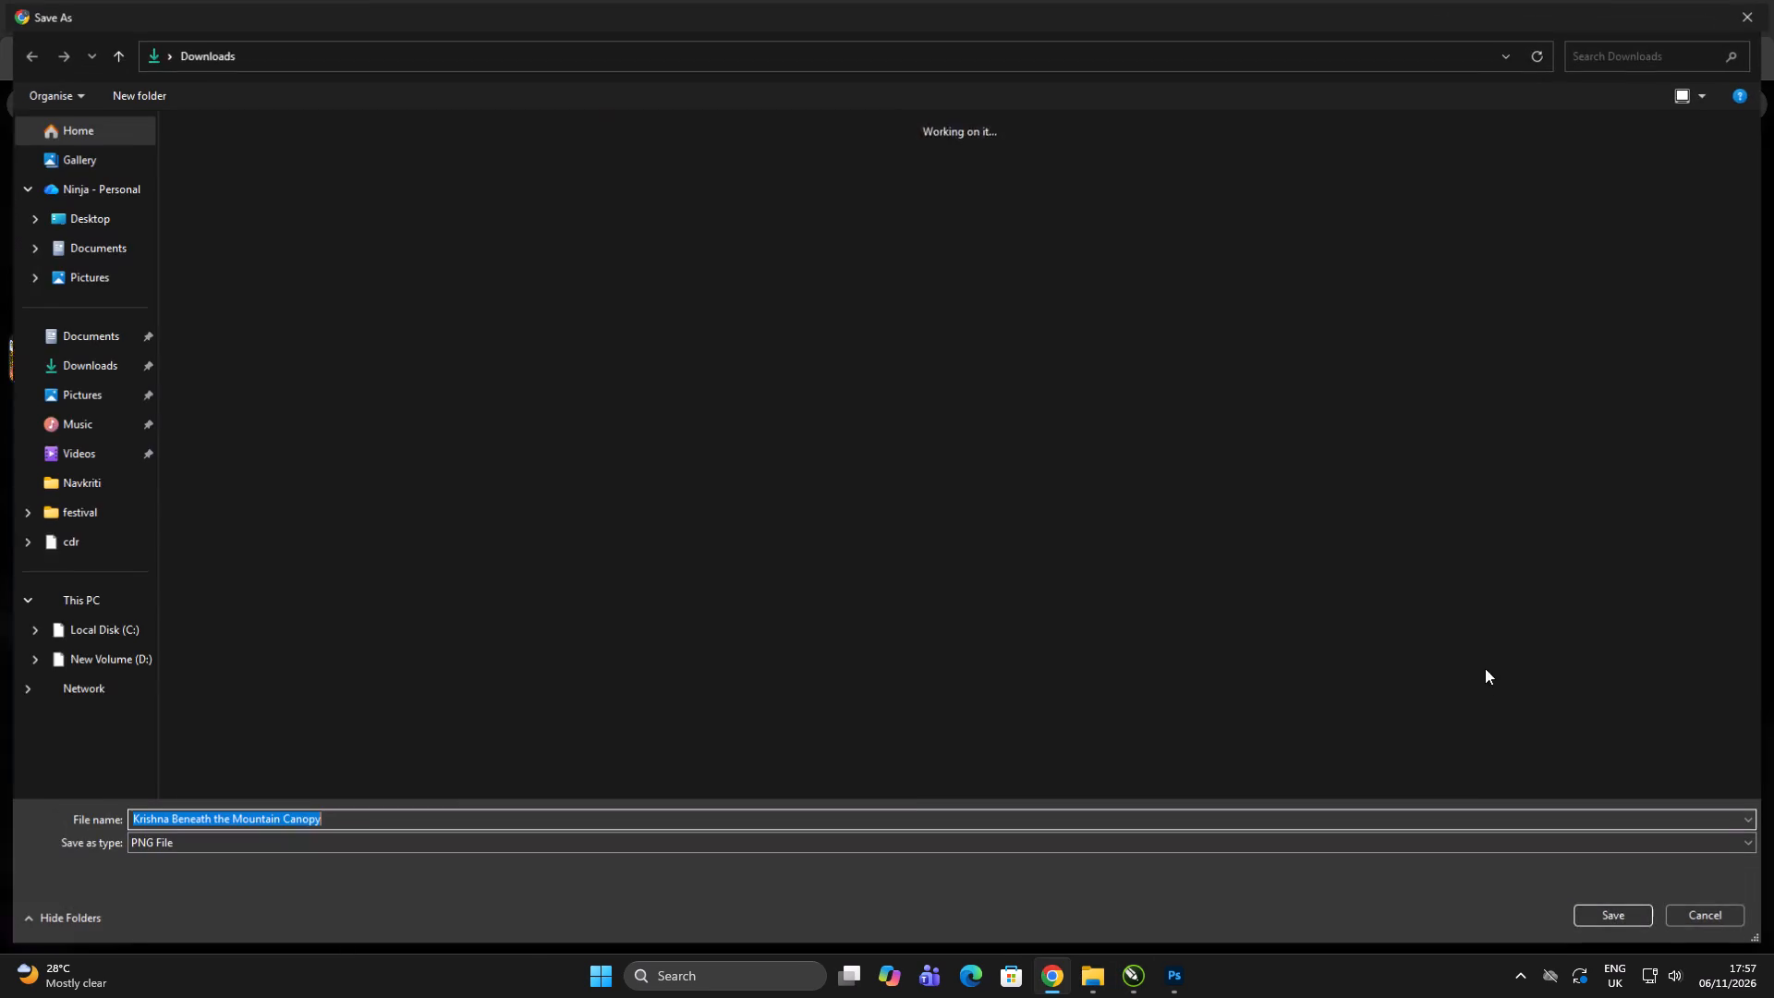
{"action": "left_click", "coordinate": [1608, 929]}
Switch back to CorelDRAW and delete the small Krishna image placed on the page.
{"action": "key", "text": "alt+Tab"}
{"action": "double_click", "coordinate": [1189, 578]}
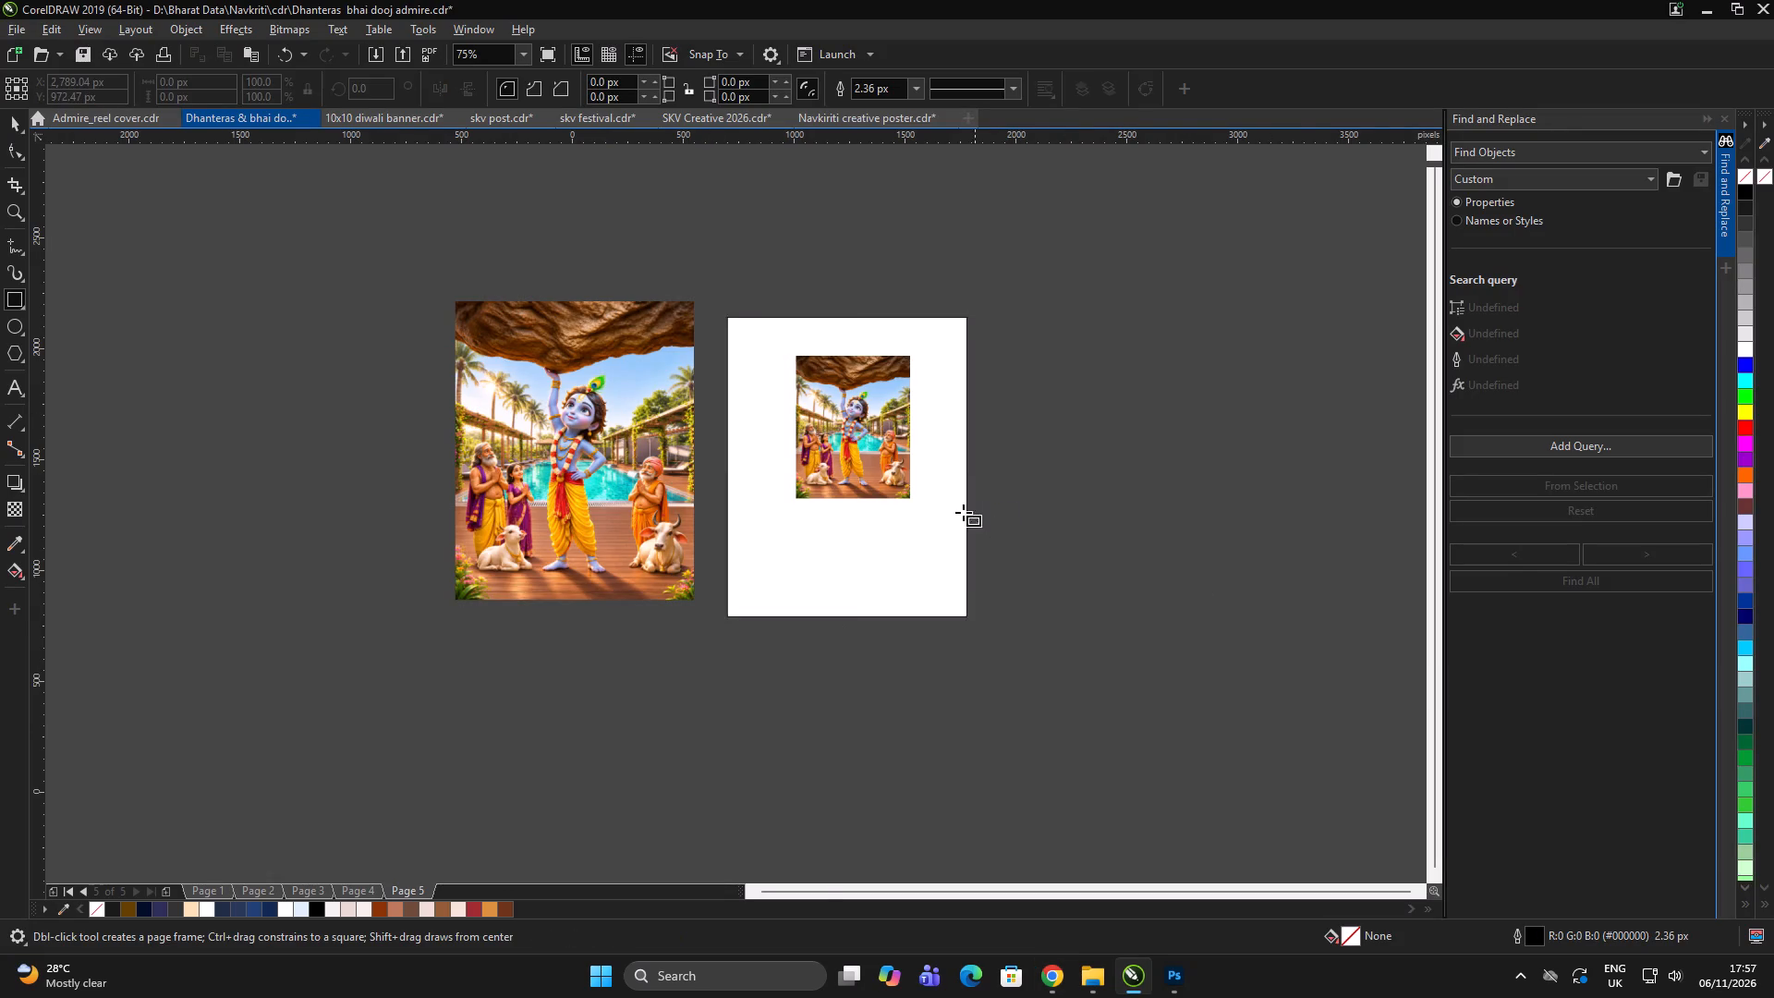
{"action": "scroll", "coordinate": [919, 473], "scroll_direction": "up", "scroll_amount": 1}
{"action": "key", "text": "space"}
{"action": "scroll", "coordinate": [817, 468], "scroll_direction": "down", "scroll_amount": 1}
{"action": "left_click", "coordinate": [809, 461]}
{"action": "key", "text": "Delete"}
Import Krishna Beneath the Mountain Canopy from Downloads and place it on Page 5 at about 554 × 692 px.
{"action": "double_click", "coordinate": [1122, 451]}
{"action": "key", "text": "ctrl+i"}
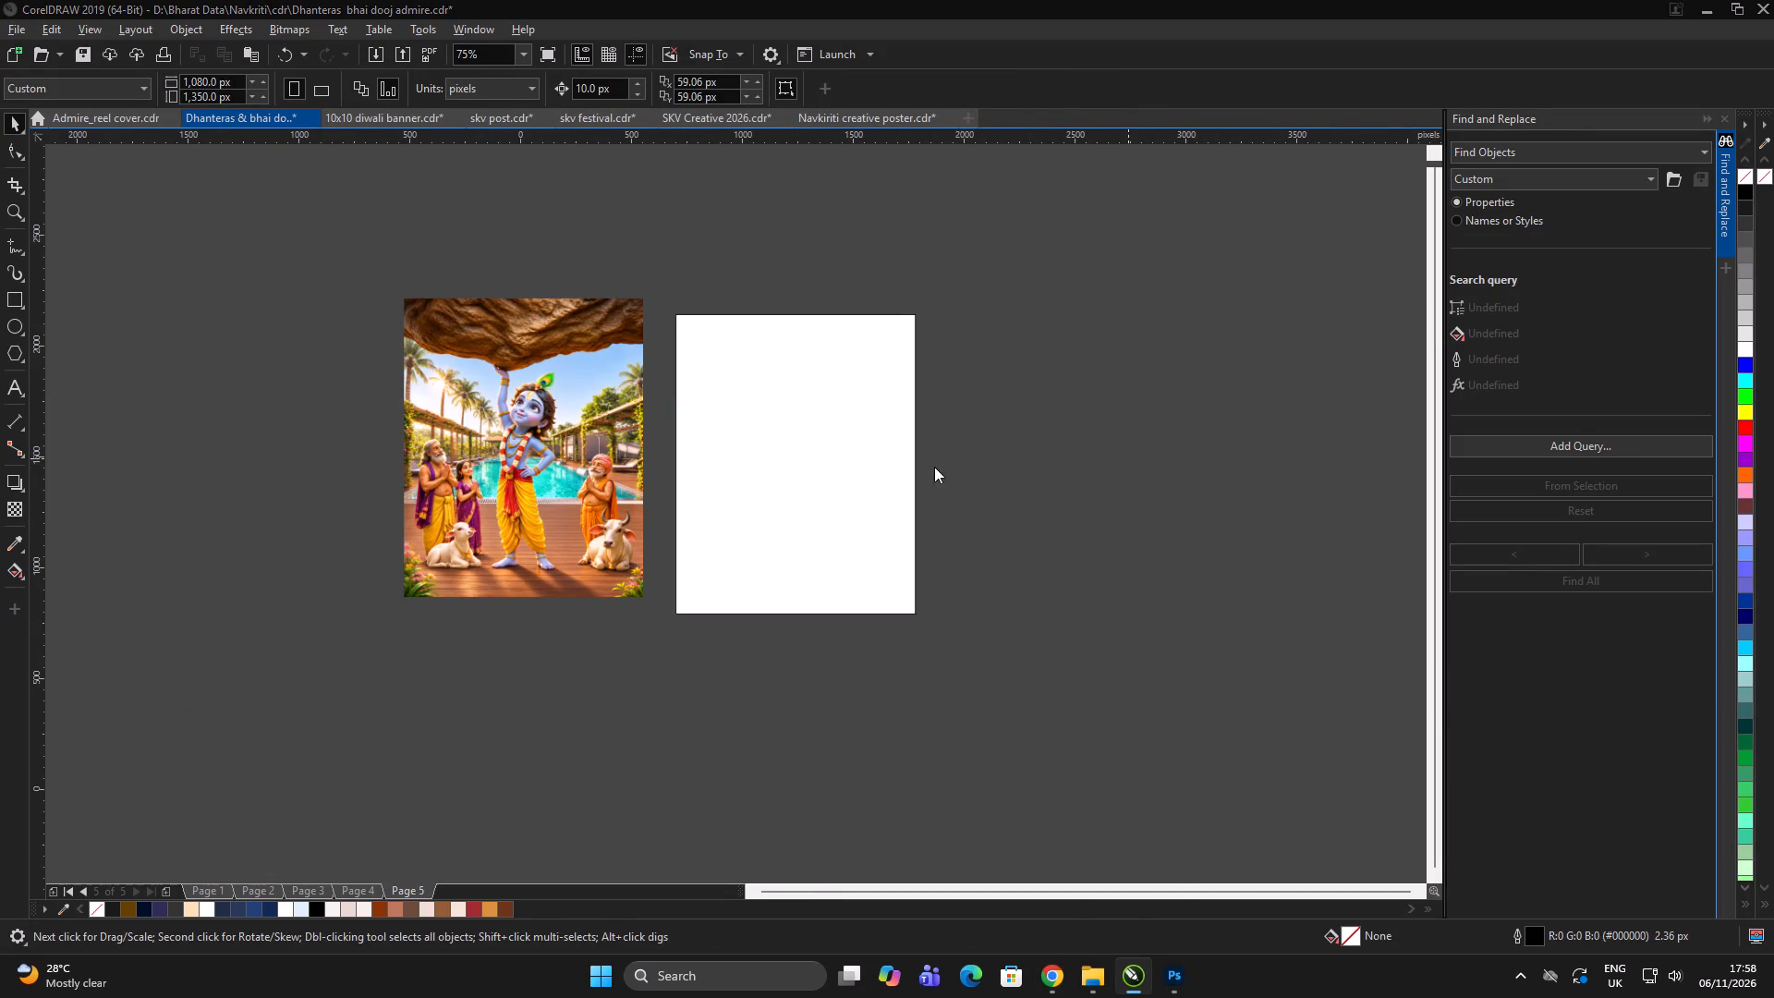
{"action": "left_click", "coordinate": [460, 384]}
{"action": "left_click", "coordinate": [1443, 850]}
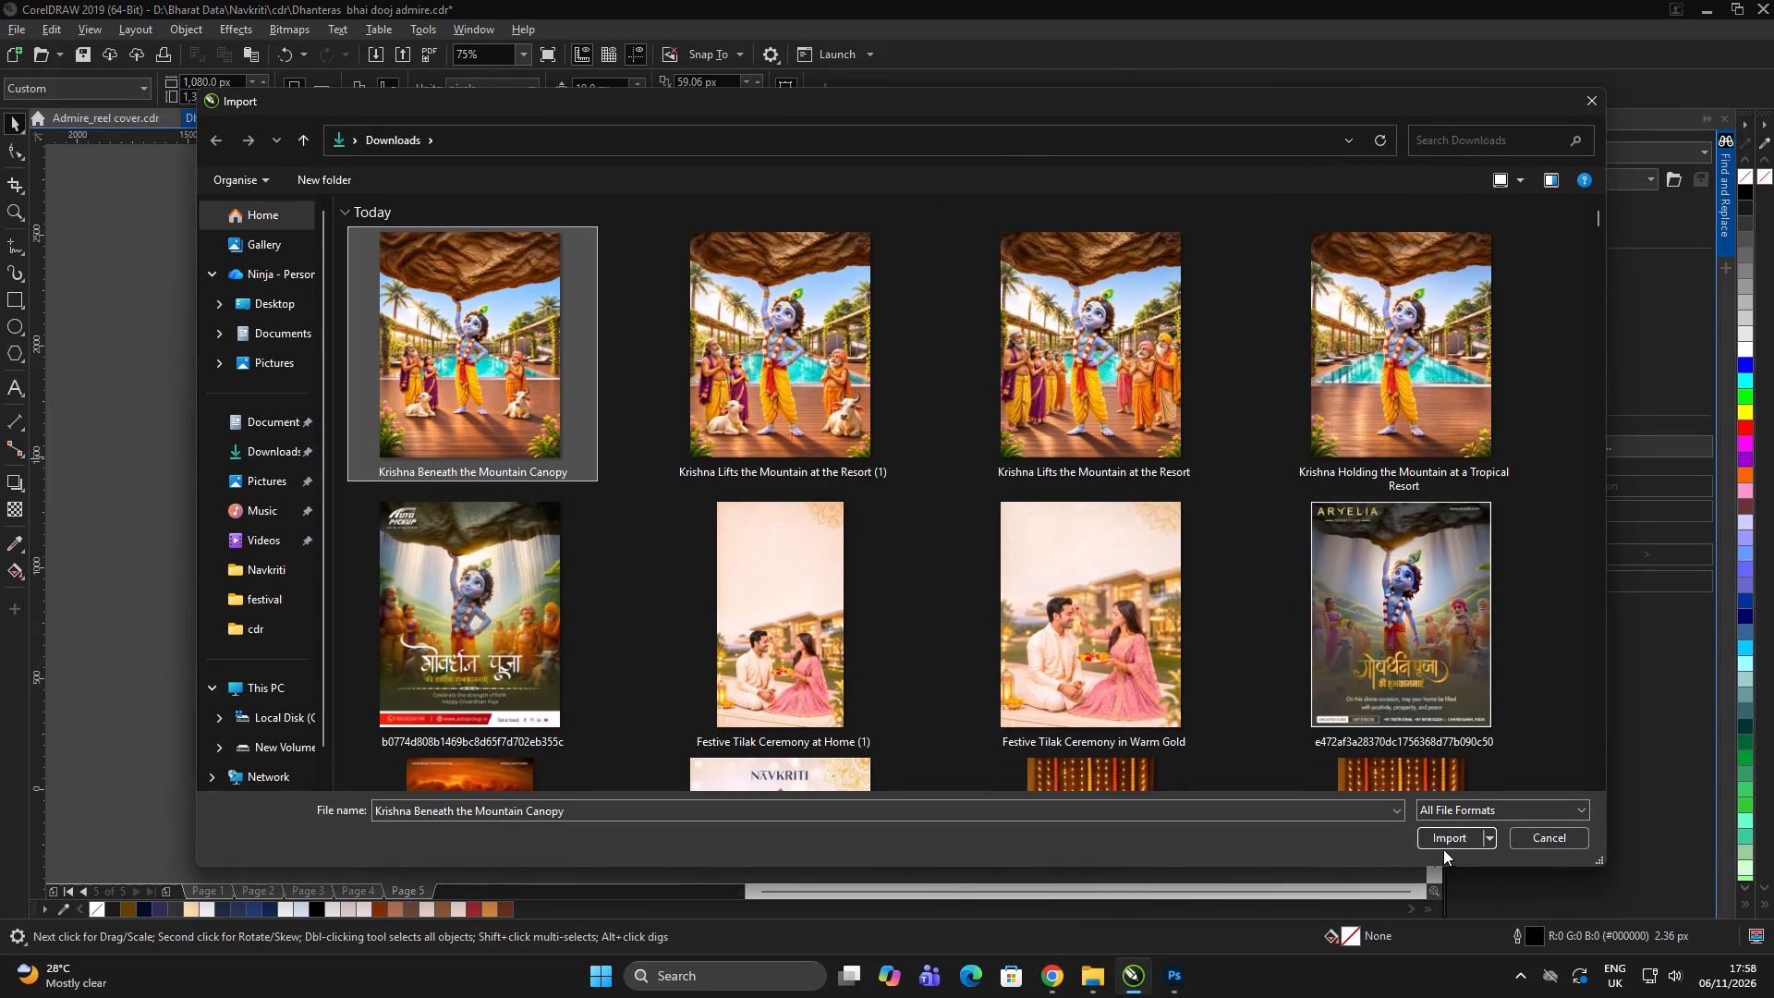
{"action": "left_click", "coordinate": [1431, 837]}
{"action": "left_click_drag", "start_coordinate": [772, 318], "coordinate": [894, 531]}
{"action": "left_click", "coordinate": [975, 529]}
{"action": "scroll", "coordinate": [850, 431], "scroll_direction": "up", "scroll_amount": 1}
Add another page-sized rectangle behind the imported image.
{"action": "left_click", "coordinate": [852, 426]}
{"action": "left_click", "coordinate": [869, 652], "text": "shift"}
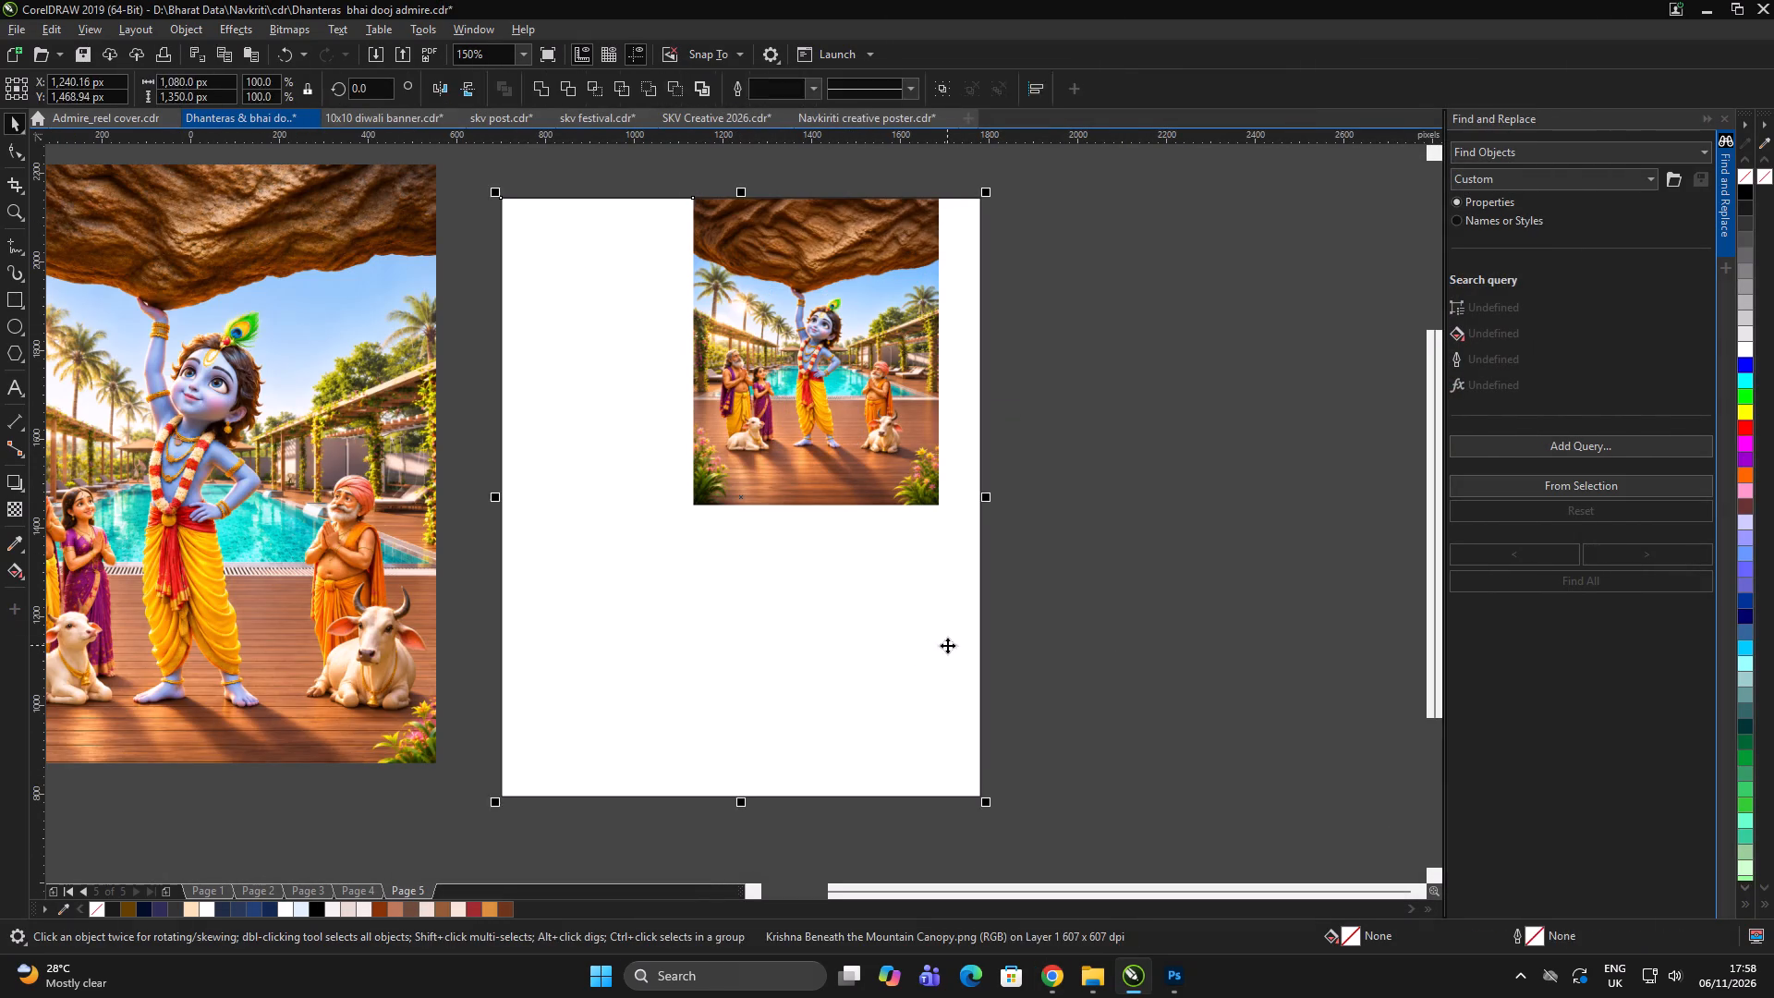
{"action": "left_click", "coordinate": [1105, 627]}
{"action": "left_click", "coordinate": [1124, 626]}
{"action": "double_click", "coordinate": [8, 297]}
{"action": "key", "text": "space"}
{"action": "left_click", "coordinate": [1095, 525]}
Center the imported Krishna image horizontally and vertically on the page-sized frame.
{"action": "left_click", "coordinate": [854, 441]}
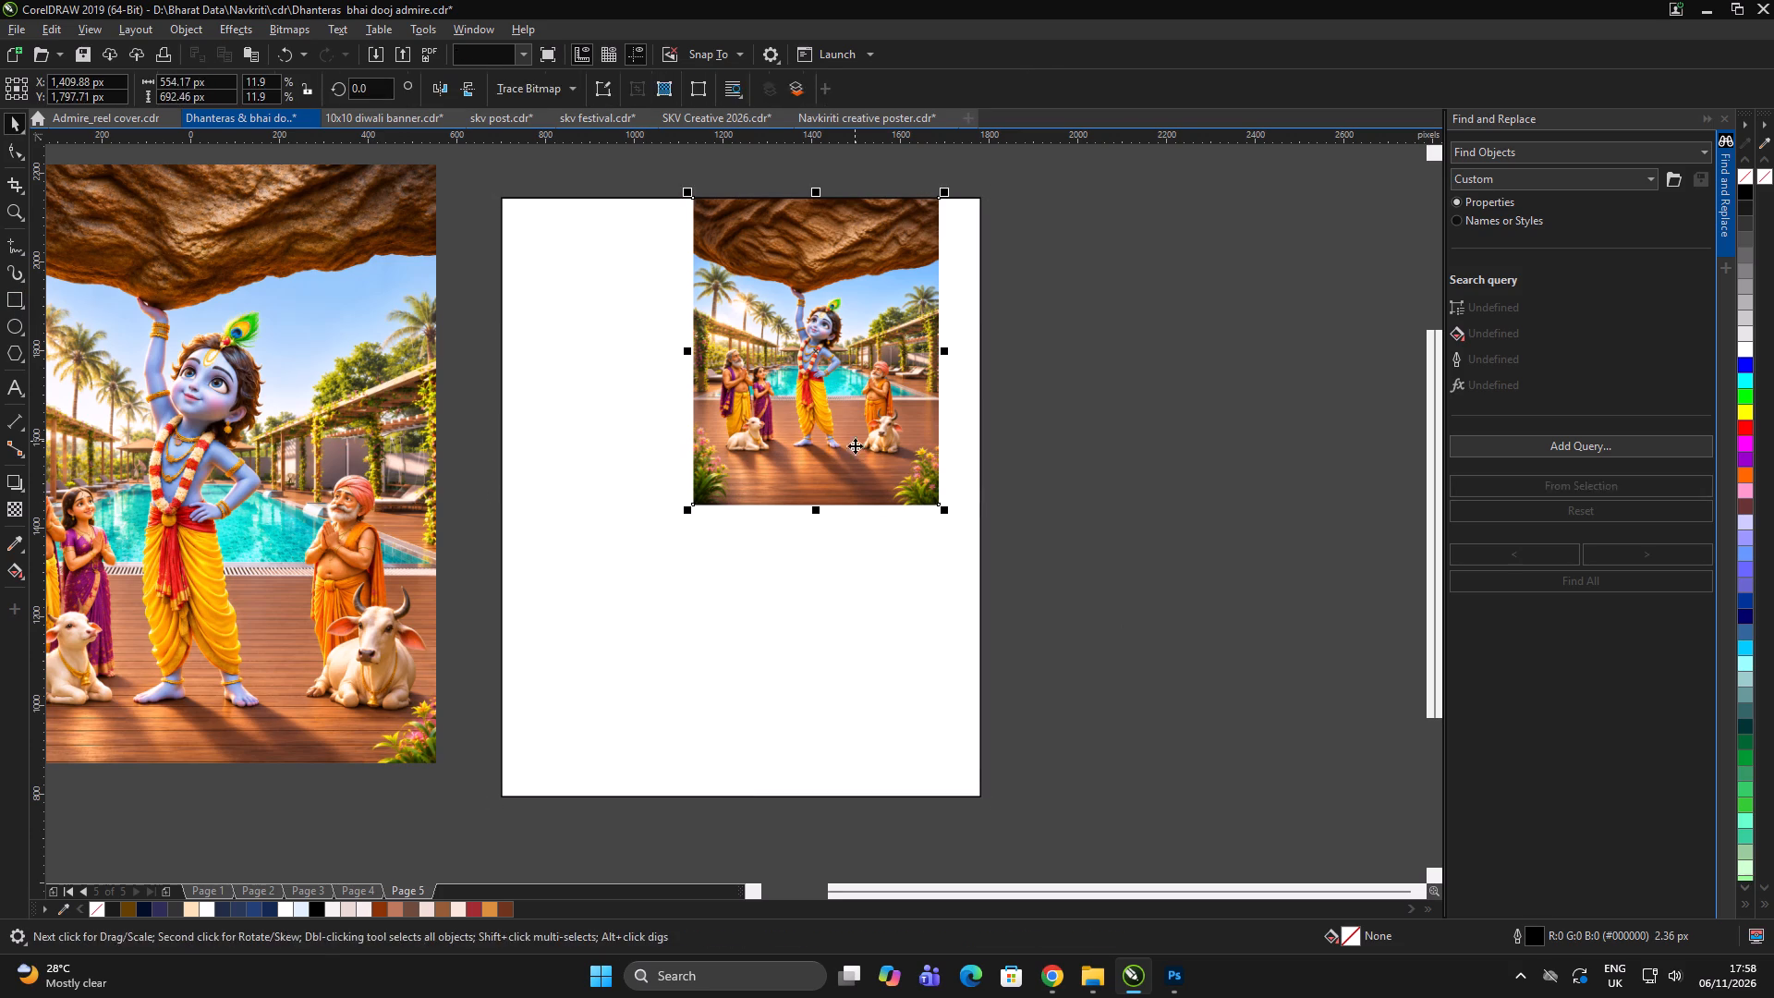
{"action": "left_click", "coordinate": [817, 583], "text": "shift"}
{"action": "key", "text": "e"}
{"action": "key", "text": "c"}
{"action": "left_click", "coordinate": [1210, 527]}
PowerClip the Krishna image inside the page-sized frame.
{"action": "left_click", "coordinate": [779, 438]}
{"action": "right_click", "coordinate": [795, 386]}
{"action": "left_click", "coordinate": [844, 640]}
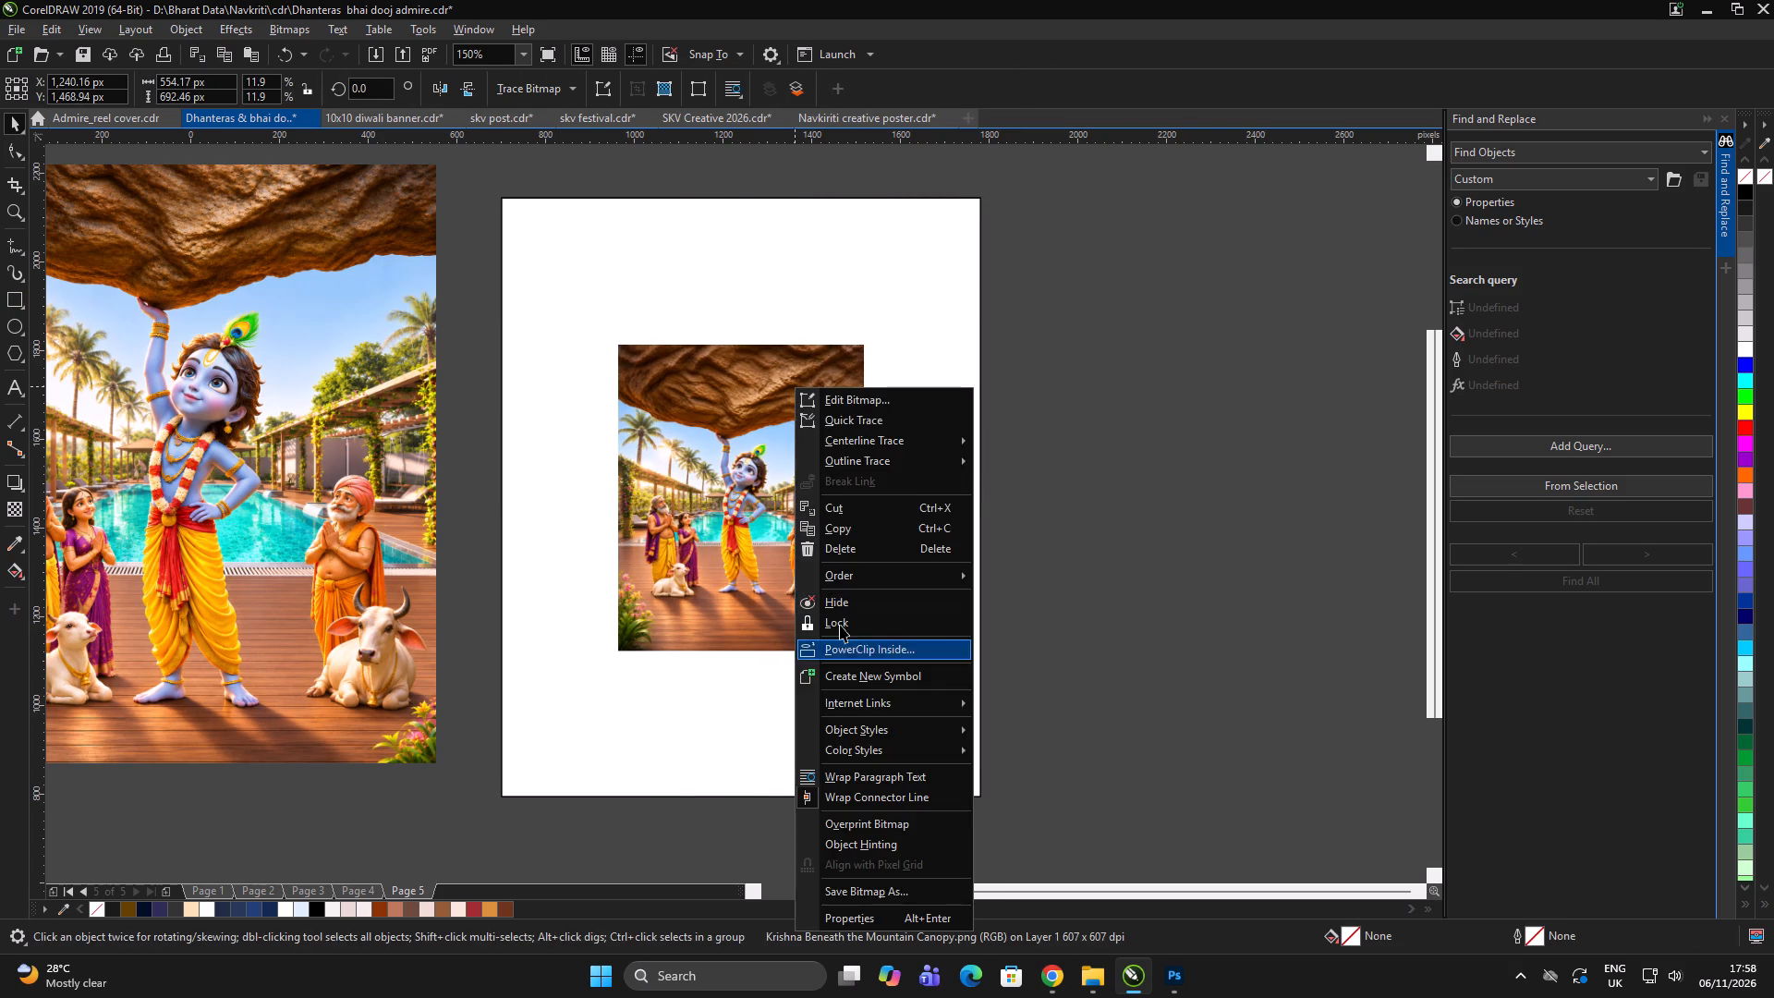
{"action": "left_click", "coordinate": [858, 286]}
{"action": "left_click", "coordinate": [1158, 270]}
Enlarge the Krishna image about its center to about 1,099 × 1,374 px so that it fills the page frame.
{"action": "left_click", "coordinate": [856, 352], "text": "alt"}
{"action": "left_click_drag", "start_coordinate": [874, 333], "coordinate": [1055, 195], "text": "shift"}
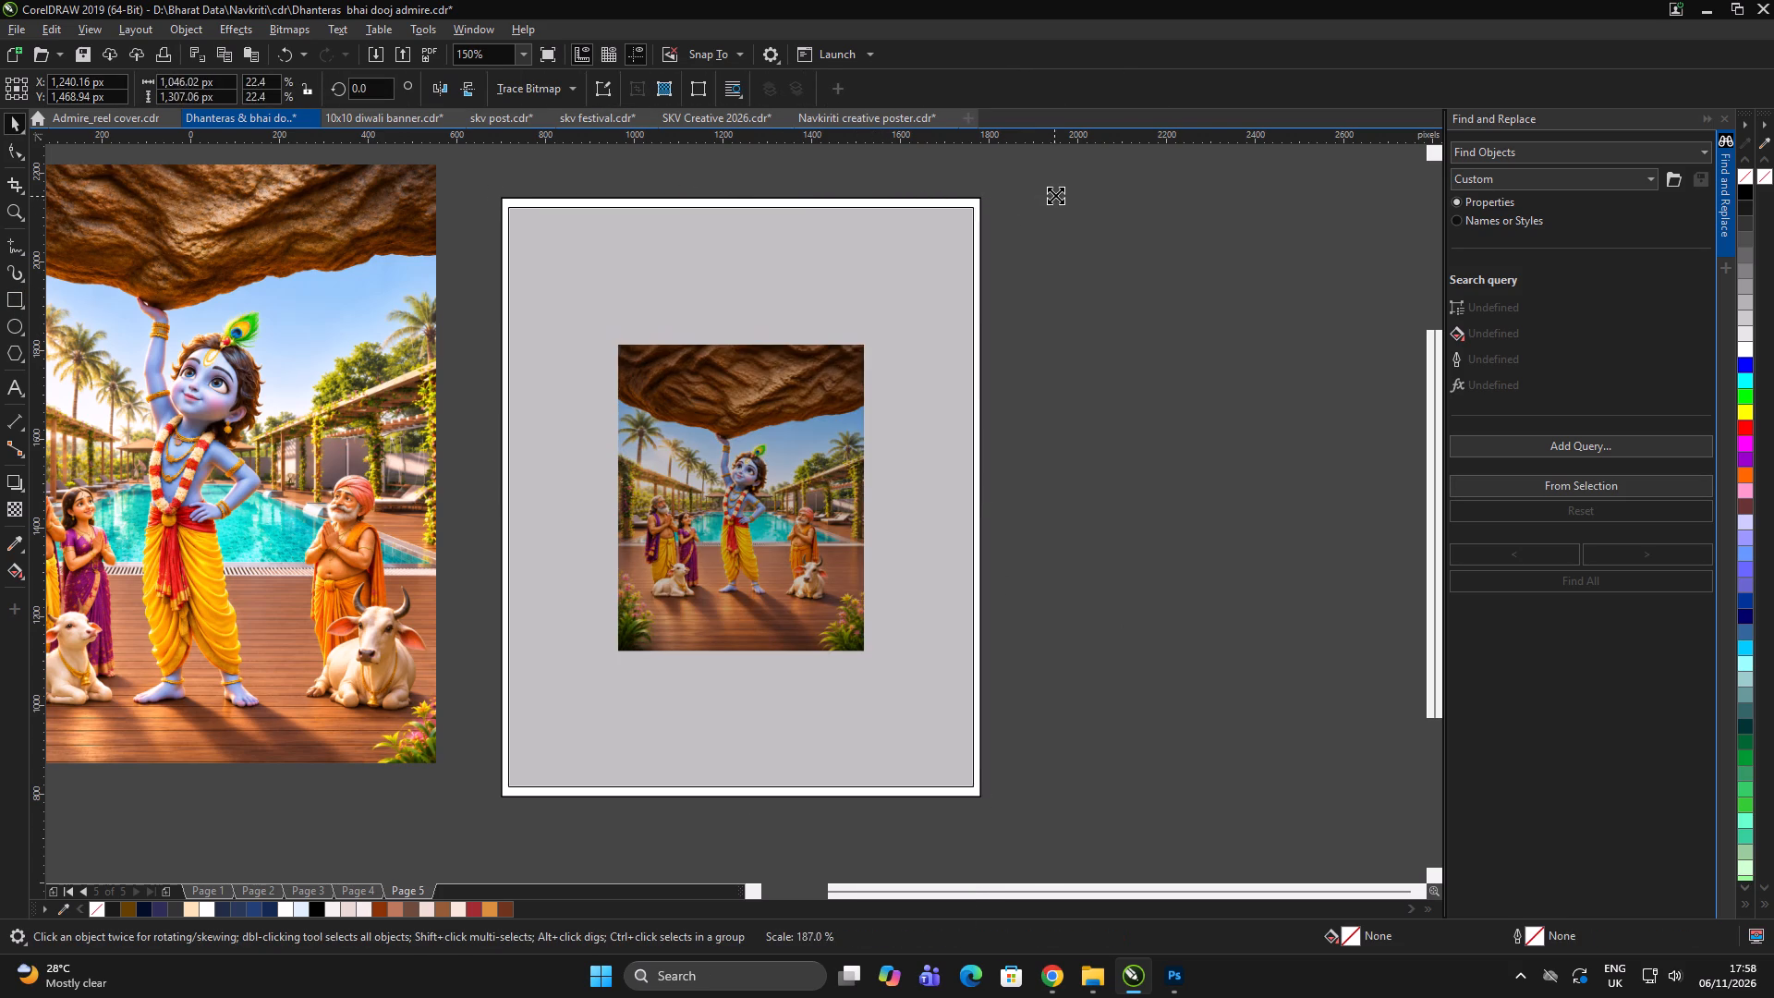
{"action": "left_click_drag", "start_coordinate": [1055, 195], "coordinate": [1072, 181], "text": "shift"}
{"action": "double_click", "coordinate": [1135, 198]}
{"action": "left_click", "coordinate": [1147, 200]}
{"action": "left_click", "coordinate": [1132, 658], "text": "alt"}
Scale the clipped Krishna image up slightly more from its lower corner so it extends past the frame edges.
{"action": "scroll", "coordinate": [849, 483], "scroll_direction": "up", "scroll_amount": 1}
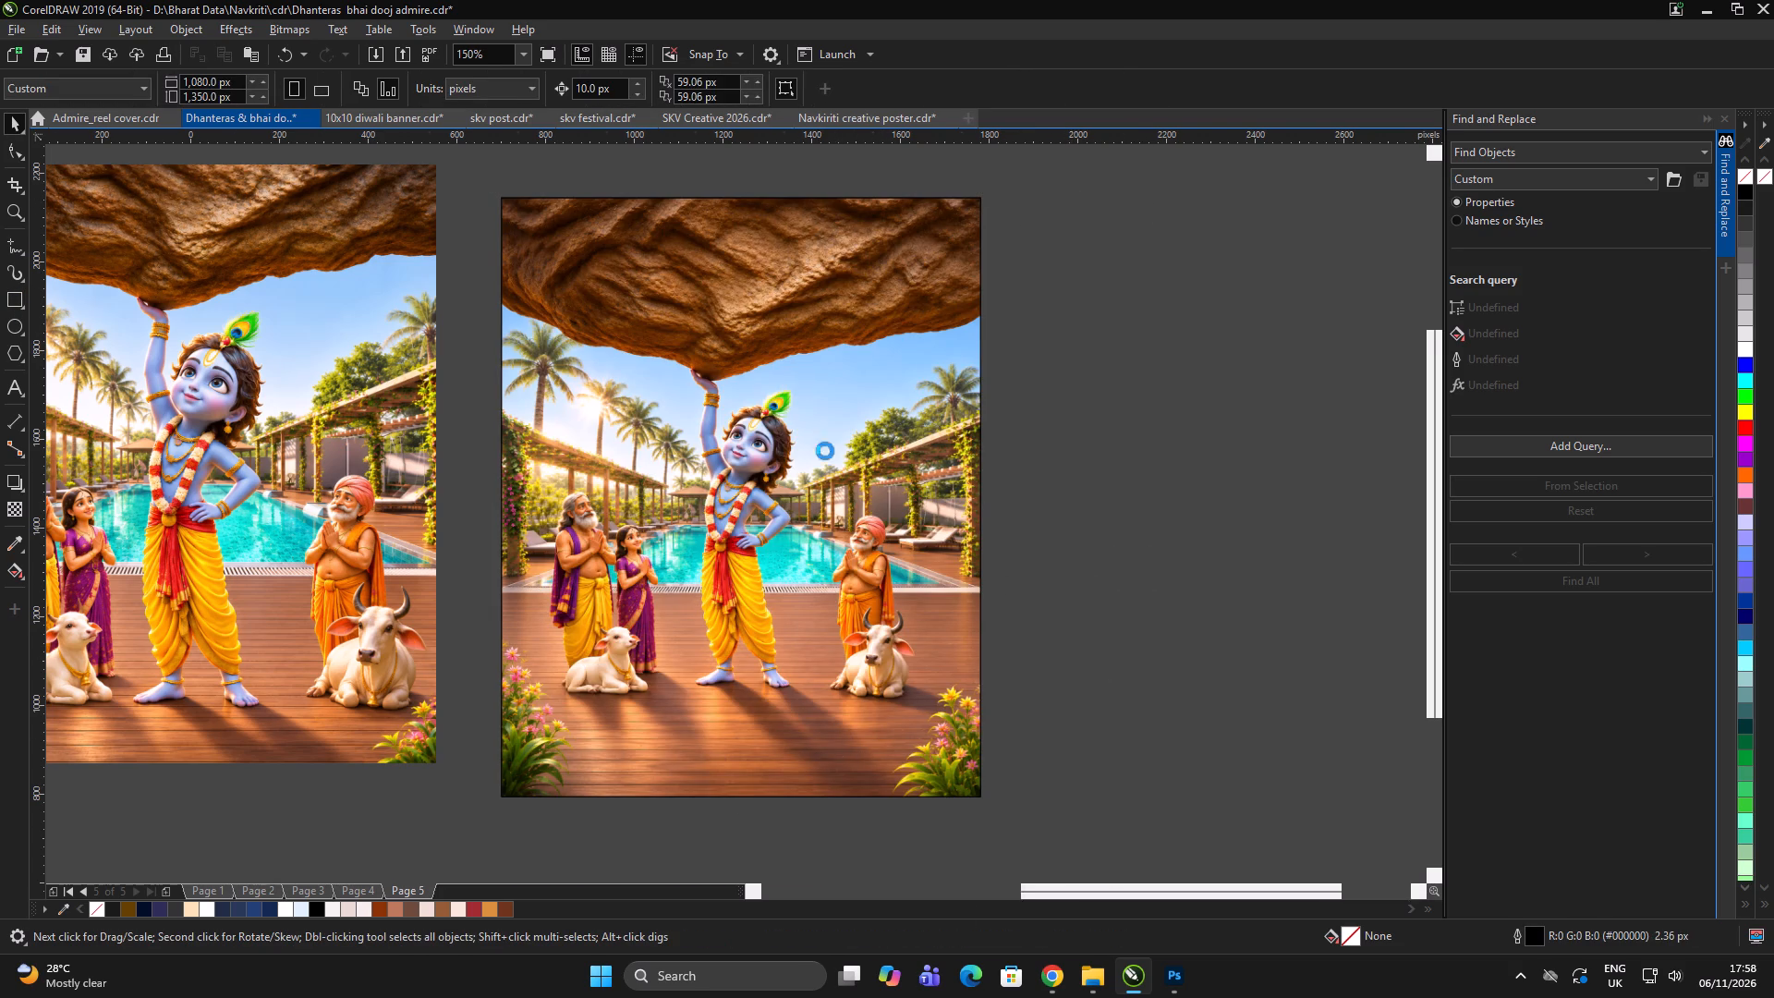
{"action": "scroll", "coordinate": [826, 444], "scroll_direction": "down", "scroll_amount": 2}
{"action": "left_click", "coordinate": [966, 439]}
{"action": "left_click", "coordinate": [983, 447]}
{"action": "scroll", "coordinate": [836, 562], "scroll_direction": "up", "scroll_amount": 1}
{"action": "left_click", "coordinate": [860, 554], "text": "alt"}
{"action": "scroll", "coordinate": [1018, 657], "scroll_direction": "up", "scroll_amount": 1}
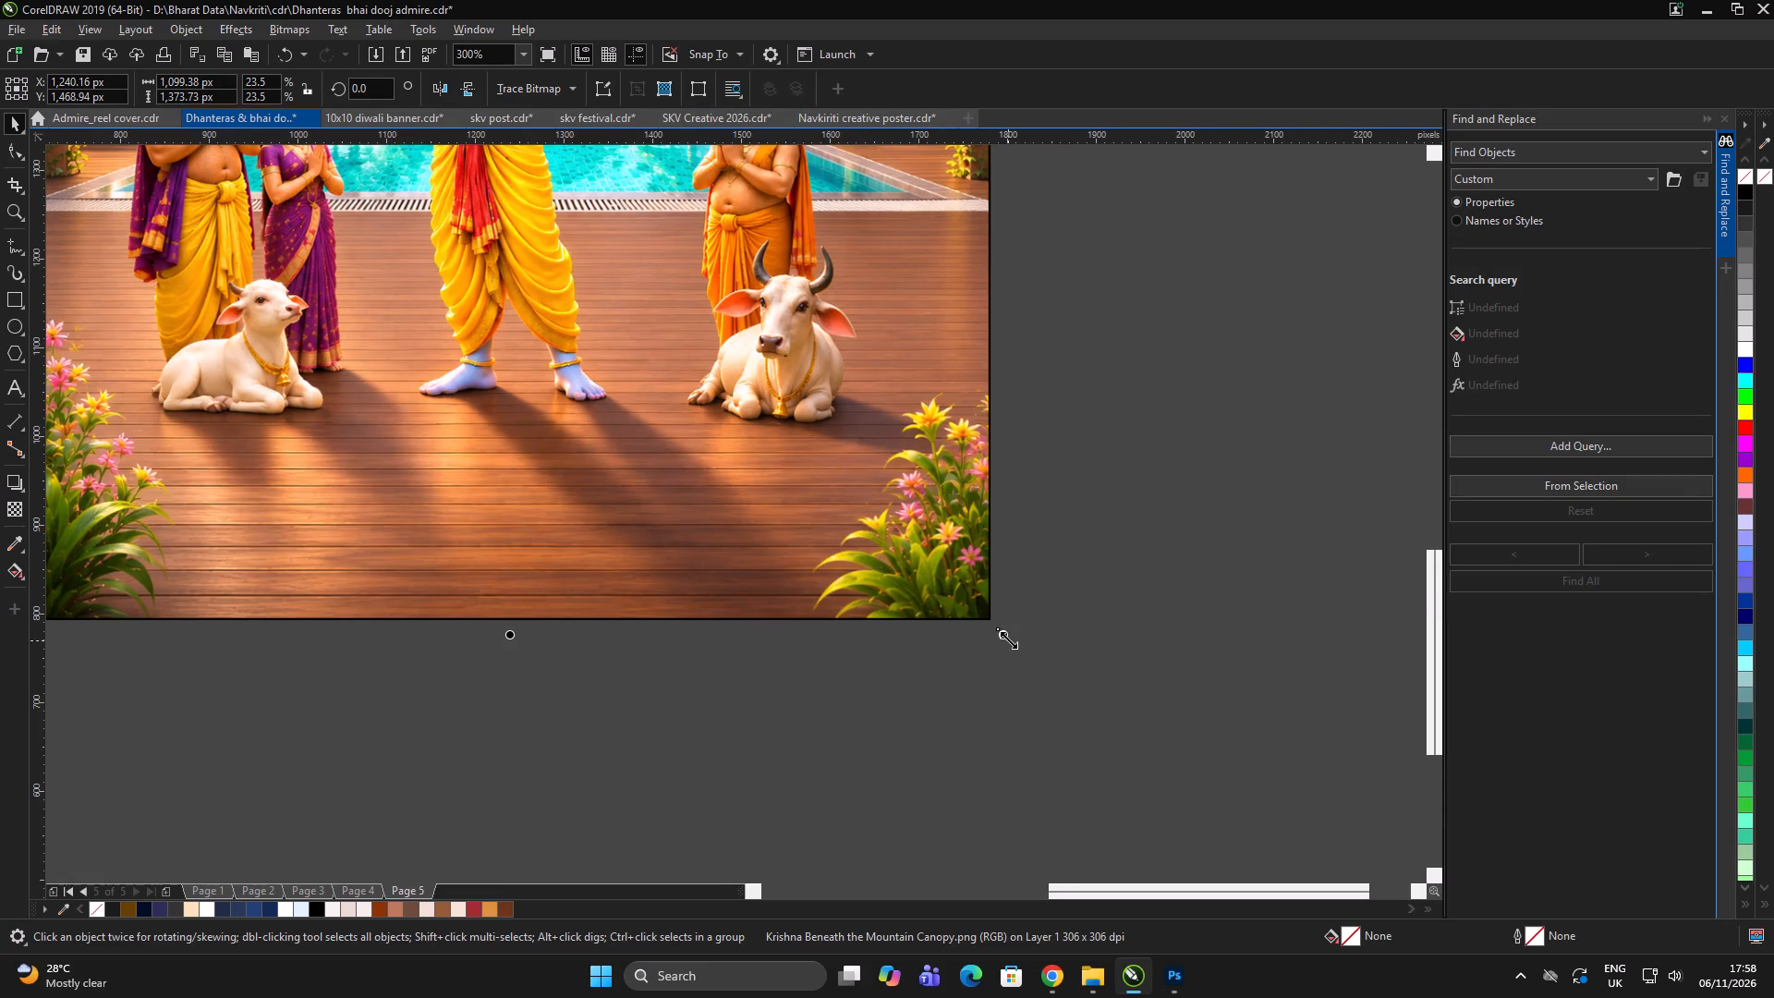
{"action": "left_click_drag", "start_coordinate": [1008, 635], "coordinate": [1015, 646]}
{"action": "scroll", "coordinate": [1029, 633], "scroll_direction": "up", "scroll_amount": 1}
{"action": "scroll", "coordinate": [957, 627], "scroll_direction": "down", "scroll_amount": 2}
{"action": "left_click_drag", "start_coordinate": [1033, 659], "coordinate": [1041, 663]}
{"action": "double_click", "coordinate": [1045, 664]}
{"action": "scroll", "coordinate": [725, 505], "scroll_direction": "down", "scroll_amount": 2}
{"action": "left_click", "coordinate": [772, 539]}
{"action": "scroll", "coordinate": [779, 468], "scroll_direction": "up", "scroll_amount": 1}
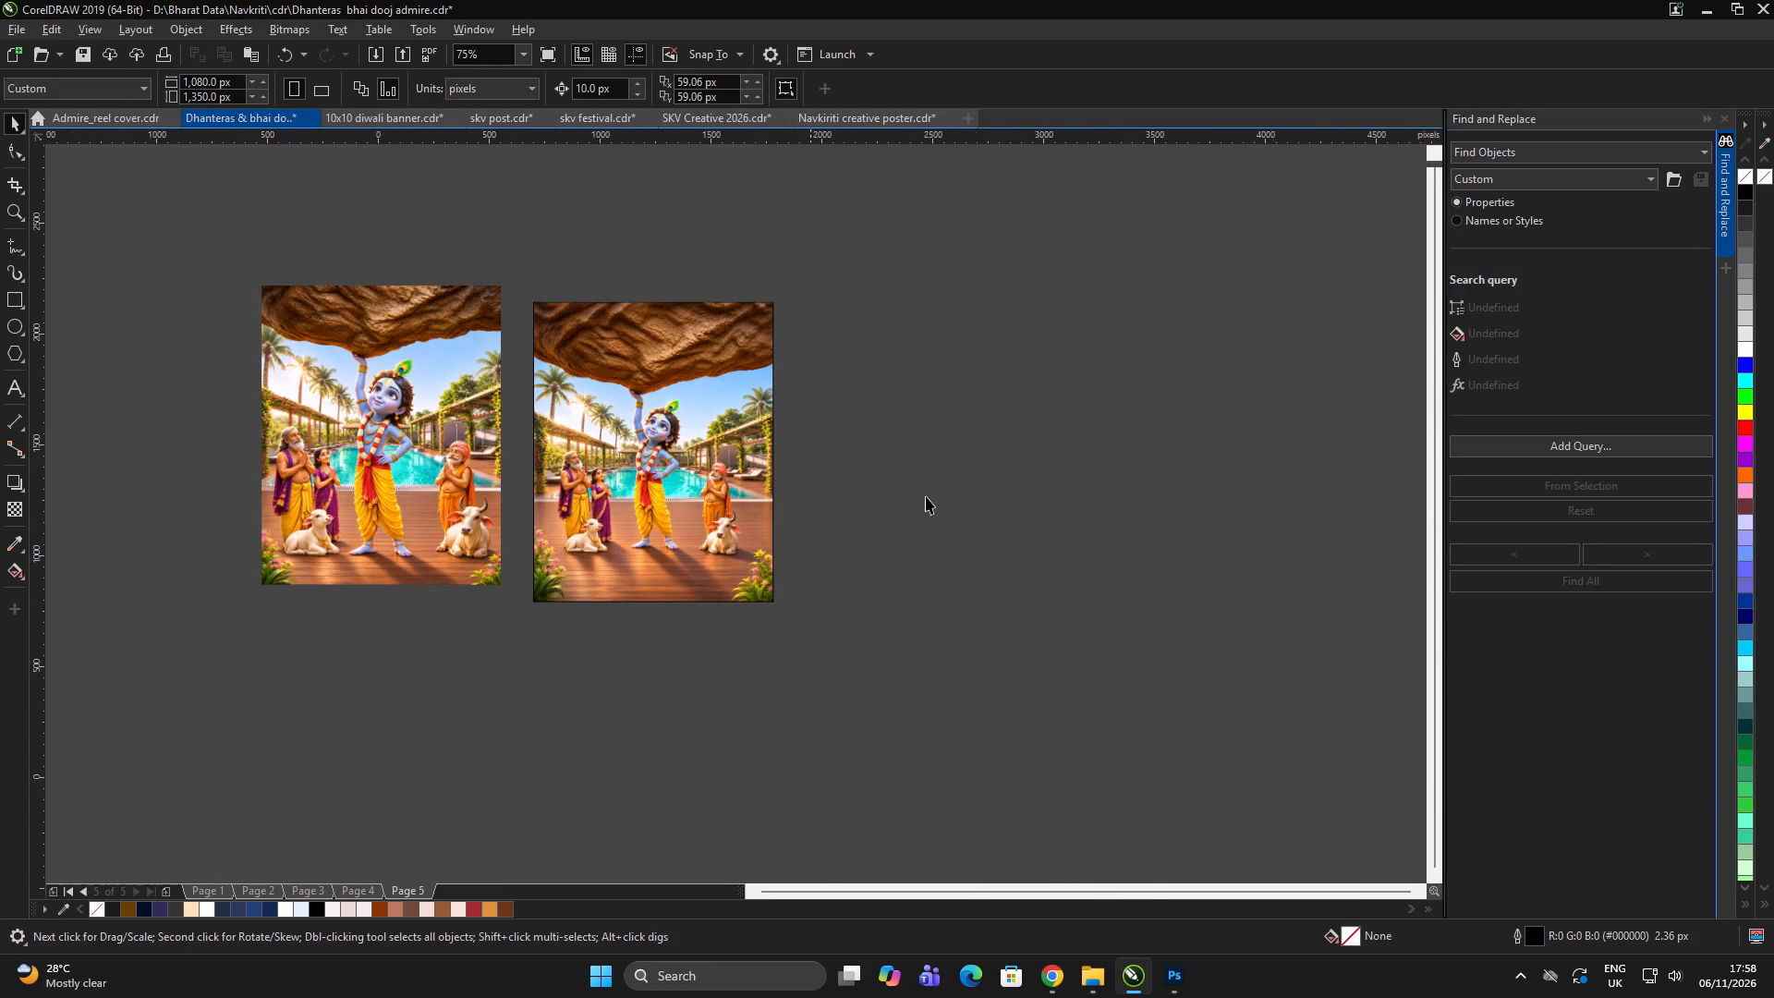
{"action": "double_click", "coordinate": [932, 496]}
Duplicate the PowerClip frame with the Krishna image into the empty area to the right of the page.
{"action": "left_click", "coordinate": [666, 470]}
{"action": "left_click_drag", "start_coordinate": [600, 413], "coordinate": [931, 409]}
{"action": "right_click", "coordinate": [931, 409], "text": "shift"}
{"action": "left_click", "coordinate": [1009, 412]}
{"action": "left_click", "coordinate": [1022, 410]}
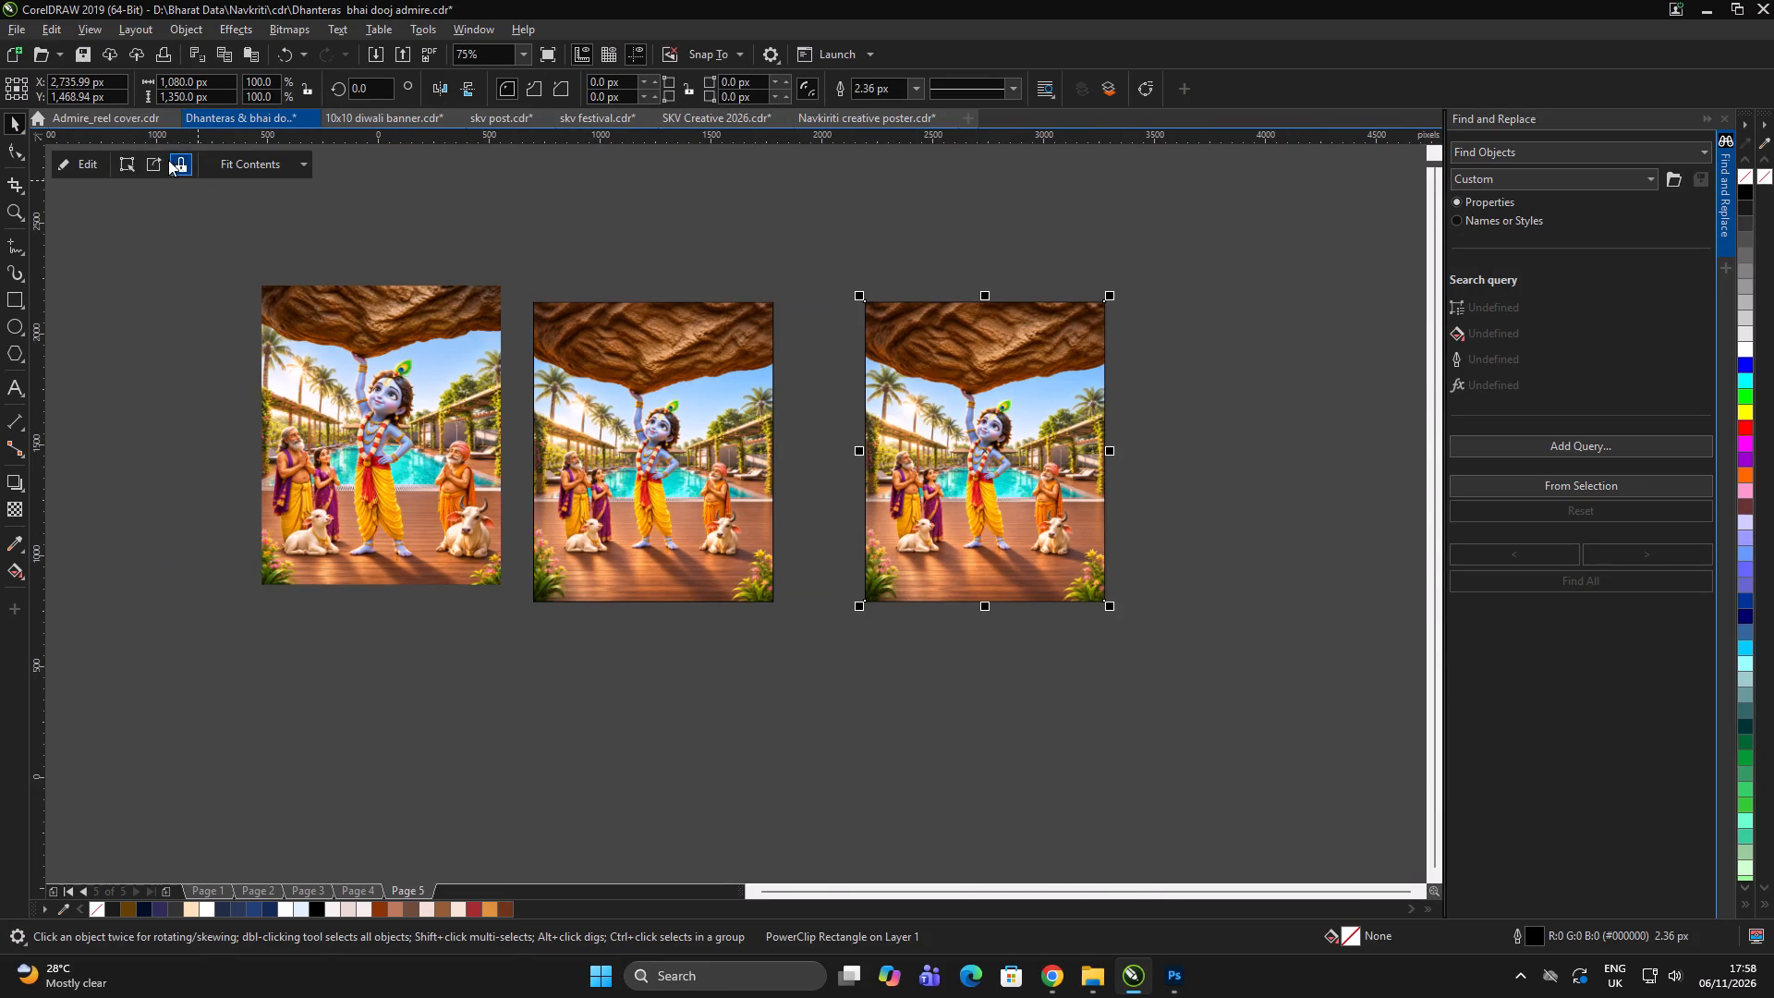
Delete the Krishna image from inside the duplicate frame.
{"action": "left_click", "coordinate": [148, 157]}
{"action": "key", "text": "Delete"}
{"action": "left_click", "coordinate": [1069, 285]}
{"action": "left_click", "coordinate": [1077, 282]}
Change the empty duplicate's frame type so it becomes a plain rectangle instead of a PowerClip frame.
{"action": "left_click", "coordinate": [1000, 380]}
{"action": "right_click", "coordinate": [970, 339]}
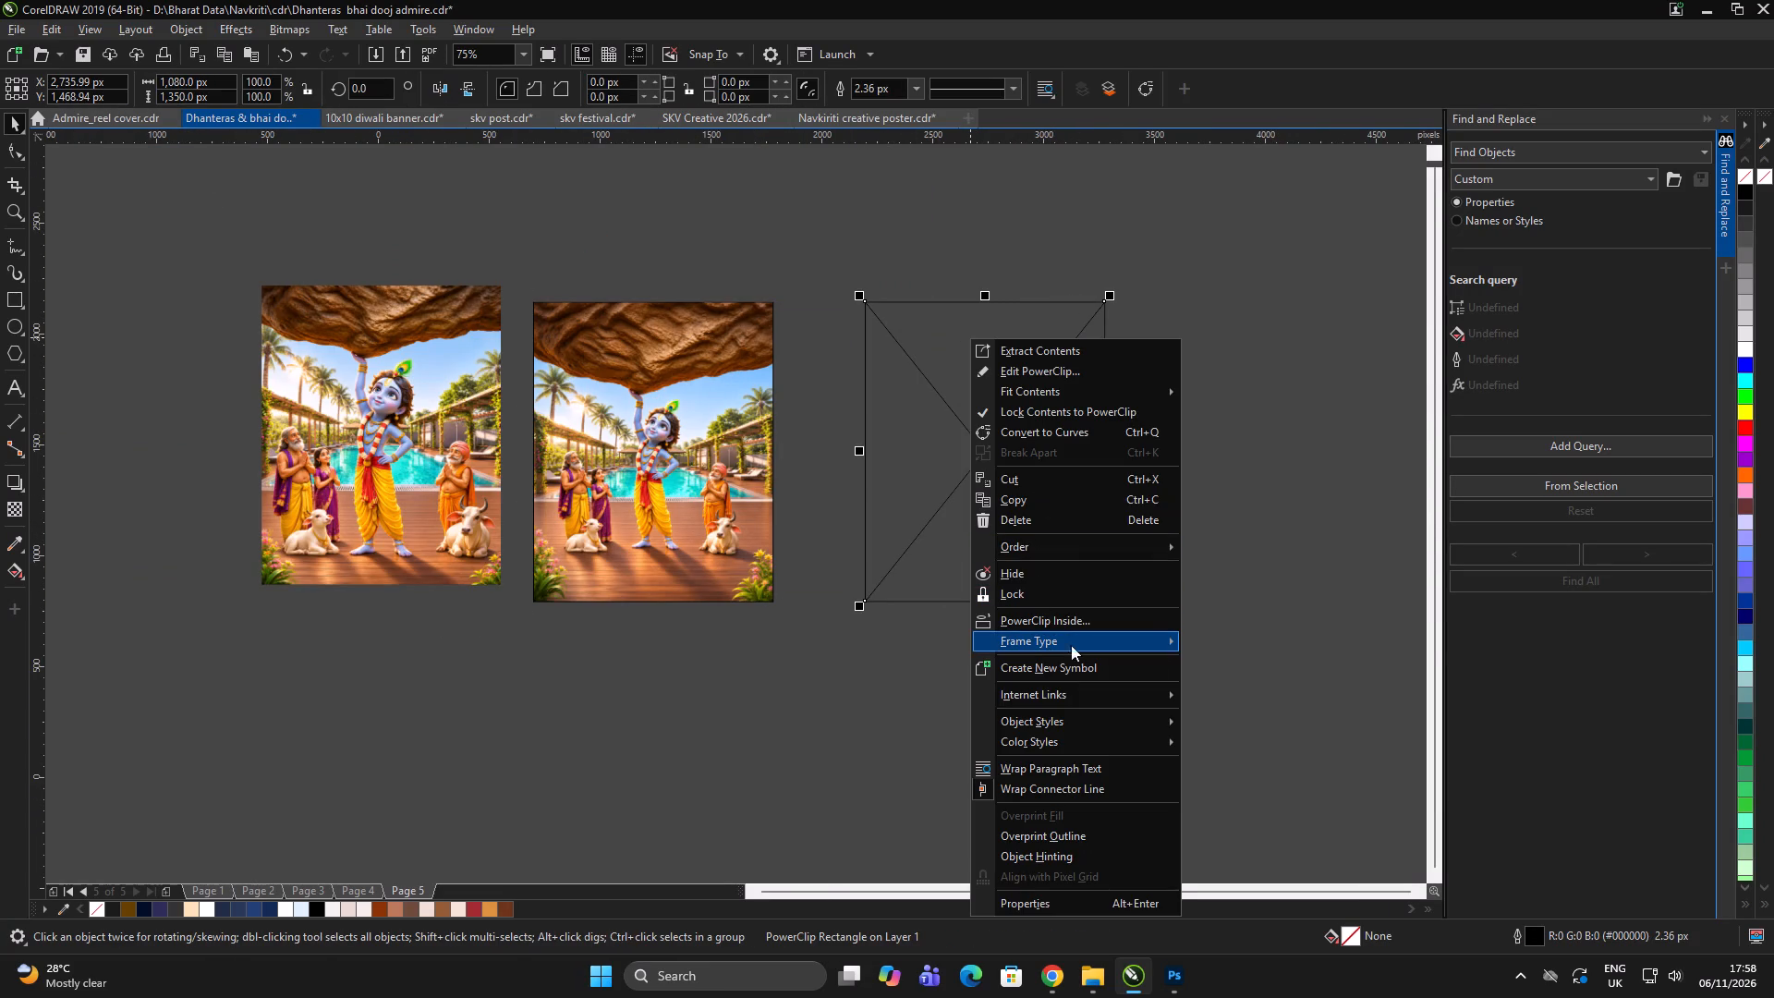
{"action": "left_click", "coordinate": [1208, 688]}
{"action": "left_click", "coordinate": [1268, 704]}
{"action": "left_click", "coordinate": [1041, 433]}
{"action": "double_click", "coordinate": [1013, 681]}
{"action": "left_click", "coordinate": [1013, 670]}
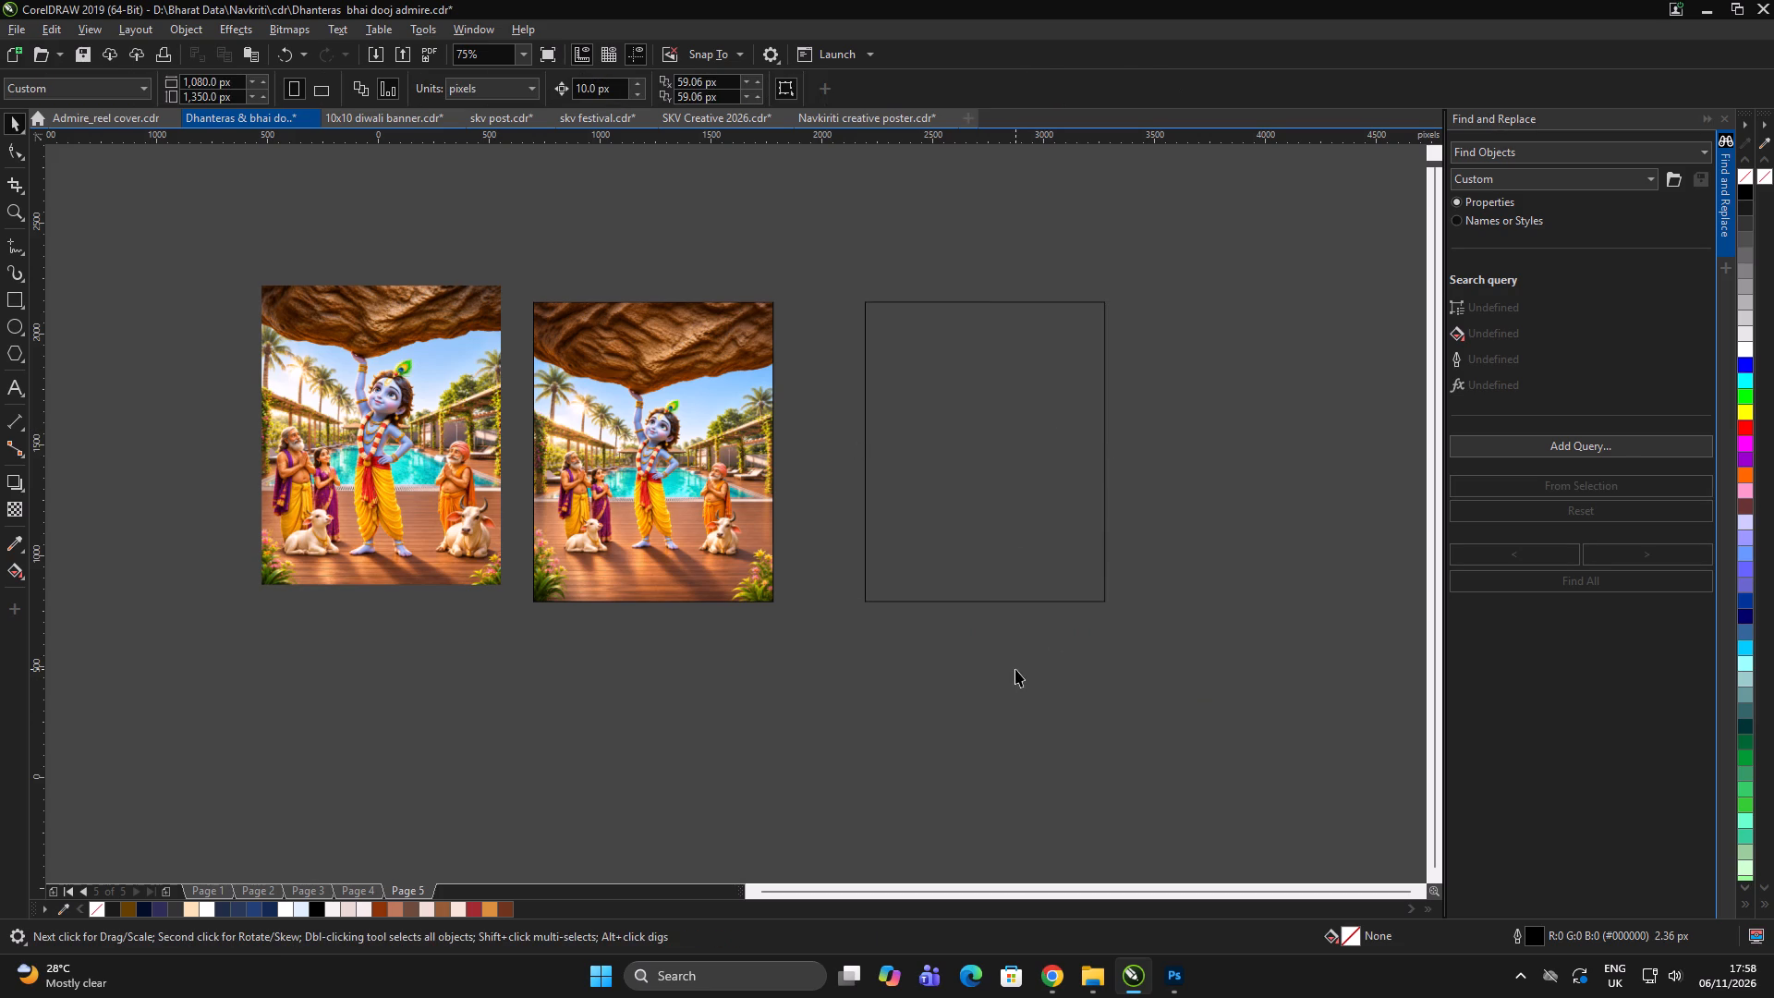
Import the Govardhan Puja reference poster b0774d808b1469bc8d65f7d702eb355c from Downloads and place it over the page's upper right corner.
{"action": "key", "text": "ctrl+i"}
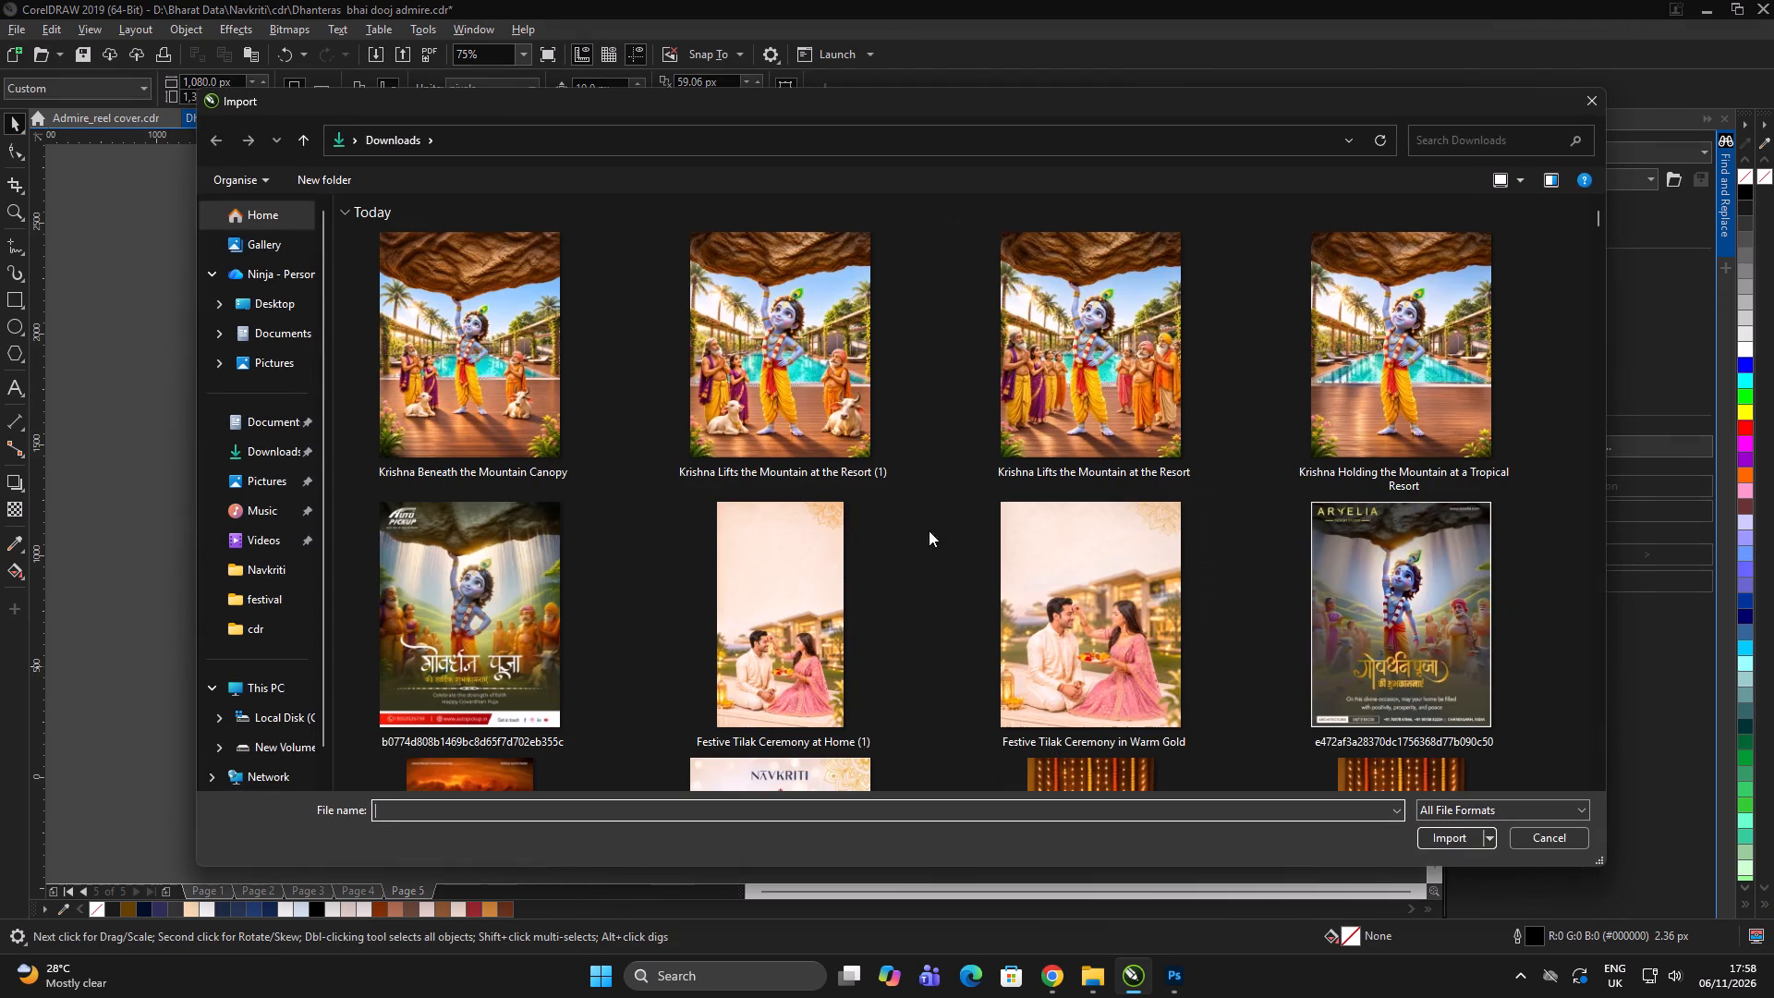
{"action": "left_click", "coordinate": [543, 582]}
{"action": "left_click", "coordinate": [1432, 840]}
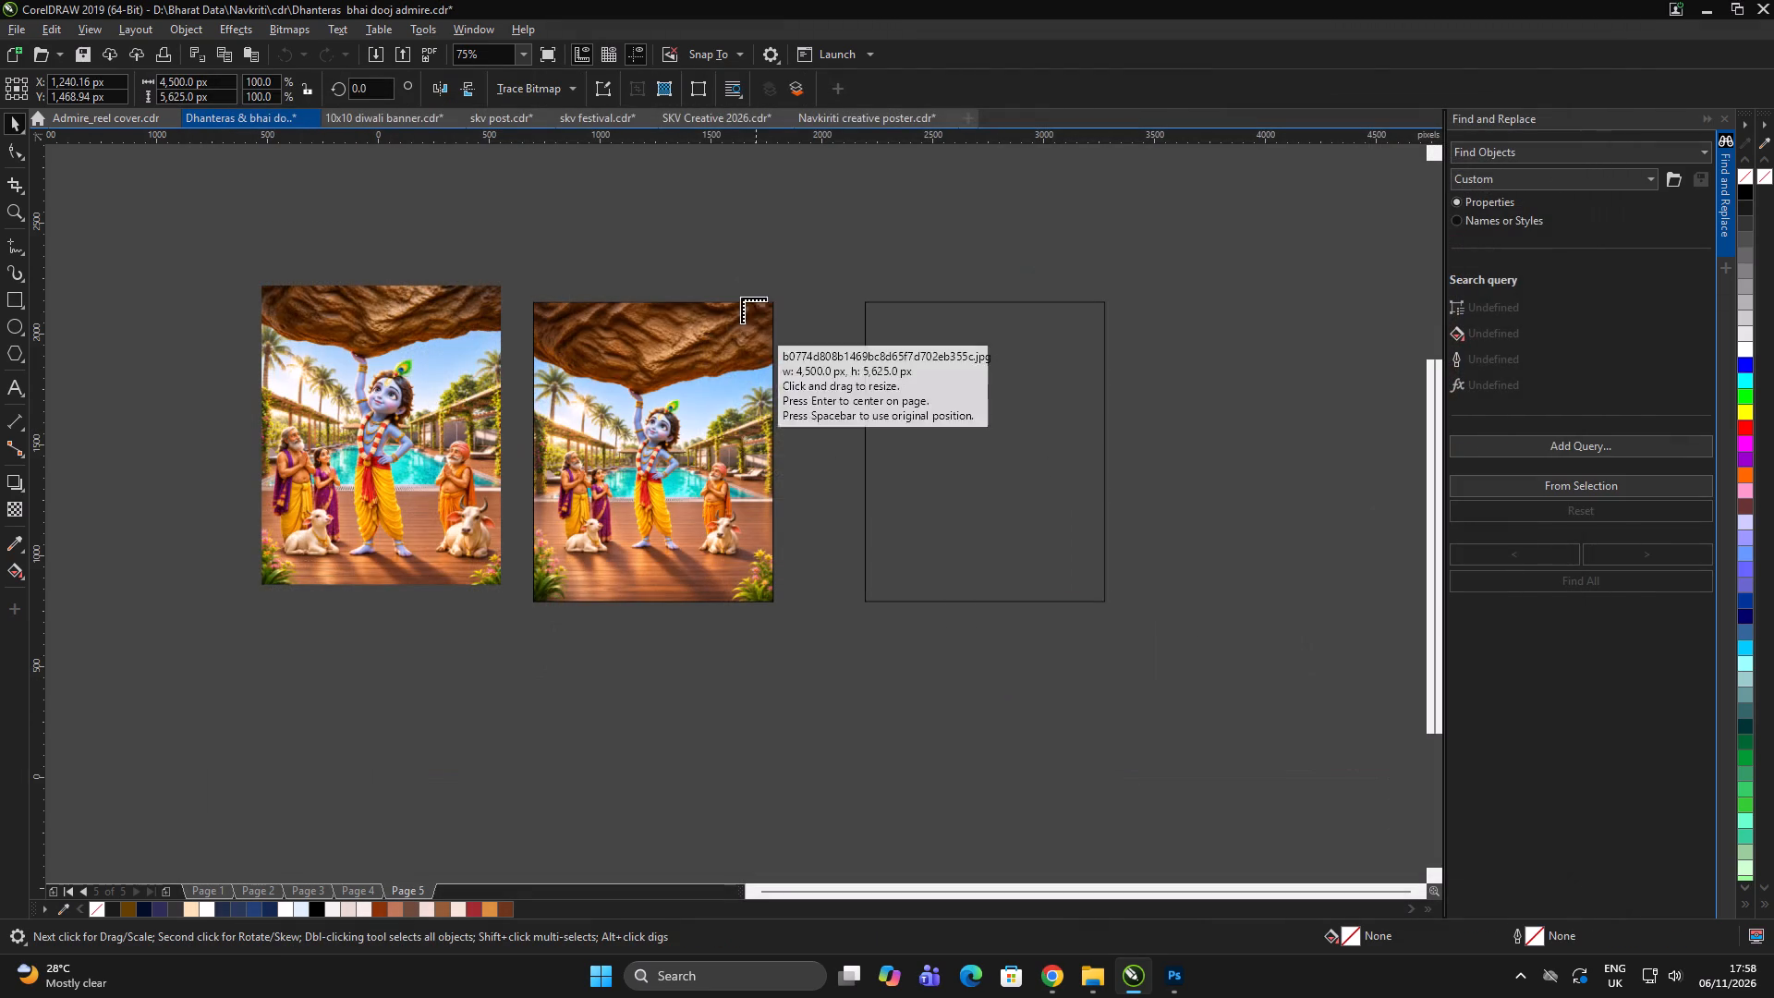
{"action": "left_click_drag", "start_coordinate": [742, 288], "coordinate": [890, 440]}
{"action": "scroll", "coordinate": [827, 348], "scroll_direction": "up", "scroll_amount": 3}
{"action": "scroll", "coordinate": [893, 363], "scroll_direction": "down", "scroll_amount": 1}
Fill the empty rectangle beside the page with dark brown #633306 sampled from the rock in the page's Krishna image.
{"action": "left_click", "coordinate": [1010, 403]}
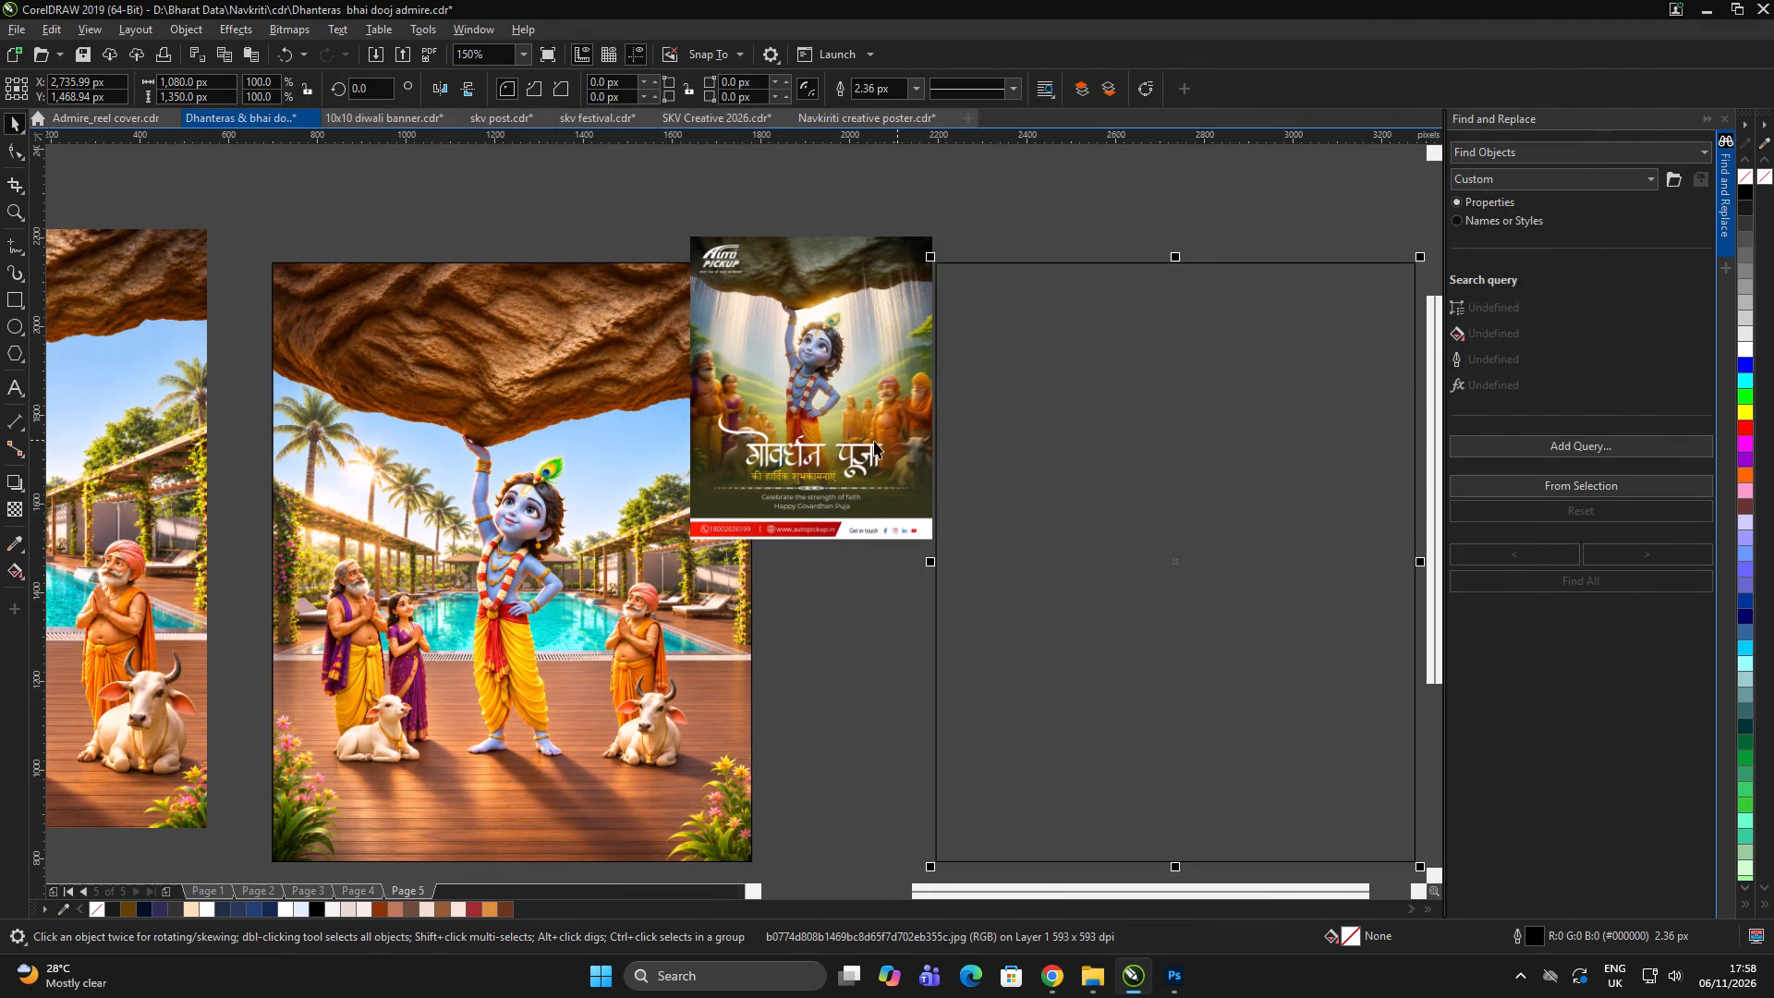
{"action": "left_click", "coordinate": [9, 542]}
{"action": "left_click", "coordinate": [474, 366]}
{"action": "left_click", "coordinate": [1208, 519]}
{"action": "key", "text": "space"}
{"action": "scroll", "coordinate": [817, 332], "scroll_direction": "down", "scroll_amount": 1}
{"action": "left_click", "coordinate": [952, 242]}
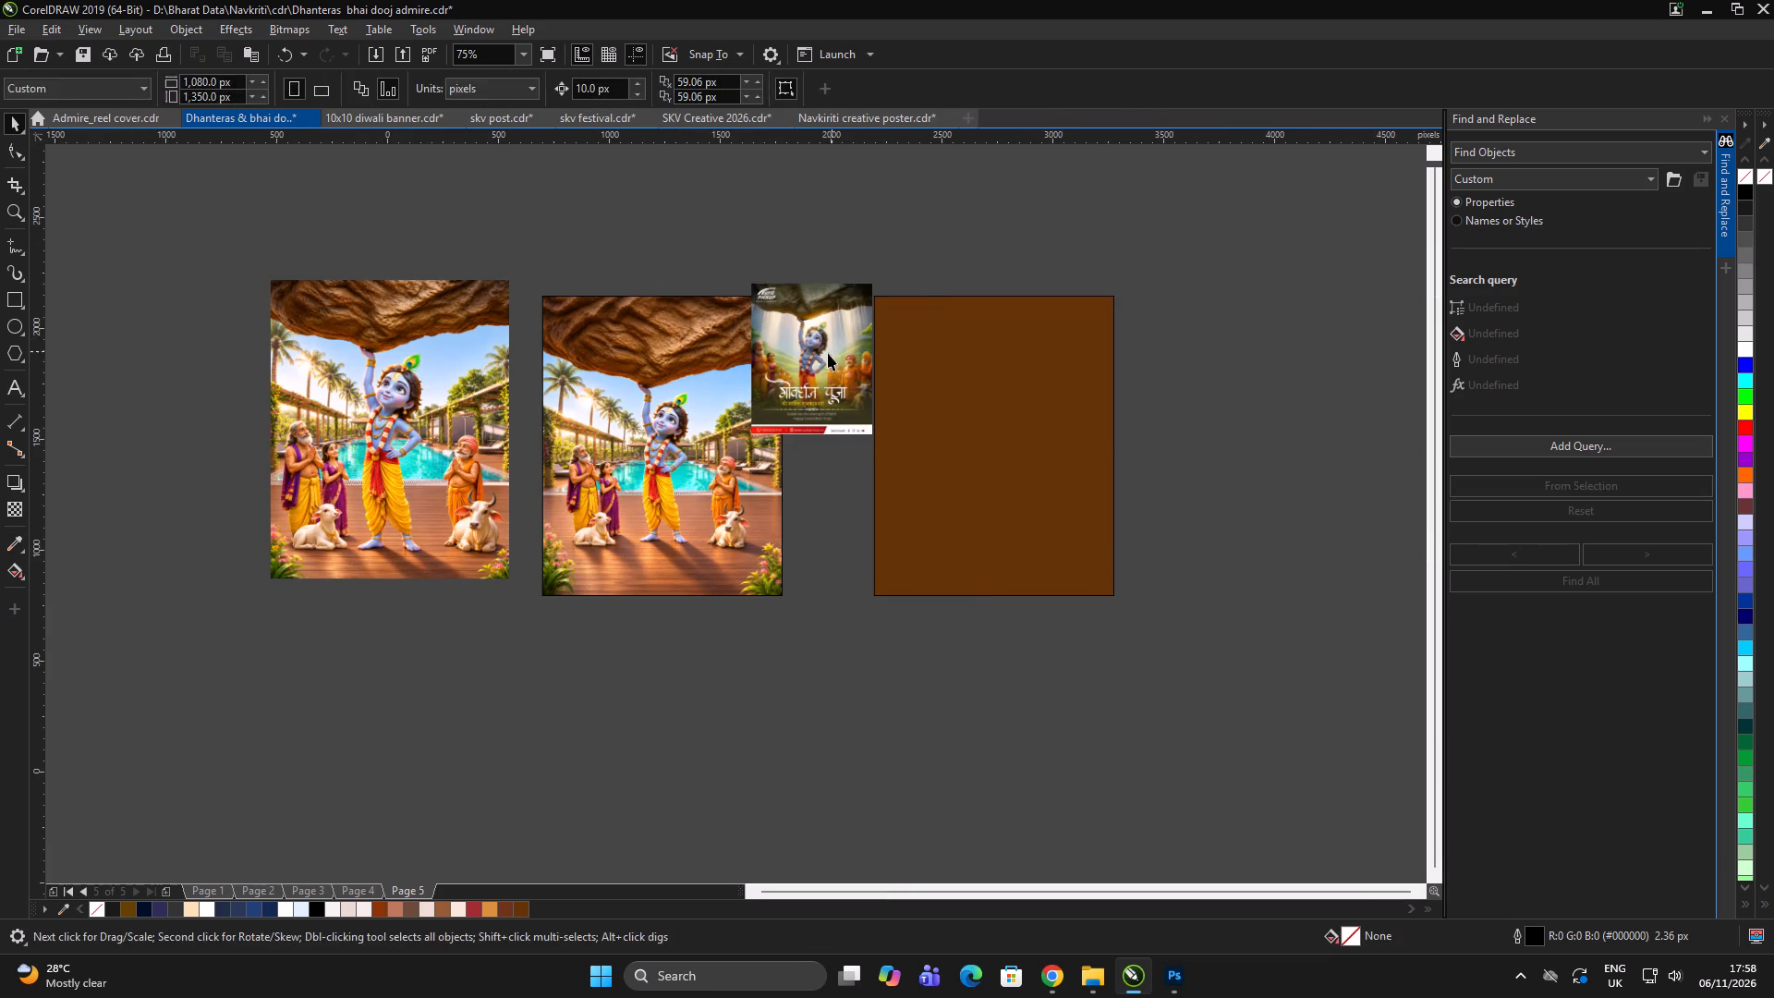
Move the reference poster higher above the page's upper right corner and the brown rectangle lower, separating the two.
{"action": "left_click", "coordinate": [828, 353]}
{"action": "left_click_drag", "start_coordinate": [818, 321], "coordinate": [841, 216]}
{"action": "left_click", "coordinate": [958, 480]}
{"action": "left_click_drag", "start_coordinate": [997, 465], "coordinate": [967, 610]}
Remove the outline from the PowerClip frame holding the page's Krishna image.
{"action": "left_click", "coordinate": [717, 444]}
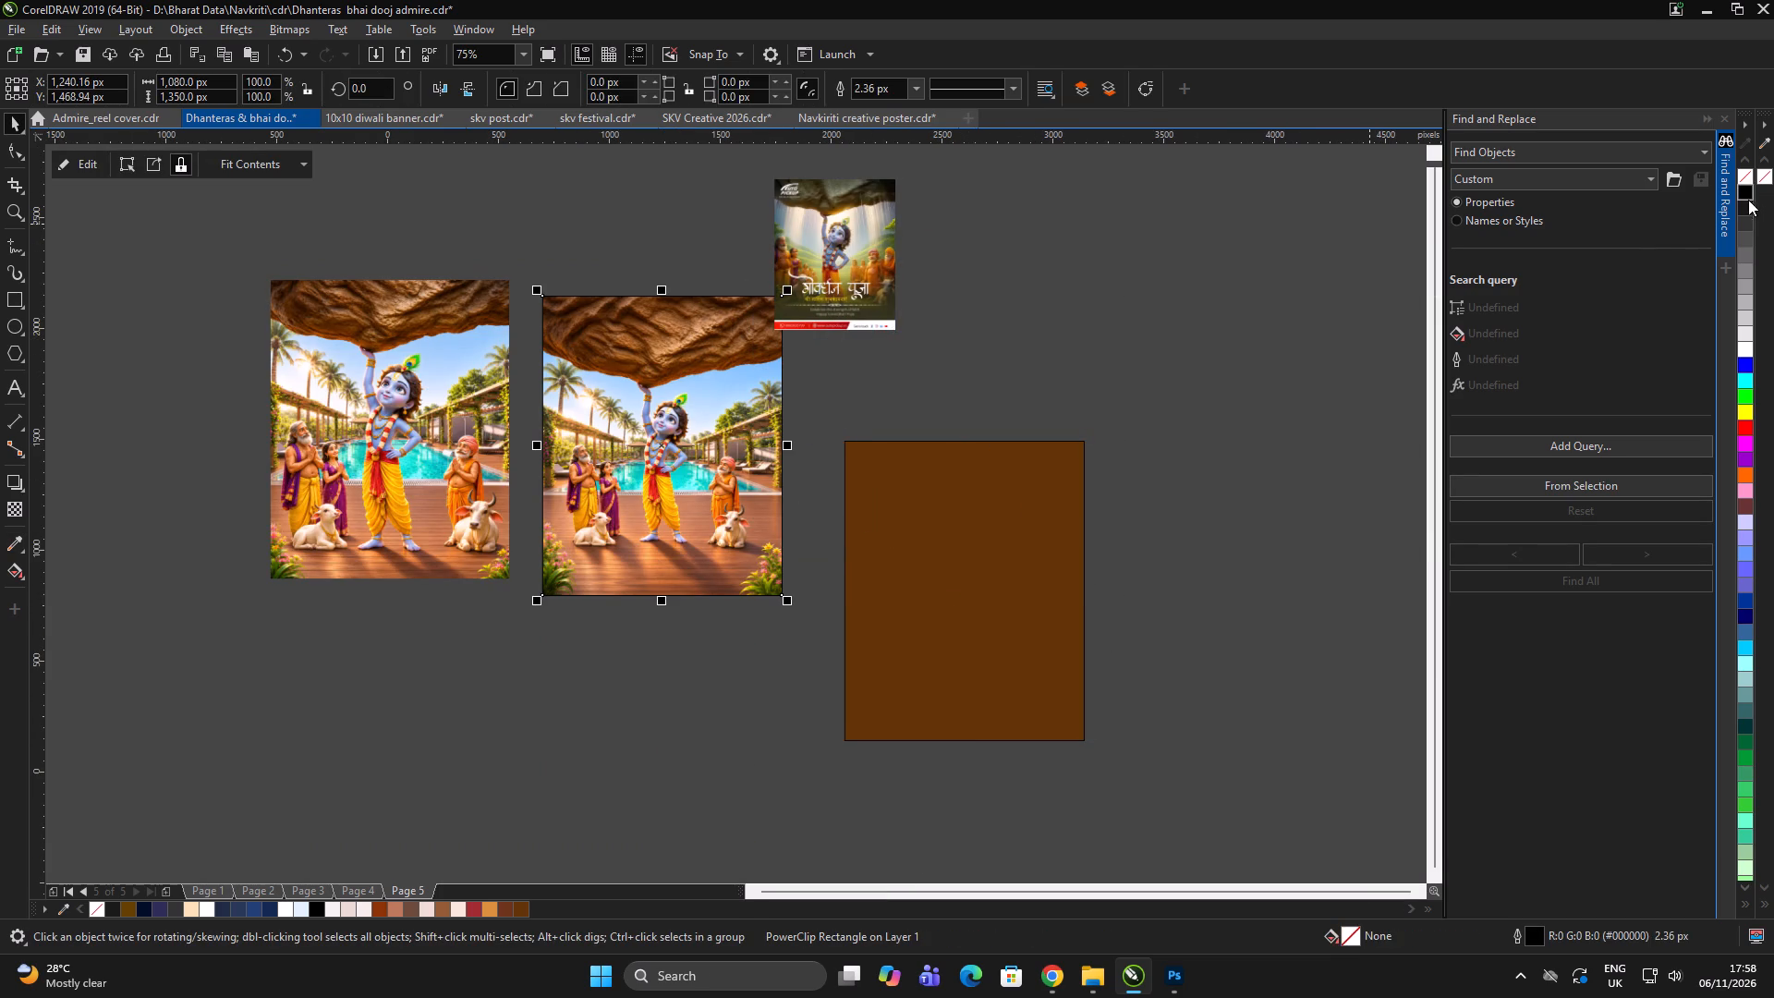
{"action": "right_click", "coordinate": [1747, 175]}
{"action": "left_click", "coordinate": [1182, 412]}
{"action": "left_click", "coordinate": [1194, 406]}
Move the clipped Krishna image aside and delete the leftover empty rectangle behind it on the page.
{"action": "left_click", "coordinate": [976, 571]}
{"action": "left_click_drag", "start_coordinate": [743, 406], "coordinate": [722, 502]}
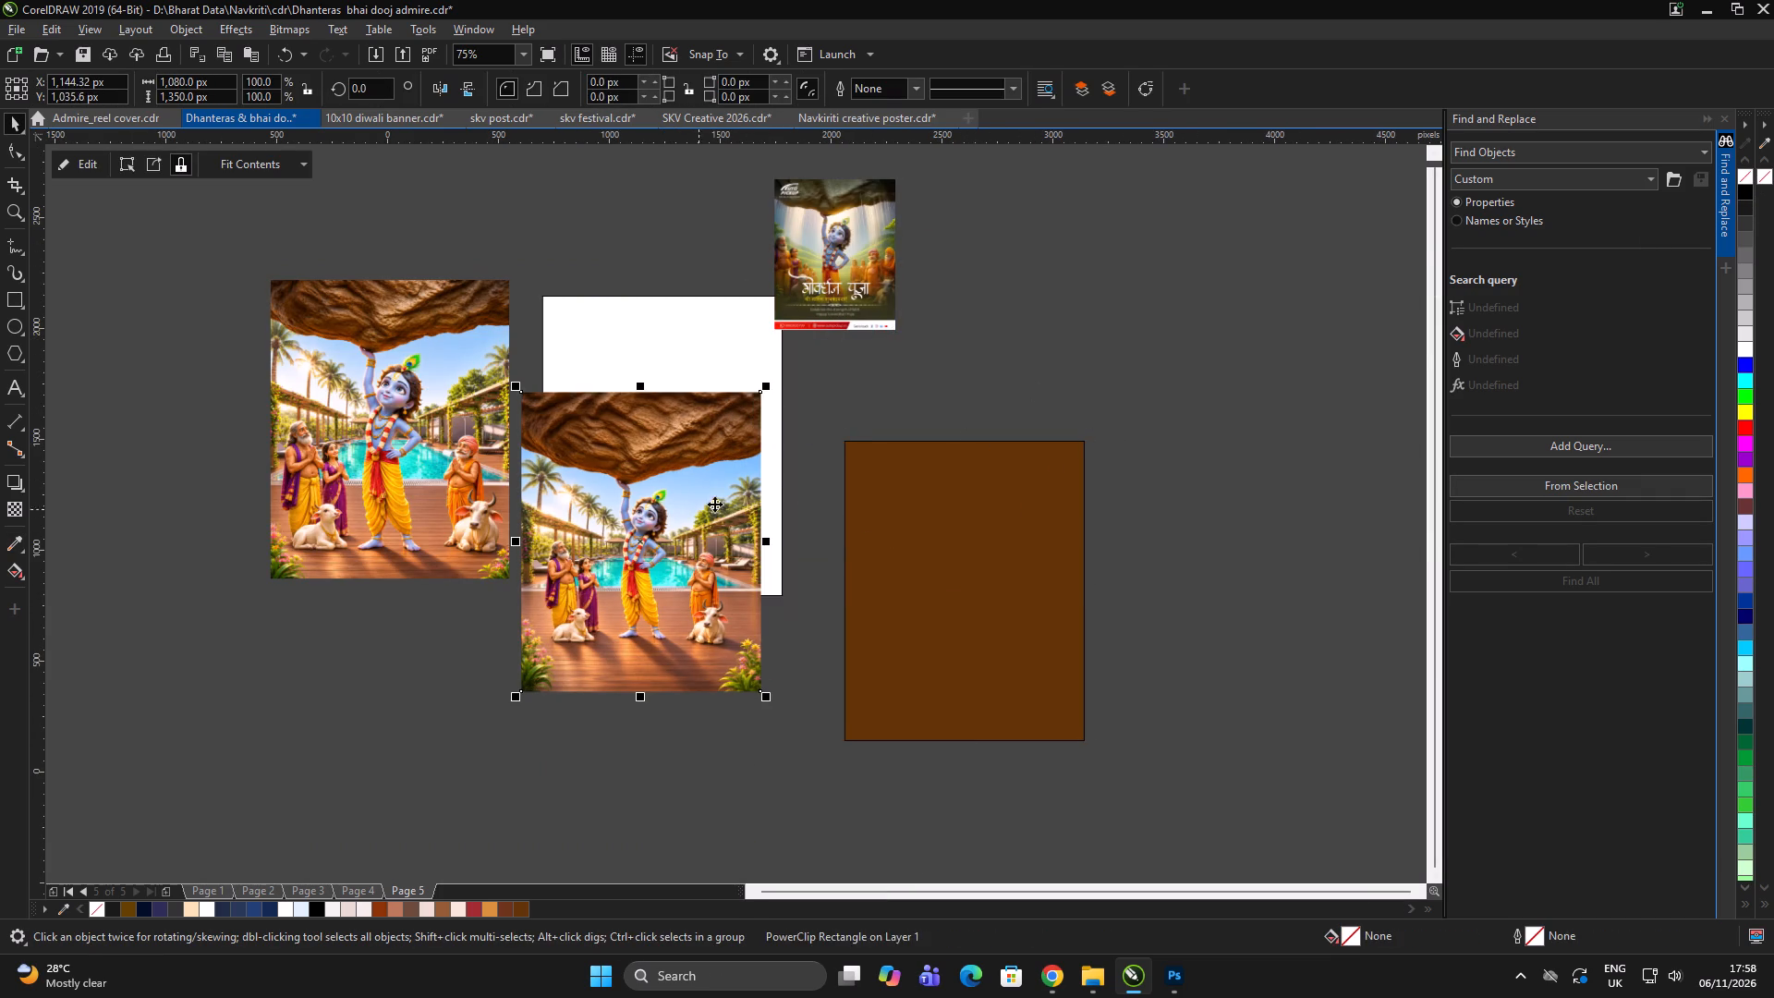
{"action": "key", "text": "z"}
{"action": "left_click", "coordinate": [1036, 382]}
{"action": "key", "text": "z"}
{"action": "scroll", "coordinate": [986, 461], "scroll_direction": "down", "scroll_amount": 2}
{"action": "scroll", "coordinate": [748, 498], "scroll_direction": "up", "scroll_amount": 2}
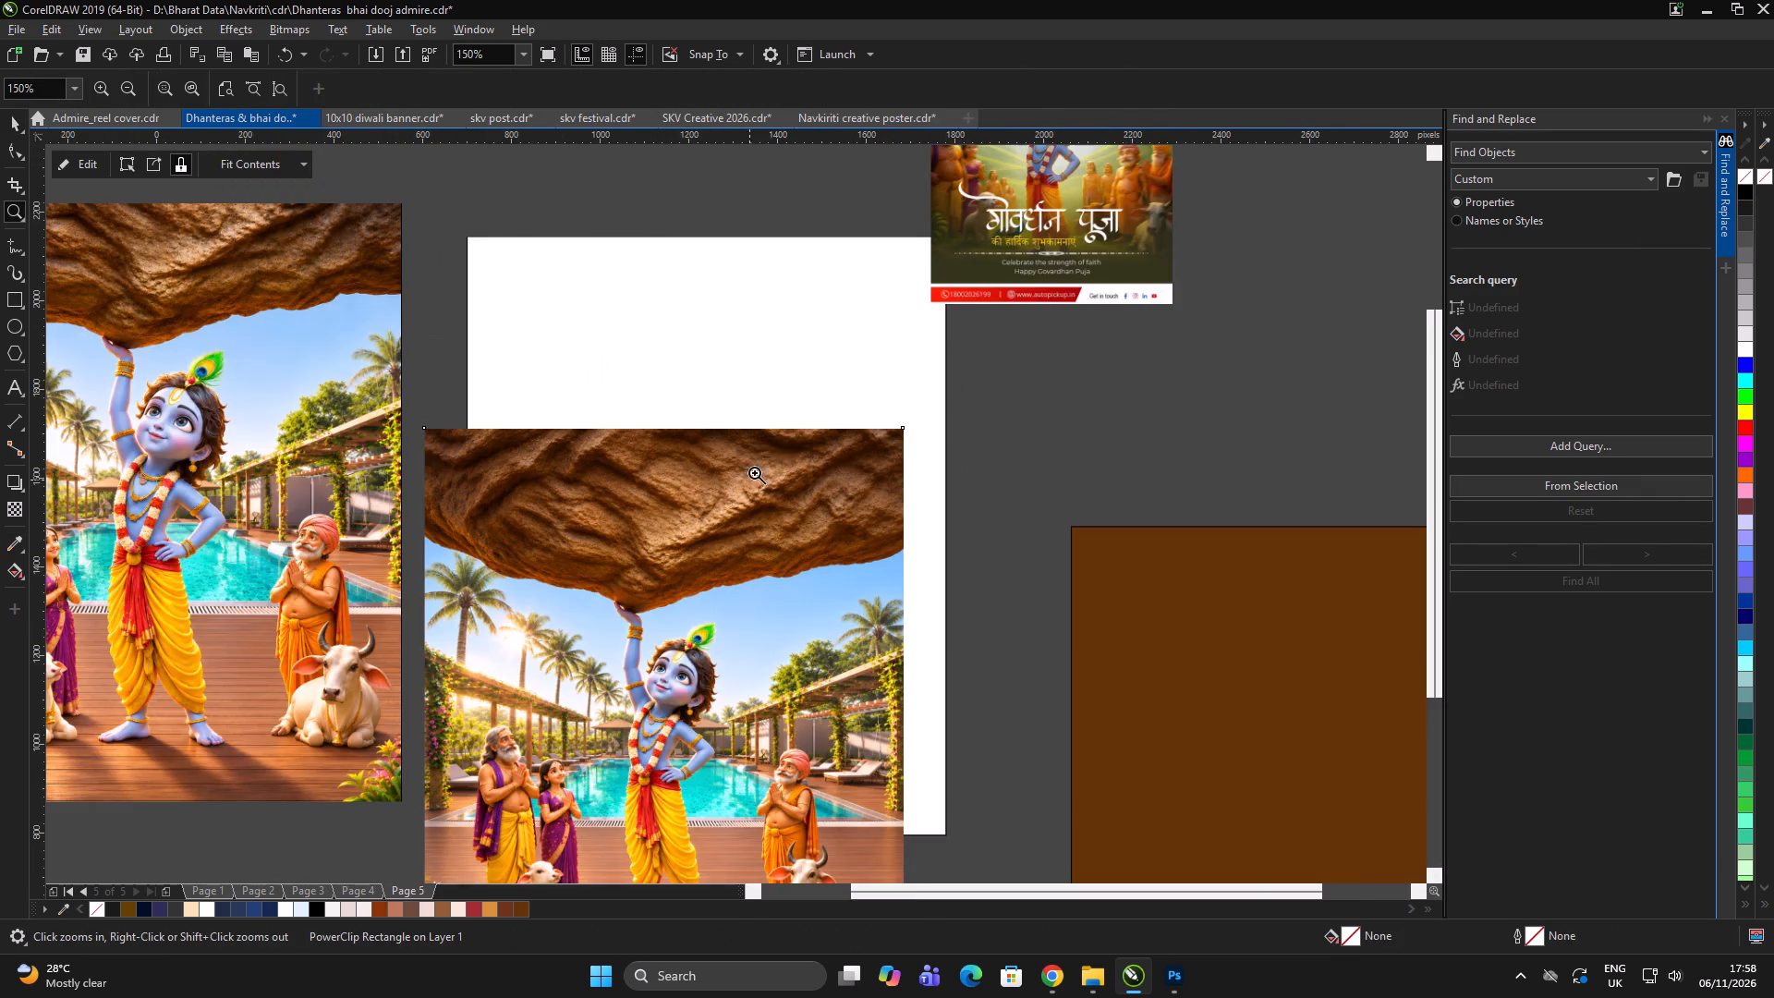
{"action": "left_click", "coordinate": [1133, 373]}
{"action": "key", "text": "space"}
{"action": "scroll", "coordinate": [946, 408], "scroll_direction": "down", "scroll_amount": 2}
{"action": "left_click", "coordinate": [974, 406]}
{"action": "left_click", "coordinate": [776, 422]}
{"action": "scroll", "coordinate": [769, 403], "scroll_direction": "up", "scroll_amount": 2}
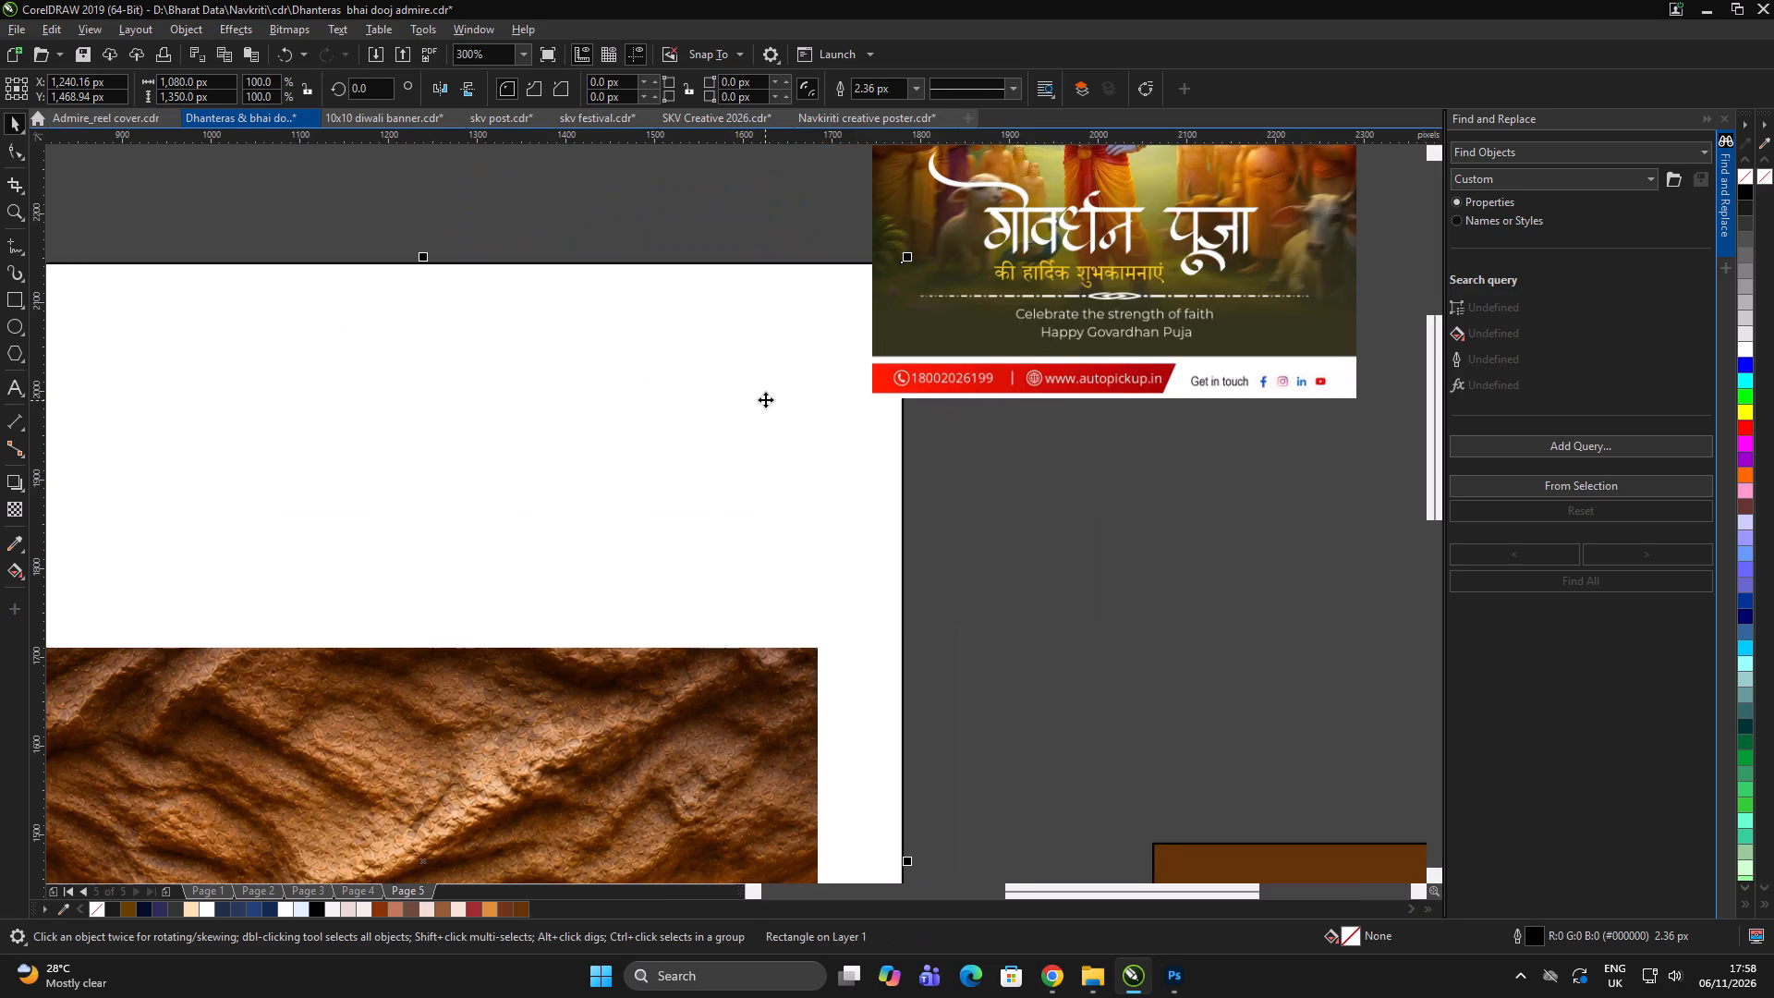
{"action": "scroll", "coordinate": [767, 403], "scroll_direction": "down", "scroll_amount": 1}
{"action": "key", "text": "Delete"}
Center the clipped Krishna image back on the page.
{"action": "left_click", "coordinate": [910, 481]}
{"action": "left_click", "coordinate": [652, 594]}
{"action": "left_click_drag", "start_coordinate": [617, 586], "coordinate": [650, 452]}
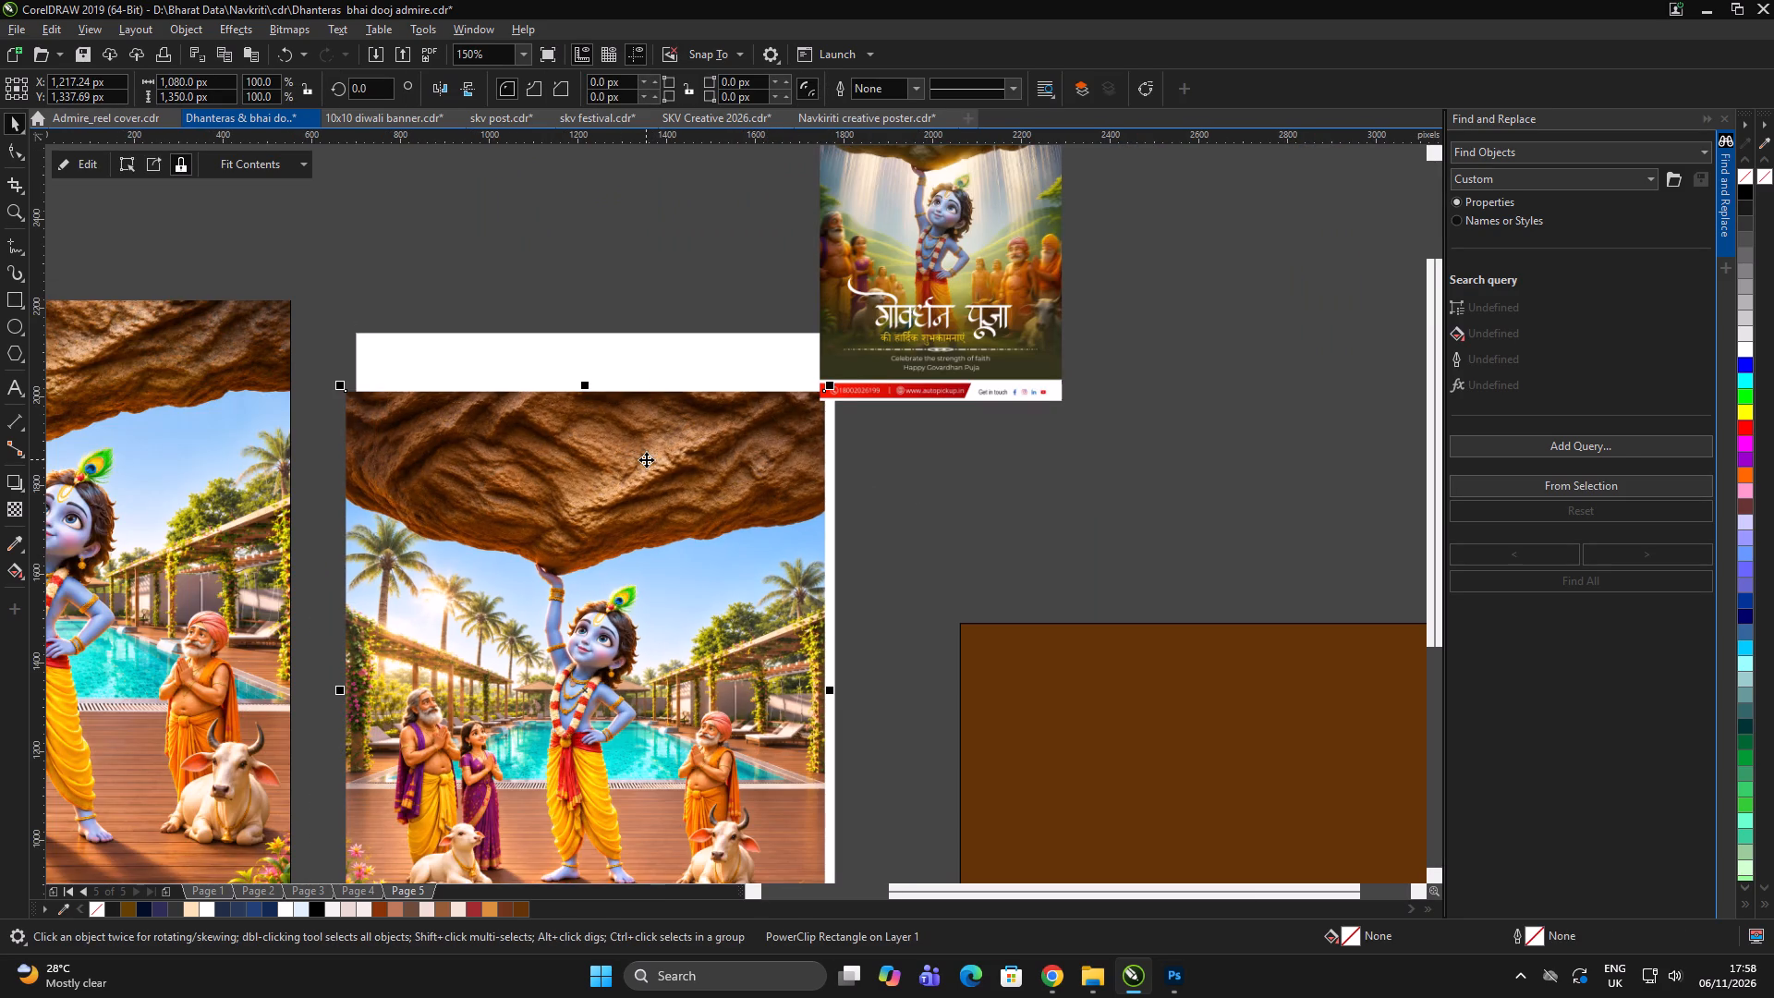
{"action": "key", "text": "p"}
{"action": "left_click", "coordinate": [995, 422]}
{"action": "scroll", "coordinate": [862, 400], "scroll_direction": "down", "scroll_amount": 1}
{"action": "left_click", "coordinate": [966, 436]}
Align the brown rectangle with the clipped Krishna image by their centers so it covers the page.
{"action": "left_click", "coordinate": [979, 567]}
{"action": "left_click", "coordinate": [717, 504], "text": "shift"}
{"action": "key", "text": "e"}
{"action": "key", "text": "c"}
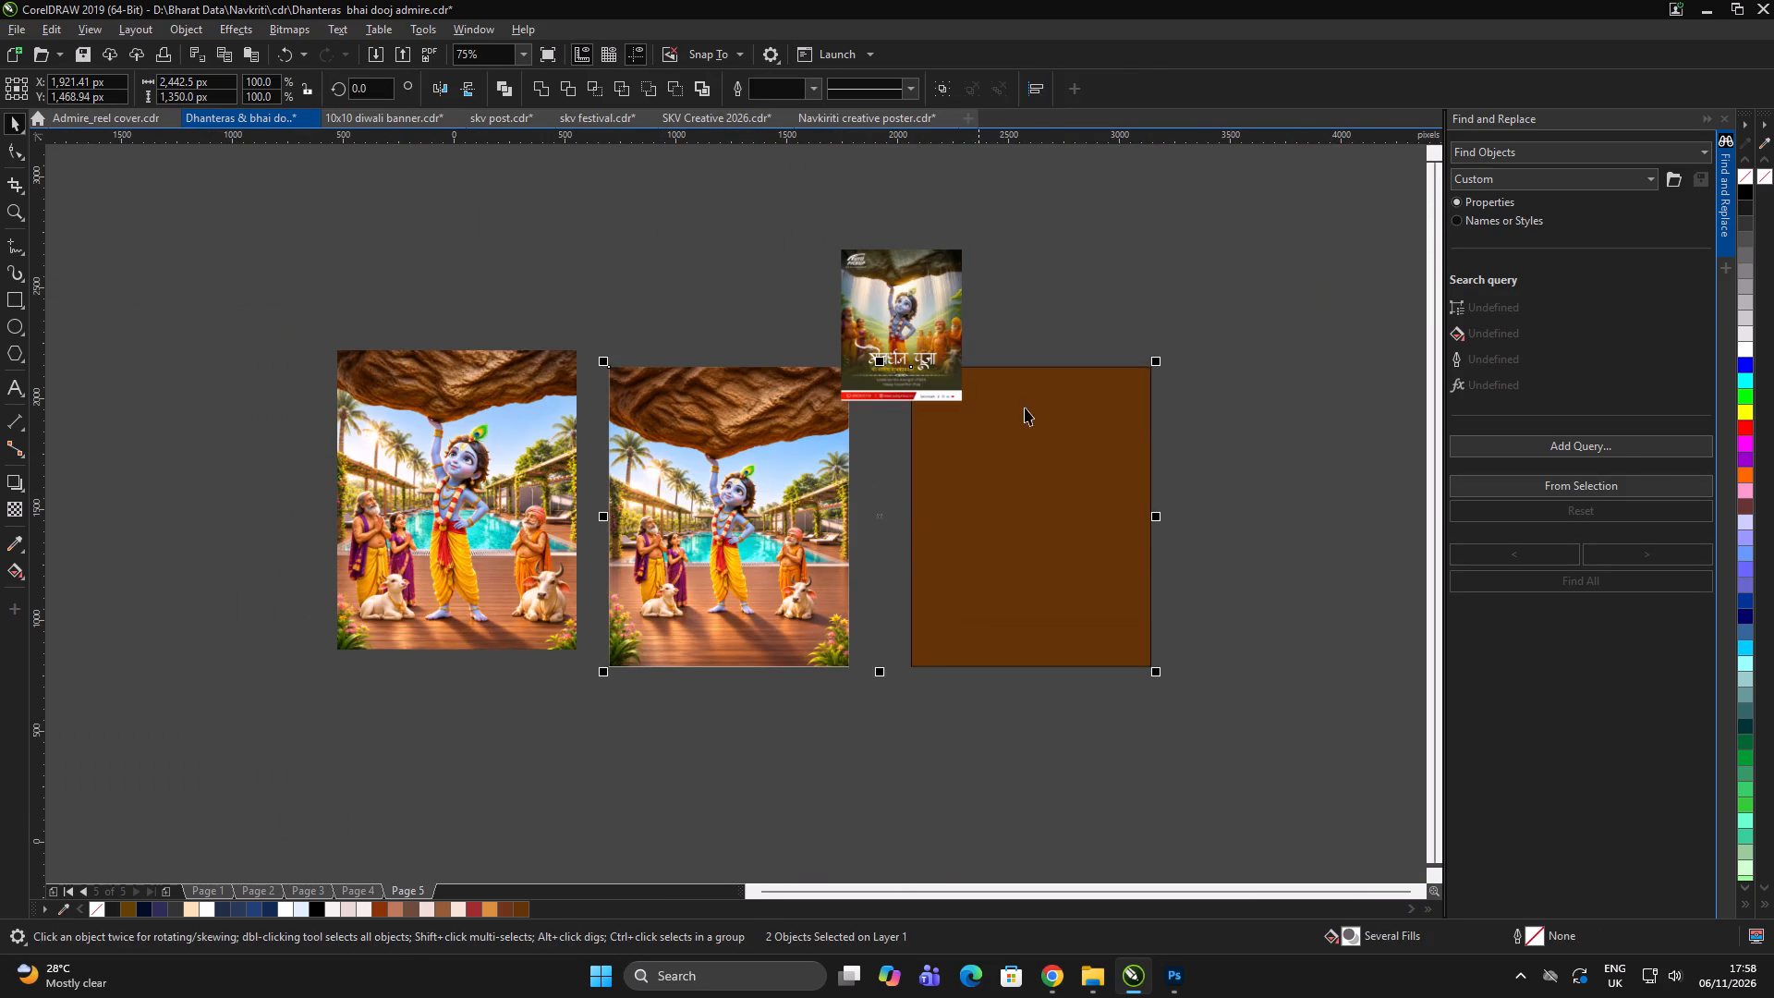
{"action": "left_click", "coordinate": [1068, 405]}
{"action": "left_click", "coordinate": [1075, 403]}
Remove the outline from the brown rectangle.
{"action": "left_click", "coordinate": [736, 571]}
{"action": "right_click", "coordinate": [1740, 176]}
{"action": "left_click", "coordinate": [1146, 566]}
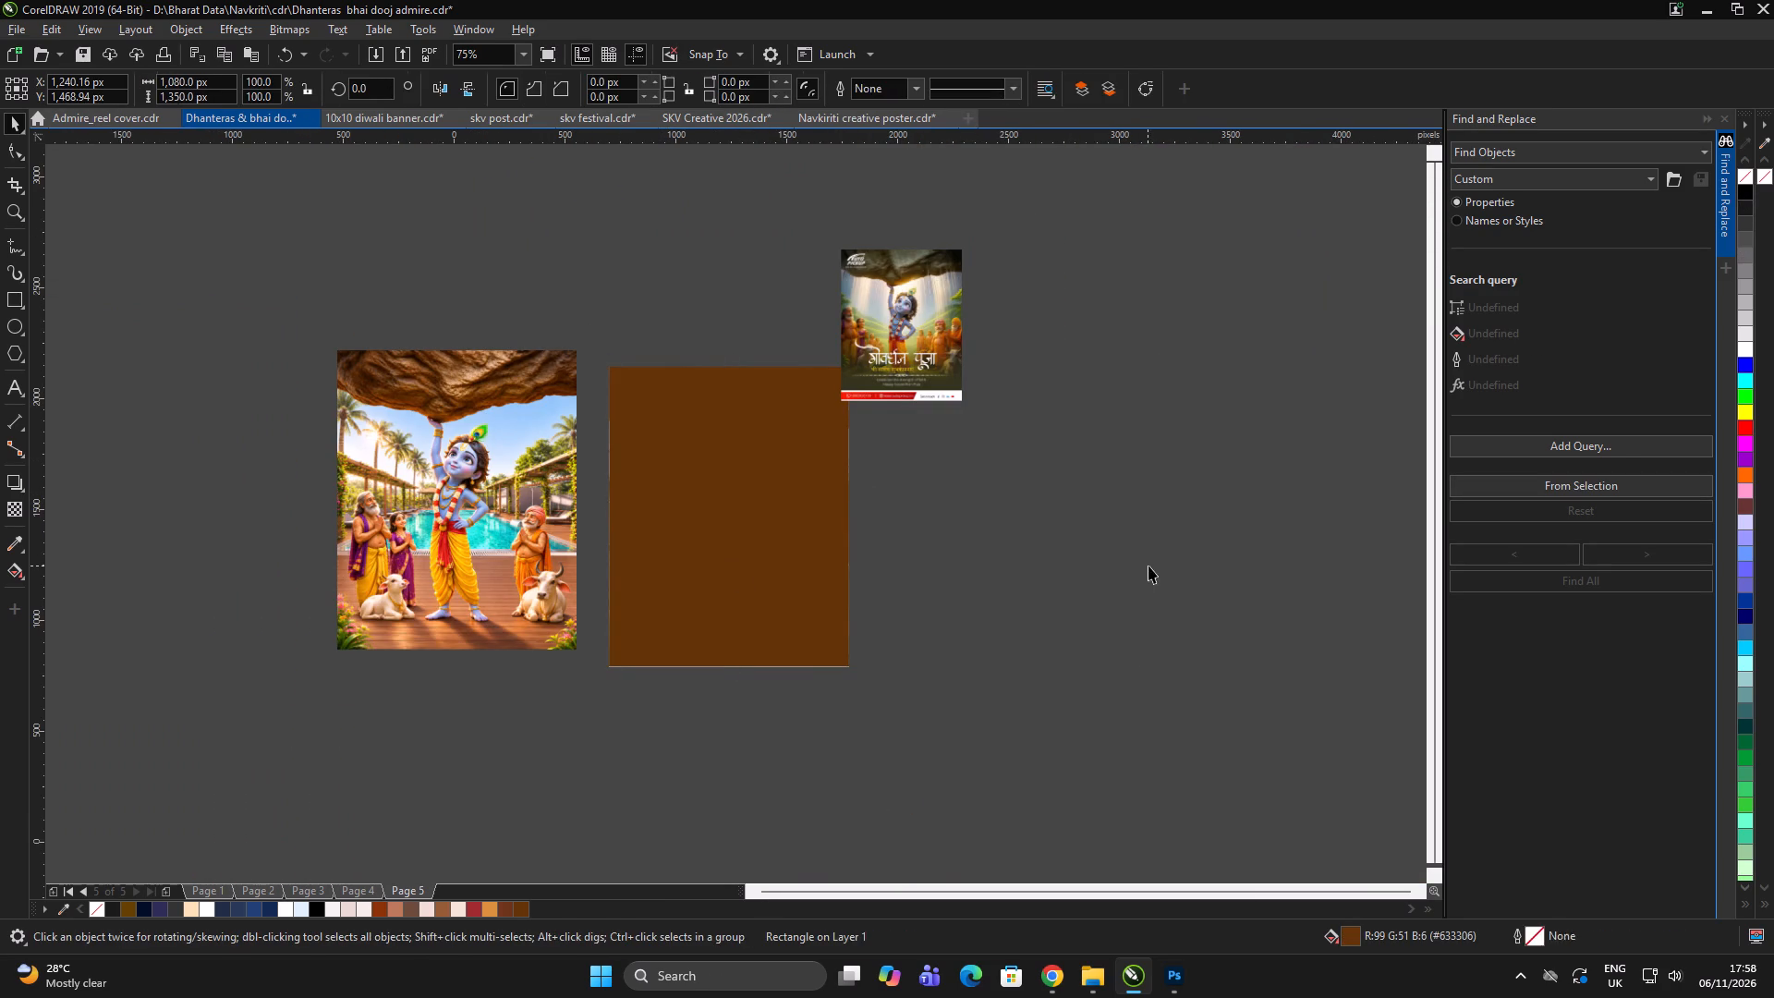
{"action": "left_click", "coordinate": [1153, 566]}
Apply a vertical fountain transparency to the brown rectangle, opaque at the page's bottom edge and fading out upward around Krishna's chest.
{"action": "left_click", "coordinate": [928, 719]}
{"action": "scroll", "coordinate": [782, 660], "scroll_direction": "up", "scroll_amount": 1}
{"action": "left_click", "coordinate": [738, 590]}
{"action": "left_click", "coordinate": [17, 510]}
{"action": "left_click_drag", "start_coordinate": [659, 649], "coordinate": [662, 348], "text": "shift"}
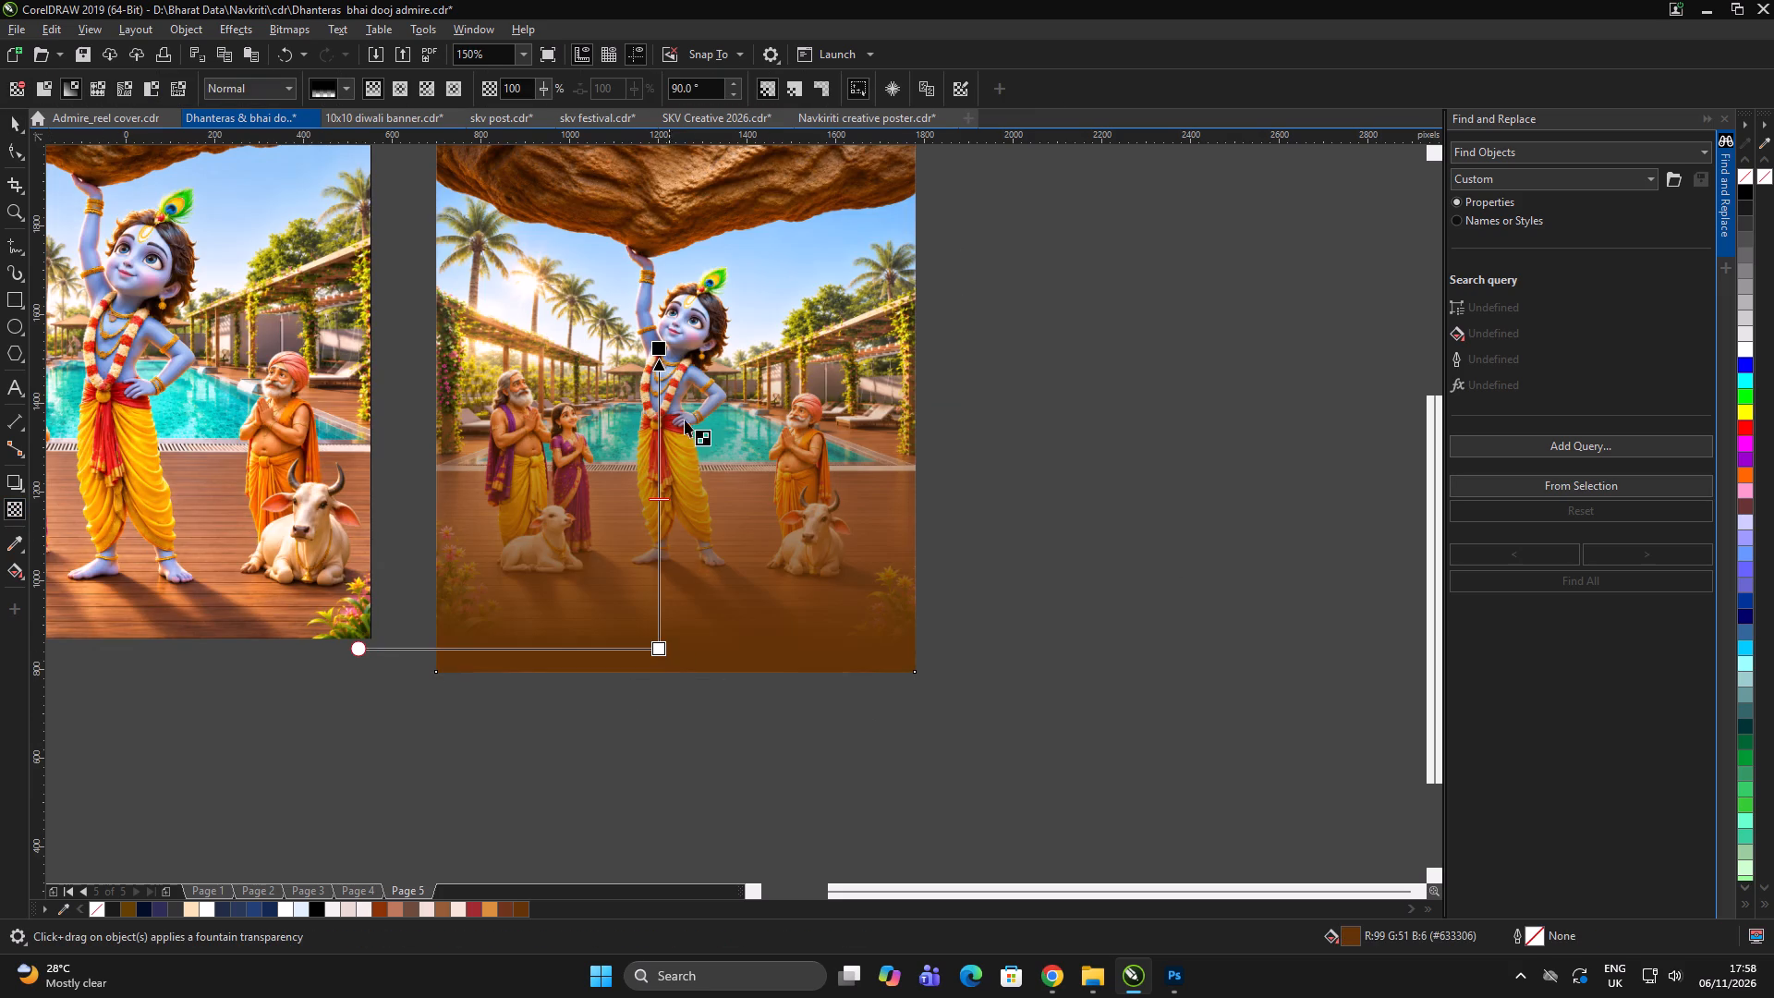
{"action": "left_click_drag", "start_coordinate": [660, 651], "coordinate": [659, 686]}
{"action": "left_click_drag", "start_coordinate": [660, 346], "coordinate": [662, 379]}
{"action": "left_click_drag", "start_coordinate": [661, 684], "coordinate": [660, 667]}
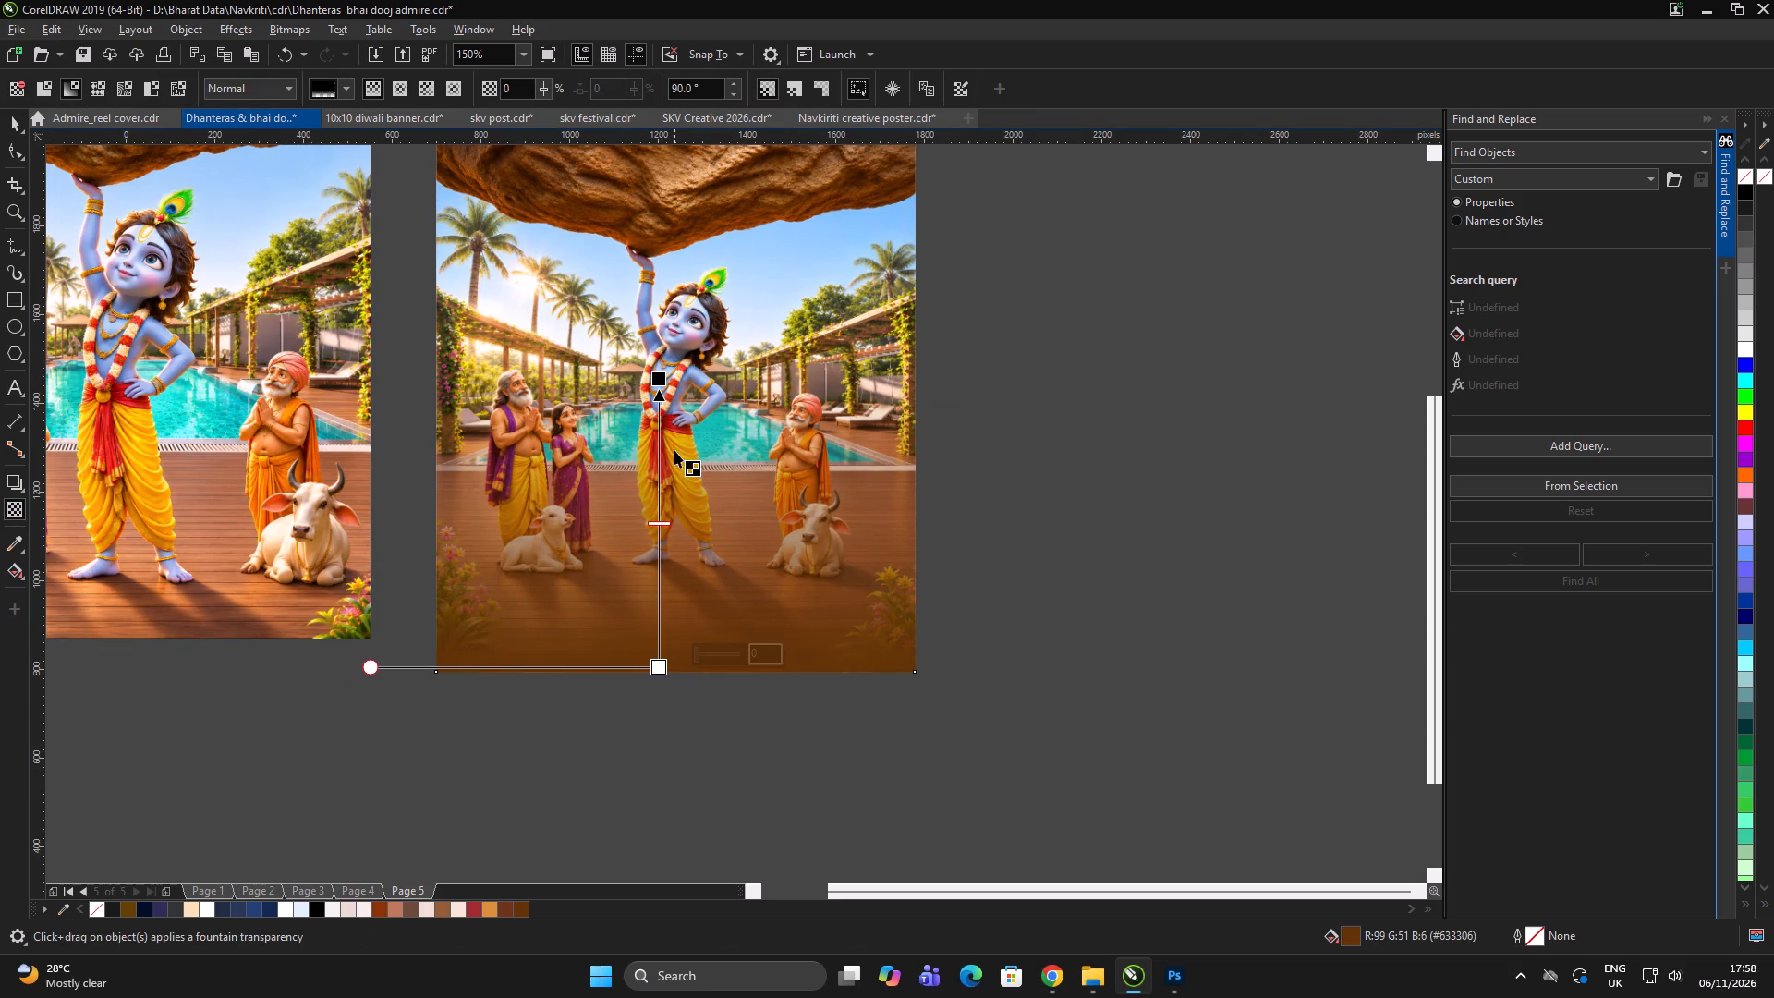
Adjust the brown rectangle's fountain transparency so the fade extends higher and ends around Krishna's shoulder.
{"action": "left_click_drag", "start_coordinate": [660, 380], "coordinate": [674, 320]}
{"action": "key", "text": "space"}
{"action": "scroll", "coordinate": [665, 397], "scroll_direction": "down", "scroll_amount": 1}
{"action": "double_click", "coordinate": [1001, 480]}
{"action": "scroll", "coordinate": [699, 441], "scroll_direction": "up", "scroll_amount": 1}
{"action": "left_click", "coordinate": [671, 436]}
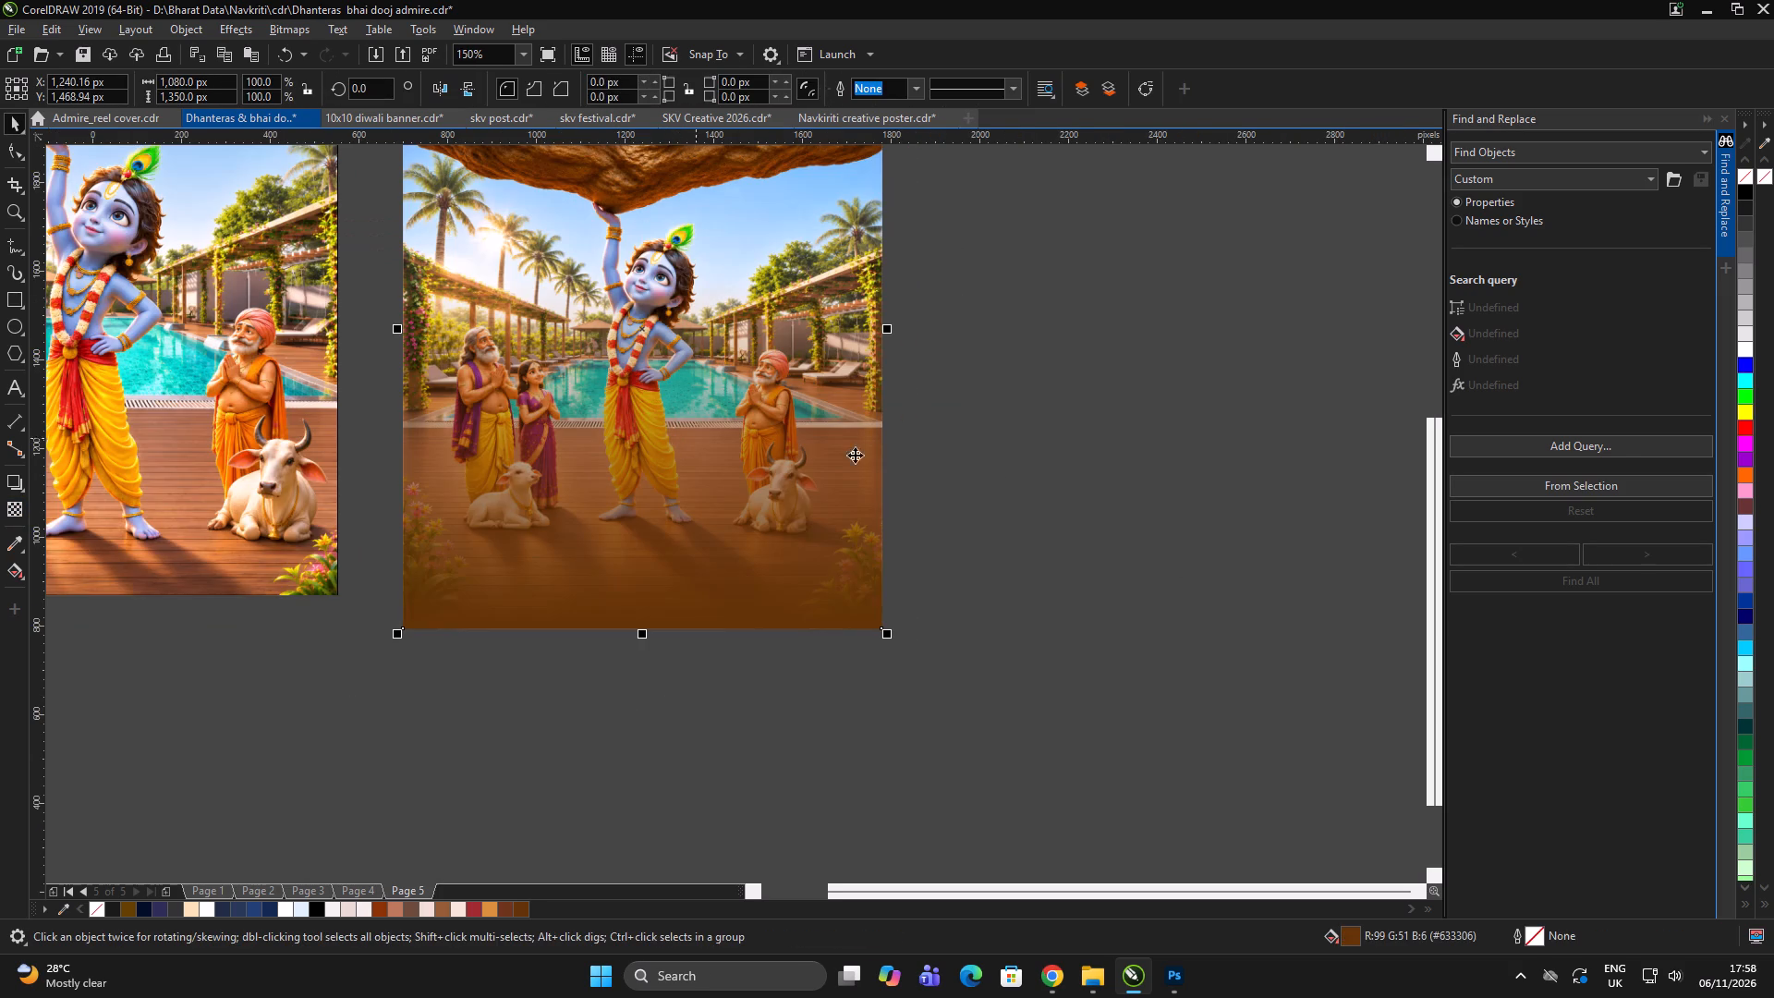
{"action": "left_click", "coordinate": [13, 508]}
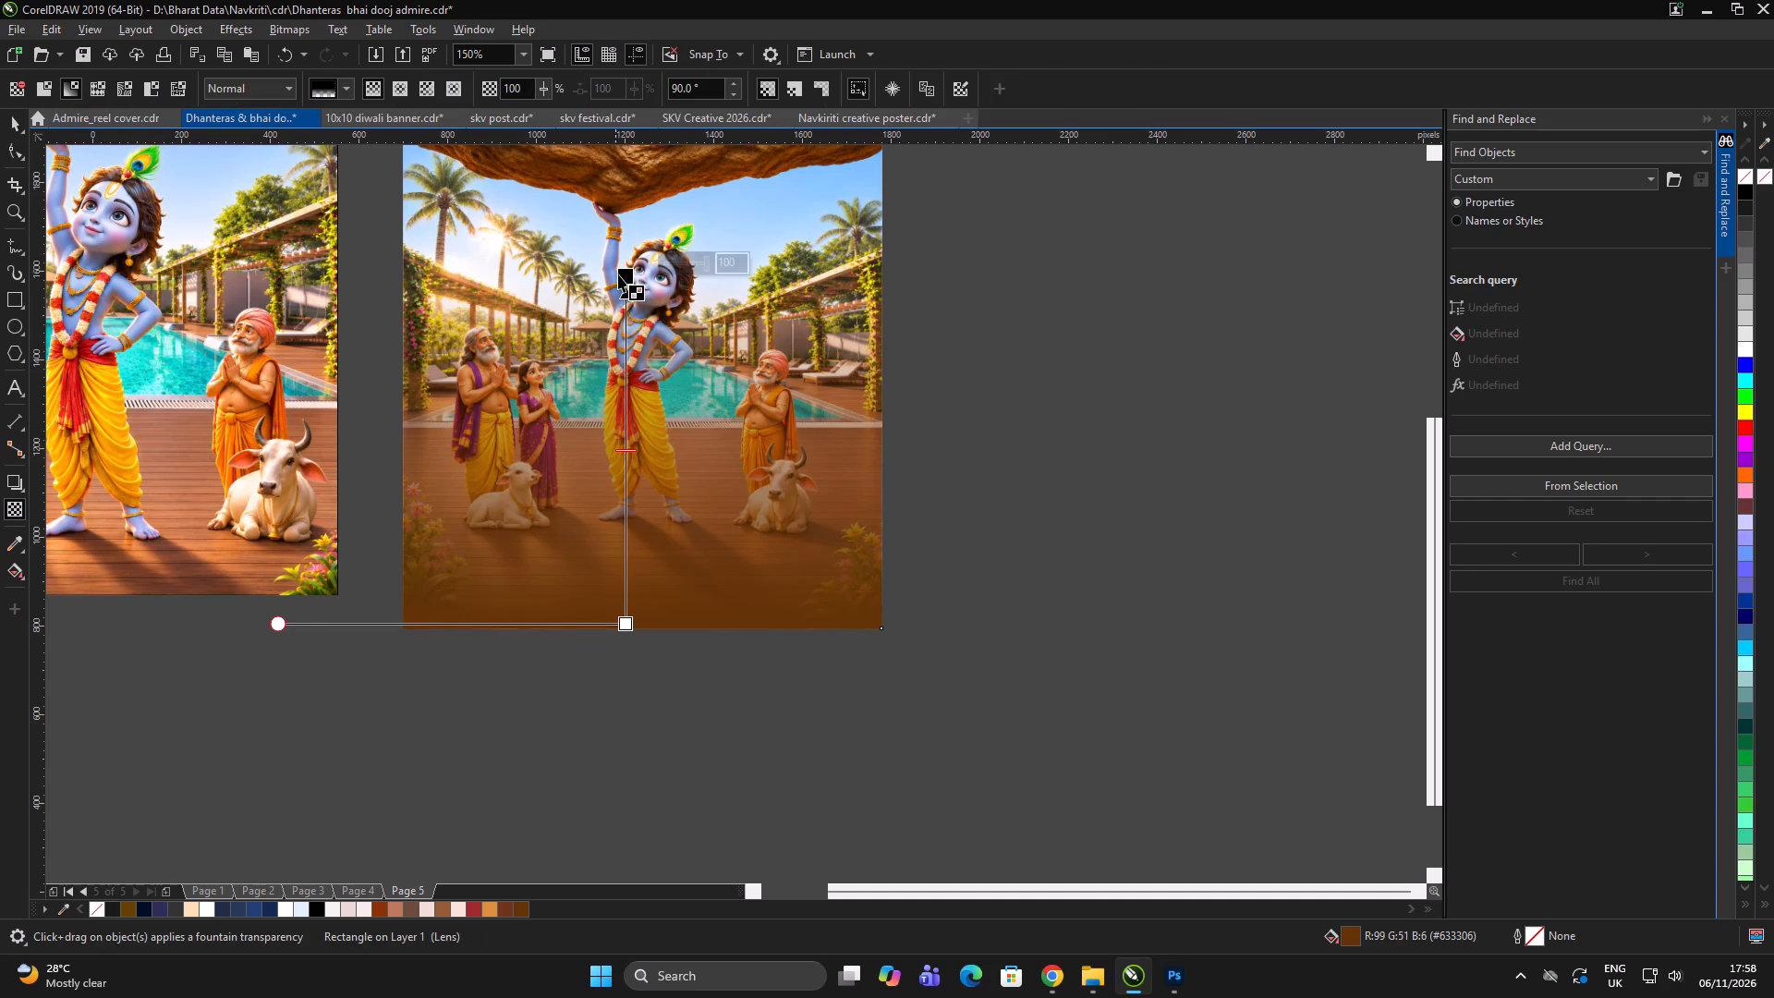
{"action": "left_click_drag", "start_coordinate": [626, 274], "coordinate": [632, 323]}
{"action": "scroll", "coordinate": [687, 417], "scroll_direction": "down", "scroll_amount": 3}
{"action": "key", "text": "space"}
{"action": "left_click", "coordinate": [924, 493]}
{"action": "left_click", "coordinate": [933, 491]}
{"action": "scroll", "coordinate": [742, 386], "scroll_direction": "up", "scroll_amount": 2}
{"action": "double_click", "coordinate": [1084, 425]}
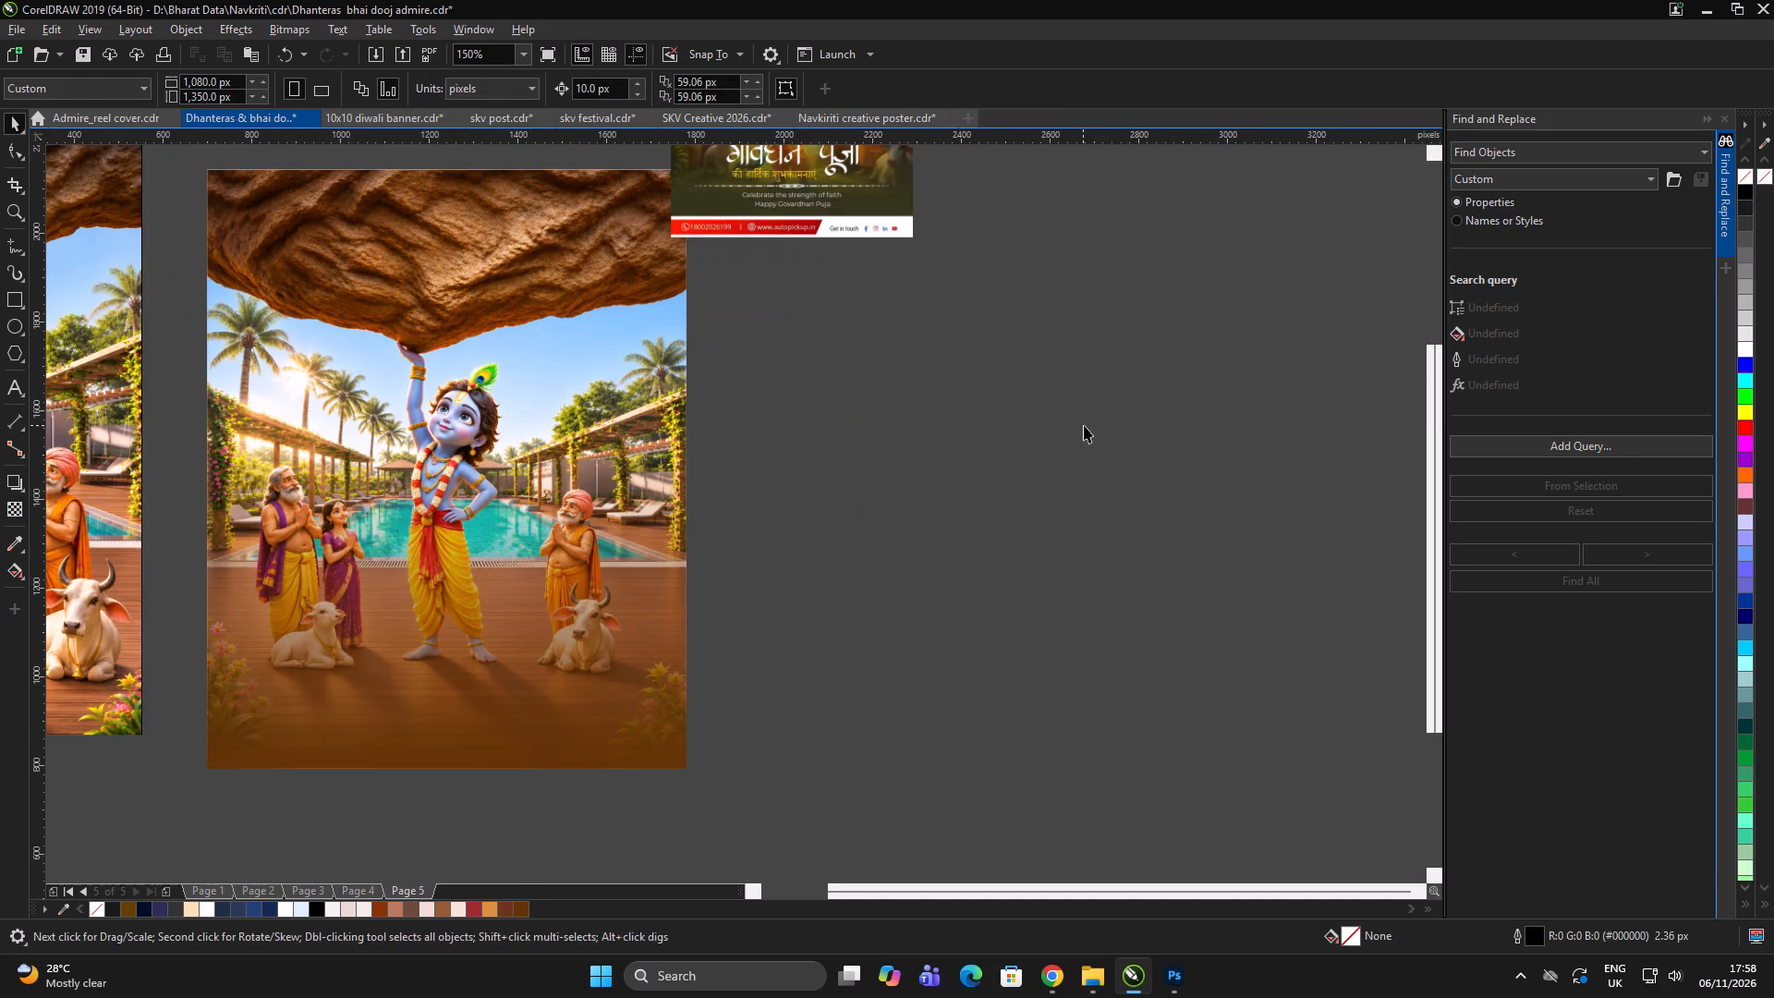
Move the reference Govardhan Puja poster down so it sits beside the page.
{"action": "left_click", "coordinate": [832, 233]}
{"action": "left_click_drag", "start_coordinate": [836, 210], "coordinate": [889, 566]}
{"action": "left_click", "coordinate": [514, 396], "text": "shift"}
{"action": "scroll", "coordinate": [997, 486], "scroll_direction": "down", "scroll_amount": 1}
{"action": "left_click", "coordinate": [1148, 532]}
{"action": "left_click", "coordinate": [1154, 527]}
{"action": "left_click", "coordinate": [1149, 500]}
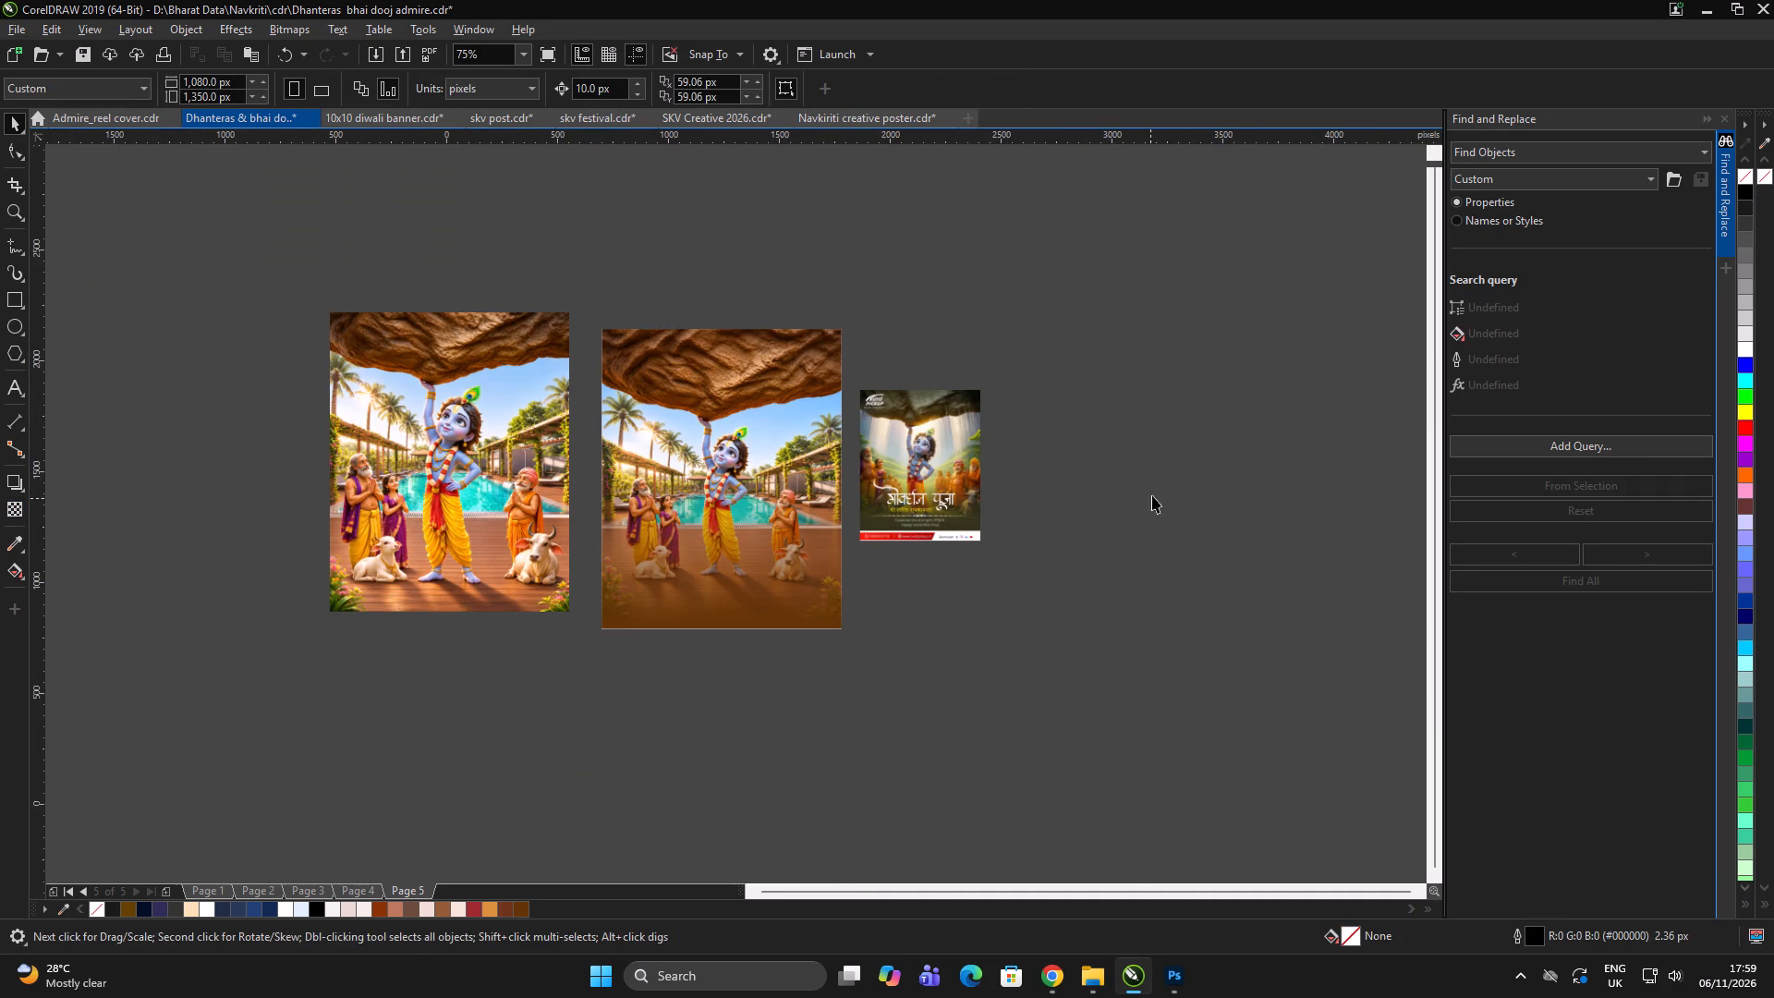
Ungroup the pair of Admire Bhai Dooj posters on page 4.
{"action": "left_click", "coordinate": [1163, 487]}
{"action": "key", "text": "Page_Up"}
{"action": "left_click", "coordinate": [1163, 469]}
{"action": "left_click", "coordinate": [1188, 373]}
{"action": "left_click", "coordinate": [1196, 372]}
{"action": "left_click", "coordinate": [1052, 359]}
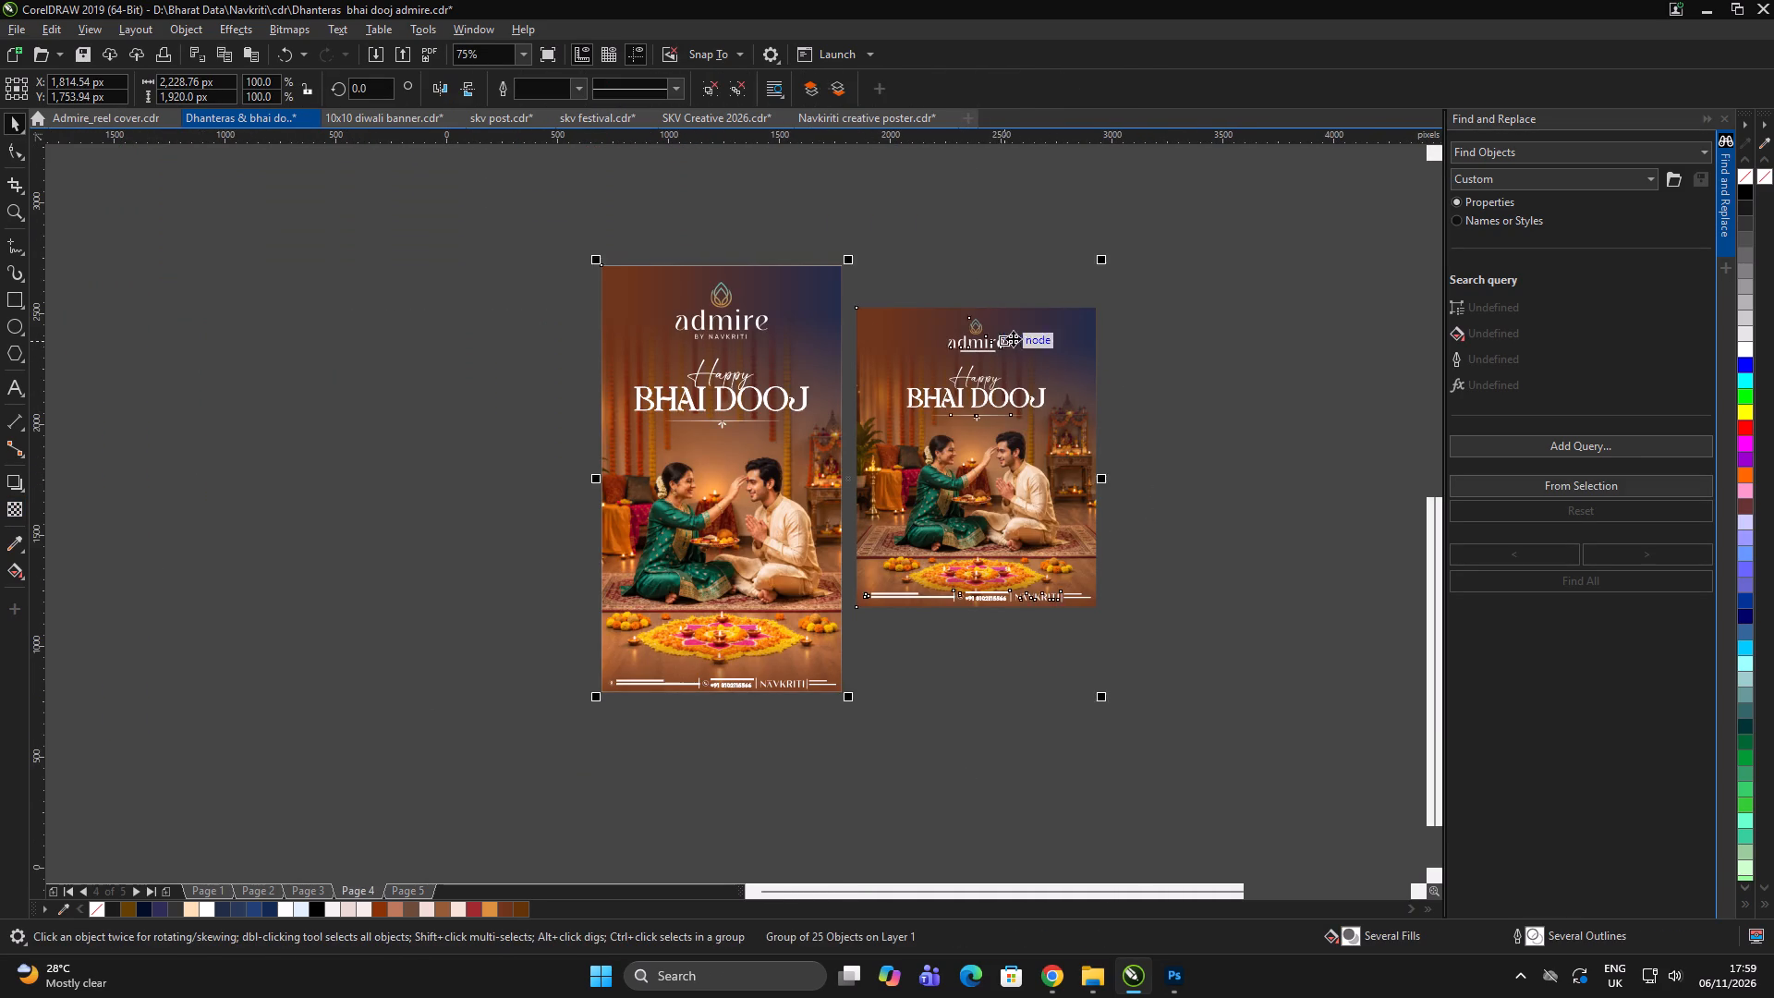
{"action": "scroll", "coordinate": [1013, 338], "scroll_direction": "up", "scroll_amount": 1}
{"action": "key", "text": "ctrl+u"}
{"action": "scroll", "coordinate": [762, 417], "scroll_direction": "down", "scroll_amount": 1}
{"action": "left_click", "coordinate": [1181, 663]}
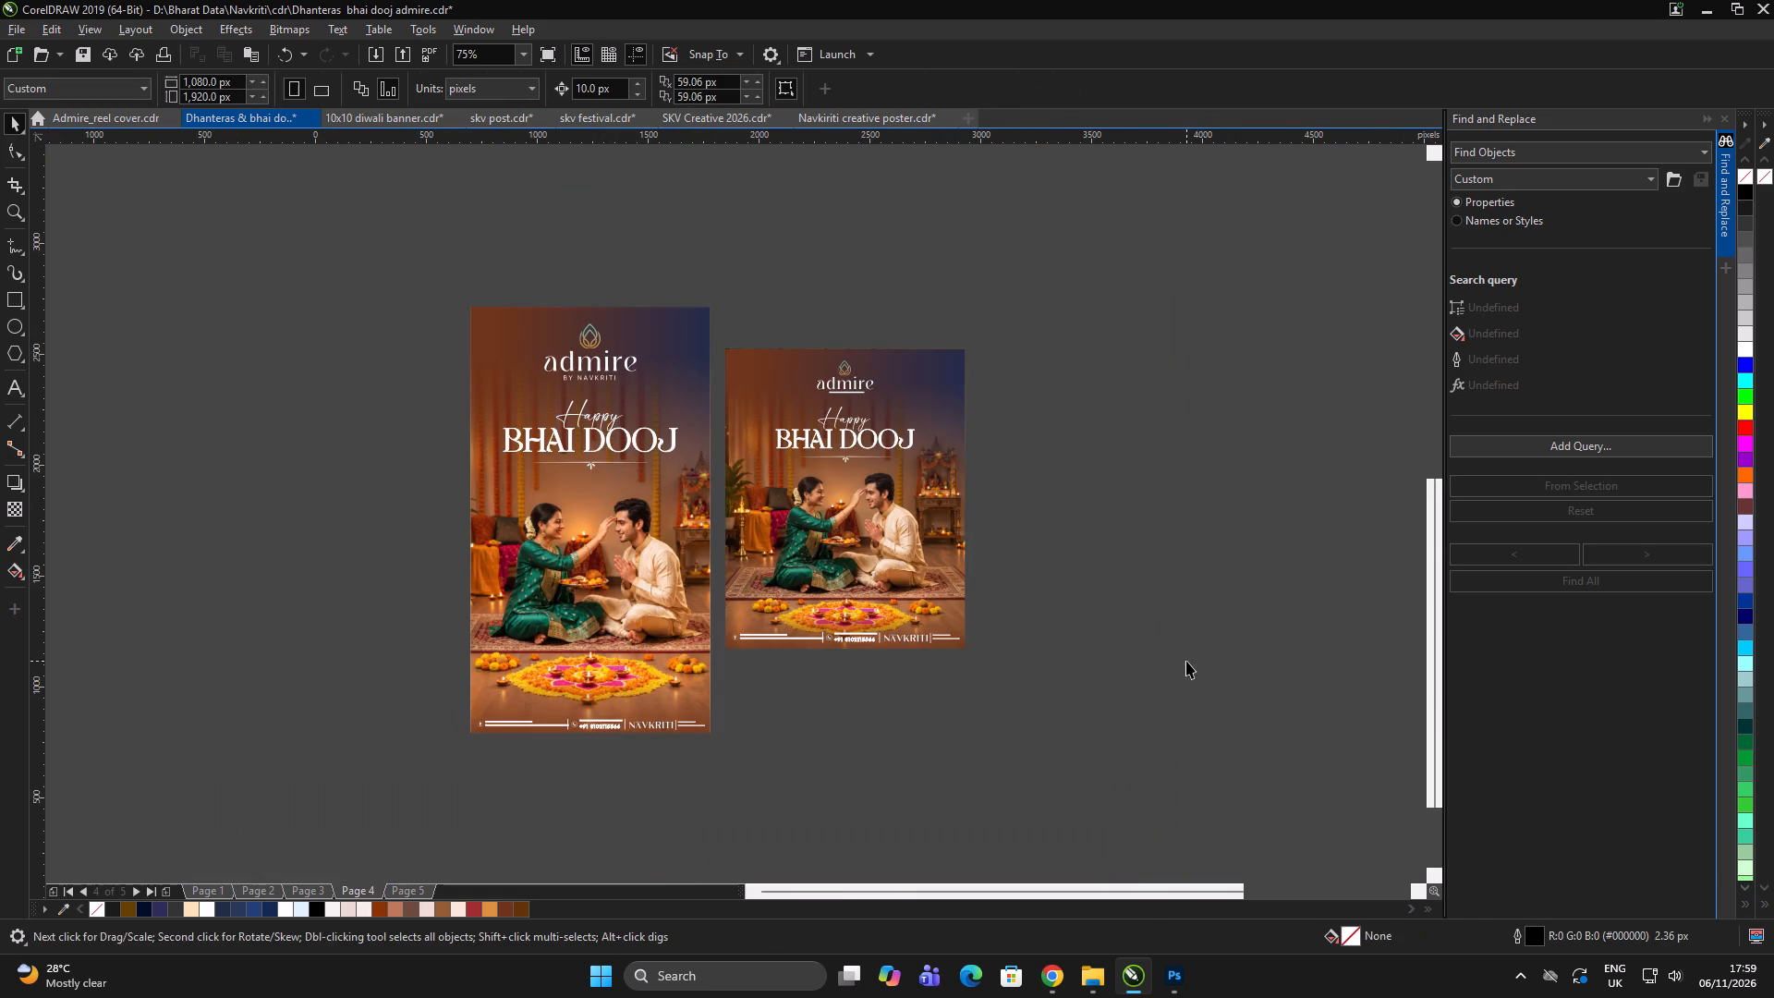
{"action": "left_click", "coordinate": [1186, 661]}
{"action": "left_click", "coordinate": [1186, 651]}
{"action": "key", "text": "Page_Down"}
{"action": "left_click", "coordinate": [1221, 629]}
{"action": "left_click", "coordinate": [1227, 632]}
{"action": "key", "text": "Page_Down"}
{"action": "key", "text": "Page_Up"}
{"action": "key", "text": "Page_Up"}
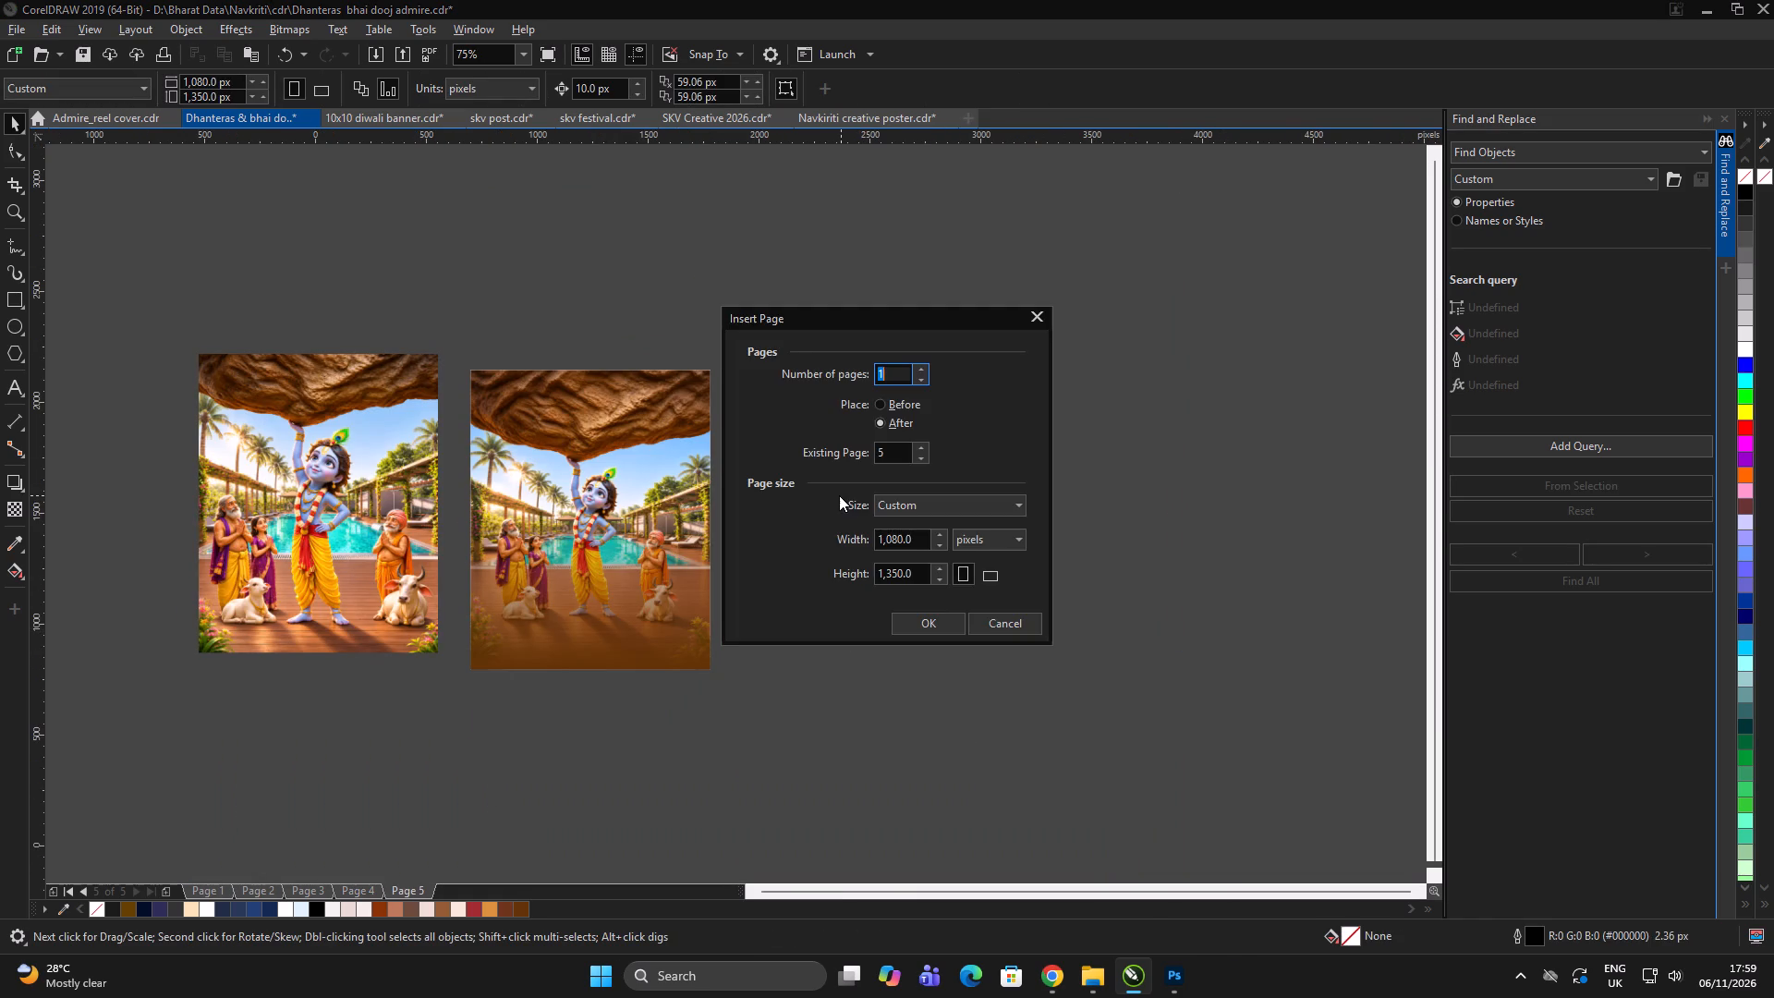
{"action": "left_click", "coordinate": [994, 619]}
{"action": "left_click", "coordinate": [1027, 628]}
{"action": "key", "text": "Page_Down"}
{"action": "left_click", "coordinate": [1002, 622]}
Copy the white NAVKRITI logo from the tall Bhai Dooj poster on page 2.
{"action": "key", "text": "Page_Up"}
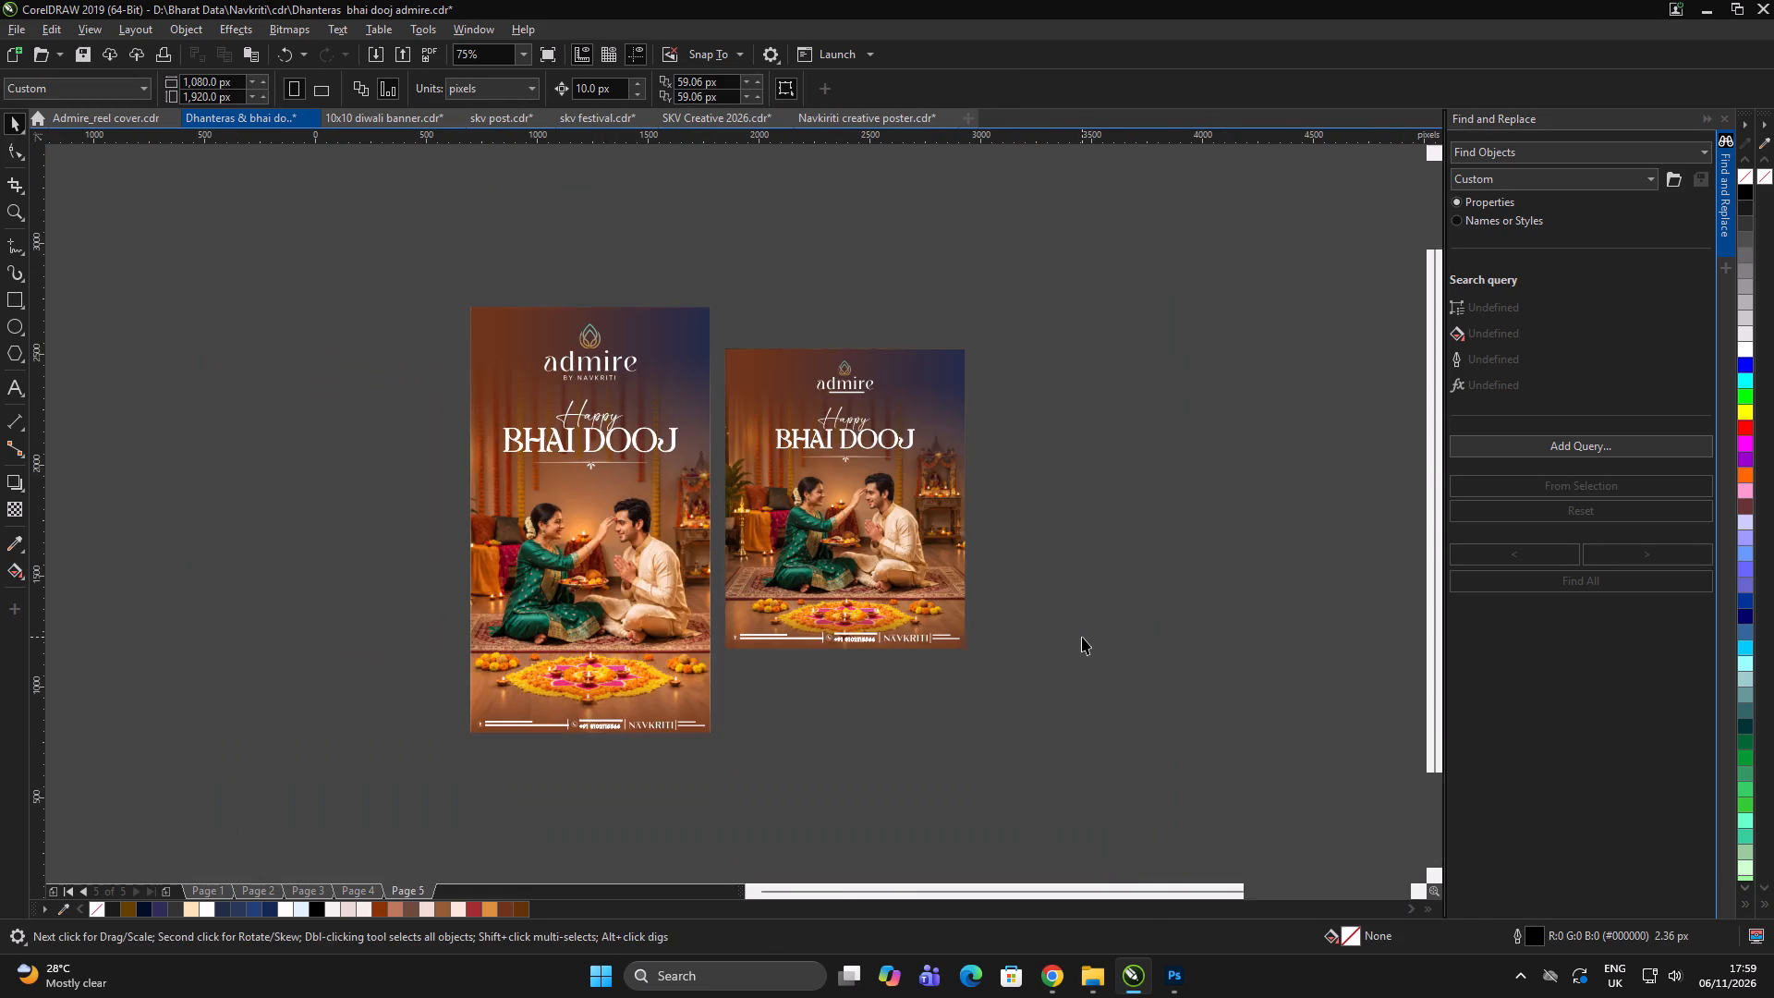
{"action": "key", "text": "Page_Up"}
{"action": "key", "text": "Page_Up"}
{"action": "left_click_drag", "start_coordinate": [438, 290], "coordinate": [704, 369]}
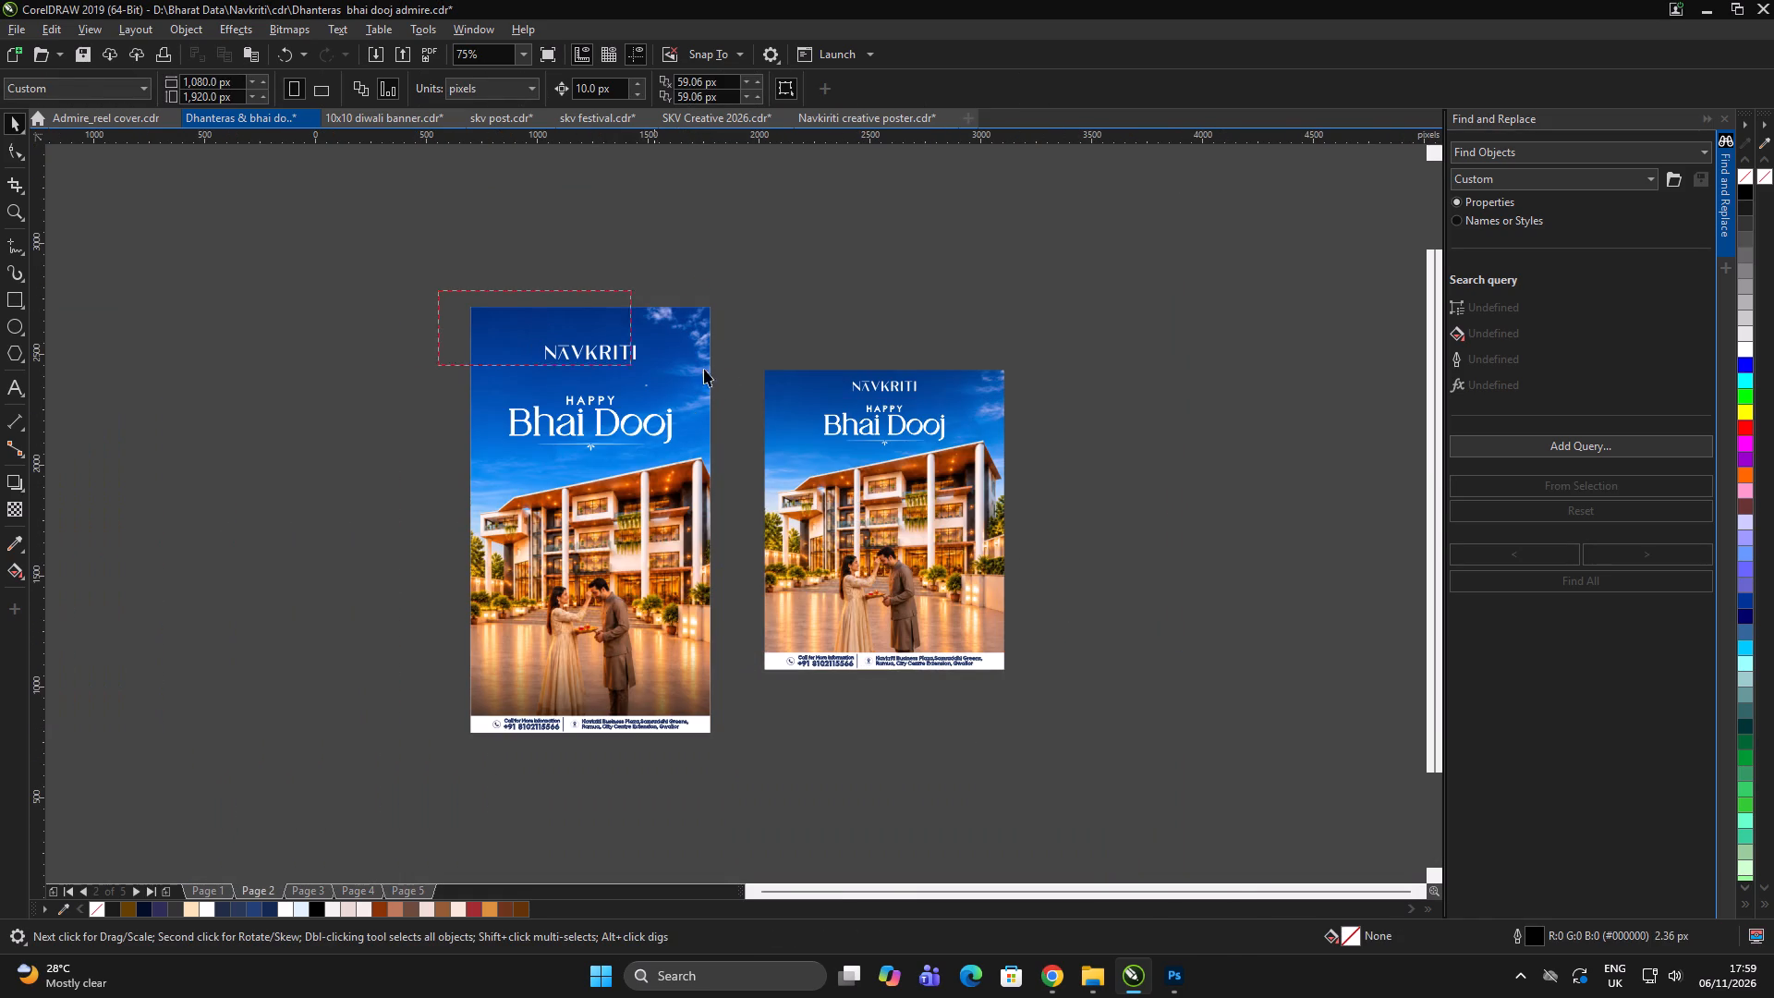
{"action": "left_click_drag", "start_coordinate": [704, 369], "coordinate": [729, 371]}
{"action": "key", "text": "ctrl+c"}
{"action": "left_click", "coordinate": [867, 287], "text": "ctrl"}
On page 5, move the reference poster farther to the right of the page.
{"action": "left_click", "coordinate": [423, 887]}
{"action": "left_click", "coordinate": [793, 796]}
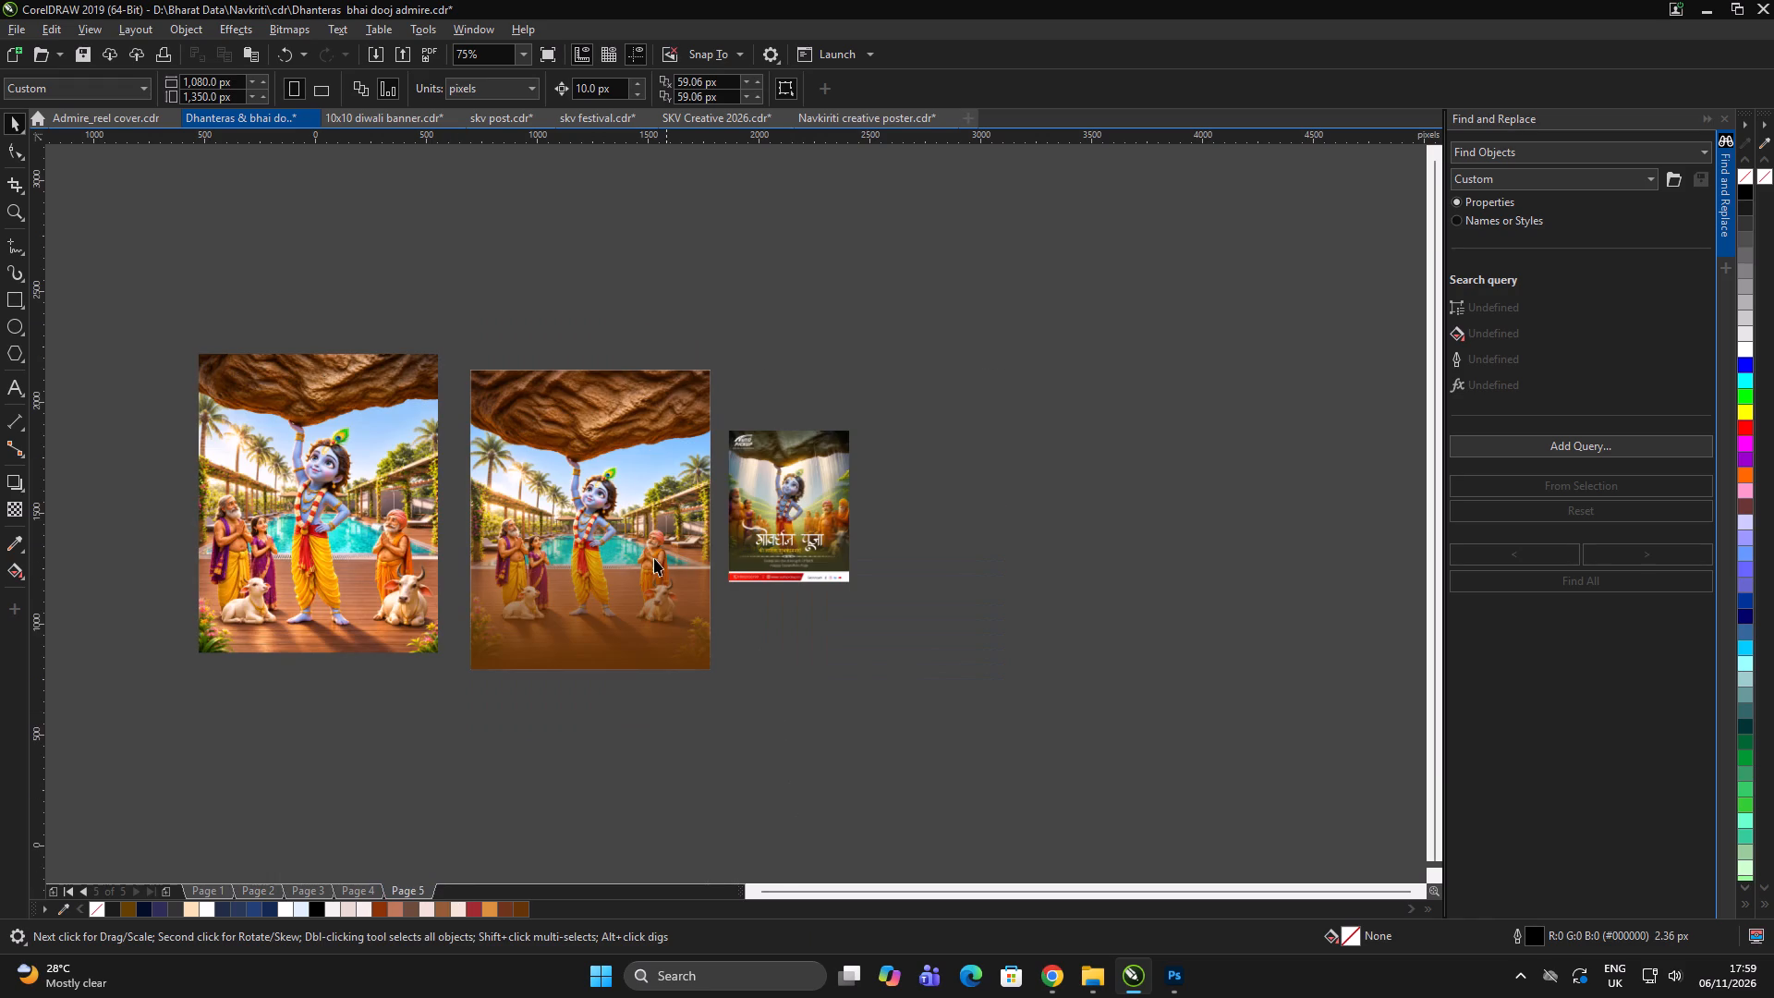
{"action": "scroll", "coordinate": [662, 529], "scroll_direction": "up", "scroll_amount": 1}
{"action": "left_click_drag", "start_coordinate": [869, 523], "coordinate": [933, 514]}
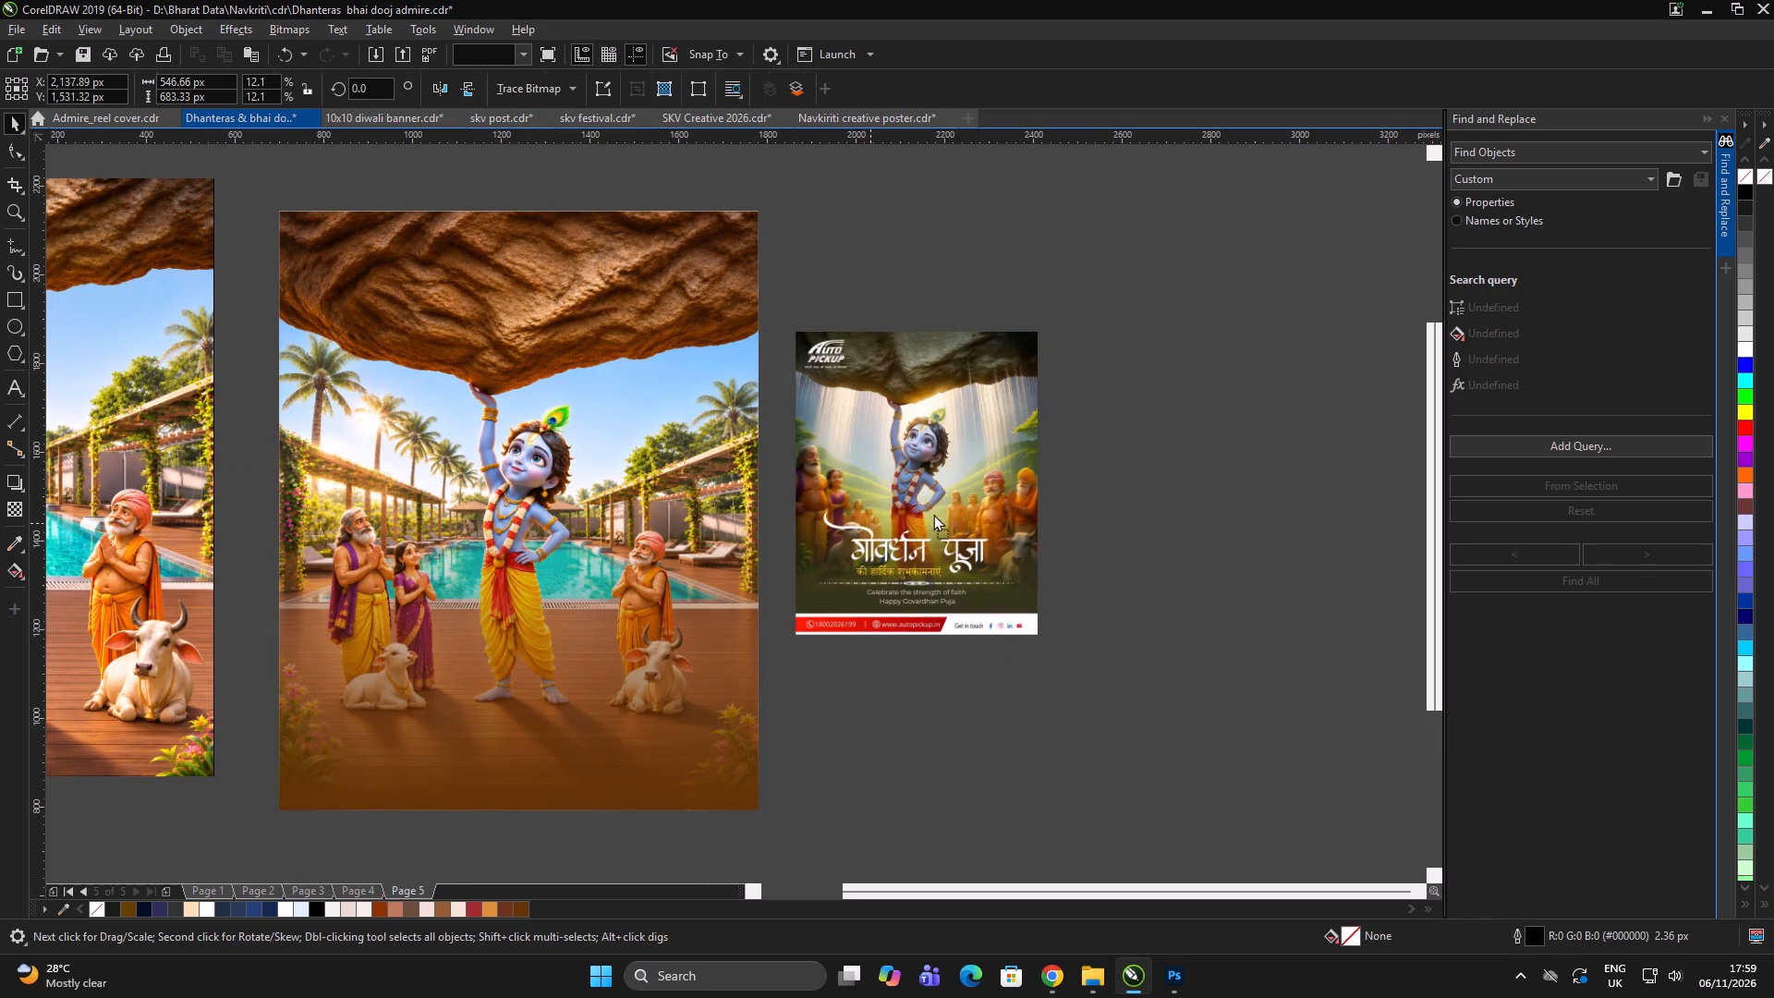
{"action": "left_click_drag", "start_coordinate": [933, 514], "coordinate": [1038, 472]}
{"action": "double_click", "coordinate": [988, 722]}
{"action": "double_click", "coordinate": [999, 717]}
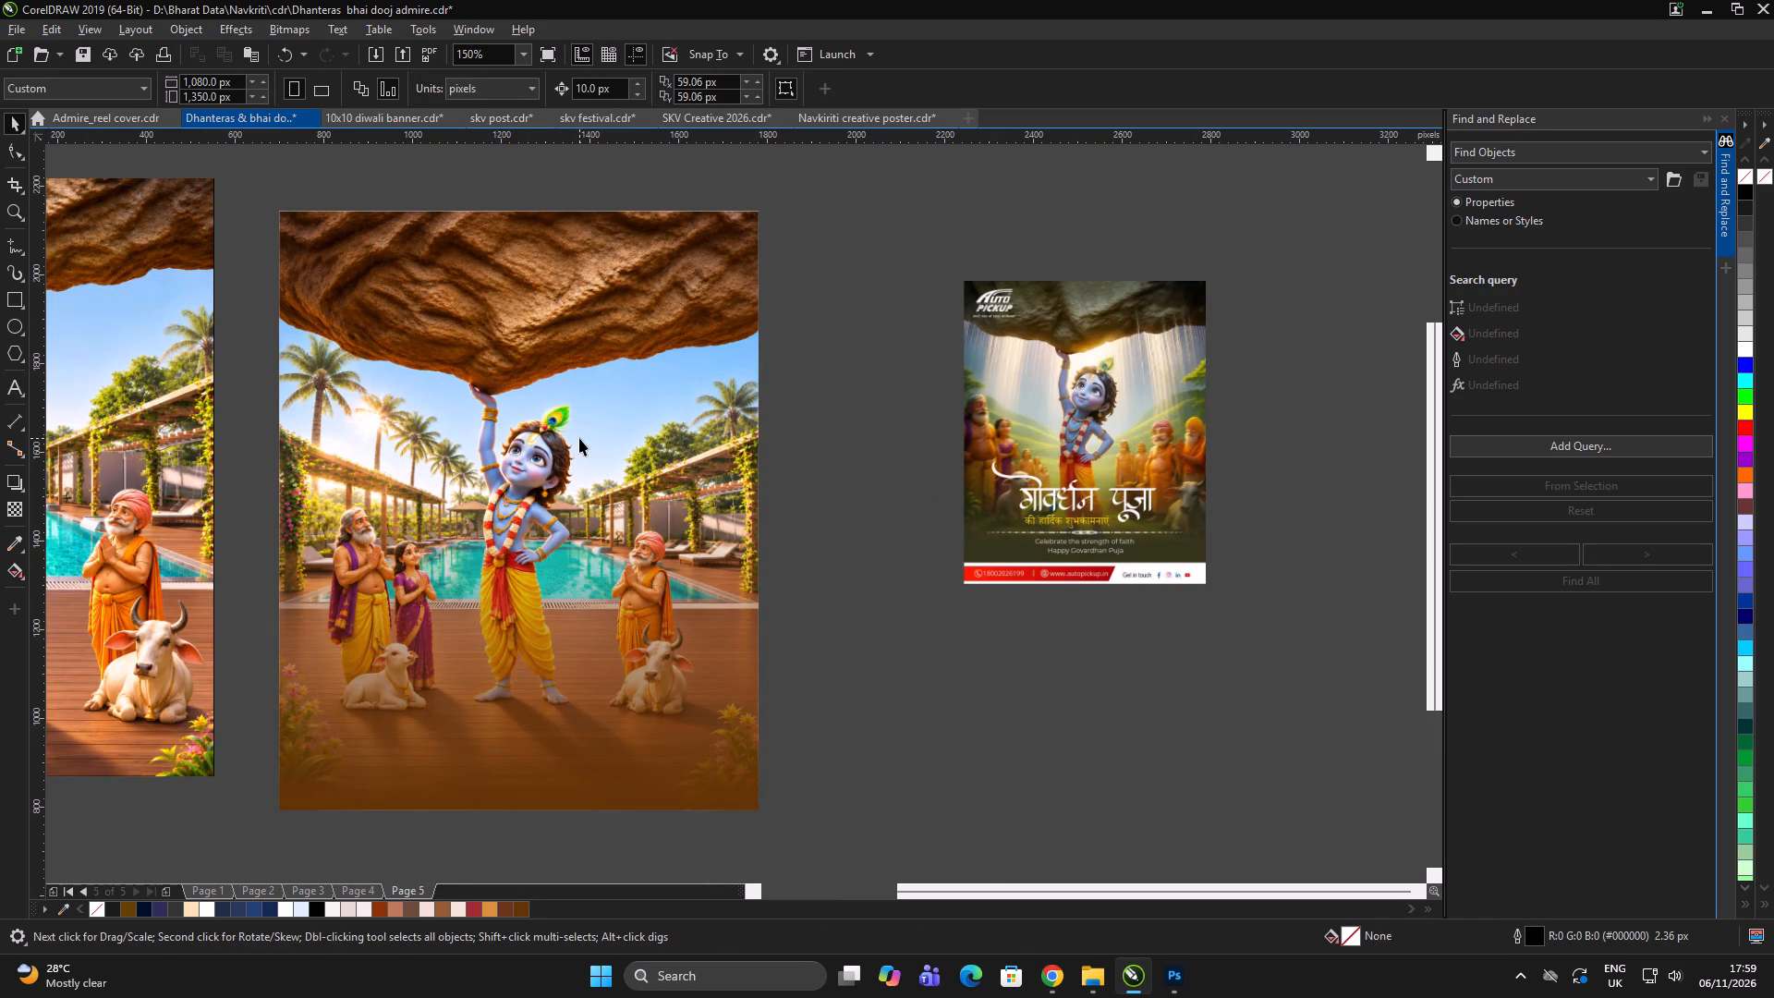
{"action": "double_click", "coordinate": [1041, 677]}
{"action": "triple_click", "coordinate": [964, 667]}
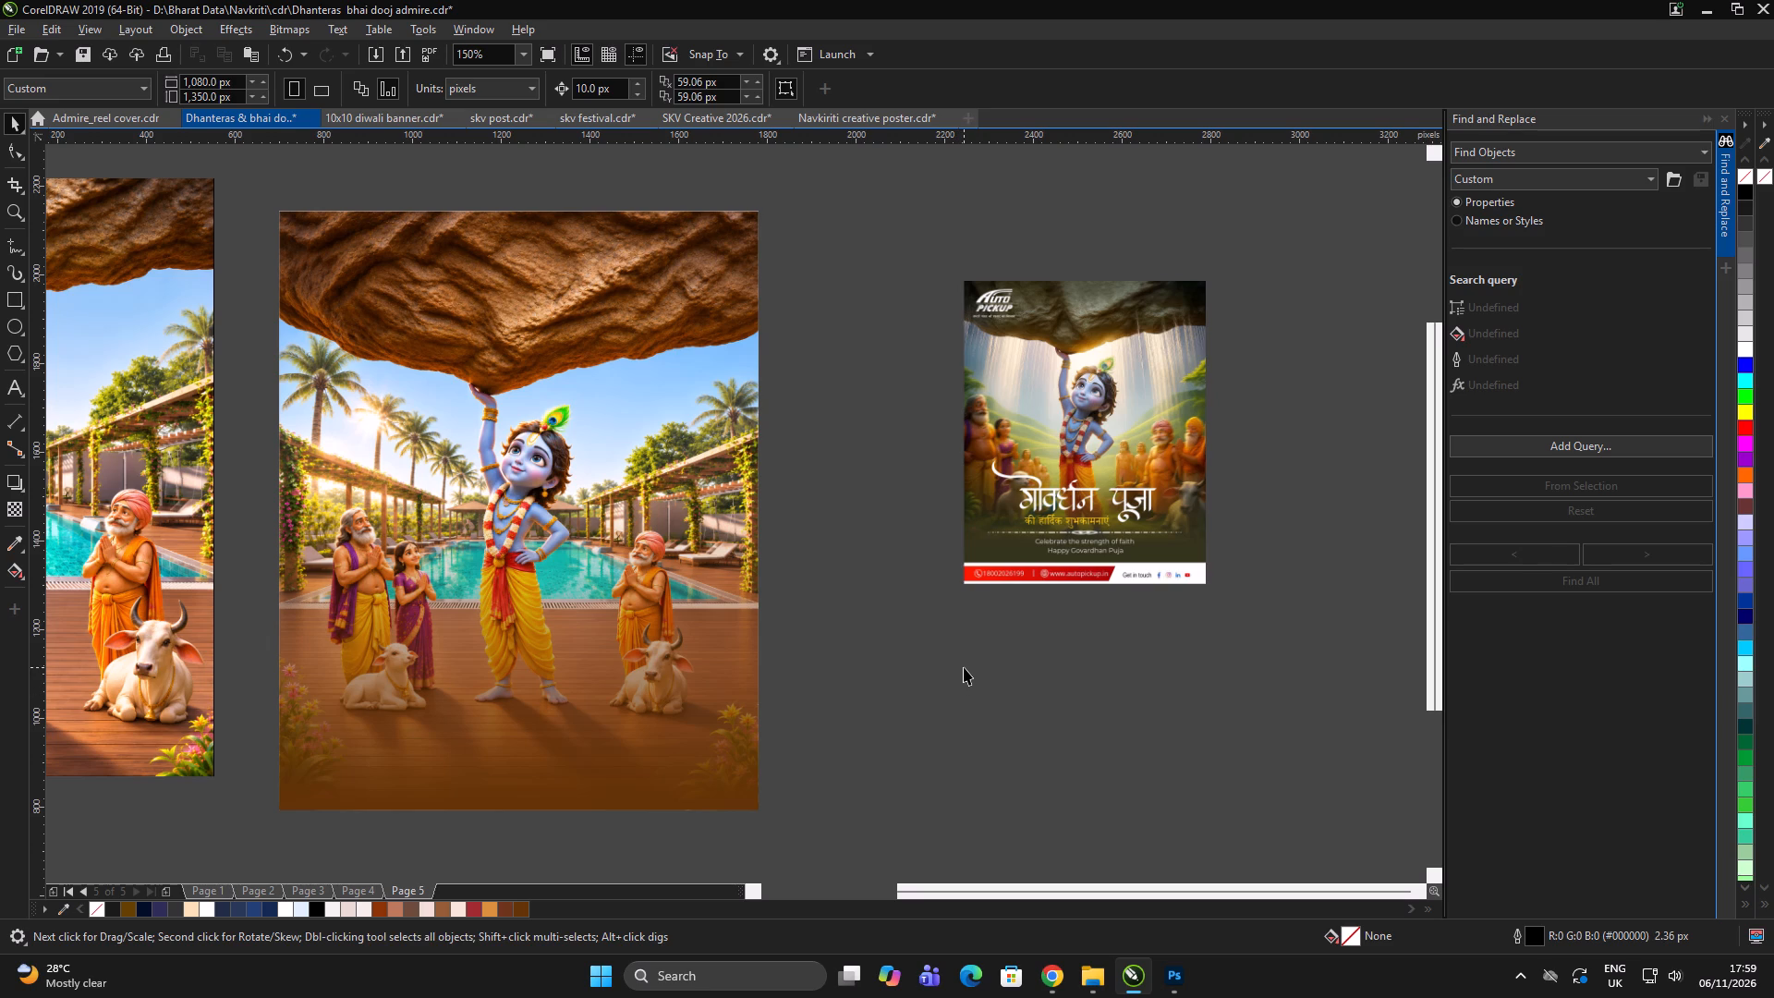
{"action": "double_click", "coordinate": [964, 665]}
Paste the NAVKRITI logo, group it, place it on the rock and center it horizontally with the Krishna image.
{"action": "key", "text": "ctrl+v"}
{"action": "key", "text": "ctrl+g"}
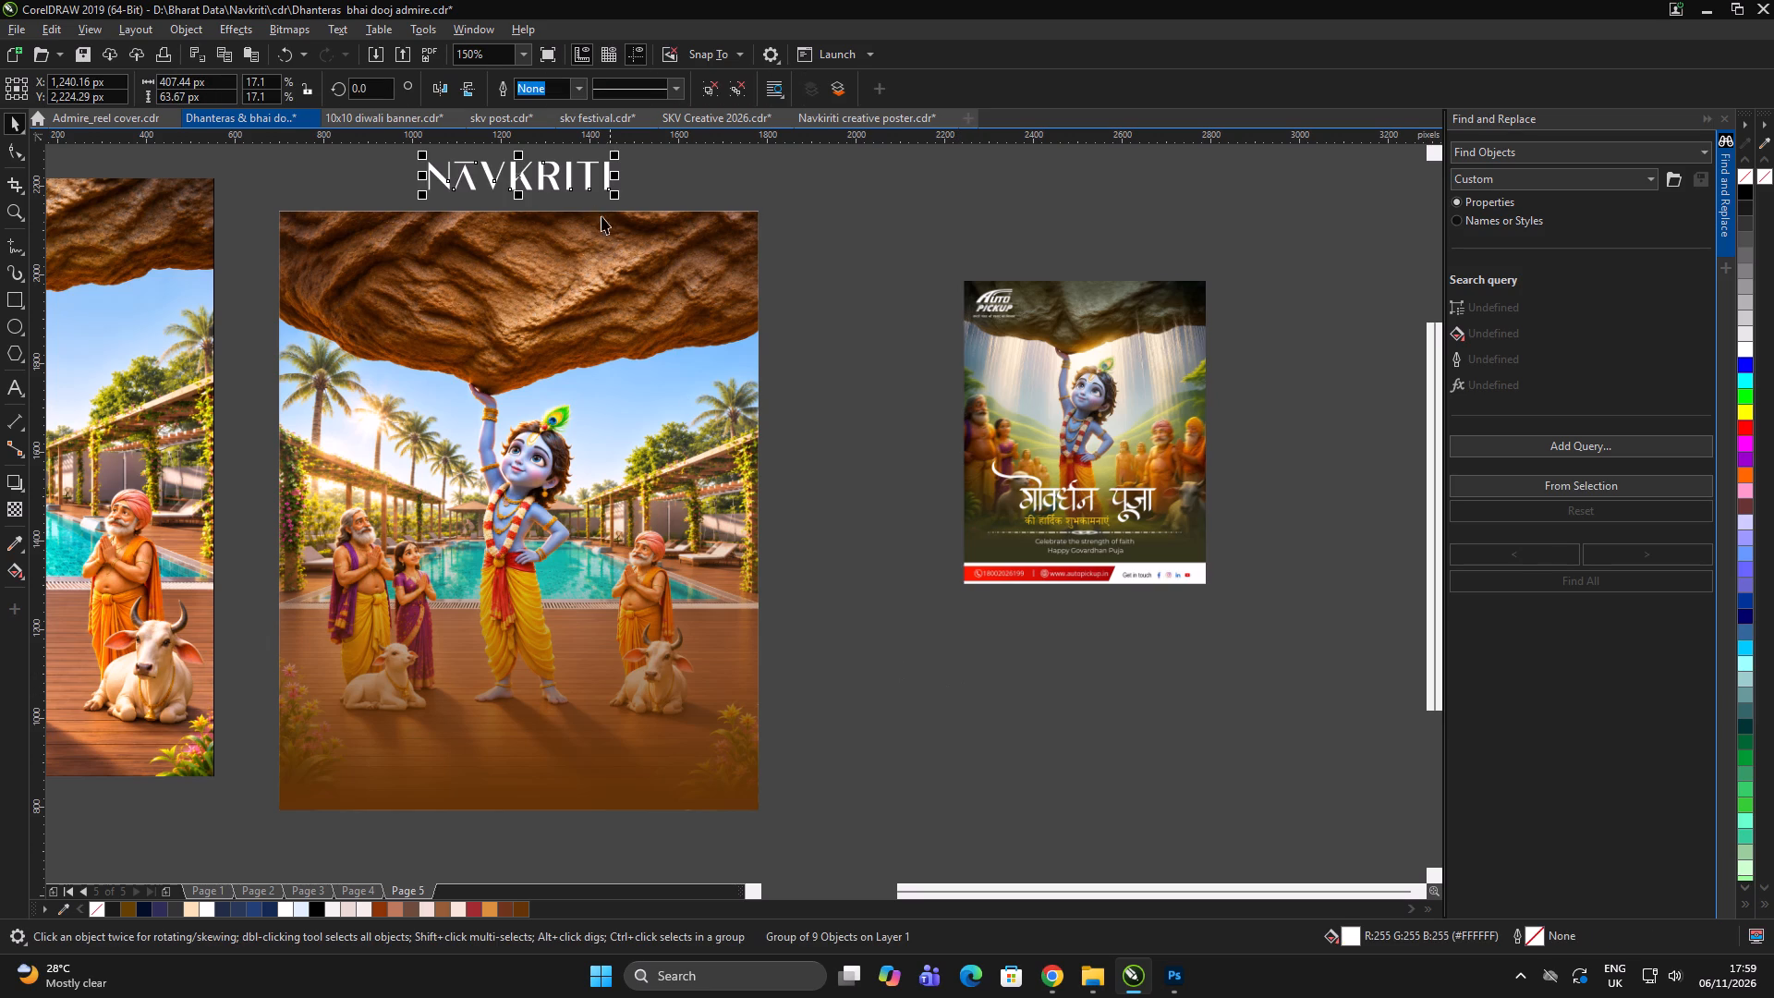
{"action": "left_click_drag", "start_coordinate": [605, 177], "coordinate": [615, 266]}
{"action": "left_click", "coordinate": [657, 268]}
{"action": "key", "text": "c"}
{"action": "left_click", "coordinate": [854, 262]}
{"action": "left_click", "coordinate": [865, 265]}
{"action": "left_click", "coordinate": [870, 266]}
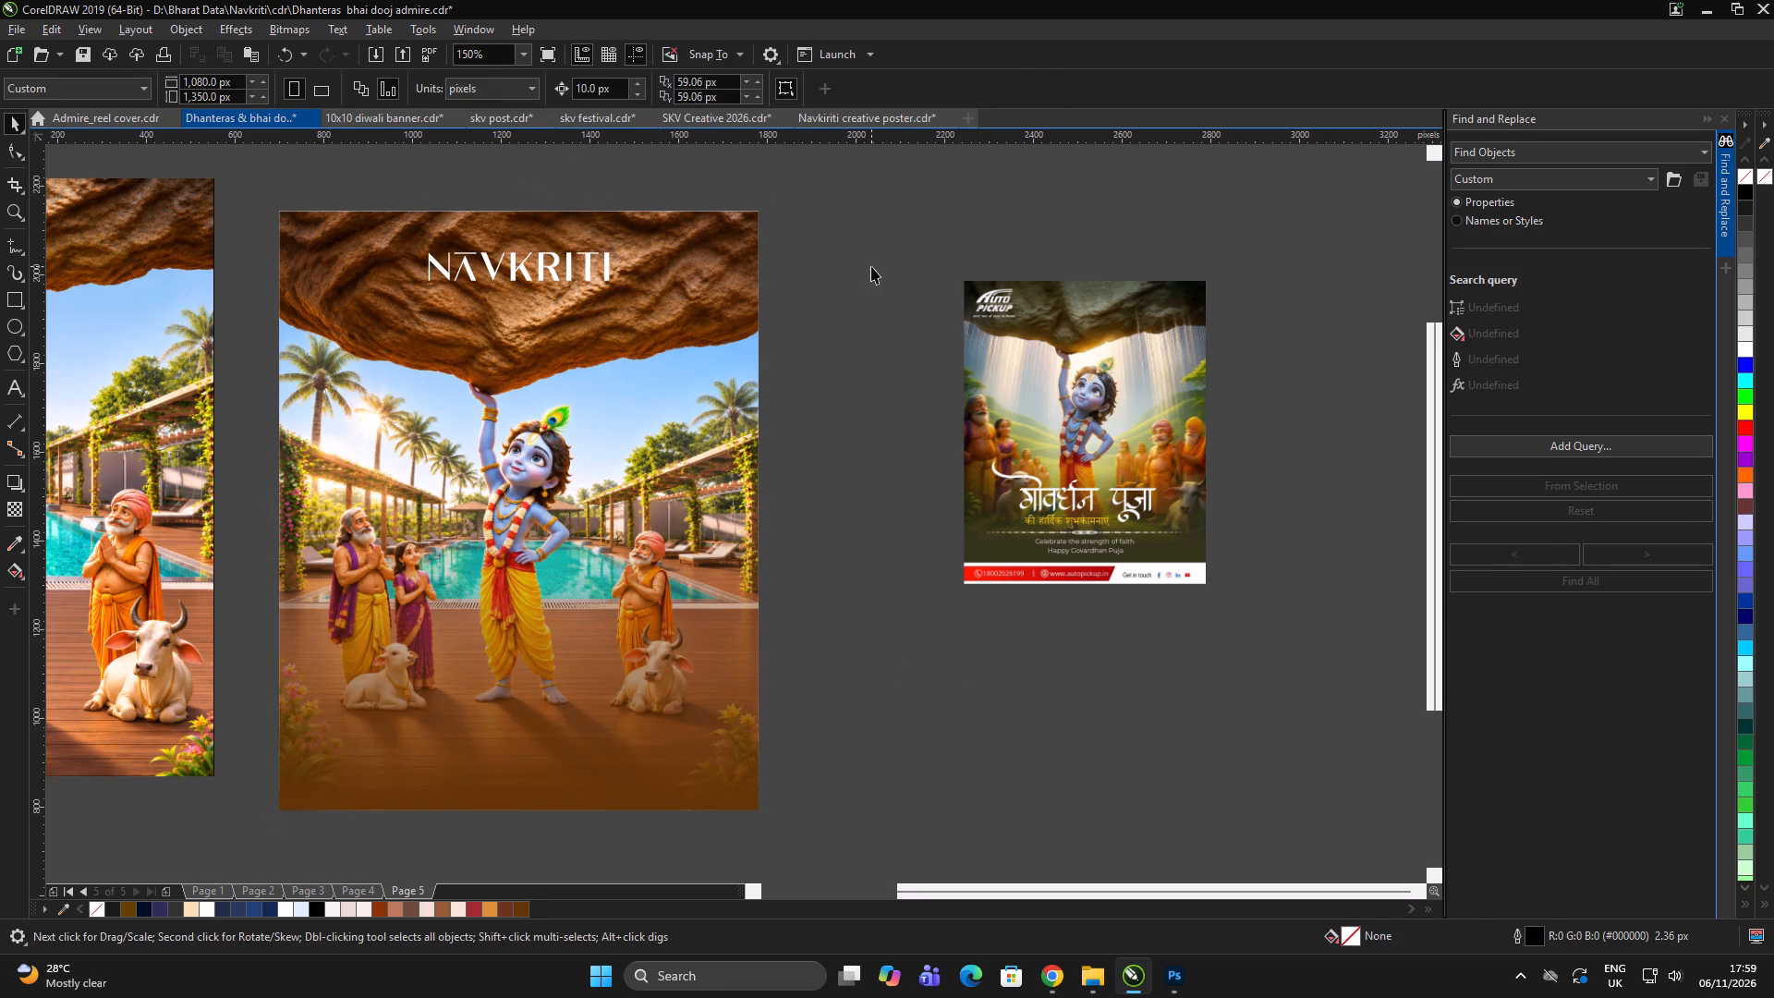
{"action": "left_click", "coordinate": [883, 271]}
{"action": "double_click", "coordinate": [880, 303]}
Look through the Bhai Dooj and Dhanteras posters on pages 1 to 4 for elements to reuse.
{"action": "key", "text": "Page_Up"}
{"action": "scroll", "coordinate": [804, 460], "scroll_direction": "down", "scroll_amount": 1}
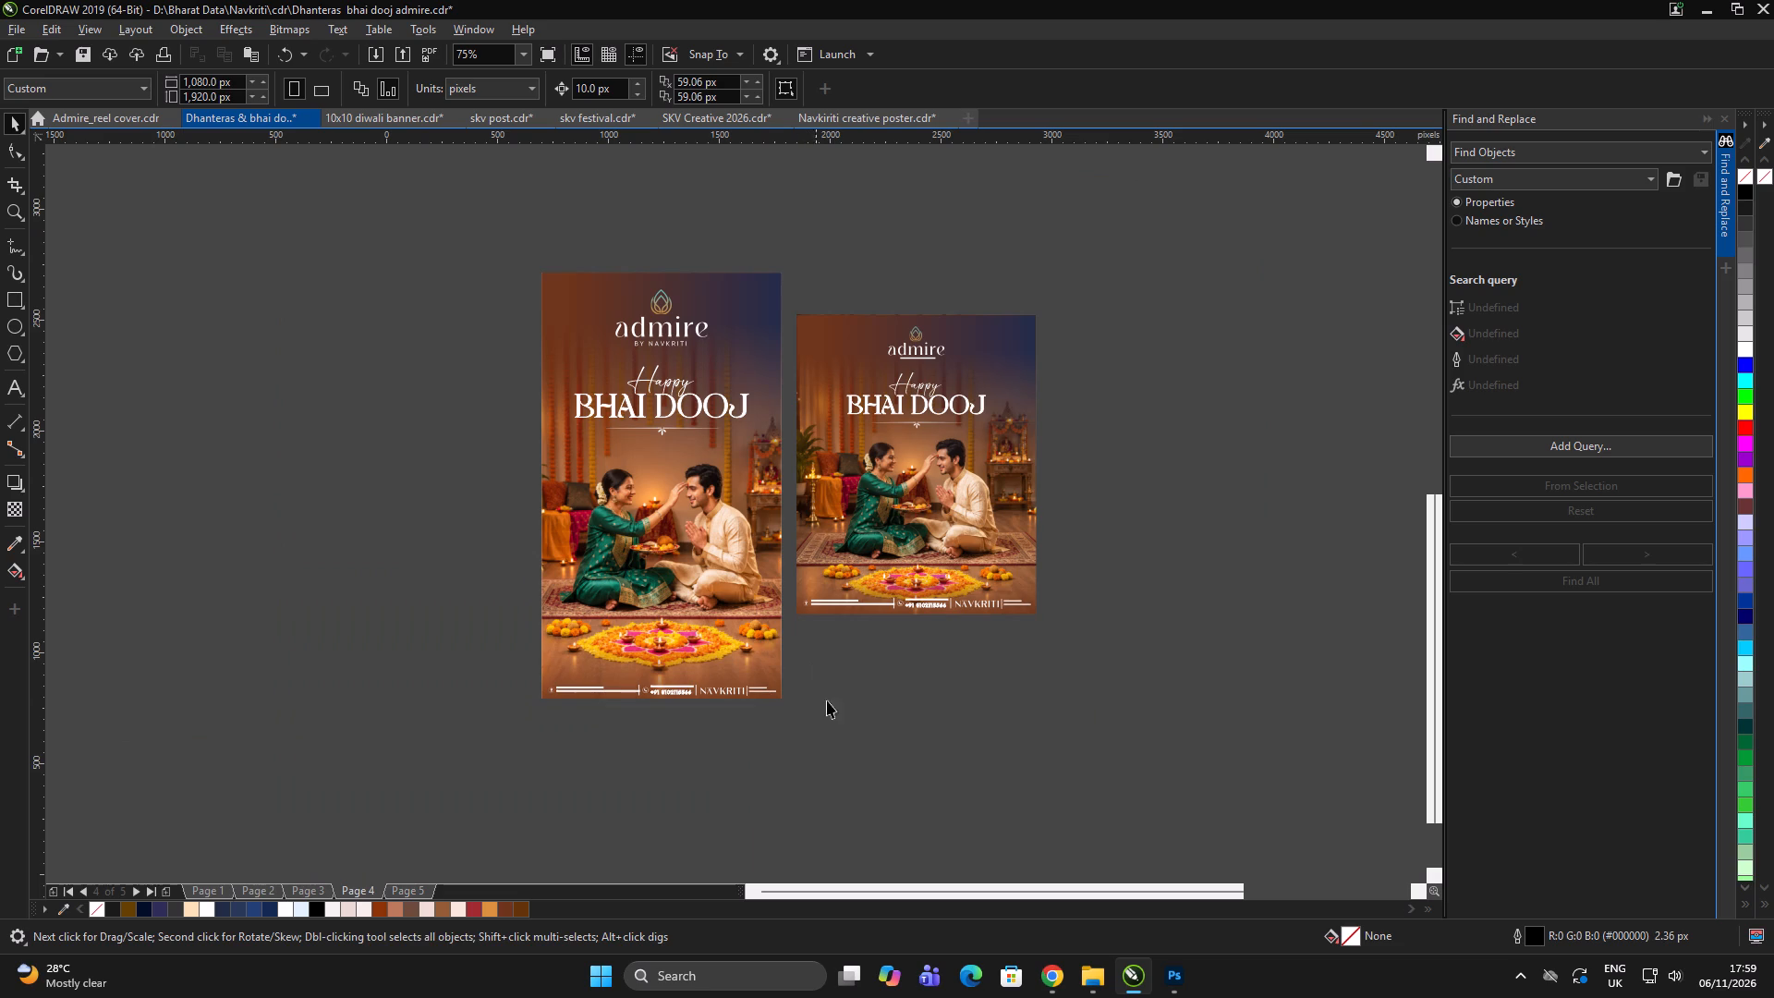
{"action": "key", "text": "Page_Up"}
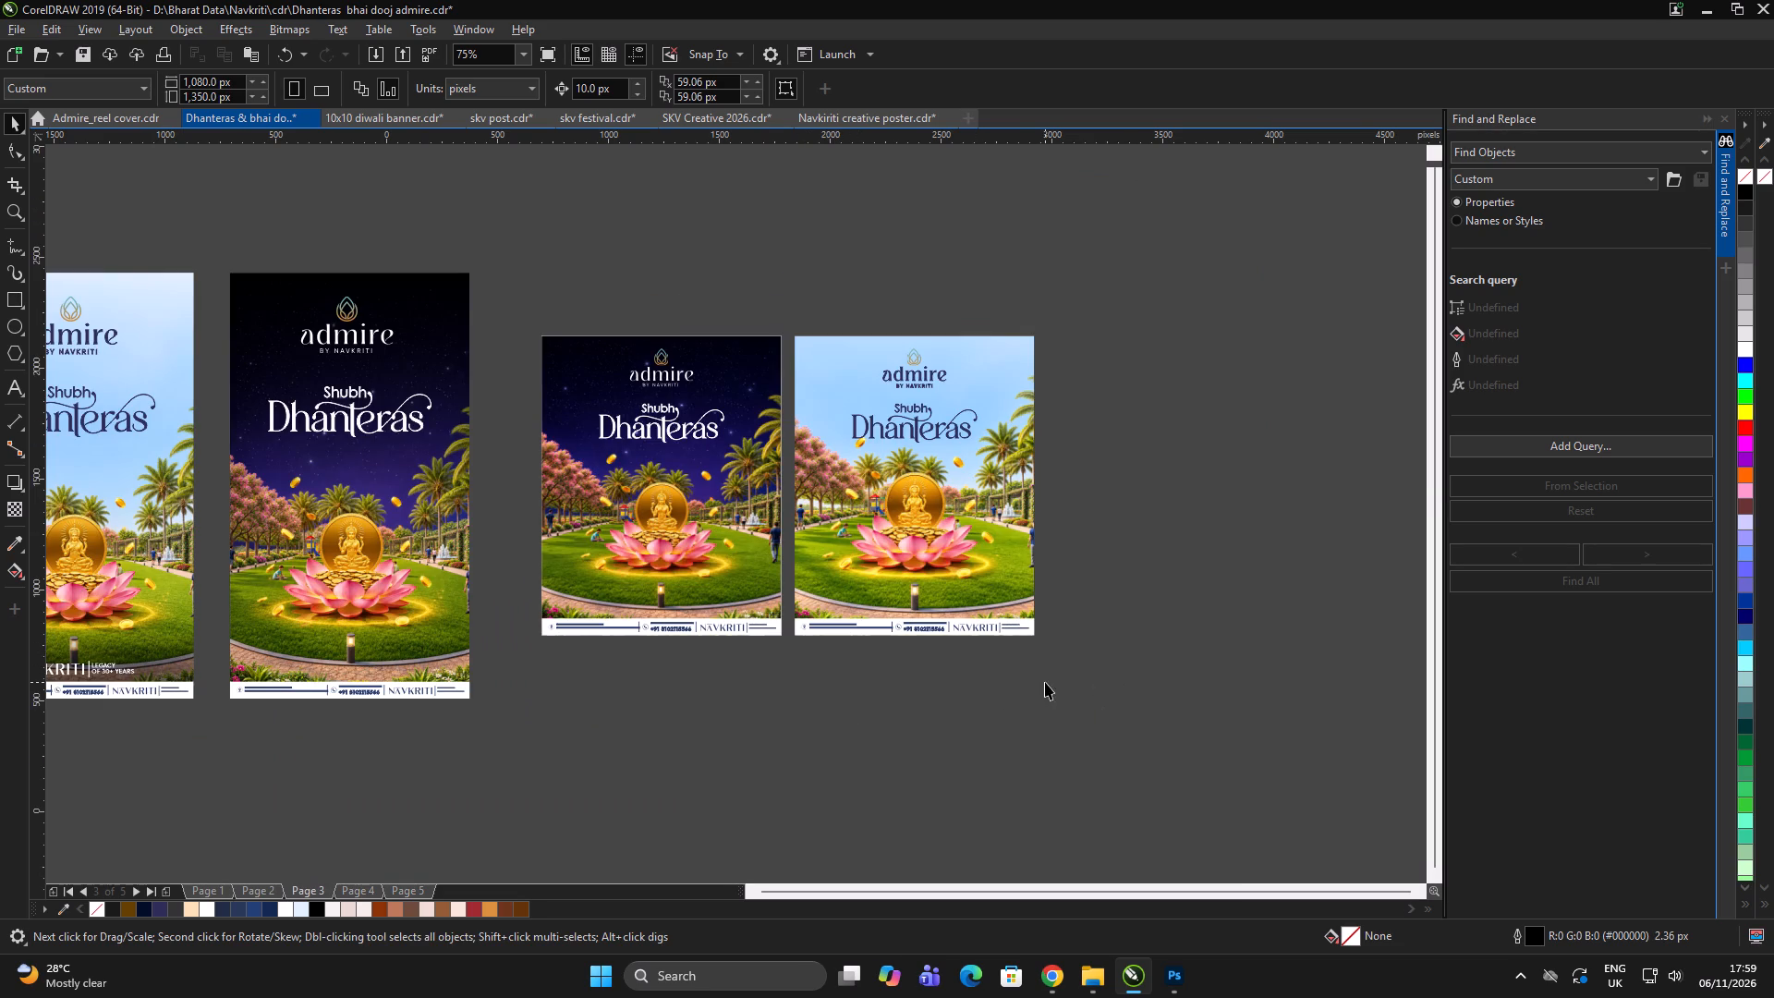
{"action": "key", "text": "Page_Up"}
{"action": "left_click", "coordinate": [1107, 723]}
{"action": "left_click_drag", "start_coordinate": [1191, 668], "coordinate": [826, 580]}
{"action": "left_click", "coordinate": [1258, 661]}
{"action": "left_click", "coordinate": [1228, 646]}
{"action": "left_click", "coordinate": [1222, 634]}
{"action": "left_click", "coordinate": [1217, 630]}
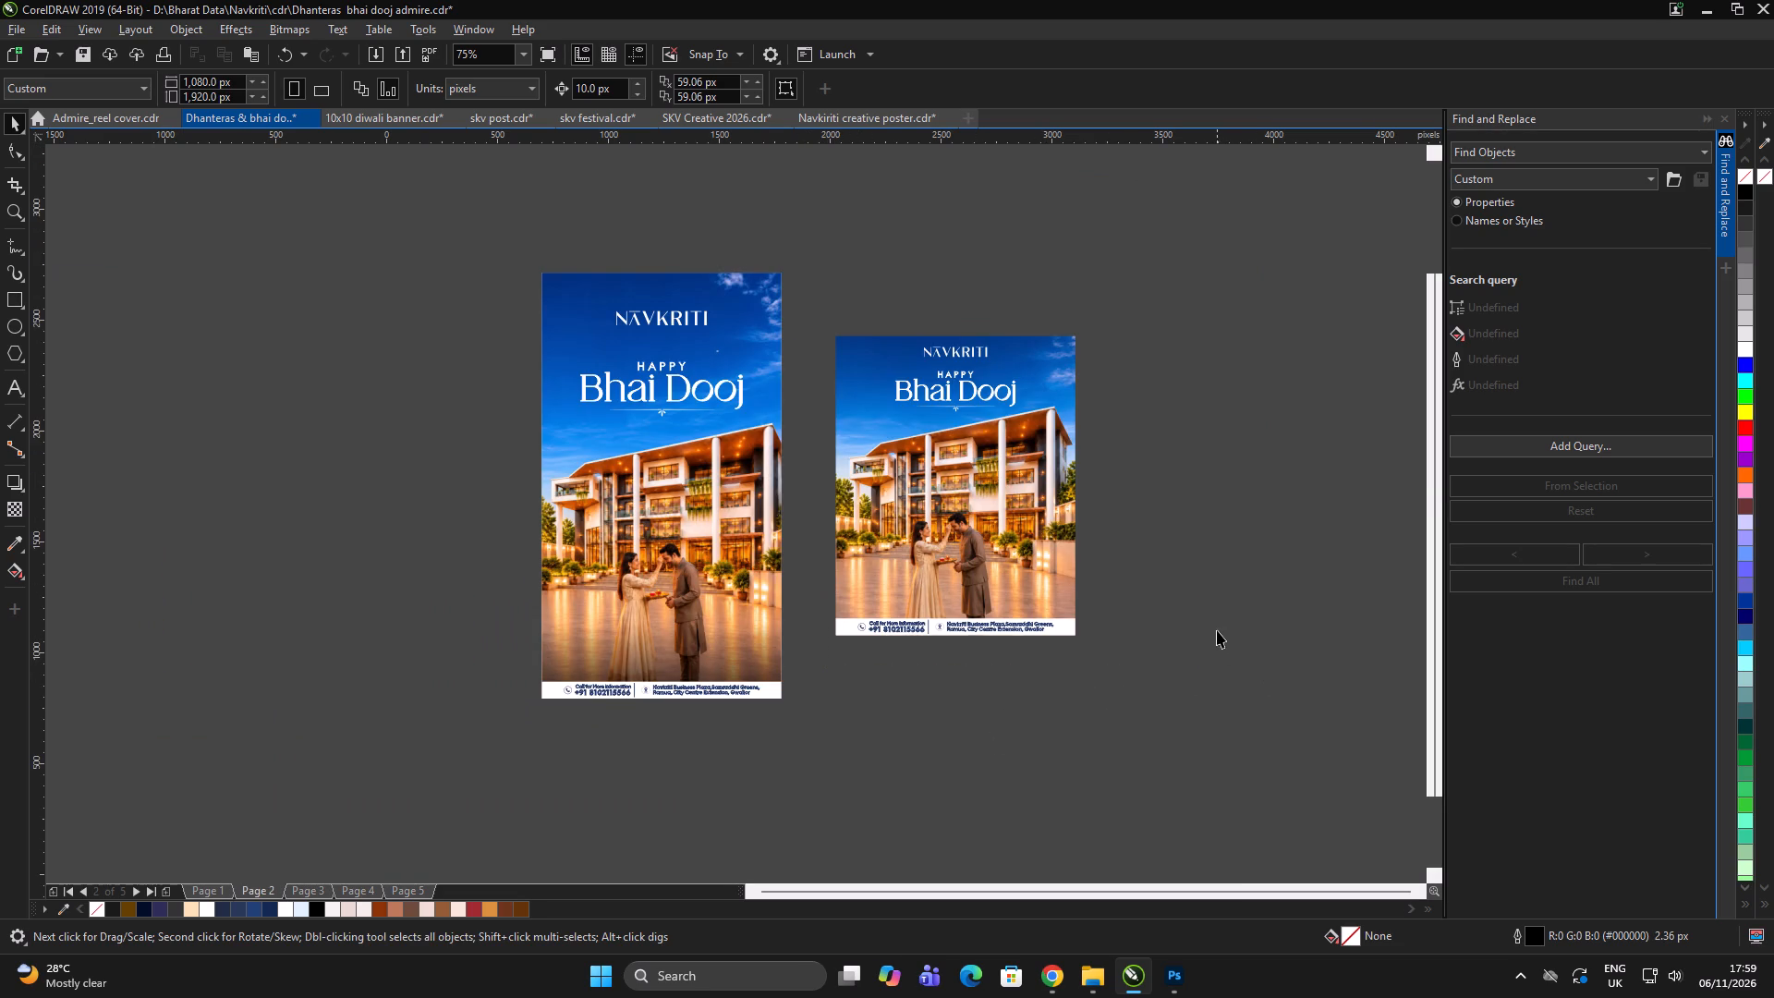
{"action": "left_click_drag", "start_coordinate": [1210, 628], "coordinate": [1206, 639]}
{"action": "left_click_drag", "start_coordinate": [1214, 679], "coordinate": [1081, 658]}
{"action": "left_click", "coordinate": [1154, 671]}
{"action": "left_click", "coordinate": [1145, 663]}
{"action": "key", "text": "Page_Down"}
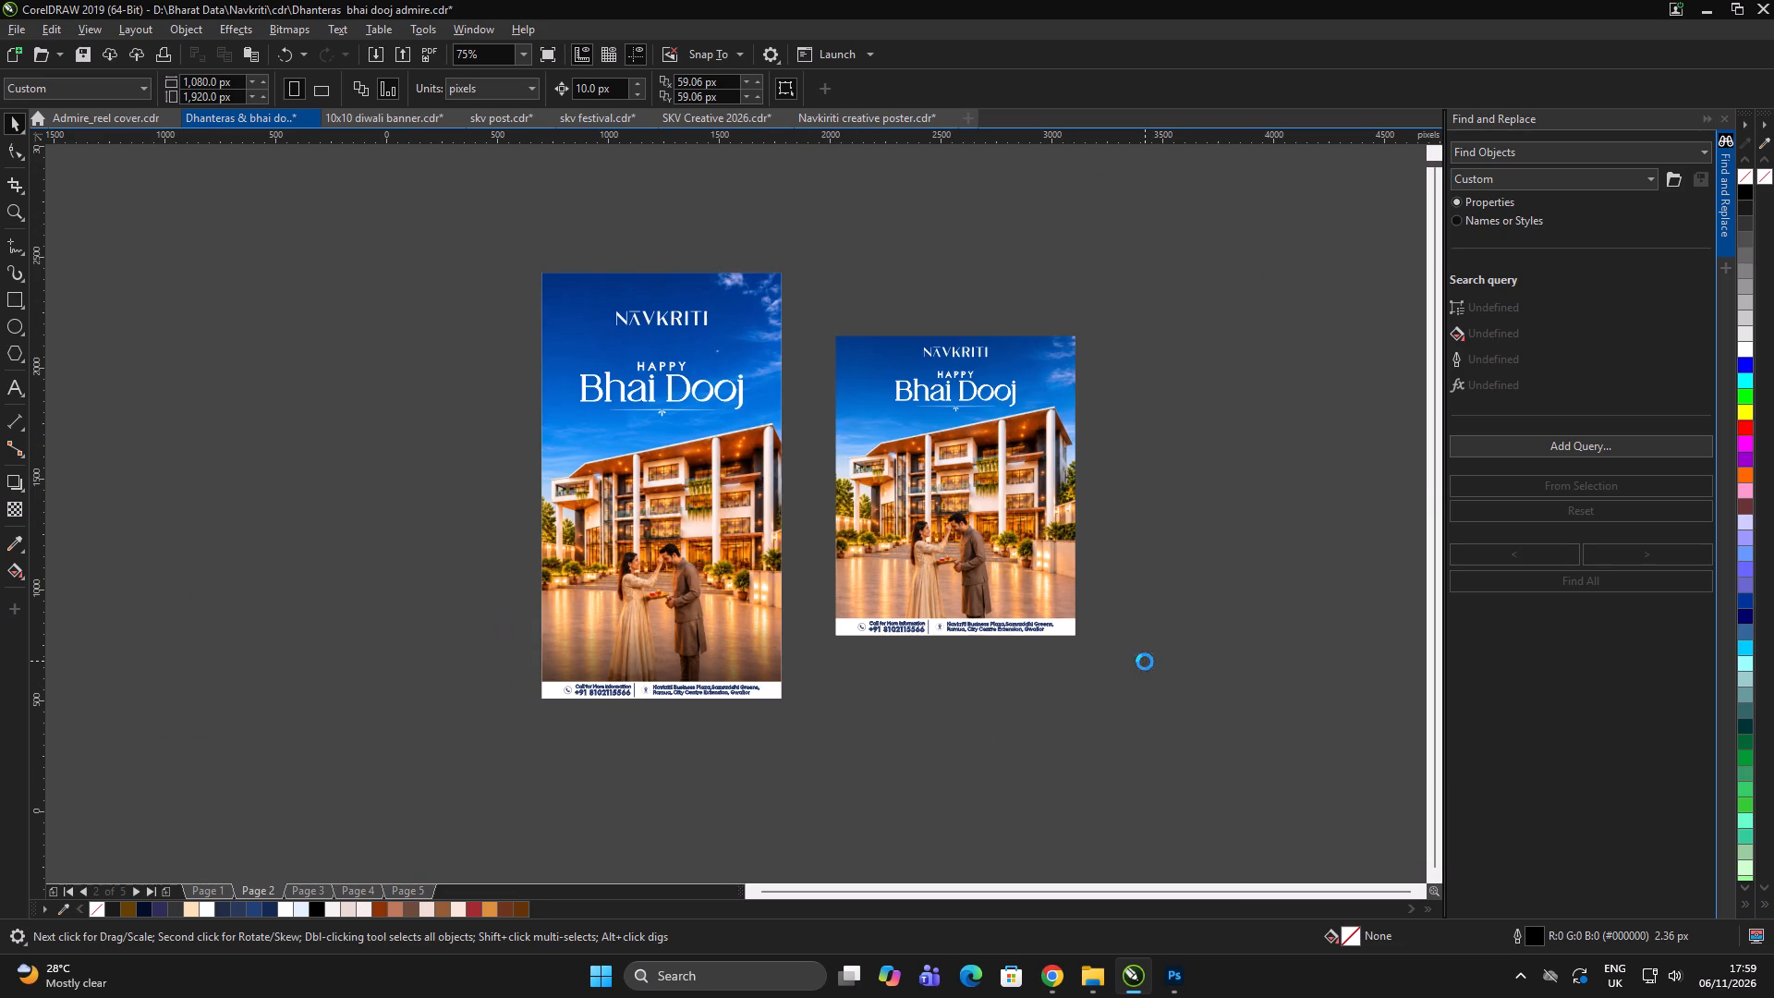
{"action": "key", "text": "Page_Down"}
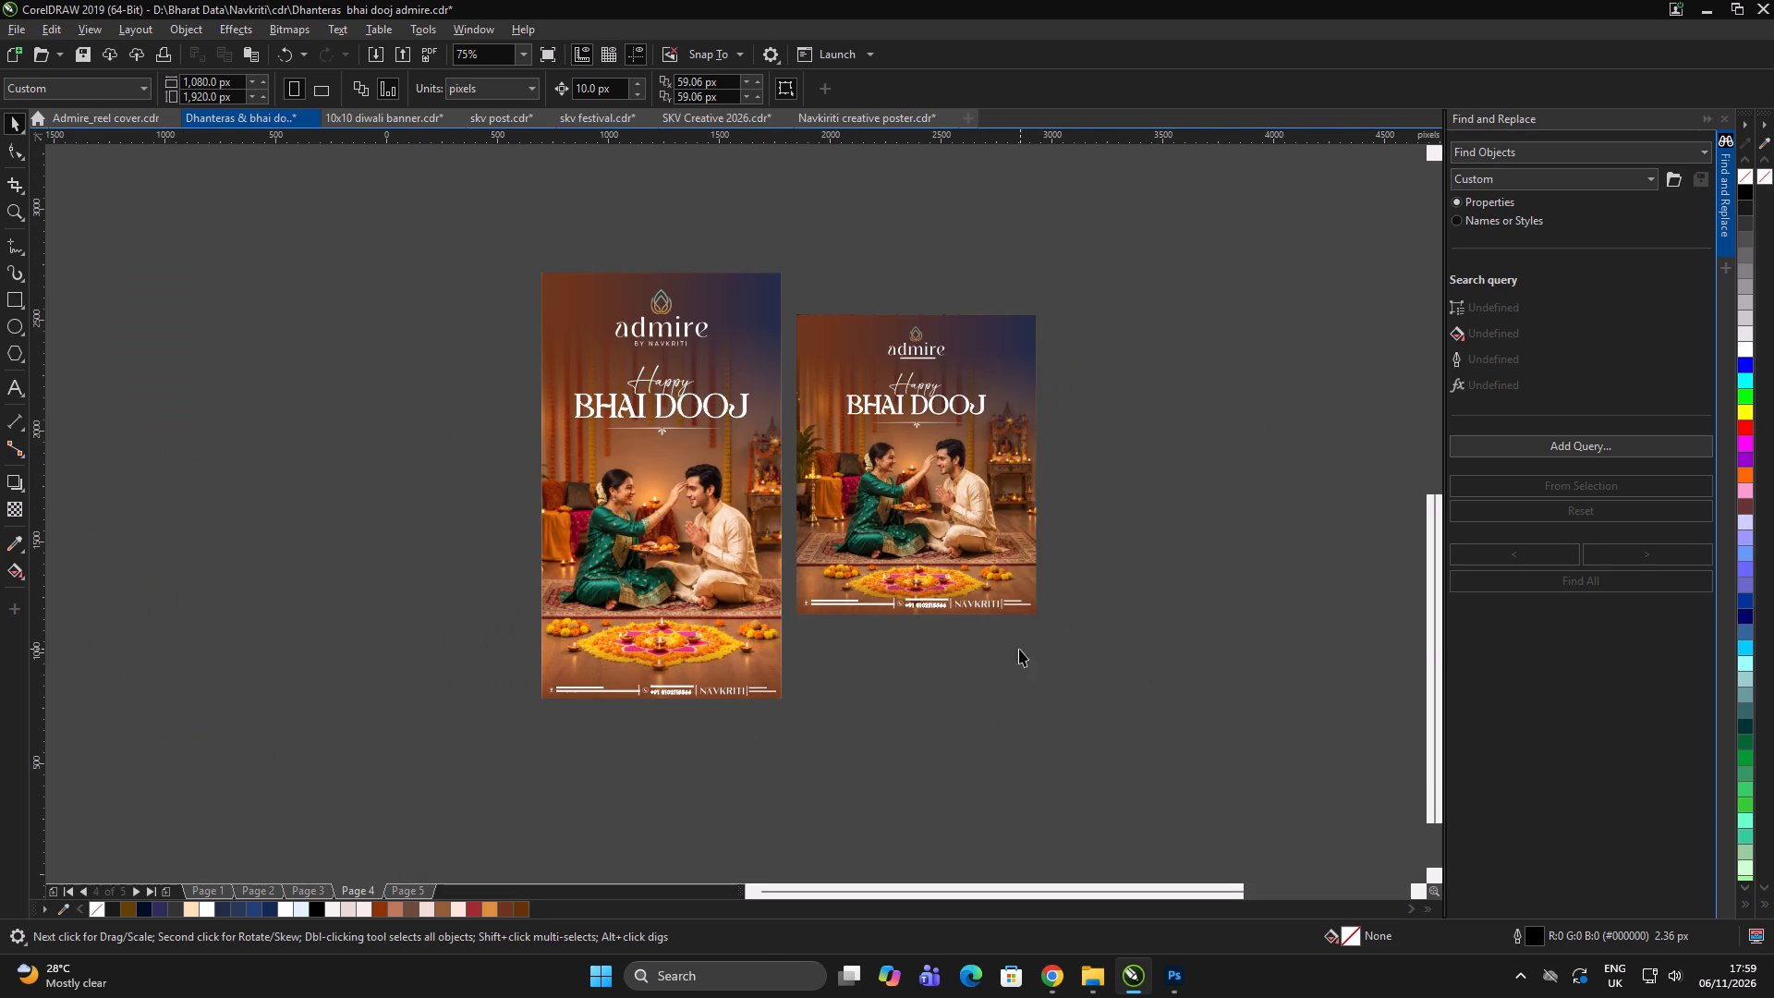
{"action": "scroll", "coordinate": [942, 632], "scroll_direction": "up", "scroll_amount": 1}
{"action": "scroll", "coordinate": [956, 629], "scroll_direction": "down", "scroll_amount": 1}
{"action": "key", "text": "Page_Down"}
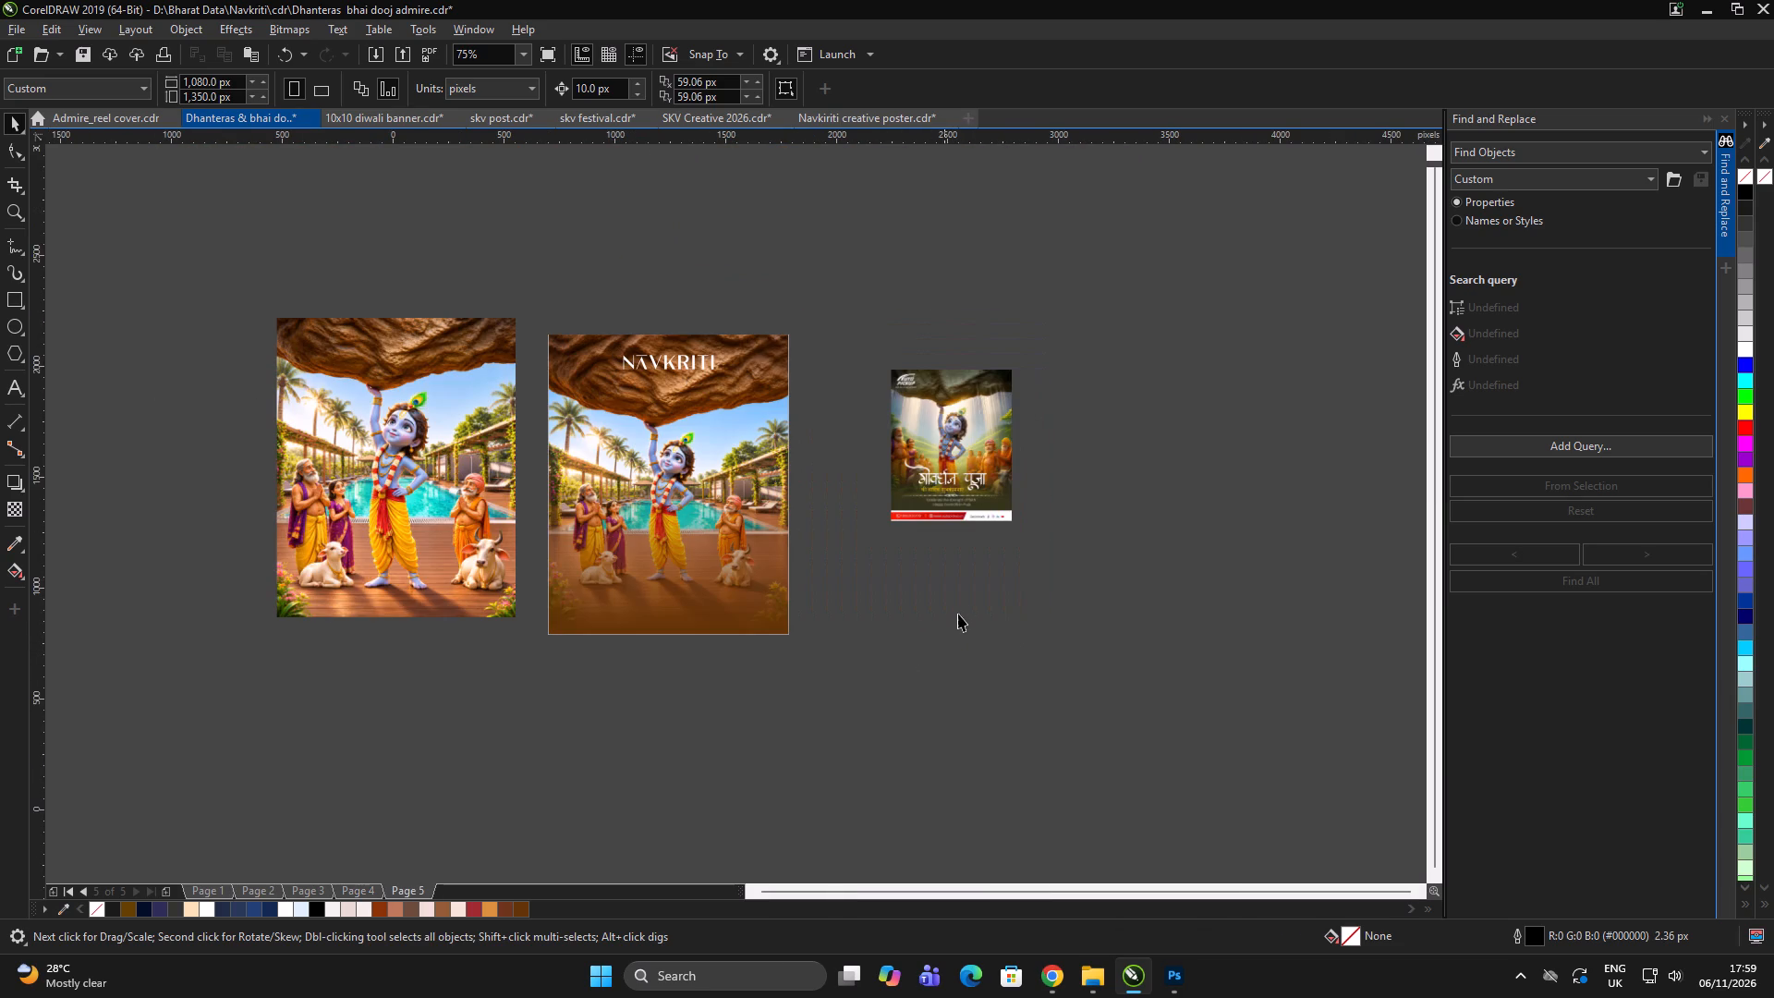
{"action": "key", "text": "Page_Down"}
{"action": "left_click", "coordinate": [984, 623]}
{"action": "key", "text": "Page_Up"}
{"action": "key", "text": "Page_Up"}
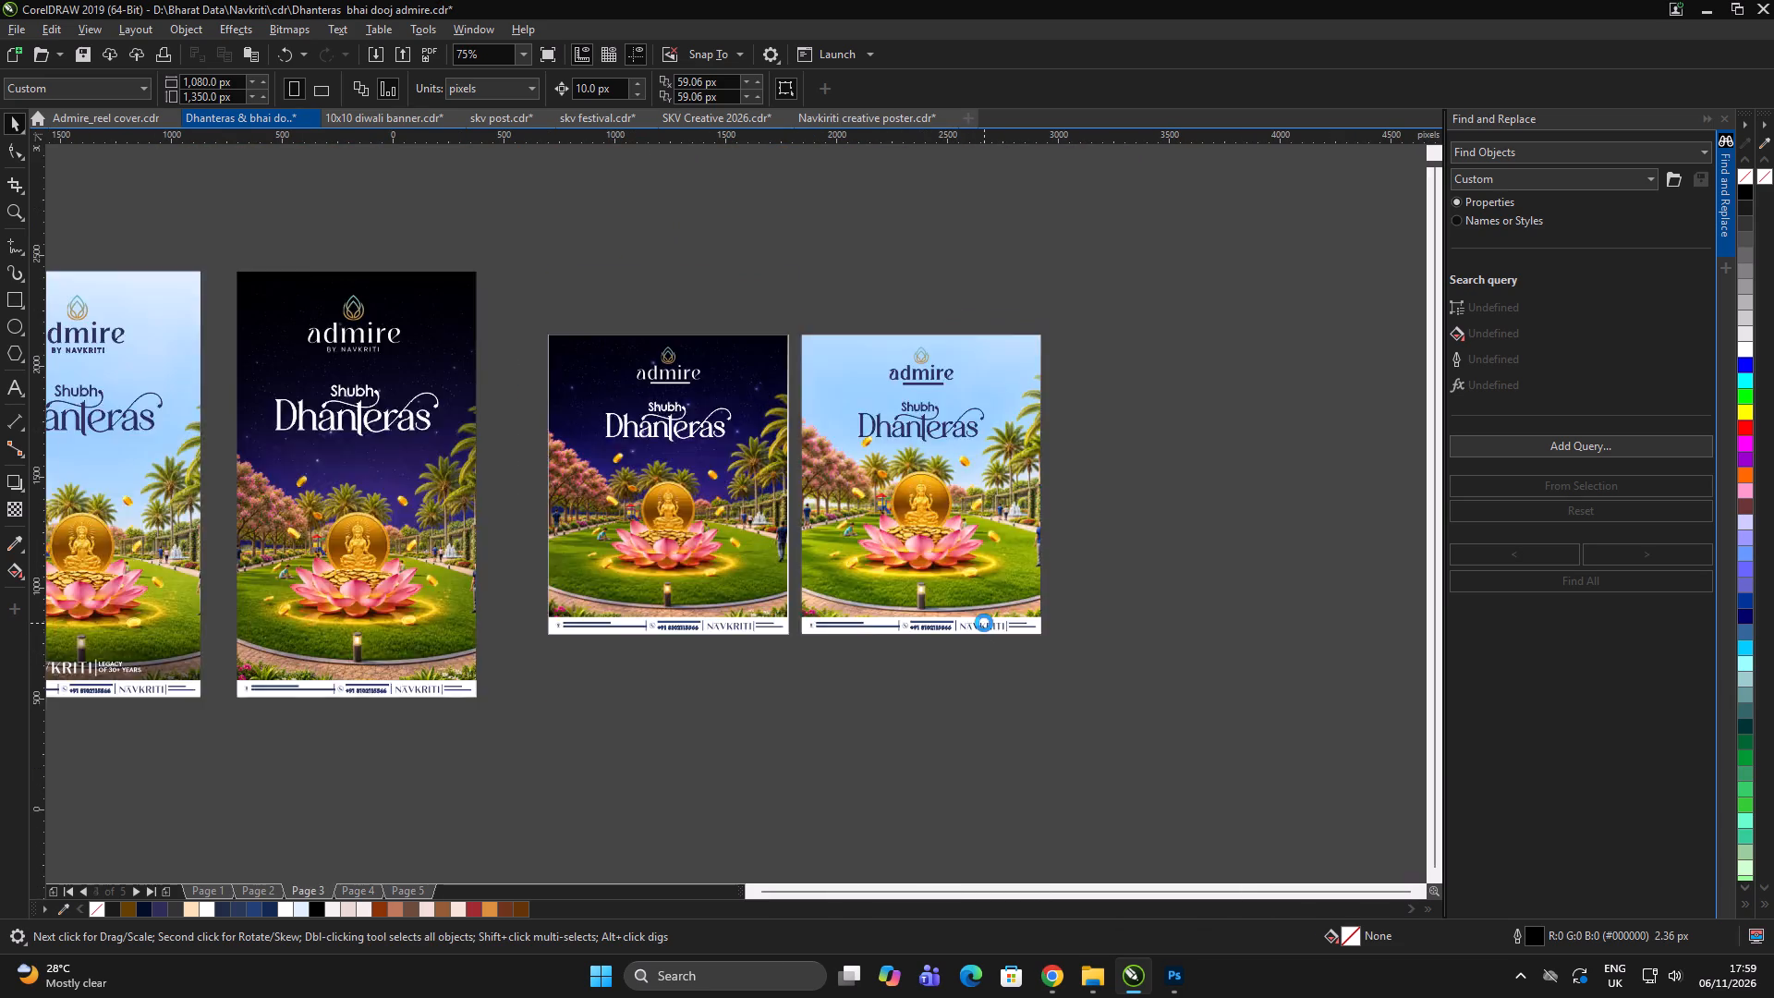
{"action": "key", "text": "Page_Up"}
{"action": "key", "text": "Page_Up"}
{"action": "key", "text": "Page_Up"}
{"action": "key", "text": "Page_Up"}
{"action": "left_click", "coordinate": [997, 624]}
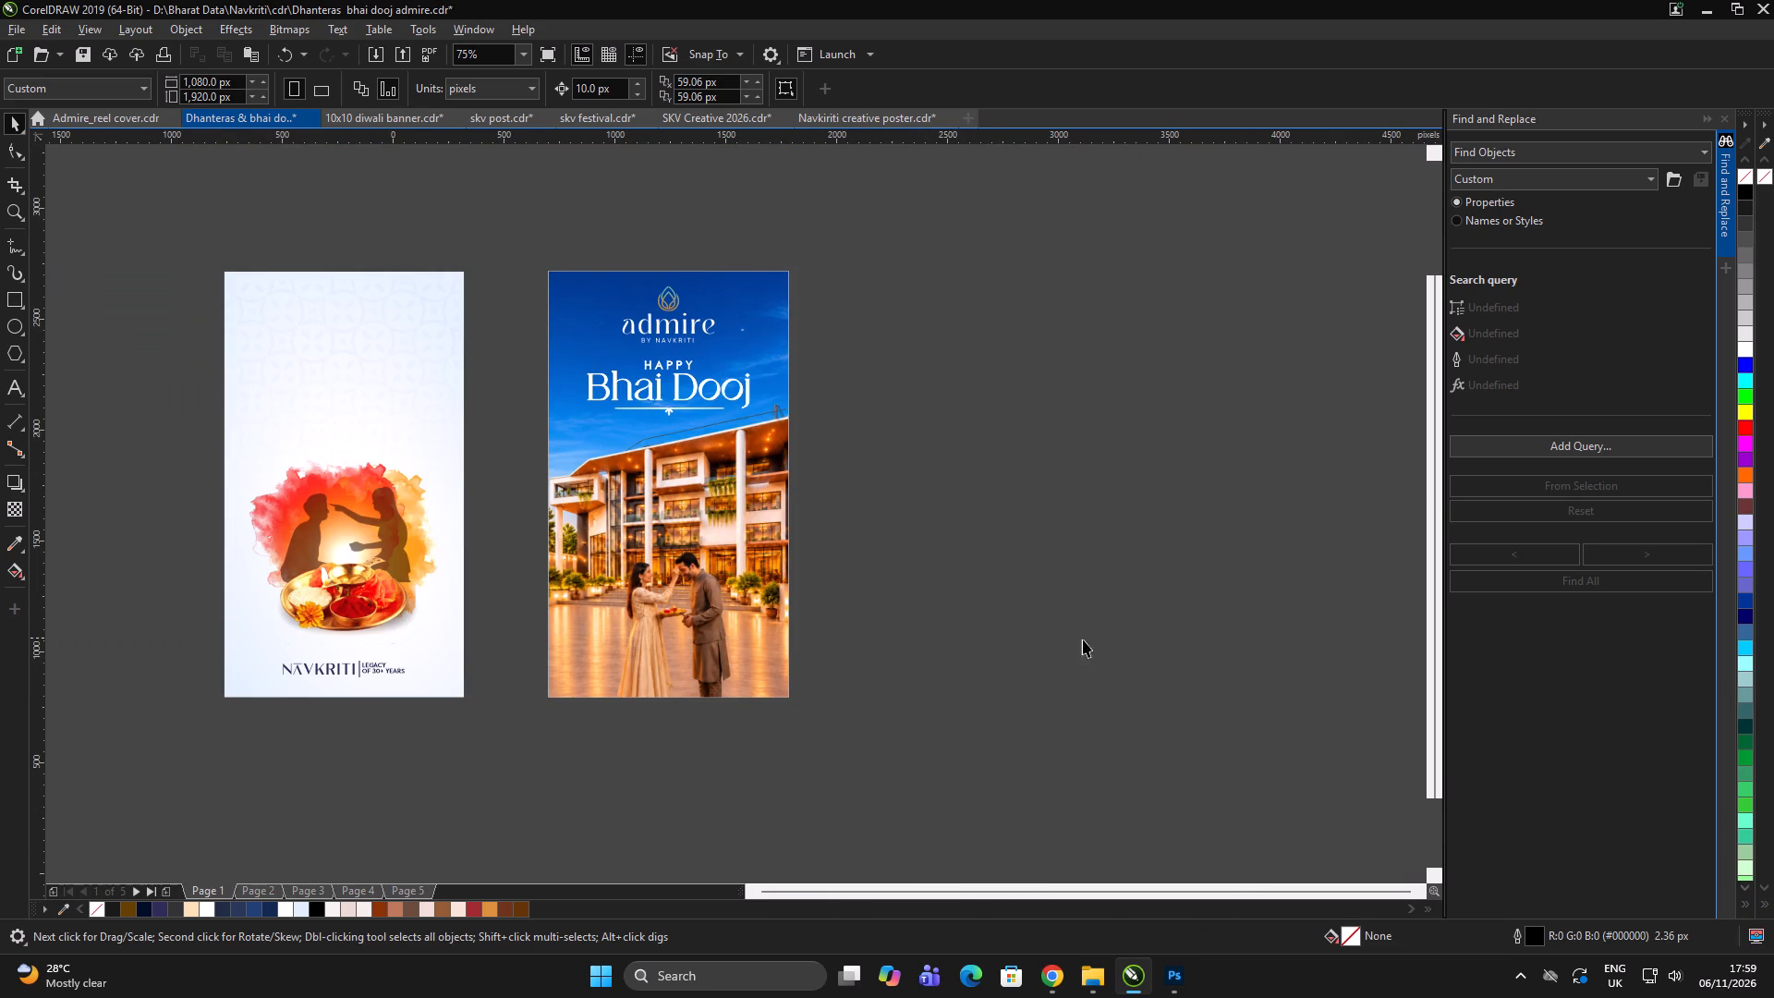
On page 5, move the original Krishna image farther out to the left of the page.
{"action": "left_click", "coordinate": [427, 889]}
{"action": "scroll", "coordinate": [736, 609], "scroll_direction": "down", "scroll_amount": 2}
{"action": "double_click", "coordinate": [857, 745]}
{"action": "double_click", "coordinate": [909, 642]}
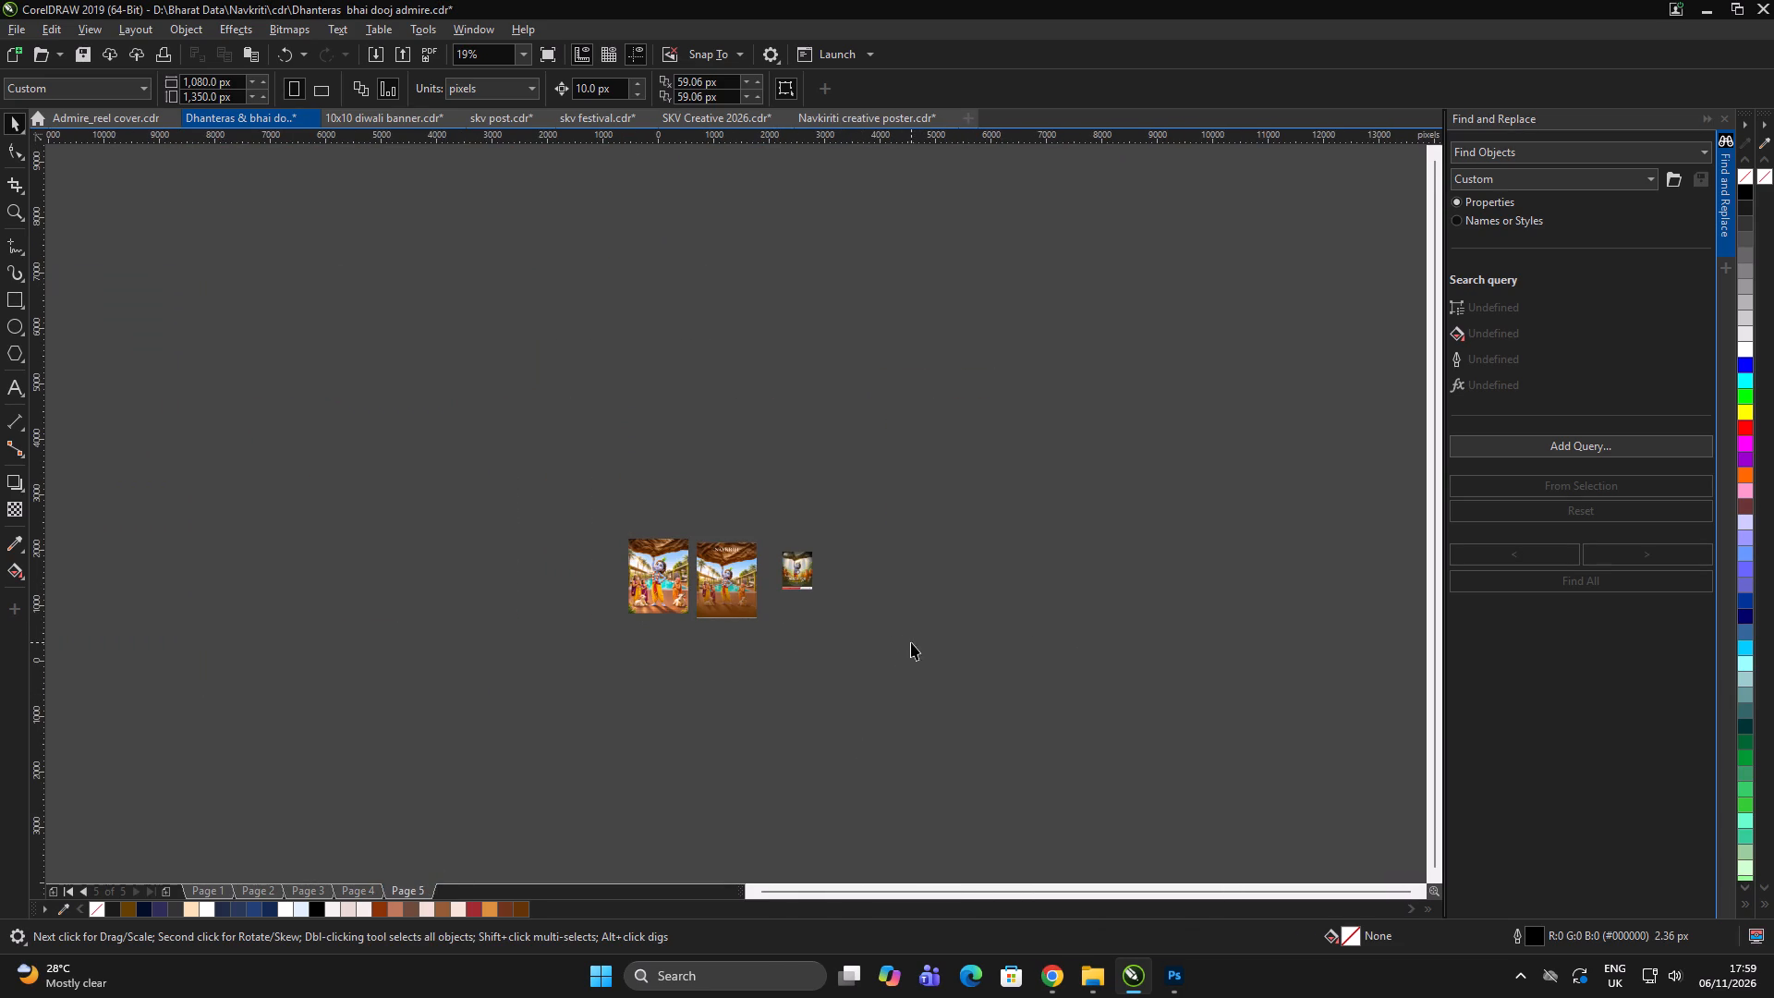
{"action": "left_click", "coordinate": [552, 541]}
{"action": "scroll", "coordinate": [668, 612], "scroll_direction": "up", "scroll_amount": 1}
{"action": "left_click", "coordinate": [624, 581]}
{"action": "left_click_drag", "start_coordinate": [661, 540], "coordinate": [412, 548]}
{"action": "left_click", "coordinate": [662, 704]}
{"action": "left_click_drag", "start_coordinate": [684, 709], "coordinate": [694, 709]}
{"action": "left_click", "coordinate": [871, 656]}
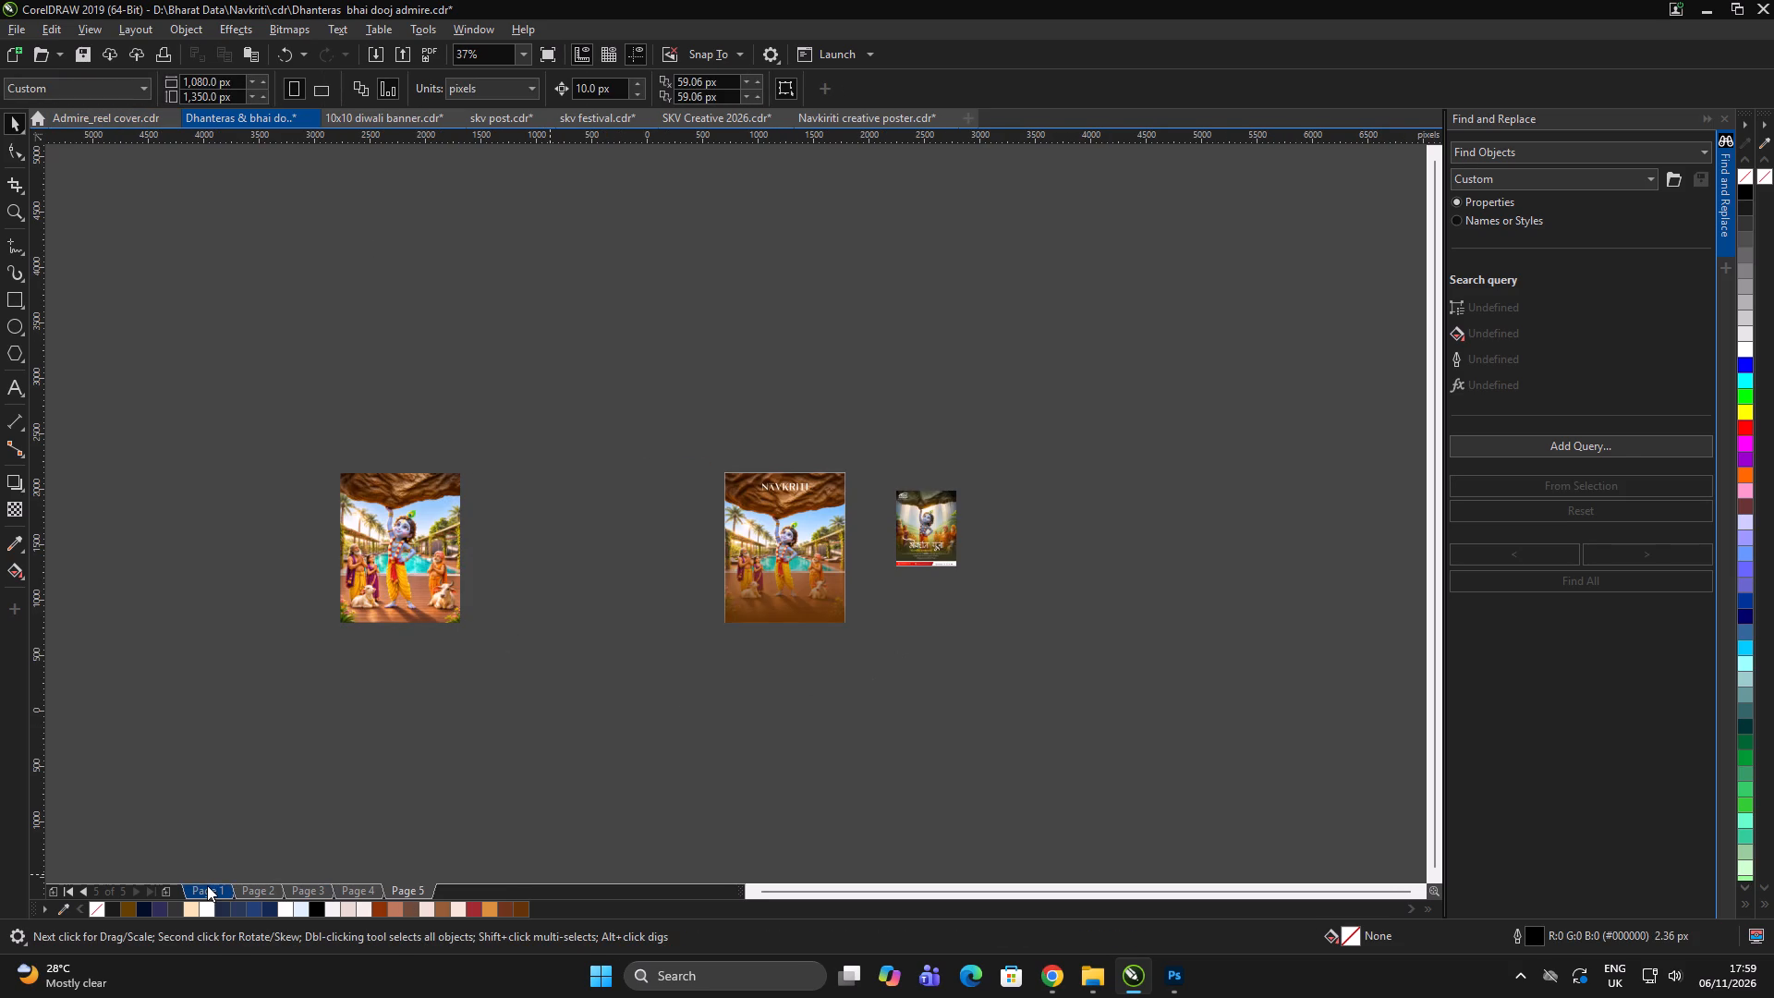
Copy the three NAVKRITI Bhai Dooj posters with the pink-sari couple from above page 4.
{"action": "left_click", "coordinate": [212, 888]}
{"action": "left_click", "coordinate": [456, 775]}
{"action": "triple_click", "coordinate": [461, 775]}
{"action": "key", "text": "Page_Down"}
{"action": "key", "text": "Page_Down"}
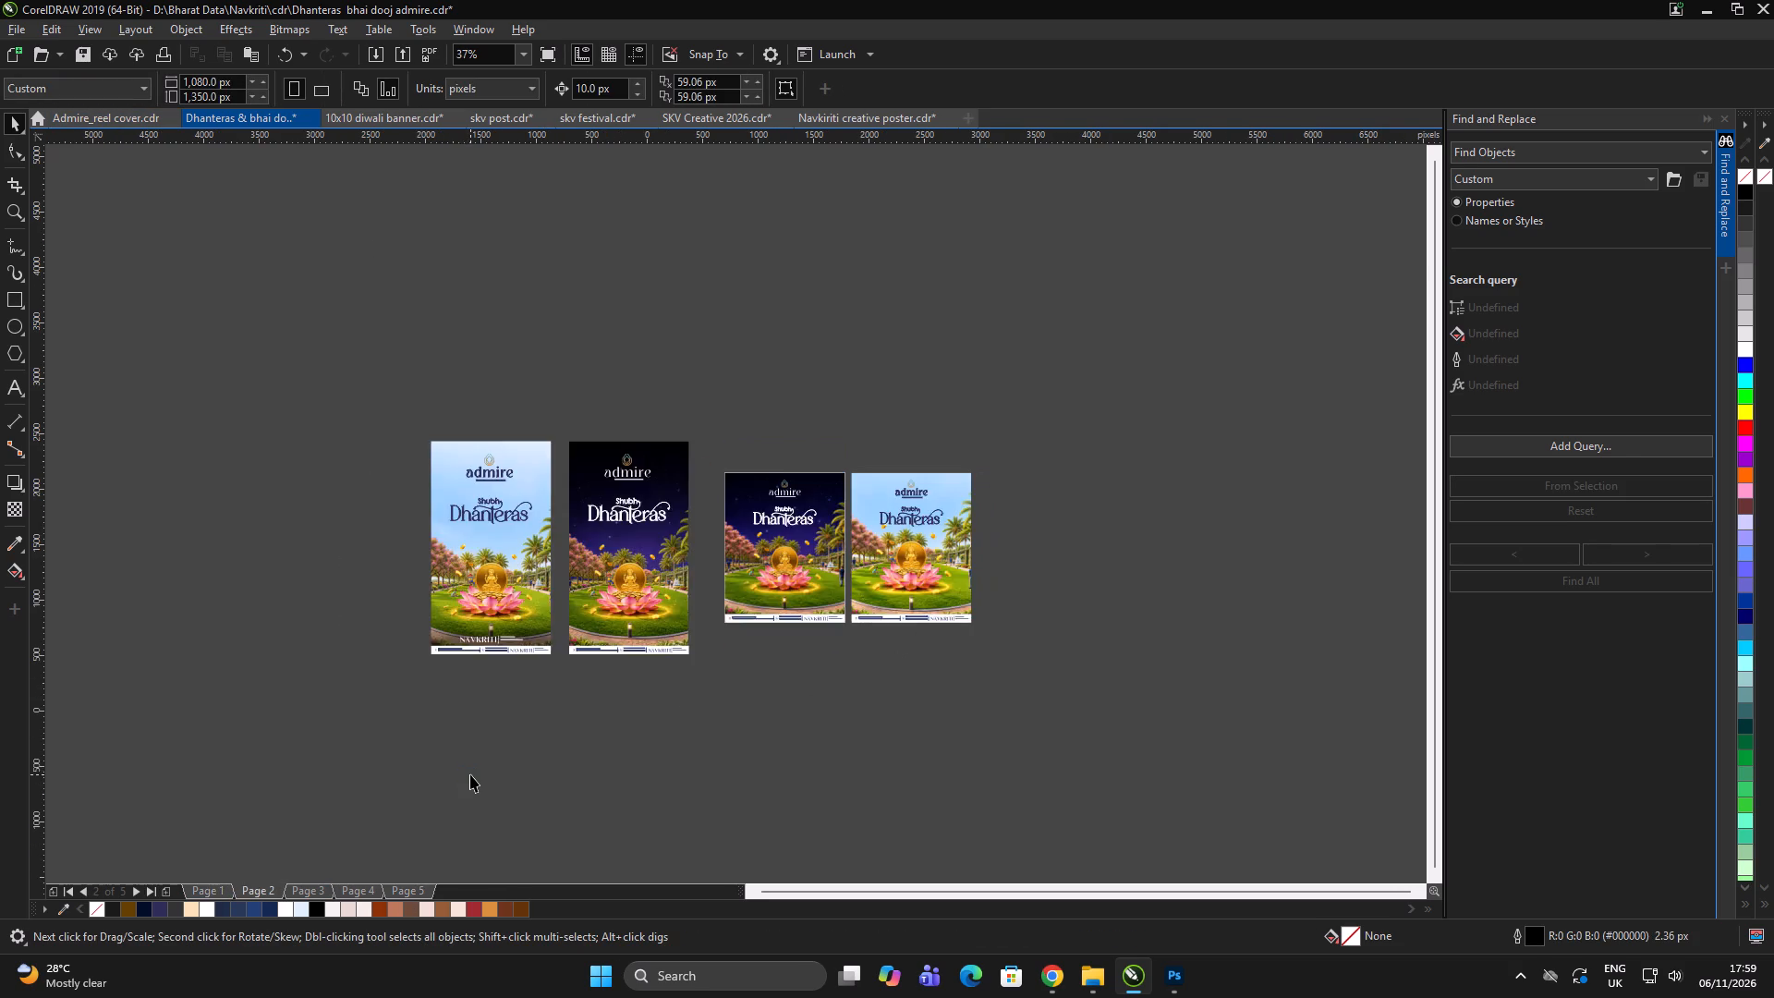
{"action": "key", "text": "Page_Down"}
{"action": "scroll", "coordinate": [717, 628], "scroll_direction": "down", "scroll_amount": 2}
{"action": "scroll", "coordinate": [779, 514], "scroll_direction": "up", "scroll_amount": 2}
{"action": "left_click", "coordinate": [860, 599]}
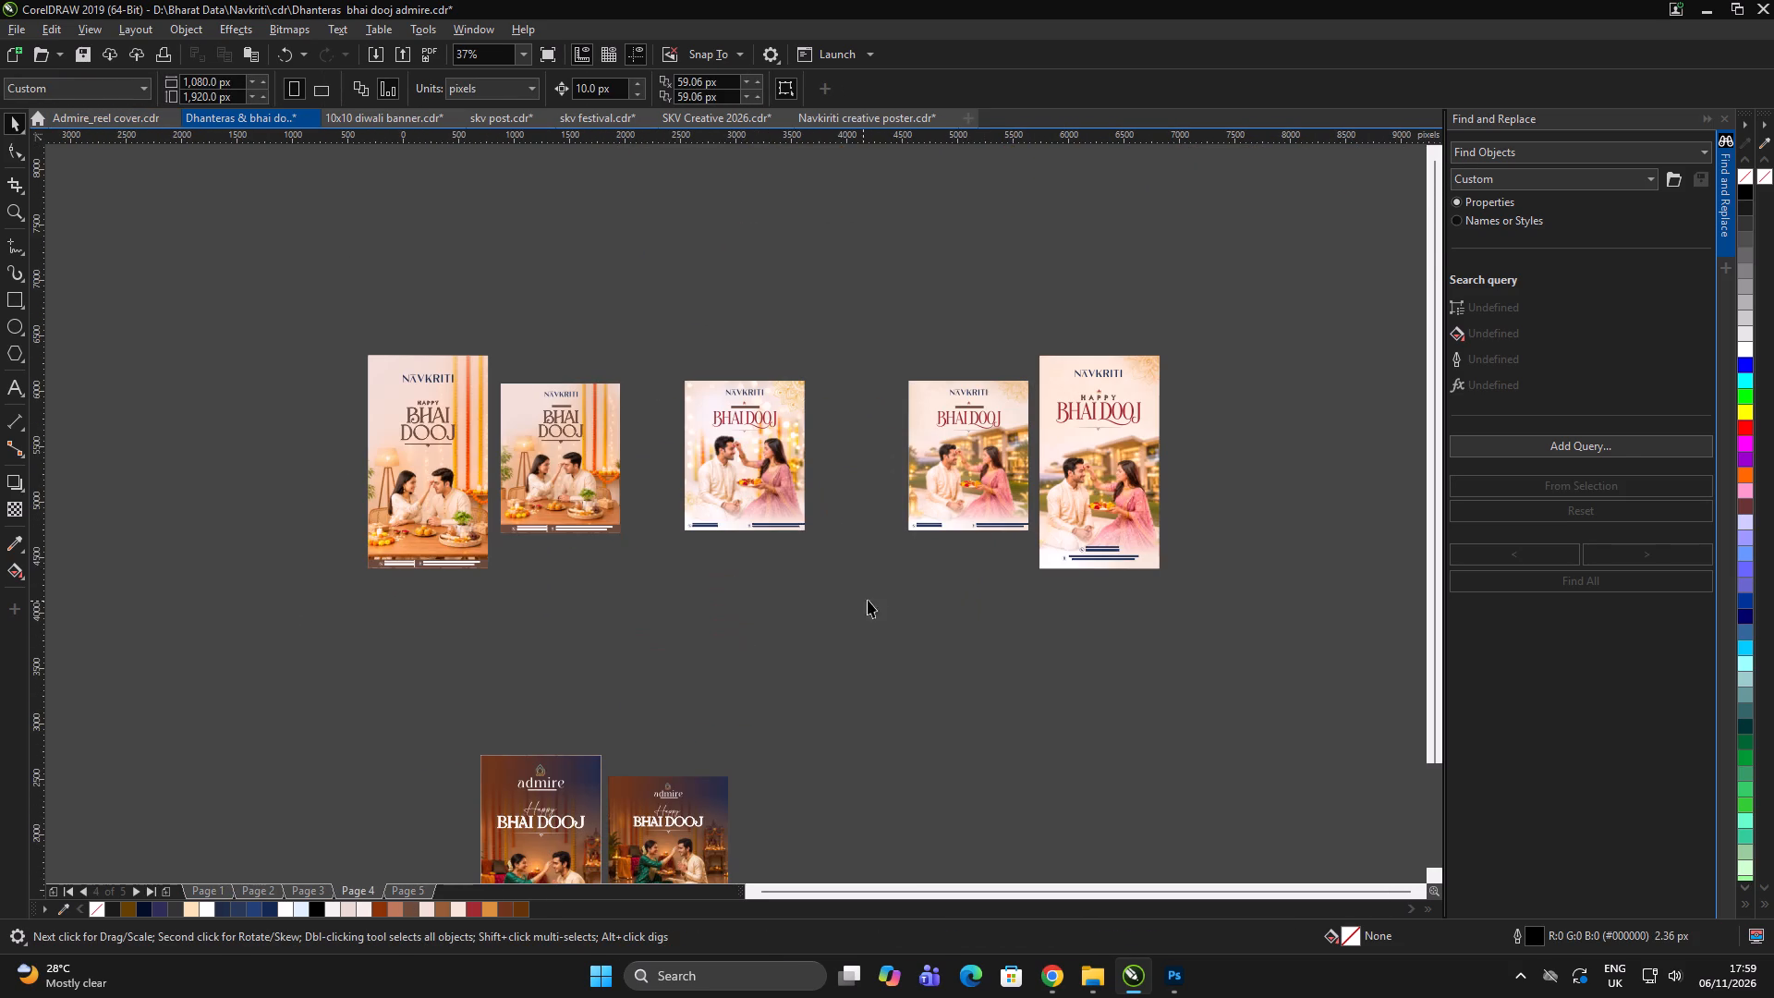
{"action": "left_click_drag", "start_coordinate": [890, 335], "coordinate": [1329, 621]}
{"action": "left_click", "coordinate": [820, 432]}
{"action": "left_click_drag", "start_coordinate": [675, 300], "coordinate": [655, 405]}
{"action": "left_click_drag", "start_coordinate": [643, 326], "coordinate": [1224, 637]}
{"action": "key", "text": "ctrl+c"}
{"action": "left_click", "coordinate": [1078, 703]}
{"action": "left_click_drag", "start_coordinate": [1083, 704], "coordinate": [1074, 710]}
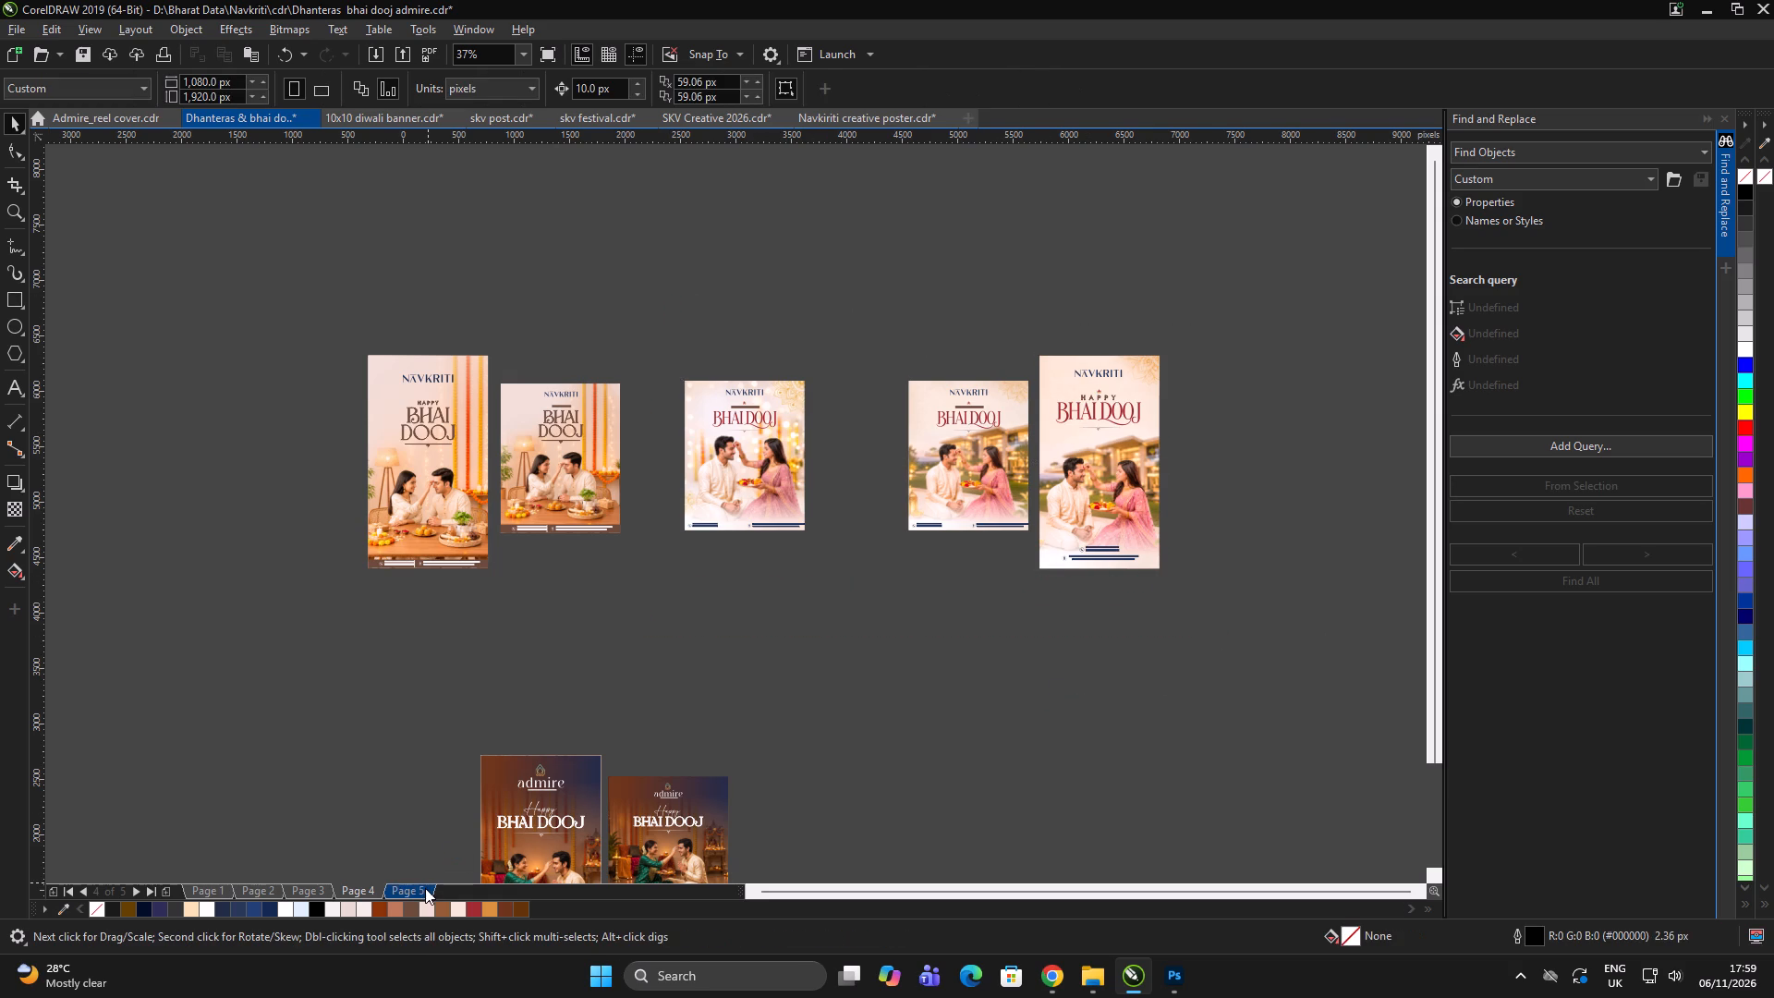
Paste the three Bhai Dooj posters on page 5 and move them below the Krishna poster.
{"action": "left_click", "coordinate": [424, 888]}
{"action": "left_click", "coordinate": [987, 621]}
{"action": "key", "text": "ctrl+v"}
{"action": "scroll", "coordinate": [802, 473], "scroll_direction": "down", "scroll_amount": 2}
{"action": "left_click_drag", "start_coordinate": [847, 466], "coordinate": [776, 621]}
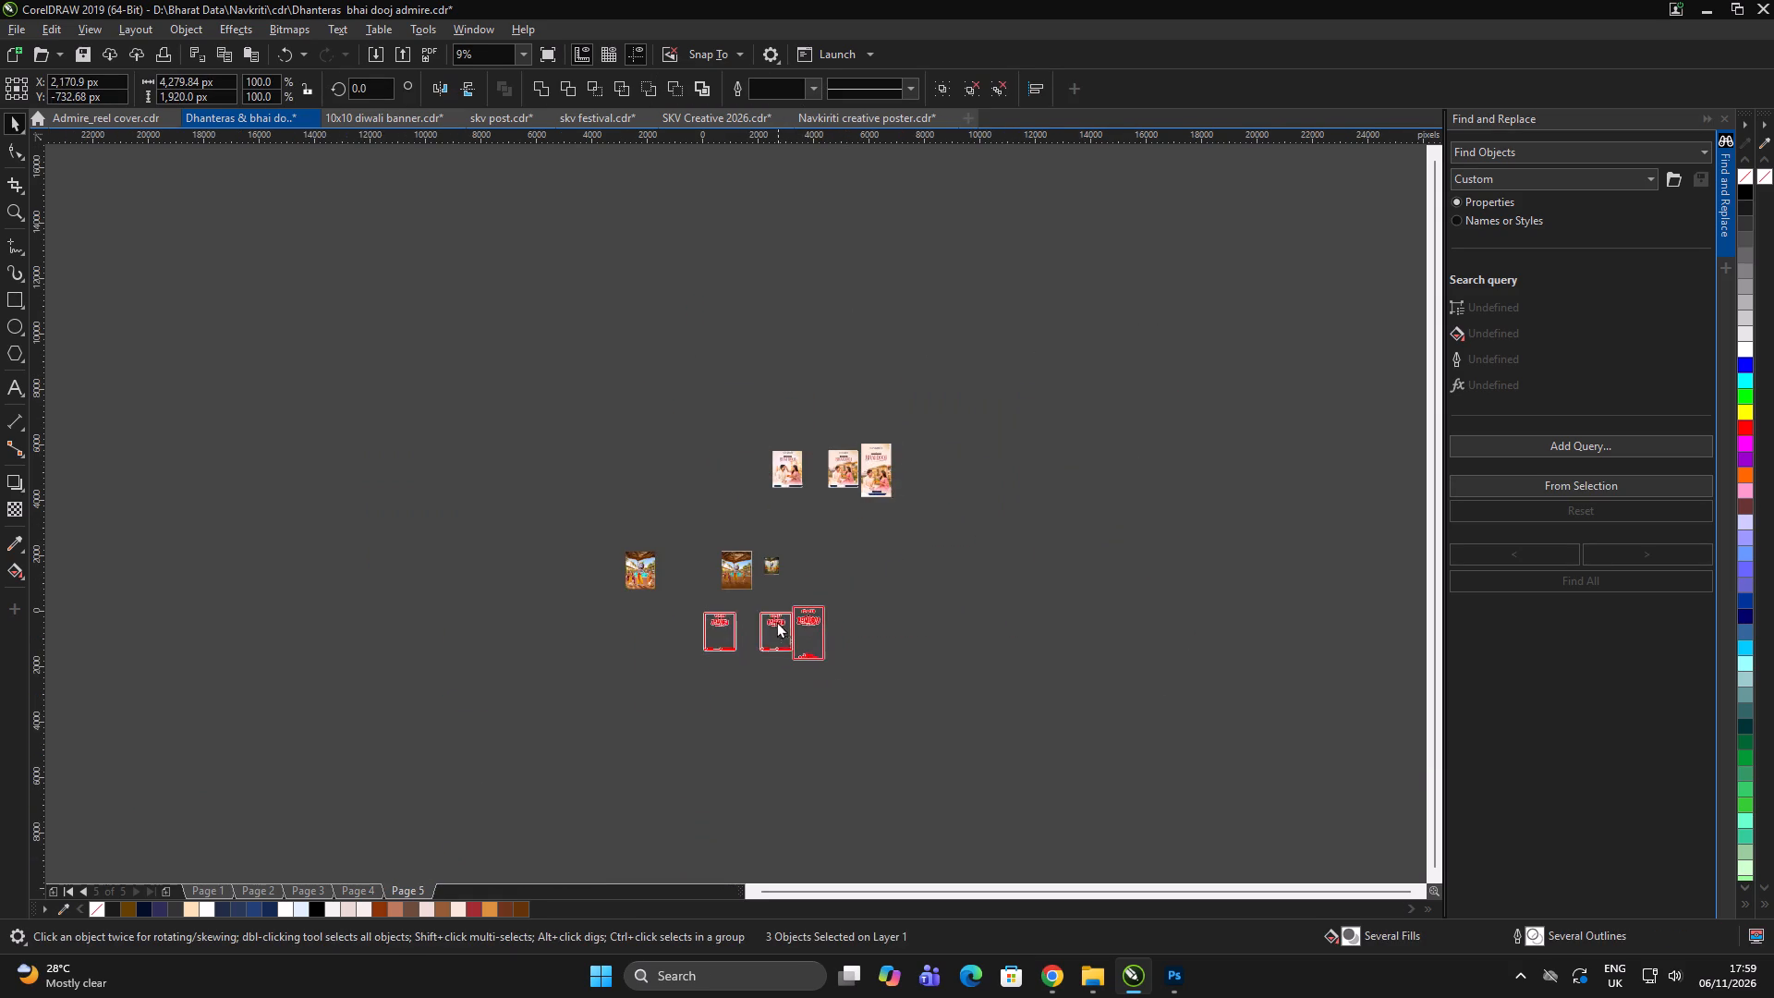
{"action": "left_click_drag", "start_coordinate": [776, 621], "coordinate": [759, 620]}
{"action": "scroll", "coordinate": [765, 593], "scroll_direction": "up", "scroll_amount": 3}
{"action": "triple_click", "coordinate": [1067, 508]}
Ungroup the middle Bhai Dooj poster and copy its phone and address contact line onto the Krishna poster.
{"action": "left_click", "coordinate": [728, 719]}
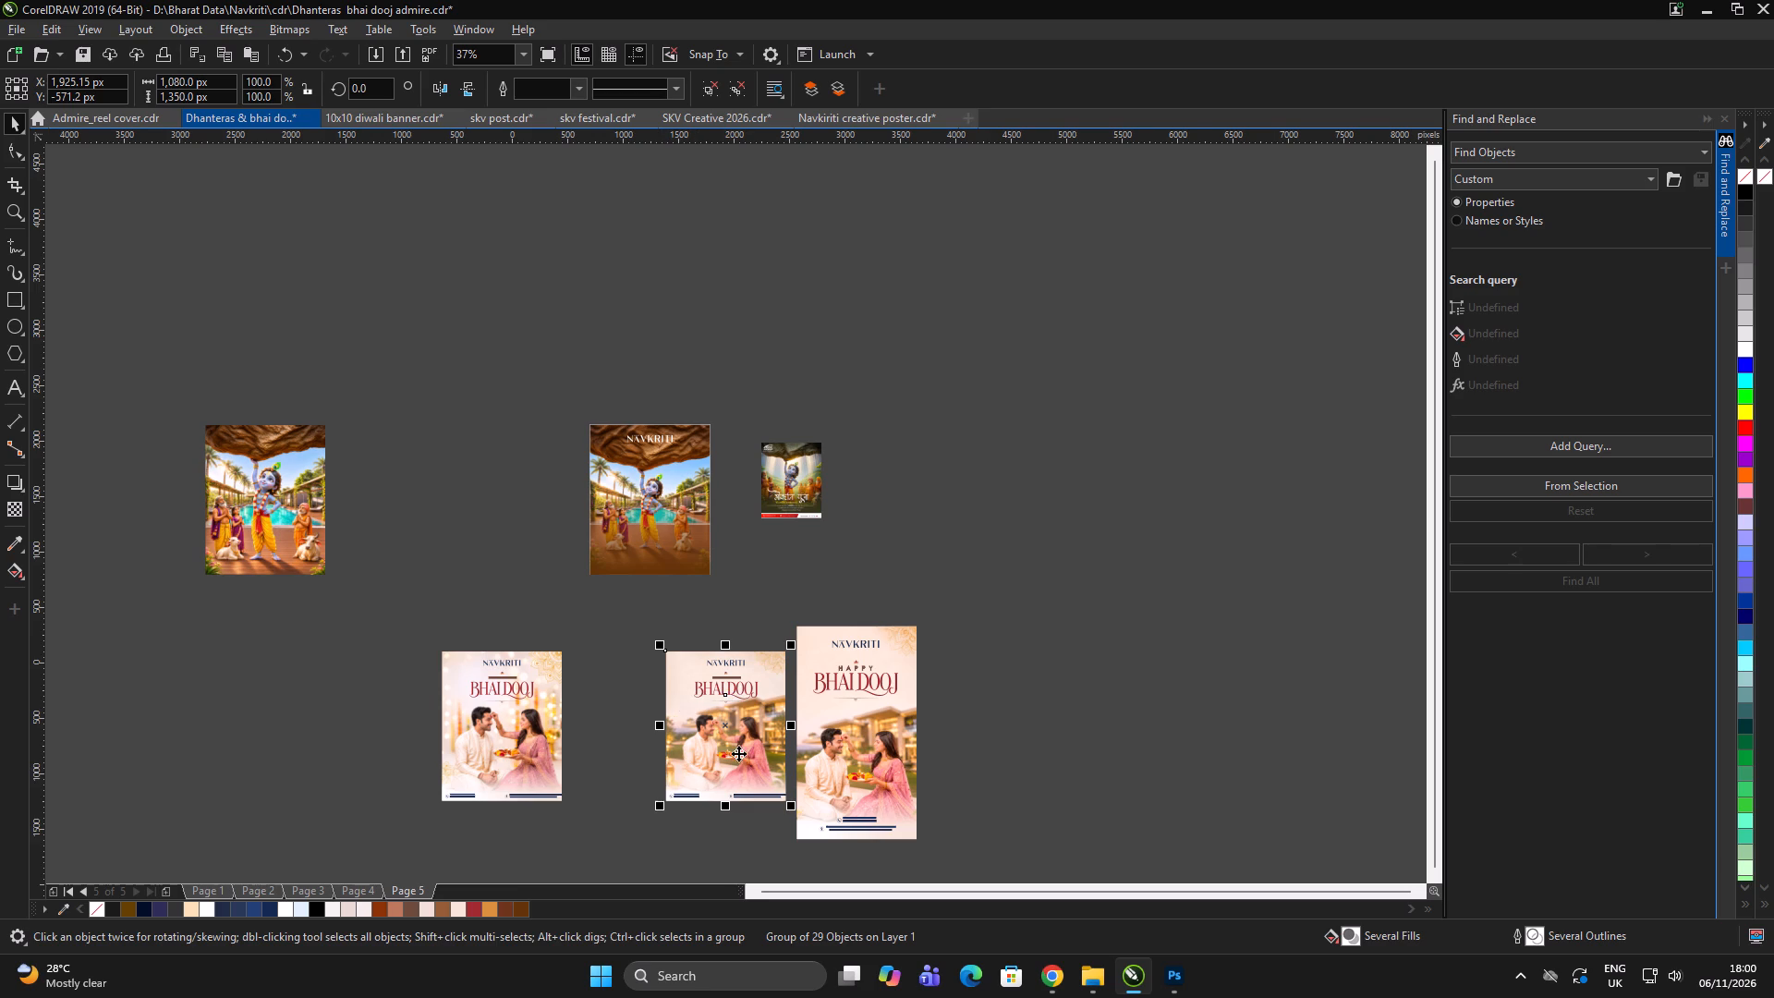
{"action": "scroll", "coordinate": [814, 595], "scroll_direction": "up", "scroll_amount": 1}
{"action": "scroll", "coordinate": [909, 495], "scroll_direction": "down", "scroll_amount": 1}
{"action": "double_click", "coordinate": [909, 473]}
{"action": "scroll", "coordinate": [832, 628], "scroll_direction": "up", "scroll_amount": 1}
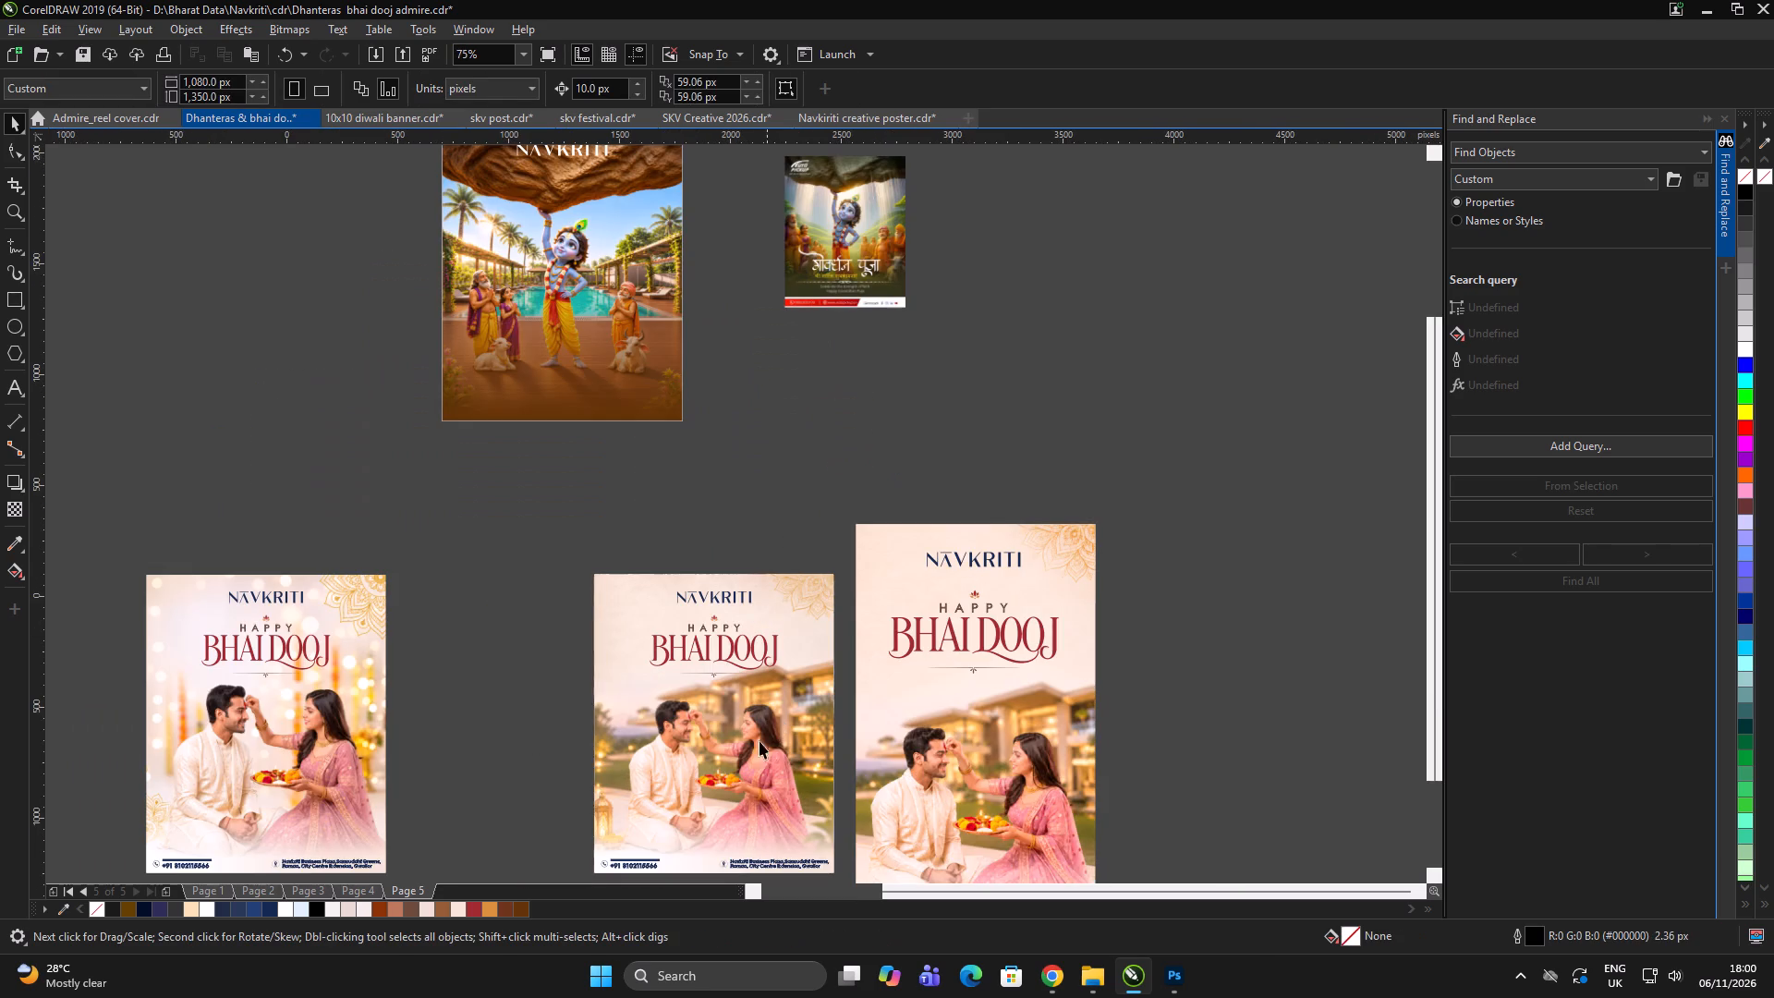
{"action": "scroll", "coordinate": [843, 639], "scroll_direction": "down", "scroll_amount": 1}
{"action": "scroll", "coordinate": [762, 741], "scroll_direction": "up", "scroll_amount": 1}
{"action": "left_click_drag", "start_coordinate": [597, 707], "coordinate": [939, 794]}
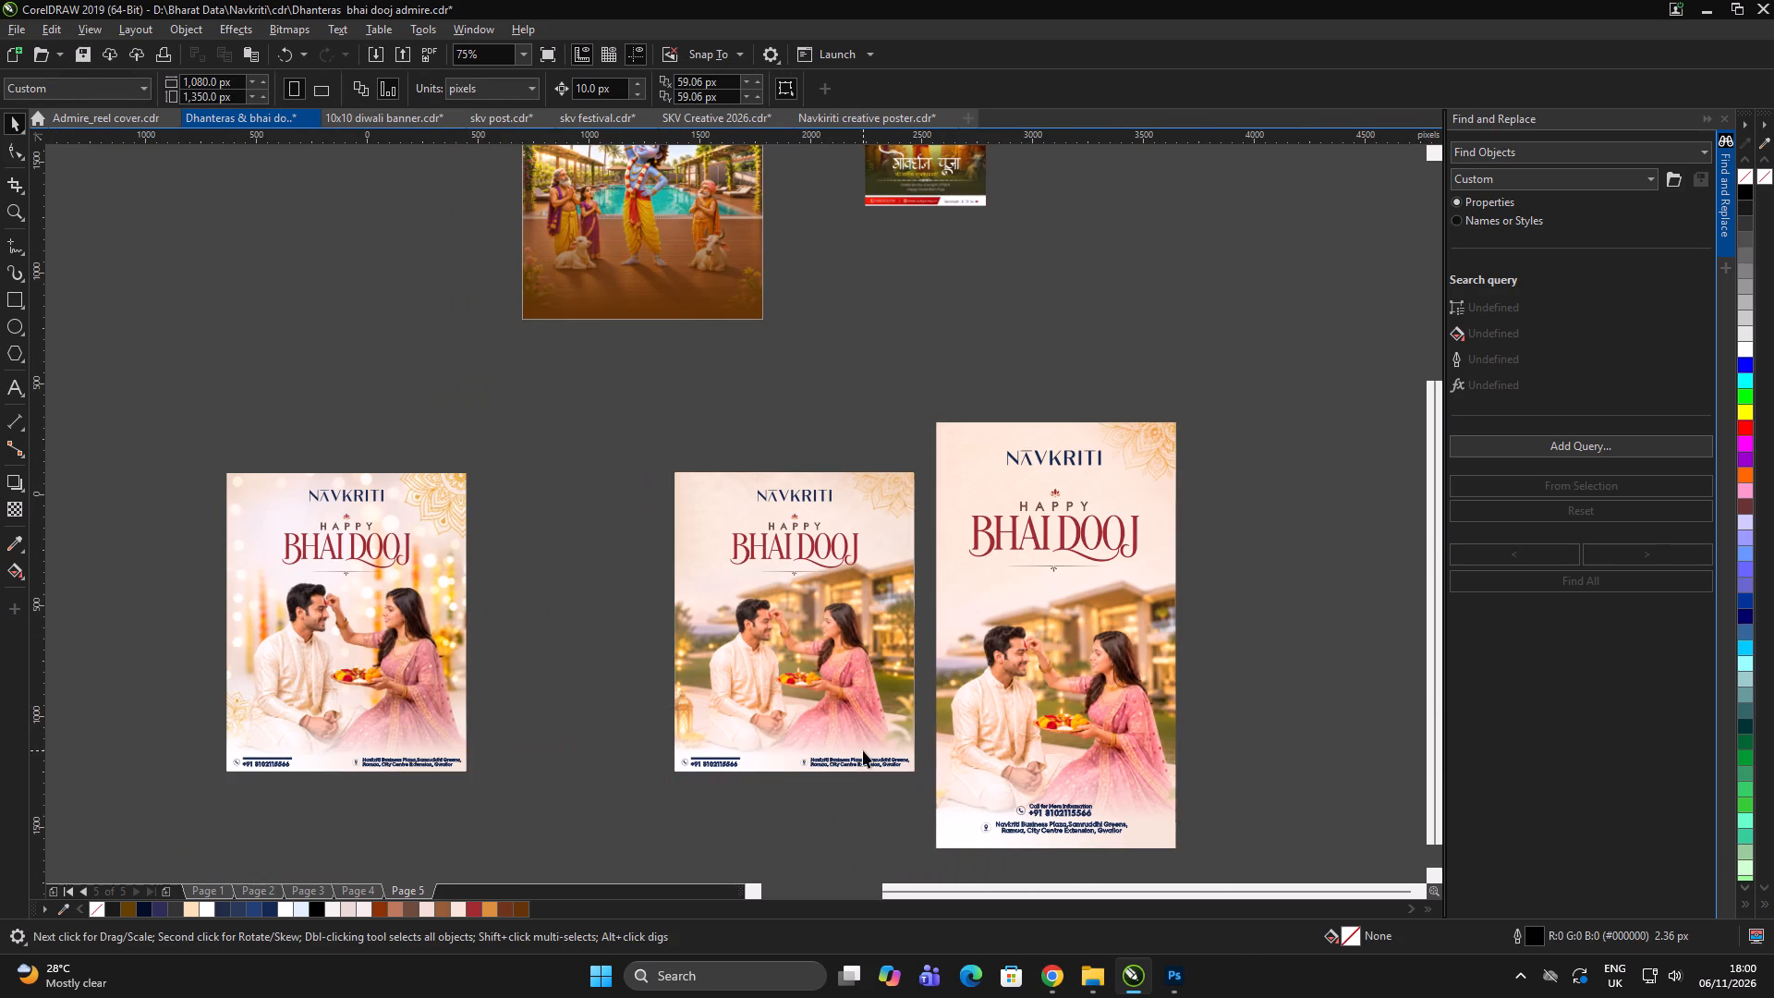
{"action": "left_click", "coordinate": [862, 748]}
{"action": "key", "text": "ctrl+u"}
{"action": "left_click", "coordinate": [611, 704], "text": "ctrl"}
{"action": "left_click_drag", "start_coordinate": [537, 719], "coordinate": [955, 822]}
{"action": "left_click_drag", "start_coordinate": [863, 761], "coordinate": [704, 286]}
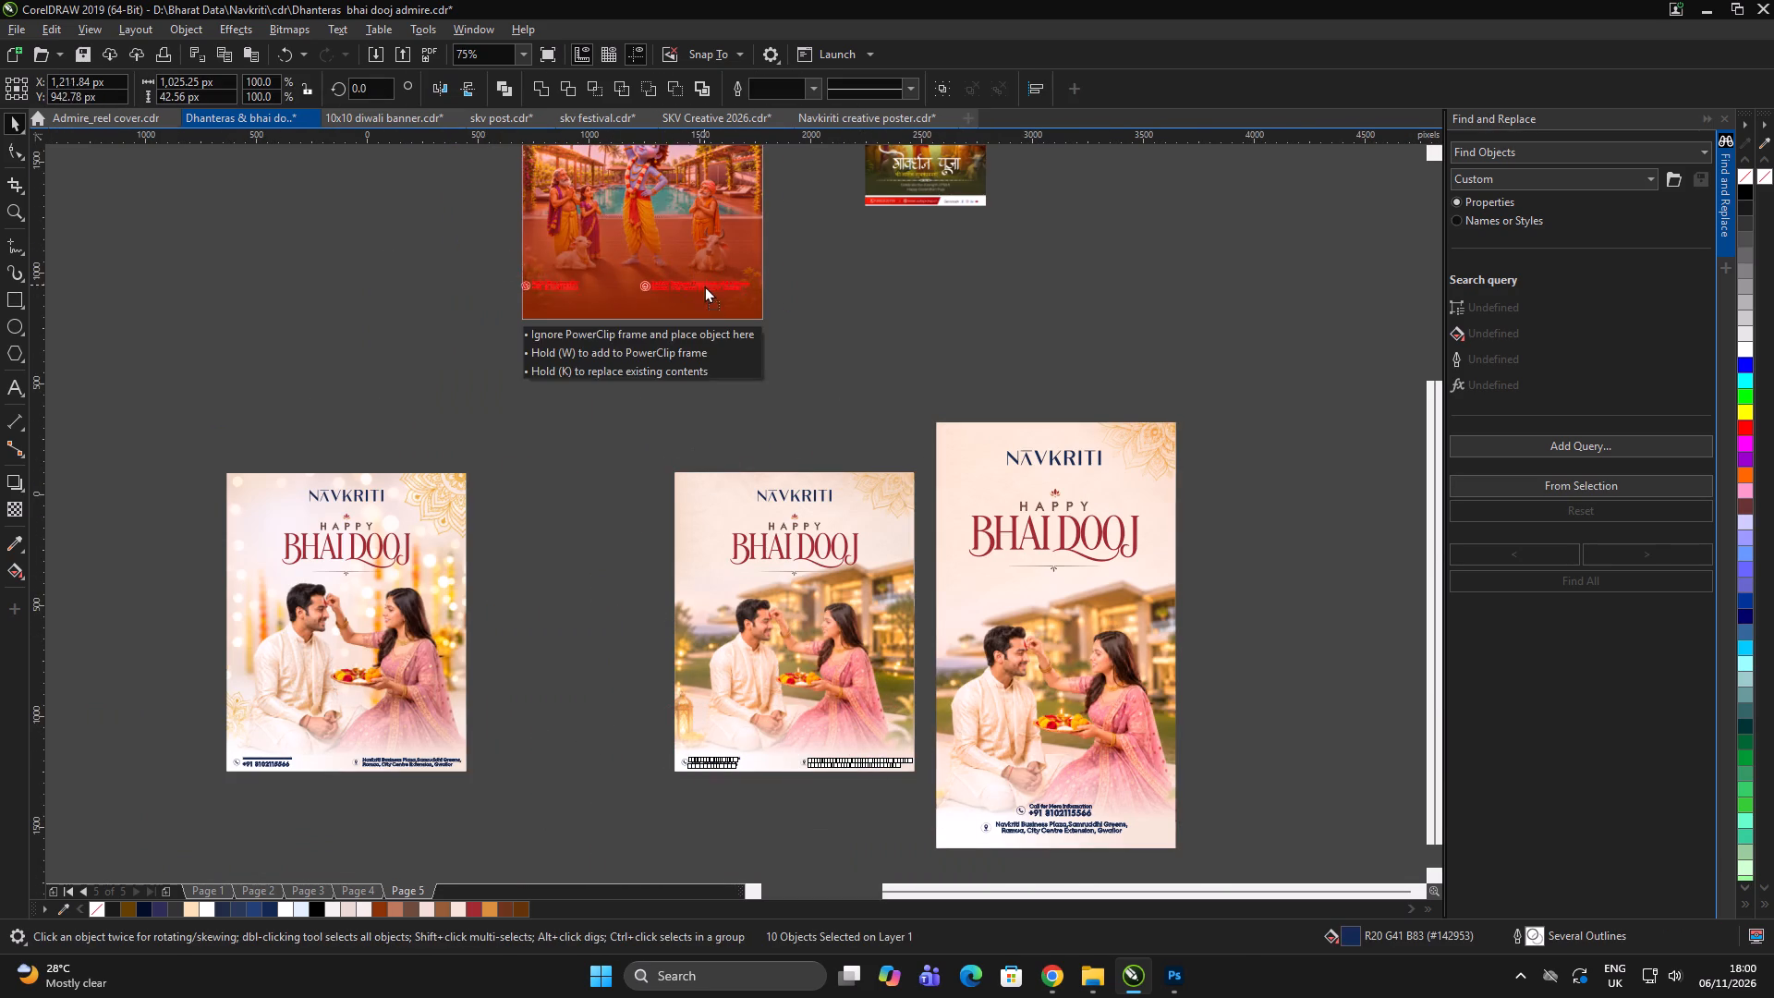
{"action": "left_click_drag", "start_coordinate": [704, 286], "coordinate": [707, 288]}
{"action": "right_click", "coordinate": [707, 288]}
Group the copied contact line, centre it horizontally on the Krishna poster, and place it close to the poster's bottom edge.
{"action": "scroll", "coordinate": [714, 252], "scroll_direction": "up", "scroll_amount": 2}
{"action": "key", "text": "ctrl+g"}
{"action": "left_click", "coordinate": [712, 257], "text": "shift"}
{"action": "key", "text": "c"}
{"action": "left_click_drag", "start_coordinate": [944, 365], "coordinate": [954, 370]}
{"action": "left_click_drag", "start_coordinate": [1136, 289], "coordinate": [673, 403]}
{"action": "left_click", "coordinate": [693, 414]}
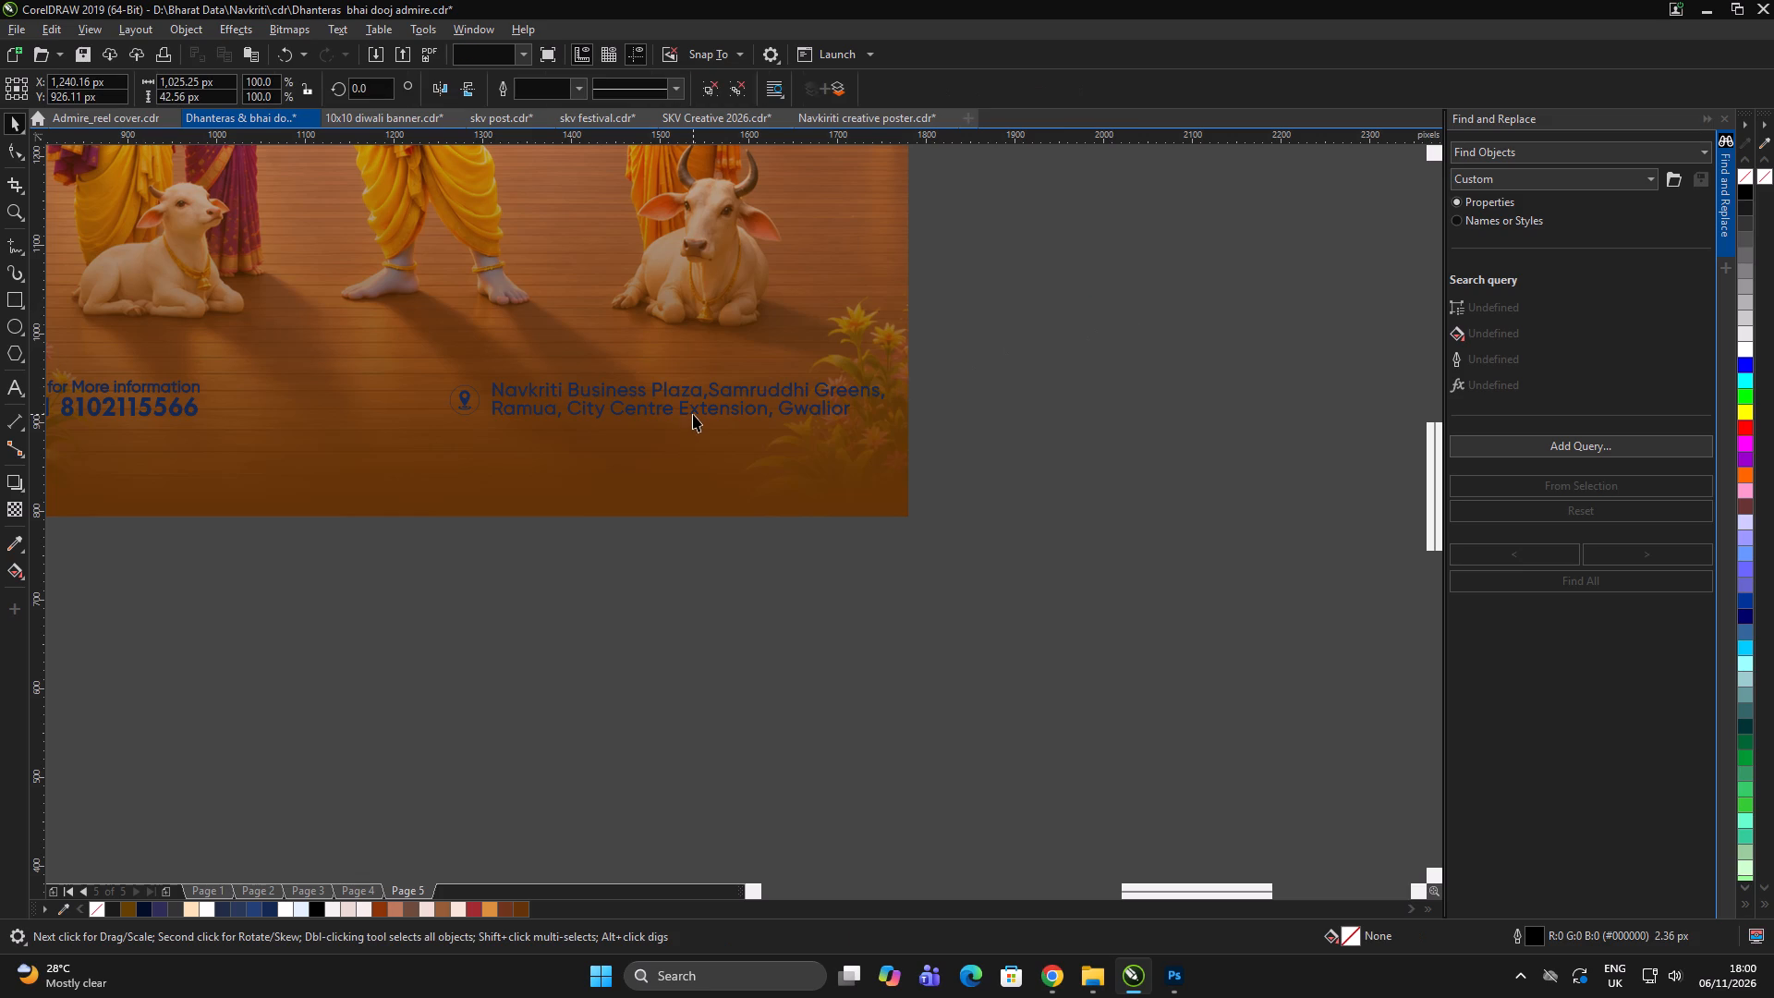
{"action": "left_click_drag", "start_coordinate": [697, 408], "coordinate": [699, 491]}
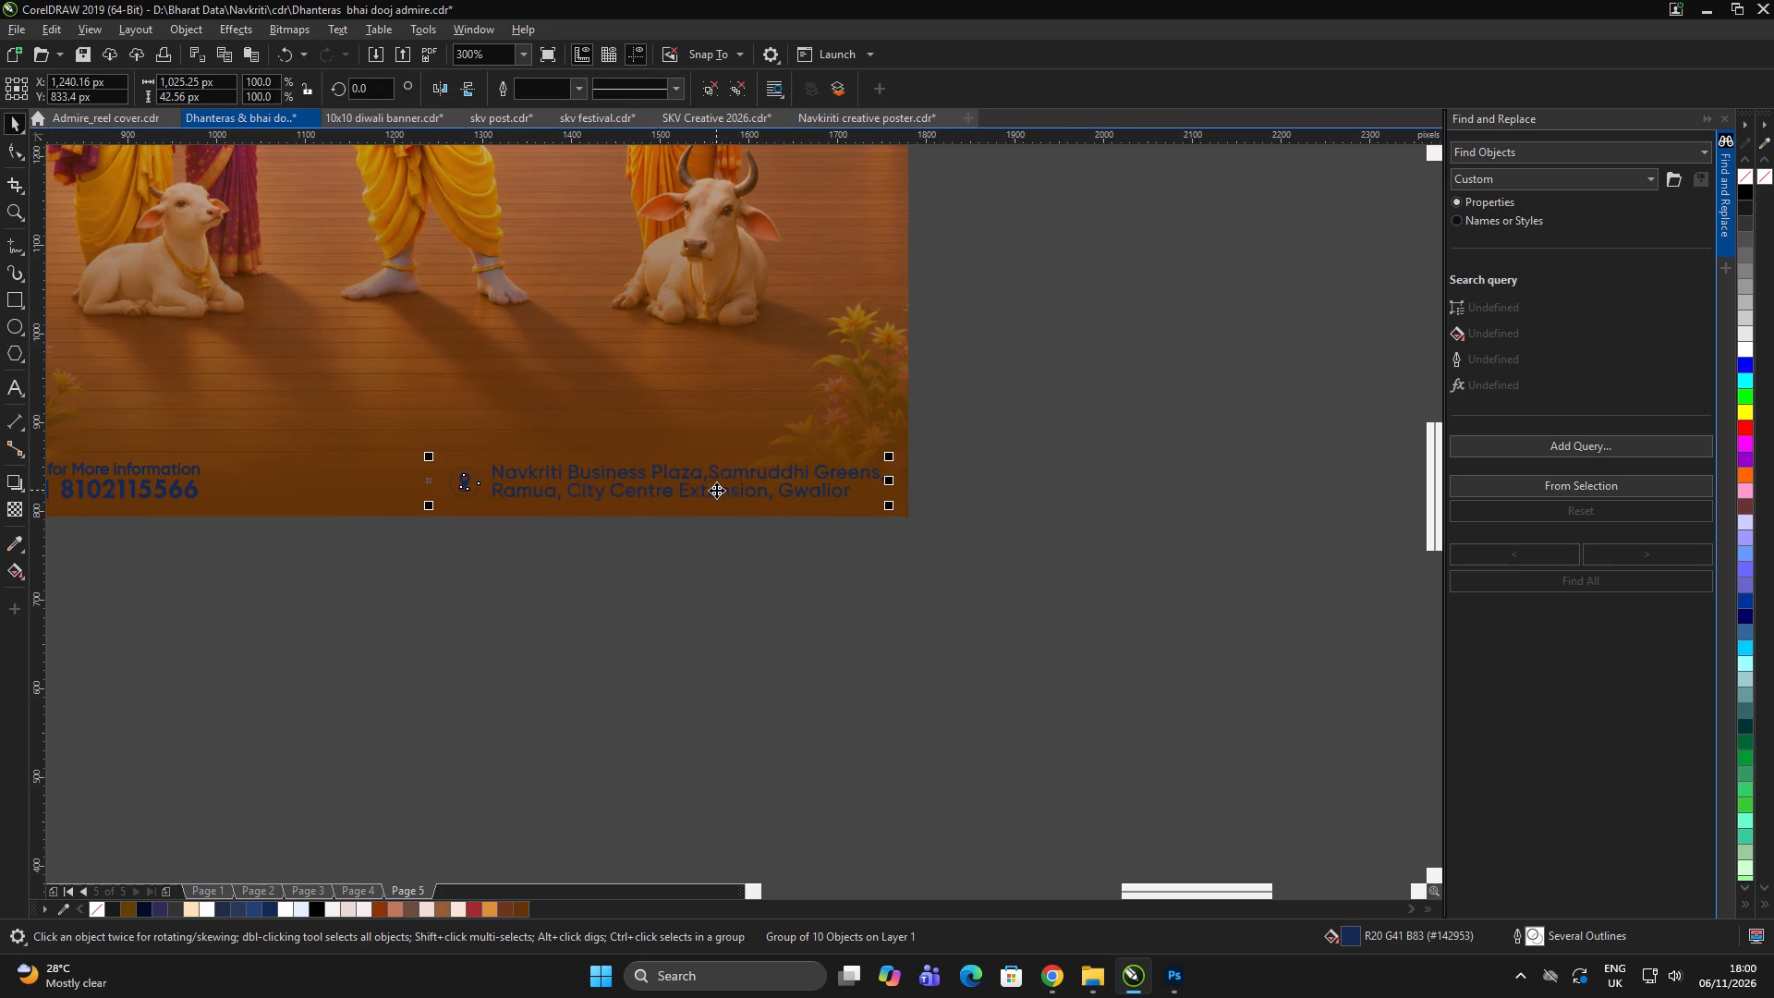
{"action": "left_click_drag", "start_coordinate": [717, 496], "coordinate": [718, 487]}
Ungroup the contact line, then give the address text a white fill and outline and fill its location icon white.
{"action": "key", "text": "ctrl+u"}
{"action": "left_click", "coordinate": [1124, 499], "text": "ctrl"}
{"action": "left_click", "coordinate": [1130, 505]}
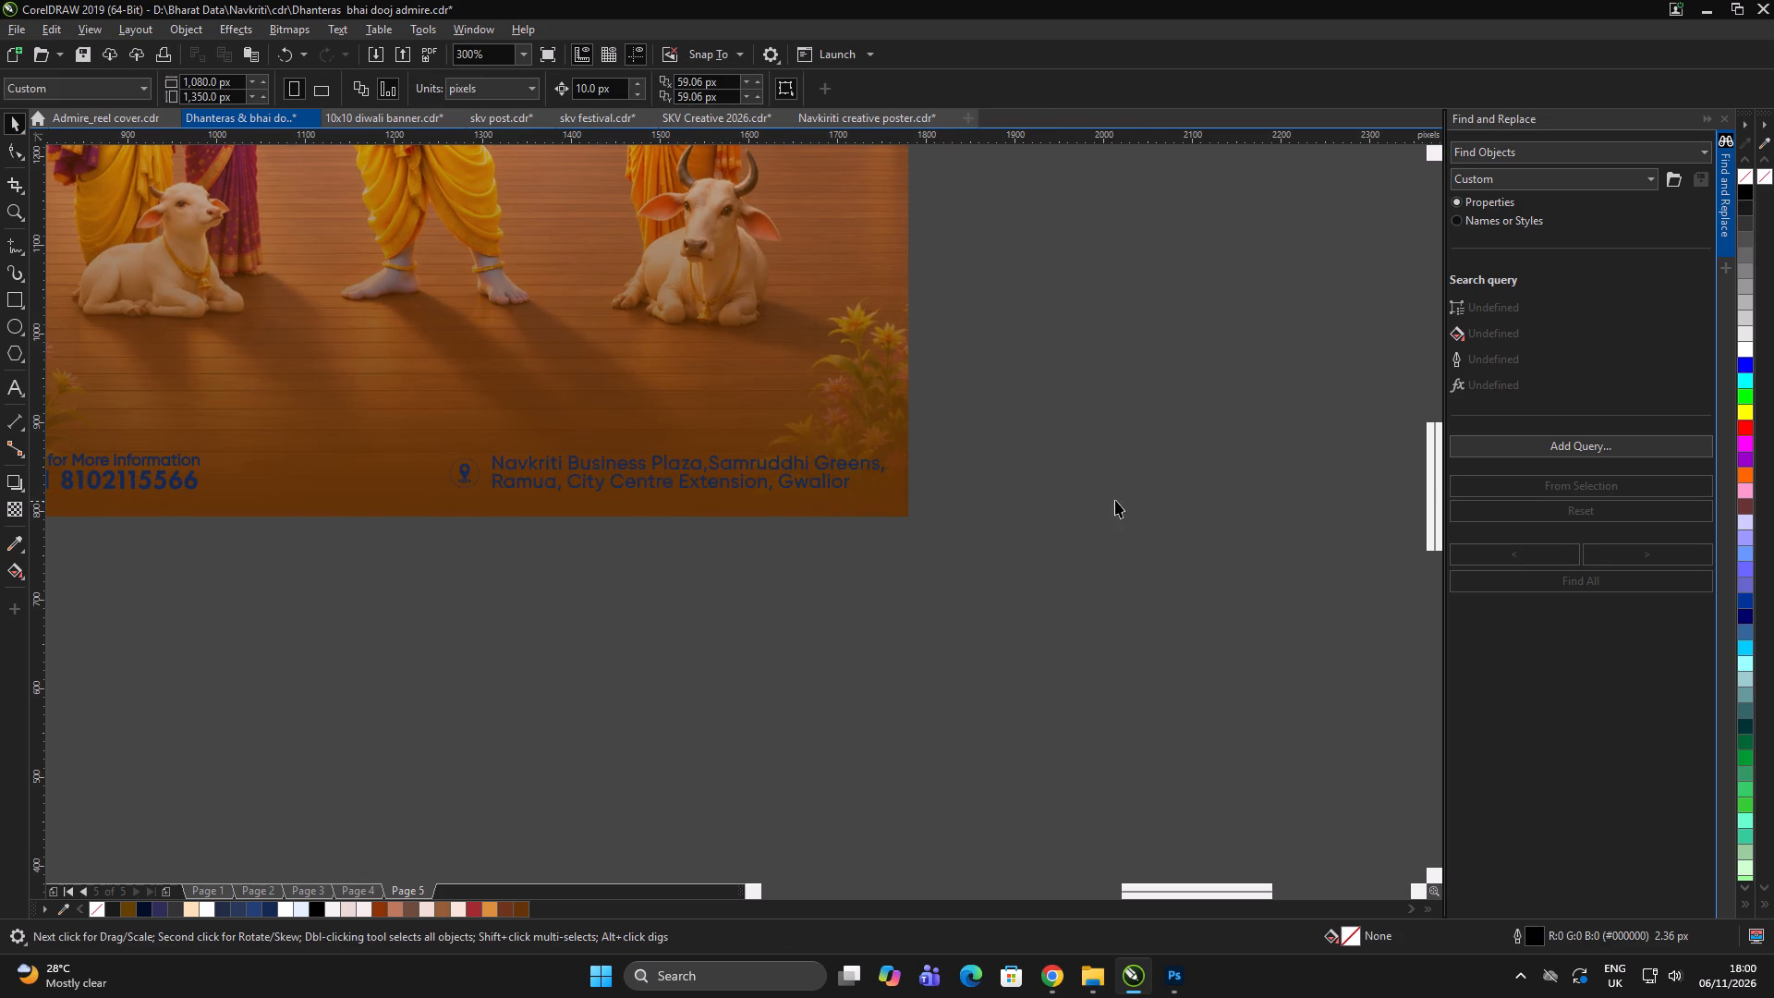
{"action": "left_click", "coordinate": [1115, 500]}
{"action": "left_click", "coordinate": [782, 489]}
{"action": "left_click", "coordinate": [1744, 347]}
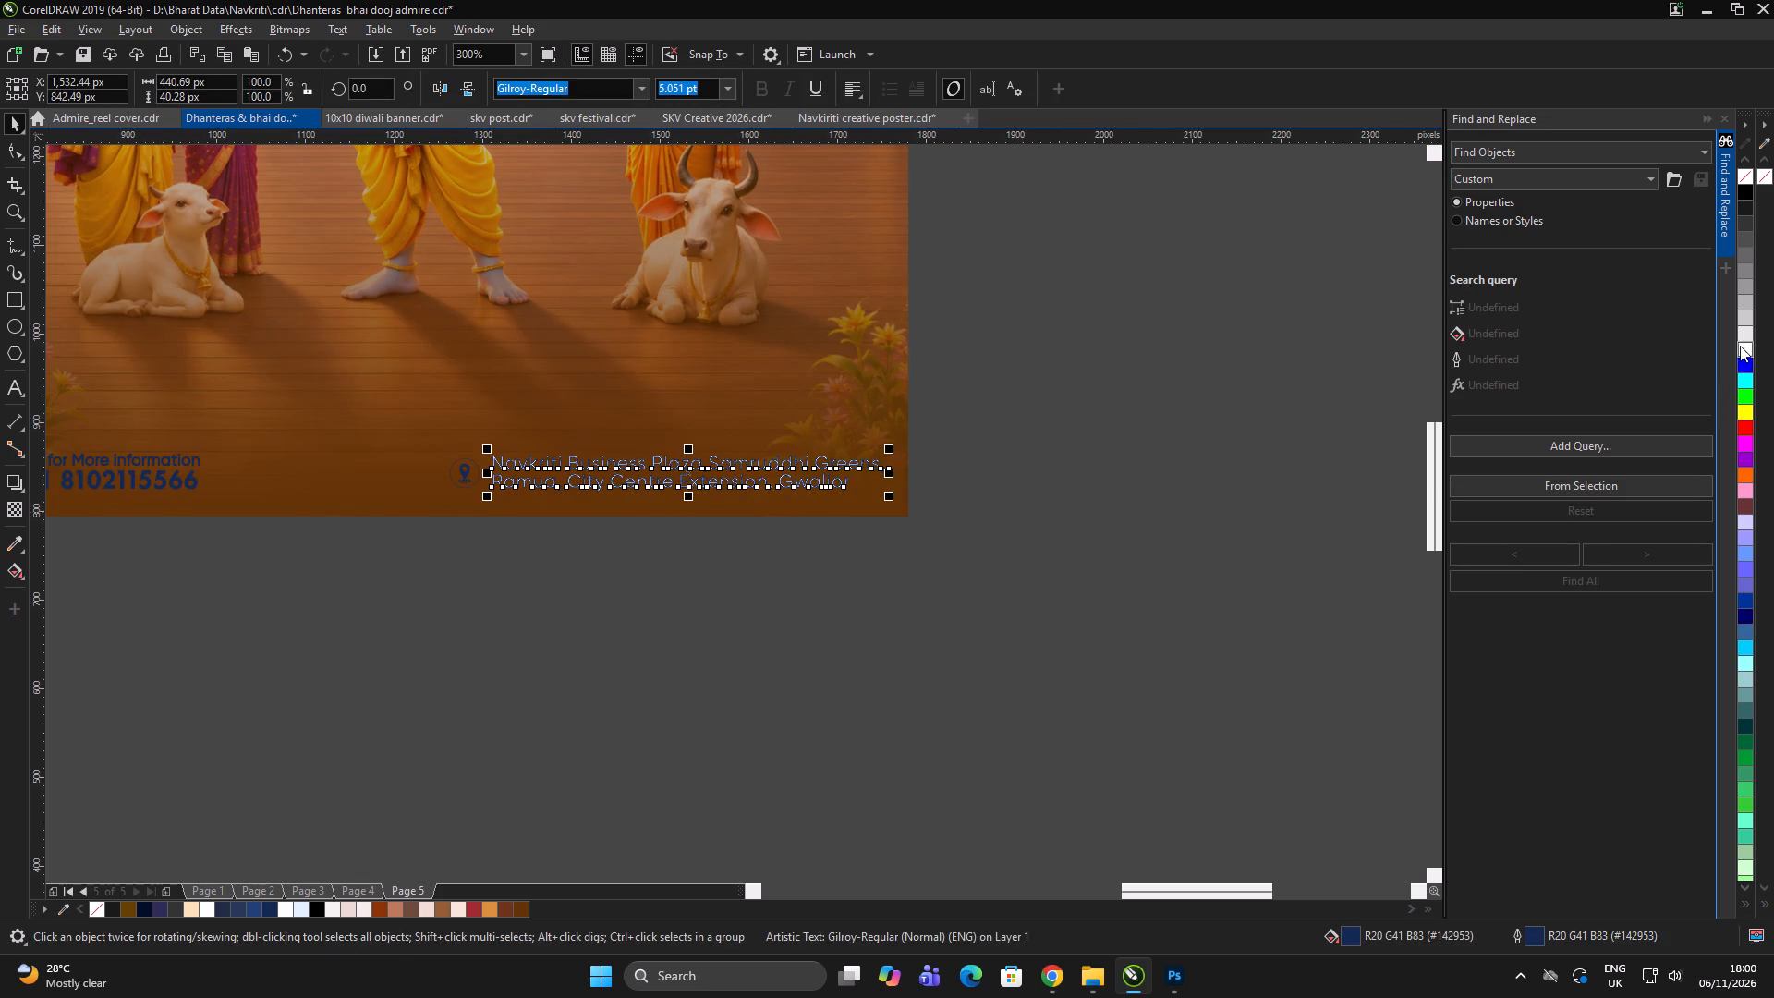
{"action": "right_click", "coordinate": [1740, 346]}
{"action": "double_click", "coordinate": [1039, 677]}
{"action": "left_click_drag", "start_coordinate": [568, 607], "coordinate": [300, 325]}
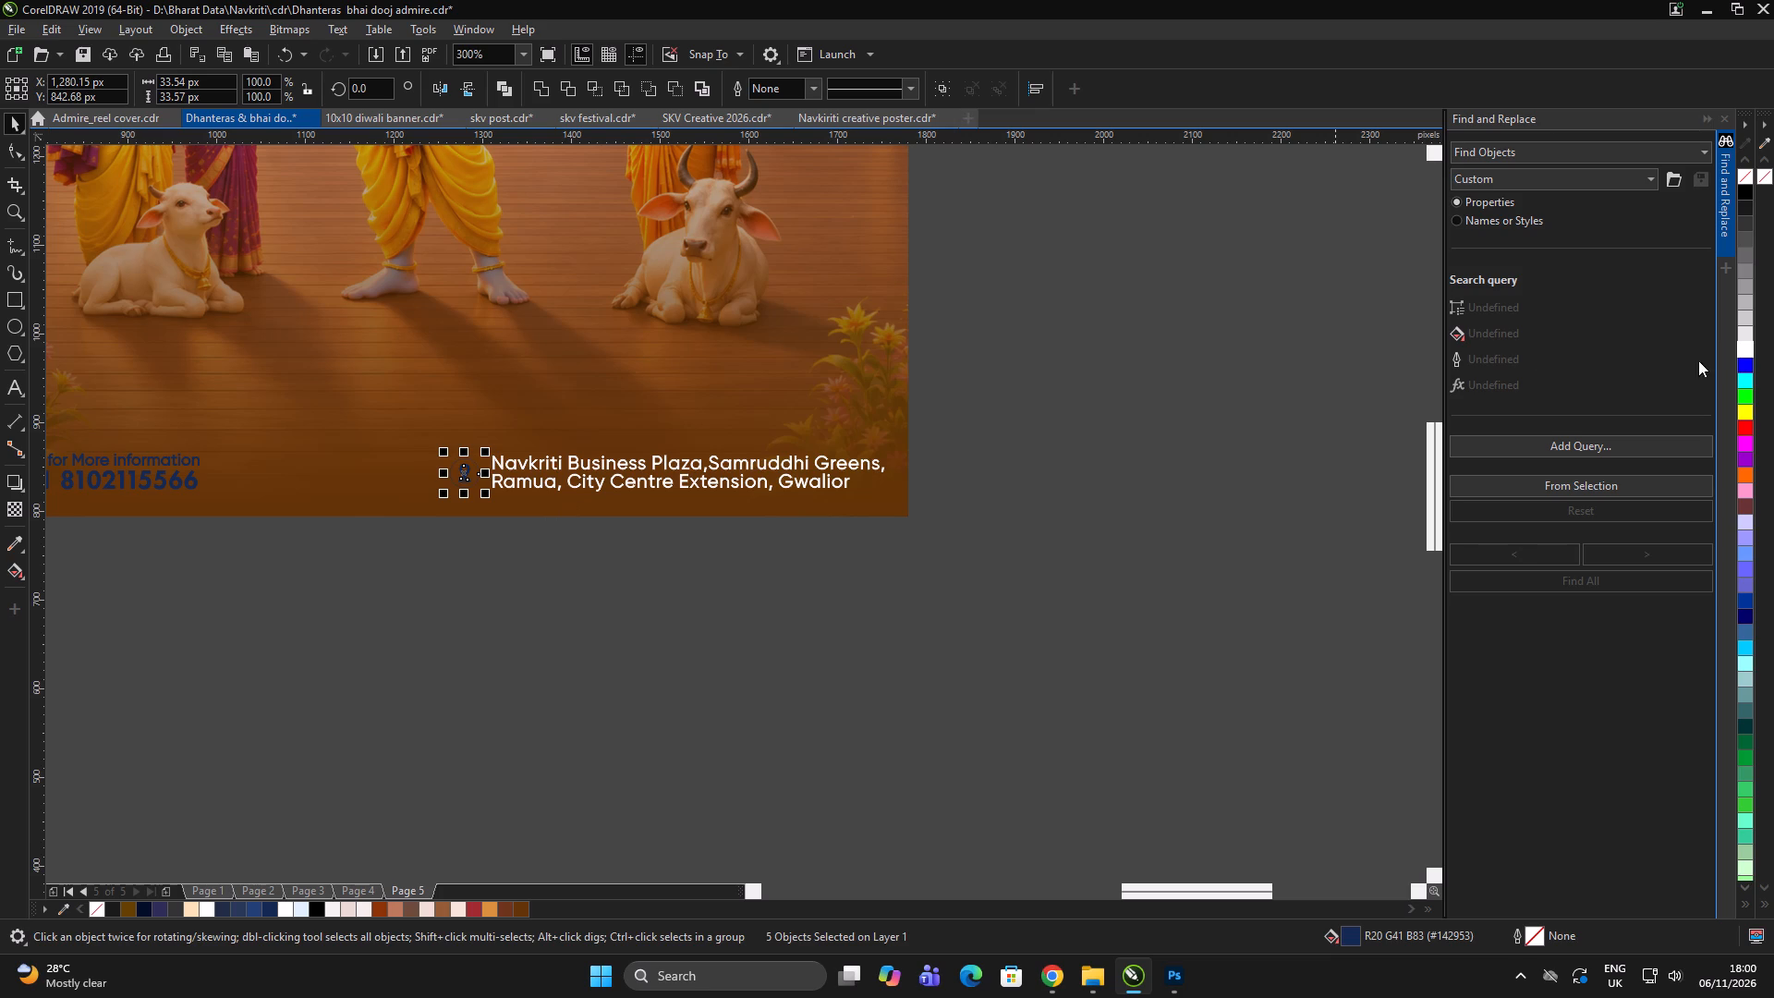
{"action": "left_click", "coordinate": [1751, 347]}
Fill the phone icon and the call-for-information text and number in the Krishna poster's footer with white.
{"action": "left_click", "coordinate": [750, 622]}
{"action": "scroll", "coordinate": [1100, 551], "scroll_direction": "down", "scroll_amount": 1}
{"action": "left_click", "coordinate": [1113, 566]}
{"action": "left_click_drag", "start_coordinate": [1112, 571], "coordinate": [1075, 576]}
{"action": "scroll", "coordinate": [577, 527], "scroll_direction": "up", "scroll_amount": 1}
{"action": "left_click", "coordinate": [787, 671]}
{"action": "left_click_drag", "start_coordinate": [857, 644], "coordinate": [319, 366]}
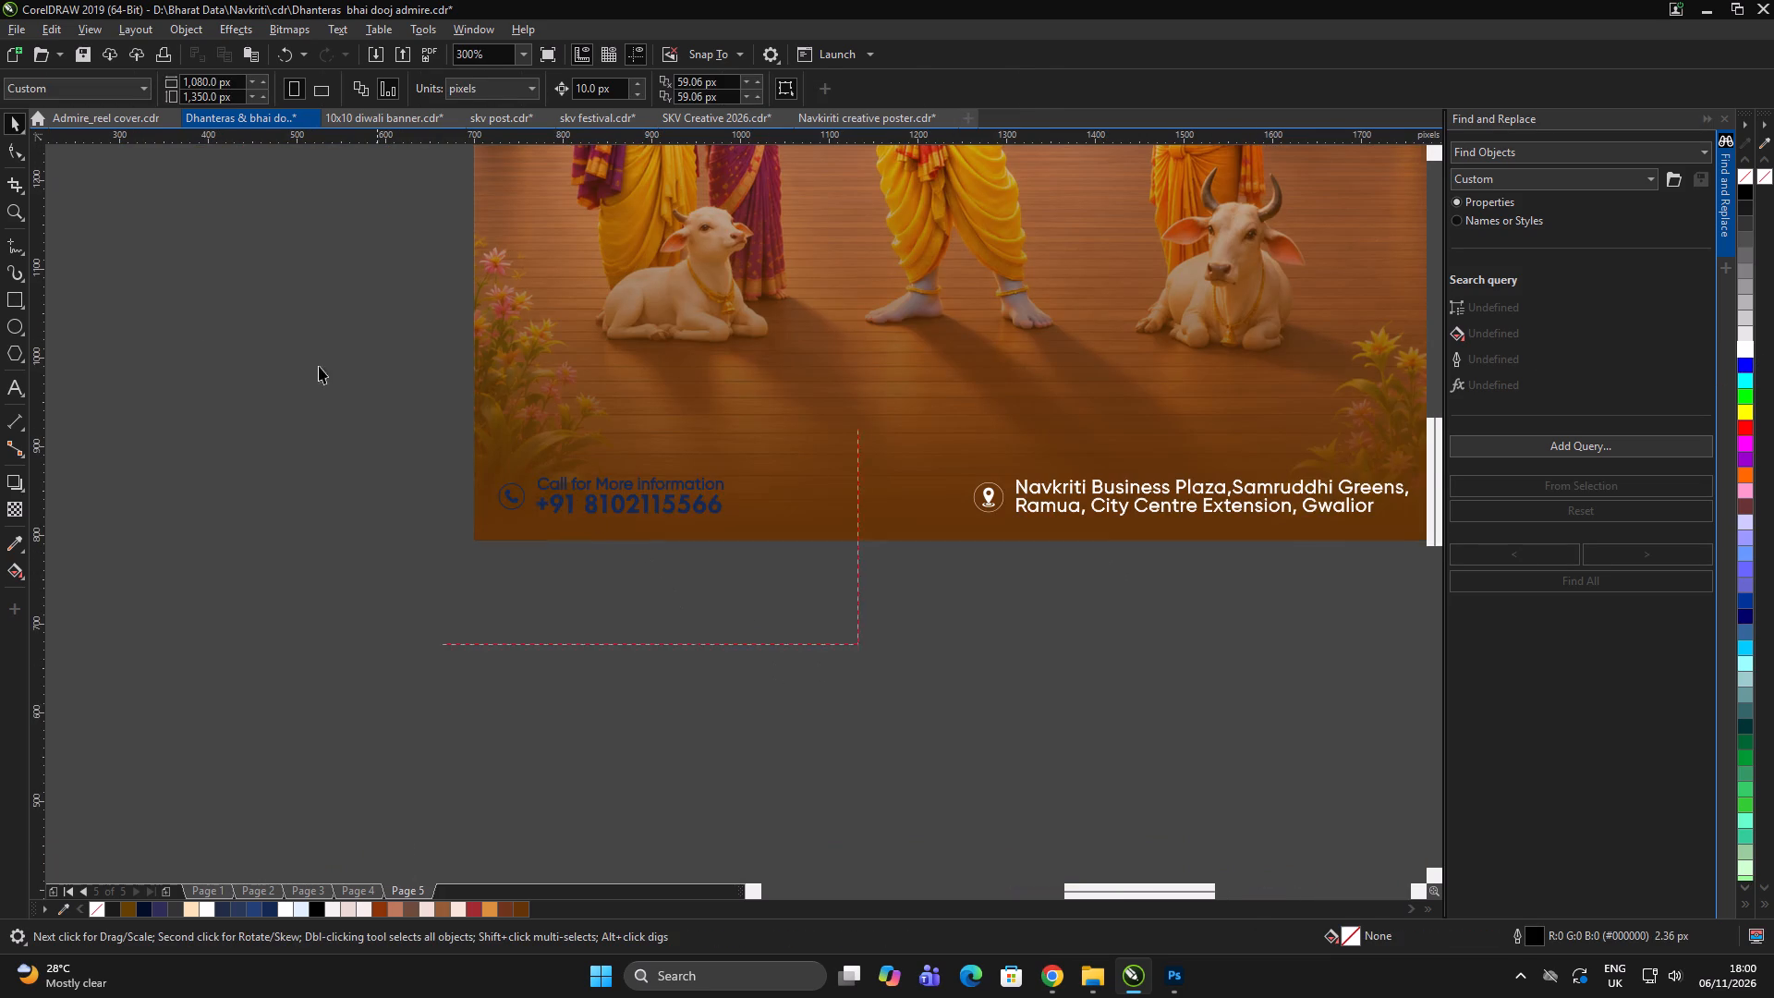
{"action": "left_click_drag", "start_coordinate": [319, 366], "coordinate": [205, 321]}
{"action": "left_click", "coordinate": [1747, 349]}
{"action": "scroll", "coordinate": [864, 618], "scroll_direction": "up", "scroll_amount": 1}
{"action": "scroll", "coordinate": [687, 625], "scroll_direction": "down", "scroll_amount": 3}
{"action": "left_click", "coordinate": [730, 675]}
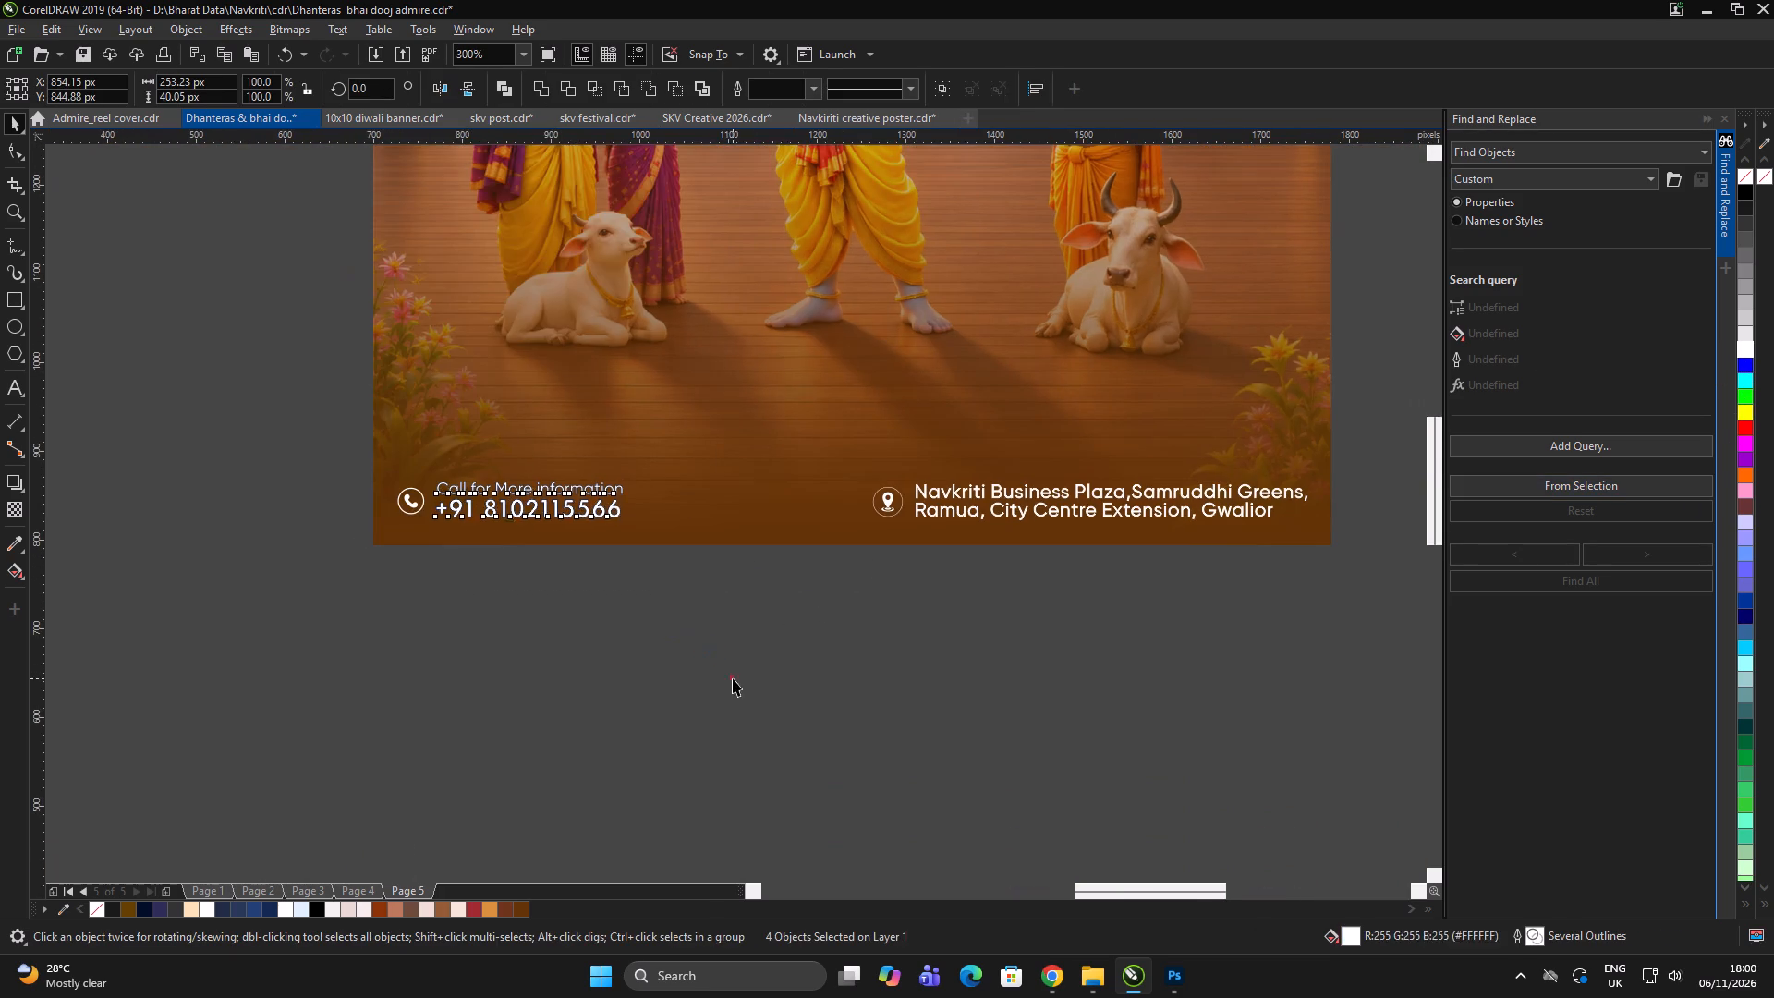
Give the call-for-information text and phone number a white outline.
{"action": "left_click", "coordinate": [734, 683]}
{"action": "scroll", "coordinate": [623, 545], "scroll_direction": "up", "scroll_amount": 2}
{"action": "left_click", "coordinate": [598, 439]}
{"action": "scroll", "coordinate": [601, 443], "scroll_direction": "down", "scroll_amount": 2}
{"action": "left_click", "coordinate": [684, 604]}
{"action": "left_click_drag", "start_coordinate": [711, 565], "coordinate": [457, 360]}
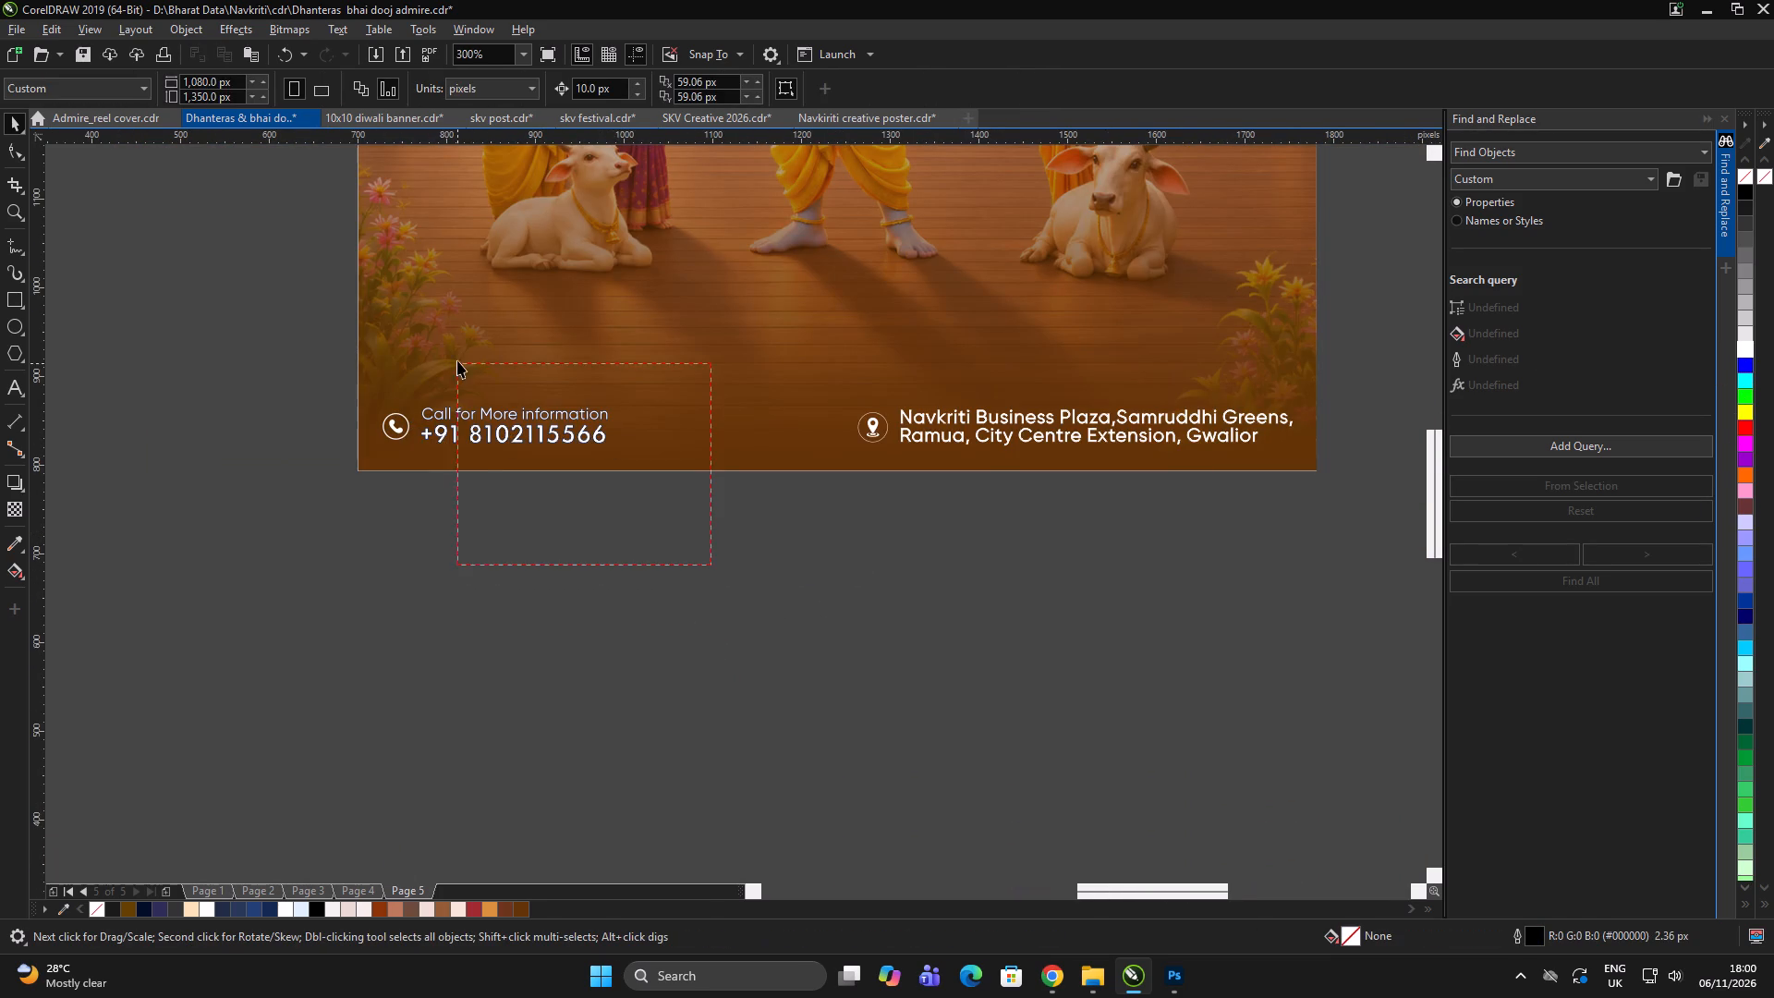
{"action": "left_click_drag", "start_coordinate": [457, 360], "coordinate": [417, 347]}
{"action": "right_click", "coordinate": [1743, 343]}
Examine the Krishna poster's white contact line alongside the layout of the Bhai Dooj posters below it.
{"action": "scroll", "coordinate": [692, 590], "scroll_direction": "down", "scroll_amount": 1}
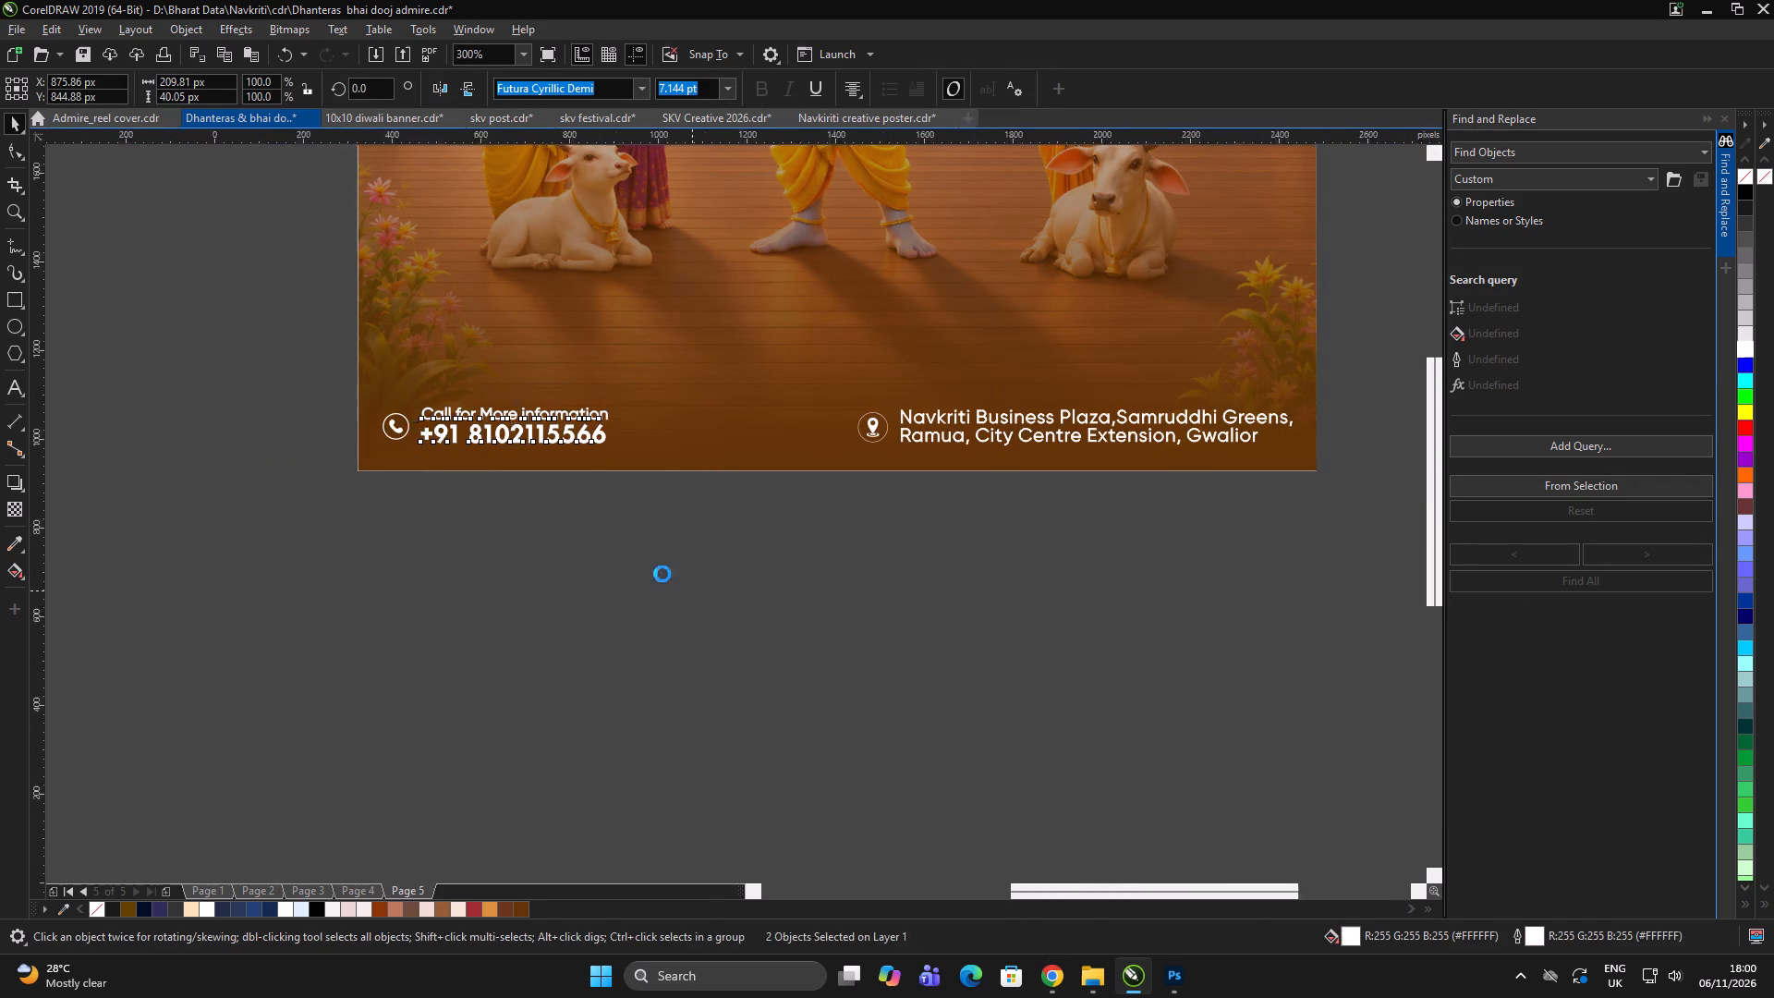
{"action": "left_click", "coordinate": [706, 622]}
{"action": "left_click", "coordinate": [710, 627]}
{"action": "left_click", "coordinate": [753, 632]}
{"action": "left_click", "coordinate": [768, 629]}
{"action": "scroll", "coordinate": [801, 597], "scroll_direction": "down", "scroll_amount": 2}
{"action": "left_click", "coordinate": [896, 633]}
{"action": "left_click_drag", "start_coordinate": [902, 638], "coordinate": [906, 651]}
{"action": "scroll", "coordinate": [859, 771], "scroll_direction": "up", "scroll_amount": 2}
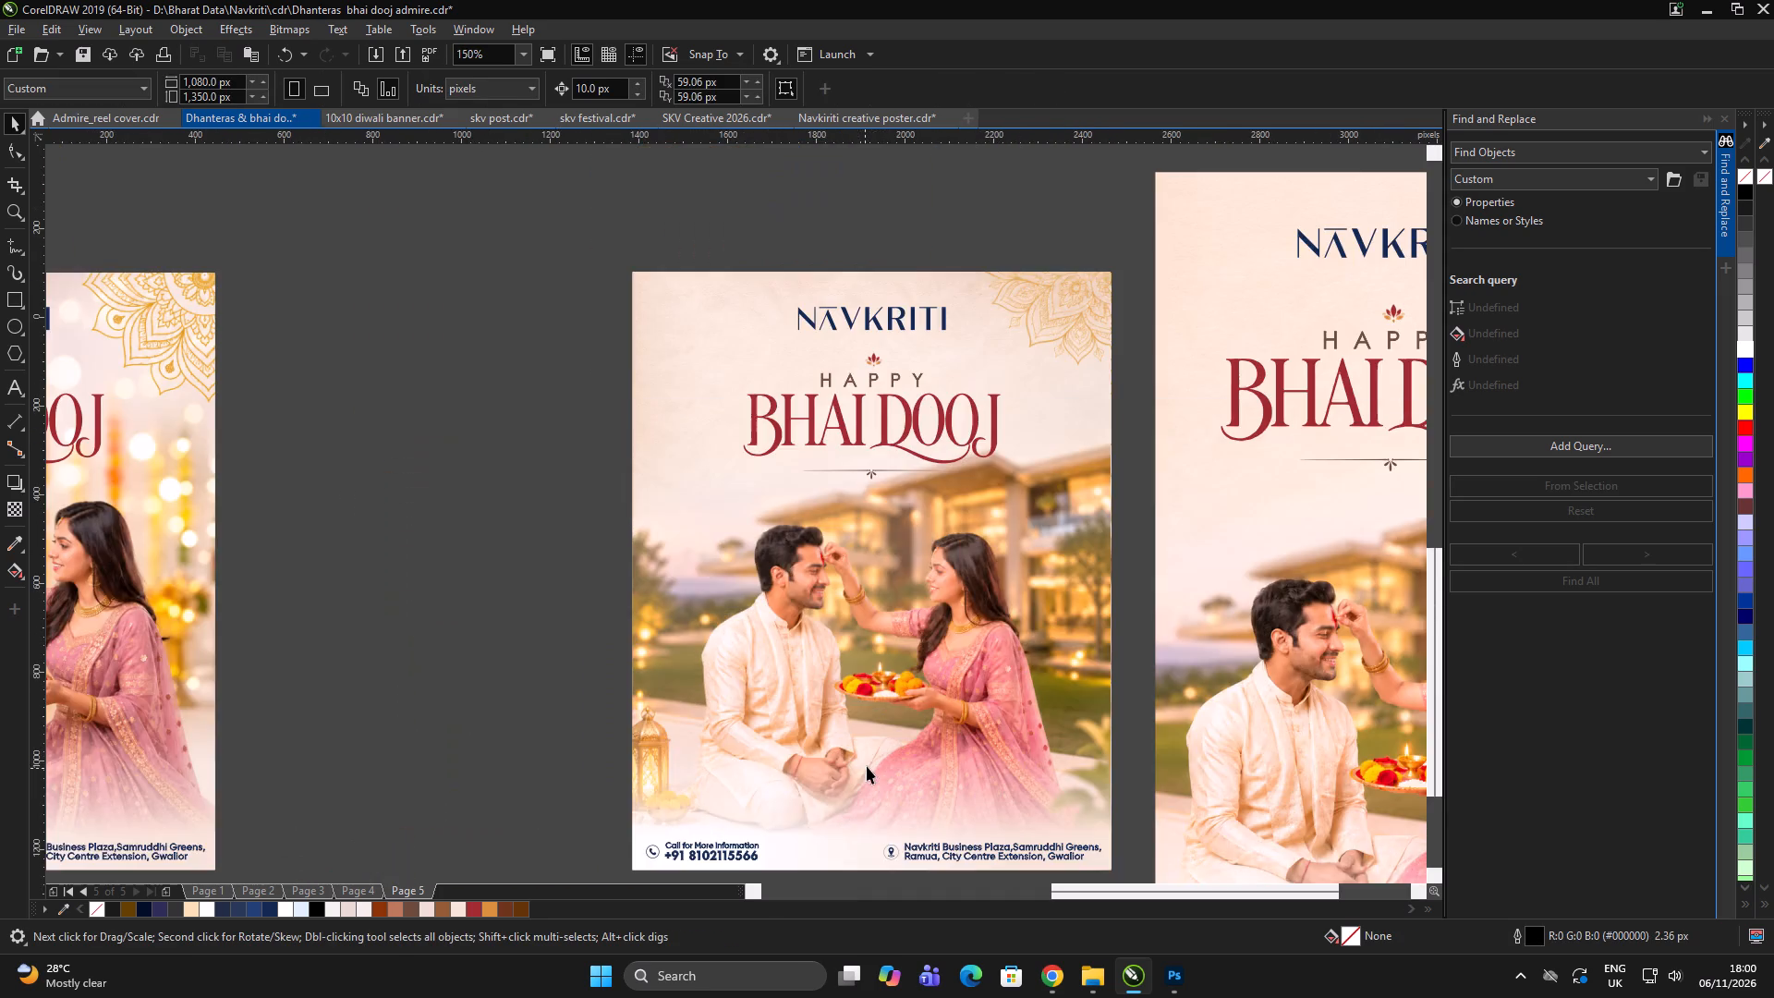
{"action": "scroll", "coordinate": [829, 601], "scroll_direction": "down", "scroll_amount": 2}
{"action": "double_click", "coordinate": [676, 566]}
{"action": "left_click", "coordinate": [1134, 552]}
{"action": "scroll", "coordinate": [868, 465], "scroll_direction": "up", "scroll_amount": 1}
{"action": "double_click", "coordinate": [893, 429]}
{"action": "left_click", "coordinate": [906, 425]}
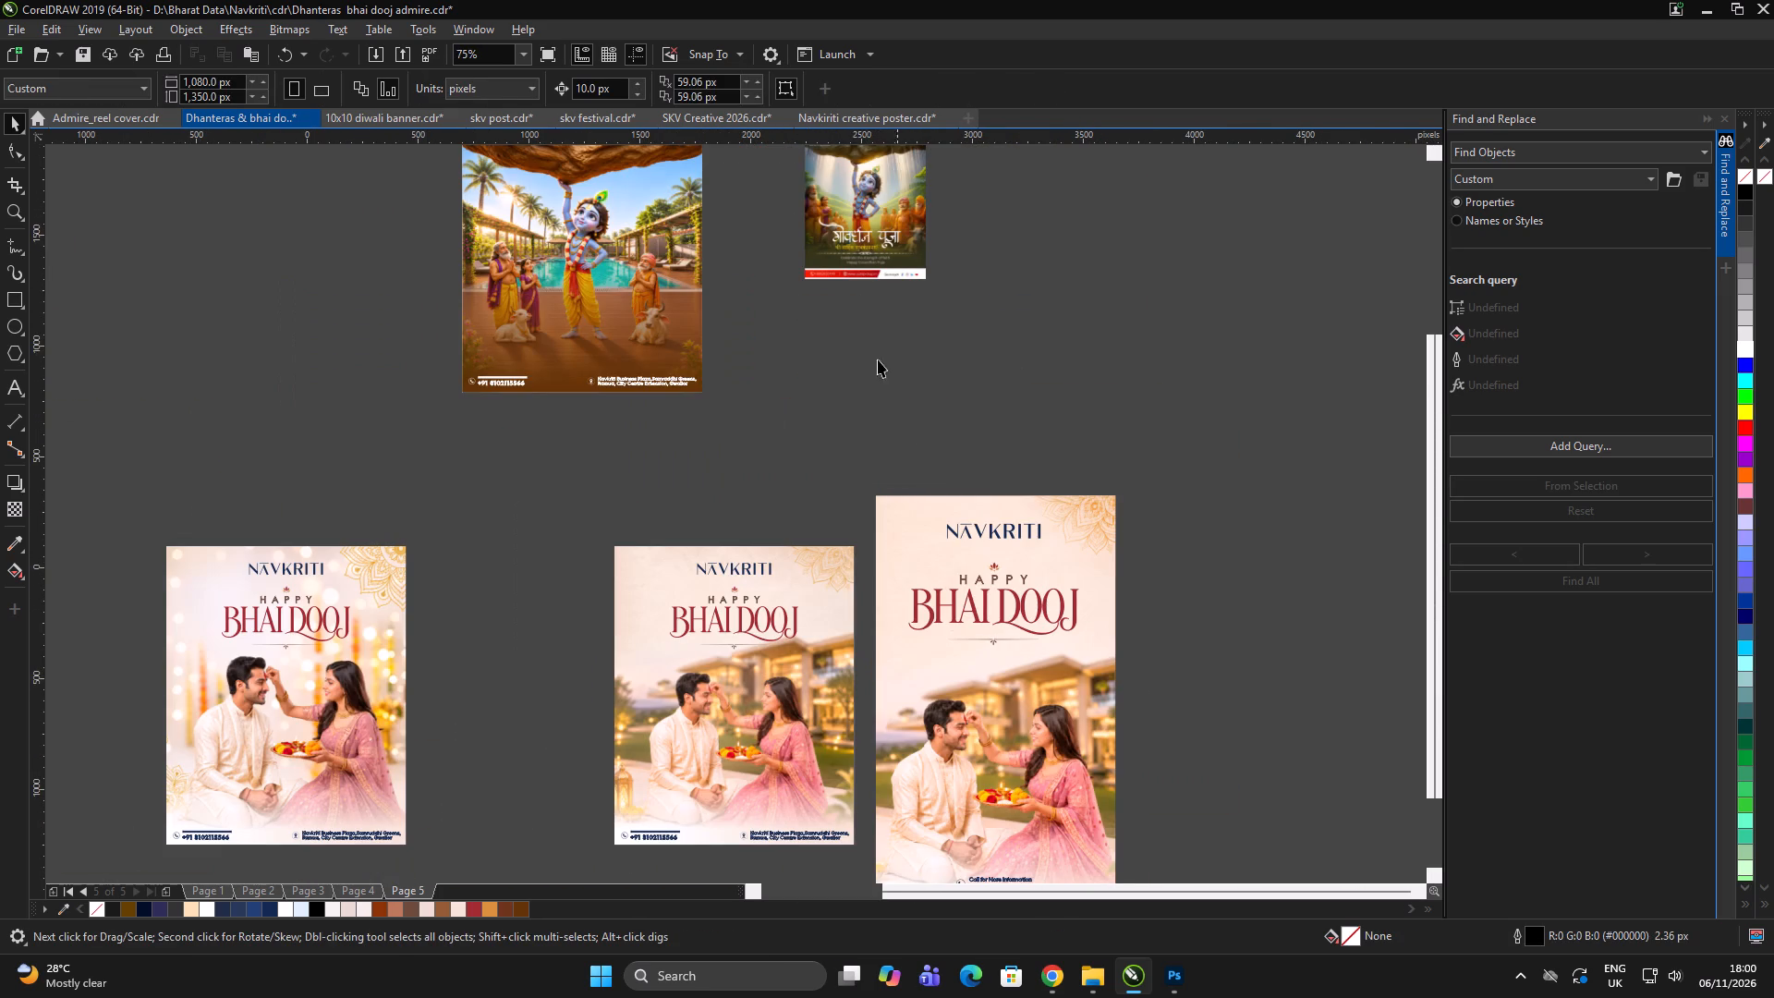
{"action": "left_click_drag", "start_coordinate": [854, 212], "coordinate": [857, 315]}
{"action": "scroll", "coordinate": [914, 348], "scroll_direction": "up", "scroll_amount": 3}
{"action": "scroll", "coordinate": [912, 481], "scroll_direction": "down", "scroll_amount": 2}
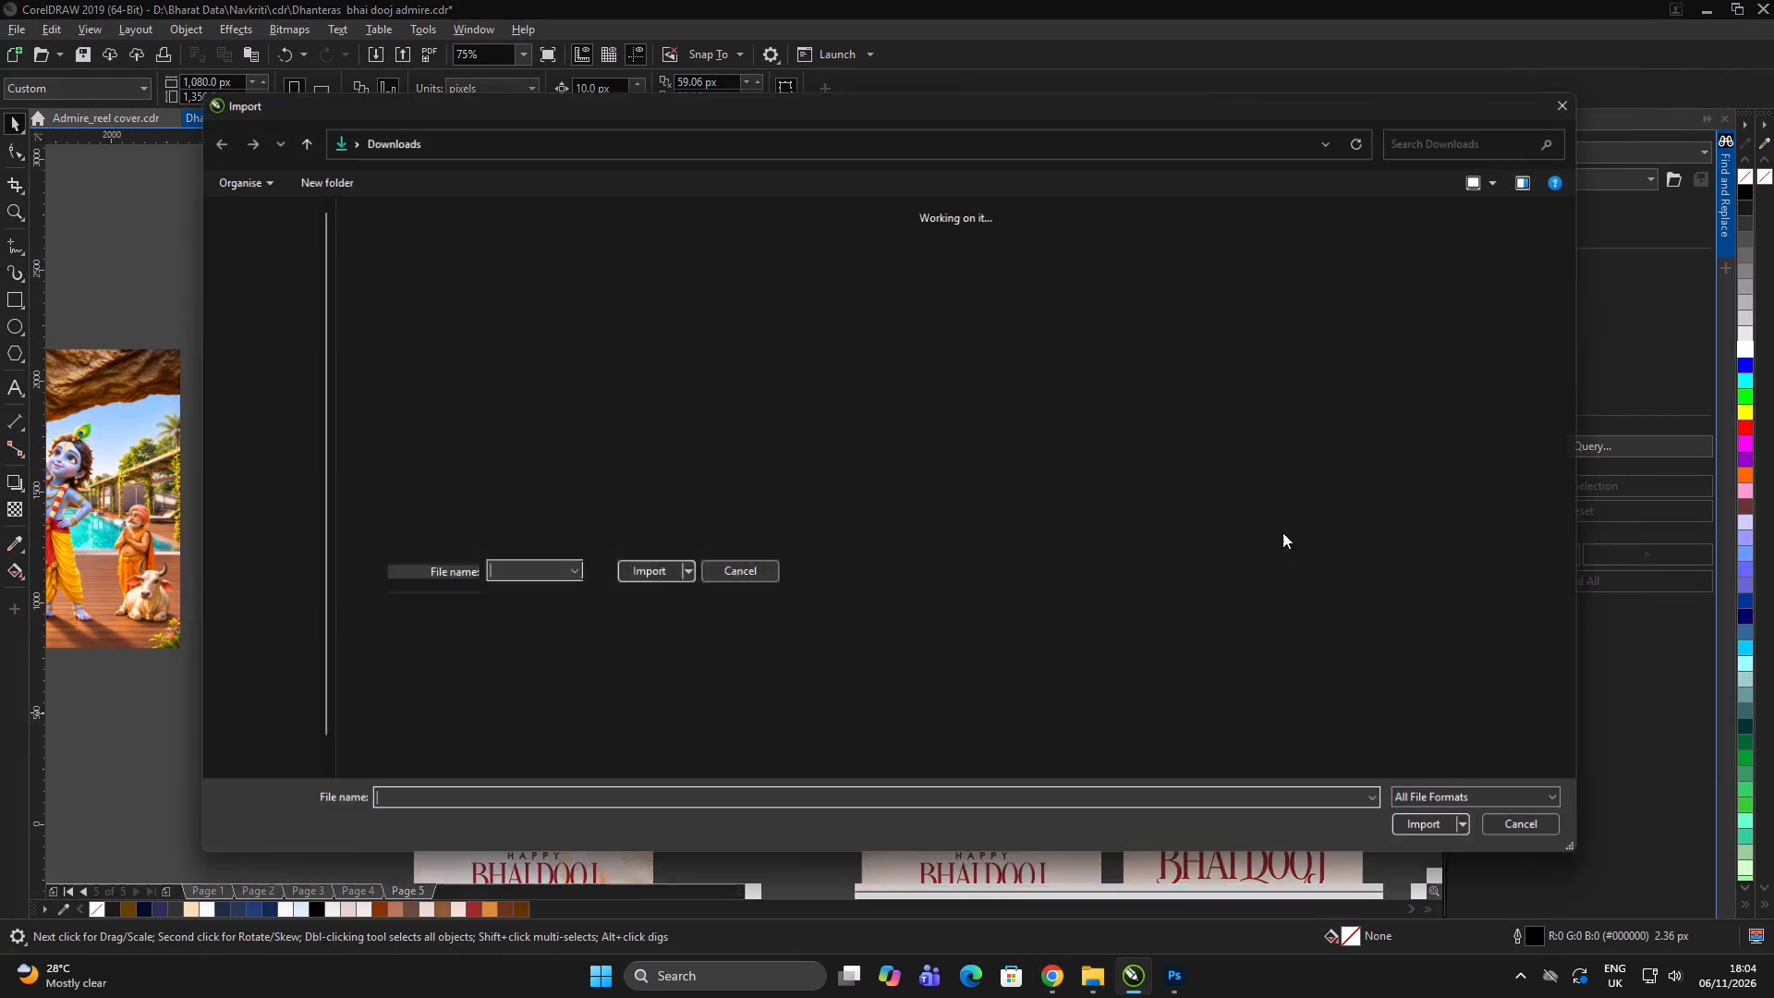
{"action": "left_click", "coordinate": [476, 373]}
{"action": "left_click", "coordinate": [1451, 845]}
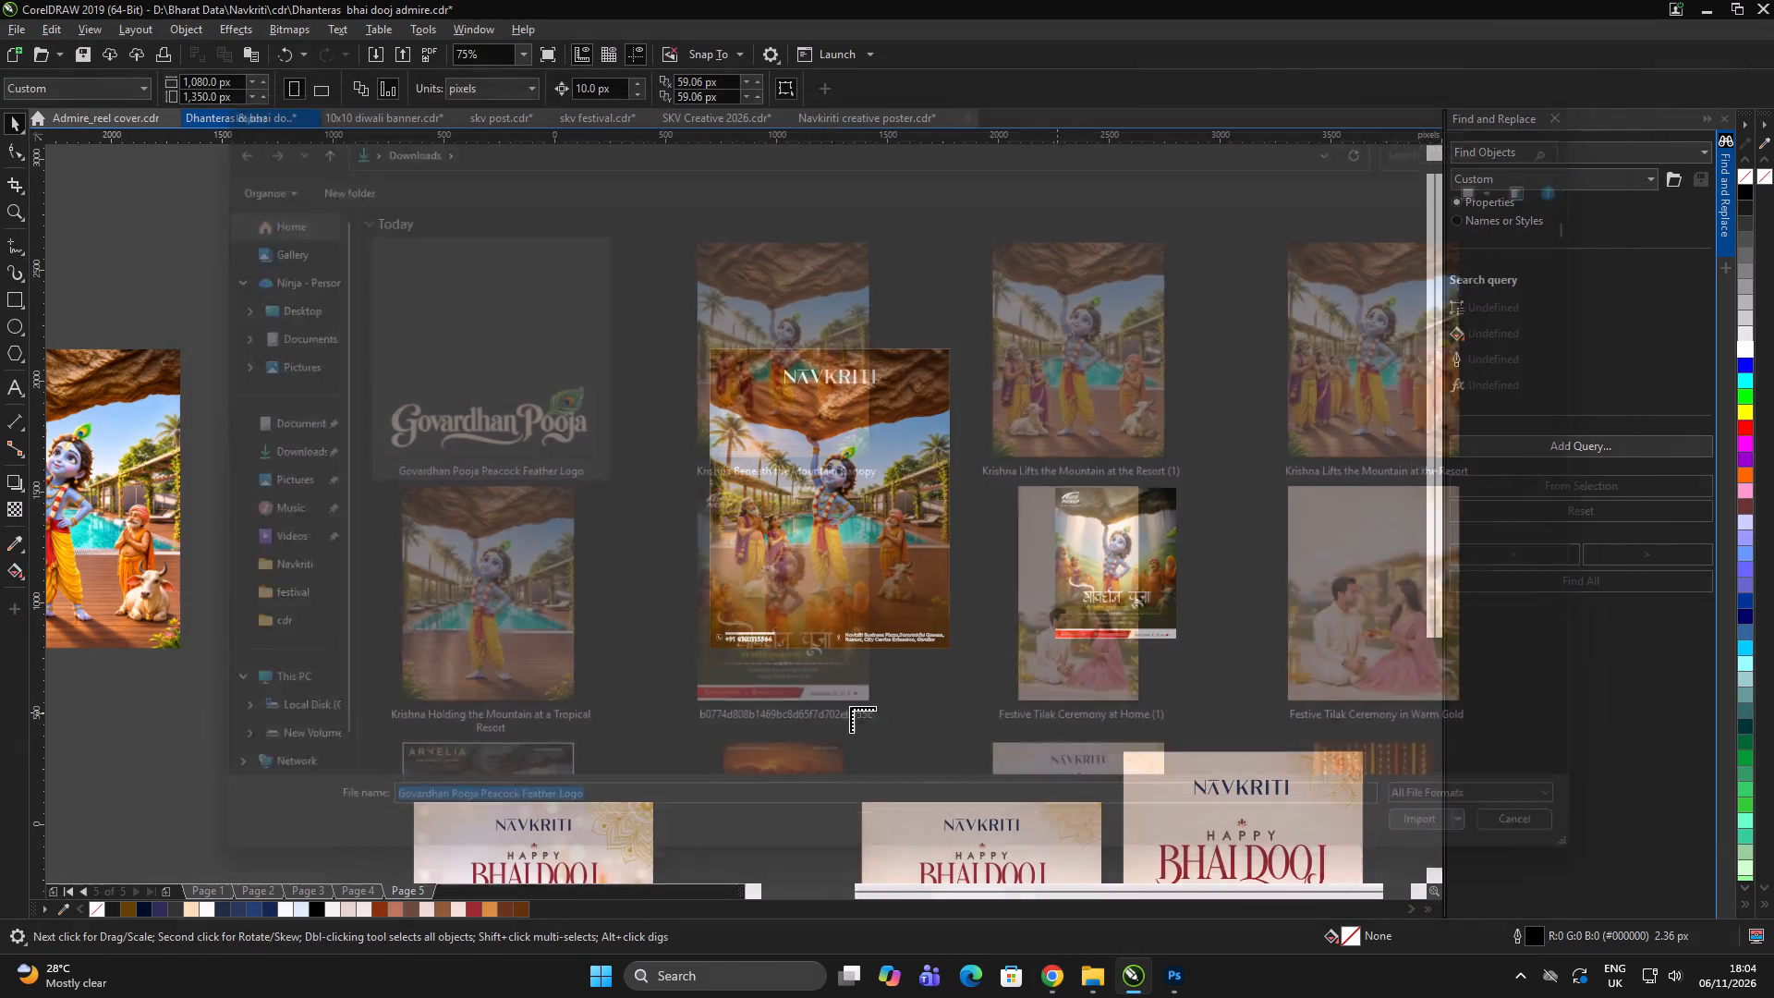
{"action": "scroll", "coordinate": [799, 695], "scroll_direction": "up", "scroll_amount": 1}
{"action": "left_click_drag", "start_coordinate": [762, 399], "coordinate": [990, 508]}
Move the Govardhan Pooja lettering down to Krishna's feet above the contact details and enlarge it to about 535 × 178 px.
{"action": "scroll", "coordinate": [879, 447], "scroll_direction": "up", "scroll_amount": 1}
{"action": "left_click_drag", "start_coordinate": [881, 414], "coordinate": [868, 511]}
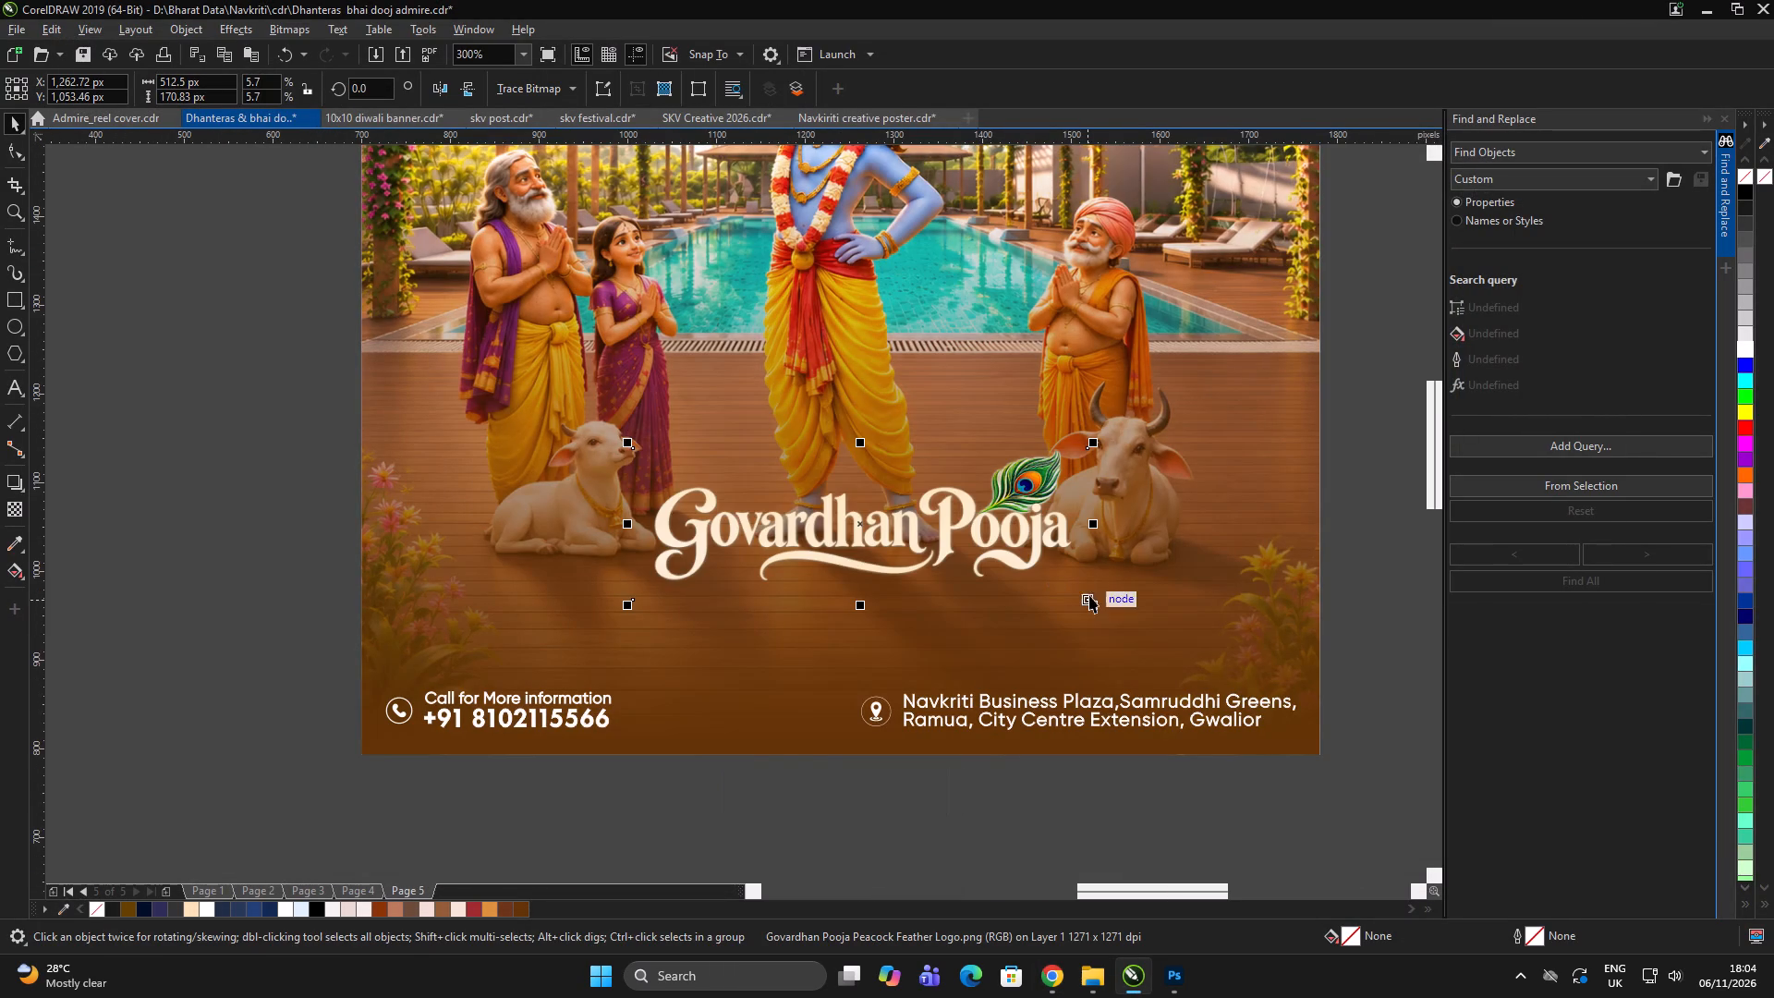
{"action": "left_click_drag", "start_coordinate": [1094, 606], "coordinate": [1104, 620]}
{"action": "scroll", "coordinate": [928, 583], "scroll_direction": "up", "scroll_amount": 1}
{"action": "scroll", "coordinate": [815, 577], "scroll_direction": "down", "scroll_amount": 4}
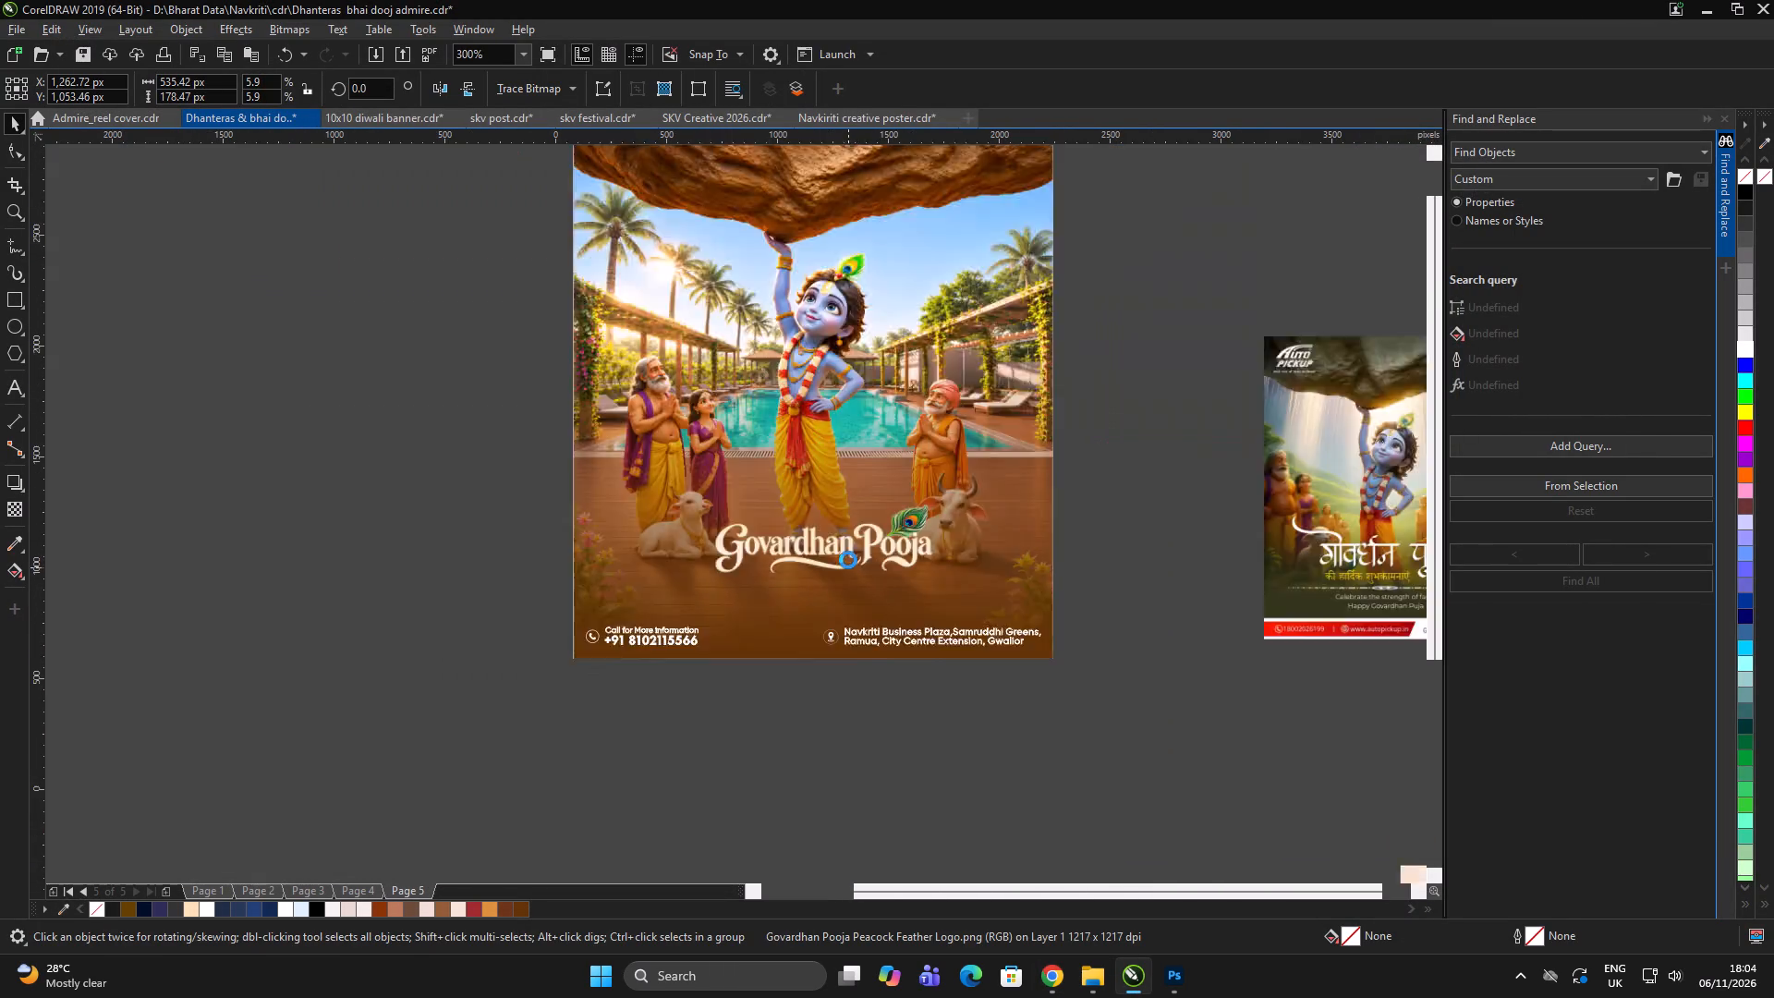
Move the Govardhan Pooja lettering up onto the rock, just beneath the NAVKRITI logo.
{"action": "left_click_drag", "start_coordinate": [851, 551], "coordinate": [858, 366]}
Adjust the Govardhan Pooja lettering's tones to brightness 24 and contrast 31.
{"action": "scroll", "coordinate": [862, 344], "scroll_direction": "up", "scroll_amount": 2}
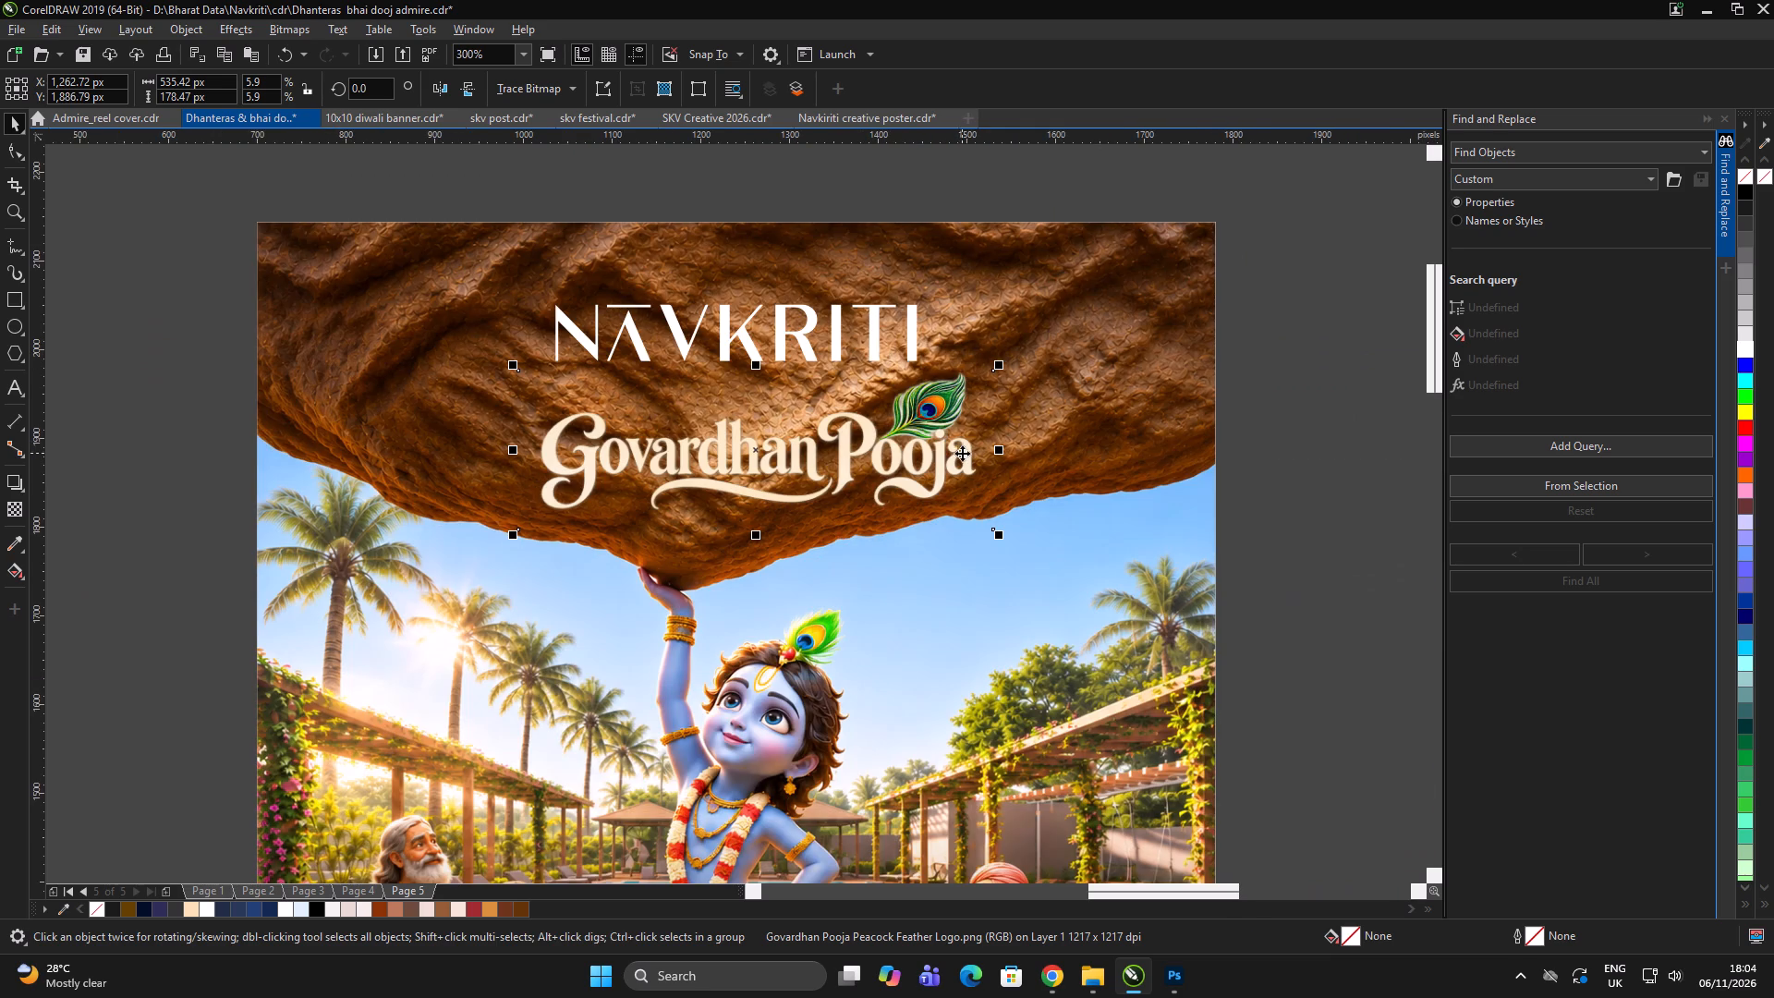
{"action": "scroll", "coordinate": [910, 473], "scroll_direction": "up", "scroll_amount": 1}
{"action": "key", "text": "ctrl+b"}
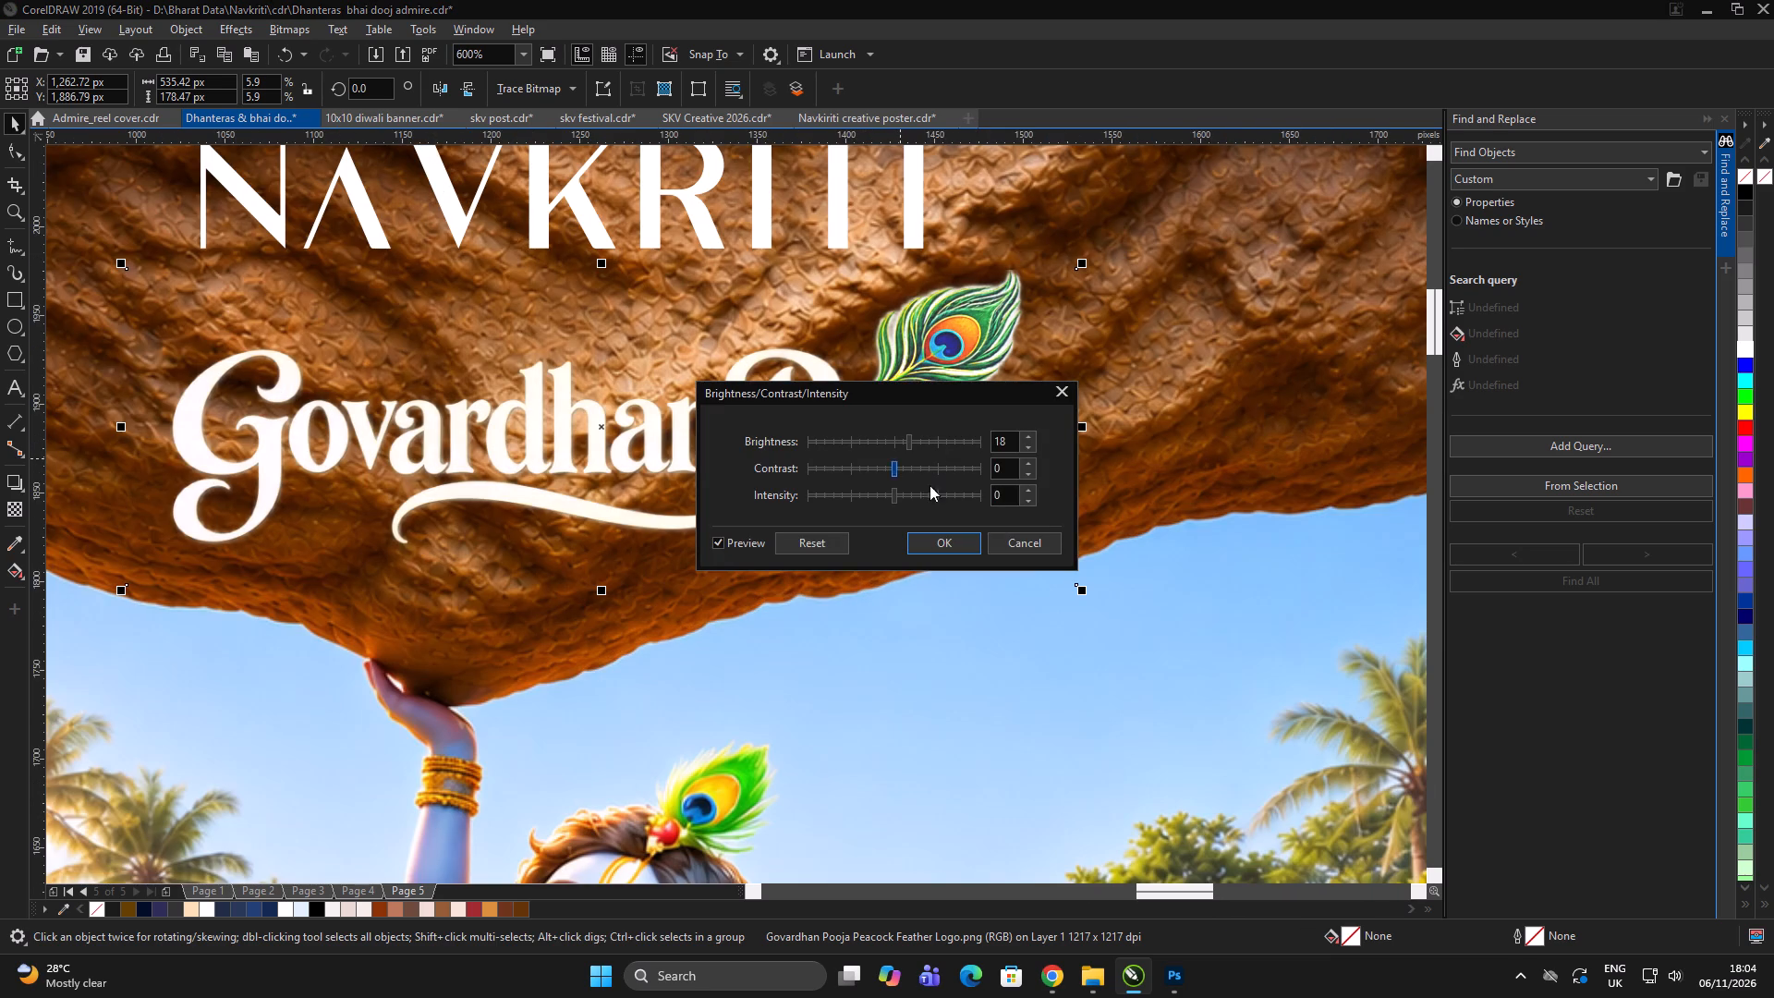
{"action": "left_click", "coordinate": [824, 545]}
{"action": "left_click", "coordinate": [916, 443]}
{"action": "left_click", "coordinate": [921, 469]}
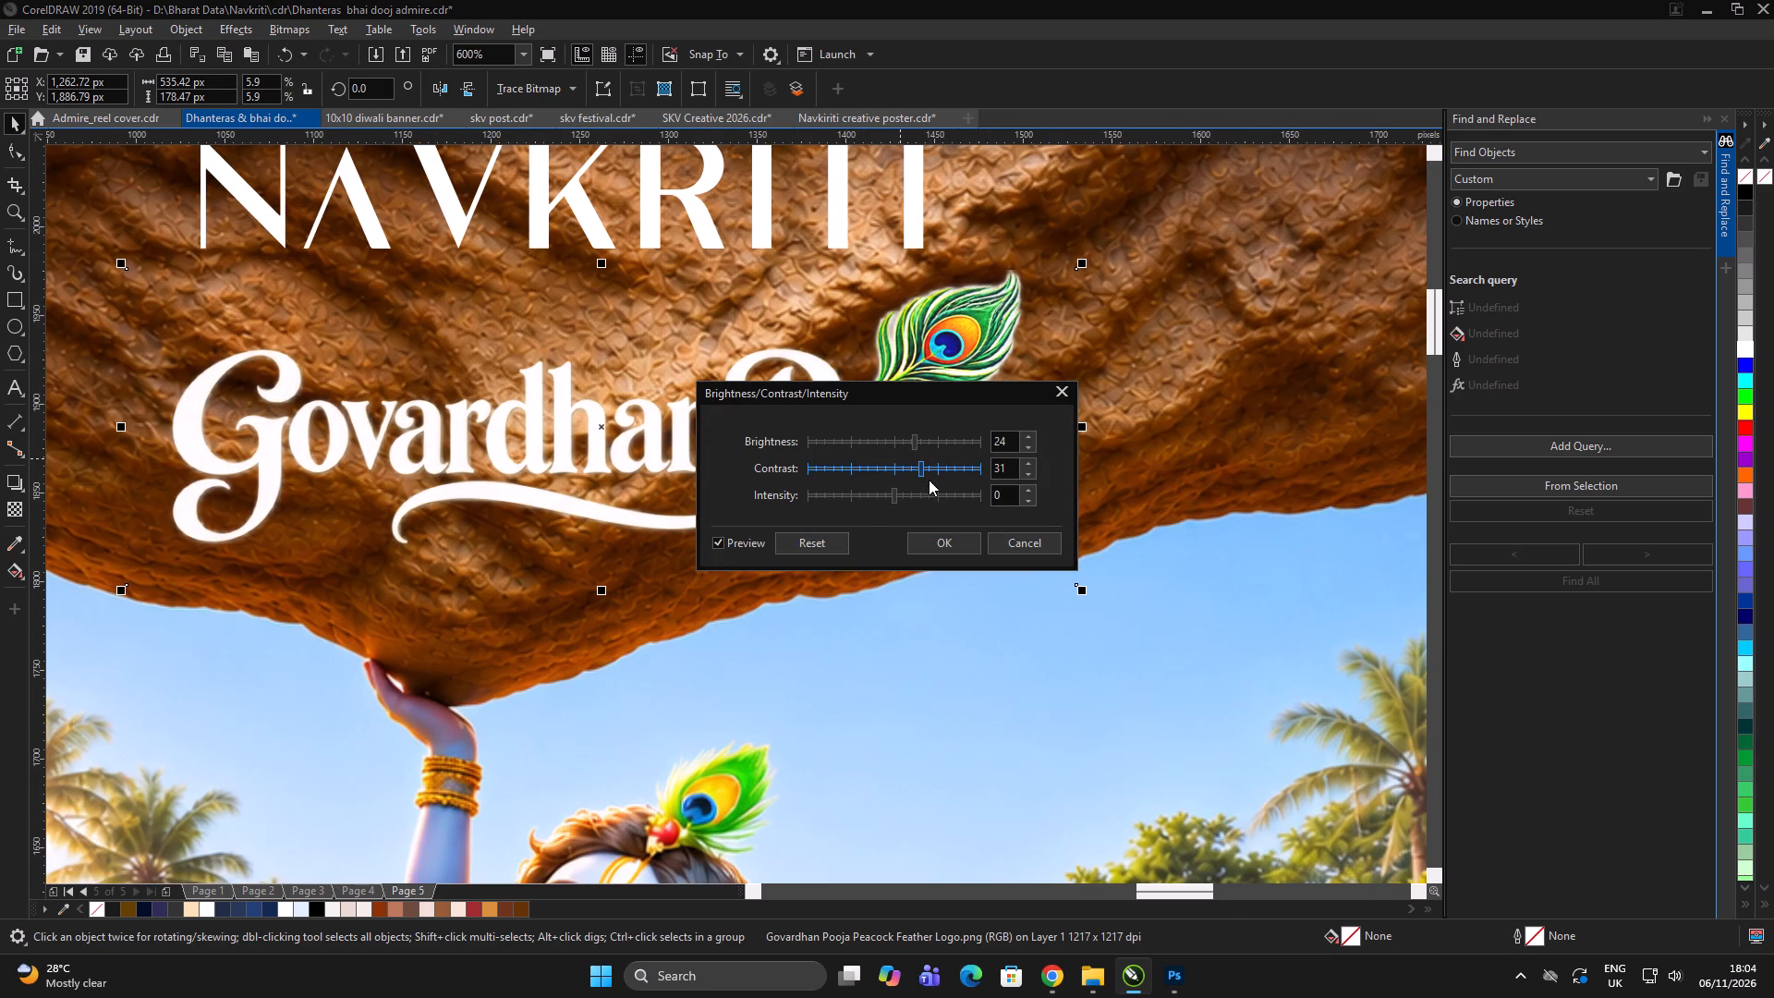
{"action": "left_click", "coordinate": [932, 533]}
{"action": "scroll", "coordinate": [893, 483], "scroll_direction": "down", "scroll_amount": 3}
{"action": "double_click", "coordinate": [1100, 448]}
{"action": "left_click_drag", "start_coordinate": [1098, 448], "coordinate": [1086, 453]}
{"action": "left_click", "coordinate": [857, 475]}
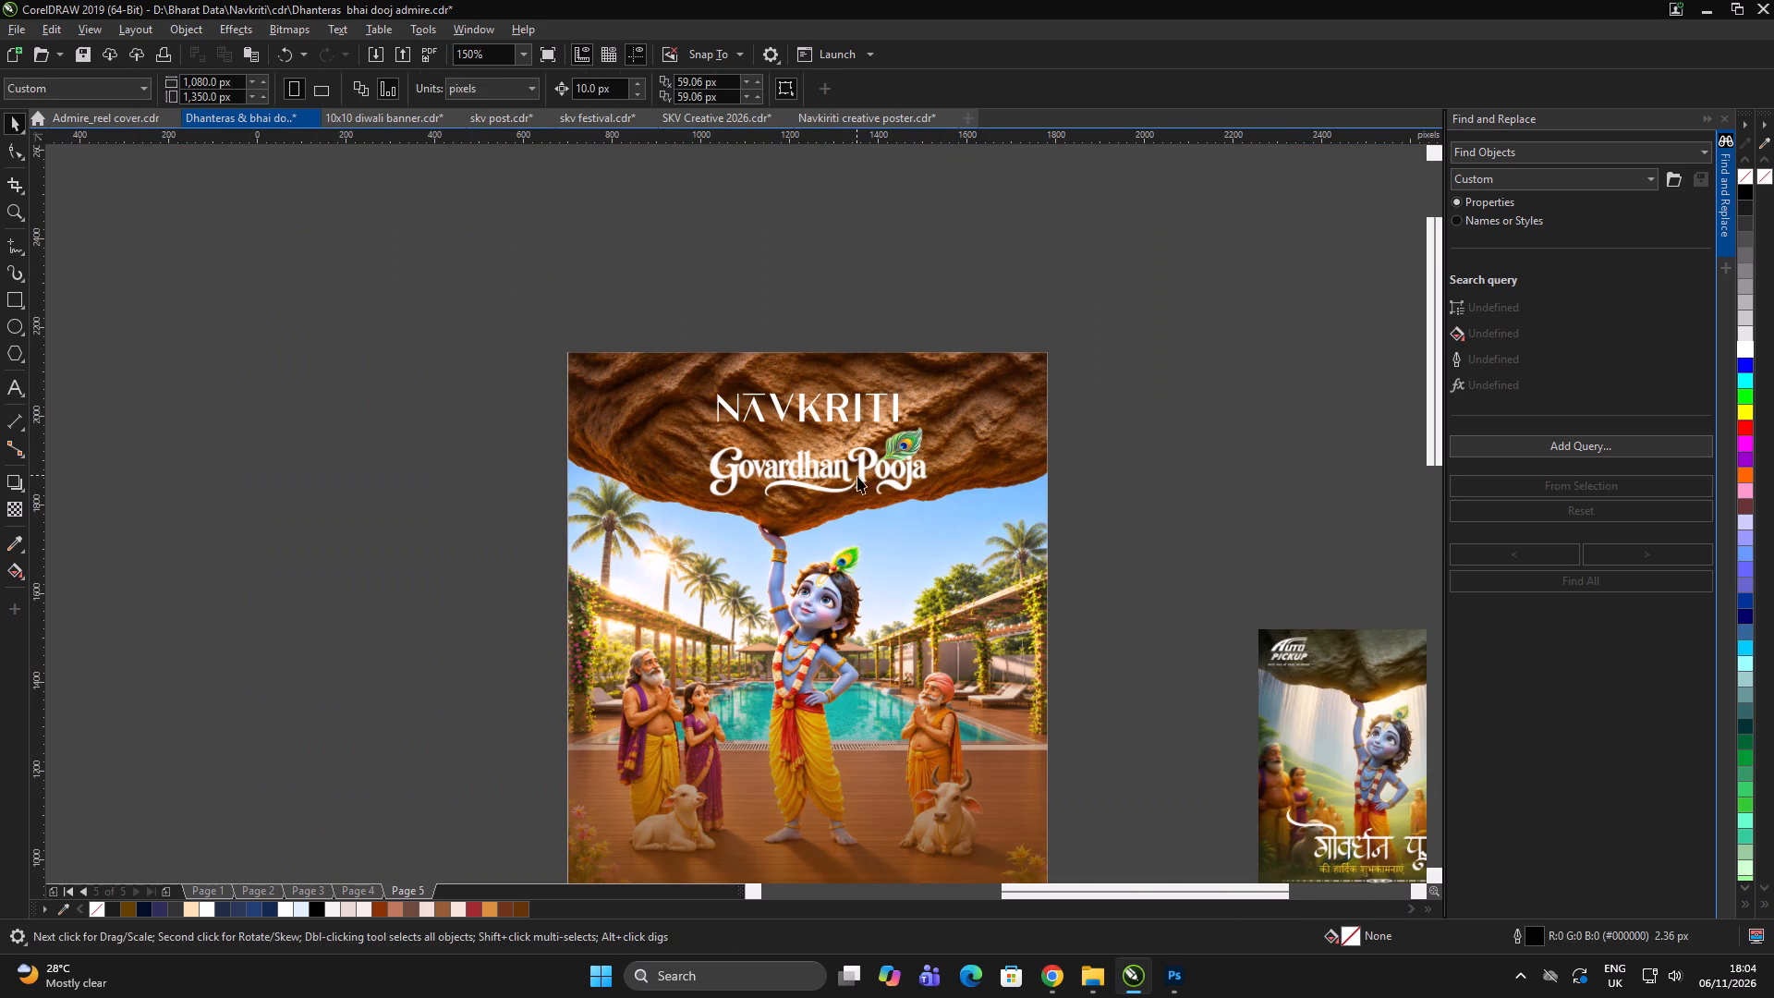
Move the NAVKRITI logo closer to the poster's top edge and scale it down to about 385 × 60 px.
{"action": "scroll", "coordinate": [886, 415], "scroll_direction": "up", "scroll_amount": 2}
{"action": "left_click", "coordinate": [925, 392]}
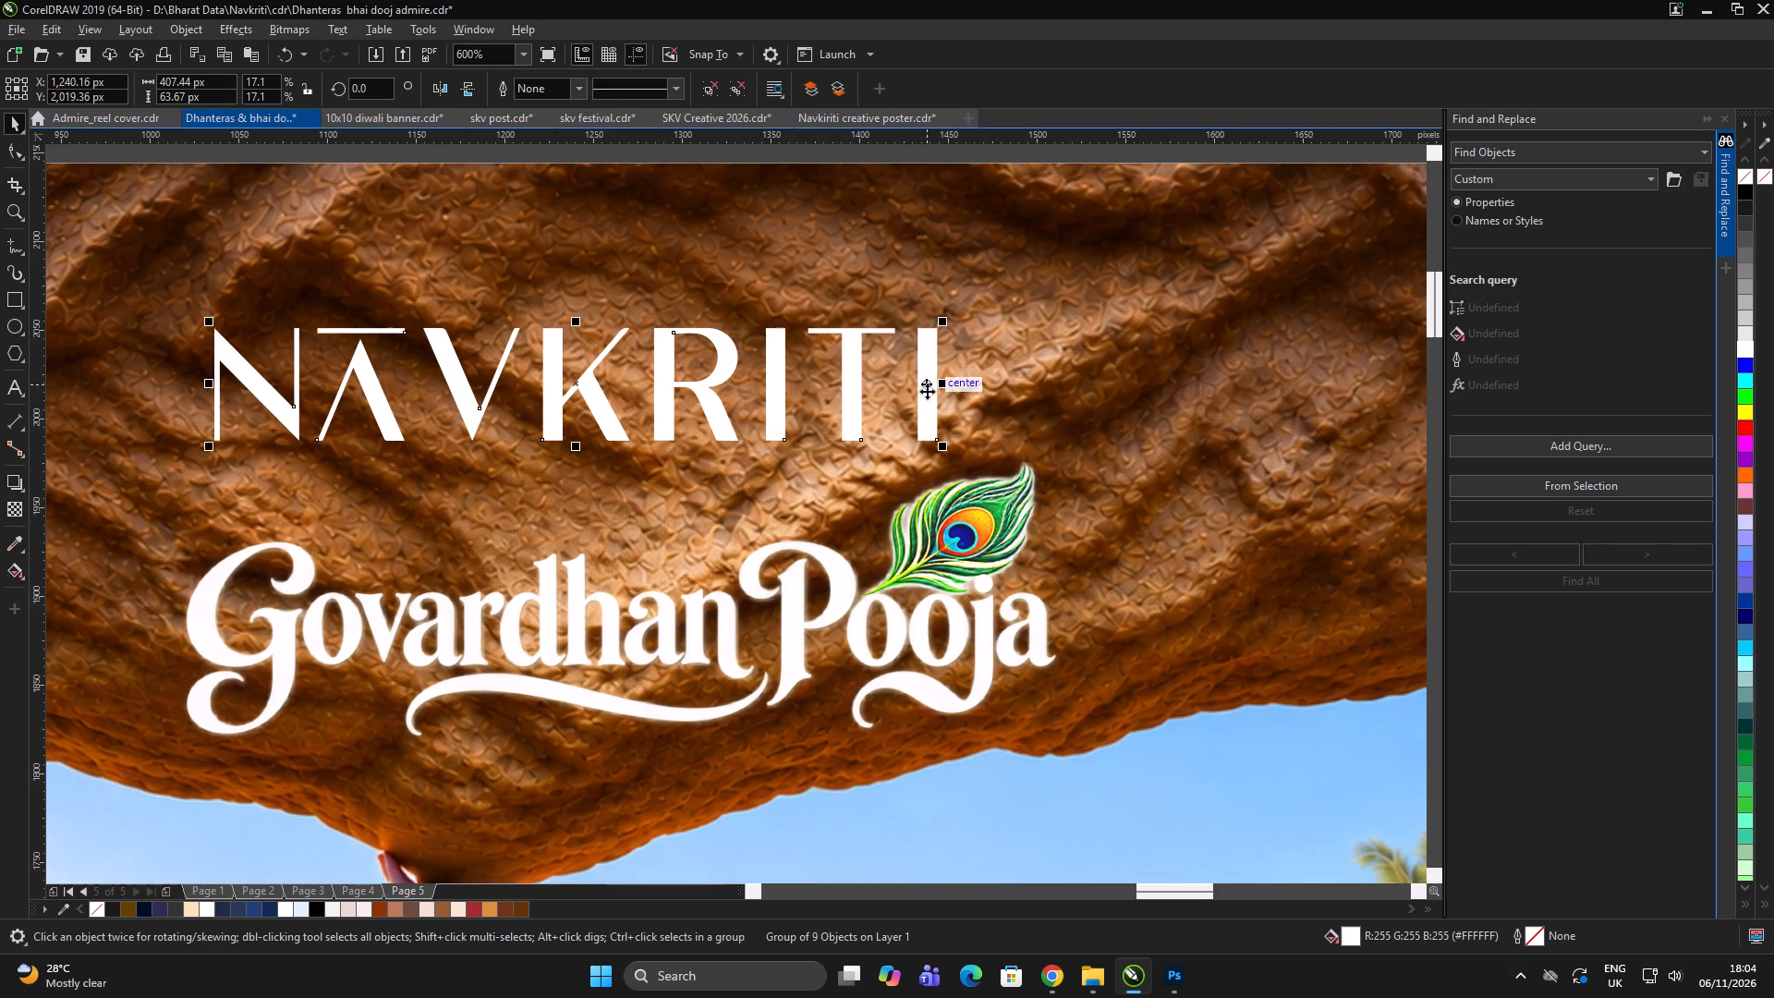
{"action": "left_click_drag", "start_coordinate": [925, 391], "coordinate": [920, 290]}
{"action": "left_click_drag", "start_coordinate": [942, 353], "coordinate": [919, 361]}
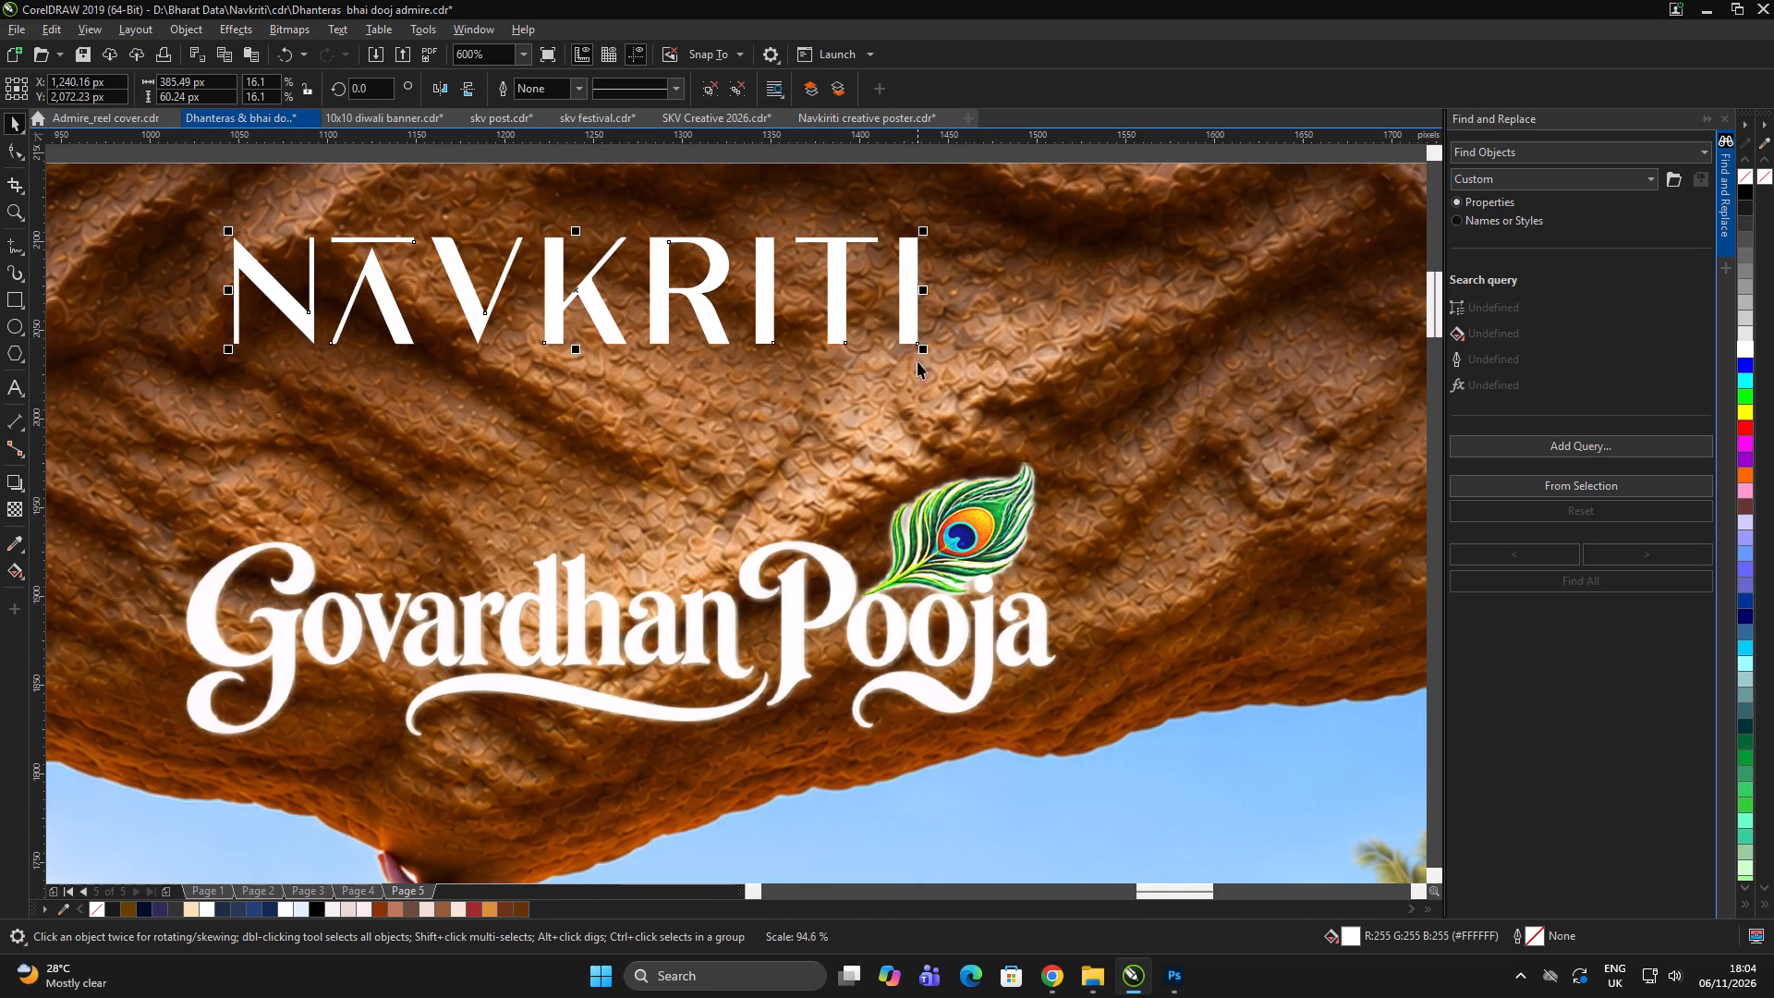
Move the Govardhan Pooja lettering up toward the logo and enlarge it to about 643 × 214 px.
{"action": "left_click", "coordinate": [947, 521]}
{"action": "left_click_drag", "start_coordinate": [954, 529], "coordinate": [928, 502]}
{"action": "scroll", "coordinate": [909, 473], "scroll_direction": "down", "scroll_amount": 2}
{"action": "scroll", "coordinate": [921, 488], "scroll_direction": "up", "scroll_amount": 1}
{"action": "left_click_drag", "start_coordinate": [912, 505], "coordinate": [907, 488]}
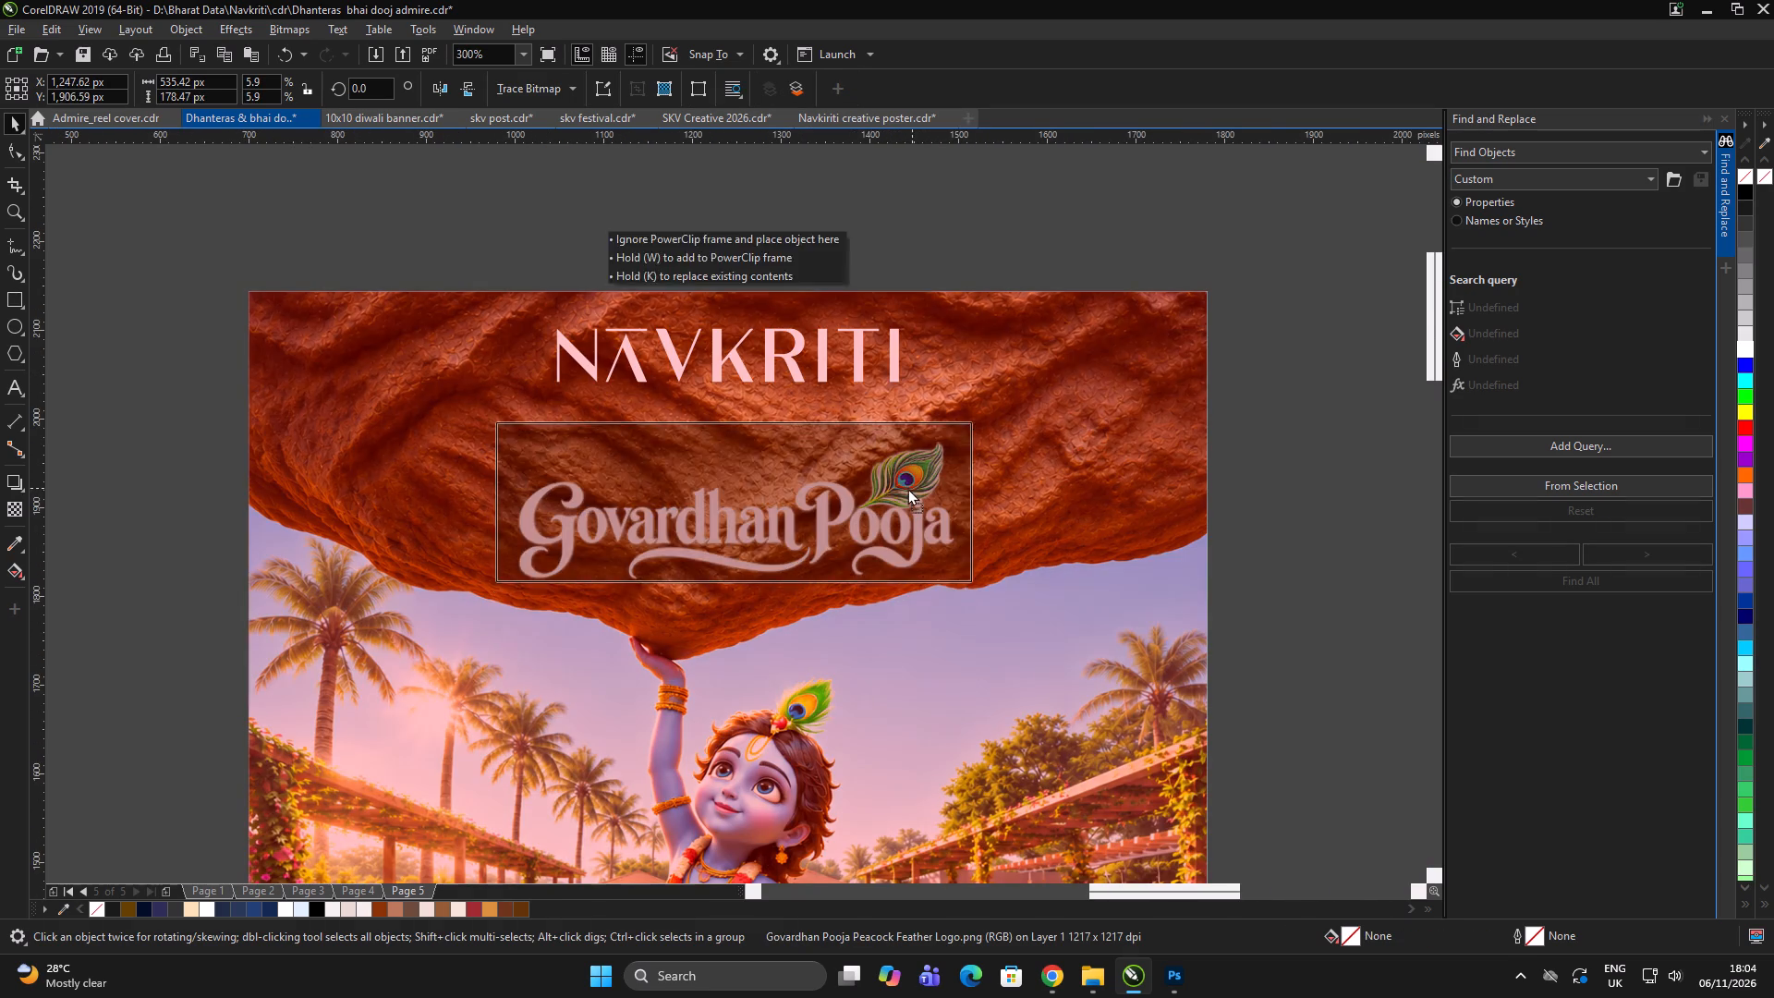
{"action": "left_click_drag", "start_coordinate": [907, 488], "coordinate": [907, 483]}
{"action": "left_click_drag", "start_coordinate": [974, 579], "coordinate": [1022, 606]}
{"action": "left_click", "coordinate": [953, 494]}
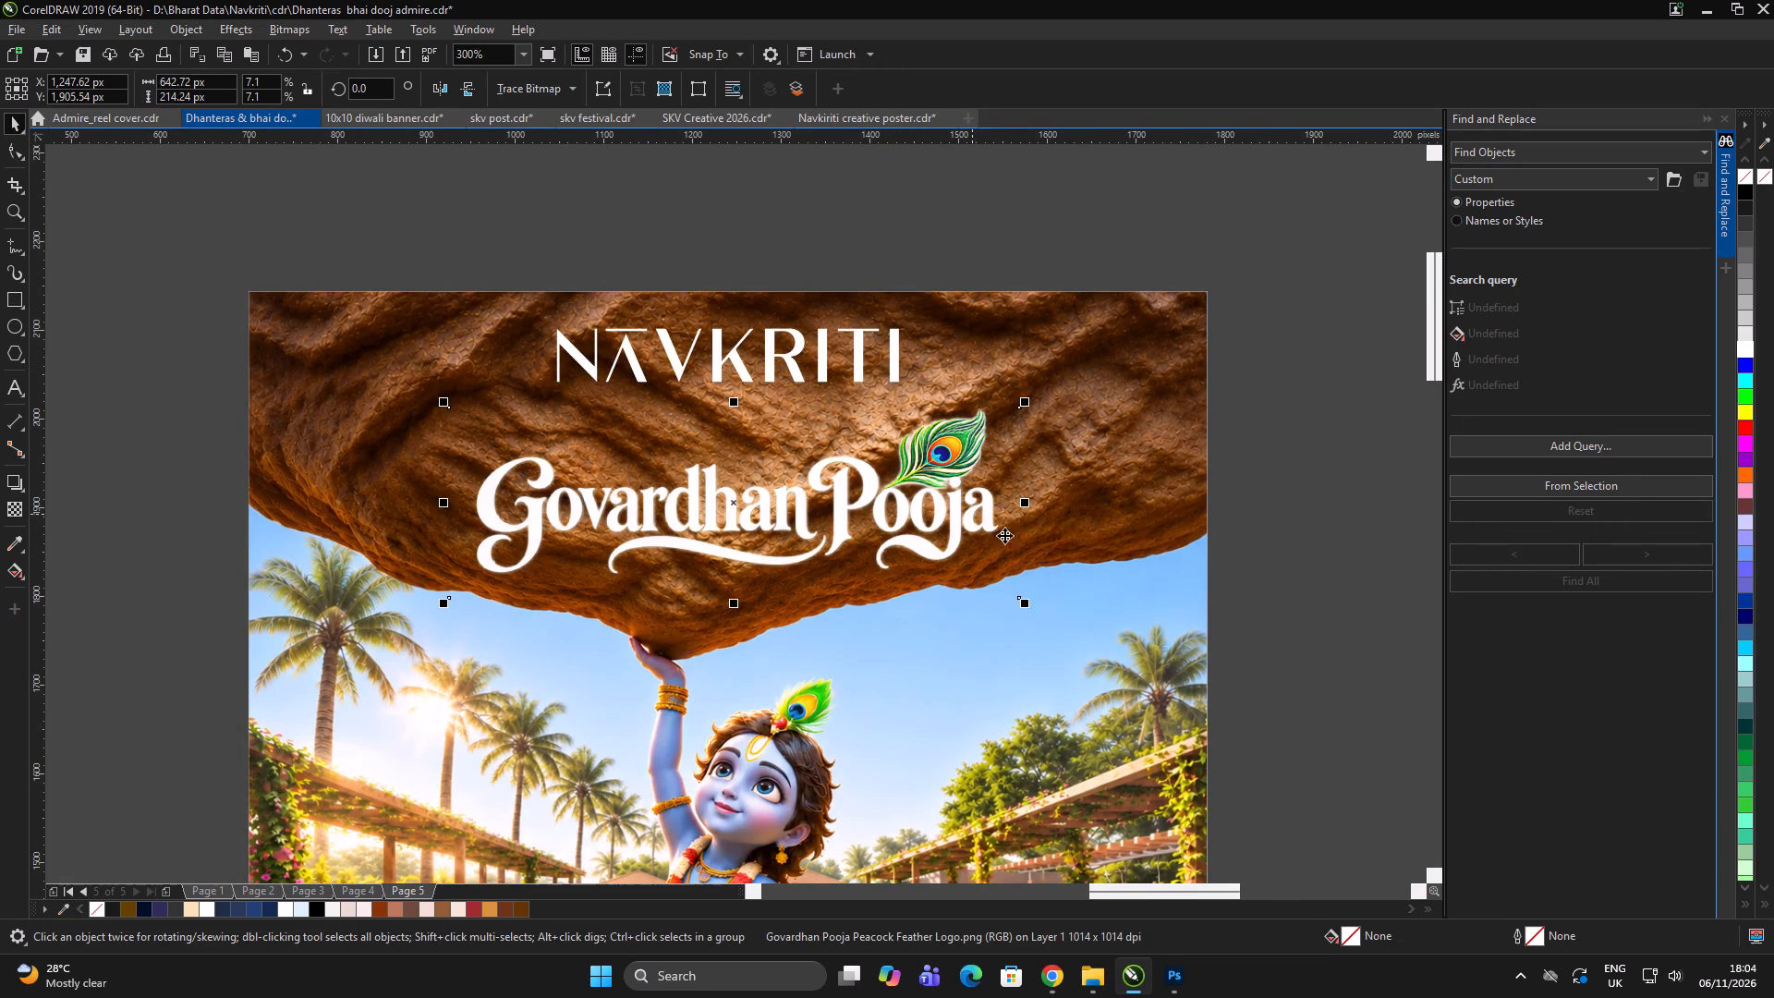
{"action": "left_click", "coordinate": [1022, 597]}
{"action": "left_click", "coordinate": [935, 496]}
{"action": "left_click", "coordinate": [1250, 513]}
{"action": "scroll", "coordinate": [826, 407], "scroll_direction": "down", "scroll_amount": 3}
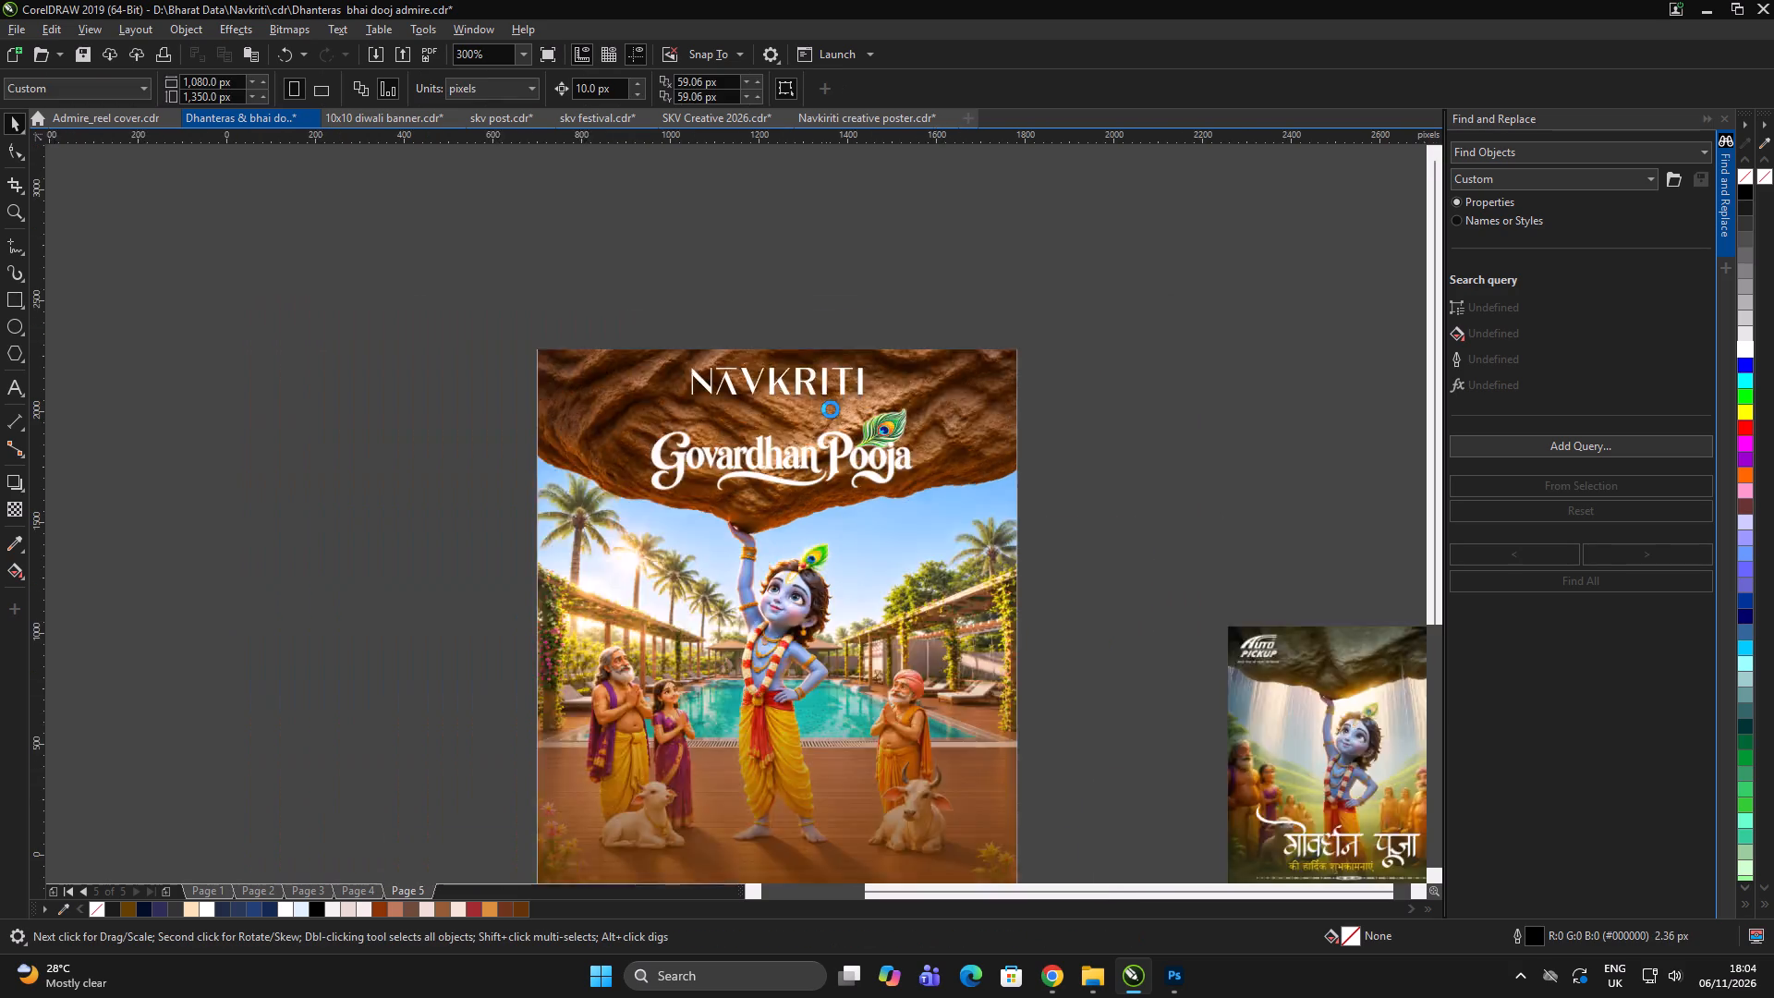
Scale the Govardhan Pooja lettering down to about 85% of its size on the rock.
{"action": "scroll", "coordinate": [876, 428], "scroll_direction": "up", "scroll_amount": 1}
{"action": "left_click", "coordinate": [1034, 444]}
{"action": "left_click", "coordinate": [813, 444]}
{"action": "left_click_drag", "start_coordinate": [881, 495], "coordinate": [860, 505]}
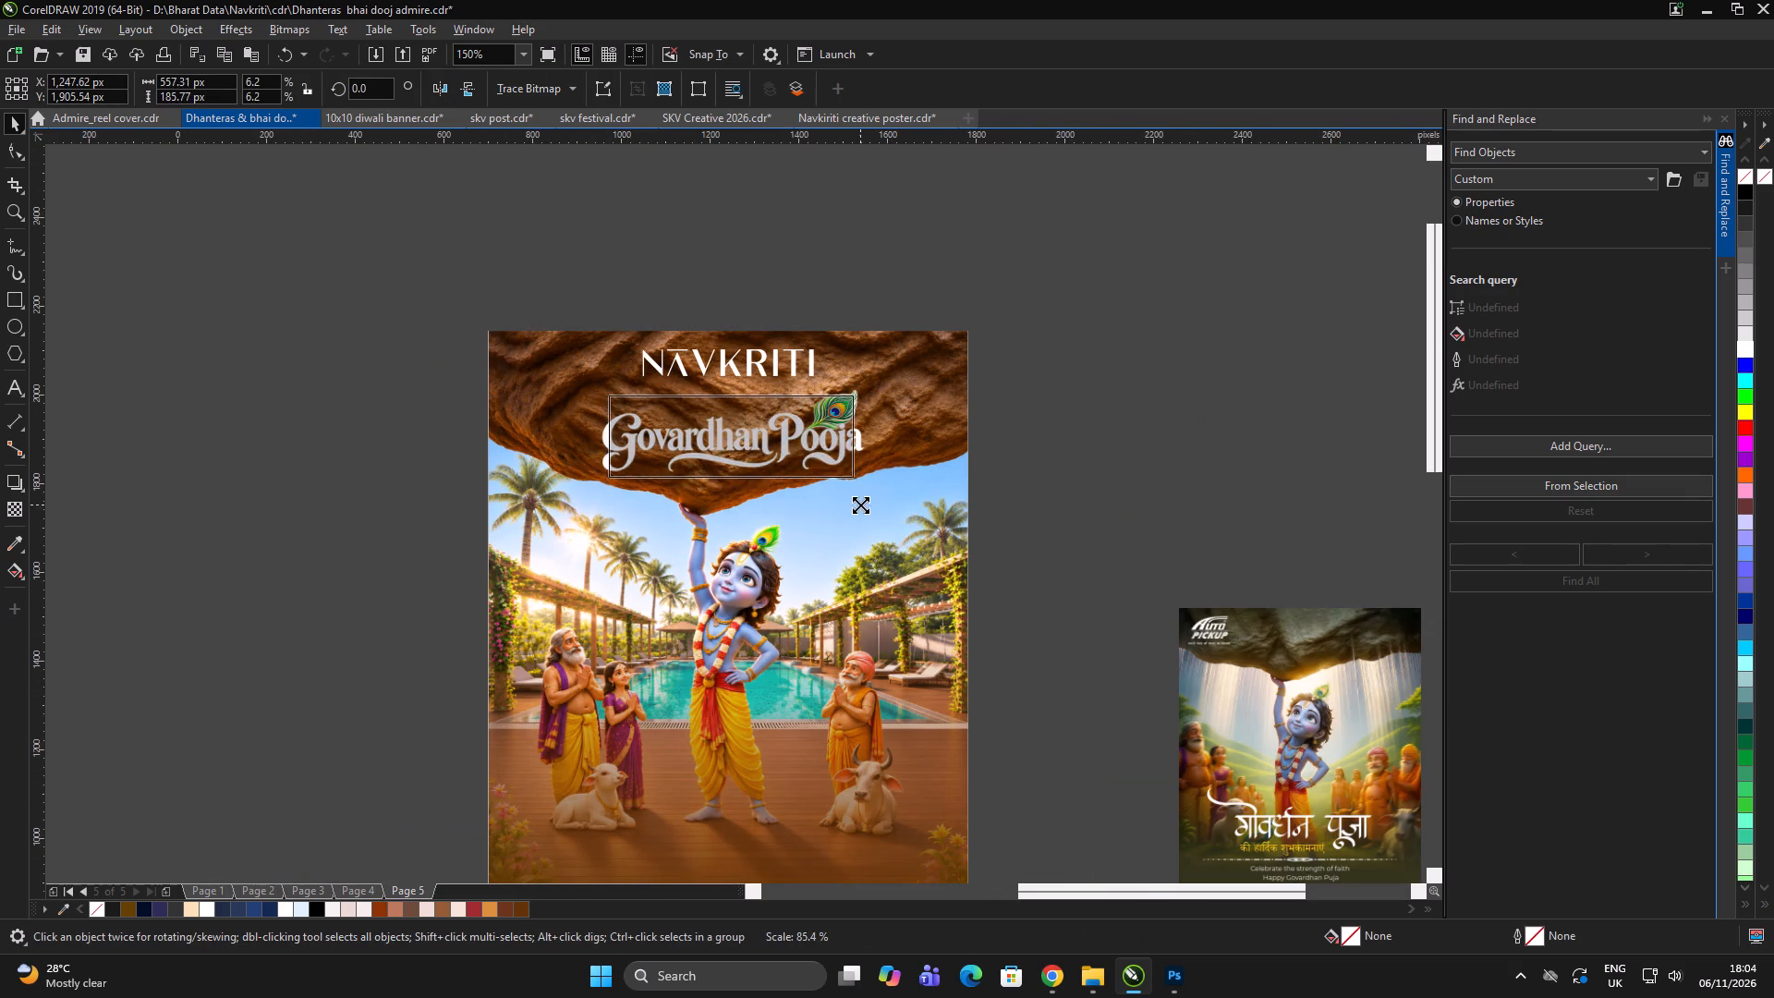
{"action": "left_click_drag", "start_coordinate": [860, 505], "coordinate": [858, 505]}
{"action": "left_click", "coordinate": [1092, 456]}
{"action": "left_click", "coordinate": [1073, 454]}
Move the NAVKRITI logo slightly down on the rock and make it a little smaller.
{"action": "scroll", "coordinate": [733, 383], "scroll_direction": "up", "scroll_amount": 1}
{"action": "left_click_drag", "start_coordinate": [735, 354], "coordinate": [736, 373]}
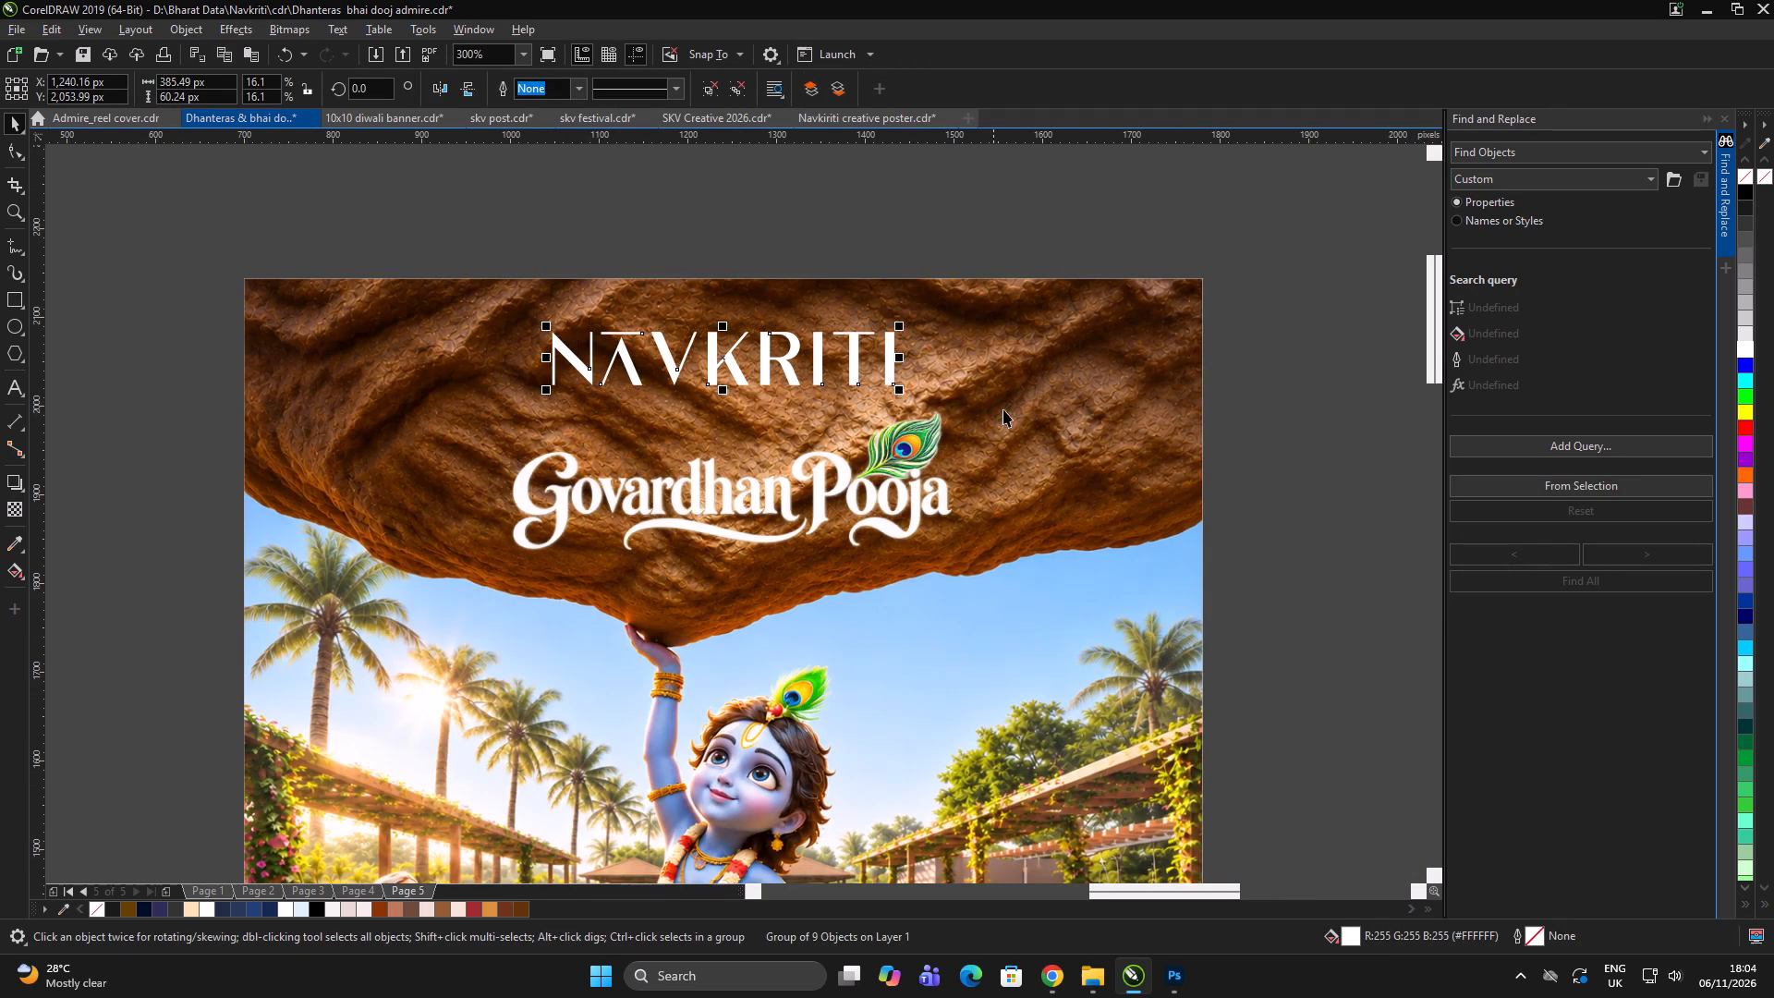
{"action": "left_click_drag", "start_coordinate": [900, 393], "coordinate": [878, 404]}
Centre the NAVKRITI logo horizontally on the Krishna poster.
{"action": "scroll", "coordinate": [819, 379], "scroll_direction": "down", "scroll_amount": 1}
{"action": "left_click", "coordinate": [917, 398], "text": "shift"}
{"action": "key", "text": "c"}
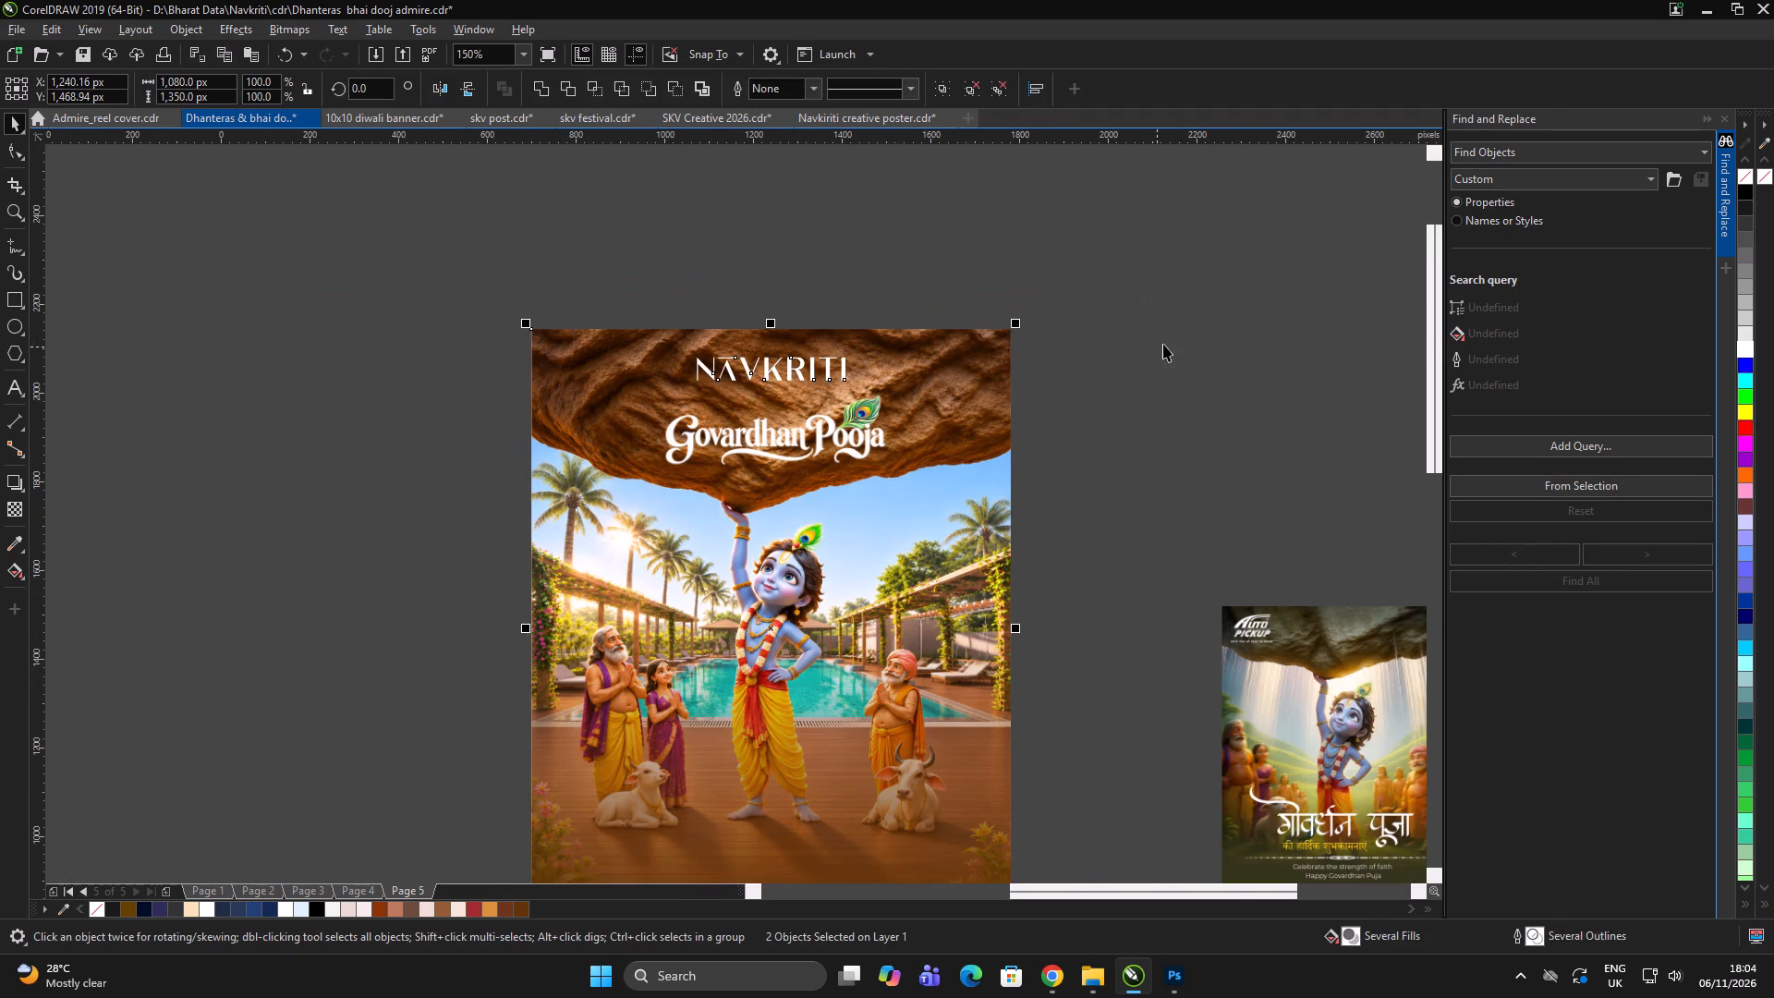
{"action": "left_click", "coordinate": [1163, 344]}
{"action": "left_click", "coordinate": [1171, 345]}
Enlarge the Govardhan Pooja lettering on the rock to about 622 × 207 px.
{"action": "left_click", "coordinate": [880, 448]}
{"action": "left_click_drag", "start_coordinate": [903, 481], "coordinate": [920, 494]}
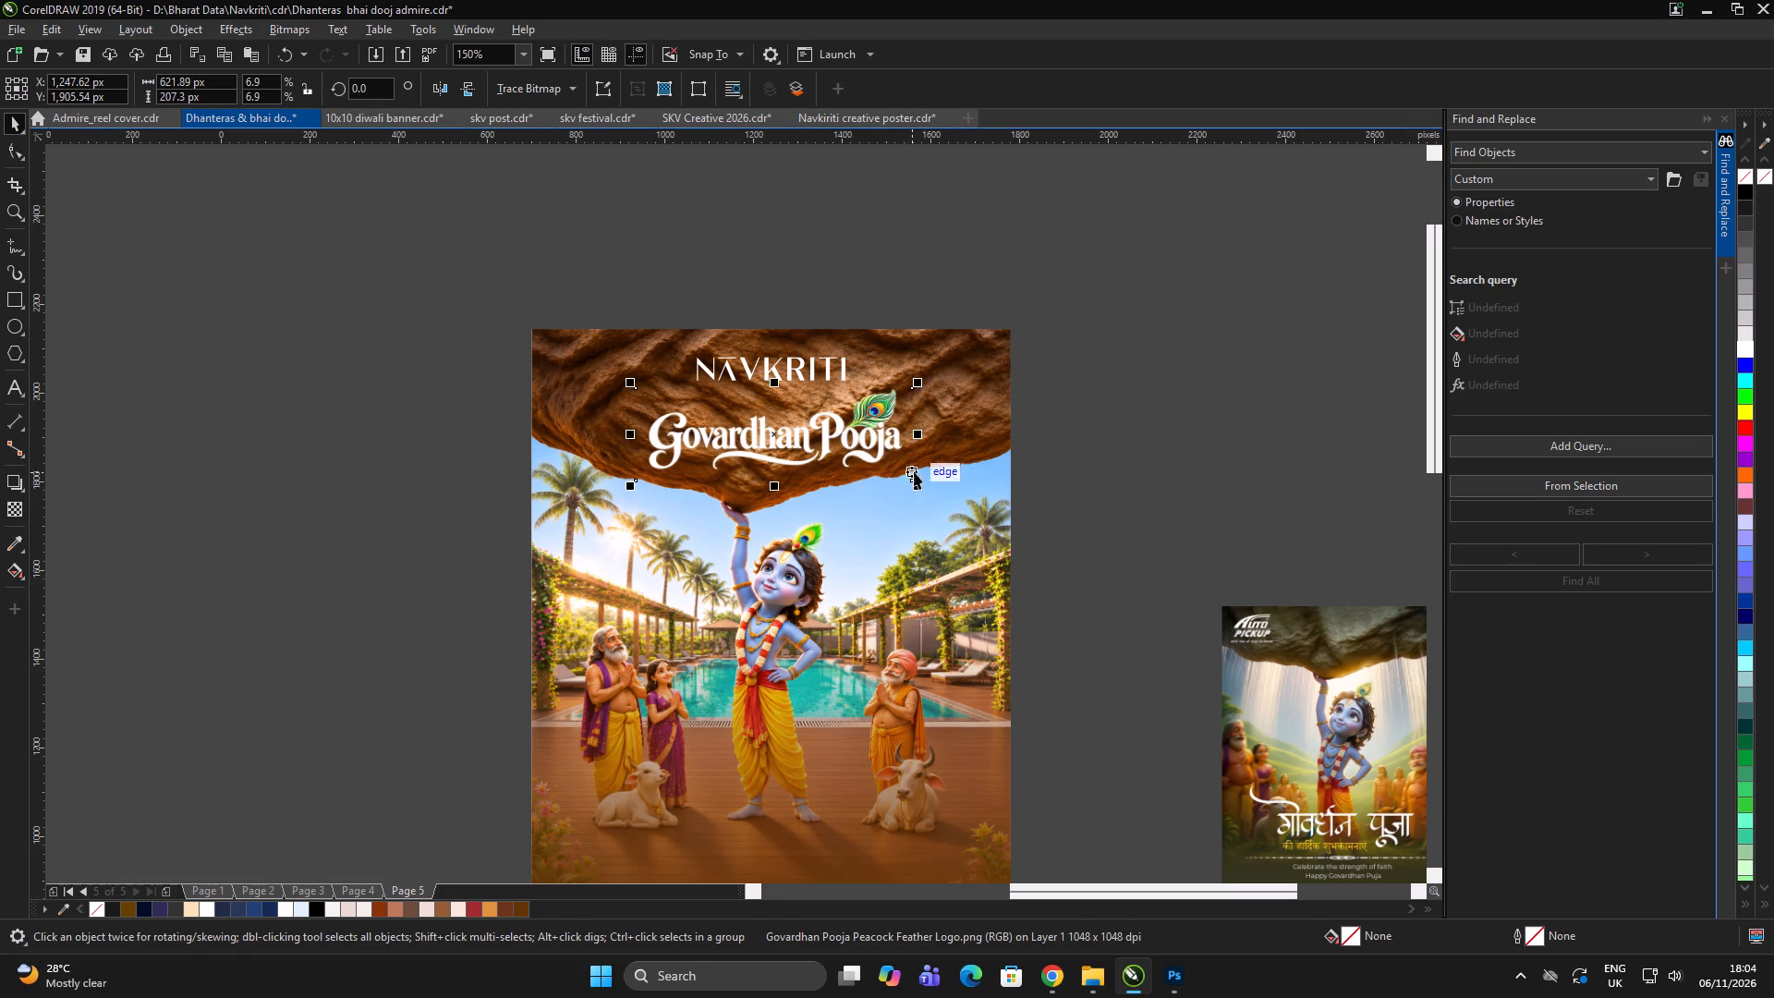
{"action": "left_click", "coordinate": [883, 443]}
{"action": "left_click", "coordinate": [1150, 444]}
{"action": "left_click", "coordinate": [1159, 444]}
{"action": "scroll", "coordinate": [877, 418], "scroll_direction": "down", "scroll_amount": 1}
{"action": "double_click", "coordinate": [1039, 378]}
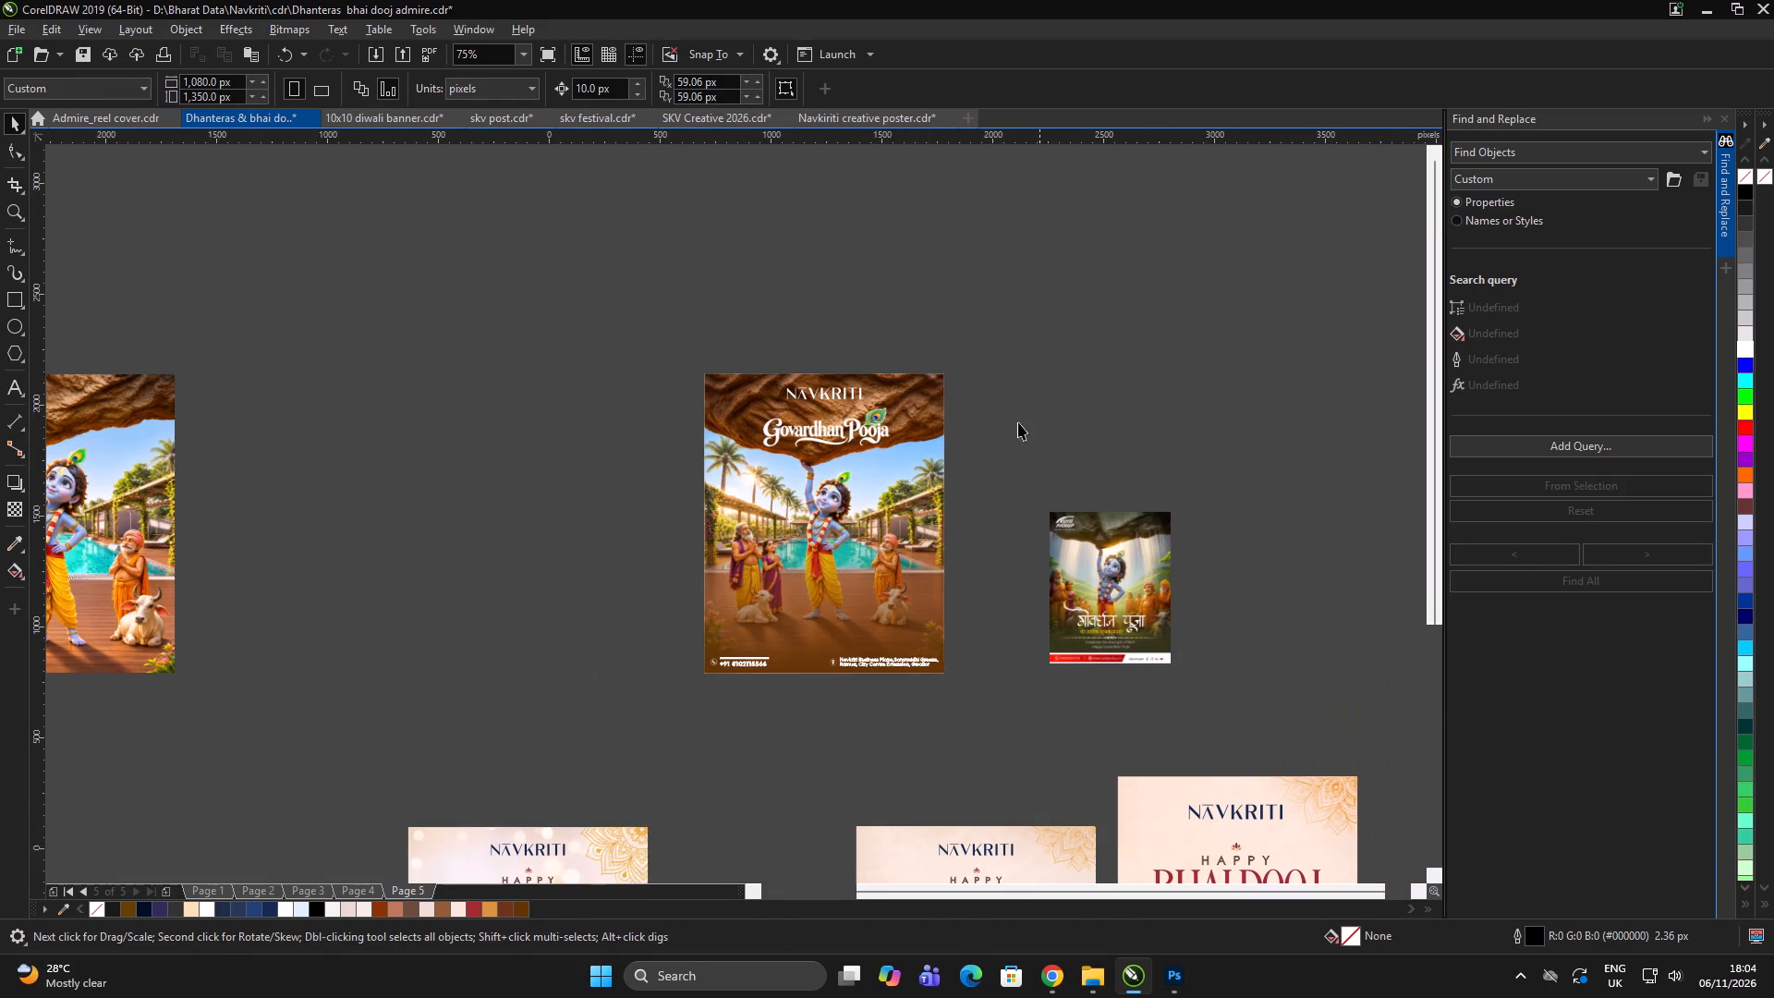
{"action": "scroll", "coordinate": [870, 560], "scroll_direction": "up", "scroll_amount": 1}
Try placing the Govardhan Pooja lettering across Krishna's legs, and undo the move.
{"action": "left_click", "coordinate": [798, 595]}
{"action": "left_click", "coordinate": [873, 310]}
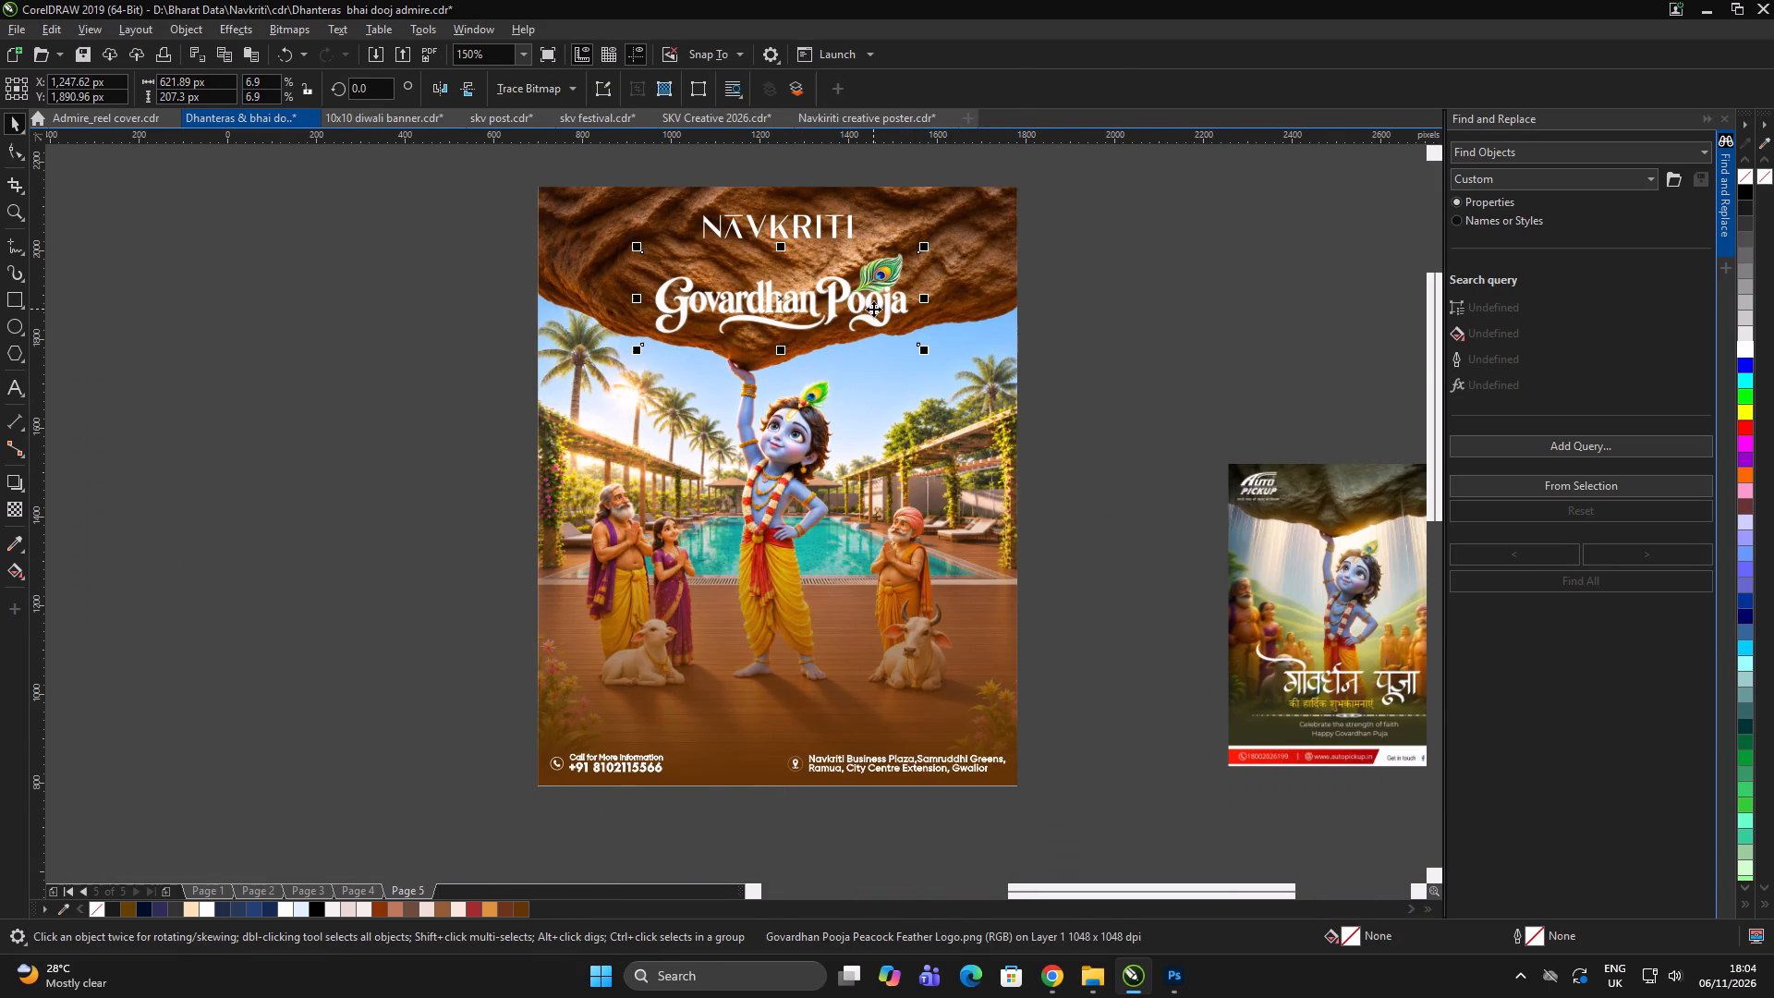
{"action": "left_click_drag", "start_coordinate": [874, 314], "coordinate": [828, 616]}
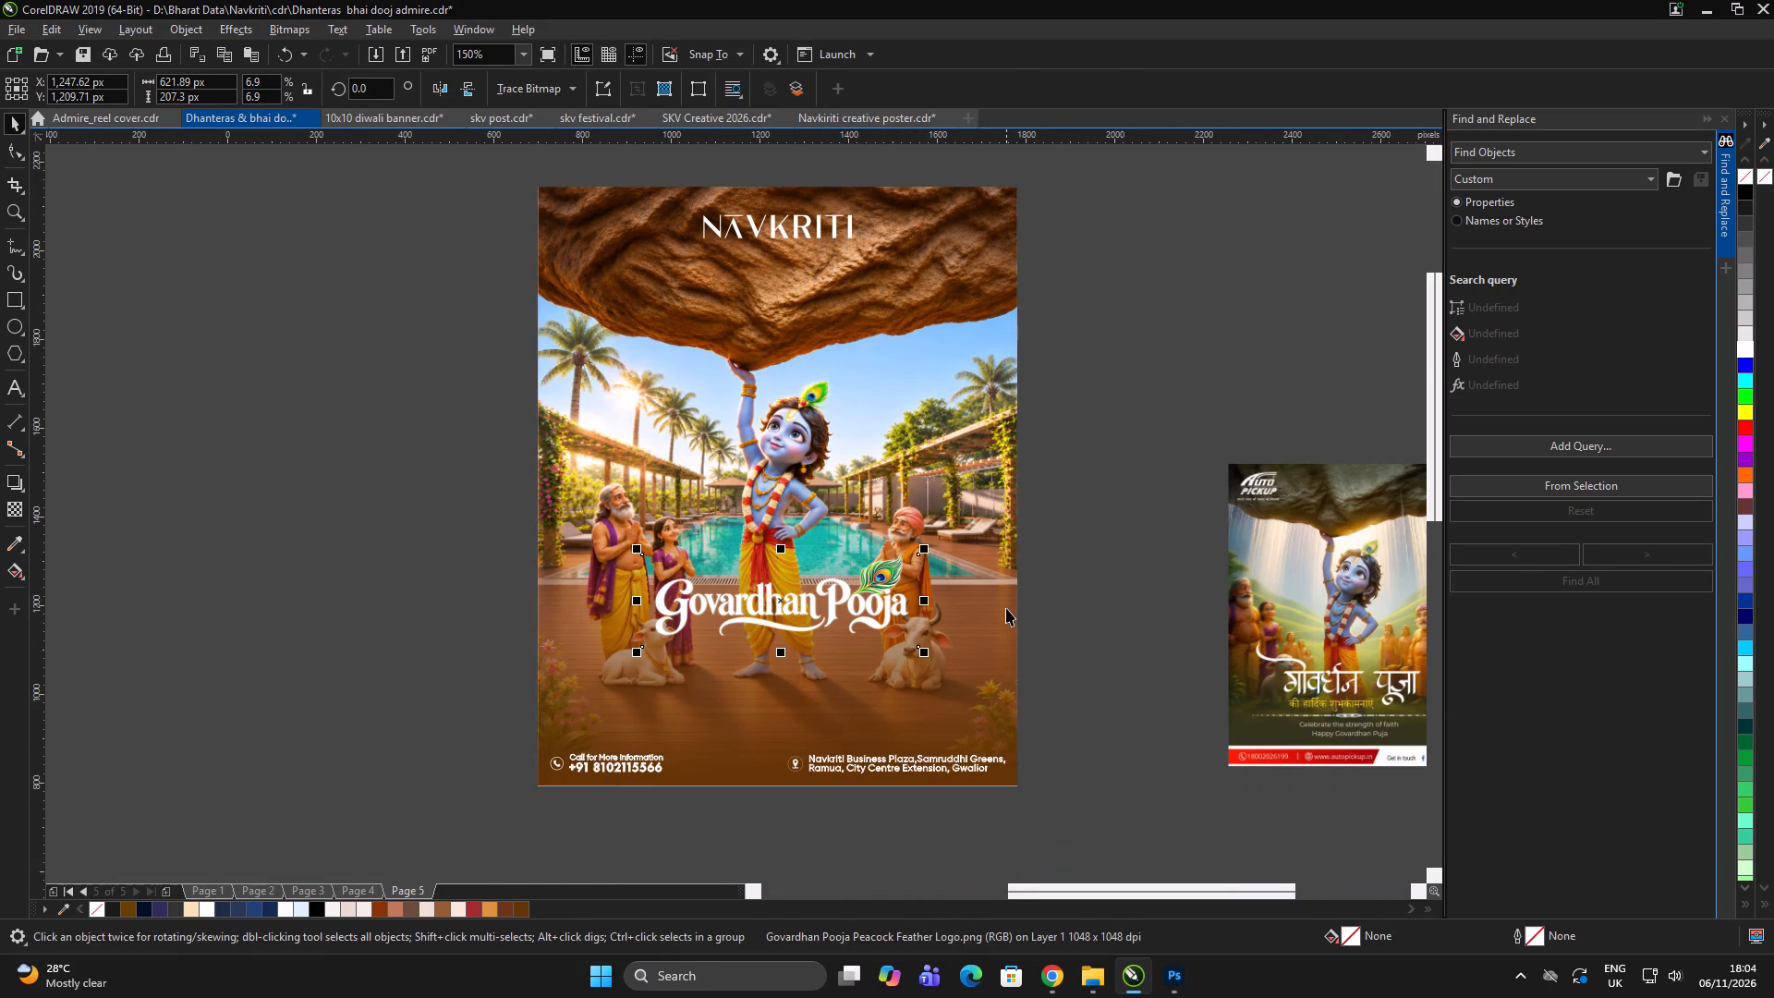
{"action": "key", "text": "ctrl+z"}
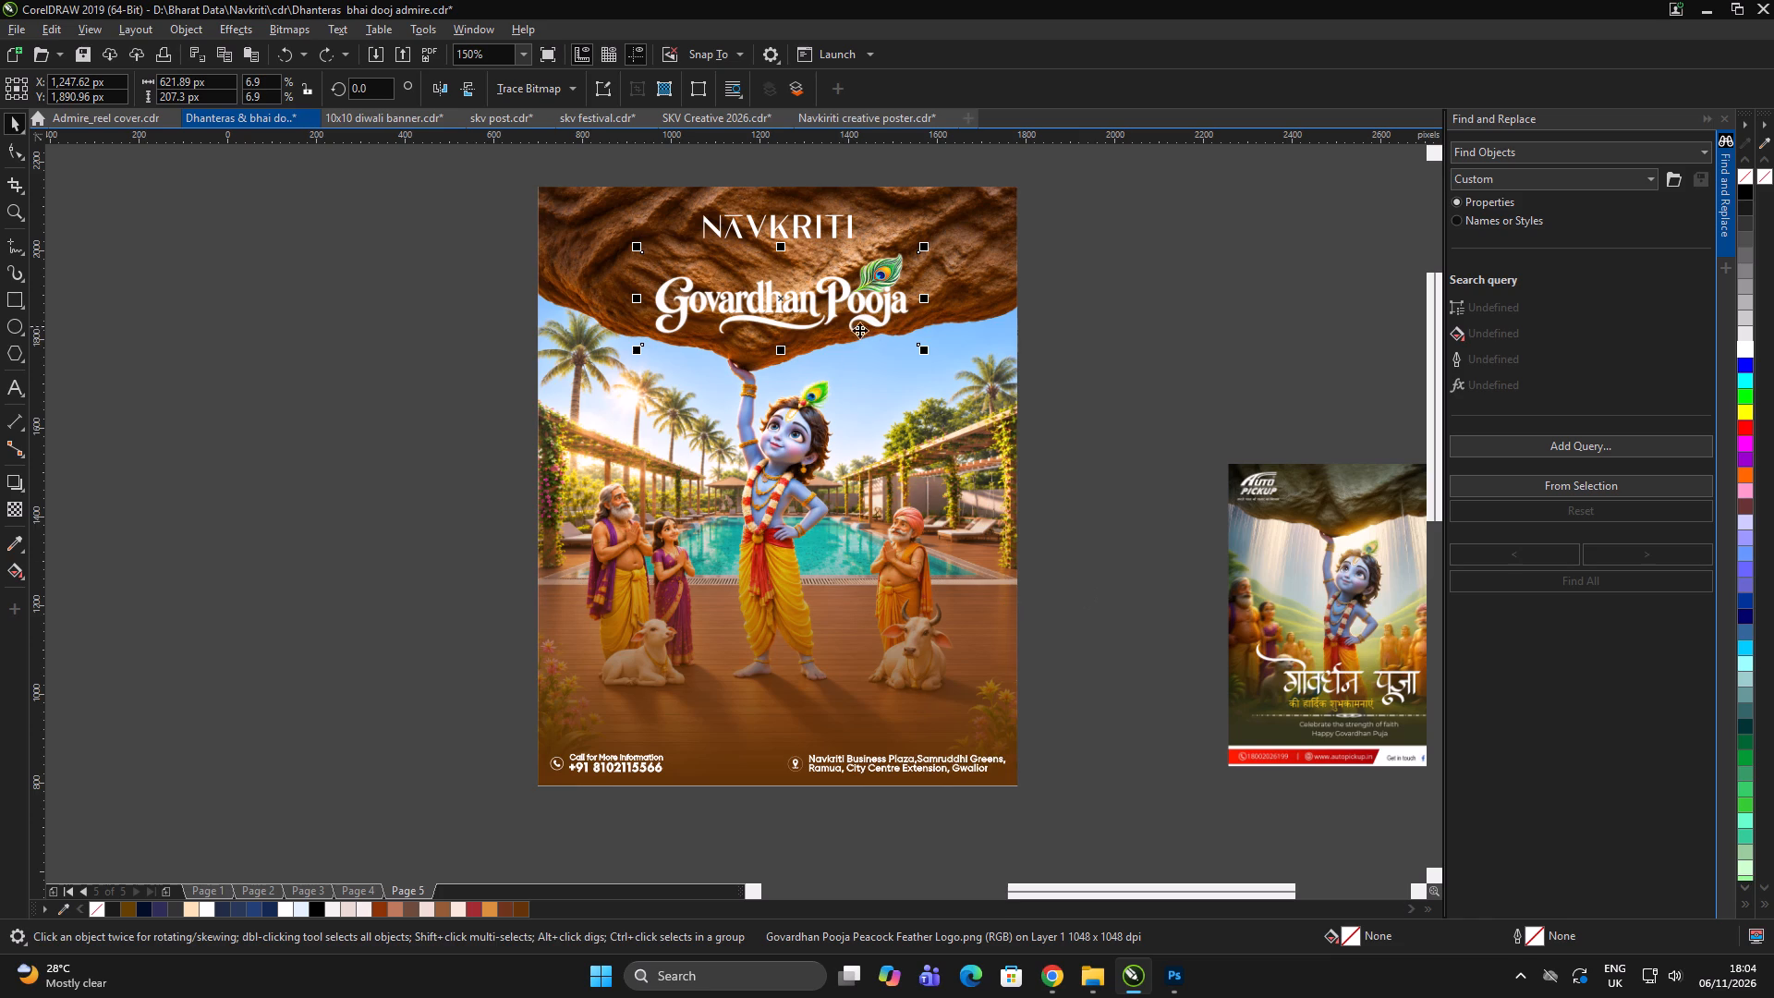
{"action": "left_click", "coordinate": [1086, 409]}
Move the brown gradient overlay off the poster into the empty space beside it.
{"action": "left_click", "coordinate": [838, 602]}
{"action": "left_click_drag", "start_coordinate": [920, 562], "coordinate": [392, 502]}
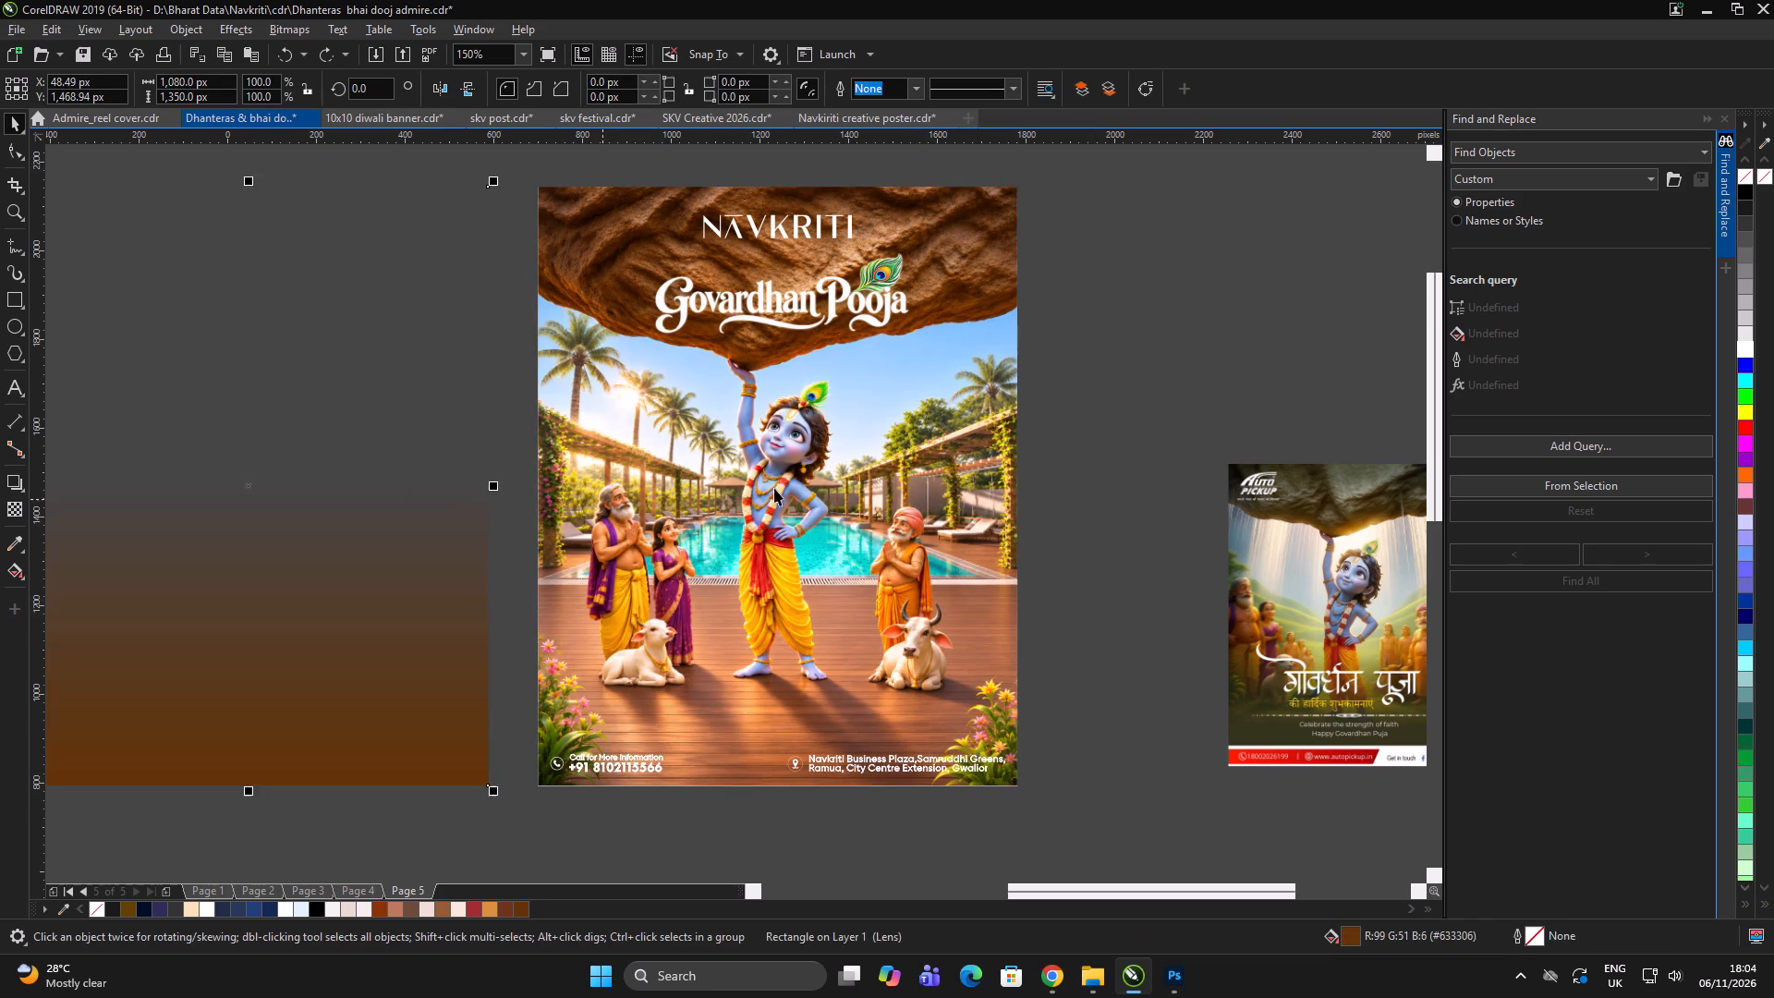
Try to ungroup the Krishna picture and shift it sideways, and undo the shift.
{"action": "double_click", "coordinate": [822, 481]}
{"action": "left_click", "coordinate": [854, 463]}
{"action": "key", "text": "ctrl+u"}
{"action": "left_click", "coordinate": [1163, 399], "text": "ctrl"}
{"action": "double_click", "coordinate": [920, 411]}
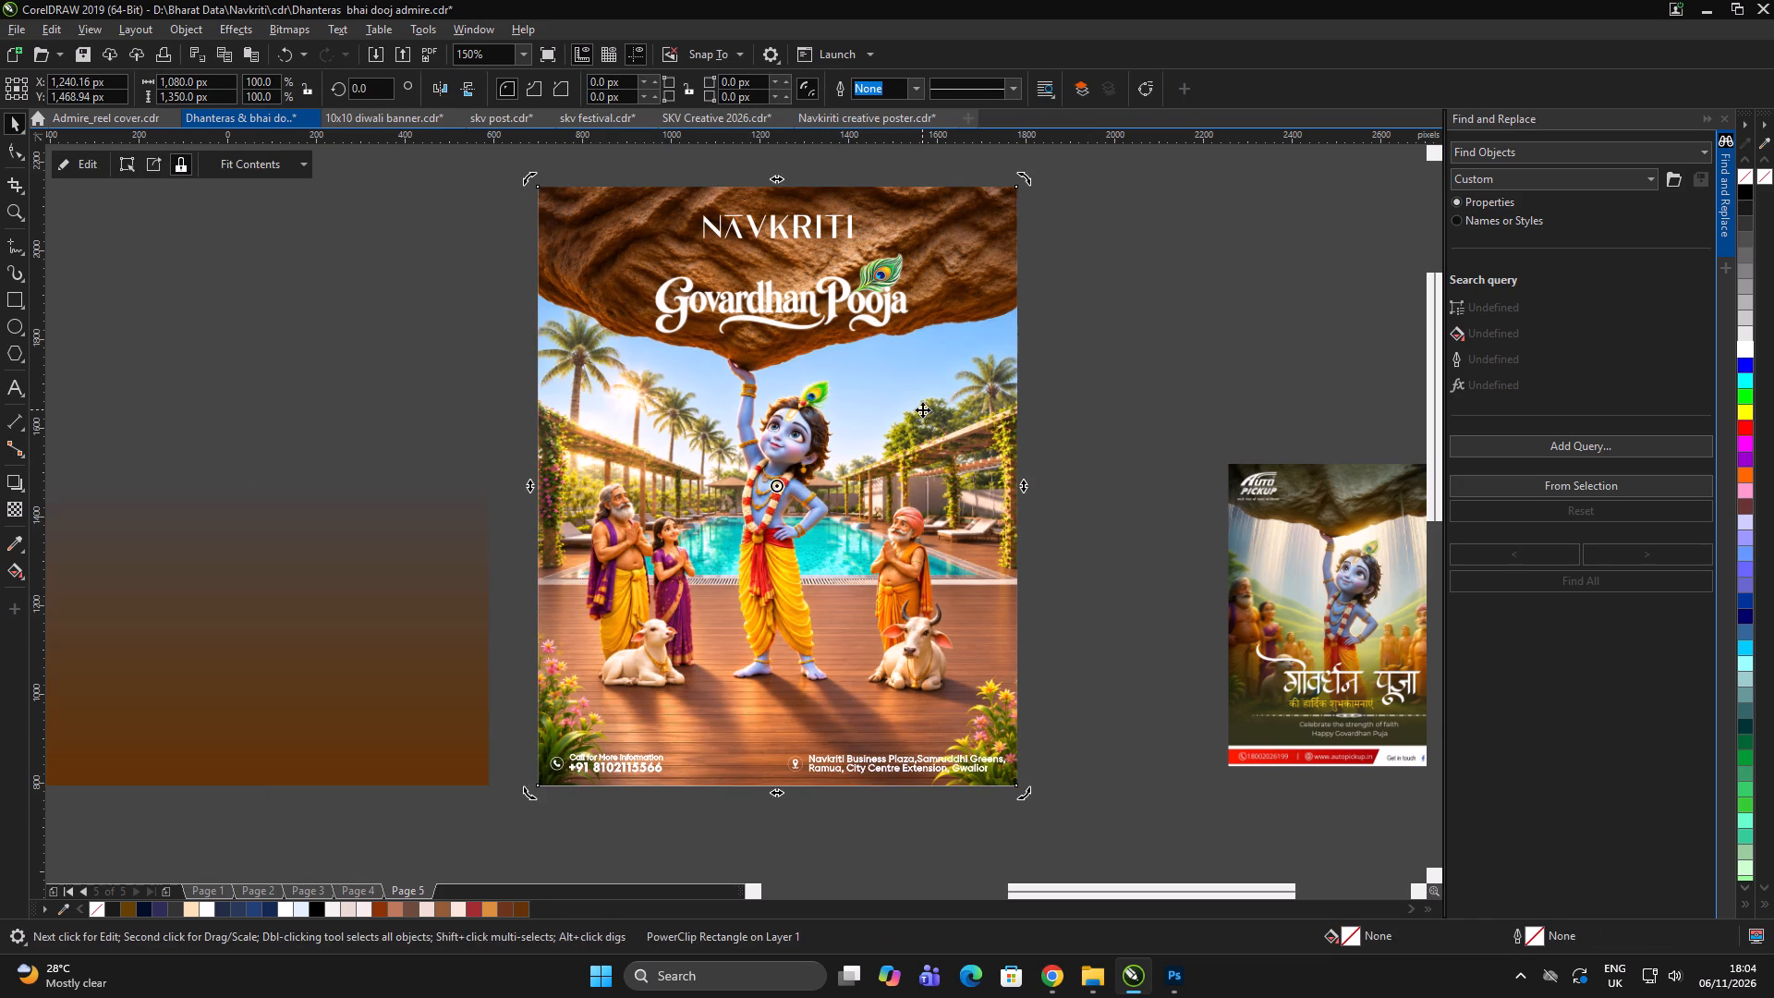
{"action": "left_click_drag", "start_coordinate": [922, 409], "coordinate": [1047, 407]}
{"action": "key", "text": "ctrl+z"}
Inside the PowerClip, move the Krishna image down about 11 px to align its top edge with the frame, and finish editing.
{"action": "left_click", "coordinate": [892, 362]}
{"action": "triple_click", "coordinate": [942, 299]}
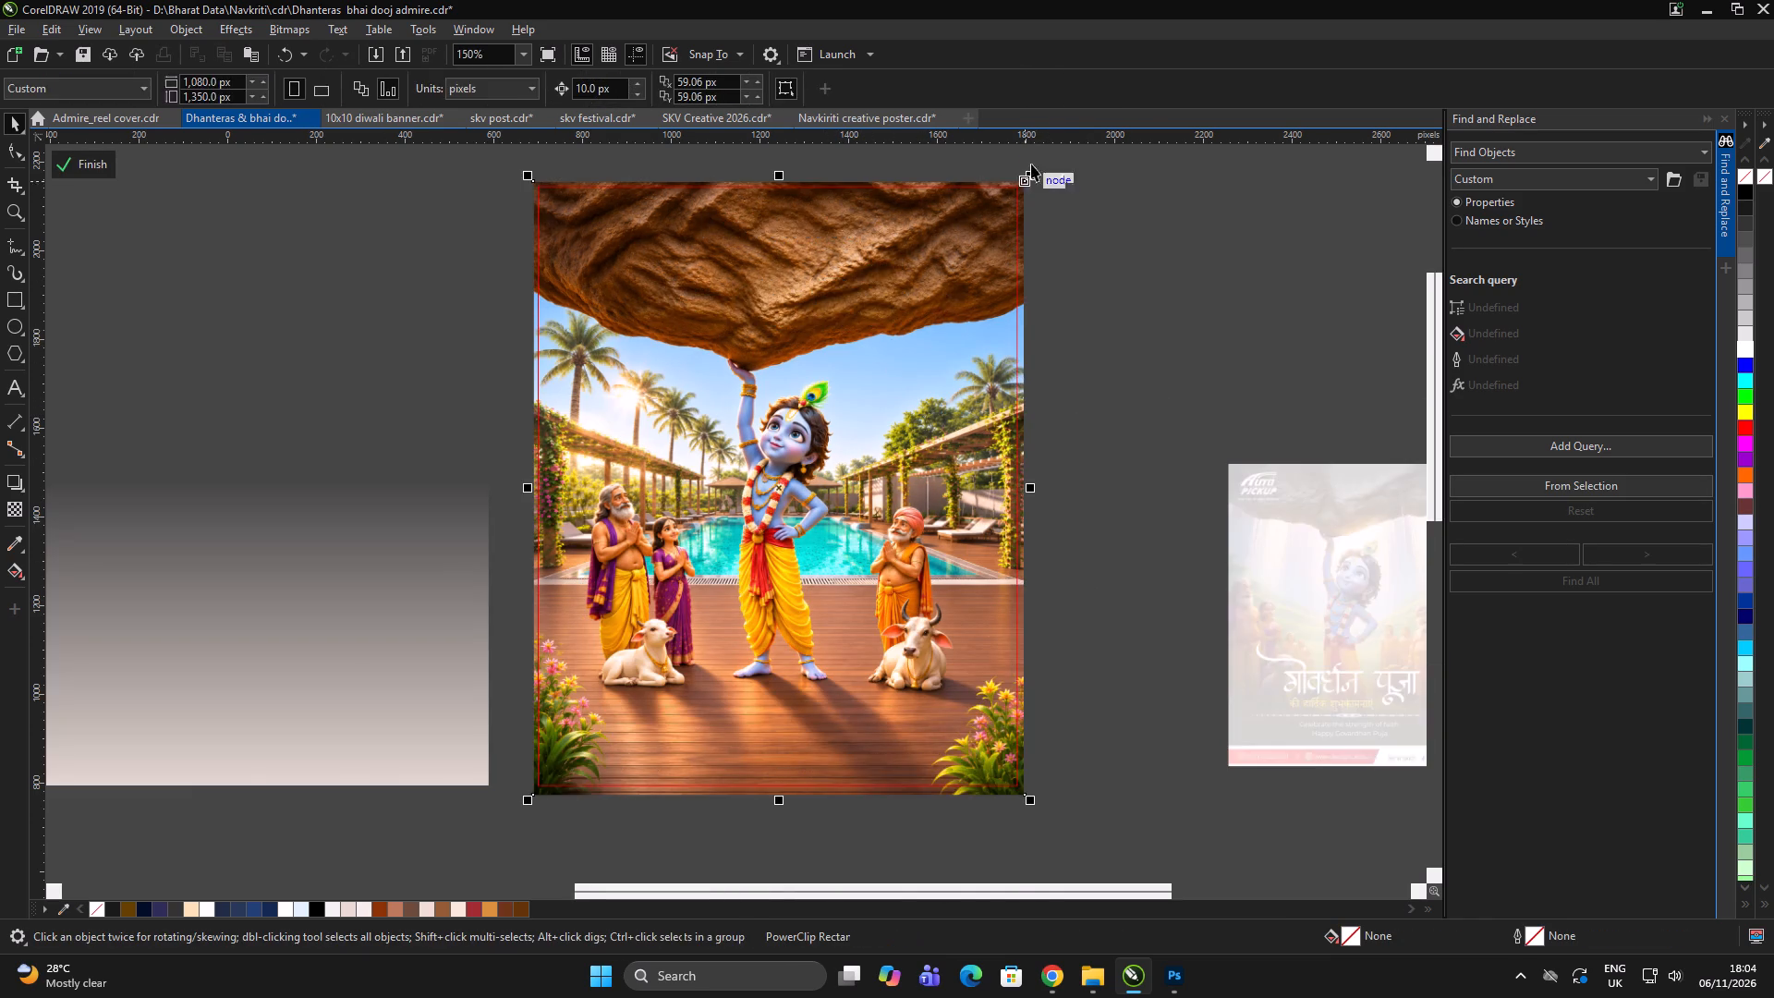
{"action": "scroll", "coordinate": [1034, 157], "scroll_direction": "up", "scroll_amount": 6}
{"action": "left_click_drag", "start_coordinate": [952, 309], "coordinate": [953, 388]}
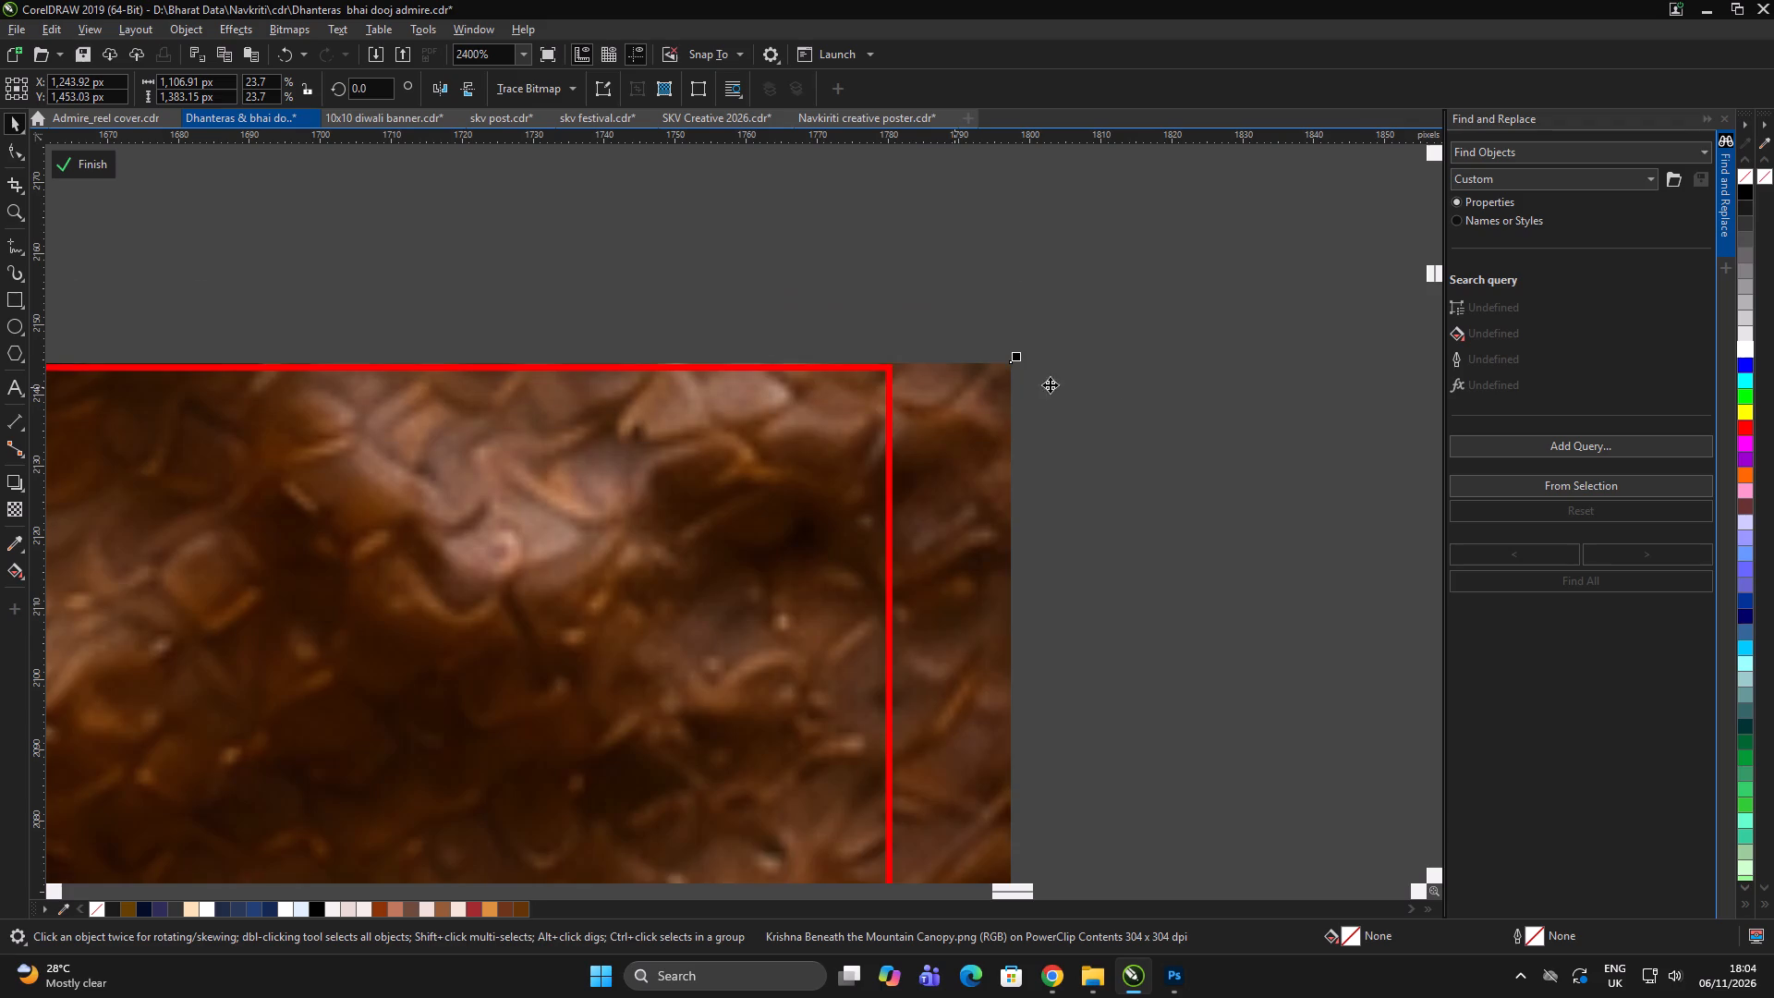
{"action": "left_click", "coordinate": [98, 164]}
{"action": "scroll", "coordinate": [796, 249], "scroll_direction": "down", "scroll_amount": 10}
{"action": "left_click", "coordinate": [1002, 229]}
{"action": "left_click_drag", "start_coordinate": [984, 229], "coordinate": [917, 237]}
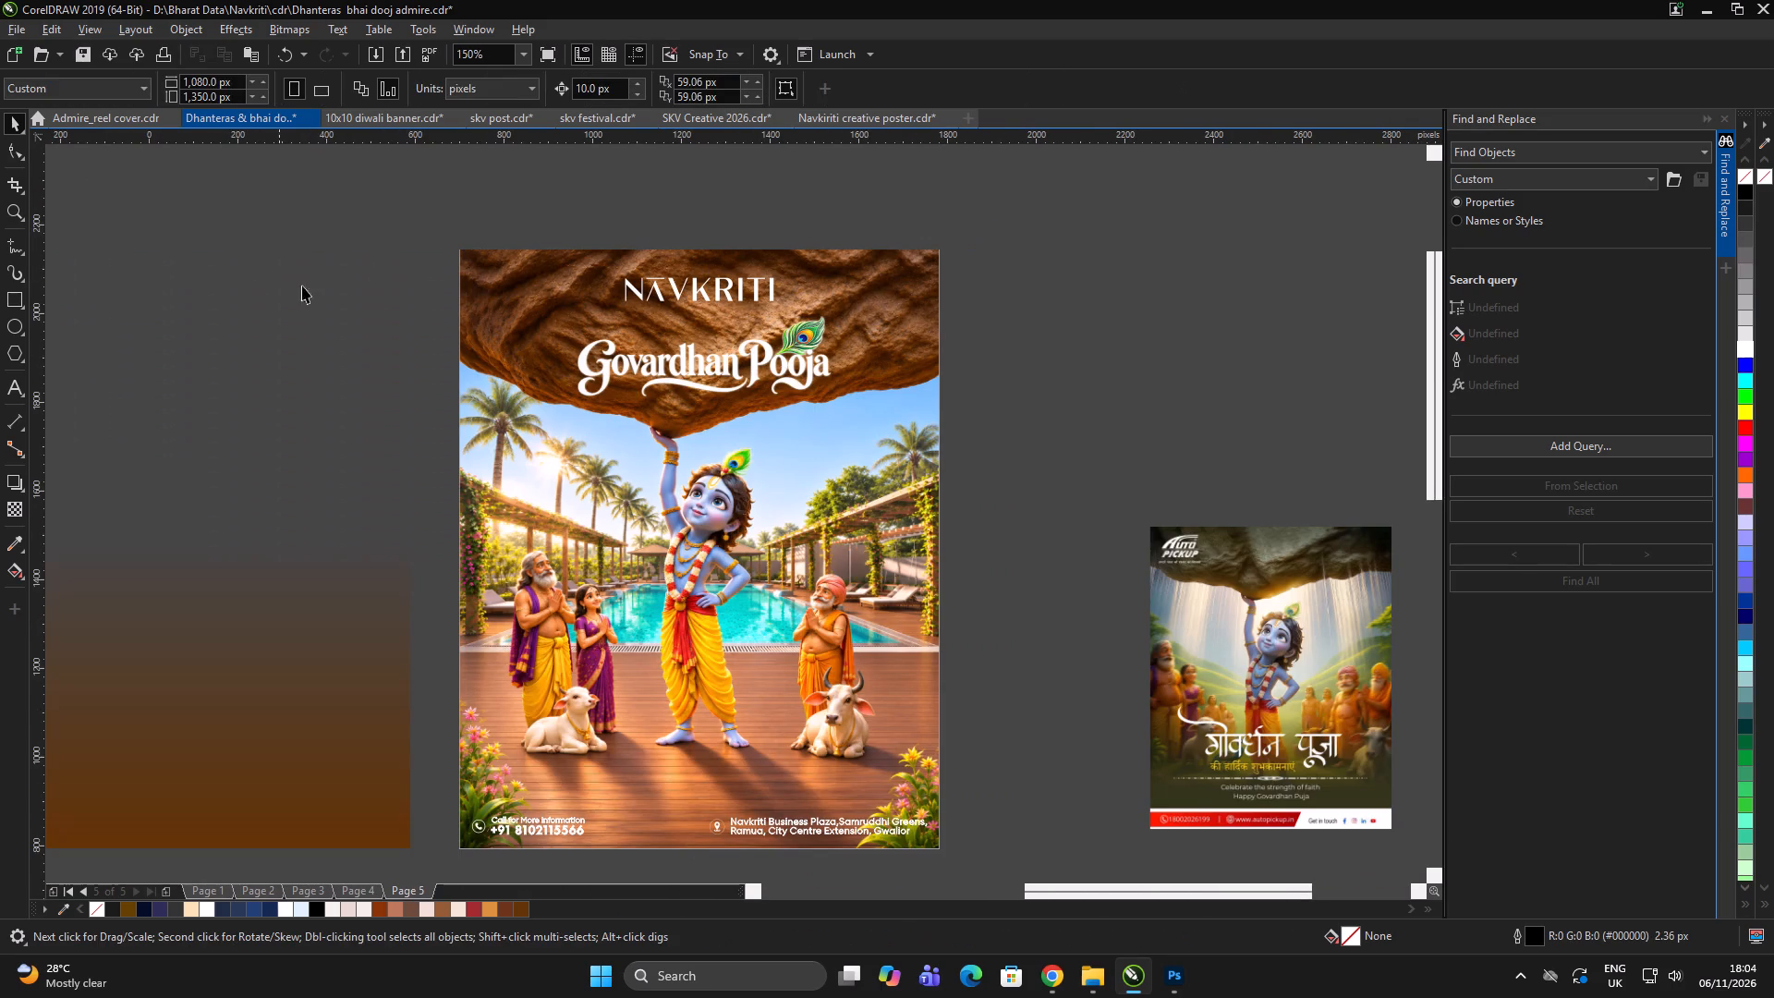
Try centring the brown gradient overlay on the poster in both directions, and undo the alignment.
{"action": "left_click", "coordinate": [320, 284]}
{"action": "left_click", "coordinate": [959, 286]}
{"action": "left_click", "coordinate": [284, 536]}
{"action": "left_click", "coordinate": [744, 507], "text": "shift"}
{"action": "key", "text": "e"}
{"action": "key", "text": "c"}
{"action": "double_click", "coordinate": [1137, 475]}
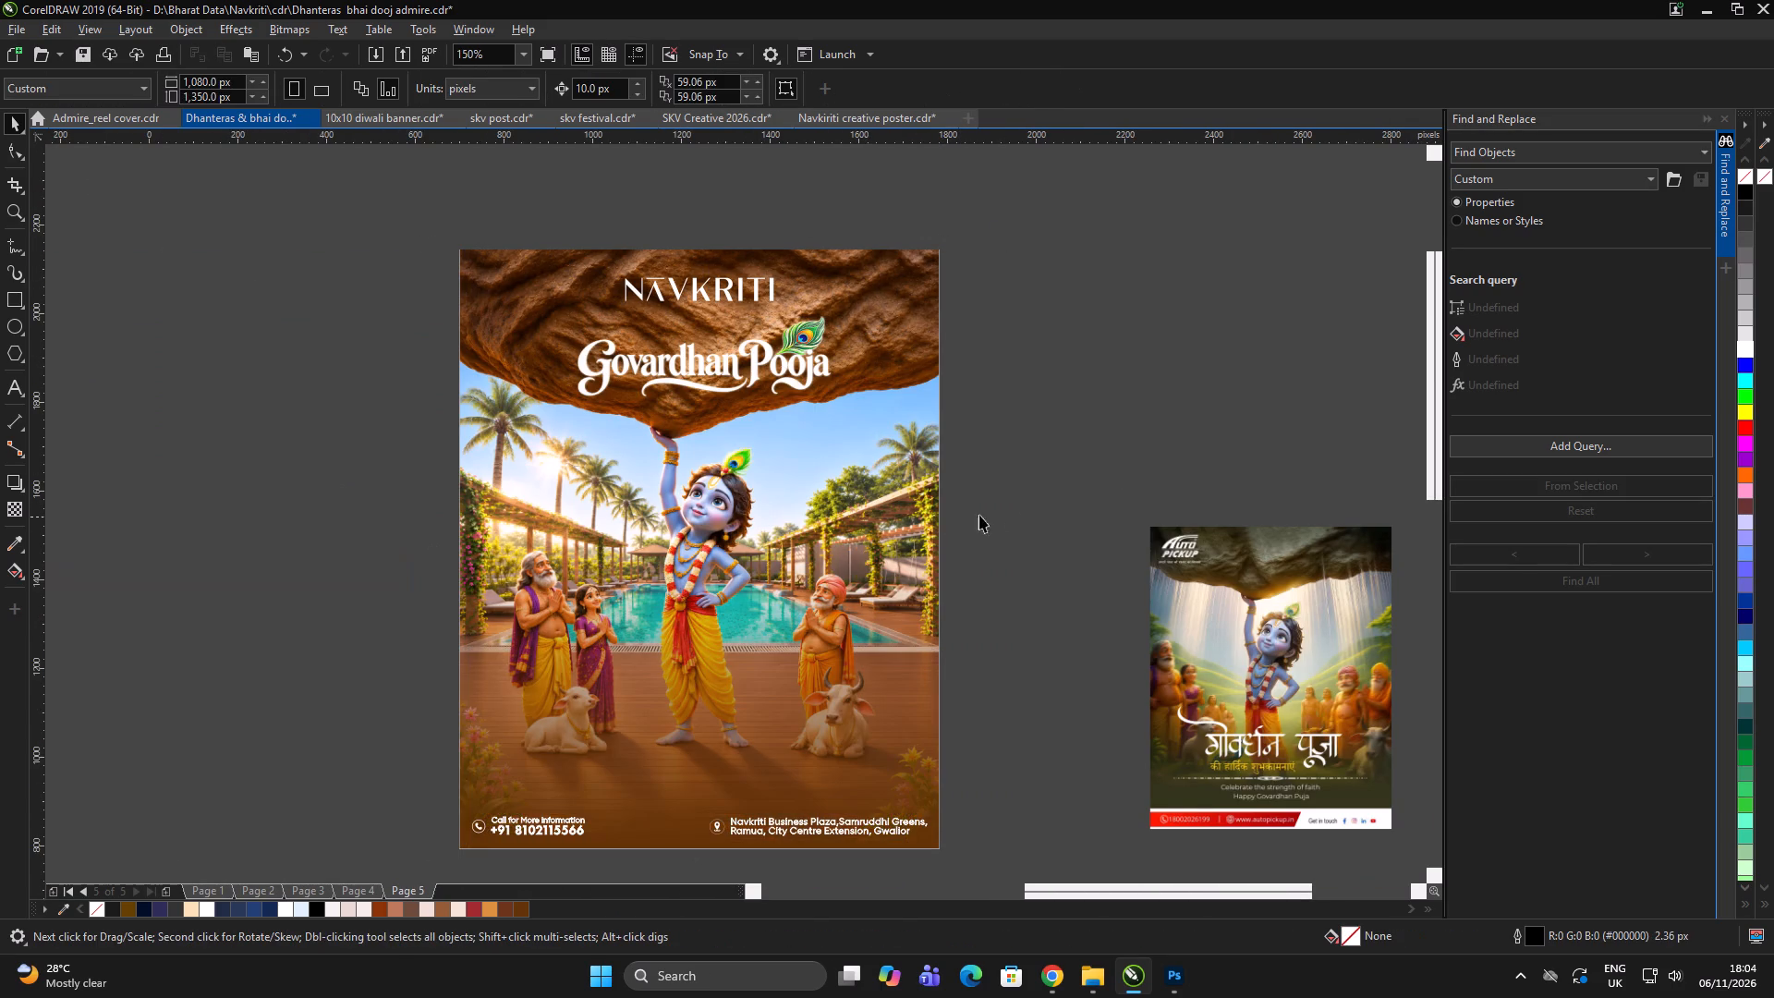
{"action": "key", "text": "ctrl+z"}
Put the brown gradient overlay back over the poster by centring it horizontally on the Krishna picture.
{"action": "left_click", "coordinate": [1067, 400]}
{"action": "left_click", "coordinate": [259, 554]}
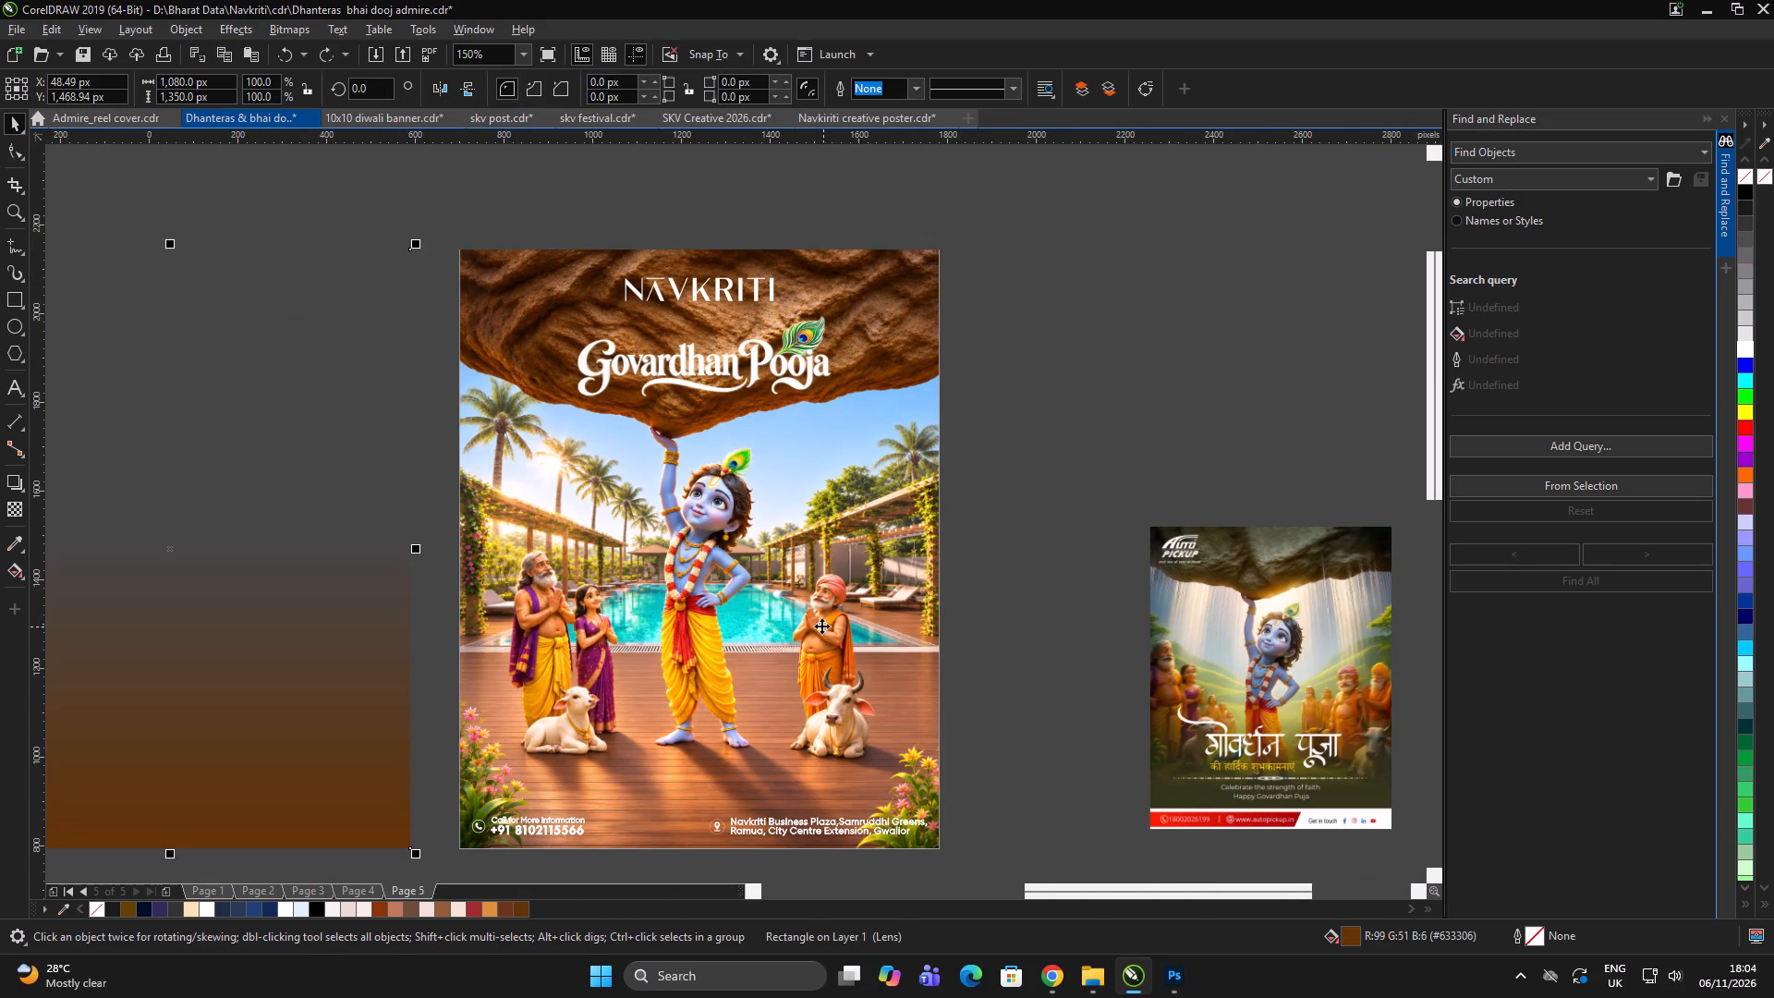
{"action": "left_click", "coordinate": [823, 627], "text": "shift"}
{"action": "key", "text": "c"}
{"action": "left_click", "coordinate": [1179, 525]}
{"action": "left_click", "coordinate": [1166, 523]}
Bring the Govardhan Pooja lettering to the front of the layer.
{"action": "left_click", "coordinate": [928, 380]}
{"action": "left_click_drag", "start_coordinate": [1034, 293], "coordinate": [202, 460]}
{"action": "key", "text": "shift+Page_Up"}
{"action": "left_click", "coordinate": [1034, 399], "text": "shift"}
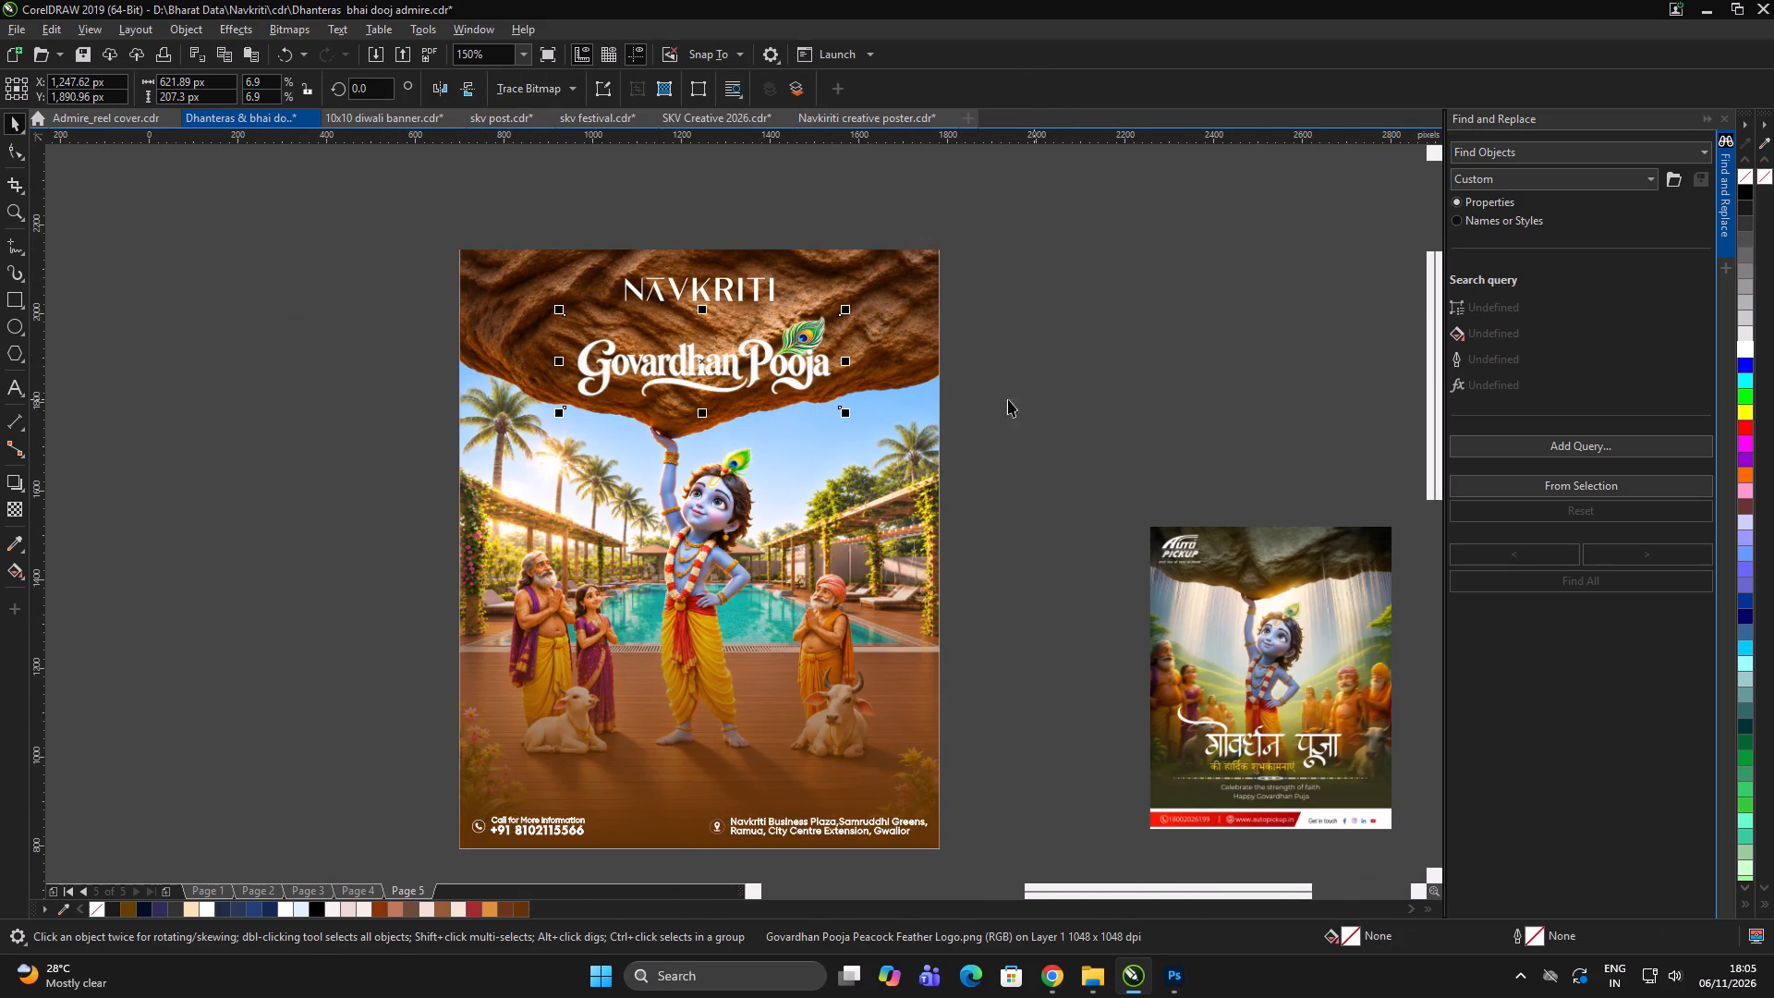
Duplicate the brown gradient overlay upward and mirror the copy vertically.
{"action": "left_click", "coordinate": [805, 721]}
{"action": "left_click_drag", "start_coordinate": [806, 694], "coordinate": [777, 568]}
{"action": "right_click", "coordinate": [777, 568], "text": "shift"}
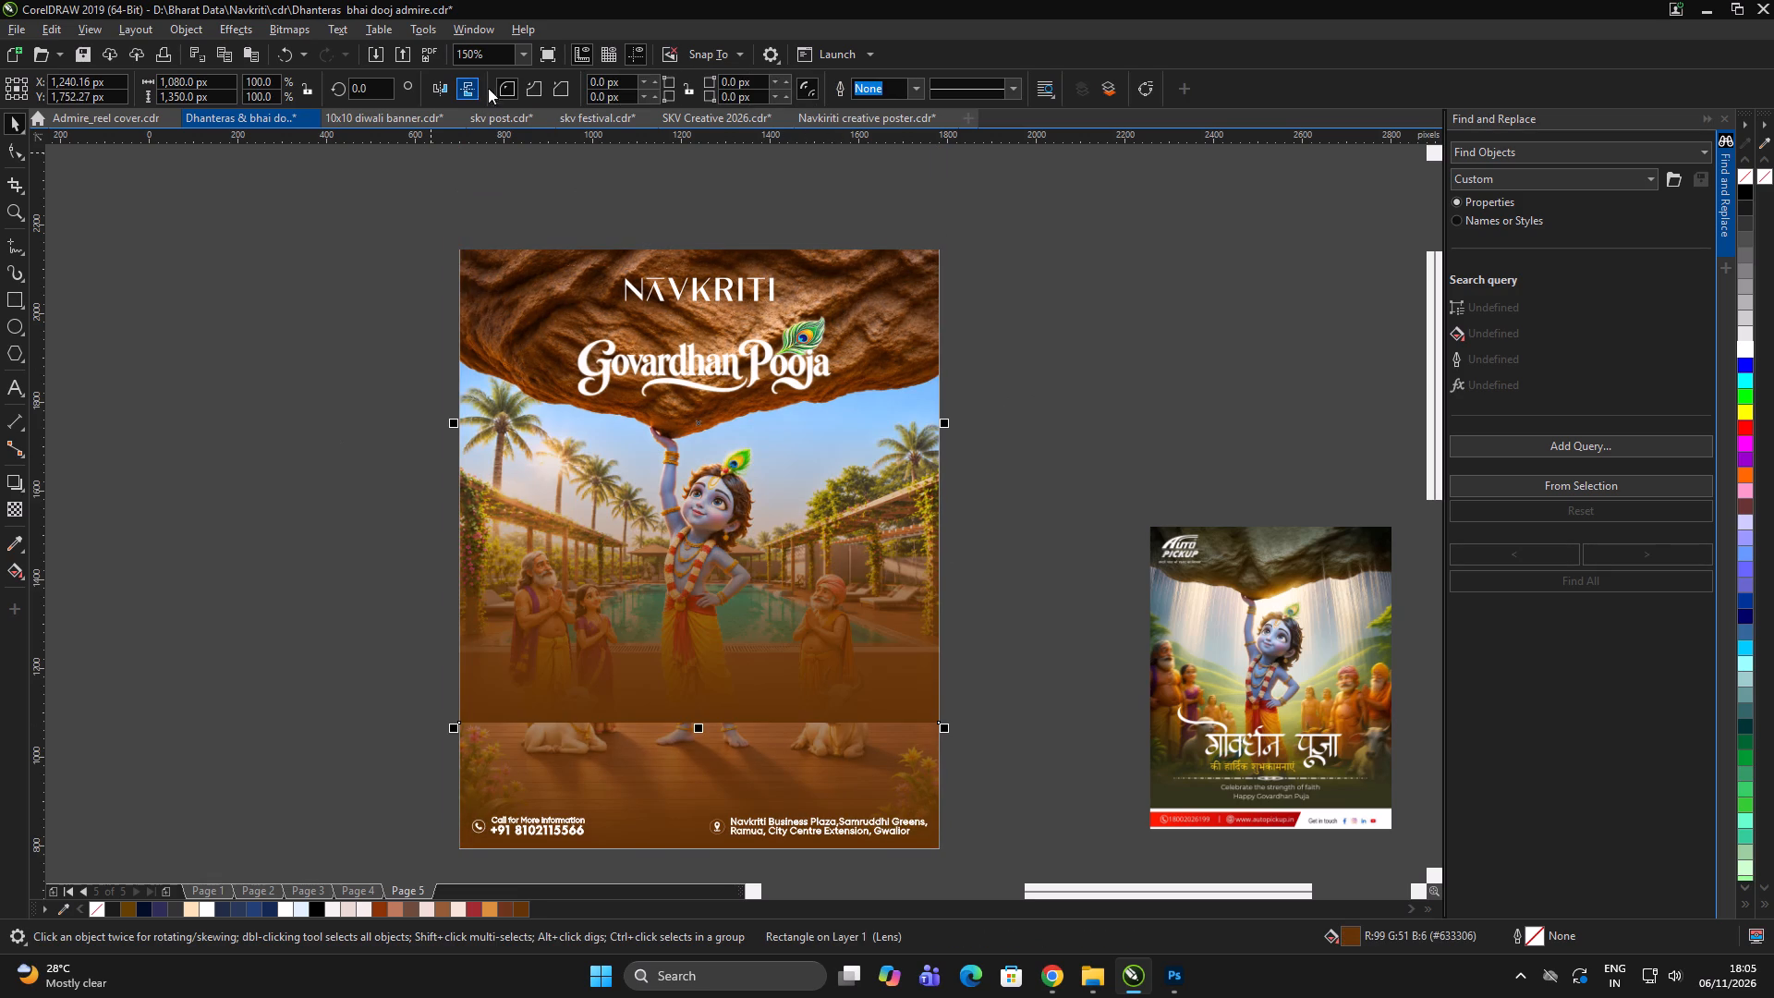
{"action": "left_click", "coordinate": [468, 84]}
Centre the mirrored brown overlay on the poster both horizontally and vertically.
{"action": "left_click_drag", "start_coordinate": [842, 396], "coordinate": [122, 388]}
{"action": "left_click", "coordinate": [750, 575], "text": "shift"}
{"action": "key", "text": "e"}
{"action": "key", "text": "c"}
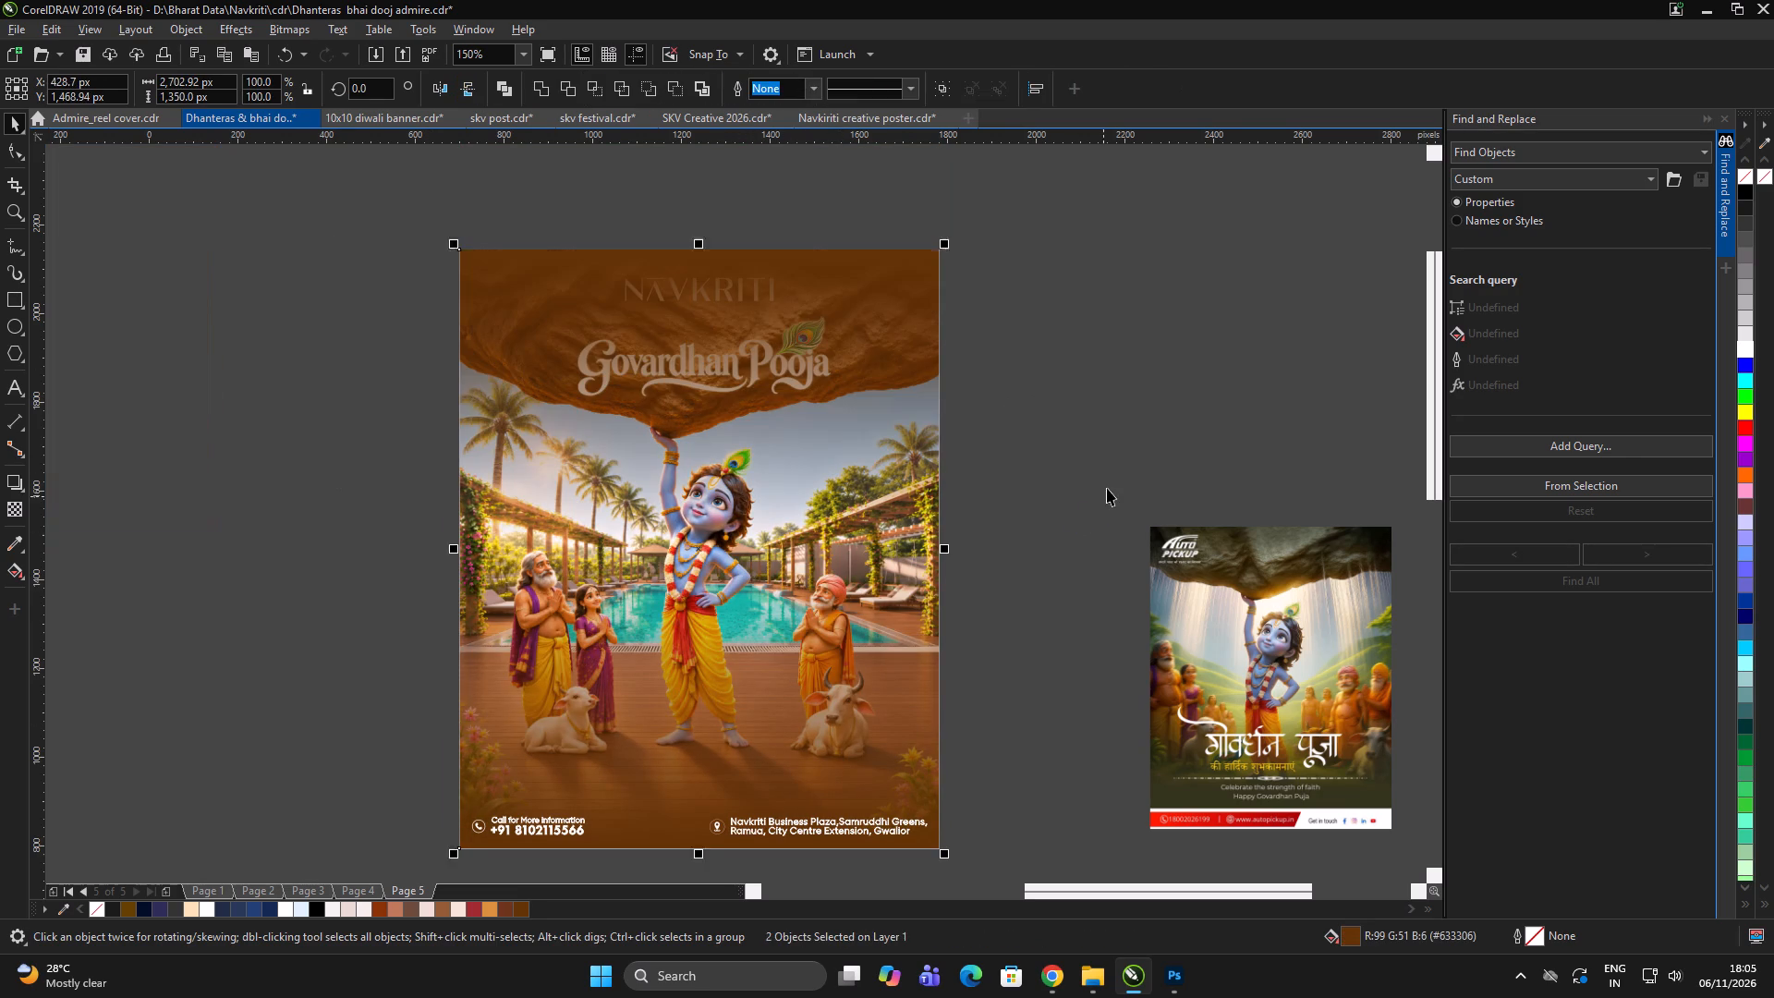
{"action": "double_click", "coordinate": [1111, 484]}
Bring the NAVKRITI logo and the Govardhan Pooja lettering in front of the mirrored brown overlay.
{"action": "left_click", "coordinate": [843, 464]}
{"action": "scroll", "coordinate": [595, 213], "scroll_direction": "up", "scroll_amount": 1}
{"action": "left_click_drag", "start_coordinate": [348, 200], "coordinate": [1251, 663]}
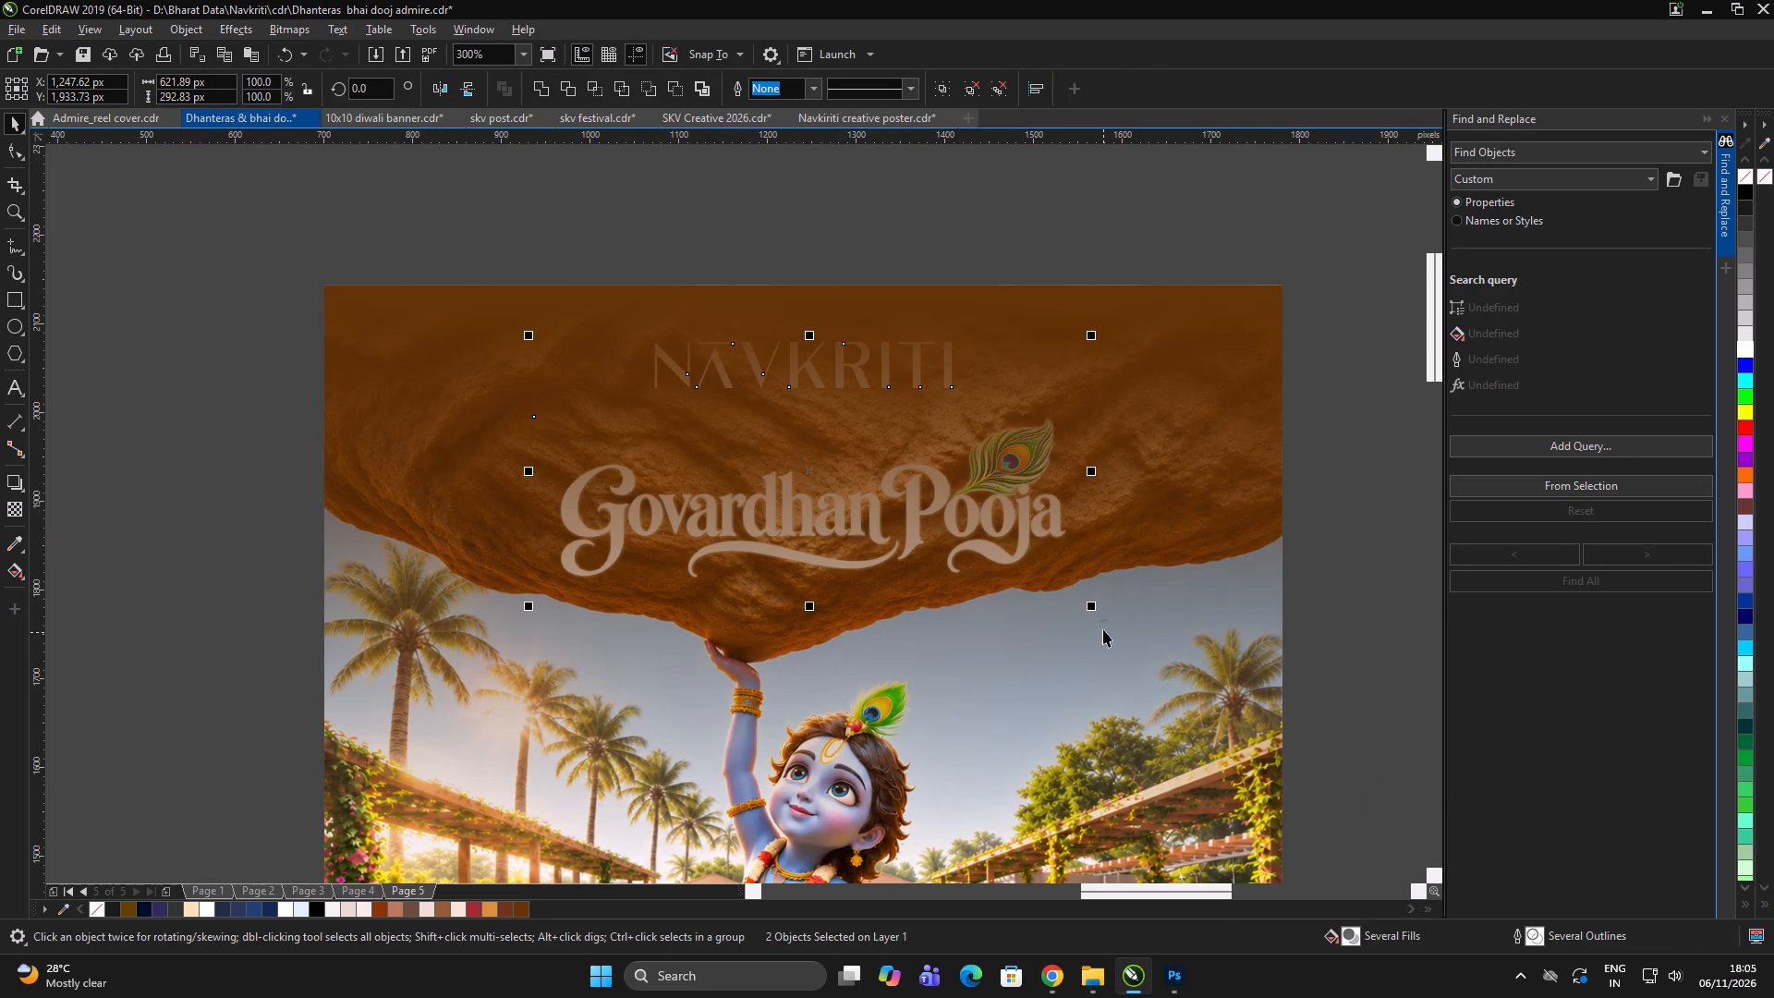
{"action": "key", "text": "shift+Page_Up"}
{"action": "scroll", "coordinate": [475, 97], "scroll_direction": "down", "scroll_amount": 1}
{"action": "left_click", "coordinate": [812, 98]}
{"action": "scroll", "coordinate": [742, 347], "scroll_direction": "down", "scroll_amount": 2}
{"action": "double_click", "coordinate": [1001, 349]}
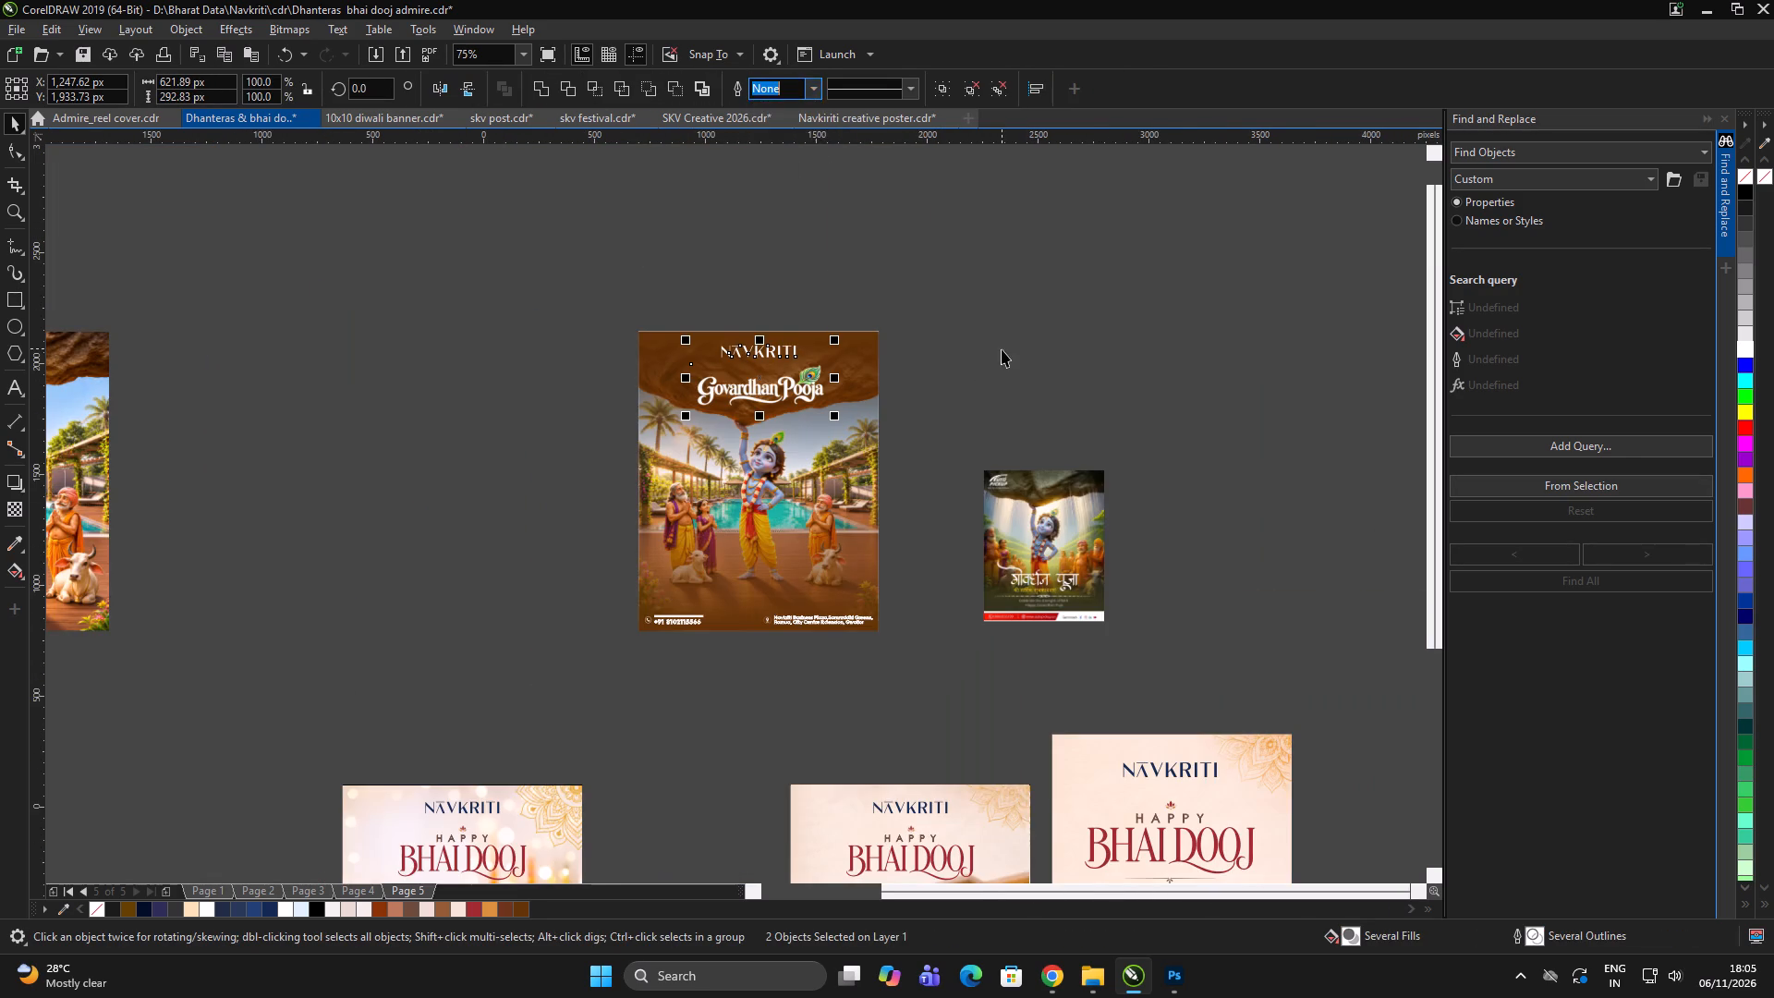
Shorten the mirrored overlay's fountain transparency so the brown fades out near Krishna's raised hand.
{"action": "scroll", "coordinate": [767, 449], "scroll_direction": "up", "scroll_amount": 2}
{"action": "left_click", "coordinate": [767, 451]}
{"action": "scroll", "coordinate": [624, 417], "scroll_direction": "down", "scroll_amount": 2}
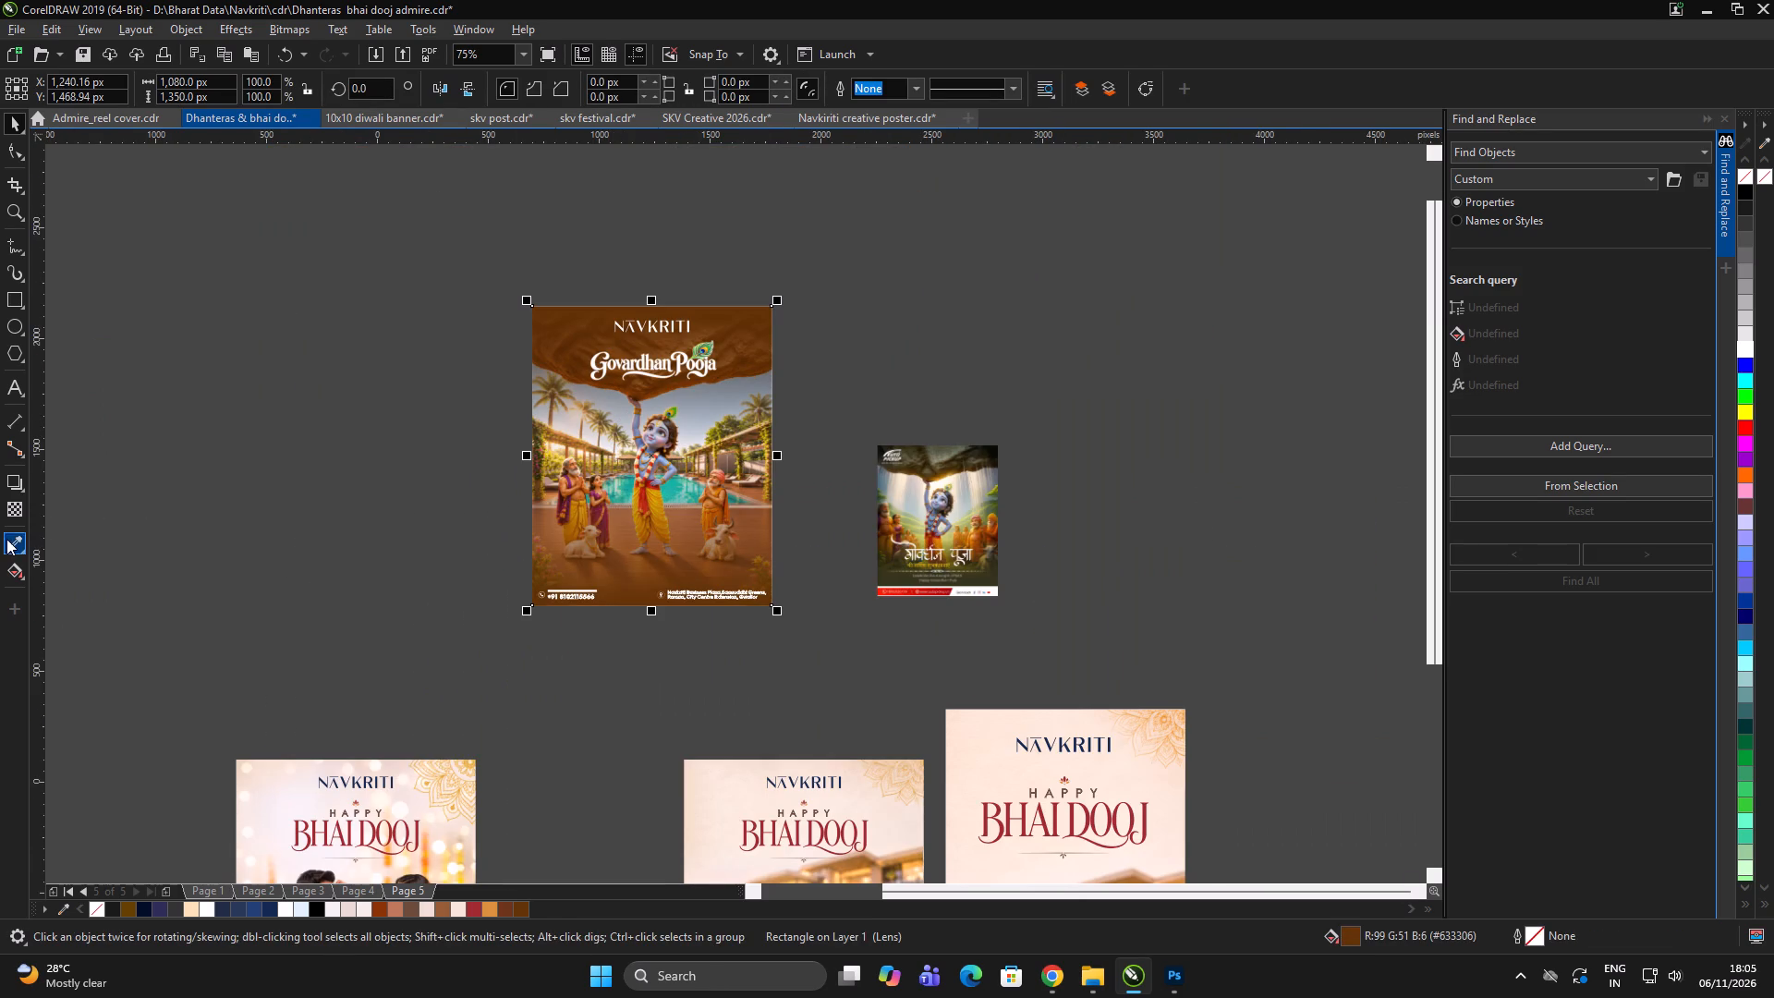
{"action": "left_click", "coordinate": [15, 509]}
{"action": "left_click_drag", "start_coordinate": [644, 462], "coordinate": [636, 420]}
{"action": "scroll", "coordinate": [636, 417], "scroll_direction": "up", "scroll_amount": 2}
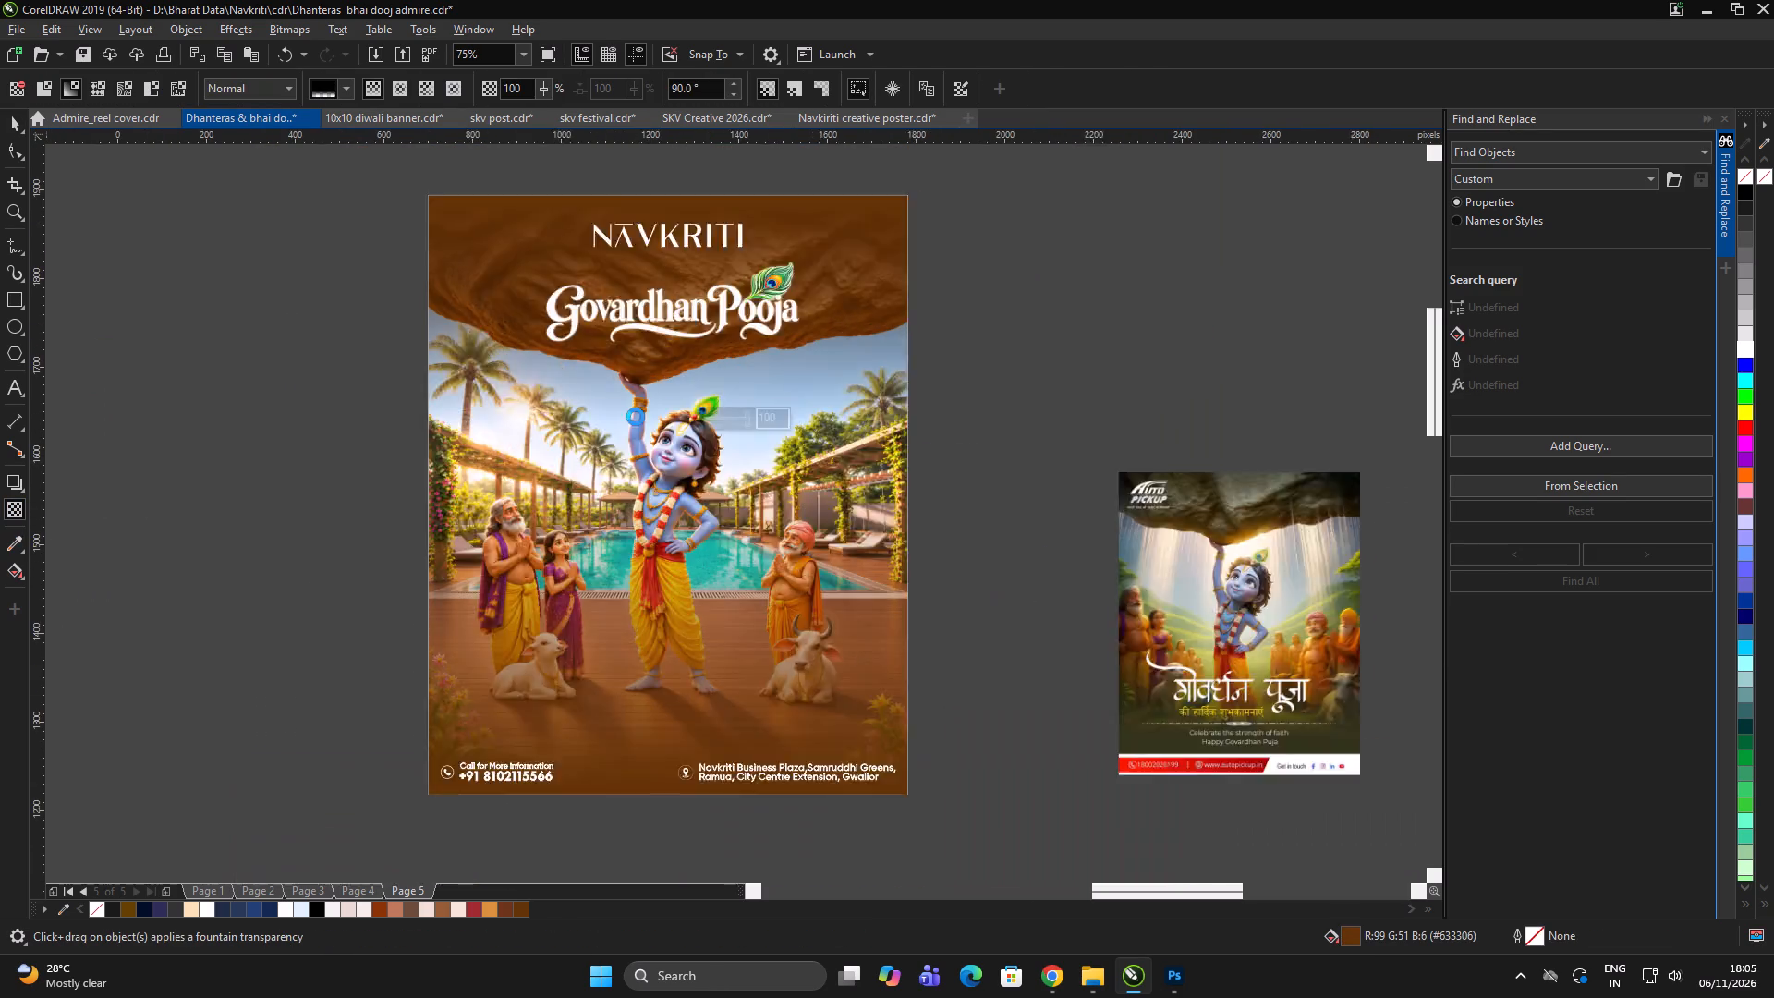
{"action": "left_click_drag", "start_coordinate": [663, 427], "coordinate": [665, 399]}
{"action": "scroll", "coordinate": [662, 367], "scroll_direction": "down", "scroll_amount": 2}
{"action": "key", "text": "space"}
{"action": "double_click", "coordinate": [1024, 394]}
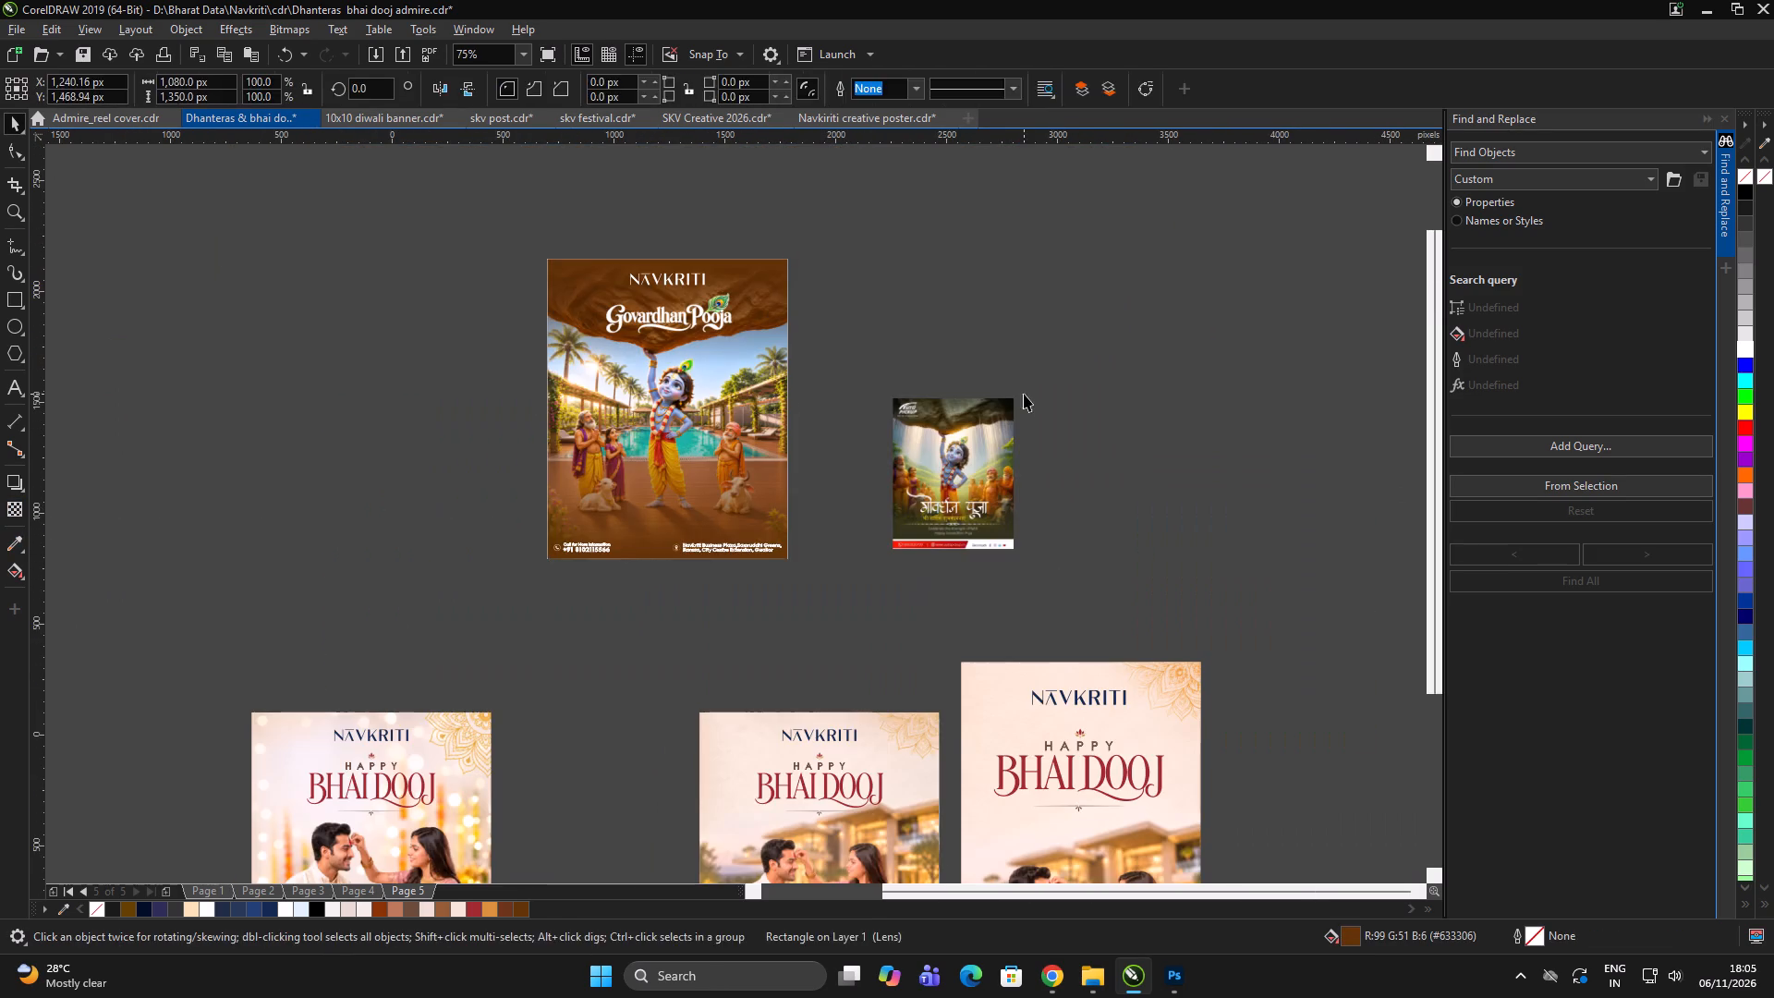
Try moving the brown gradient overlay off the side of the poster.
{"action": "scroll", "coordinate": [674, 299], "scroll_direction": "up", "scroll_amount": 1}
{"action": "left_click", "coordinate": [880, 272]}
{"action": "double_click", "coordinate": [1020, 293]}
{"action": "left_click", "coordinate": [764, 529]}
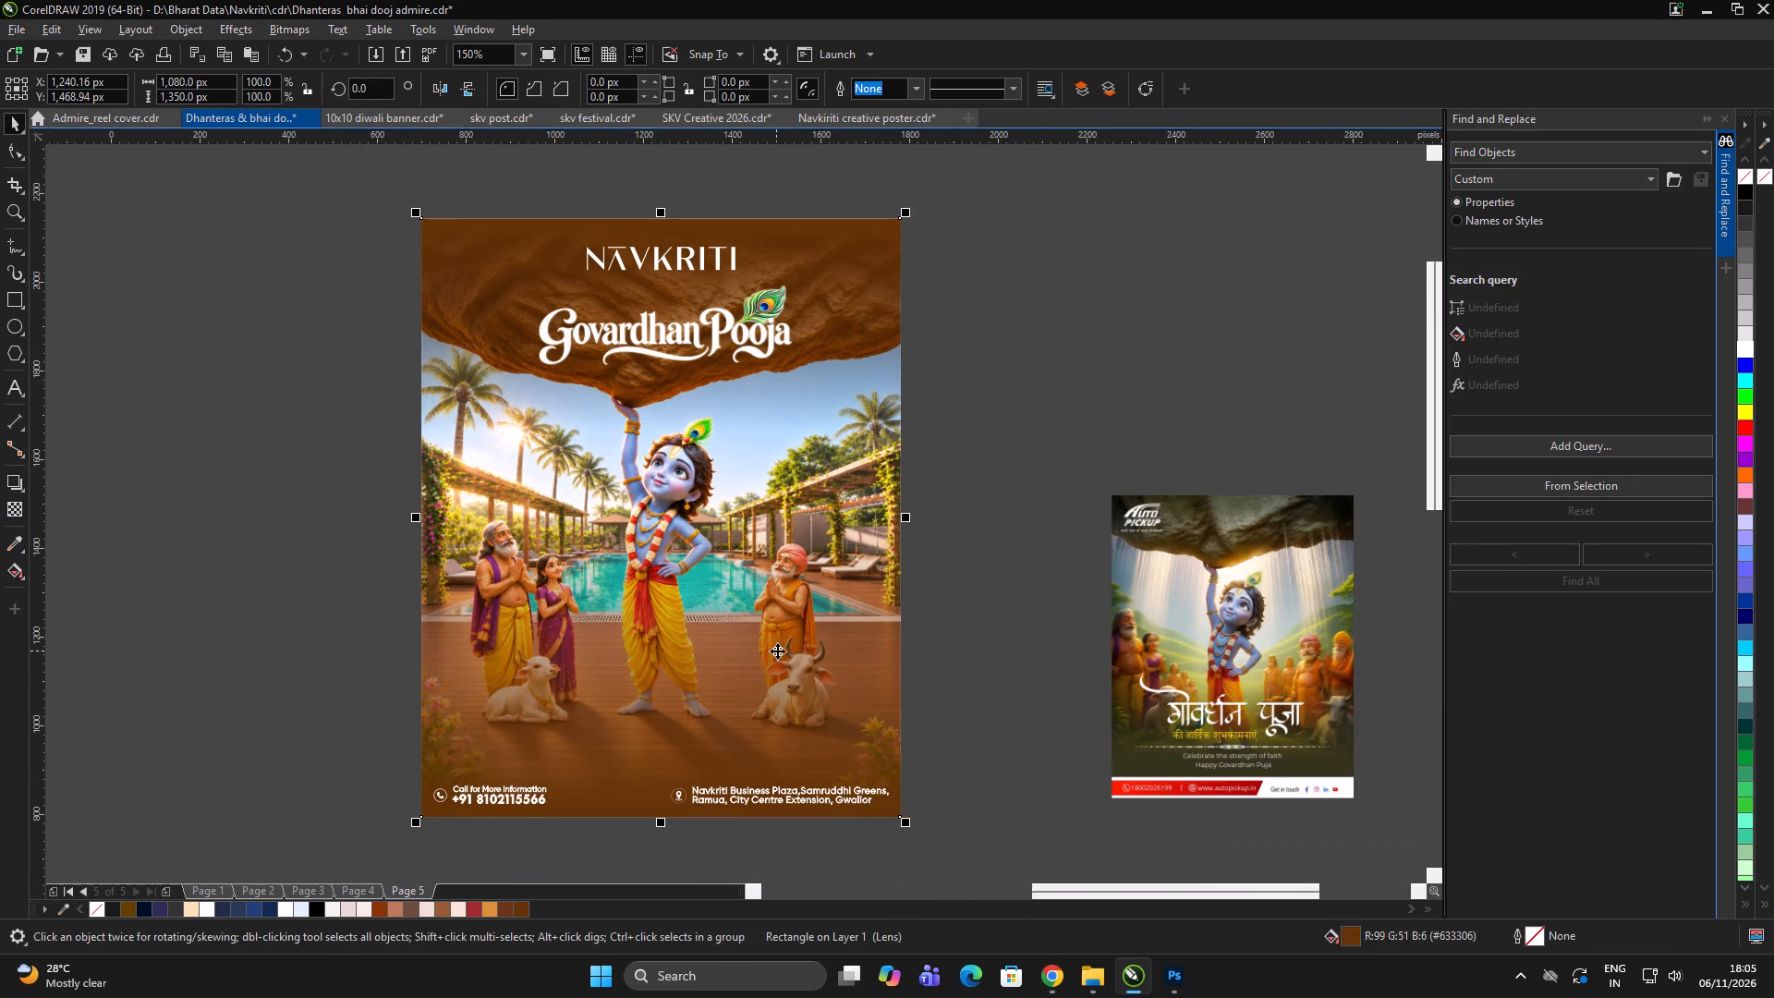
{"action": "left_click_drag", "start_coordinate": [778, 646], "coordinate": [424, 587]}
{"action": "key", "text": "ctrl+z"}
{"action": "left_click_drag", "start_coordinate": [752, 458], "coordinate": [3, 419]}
Move the top brown gradient overlay completely off the side of the poster to reach the overlay beneath it.
{"action": "left_click", "coordinate": [694, 514]}
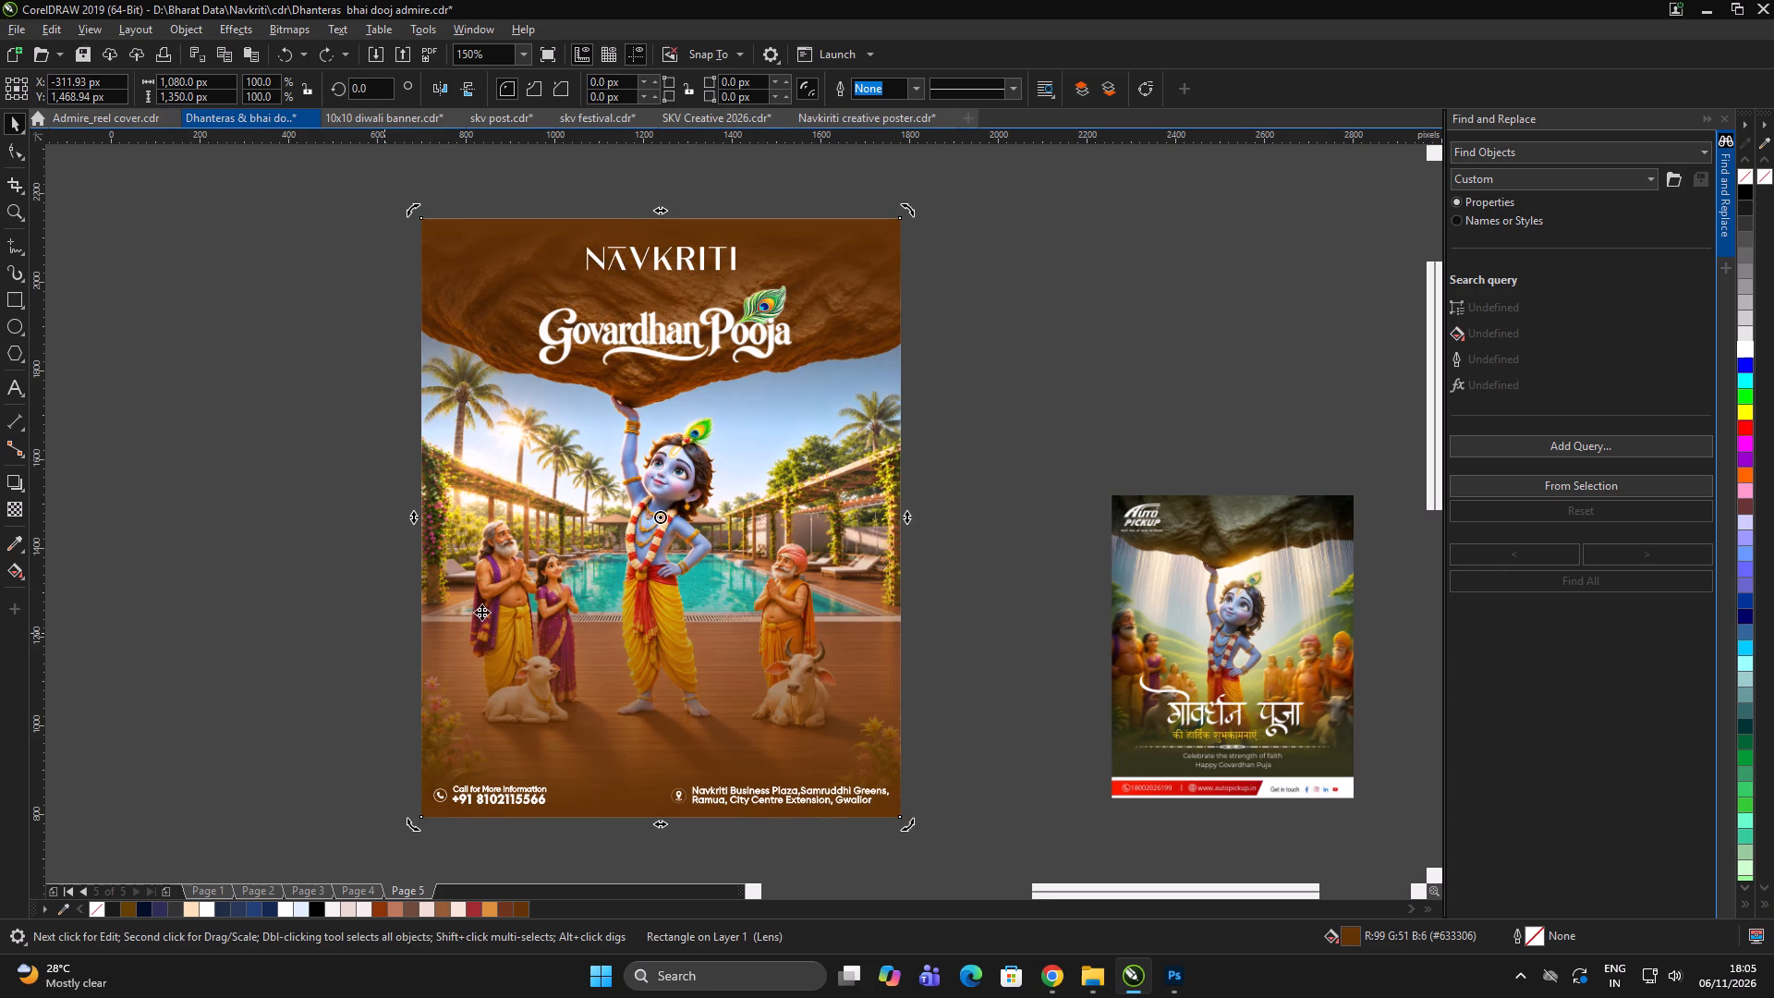
{"action": "left_click", "coordinate": [16, 508]}
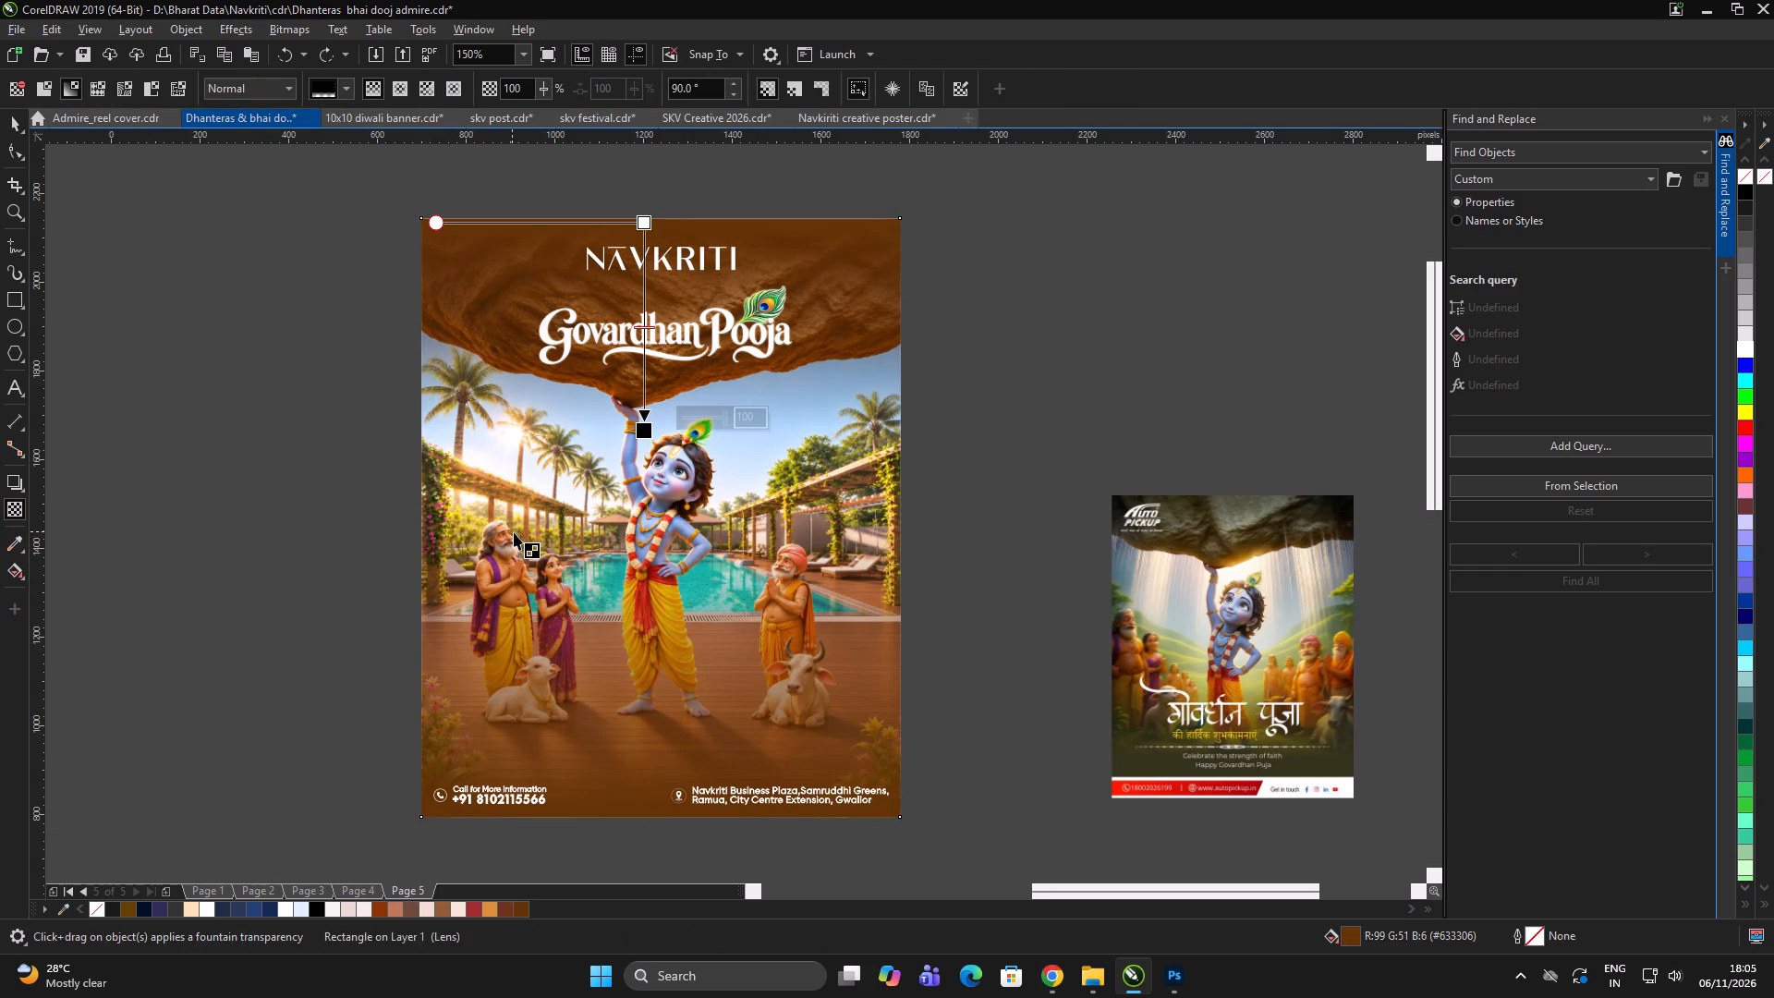
{"action": "key", "text": "space"}
{"action": "scroll", "coordinate": [687, 393], "scroll_direction": "down", "scroll_amount": 1}
{"action": "left_click_drag", "start_coordinate": [711, 440], "coordinate": [314, 408]}
Shorten the lower brown overlay's fountain transparency so its fade ends around Krishna's waist.
{"action": "left_click", "coordinate": [690, 513]}
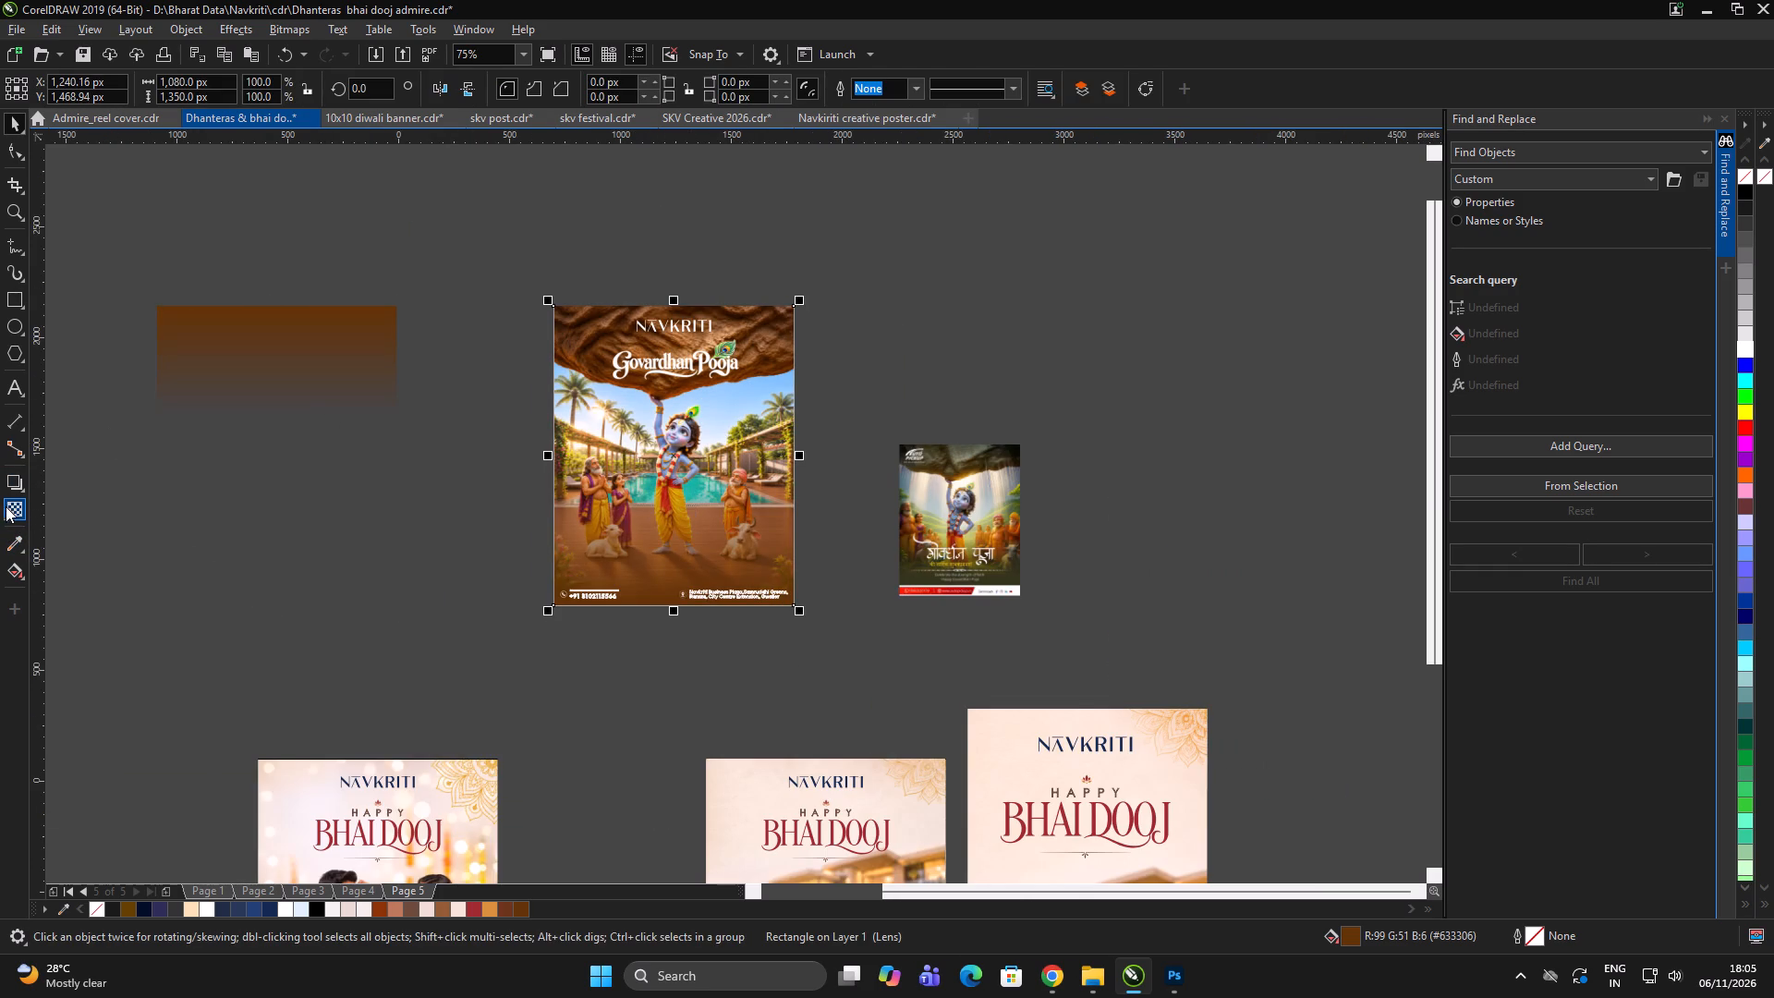
{"action": "left_click", "coordinate": [6, 507]}
{"action": "left_click_drag", "start_coordinate": [663, 453], "coordinate": [665, 482]}
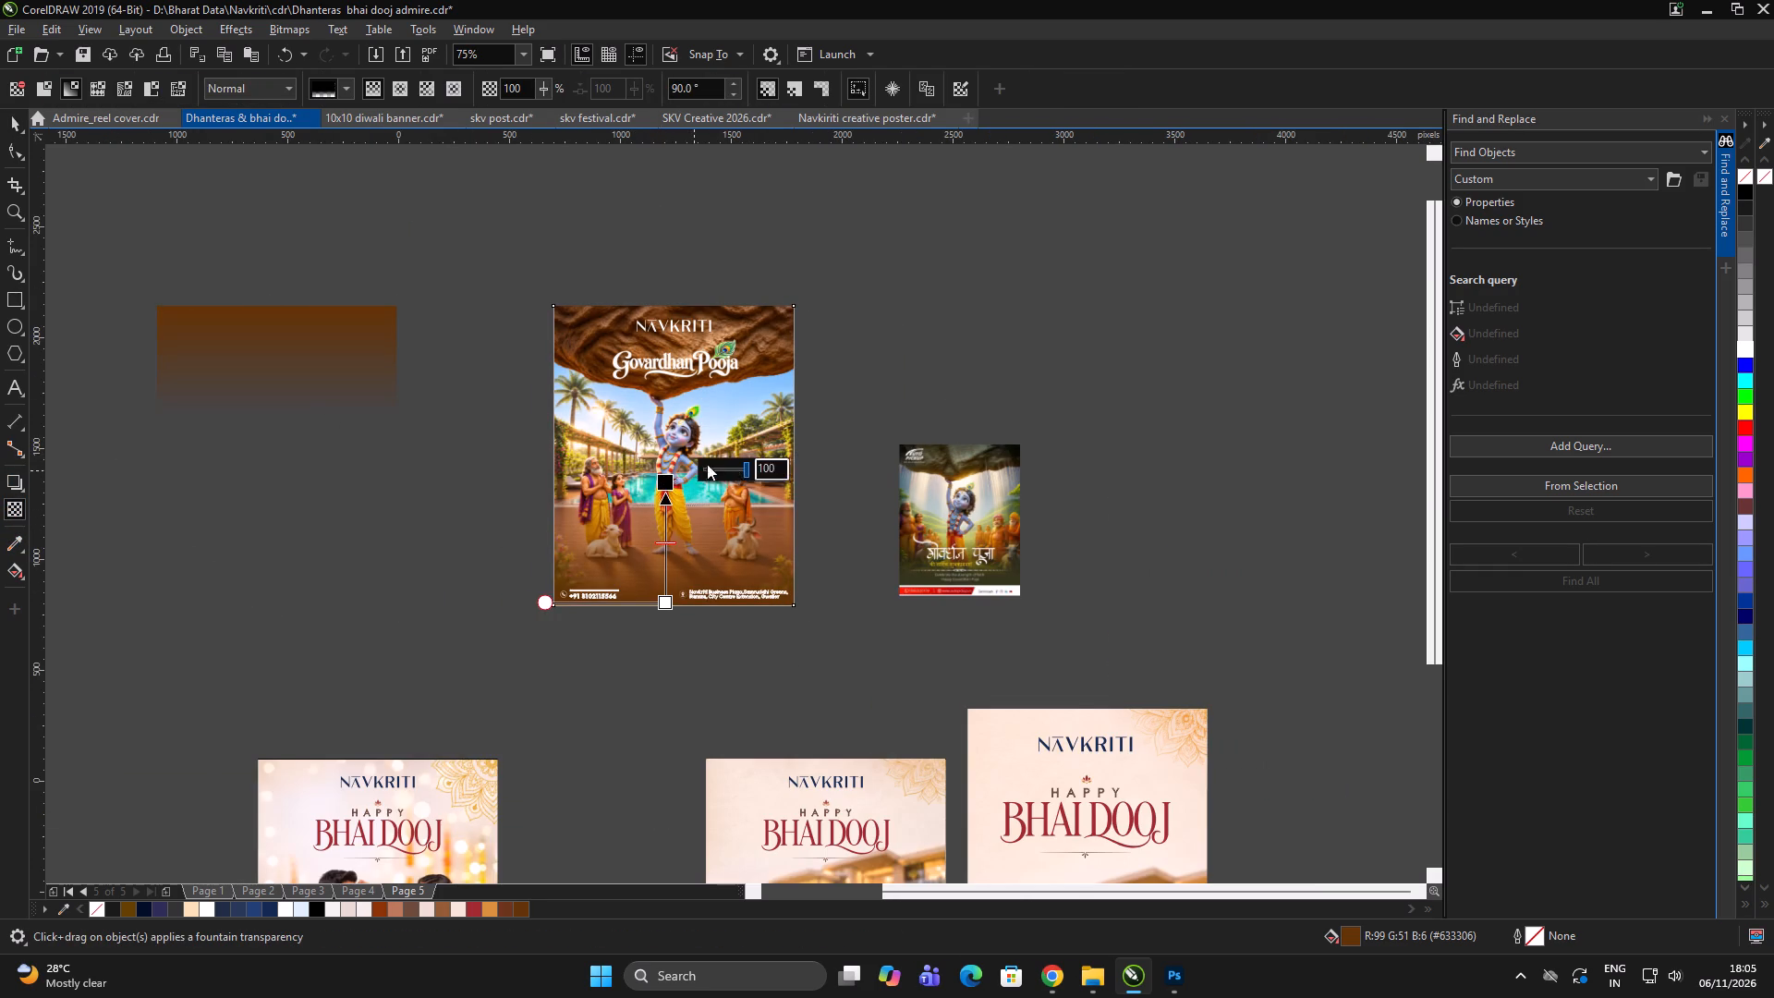
{"action": "key", "text": "space"}
{"action": "left_click", "coordinate": [950, 371]}
{"action": "left_click_drag", "start_coordinate": [949, 367], "coordinate": [939, 368]}
Return the moved brown overlay to the poster, centred on it both horizontally and vertically.
{"action": "left_click", "coordinate": [267, 385]}
{"action": "left_click", "coordinate": [724, 433], "text": "shift"}
{"action": "key", "text": "e"}
{"action": "key", "text": "c"}
{"action": "triple_click", "coordinate": [933, 338]}
Shift the top overlay's fountain transparency down, starting just above the NAVKRITI logo and ending near Krishna's forehead.
{"action": "scroll", "coordinate": [857, 381], "scroll_direction": "up", "scroll_amount": 2}
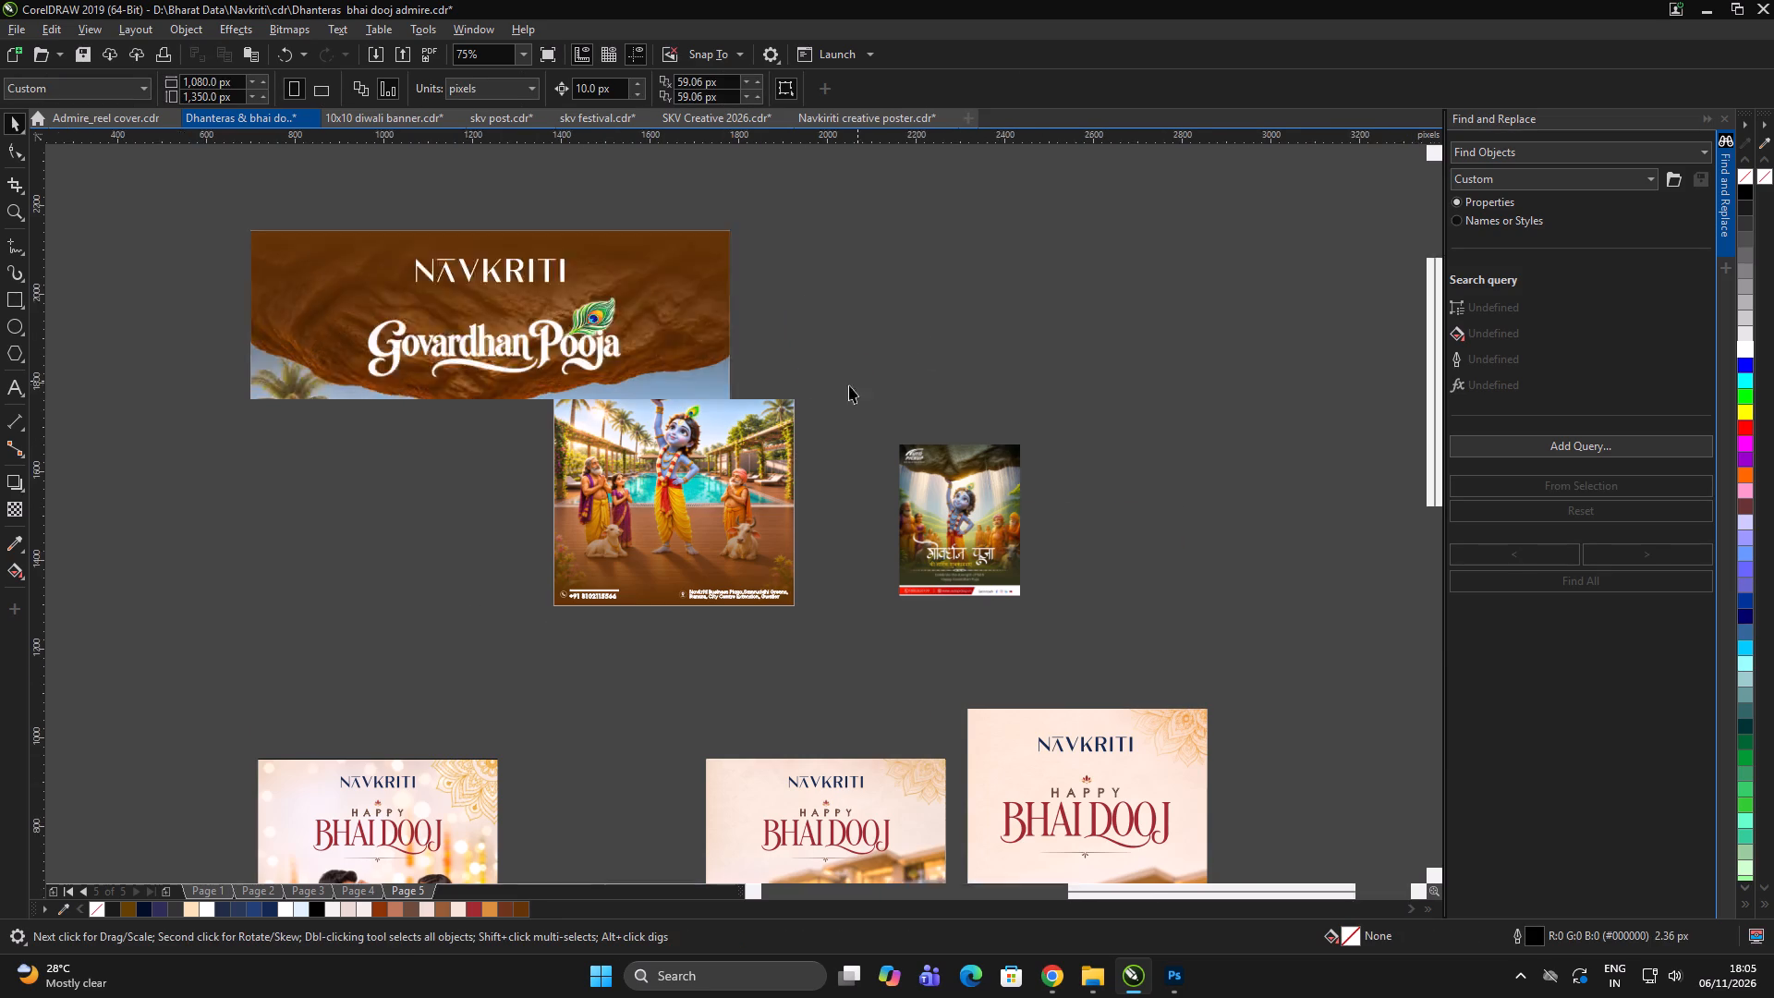
{"action": "double_click", "coordinate": [882, 355]}
{"action": "left_click", "coordinate": [307, 320]}
{"action": "scroll", "coordinate": [893, 447], "scroll_direction": "down", "scroll_amount": 2}
{"action": "left_click", "coordinate": [892, 437]}
{"action": "scroll", "coordinate": [801, 402], "scroll_direction": "up", "scroll_amount": 2}
{"action": "left_click", "coordinate": [815, 386]}
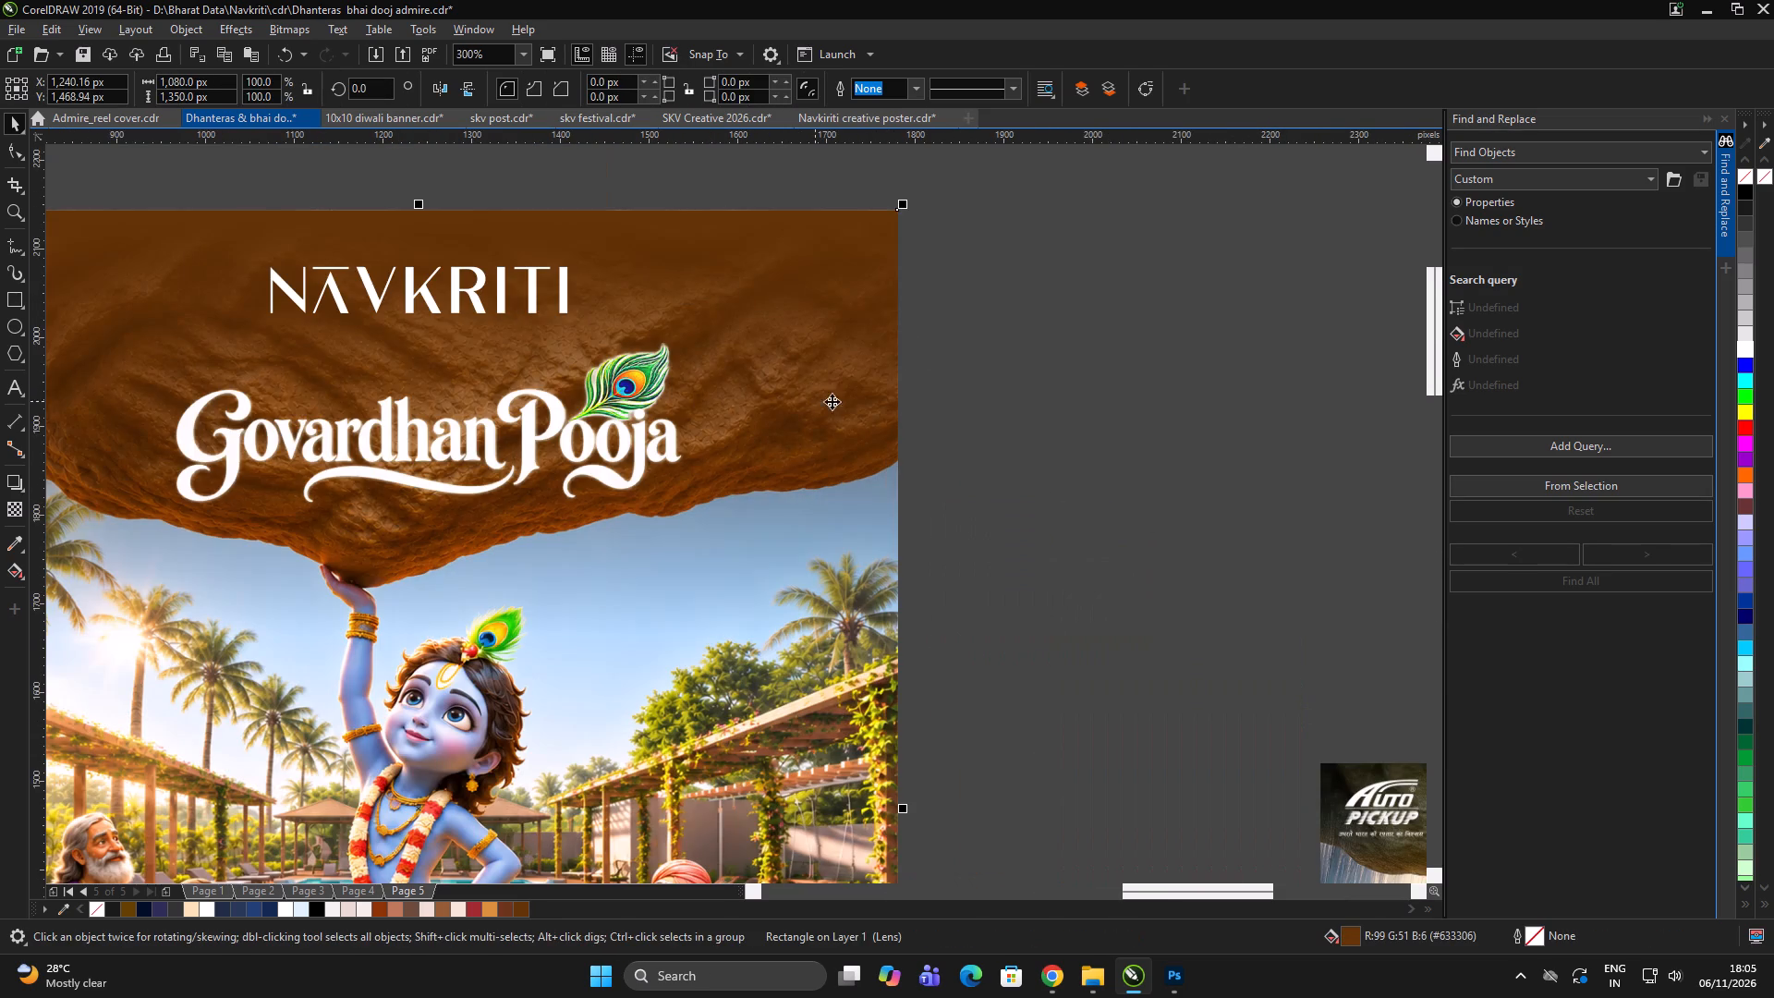
{"action": "left_click", "coordinate": [17, 511]}
{"action": "left_click_drag", "start_coordinate": [385, 223], "coordinate": [385, 247]}
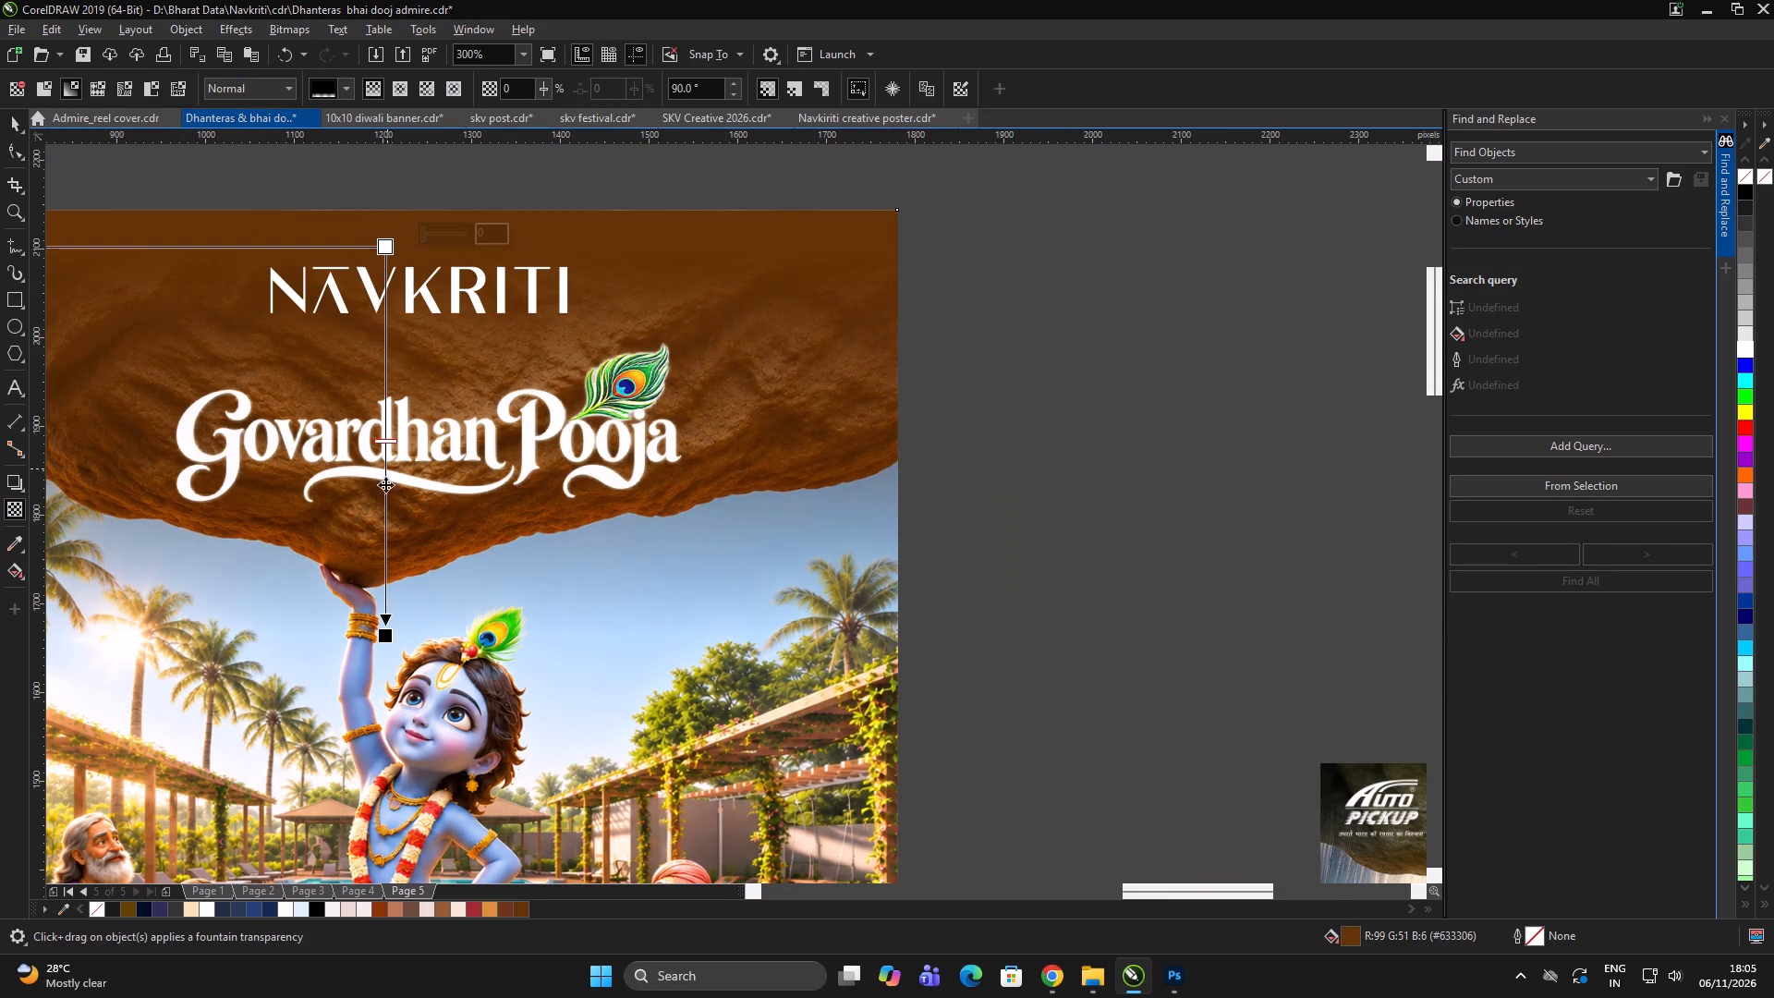
{"action": "left_click_drag", "start_coordinate": [384, 635], "coordinate": [382, 685]}
{"action": "key", "text": "space"}
{"action": "left_click", "coordinate": [1000, 419]}
Nudge the Govardhan Pooja lettering slightly left and up on the rock.
{"action": "scroll", "coordinate": [893, 411], "scroll_direction": "down", "scroll_amount": 1}
{"action": "left_click", "coordinate": [937, 409]}
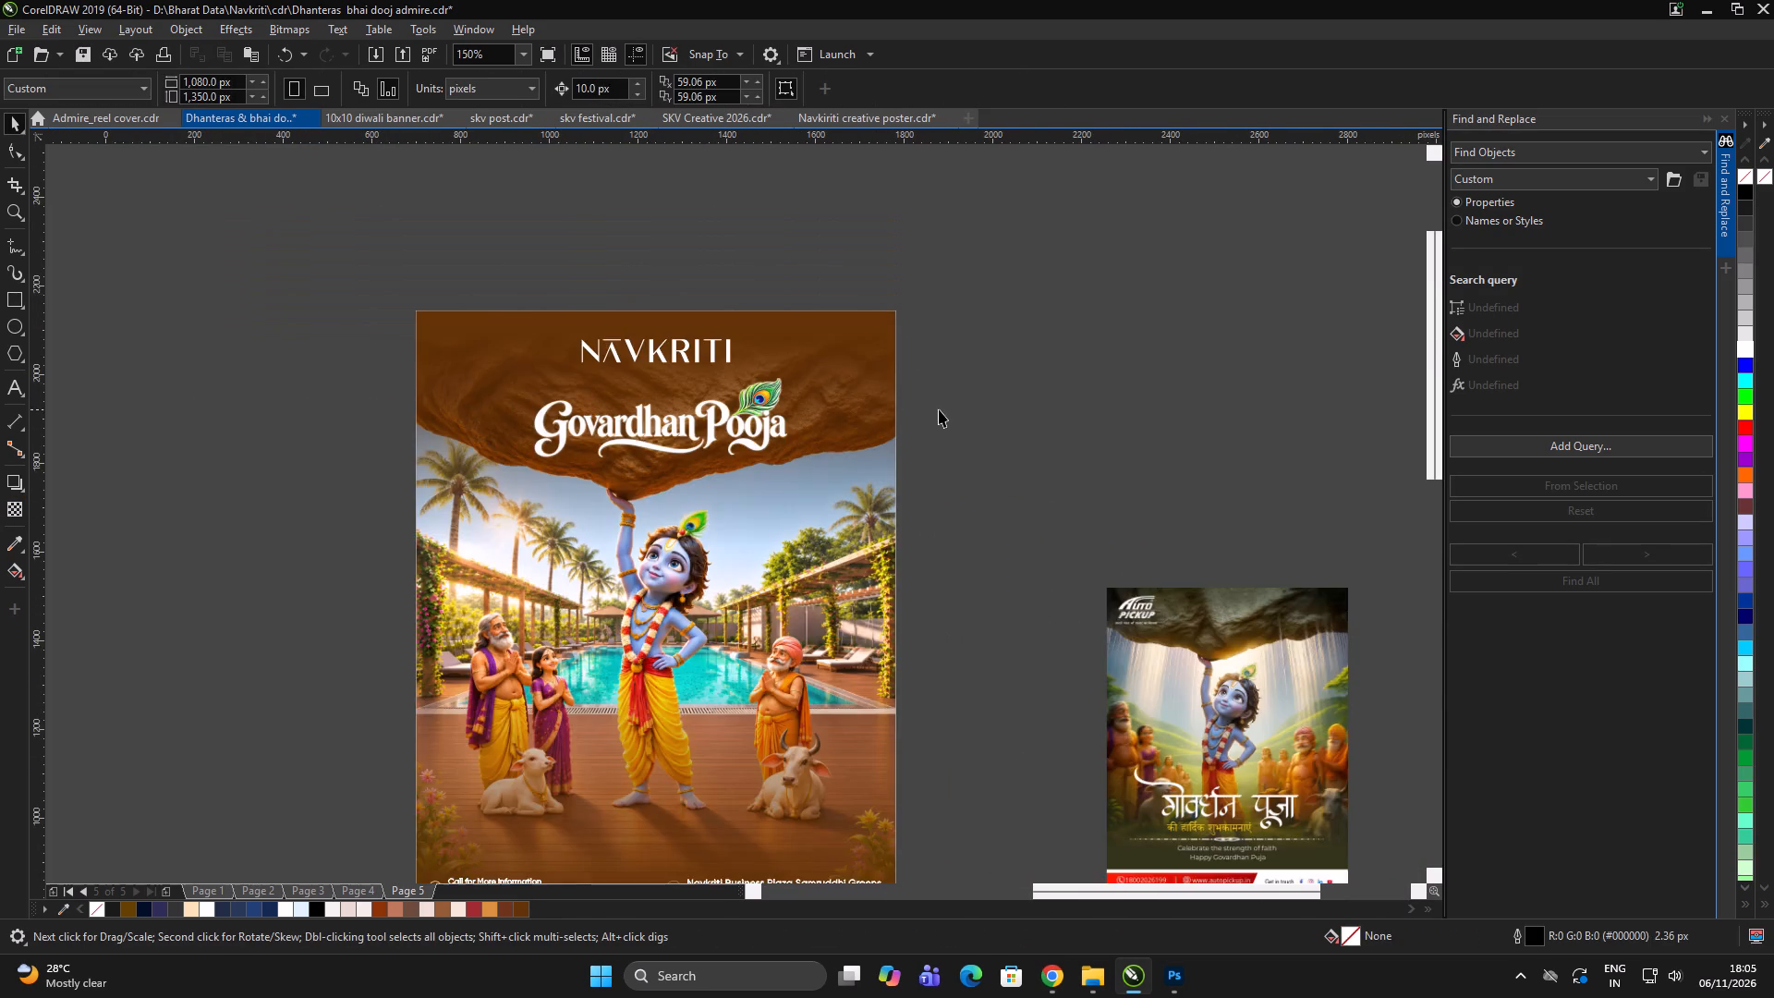
{"action": "left_click_drag", "start_coordinate": [939, 409], "coordinate": [920, 408]}
{"action": "scroll", "coordinate": [723, 430], "scroll_direction": "up", "scroll_amount": 1}
{"action": "left_click", "coordinate": [697, 442]}
{"action": "left_click_drag", "start_coordinate": [800, 433], "coordinate": [784, 427]}
{"action": "left_click", "coordinate": [790, 427]}
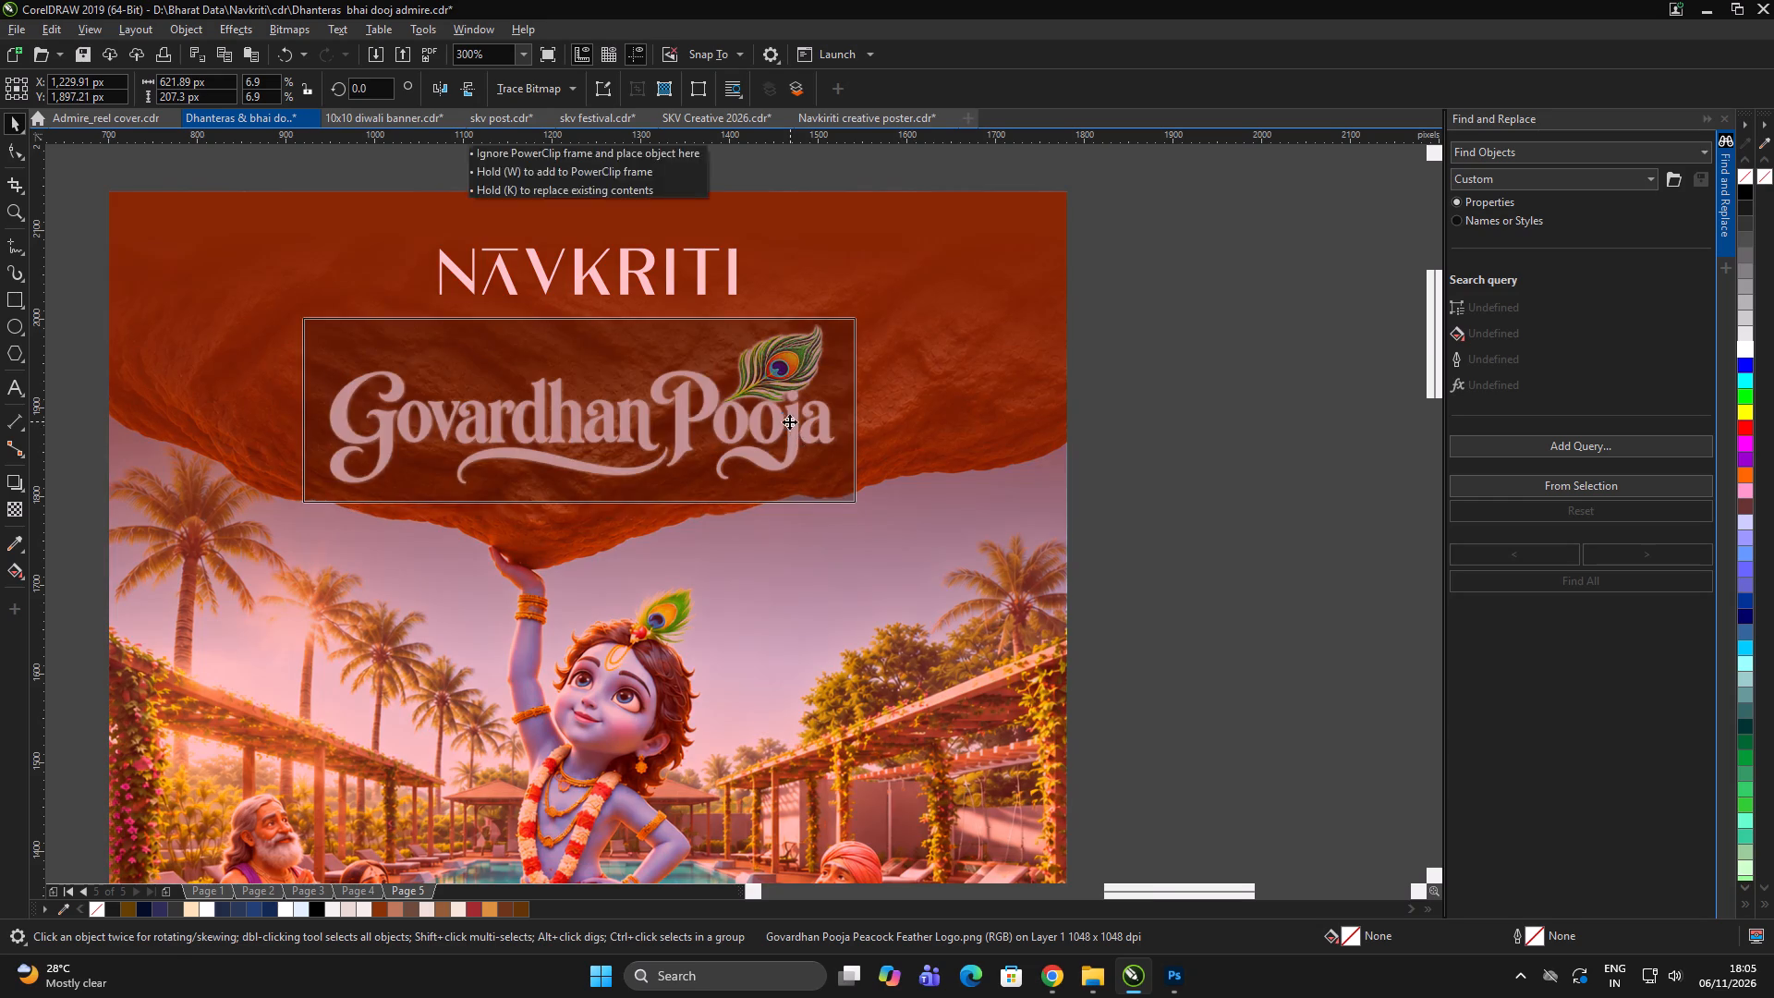
{"action": "scroll", "coordinate": [809, 432], "scroll_direction": "up", "scroll_amount": 1}
{"action": "scroll", "coordinate": [705, 419], "scroll_direction": "down", "scroll_amount": 2}
{"action": "left_click", "coordinate": [1026, 378]}
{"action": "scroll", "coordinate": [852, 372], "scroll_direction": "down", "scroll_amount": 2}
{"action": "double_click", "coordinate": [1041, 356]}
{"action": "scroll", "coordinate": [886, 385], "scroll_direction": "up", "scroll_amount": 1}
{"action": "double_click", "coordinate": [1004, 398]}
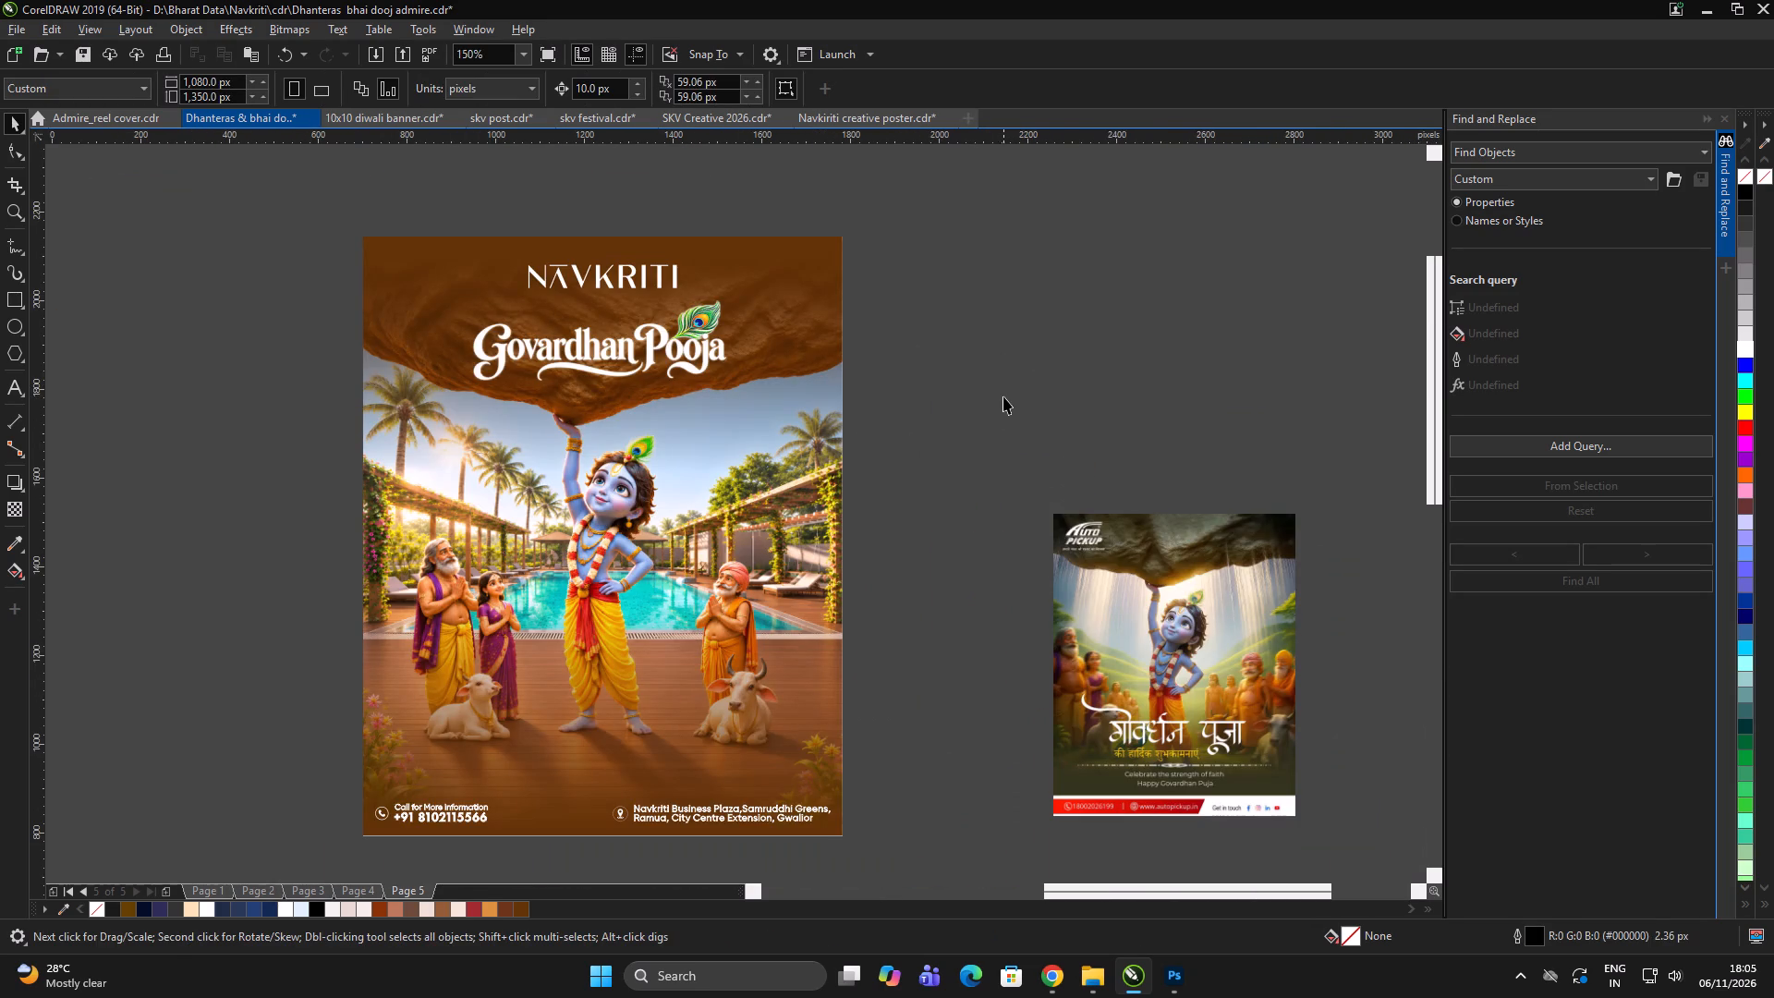
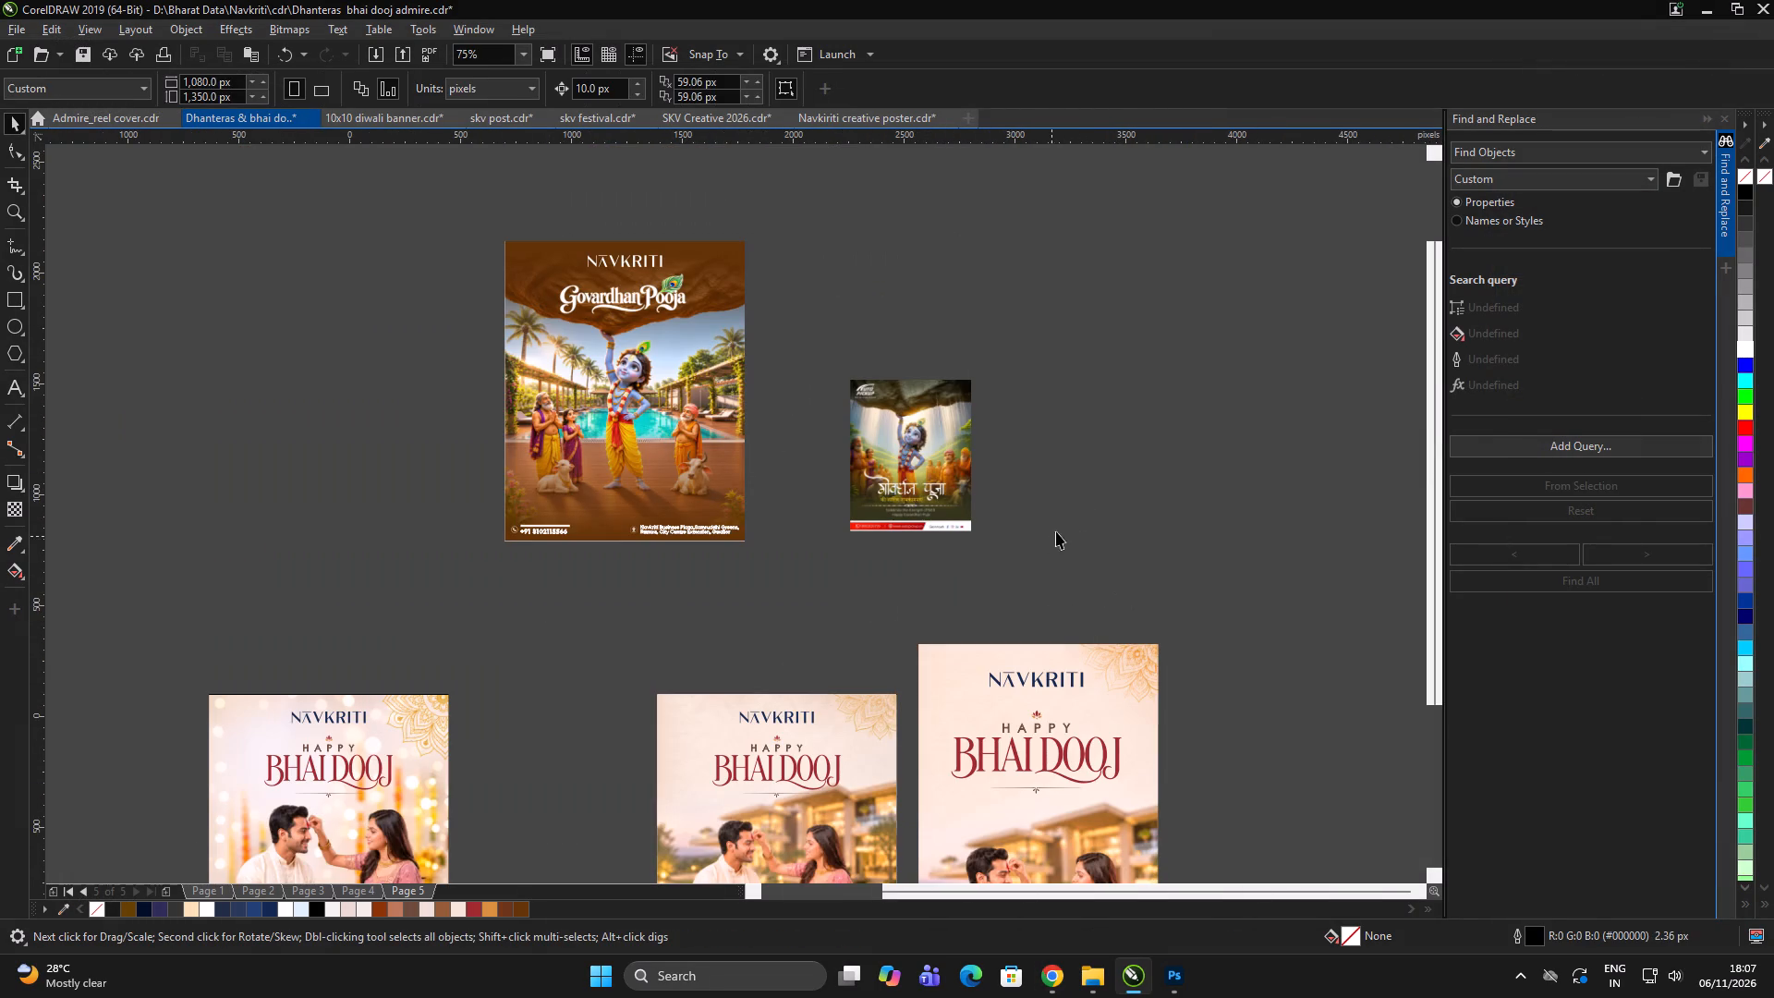
{"action": "double_click", "coordinate": [1078, 517]}
{"action": "key", "text": "ctrl+i"}
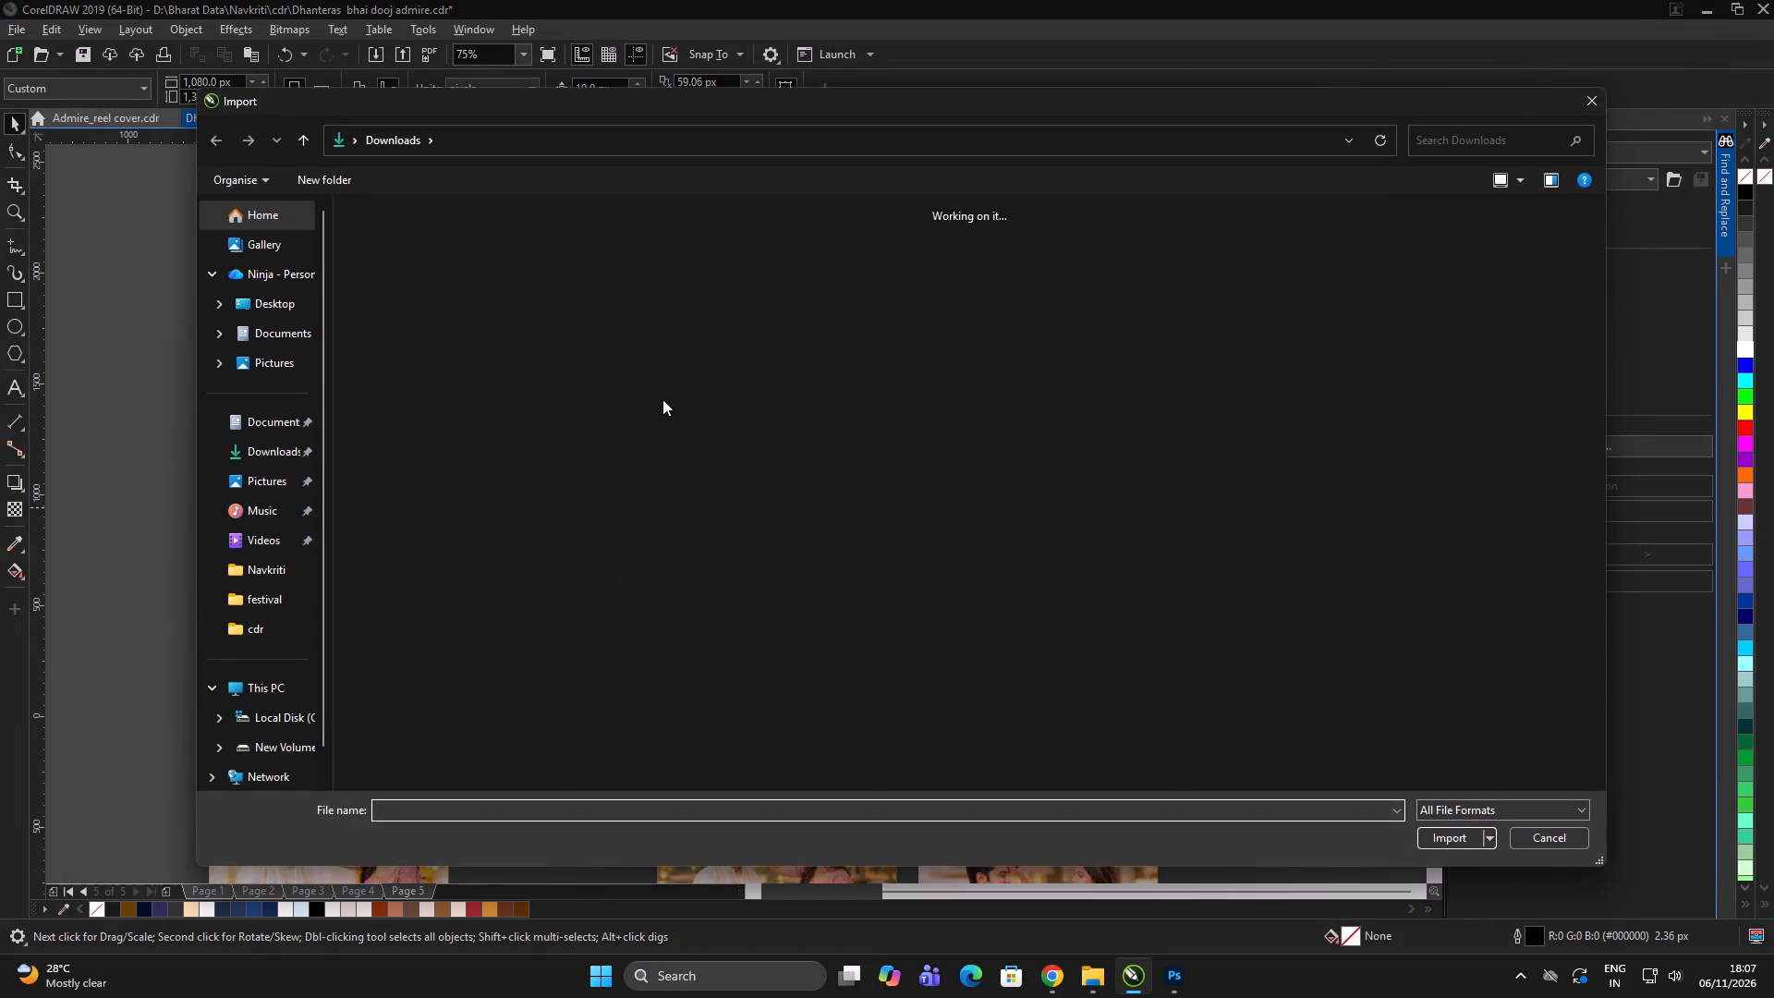
{"action": "left_click", "coordinate": [475, 359]}
{"action": "left_click", "coordinate": [1450, 834]}
{"action": "scroll", "coordinate": [624, 517], "scroll_direction": "up", "scroll_amount": 1}
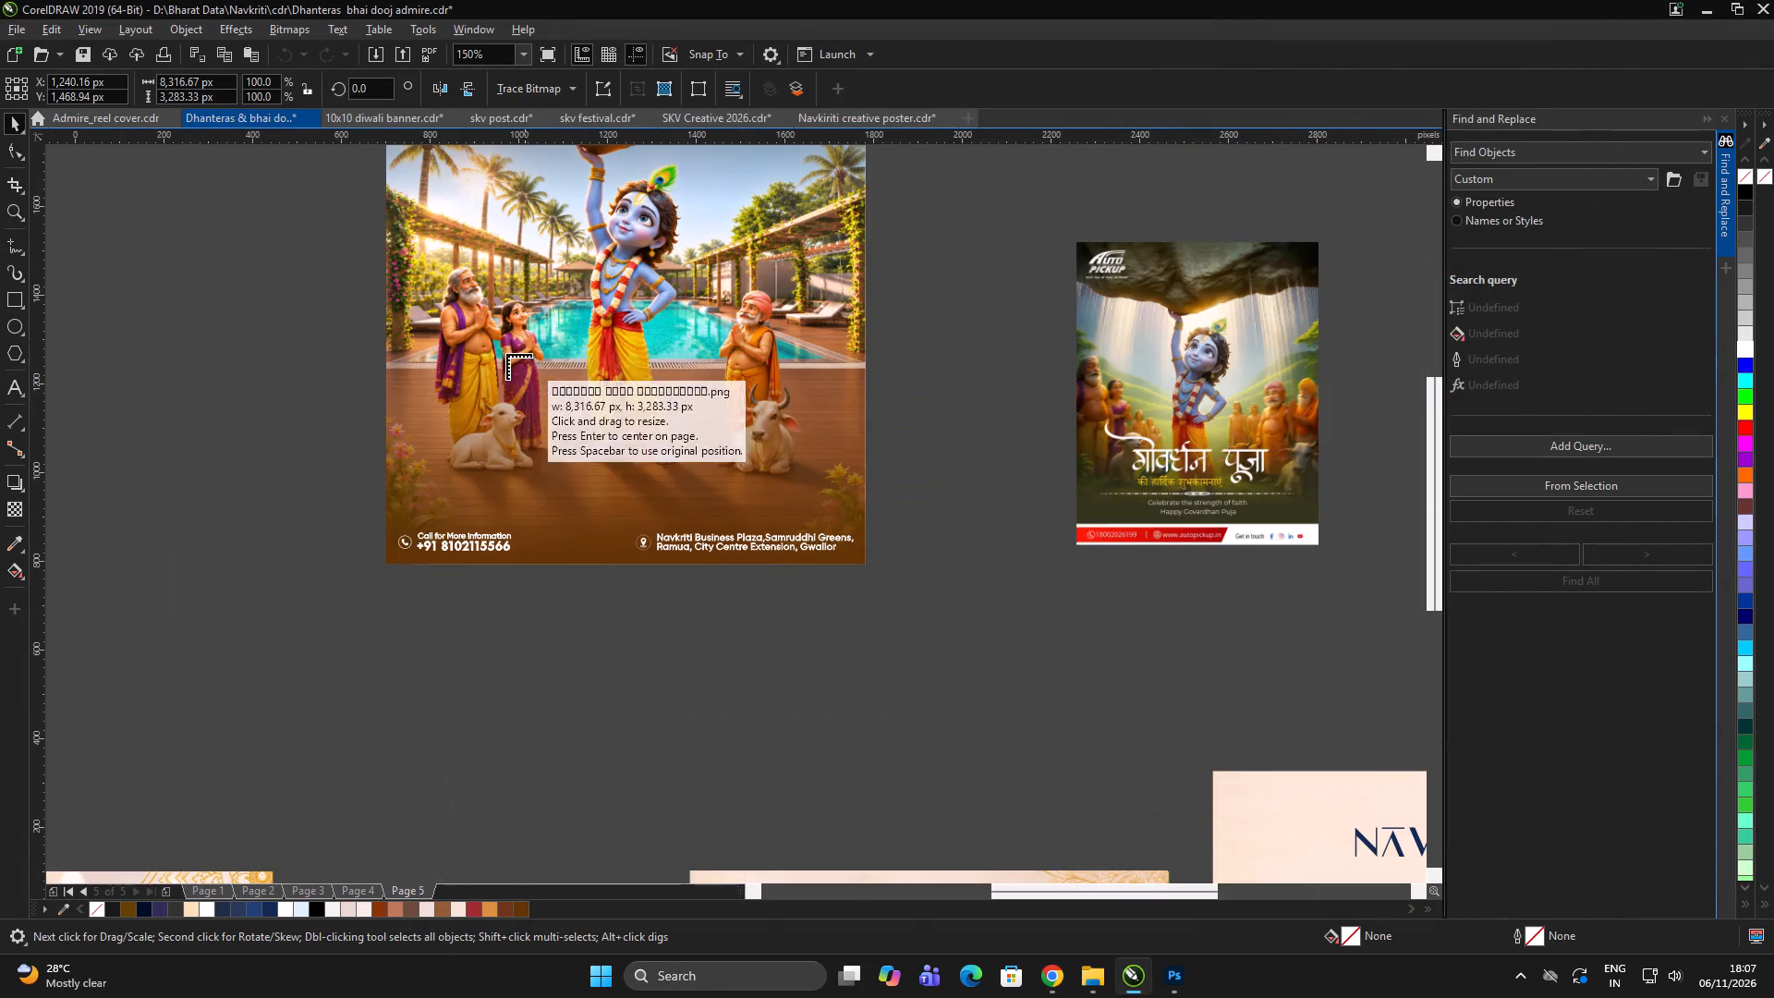
{"action": "left_click_drag", "start_coordinate": [464, 325], "coordinate": [897, 491]}
{"action": "scroll", "coordinate": [769, 436], "scroll_direction": "up", "scroll_amount": 1}
{"action": "left_click_drag", "start_coordinate": [791, 410], "coordinate": [667, 443]}
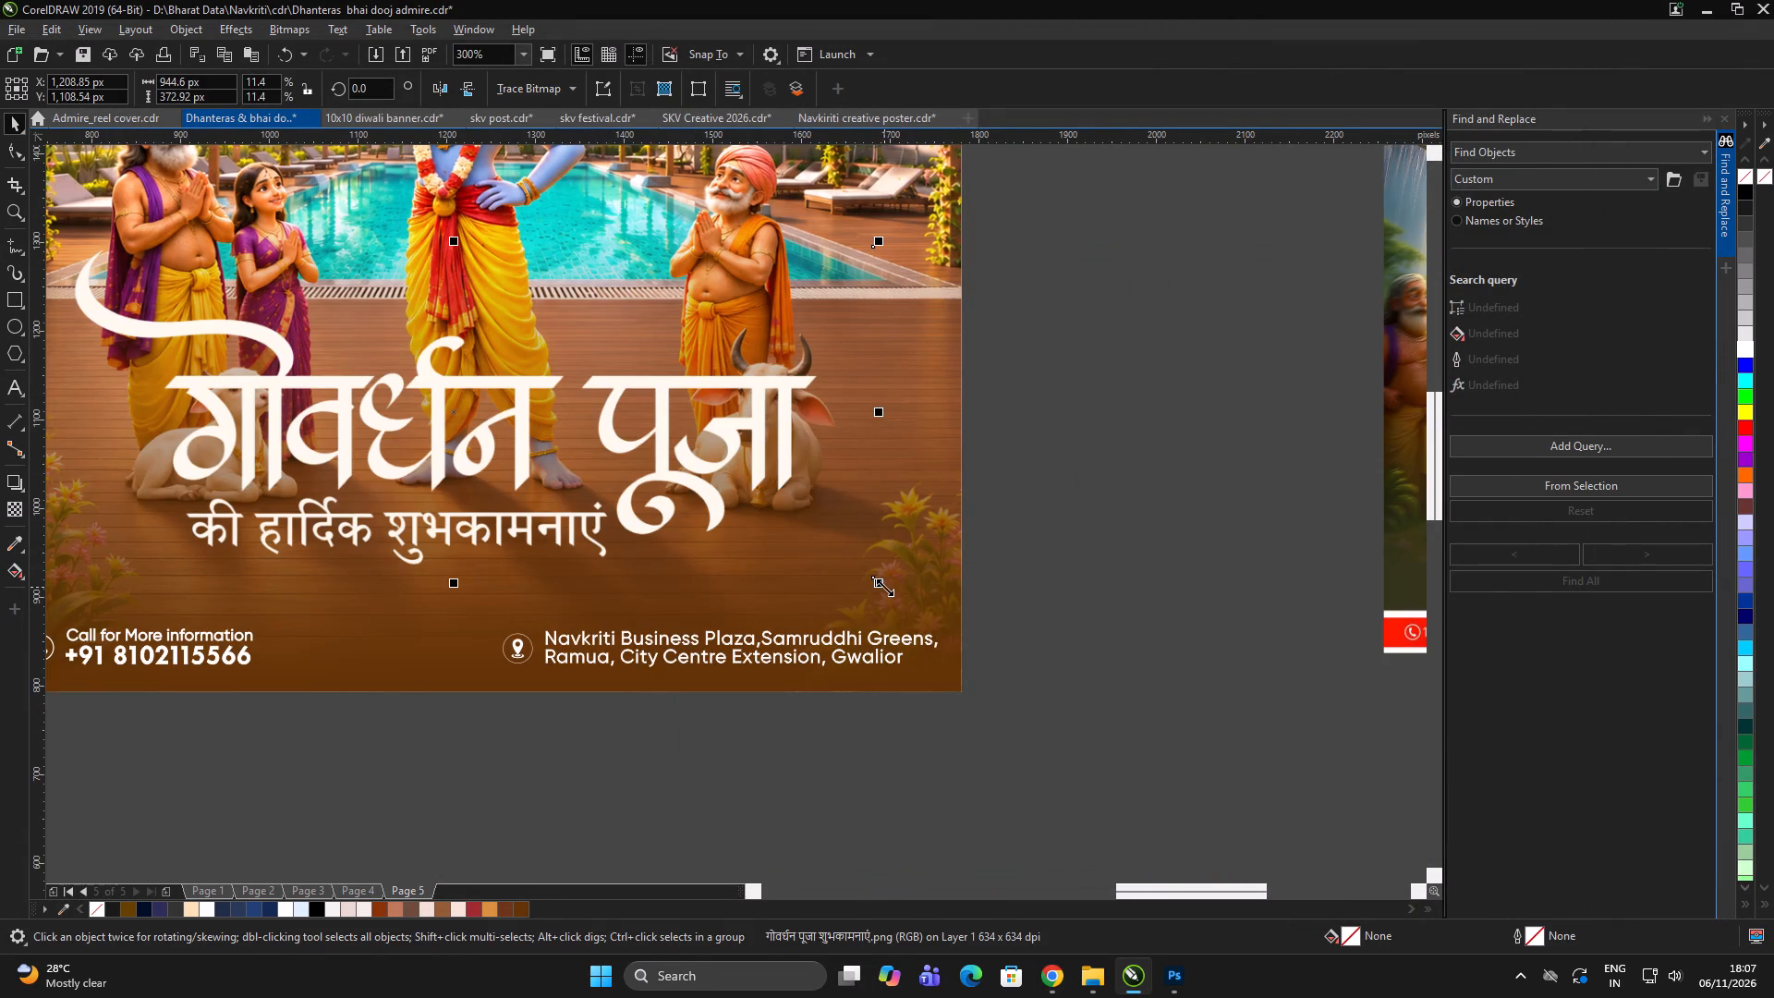
Scale the Hindi lettering down proportionally to about 703 px wide.
{"action": "left_click_drag", "start_coordinate": [884, 587], "coordinate": [777, 585]}
{"action": "scroll", "coordinate": [762, 574], "scroll_direction": "down", "scroll_amount": 2}
{"action": "left_click", "coordinate": [885, 551]}
{"action": "left_click", "coordinate": [897, 552]}
Delete the English Govardhan Pooja lettering from the rock.
{"action": "left_click", "coordinate": [779, 359]}
{"action": "scroll", "coordinate": [814, 361], "scroll_direction": "up", "scroll_amount": 1}
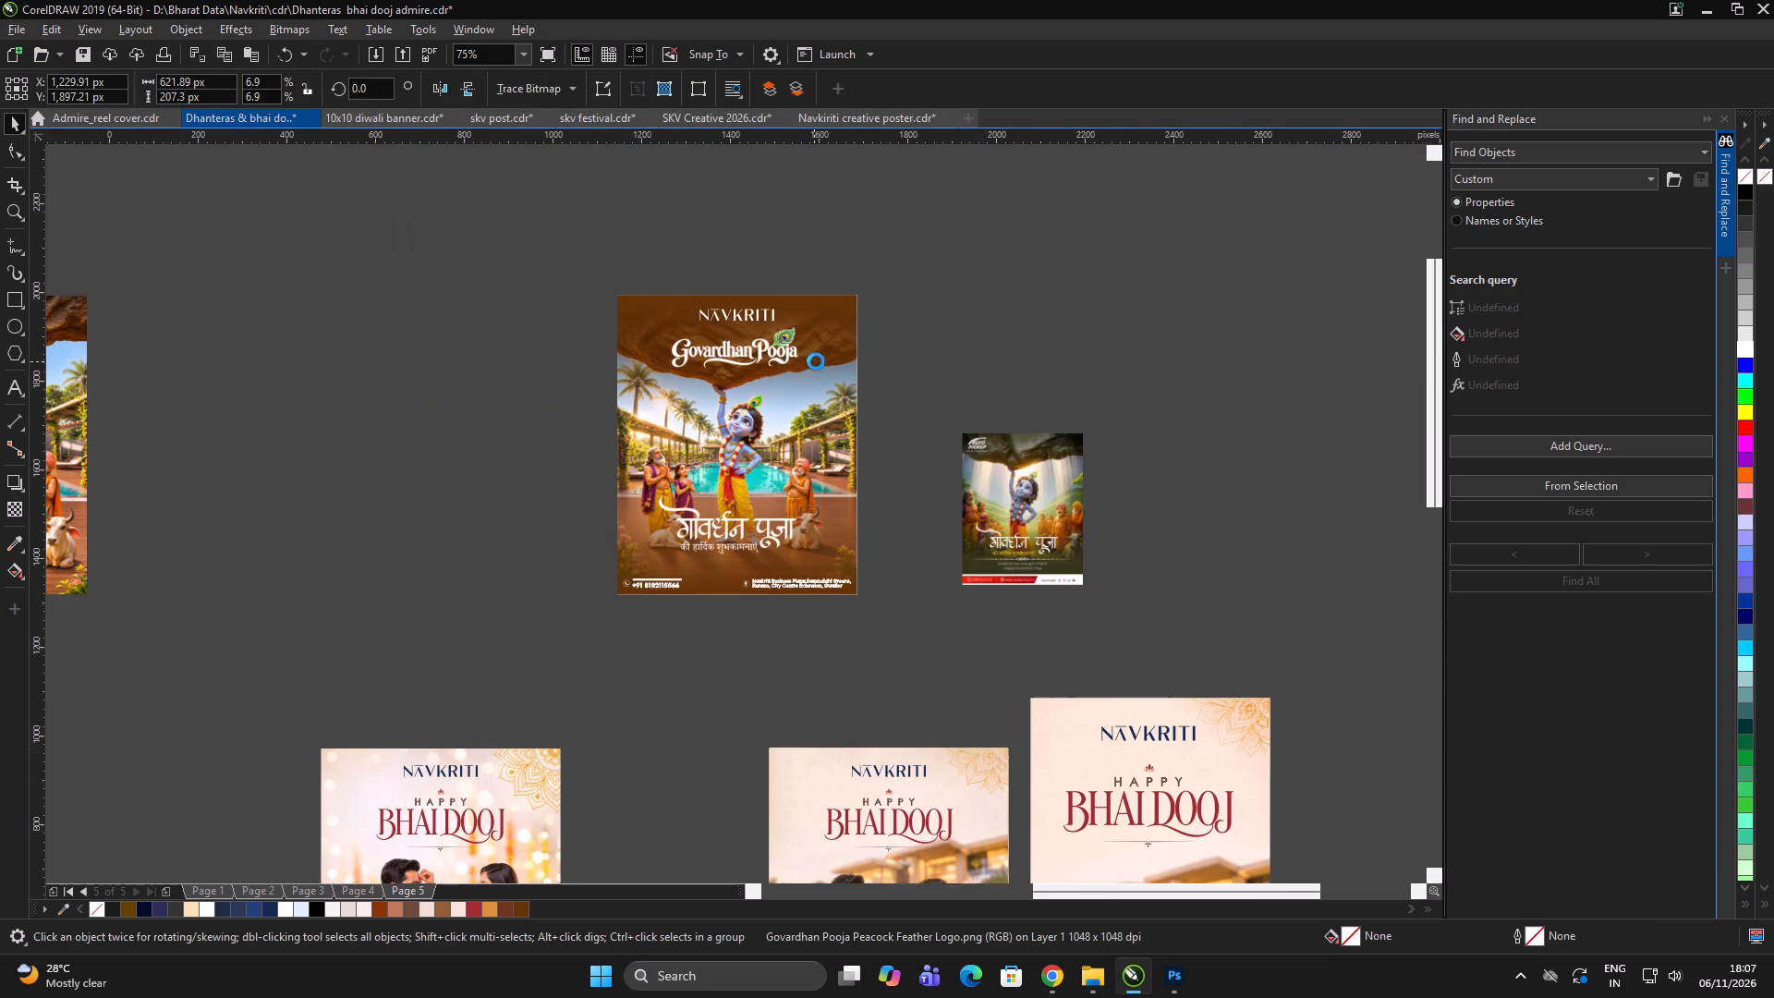
{"action": "key", "text": "Delete"}
{"action": "left_click_drag", "start_coordinate": [984, 452], "coordinate": [990, 468]}
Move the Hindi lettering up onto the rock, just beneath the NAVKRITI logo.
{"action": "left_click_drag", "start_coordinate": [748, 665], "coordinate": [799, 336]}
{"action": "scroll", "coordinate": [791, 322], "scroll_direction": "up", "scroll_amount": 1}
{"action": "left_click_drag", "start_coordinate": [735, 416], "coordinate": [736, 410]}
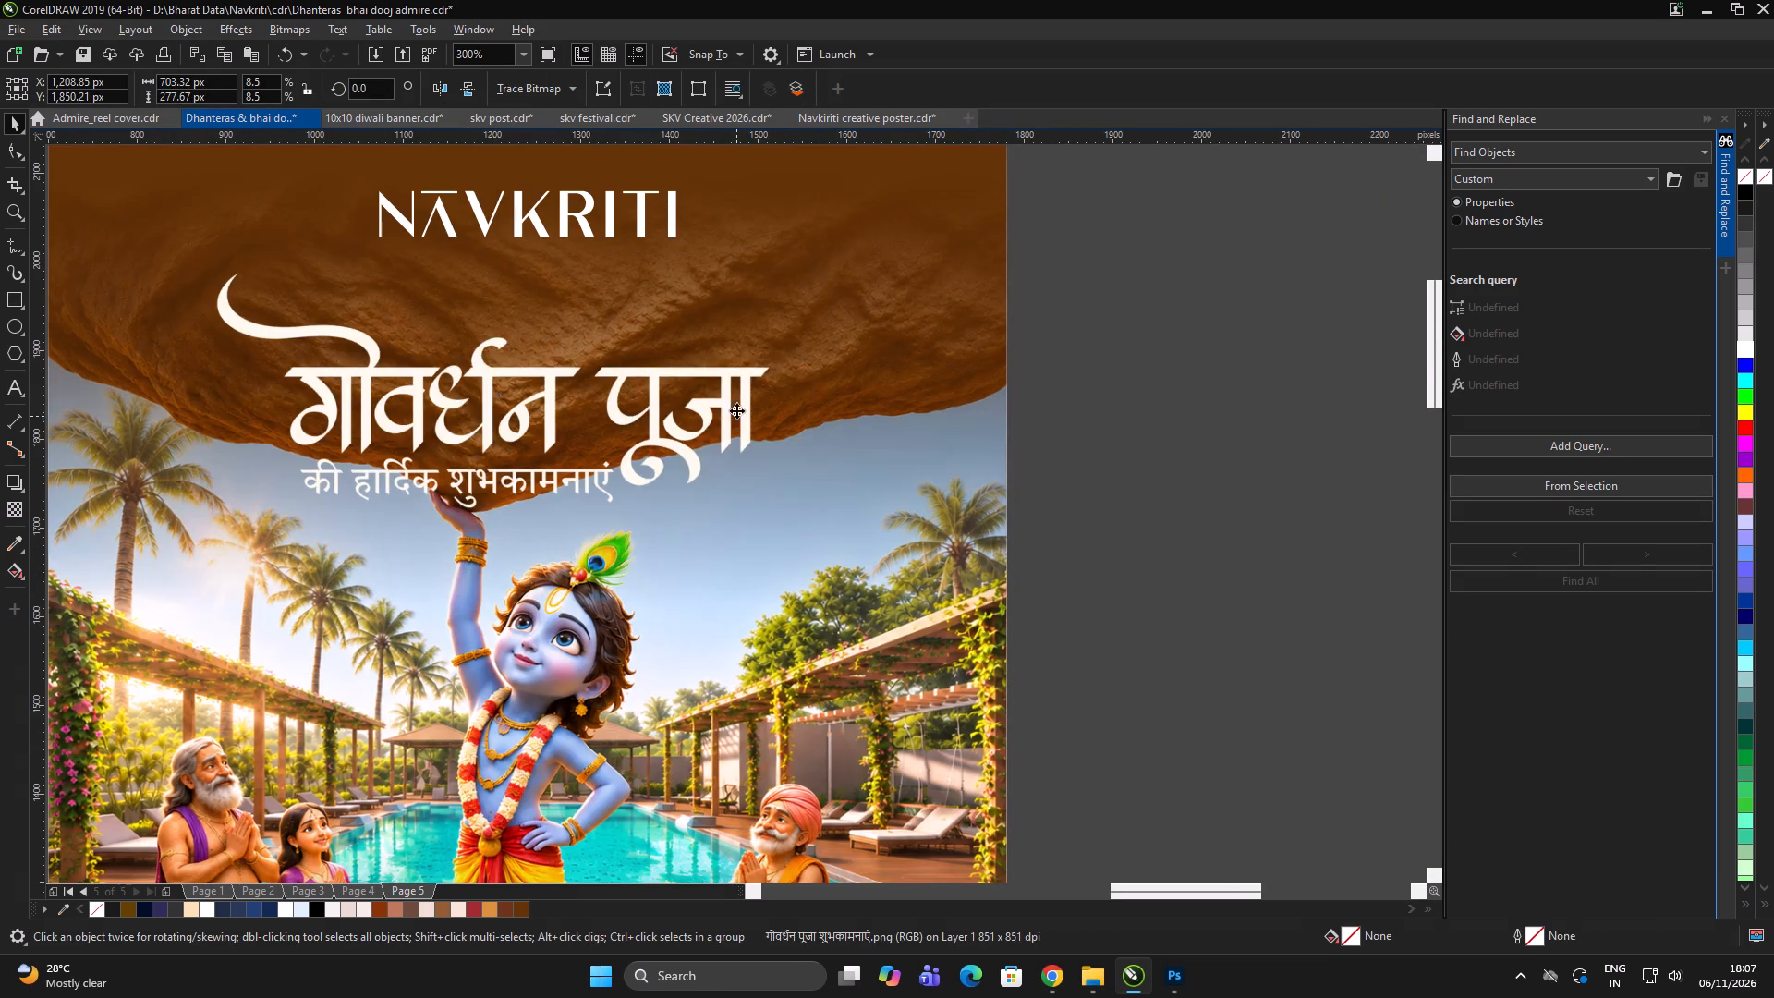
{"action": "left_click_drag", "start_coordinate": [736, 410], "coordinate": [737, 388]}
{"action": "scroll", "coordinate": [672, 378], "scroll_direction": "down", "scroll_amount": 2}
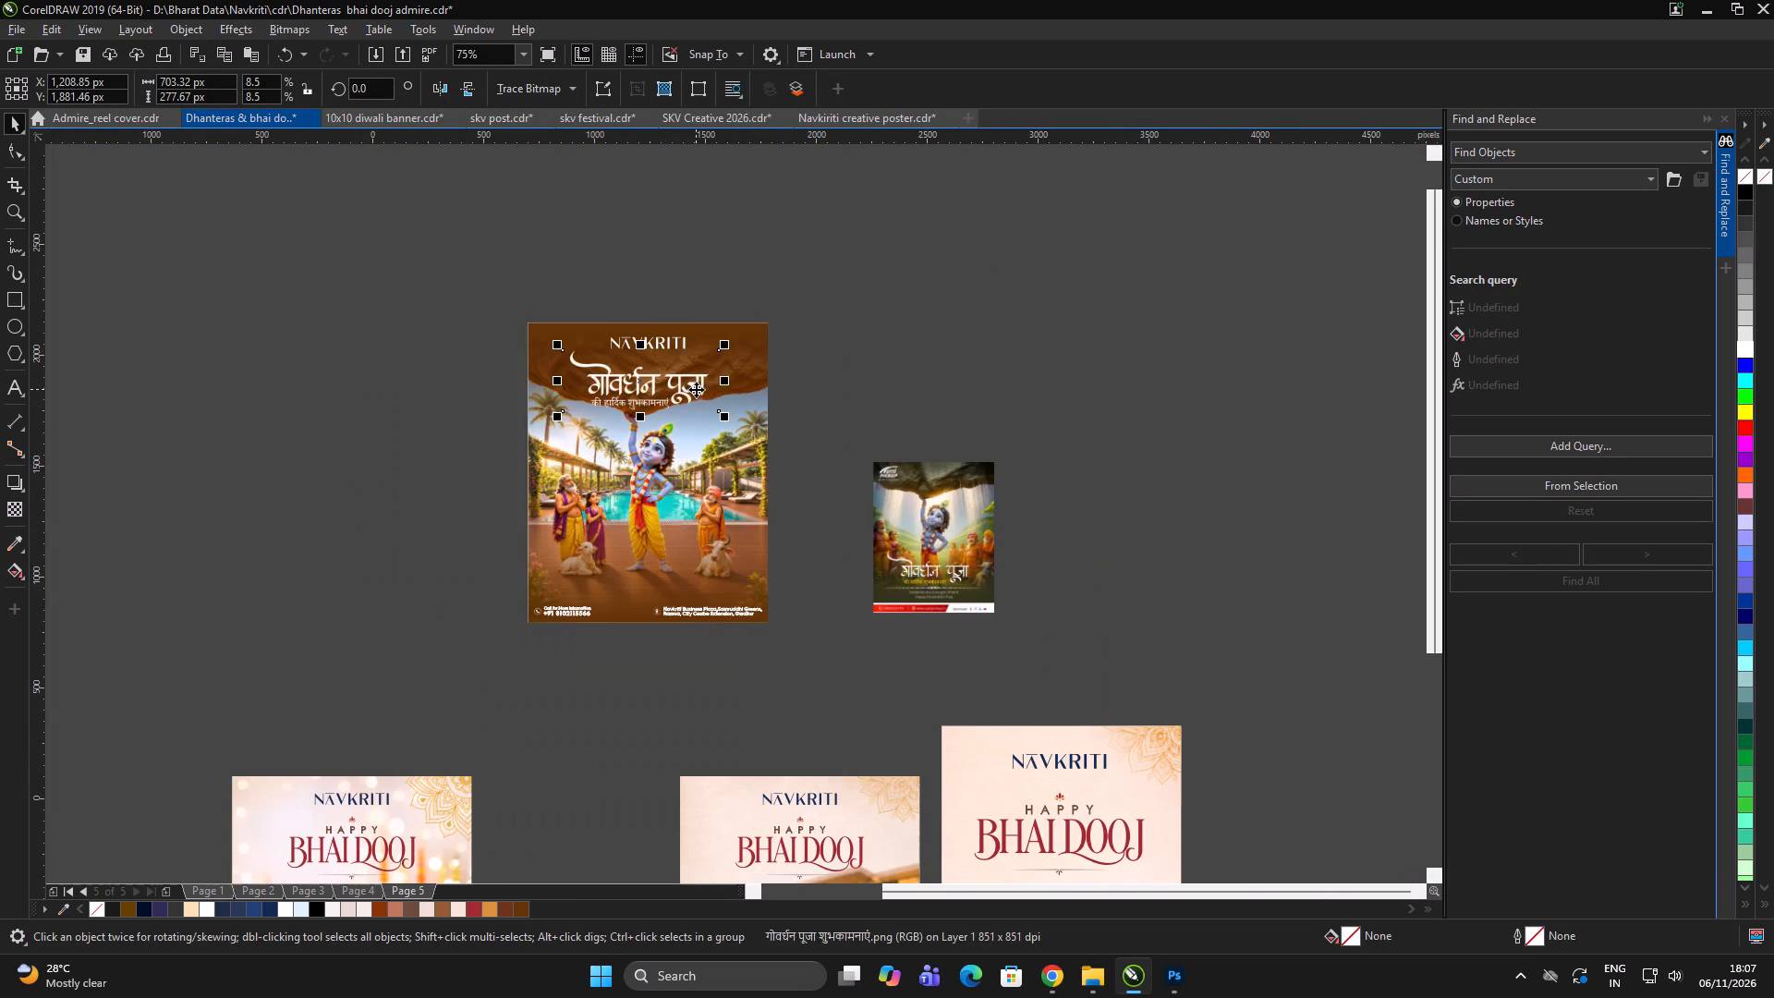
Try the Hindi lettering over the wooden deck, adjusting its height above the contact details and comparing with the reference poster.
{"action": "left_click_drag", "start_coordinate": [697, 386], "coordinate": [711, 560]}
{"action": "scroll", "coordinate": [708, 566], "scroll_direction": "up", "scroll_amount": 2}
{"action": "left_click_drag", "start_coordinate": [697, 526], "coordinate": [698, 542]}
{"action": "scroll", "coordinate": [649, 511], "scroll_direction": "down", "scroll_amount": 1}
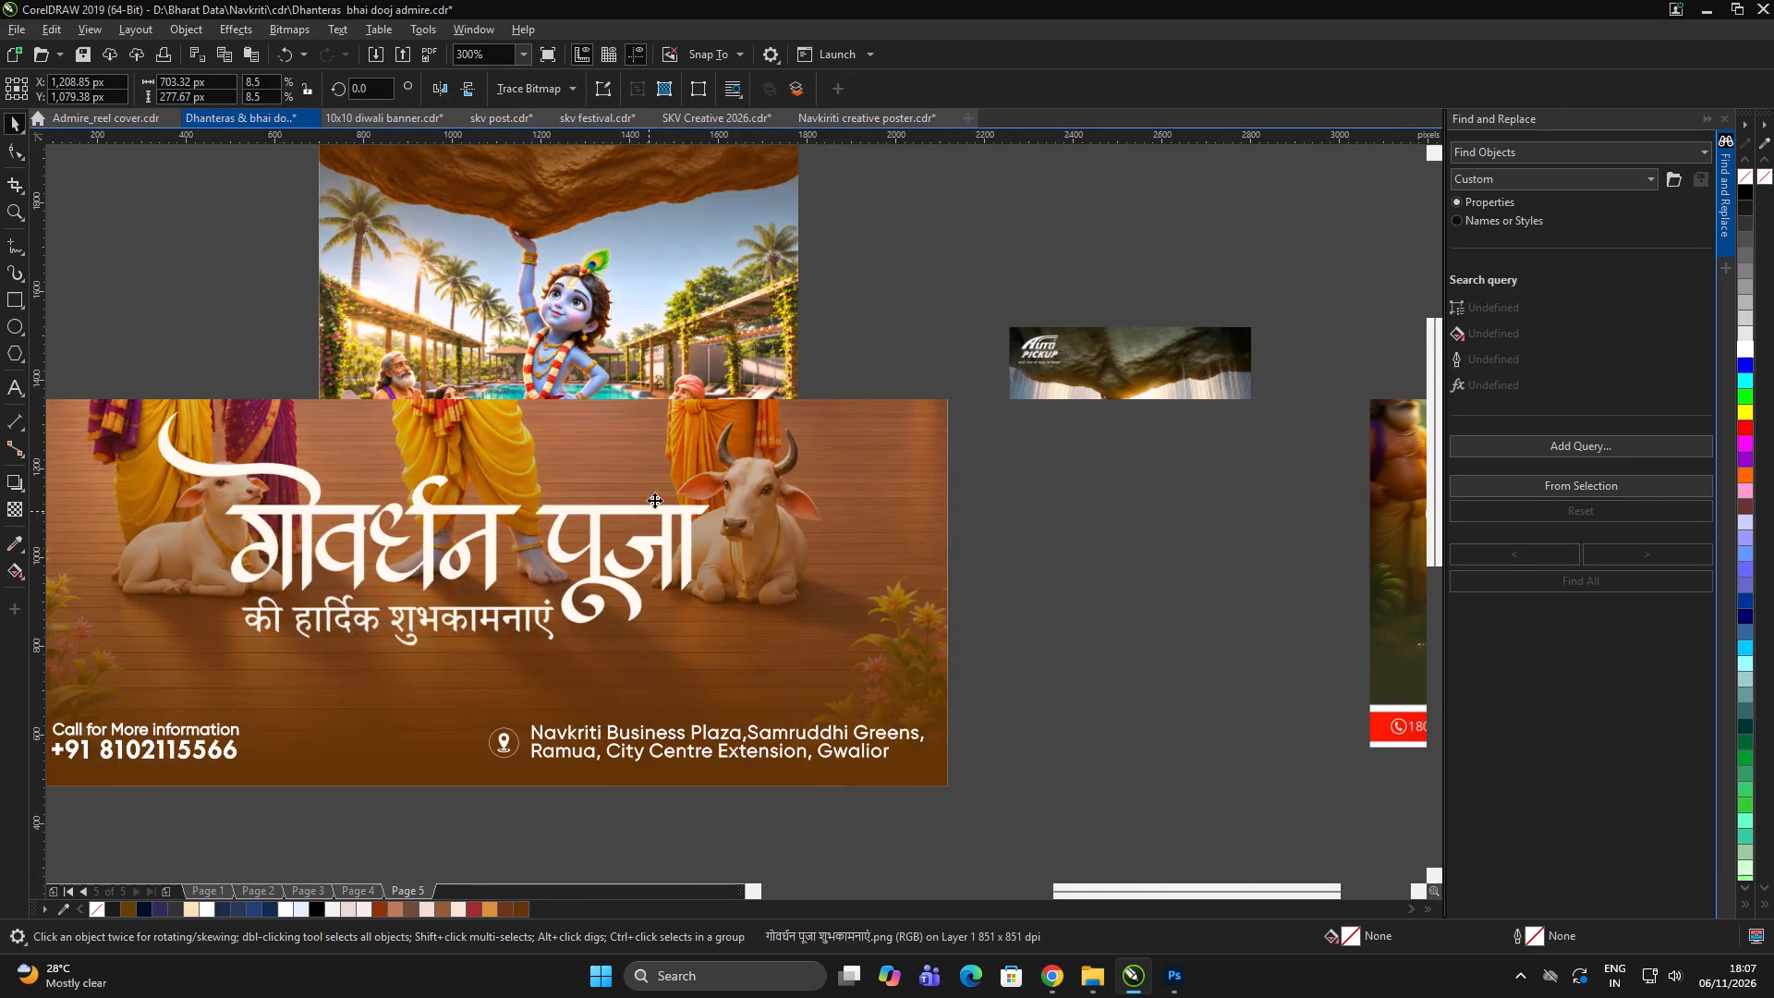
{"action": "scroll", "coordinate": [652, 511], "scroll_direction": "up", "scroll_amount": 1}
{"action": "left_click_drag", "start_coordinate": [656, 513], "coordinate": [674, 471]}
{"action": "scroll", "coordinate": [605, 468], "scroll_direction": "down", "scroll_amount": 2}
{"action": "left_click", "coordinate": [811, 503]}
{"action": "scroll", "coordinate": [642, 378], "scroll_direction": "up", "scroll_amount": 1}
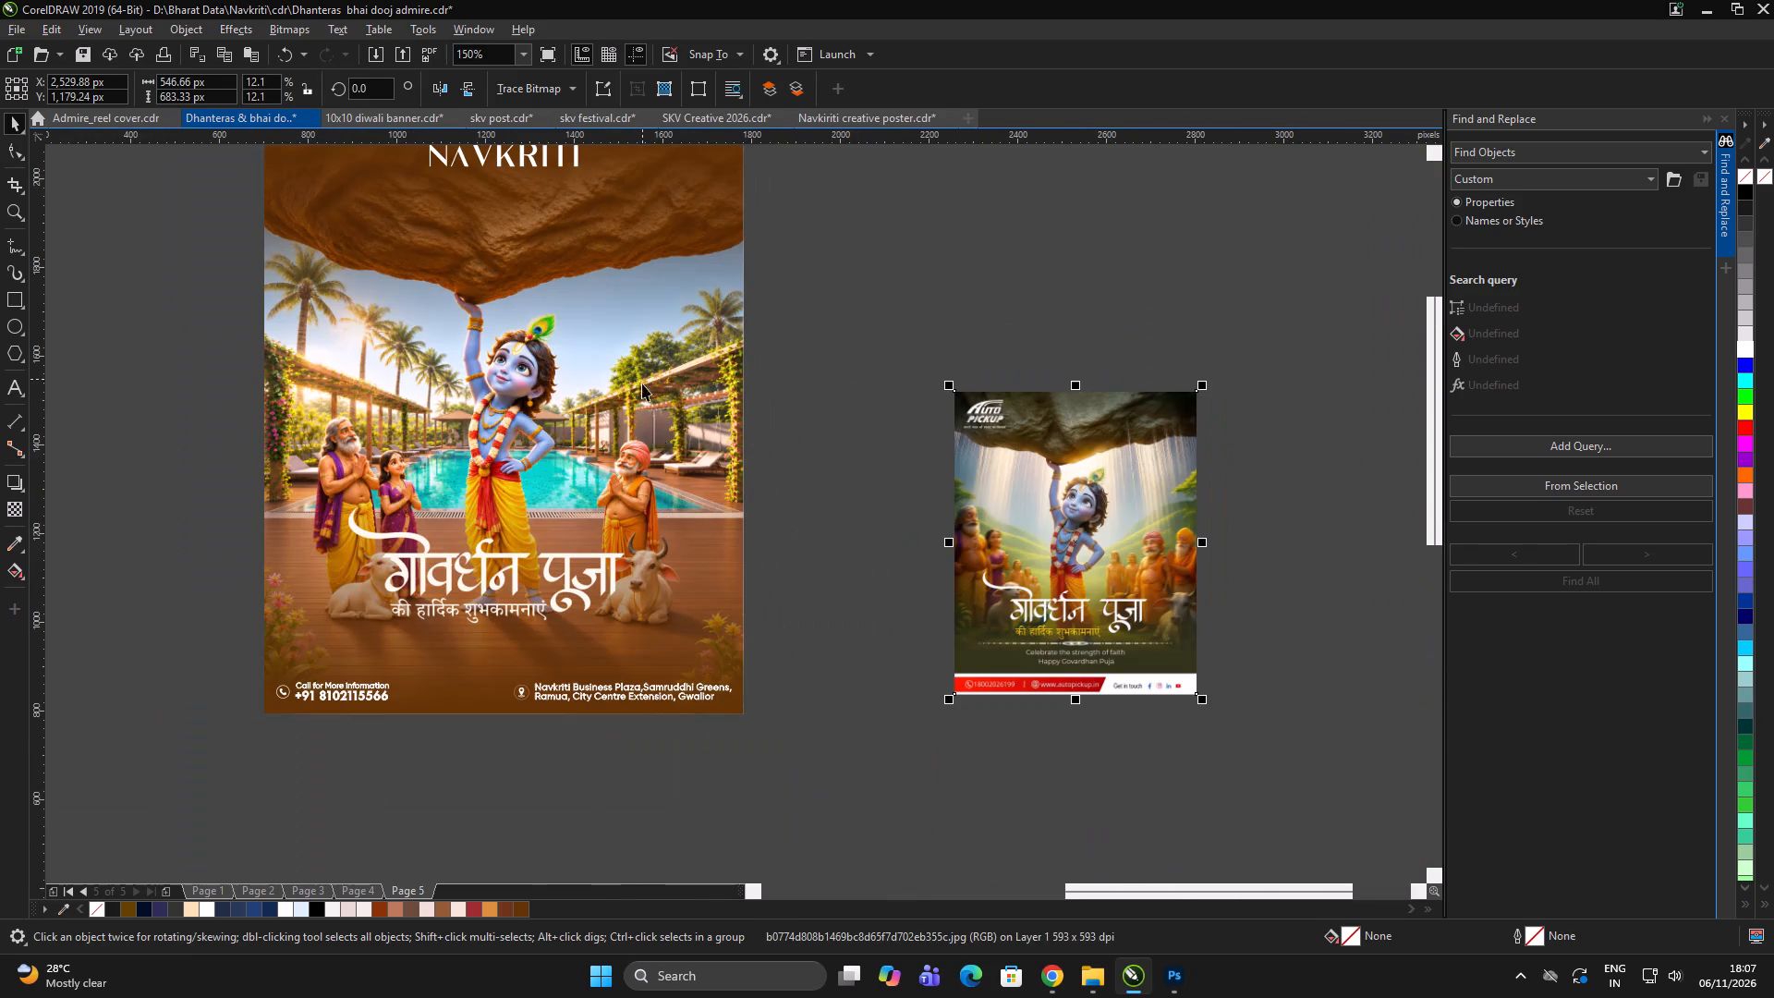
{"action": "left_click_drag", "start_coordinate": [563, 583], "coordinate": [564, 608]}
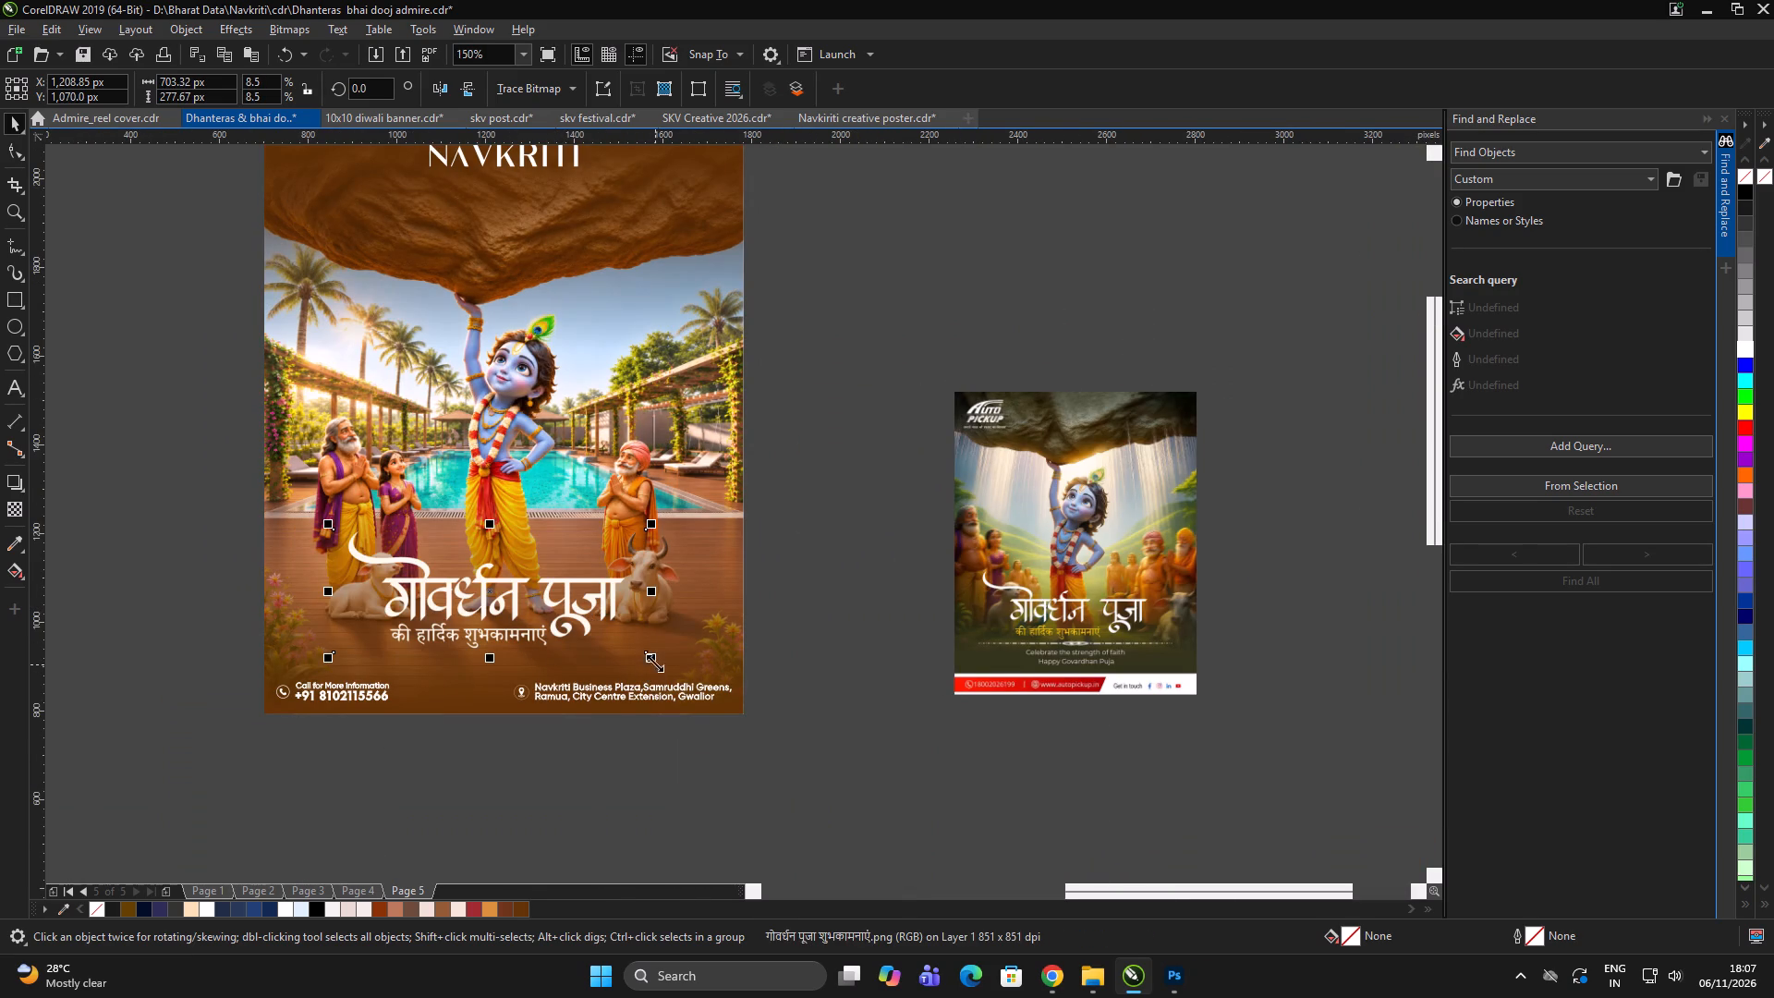
Move the Hindi lettering from the deck back onto the lower part of the rock above Krishna's hand.
{"action": "left_click_drag", "start_coordinate": [585, 591], "coordinate": [639, 254]}
{"action": "scroll", "coordinate": [652, 332], "scroll_direction": "down", "scroll_amount": 1}
{"action": "left_click", "coordinate": [786, 366]}
{"action": "scroll", "coordinate": [638, 267], "scroll_direction": "up", "scroll_amount": 1}
{"action": "left_click", "coordinate": [655, 260]}
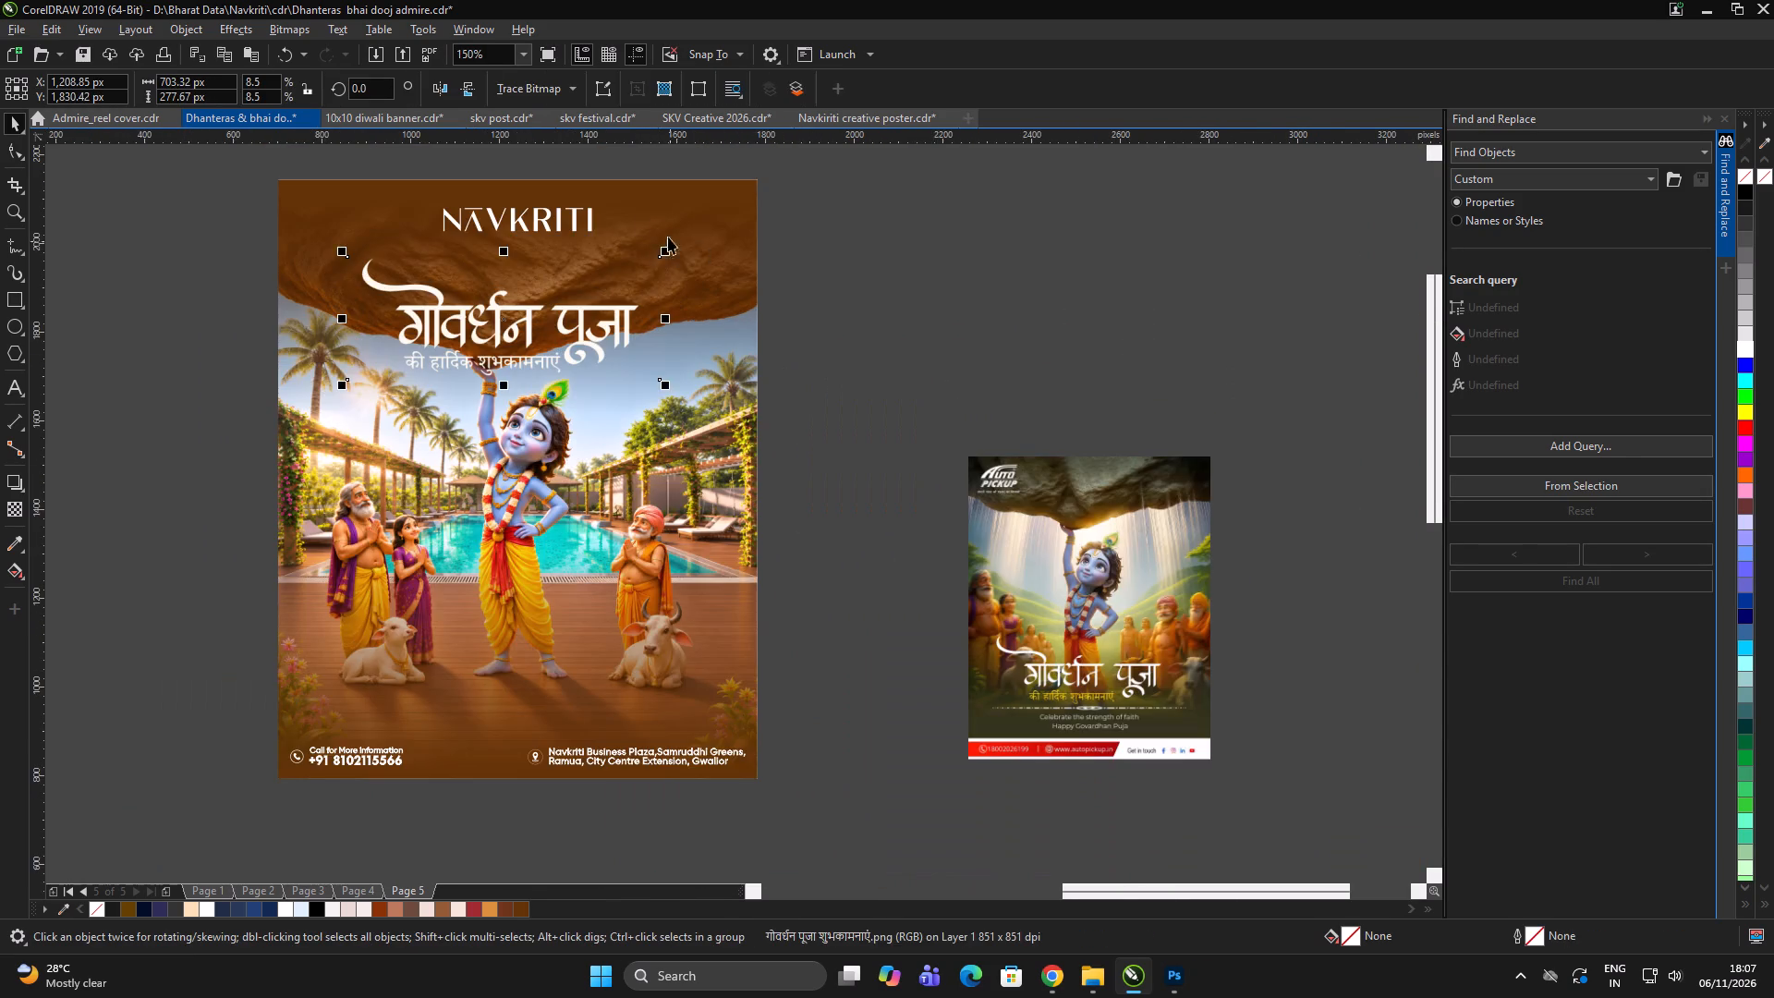
{"action": "scroll", "coordinate": [642, 214], "scroll_direction": "up", "scroll_amount": 1}
{"action": "left_click", "coordinate": [730, 266]}
{"action": "scroll", "coordinate": [825, 357], "scroll_direction": "down", "scroll_amount": 1}
{"action": "key", "text": "ctrl+z"}
{"action": "left_click", "coordinate": [956, 347]}
Shift the midpoint of the top brown overlay's fountain transparency slightly lower.
{"action": "left_click", "coordinate": [790, 309]}
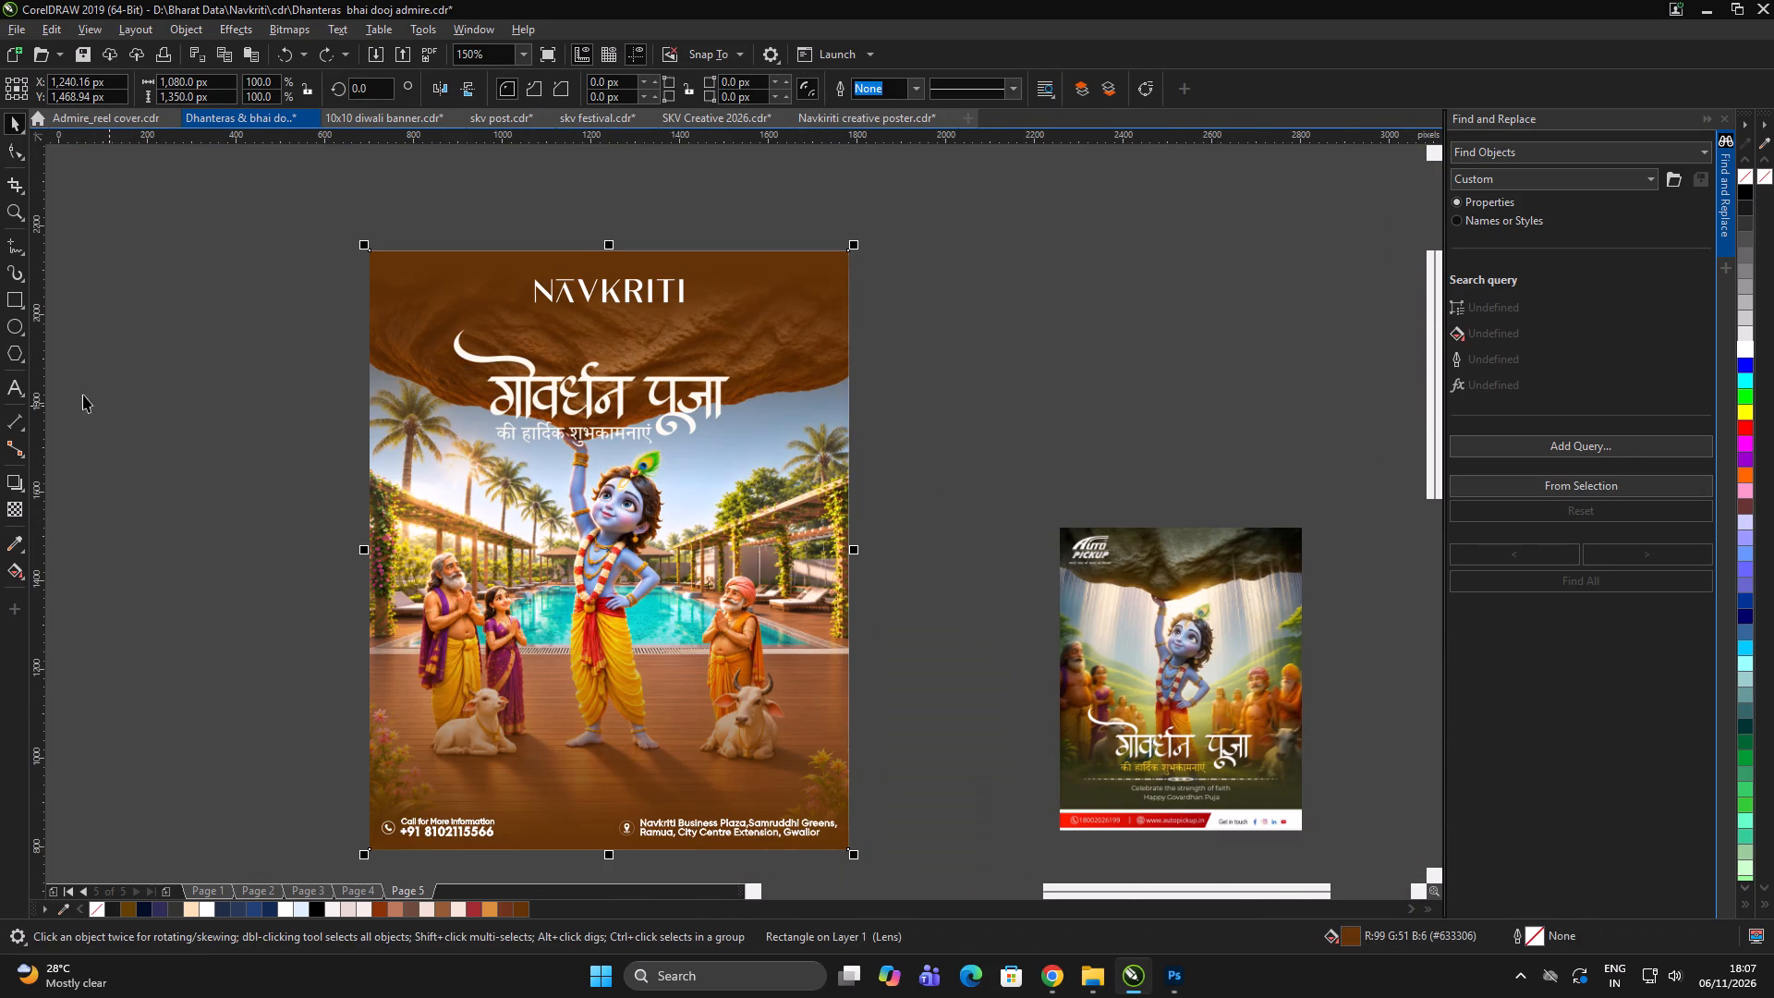
{"action": "left_click", "coordinate": [11, 509]}
{"action": "left_click", "coordinate": [591, 272]}
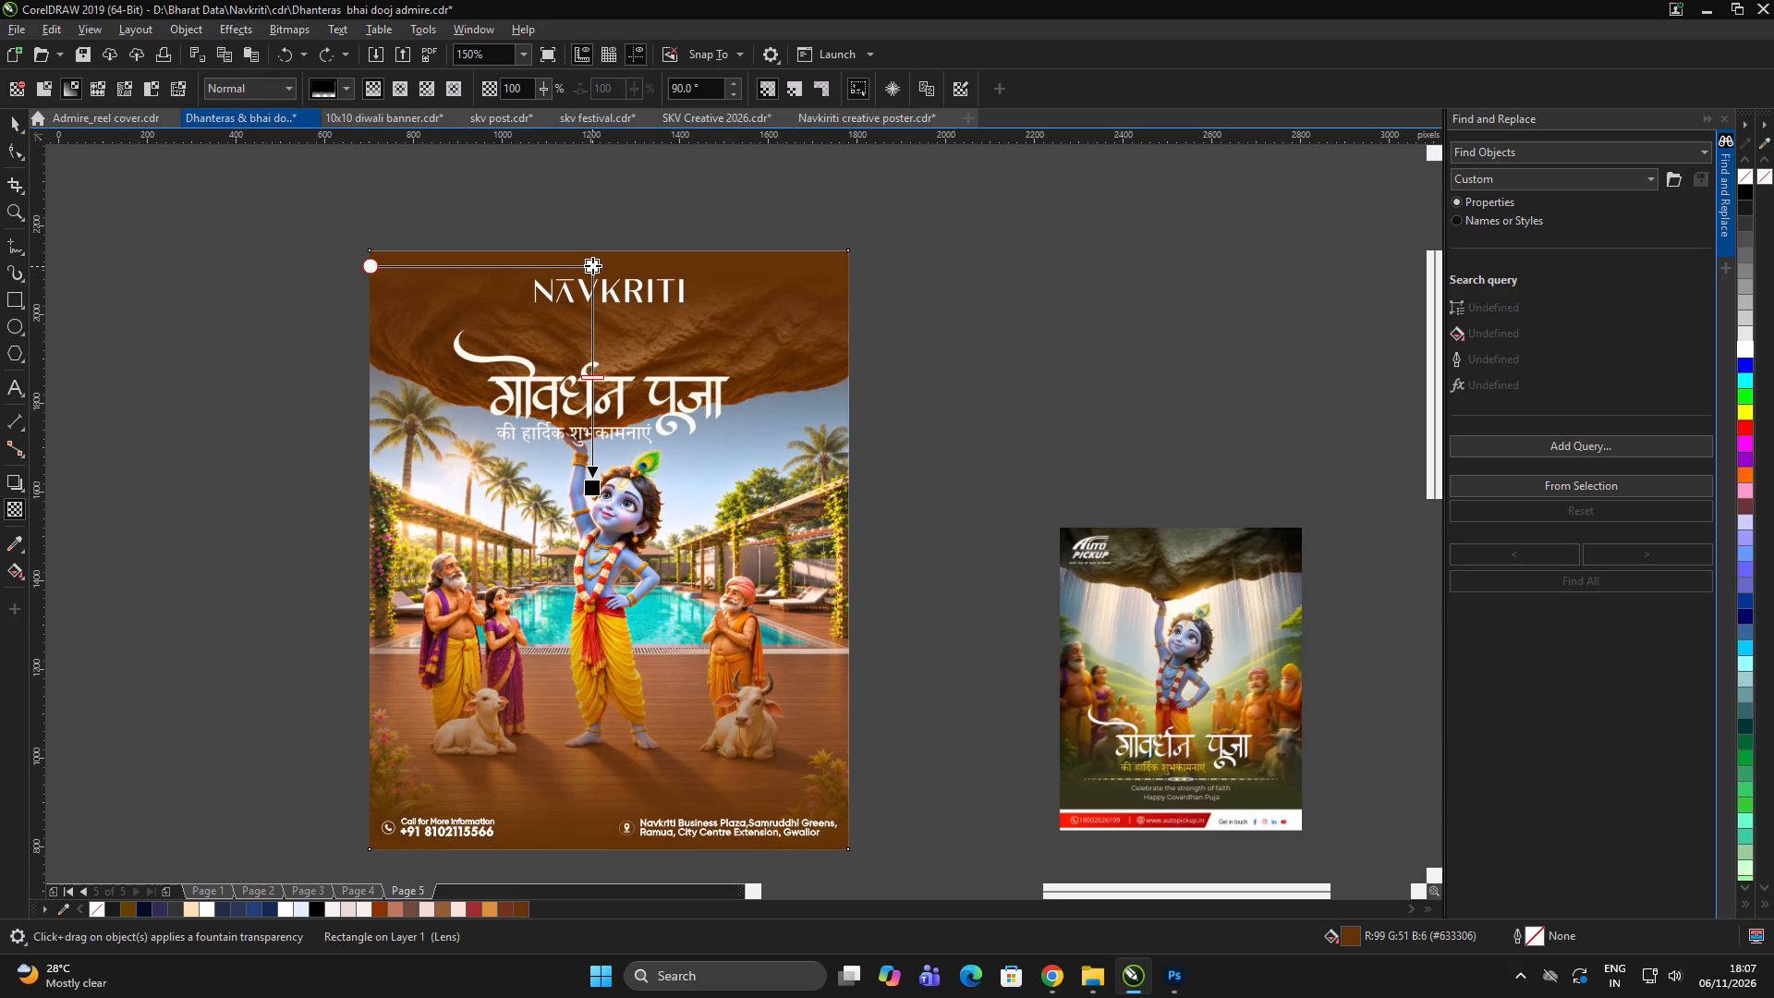
{"action": "left_click_drag", "start_coordinate": [600, 381], "coordinate": [605, 402]}
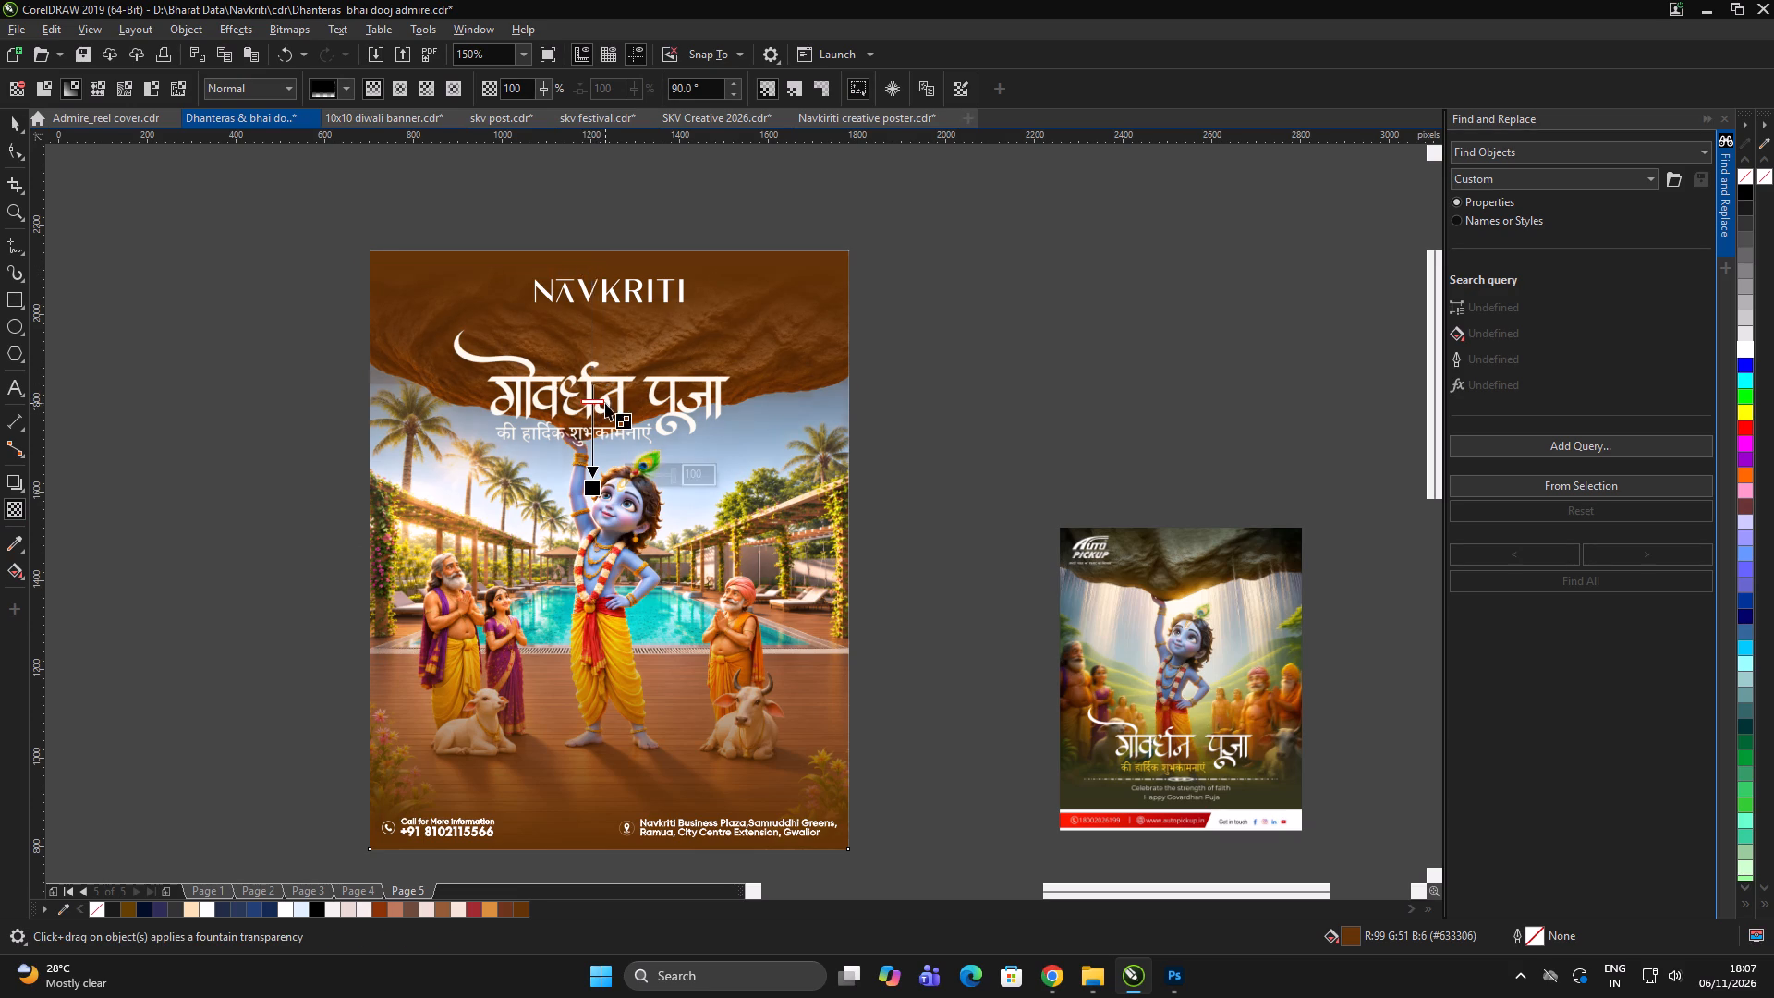
{"action": "key", "text": "space"}
{"action": "double_click", "coordinate": [1014, 319]}
Raise the Hindi lettering slightly on the rock and scale it down a little.
{"action": "left_click", "coordinate": [717, 409]}
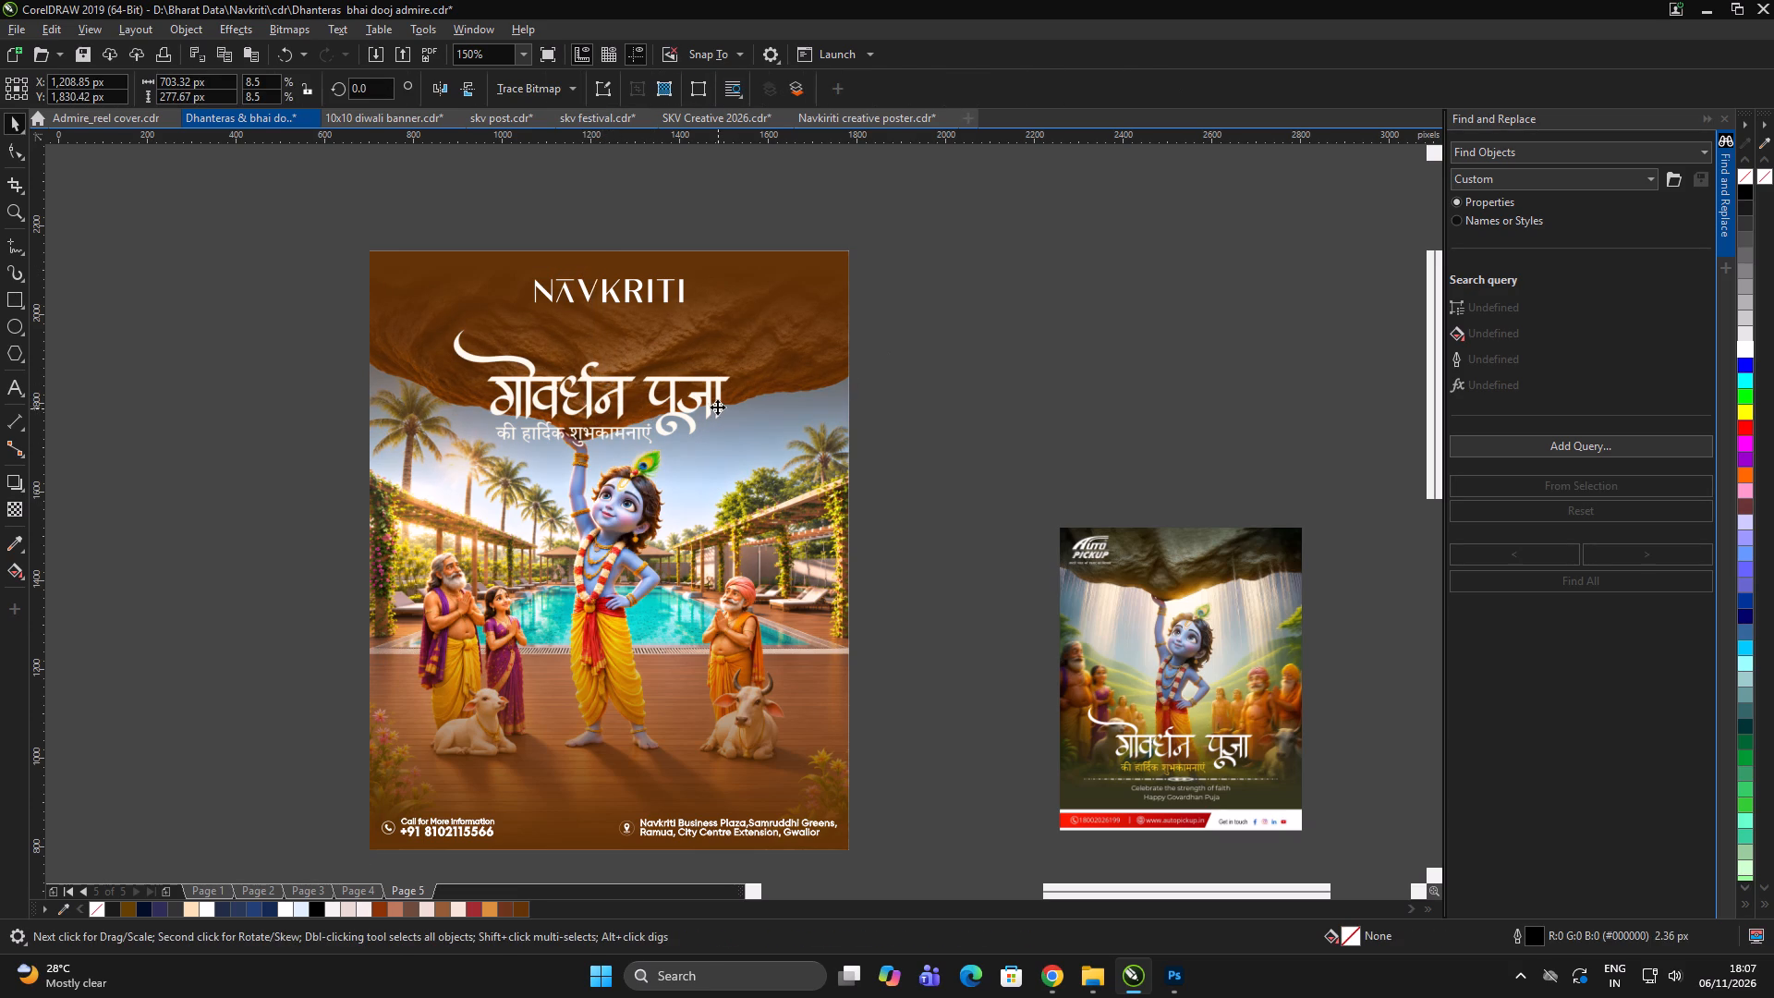
{"action": "left_click_drag", "start_coordinate": [711, 396], "coordinate": [705, 367]}
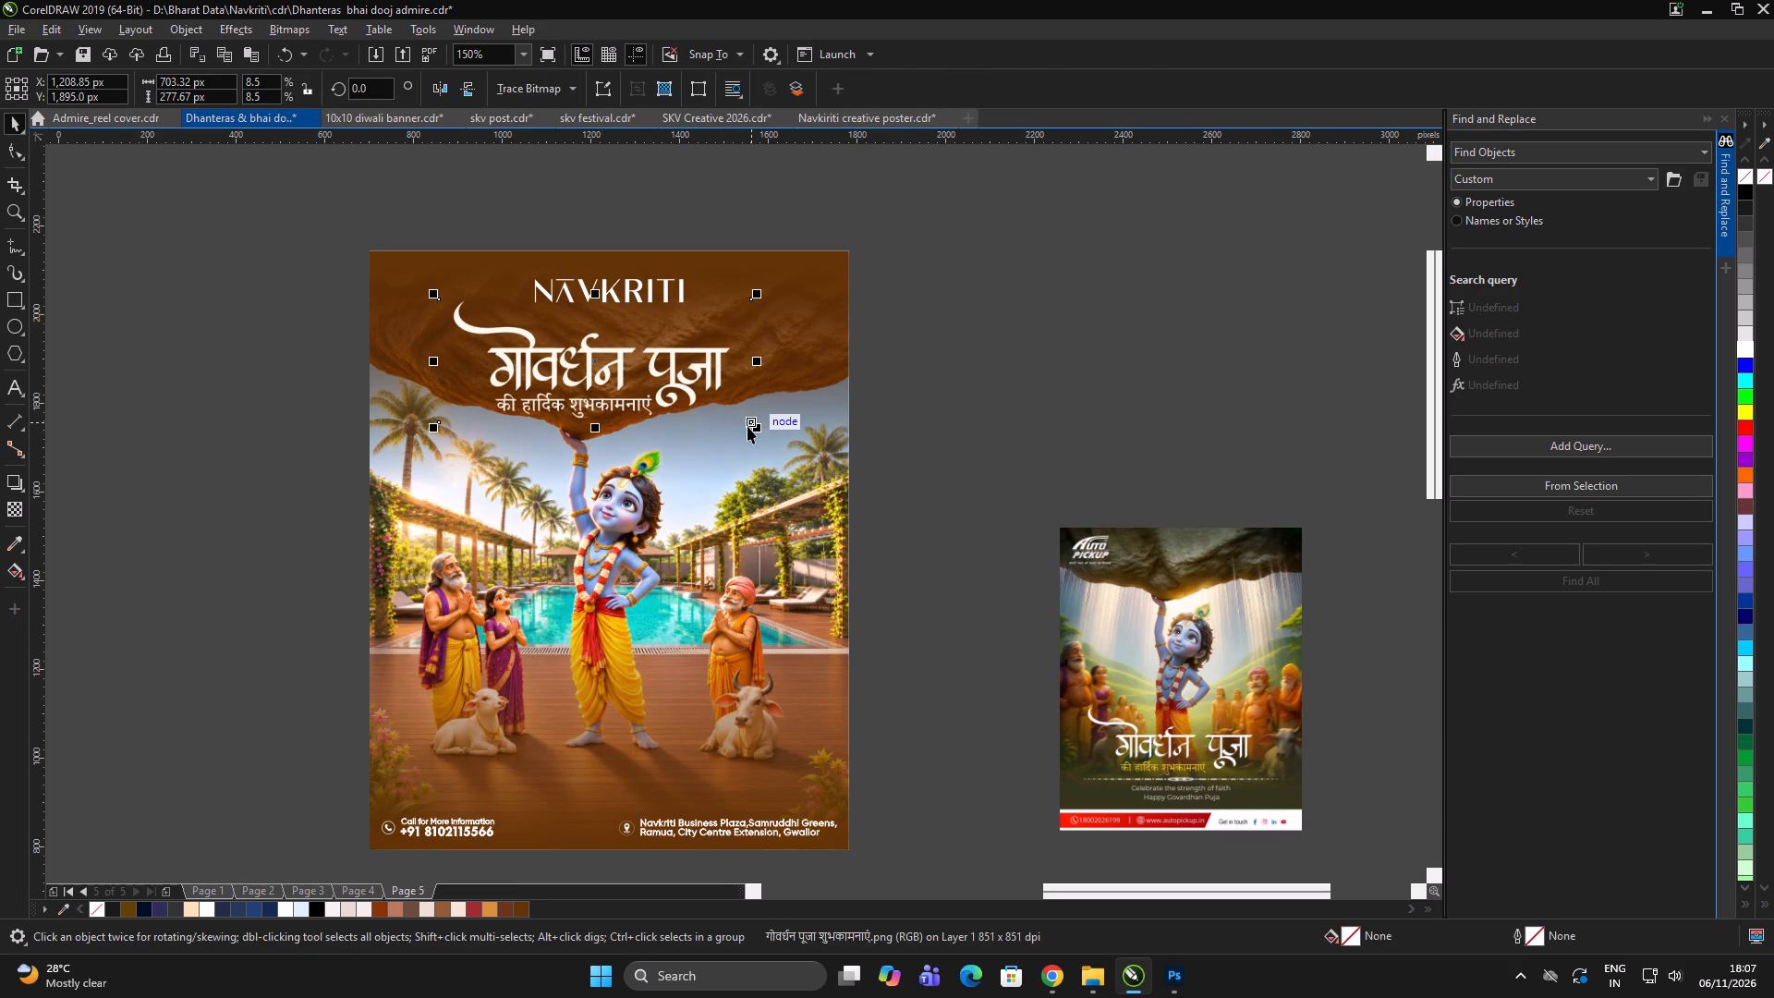
{"action": "left_click_drag", "start_coordinate": [757, 429], "coordinate": [745, 431]}
{"action": "left_click", "coordinate": [893, 471]}
{"action": "left_click", "coordinate": [905, 477]}
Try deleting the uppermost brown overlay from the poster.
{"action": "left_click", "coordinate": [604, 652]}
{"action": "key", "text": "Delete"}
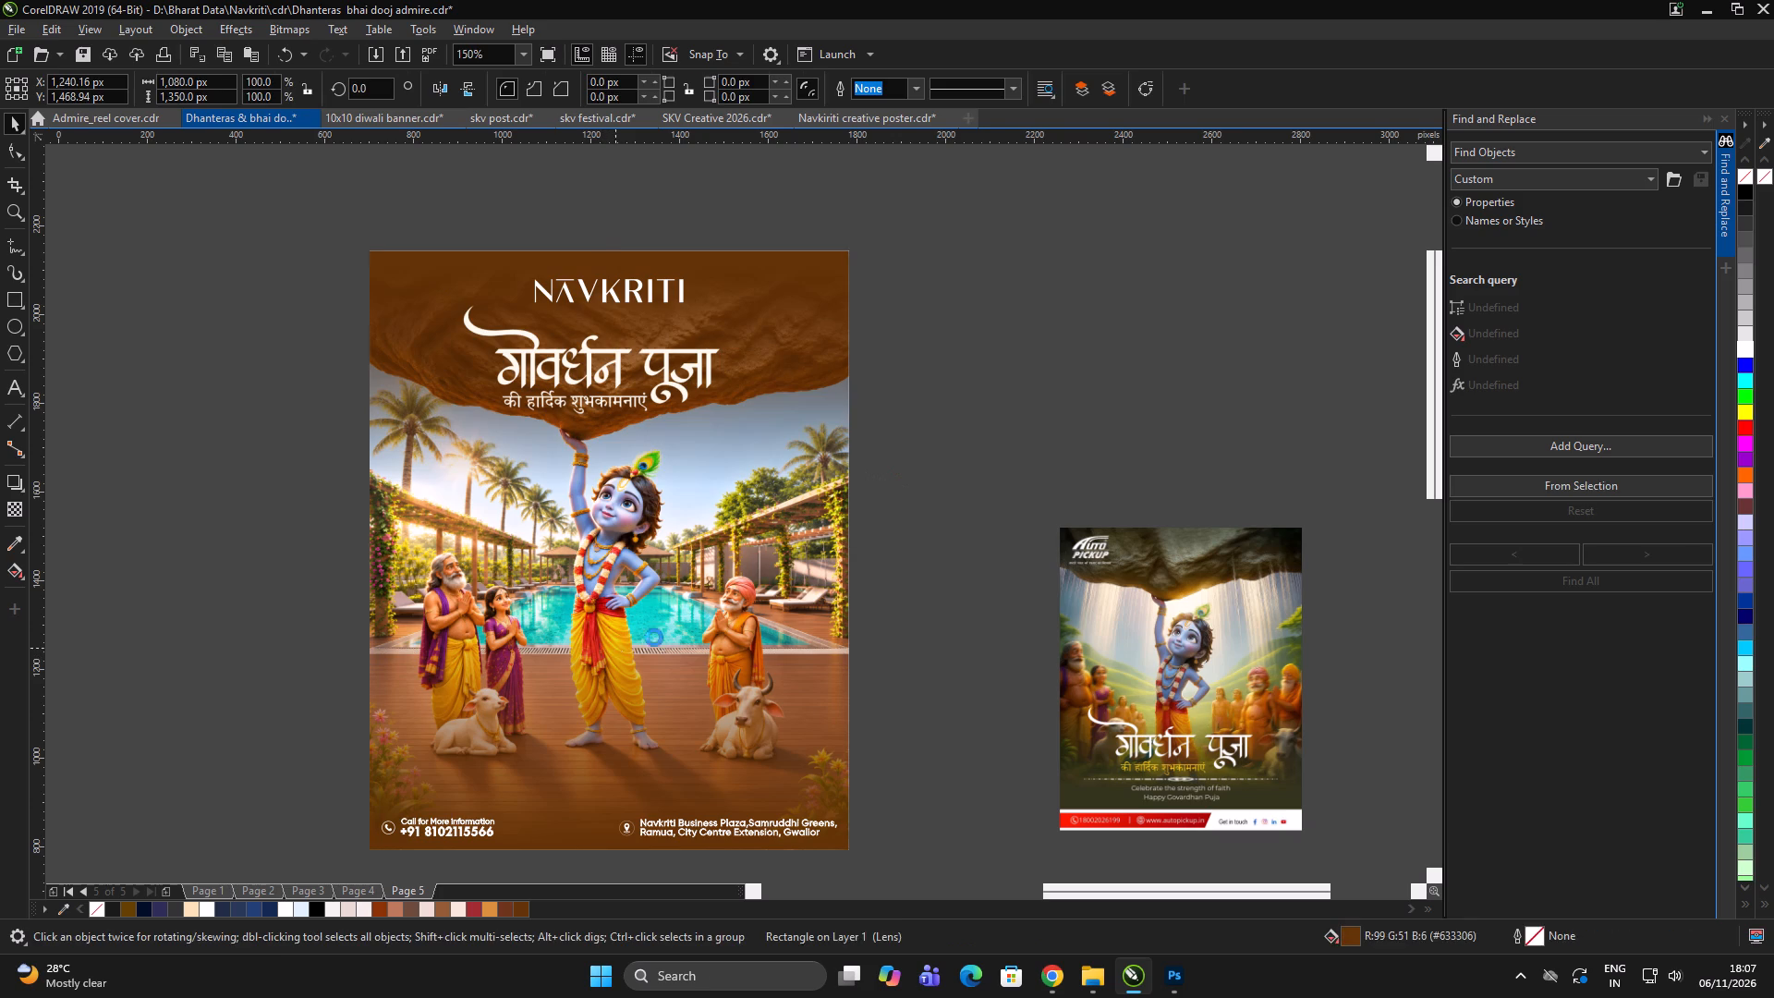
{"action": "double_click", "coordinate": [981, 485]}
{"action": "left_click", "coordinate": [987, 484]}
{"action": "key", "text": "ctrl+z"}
Move the top brown overlay off to the poster's left side and delete the lower brown overlay.
{"action": "left_click", "coordinate": [1004, 479]}
{"action": "left_click", "coordinate": [739, 481]}
{"action": "left_click_drag", "start_coordinate": [744, 443], "coordinate": [254, 441]}
{"action": "left_click", "coordinate": [635, 530]}
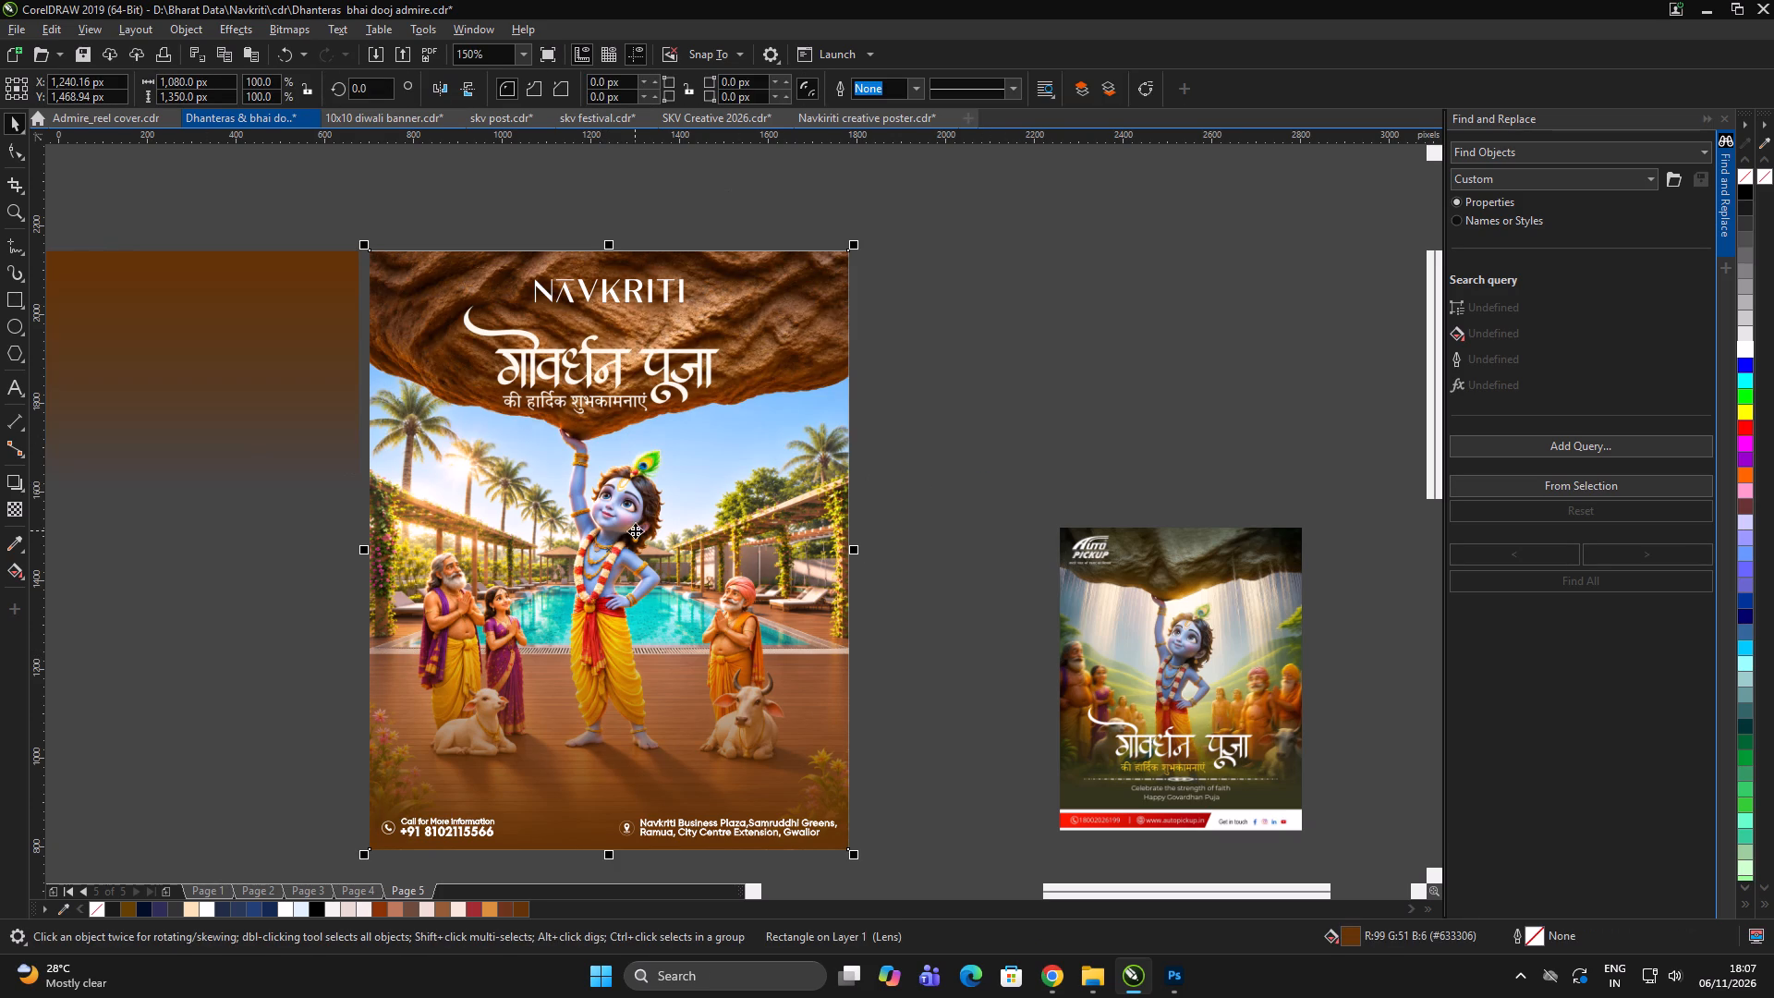
{"action": "key", "text": "Delete"}
{"action": "left_click_drag", "start_coordinate": [986, 502], "coordinate": [998, 500]}
{"action": "left_click_drag", "start_coordinate": [1009, 491], "coordinate": [999, 493]}
Return the top brown overlay to the poster, centred horizontally on it.
{"action": "left_click", "coordinate": [288, 472]}
{"action": "left_click", "coordinate": [655, 509], "text": "shift"}
{"action": "key", "text": "c"}
{"action": "left_click", "coordinate": [1080, 443]}
{"action": "double_click", "coordinate": [1092, 441]}
{"action": "left_click_drag", "start_coordinate": [1099, 438], "coordinate": [1029, 426]}
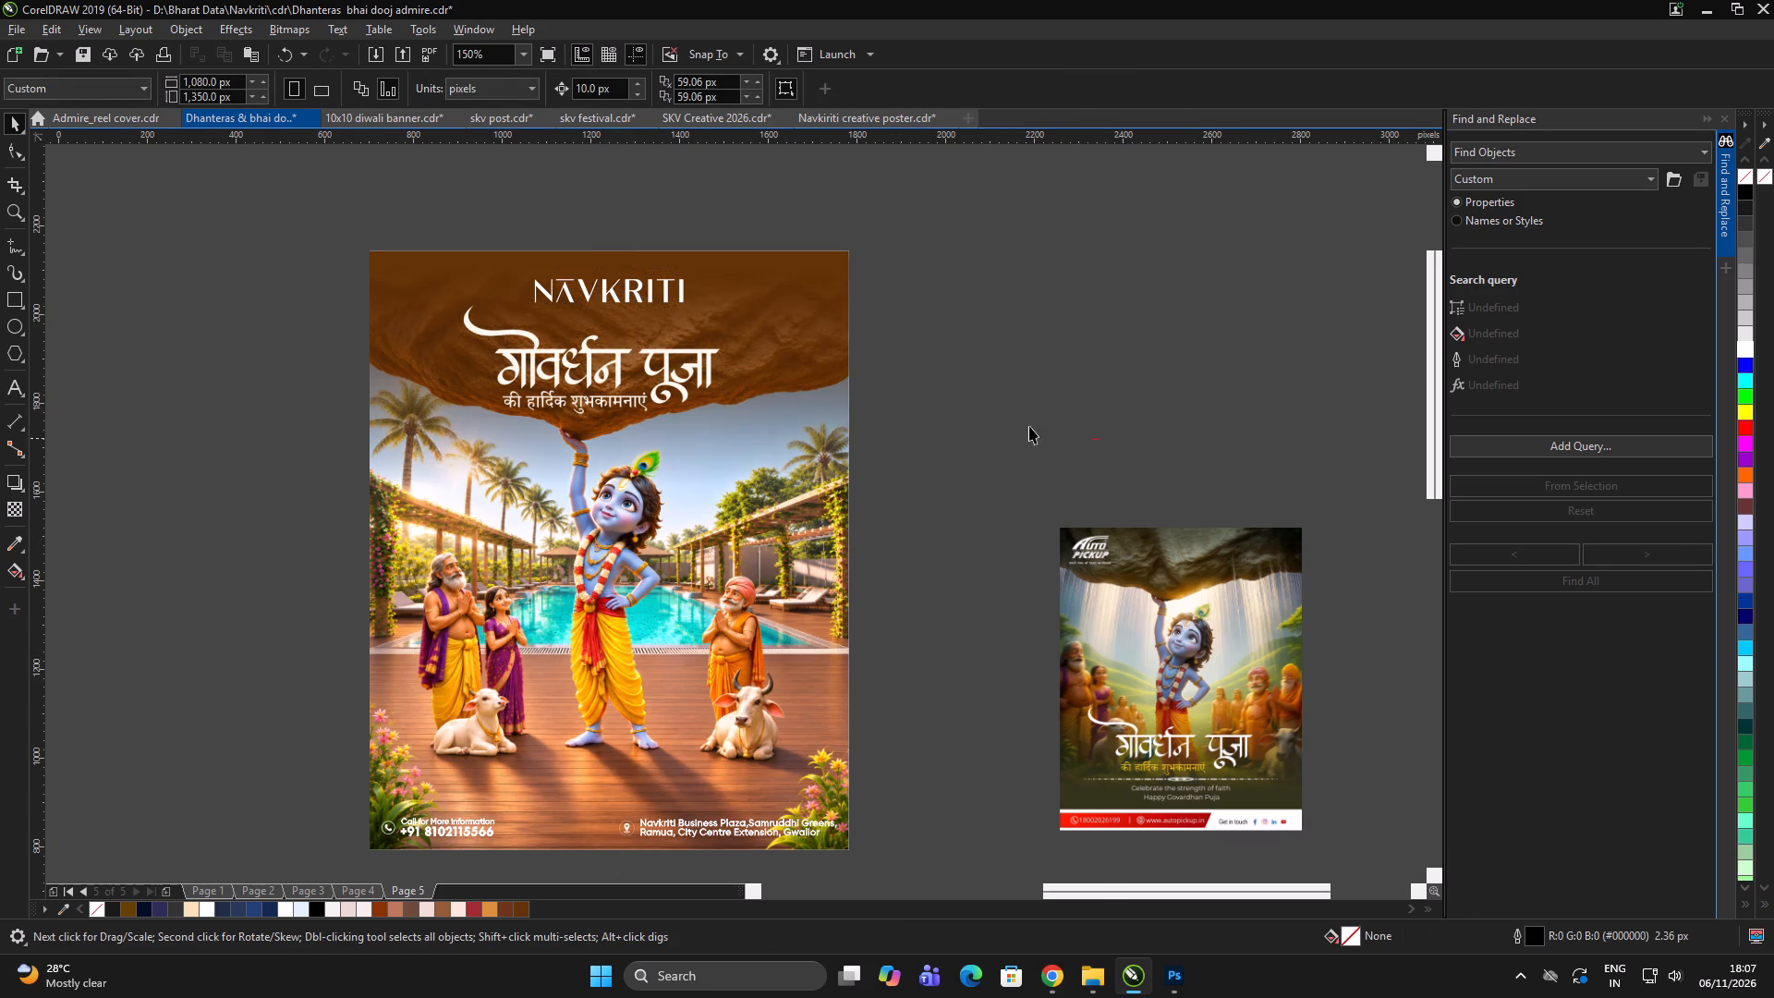
Shift the Hindi lettering slightly right on the rock and enlarge it to about 674 × 266 px.
{"action": "left_click_drag", "start_coordinate": [1029, 426], "coordinate": [1081, 438]}
{"action": "scroll", "coordinate": [711, 303], "scroll_direction": "up", "scroll_amount": 1}
{"action": "left_click", "coordinate": [719, 282]}
{"action": "scroll", "coordinate": [814, 418], "scroll_direction": "down", "scroll_amount": 1}
{"action": "double_click", "coordinate": [1038, 406]}
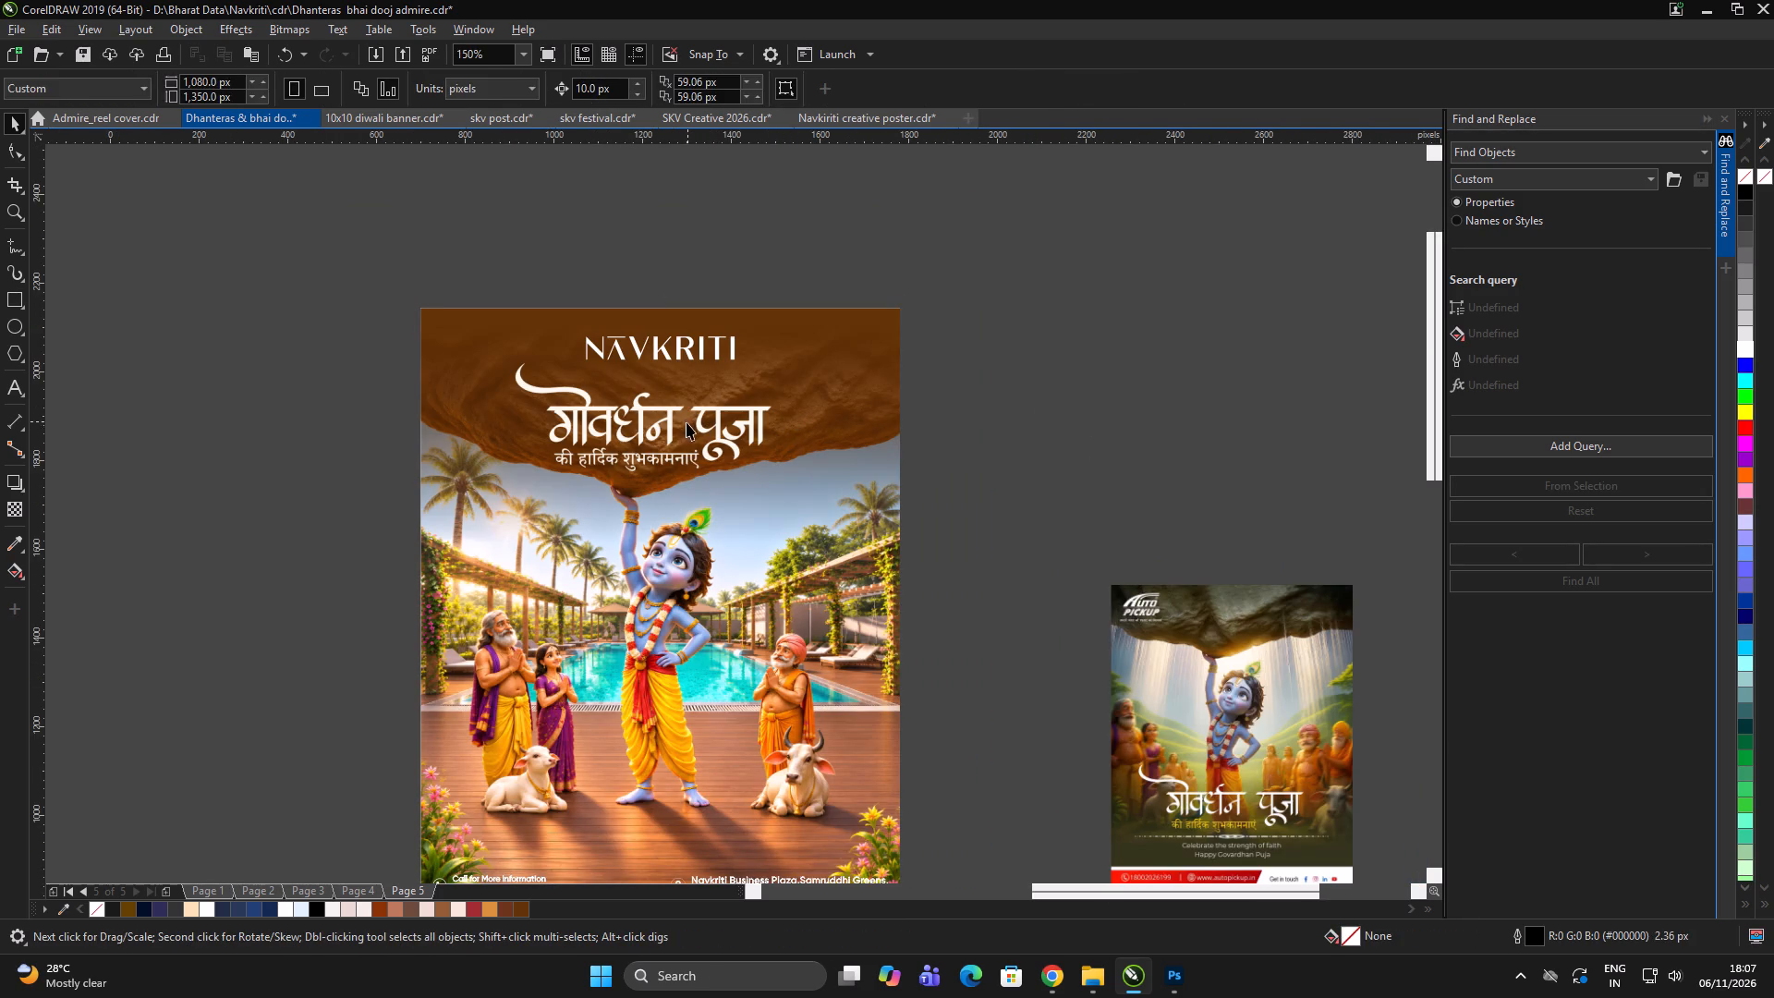
{"action": "left_click", "coordinate": [686, 422]}
{"action": "scroll", "coordinate": [752, 413], "scroll_direction": "up", "scroll_amount": 1}
{"action": "left_click_drag", "start_coordinate": [724, 436], "coordinate": [734, 436]}
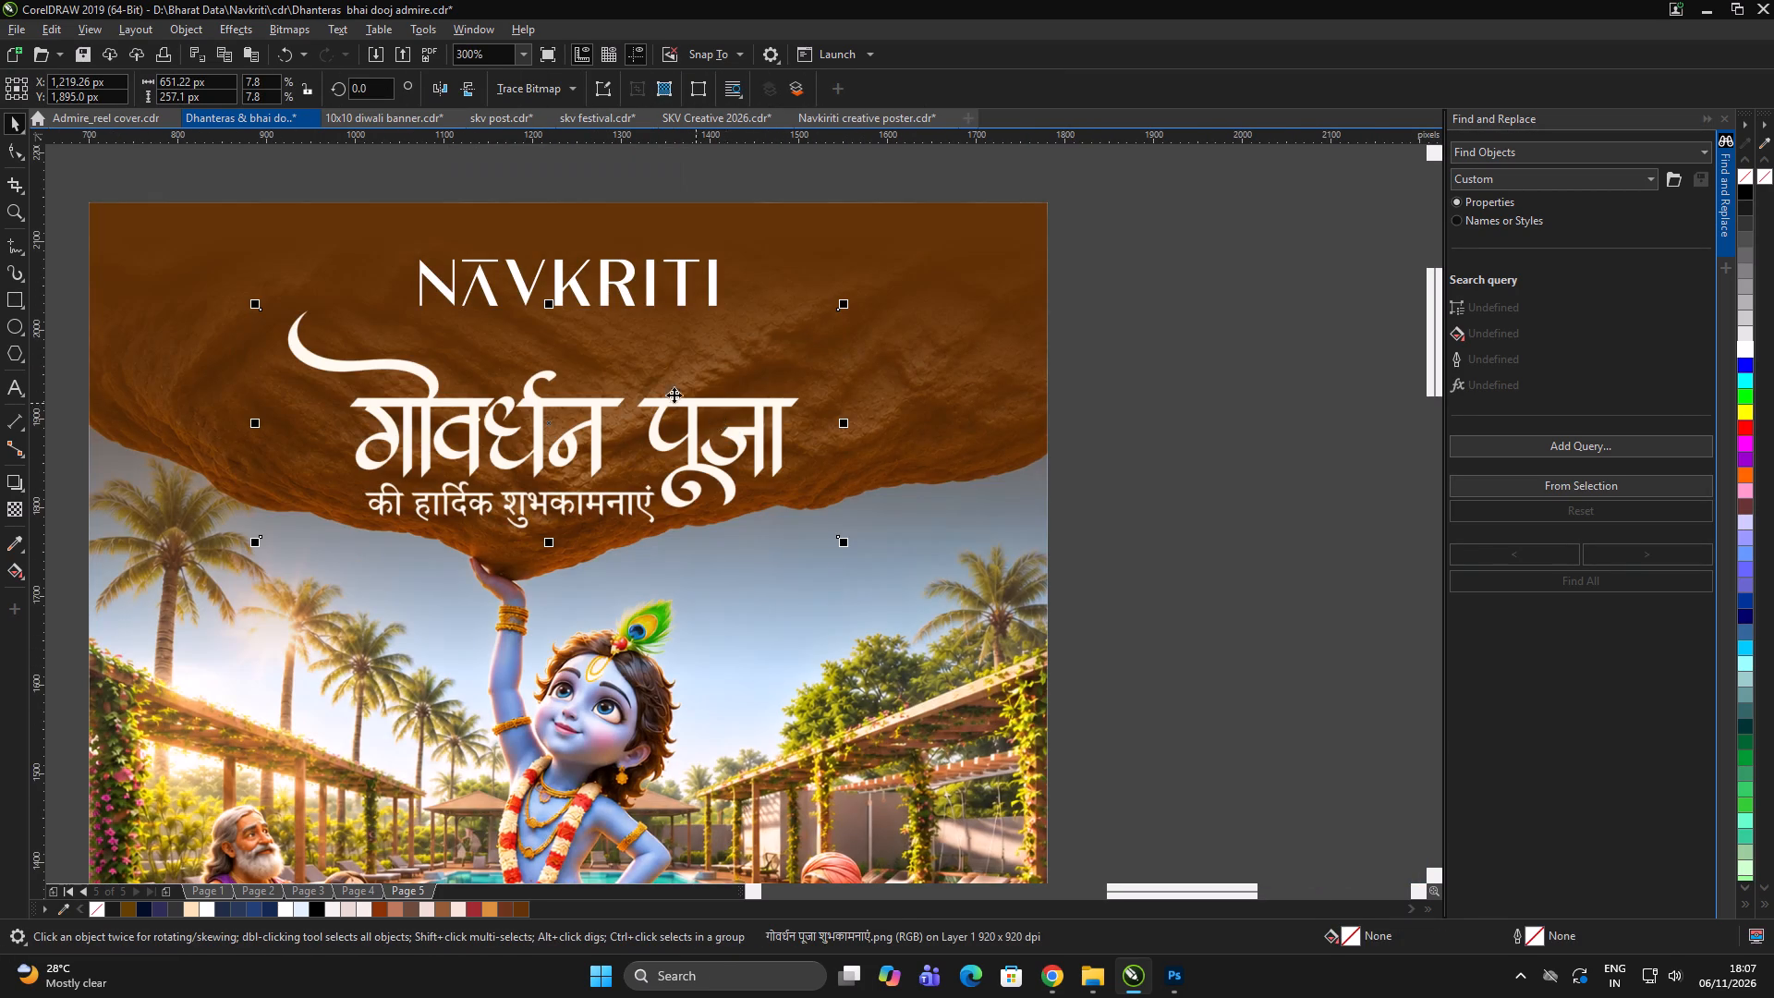
{"action": "scroll", "coordinate": [608, 380], "scroll_direction": "down", "scroll_amount": 1}
{"action": "double_click", "coordinate": [925, 406]}
{"action": "left_click", "coordinate": [1065, 321]}
{"action": "left_click_drag", "start_coordinate": [1055, 333], "coordinate": [1036, 346]}
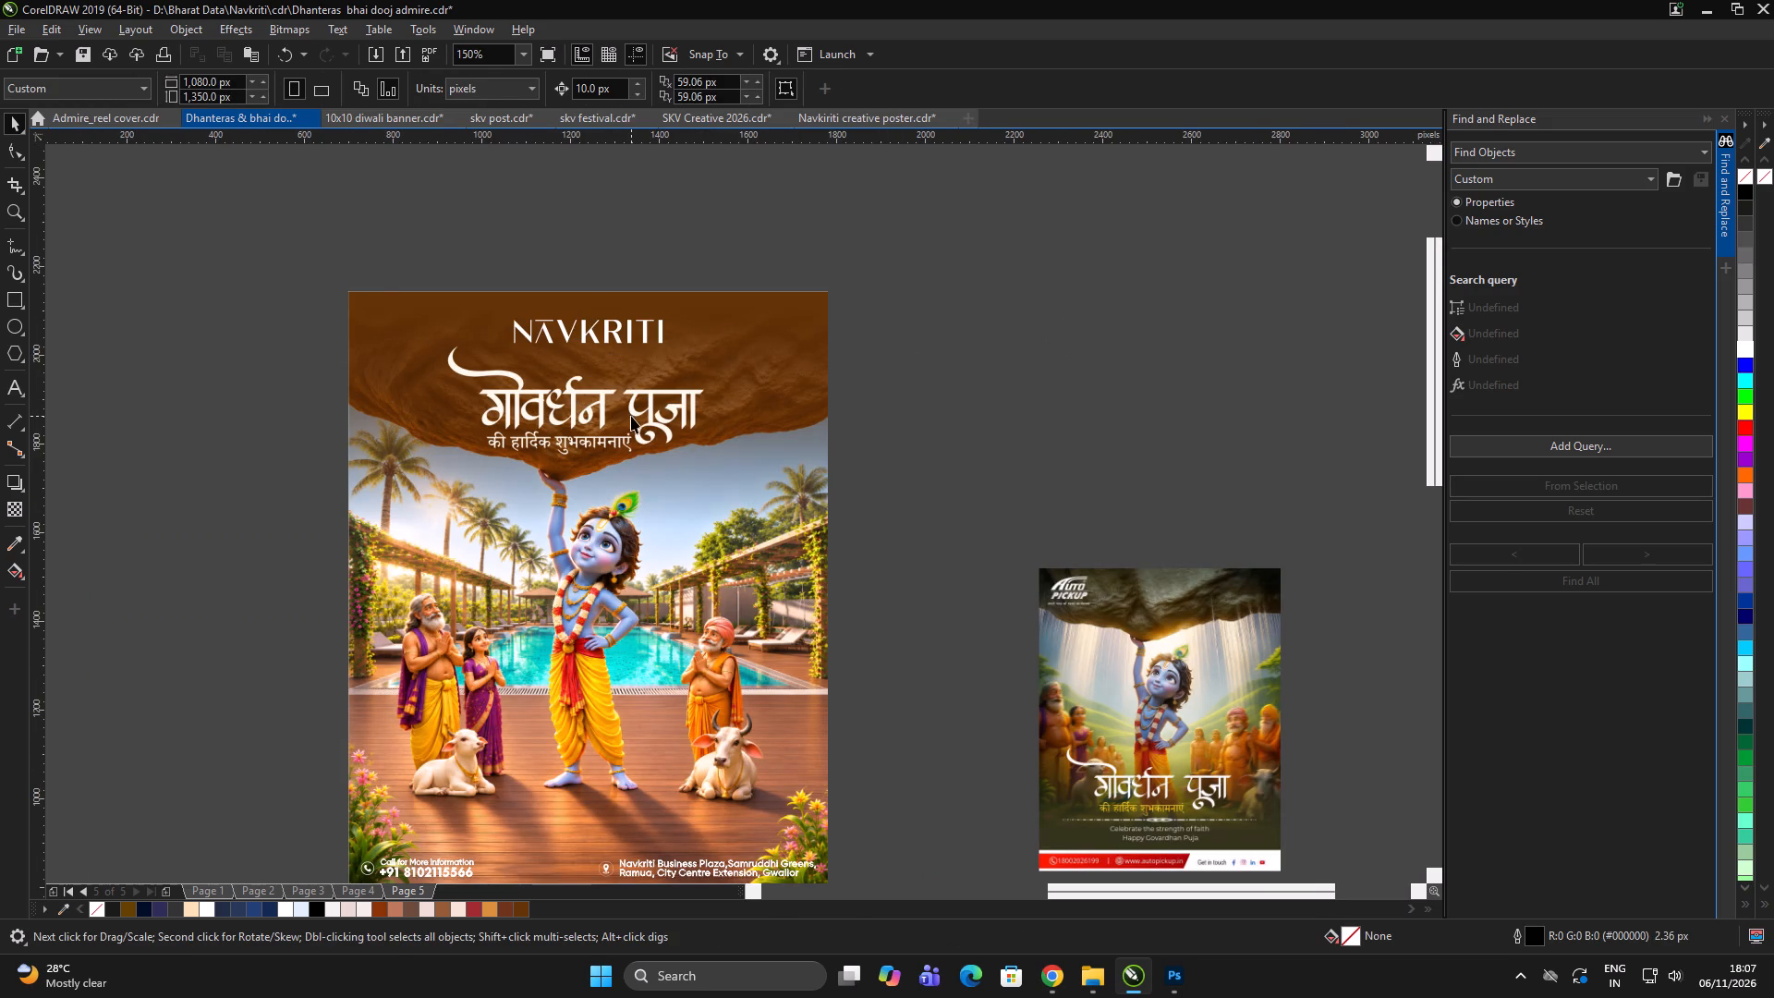
{"action": "left_click", "coordinate": [631, 416]}
{"action": "scroll", "coordinate": [709, 398], "scroll_direction": "up", "scroll_amount": 1}
{"action": "left_click_drag", "start_coordinate": [747, 524], "coordinate": [757, 533]}
{"action": "scroll", "coordinate": [589, 371], "scroll_direction": "down", "scroll_amount": 2}
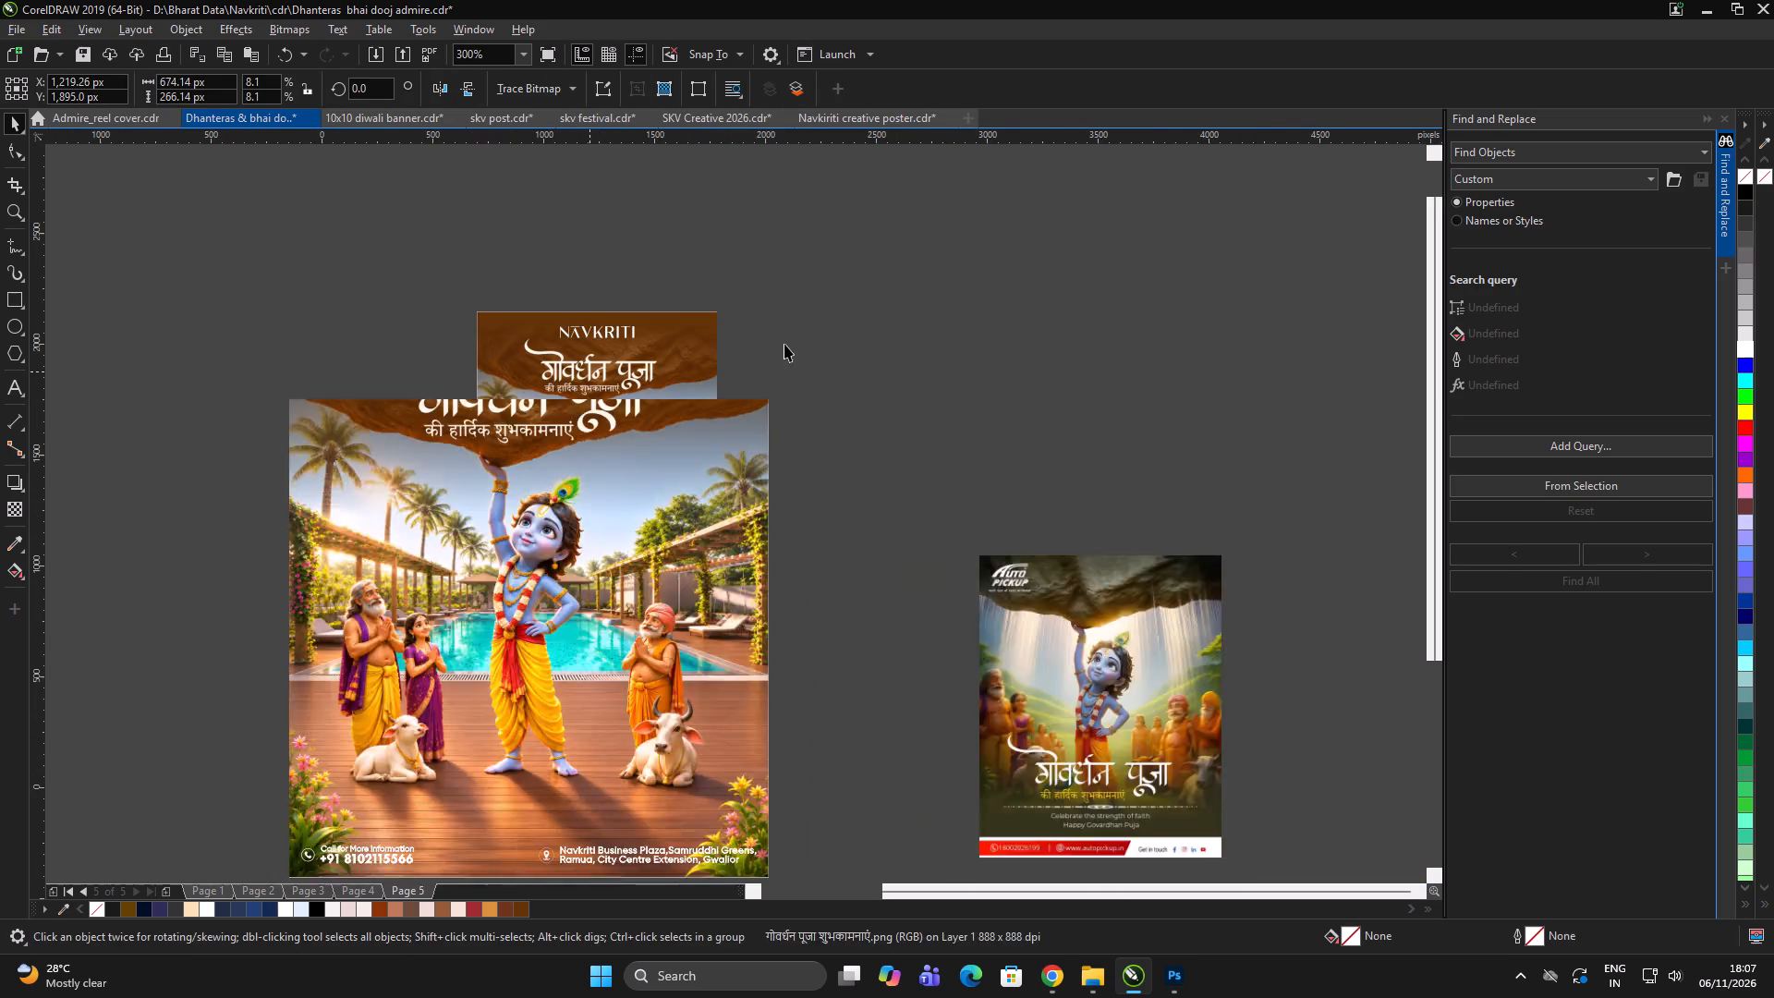
Move the Hindi lettering and the brown overlay off the poster to its left side, clearing the rock.
{"action": "left_click", "coordinate": [784, 344]}
{"action": "left_click_drag", "start_coordinate": [787, 345], "coordinate": [779, 354]}
{"action": "scroll", "coordinate": [563, 402], "scroll_direction": "up", "scroll_amount": 1}
{"action": "left_click", "coordinate": [605, 363]}
{"action": "scroll", "coordinate": [677, 347], "scroll_direction": "up", "scroll_amount": 1}
{"action": "scroll", "coordinate": [666, 343], "scroll_direction": "down", "scroll_amount": 1}
{"action": "left_click_drag", "start_coordinate": [670, 340], "coordinate": [133, 335]}
{"action": "left_click", "coordinate": [614, 478]}
{"action": "left_click_drag", "start_coordinate": [588, 464], "coordinate": [373, 450]}
Shift the Krishna background image down inside the poster frame, to a Y position of about 1,380 px.
{"action": "left_click", "coordinate": [711, 447]}
{"action": "left_click_drag", "start_coordinate": [1017, 435], "coordinate": [1001, 438]}
{"action": "left_click", "coordinate": [713, 427], "text": "alt"}
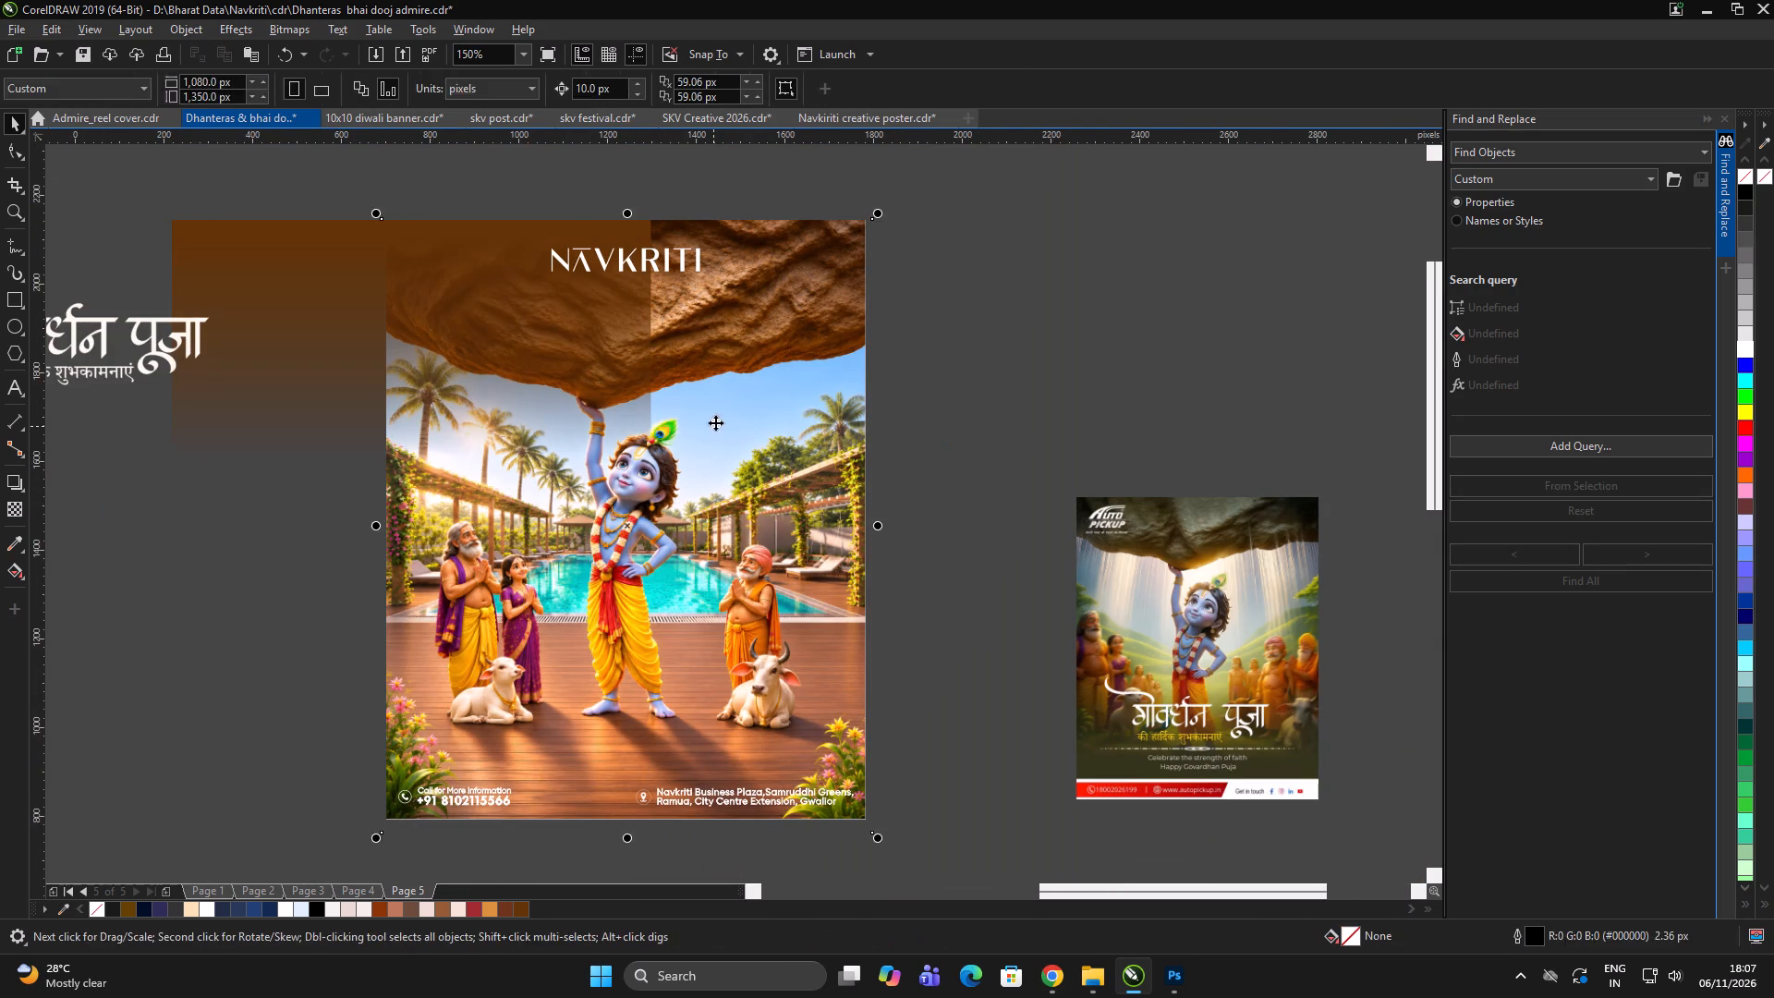
{"action": "left_click_drag", "start_coordinate": [765, 366], "coordinate": [767, 380]}
{"action": "left_click", "coordinate": [917, 397]}
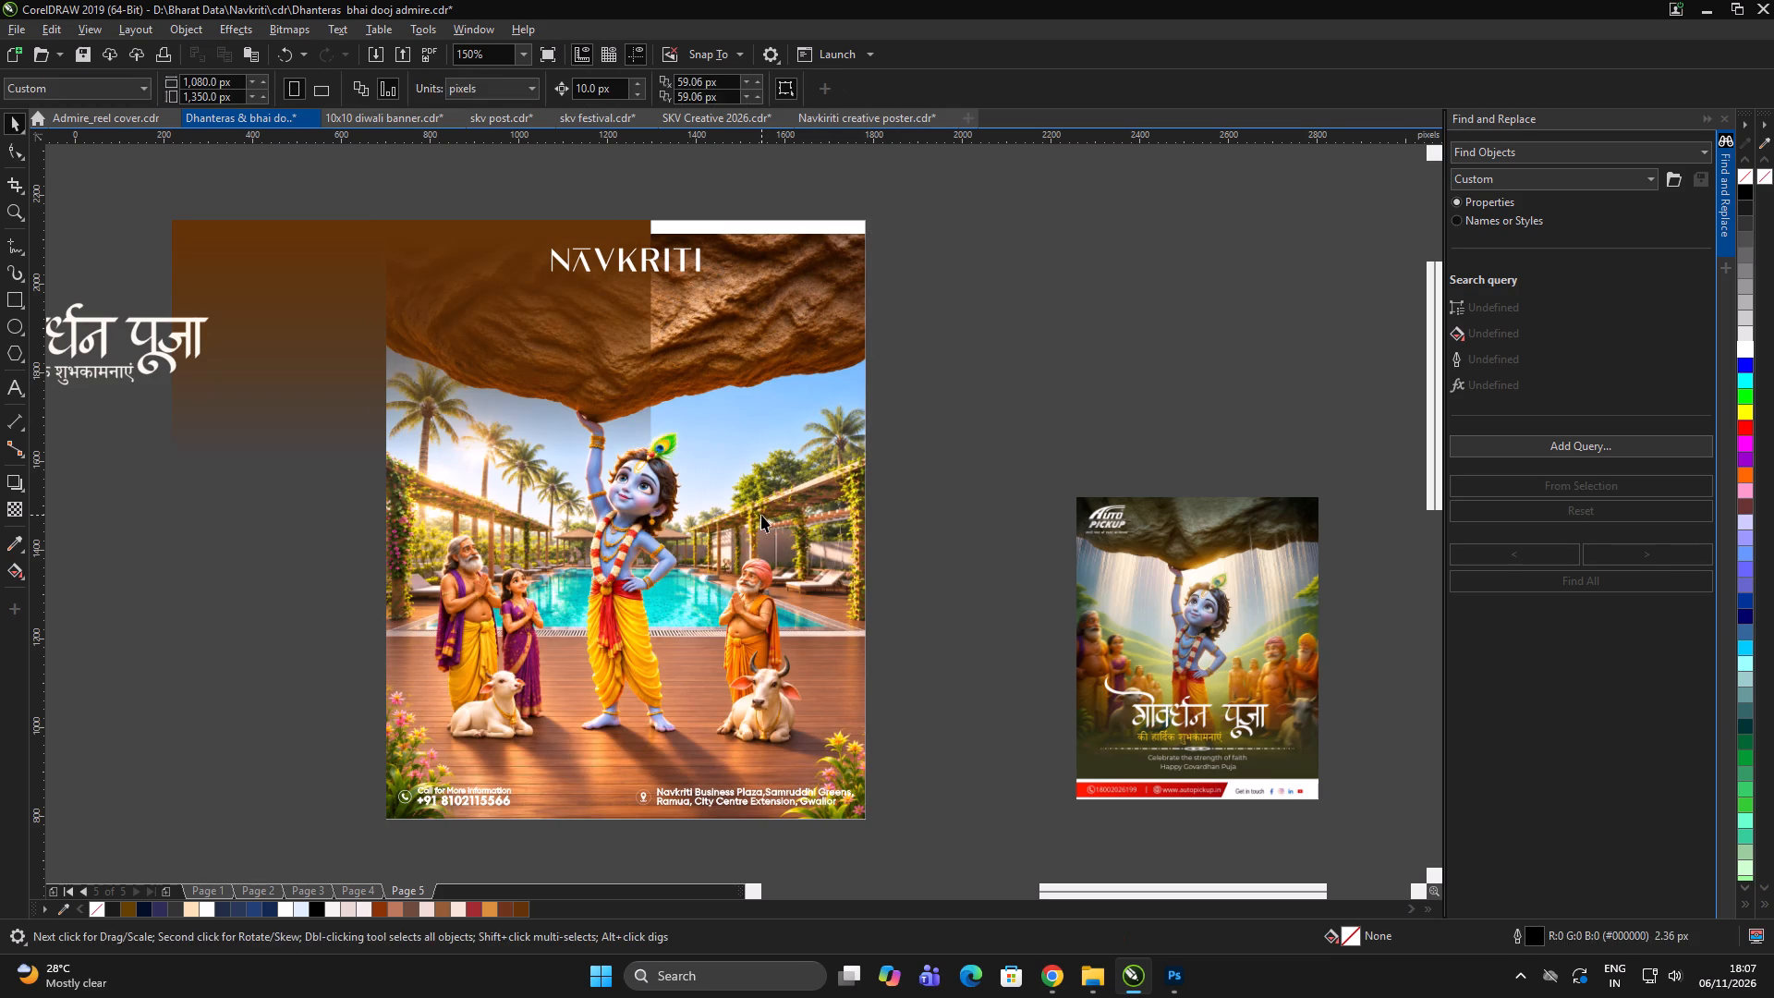
{"action": "left_click", "coordinate": [761, 515]}
{"action": "left_click", "coordinate": [951, 531]}
{"action": "left_click", "coordinate": [780, 548], "text": "alt"}
{"action": "left_click_drag", "start_coordinate": [781, 454], "coordinate": [784, 464]}
{"action": "double_click", "coordinate": [929, 473]}
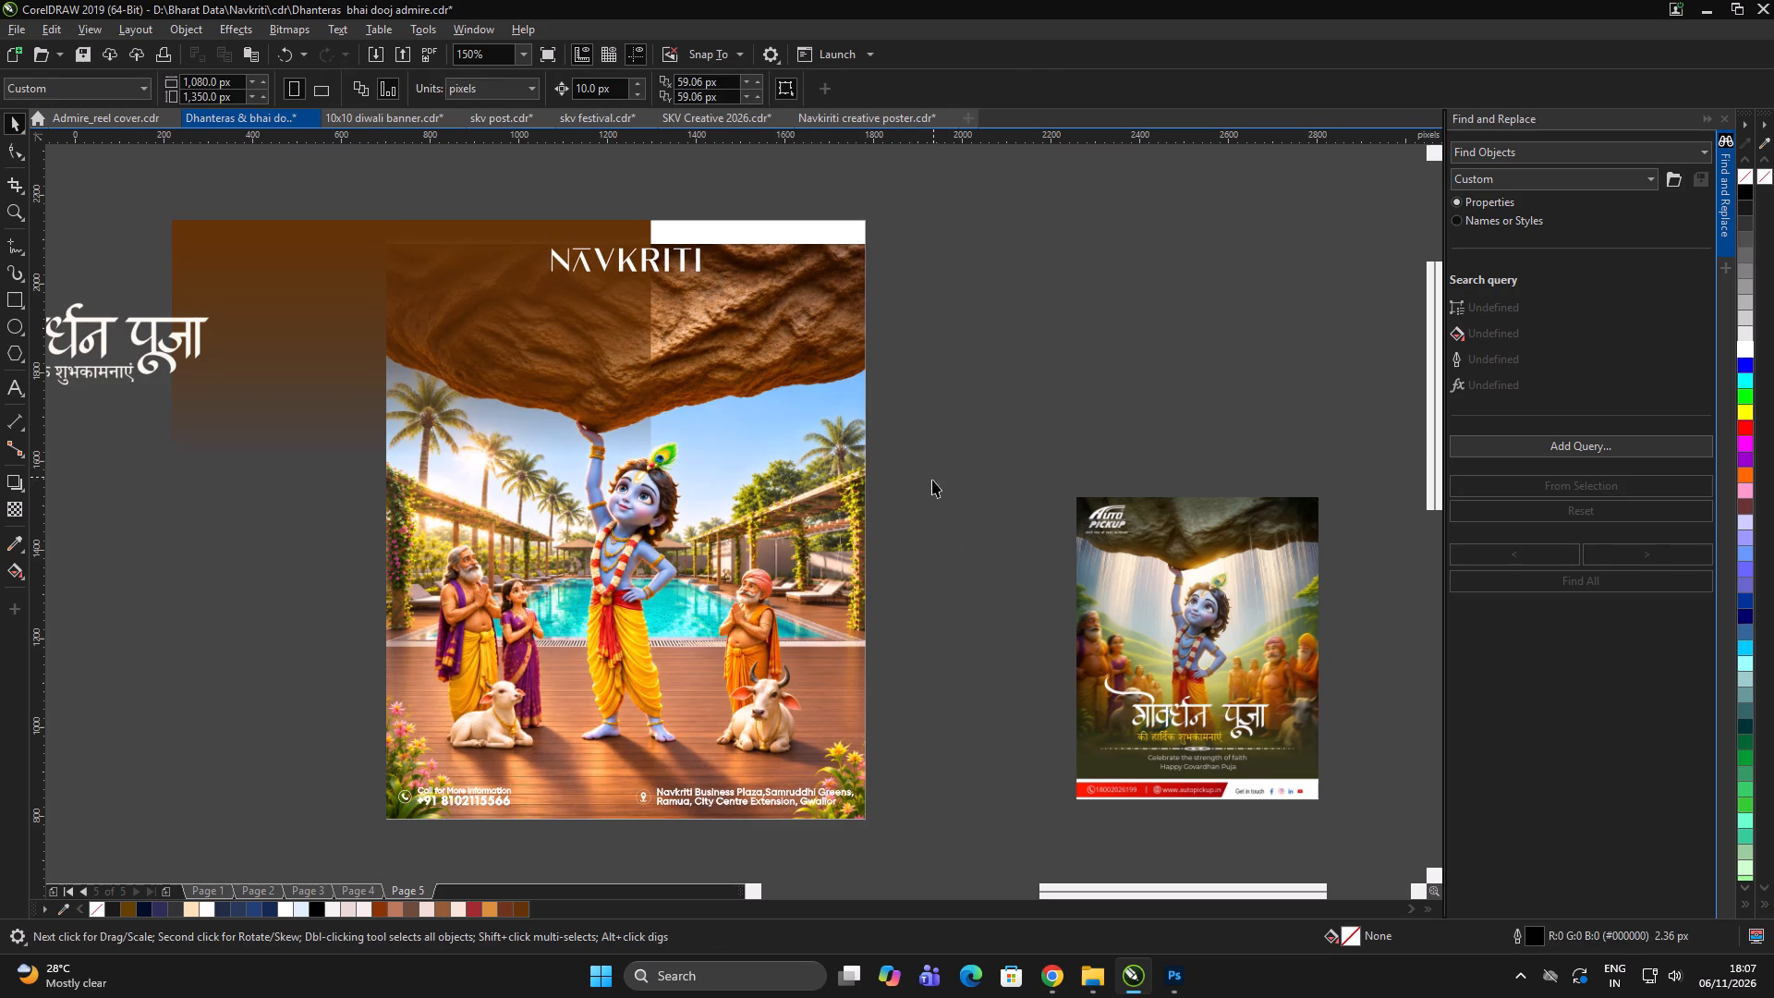
{"action": "left_click", "coordinate": [932, 480]}
{"action": "left_click", "coordinate": [808, 543]}
{"action": "left_click", "coordinate": [943, 537]}
{"action": "left_click", "coordinate": [806, 534], "text": "alt"}
{"action": "left_click_drag", "start_coordinate": [817, 444], "coordinate": [820, 452]}
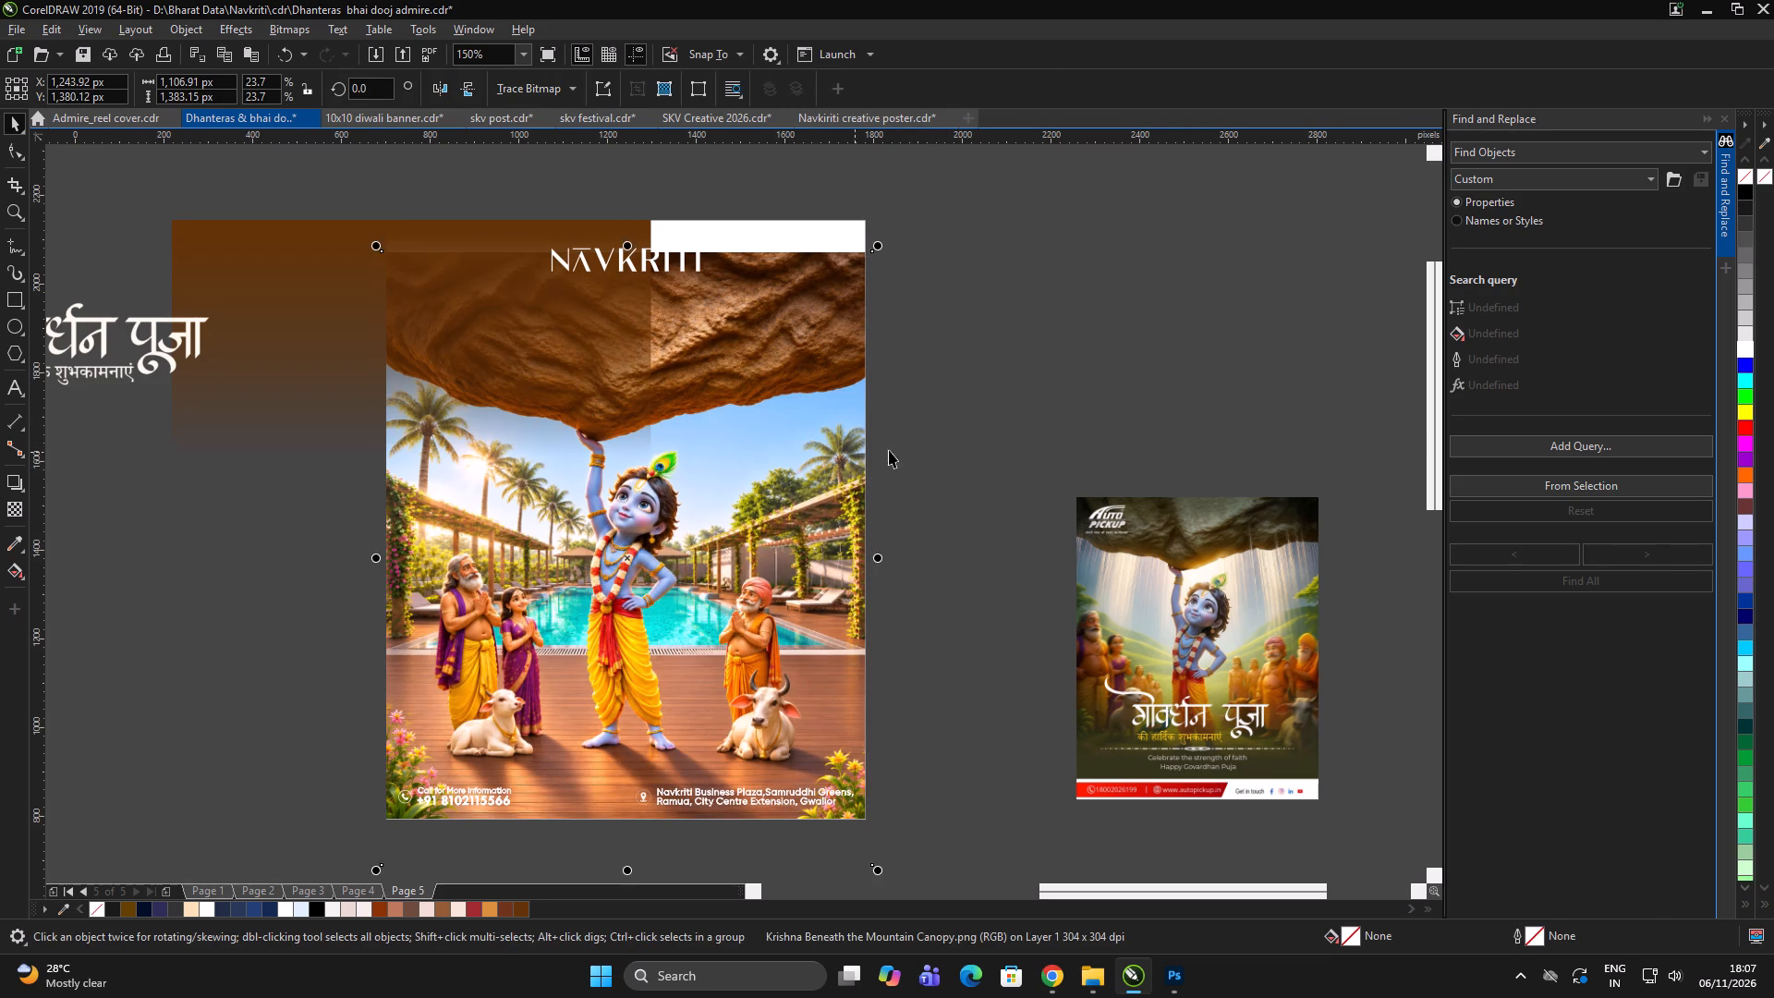
{"action": "double_click", "coordinate": [932, 444]}
Duplicate the Krishna background image inside the poster frame and mirror the copy vertically.
{"action": "left_click", "coordinate": [952, 521]}
{"action": "left_click", "coordinate": [717, 530], "text": "alt"}
{"action": "left_click", "coordinate": [956, 525]}
{"action": "left_click", "coordinate": [806, 523], "text": "alt"}
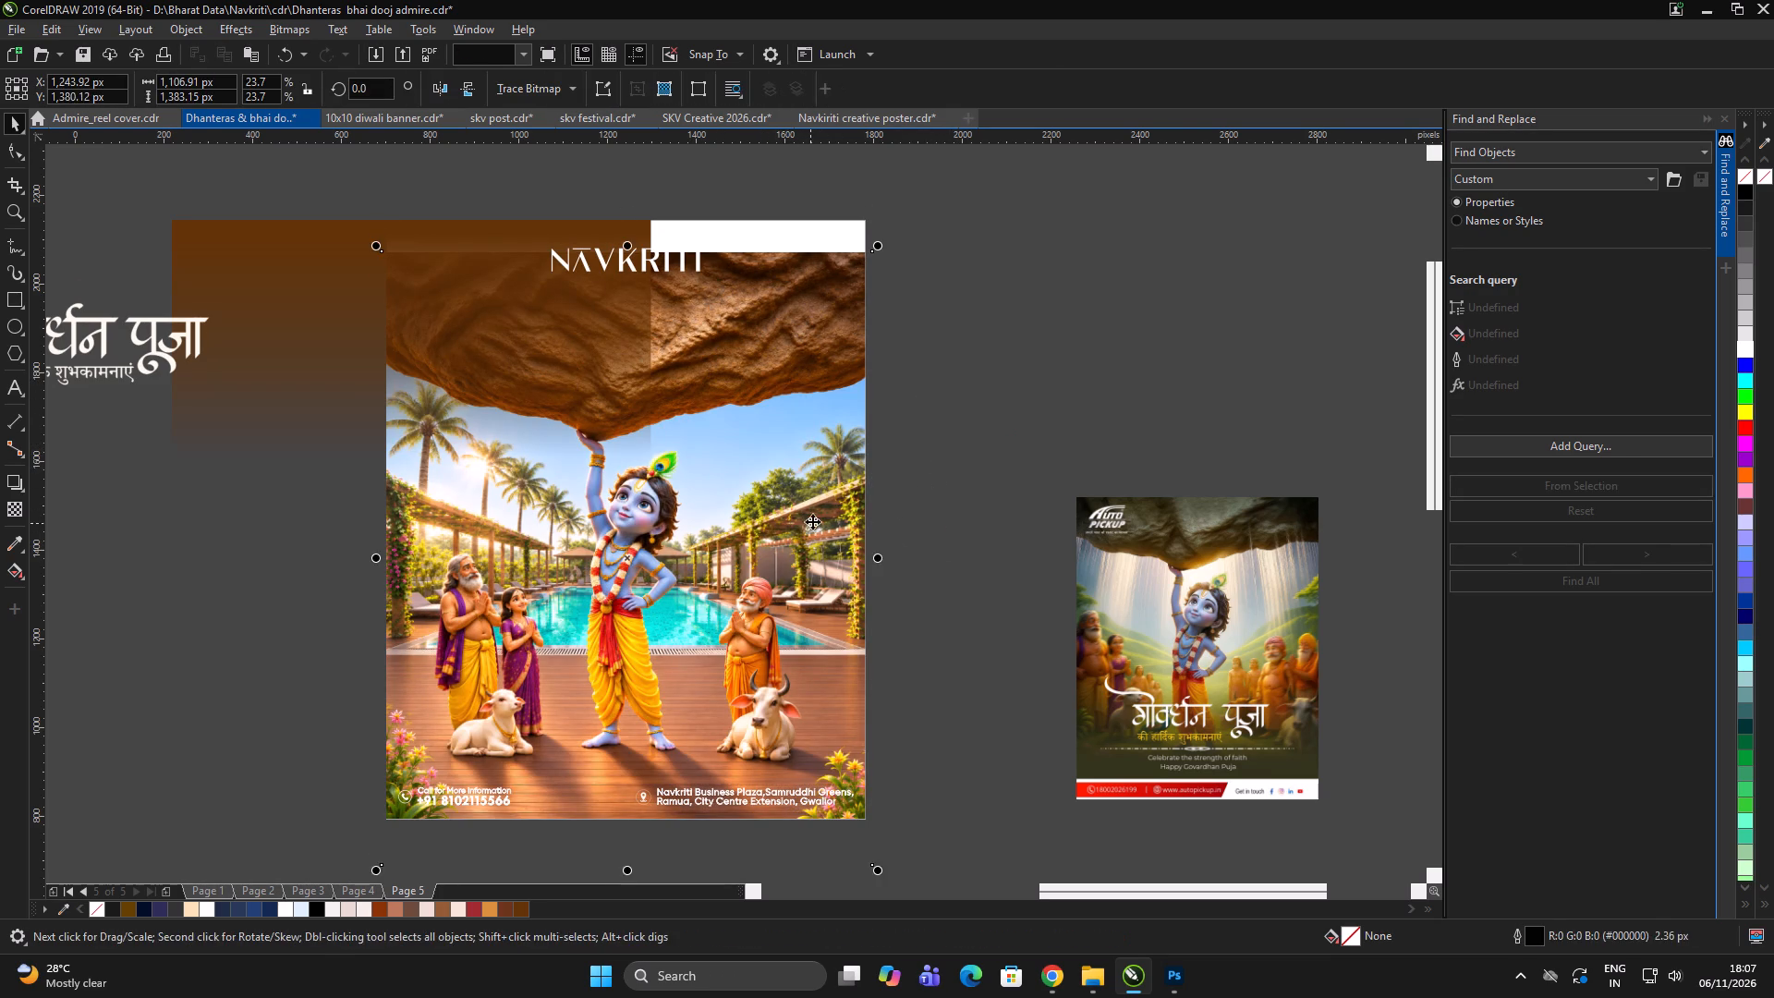
{"action": "left_click_drag", "start_coordinate": [808, 517], "coordinate": [806, 464]}
{"action": "right_click", "coordinate": [807, 464], "text": "shift"}
{"action": "left_click", "coordinate": [464, 88]}
Move the mirrored background copy up until its rock fills the white gap along the poster's top edge.
{"action": "left_click_drag", "start_coordinate": [734, 554], "coordinate": [752, 137]}
{"action": "left_click_drag", "start_coordinate": [803, 362], "coordinate": [803, 229]}
{"action": "left_click_drag", "start_coordinate": [788, 465], "coordinate": [792, 199]}
{"action": "left_click_drag", "start_coordinate": [754, 386], "coordinate": [765, 230]}
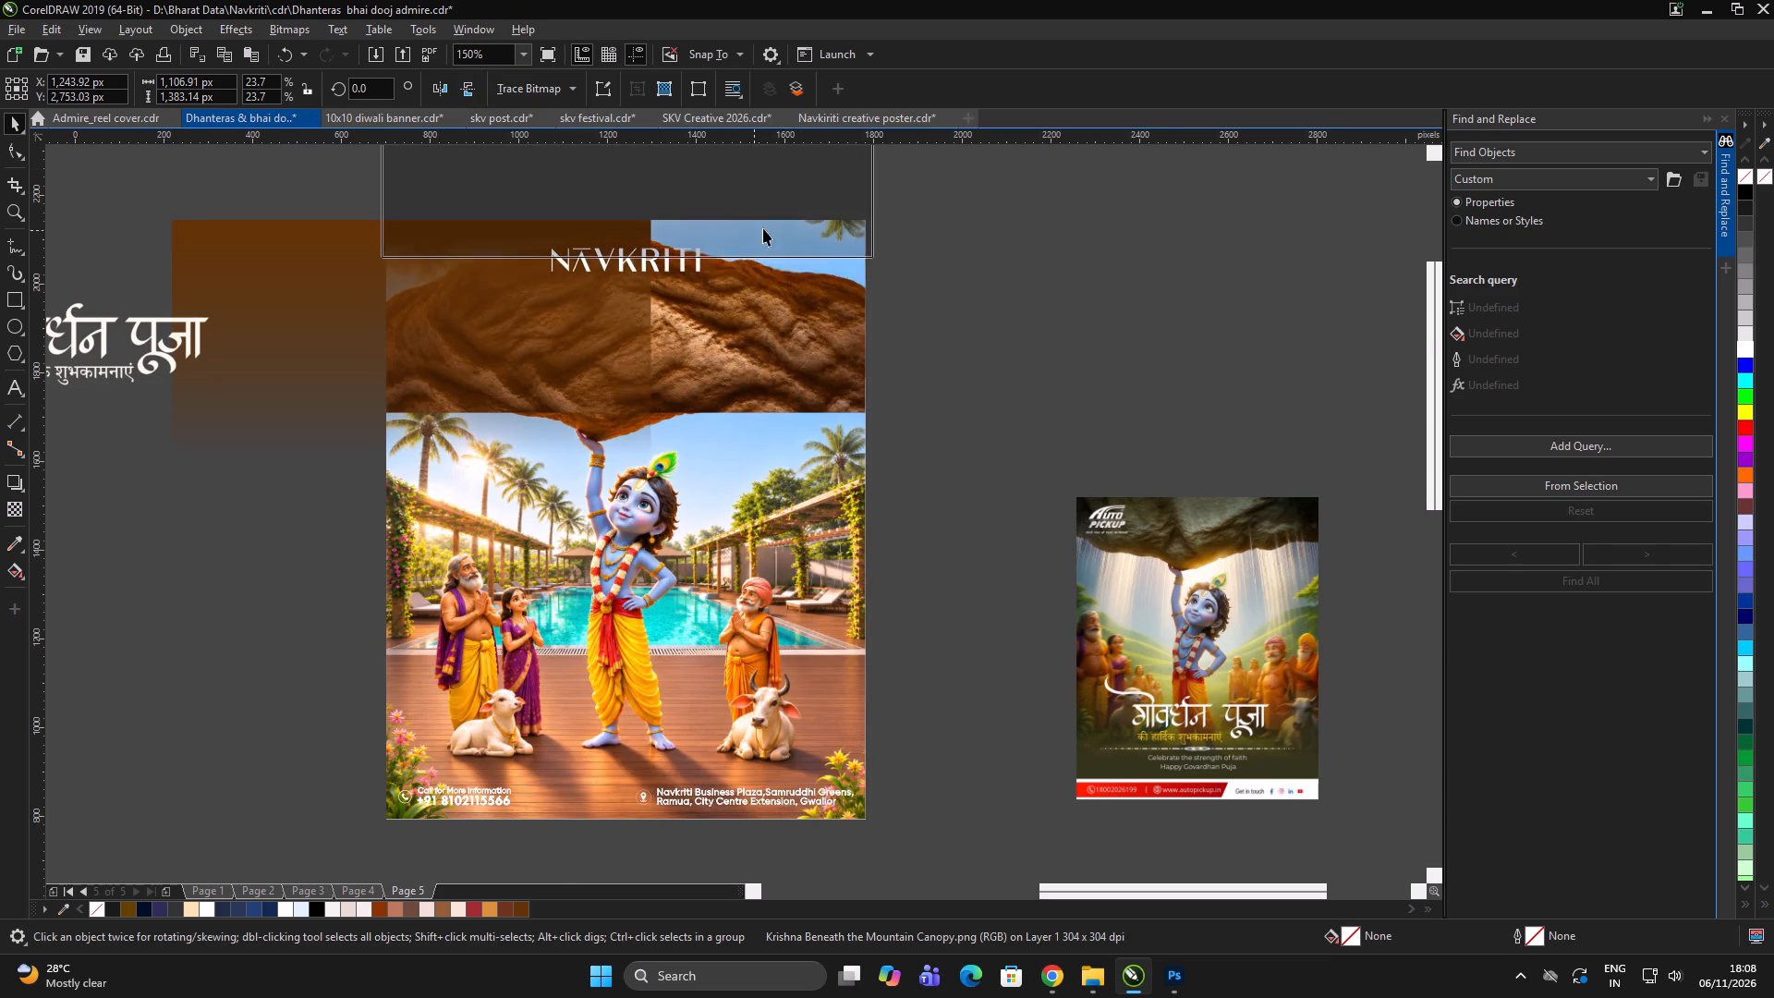
{"action": "scroll", "coordinate": [770, 250], "scroll_direction": "up", "scroll_amount": 1}
{"action": "left_click_drag", "start_coordinate": [774, 230], "coordinate": [772, 188]}
{"action": "scroll", "coordinate": [770, 209], "scroll_direction": "up", "scroll_amount": 1}
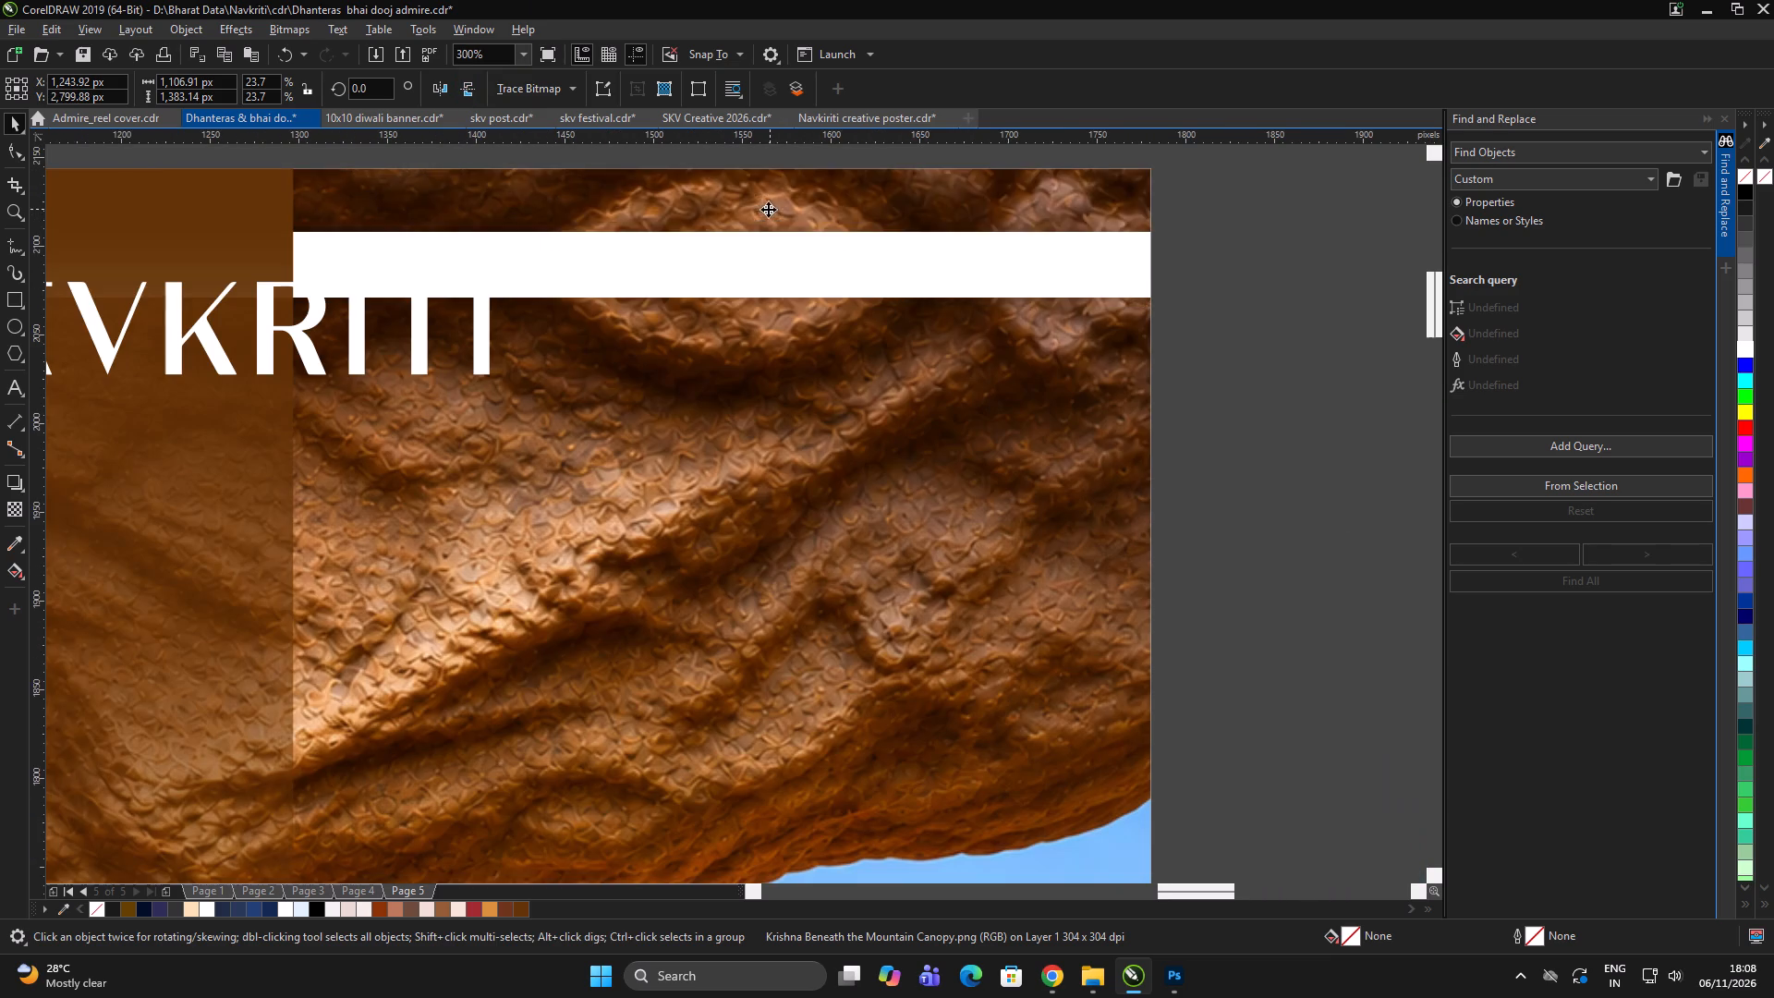
{"action": "left_click_drag", "start_coordinate": [767, 205], "coordinate": [780, 284]}
Select both the background image and its mirrored copy and move them slightly down together inside the poster frame.
{"action": "left_click", "coordinate": [929, 537], "text": "shift"}
{"action": "left_click_drag", "start_coordinate": [951, 406], "coordinate": [958, 459]}
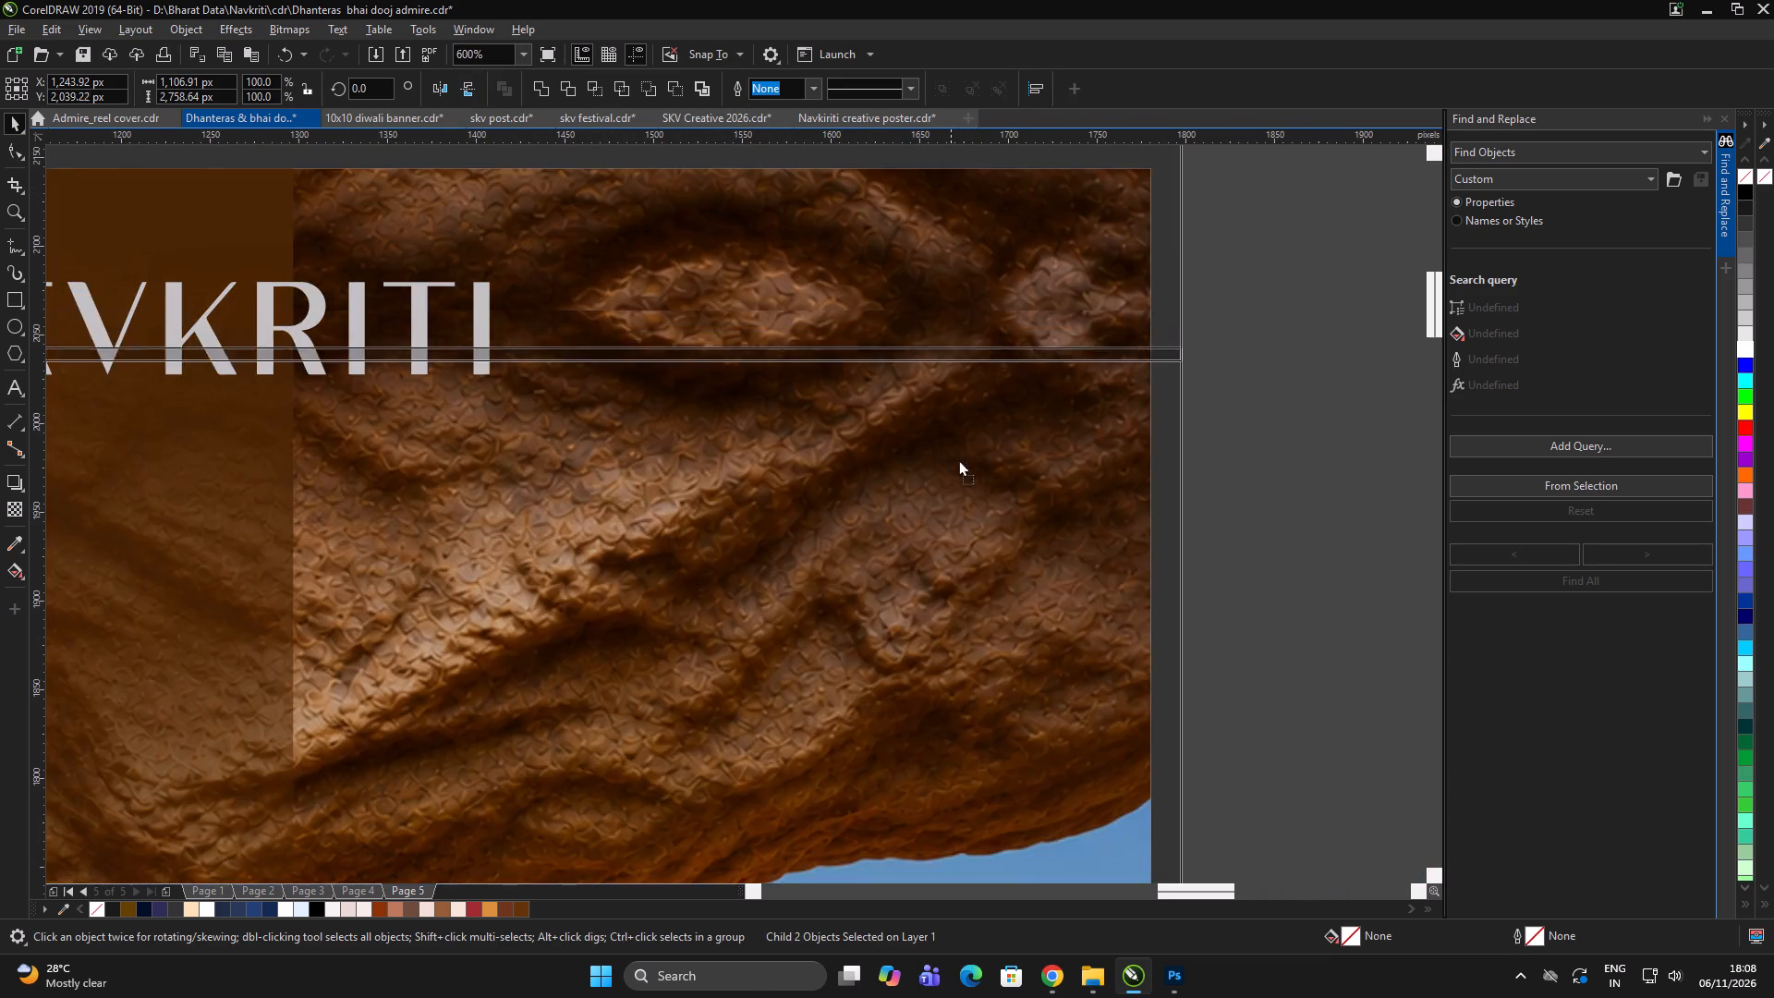
{"action": "left_click_drag", "start_coordinate": [958, 459], "coordinate": [958, 460]}
{"action": "scroll", "coordinate": [869, 376], "scroll_direction": "down", "scroll_amount": 2}
{"action": "double_click", "coordinate": [1108, 383]}
{"action": "scroll", "coordinate": [826, 316], "scroll_direction": "down", "scroll_amount": 1}
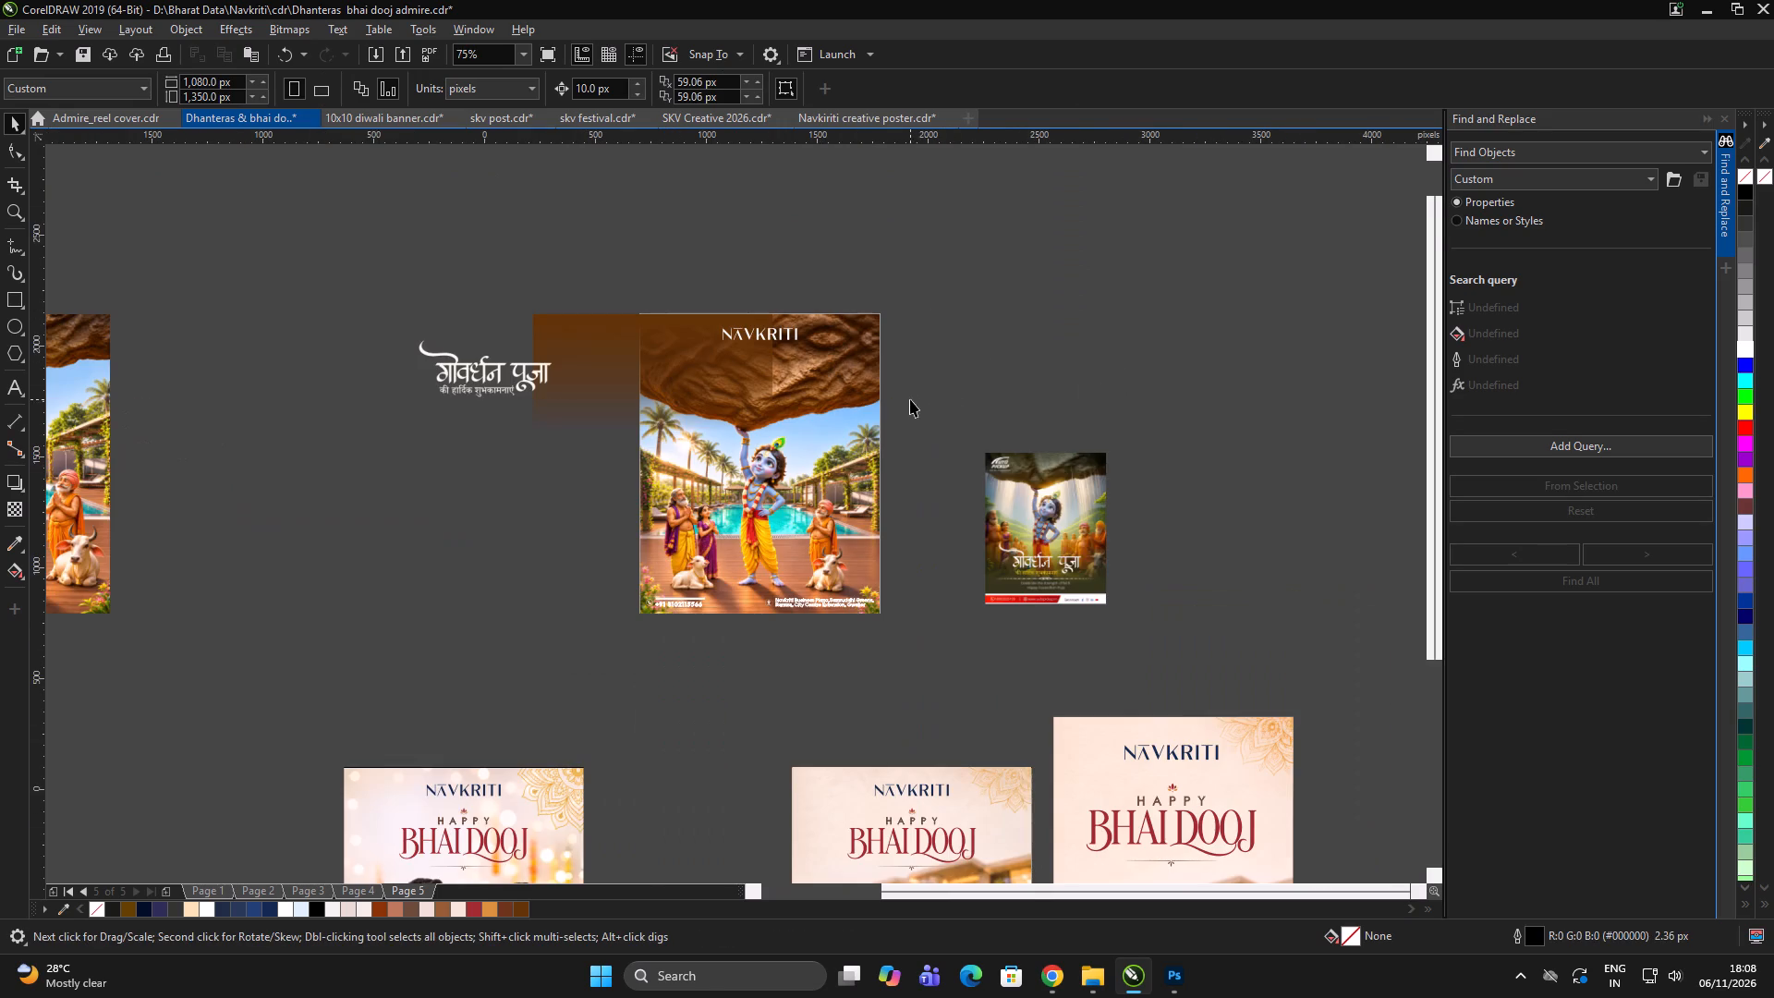
Return the brown overlay to the poster, centred horizontally on it.
{"action": "scroll", "coordinate": [804, 371], "scroll_direction": "up", "scroll_amount": 1}
{"action": "left_click", "coordinate": [973, 370]}
{"action": "left_click", "coordinate": [621, 365]}
{"action": "left_click", "coordinate": [870, 419], "text": "shift"}
{"action": "key", "text": "c"}
{"action": "double_click", "coordinate": [1187, 408]}
{"action": "double_click", "coordinate": [1182, 408]}
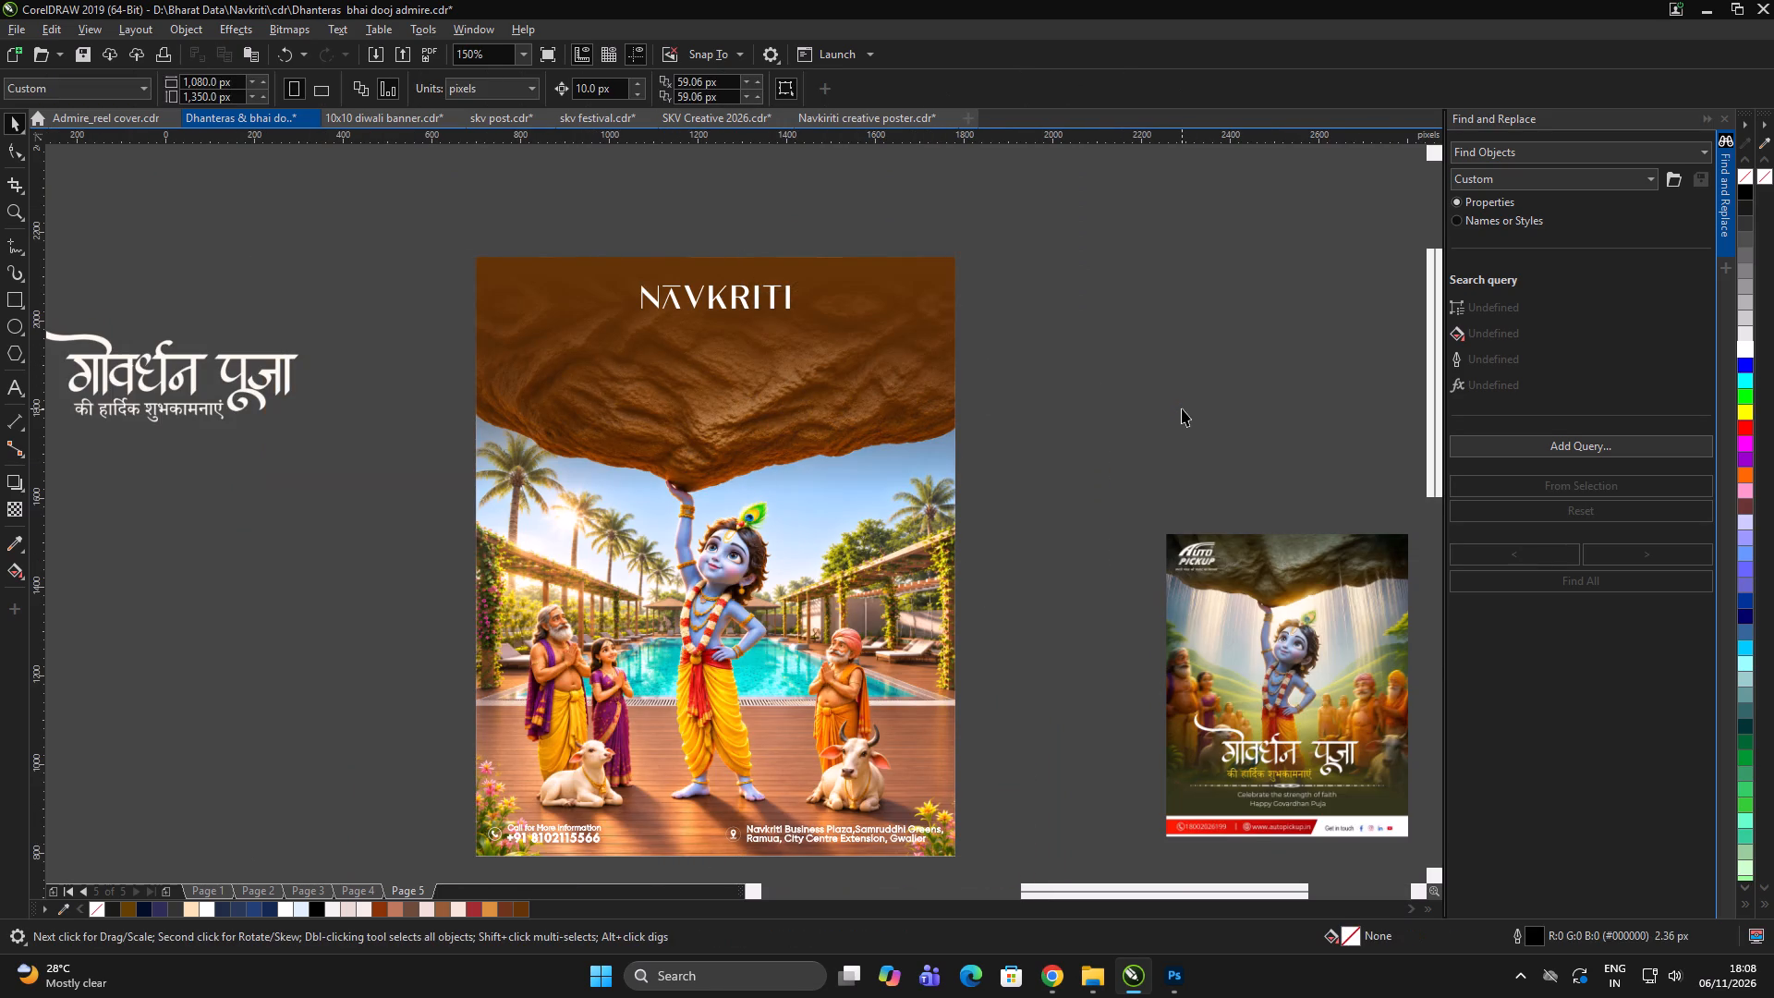
{"action": "left_click", "coordinate": [903, 422]}
{"action": "left_click", "coordinate": [1011, 364]}
Place the Hindi lettering back on the rock below the logo, centred horizontally on the poster.
{"action": "left_click_drag", "start_coordinate": [210, 376], "coordinate": [732, 404]}
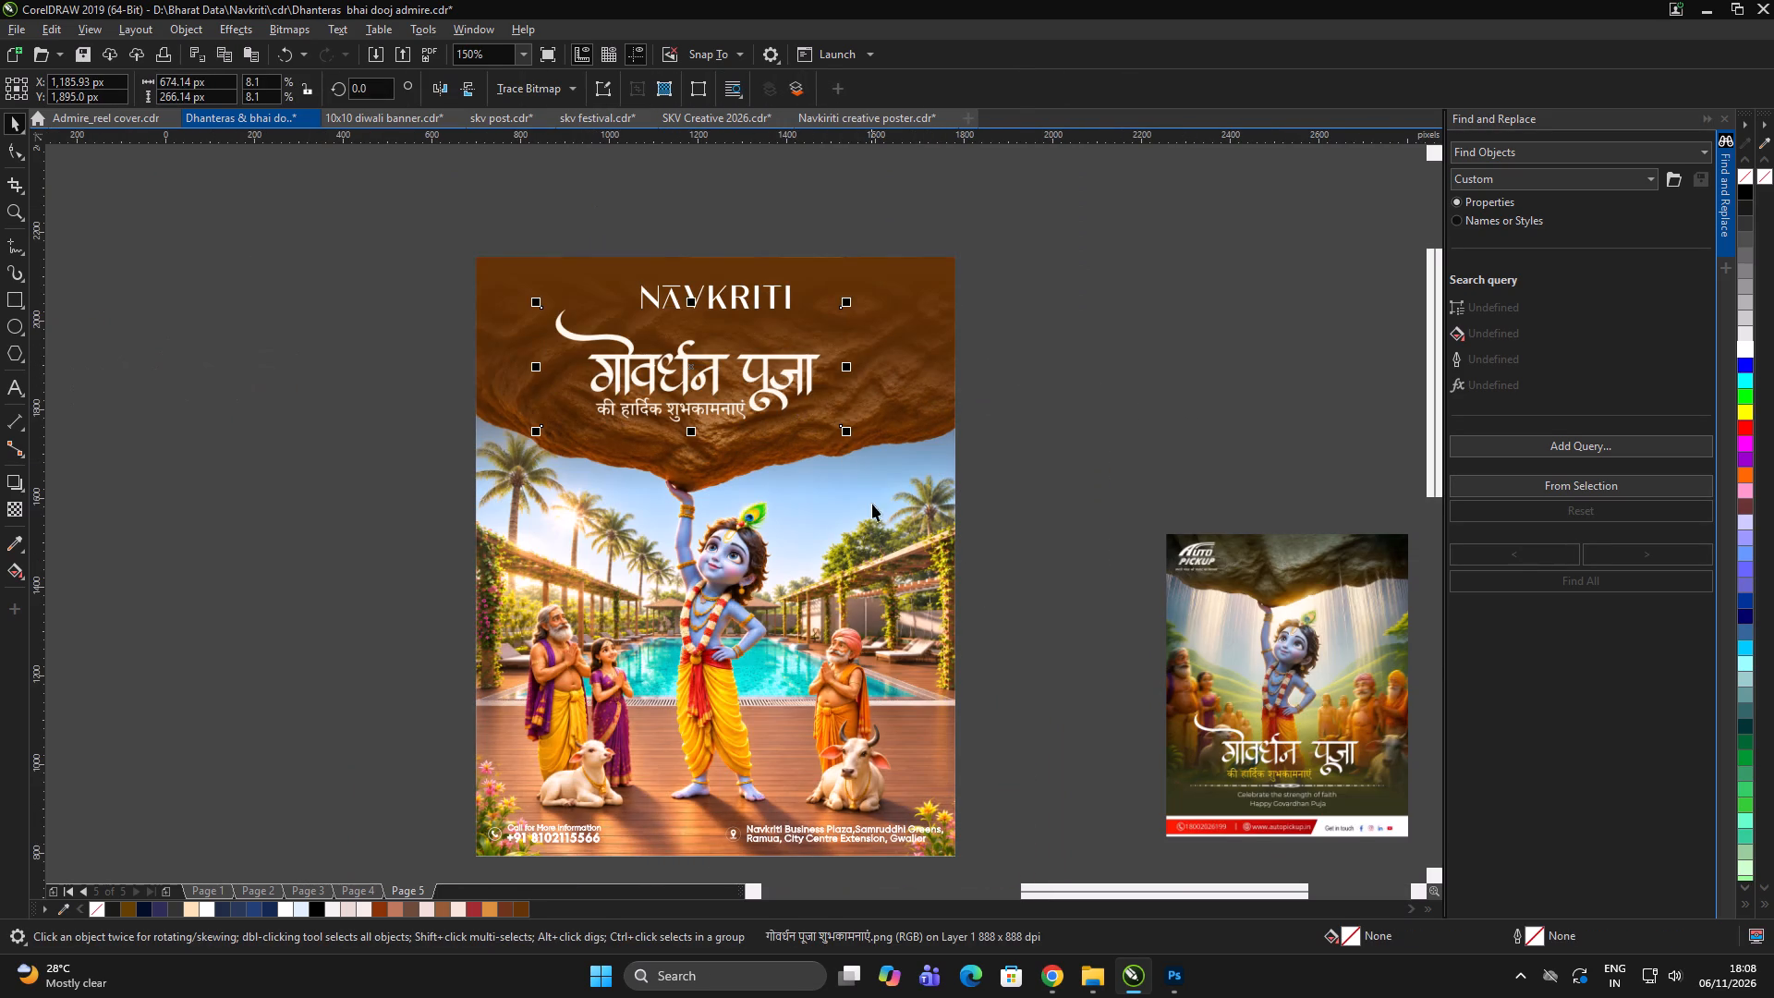
{"action": "left_click", "coordinate": [872, 504], "text": "shift"}
{"action": "key", "text": "c"}
Lower the Hindi lettering slightly on the rock and scale it up a little.
{"action": "left_click", "coordinate": [1107, 465]}
{"action": "scroll", "coordinate": [822, 382], "scroll_direction": "up", "scroll_amount": 1}
{"action": "left_click", "coordinate": [817, 368]}
{"action": "left_click_drag", "start_coordinate": [825, 347], "coordinate": [828, 365]}
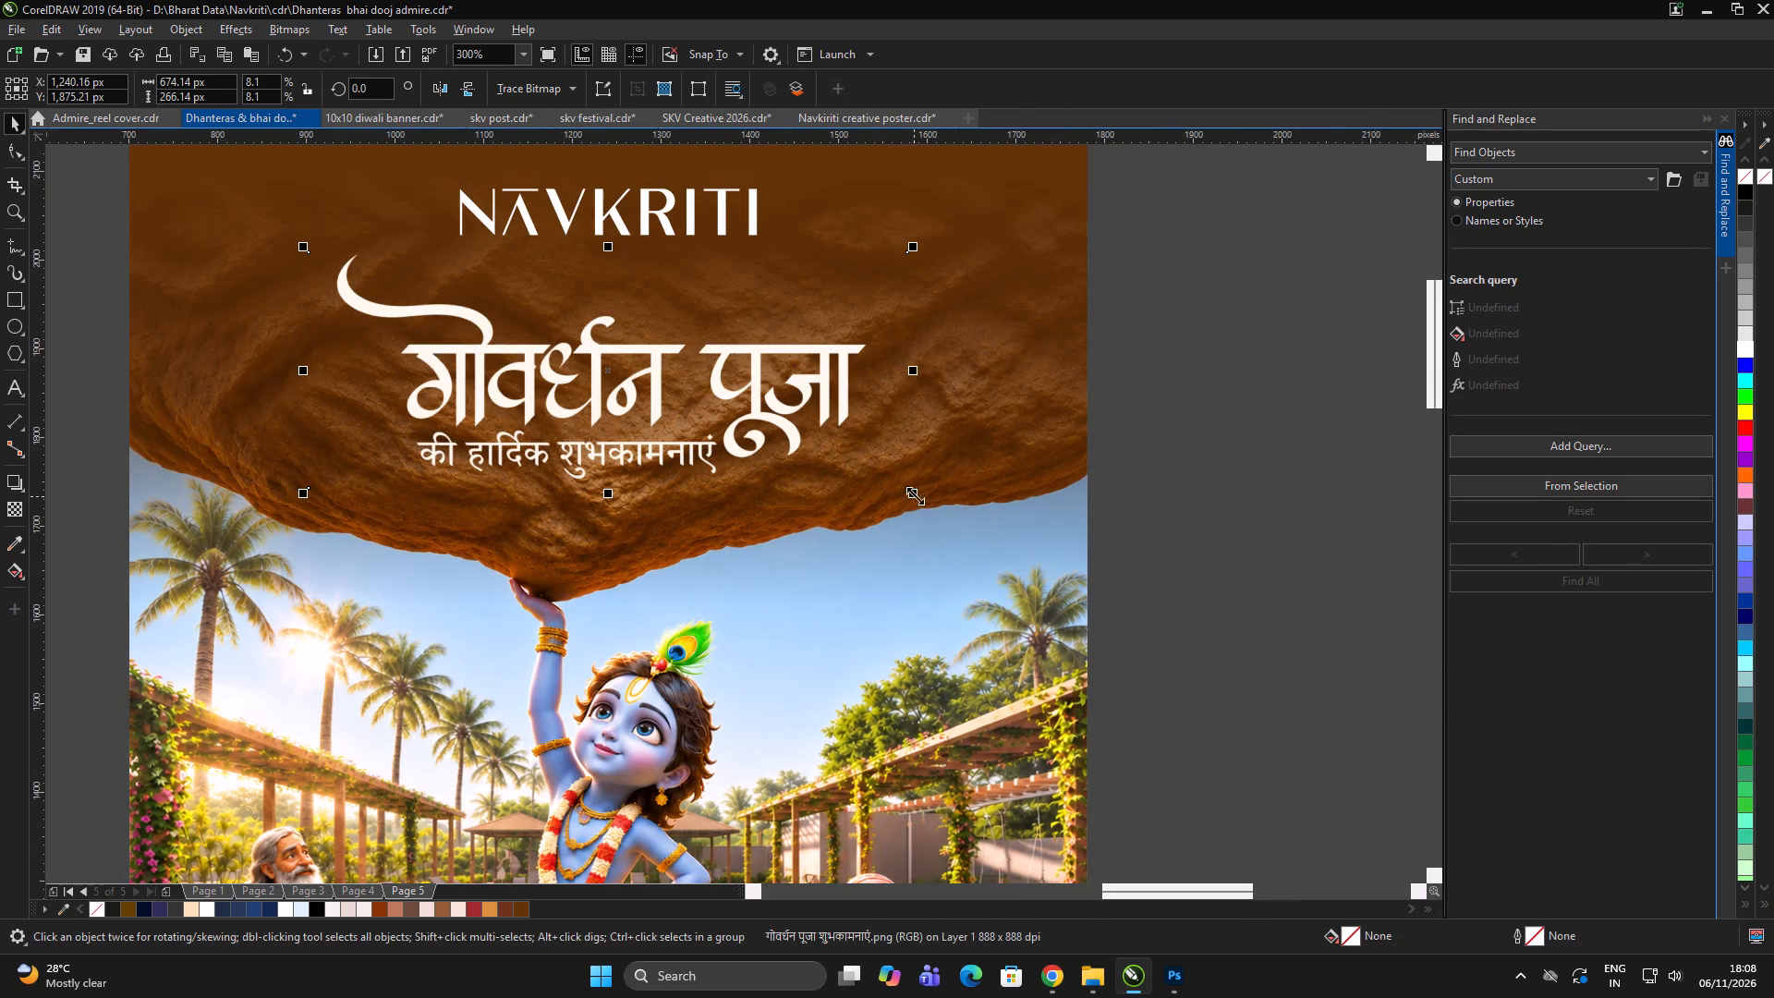
{"action": "left_click_drag", "start_coordinate": [915, 495], "coordinate": [942, 521]}
{"action": "scroll", "coordinate": [591, 399], "scroll_direction": "down", "scroll_amount": 2}
{"action": "triple_click", "coordinate": [882, 411]}
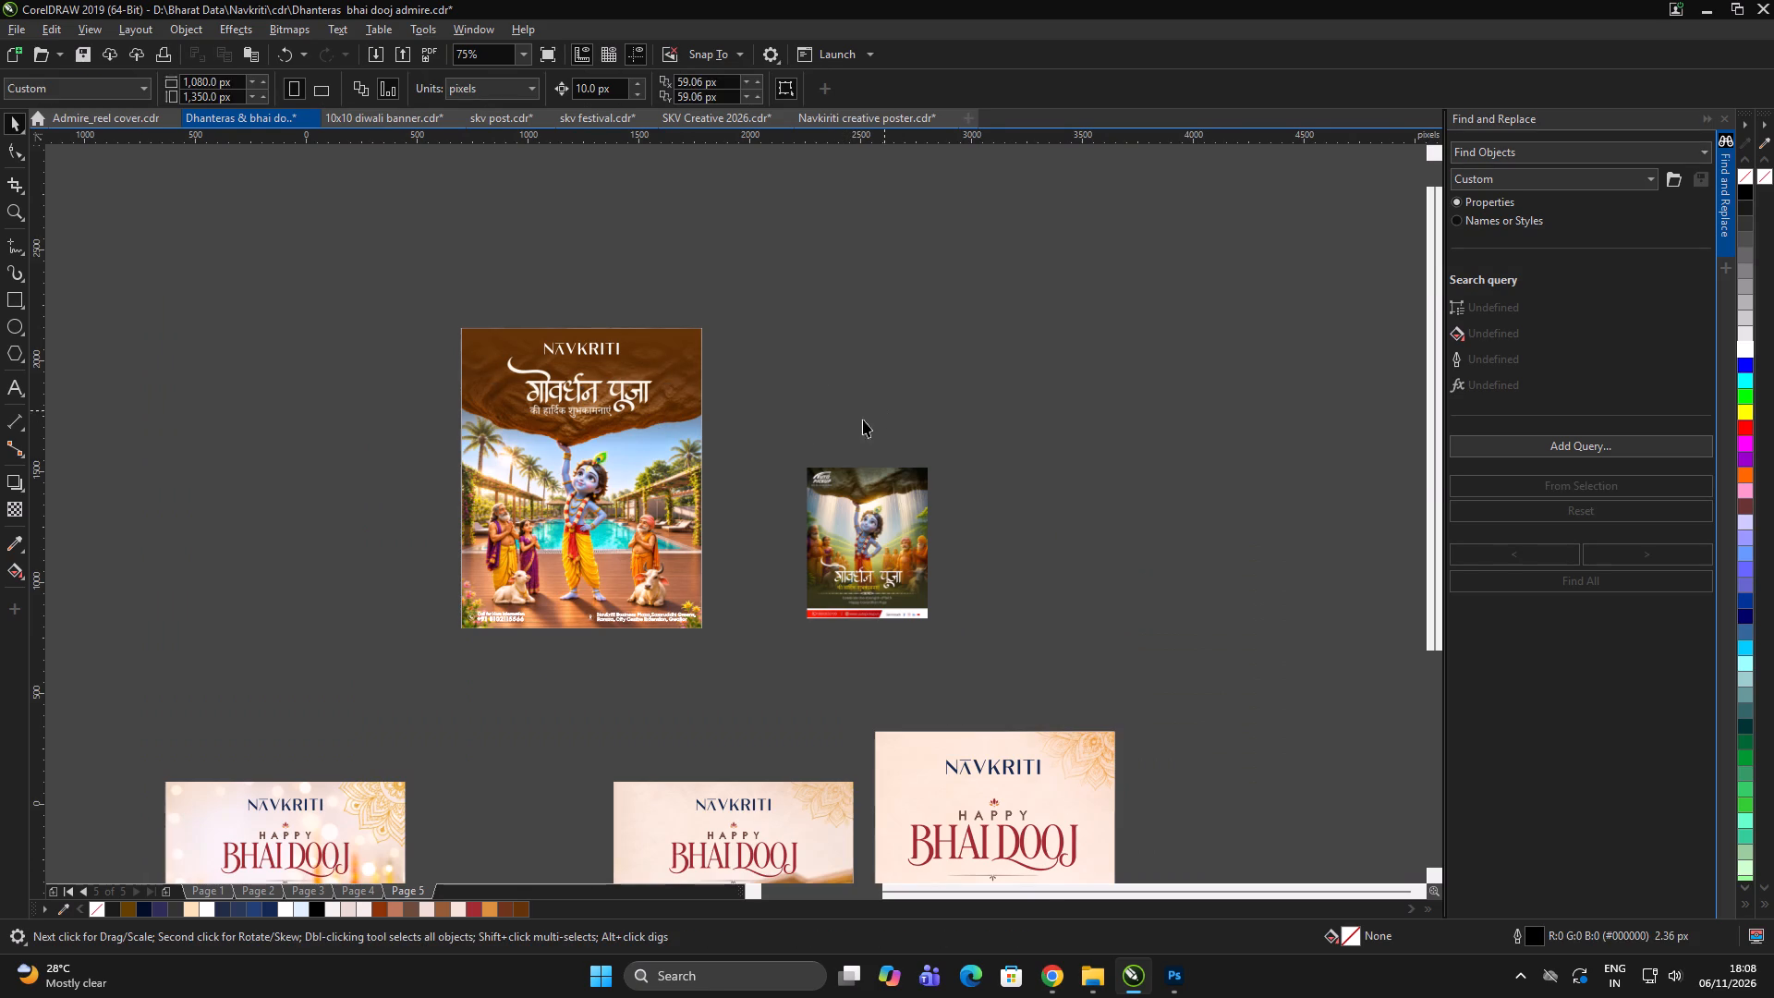
{"action": "scroll", "coordinate": [588, 424], "scroll_direction": "up", "scroll_amount": 2}
{"action": "scroll", "coordinate": [629, 415], "scroll_direction": "down", "scroll_amount": 1}
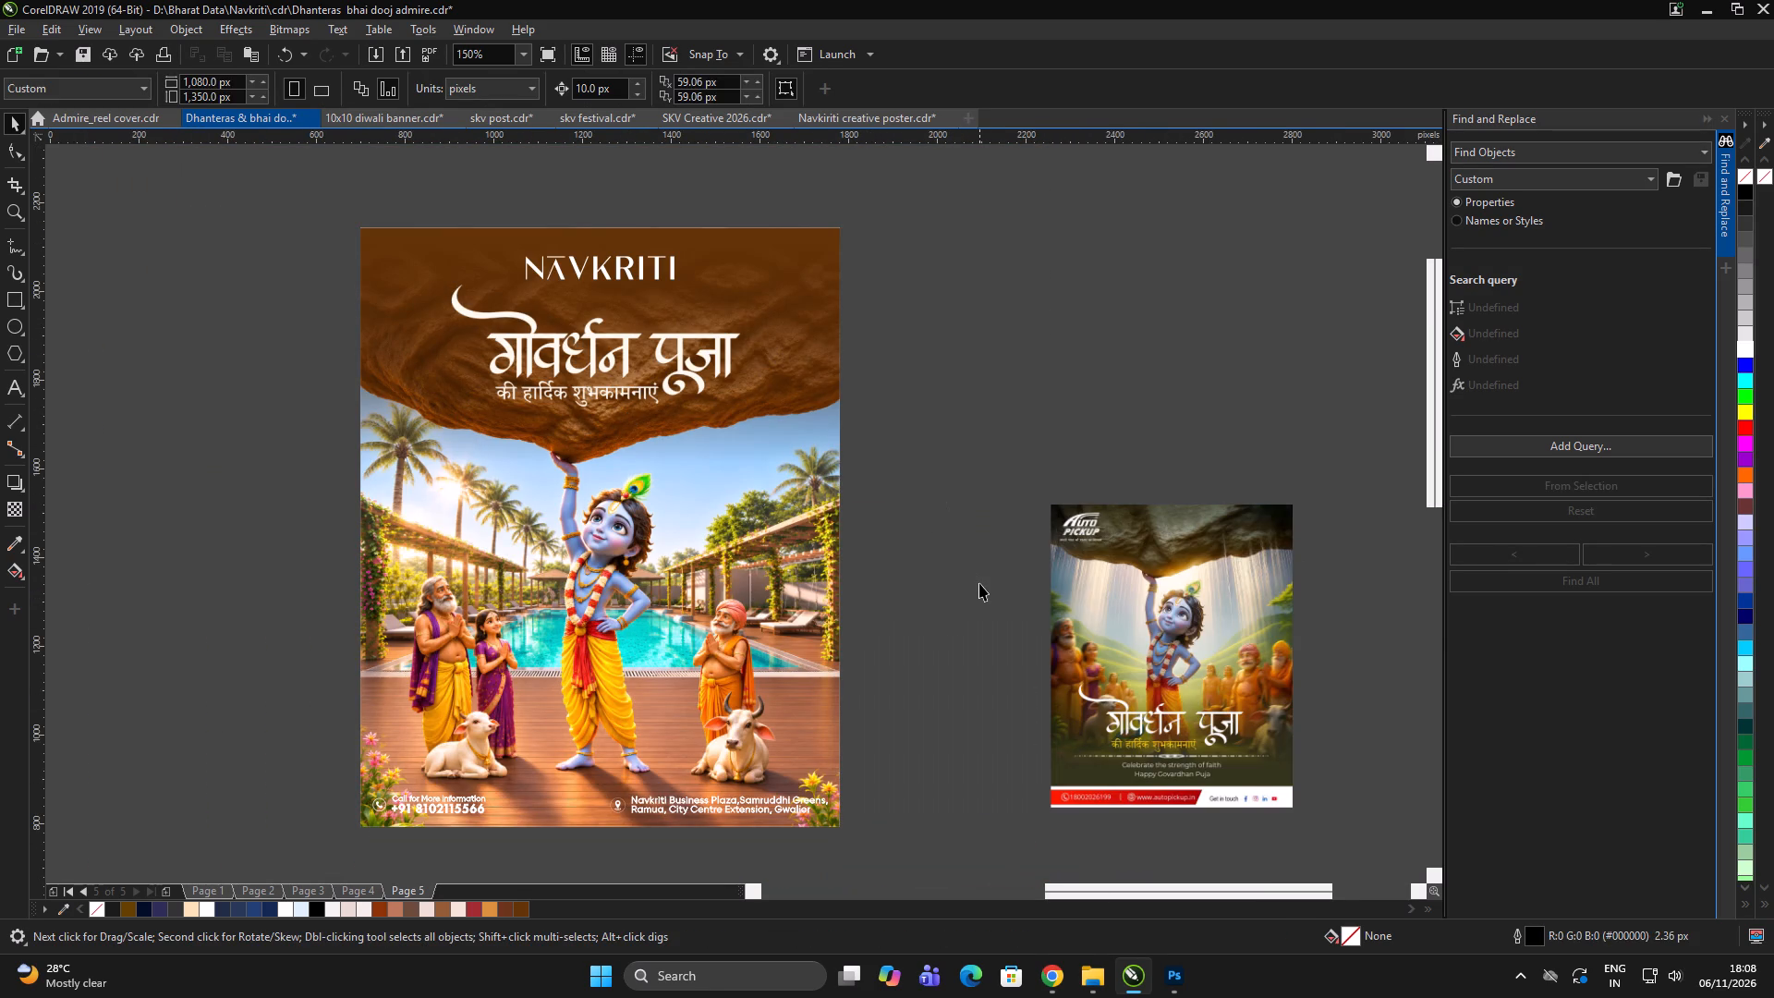
Group the NAVKRITI logo pieces and centre the group horizontally on the poster.
{"action": "left_click_drag", "start_coordinate": [476, 190], "coordinate": [730, 308]}
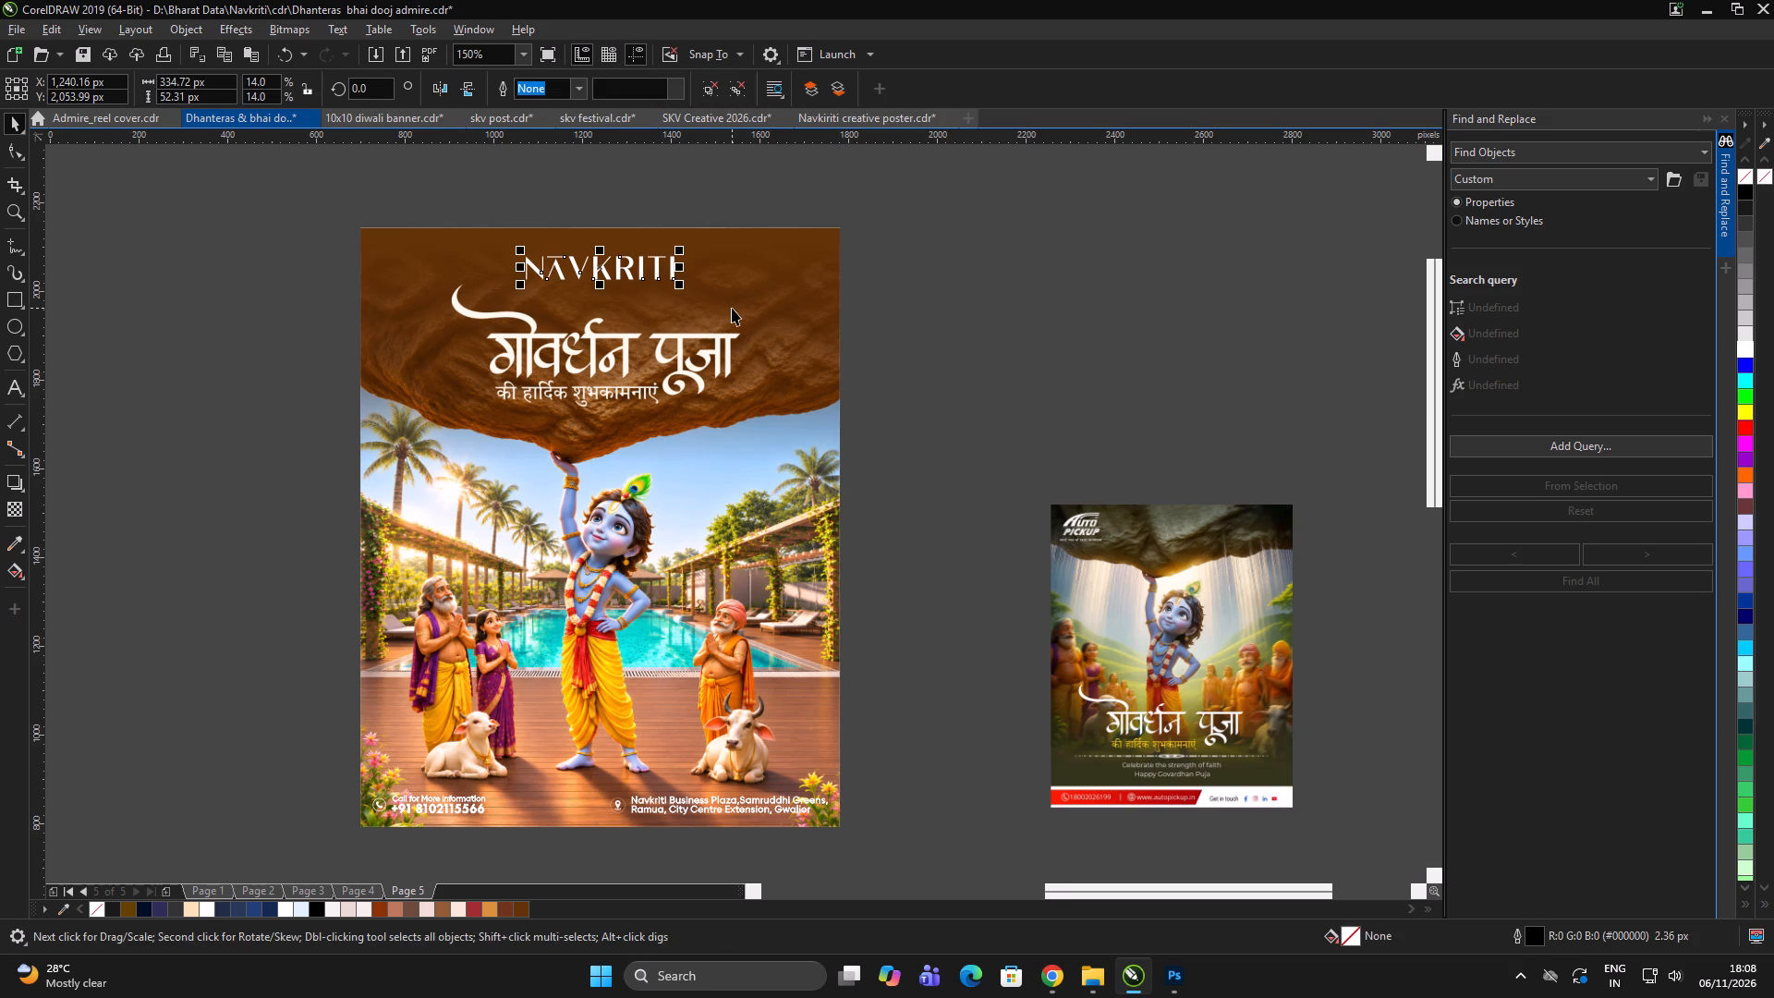
{"action": "key", "text": "ctrl+g"}
{"action": "left_click", "coordinate": [792, 282], "text": "shift"}
{"action": "key", "text": "c"}
{"action": "double_click", "coordinate": [1051, 288]}
Place a copy of the brown gradient overlay to the poster's left side and mirror it vertically.
{"action": "scroll", "coordinate": [604, 347], "scroll_direction": "down", "scroll_amount": 2}
{"action": "scroll", "coordinate": [697, 455], "scroll_direction": "up", "scroll_amount": 1}
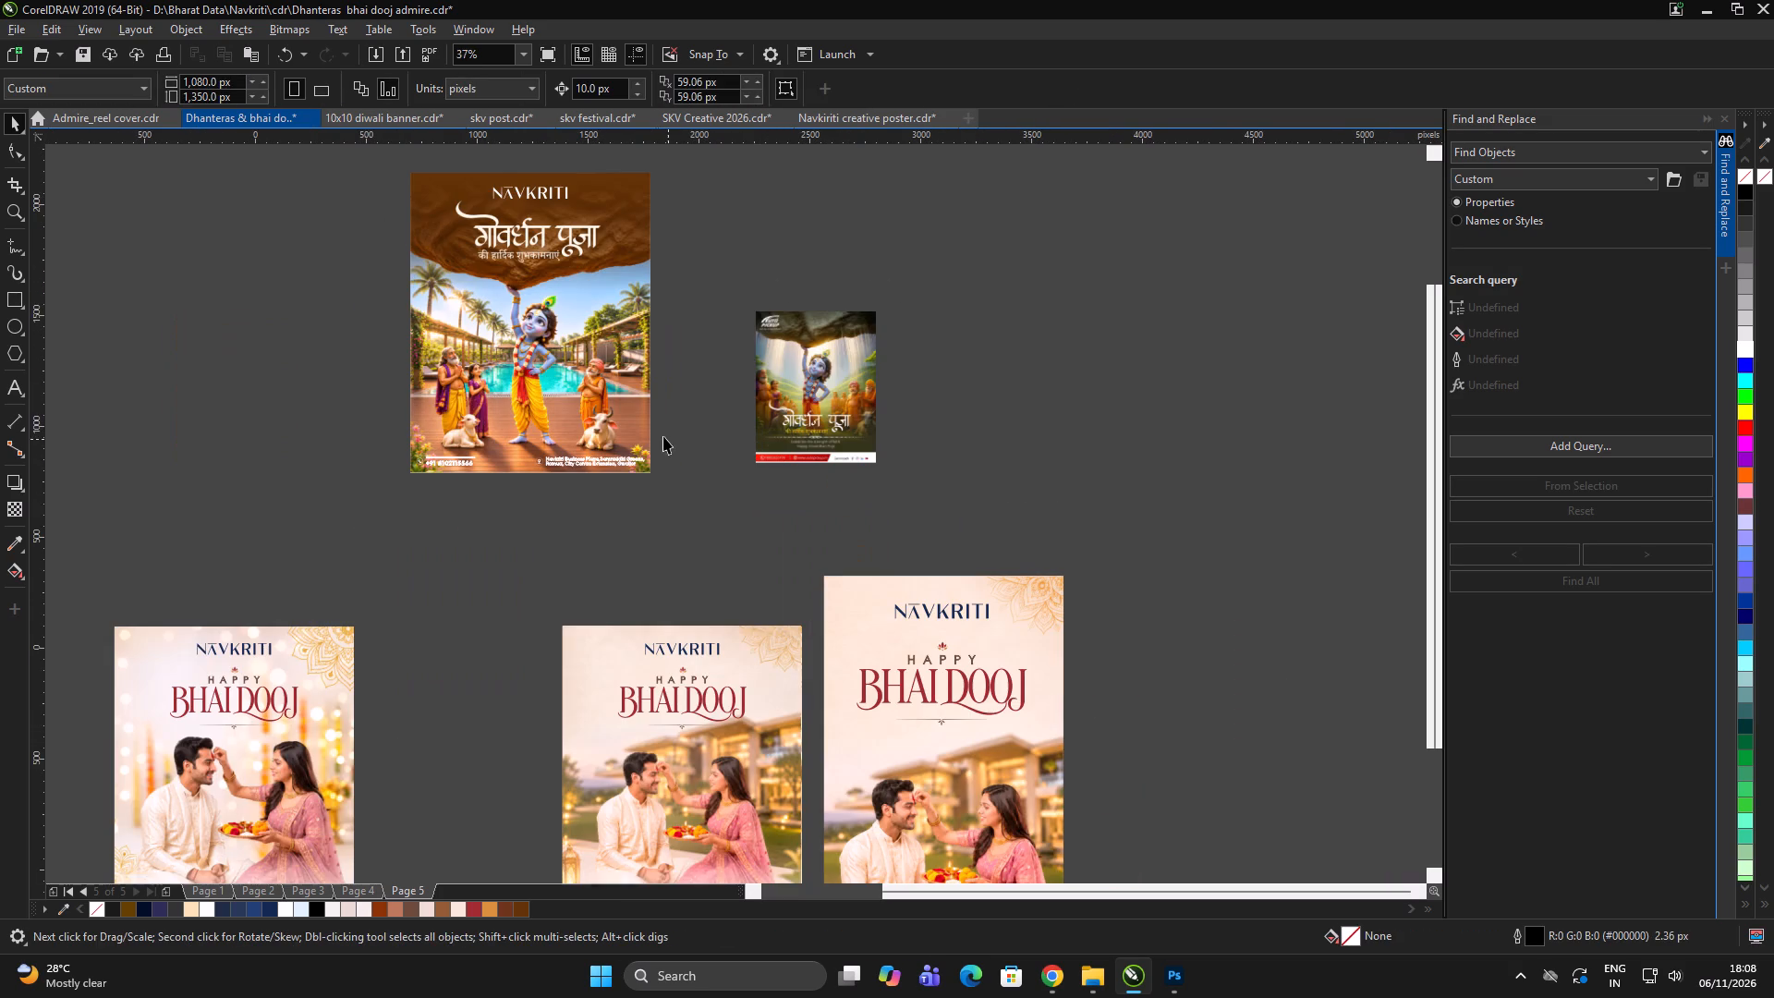
{"action": "left_click", "coordinate": [541, 357]}
{"action": "left_click_drag", "start_coordinate": [567, 311], "coordinate": [286, 307]}
{"action": "right_click", "coordinate": [286, 307], "text": "shift"}
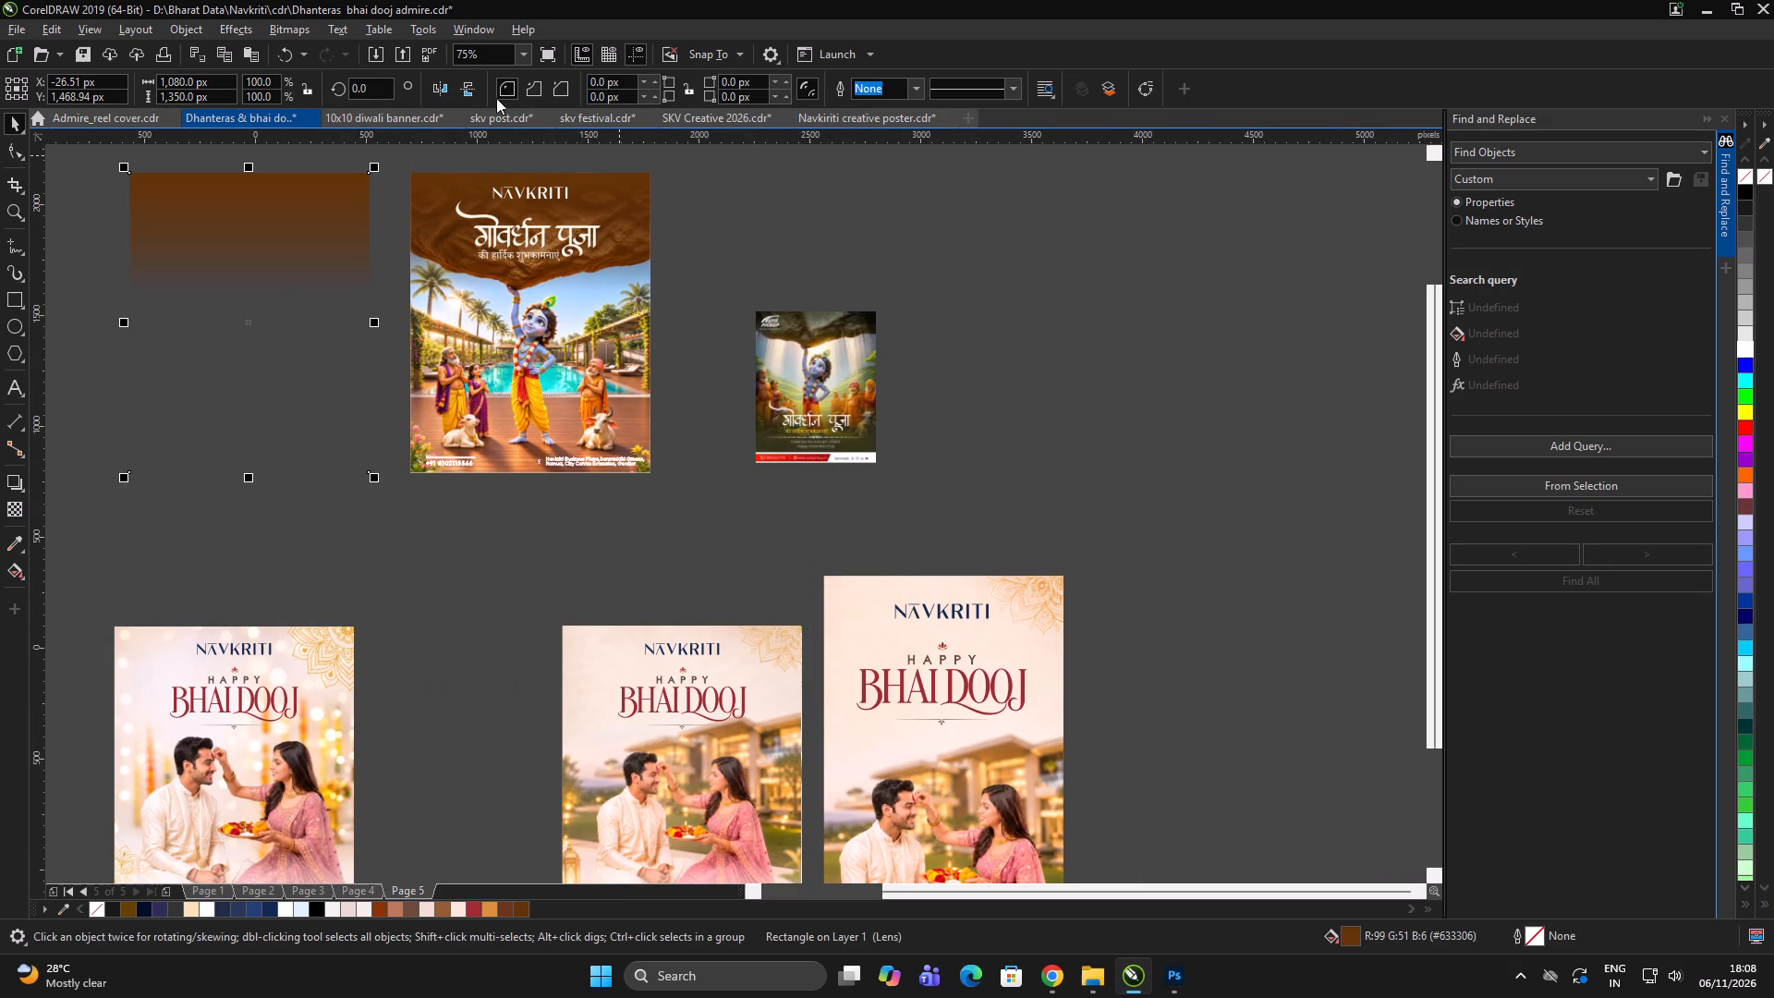
{"action": "left_click", "coordinate": [467, 91]}
{"action": "left_click", "coordinate": [430, 585]}
Align the mirrored brown overlay to the poster's horizontal and vertical centre.
{"action": "left_click", "coordinate": [266, 357]}
{"action": "left_click", "coordinate": [616, 402], "text": "shift"}
{"action": "key", "text": "e"}
{"action": "key", "text": "c"}
{"action": "left_click", "coordinate": [777, 528]}
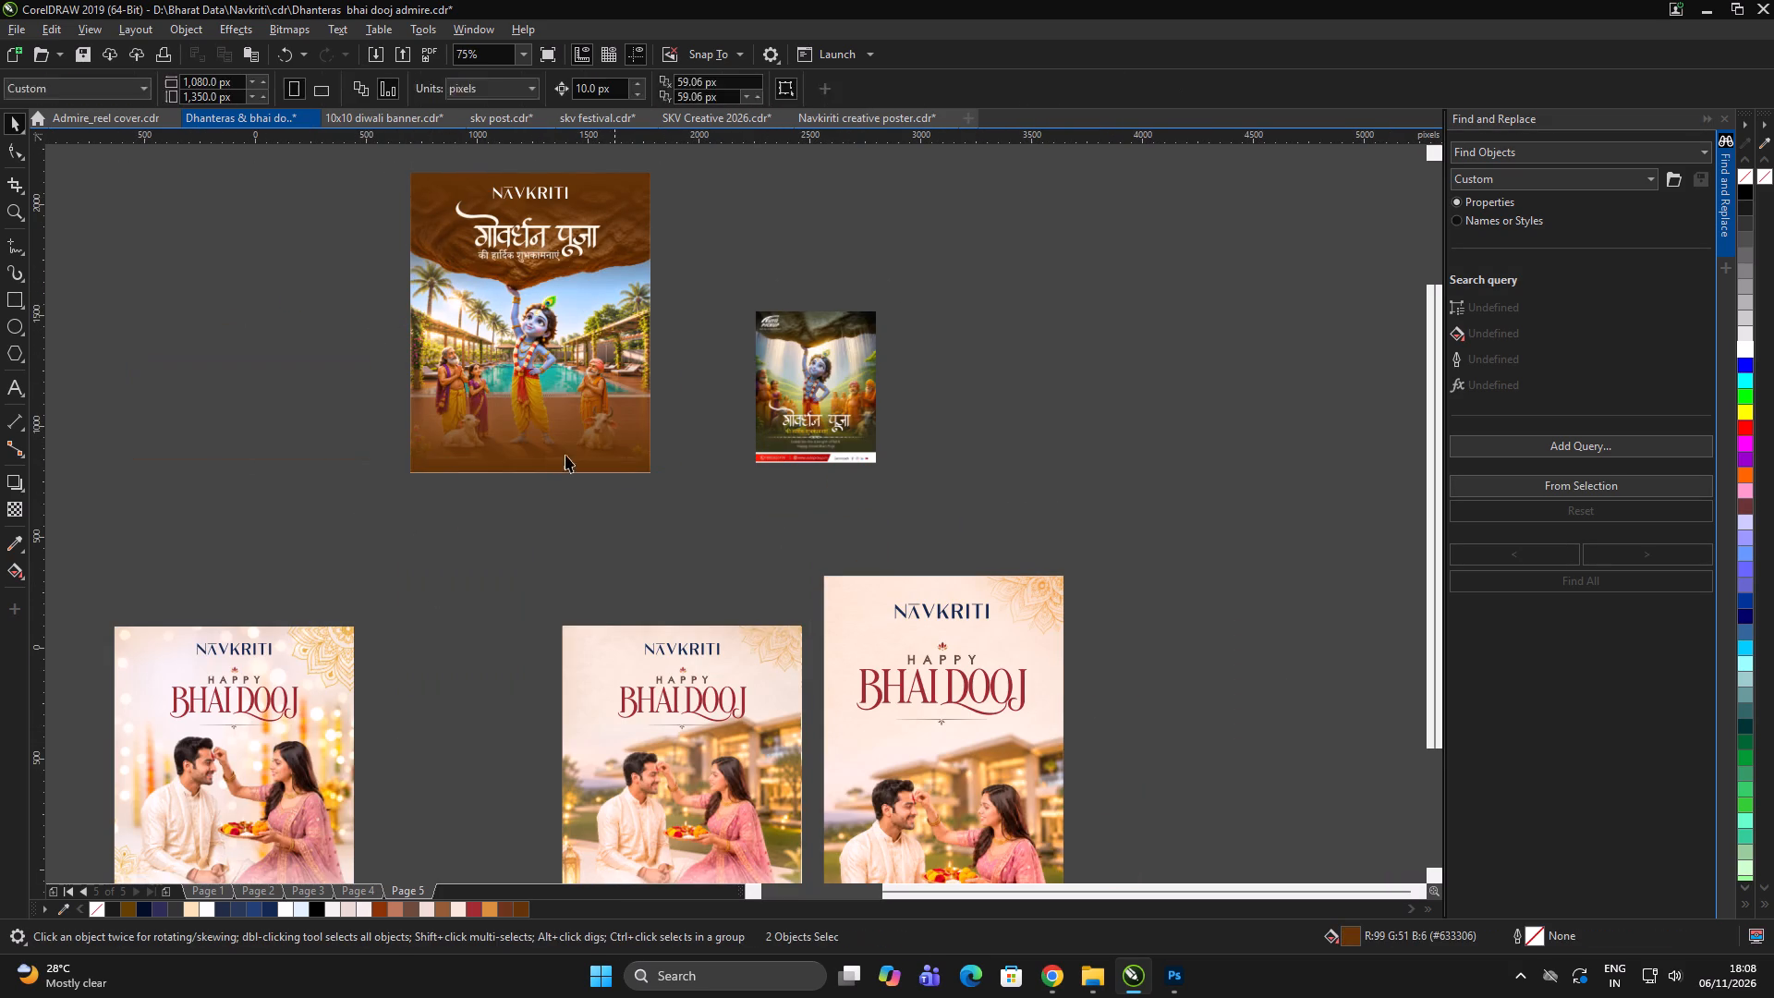
Adjust the mirrored overlay's fountain transparency so the brown fades from the poster's bottom edge up to Krishna's ankles.
{"action": "left_click", "coordinate": [554, 451]}
{"action": "scroll", "coordinate": [517, 430], "scroll_direction": "up", "scroll_amount": 2}
{"action": "left_click", "coordinate": [16, 505]}
{"action": "scroll", "coordinate": [538, 247], "scroll_direction": "down", "scroll_amount": 3}
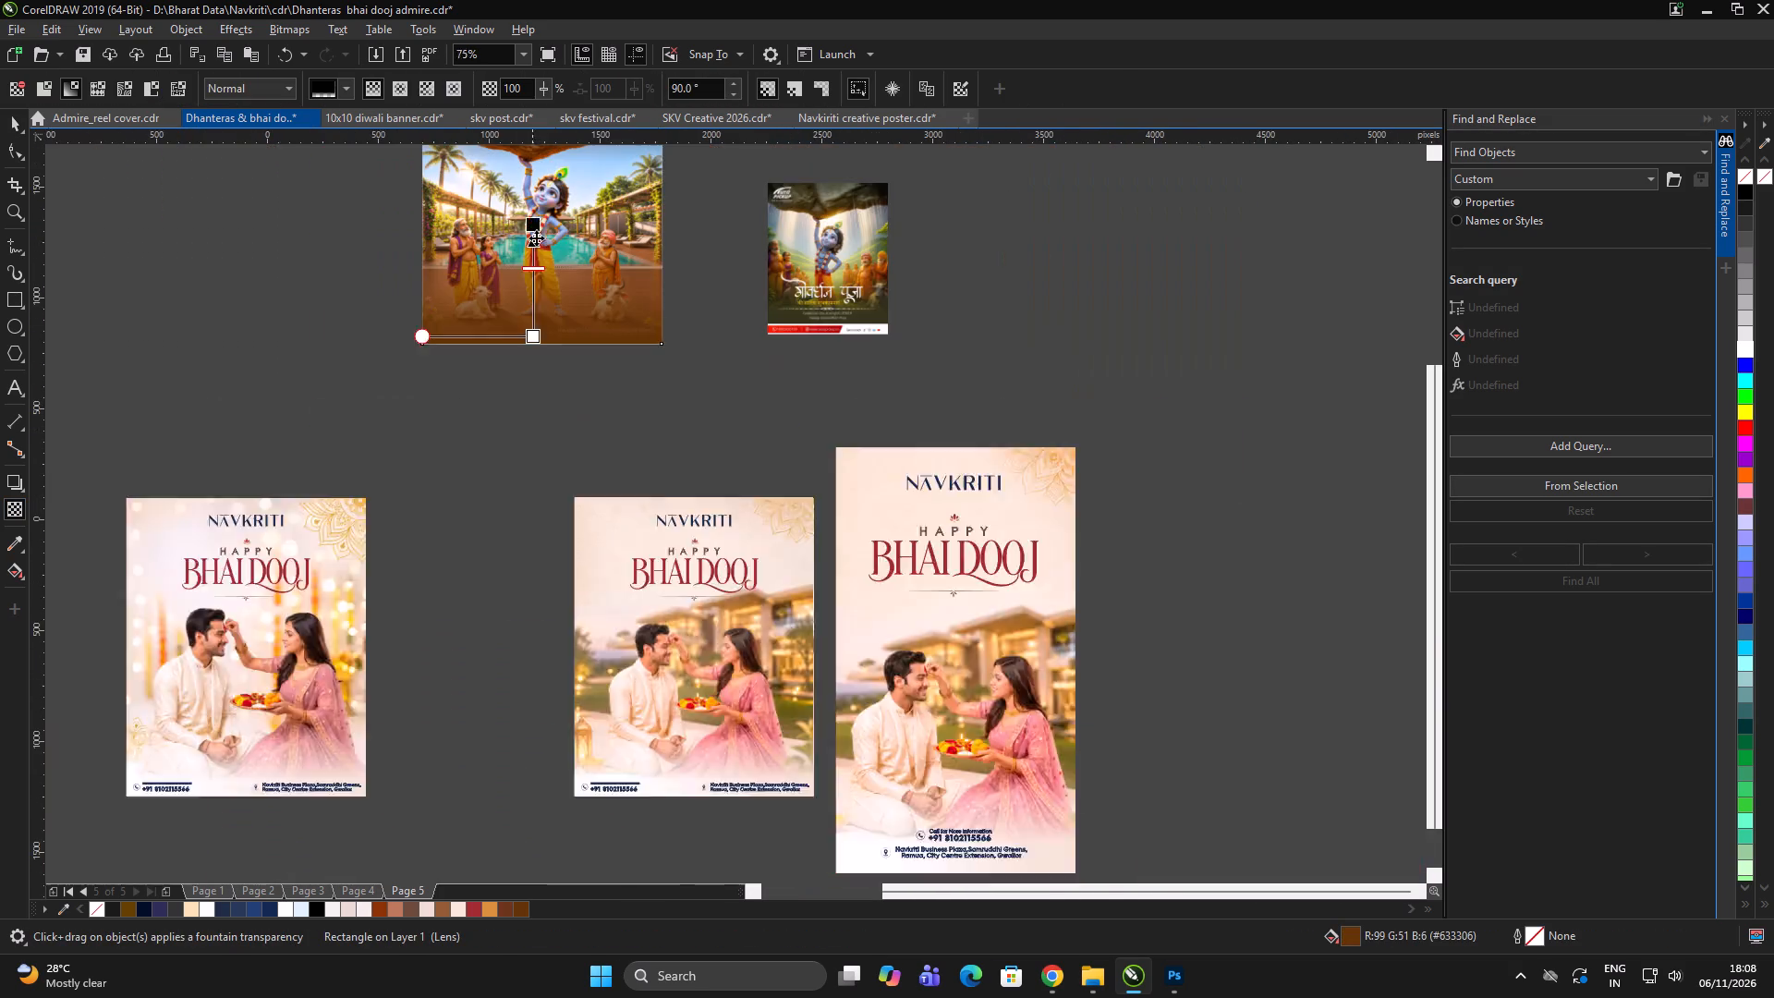
{"action": "scroll", "coordinate": [542, 213], "scroll_direction": "up", "scroll_amount": 2}
{"action": "left_click_drag", "start_coordinate": [514, 243], "coordinate": [529, 536]}
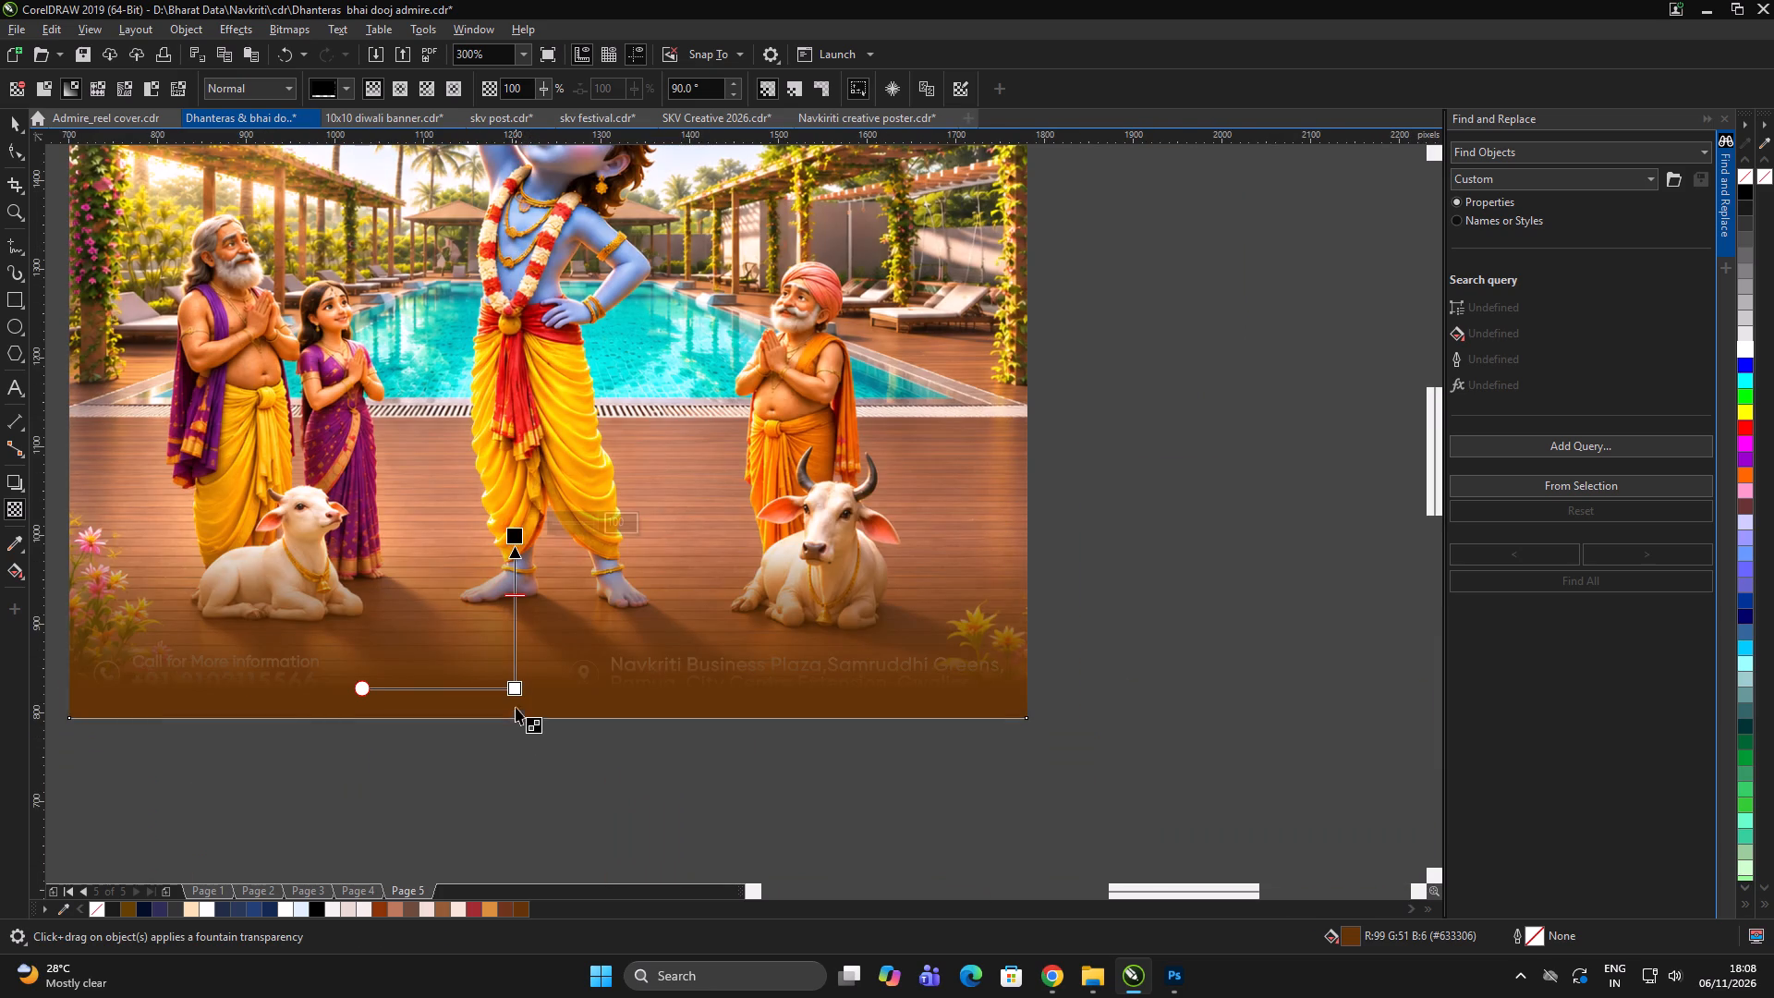
{"action": "left_click_drag", "start_coordinate": [517, 686], "coordinate": [513, 722]}
{"action": "key", "text": "space"}
Bring the phone and address contact details at the poster's bottom in front of the brown overlay.
{"action": "left_click", "coordinate": [997, 802]}
{"action": "left_click_drag", "start_coordinate": [1264, 730], "coordinate": [29, 618]}
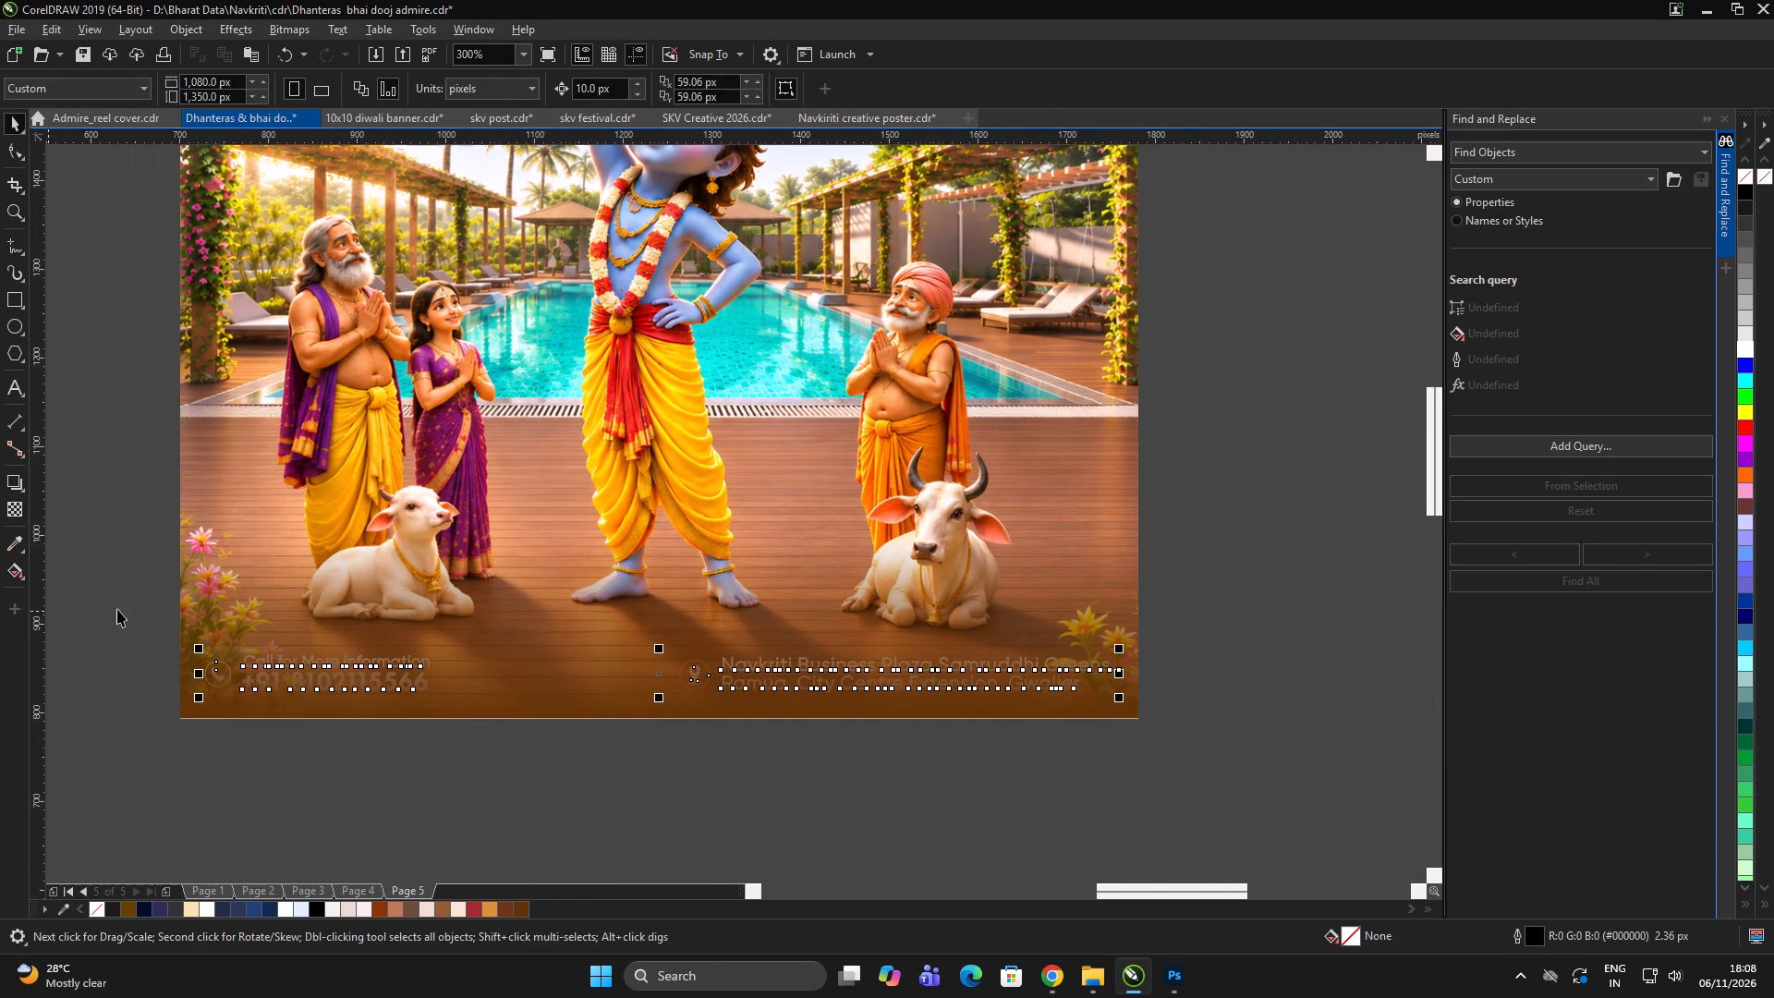
{"action": "key", "text": "shift+Page_Up"}
{"action": "scroll", "coordinate": [536, 534], "scroll_direction": "down", "scroll_amount": 1}
{"action": "left_click", "coordinate": [725, 713]}
{"action": "left_click", "coordinate": [713, 714]}
{"action": "scroll", "coordinate": [693, 677], "scroll_direction": "down", "scroll_amount": 2}
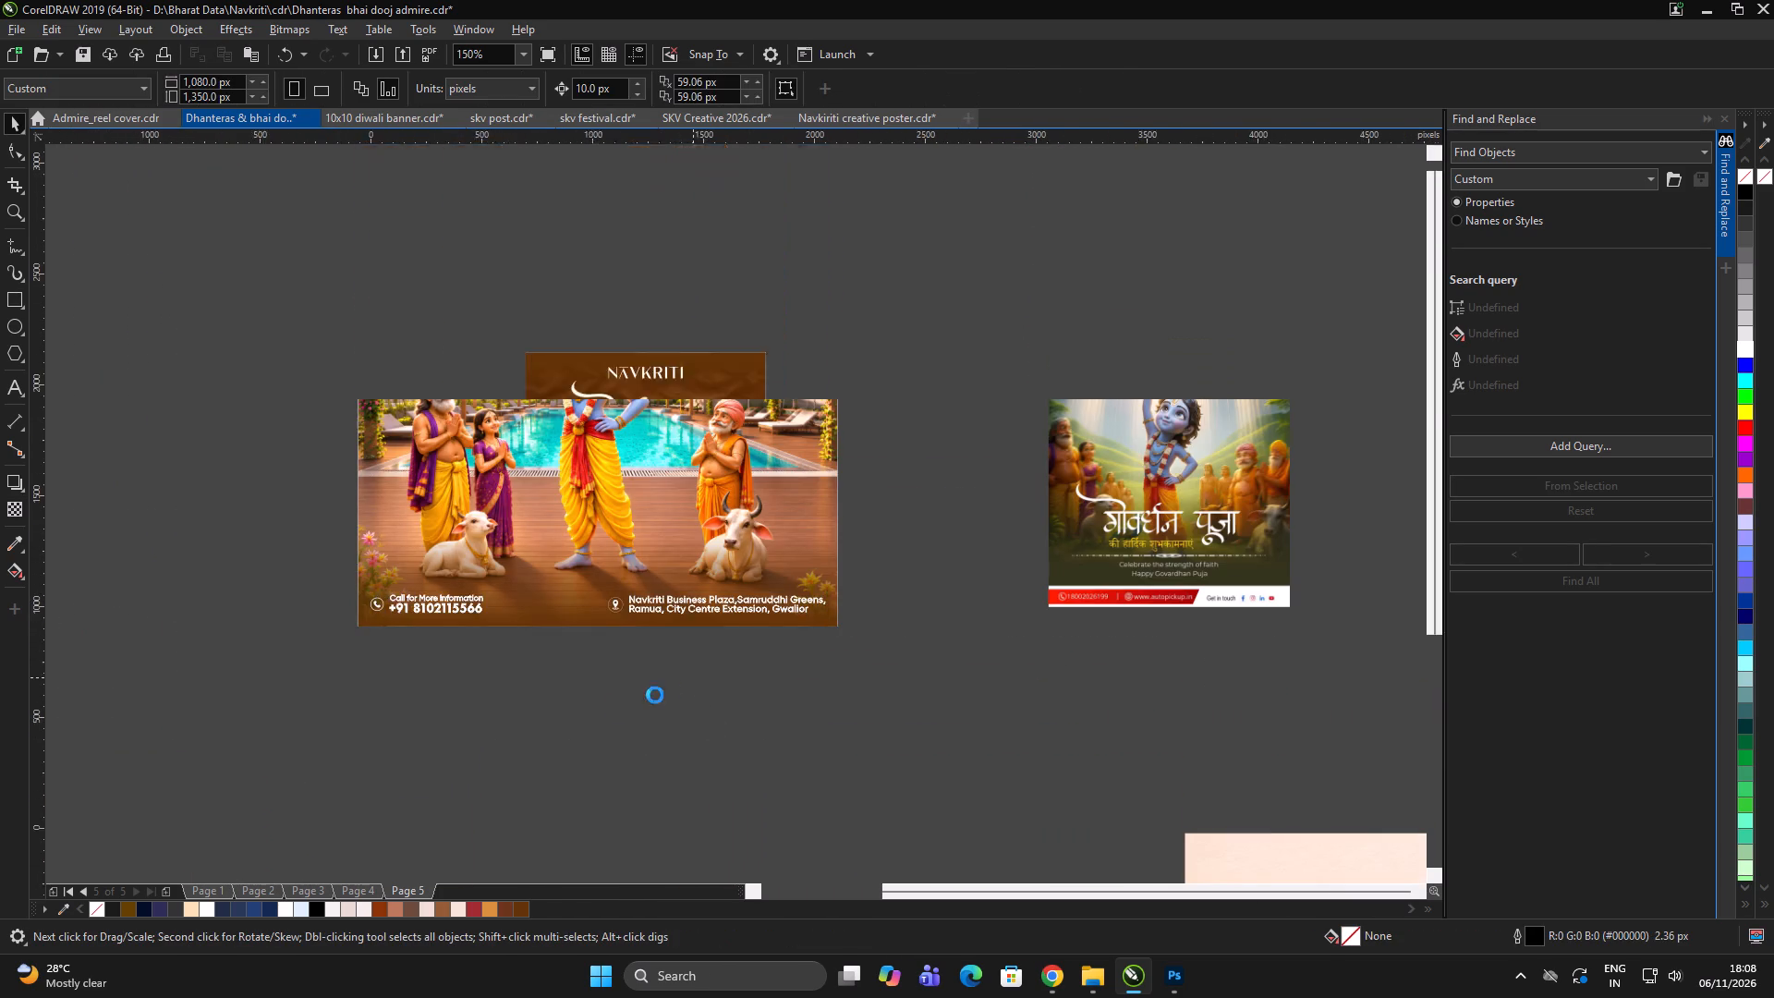
{"action": "double_click", "coordinate": [611, 720]}
Group all the objects of the Govardhan Puja poster.
{"action": "left_click_drag", "start_coordinate": [524, 498], "coordinate": [738, 707]}
{"action": "scroll", "coordinate": [710, 617], "scroll_direction": "up", "scroll_amount": 2}
{"action": "key", "text": "ctrl+g"}
{"action": "left_click", "coordinate": [800, 406]}
{"action": "left_click_drag", "start_coordinate": [803, 406], "coordinate": [797, 419]}
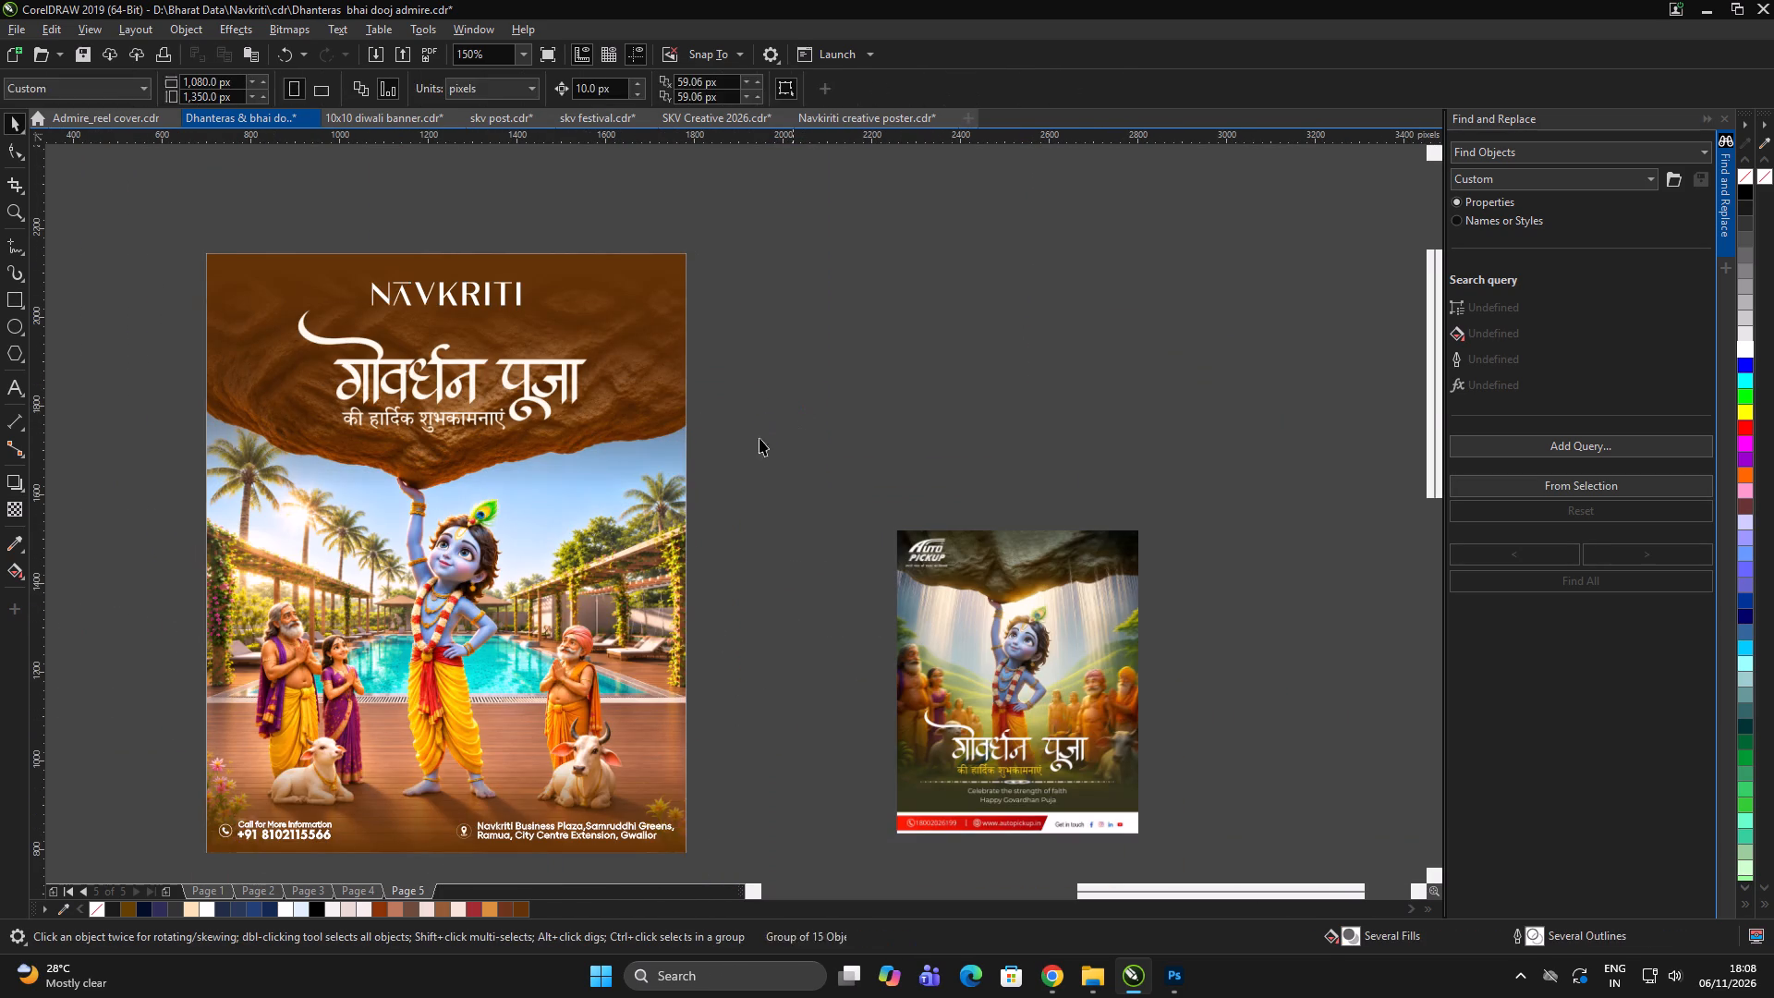
Export the grouped poster as a JPG named "navkriti_ goverdhan pooja" in the Navkriti folder, copying the file name.
{"action": "left_click", "coordinate": [529, 566]}
{"action": "key", "text": "ctrl+e"}
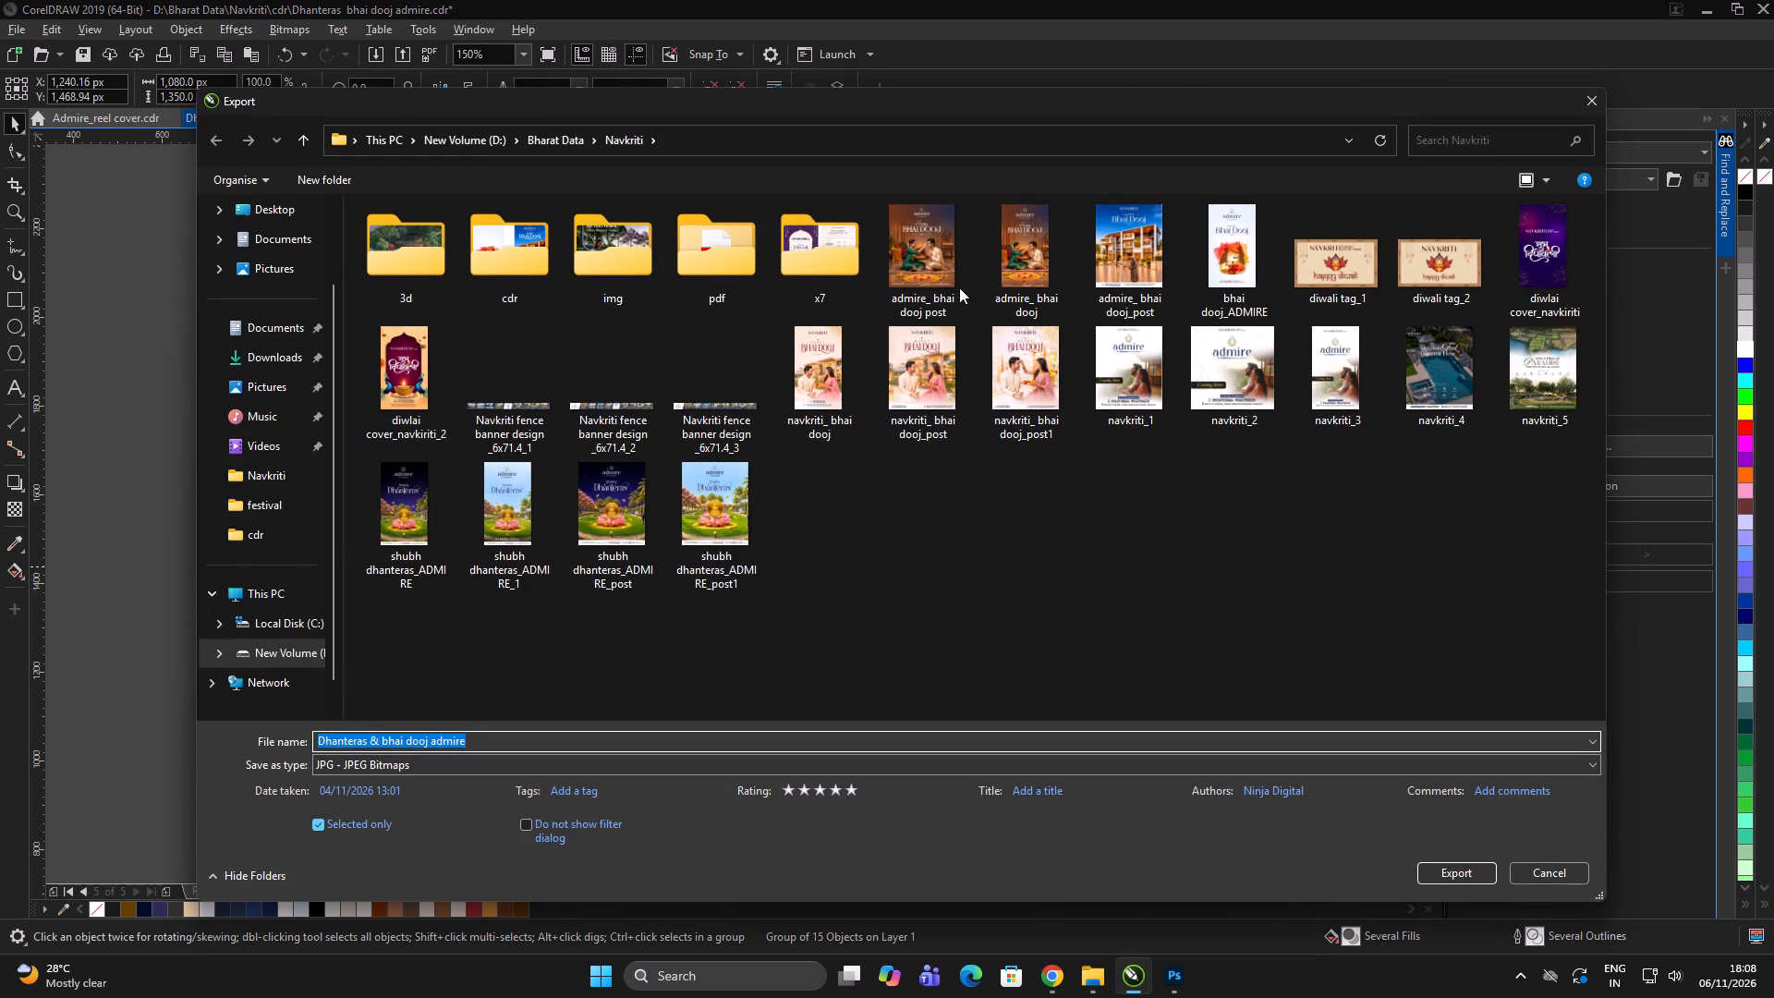
{"action": "left_click", "coordinate": [931, 362]}
{"action": "left_click", "coordinate": [541, 724]}
{"action": "left_click", "coordinate": [526, 738]}
{"action": "key", "text": "BackSpace"}
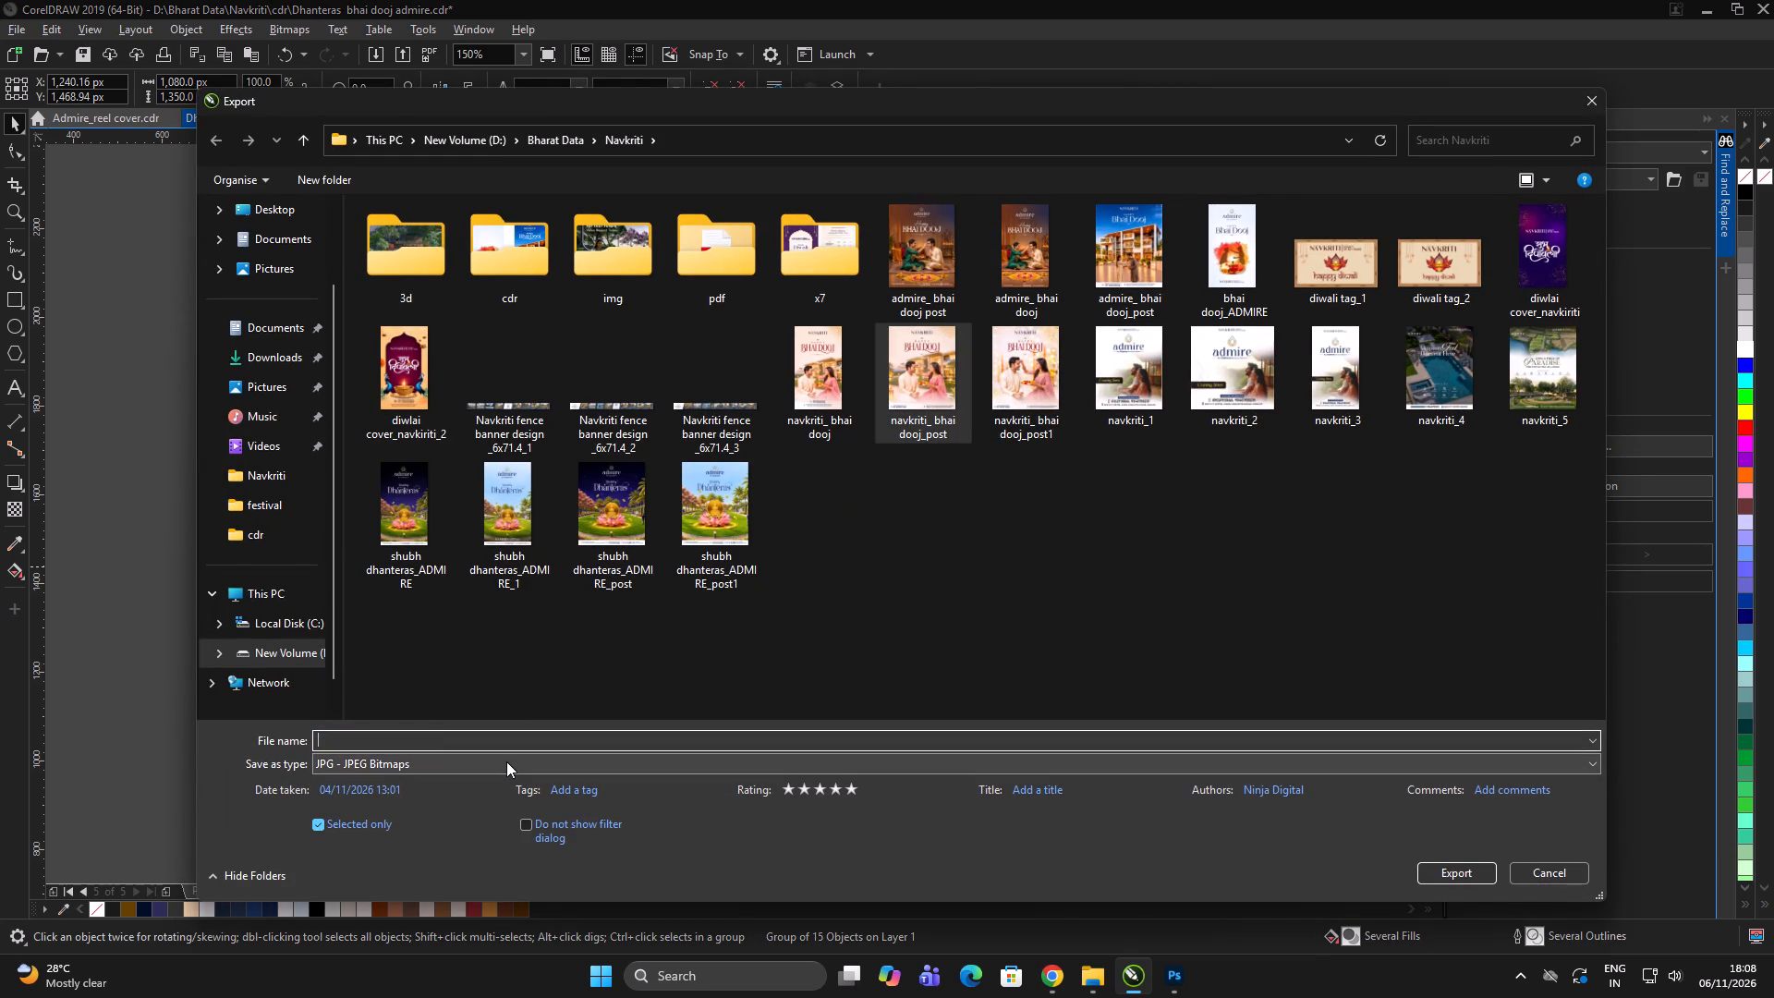
{"action": "left_click", "coordinate": [830, 396]}
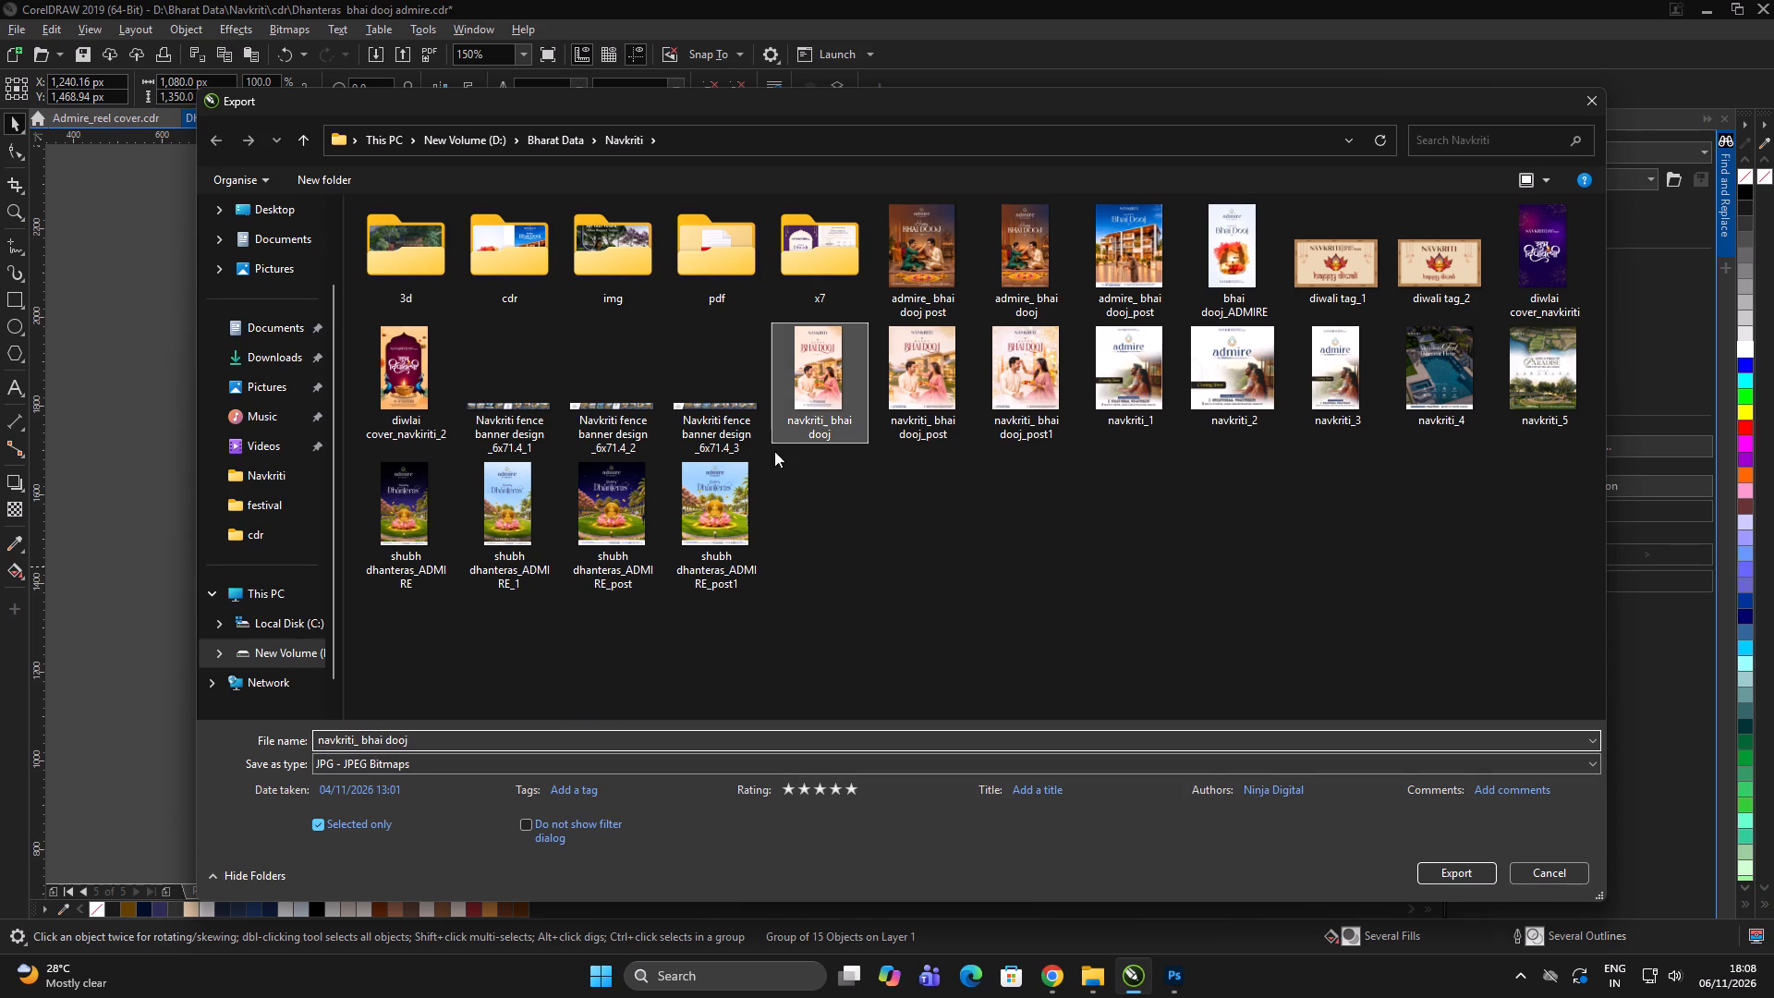
{"action": "left_click", "coordinate": [528, 748]}
{"action": "left_click", "coordinate": [525, 741]}
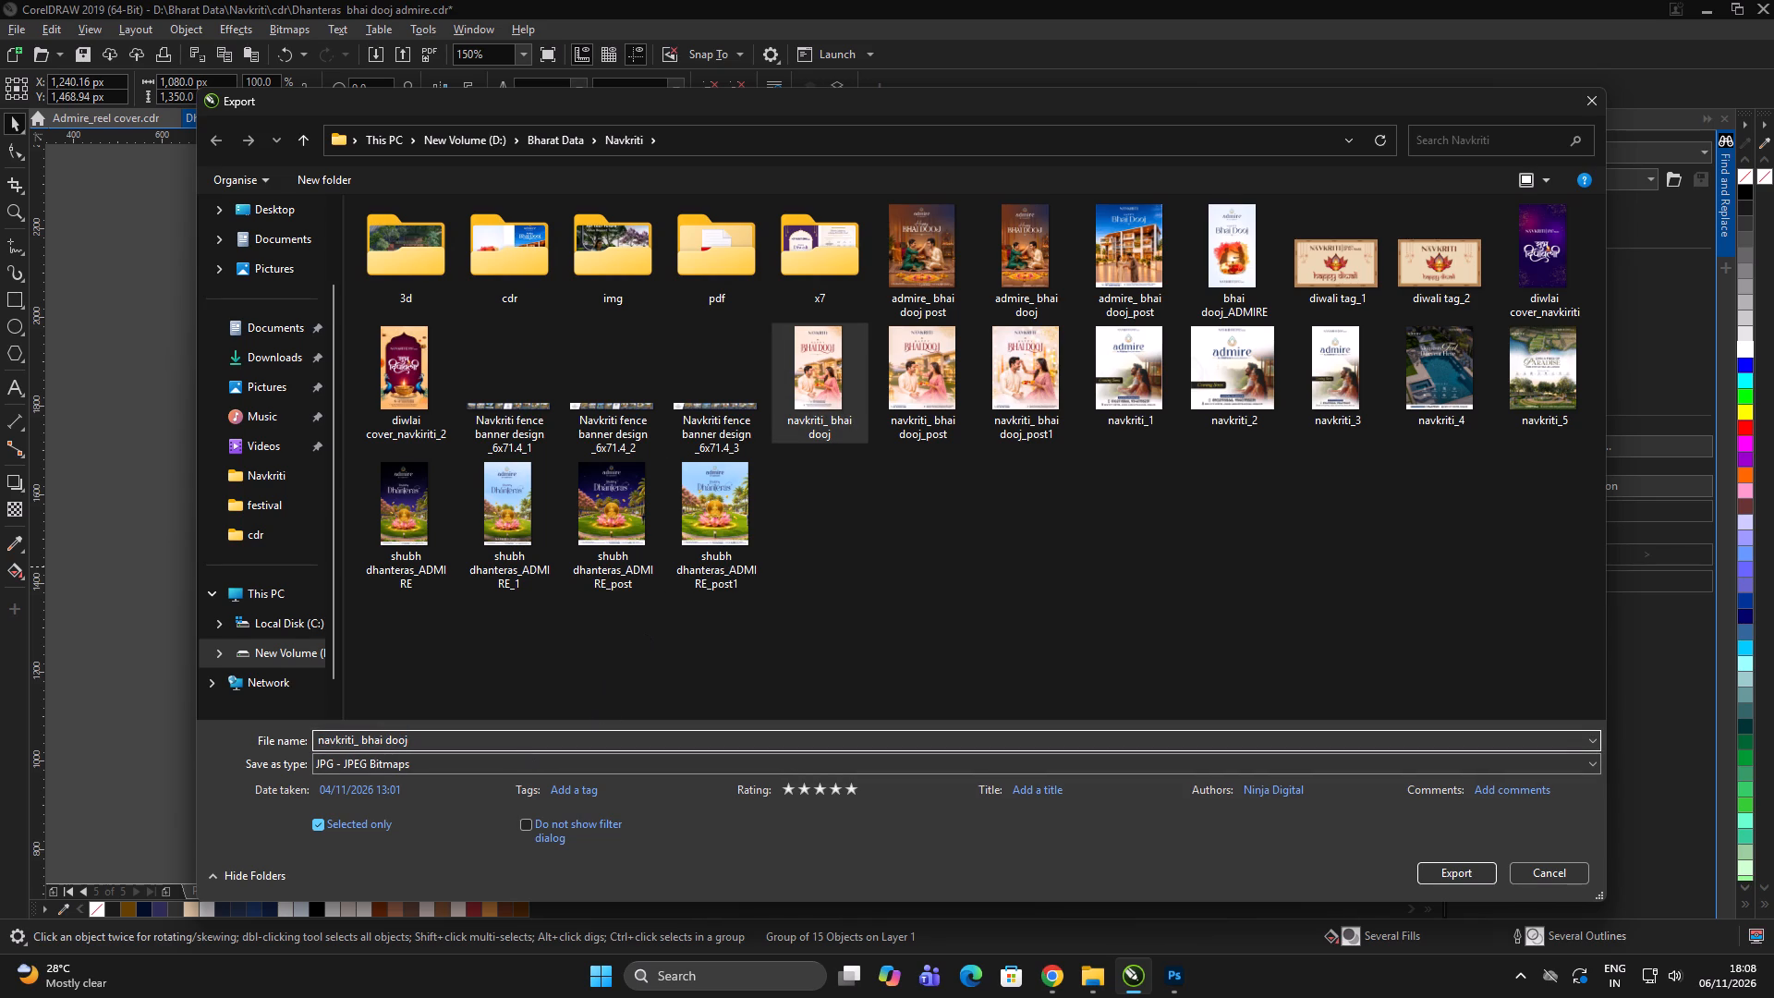
{"action": "key", "text": "BackSpace"}
{"action": "key", "text": "BackSpace"}
{"action": "key", "text": "BackSpace"}
{"action": "key", "text": "BackSpace"}
{"action": "key", "text": "BackSpace"}
{"action": "key", "text": "BackSpace"}
{"action": "key", "text": "BackSpace"}
{"action": "key", "text": "BackSpace"}
{"action": "key", "text": "BackSpace"}
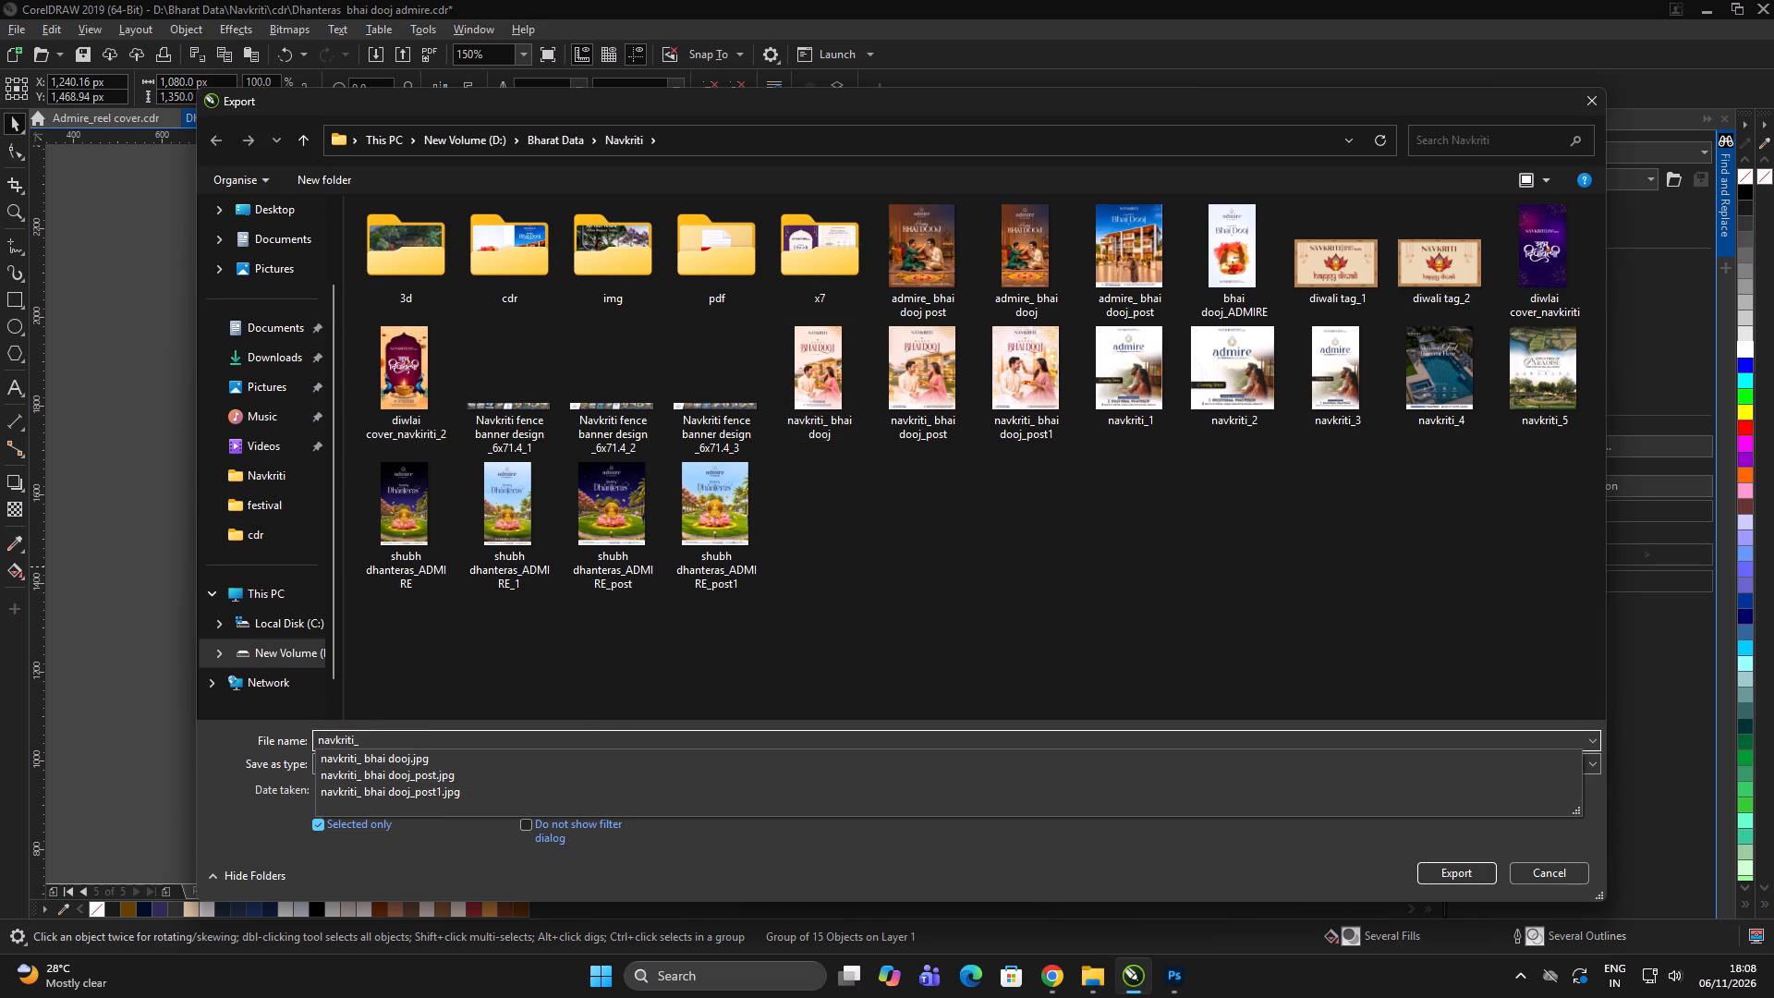
{"action": "type", "text": "gover"}
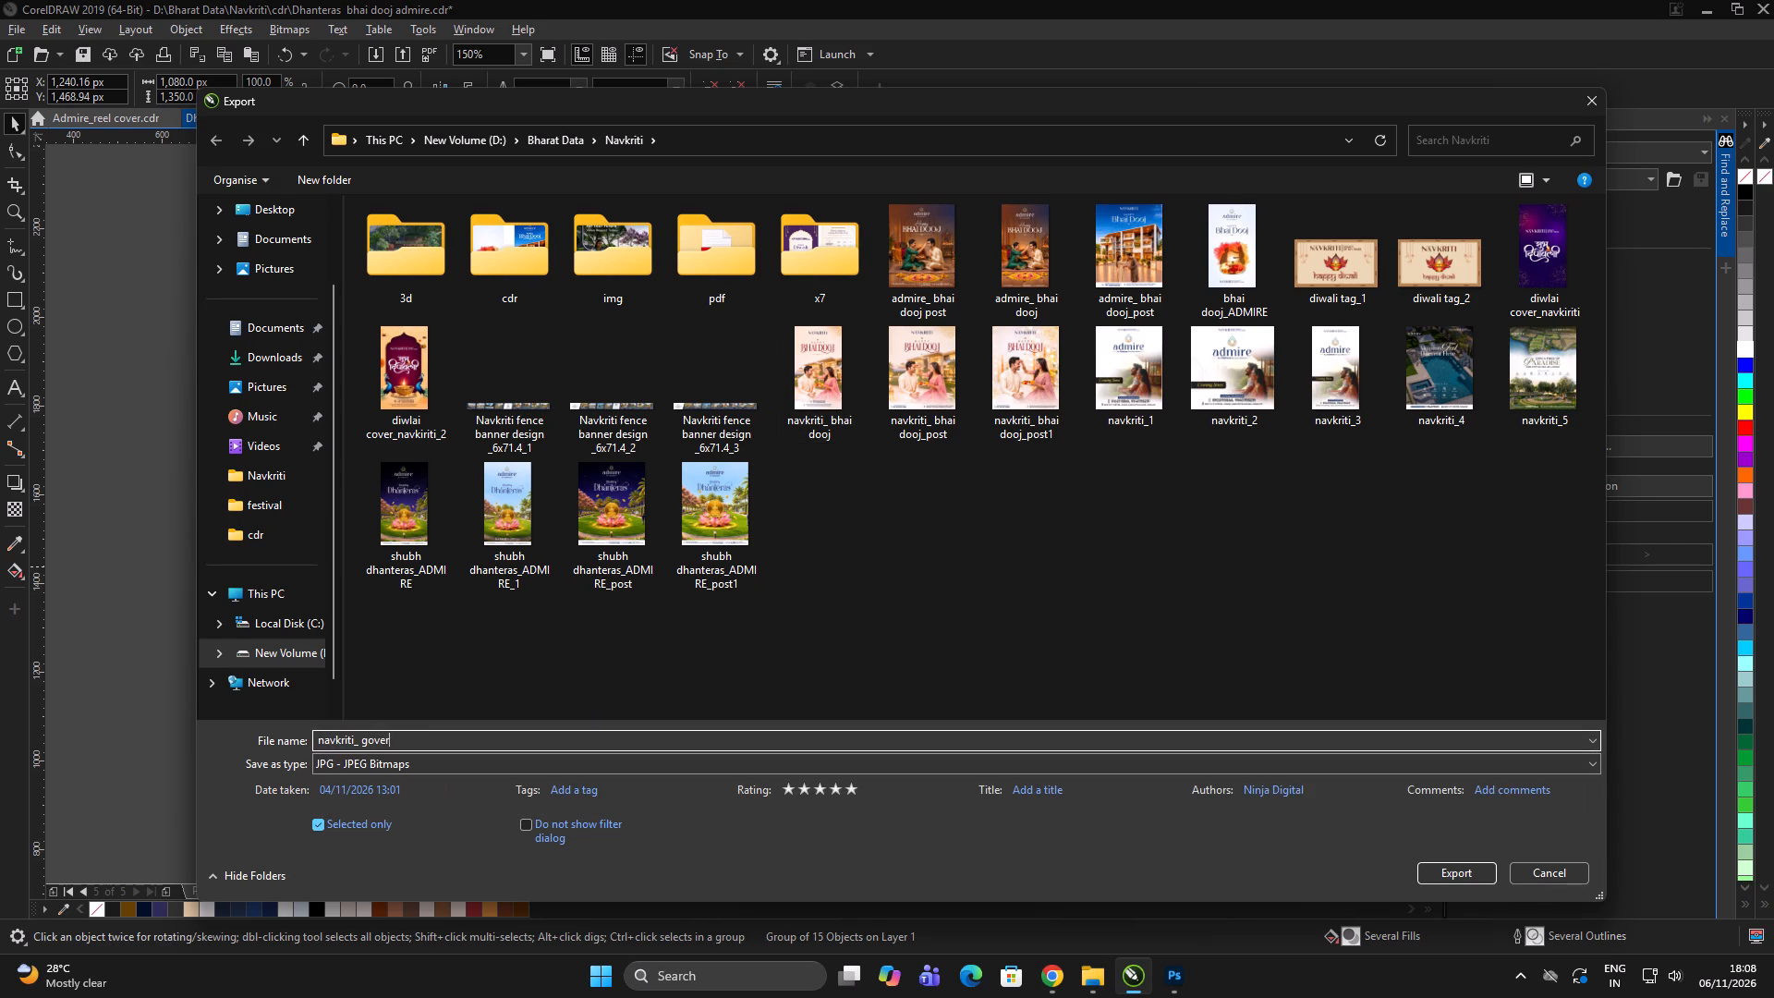
{"action": "type", "text": "dhan pooja"}
{"action": "key", "text": "ctrl+a"}
{"action": "key", "text": "ctrl+c"}
{"action": "key", "text": "Return"}
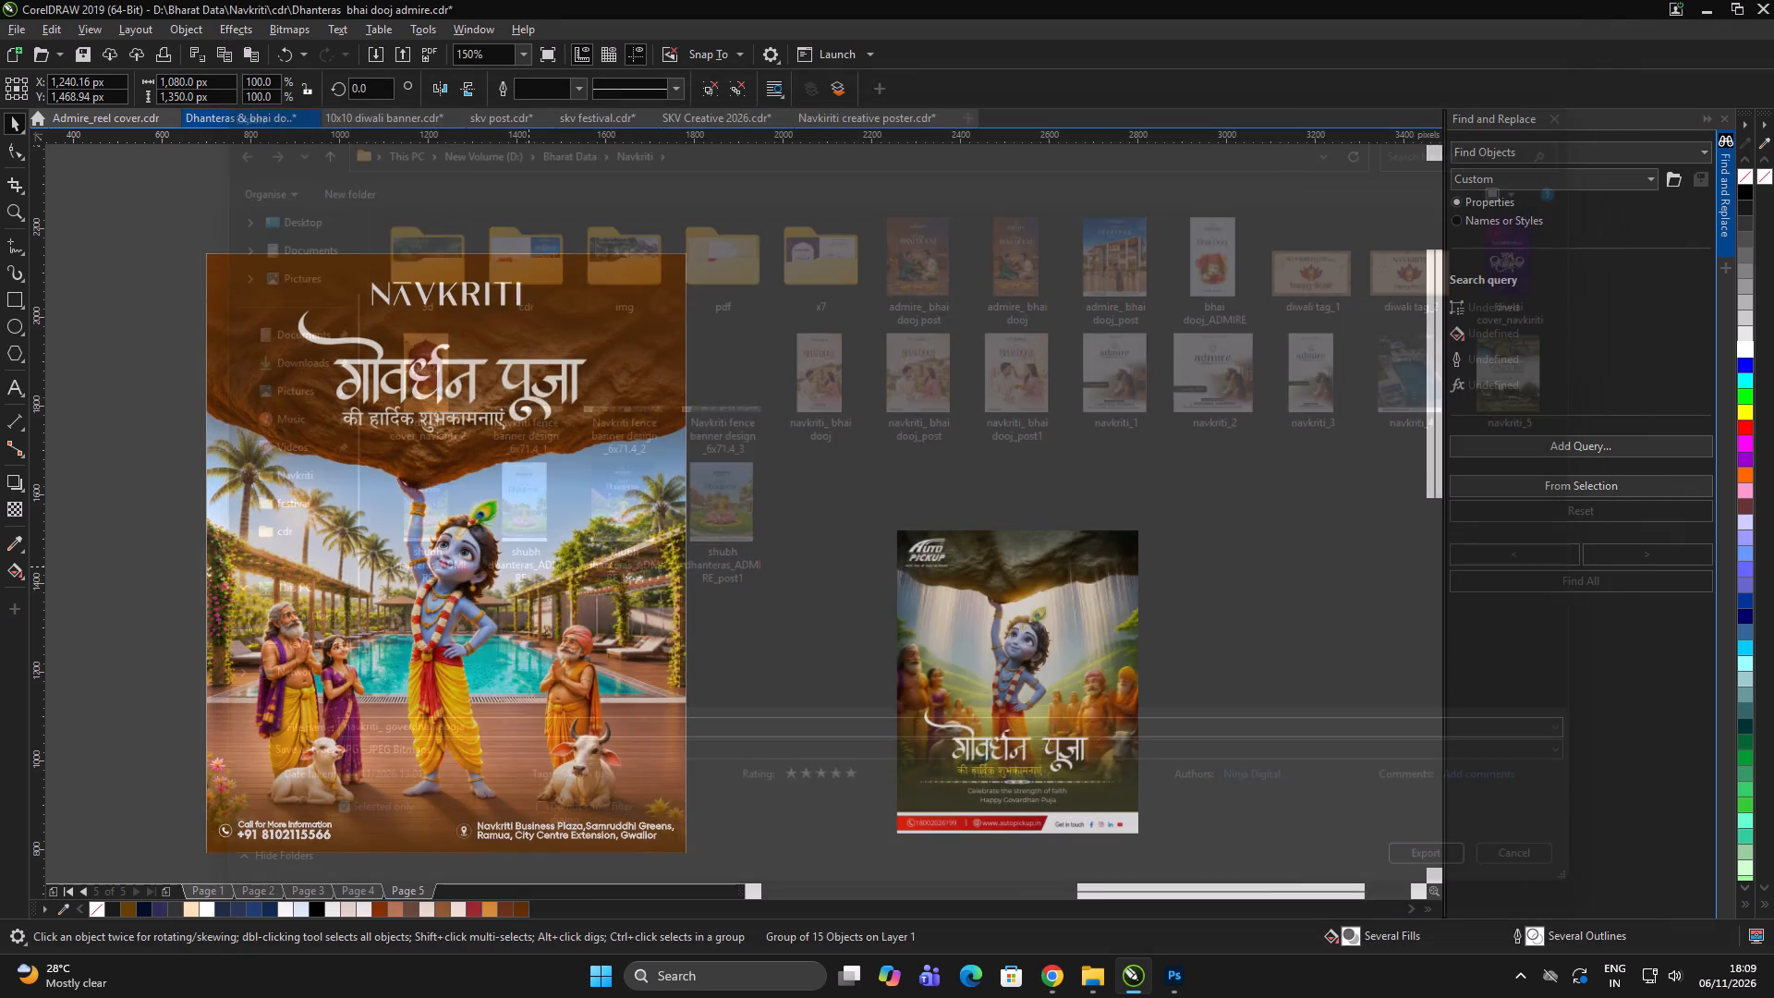
Set the JPEG export's colour mode to RGB Color (24-bit).
{"action": "left_click", "coordinate": [1186, 286]}
{"action": "left_click", "coordinate": [1185, 323]}
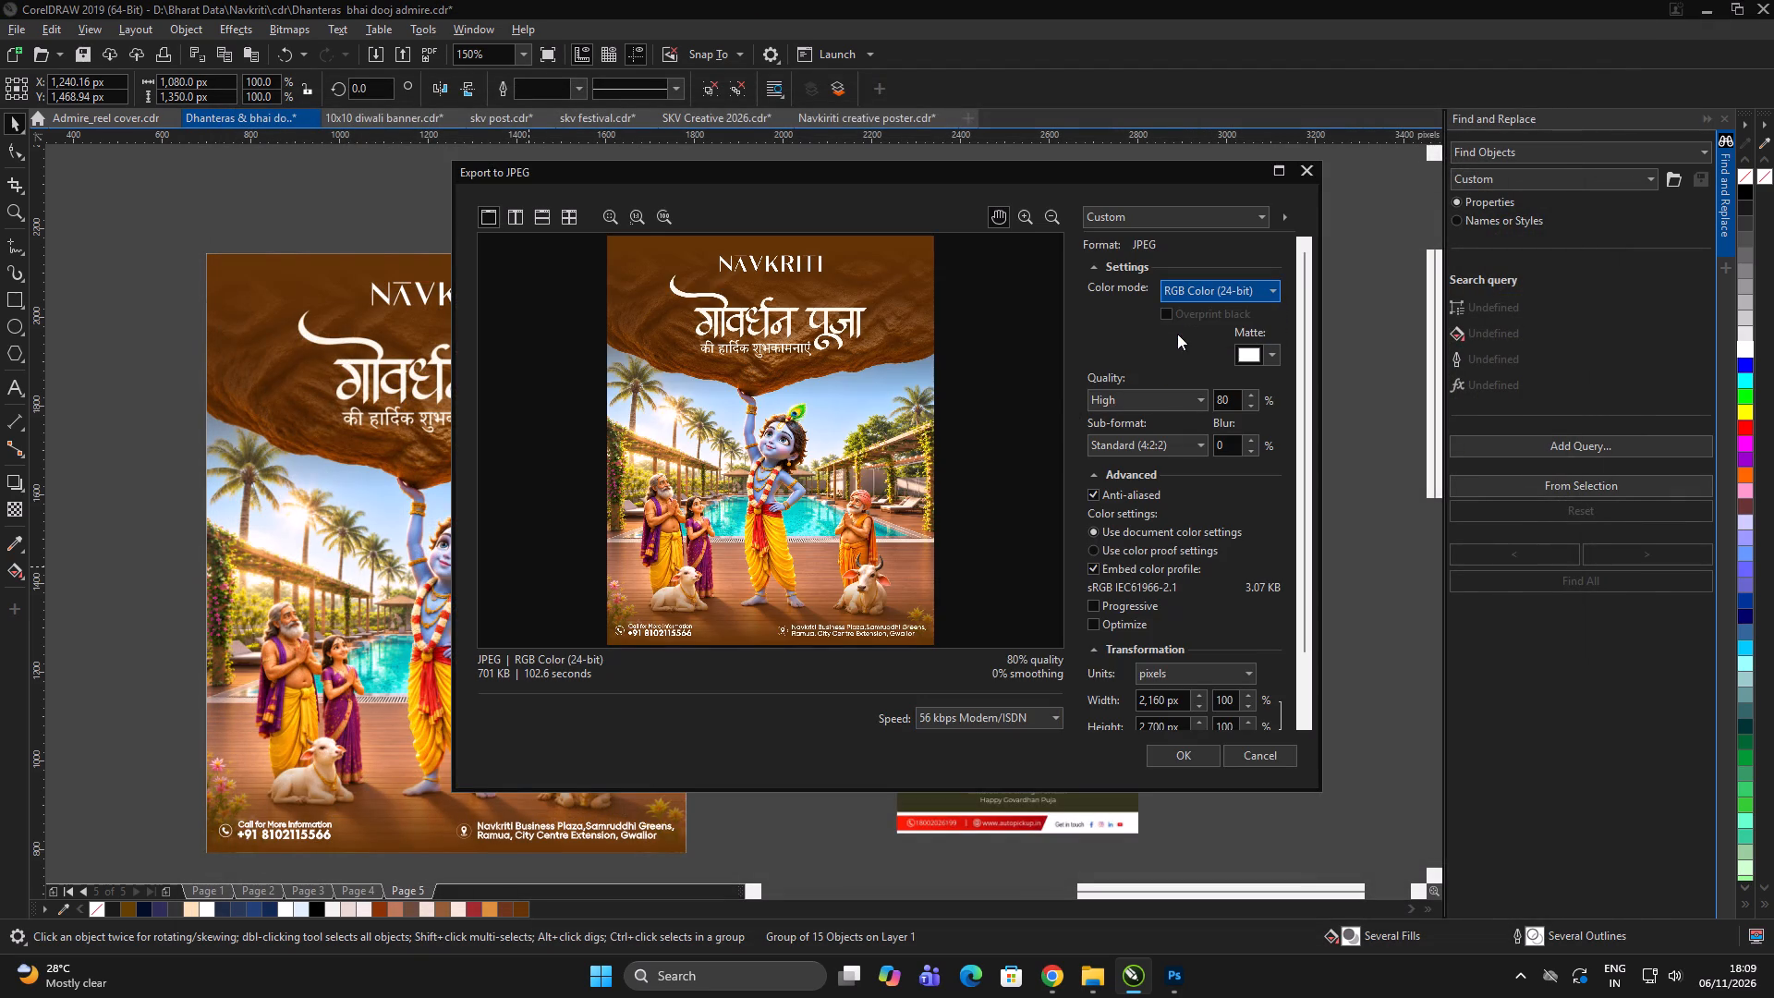
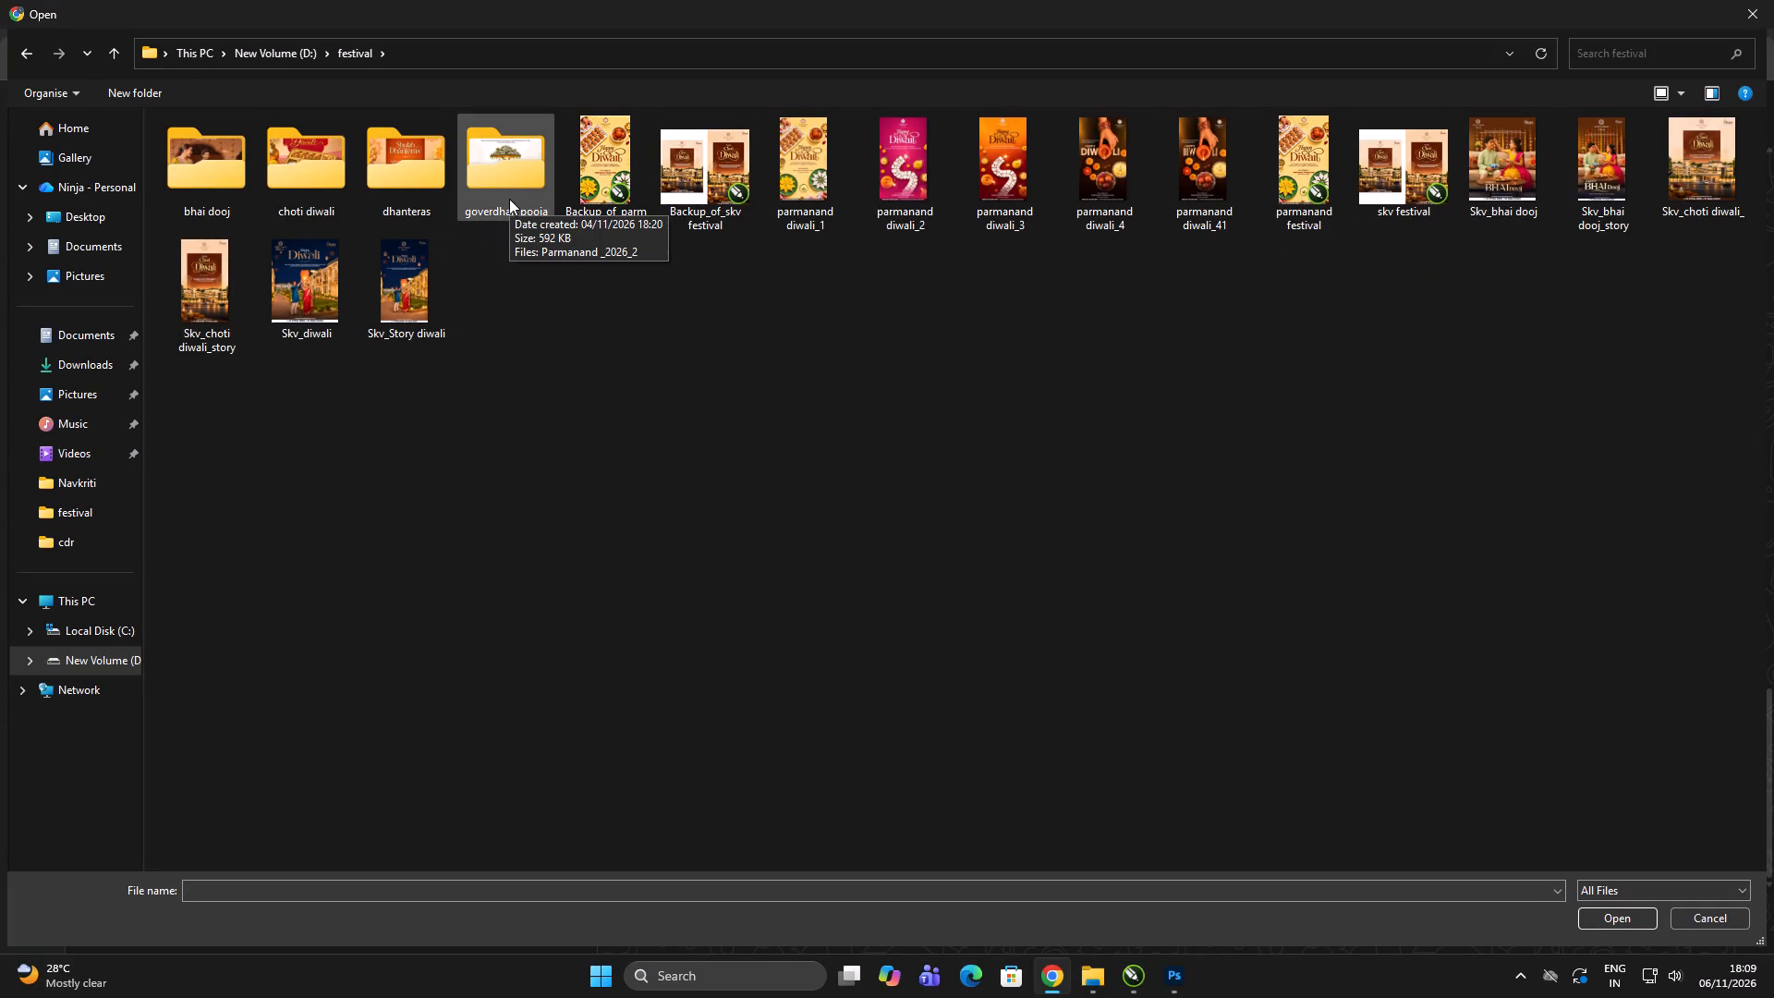
In Chrome's file selection window, browse to the Navkriti folder inside Bharat Data on New Volume (D:).
{"action": "left_click", "coordinate": [108, 662]}
{"action": "double_click", "coordinate": [213, 188]}
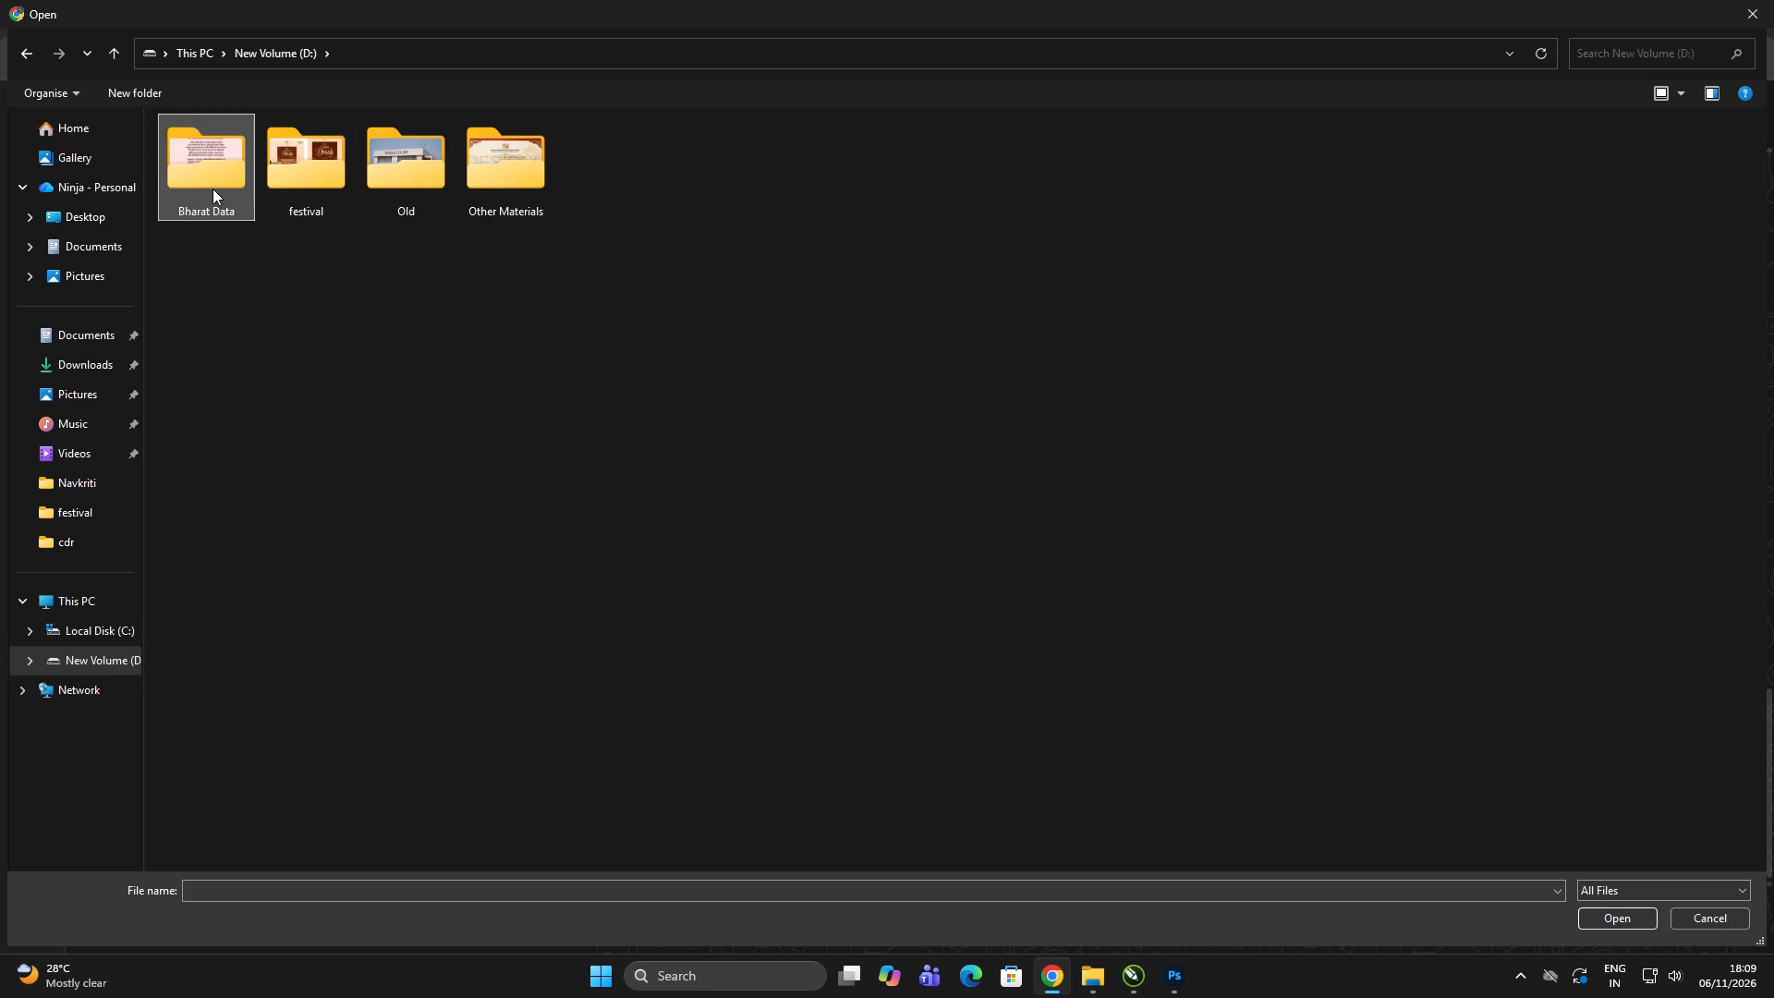
{"action": "left_click", "coordinate": [580, 413]}
{"action": "type", "text": "nsv"}
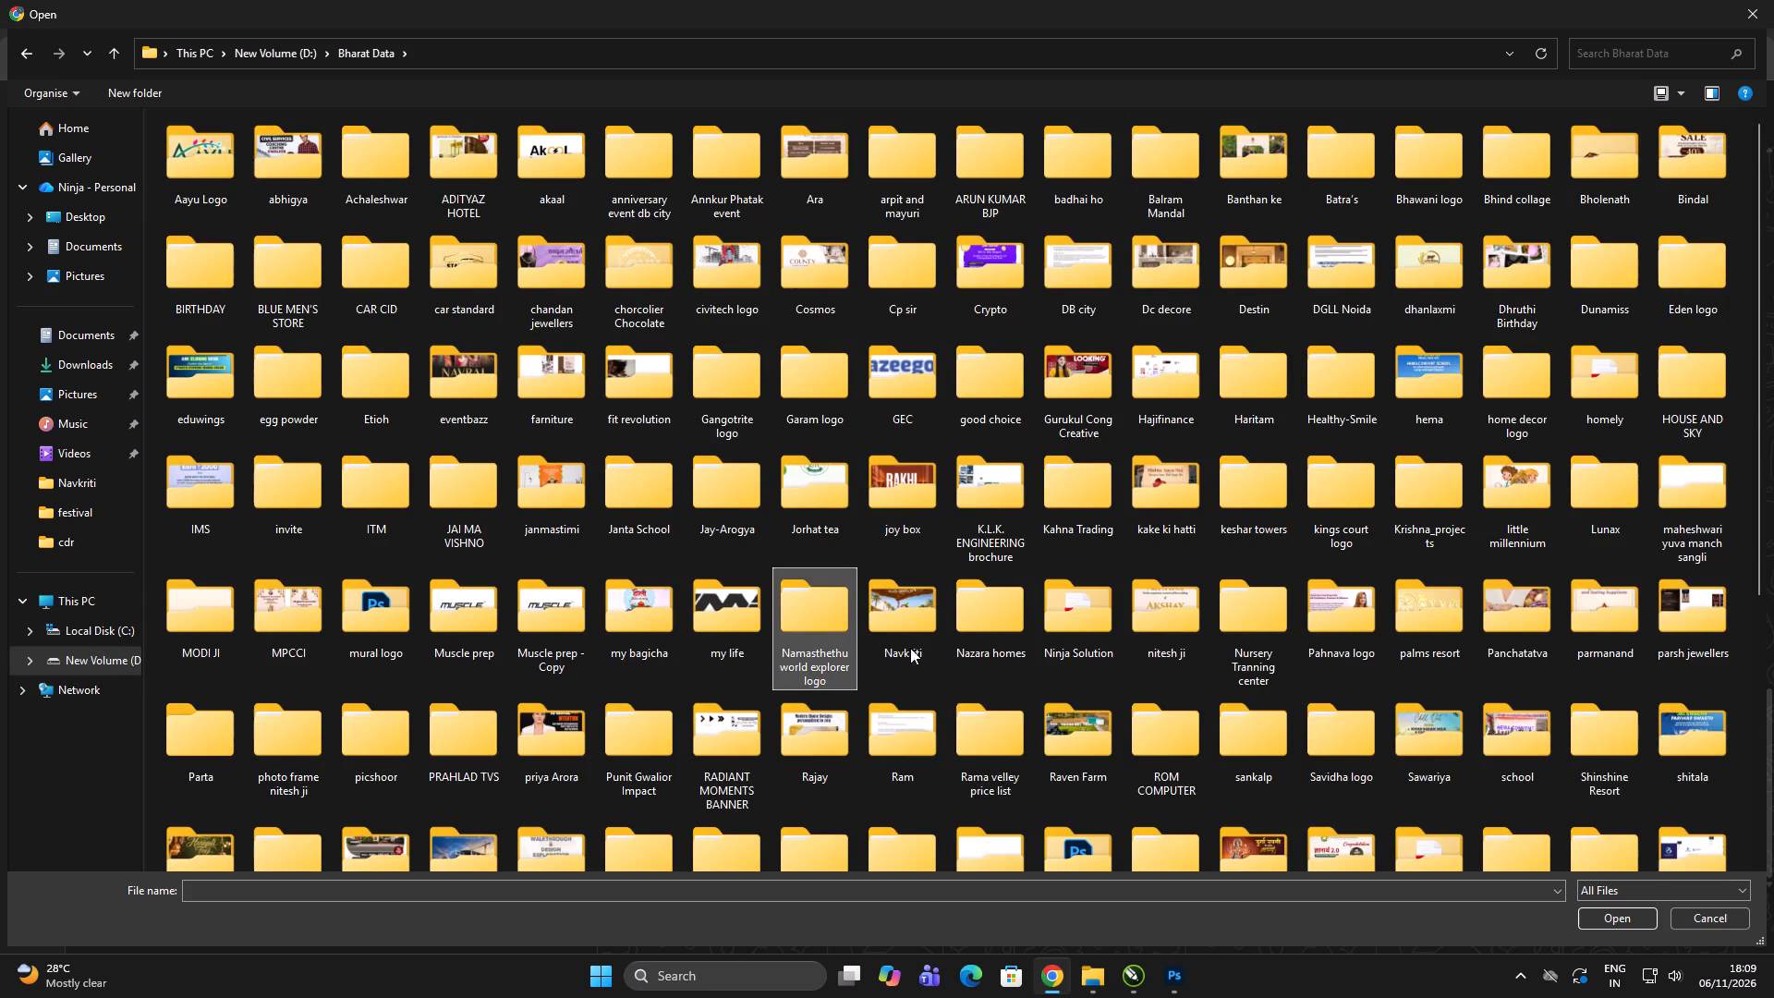
{"action": "double_click", "coordinate": [911, 638]}
{"action": "double_click", "coordinate": [1238, 613]}
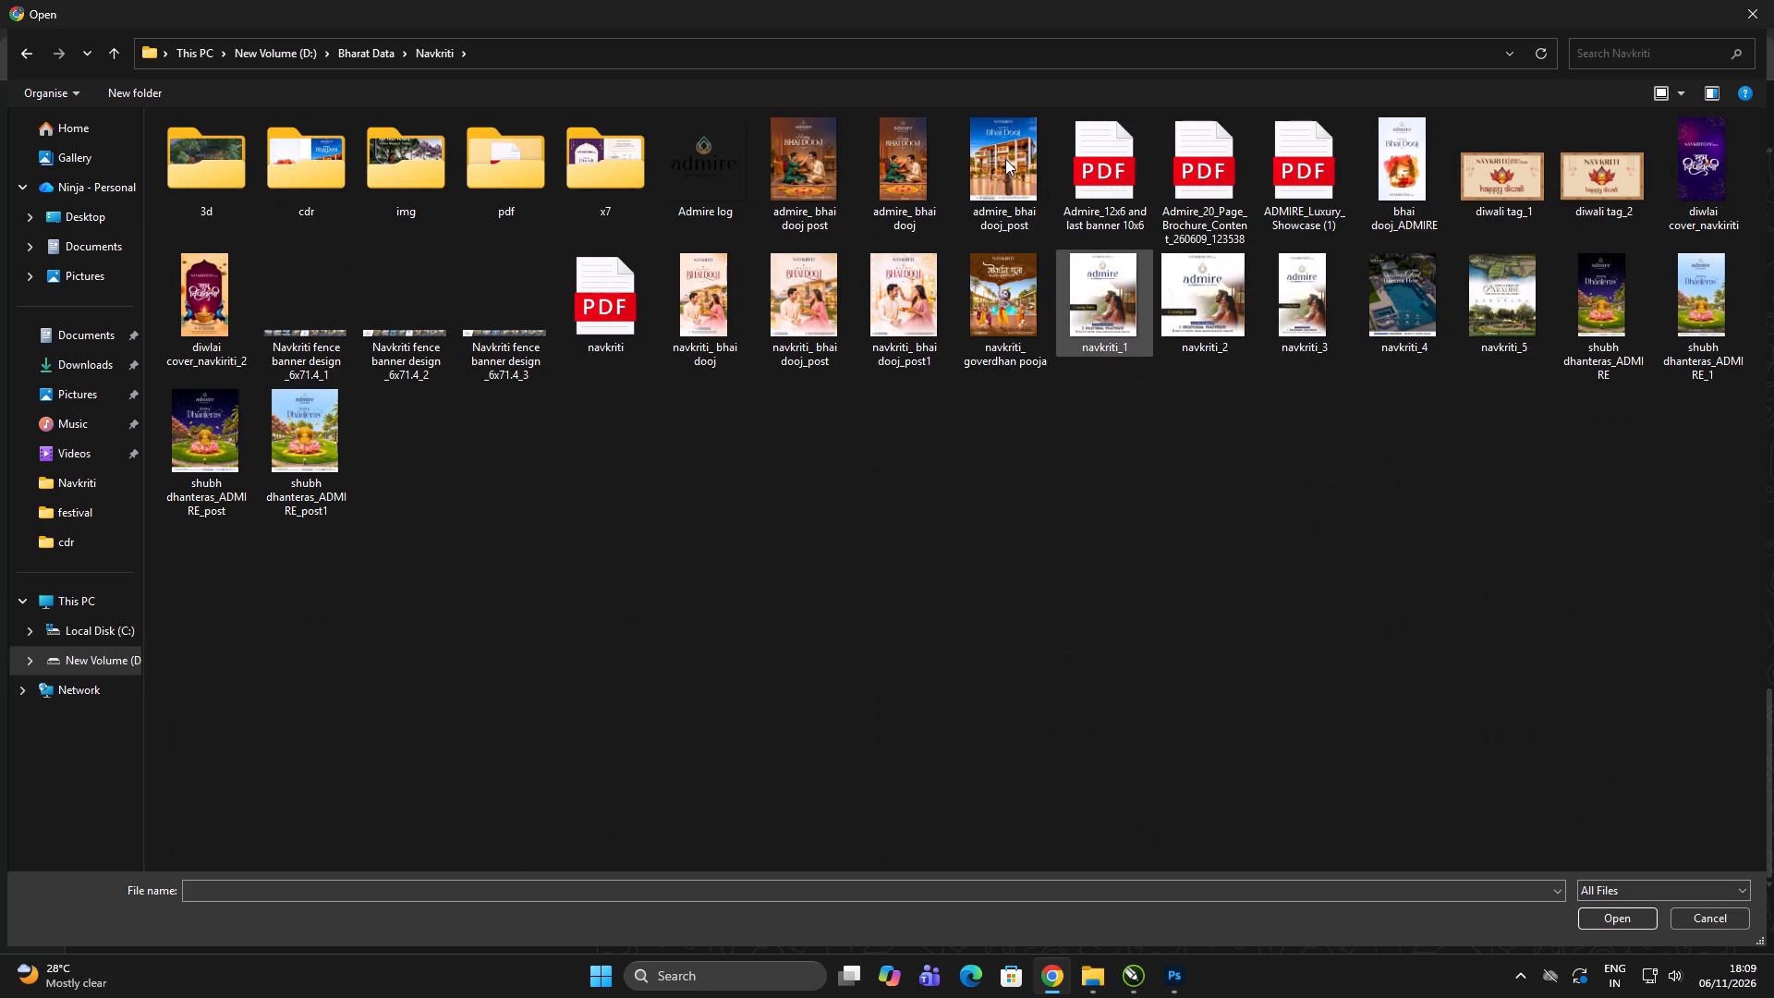
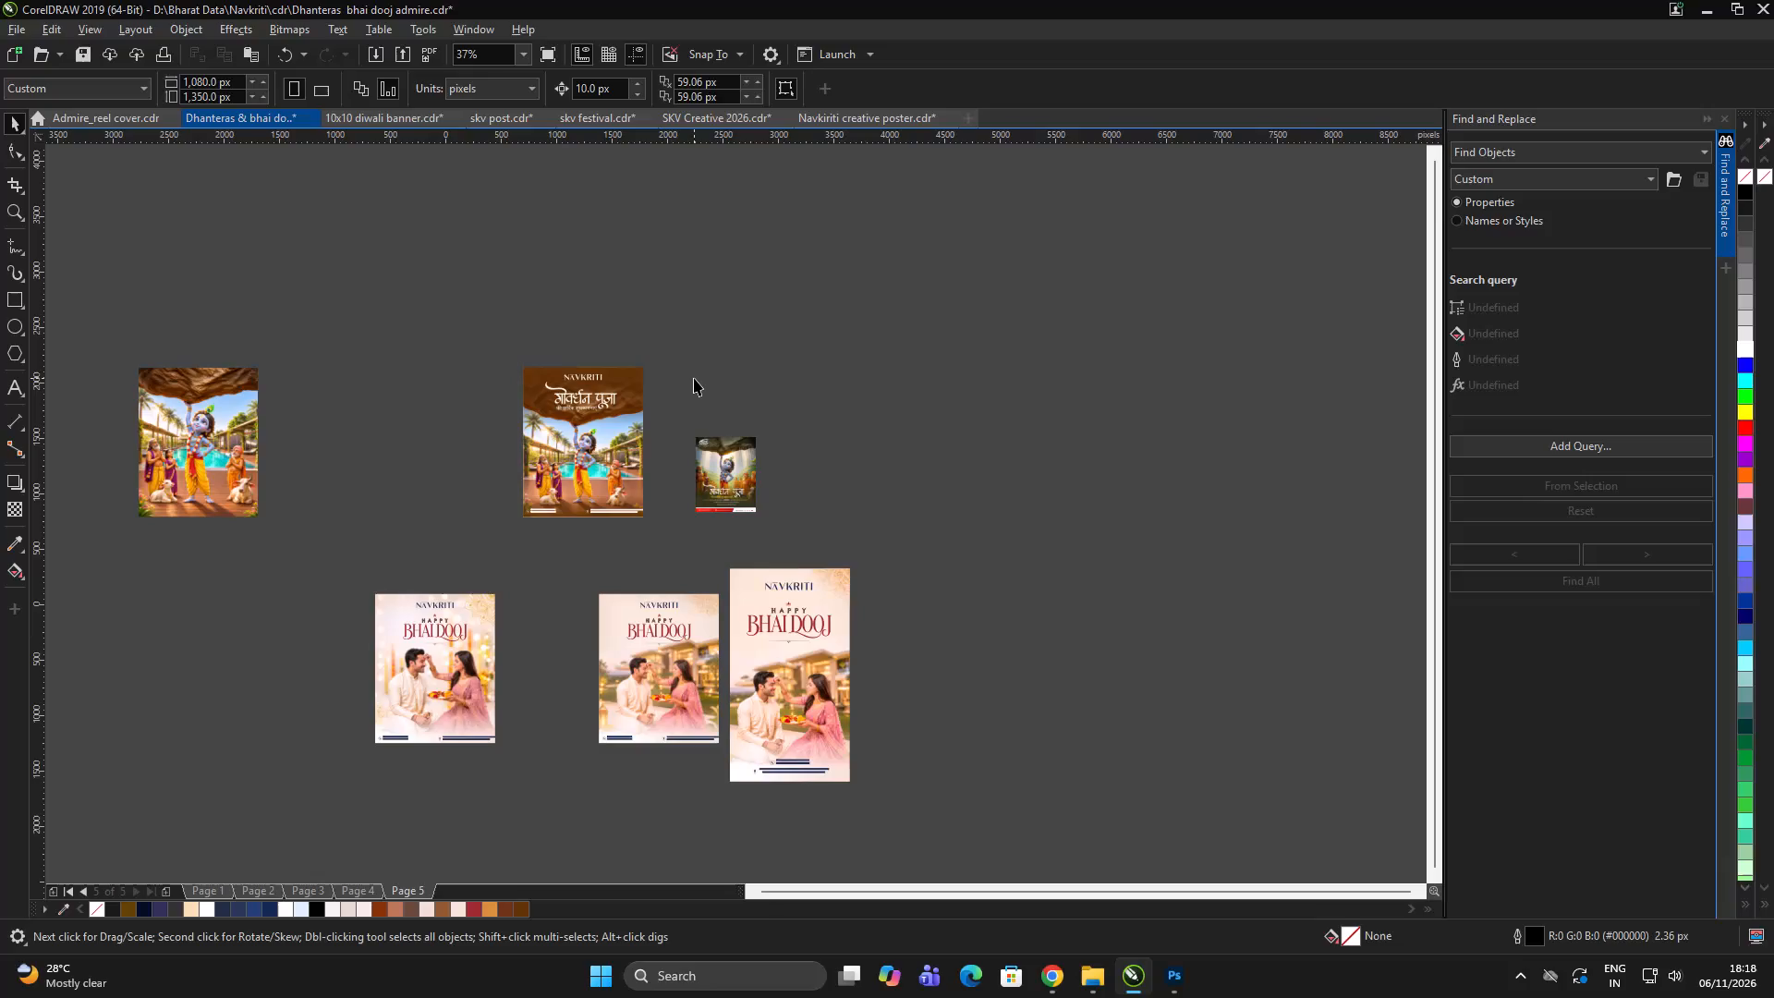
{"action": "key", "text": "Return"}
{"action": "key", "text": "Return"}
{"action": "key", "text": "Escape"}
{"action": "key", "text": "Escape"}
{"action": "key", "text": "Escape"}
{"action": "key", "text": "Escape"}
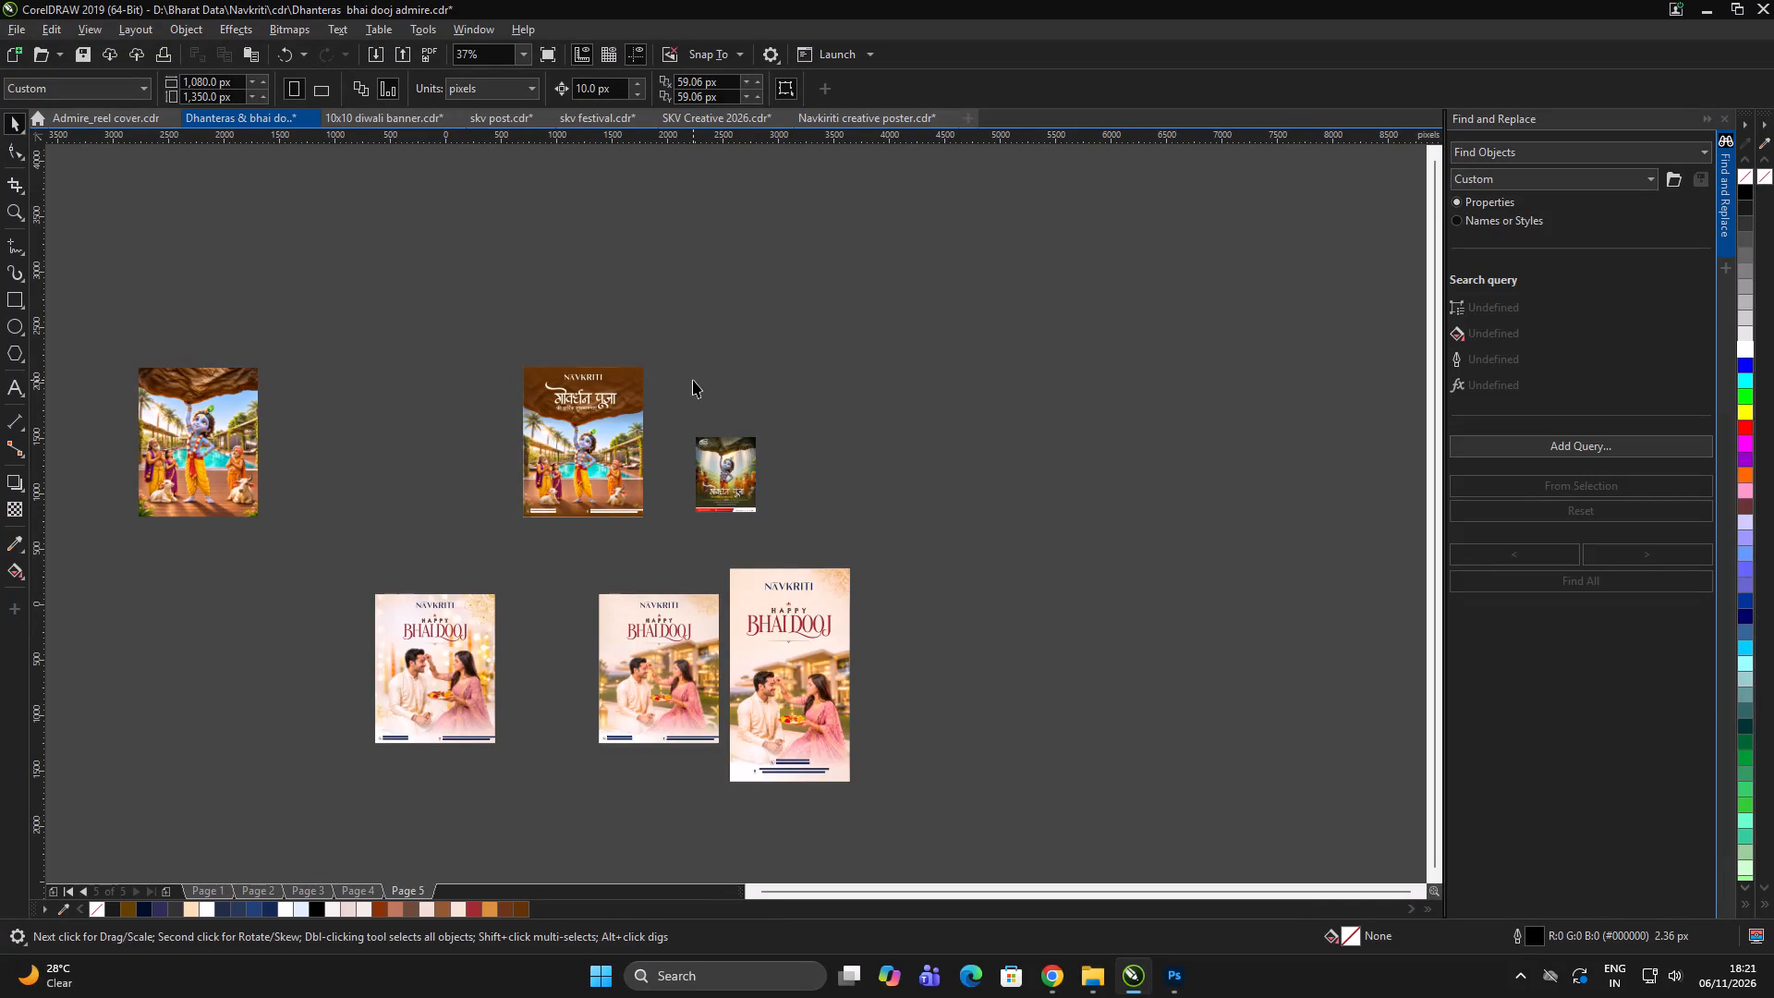
Look over the Govardhan Puja poster and the Bhai Dooj posters, including the tall version, on Page 5.
{"action": "scroll", "coordinate": [643, 392], "scroll_direction": "up", "scroll_amount": 1}
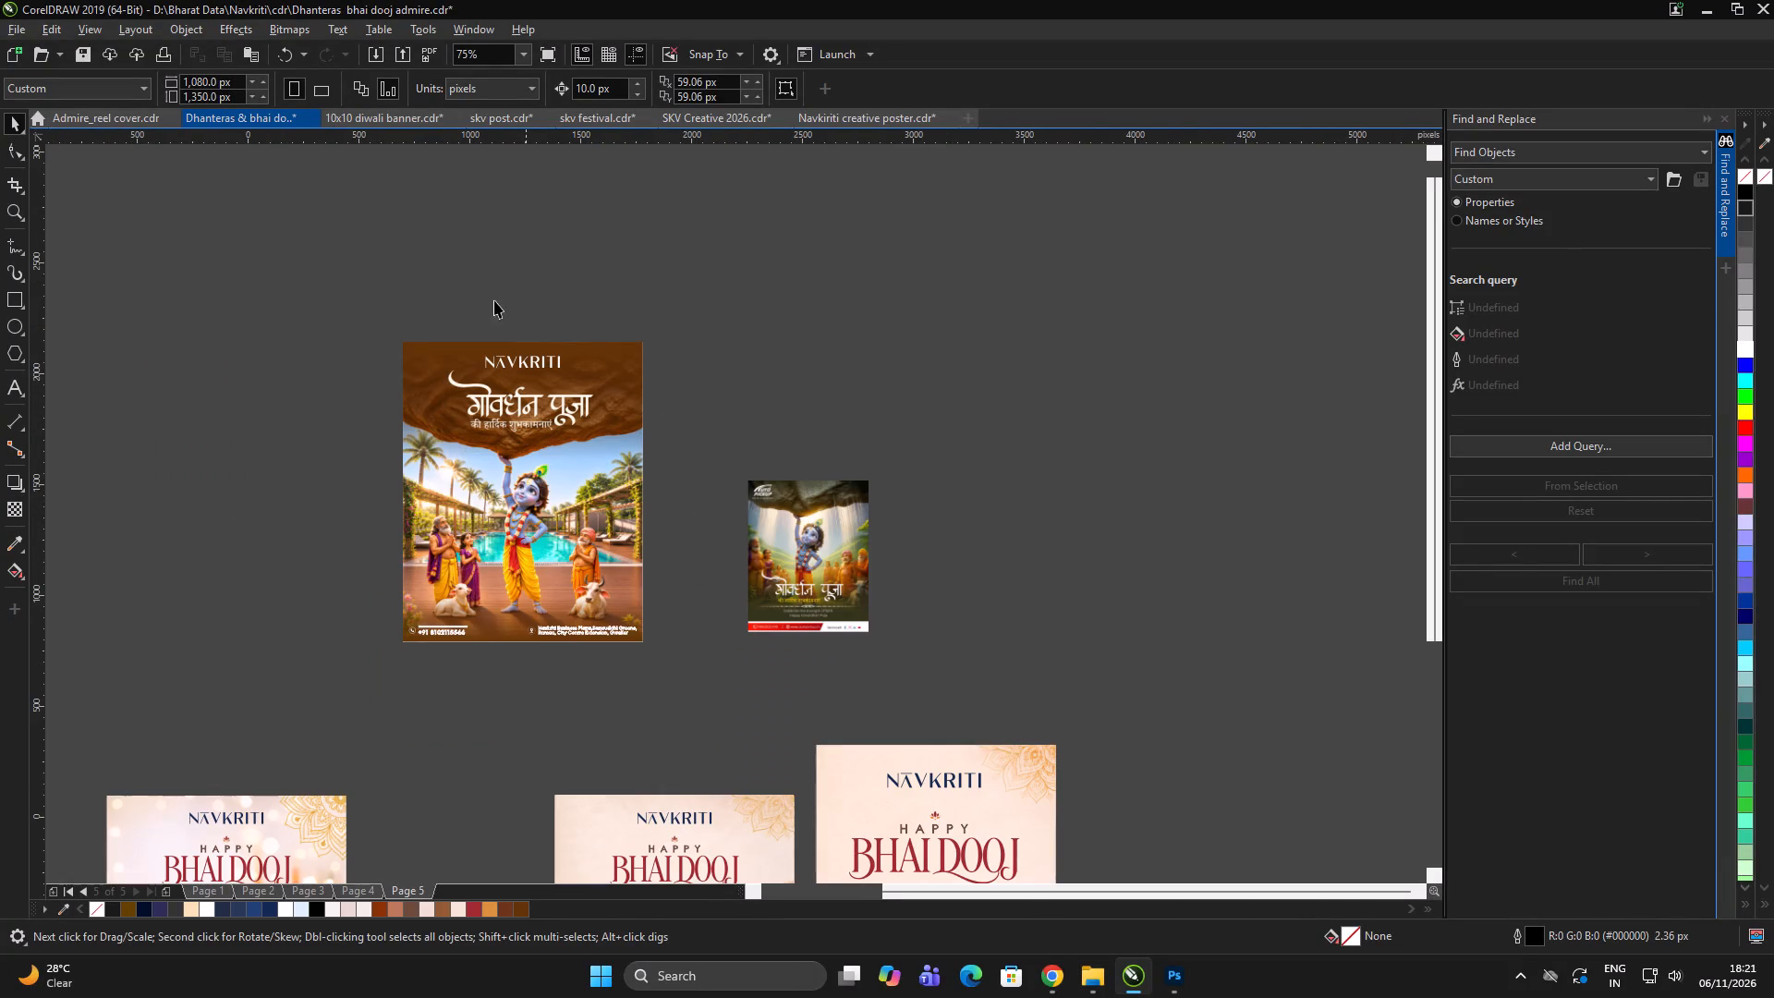
{"action": "left_click_drag", "start_coordinate": [375, 274], "coordinate": [697, 682]}
{"action": "double_click", "coordinate": [699, 653]}
{"action": "double_click", "coordinate": [699, 645]}
{"action": "scroll", "coordinate": [725, 596], "scroll_direction": "down", "scroll_amount": 2}
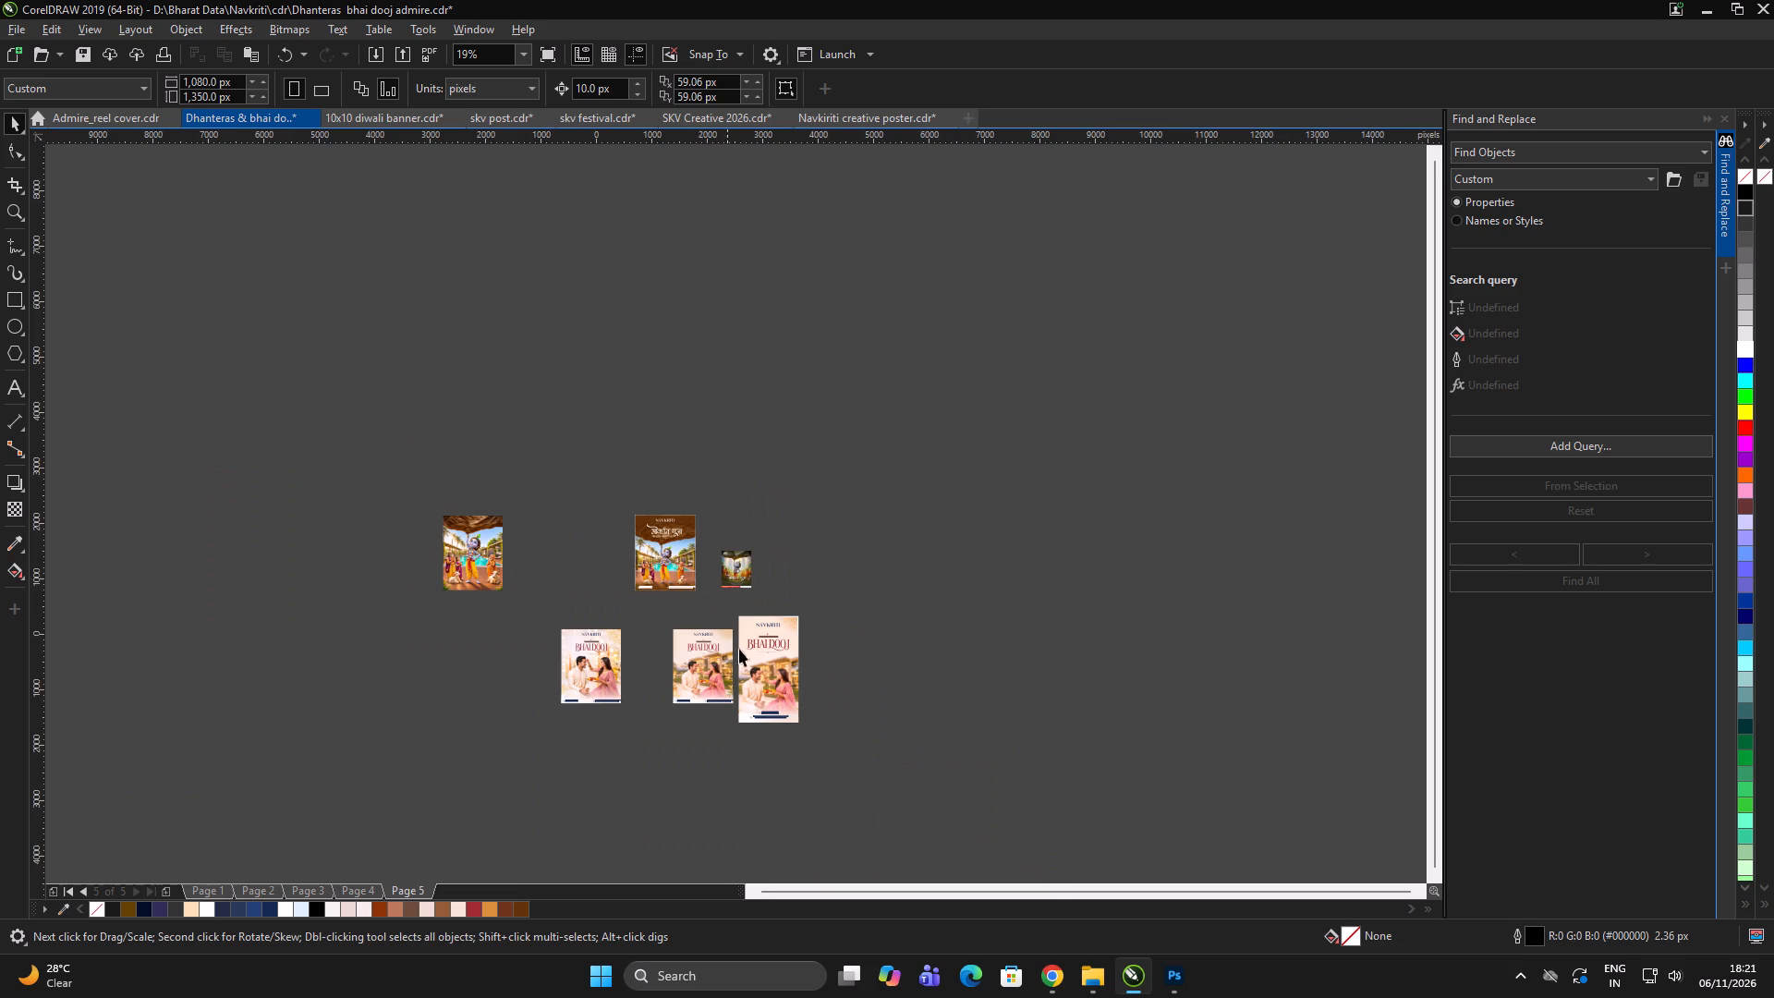
{"action": "scroll", "coordinate": [739, 662], "scroll_direction": "up", "scroll_amount": 1}
{"action": "scroll", "coordinate": [826, 653], "scroll_direction": "up", "scroll_amount": 1}
{"action": "scroll", "coordinate": [720, 533], "scroll_direction": "down", "scroll_amount": 1}
{"action": "left_click_drag", "start_coordinate": [971, 471], "coordinate": [642, 724]}
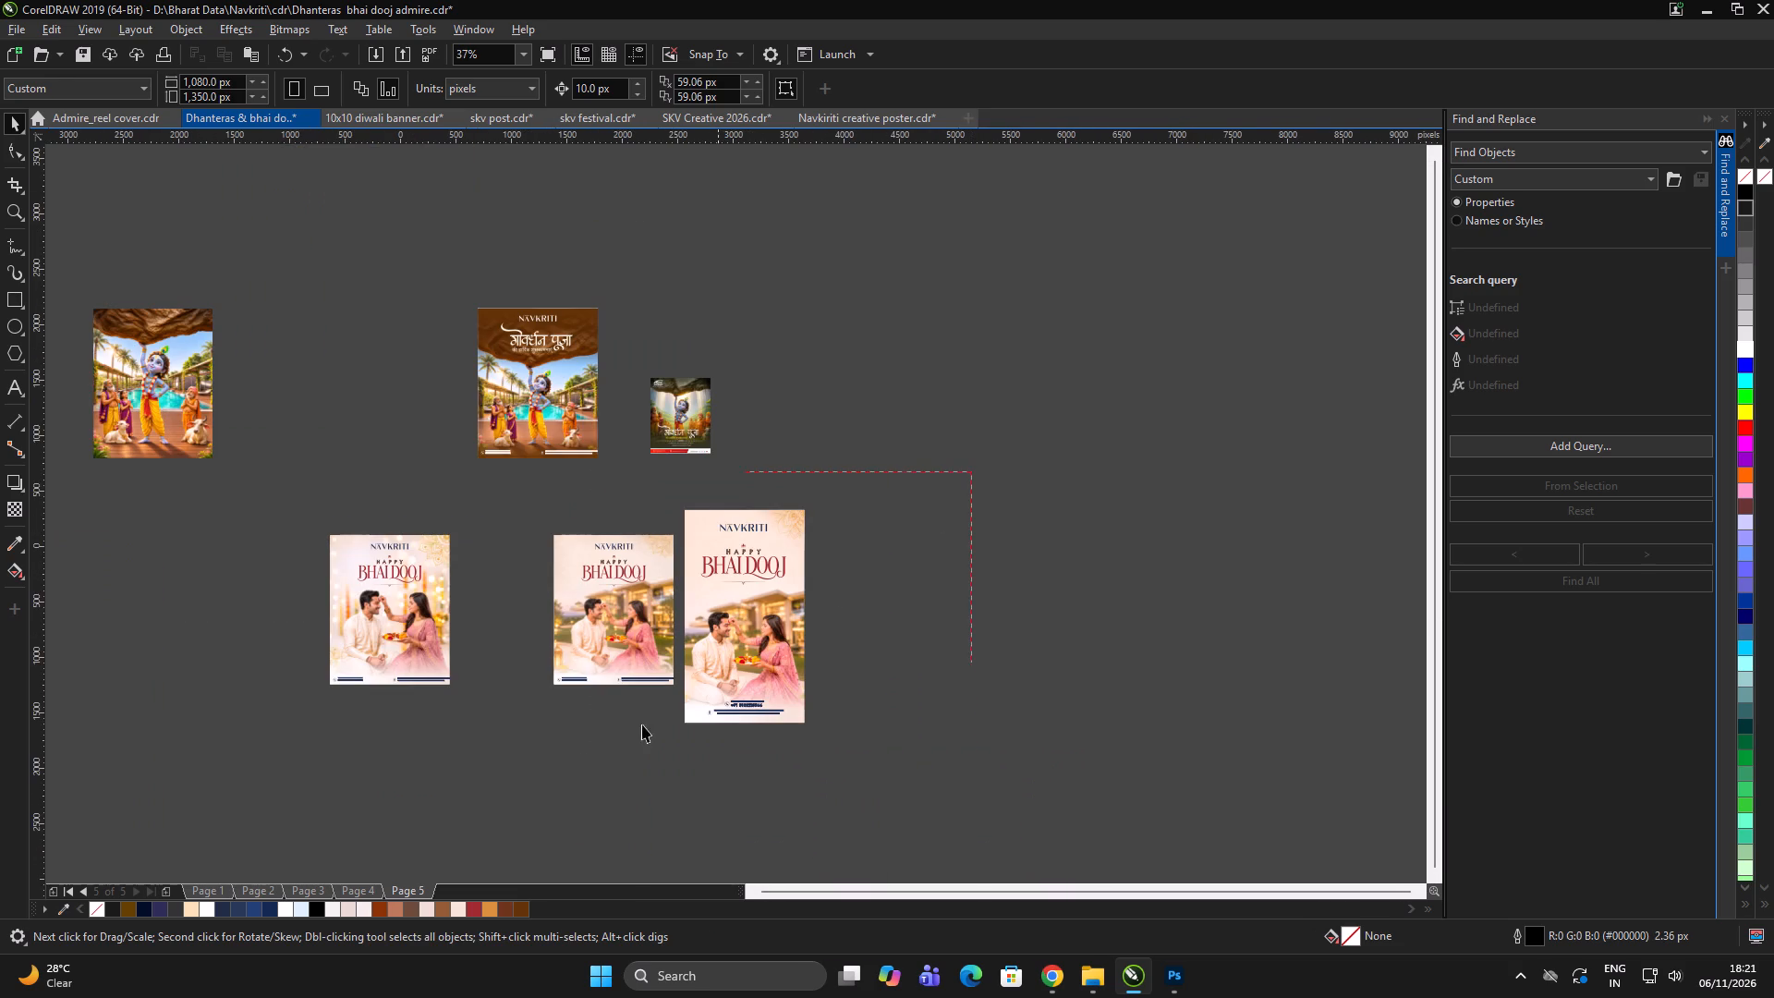
{"action": "left_click_drag", "start_coordinate": [642, 724], "coordinate": [513, 794]}
{"action": "scroll", "coordinate": [654, 687], "scroll_direction": "up", "scroll_amount": 1}
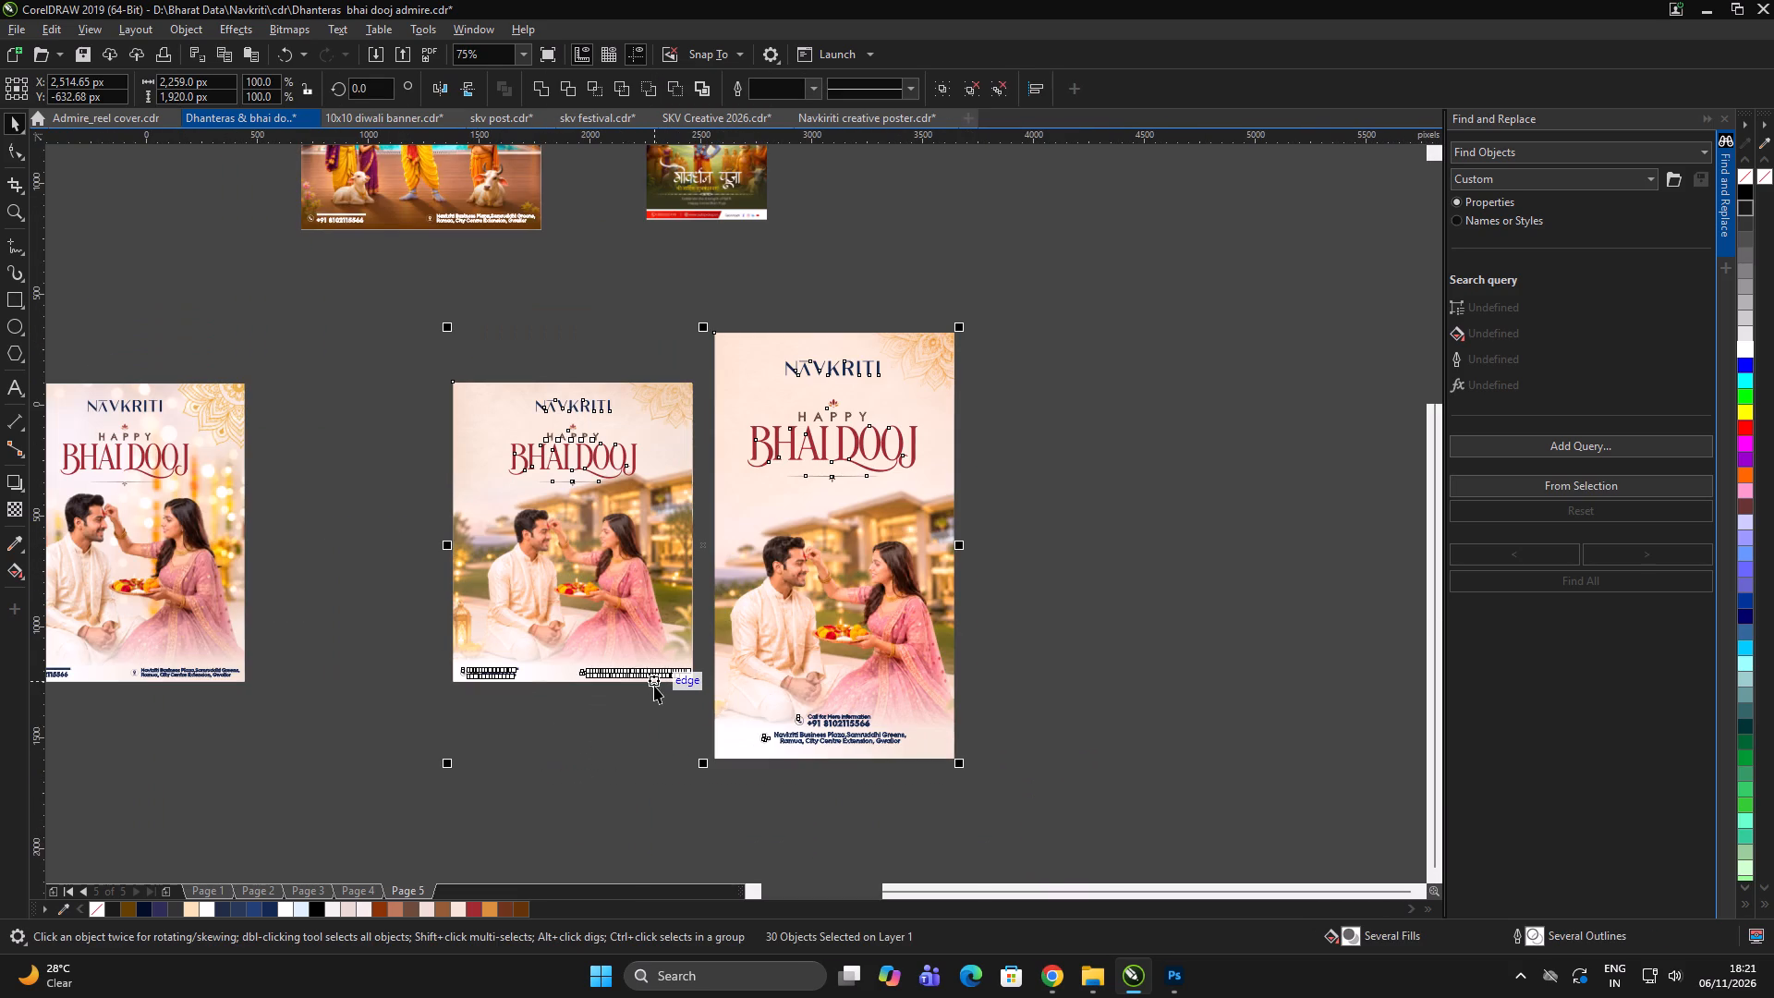
{"action": "double_click", "coordinate": [601, 737]}
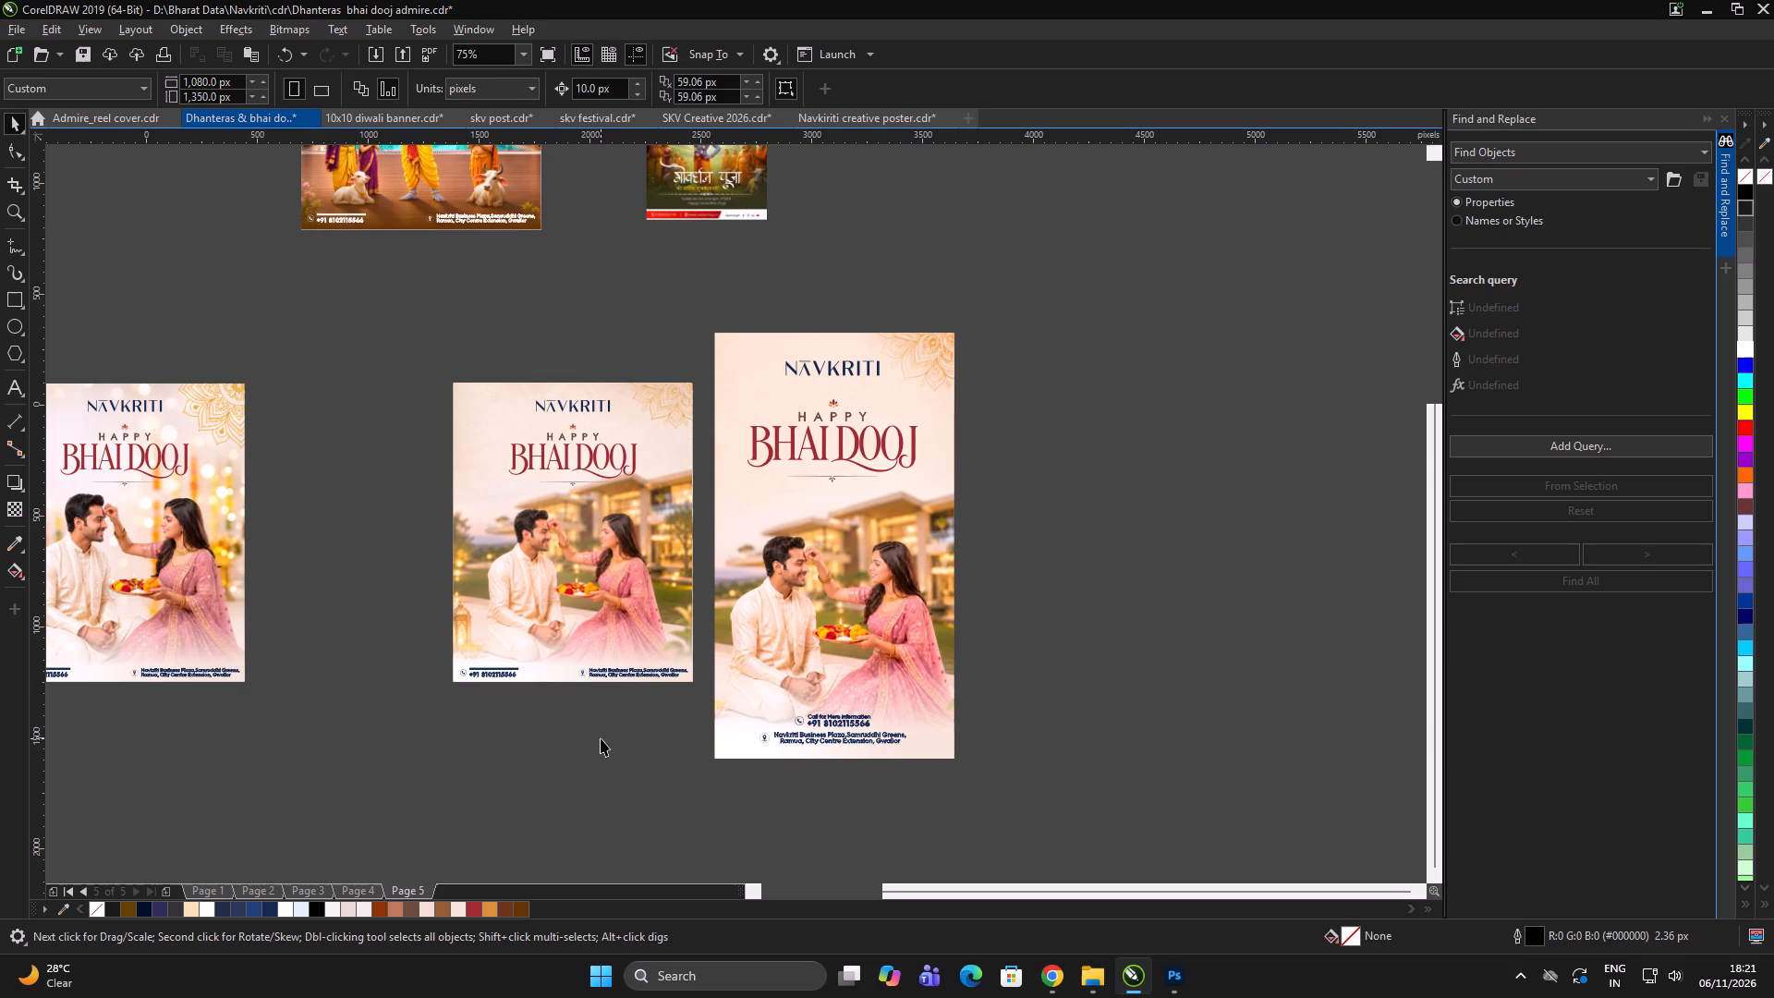
{"action": "left_click", "coordinate": [832, 590]}
{"action": "key", "text": "ctrl+y"}
{"action": "left_click", "coordinate": [1068, 511], "text": "ctrl"}
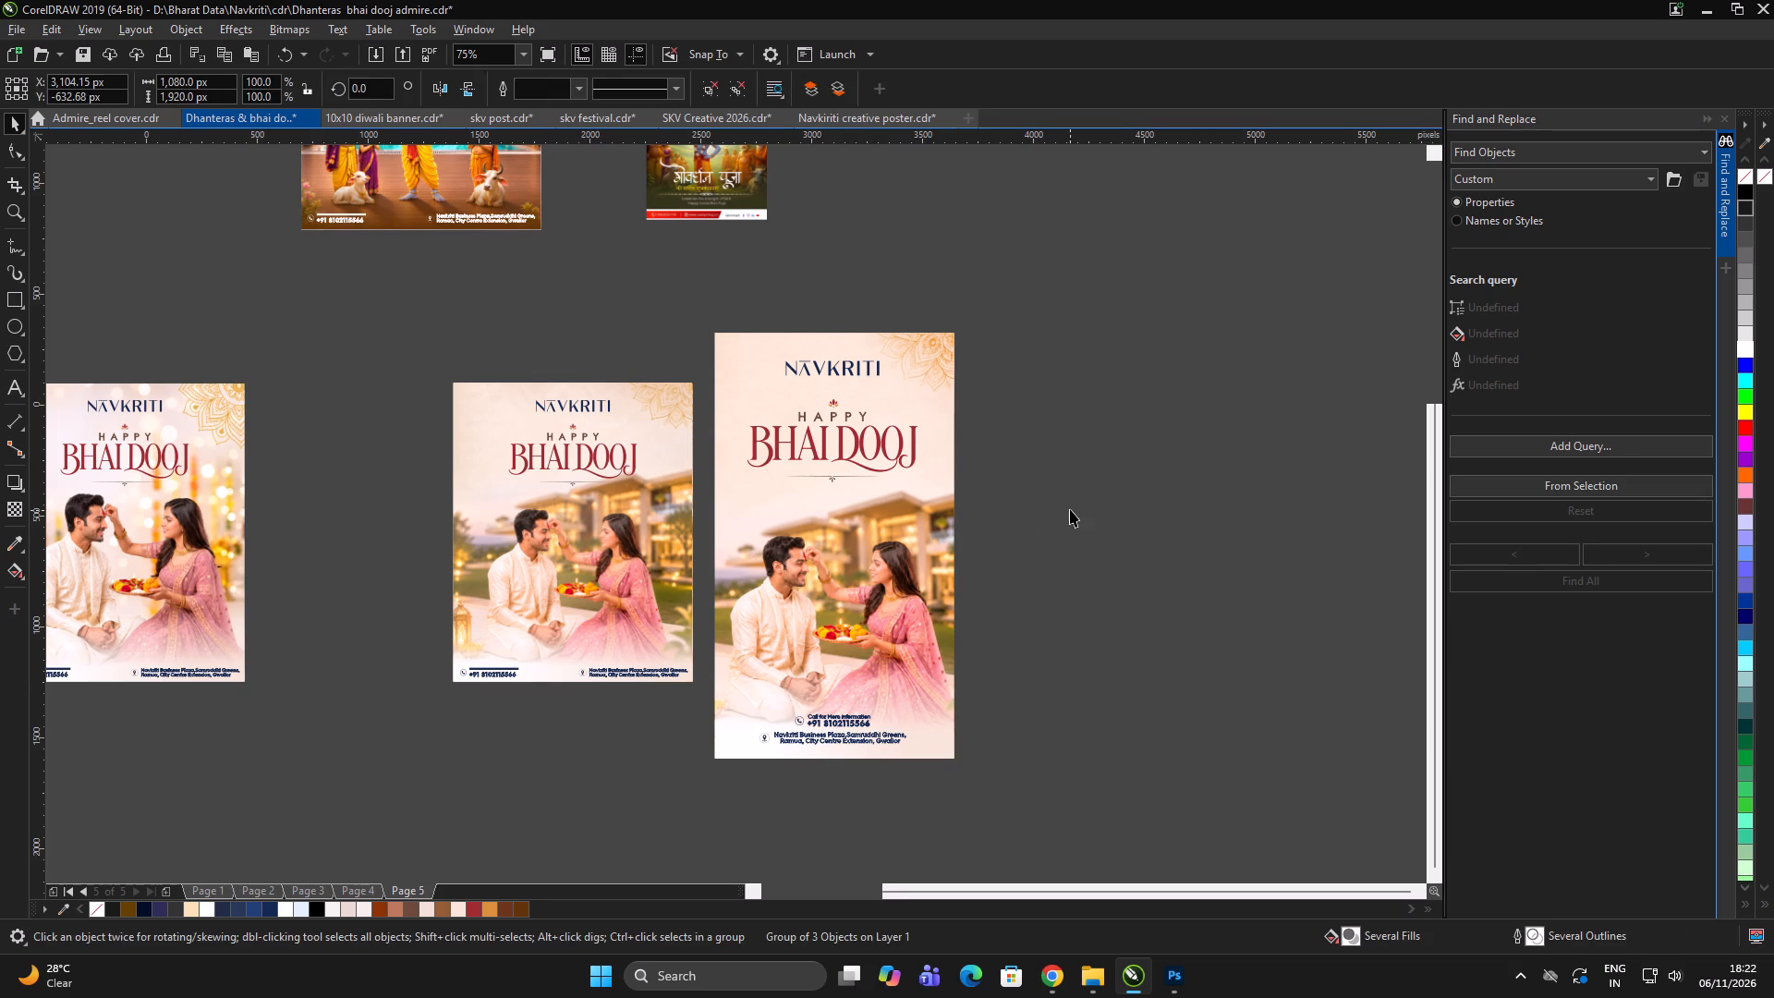
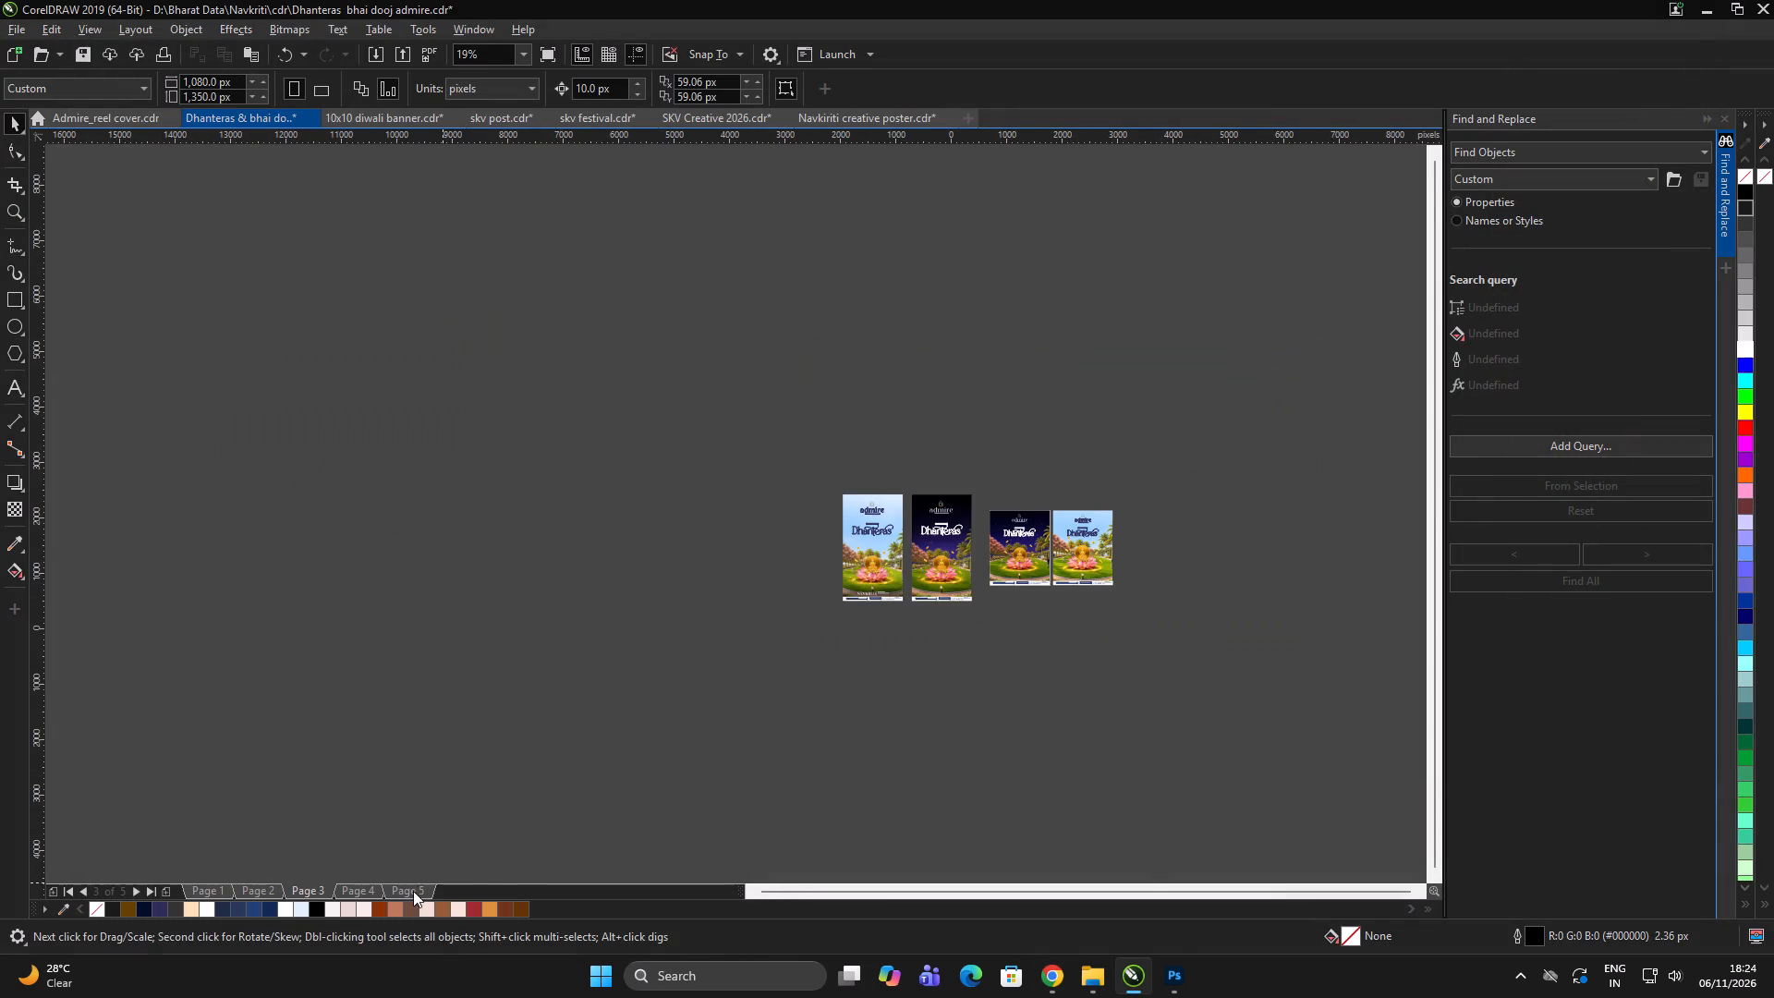
{"action": "left_click", "coordinate": [413, 891]}
Ungroup the tall Navkriti Bhai Dooj poster and place a copy of its background frame beside it.
{"action": "left_click", "coordinate": [949, 798]}
{"action": "left_click", "coordinate": [954, 798]}
{"action": "scroll", "coordinate": [1077, 703], "scroll_direction": "up", "scroll_amount": 1}
{"action": "scroll", "coordinate": [1185, 617], "scroll_direction": "up", "scroll_amount": 2}
{"action": "scroll", "coordinate": [671, 438], "scroll_direction": "down", "scroll_amount": 2}
{"action": "left_click", "coordinate": [762, 482]}
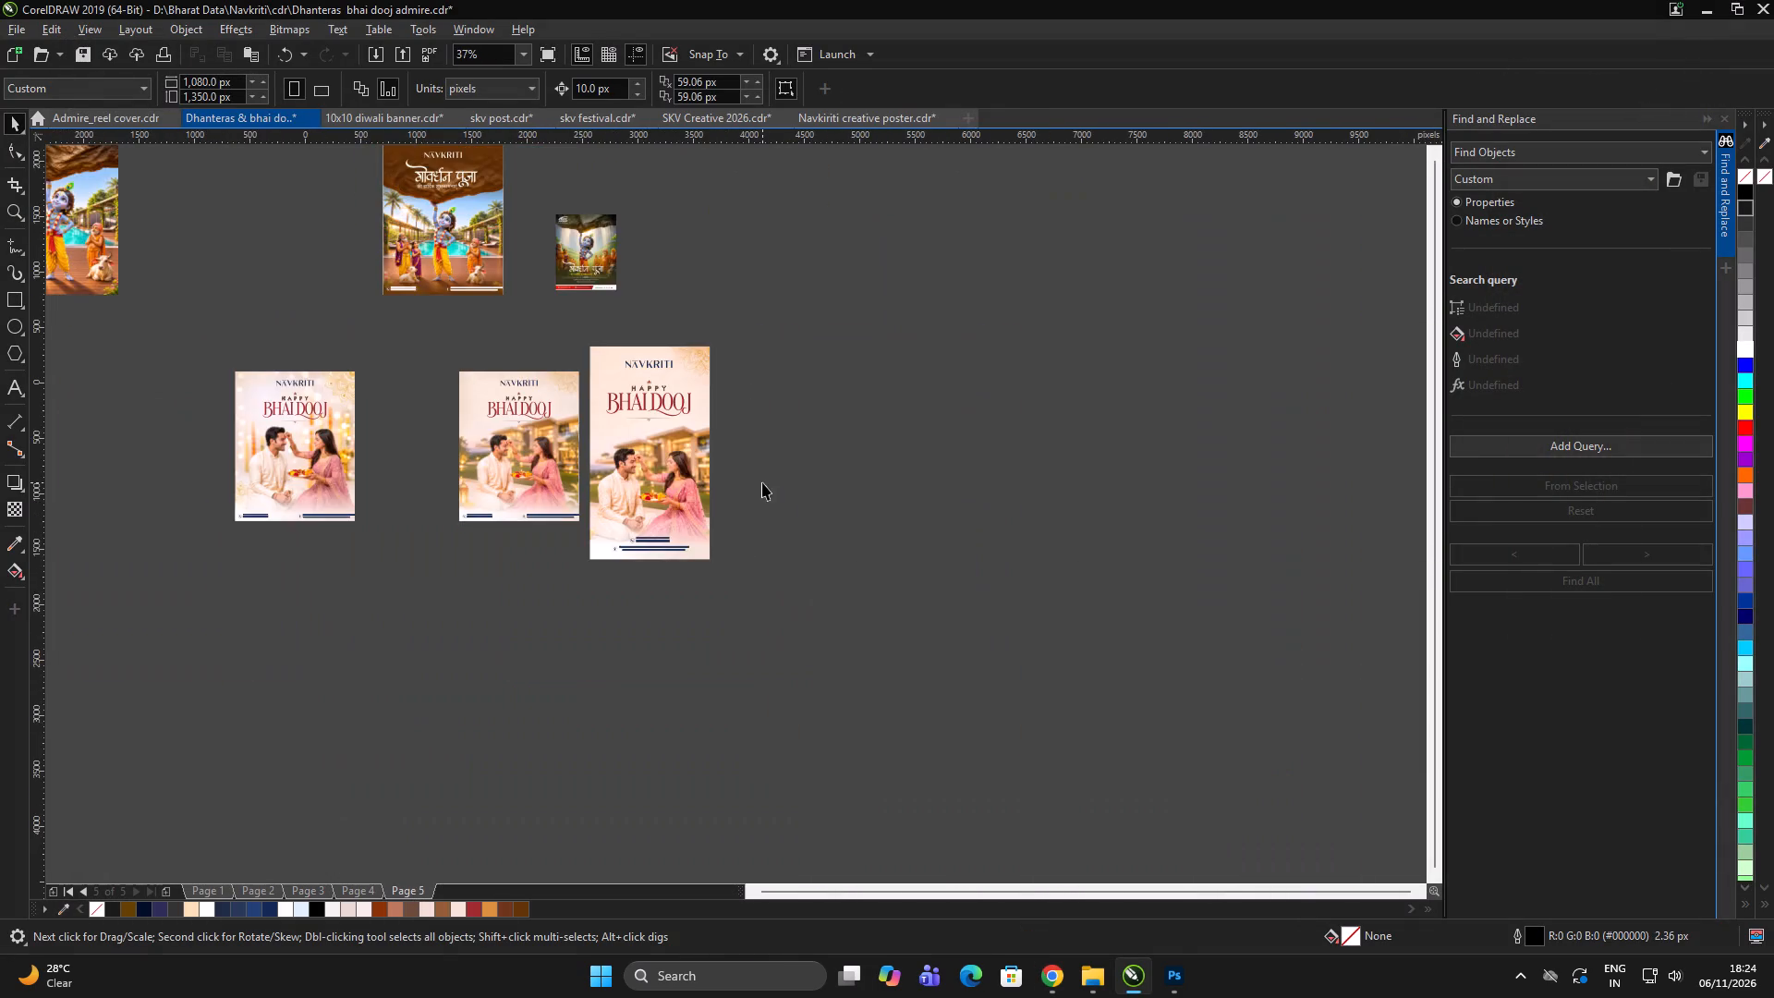
{"action": "scroll", "coordinate": [662, 450], "scroll_direction": "up", "scroll_amount": 1}
{"action": "left_click", "coordinate": [673, 451]}
{"action": "key", "text": "ctrl+u"}
{"action": "left_click", "coordinate": [888, 477]}
{"action": "left_click", "coordinate": [670, 474]}
{"action": "left_click_drag", "start_coordinate": [617, 461], "coordinate": [1008, 455]}
{"action": "right_click", "coordinate": [1008, 455], "text": "shift"}
{"action": "left_click", "coordinate": [1263, 450]}
{"action": "left_click", "coordinate": [1037, 452]}
Import Dusk Tilak Ceremony Under Glowing Skies at about 673 × 1,196 px and centre it on the copied frame.
{"action": "key", "text": "ctrl+i"}
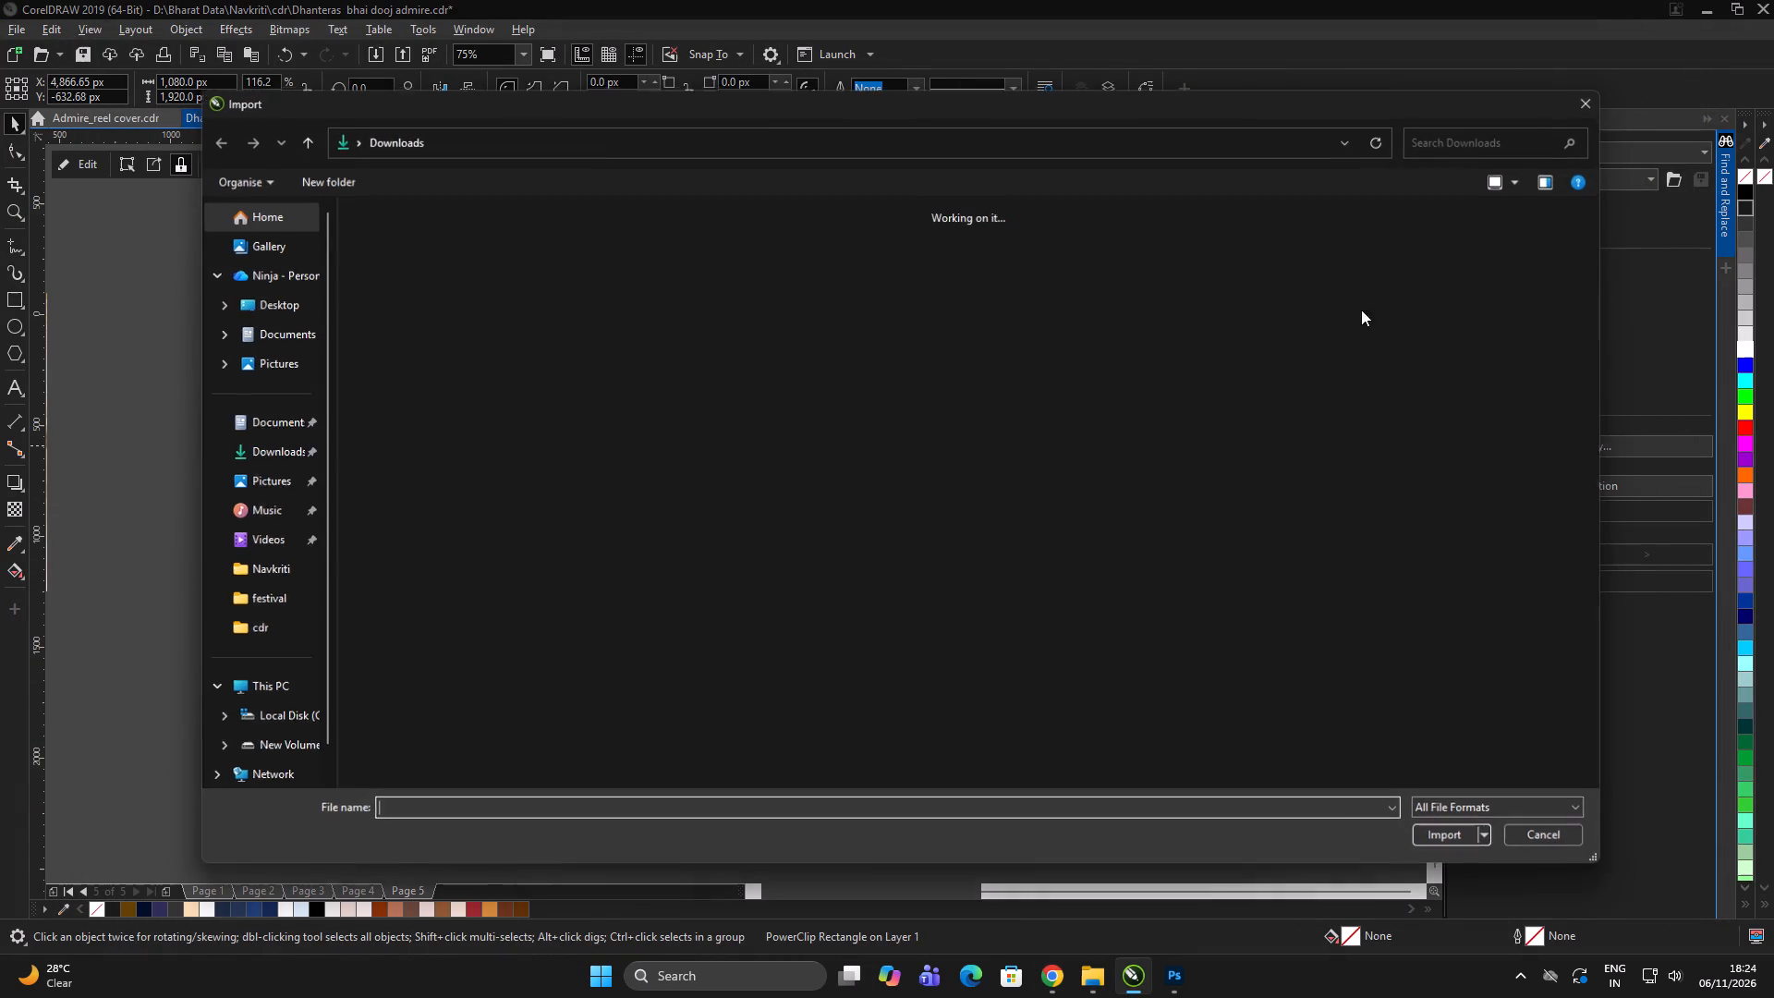
{"action": "left_click", "coordinate": [492, 359]}
{"action": "left_click", "coordinate": [800, 387]}
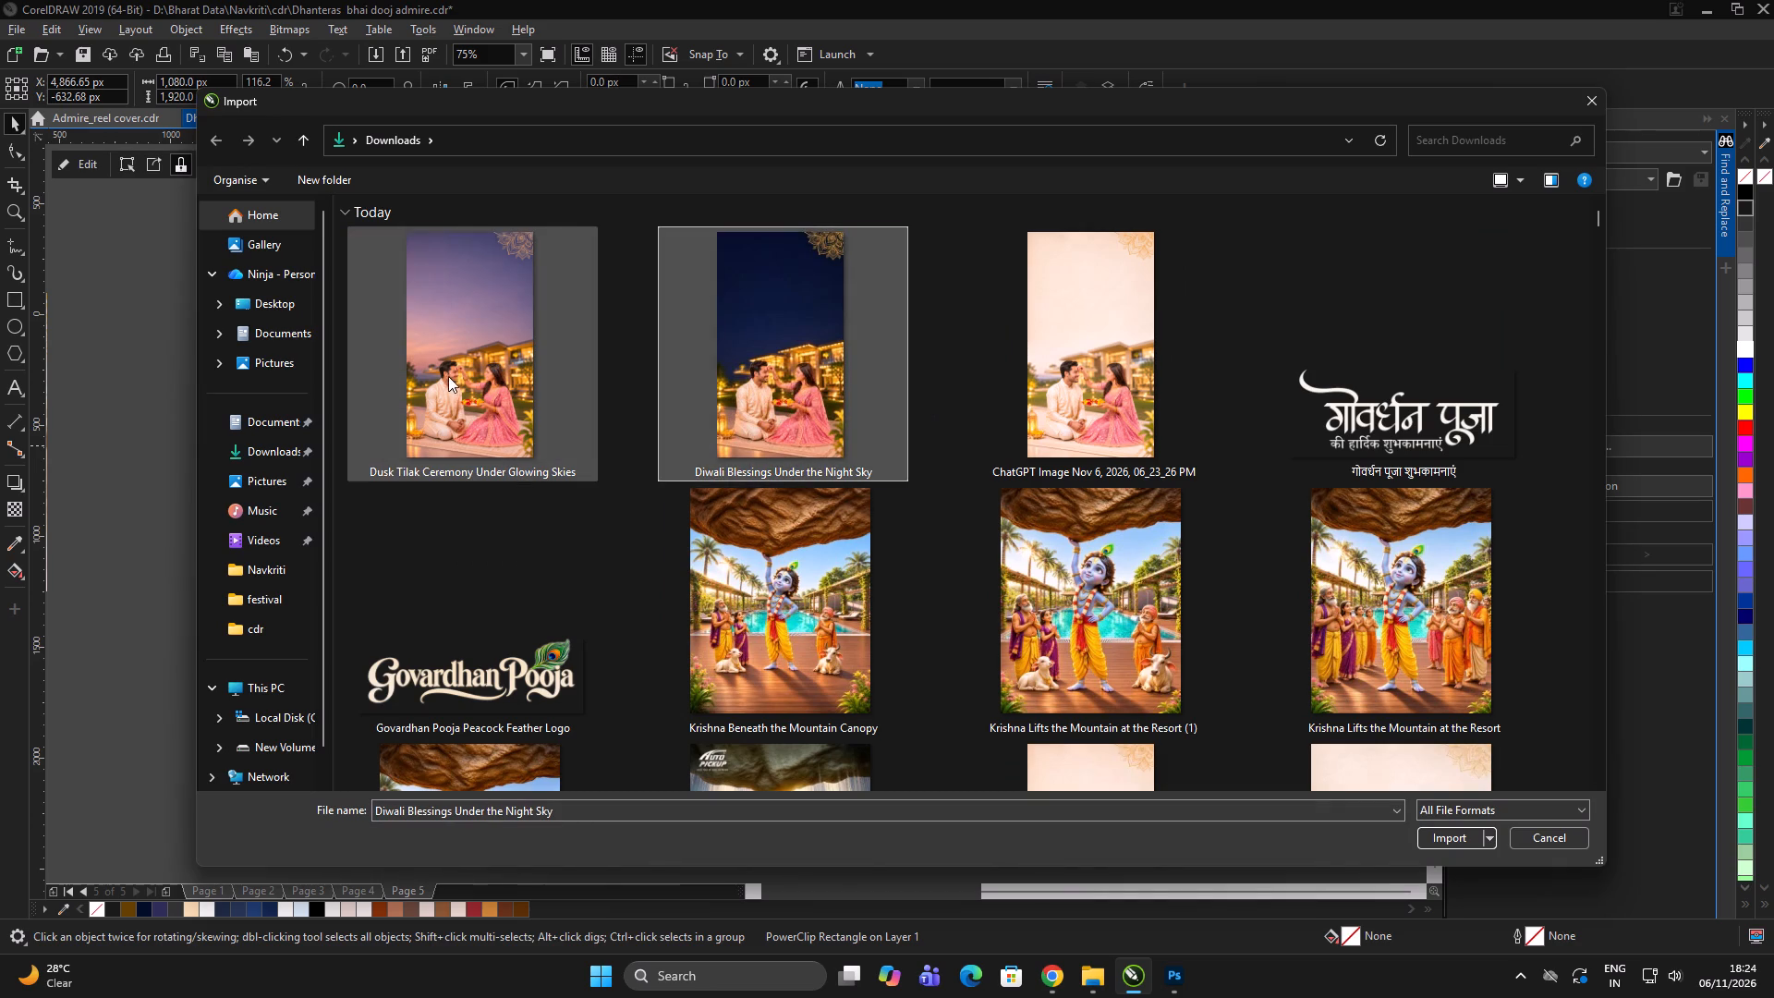
{"action": "left_click", "coordinate": [447, 376], "text": "shift"}
{"action": "left_click", "coordinate": [469, 420]}
{"action": "left_click", "coordinate": [1459, 843]}
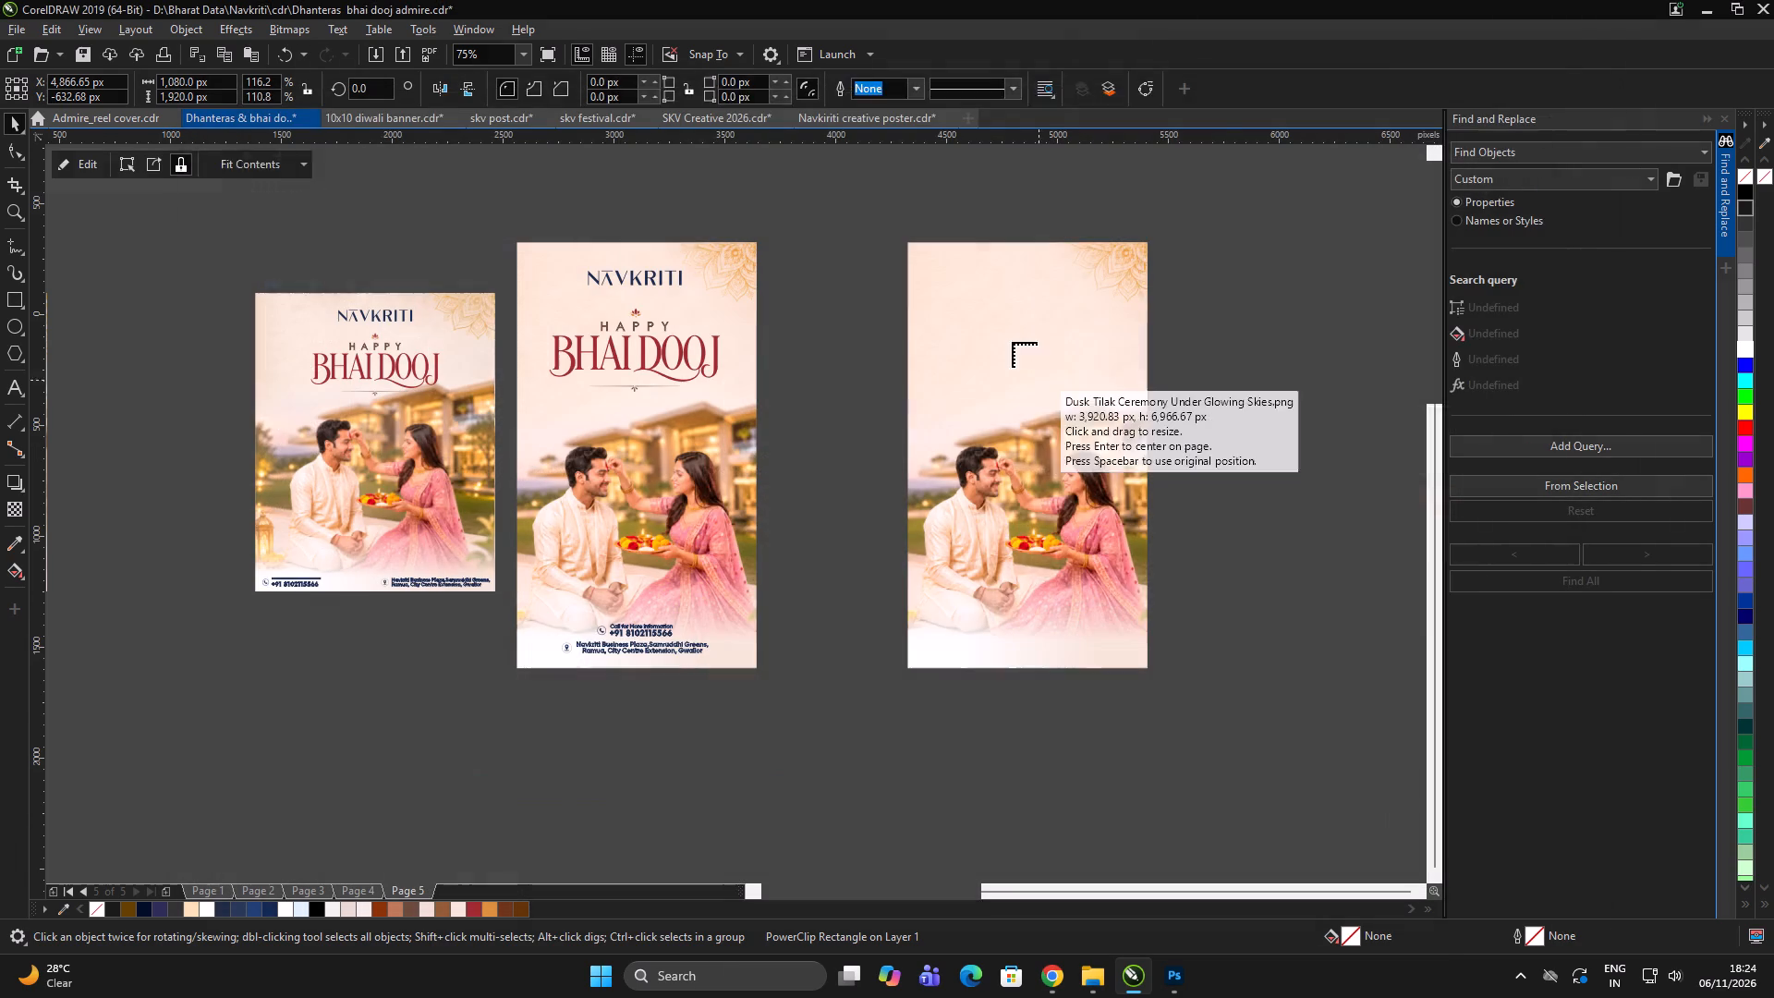
{"action": "left_click_drag", "start_coordinate": [986, 323], "coordinate": [1225, 588]}
{"action": "left_click", "coordinate": [1045, 481]}
{"action": "left_click", "coordinate": [911, 568], "text": "shift"}
{"action": "key", "text": "e"}
{"action": "key", "text": "c"}
{"action": "left_click", "coordinate": [1329, 530]}
{"action": "left_click", "coordinate": [1036, 480]}
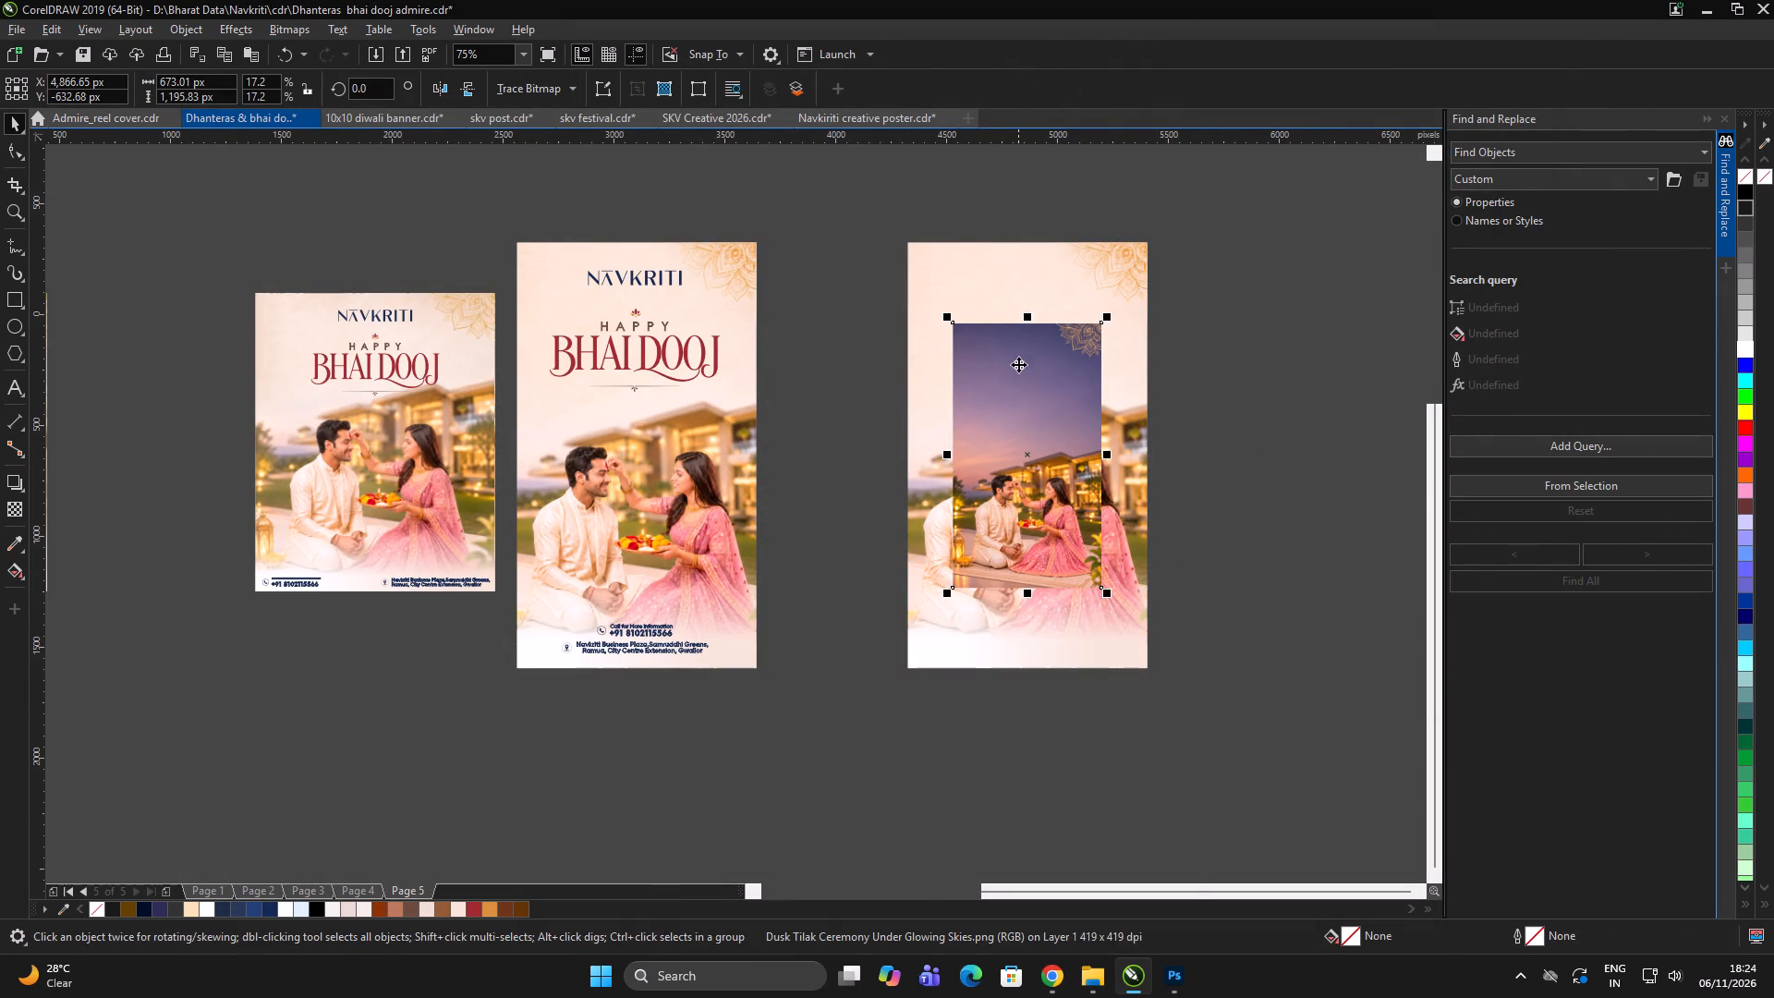
PowerClip the dusk tilak image inside the copied background frame.
{"action": "right_click", "coordinate": [1019, 360]}
{"action": "left_click", "coordinate": [1087, 621]}
{"action": "left_click", "coordinate": [1070, 296]}
{"action": "left_click", "coordinate": [1253, 251]}
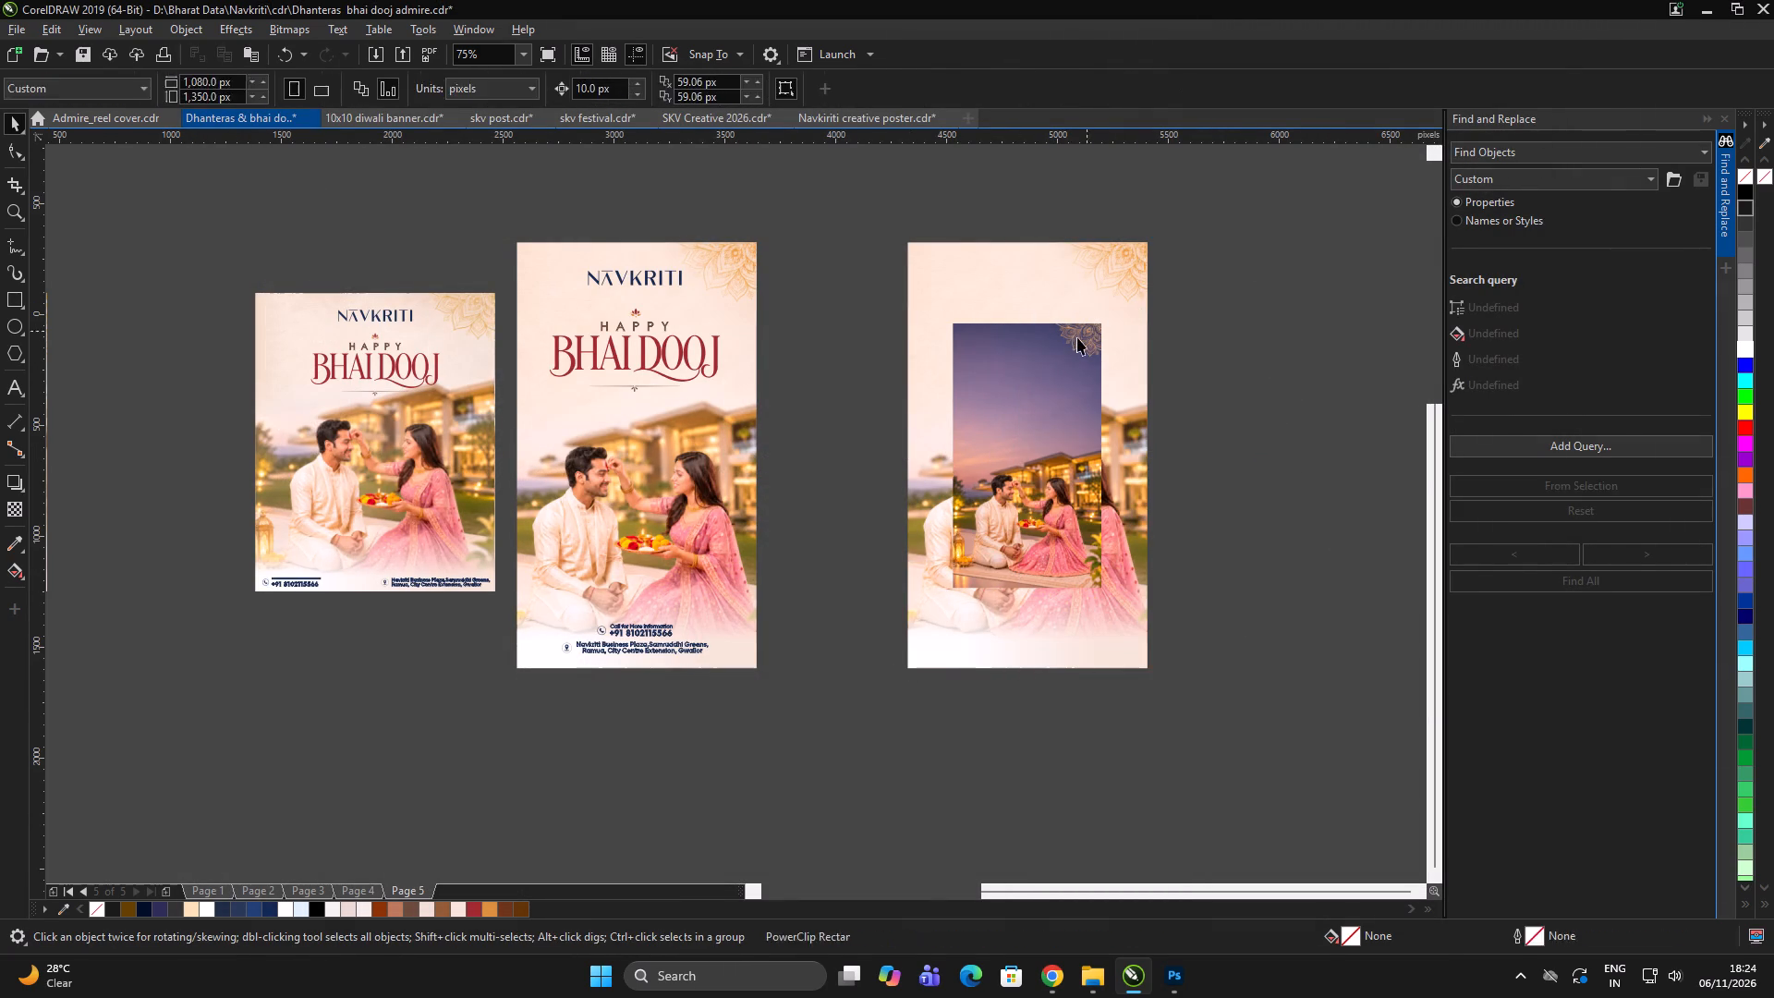
Scale the clipped dusk image to about 1,080 × 1,919 px so it fills the frame.
{"action": "left_click", "coordinate": [1076, 338], "text": "alt"}
{"action": "left_click_drag", "start_coordinate": [1106, 312], "coordinate": [1181, 232], "text": "shift"}
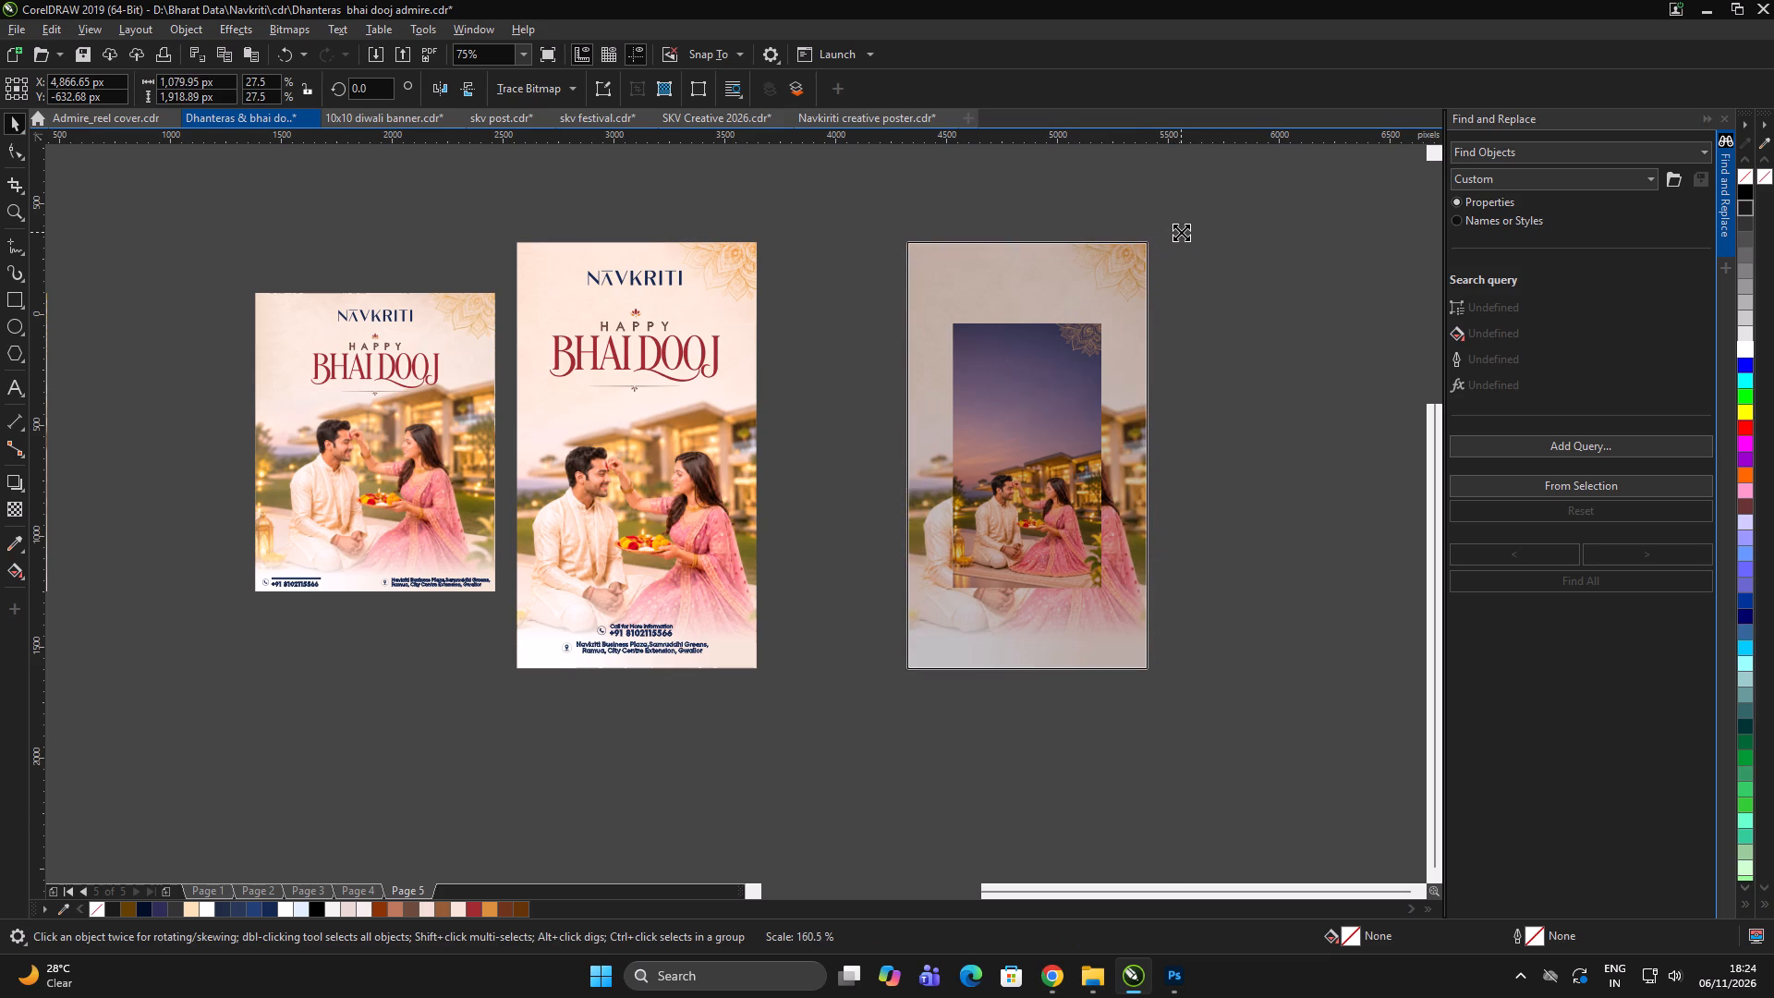
{"action": "left_click_drag", "start_coordinate": [1181, 232], "coordinate": [1180, 232], "text": "shift"}
{"action": "left_click", "coordinate": [1251, 249]}
{"action": "double_click", "coordinate": [1257, 249]}
Enlarge the dusk image inside its frame to about 1,212 × 2,153 px and shift it slightly upward.
{"action": "scroll", "coordinate": [1215, 582], "scroll_direction": "up", "scroll_amount": 1}
{"action": "left_click", "coordinate": [1268, 547]}
{"action": "left_click", "coordinate": [978, 623], "text": "alt"}
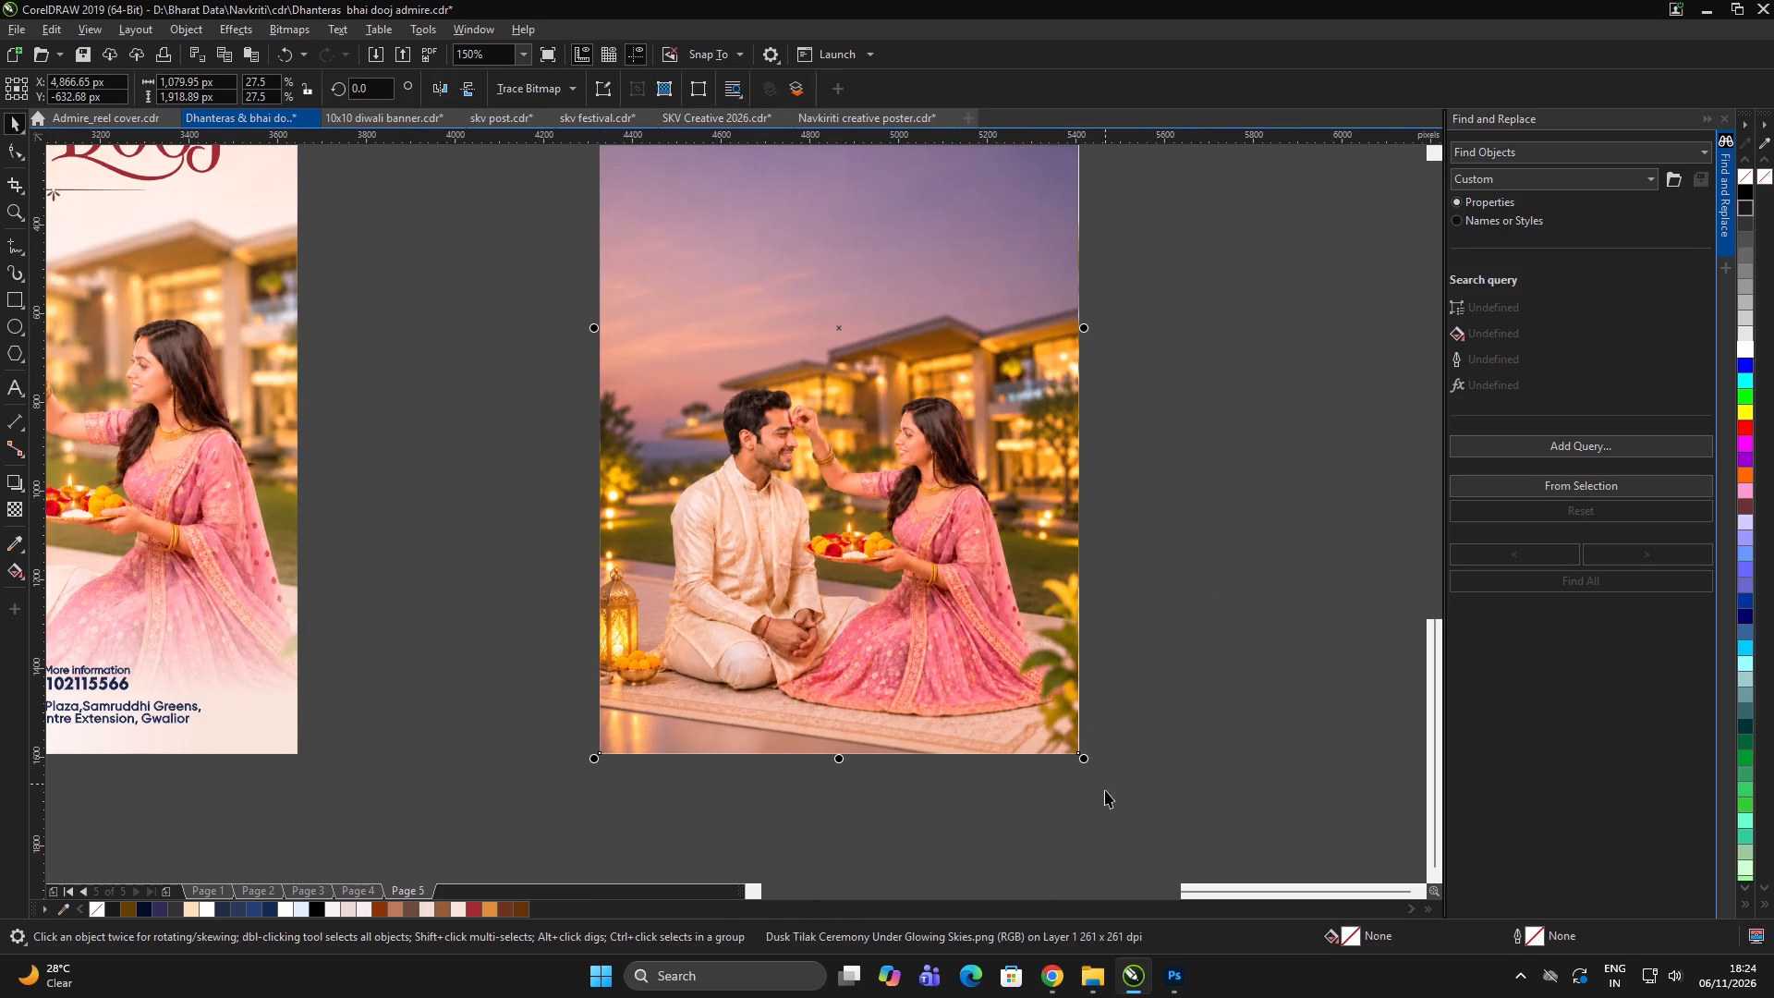
{"action": "left_click_drag", "start_coordinate": [1091, 761], "coordinate": [1105, 786], "text": "shift"}
{"action": "left_click_drag", "start_coordinate": [1003, 668], "coordinate": [1004, 649]}
{"action": "left_click_drag", "start_coordinate": [1101, 764], "coordinate": [1117, 796]}
{"action": "left_click_drag", "start_coordinate": [1021, 667], "coordinate": [1021, 651]}
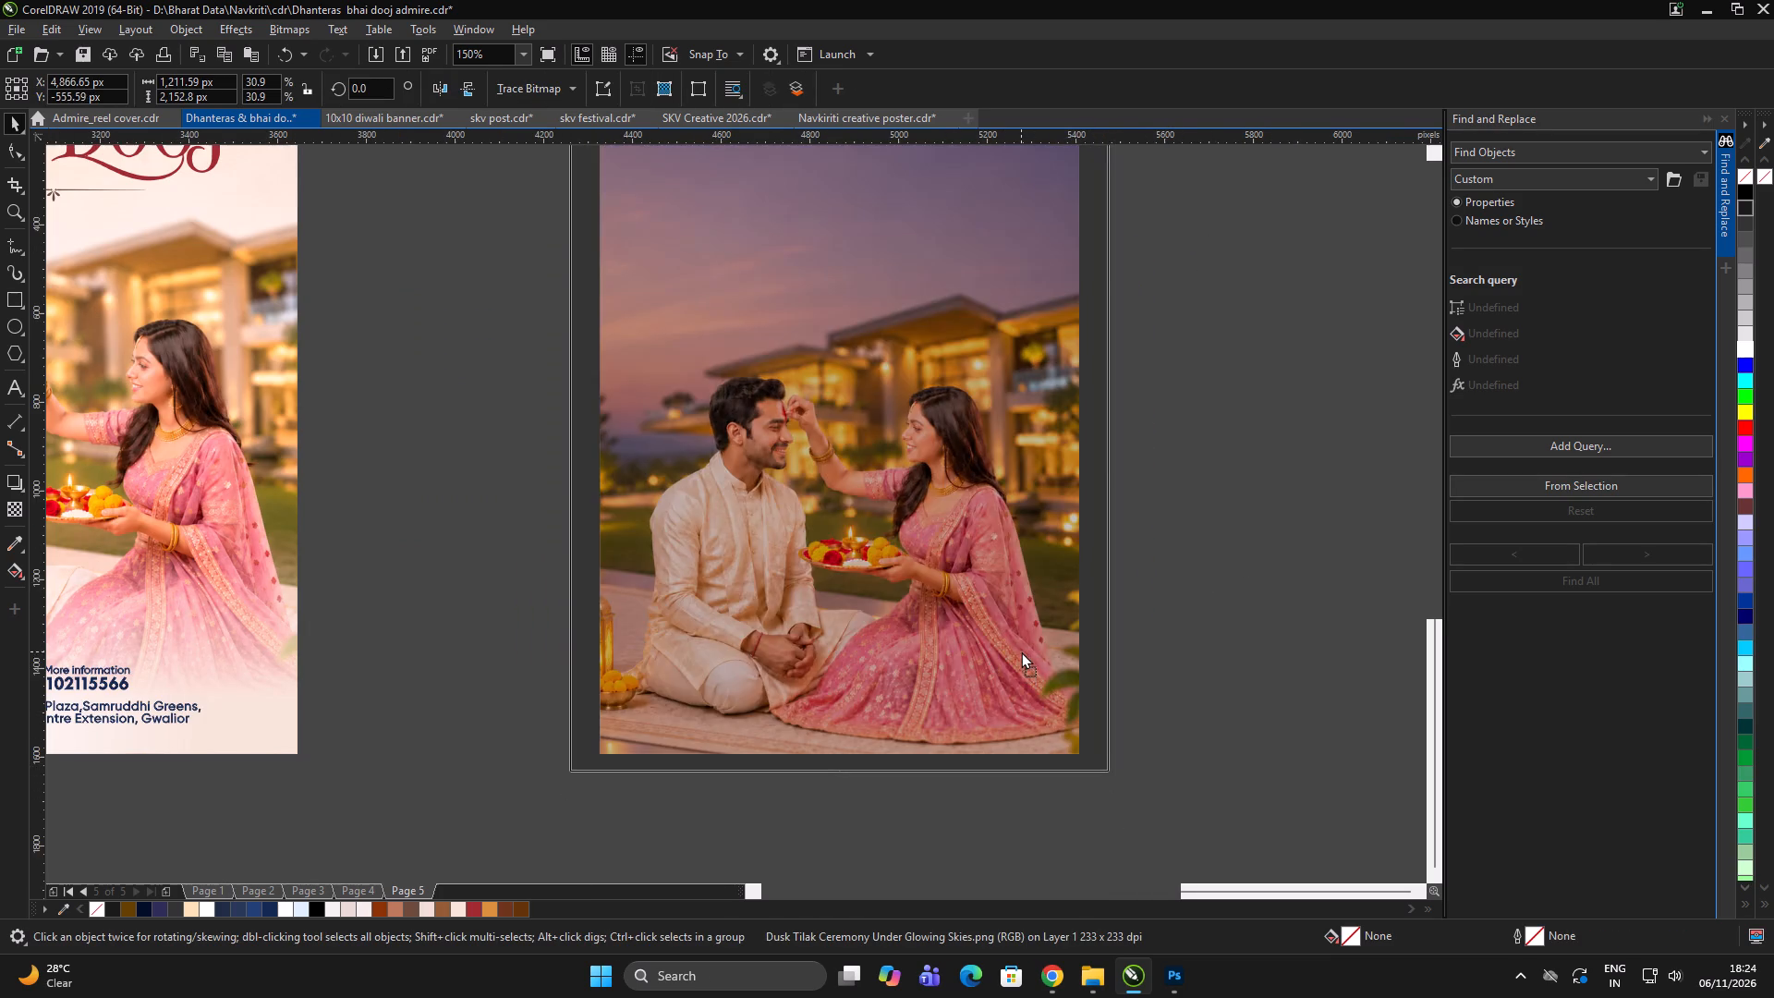
{"action": "left_click_drag", "start_coordinate": [1021, 651], "coordinate": [1023, 647]}
{"action": "scroll", "coordinate": [1006, 607], "scroll_direction": "down", "scroll_amount": 2}
{"action": "left_click", "coordinate": [1179, 624]}
{"action": "double_click", "coordinate": [1186, 627]}
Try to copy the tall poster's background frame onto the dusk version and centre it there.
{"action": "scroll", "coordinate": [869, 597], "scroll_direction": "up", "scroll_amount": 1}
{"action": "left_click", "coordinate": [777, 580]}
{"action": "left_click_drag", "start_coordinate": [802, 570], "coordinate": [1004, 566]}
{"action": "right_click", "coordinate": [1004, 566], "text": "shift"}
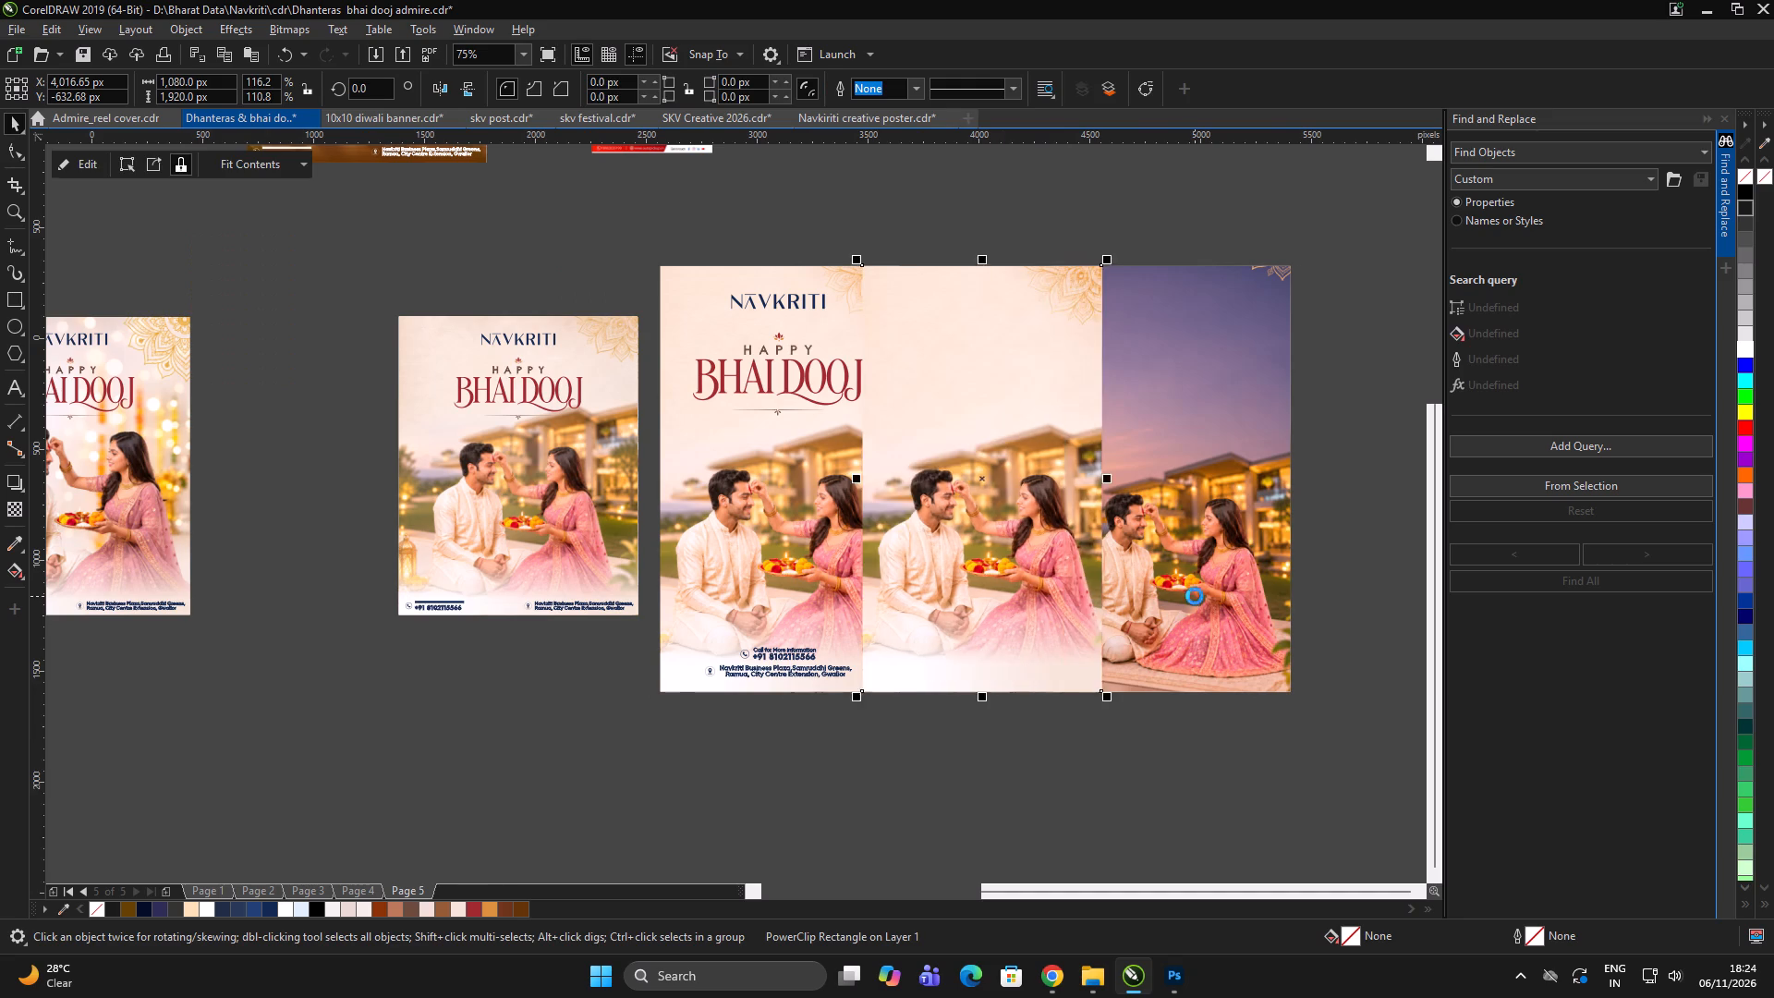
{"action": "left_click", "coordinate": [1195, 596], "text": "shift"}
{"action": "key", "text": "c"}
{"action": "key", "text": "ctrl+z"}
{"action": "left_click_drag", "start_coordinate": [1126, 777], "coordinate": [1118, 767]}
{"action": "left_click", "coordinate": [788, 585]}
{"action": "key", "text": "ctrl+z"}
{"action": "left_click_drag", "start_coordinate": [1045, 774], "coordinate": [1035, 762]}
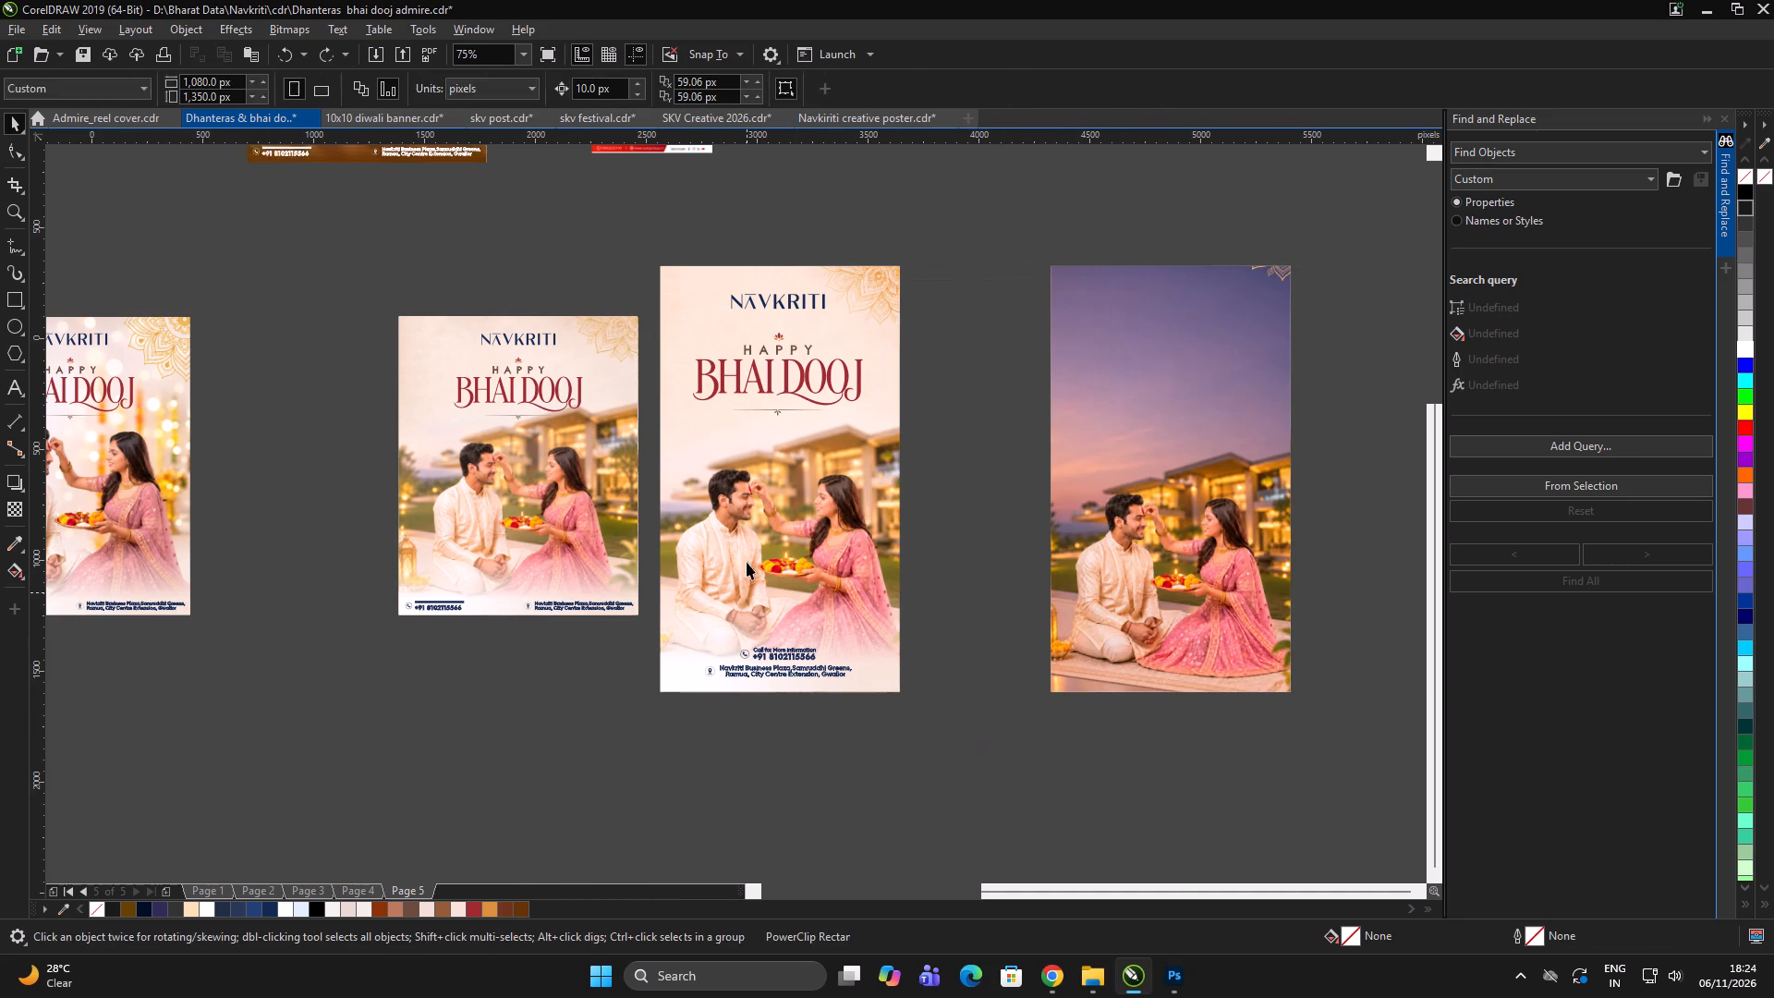
Open the PowerClip contents of the tall poster's background and copy the fade overlay rectangle.
{"action": "left_click", "coordinate": [752, 554]}
{"action": "key", "text": "ctrl+u"}
{"action": "left_click", "coordinate": [978, 543], "text": "ctrl"}
{"action": "triple_click", "coordinate": [818, 569]}
{"action": "left_click", "coordinate": [818, 569]}
{"action": "key", "text": "ctrl+c"}
{"action": "left_click", "coordinate": [954, 688]}
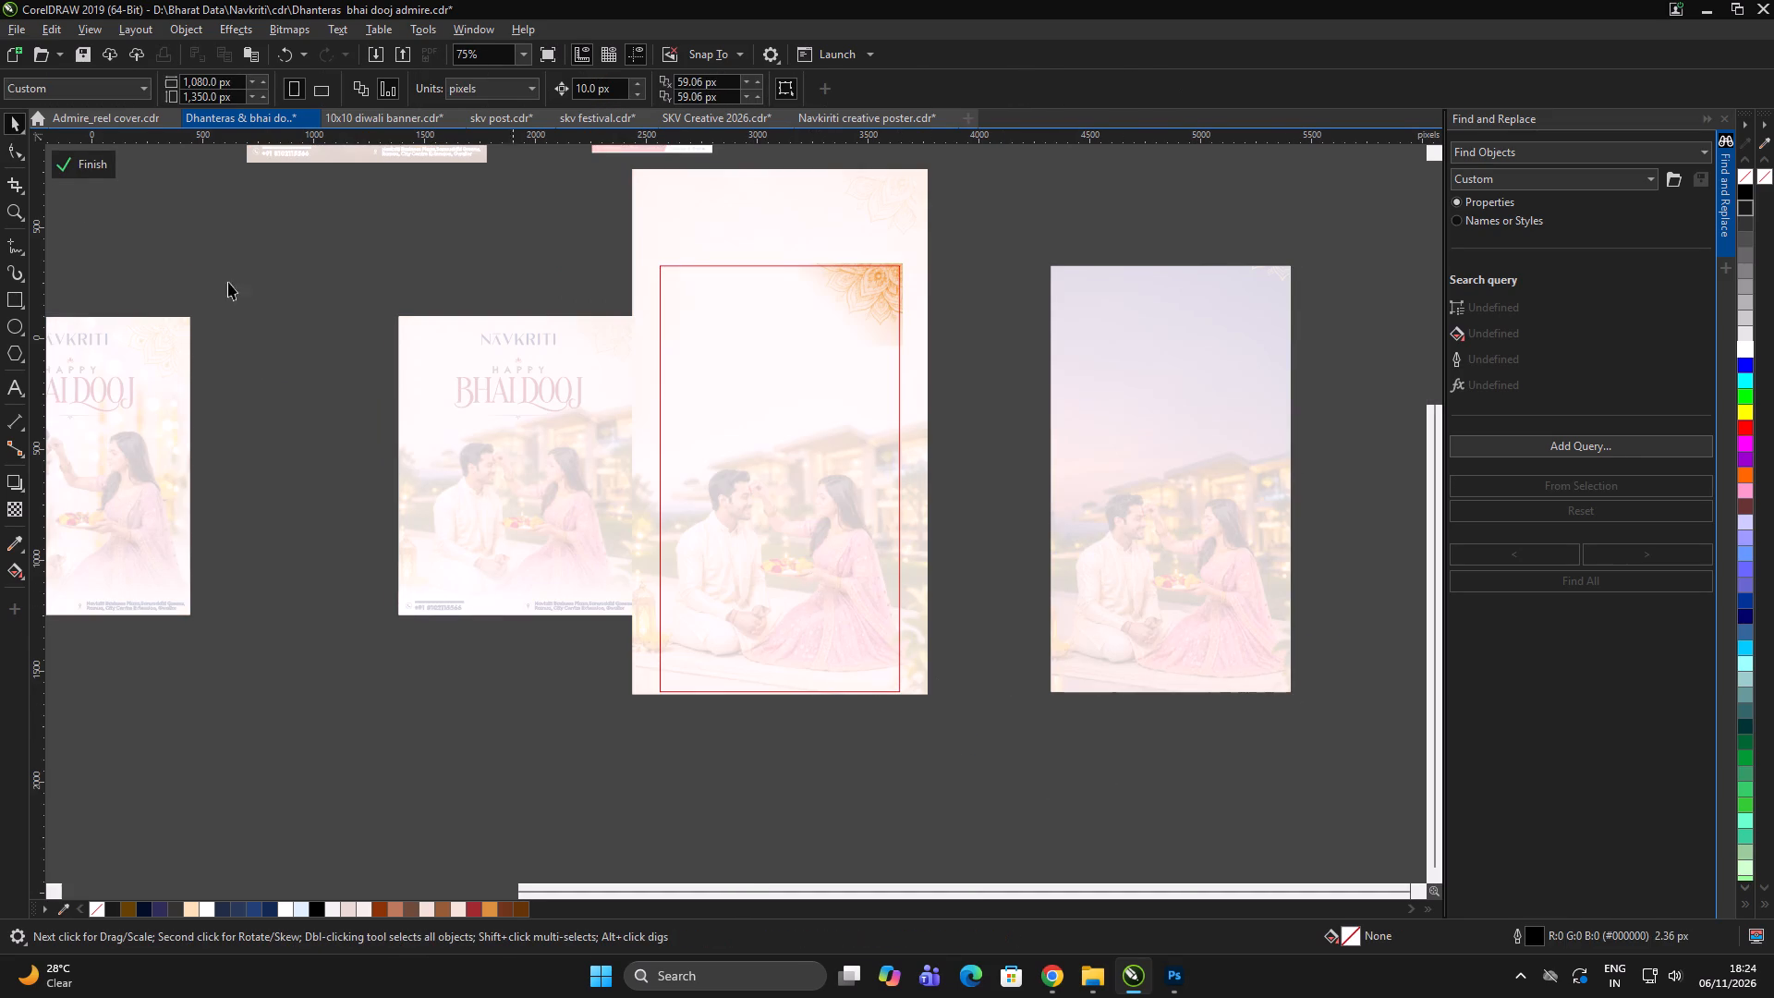
{"action": "left_click", "coordinate": [67, 159]}
{"action": "left_click", "coordinate": [978, 779]}
{"action": "key", "text": "ctrl+v"}
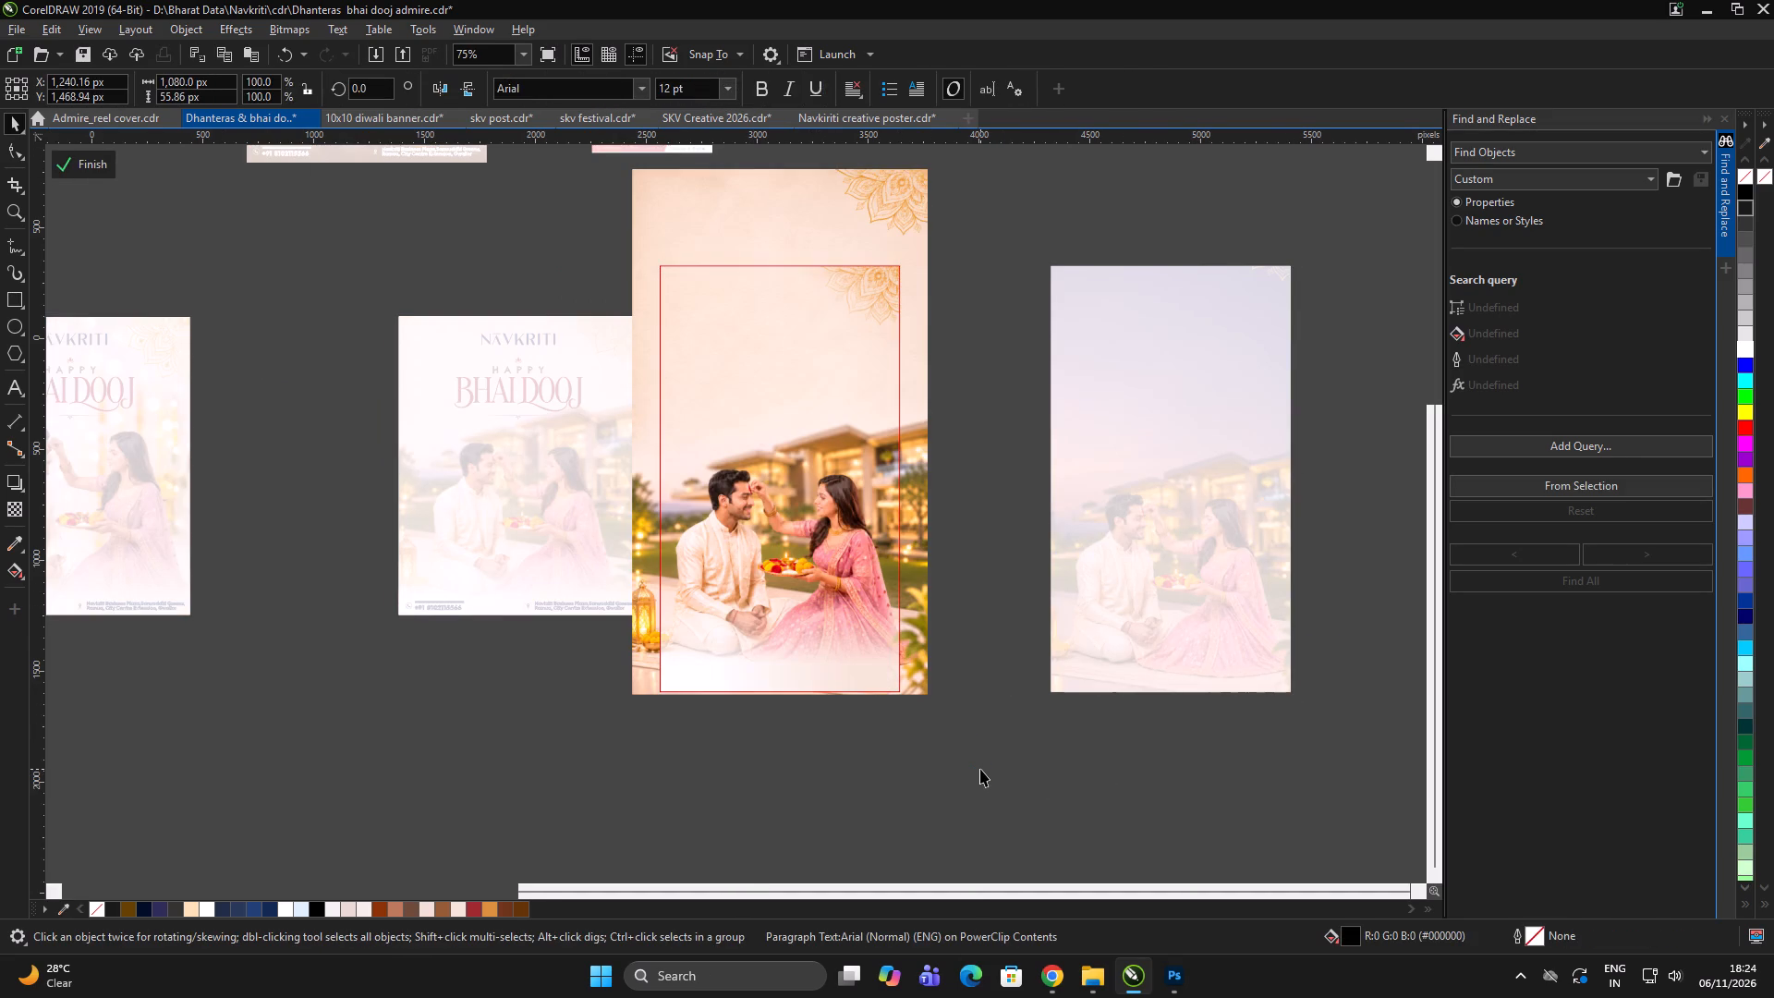
{"action": "key", "text": "ctrl+z"}
{"action": "left_click", "coordinate": [808, 625]}
{"action": "key", "text": "ctrl+c"}
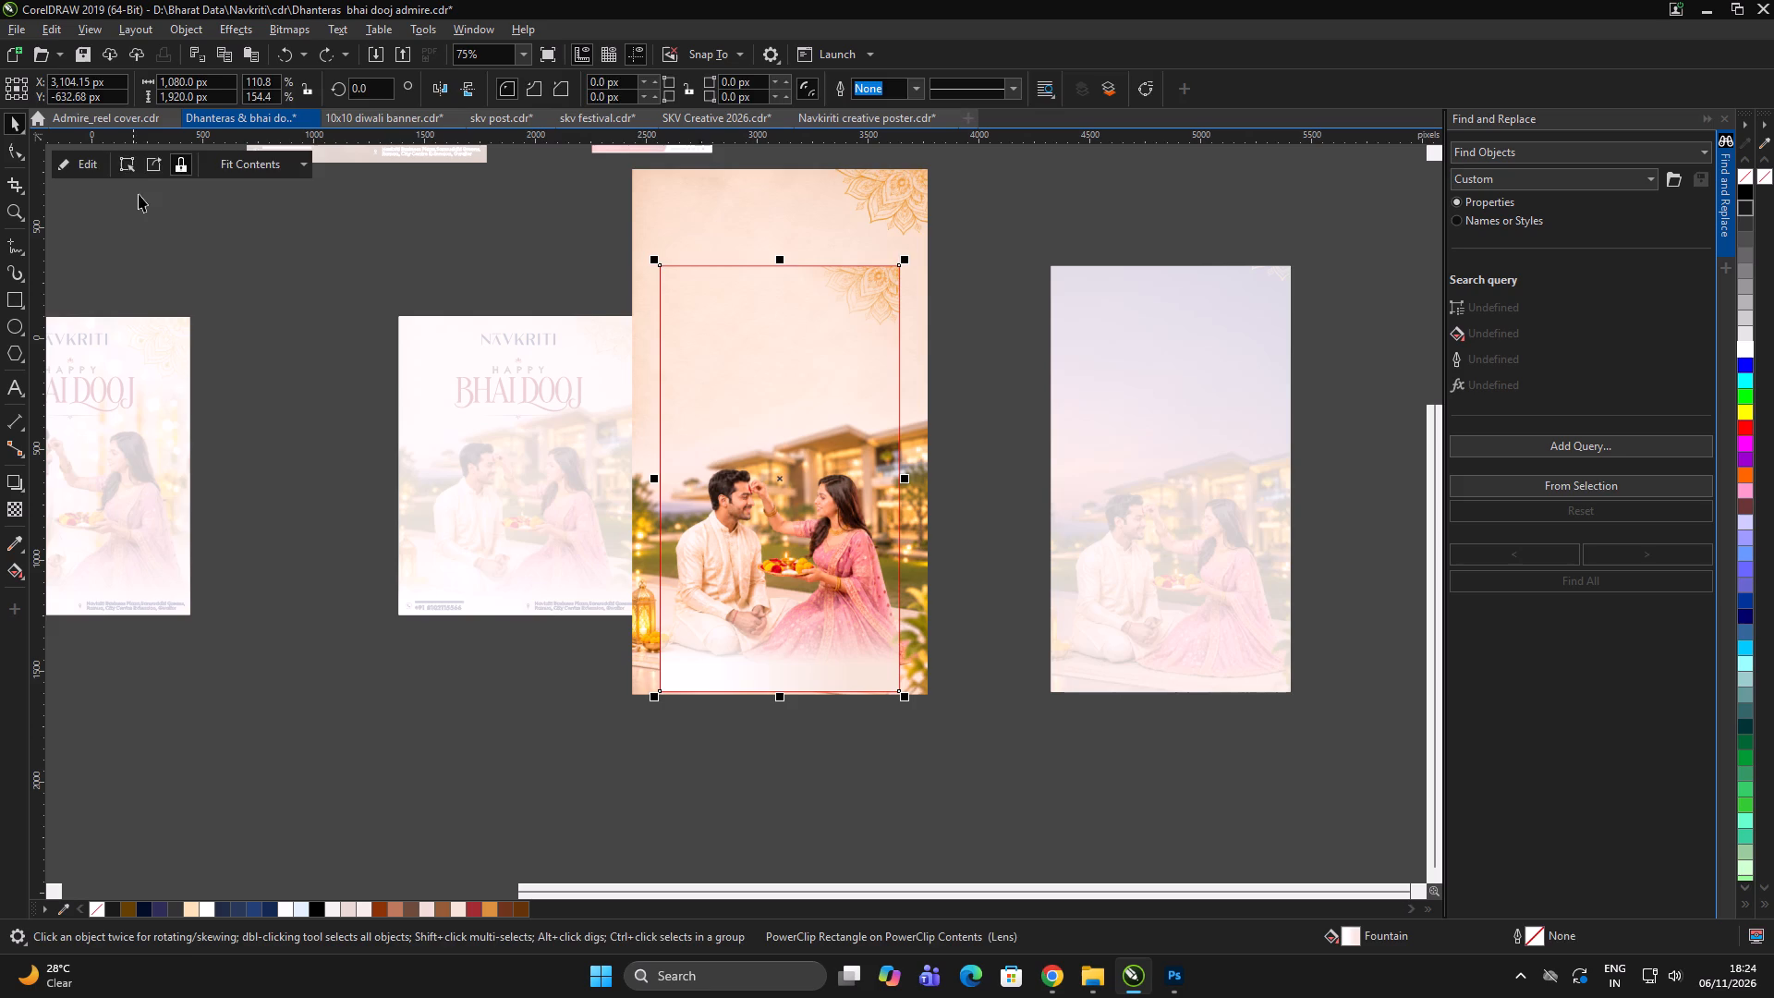
Finish the PowerClip editing, paste the fade overlay onto the page and centre it horizontally on the dusk poster.
{"action": "left_click", "coordinate": [142, 198]}
{"action": "left_click", "coordinate": [87, 166]}
{"action": "key", "text": "ctrl+v"}
{"action": "left_click", "coordinate": [1185, 606], "text": "shift"}
{"action": "key", "text": "c"}
{"action": "left_click", "coordinate": [1293, 748]}
{"action": "left_click", "coordinate": [1299, 750]}
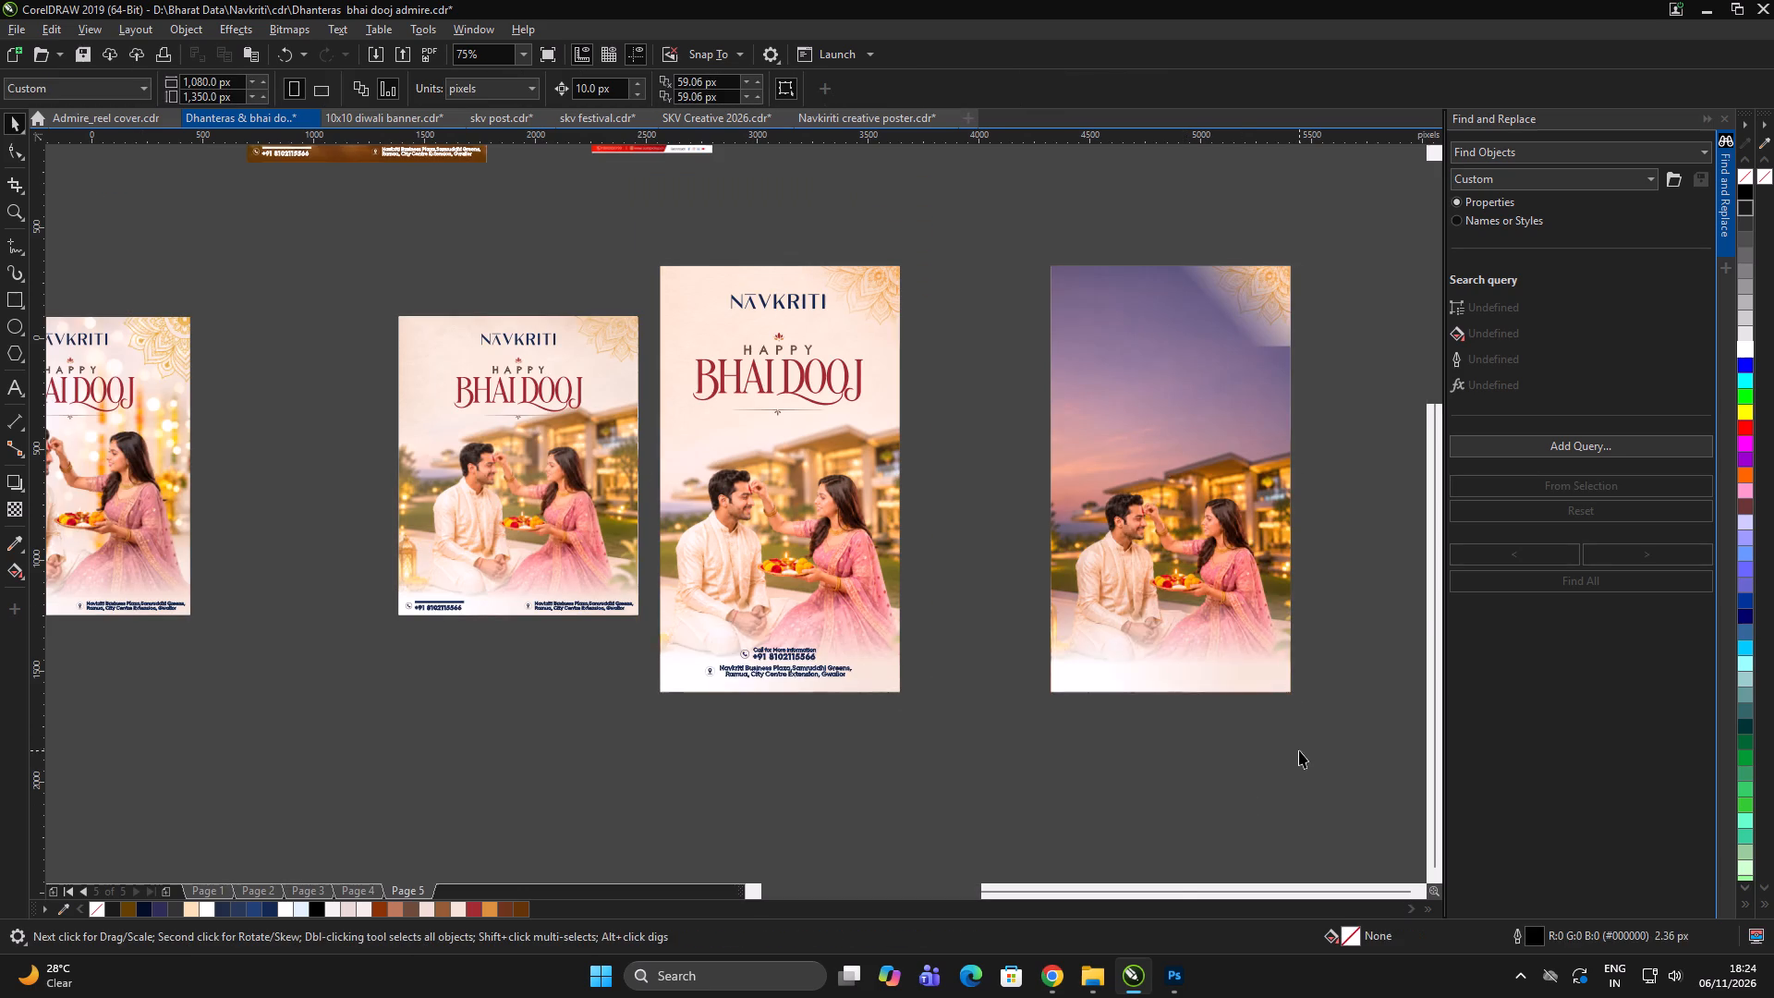
Delete the corner mandala ornament from inside the pasted fade overlay's PowerClip.
{"action": "scroll", "coordinate": [1306, 658], "scroll_direction": "up", "scroll_amount": 1}
{"action": "left_click", "coordinate": [1205, 625]}
{"action": "scroll", "coordinate": [962, 637], "scroll_direction": "down", "scroll_amount": 1}
{"action": "double_click", "coordinate": [1027, 626]}
{"action": "left_click", "coordinate": [1102, 262]}
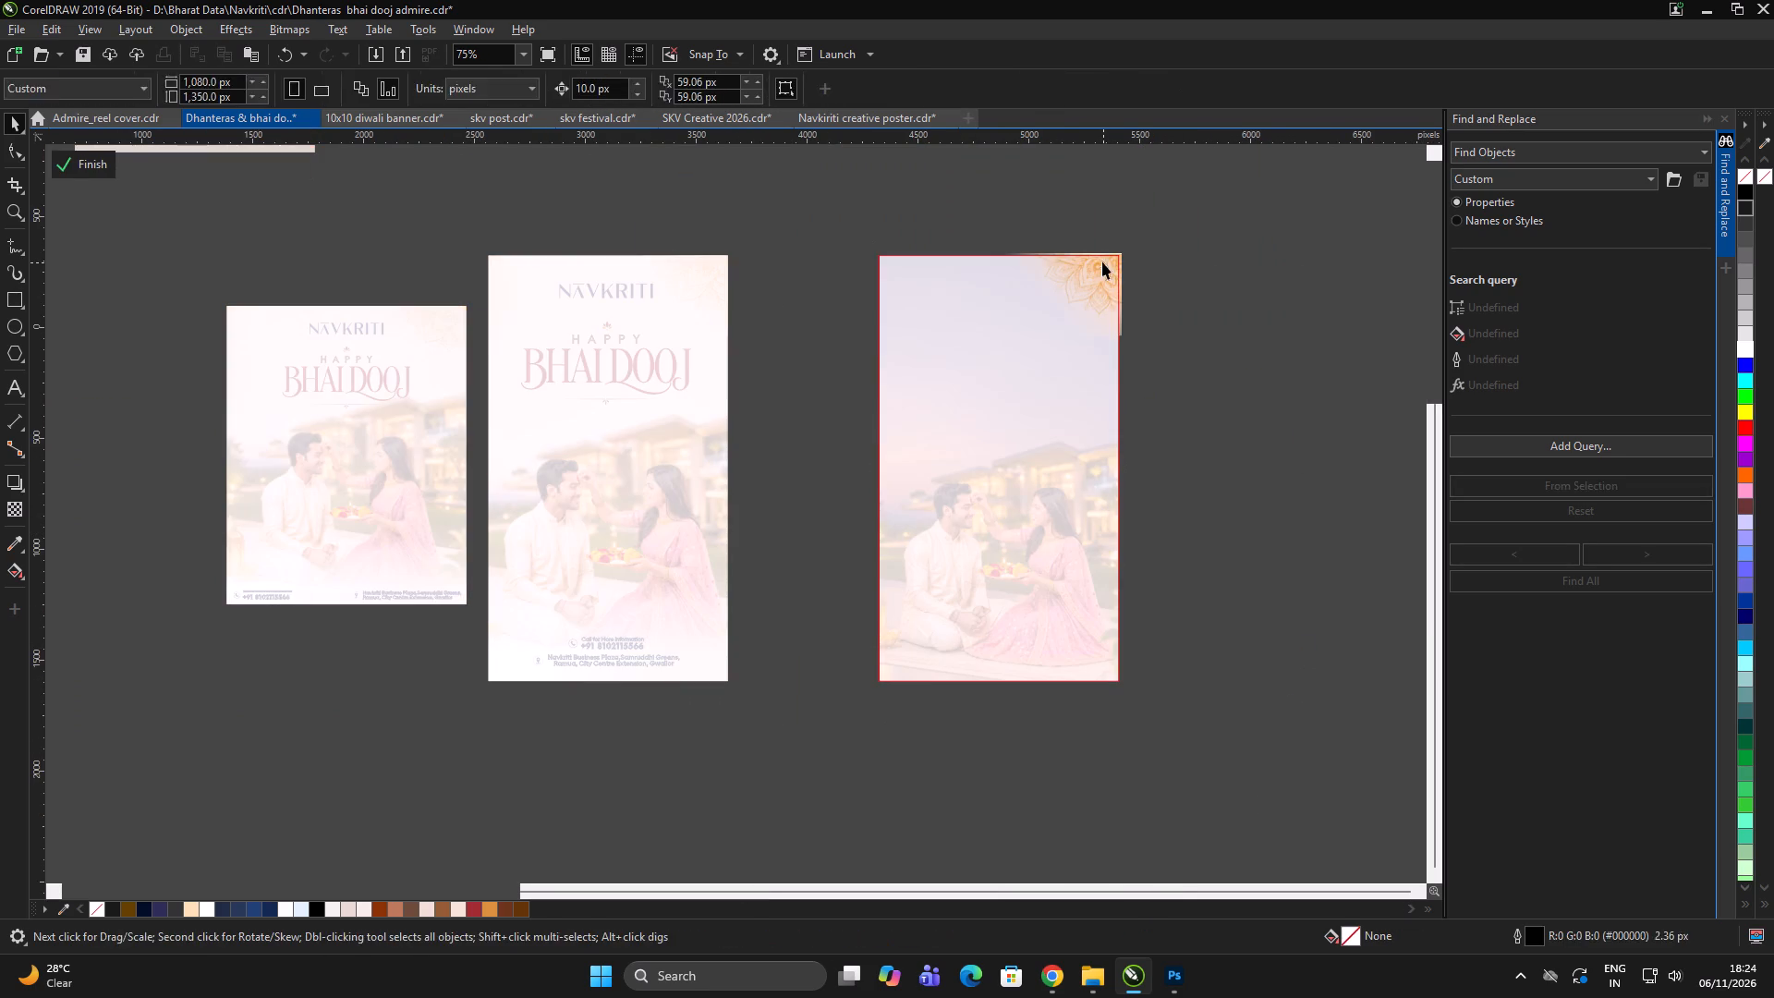
{"action": "key", "text": "Delete"}
{"action": "double_click", "coordinate": [1204, 279]}
{"action": "left_click", "coordinate": [59, 168]}
{"action": "left_click", "coordinate": [1282, 483]}
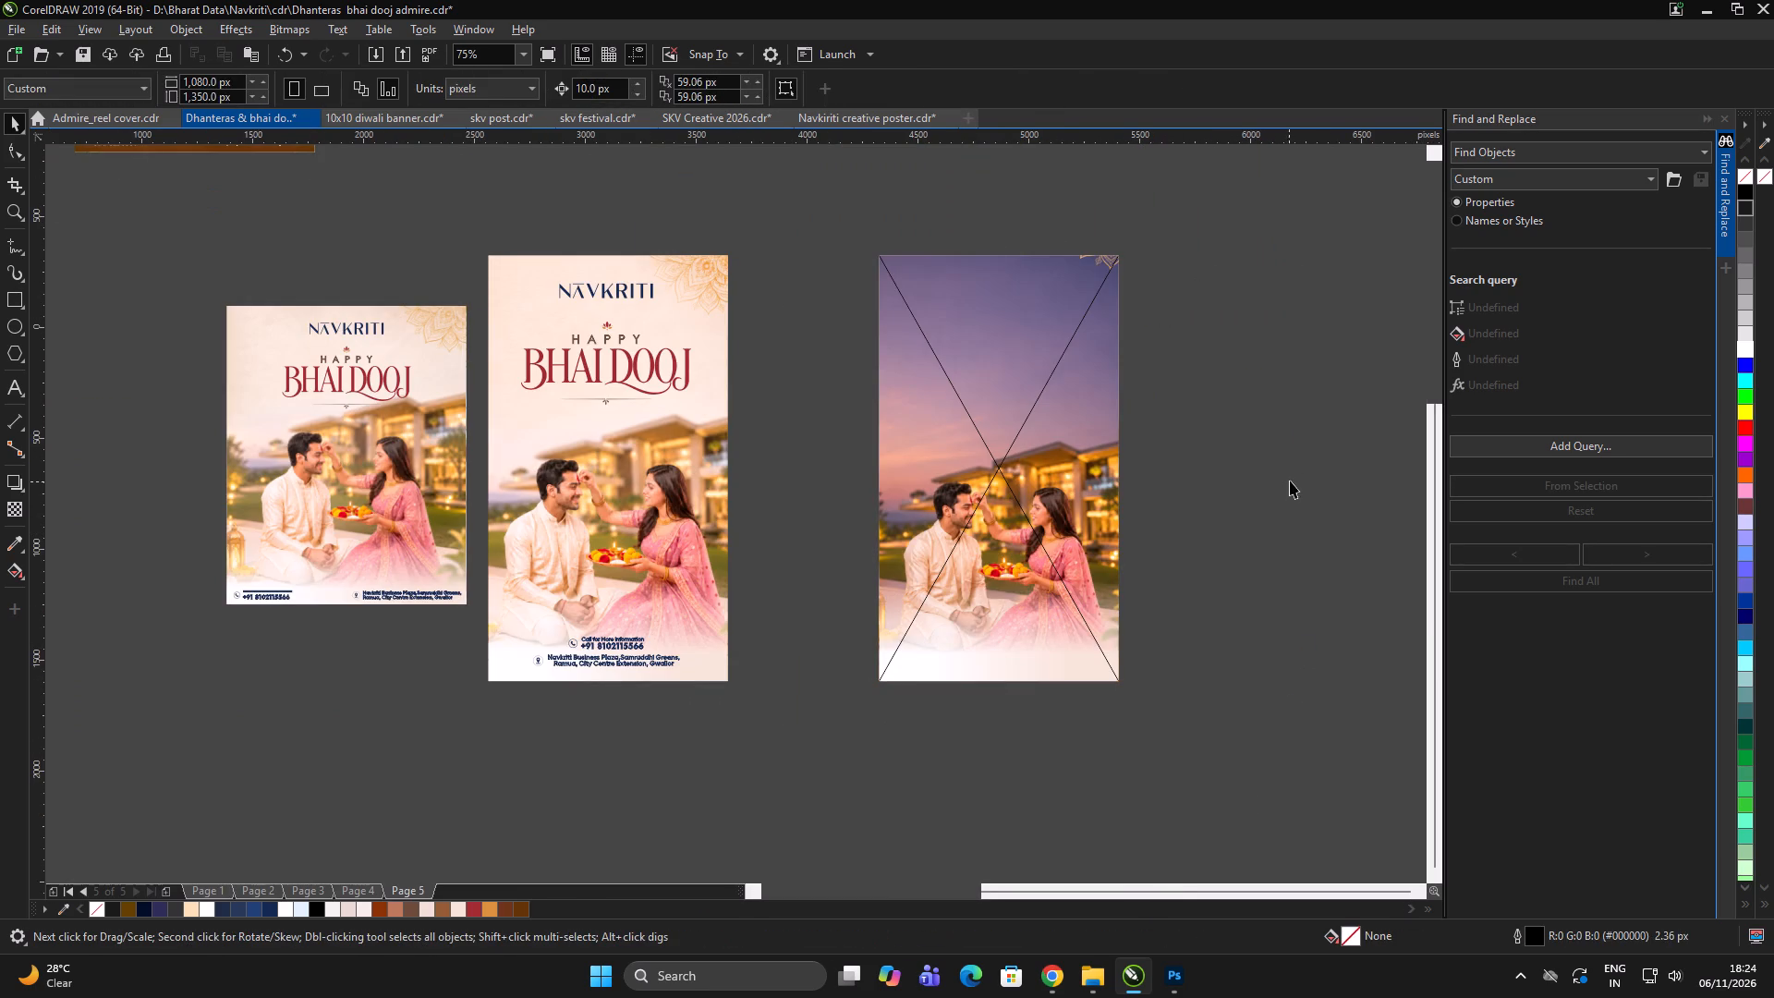
{"action": "left_click", "coordinate": [1290, 481]}
Move the fade overlay aside, raise the dusk image inside its frame and scale it down slightly.
{"action": "left_click", "coordinate": [1027, 436]}
{"action": "left_click_drag", "start_coordinate": [1008, 383], "coordinate": [1386, 377]}
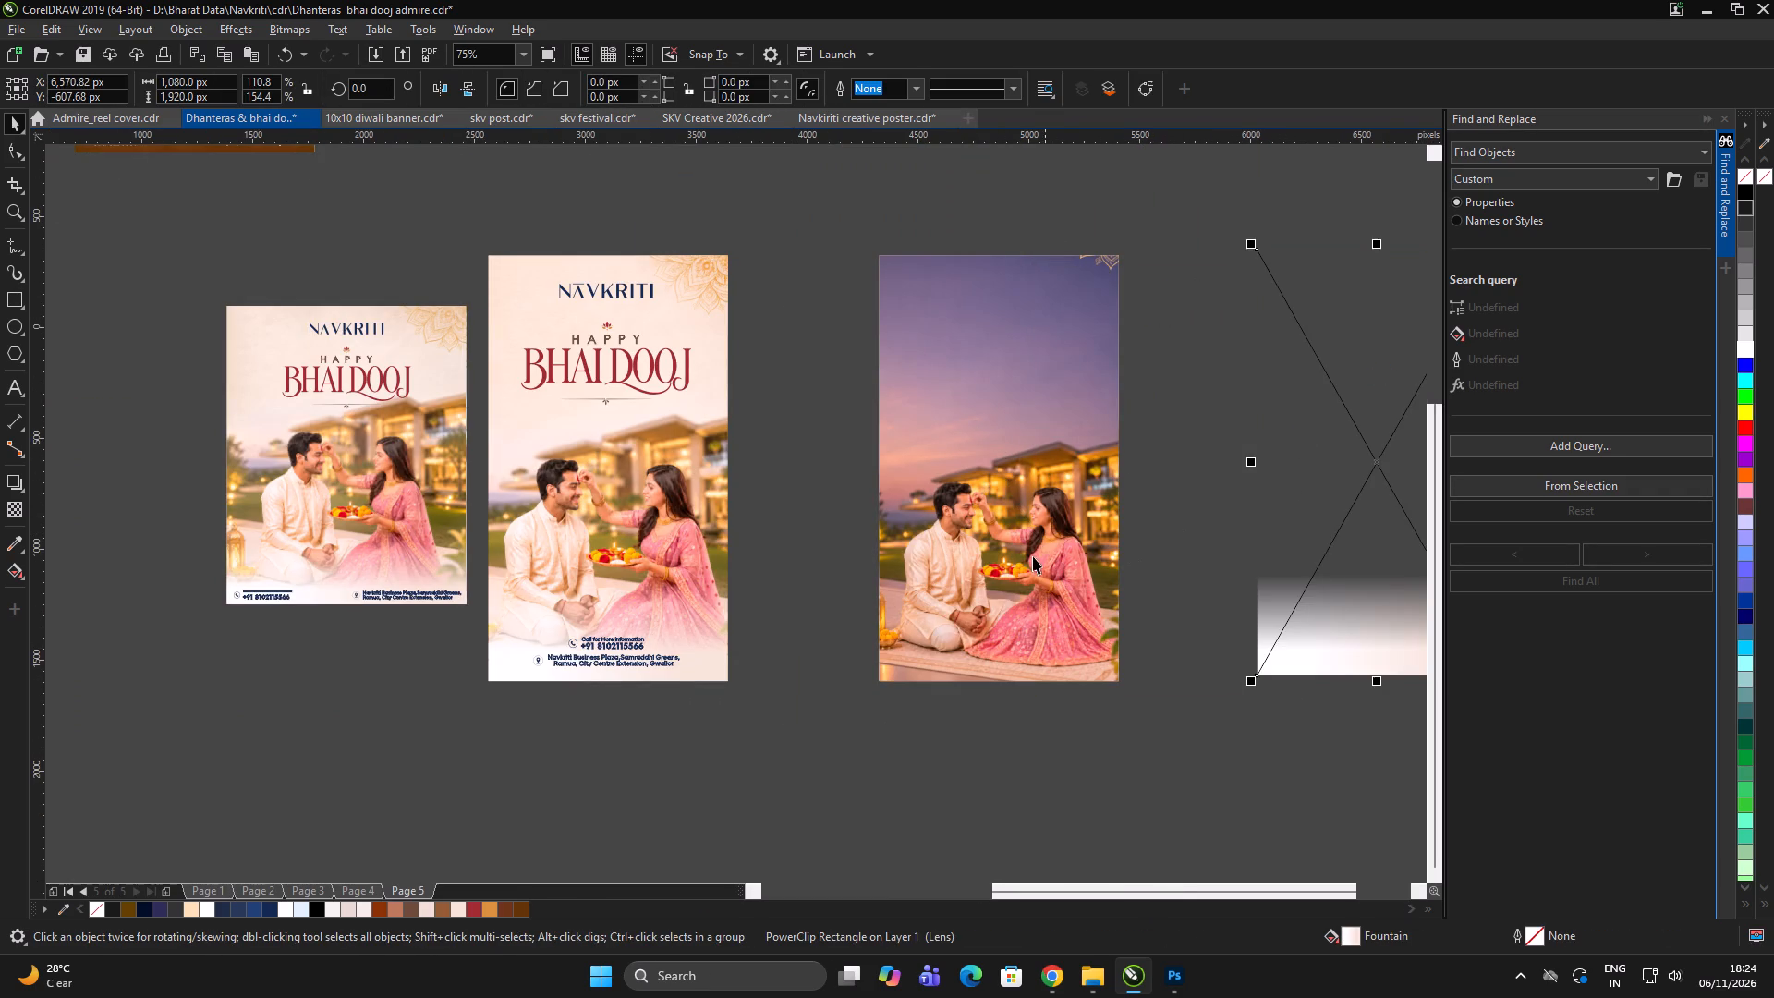
{"action": "left_click", "coordinate": [1033, 556], "text": "alt"}
{"action": "left_click_drag", "start_coordinate": [1043, 578], "coordinate": [1041, 551]}
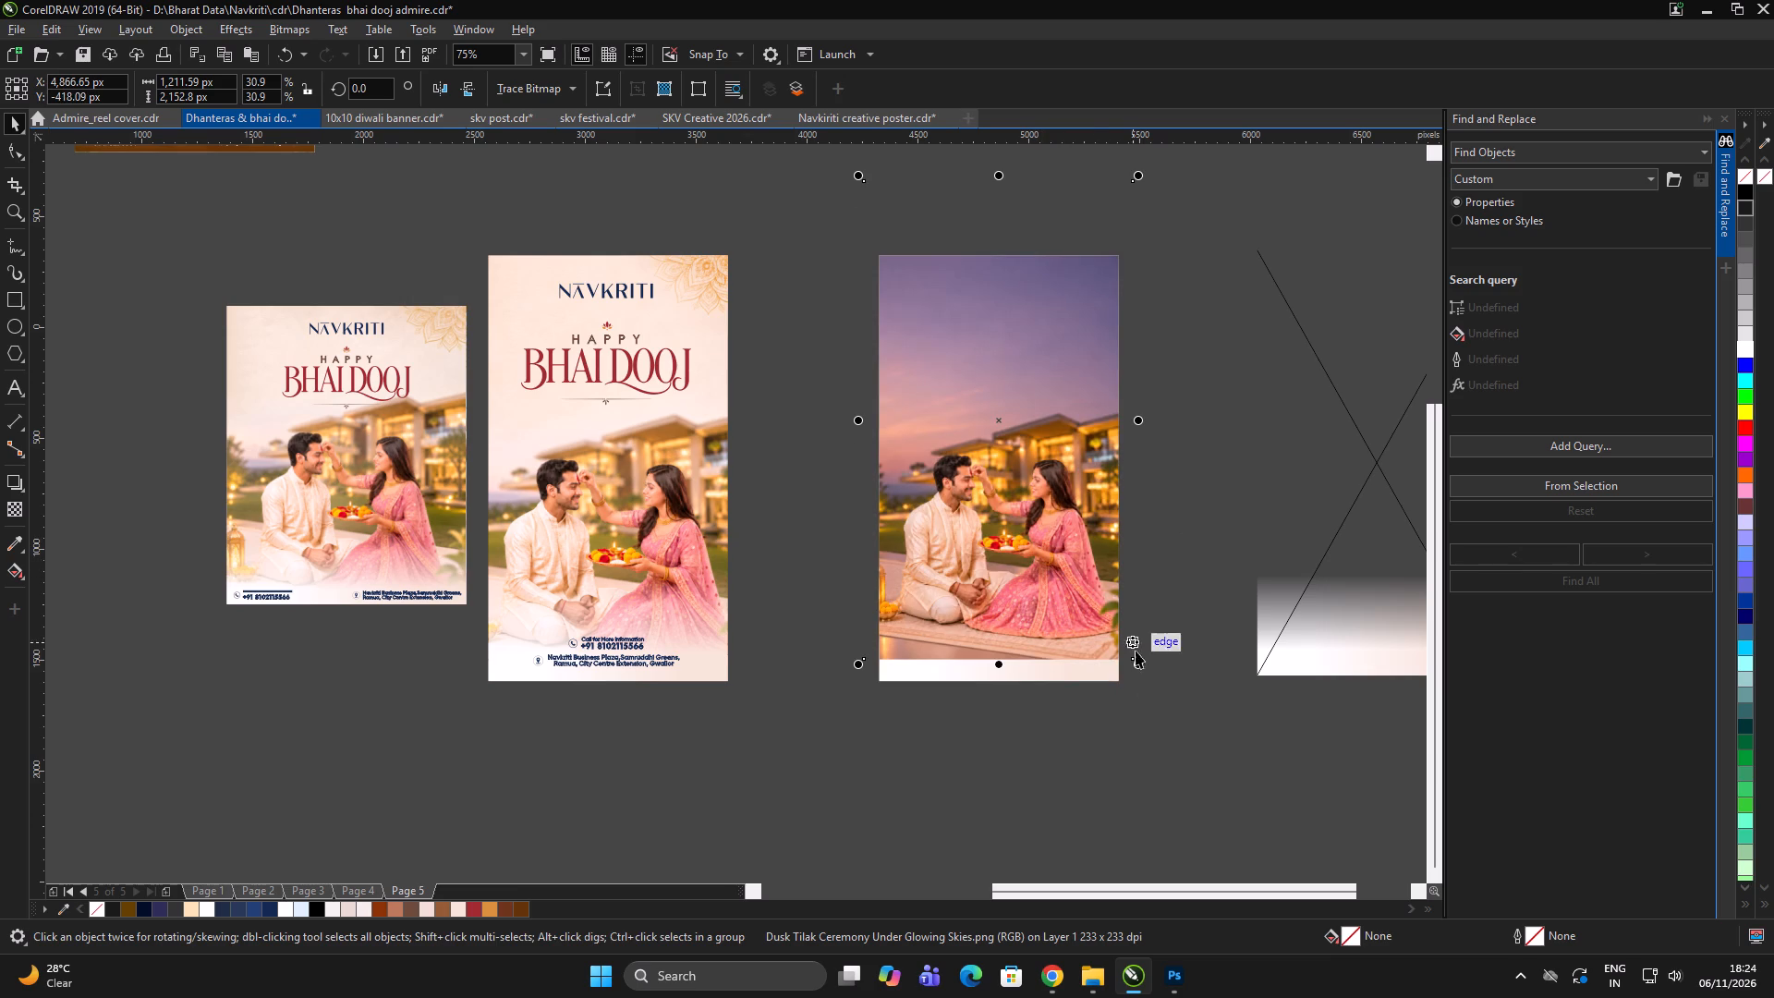
{"action": "left_click_drag", "start_coordinate": [1145, 670], "coordinate": [1136, 677]}
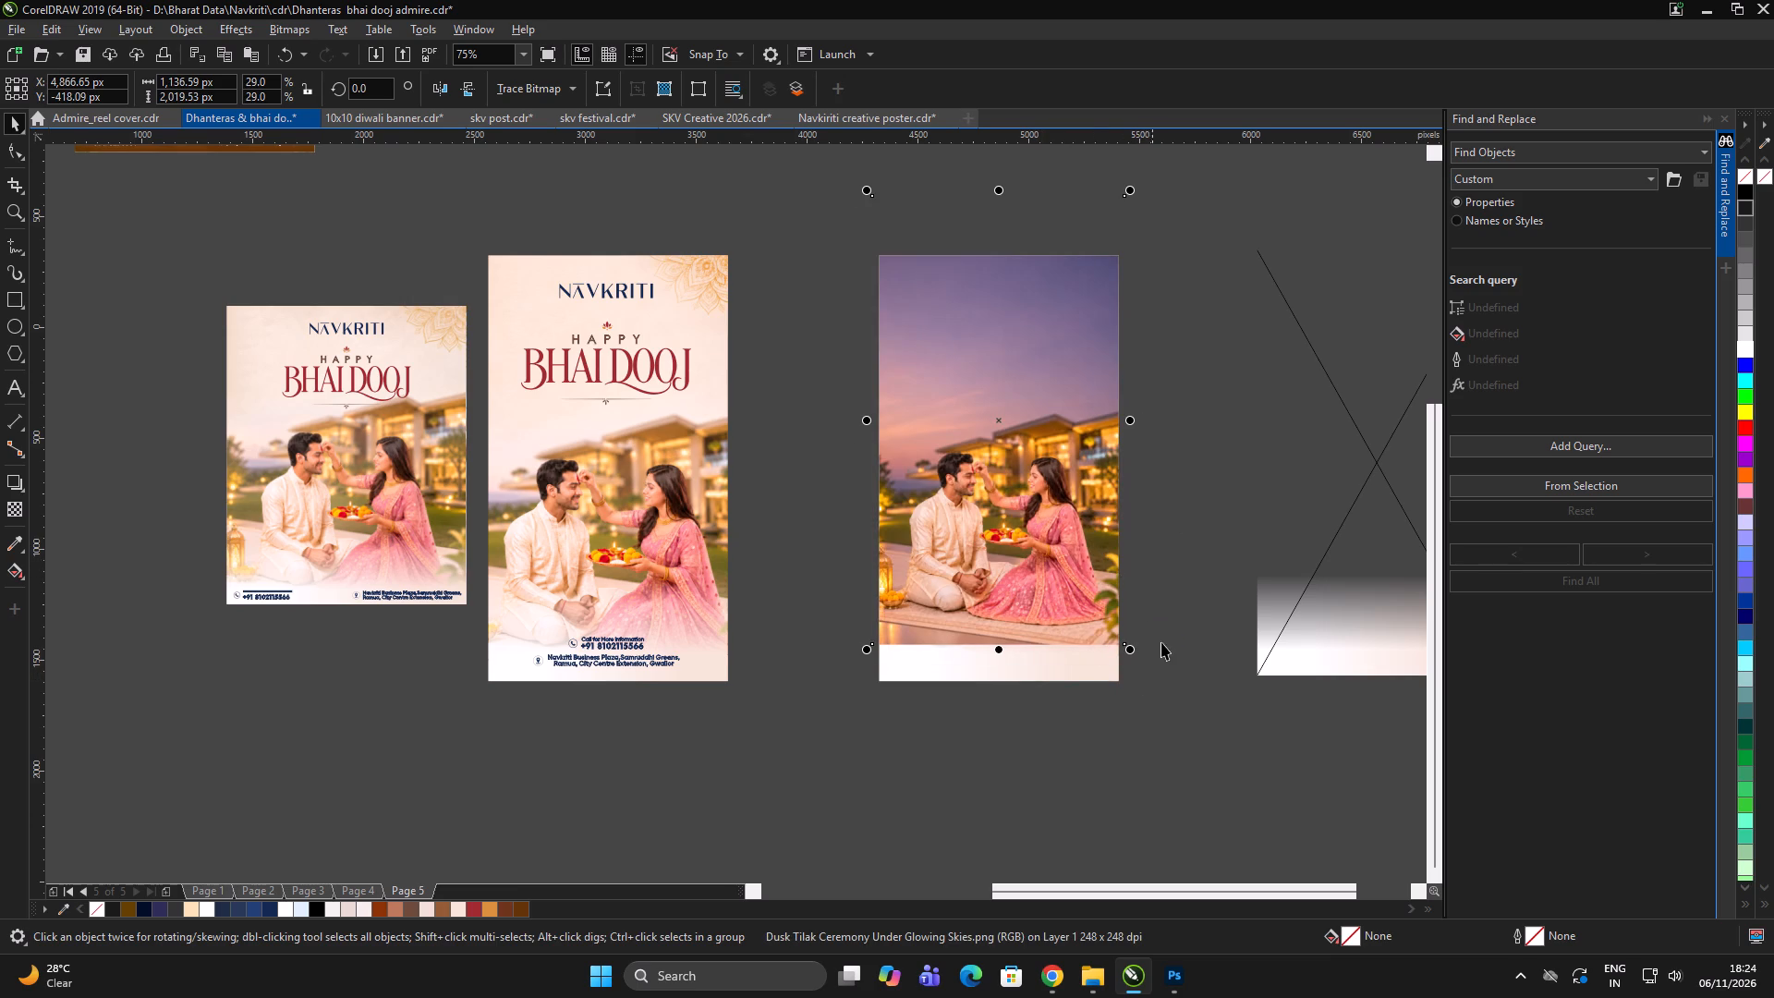
{"action": "left_click_drag", "start_coordinate": [1130, 653], "coordinate": [1137, 669]}
{"action": "left_click", "coordinate": [1204, 689]}
{"action": "left_click", "coordinate": [1209, 691]}
Remove the empty PowerClip frame type from the fade overlay rectangle.
{"action": "left_click", "coordinate": [1354, 638]}
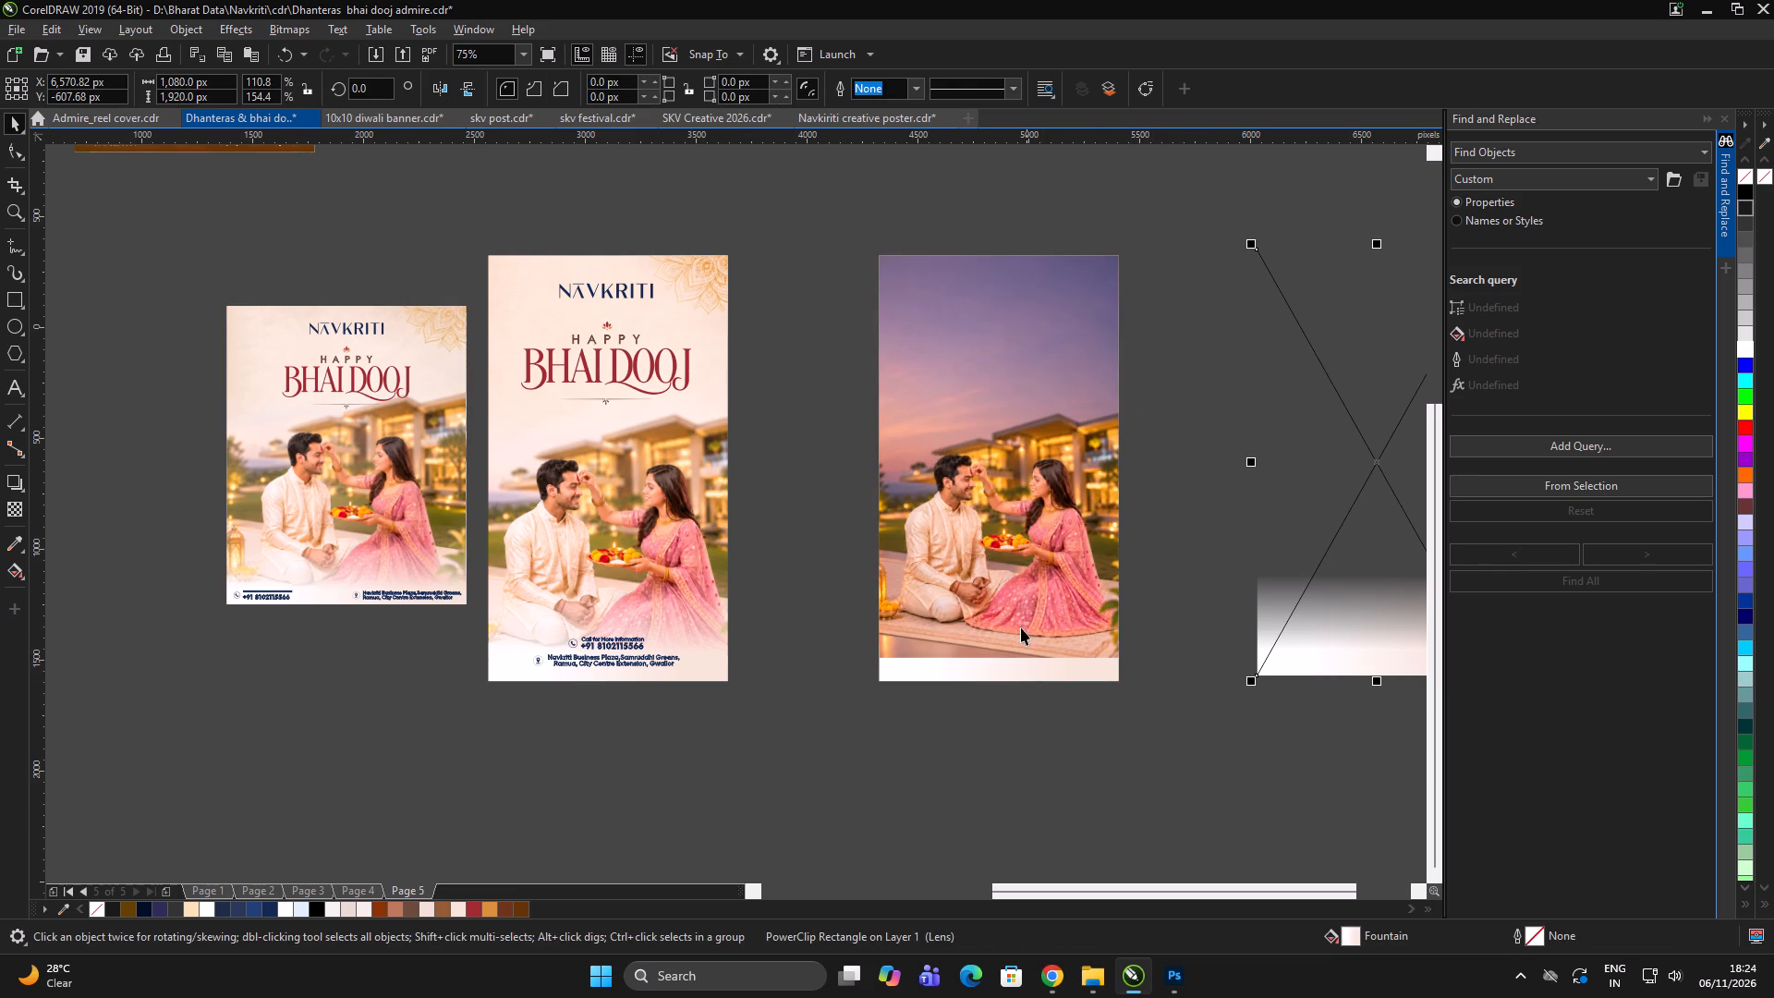
{"action": "right_click", "coordinate": [1335, 433]}
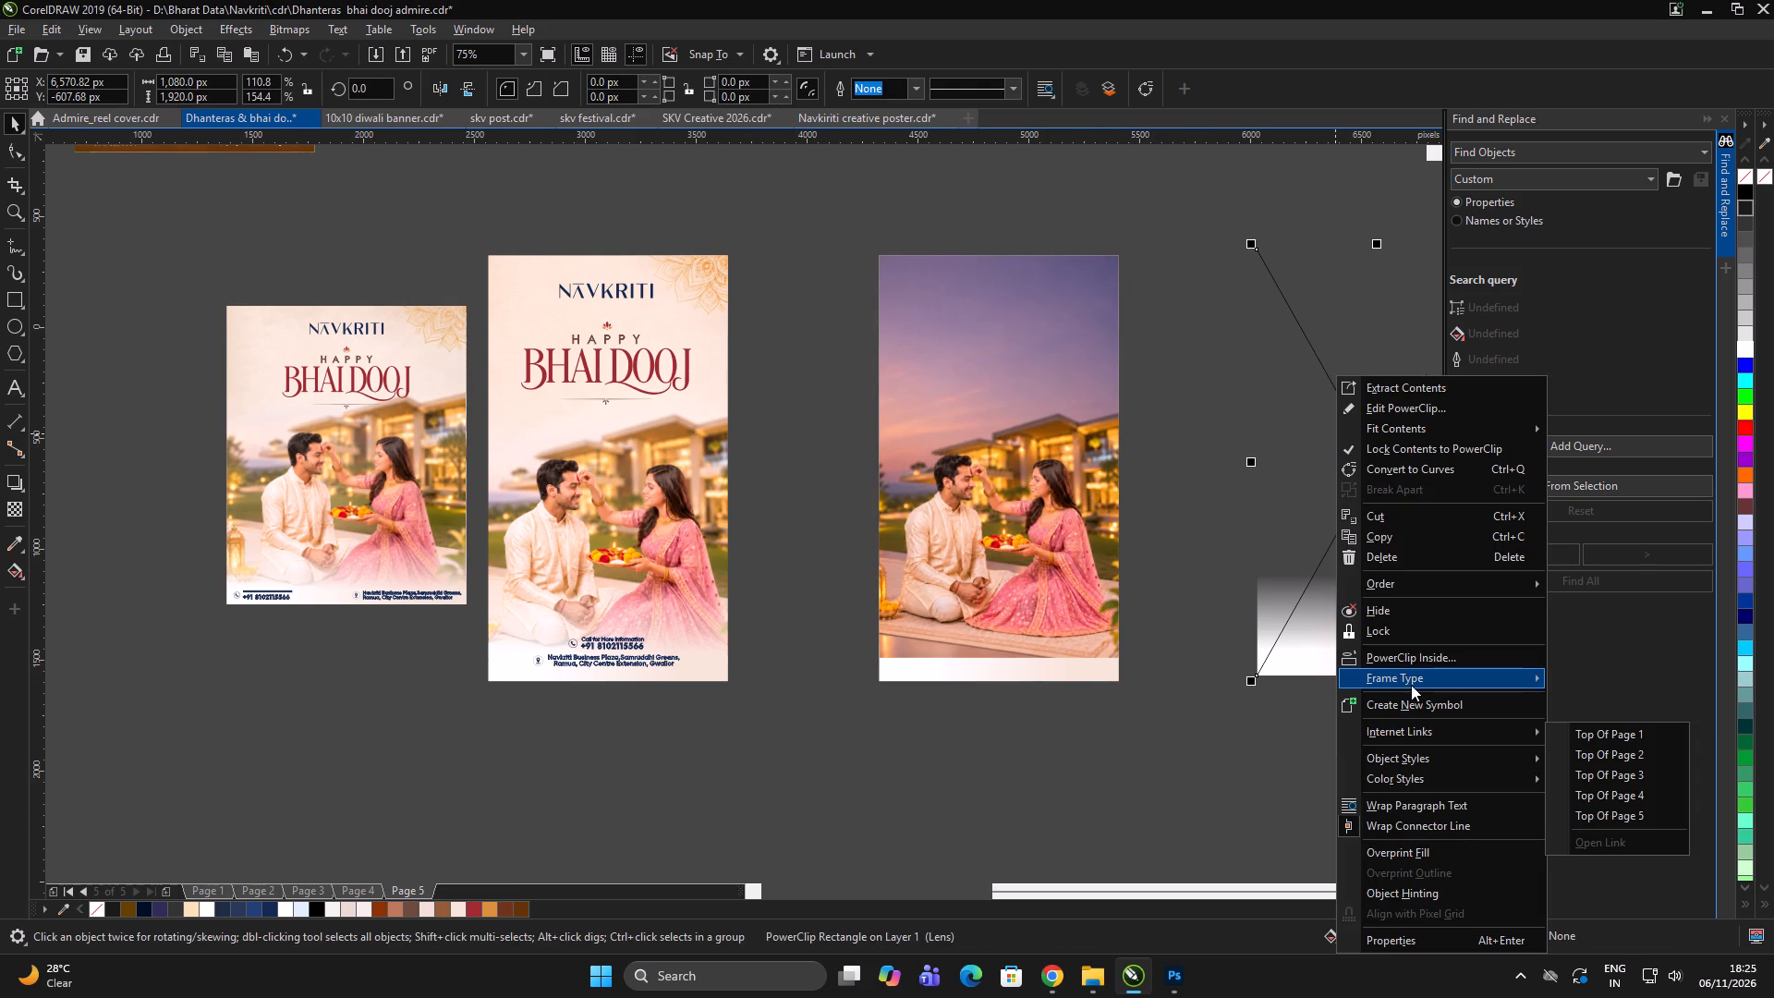
{"action": "left_click", "coordinate": [1574, 725]}
{"action": "left_click", "coordinate": [1164, 808]}
{"action": "left_click", "coordinate": [1181, 796]}
Move the fade overlay back over the dusk poster and centre it horizontally on the frame.
{"action": "left_click", "coordinate": [1311, 617]}
{"action": "left_click", "coordinate": [952, 527], "text": "shift"}
{"action": "key", "text": "c"}
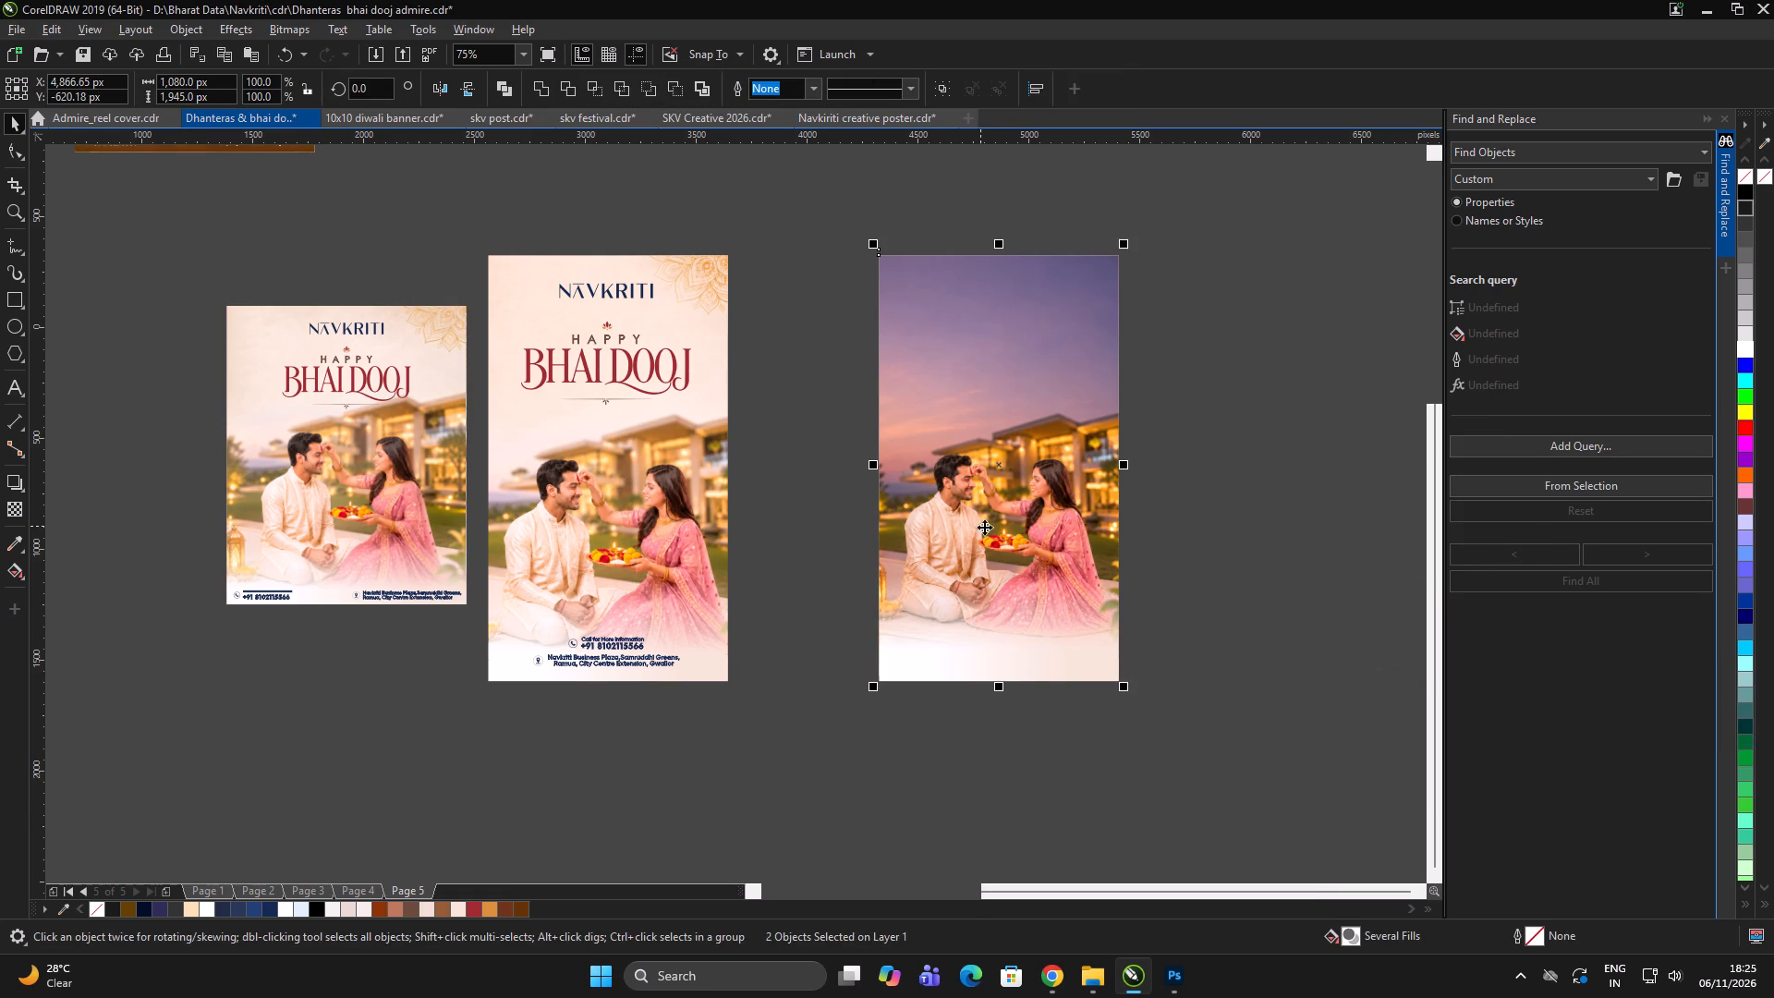
{"action": "left_click", "coordinate": [1221, 581]}
{"action": "left_click", "coordinate": [1230, 584]}
{"action": "left_click", "coordinate": [1072, 648]}
{"action": "left_click_drag", "start_coordinate": [1082, 634], "coordinate": [854, 627]}
{"action": "left_click", "coordinate": [1061, 600], "text": "shift"}
{"action": "key", "text": "c"}
{"action": "double_click", "coordinate": [1233, 620]}
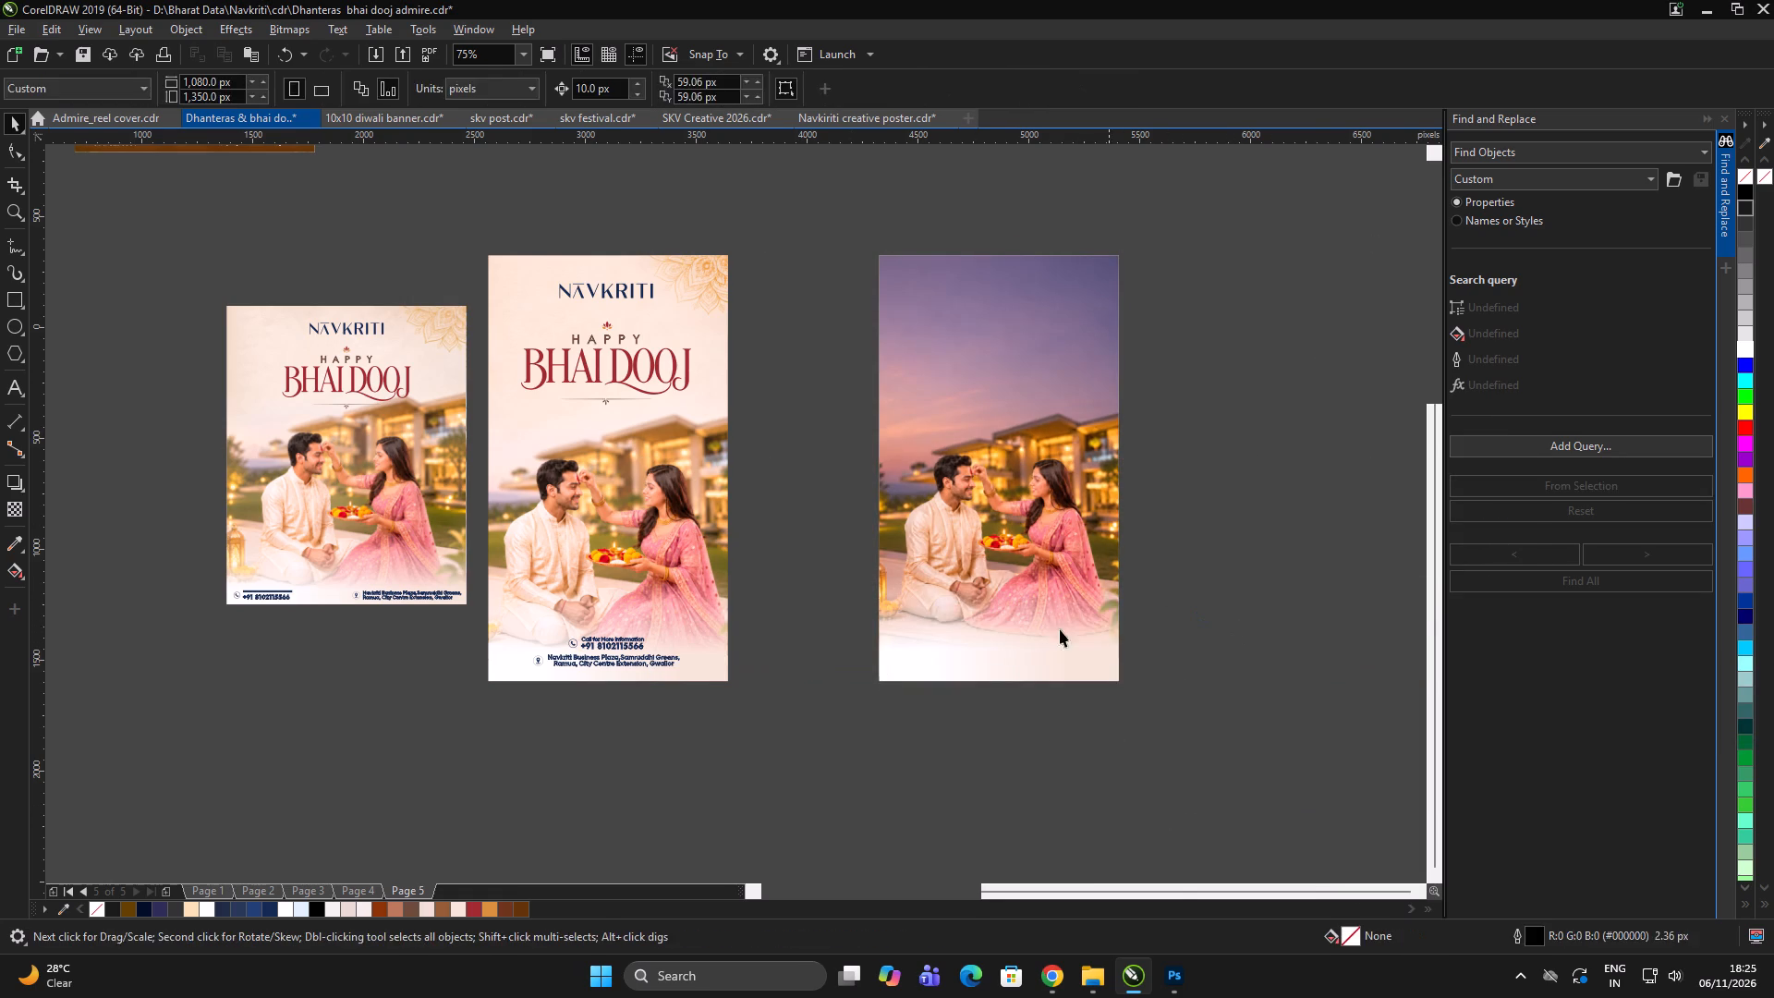
Copy the Navkriti logo and Happy Bhai Dooj title from the tall poster onto the dusk poster, grouped and horizontally centred.
{"action": "left_click", "coordinate": [1050, 630]}
{"action": "scroll", "coordinate": [1102, 600], "scroll_direction": "up", "scroll_amount": 1}
{"action": "scroll", "coordinate": [962, 653], "scroll_direction": "down", "scroll_amount": 1}
{"action": "left_click", "coordinate": [1110, 640]}
{"action": "left_click_drag", "start_coordinate": [747, 247], "coordinate": [456, 480]}
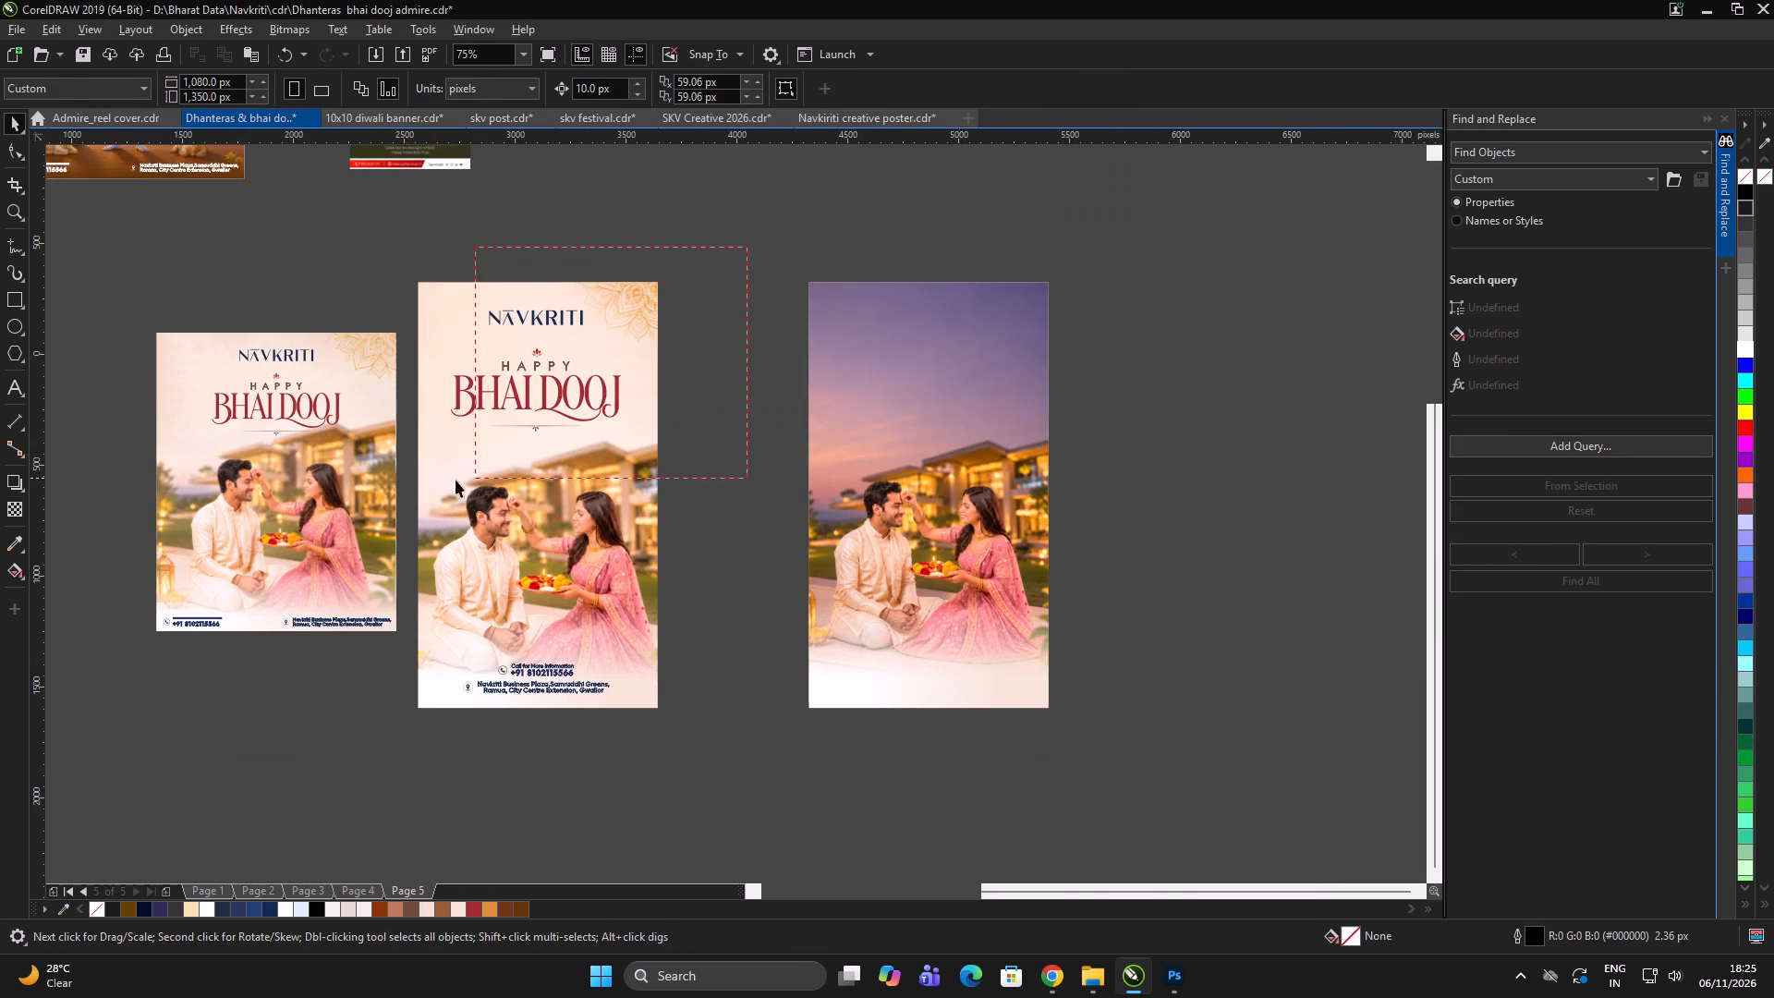
{"action": "left_click_drag", "start_coordinate": [456, 480], "coordinate": [430, 496]}
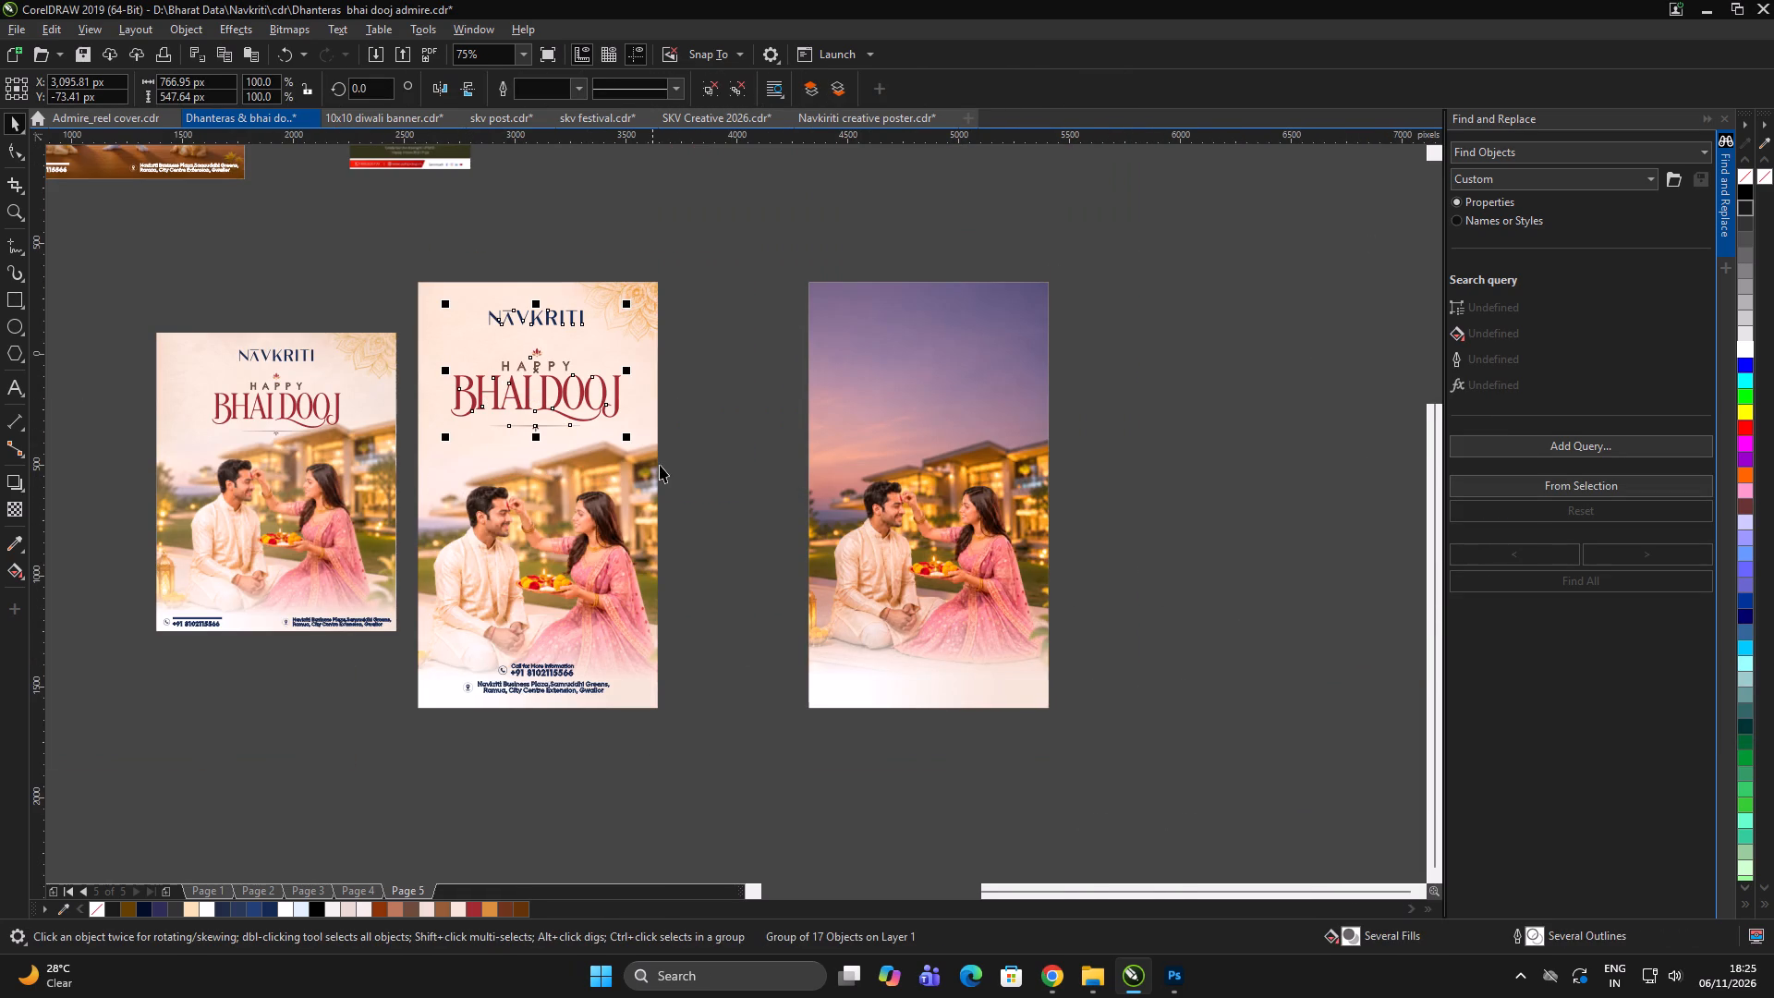
{"action": "left_click_drag", "start_coordinate": [604, 386], "coordinate": [1006, 413]}
{"action": "right_click", "coordinate": [1005, 412], "text": "shift"}
{"action": "key", "text": "ctrl+g"}
{"action": "left_click", "coordinate": [938, 539], "text": "shift"}
{"action": "key", "text": "c"}
{"action": "double_click", "coordinate": [1131, 440]}
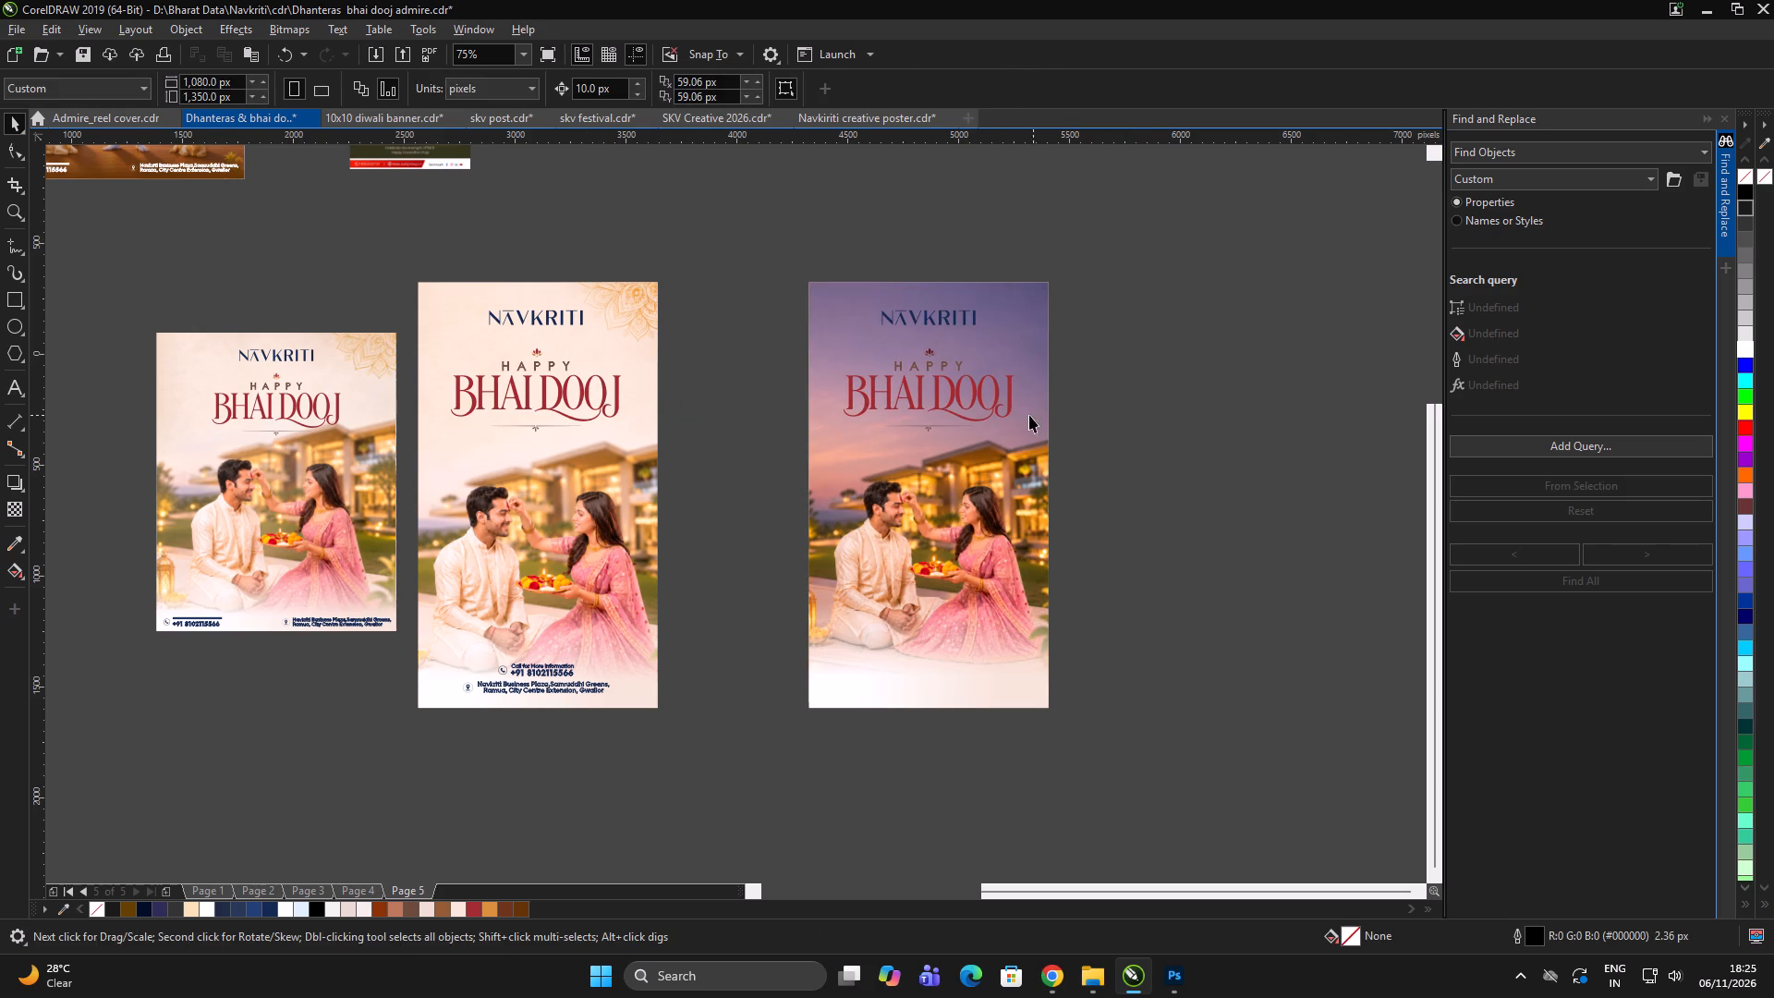
Ungroup the dusk poster's title, recolour the BHAI DOOJ lettering orange #DC903E and group those letters.
{"action": "left_click", "coordinate": [980, 406]}
{"action": "scroll", "coordinate": [1018, 394], "scroll_direction": "up", "scroll_amount": 1}
{"action": "key", "text": "ctrl+u"}
{"action": "left_click", "coordinate": [1157, 348], "text": "ctrl"}
{"action": "left_click_drag", "start_coordinate": [1187, 321], "coordinate": [594, 494]}
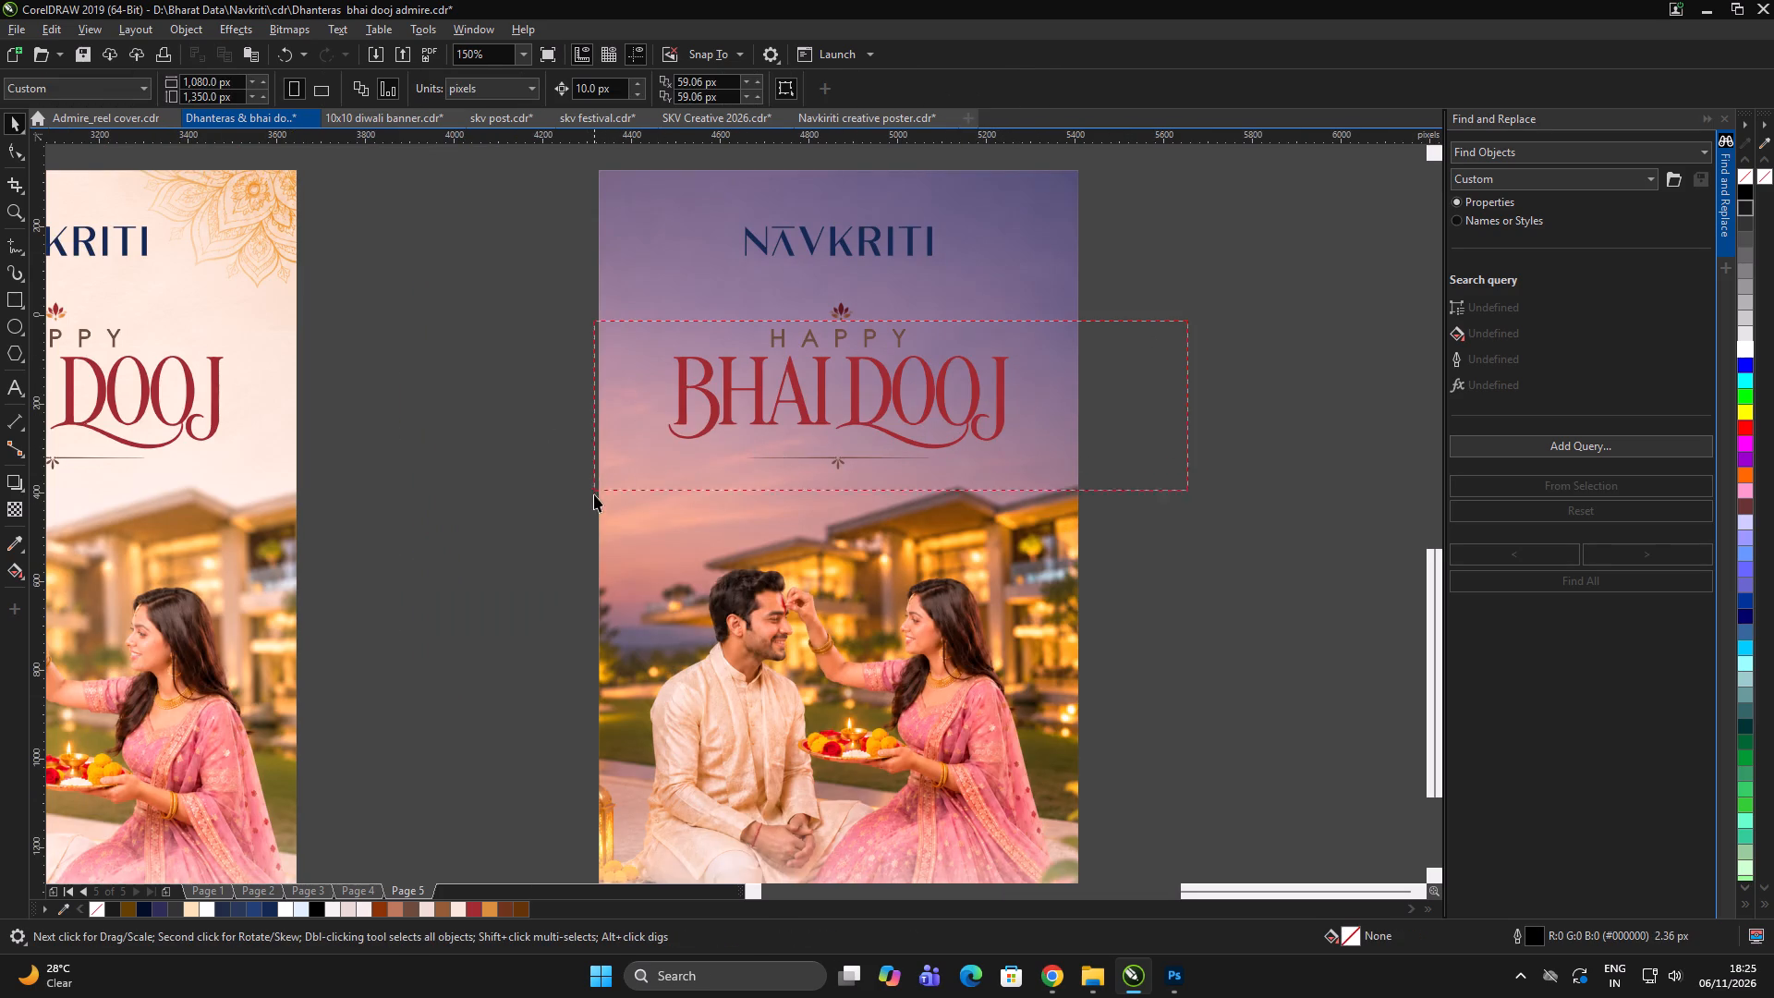
{"action": "left_click_drag", "start_coordinate": [594, 494], "coordinate": [594, 521]}
{"action": "left_click", "coordinate": [1231, 469]}
{"action": "left_click_drag", "start_coordinate": [1231, 458], "coordinate": [1201, 435]}
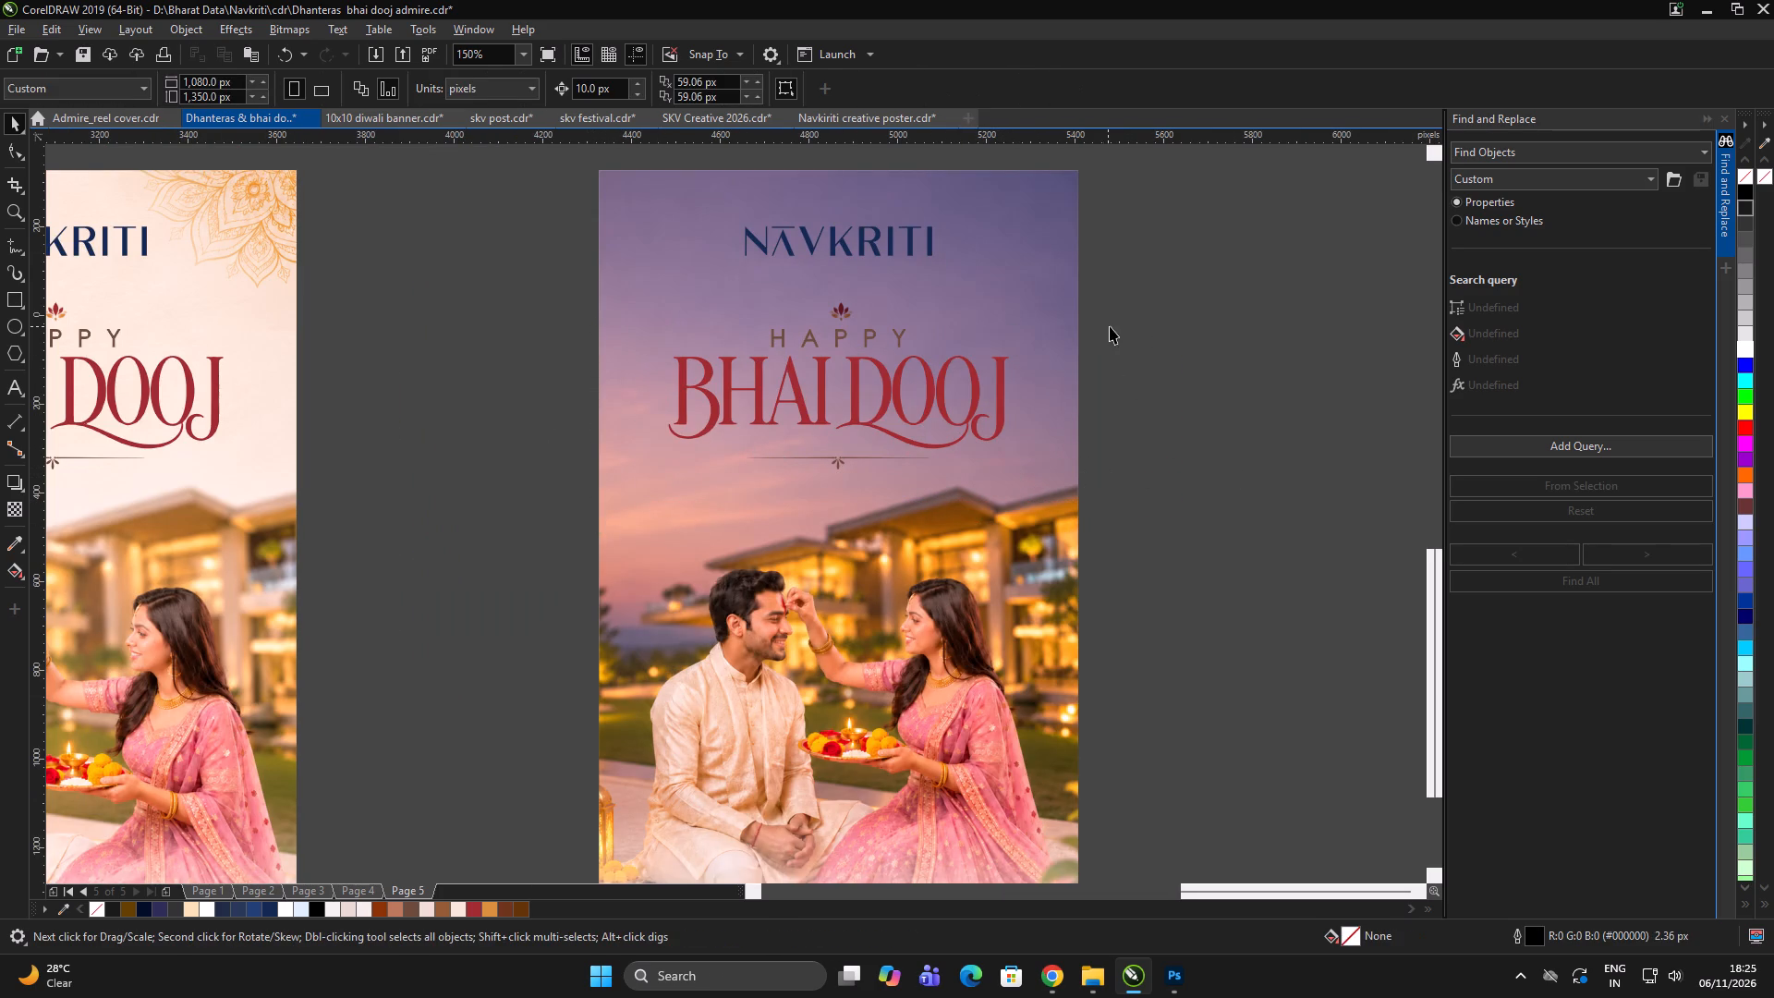
{"action": "left_click_drag", "start_coordinate": [1120, 344], "coordinate": [530, 452]}
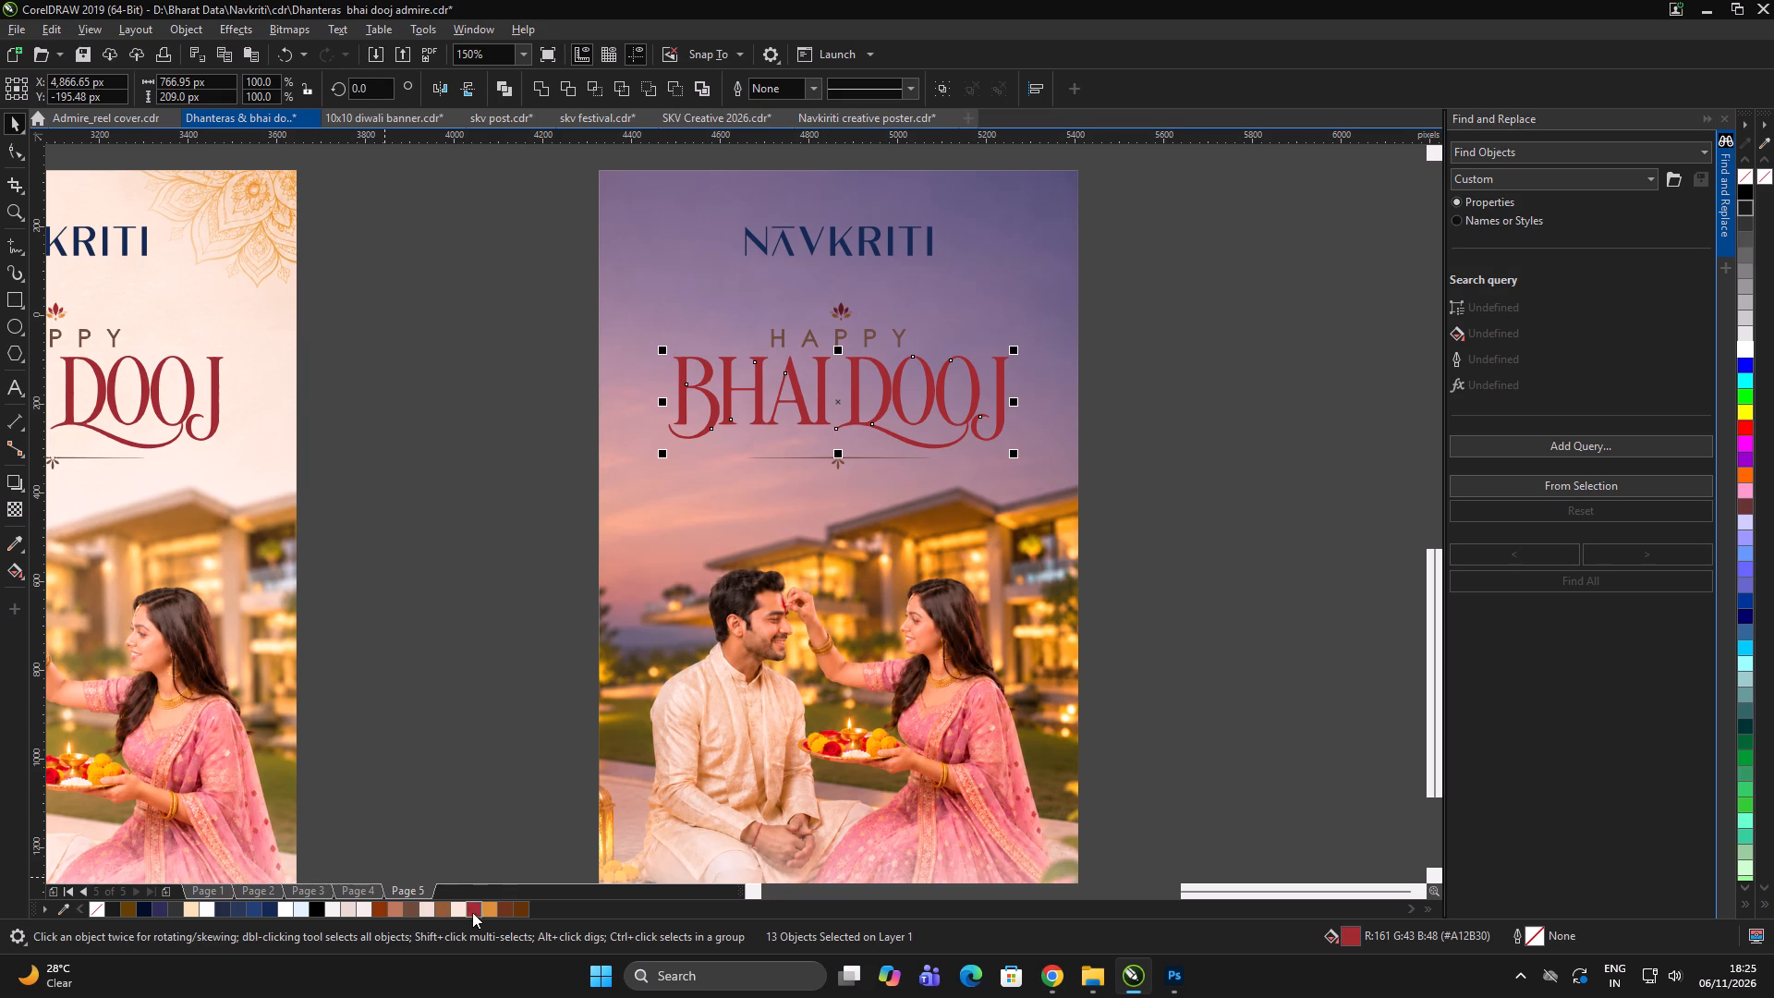
{"action": "left_click", "coordinate": [488, 915]}
{"action": "scroll", "coordinate": [956, 352], "scroll_direction": "up", "scroll_amount": 1}
{"action": "key", "text": "ctrl+g"}
Apply a diagonal fountain fill from orange to pale cream across the BHAI DOOJ lettering on the dusk poster.
{"action": "key", "text": "h"}
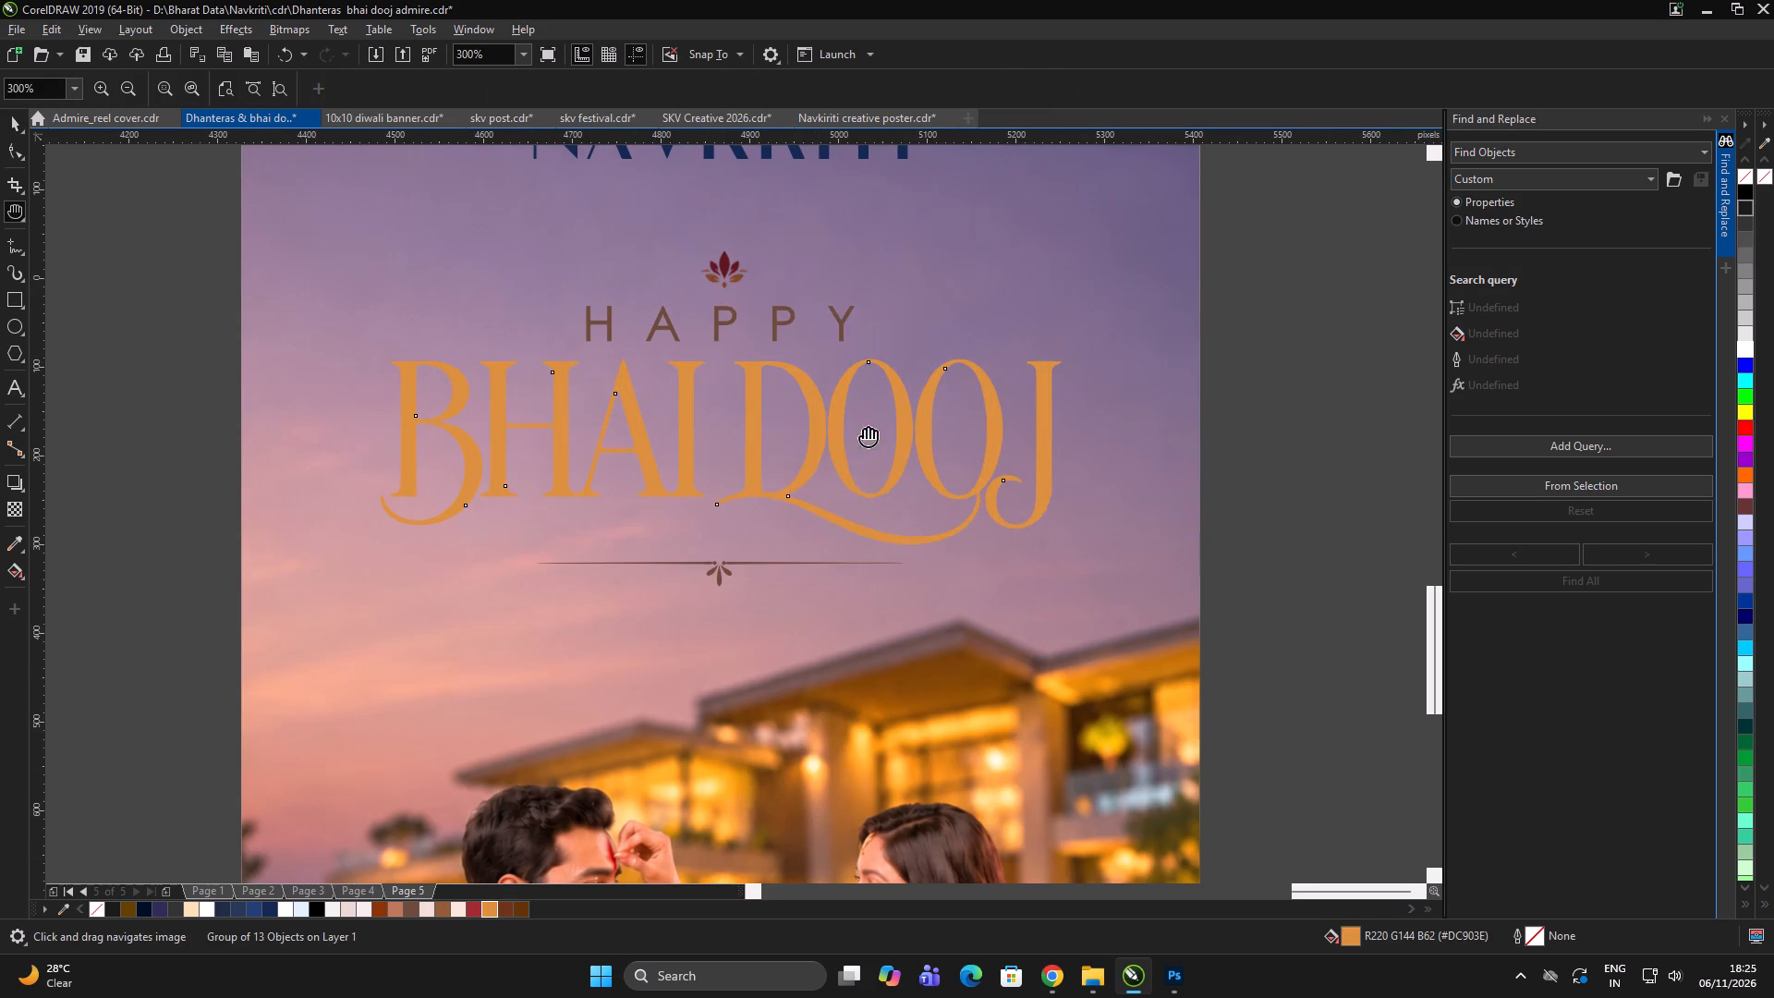
{"action": "left_click_drag", "start_coordinate": [931, 350], "coordinate": [577, 539]}
{"action": "scroll", "coordinate": [1068, 328], "scroll_direction": "down", "scroll_amount": 2}
{"action": "scroll", "coordinate": [924, 422], "scroll_direction": "up", "scroll_amount": 1}
{"action": "key", "text": "g"}
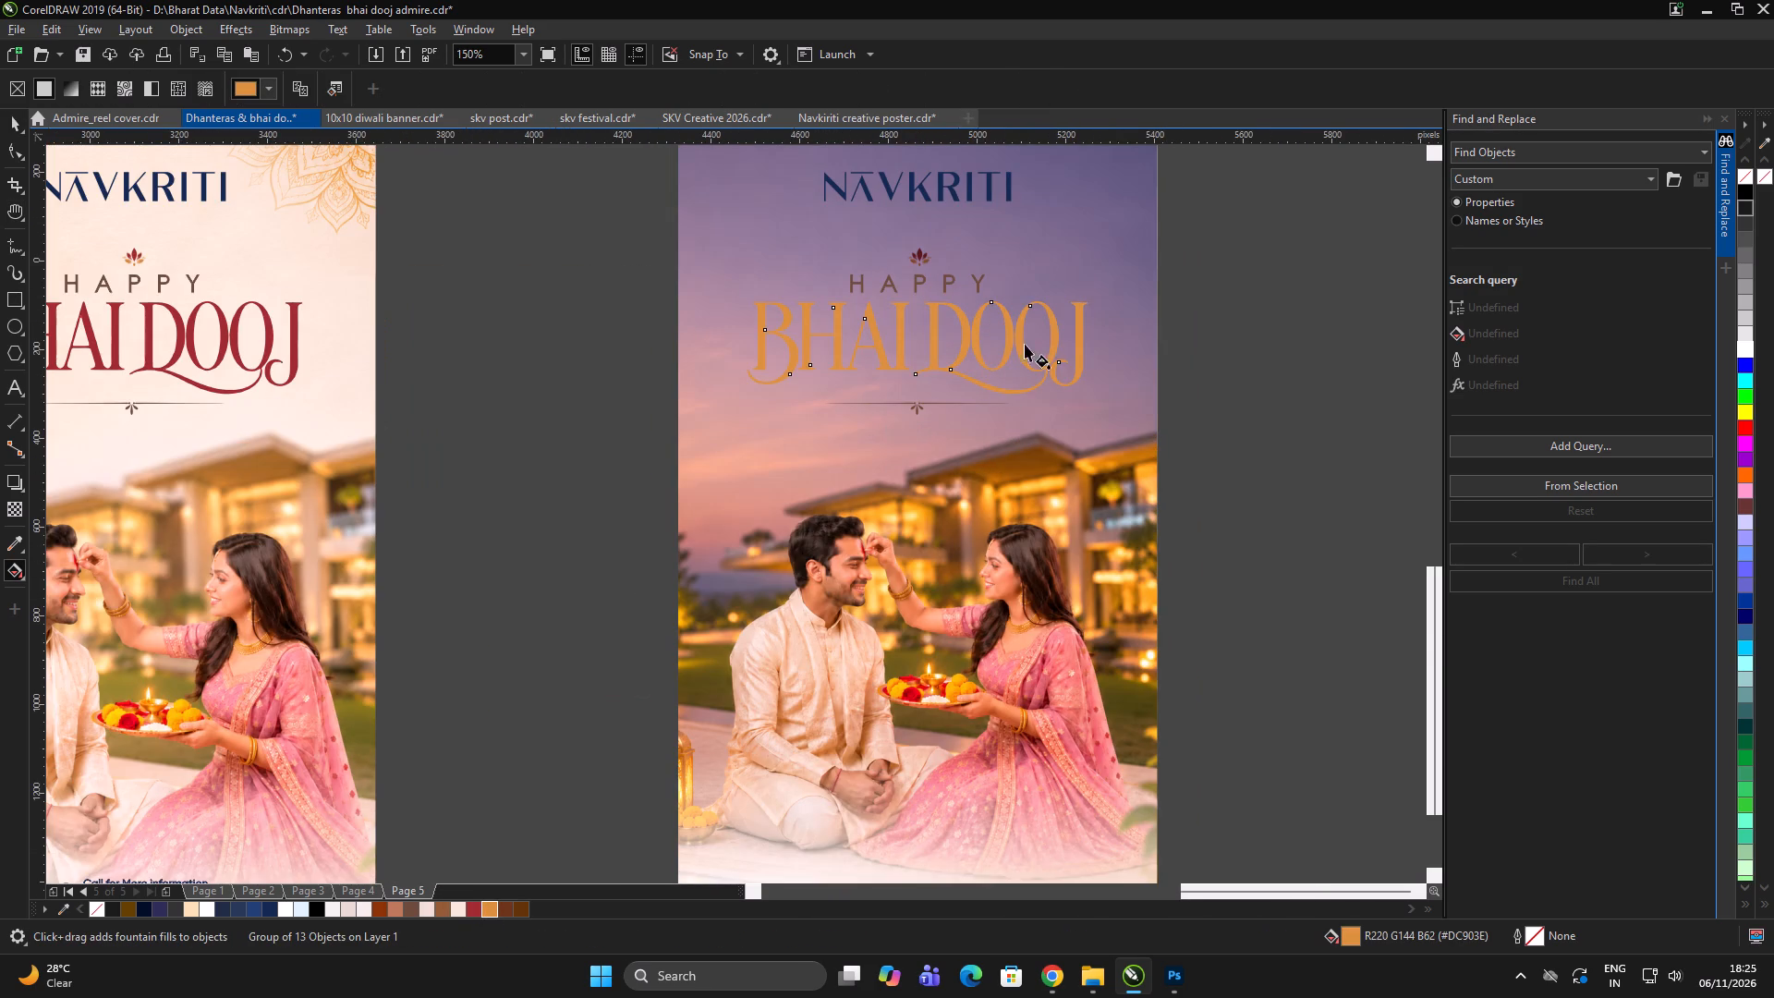
{"action": "left_click_drag", "start_coordinate": [1032, 316], "coordinate": [857, 400], "text": "shift"}
{"action": "left_click_drag", "start_coordinate": [1024, 315], "coordinate": [910, 201]}
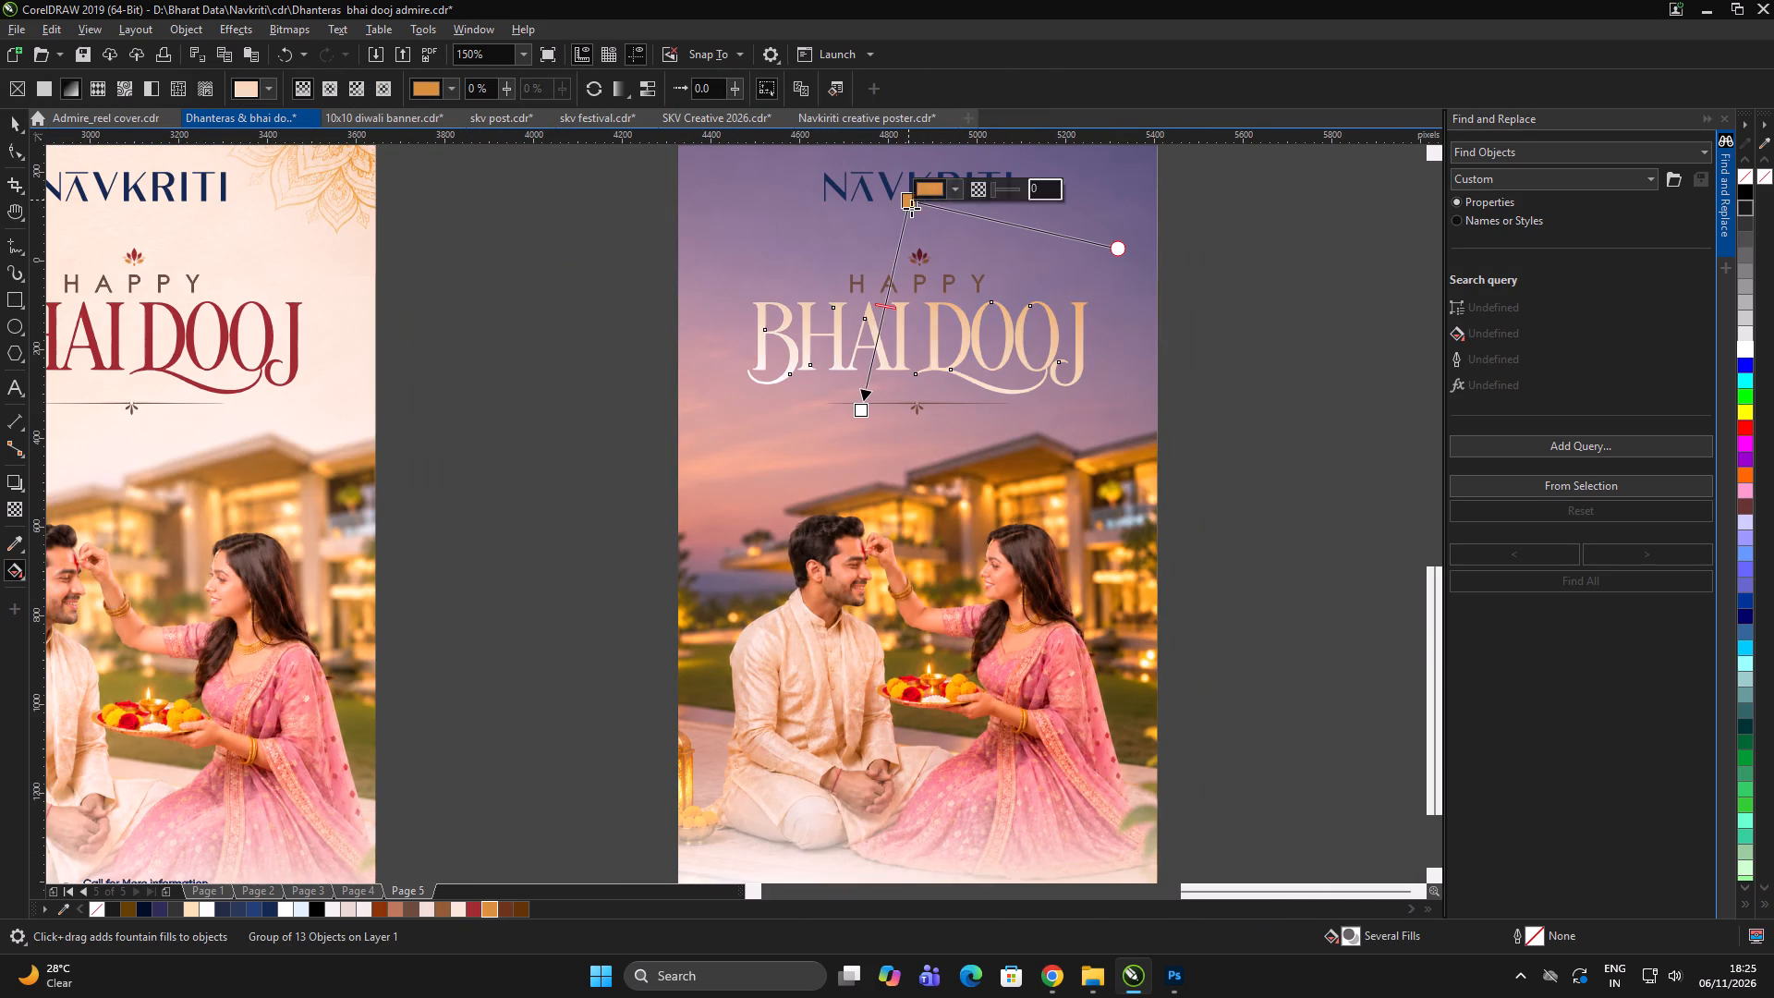
{"action": "key", "text": "space"}
{"action": "left_click", "coordinate": [1291, 282]}
Recolour the HAPPY lettering above BHAI DOOJ on the dusk poster with a white fill and white outline.
{"action": "left_click_drag", "start_coordinate": [1278, 227], "coordinate": [647, 338]}
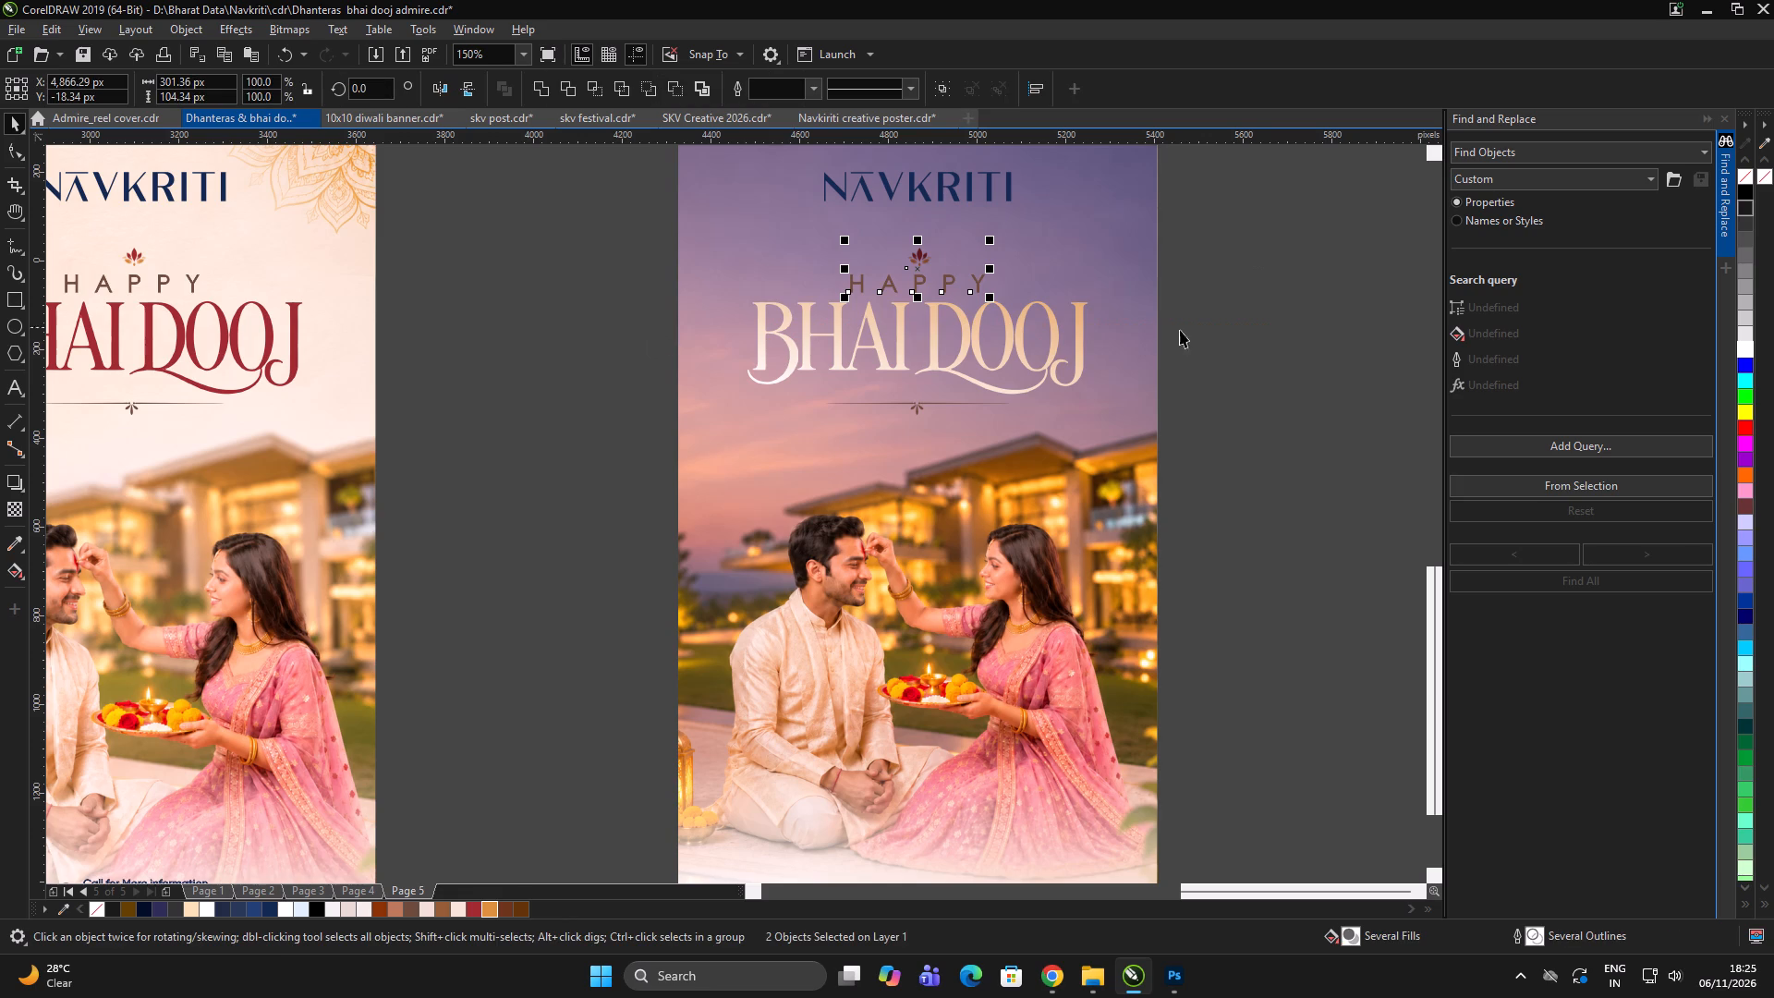
{"action": "left_click", "coordinate": [1748, 353]}
{"action": "left_click", "coordinate": [1254, 298]}
{"action": "left_click", "coordinate": [1273, 296]}
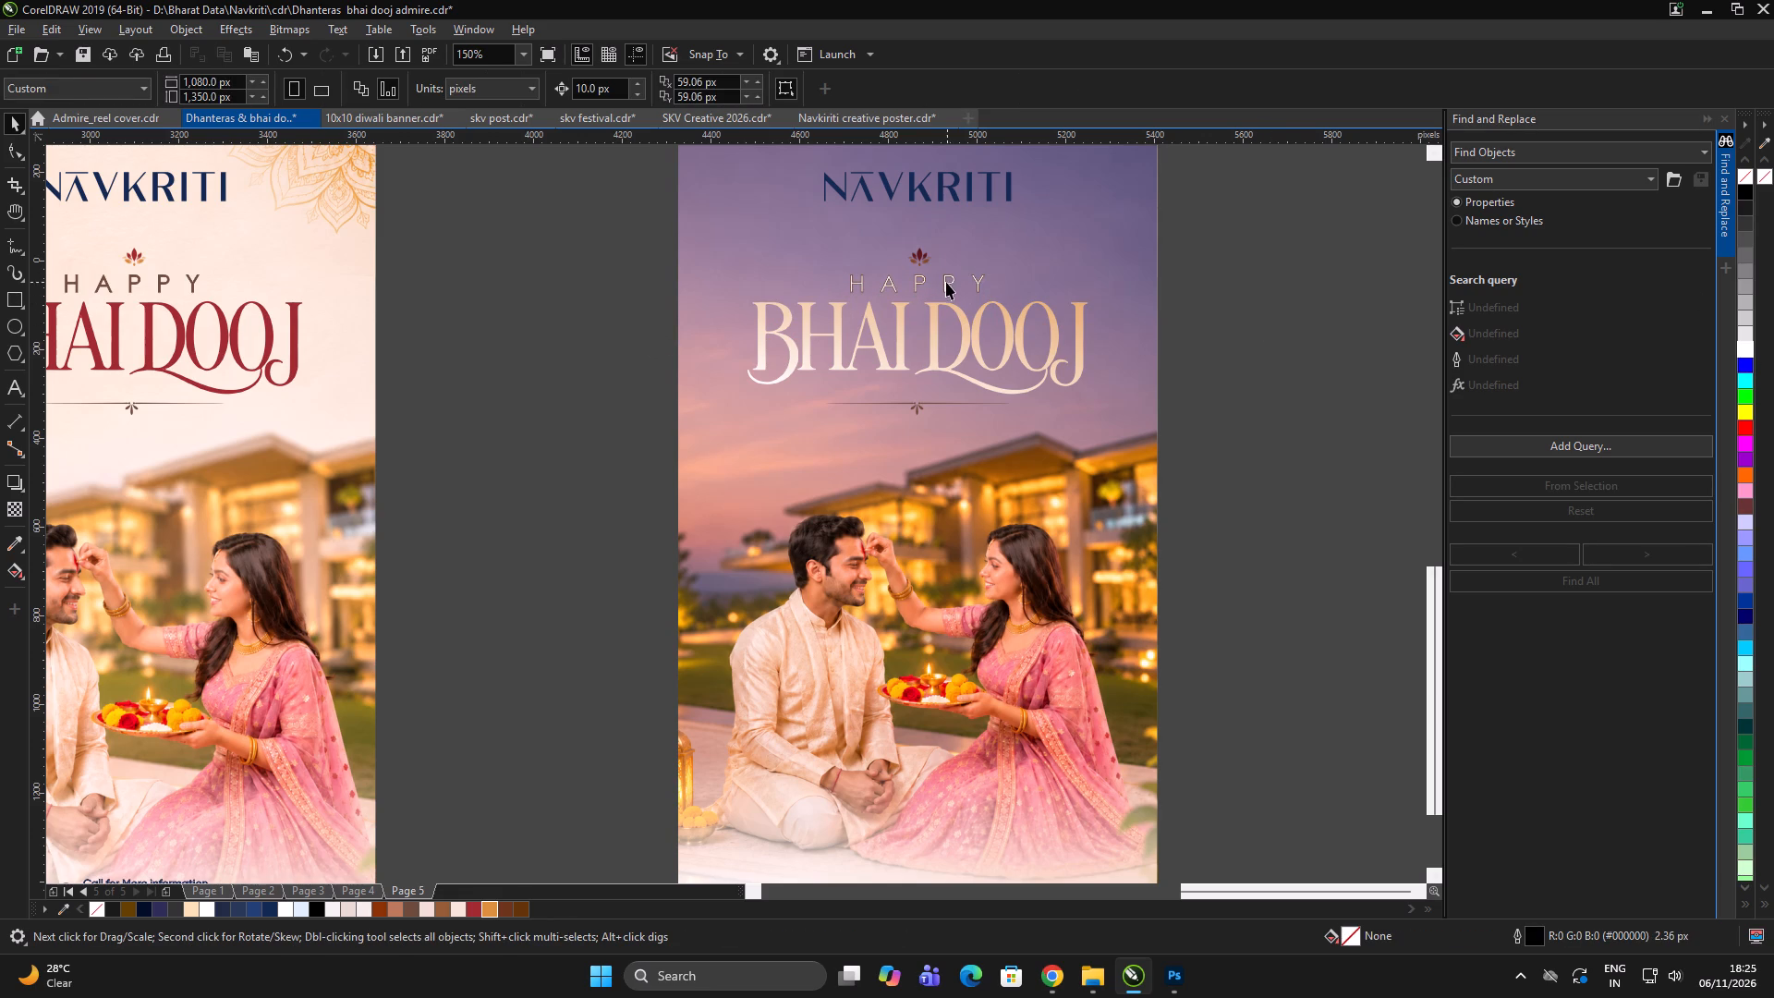
{"action": "left_click", "coordinate": [917, 284]}
{"action": "right_click", "coordinate": [1741, 345]}
{"action": "left_click", "coordinate": [1178, 362]}
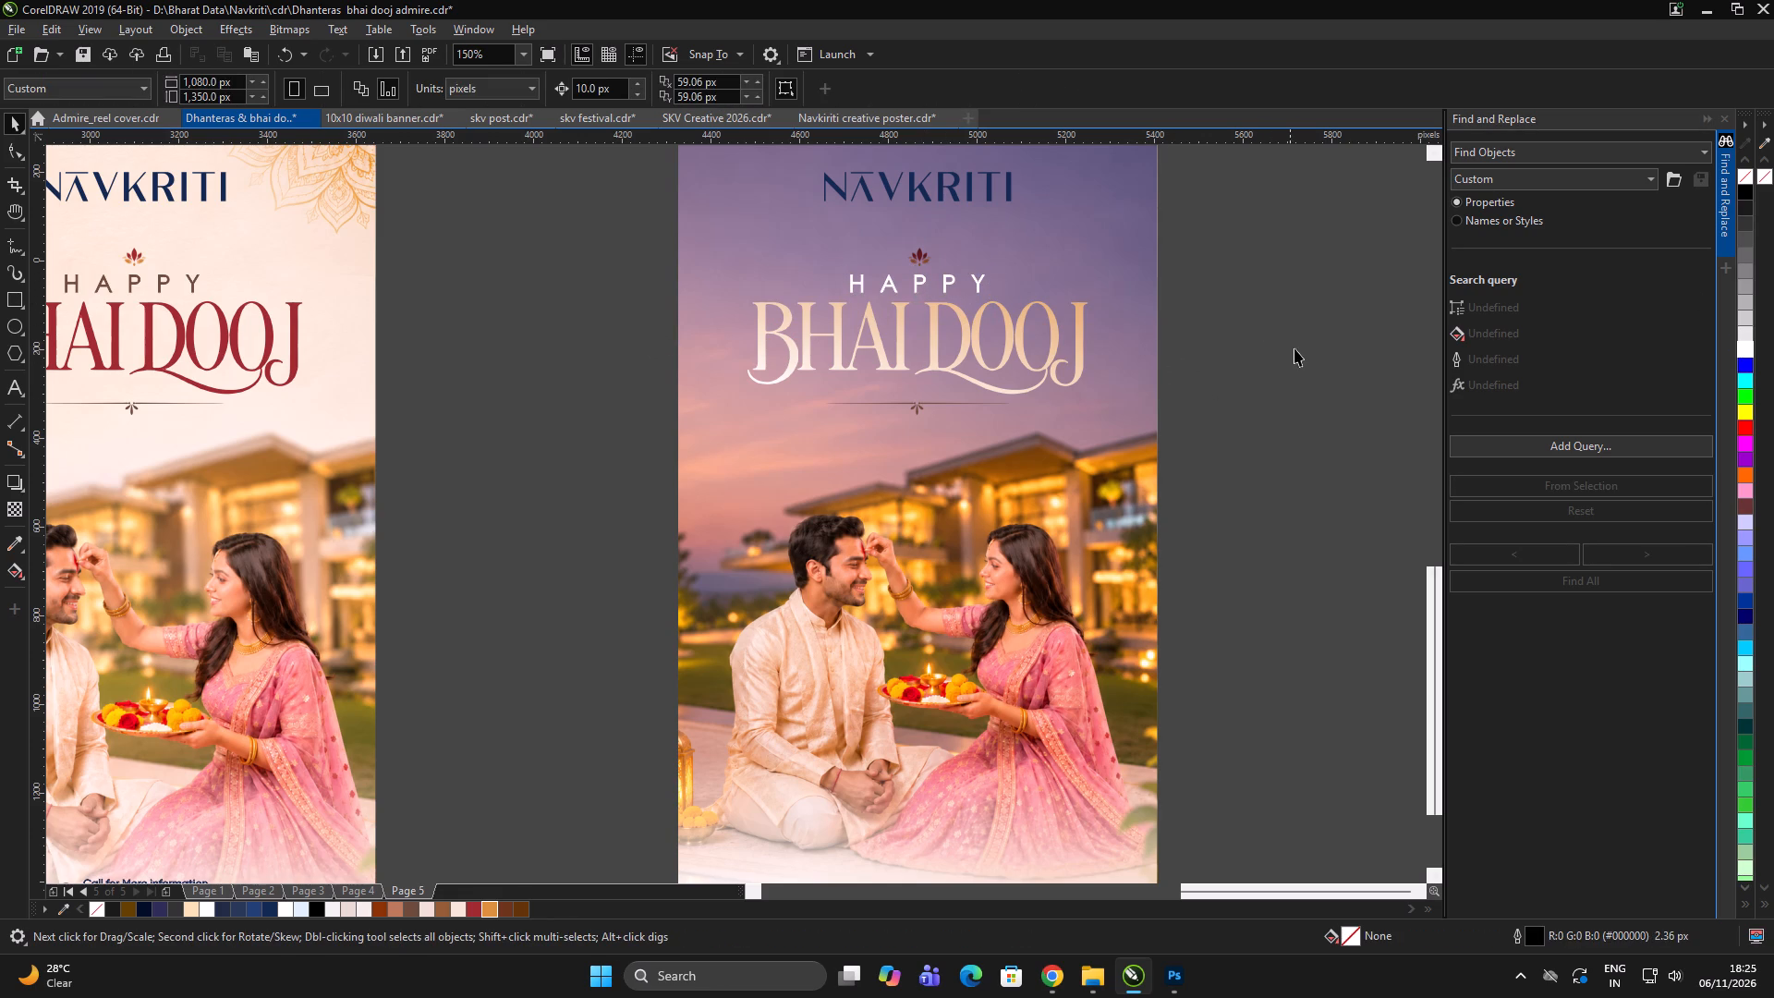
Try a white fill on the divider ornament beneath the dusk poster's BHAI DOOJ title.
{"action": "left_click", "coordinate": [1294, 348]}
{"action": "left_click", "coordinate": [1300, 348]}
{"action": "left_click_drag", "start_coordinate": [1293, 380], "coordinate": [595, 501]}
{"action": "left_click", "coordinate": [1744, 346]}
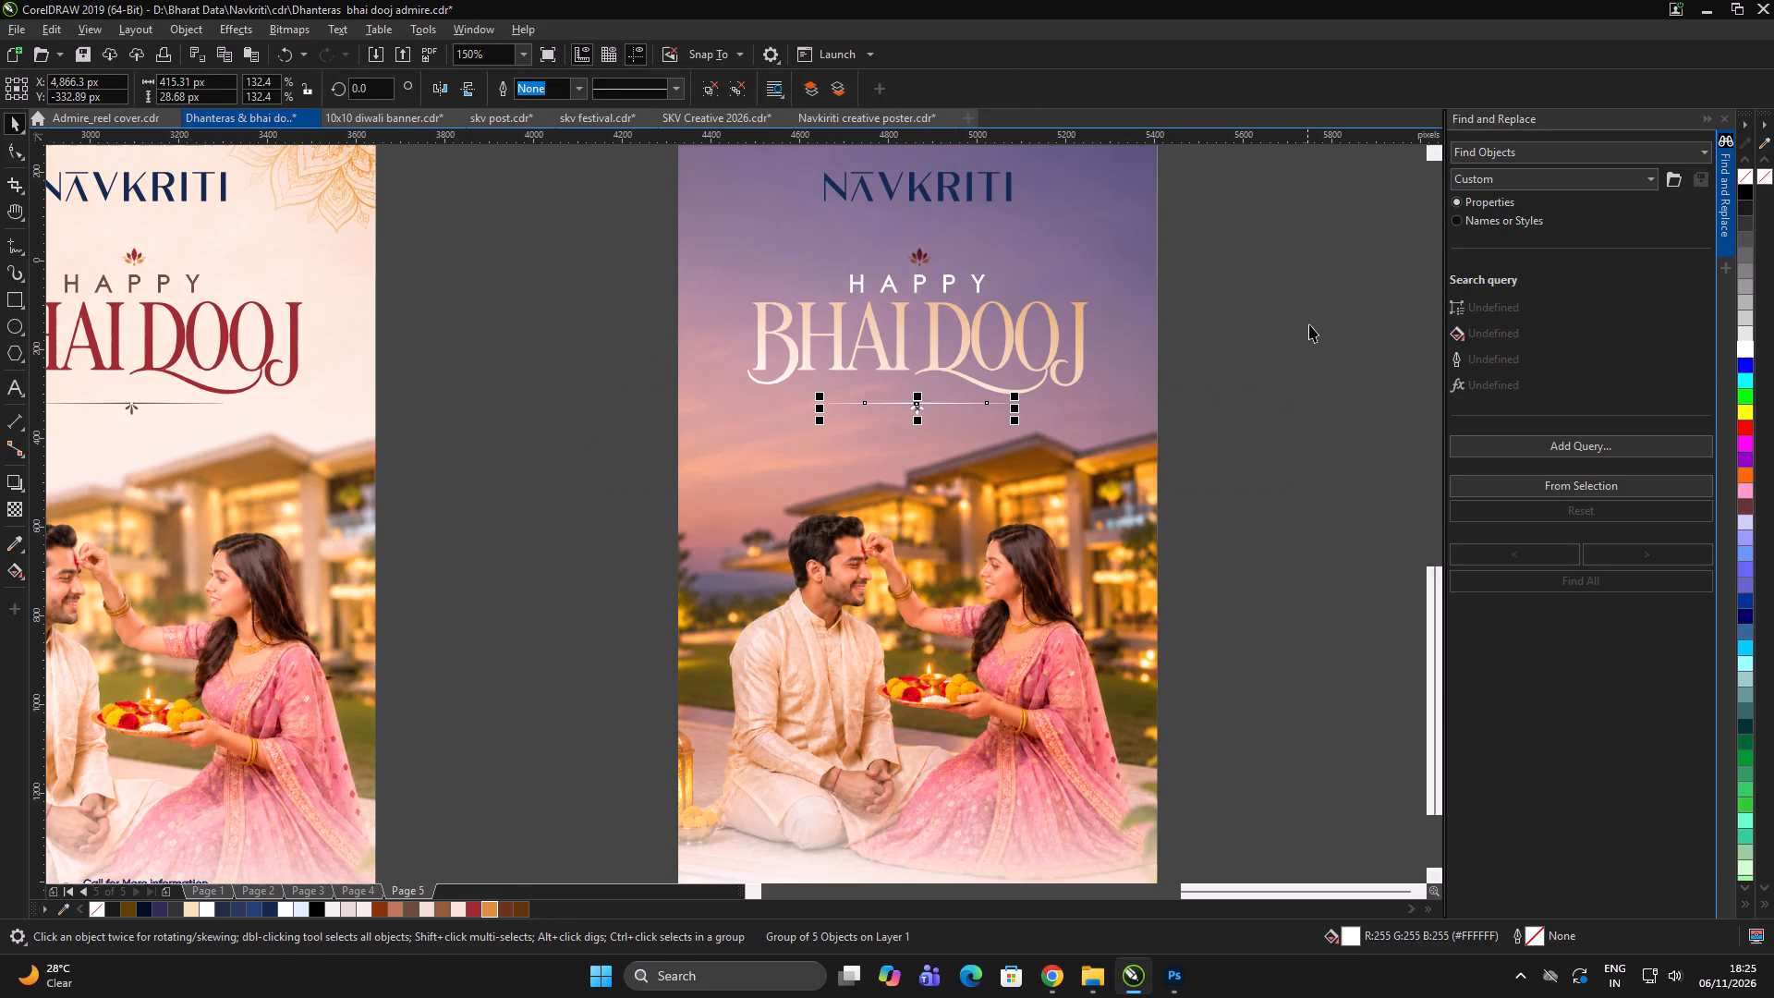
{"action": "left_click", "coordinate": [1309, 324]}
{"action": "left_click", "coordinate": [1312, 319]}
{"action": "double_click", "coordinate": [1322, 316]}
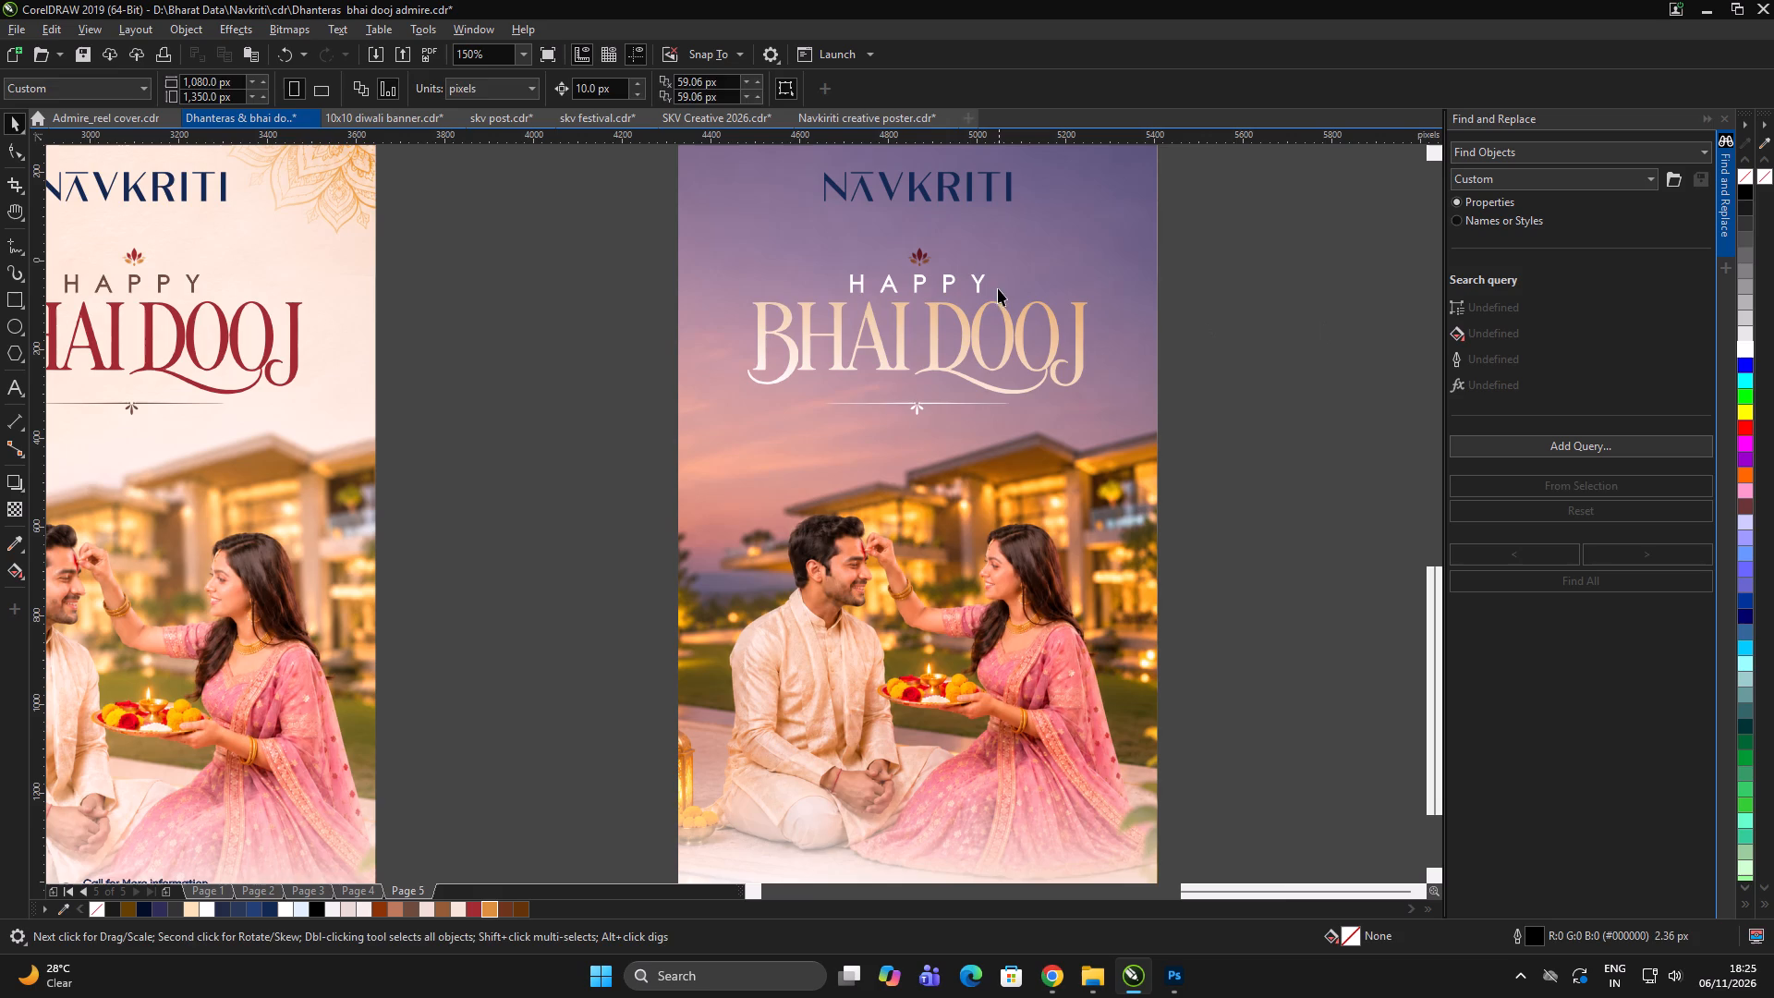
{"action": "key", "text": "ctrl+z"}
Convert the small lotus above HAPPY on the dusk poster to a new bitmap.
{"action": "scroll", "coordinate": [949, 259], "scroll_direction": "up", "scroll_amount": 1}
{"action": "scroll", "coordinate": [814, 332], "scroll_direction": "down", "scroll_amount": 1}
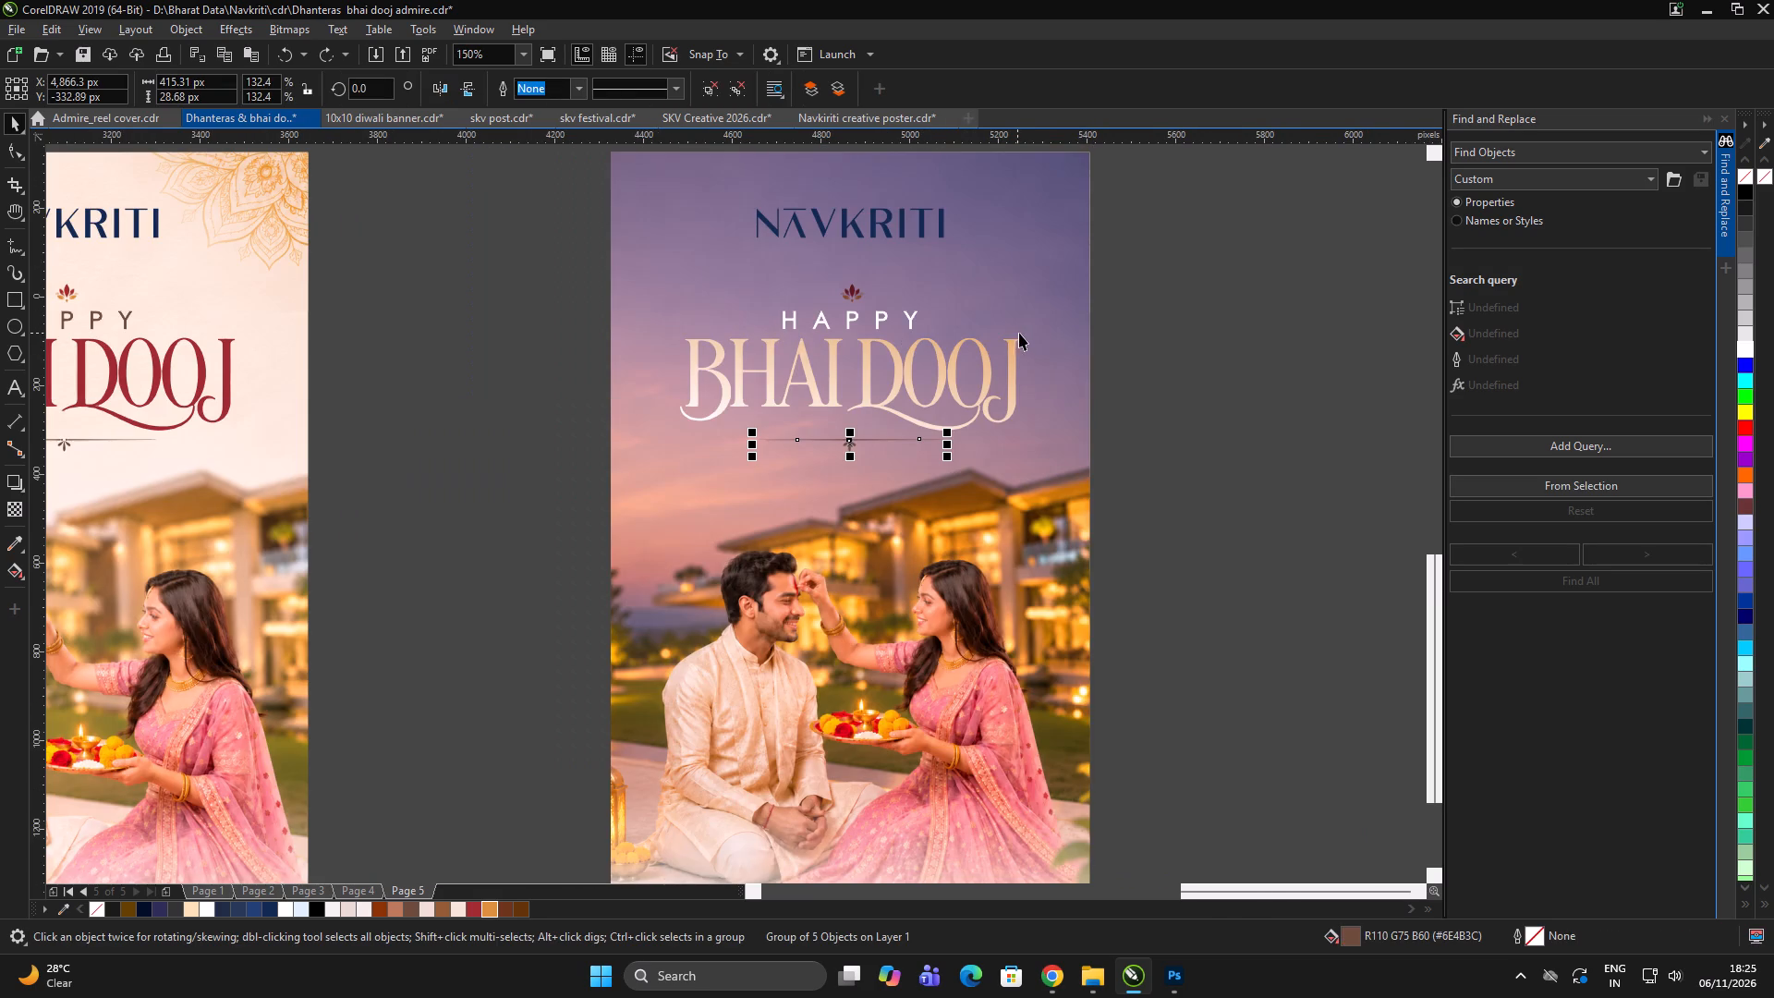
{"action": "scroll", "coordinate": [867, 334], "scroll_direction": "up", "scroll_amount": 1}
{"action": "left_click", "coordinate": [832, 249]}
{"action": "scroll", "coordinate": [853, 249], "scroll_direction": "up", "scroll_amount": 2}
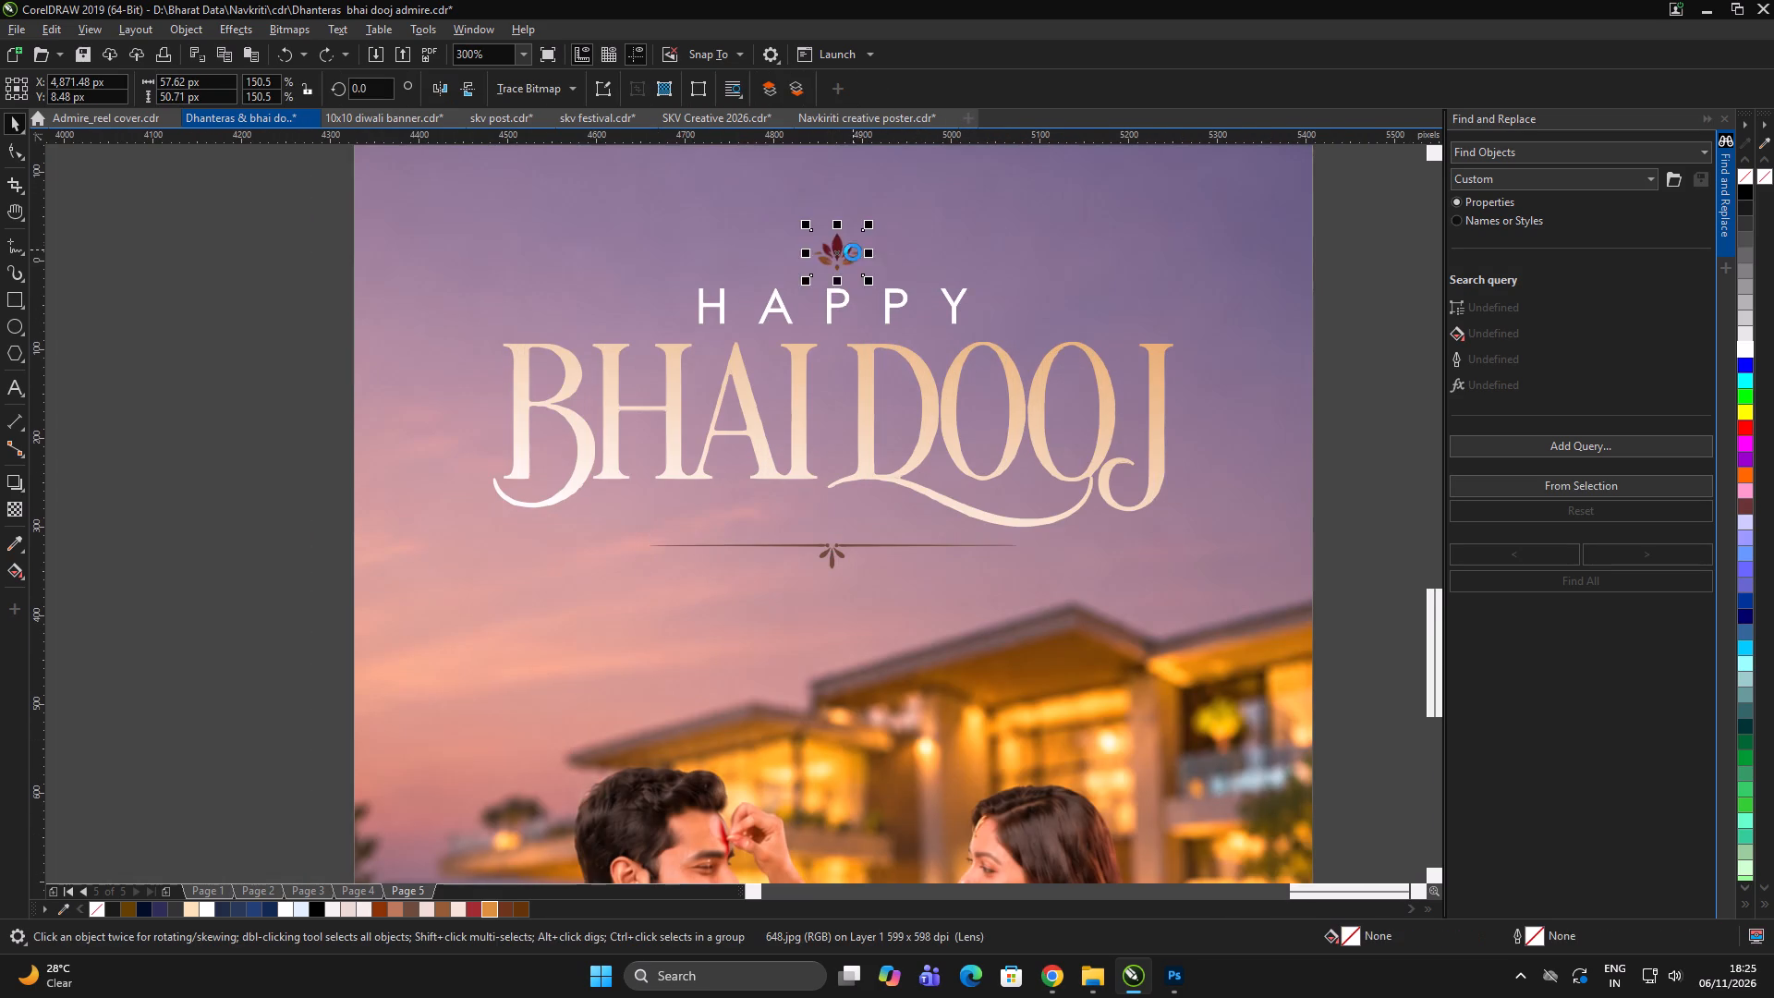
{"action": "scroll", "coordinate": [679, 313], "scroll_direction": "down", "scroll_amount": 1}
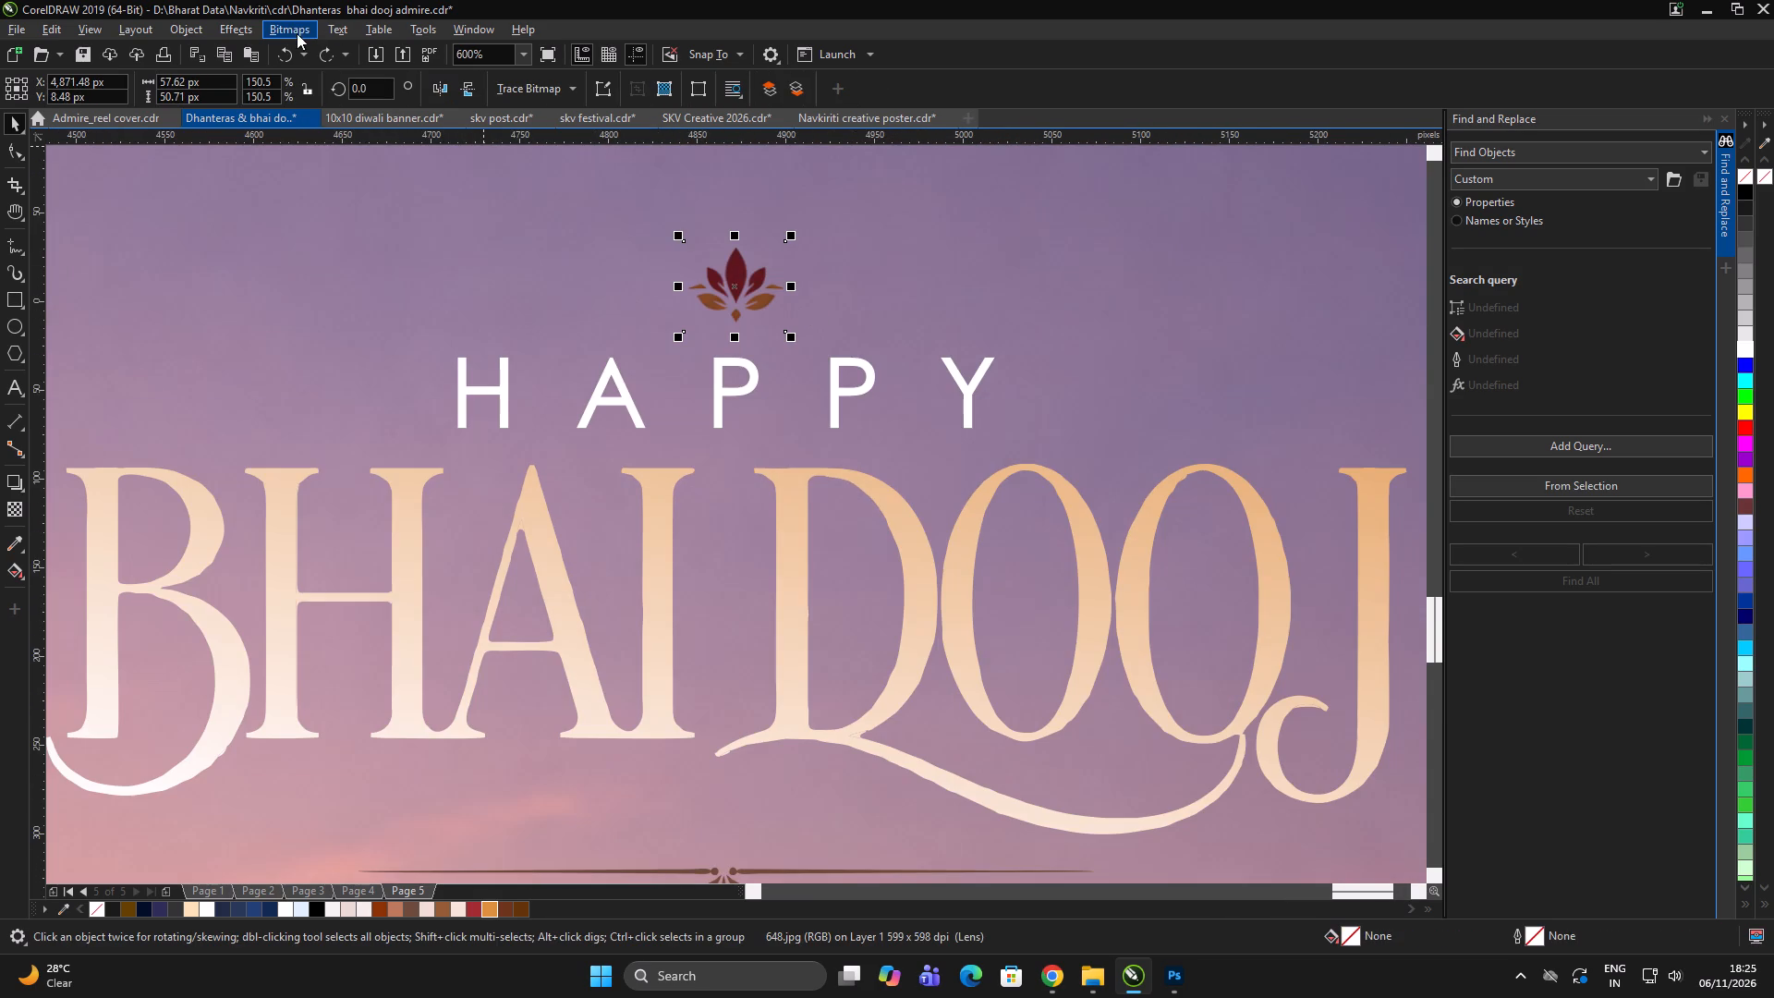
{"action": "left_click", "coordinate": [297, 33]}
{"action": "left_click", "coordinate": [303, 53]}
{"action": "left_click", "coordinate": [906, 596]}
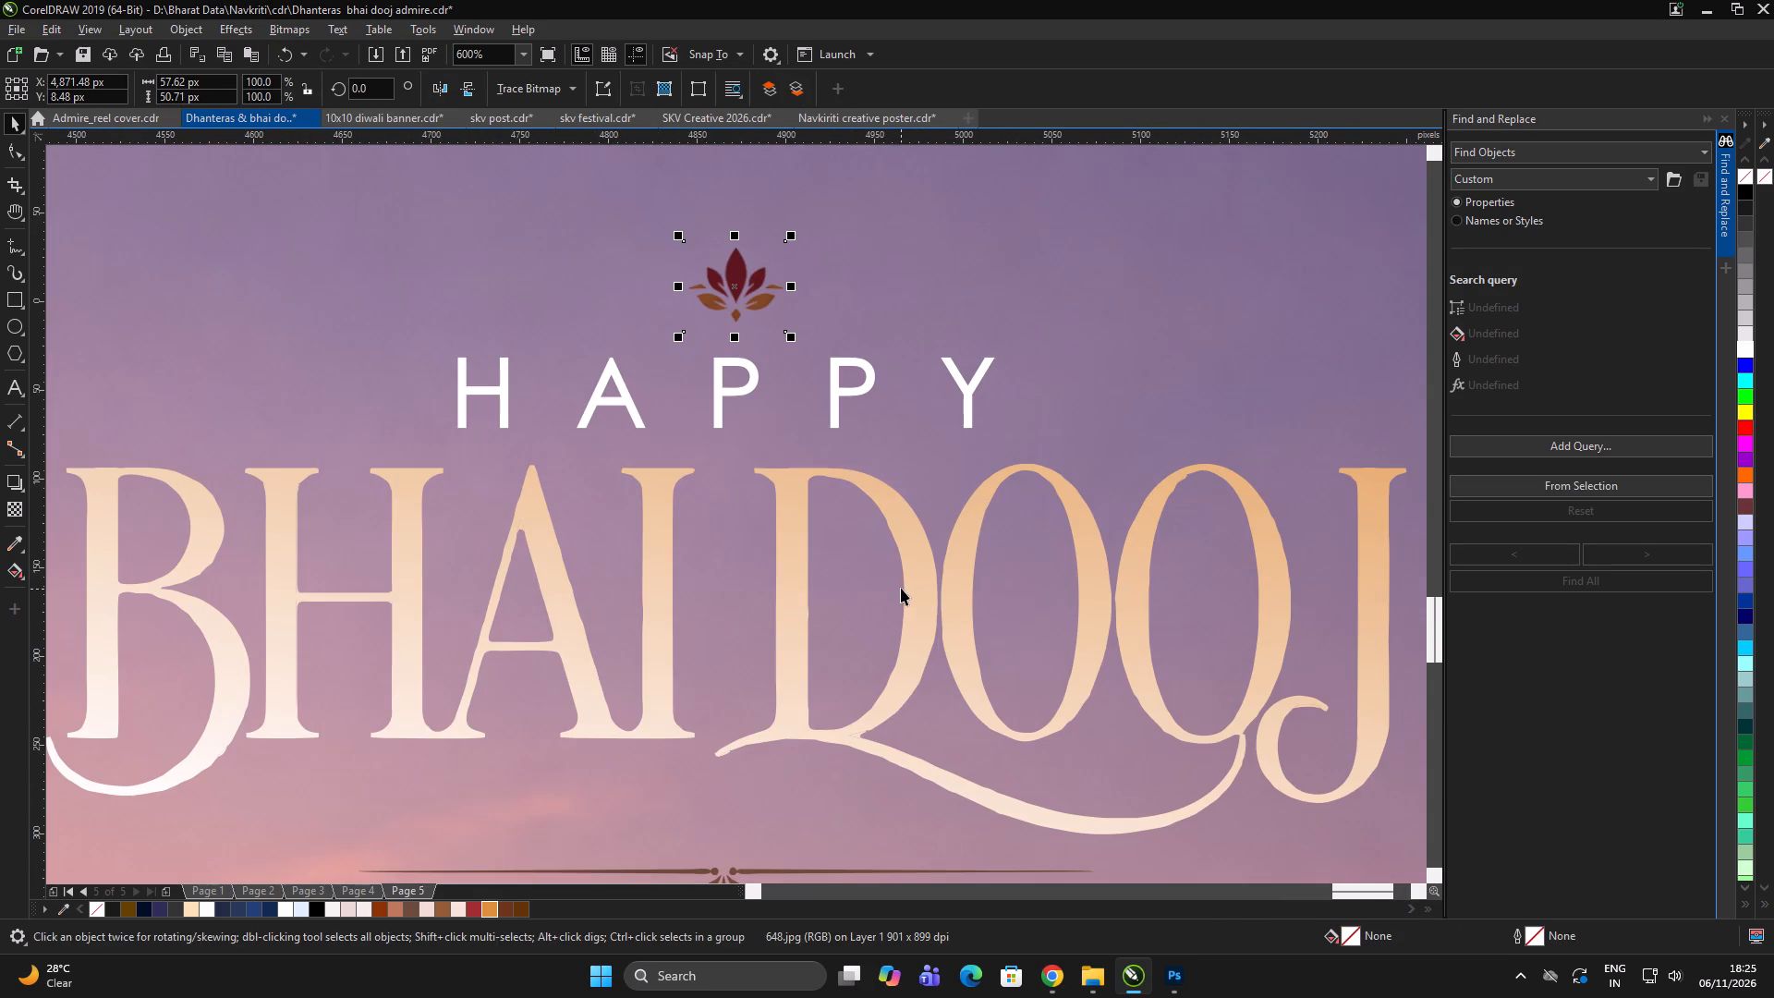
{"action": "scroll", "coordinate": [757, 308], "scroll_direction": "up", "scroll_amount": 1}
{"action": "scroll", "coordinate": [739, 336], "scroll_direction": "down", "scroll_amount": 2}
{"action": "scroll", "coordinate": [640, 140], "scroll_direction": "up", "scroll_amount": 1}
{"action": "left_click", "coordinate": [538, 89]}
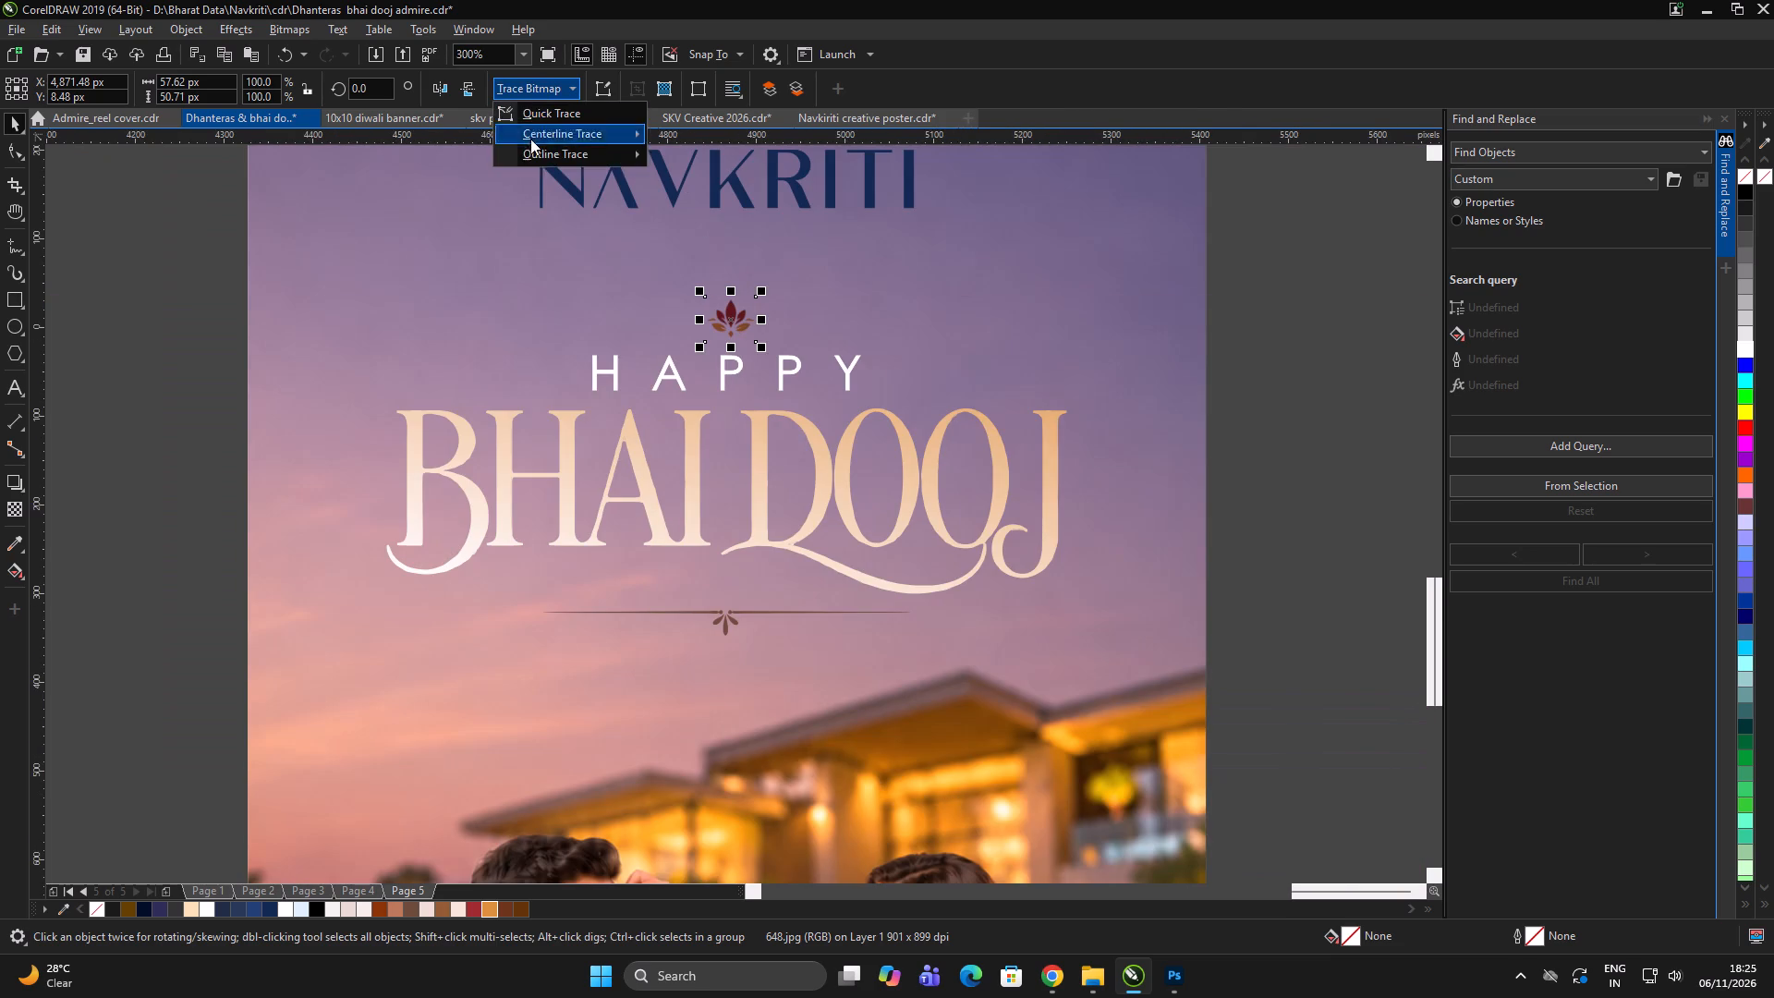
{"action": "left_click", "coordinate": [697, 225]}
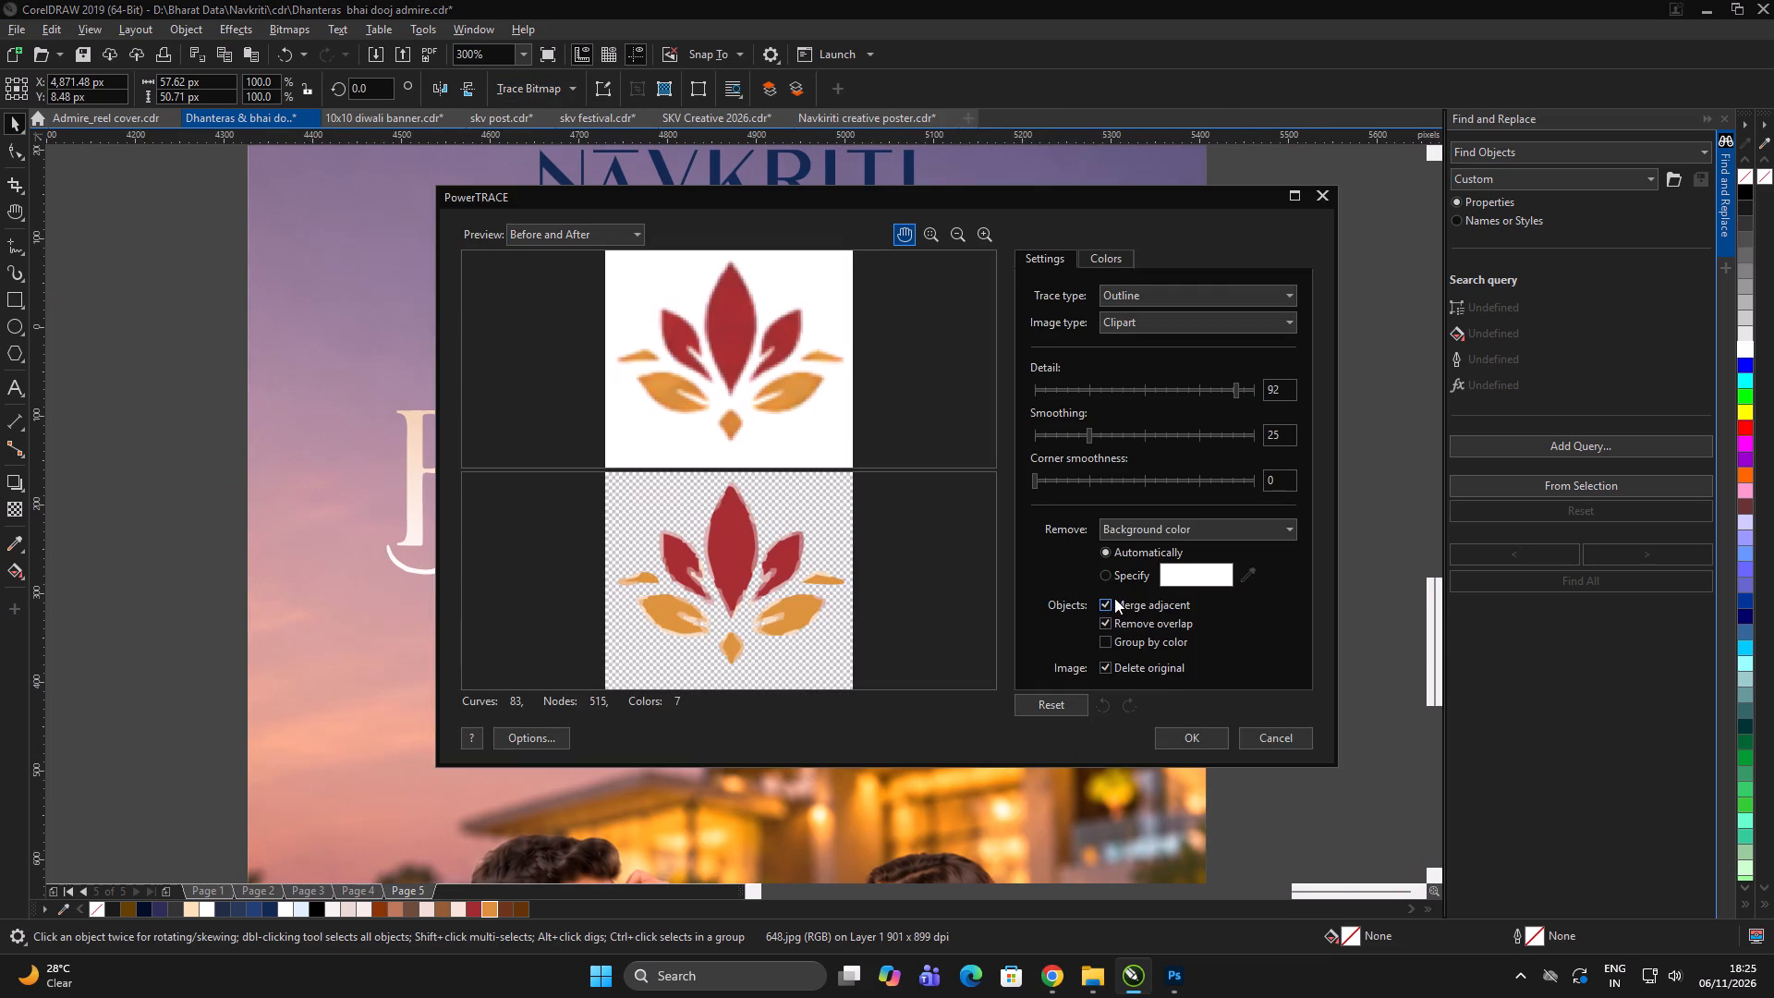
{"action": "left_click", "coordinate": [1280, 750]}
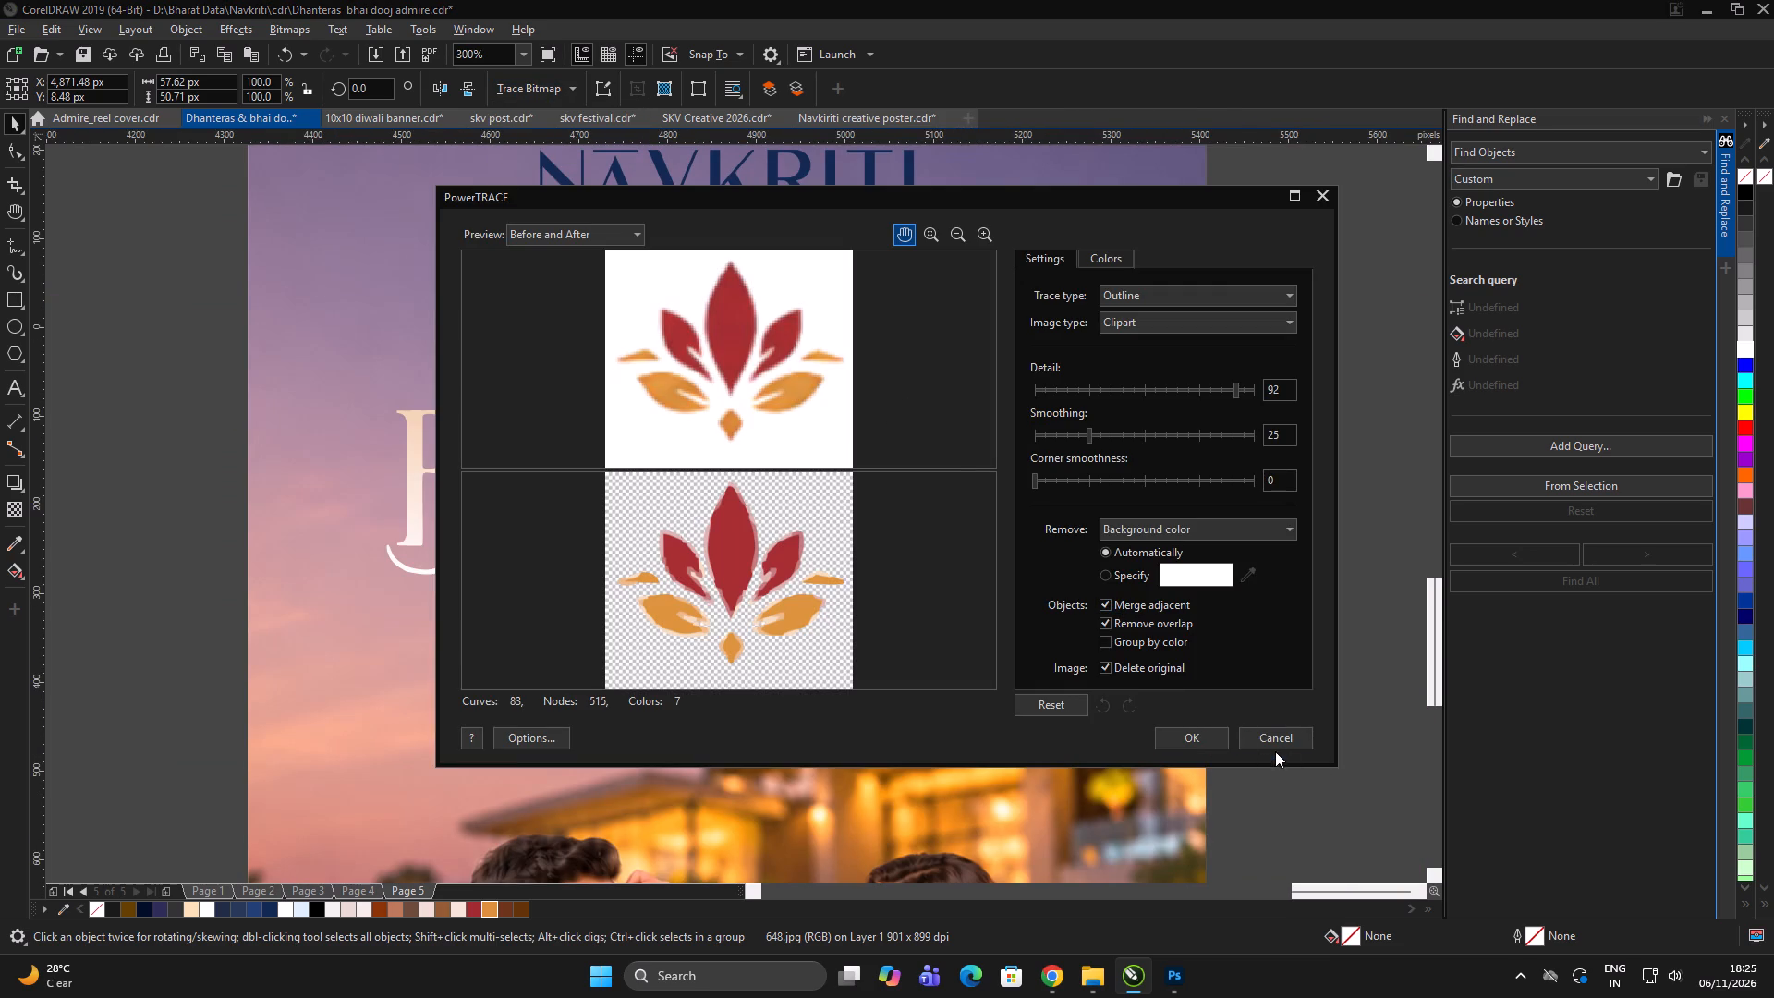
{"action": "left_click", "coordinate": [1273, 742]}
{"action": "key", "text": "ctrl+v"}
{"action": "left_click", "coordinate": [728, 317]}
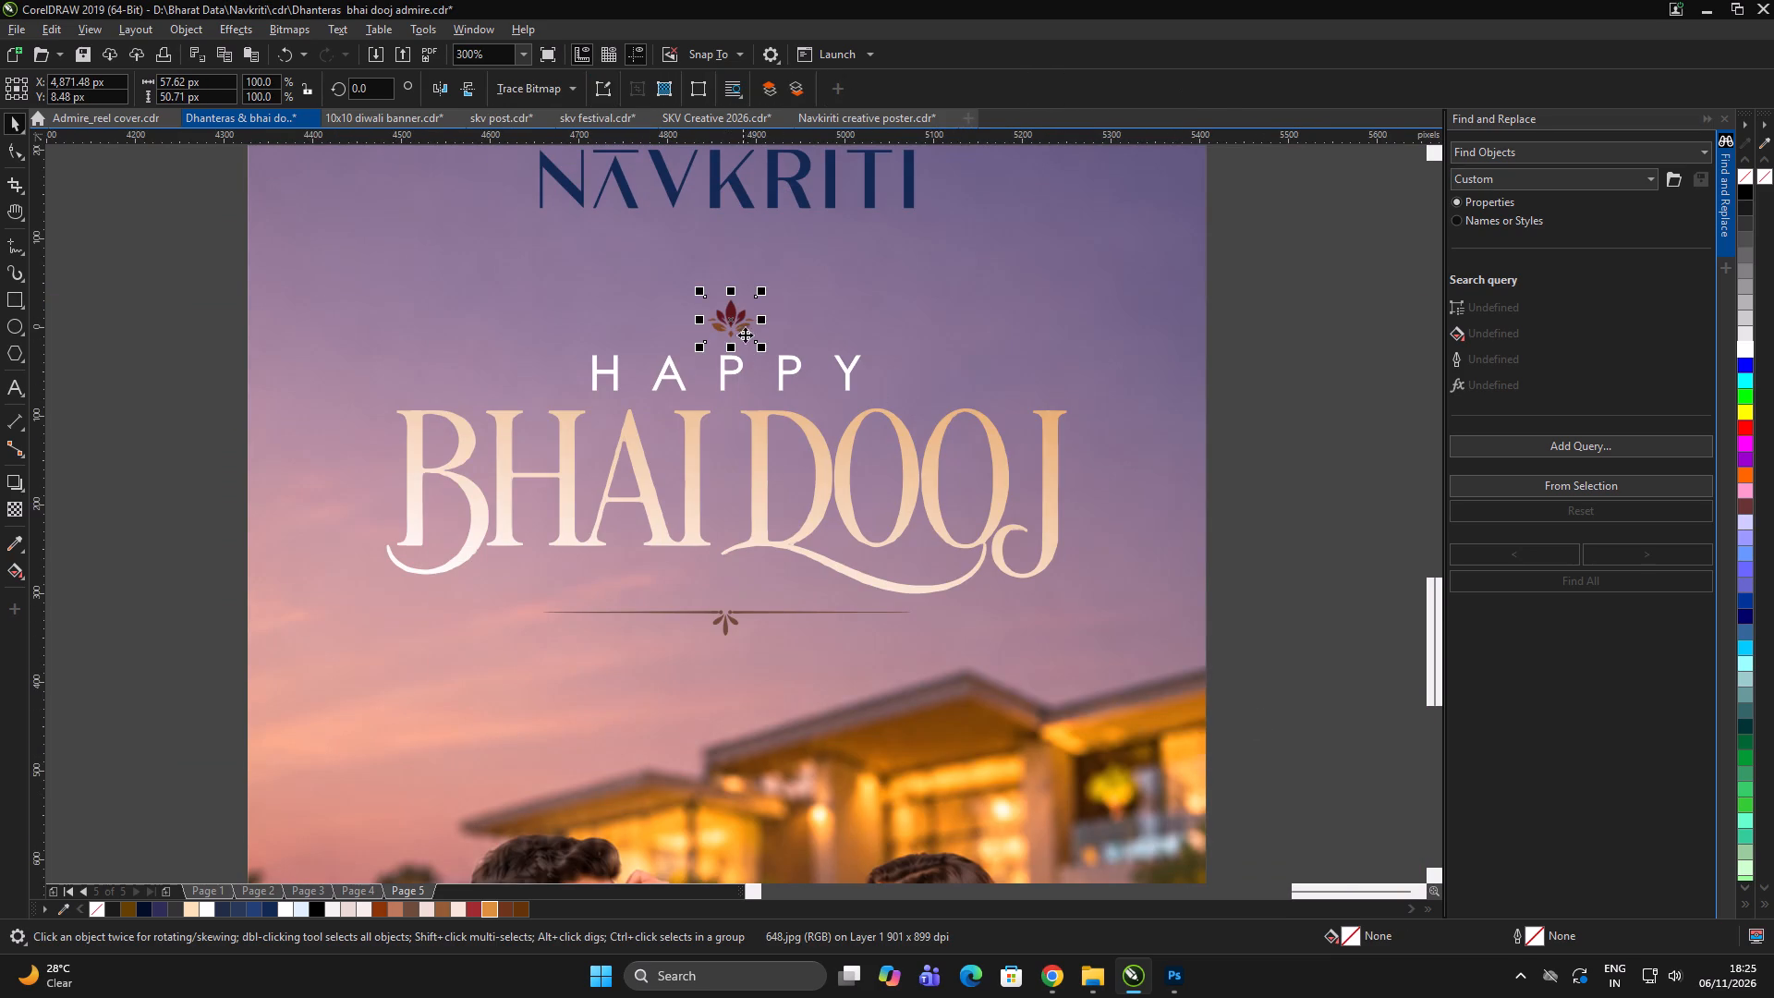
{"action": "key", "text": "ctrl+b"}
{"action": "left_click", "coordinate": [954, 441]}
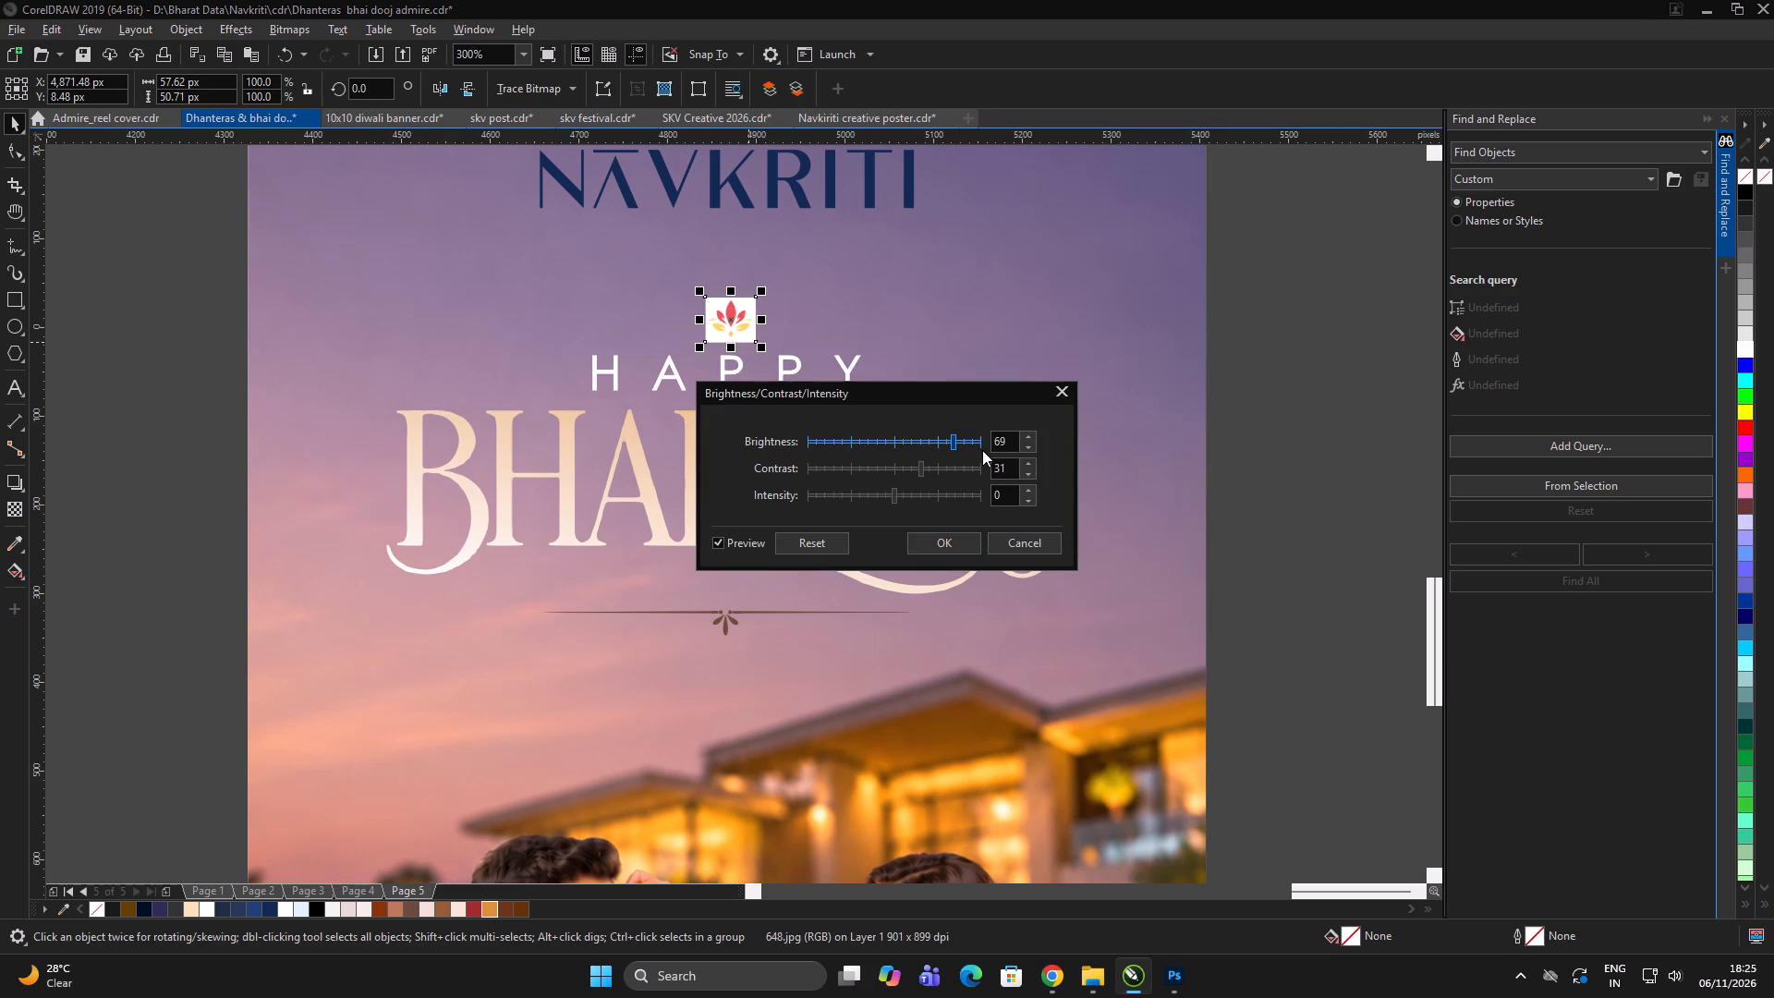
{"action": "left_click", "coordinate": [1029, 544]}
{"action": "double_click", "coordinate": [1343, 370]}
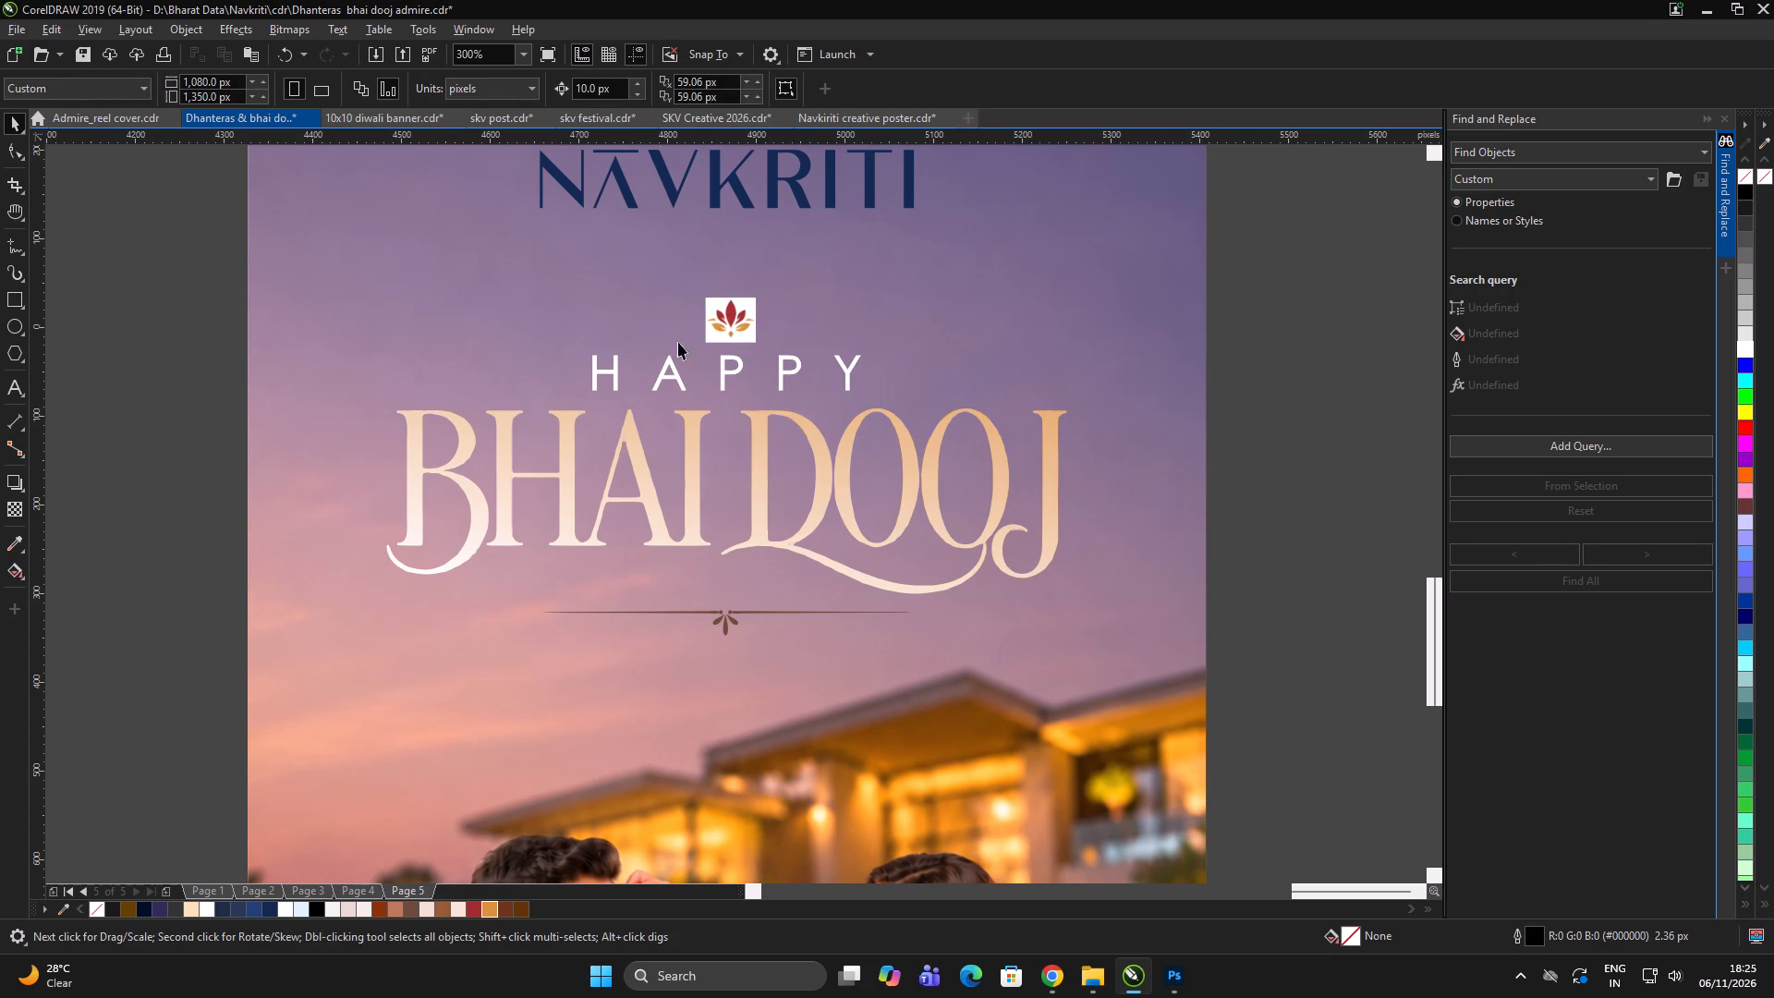
Delete the small lotus image above HAPPY on the dusk poster.
{"action": "left_click", "coordinate": [747, 330]}
{"action": "scroll", "coordinate": [822, 343], "scroll_direction": "down", "scroll_amount": 2}
{"action": "triple_click", "coordinate": [1087, 340]}
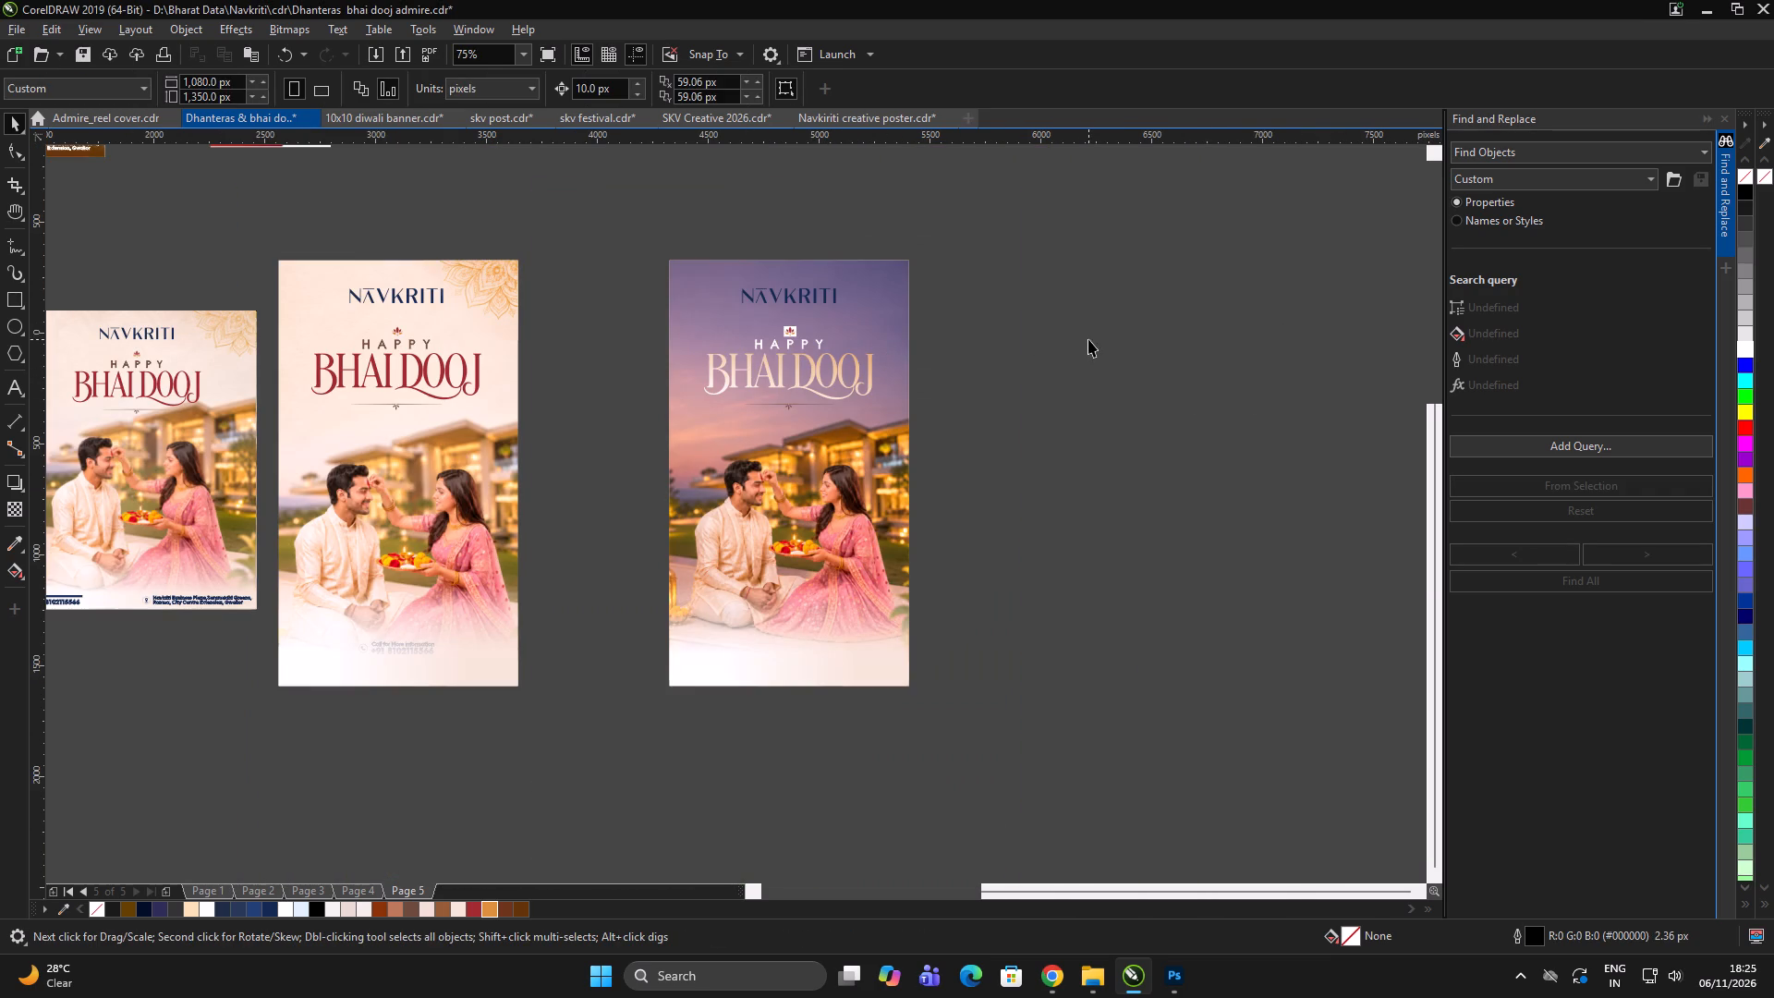
{"action": "scroll", "coordinate": [867, 329], "scroll_direction": "up", "scroll_amount": 2}
{"action": "left_click", "coordinate": [575, 345]}
{"action": "scroll", "coordinate": [859, 342], "scroll_direction": "down", "scroll_amount": 2}
{"action": "key", "text": "Delete"}
Fill the divider ornament beneath the dusk poster's BHAI DOOJ title with white.
{"action": "left_click", "coordinate": [1024, 373]}
{"action": "left_click_drag", "start_coordinate": [1011, 378], "coordinate": [480, 458]}
{"action": "scroll", "coordinate": [897, 383], "scroll_direction": "up", "scroll_amount": 2}
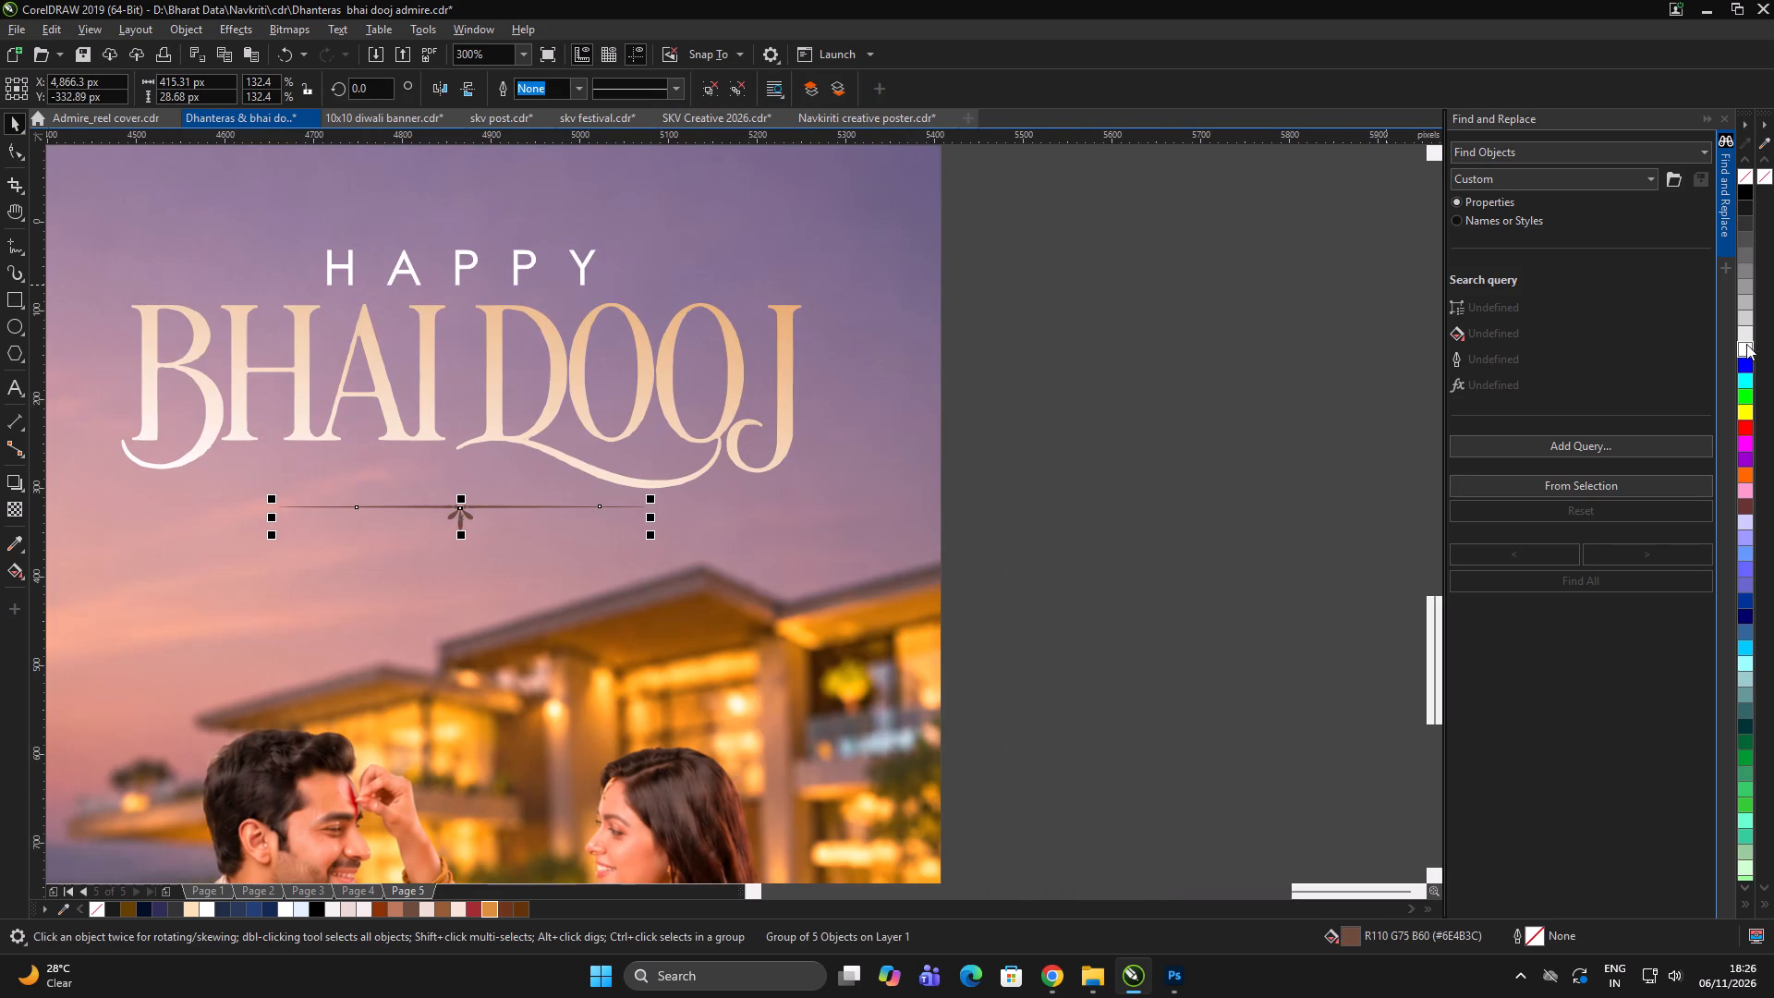
{"action": "left_click", "coordinate": [1744, 351]}
{"action": "left_click", "coordinate": [989, 372]}
{"action": "left_click", "coordinate": [1039, 359]}
{"action": "scroll", "coordinate": [884, 376], "scroll_direction": "down", "scroll_amount": 3}
{"action": "double_click", "coordinate": [1114, 353]}
{"action": "left_click", "coordinate": [1121, 349]}
Switch to Chrome and search Google for "flower vector" in place of the open Bhai Dooj text effect page.
{"action": "key", "text": "alt+Tab"}
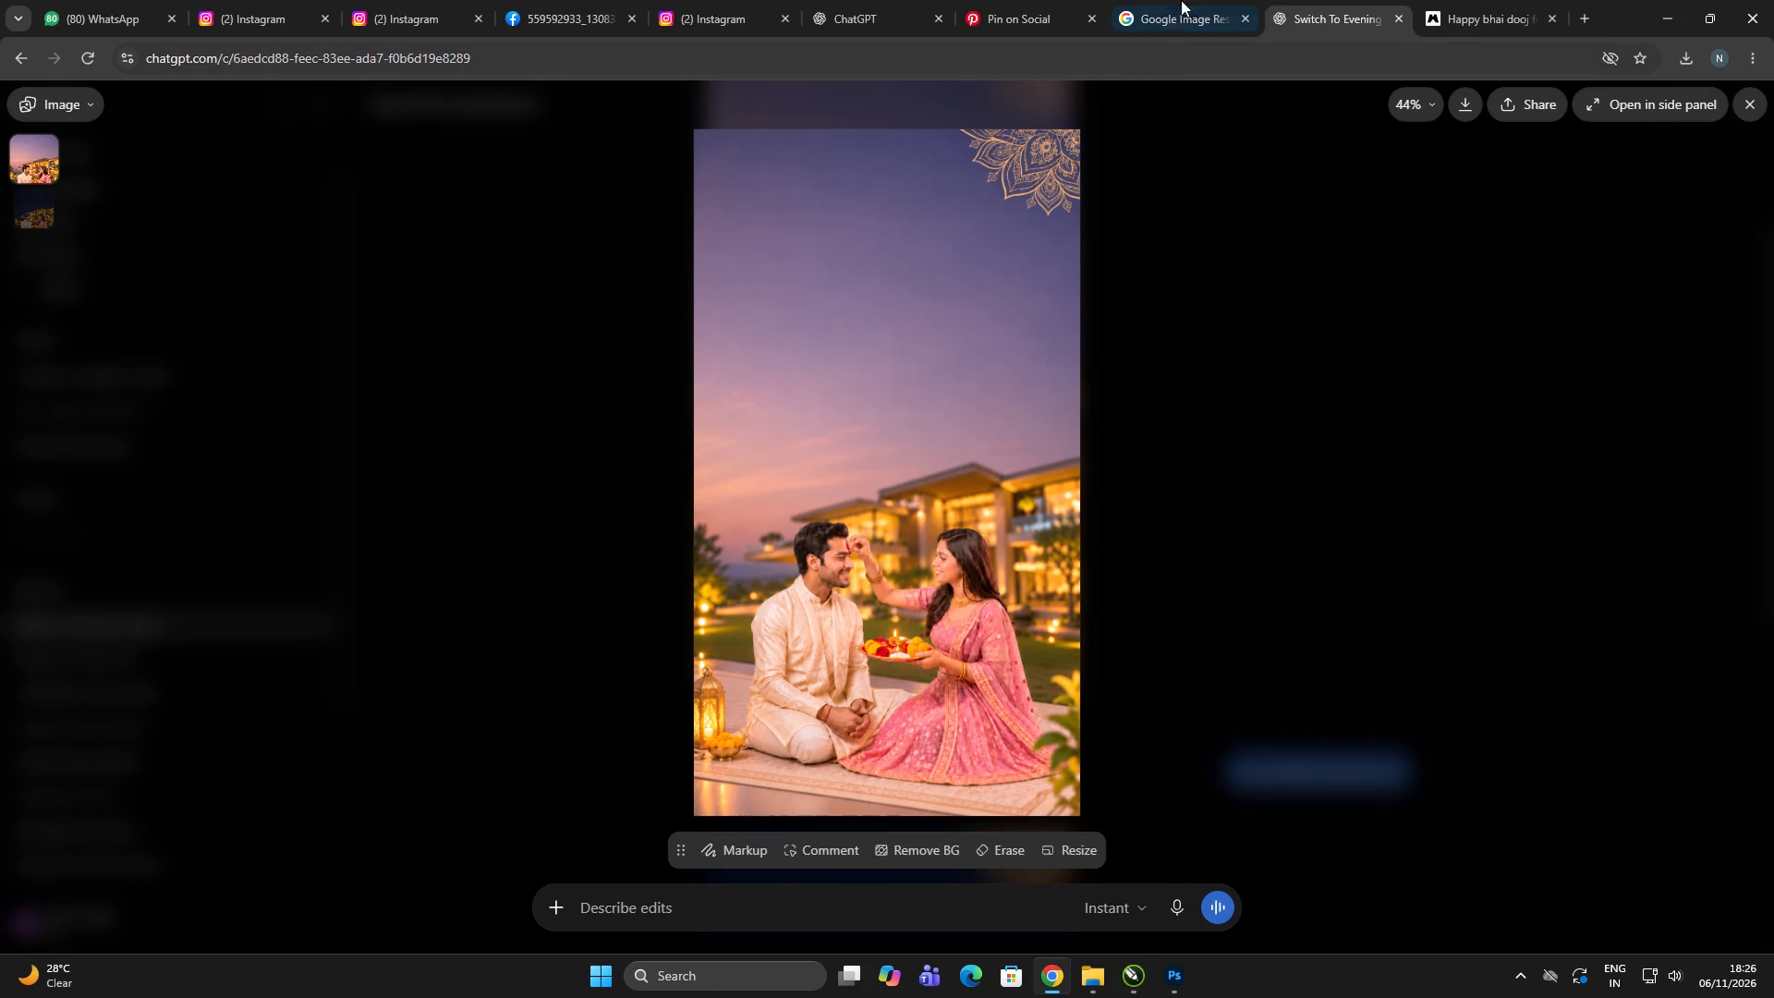
{"action": "left_click", "coordinate": [1189, 0]}
{"action": "left_click", "coordinate": [1364, 0]}
{"action": "left_click", "coordinate": [1463, 0]}
{"action": "left_click", "coordinate": [1262, 63]}
{"action": "key", "text": "ctrl+a"}
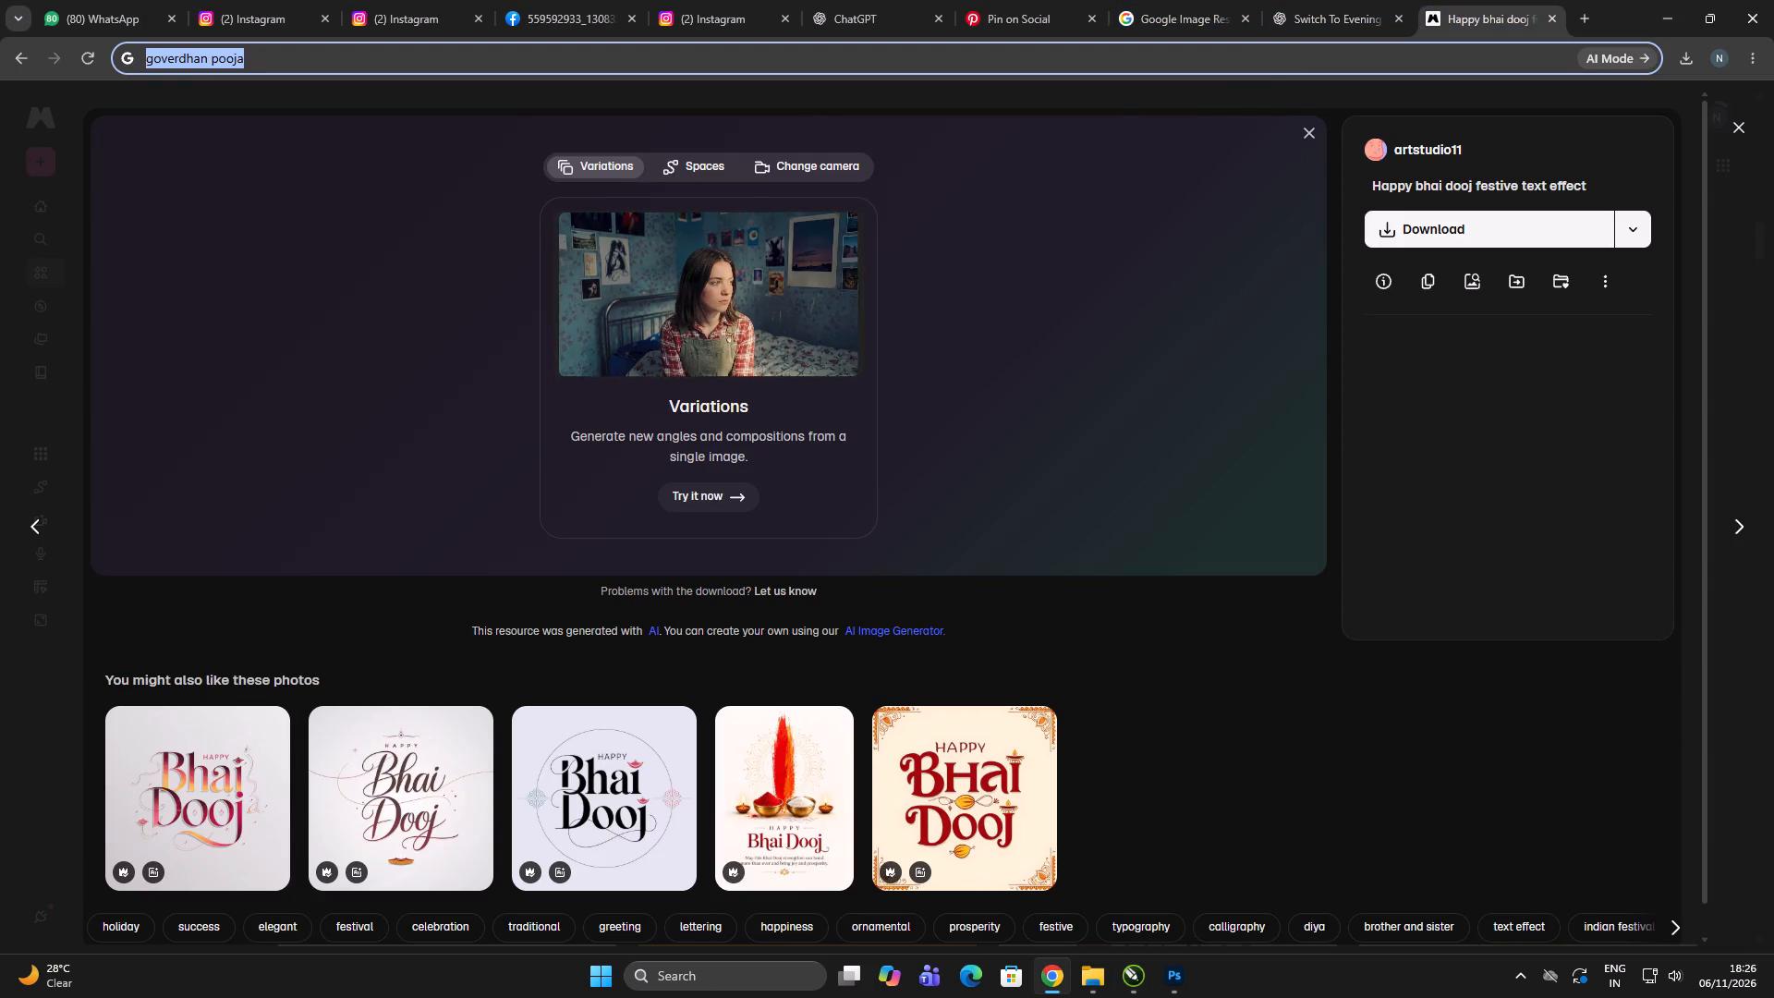
{"action": "type", "text": "fk"}
{"action": "key", "text": "BackSpace"}
{"action": "key", "text": "BackSpace"}
{"action": "type", "text": "flower"}
{"action": "key", "text": "space"}
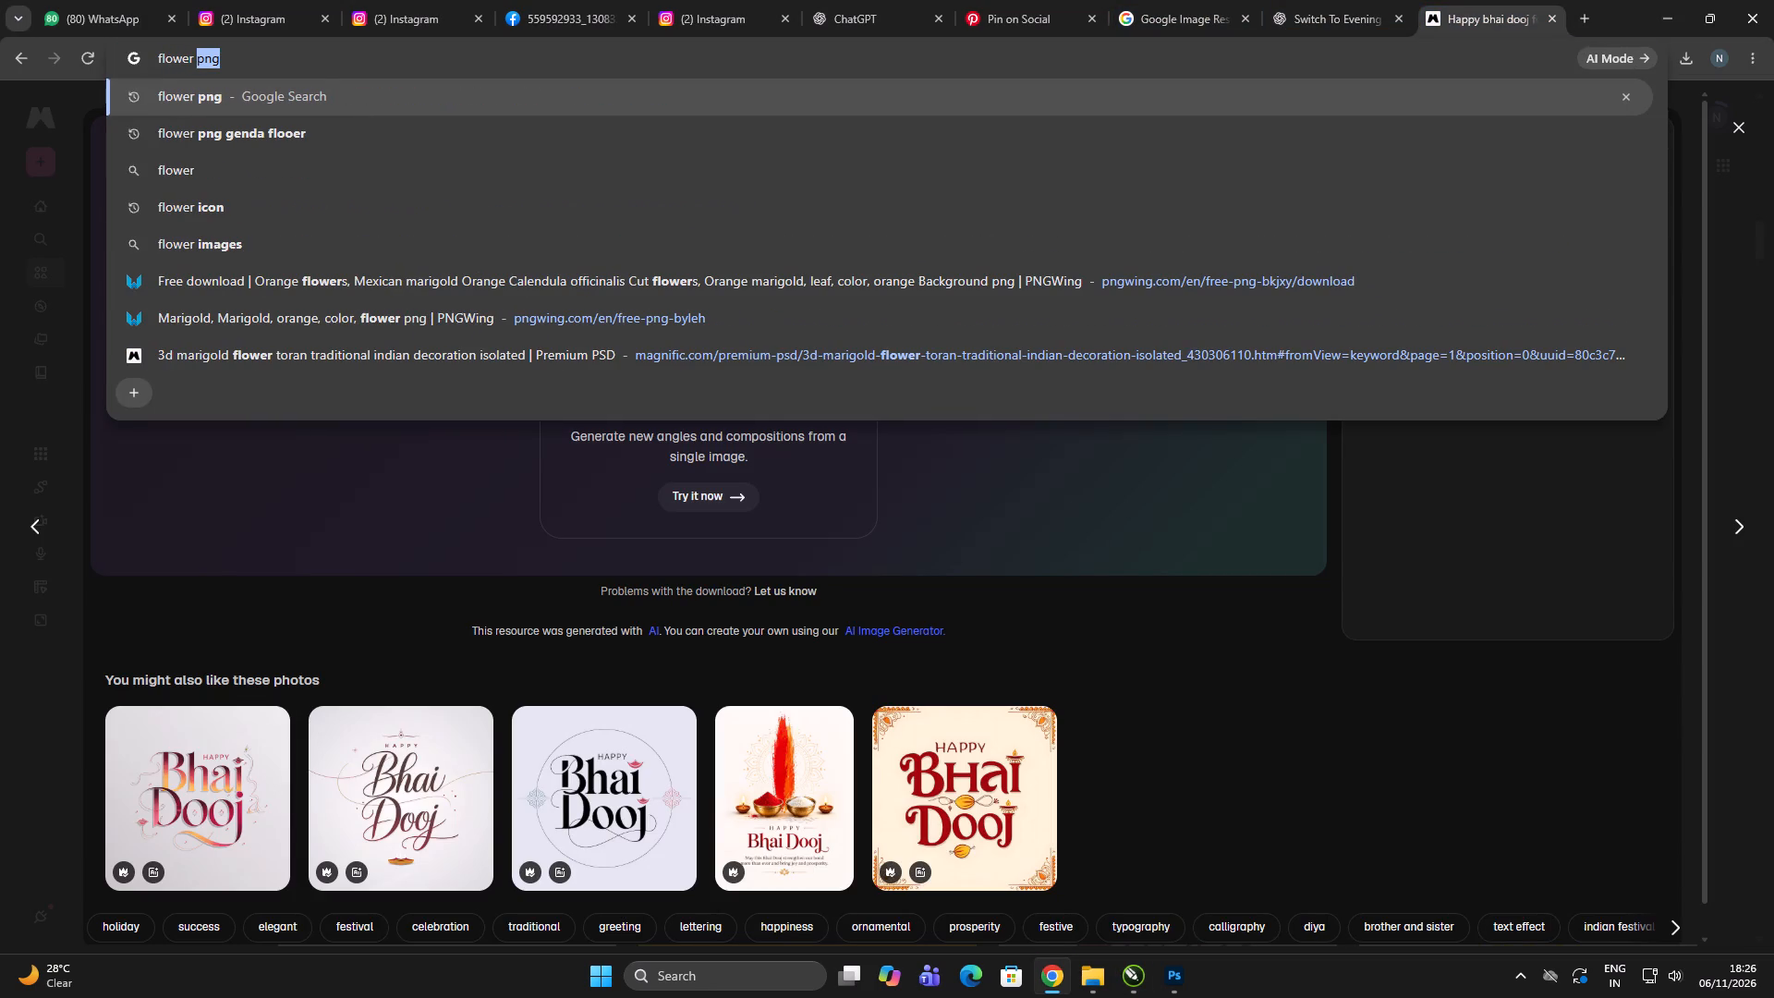
{"action": "type", "text": "vector"}
{"action": "key", "text": "Return"}
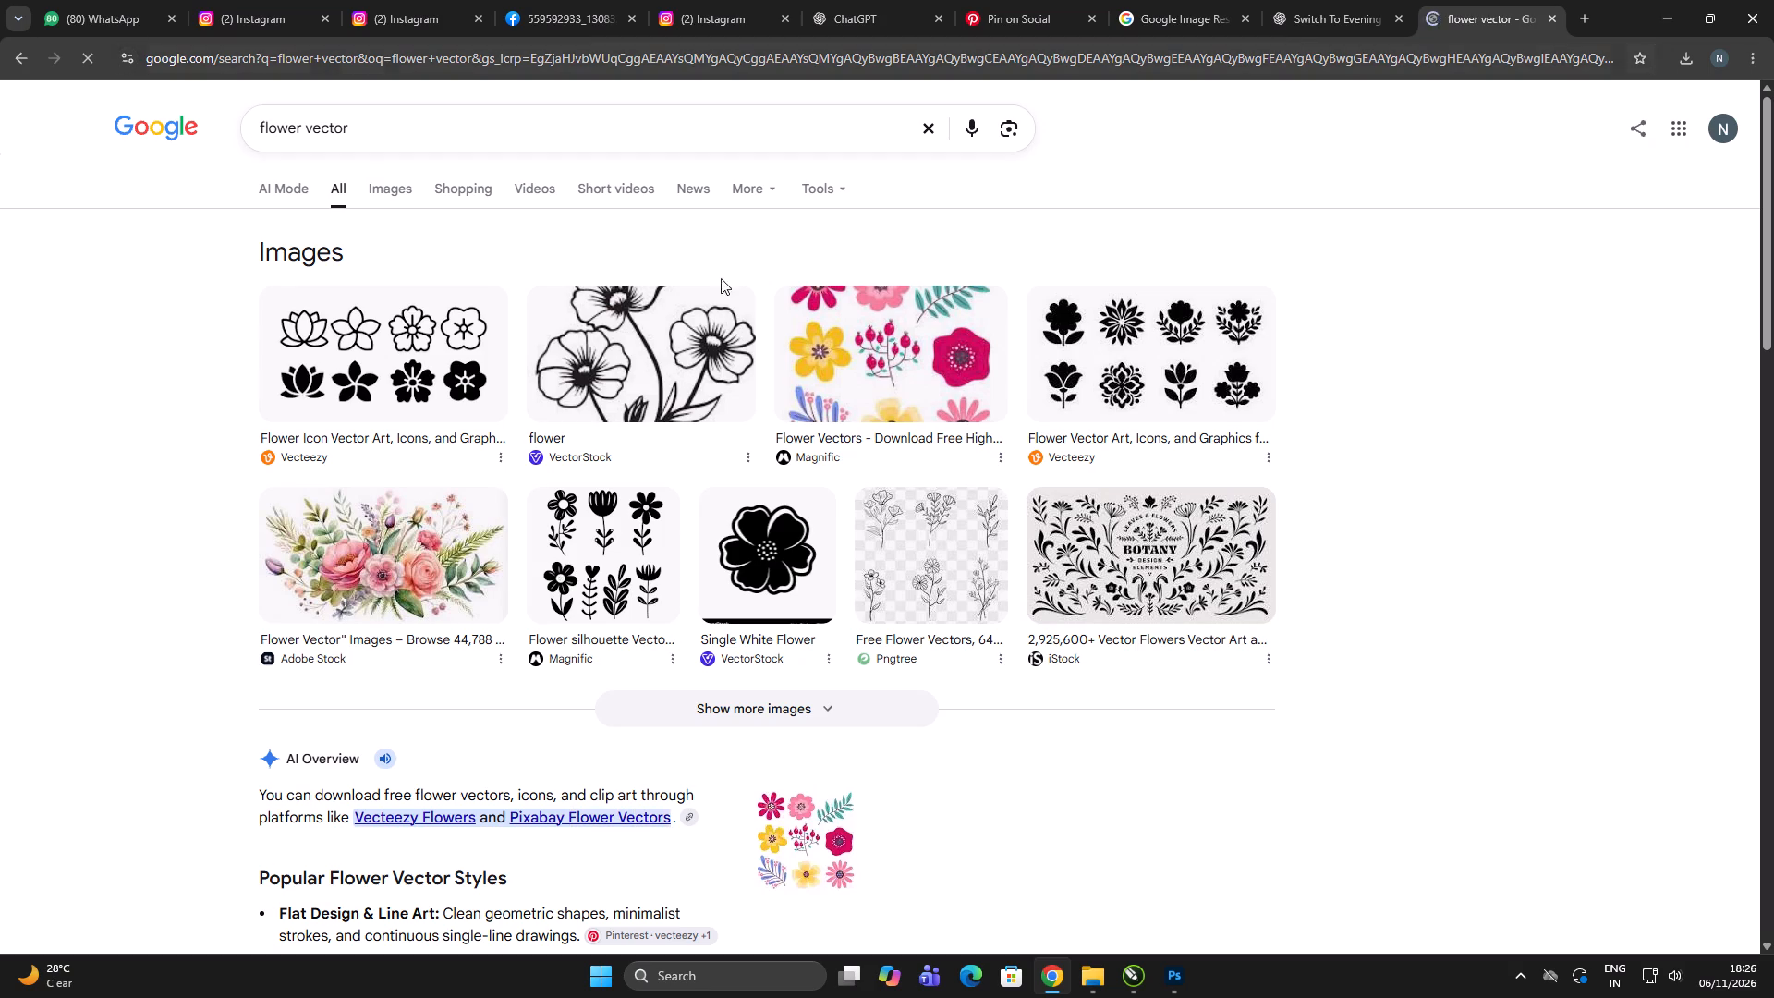
Look through the image results for "flower vector" for a small floral ornament suited to the poster title.
{"action": "left_click", "coordinate": [359, 193]}
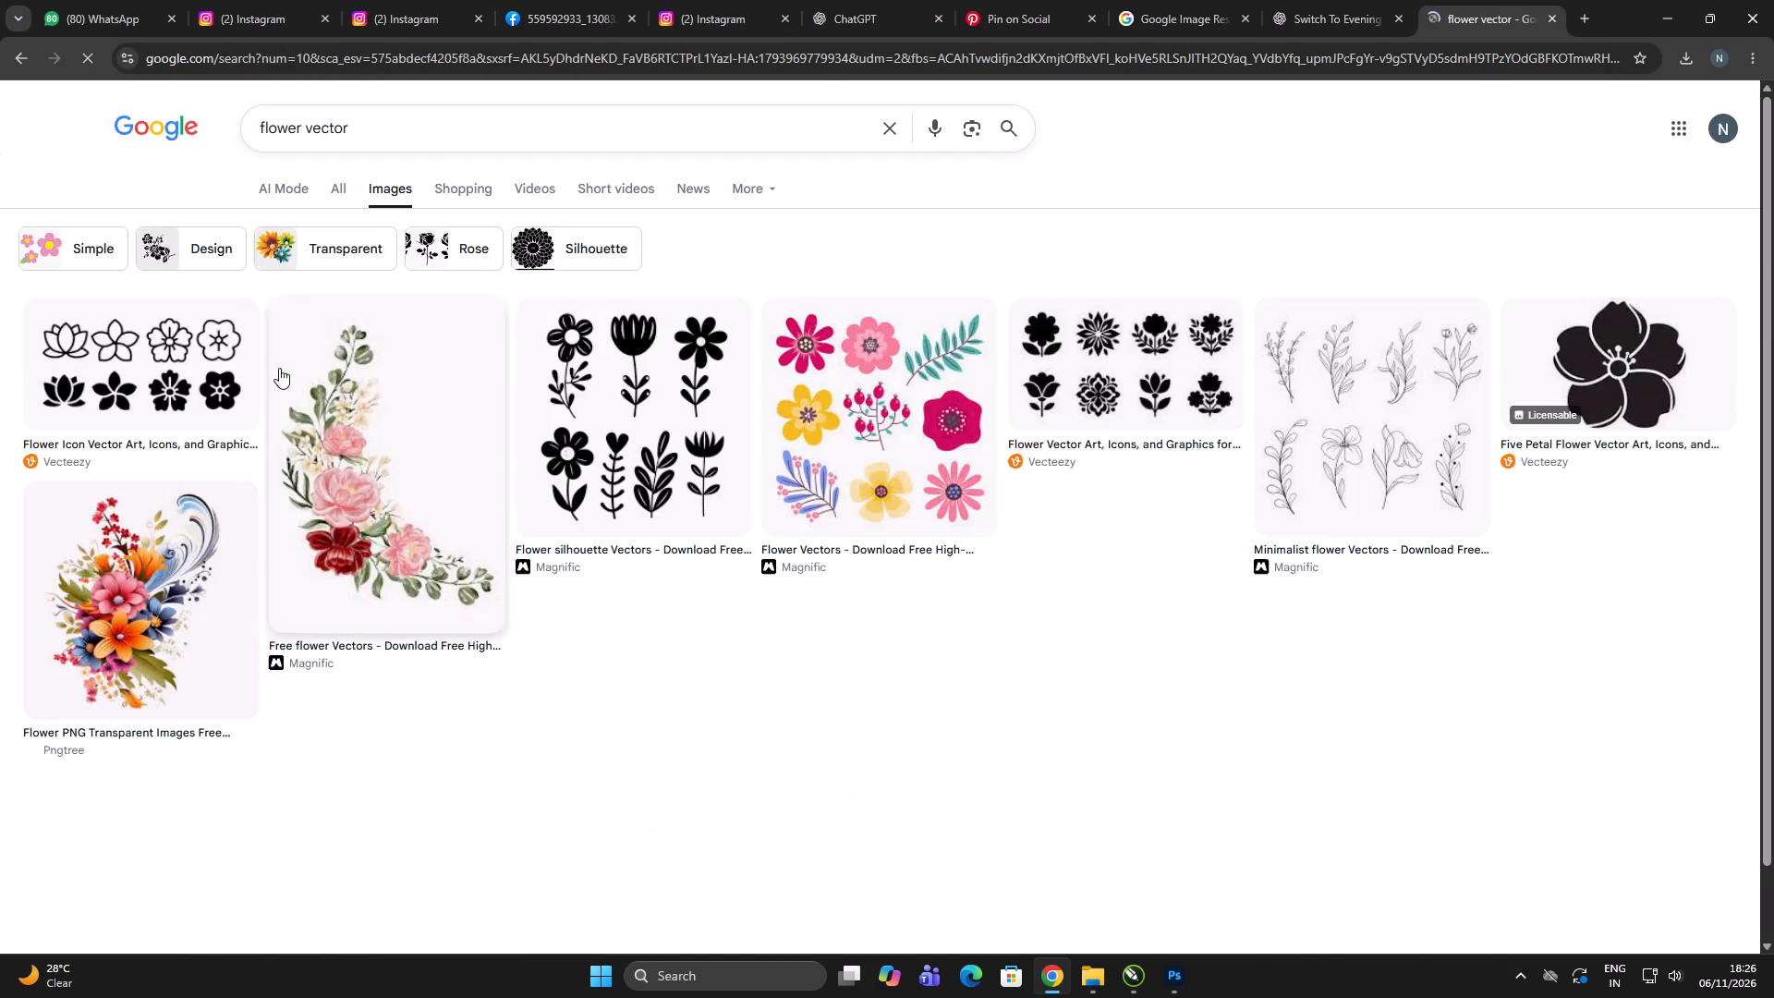
{"action": "scroll", "coordinate": [512, 330], "scroll_direction": "down", "scroll_amount": 6}
{"action": "scroll", "coordinate": [1131, 487], "scroll_direction": "down", "scroll_amount": 5}
{"action": "scroll", "coordinate": [931, 493], "scroll_direction": "down", "scroll_amount": 2}
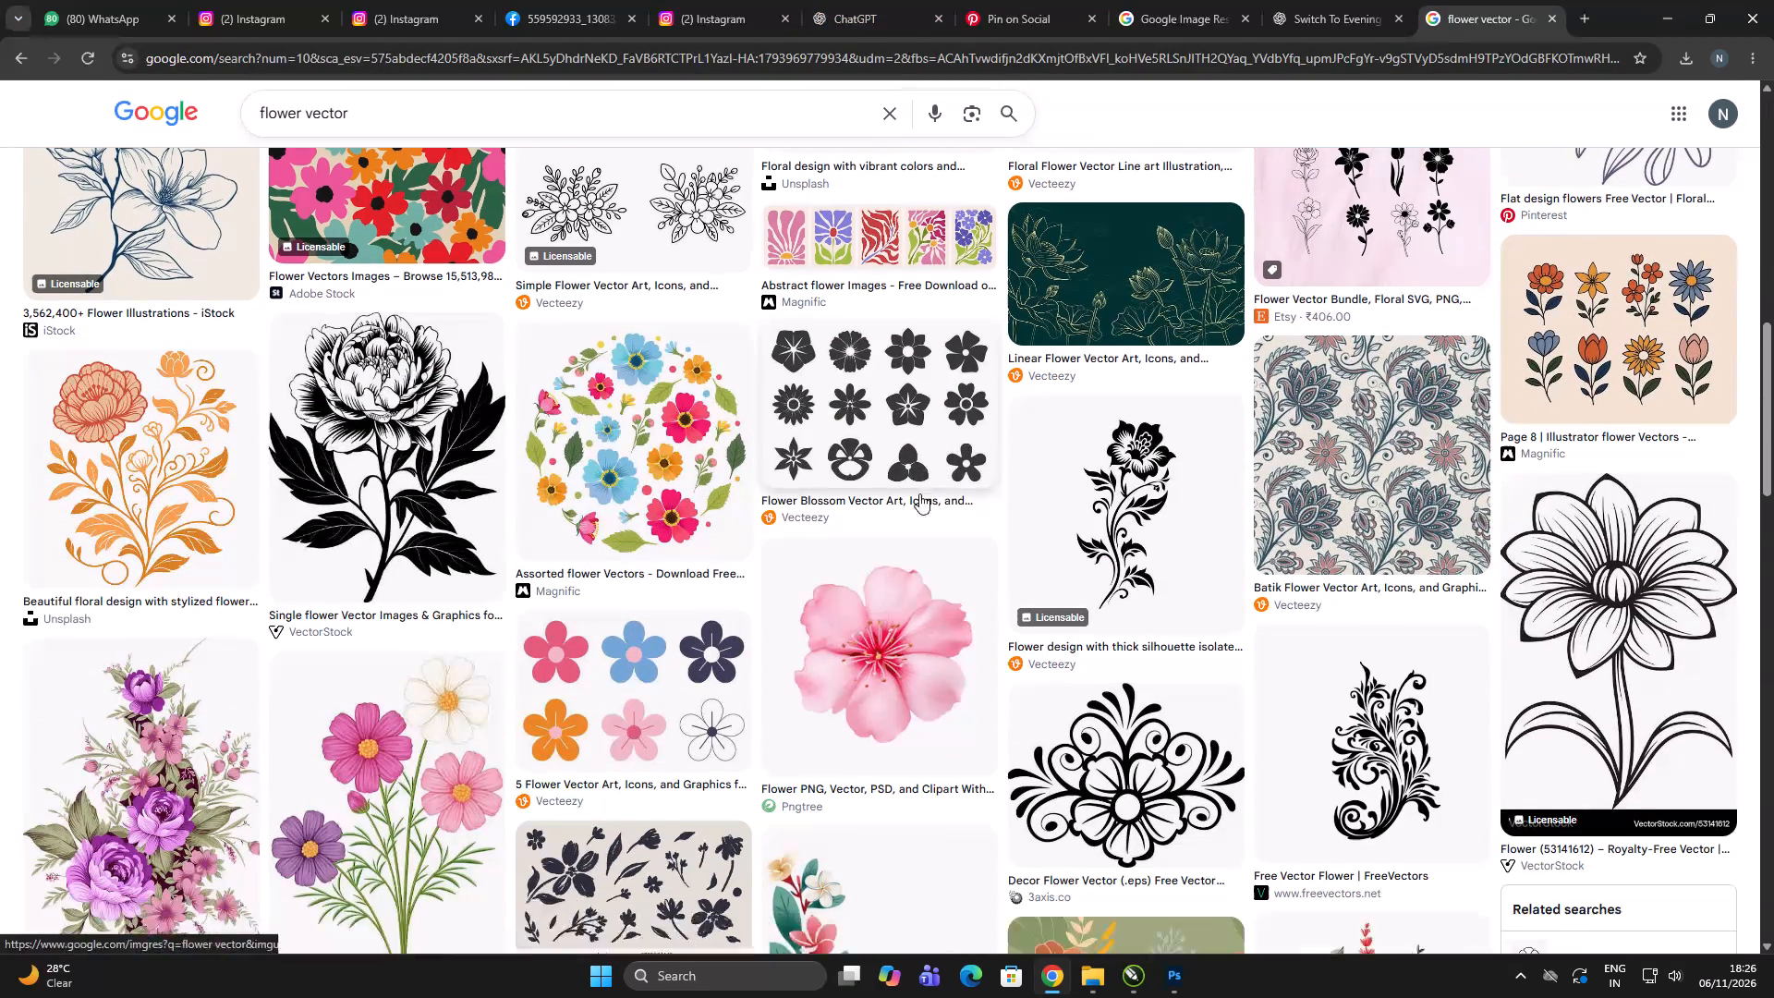
{"action": "scroll", "coordinate": [919, 493], "scroll_direction": "down", "scroll_amount": 1}
{"action": "scroll", "coordinate": [868, 468], "scroll_direction": "up", "scroll_amount": 2}
{"action": "scroll", "coordinate": [939, 408], "scroll_direction": "down", "scroll_amount": 8}
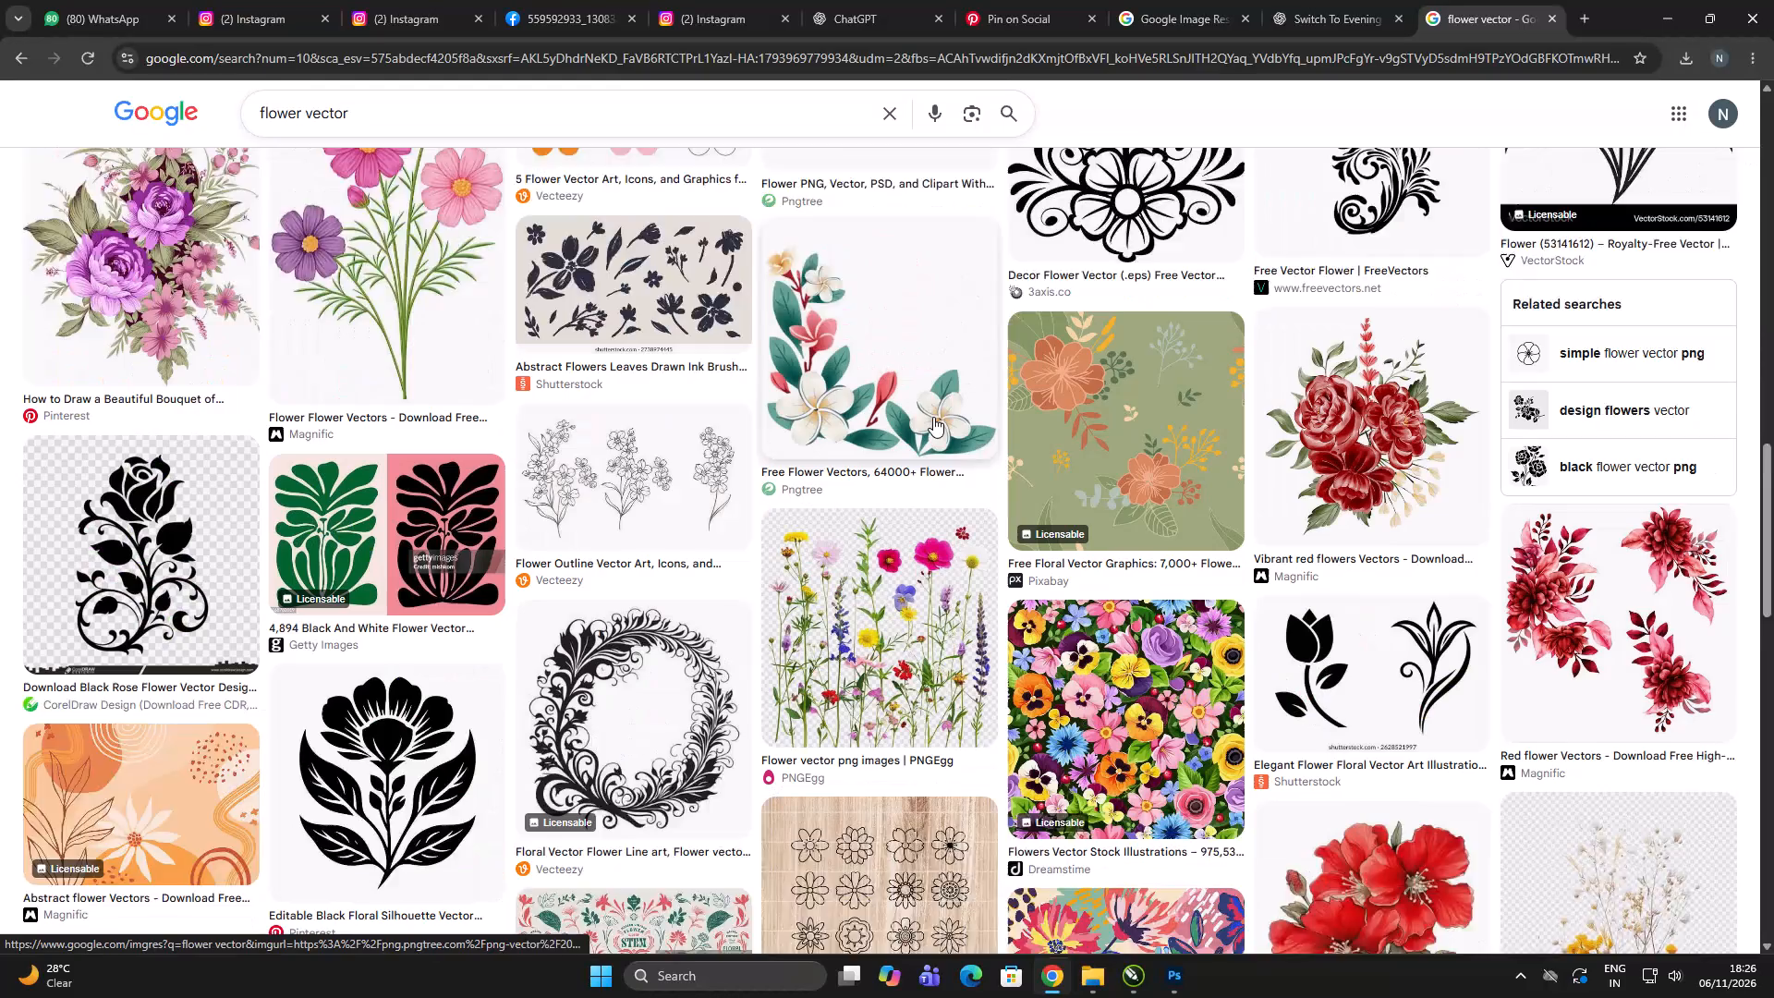
{"action": "scroll", "coordinate": [933, 417], "scroll_direction": "down", "scroll_amount": 5}
{"action": "scroll", "coordinate": [933, 417], "scroll_direction": "up", "scroll_amount": 8}
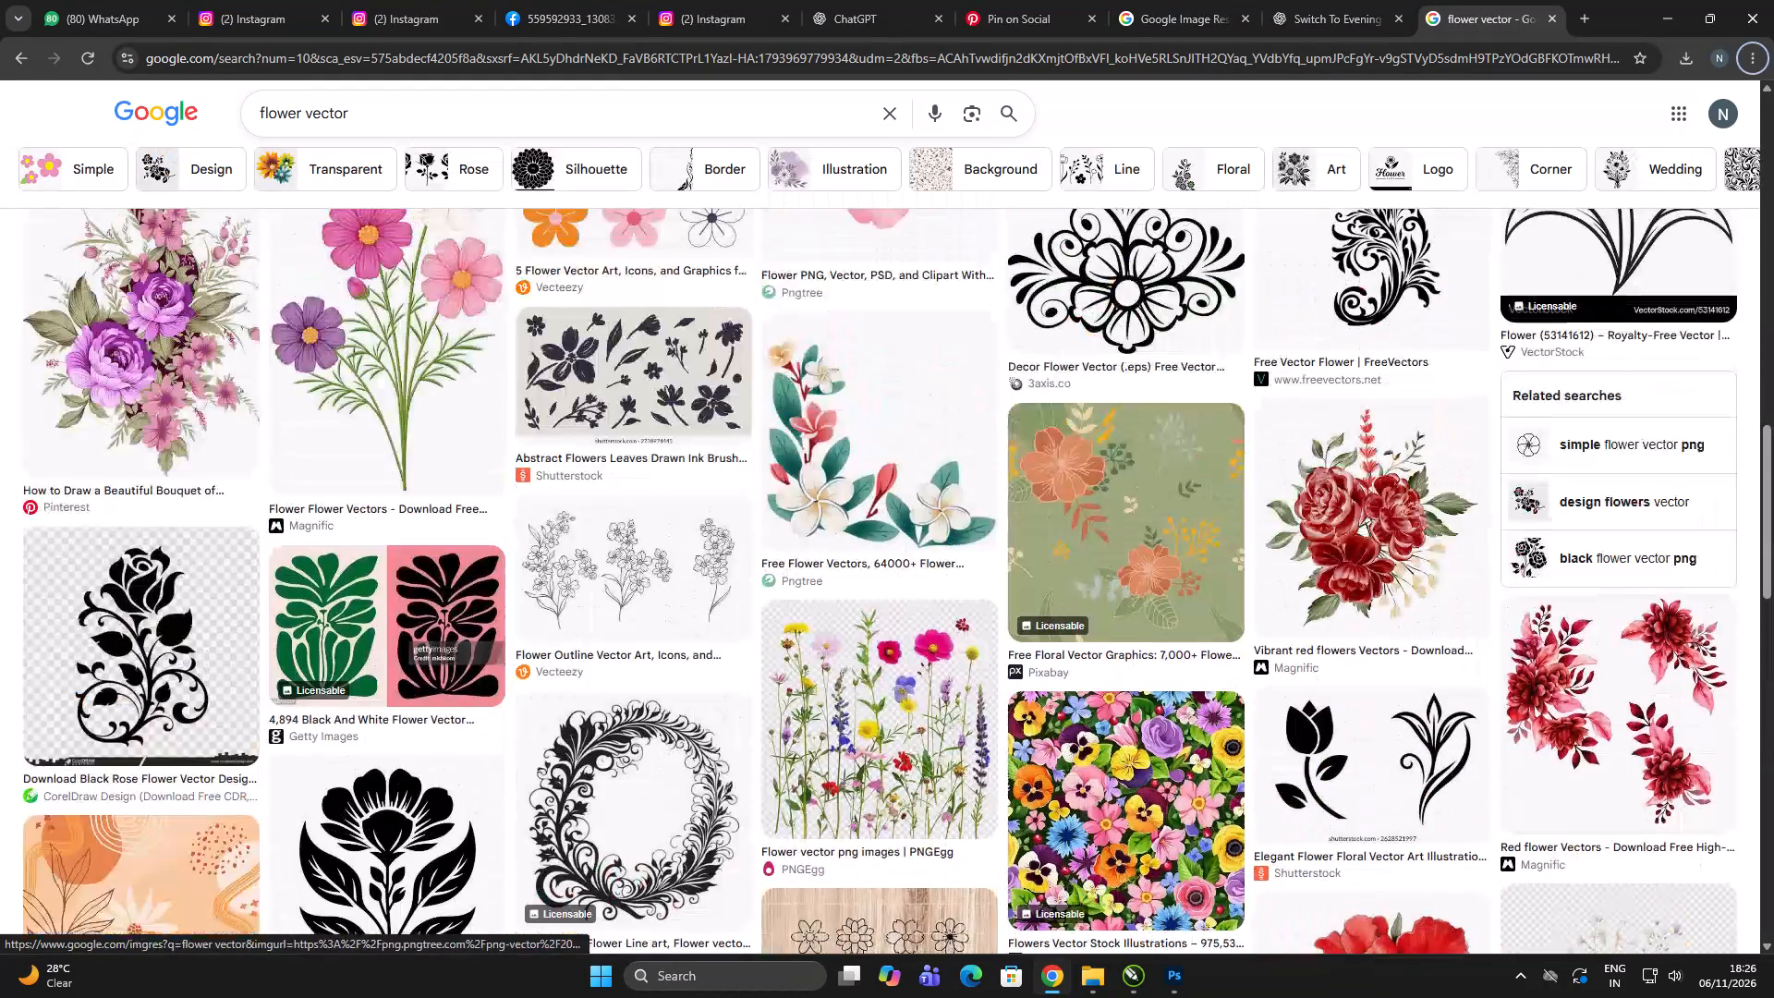
Refine the image search to "flower vector design".
{"action": "left_click", "coordinate": [480, 116]}
{"action": "key", "text": "space"}
{"action": "type", "text": "design"}
{"action": "key", "text": "Return"}
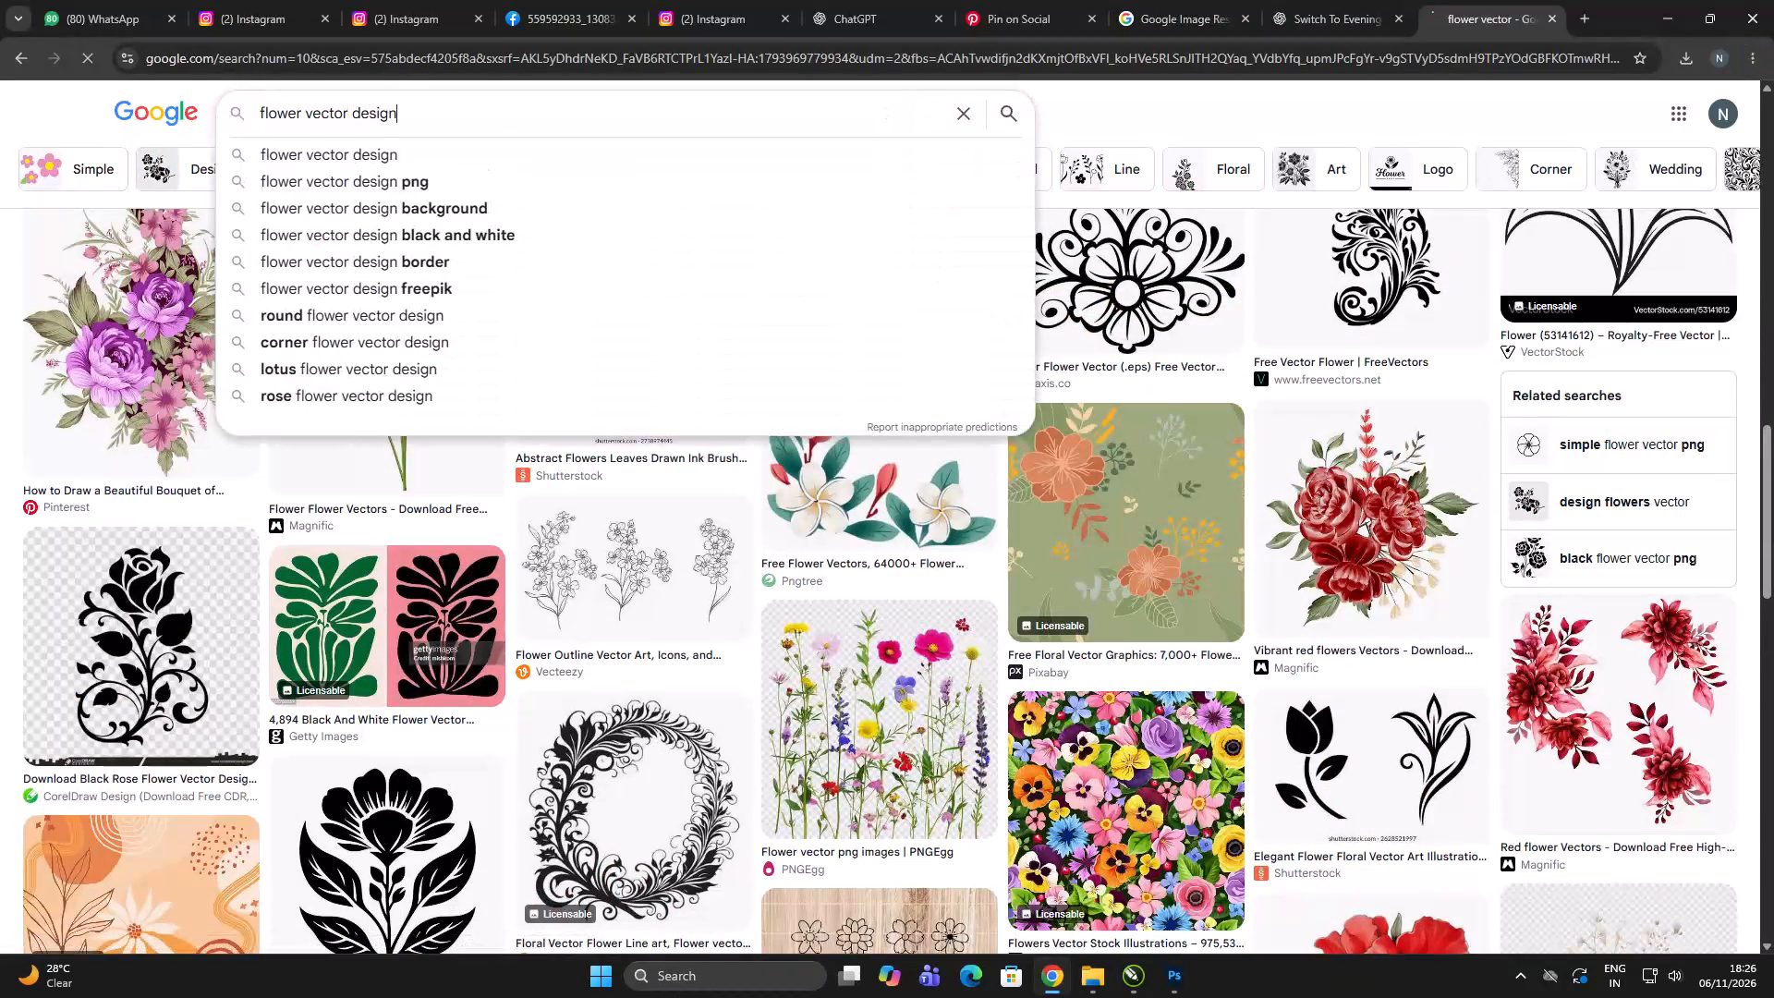
Look through the "flower vector design" image results for a suitable floral ornament.
{"action": "scroll", "coordinate": [965, 462], "scroll_direction": "down", "scroll_amount": 6}
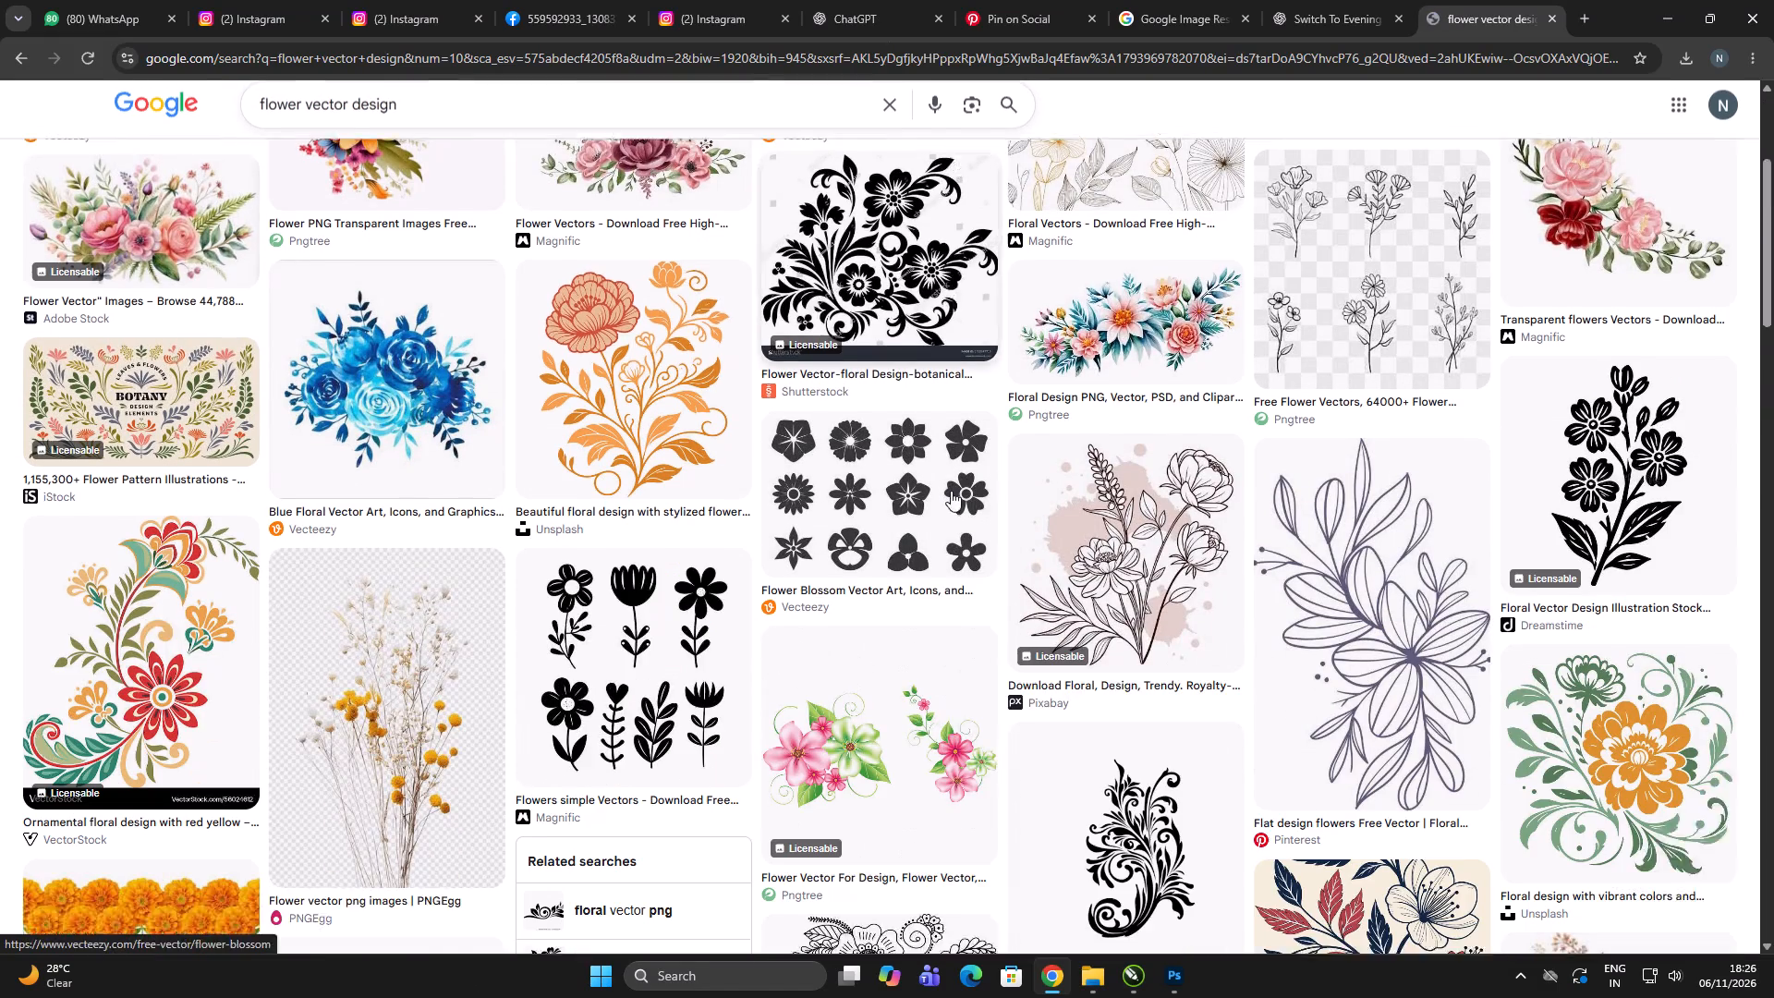
{"action": "scroll", "coordinate": [990, 525], "scroll_direction": "down", "scroll_amount": 12}
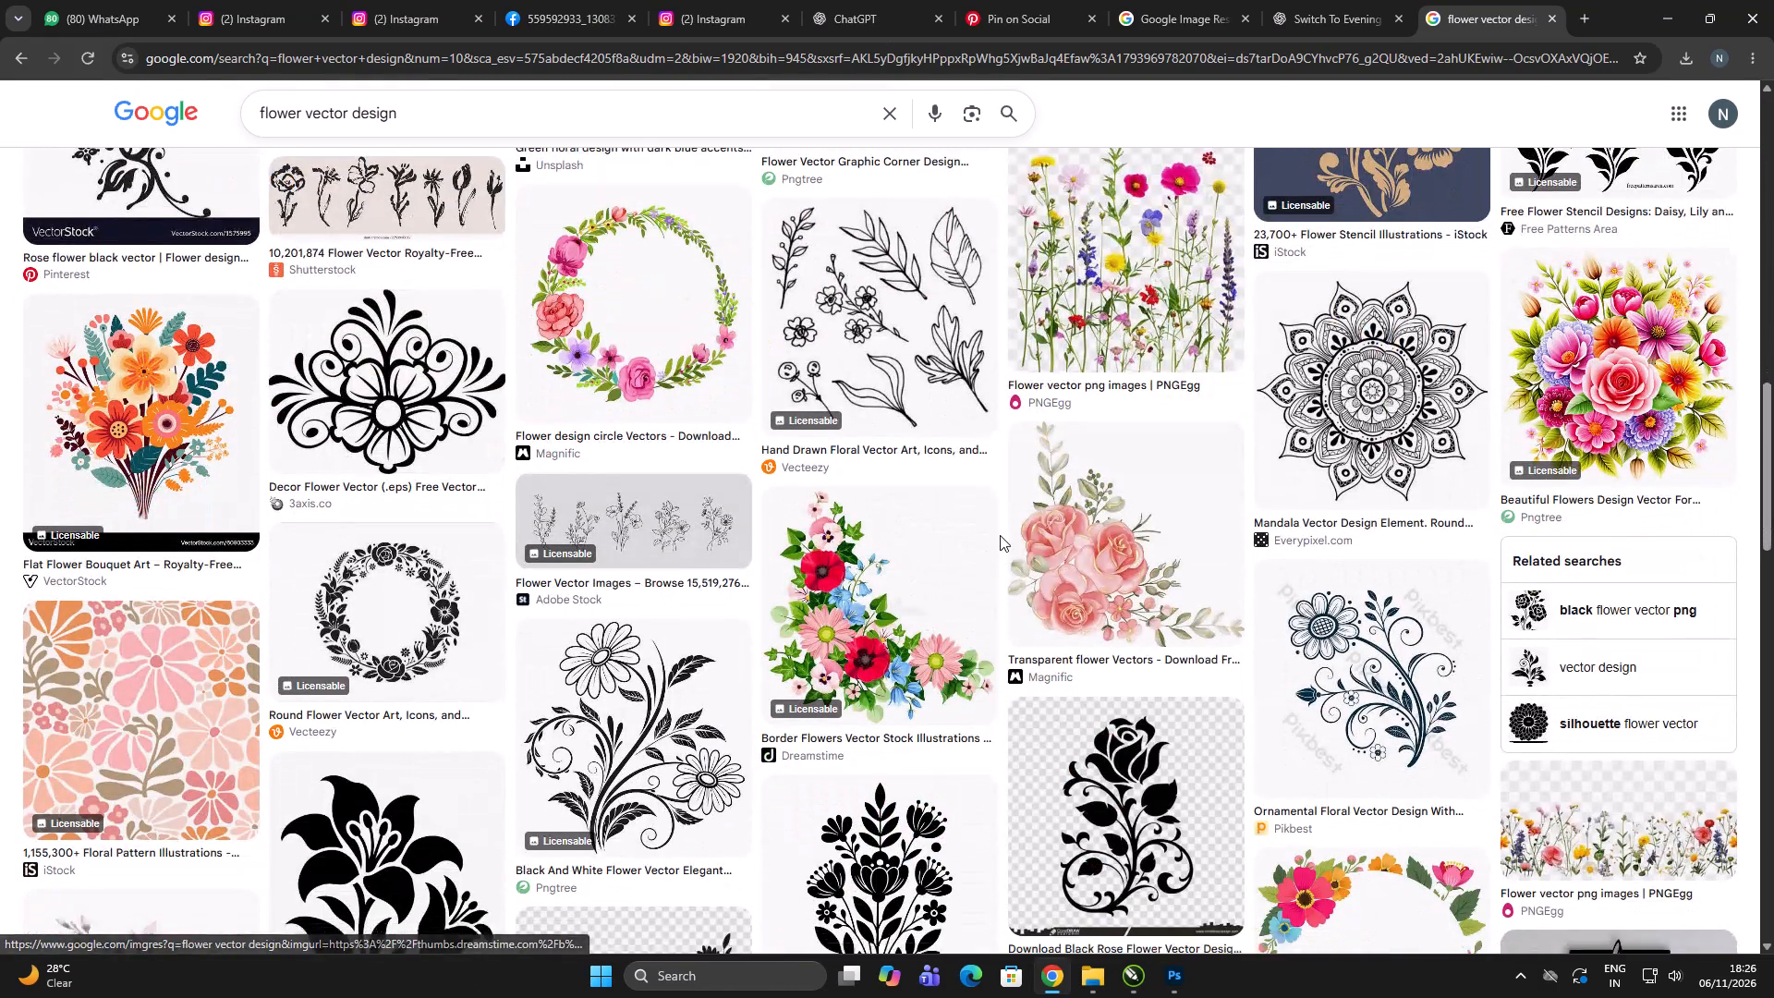
{"action": "scroll", "coordinate": [1000, 535], "scroll_direction": "down", "scroll_amount": 9}
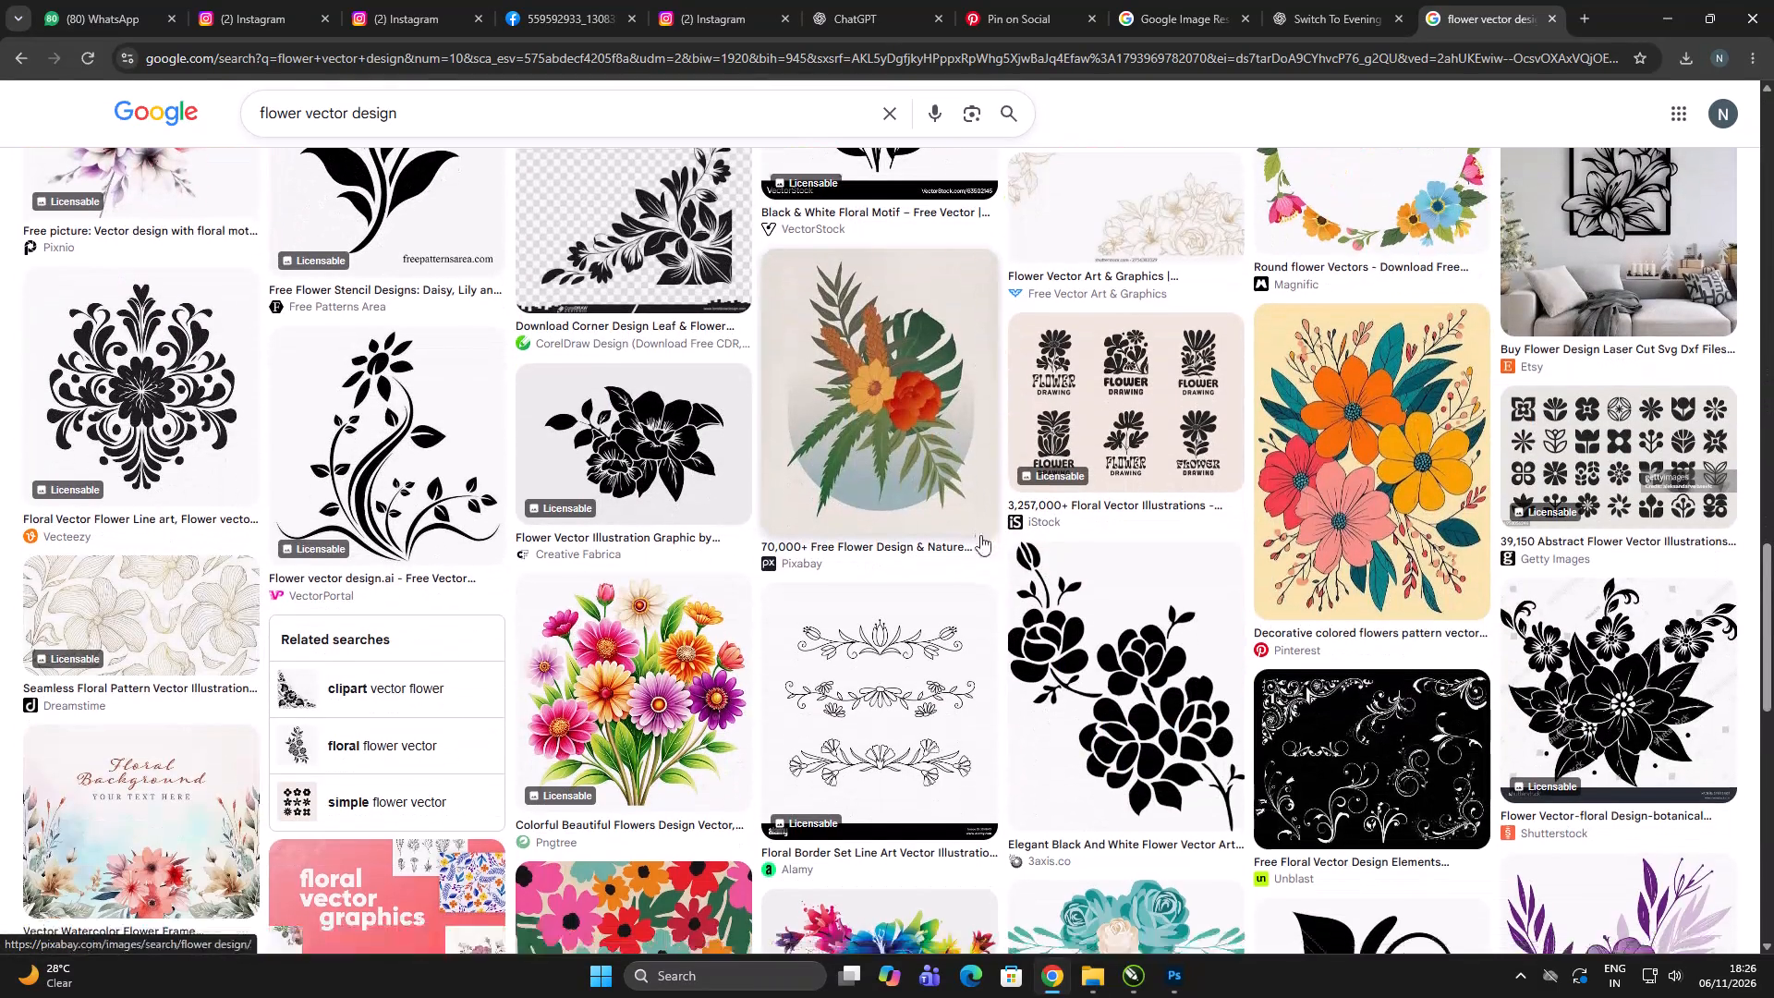
{"action": "scroll", "coordinate": [980, 535], "scroll_direction": "down", "scroll_amount": 3}
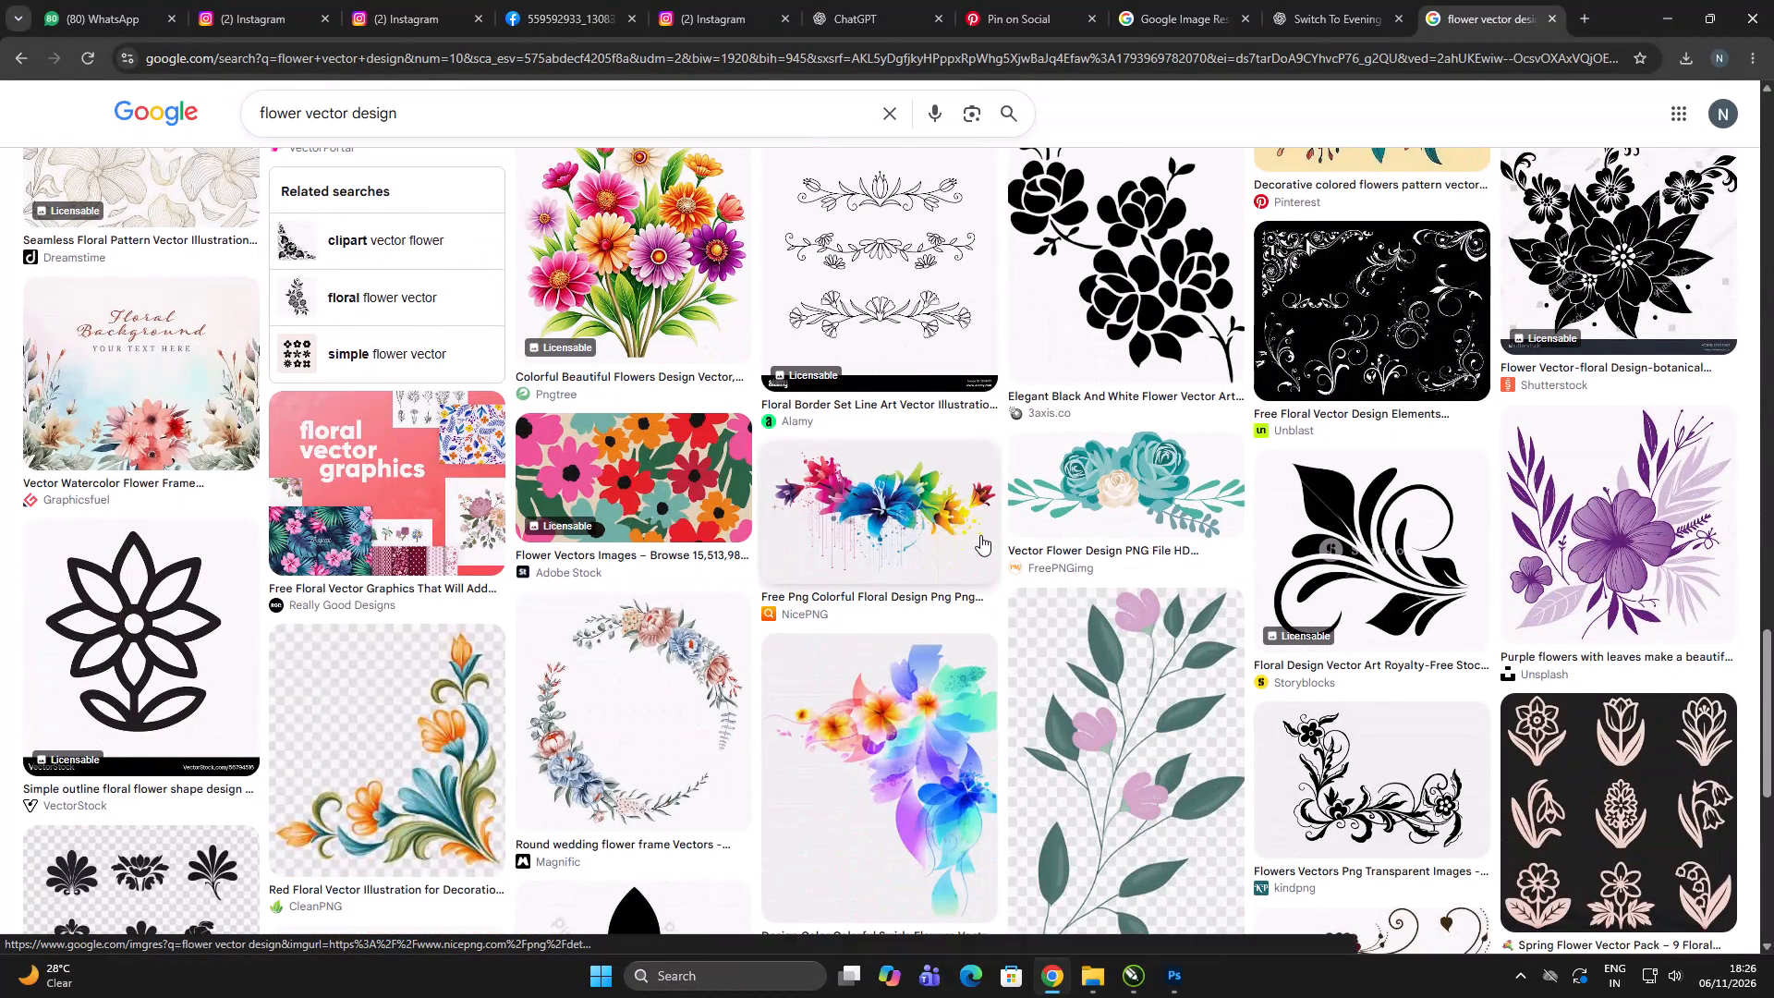
{"action": "scroll", "coordinate": [982, 536], "scroll_direction": "down", "scroll_amount": 2}
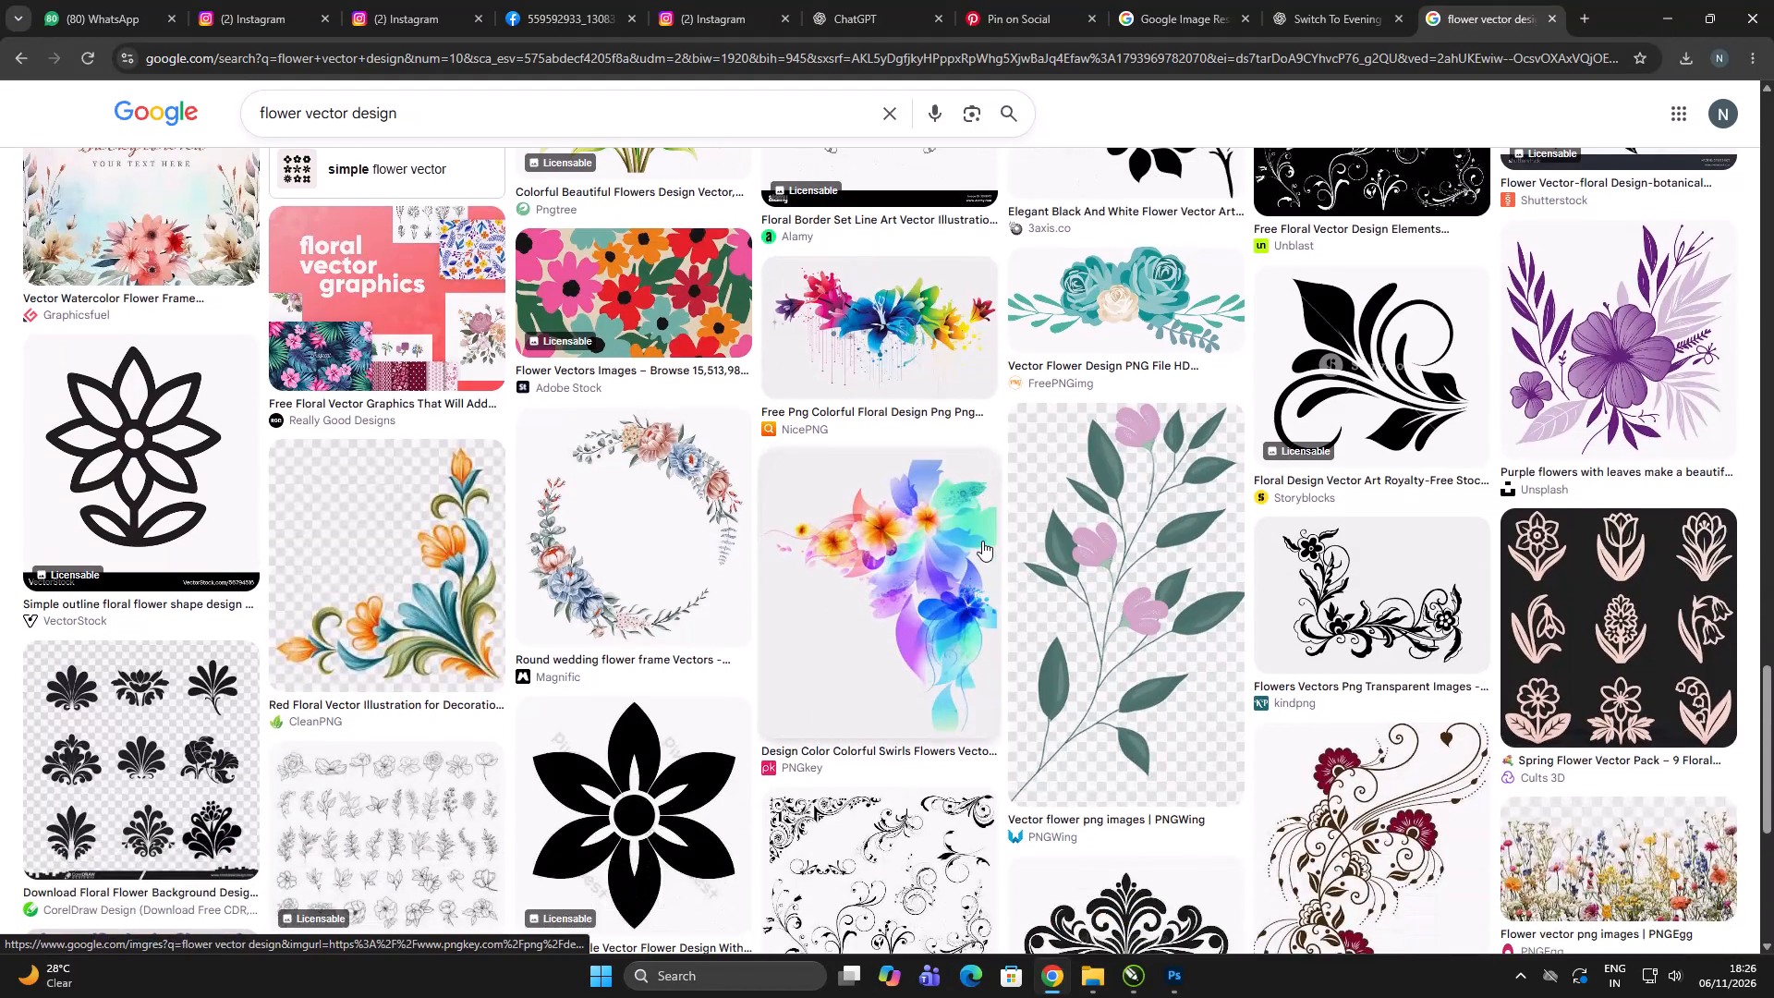
{"action": "scroll", "coordinate": [995, 546], "scroll_direction": "down", "scroll_amount": 7}
Examine the black Dreamstime floral ornament and open further images related to it.
{"action": "left_click", "coordinate": [1136, 342]}
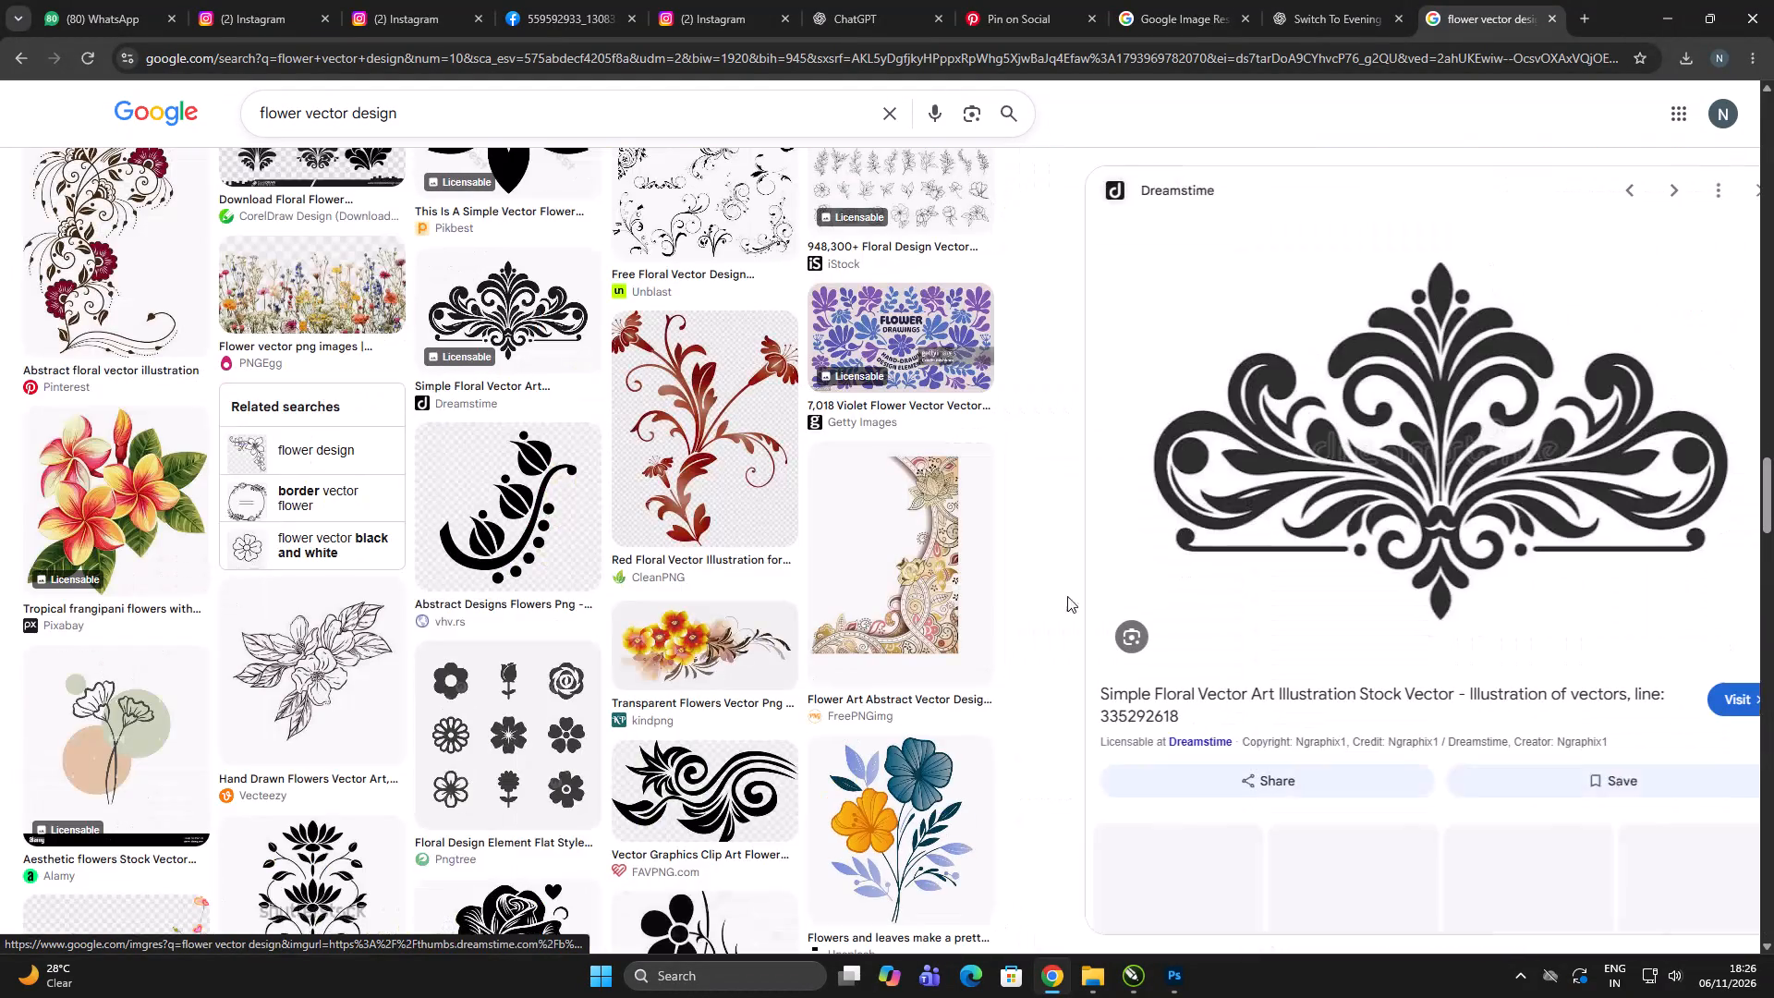
{"action": "scroll", "coordinate": [1438, 535], "scroll_direction": "down", "scroll_amount": 8}
{"action": "scroll", "coordinate": [1428, 530], "scroll_direction": "up", "scroll_amount": 1}
{"action": "scroll", "coordinate": [1427, 532], "scroll_direction": "down", "scroll_amount": 4}
{"action": "scroll", "coordinate": [1426, 532], "scroll_direction": "up", "scroll_amount": 1}
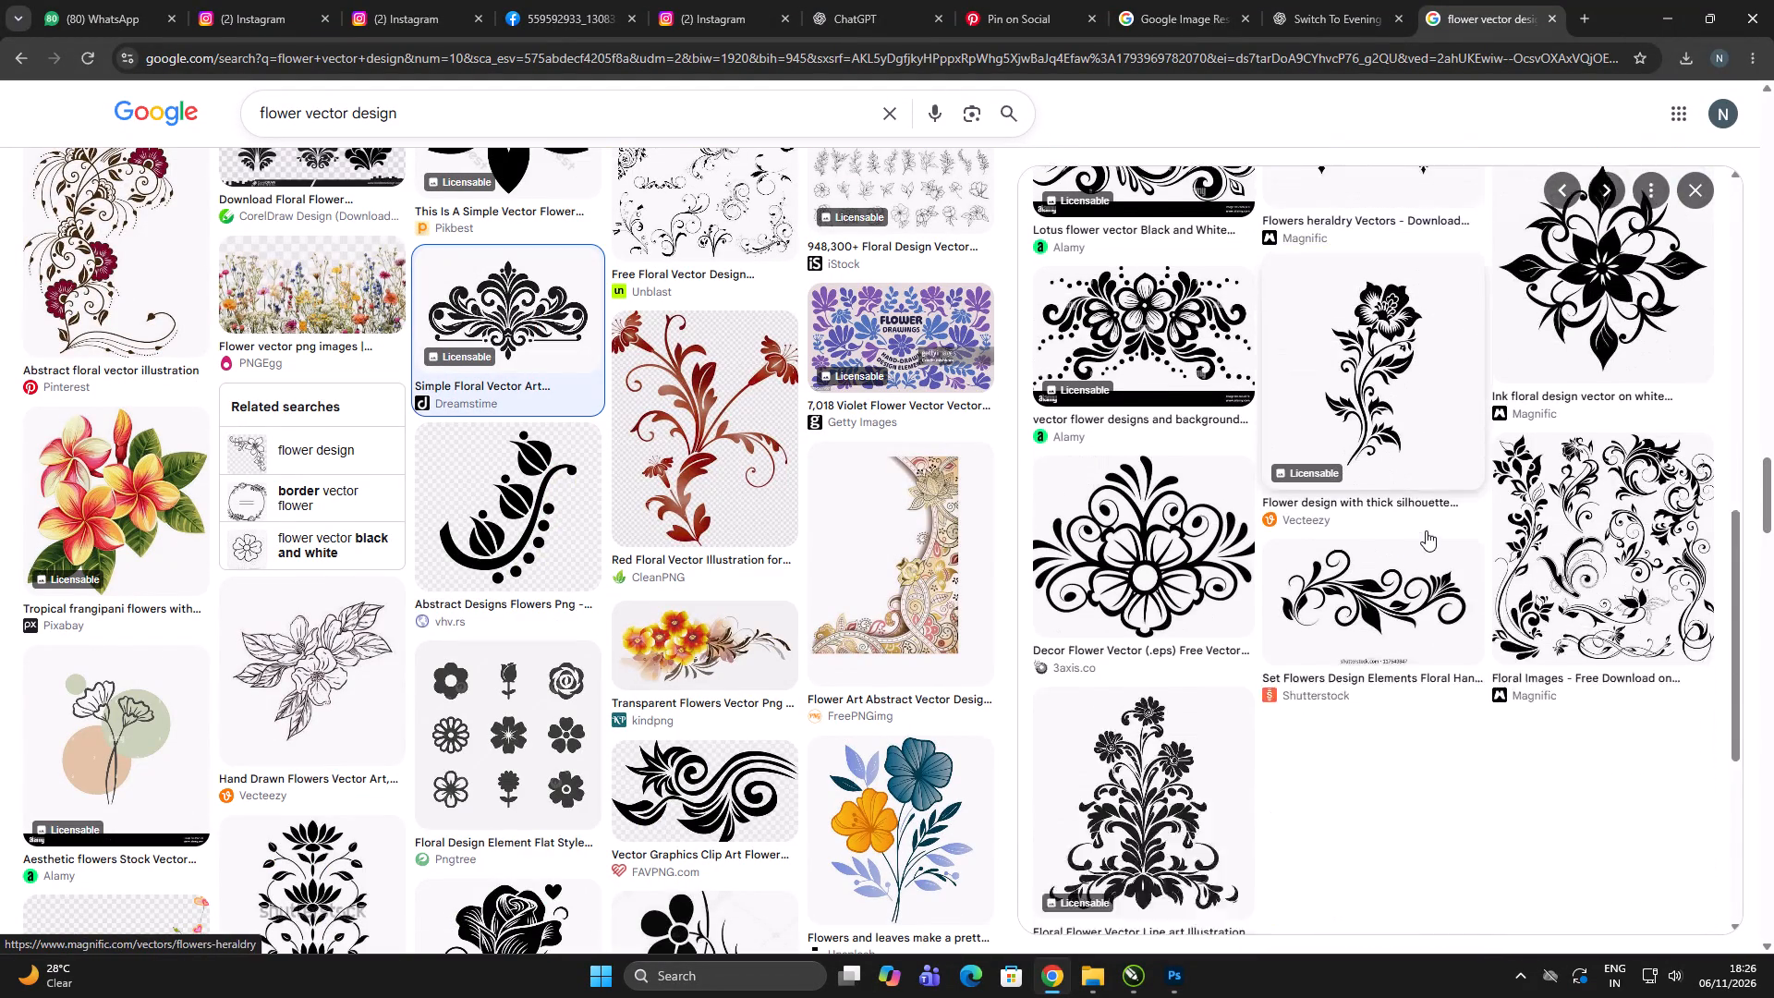
{"action": "scroll", "coordinate": [1426, 529], "scroll_direction": "down", "scroll_amount": 4}
{"action": "left_click", "coordinate": [1343, 711]}
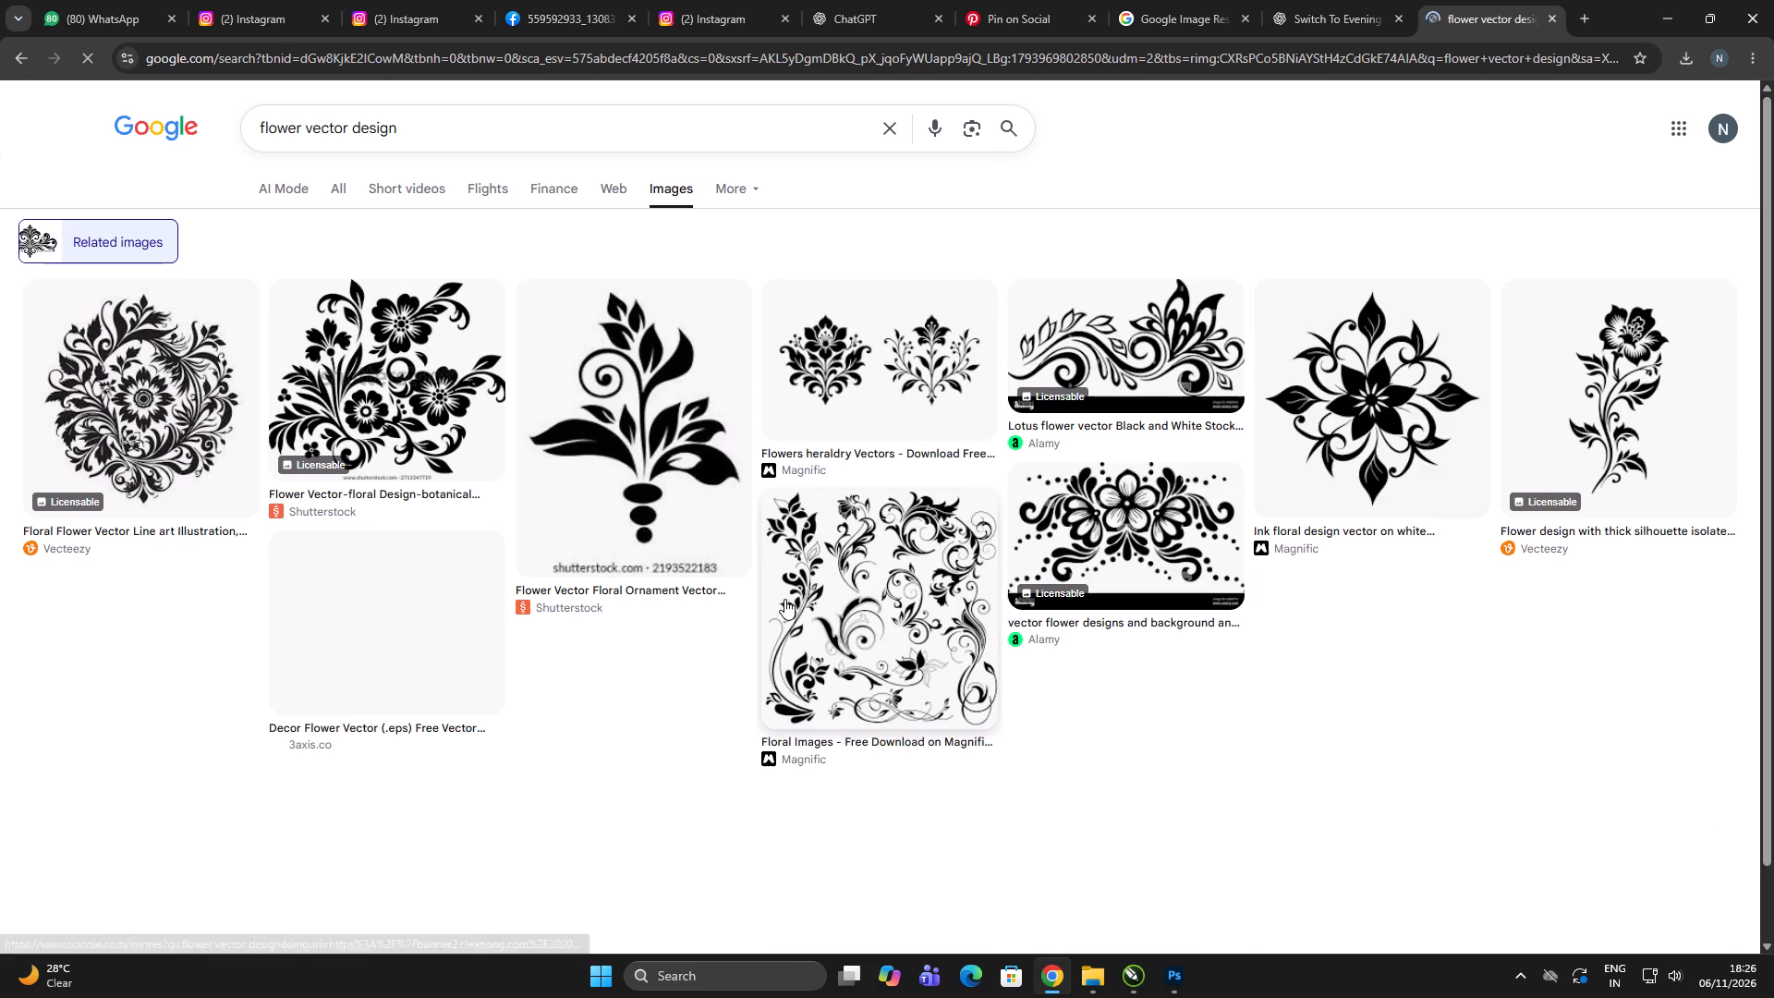
Look through the related black floral ornament images for a small motif suited to the poster title.
{"action": "scroll", "coordinate": [986, 407], "scroll_direction": "down", "scroll_amount": 2}
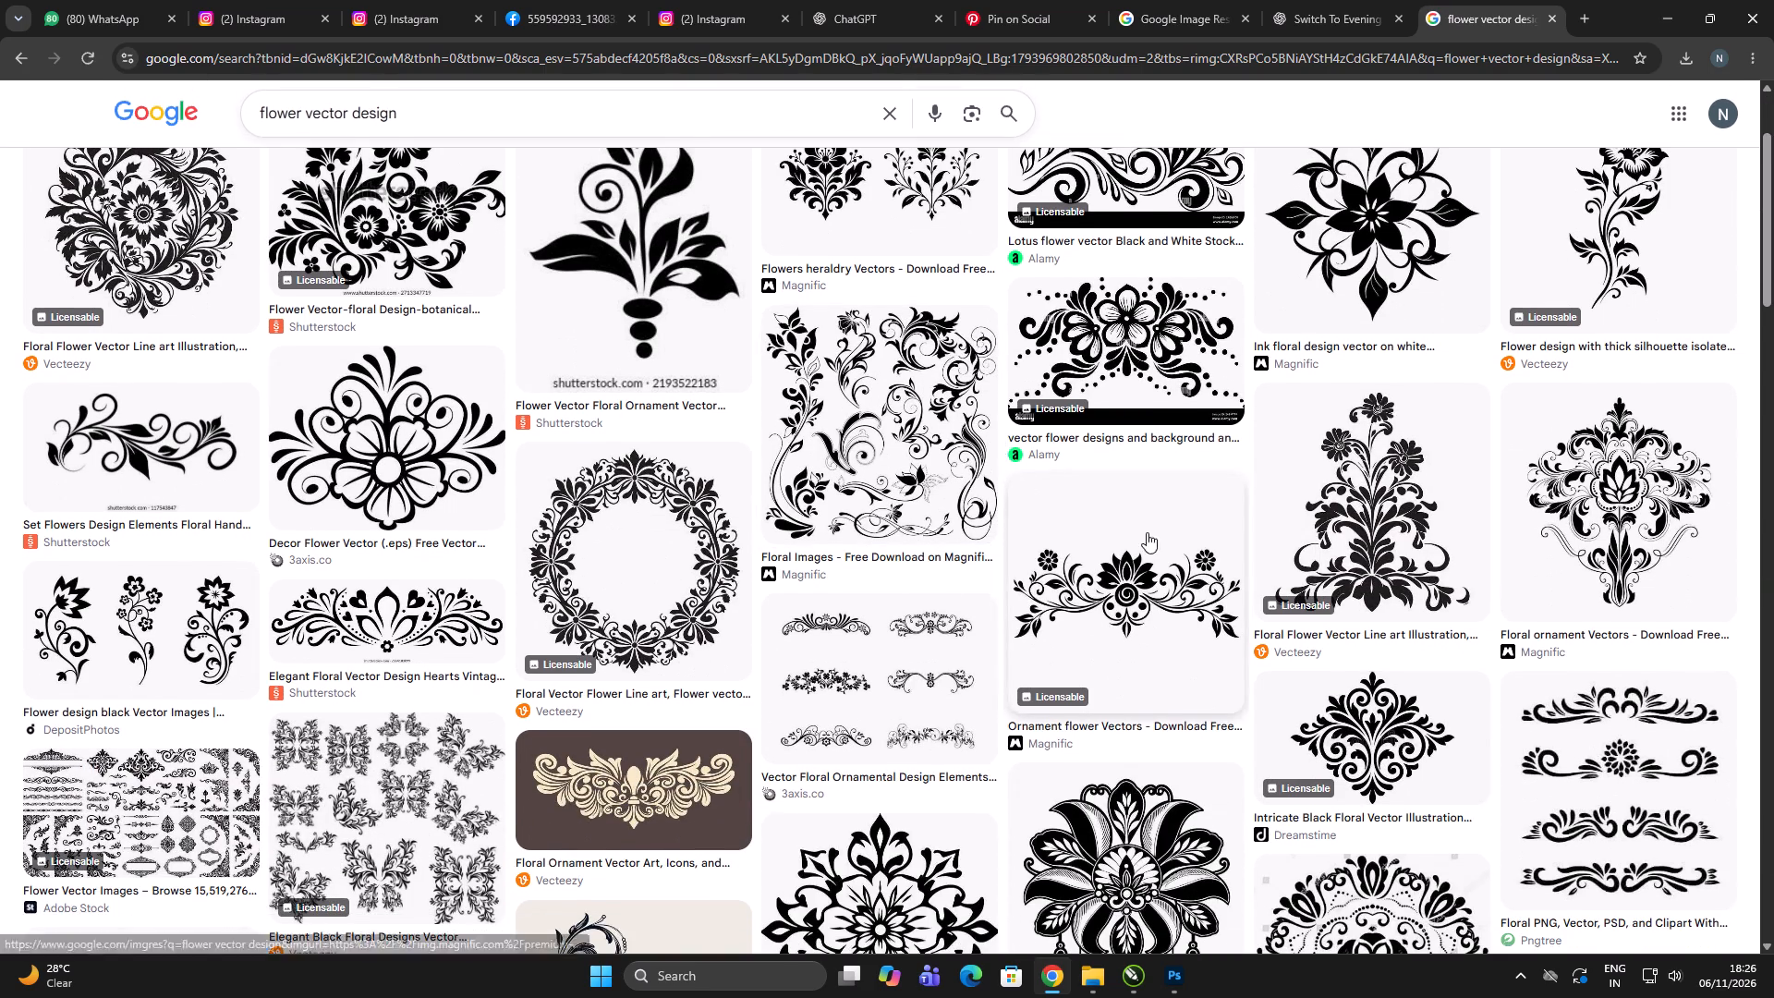
{"action": "scroll", "coordinate": [797, 601], "scroll_direction": "down", "scroll_amount": 2}
{"action": "scroll", "coordinate": [705, 520], "scroll_direction": "down", "scroll_amount": 4}
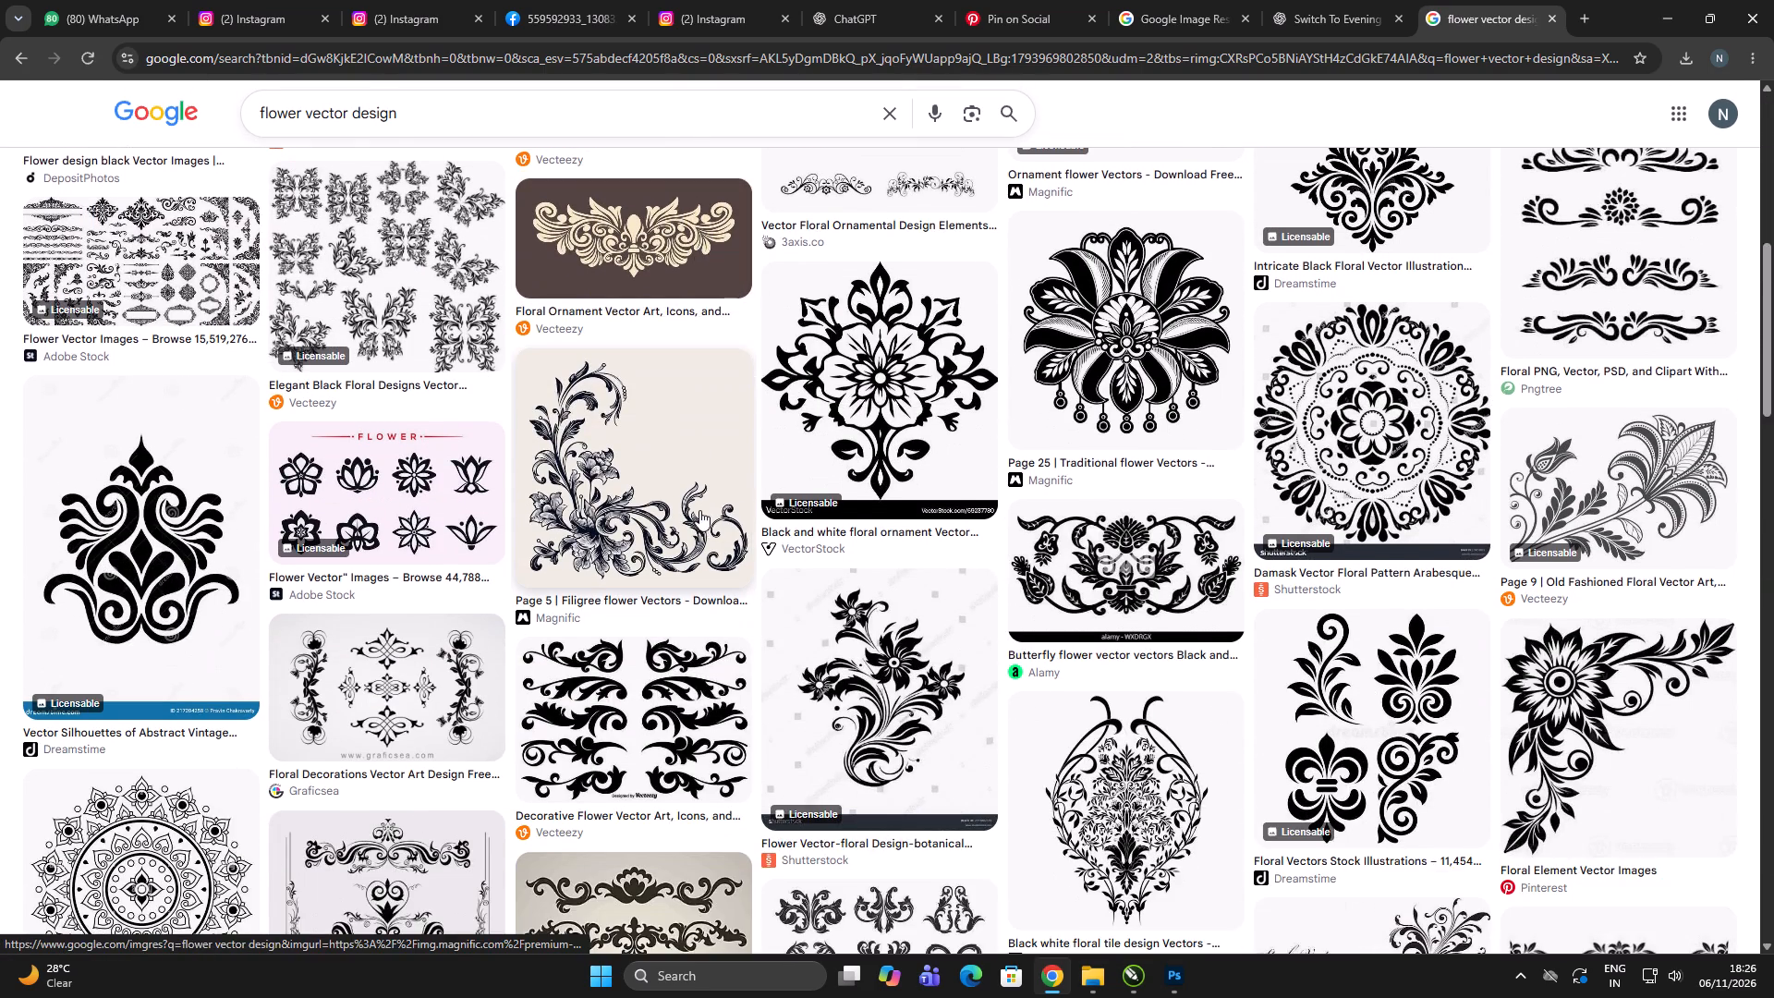
{"action": "scroll", "coordinate": [699, 510], "scroll_direction": "down", "scroll_amount": 3}
{"action": "scroll", "coordinate": [875, 524], "scroll_direction": "down", "scroll_amount": 1}
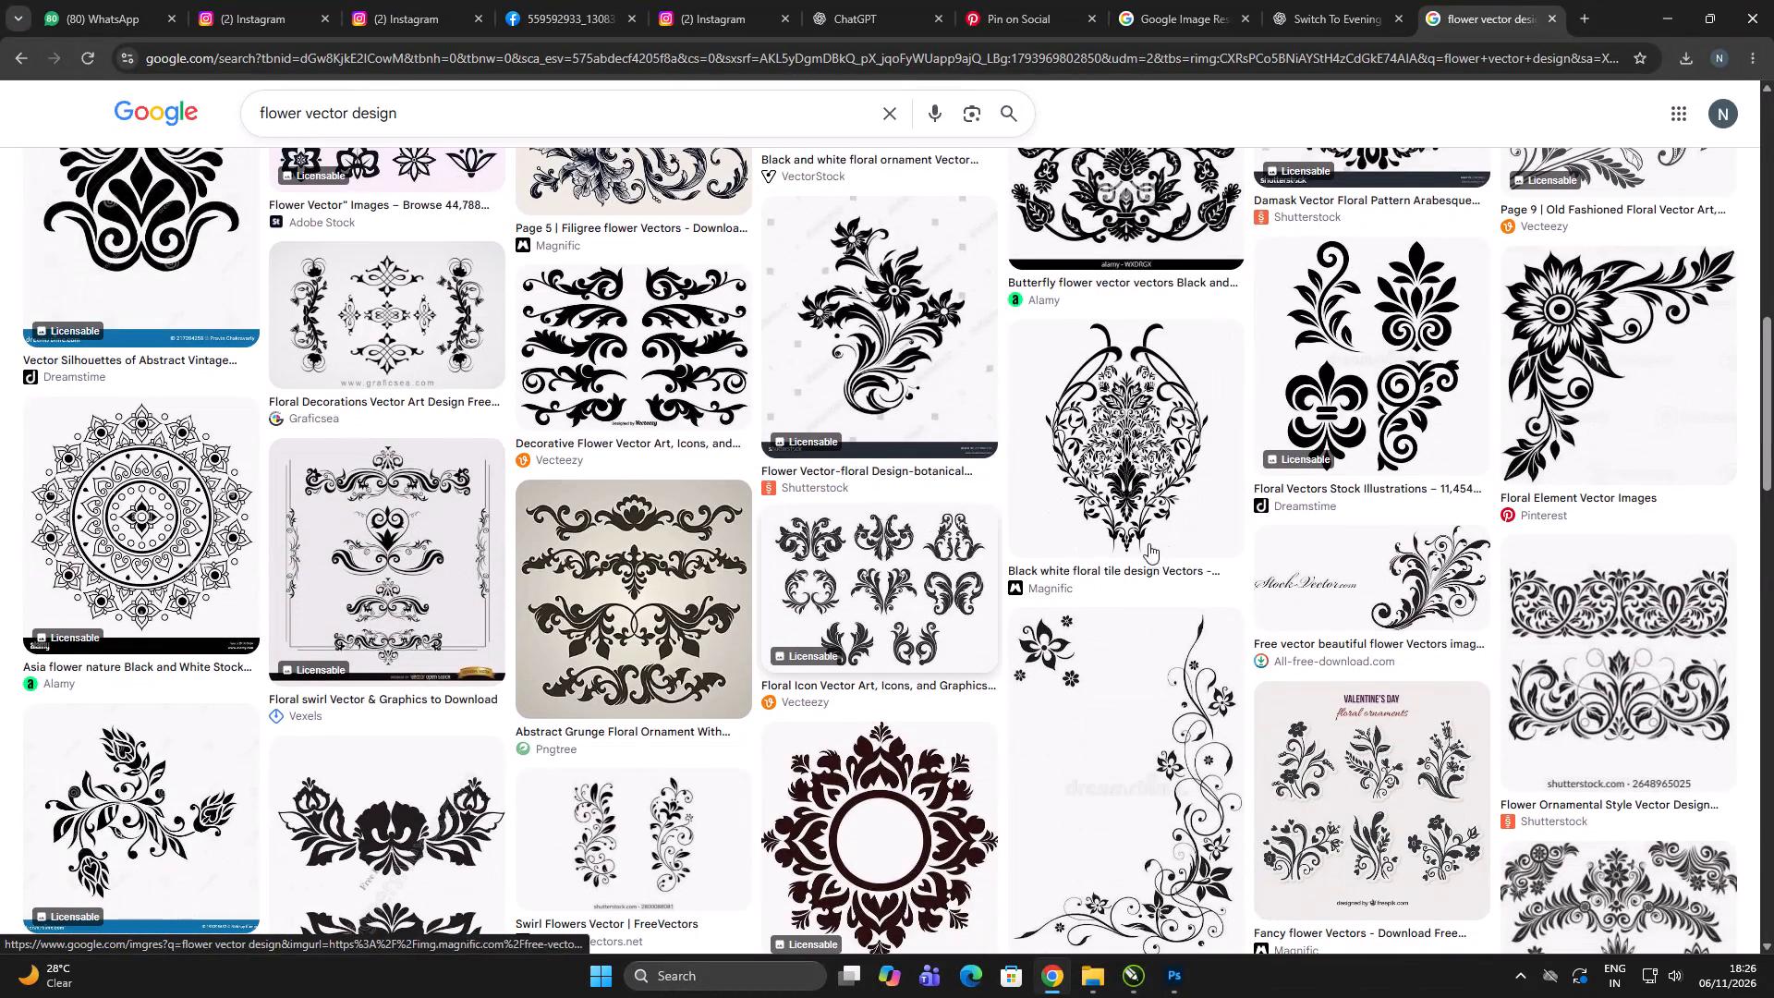
{"action": "scroll", "coordinate": [1159, 569], "scroll_direction": "down", "scroll_amount": 3}
{"action": "scroll", "coordinate": [961, 537], "scroll_direction": "down", "scroll_amount": 5}
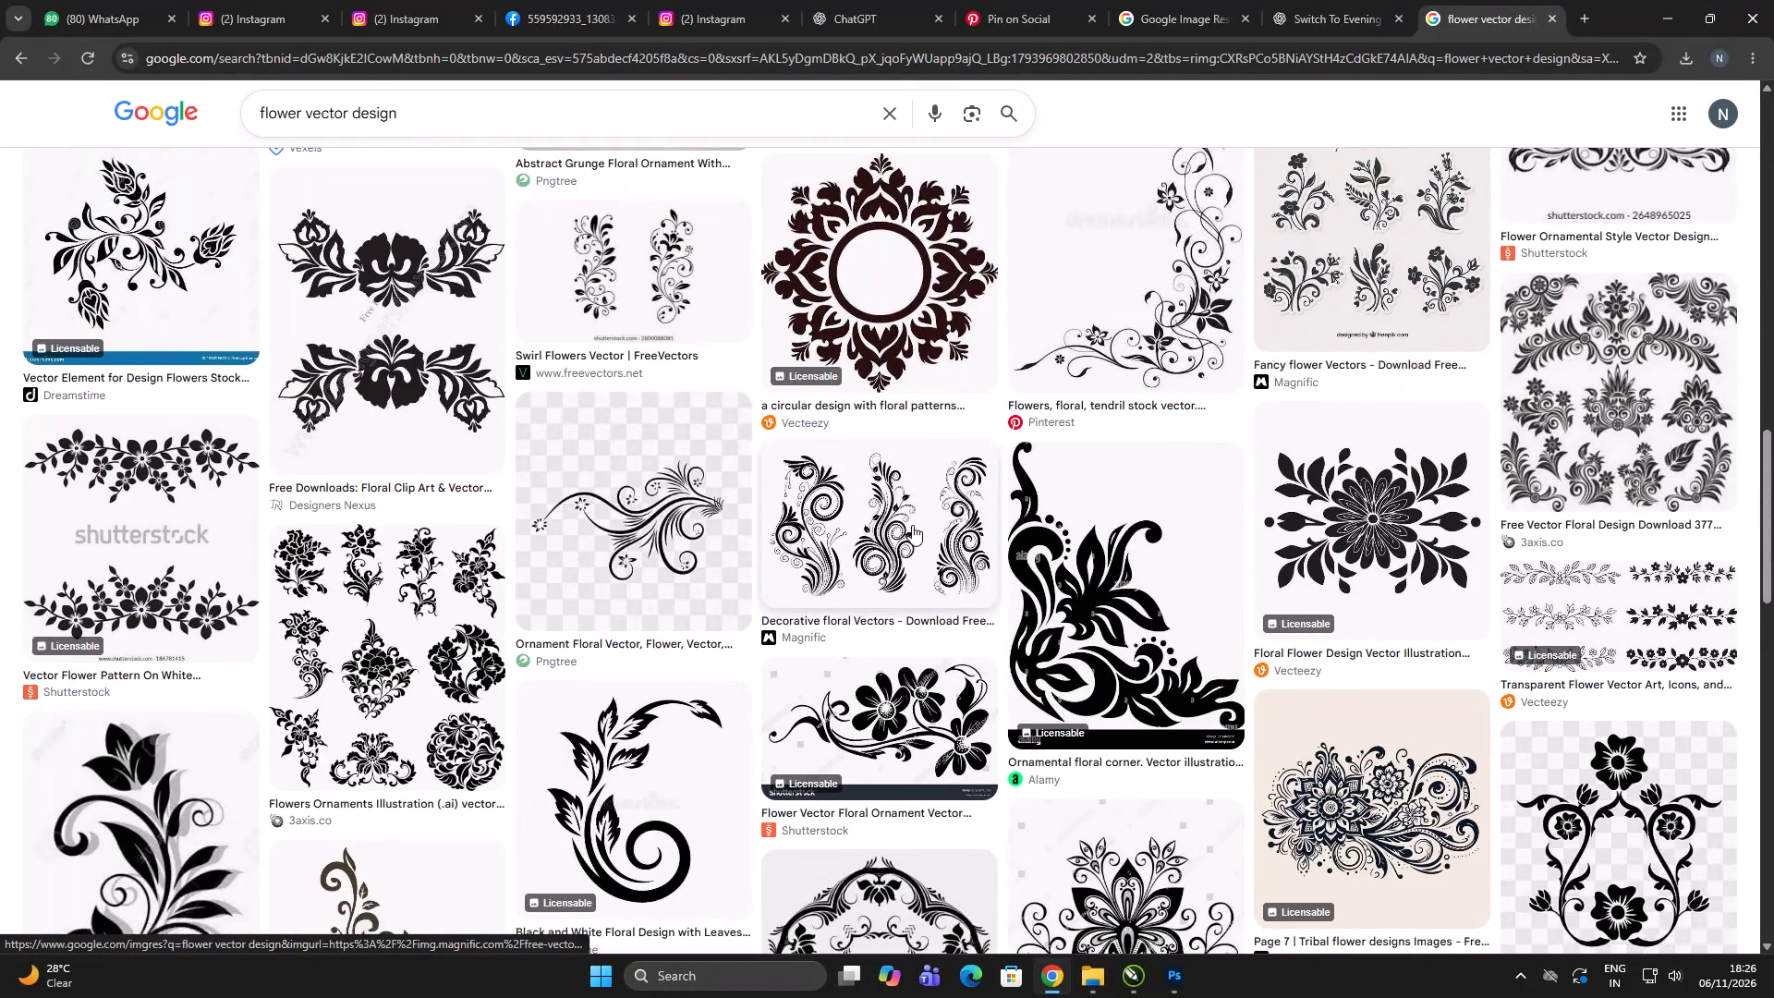
{"action": "scroll", "coordinate": [895, 534], "scroll_direction": "down", "scroll_amount": 10}
{"action": "scroll", "coordinate": [990, 505], "scroll_direction": "down", "scroll_amount": 5}
{"action": "scroll", "coordinate": [987, 510], "scroll_direction": "up", "scroll_amount": 1}
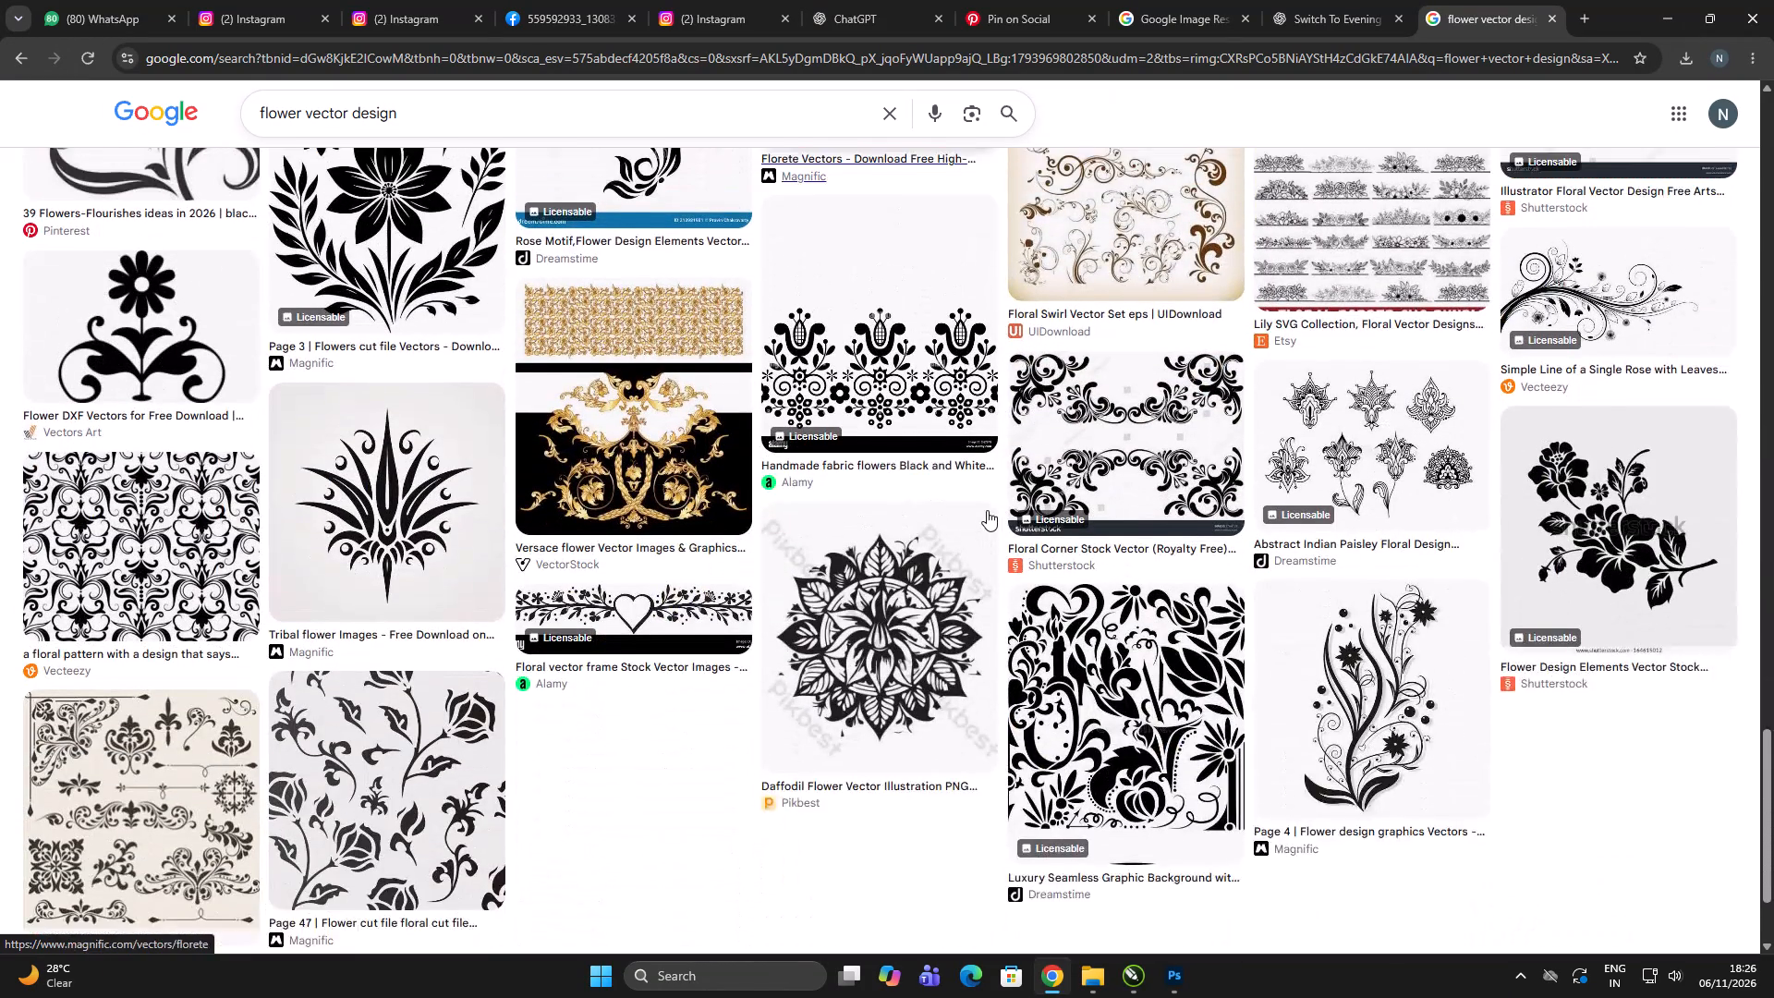
{"action": "scroll", "coordinate": [987, 510], "scroll_direction": "down", "scroll_amount": 2}
{"action": "scroll", "coordinate": [990, 506], "scroll_direction": "up", "scroll_amount": 6}
{"action": "scroll", "coordinate": [1034, 434], "scroll_direction": "up", "scroll_amount": 9}
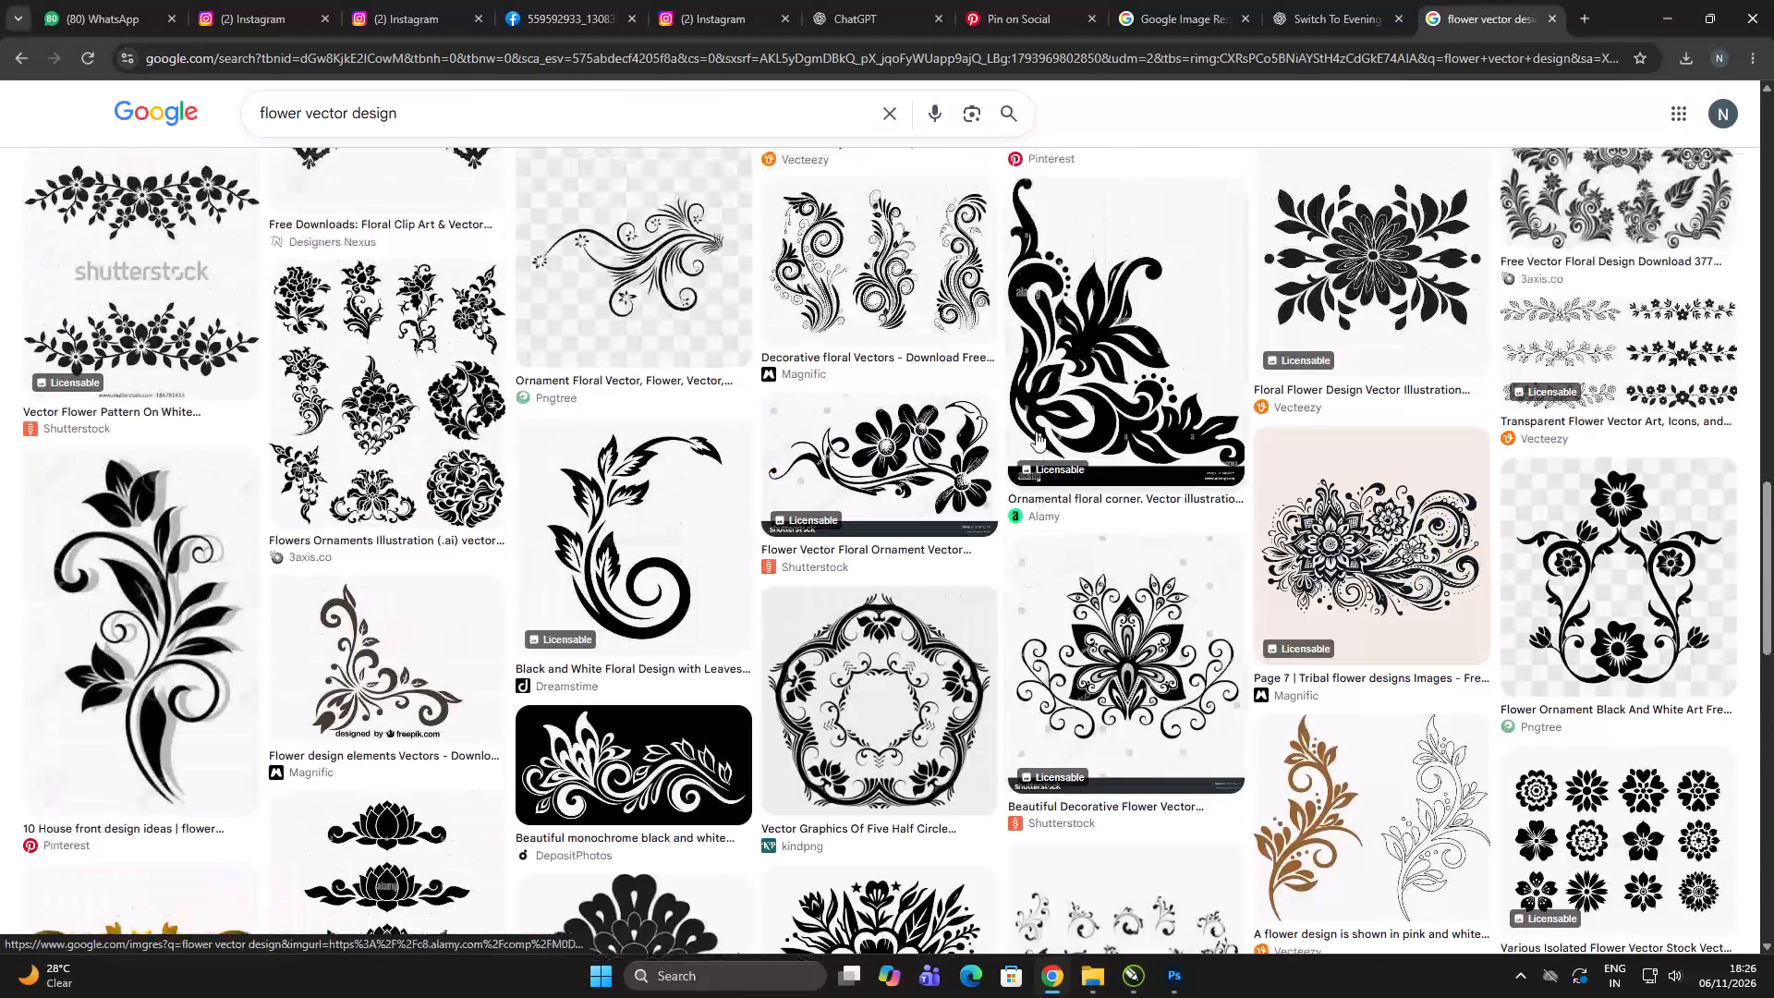
{"action": "scroll", "coordinate": [1036, 432], "scroll_direction": "up", "scroll_amount": 5}
Examine the Vecteezy floral design and the Polish flower ornament along with their related images.
{"action": "left_click", "coordinate": [1368, 669]}
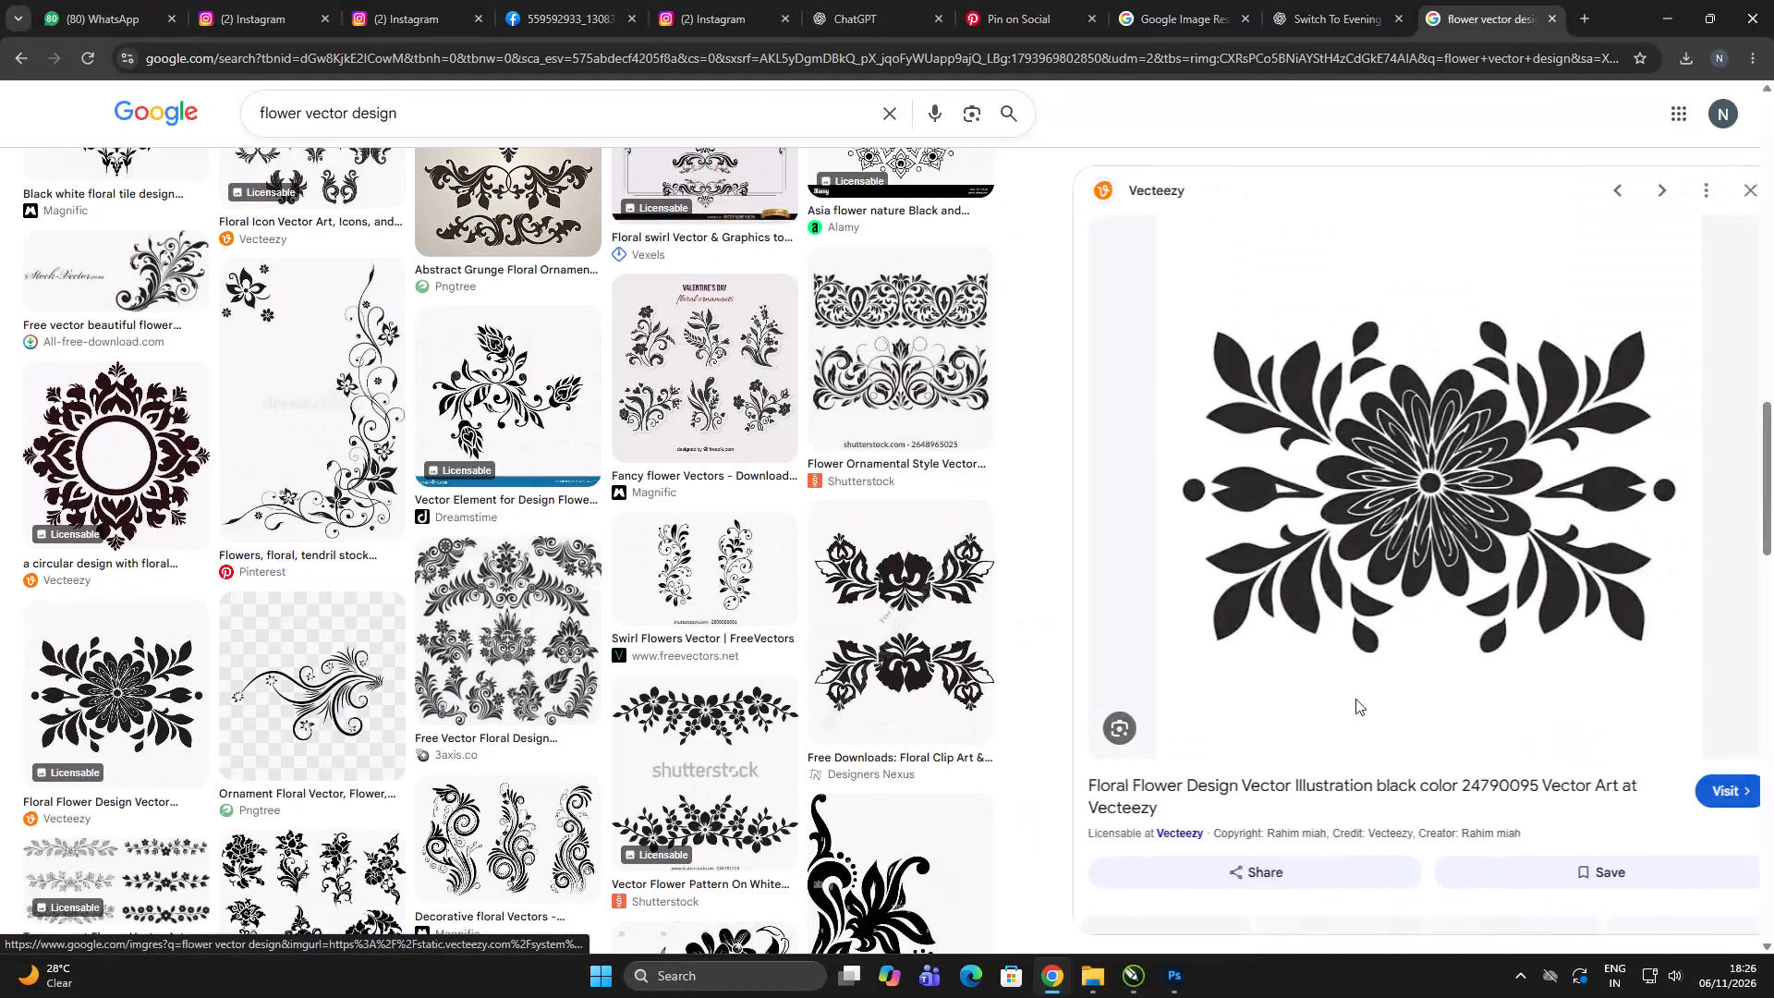
{"action": "scroll", "coordinate": [1512, 566], "scroll_direction": "down", "scroll_amount": 13}
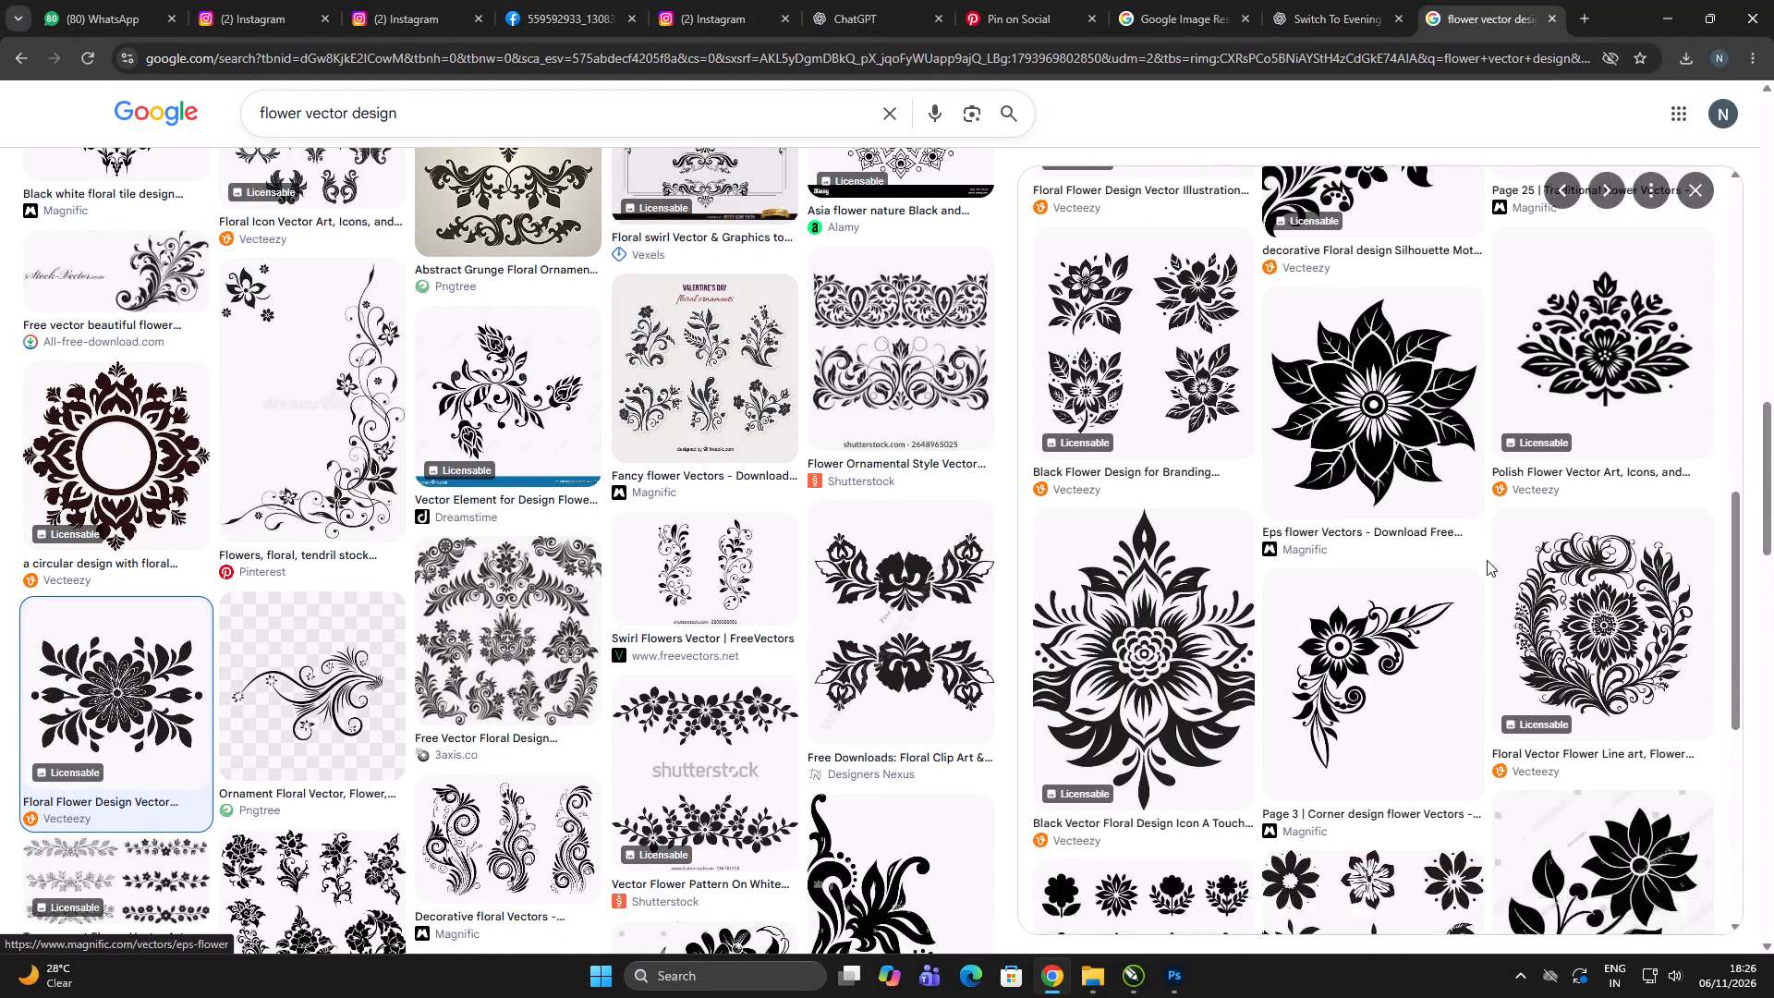
{"action": "scroll", "coordinate": [1505, 541], "scroll_direction": "up", "scroll_amount": 3}
{"action": "left_click", "coordinate": [1680, 395]}
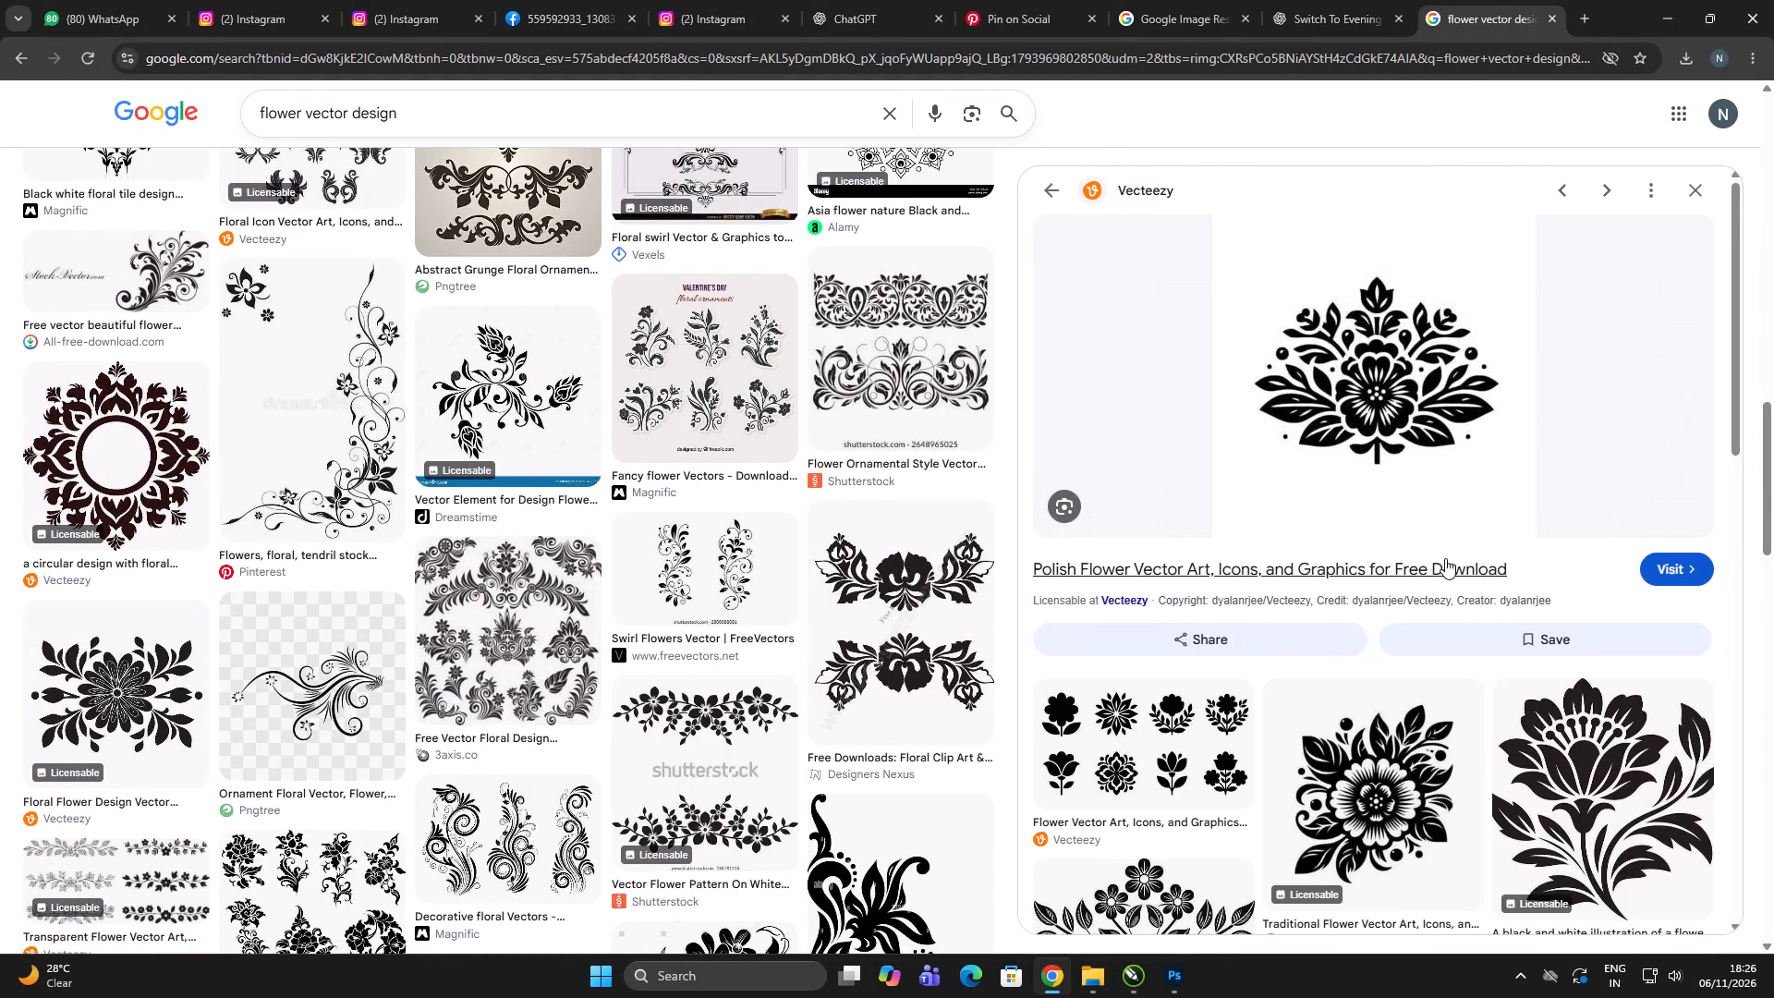
{"action": "scroll", "coordinate": [1445, 558], "scroll_direction": "down", "scroll_amount": 4}
{"action": "scroll", "coordinate": [1431, 545], "scroll_direction": "up", "scroll_amount": 5}
{"action": "right_click", "coordinate": [1311, 260]}
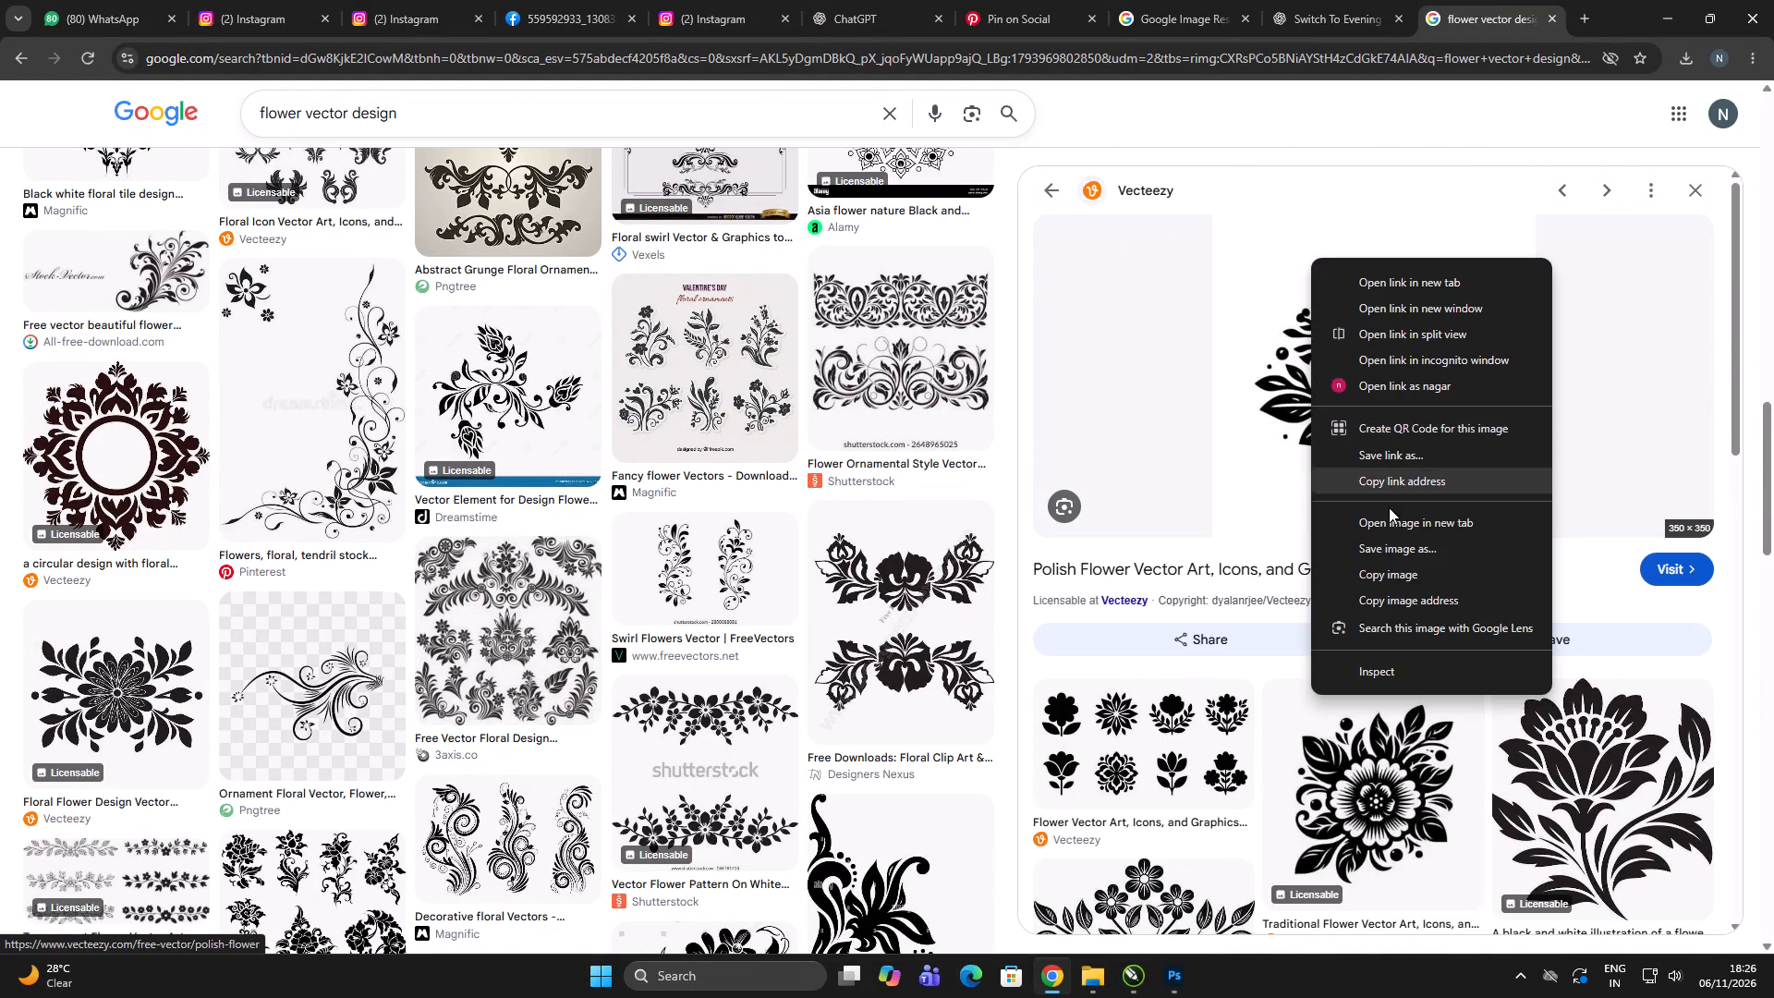
{"action": "scroll", "coordinate": [1264, 511], "scroll_direction": "up", "scroll_amount": 2}
{"action": "scroll", "coordinate": [1246, 533], "scroll_direction": "down", "scroll_amount": 11}
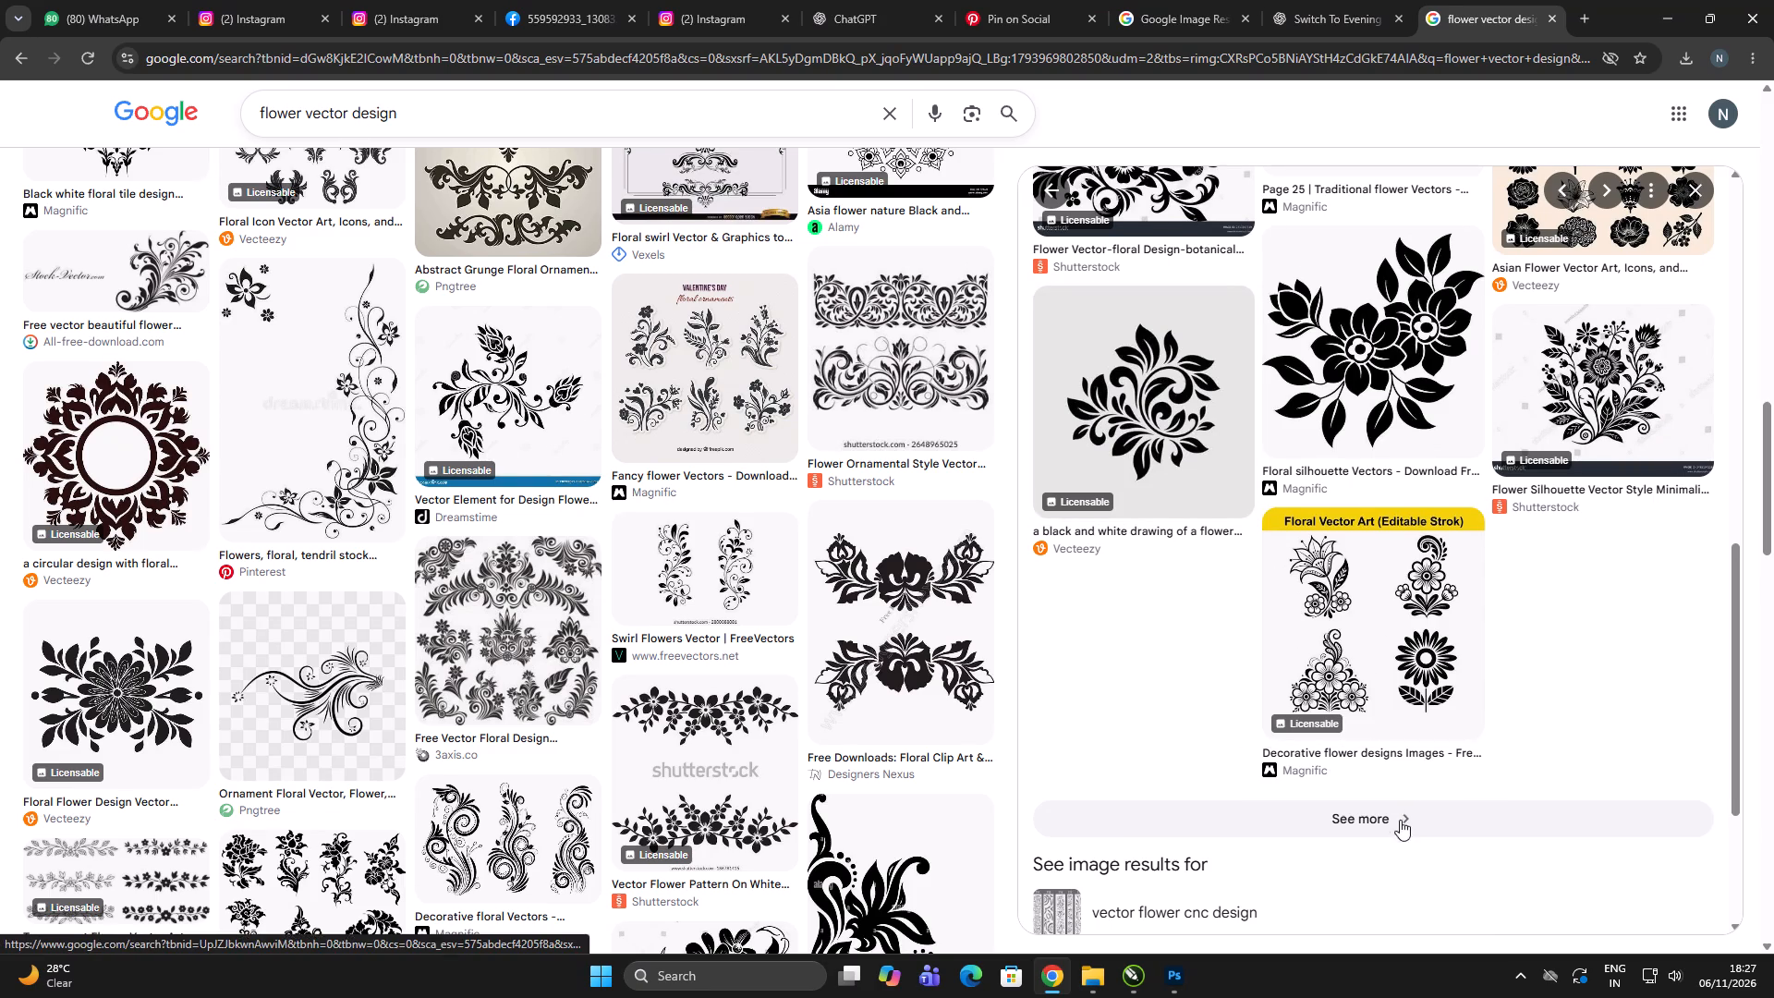
Open more images related to the Polish flower ornament and look through them for a simple flower motif.
{"action": "left_click", "coordinate": [1400, 820]}
{"action": "scroll", "coordinate": [1209, 426], "scroll_direction": "down", "scroll_amount": 6}
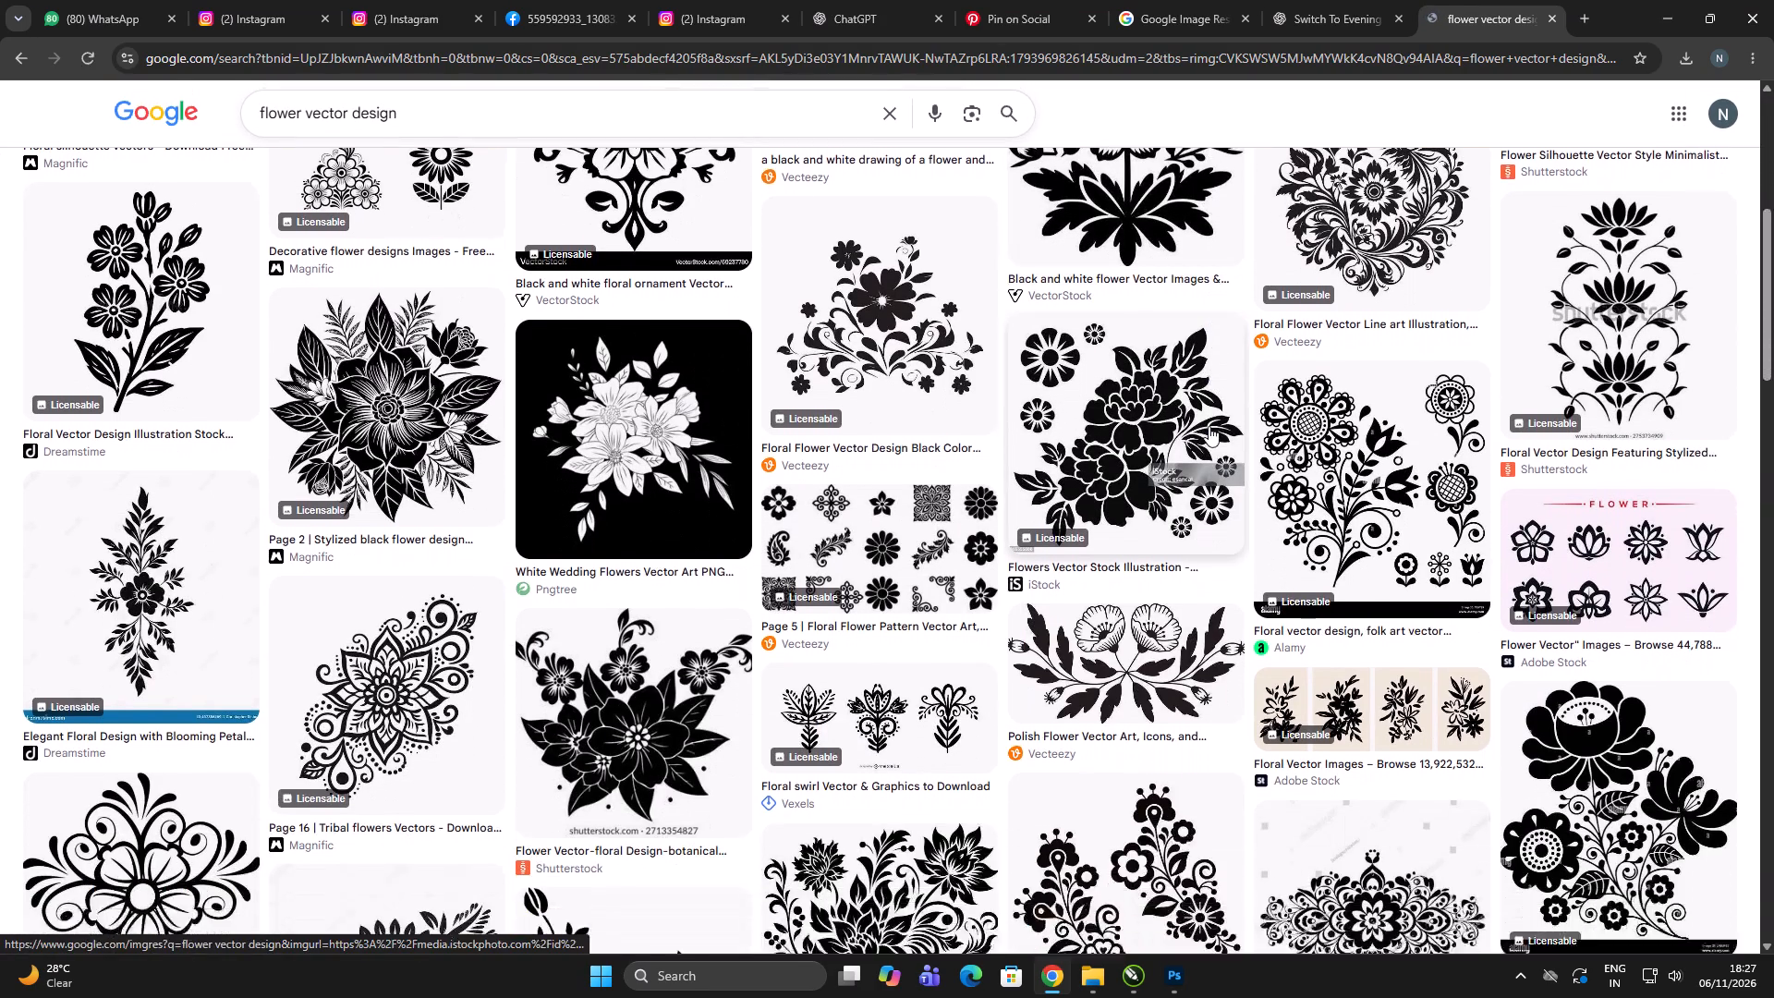
{"action": "scroll", "coordinate": [1209, 426], "scroll_direction": "down", "scroll_amount": 4}
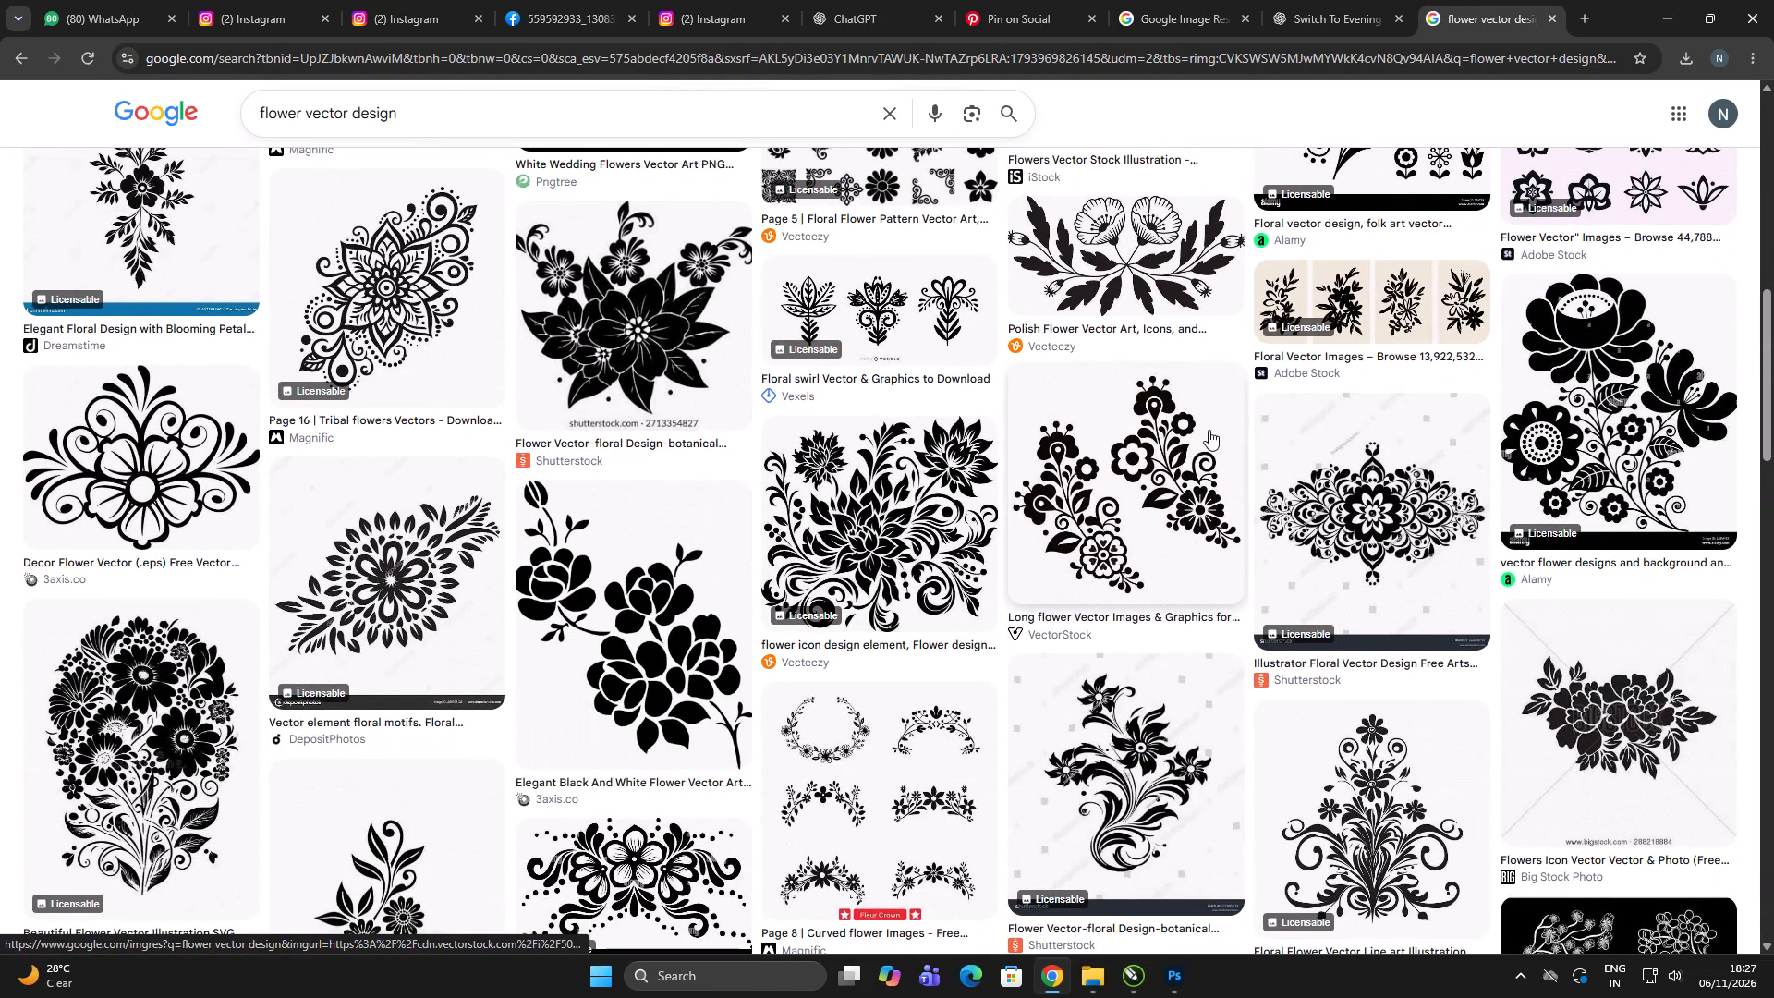
{"action": "scroll", "coordinate": [1209, 430], "scroll_direction": "down", "scroll_amount": 8}
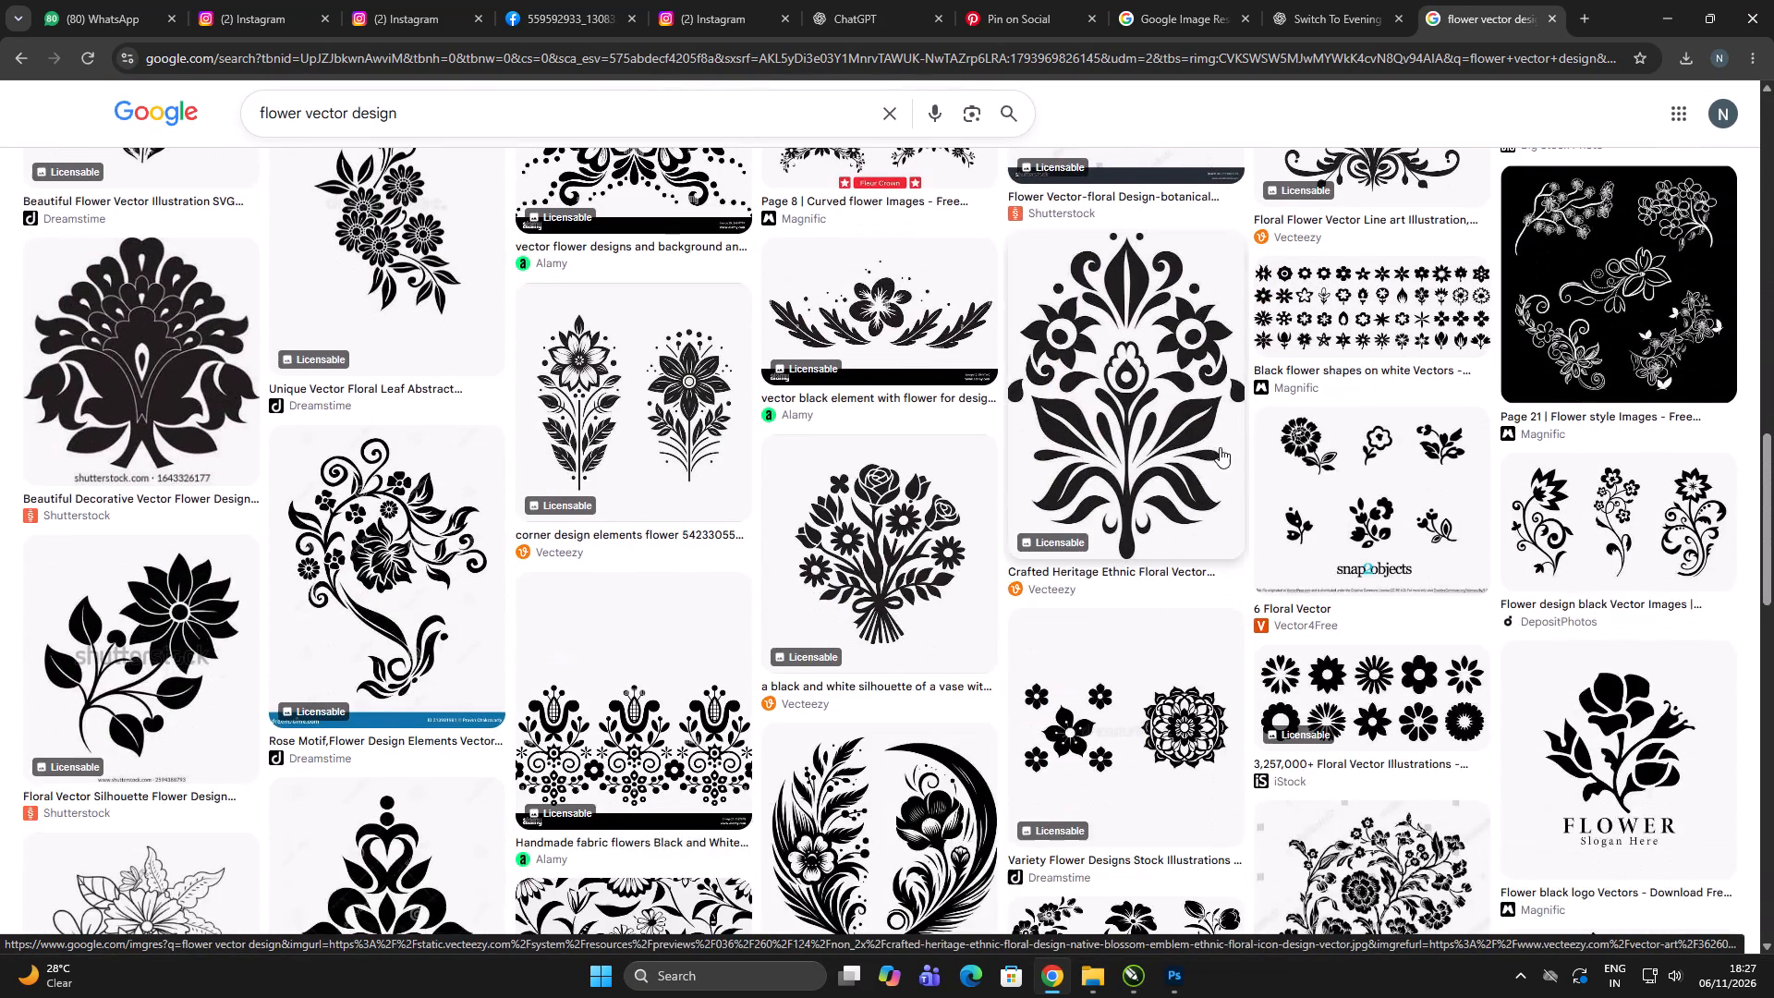
{"action": "left_click", "coordinate": [904, 335]}
{"action": "scroll", "coordinate": [1447, 612], "scroll_direction": "down", "scroll_amount": 6}
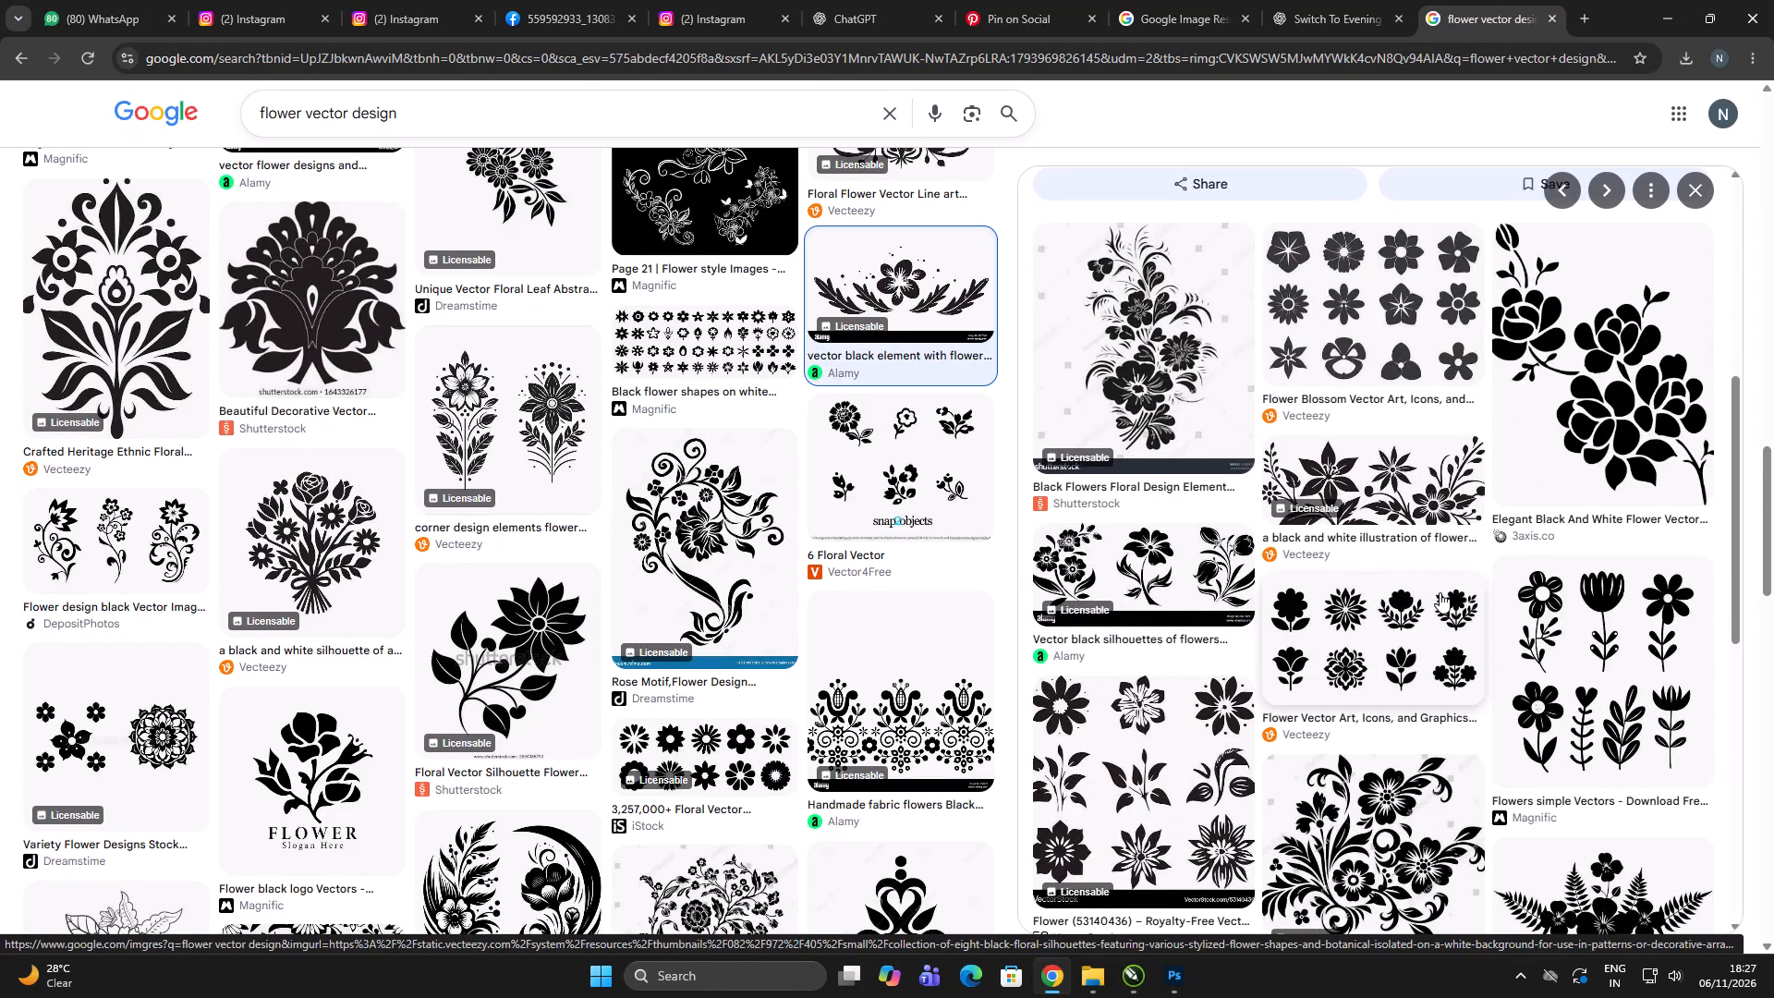
{"action": "left_click", "coordinate": [18, 55]}
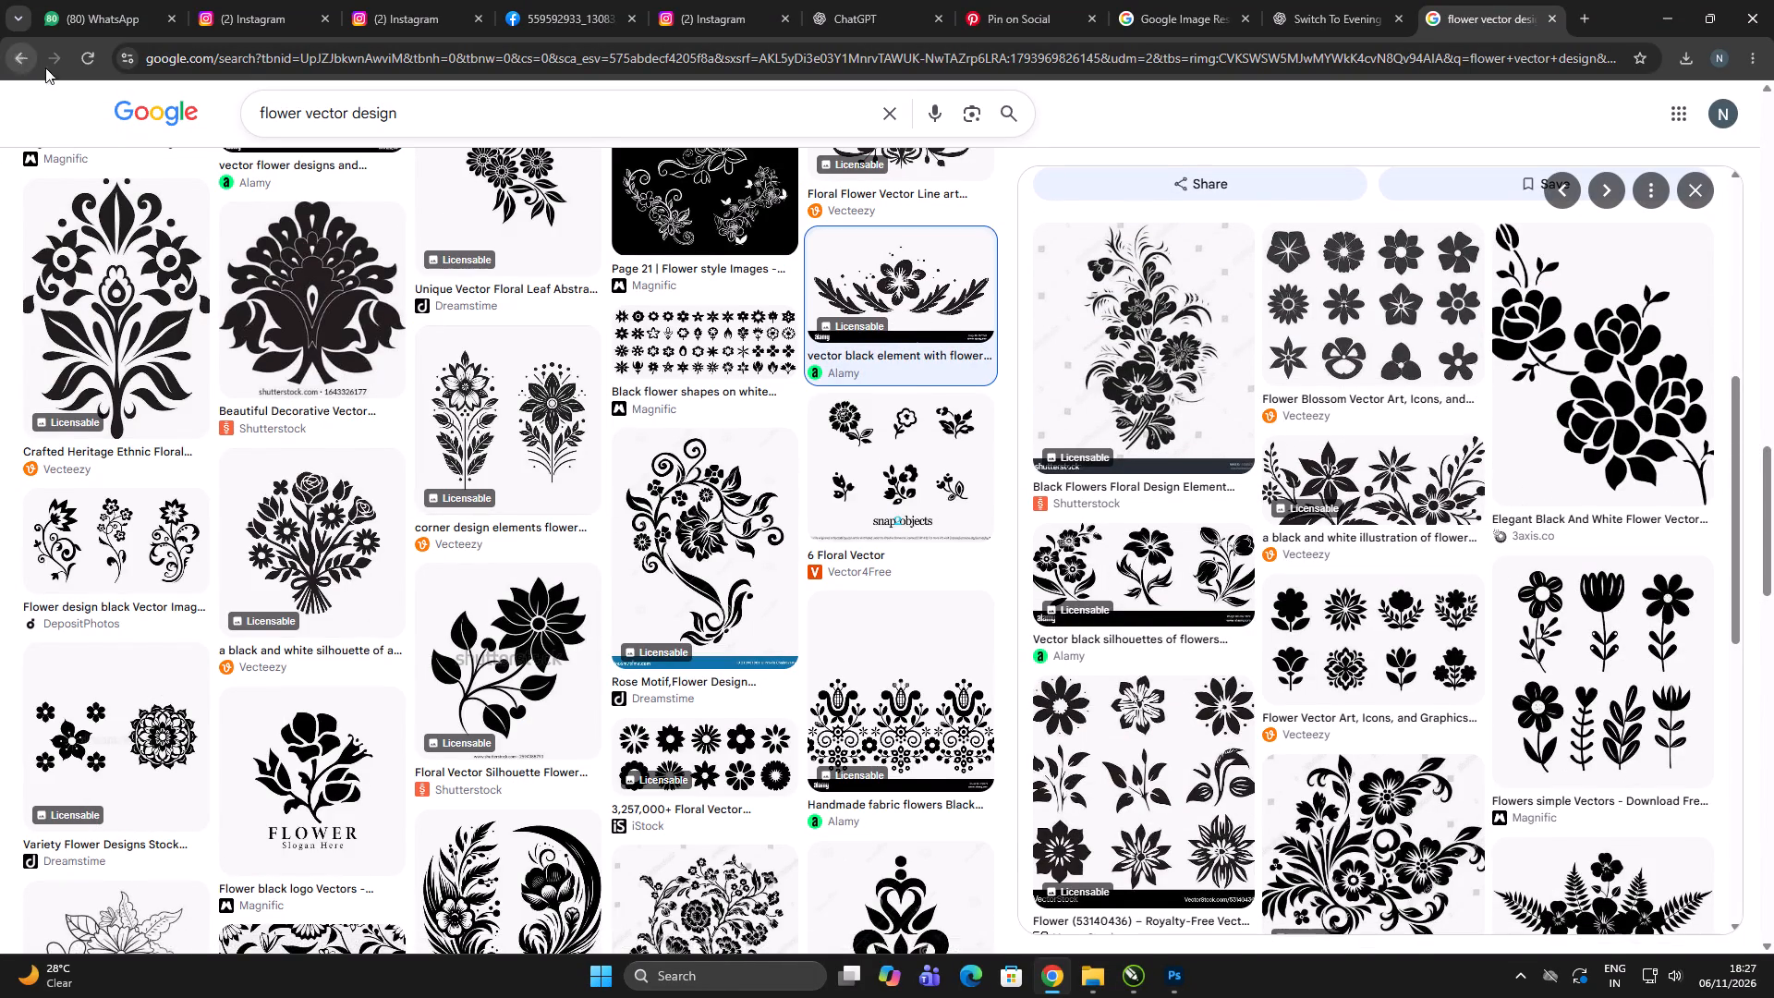
{"action": "scroll", "coordinate": [1518, 641], "scroll_direction": "down", "scroll_amount": 3}
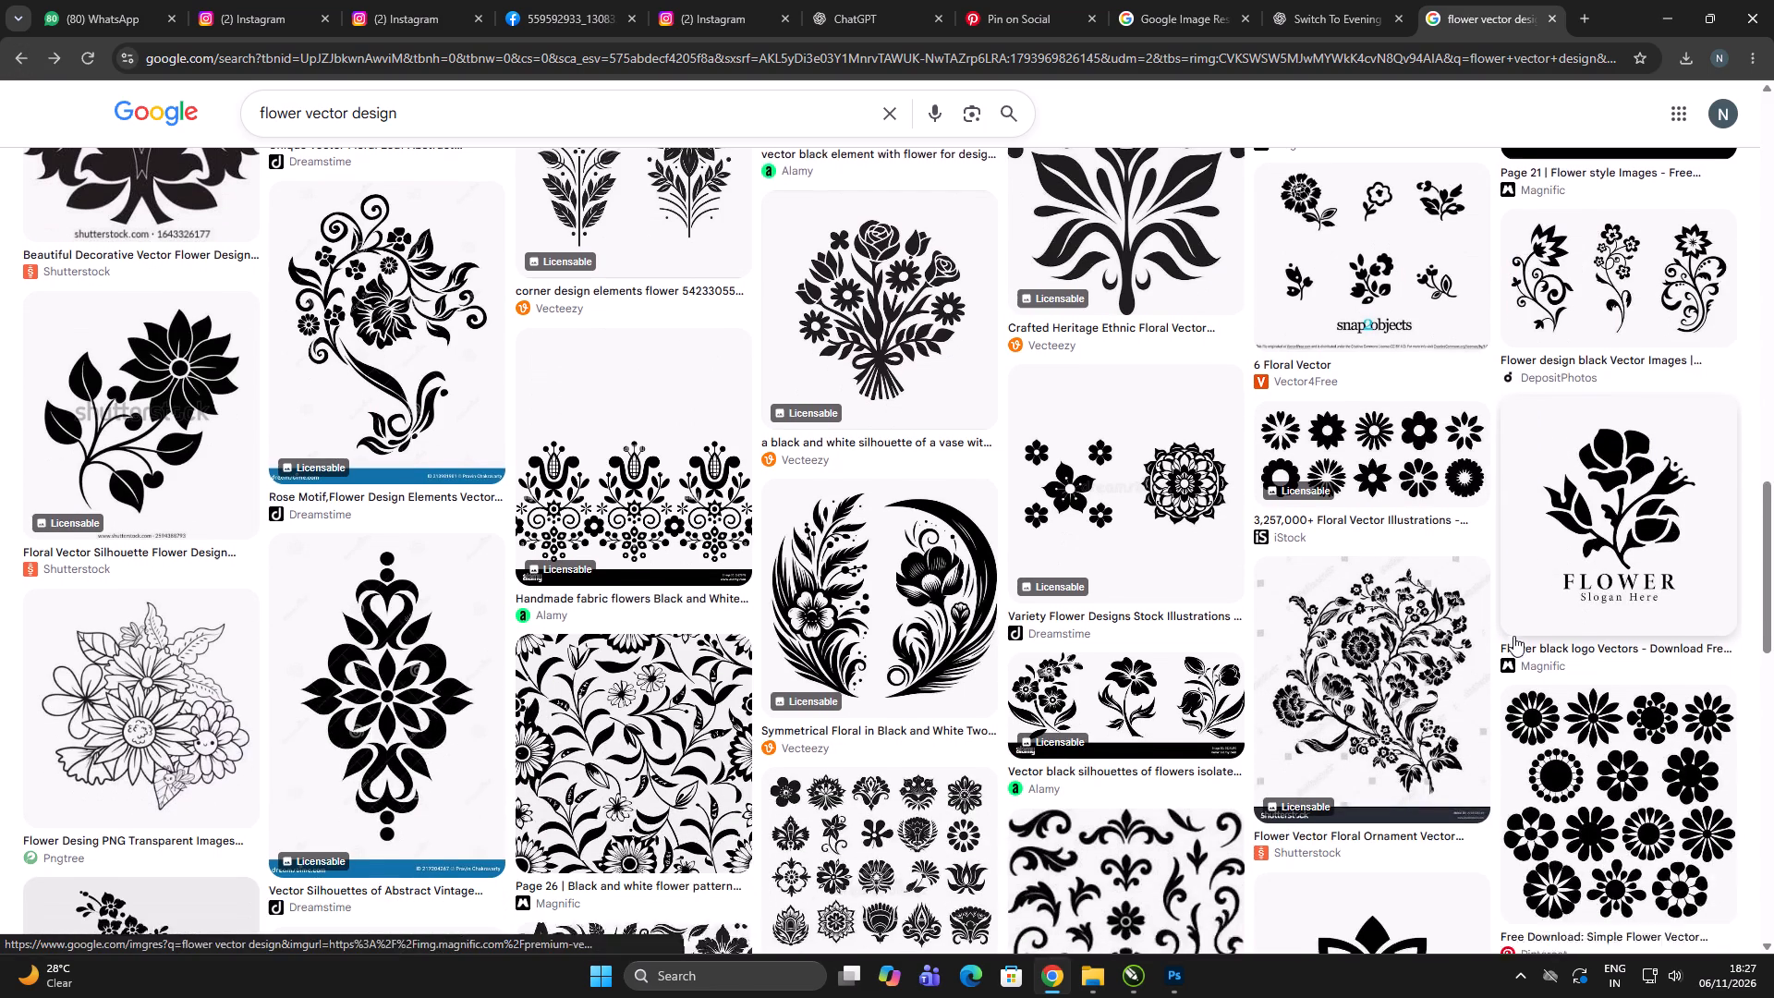
{"action": "scroll", "coordinate": [1525, 603], "scroll_direction": "down", "scroll_amount": 6}
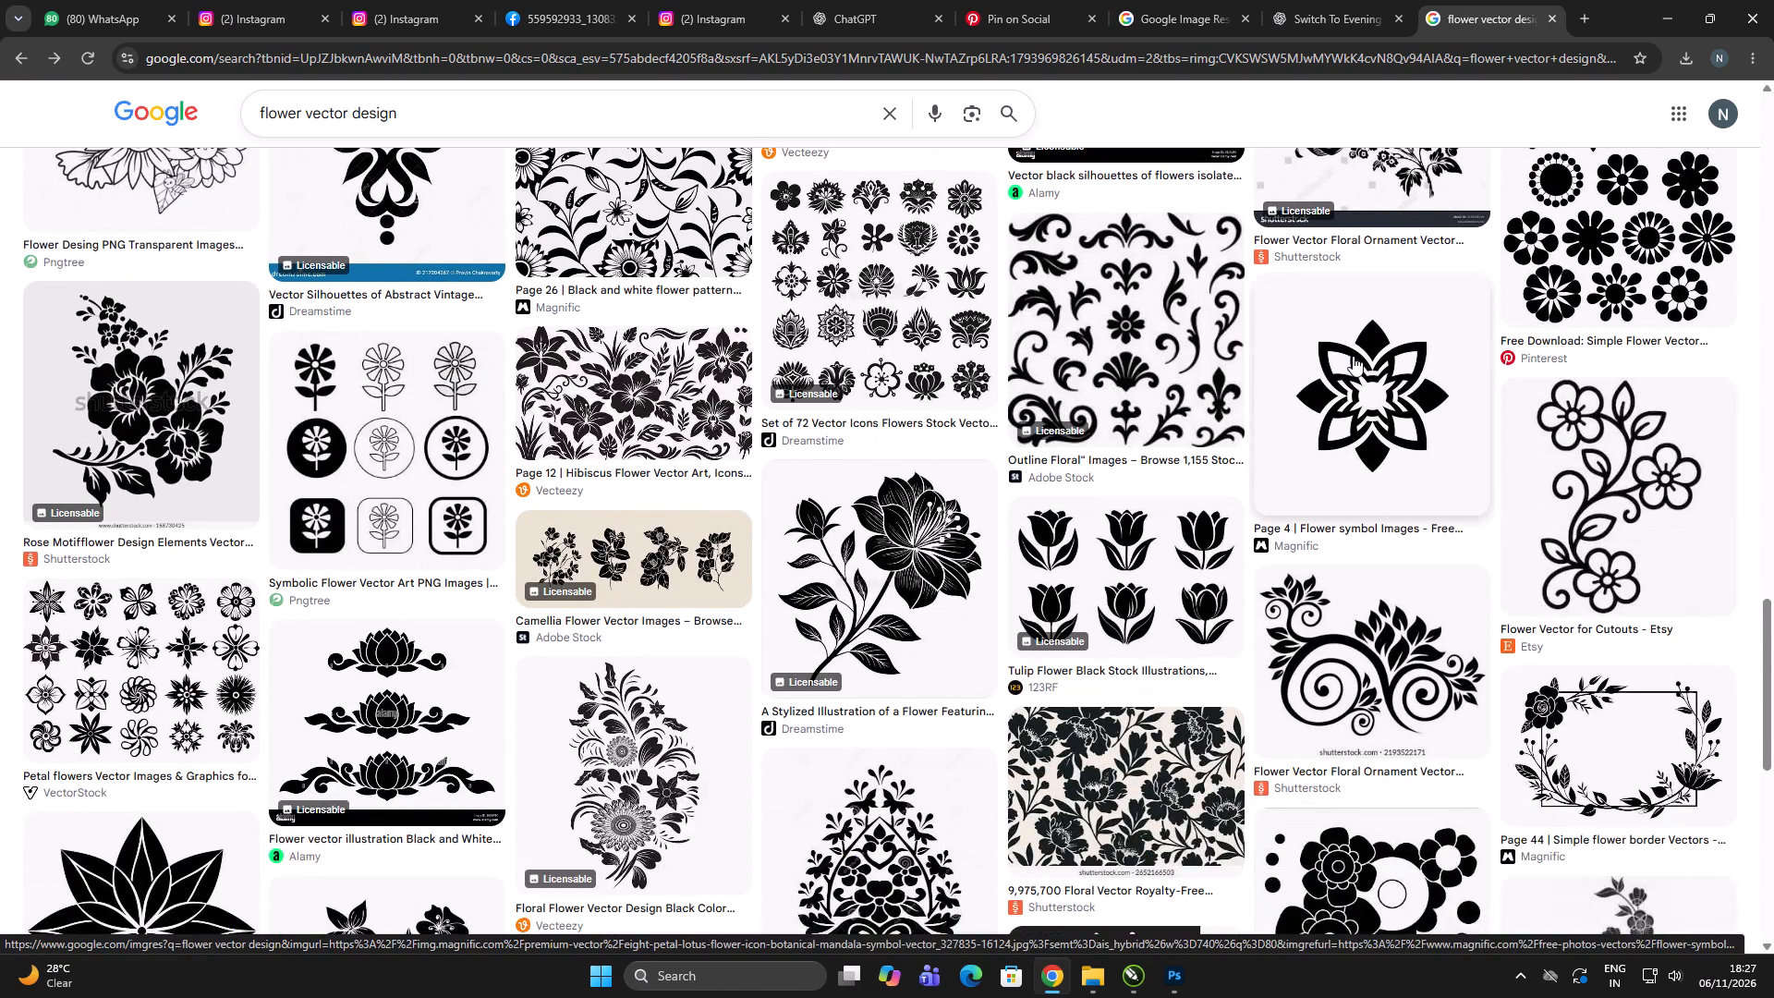
Copy the eight-petal black flower image and paste it in CorelDRAW on empty space beside the dusk poster.
{"action": "left_click", "coordinate": [1353, 357]}
{"action": "right_click", "coordinate": [1270, 360]}
{"action": "left_click", "coordinate": [1349, 684]}
{"action": "key", "text": "alt+Tab"}
{"action": "scroll", "coordinate": [905, 484], "scroll_direction": "down", "scroll_amount": 1}
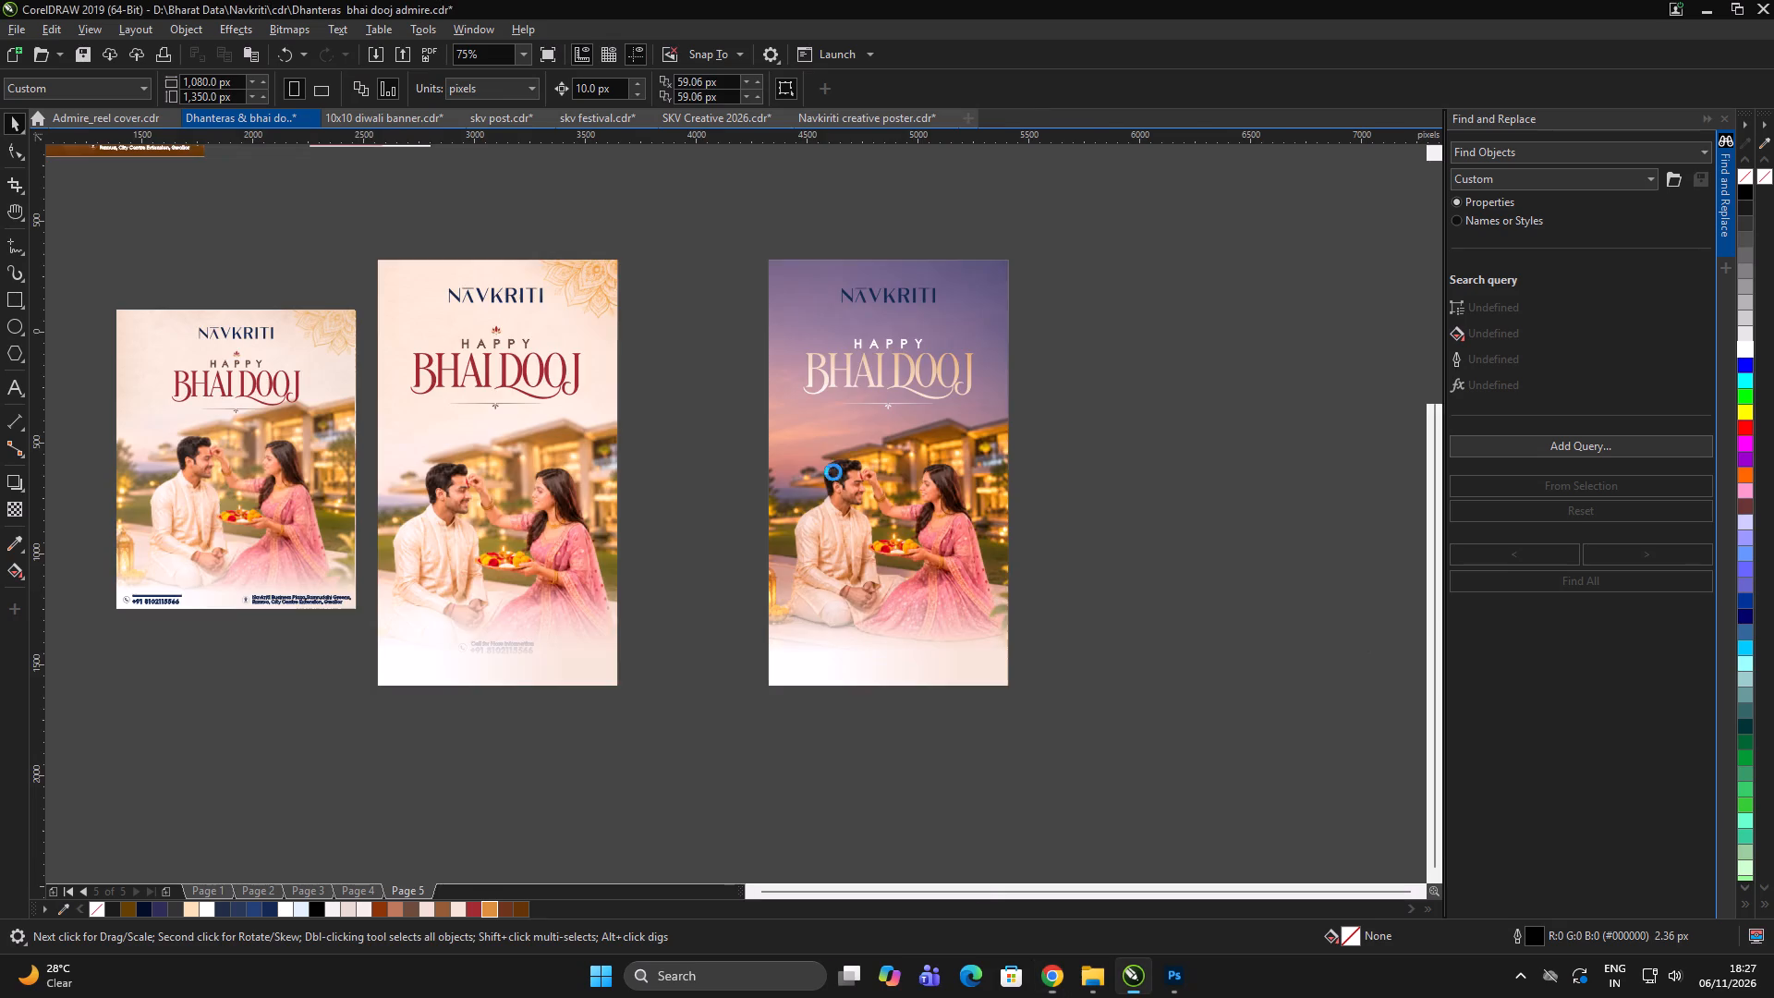
{"action": "scroll", "coordinate": [833, 472], "scroll_direction": "down", "scroll_amount": 2}
{"action": "left_click", "coordinate": [970, 639]}
{"action": "left_click", "coordinate": [977, 632]}
{"action": "key", "text": "ctrl+v"}
{"action": "left_click", "coordinate": [1131, 586]}
{"action": "left_click_drag", "start_coordinate": [650, 377], "coordinate": [1054, 383]}
{"action": "left_click", "coordinate": [1226, 382]}
Trace the pasted flower bitmap with the Detailed Logo outline trace.
{"action": "scroll", "coordinate": [1063, 331], "scroll_direction": "up", "scroll_amount": 1}
{"action": "left_click", "coordinate": [1046, 338]}
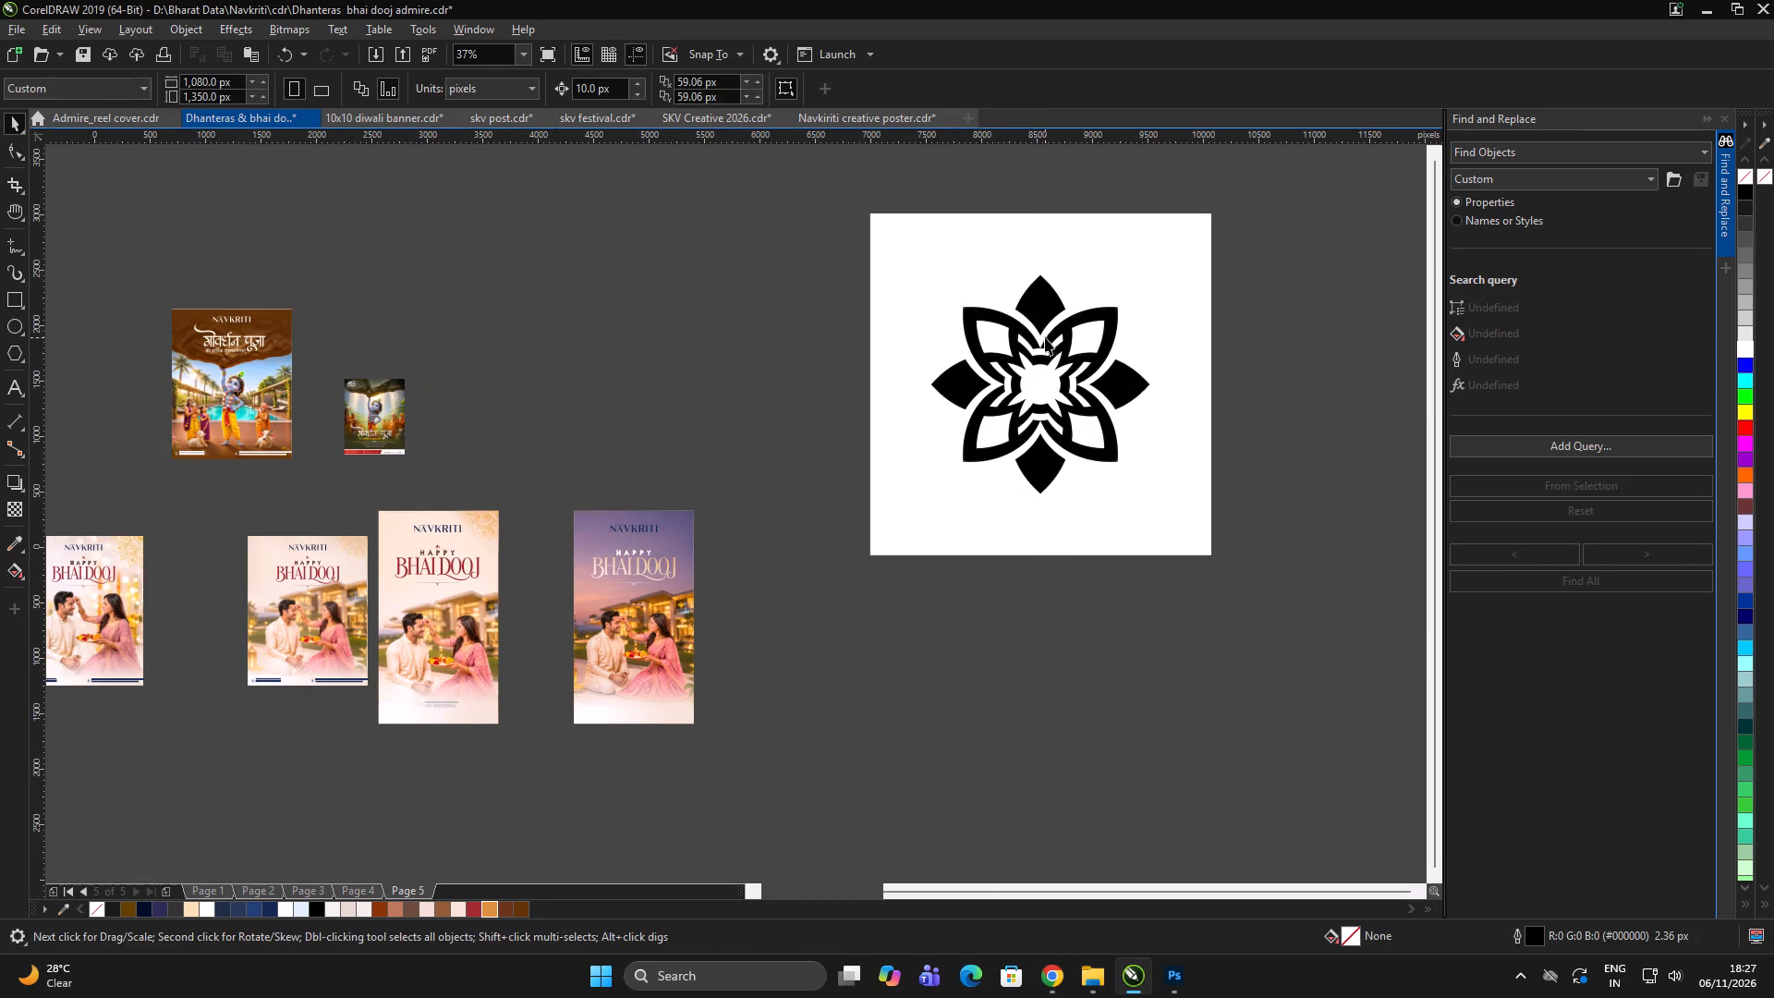
{"action": "left_click", "coordinate": [557, 90]}
{"action": "left_click", "coordinate": [676, 206]}
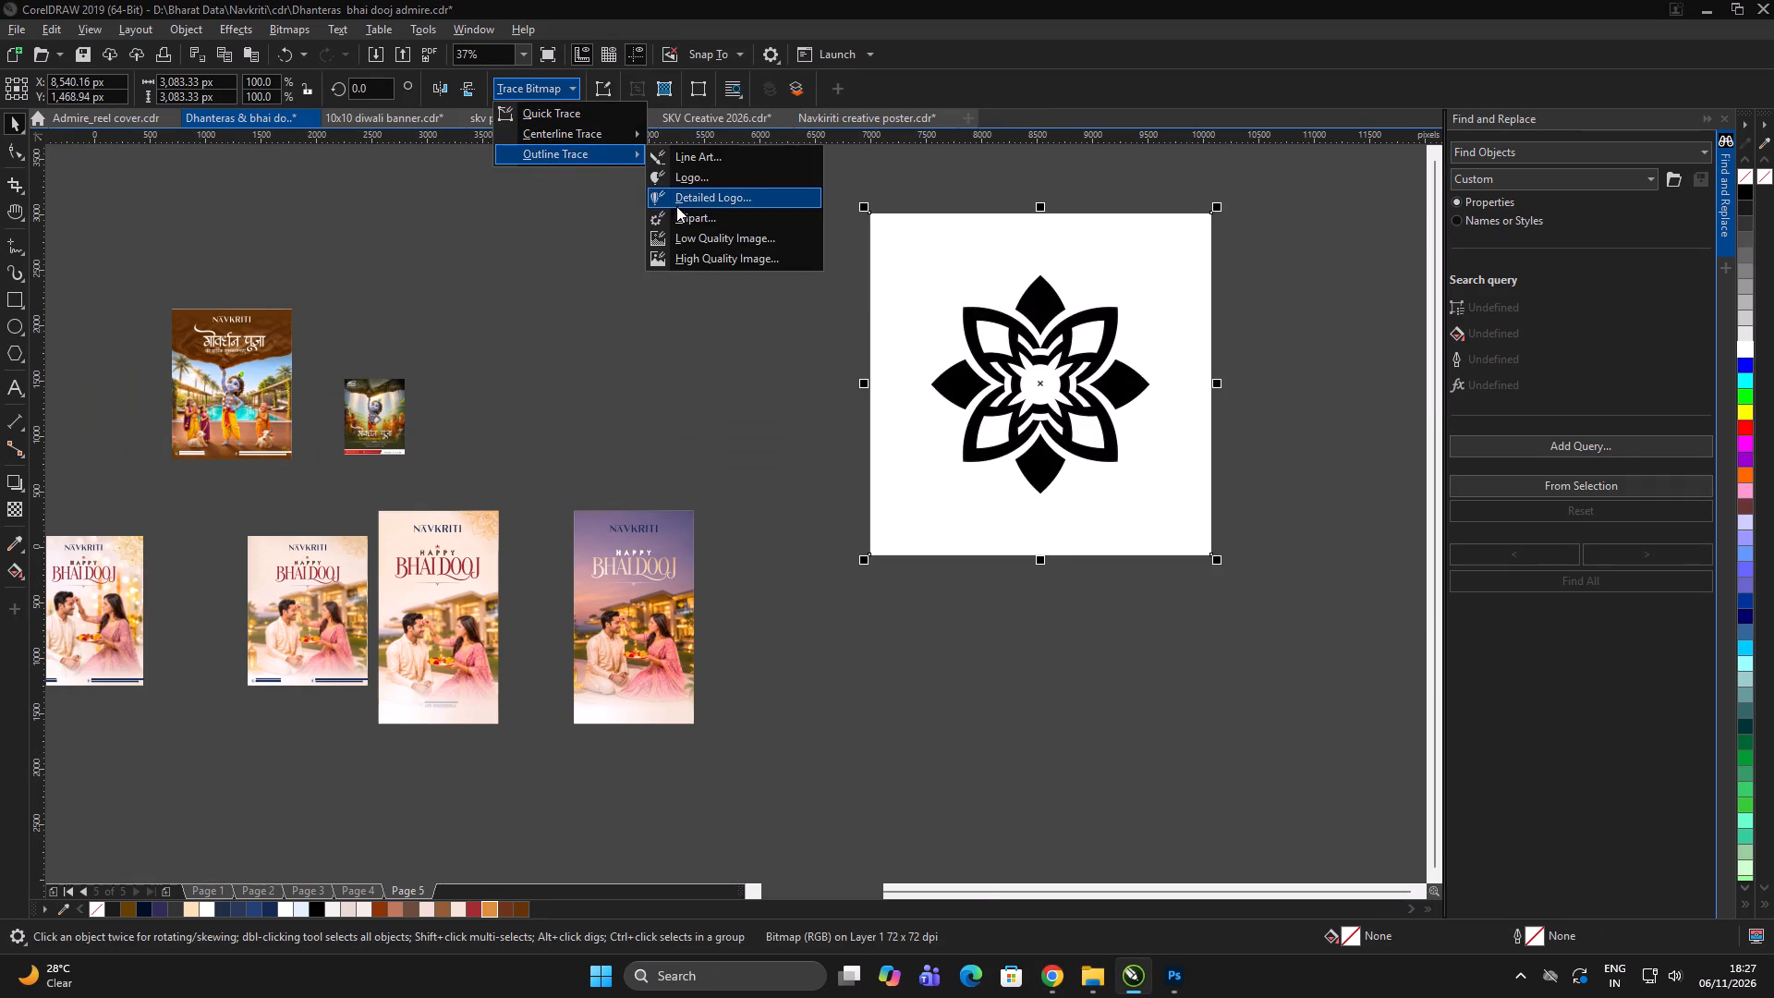
{"action": "left_click", "coordinate": [1203, 736]}
Move the traced flower below the original bitmap and delete the bitmap.
{"action": "left_click_drag", "start_coordinate": [1022, 360], "coordinate": [1028, 522]}
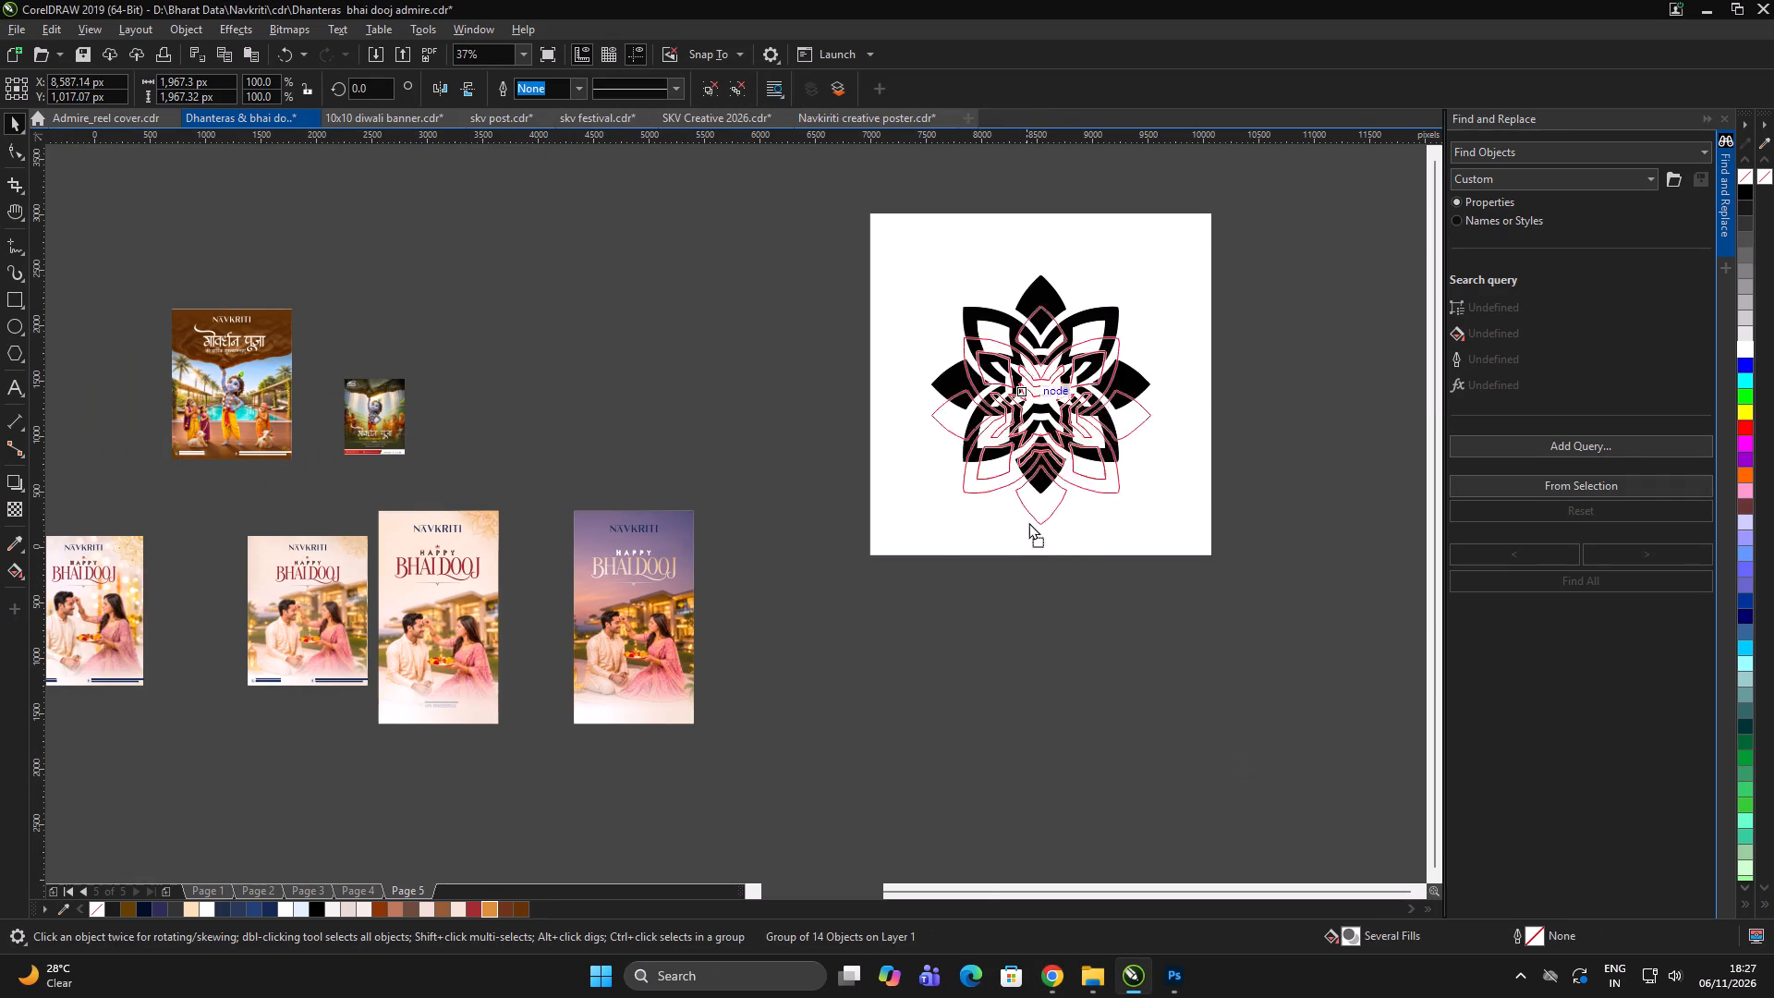
{"action": "left_click_drag", "start_coordinate": [1028, 522], "coordinate": [1042, 645]}
{"action": "left_click", "coordinate": [1160, 677]}
{"action": "left_click", "coordinate": [1017, 406]}
{"action": "key", "text": "Delete"}
{"action": "left_click", "coordinate": [1238, 655]}
{"action": "left_click", "coordinate": [1160, 663]}
Ungroup the traced flower and delete its white centre, upper white strip and upper-right petal's white filling.
{"action": "scroll", "coordinate": [1083, 709], "scroll_direction": "up", "scroll_amount": 3}
{"action": "key", "text": "ctrl+u"}
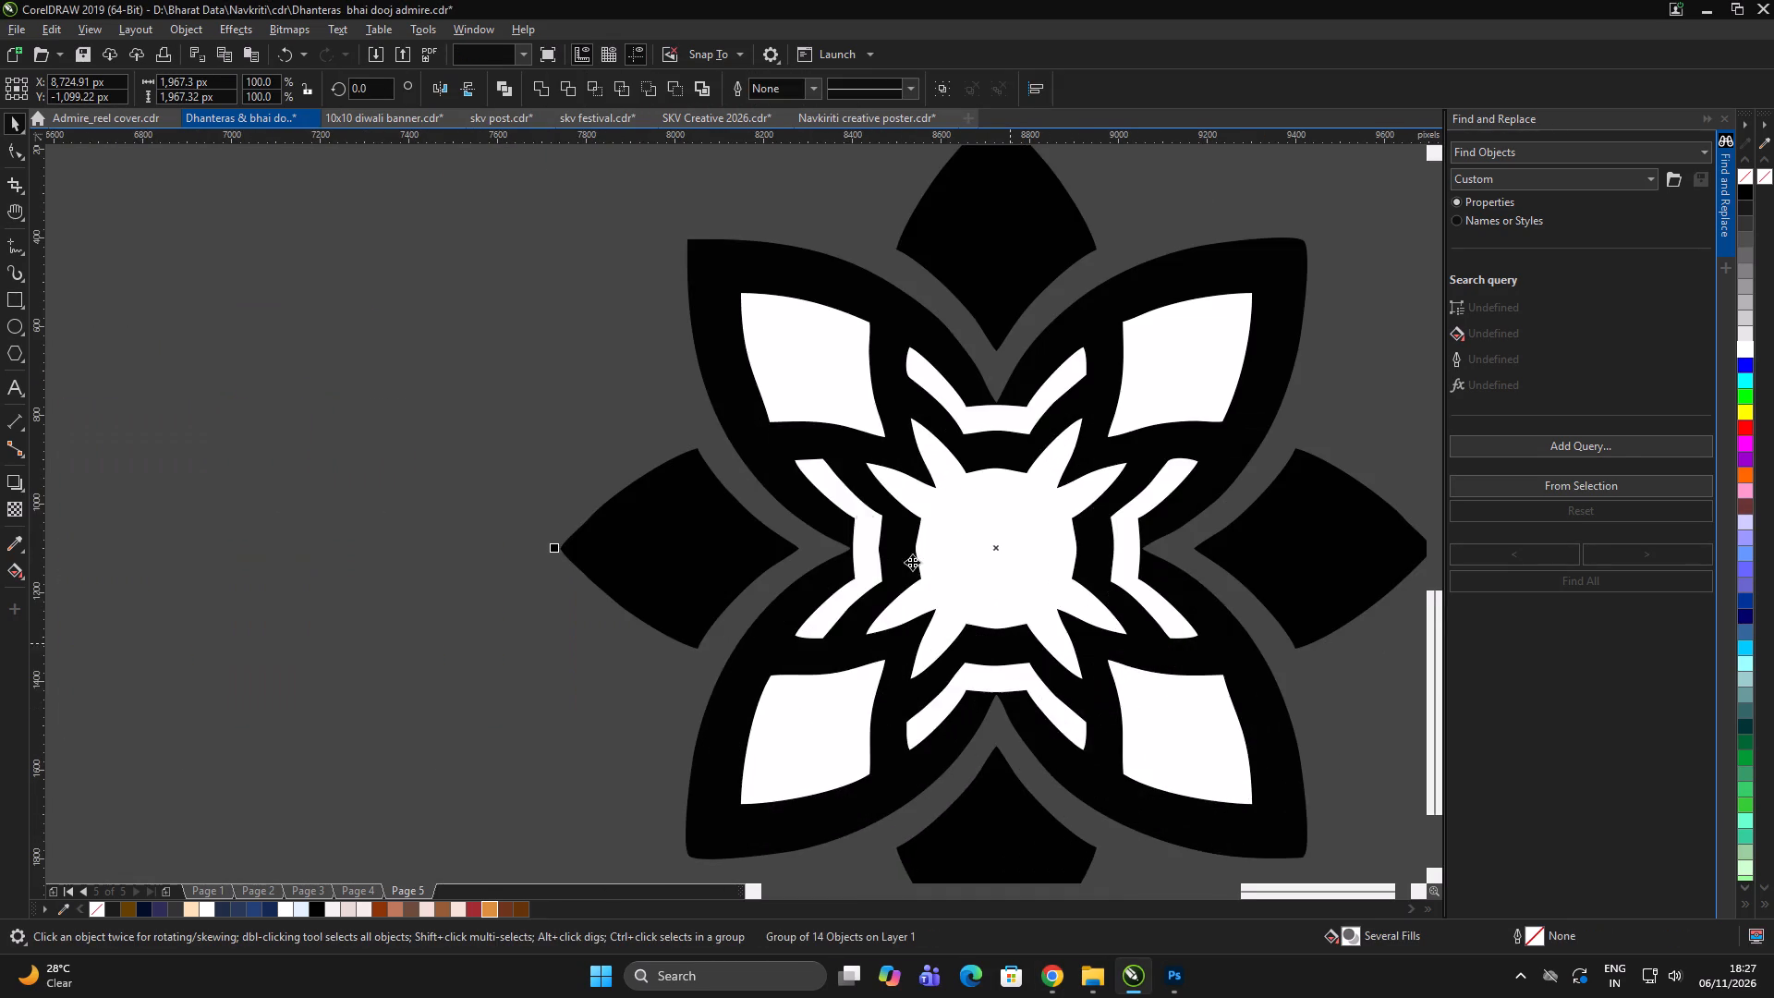
{"action": "scroll", "coordinate": [826, 490], "scroll_direction": "down", "scroll_amount": 2}
{"action": "left_click", "coordinate": [713, 475]}
{"action": "scroll", "coordinate": [877, 475], "scroll_direction": "up", "scroll_amount": 1}
{"action": "left_click", "coordinate": [957, 436]}
{"action": "key", "text": "Delete"}
{"action": "left_click", "coordinate": [876, 469]}
{"action": "key", "text": "Delete"}
{"action": "left_click", "coordinate": [857, 528]}
{"action": "key", "text": "Delete"}
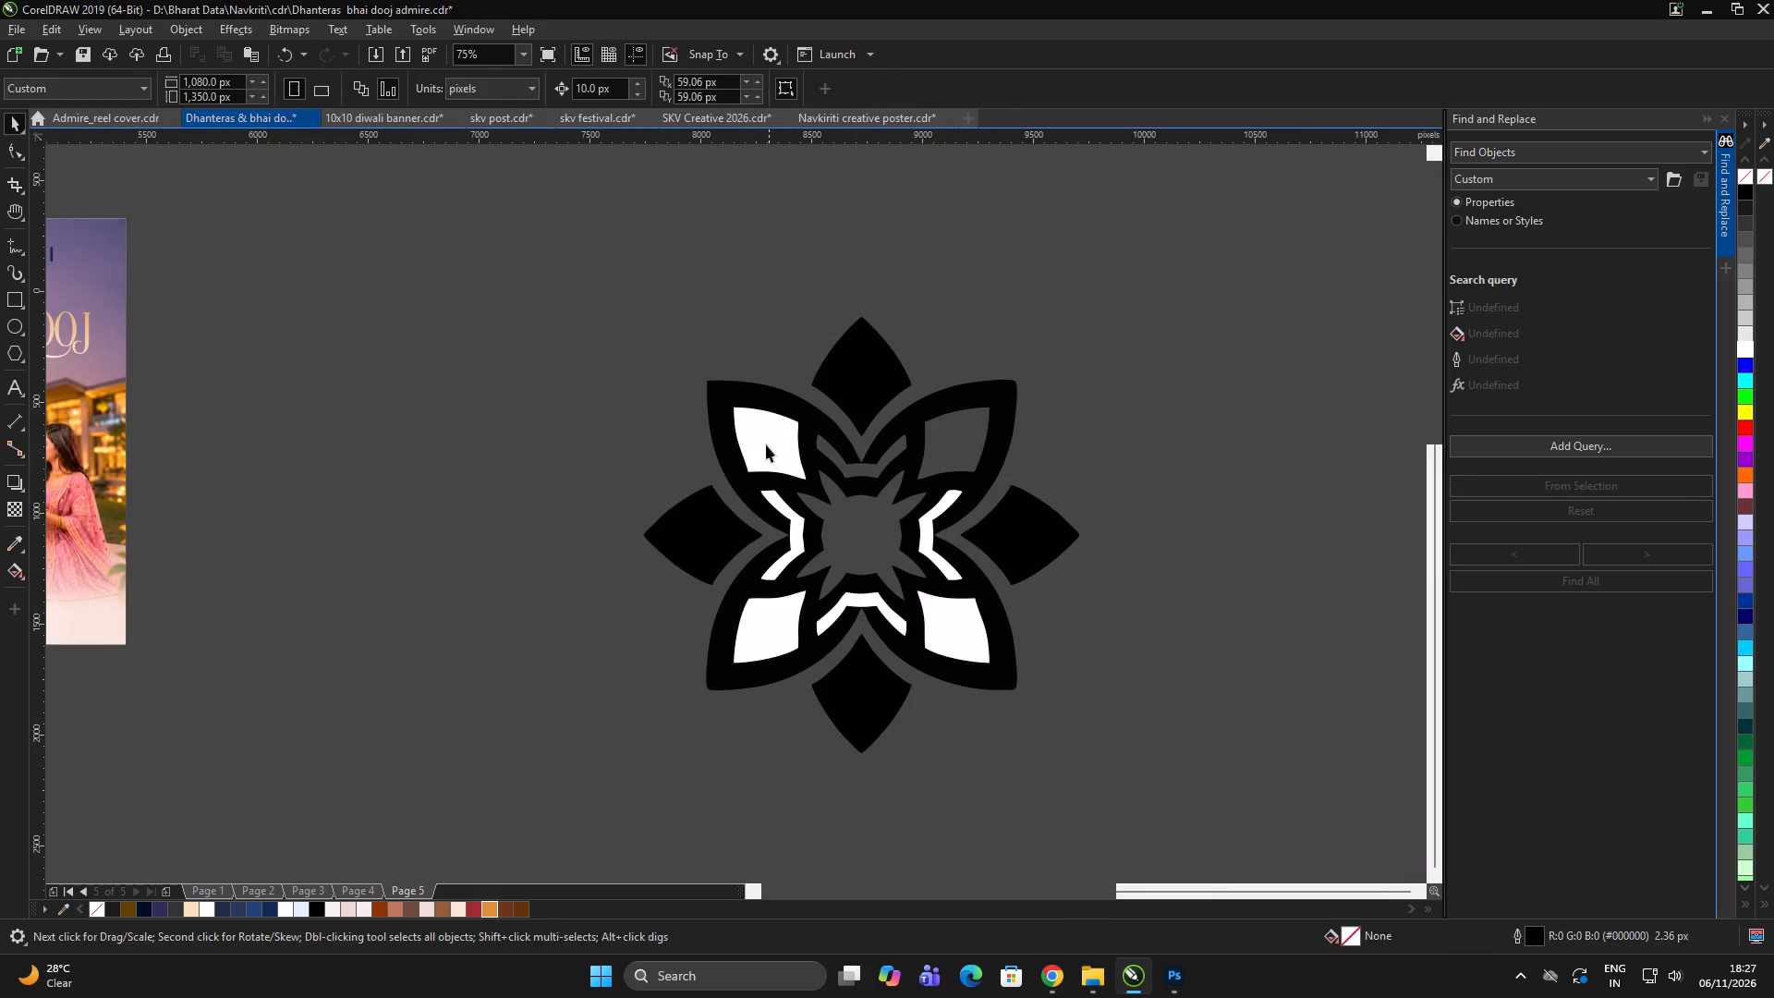
Delete the flower's remaining white pieces: the other three petal fillings and the side and lower strips.
{"action": "left_click", "coordinate": [763, 439]}
{"action": "key", "text": "Delete"}
{"action": "left_click", "coordinate": [799, 533]}
{"action": "key", "text": "Delete"}
{"action": "left_click", "coordinate": [759, 625]}
{"action": "key", "text": "Delete"}
{"action": "left_click", "coordinate": [947, 623]}
{"action": "key", "text": "Delete"}
{"action": "left_click", "coordinate": [939, 567]}
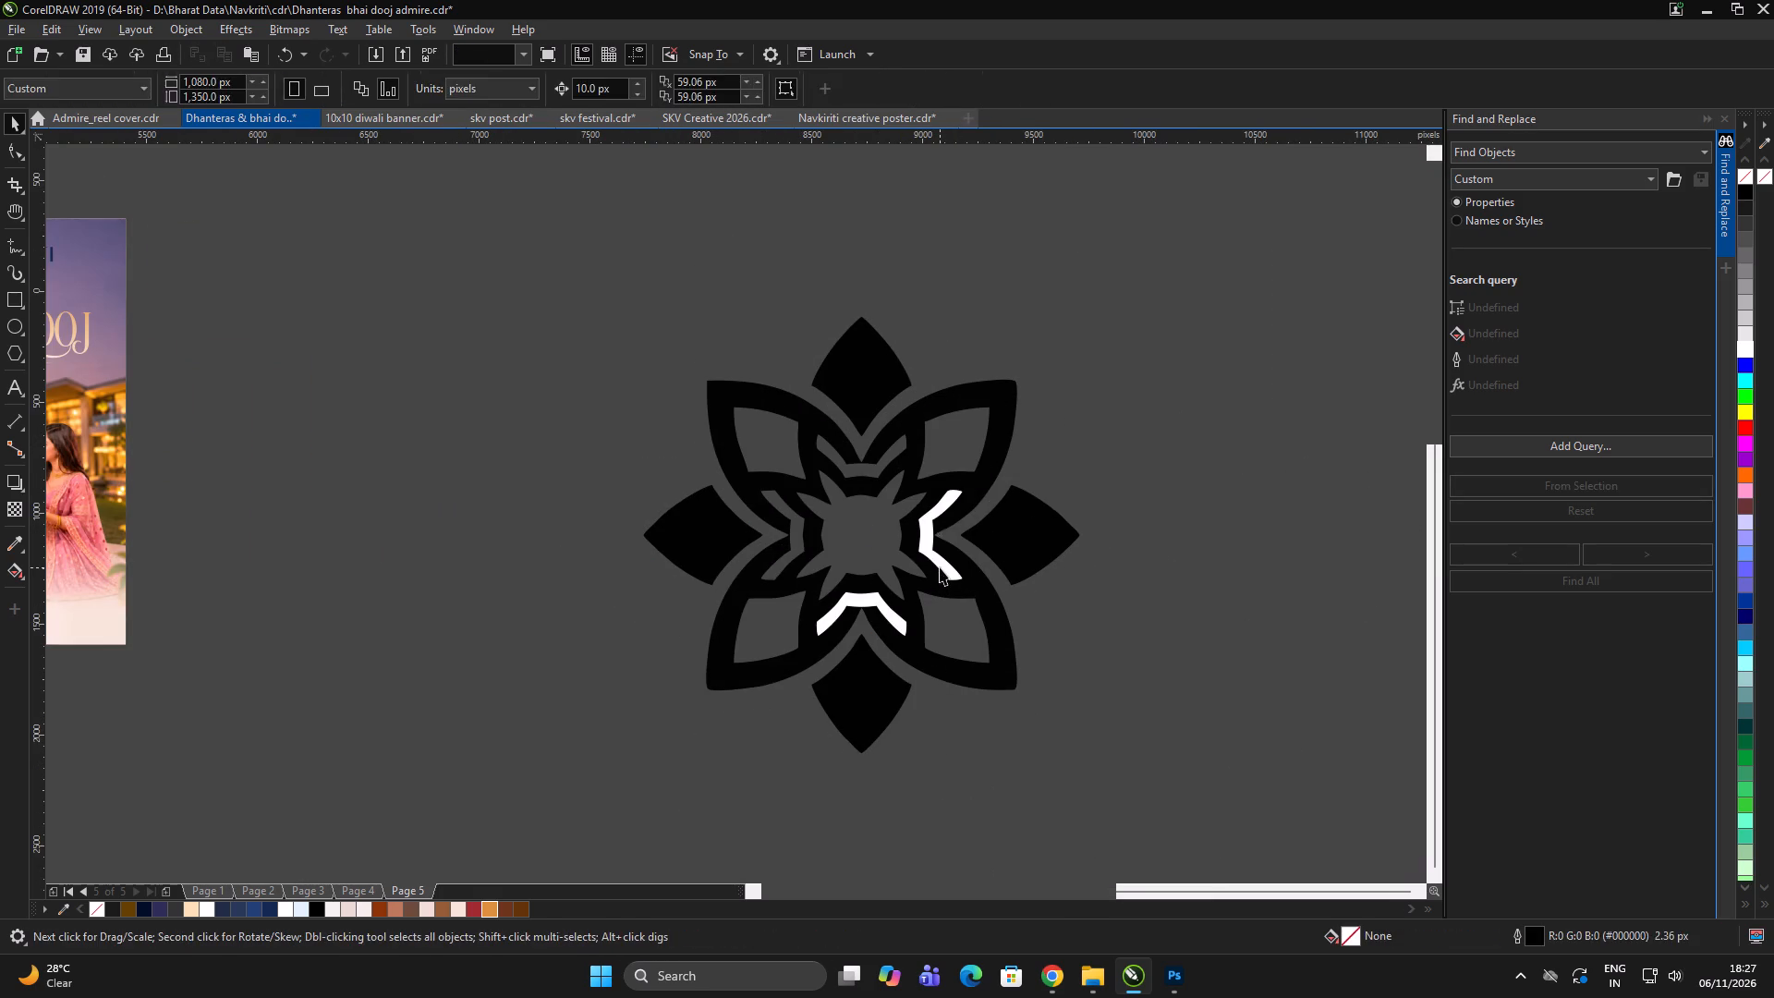
{"action": "key", "text": "Delete"}
{"action": "left_click", "coordinate": [887, 618]}
{"action": "key", "text": "Delete"}
Group the remaining black flower shapes into one object.
{"action": "left_click", "coordinate": [1295, 409]}
{"action": "left_click_drag", "start_coordinate": [1169, 237], "coordinate": [532, 832]}
{"action": "scroll", "coordinate": [1046, 546], "scroll_direction": "down", "scroll_amount": 3, "text": "ctrl"}
{"action": "key", "text": "ctrl+g"}
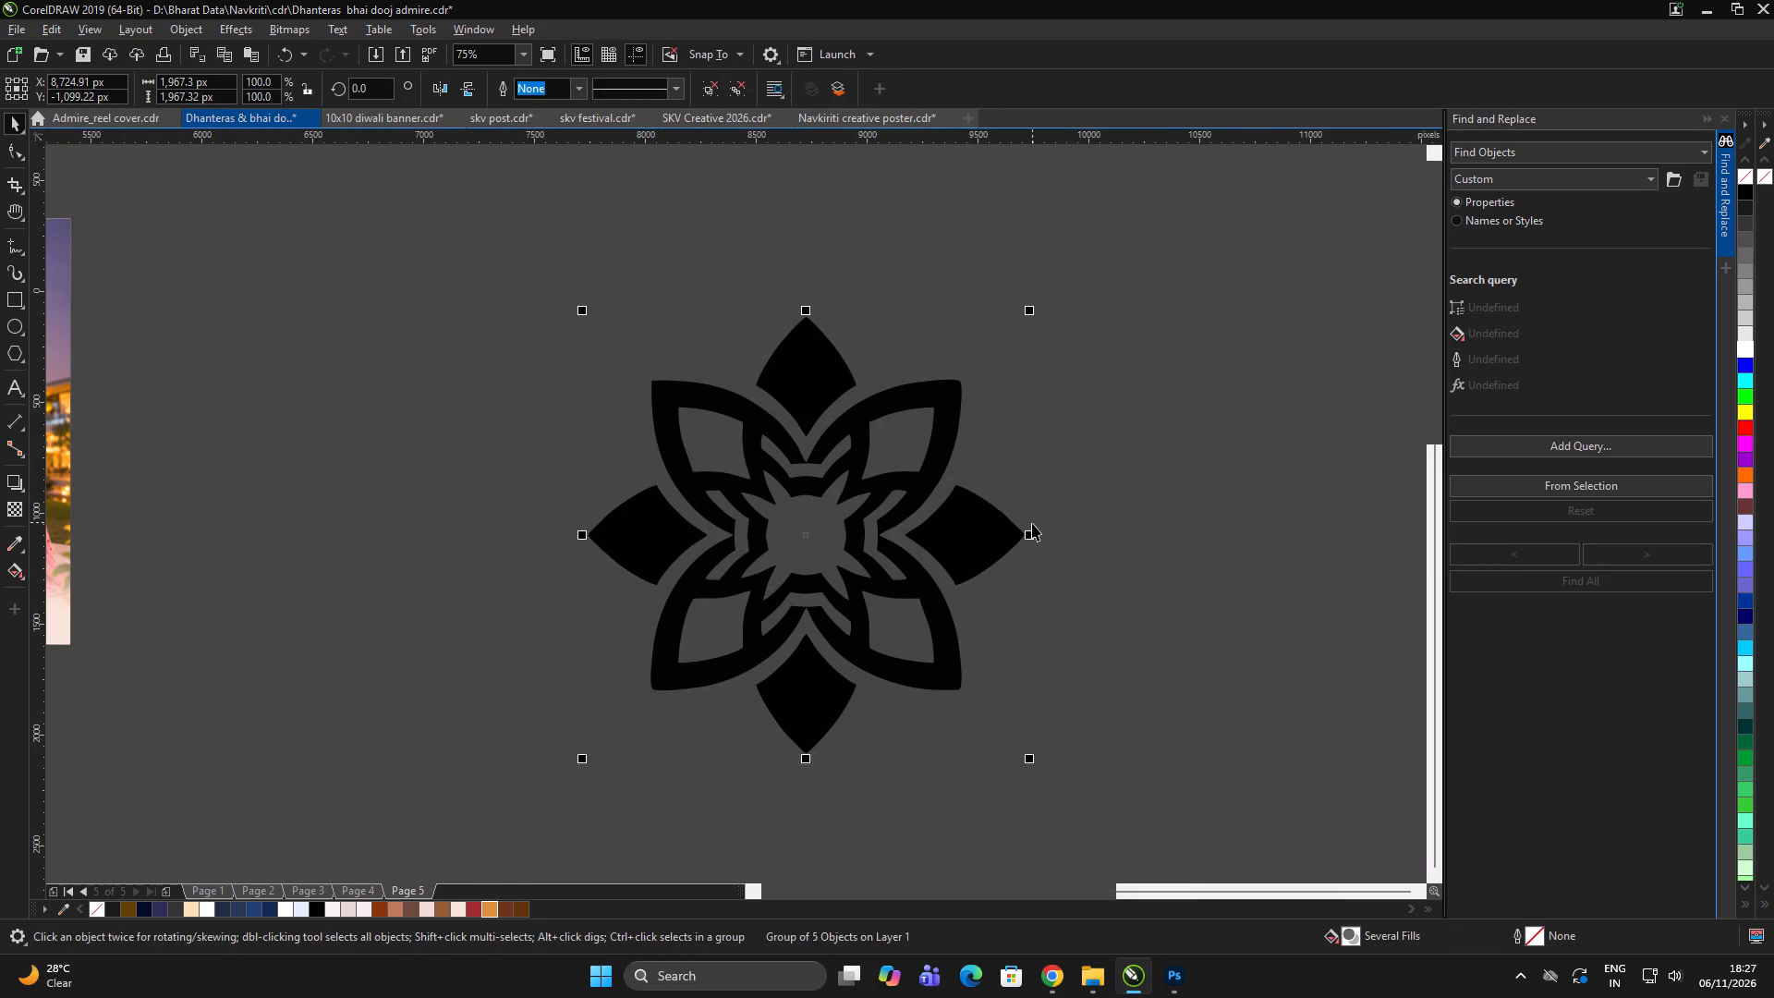
Place a copy of the flower above HAPPY on the dusk poster, scaled to about 20 px and centred horizontally.
{"action": "scroll", "coordinate": [1007, 526], "scroll_direction": "down", "scroll_amount": 3}
{"action": "left_click_drag", "start_coordinate": [999, 528], "coordinate": [785, 468]}
{"action": "right_click", "coordinate": [789, 464]}
{"action": "scroll", "coordinate": [802, 432], "scroll_direction": "up", "scroll_amount": 2}
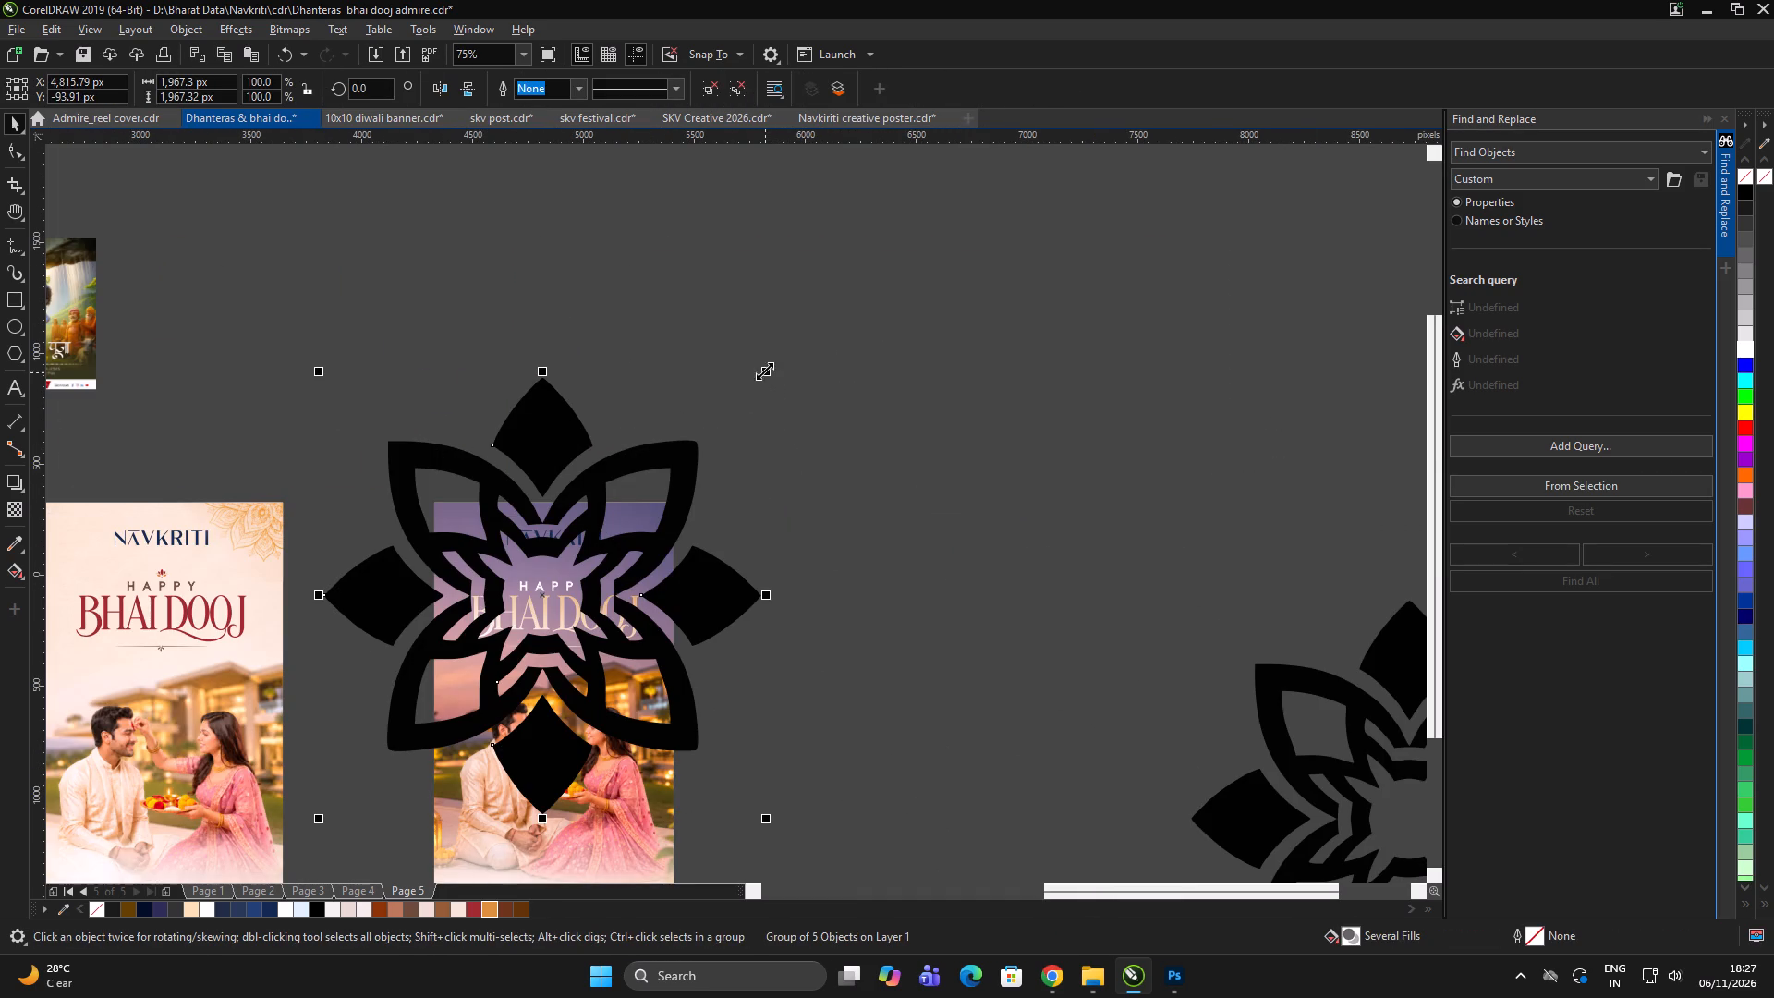
{"action": "left_click_drag", "start_coordinate": [765, 368], "coordinate": [662, 587]}
{"action": "scroll", "coordinate": [533, 578], "scroll_direction": "up", "scroll_amount": 2}
{"action": "left_click_drag", "start_coordinate": [572, 645], "coordinate": [572, 637]}
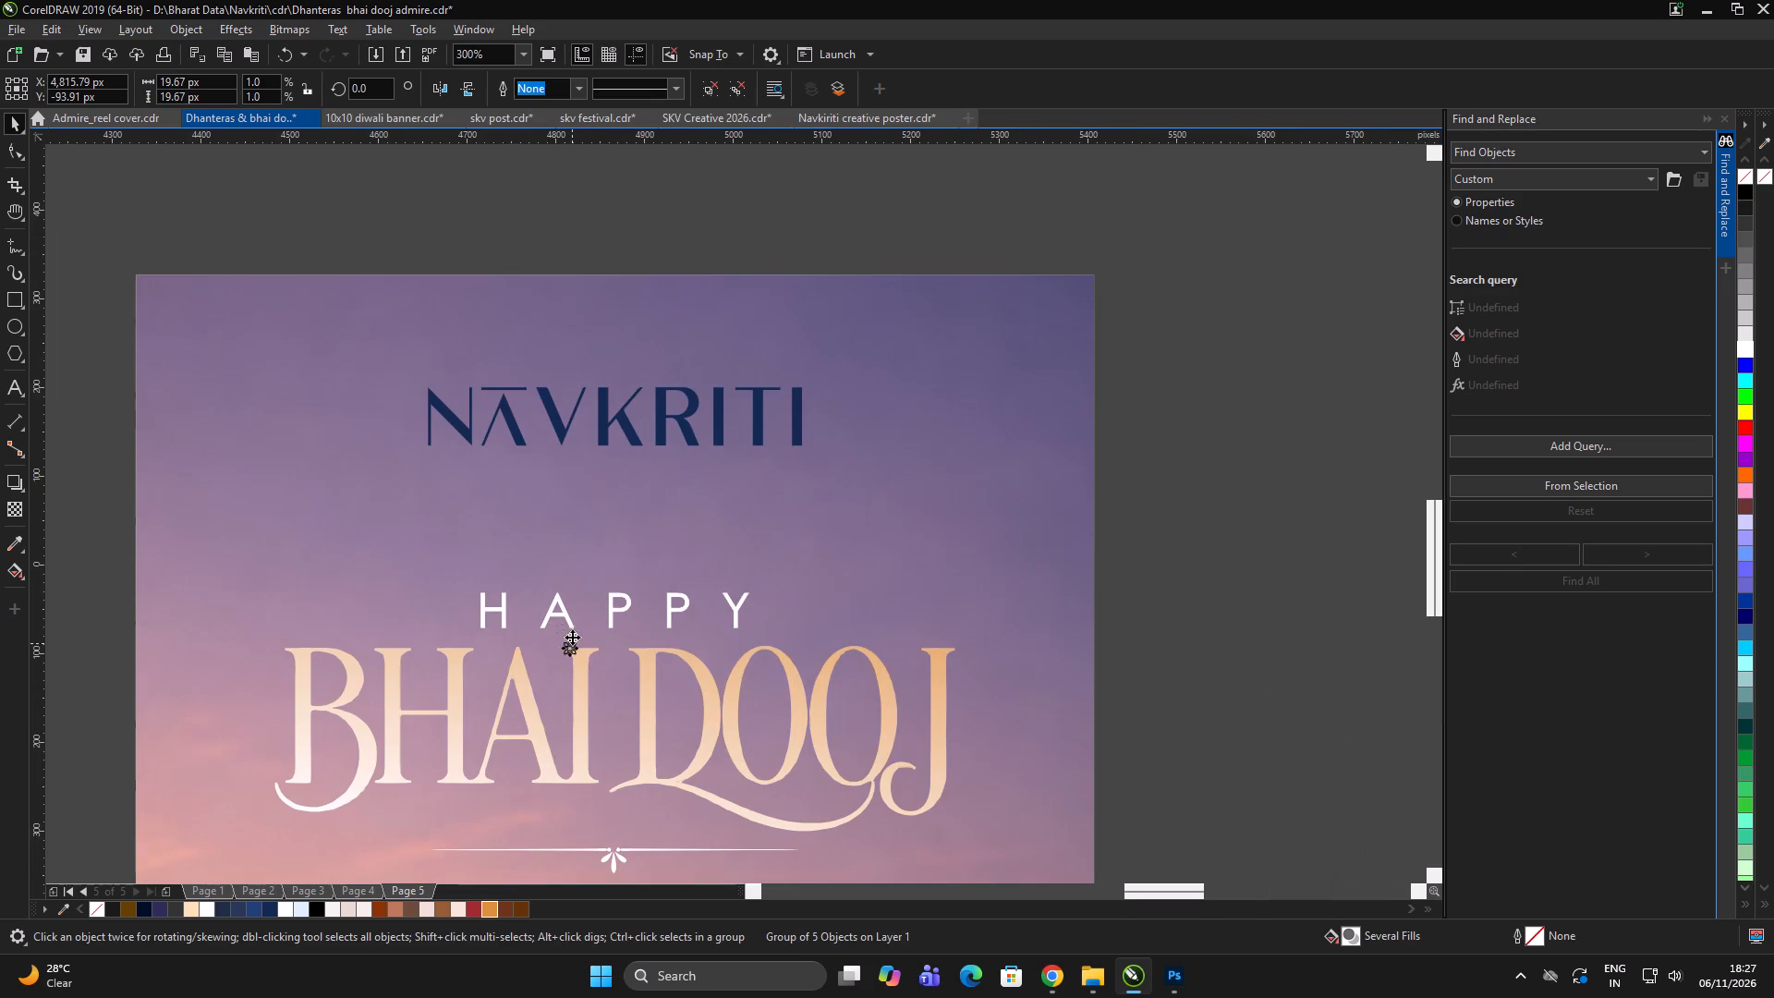
{"action": "left_click_drag", "start_coordinate": [572, 637], "coordinate": [594, 564]}
{"action": "key", "text": "ctrl+g"}
{"action": "left_click", "coordinate": [874, 551], "text": "shift"}
{"action": "key", "text": "c"}
{"action": "left_click", "coordinate": [1224, 514]}
Fill the small flower above HAPPY with white and enlarge it slightly.
{"action": "left_click_drag", "start_coordinate": [1271, 503], "coordinate": [190, 624]}
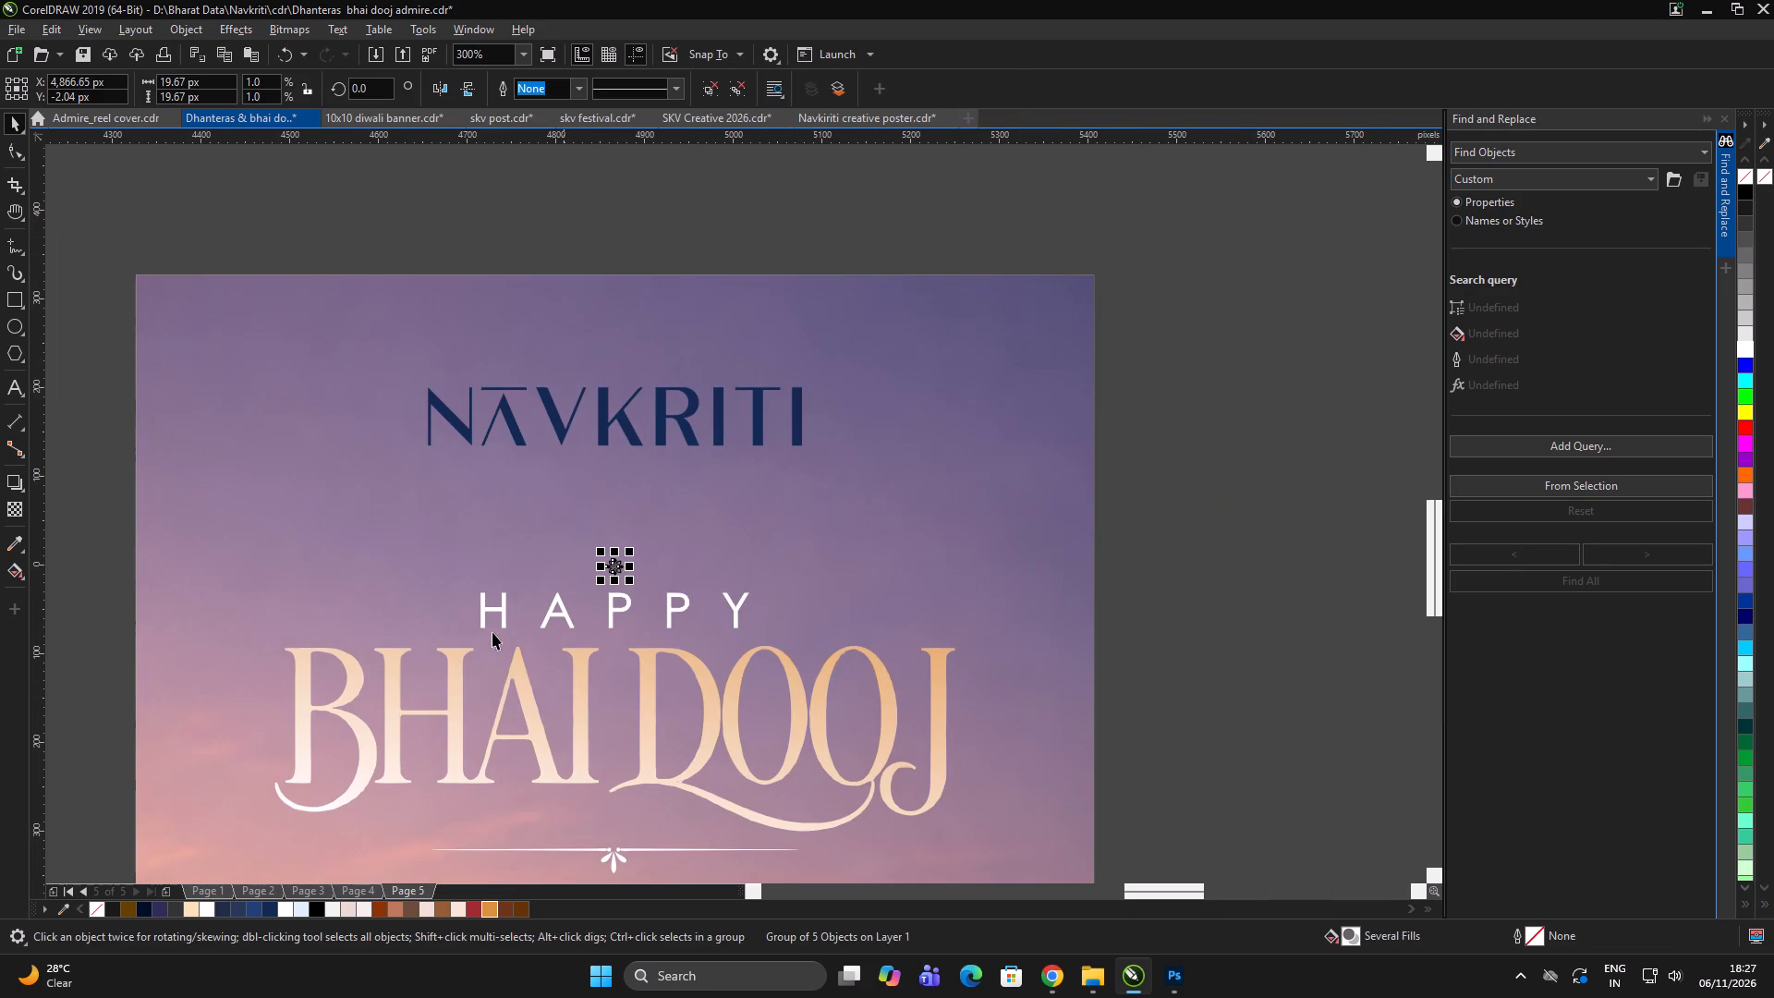
{"action": "left_click", "coordinate": [1744, 353]}
{"action": "scroll", "coordinate": [705, 616], "scroll_direction": "up", "scroll_amount": 1}
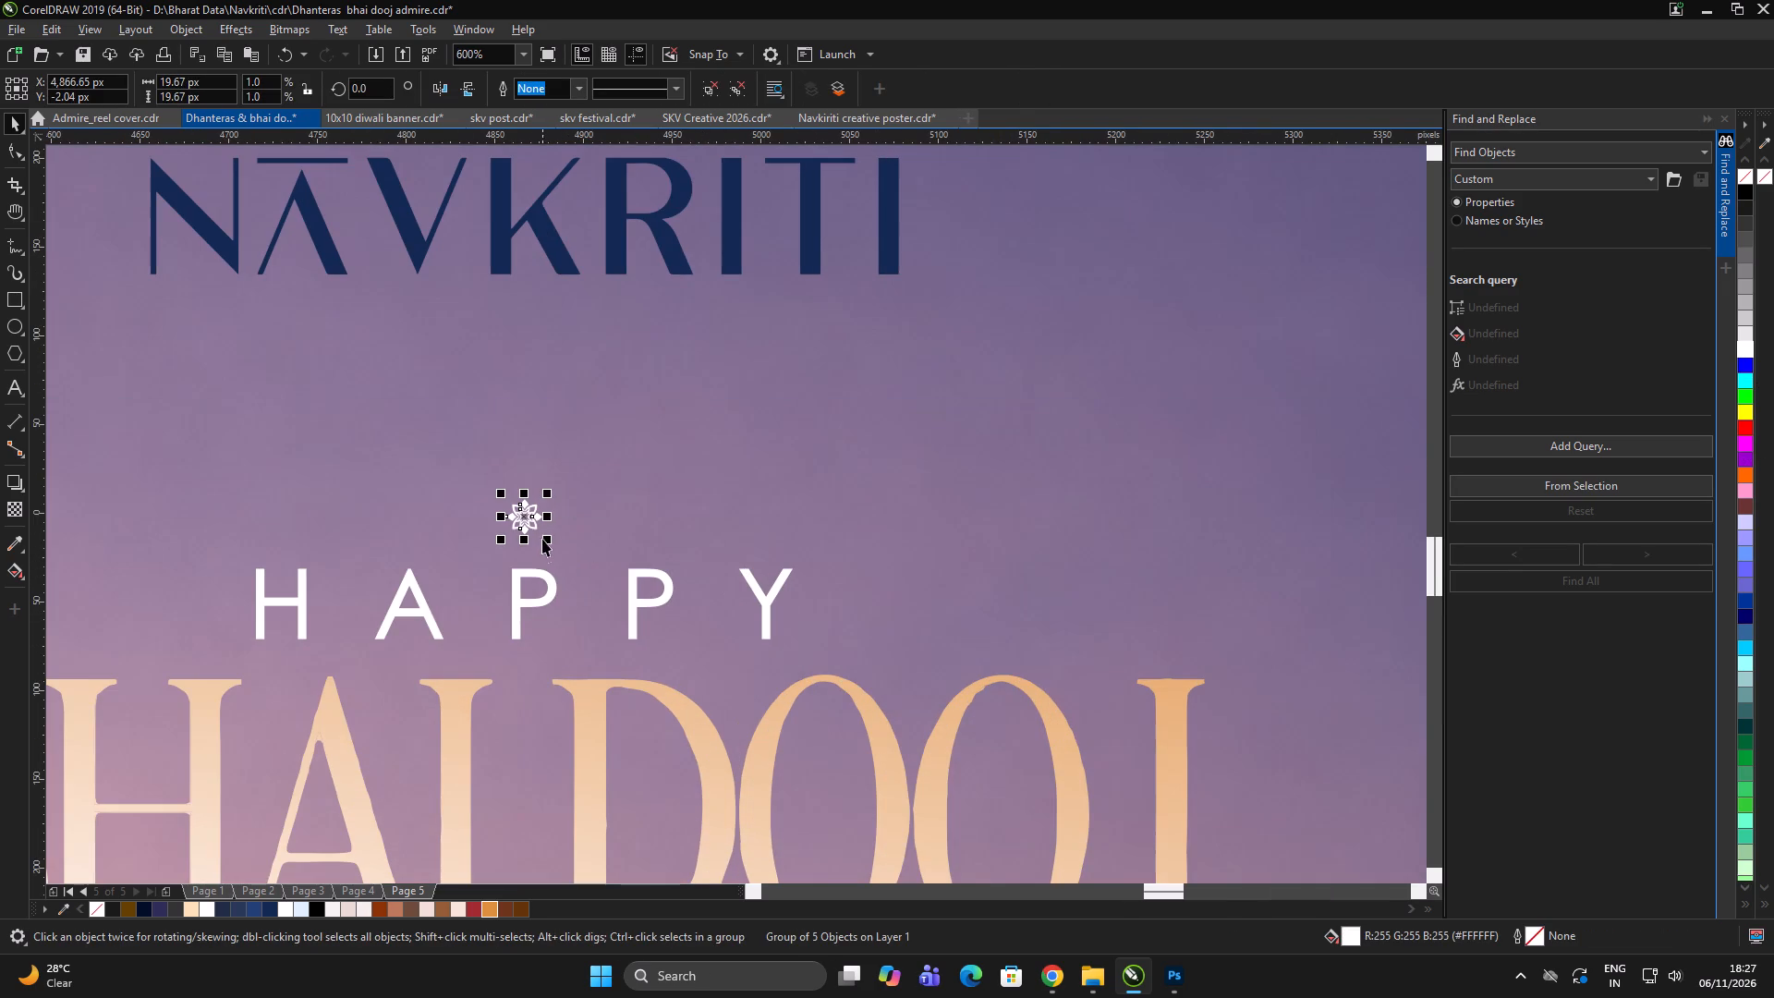
{"action": "left_click_drag", "start_coordinate": [547, 541], "coordinate": [556, 554]}
Centre the enlarged white flower horizontally on the dusk poster again.
{"action": "scroll", "coordinate": [667, 461], "scroll_direction": "down", "scroll_amount": 2}
{"action": "key", "text": "ctrl+g"}
{"action": "left_click", "coordinate": [804, 451], "text": "shift"}
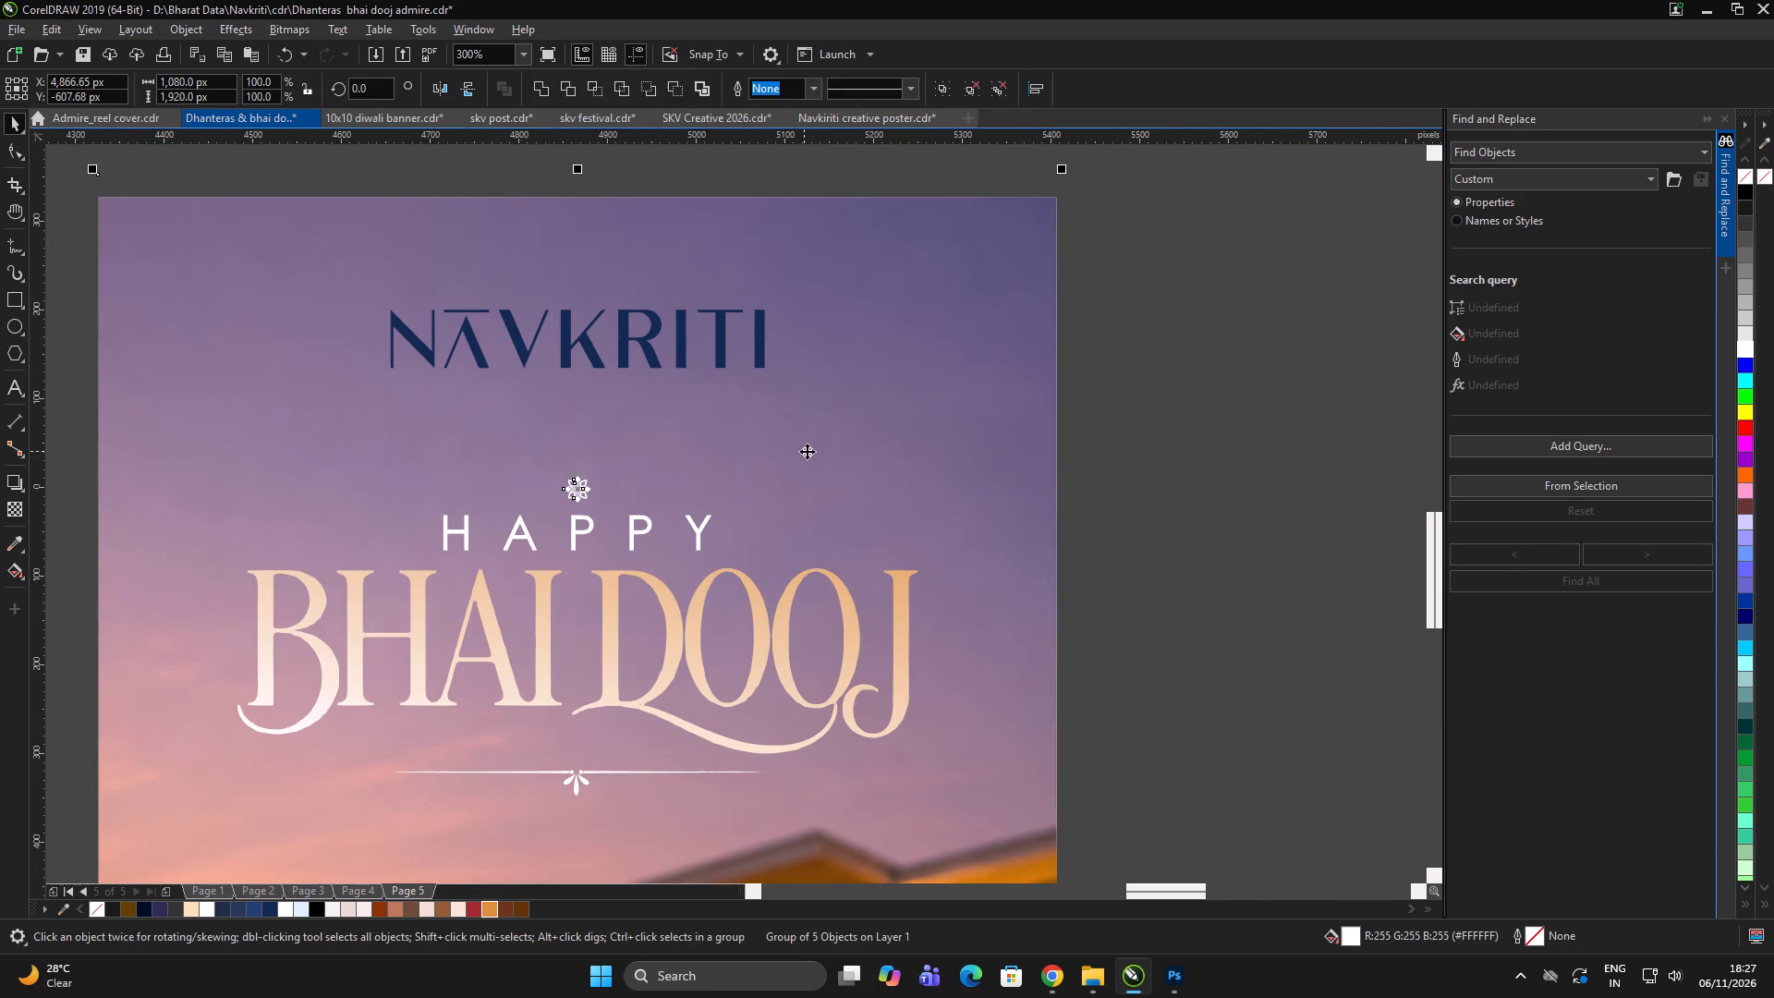
{"action": "key", "text": "c"}
{"action": "left_click", "coordinate": [1390, 394]}
Fill the NAVKRITI logo on the dusk Bhai Dooj poster with white.
{"action": "scroll", "coordinate": [647, 555], "scroll_direction": "up", "scroll_amount": 1}
{"action": "scroll", "coordinate": [655, 552], "scroll_direction": "down", "scroll_amount": 1}
{"action": "left_click", "coordinate": [663, 614]}
{"action": "scroll", "coordinate": [688, 593], "scroll_direction": "down", "scroll_amount": 2}
{"action": "left_click", "coordinate": [1167, 506]}
{"action": "left_click_drag", "start_coordinate": [1088, 430], "coordinate": [286, 588]}
{"action": "left_click", "coordinate": [897, 521]}
{"action": "left_click_drag", "start_coordinate": [954, 479], "coordinate": [569, 547]}
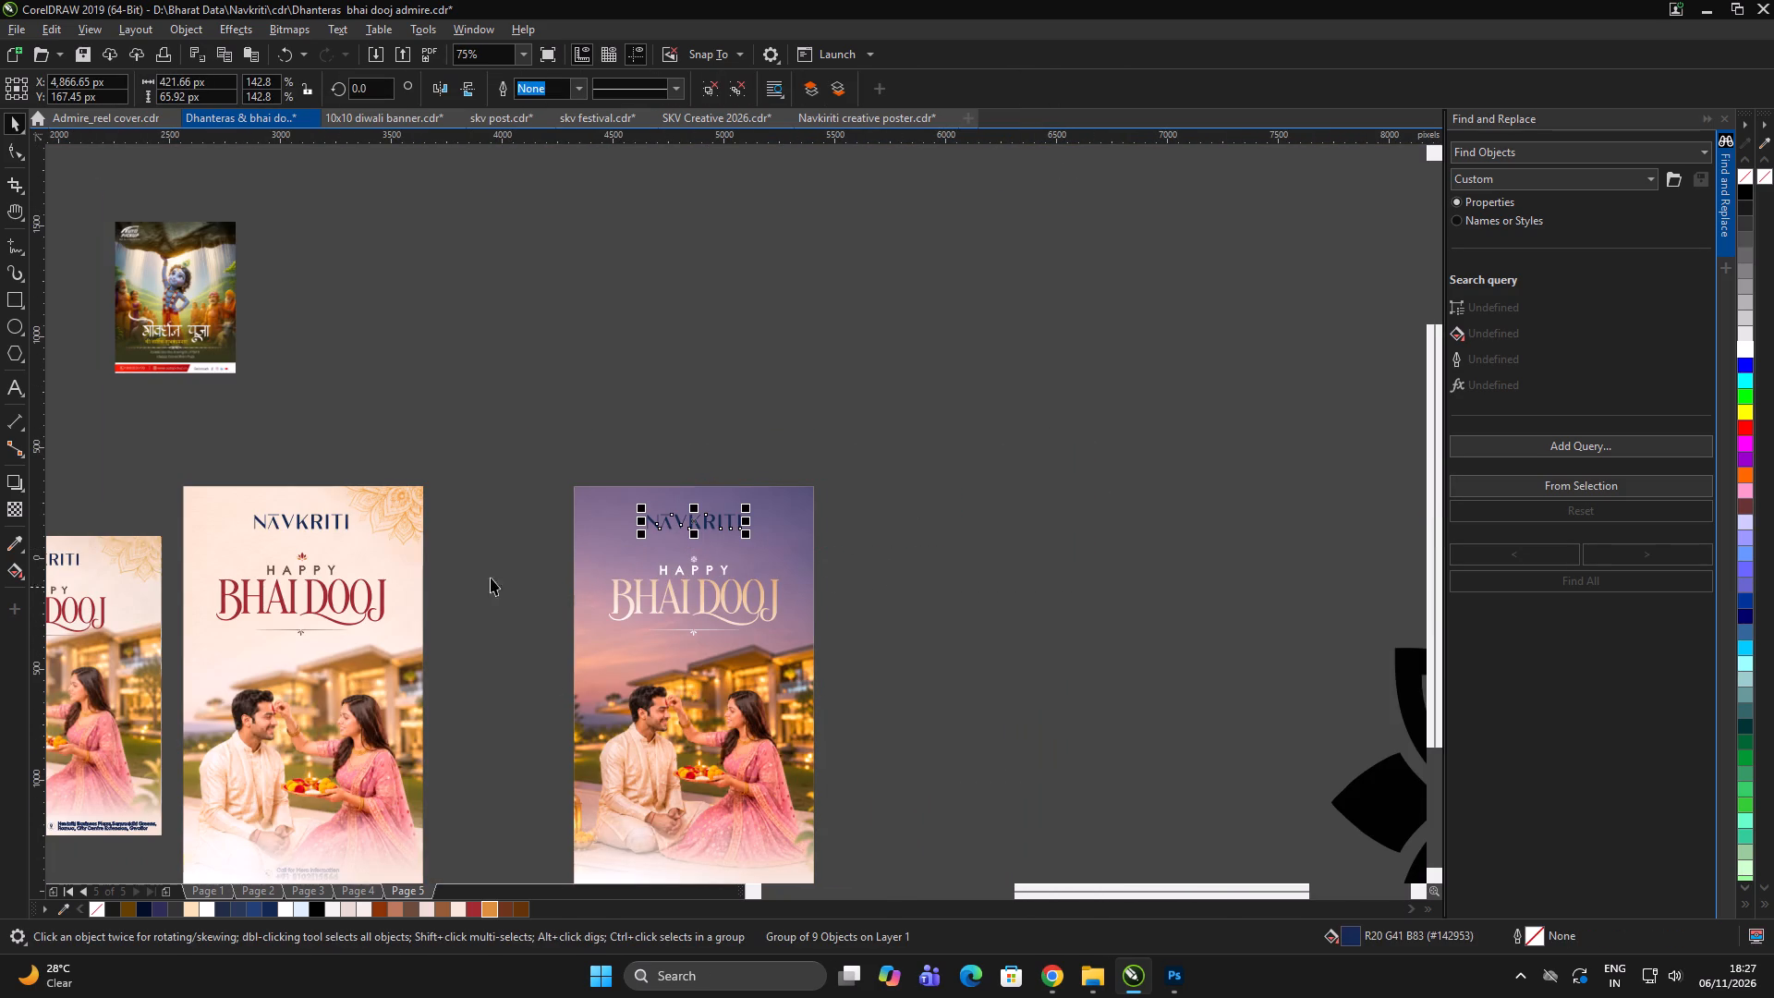
{"action": "left_click", "coordinate": [1741, 347]}
{"action": "left_click", "coordinate": [865, 437]}
{"action": "left_click", "coordinate": [884, 435]}
Move the white fade rectangle off the bottom of the dusk poster into the empty space beside it.
{"action": "scroll", "coordinate": [839, 443], "scroll_direction": "down", "scroll_amount": 1}
{"action": "left_click", "coordinate": [832, 444]}
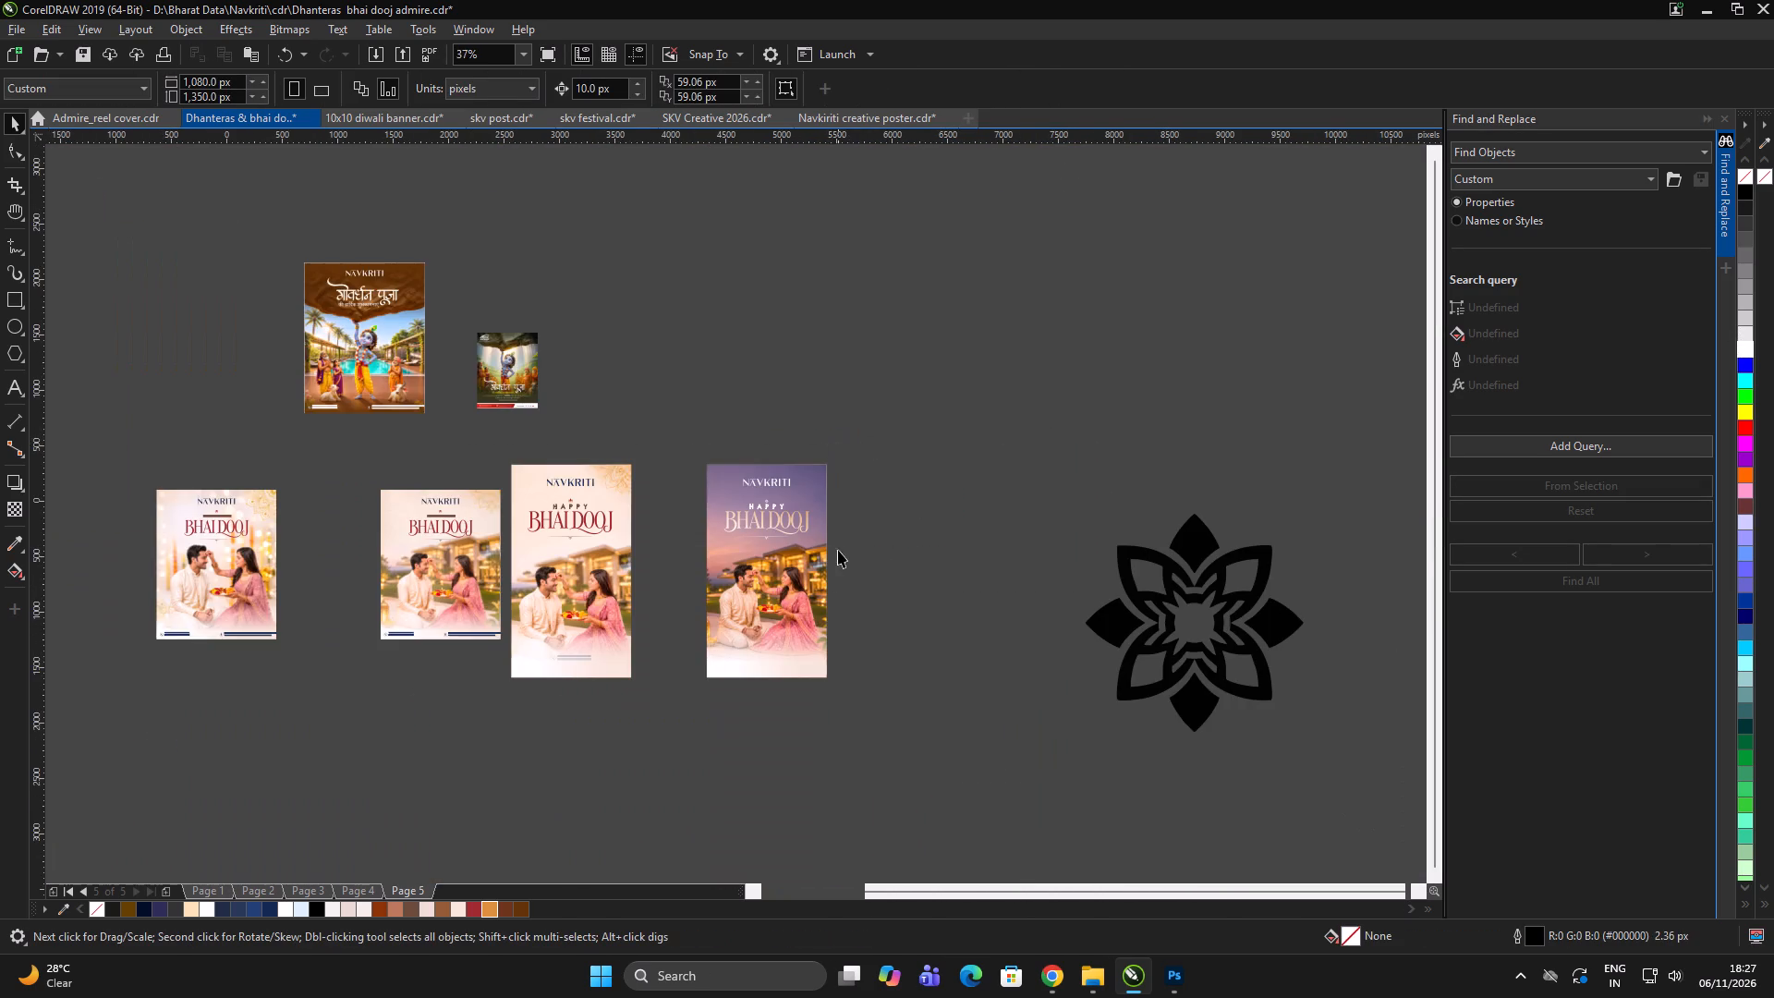
{"action": "scroll", "coordinate": [823, 616], "scroll_direction": "up", "scroll_amount": 1}
{"action": "left_click", "coordinate": [850, 637]}
{"action": "left_click", "coordinate": [716, 699]}
{"action": "left_click_drag", "start_coordinate": [702, 680], "coordinate": [1089, 652]}
{"action": "left_click", "coordinate": [1117, 654]}
Enlarge the dusk photo about its centre to about 1,339 × 2,378 px so it covers the poster's bottom edge.
{"action": "left_click", "coordinate": [704, 655], "text": "alt"}
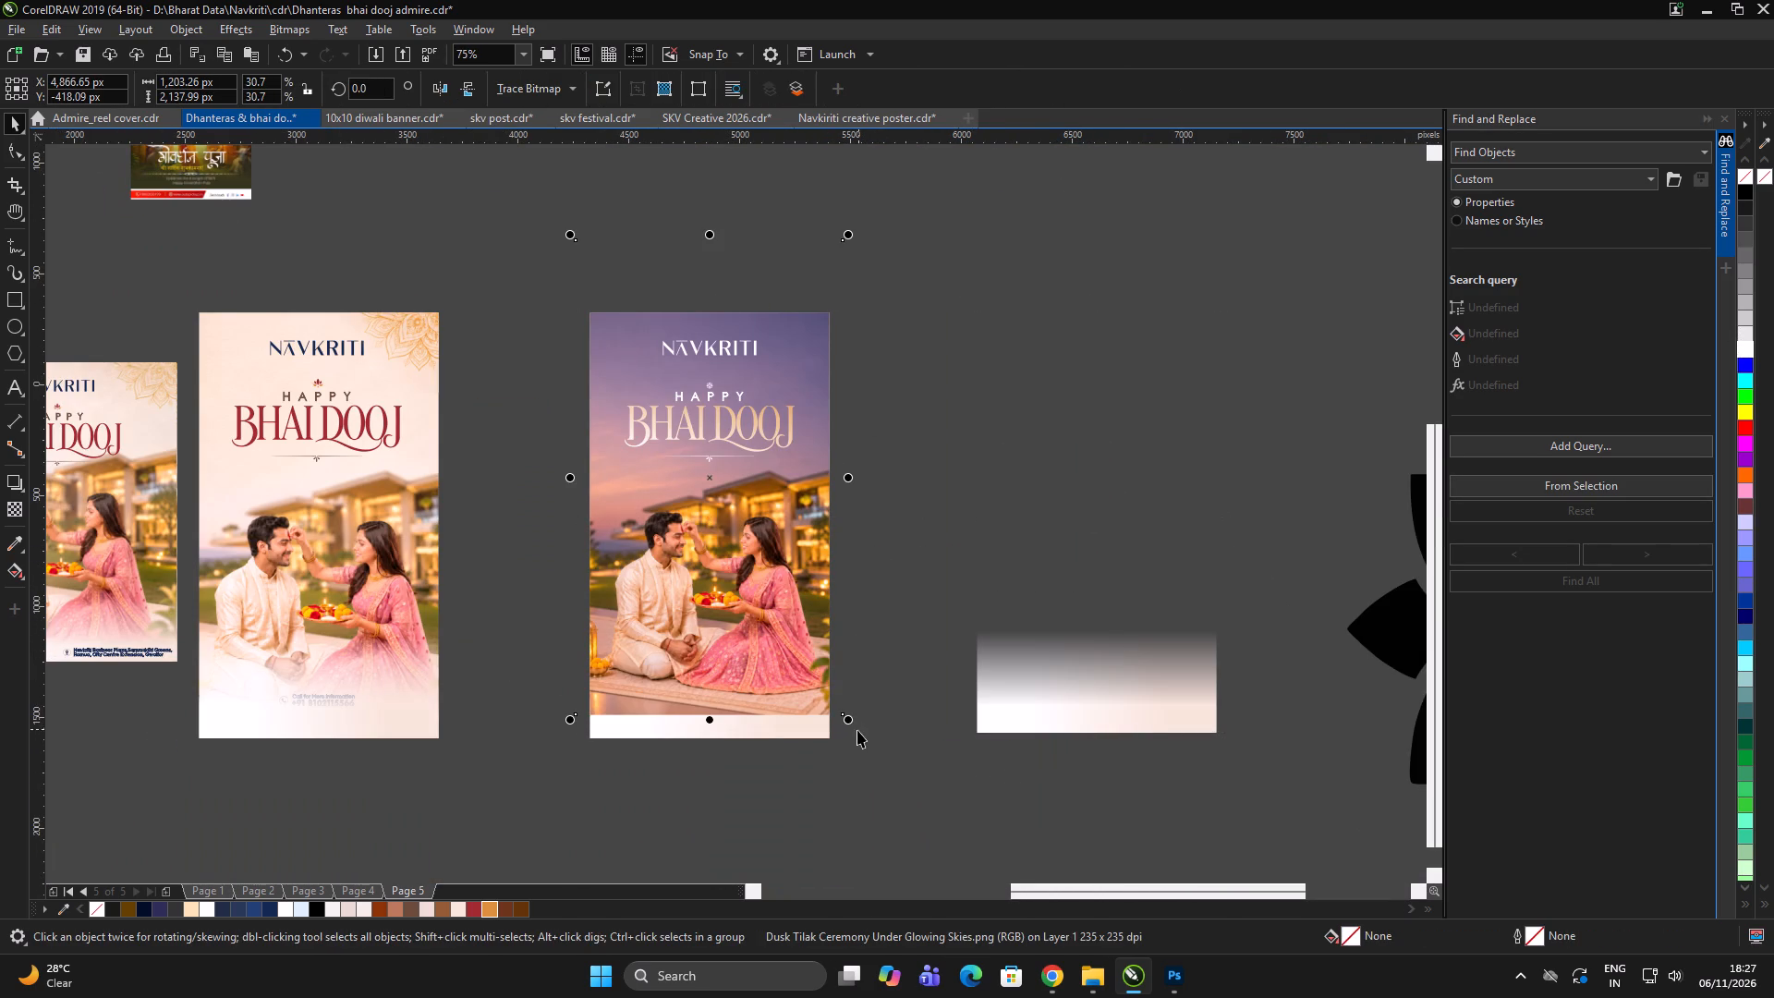
{"action": "left_click_drag", "start_coordinate": [850, 723], "coordinate": [869, 749]}
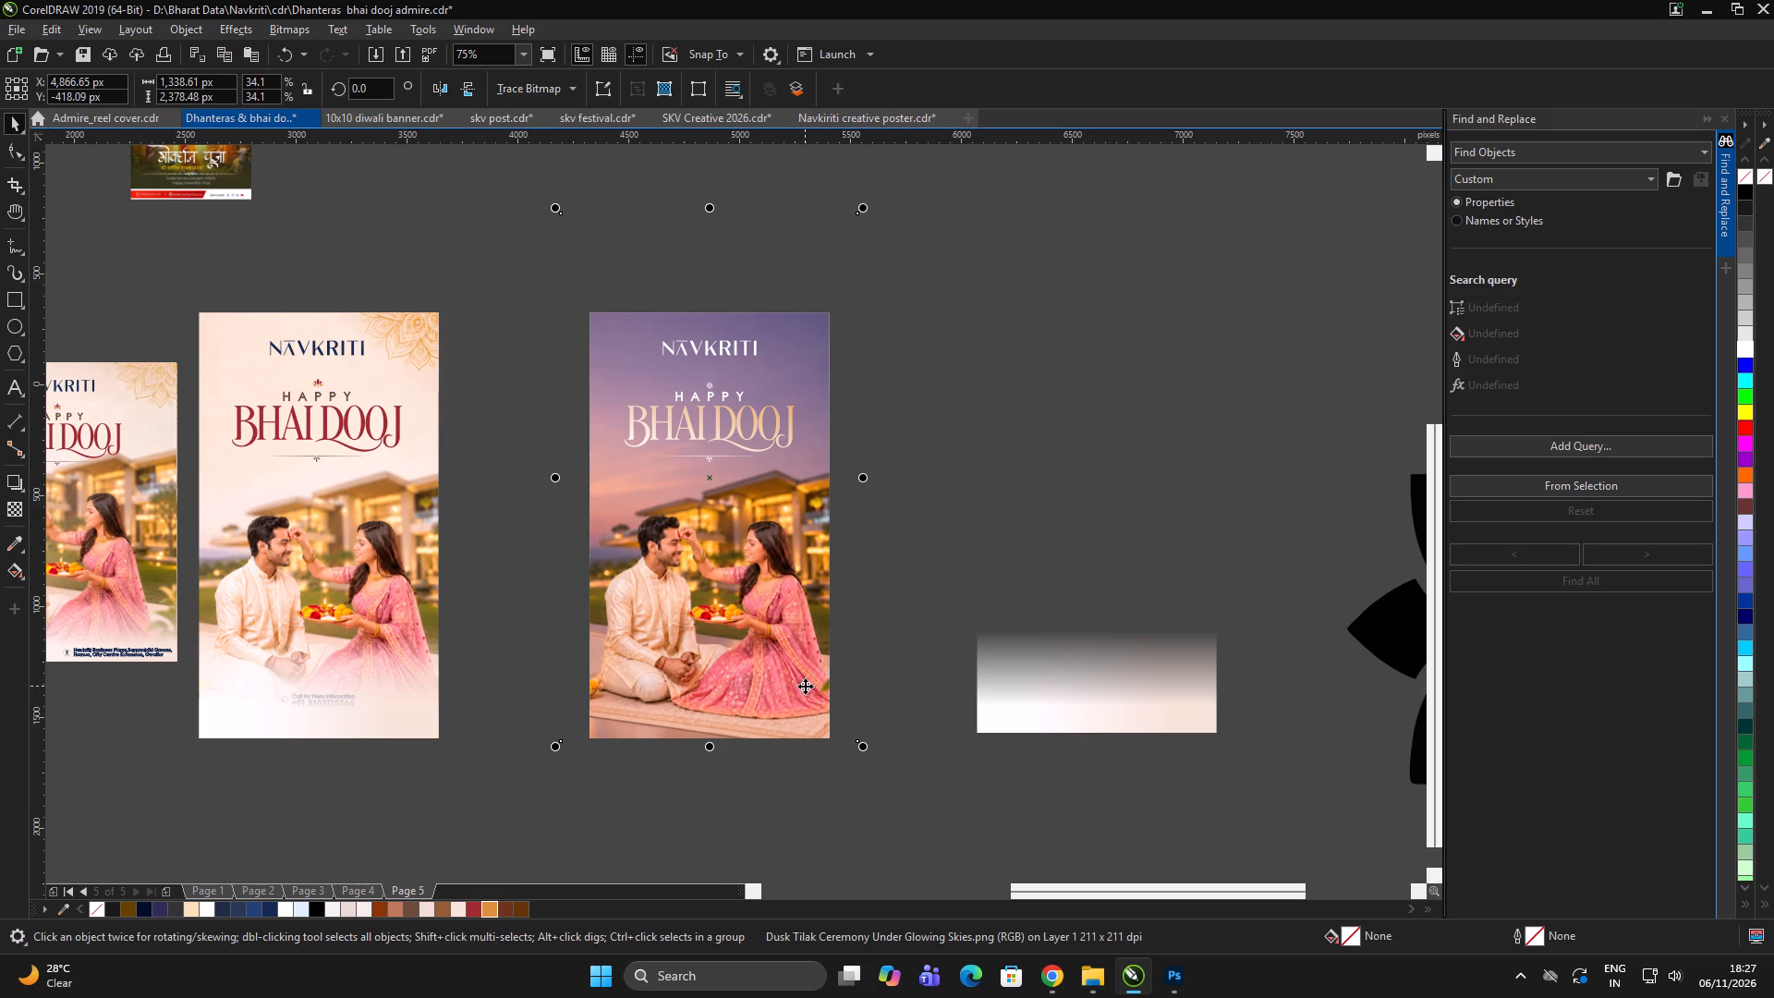
{"action": "left_click", "coordinate": [900, 734]}
{"action": "left_click", "coordinate": [895, 722]}
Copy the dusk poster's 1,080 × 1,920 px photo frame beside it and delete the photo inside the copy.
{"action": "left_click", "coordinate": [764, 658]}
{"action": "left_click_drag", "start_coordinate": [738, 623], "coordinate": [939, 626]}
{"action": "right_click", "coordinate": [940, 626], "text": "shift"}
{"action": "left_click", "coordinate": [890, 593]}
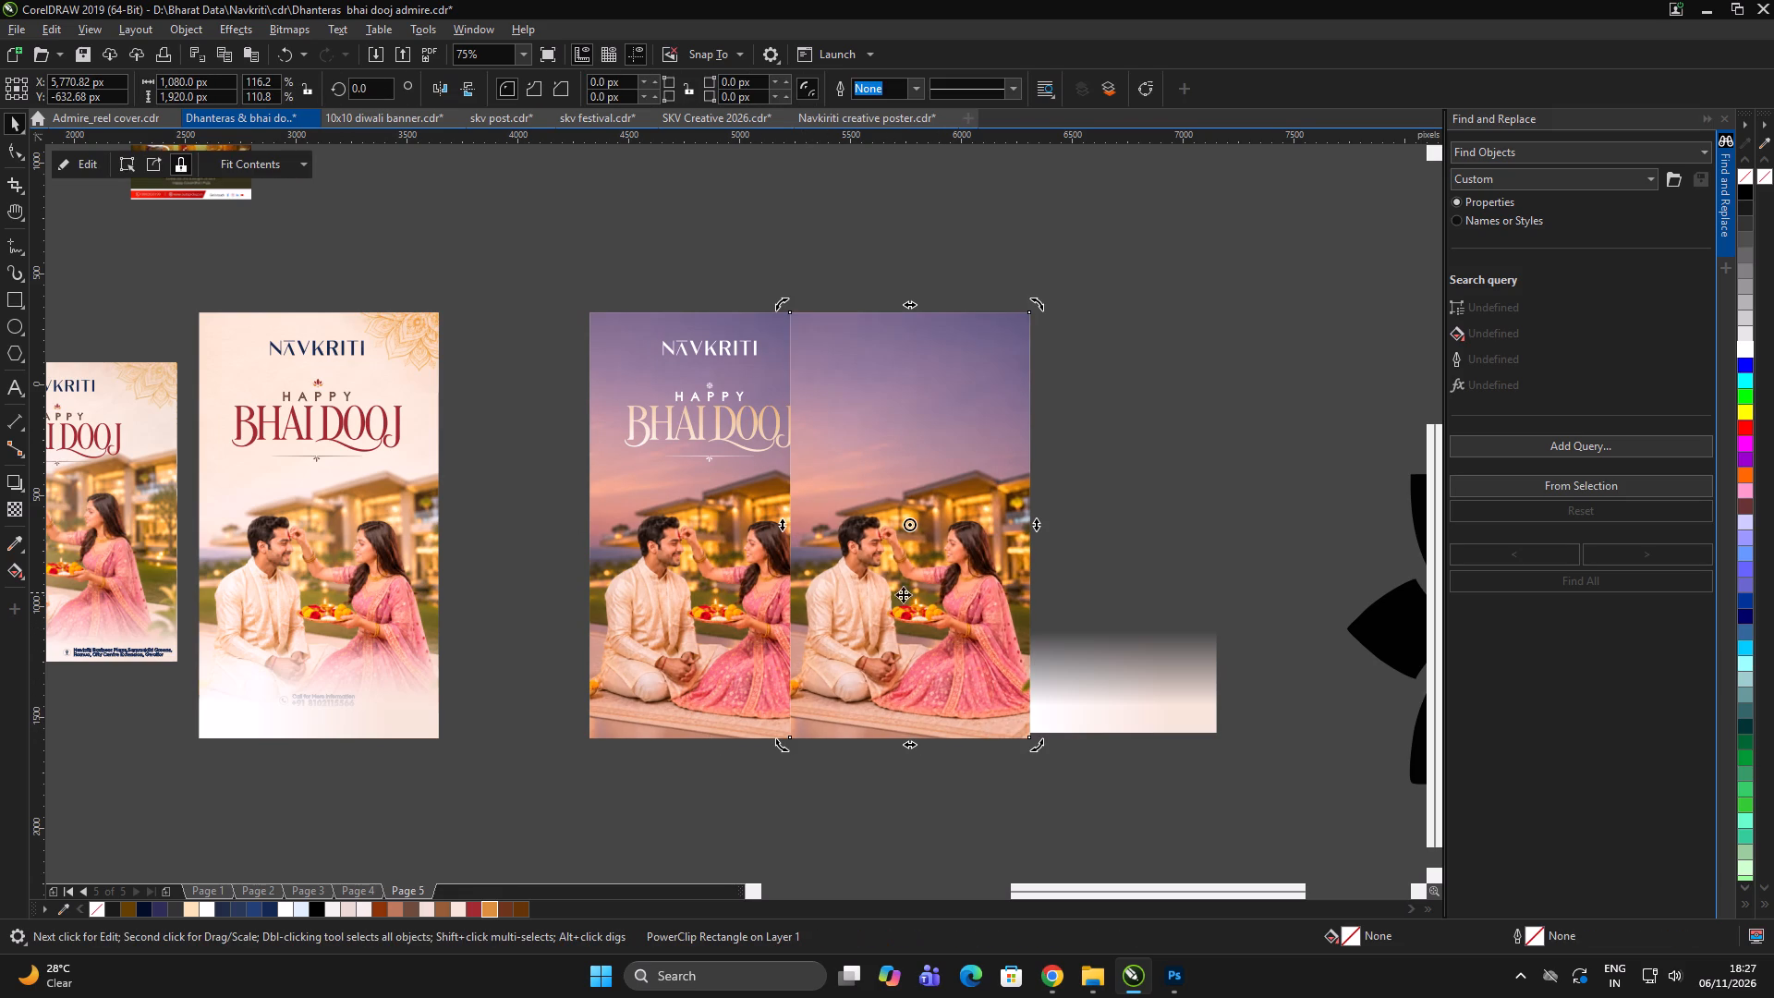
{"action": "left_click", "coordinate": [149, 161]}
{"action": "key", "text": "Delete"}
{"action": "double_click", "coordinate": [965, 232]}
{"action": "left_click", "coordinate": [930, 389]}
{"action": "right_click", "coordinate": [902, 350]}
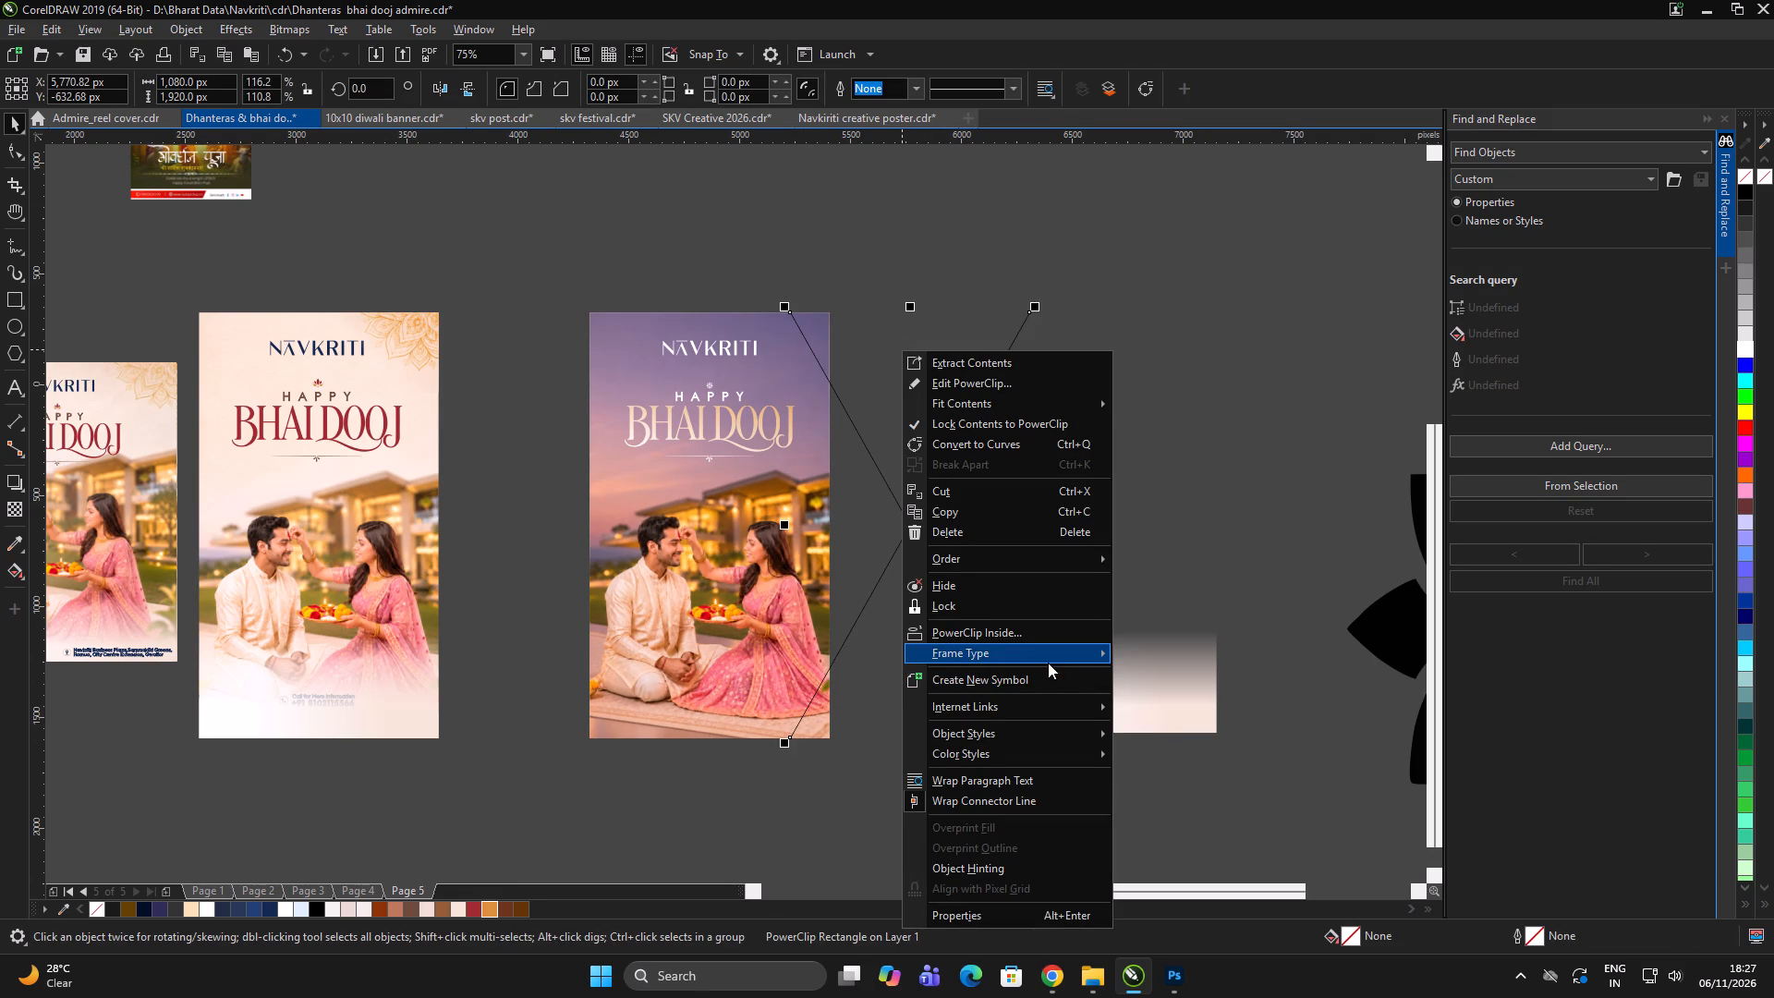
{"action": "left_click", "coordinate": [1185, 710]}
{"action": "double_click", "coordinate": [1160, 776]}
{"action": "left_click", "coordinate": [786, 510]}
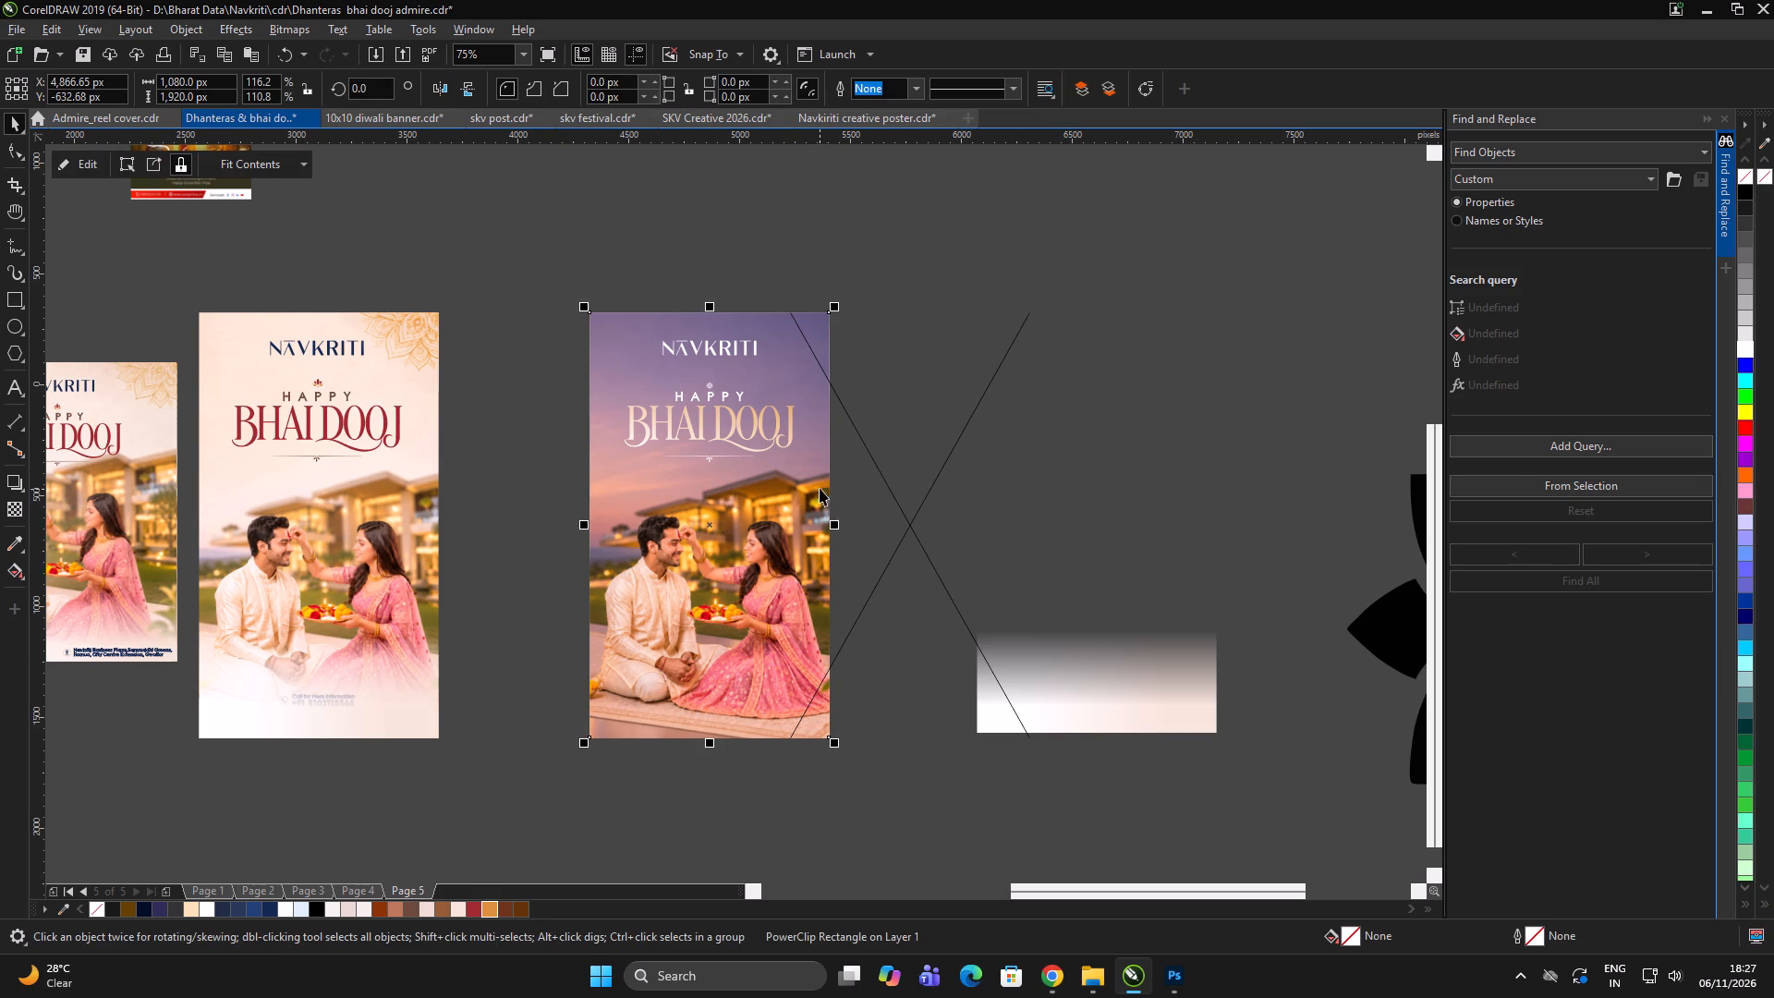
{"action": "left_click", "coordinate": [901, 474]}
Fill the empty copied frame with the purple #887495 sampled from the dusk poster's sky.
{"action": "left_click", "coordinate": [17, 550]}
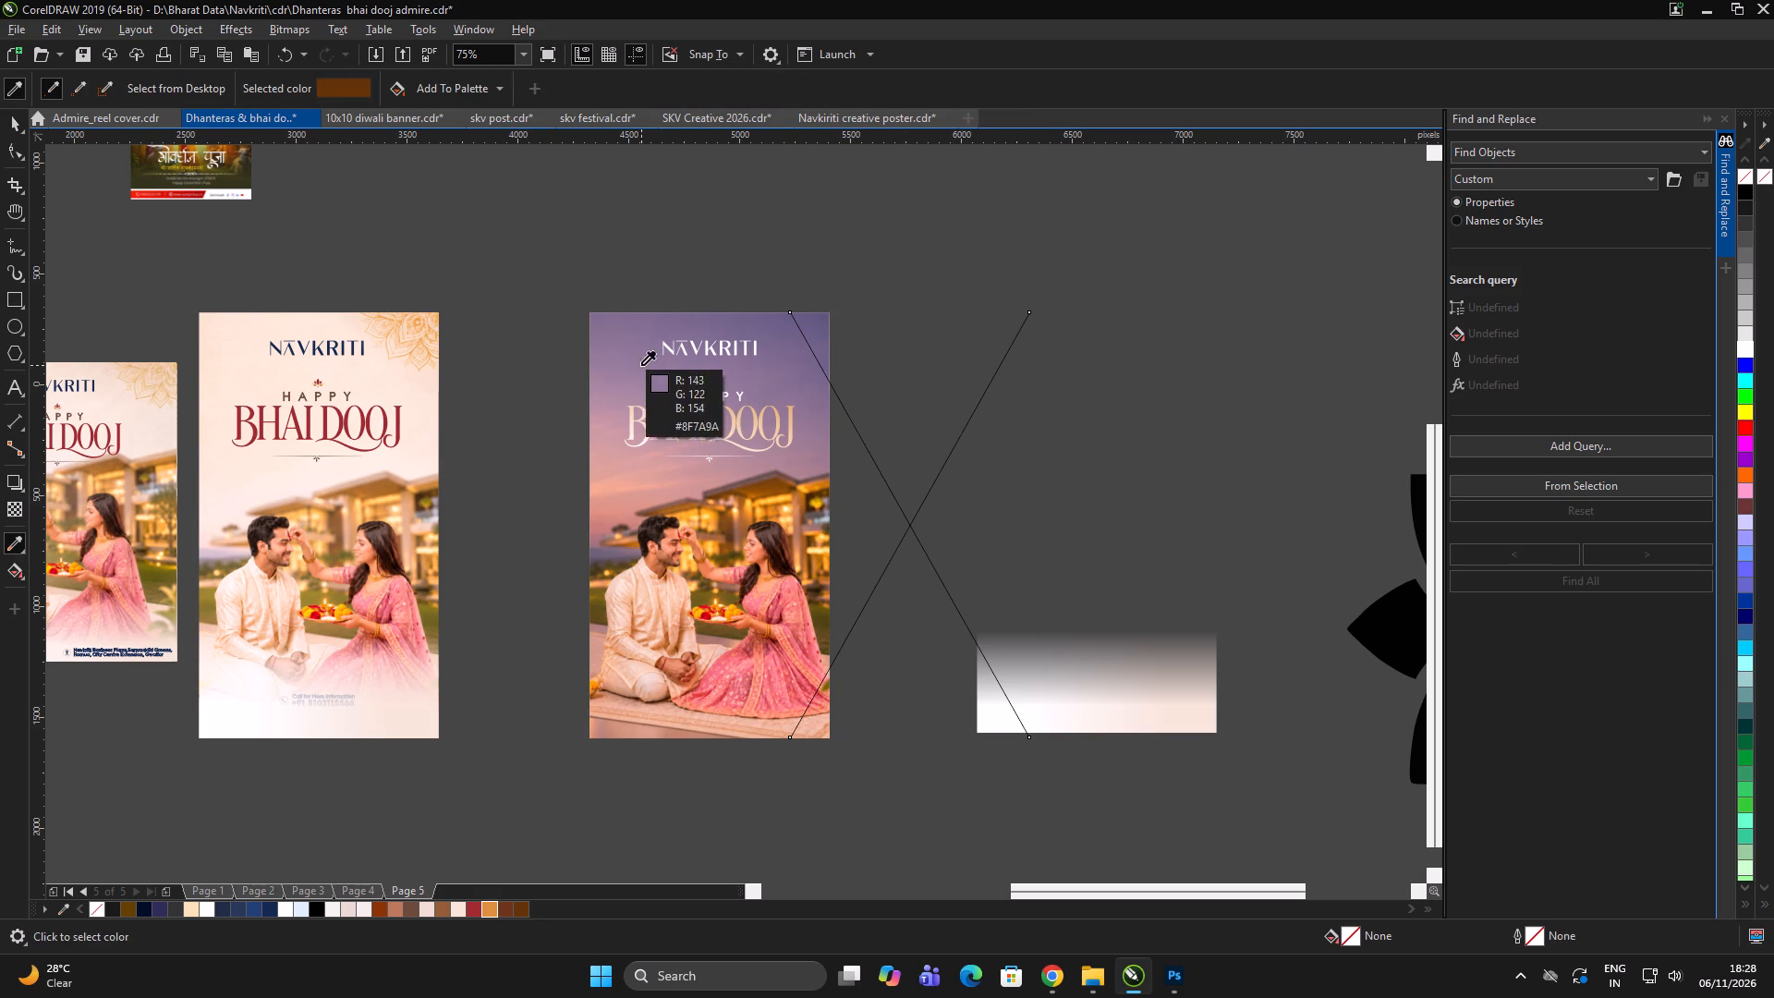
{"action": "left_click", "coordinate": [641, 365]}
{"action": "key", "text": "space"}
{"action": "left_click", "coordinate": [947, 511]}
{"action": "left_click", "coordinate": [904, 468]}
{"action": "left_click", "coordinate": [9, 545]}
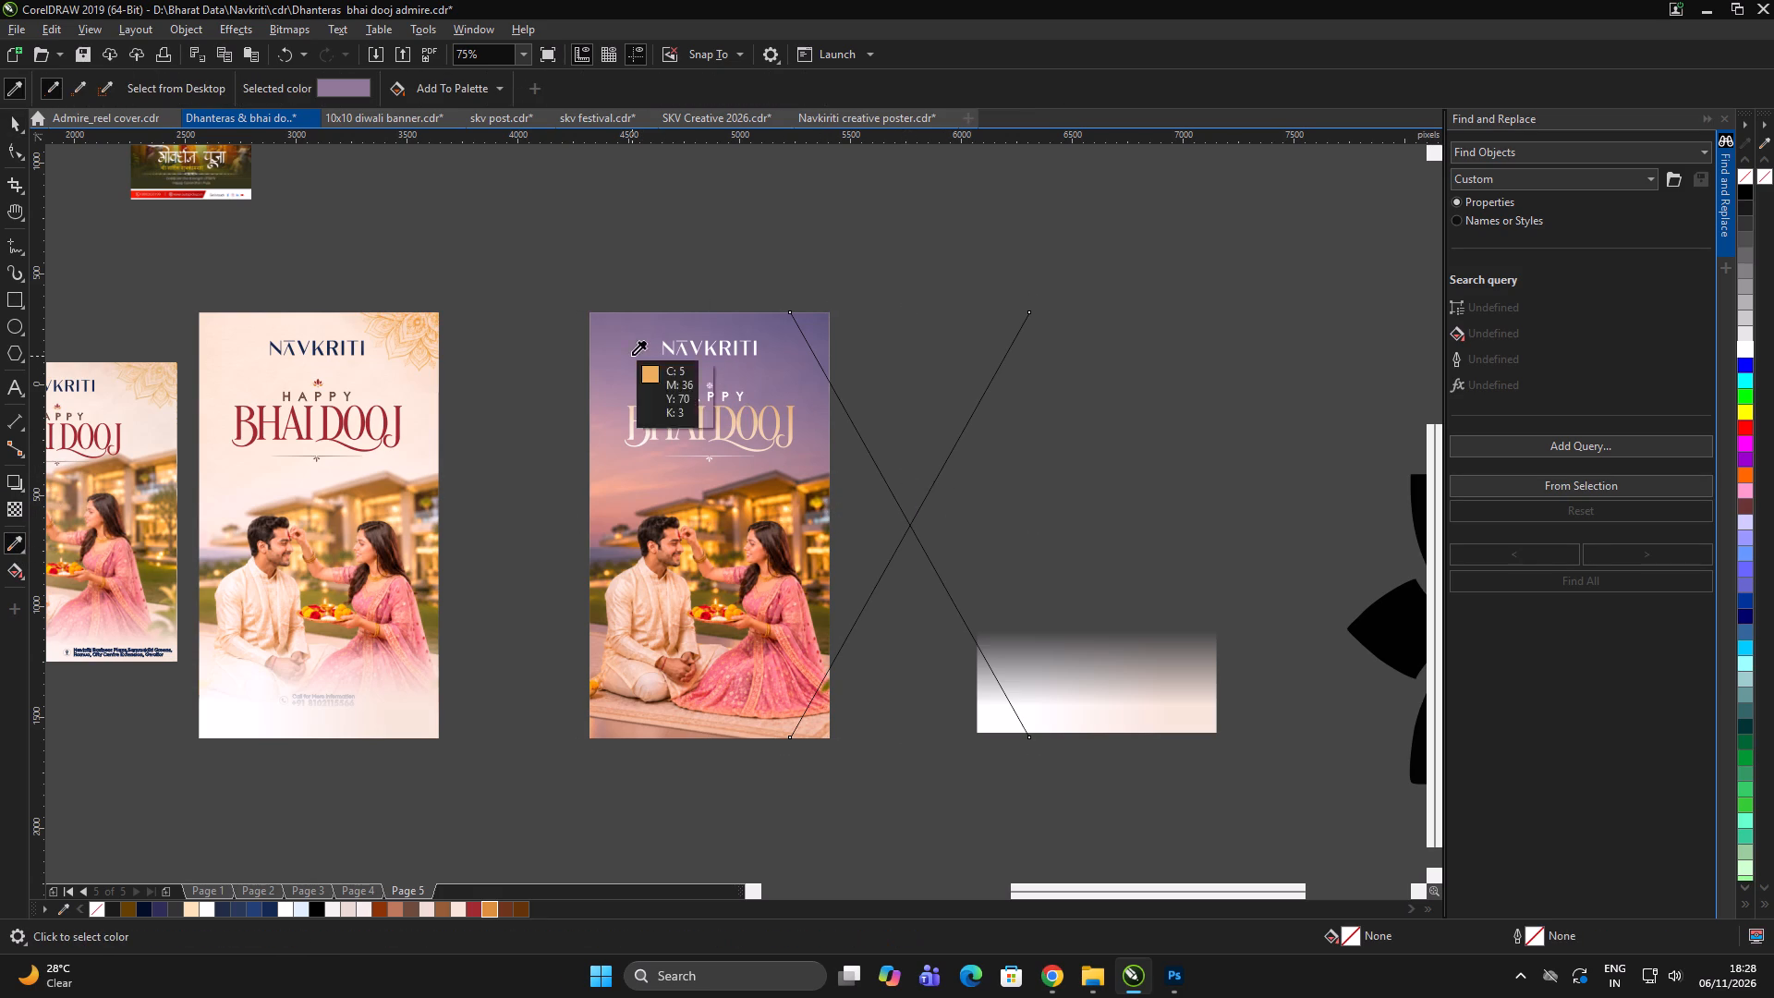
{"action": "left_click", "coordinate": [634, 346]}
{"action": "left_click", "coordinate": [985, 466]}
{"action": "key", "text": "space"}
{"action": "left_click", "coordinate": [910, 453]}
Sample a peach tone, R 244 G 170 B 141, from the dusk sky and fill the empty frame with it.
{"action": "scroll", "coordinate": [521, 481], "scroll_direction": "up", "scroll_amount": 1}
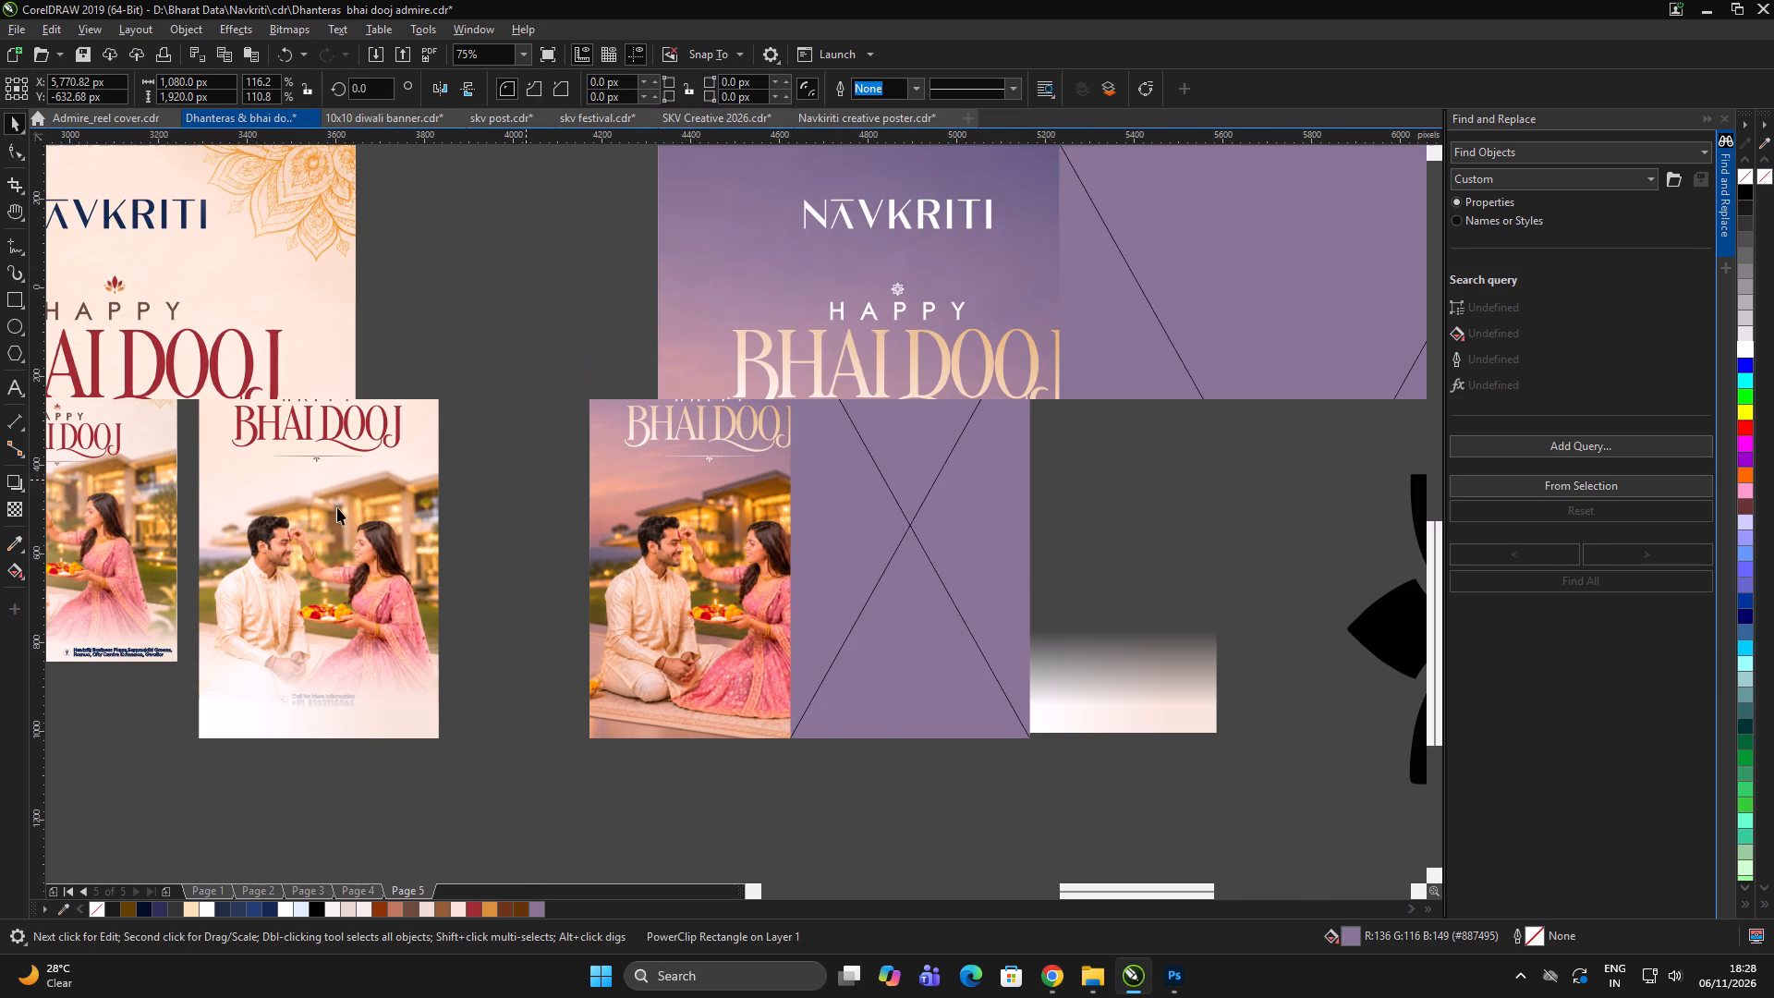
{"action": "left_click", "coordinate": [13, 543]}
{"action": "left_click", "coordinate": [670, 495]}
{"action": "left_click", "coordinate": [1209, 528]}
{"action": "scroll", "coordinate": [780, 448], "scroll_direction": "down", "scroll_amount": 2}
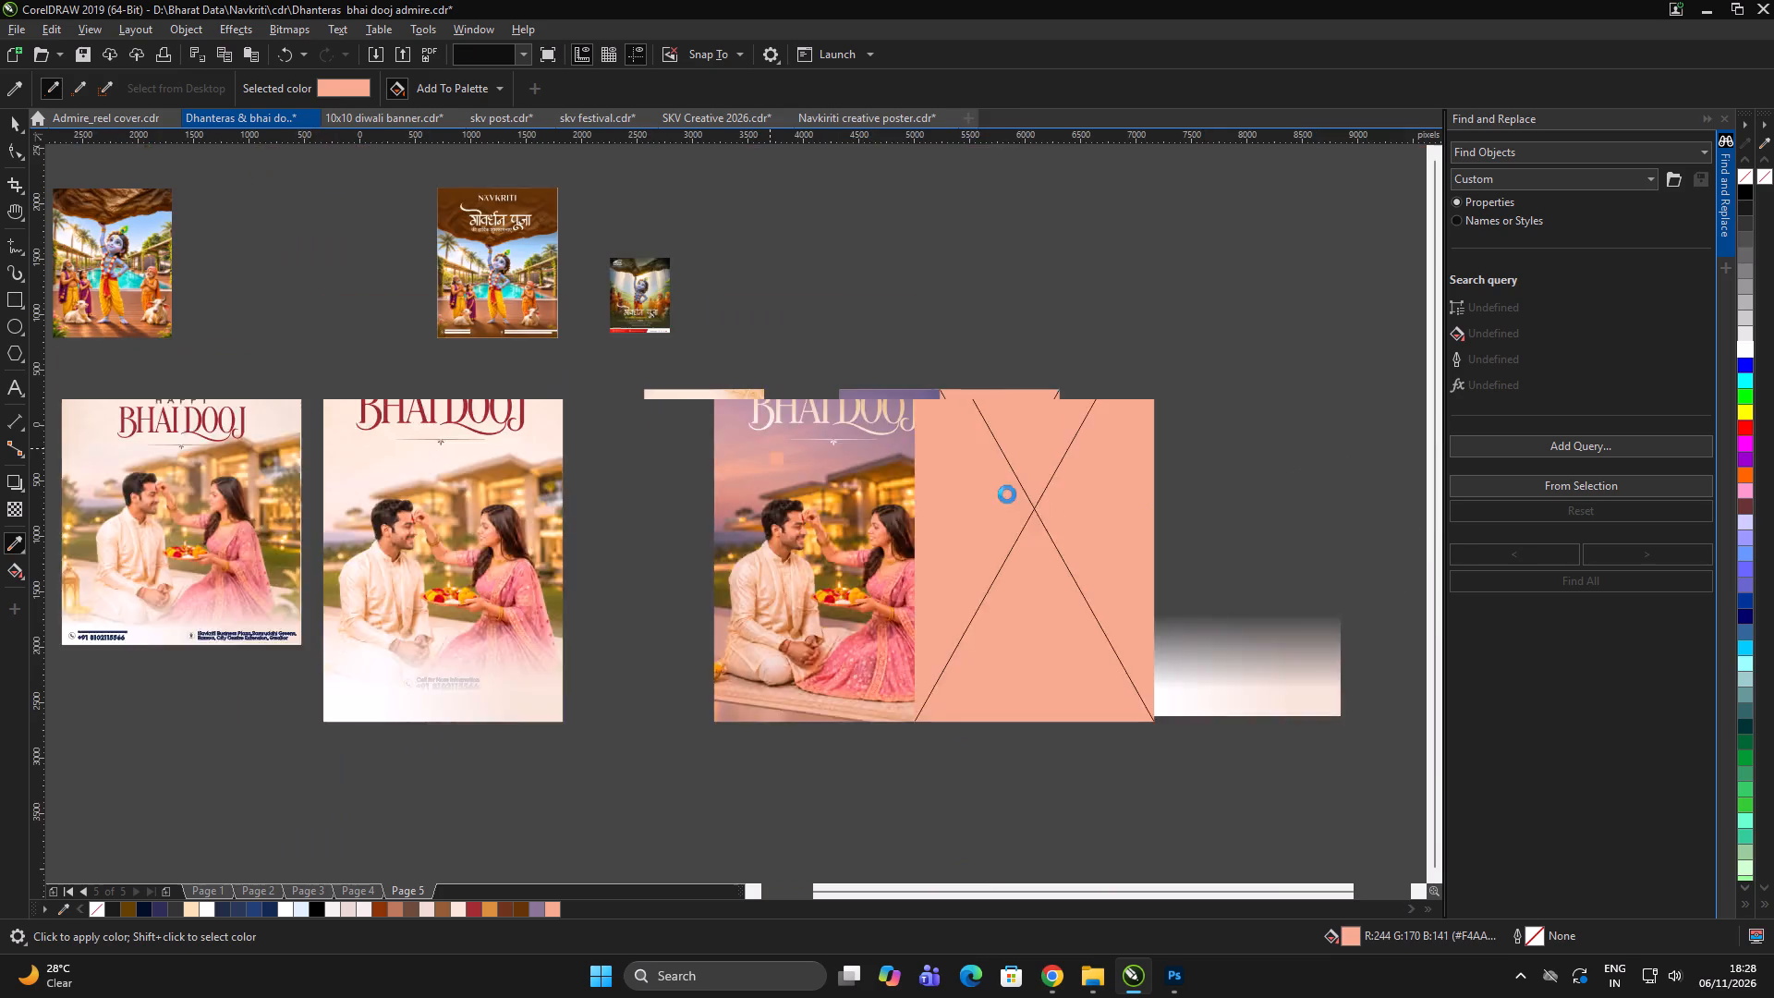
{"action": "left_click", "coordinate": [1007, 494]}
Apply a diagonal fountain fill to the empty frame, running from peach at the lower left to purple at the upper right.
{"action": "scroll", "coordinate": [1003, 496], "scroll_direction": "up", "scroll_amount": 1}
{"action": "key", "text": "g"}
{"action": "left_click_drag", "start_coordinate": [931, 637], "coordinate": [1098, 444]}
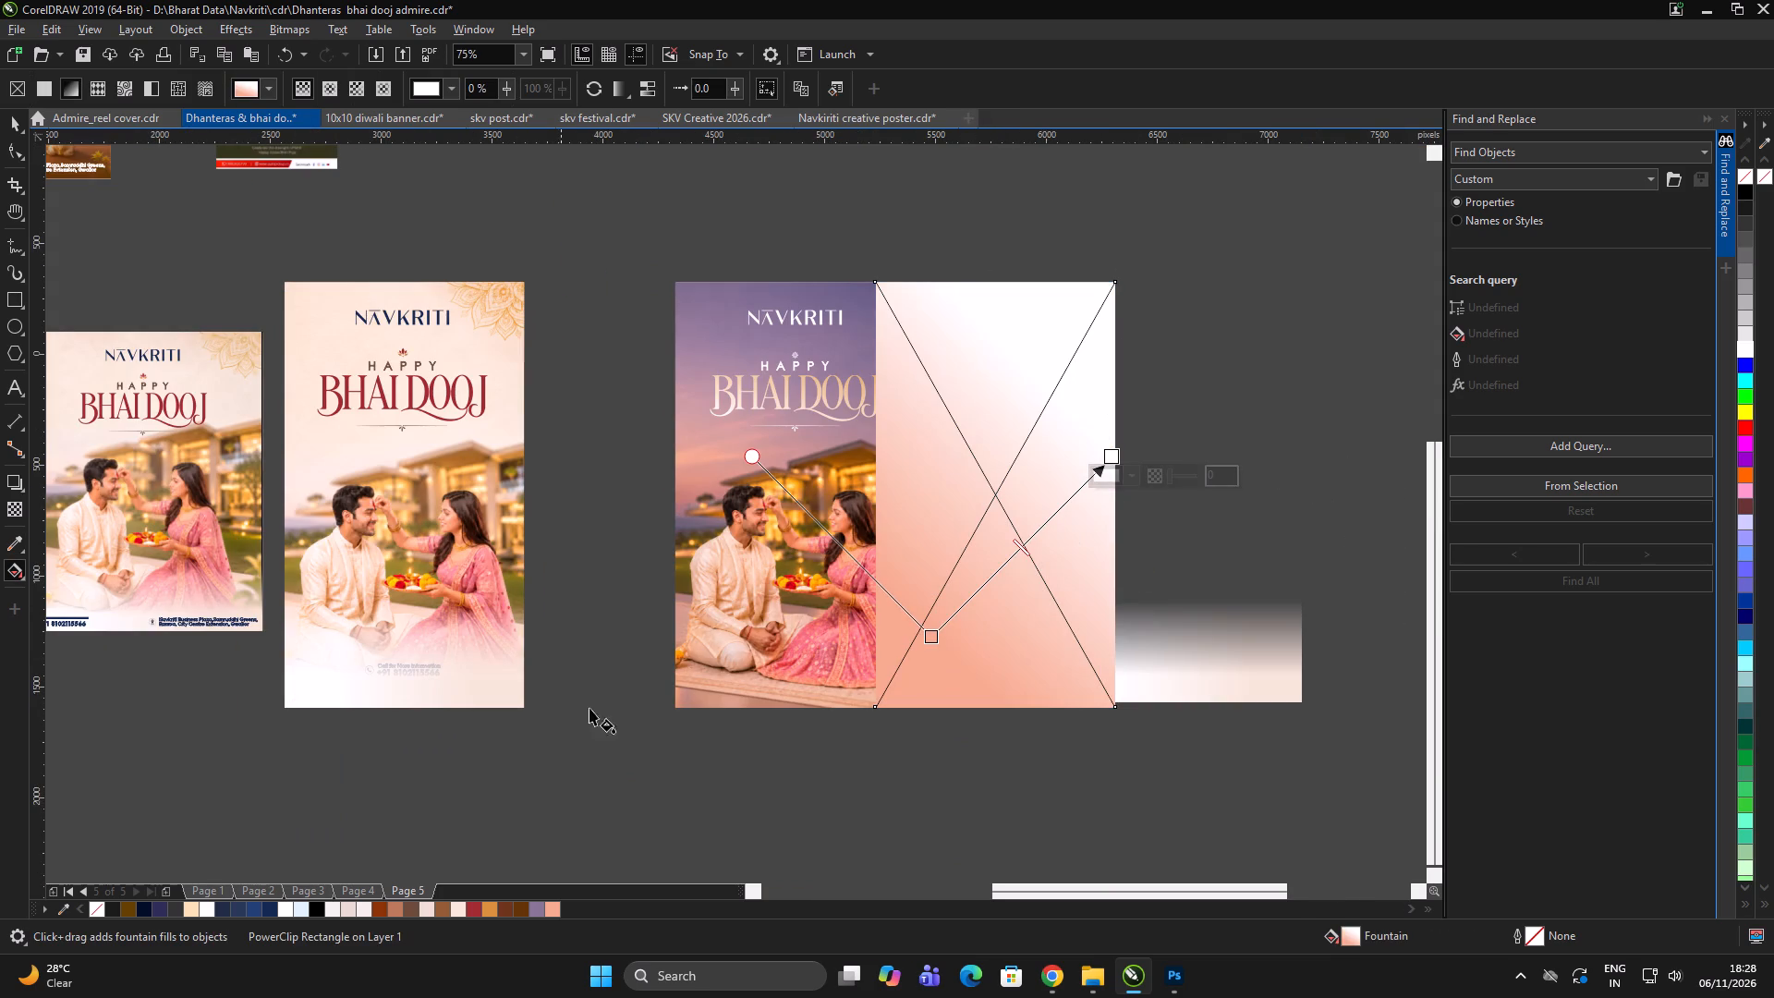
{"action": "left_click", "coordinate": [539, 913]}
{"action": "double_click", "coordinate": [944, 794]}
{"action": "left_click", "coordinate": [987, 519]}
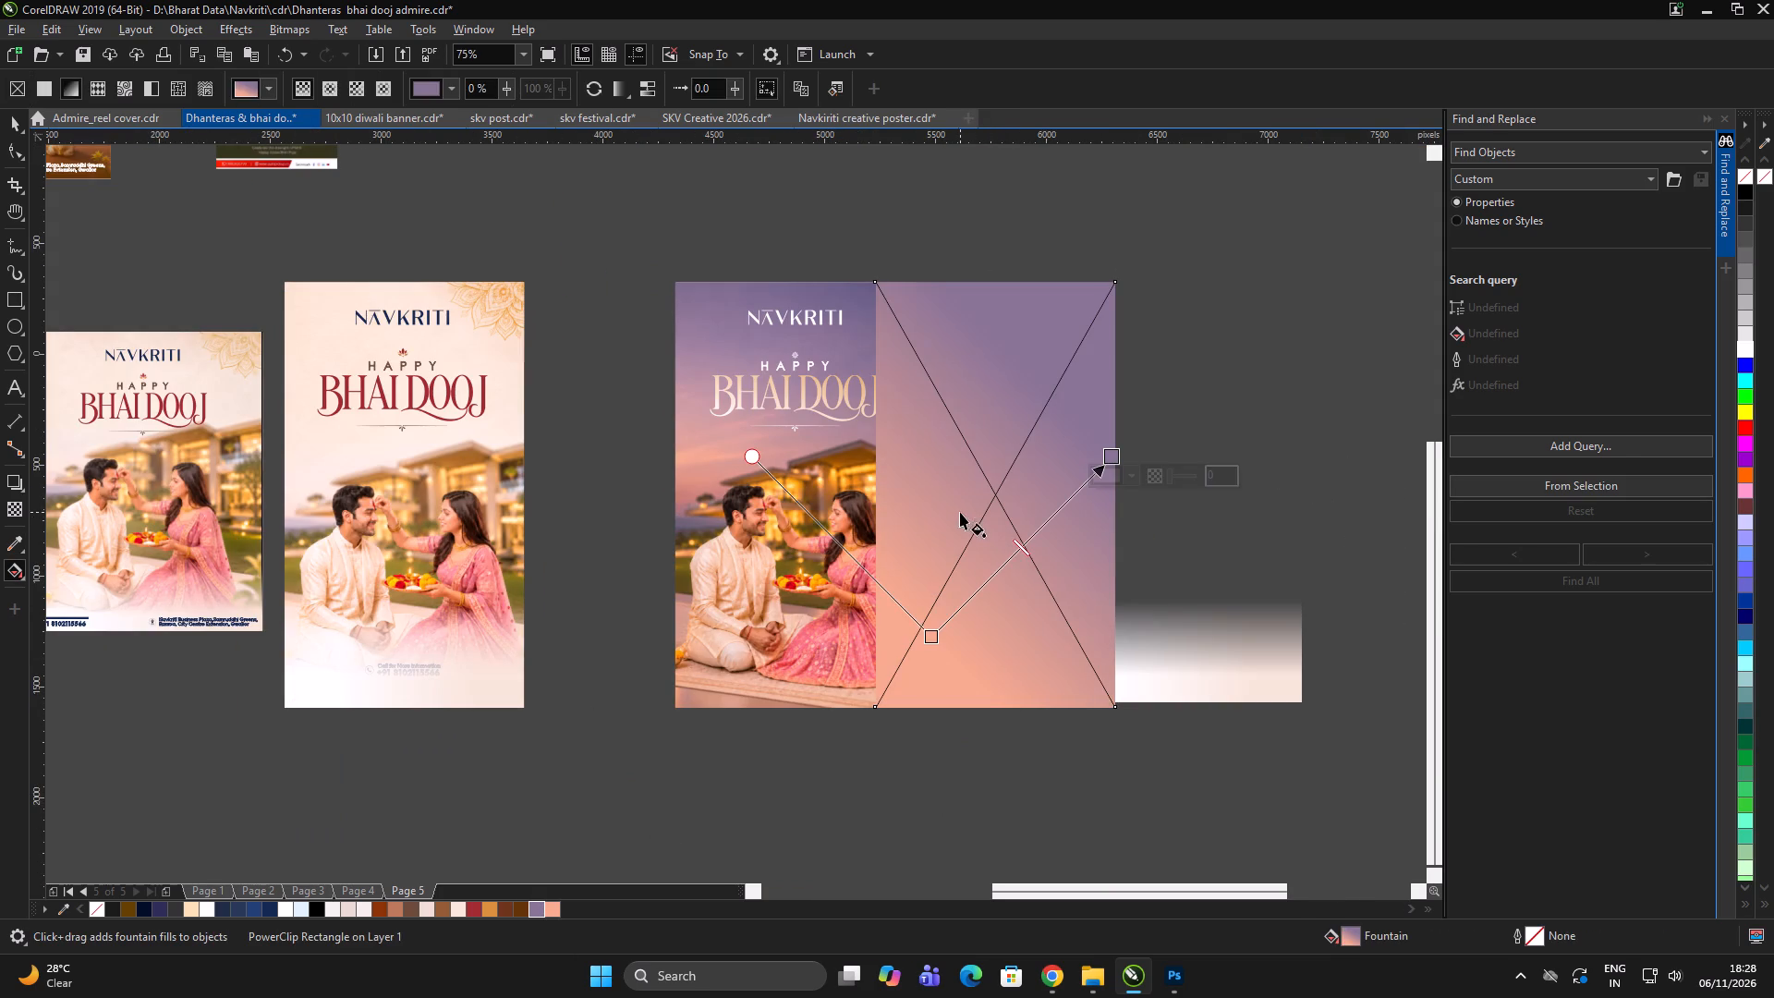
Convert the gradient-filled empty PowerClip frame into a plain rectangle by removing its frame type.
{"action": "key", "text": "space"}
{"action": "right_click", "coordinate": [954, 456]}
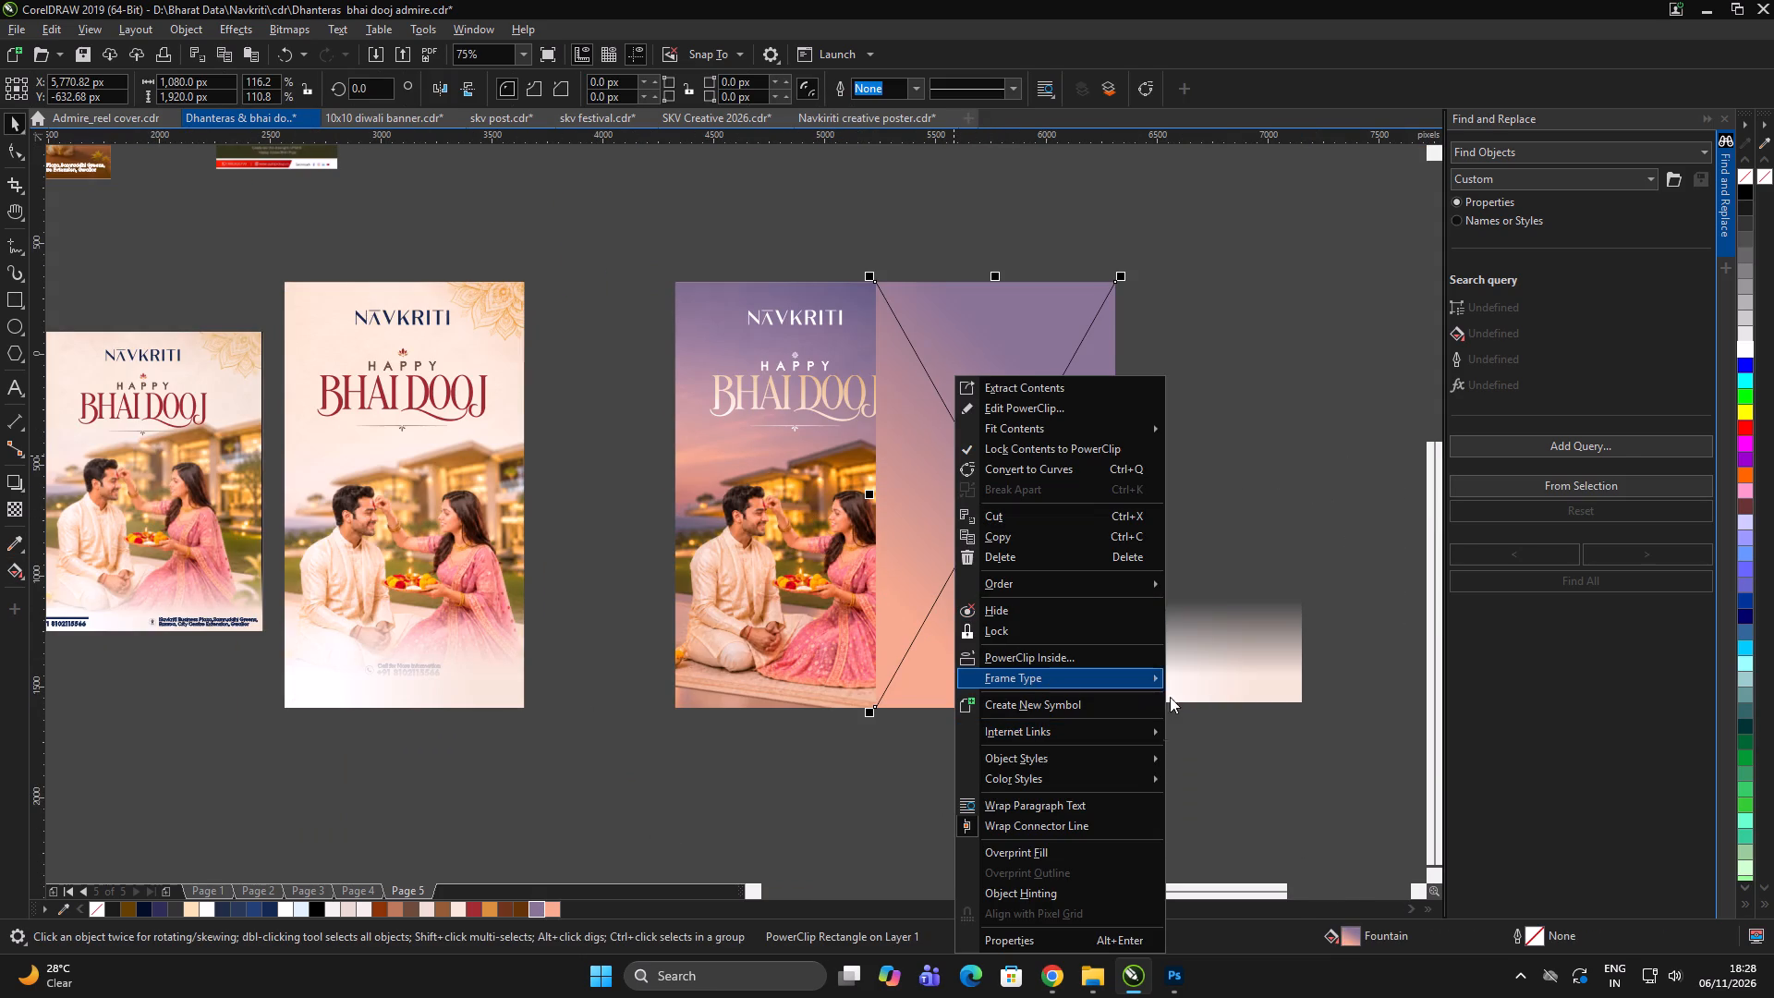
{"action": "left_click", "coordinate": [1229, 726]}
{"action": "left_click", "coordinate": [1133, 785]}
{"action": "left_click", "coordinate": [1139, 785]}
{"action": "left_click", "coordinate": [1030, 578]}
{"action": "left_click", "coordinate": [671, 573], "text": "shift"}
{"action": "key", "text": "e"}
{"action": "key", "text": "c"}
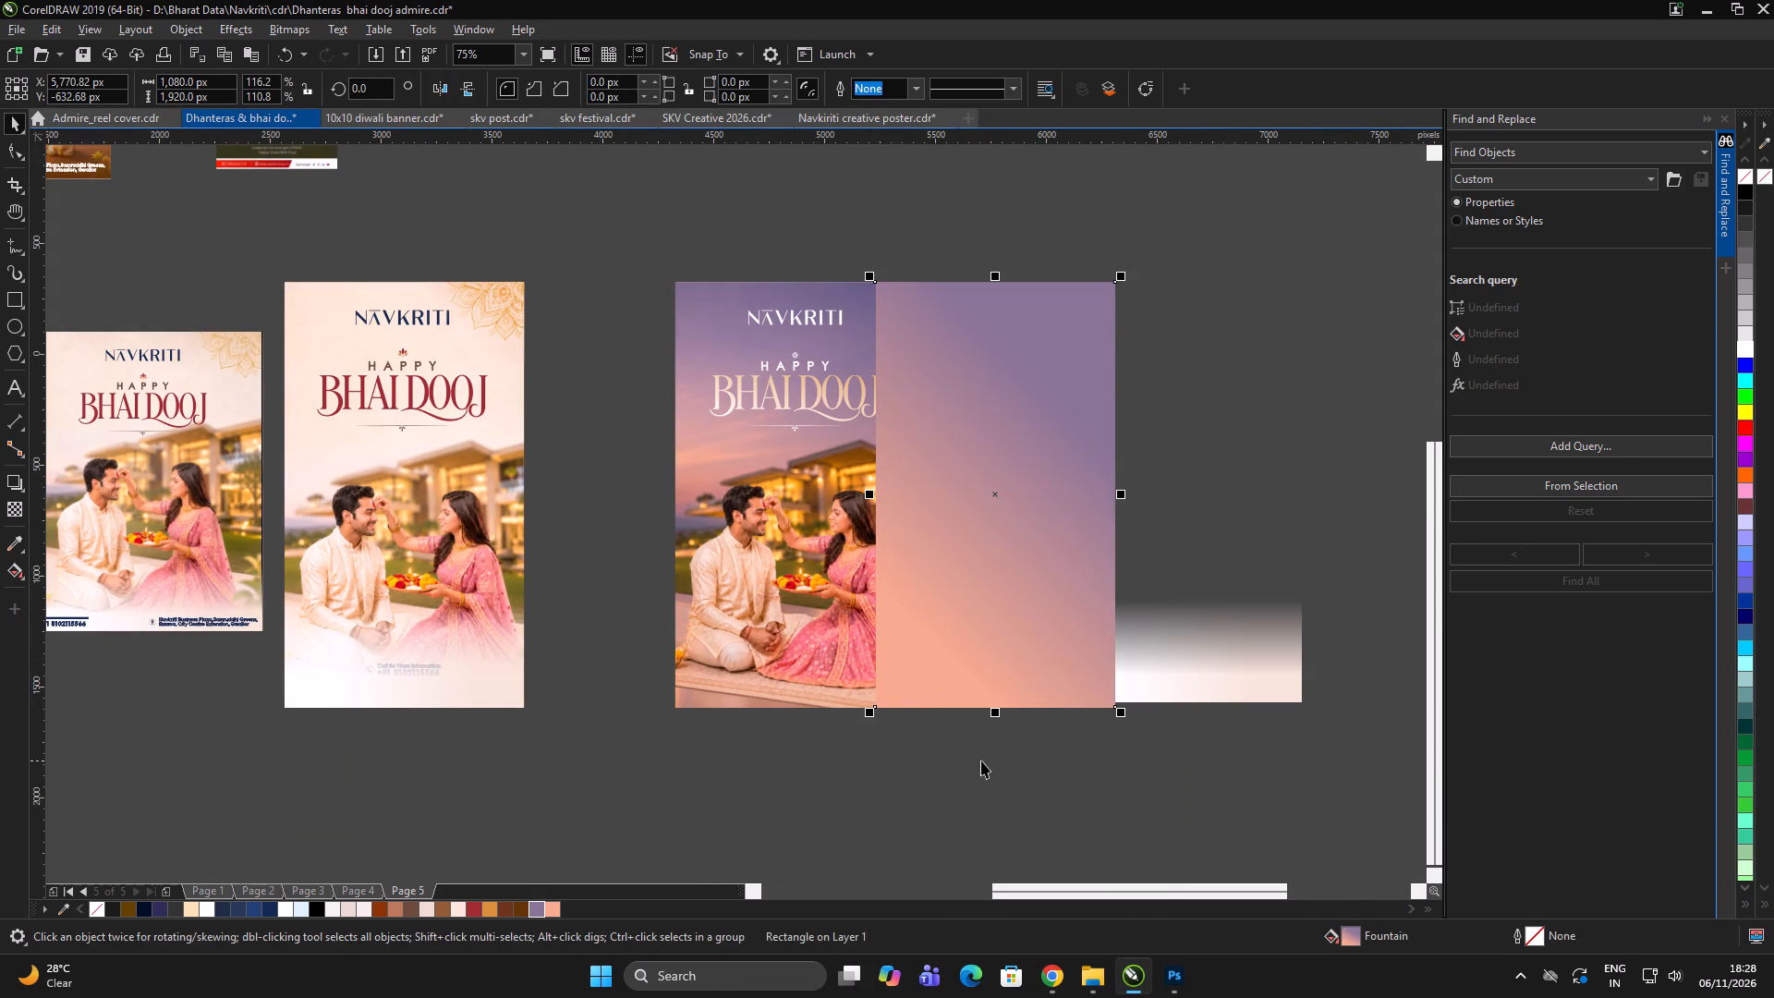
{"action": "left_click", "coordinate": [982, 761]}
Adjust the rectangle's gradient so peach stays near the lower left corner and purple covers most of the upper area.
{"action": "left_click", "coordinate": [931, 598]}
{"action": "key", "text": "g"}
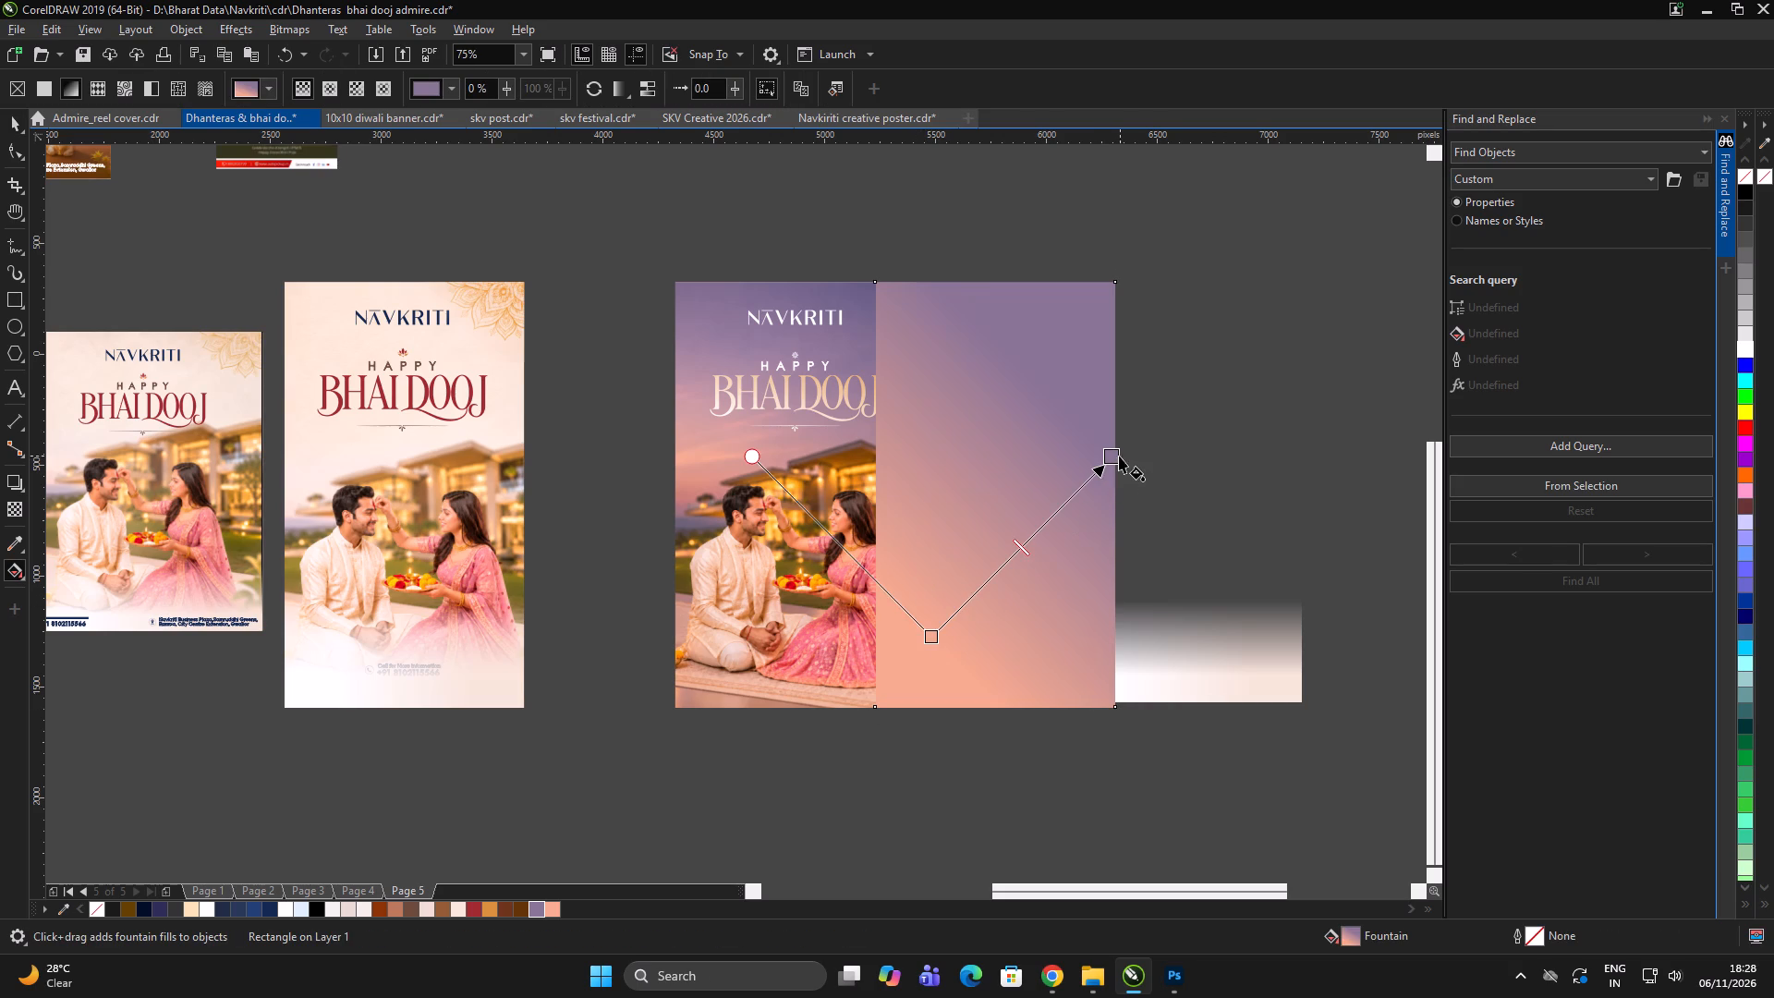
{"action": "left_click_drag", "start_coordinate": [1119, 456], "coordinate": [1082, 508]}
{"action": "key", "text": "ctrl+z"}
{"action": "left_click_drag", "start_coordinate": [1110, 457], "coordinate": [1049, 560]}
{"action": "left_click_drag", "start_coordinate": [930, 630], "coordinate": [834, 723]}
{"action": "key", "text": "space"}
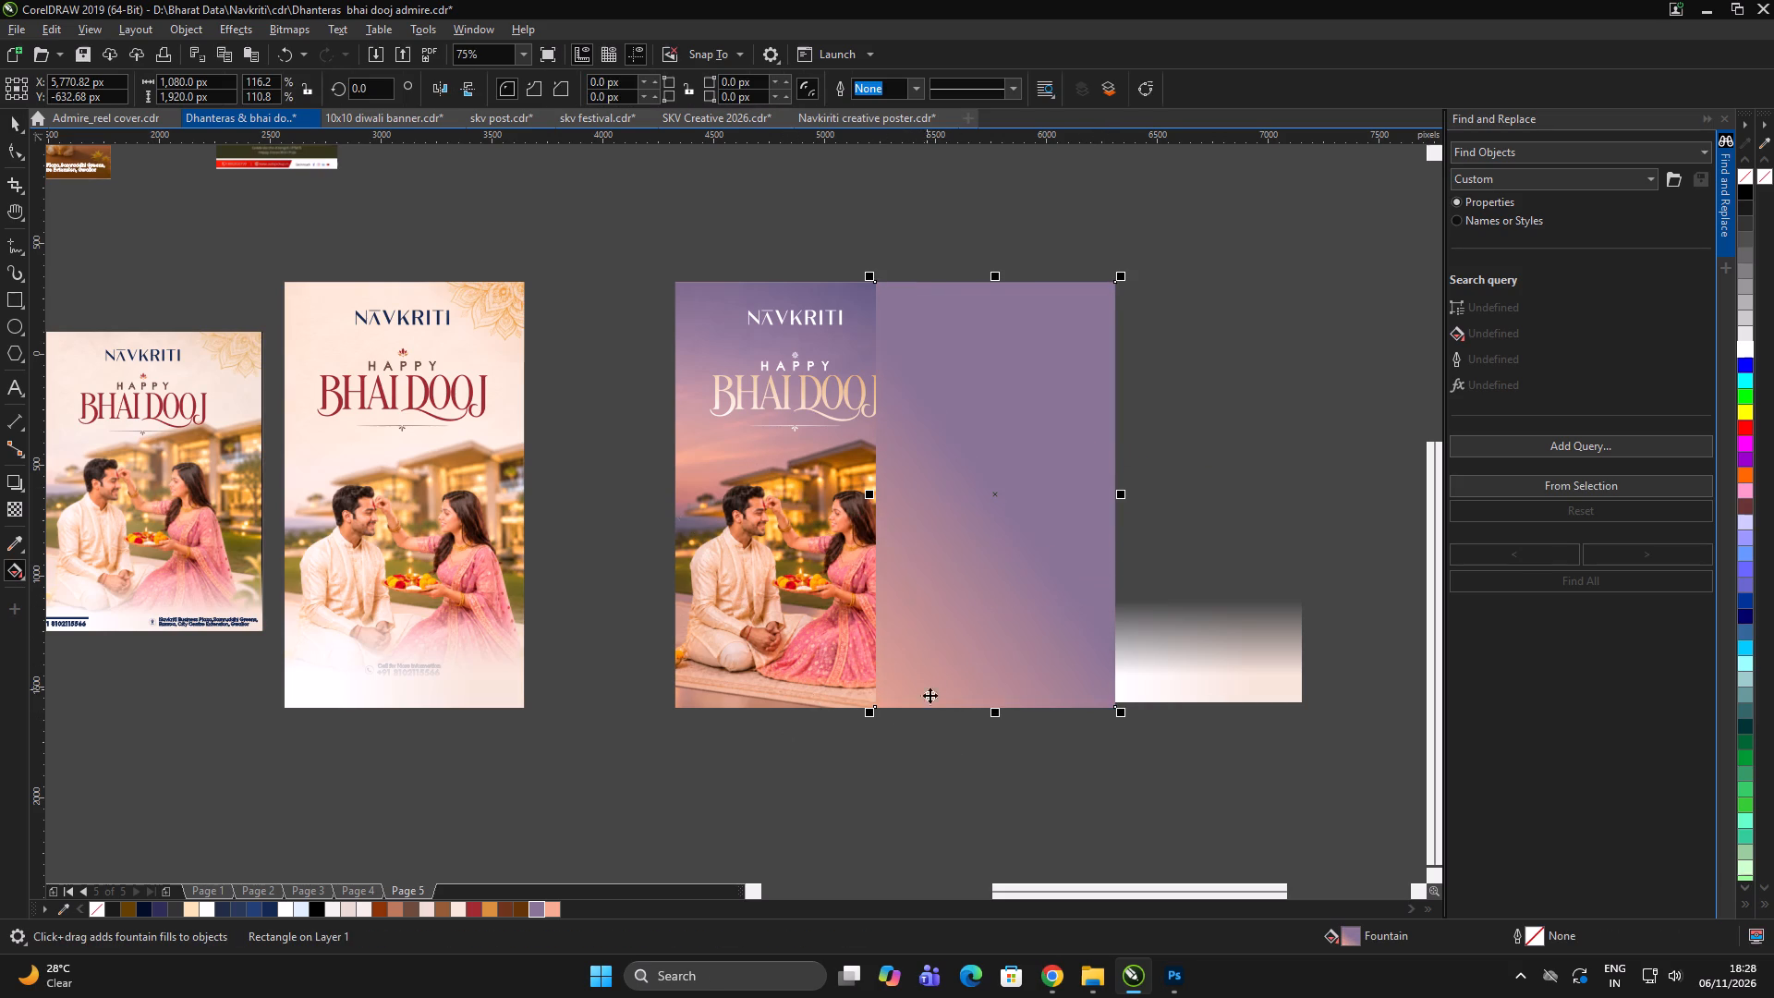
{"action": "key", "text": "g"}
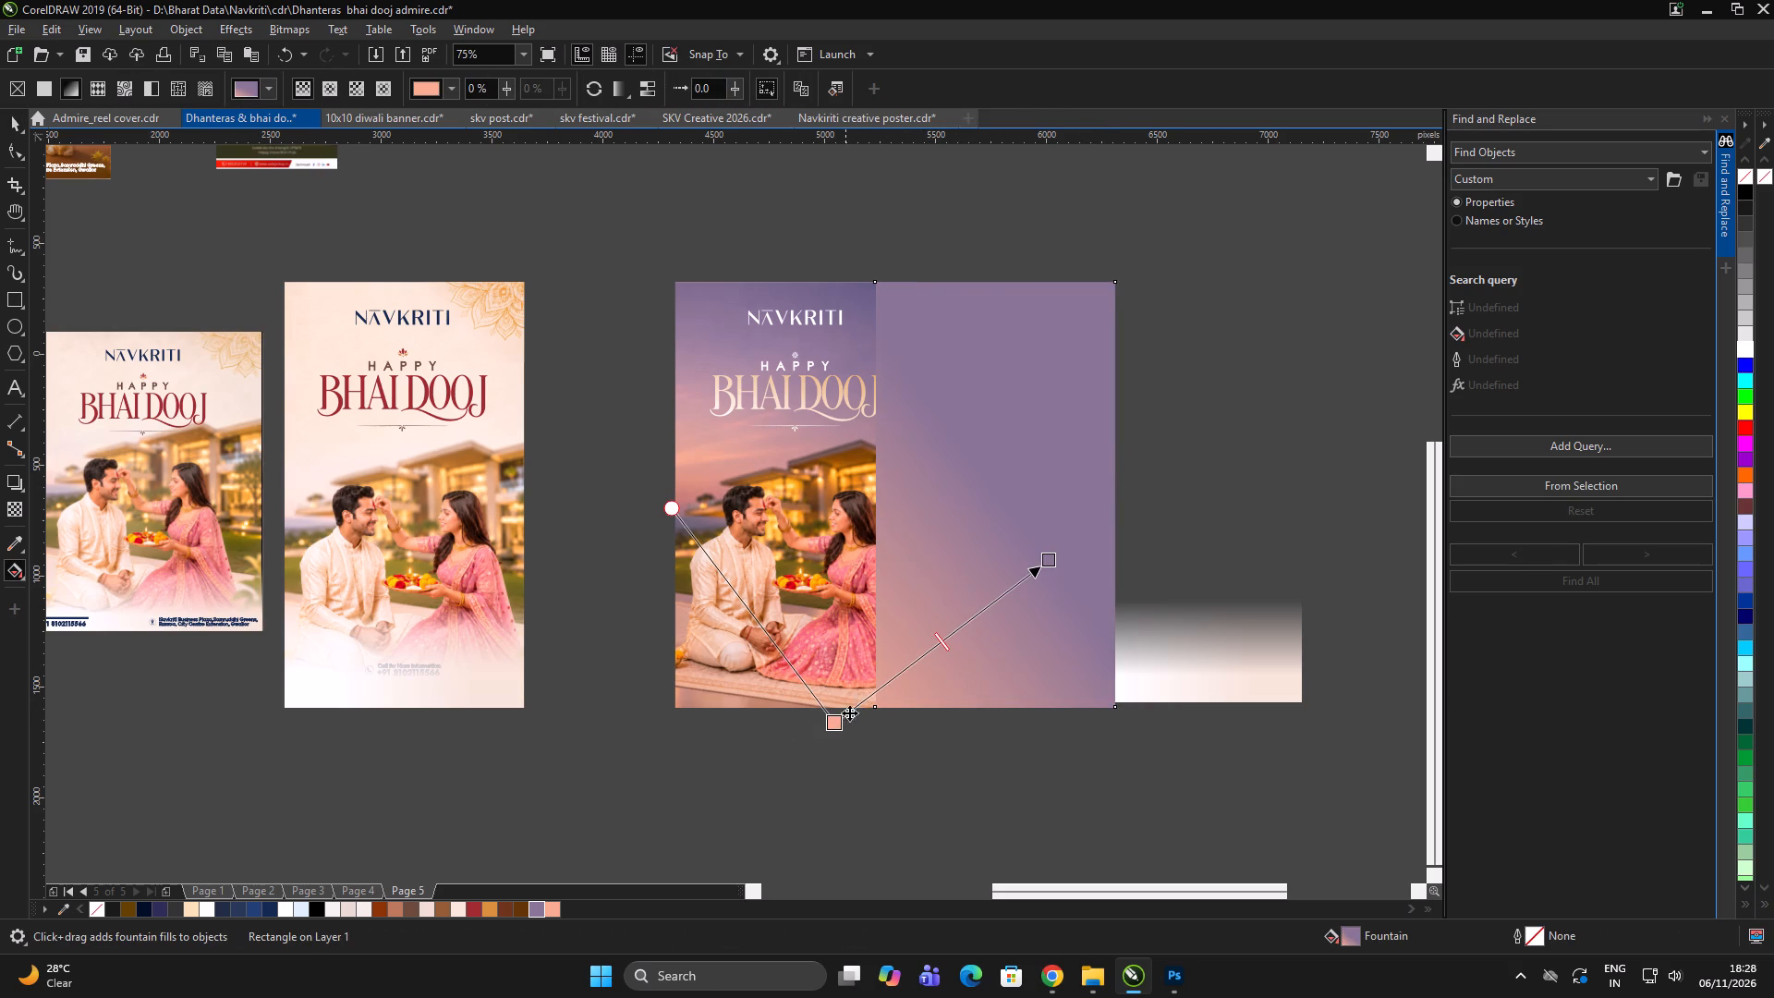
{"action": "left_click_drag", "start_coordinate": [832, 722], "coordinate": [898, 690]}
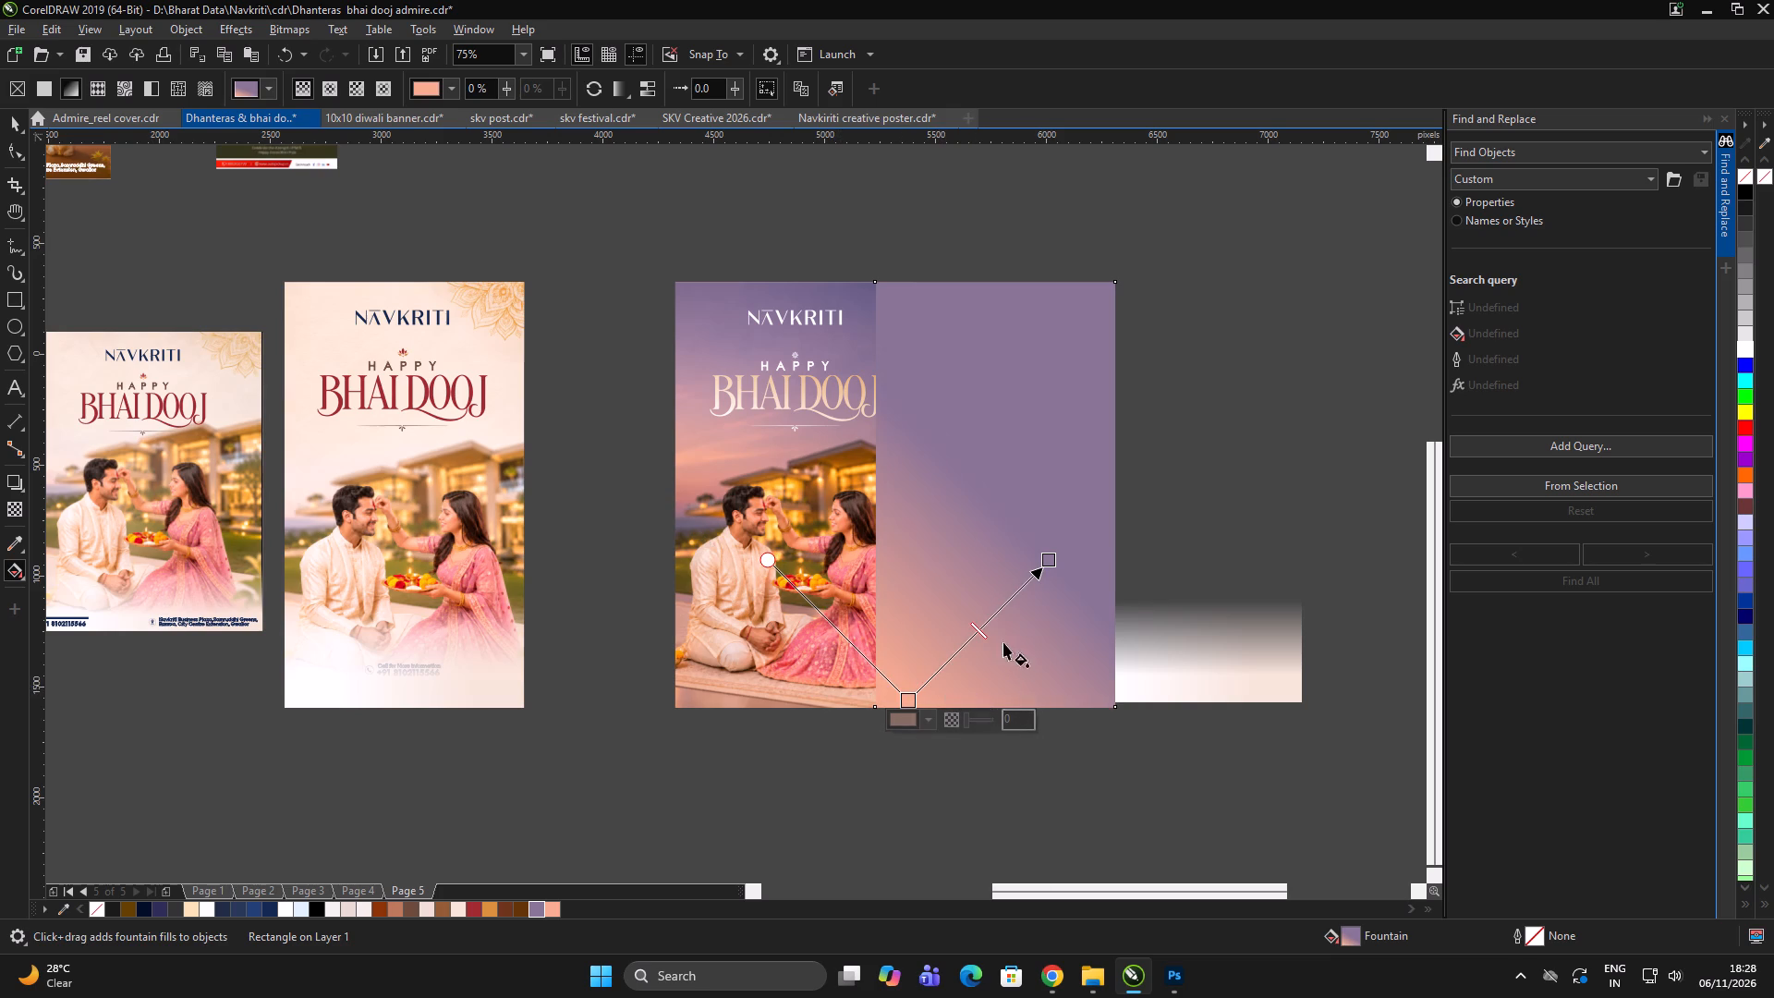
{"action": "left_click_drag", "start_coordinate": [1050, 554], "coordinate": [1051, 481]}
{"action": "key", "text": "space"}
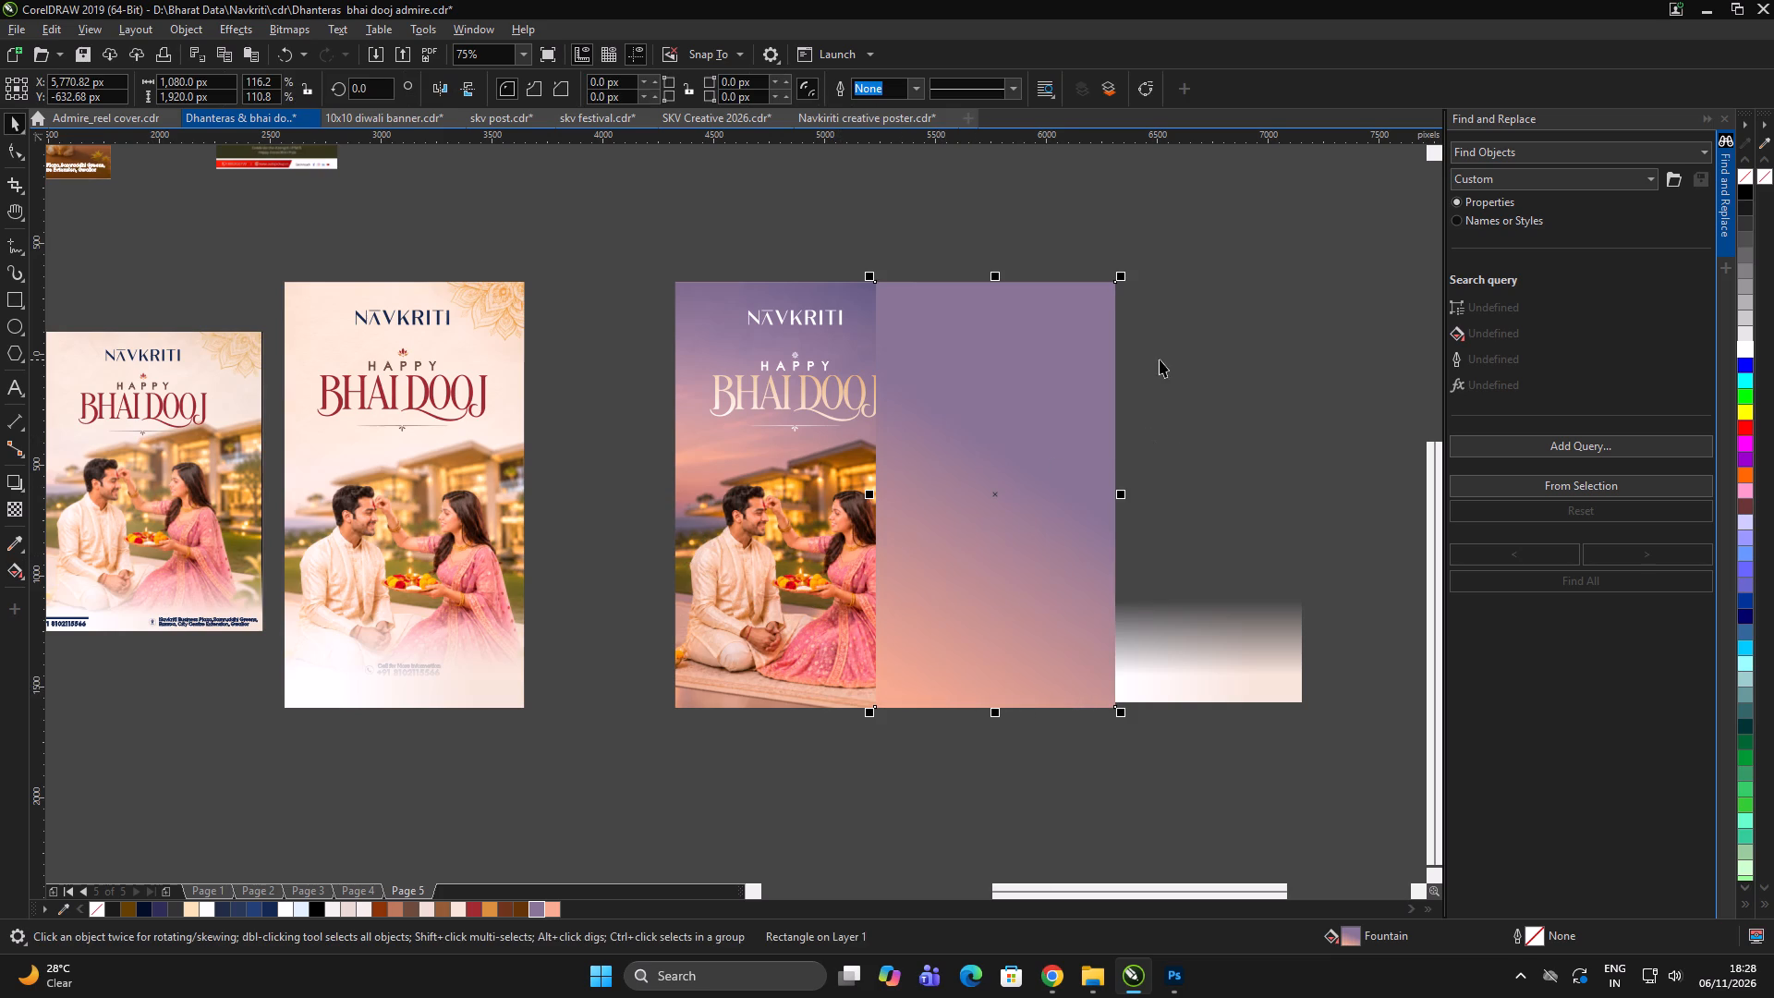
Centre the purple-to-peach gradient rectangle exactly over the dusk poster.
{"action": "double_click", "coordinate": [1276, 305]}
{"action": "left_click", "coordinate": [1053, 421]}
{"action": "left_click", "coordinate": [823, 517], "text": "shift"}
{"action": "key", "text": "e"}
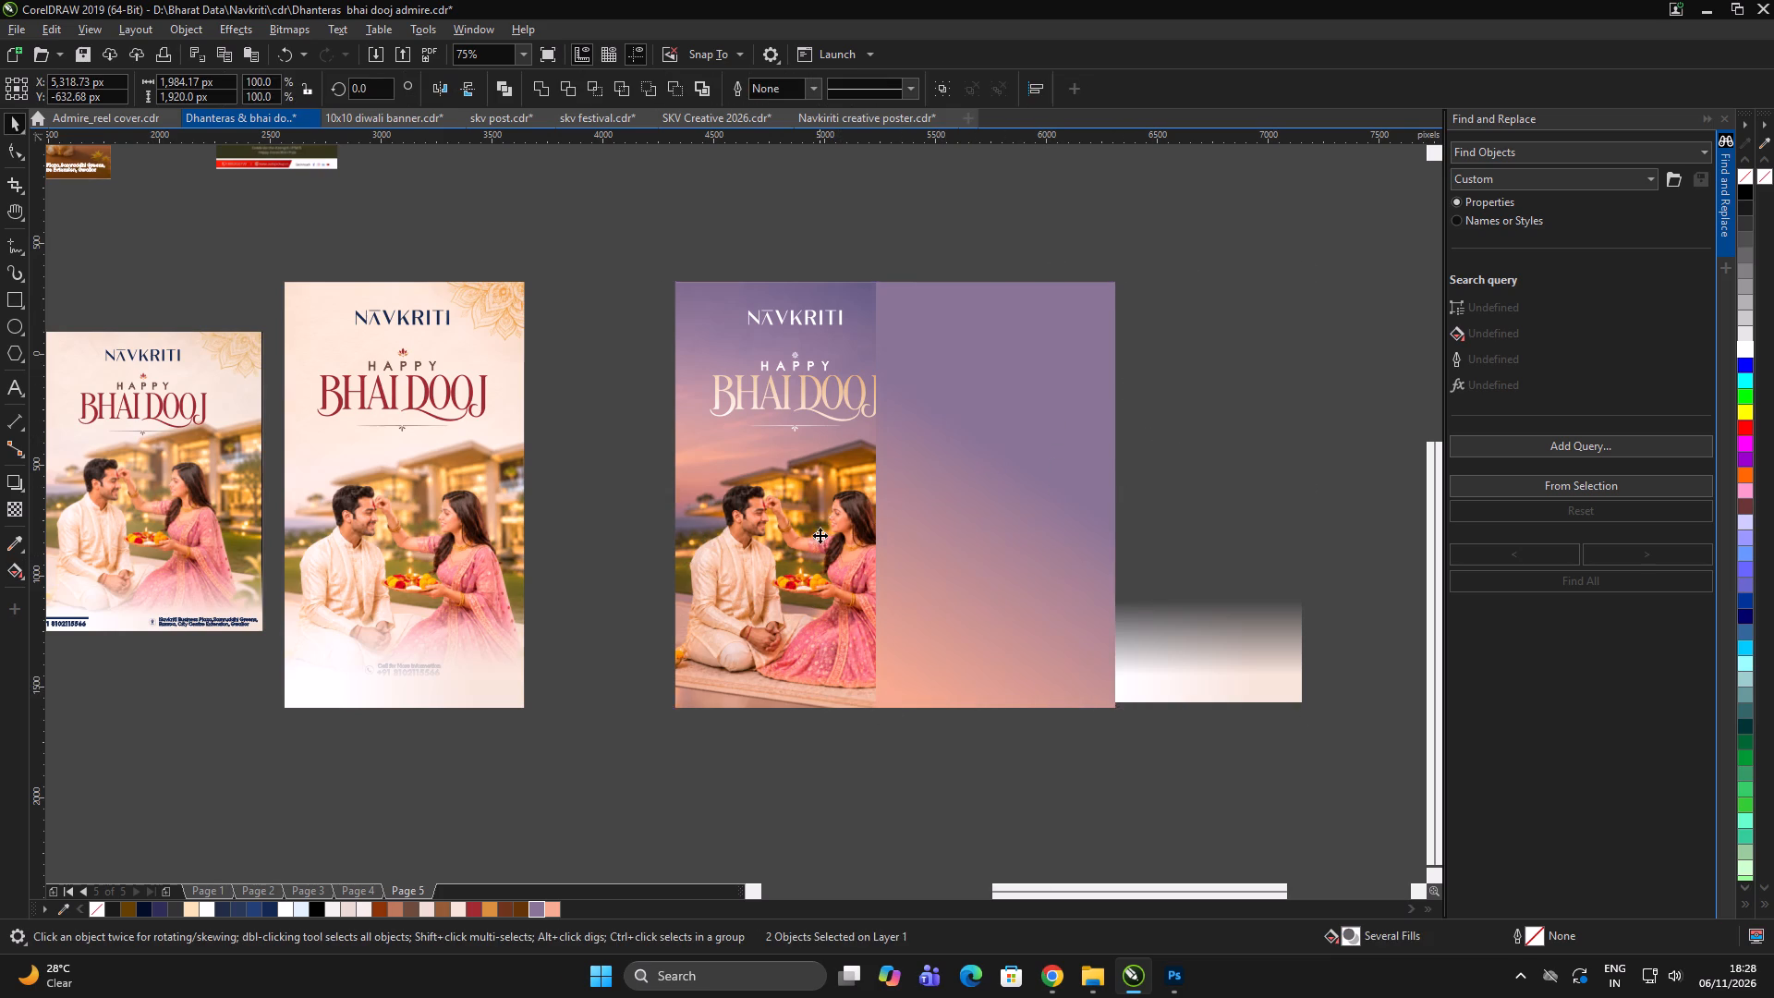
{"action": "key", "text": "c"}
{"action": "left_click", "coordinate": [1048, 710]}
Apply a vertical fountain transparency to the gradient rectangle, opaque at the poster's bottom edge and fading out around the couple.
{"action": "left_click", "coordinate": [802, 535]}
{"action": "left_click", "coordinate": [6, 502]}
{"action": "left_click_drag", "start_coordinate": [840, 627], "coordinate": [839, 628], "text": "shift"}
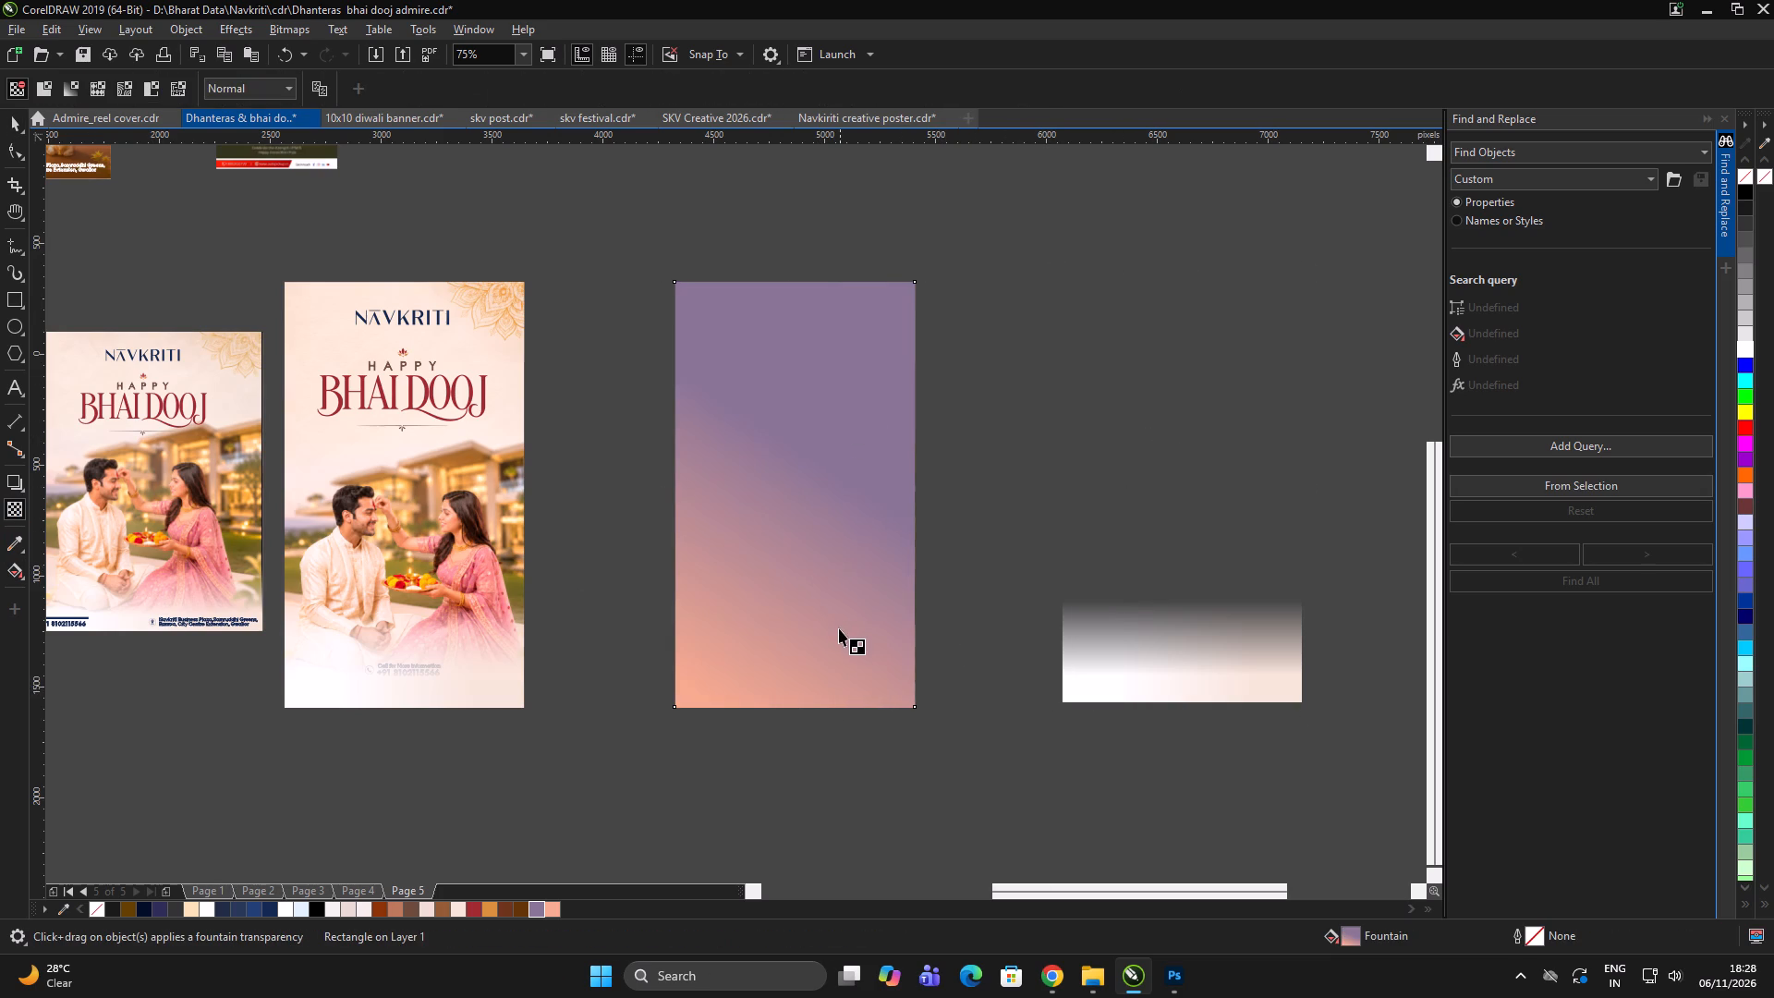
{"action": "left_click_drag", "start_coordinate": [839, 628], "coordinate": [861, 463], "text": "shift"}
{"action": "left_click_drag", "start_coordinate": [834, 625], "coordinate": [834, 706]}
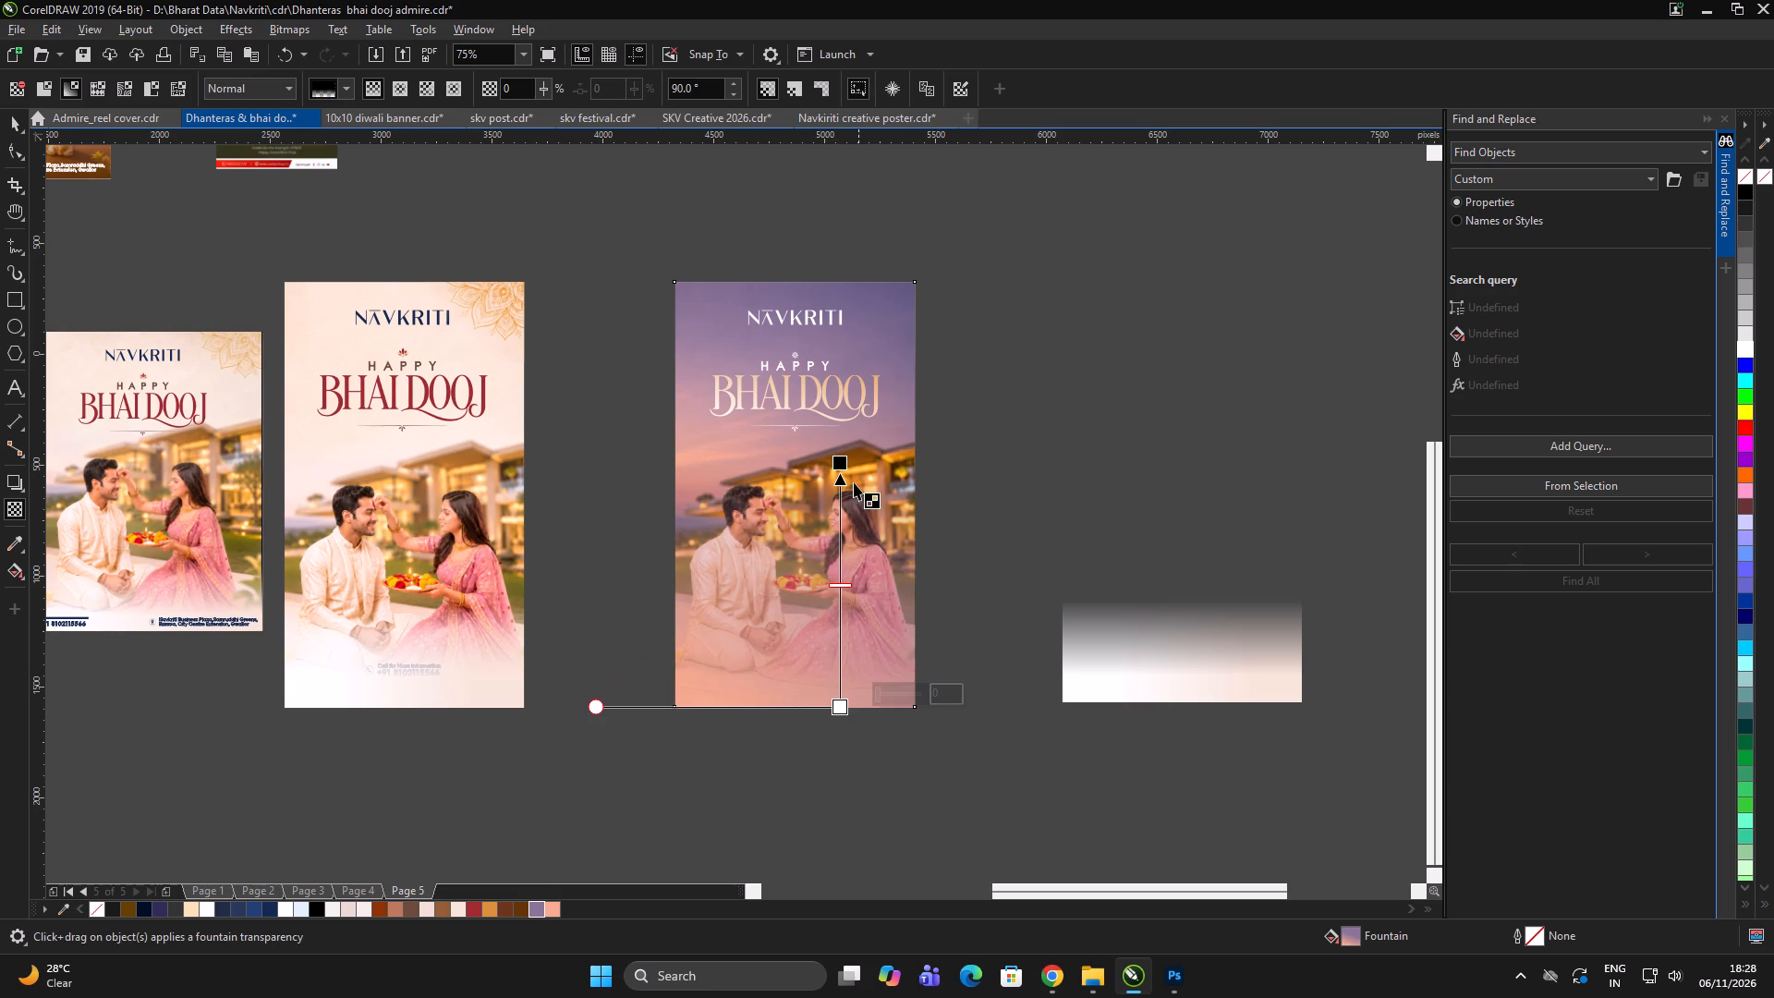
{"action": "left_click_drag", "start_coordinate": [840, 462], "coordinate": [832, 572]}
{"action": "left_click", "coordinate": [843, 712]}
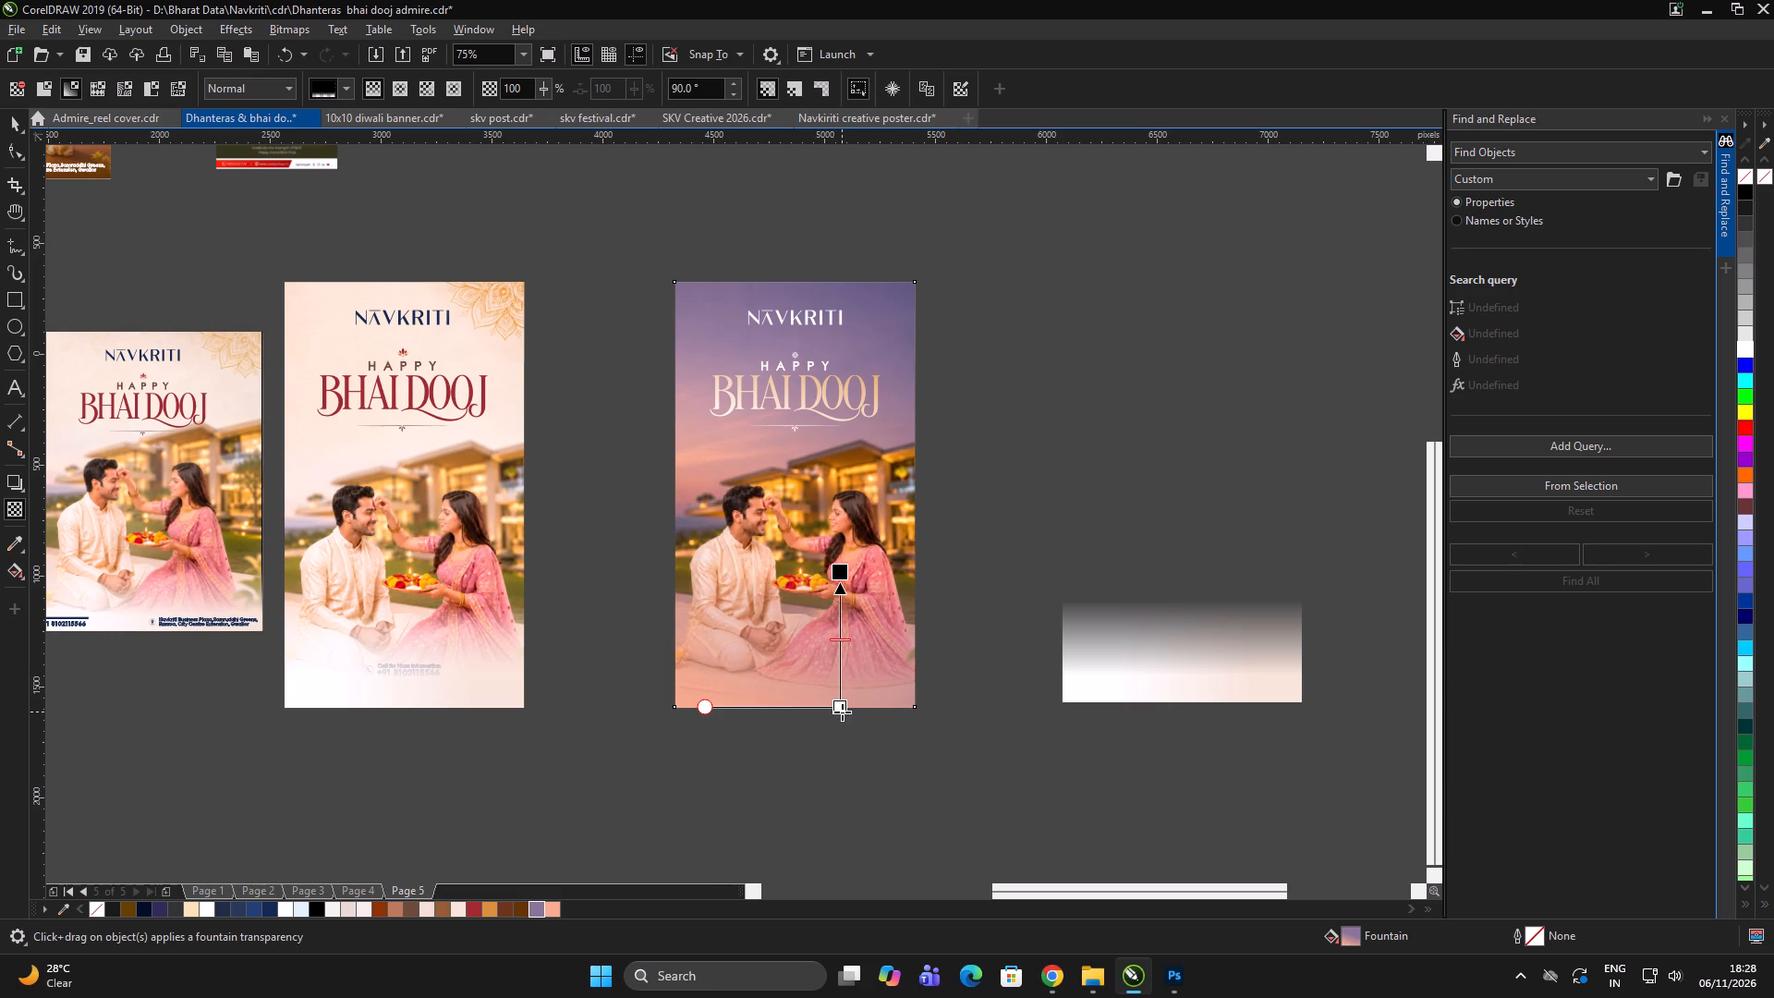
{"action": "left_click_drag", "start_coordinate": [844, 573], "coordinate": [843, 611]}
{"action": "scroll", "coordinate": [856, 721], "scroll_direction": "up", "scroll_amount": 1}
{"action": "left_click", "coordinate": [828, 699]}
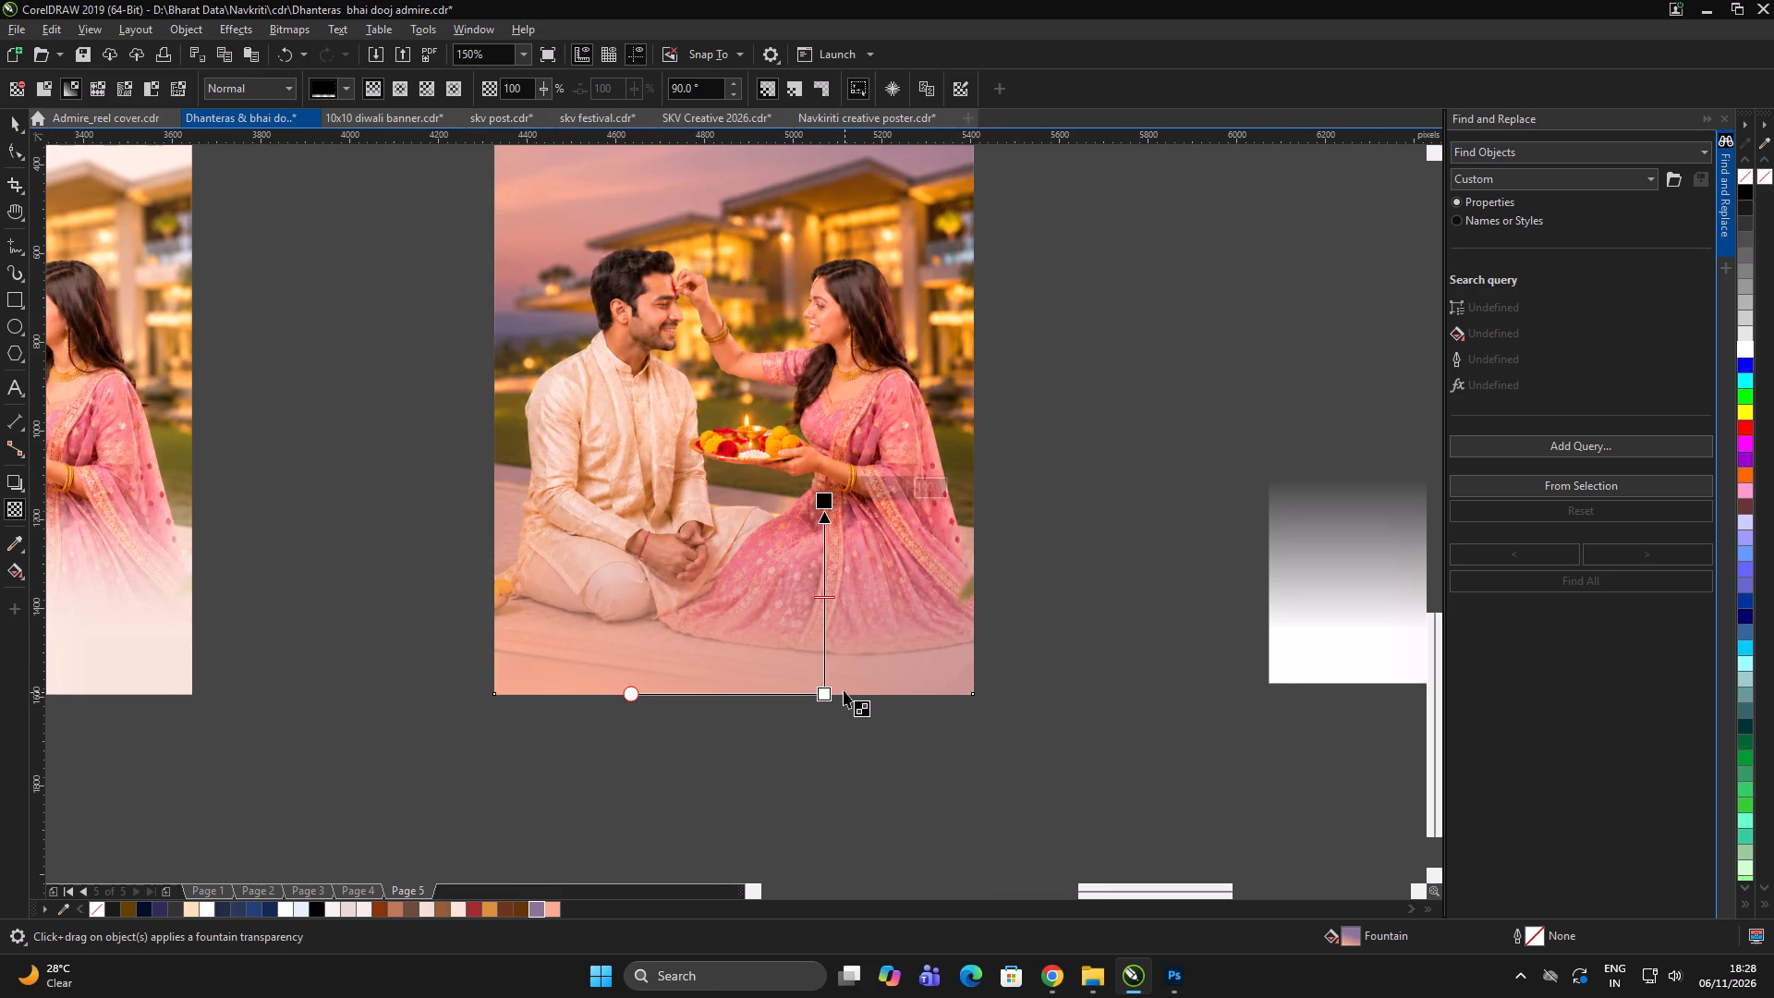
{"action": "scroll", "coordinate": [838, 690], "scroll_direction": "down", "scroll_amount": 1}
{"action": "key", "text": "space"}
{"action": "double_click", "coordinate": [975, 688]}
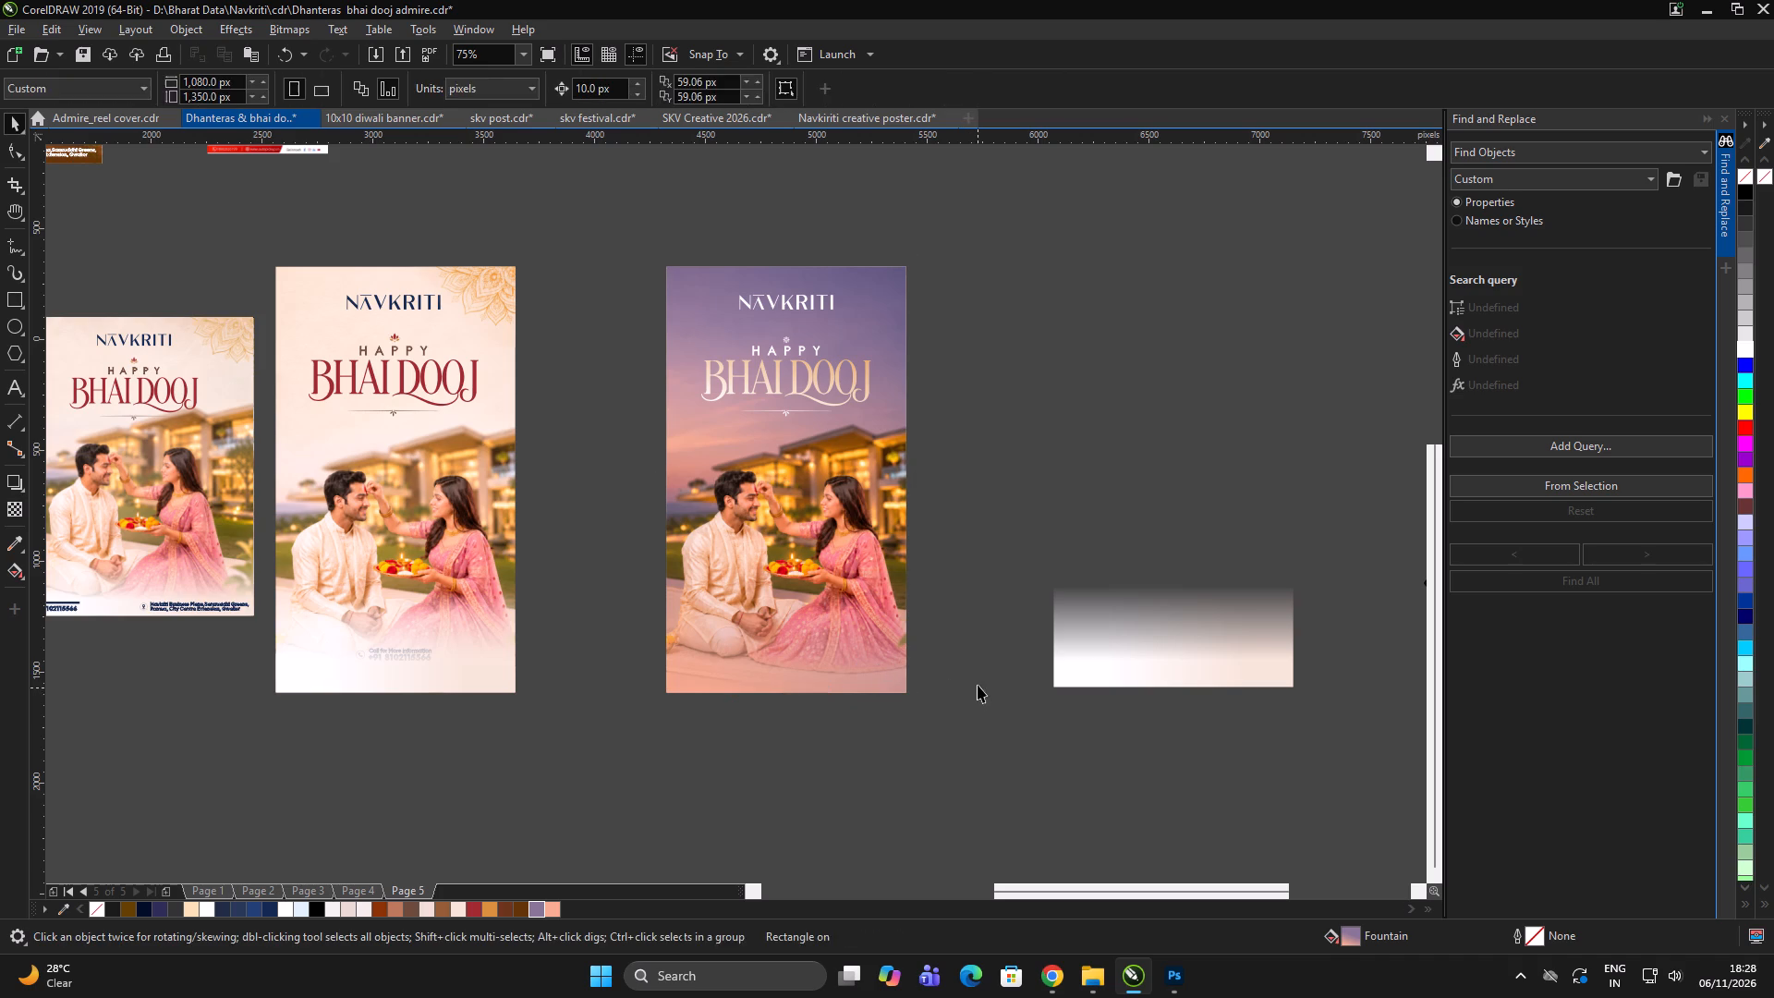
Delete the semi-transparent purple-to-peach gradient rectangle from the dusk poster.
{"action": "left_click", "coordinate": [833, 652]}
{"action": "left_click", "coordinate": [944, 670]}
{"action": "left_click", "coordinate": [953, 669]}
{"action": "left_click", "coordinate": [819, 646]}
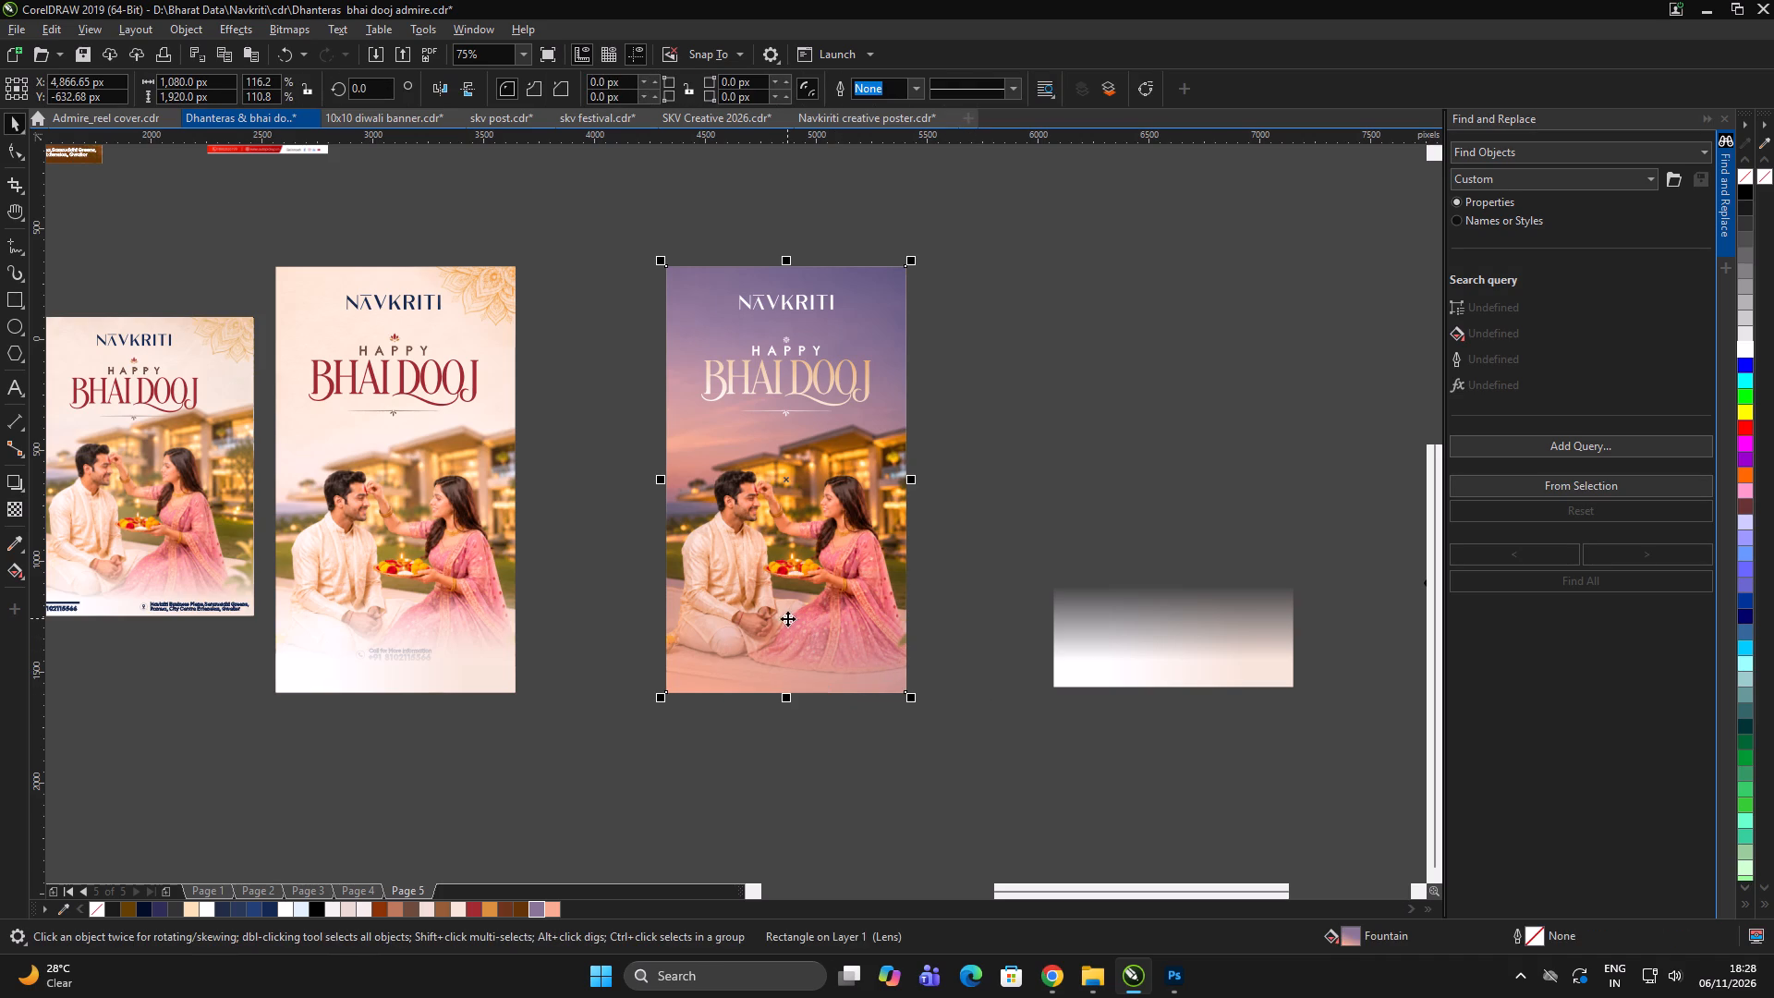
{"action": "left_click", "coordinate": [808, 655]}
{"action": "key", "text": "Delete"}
Align the white fade rectangle back onto the dusk poster, centred horizontally and flush with its bottom edge.
{"action": "left_click", "coordinate": [1206, 682]}
{"action": "left_click", "coordinate": [809, 633], "text": "shift"}
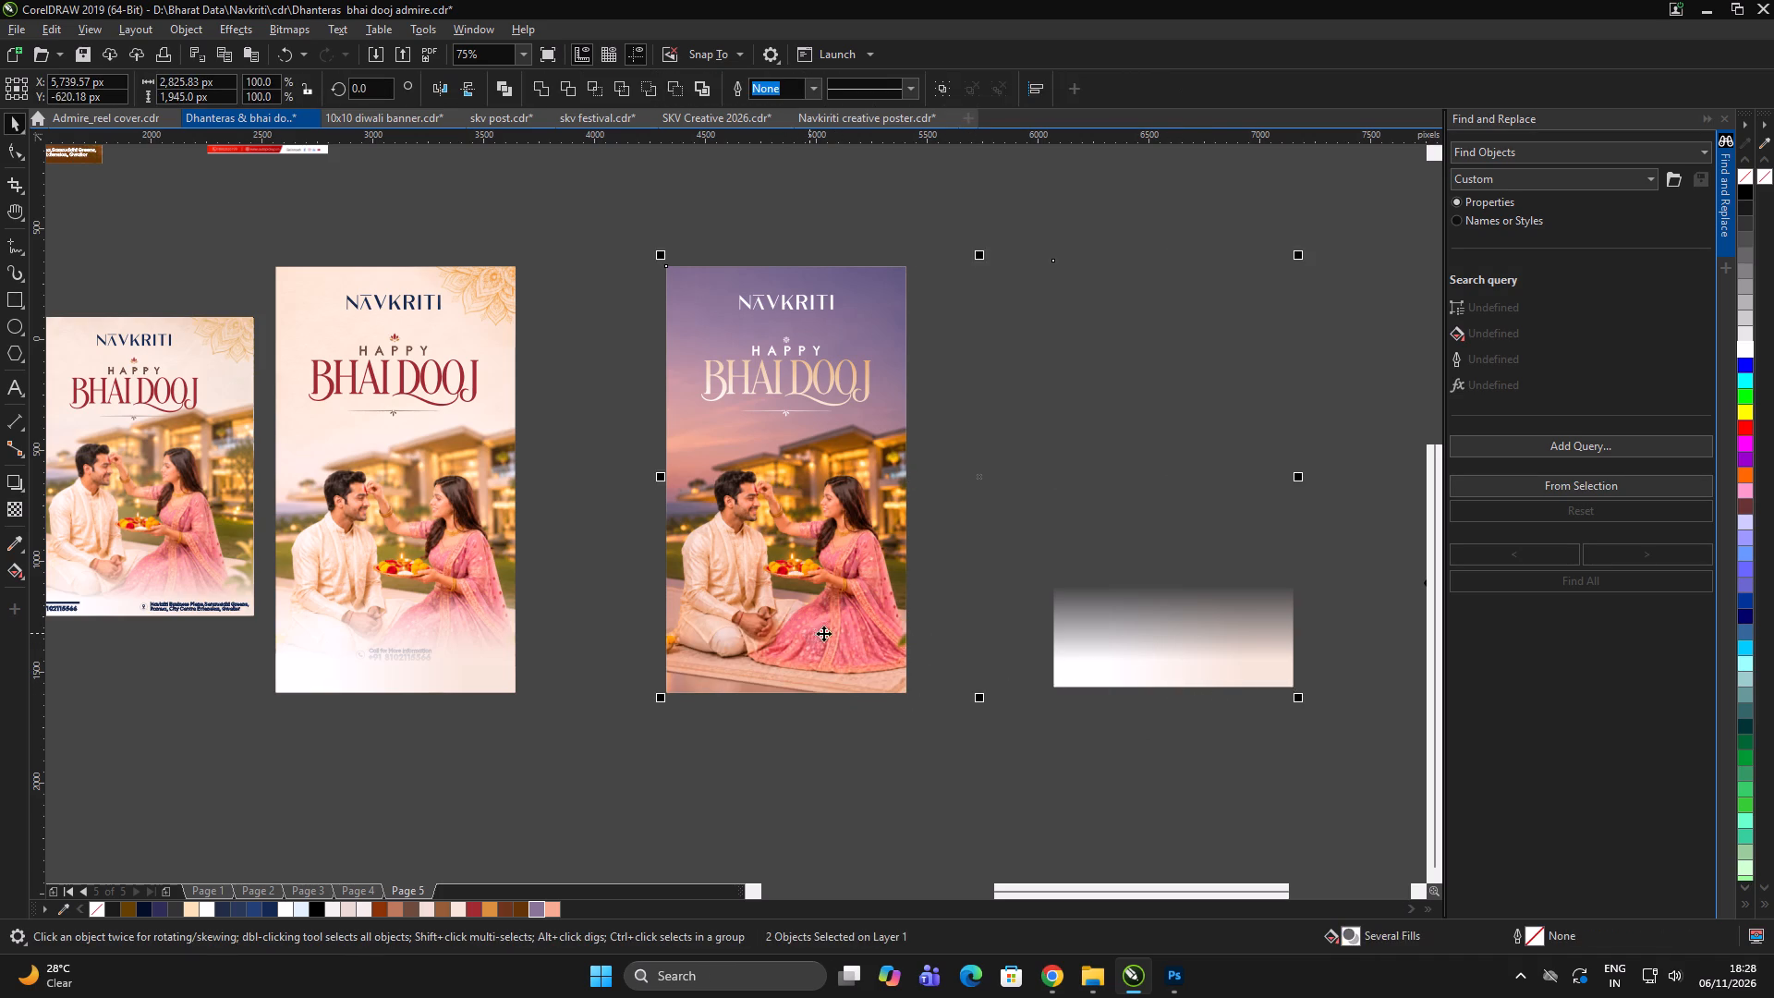
{"action": "key", "text": "c"}
{"action": "double_click", "coordinate": [1205, 641]}
{"action": "left_click", "coordinate": [816, 641]}
{"action": "scroll", "coordinate": [860, 664], "scroll_direction": "up", "scroll_amount": 2}
{"action": "left_click_drag", "start_coordinate": [866, 679], "coordinate": [807, 528]}
{"action": "left_click", "coordinate": [779, 685], "text": "shift"}
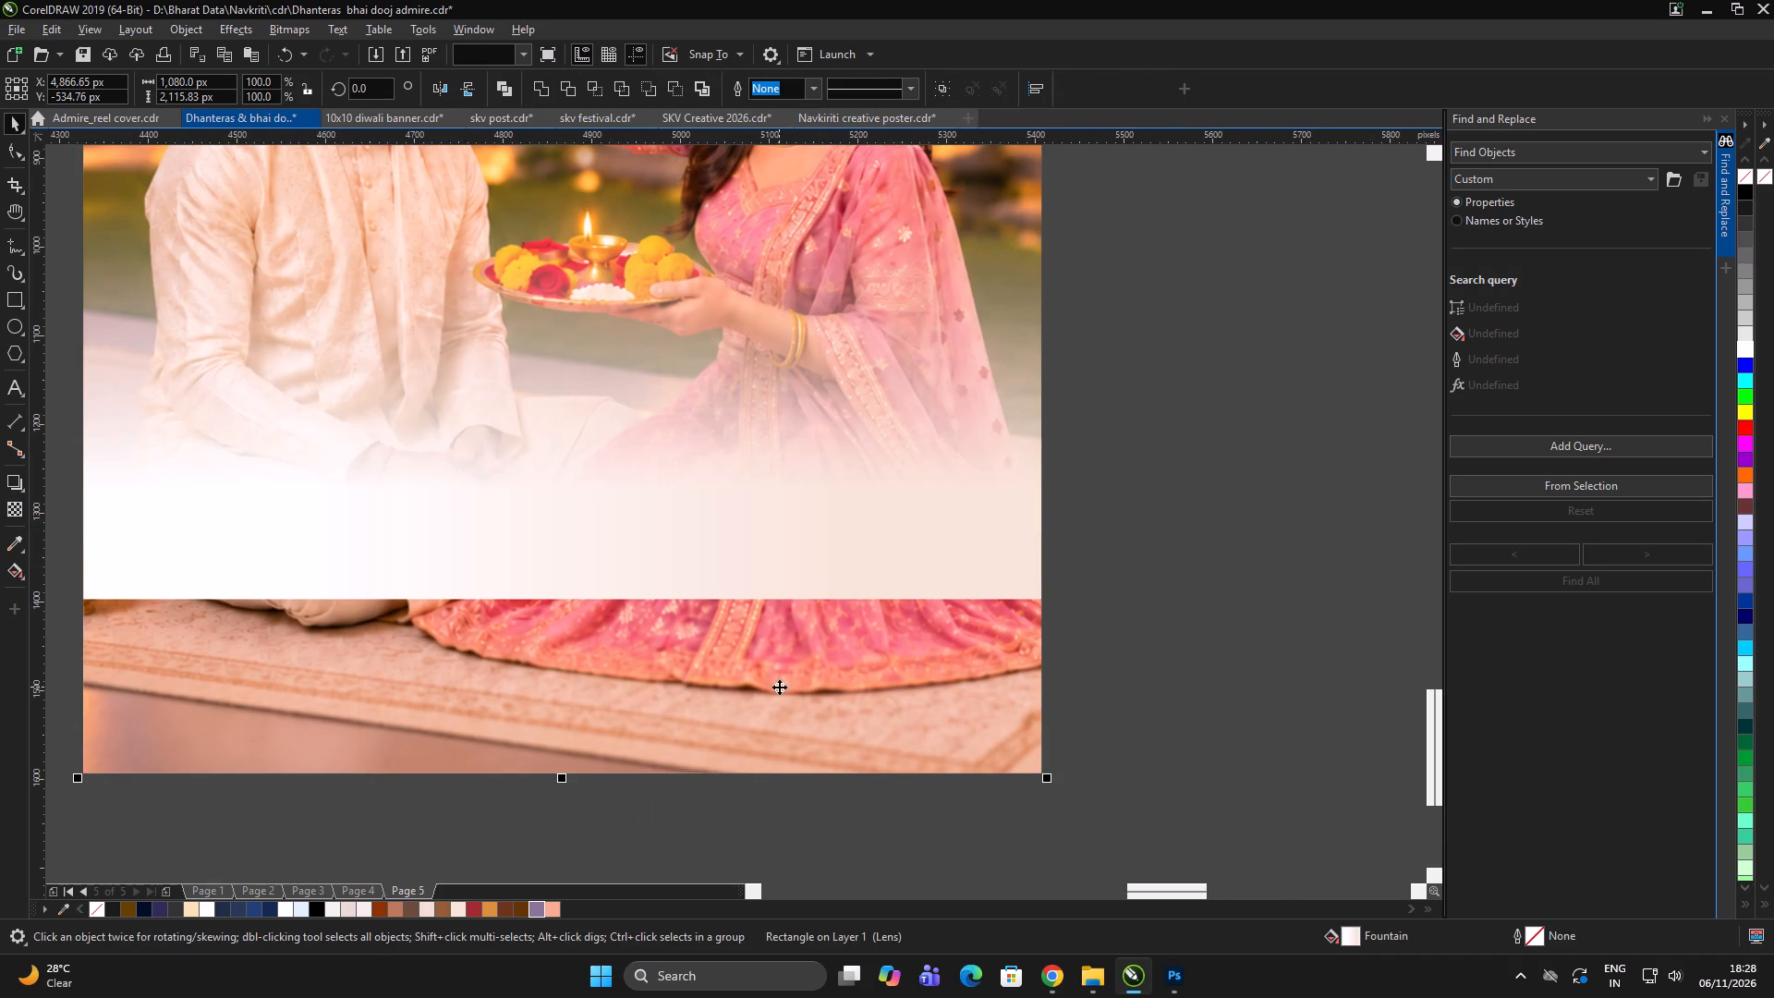
{"action": "key", "text": "b"}
{"action": "left_click", "coordinate": [1161, 655]}
{"action": "scroll", "coordinate": [840, 613], "scroll_direction": "down", "scroll_amount": 1}
{"action": "left_click", "coordinate": [1075, 641]}
{"action": "left_click", "coordinate": [1082, 640]}
{"action": "left_click", "coordinate": [790, 632]}
{"action": "double_click", "coordinate": [1075, 645]}
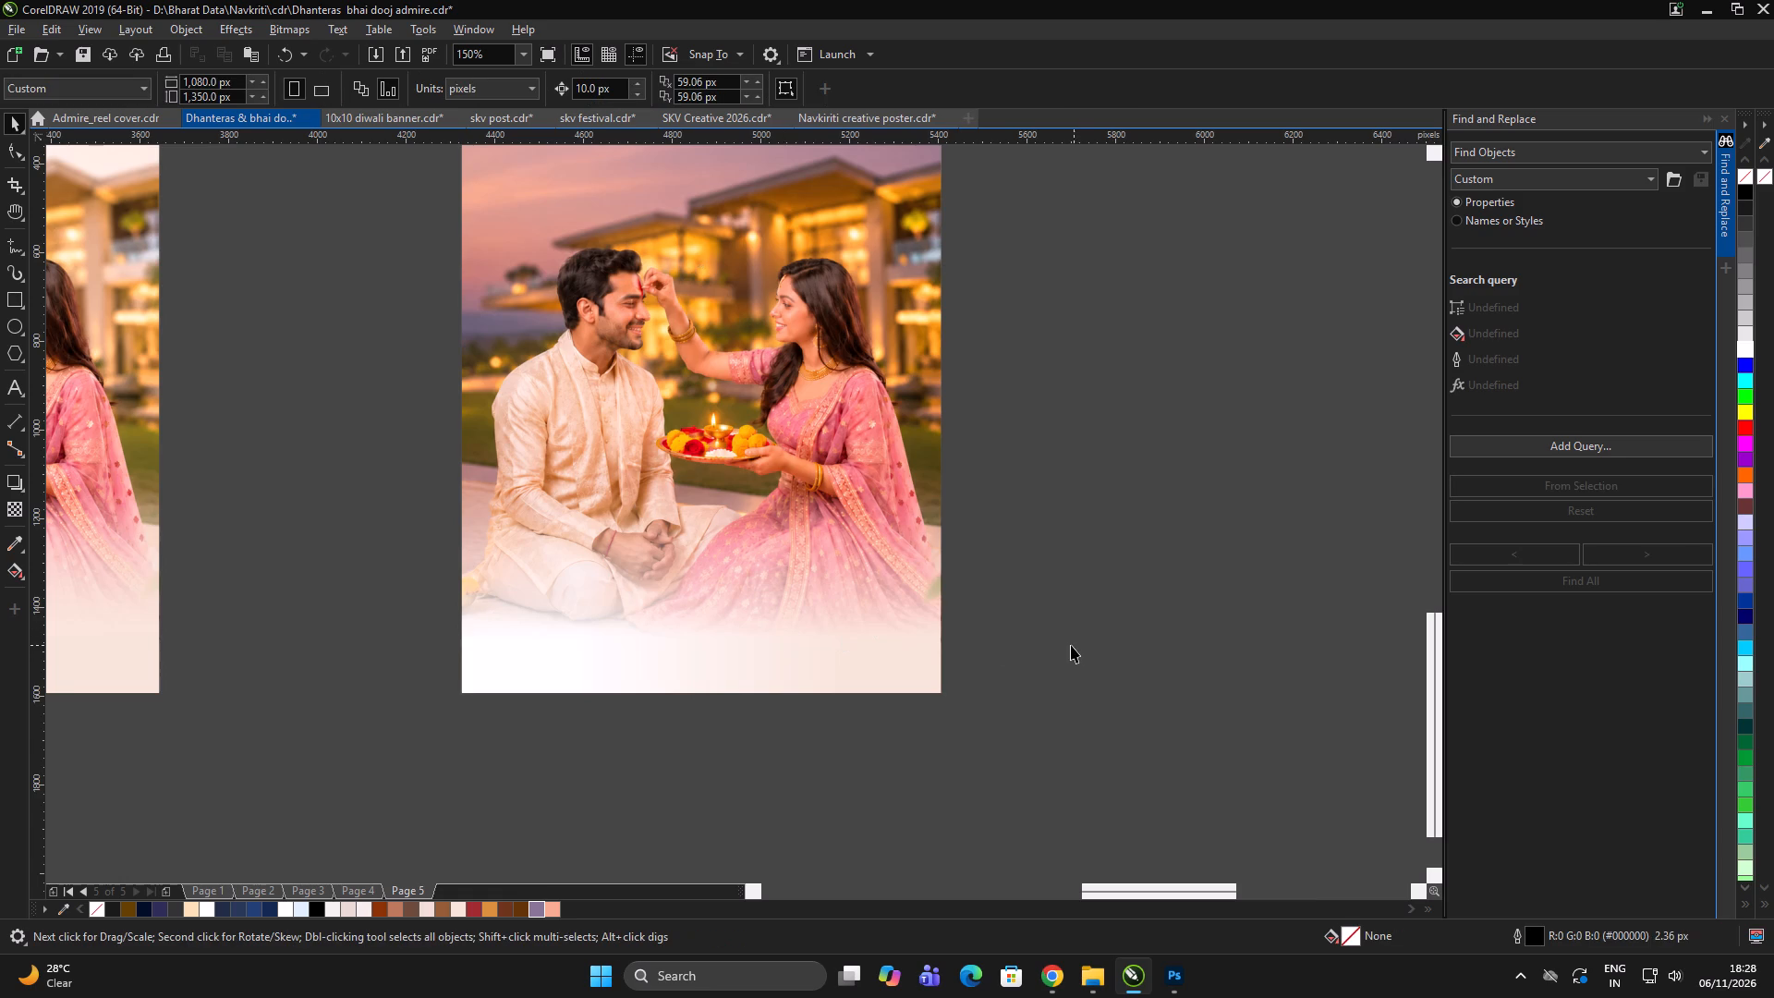
Raise the opaque end of the white fade's transparency slightly on the dusk poster.
{"action": "scroll", "coordinate": [716, 615], "scroll_direction": "down", "scroll_amount": 1}
{"action": "double_click", "coordinate": [957, 589]}
{"action": "left_click", "coordinate": [952, 438]}
{"action": "left_click", "coordinate": [697, 594]}
{"action": "scroll", "coordinate": [794, 532], "scroll_direction": "up", "scroll_amount": 1}
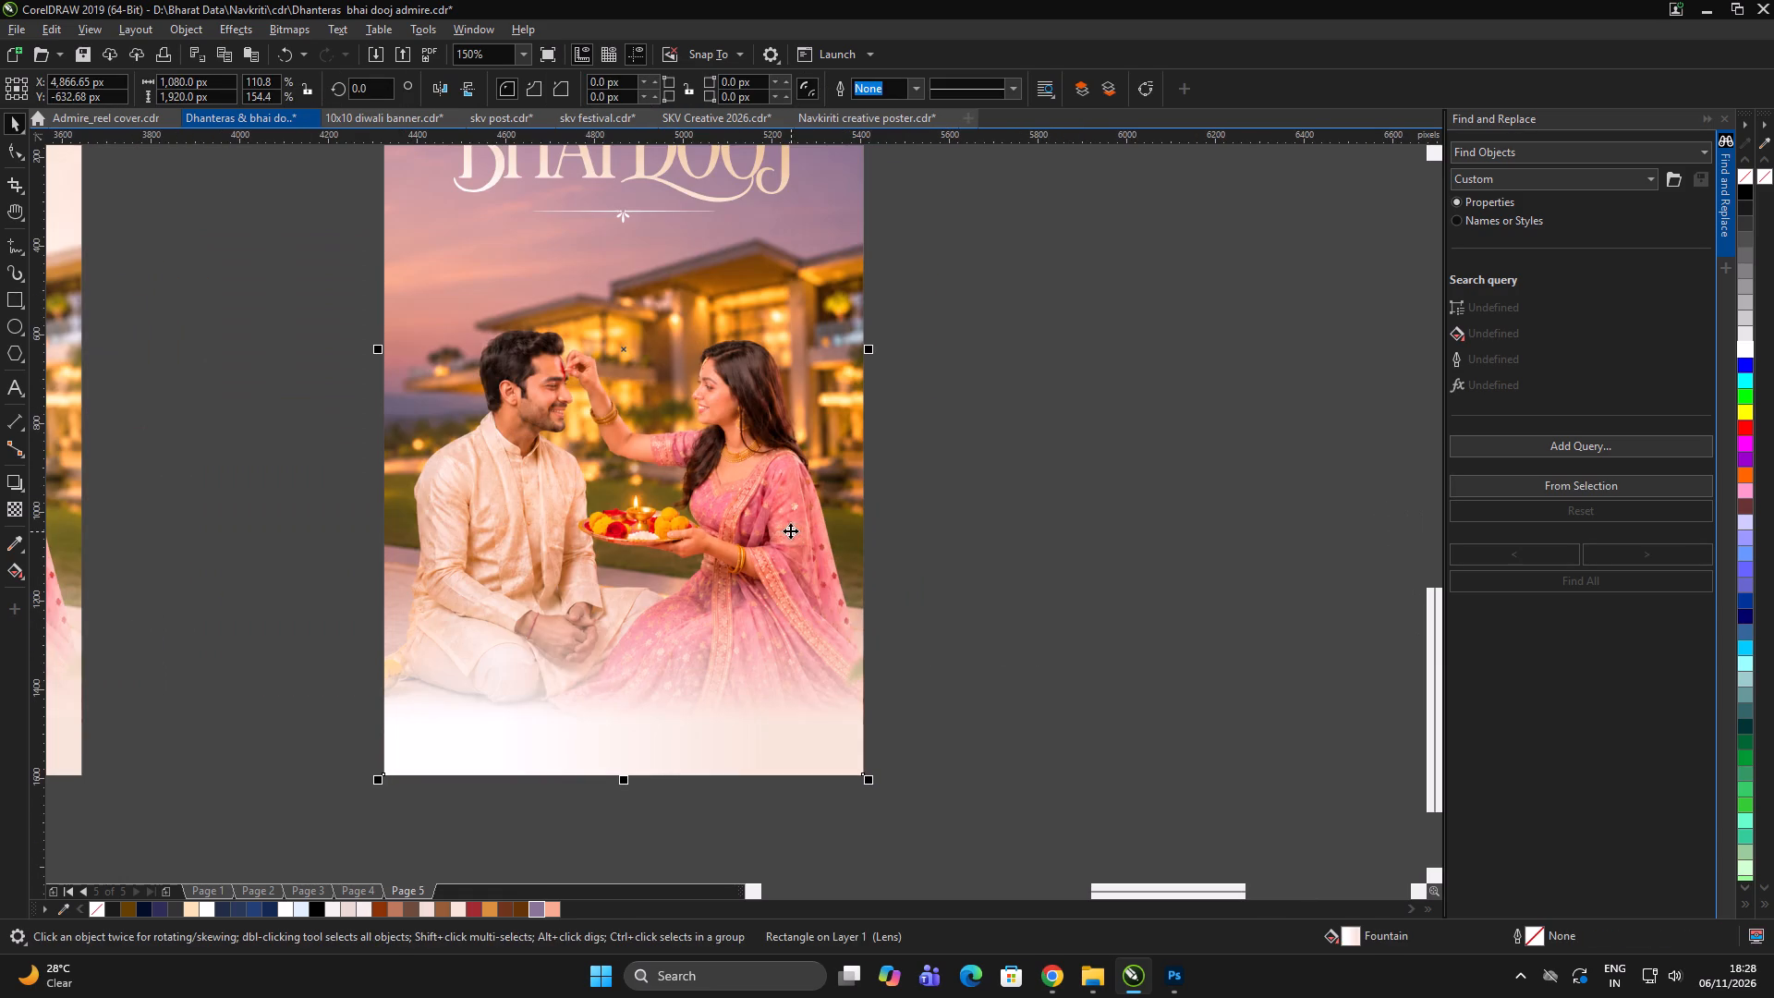
{"action": "left_click", "coordinate": [13, 509]}
{"action": "left_click_drag", "start_coordinate": [625, 719], "coordinate": [622, 705]}
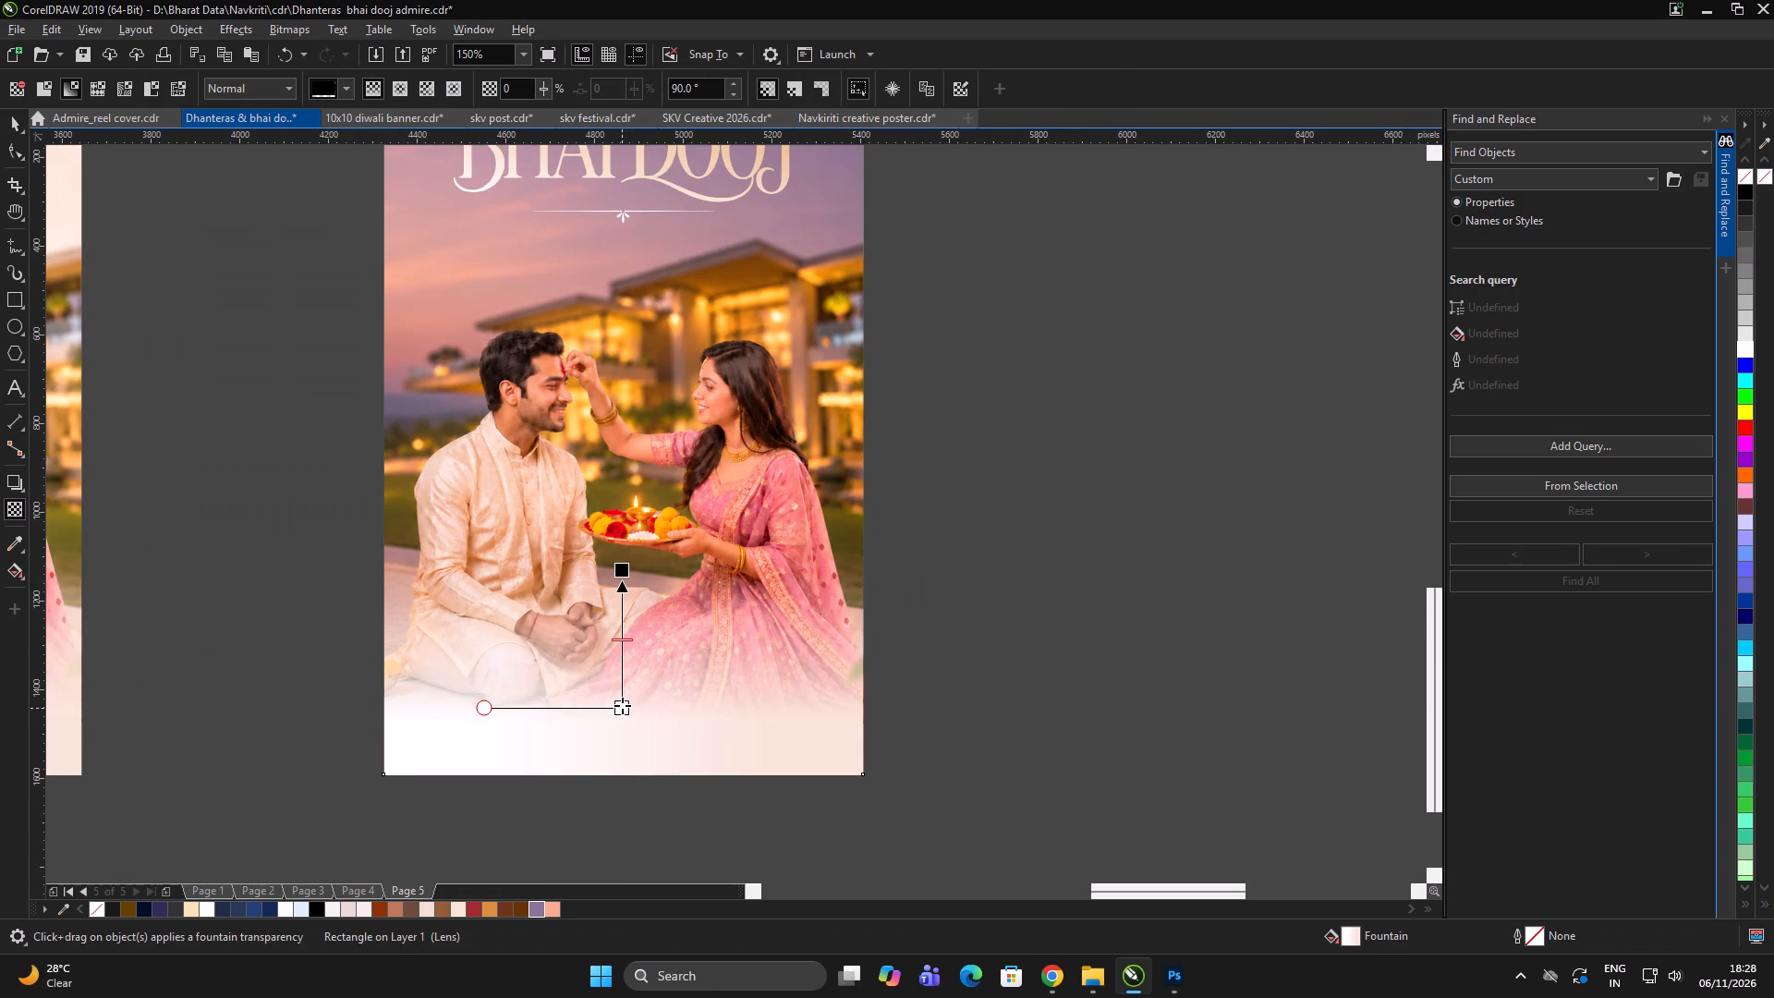
{"action": "left_click_drag", "start_coordinate": [622, 705], "coordinate": [622, 701]}
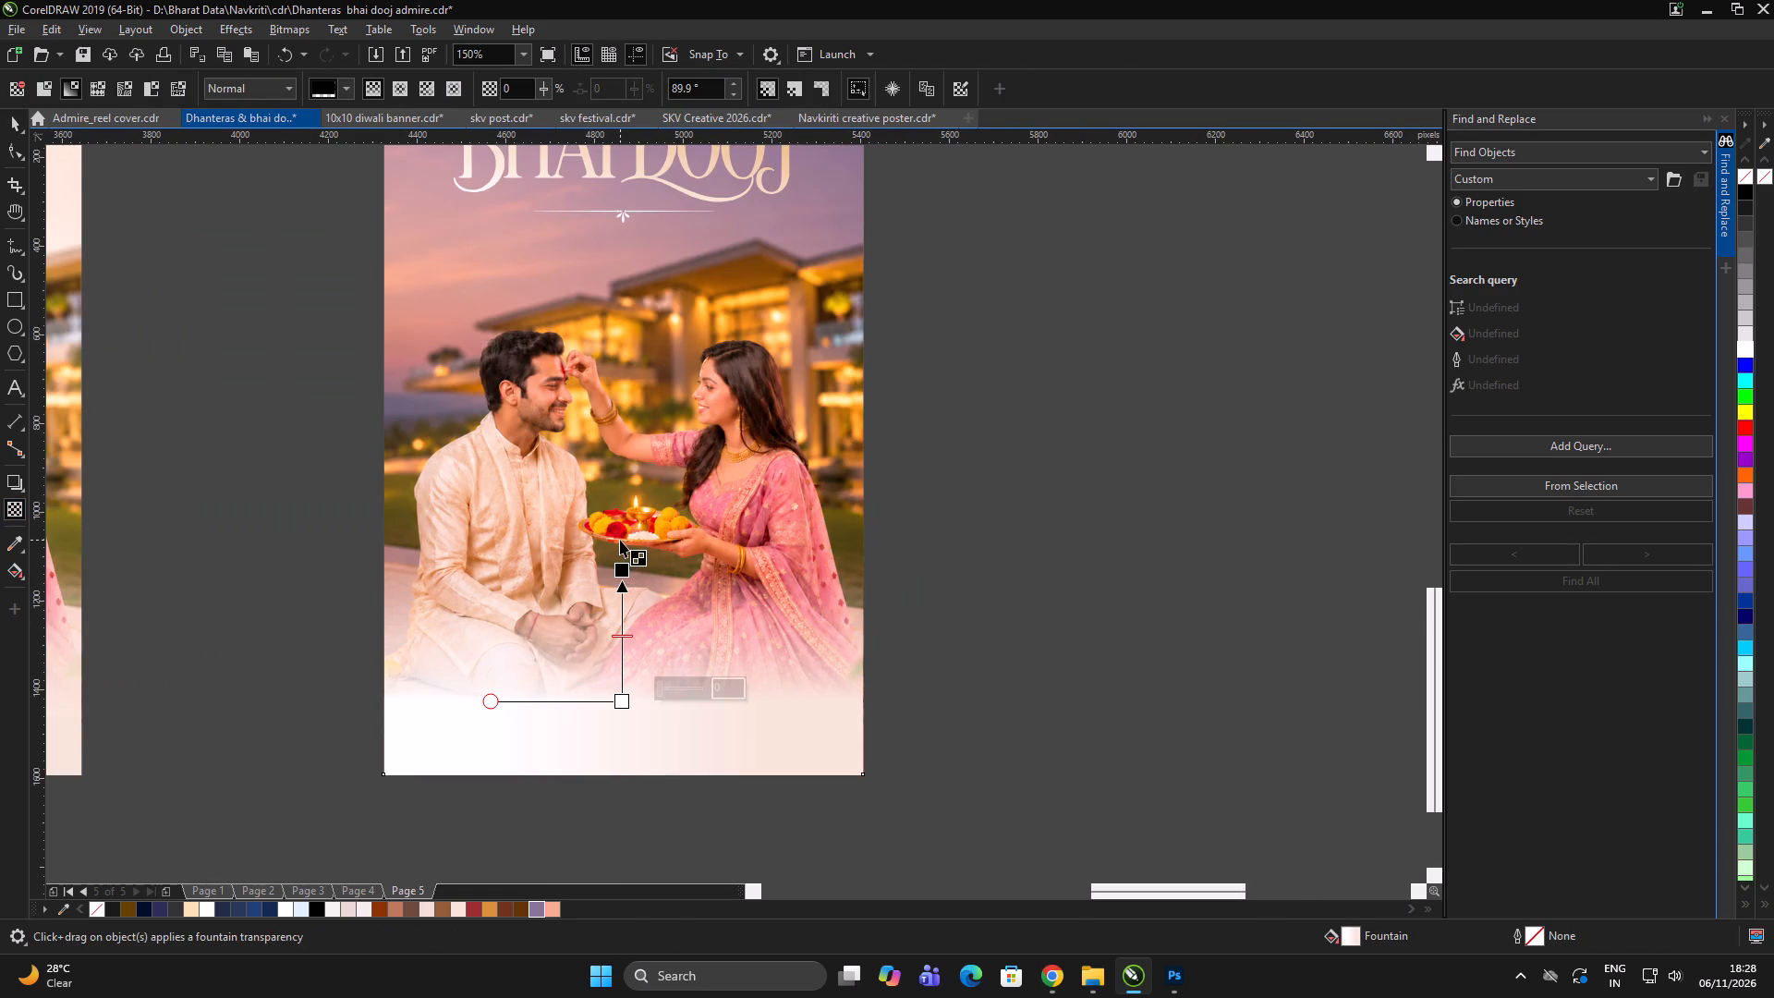
{"action": "key", "text": "space"}
{"action": "left_click", "coordinate": [1152, 445]}
{"action": "scroll", "coordinate": [597, 533], "scroll_direction": "down", "scroll_amount": 2}
{"action": "double_click", "coordinate": [935, 522]}
{"action": "scroll", "coordinate": [744, 564], "scroll_direction": "up", "scroll_amount": 1}
{"action": "left_click", "coordinate": [733, 564]}
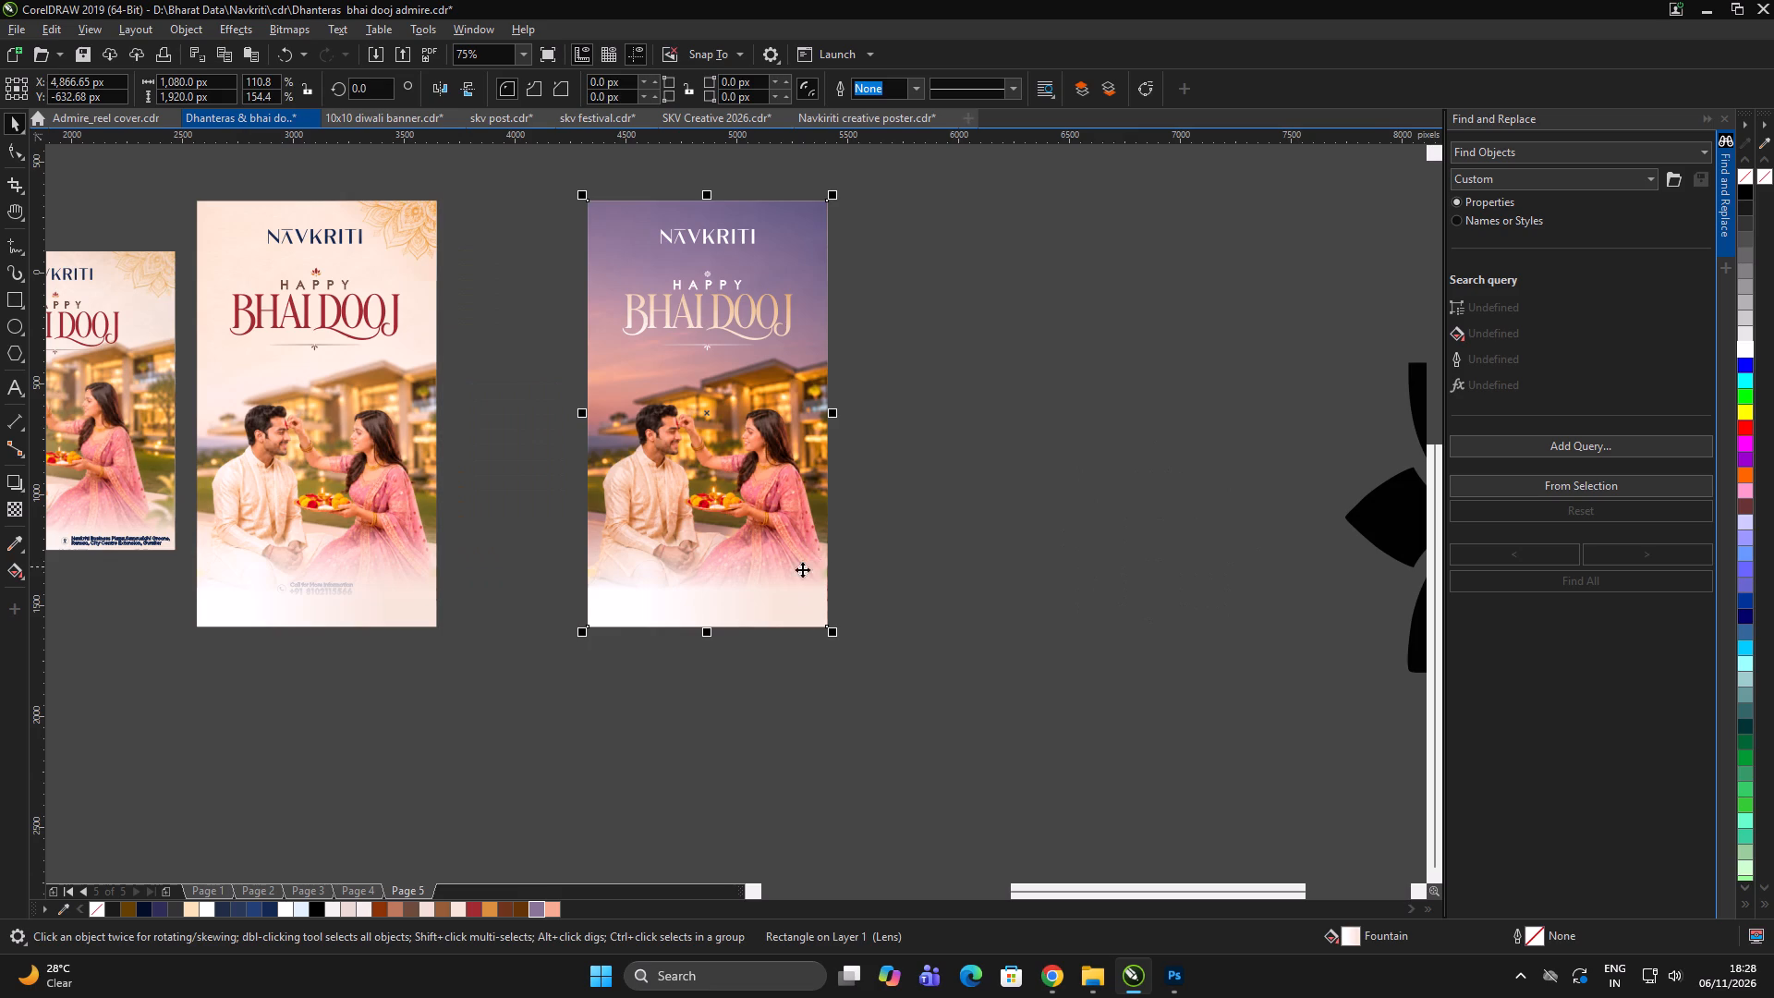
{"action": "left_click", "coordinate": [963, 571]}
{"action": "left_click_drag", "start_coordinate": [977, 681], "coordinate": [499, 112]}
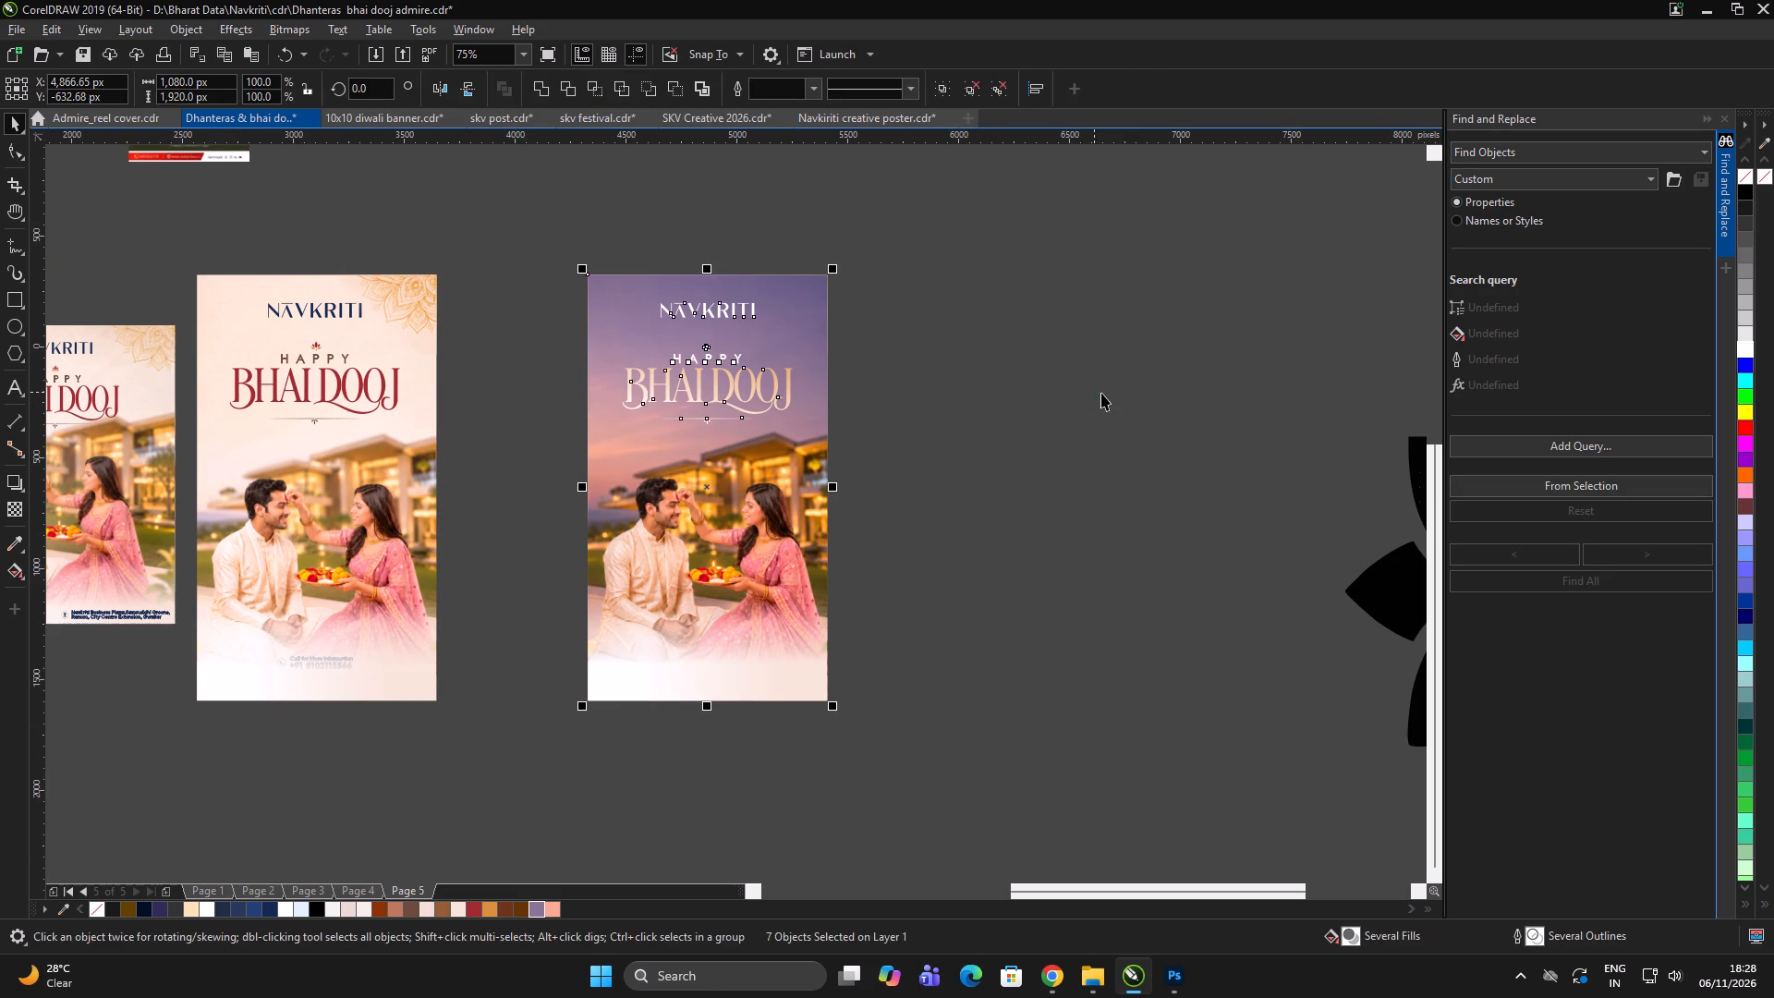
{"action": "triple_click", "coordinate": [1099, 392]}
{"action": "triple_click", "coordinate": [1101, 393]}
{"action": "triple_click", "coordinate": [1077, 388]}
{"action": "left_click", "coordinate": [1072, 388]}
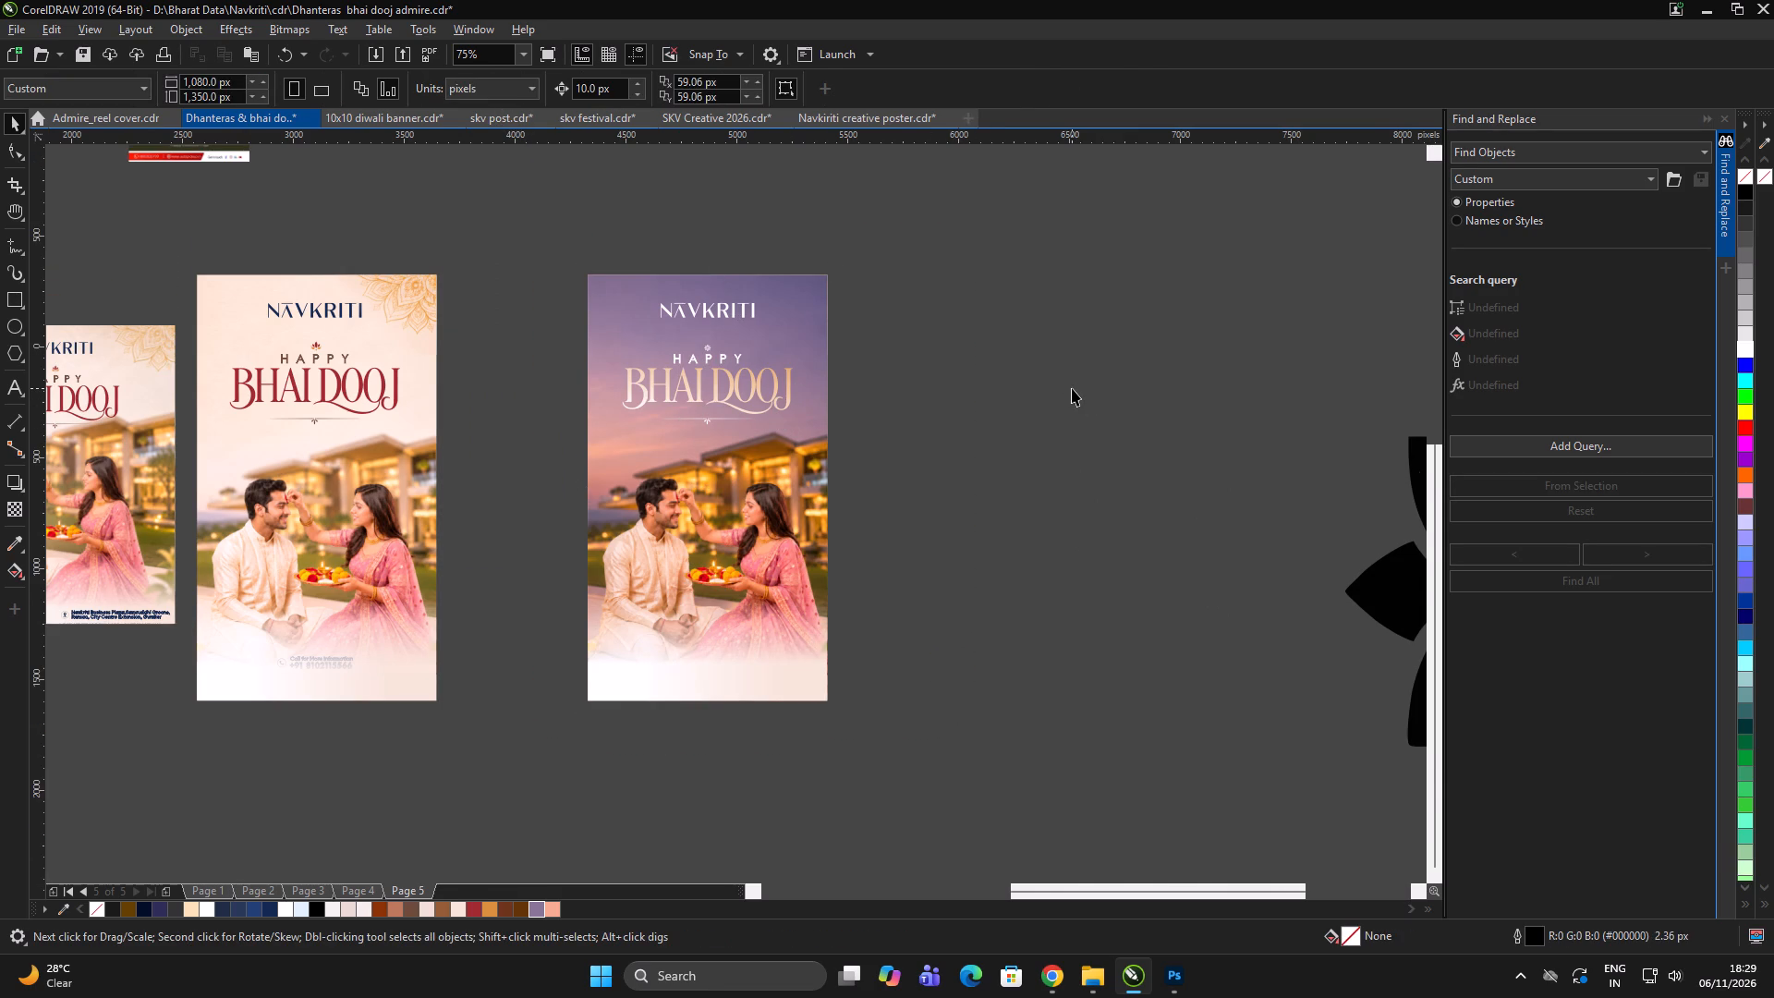
Switch to Chrome and search Google Images for "mandal vector".
{"action": "key", "text": "alt+Tab"}
{"action": "key", "text": "alt+Tab"}
{"action": "key", "text": "alt+Tab"}
{"action": "left_click", "coordinate": [716, 55]}
{"action": "key", "text": "ctrl+a"}
{"action": "type", "text": "mandal vector"}
{"action": "key", "text": "Return"}
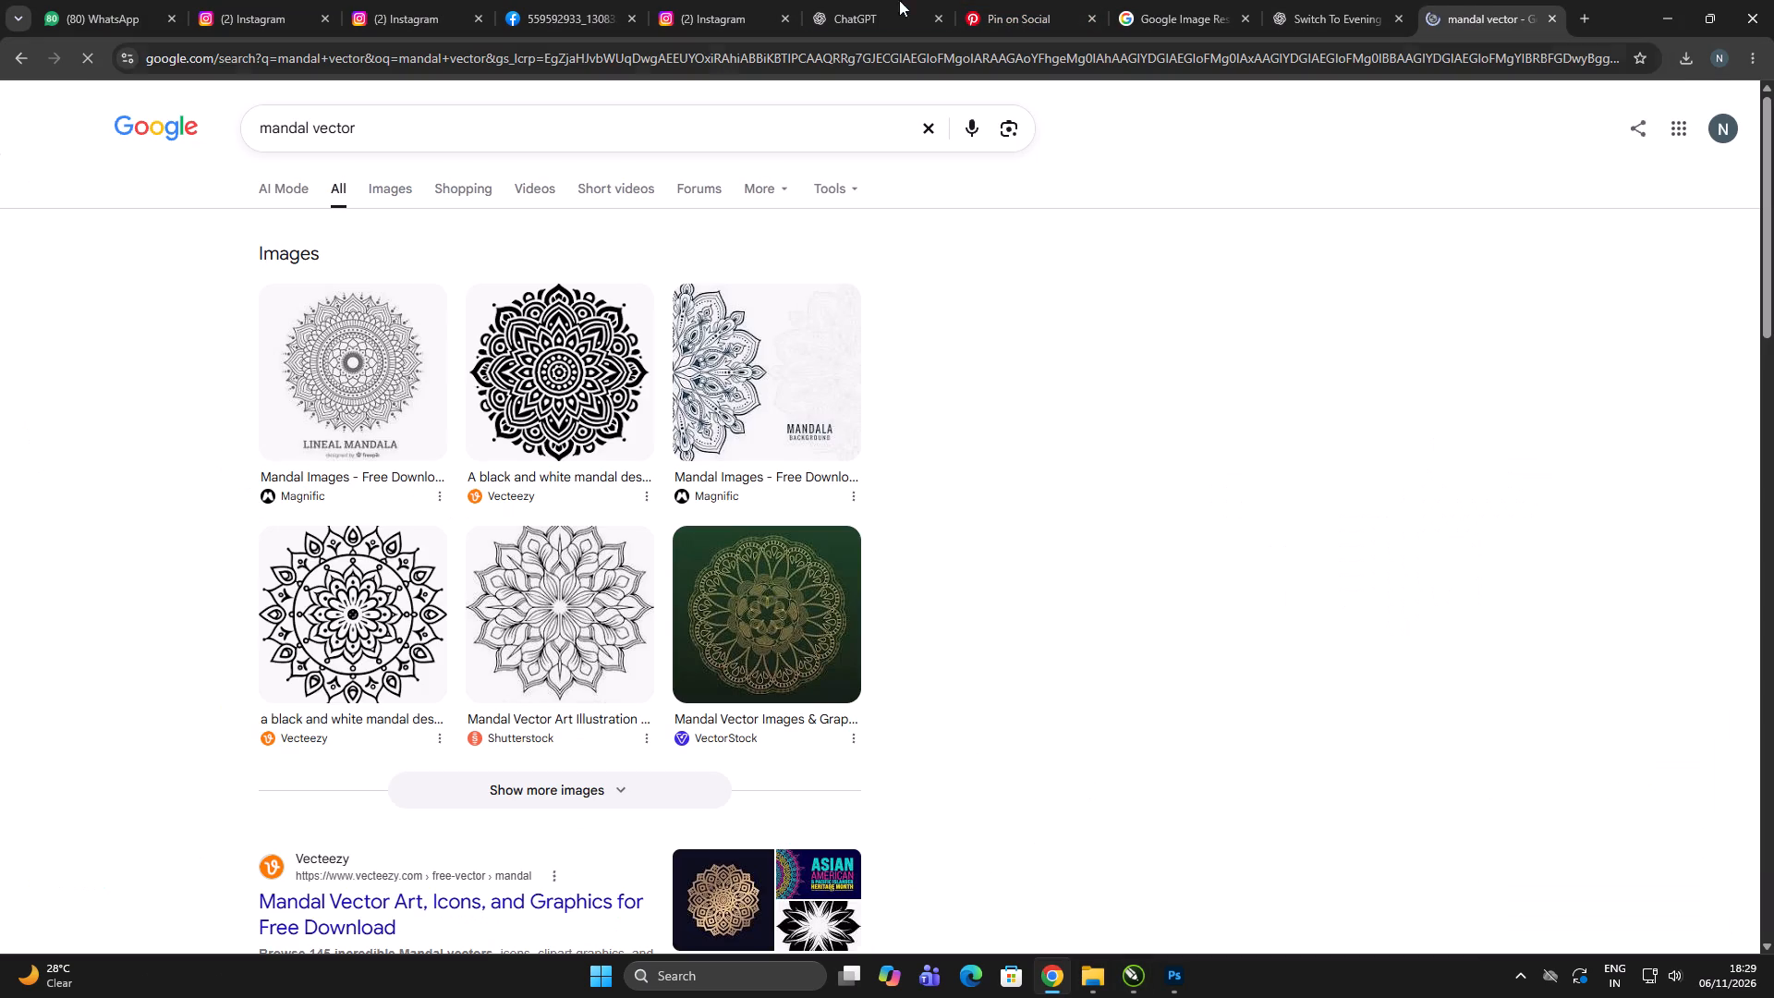
{"action": "left_click", "coordinate": [379, 327]}
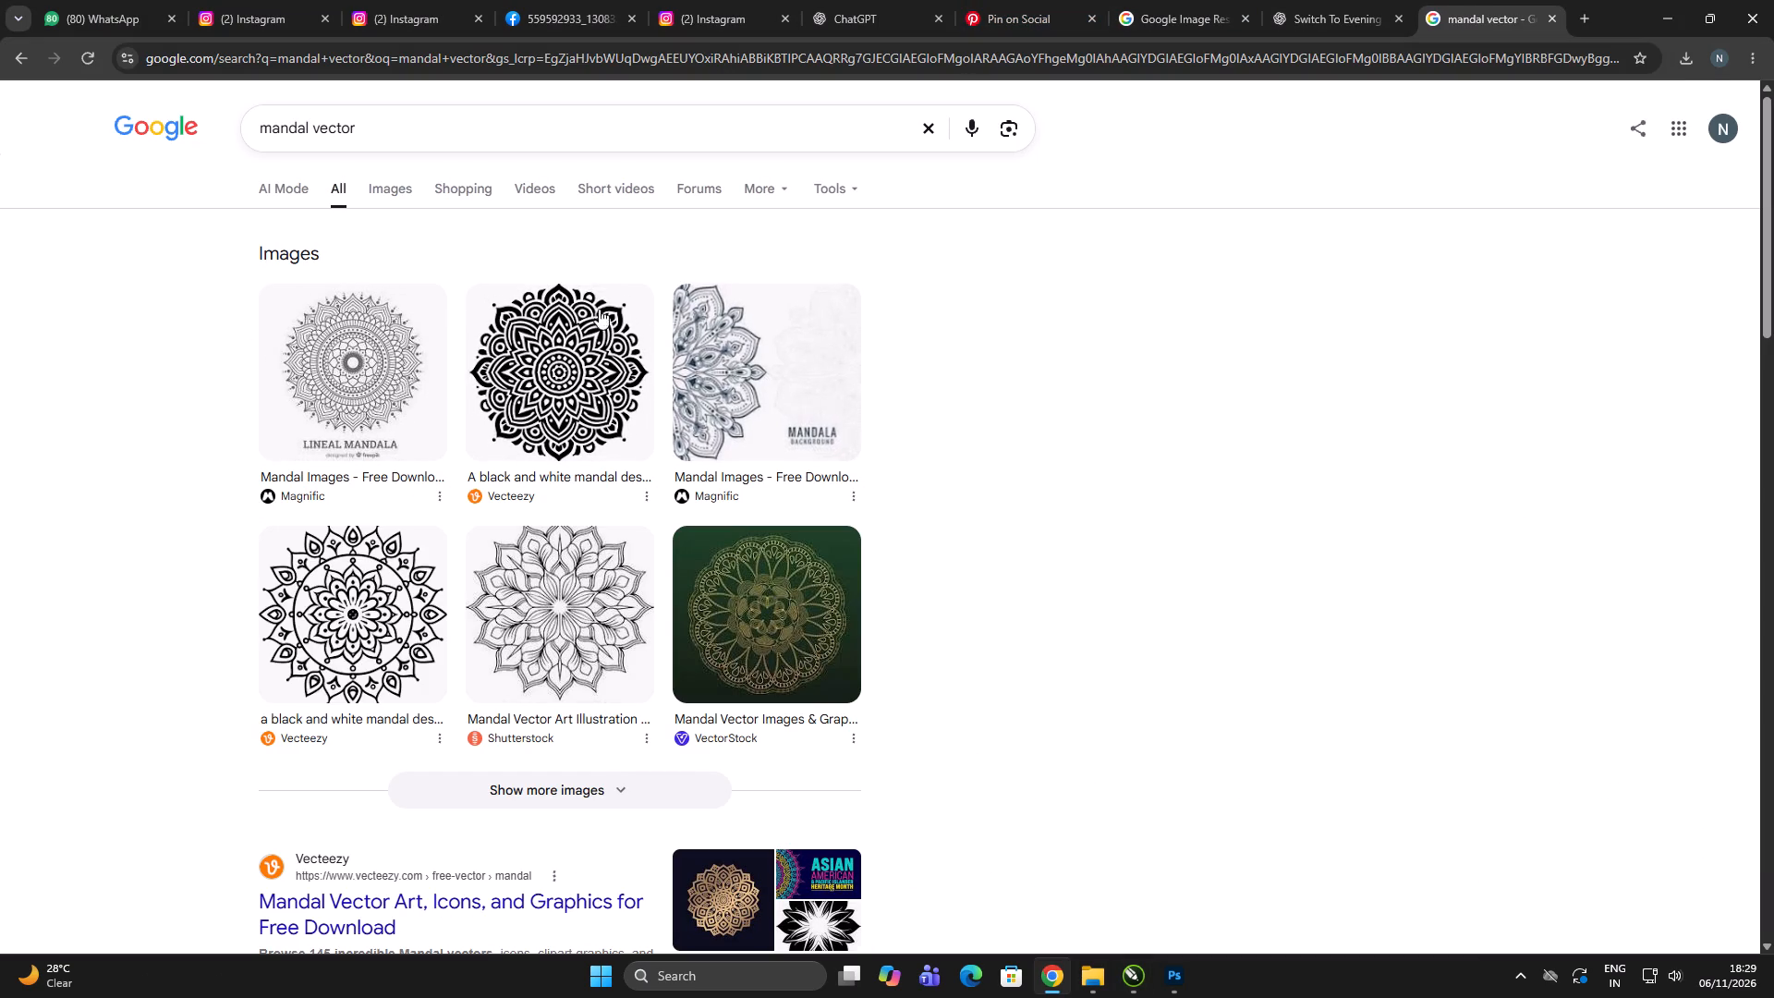
{"action": "left_click", "coordinate": [385, 189]}
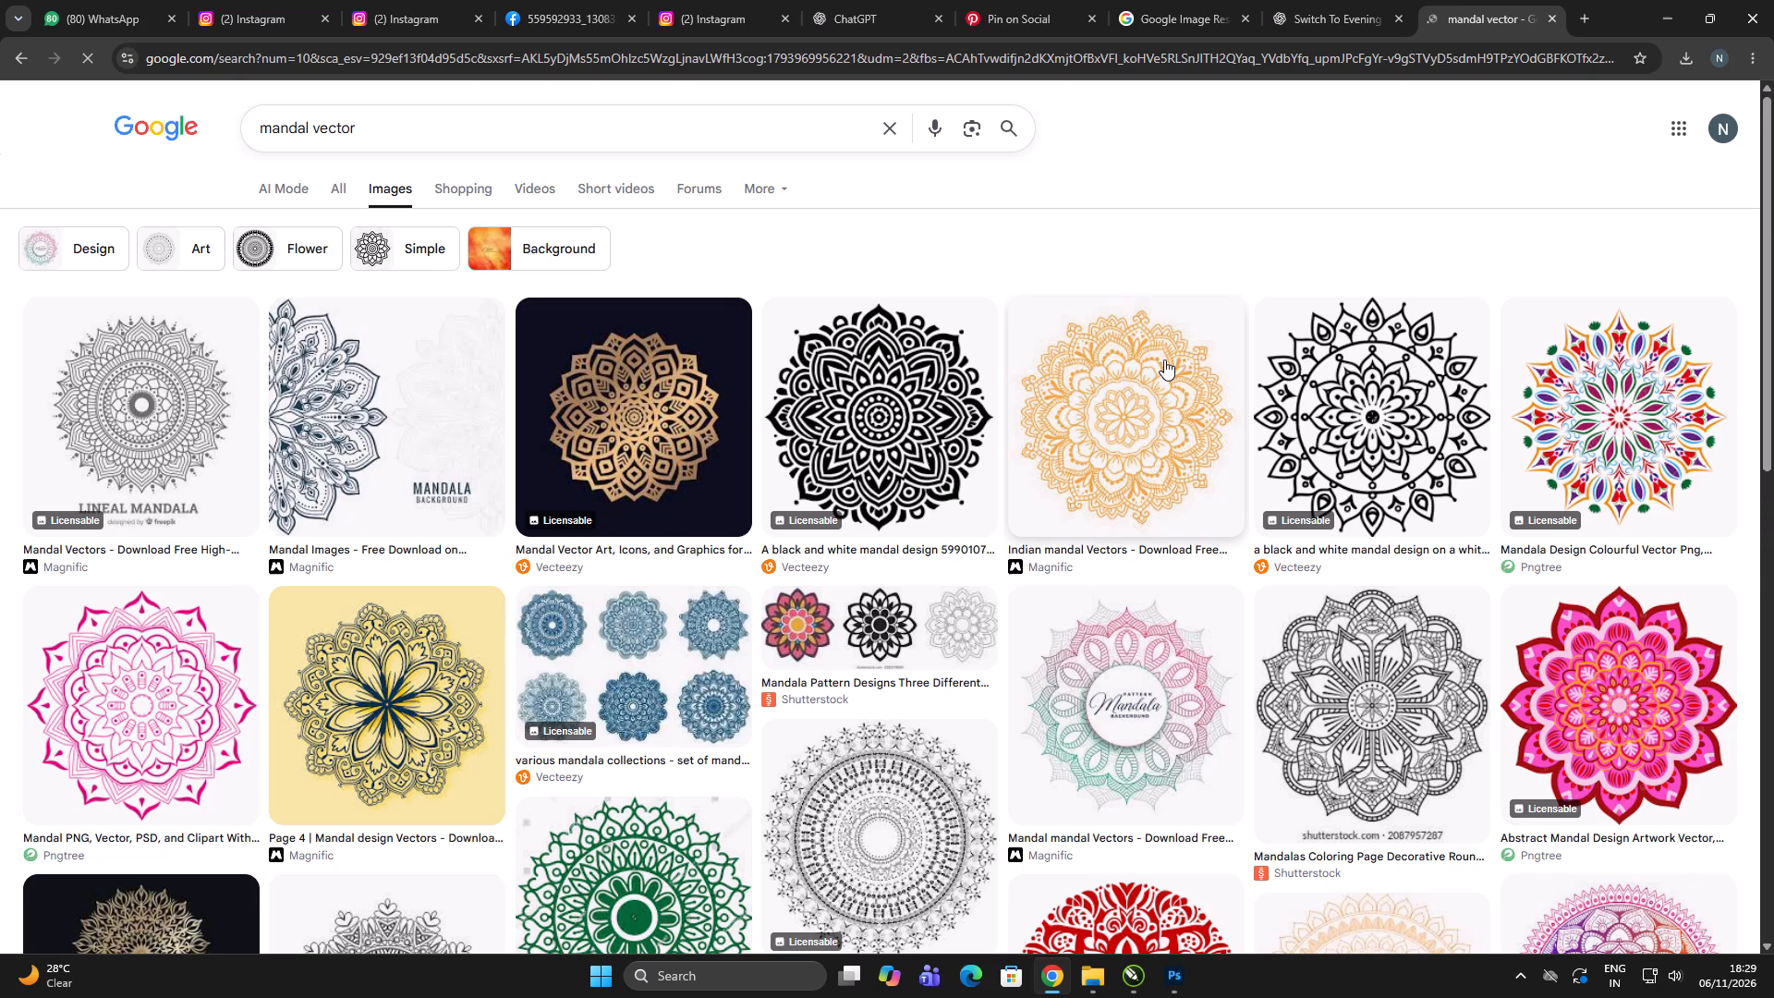
{"action": "key", "text": "alt+Tab"}
{"action": "left_click", "coordinate": [1023, 506]}
{"action": "key", "text": "alt+Tab"}
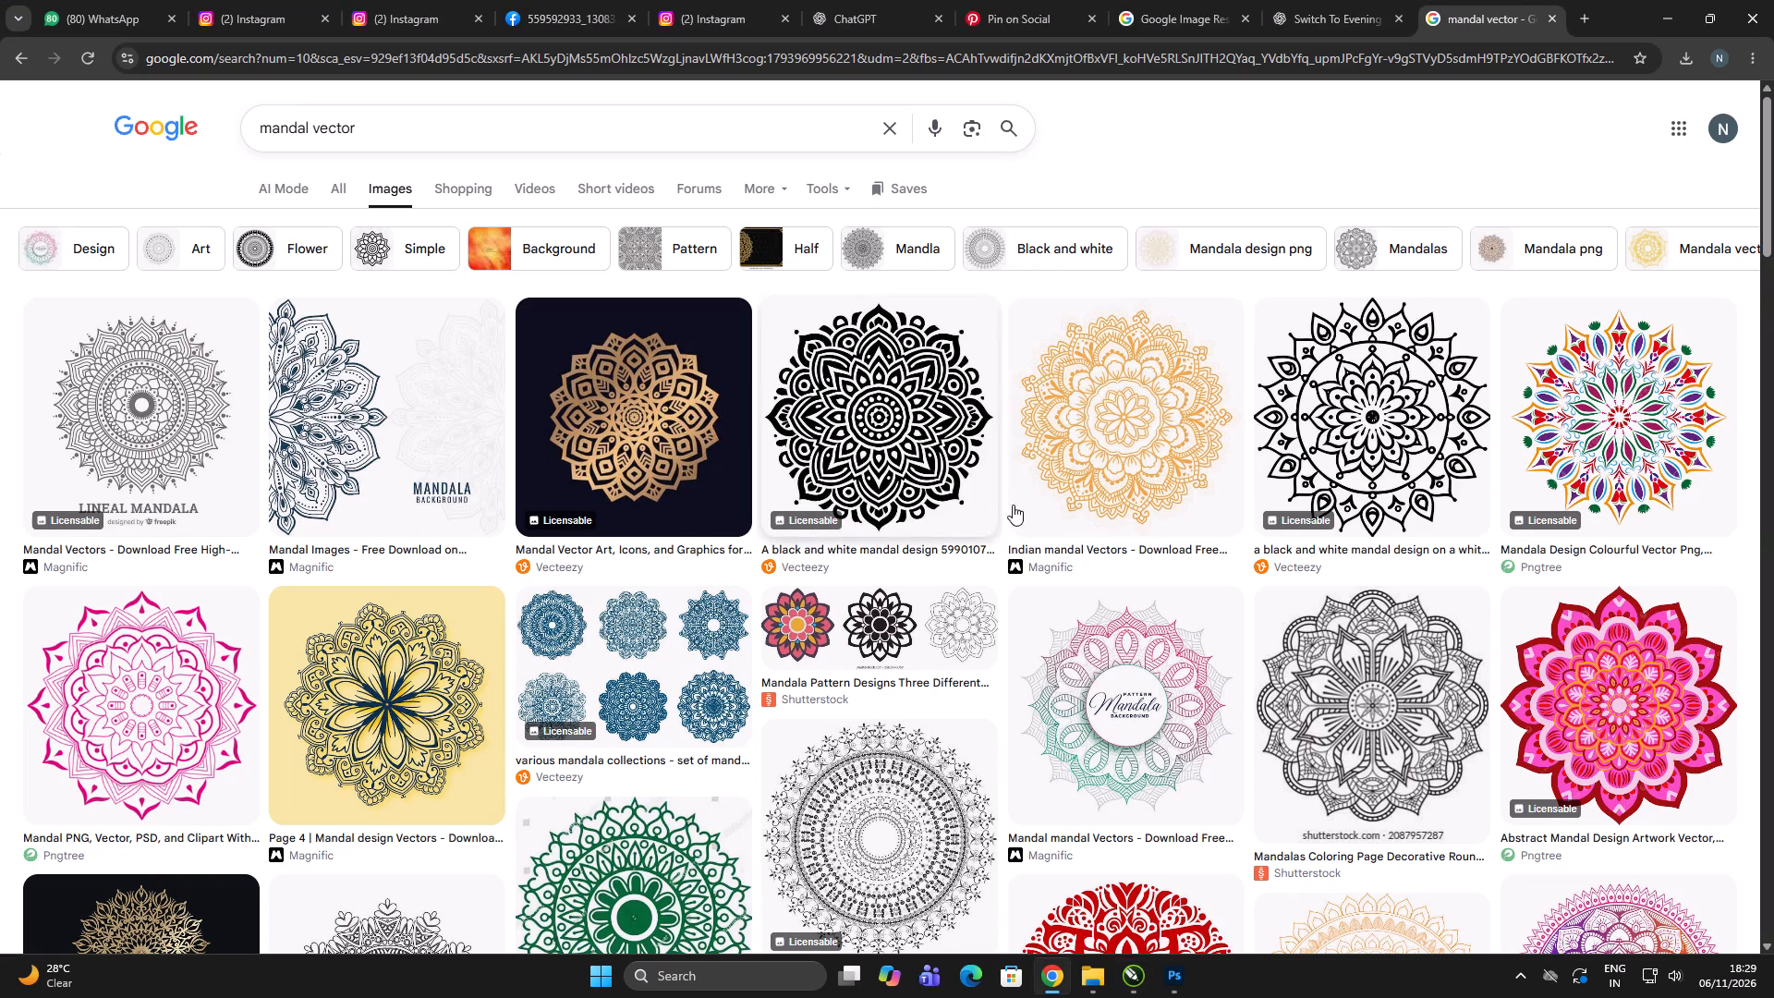
Browse the mandala image results and copy the brown floral mandala image from Magnific.
{"action": "scroll", "coordinate": [818, 475], "scroll_direction": "down", "scroll_amount": 3}
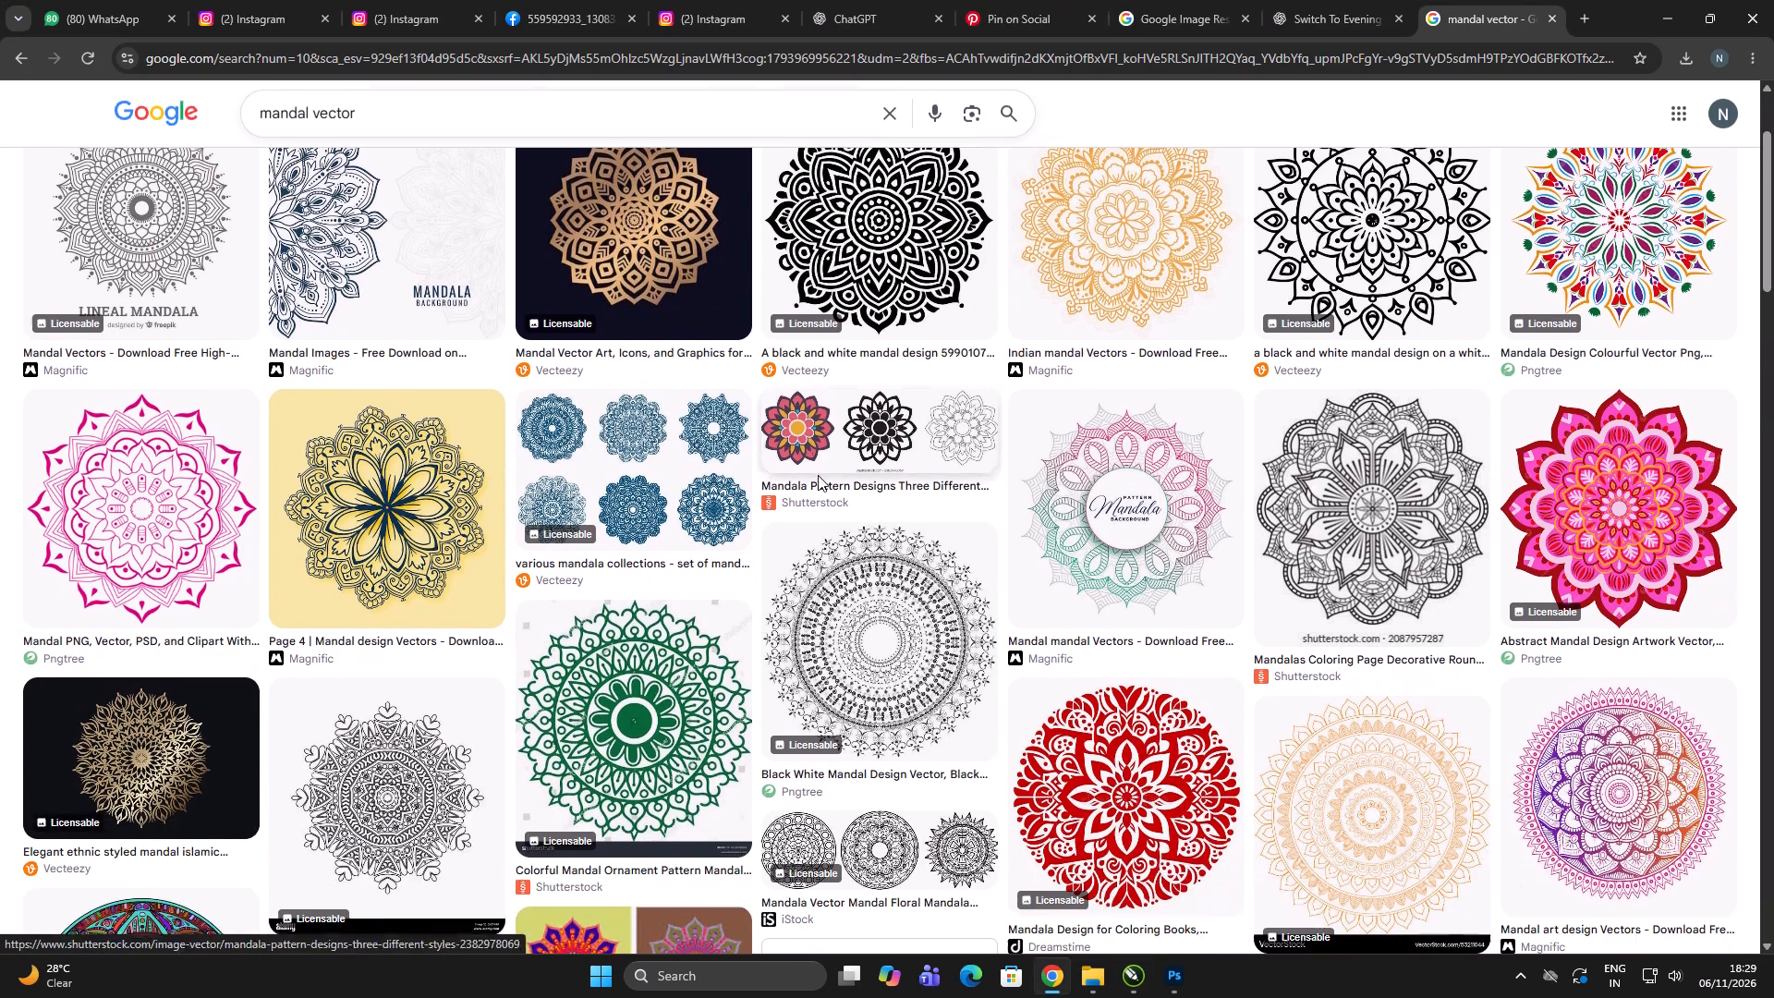
{"action": "scroll", "coordinate": [818, 475], "scroll_direction": "down", "scroll_amount": 2}
{"action": "scroll", "coordinate": [819, 475], "scroll_direction": "up", "scroll_amount": 1}
{"action": "scroll", "coordinate": [820, 476], "scroll_direction": "down", "scroll_amount": 7}
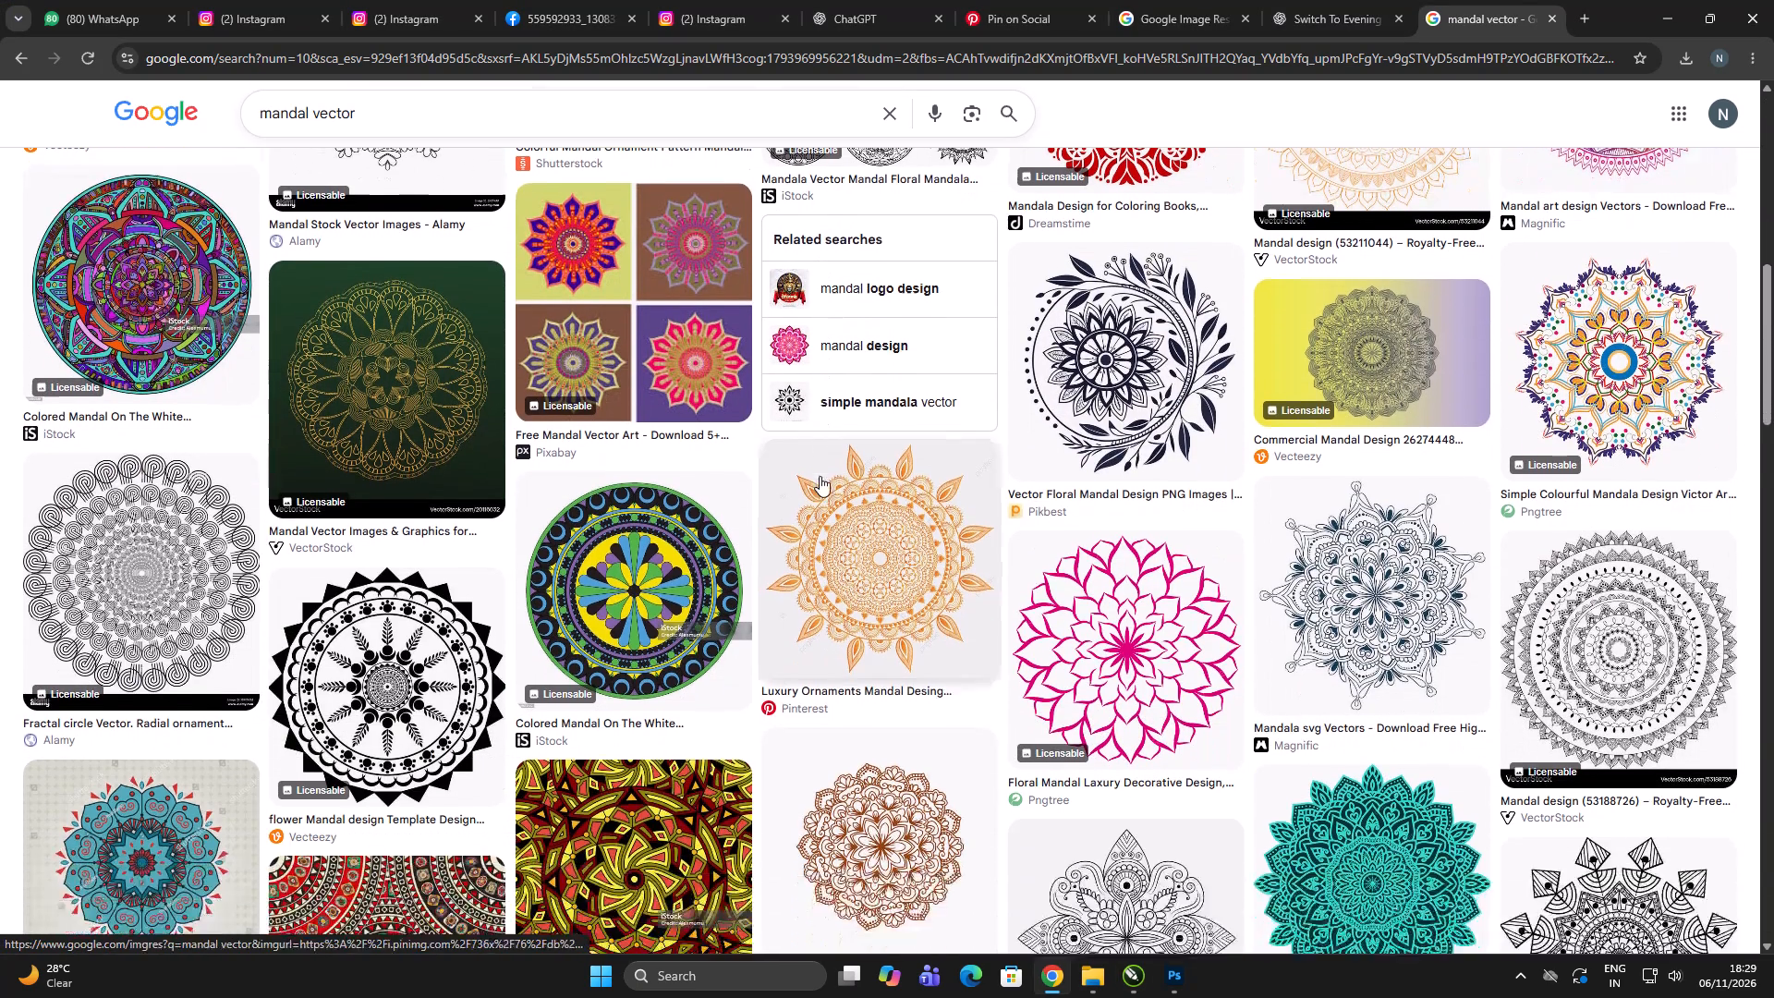
{"action": "scroll", "coordinate": [820, 476], "scroll_direction": "down", "scroll_amount": 3}
{"action": "key", "text": "alt+Tab"}
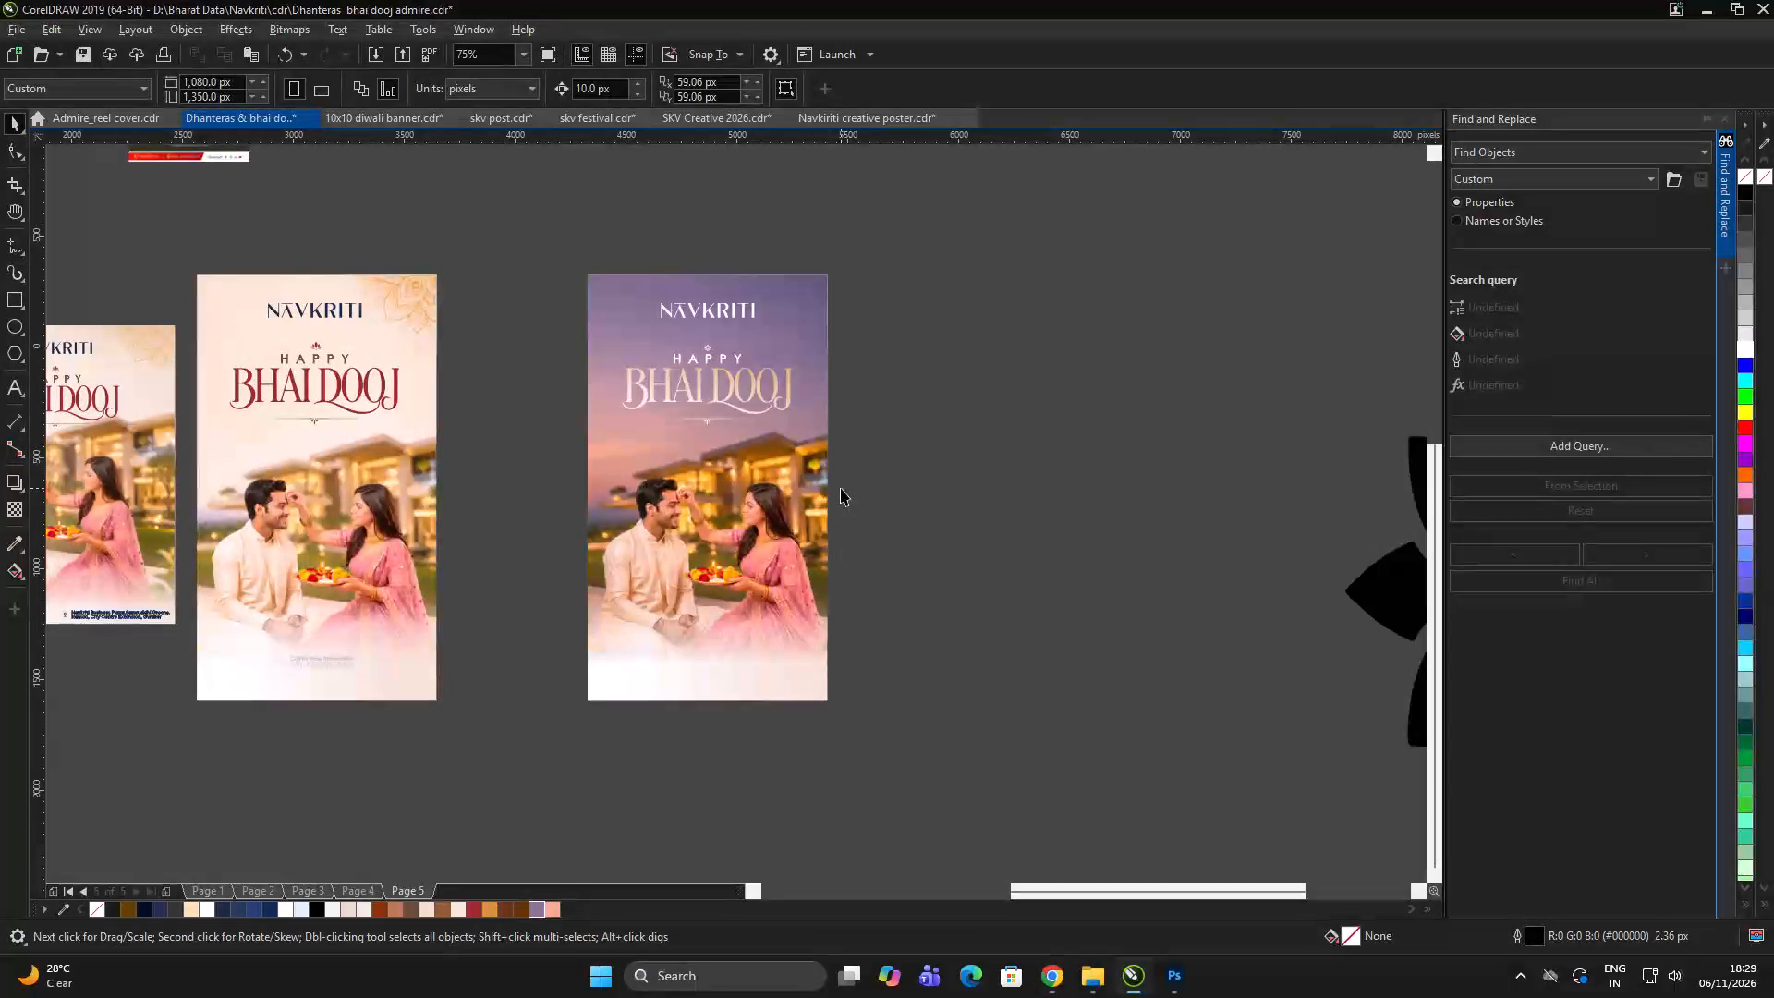
{"action": "key", "text": "alt+Tab"}
{"action": "scroll", "coordinate": [1278, 565], "scroll_direction": "down", "scroll_amount": 8}
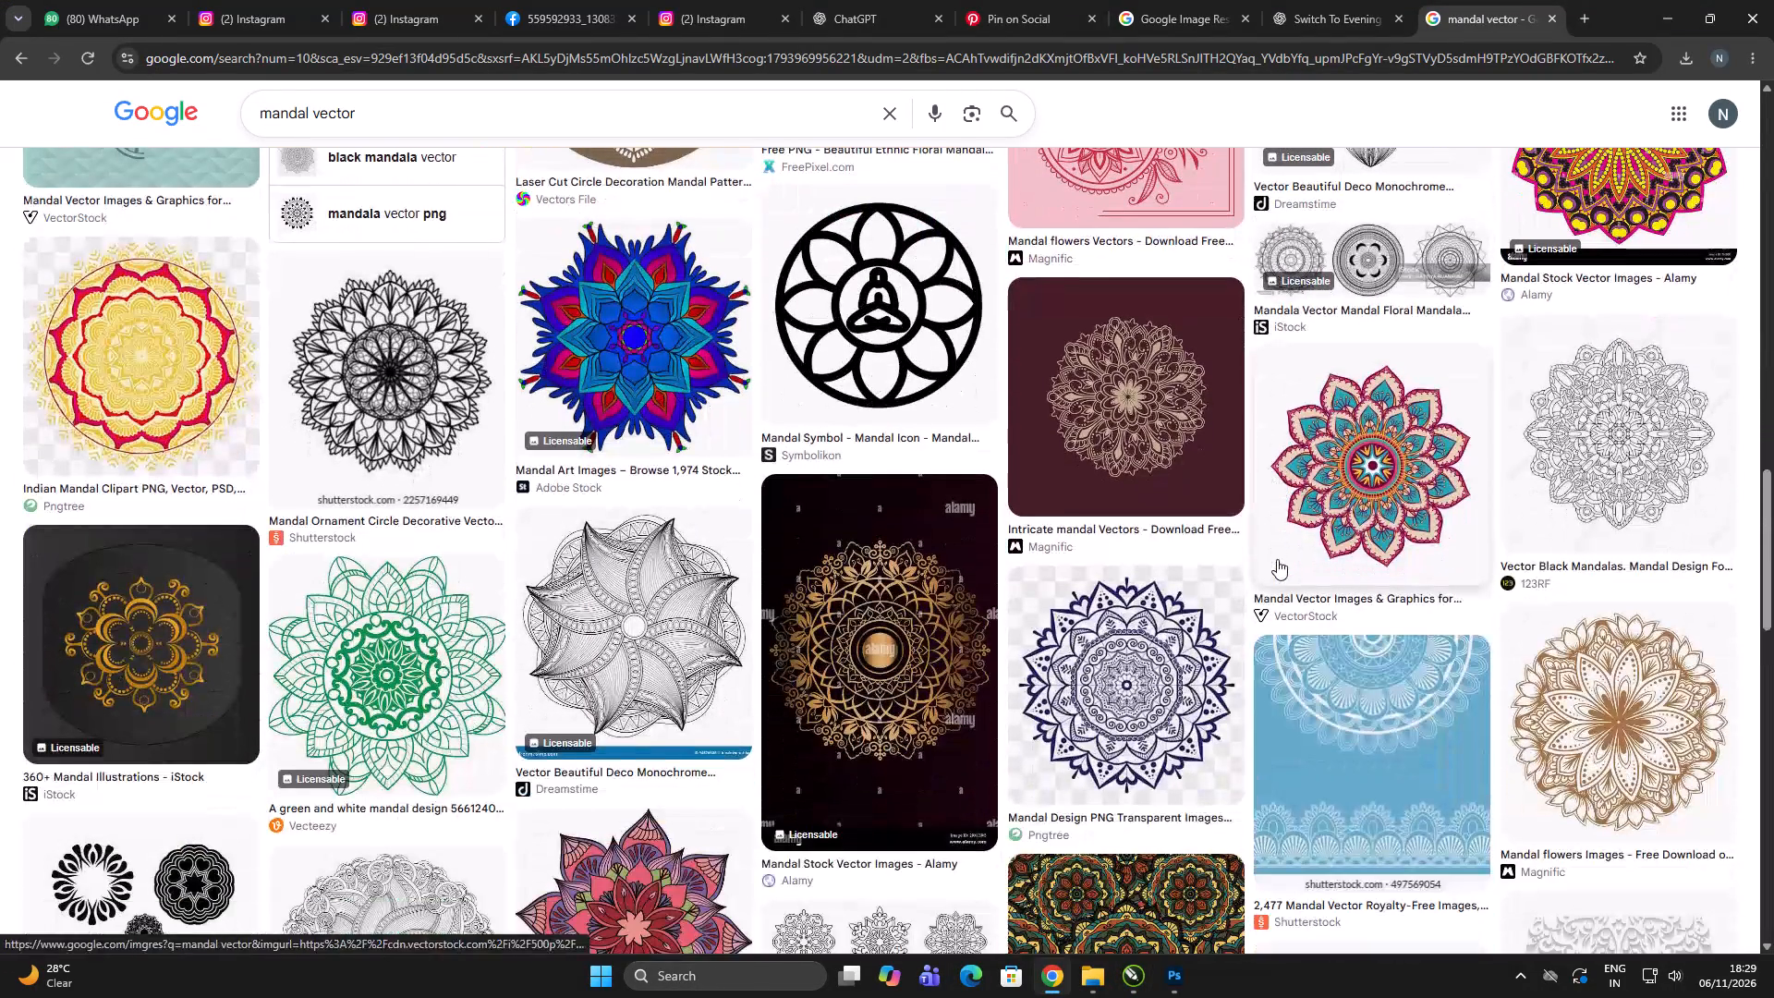
{"action": "scroll", "coordinate": [1276, 560], "scroll_direction": "down", "scroll_amount": 3}
{"action": "left_click", "coordinate": [1663, 477]}
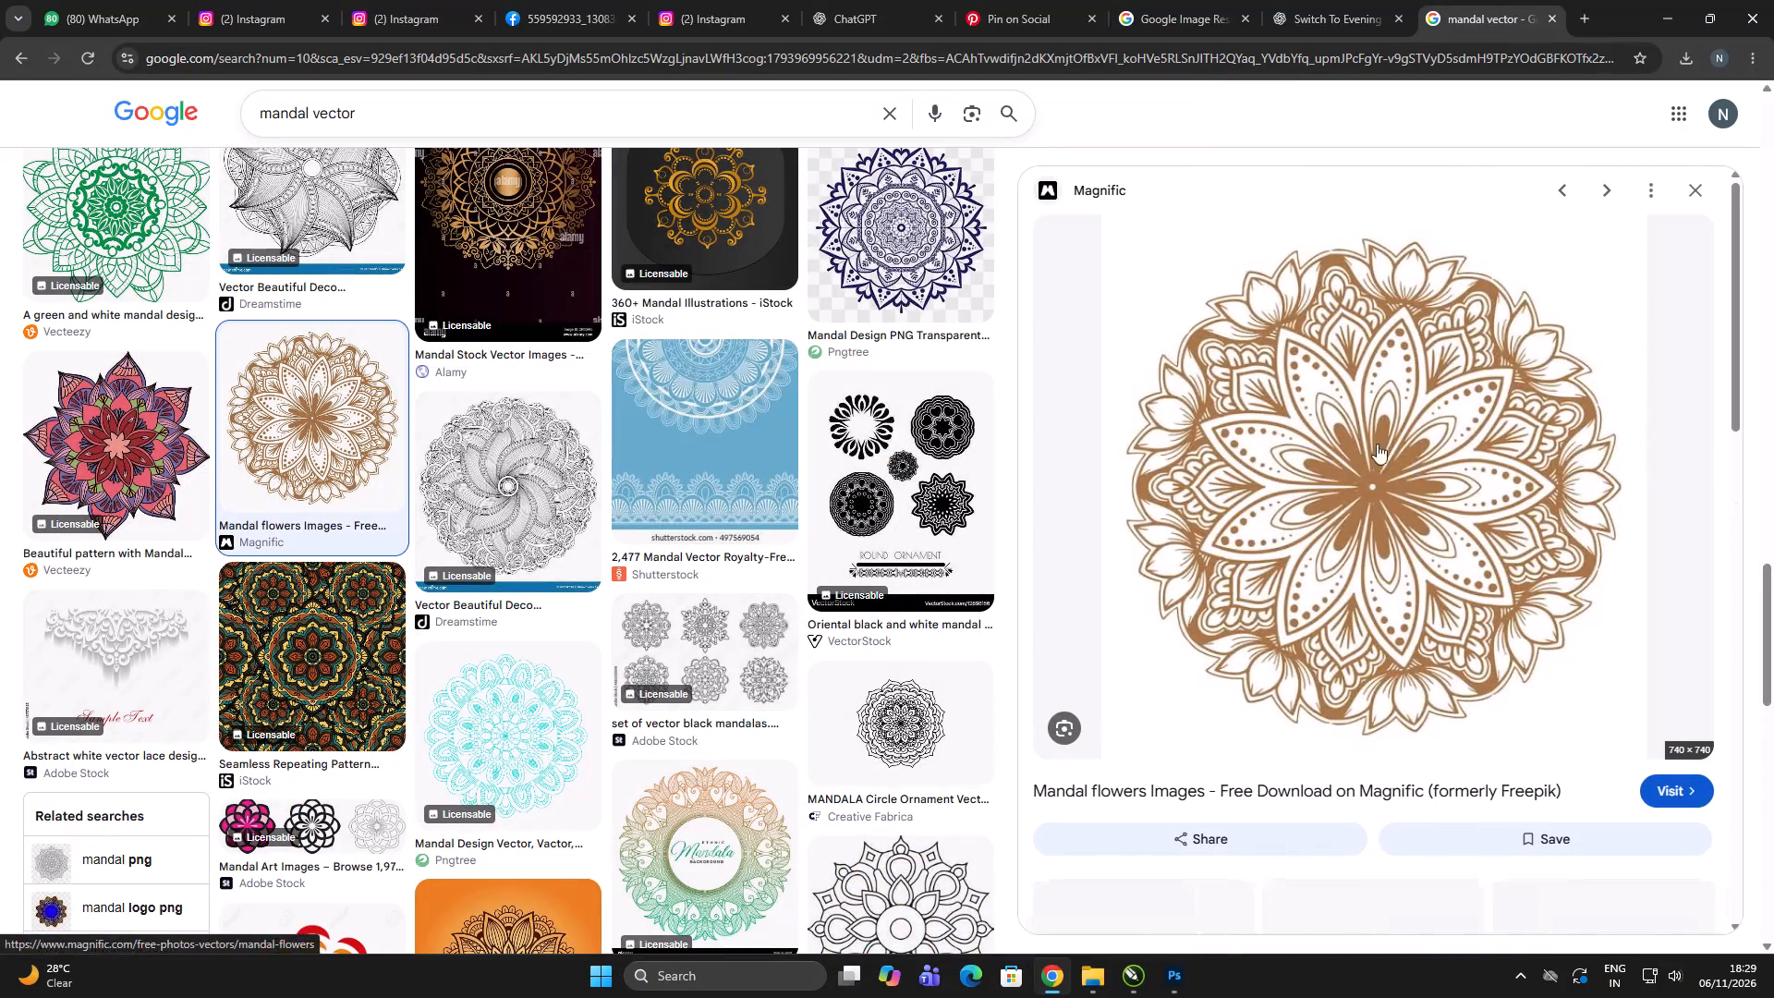
{"action": "right_click", "coordinate": [1209, 326]}
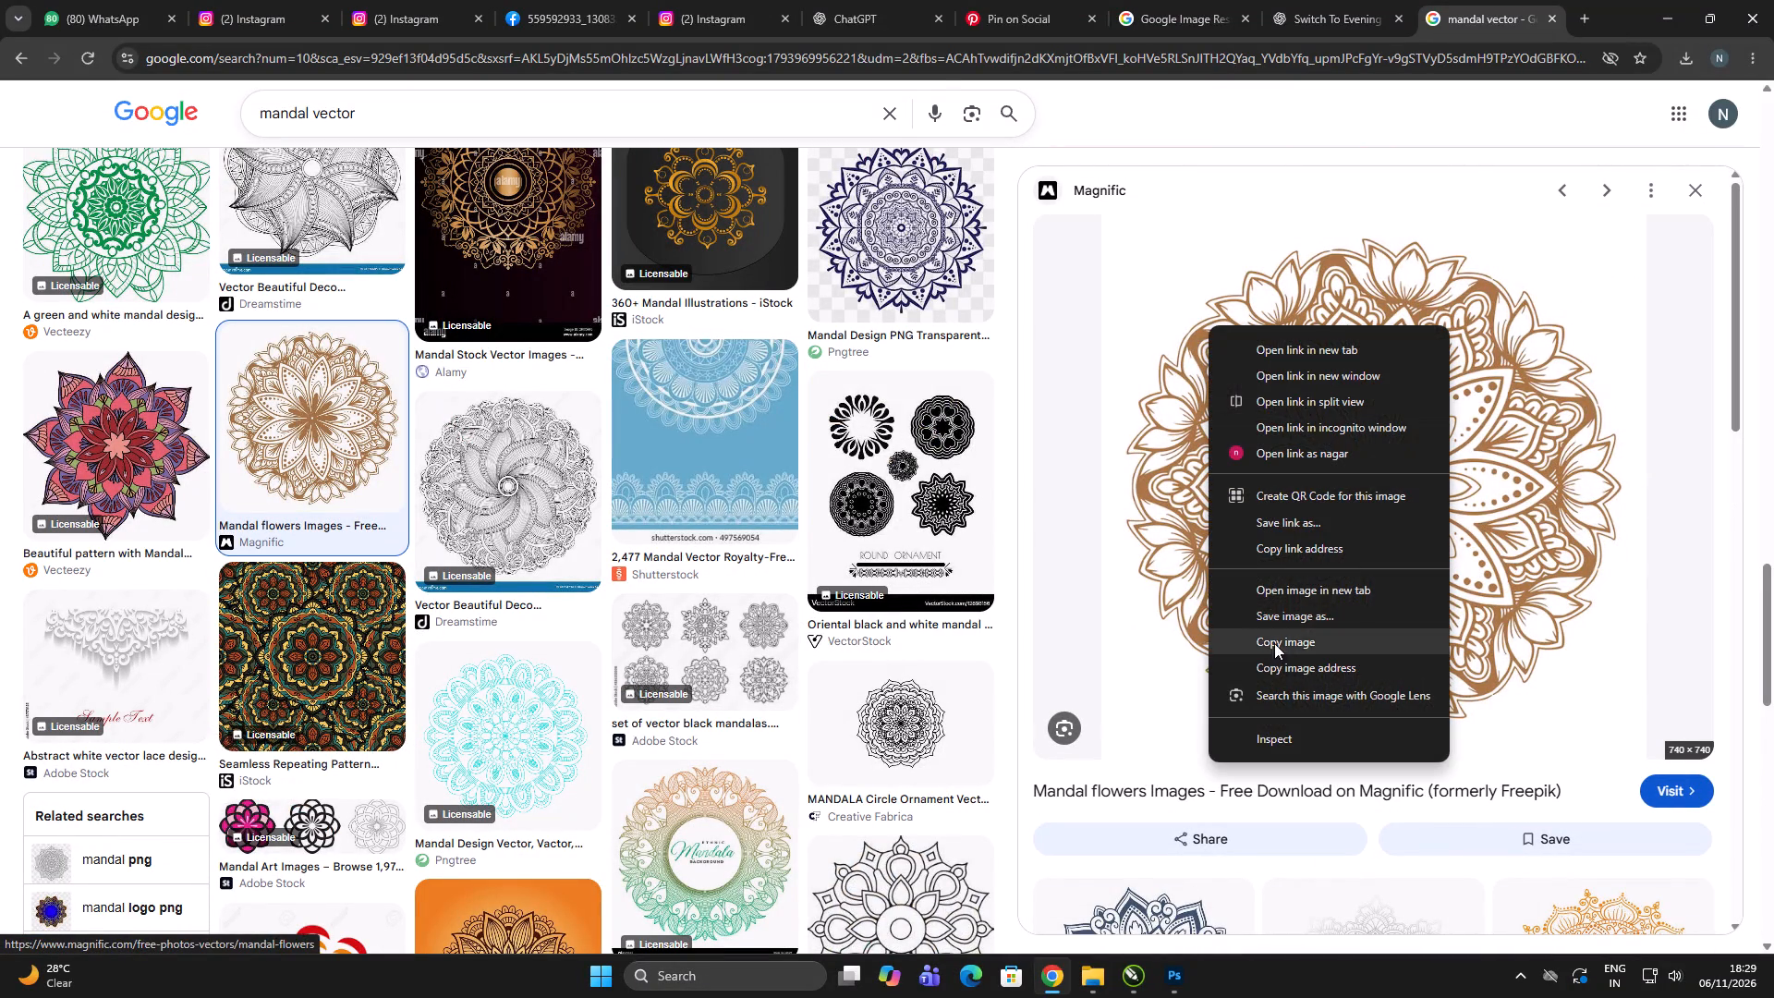
{"action": "left_click", "coordinate": [1274, 643]}
Switch back to CorelDRAW, paste the mandala image and scale it down to about 475 px square.
{"action": "key", "text": "alt+Tab"}
{"action": "scroll", "coordinate": [796, 423], "scroll_direction": "down", "scroll_amount": 2}
{"action": "left_click", "coordinate": [900, 551]}
{"action": "key", "text": "ctrl+v"}
{"action": "left_click", "coordinate": [928, 554]}
{"action": "left_click", "coordinate": [899, 514]}
{"action": "left_click_drag", "start_coordinate": [522, 310], "coordinate": [682, 566]}
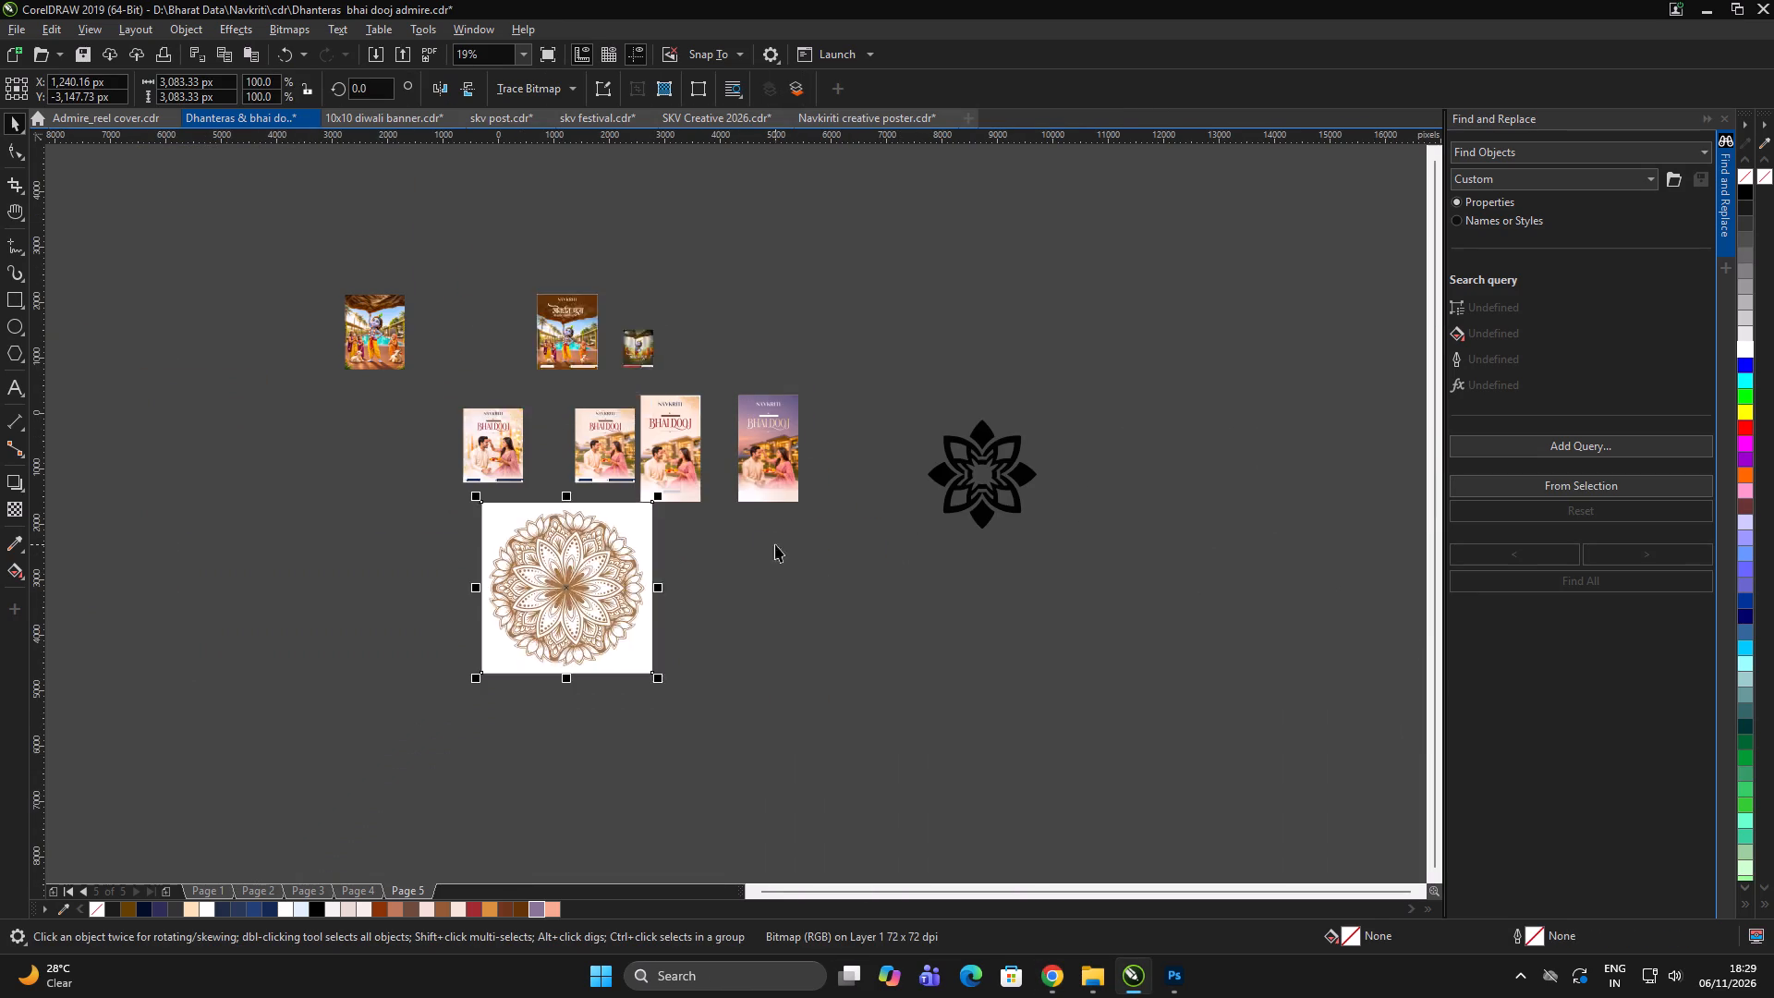
{"action": "scroll", "coordinate": [775, 544], "scroll_direction": "up", "scroll_amount": 1}
{"action": "left_click_drag", "start_coordinate": [538, 456], "coordinate": [433, 601]}
{"action": "left_click_drag", "start_coordinate": [327, 620], "coordinate": [473, 586]}
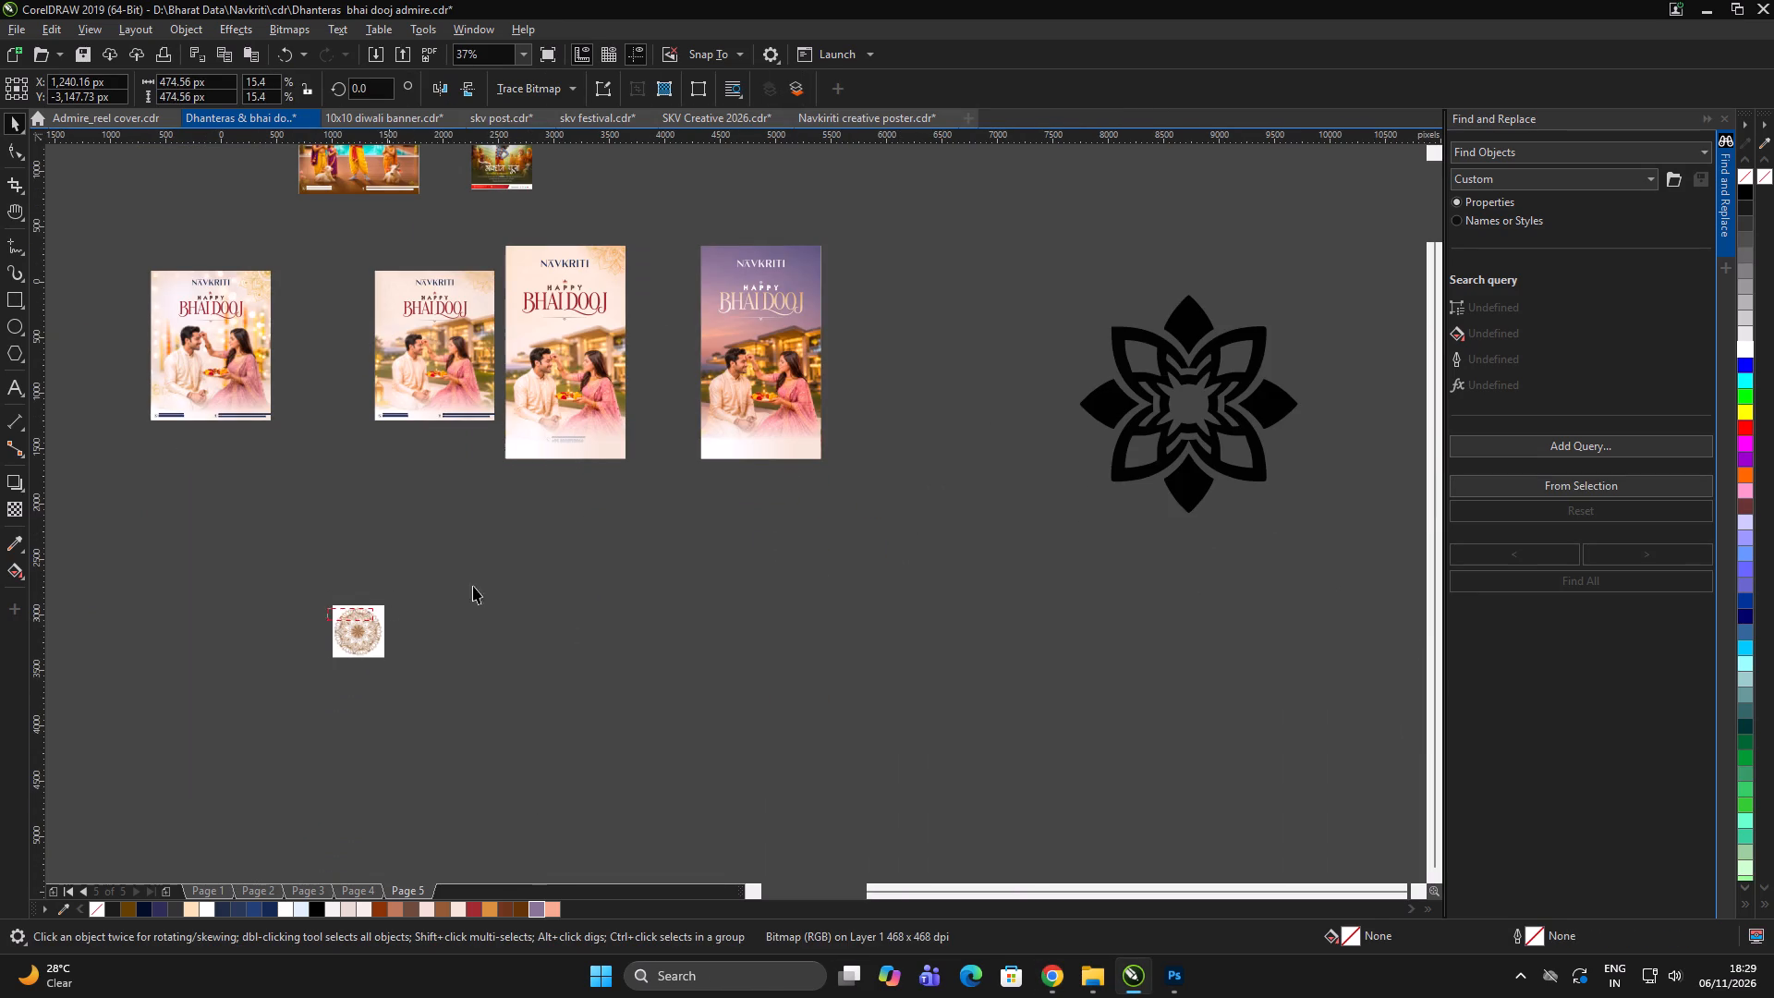
Move the mandala onto the dusk poster's bottom edge and centre it horizontally on the poster.
{"action": "left_click_drag", "start_coordinate": [473, 586], "coordinate": [674, 505]}
{"action": "left_click", "coordinate": [397, 620]}
{"action": "left_click_drag", "start_coordinate": [348, 624], "coordinate": [746, 450]}
{"action": "scroll", "coordinate": [780, 446], "scroll_direction": "up", "scroll_amount": 2}
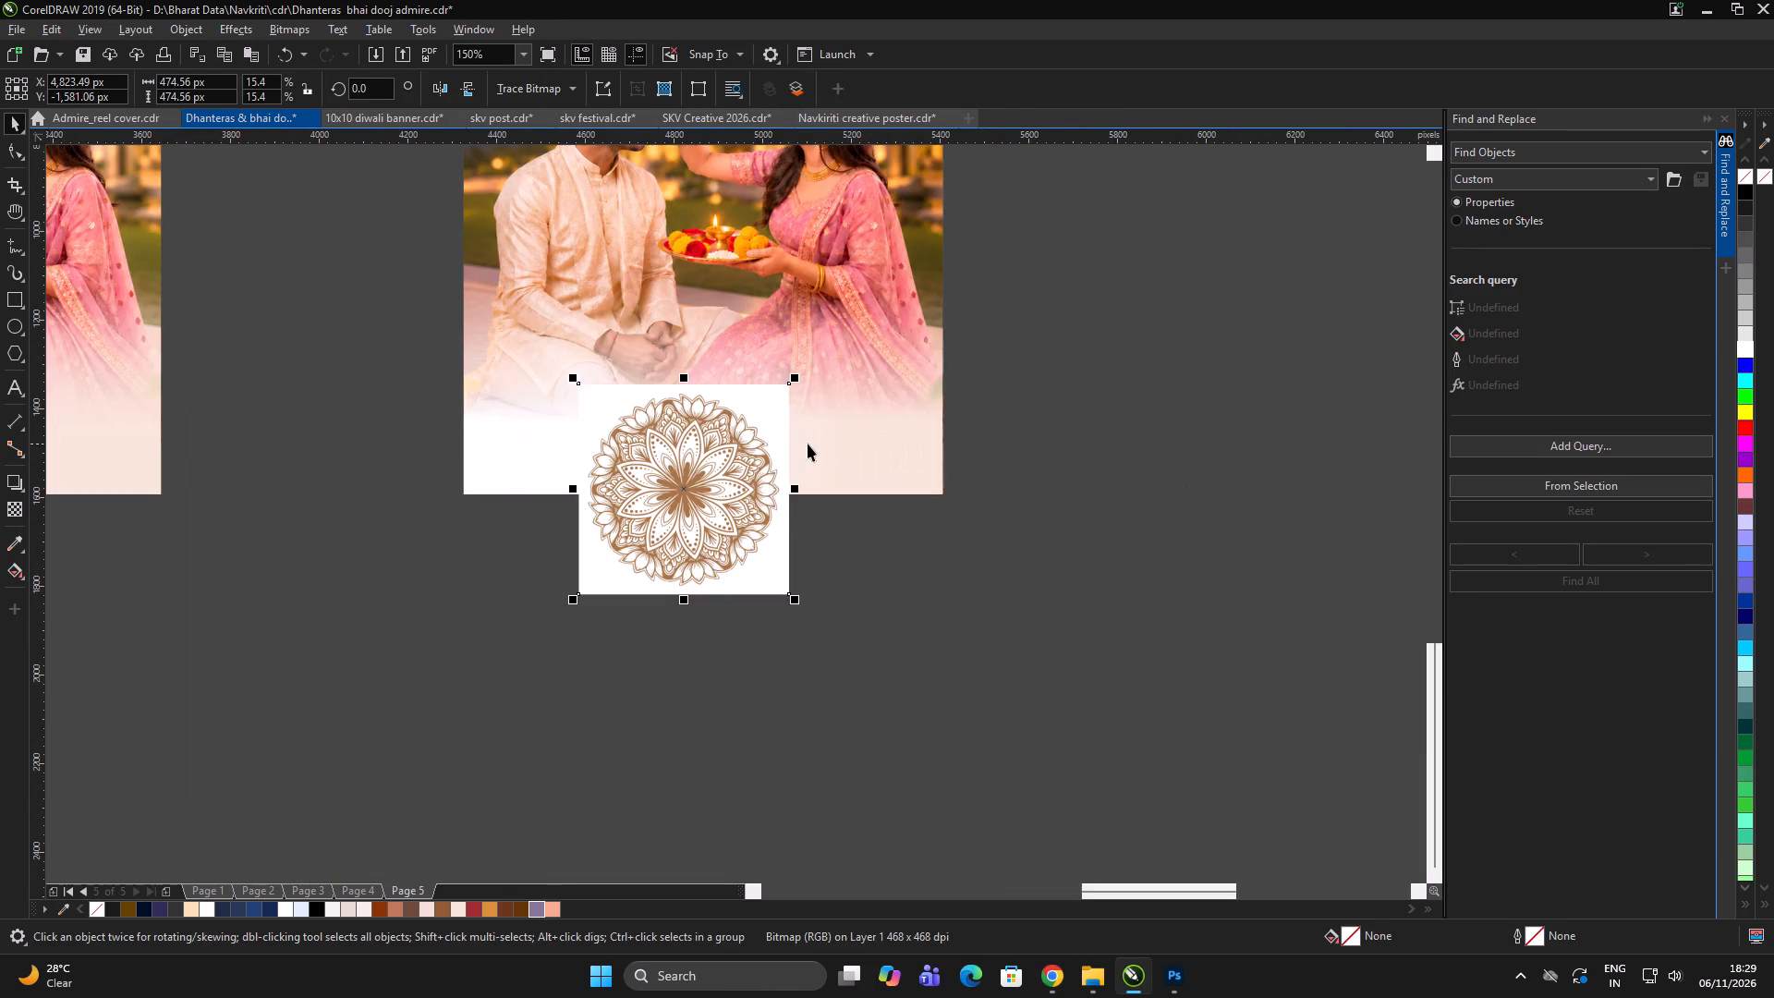
{"action": "left_click", "coordinate": [835, 428], "text": "shift"}
{"action": "key", "text": "c"}
{"action": "left_click", "coordinate": [1196, 406]}
Set the mandala bitmap's transparency merge mode to Multiply.
{"action": "left_click", "coordinate": [733, 497]}
{"action": "left_click", "coordinate": [22, 514]}
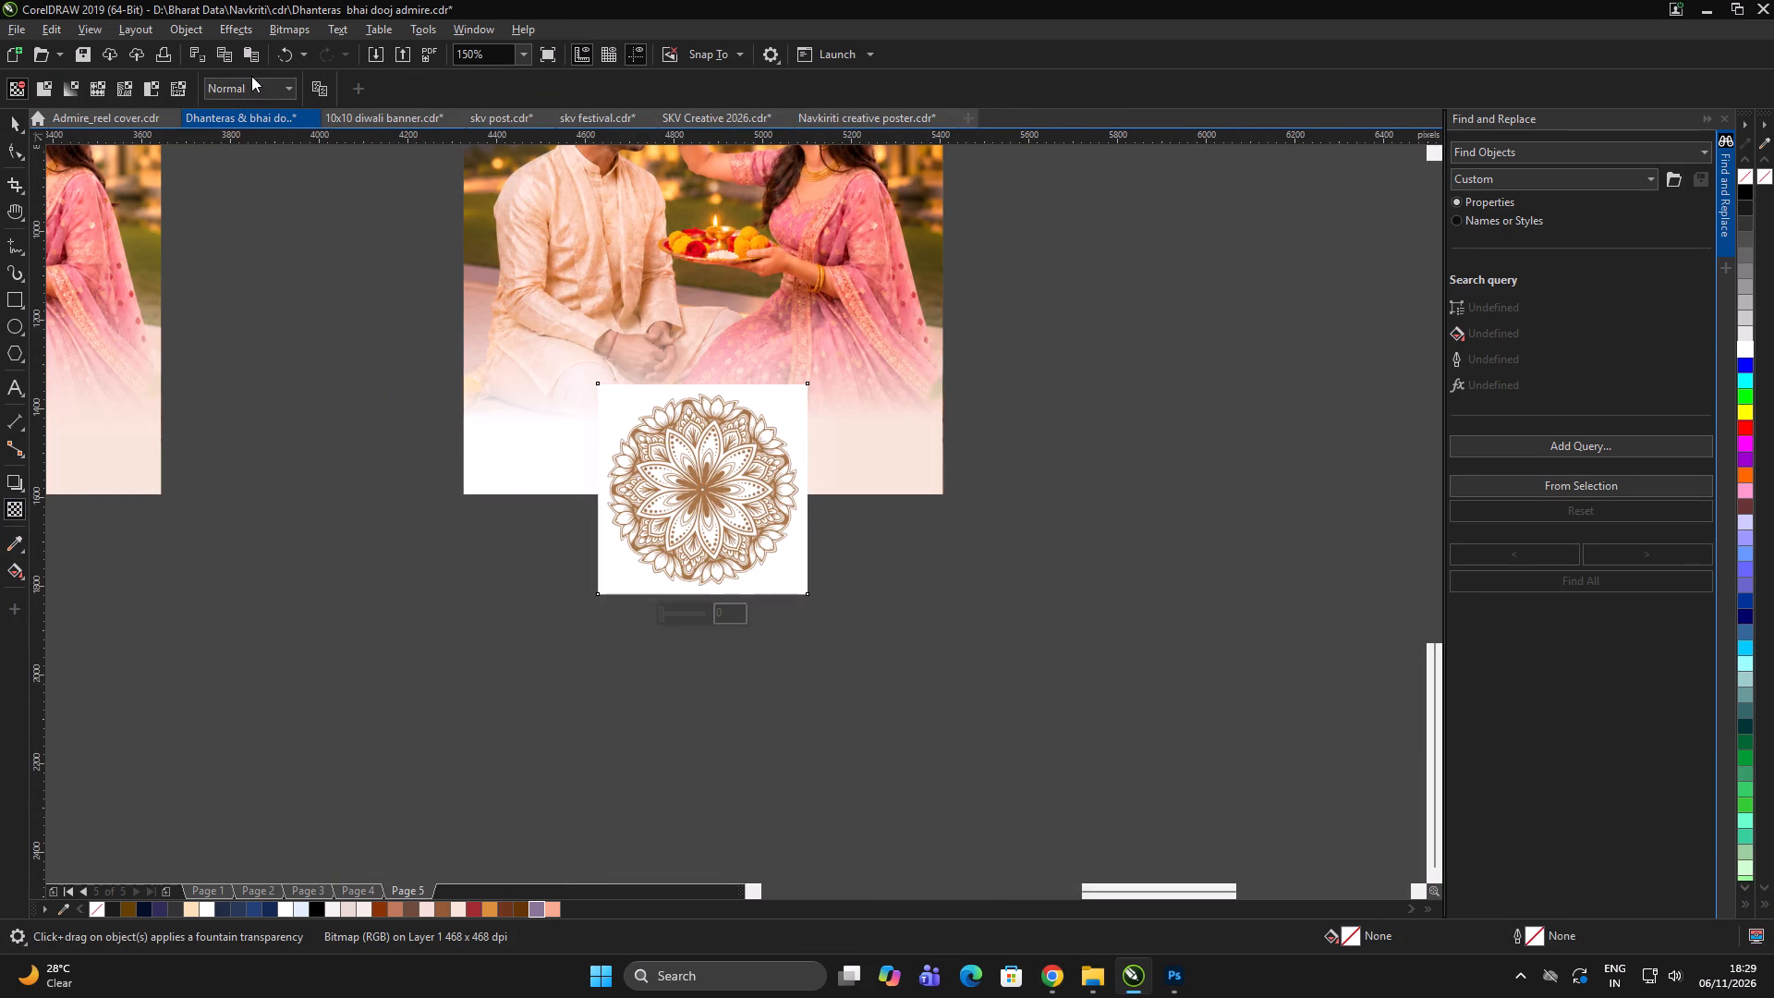
{"action": "left_click", "coordinate": [251, 77]}
{"action": "left_click", "coordinate": [273, 91]}
{"action": "left_click", "coordinate": [245, 189]}
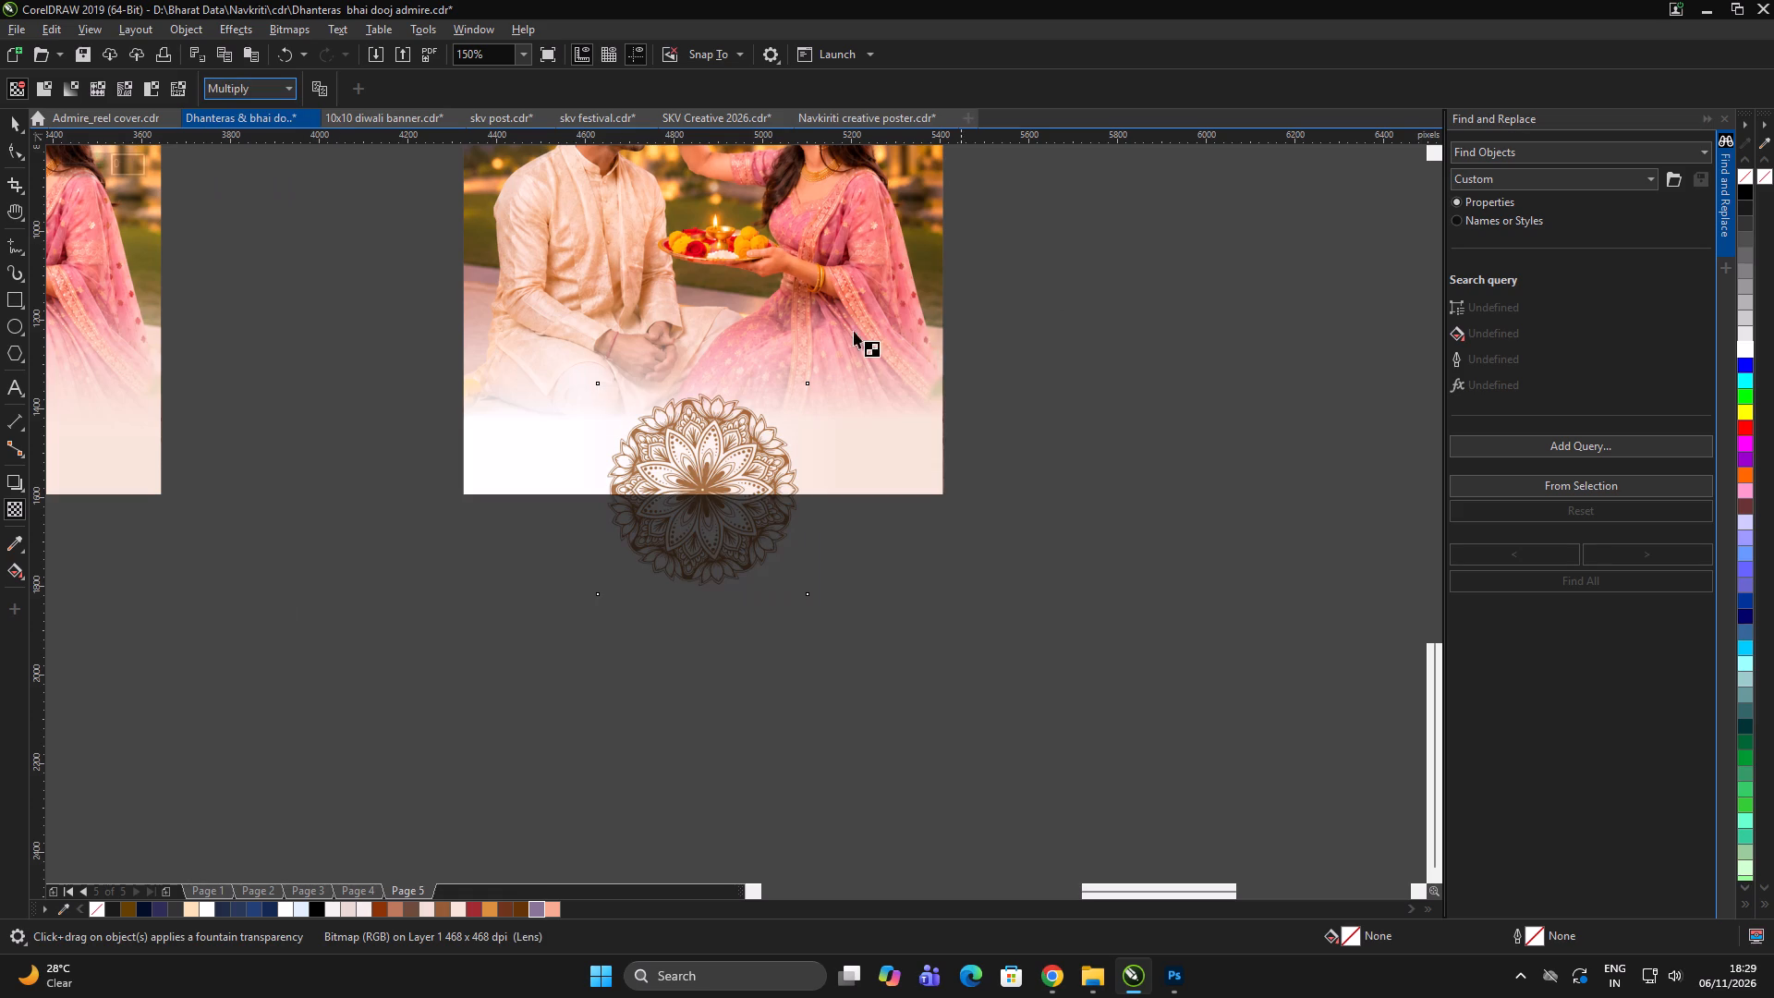
{"action": "left_click", "coordinate": [7, 127]}
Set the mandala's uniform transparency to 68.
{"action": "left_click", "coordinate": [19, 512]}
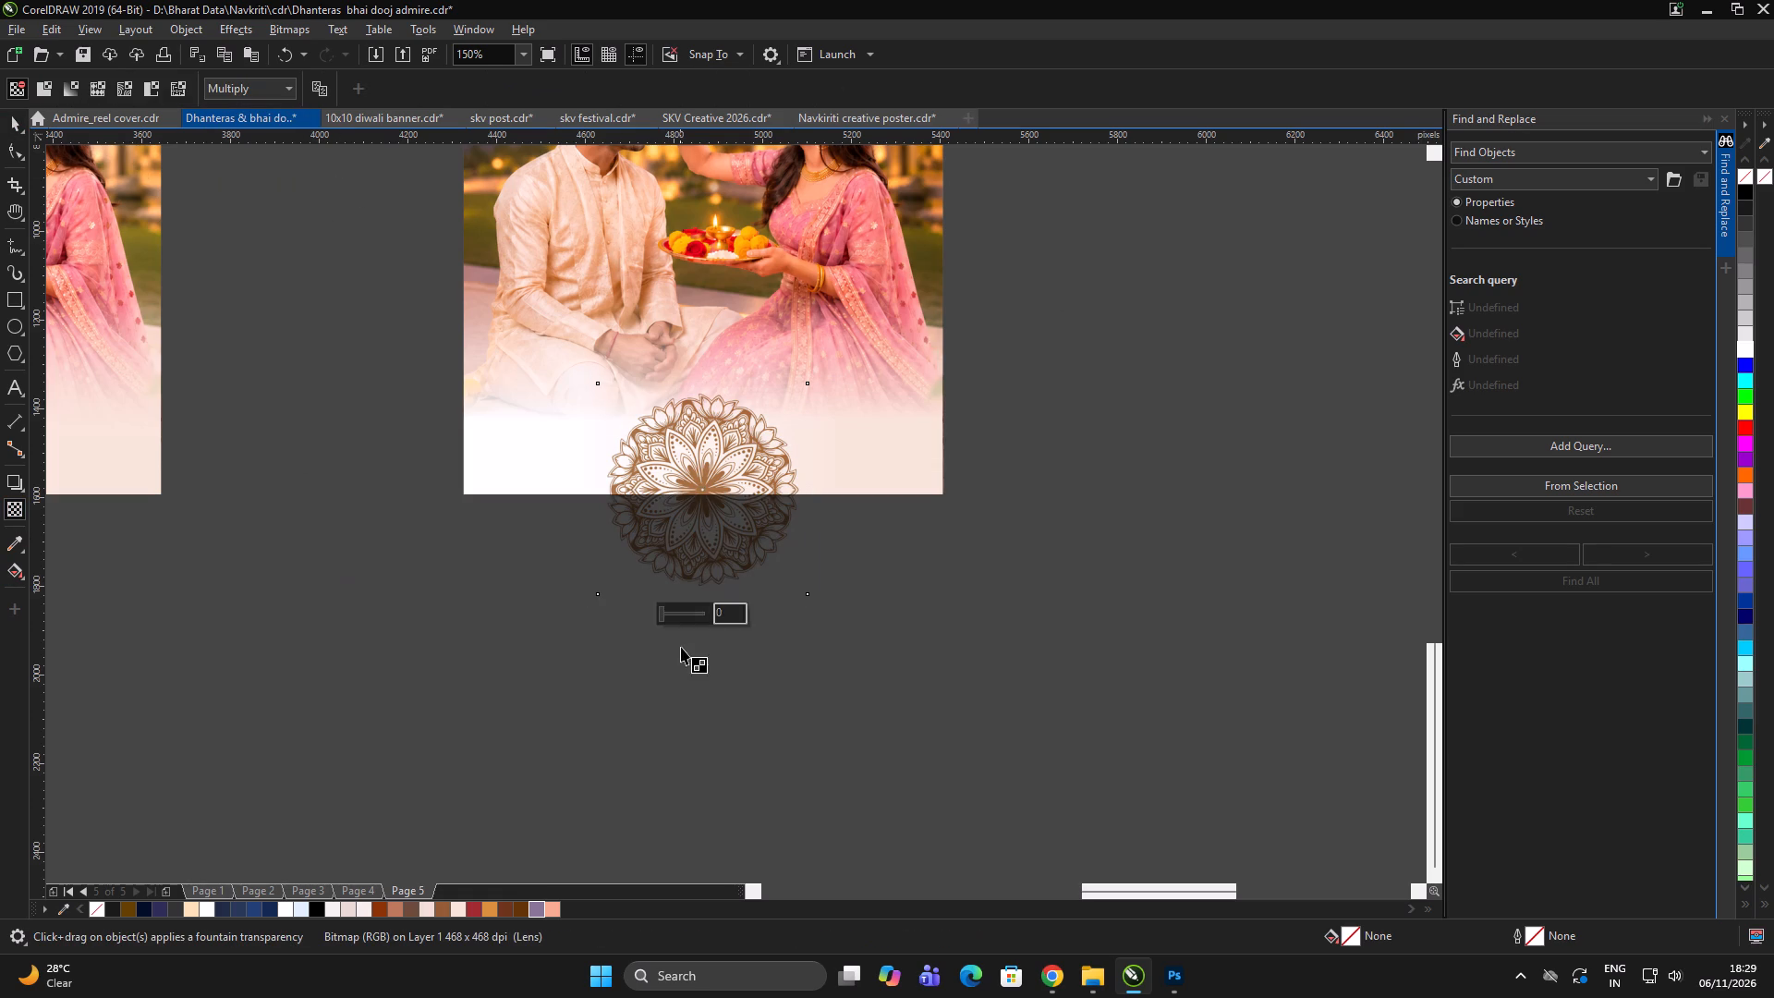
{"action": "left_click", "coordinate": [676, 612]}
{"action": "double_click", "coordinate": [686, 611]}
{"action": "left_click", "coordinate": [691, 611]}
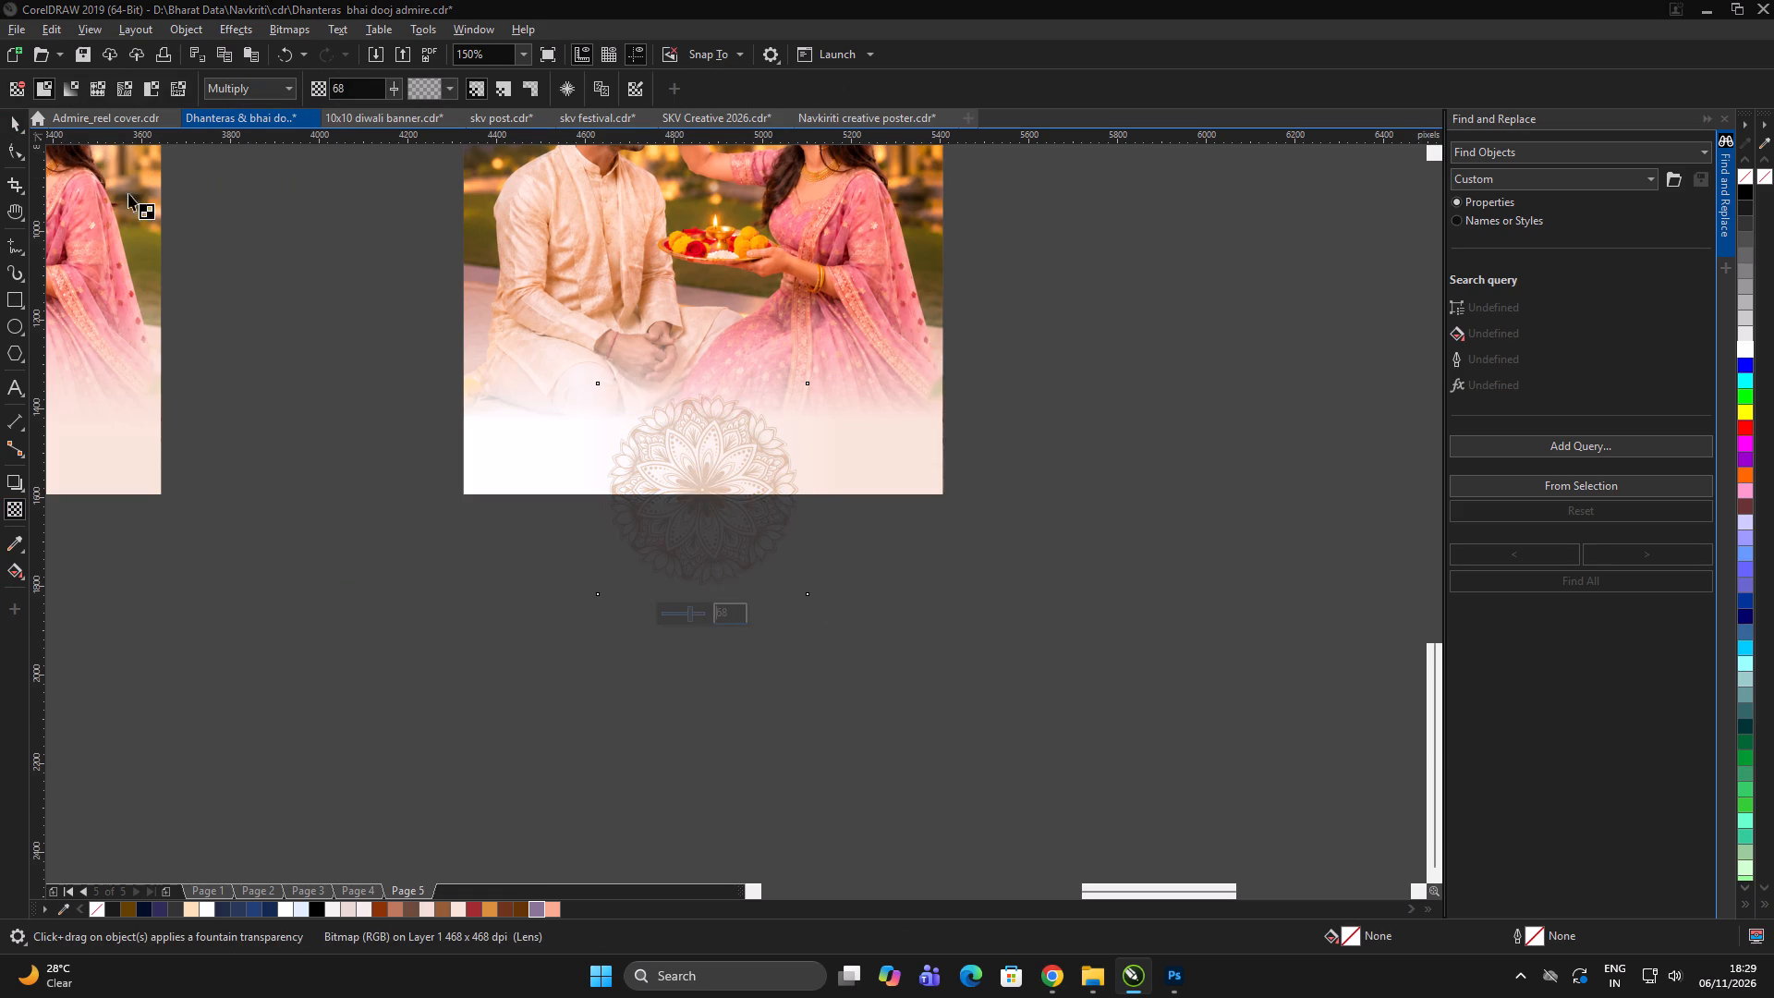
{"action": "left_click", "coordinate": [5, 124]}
PowerClip the mandala inside the fade rectangle at the dusk poster's bottom.
{"action": "right_click", "coordinate": [675, 423]}
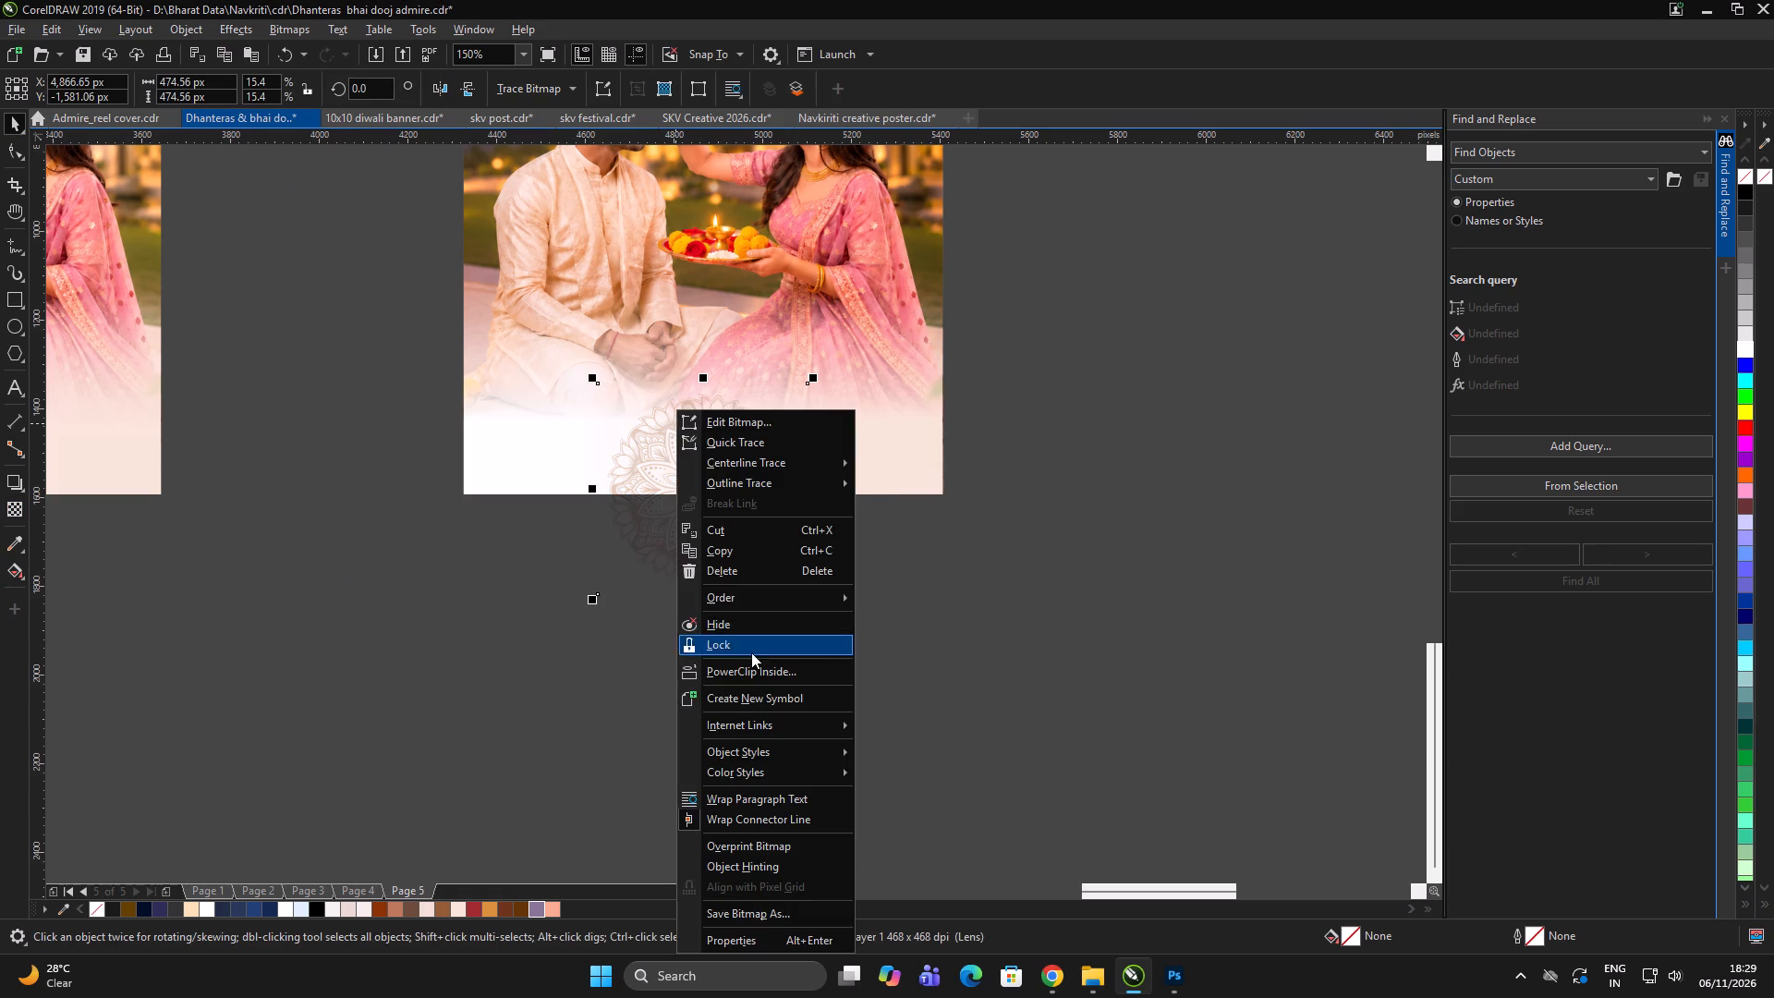
{"action": "left_click", "coordinate": [744, 675]}
{"action": "left_click", "coordinate": [872, 425]}
{"action": "double_click", "coordinate": [1080, 430]}
{"action": "scroll", "coordinate": [778, 564], "scroll_direction": "down", "scroll_amount": 2}
{"action": "left_click", "coordinate": [859, 573]}
{"action": "scroll", "coordinate": [834, 554], "scroll_direction": "up", "scroll_amount": 1}
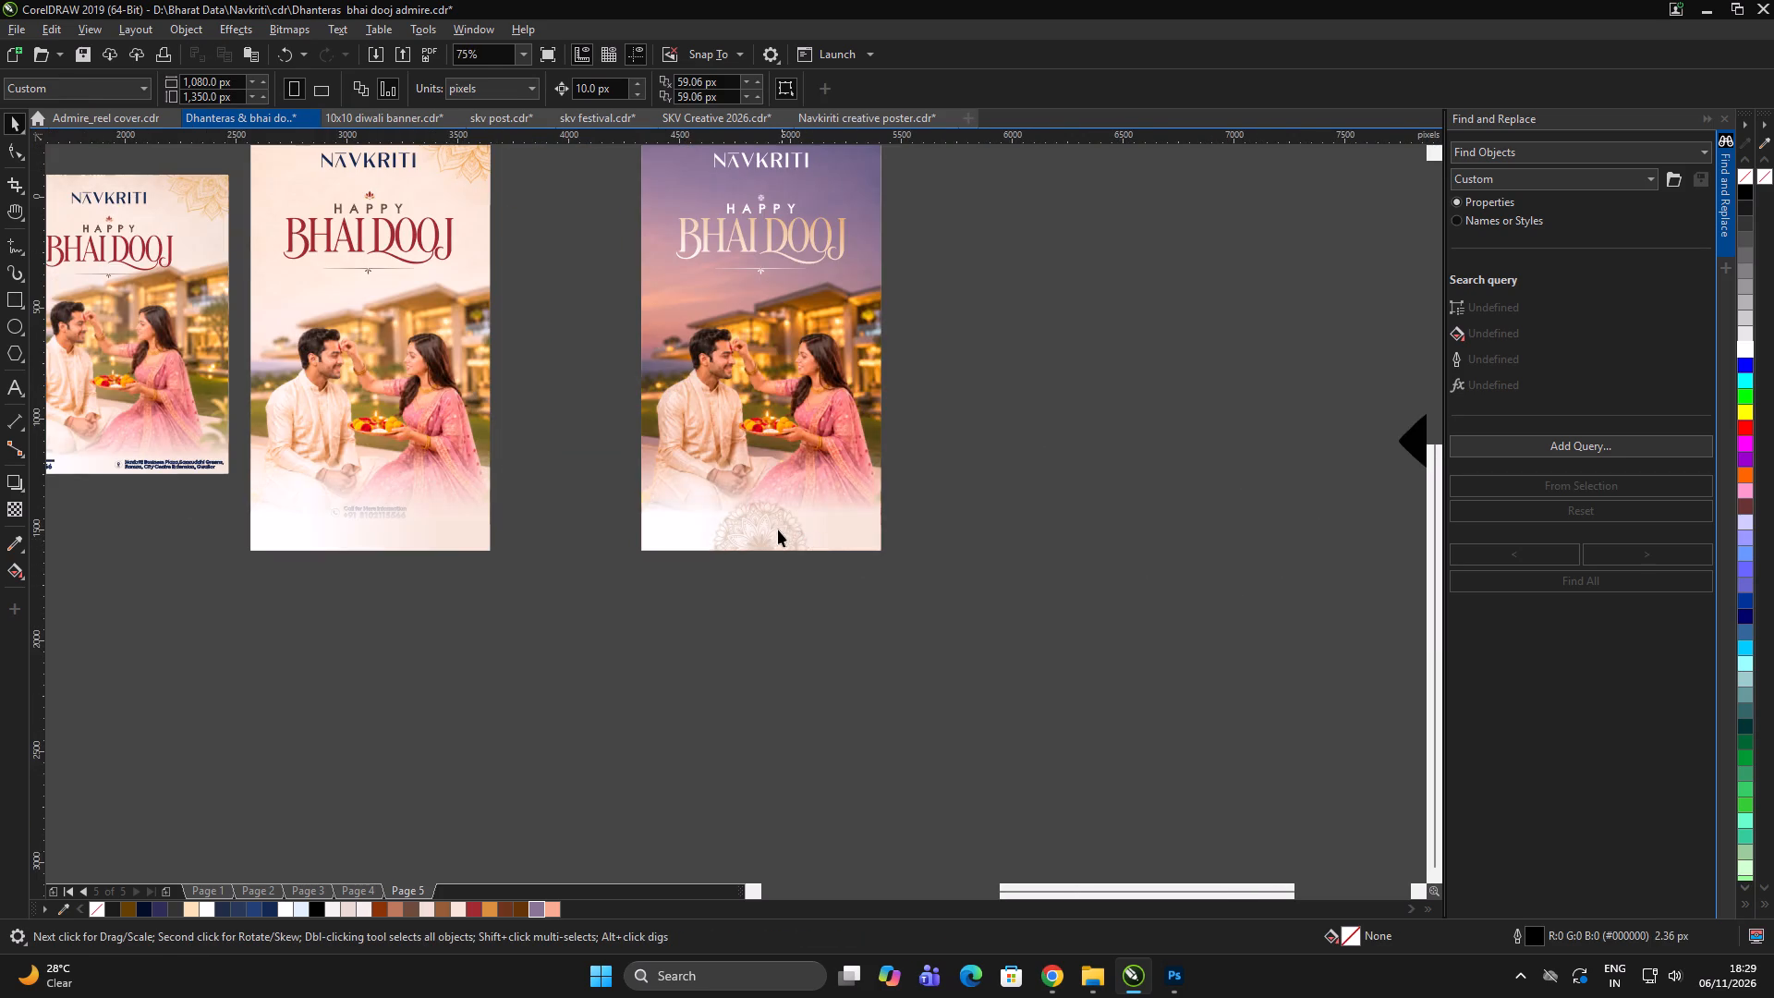
Set the clipped mandala's uniform transparency to 87.
{"action": "left_click", "coordinate": [772, 533], "text": "alt"}
{"action": "scroll", "coordinate": [805, 561], "scroll_direction": "up", "scroll_amount": 1}
{"action": "left_click", "coordinate": [19, 511]}
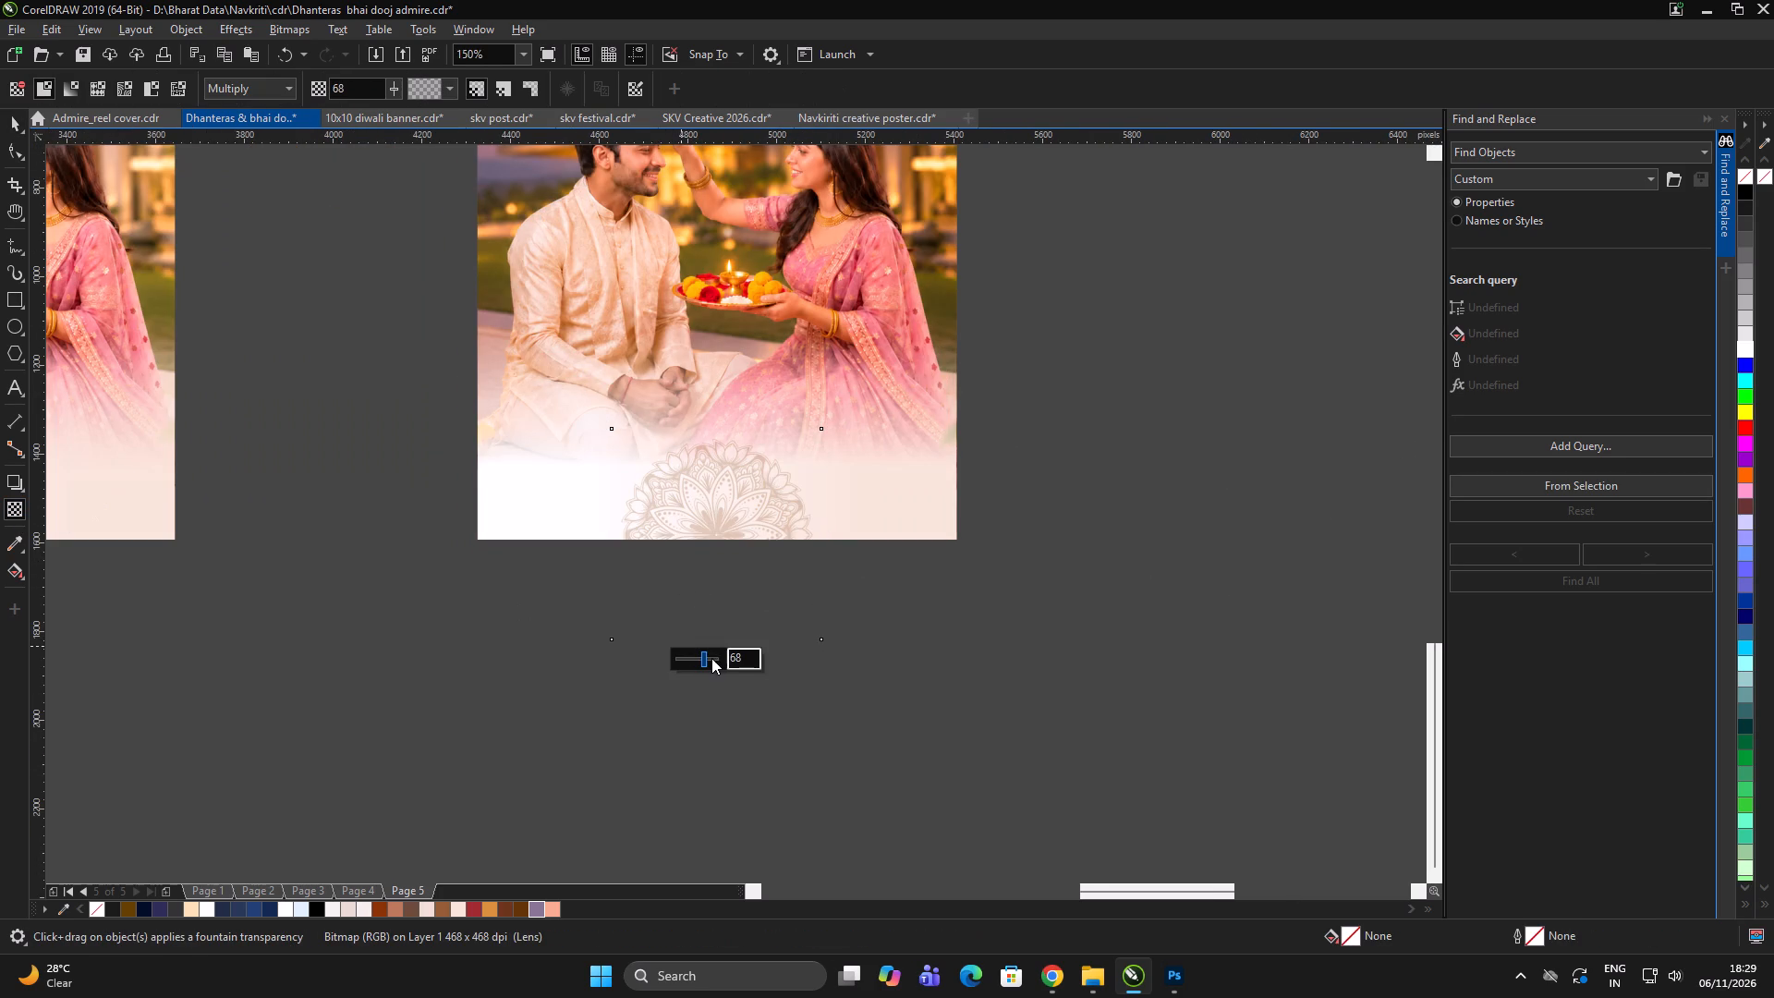
{"action": "left_click", "coordinate": [708, 657]}
{"action": "left_click", "coordinate": [713, 657]}
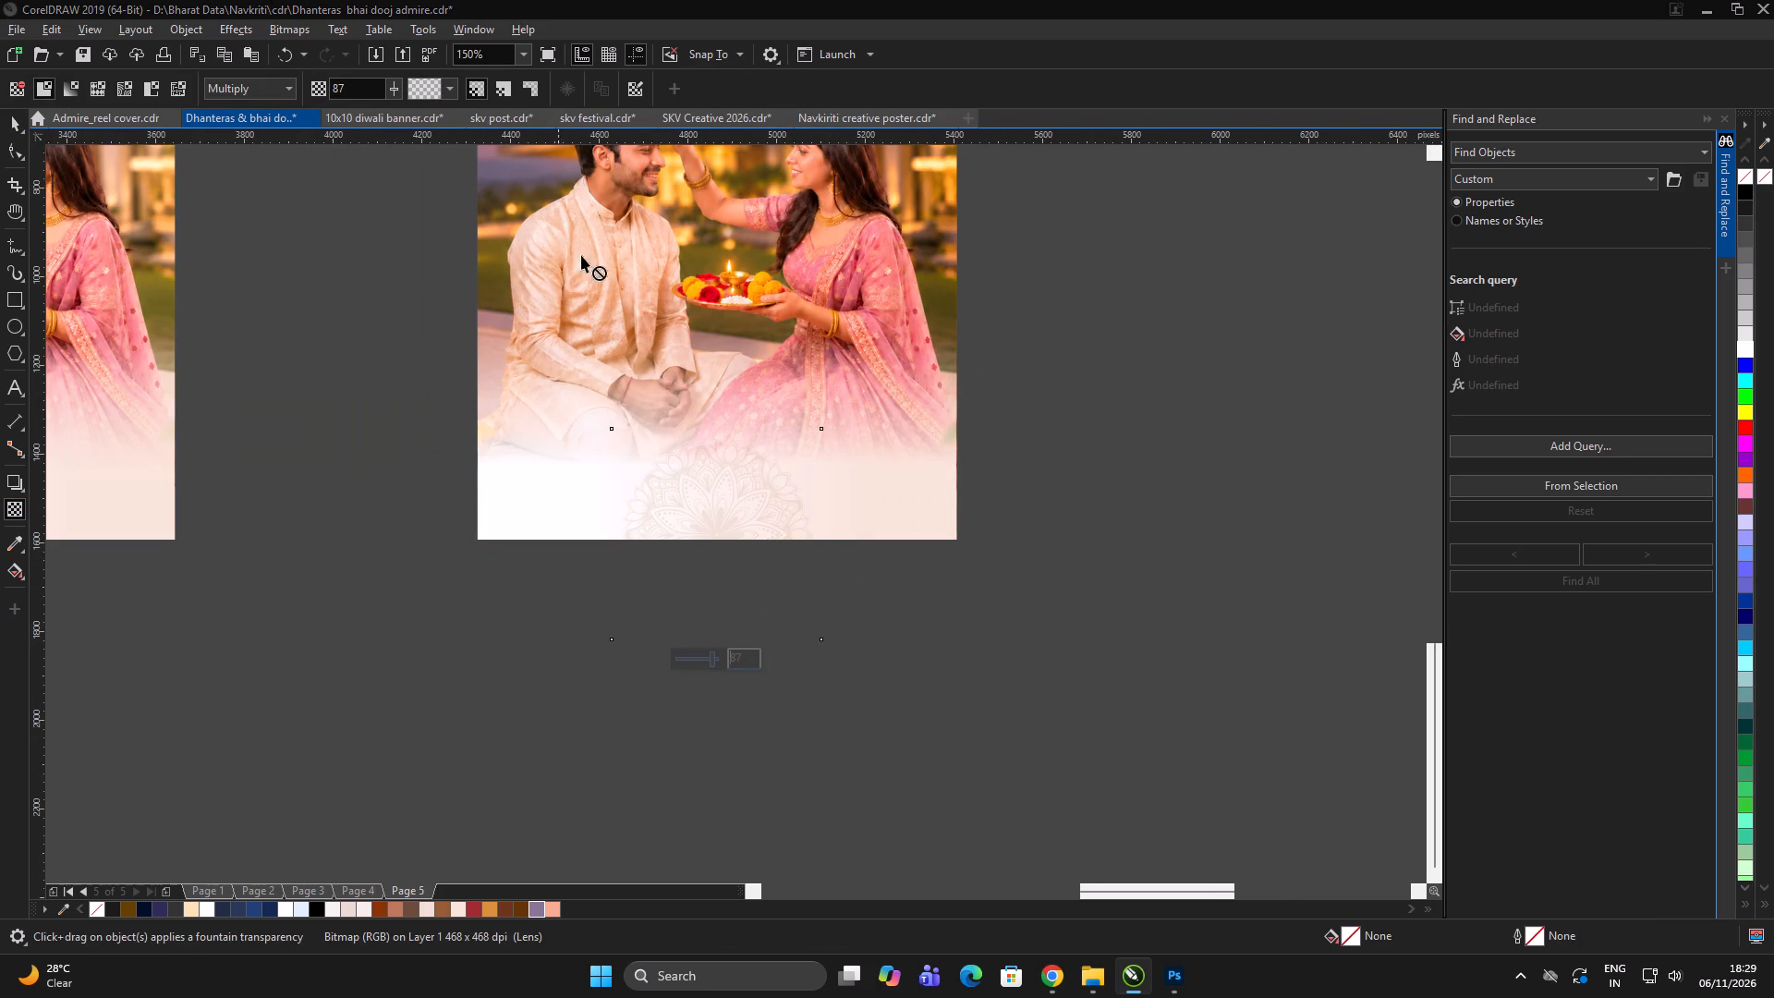
{"action": "left_click", "coordinate": [14, 124]}
Enlarge the clipped mandala across most of the poster's width and lower it so only its upper petals show along the bottom edge.
{"action": "left_click_drag", "start_coordinate": [829, 648], "coordinate": [1046, 849]}
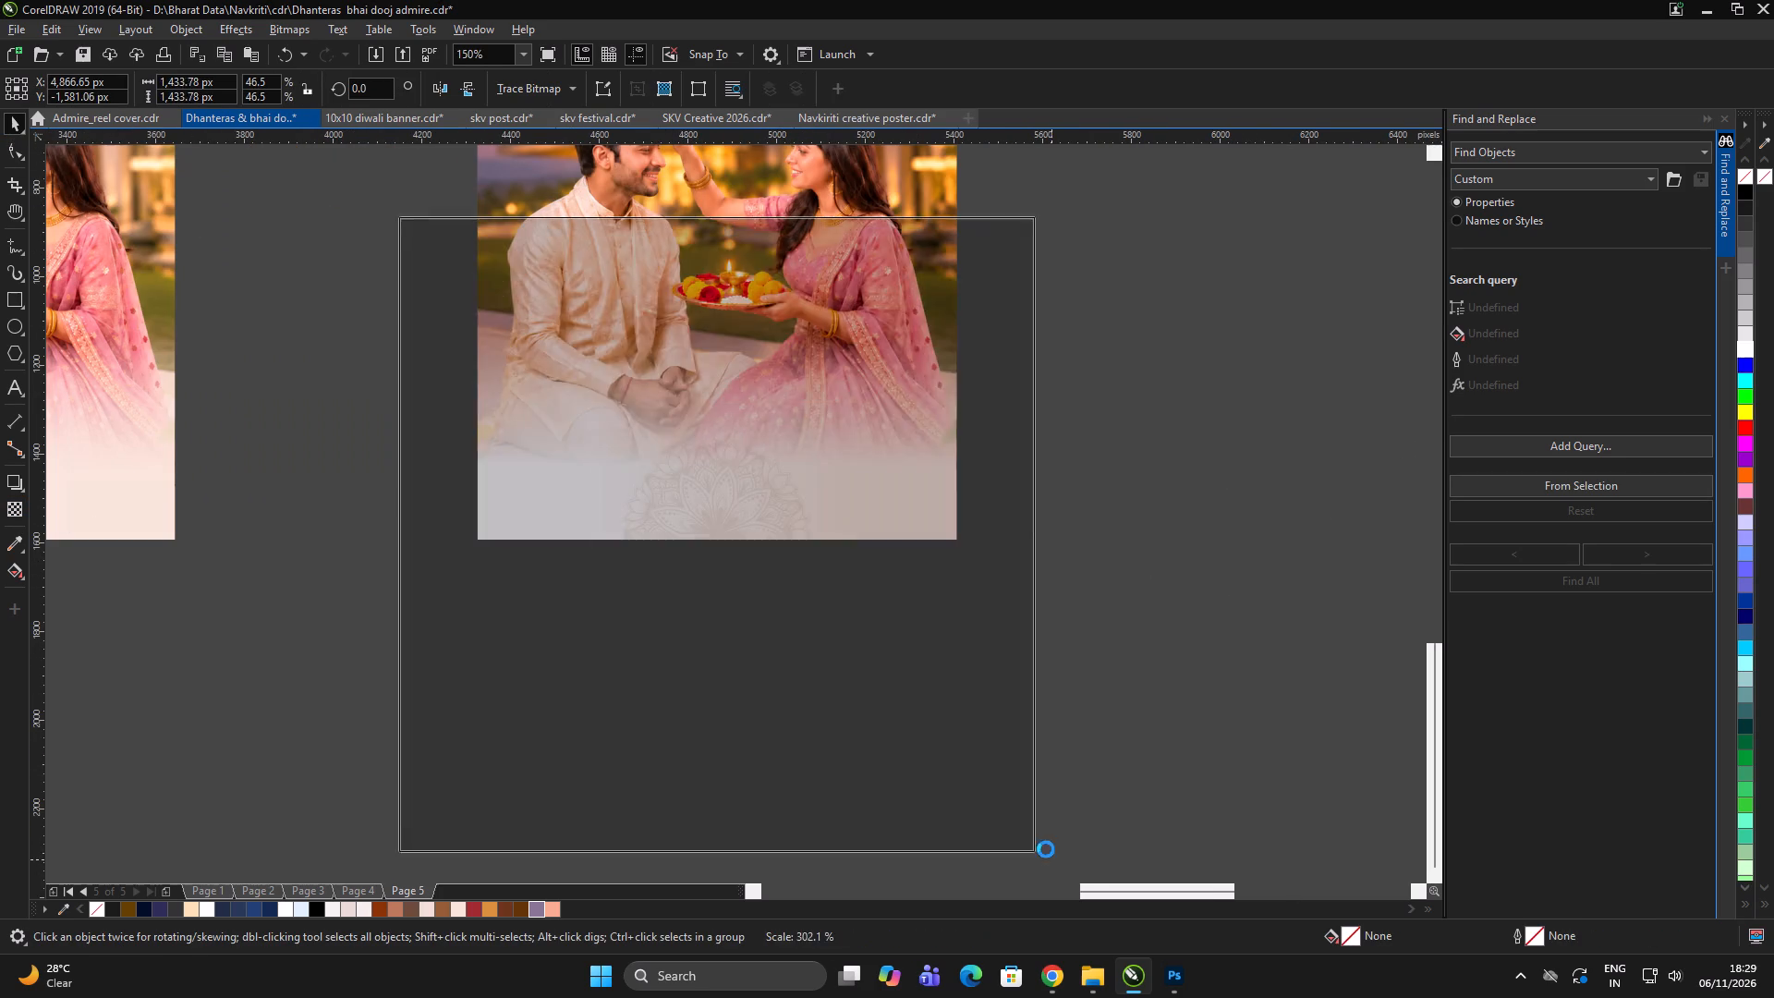
{"action": "left_click_drag", "start_coordinate": [1046, 849], "coordinate": [1051, 858]}
{"action": "left_click_drag", "start_coordinate": [818, 509], "coordinate": [818, 650]}
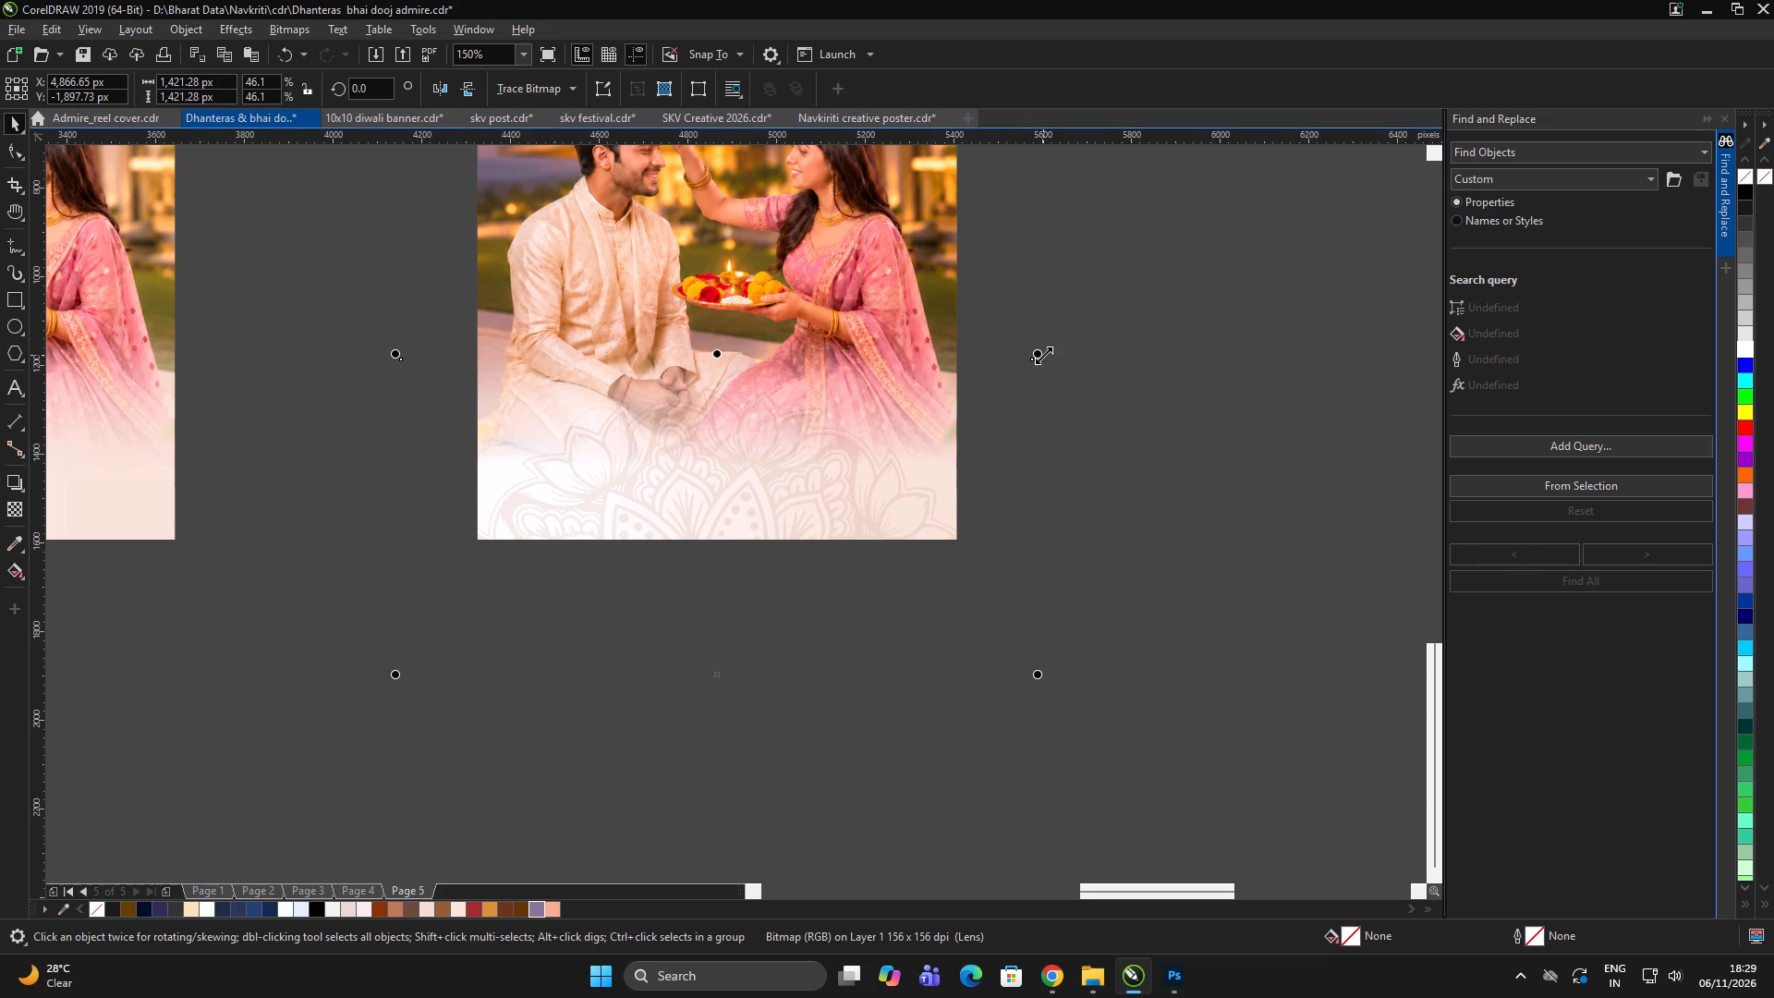
{"action": "left_click_drag", "start_coordinate": [1043, 355], "coordinate": [1039, 401]}
{"action": "left_click", "coordinate": [1106, 422]}
{"action": "scroll", "coordinate": [763, 650], "scroll_direction": "down", "scroll_amount": 1}
{"action": "double_click", "coordinate": [862, 726]}
{"action": "left_click", "coordinate": [877, 676]}
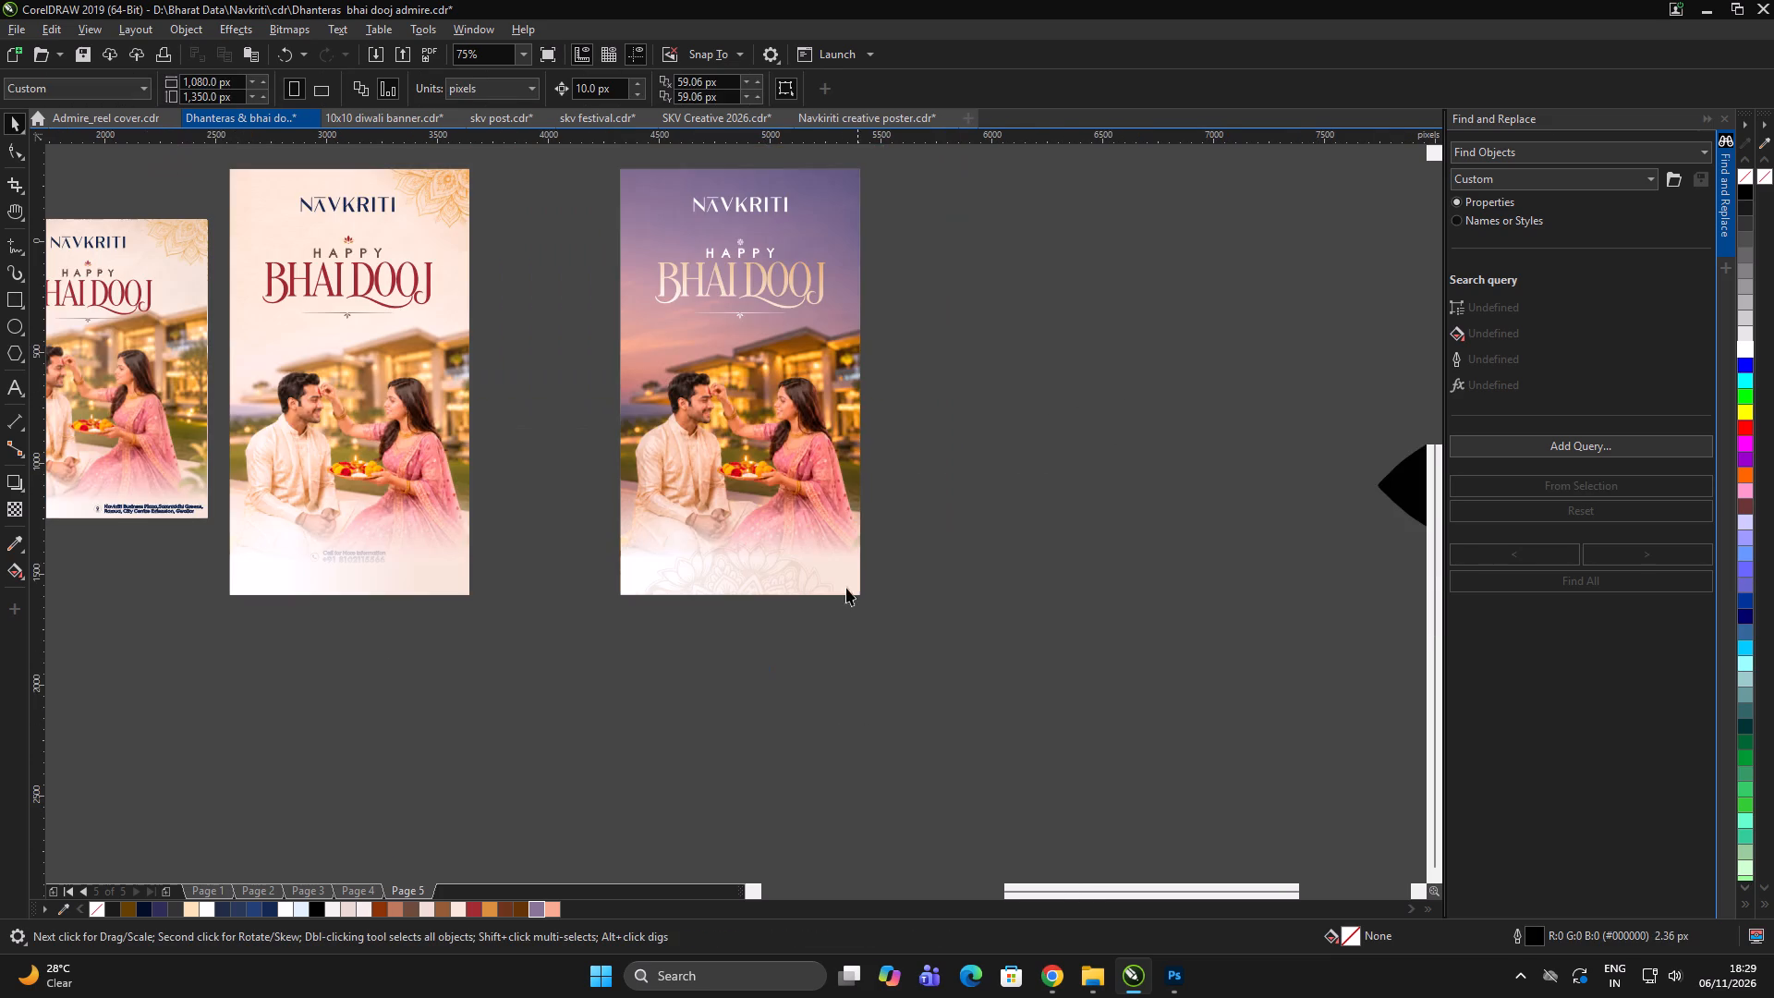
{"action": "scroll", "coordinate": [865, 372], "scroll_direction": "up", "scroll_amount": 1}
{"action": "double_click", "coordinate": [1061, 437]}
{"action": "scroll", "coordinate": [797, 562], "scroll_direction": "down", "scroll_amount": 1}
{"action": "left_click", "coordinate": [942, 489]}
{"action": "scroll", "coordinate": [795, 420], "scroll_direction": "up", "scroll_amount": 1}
Lighten the orange node of the dusk poster's BHAI DOOJ title gradient to #F0AE68.
{"action": "left_click", "coordinate": [772, 365]}
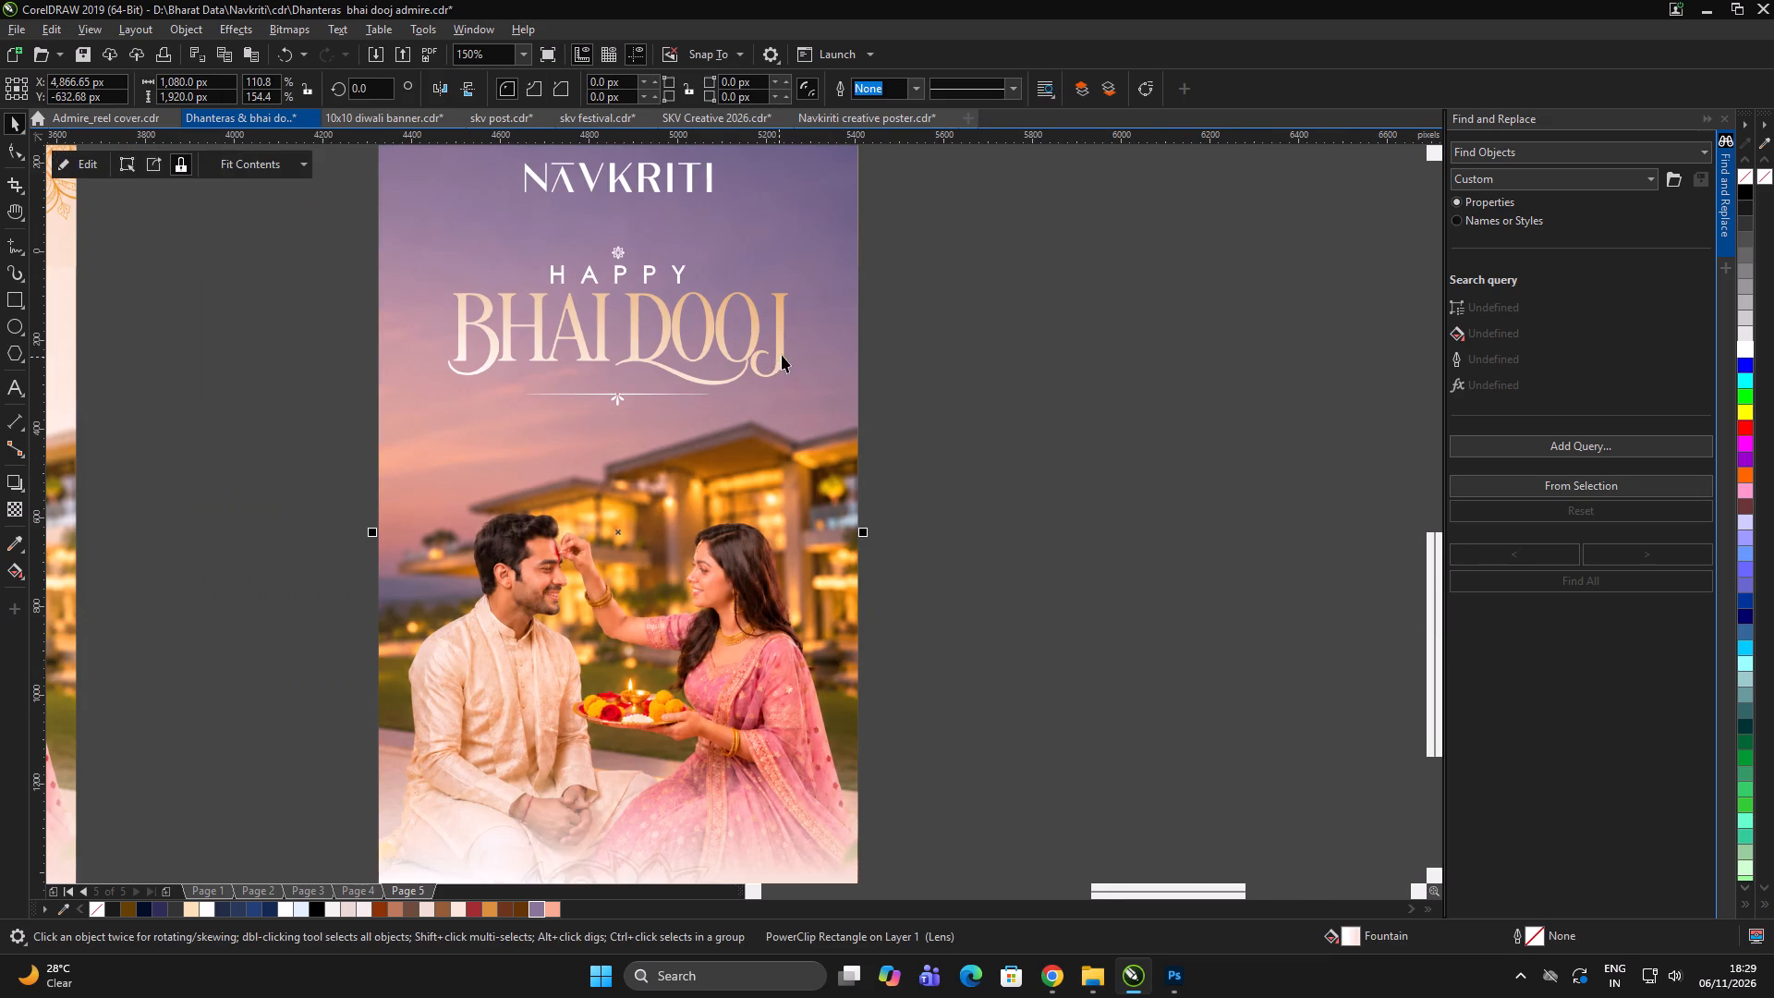
{"action": "left_click", "coordinate": [782, 354]}
{"action": "scroll", "coordinate": [804, 383], "scroll_direction": "up", "scroll_amount": 3}
{"action": "key", "text": "g"}
{"action": "scroll", "coordinate": [788, 432], "scroll_direction": "down", "scroll_amount": 3}
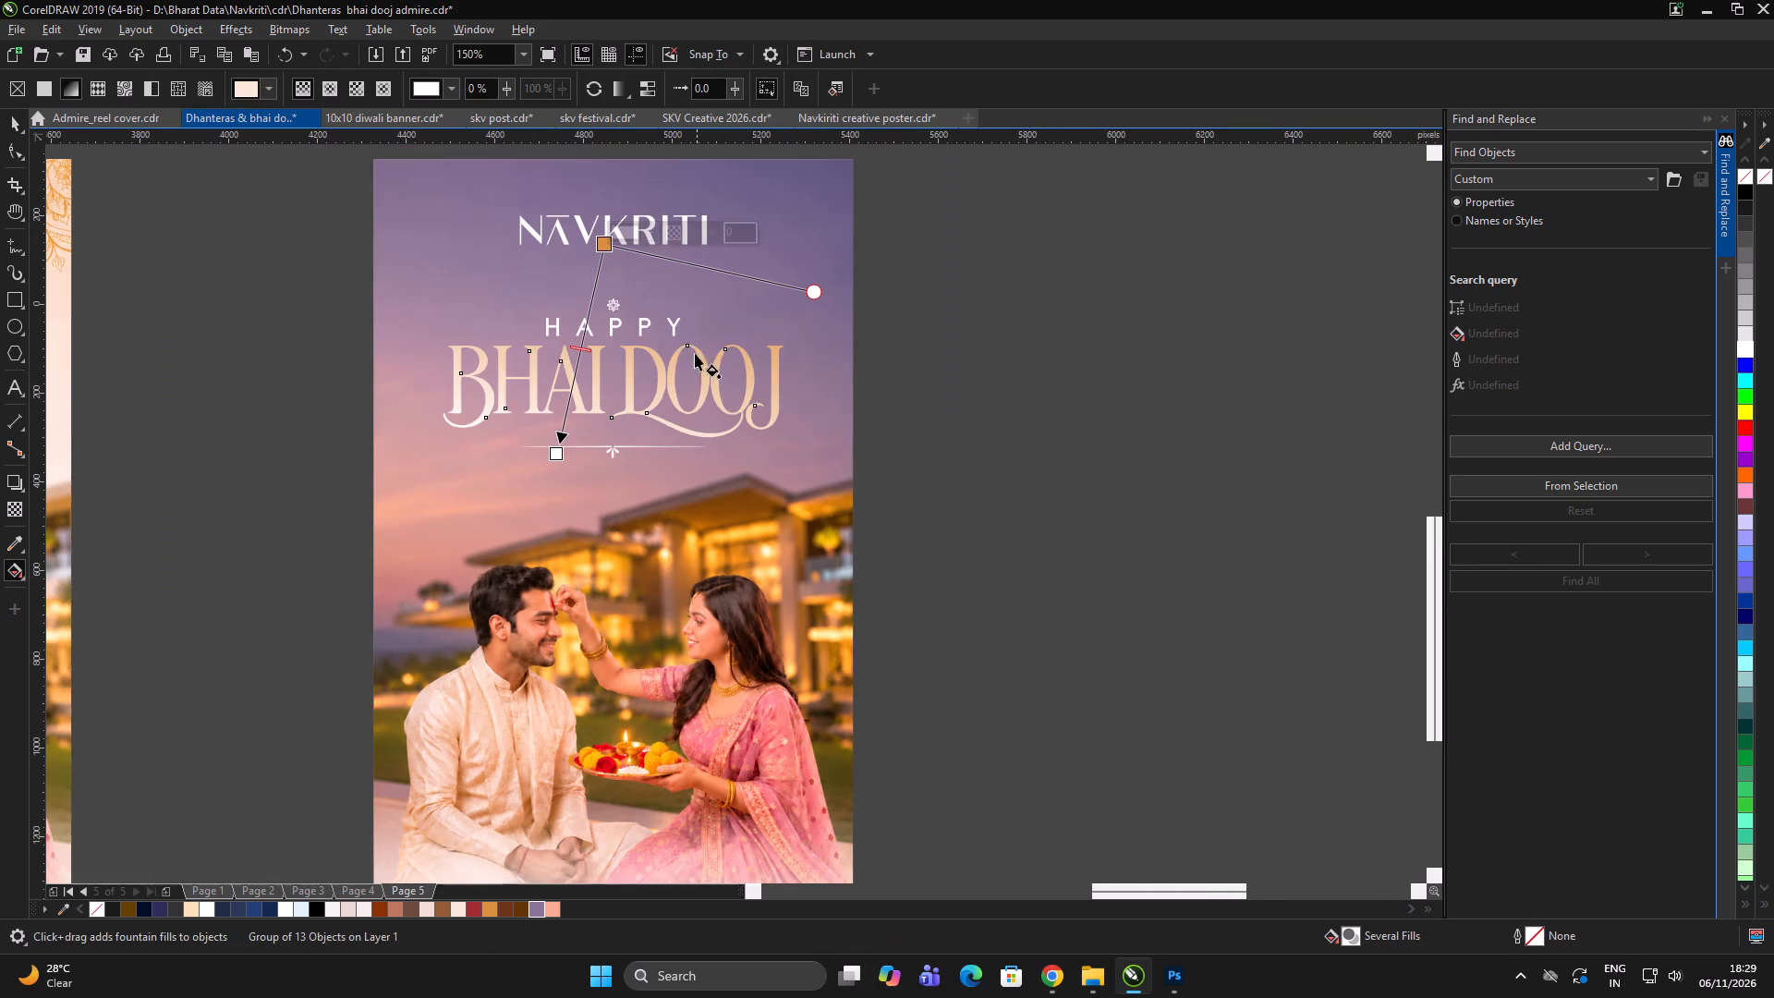
{"action": "left_click", "coordinate": [604, 245]}
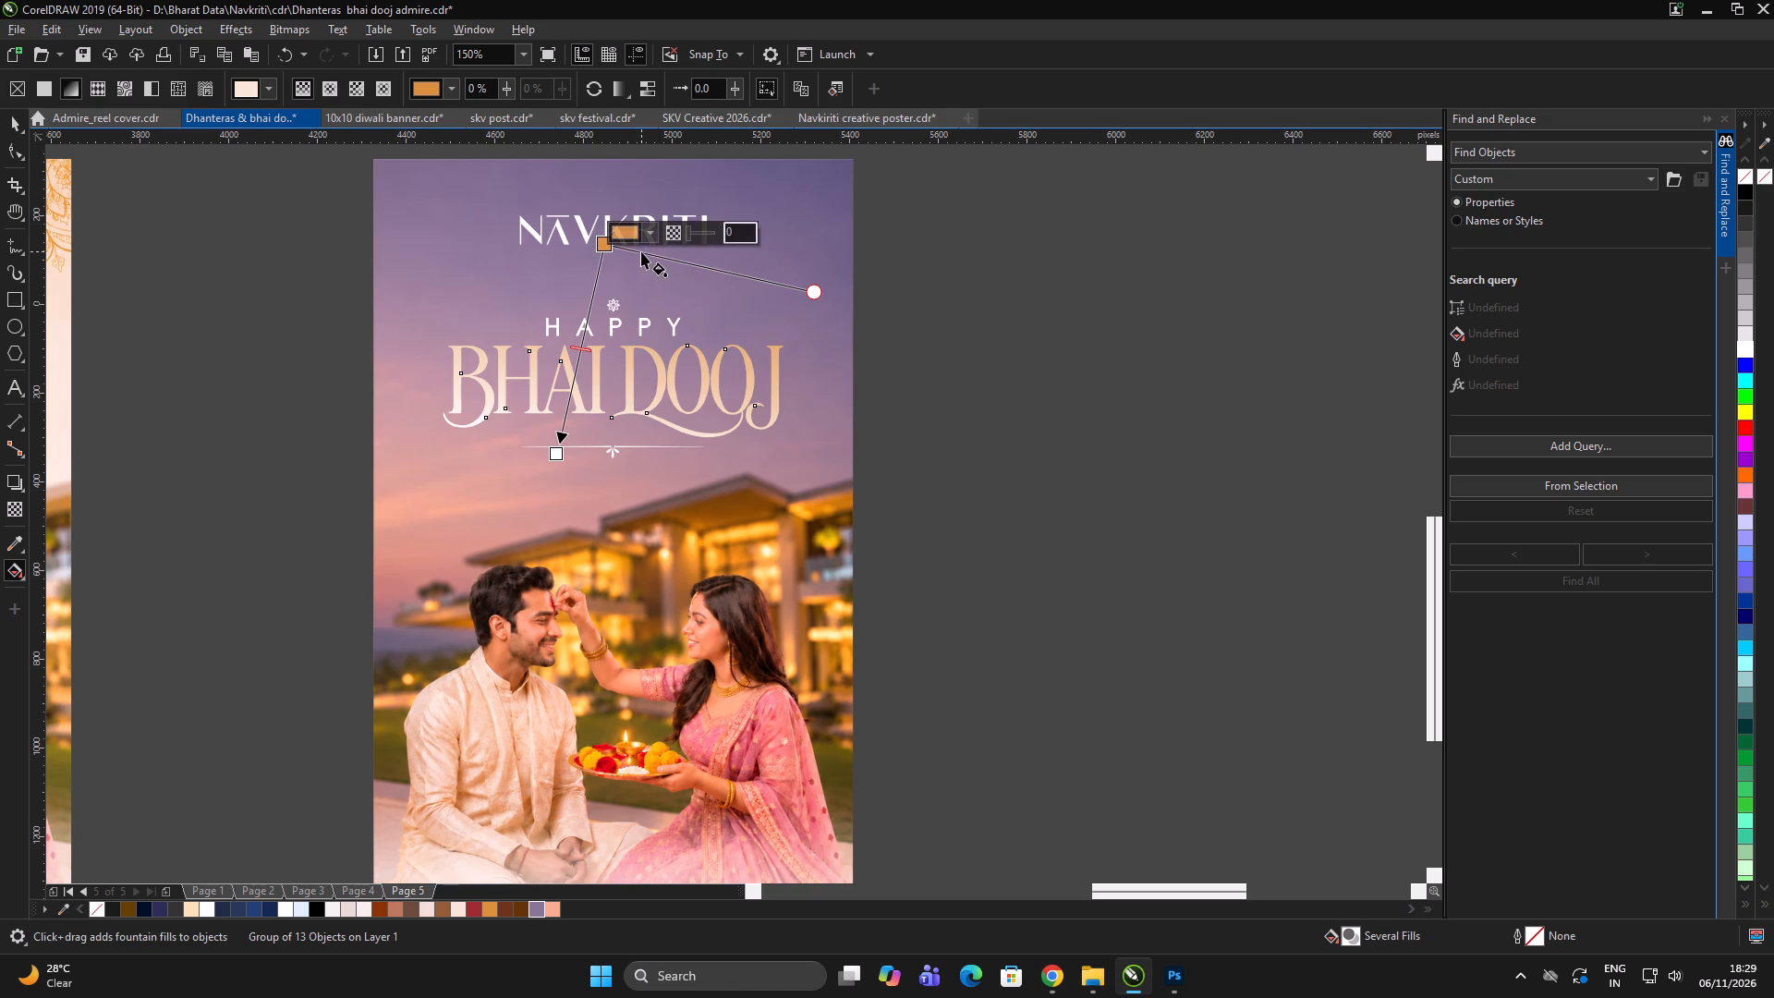
{"action": "left_click", "coordinate": [650, 235]}
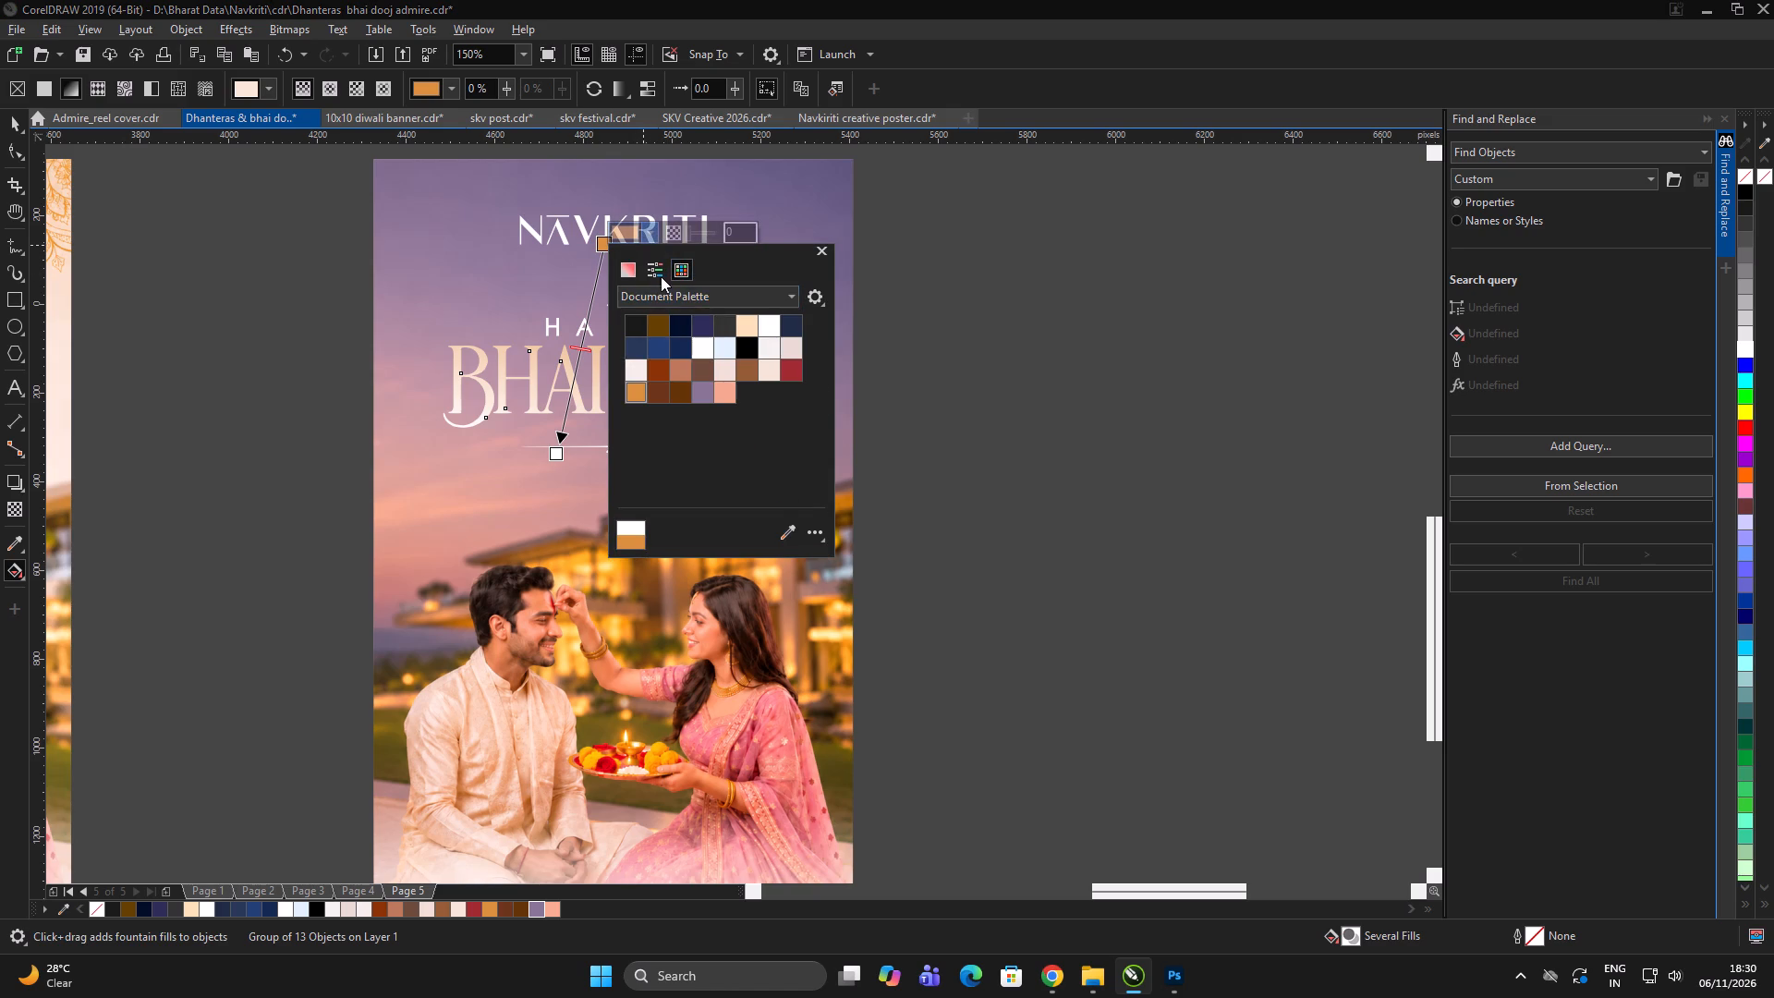
{"action": "left_click", "coordinate": [634, 274]}
{"action": "left_click_drag", "start_coordinate": [707, 335], "coordinate": [688, 324]}
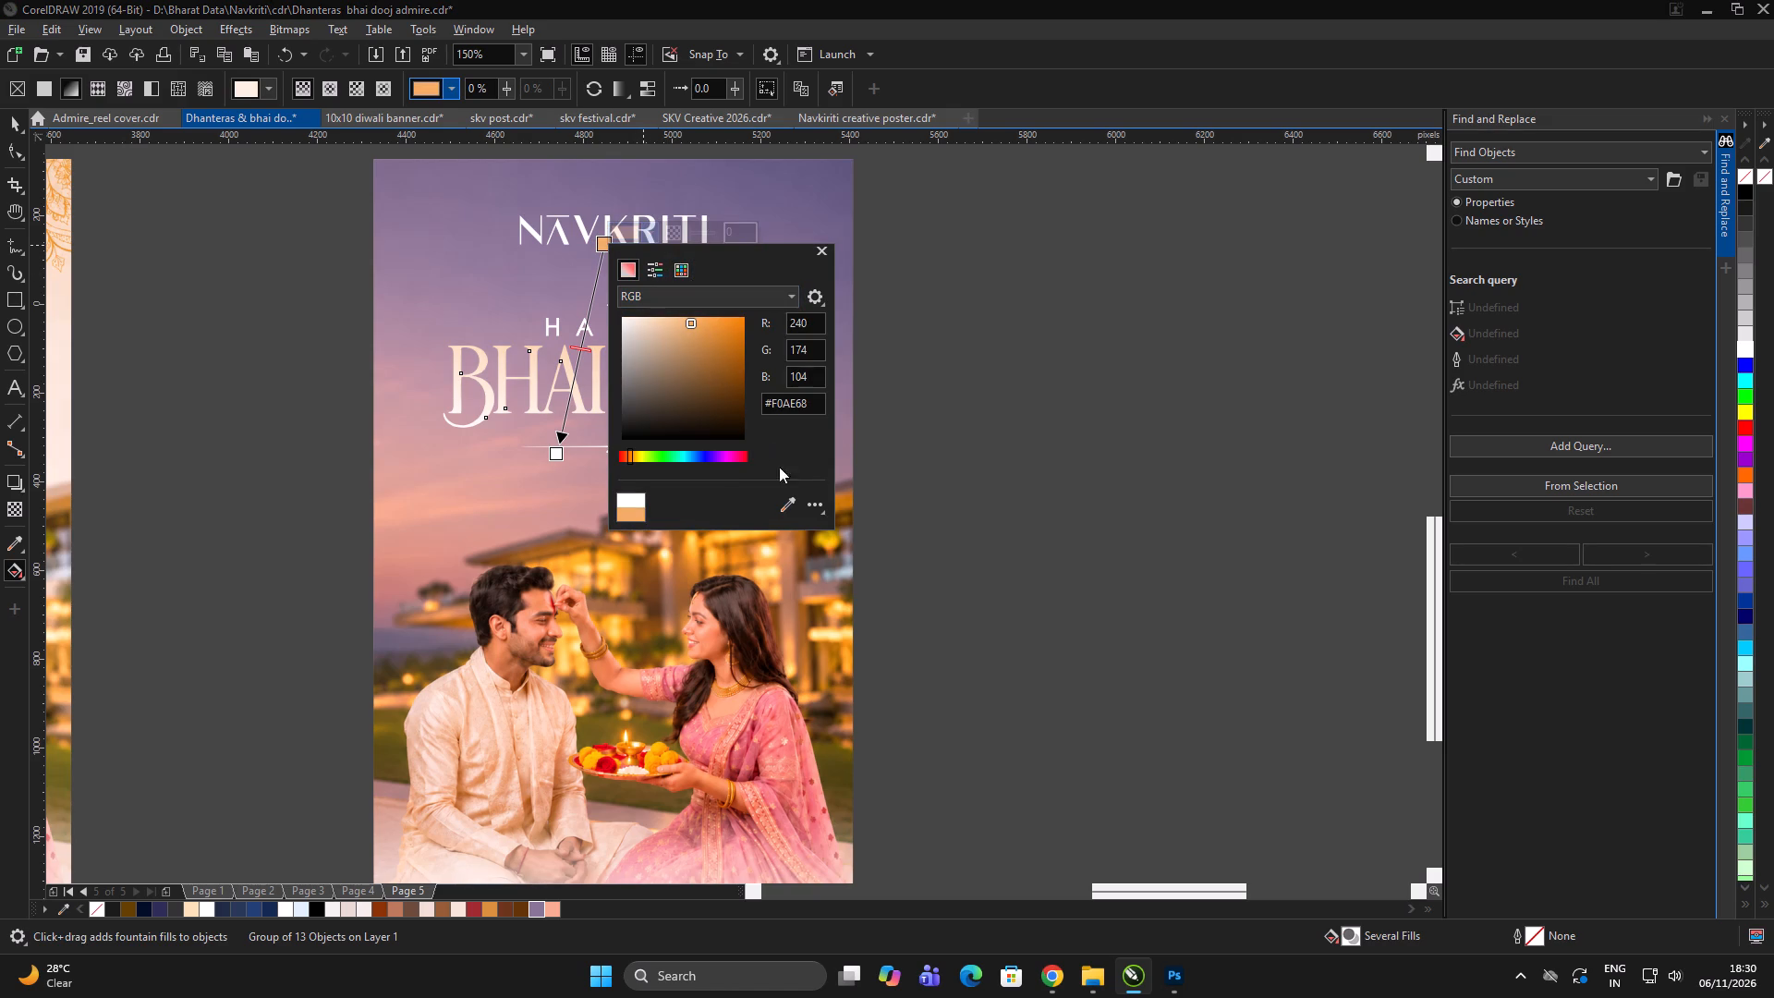
{"action": "left_click", "coordinate": [11, 123]}
{"action": "left_click", "coordinate": [163, 289]}
{"action": "scroll", "coordinate": [640, 342], "scroll_direction": "down", "scroll_amount": 2}
{"action": "double_click", "coordinate": [927, 323]}
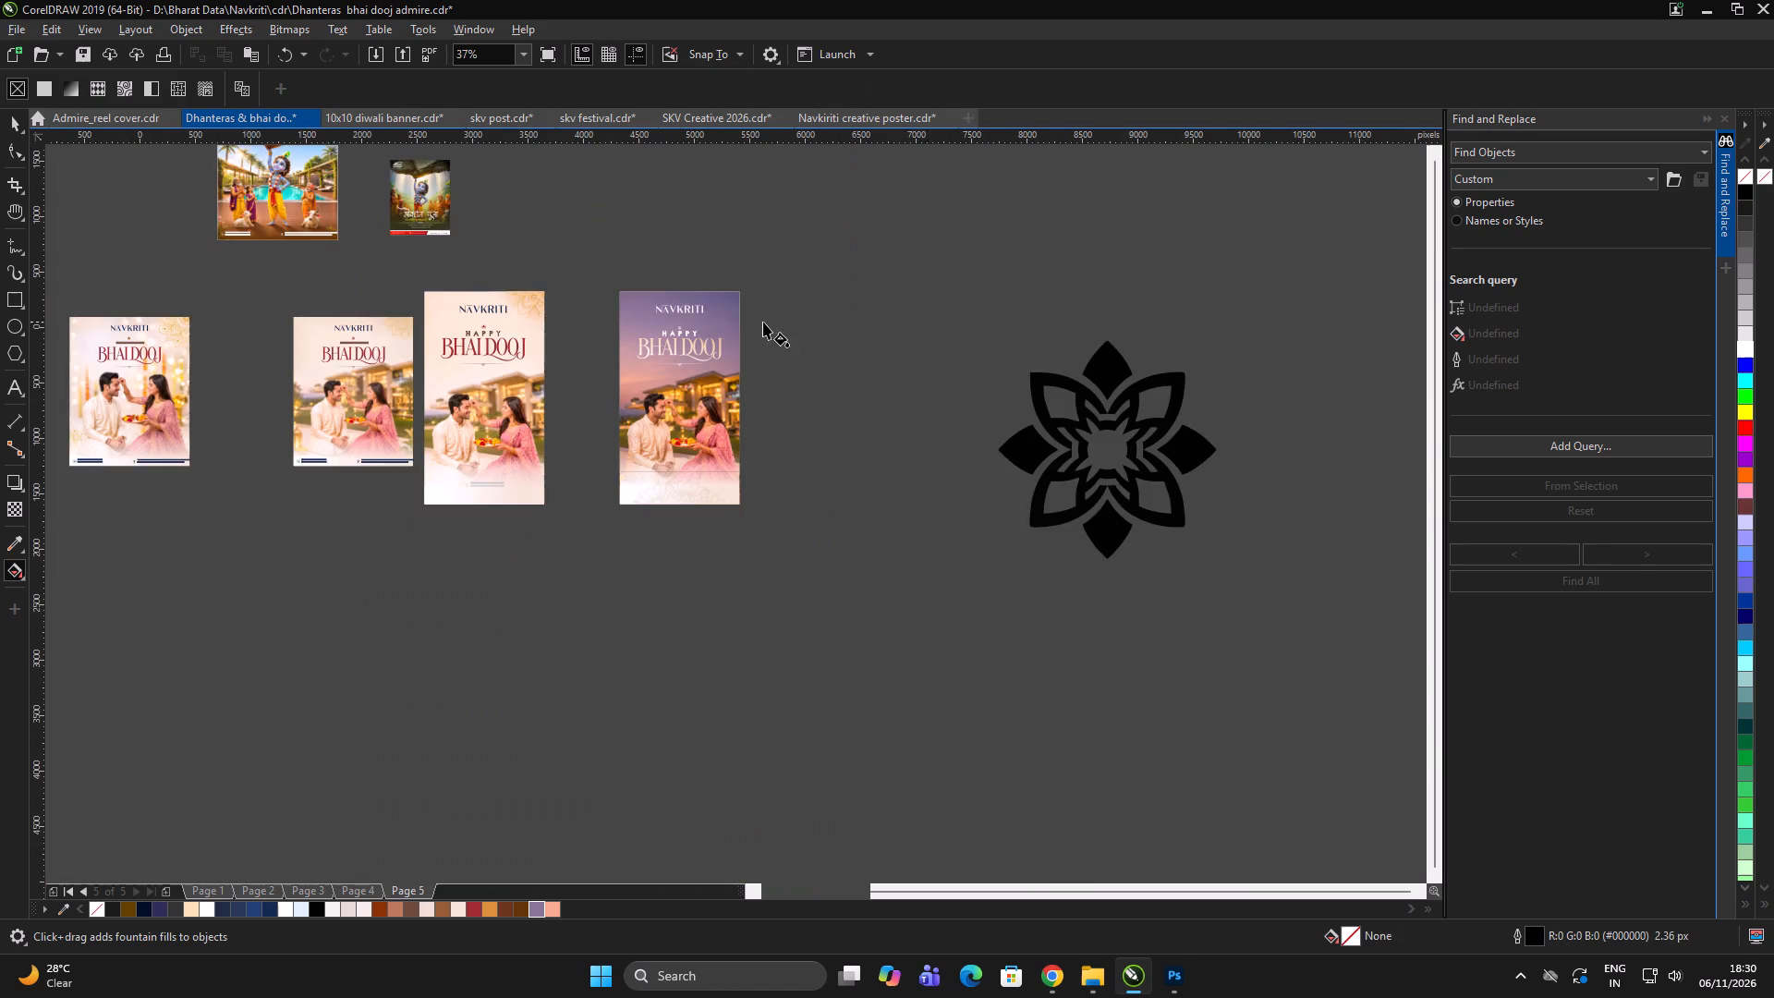
{"action": "scroll", "coordinate": [763, 322], "scroll_direction": "up", "scroll_amount": 1}
{"action": "key", "text": "space"}
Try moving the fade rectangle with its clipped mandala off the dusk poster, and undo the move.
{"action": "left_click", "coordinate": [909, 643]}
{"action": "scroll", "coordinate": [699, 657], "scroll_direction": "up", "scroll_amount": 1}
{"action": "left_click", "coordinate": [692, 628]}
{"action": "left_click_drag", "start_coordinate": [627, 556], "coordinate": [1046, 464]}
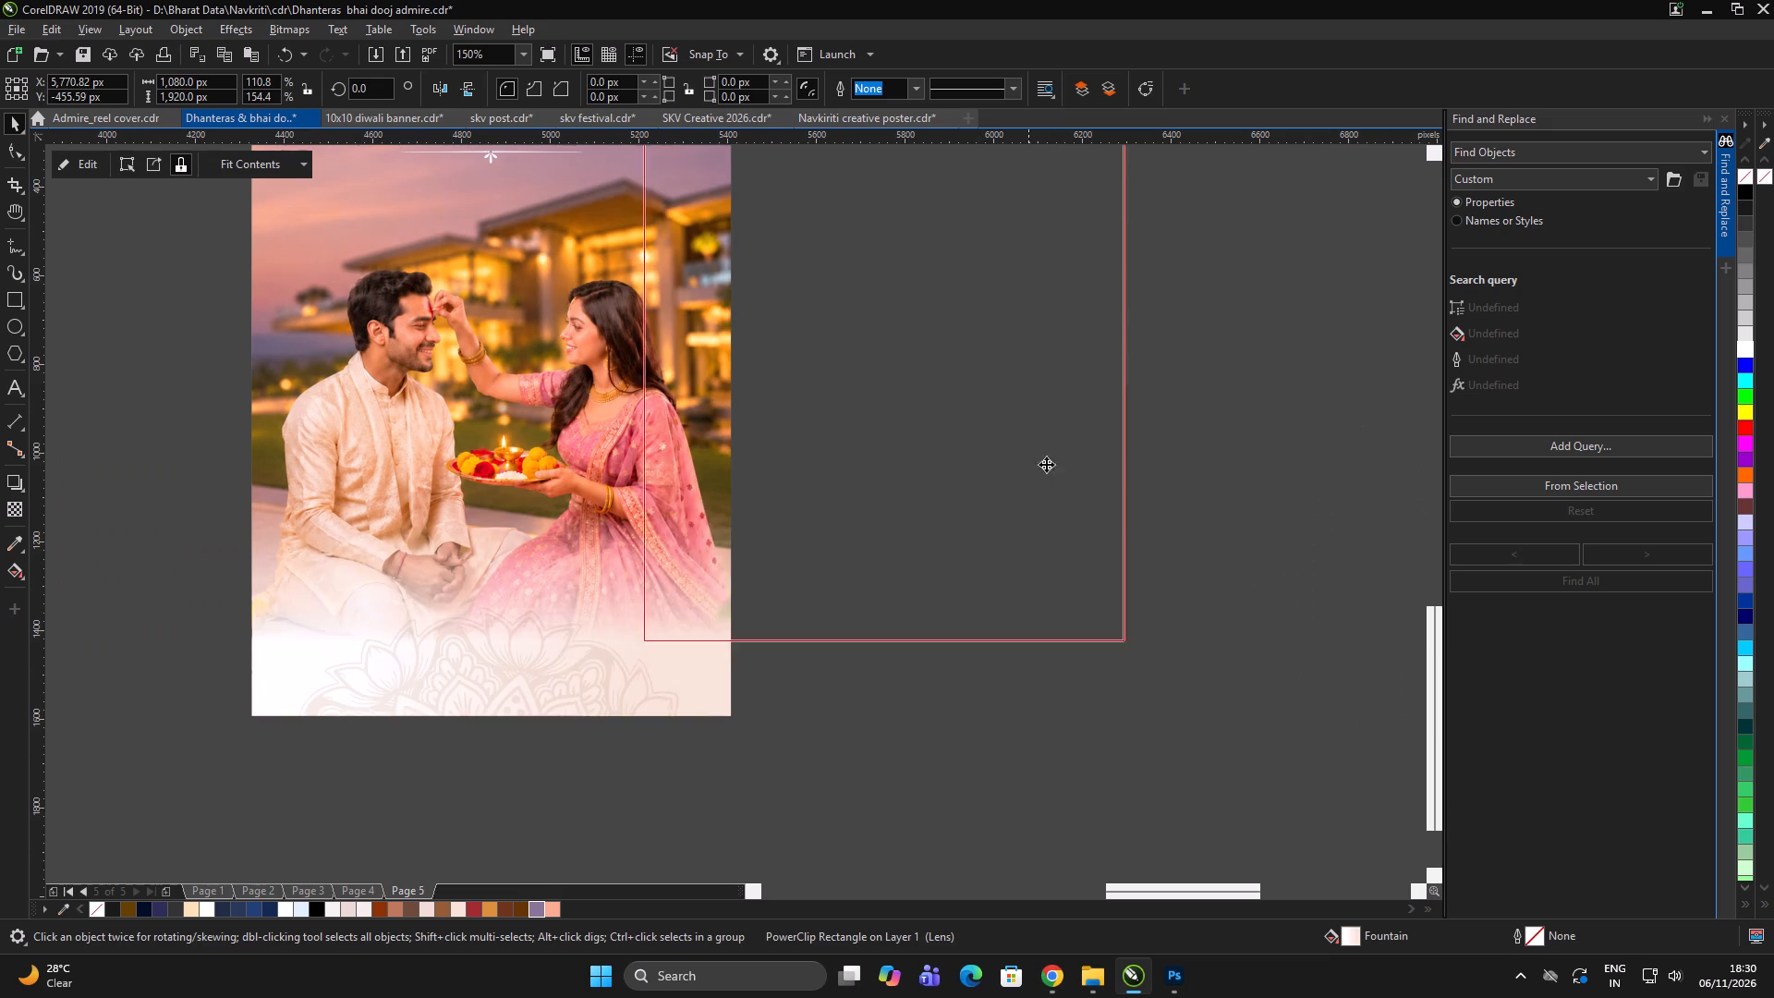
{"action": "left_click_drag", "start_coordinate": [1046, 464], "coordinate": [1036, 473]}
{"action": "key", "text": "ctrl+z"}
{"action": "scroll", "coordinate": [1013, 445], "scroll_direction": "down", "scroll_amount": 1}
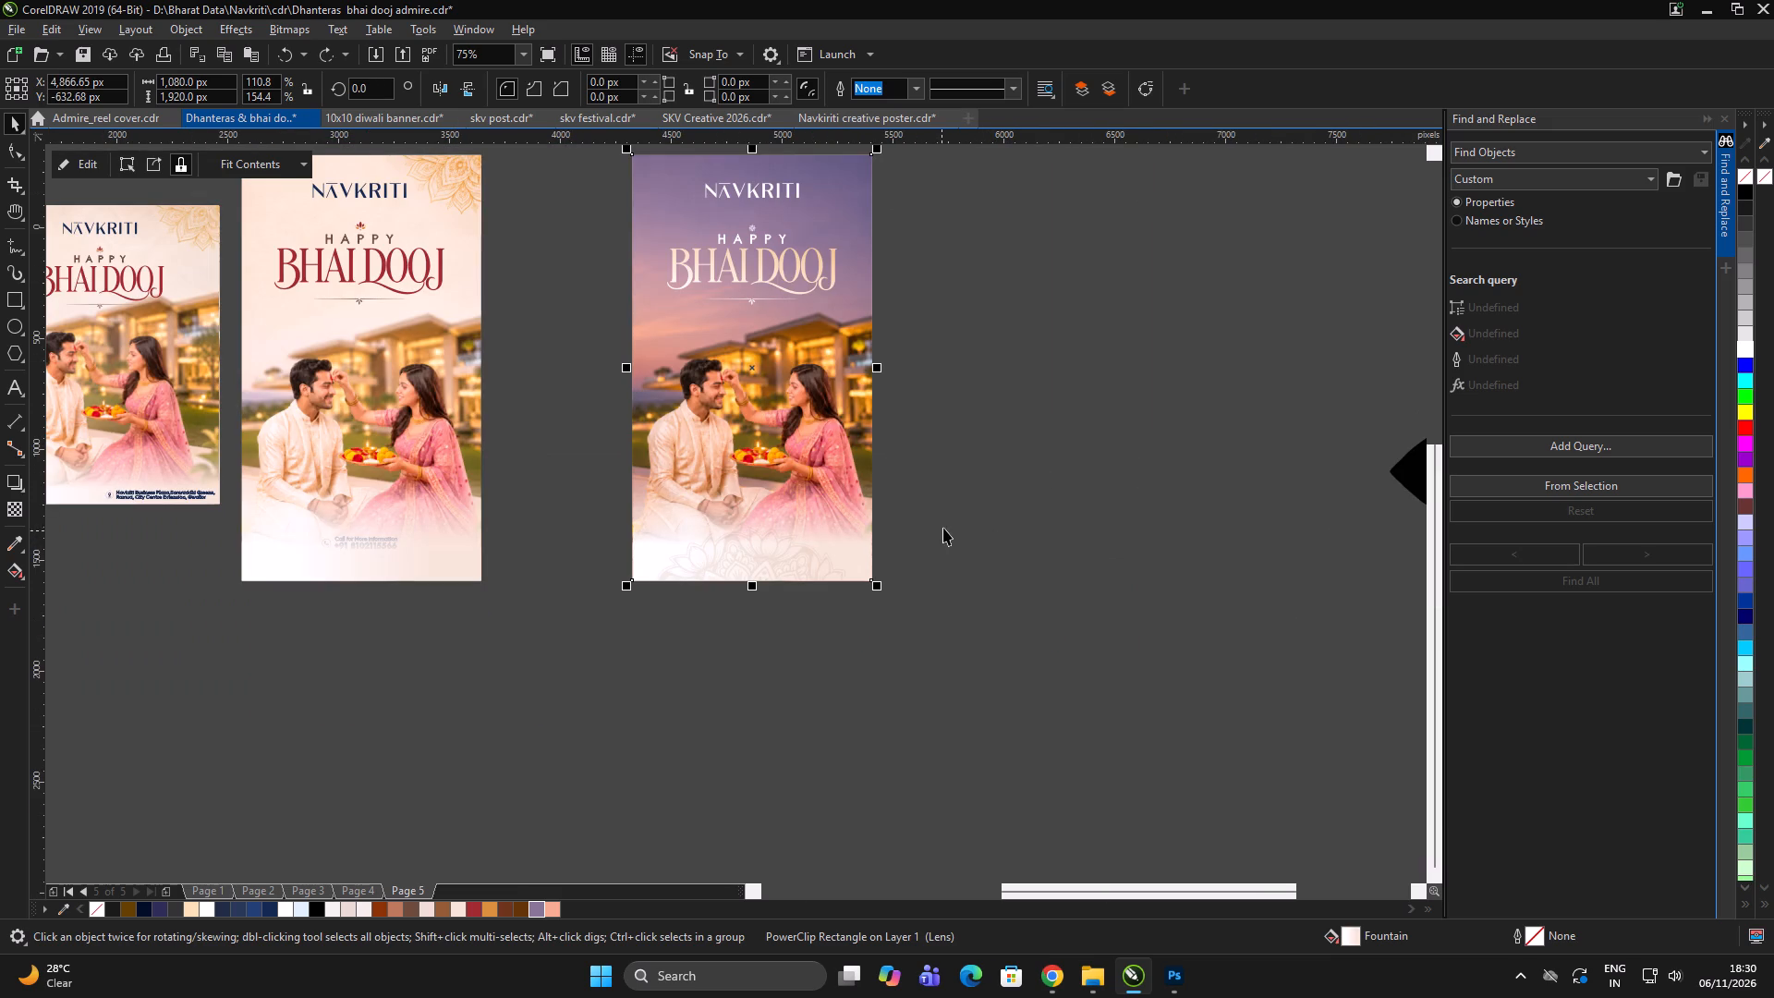
Lower the fully transparent end of the linear fade slightly on the dusk poster's bottom fade rectangle.
{"action": "double_click", "coordinate": [1062, 531]}
{"action": "left_click", "coordinate": [910, 553]}
{"action": "left_click", "coordinate": [839, 539]}
{"action": "scroll", "coordinate": [866, 530], "scroll_direction": "up", "scroll_amount": 1}
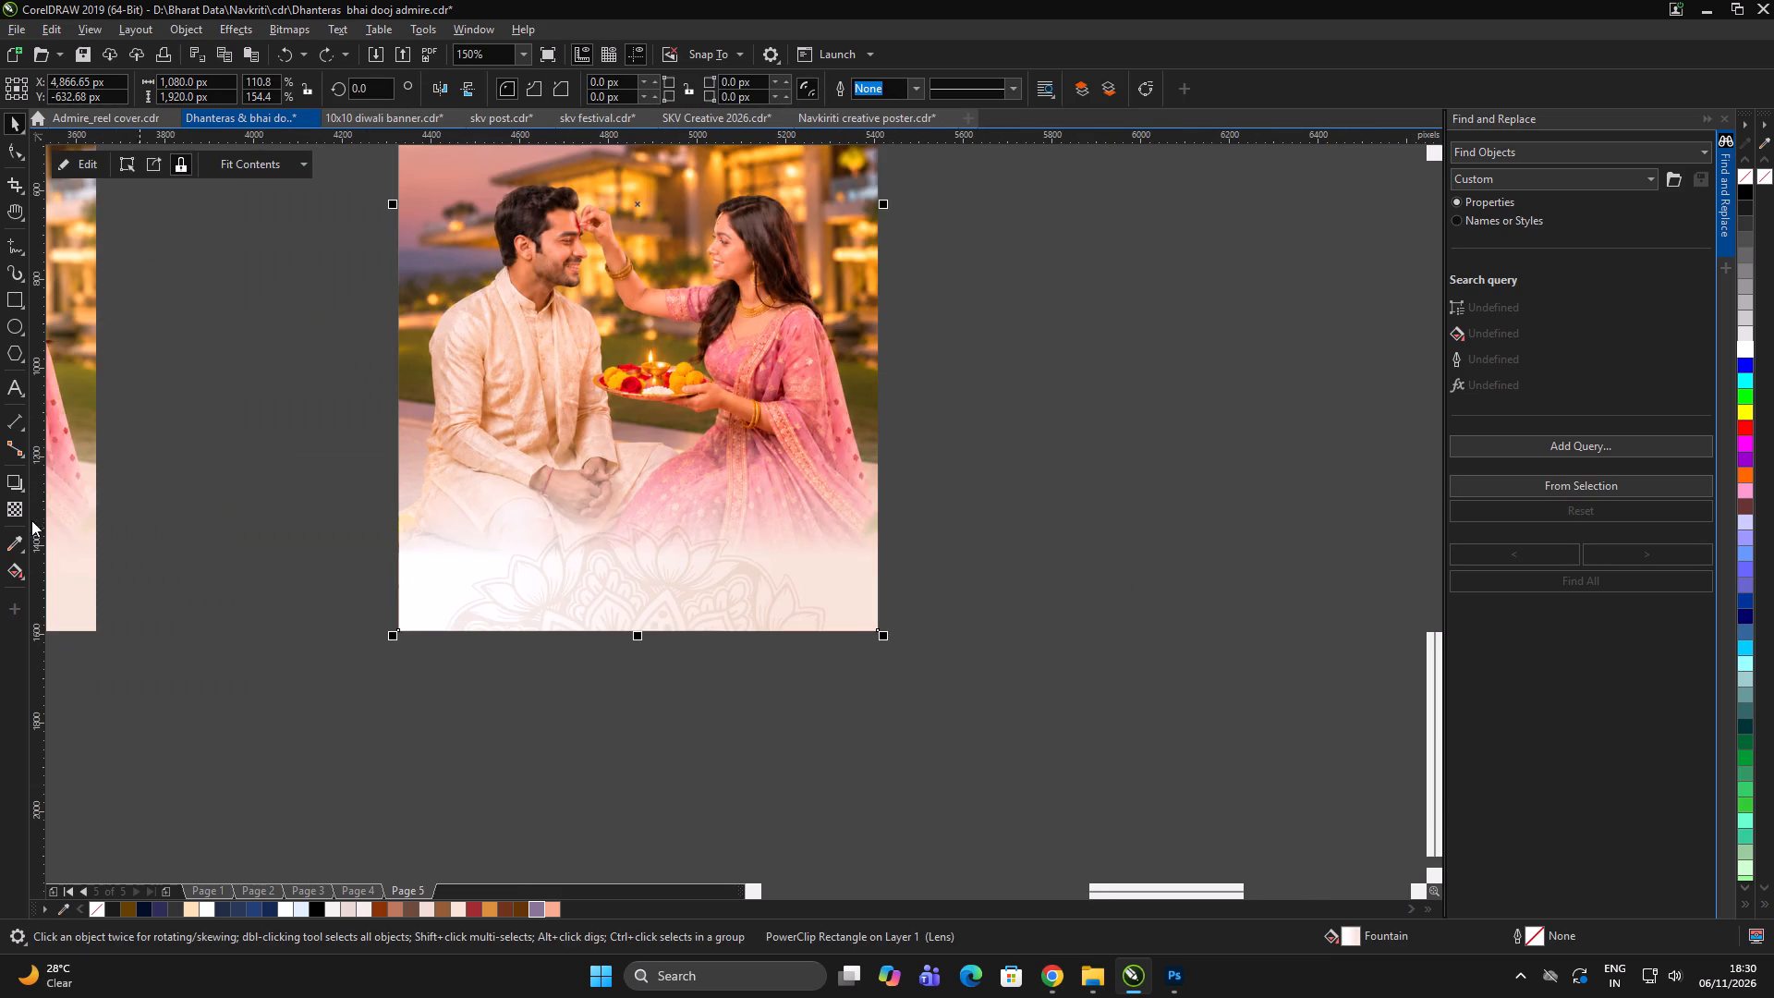
{"action": "left_click", "coordinate": [18, 508]}
{"action": "left_click_drag", "start_coordinate": [636, 428], "coordinate": [638, 444]}
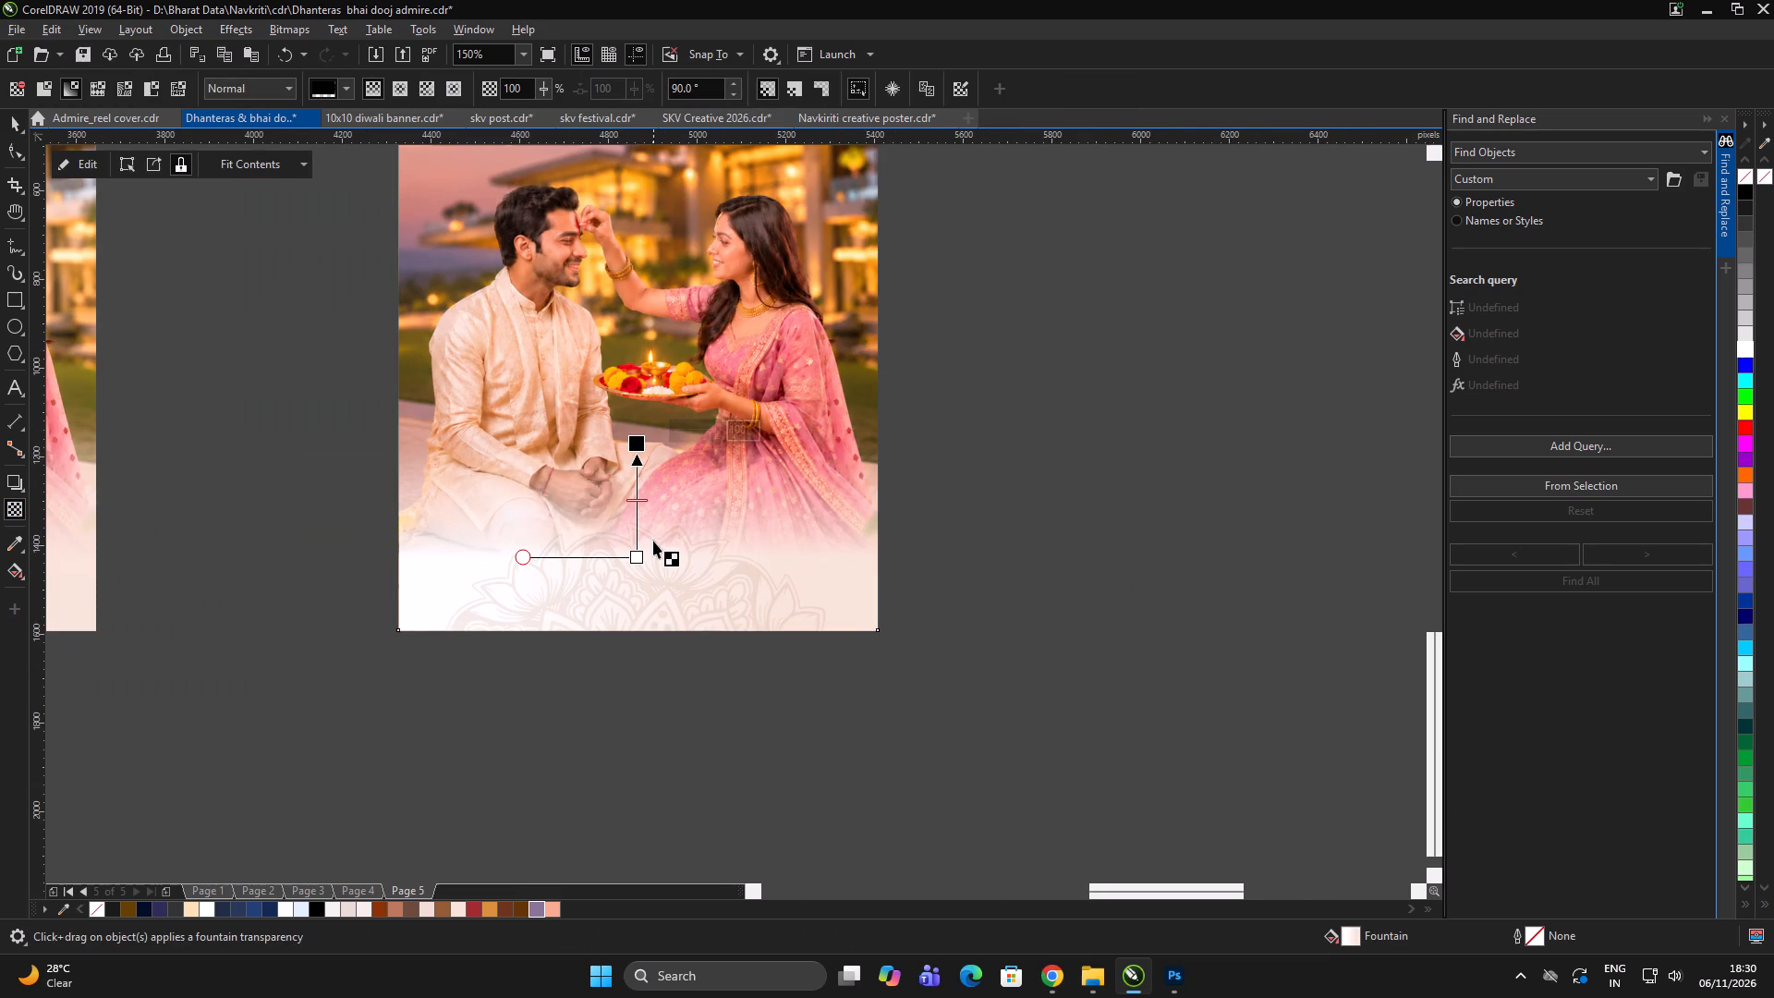
{"action": "key", "text": "space"}
{"action": "left_click", "coordinate": [1206, 444]}
Select the whole dusk Bhai Dooj poster and place a duplicate of it beside the original.
{"action": "scroll", "coordinate": [659, 535], "scroll_direction": "down", "scroll_amount": 1}
{"action": "left_click", "coordinate": [807, 600]}
{"action": "left_click_drag", "start_coordinate": [893, 627], "coordinate": [786, 544]}
{"action": "scroll", "coordinate": [808, 579], "scroll_direction": "down", "scroll_amount": 1}
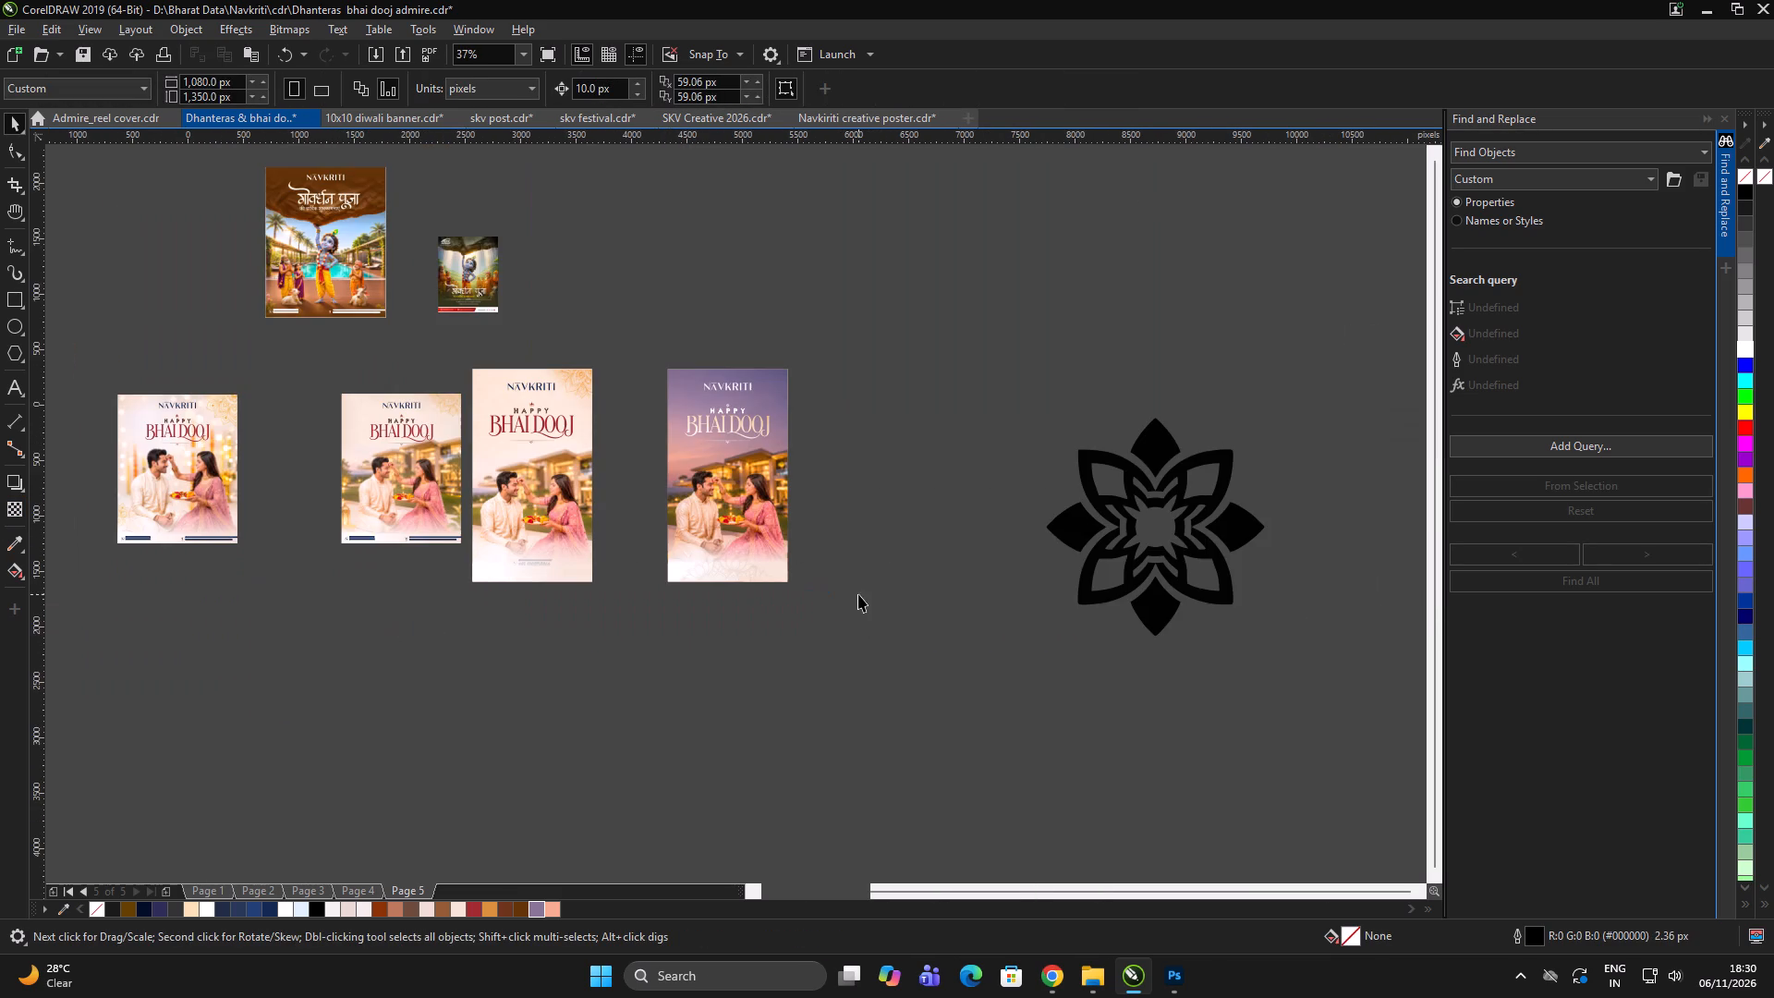
{"action": "left_click", "coordinate": [858, 594]}
{"action": "left_click_drag", "start_coordinate": [881, 616], "coordinate": [621, 336]}
{"action": "left_click_drag", "start_coordinate": [727, 475], "coordinate": [657, 466]}
{"action": "left_click_drag", "start_coordinate": [650, 462], "coordinate": [781, 469]}
{"action": "right_click", "coordinate": [781, 469], "text": "shift"}
{"action": "left_click", "coordinate": [926, 465]}
{"action": "left_click_drag", "start_coordinate": [928, 466], "coordinate": [918, 470]}
{"action": "scroll", "coordinate": [796, 487], "scroll_direction": "up", "scroll_amount": 2}
Try ungrouping the duplicated poster's fade rectangle with its mandala, and send the rectangle to the back of the layer.
{"action": "left_click", "coordinate": [796, 487]}
{"action": "key", "text": "ctrl+u"}
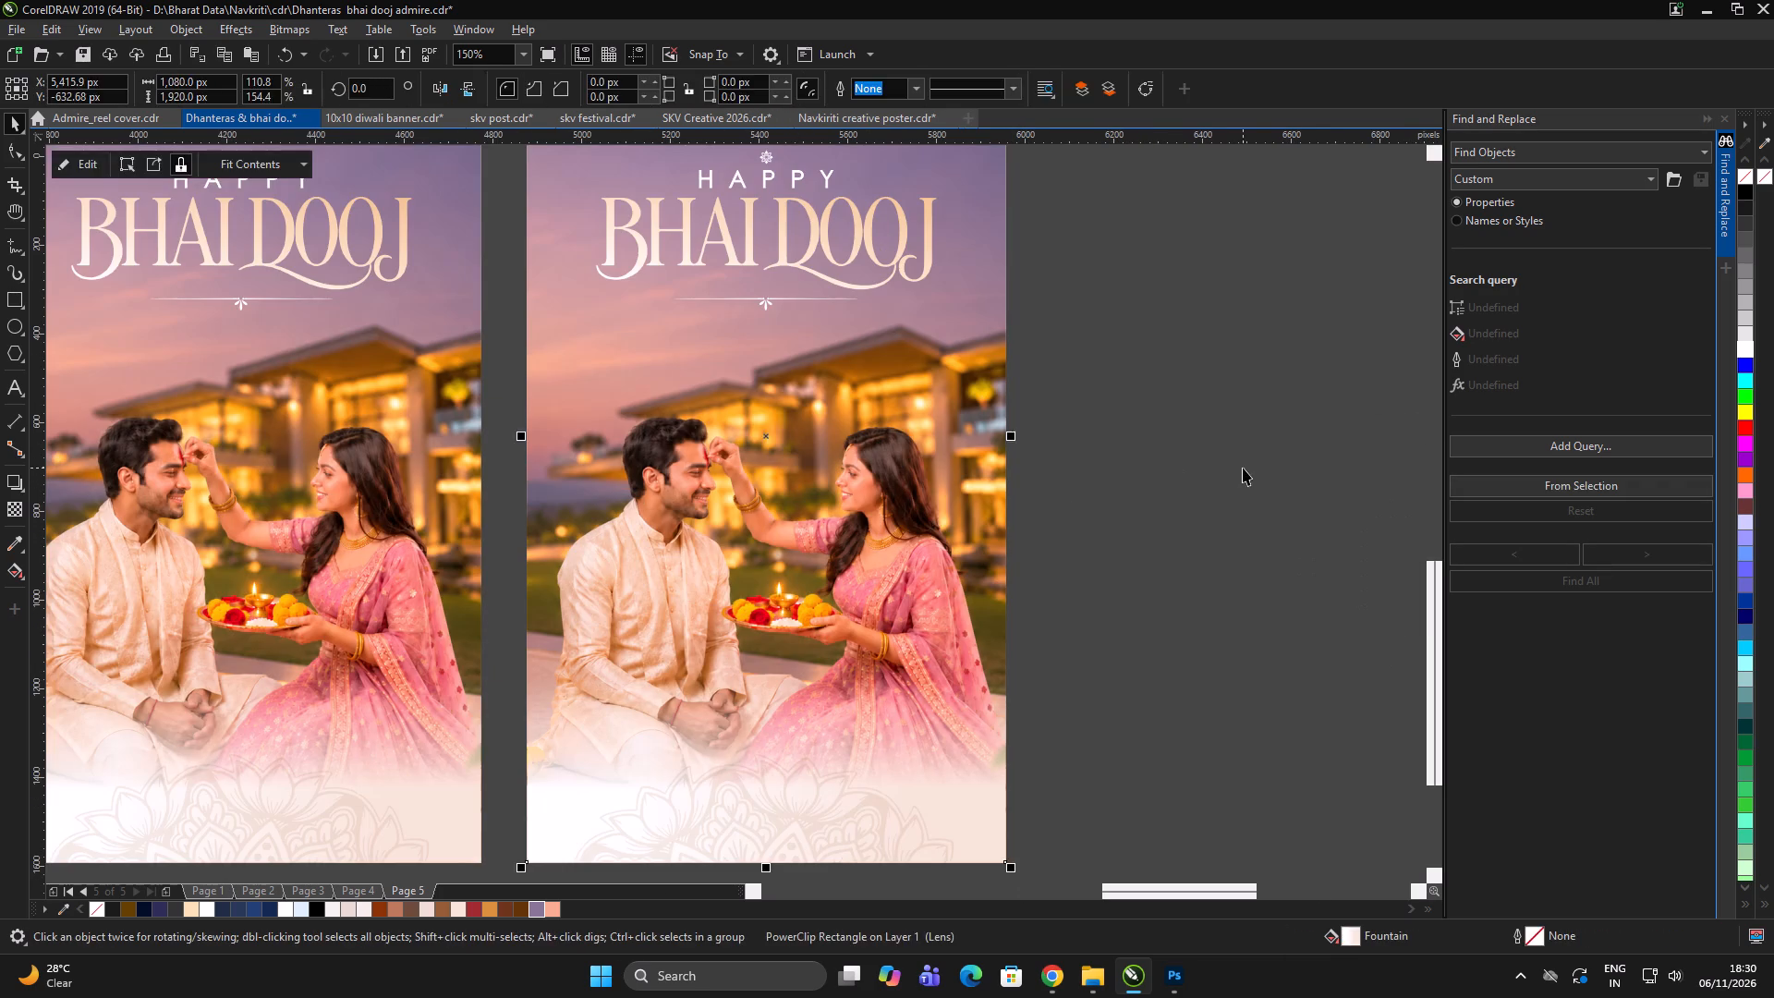
{"action": "double_click", "coordinate": [1243, 468], "text": "ctrl"}
{"action": "left_click", "coordinate": [875, 576]}
{"action": "key", "text": "shift+End"}
{"action": "key", "text": "shift+Page_Down"}
{"action": "scroll", "coordinate": [999, 512], "scroll_direction": "up", "scroll_amount": 1, "text": "shift"}
{"action": "scroll", "coordinate": [857, 493], "scroll_direction": "down", "scroll_amount": 2}
{"action": "double_click", "coordinate": [1075, 487]}
{"action": "left_click", "coordinate": [909, 538]}
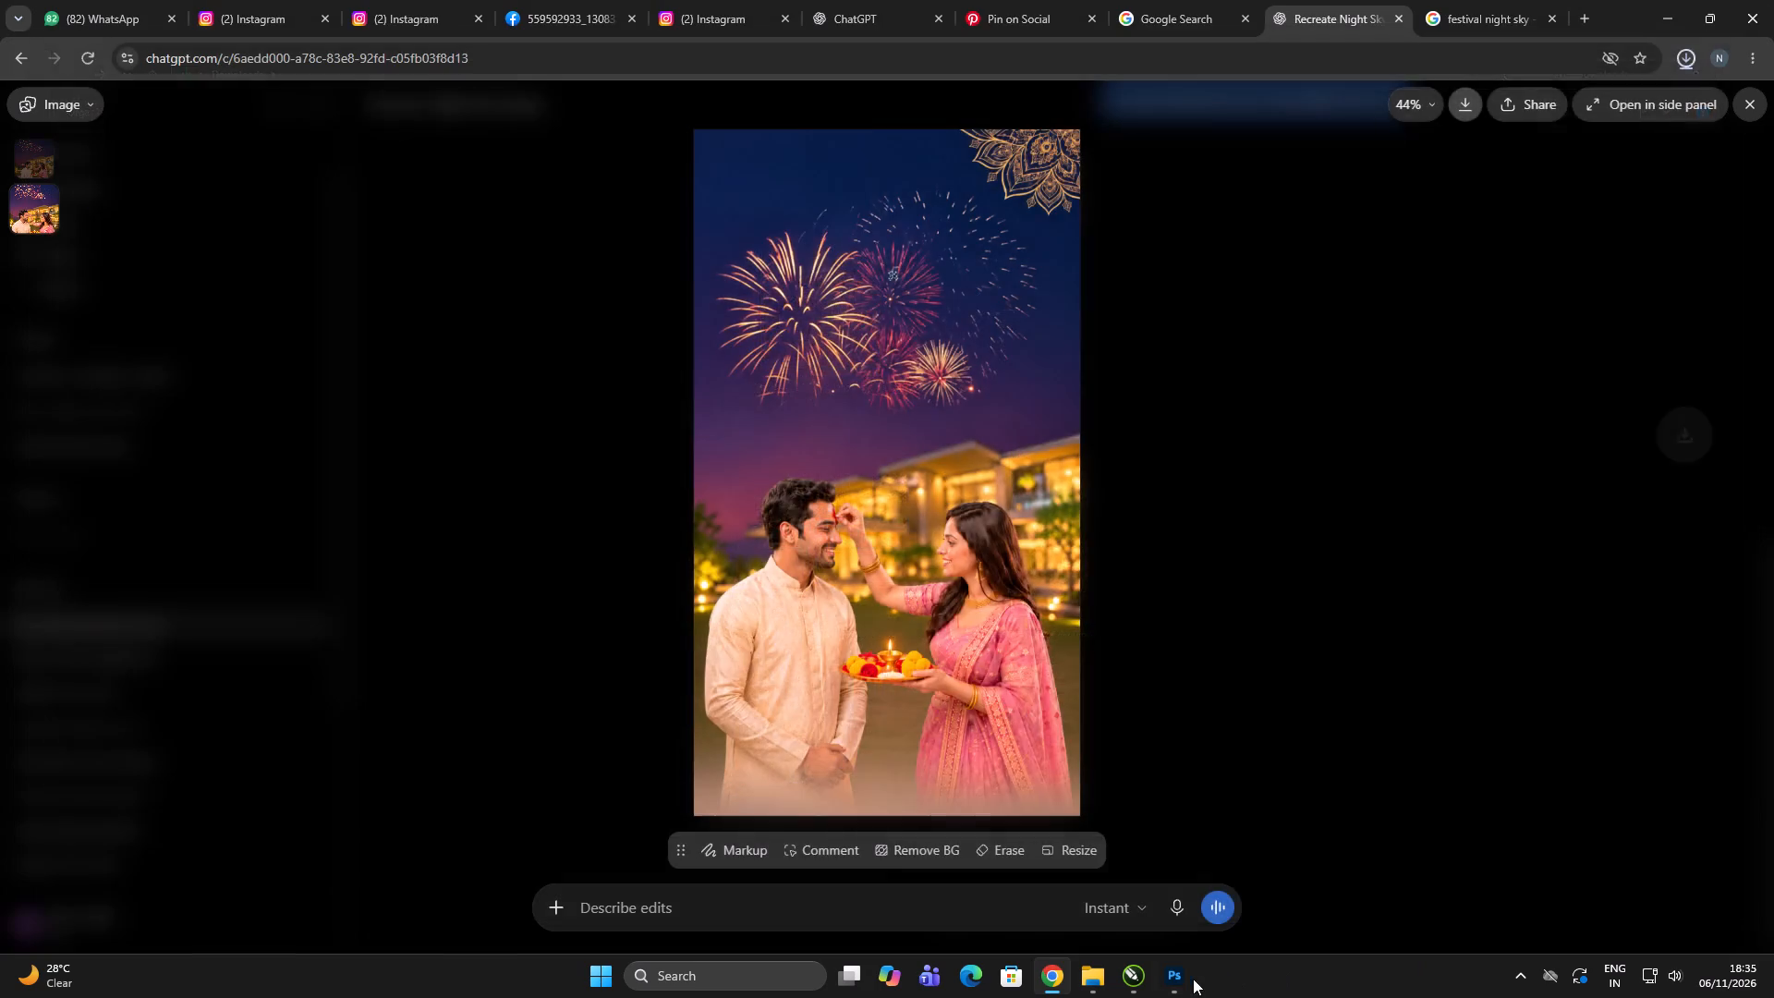
Switch to Photoshop, open Diwali Tilak Ceremony Under Fireworks from Downloads and unlock its background layer.
{"action": "left_click", "coordinate": [1183, 976]}
{"action": "left_click", "coordinate": [54, 7]}
{"action": "left_click", "coordinate": [56, 44]}
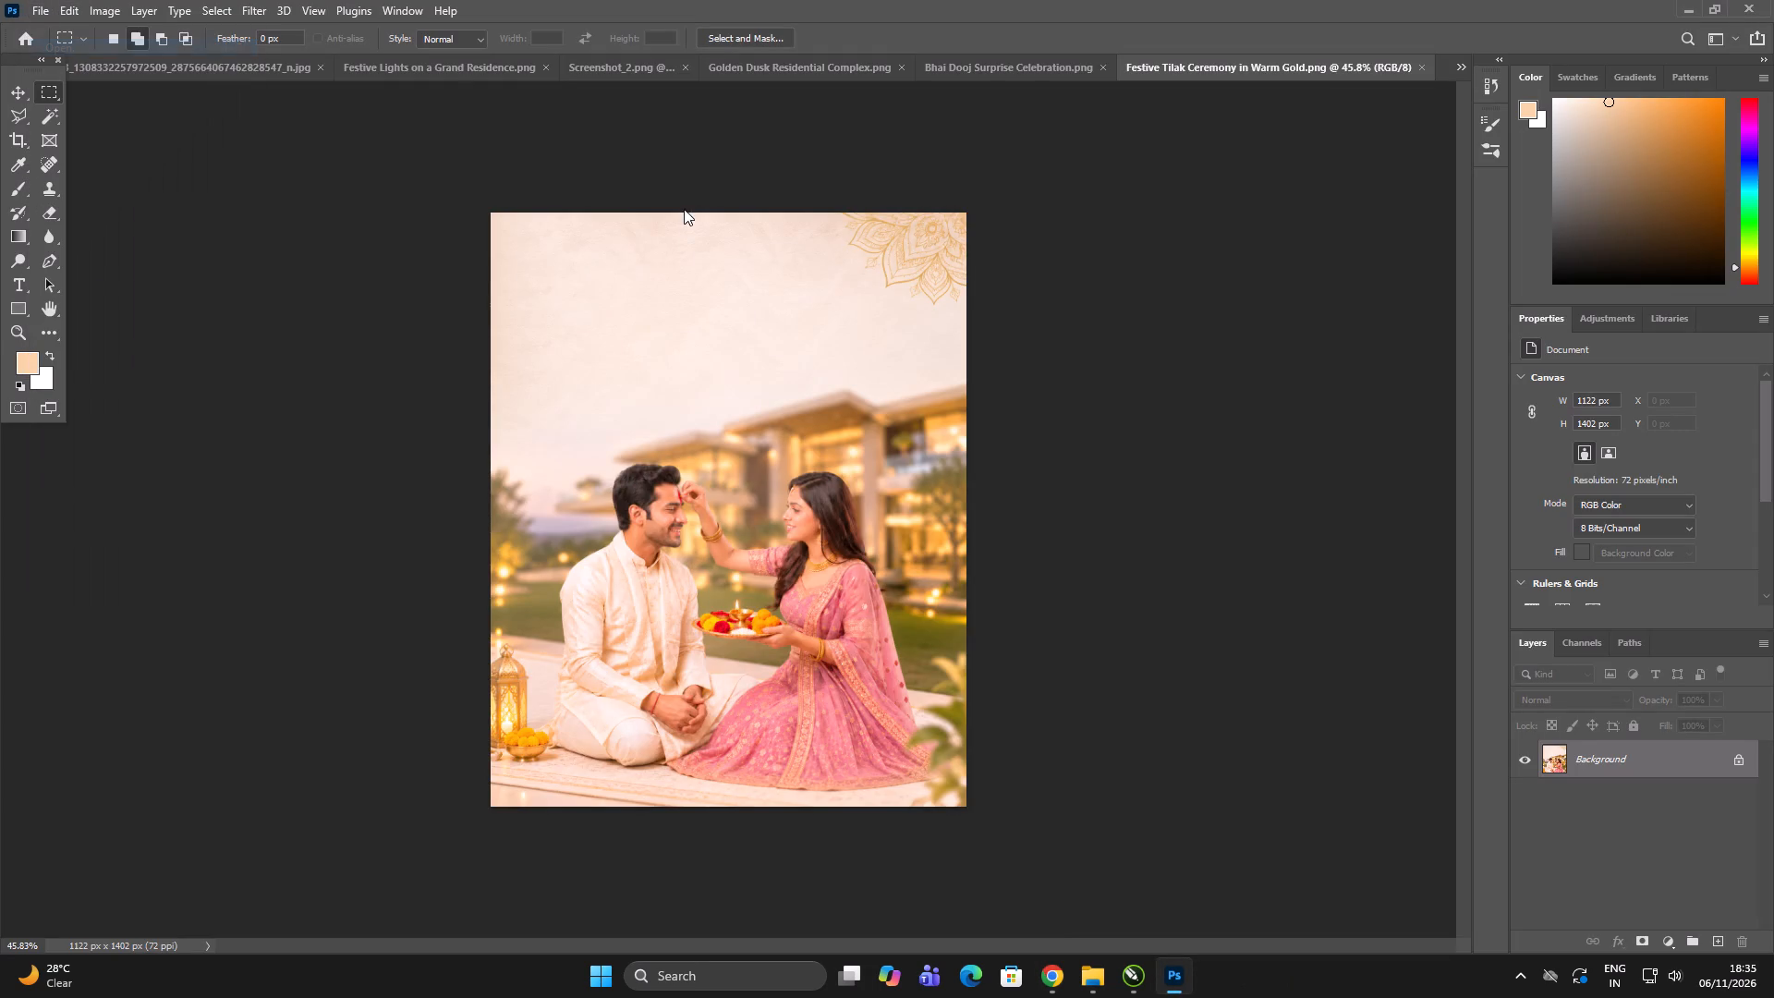
{"action": "left_click", "coordinate": [346, 480]}
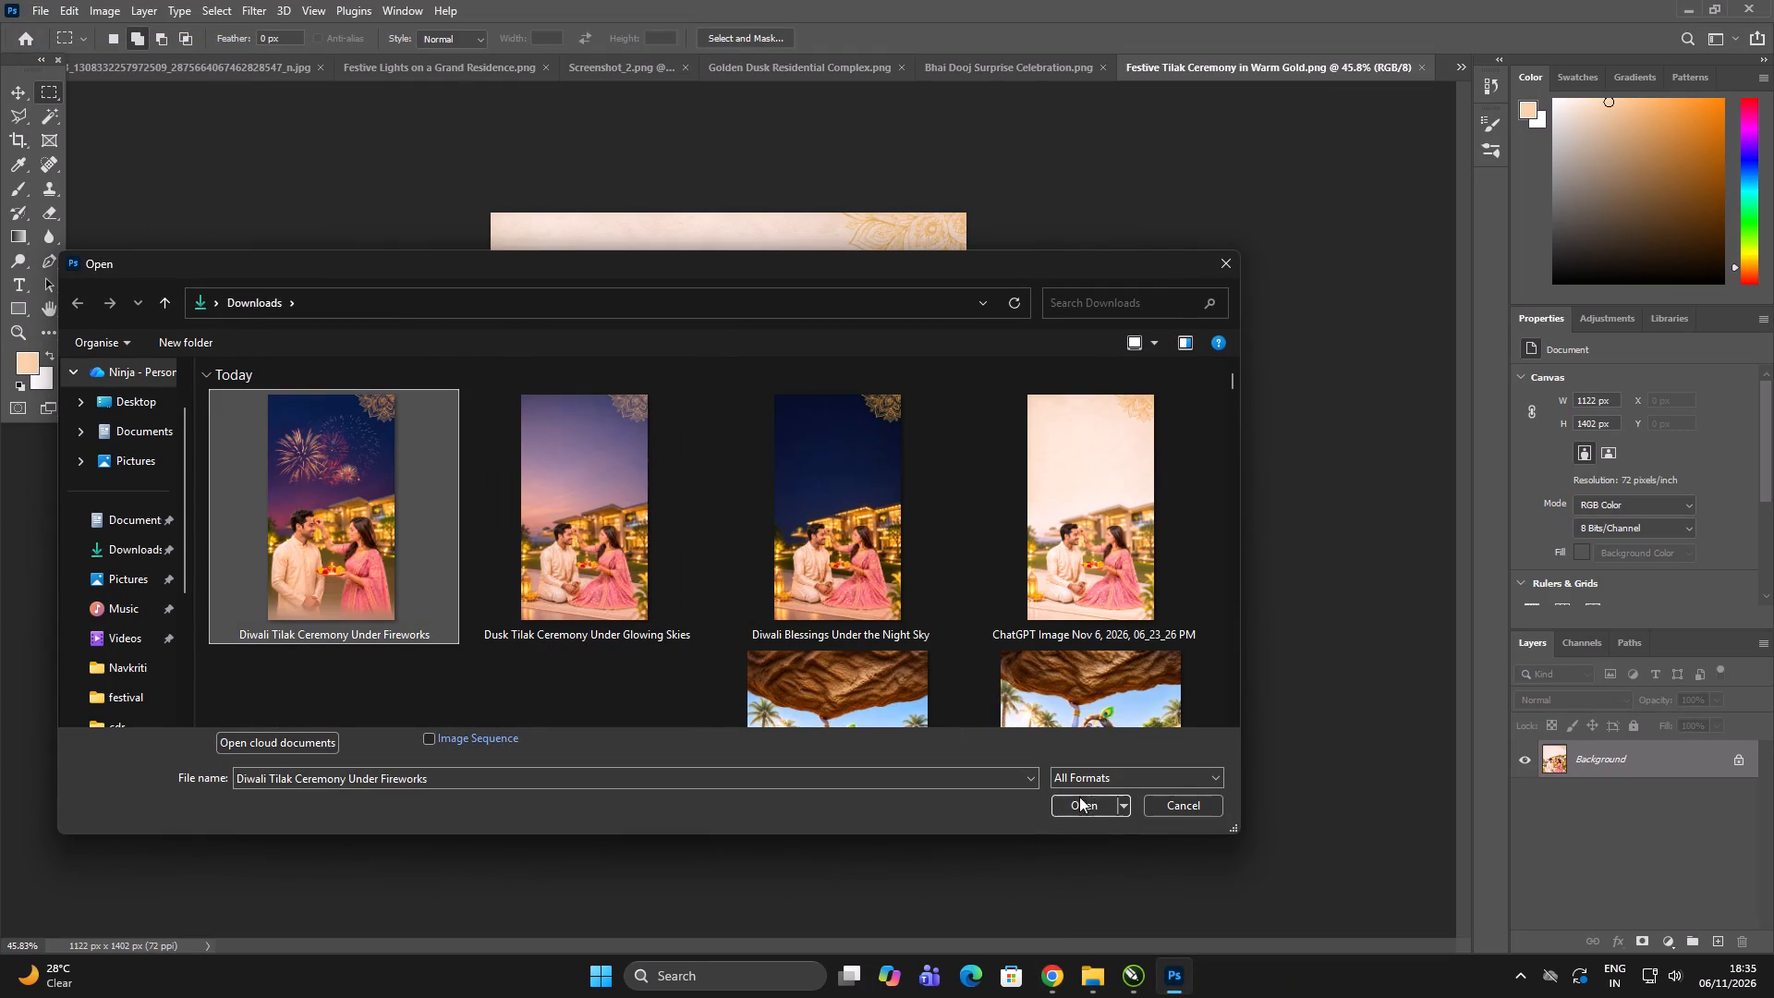
{"action": "left_click", "coordinate": [1078, 801]}
{"action": "left_click", "coordinate": [1734, 764]}
Outline the golden mandala in the sky's corner with the Polygonal Lasso, fill it with matching night sky, and deselect.
{"action": "scroll", "coordinate": [932, 94], "scroll_direction": "up", "scroll_amount": 4, "text": "alt"}
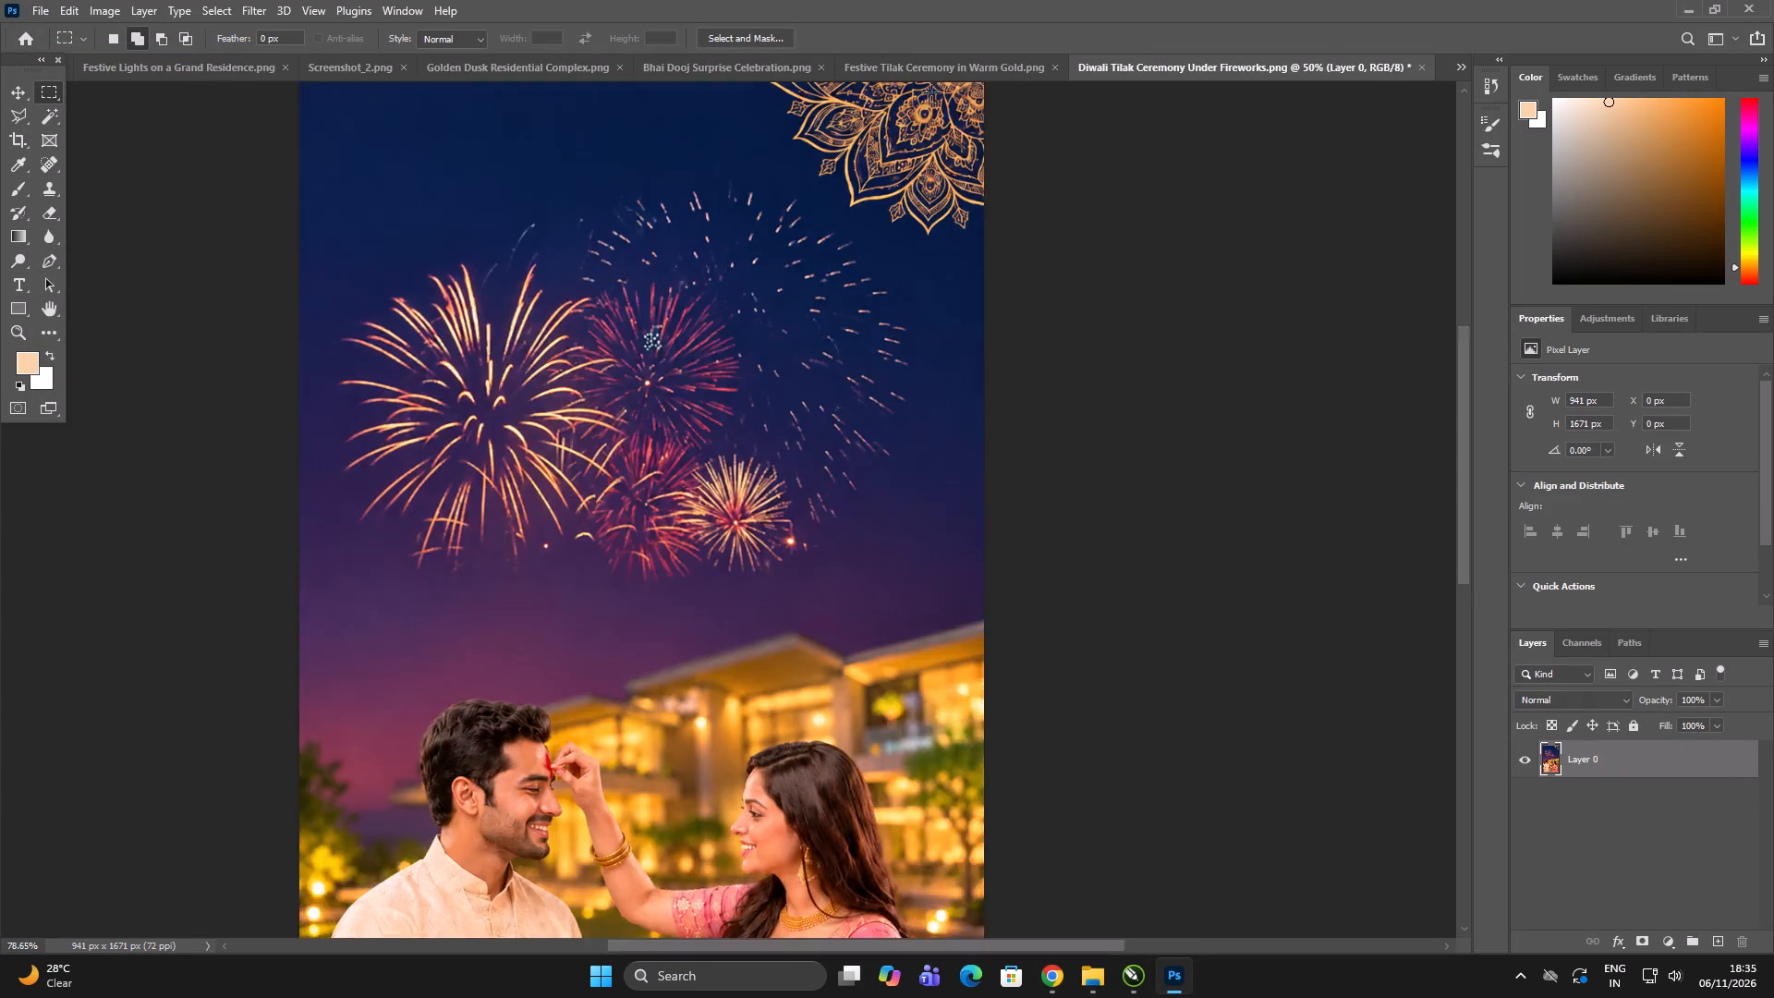
{"action": "scroll", "coordinate": [931, 92], "scroll_direction": "up", "scroll_amount": 17, "text": "alt"}
{"action": "scroll", "coordinate": [888, 517], "scroll_direction": "down", "scroll_amount": 8, "text": "alt"}
{"action": "left_click", "coordinate": [15, 116]}
{"action": "left_click_drag", "start_coordinate": [425, 170], "coordinate": [430, 175]}
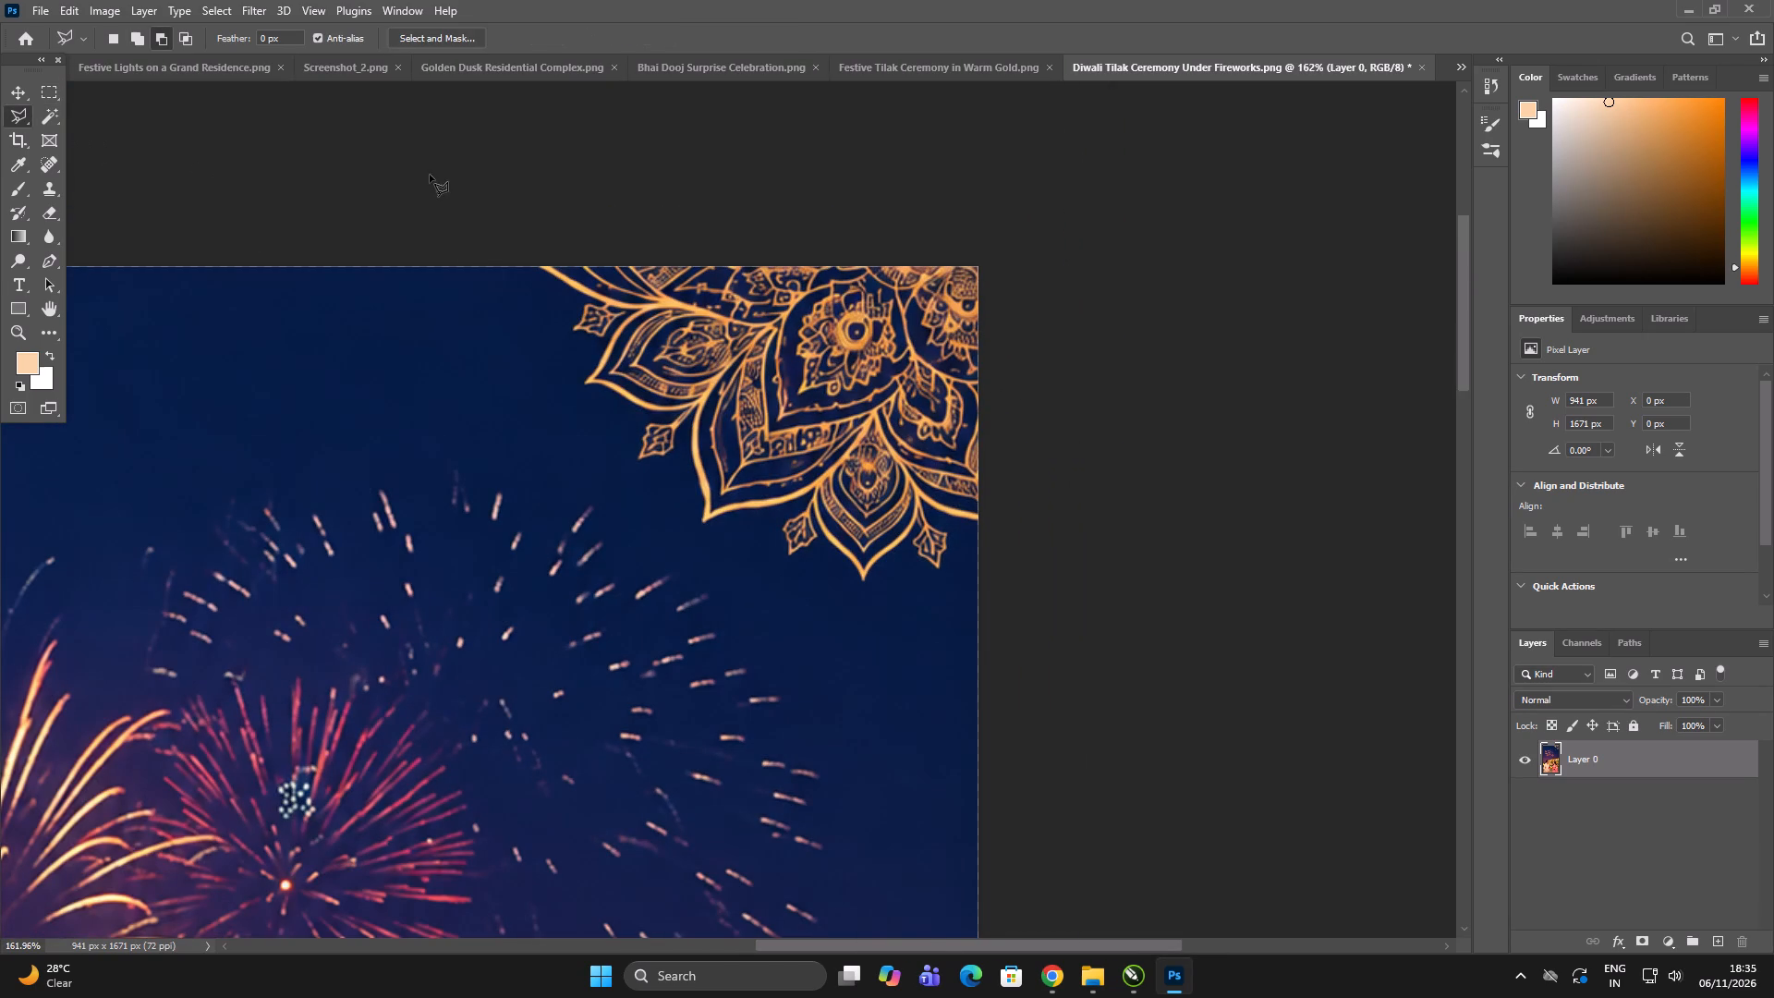
{"action": "left_click_drag", "start_coordinate": [430, 175], "coordinate": [434, 197]}
{"action": "left_click", "coordinate": [550, 410]}
{"action": "left_click_drag", "start_coordinate": [650, 505], "coordinate": [699, 548]}
{"action": "left_click_drag", "start_coordinate": [820, 610], "coordinate": [866, 631]}
{"action": "left_click_drag", "start_coordinate": [1052, 650], "coordinate": [1117, 604]}
{"action": "left_click_drag", "start_coordinate": [1187, 282], "coordinate": [1160, 229]}
{"action": "left_click_drag", "start_coordinate": [882, 138], "coordinate": [825, 143]}
{"action": "left_click_drag", "start_coordinate": [596, 140], "coordinate": [582, 145]}
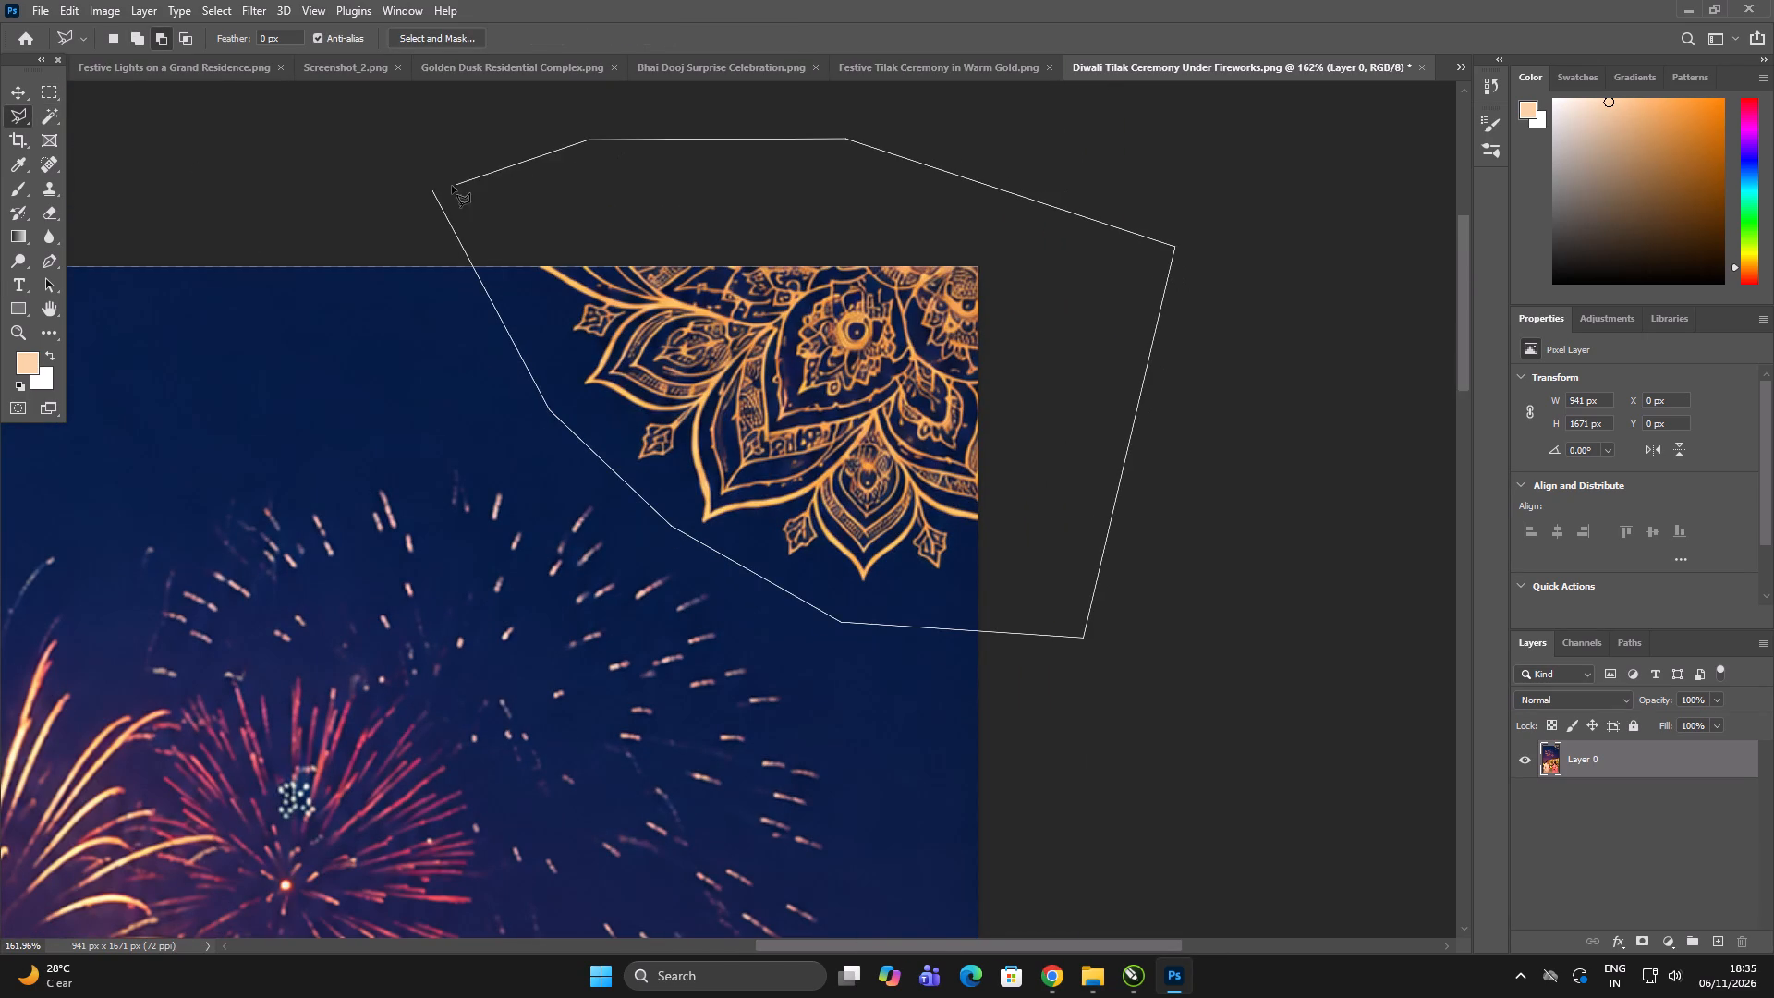
{"action": "left_click", "coordinate": [433, 190]}
{"action": "key", "text": "shift+BackSpace"}
{"action": "key", "text": "Return"}
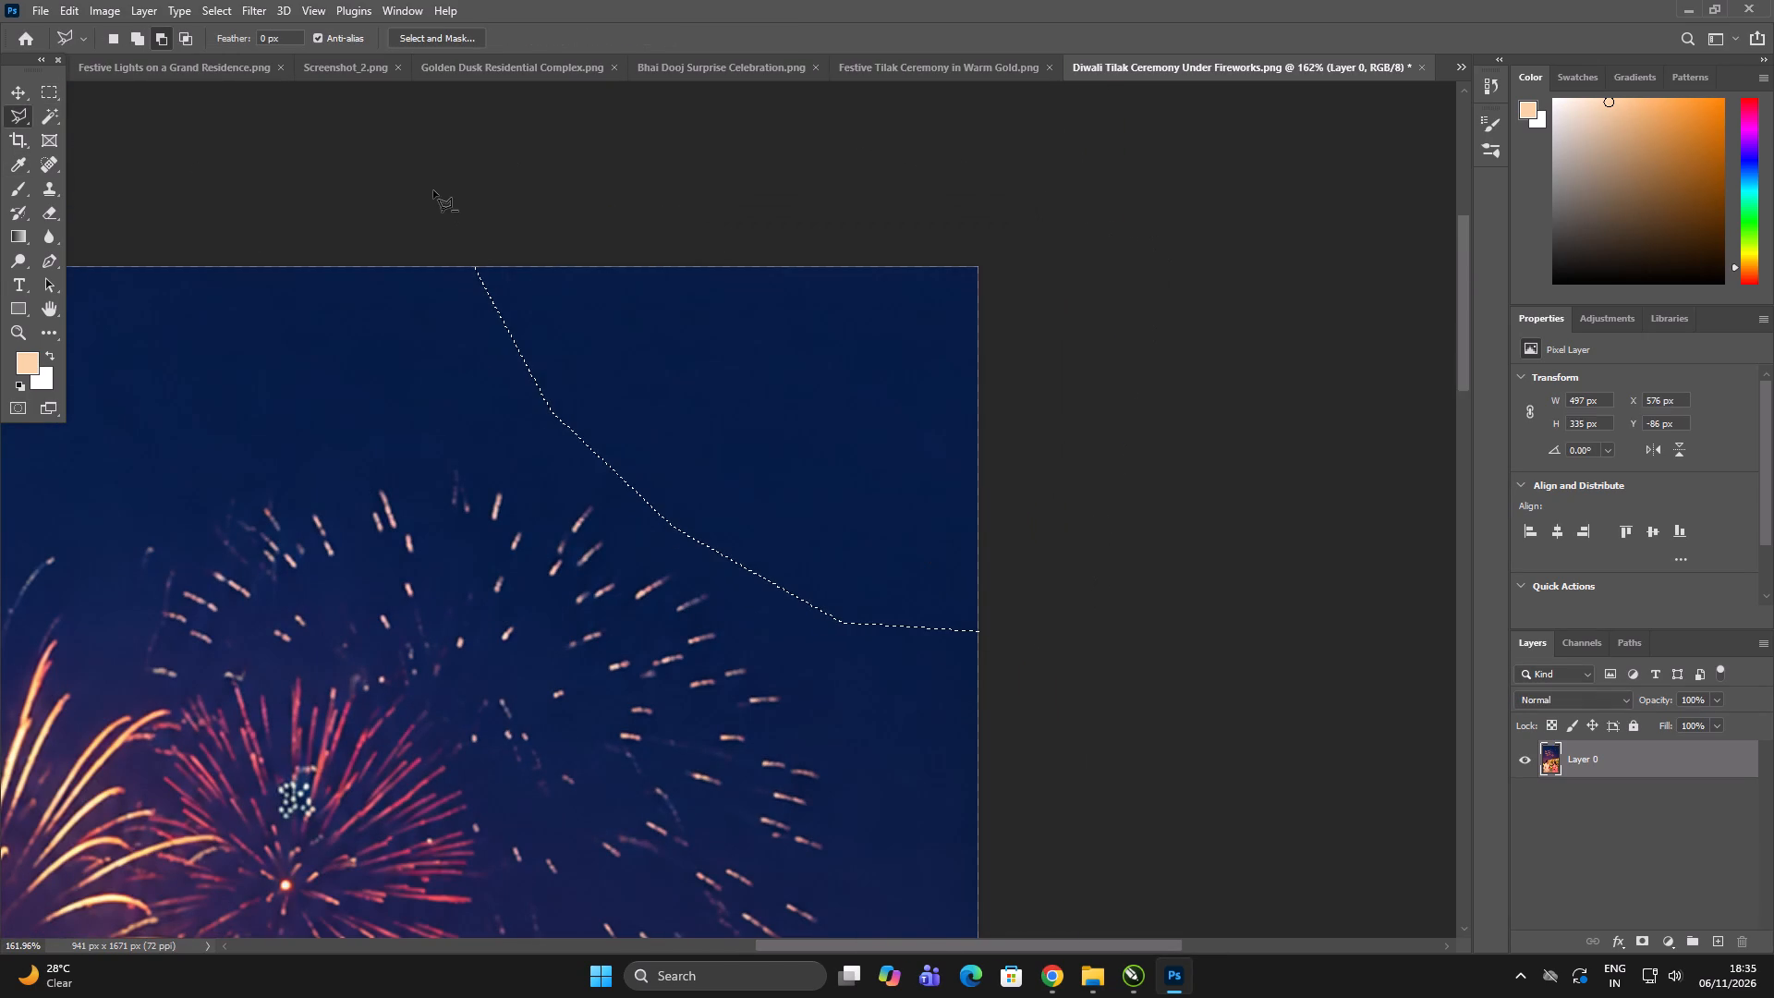
{"action": "key", "text": "ctrl+d"}
{"action": "scroll", "coordinate": [701, 167], "scroll_direction": "down", "scroll_amount": 15, "text": "alt"}
{"action": "scroll", "coordinate": [822, 310], "scroll_direction": "up", "scroll_amount": 2, "text": "alt"}
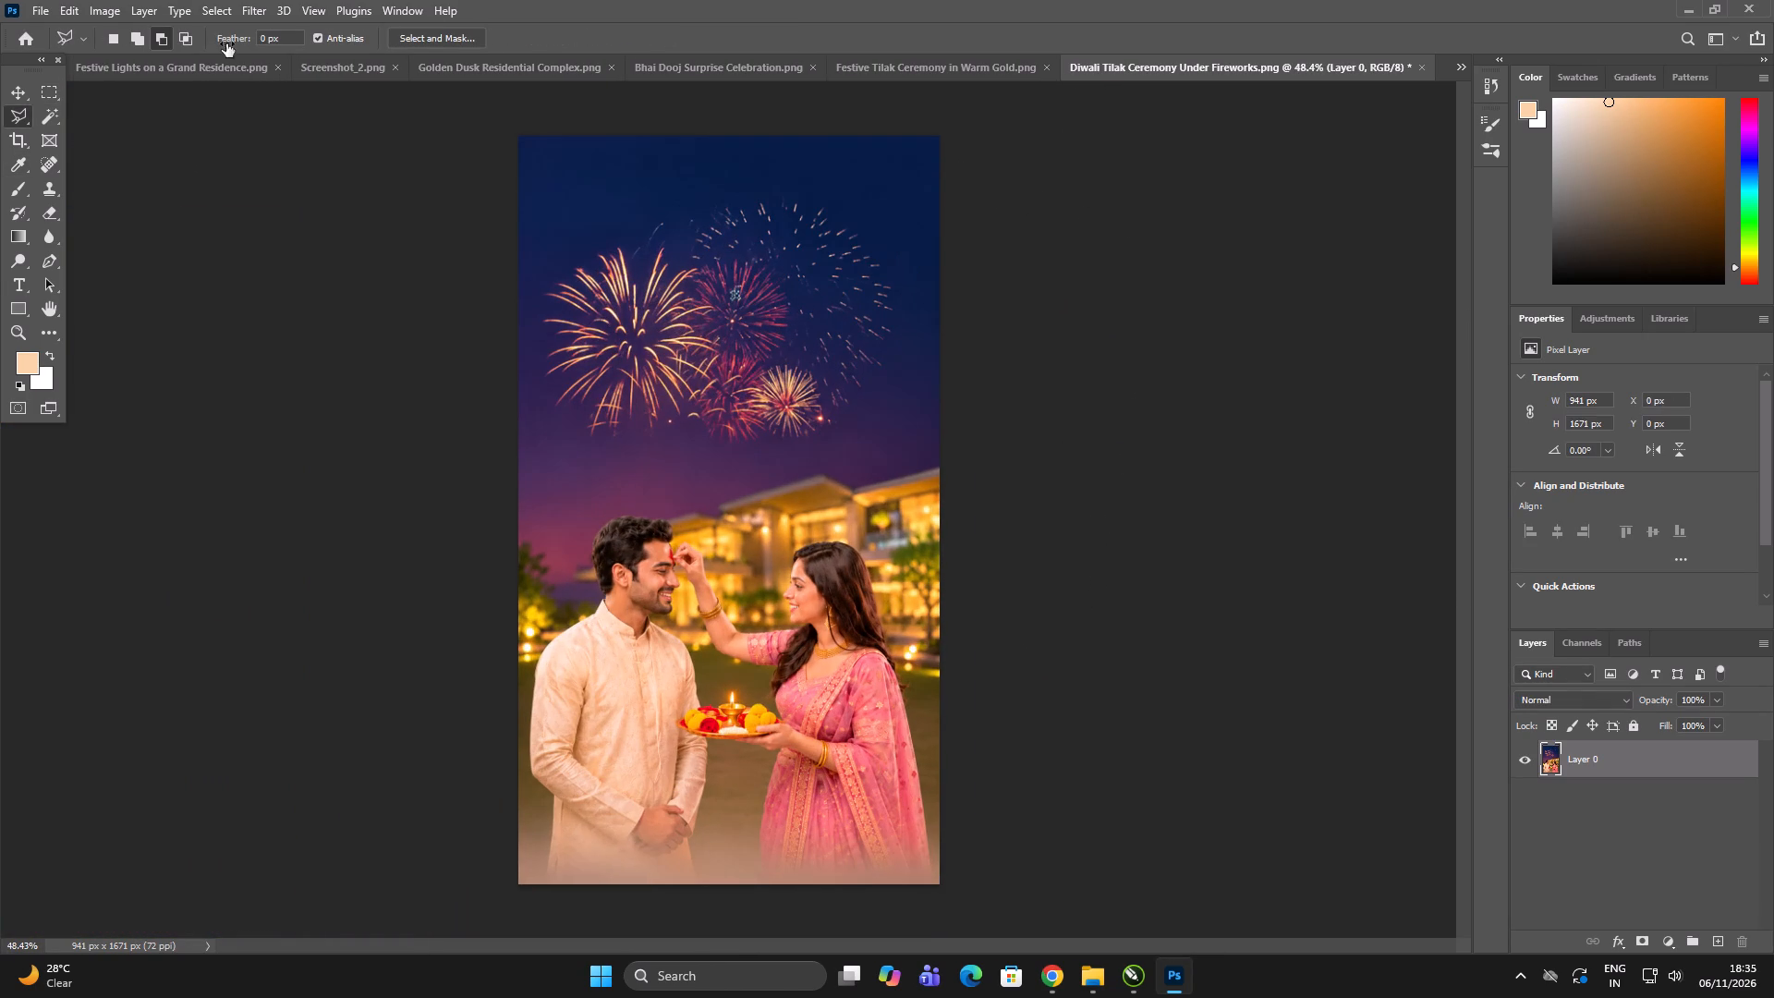
Save the retouched image in Downloads as the JPEG file Diwali Tilak Ceremony Under Fireworkssadf.
{"action": "left_click", "coordinate": [45, 7]}
{"action": "left_click", "coordinate": [81, 235]}
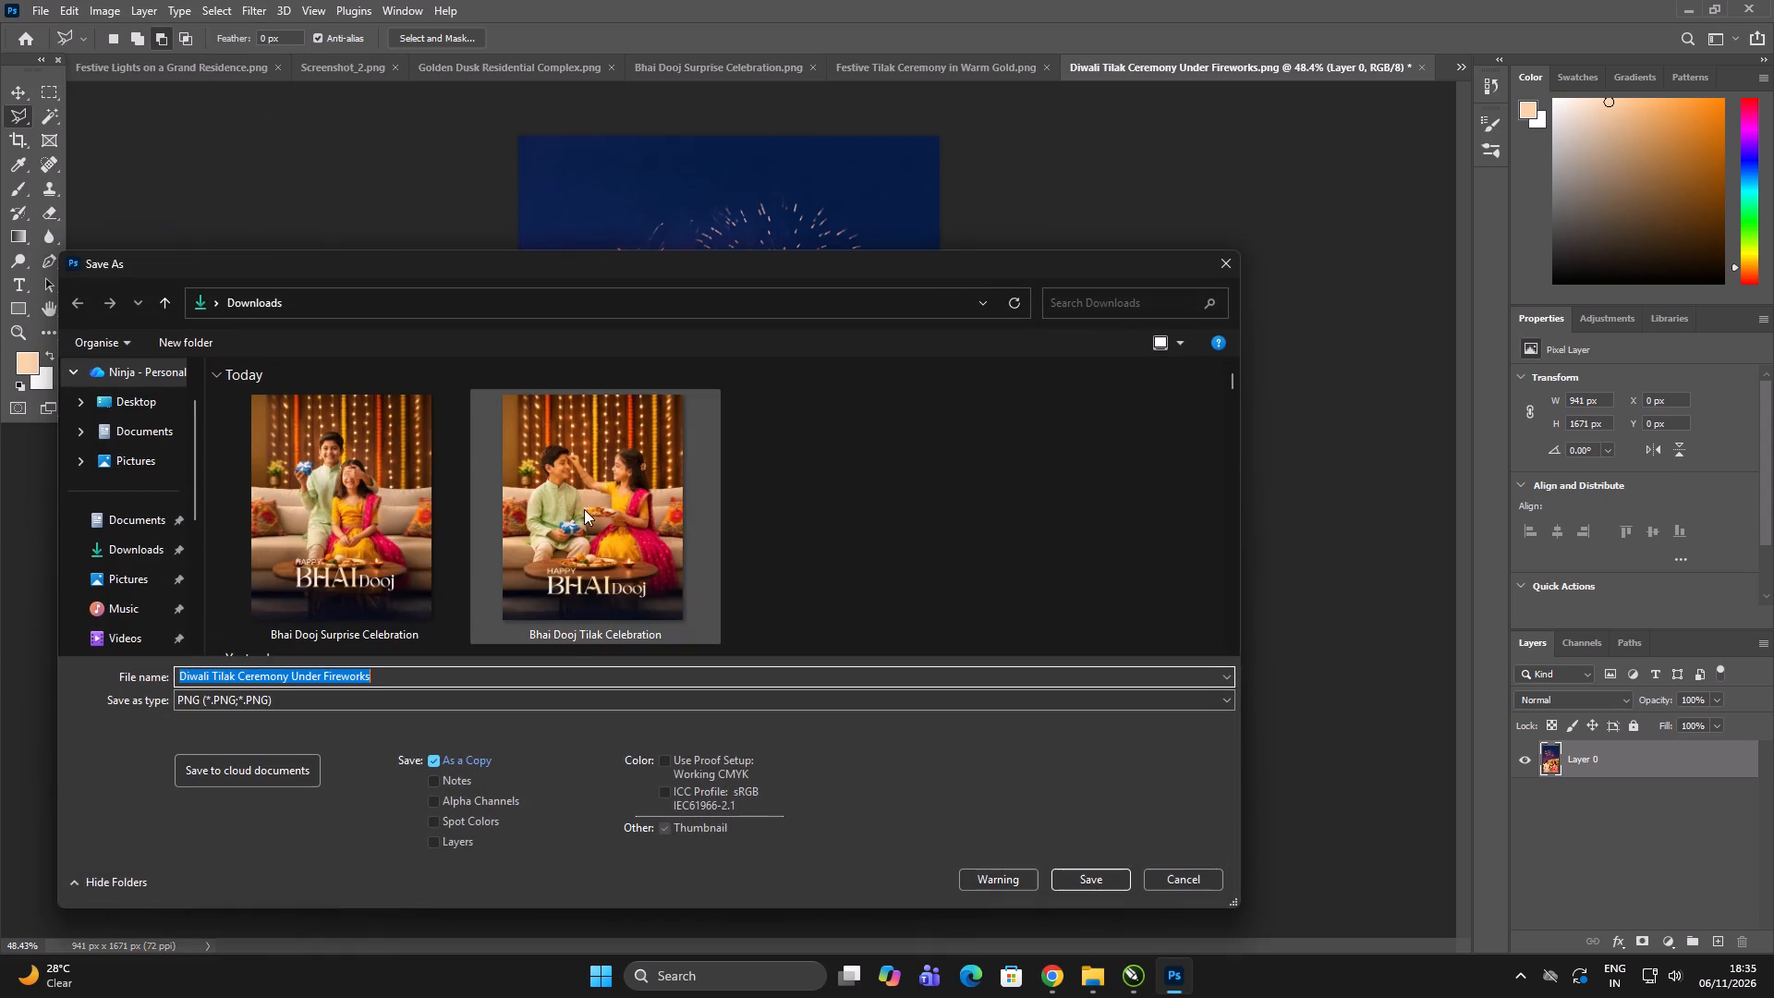
{"action": "left_click", "coordinate": [410, 693]}
{"action": "scroll", "coordinate": [415, 642], "scroll_direction": "up", "scroll_amount": 4}
{"action": "left_click", "coordinate": [319, 510]}
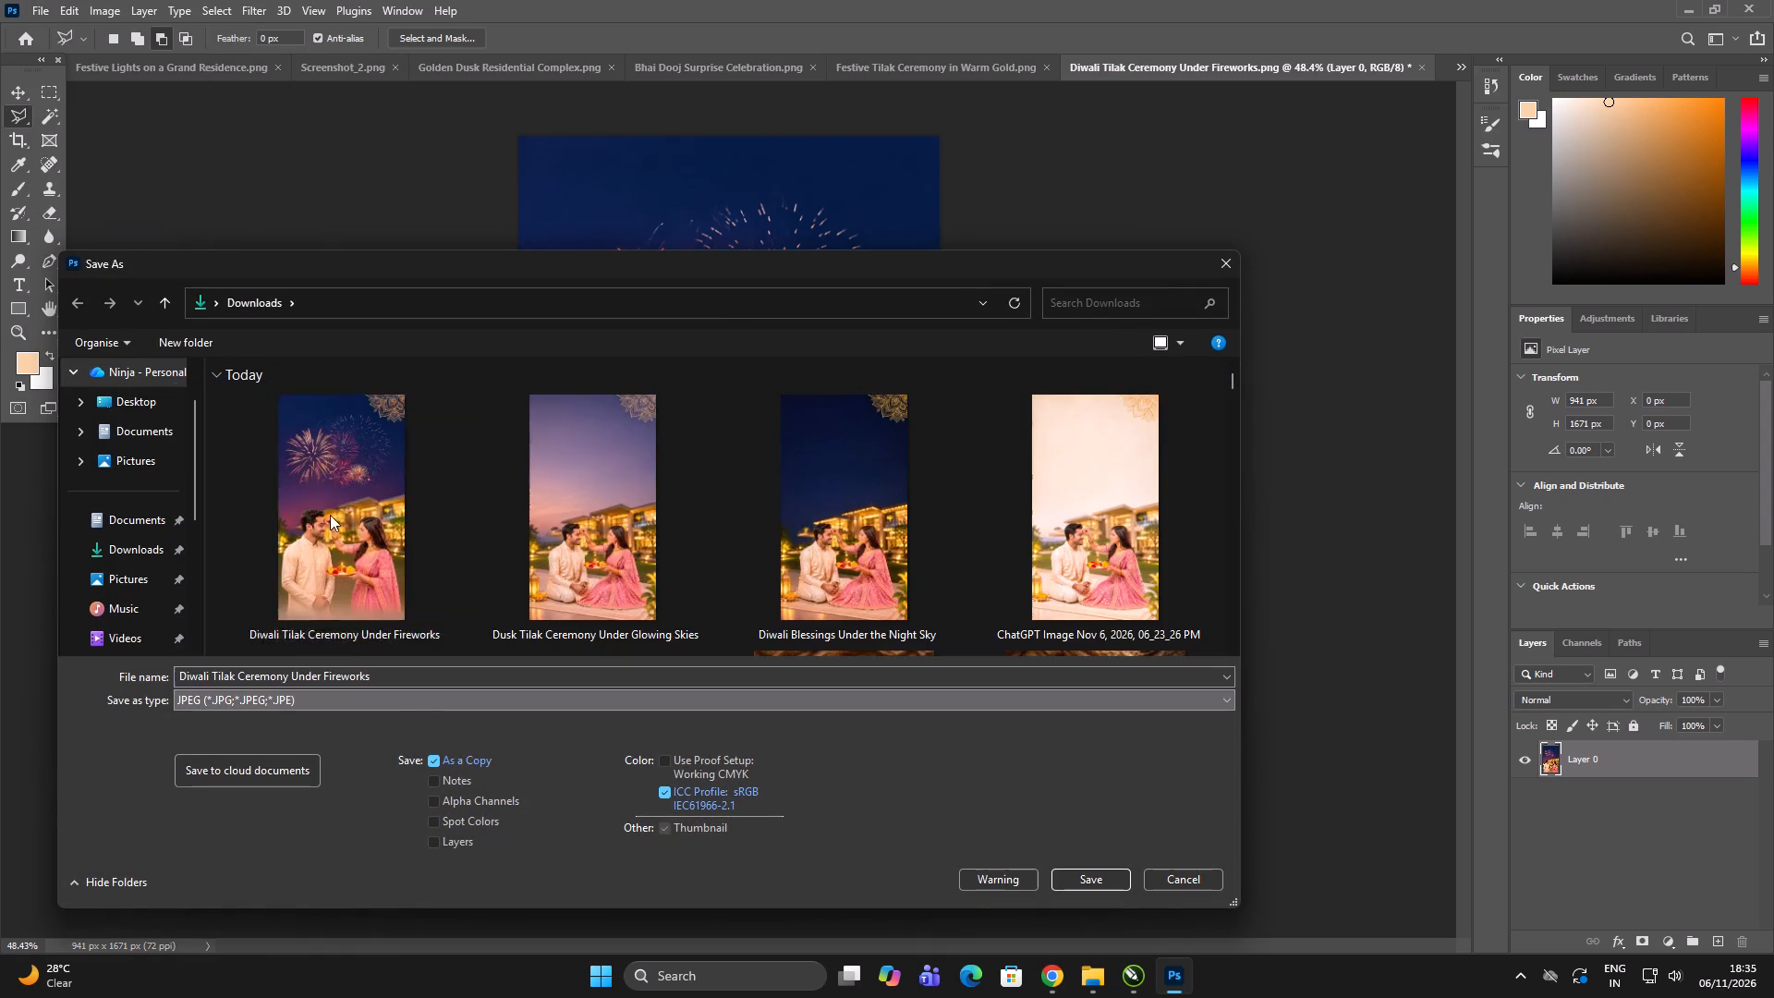
{"action": "triple_click", "coordinate": [385, 675]}
{"action": "type", "text": "sad"}
{"action": "key", "text": "f"}
{"action": "left_click", "coordinate": [1097, 891]}
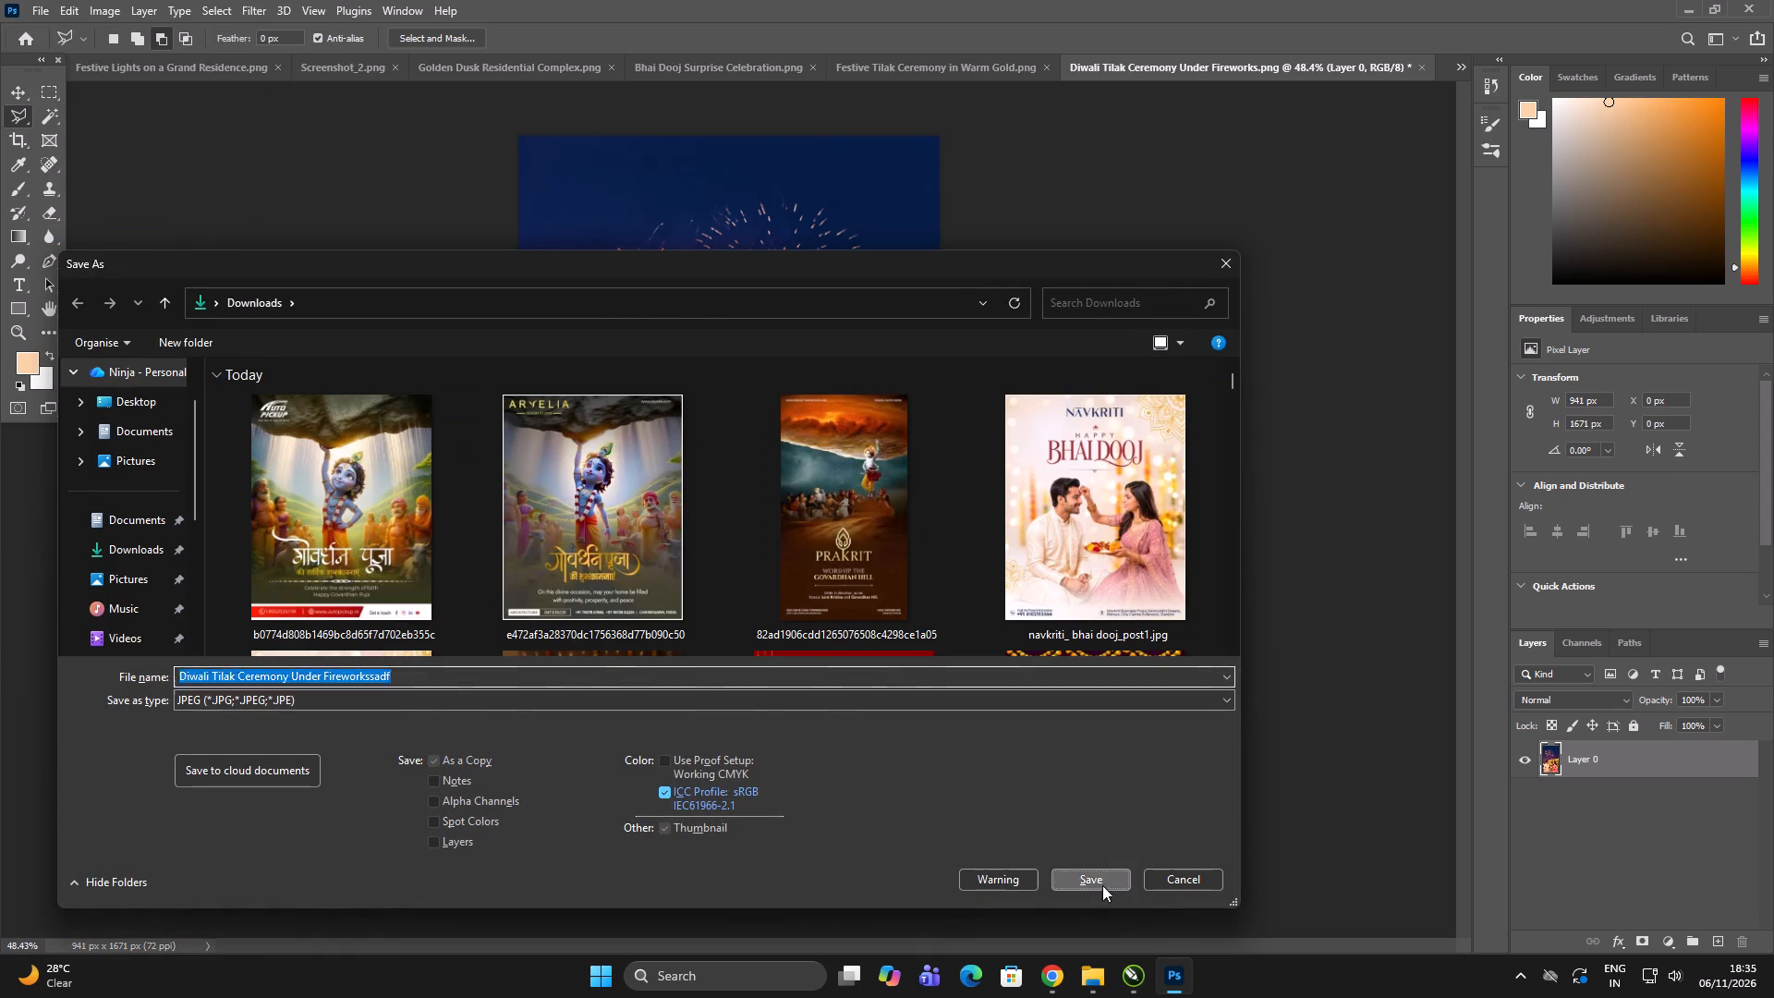
{"action": "left_click", "coordinate": [1103, 875]}
{"action": "left_click", "coordinate": [996, 249]}
Switch to CorelDRAW and ungroup the third tall Navkriti Bhai Dooj poster, the pale one beside the dusk version.
{"action": "key", "text": "alt+Tab"}
{"action": "key", "text": "alt+Tab"}
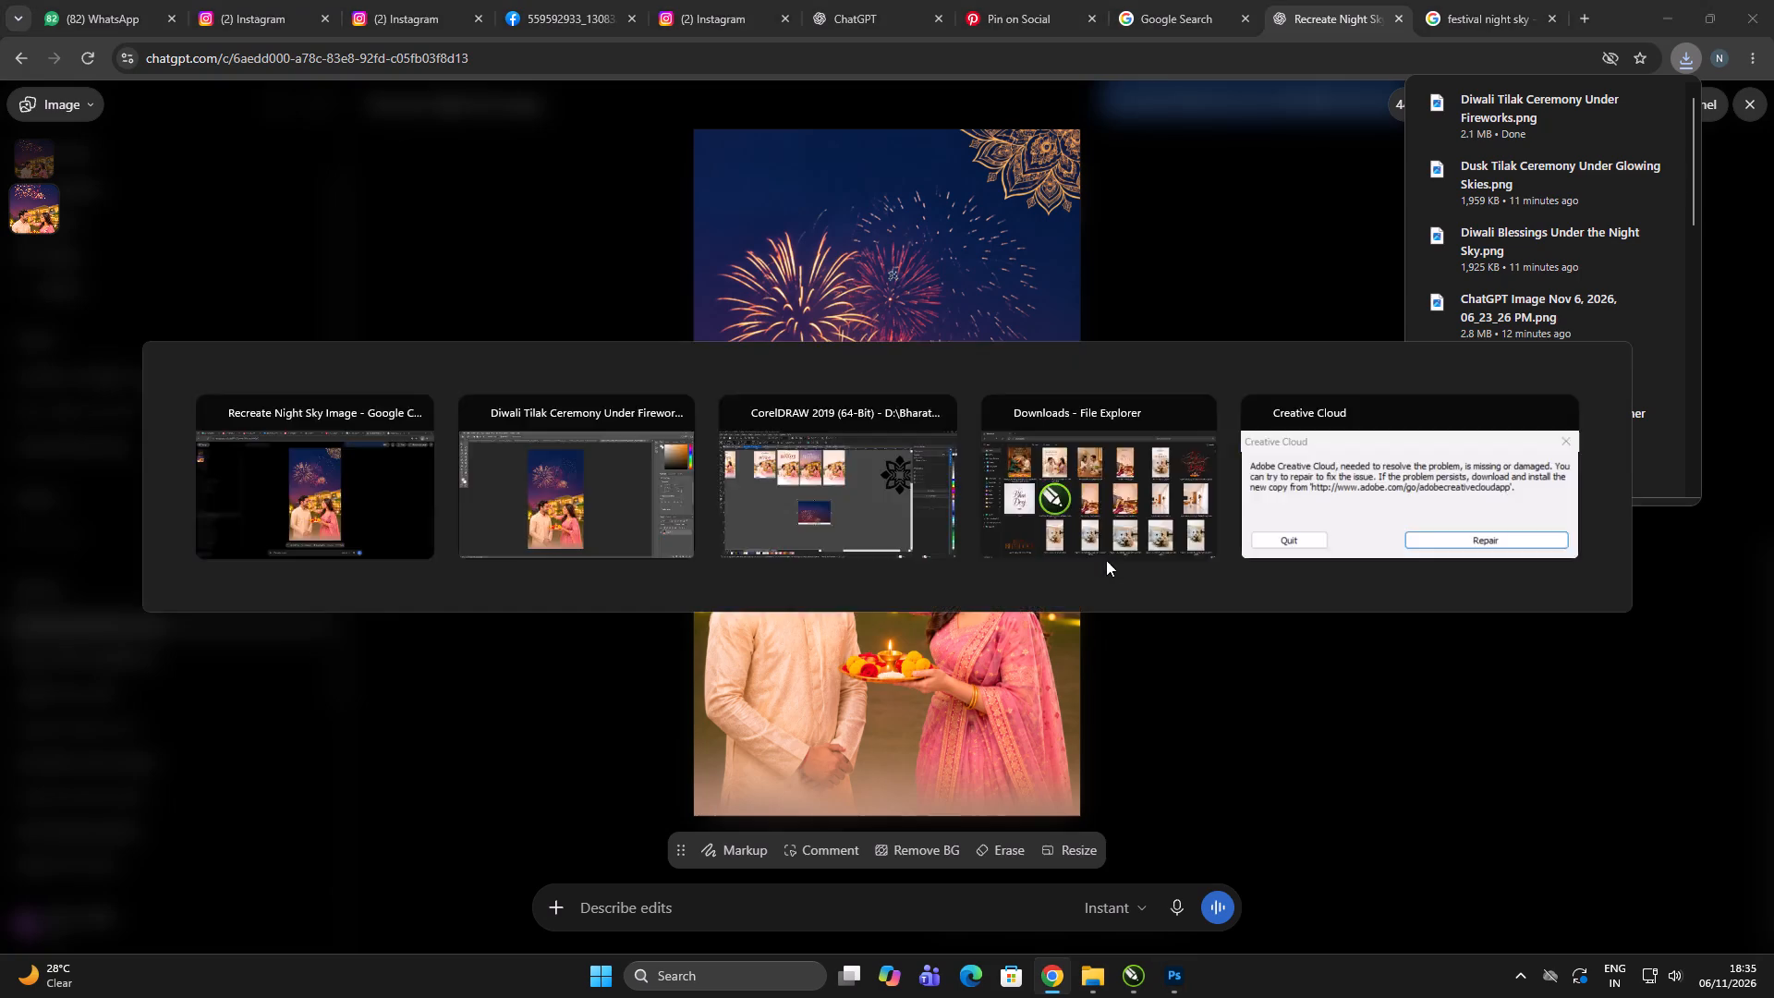
{"action": "key", "text": "alt+Tab"}
{"action": "left_click", "coordinate": [1055, 612]}
{"action": "scroll", "coordinate": [979, 523], "scroll_direction": "down", "scroll_amount": 2}
{"action": "double_click", "coordinate": [1017, 563]}
{"action": "scroll", "coordinate": [989, 481], "scroll_direction": "up", "scroll_amount": 2}
{"action": "left_click", "coordinate": [936, 469]}
{"action": "key", "text": "ctrl+u"}
{"action": "key", "text": "ctrl+7"}
{"action": "double_click", "coordinate": [1068, 460], "text": "ctrl"}
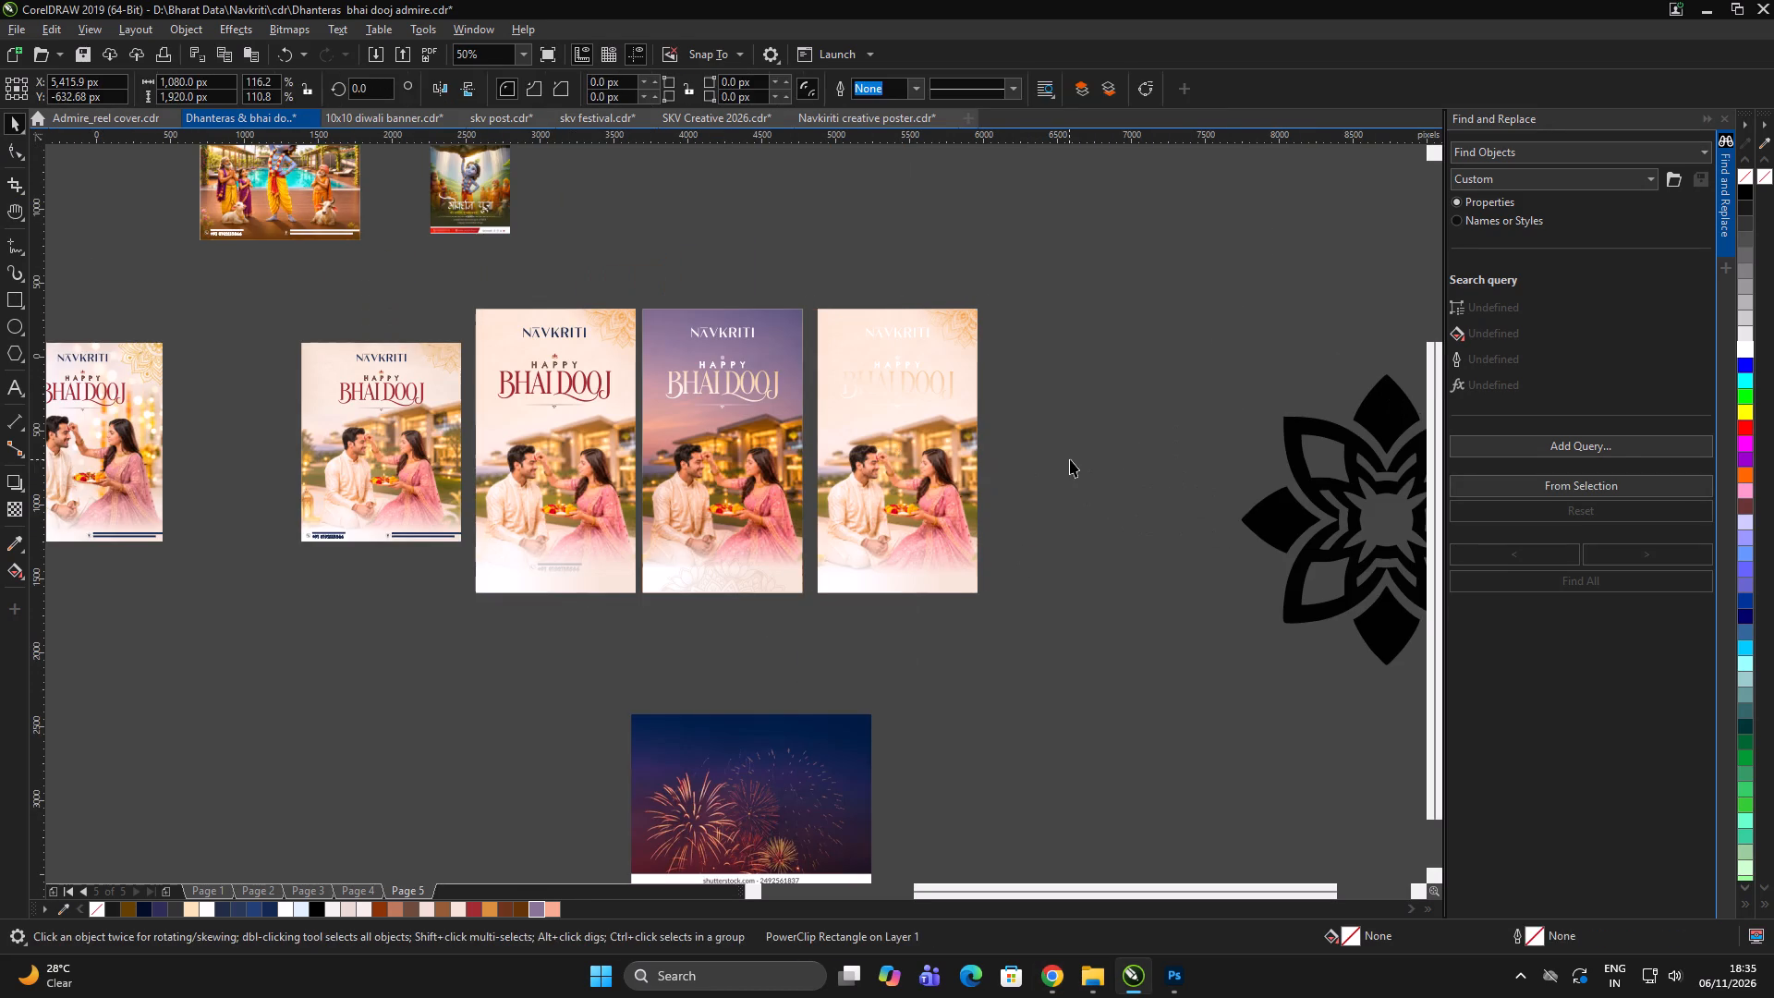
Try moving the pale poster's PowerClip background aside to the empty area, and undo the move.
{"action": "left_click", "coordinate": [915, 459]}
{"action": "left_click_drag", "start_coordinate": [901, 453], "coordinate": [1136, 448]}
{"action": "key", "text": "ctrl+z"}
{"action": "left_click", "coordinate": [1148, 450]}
Open the pale poster's PowerClip and import Diwali Tilak Ceremony Under Fireworkssadf over the old couple background, about 1,317 px wide.
{"action": "left_click", "coordinate": [901, 453]}
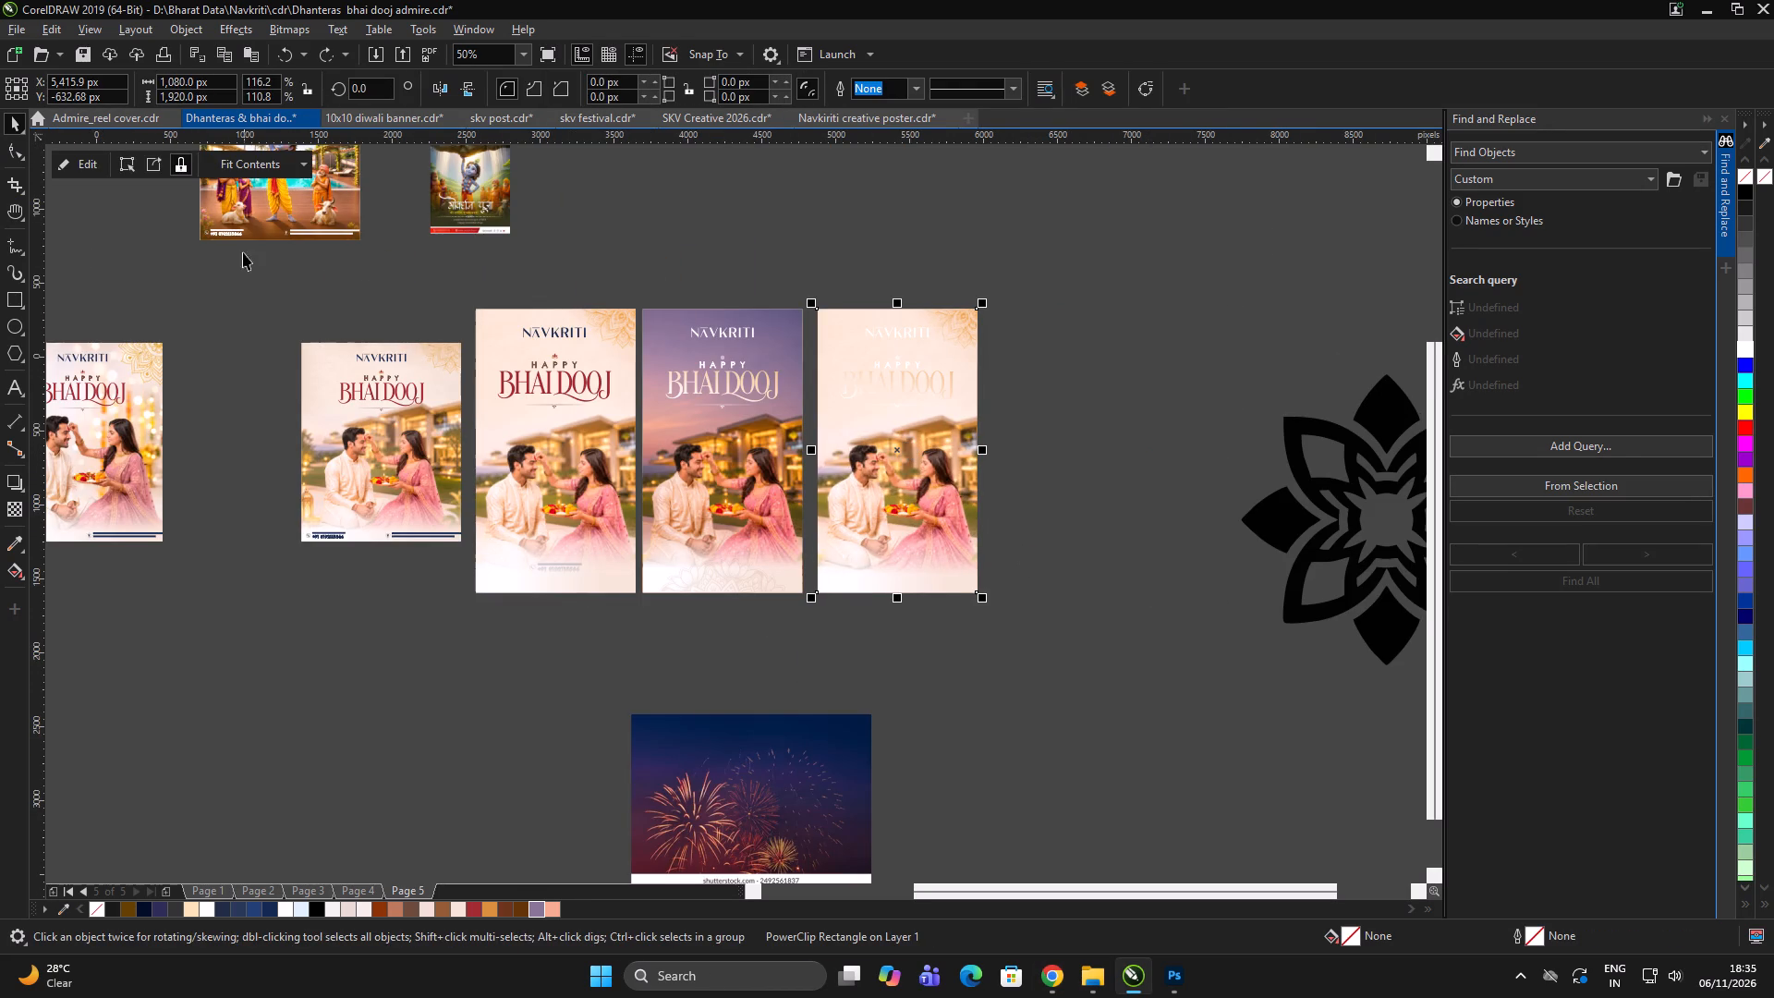
{"action": "double_click", "coordinate": [921, 481]}
{"action": "double_click", "coordinate": [1129, 378]}
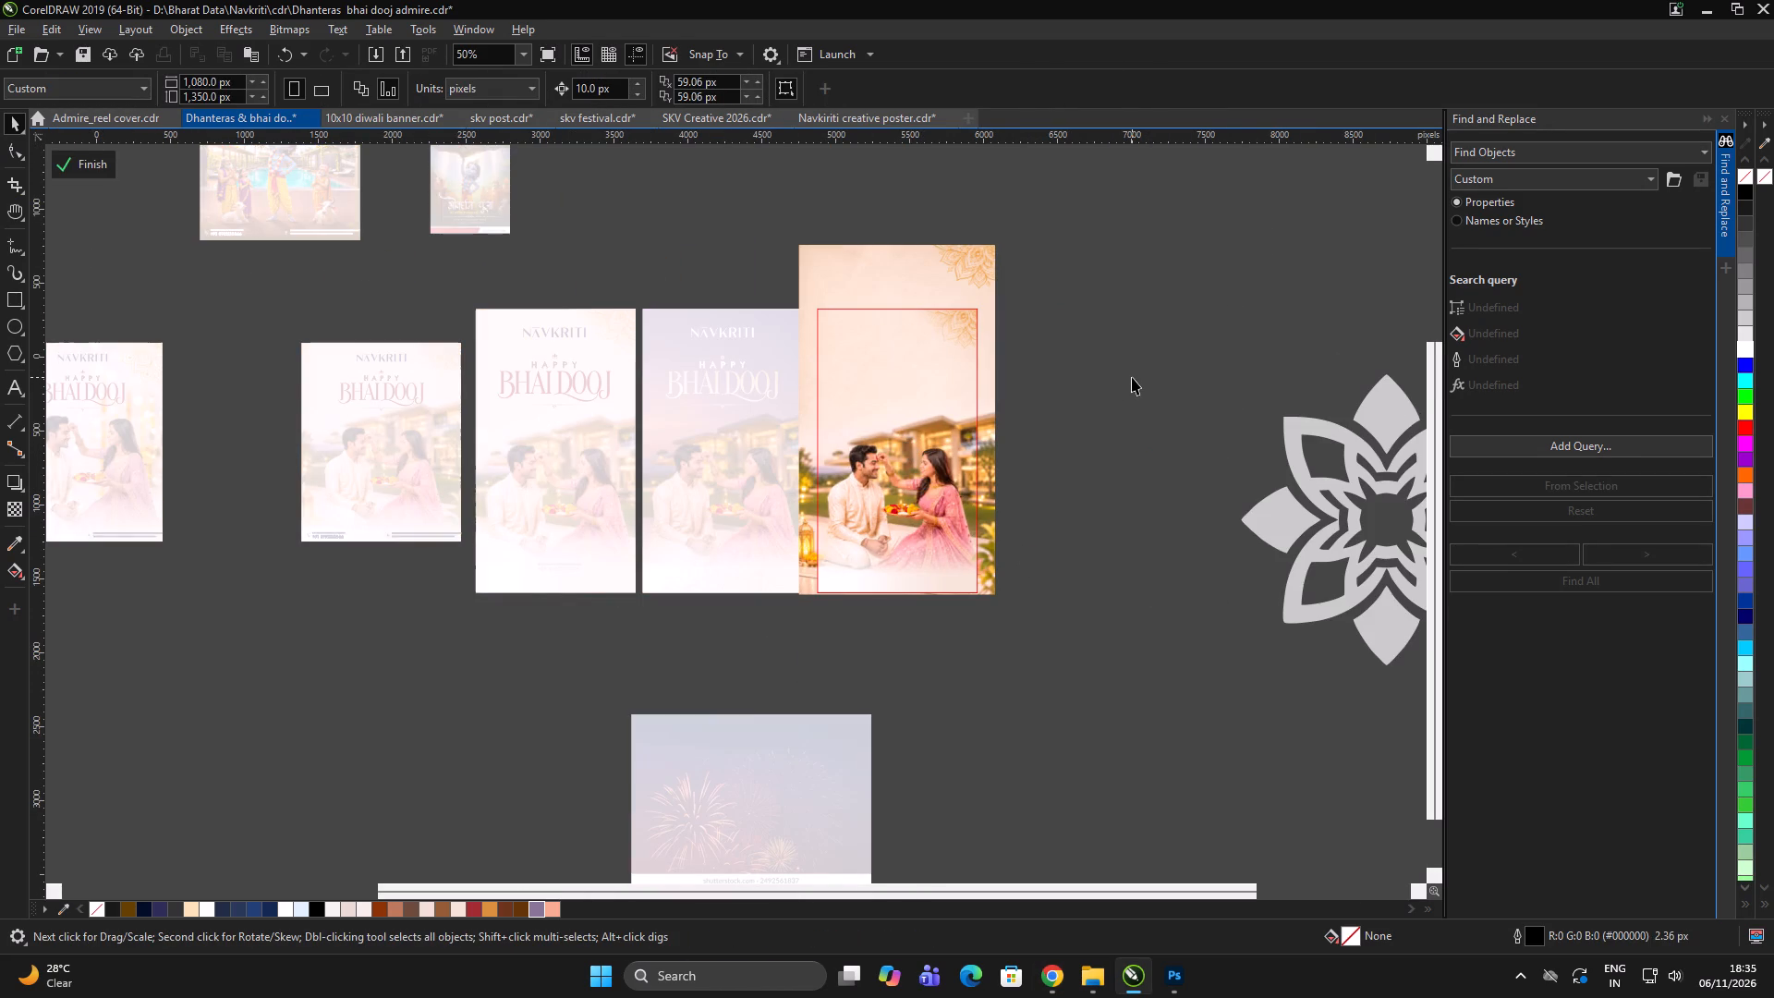
{"action": "key", "text": "ctrl+i"}
{"action": "left_click", "coordinate": [473, 340]}
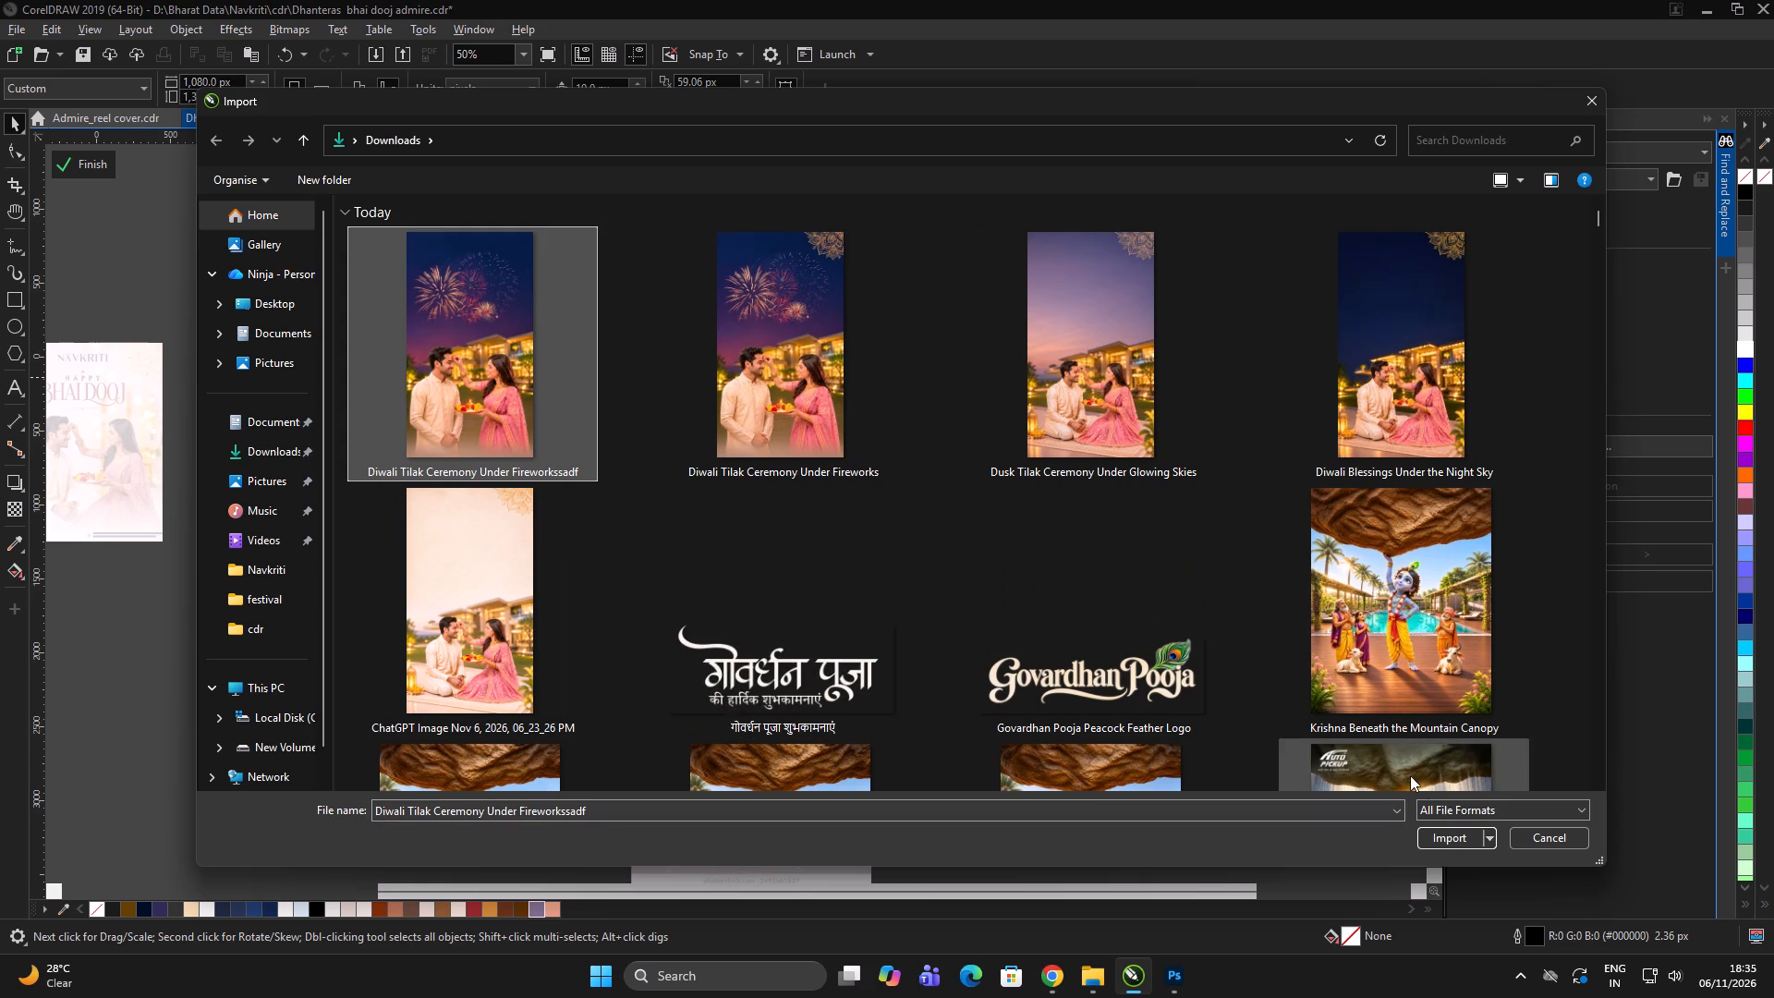
{"action": "left_click", "coordinate": [1451, 834]}
{"action": "left_click_drag", "start_coordinate": [797, 244], "coordinate": [1016, 545]}
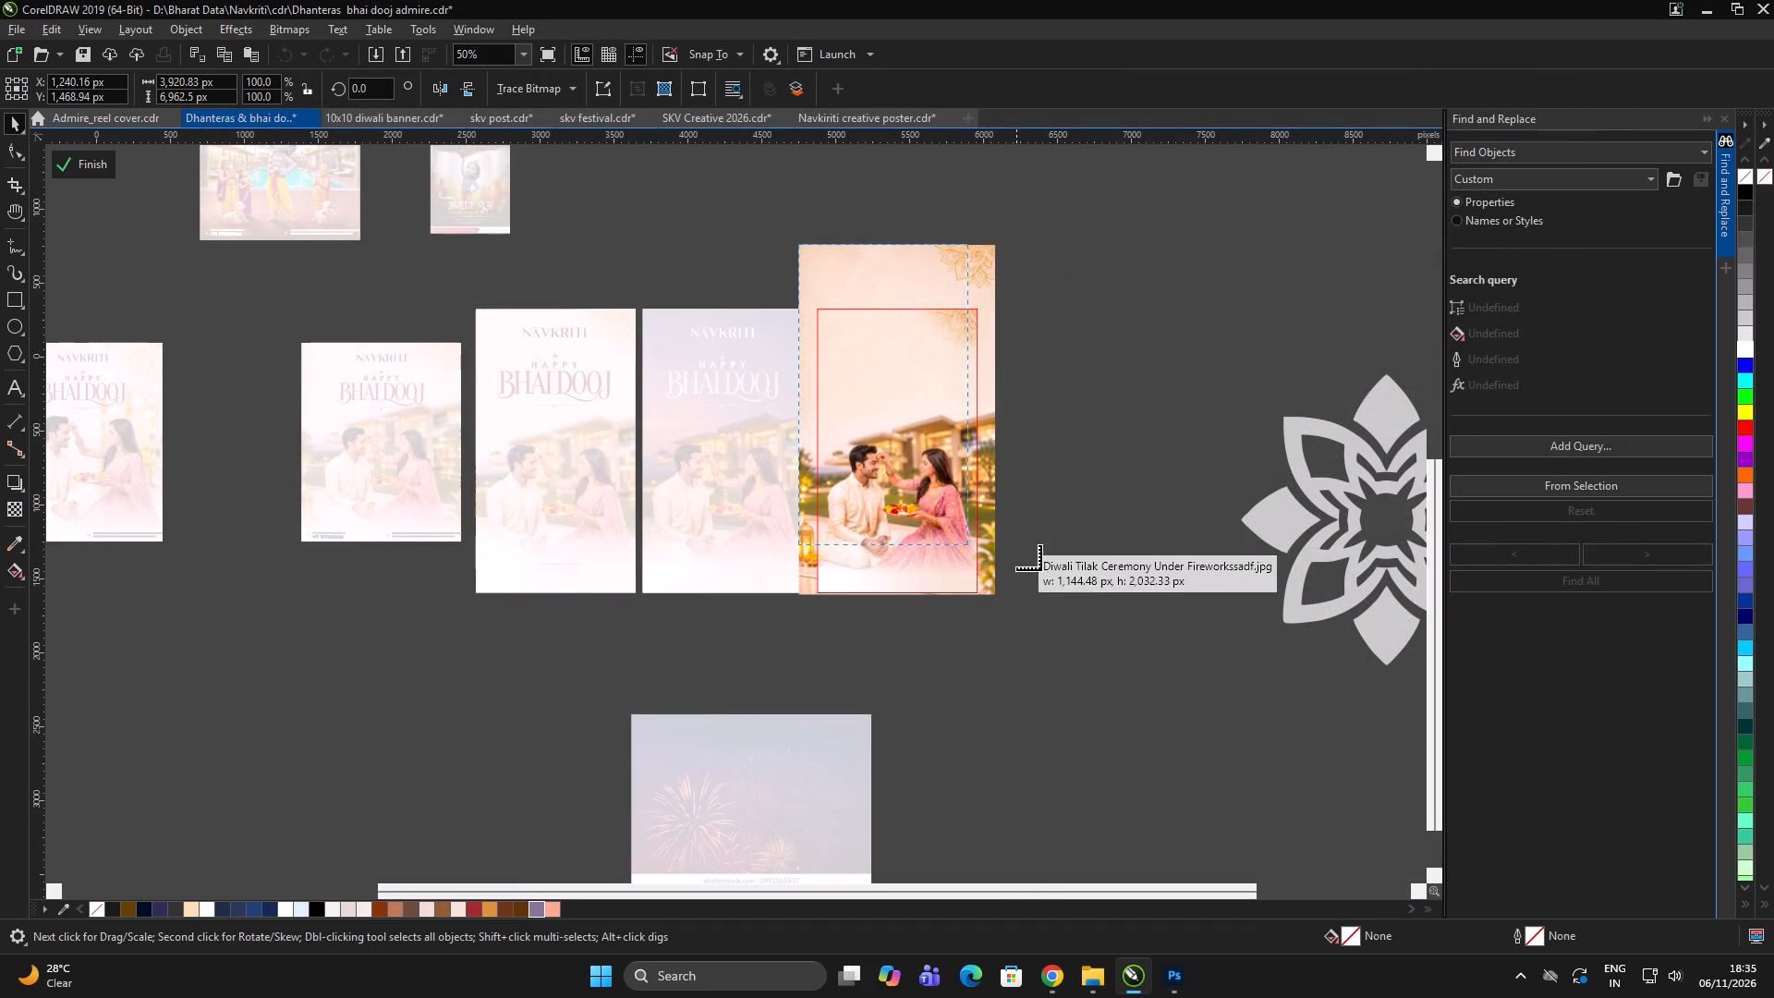
{"action": "left_click_drag", "start_coordinate": [1016, 545], "coordinate": [1040, 590]}
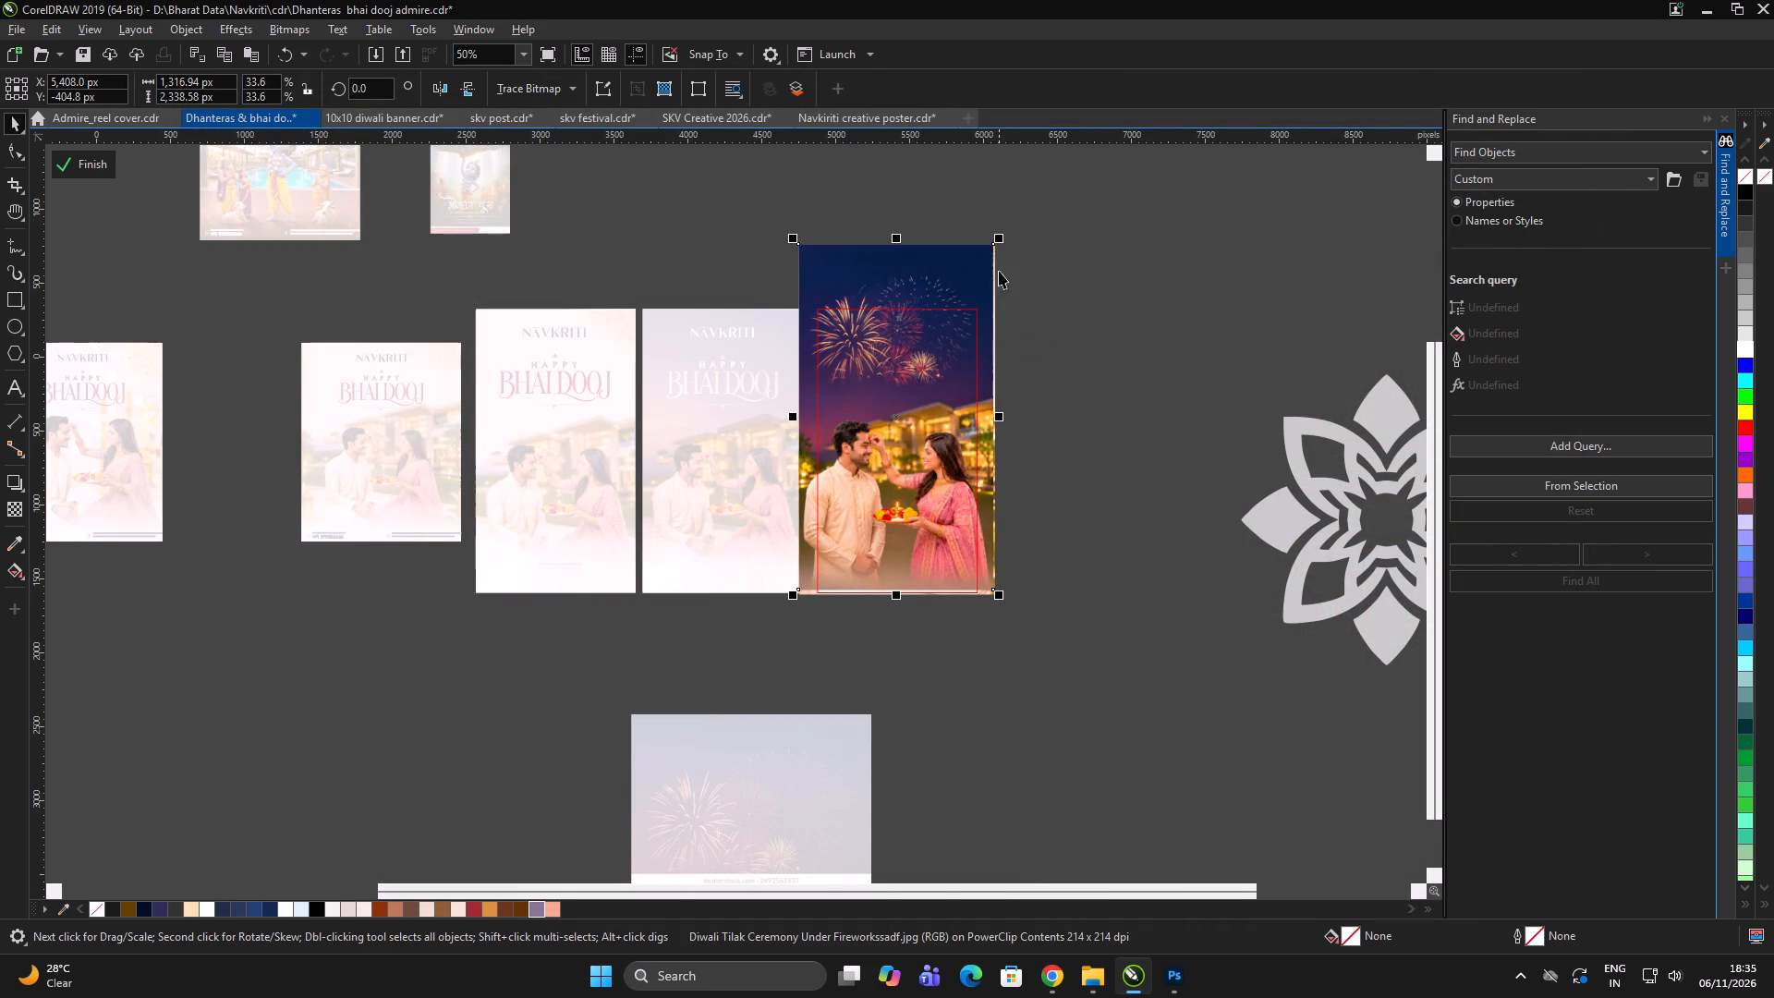
Scale the fireworks image down to about 1,110 px wide and fit it over the poster's frame.
{"action": "scroll", "coordinate": [1003, 245], "scroll_direction": "up", "scroll_amount": 1}
{"action": "left_click_drag", "start_coordinate": [987, 237], "coordinate": [969, 345]}
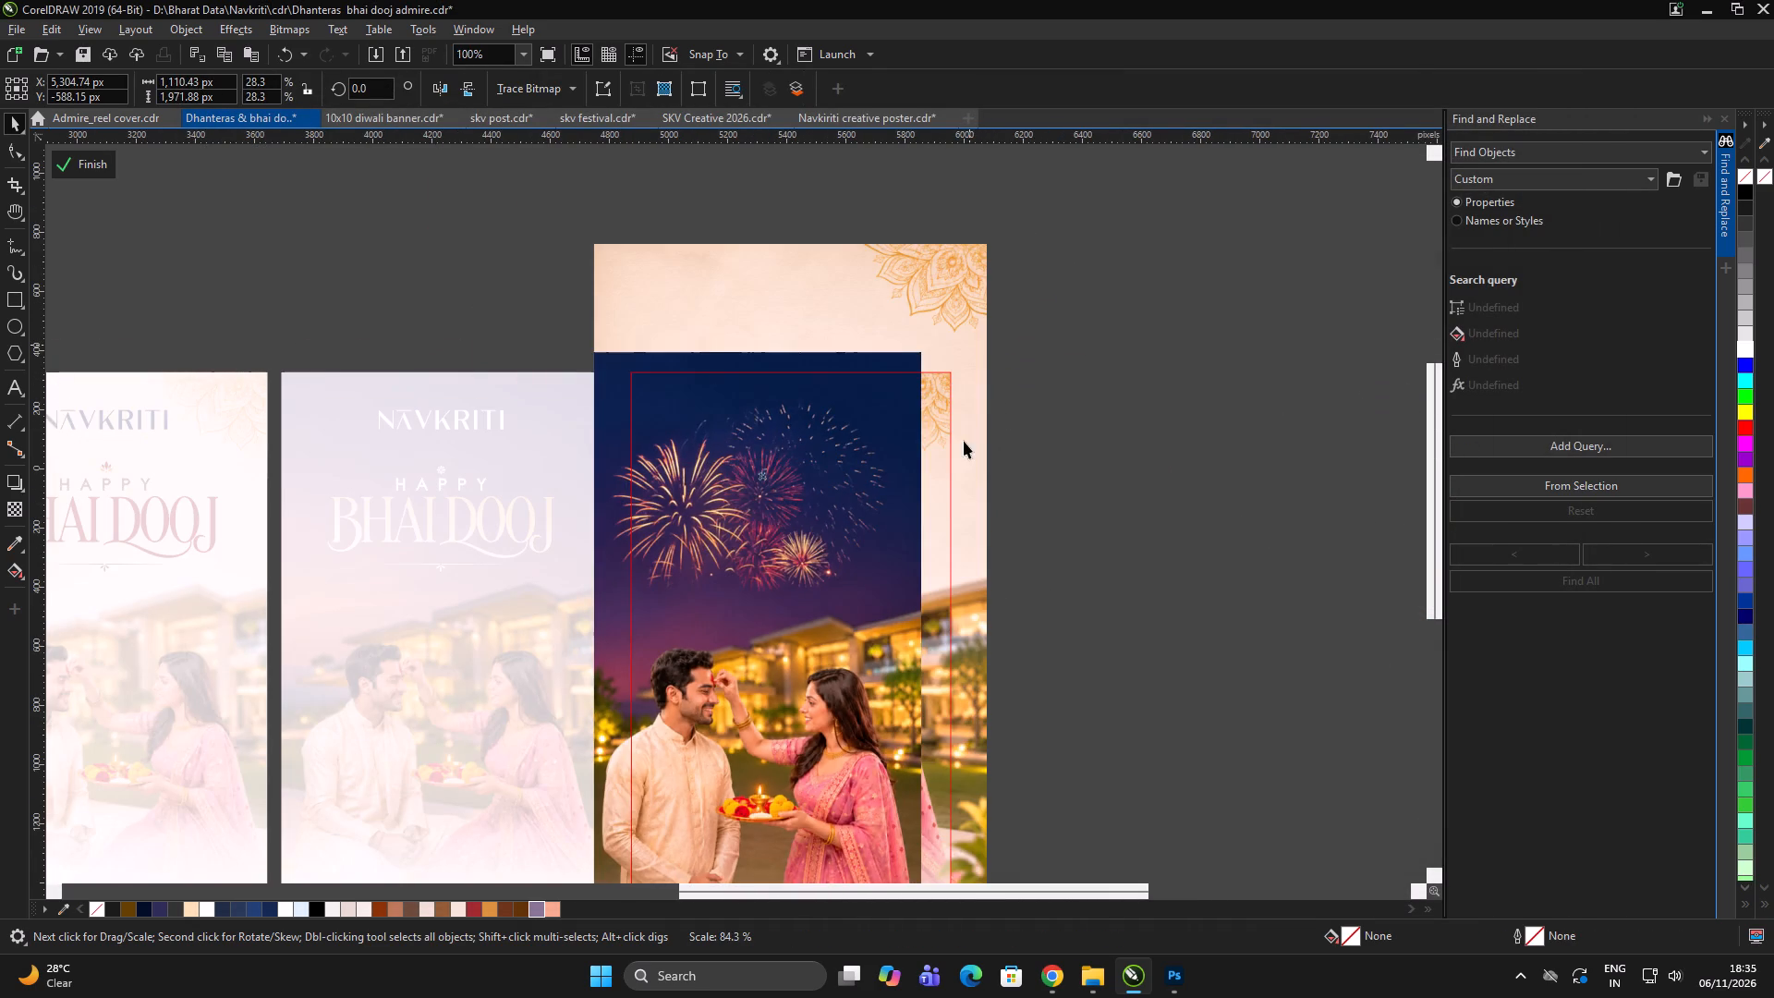
{"action": "left_click_drag", "start_coordinate": [897, 425], "coordinate": [930, 443]}
{"action": "scroll", "coordinate": [912, 353], "scroll_direction": "down", "scroll_amount": 2}
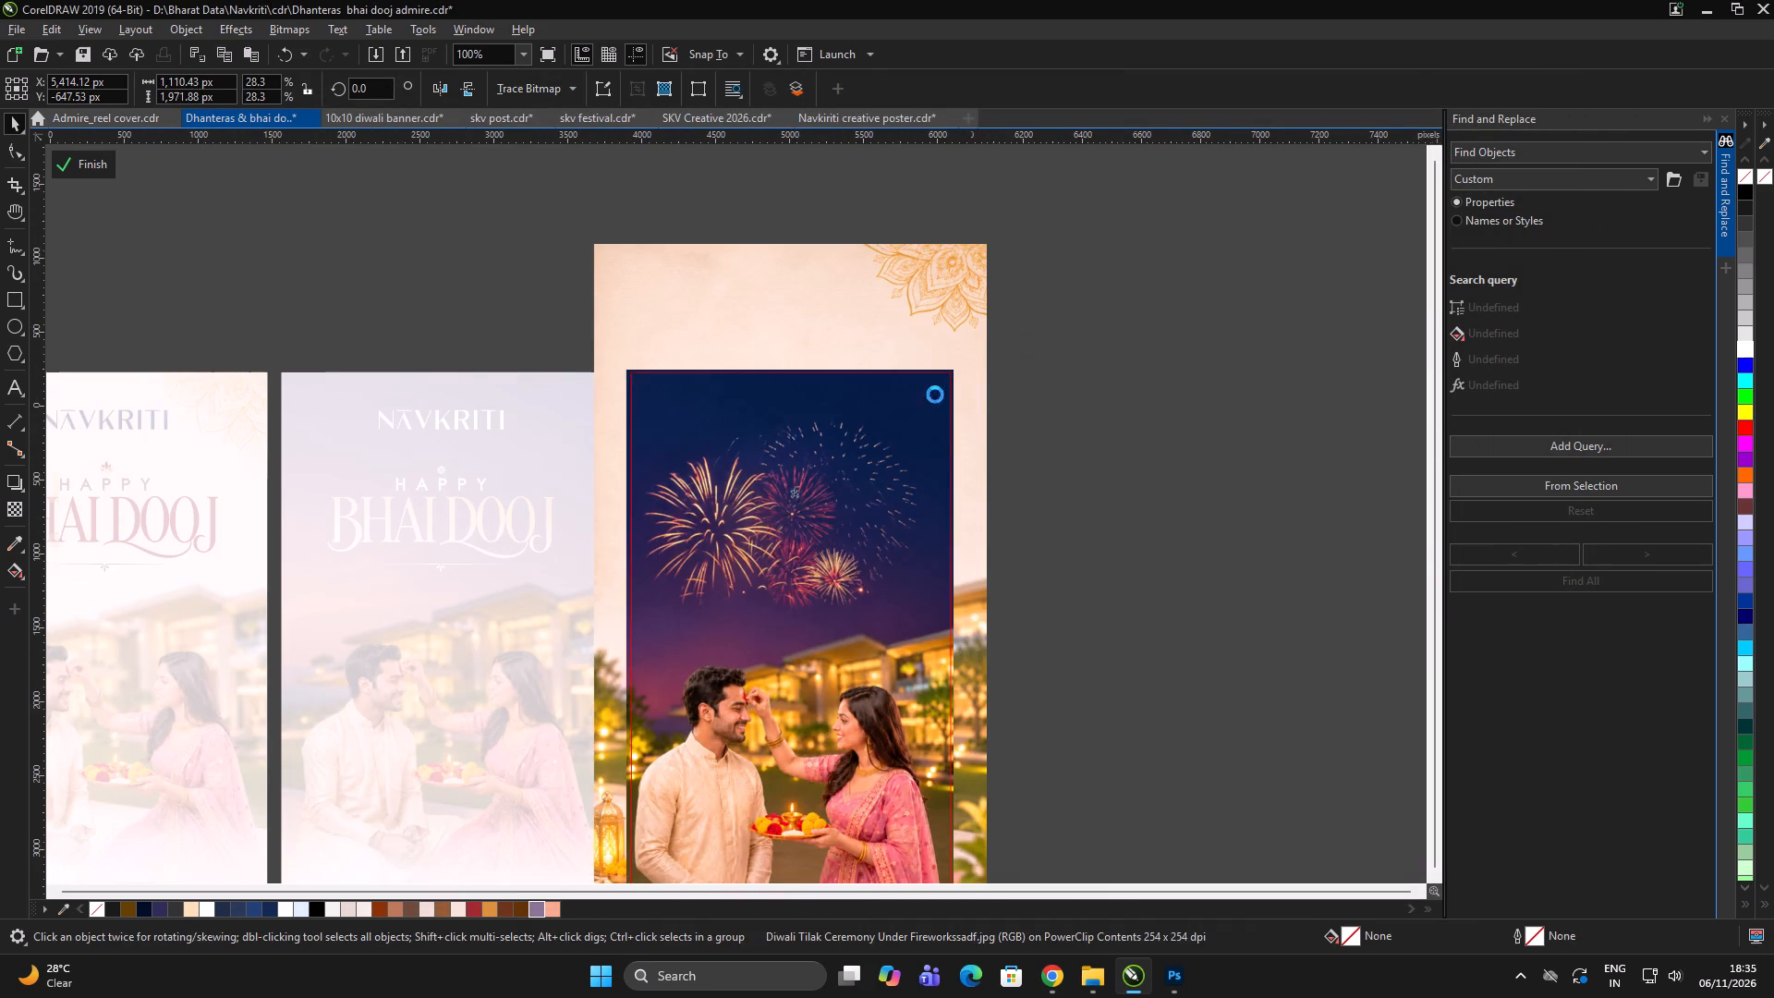
{"action": "scroll", "coordinate": [945, 652], "scroll_direction": "up", "scroll_amount": 1}
{"action": "left_click", "coordinate": [1044, 657]}
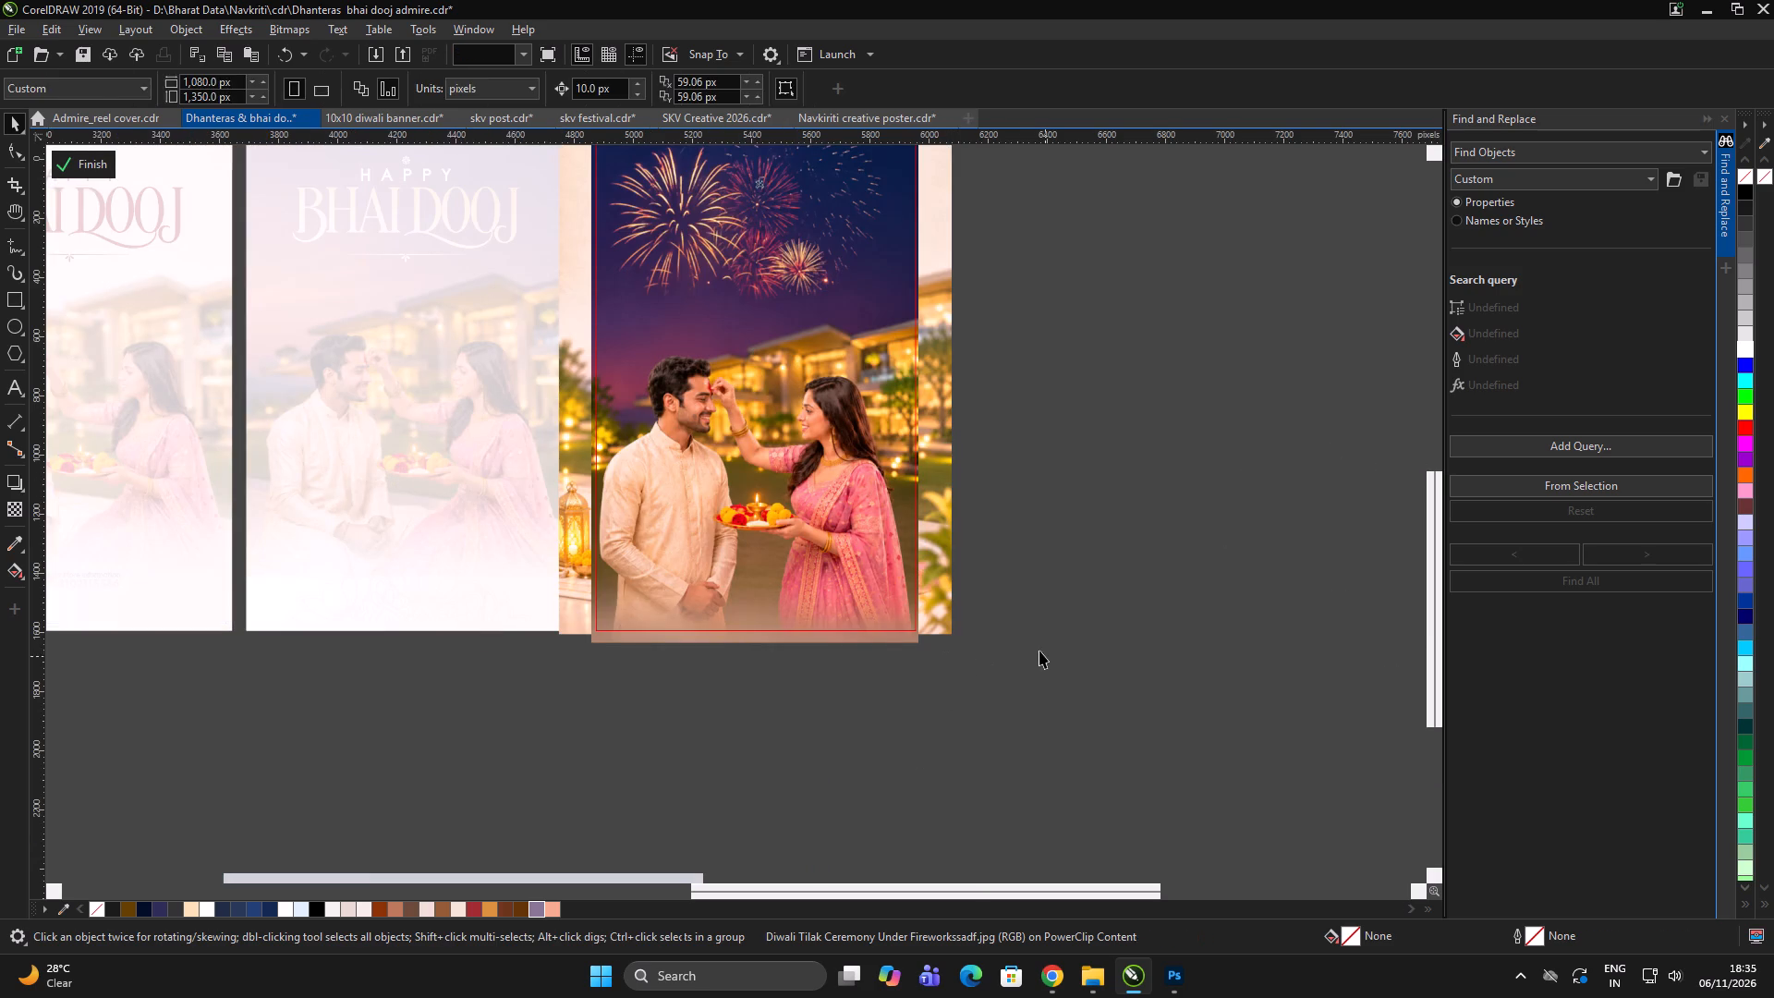
{"action": "left_click", "coordinate": [1038, 651]}
Delete the old pale seated-couple image from behind the fireworks image and finish editing the PowerClip.
{"action": "left_click", "coordinate": [948, 616]}
{"action": "key", "text": "Delete"}
{"action": "double_click", "coordinate": [1100, 587]}
{"action": "left_click", "coordinate": [1107, 582]}
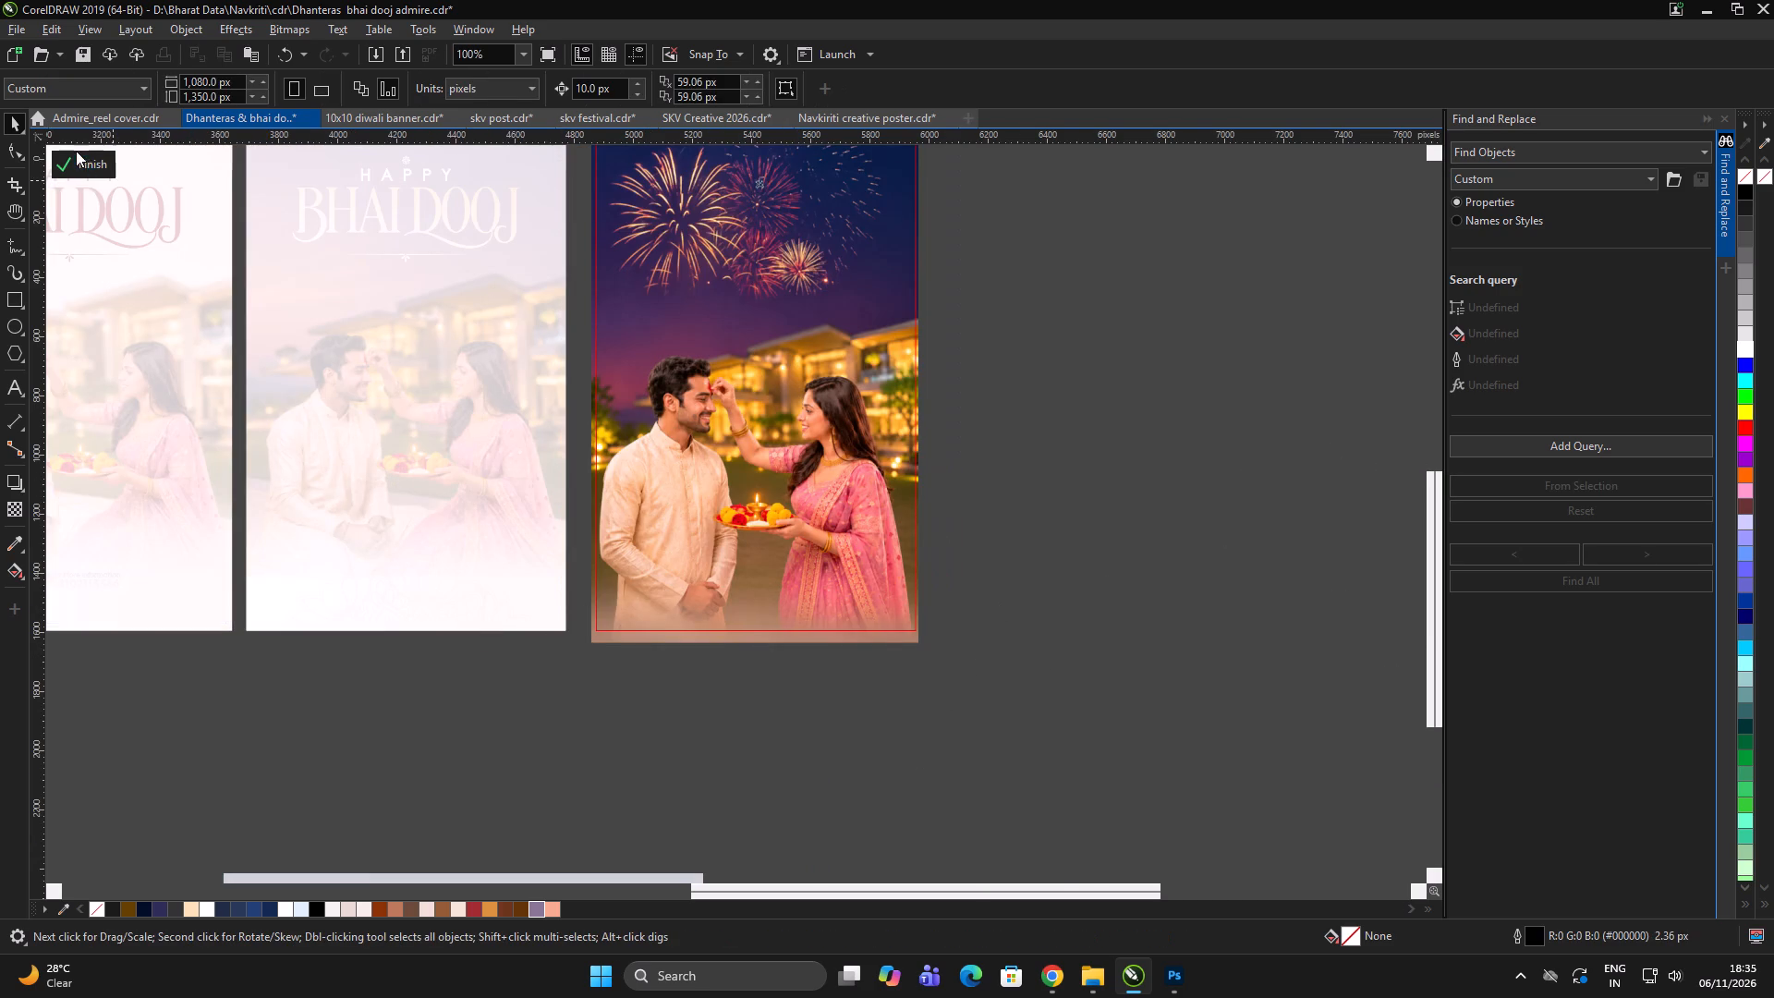
{"action": "left_click", "coordinate": [83, 164]}
Copy the dusk poster's white mandala fade overlay onto the fireworks poster and align it centred with the background.
{"action": "triple_click", "coordinate": [1182, 542]}
{"action": "left_click", "coordinate": [480, 490]}
{"action": "left_click_drag", "start_coordinate": [466, 491], "coordinate": [628, 484]}
{"action": "right_click", "coordinate": [628, 484], "text": "shift"}
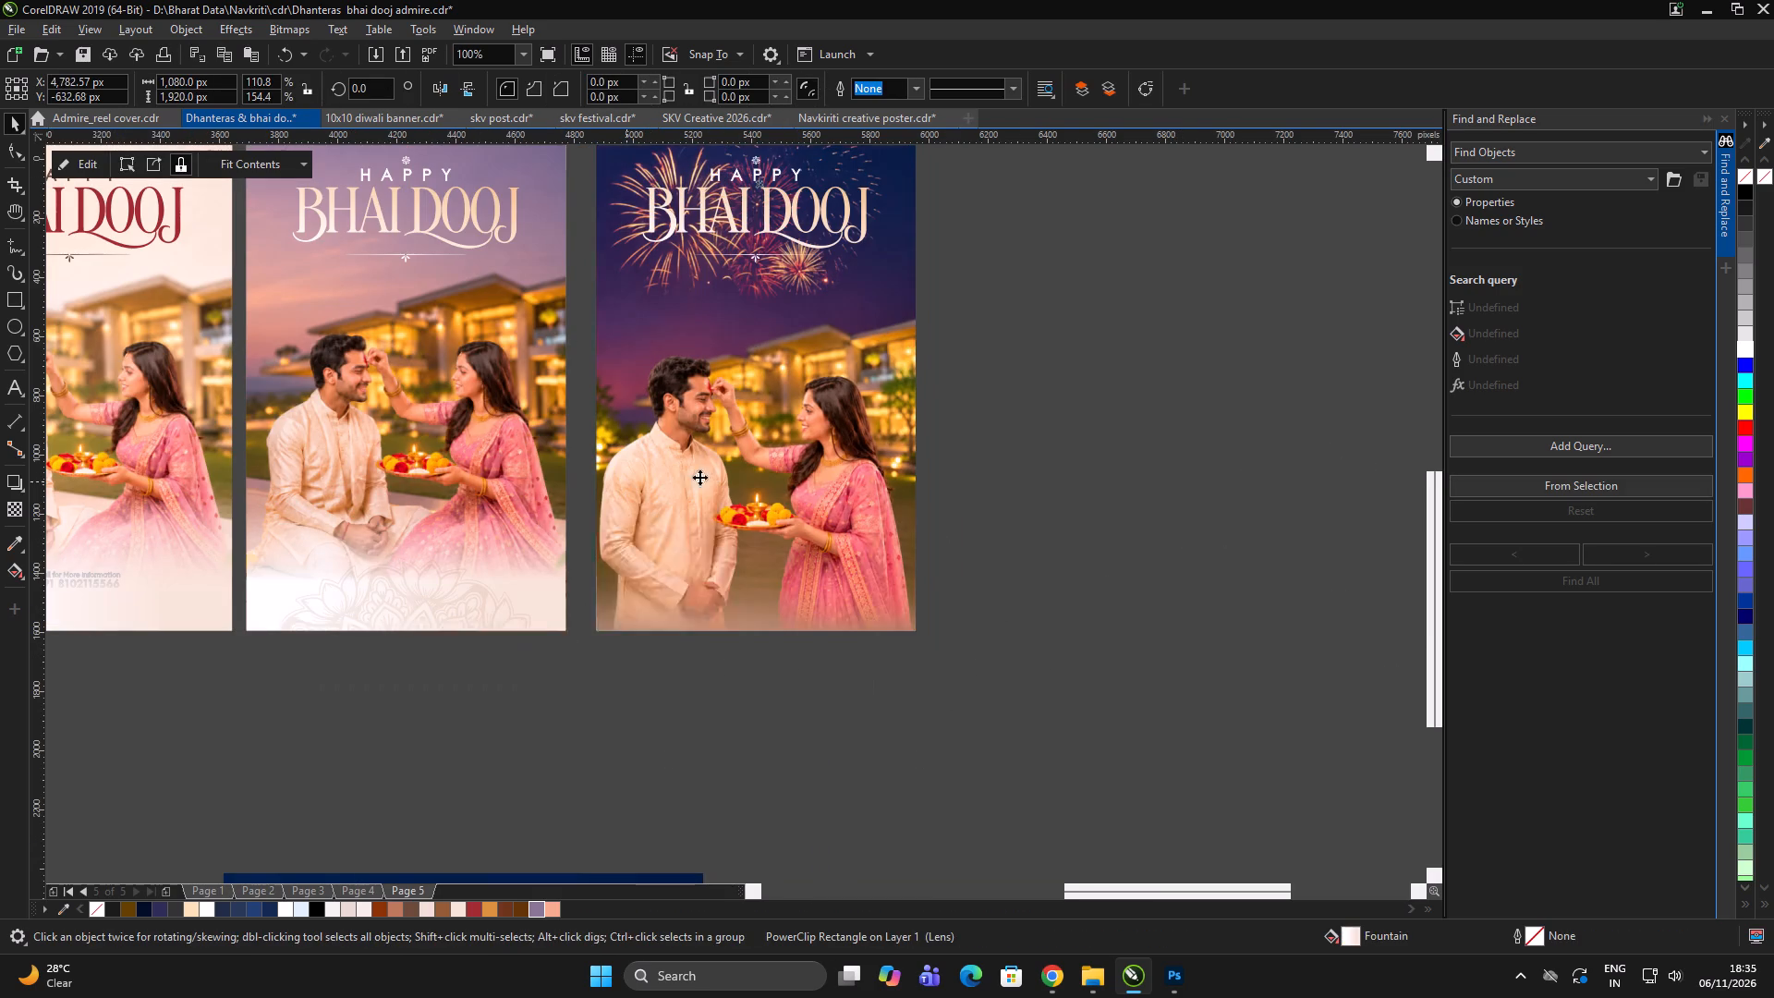
{"action": "left_click", "coordinate": [807, 477], "text": "shift"}
{"action": "key", "text": "c"}
{"action": "double_click", "coordinate": [1060, 517]}
{"action": "left_click", "coordinate": [869, 587]}
{"action": "scroll", "coordinate": [857, 567], "scroll_direction": "up", "scroll_amount": 1}
{"action": "scroll", "coordinate": [839, 573], "scroll_direction": "down", "scroll_amount": 1}
{"action": "left_click", "coordinate": [956, 564]}
Move the copied fade overlay to the empty area beside the poster, extract its mandala, and remove its PowerClip frame.
{"action": "left_click_drag", "start_coordinate": [806, 585], "coordinate": [806, 584]}
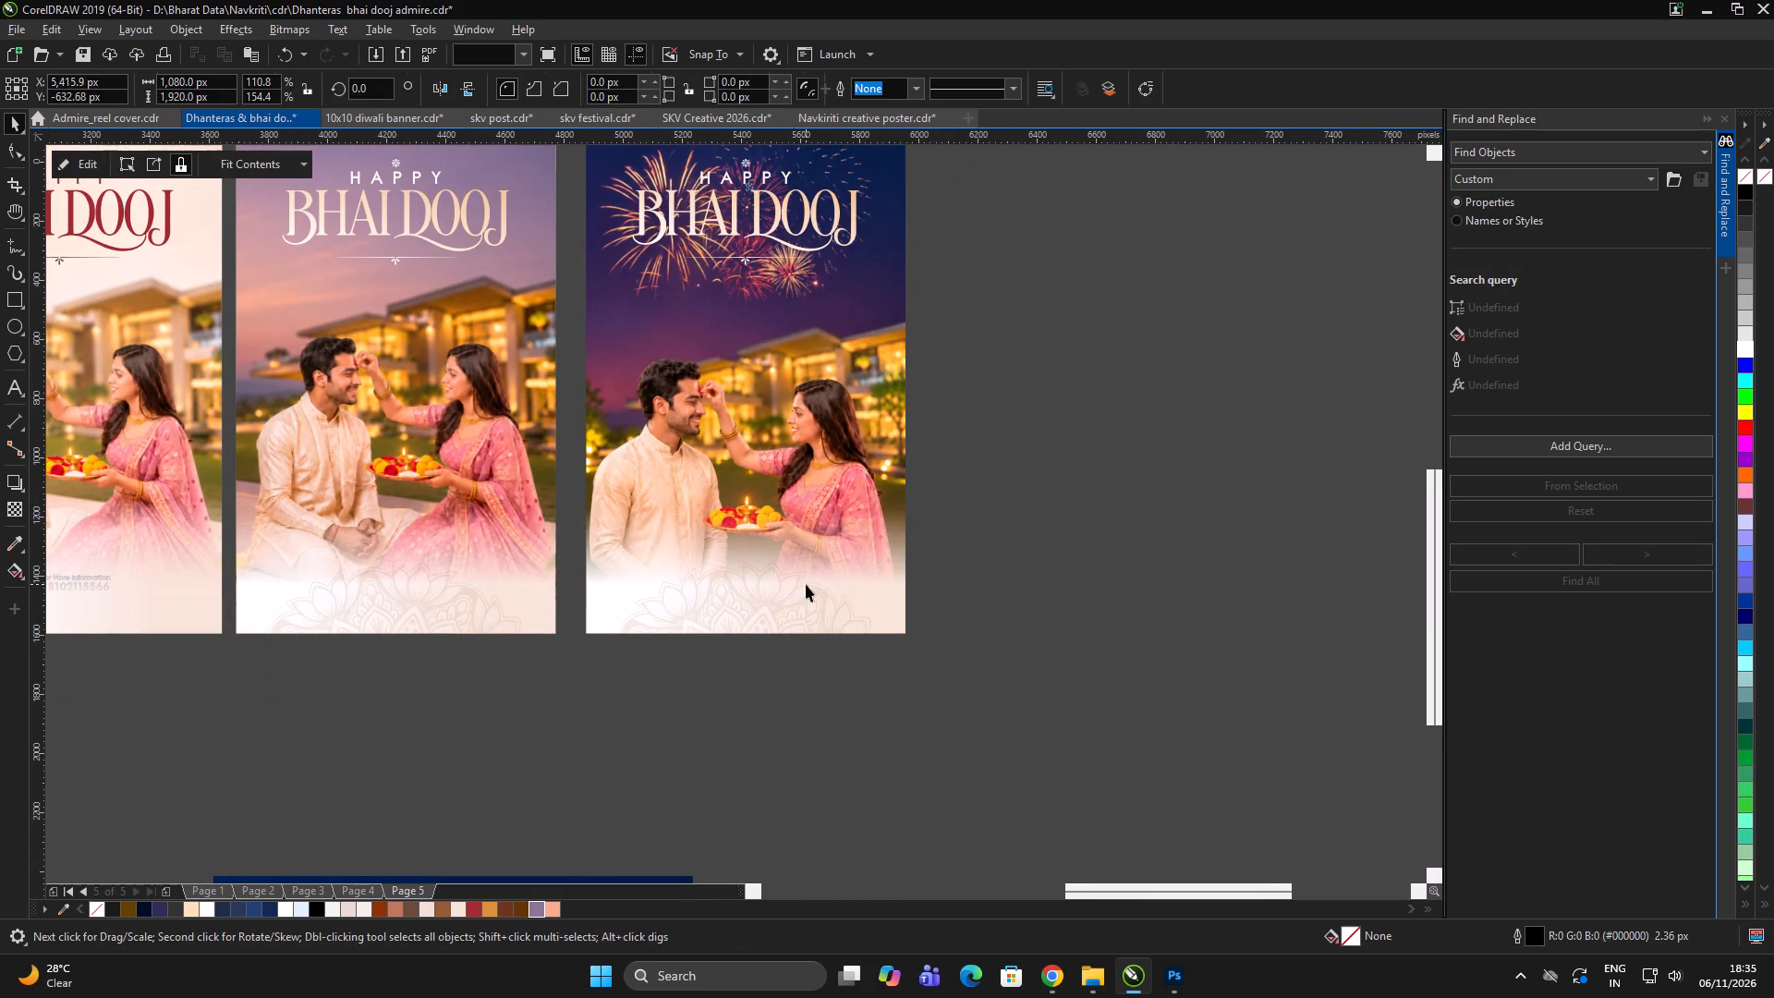
{"action": "left_click_drag", "start_coordinate": [806, 584], "coordinate": [1182, 585]}
{"action": "left_click", "coordinate": [1185, 683]}
{"action": "left_click", "coordinate": [1136, 584]}
{"action": "left_click", "coordinate": [146, 164]}
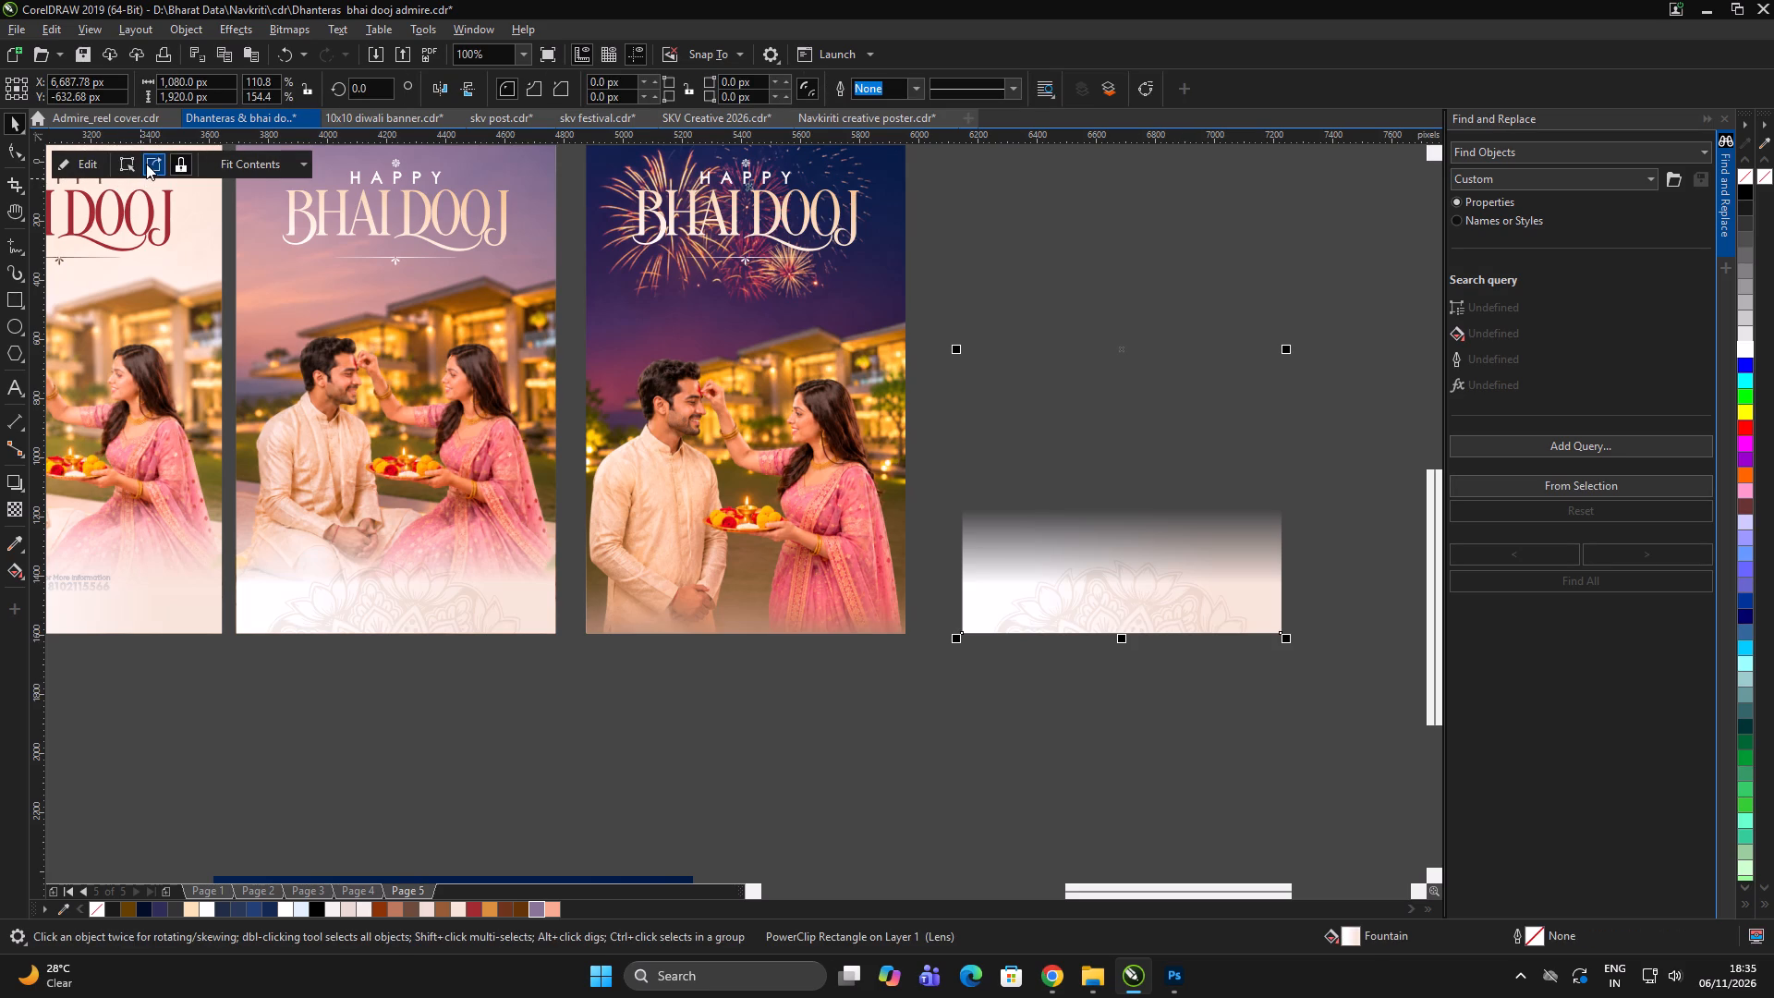
{"action": "left_click", "coordinate": [1147, 728]}
{"action": "left_click", "coordinate": [1124, 399]}
{"action": "right_click", "coordinate": [1090, 298]}
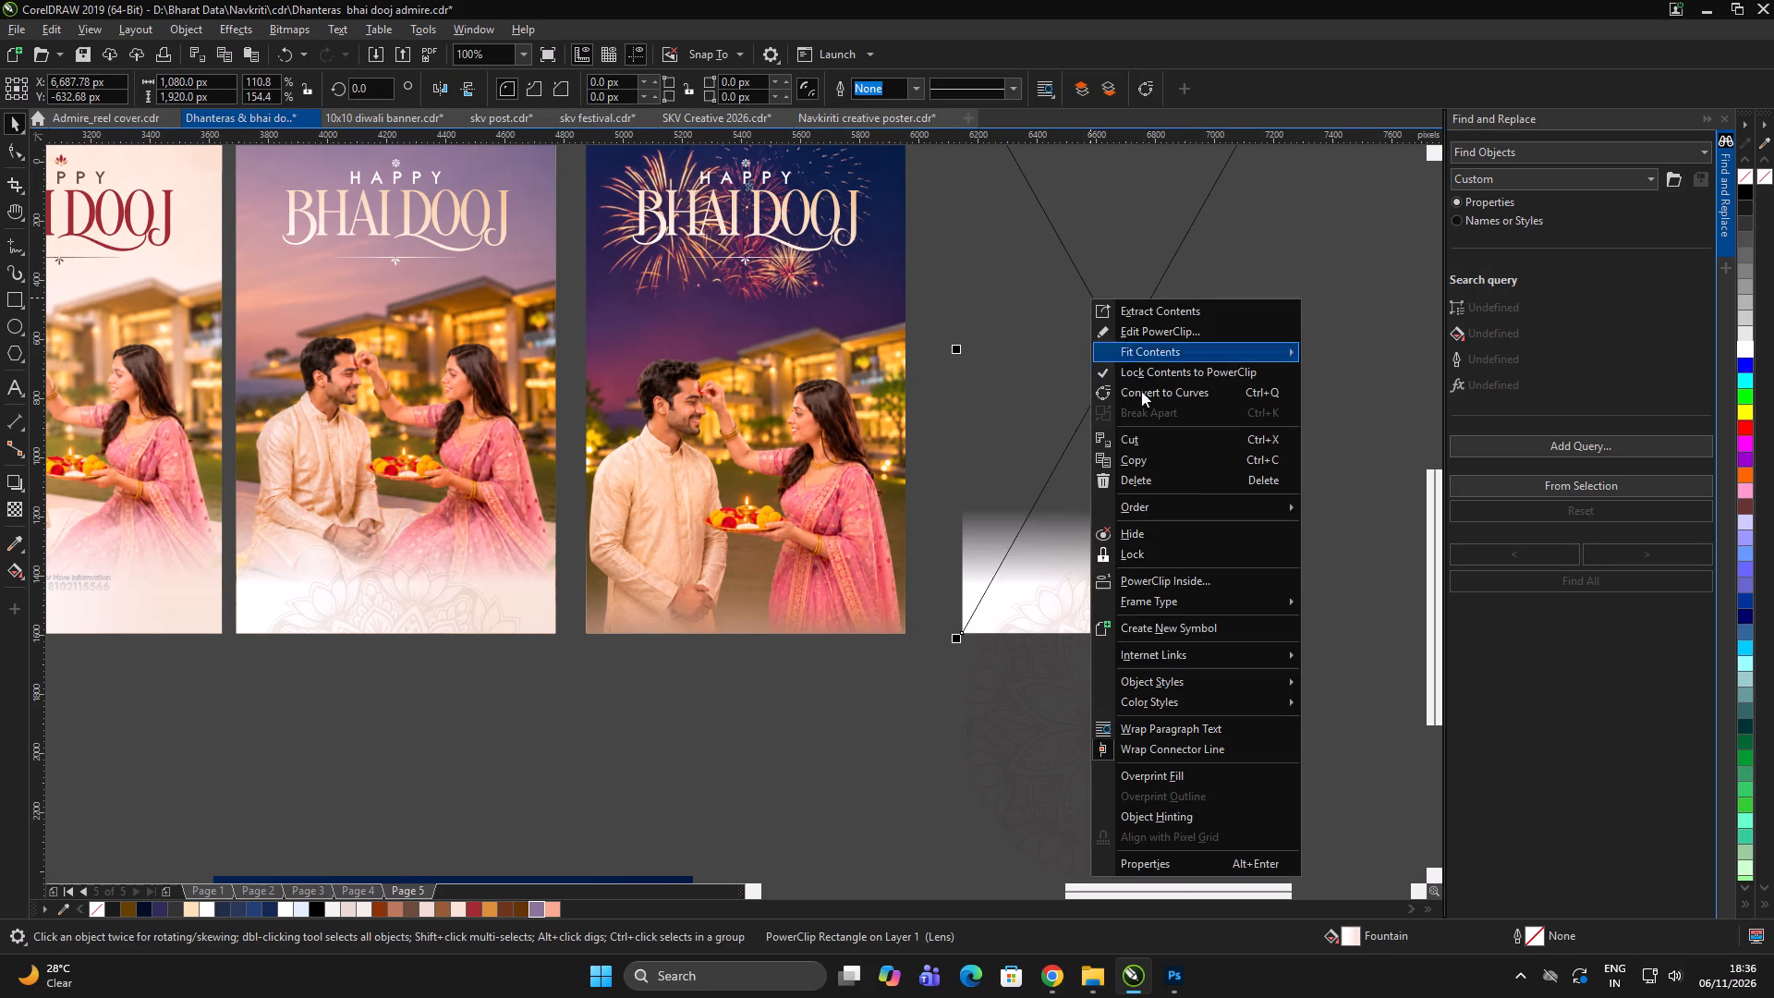
{"action": "left_click", "coordinate": [1340, 657]}
{"action": "left_click", "coordinate": [1337, 474]}
Align the plain fade rectangle with the fireworks poster's background, centred both horizontally and vertically.
{"action": "left_click", "coordinate": [1173, 340]}
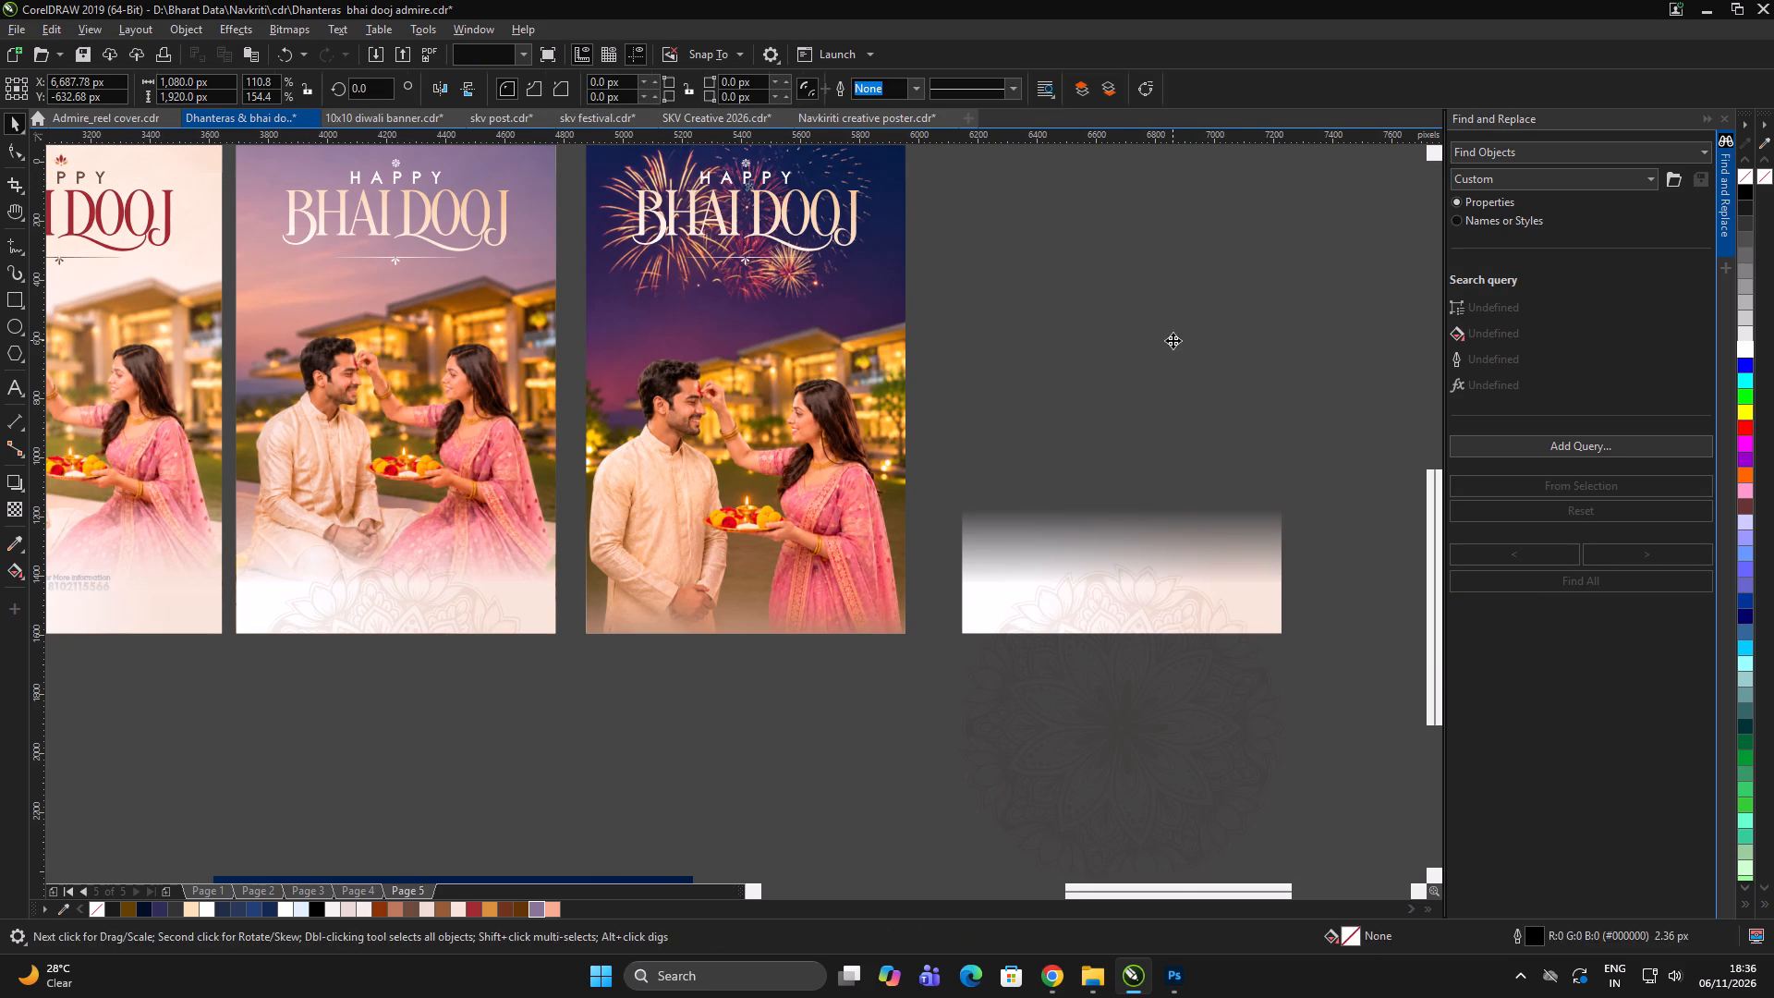
{"action": "left_click", "coordinate": [774, 501], "text": "shift"}
{"action": "key", "text": "e"}
{"action": "key", "text": "c"}
{"action": "double_click", "coordinate": [1145, 415]}
Extend the fade rectangle's fountain transparency so its opaque end sits just above the fireworks poster's bottom edge.
{"action": "left_click", "coordinate": [806, 555]}
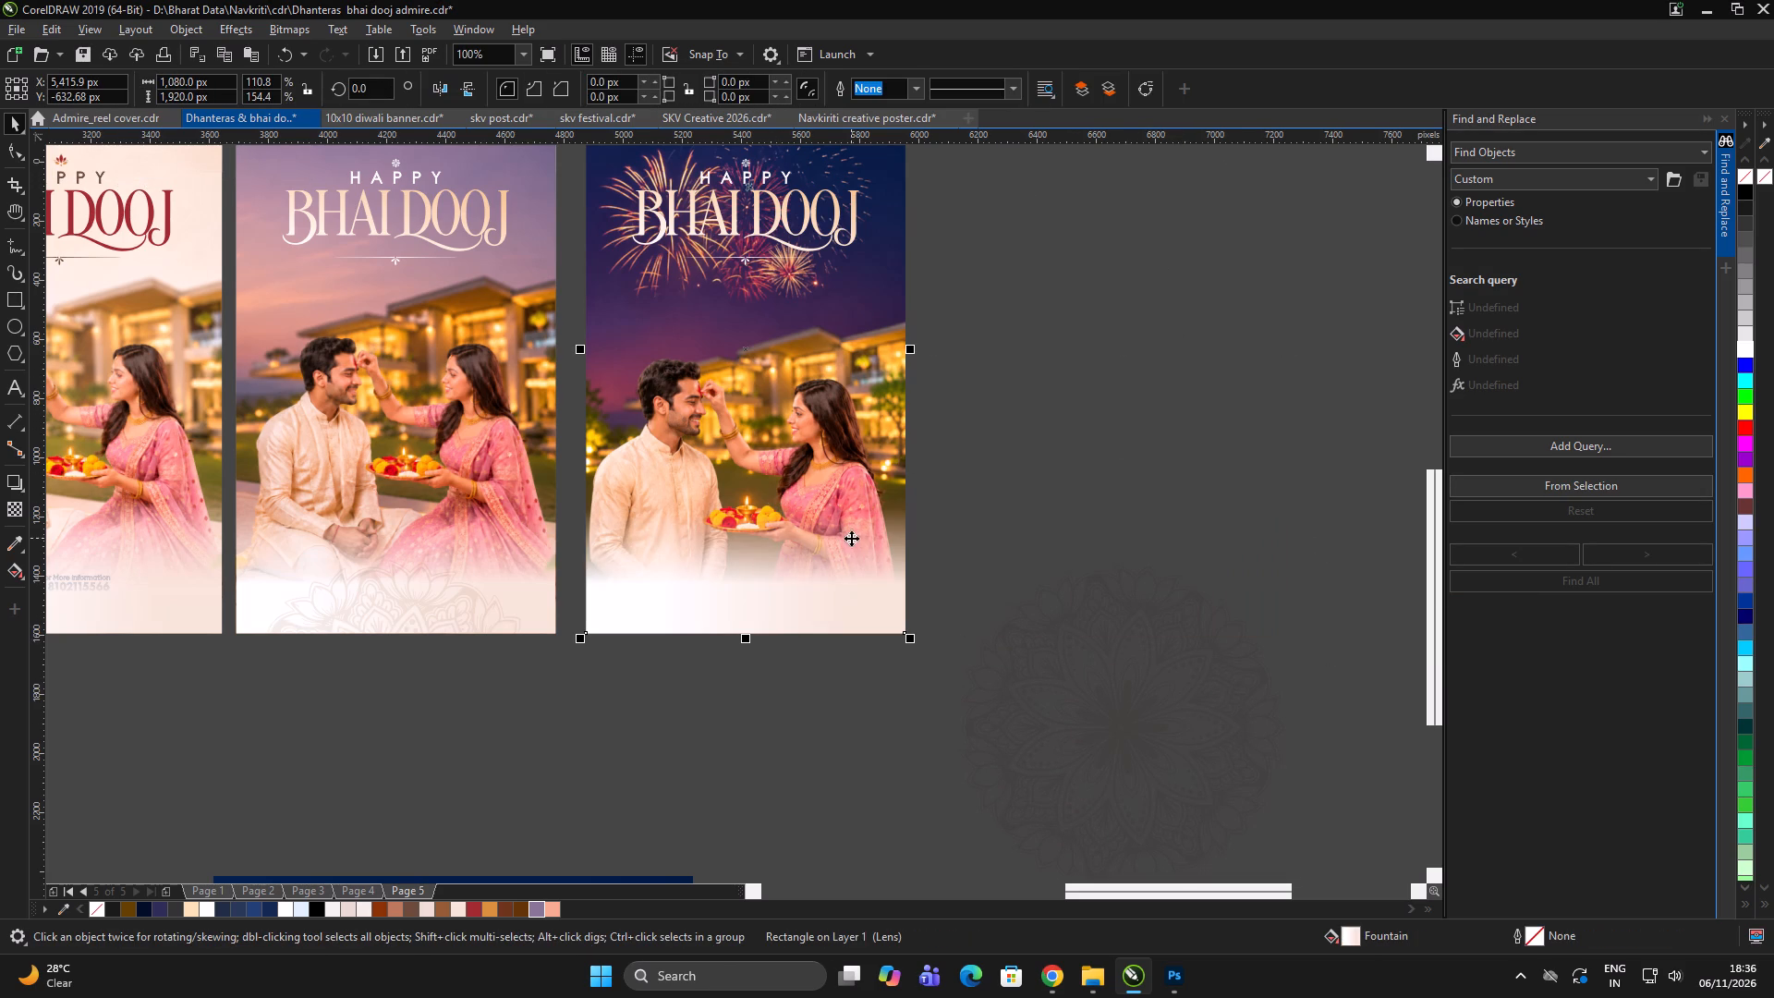
{"action": "left_click", "coordinate": [5, 499]}
{"action": "left_click_drag", "start_coordinate": [747, 582], "coordinate": [750, 627]}
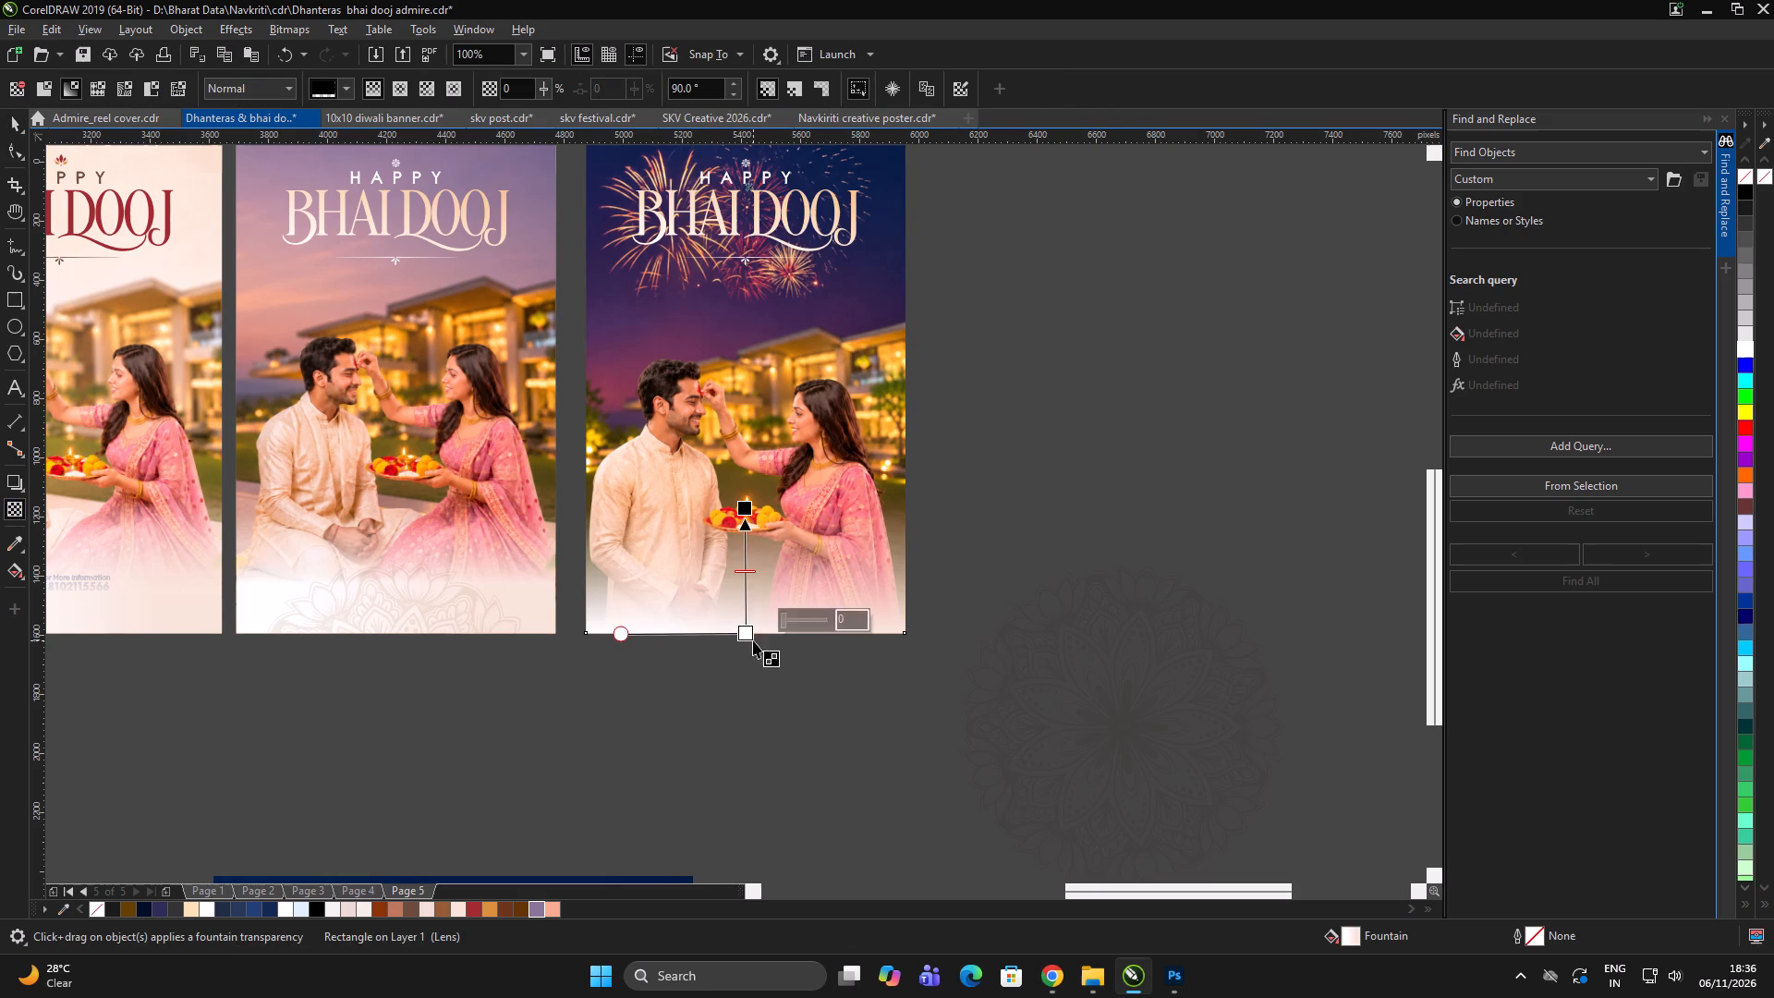
{"action": "left_click_drag", "start_coordinate": [751, 635], "coordinate": [747, 620]}
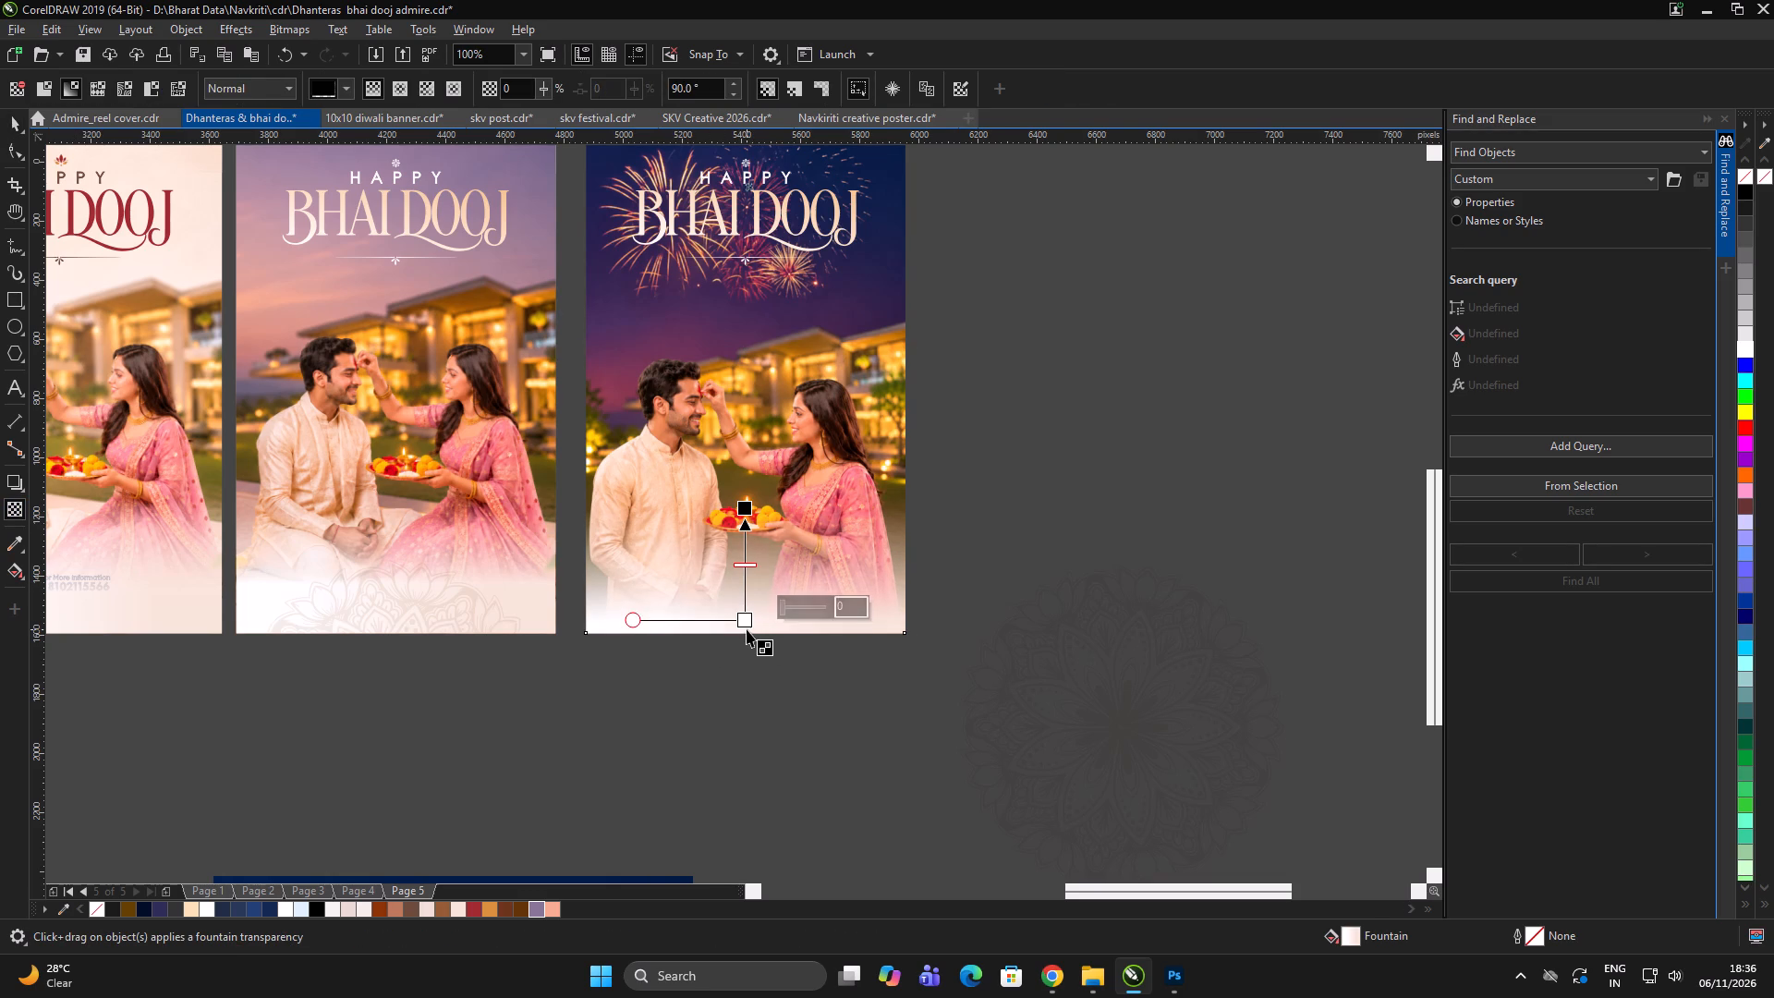
{"action": "key", "text": "space"}
{"action": "double_click", "coordinate": [762, 684]}
Recolour the fade rectangle with peach (R:251 G:199 B:162) sampled from the man's kurta, and align it to the poster's bottom.
{"action": "scroll", "coordinate": [723, 611], "scroll_direction": "down", "scroll_amount": 1}
{"action": "left_click", "coordinate": [718, 607]}
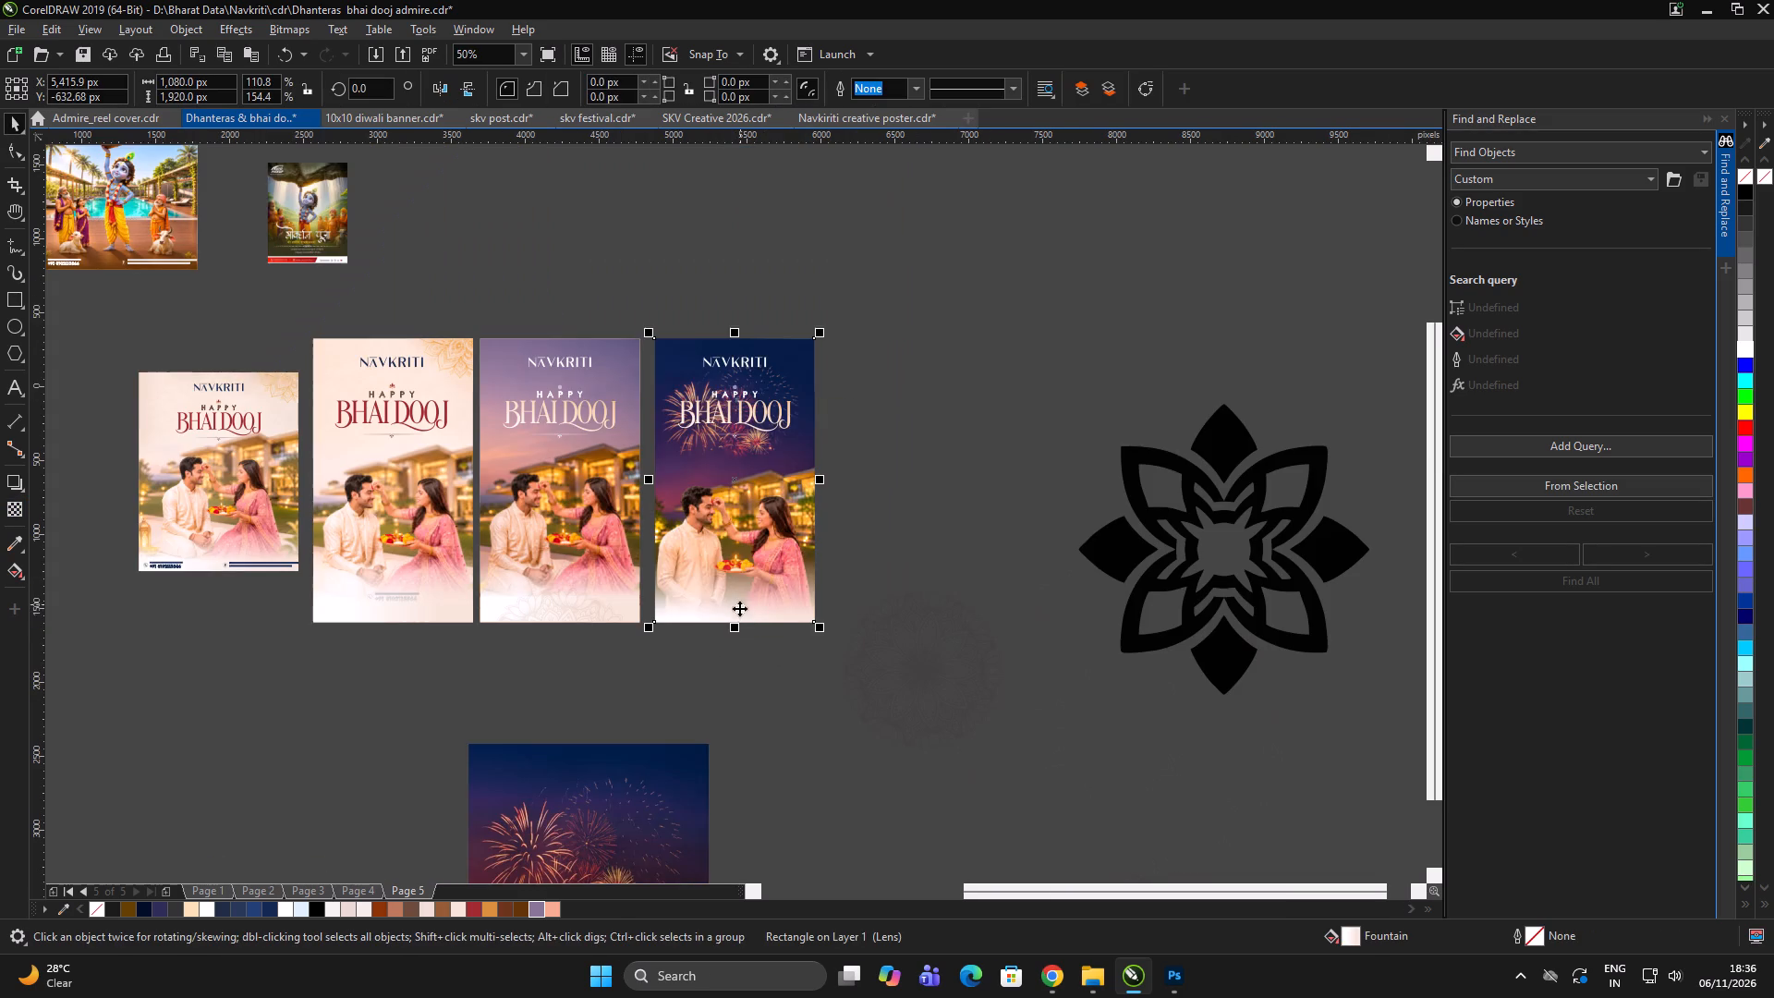
{"action": "left_click_drag", "start_coordinate": [737, 613], "coordinate": [746, 548]}
{"action": "scroll", "coordinate": [745, 552], "scroll_direction": "up", "scroll_amount": 2}
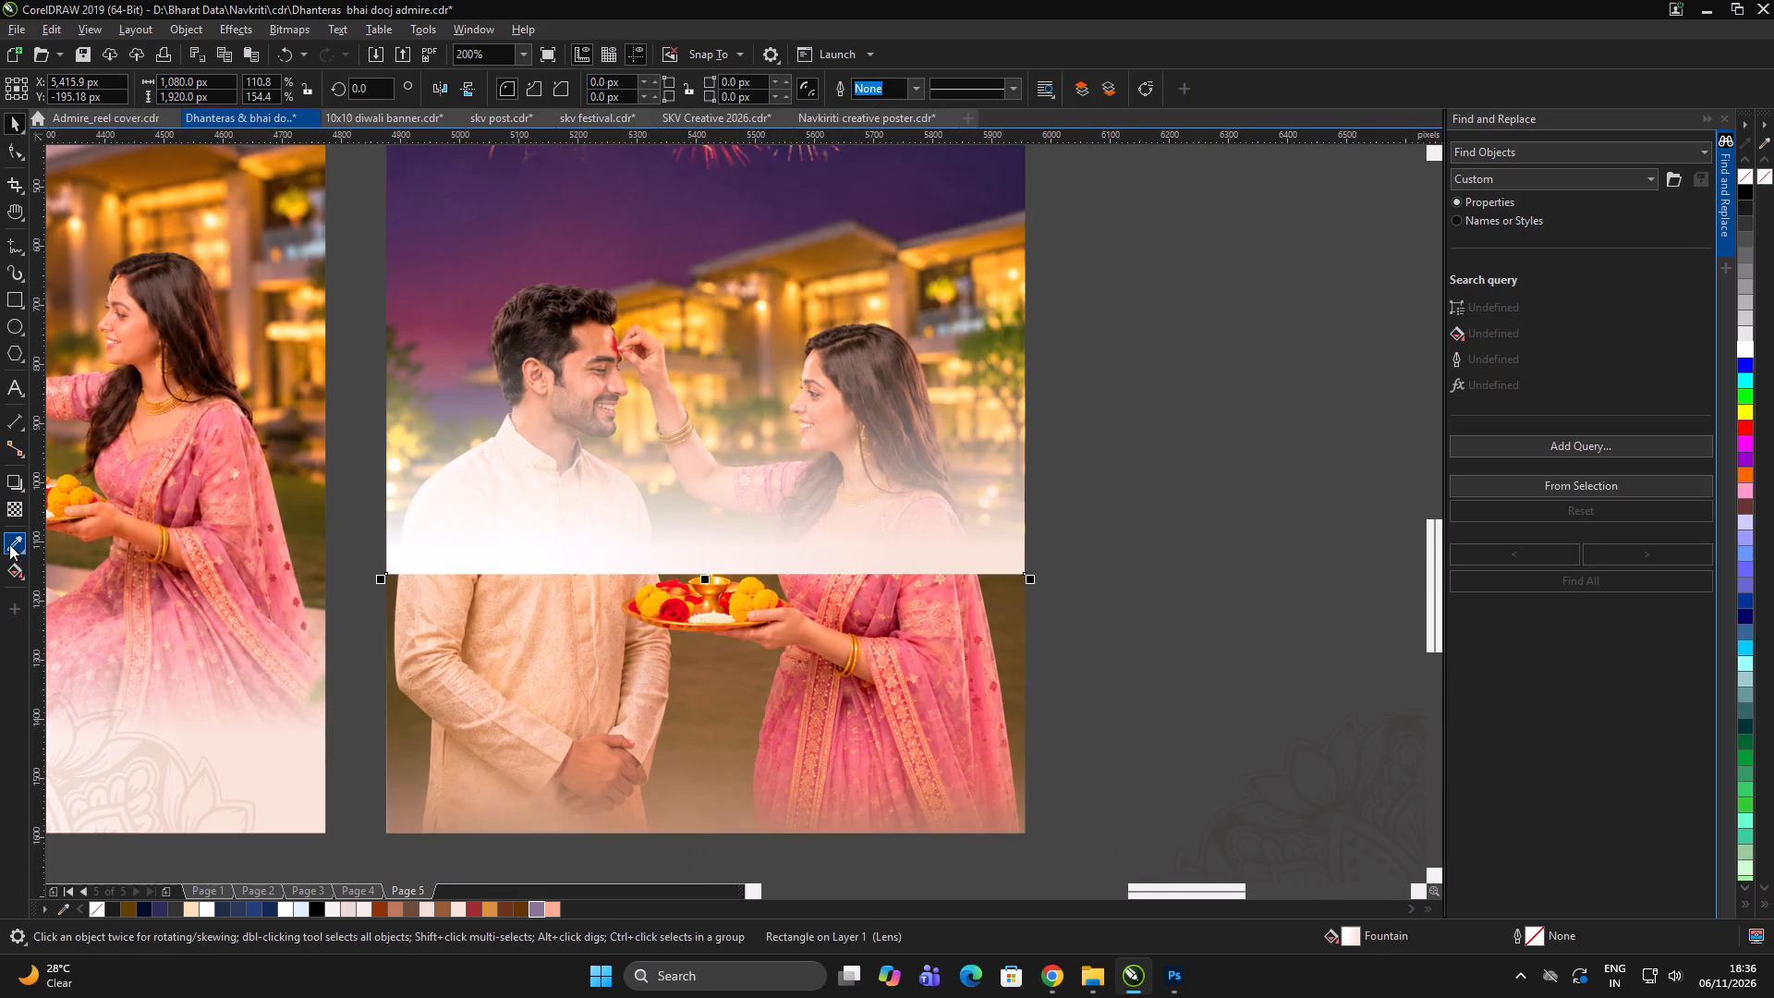
{"action": "left_click", "coordinate": [10, 542]}
{"action": "left_click", "coordinate": [520, 632]}
{"action": "left_click", "coordinate": [561, 501]}
{"action": "key", "text": "space"}
{"action": "left_click", "coordinate": [726, 665], "text": "shift"}
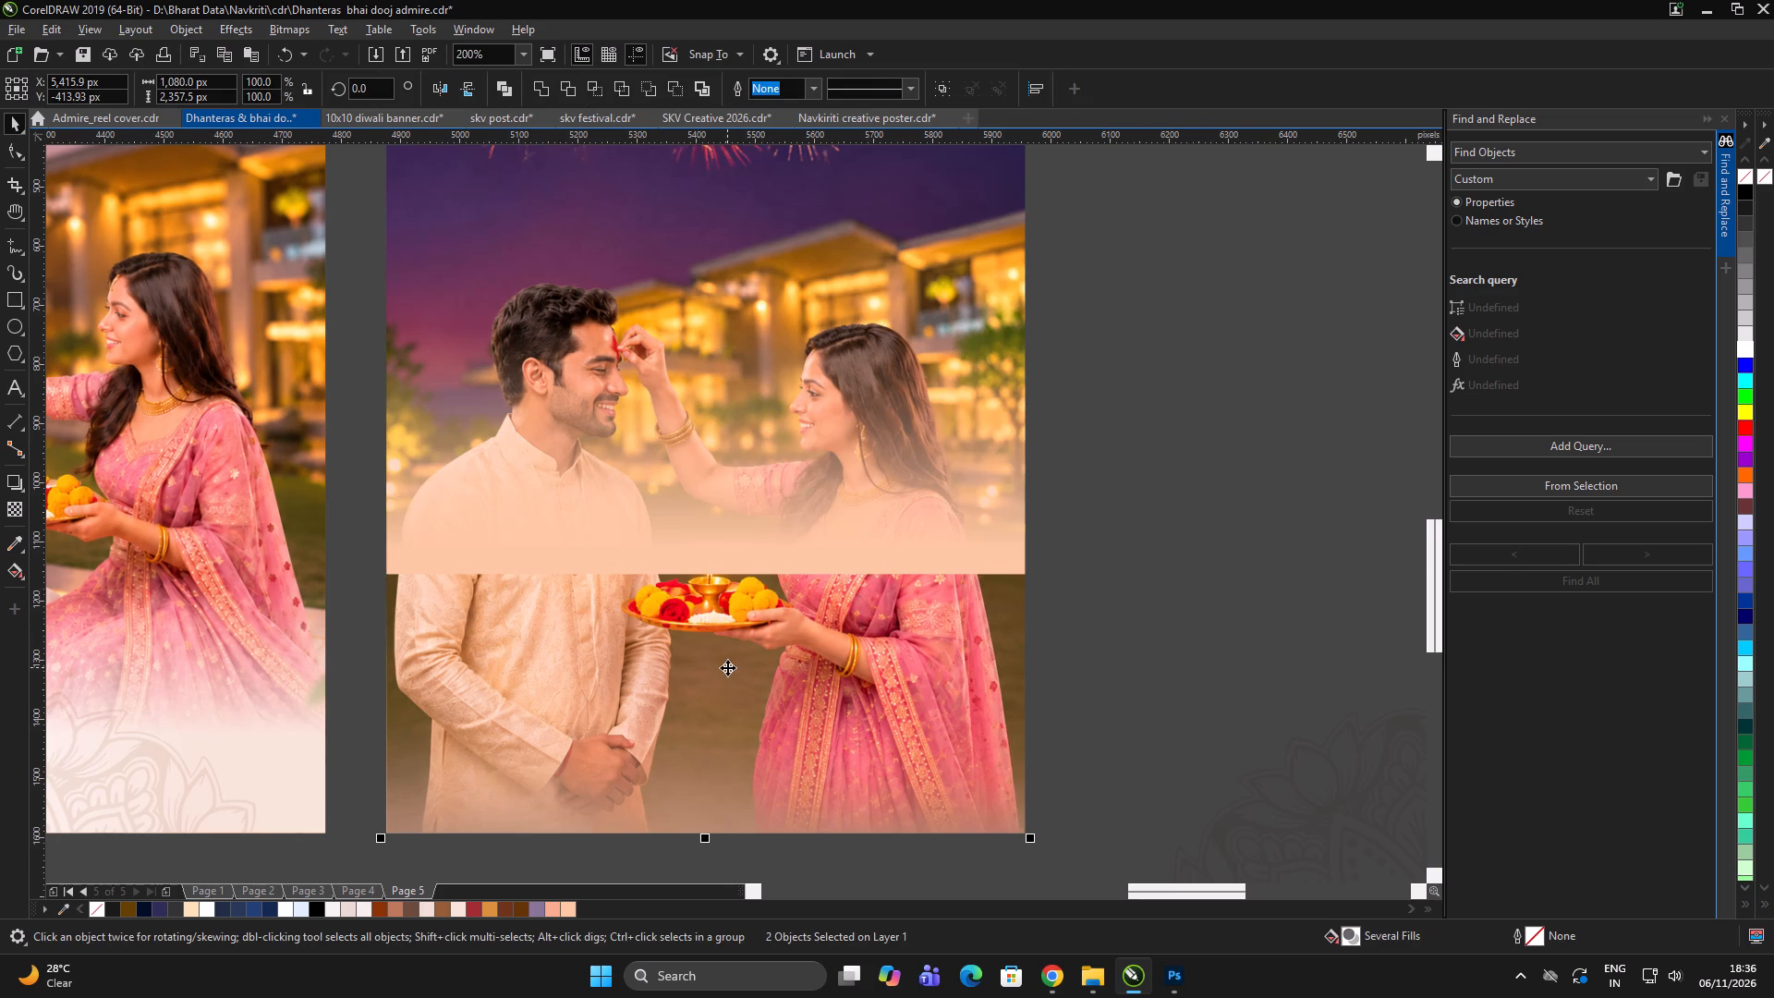
{"action": "key", "text": "b"}
{"action": "scroll", "coordinate": [679, 585], "scroll_direction": "down", "scroll_amount": 2}
{"action": "double_click", "coordinate": [650, 768]}
{"action": "scroll", "coordinate": [691, 609], "scroll_direction": "up", "scroll_amount": 1}
{"action": "left_click", "coordinate": [687, 602]}
{"action": "scroll", "coordinate": [730, 614], "scroll_direction": "down", "scroll_amount": 1}
Move the extracted mandala to the empty area above and beside the fireworks poster.
{"action": "left_click", "coordinate": [923, 743]}
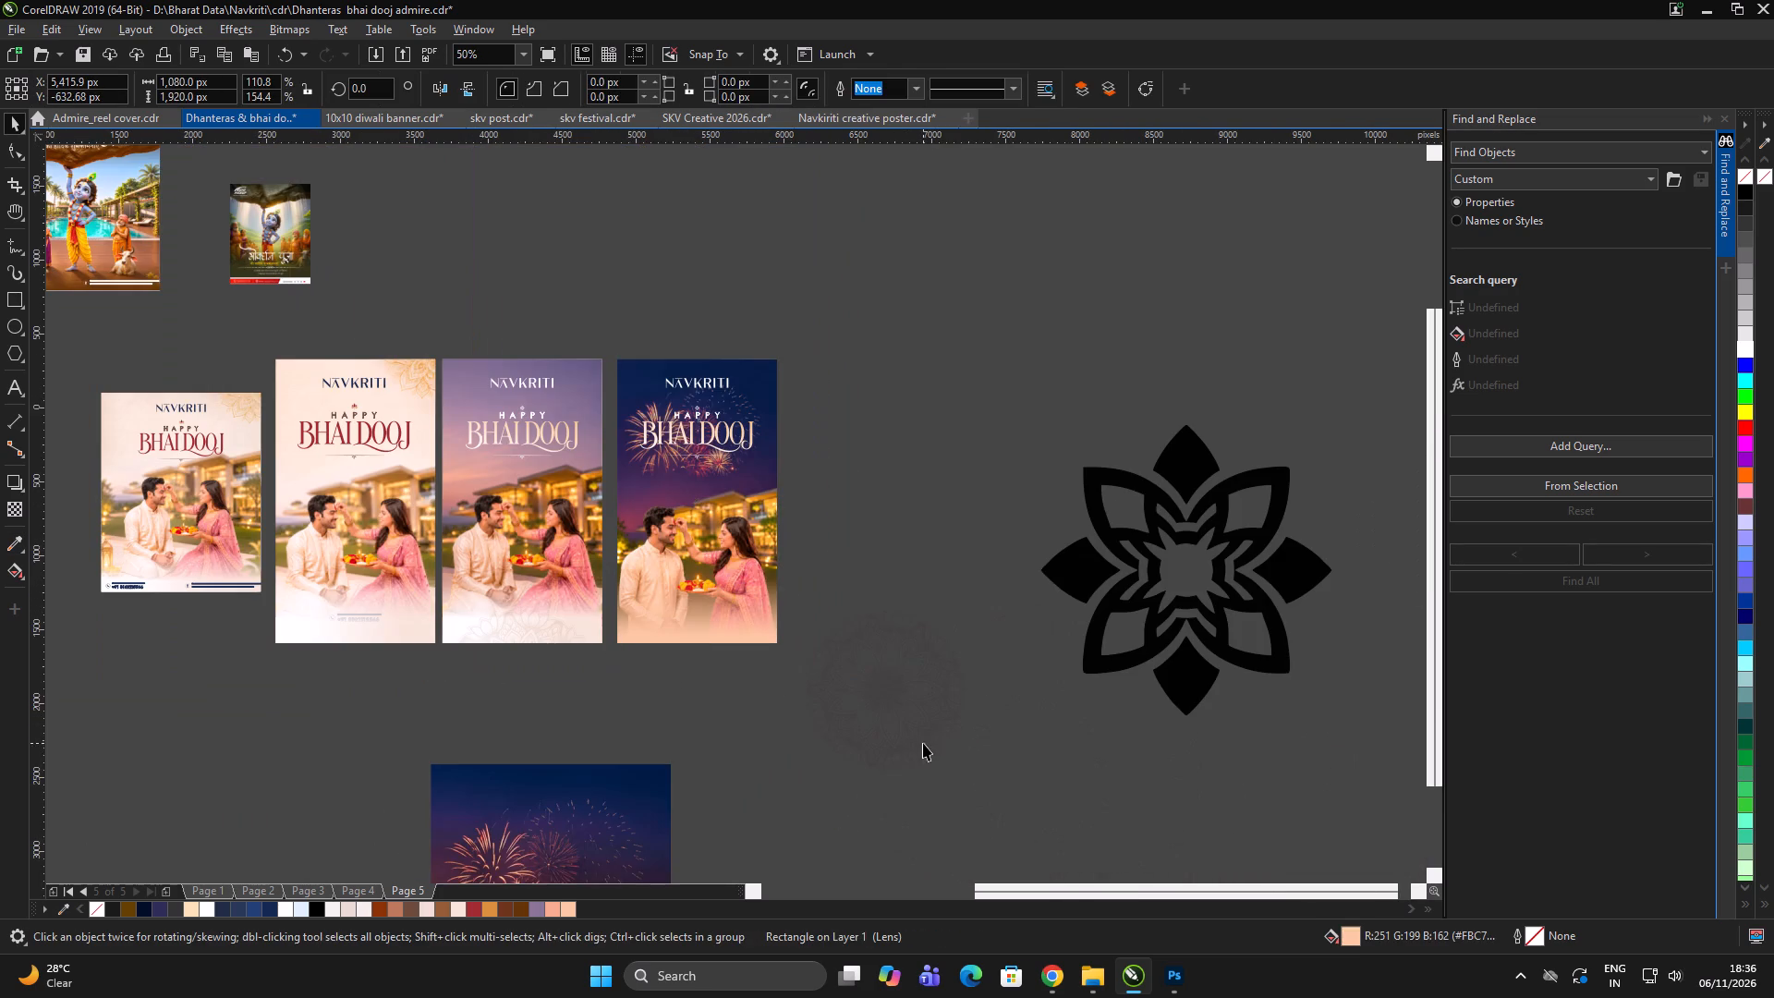
{"action": "left_click_drag", "start_coordinate": [930, 760], "coordinate": [980, 316]}
{"action": "left_click_drag", "start_coordinate": [922, 458], "coordinate": [908, 461]}
Bring the fireworks poster's Navkriti logo and Happy Bhai Dooj lettering to the front and group them.
{"action": "scroll", "coordinate": [725, 451], "scroll_direction": "up", "scroll_amount": 2}
{"action": "left_click", "coordinate": [718, 430]}
{"action": "scroll", "coordinate": [745, 407], "scroll_direction": "down", "scroll_amount": 2}
{"action": "left_click", "coordinate": [745, 403]}
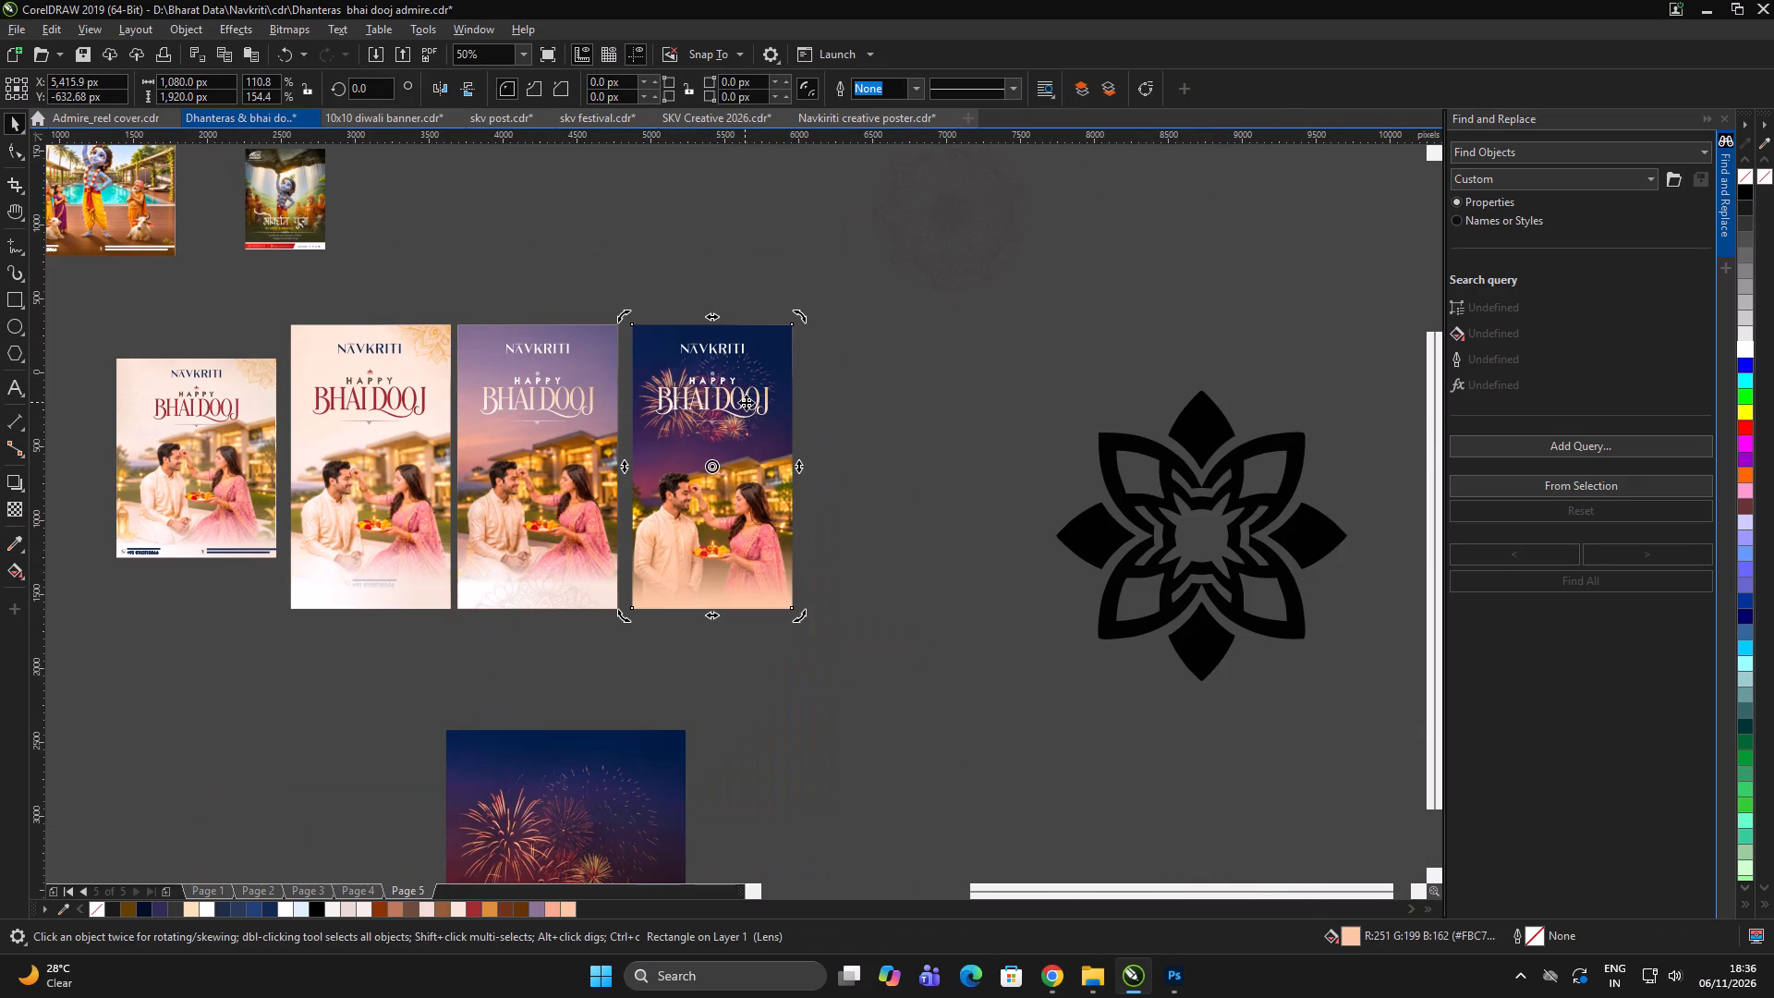
{"action": "left_click_drag", "start_coordinate": [825, 277], "coordinate": [617, 465]}
{"action": "key", "text": "shift+Page_Up"}
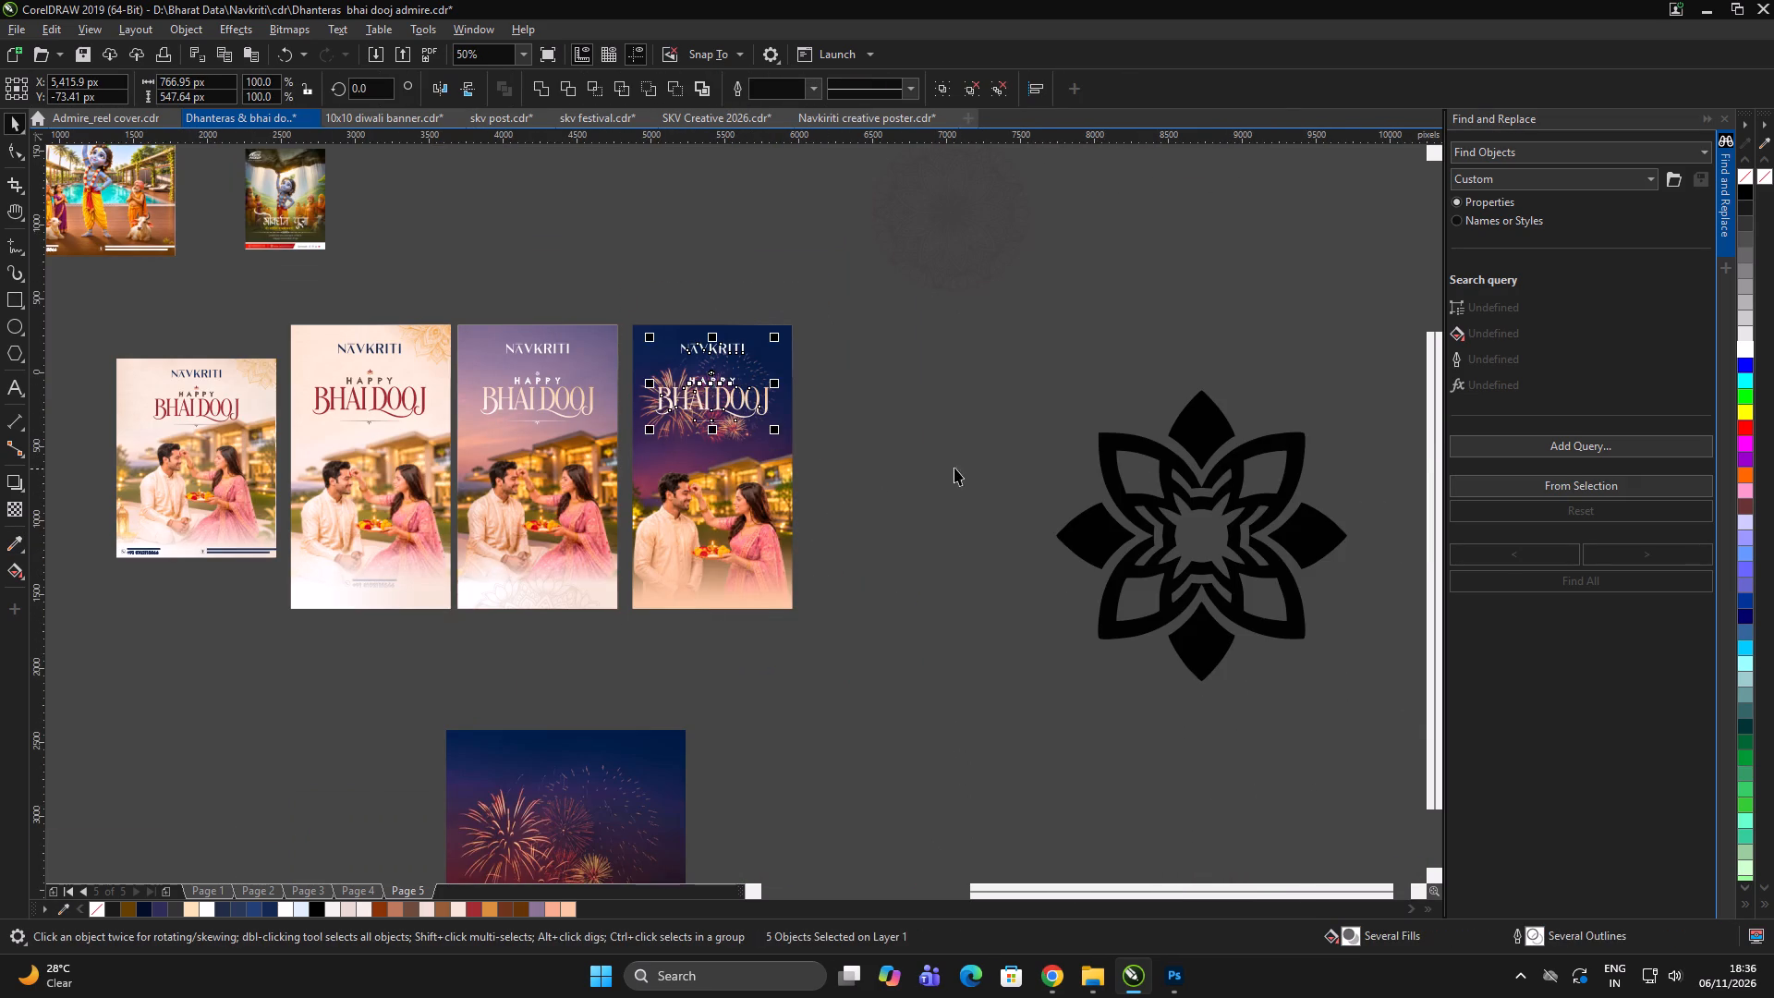
{"action": "left_click", "coordinate": [960, 458]}
{"action": "left_click_drag", "start_coordinate": [855, 308], "coordinate": [645, 447]}
{"action": "key", "text": "ctrl+g"}
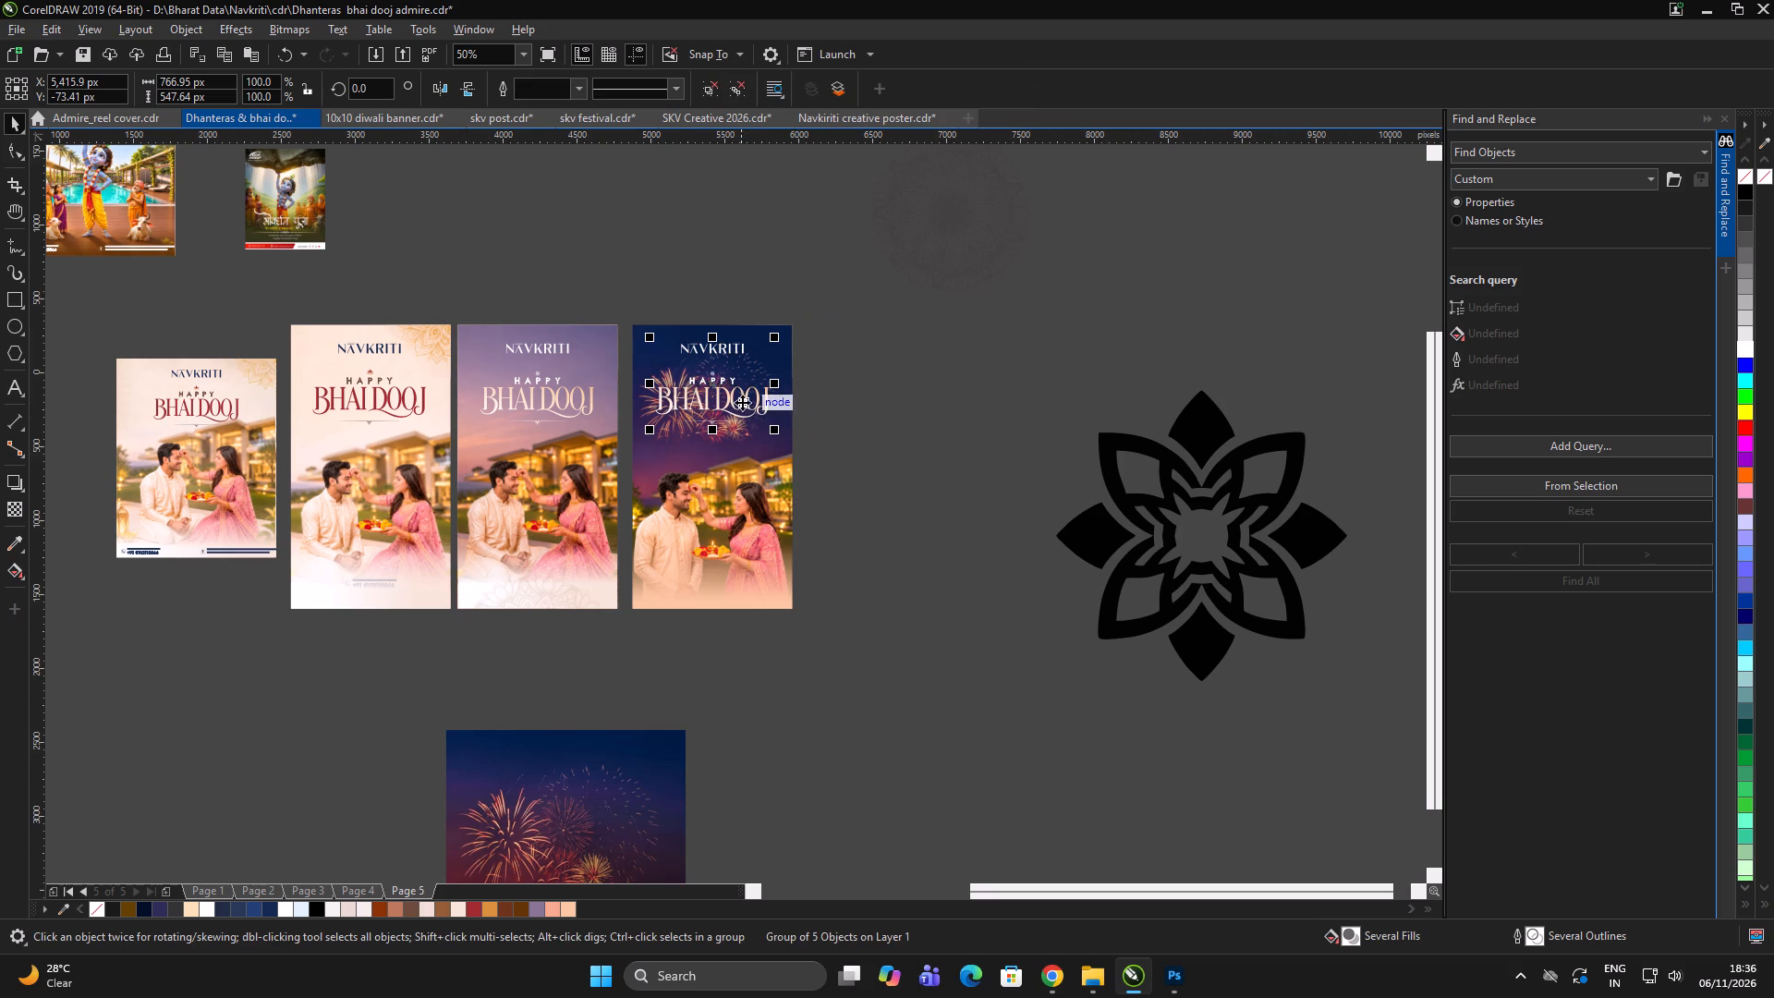
Copy the logo and lettering group to the empty area beside the fireworks poster, and delete the original group.
{"action": "left_click_drag", "start_coordinate": [741, 402], "coordinate": [1023, 403]}
{"action": "right_click", "coordinate": [1024, 403], "text": "shift"}
{"action": "left_click", "coordinate": [930, 500]}
{"action": "left_click_drag", "start_coordinate": [820, 276], "coordinate": [651, 457]}
{"action": "key", "text": "Delete"}
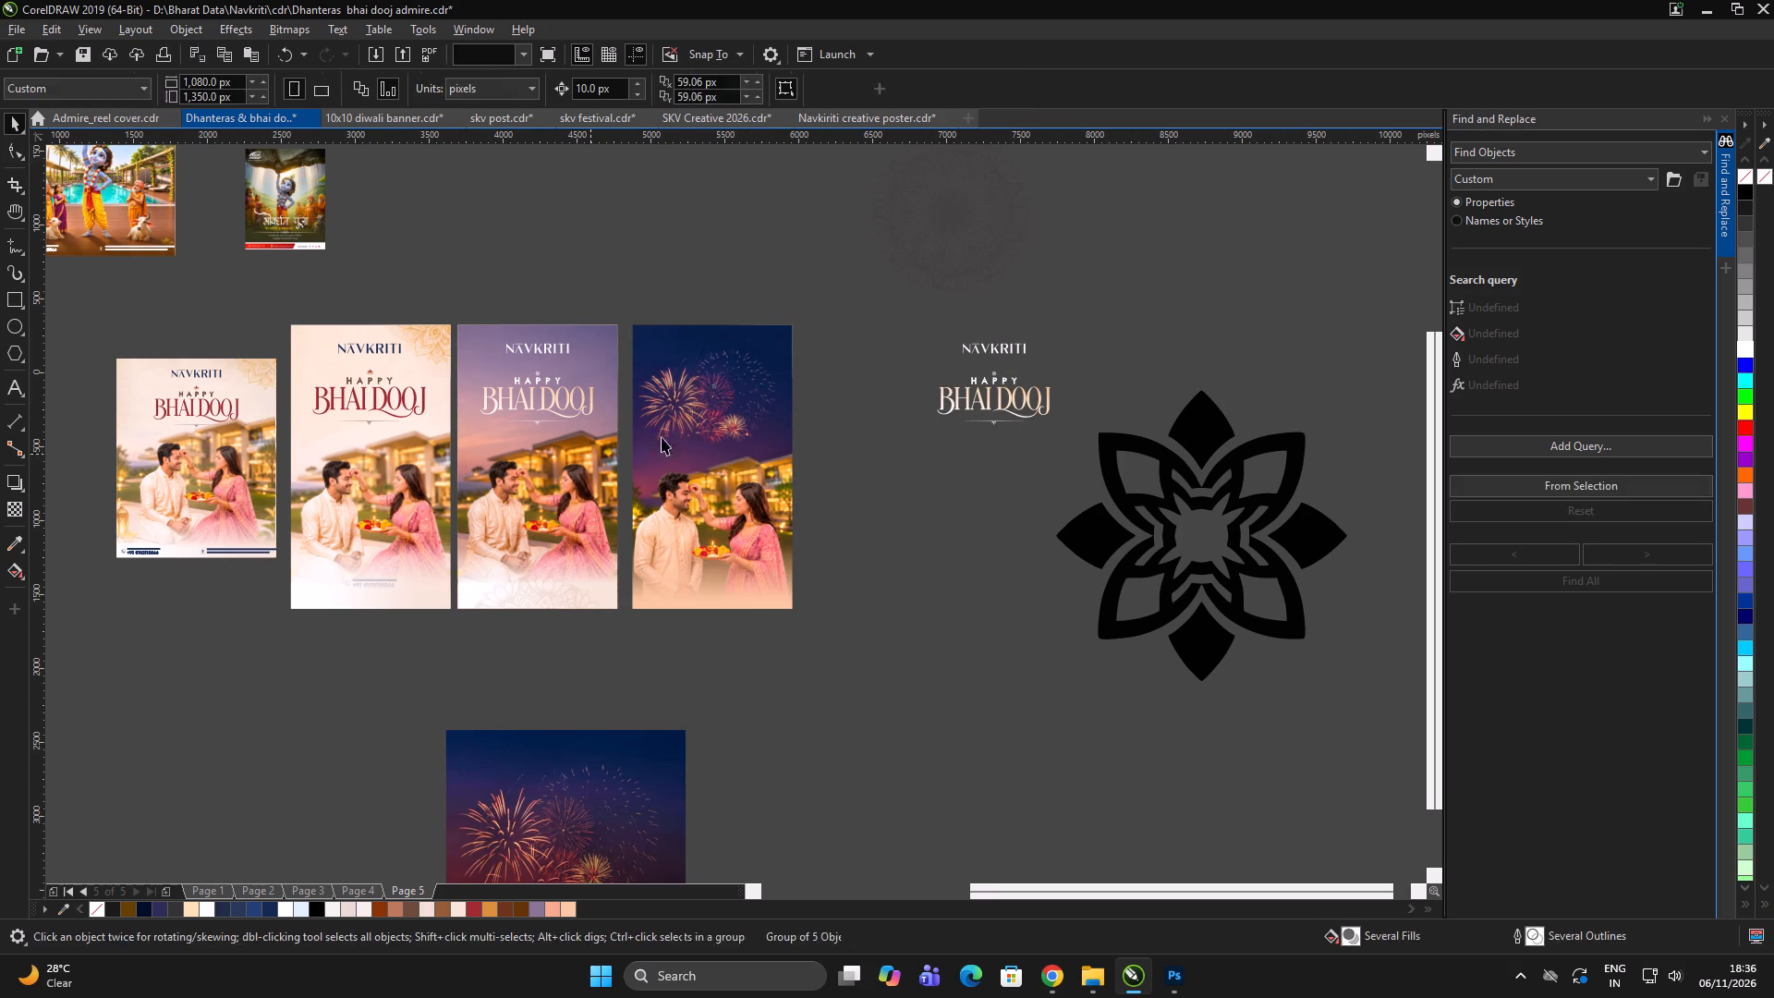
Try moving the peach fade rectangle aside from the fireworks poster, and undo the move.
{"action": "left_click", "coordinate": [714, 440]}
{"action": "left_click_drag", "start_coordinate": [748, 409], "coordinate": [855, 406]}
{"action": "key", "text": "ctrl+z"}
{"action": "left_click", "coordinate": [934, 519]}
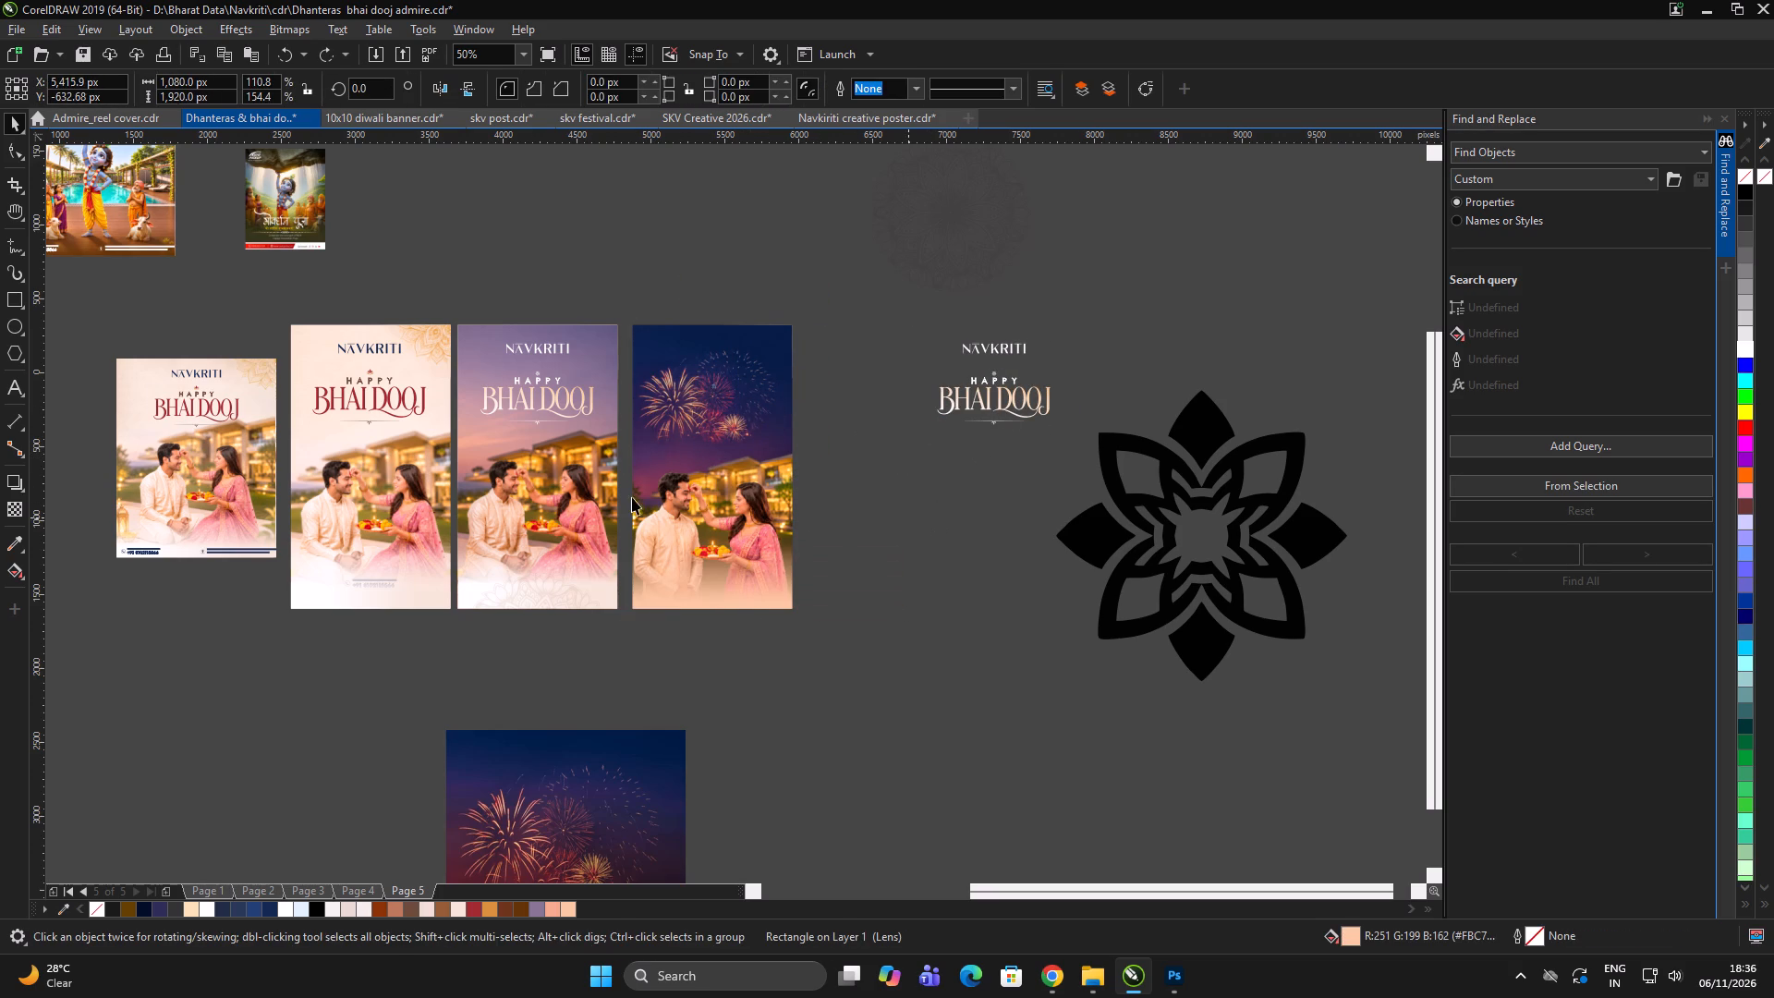
Copy the dusk poster's fade overlay into the empty area, extract and delete its mandala, and remove its PowerClip frame.
{"action": "left_click", "coordinate": [521, 488]}
{"action": "left_click_drag", "start_coordinate": [556, 475], "coordinate": [928, 510]}
{"action": "right_click", "coordinate": [928, 510]}
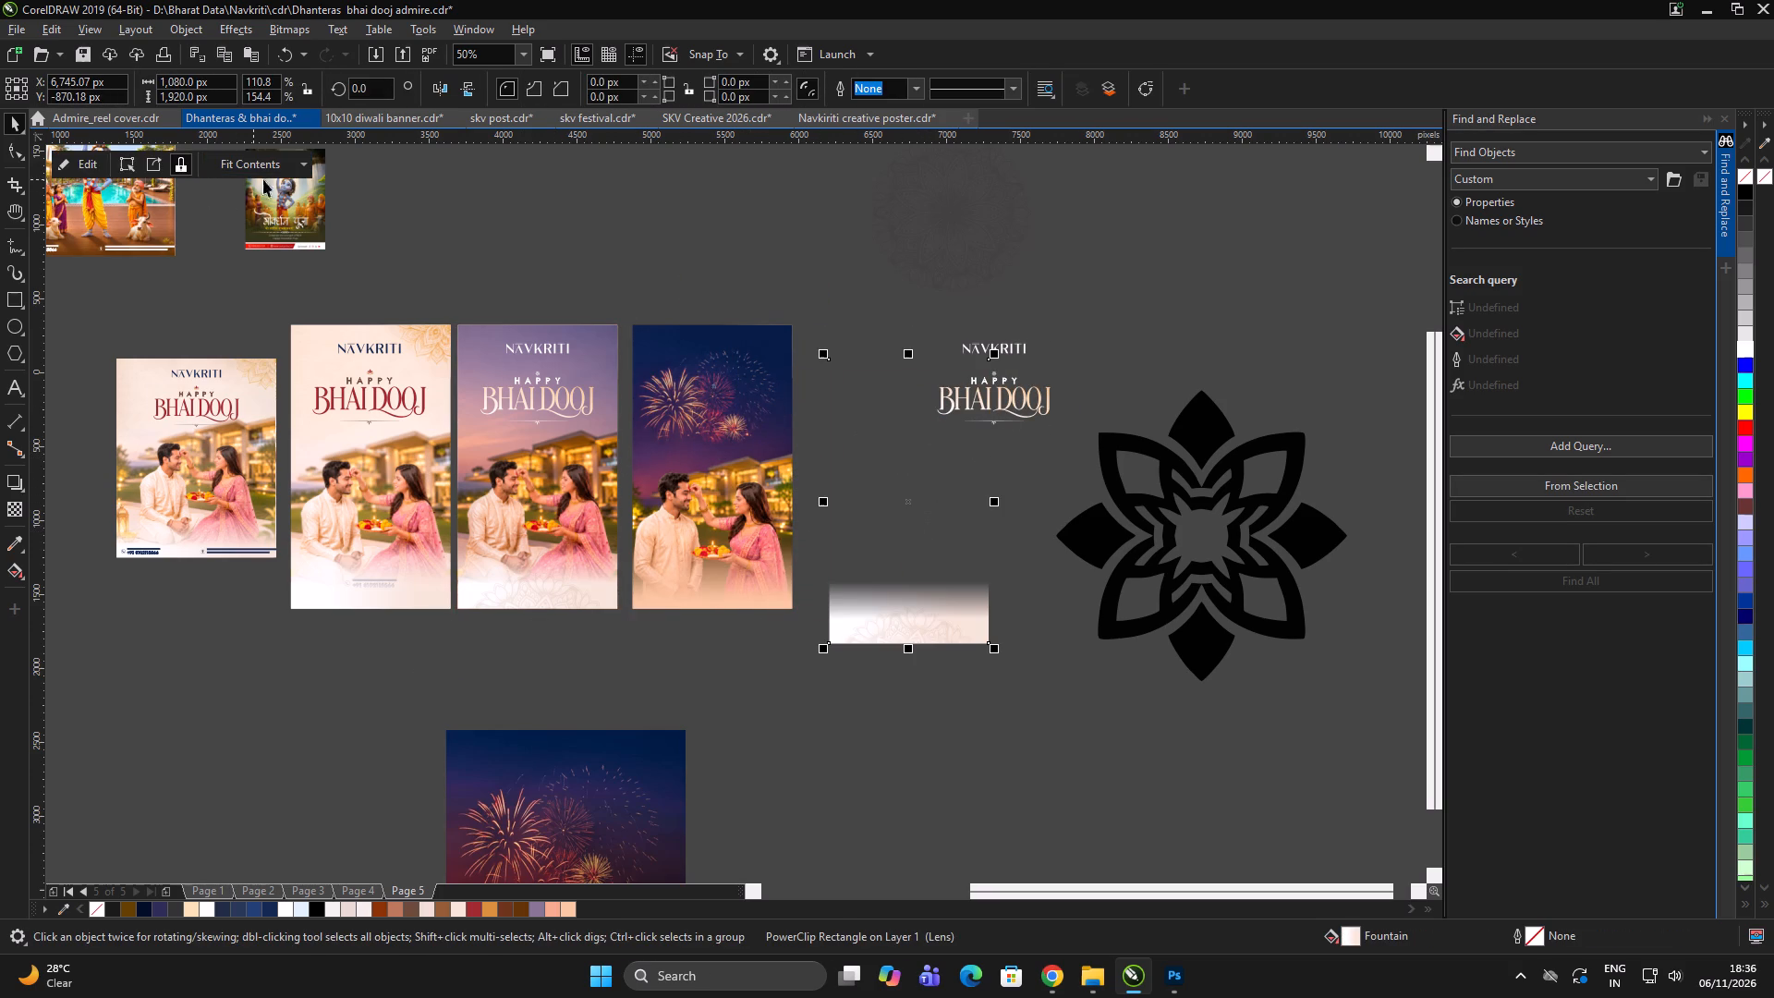
{"action": "left_click", "coordinate": [147, 164]}
{"action": "key", "text": "Delete"}
{"action": "right_click", "coordinate": [871, 429]}
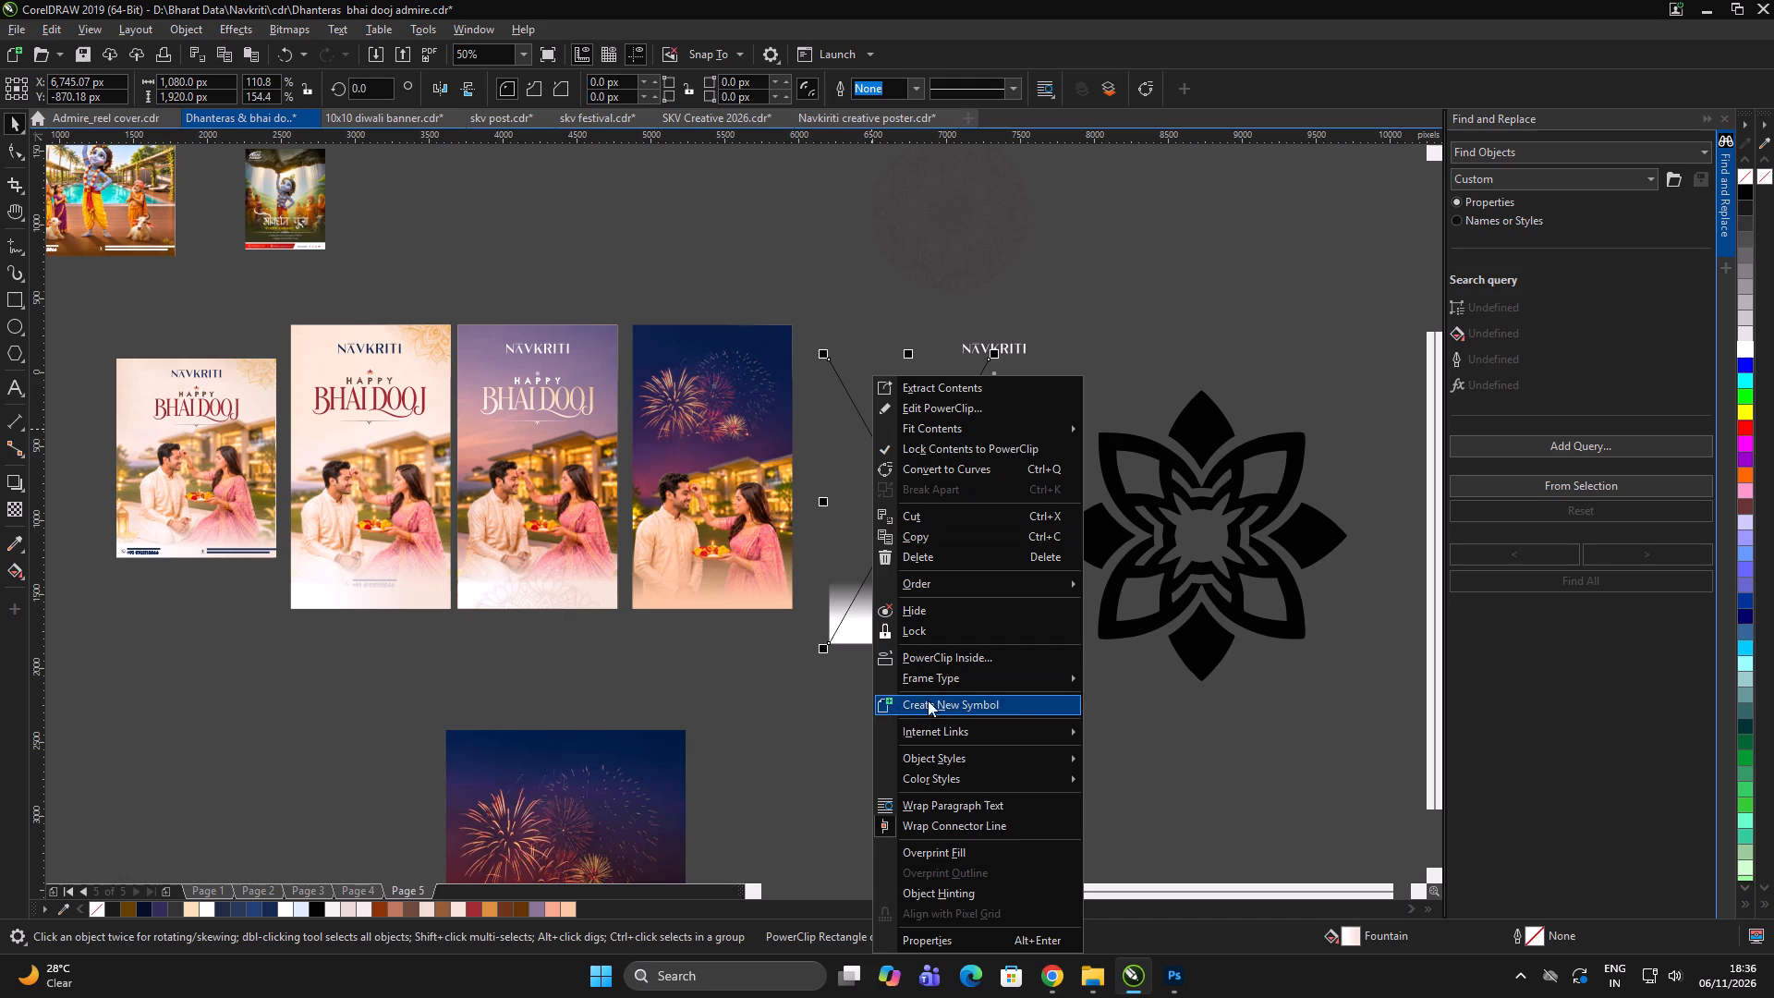
{"action": "left_click", "coordinate": [1119, 722]}
{"action": "left_click", "coordinate": [1127, 729]}
{"action": "left_click", "coordinate": [1116, 718]}
{"action": "left_click", "coordinate": [911, 495]}
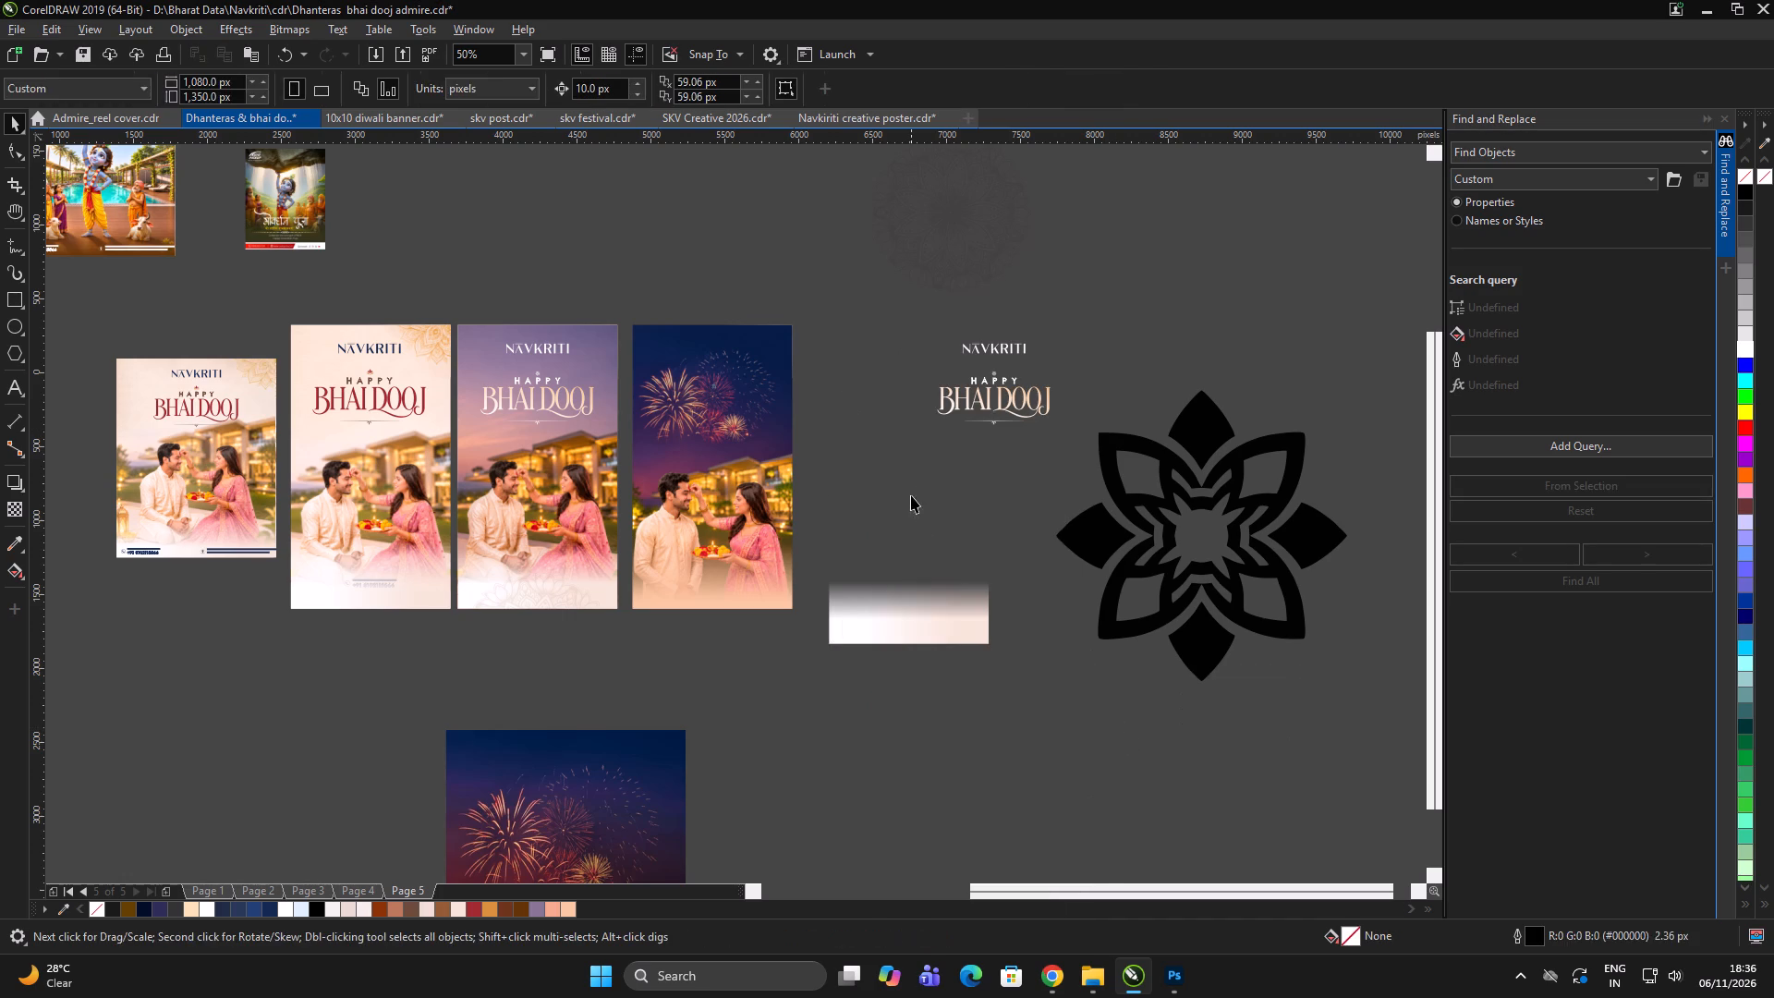
{"action": "right_click", "coordinate": [900, 445]}
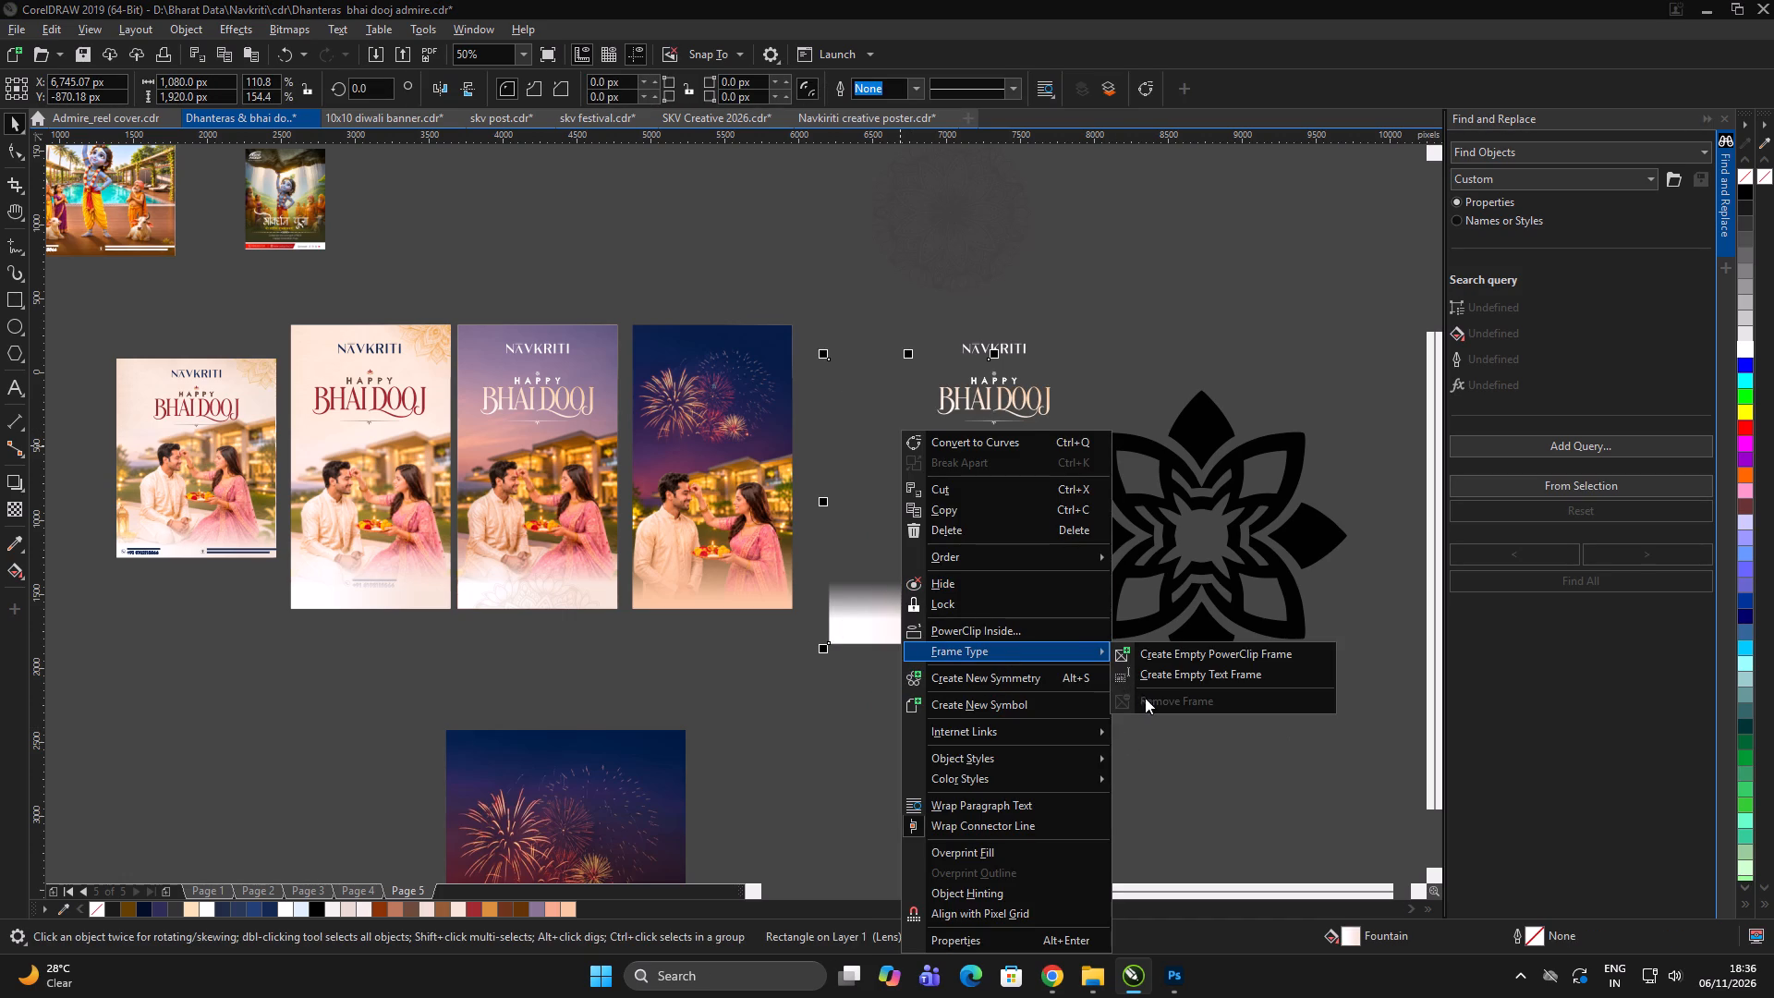
{"action": "left_click", "coordinate": [859, 678]}
Mirror the new fade rectangle vertically so its opaque end is at the top.
{"action": "left_click", "coordinate": [895, 542]}
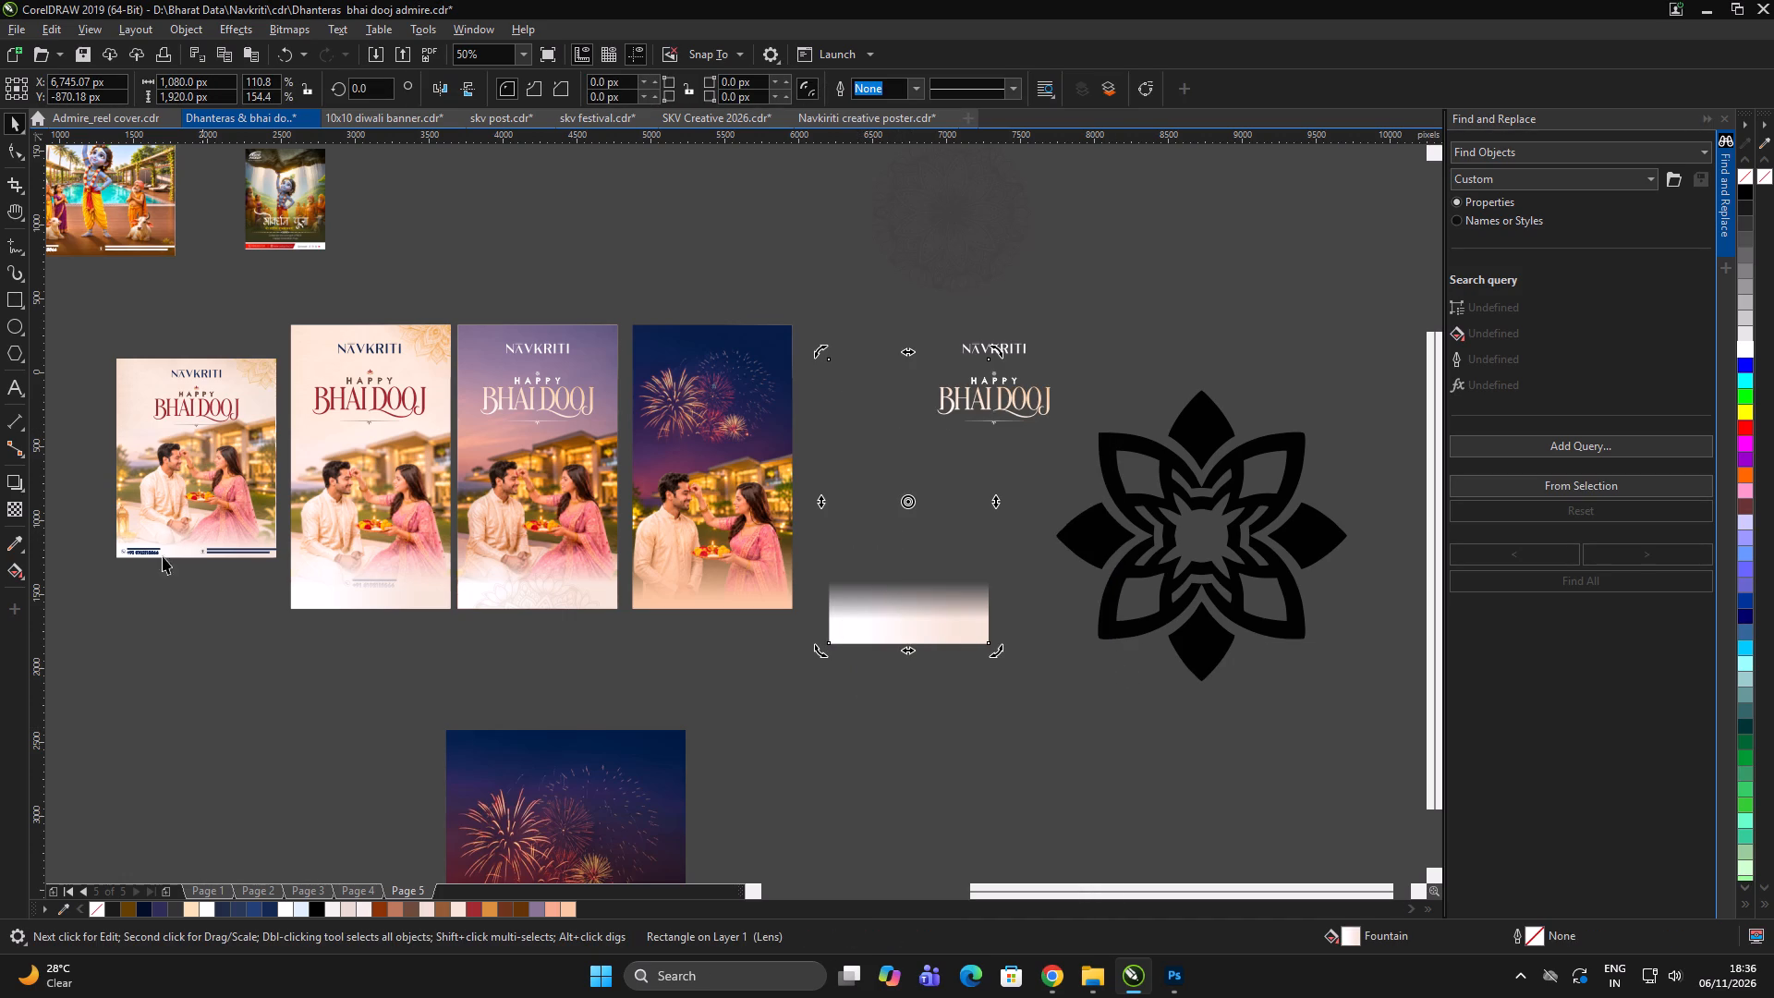
{"action": "left_click", "coordinate": [465, 90]}
{"action": "left_click", "coordinate": [866, 682]}
Fill the mirrored fade rectangle with purple #703257 sampled from the fireworks poster's sky above the man's head.
{"action": "left_click", "coordinate": [900, 499]}
{"action": "scroll", "coordinate": [800, 390], "scroll_direction": "up", "scroll_amount": 2}
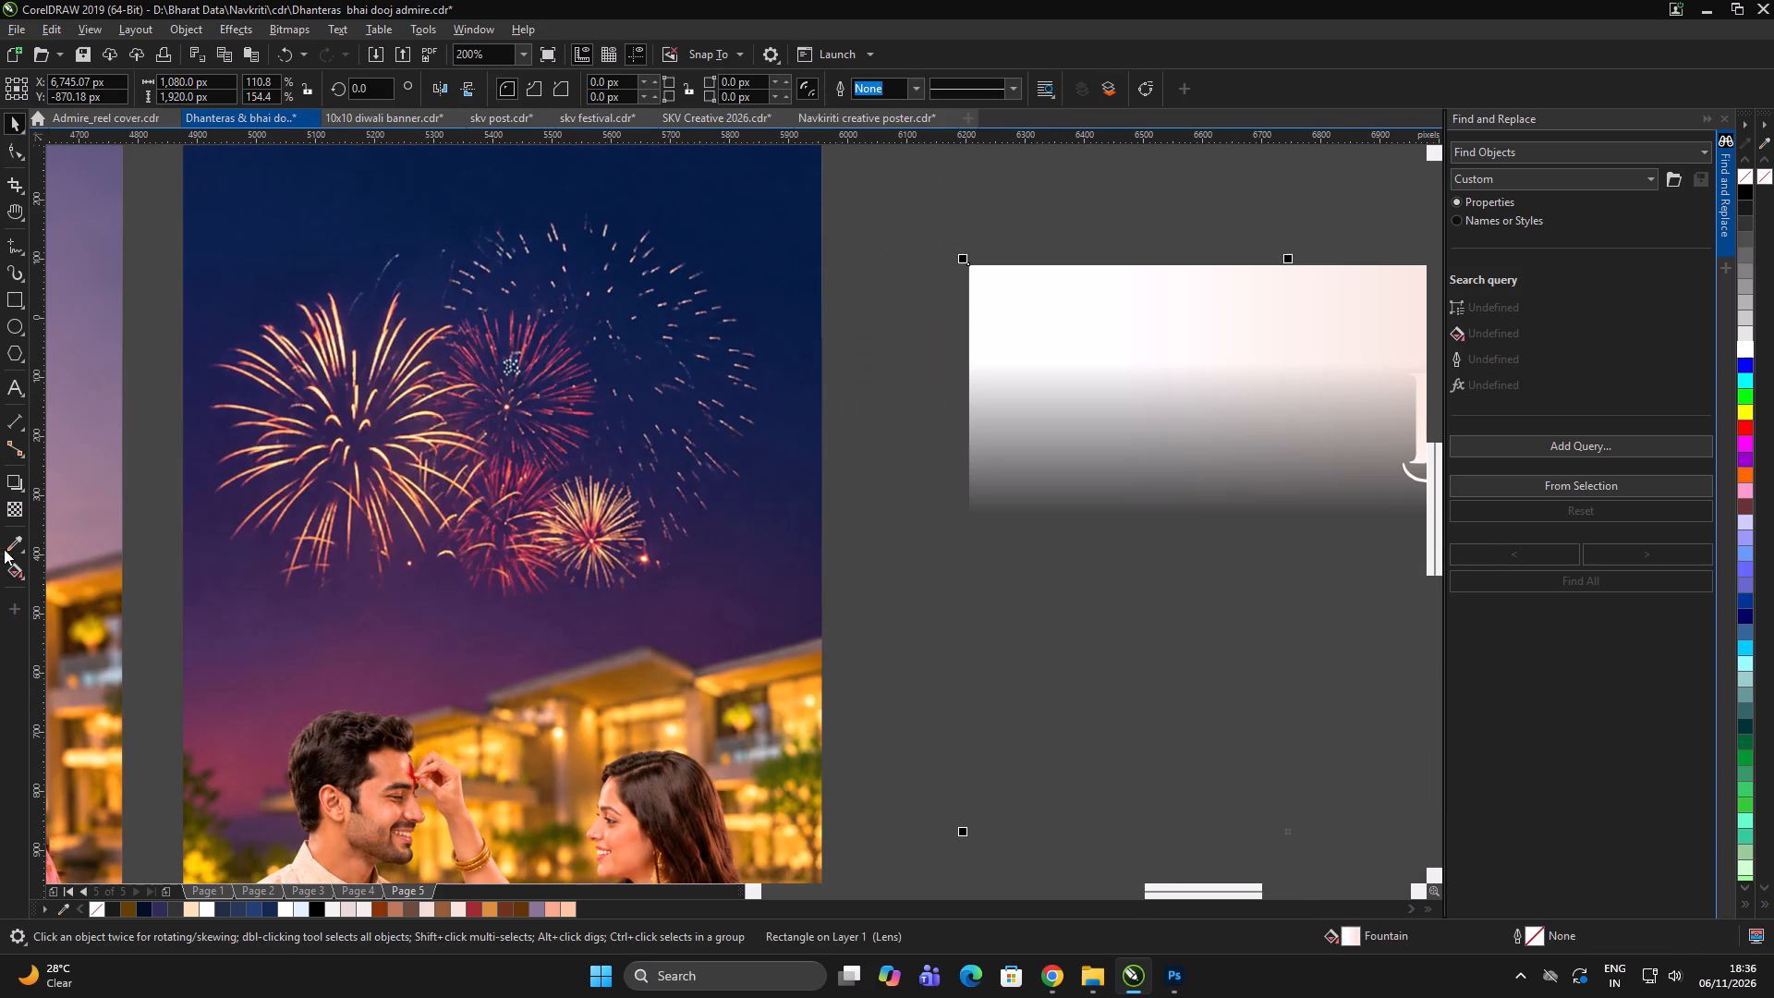
{"action": "left_click", "coordinate": [13, 542]}
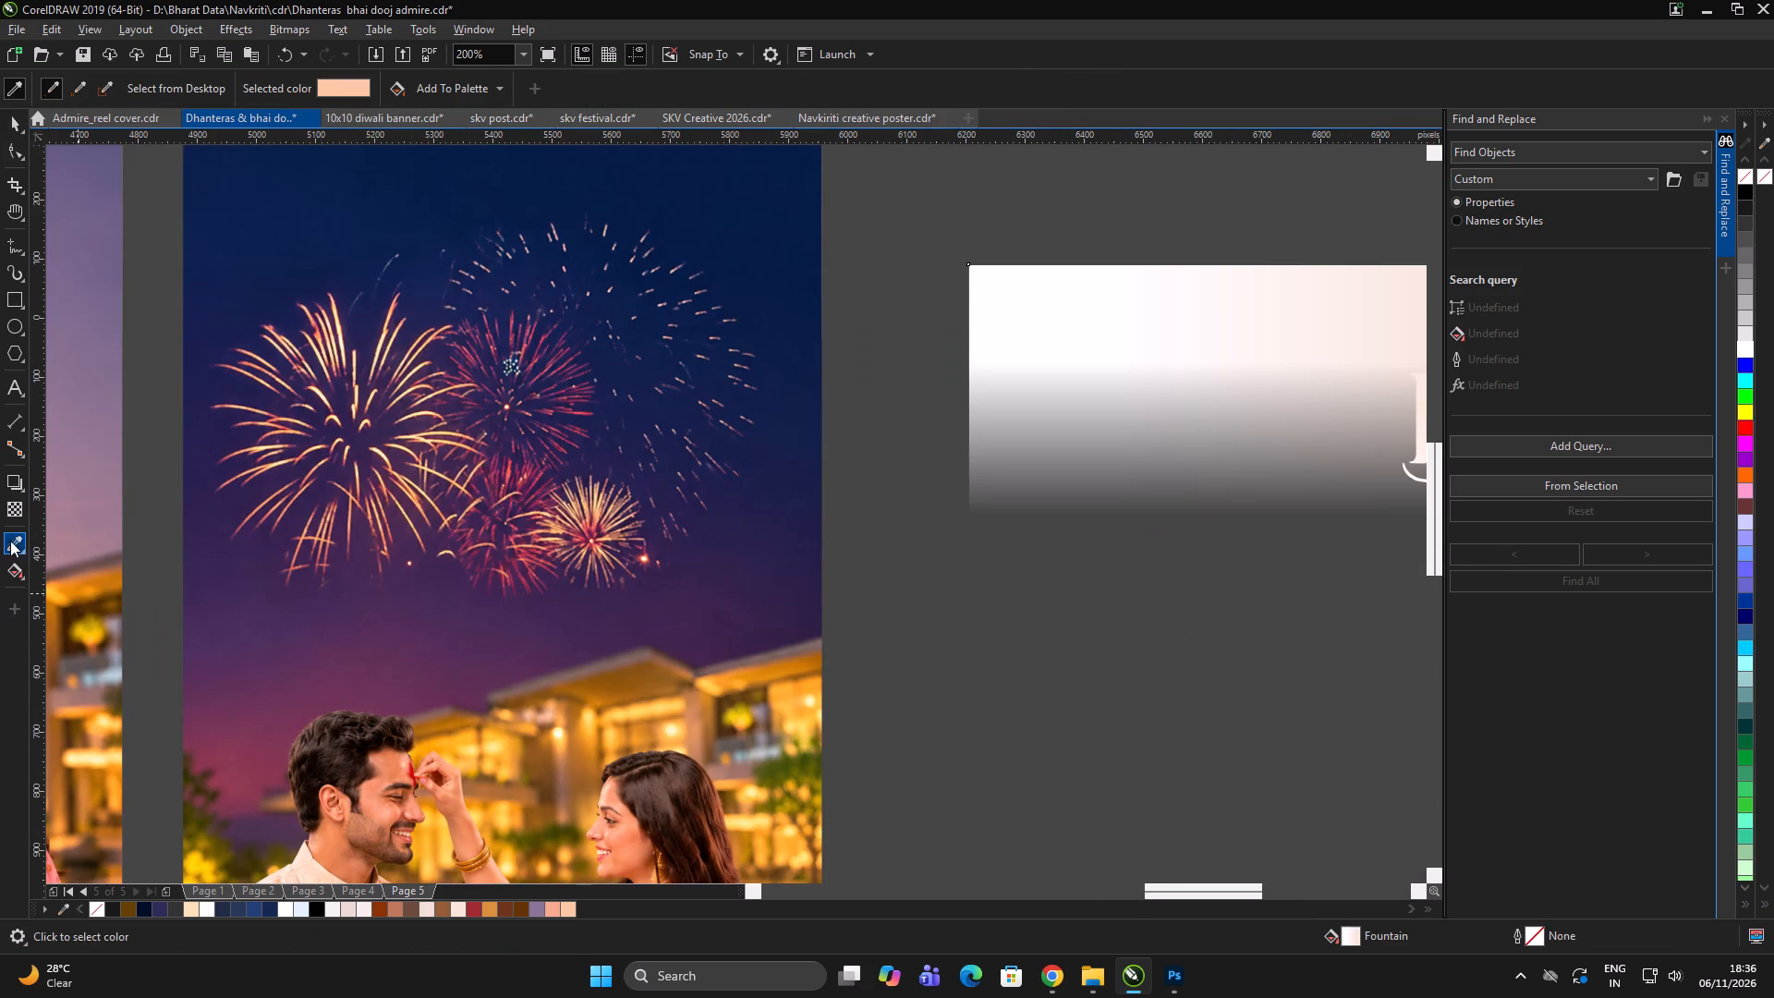
{"action": "left_click", "coordinate": [10, 542]}
{"action": "left_click", "coordinate": [283, 709]}
{"action": "left_click", "coordinate": [1090, 651]}
{"action": "scroll", "coordinate": [953, 555], "scroll_direction": "down", "scroll_amount": 3}
{"action": "key", "text": "space"}
{"action": "left_click", "coordinate": [886, 399]}
Remove the fountain transparency from the purple rectangle.
{"action": "left_click", "coordinate": [925, 532]}
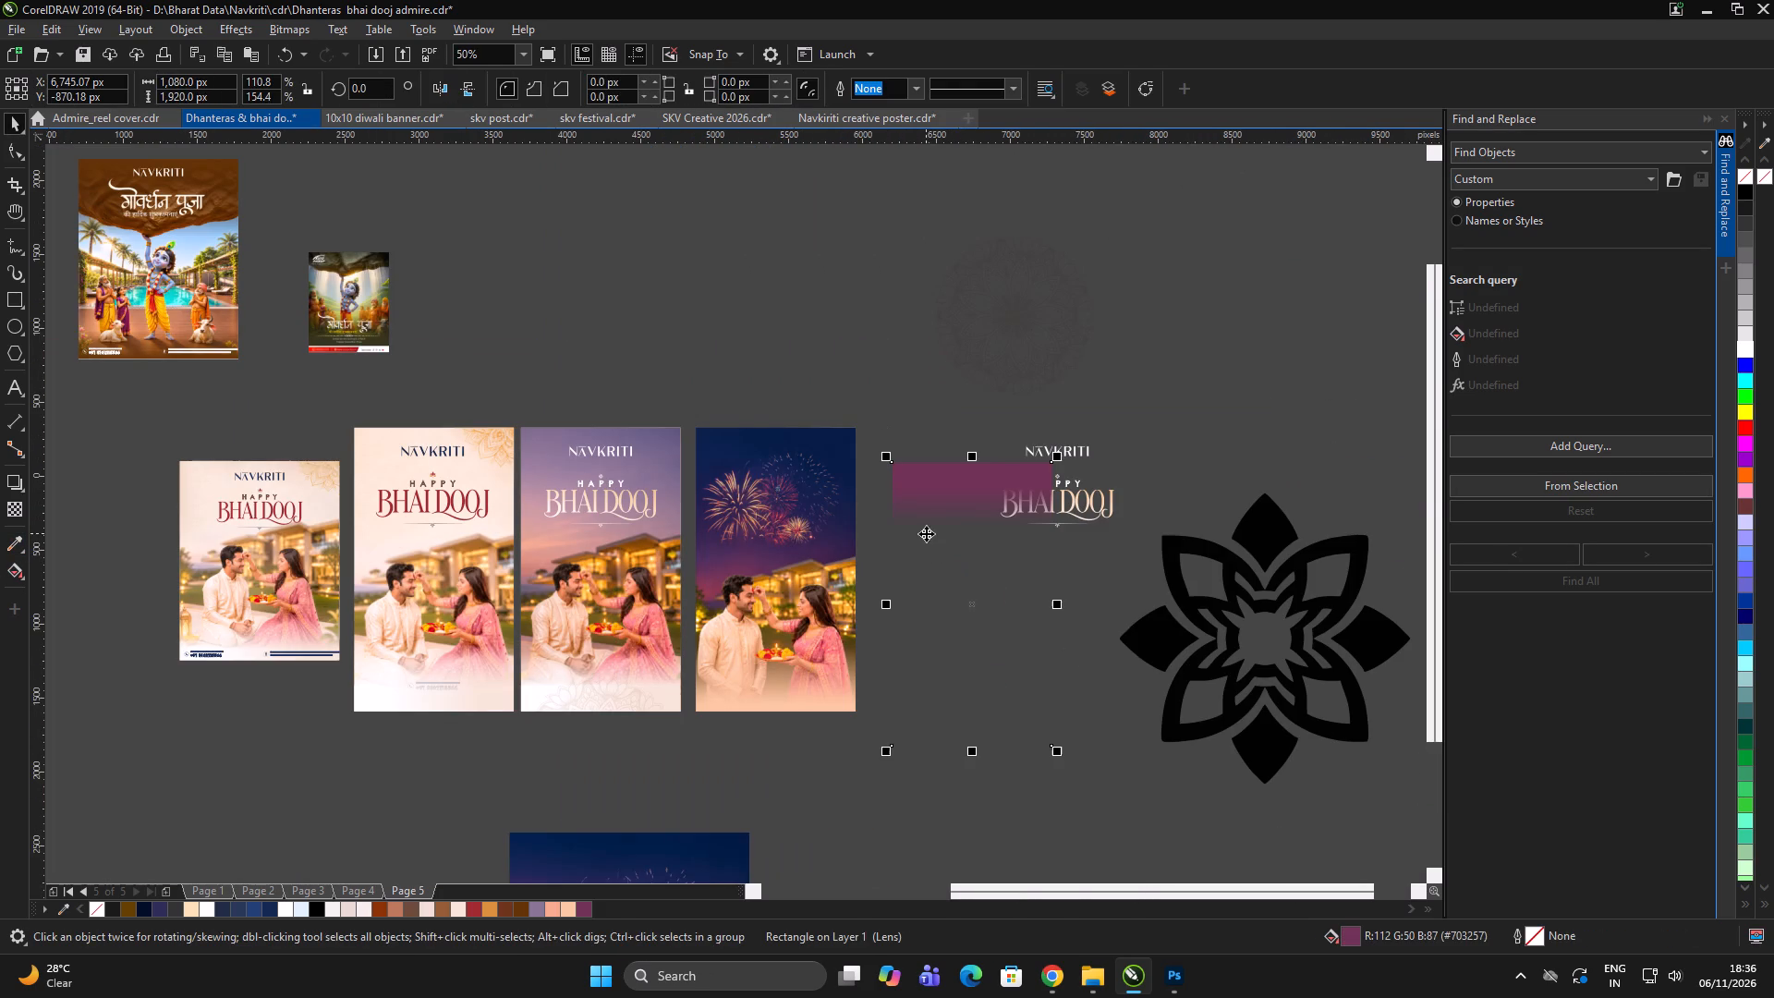
{"action": "left_click", "coordinate": [12, 505]}
{"action": "left_click", "coordinate": [18, 89]}
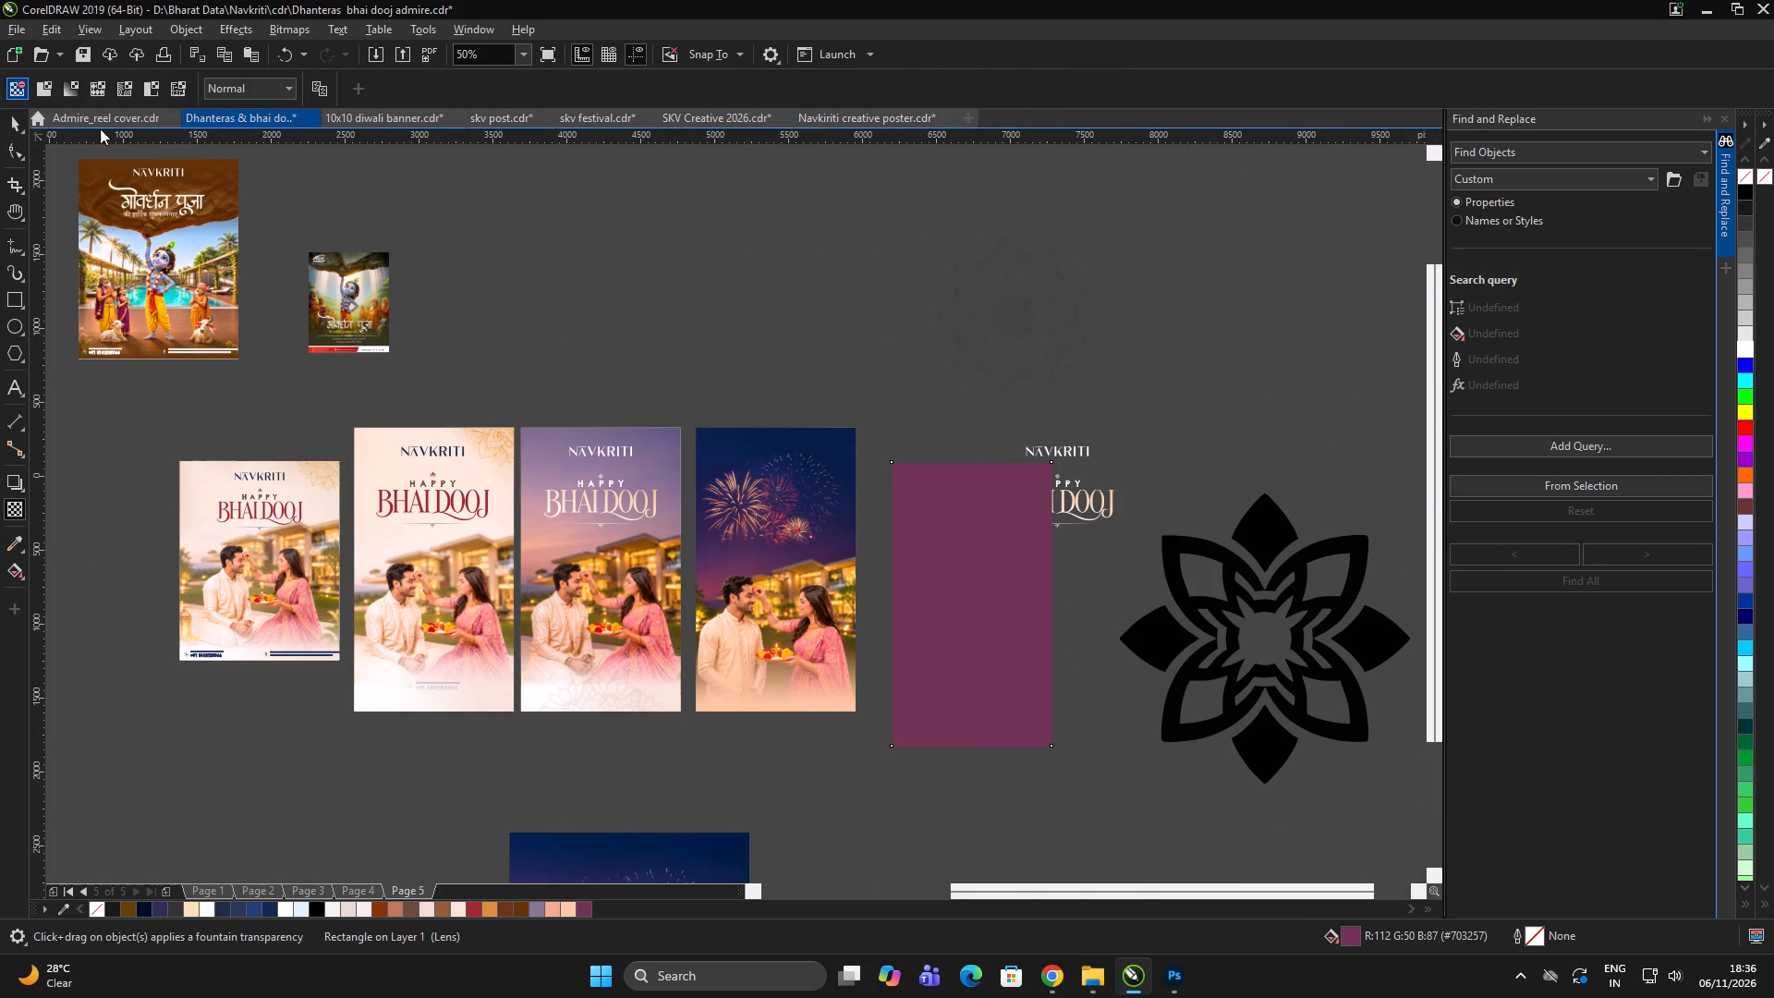
Fill the purple fade rectangle with navy sampled from the top of the fireworks poster's sky.
{"action": "key", "text": "space"}
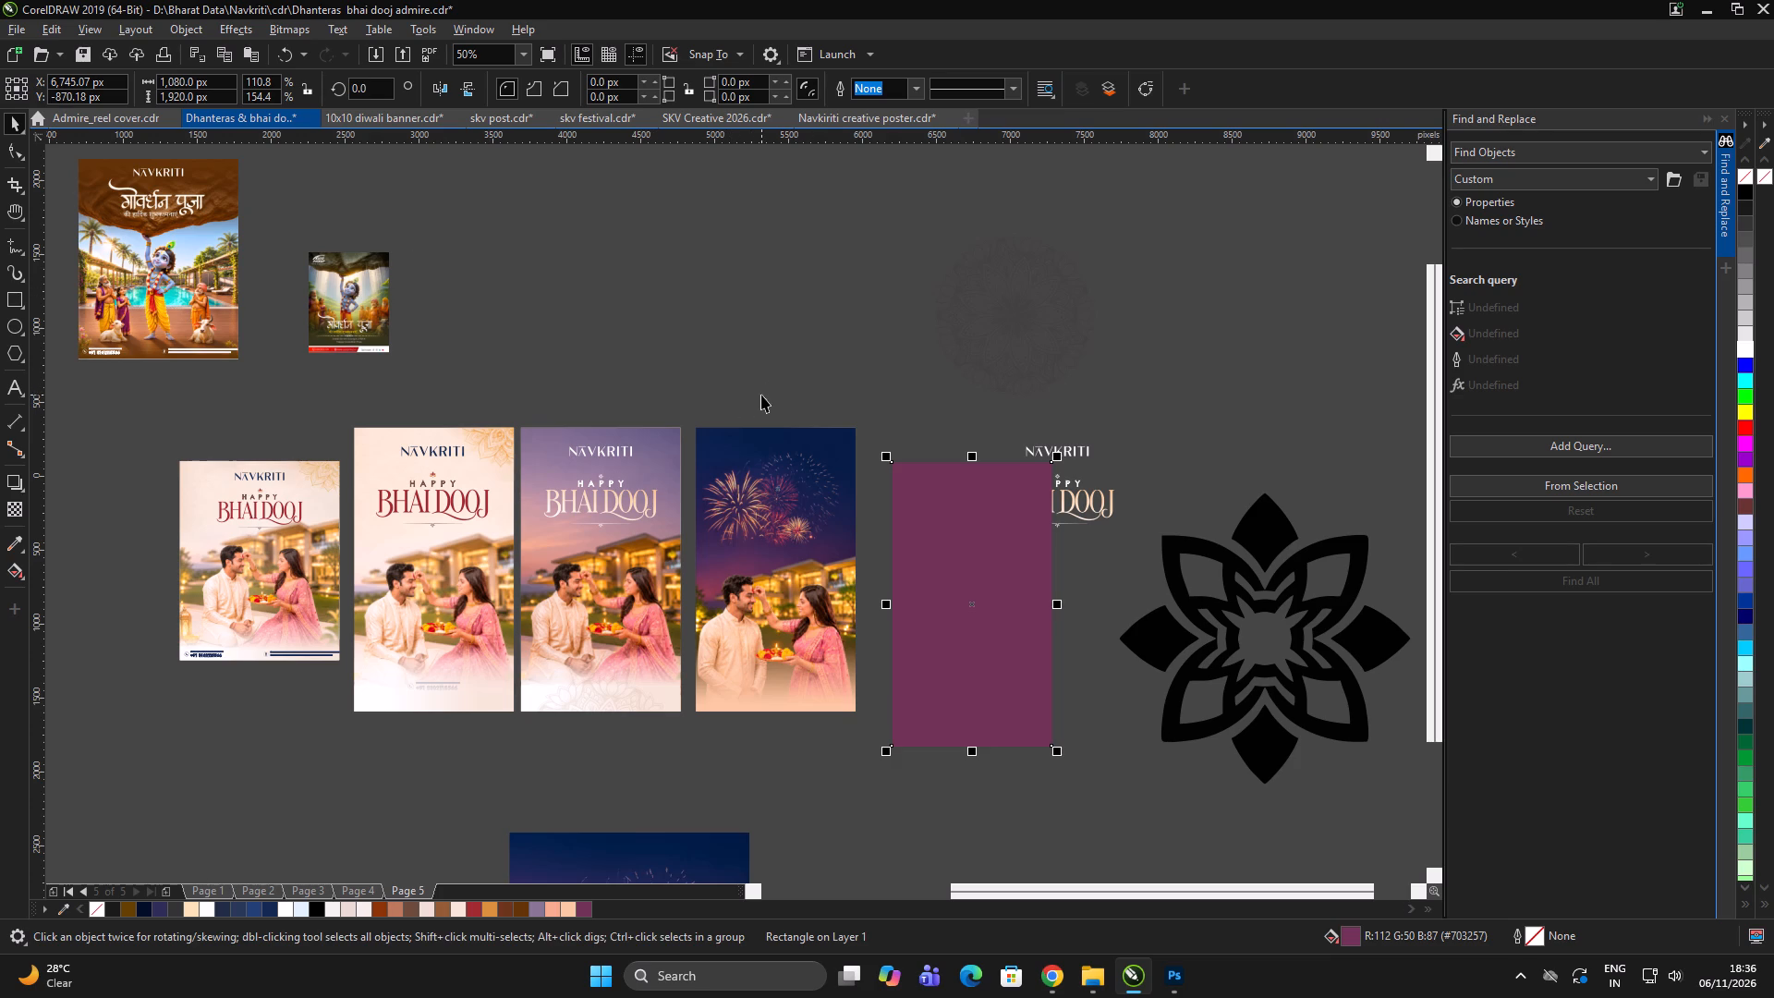
{"action": "left_click", "coordinate": [14, 119]}
{"action": "double_click", "coordinate": [660, 338]}
{"action": "left_click", "coordinate": [10, 544]}
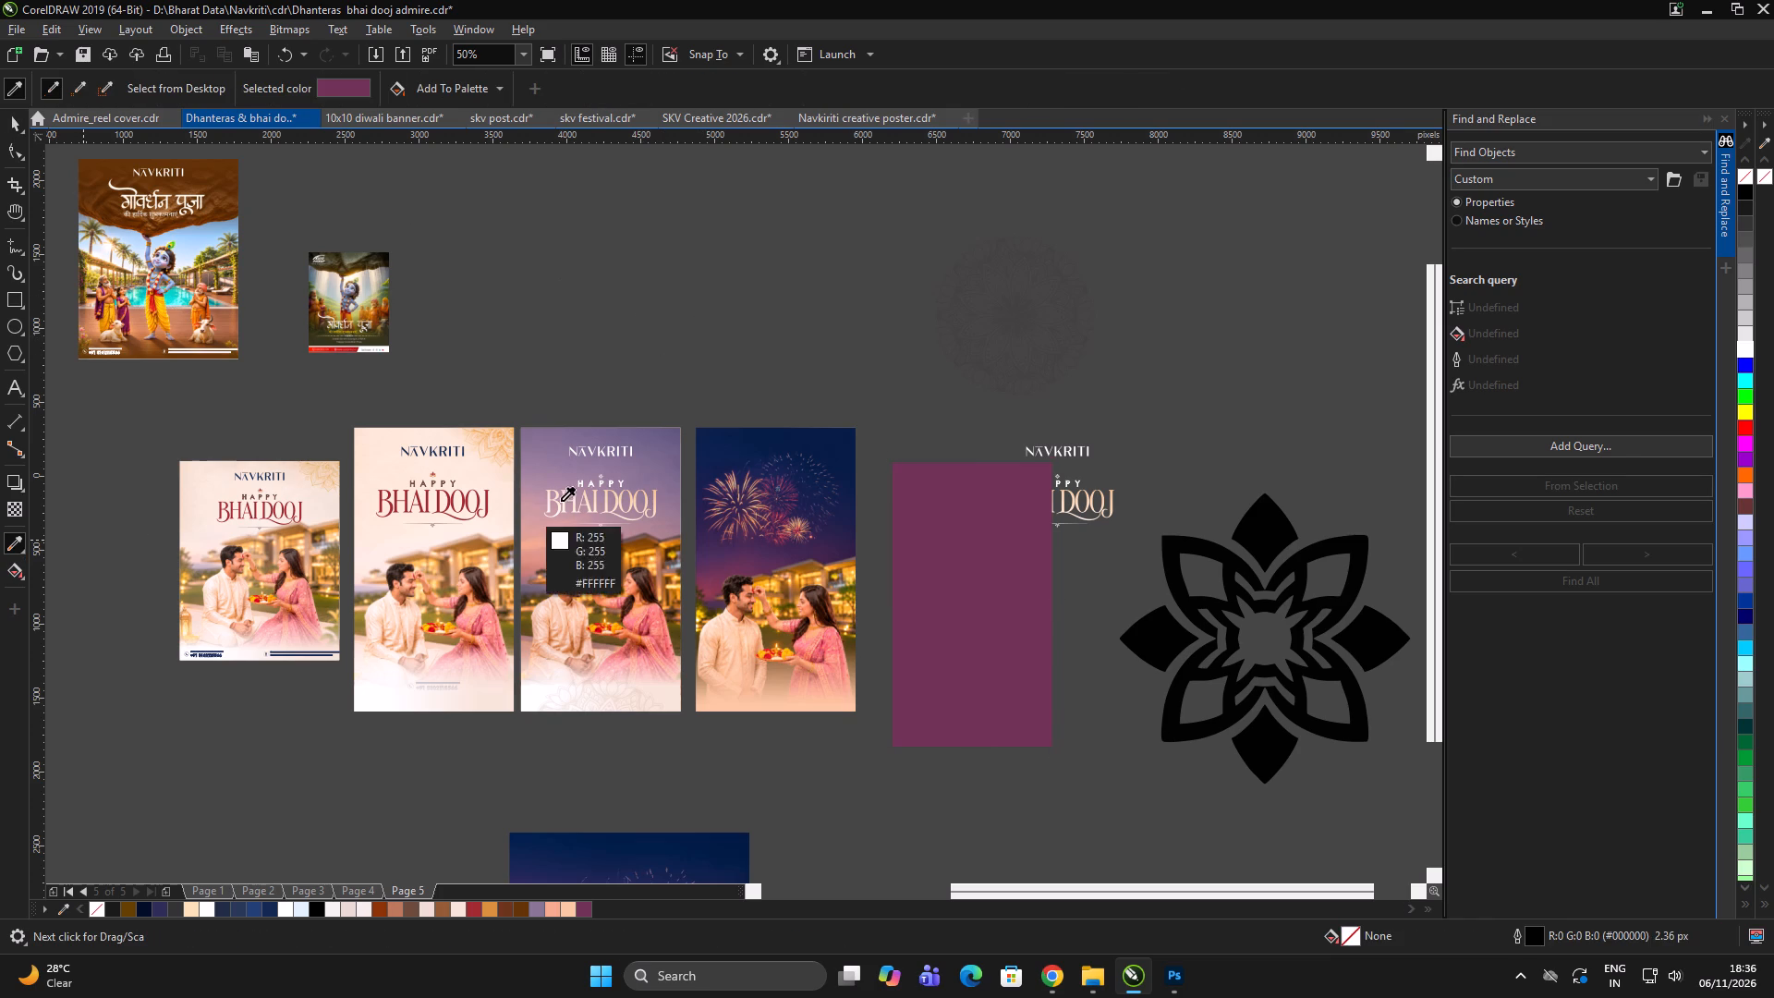
{"action": "left_click", "coordinate": [740, 441]}
{"action": "left_click", "coordinate": [983, 568]}
{"action": "key", "text": "space"}
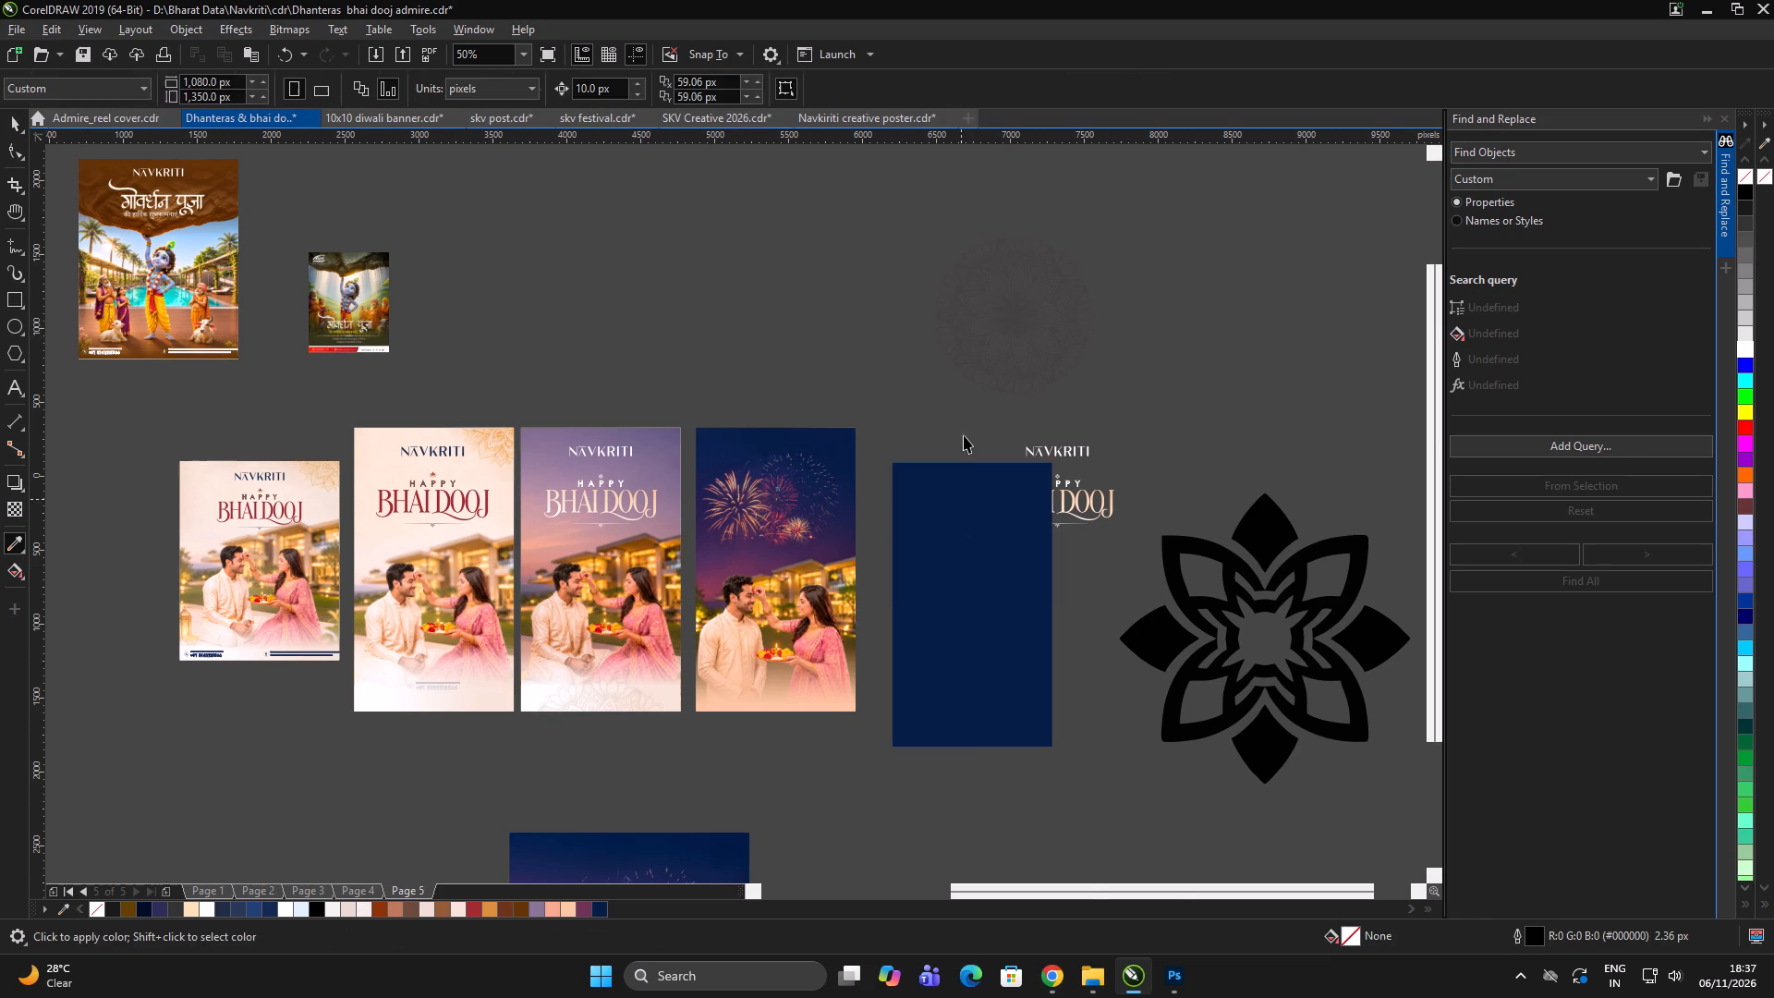
Give the navy rectangle a linear fountain fill running from navy at the top to purple #703257 below.
{"action": "left_click", "coordinate": [966, 408]}
{"action": "left_click", "coordinate": [986, 595]}
{"action": "scroll", "coordinate": [988, 605], "scroll_direction": "up", "scroll_amount": 2}
{"action": "scroll", "coordinate": [988, 606], "scroll_direction": "down", "scroll_amount": 1}
{"action": "key", "text": "g"}
{"action": "left_click_drag", "start_coordinate": [924, 377], "coordinate": [969, 701]}
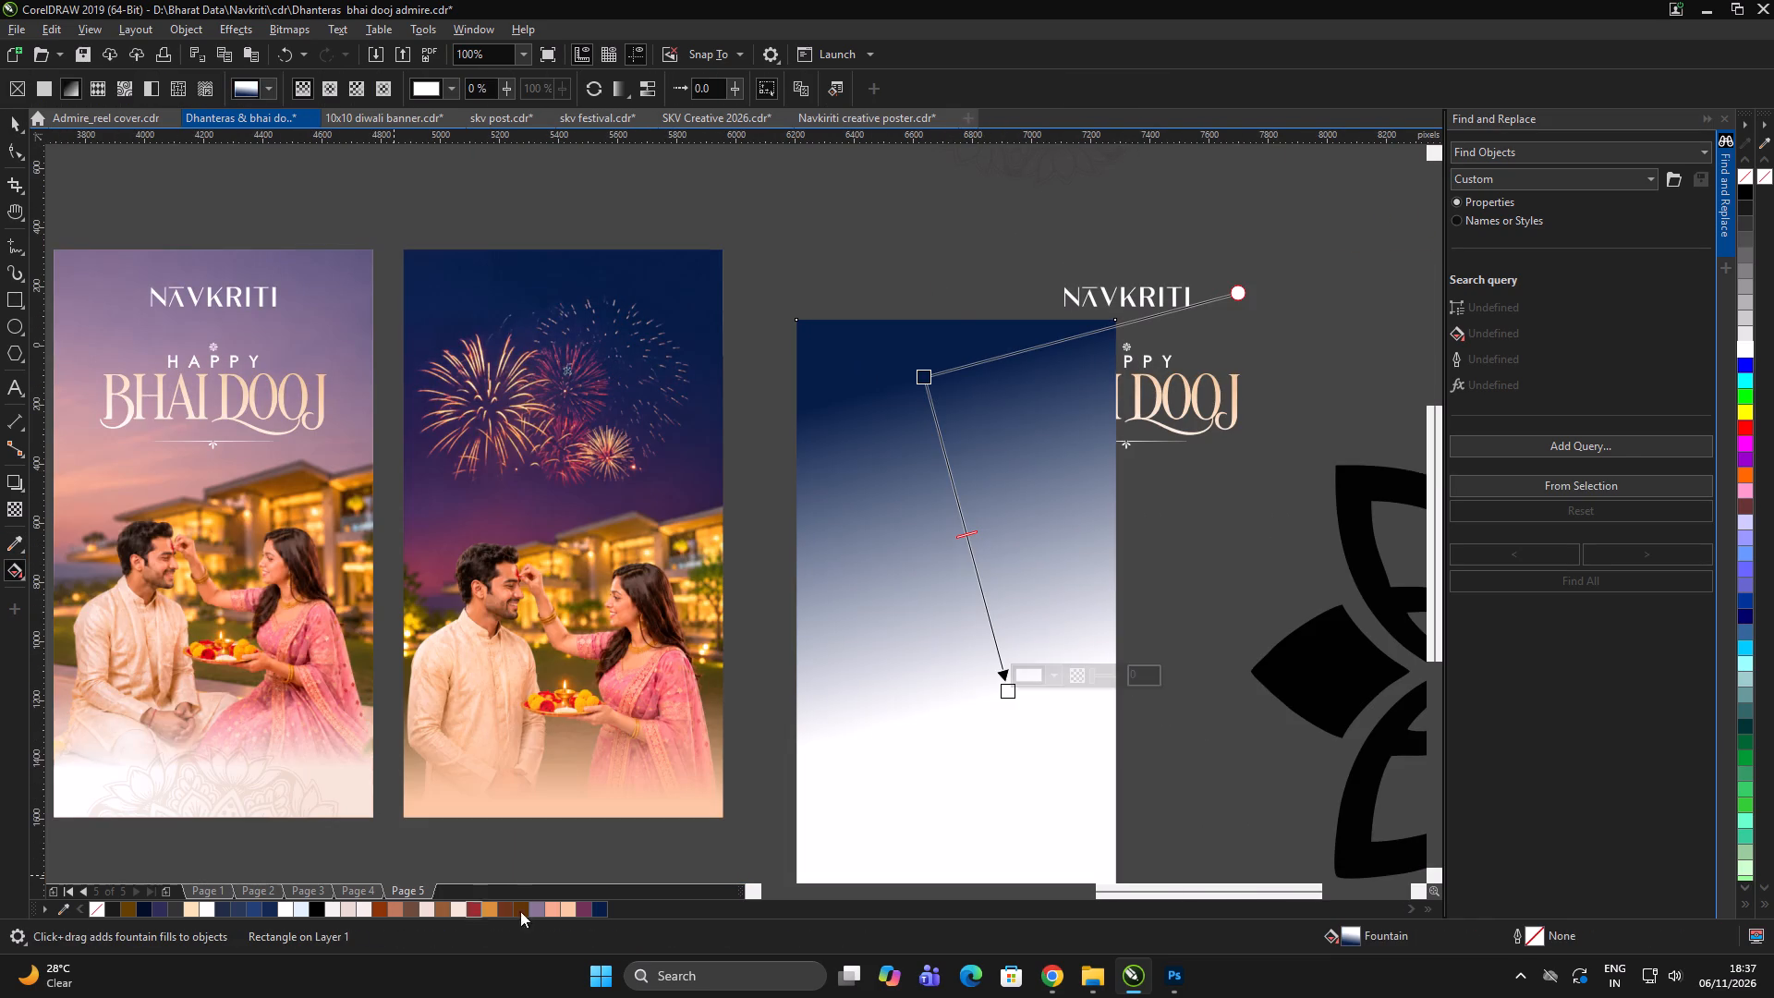
{"action": "left_click", "coordinate": [581, 908]}
{"action": "key", "text": "space"}
{"action": "left_click", "coordinate": [874, 303]}
{"action": "left_click", "coordinate": [921, 559]}
Straighten the navy-to-purple gradient to vertical, raising its start near the rectangle's top edge and its end slightly.
{"action": "key", "text": "g"}
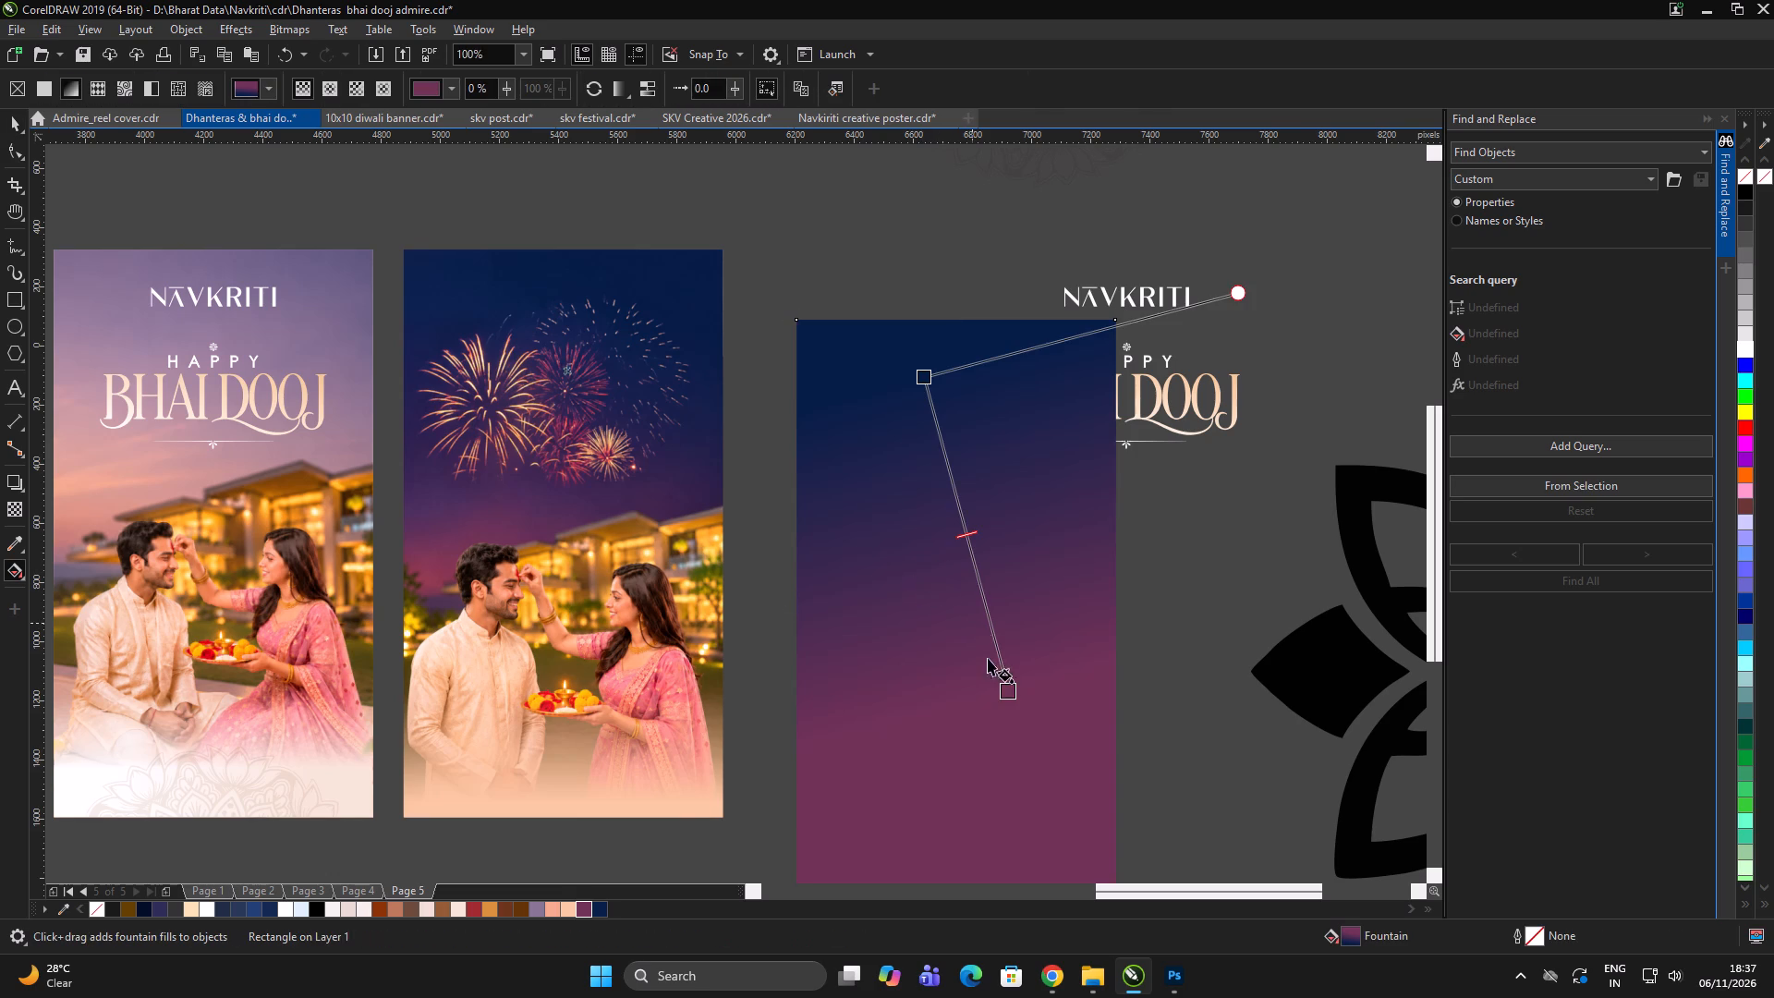
{"action": "left_click_drag", "start_coordinate": [1009, 694], "coordinate": [944, 702]}
{"action": "key", "text": "space"}
{"action": "double_click", "coordinate": [1165, 658]}
{"action": "left_click", "coordinate": [1063, 615]}
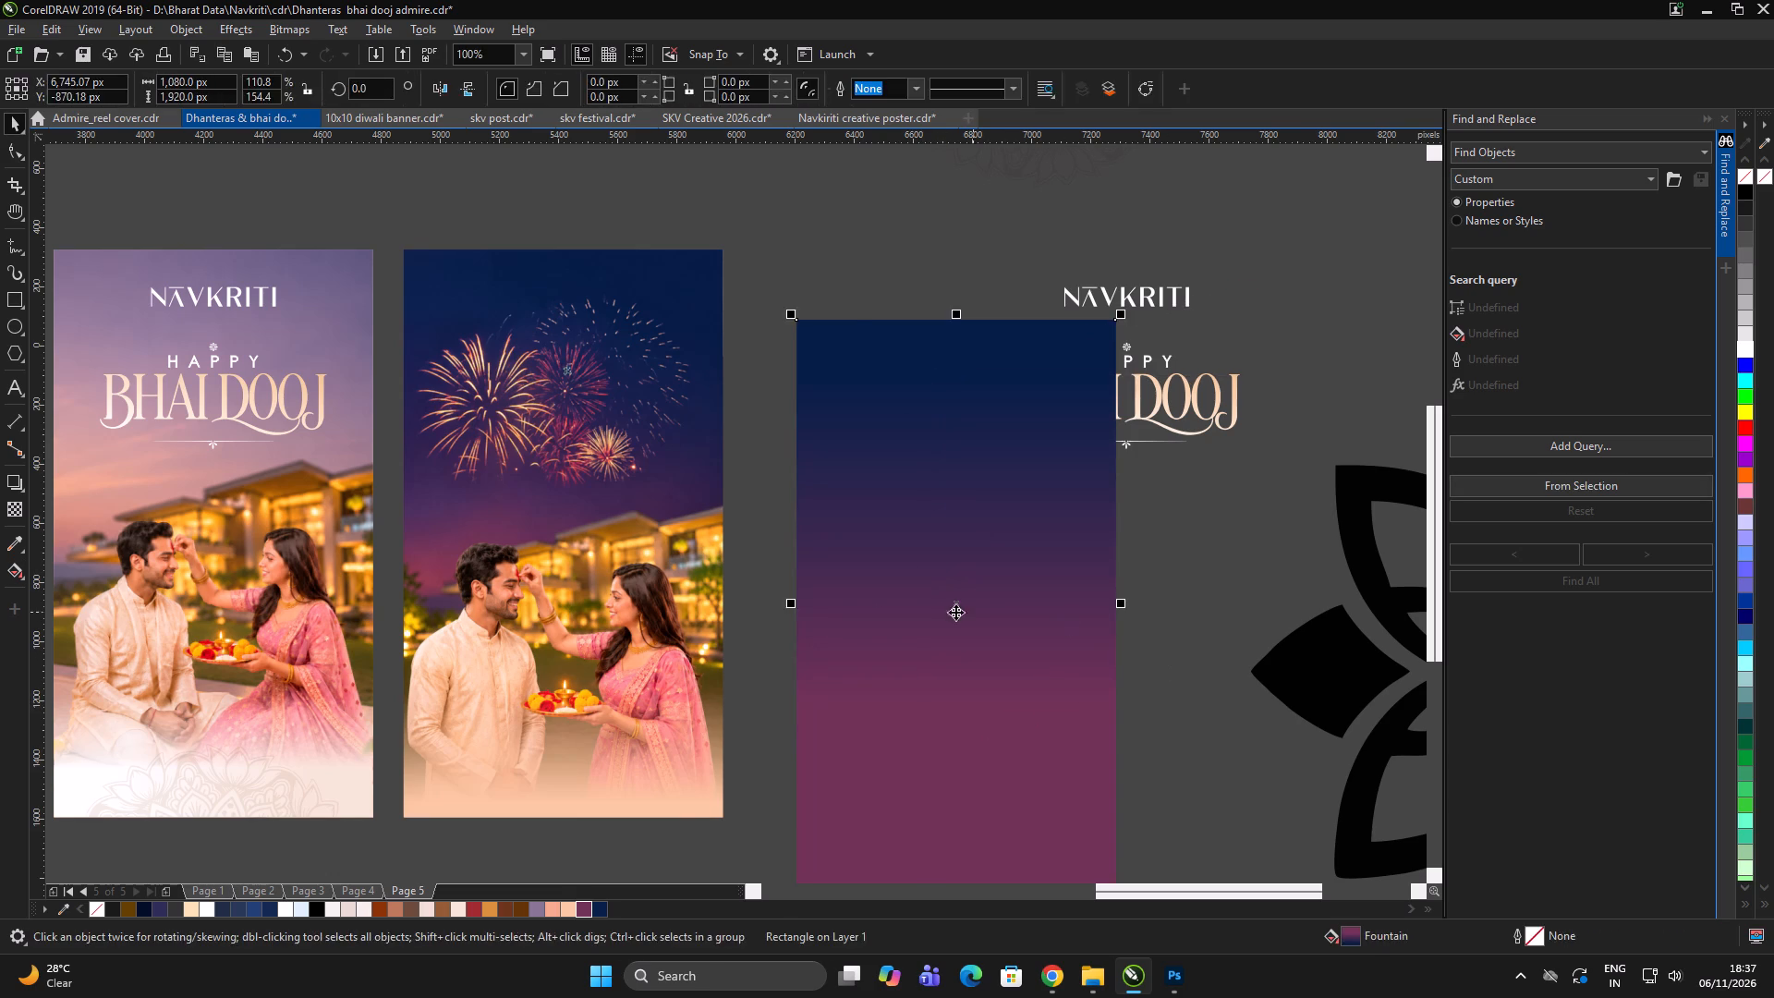
{"action": "key", "text": "g"}
{"action": "left_click_drag", "start_coordinate": [927, 698], "coordinate": [927, 674]}
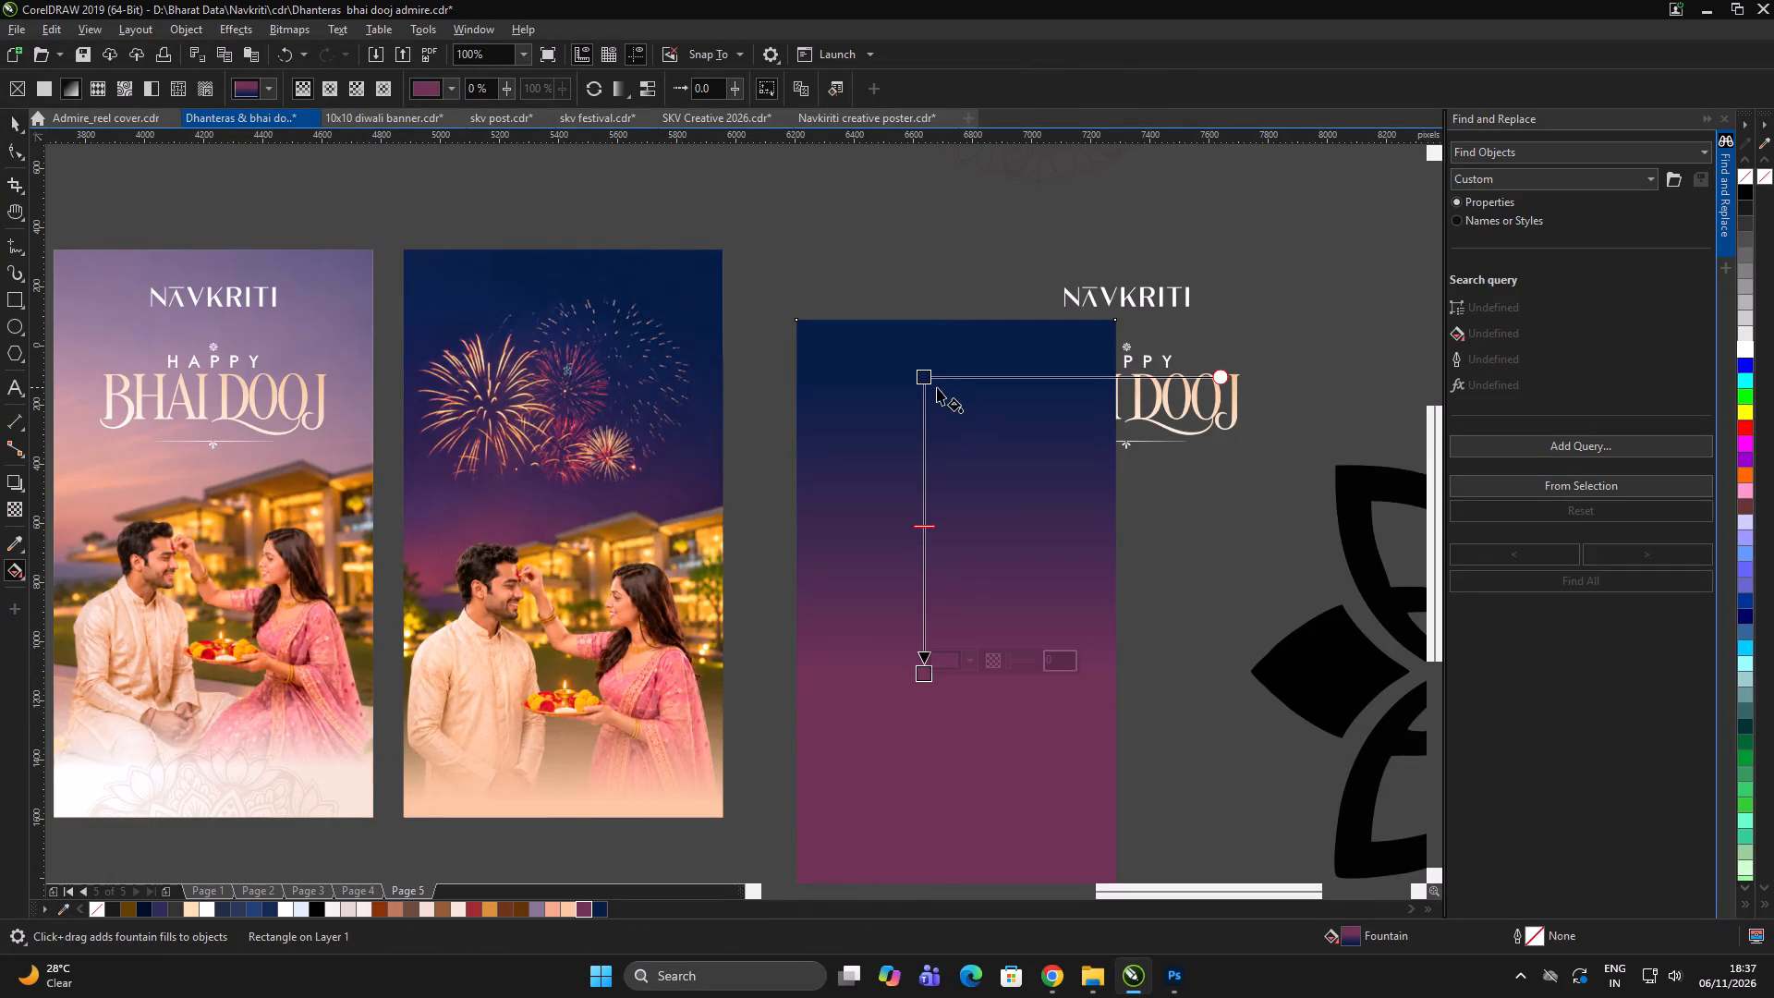
{"action": "left_click_drag", "start_coordinate": [925, 376], "coordinate": [915, 340]}
{"action": "double_click", "coordinate": [1744, 985]}
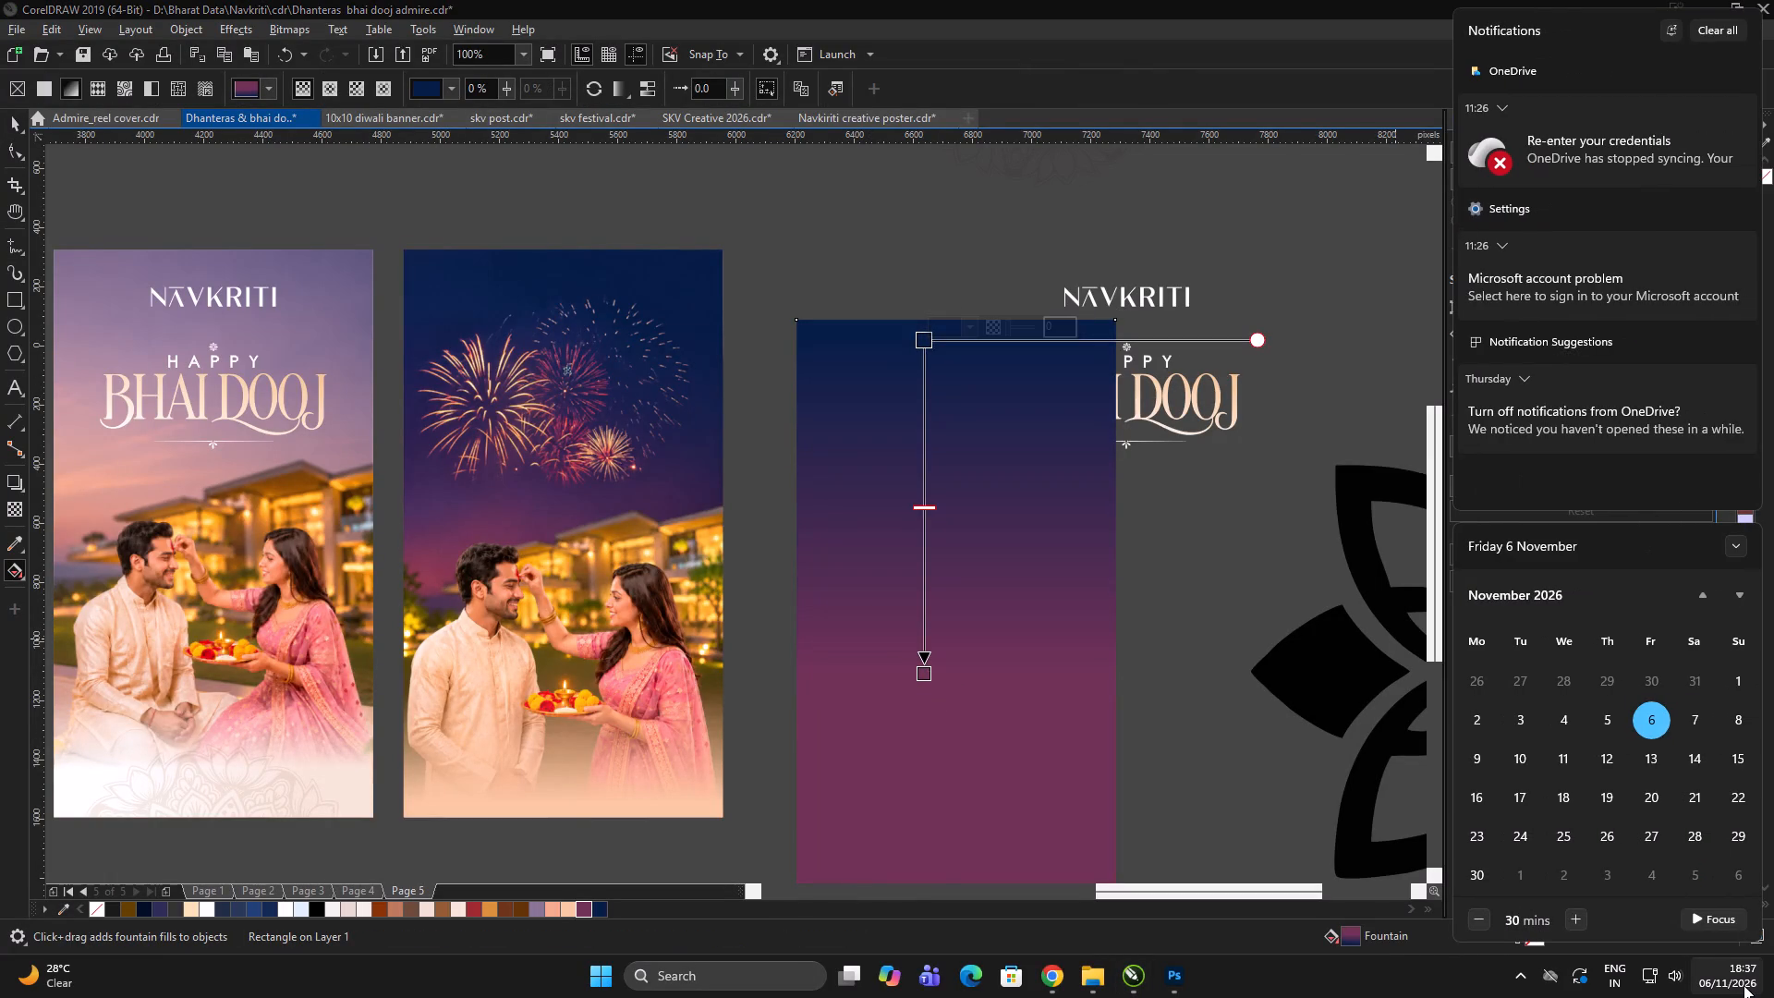
{"action": "left_click", "coordinate": [1216, 569]}
Align the gradient rectangle's centre horizontally and vertically with the fireworks-night poster so it covers it.
{"action": "key", "text": "space"}
{"action": "left_click", "coordinate": [1170, 648]}
{"action": "left_click", "coordinate": [1033, 585]}
{"action": "left_click", "coordinate": [657, 523], "text": "shift"}
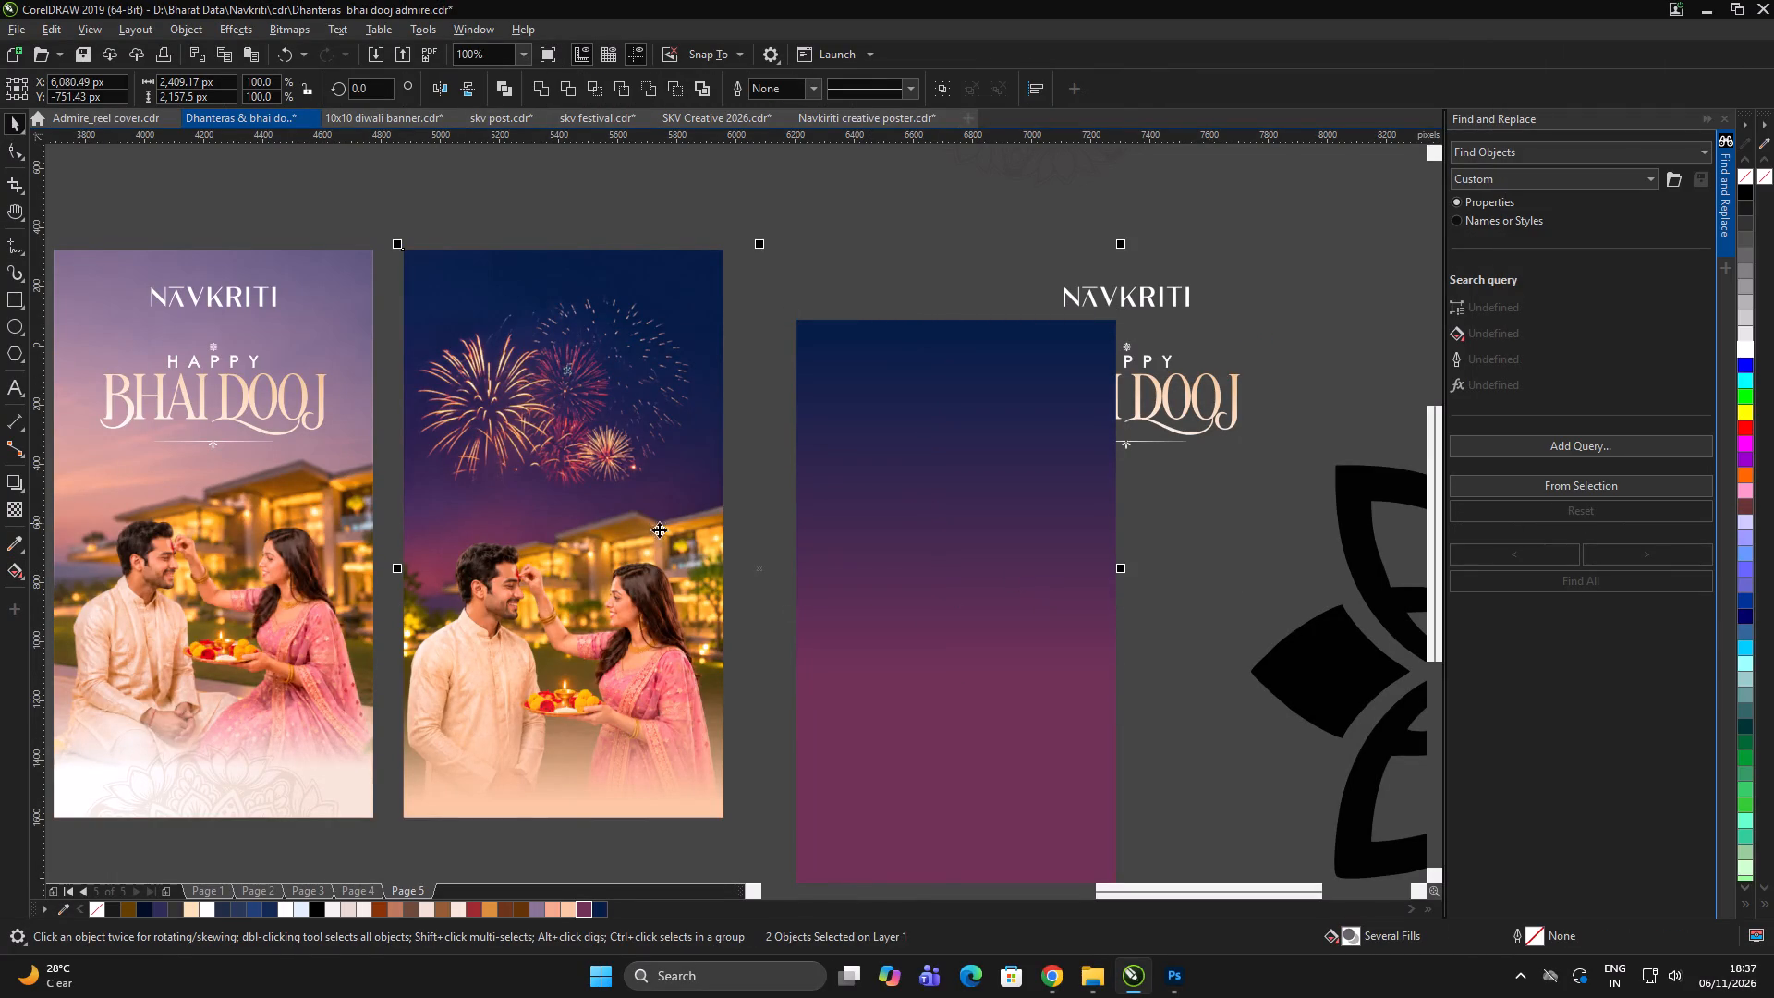
{"action": "key", "text": "c"}
{"action": "left_click", "coordinate": [978, 639]}
{"action": "left_click", "coordinate": [597, 544]}
{"action": "left_click", "coordinate": [669, 293], "text": "shift"}
{"action": "key", "text": "e"}
{"action": "left_click", "coordinate": [844, 364]}
{"action": "left_click", "coordinate": [644, 374]}
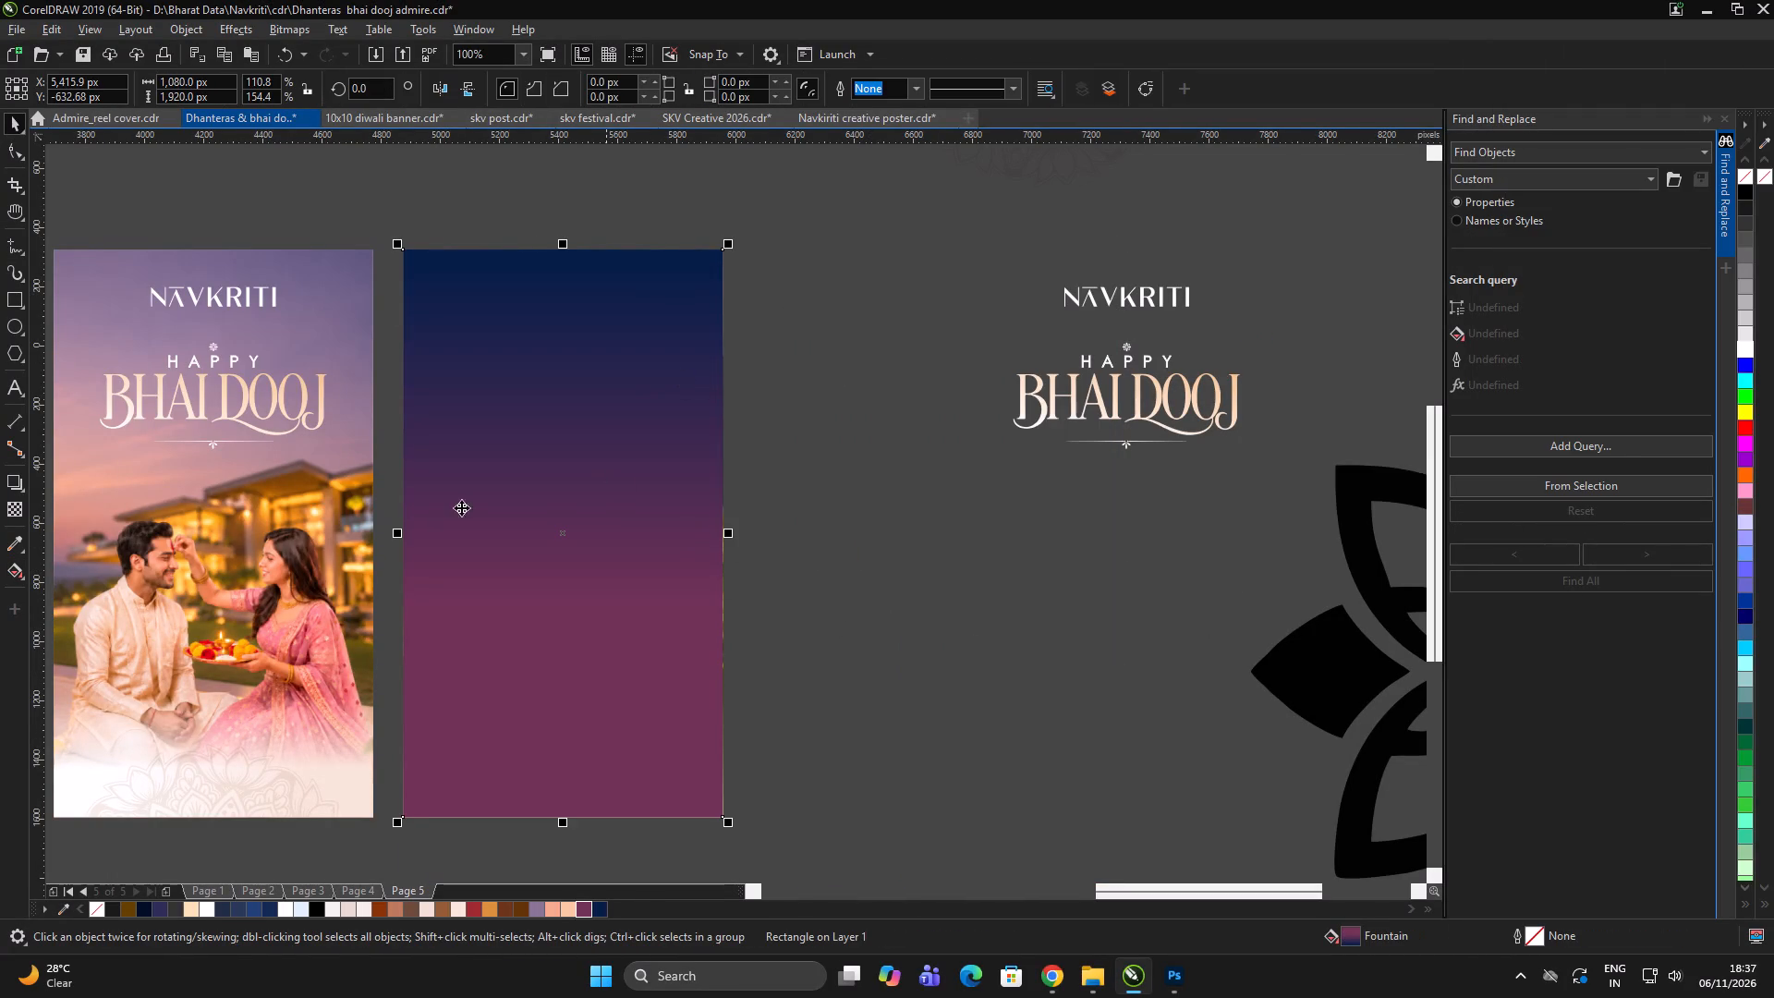
Apply a fountain transparency to the gradient overlay, opaque at the top and fading out around the man's face.
{"action": "left_click", "coordinate": [12, 505]}
{"action": "left_click_drag", "start_coordinate": [480, 333], "coordinate": [503, 613]}
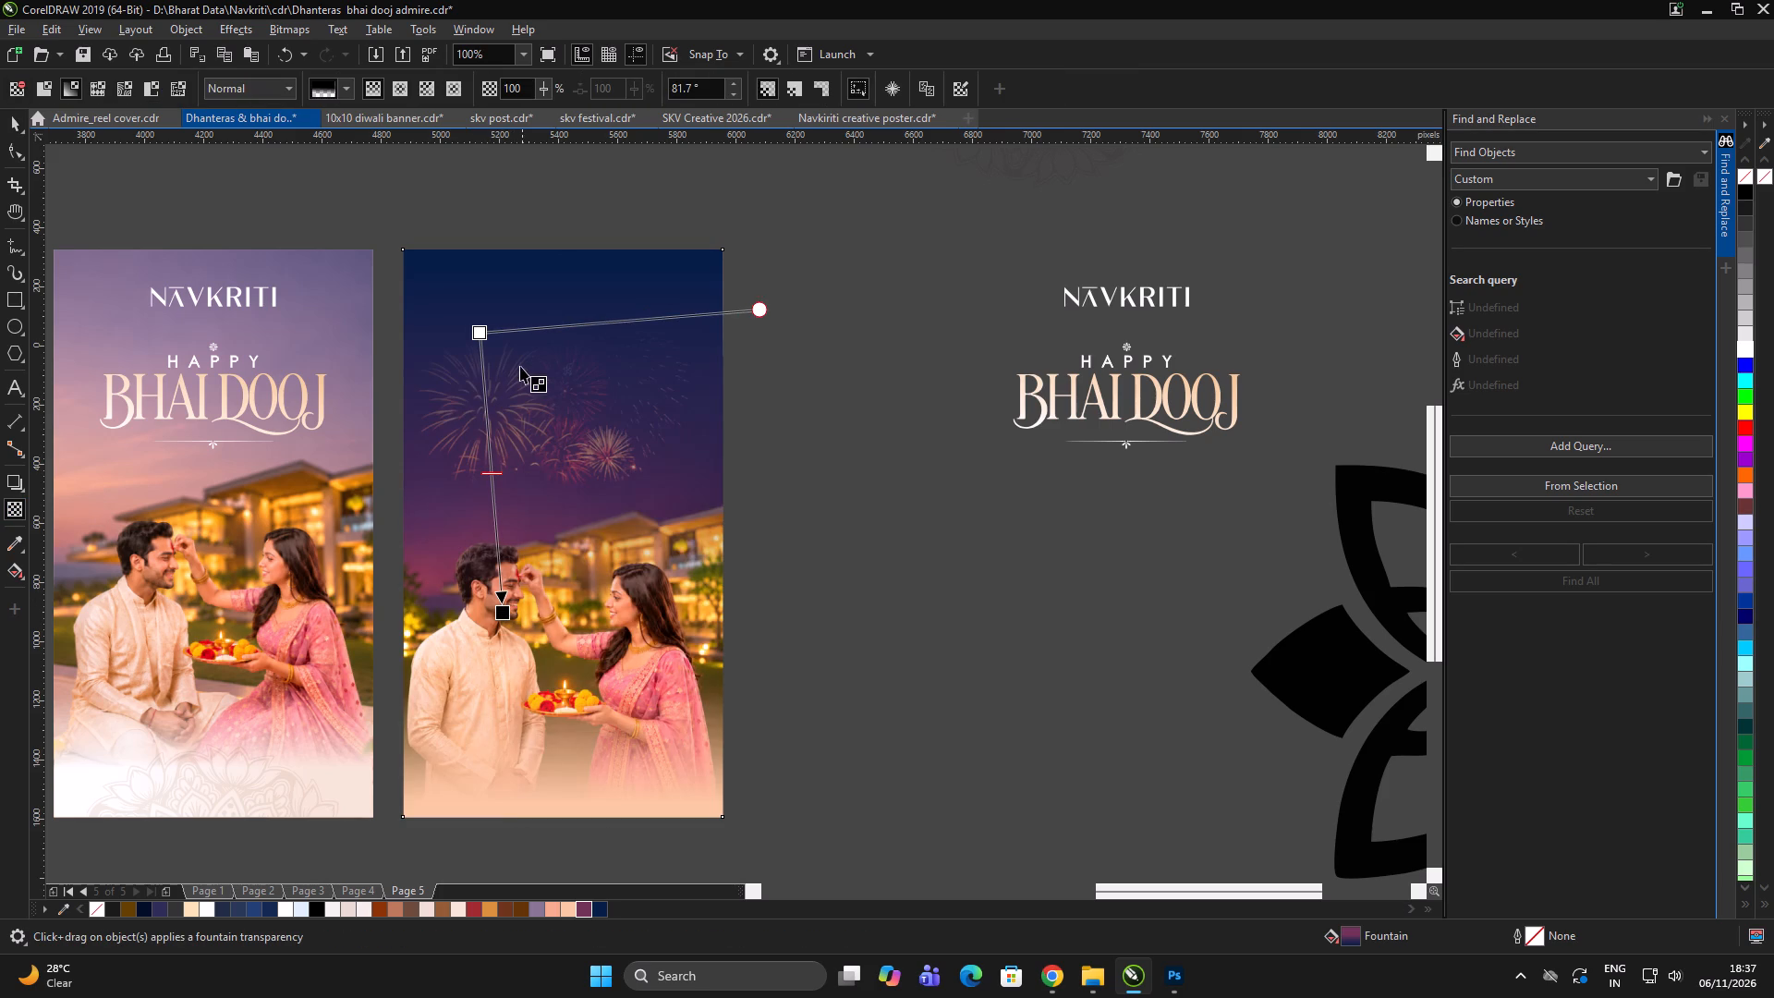
{"action": "left_click_drag", "start_coordinate": [480, 327], "coordinate": [483, 306]}
{"action": "key", "text": "space"}
{"action": "double_click", "coordinate": [807, 482]}
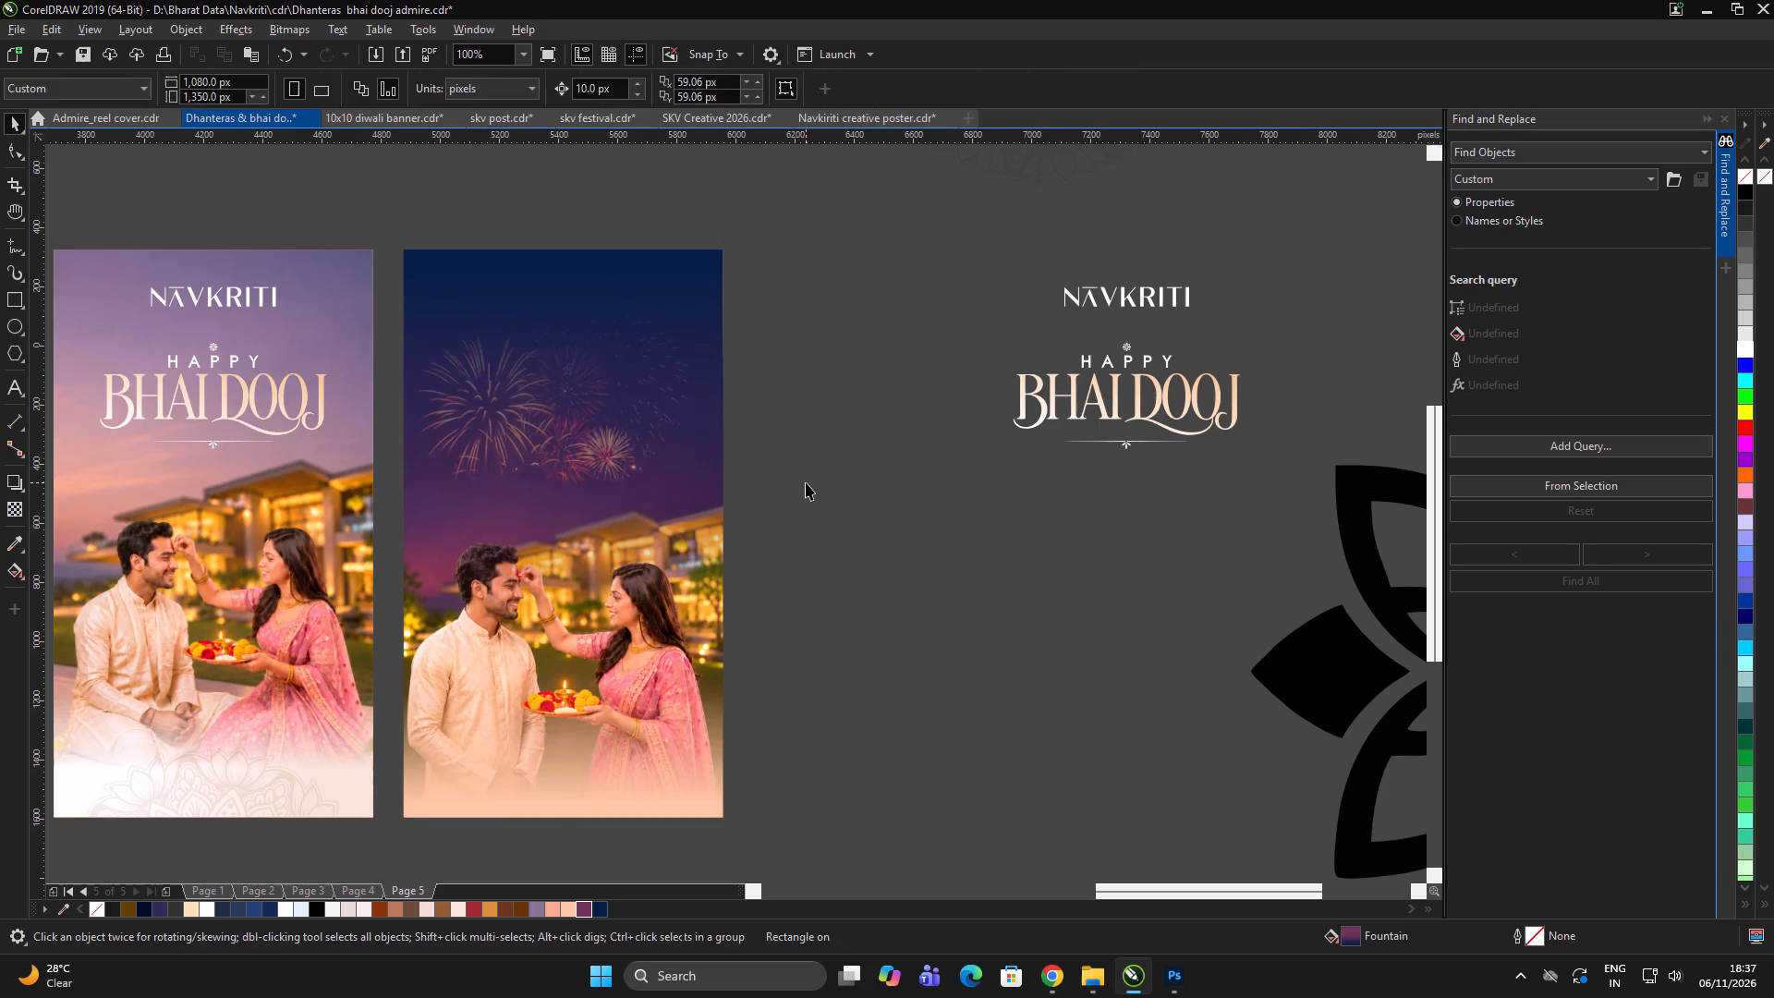
Shorten the overlay's transparency and set it vertical at 90°, from above the fireworks to the man's hair.
{"action": "left_click", "coordinate": [619, 456]}
{"action": "left_click", "coordinate": [9, 515]}
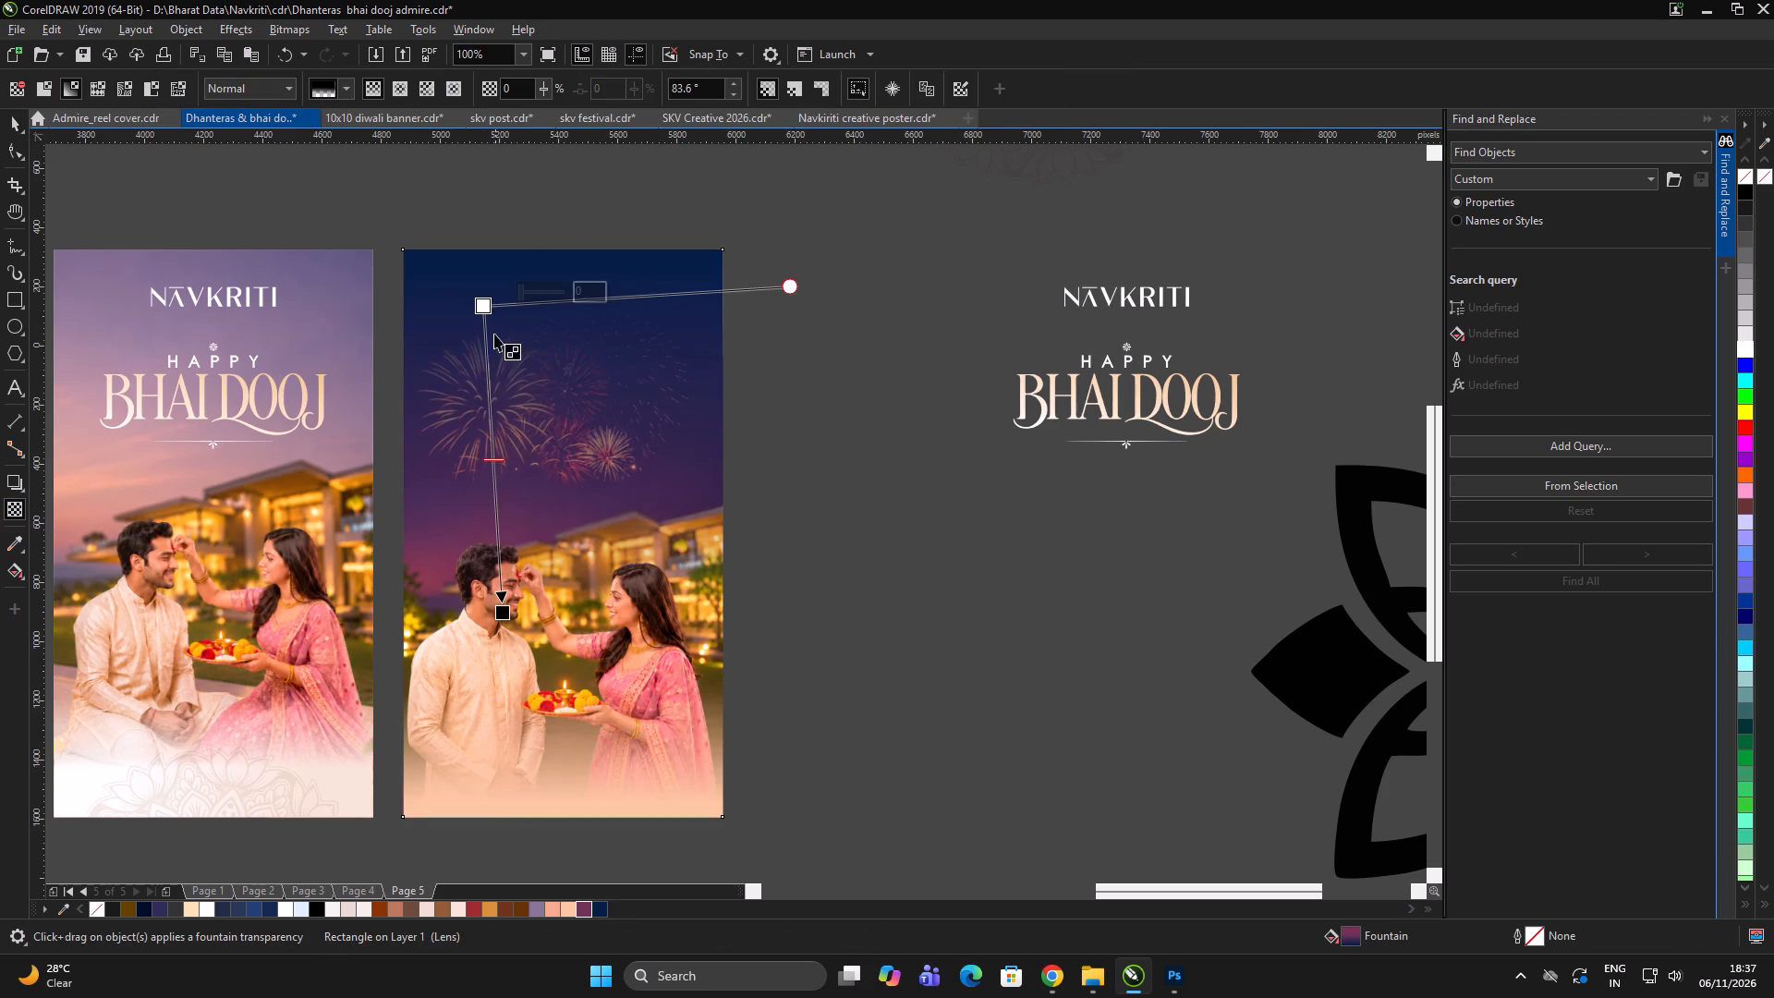
{"action": "left_click_drag", "start_coordinate": [489, 316], "coordinate": [496, 341]}
{"action": "key", "text": "ctrl+z"}
{"action": "left_click_drag", "start_coordinate": [484, 309], "coordinate": [504, 365]}
{"action": "left_click_drag", "start_coordinate": [502, 615], "coordinate": [496, 545]}
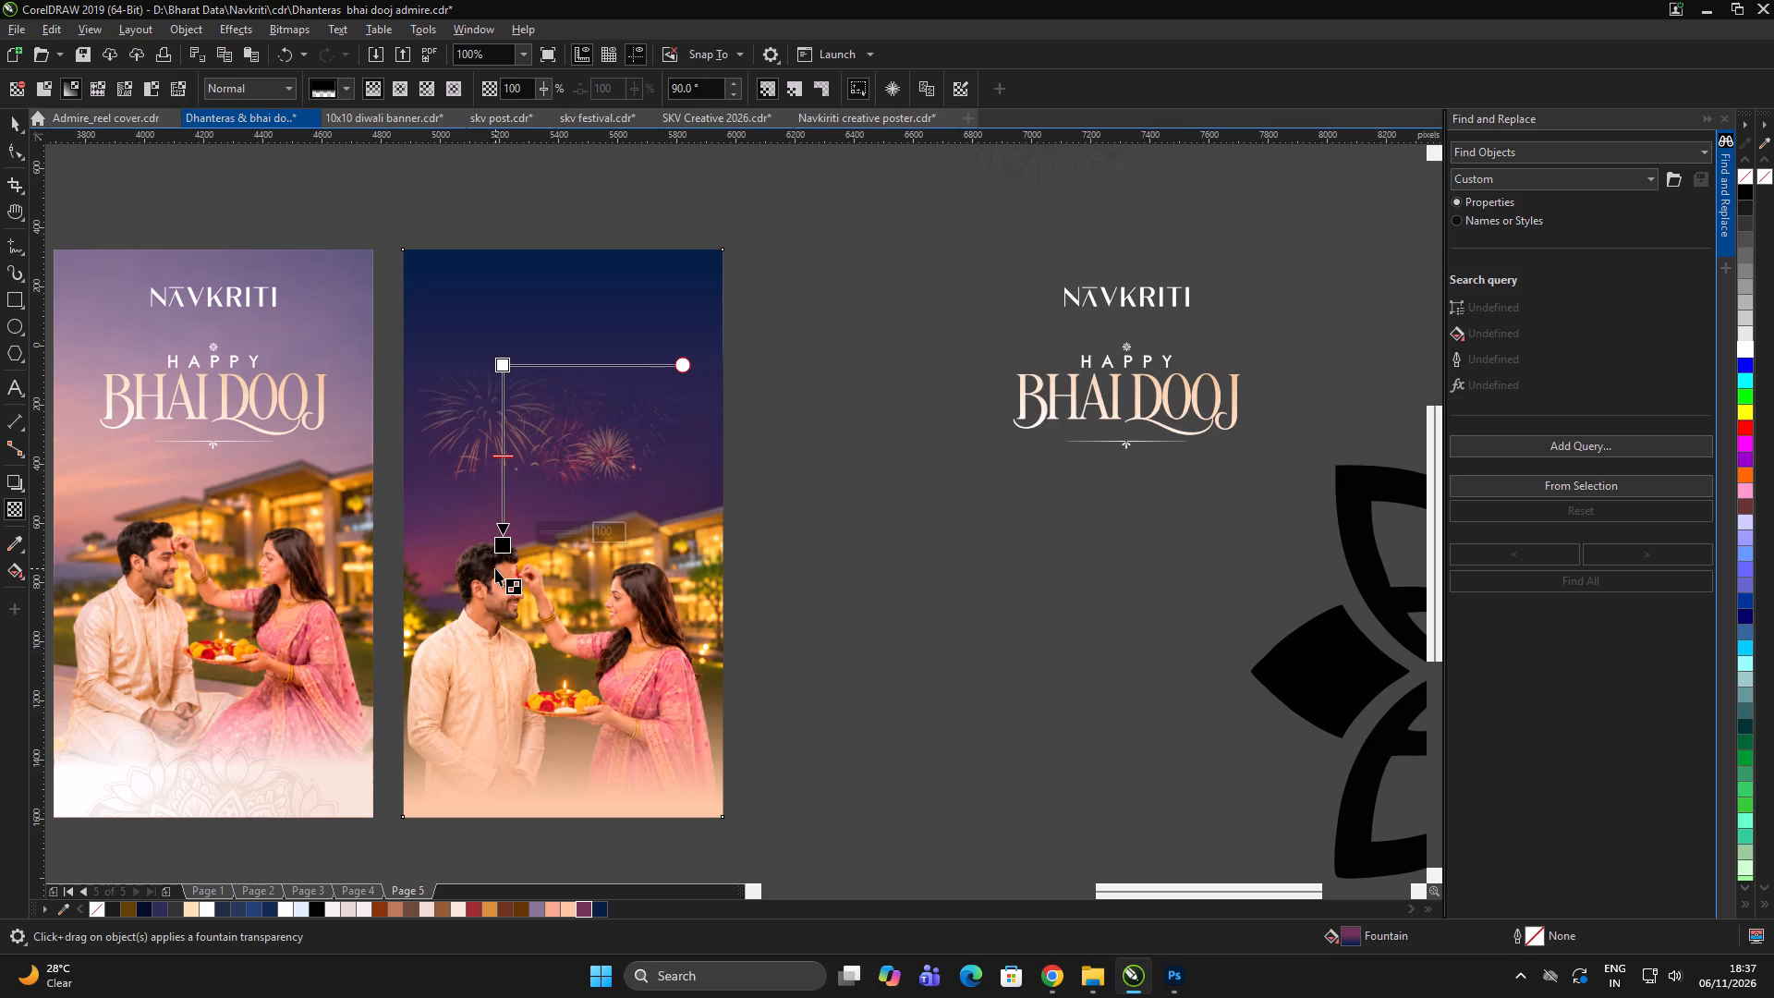
Delete the faint mandala bitmap from the empty area above the spare lettering.
{"action": "key", "text": "space"}
{"action": "left_click", "coordinate": [1110, 552]}
{"action": "double_click", "coordinate": [1024, 521]}
{"action": "left_click", "coordinate": [1035, 515]}
{"action": "left_click_drag", "start_coordinate": [901, 178], "coordinate": [1511, 529]}
{"action": "scroll", "coordinate": [917, 527], "scroll_direction": "down", "scroll_amount": 2}
{"action": "scroll", "coordinate": [943, 473], "scroll_direction": "up", "scroll_amount": 1}
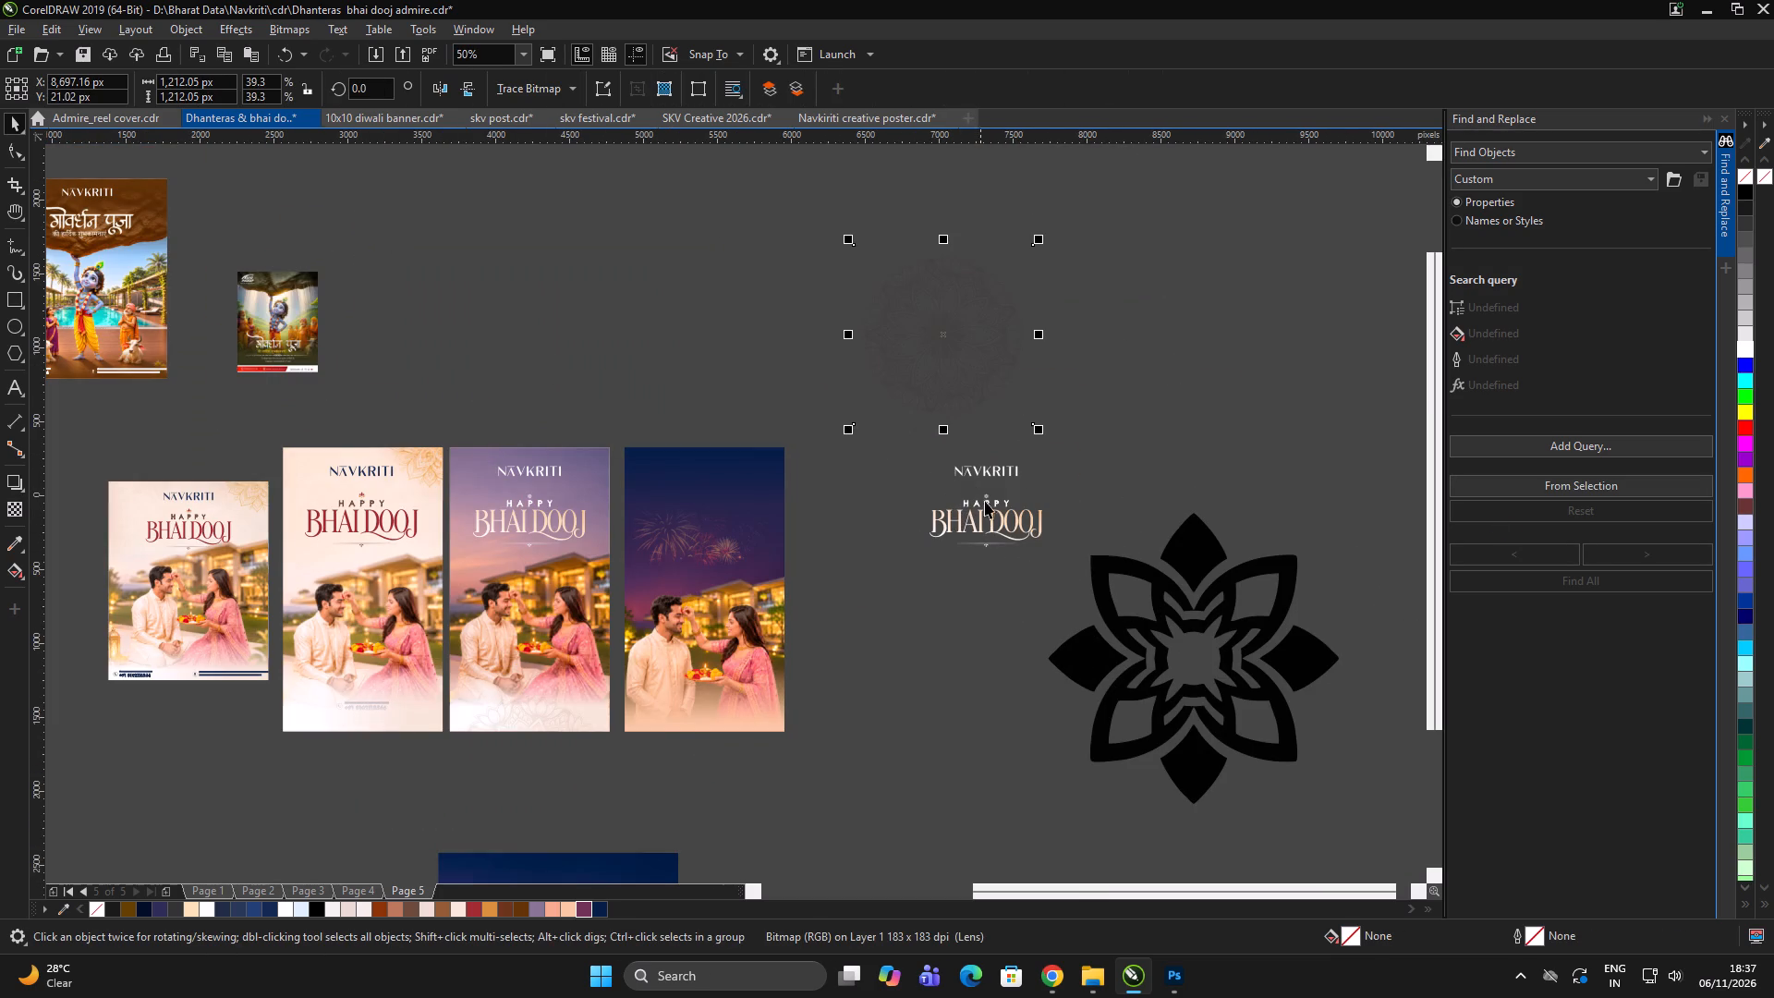
{"action": "key", "text": "Delete"}
Group the Navkriti logo and Happy Bhai Dooj lettering, bring it to the front and centre it horizontally on the fireworks poster.
{"action": "left_click_drag", "start_coordinate": [865, 387], "coordinate": [1136, 576]}
{"action": "left_click_drag", "start_coordinate": [1031, 530], "coordinate": [751, 532]}
{"action": "scroll", "coordinate": [751, 528], "scroll_direction": "up", "scroll_amount": 1}
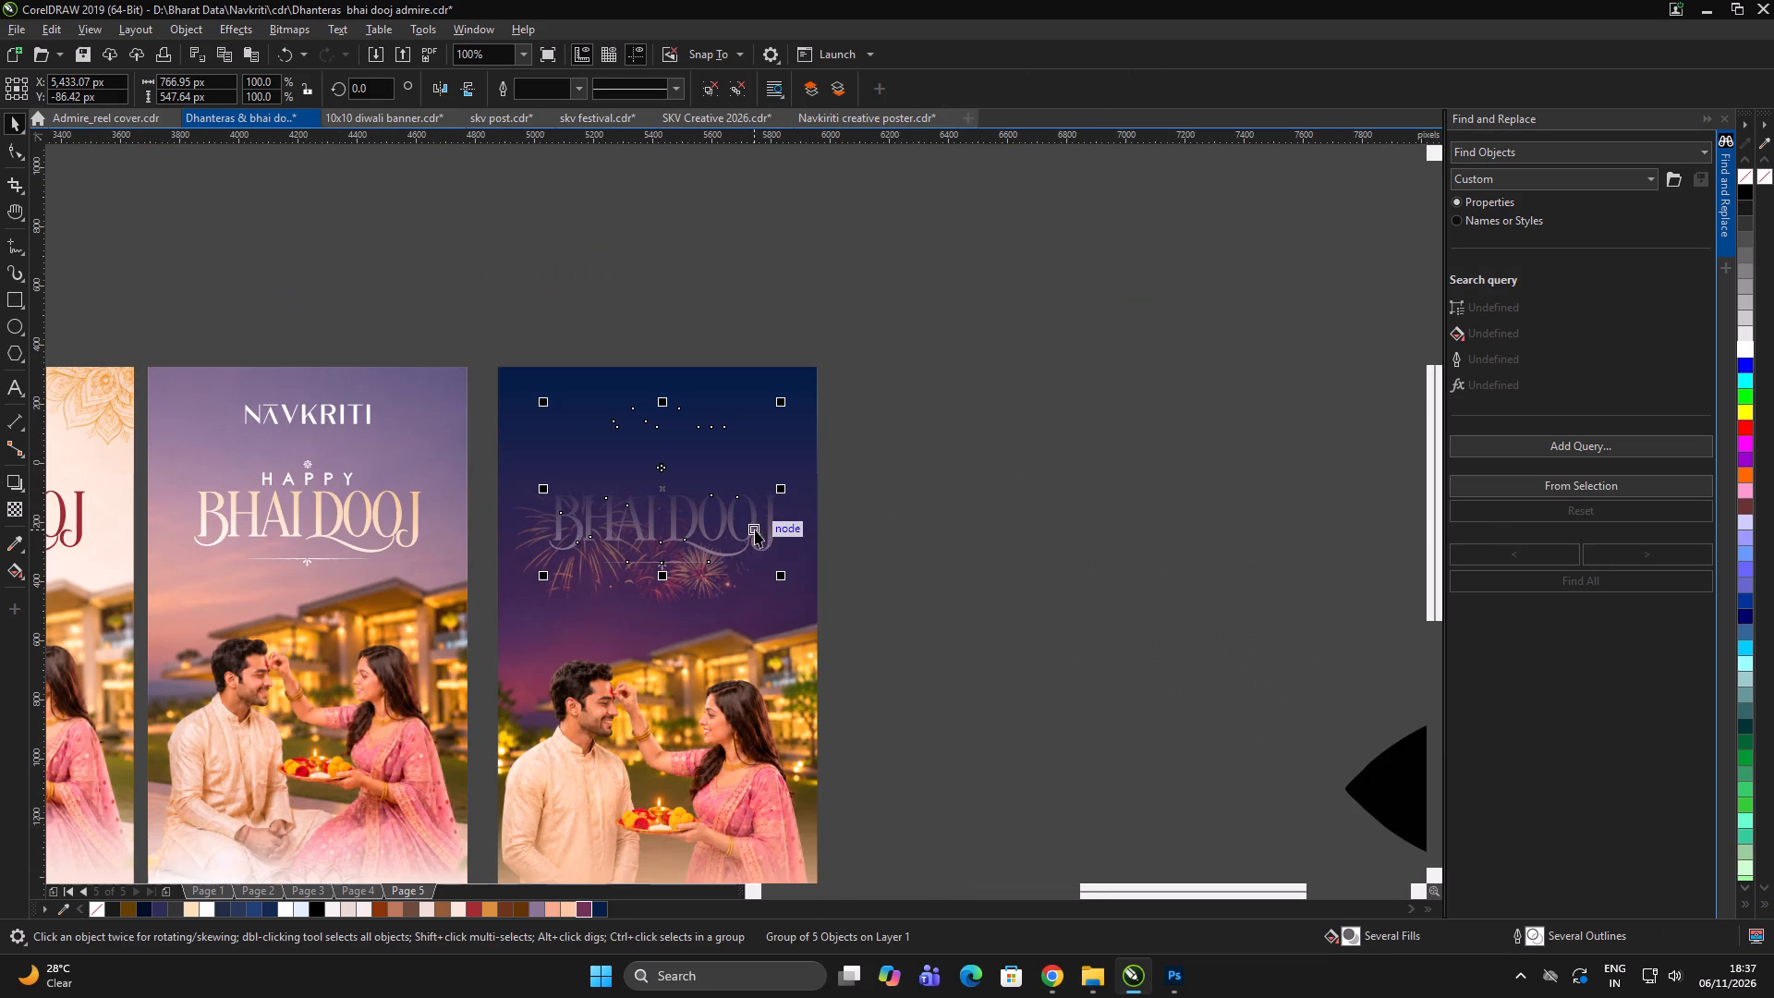
{"action": "key", "text": "ctrl+g"}
{"action": "key", "text": "shift+Page_Up"}
{"action": "key", "text": "ctrl+g"}
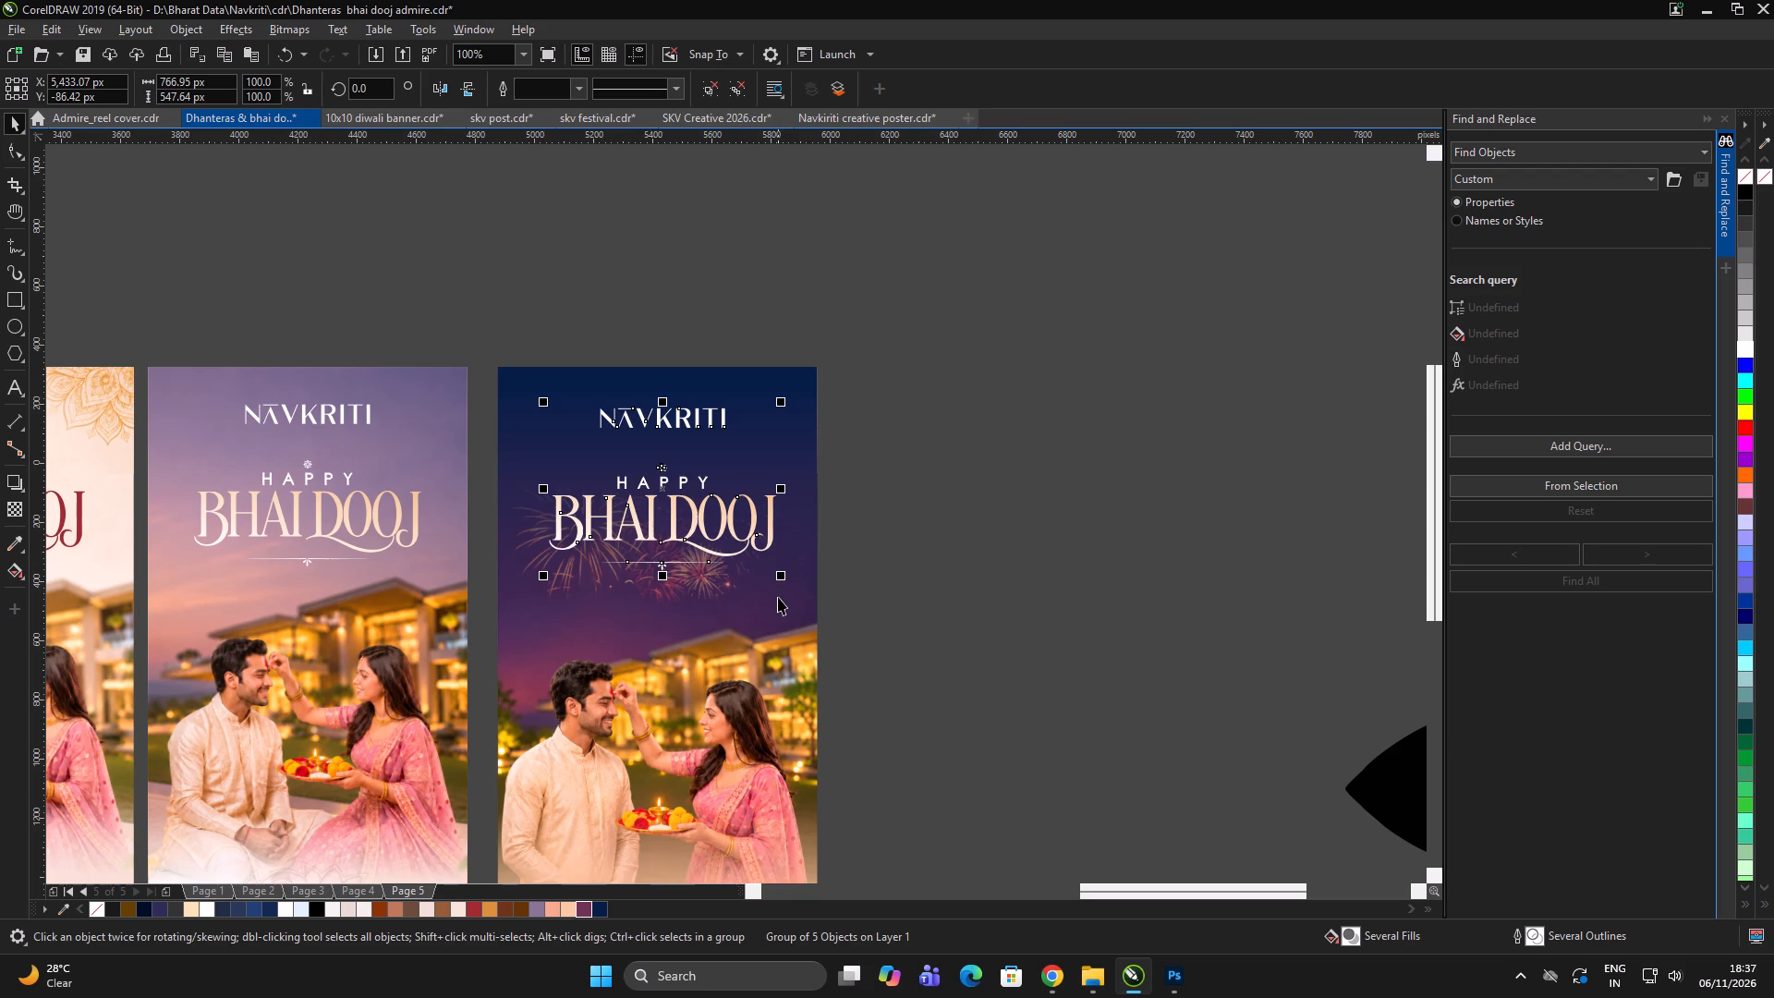
{"action": "left_click", "coordinate": [772, 596], "text": "shift"}
{"action": "key", "text": "c"}
Set the start of the gradient overlay's fountain transparency to 15%.
{"action": "double_click", "coordinate": [1005, 572]}
{"action": "left_click", "coordinate": [704, 589]}
{"action": "left_click", "coordinate": [18, 510]}
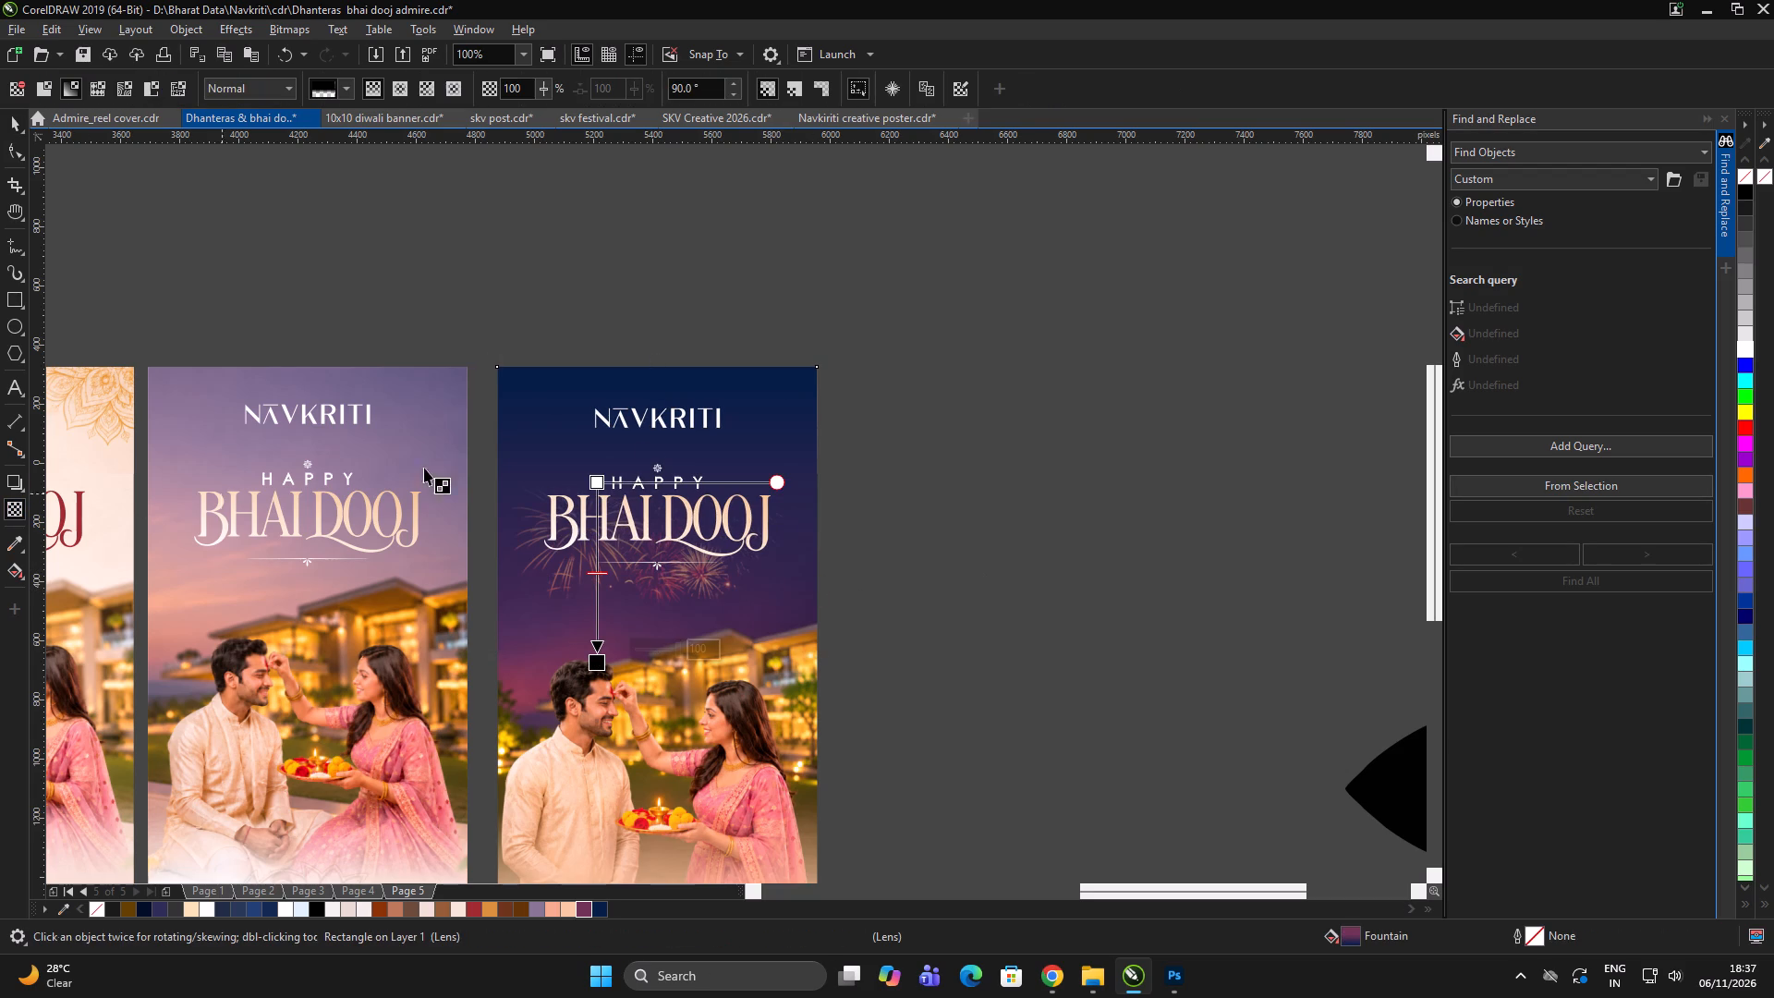
{"action": "left_click", "coordinate": [597, 484]}
{"action": "left_click", "coordinate": [641, 468]}
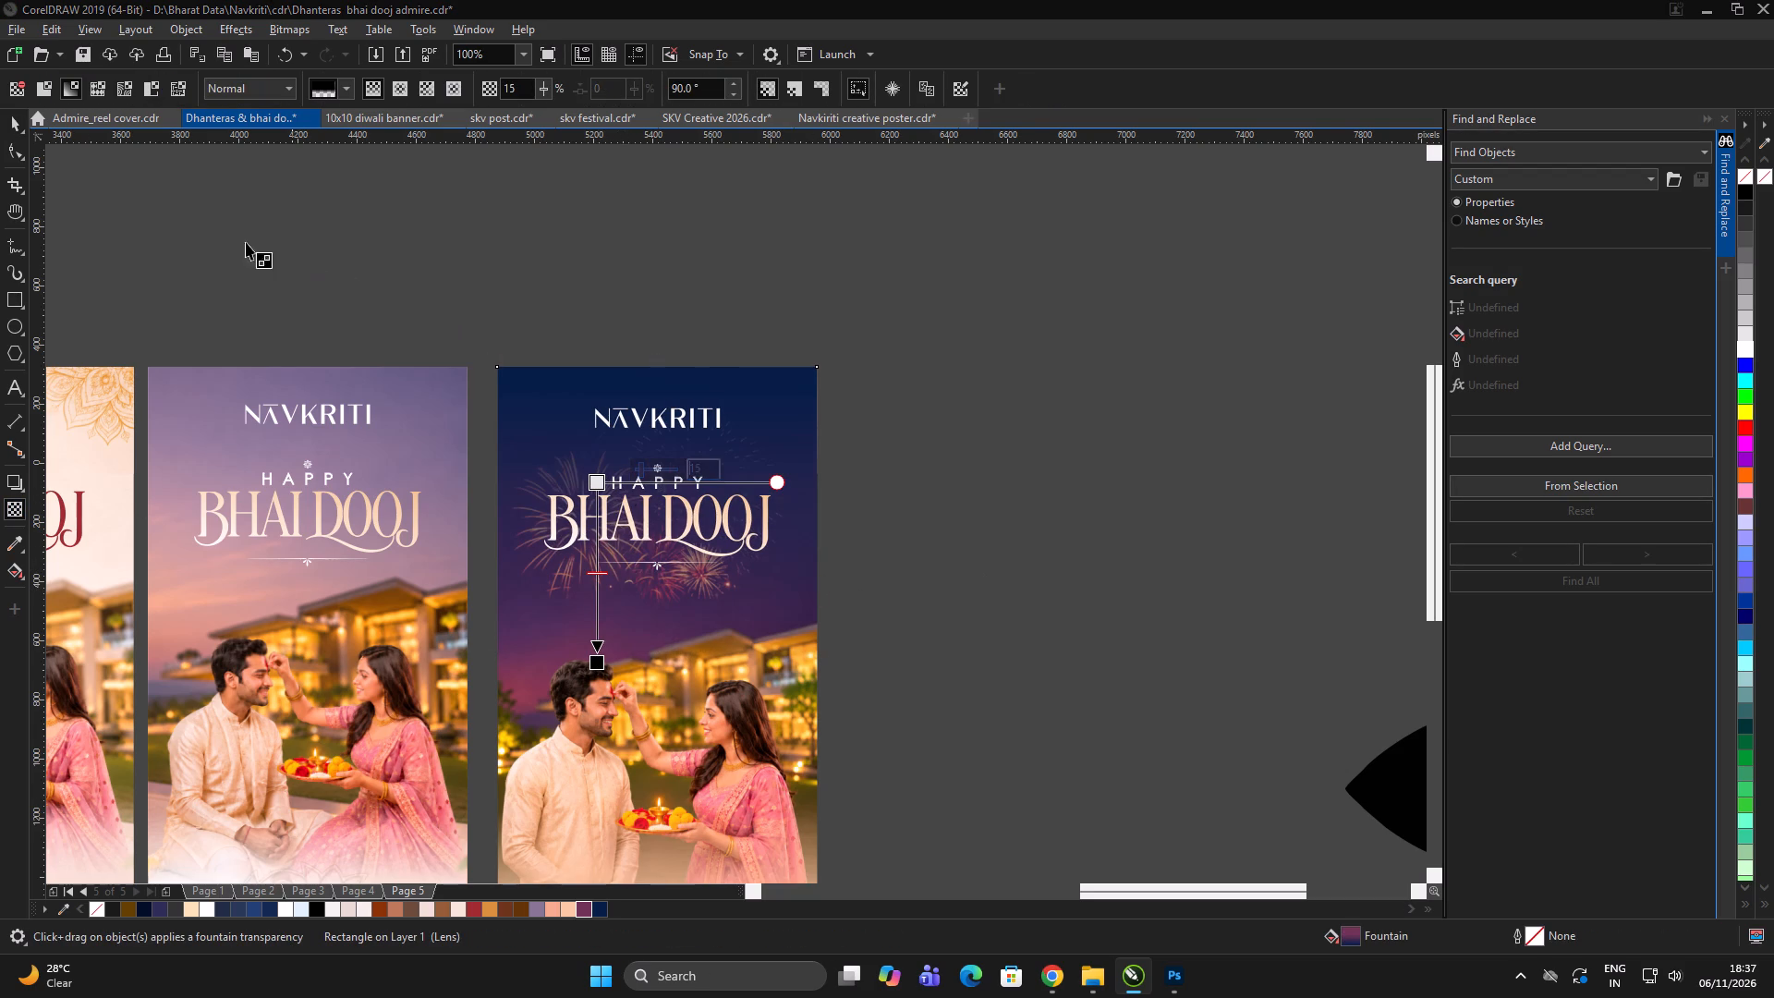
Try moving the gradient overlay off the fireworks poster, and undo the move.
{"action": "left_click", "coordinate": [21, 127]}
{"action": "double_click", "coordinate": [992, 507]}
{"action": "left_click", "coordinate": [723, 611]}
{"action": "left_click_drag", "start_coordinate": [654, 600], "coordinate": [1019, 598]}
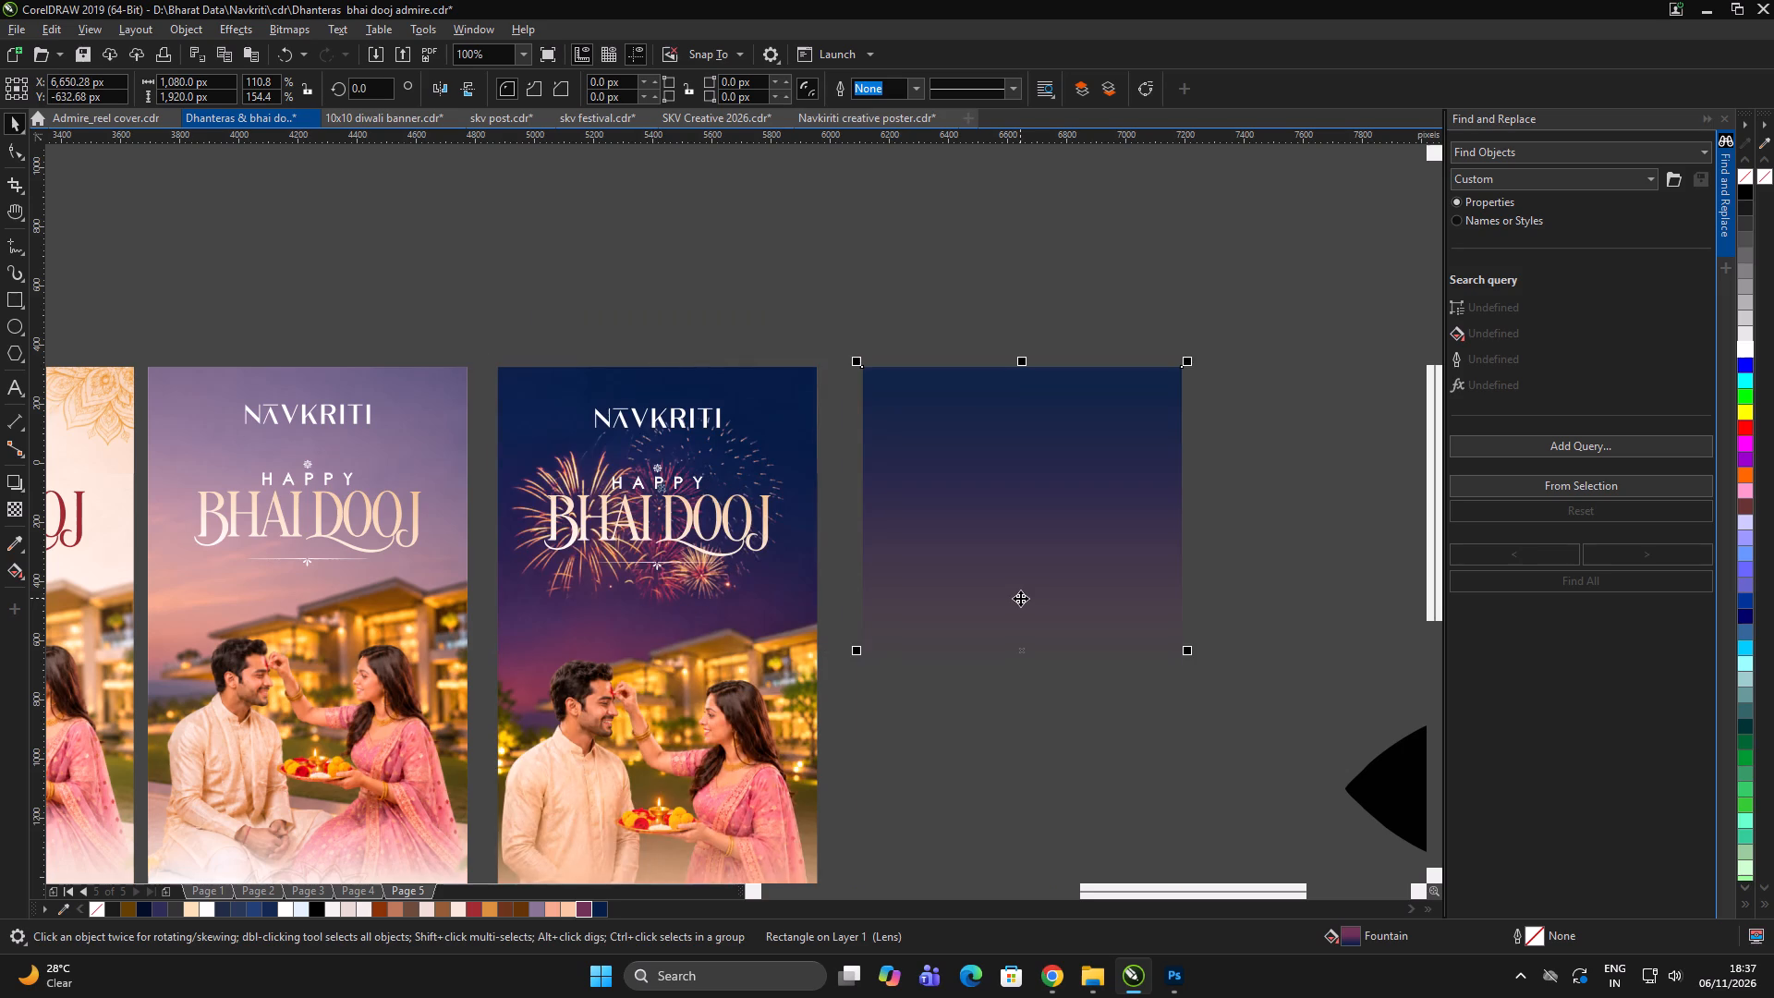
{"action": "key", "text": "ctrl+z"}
Move the gradient overlay off the fireworks poster into the empty area beside it.
{"action": "left_click", "coordinate": [1126, 497]}
{"action": "scroll", "coordinate": [861, 406], "scroll_direction": "down", "scroll_amount": 1}
{"action": "left_click", "coordinate": [940, 372]}
{"action": "left_click", "coordinate": [947, 375]}
{"action": "left_click", "coordinate": [959, 379]}
{"action": "scroll", "coordinate": [865, 467], "scroll_direction": "up", "scroll_amount": 1}
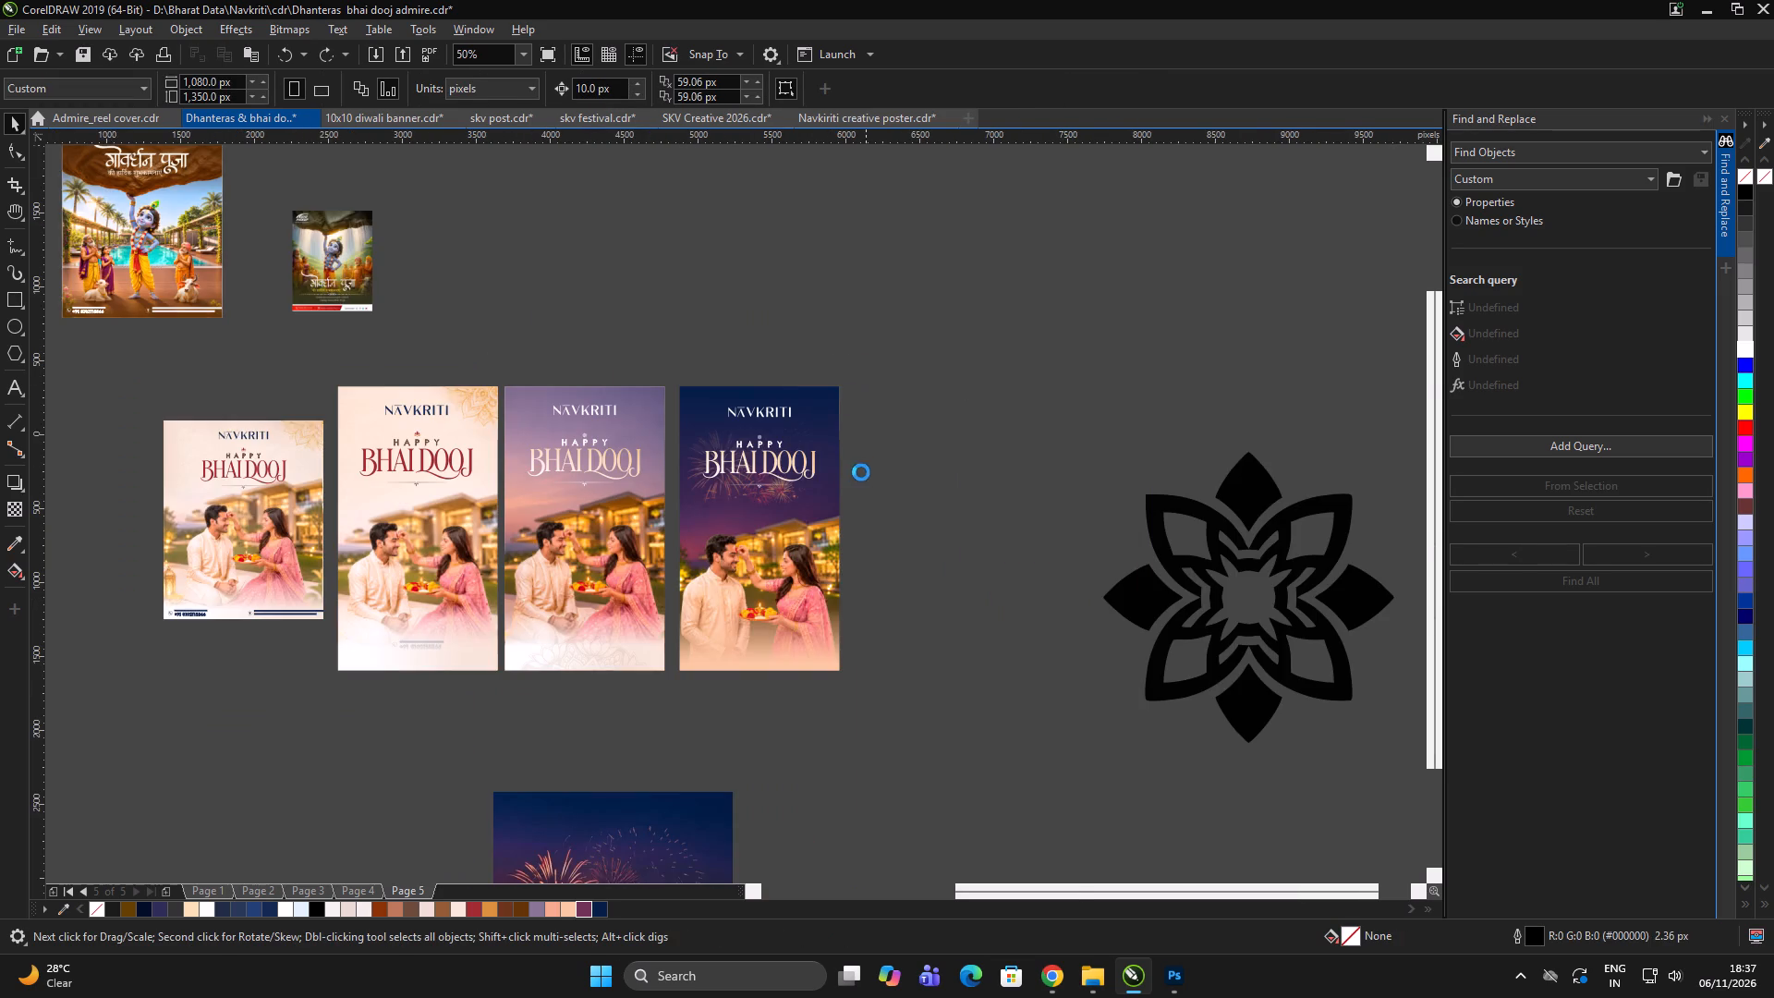
{"action": "double_click", "coordinate": [904, 503]}
{"action": "scroll", "coordinate": [846, 443], "scroll_direction": "down", "scroll_amount": 1}
{"action": "left_click", "coordinate": [916, 420]}
{"action": "scroll", "coordinate": [760, 631], "scroll_direction": "up", "scroll_amount": 1}
{"action": "left_click", "coordinate": [751, 619]}
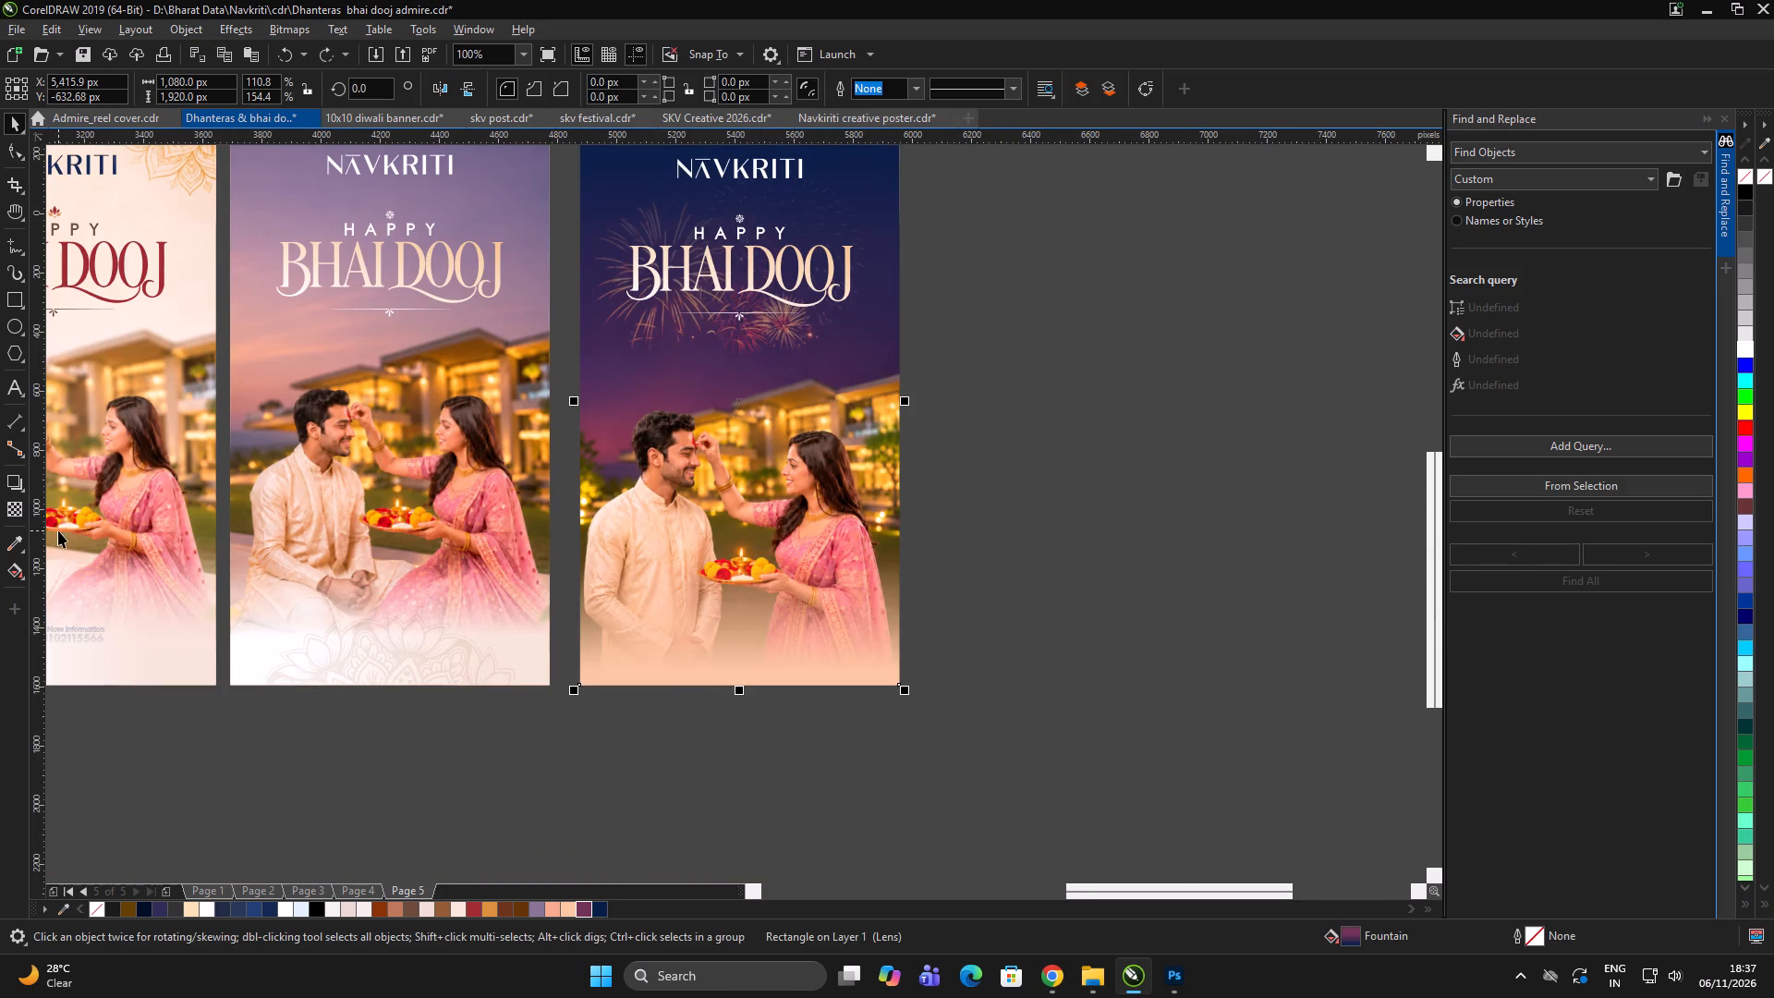
{"action": "left_click", "coordinate": [12, 509]}
{"action": "key", "text": "space"}
{"action": "left_click_drag", "start_coordinate": [714, 415], "coordinate": [1216, 405]}
Shorten the peach bottom fade by lowering the transparent end of its fountain transparency below the diya plate.
{"action": "left_click", "coordinate": [785, 595]}
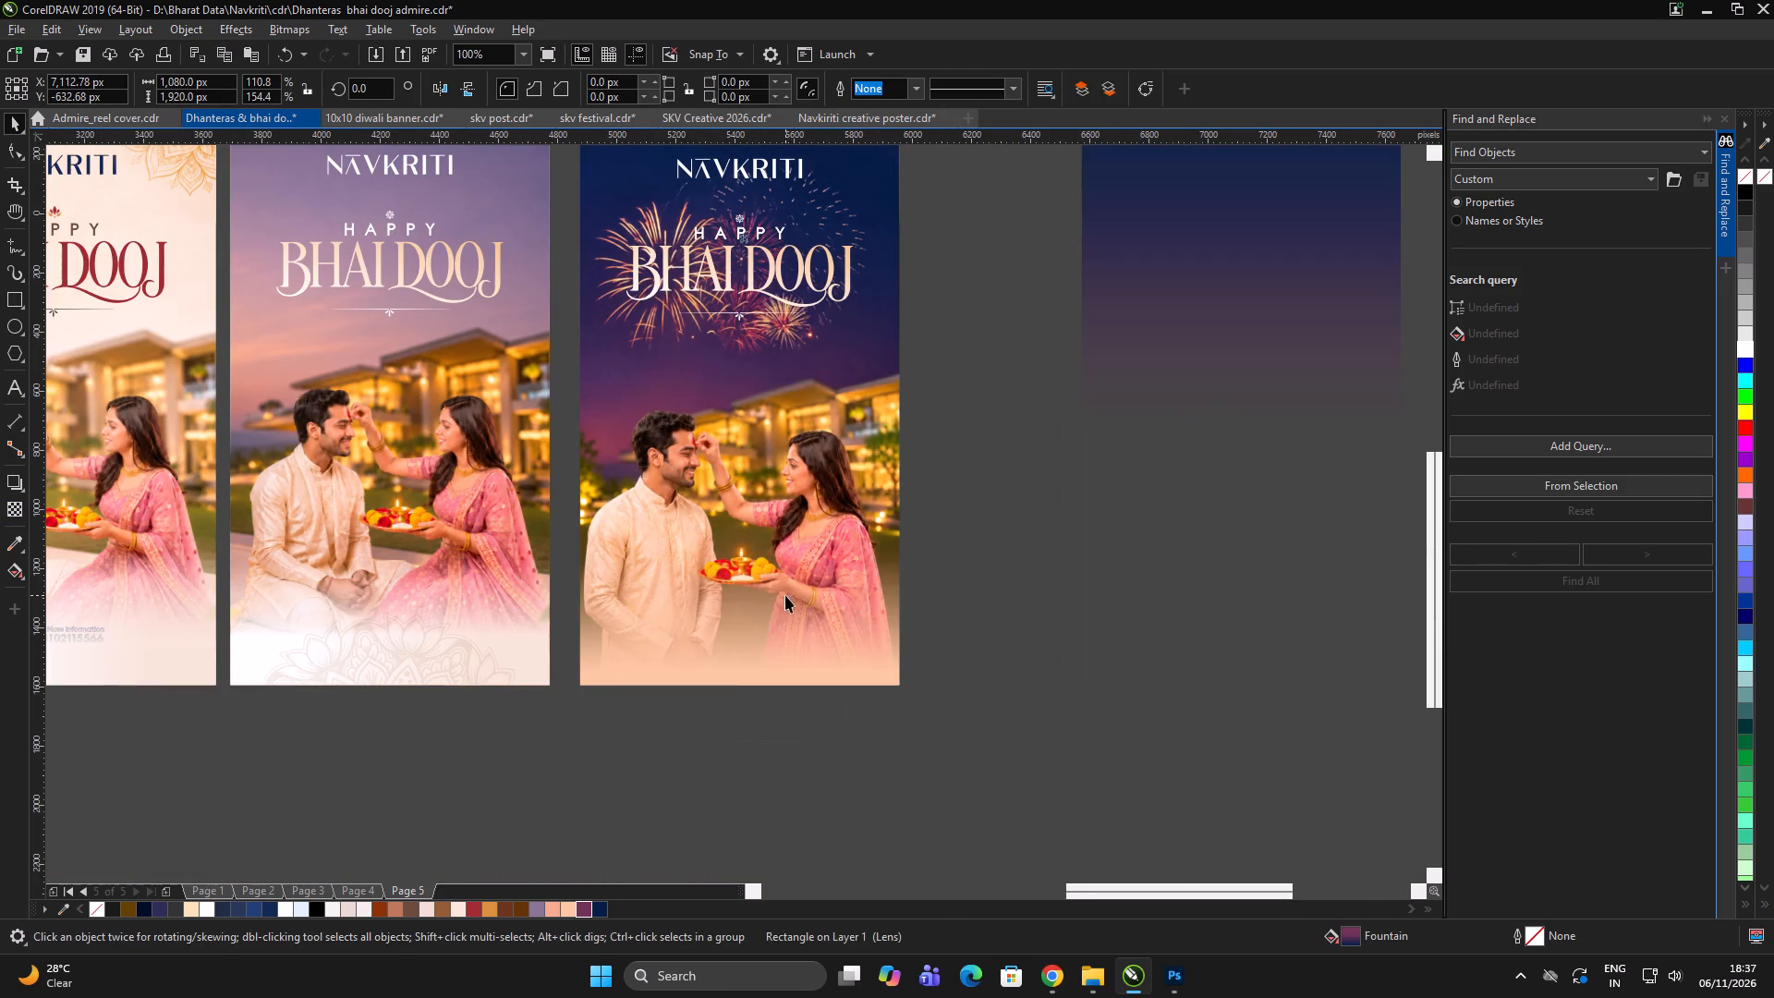
{"action": "left_click", "coordinate": [18, 513]}
{"action": "left_click_drag", "start_coordinate": [741, 558], "coordinate": [741, 563]}
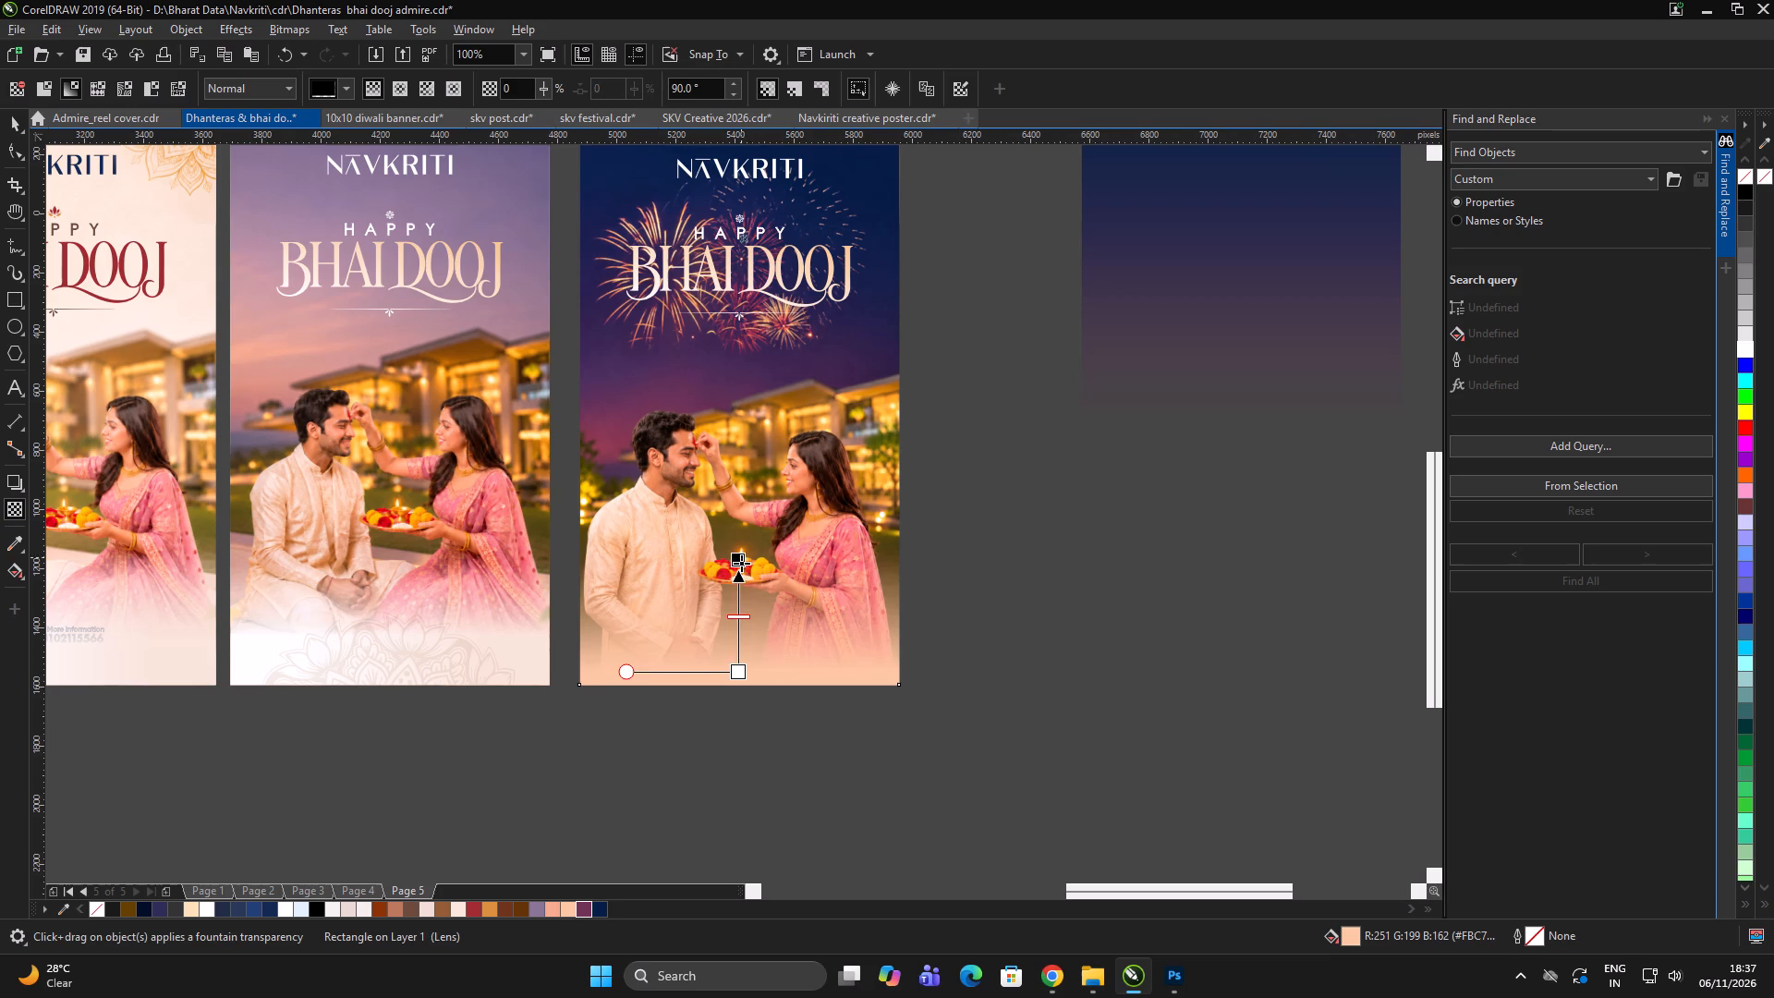
{"action": "left_click_drag", "start_coordinate": [741, 563], "coordinate": [740, 592]}
{"action": "left_click_drag", "start_coordinate": [738, 591], "coordinate": [743, 608]}
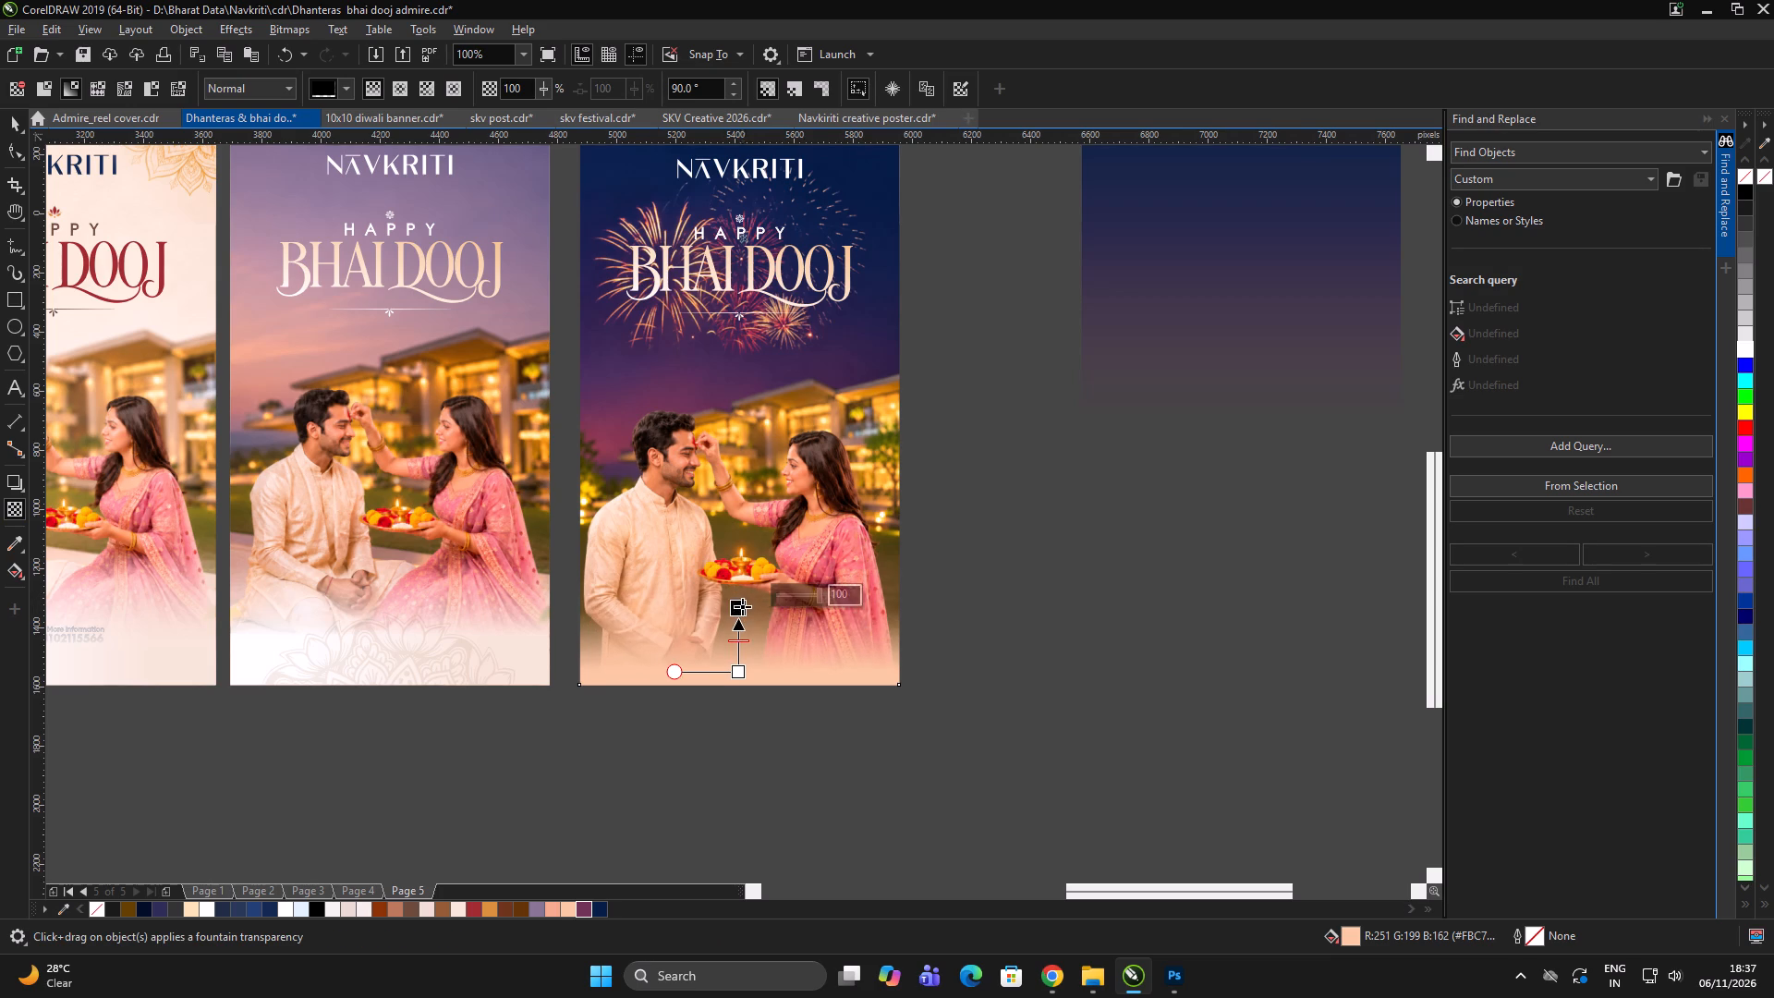
{"action": "key", "text": "space"}
{"action": "left_click", "coordinate": [857, 808]}
{"action": "left_click", "coordinate": [863, 804]}
Return the gradient overlay to the fireworks poster, bringing it to the front and centring it horizontally.
{"action": "scroll", "coordinate": [789, 493], "scroll_direction": "down", "scroll_amount": 1}
{"action": "left_click", "coordinate": [785, 489]}
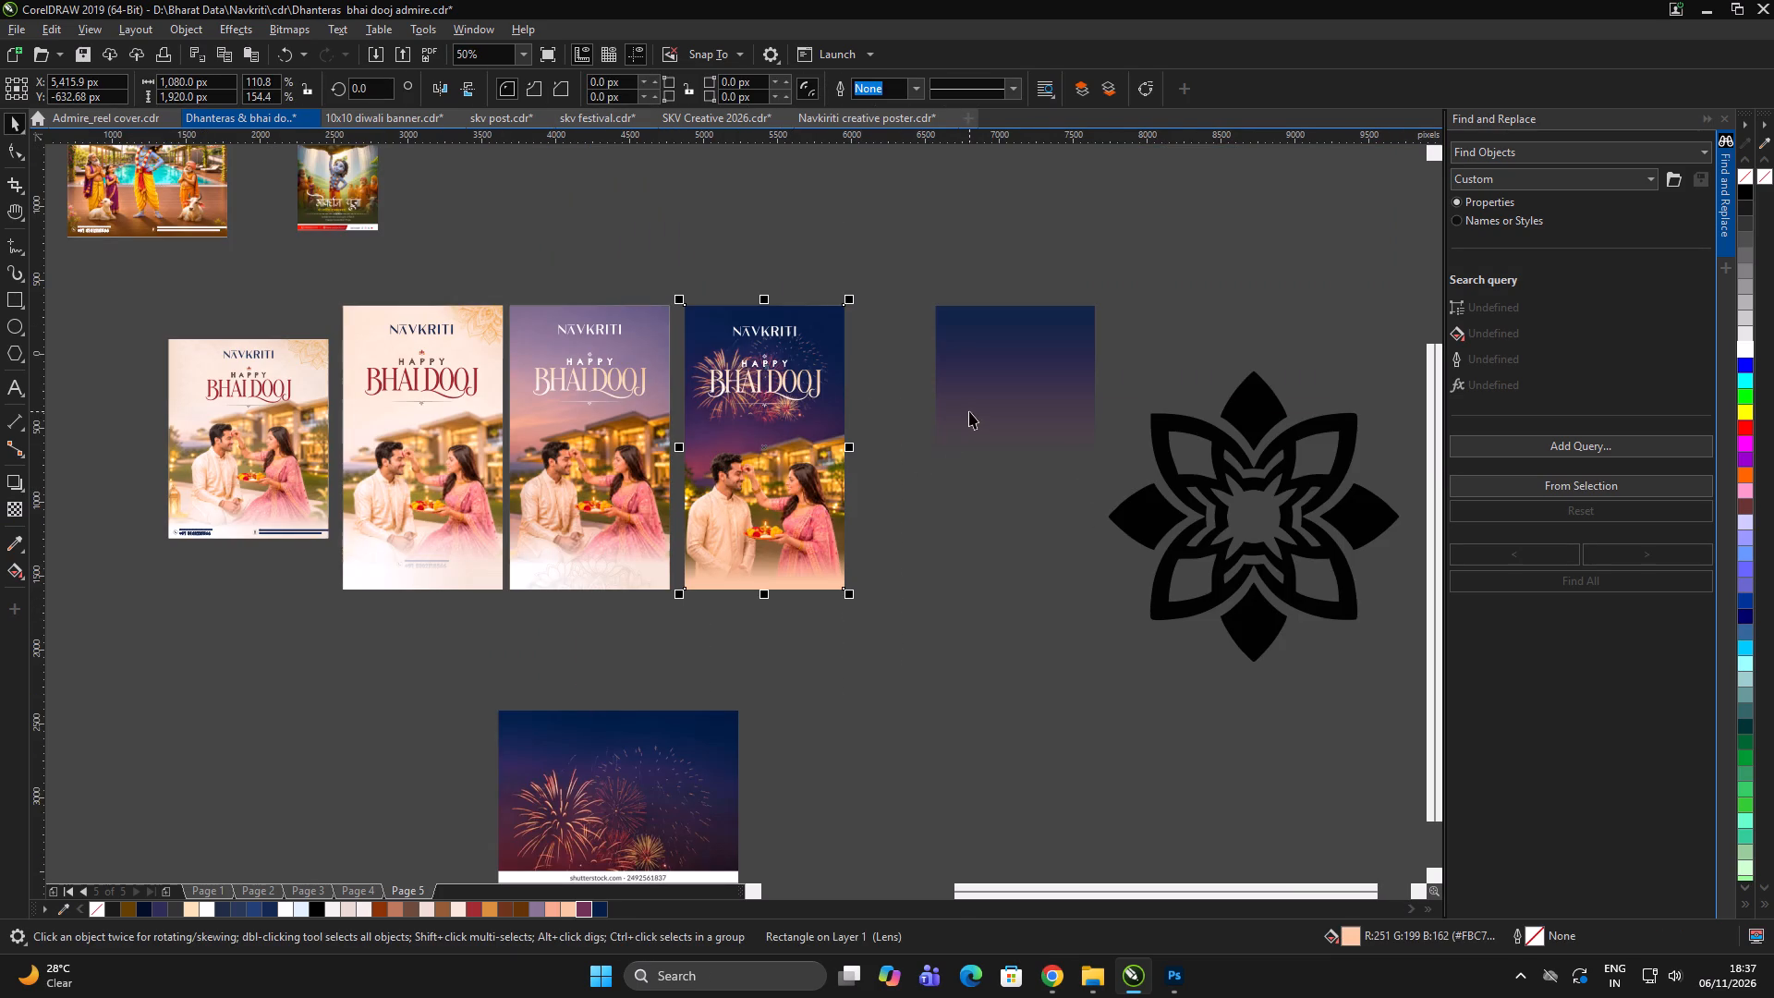
{"action": "left_click", "coordinate": [818, 536]}
{"action": "scroll", "coordinate": [819, 542], "scroll_direction": "up", "scroll_amount": 1}
{"action": "double_click", "coordinate": [954, 592]}
{"action": "left_click", "coordinate": [1161, 274]}
{"action": "left_click_drag", "start_coordinate": [1101, 292], "coordinate": [912, 321]}
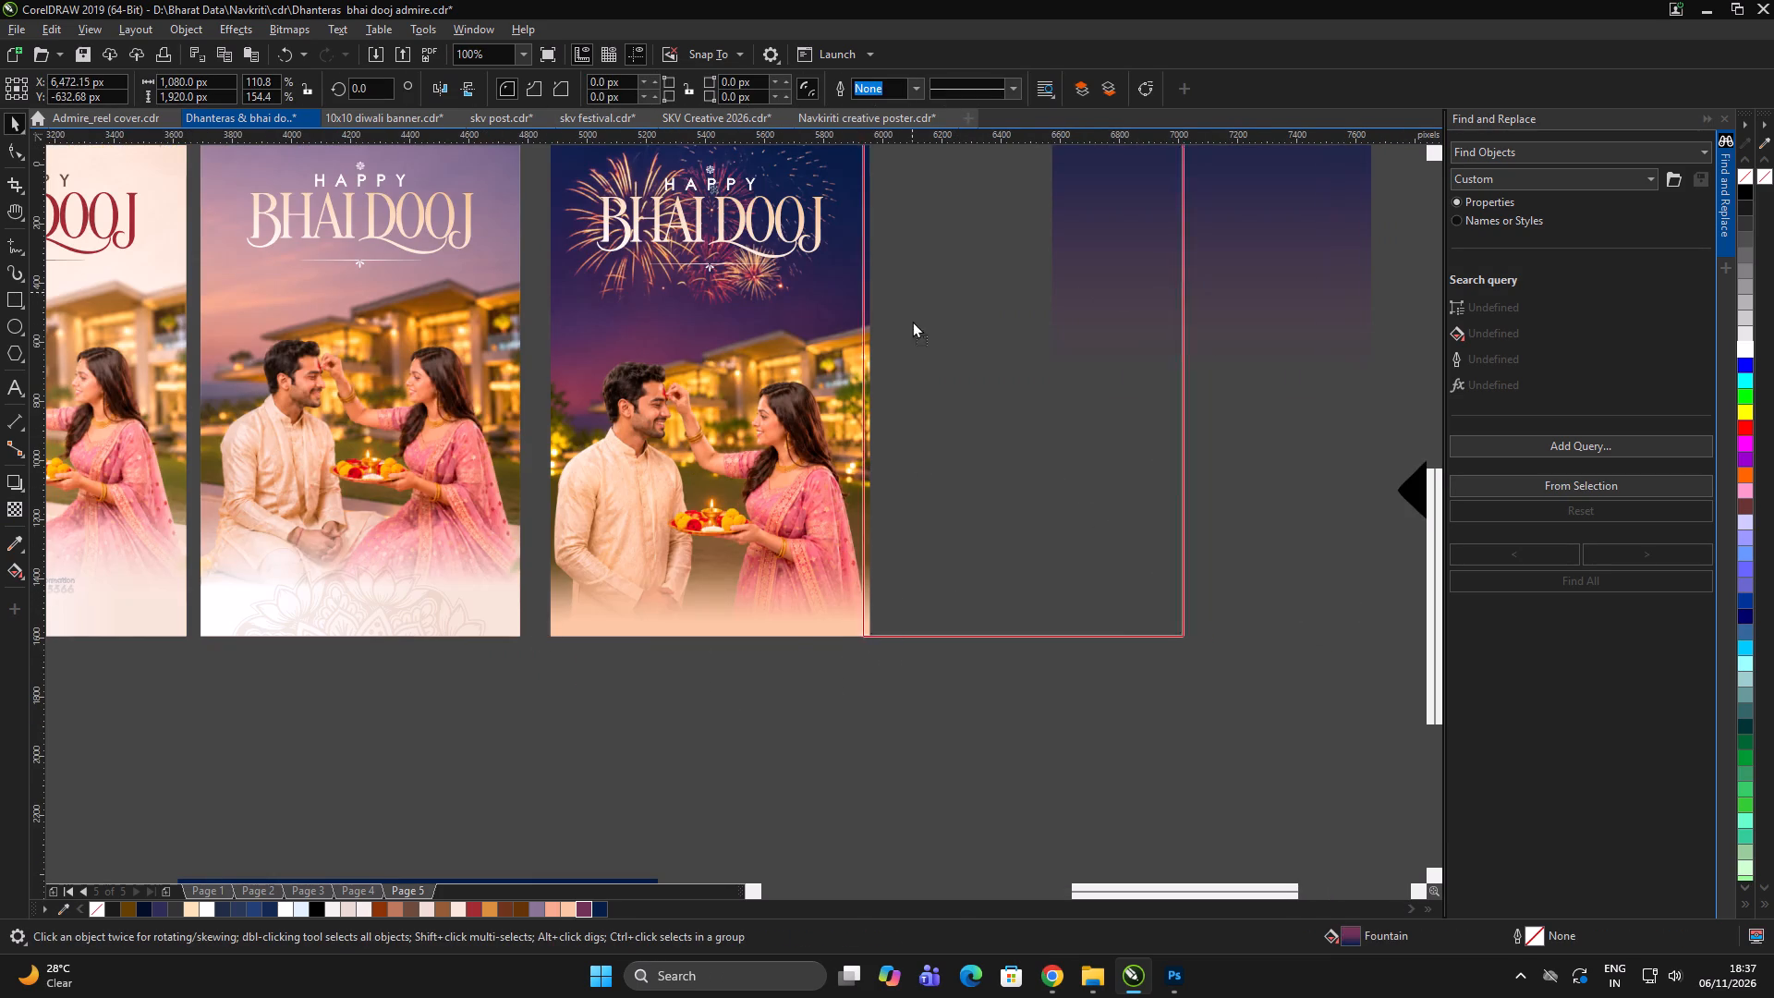
{"action": "left_click_drag", "start_coordinate": [912, 321], "coordinate": [864, 344]}
{"action": "key", "text": "shift+Page_Up"}
{"action": "left_click", "coordinate": [990, 651]}
{"action": "left_click", "coordinate": [997, 323]}
{"action": "left_click", "coordinate": [656, 498], "text": "shift"}
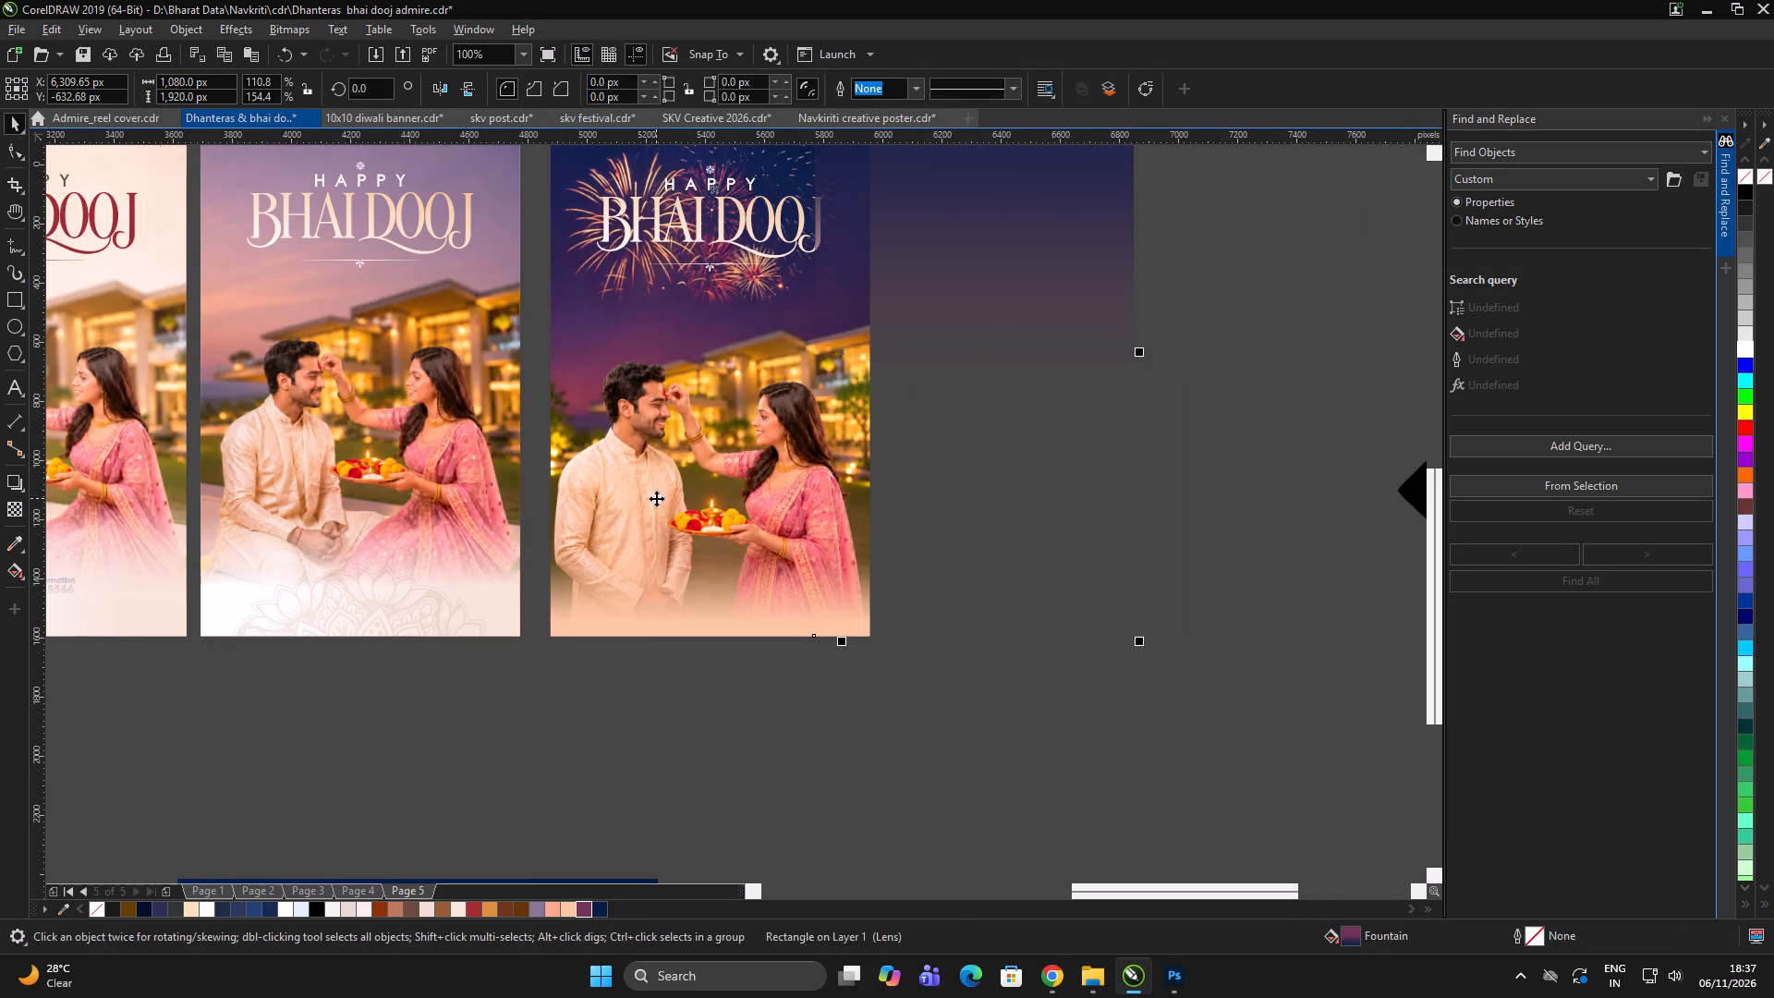
{"action": "key", "text": "c"}
{"action": "double_click", "coordinate": [1013, 678]}
Duplicate the gradient overlay in place on the fireworks poster.
{"action": "left_click", "coordinate": [790, 368]}
{"action": "scroll", "coordinate": [769, 459], "scroll_direction": "down", "scroll_amount": 1}
{"action": "key", "text": "ctrl+c"}
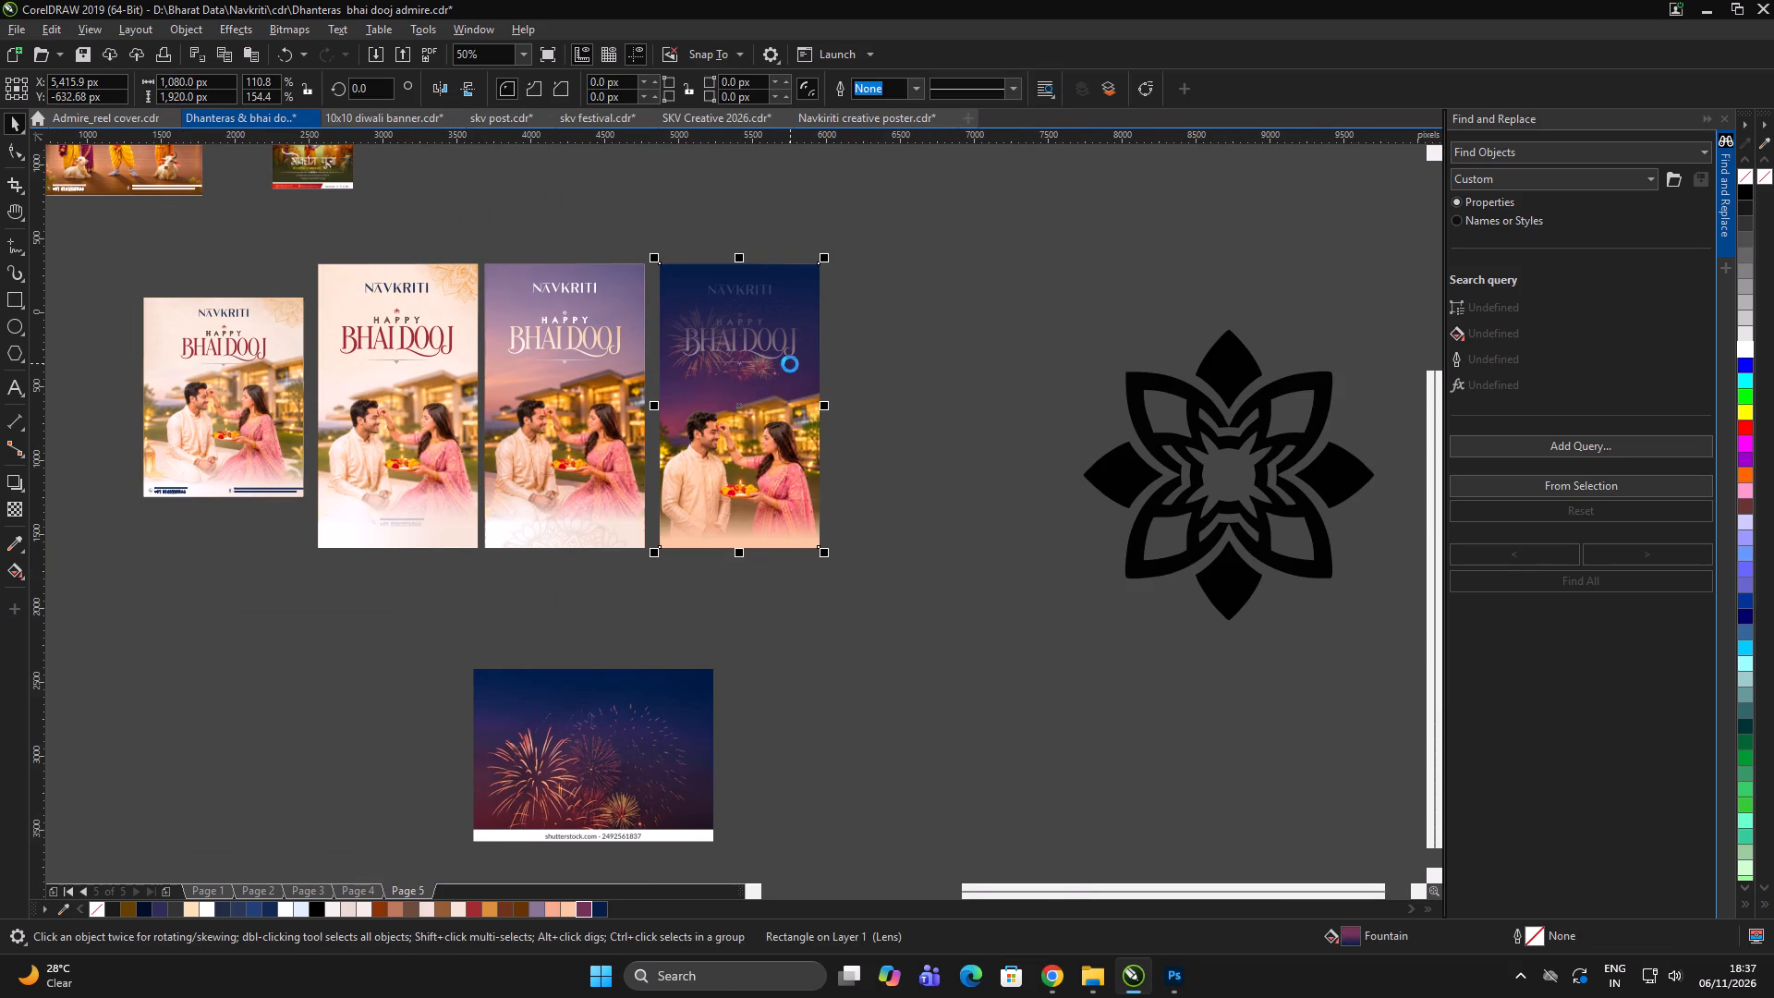
{"action": "key", "text": "ctrl+v"}
Bring the logo and Happy Bhai Dooj lettering group in front of the gradient overlays.
{"action": "left_click", "coordinate": [918, 353]}
{"action": "left_click_drag", "start_coordinate": [903, 223], "coordinate": [644, 400]}
{"action": "key", "text": "shift+Page_Up"}
{"action": "scroll", "coordinate": [811, 310], "scroll_direction": "up", "scroll_amount": 2}
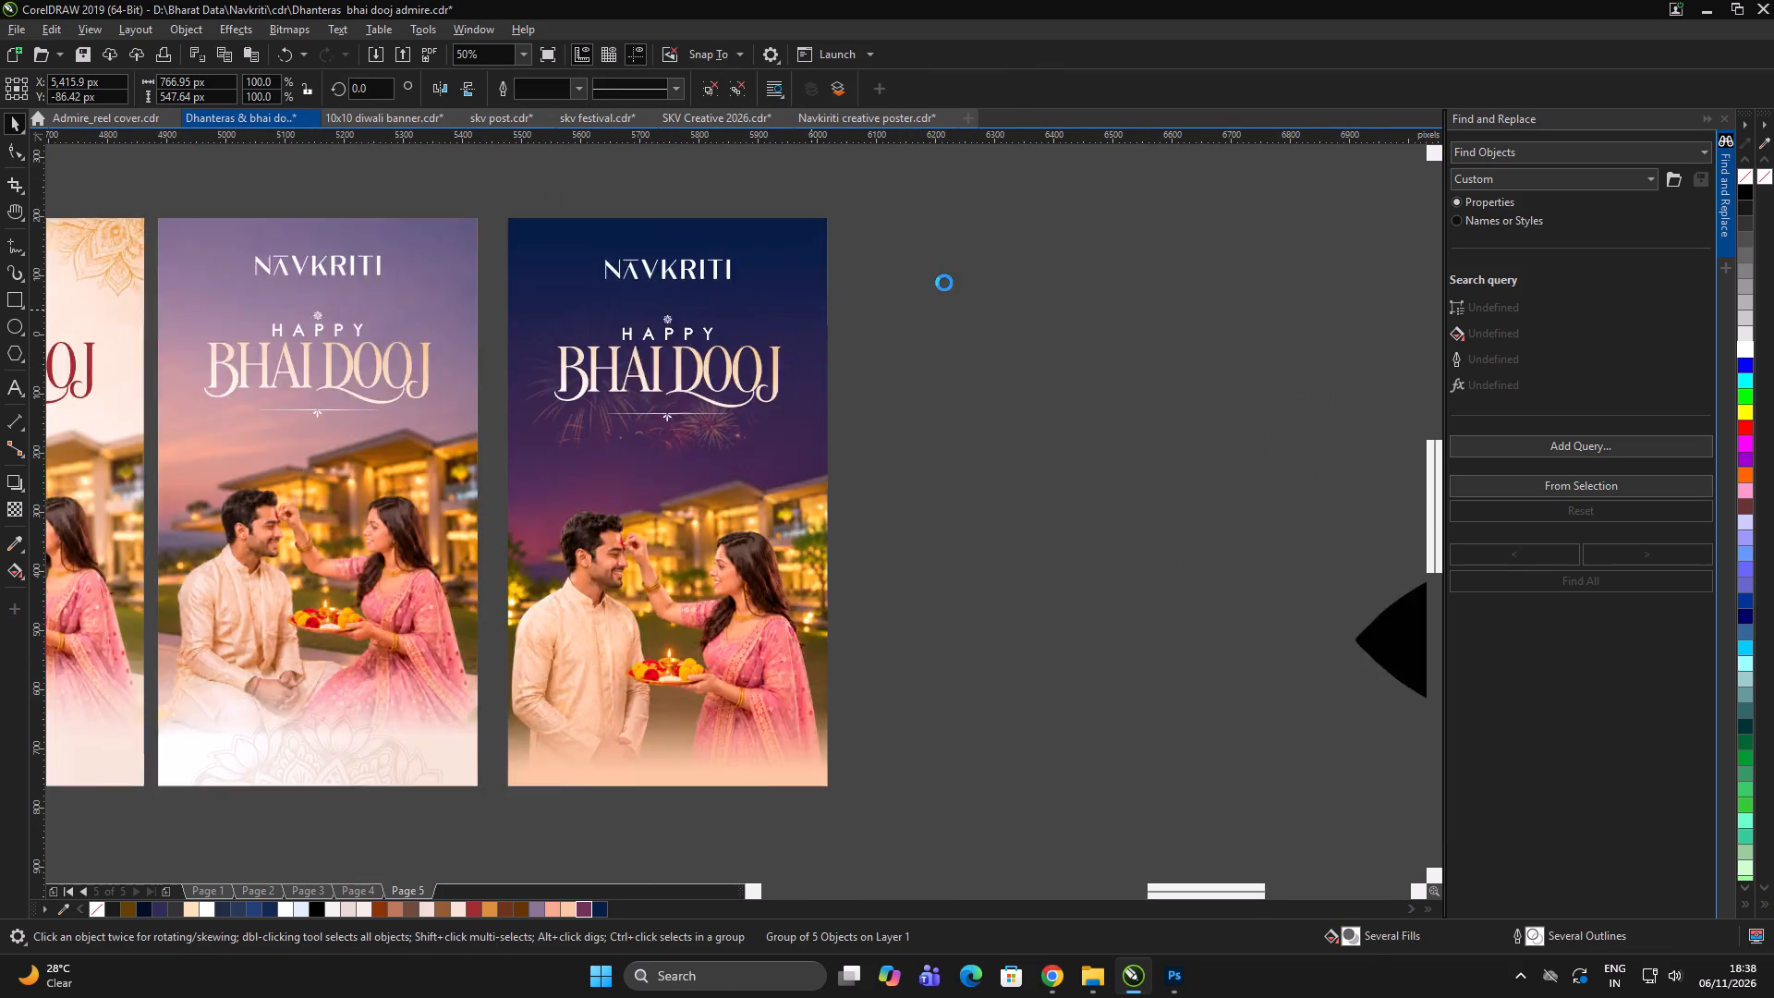
{"action": "left_click", "coordinate": [946, 275]}
{"action": "left_click", "coordinate": [964, 275]}
{"action": "left_click", "coordinate": [974, 277]}
{"action": "scroll", "coordinate": [775, 289], "scroll_direction": "down", "scroll_amount": 2}
{"action": "double_click", "coordinate": [884, 266]}
Group all of the fireworks poster's elements and close the Find and Replace docker.
{"action": "left_click_drag", "start_coordinate": [895, 178], "coordinate": [659, 563]}
{"action": "key", "text": "ctrl+g"}
{"action": "key", "text": "ctrl+f"}
Export the fireworks-night poster group as a JPEG in RGB Color (24-bit), replacing the existing "navkriti_ bhai dooj" file.
{"action": "left_click", "coordinate": [978, 428]}
{"action": "left_click", "coordinate": [800, 411]}
{"action": "left_click", "coordinate": [906, 411]}
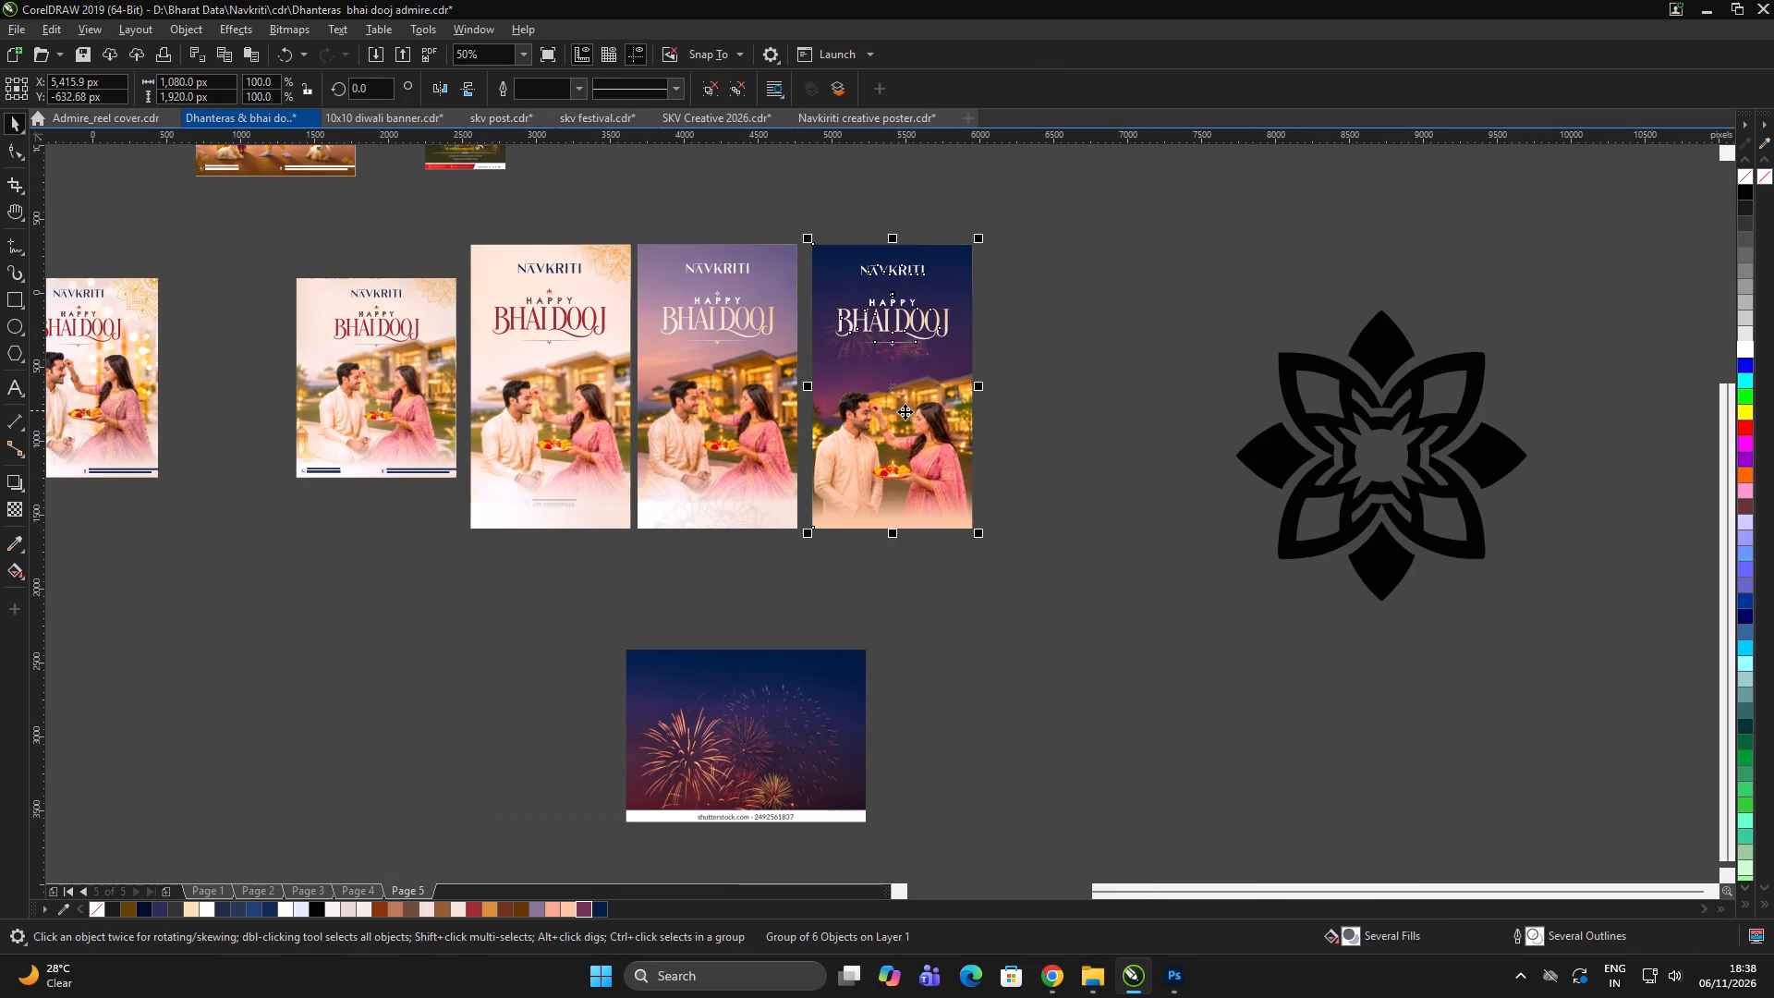
{"action": "key", "text": "ctrl+e"}
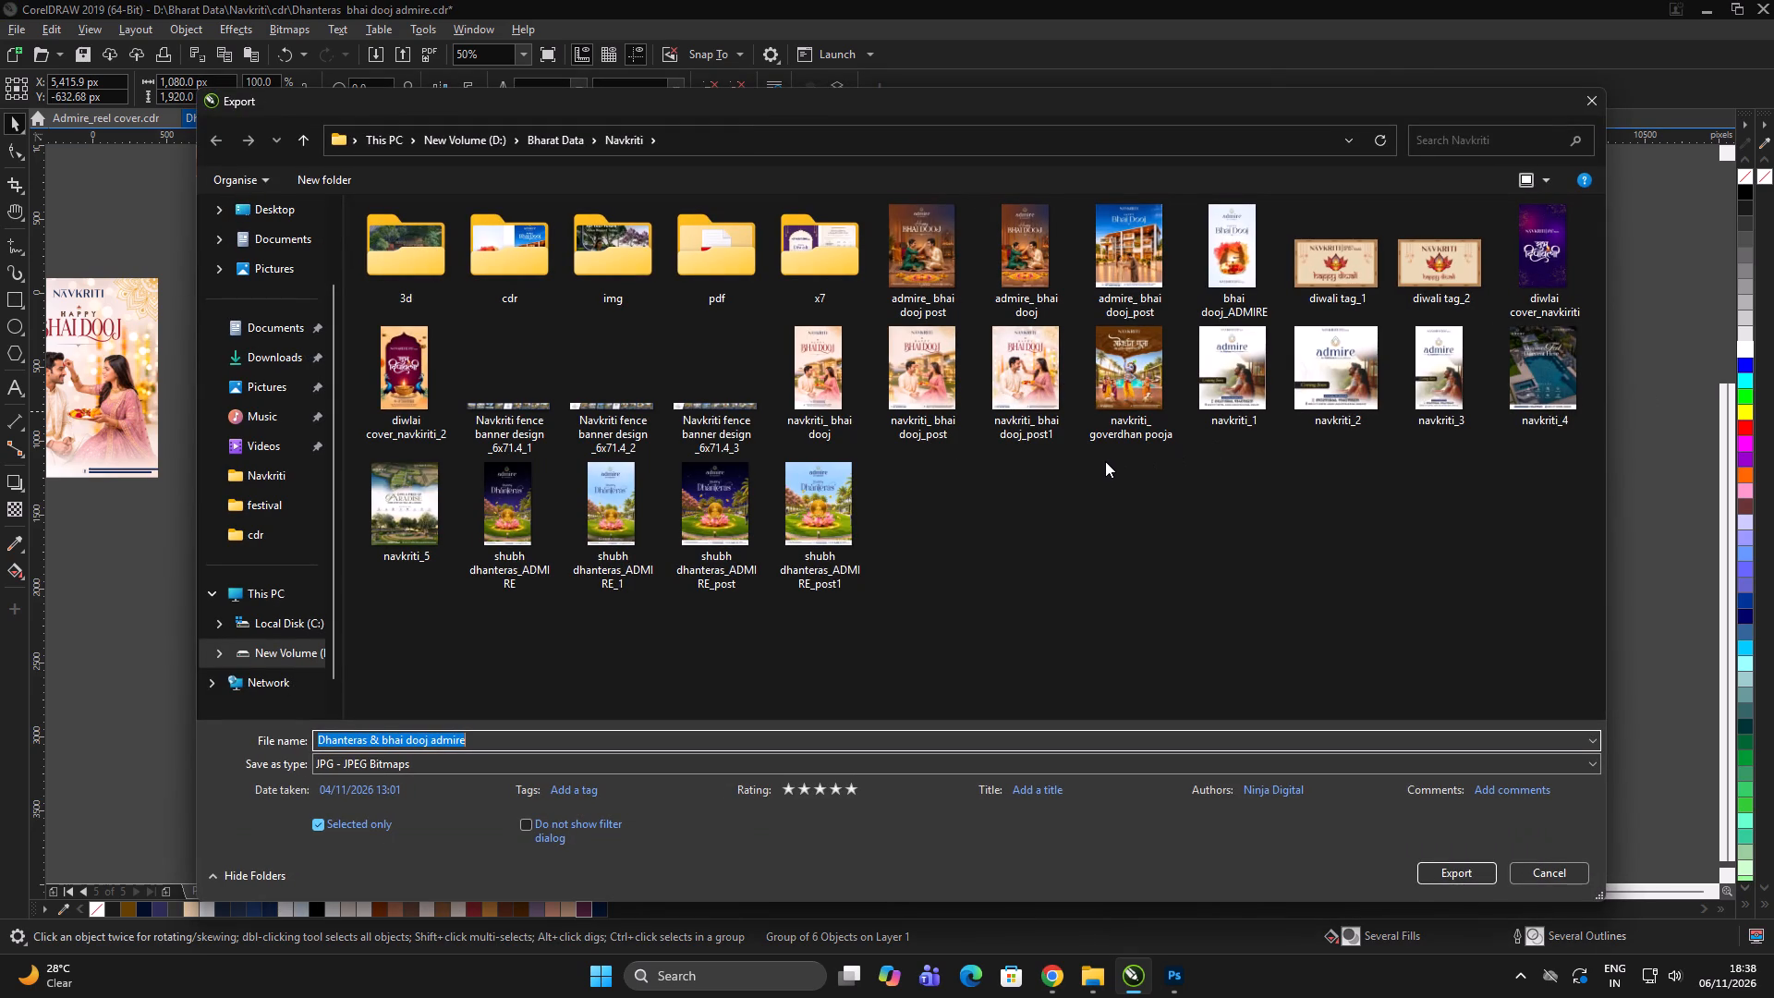
{"action": "left_click", "coordinate": [832, 392]}
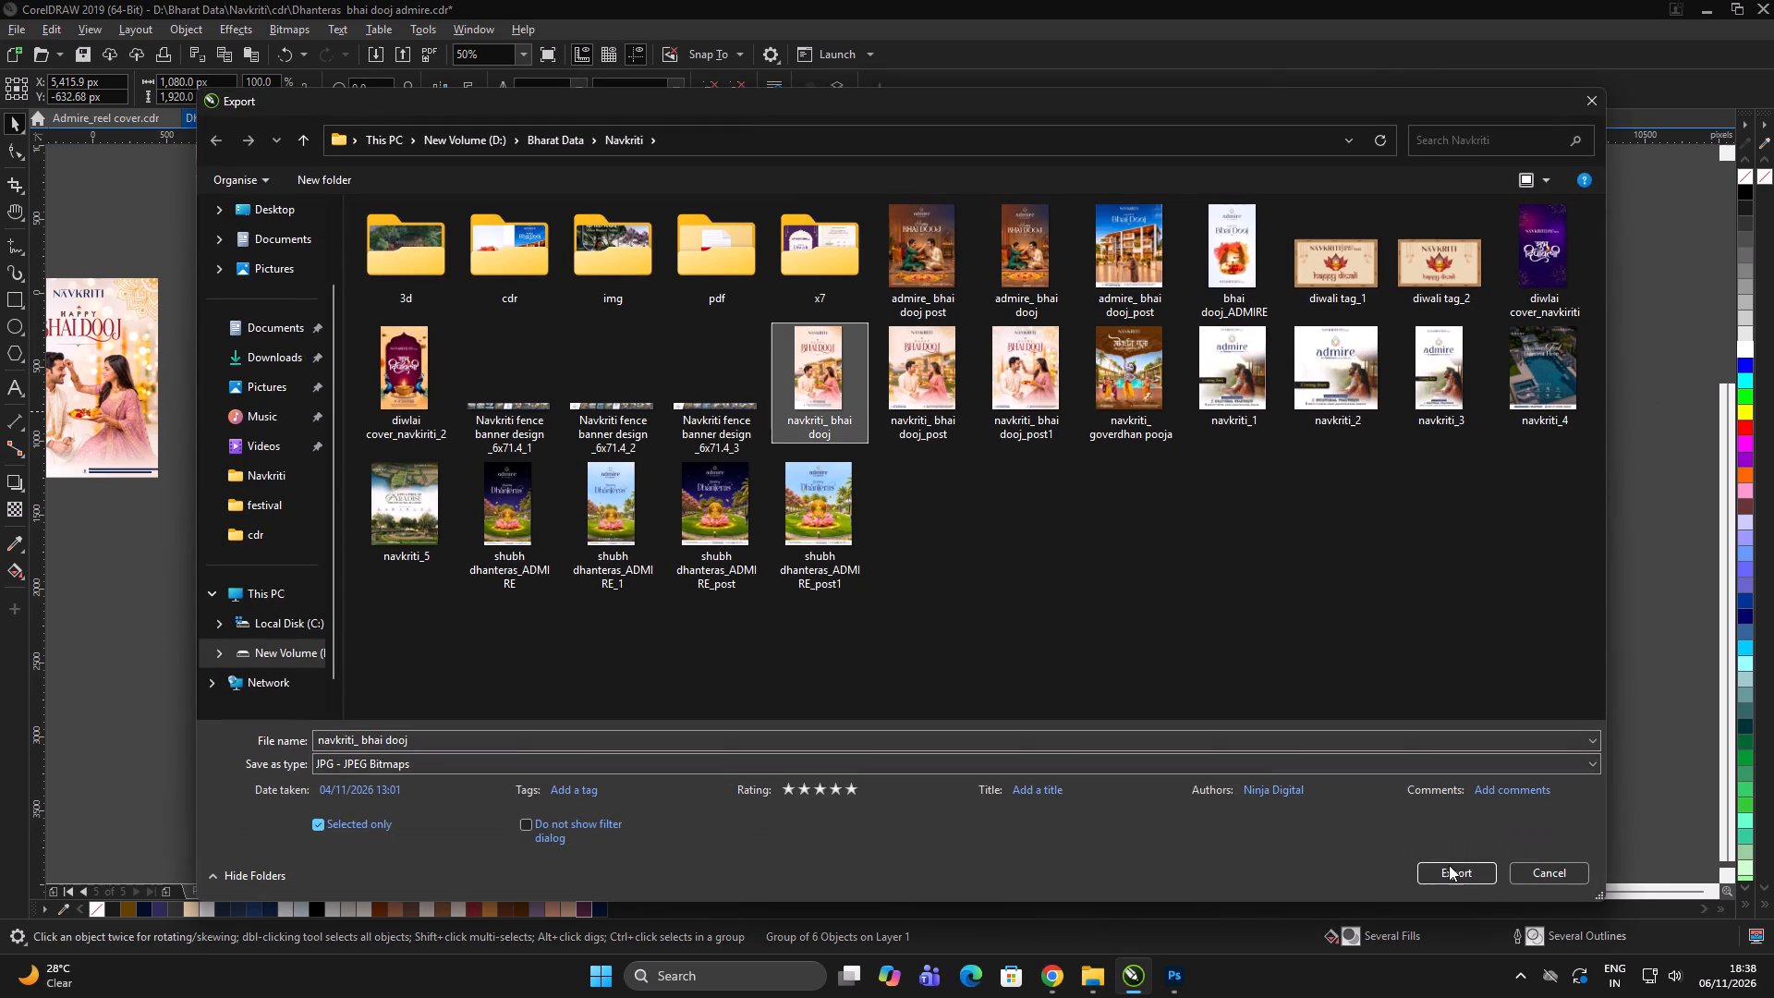
{"action": "left_click", "coordinate": [1451, 880]}
{"action": "left_click", "coordinate": [930, 493]}
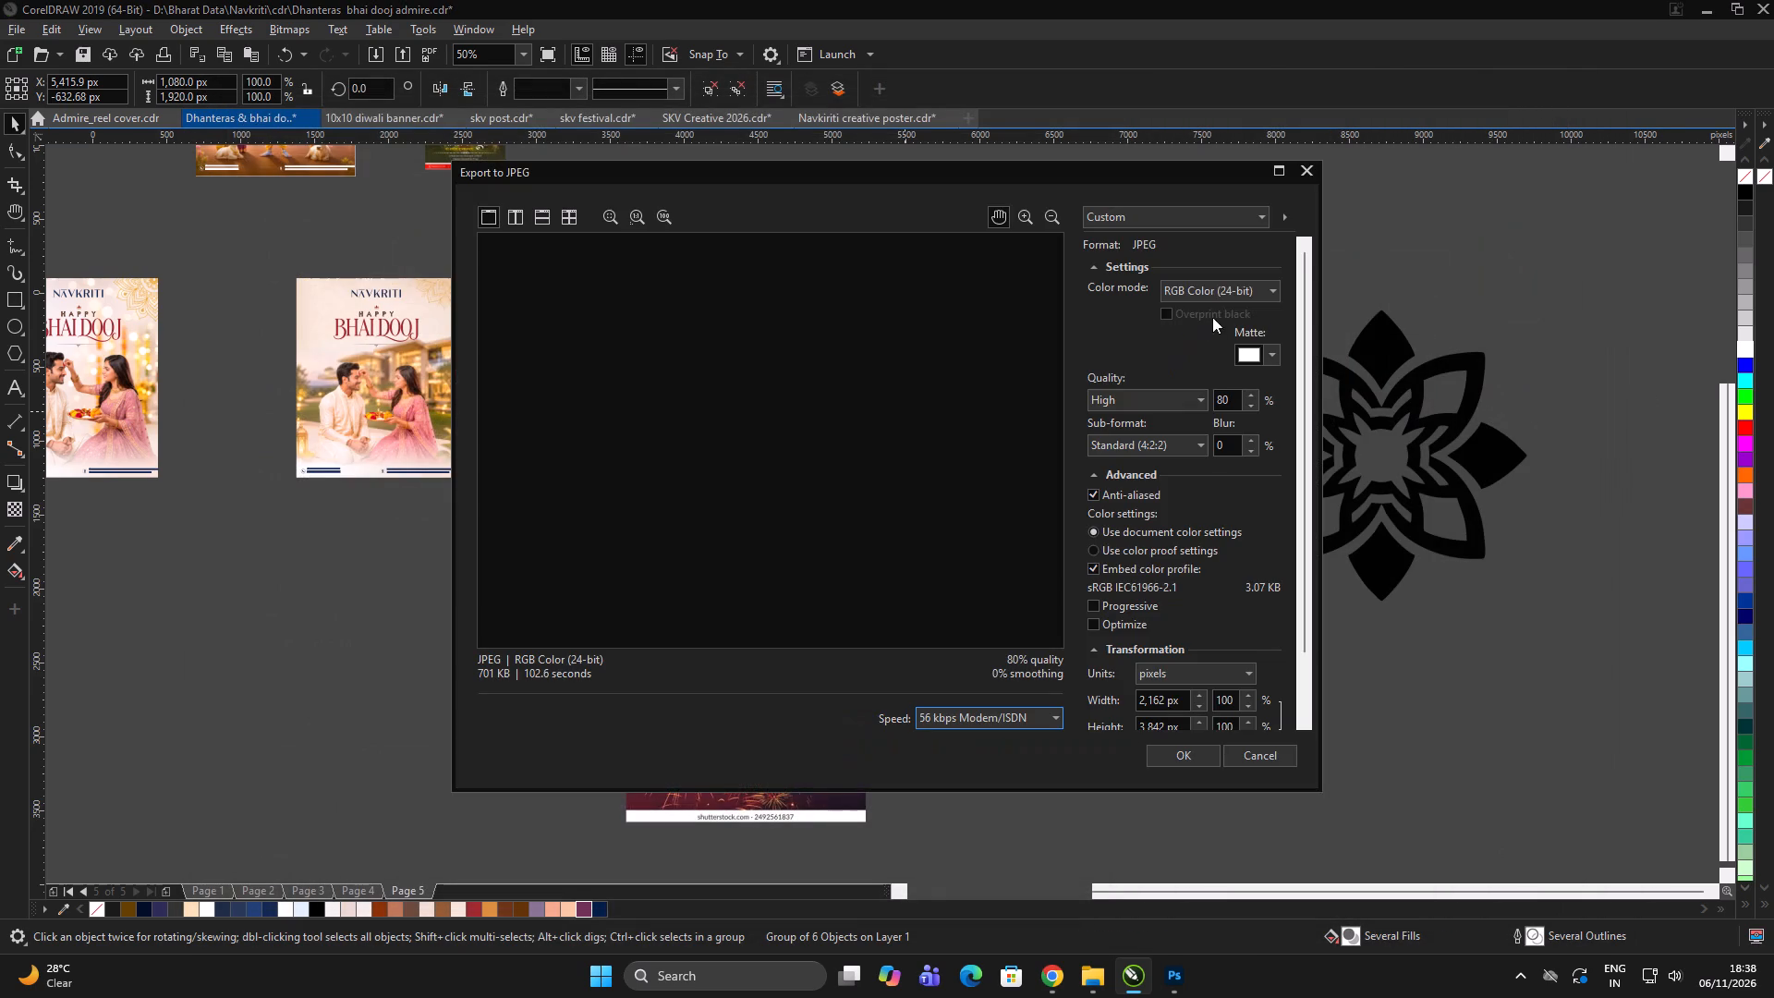
{"action": "left_click", "coordinate": [1215, 291]}
{"action": "left_click", "coordinate": [1206, 321]}
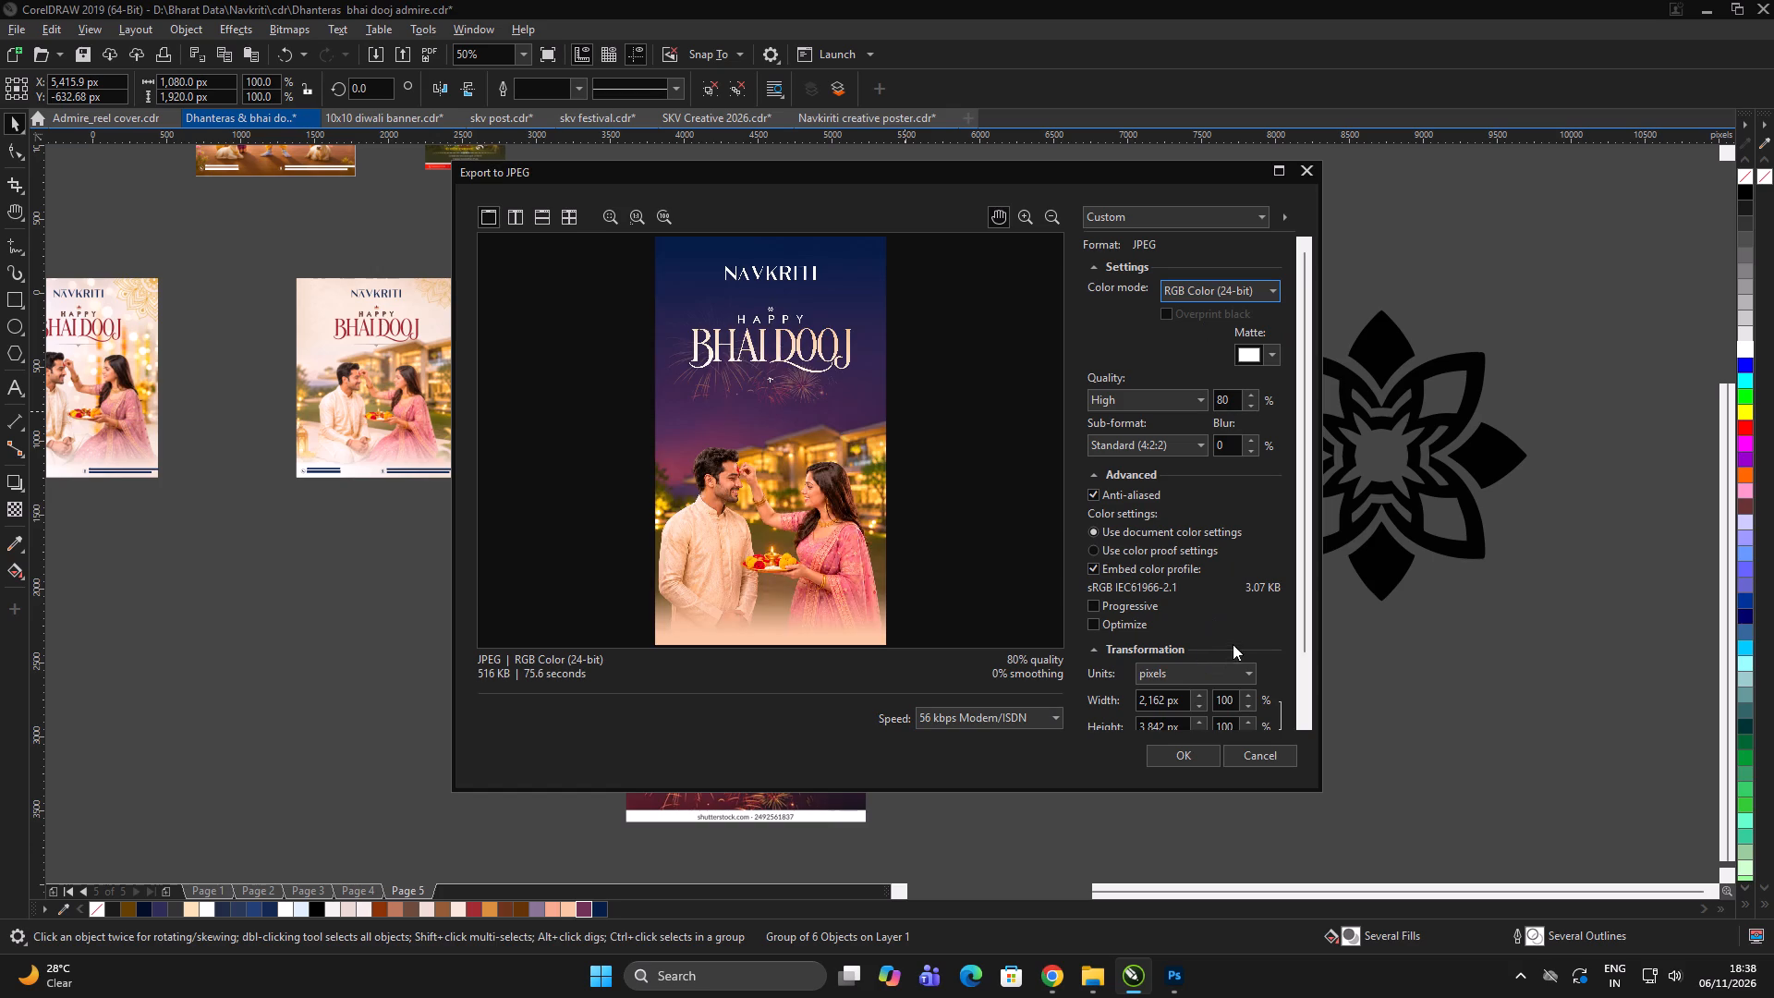
{"action": "left_click", "coordinate": [1185, 764]}
Ungroup the fireworks-night poster's elements.
{"action": "scroll", "coordinate": [910, 501], "scroll_direction": "up", "scroll_amount": 2}
{"action": "left_click", "coordinate": [892, 497]}
{"action": "key", "text": "ctrl+u"}
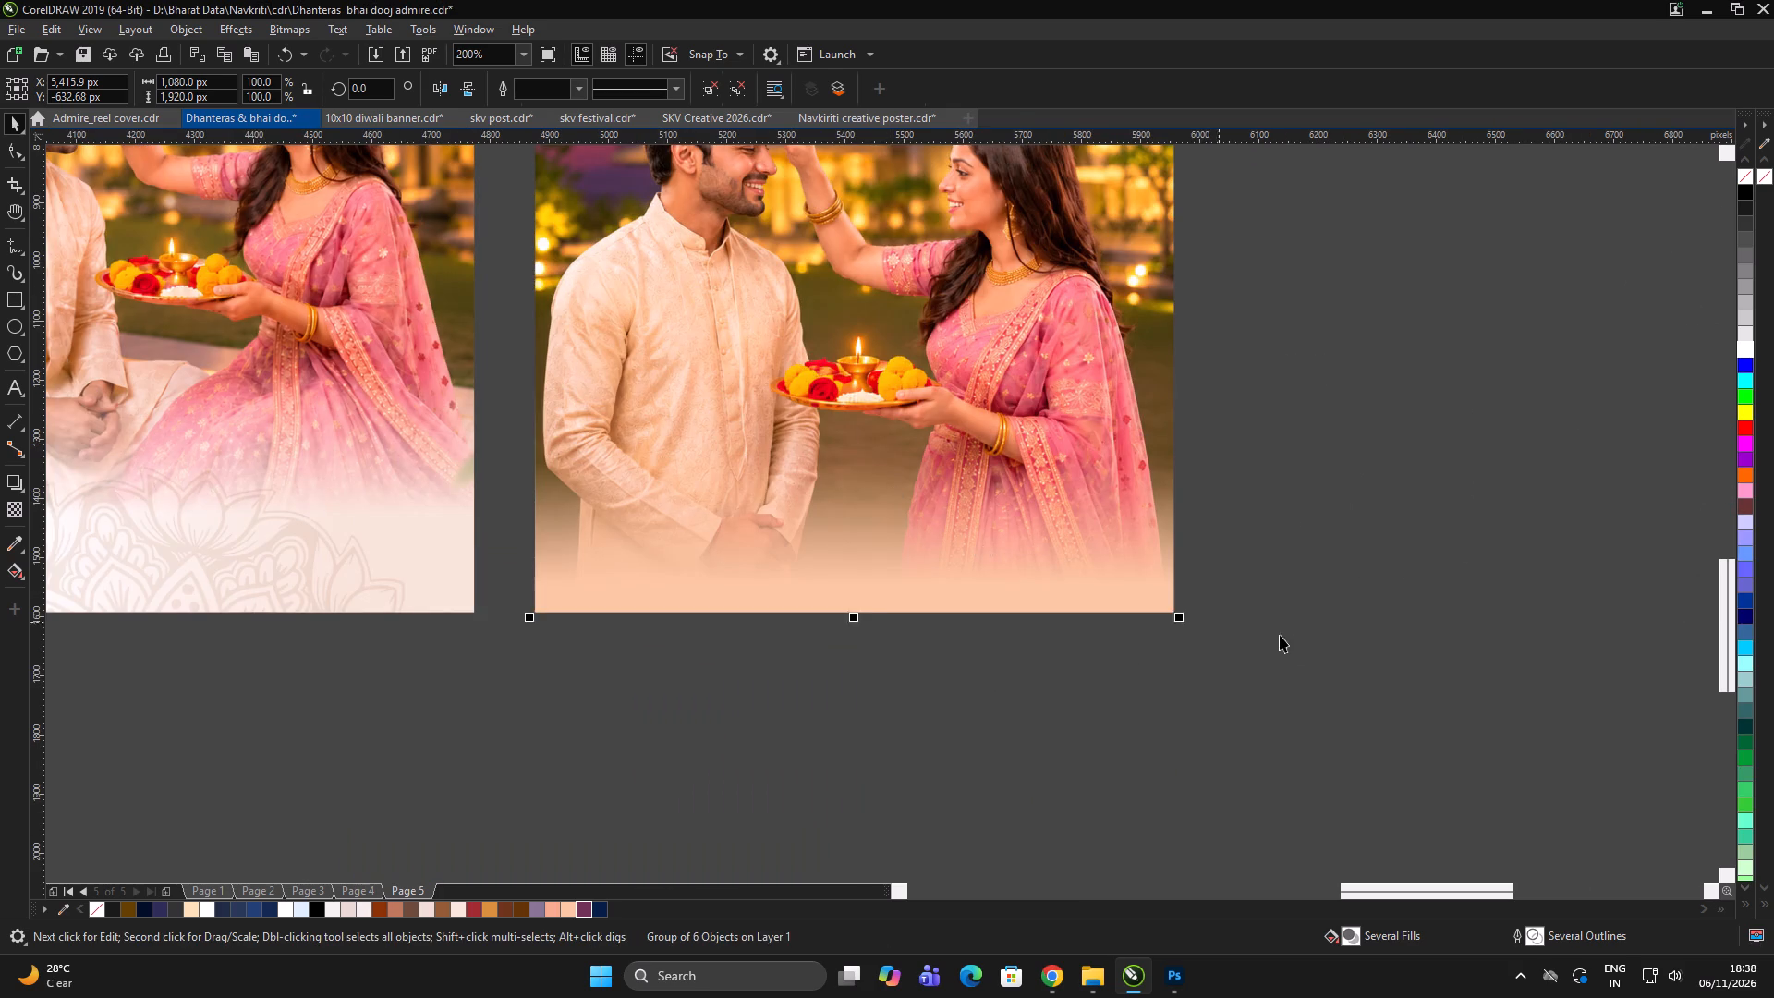
{"action": "left_click", "coordinate": [1295, 638], "text": "ctrl"}
{"action": "left_click", "coordinate": [1305, 639]}
{"action": "left_click", "coordinate": [990, 552]}
{"action": "left_click", "coordinate": [12, 505]}
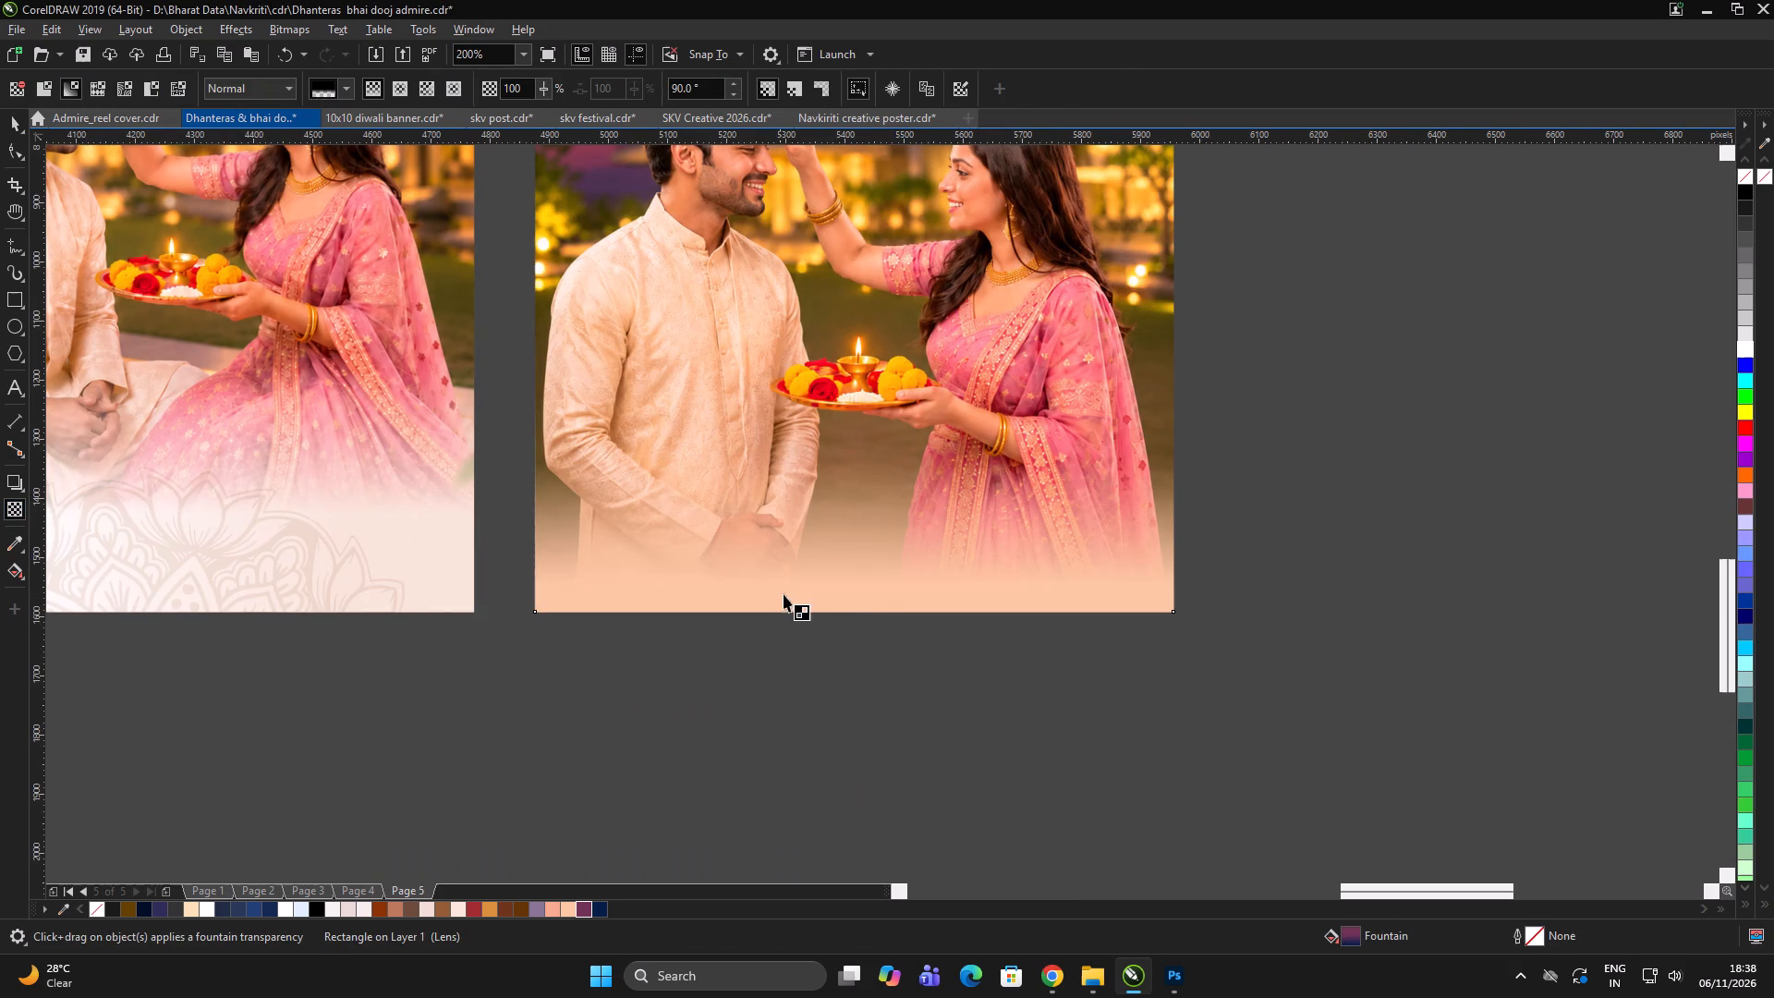
{"action": "key", "text": "space"}
{"action": "scroll", "coordinate": [784, 588], "scroll_direction": "down", "scroll_amount": 1}
{"action": "left_click", "coordinate": [784, 587]}
{"action": "key", "text": "ctrl+u"}
{"action": "key", "text": "ctrl+u"}
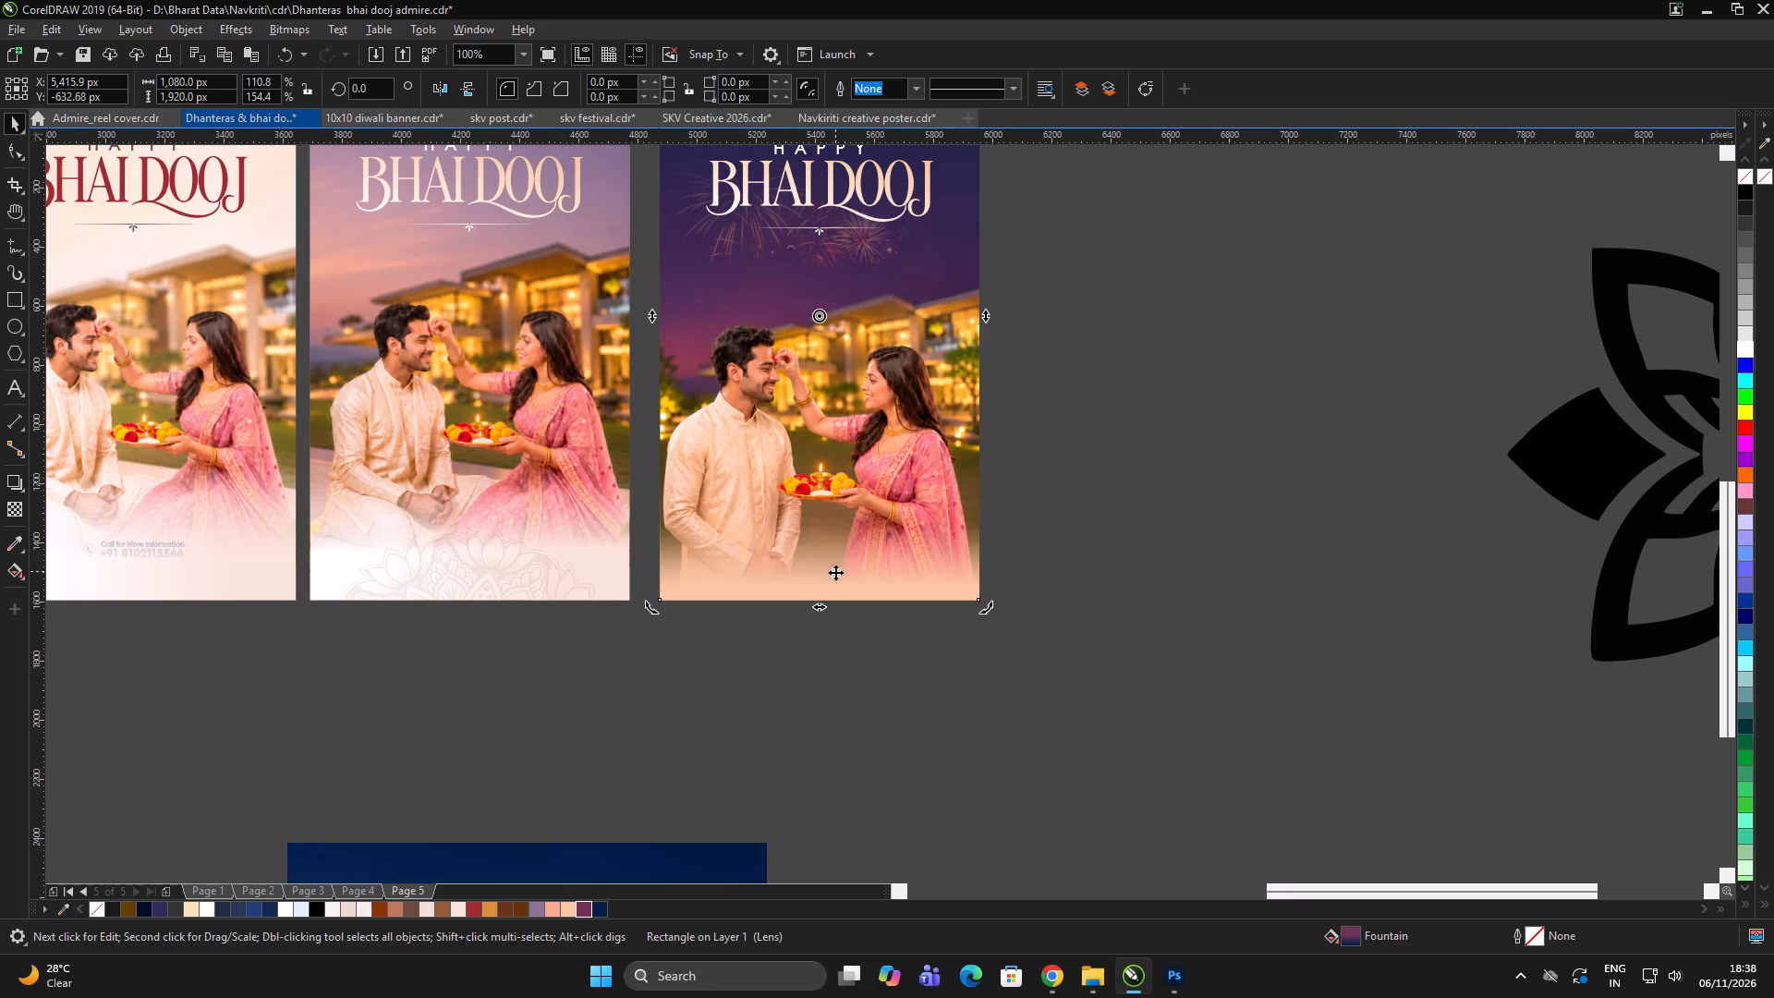
Move the top gradient overlay to the right of the fireworks poster and send it to the back.
{"action": "left_click", "coordinate": [1051, 559], "text": "ctrl"}
{"action": "left_click", "coordinate": [829, 464]}
{"action": "left_click_drag", "start_coordinate": [815, 398], "coordinate": [1018, 398]}
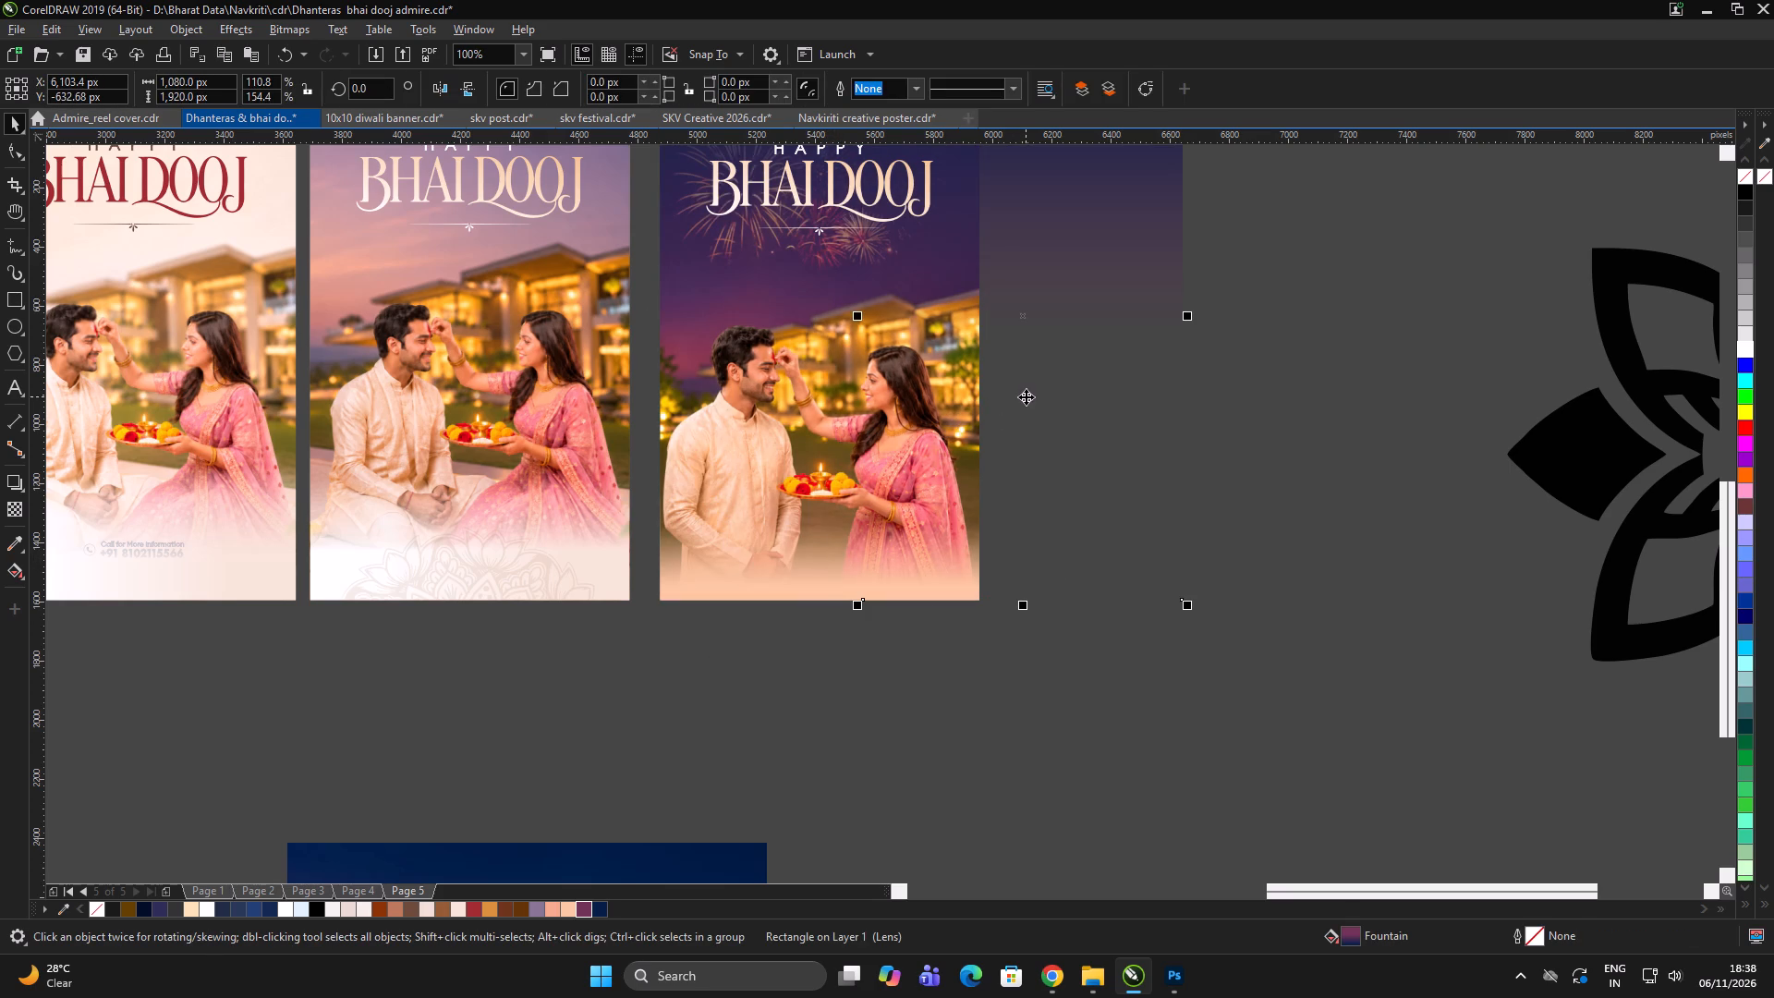
{"action": "key", "text": "shift+Page_Down"}
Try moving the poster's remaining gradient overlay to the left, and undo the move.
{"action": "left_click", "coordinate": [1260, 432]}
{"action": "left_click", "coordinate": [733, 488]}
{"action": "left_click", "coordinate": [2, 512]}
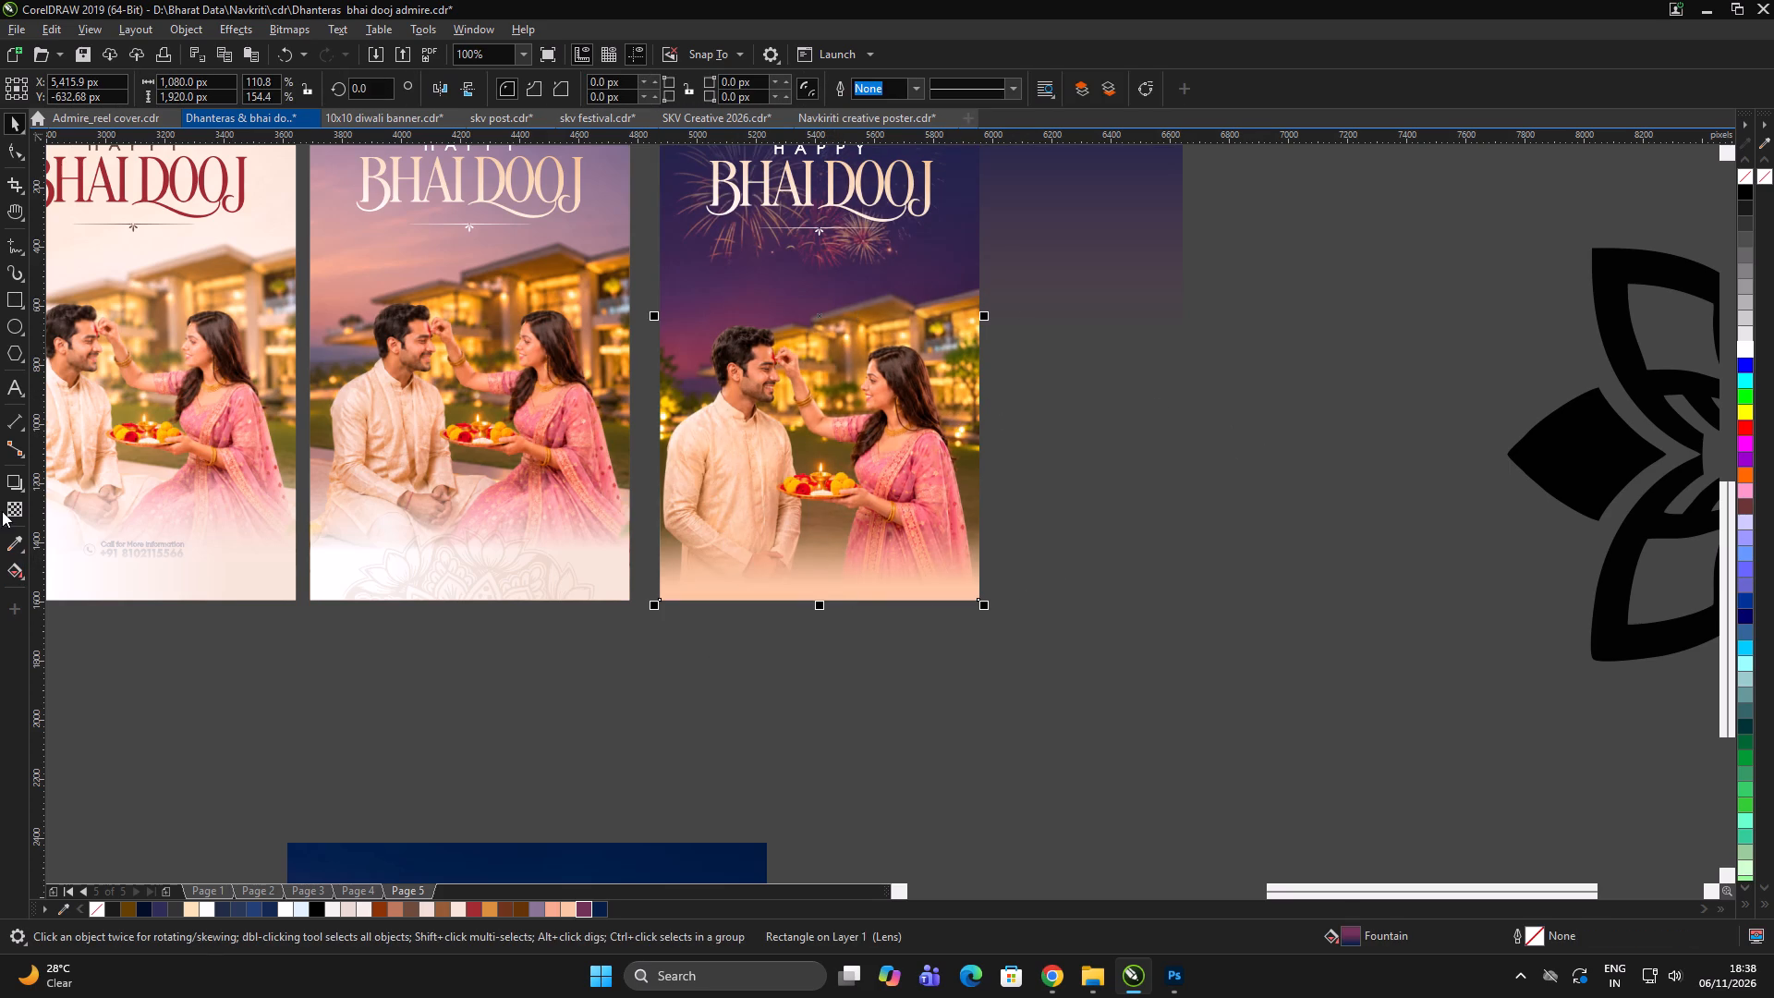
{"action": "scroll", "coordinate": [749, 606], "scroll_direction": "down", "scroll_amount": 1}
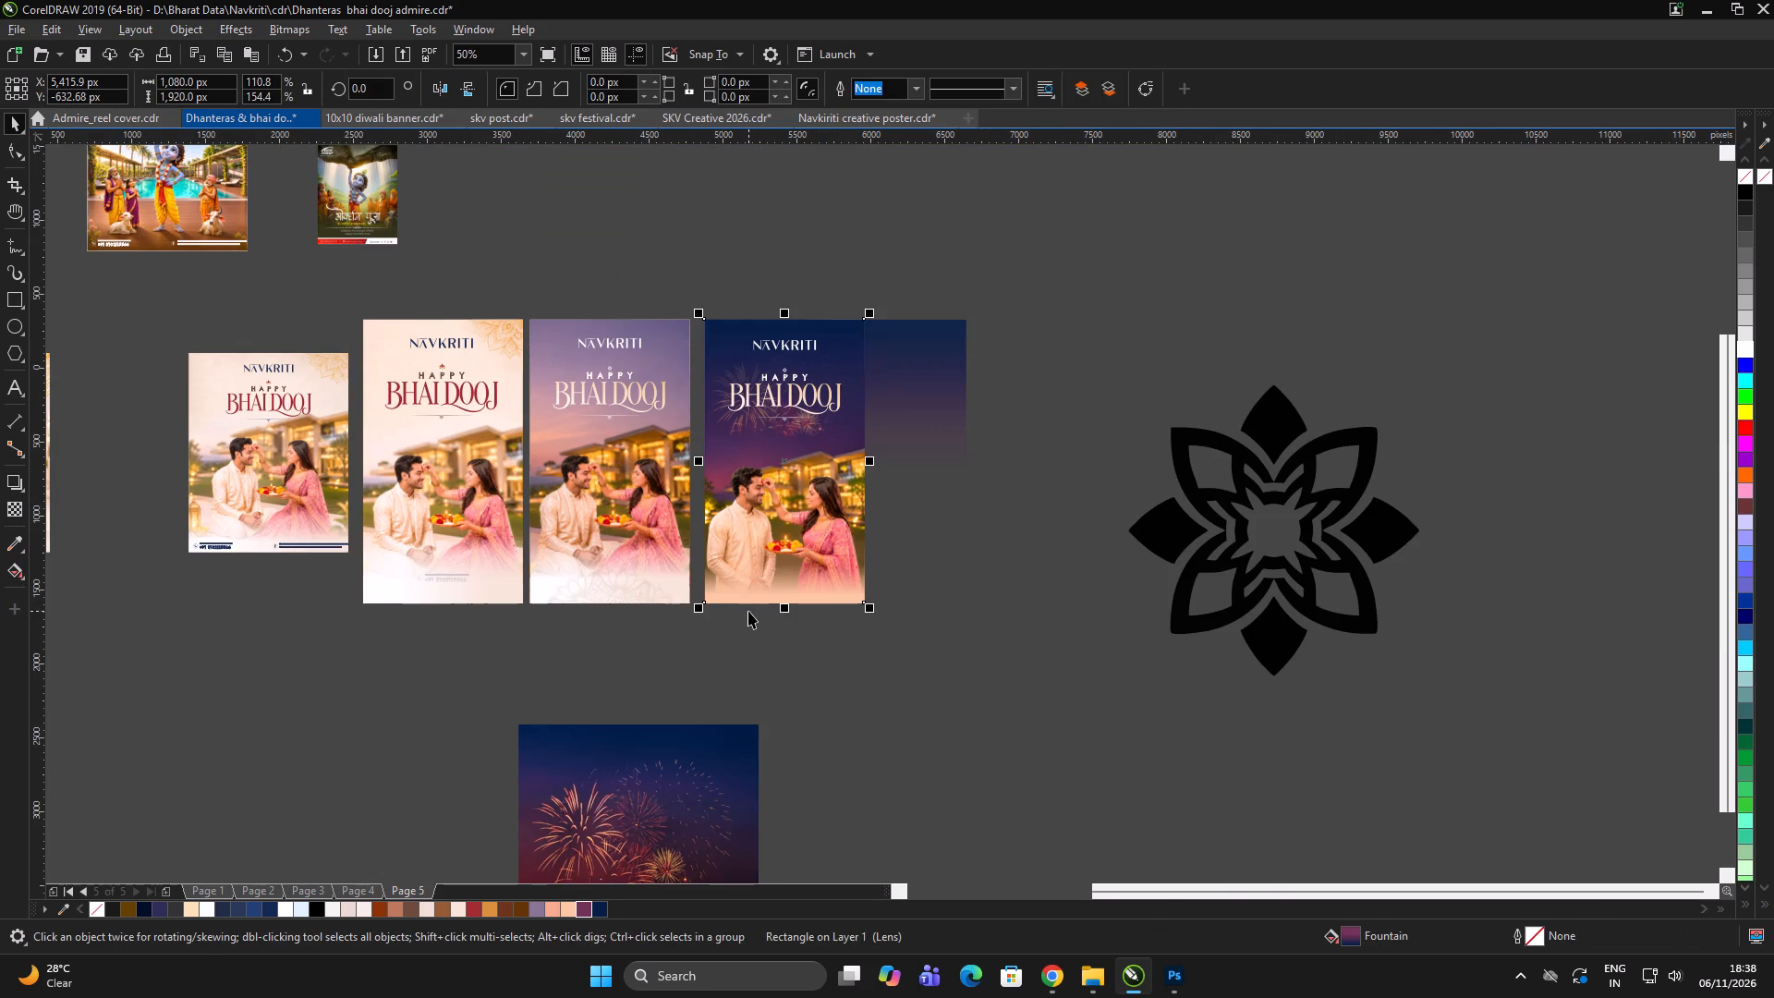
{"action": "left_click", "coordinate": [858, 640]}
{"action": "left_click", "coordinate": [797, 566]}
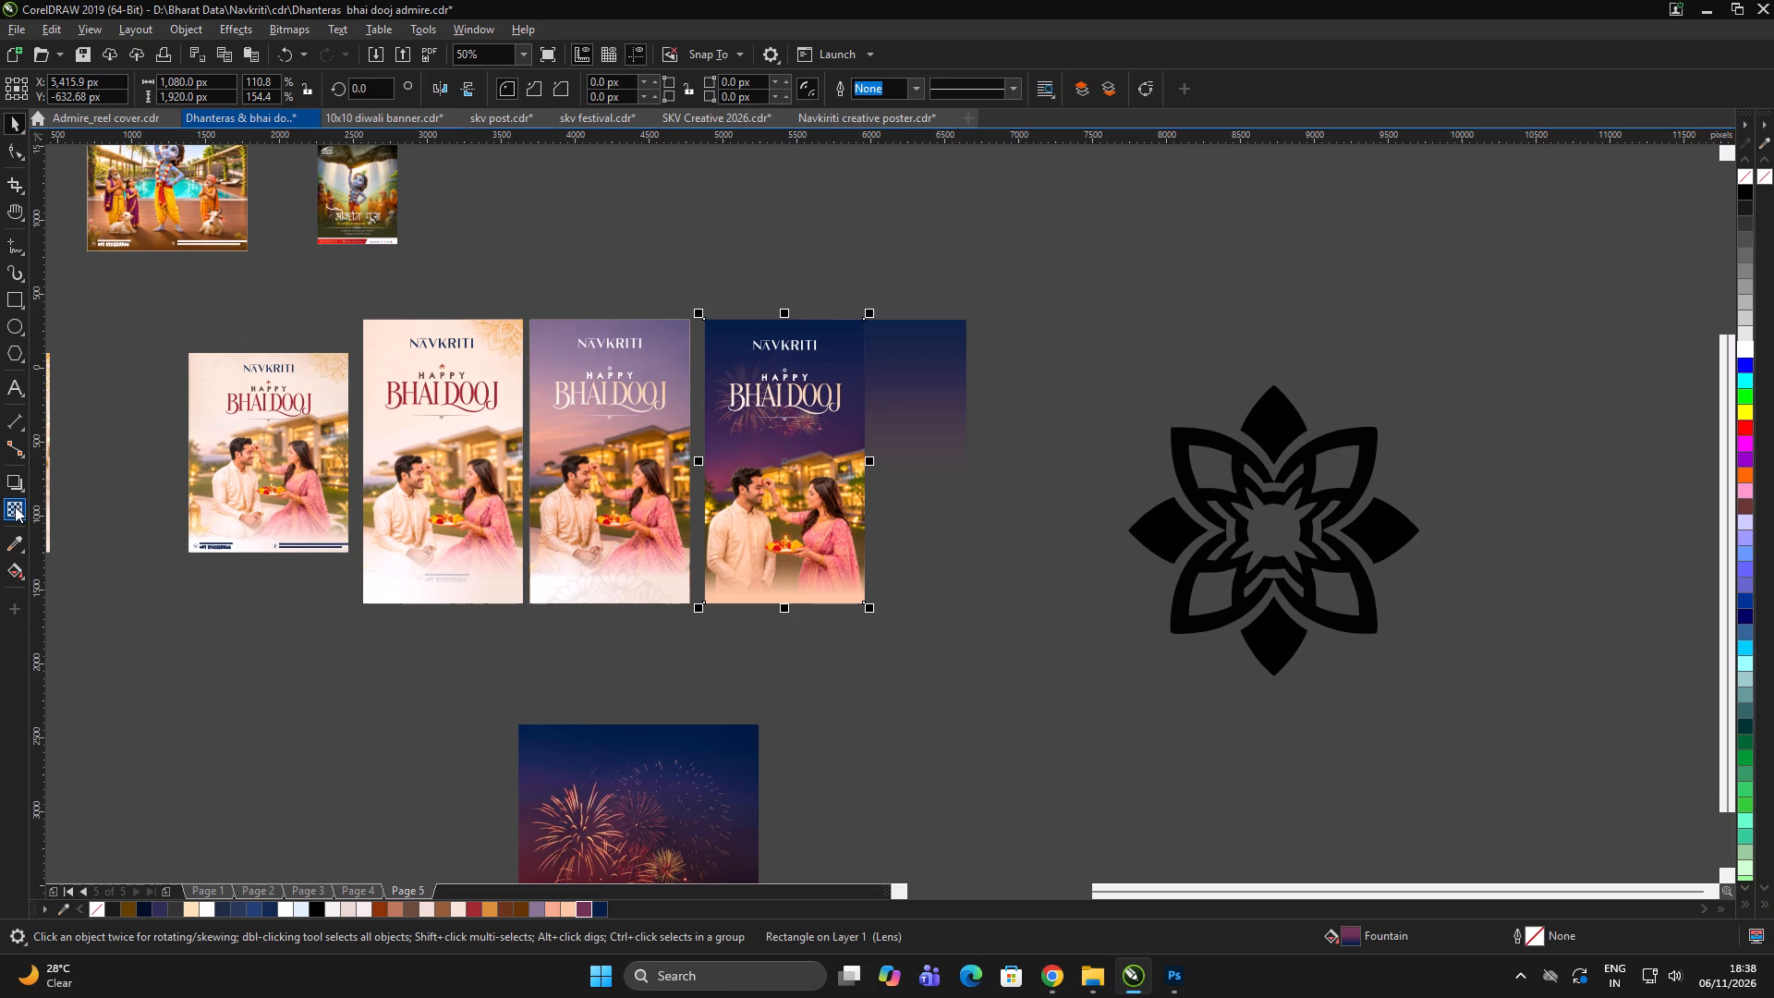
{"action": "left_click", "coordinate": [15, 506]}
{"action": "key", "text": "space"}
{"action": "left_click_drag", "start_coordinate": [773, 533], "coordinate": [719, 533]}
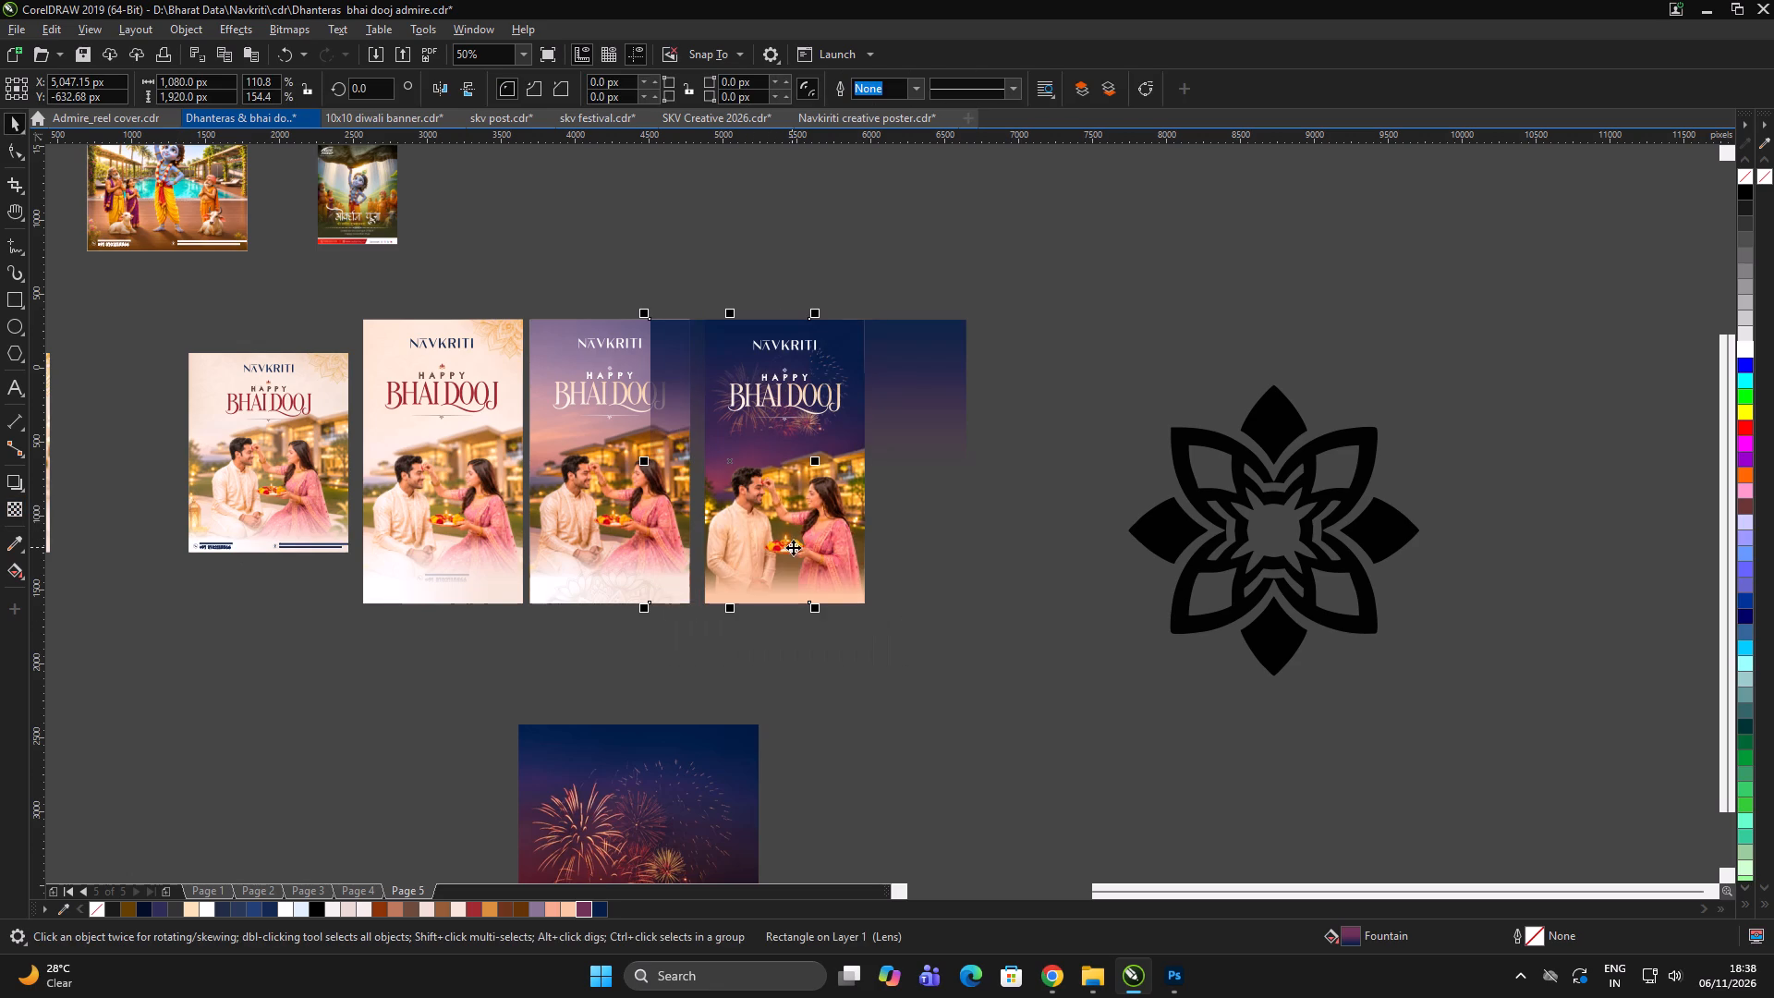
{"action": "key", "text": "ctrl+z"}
Centre the remaining gradient overlay on the one moved aside, group both, and move the pair clear of the poster.
{"action": "left_click", "coordinate": [964, 419], "text": "shift"}
{"action": "key", "text": "c"}
{"action": "key", "text": "ctrl+g"}
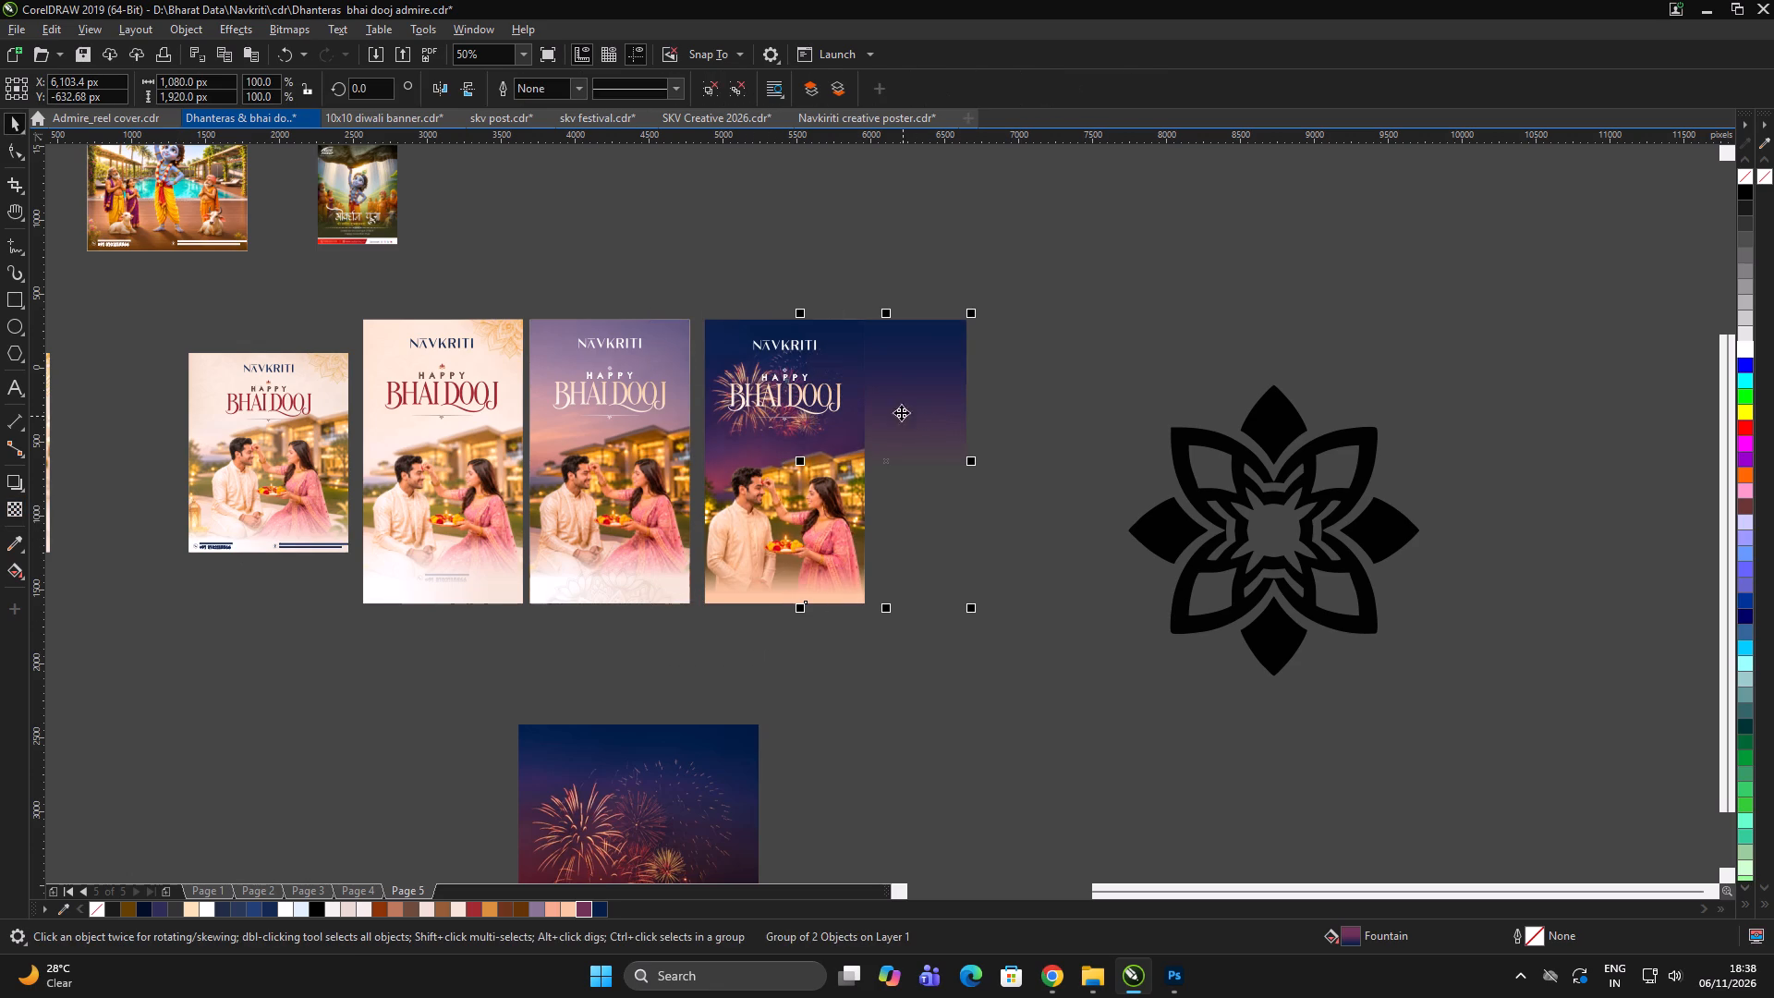
{"action": "left_click_drag", "start_coordinate": [892, 398], "coordinate": [996, 403]}
Set the start transparency of the peach fade rectangle at the fireworks poster's bottom to 32.
{"action": "left_click", "coordinate": [743, 536]}
{"action": "left_click", "coordinate": [14, 512]}
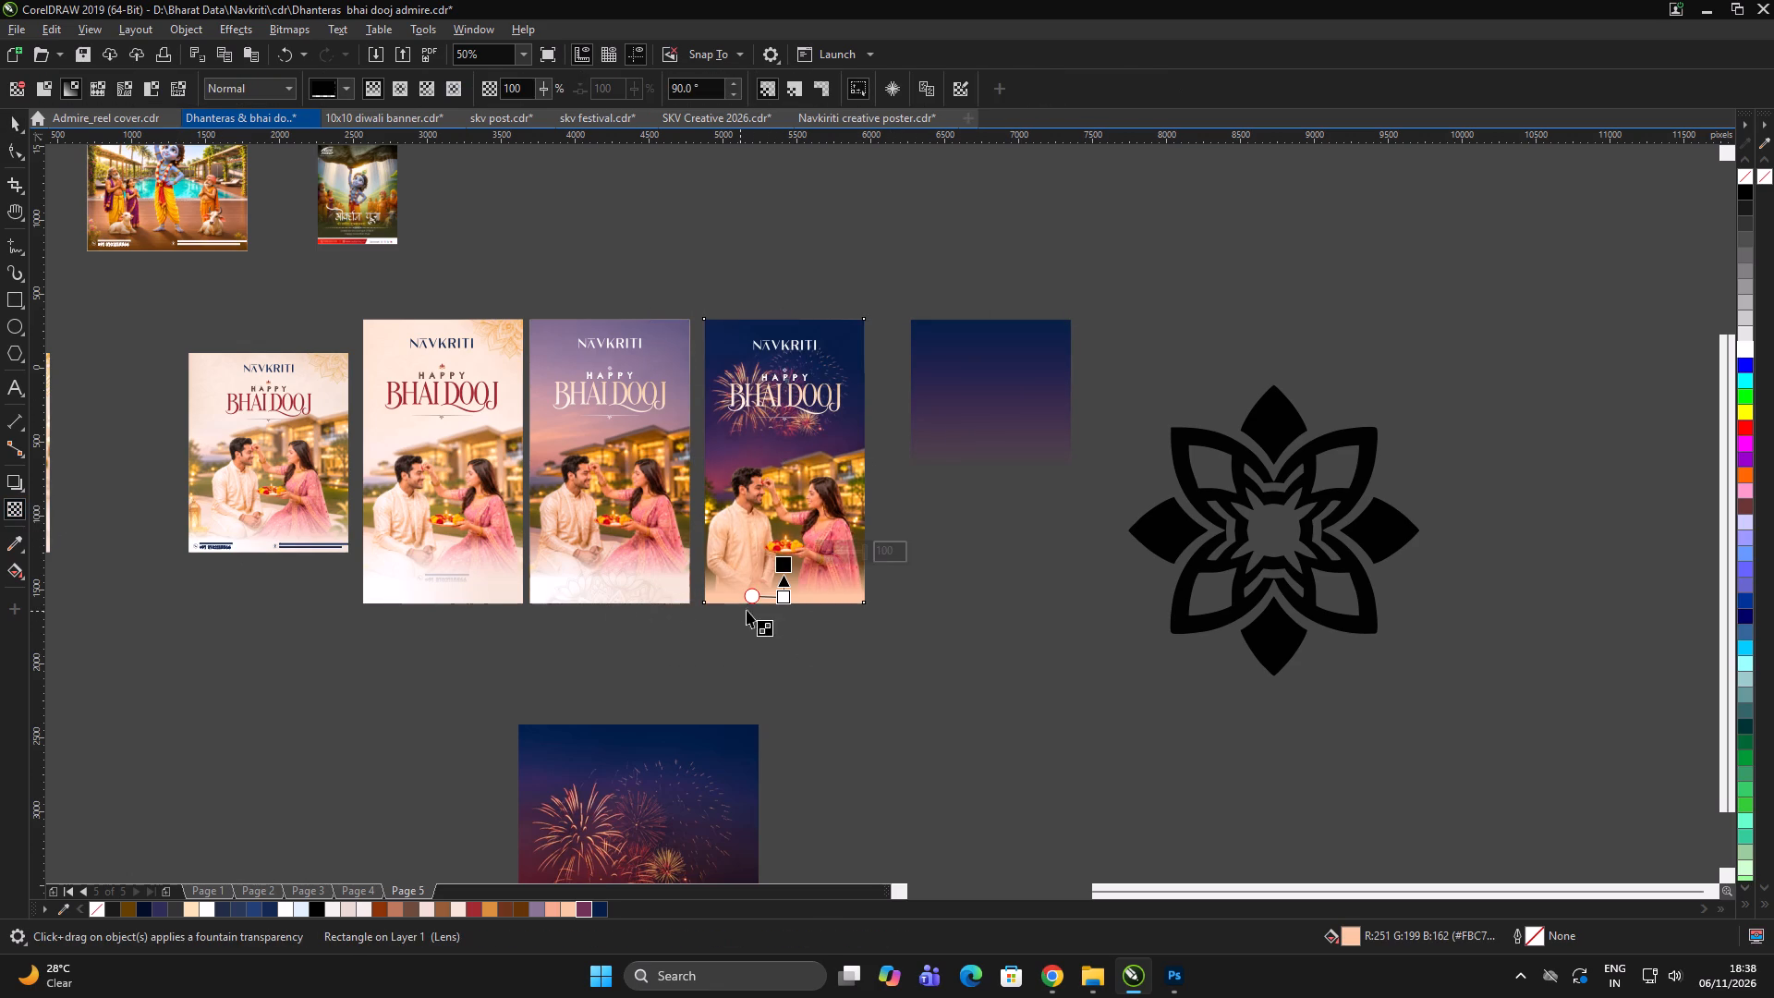
{"action": "left_click", "coordinate": [782, 598]}
{"action": "scroll", "coordinate": [807, 602], "scroll_direction": "up", "scroll_amount": 2}
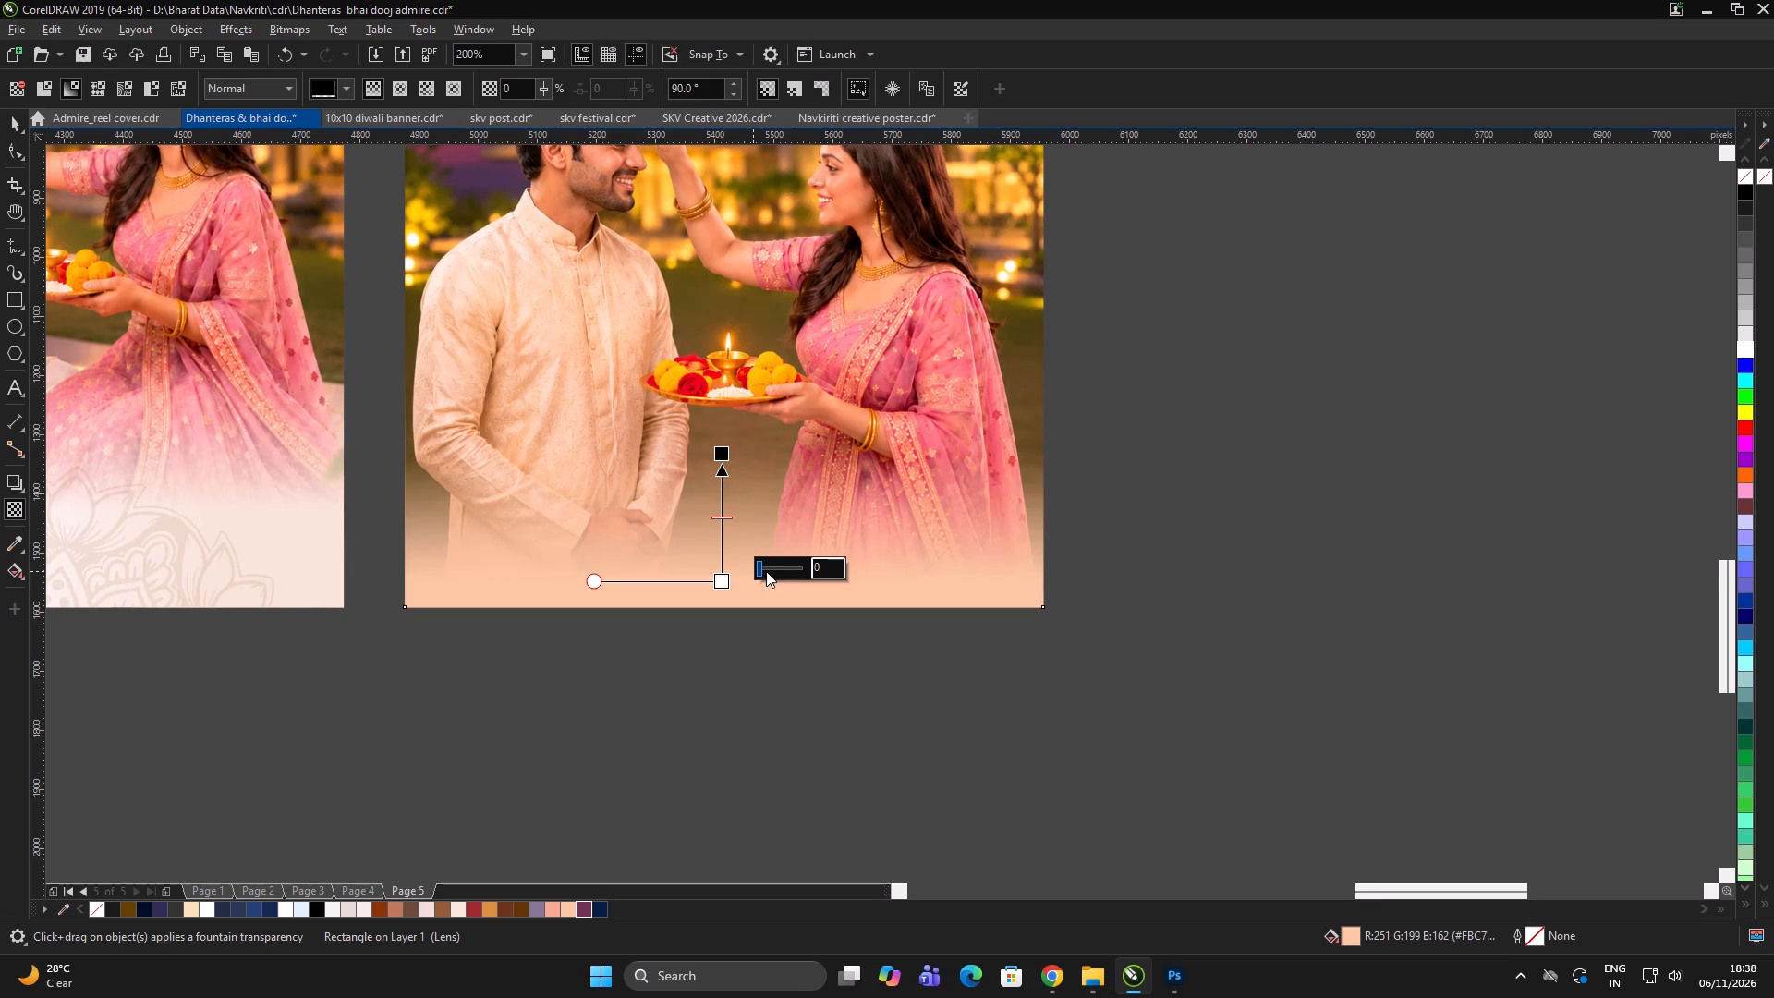
{"action": "left_click", "coordinate": [766, 571]}
{"action": "left_click", "coordinate": [769, 566]}
{"action": "left_click", "coordinate": [773, 564]}
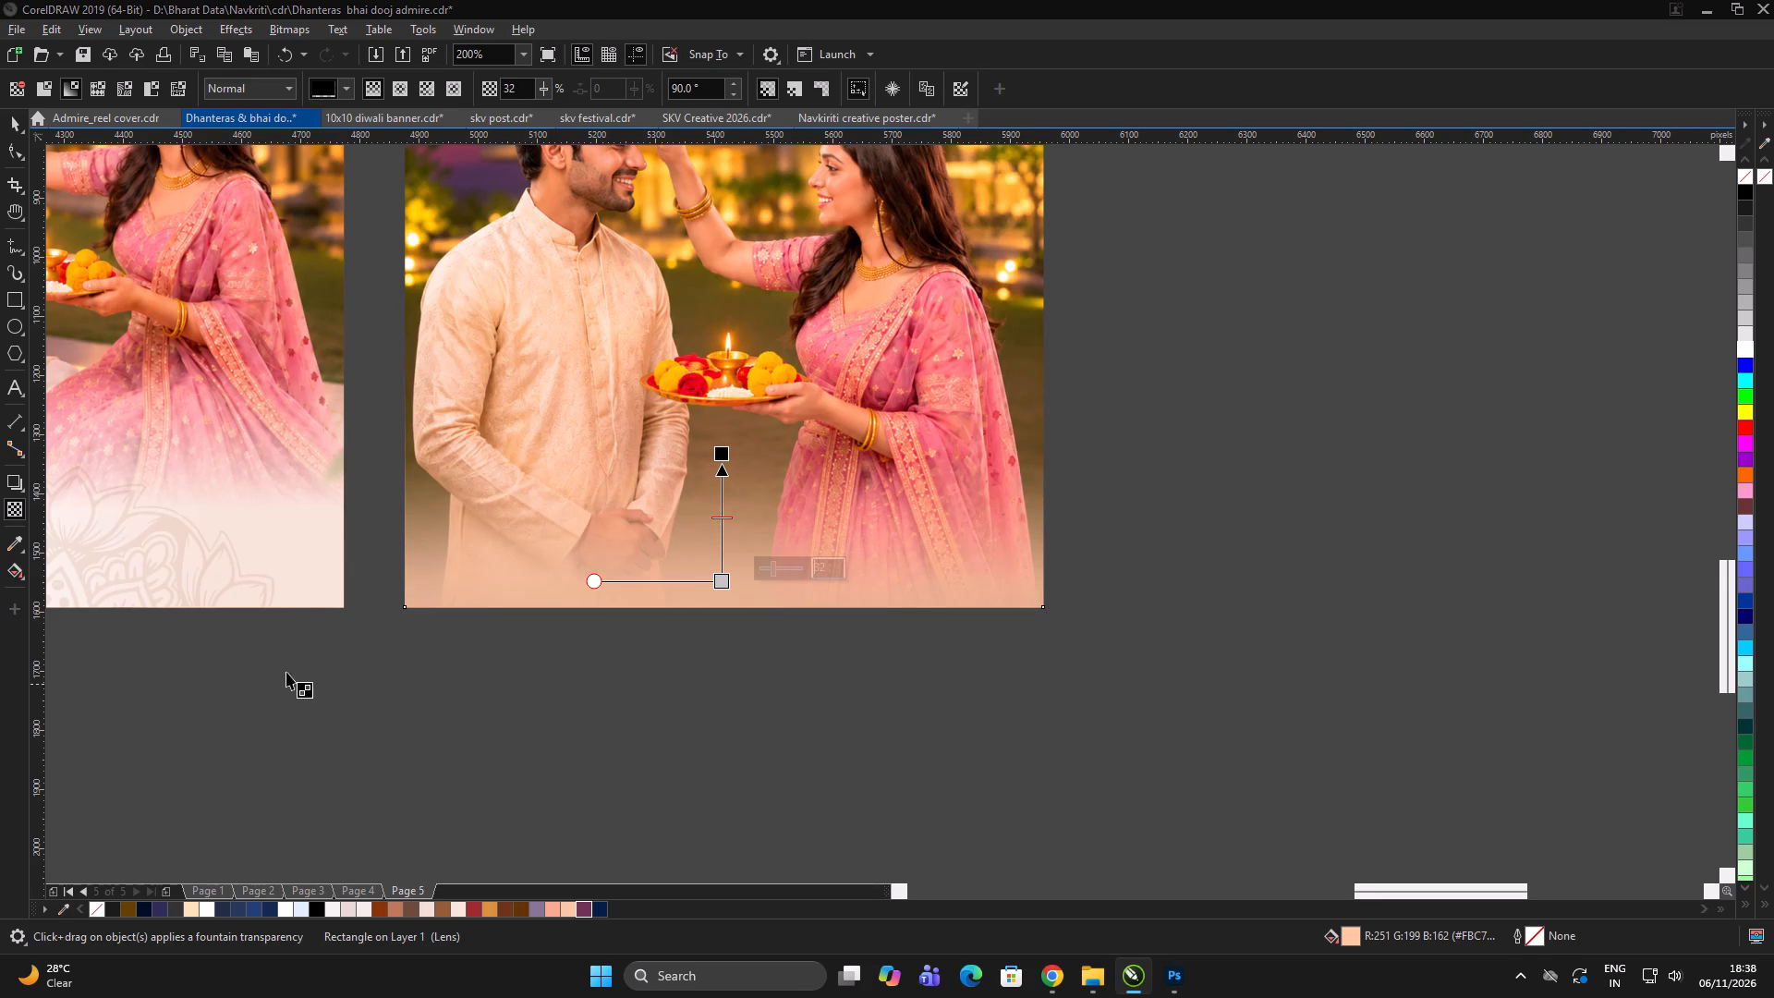
{"action": "left_click", "coordinate": [6, 117]}
Return the grouped gradient overlays to the fireworks poster, bringing them to the front and centring them horizontally.
{"action": "scroll", "coordinate": [733, 629], "scroll_direction": "down", "scroll_amount": 3}
{"action": "double_click", "coordinate": [846, 742]}
{"action": "left_click", "coordinate": [977, 449]}
{"action": "scroll", "coordinate": [956, 448], "scroll_direction": "up", "scroll_amount": 1}
{"action": "left_click_drag", "start_coordinate": [972, 437], "coordinate": [745, 410]}
{"action": "key", "text": "shift+Return"}
{"action": "key", "text": "shift+Page_Up"}
{"action": "left_click", "coordinate": [1112, 456]}
{"action": "left_click", "coordinate": [832, 456]}
{"action": "left_click", "coordinate": [487, 612], "text": "shift"}
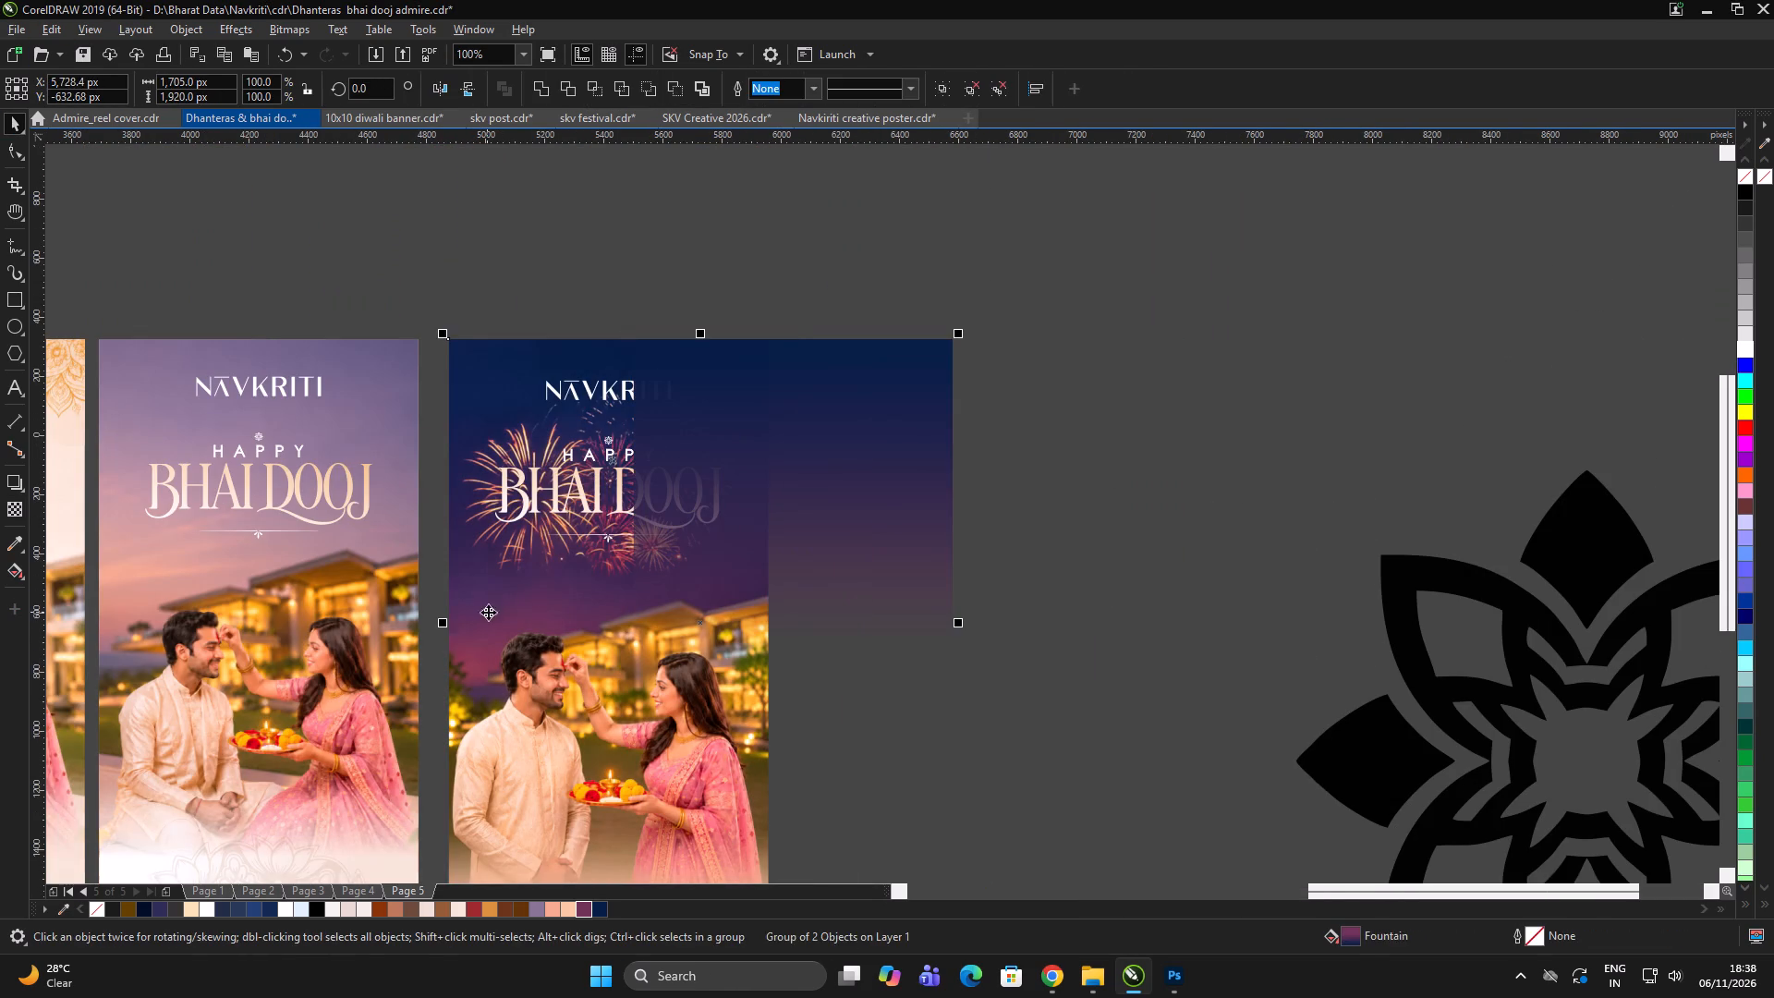
{"action": "key", "text": "c"}
Bring the Navkriti logo and Happy Bhai Dooj lettering in front of the gradient overlays.
{"action": "left_click", "coordinate": [1074, 407]}
{"action": "left_click", "coordinate": [1076, 401]}
{"action": "left_click_drag", "start_coordinate": [970, 283], "coordinate": [339, 599]}
{"action": "key", "text": "shift+Page_Up"}
Group all of the fireworks poster's elements.
{"action": "scroll", "coordinate": [931, 372], "scroll_direction": "down", "scroll_amount": 1}
{"action": "double_click", "coordinate": [972, 326]}
{"action": "left_click_drag", "start_coordinate": [930, 285], "coordinate": [682, 662]}
{"action": "key", "text": "ctrl+g"}
Export the revised fireworks poster as a JPEG in RGB Color (24-bit), replacing the "navkriti_ bhai dooj" file.
{"action": "key", "text": "ctrl+e"}
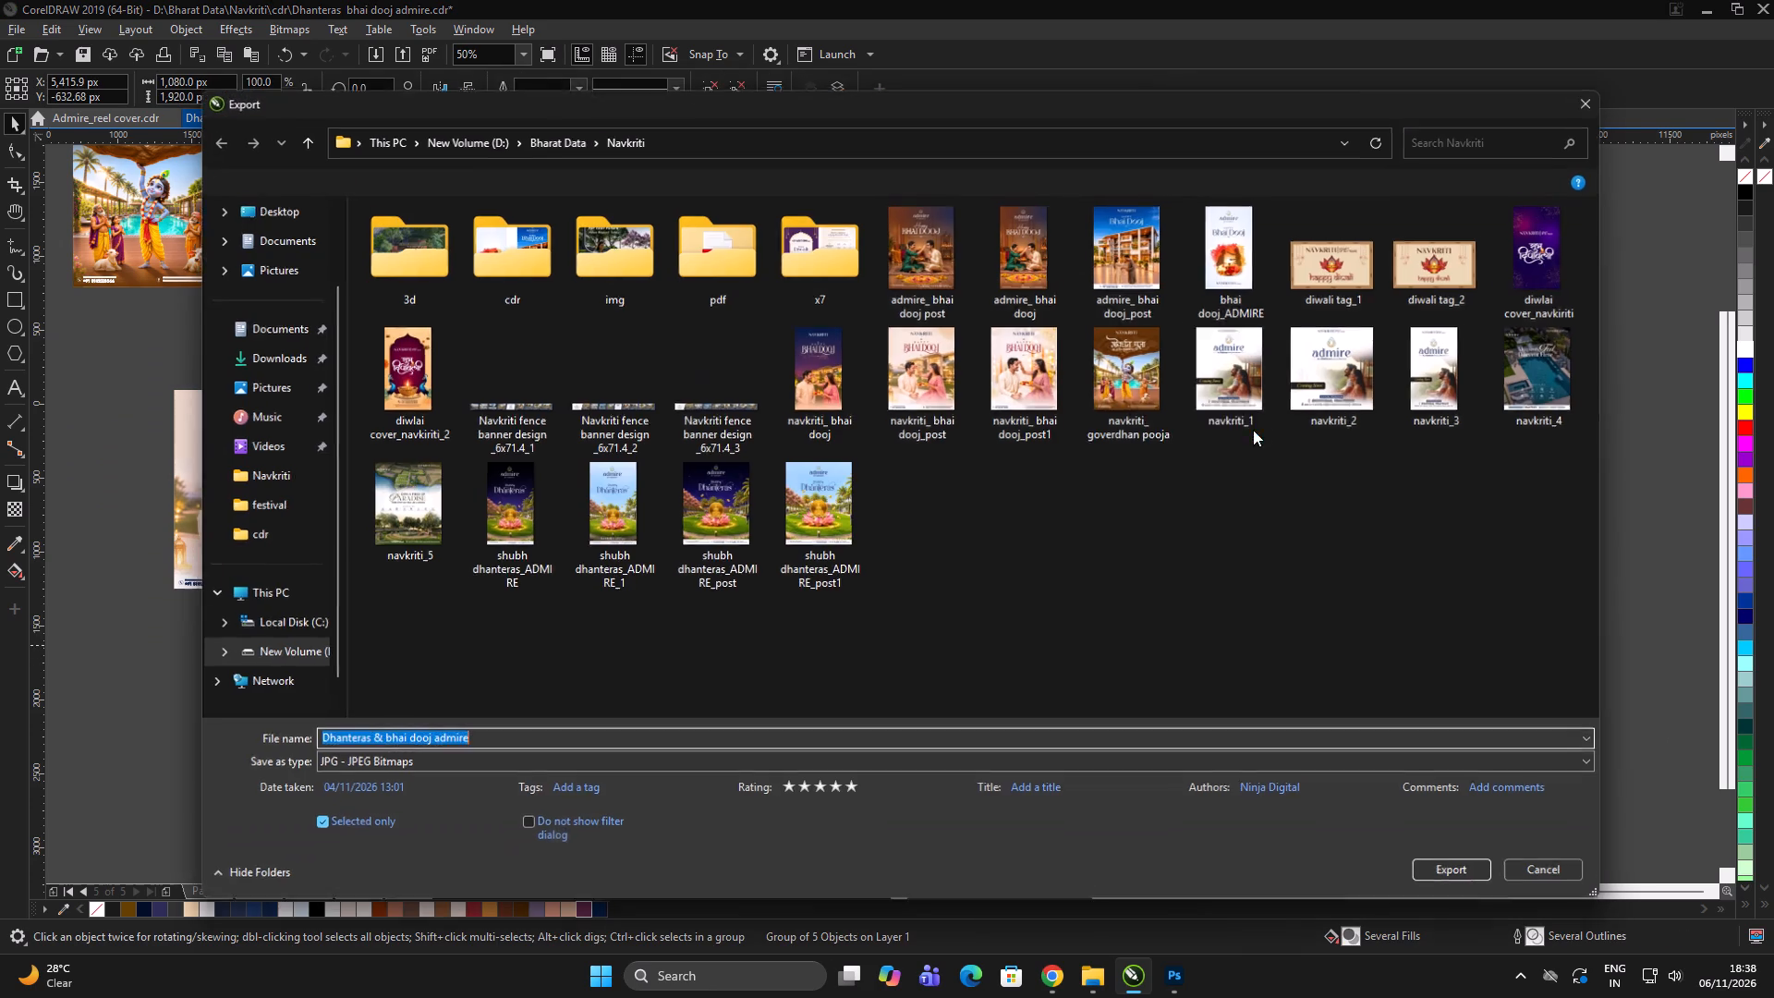
{"action": "left_click", "coordinate": [831, 388]}
{"action": "left_click", "coordinate": [1476, 868]}
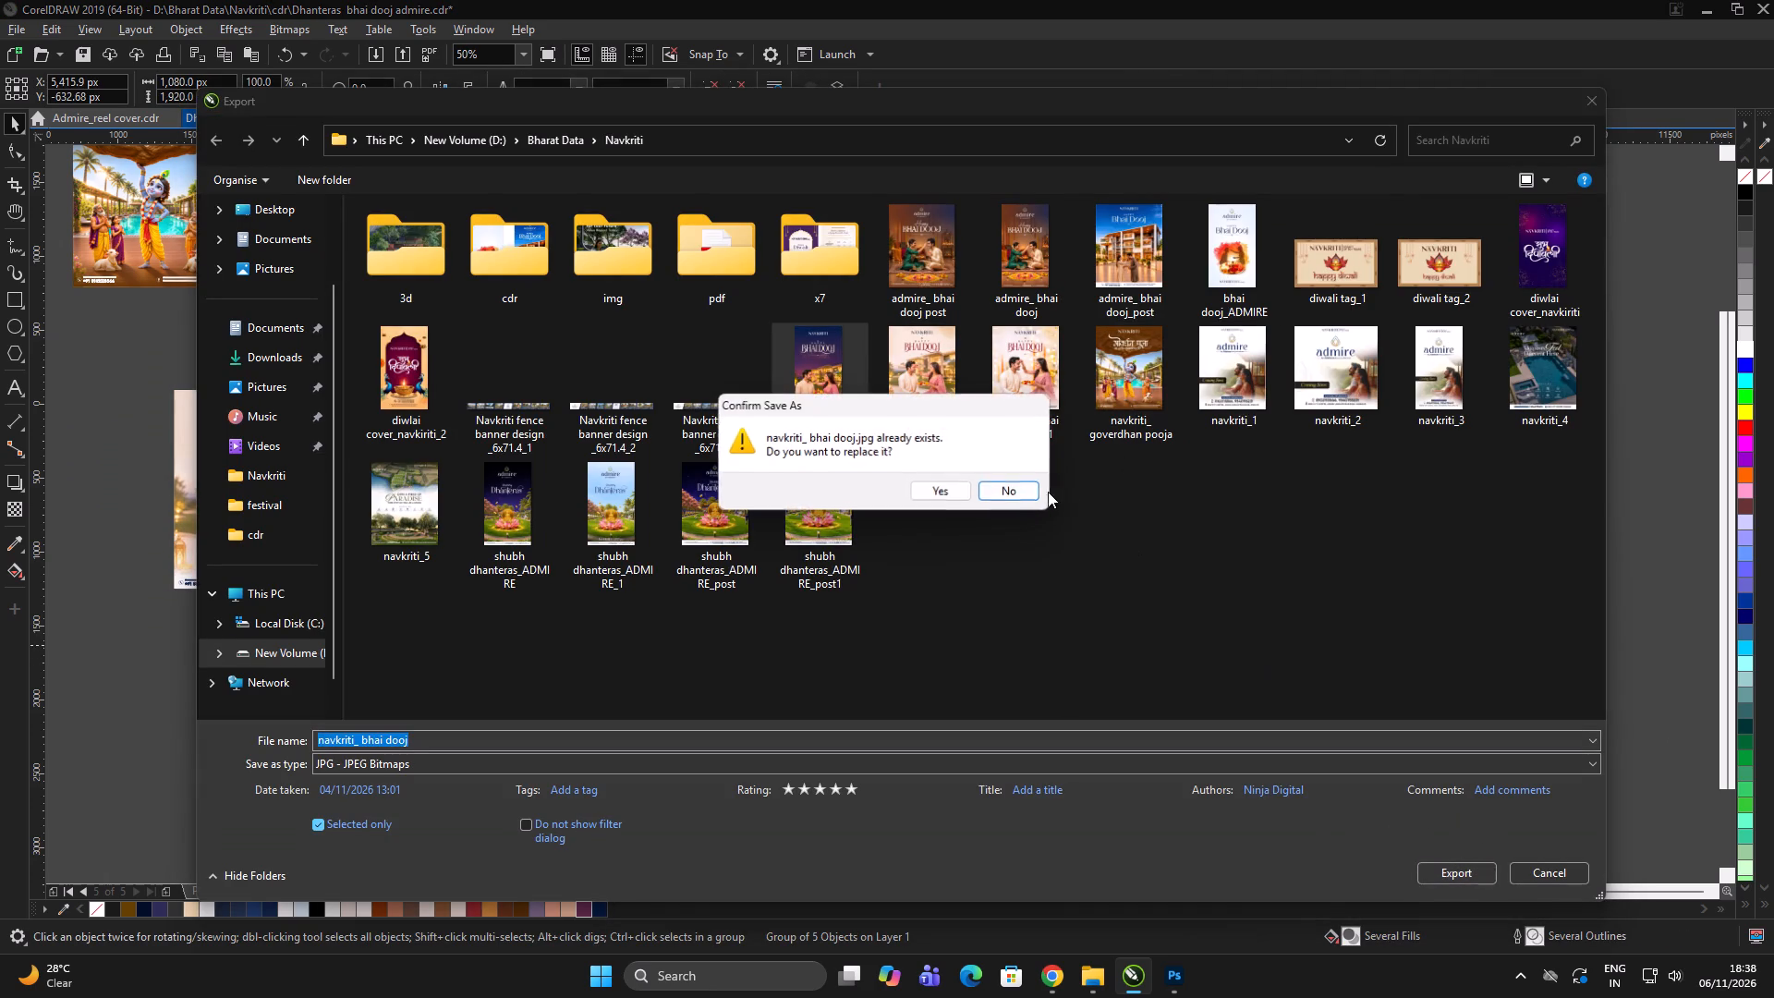
{"action": "left_click", "coordinate": [949, 483]}
{"action": "left_click", "coordinate": [1185, 291]}
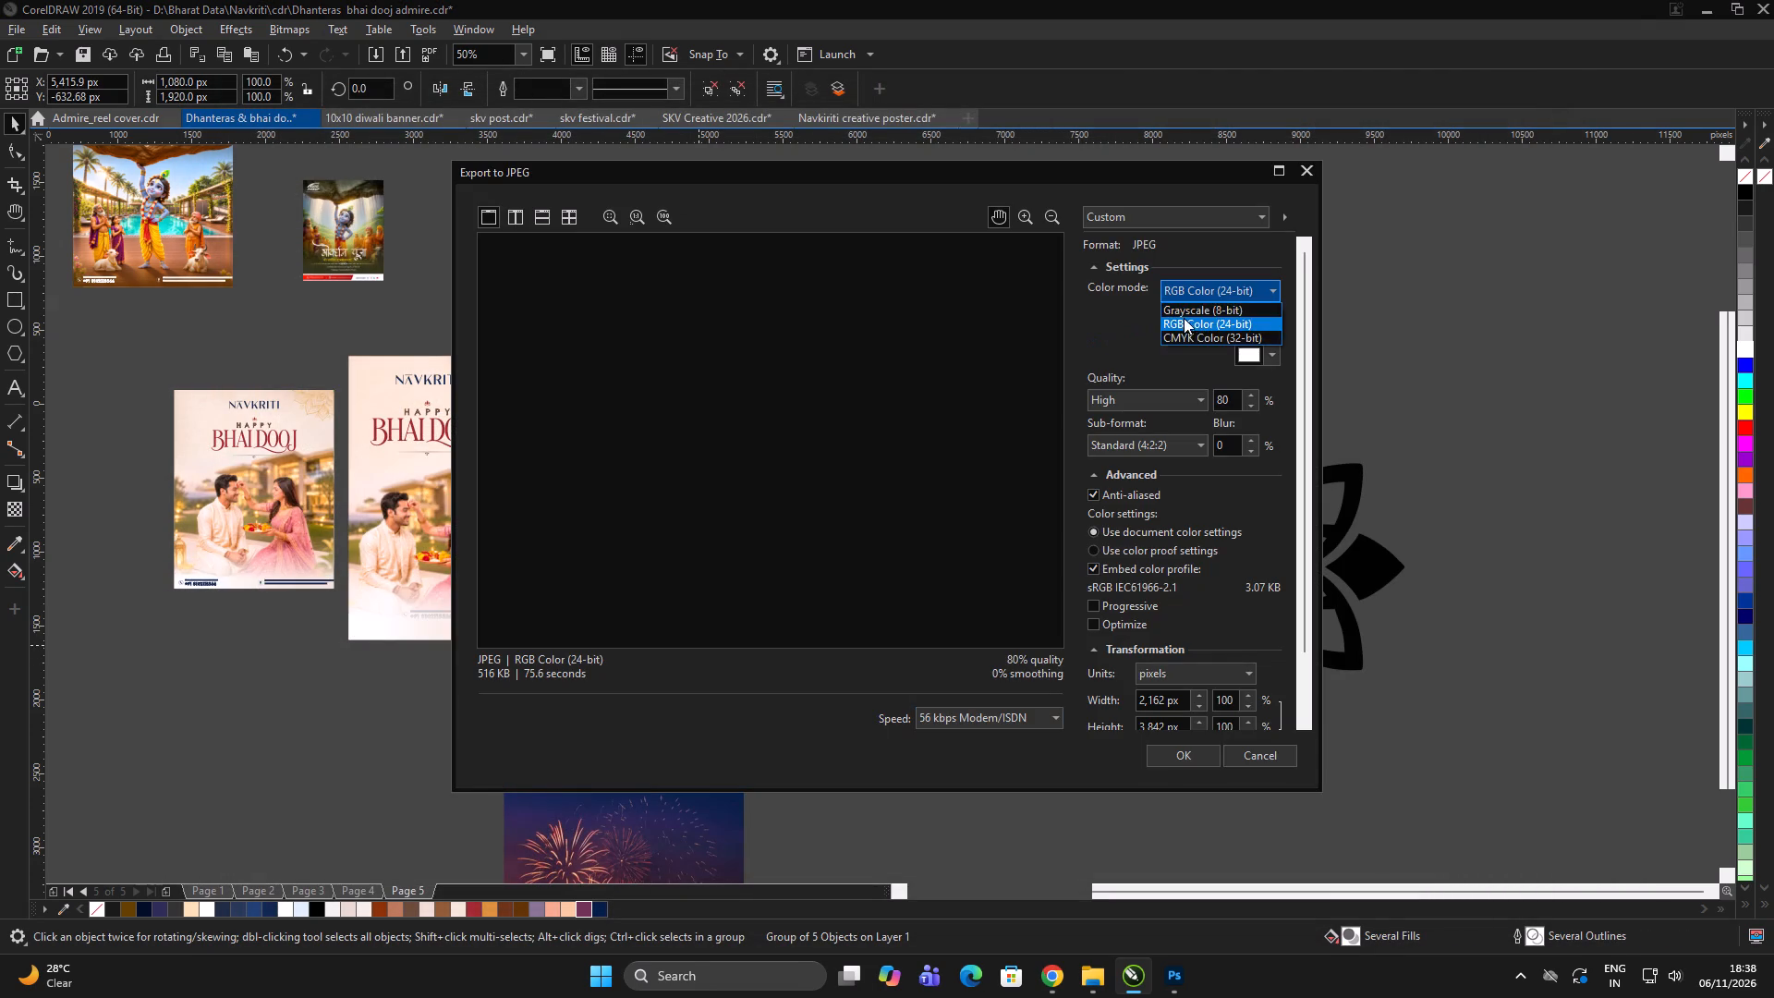
{"action": "left_click", "coordinate": [1183, 321]}
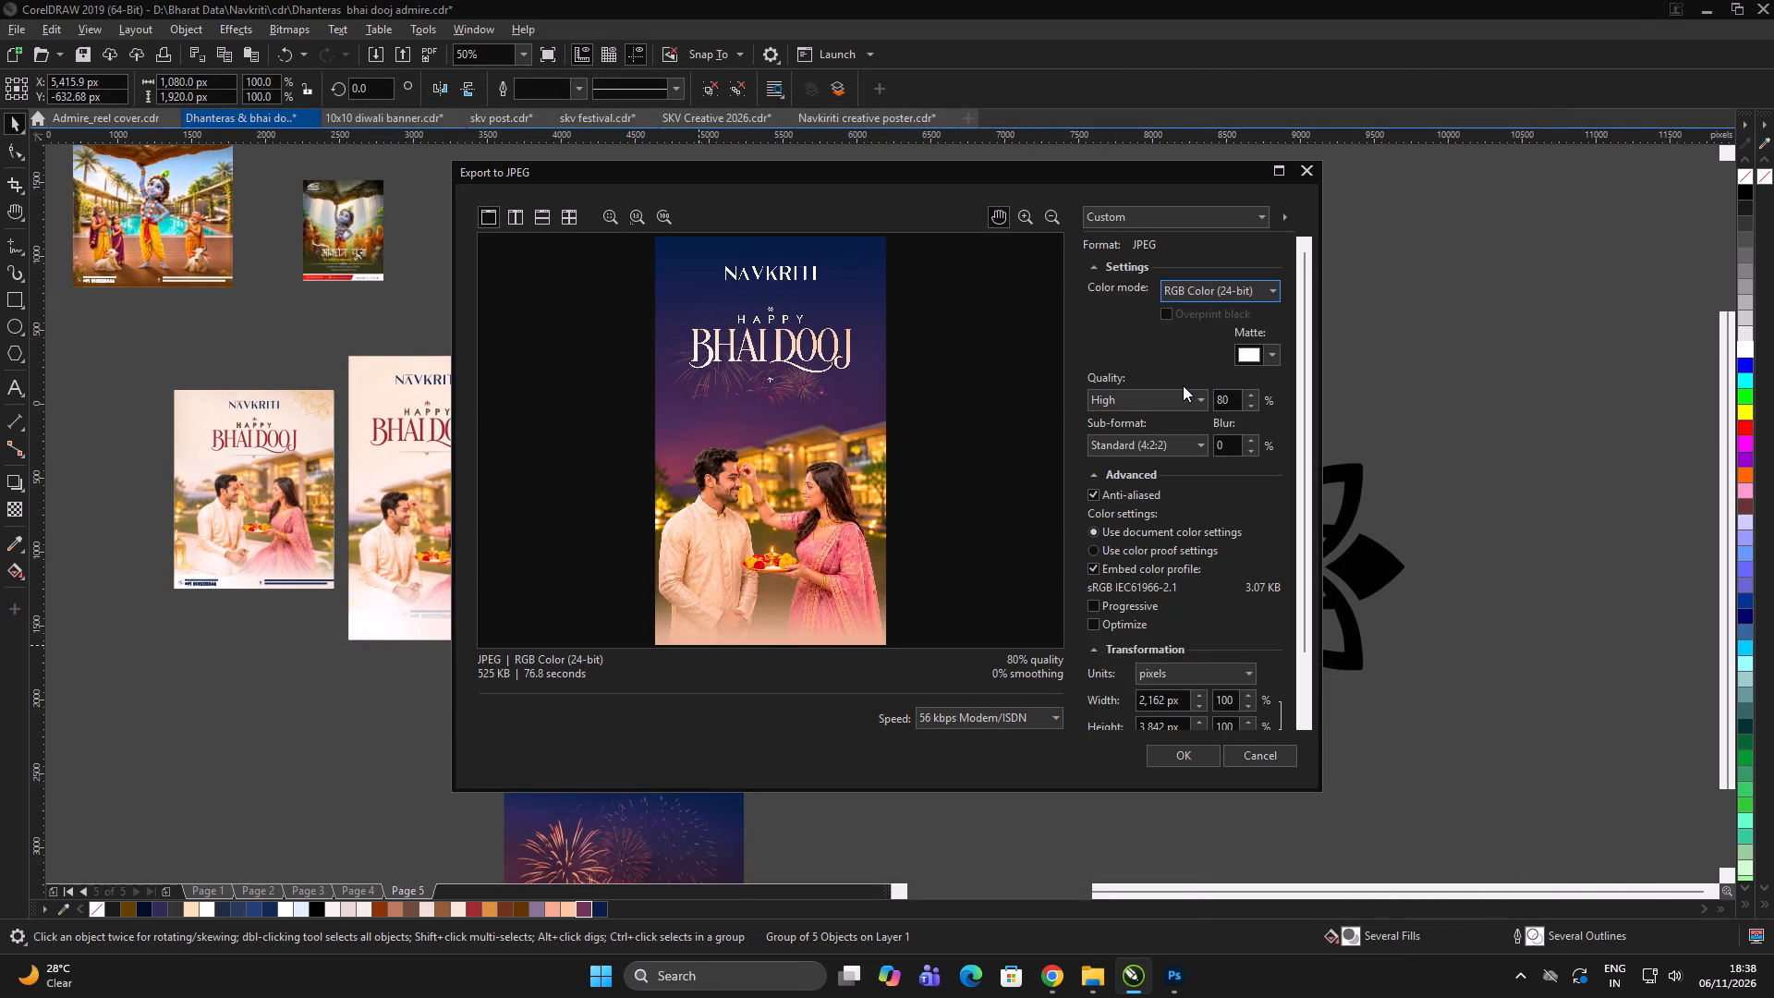
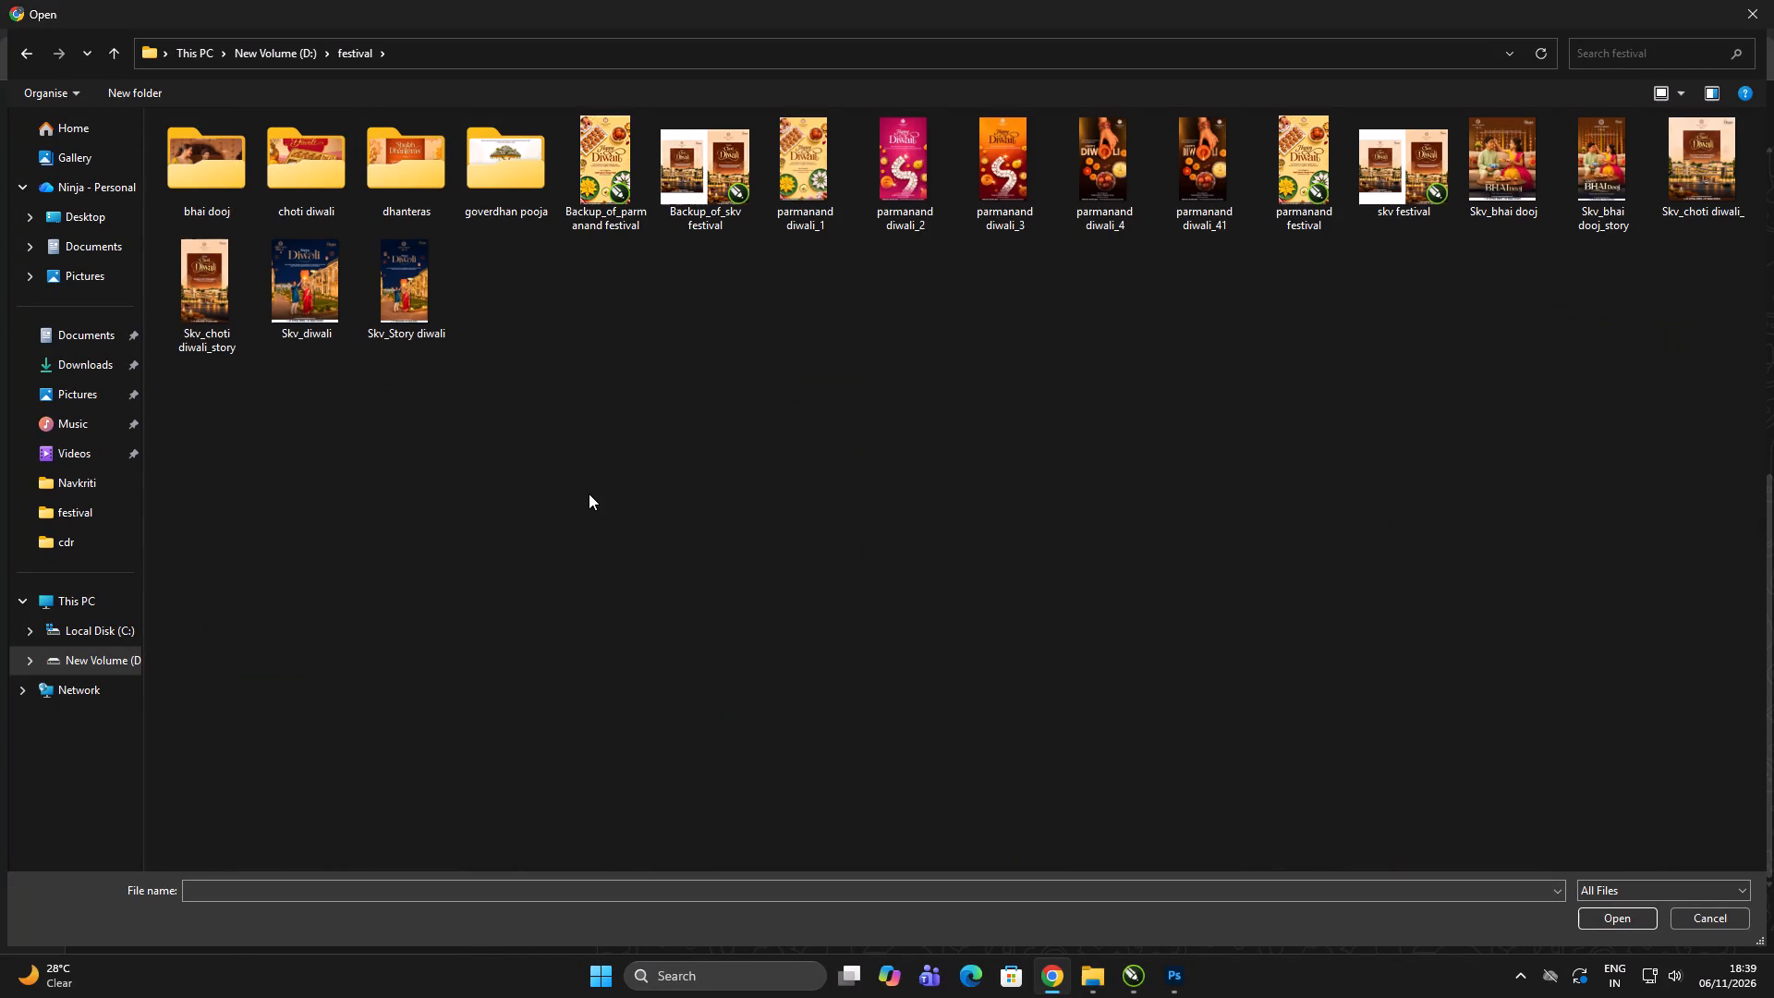
In Chrome's file selection dialog, open the Navkriti folder inside Bharat Data on New Volume (D:).
{"action": "left_click", "coordinate": [99, 669]}
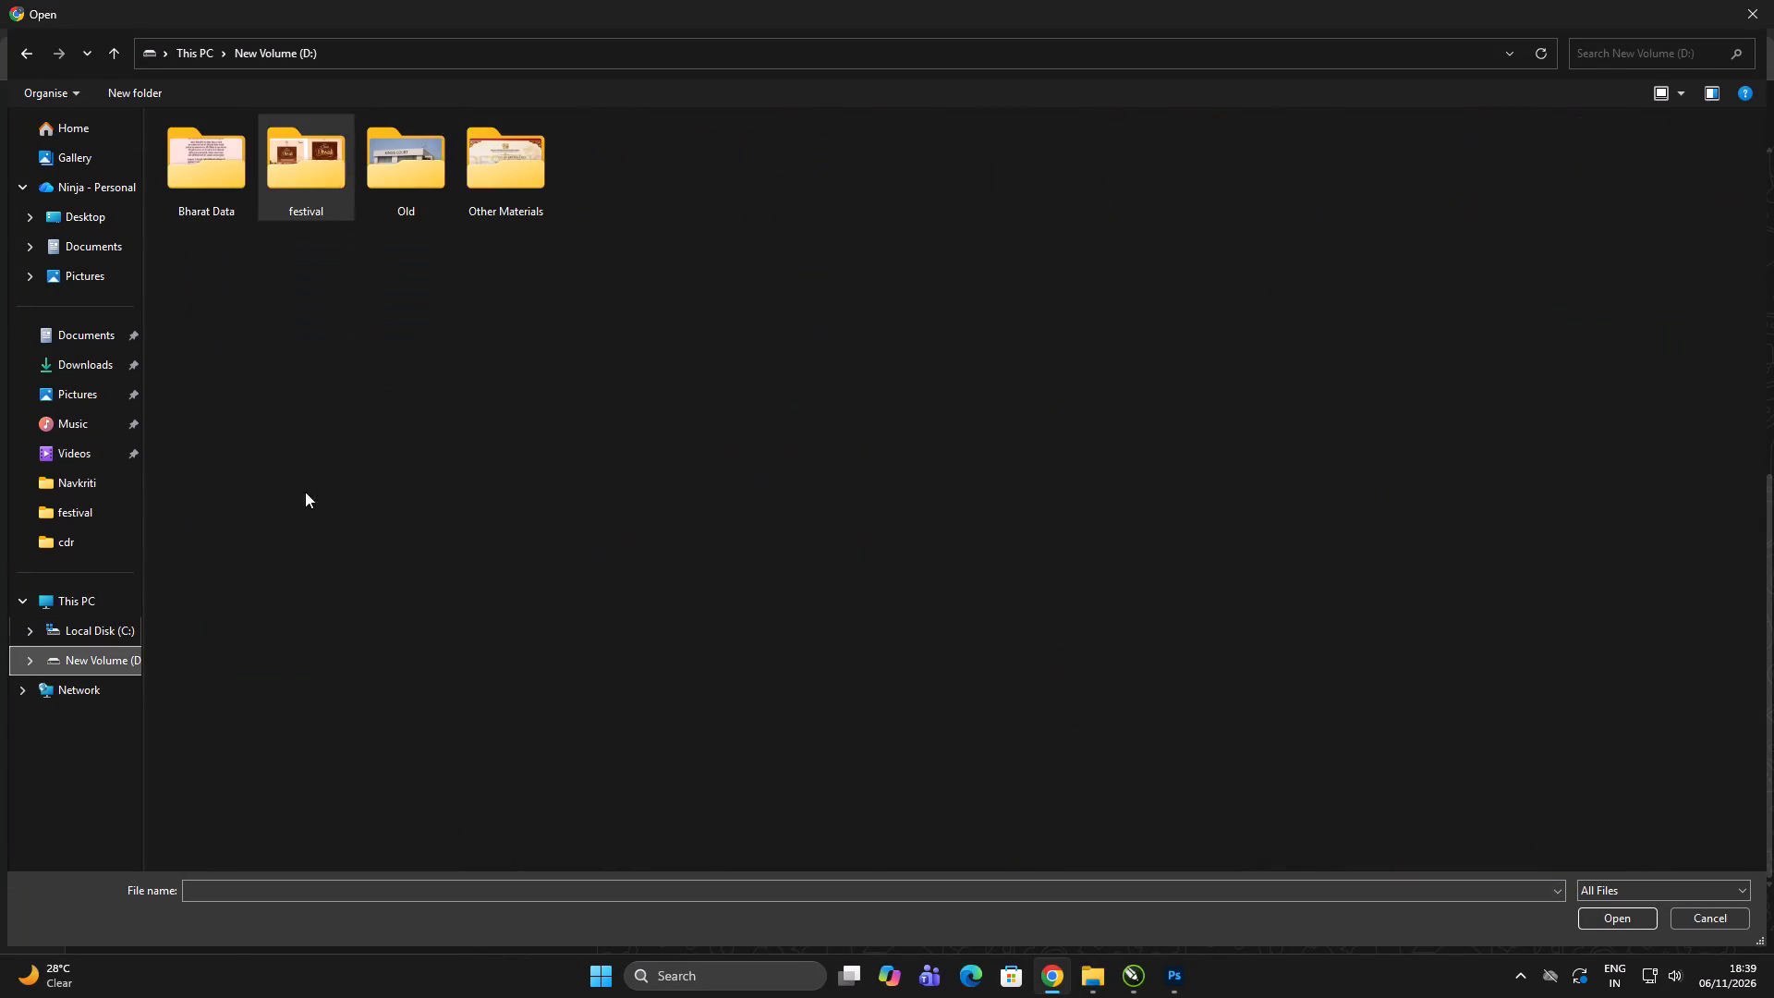
{"action": "double_click", "coordinate": [223, 155]}
{"action": "left_click", "coordinate": [439, 383]}
{"action": "type", "text": "nav"}
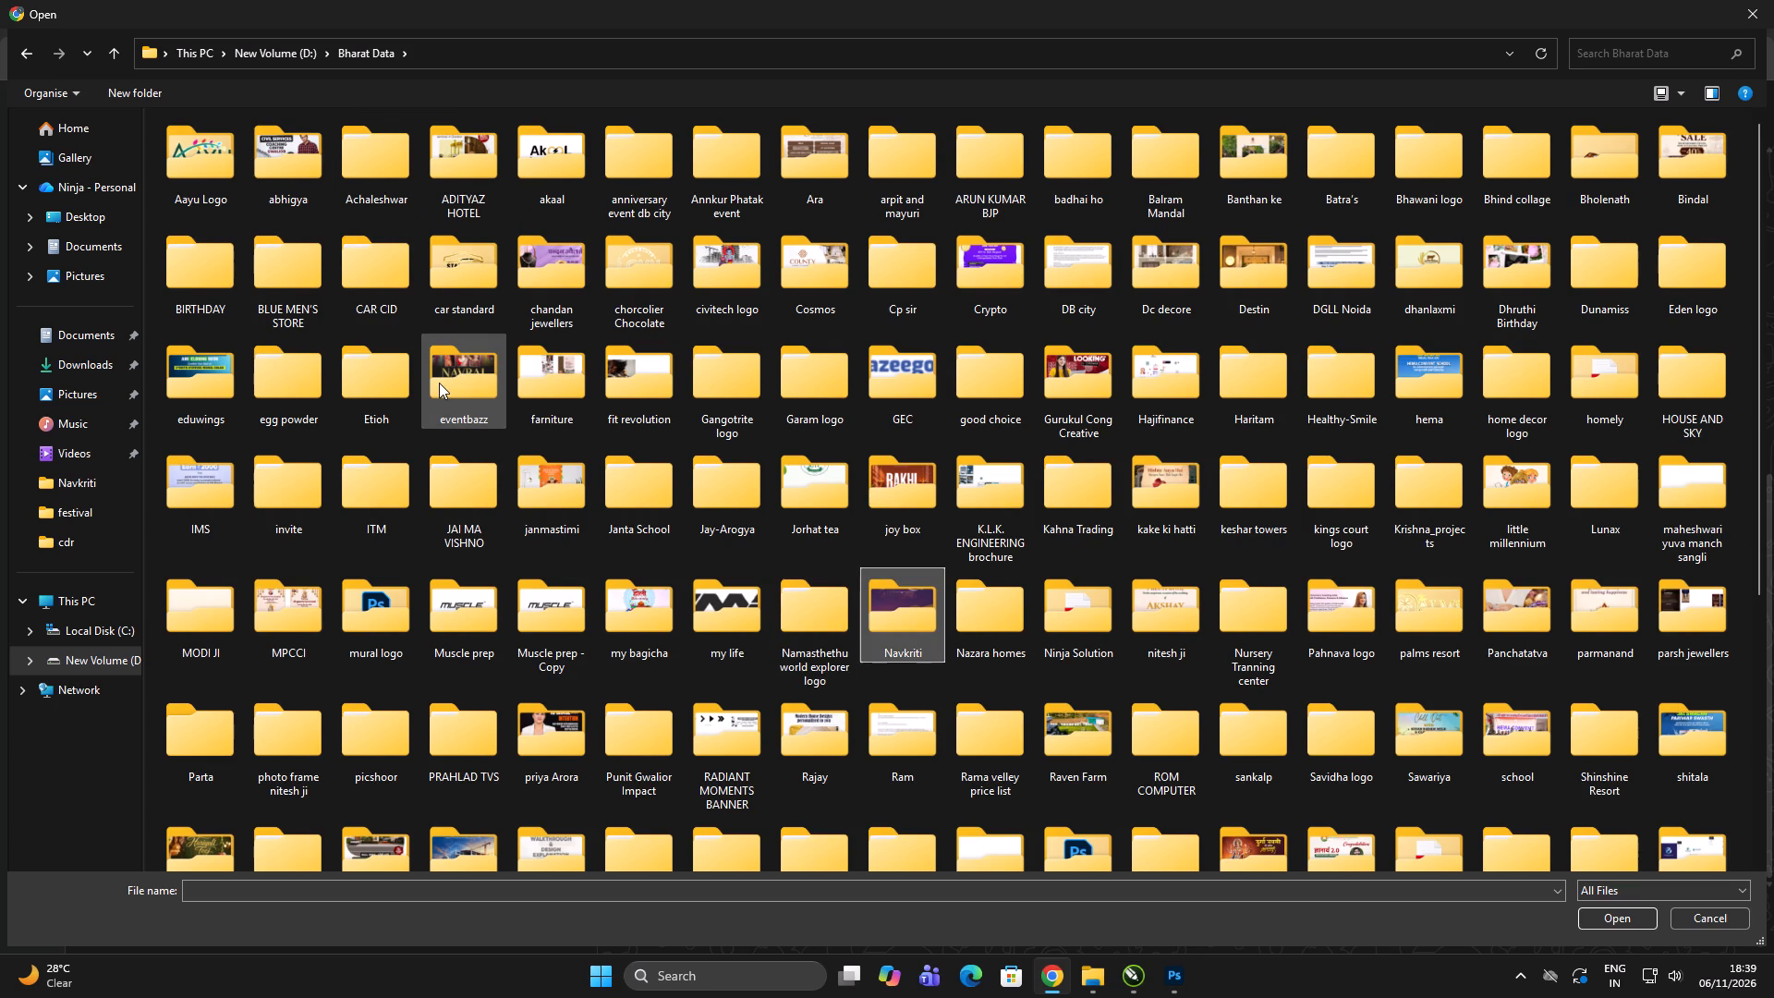
{"action": "double_click", "coordinate": [915, 632]}
{"action": "left_click", "coordinate": [1014, 642]}
{"action": "left_click", "coordinate": [1012, 624]}
{"action": "left_click_drag", "start_coordinate": [1016, 613], "coordinate": [1011, 601]}
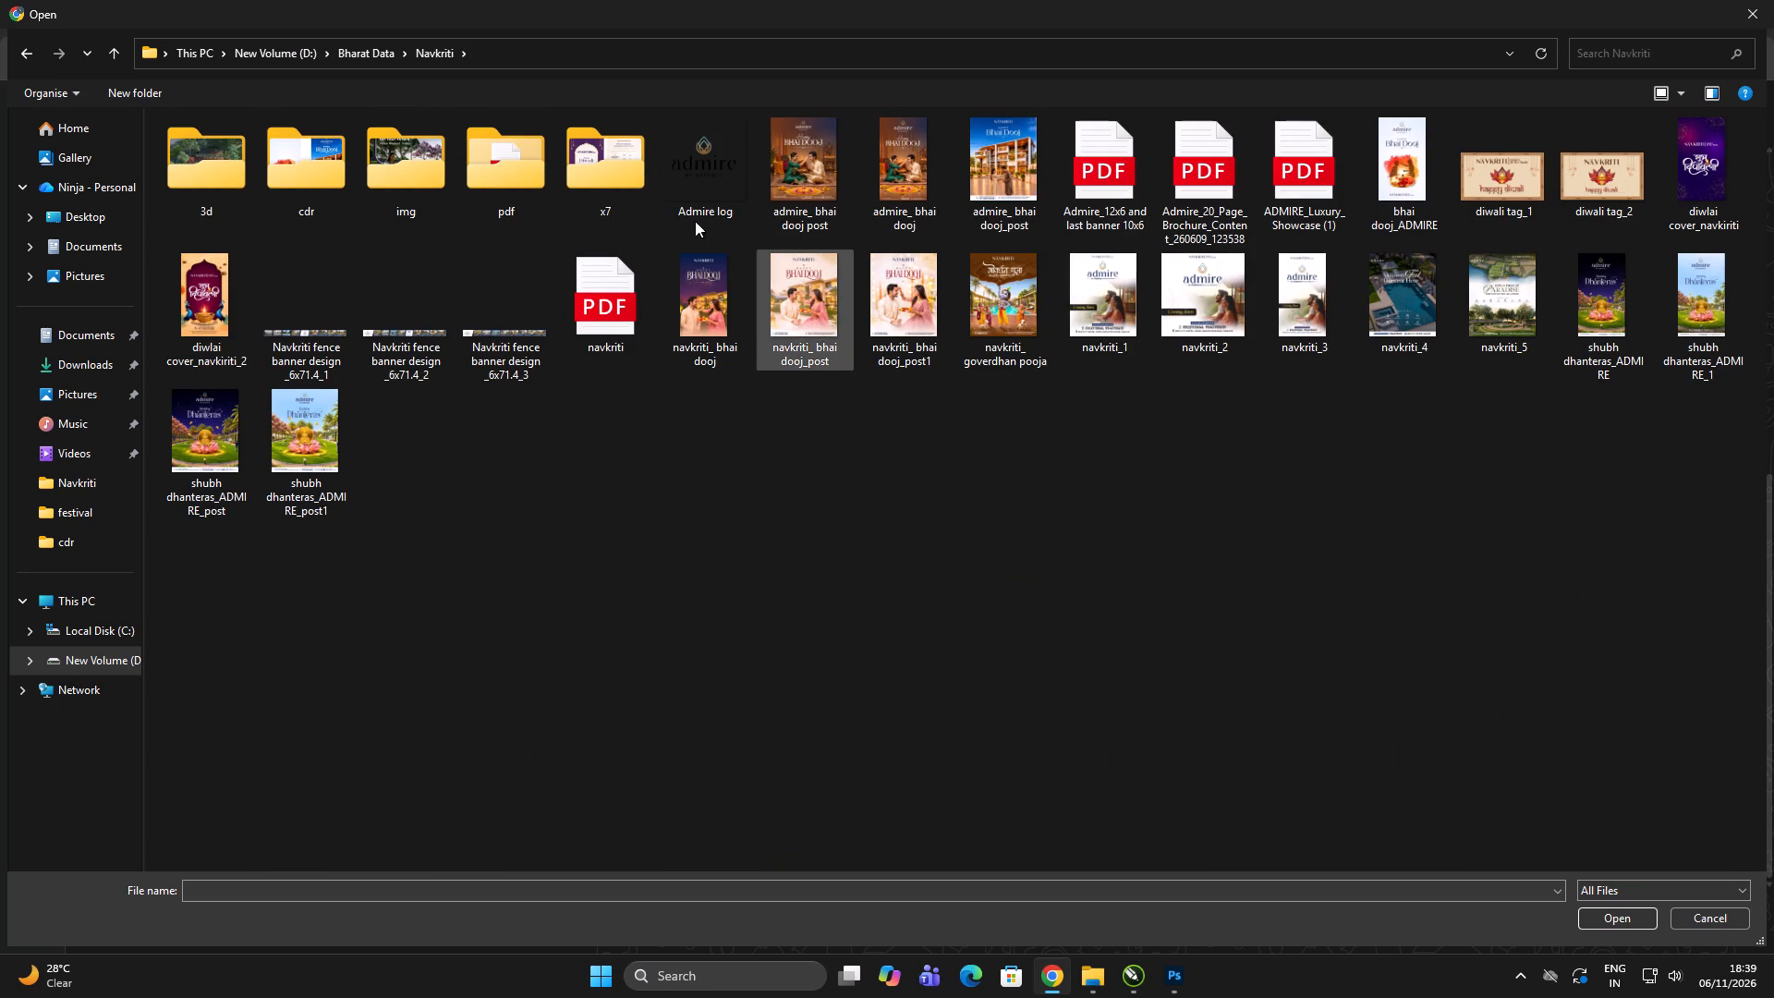
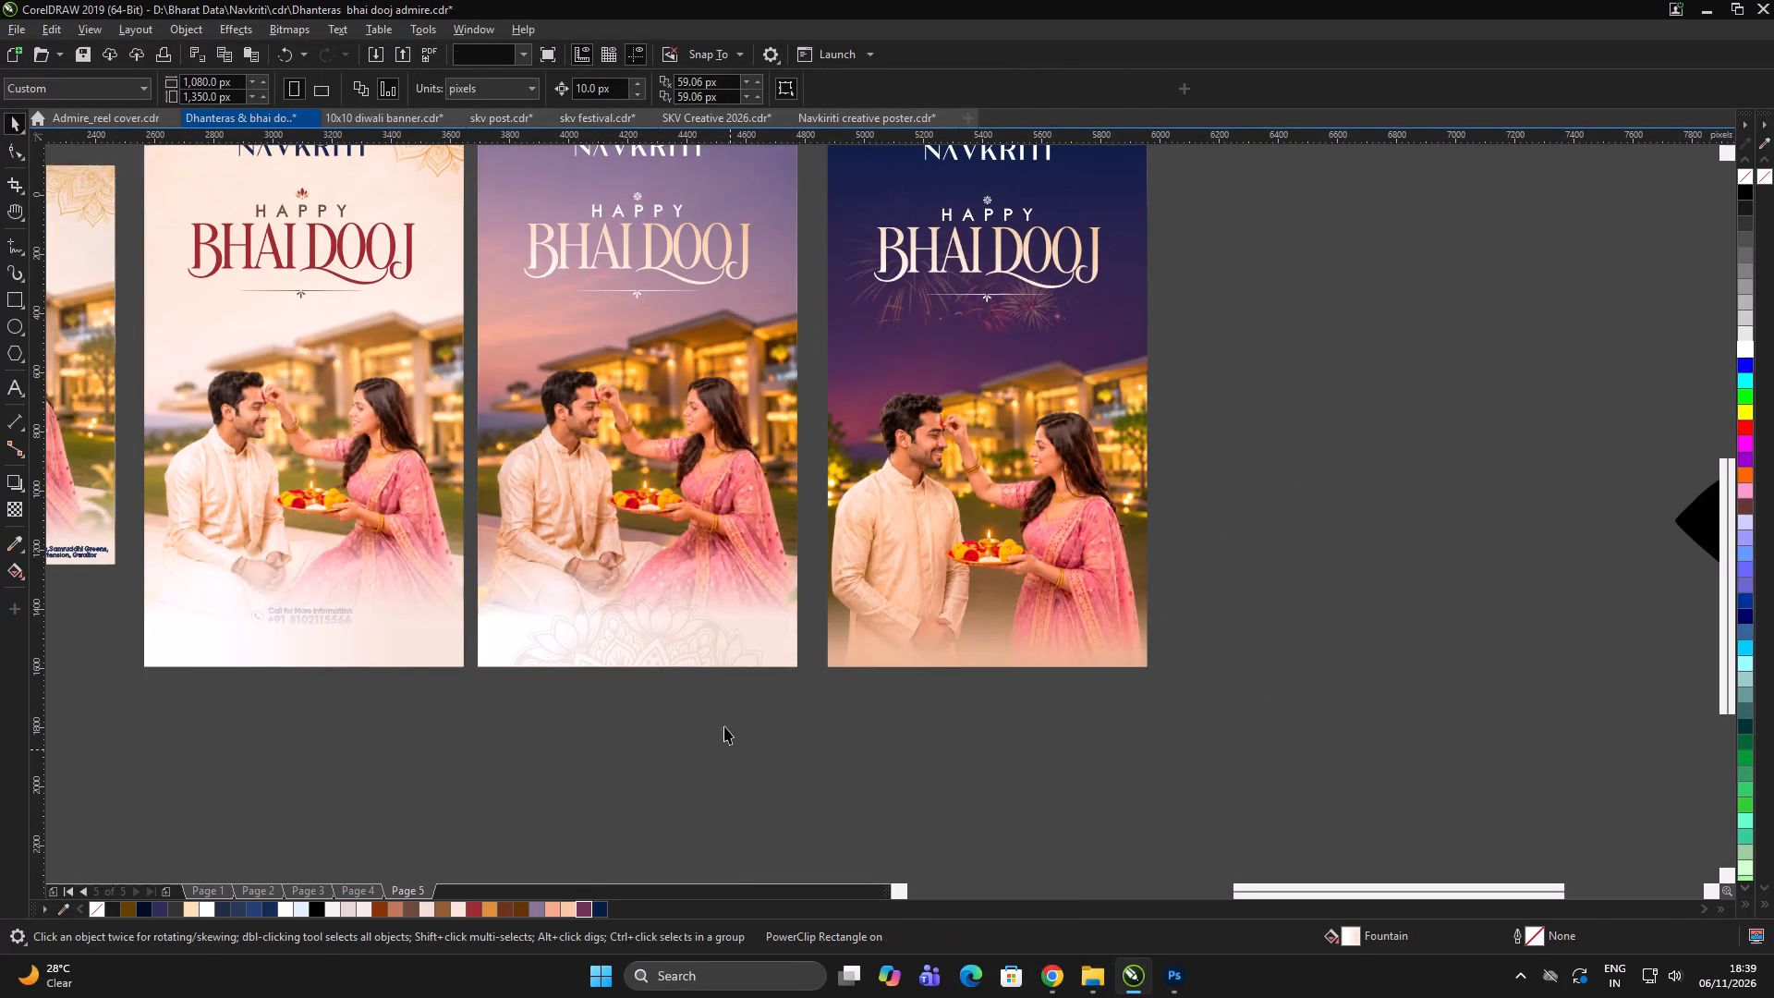
Recolour the bottom fade overlay of the purple-sky Bhai Dooj poster with purple sampled from its sky, keeping the overlay centred on the poster.
{"action": "left_click", "coordinate": [715, 665]}
{"action": "left_click_drag", "start_coordinate": [693, 633], "coordinate": [822, 479]}
{"action": "key", "text": "ctrl+z"}
{"action": "left_click_drag", "start_coordinate": [694, 590], "coordinate": [579, 590]}
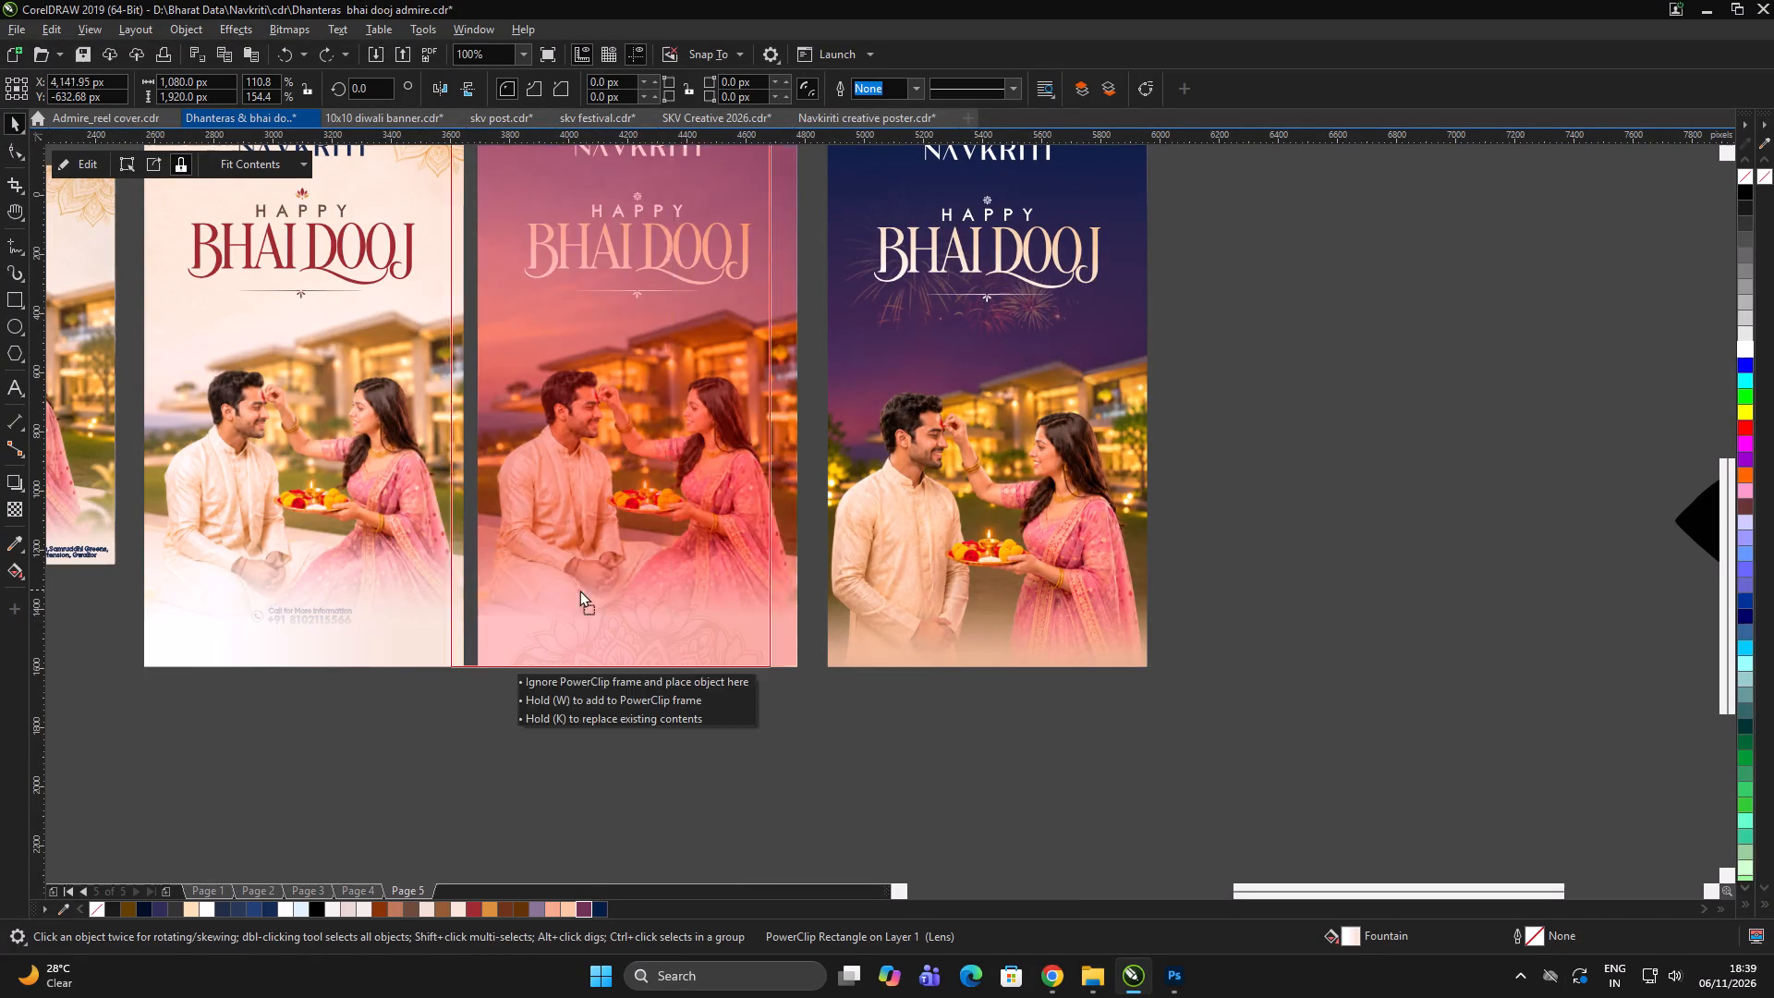
{"action": "left_click_drag", "start_coordinate": [579, 590], "coordinate": [551, 590]}
{"action": "left_click", "coordinate": [10, 542]}
{"action": "left_click", "coordinate": [758, 220]}
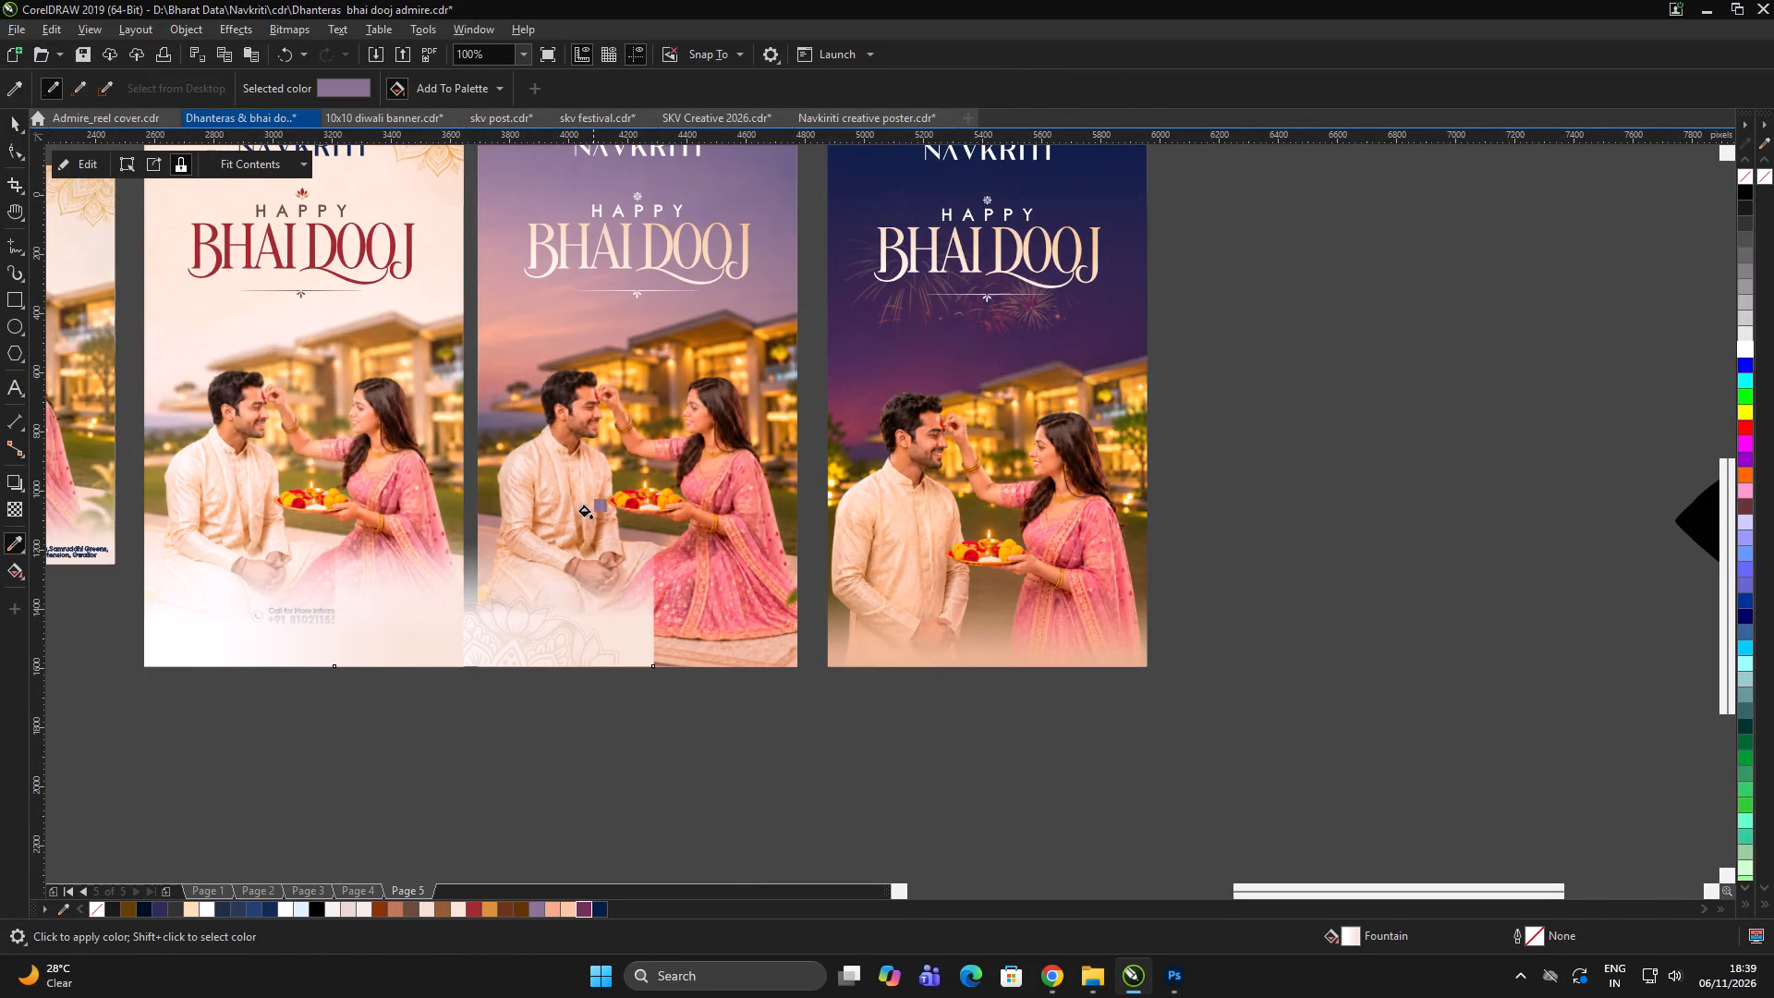
{"action": "left_click", "coordinate": [585, 513]}
{"action": "key", "text": "space"}
{"action": "left_click", "coordinate": [630, 690]}
{"action": "left_click", "coordinate": [583, 610]}
{"action": "left_click", "coordinate": [752, 557], "text": "shift"}
{"action": "key", "text": "c"}
{"action": "left_click", "coordinate": [817, 799]}
Apply a diagonal fountain fill to the bottom fade overlay, running from purple near the poster's right edge to white at its bottom centre.
{"action": "left_click", "coordinate": [681, 654]}
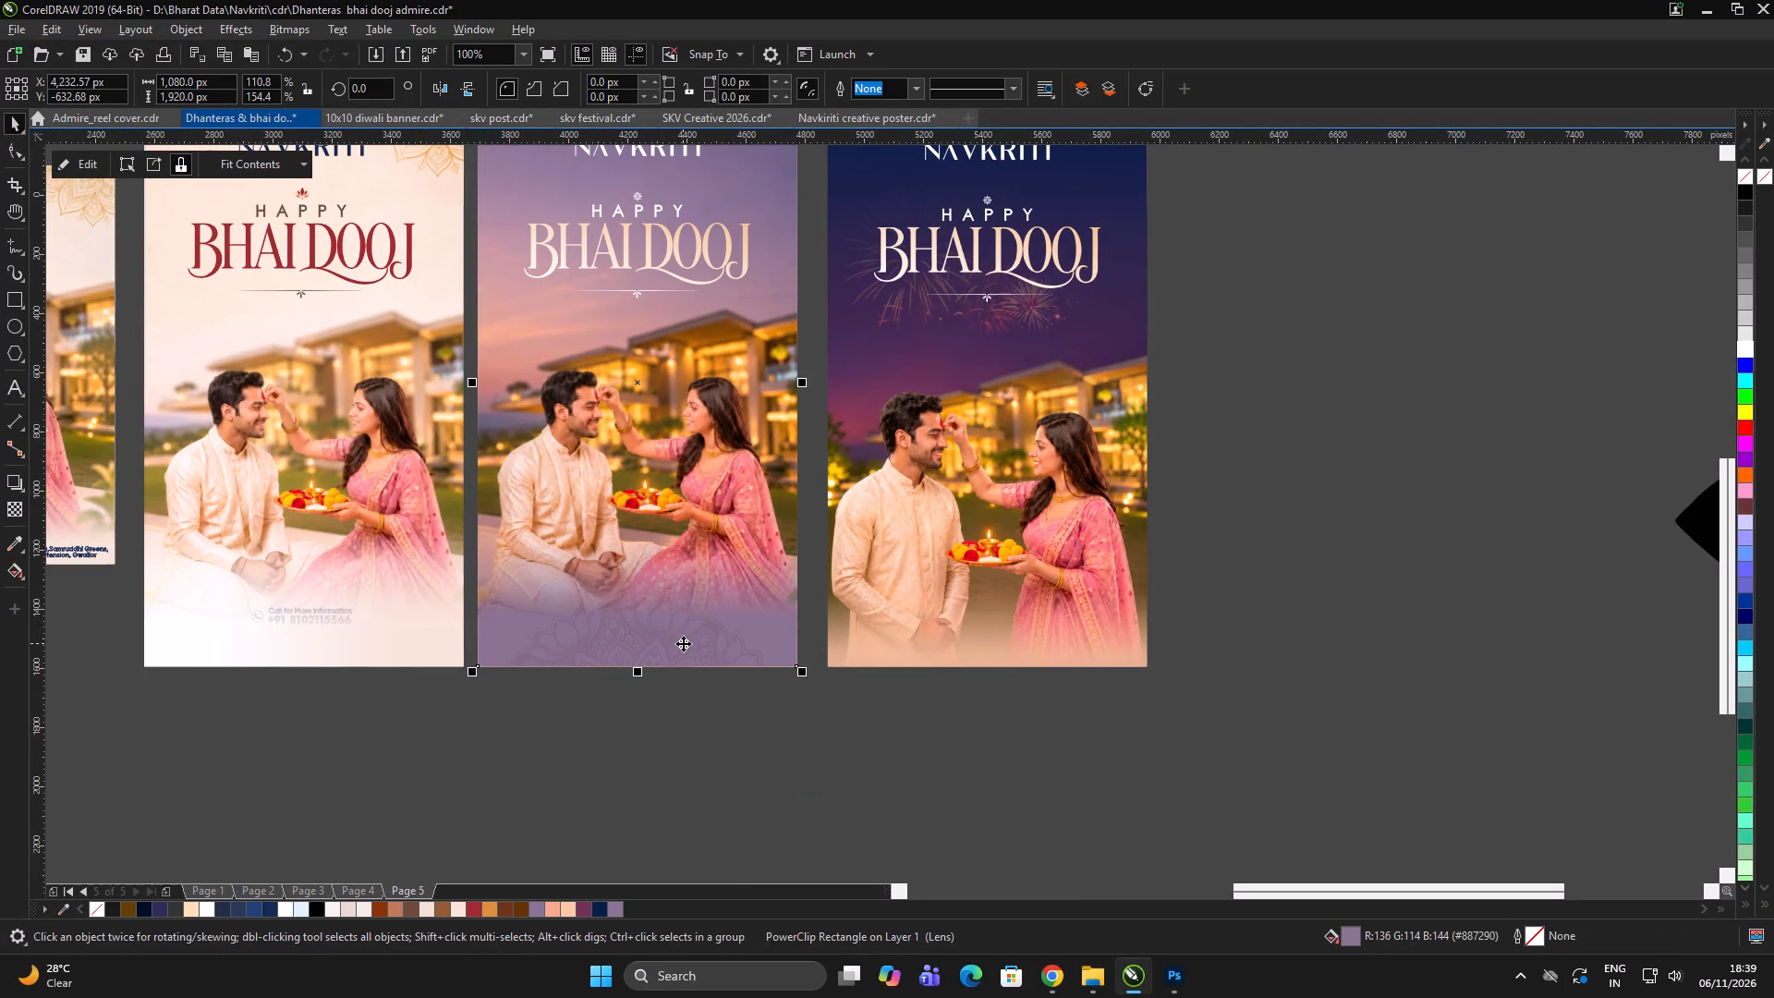
{"action": "key", "text": "g"}
{"action": "left_click_drag", "start_coordinate": [500, 614], "coordinate": [725, 607]}
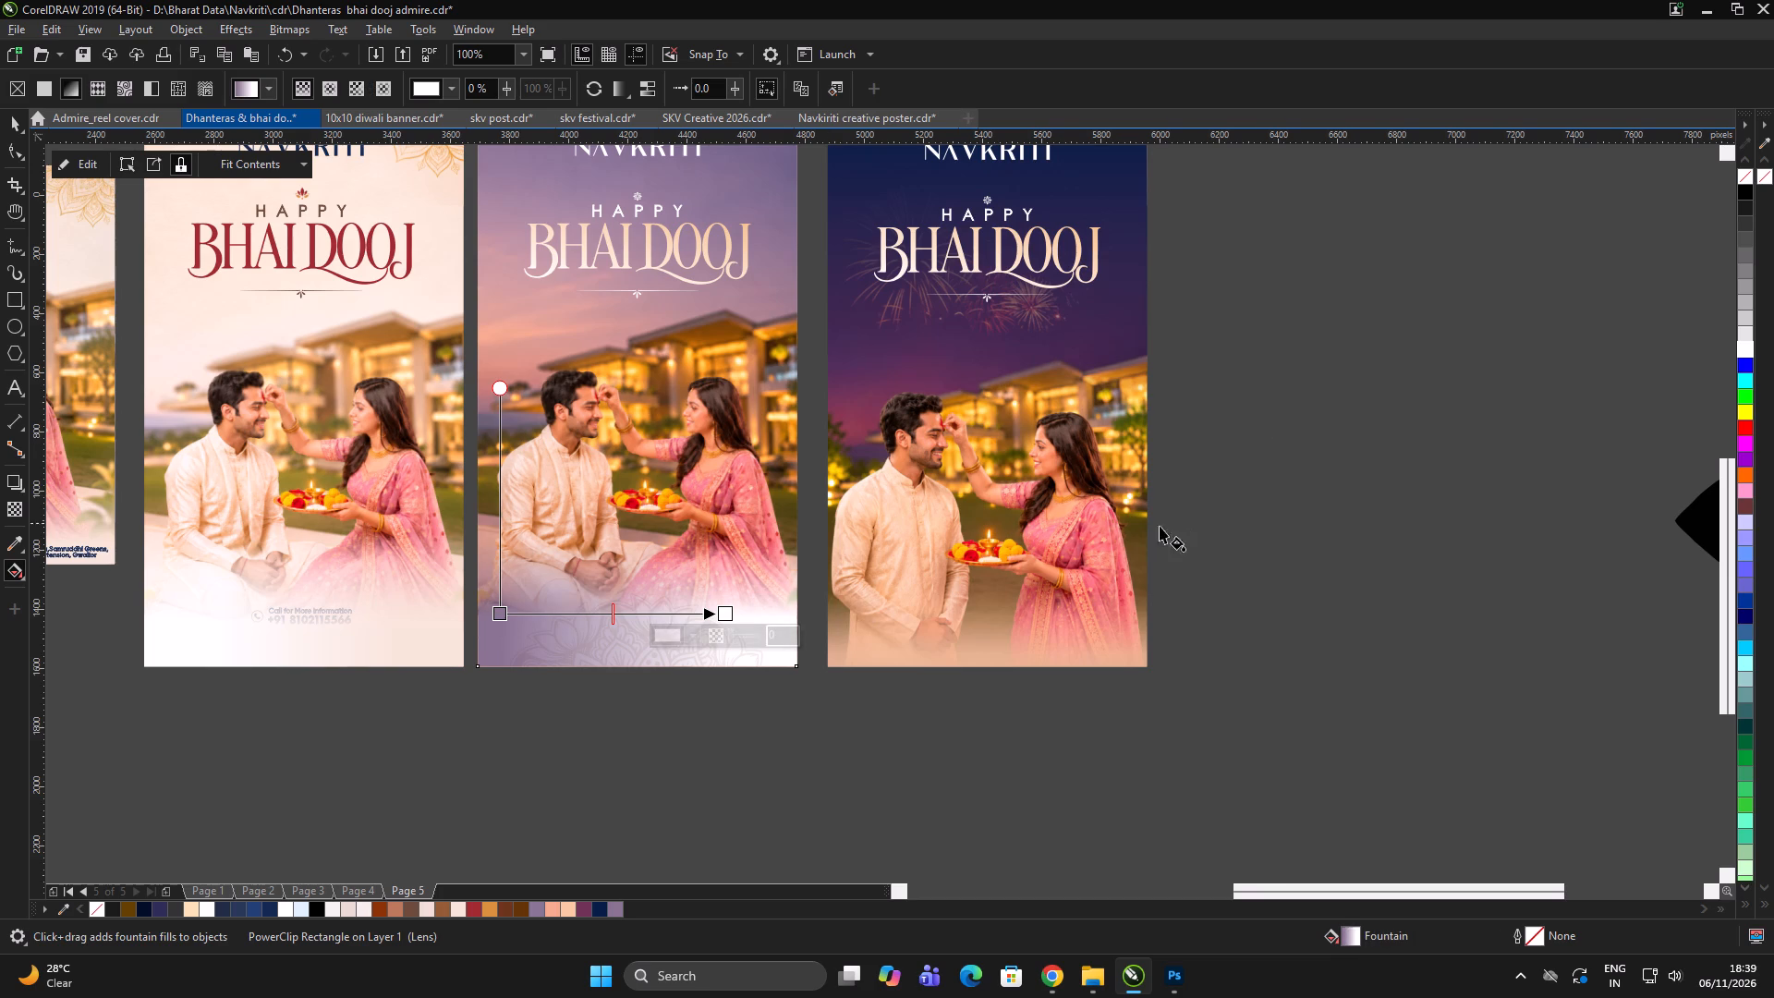
{"action": "left_click_drag", "start_coordinate": [725, 615], "coordinate": [865, 690]}
{"action": "left_click_drag", "start_coordinate": [509, 615], "coordinate": [389, 521]}
{"action": "left_click_drag", "start_coordinate": [745, 591], "coordinate": [640, 664]}
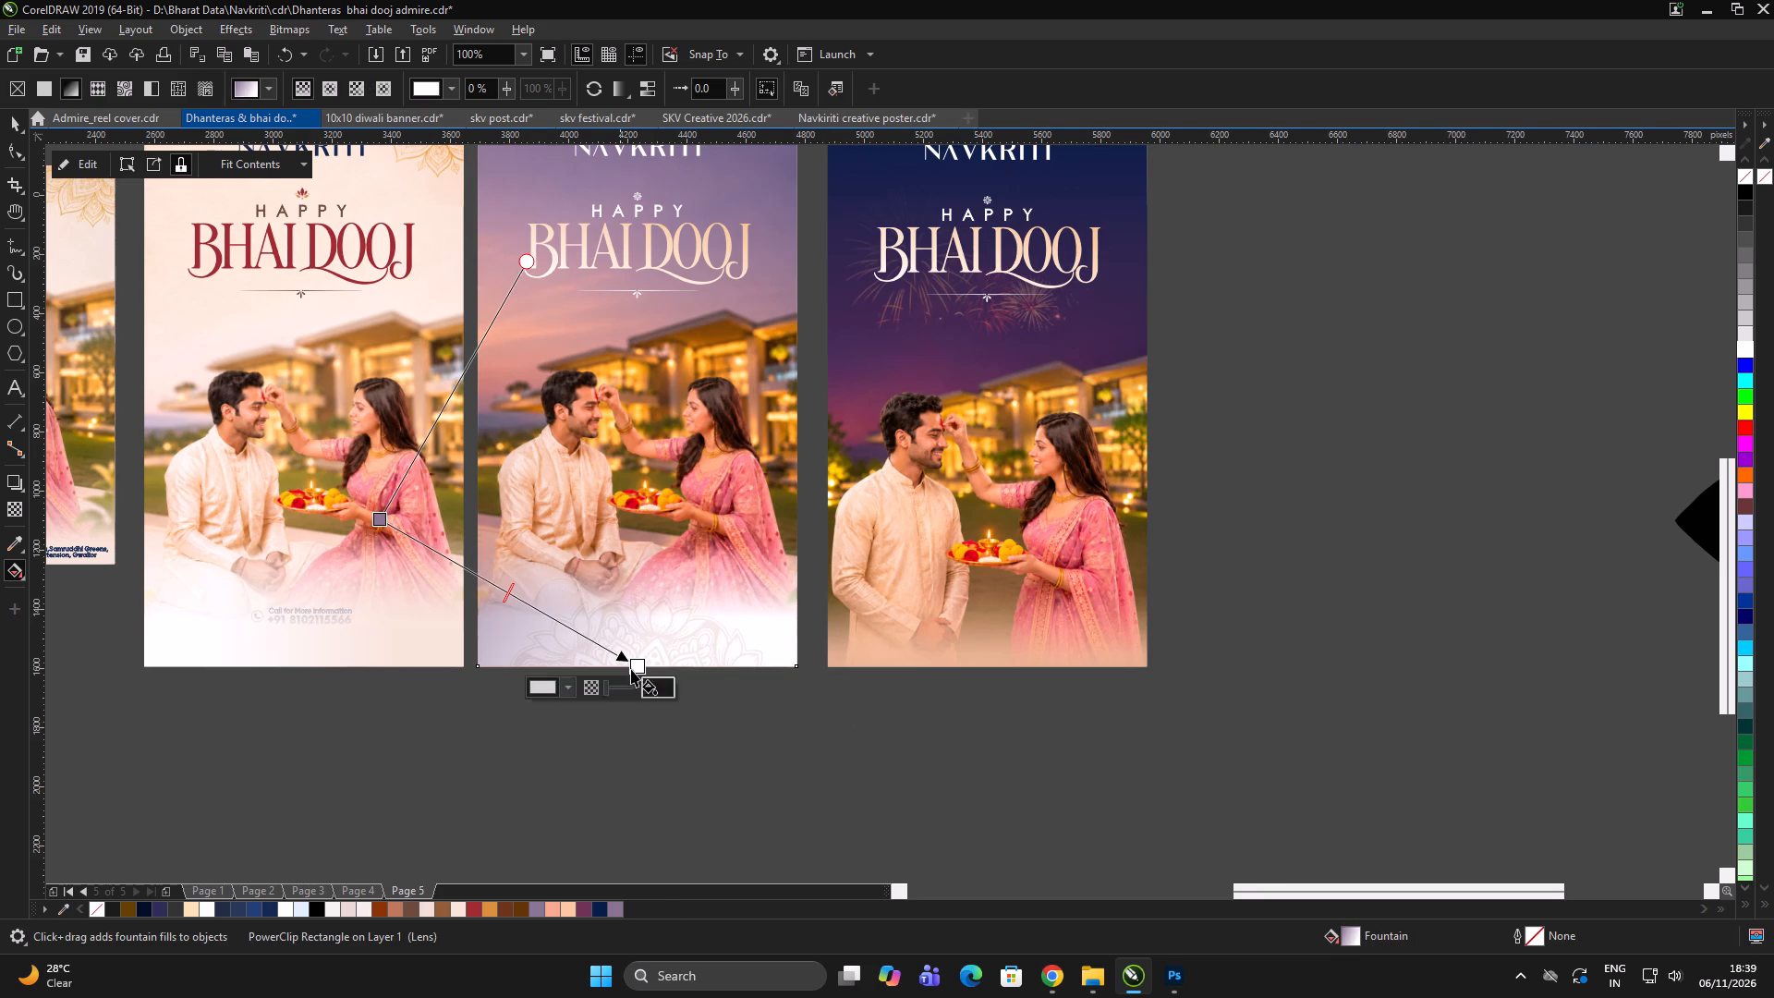
{"action": "left_click_drag", "start_coordinate": [383, 526], "coordinate": [803, 490]}
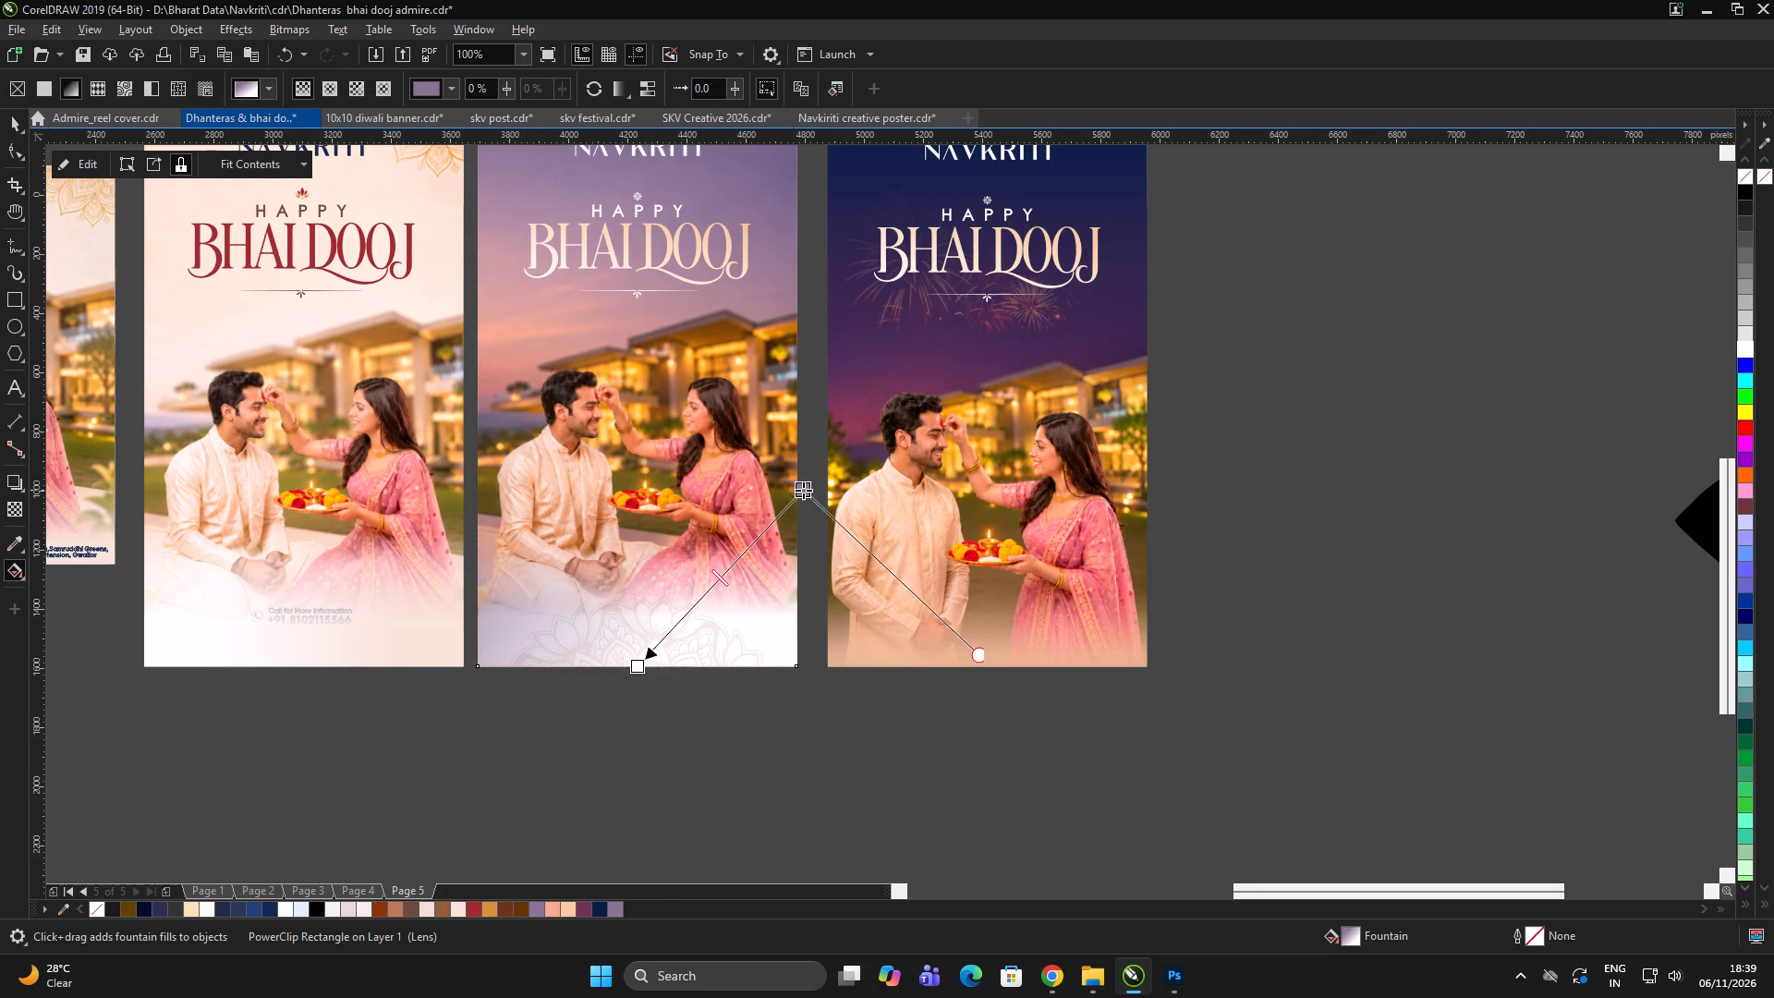
{"action": "left_click_drag", "start_coordinate": [803, 490], "coordinate": [812, 488]}
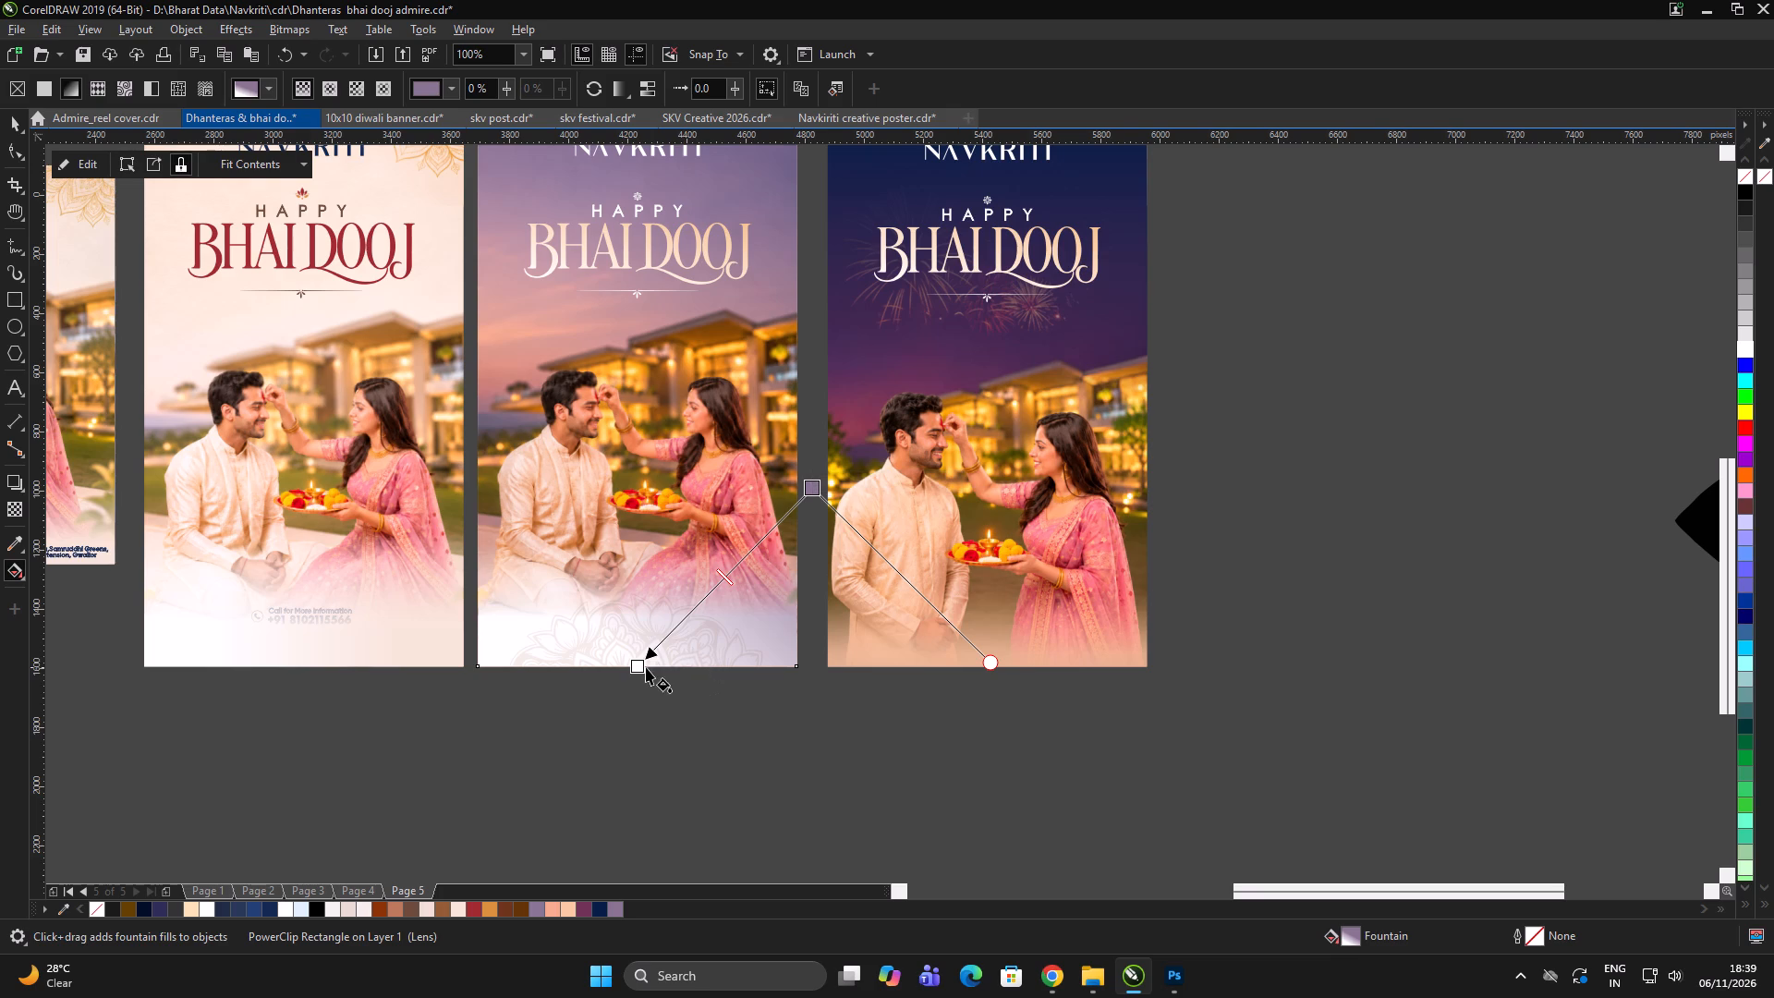
Change the overlay gradient's white end to light peach and stretch the gradient diagonally beyond the poster's lower left and right edges.
{"action": "left_click", "coordinate": [646, 666]}
{"action": "left_click", "coordinate": [638, 666]}
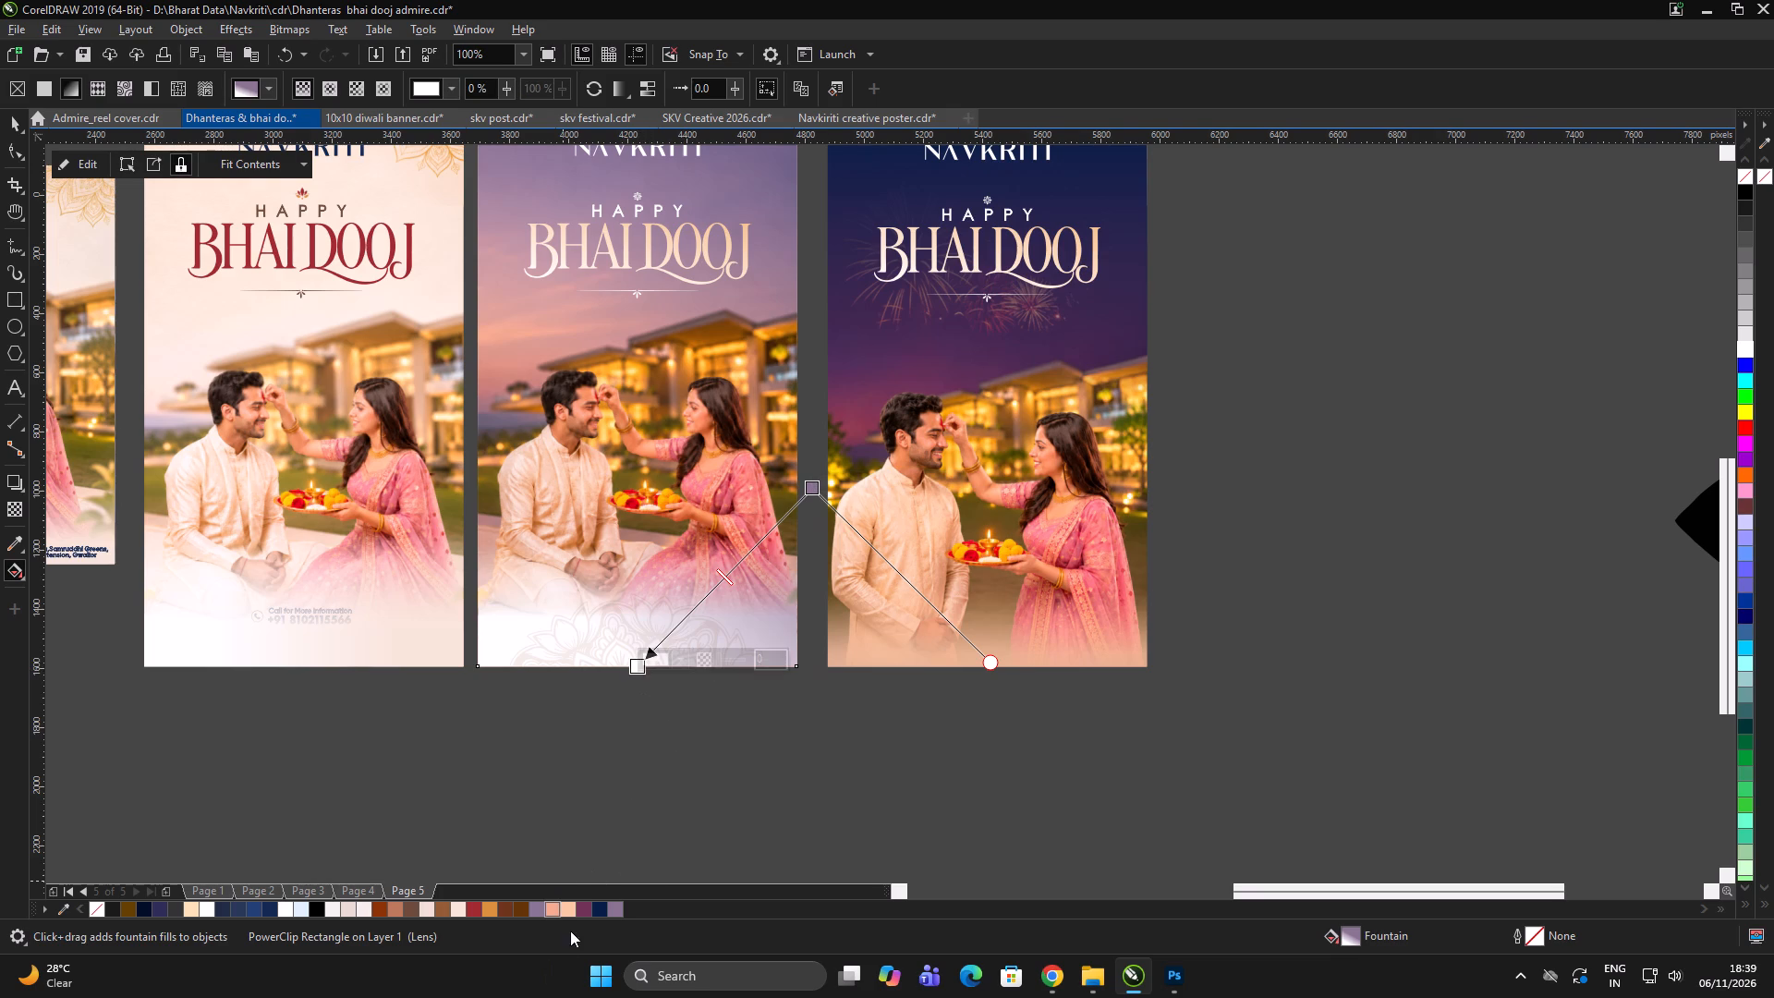
{"action": "left_click", "coordinate": [571, 906]}
{"action": "left_click_drag", "start_coordinate": [635, 666], "coordinate": [445, 761]}
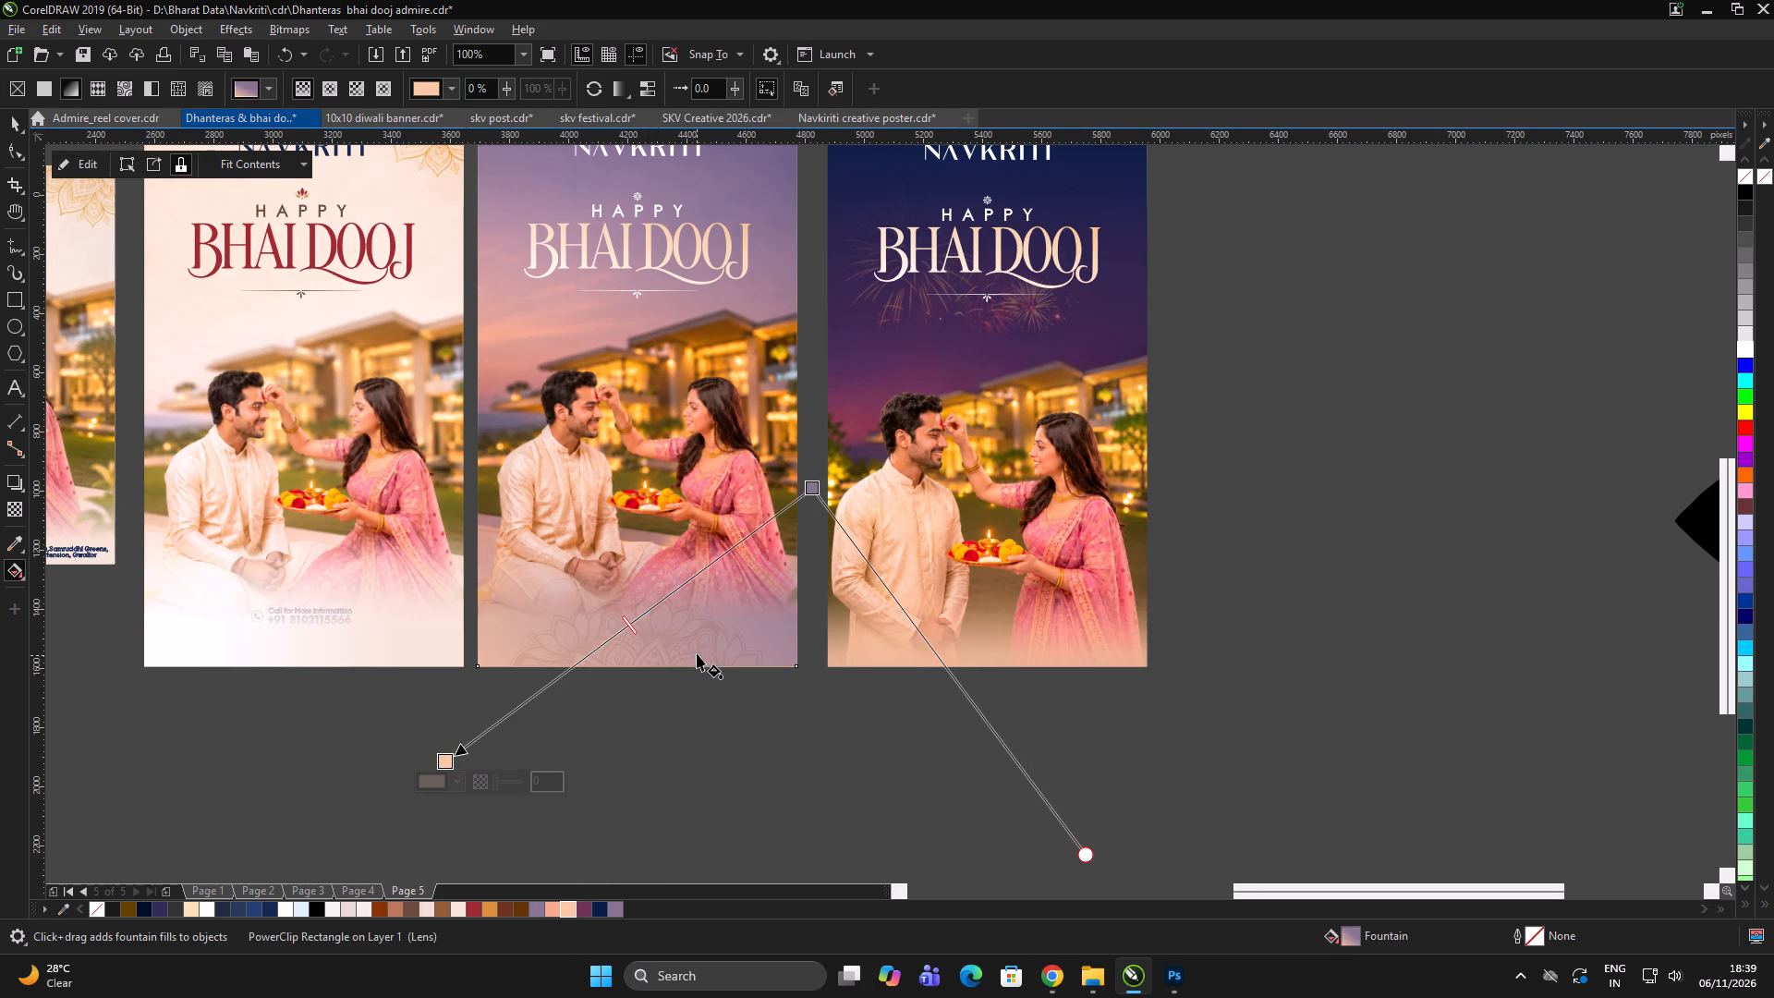
{"action": "left_click_drag", "start_coordinate": [813, 490], "coordinate": [847, 476]}
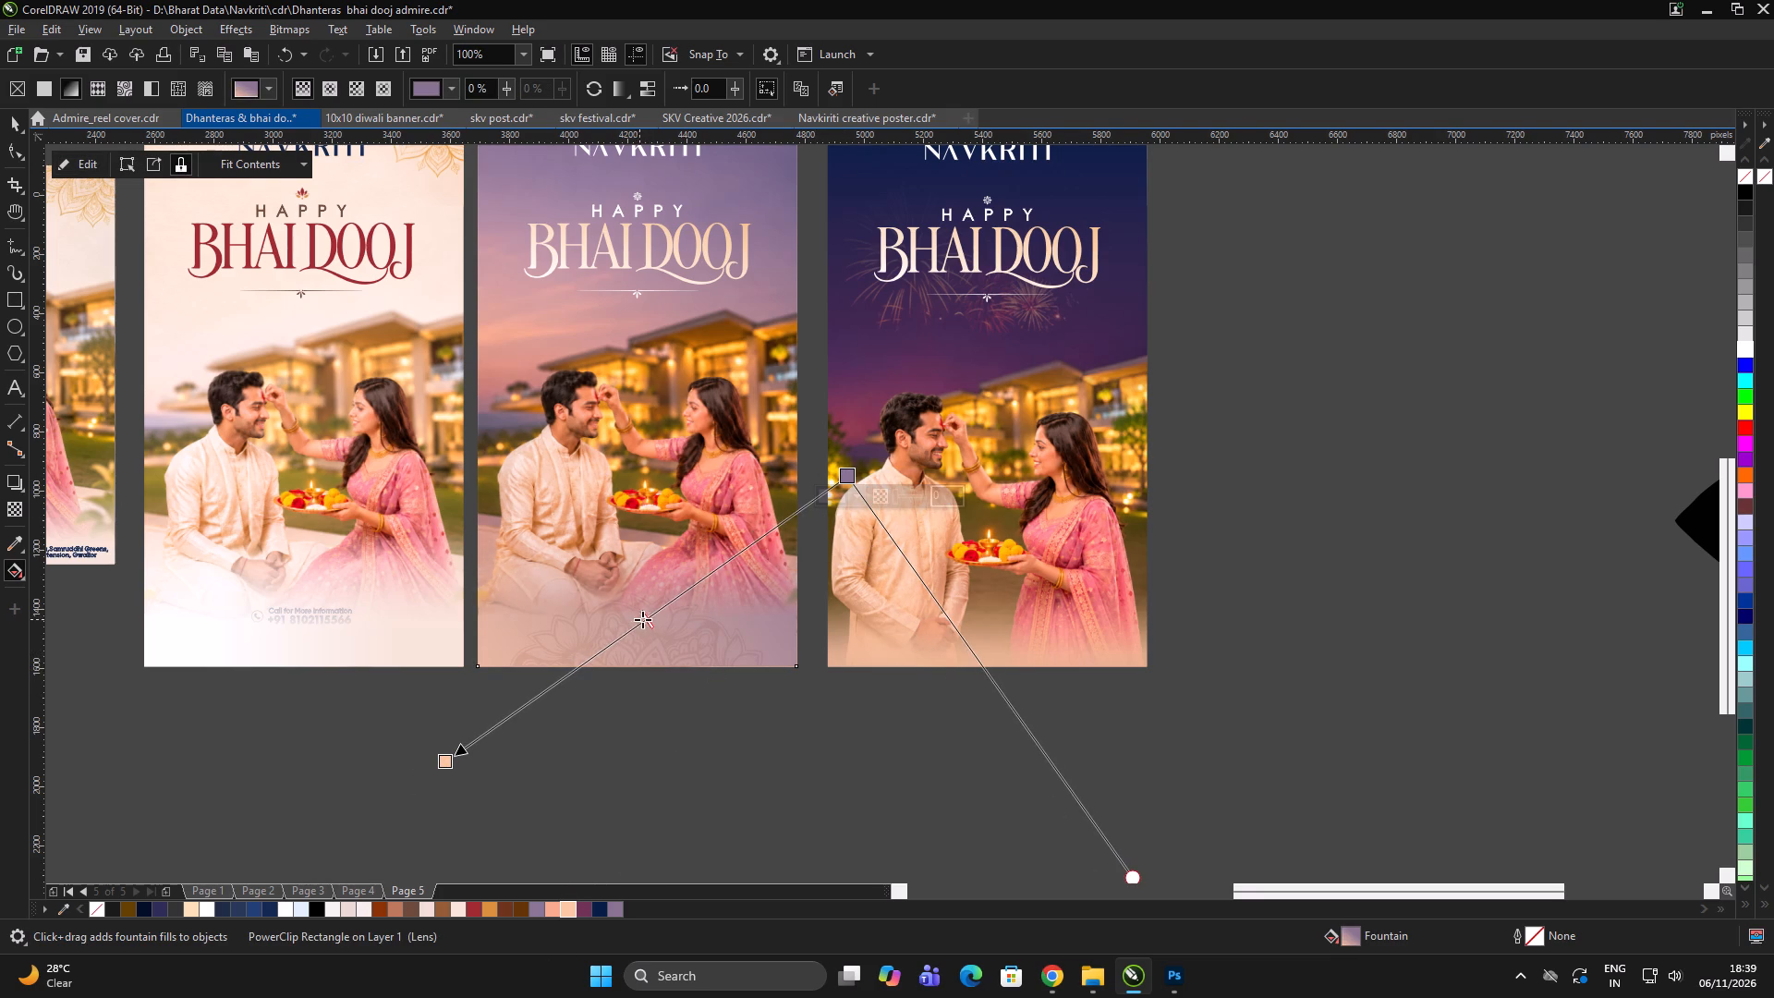
{"action": "left_click_drag", "start_coordinate": [449, 762], "coordinate": [530, 739]}
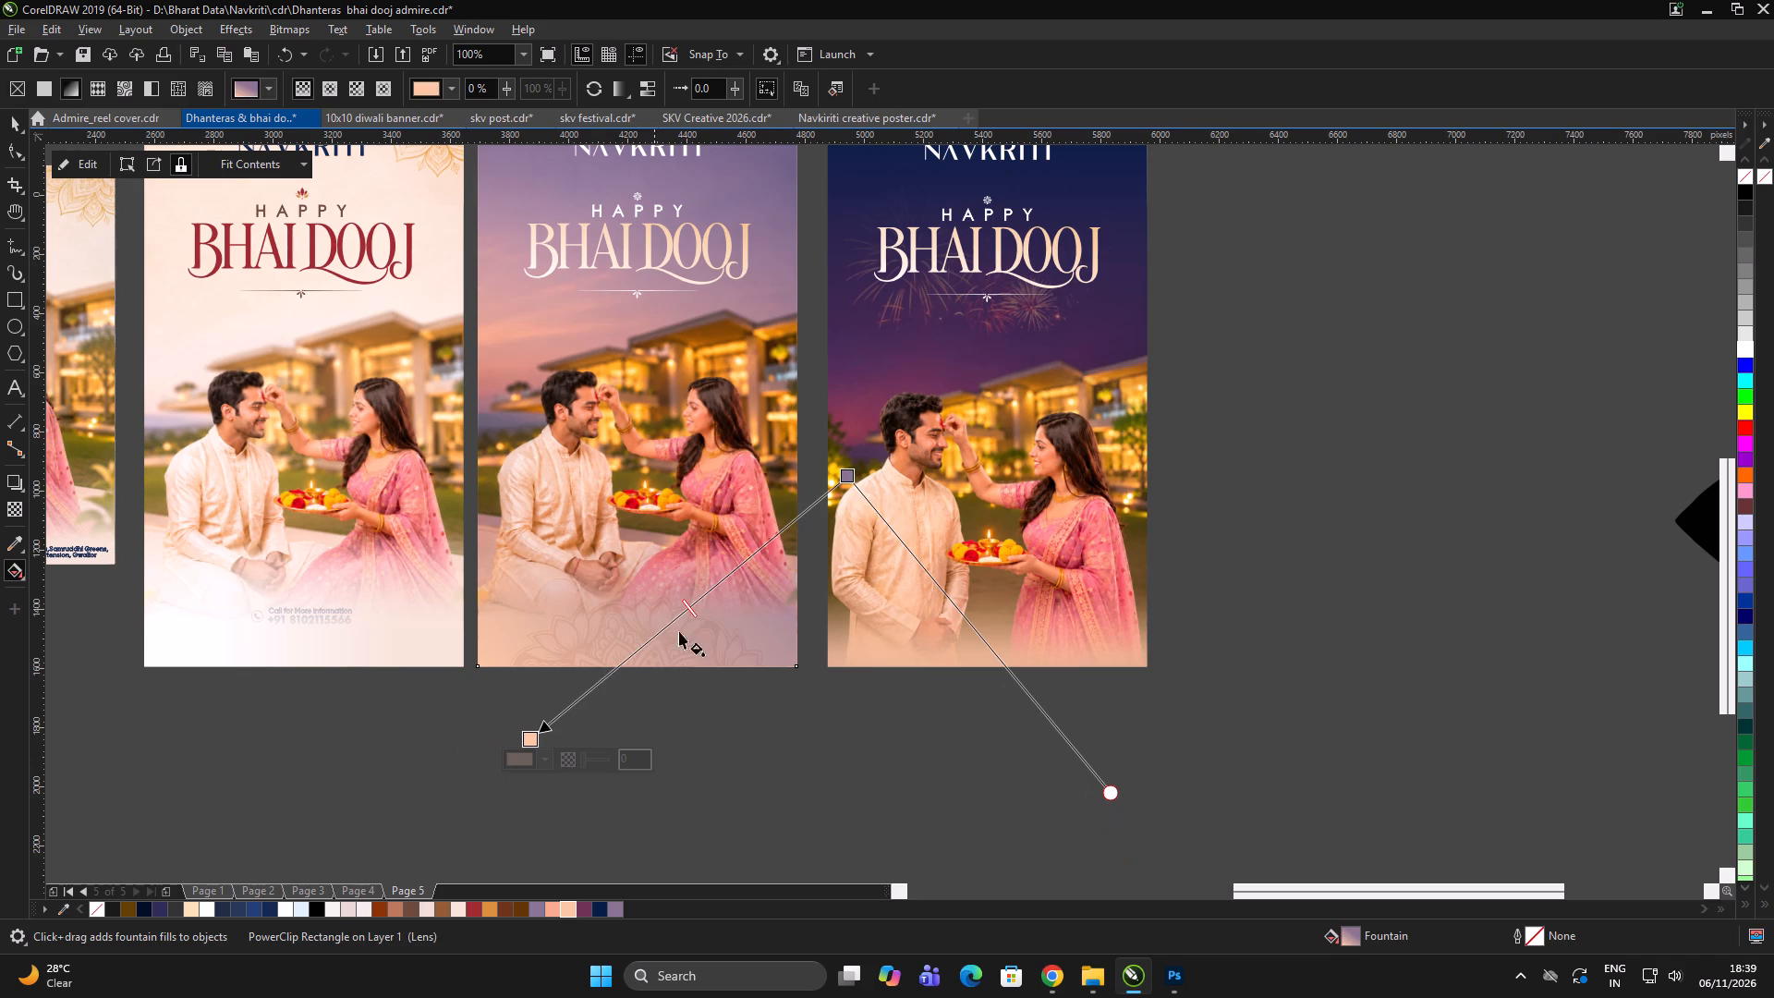
{"action": "key", "text": "space"}
{"action": "left_click", "coordinate": [883, 740]}
{"action": "left_click", "coordinate": [877, 751]}
Group all objects of the purple-sky Bhai Dooj poster.
{"action": "scroll", "coordinate": [773, 658], "scroll_direction": "down", "scroll_amount": 2}
{"action": "double_click", "coordinate": [740, 715]}
{"action": "scroll", "coordinate": [748, 590], "scroll_direction": "up", "scroll_amount": 1}
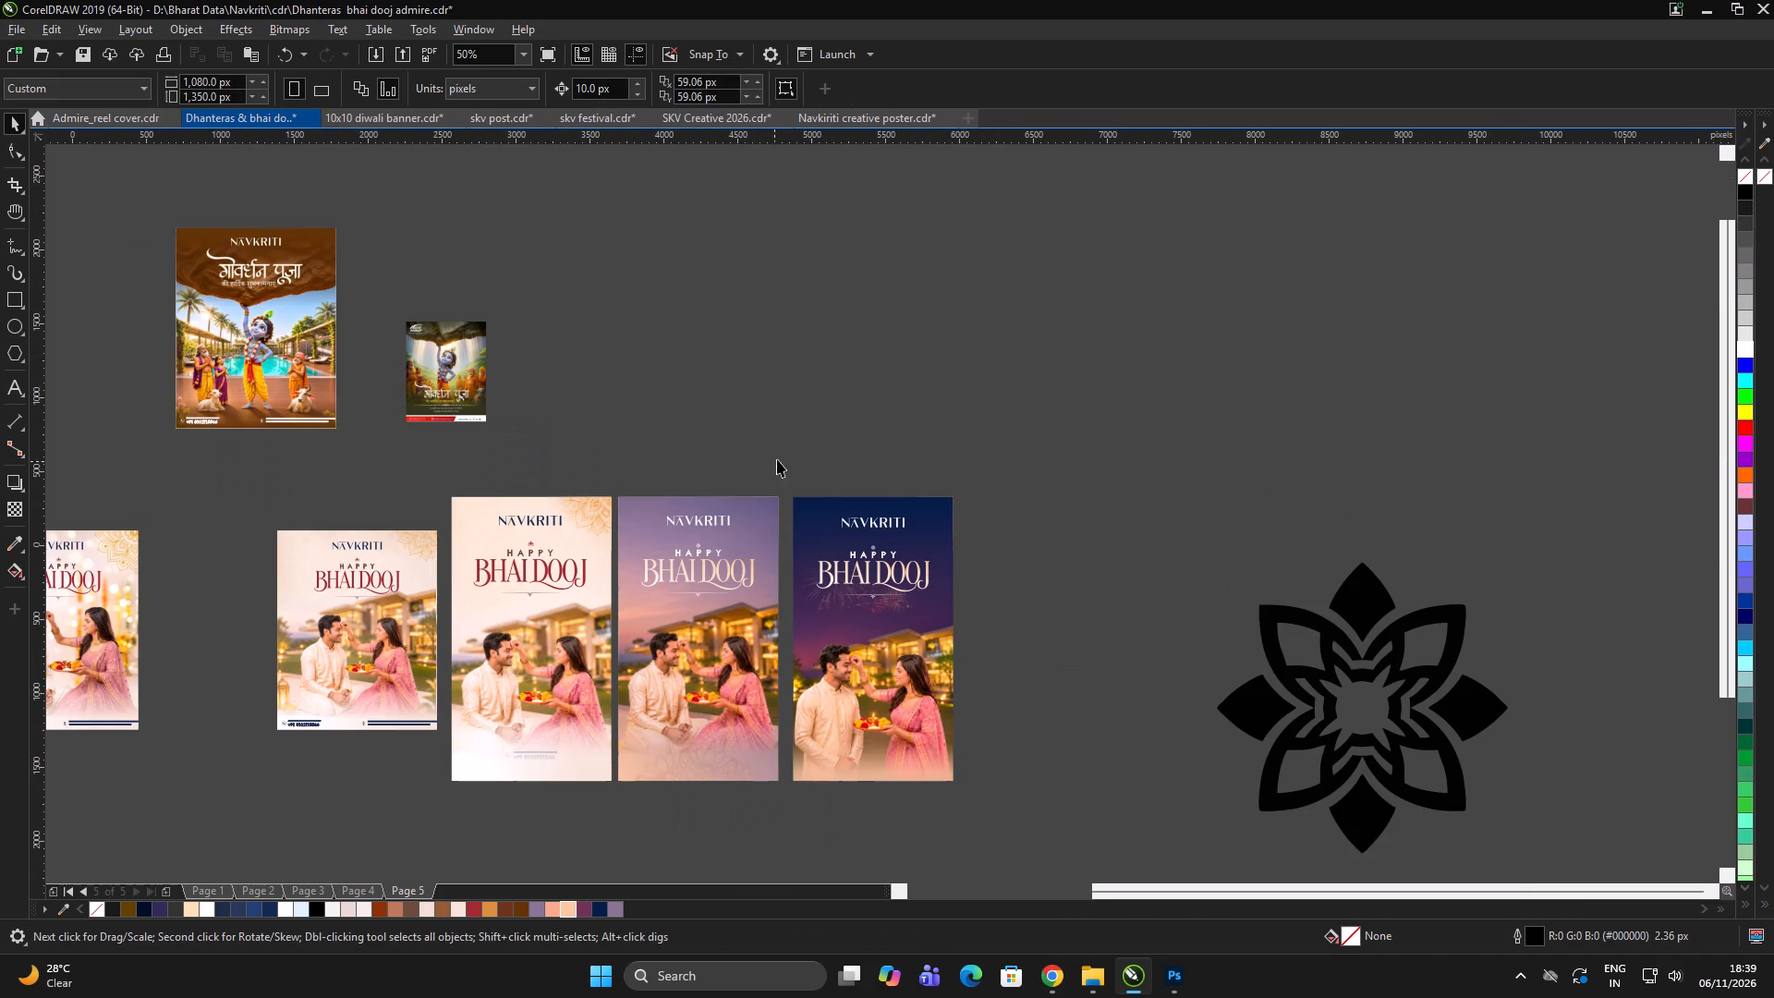
{"action": "left_click_drag", "start_coordinate": [795, 451], "coordinate": [614, 784]}
{"action": "key", "text": "ctrl+g"}
{"action": "left_click", "coordinate": [1113, 655], "text": "ctrl"}
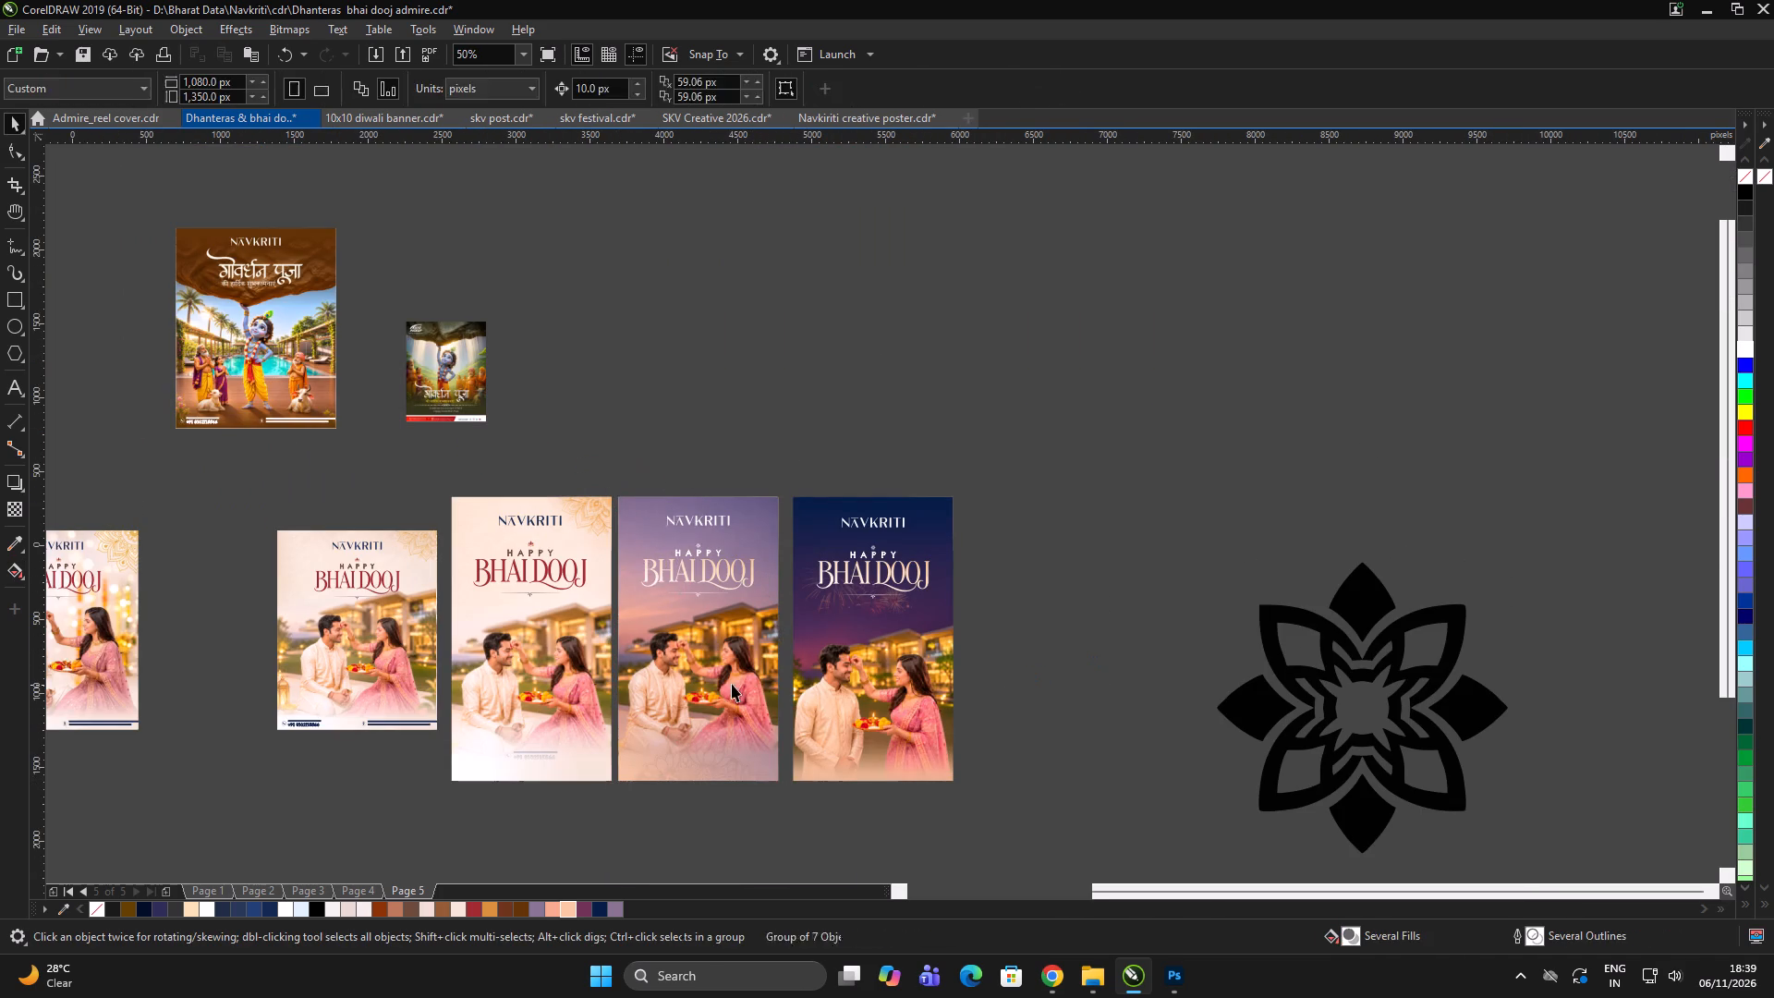
Export the grouped purple-sky poster as a JPG named "navkriti_ bhai dooj2" in the Navkriti folder, choosing its colour mode.
{"action": "left_click", "coordinate": [729, 683]}
{"action": "key", "text": "ctrl+e"}
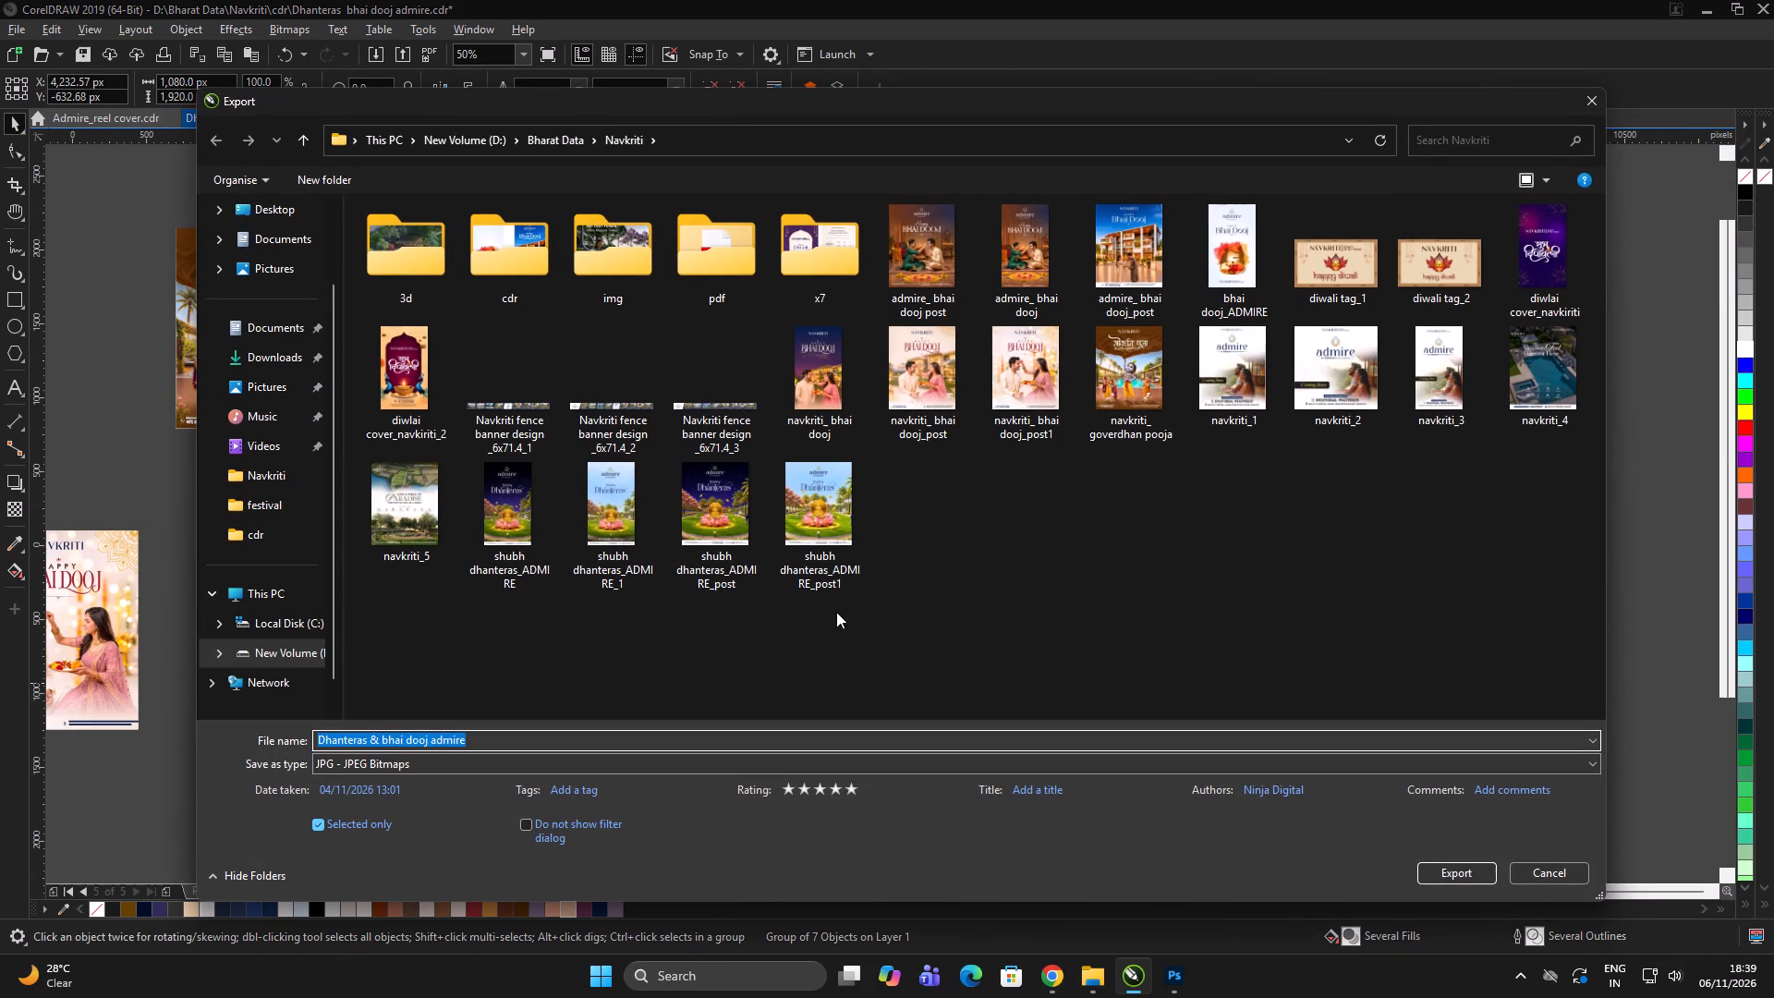
{"action": "left_click", "coordinate": [842, 406]}
{"action": "triple_click", "coordinate": [603, 736]}
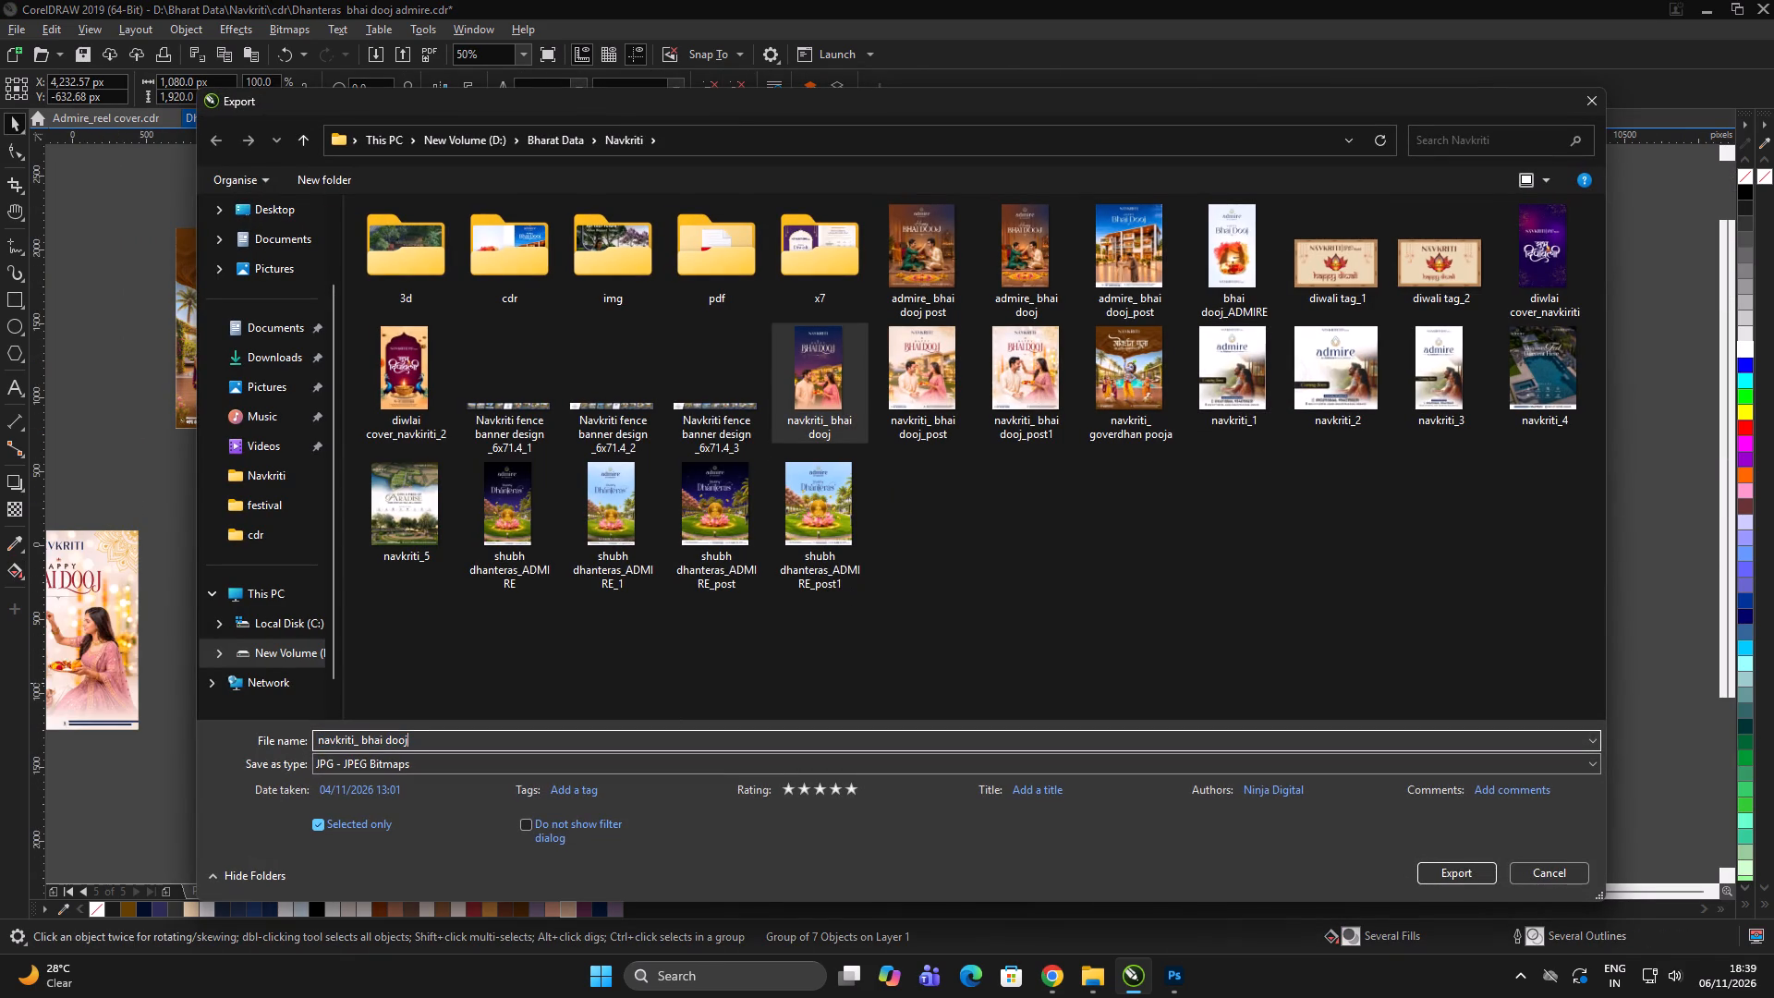
{"action": "key", "text": "2"}
{"action": "key", "text": "Return"}
{"action": "left_click", "coordinate": [1218, 296]}
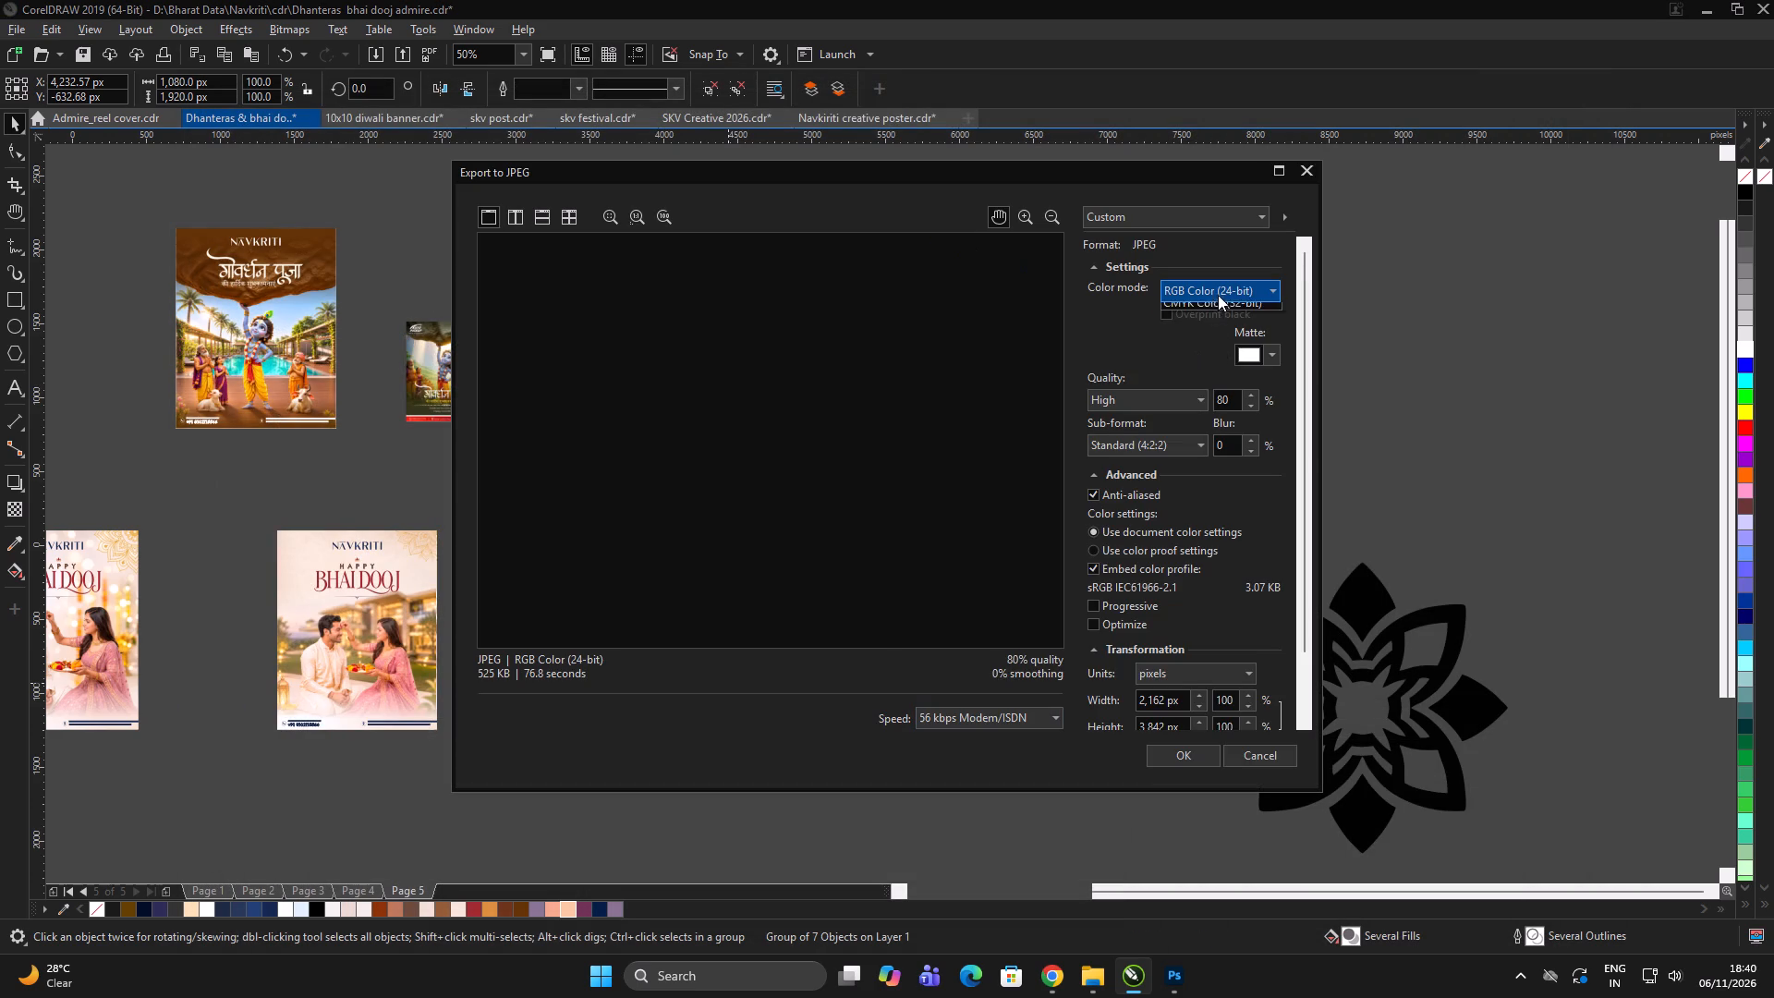
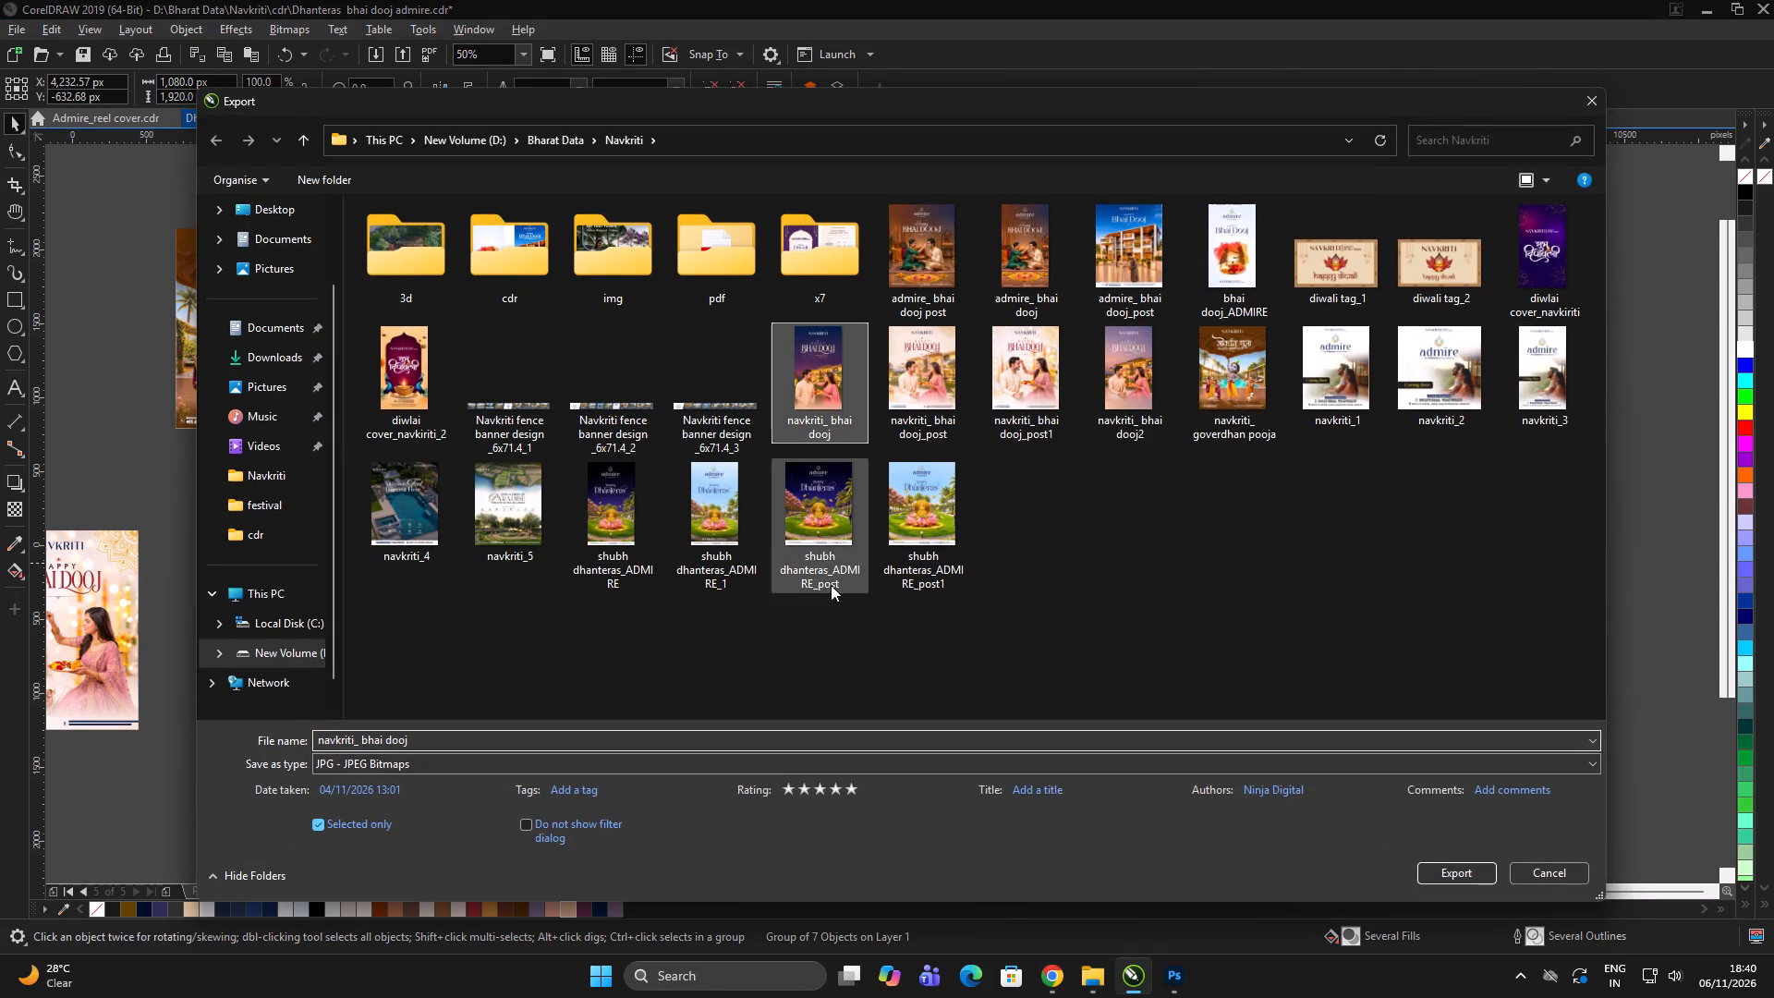
Export the selected purple-sky Bhai Dooj poster as a JPG named "navkriti_ bhai dooj_1" in the Navkriti folder, using RGB Color (24-bit).
{"action": "triple_click", "coordinate": [676, 738]}
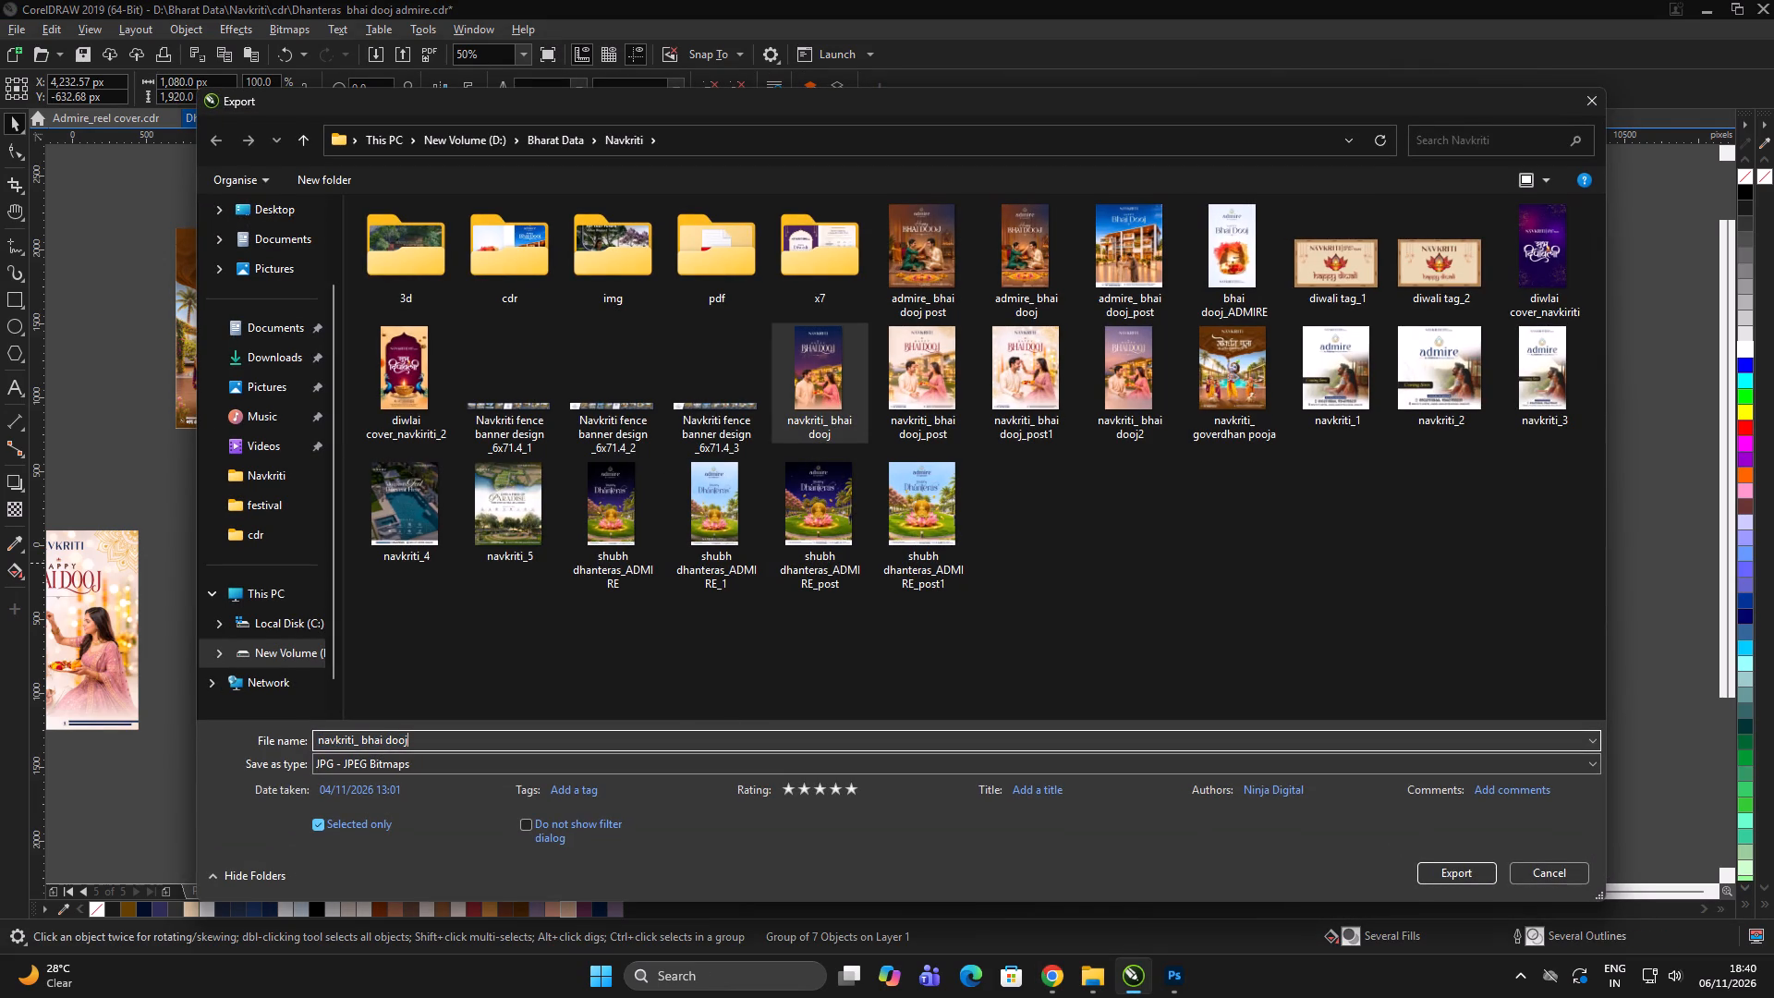
{"action": "key", "text": "2"}
{"action": "key", "text": "Return"}
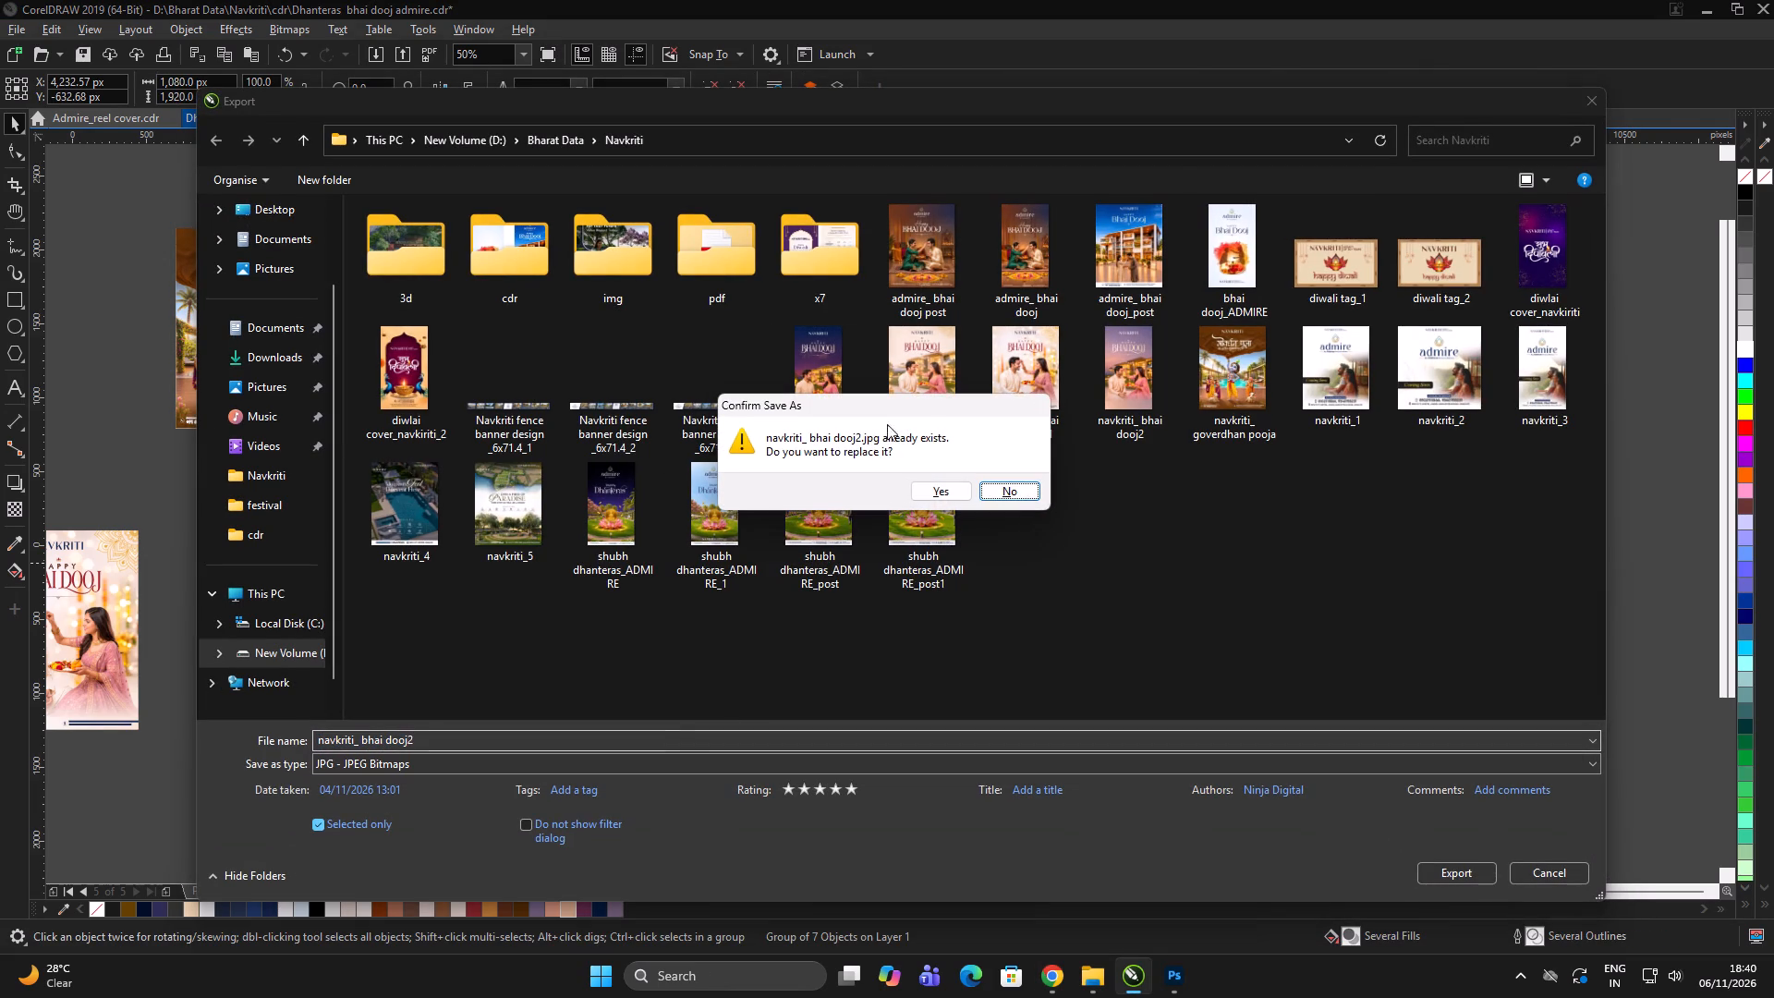
{"action": "left_click", "coordinate": [1003, 490]}
{"action": "left_click", "coordinate": [585, 738]}
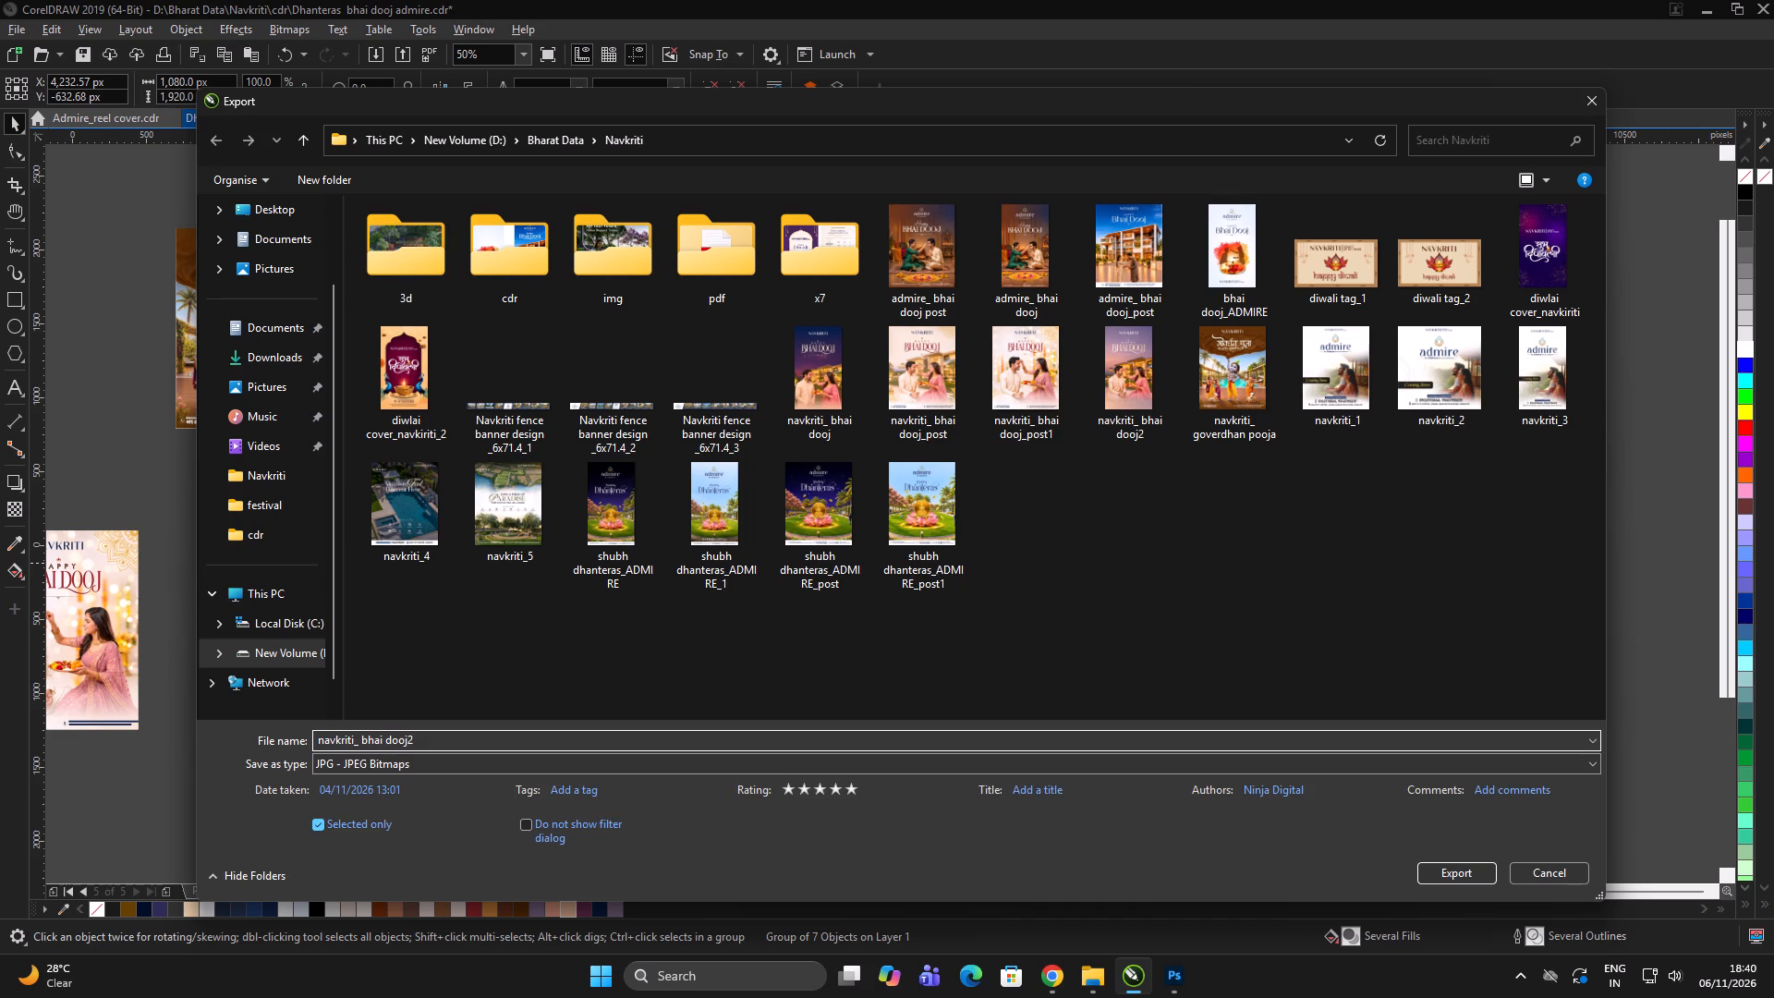
{"action": "key", "text": "BackSpace"}
{"action": "type", "text": "_1"}
{"action": "key", "text": "Return"}
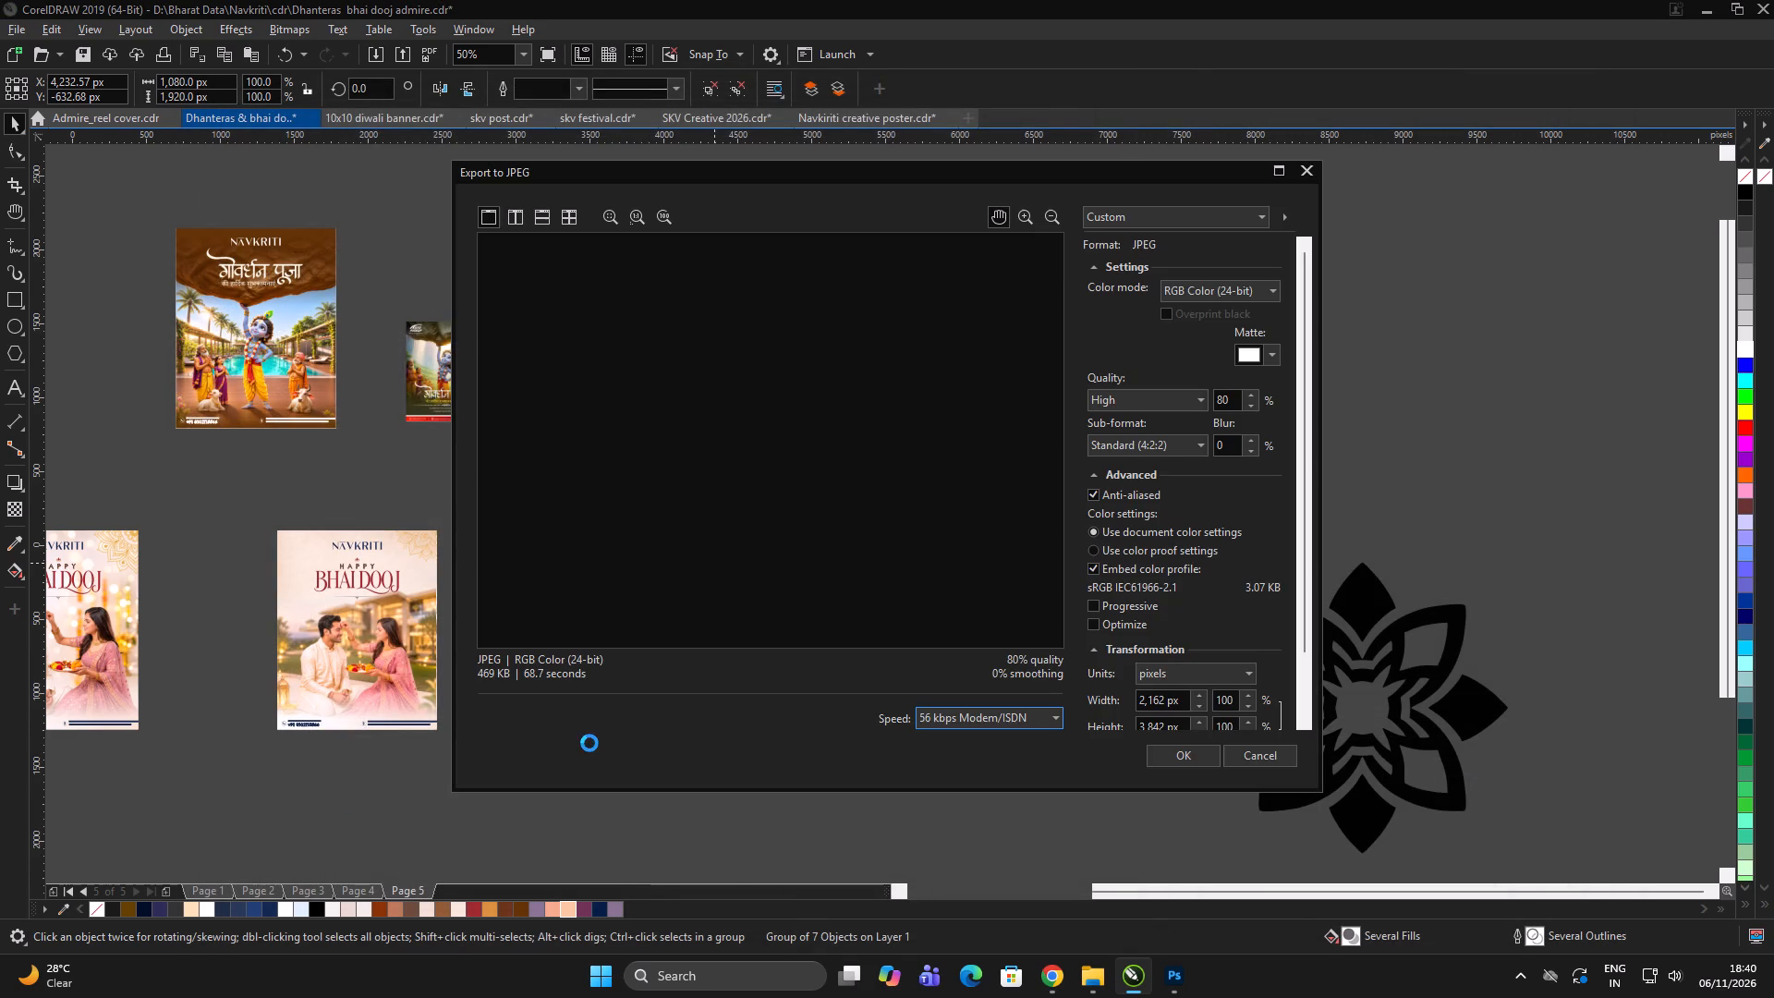
{"action": "left_click", "coordinate": [1181, 287]}
{"action": "left_click", "coordinate": [1198, 325]}
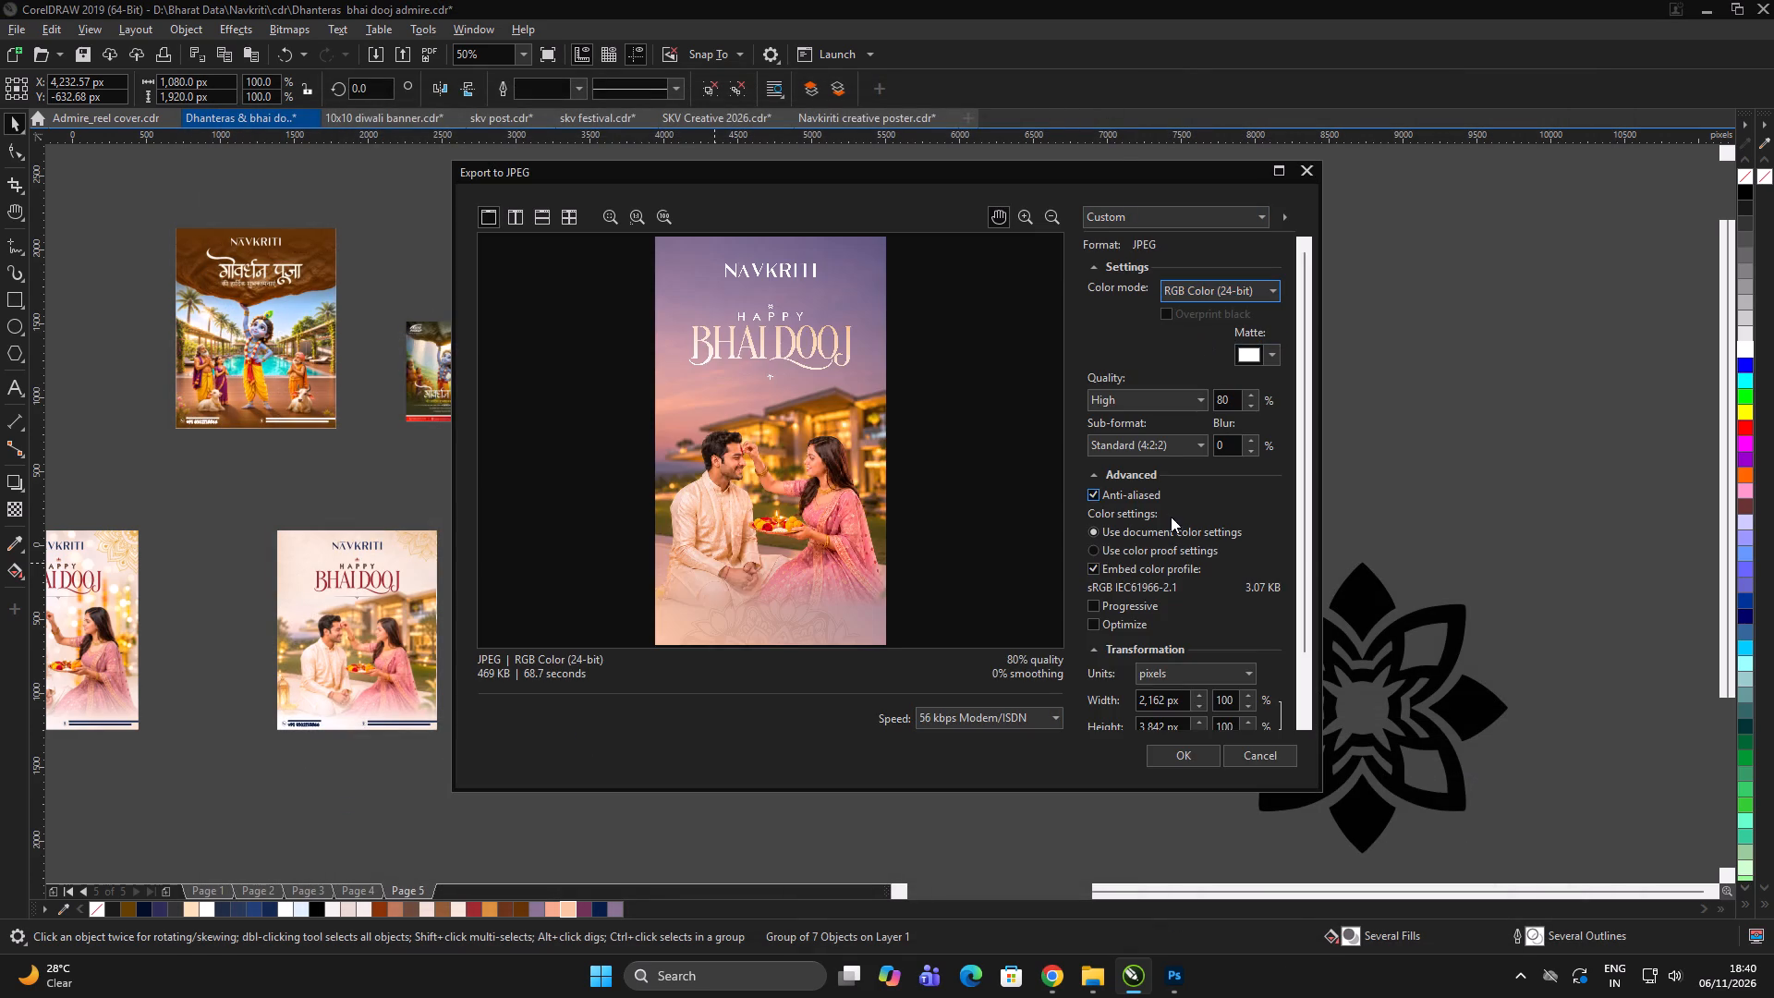
{"action": "left_click", "coordinate": [1175, 761]}
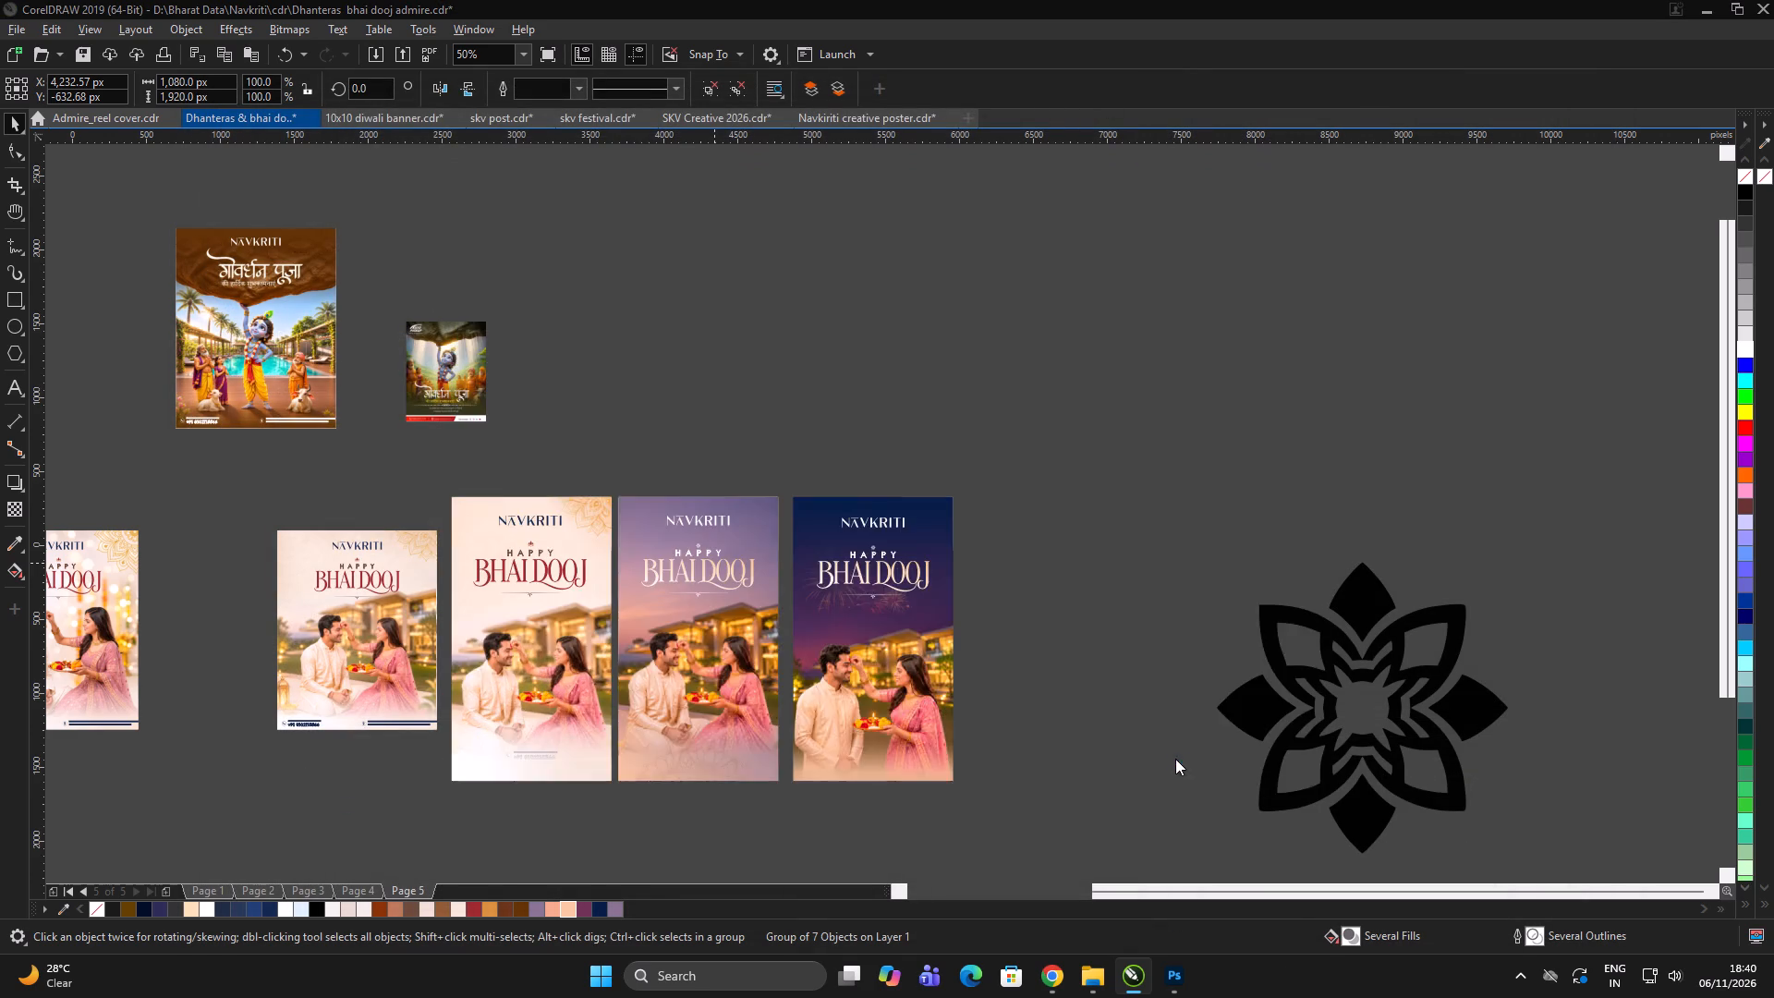
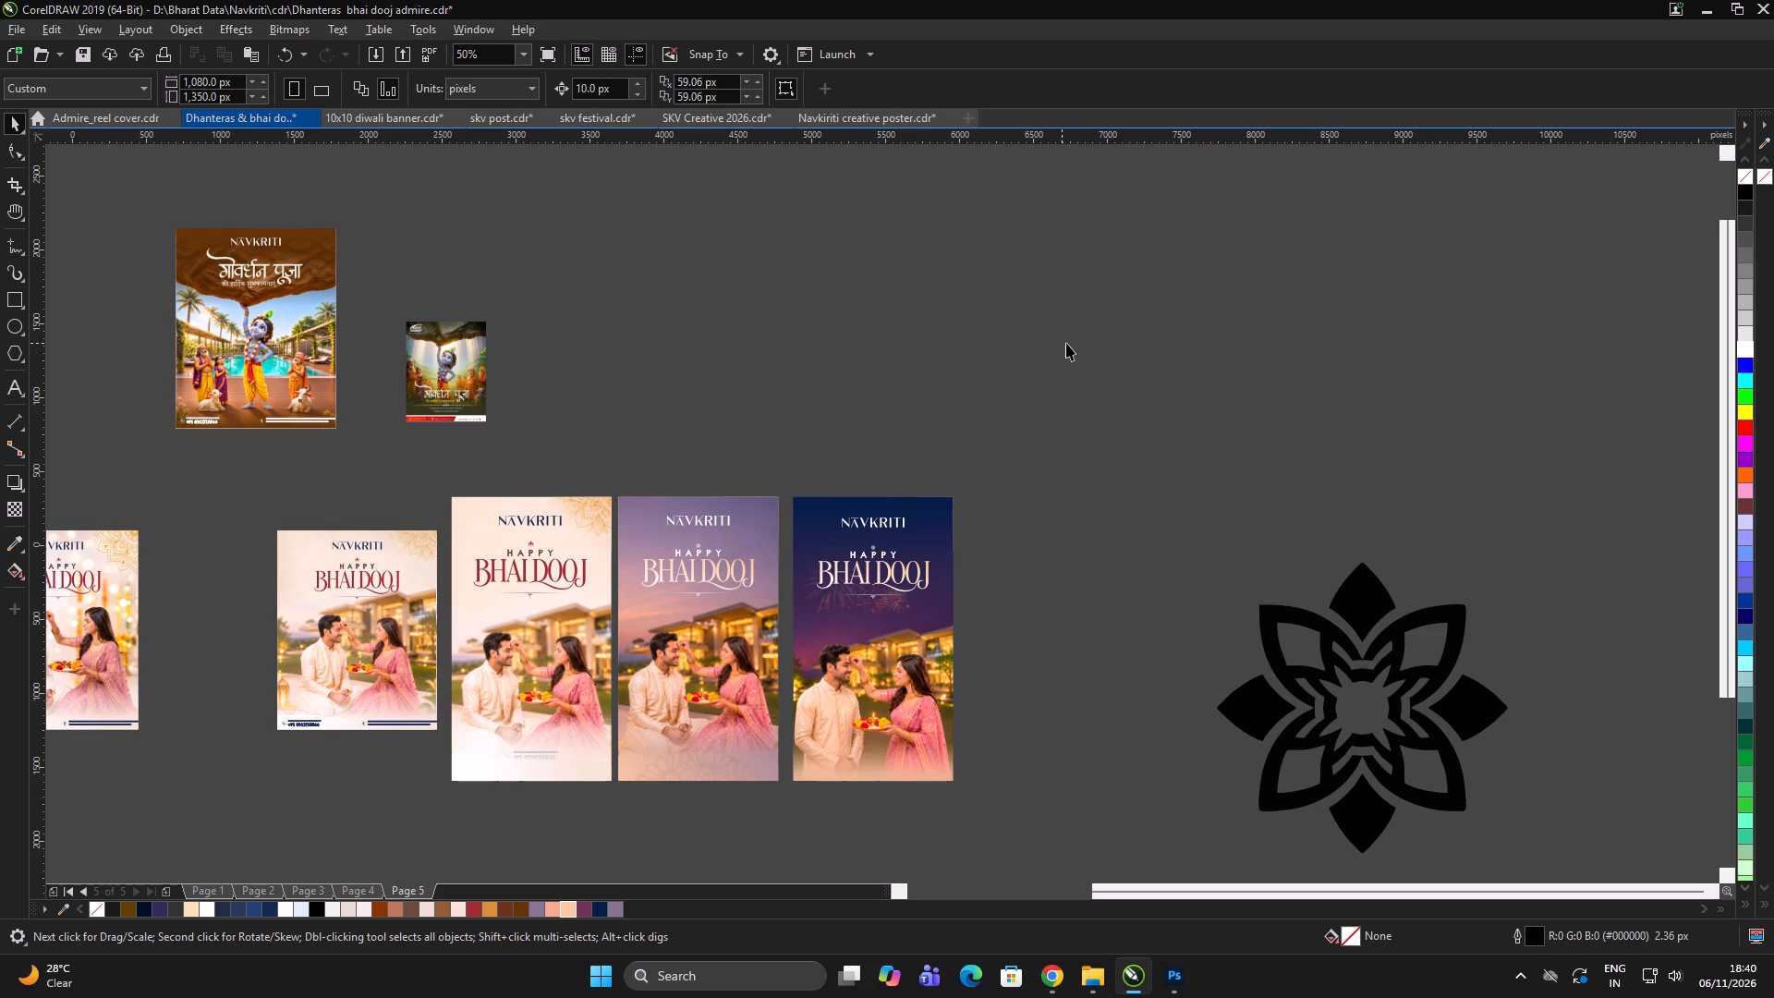
Look through pages 4 and 5 of the festival file and the other open documents.
{"action": "triple_click", "coordinate": [1077, 342]}
{"action": "double_click", "coordinate": [1096, 355]}
{"action": "left_click", "coordinate": [1075, 351]}
{"action": "left_click", "coordinate": [1065, 335]}
{"action": "key", "text": "Page_Up"}
{"action": "scroll", "coordinate": [932, 397], "scroll_direction": "down", "scroll_amount": 2}
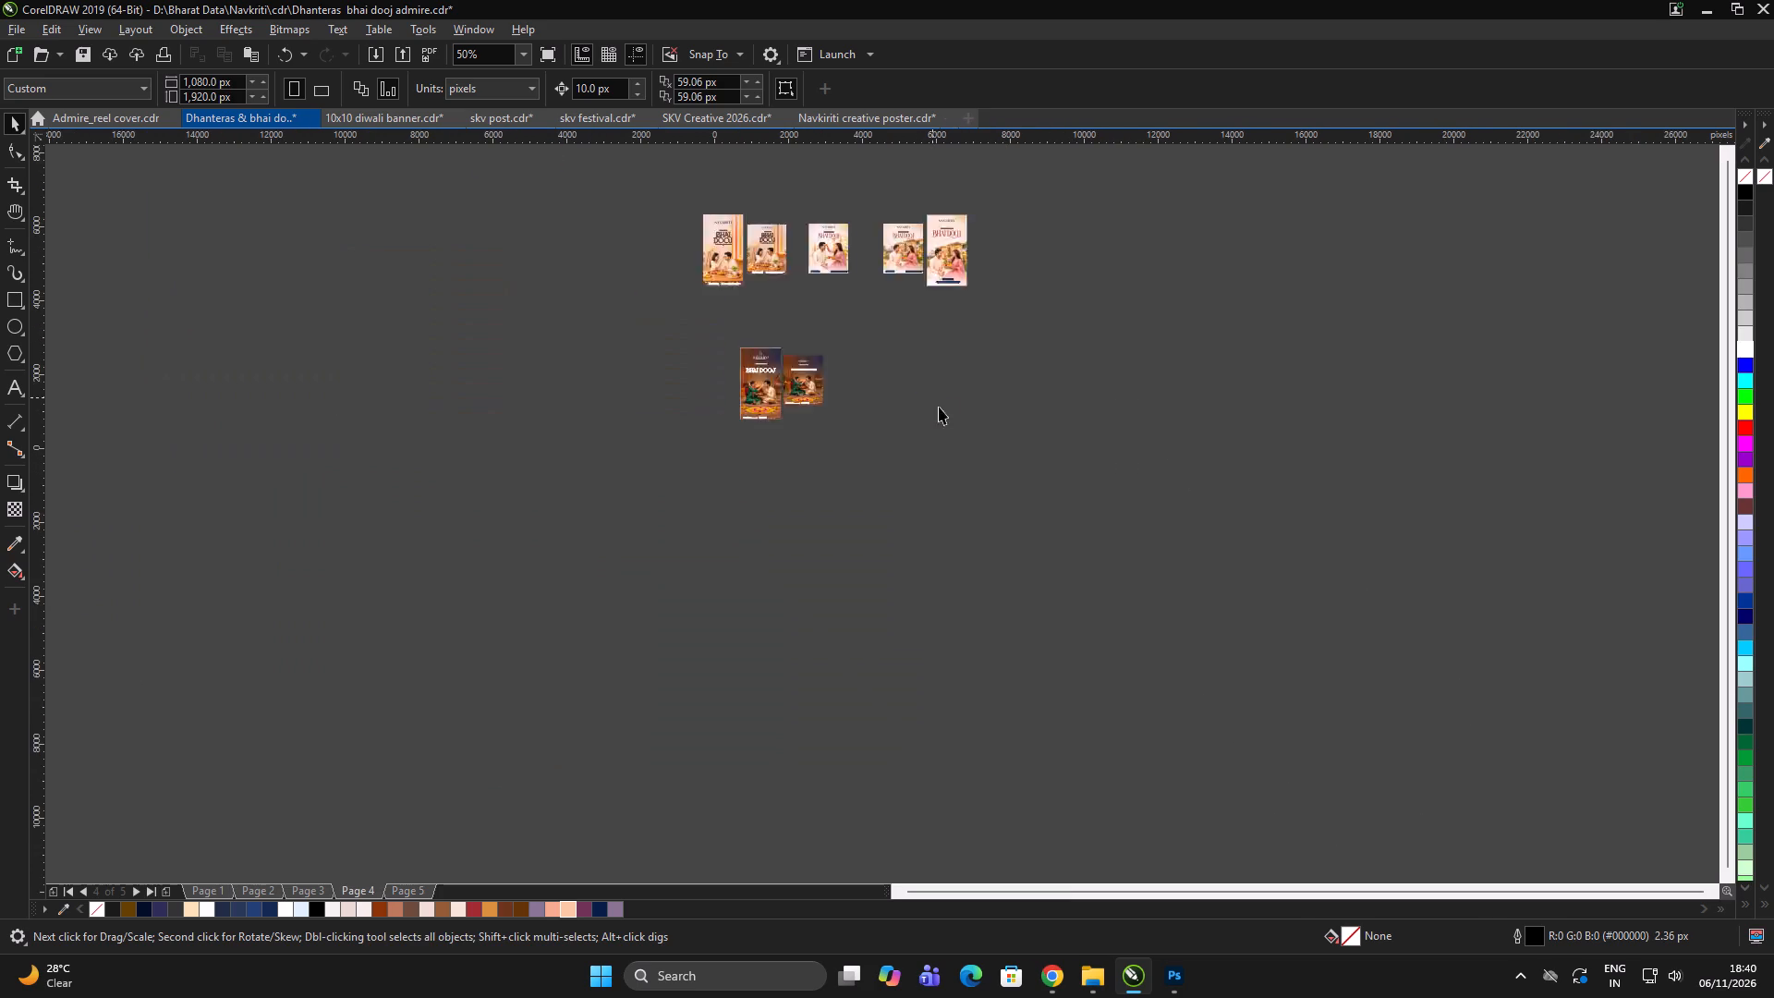
{"action": "key", "text": "Page_Down"}
{"action": "scroll", "coordinate": [911, 413], "scroll_direction": "up", "scroll_amount": 2}
{"action": "key", "text": "Page_Down"}
{"action": "key", "text": "Page_Down"}
{"action": "left_click", "coordinate": [999, 622]}
{"action": "double_click", "coordinate": [1248, 396]}
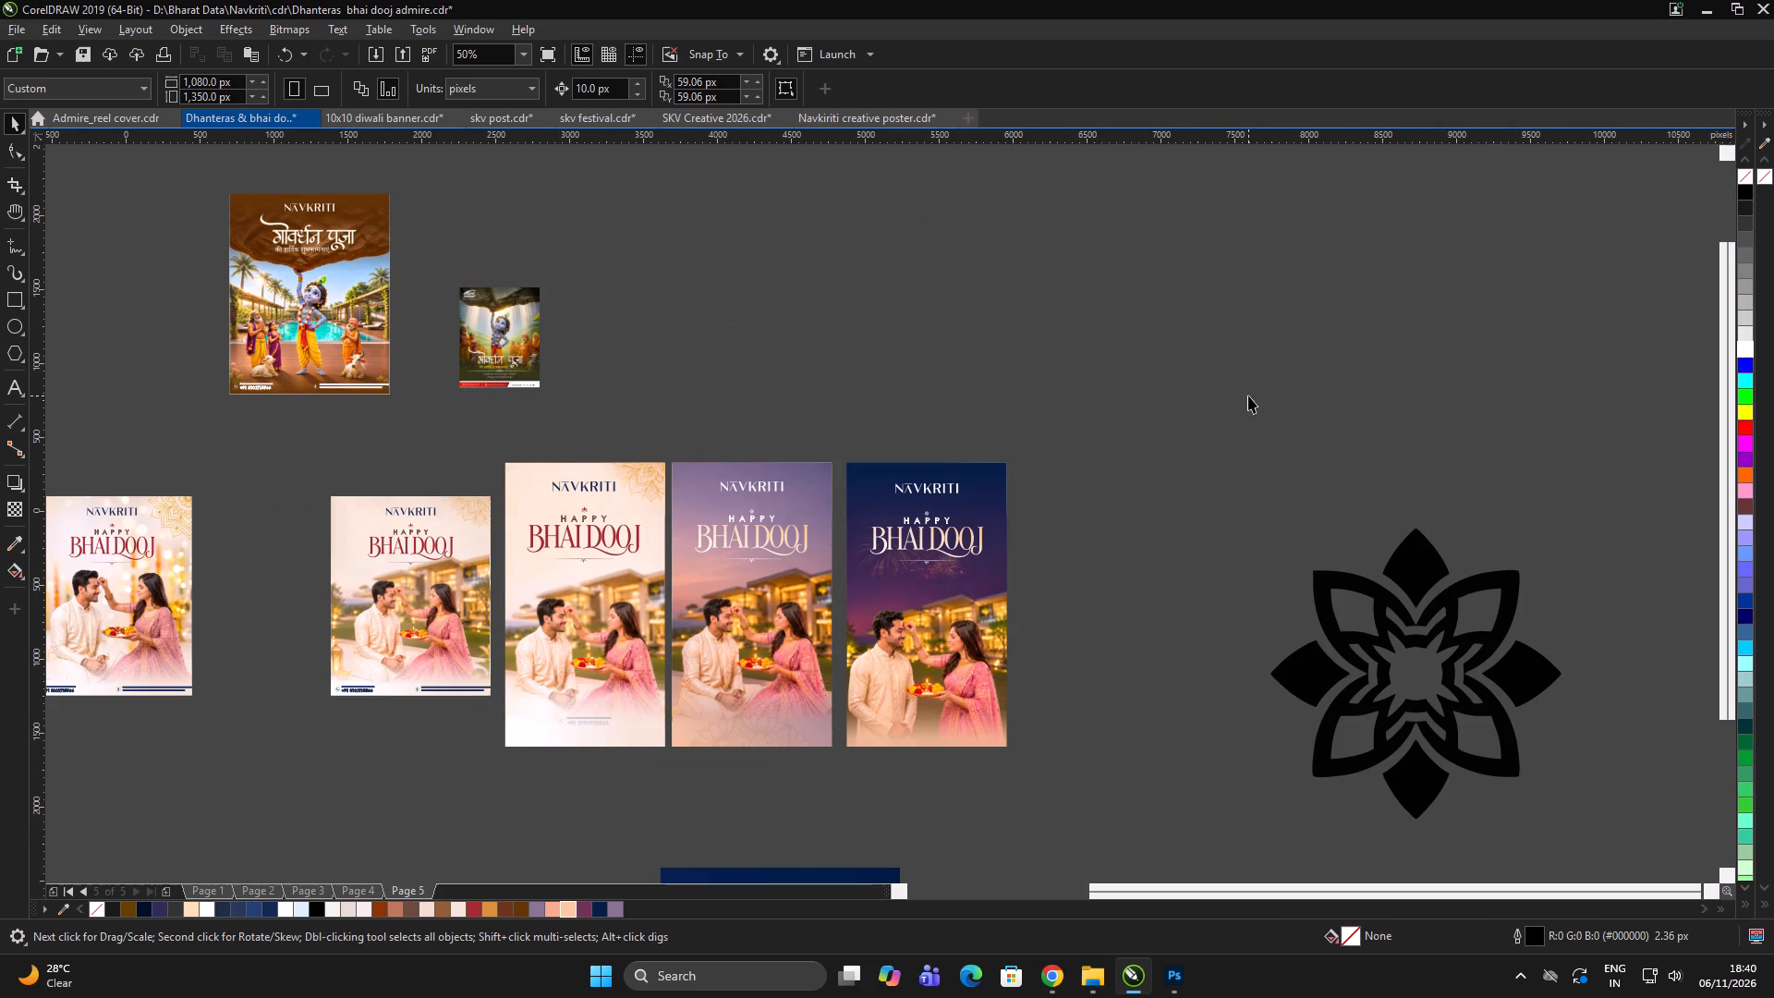
{"action": "left_click", "coordinate": [872, 122]}
{"action": "left_click", "coordinate": [985, 343]}
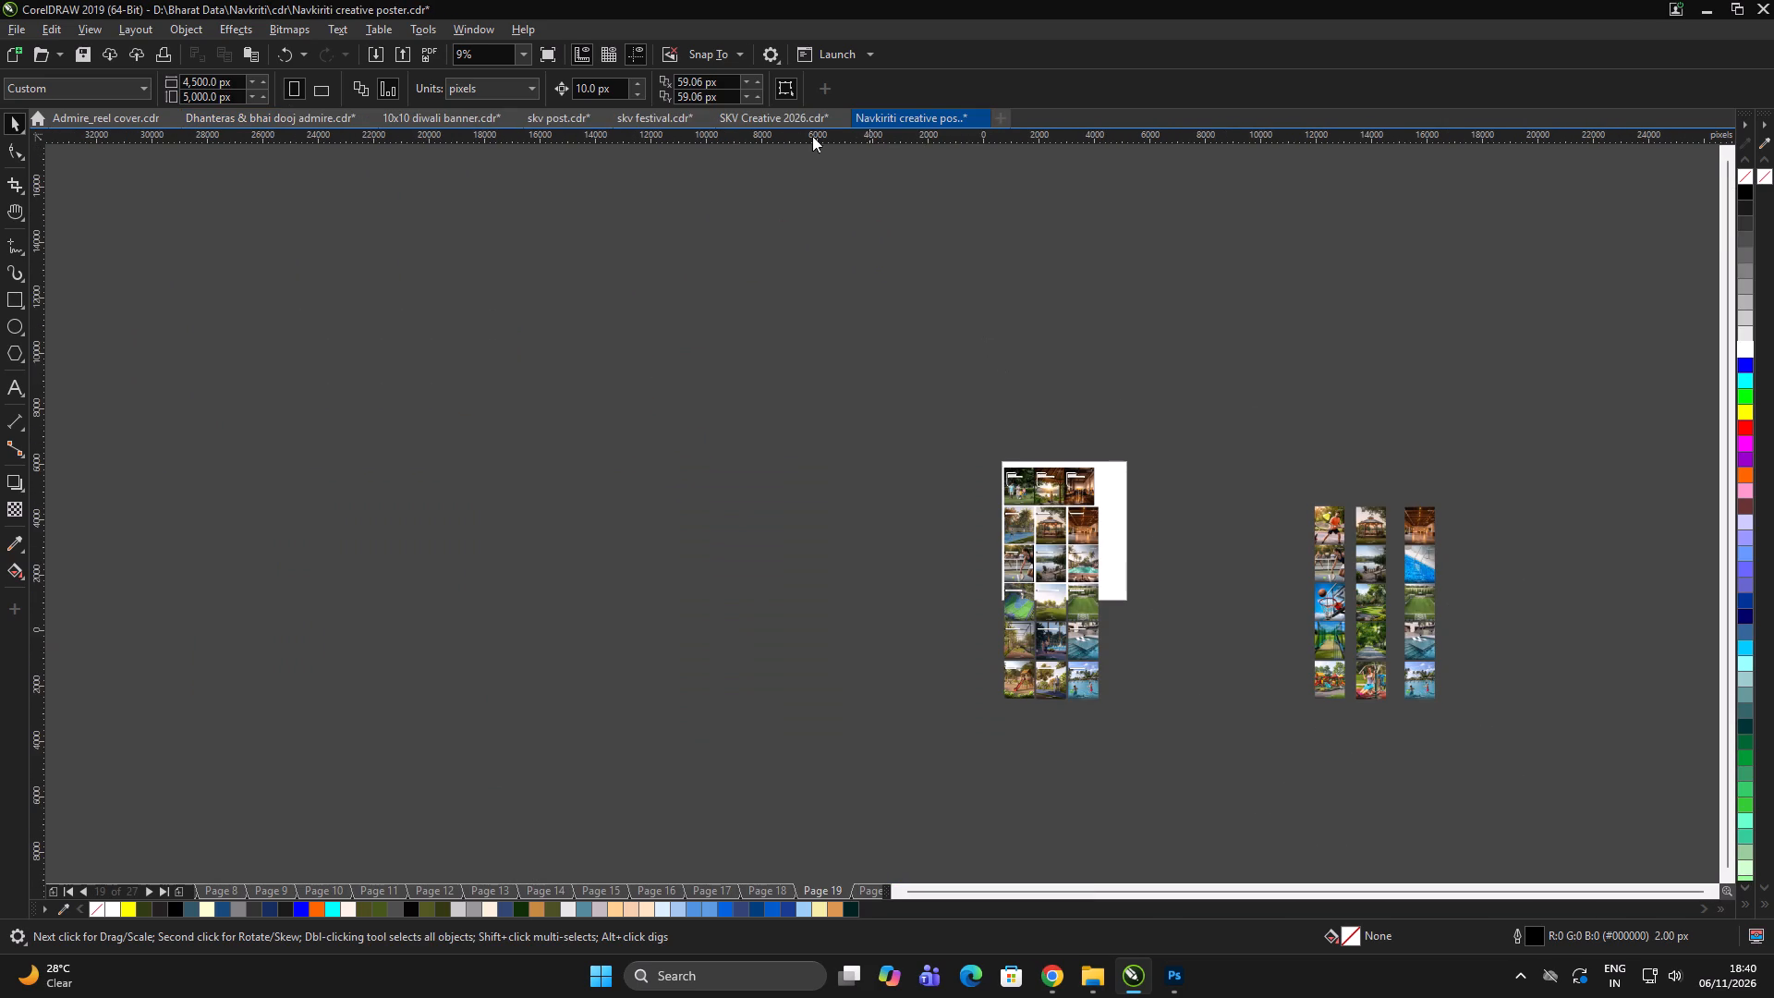
{"action": "left_click", "coordinate": [792, 109]}
{"action": "left_click", "coordinate": [643, 112]}
{"action": "left_click", "coordinate": [559, 125]}
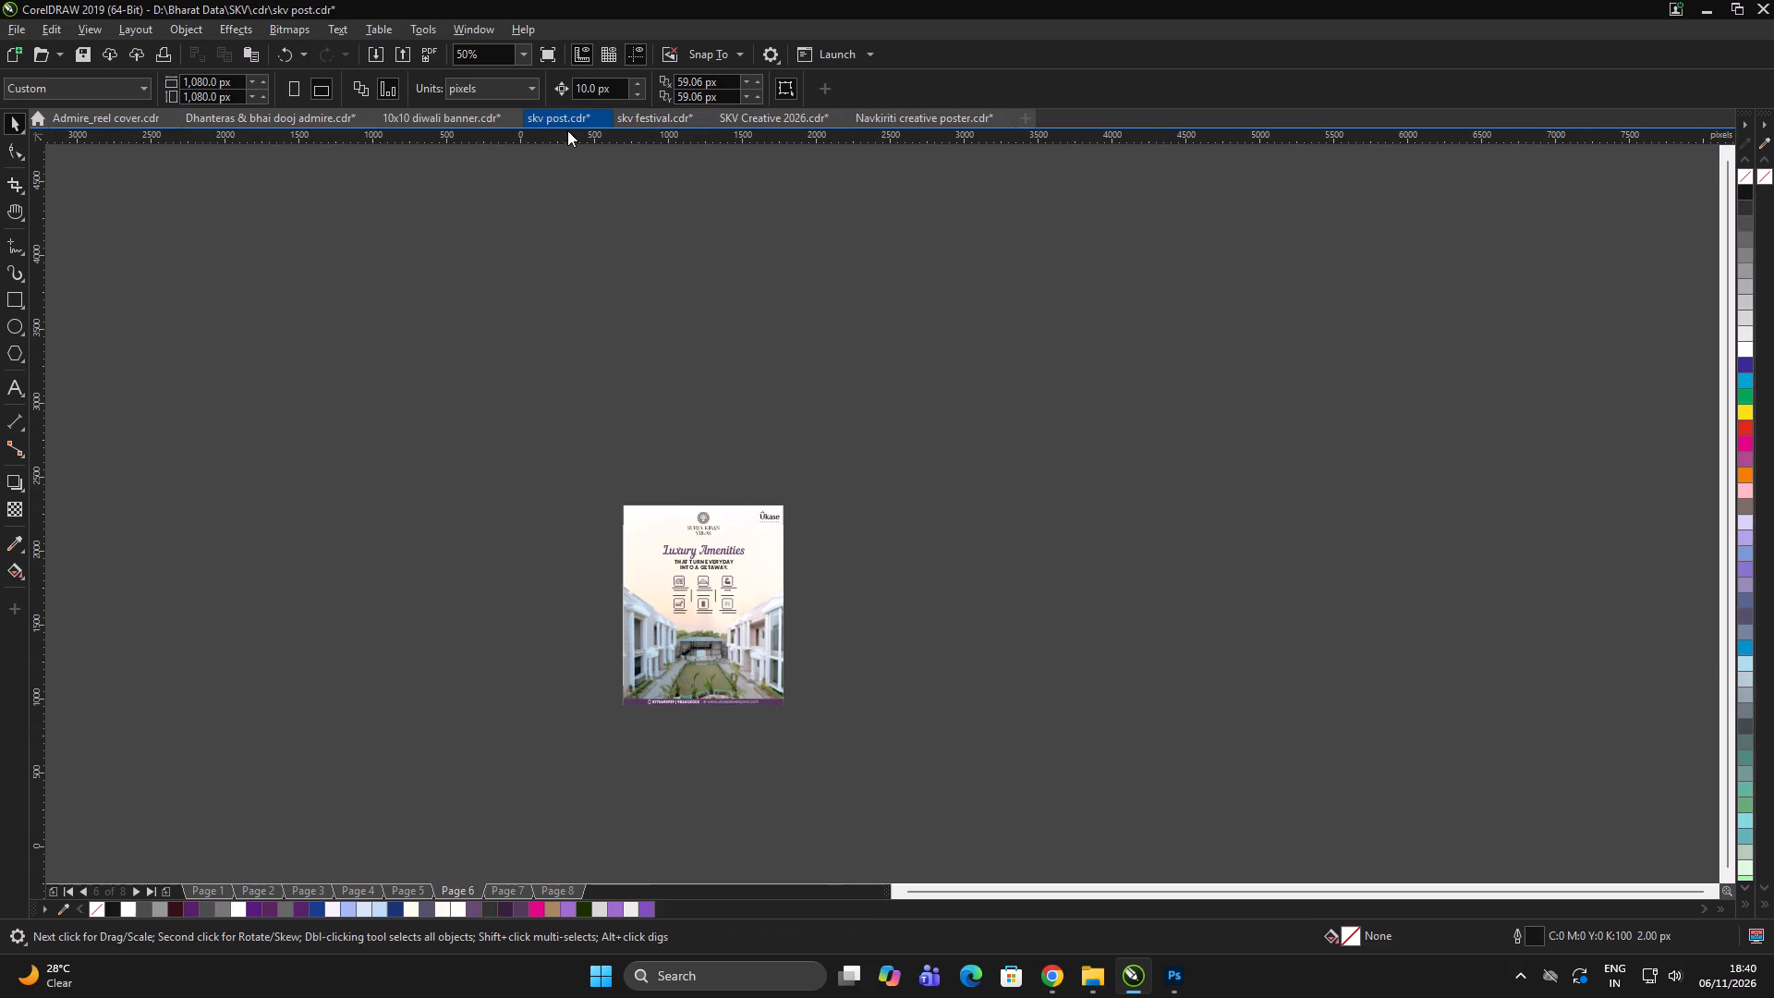
{"action": "triple_click", "coordinate": [931, 299]}
{"action": "left_click", "coordinate": [918, 293]}
Close the 10x10 diwali banner document without saving its changes.
{"action": "left_click", "coordinate": [470, 118]}
{"action": "left_click", "coordinate": [509, 114]}
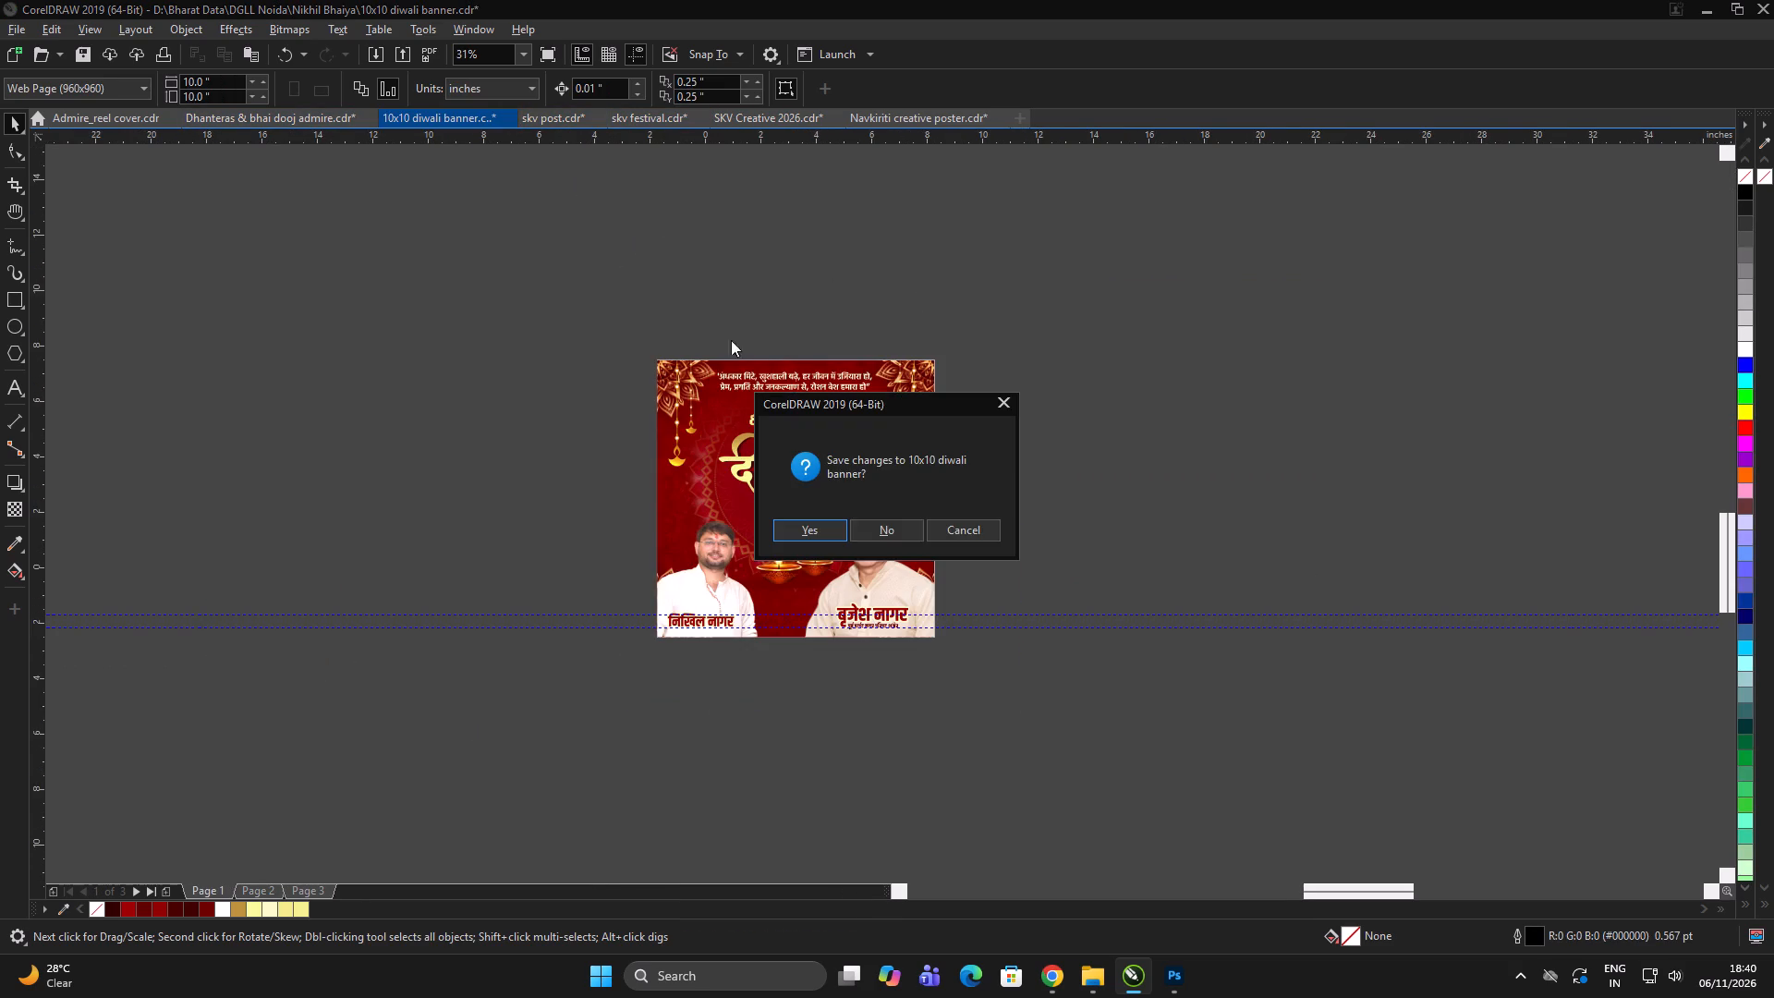
{"action": "left_click", "coordinate": [881, 525]}
{"action": "triple_click", "coordinate": [1131, 330]}
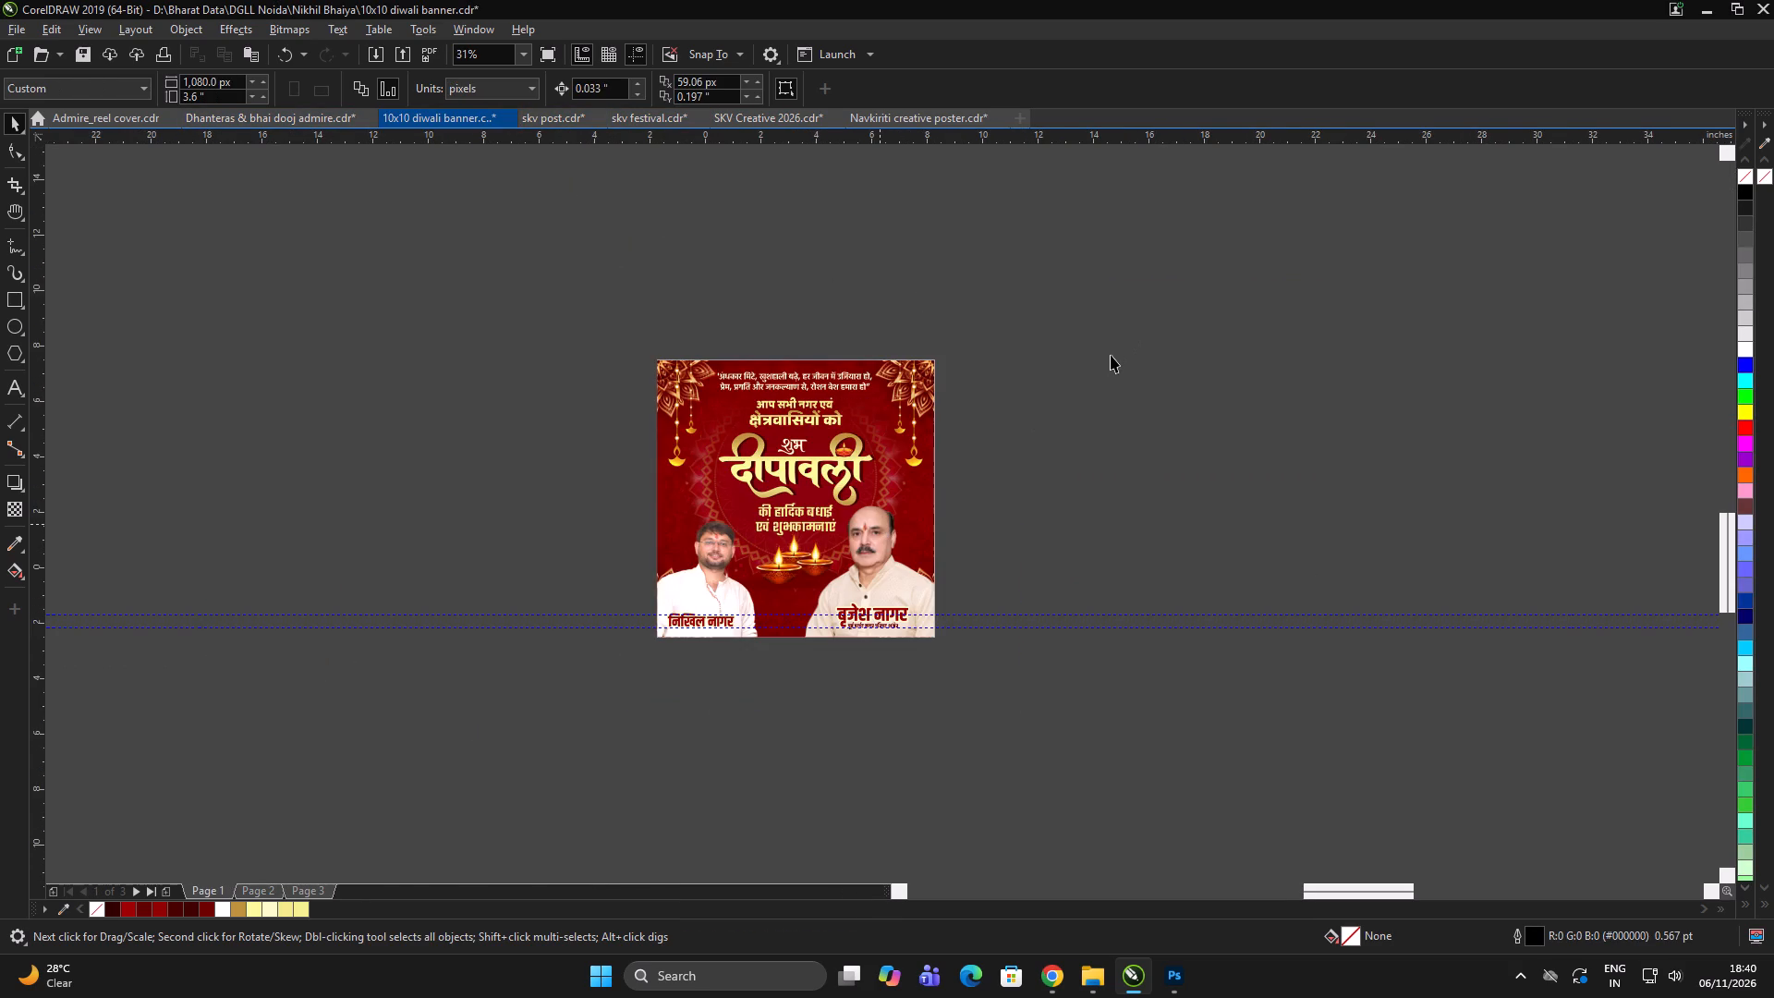
Review the posters on every page of the Dhanteras & bhai dooj admire document, ending on page 5.
{"action": "left_click", "coordinate": [302, 115]}
{"action": "left_click", "coordinate": [1143, 367]}
{"action": "left_click_drag", "start_coordinate": [1145, 367], "coordinate": [1142, 375]}
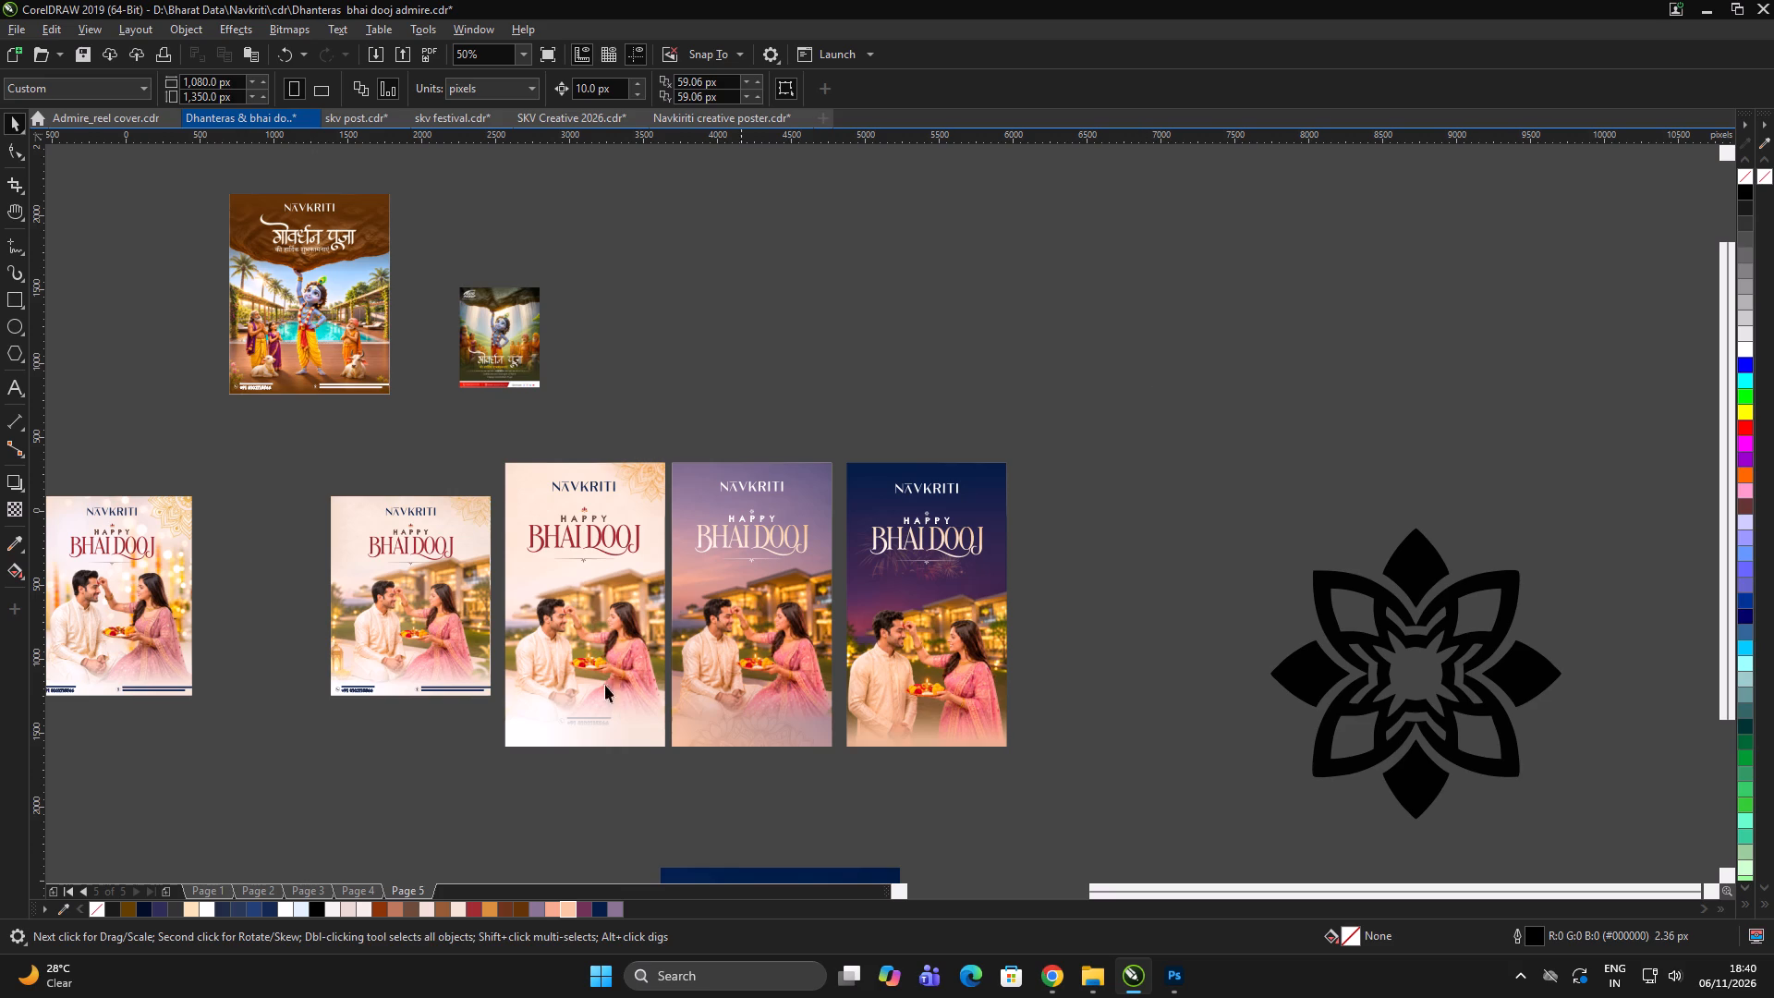
{"action": "left_click", "coordinate": [371, 891]}
{"action": "left_click", "coordinate": [302, 889]}
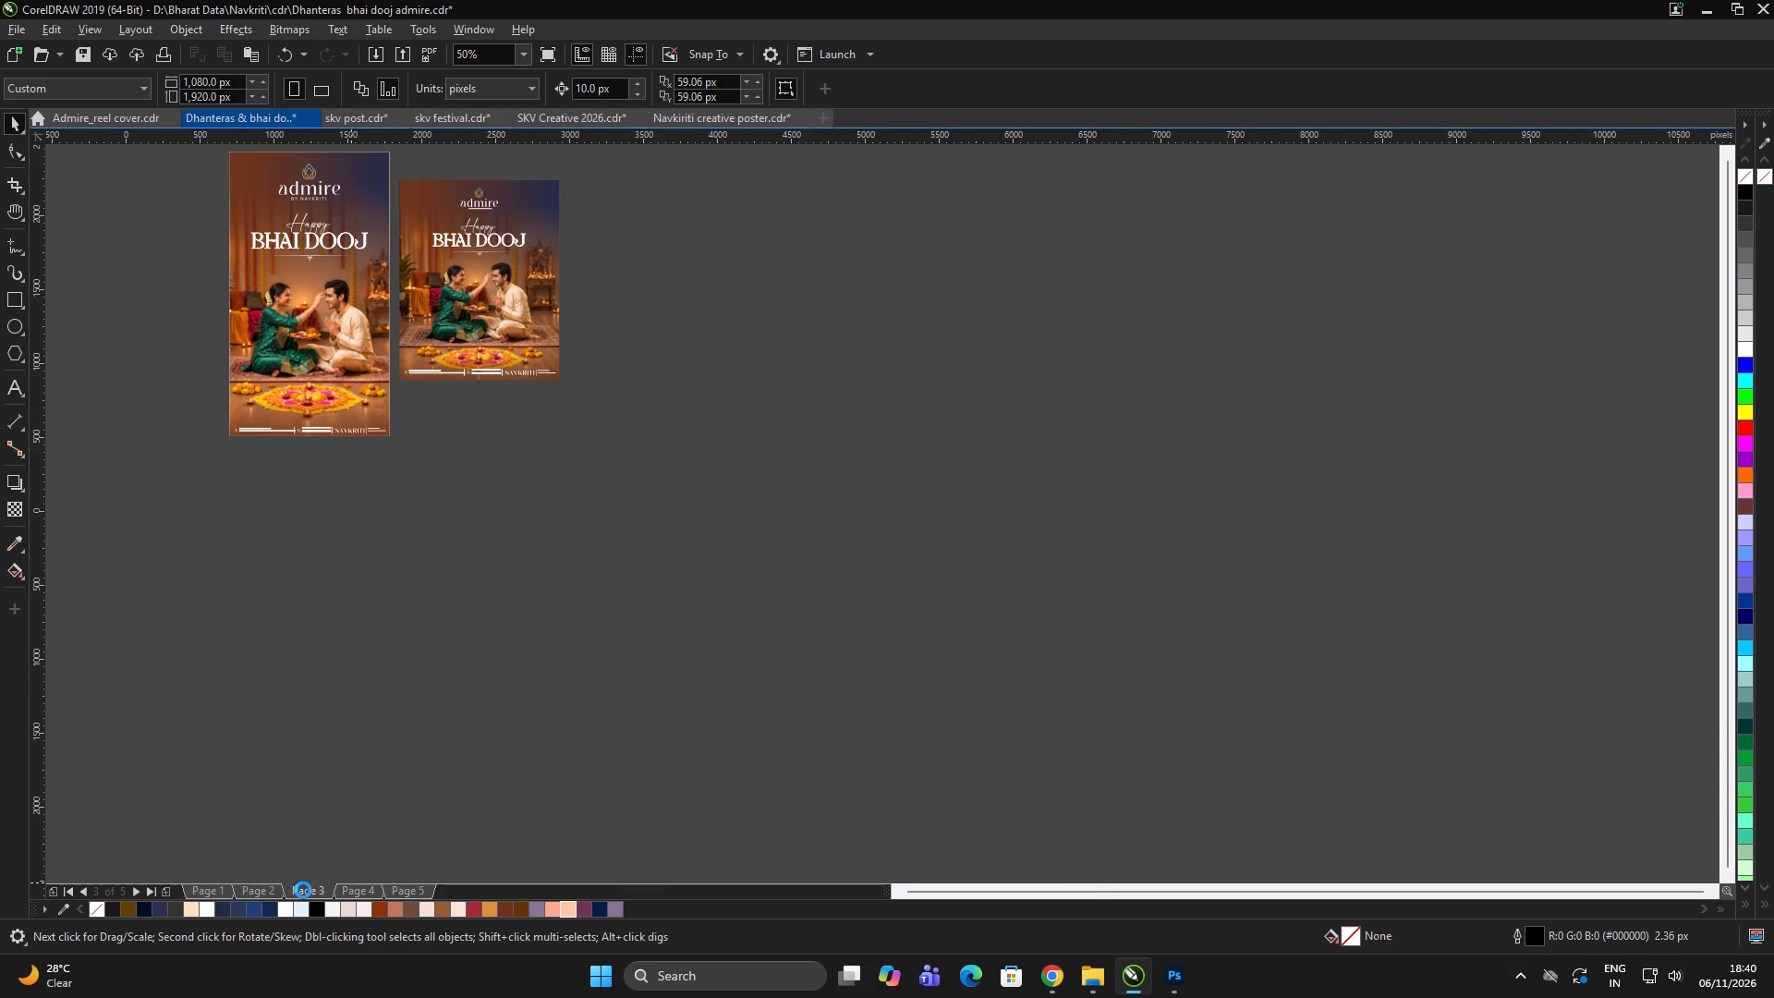
{"action": "left_click", "coordinate": [259, 879]}
{"action": "left_click", "coordinate": [255, 888]}
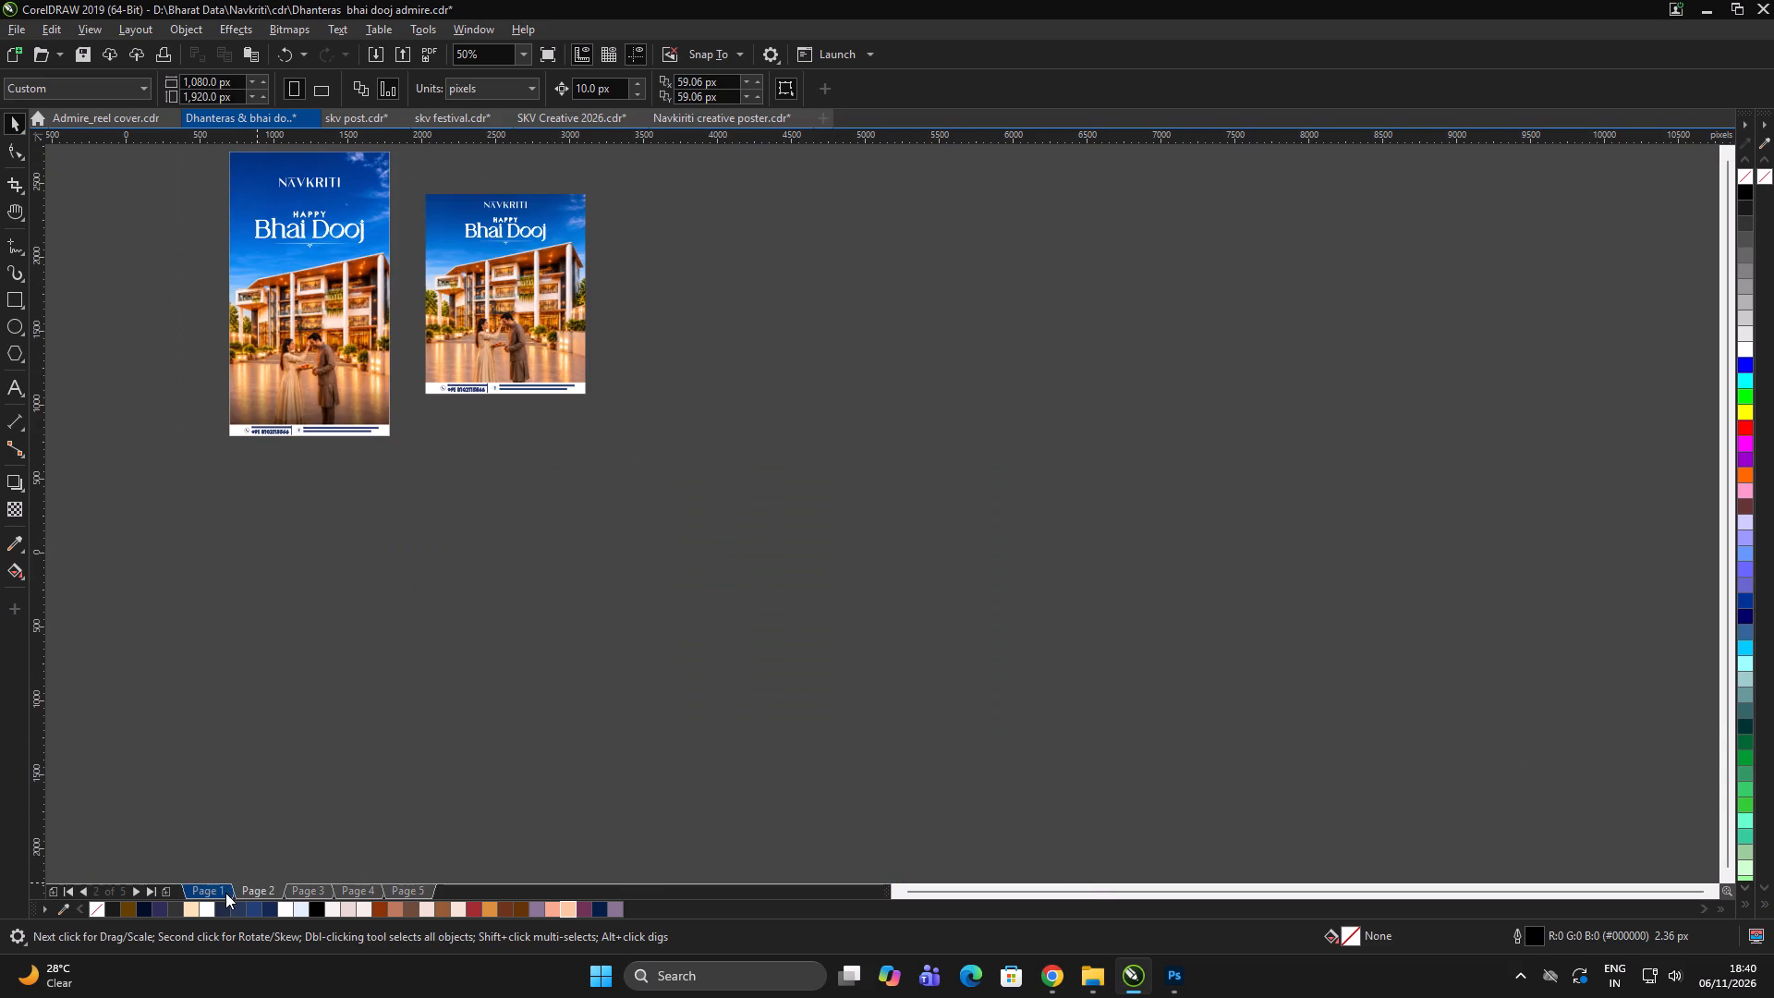
{"action": "left_click", "coordinate": [225, 893]}
{"action": "left_click", "coordinate": [425, 893]}
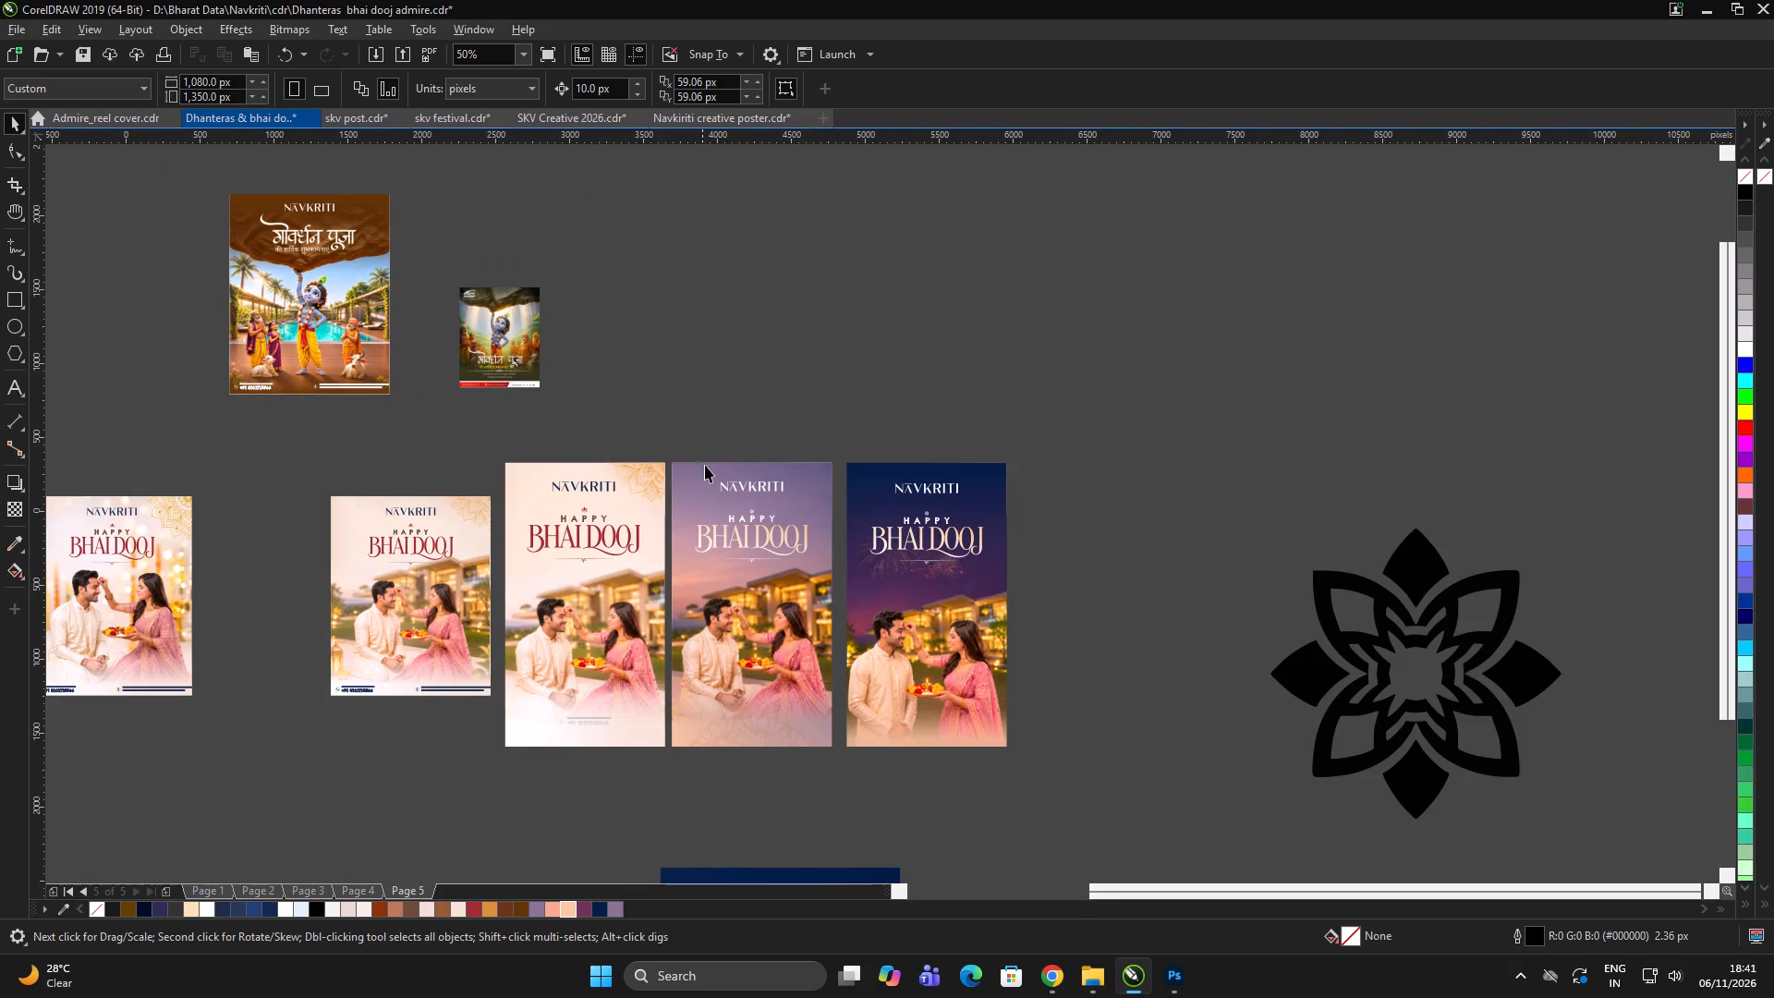
Delete the black flower ornament and the fireworks background image lying beside the posters on page 5.
{"action": "scroll", "coordinate": [705, 463], "scroll_direction": "down", "scroll_amount": 2}
{"action": "left_click", "coordinate": [784, 417]}
{"action": "left_click_drag", "start_coordinate": [780, 418], "coordinate": [753, 420]}
{"action": "scroll", "coordinate": [607, 424], "scroll_direction": "up", "scroll_amount": 2}
{"action": "scroll", "coordinate": [627, 432], "scroll_direction": "down", "scroll_amount": 1}
{"action": "left_click", "coordinate": [1168, 586]}
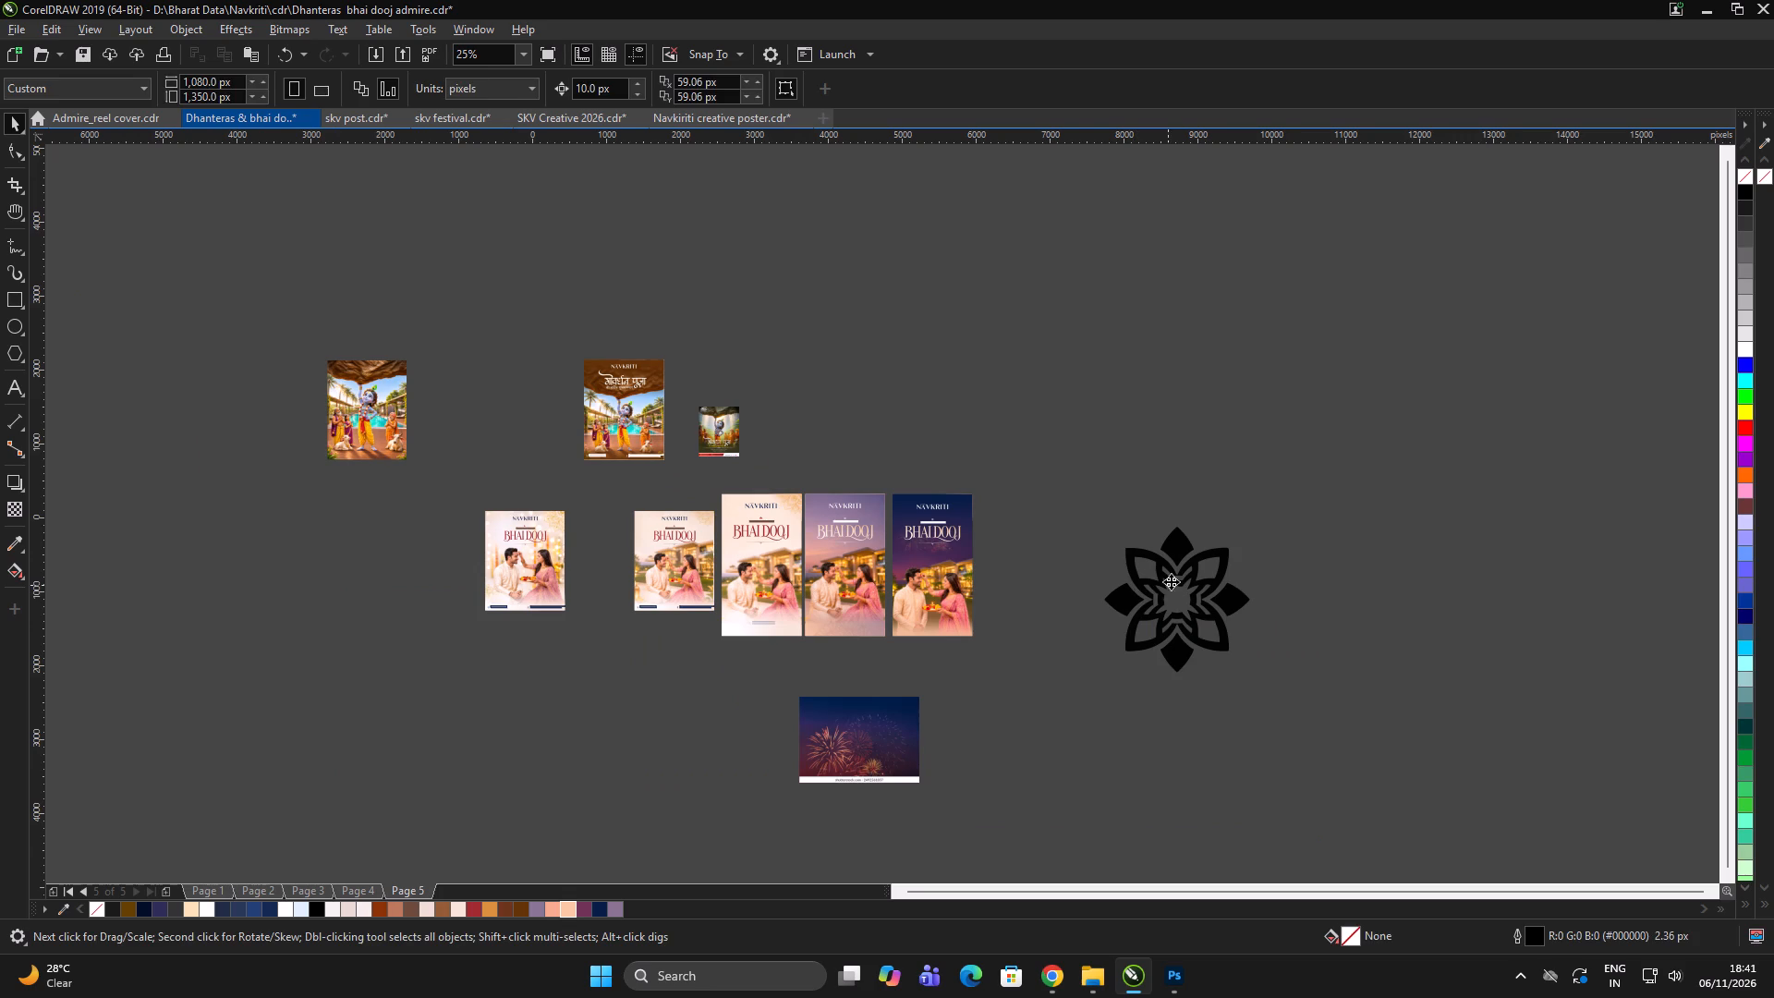
{"action": "left_click_drag", "start_coordinate": [1091, 456], "coordinate": [1542, 780]}
{"action": "key", "text": "Delete"}
{"action": "left_click", "coordinate": [1319, 723]}
{"action": "left_click", "coordinate": [891, 736]}
{"action": "key", "text": "Delete"}
{"action": "left_click", "coordinate": [1311, 581]}
{"action": "double_click", "coordinate": [1323, 577]}
{"action": "left_click", "coordinate": [1330, 577]}
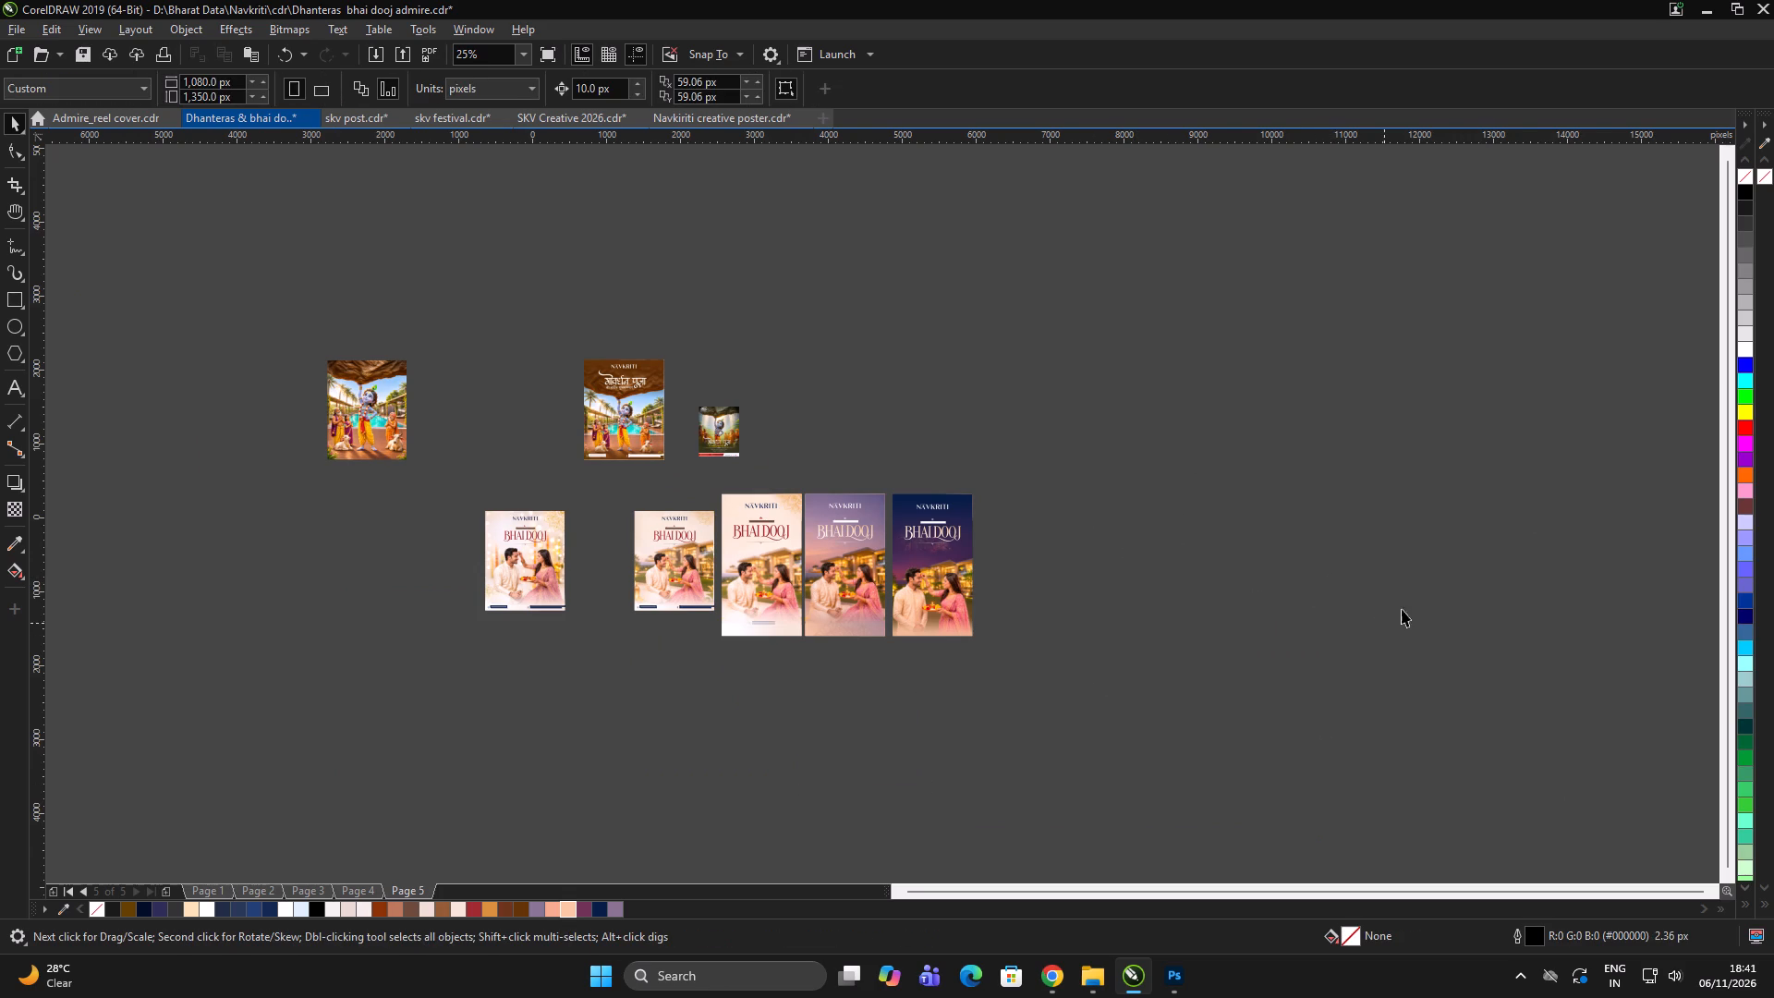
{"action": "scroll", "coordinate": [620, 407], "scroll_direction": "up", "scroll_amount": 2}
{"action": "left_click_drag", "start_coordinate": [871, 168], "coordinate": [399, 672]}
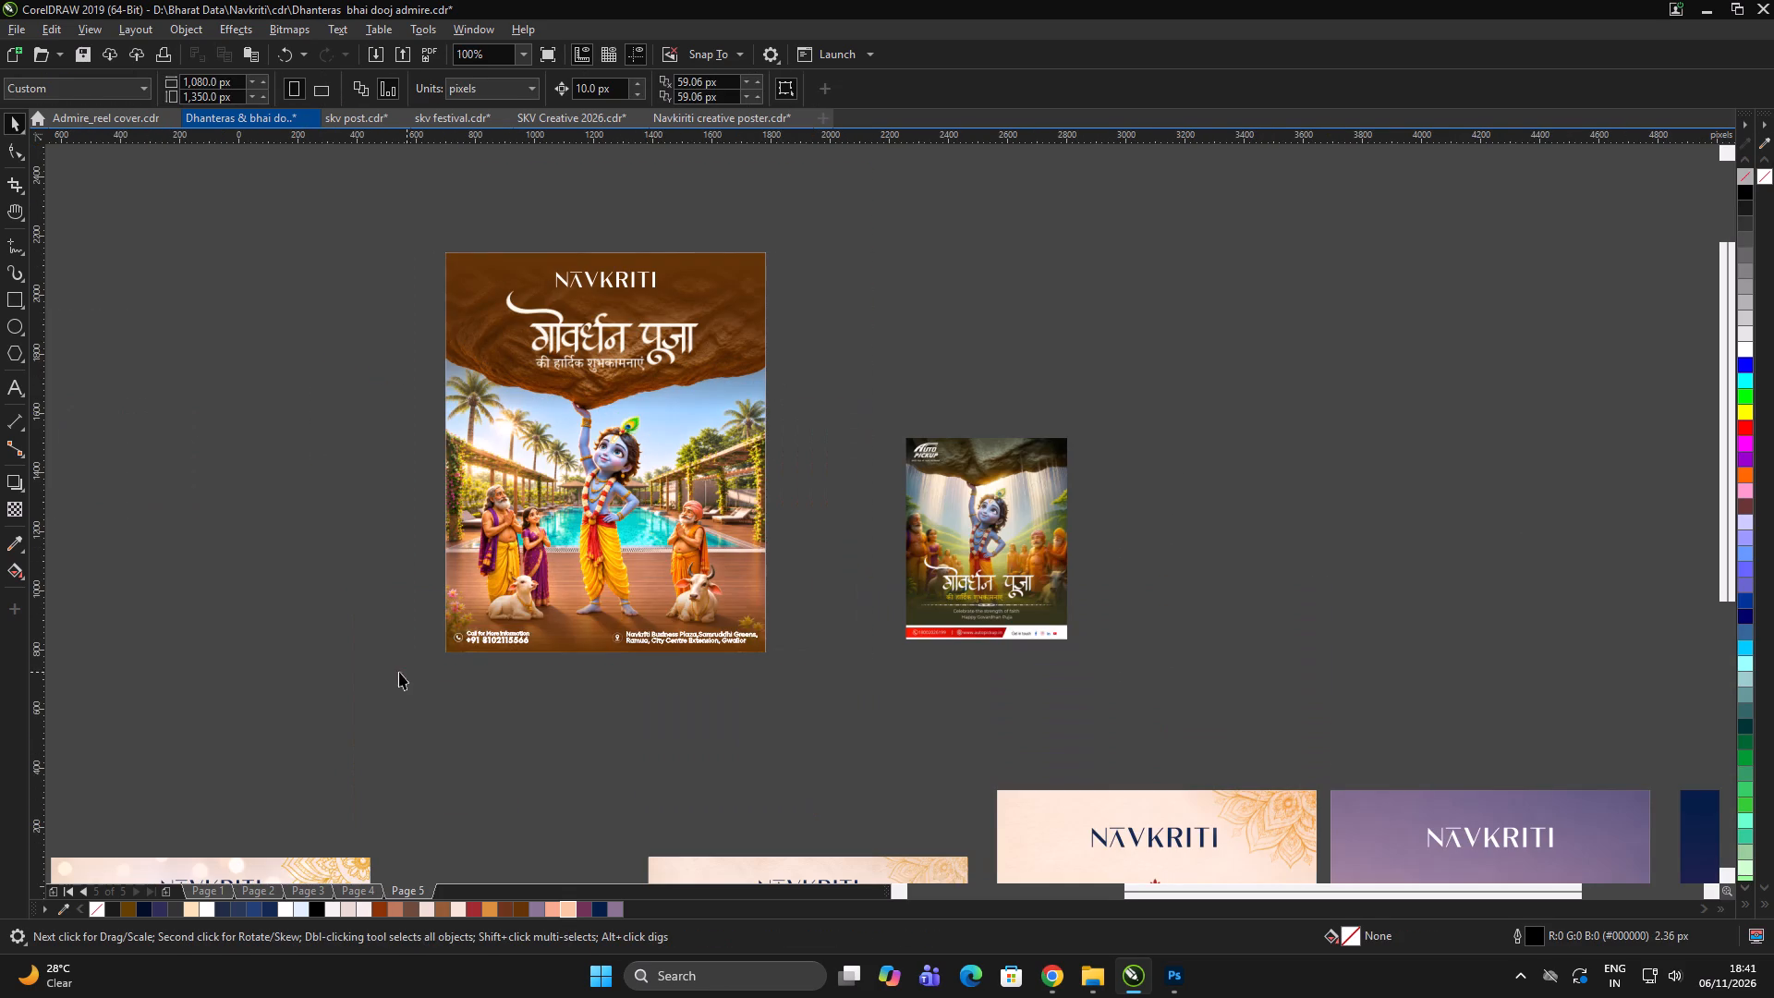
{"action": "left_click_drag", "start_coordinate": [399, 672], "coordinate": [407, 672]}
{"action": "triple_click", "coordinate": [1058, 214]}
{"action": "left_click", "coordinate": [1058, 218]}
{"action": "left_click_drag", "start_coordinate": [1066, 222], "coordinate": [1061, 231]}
Copy the "Navkriti | Legacy of 30+ Years" logo from the Social Generation poster in the Navkiriti creative poster document into page 5 of the Dhanteras document.
{"action": "left_click", "coordinate": [709, 117]}
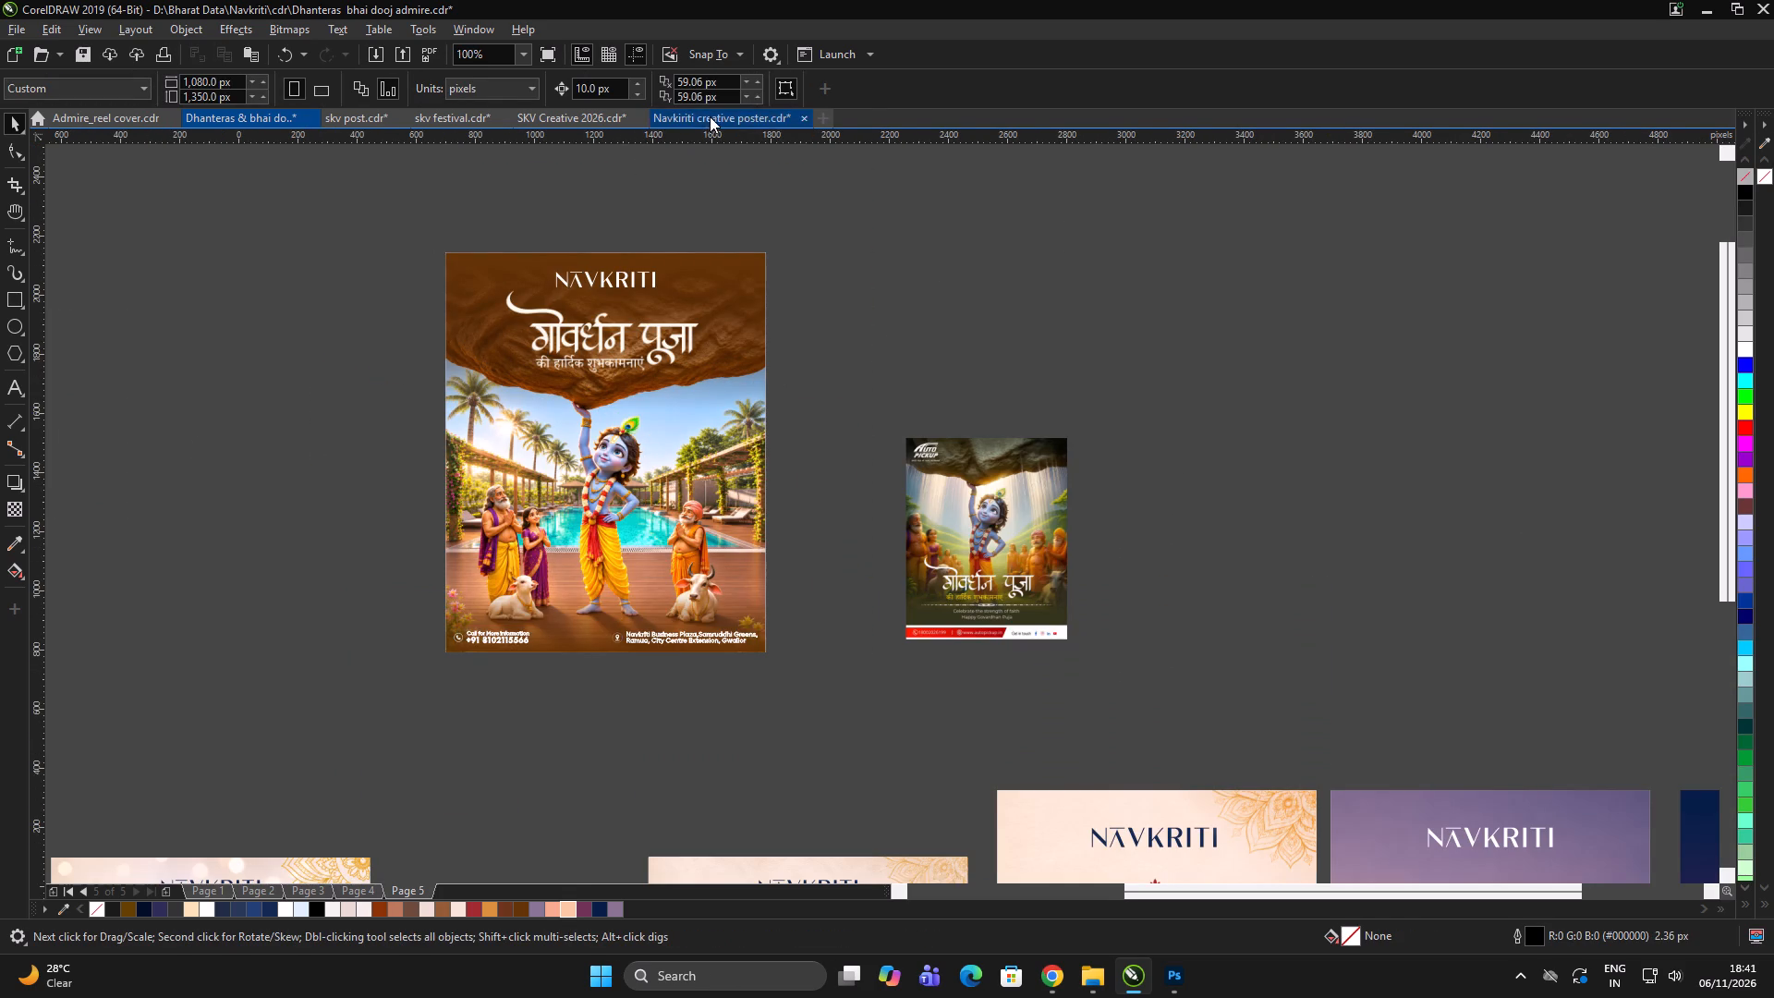
{"action": "scroll", "coordinate": [1101, 464], "scroll_direction": "up", "scroll_amount": 4}
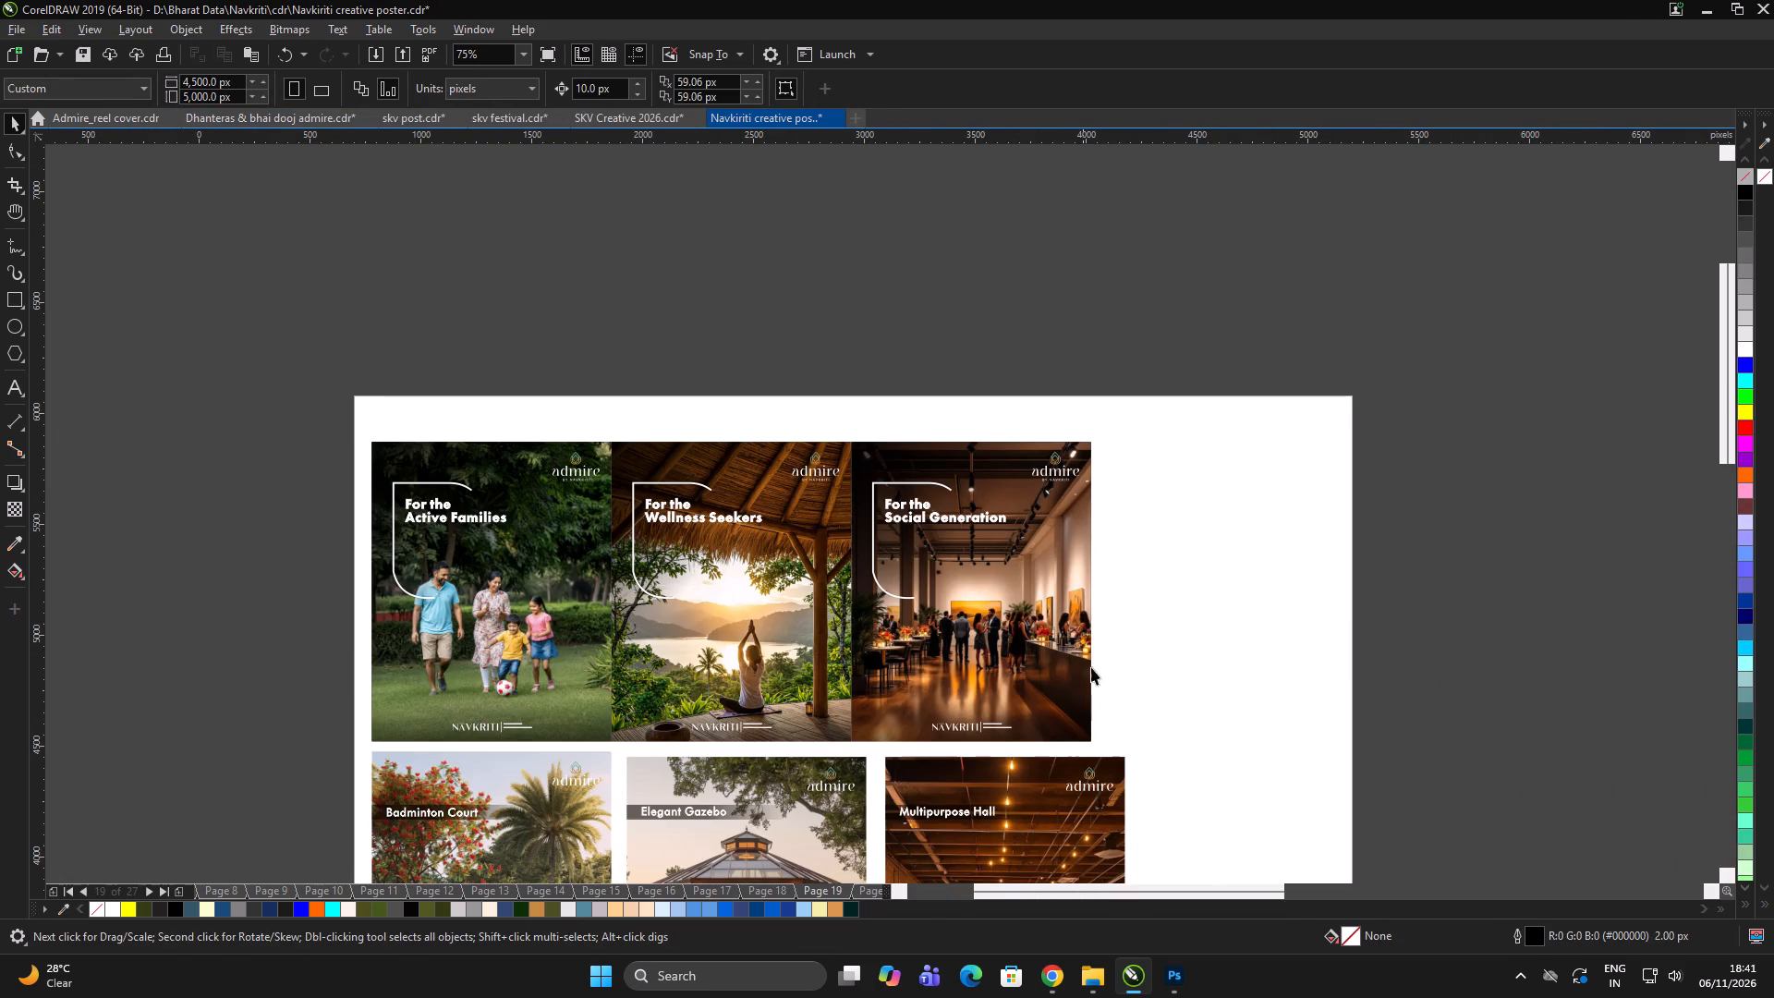
{"action": "left_click_drag", "start_coordinate": [1205, 671], "coordinate": [879, 742]}
{"action": "left_click", "coordinate": [1005, 725]}
{"action": "key", "text": "ctrl+c"}
{"action": "left_click", "coordinate": [1250, 602]}
{"action": "left_click", "coordinate": [600, 112]}
{"action": "left_click", "coordinate": [514, 111]}
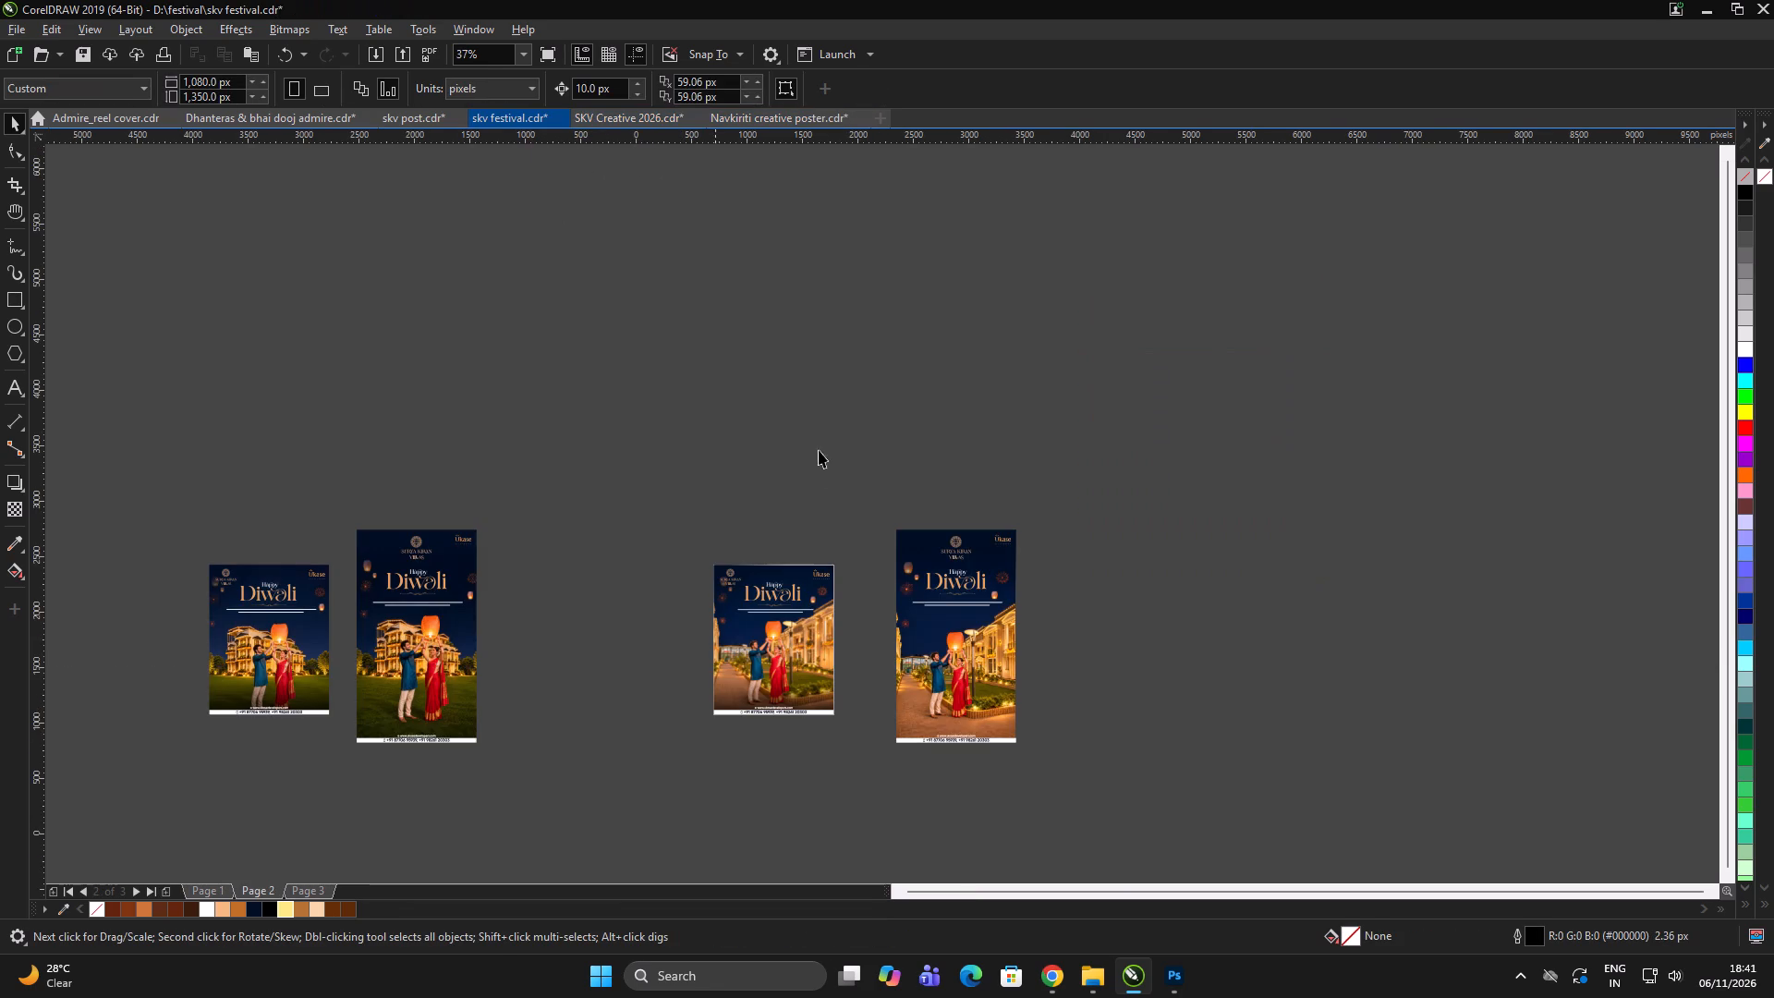
{"action": "left_click_drag", "start_coordinate": [747, 424], "coordinate": [746, 405]}
{"action": "left_click", "coordinate": [430, 112]}
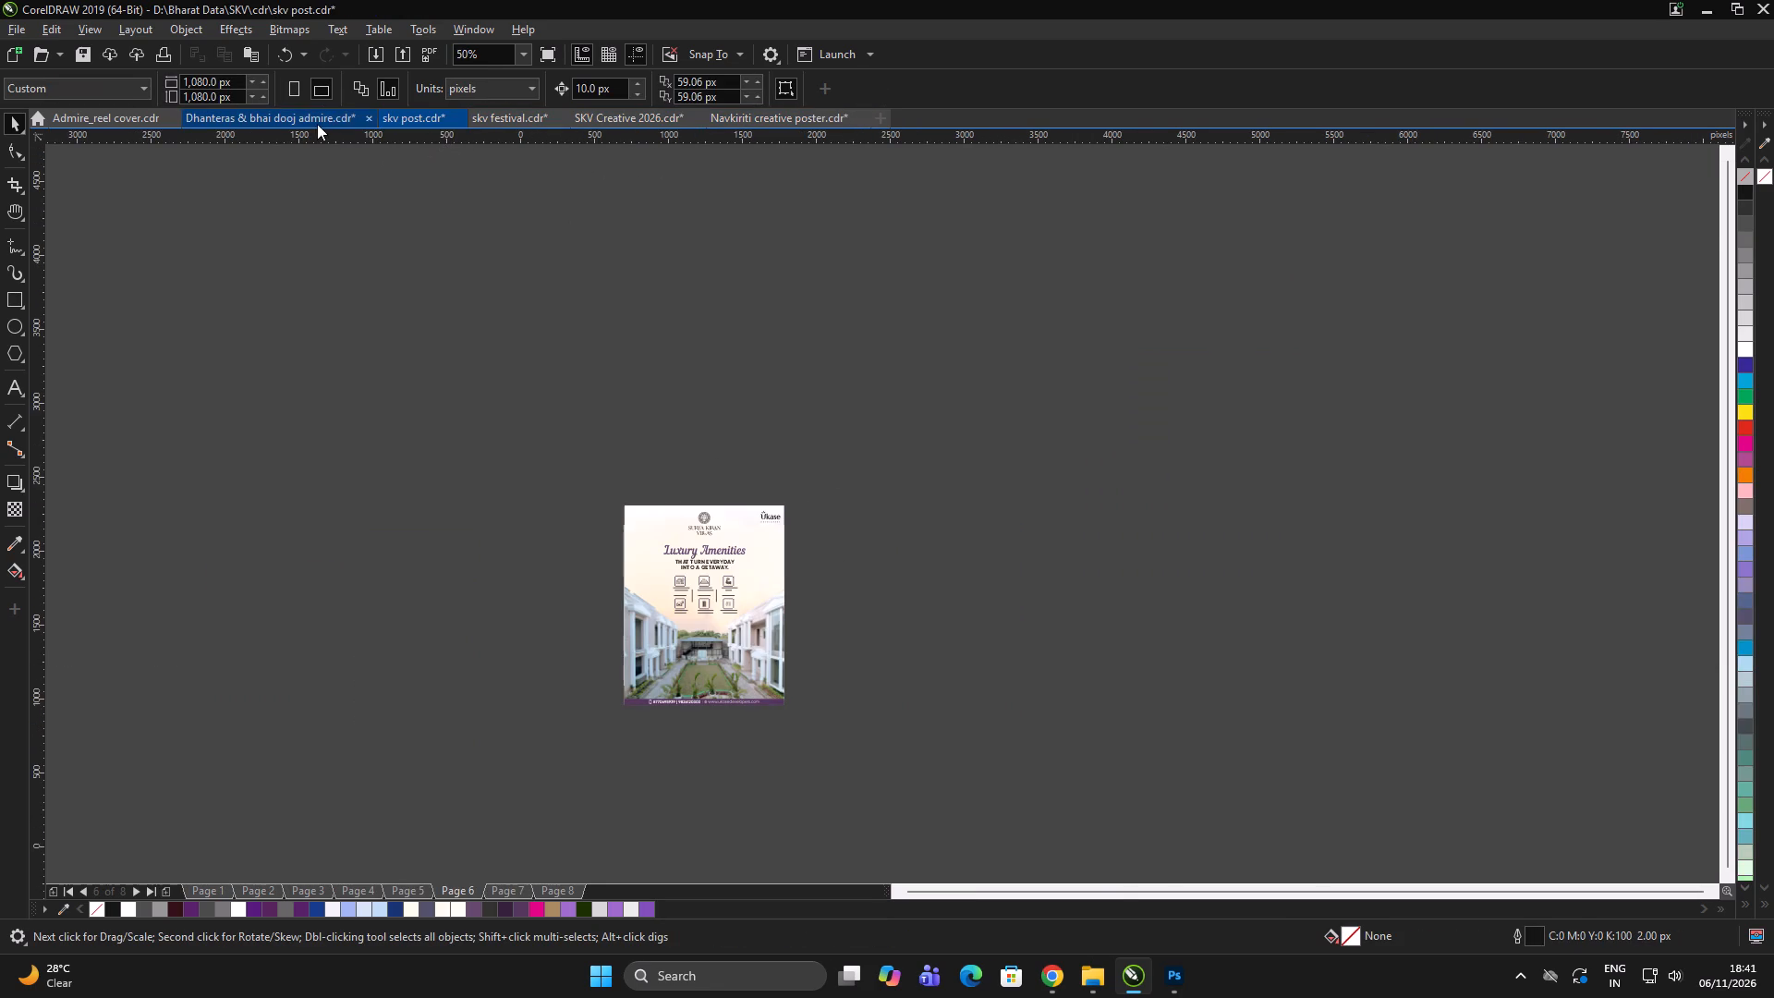
{"action": "left_click", "coordinate": [316, 122]}
{"action": "key", "text": "ctrl+v"}
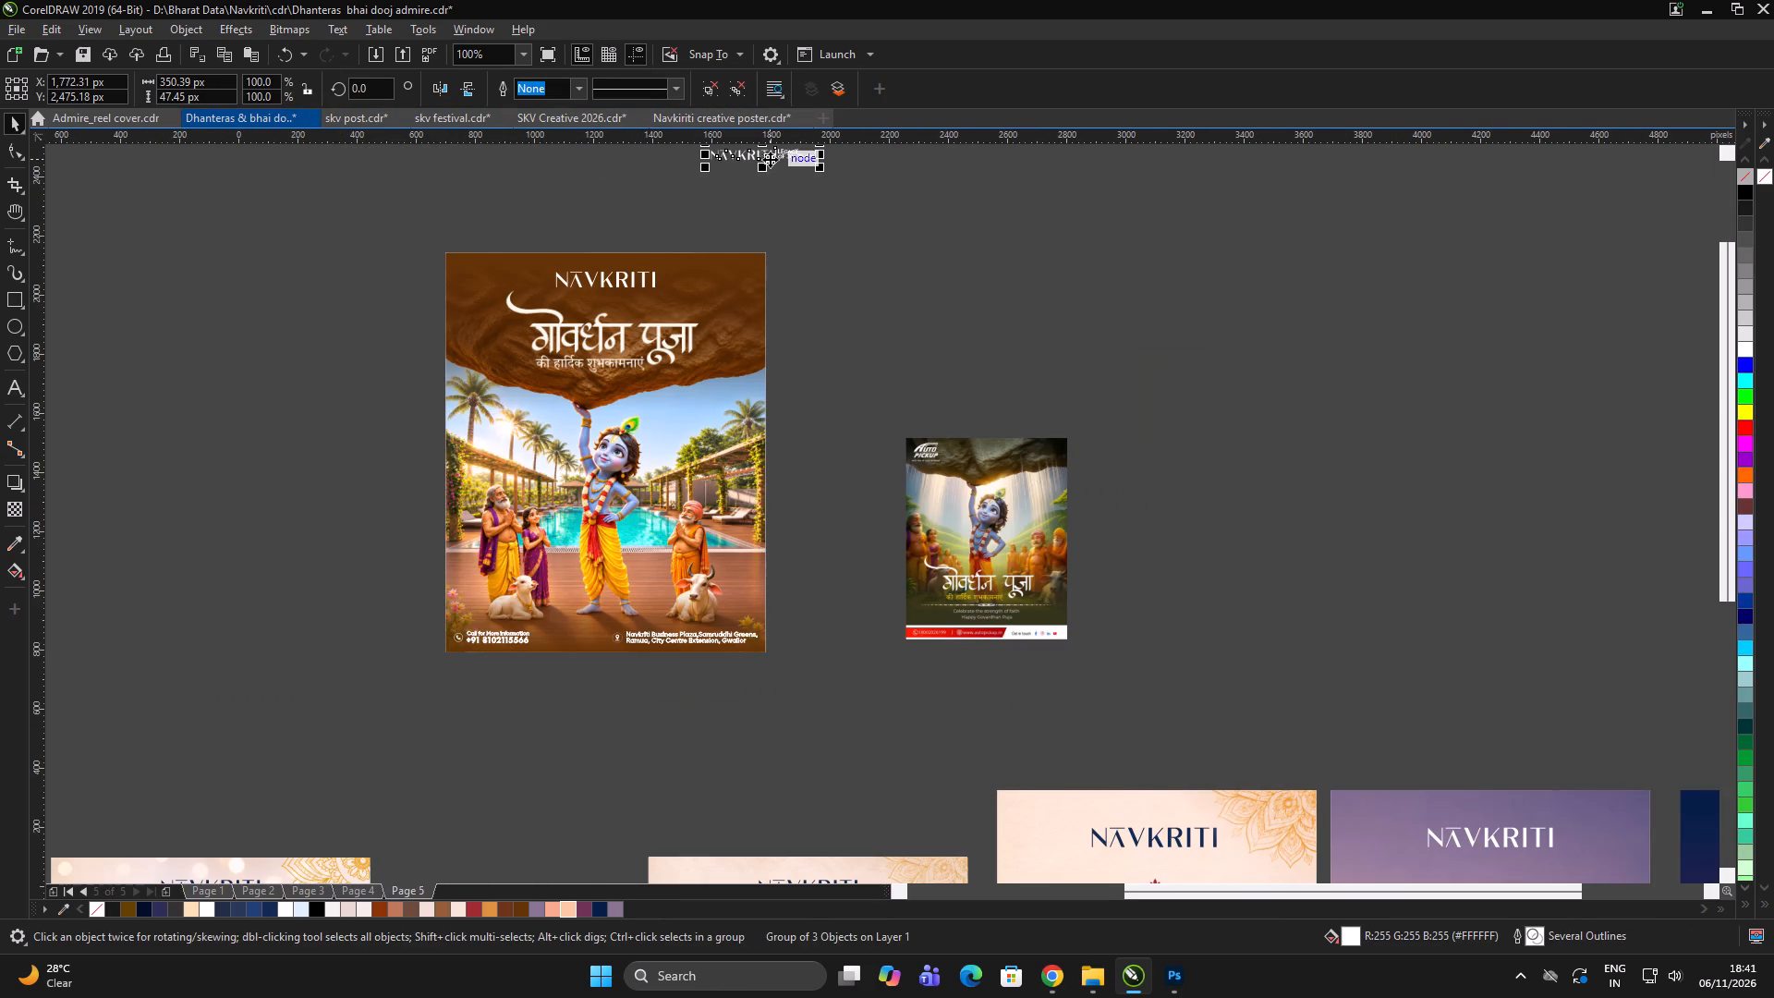
Place the pasted "Legacy of 30+ Years" logo at the top of the Govardhan Puja poster and delete the old Navkriti logo.
{"action": "left_click_drag", "start_coordinate": [770, 159], "coordinate": [603, 274]}
{"action": "scroll", "coordinate": [605, 270], "scroll_direction": "up", "scroll_amount": 2}
{"action": "key", "text": "ctrl+g"}
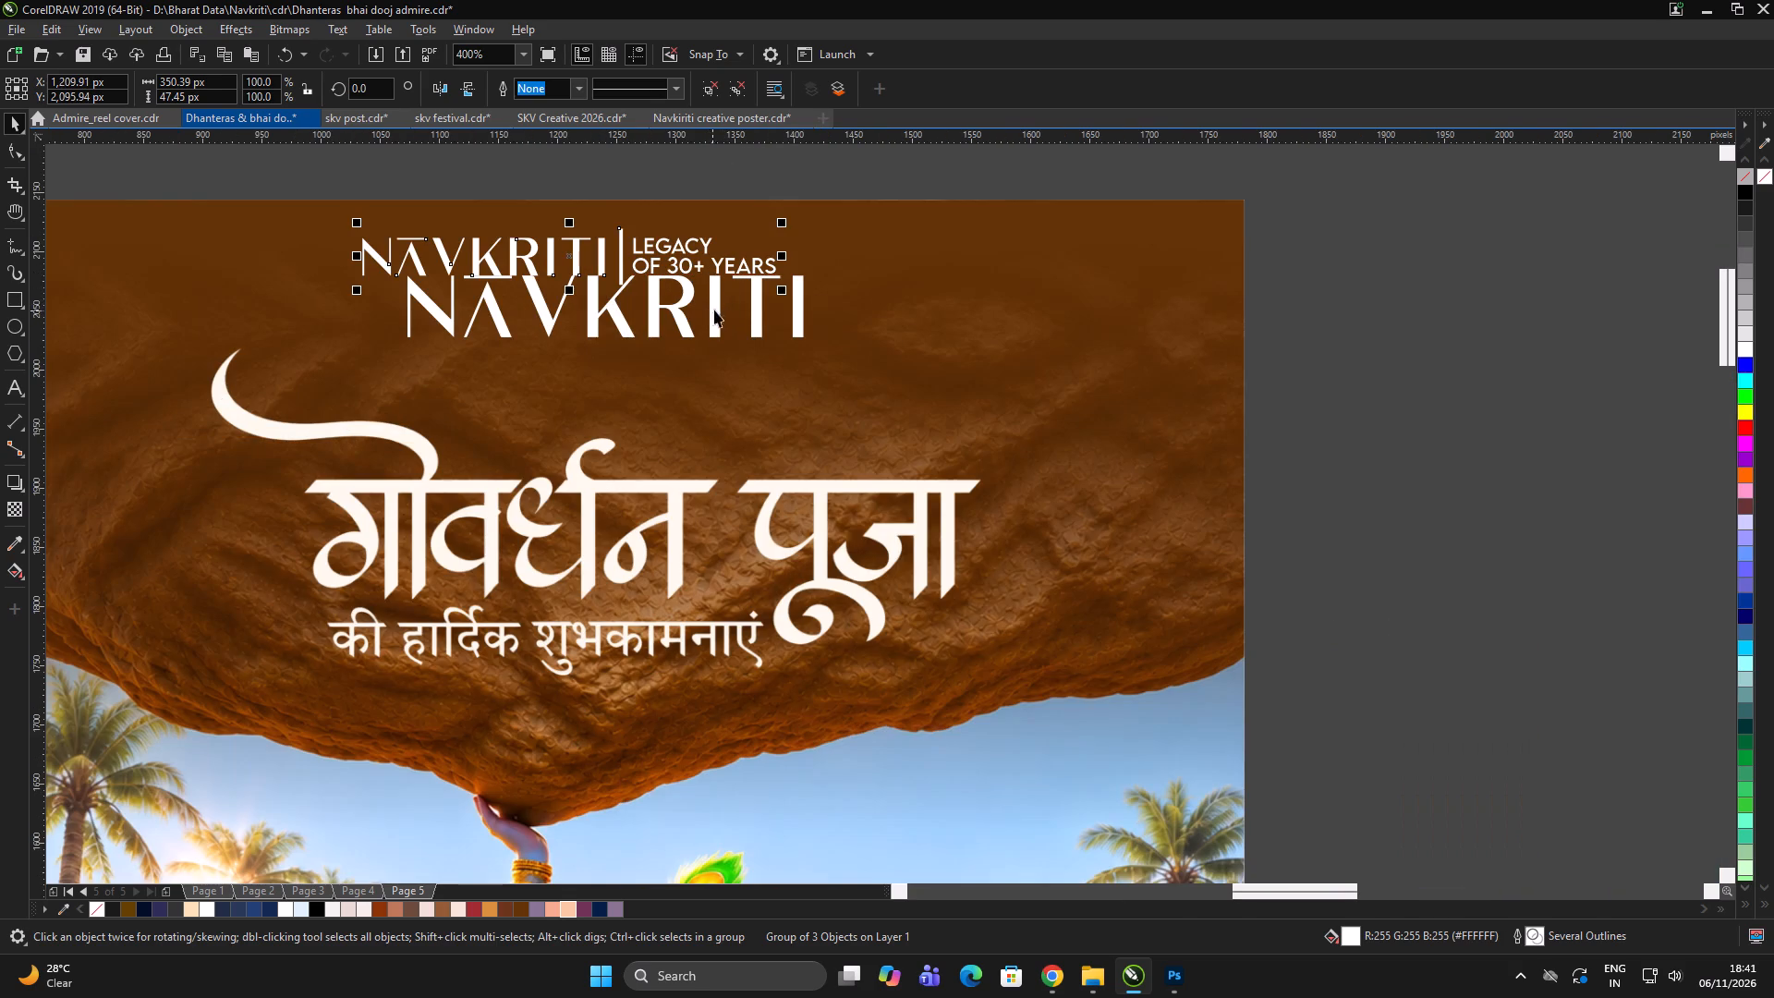
{"action": "left_click", "coordinate": [717, 309]}
{"action": "scroll", "coordinate": [759, 325], "scroll_direction": "down", "scroll_amount": 1}
{"action": "key", "text": "ctrl+u"}
{"action": "left_click", "coordinate": [1027, 324], "text": "ctrl"}
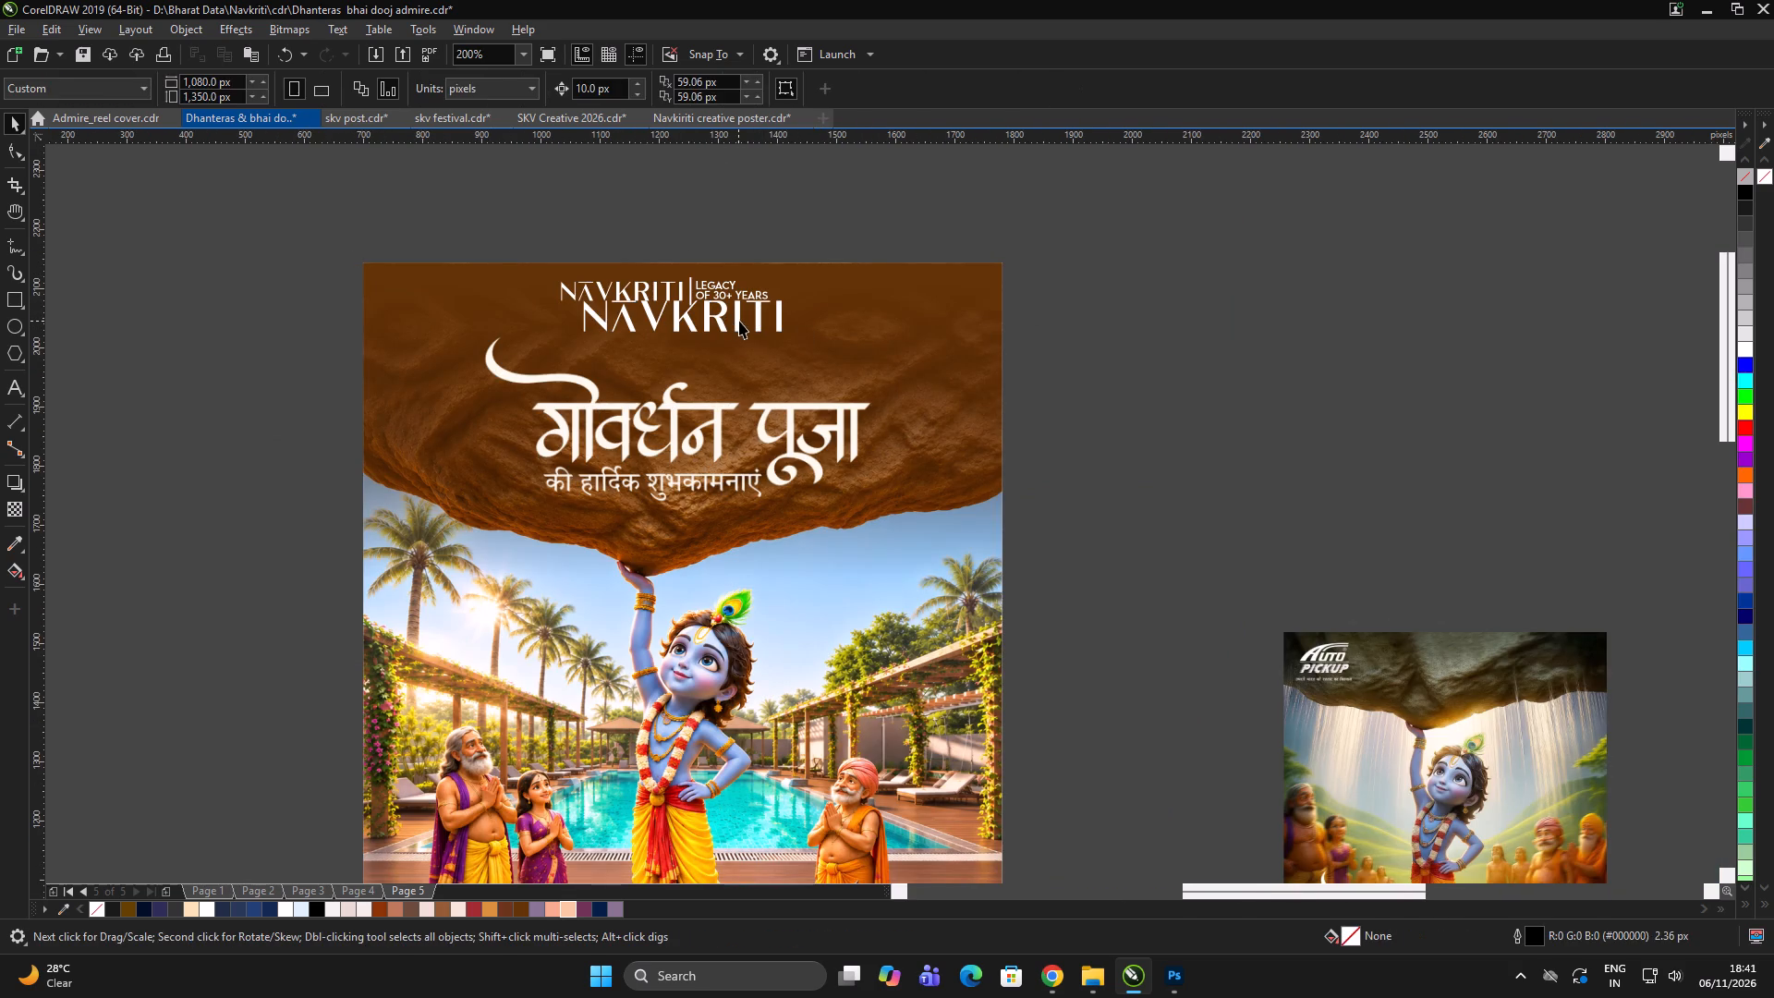
{"action": "left_click", "coordinate": [738, 321]}
{"action": "left_click_drag", "start_coordinate": [1333, 423], "coordinate": [574, 293]}
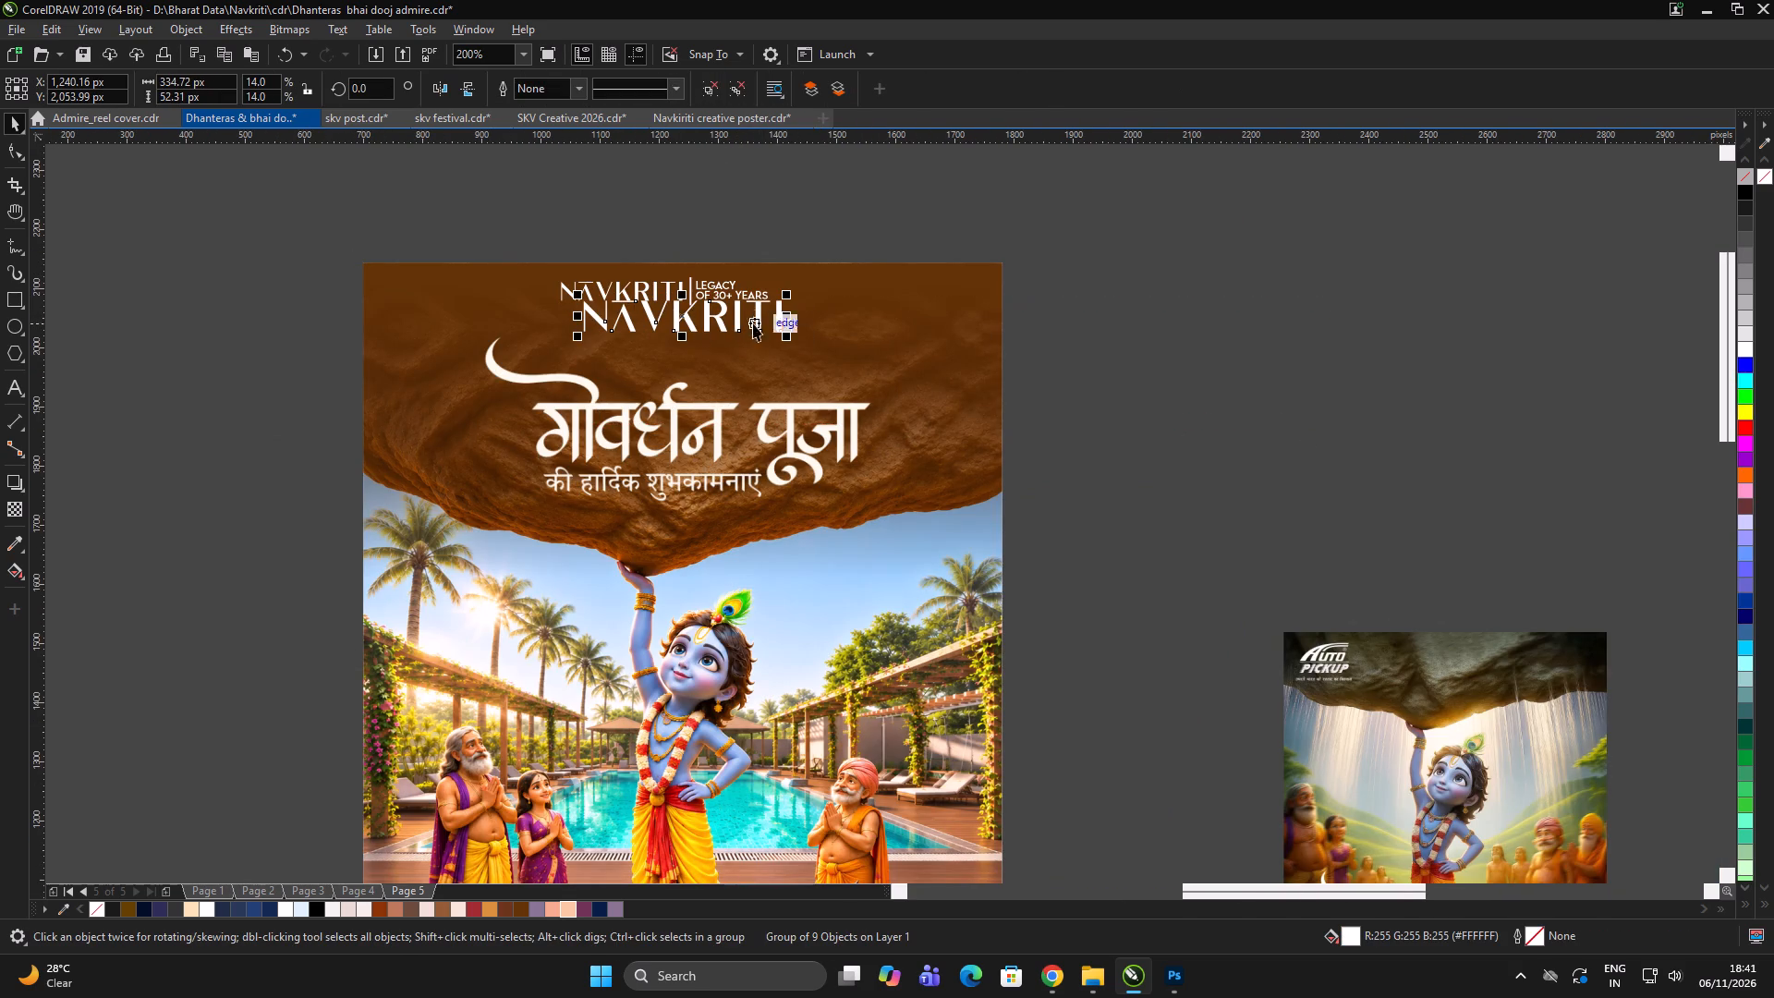
{"action": "key", "text": "Delete"}
Centre the new logo horizontally on the Govardhan Puja poster, lower it slightly and enlarge it to about 450 px wide.
{"action": "left_click", "coordinate": [725, 296]}
{"action": "left_click", "coordinate": [860, 345], "text": "shift"}
{"action": "key", "text": "c"}
{"action": "left_click_drag", "start_coordinate": [1104, 293], "coordinate": [1094, 293]}
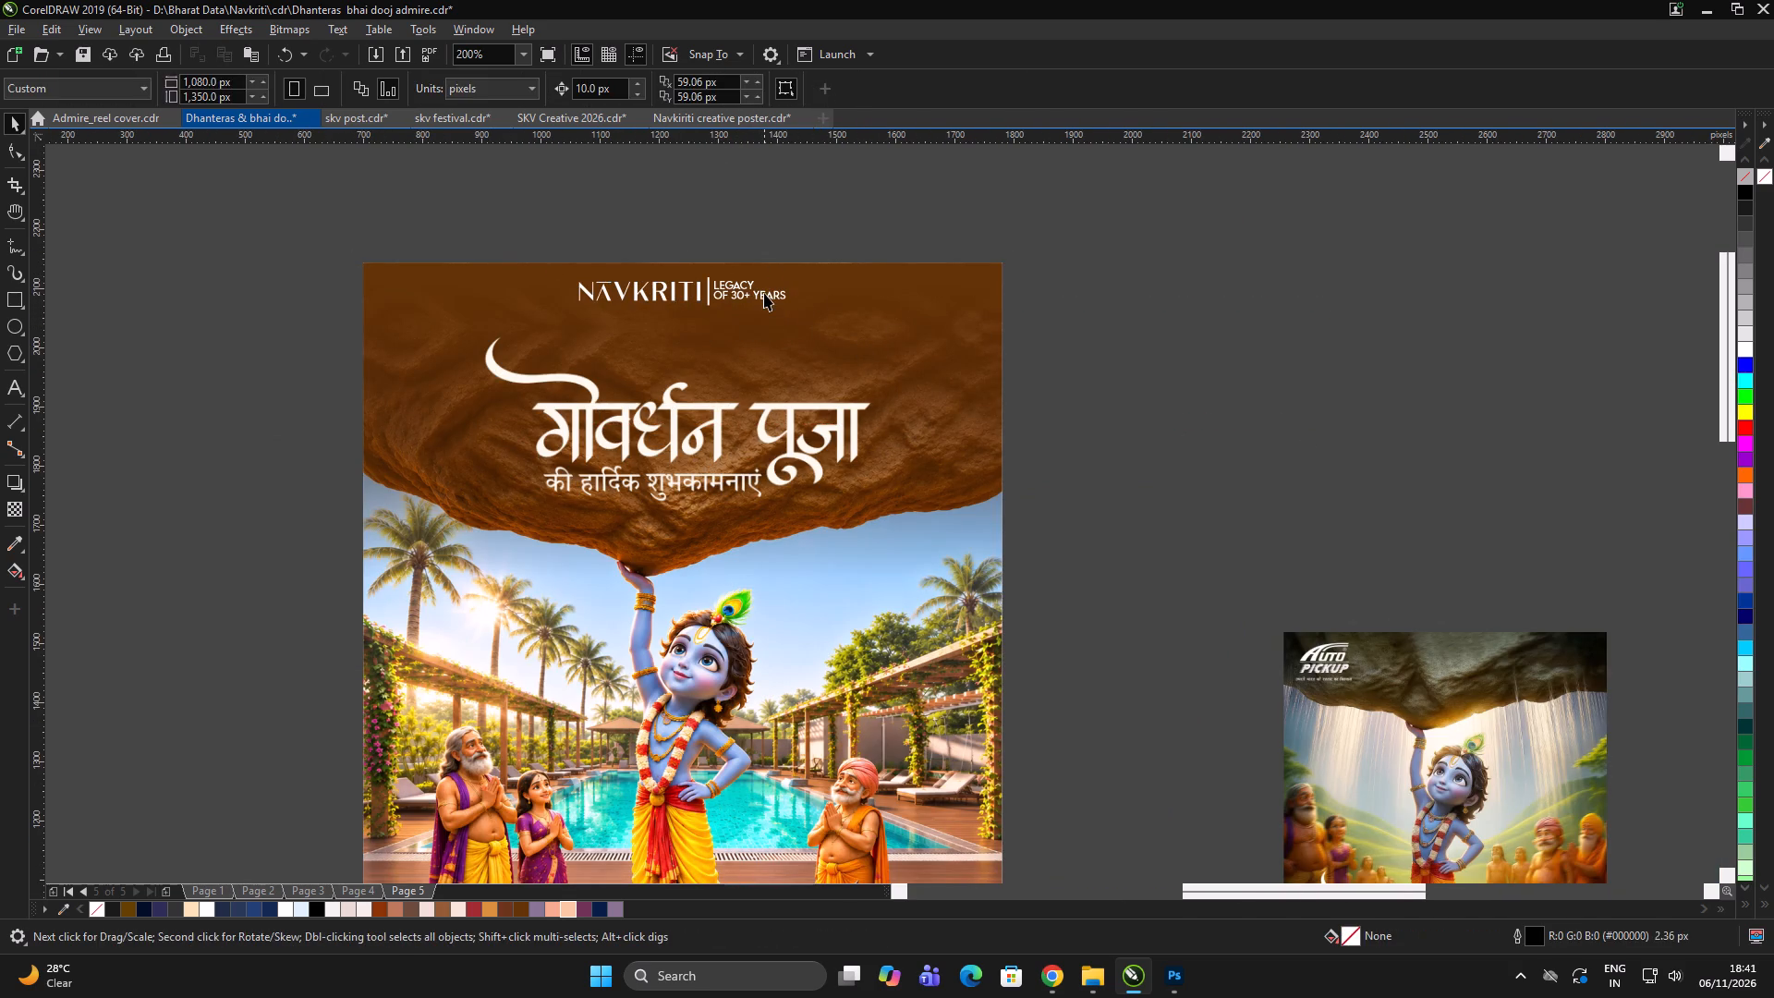
{"action": "left_click_drag", "start_coordinate": [764, 293], "coordinate": [767, 313]}
{"action": "left_click_drag", "start_coordinate": [798, 334], "coordinate": [857, 366]}
{"action": "left_click", "coordinate": [891, 354], "text": "shift"}
{"action": "key", "text": "c"}
{"action": "double_click", "coordinate": [1144, 331]}
{"action": "left_click", "coordinate": [830, 323]}
{"action": "left_click", "coordinate": [783, 326]}
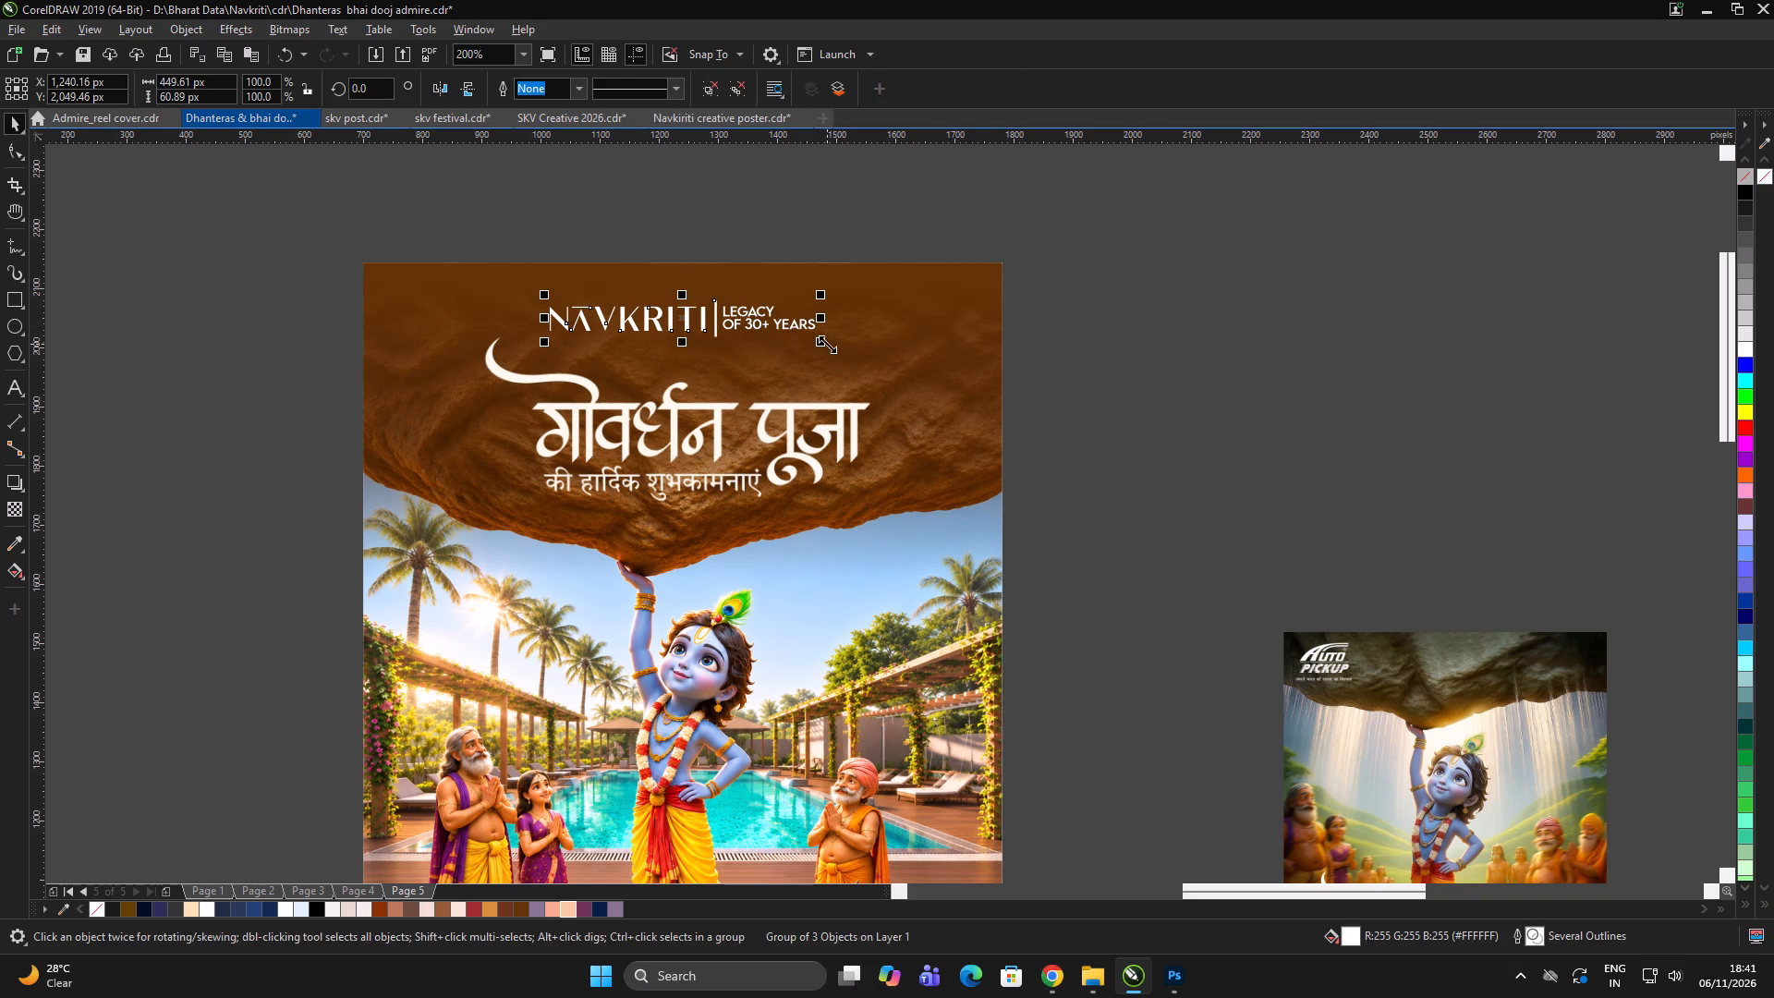
{"action": "left_click", "coordinate": [827, 344]}
Group all objects of the Navkriti Govardhan Puja poster.
{"action": "scroll", "coordinate": [746, 301], "scroll_direction": "down", "scroll_amount": 1}
{"action": "double_click", "coordinate": [969, 298]}
{"action": "left_click_drag", "start_coordinate": [967, 219], "coordinate": [334, 767]}
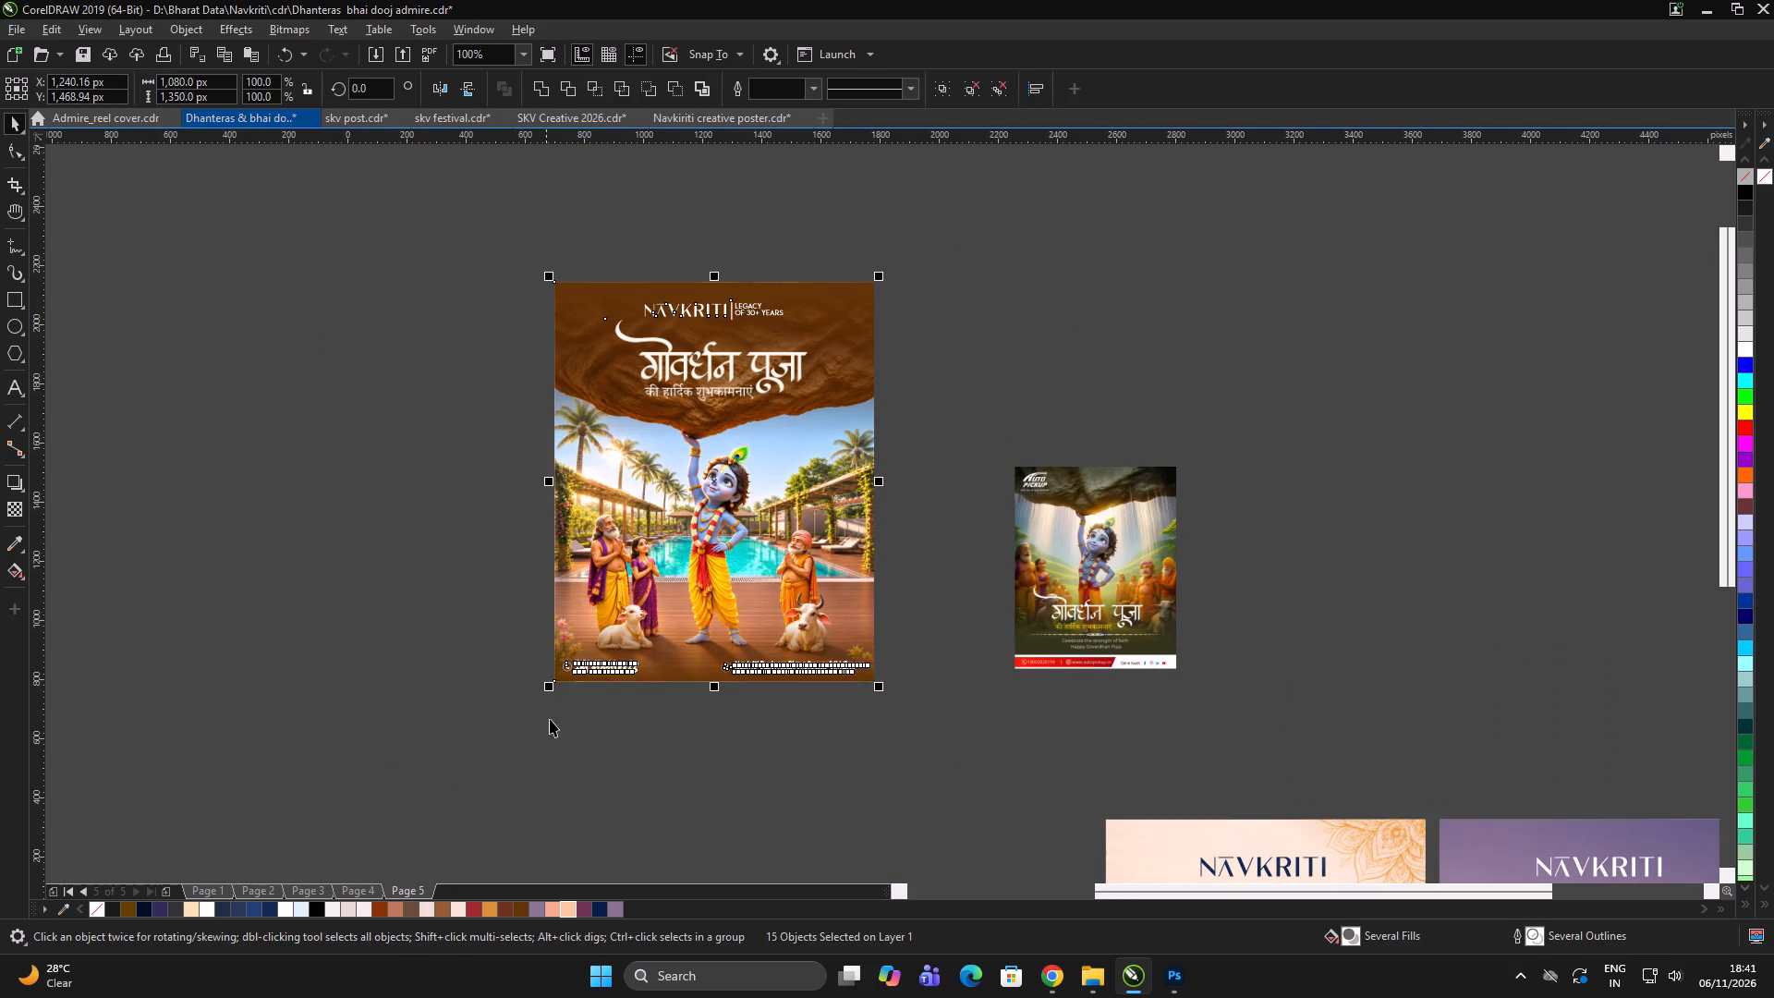
{"action": "key", "text": "ctrl+g"}
{"action": "left_click", "coordinate": [826, 773], "text": "ctrl"}
Export the grouped Govardhan Puja poster as a JPG over the existing "navkriti_ goverdhan pooja" file in the Navkriti folder.
{"action": "left_click", "coordinate": [736, 602]}
{"action": "key", "text": "ctrl+e"}
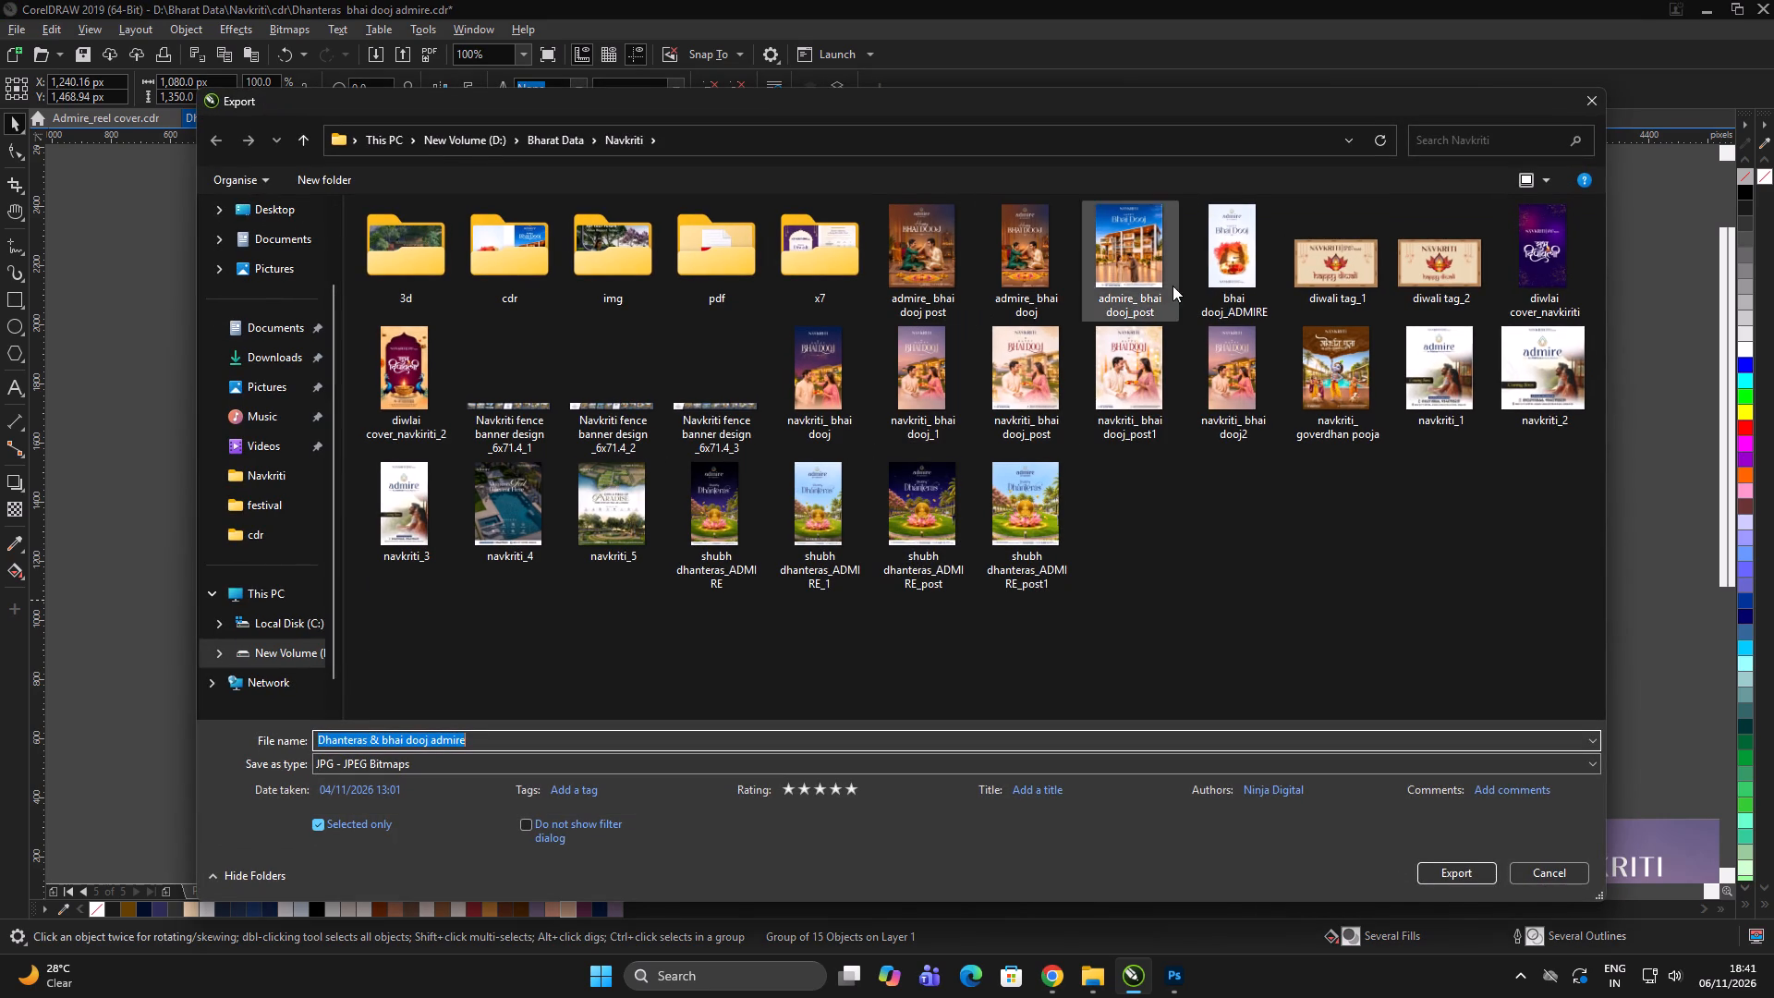
{"action": "left_click", "coordinate": [1346, 414]}
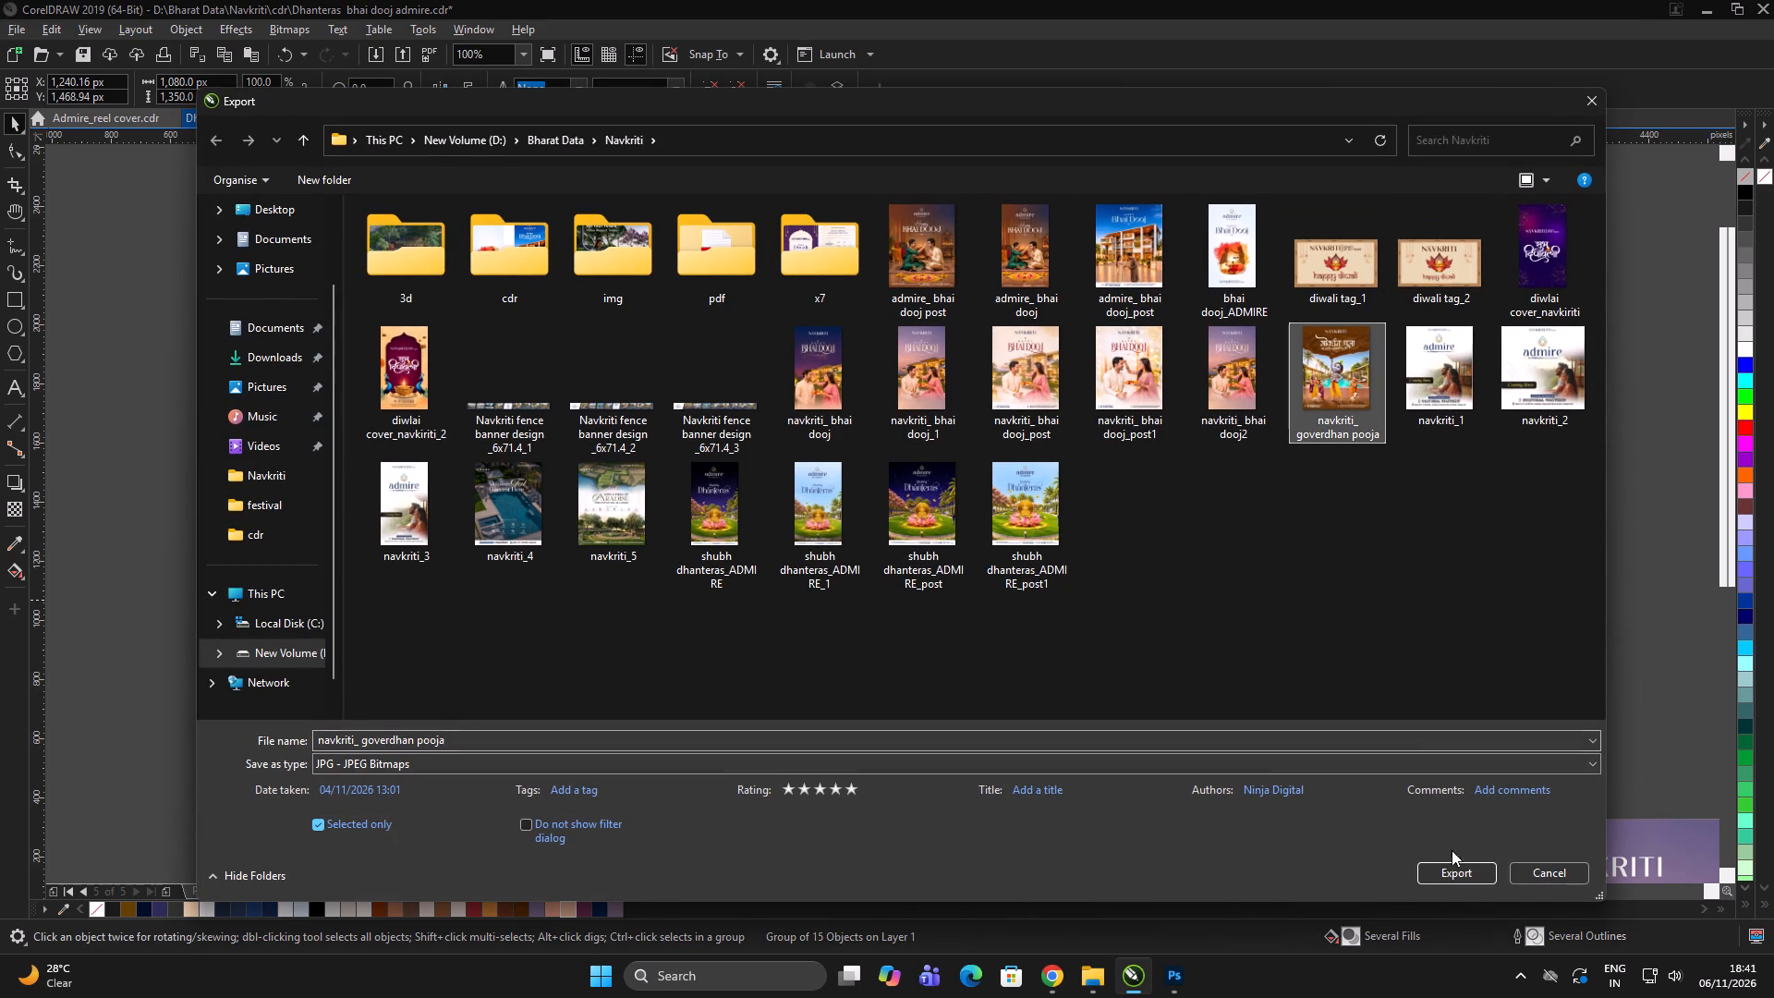
{"action": "left_click", "coordinate": [1466, 878]}
{"action": "left_click", "coordinate": [945, 490]}
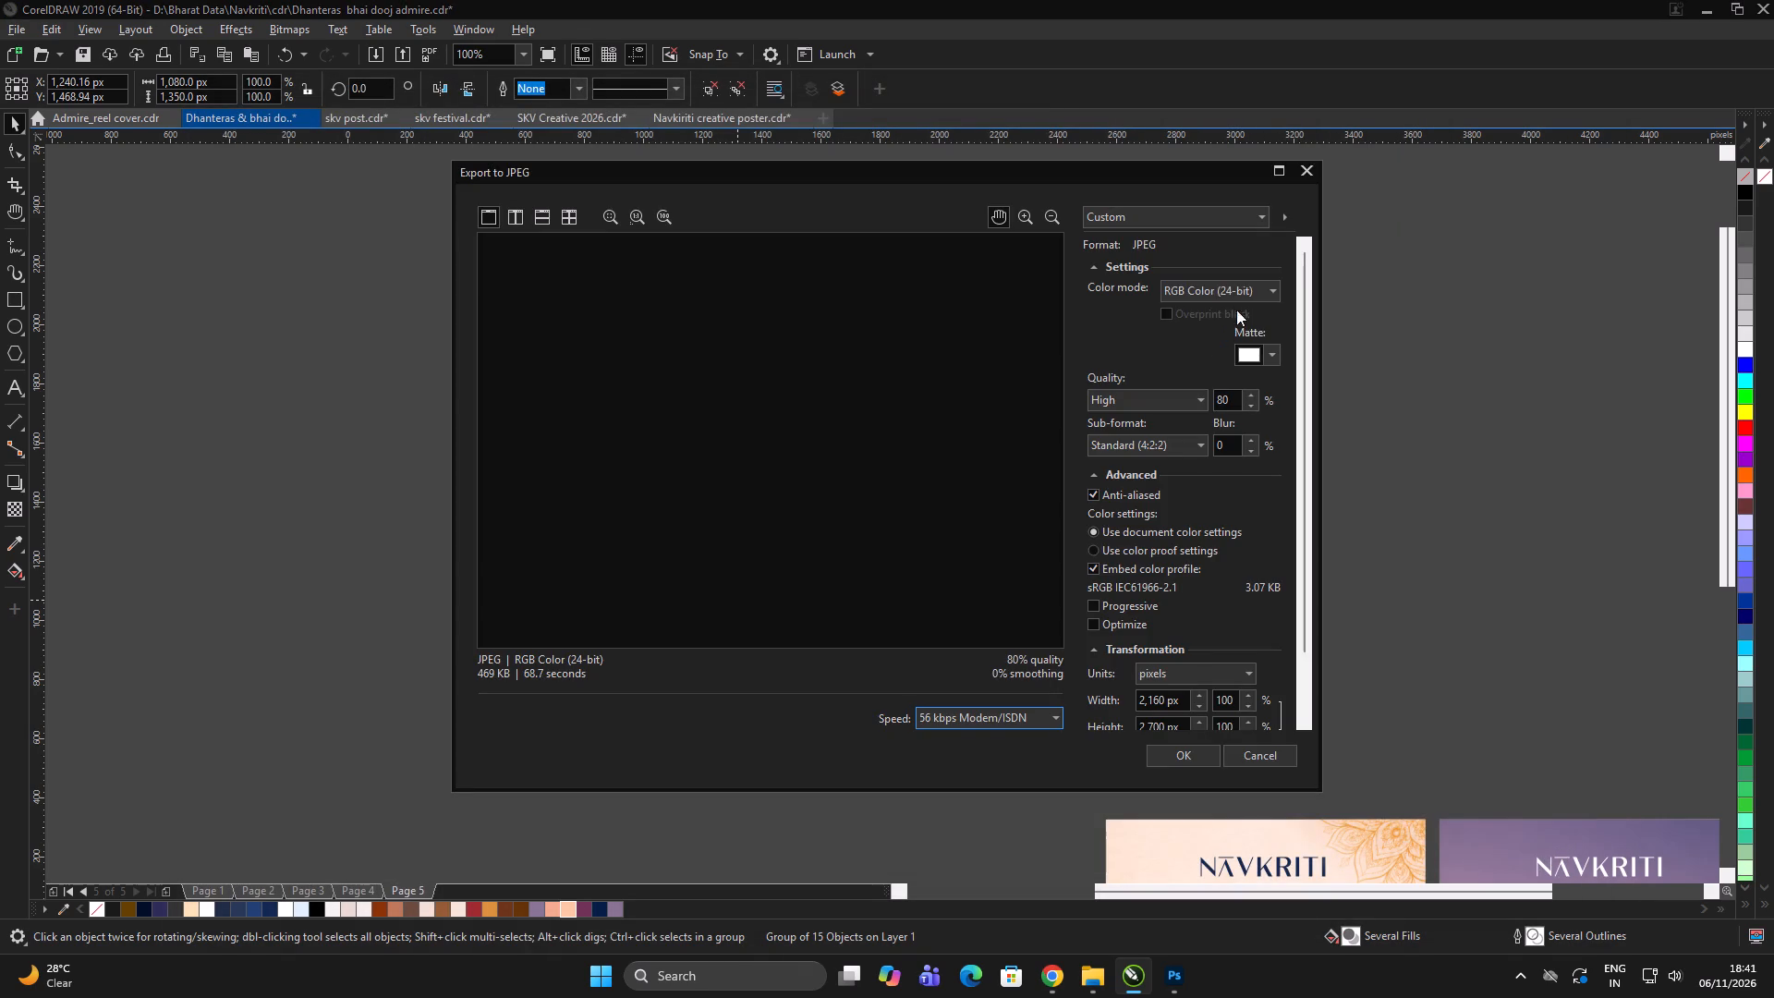
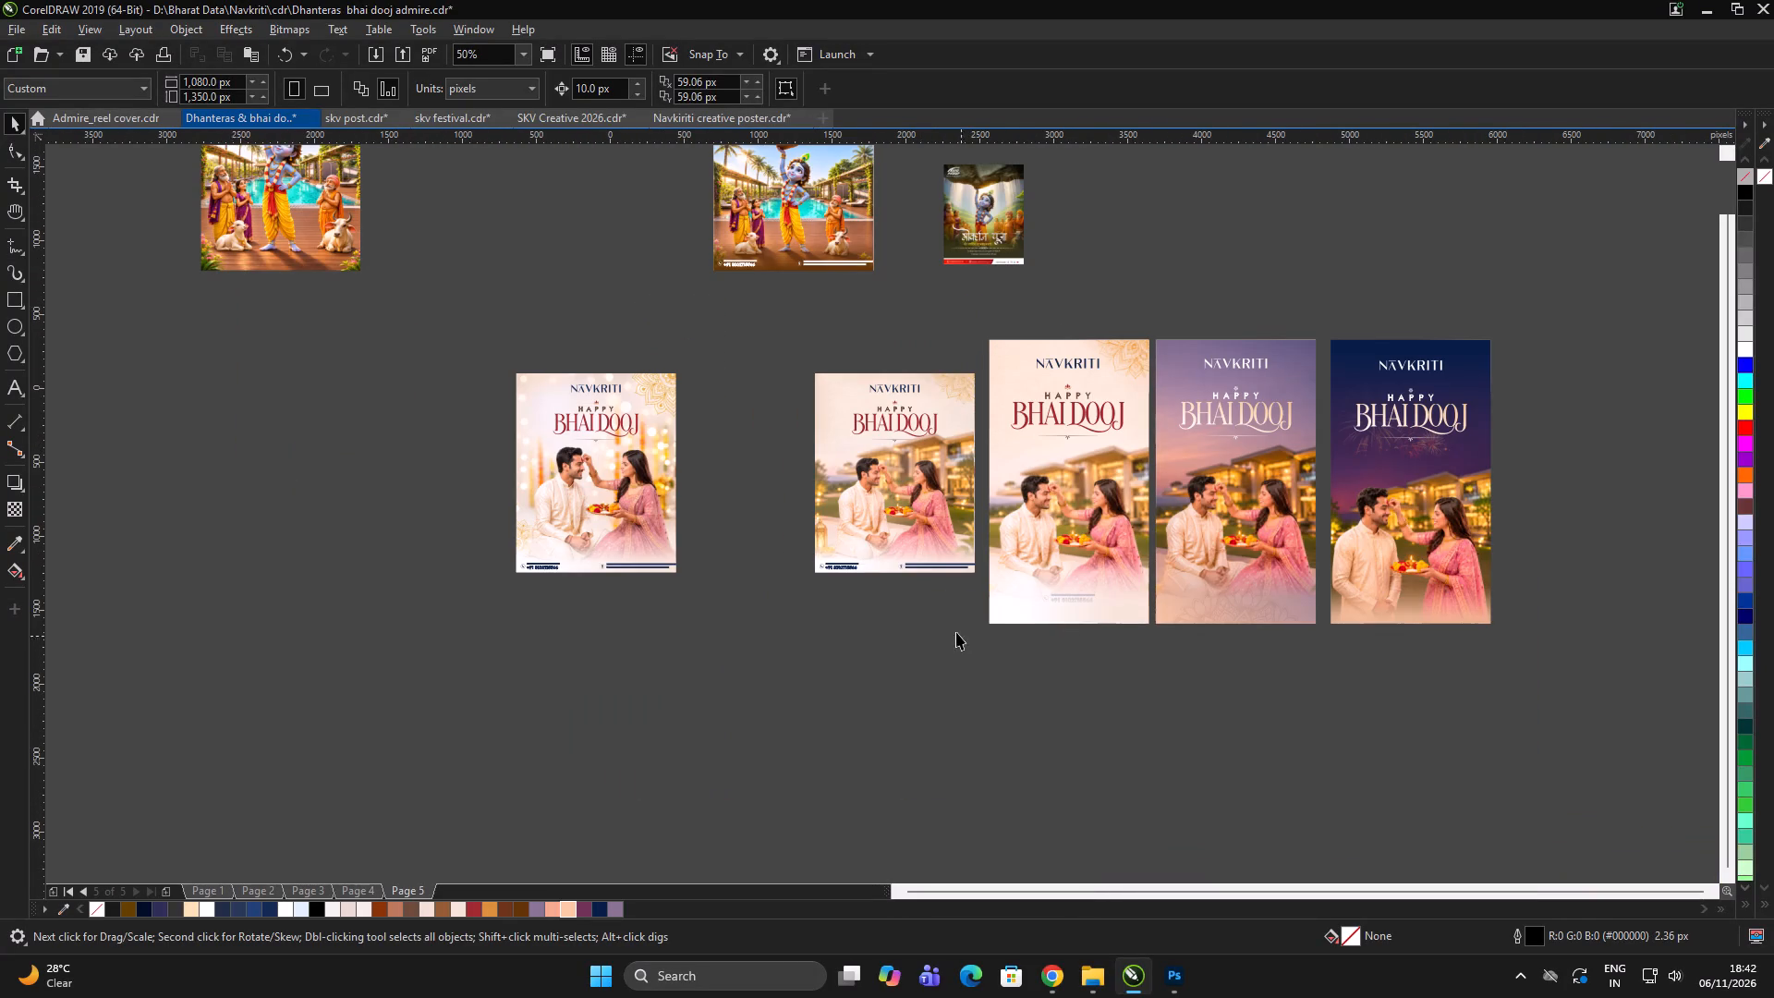
Duplicate the grouped Navkriti Govardhan Puja poster into the empty space beside the original on Page 5 and ungroup the copy.
{"action": "scroll", "coordinate": [871, 632], "scroll_direction": "down", "scroll_amount": 1}
{"action": "scroll", "coordinate": [845, 408], "scroll_direction": "up", "scroll_amount": 1}
{"action": "double_click", "coordinate": [1007, 294]}
{"action": "scroll", "coordinate": [856, 345], "scroll_direction": "up", "scroll_amount": 1}
{"action": "left_click_drag", "start_coordinate": [1039, 218], "coordinate": [1037, 217]}
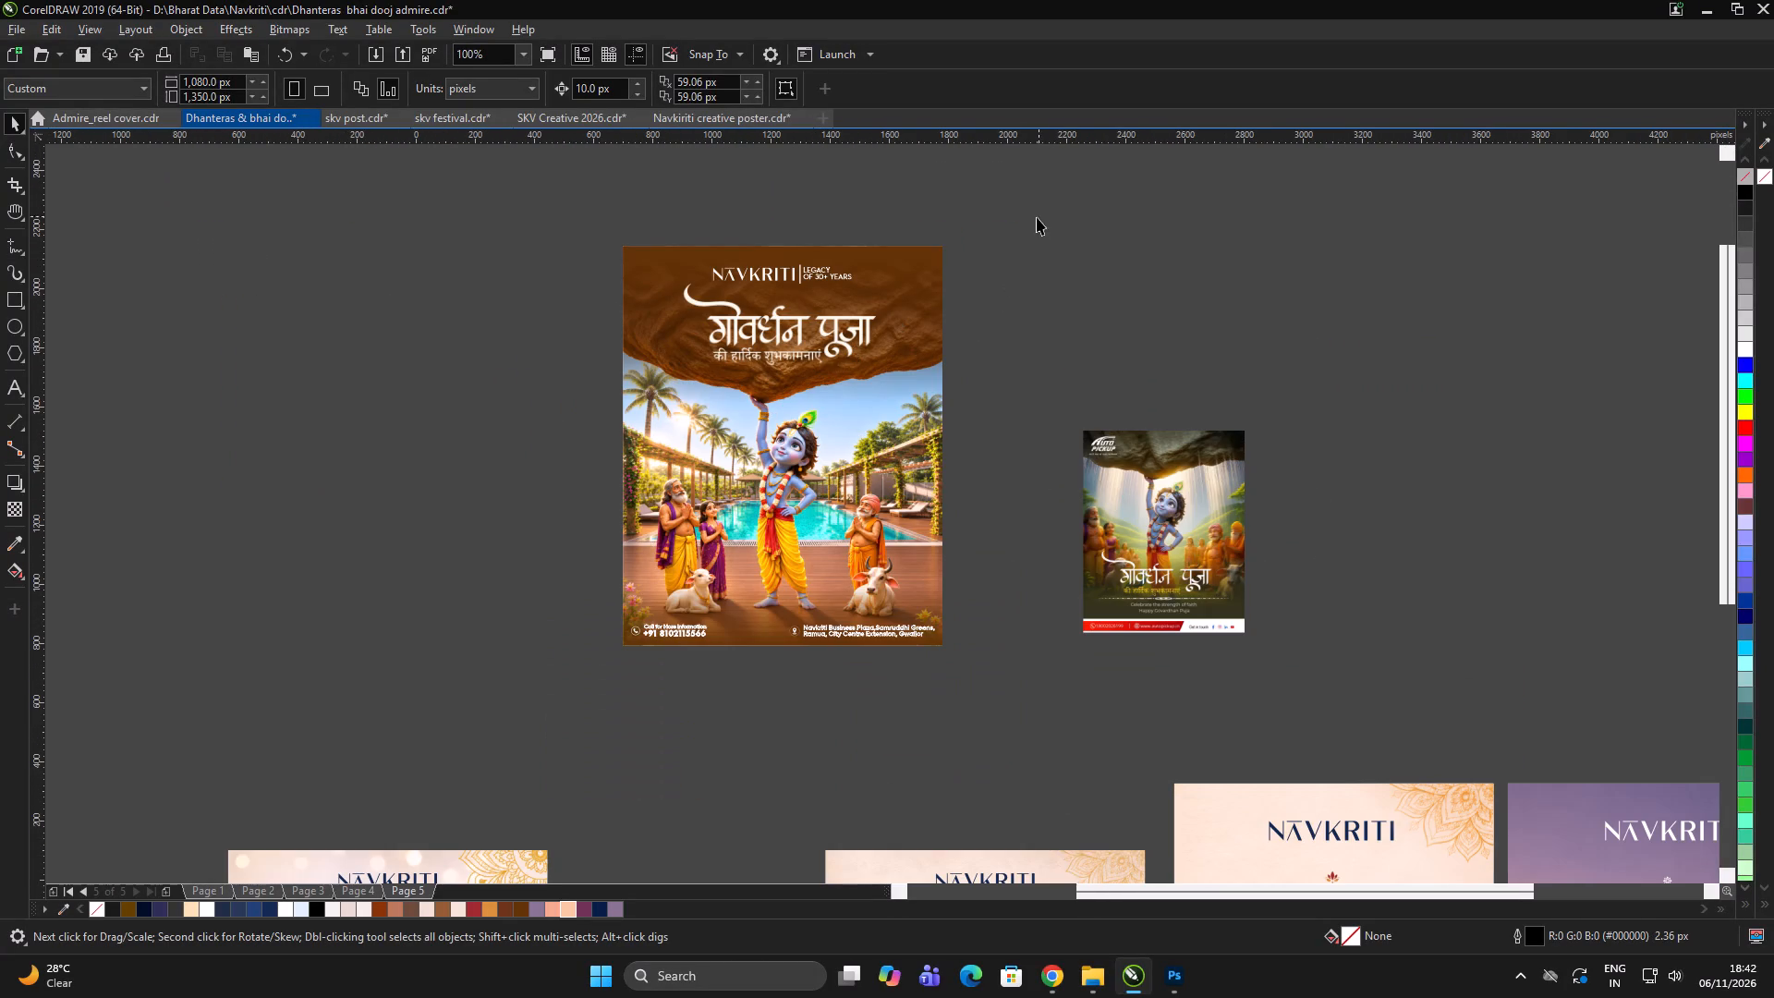
{"action": "left_click_drag", "start_coordinate": [1037, 217], "coordinate": [573, 408]}
{"action": "left_click", "coordinate": [858, 399]}
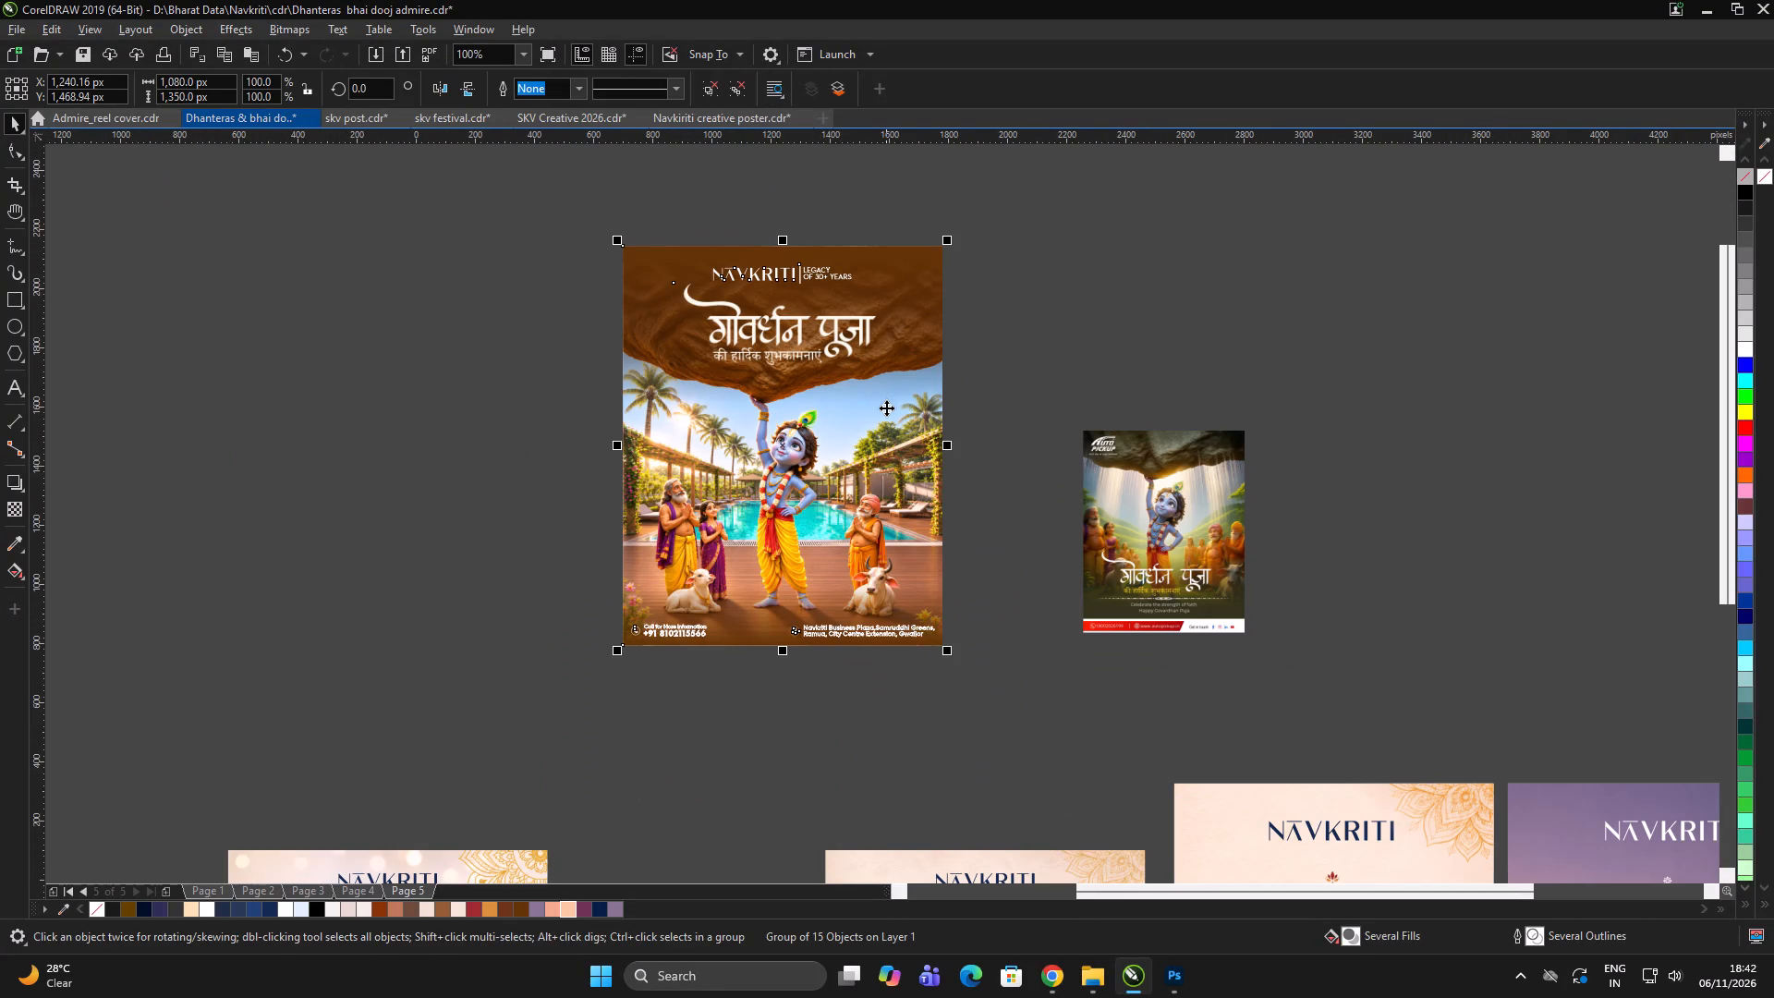
{"action": "left_click", "coordinate": [1046, 274]}
{"action": "left_click", "coordinate": [1053, 274]}
{"action": "left_click", "coordinate": [807, 341]}
{"action": "double_click", "coordinate": [1097, 325]}
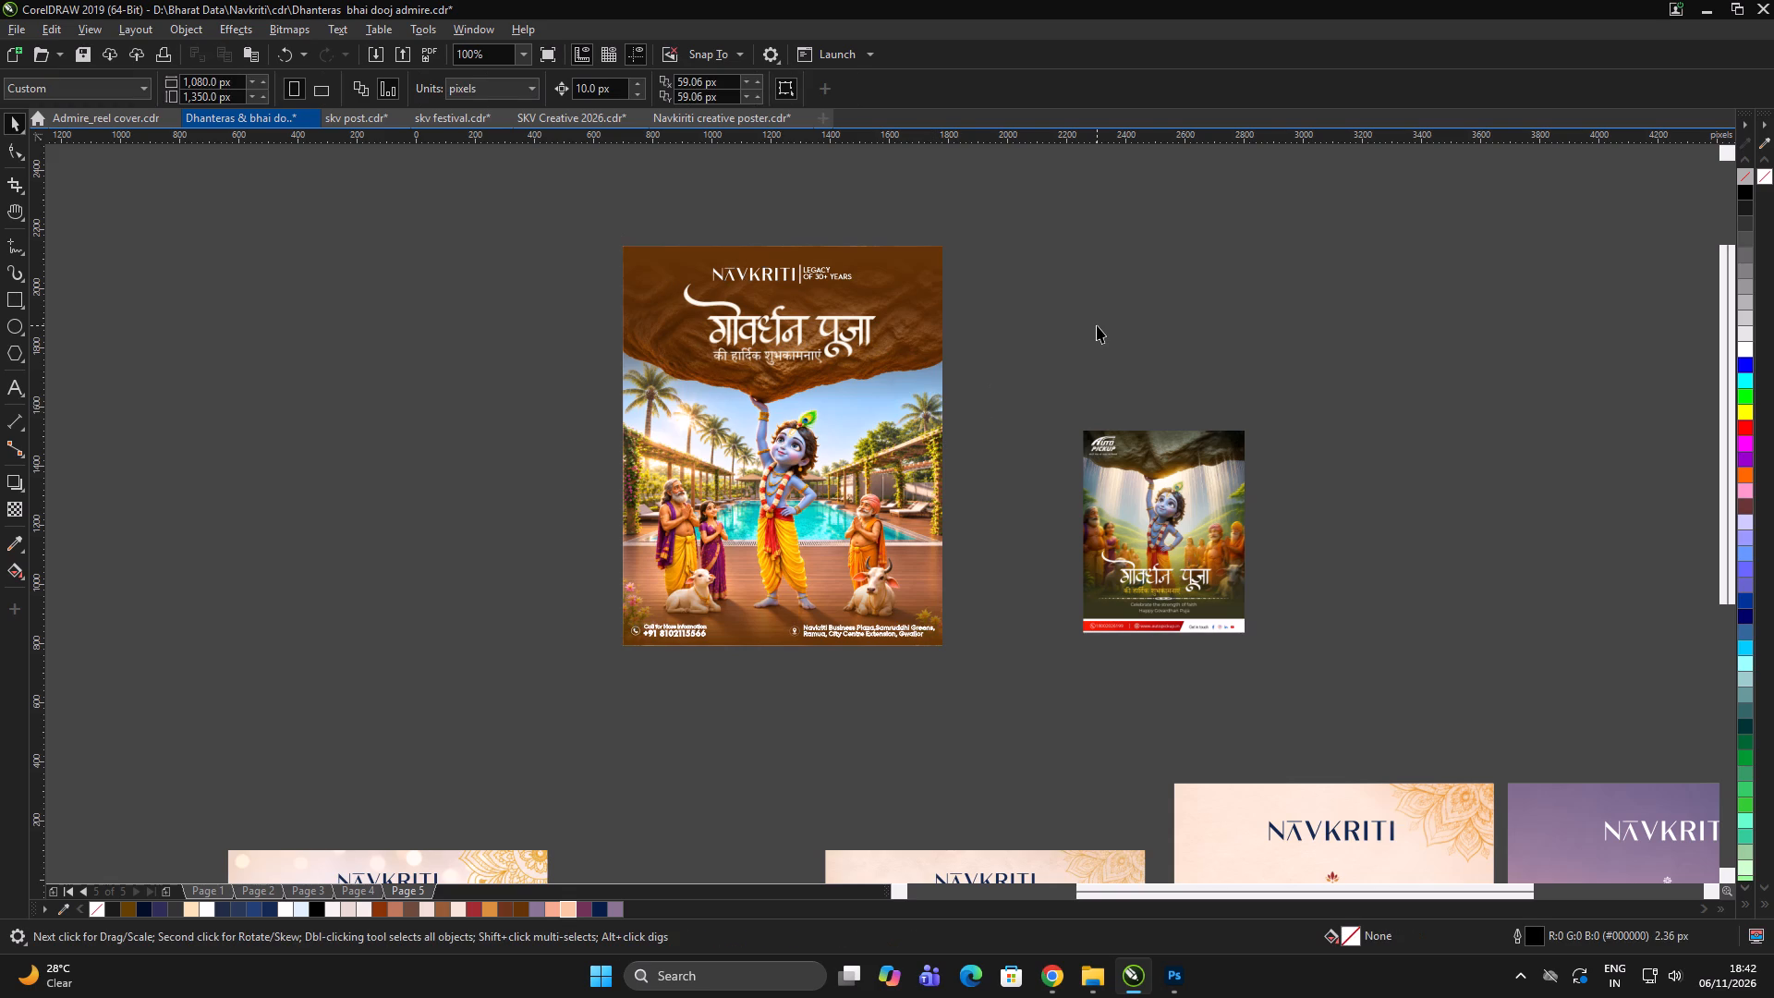
{"action": "left_click_drag", "start_coordinate": [1069, 210], "coordinate": [497, 722]}
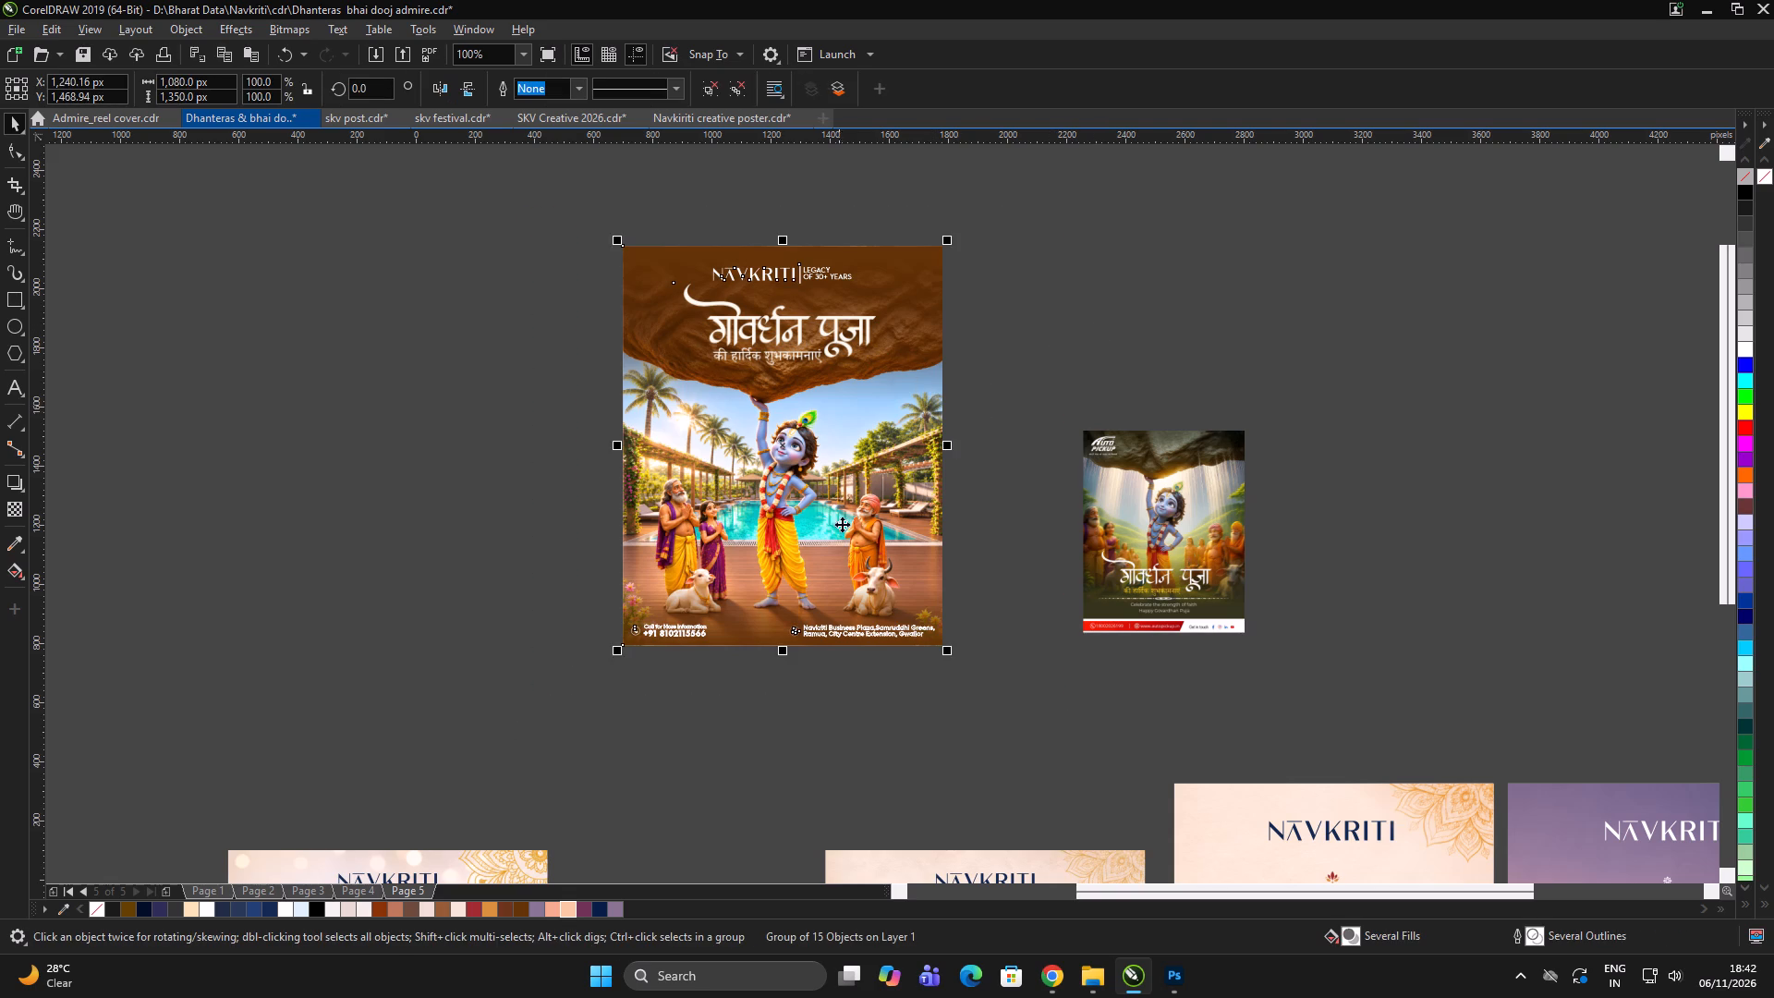
{"action": "left_click_drag", "start_coordinate": [850, 505], "coordinate": [456, 478]}
{"action": "right_click", "coordinate": [456, 478], "text": "shift"}
{"action": "scroll", "coordinate": [791, 493], "scroll_direction": "down", "scroll_amount": 1}
{"action": "key", "text": "ctrl+u"}
{"action": "left_click", "coordinate": [455, 452]}
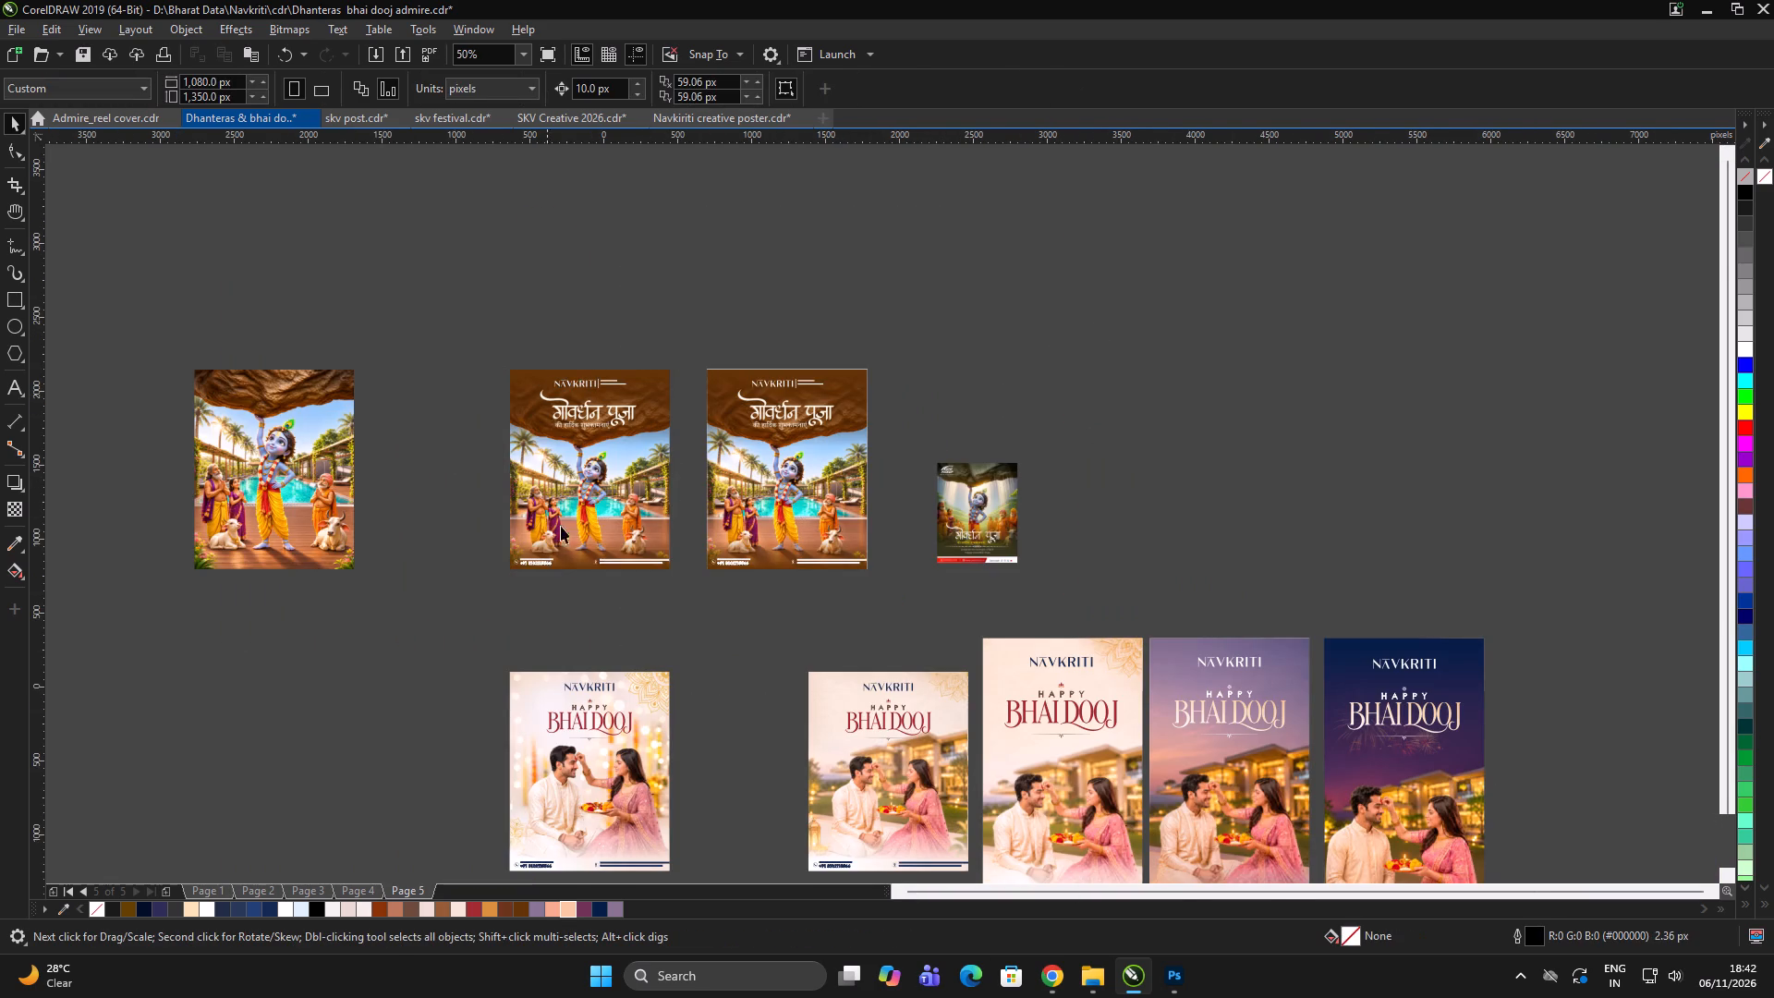
Cut all objects of the ungrouped Govardhan Puja poster copy from Page 5.
{"action": "scroll", "coordinate": [506, 546], "scroll_direction": "up", "scroll_amount": 1}
{"action": "left_click_drag", "start_coordinate": [369, 503], "coordinate": [881, 634]}
{"action": "scroll", "coordinate": [770, 594], "scroll_direction": "down", "scroll_amount": 1}
{"action": "left_click", "coordinate": [723, 659]}
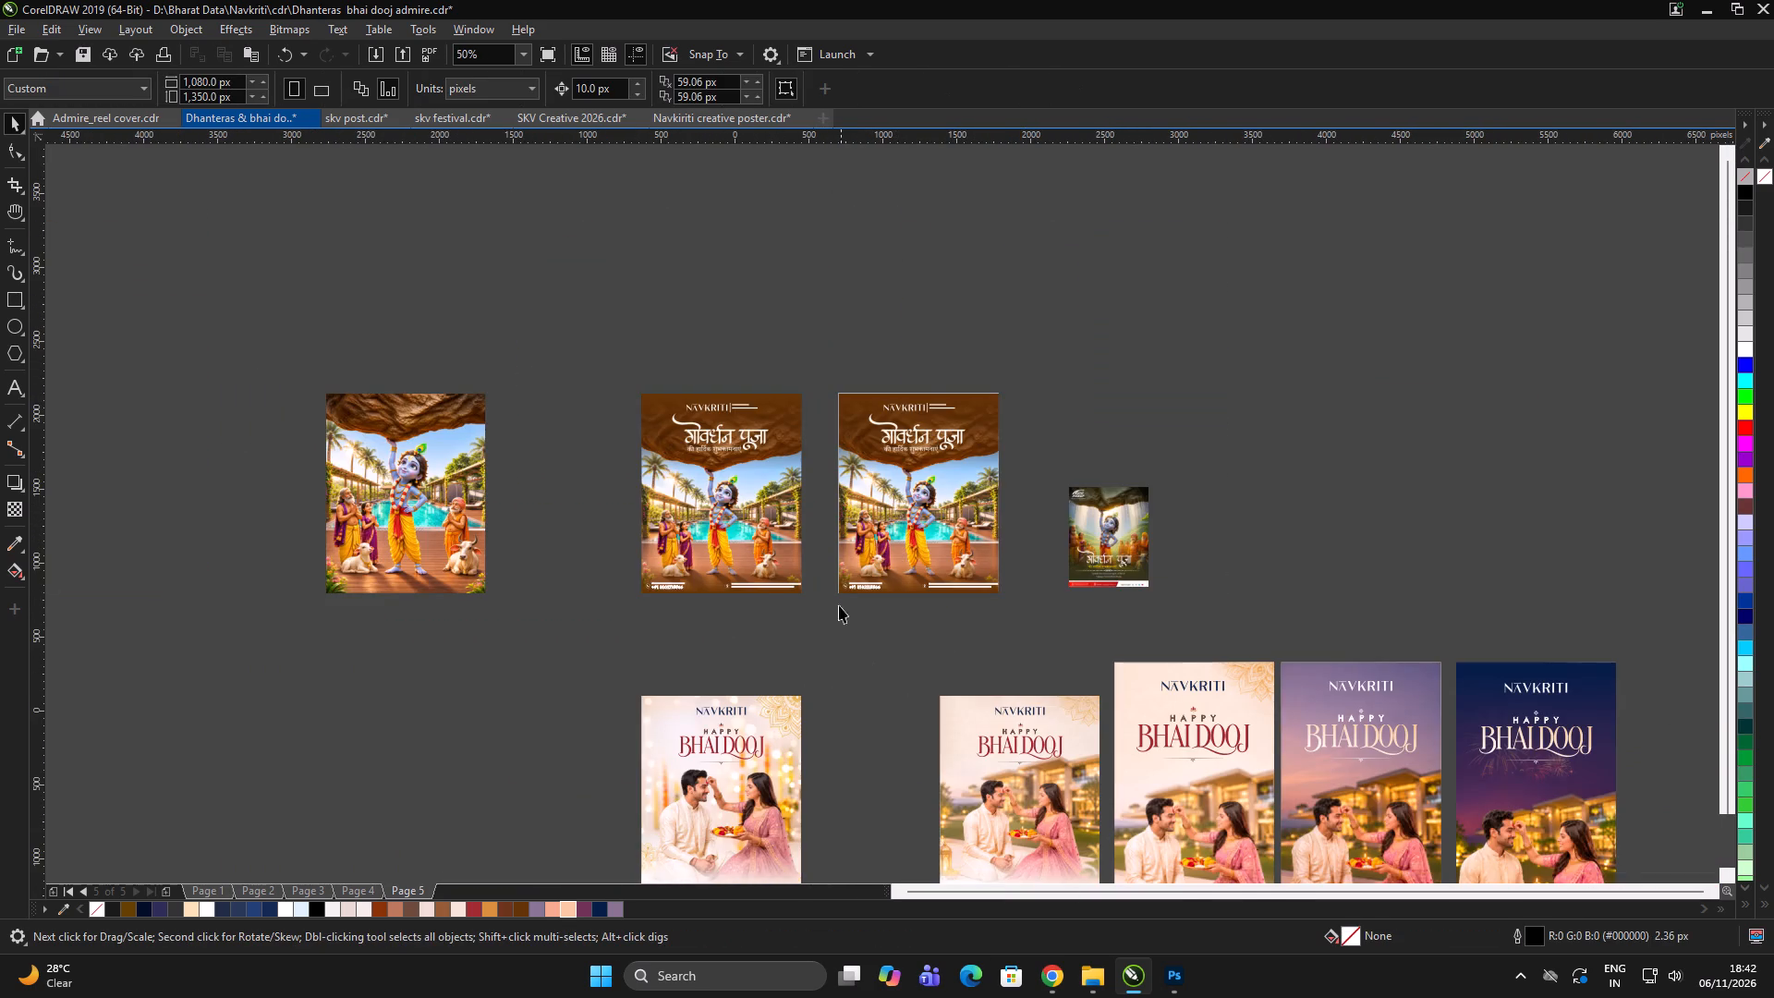
{"action": "scroll", "coordinate": [833, 602], "scroll_direction": "down", "scroll_amount": 1}
{"action": "scroll", "coordinate": [866, 593], "scroll_direction": "up", "scroll_amount": 1}
{"action": "left_click_drag", "start_coordinate": [606, 372], "coordinate": [766, 592]}
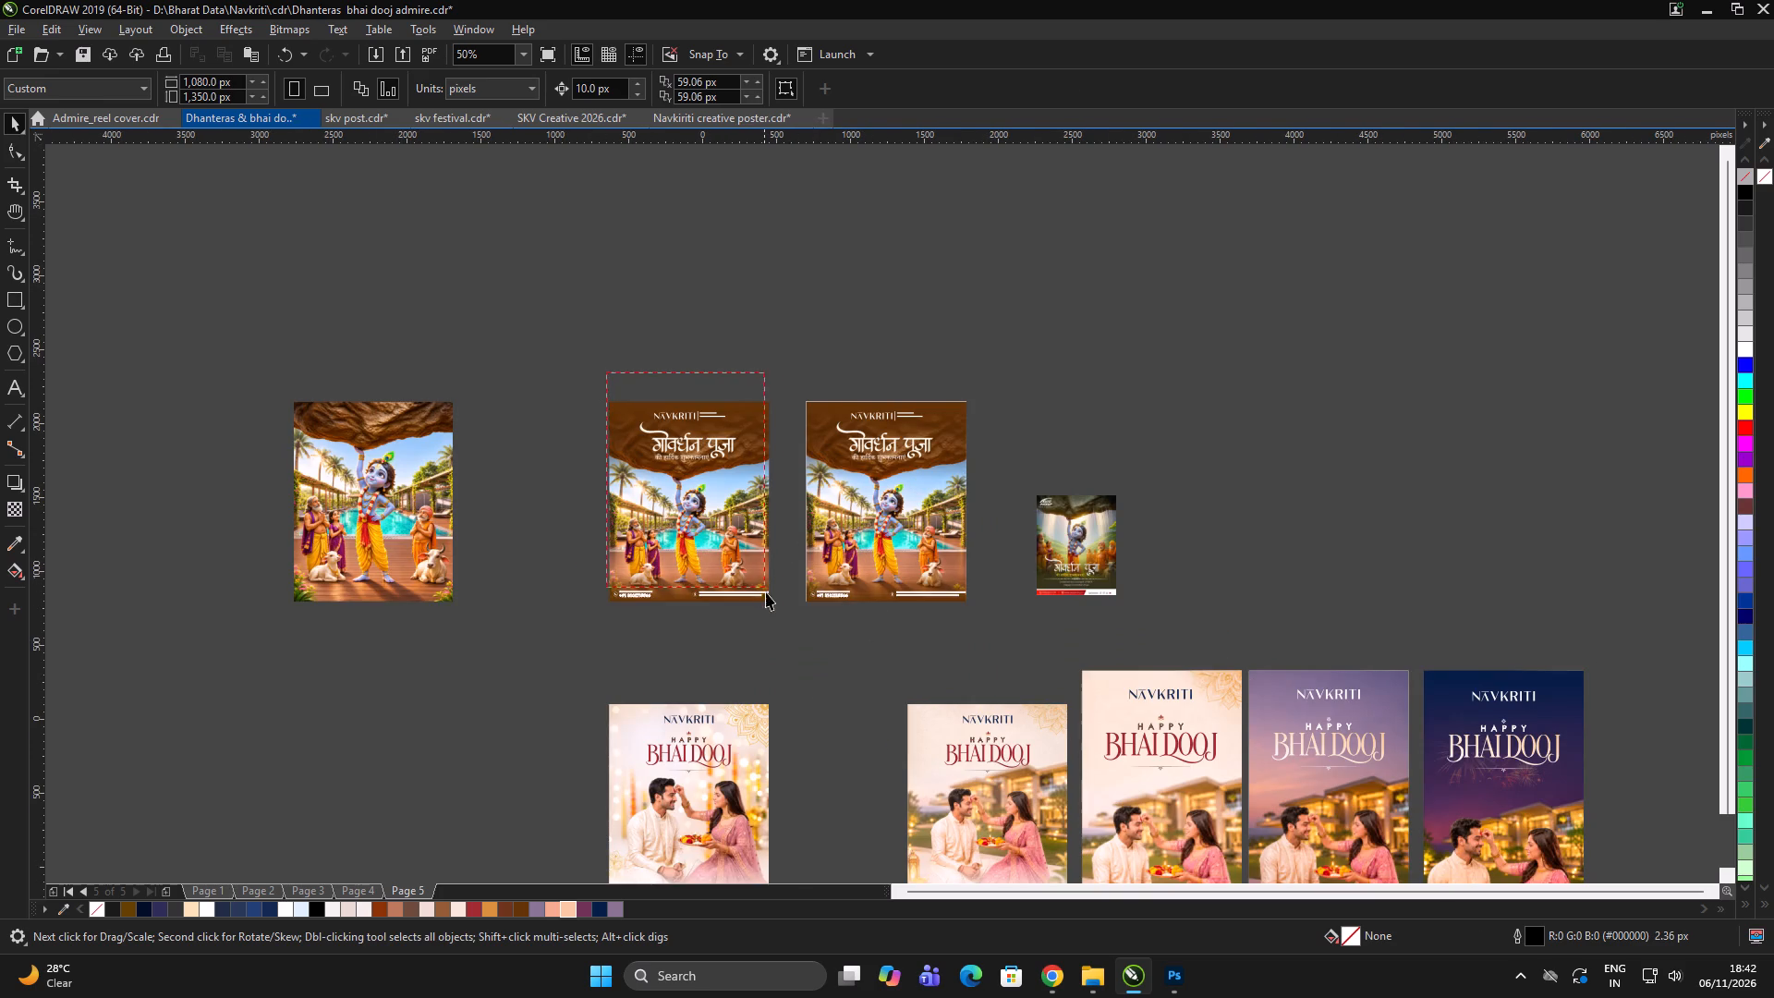
{"action": "left_click_drag", "start_coordinate": [766, 592], "coordinate": [791, 624]}
{"action": "left_click", "coordinate": [584, 392]}
{"action": "left_click_drag", "start_coordinate": [582, 384], "coordinate": [796, 610]}
{"action": "key", "text": "ctrl+x"}
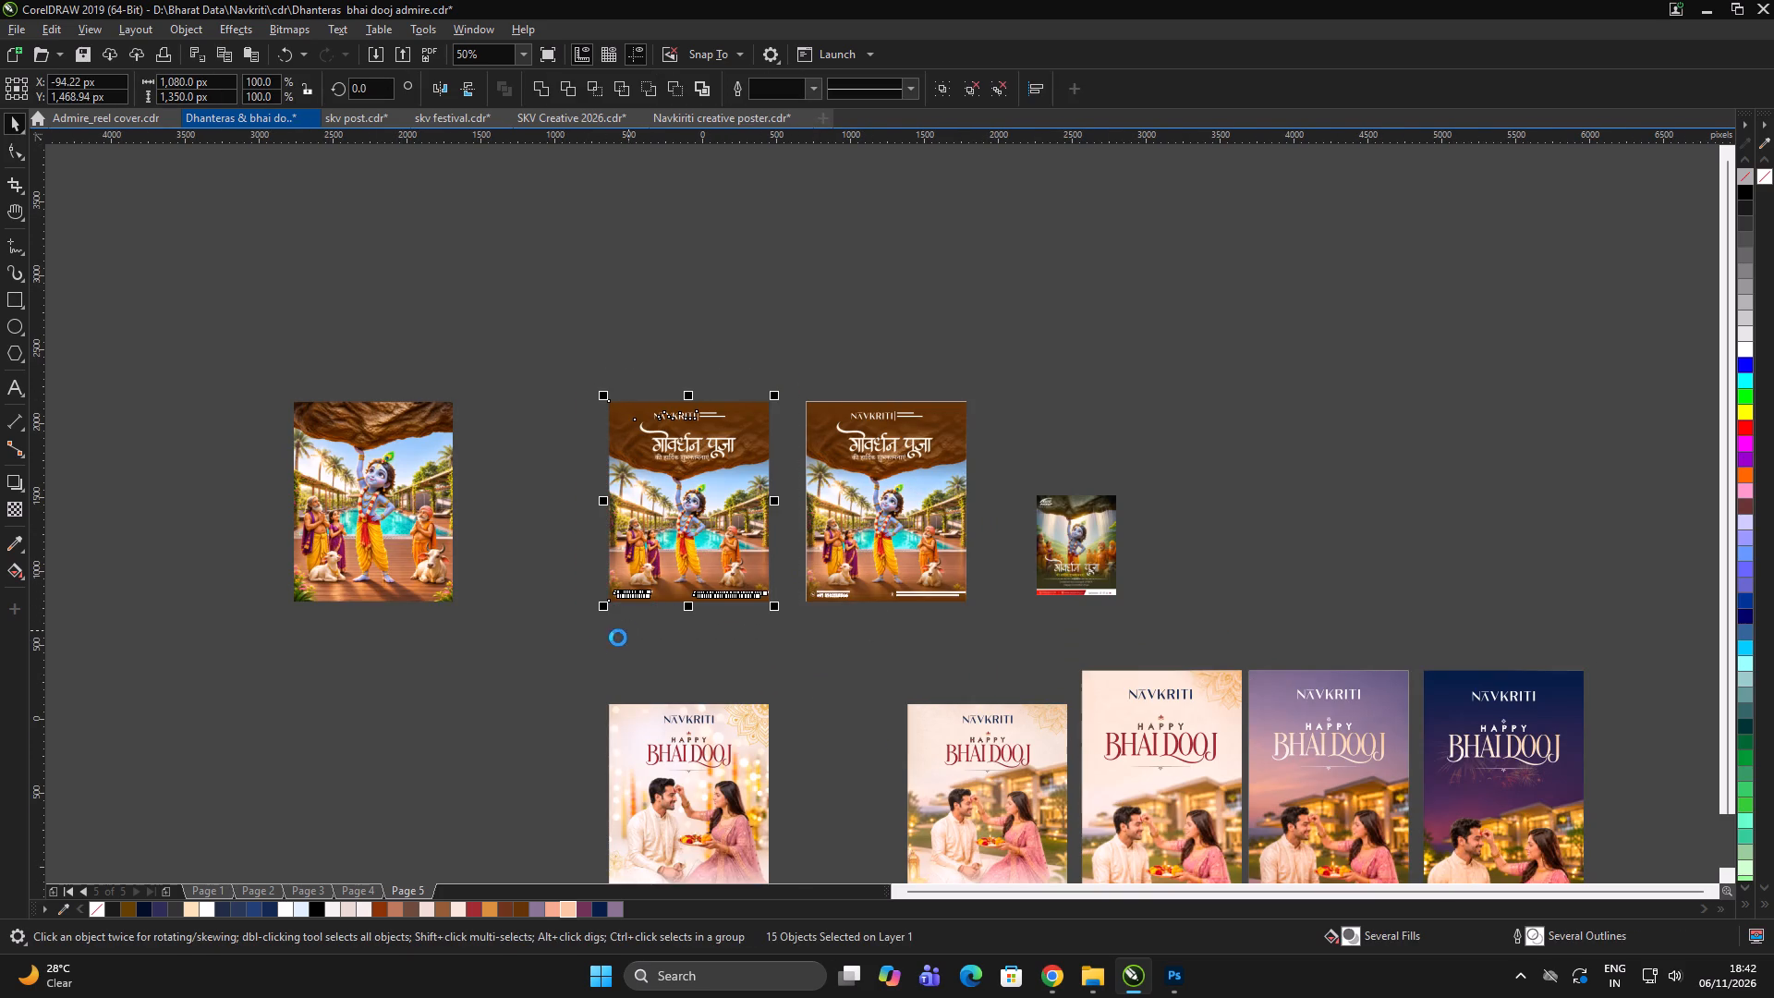
{"action": "left_click", "coordinate": [607, 640]}
Go to Page 4, which holds the finished Navkriti and Admire Bhai Dooj posters.
{"action": "left_click", "coordinate": [351, 888]}
{"action": "scroll", "coordinate": [968, 407], "scroll_direction": "down", "scroll_amount": 2}
{"action": "scroll", "coordinate": [1023, 401], "scroll_direction": "up", "scroll_amount": 2}
{"action": "scroll", "coordinate": [930, 540], "scroll_direction": "down", "scroll_amount": 1}
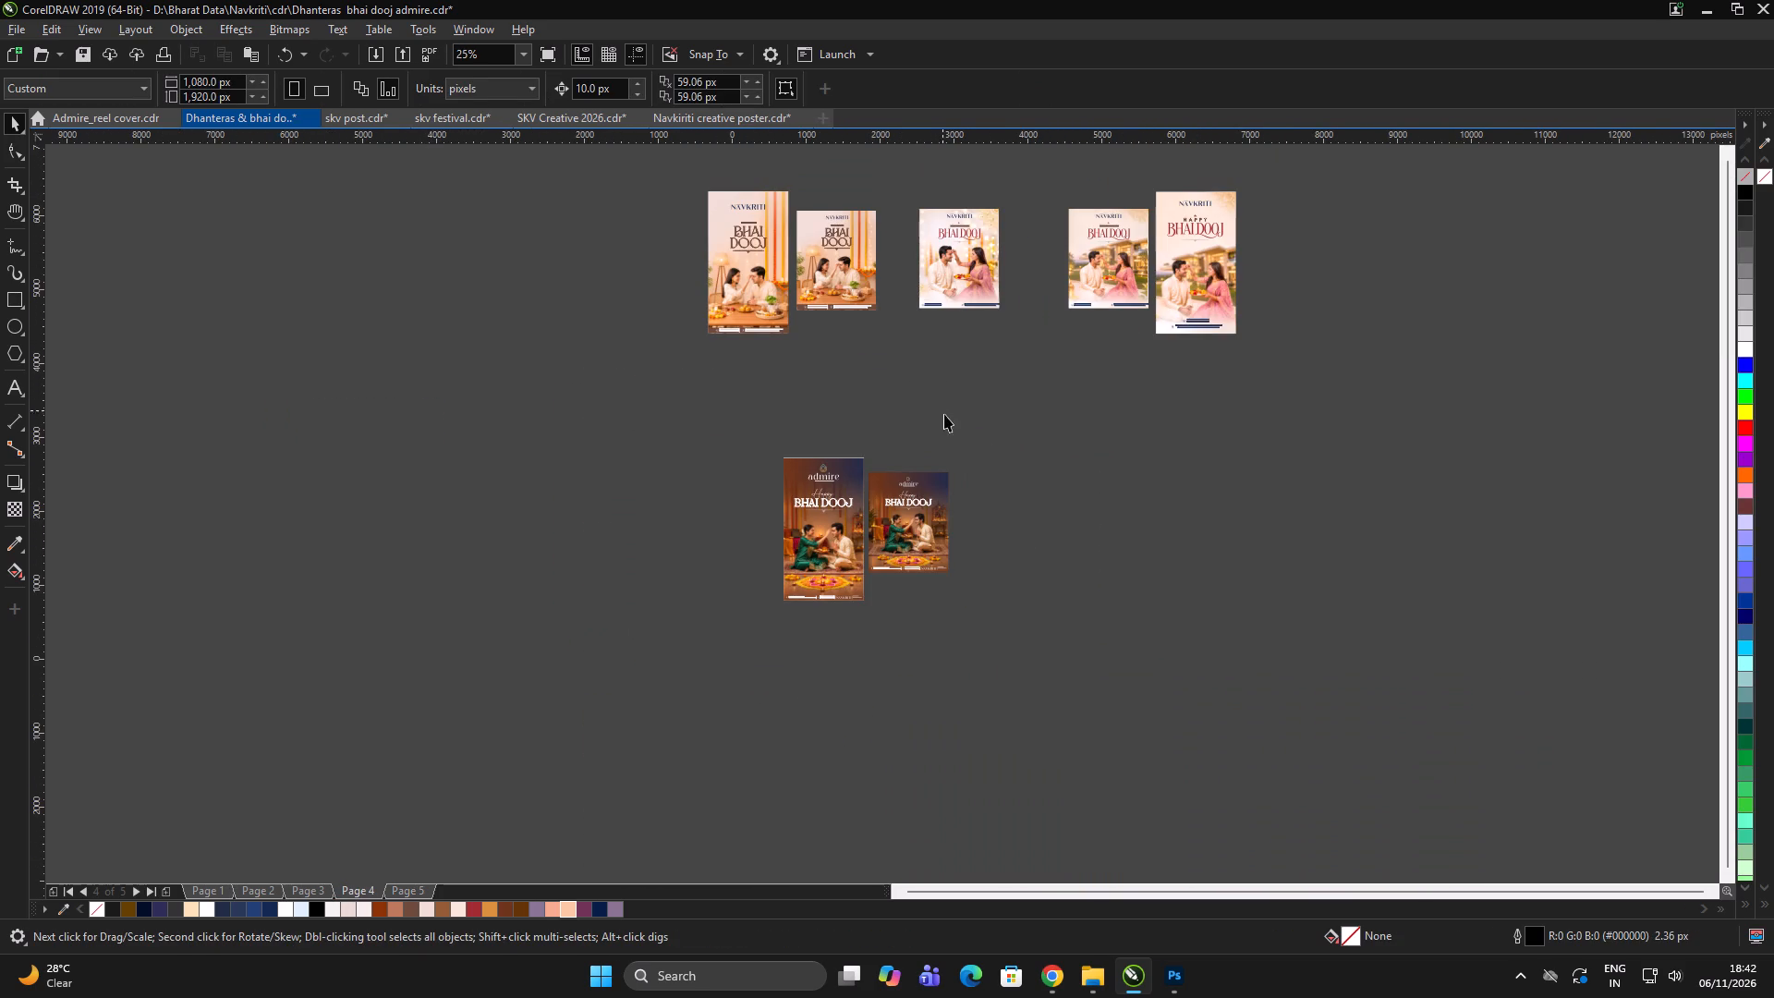
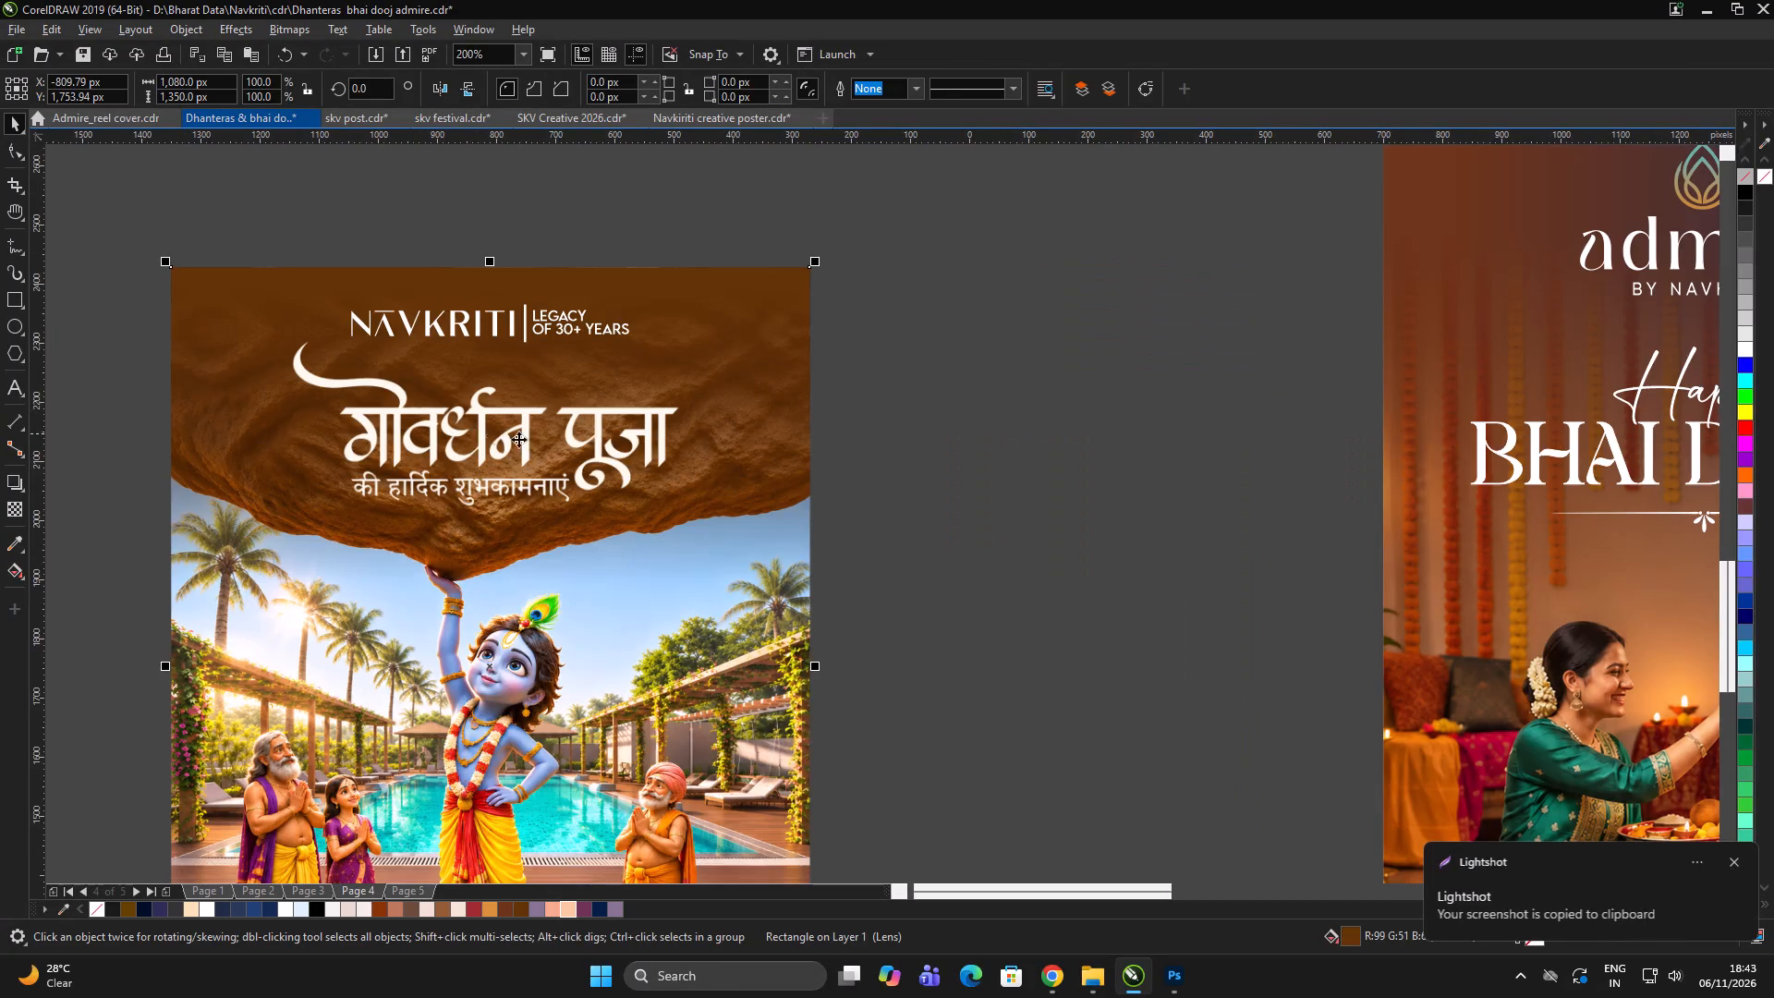
Ungroup the Navkriti Govardhan Puja poster on Page 4 and select the brown lens rectangle over its artwork.
{"action": "scroll", "coordinate": [702, 485], "scroll_direction": "down", "scroll_amount": 1}
{"action": "key", "text": "ctrl+u"}
{"action": "left_click", "coordinate": [916, 504], "text": "ctrl"}
{"action": "scroll", "coordinate": [587, 468], "scroll_direction": "up", "scroll_amount": 1}
{"action": "left_click", "coordinate": [545, 470]}
{"action": "left_click", "coordinate": [581, 467]}
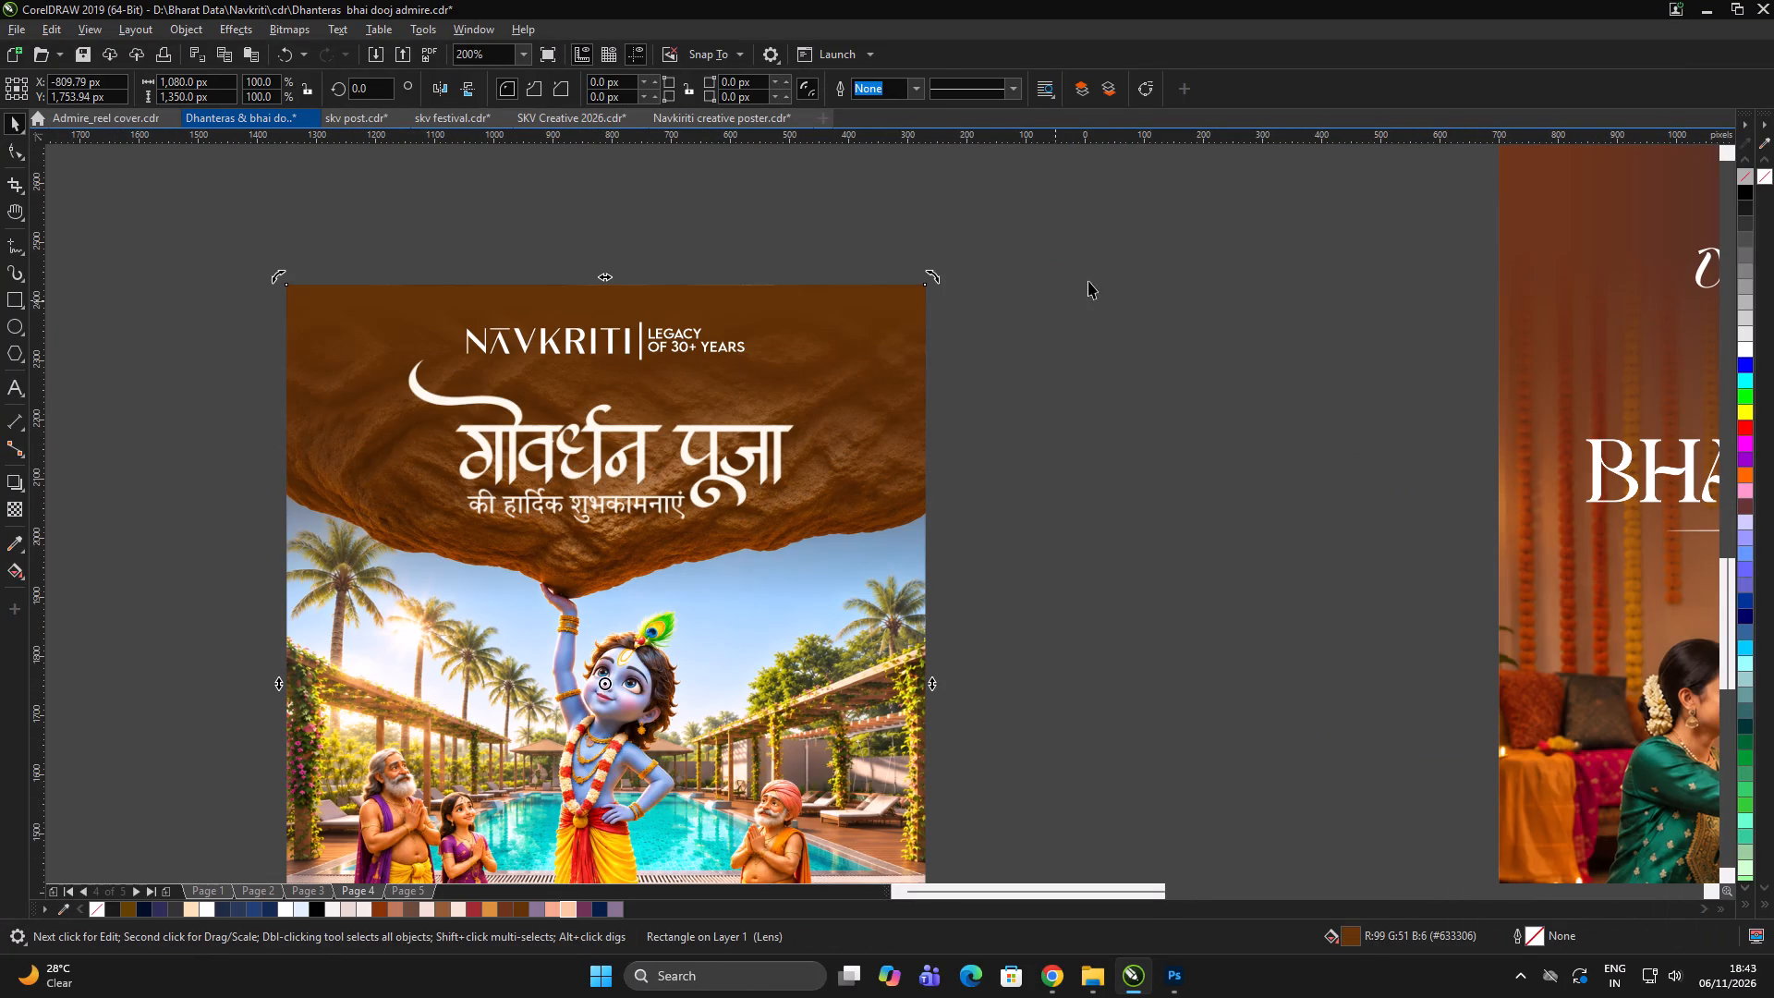
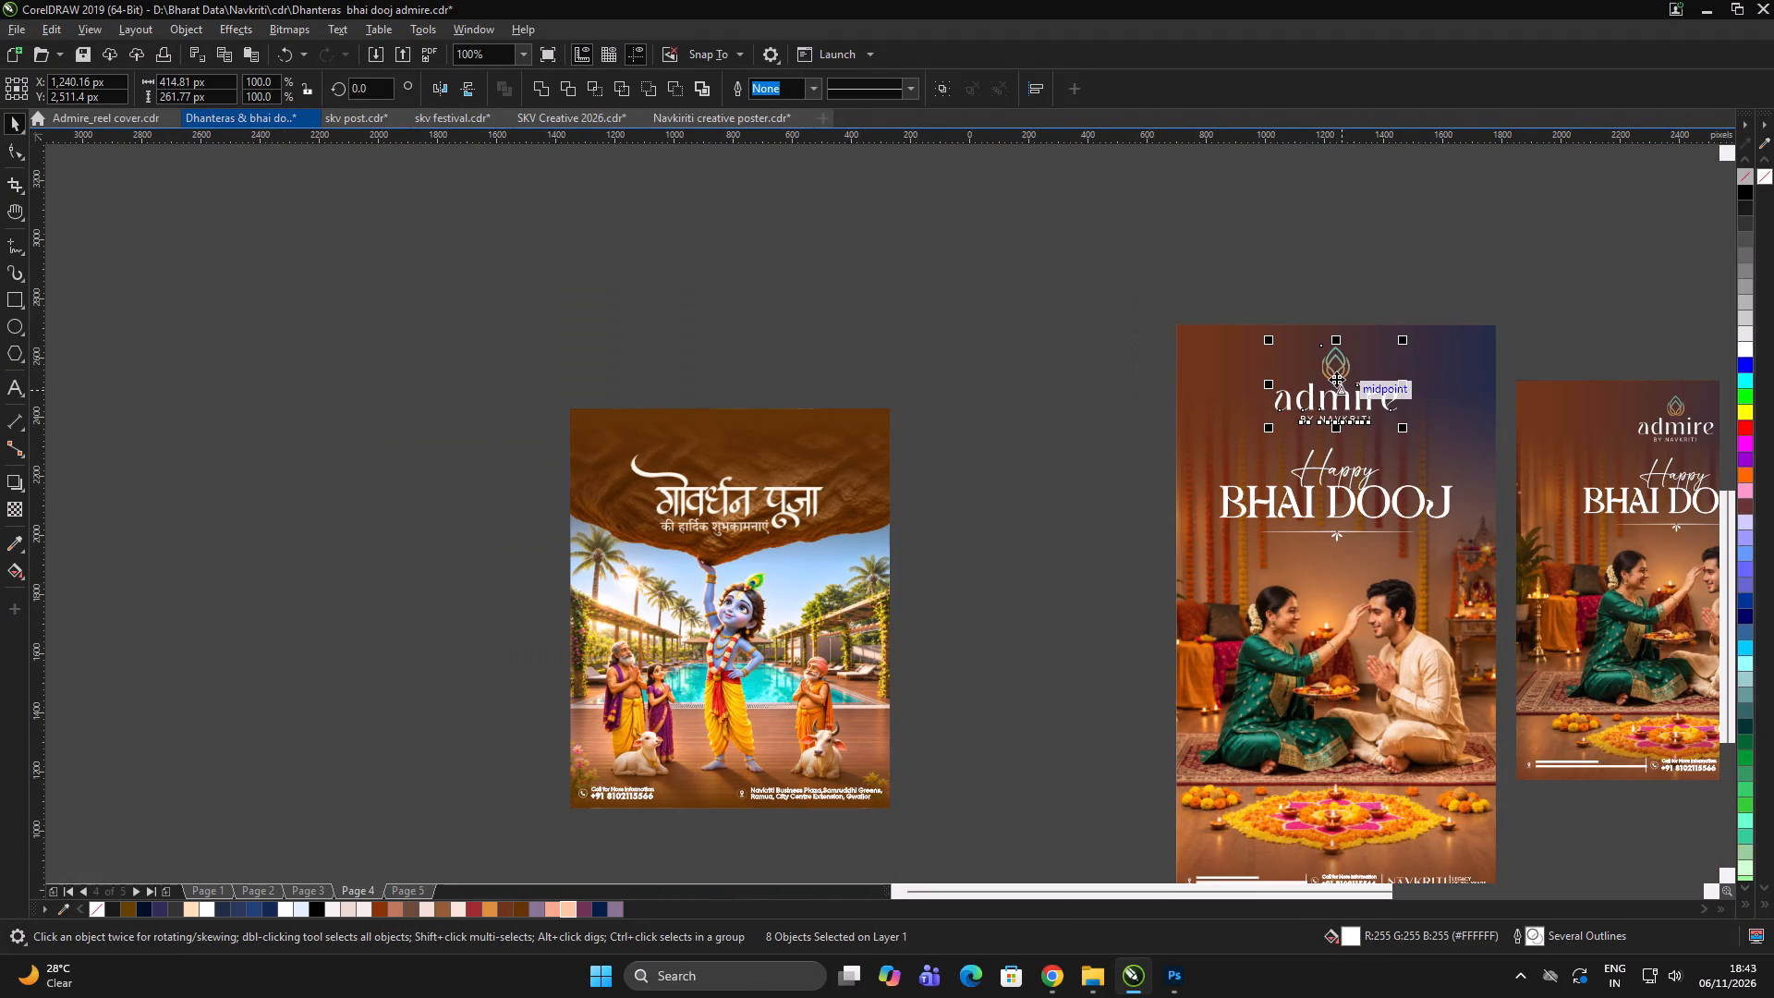
Copy the admire logo from the tall Bhai Dooj poster onto the top of the Govardhan Puja poster, reduce it and group it.
{"action": "left_click_drag", "start_coordinate": [1333, 371], "coordinate": [692, 416]}
{"action": "right_click", "coordinate": [692, 416]}
{"action": "scroll", "coordinate": [706, 420], "scroll_direction": "up", "scroll_amount": 1}
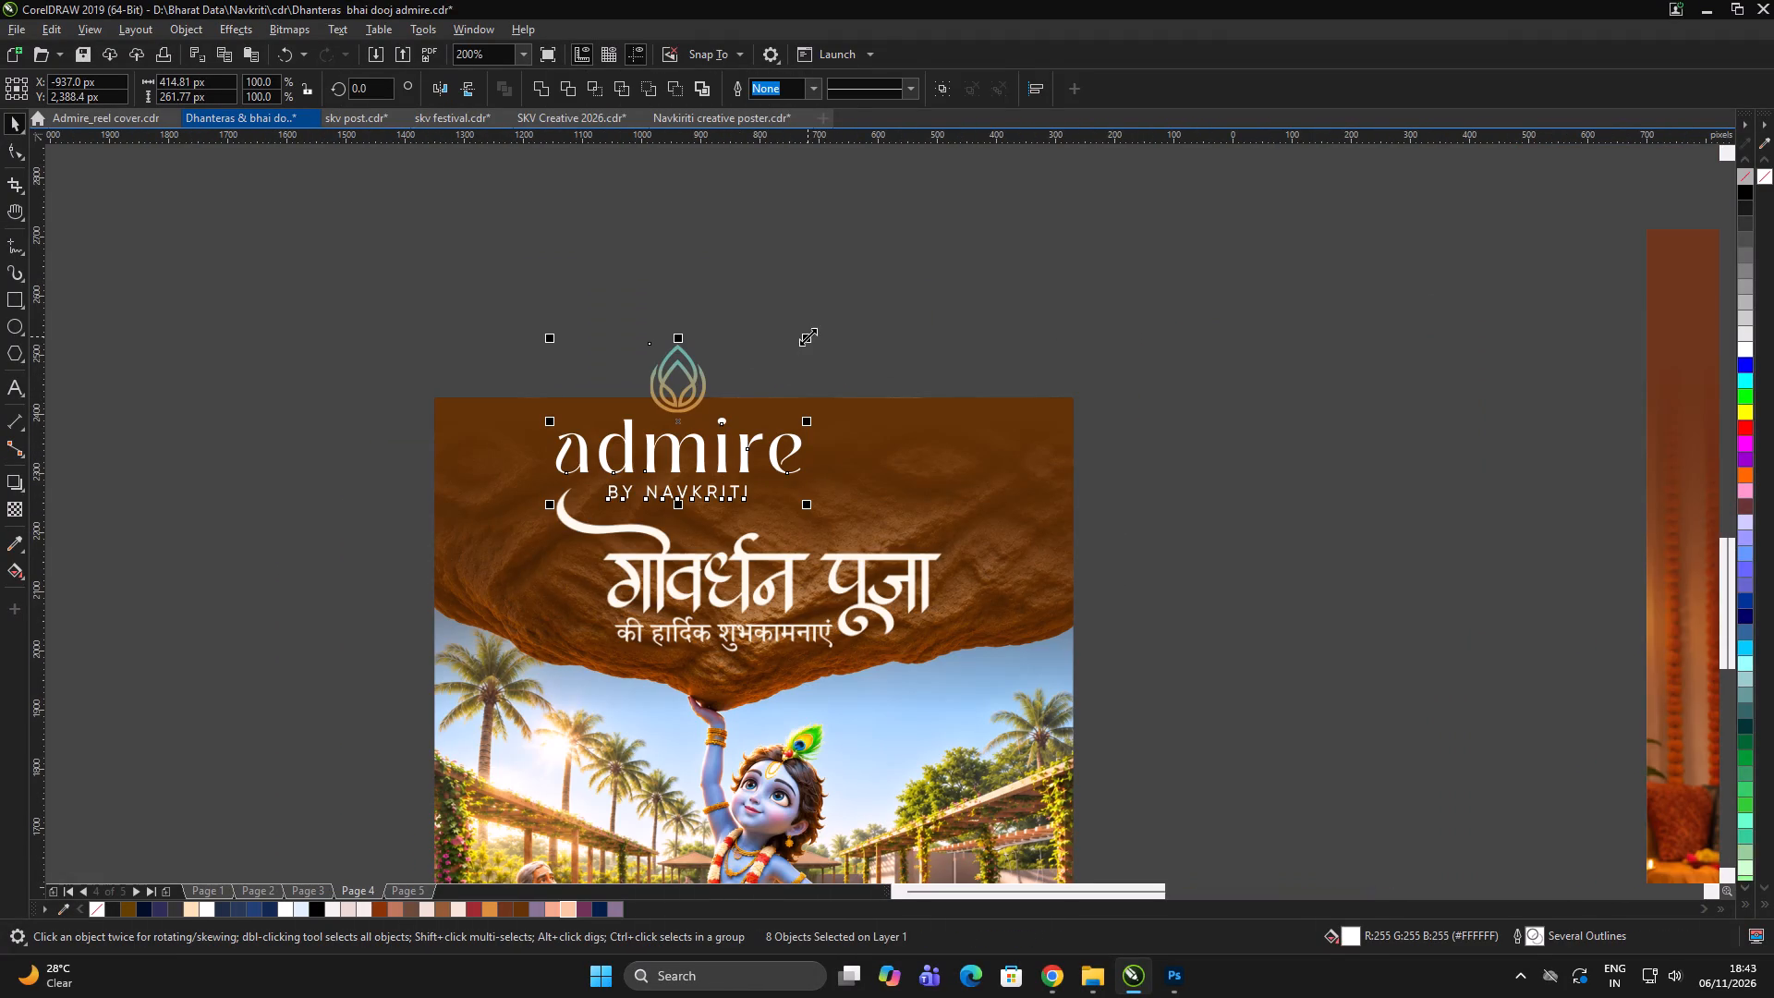
{"action": "left_click_drag", "start_coordinate": [808, 336], "coordinate": [796, 383]}
{"action": "key", "text": "ctrl+g"}
{"action": "left_click", "coordinate": [971, 461]}
{"action": "key", "text": "c"}
{"action": "left_click", "coordinate": [1130, 387]}
{"action": "scroll", "coordinate": [794, 355], "scroll_direction": "down", "scroll_amount": 1}
{"action": "left_click", "coordinate": [816, 309]}
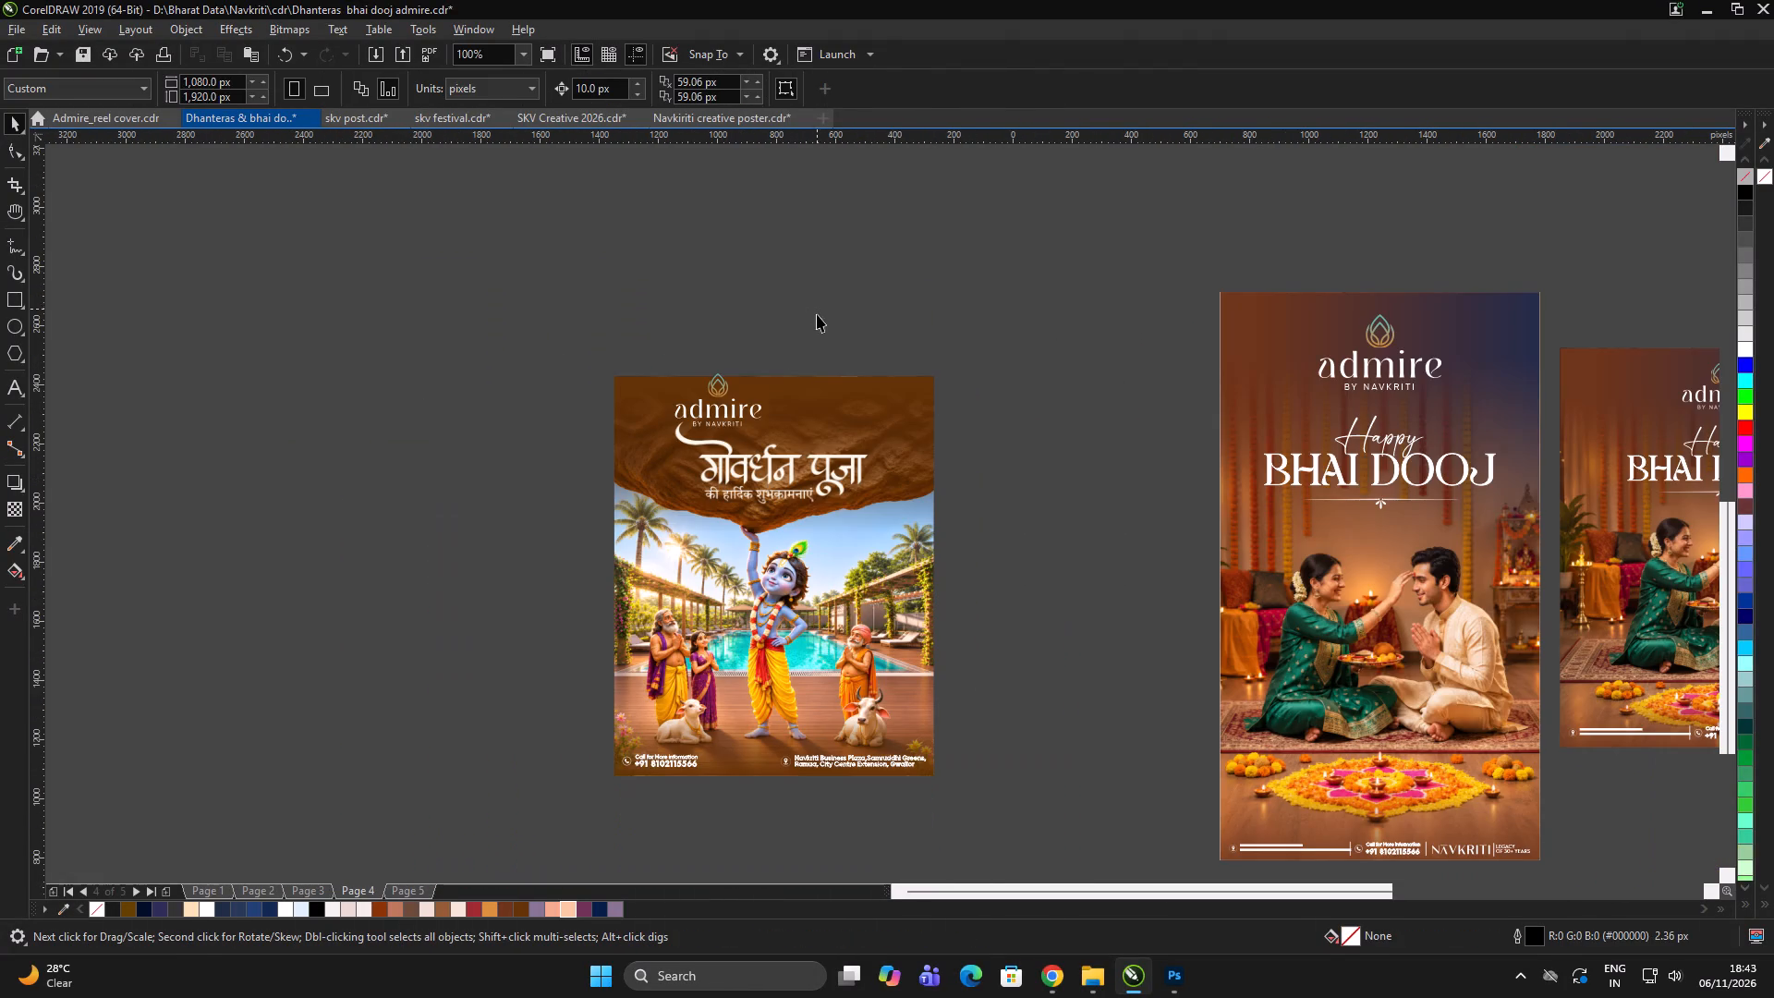
Shrink the grouped admire logo further and centre it horizontally above the Govardhan Puja heading.
{"action": "left_click", "coordinate": [747, 408]}
{"action": "left_click_drag", "start_coordinate": [748, 412], "coordinate": [796, 425]}
{"action": "scroll", "coordinate": [807, 424], "scroll_direction": "up", "scroll_amount": 2}
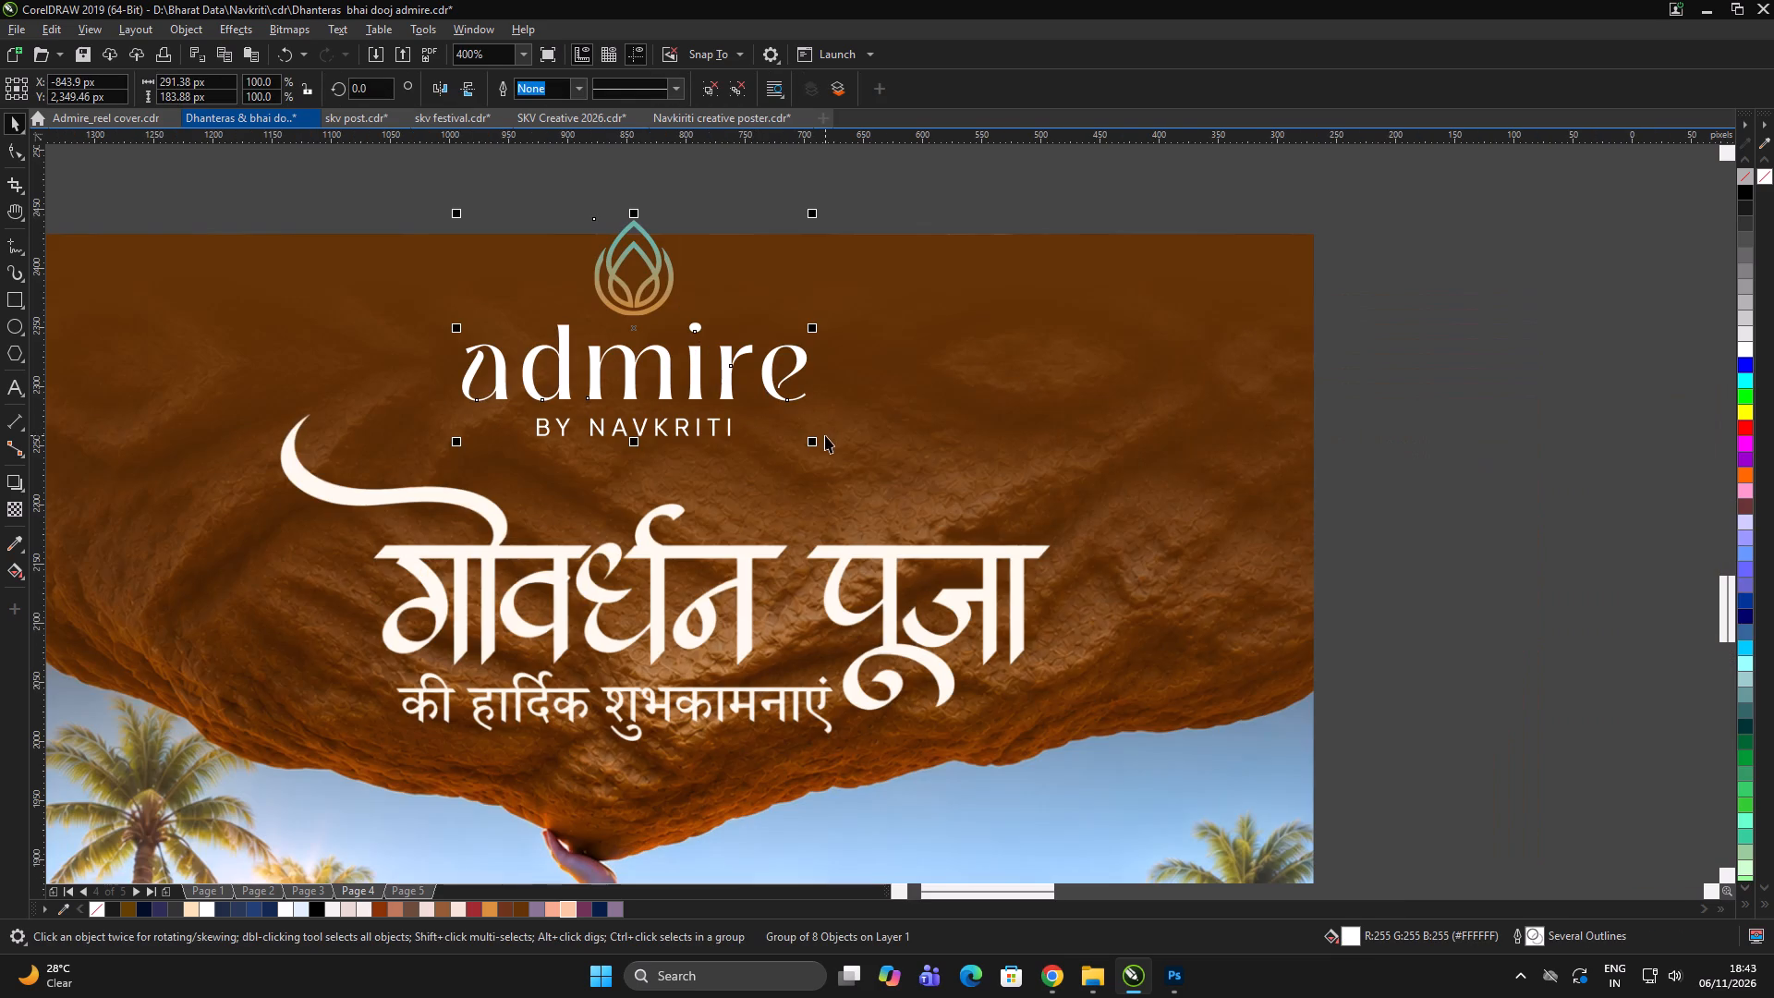
{"action": "left_click_drag", "start_coordinate": [818, 442], "coordinate": [784, 458]}
{"action": "left_click", "coordinate": [981, 424], "text": "shift"}
{"action": "key", "text": "c"}
{"action": "left_click_drag", "start_coordinate": [1586, 373], "coordinate": [1572, 378]}
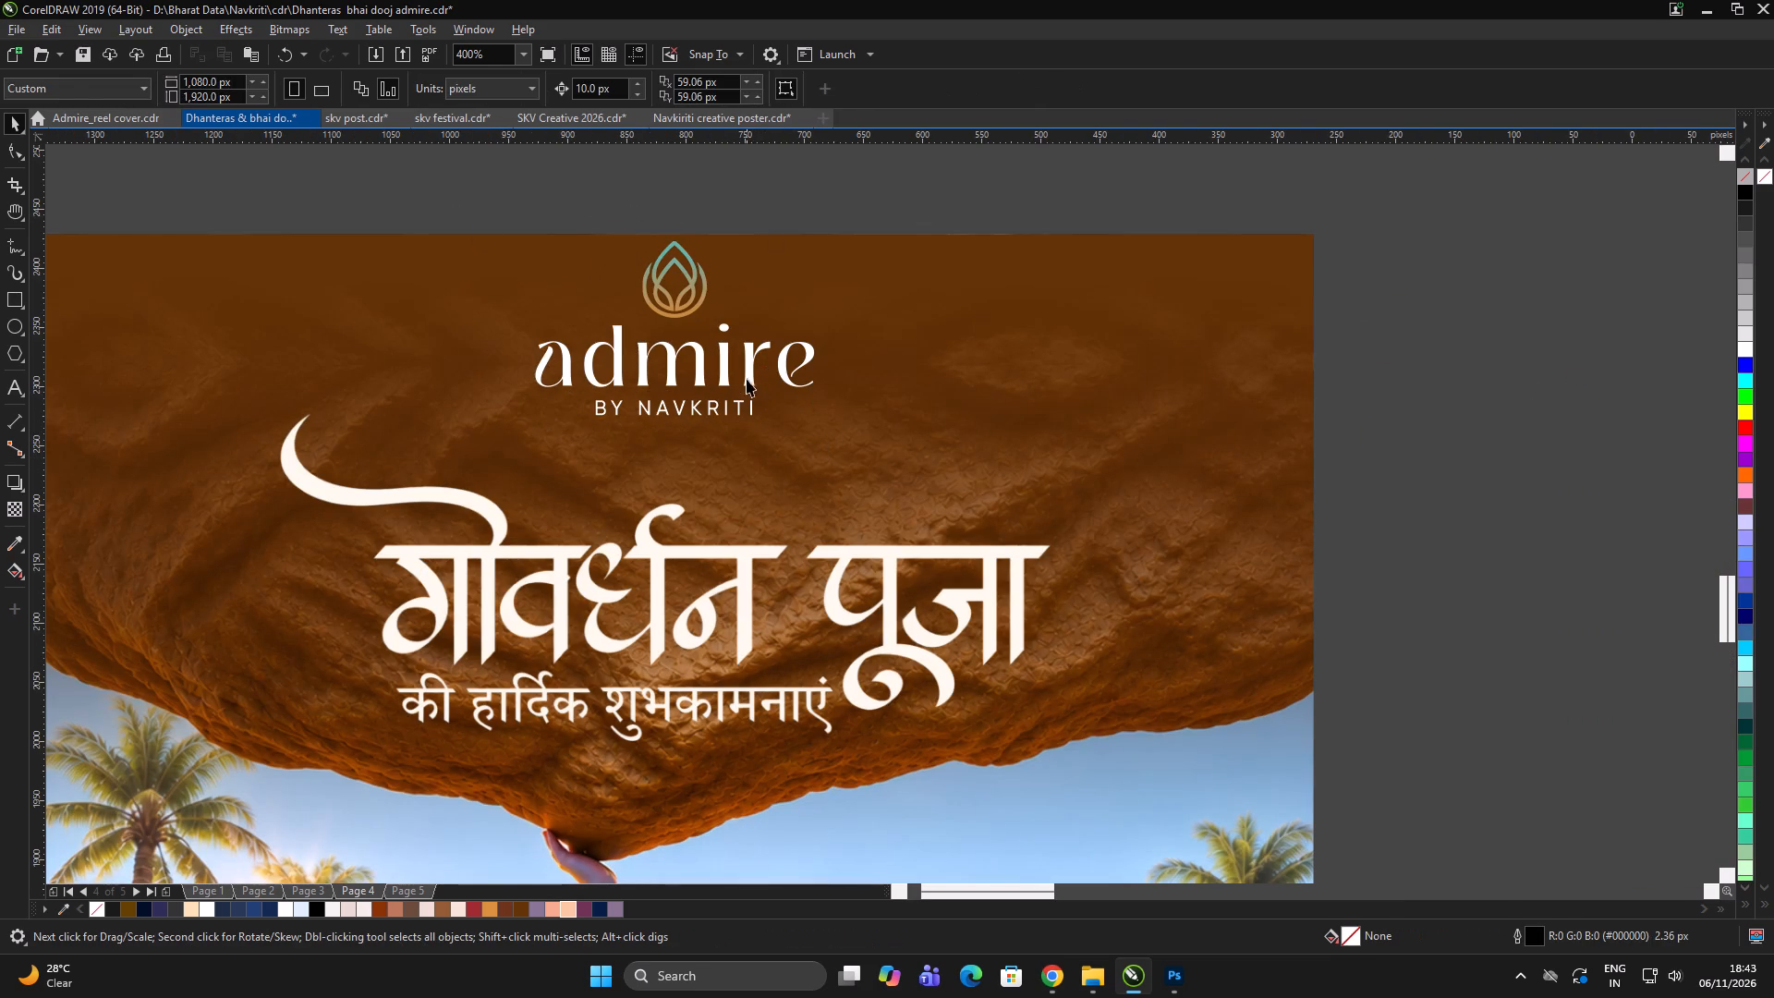
{"action": "left_click_drag", "start_coordinate": [751, 366], "coordinate": [752, 413]}
{"action": "scroll", "coordinate": [794, 377], "scroll_direction": "down", "scroll_amount": 2}
{"action": "left_click", "coordinate": [893, 377], "text": "shift"}
{"action": "key", "text": "c"}
{"action": "left_click", "coordinate": [1185, 368]}
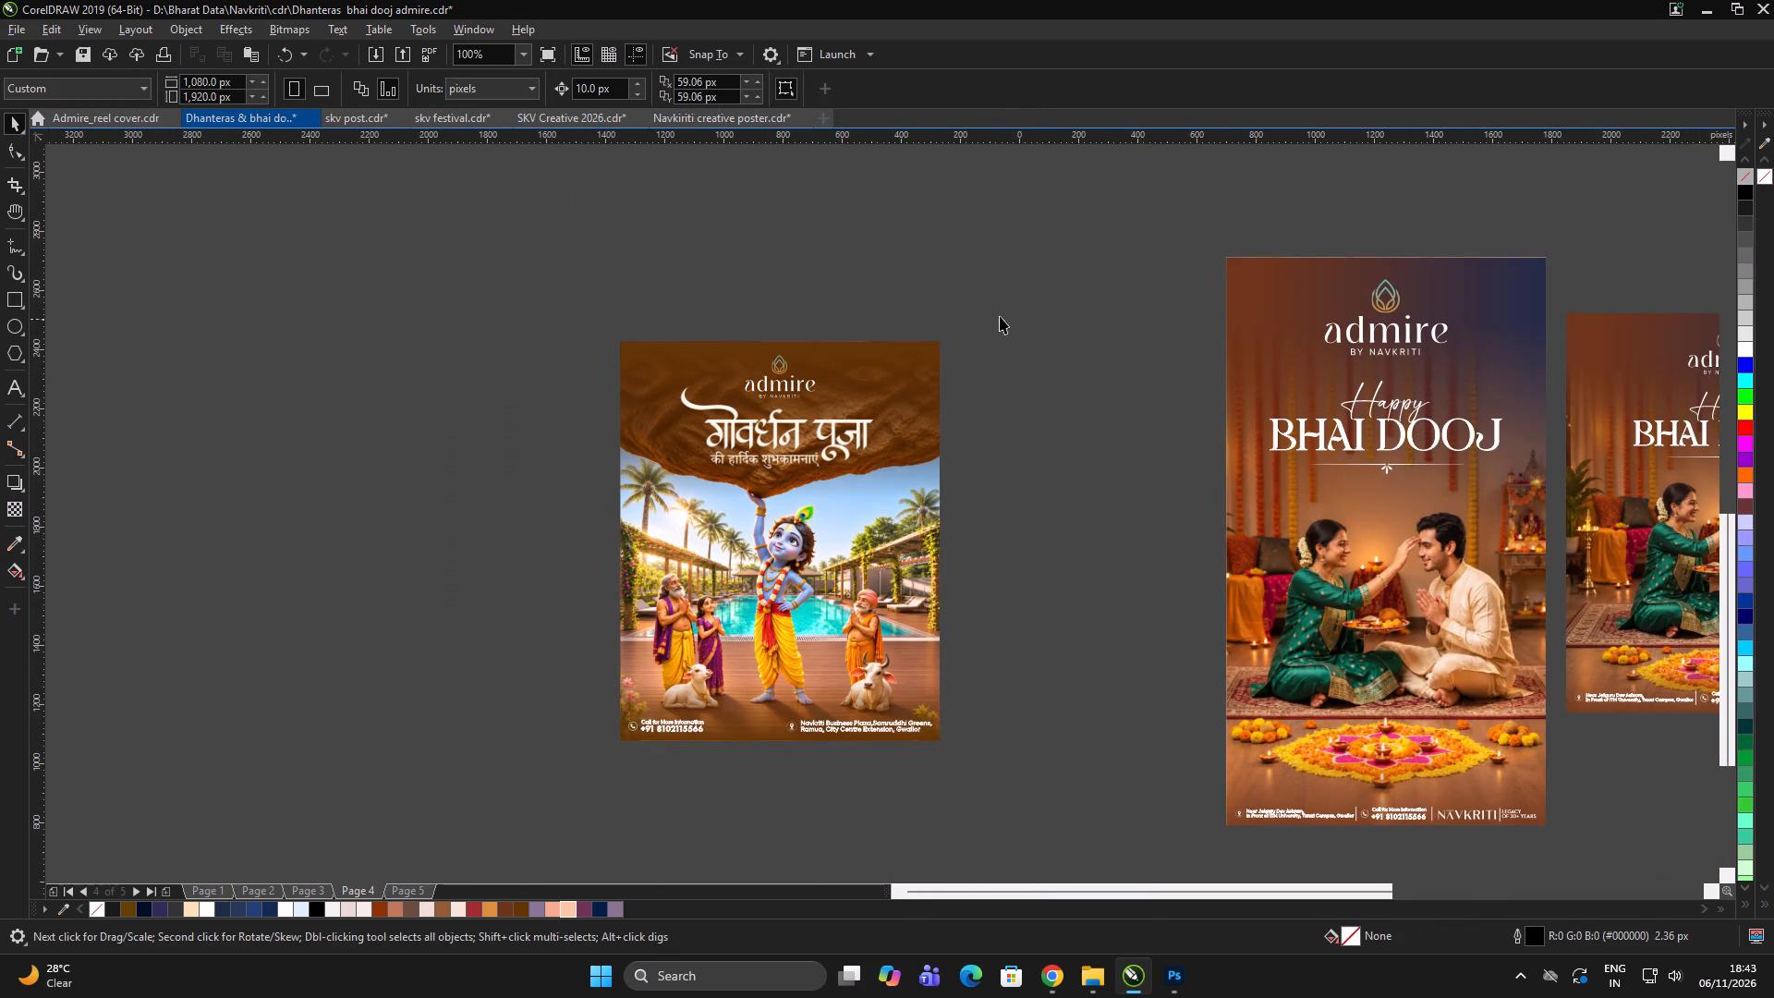
Delete the old contact footer along the bottom of the Govardhan Puja poster.
{"action": "left_click", "coordinate": [1011, 309]}
{"action": "left_click_drag", "start_coordinate": [1022, 314], "coordinate": [1033, 354]}
{"action": "left_click_drag", "start_coordinate": [1101, 627], "coordinate": [208, 850]}
{"action": "key", "text": "Delete"}
{"action": "left_click", "coordinate": [879, 822]}
Copy the contact and NAVKRITI footer from the tall Bhai Dooj poster onto the bottom of the Govardhan Puja poster and group it.
{"action": "left_click_drag", "start_coordinate": [1104, 763], "coordinate": [1186, 782]}
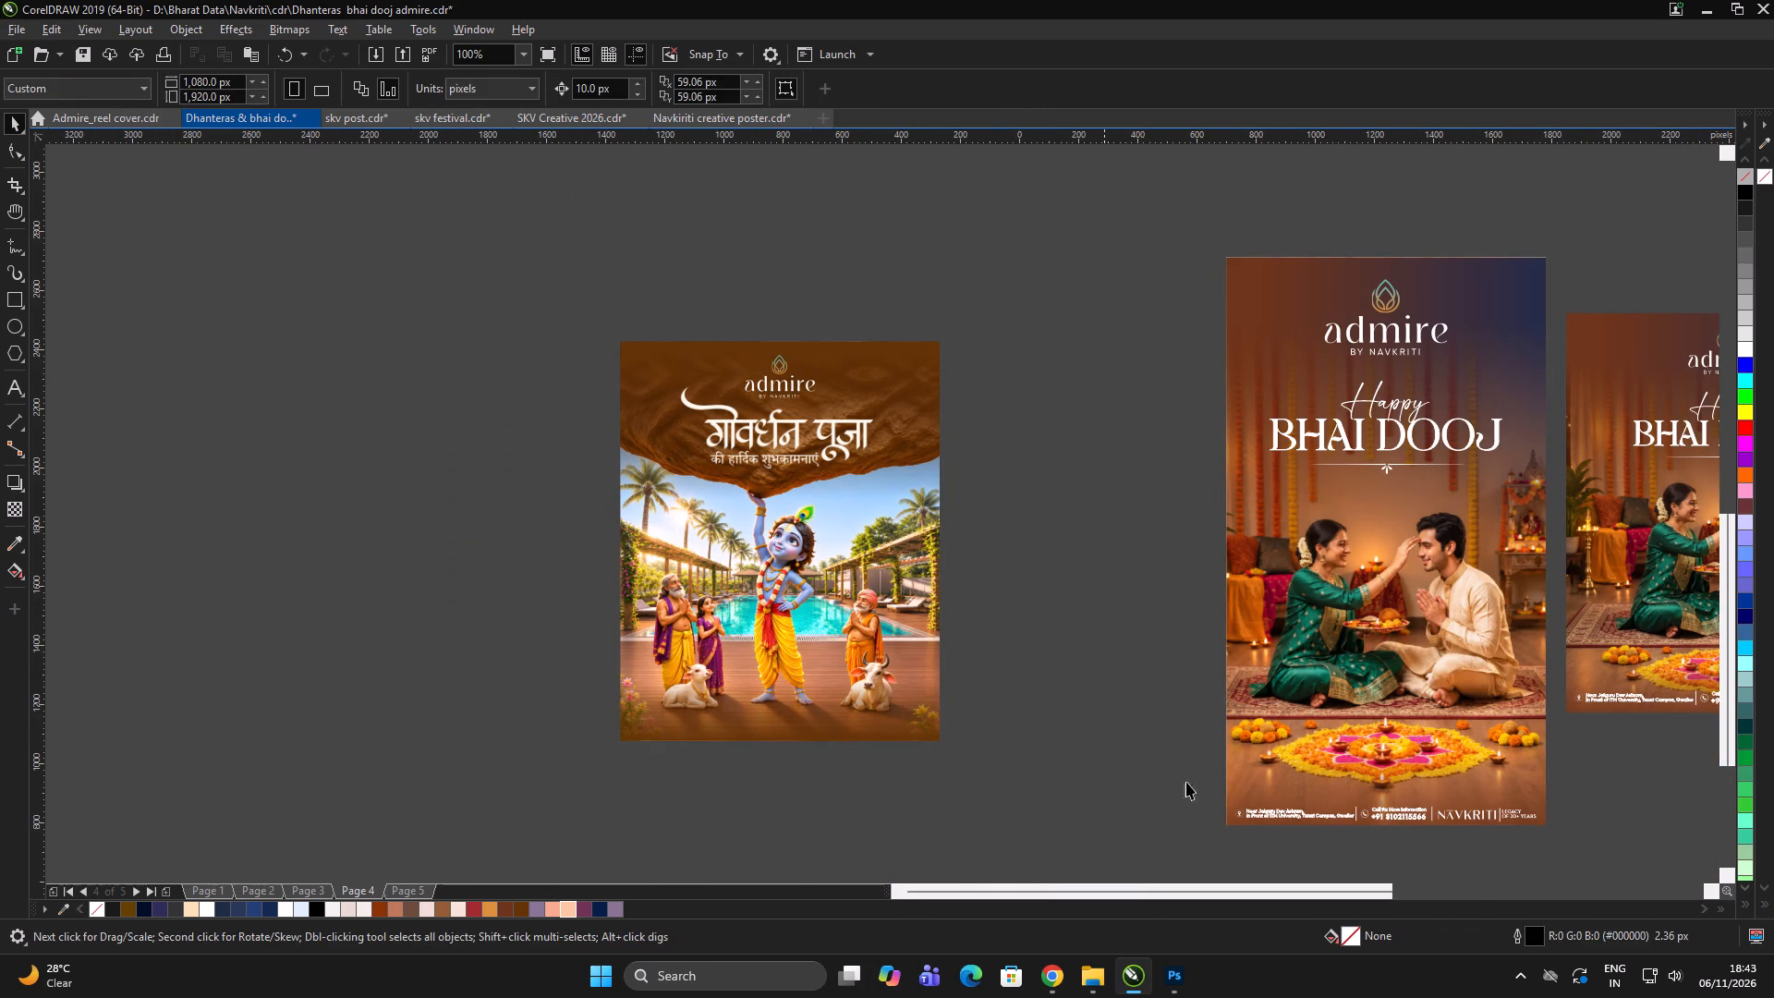
{"action": "left_click_drag", "start_coordinate": [1186, 782], "coordinate": [1680, 849]}
{"action": "left_click_drag", "start_coordinate": [1506, 809], "coordinate": [918, 703]}
{"action": "right_click_drag", "start_coordinate": [923, 700], "coordinate": [915, 703]}
{"action": "key", "text": "ctrl+g"}
{"action": "key", "text": "ctrl+f"}
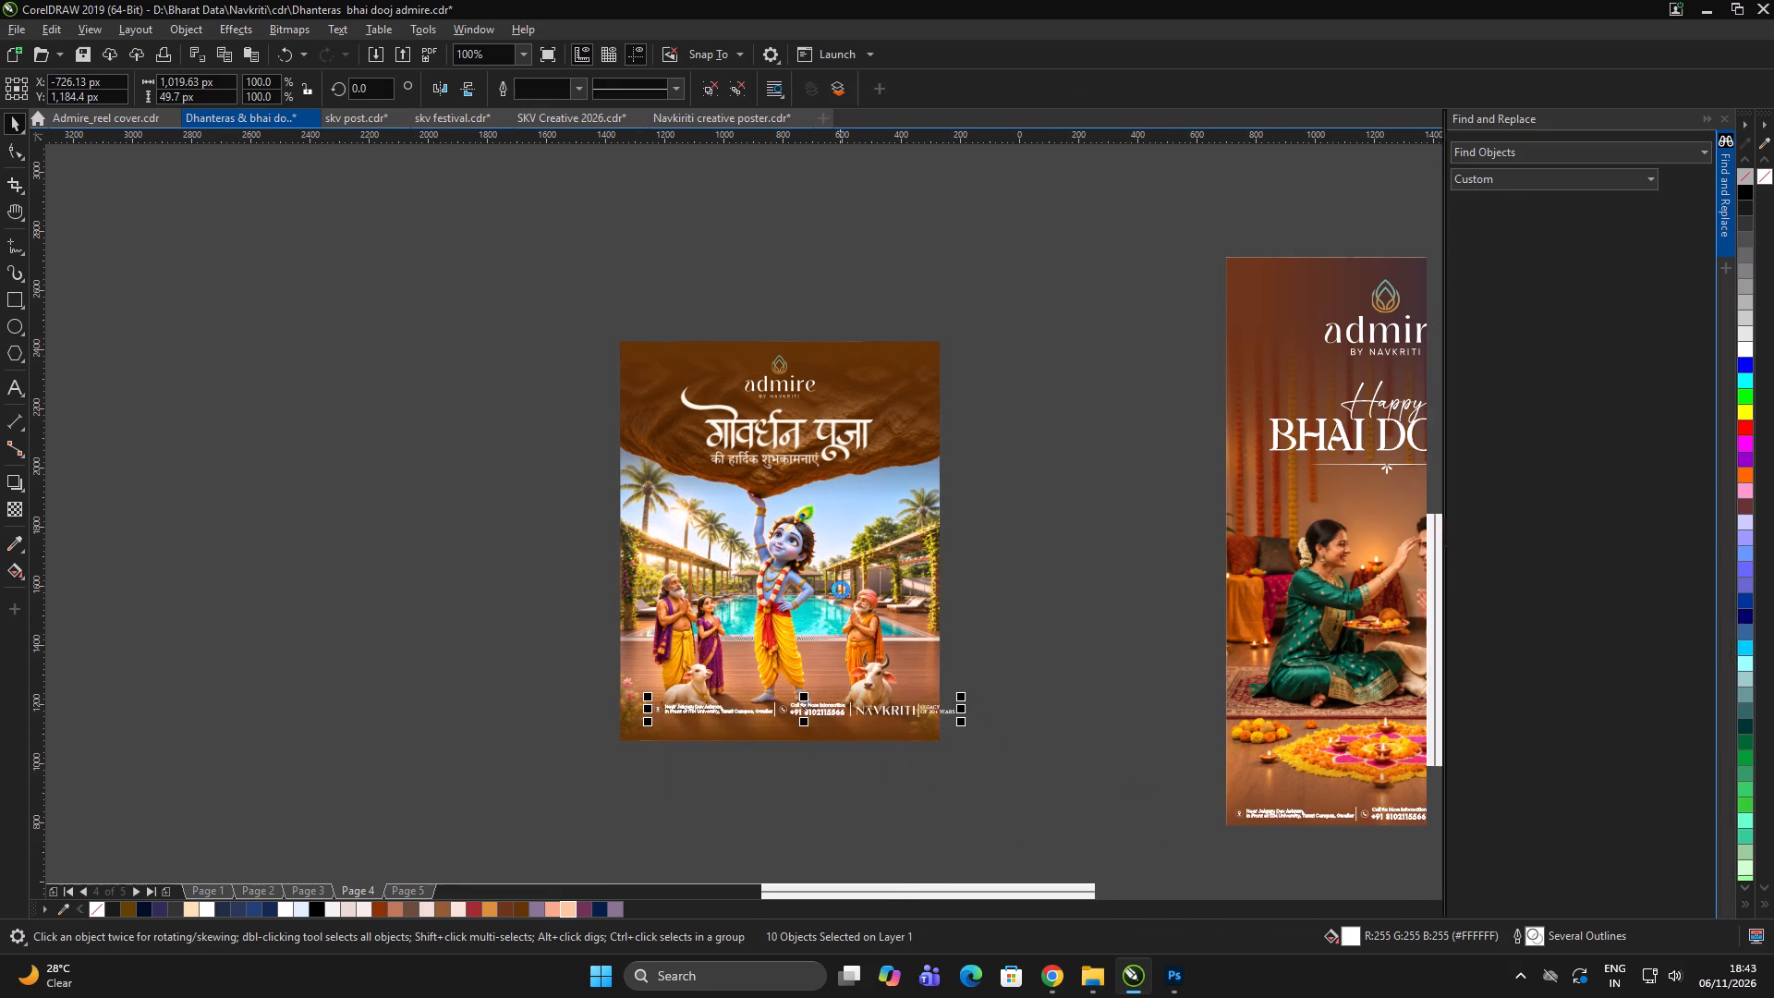
{"action": "left_click", "coordinate": [837, 584], "text": "shift"}
{"action": "key", "text": "c"}
{"action": "left_click", "coordinate": [996, 627]}
{"action": "left_click", "coordinate": [753, 710]}
{"action": "left_click", "coordinate": [692, 622]}
{"action": "key", "text": "c"}
{"action": "left_click", "coordinate": [930, 665]}
Centre the grouped footer horizontally on the Govardhan Puja poster and lower it towards the bottom edge.
{"action": "scroll", "coordinate": [668, 730], "scroll_direction": "up", "scroll_amount": 1}
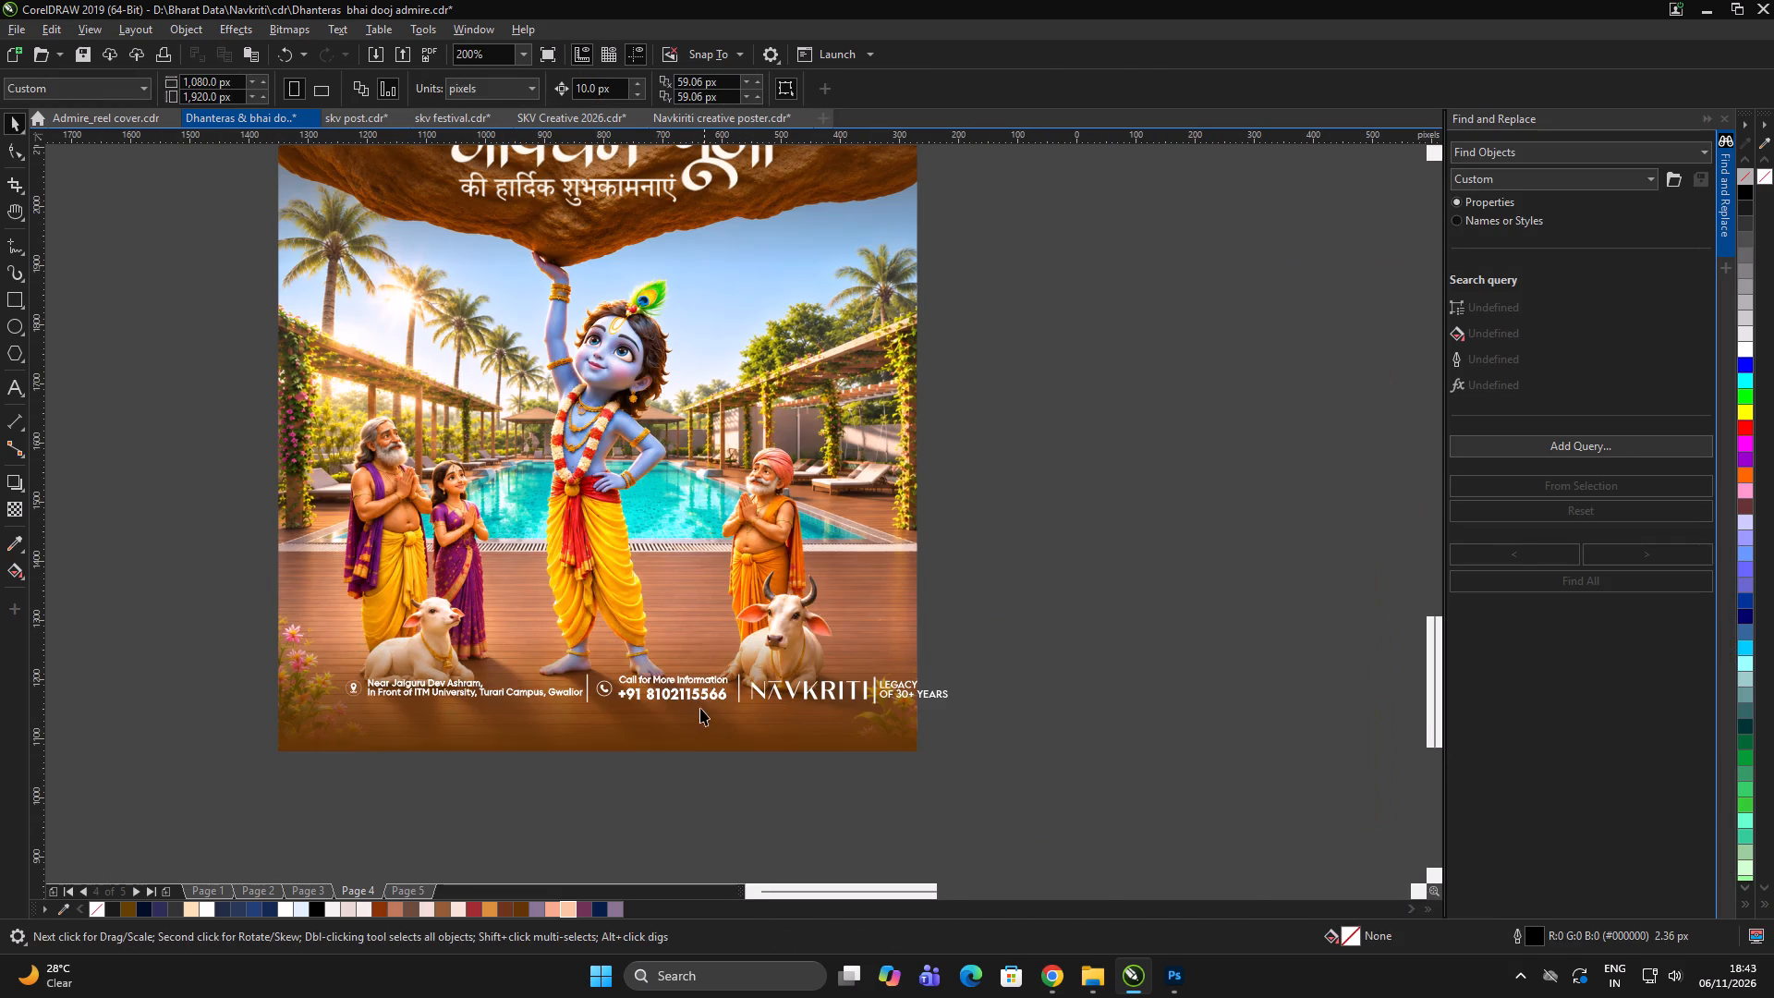
{"action": "left_click", "coordinate": [691, 700]}
{"action": "left_click", "coordinate": [707, 580], "text": "shift"}
{"action": "key", "text": "c"}
{"action": "left_click", "coordinate": [982, 571]}
{"action": "left_click_drag", "start_coordinate": [644, 688], "coordinate": [642, 709]}
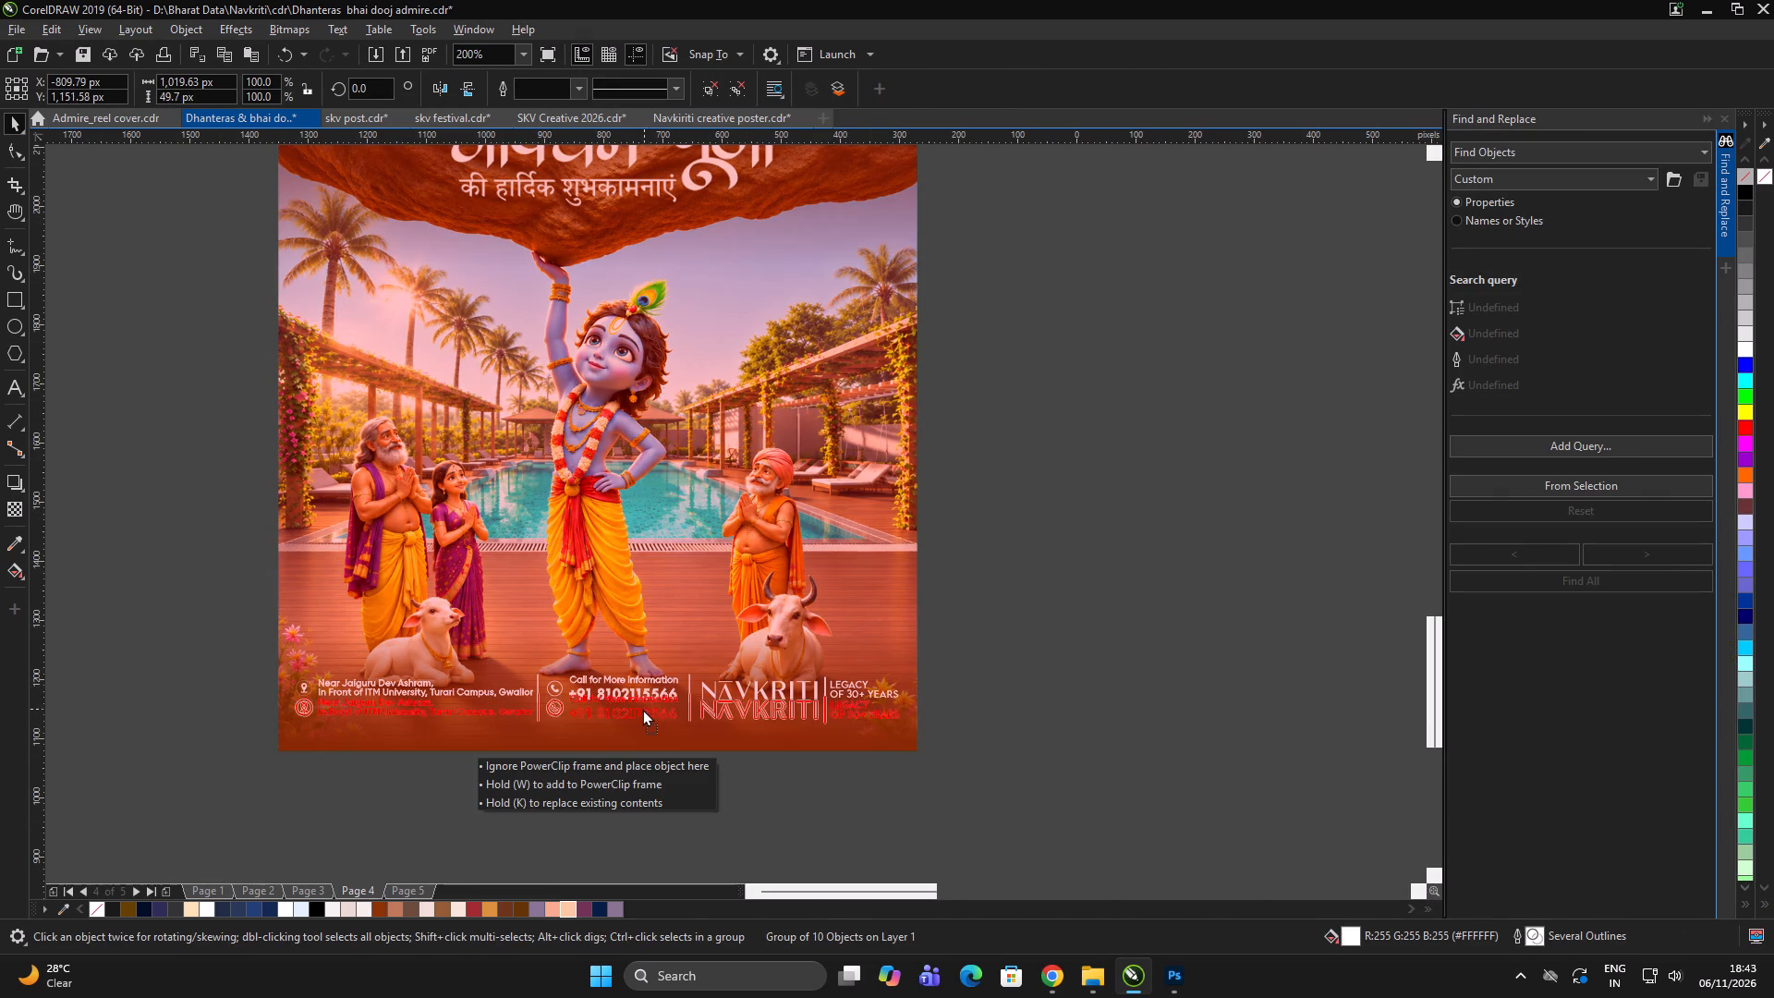
{"action": "left_click_drag", "start_coordinate": [642, 709], "coordinate": [641, 720]}
{"action": "left_click", "coordinate": [678, 585], "text": "shift"}
{"action": "key", "text": "c"}
{"action": "scroll", "coordinate": [666, 602], "scroll_direction": "down", "scroll_amount": 2}
{"action": "left_click", "coordinate": [639, 734]}
{"action": "left_click", "coordinate": [653, 745]}
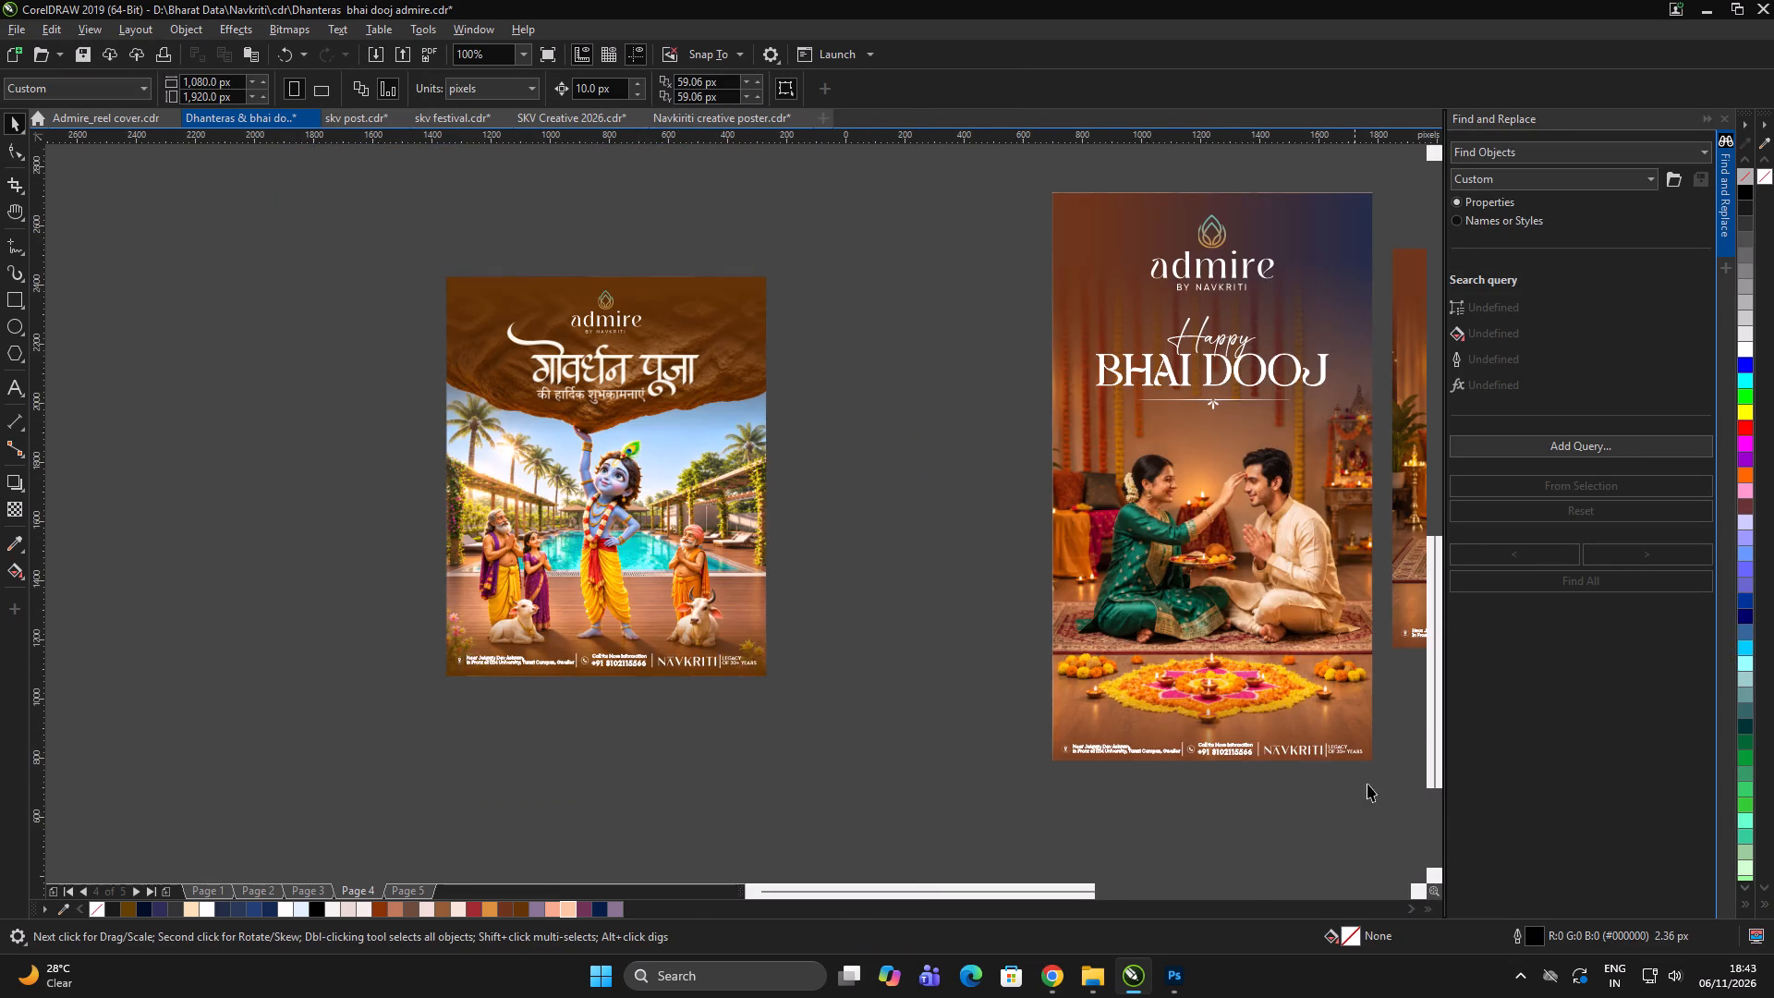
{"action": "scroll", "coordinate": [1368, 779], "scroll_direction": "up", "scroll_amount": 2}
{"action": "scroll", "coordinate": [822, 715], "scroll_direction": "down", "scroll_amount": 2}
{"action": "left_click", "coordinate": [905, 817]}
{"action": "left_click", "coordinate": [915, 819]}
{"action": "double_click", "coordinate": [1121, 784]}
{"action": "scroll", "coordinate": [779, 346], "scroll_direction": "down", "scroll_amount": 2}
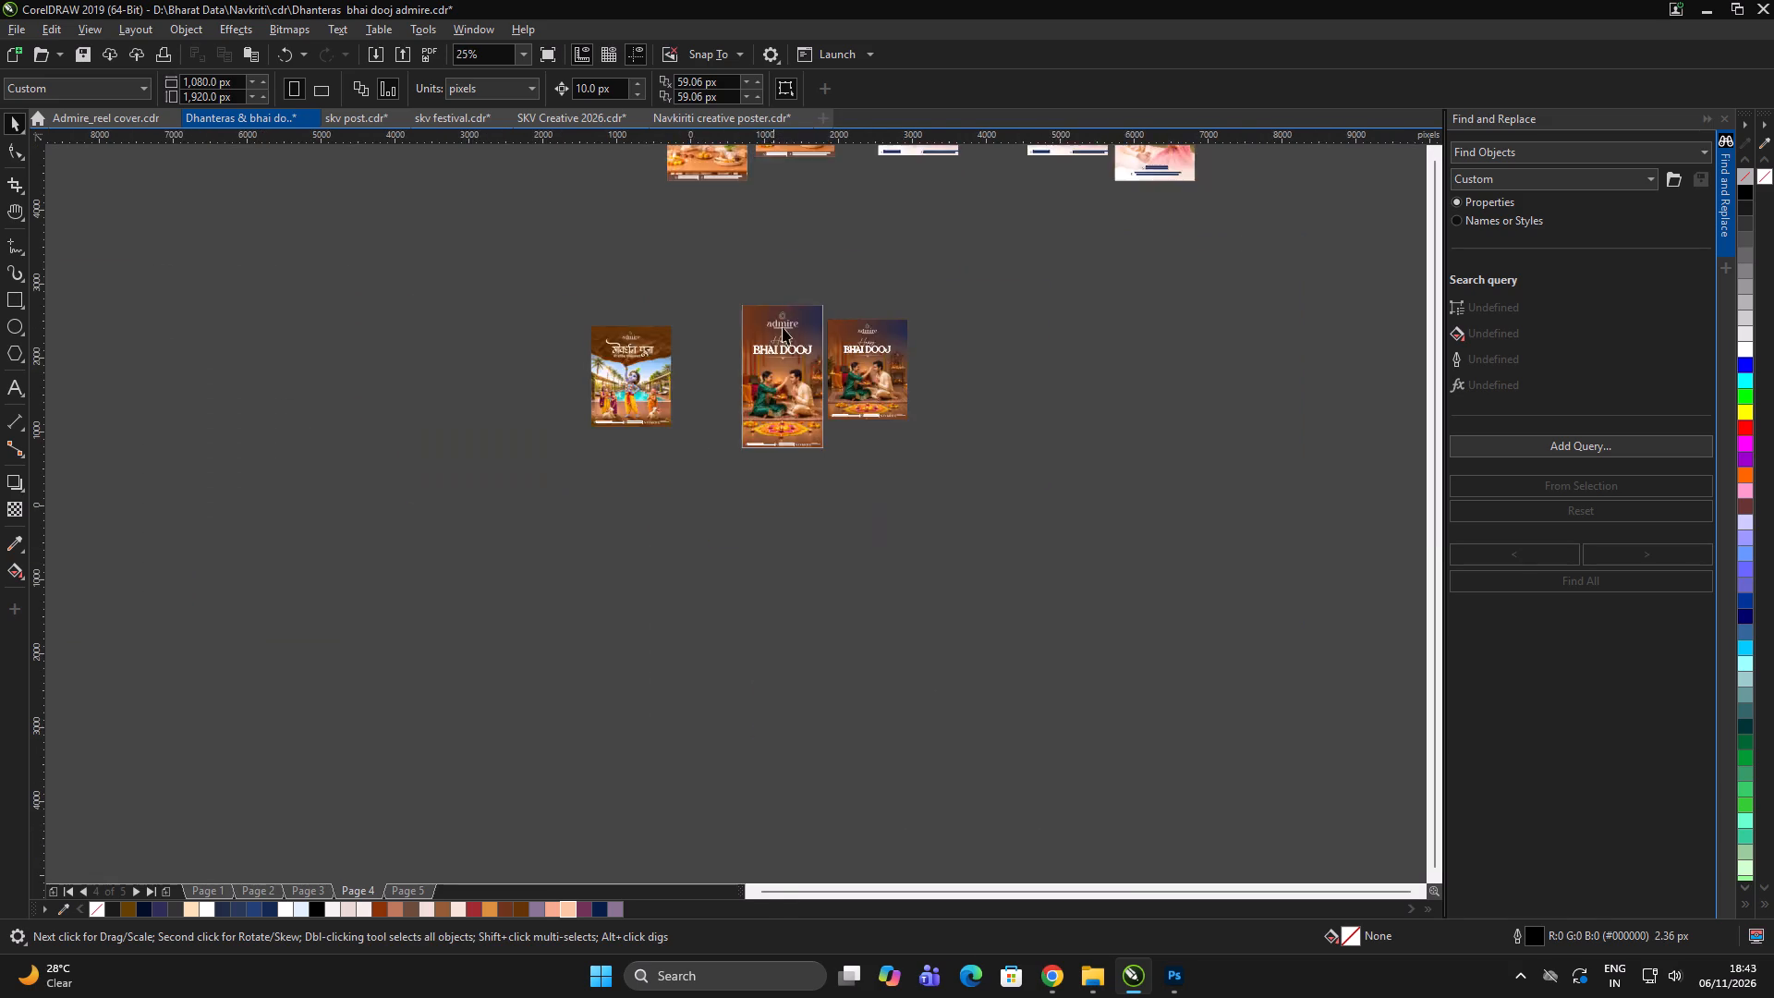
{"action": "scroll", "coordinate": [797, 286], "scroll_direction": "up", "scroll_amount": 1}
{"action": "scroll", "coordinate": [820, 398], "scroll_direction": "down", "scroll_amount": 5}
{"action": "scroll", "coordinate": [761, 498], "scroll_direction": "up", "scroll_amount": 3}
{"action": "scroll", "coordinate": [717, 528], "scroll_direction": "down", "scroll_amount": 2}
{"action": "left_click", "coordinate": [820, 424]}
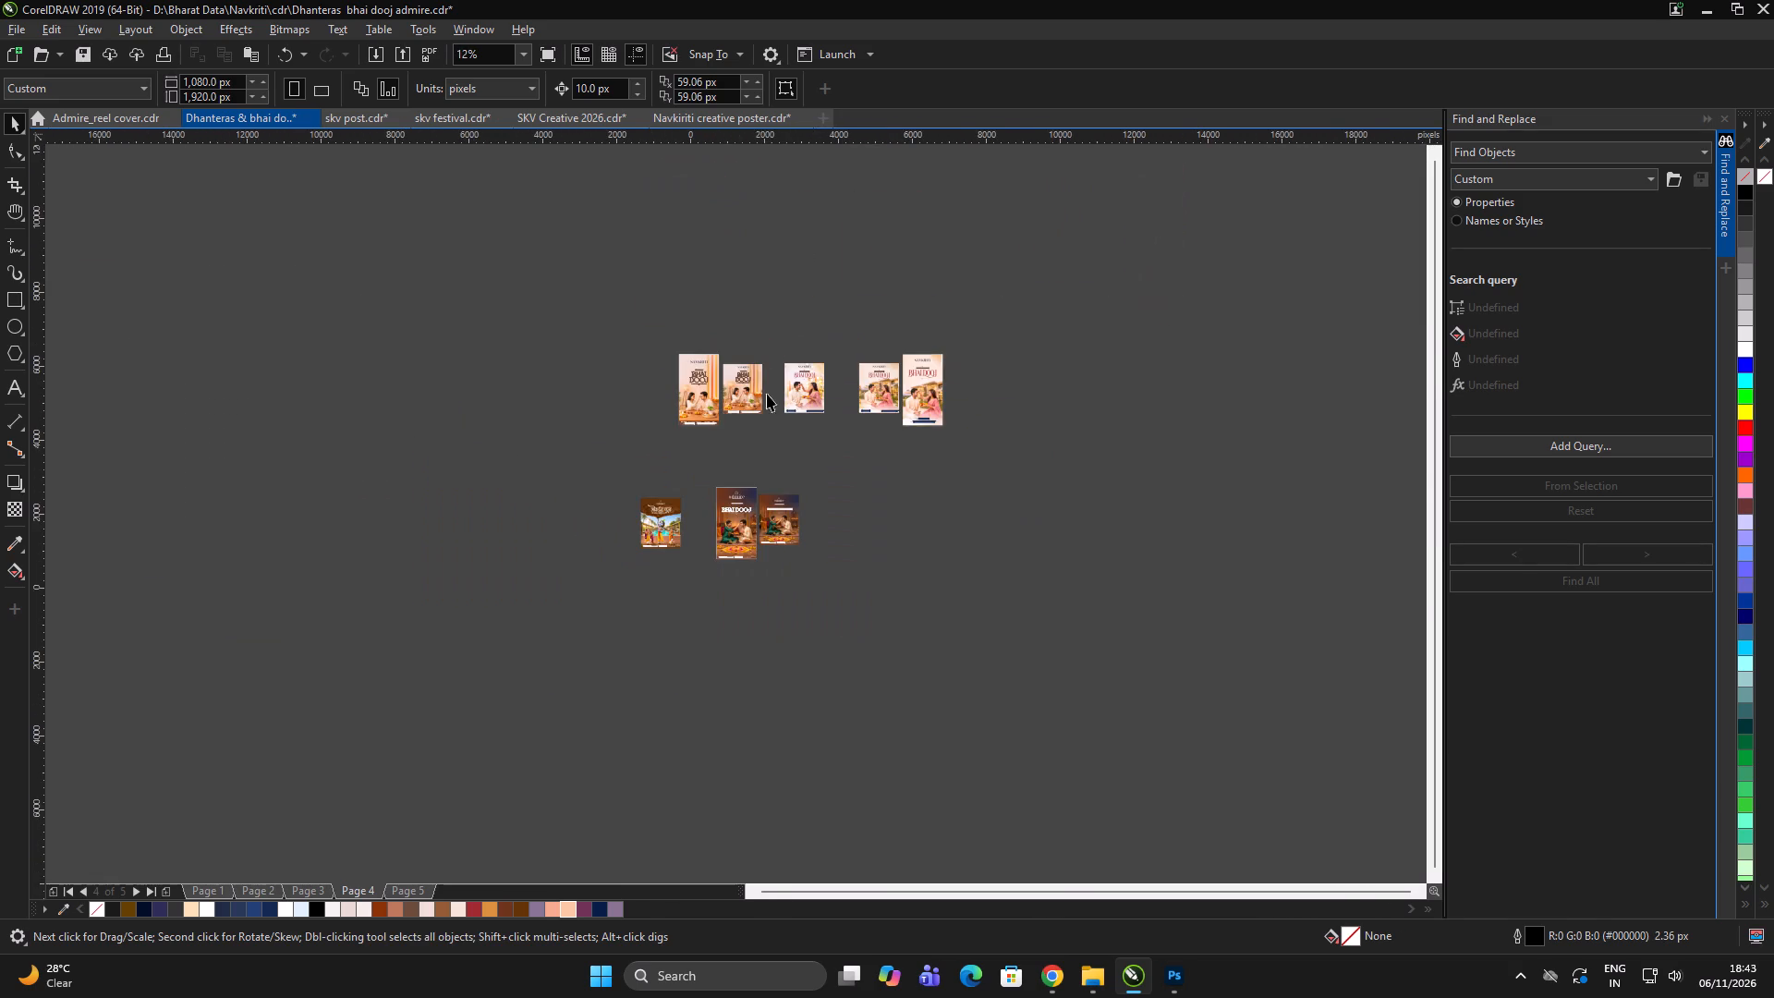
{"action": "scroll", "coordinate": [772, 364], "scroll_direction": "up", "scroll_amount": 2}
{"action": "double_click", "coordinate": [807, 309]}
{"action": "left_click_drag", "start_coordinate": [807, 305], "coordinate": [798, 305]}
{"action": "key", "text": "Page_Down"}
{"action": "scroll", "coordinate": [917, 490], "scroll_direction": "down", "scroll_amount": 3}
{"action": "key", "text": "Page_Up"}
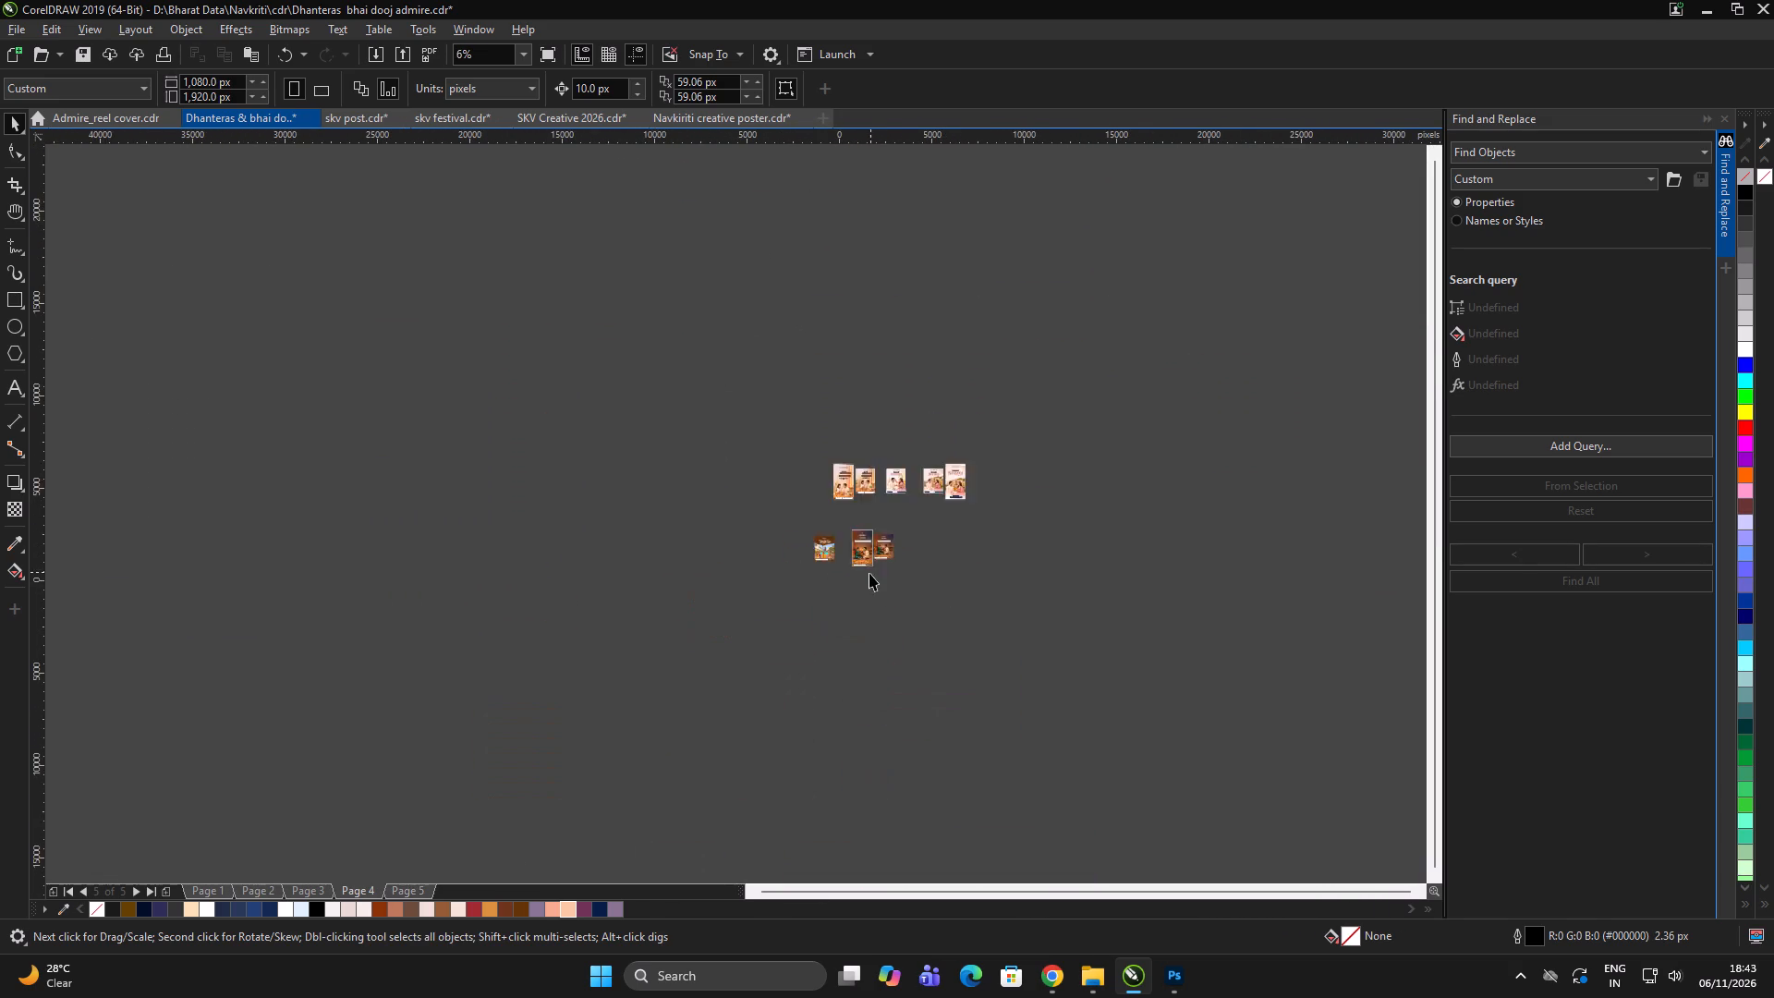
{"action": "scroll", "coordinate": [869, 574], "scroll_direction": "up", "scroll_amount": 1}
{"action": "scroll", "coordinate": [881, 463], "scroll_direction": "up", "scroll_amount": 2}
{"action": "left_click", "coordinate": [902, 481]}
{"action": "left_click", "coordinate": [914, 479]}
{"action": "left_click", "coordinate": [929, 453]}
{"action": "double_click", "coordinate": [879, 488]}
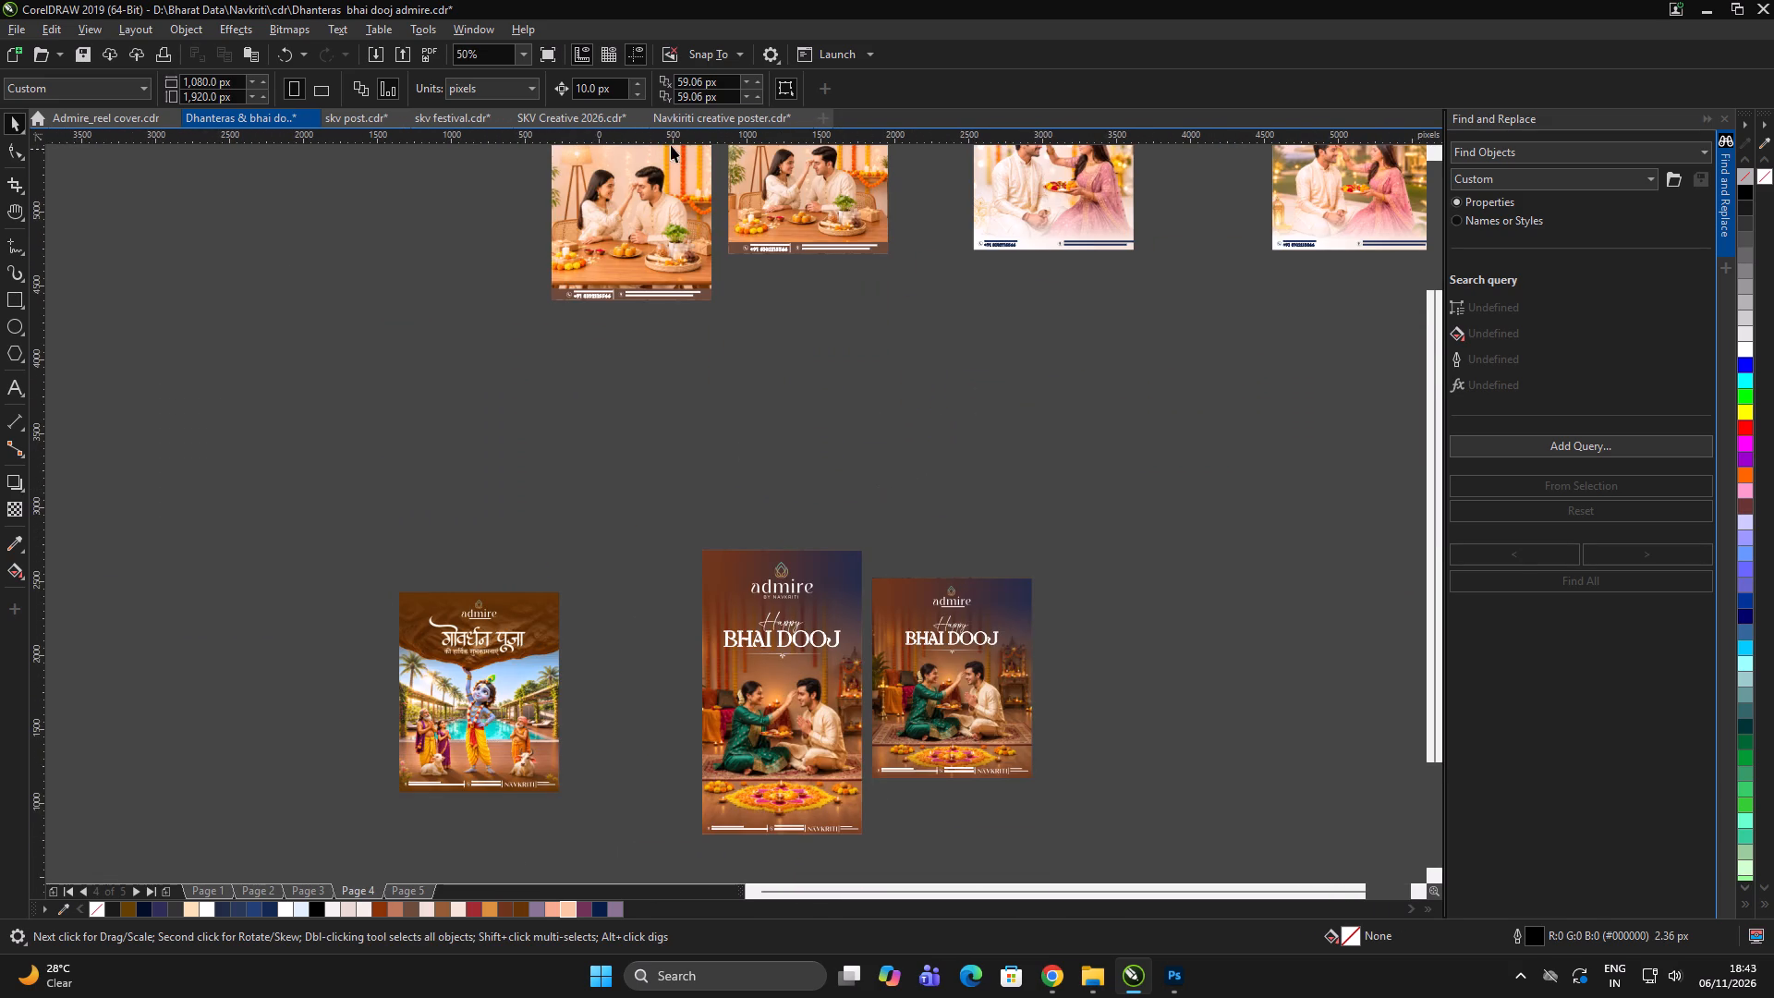
Copy the NAVKRITI logo from the "For the Social Generation" poster in Navkriti creative poster.cdr.
{"action": "left_click", "coordinate": [694, 115]}
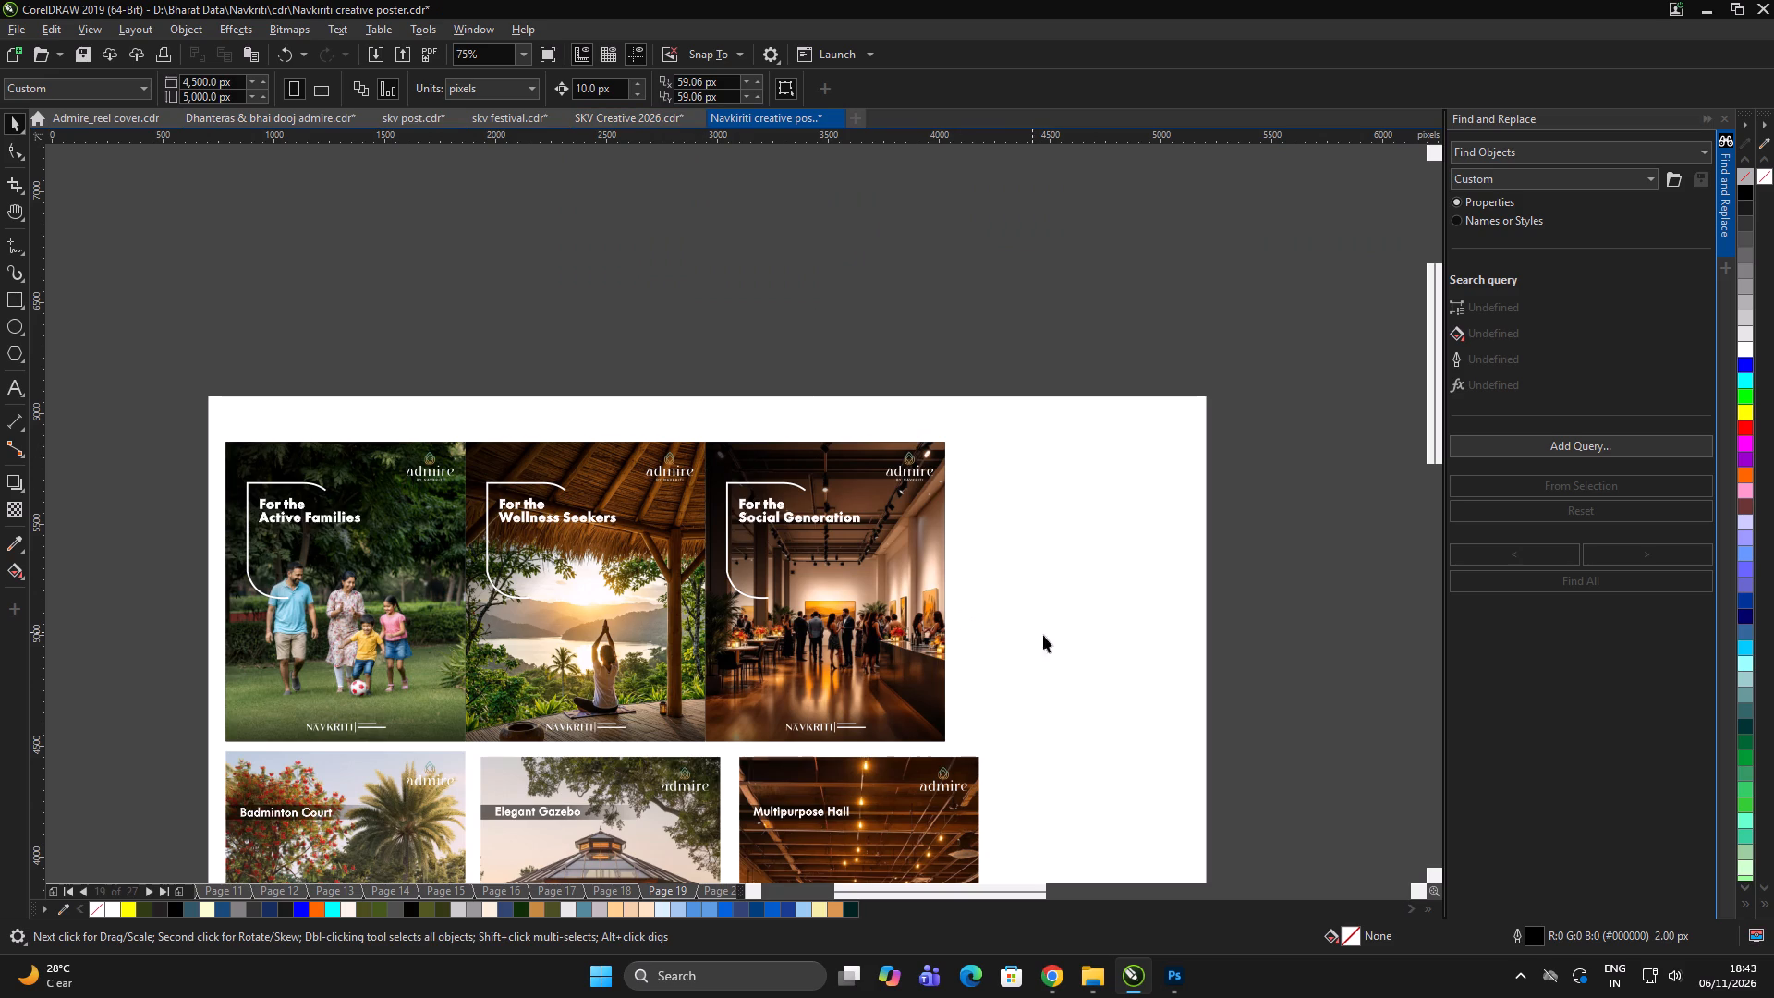
{"action": "left_click_drag", "start_coordinate": [1054, 649], "coordinate": [726, 744]}
{"action": "key", "text": "ctrl+c"}
{"action": "left_click", "coordinate": [1133, 623]}
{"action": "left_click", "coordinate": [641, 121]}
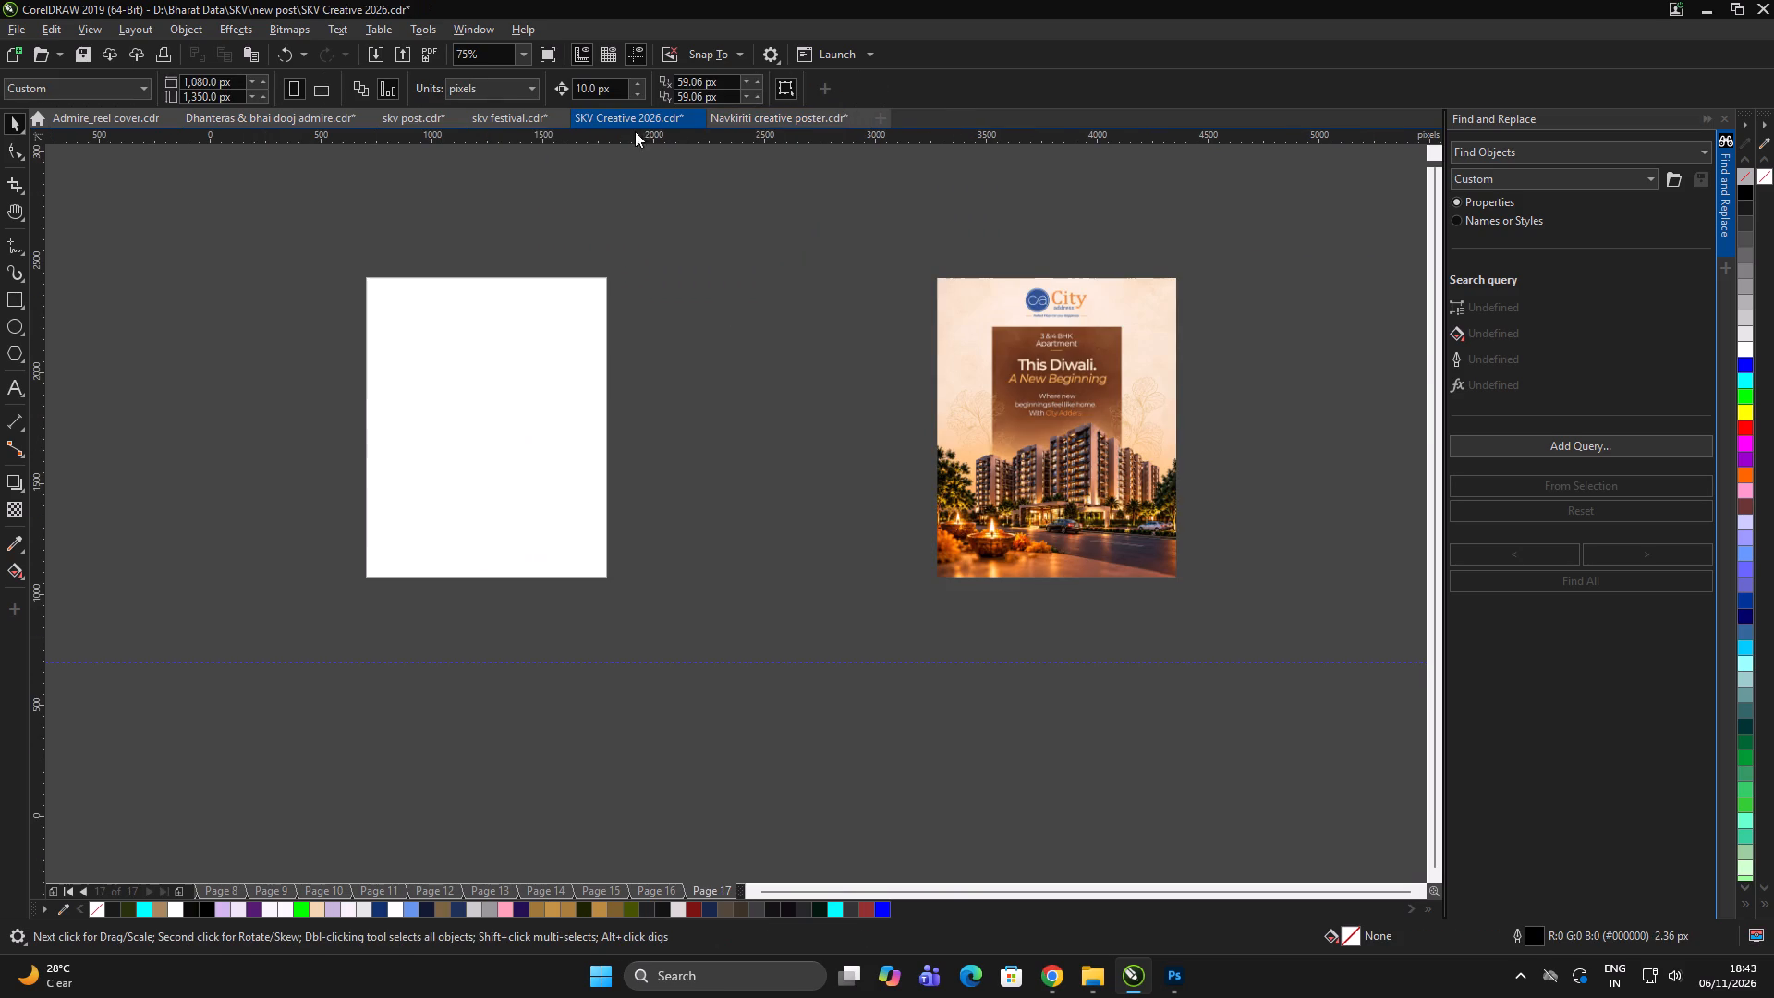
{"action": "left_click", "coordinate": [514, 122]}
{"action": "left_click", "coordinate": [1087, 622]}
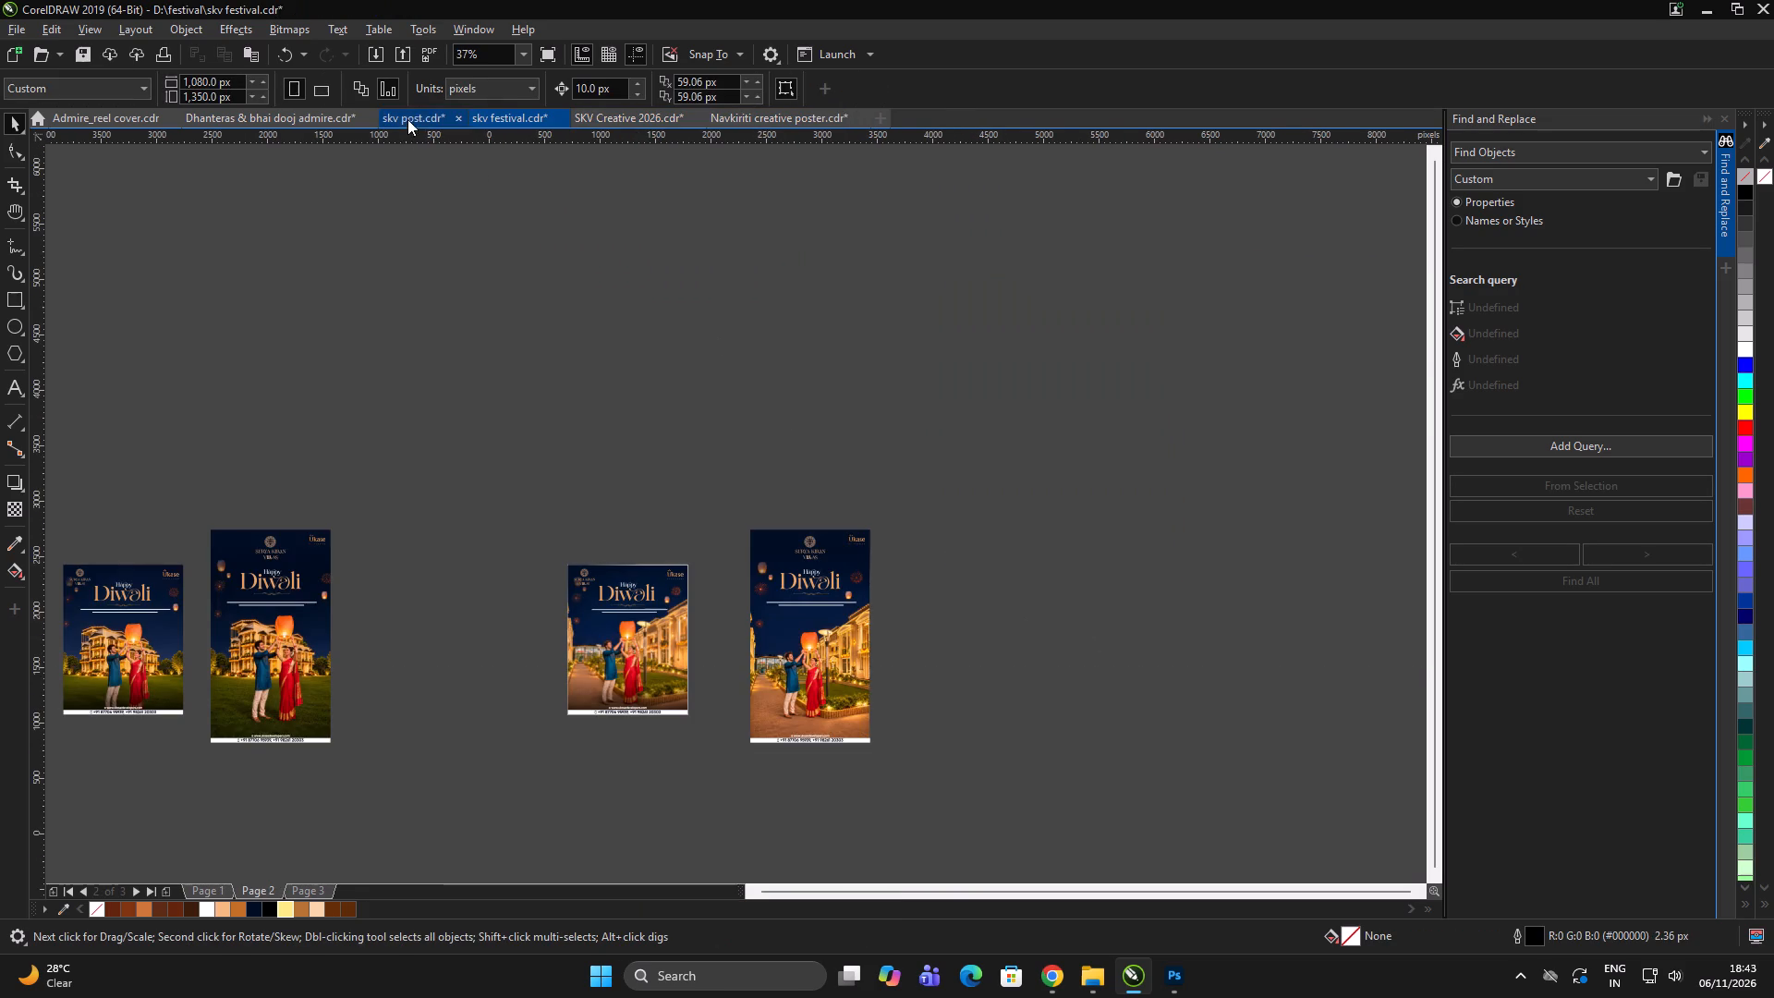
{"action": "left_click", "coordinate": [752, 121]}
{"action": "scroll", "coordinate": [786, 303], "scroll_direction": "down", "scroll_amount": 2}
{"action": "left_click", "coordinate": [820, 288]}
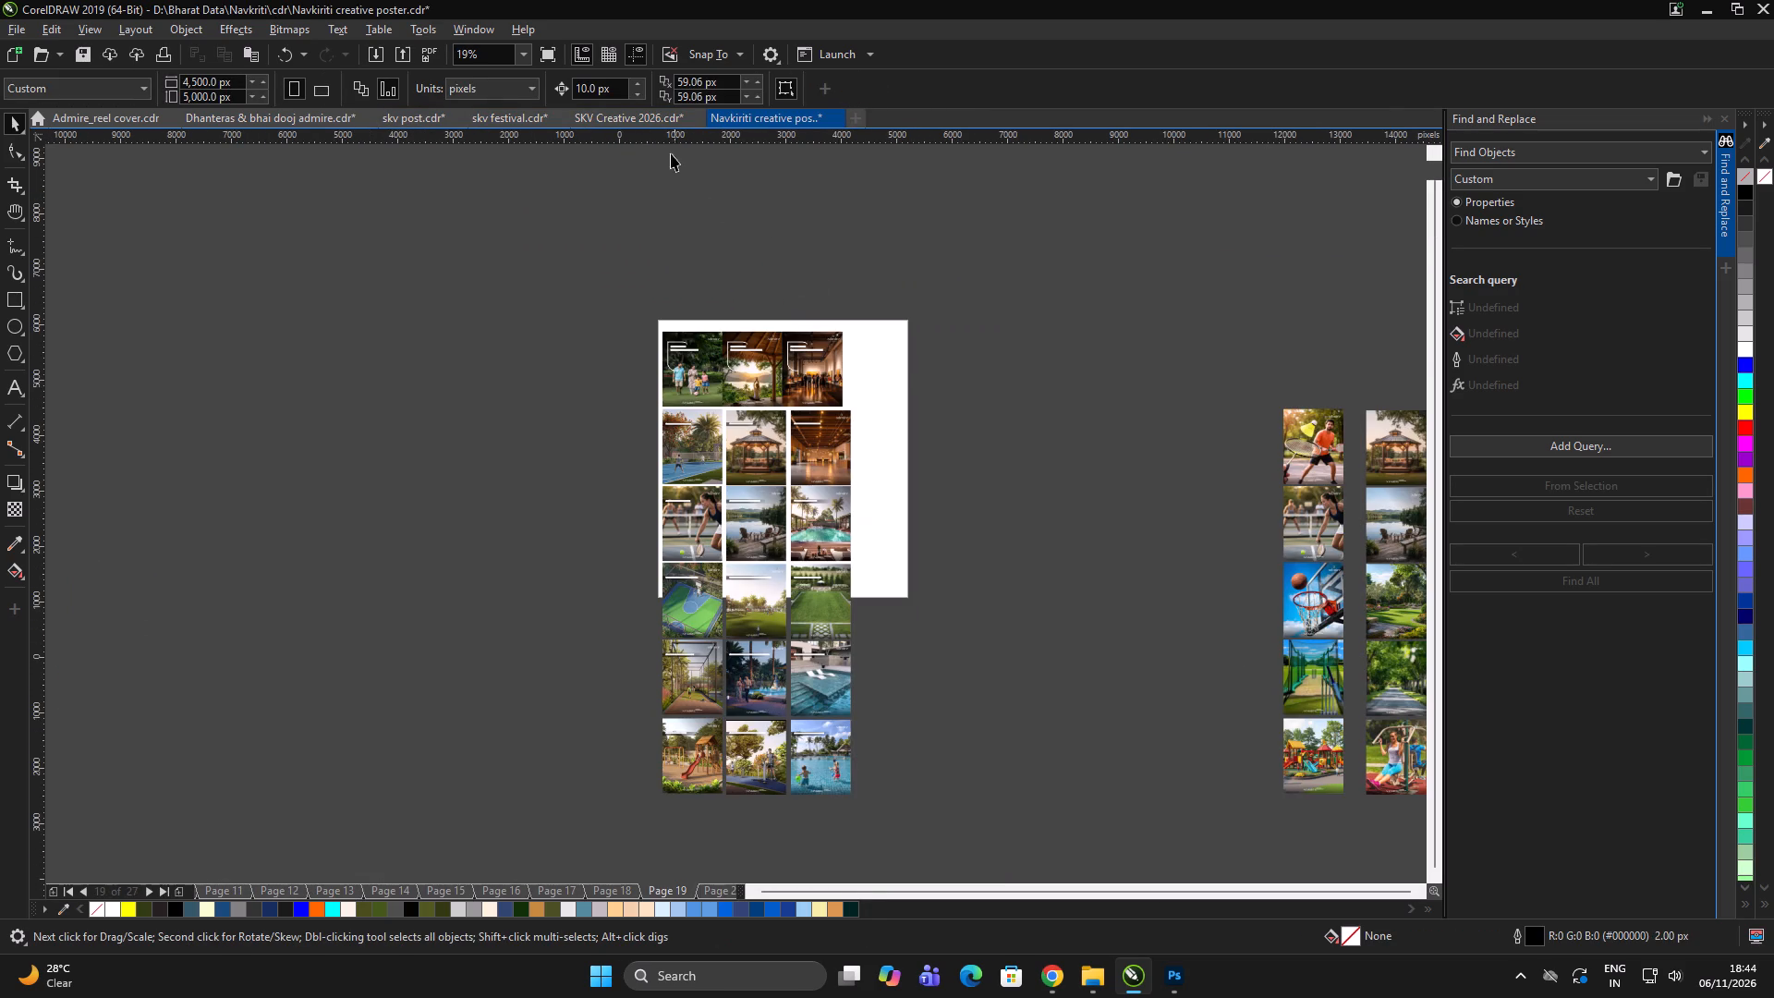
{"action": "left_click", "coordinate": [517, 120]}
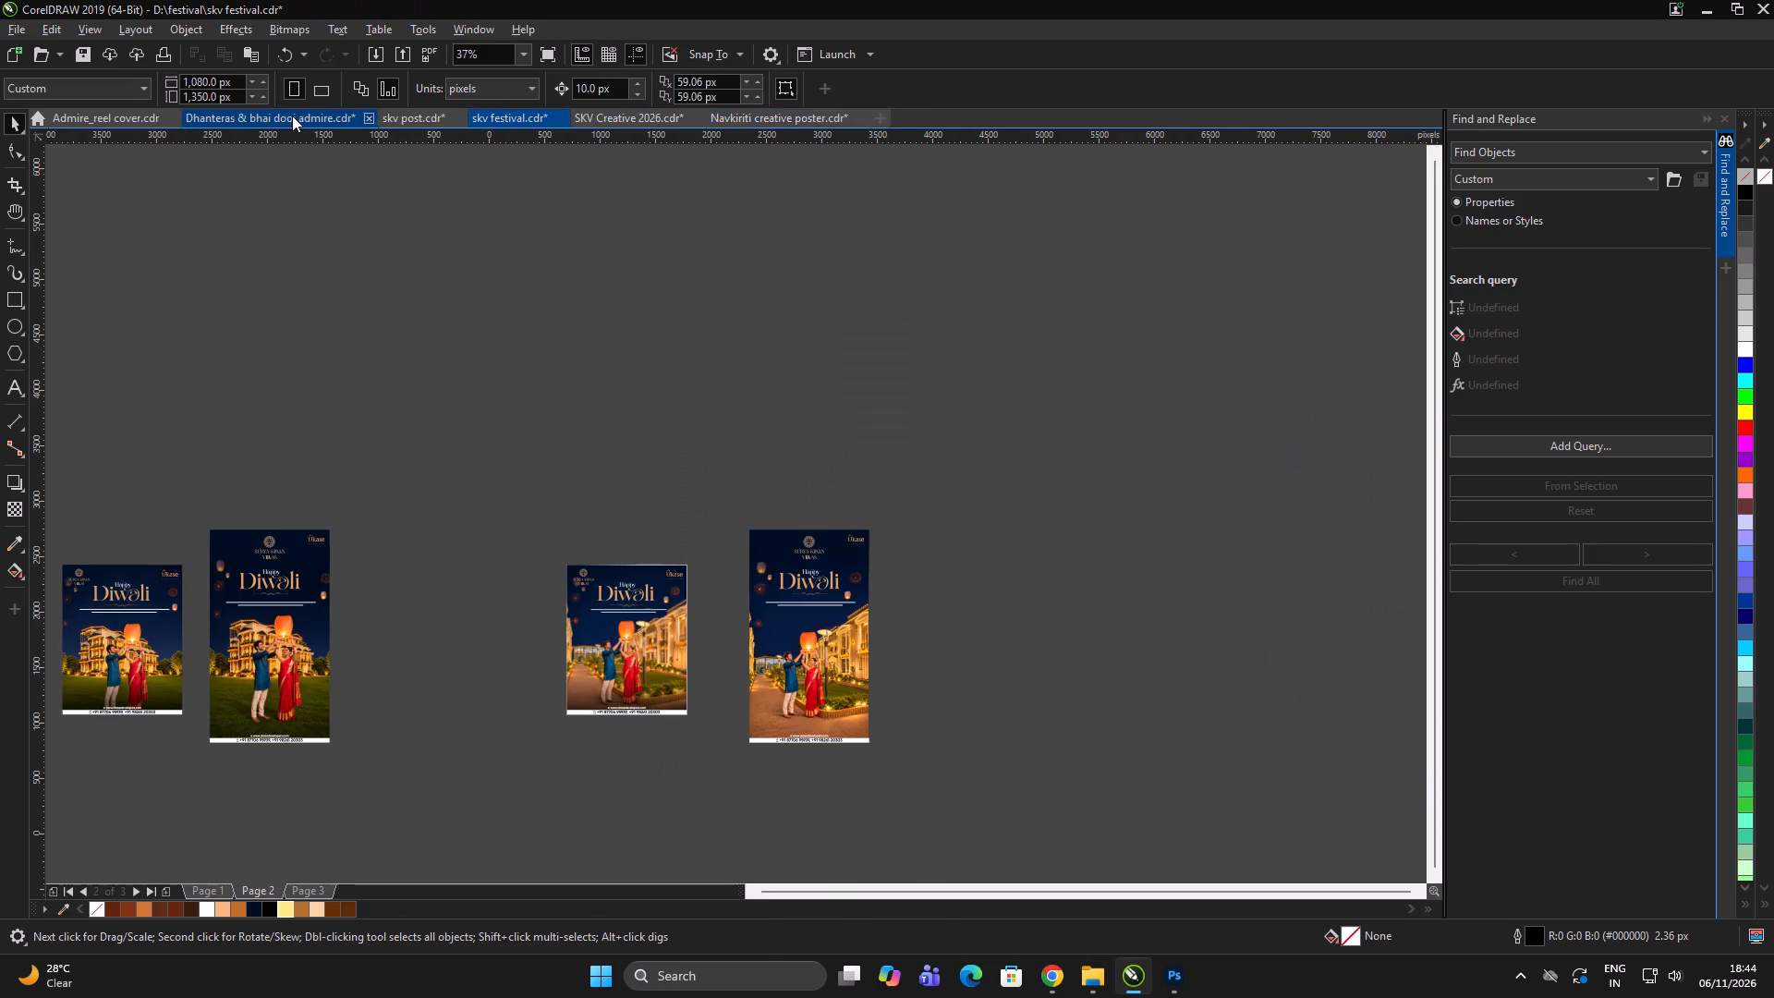
Paste the NAVKRITI logo near the Bhai Dooj posters on Page 4 of the Dhanteras & bhai dooj admire document.
{"action": "left_click", "coordinate": [291, 116]}
{"action": "scroll", "coordinate": [809, 445], "scroll_direction": "down", "scroll_amount": 1}
{"action": "double_click", "coordinate": [845, 428]}
{"action": "key", "text": "ctrl+v"}
{"action": "scroll", "coordinate": [845, 508], "scroll_direction": "up", "scroll_amount": 2}
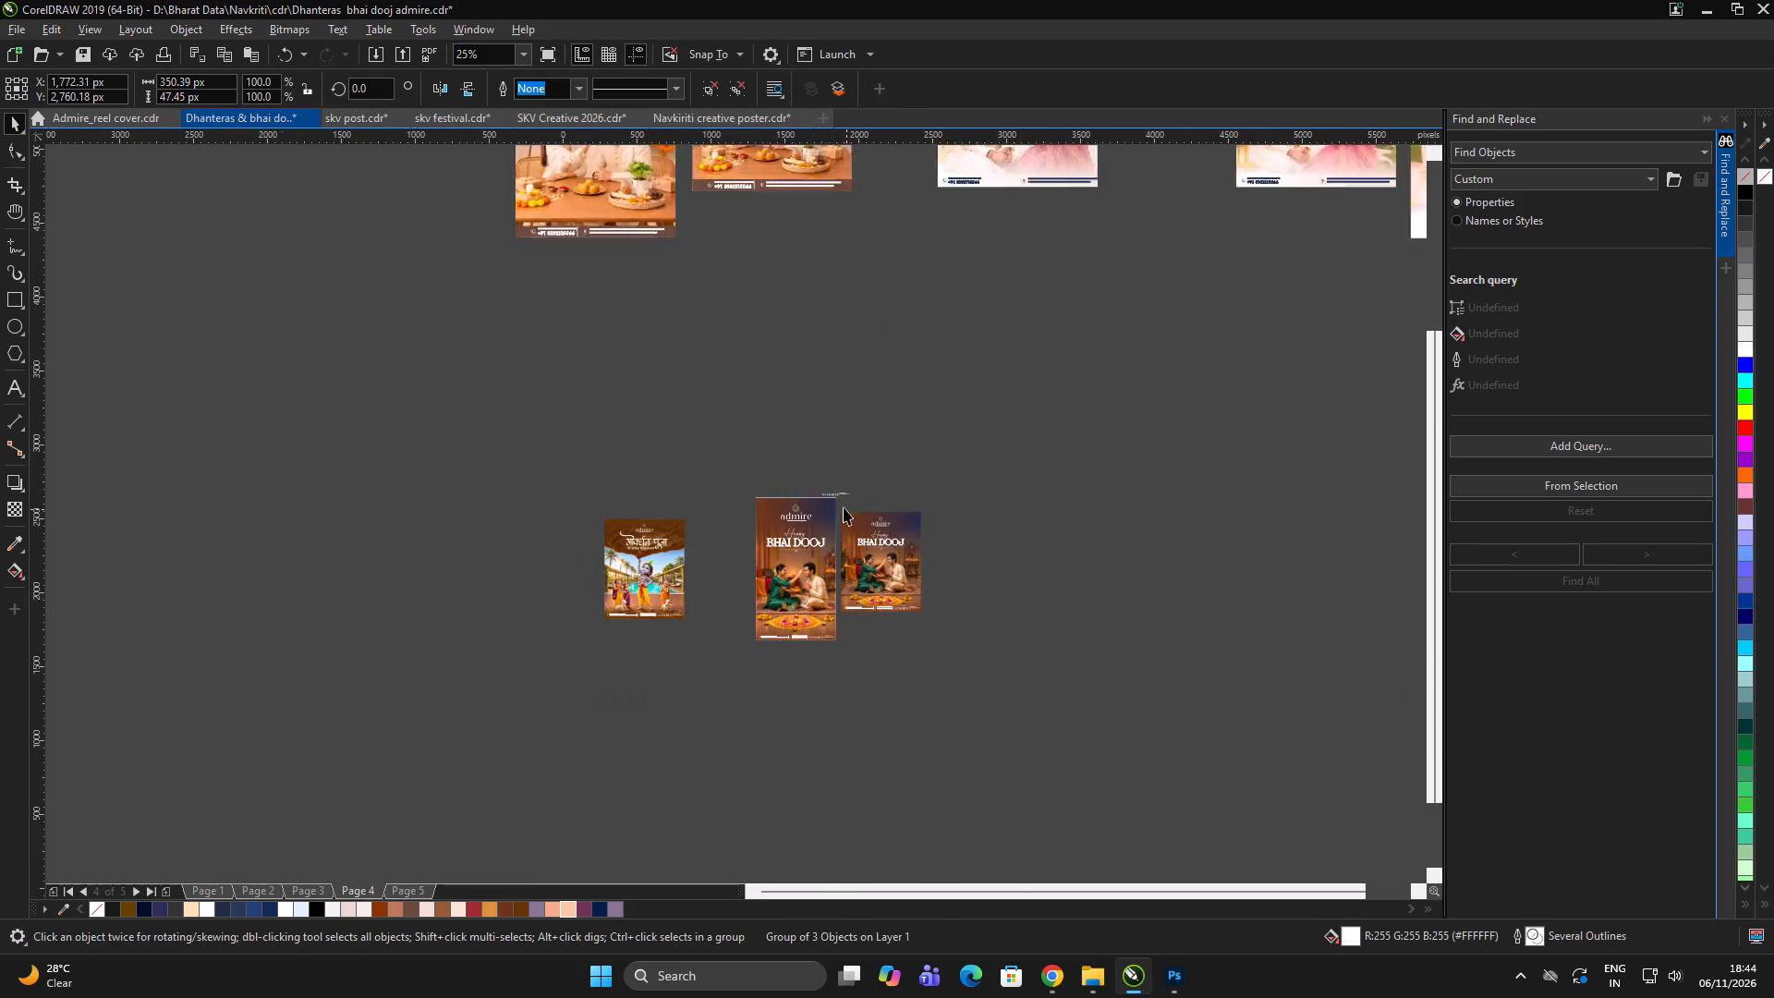
{"action": "key", "text": "ctrl+g"}
Delete the admire logo from the top of the tall Bhai Dooj poster.
{"action": "left_click", "coordinate": [655, 421]}
{"action": "left_click_drag", "start_coordinate": [746, 392], "coordinate": [542, 578]}
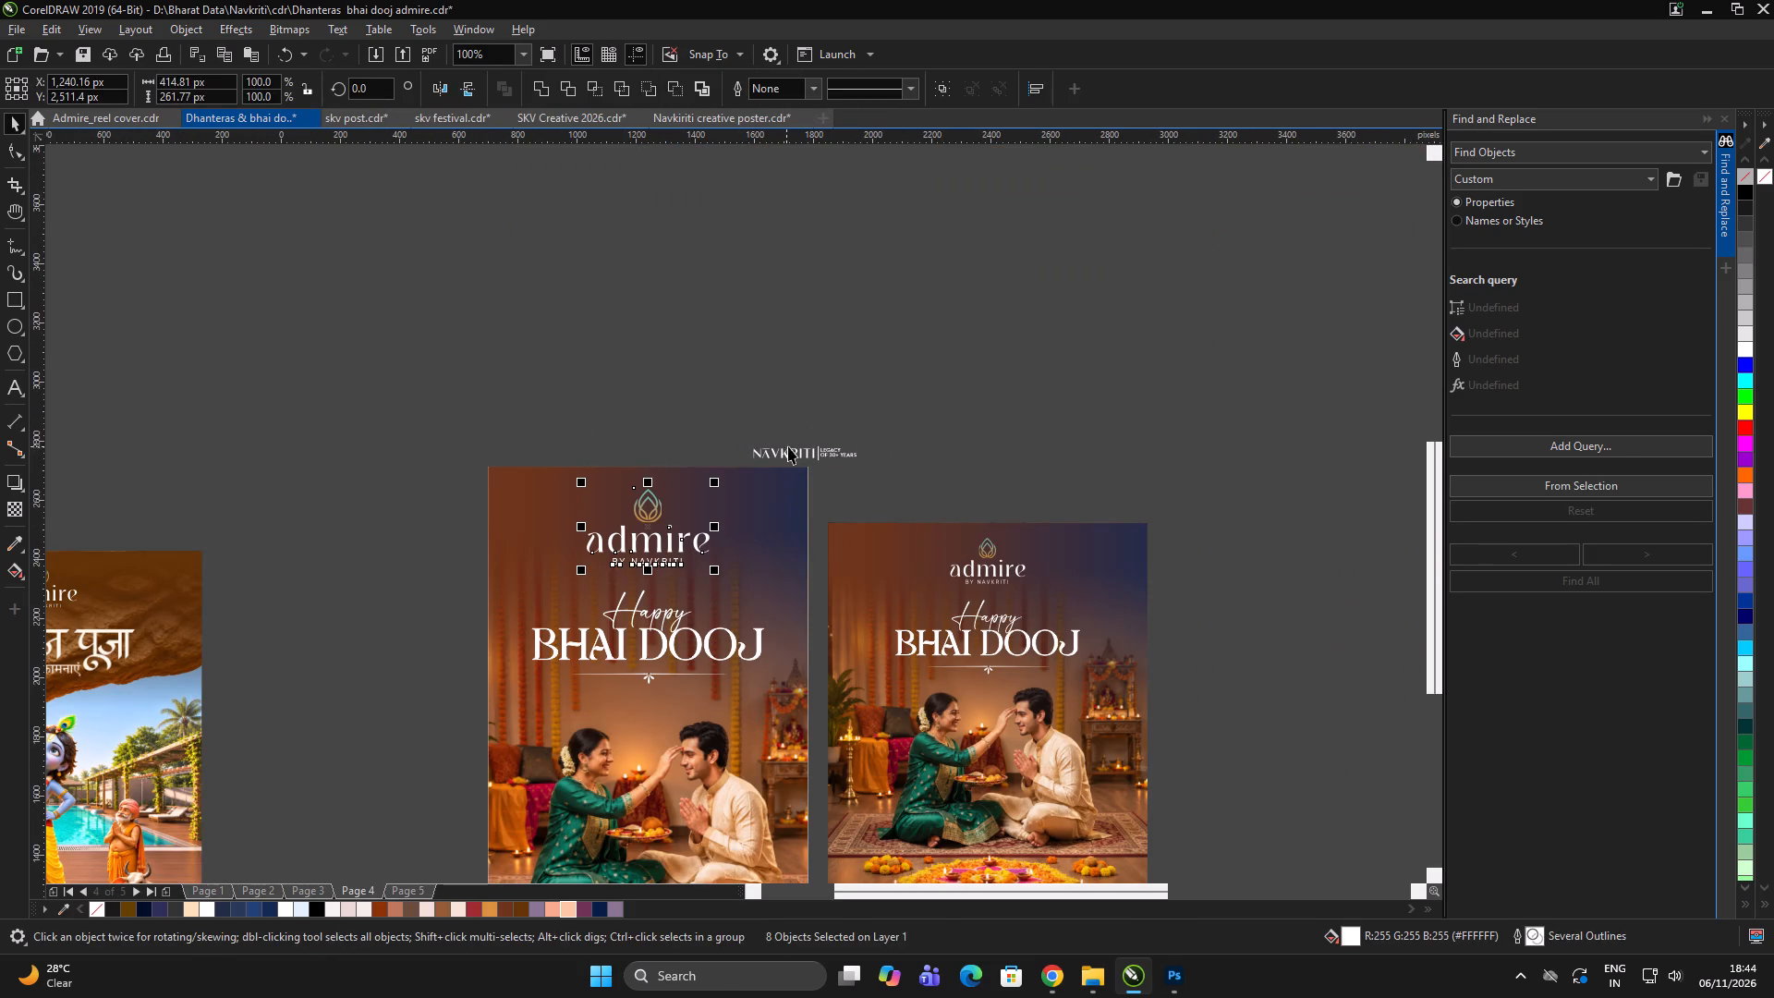
{"action": "key", "text": "Delete"}
Move the NAVKRITI logo to the top of the tall Bhai Dooj poster and centre it horizontally.
{"action": "left_click", "coordinate": [790, 452]}
{"action": "left_click_drag", "start_coordinate": [789, 454], "coordinate": [622, 517]}
{"action": "left_click", "coordinate": [765, 530], "text": "shift"}
{"action": "key", "text": "c"}
{"action": "left_click", "coordinate": [896, 406]}
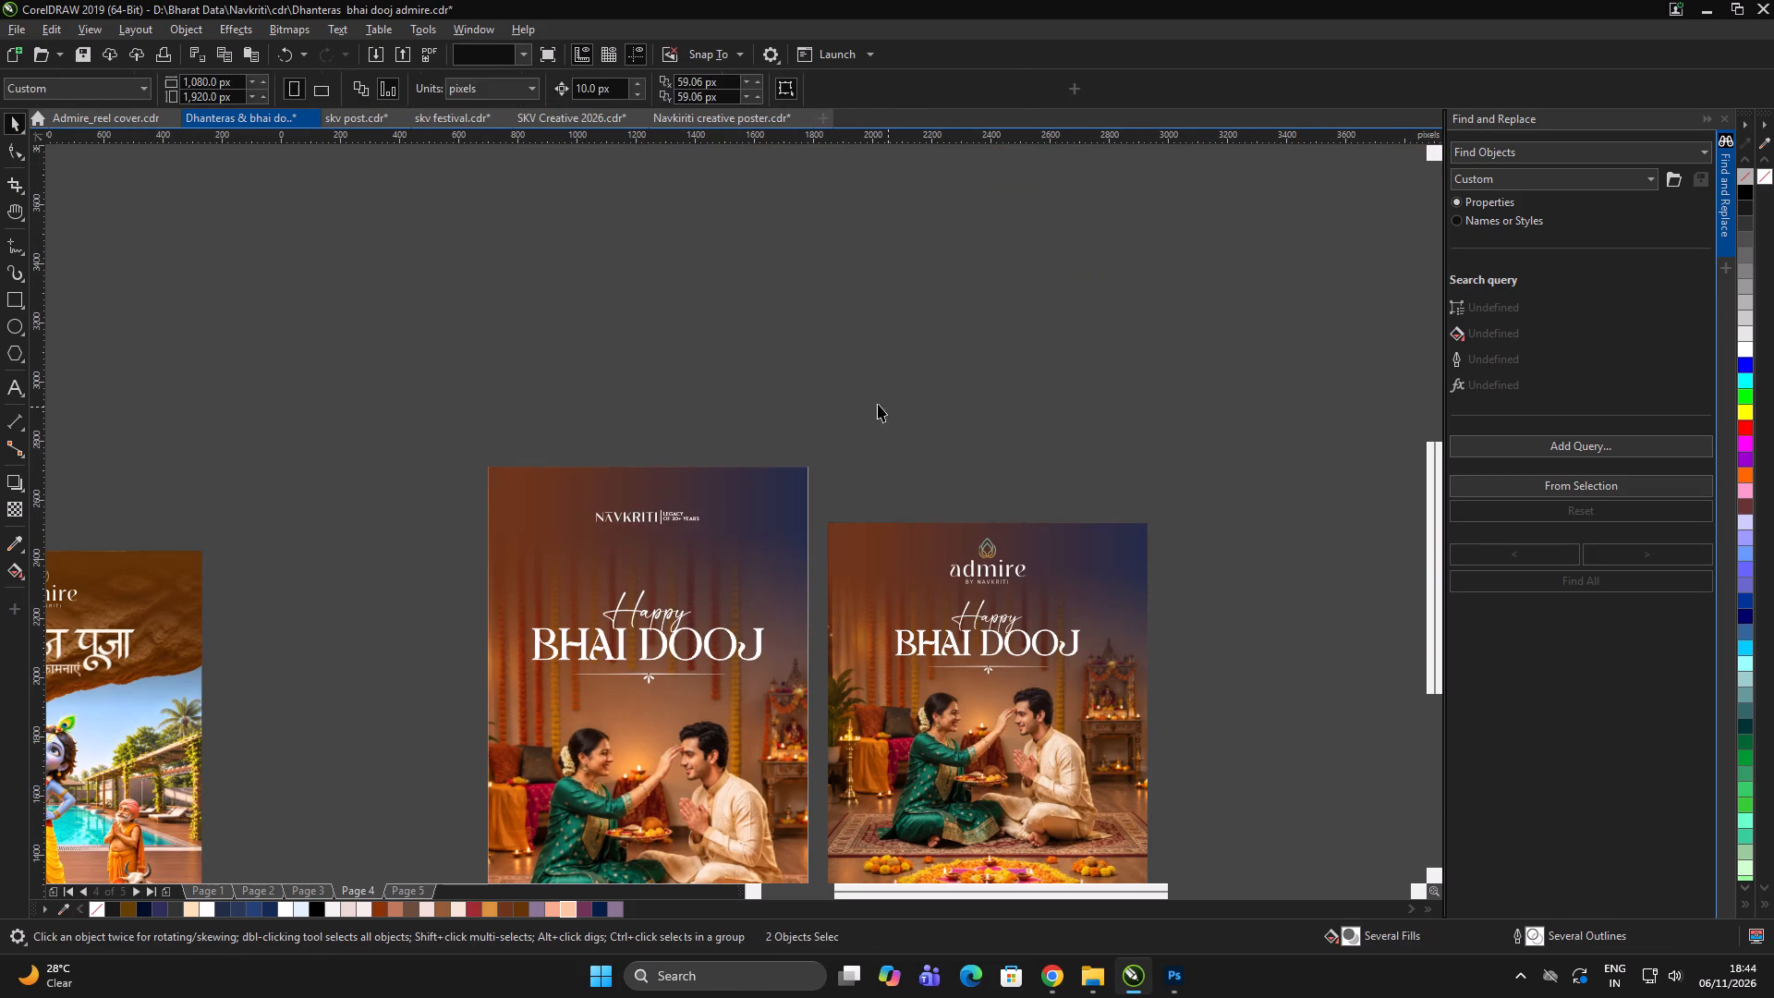
Enlarge the NAVKRITI logo on the tall Bhai Dooj poster to about 694 px wide.
{"action": "left_click_drag", "start_coordinate": [882, 403], "coordinate": [463, 547]}
{"action": "left_click_drag", "start_coordinate": [710, 535], "coordinate": [760, 566]}
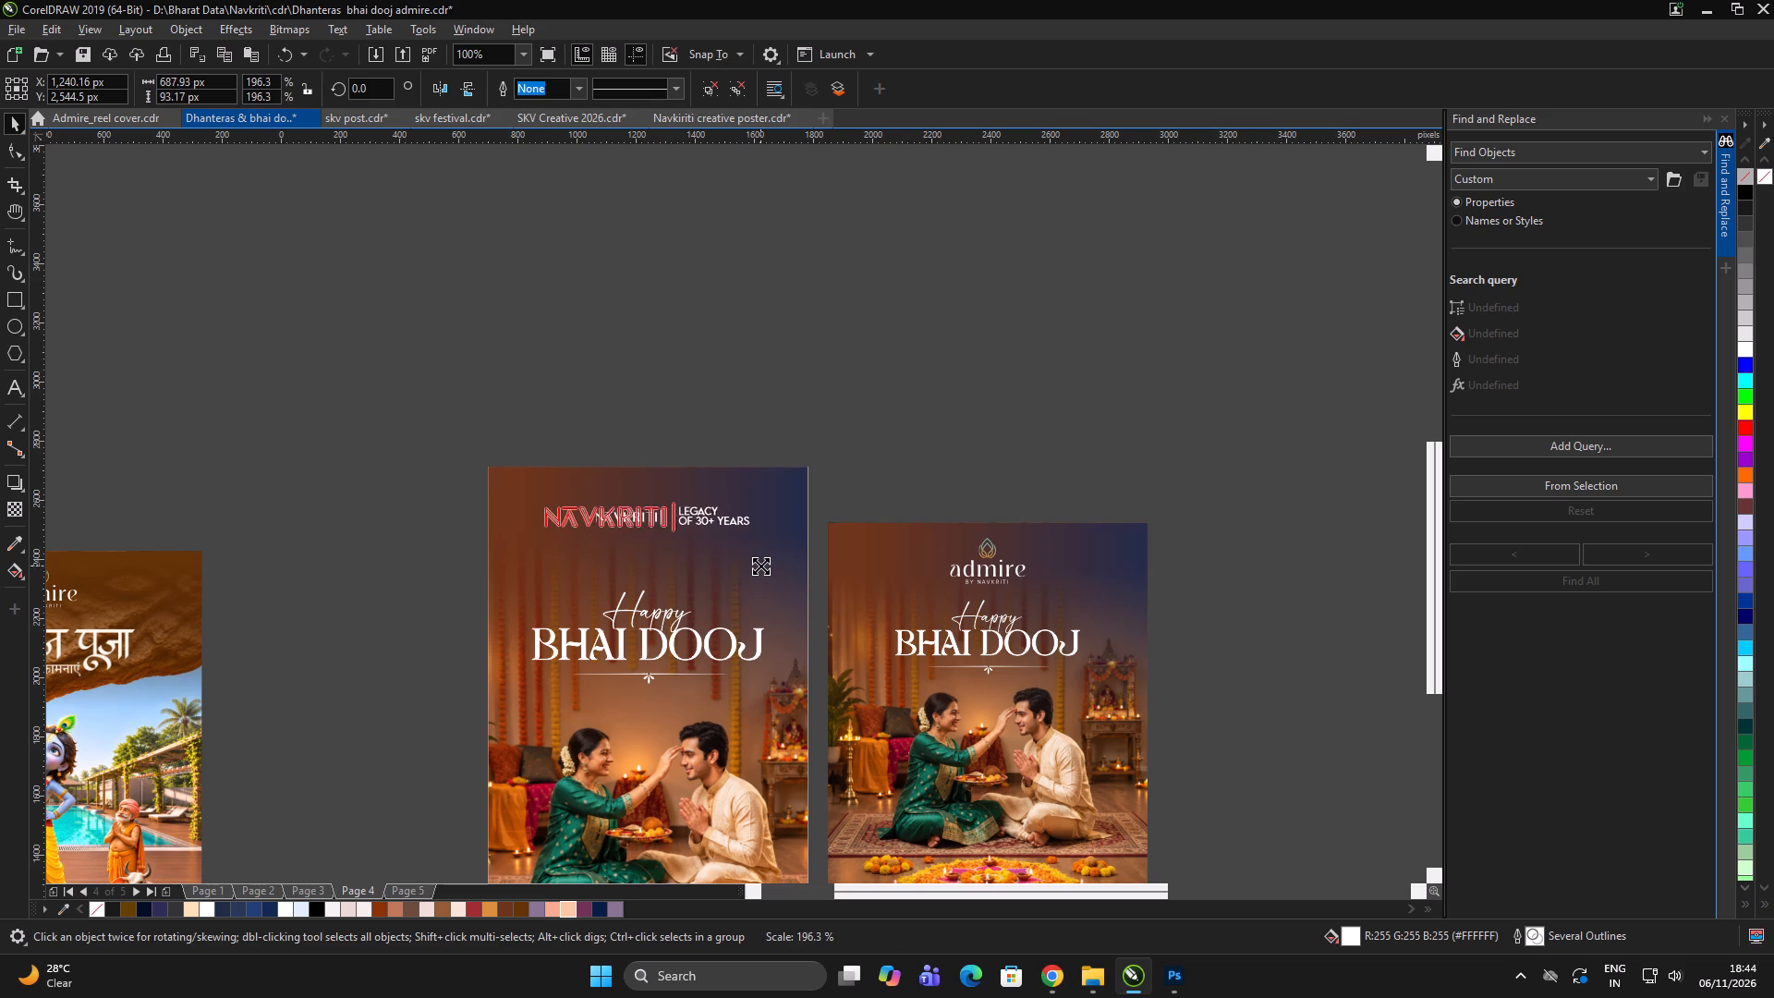
{"action": "left_click_drag", "start_coordinate": [760, 566], "coordinate": [760, 566]}
{"action": "double_click", "coordinate": [852, 416]}
{"action": "scroll", "coordinate": [702, 500], "scroll_direction": "down", "scroll_amount": 1}
{"action": "scroll", "coordinate": [655, 568], "scroll_direction": "up", "scroll_amount": 1}
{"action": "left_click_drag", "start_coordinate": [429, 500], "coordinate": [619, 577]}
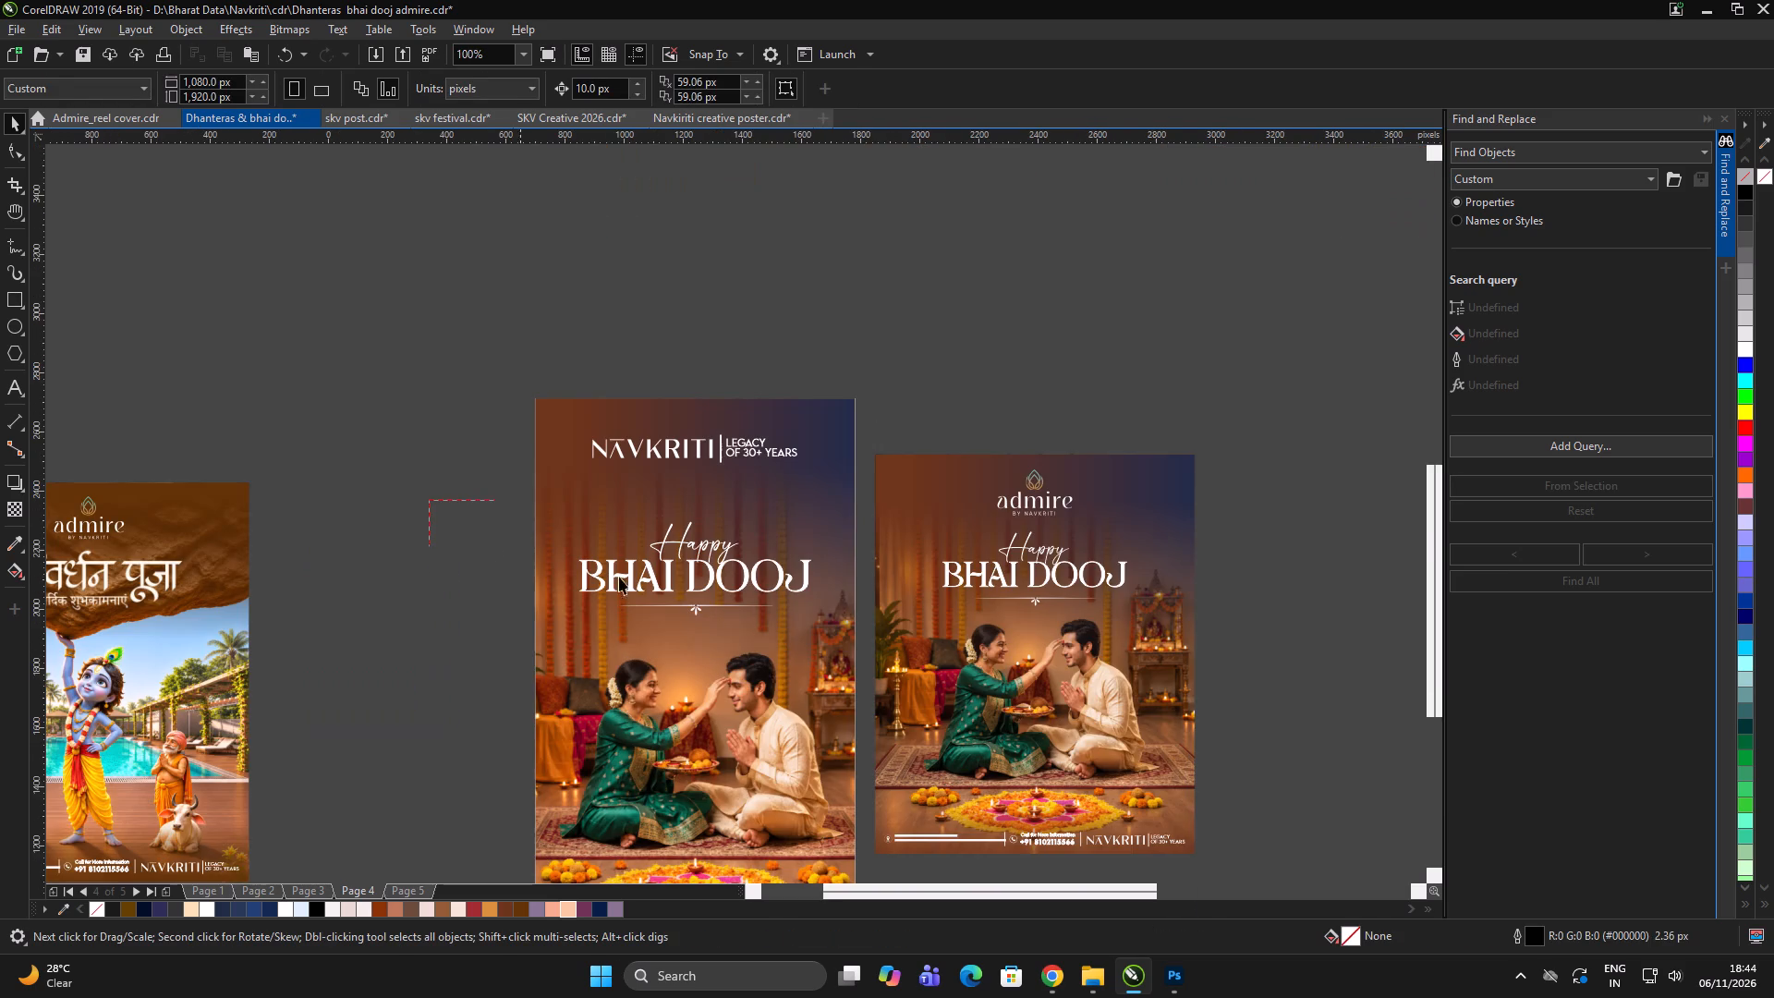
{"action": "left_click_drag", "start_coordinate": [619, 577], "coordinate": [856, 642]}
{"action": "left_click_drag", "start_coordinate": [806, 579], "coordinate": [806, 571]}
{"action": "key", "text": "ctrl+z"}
Raise the tall poster's Happy Bhai Dooj heading with its ornament, enlarge it to about 850 px wide, group and centre it.
{"action": "left_click_drag", "start_coordinate": [481, 528], "coordinate": [876, 656]}
{"action": "left_click_drag", "start_coordinate": [422, 489], "coordinate": [436, 498]}
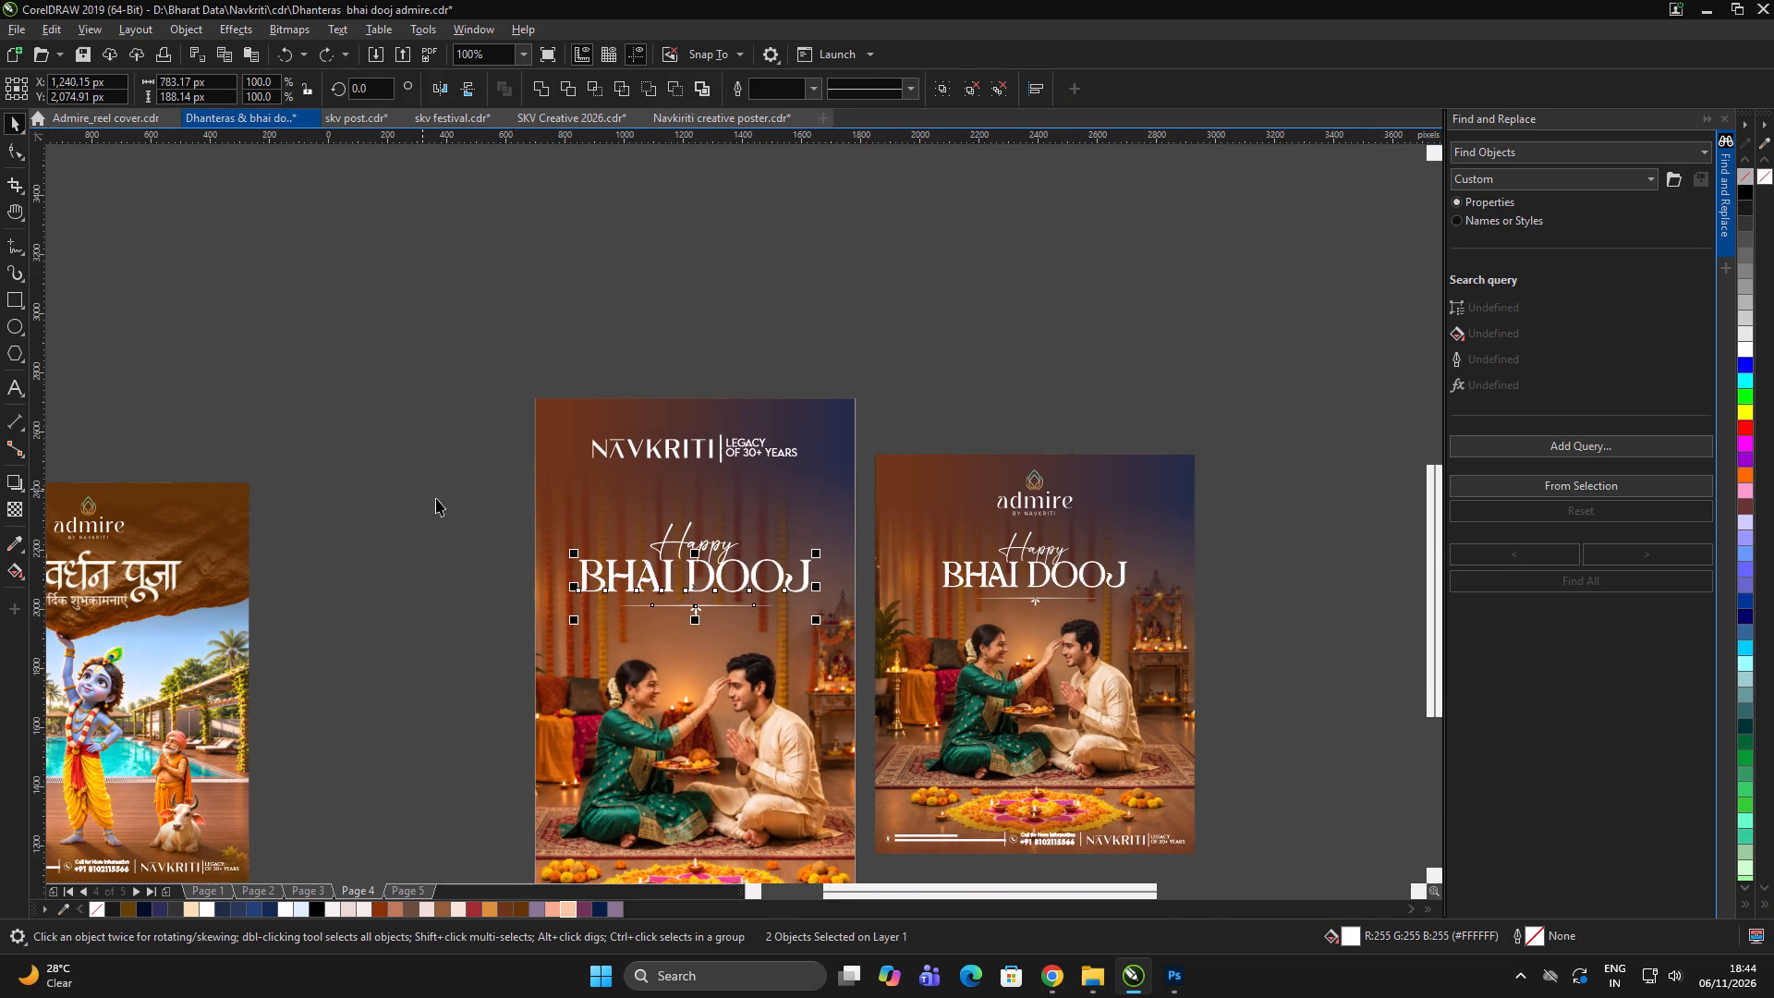
{"action": "left_click_drag", "start_coordinate": [436, 498], "coordinate": [839, 627]}
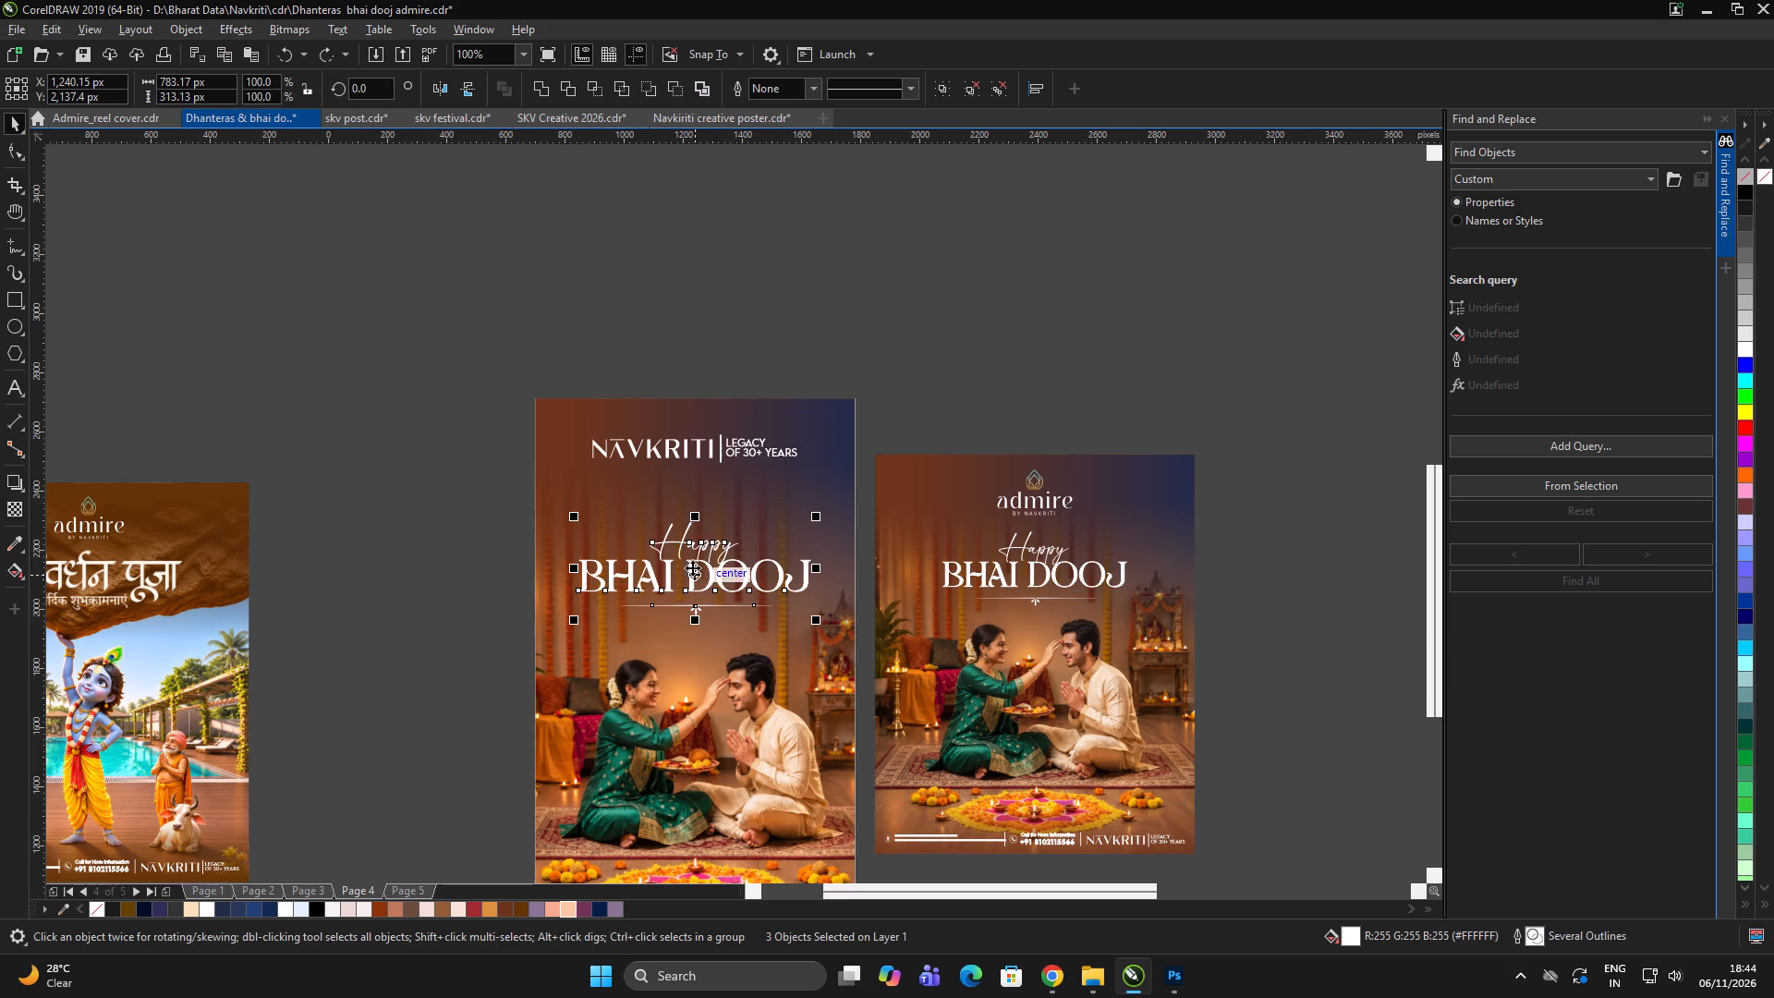
{"action": "left_click_drag", "start_coordinate": [692, 567], "coordinate": [693, 558]}
{"action": "left_click_drag", "start_coordinate": [819, 608], "coordinate": [829, 618]}
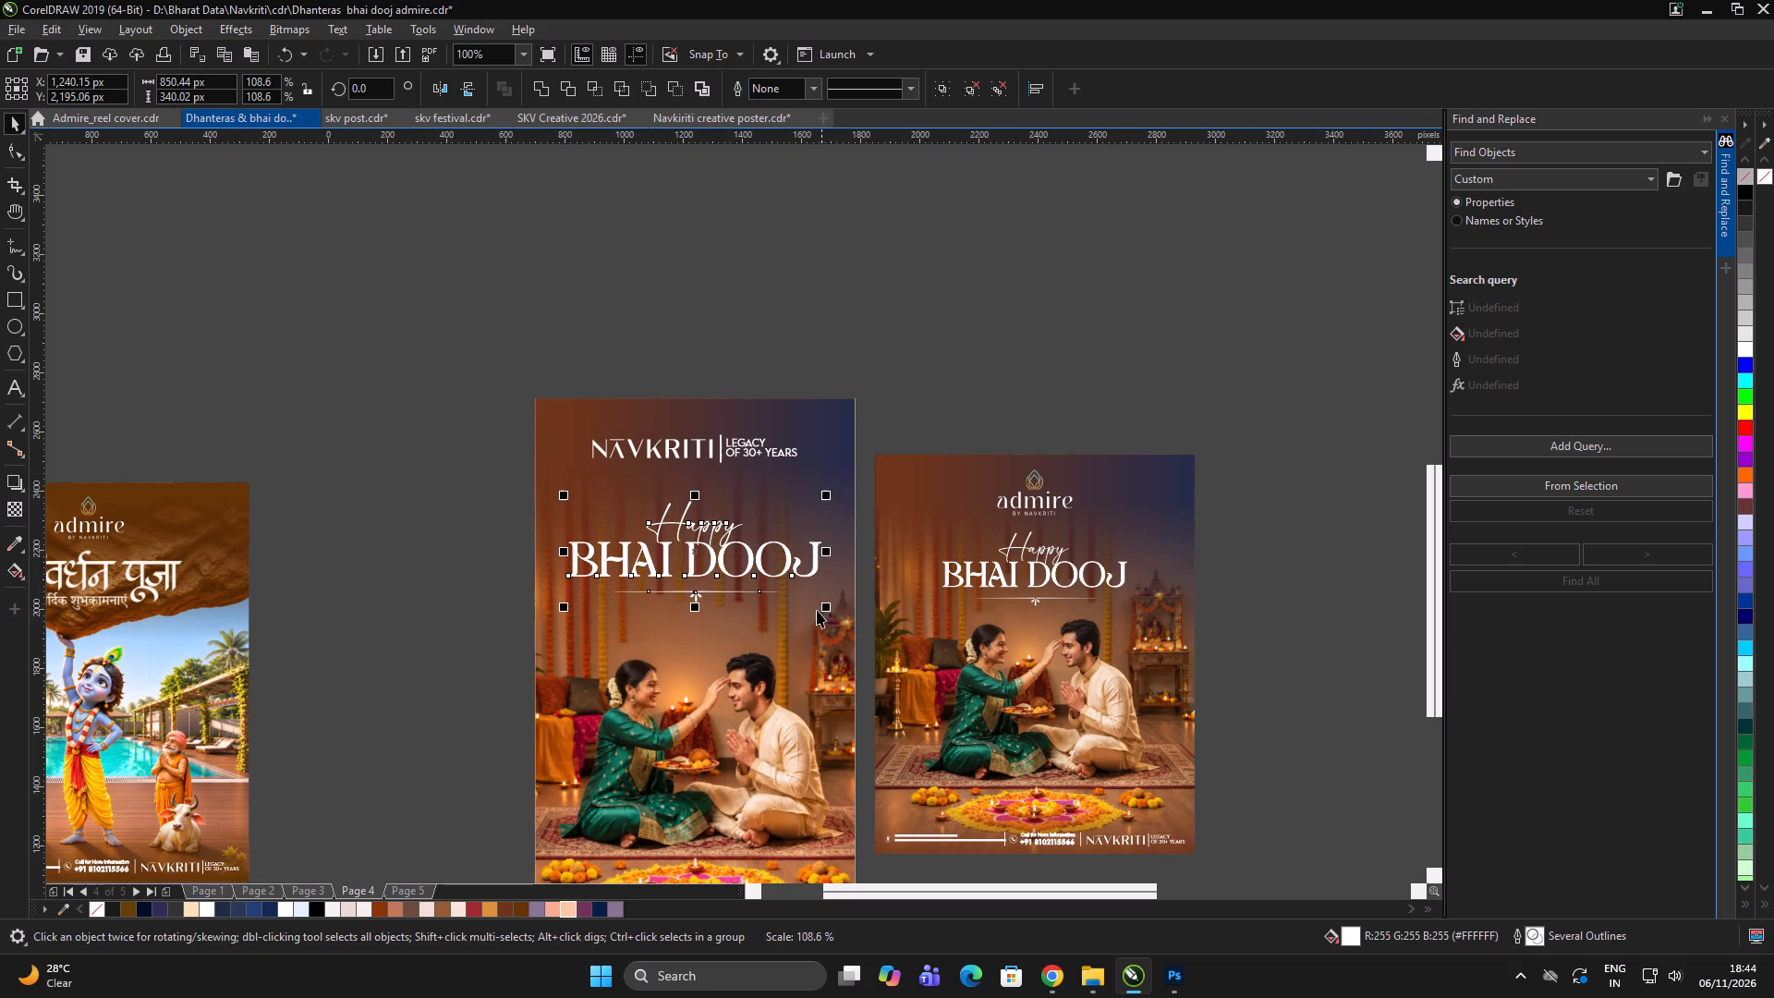
{"action": "key", "text": "ctrl+g"}
{"action": "left_click", "coordinate": [780, 644], "text": "shift"}
{"action": "key", "text": "c"}
{"action": "left_click", "coordinate": [932, 333]}
Copy the NAVKRITI logo from the tall Bhai Dooj poster to the top of the smaller one, group it and centre it horizontally.
{"action": "scroll", "coordinate": [752, 361], "scroll_direction": "down", "scroll_amount": 1}
{"action": "double_click", "coordinate": [890, 302]}
{"action": "scroll", "coordinate": [931, 409], "scroll_direction": "up", "scroll_amount": 1}
{"action": "left_click_drag", "start_coordinate": [1086, 394], "coordinate": [1054, 395]}
{"action": "left_click_drag", "start_coordinate": [723, 323], "coordinate": [327, 424]}
{"action": "left_click_drag", "start_coordinate": [532, 398], "coordinate": [818, 432]}
{"action": "right_click", "coordinate": [820, 429]}
{"action": "scroll", "coordinate": [934, 457], "scroll_direction": "up", "scroll_amount": 1, "text": "ctrl"}
{"action": "key", "text": "ctrl+g"}
{"action": "left_click", "coordinate": [993, 459], "text": "shift"}
{"action": "key", "text": "c"}
{"action": "left_click", "coordinate": [1124, 418]}
Ungroup the smaller Bhai Dooj poster and delete its admire logo.
{"action": "left_click_drag", "start_coordinate": [978, 350], "coordinate": [823, 468]}
{"action": "left_click", "coordinate": [863, 472]}
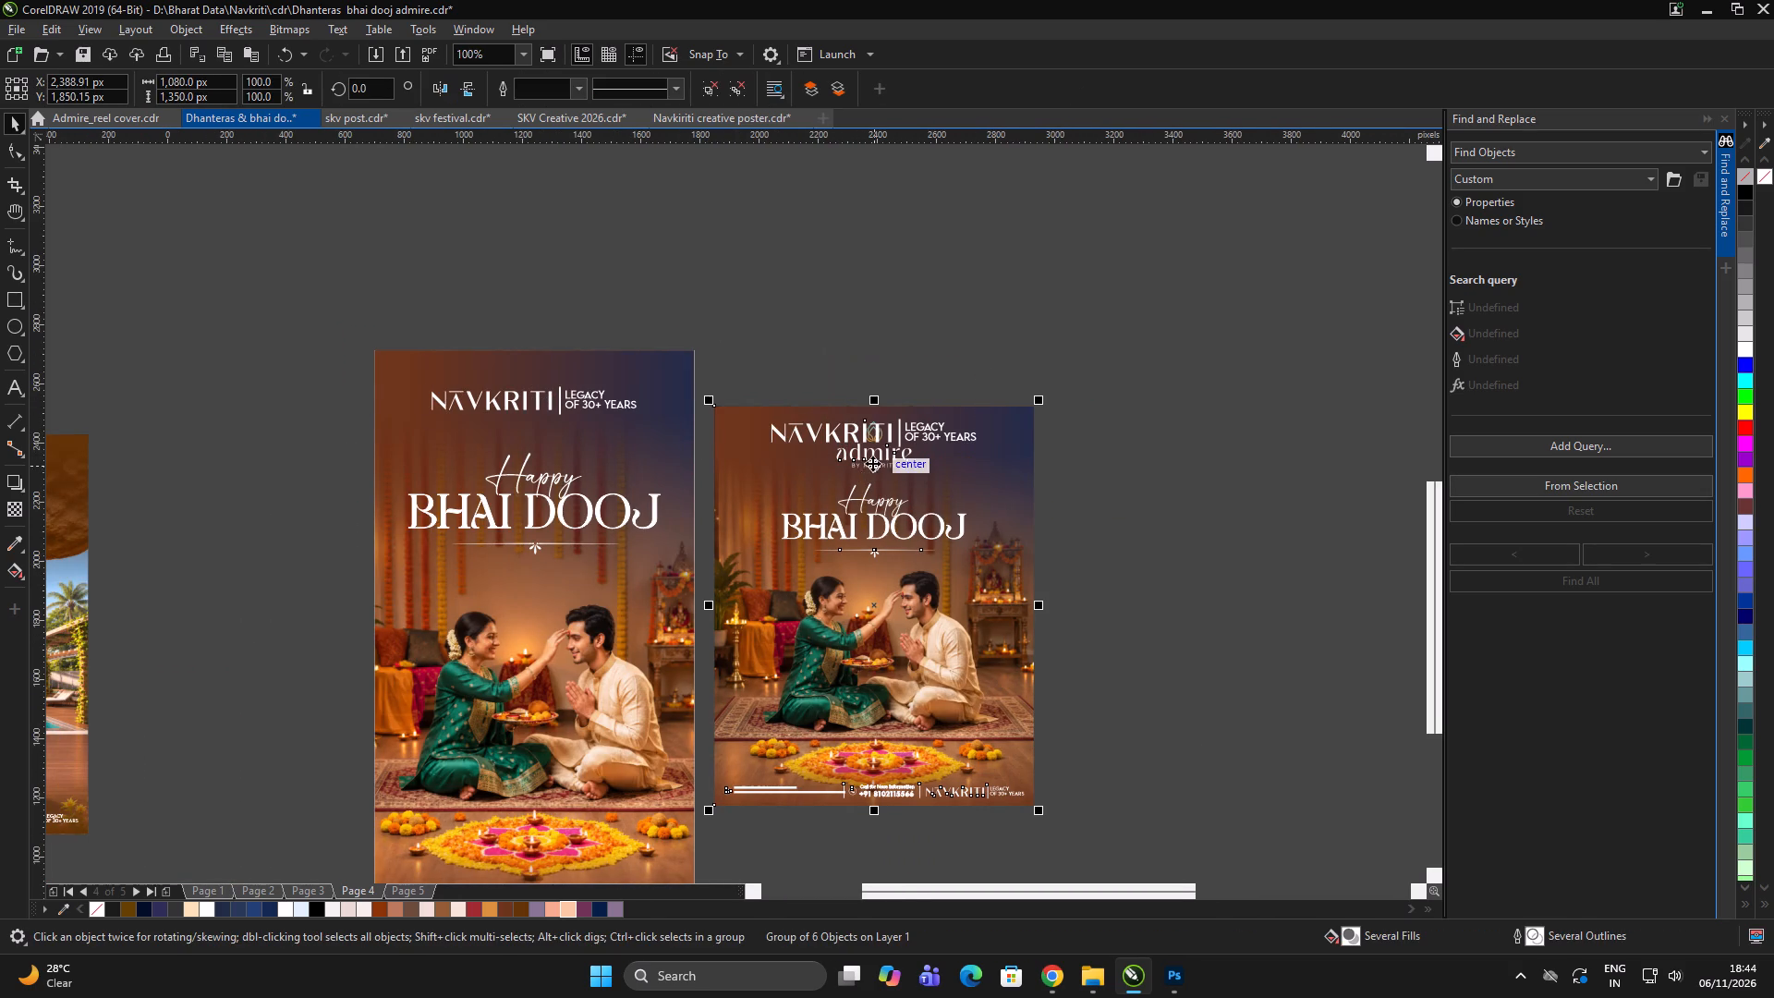
{"action": "key", "text": "ctrl+u"}
{"action": "left_click", "coordinate": [873, 335]}
{"action": "left_click_drag", "start_coordinate": [795, 332], "coordinate": [944, 482]}
{"action": "key", "text": "Delete"}
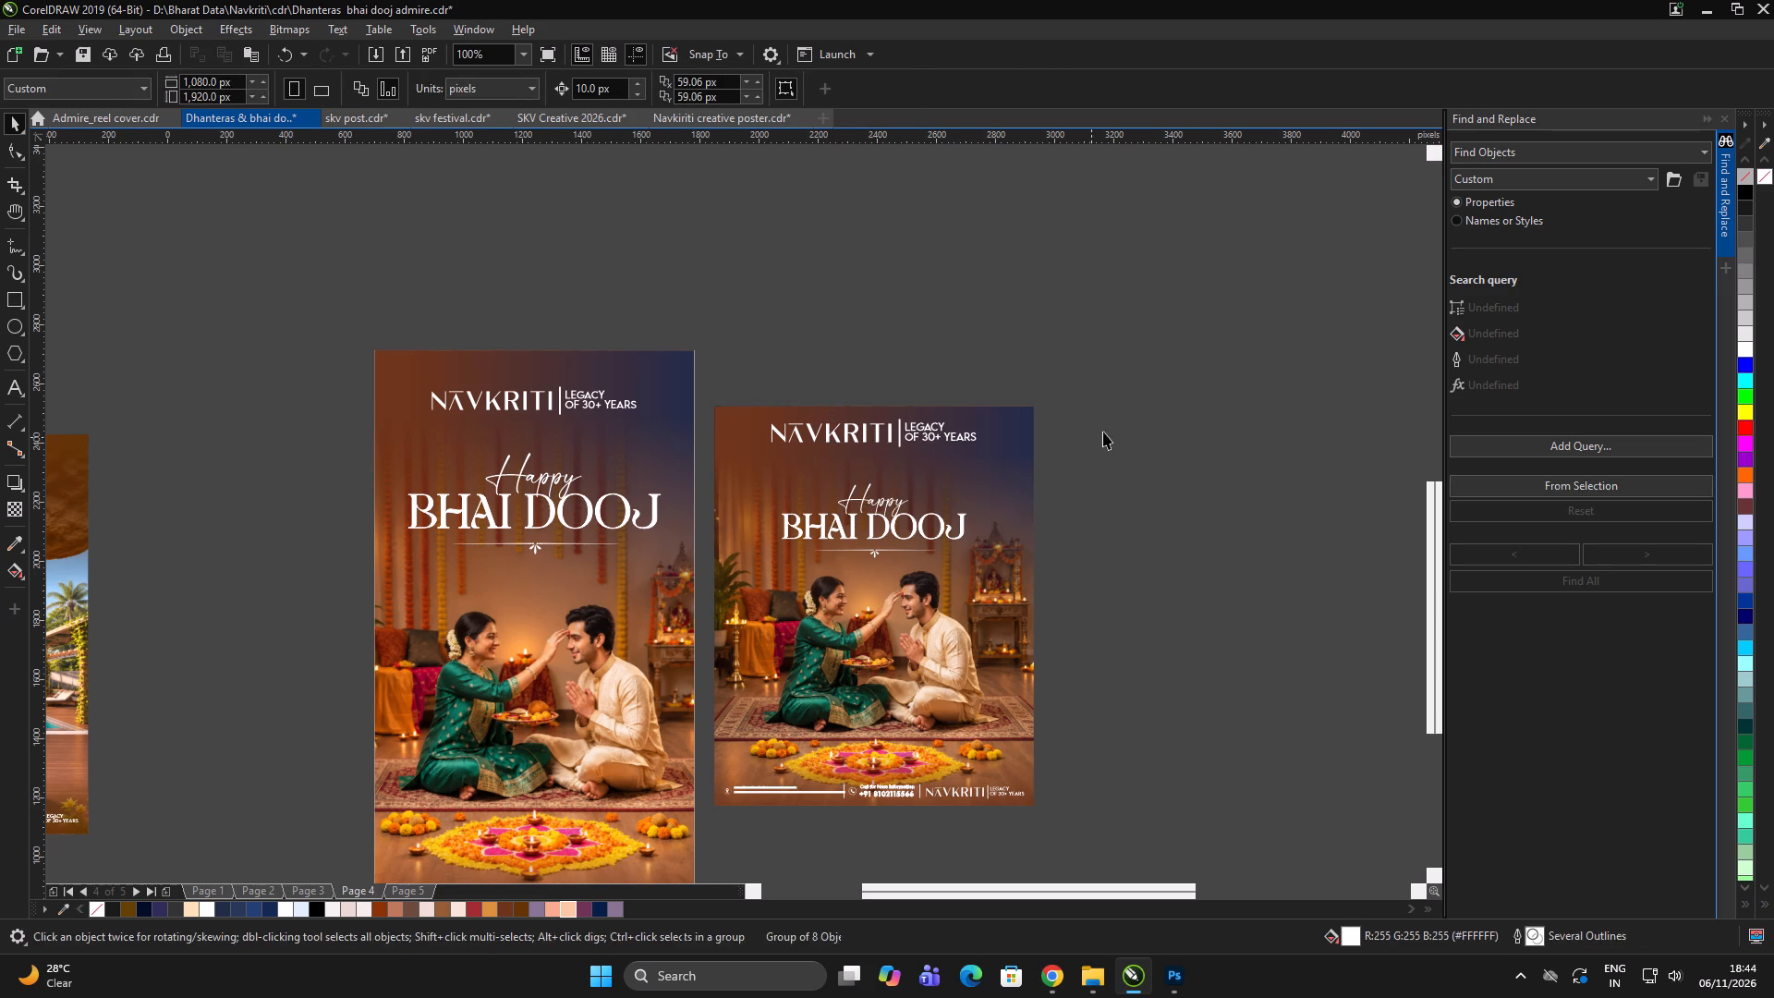
{"action": "left_click", "coordinate": [1103, 431]}
Lower the NAVKRITI logo on the smaller Bhai Dooj poster, reduce it to about 672 px wide and centre it horizontally.
{"action": "left_click", "coordinate": [938, 441]}
{"action": "left_click_drag", "start_coordinate": [958, 433], "coordinate": [961, 452]}
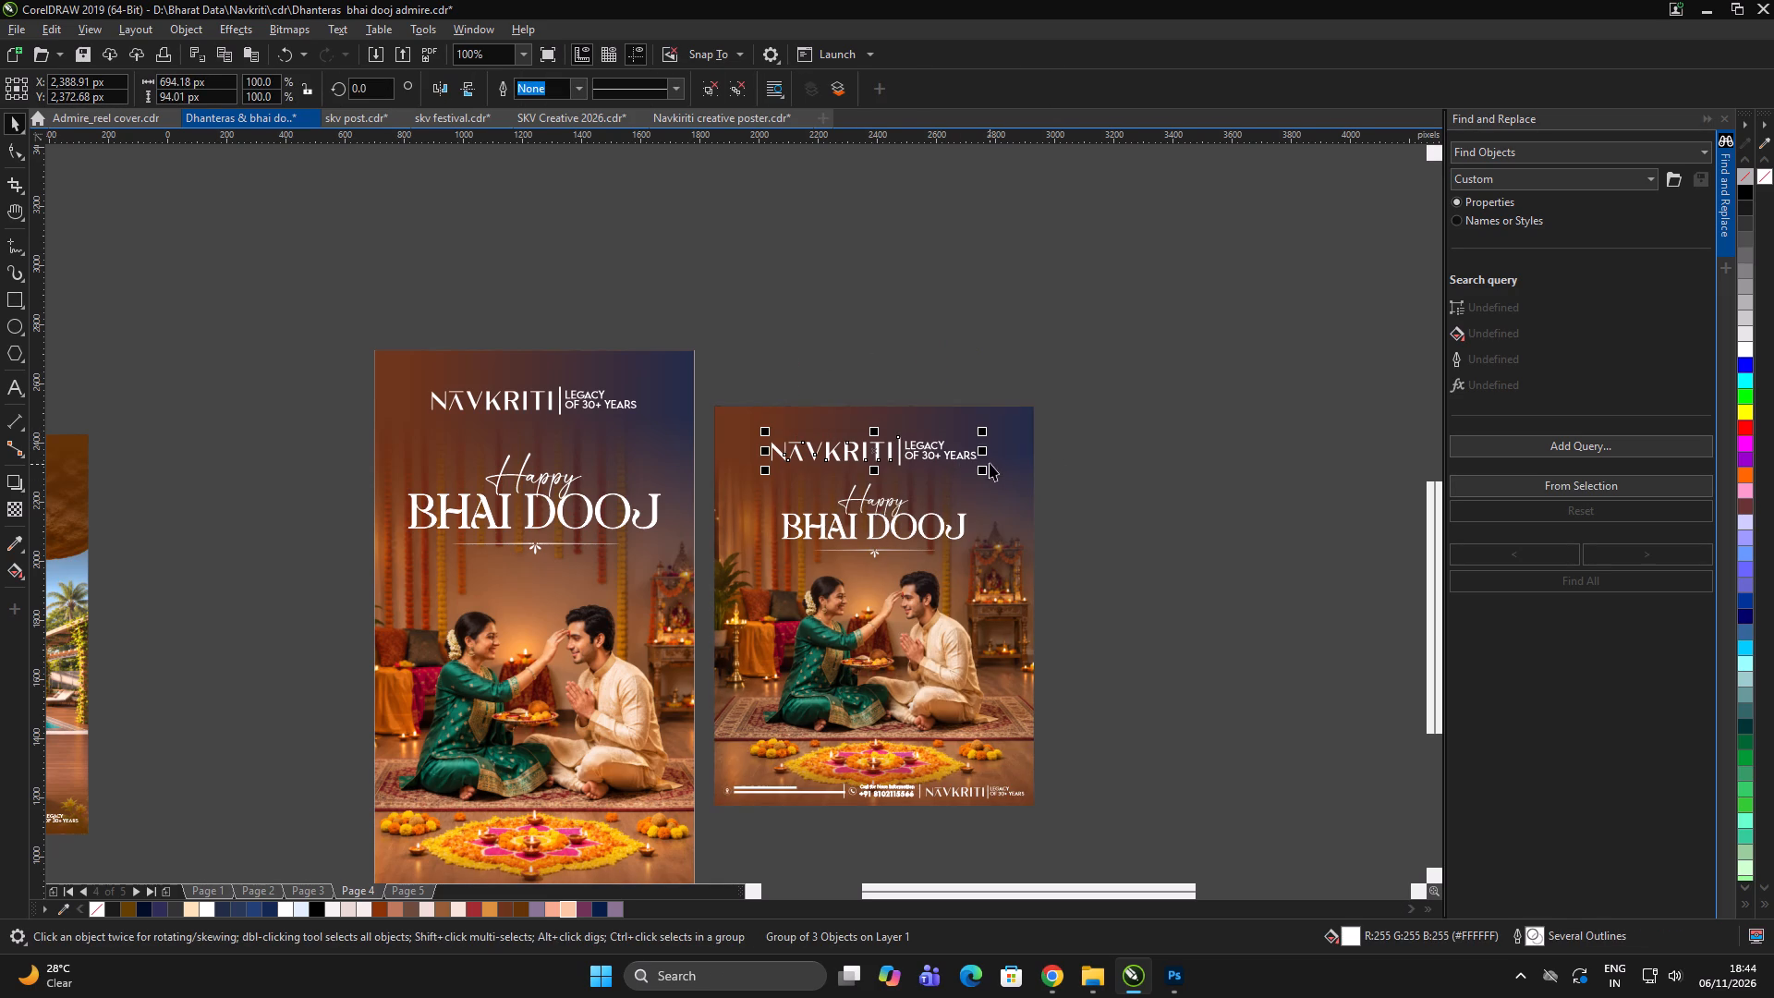
{"action": "left_click_drag", "start_coordinate": [983, 470], "coordinate": [979, 479]}
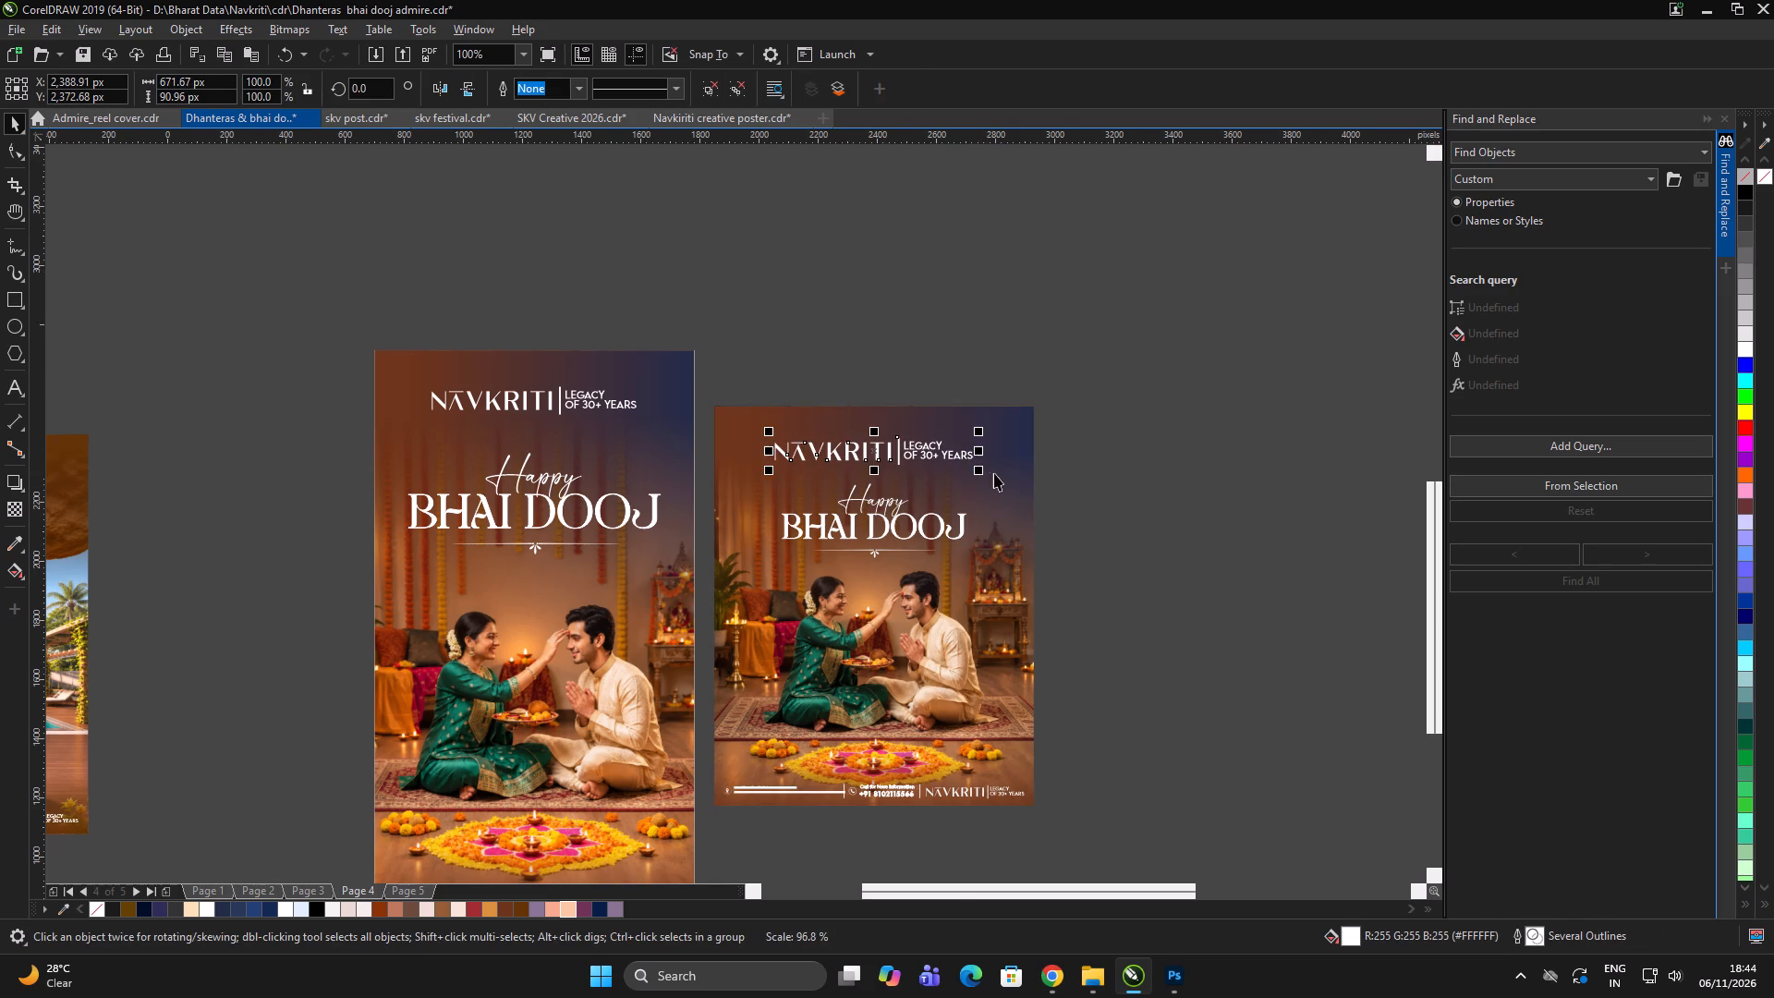
{"action": "left_click", "coordinate": [995, 475], "text": "shift"}
{"action": "key", "text": "c"}
{"action": "left_click_drag", "start_coordinate": [1111, 456], "coordinate": [1102, 457]}
Raise the smaller poster's NAVKRITI logo slightly, reduce it to about 550 px wide and centre it horizontally.
{"action": "scroll", "coordinate": [938, 463], "scroll_direction": "up", "scroll_amount": 1}
{"action": "left_click_drag", "start_coordinate": [930, 449], "coordinate": [930, 436]}
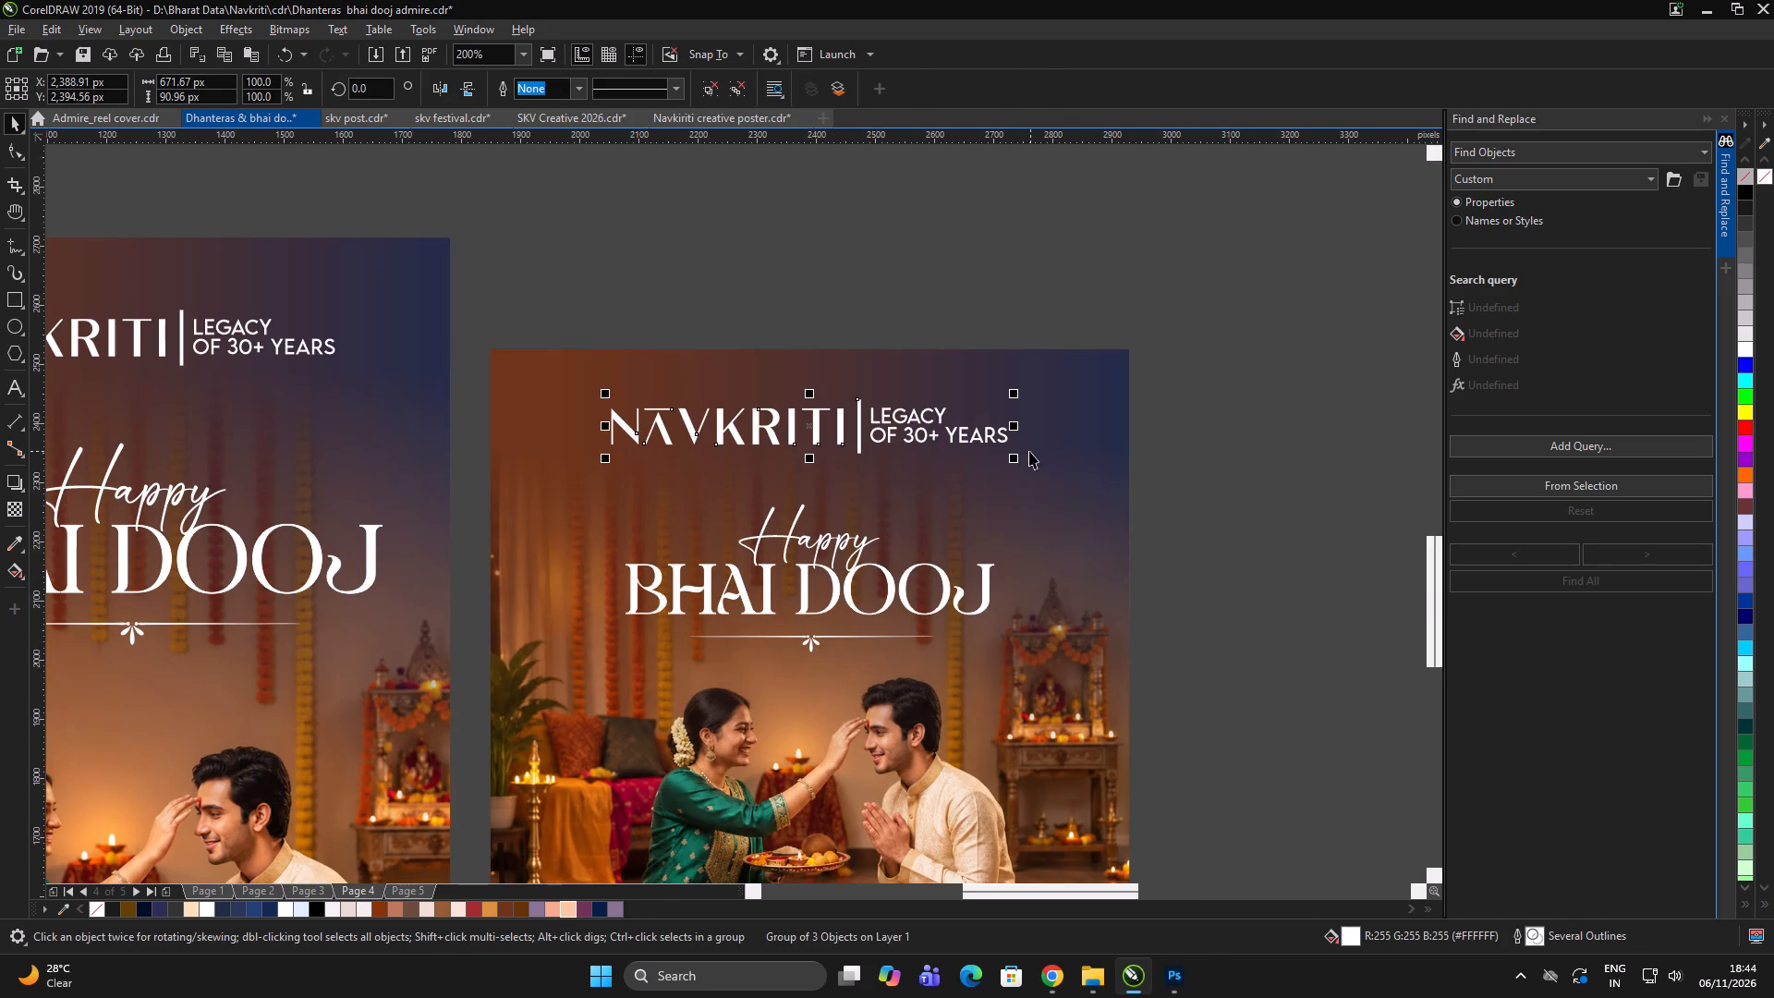
{"action": "left_click", "coordinate": [1015, 456]}
{"action": "left_click_drag", "start_coordinate": [1015, 461], "coordinate": [979, 472]}
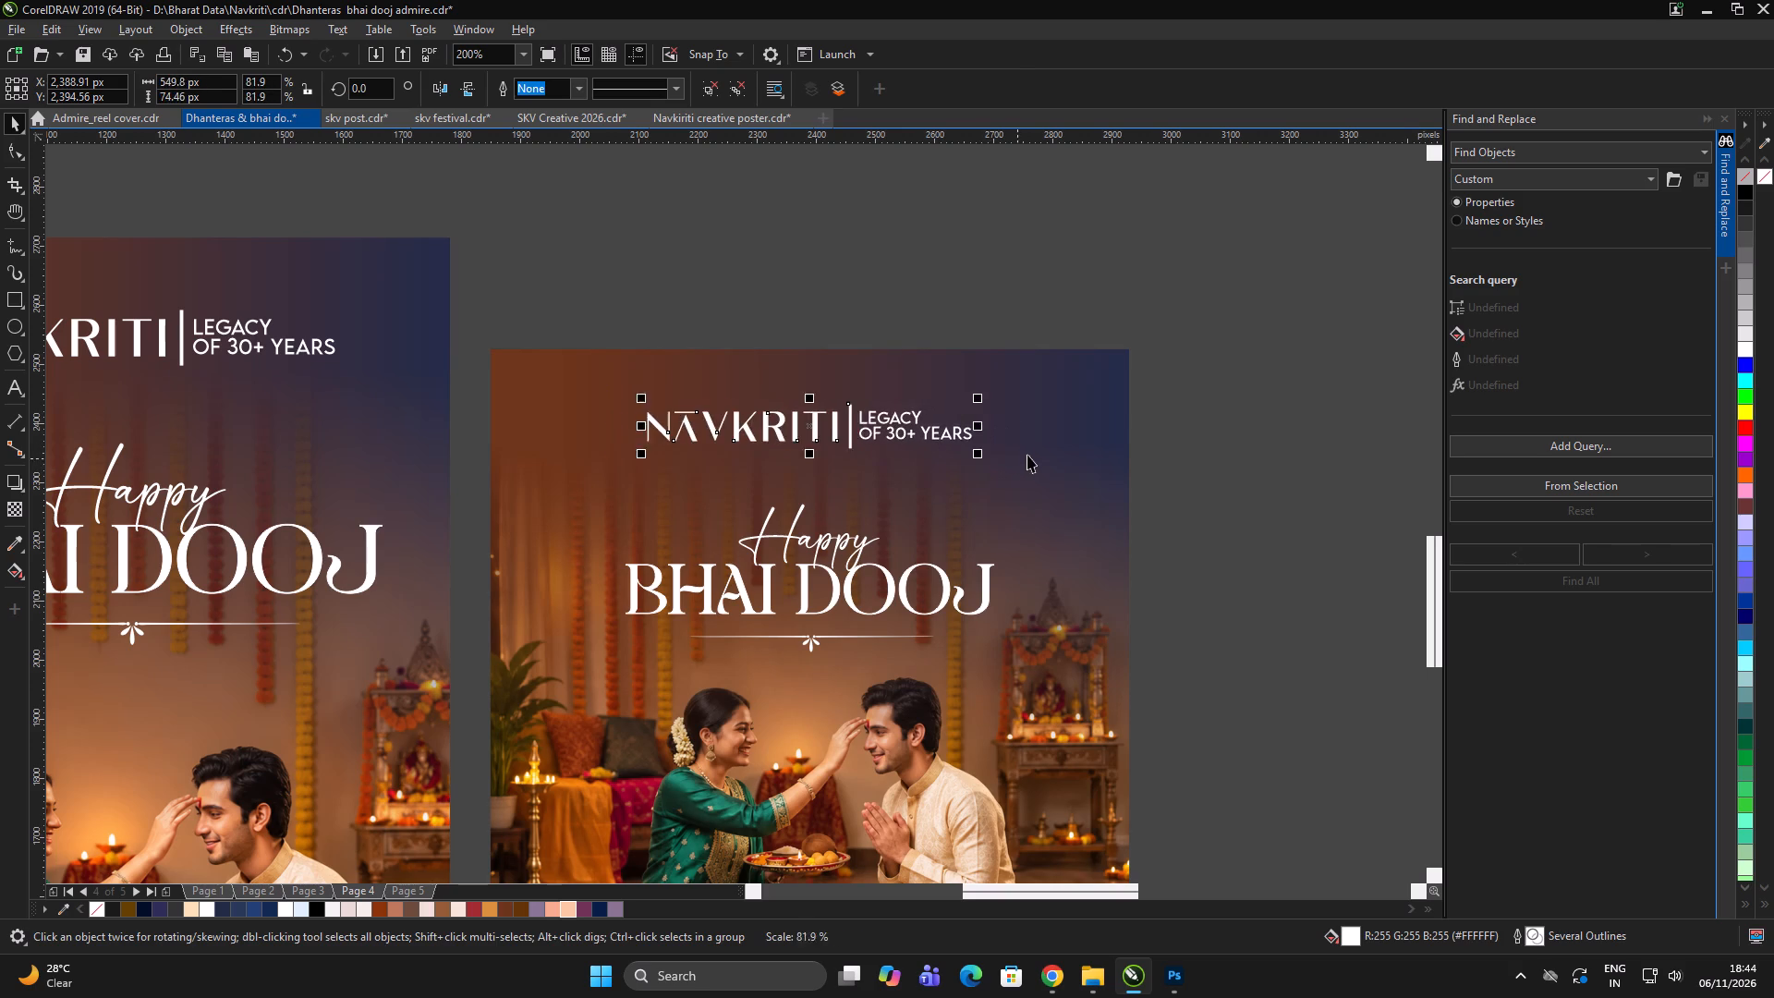
{"action": "left_click", "coordinate": [1029, 449], "text": "shift"}
{"action": "key", "text": "c"}
{"action": "scroll", "coordinate": [1067, 438], "scroll_direction": "up", "scroll_amount": 1}
{"action": "scroll", "coordinate": [1033, 435], "scroll_direction": "down", "scroll_amount": 3}
{"action": "left_click", "coordinate": [1161, 408]}
{"action": "left_click", "coordinate": [1172, 406]}
Delete the contact and NAVKRITI footer along the bottom of the smaller Bhai Dooj poster.
{"action": "scroll", "coordinate": [930, 323], "scroll_direction": "down", "scroll_amount": 1}
{"action": "double_click", "coordinate": [1078, 320]}
{"action": "left_click_drag", "start_coordinate": [1185, 670], "coordinate": [661, 763]}
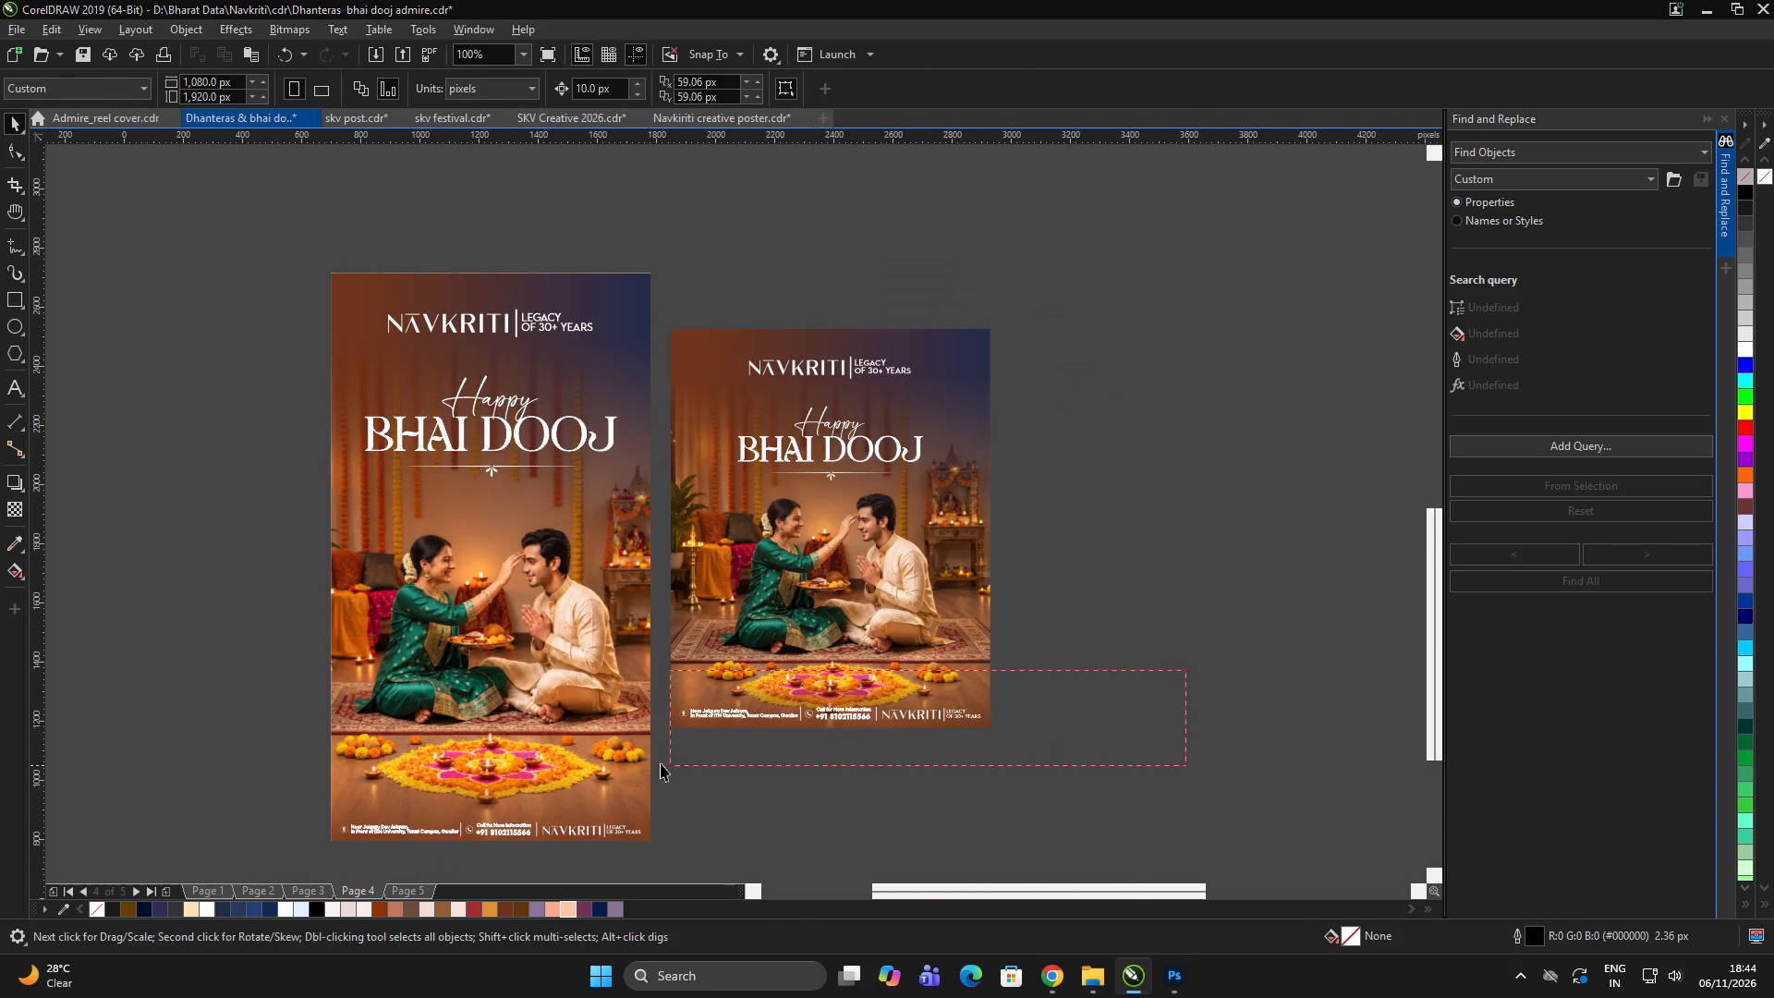
{"action": "left_click_drag", "start_coordinate": [661, 763], "coordinate": [634, 753]}
{"action": "key", "text": "Delete"}
{"action": "scroll", "coordinate": [879, 478], "scroll_direction": "down", "scroll_amount": 2}
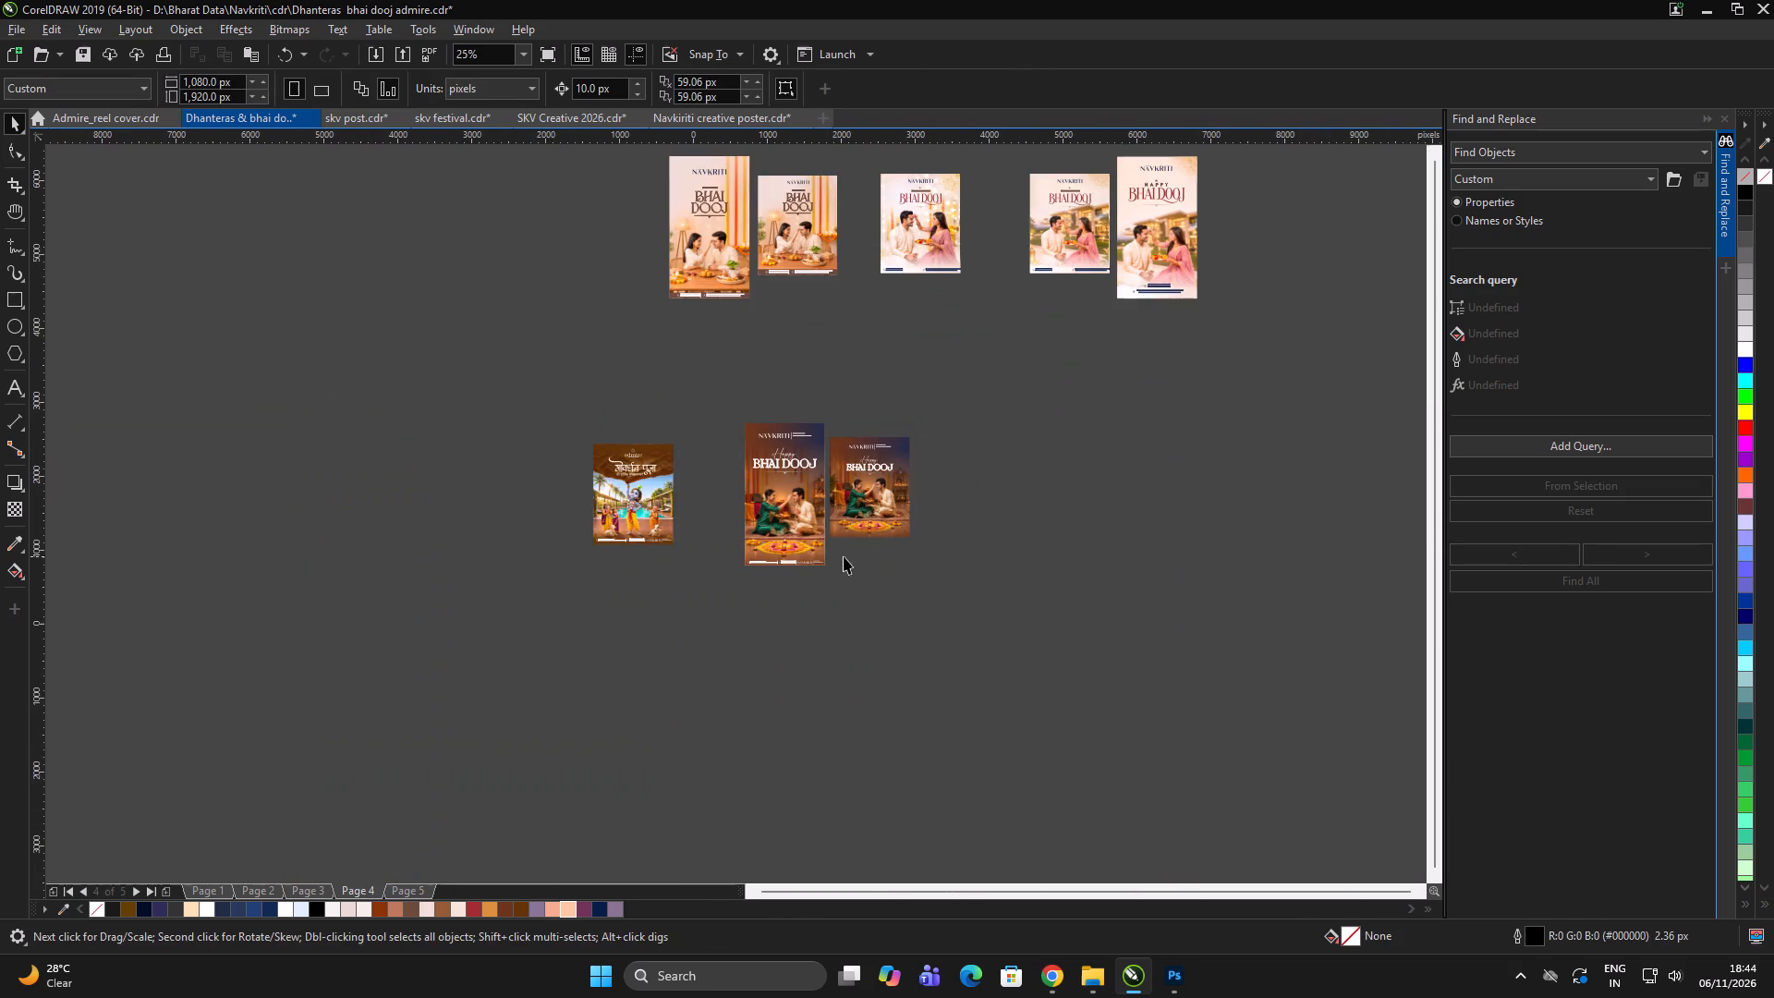
Delete the footer along the bottom of the taller dark Bhai Dooj poster.
{"action": "scroll", "coordinate": [834, 528], "scroll_direction": "up", "scroll_amount": 1}
{"action": "left_click", "coordinate": [1042, 642]}
{"action": "left_click_drag", "start_coordinate": [1043, 640], "coordinate": [1012, 639]}
{"action": "left_click_drag", "start_coordinate": [926, 650], "coordinate": [522, 554]}
{"action": "key", "text": "Delete"}
{"action": "double_click", "coordinate": [1093, 681]}
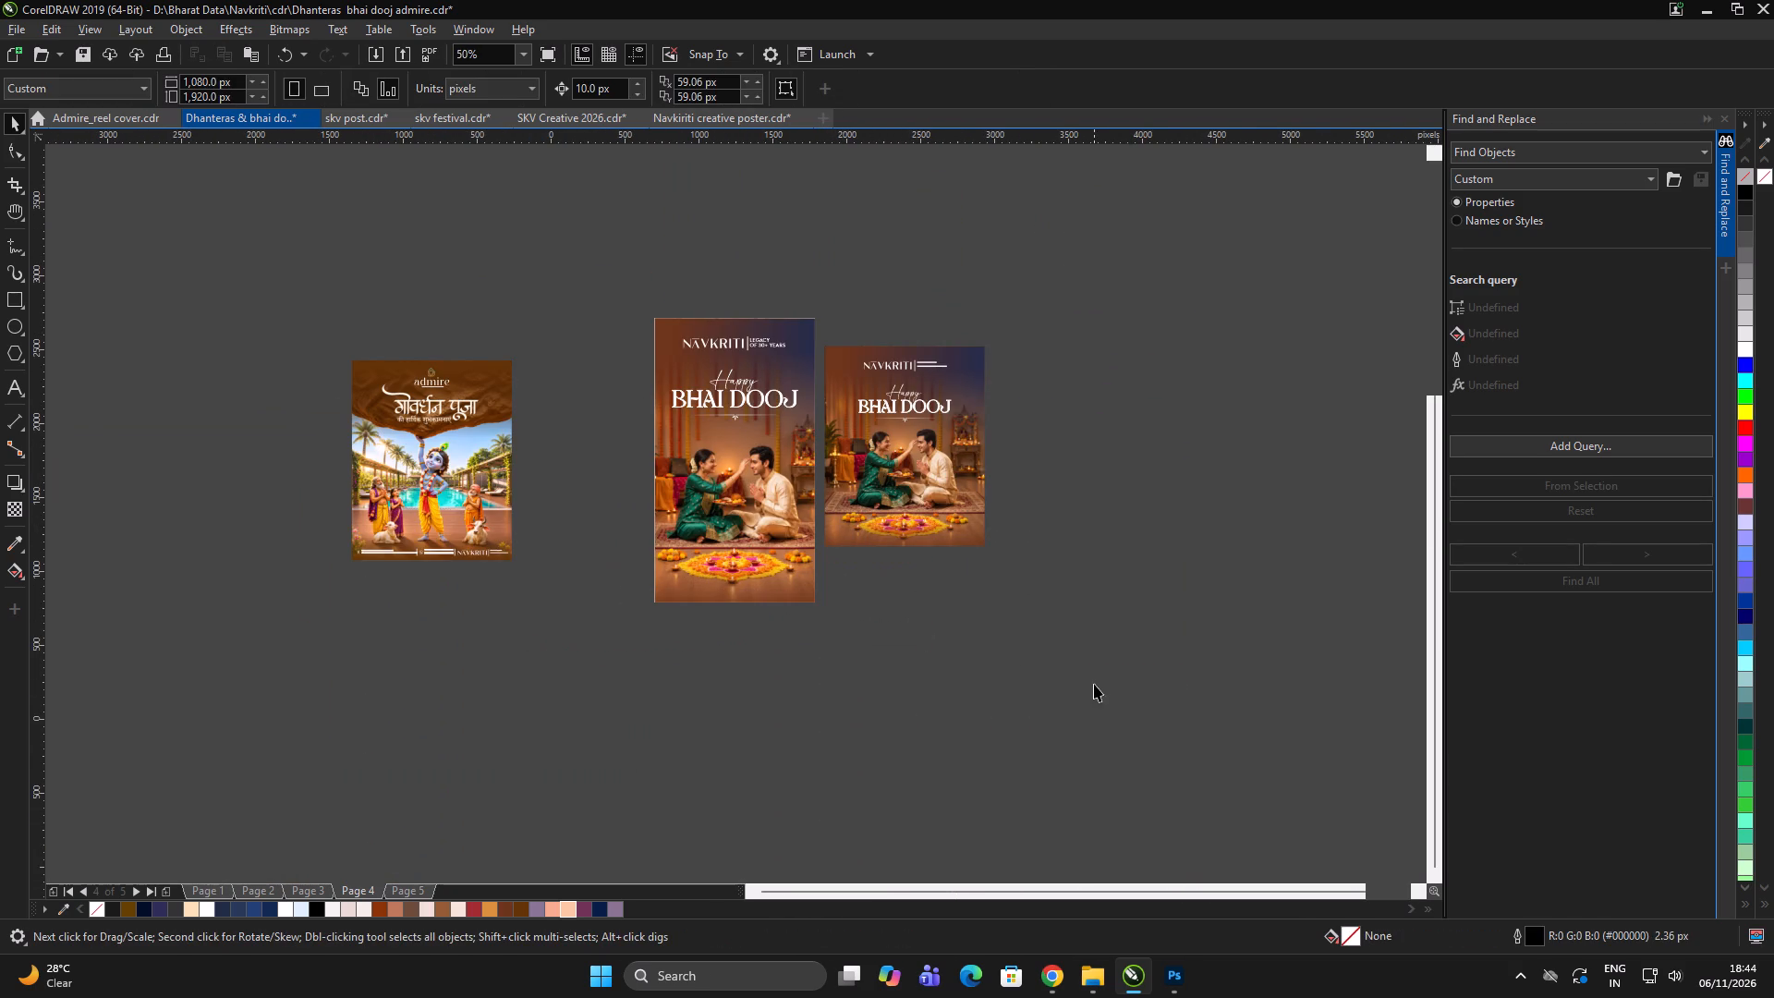
{"action": "left_click_drag", "start_coordinate": [1096, 683], "coordinate": [1072, 665]}
Ungroup the smaller Bhai Dooj poster with the house backdrop in the upper row.
{"action": "scroll", "coordinate": [883, 494], "scroll_direction": "down", "scroll_amount": 2}
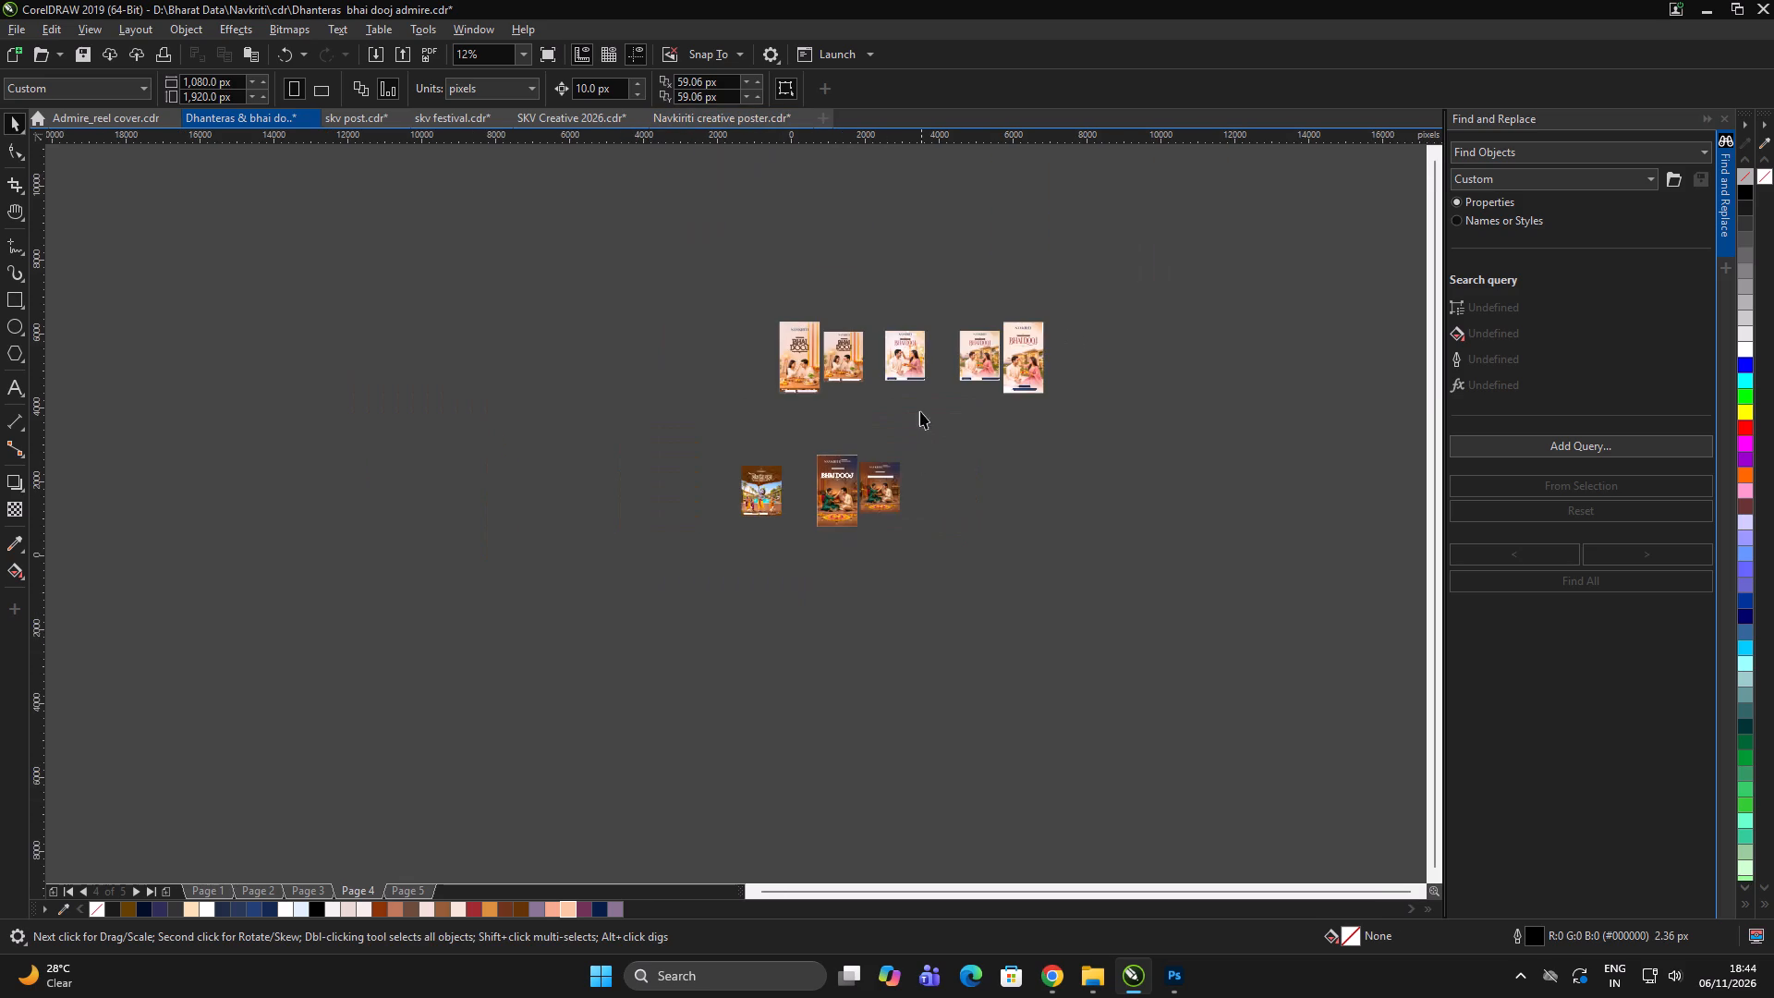
{"action": "scroll", "coordinate": [928, 375], "scroll_direction": "up", "scroll_amount": 2}
{"action": "left_click", "coordinate": [1031, 545]}
{"action": "left_click_drag", "start_coordinate": [1016, 435], "coordinate": [1156, 370]}
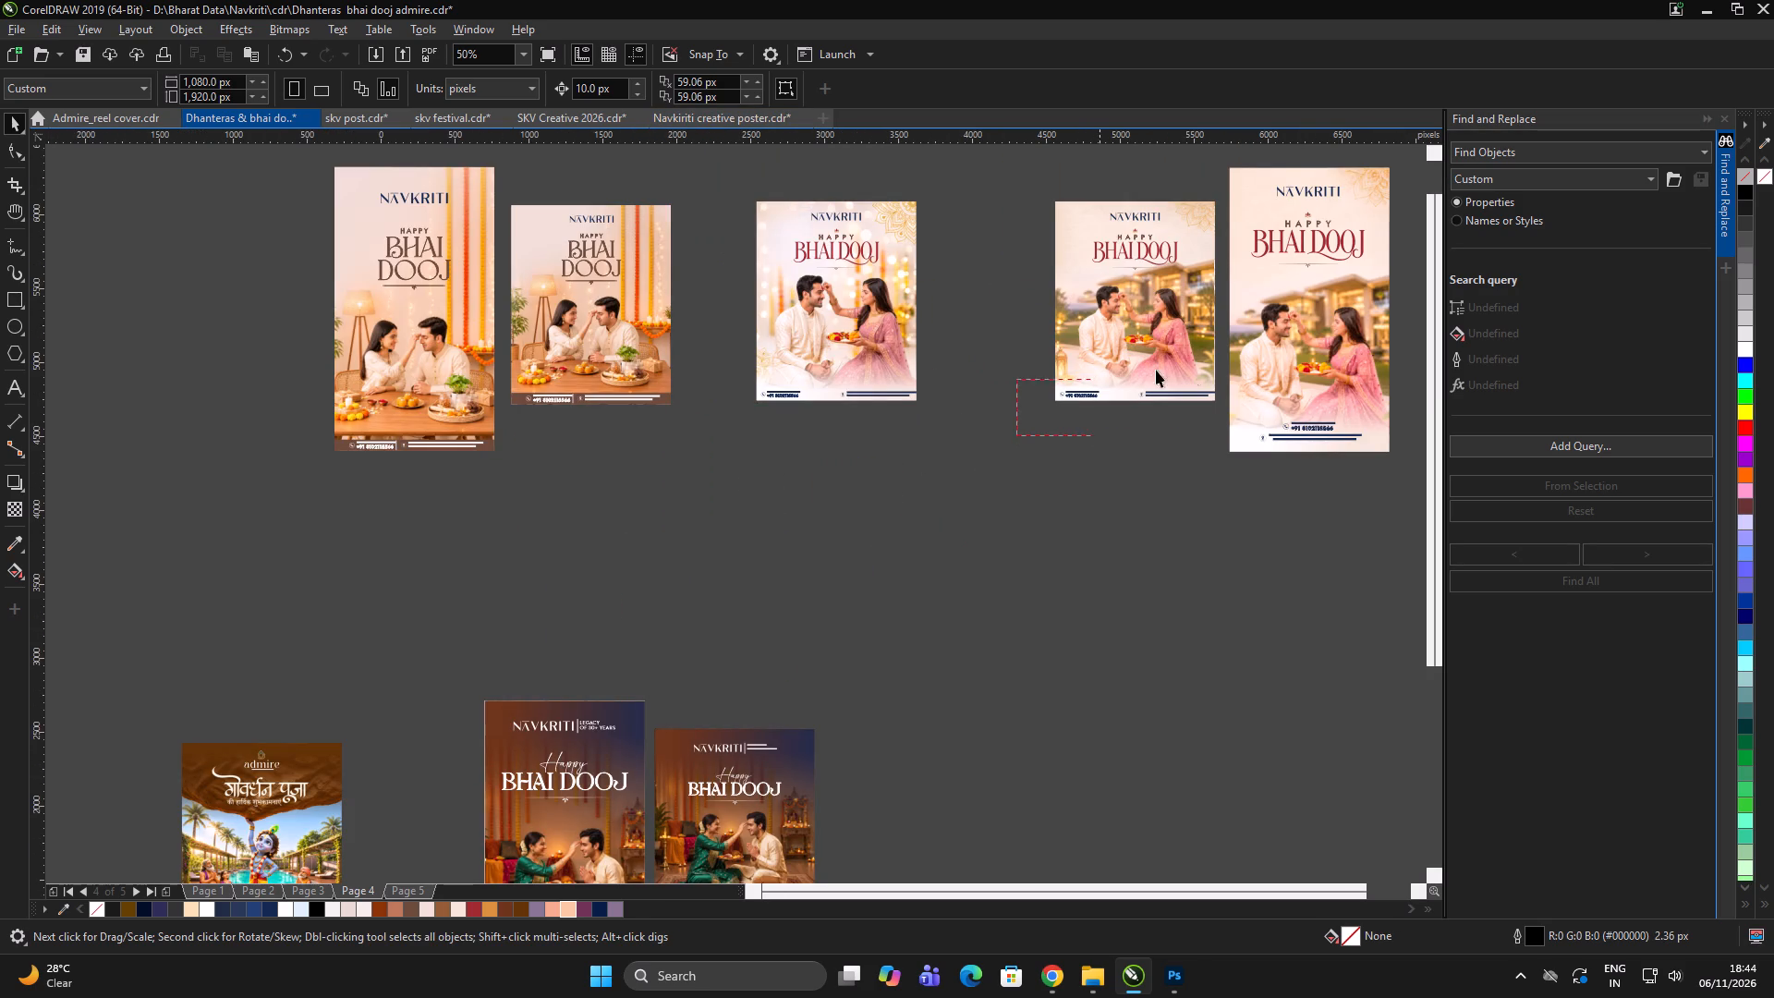
{"action": "left_click_drag", "start_coordinate": [1156, 370], "coordinate": [1255, 375]}
{"action": "scroll", "coordinate": [1178, 393], "scroll_direction": "down", "scroll_amount": 1}
{"action": "left_click", "coordinate": [1177, 394]}
{"action": "scroll", "coordinate": [1177, 392], "scroll_direction": "up", "scroll_amount": 1}
{"action": "key", "text": "ctrl+u"}
{"action": "double_click", "coordinate": [969, 518], "text": "ctrl"}
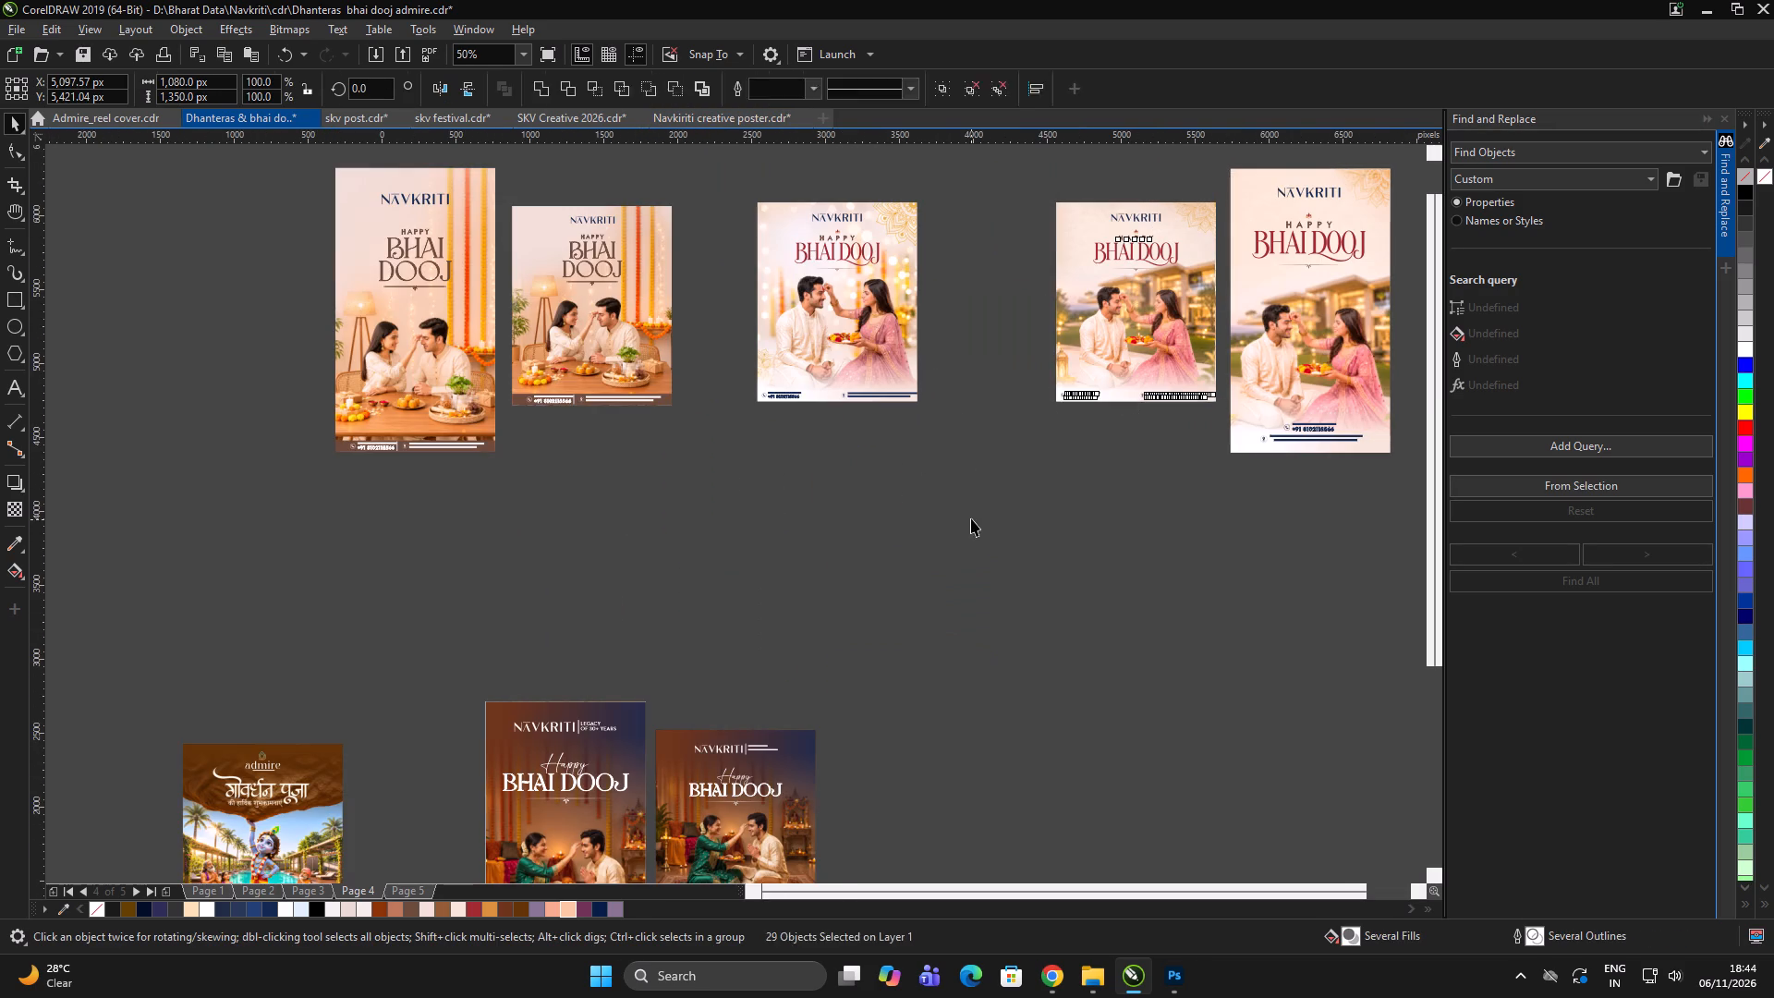
Ungroup the white-backdrop Bhai Dooj poster in the upper row and copy its contact and address footer onto the smaller dark poster.
{"action": "scroll", "coordinate": [521, 398], "scroll_direction": "up", "scroll_amount": 1}
{"action": "scroll", "coordinate": [541, 402], "scroll_direction": "down", "scroll_amount": 1}
{"action": "left_click", "coordinate": [753, 506]}
{"action": "left_click_drag", "start_coordinate": [723, 415], "coordinate": [992, 360]}
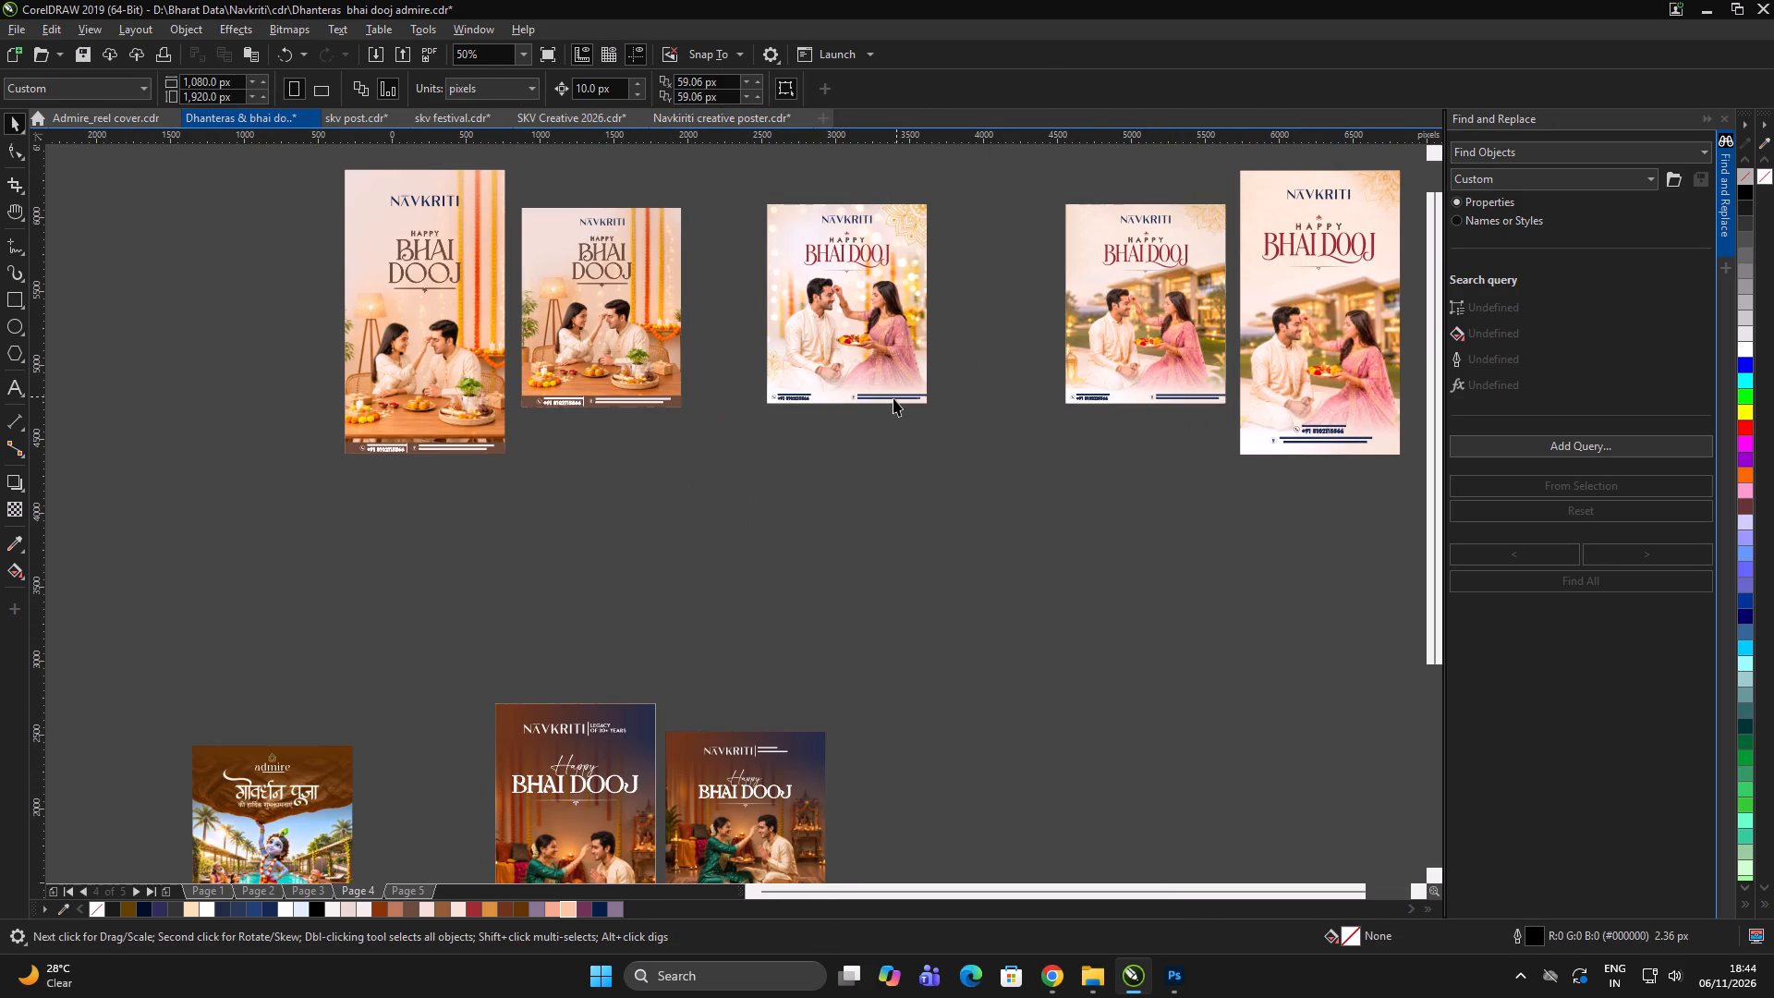
{"action": "left_click", "coordinate": [893, 398]}
{"action": "key", "text": "ctrl+u"}
{"action": "left_click", "coordinate": [982, 463], "text": "ctrl"}
{"action": "left_click_drag", "start_coordinate": [986, 356], "coordinate": [656, 412]}
{"action": "scroll", "coordinate": [795, 404], "scroll_direction": "down", "scroll_amount": 1}
{"action": "left_click_drag", "start_coordinate": [789, 399], "coordinate": [731, 642]}
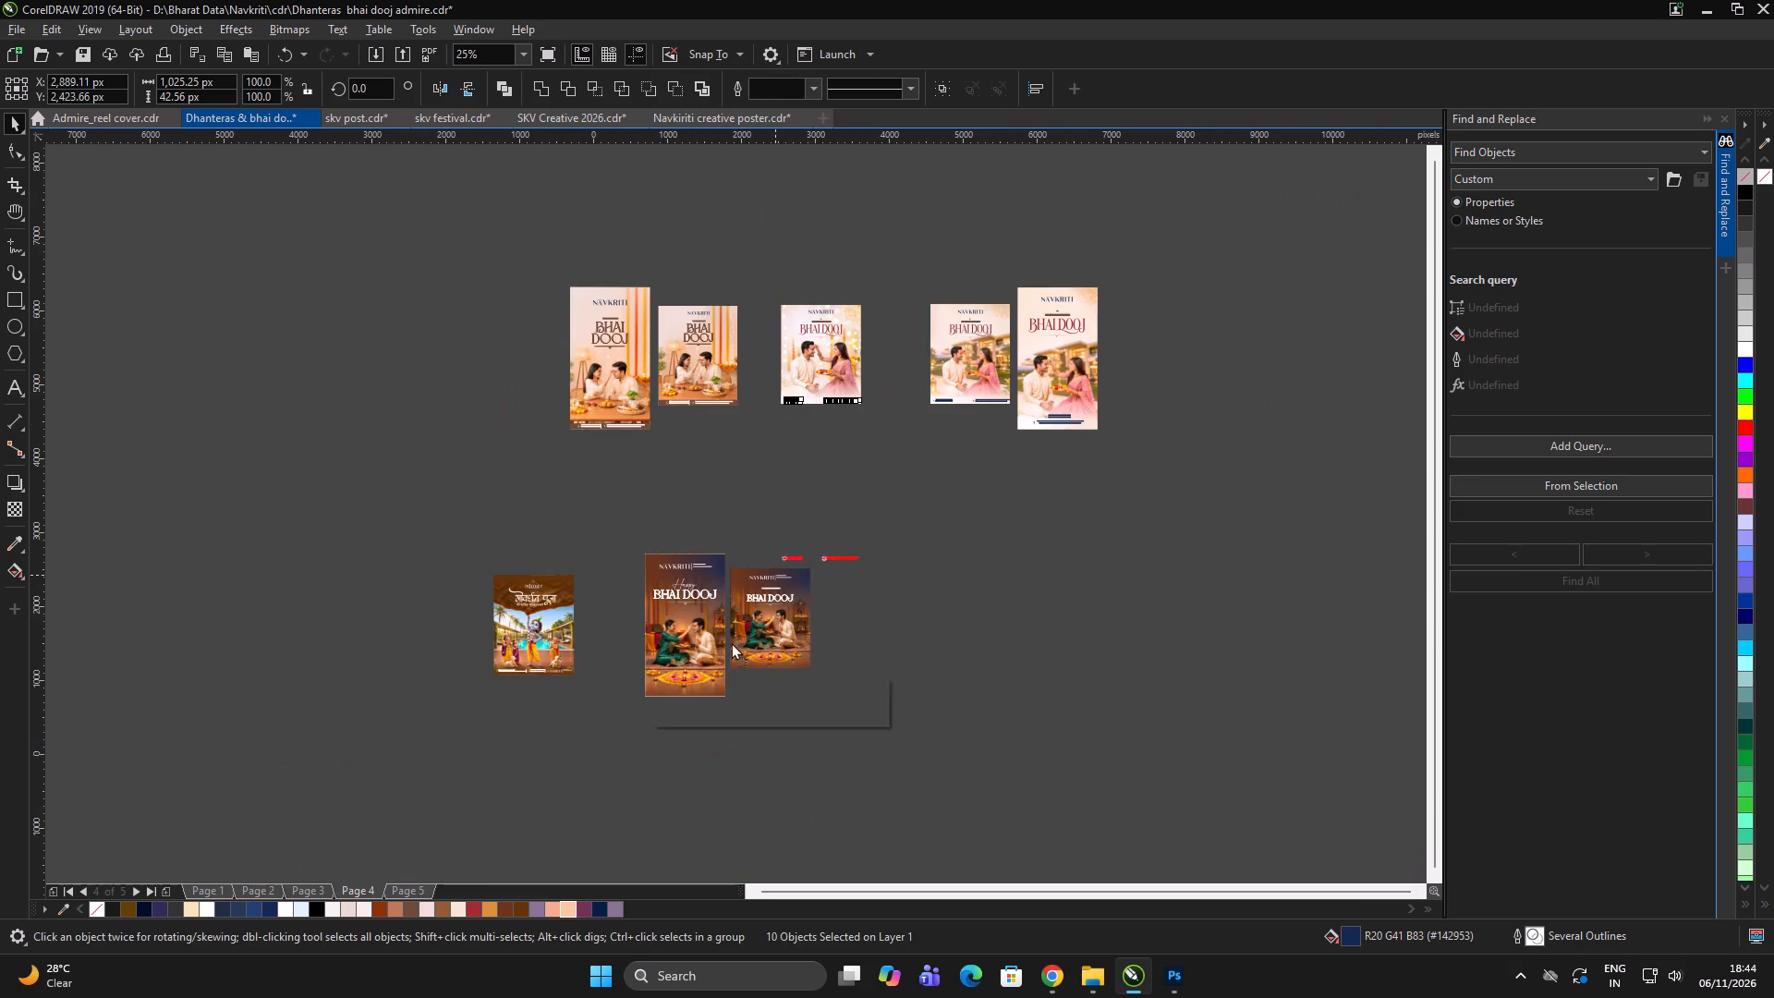
{"action": "left_click_drag", "start_coordinate": [731, 642], "coordinate": [724, 664]}
{"action": "right_click", "coordinate": [724, 664]}
Group the copied footer, centre it horizontally on the smaller dark poster, align it to the bottom edge, and raise it slightly.
{"action": "scroll", "coordinate": [772, 675], "scroll_direction": "up", "scroll_amount": 2}
{"action": "key", "text": "ctrl+g"}
{"action": "left_click", "coordinate": [832, 529], "text": "shift"}
{"action": "key", "text": "c"}
{"action": "left_click", "coordinate": [1055, 571]}
{"action": "scroll", "coordinate": [862, 633], "scroll_direction": "up", "scroll_amount": 1}
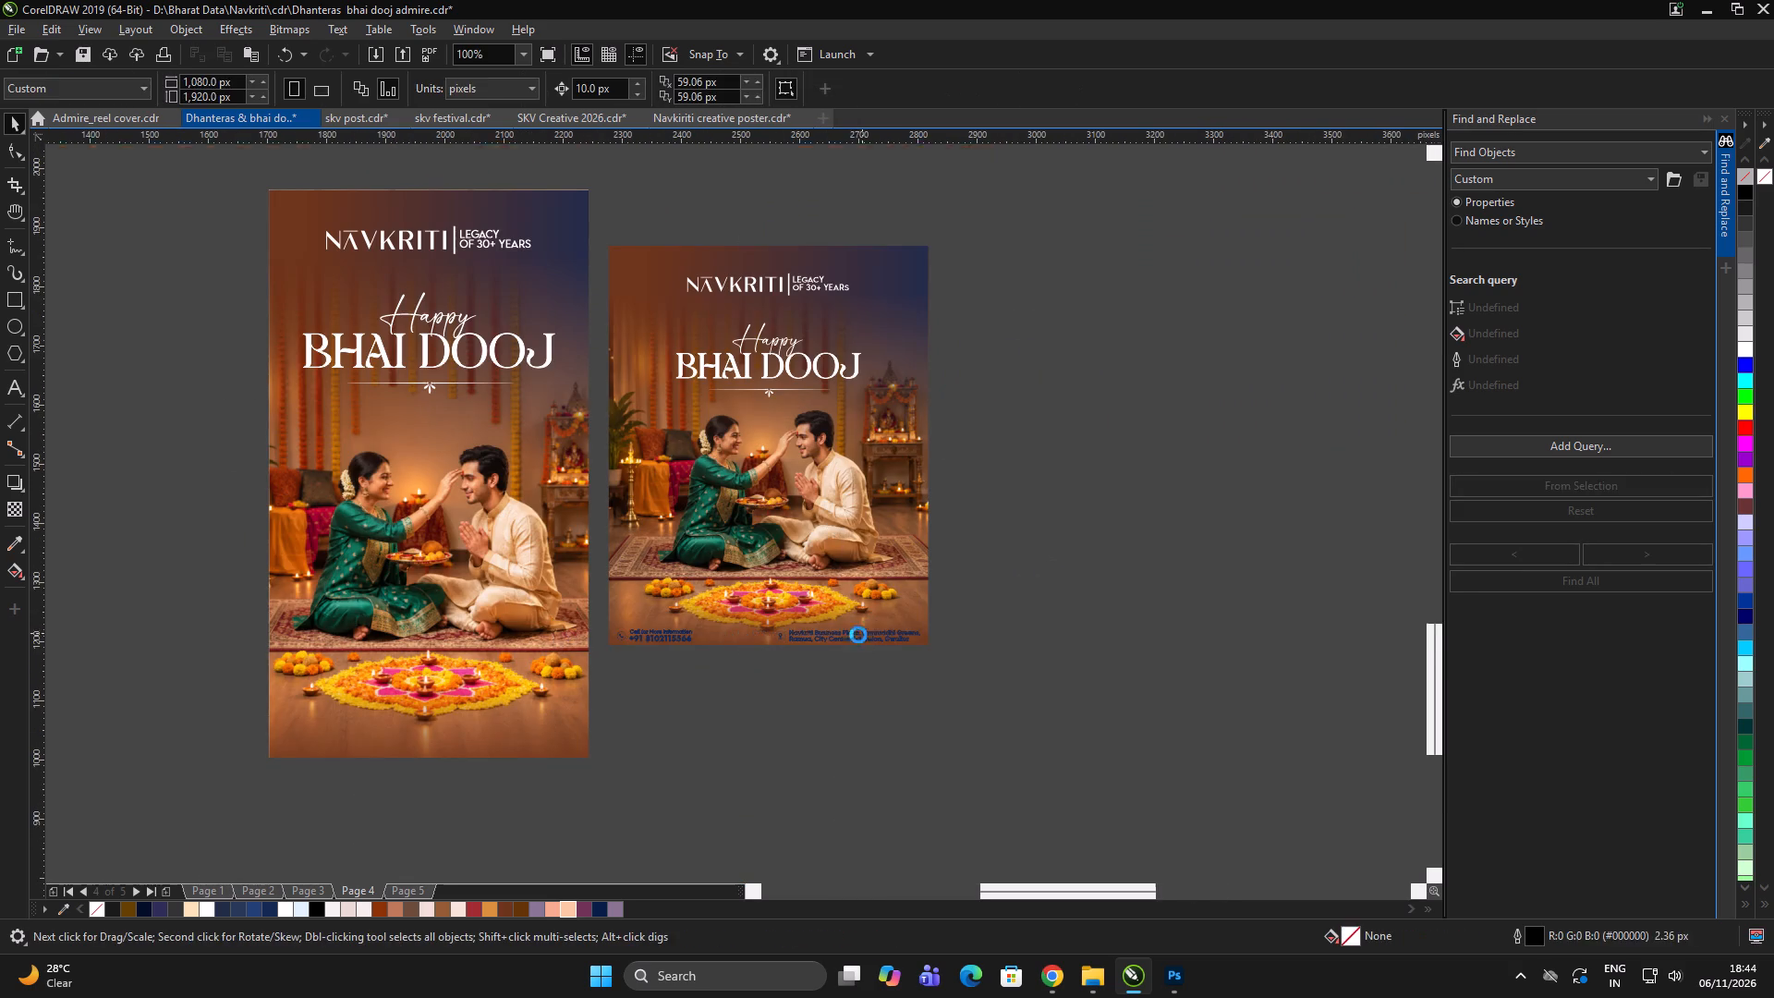
{"action": "left_click", "coordinate": [851, 633]}
{"action": "left_click", "coordinate": [857, 493], "text": "shift"}
{"action": "key", "text": "b"}
{"action": "left_click", "coordinate": [961, 755]}
{"action": "left_click", "coordinate": [962, 749]}
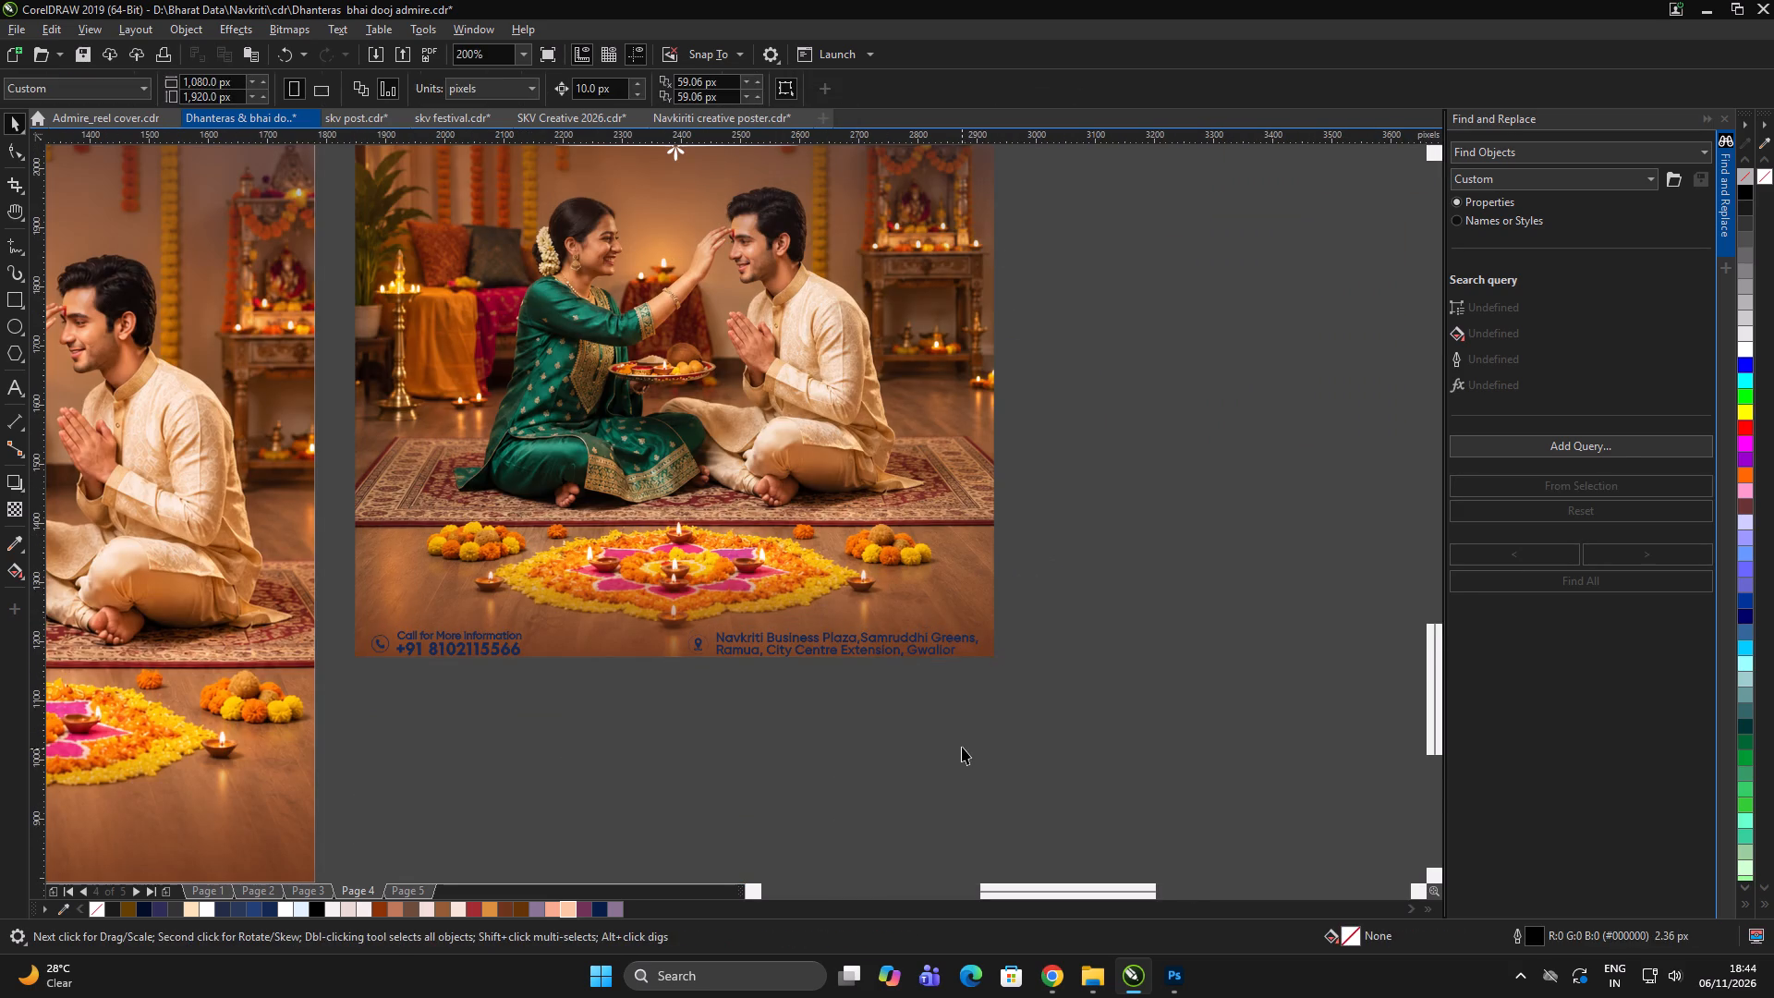
{"action": "left_click", "coordinate": [911, 635]}
{"action": "left_click_drag", "start_coordinate": [911, 638], "coordinate": [915, 626]}
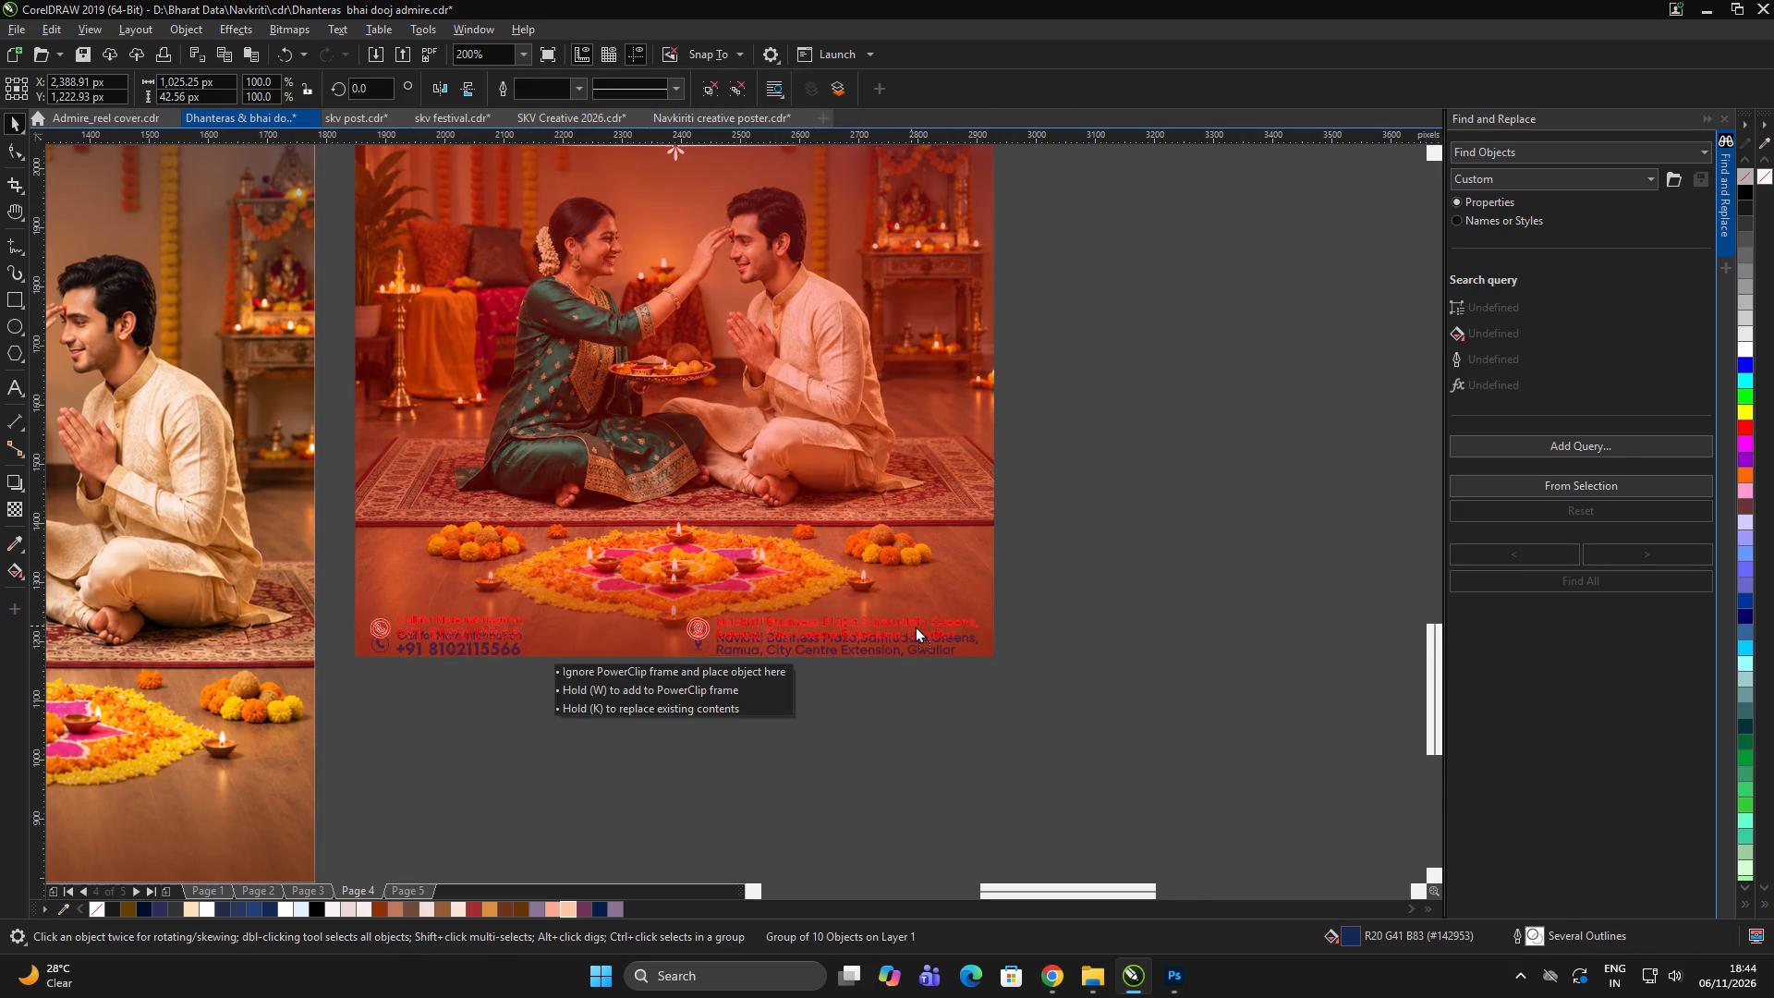
{"action": "left_click_drag", "start_coordinate": [915, 626], "coordinate": [915, 627]}
Ungroup the smaller poster's footer, give its address text a white fill and outline, and fill the location icon white.
{"action": "key", "text": "ctrl+u"}
{"action": "left_click", "coordinate": [1135, 693], "text": "ctrl"}
{"action": "left_click_drag", "start_coordinate": [1124, 691], "coordinate": [1110, 683]}
{"action": "left_click_drag", "start_coordinate": [1148, 548], "coordinate": [703, 669]}
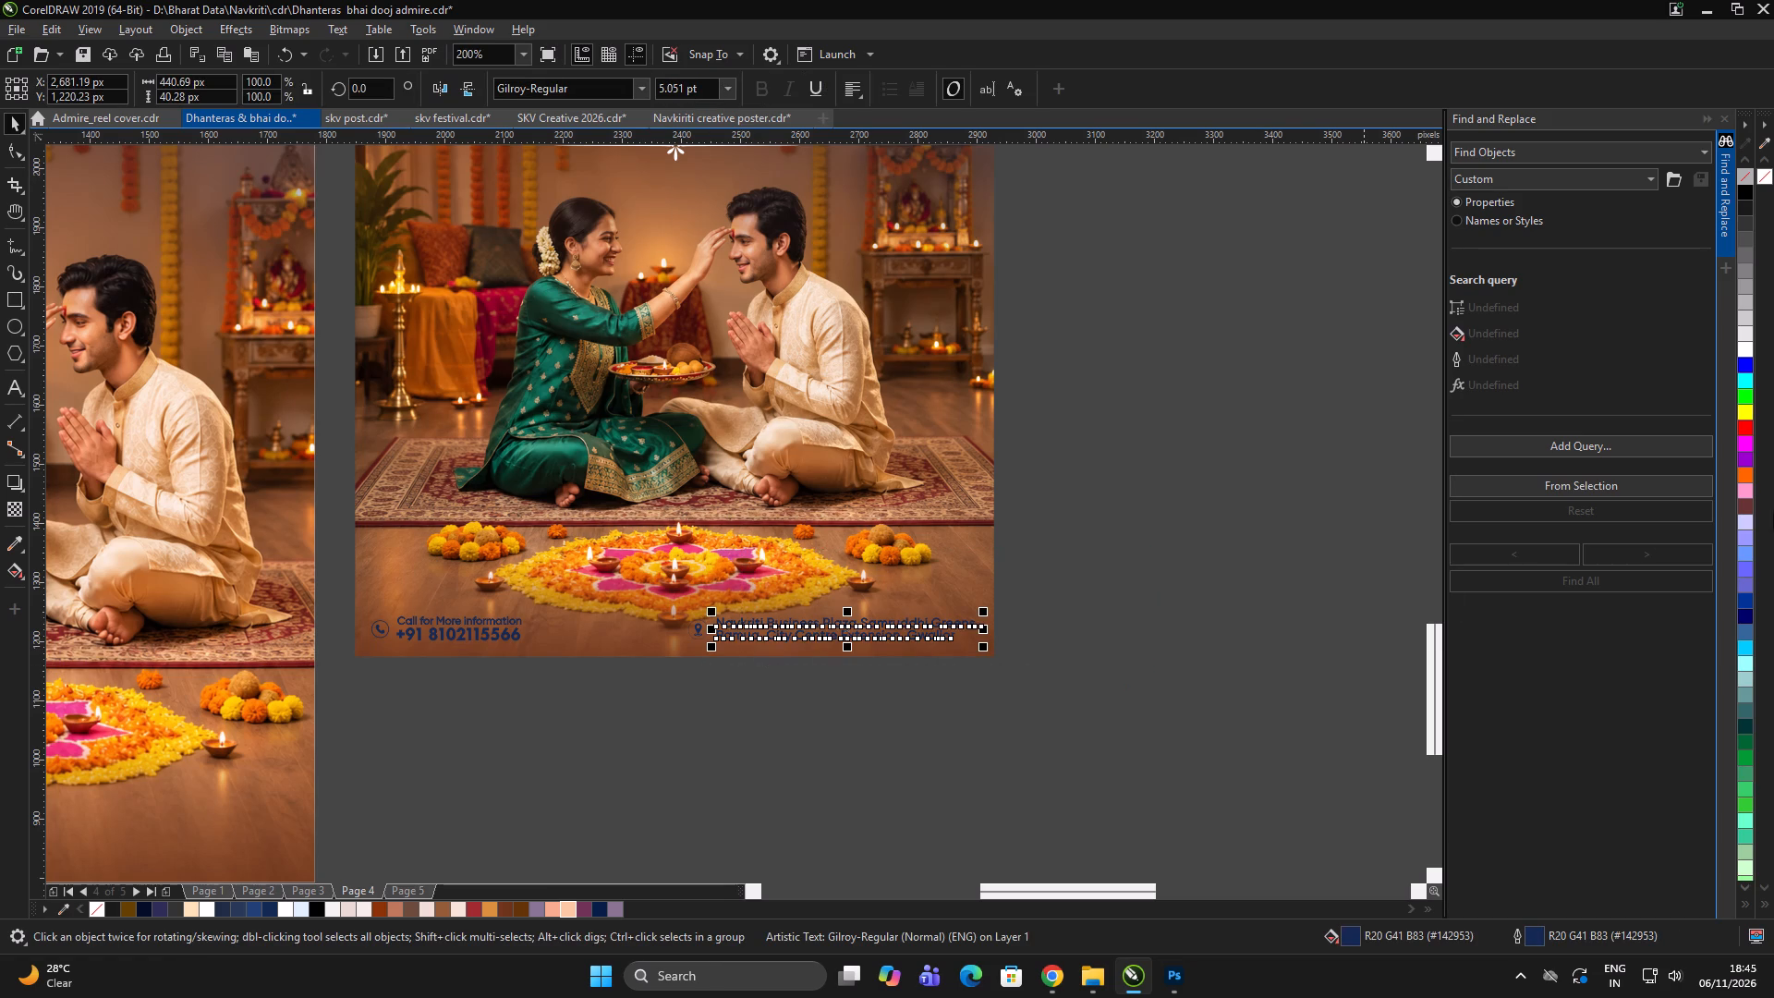
{"action": "left_click", "coordinate": [1744, 354]}
{"action": "right_click", "coordinate": [1747, 351]}
{"action": "left_click", "coordinate": [1039, 807]}
{"action": "left_click_drag", "start_coordinate": [1042, 806], "coordinate": [1011, 796]}
{"action": "left_click_drag", "start_coordinate": [799, 754], "coordinate": [544, 482]}
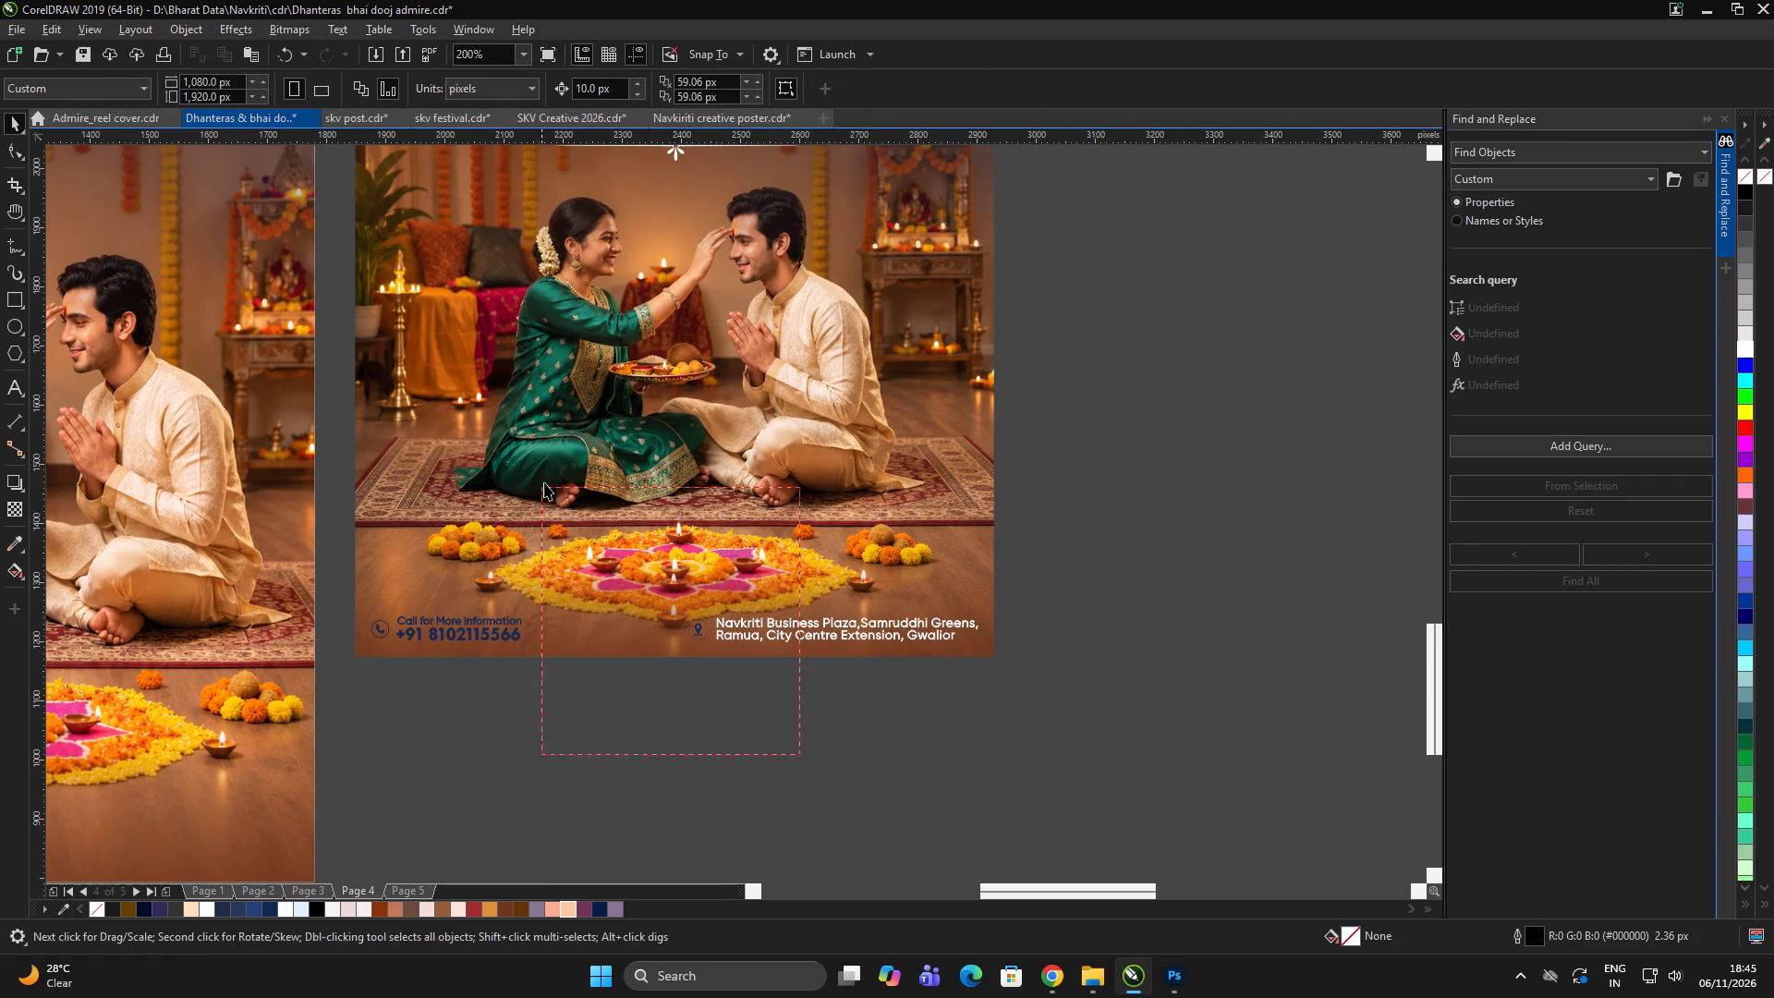
{"action": "left_click_drag", "start_coordinate": [544, 482], "coordinate": [550, 480]}
{"action": "left_click", "coordinate": [1744, 348]}
{"action": "left_click", "coordinate": [539, 860]}
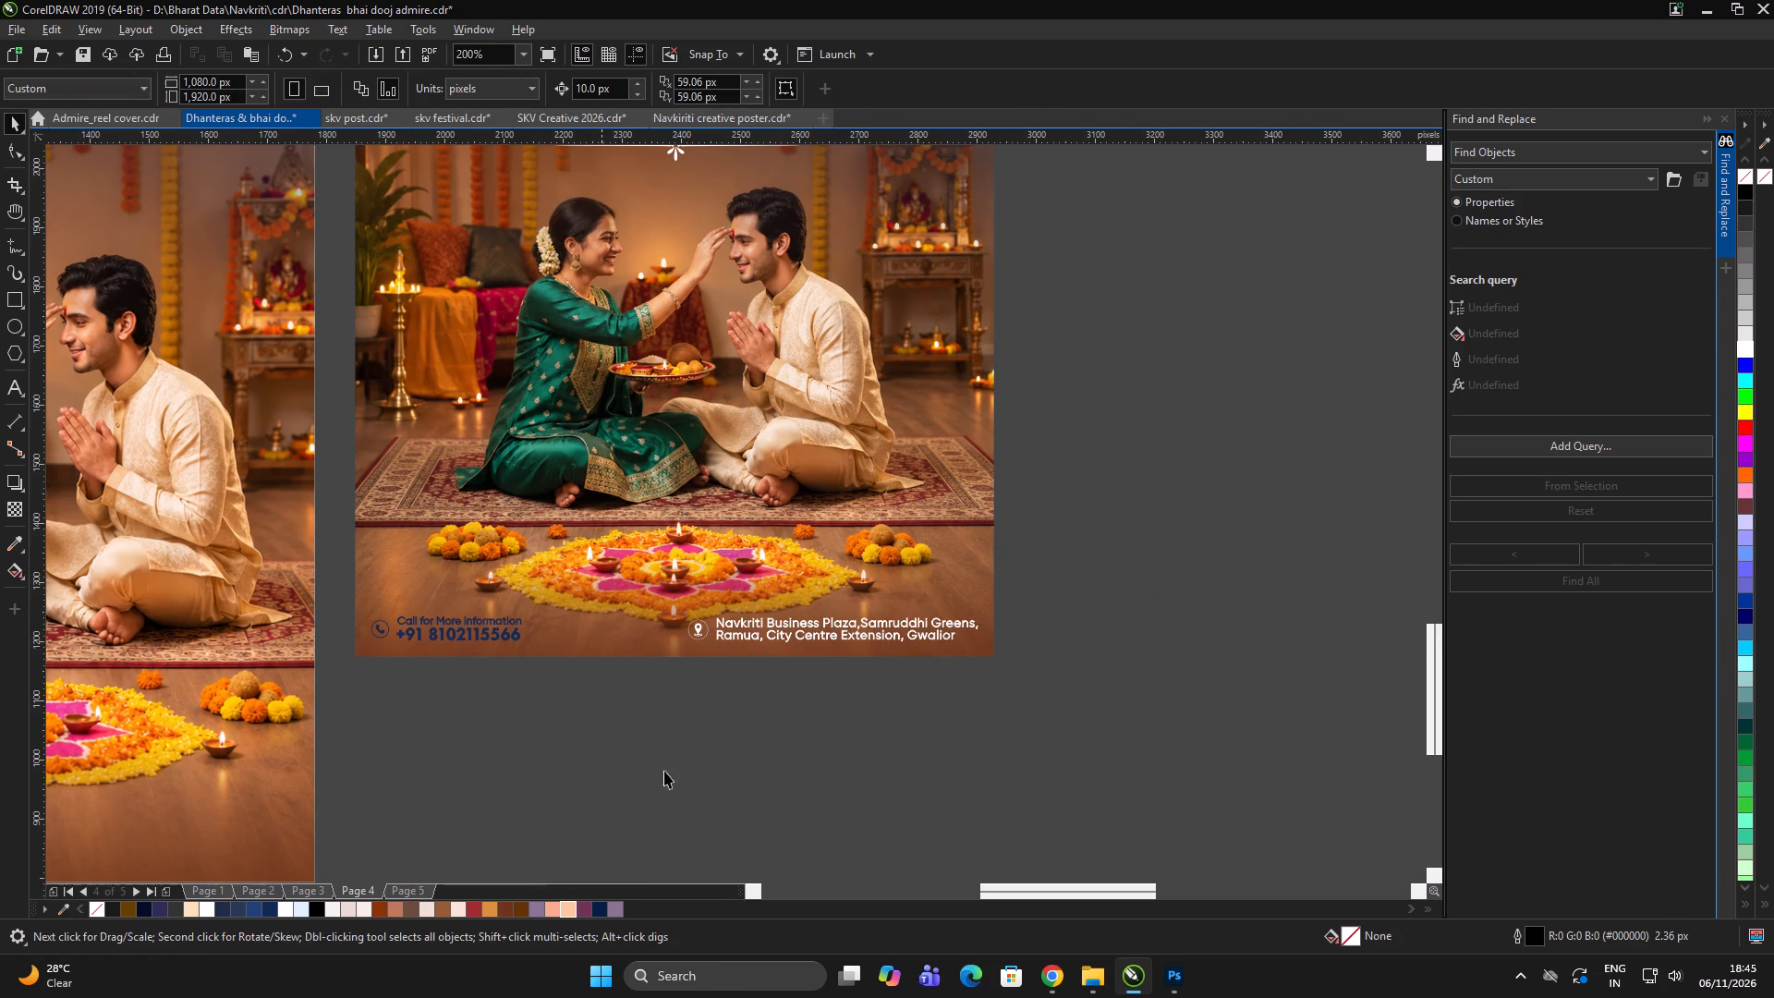
Give the smaller poster's contact text a white fill and outline, and fill its phone icon white.
{"action": "left_click_drag", "start_coordinate": [611, 725], "coordinate": [386, 571]}
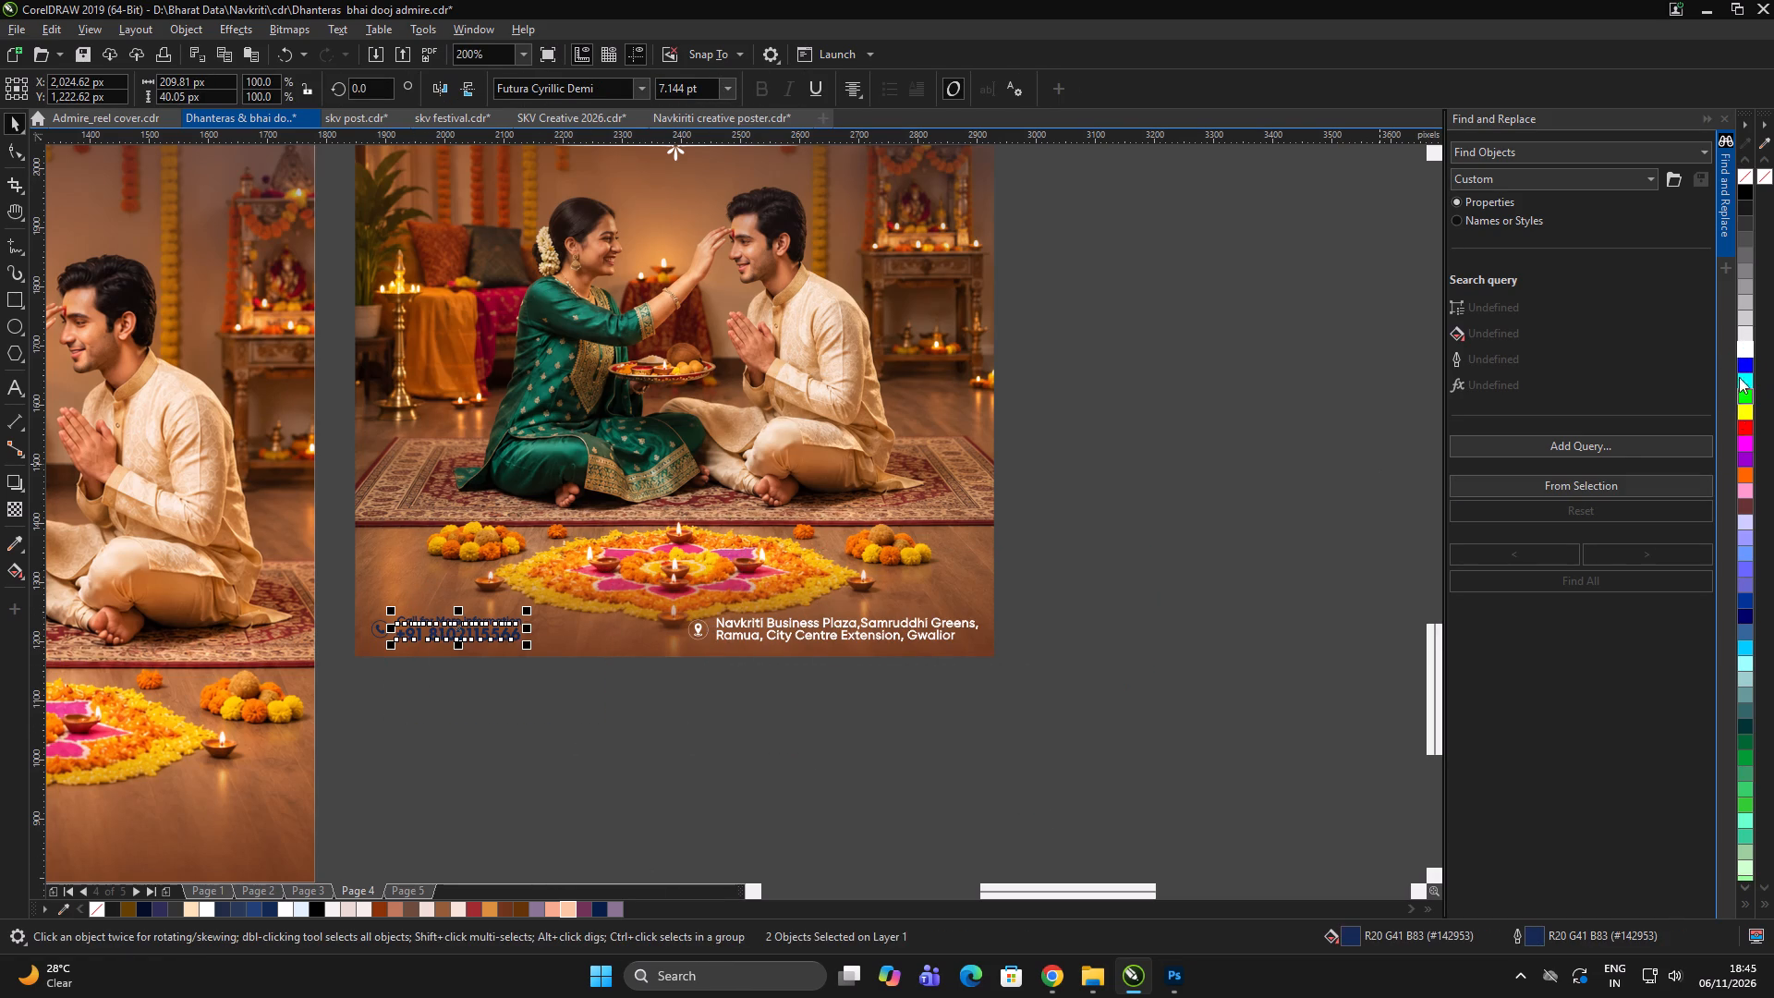
{"action": "left_click", "coordinate": [1745, 346]}
{"action": "right_click", "coordinate": [1744, 349]}
{"action": "left_click", "coordinate": [477, 812]}
{"action": "left_click_drag", "start_coordinate": [422, 732], "coordinate": [322, 547]}
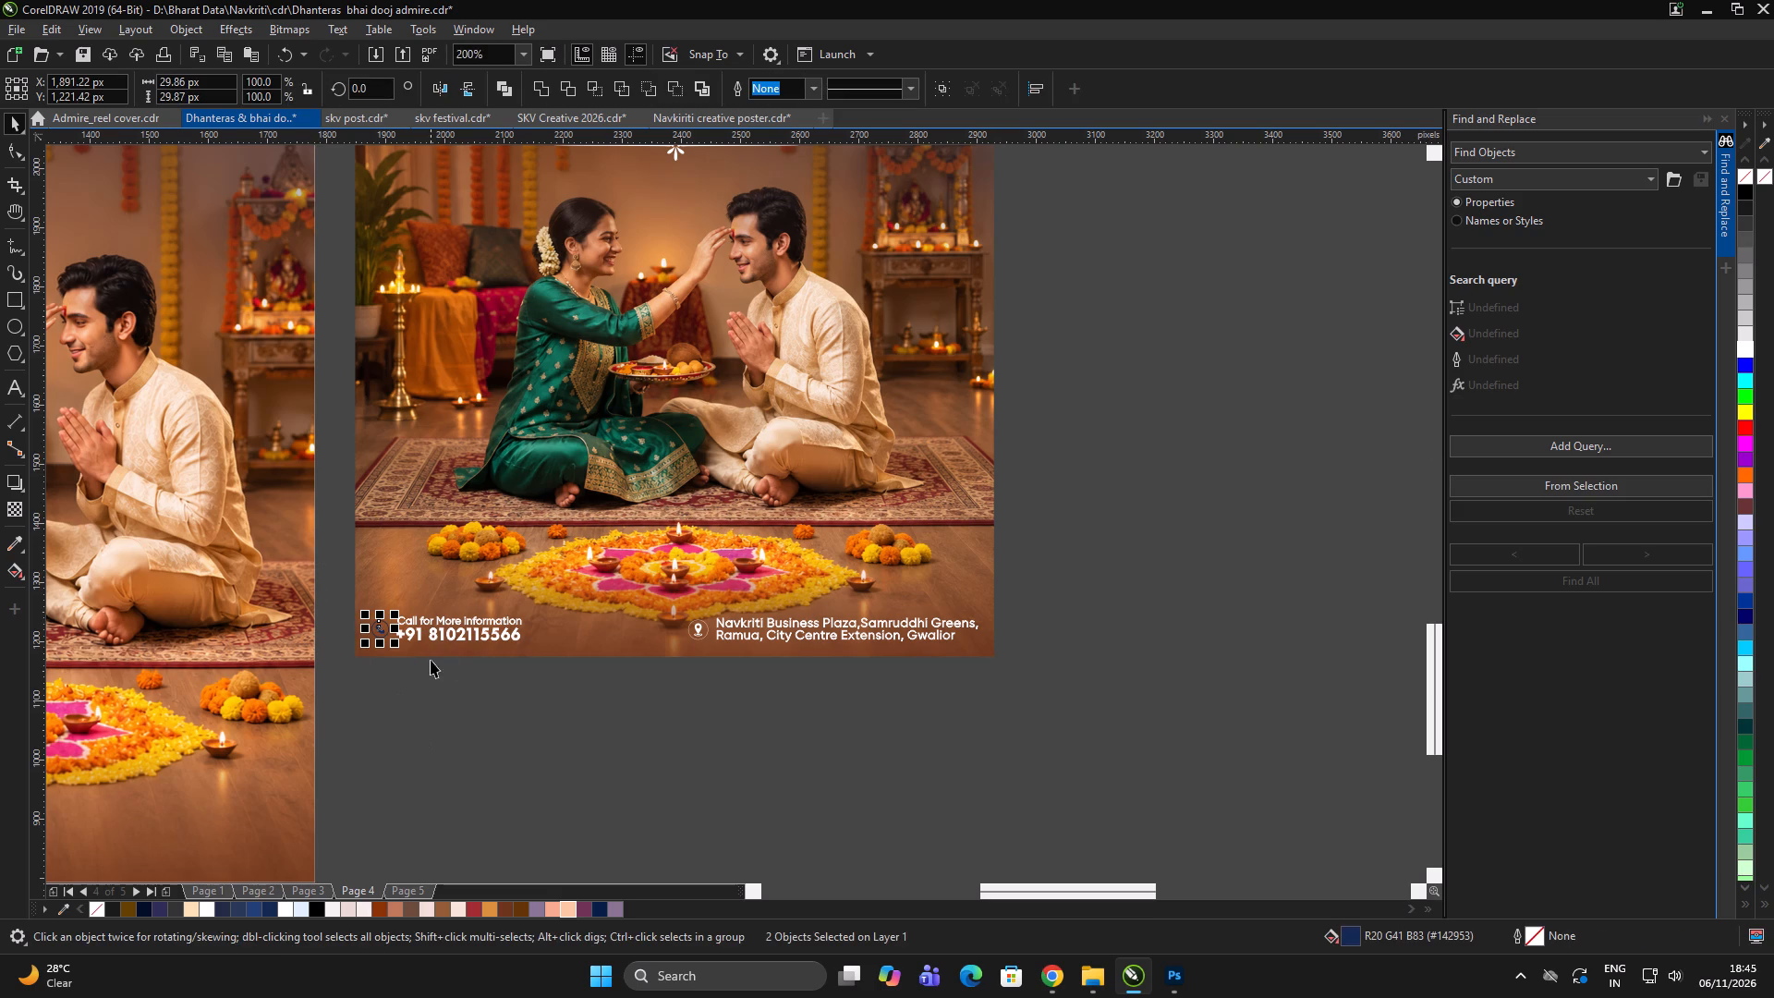
{"action": "left_click", "coordinate": [1745, 344]}
Copy the white contact and address footer from the smaller poster to the bottom of the taller dark Bhai Dooj poster.
{"action": "scroll", "coordinate": [982, 551], "scroll_direction": "down", "scroll_amount": 1}
{"action": "left_click", "coordinate": [1043, 616]}
{"action": "left_click", "coordinate": [1049, 626]}
{"action": "left_click", "coordinate": [1060, 628]}
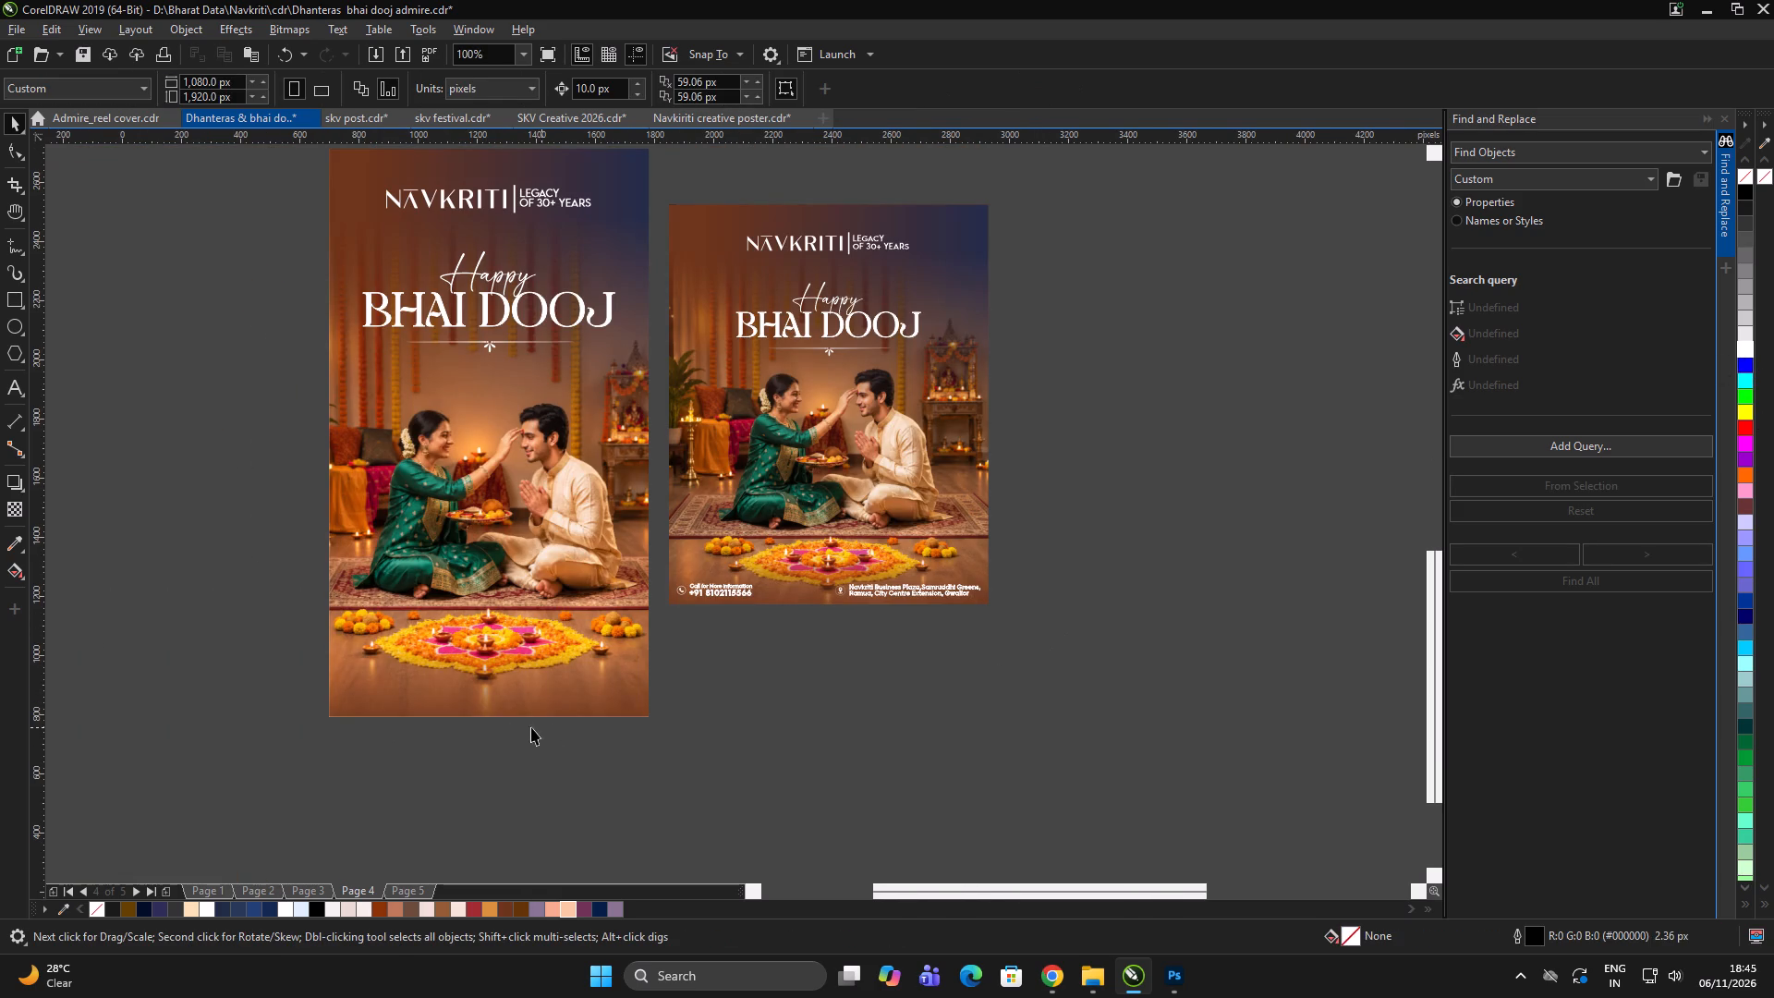
{"action": "left_click_drag", "start_coordinate": [1174, 662], "coordinate": [527, 516]}
{"action": "left_click_drag", "start_coordinate": [711, 593], "coordinate": [383, 706]}
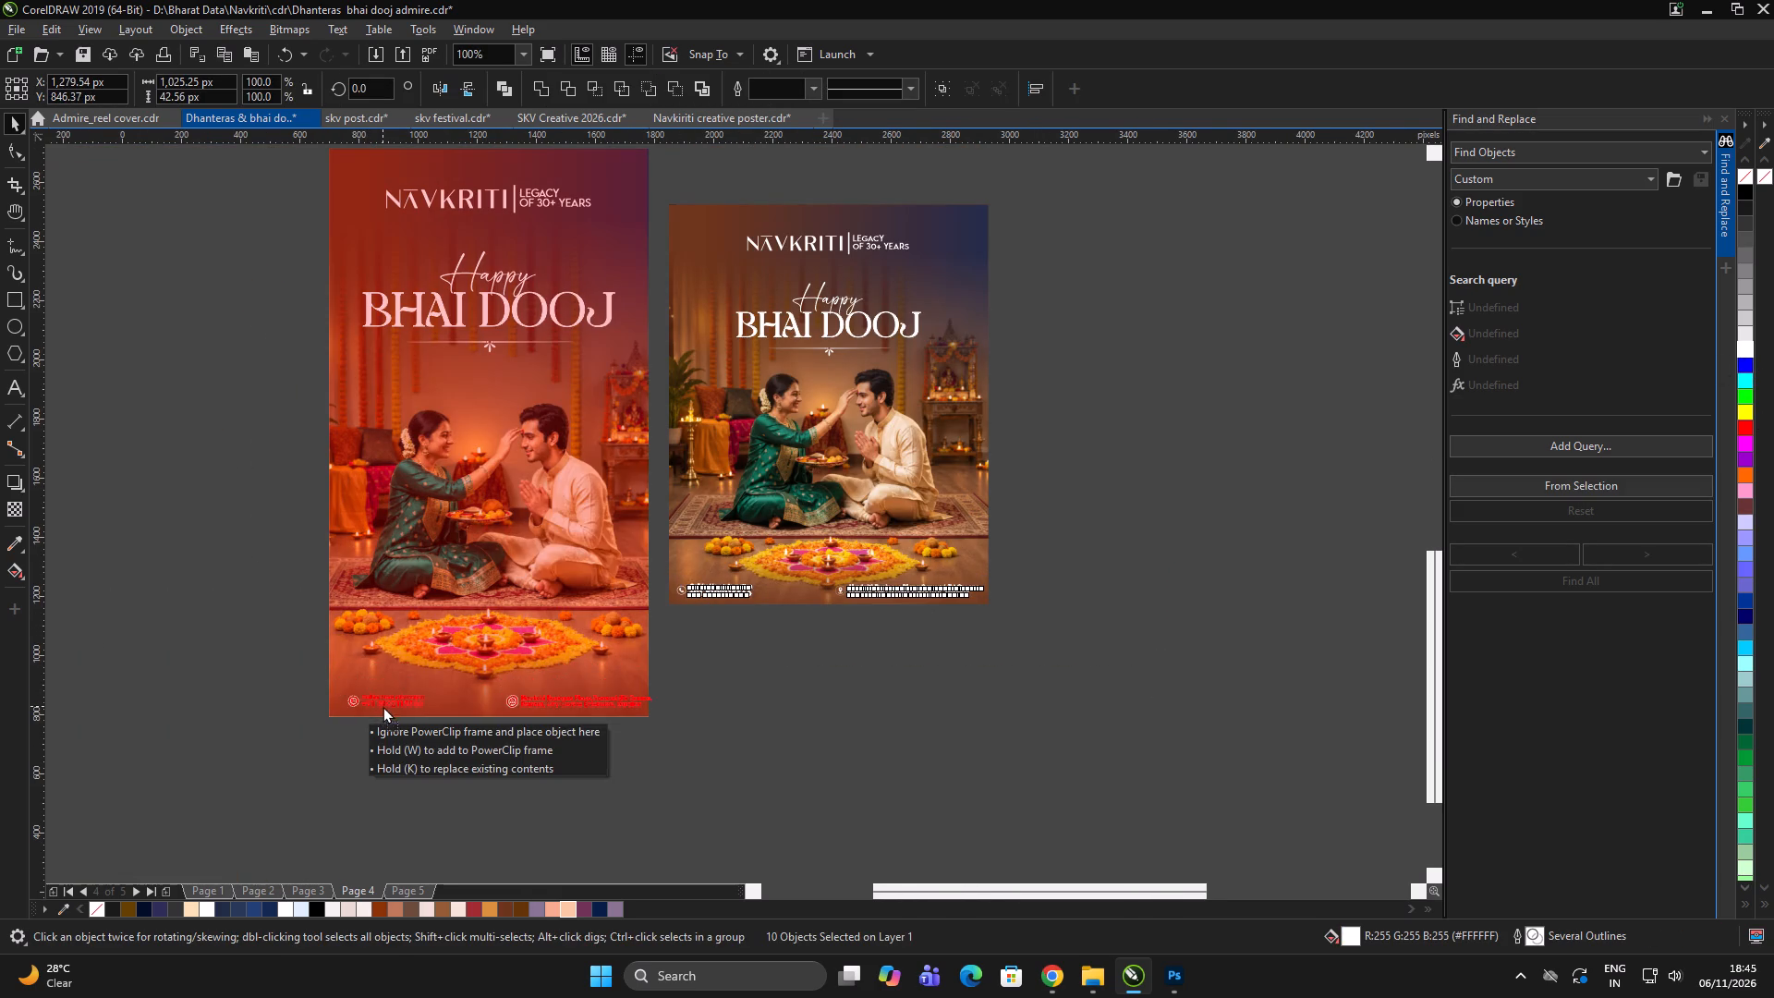
{"action": "left_click_drag", "start_coordinate": [383, 706], "coordinate": [383, 707]}
{"action": "right_click", "coordinate": [383, 706]}
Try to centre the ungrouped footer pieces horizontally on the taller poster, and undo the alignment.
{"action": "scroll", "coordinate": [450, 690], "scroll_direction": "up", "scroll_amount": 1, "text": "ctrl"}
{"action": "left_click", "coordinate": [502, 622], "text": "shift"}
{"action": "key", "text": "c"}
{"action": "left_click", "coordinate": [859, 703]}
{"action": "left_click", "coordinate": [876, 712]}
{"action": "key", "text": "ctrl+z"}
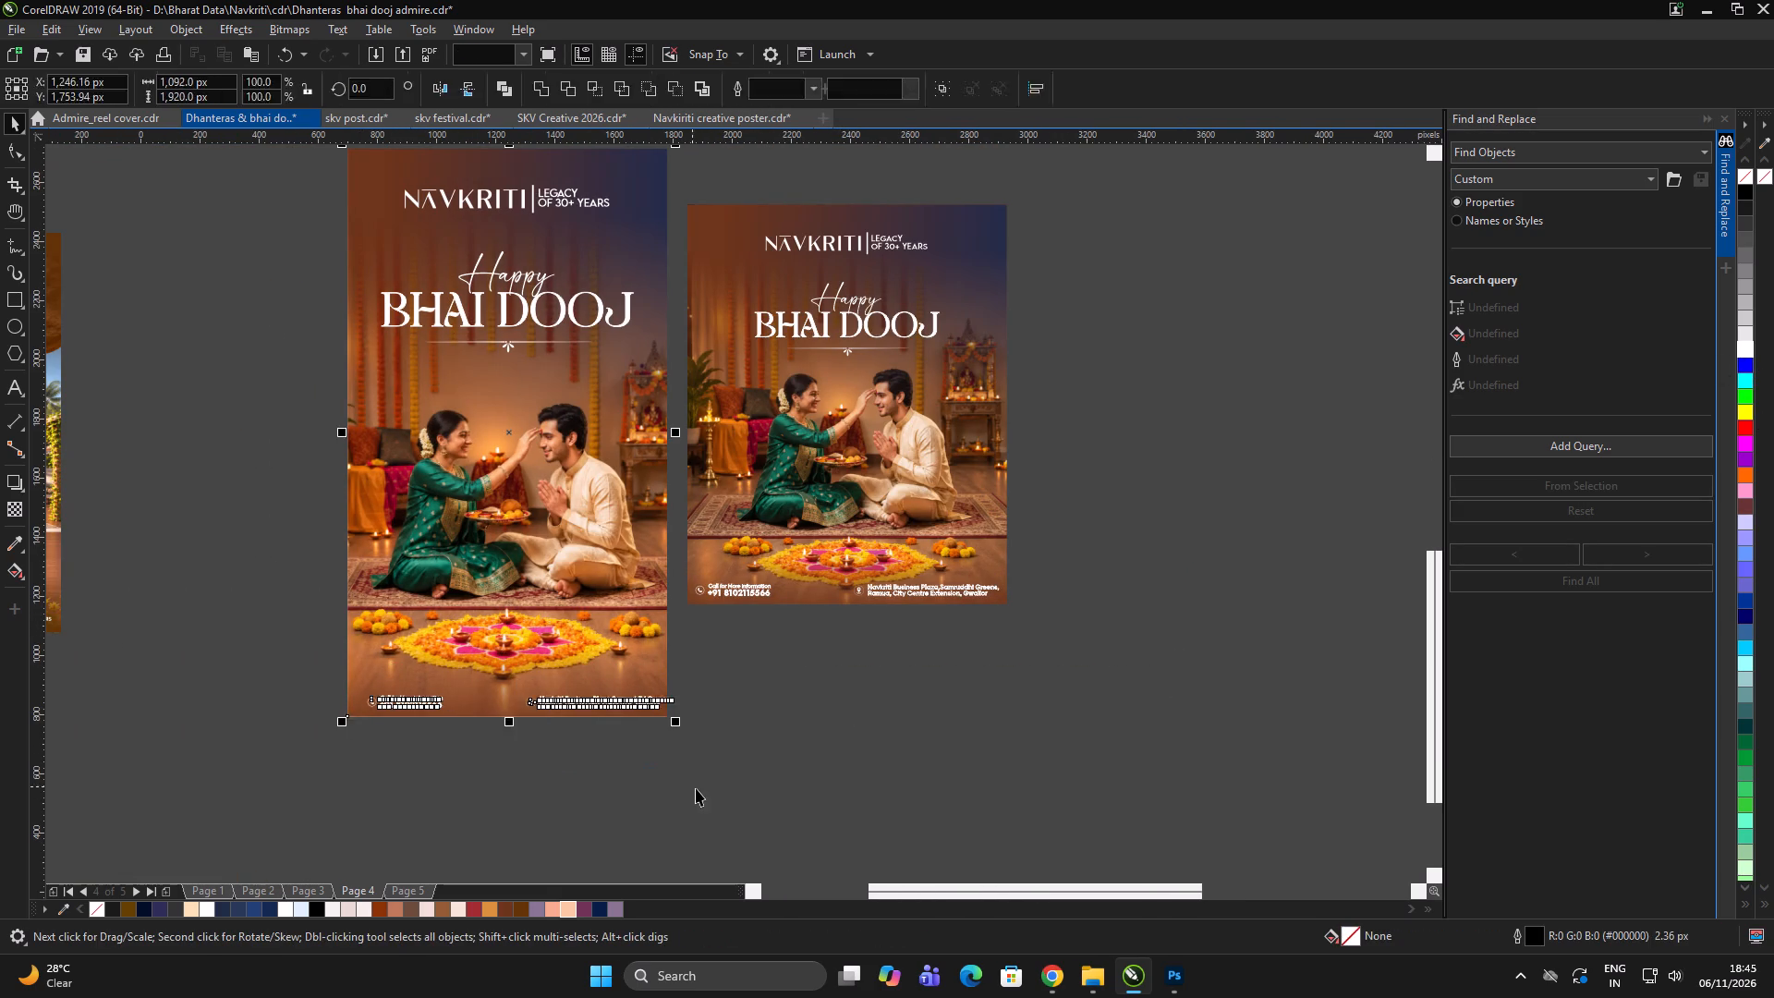
Group the taller poster's footer pieces and centre the group horizontally on the poster.
{"action": "left_click", "coordinate": [696, 788]}
{"action": "left_click_drag", "start_coordinate": [757, 806], "coordinate": [352, 668]}
{"action": "key", "text": "ctrl+g"}
{"action": "left_click", "coordinate": [517, 582], "text": "shift"}
{"action": "key", "text": "c"}
{"action": "left_click", "coordinate": [788, 712]}
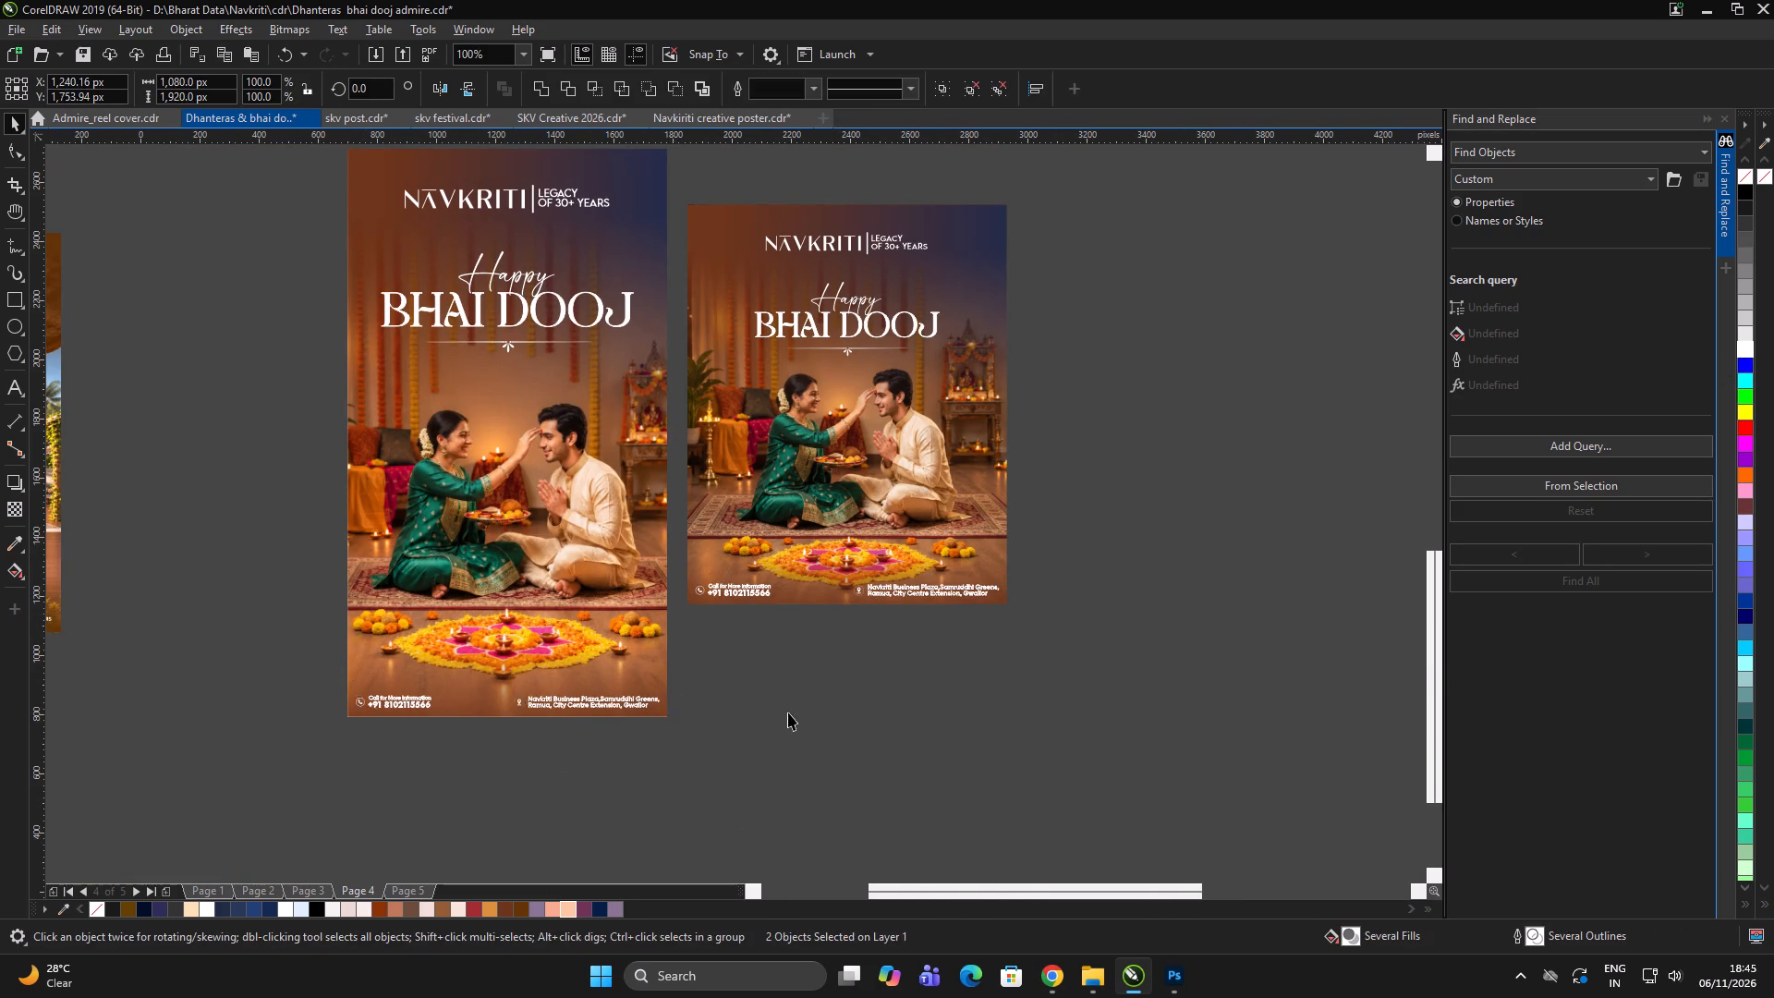
Group the taller NAVKRITI Bhai Dooj poster and export it as an RGB Color (24-bit) JPG, replacing navkriti_ bhai dooj.
{"action": "scroll", "coordinate": [572, 705], "scroll_direction": "up", "scroll_amount": 1}
{"action": "scroll", "coordinate": [708, 745], "scroll_direction": "down", "scroll_amount": 1}
{"action": "left_click", "coordinate": [884, 765]}
{"action": "left_click_drag", "start_coordinate": [391, 158], "coordinate": [670, 612]}
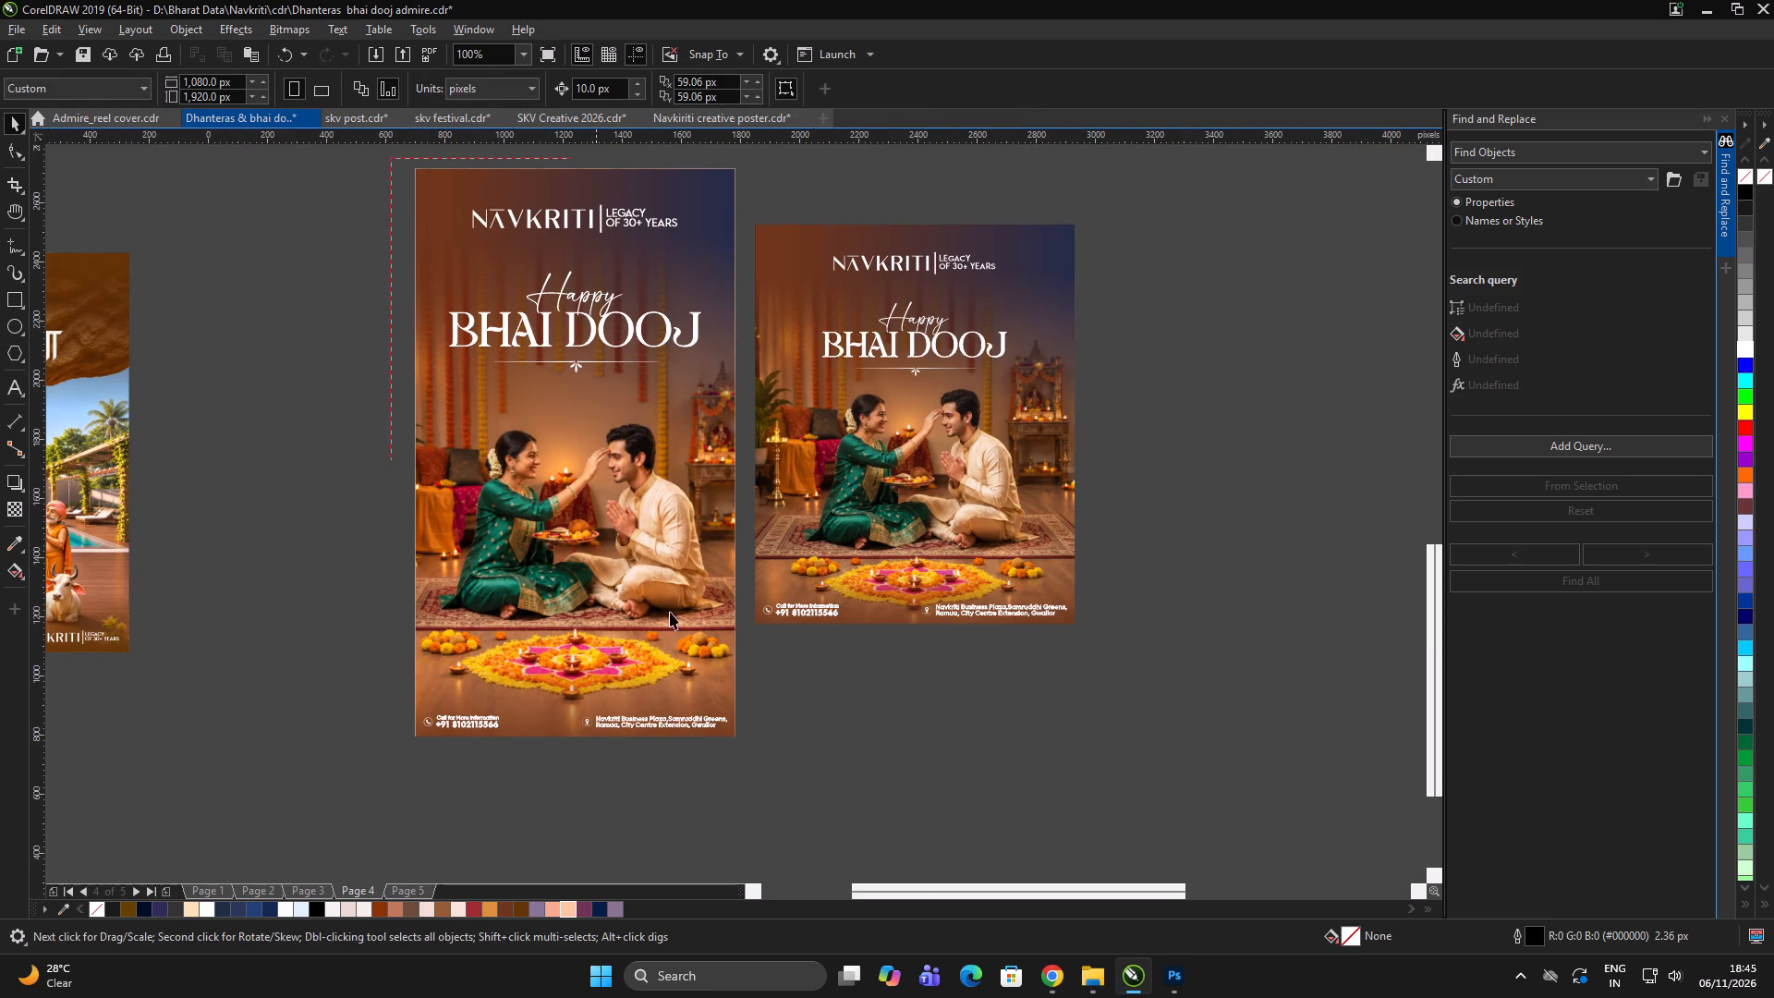
{"action": "left_click_drag", "start_coordinate": [670, 612], "coordinate": [747, 793]}
{"action": "key", "text": "ctrl+g"}
{"action": "key", "text": "ctrl+e"}
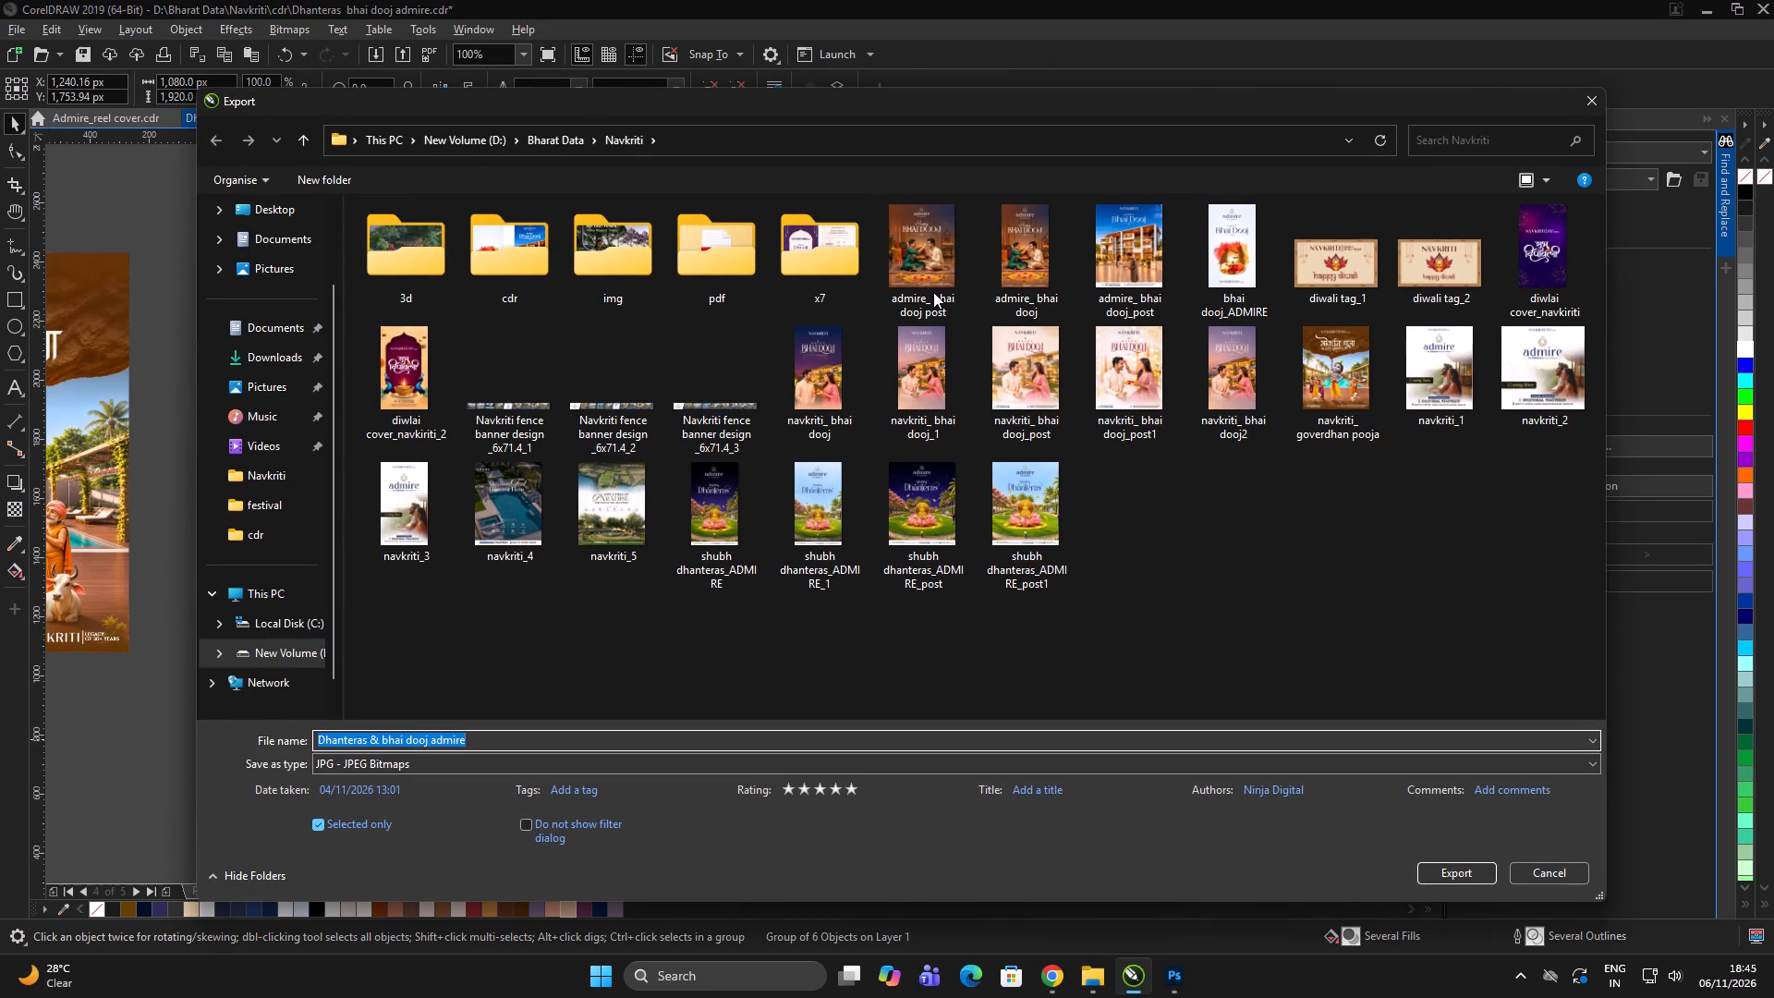
{"action": "left_click", "coordinate": [820, 386]}
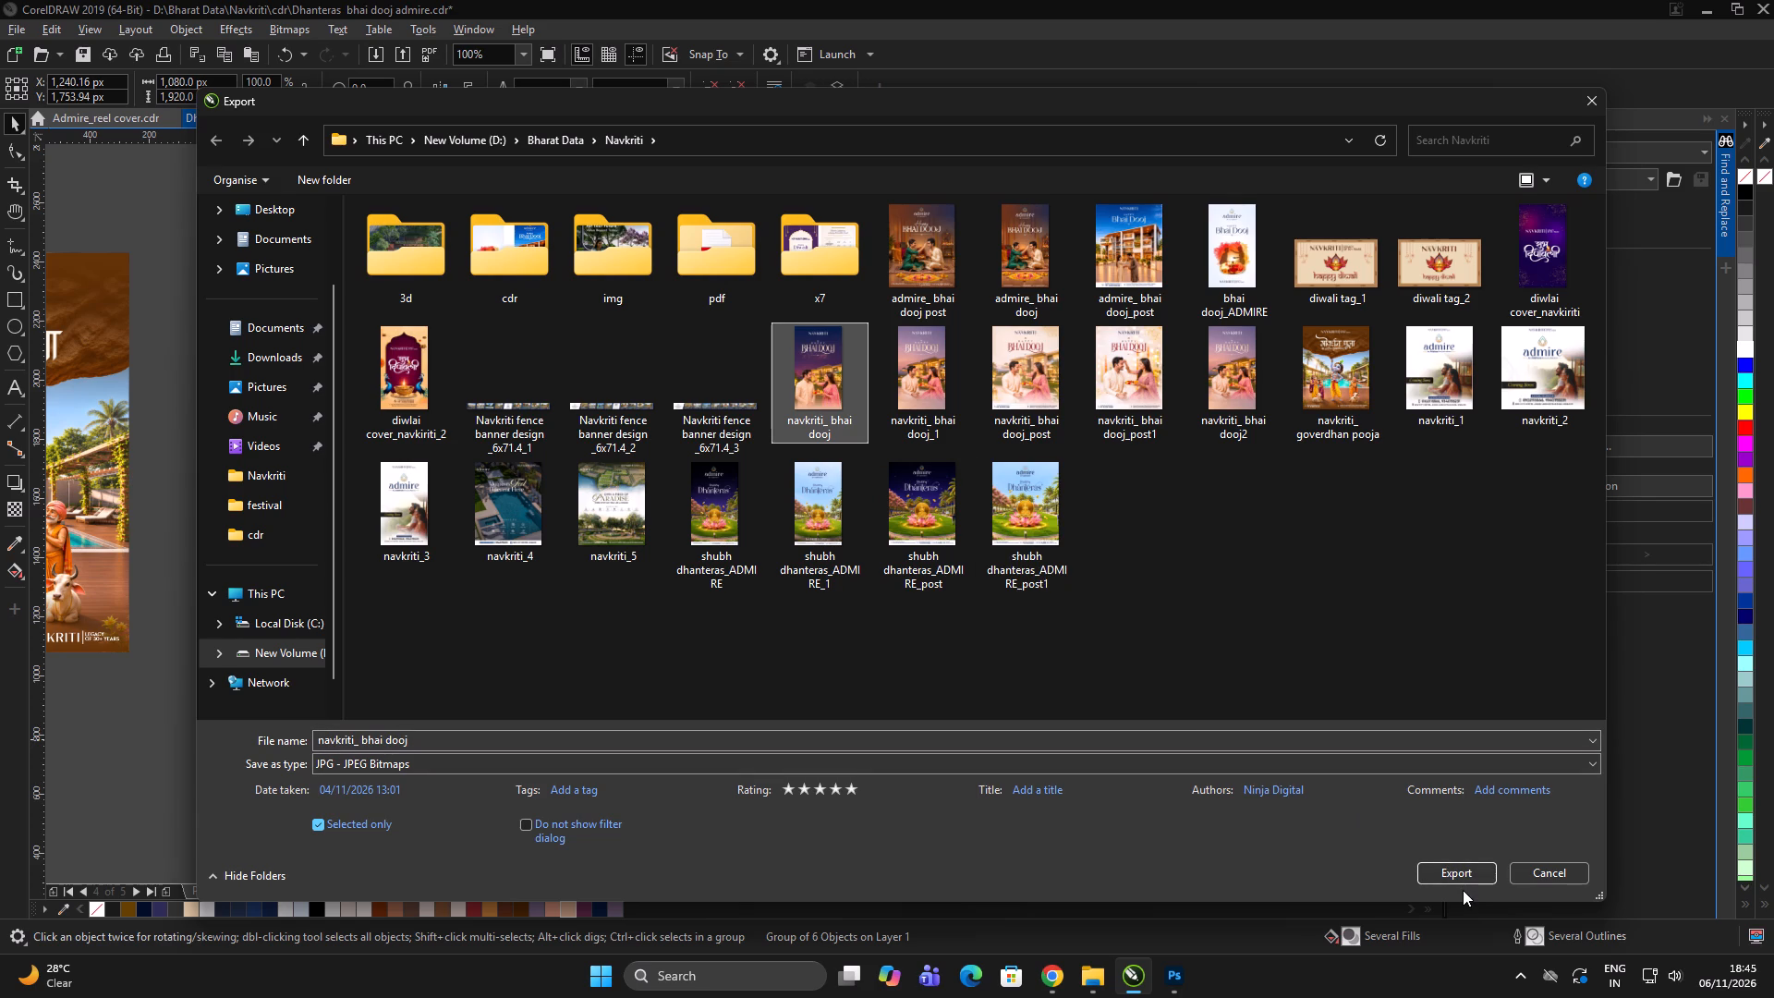
{"action": "left_click", "coordinate": [1480, 891]}
{"action": "left_click", "coordinate": [1462, 882]}
{"action": "left_click", "coordinate": [943, 500]}
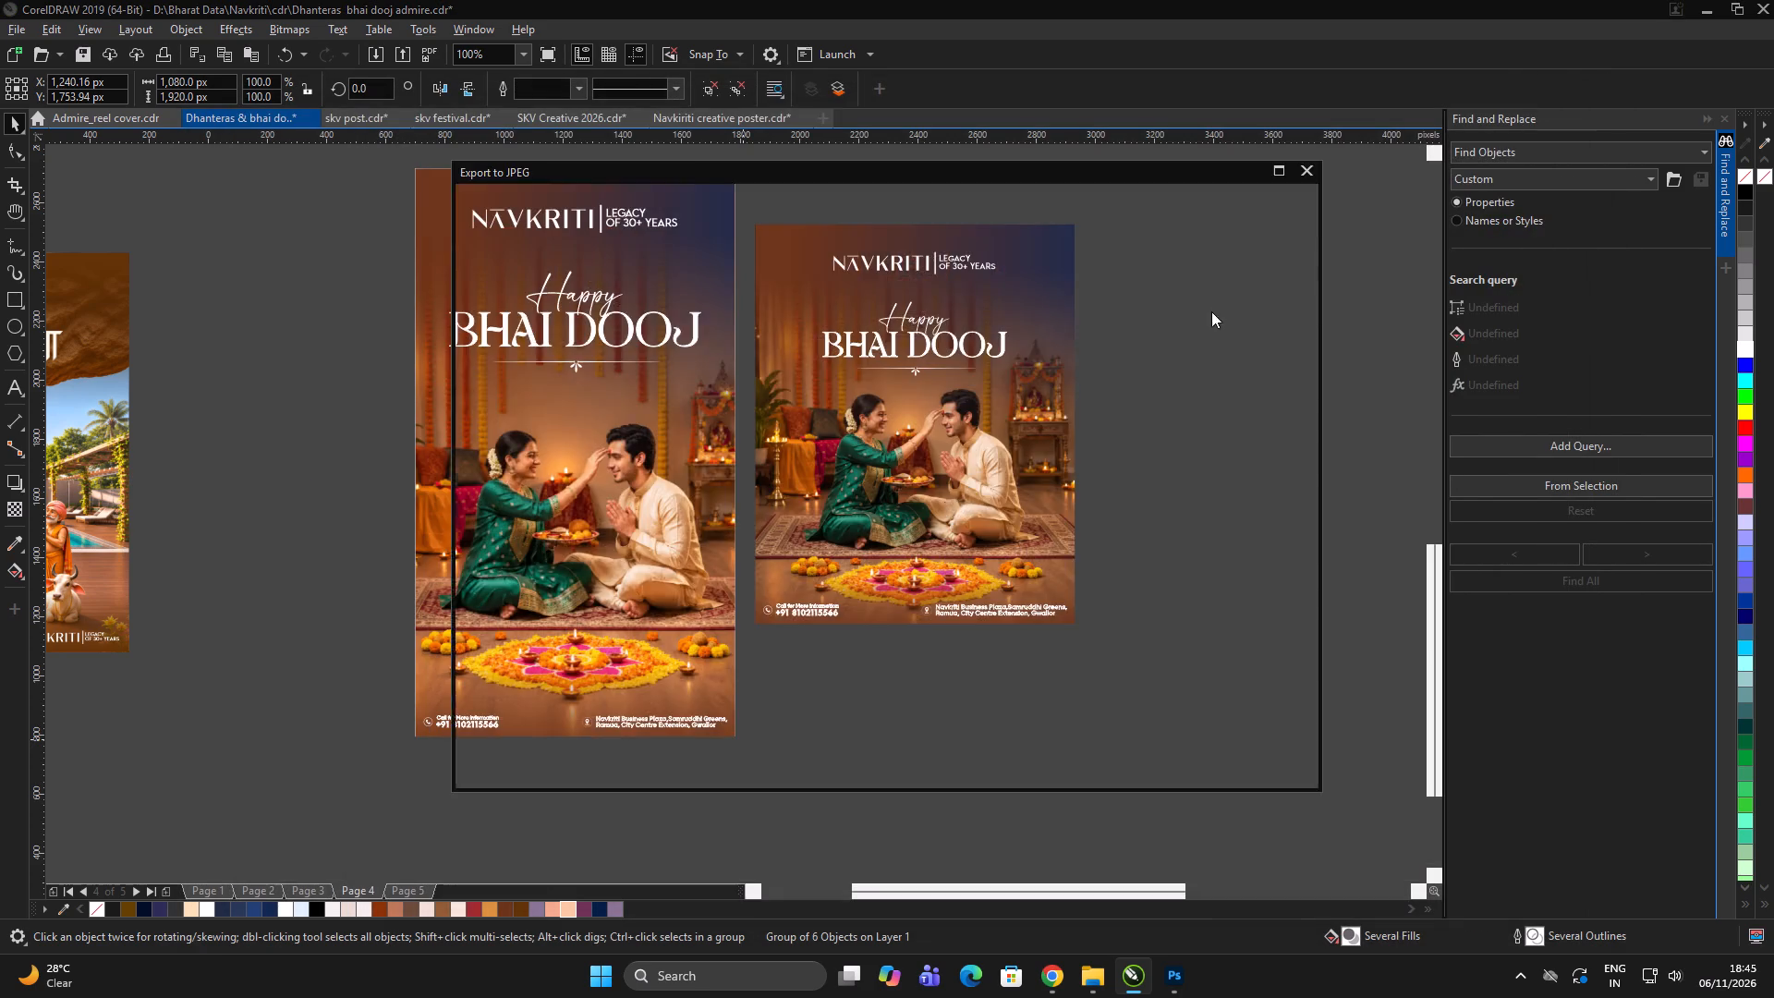
{"action": "left_click", "coordinate": [1225, 293]}
{"action": "left_click", "coordinate": [1224, 327]}
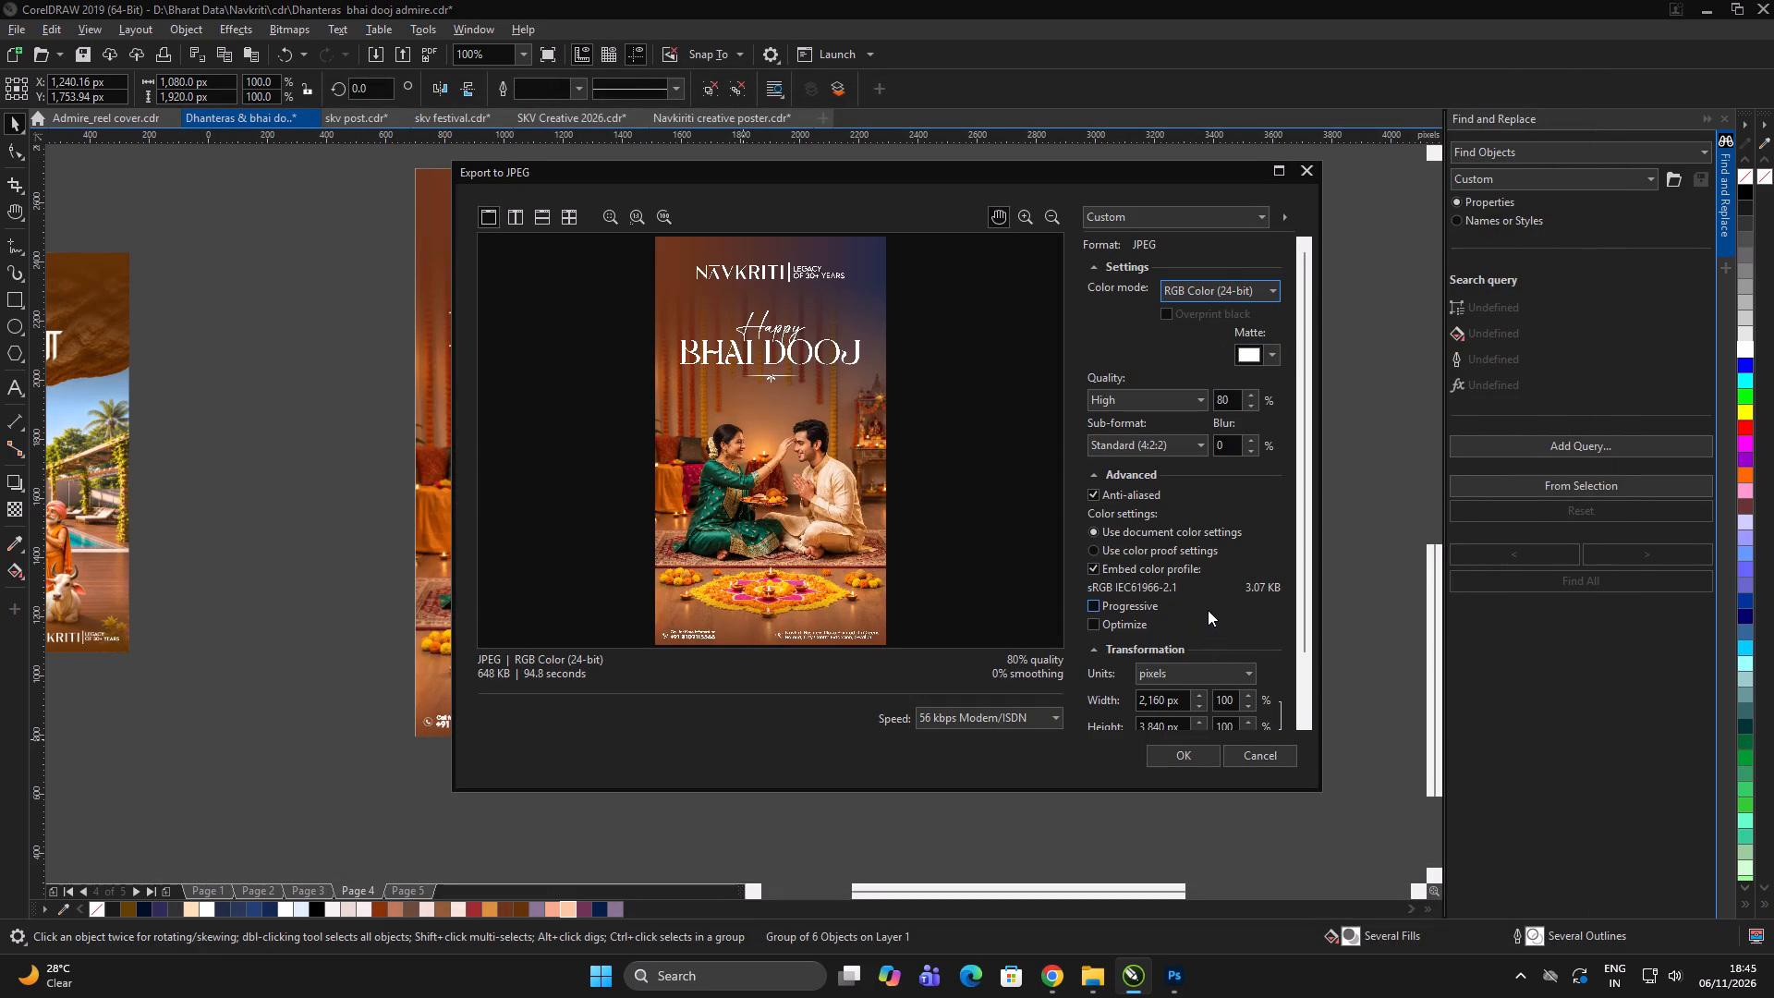
{"action": "left_click", "coordinate": [1188, 751]}
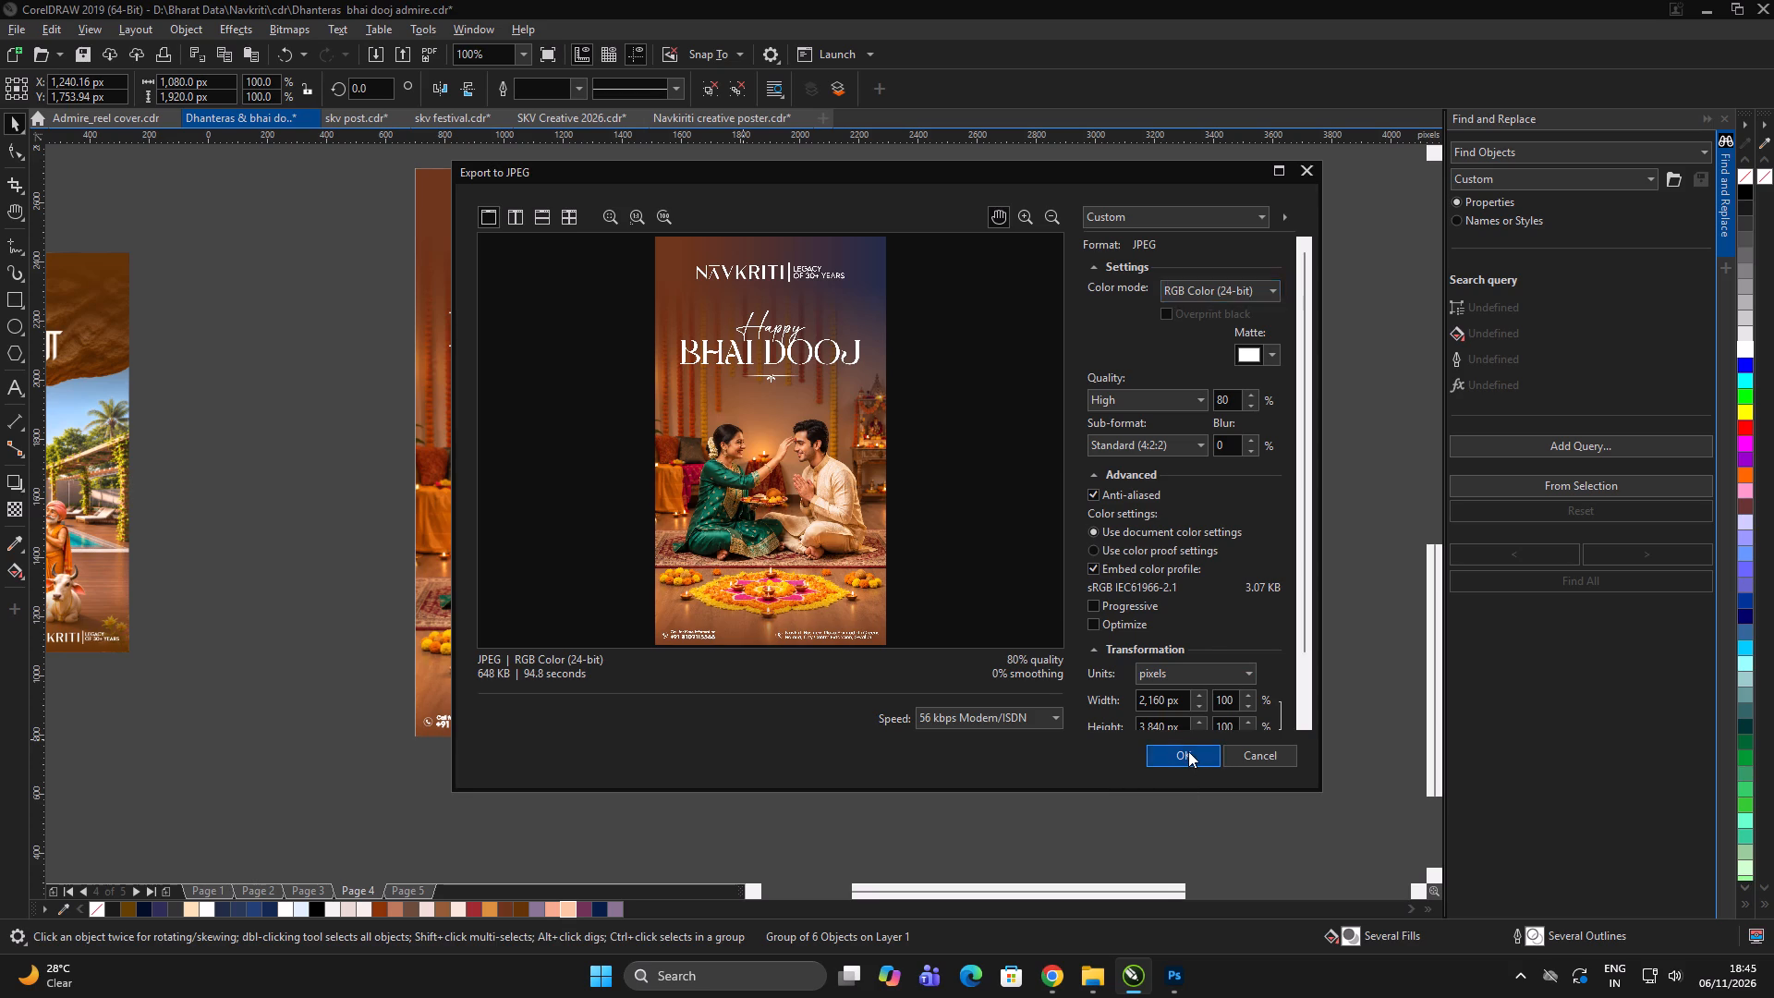
Group the smaller NAVKRITI Bhai Dooj poster, start its export, and delete the old navkriti_ bhai dooj_1 file from the Navkriti folder.
{"action": "double_click", "coordinate": [1135, 685]}
{"action": "left_click_drag", "start_coordinate": [1223, 708], "coordinate": [735, 184]}
{"action": "key", "text": "ctrl+g"}
{"action": "key", "text": "ctrl+e"}
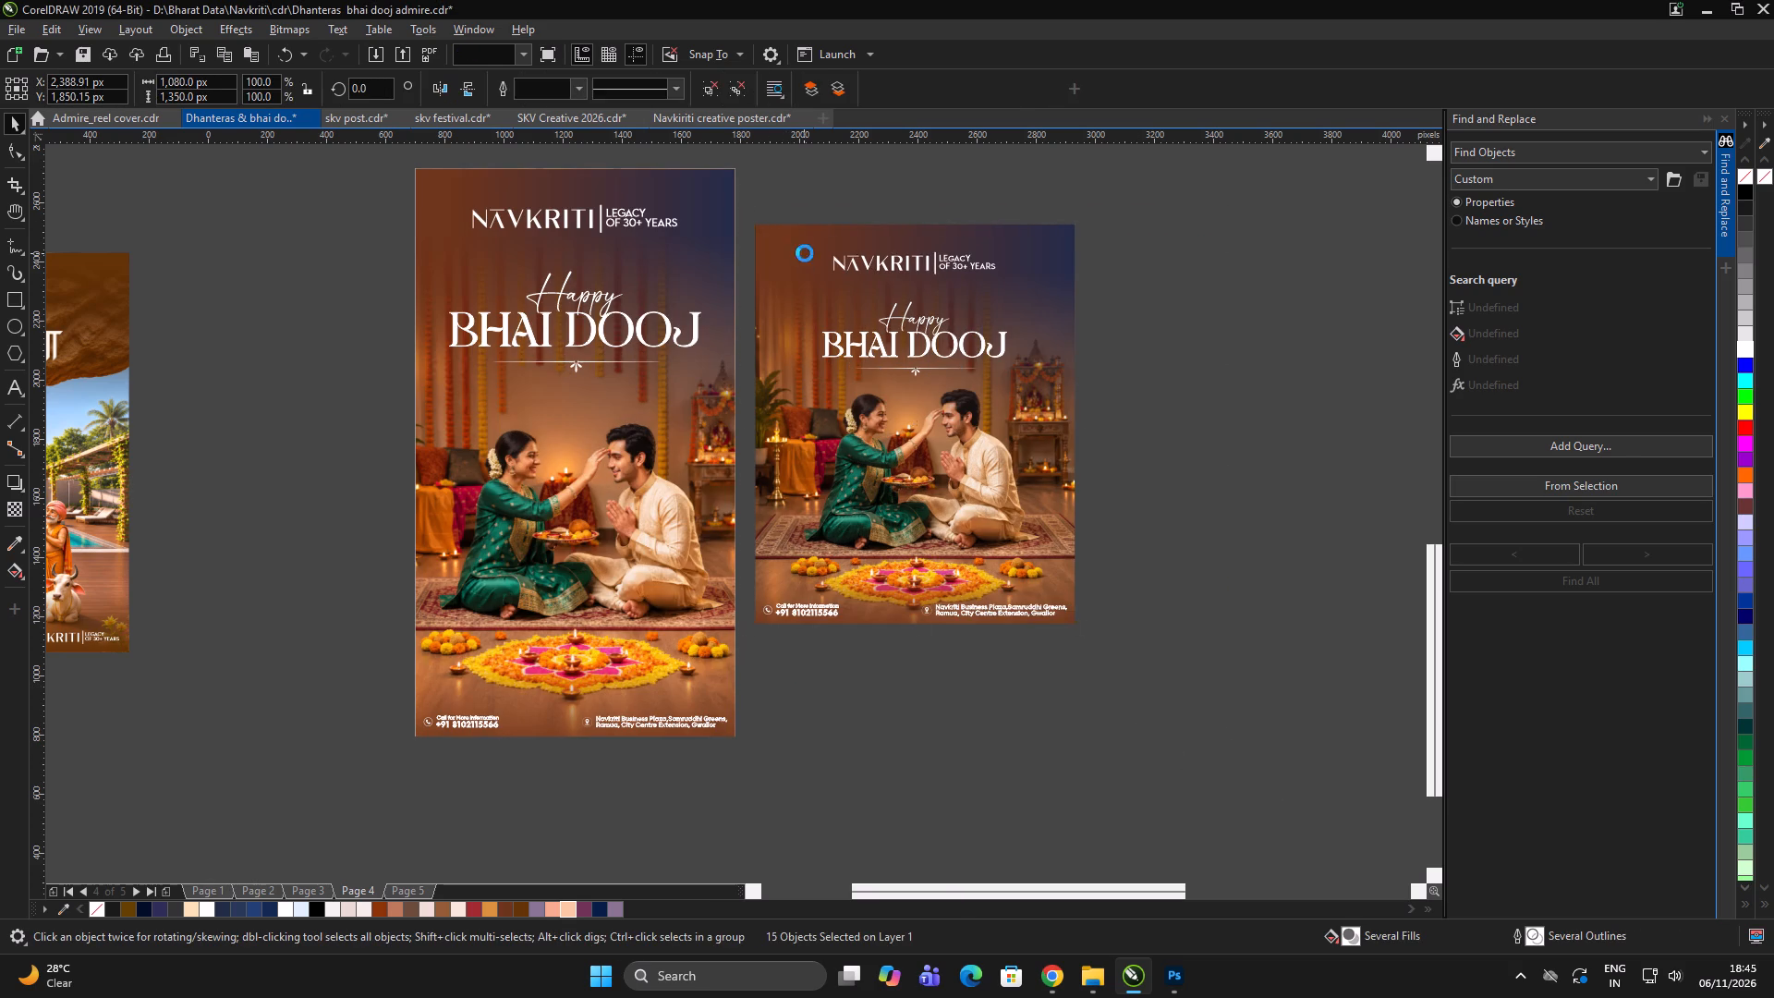
{"action": "left_click", "coordinate": [905, 380]}
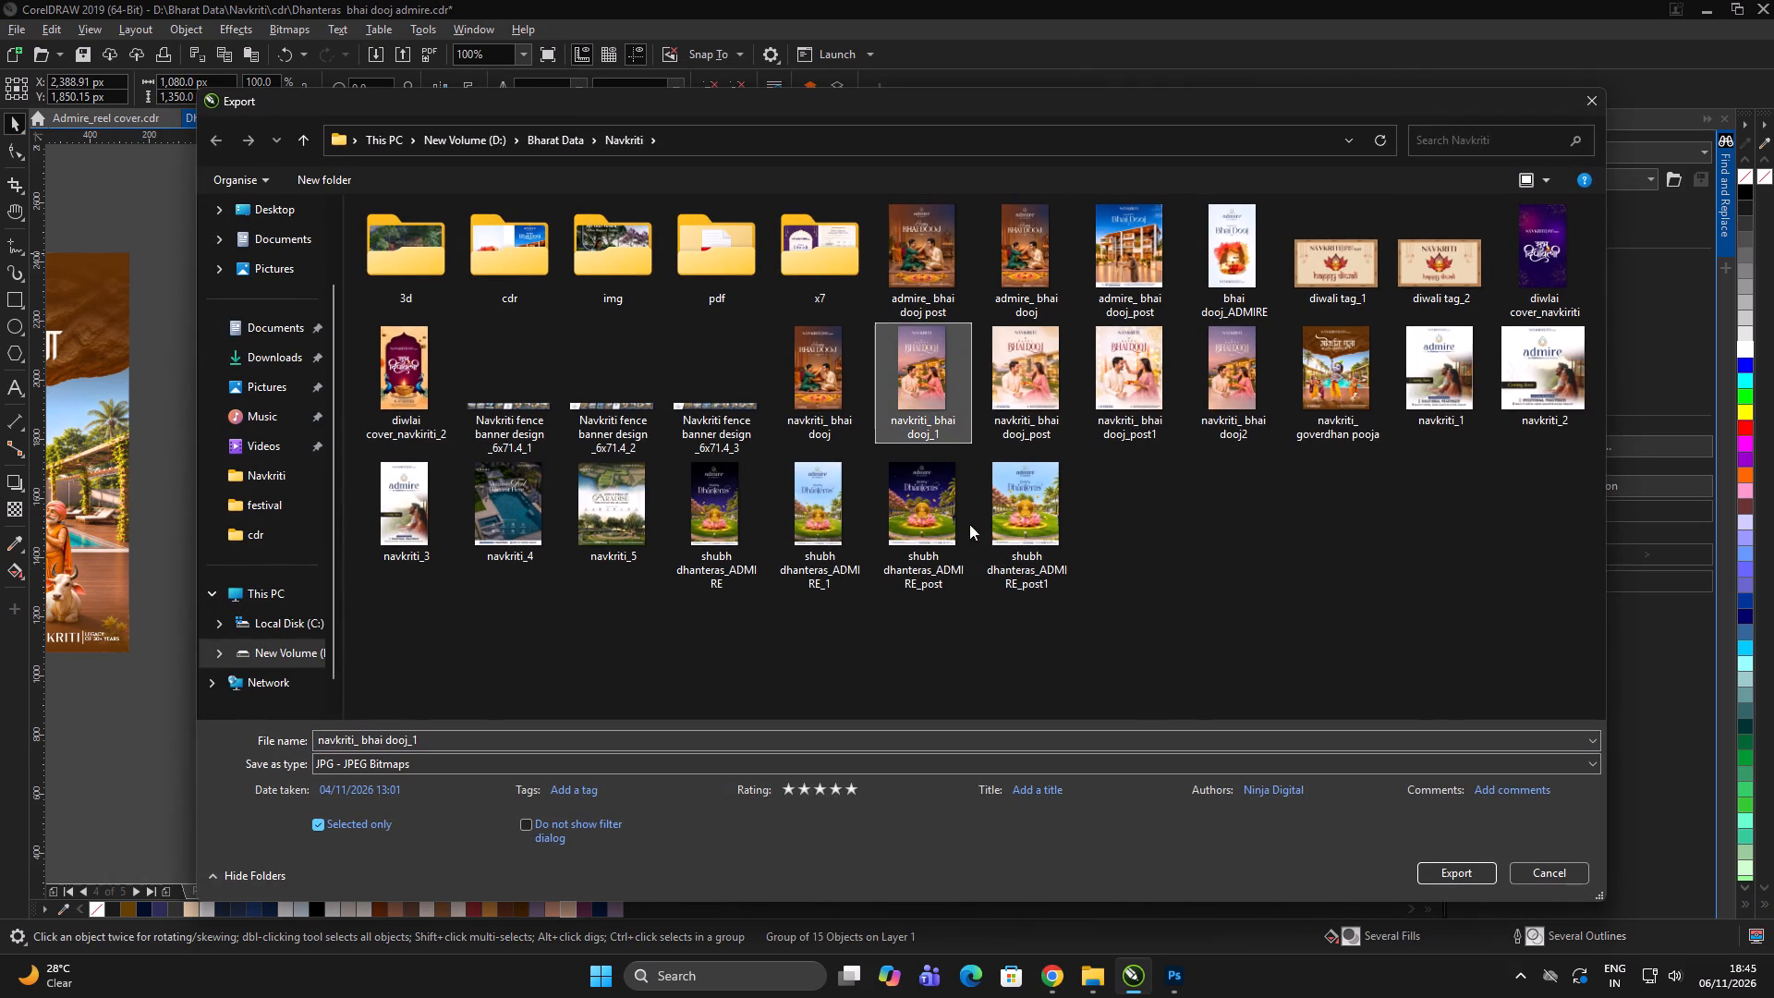
{"action": "key", "text": "Delete"}
Export the smaller poster as an RGB Color (24-bit) JPG, replacing navkriti_ bhai dooj_post.
{"action": "left_click", "coordinate": [941, 387]}
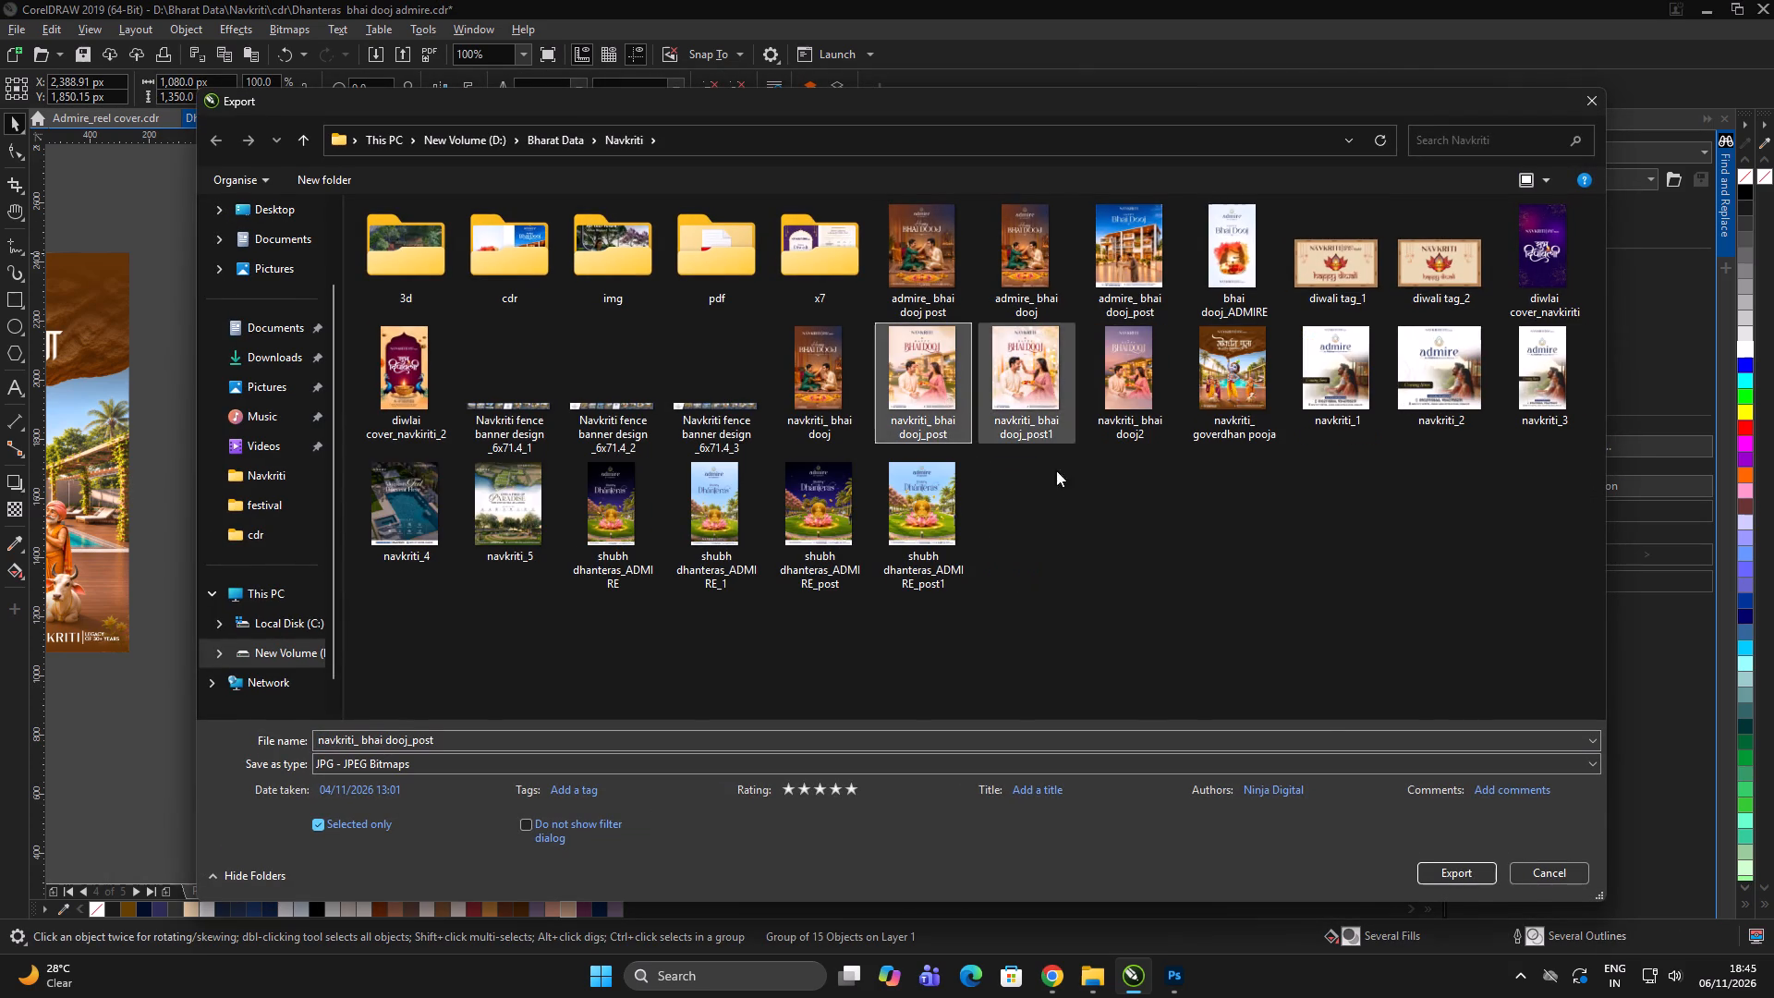
{"action": "left_click", "coordinate": [1443, 878]}
{"action": "left_click", "coordinate": [948, 490]}
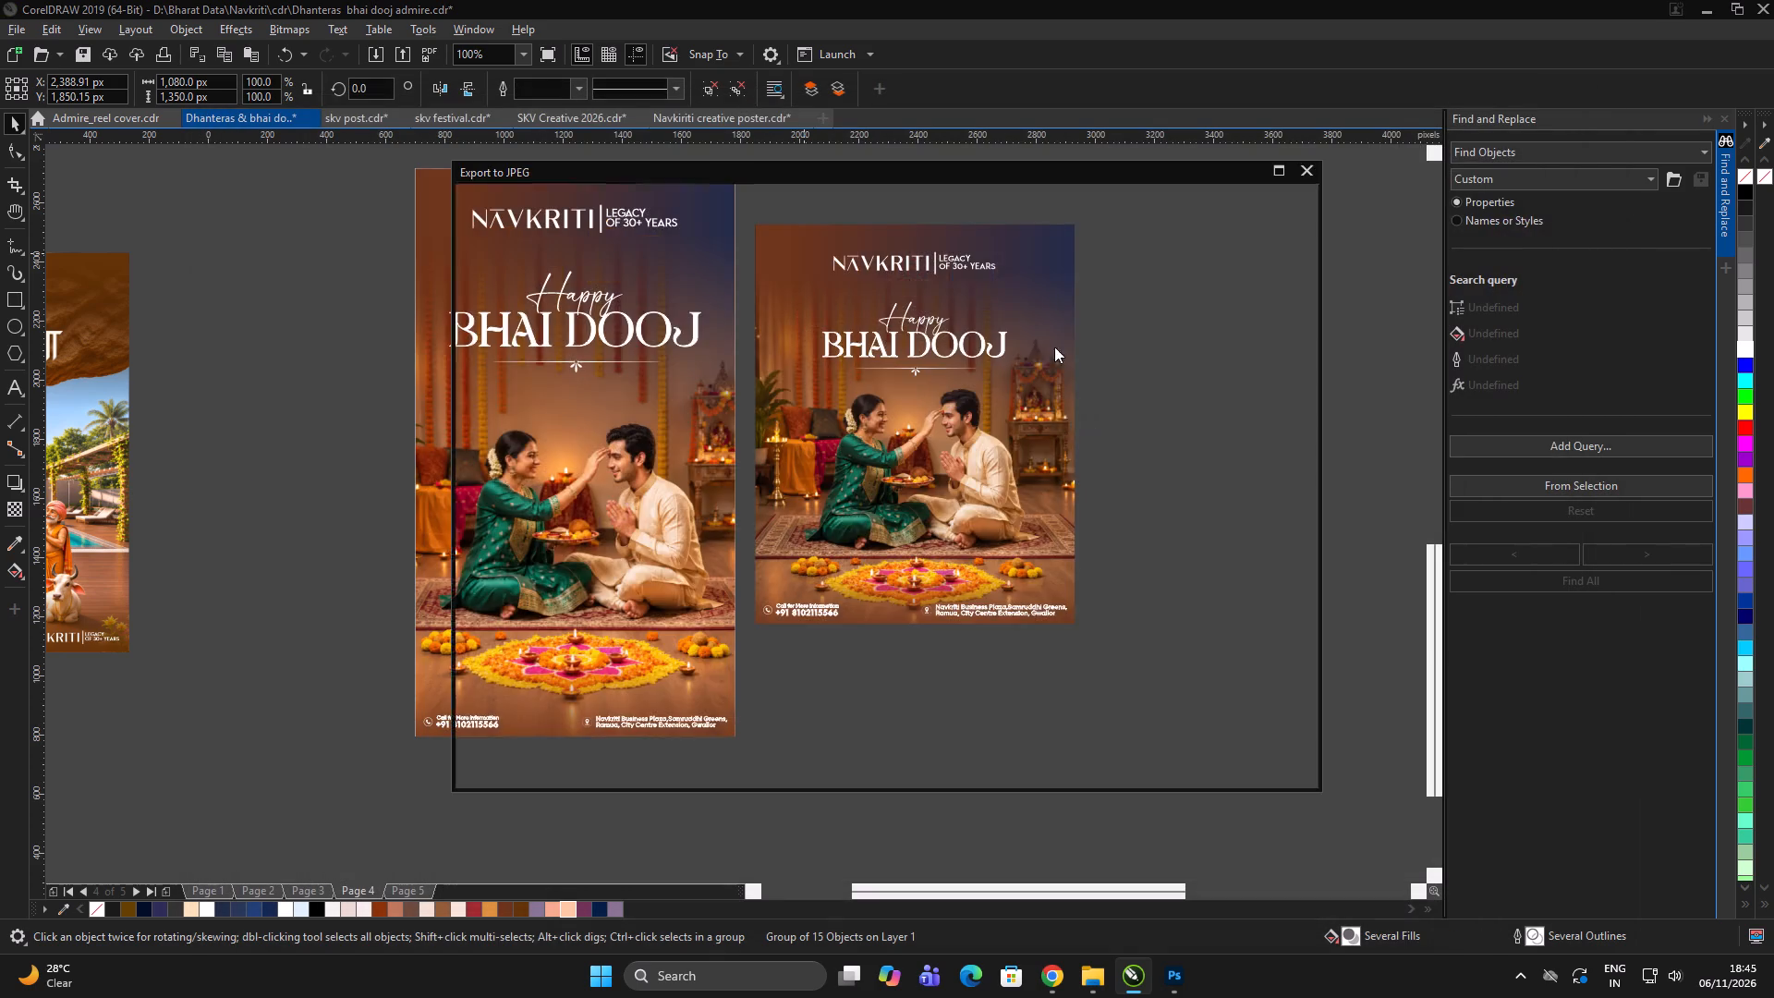
{"action": "left_click", "coordinate": [1194, 281]}
{"action": "left_click", "coordinate": [1191, 319]}
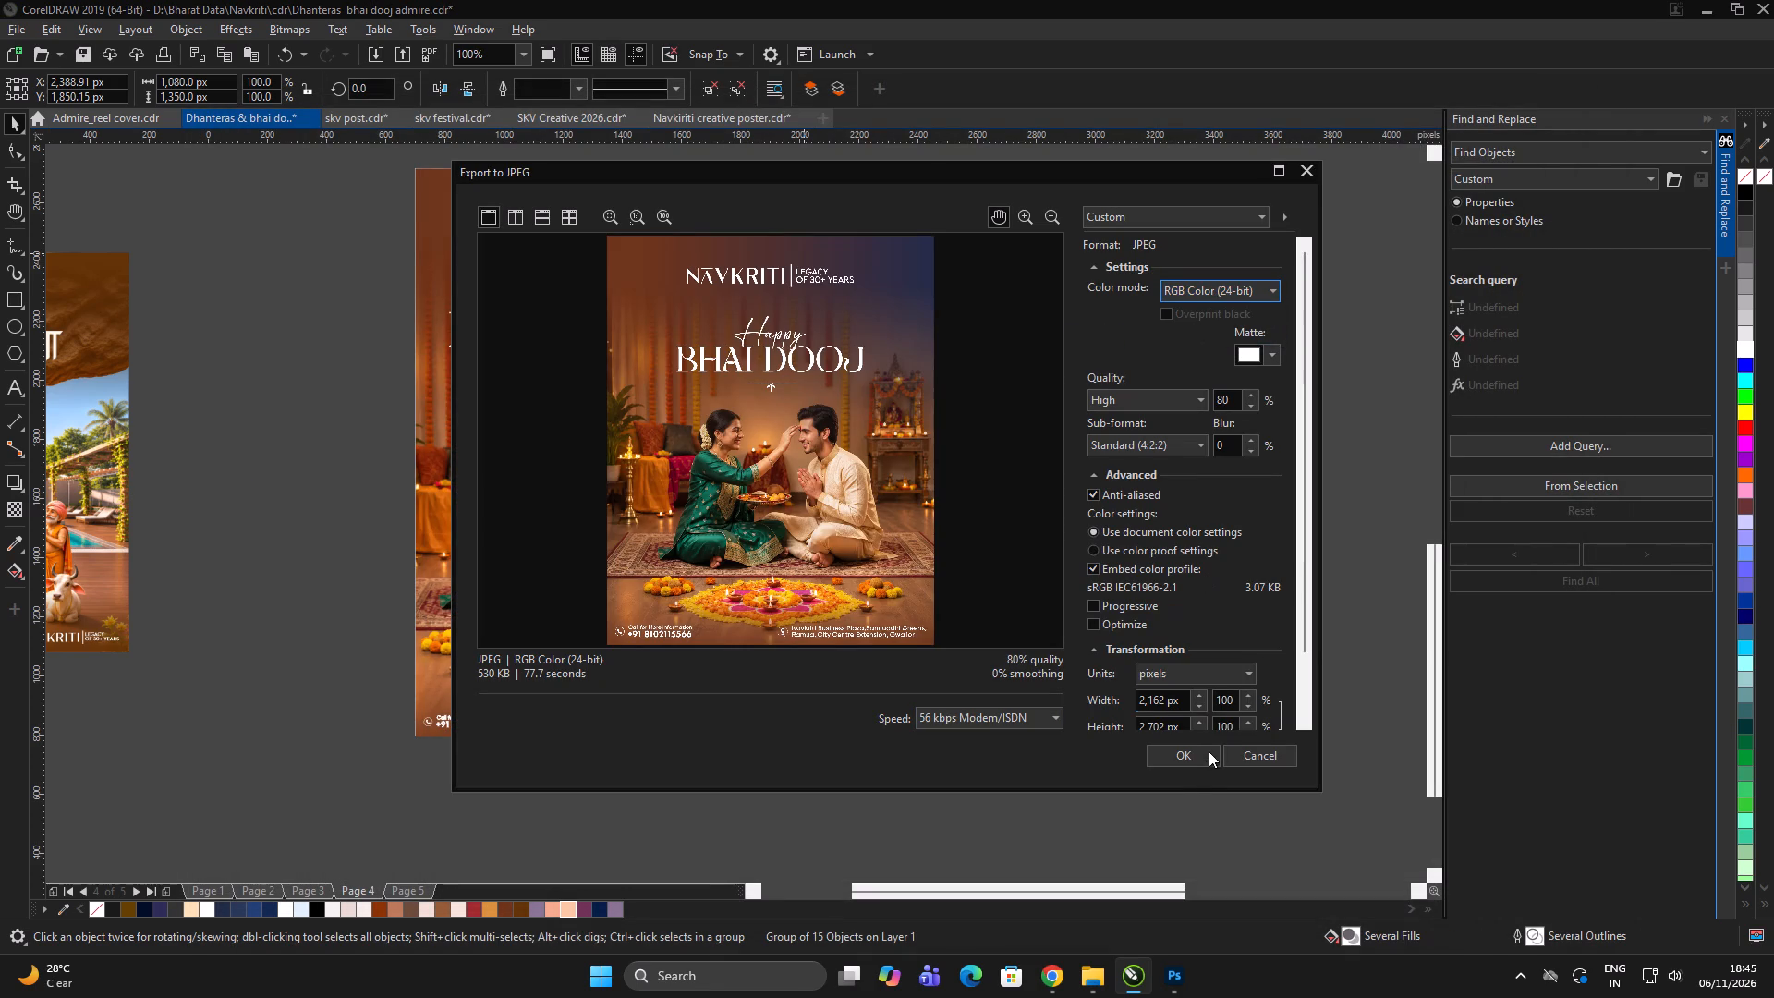
{"action": "left_click", "coordinate": [1189, 756]}
Group all the pieces of the Admire Govardhan Puja poster on Page 4.
{"action": "scroll", "coordinate": [1091, 544], "scroll_direction": "down", "scroll_amount": 2}
{"action": "left_click", "coordinate": [1182, 601]}
{"action": "left_click", "coordinate": [1190, 602]}
{"action": "left_click_drag", "start_coordinate": [682, 349], "coordinate": [247, 745]}
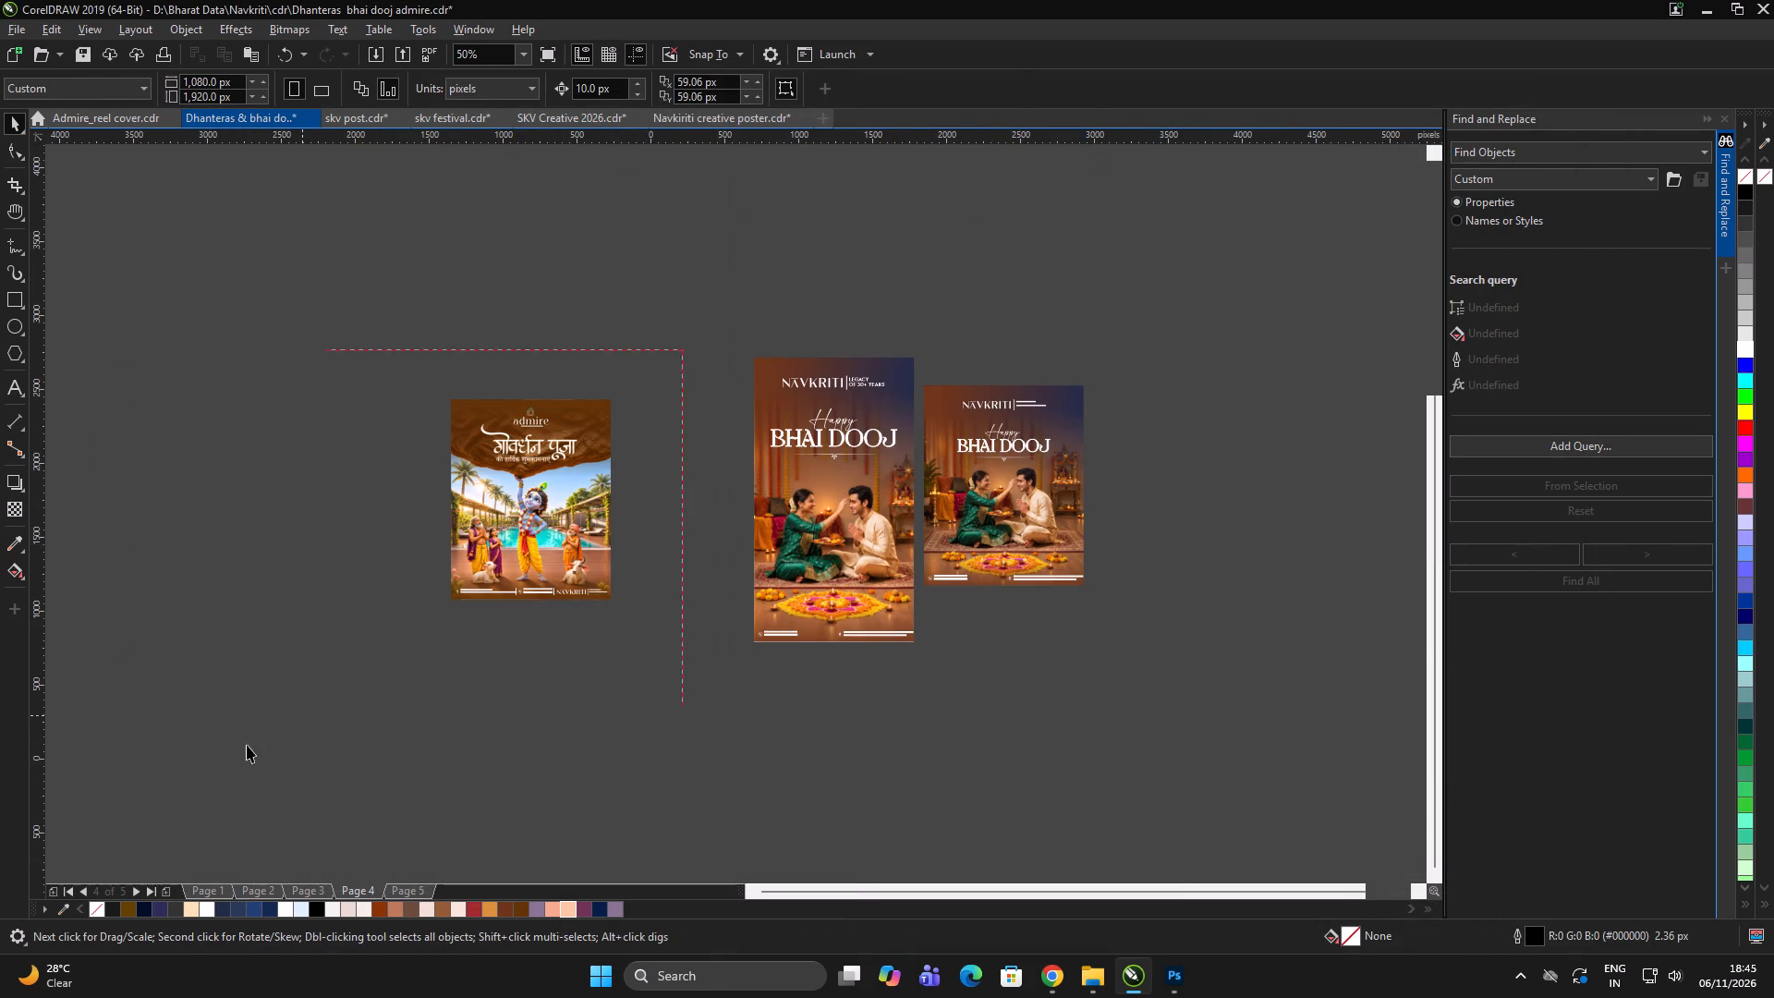
{"action": "left_click_drag", "start_coordinate": [247, 745], "coordinate": [249, 743]}
{"action": "scroll", "coordinate": [510, 496], "scroll_direction": "up", "scroll_amount": 1}
{"action": "key", "text": "ctrl+g"}
Start the grouped poster's JPG export in the Navkriti folder, rename it "admire _ goverdhan pooja", and copy that file name.
{"action": "key", "text": "ctrl+e"}
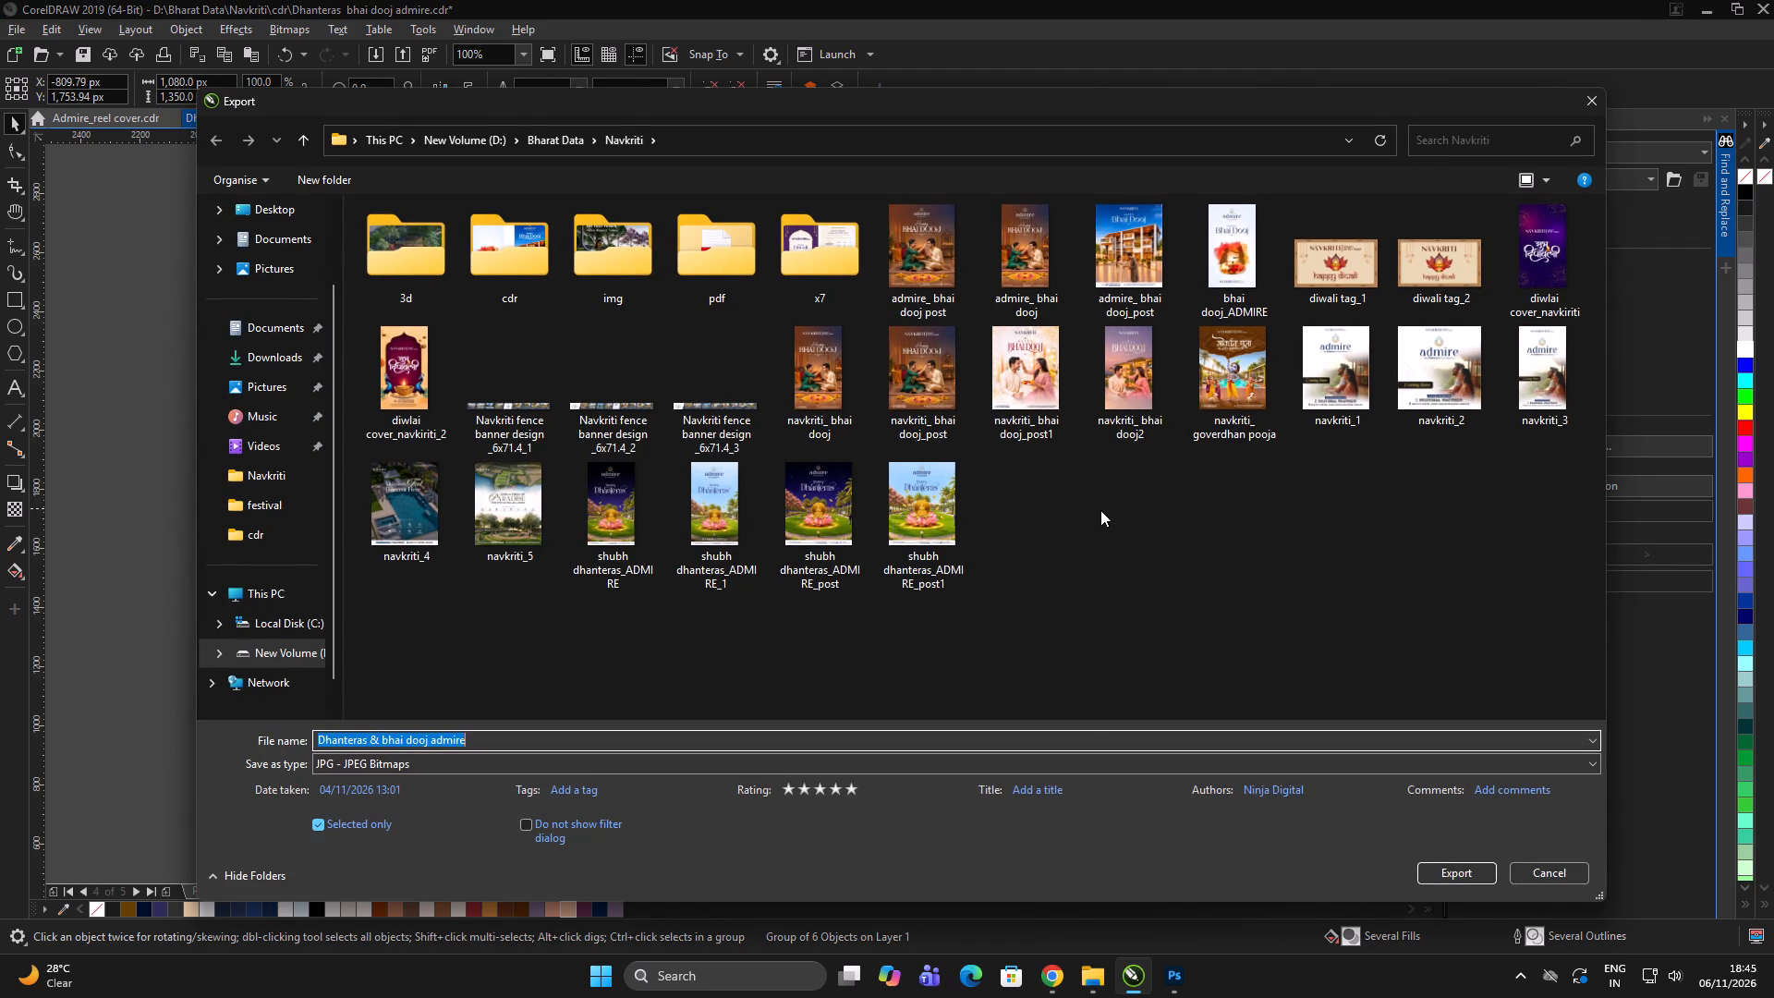
{"action": "left_click", "coordinate": [1245, 407]}
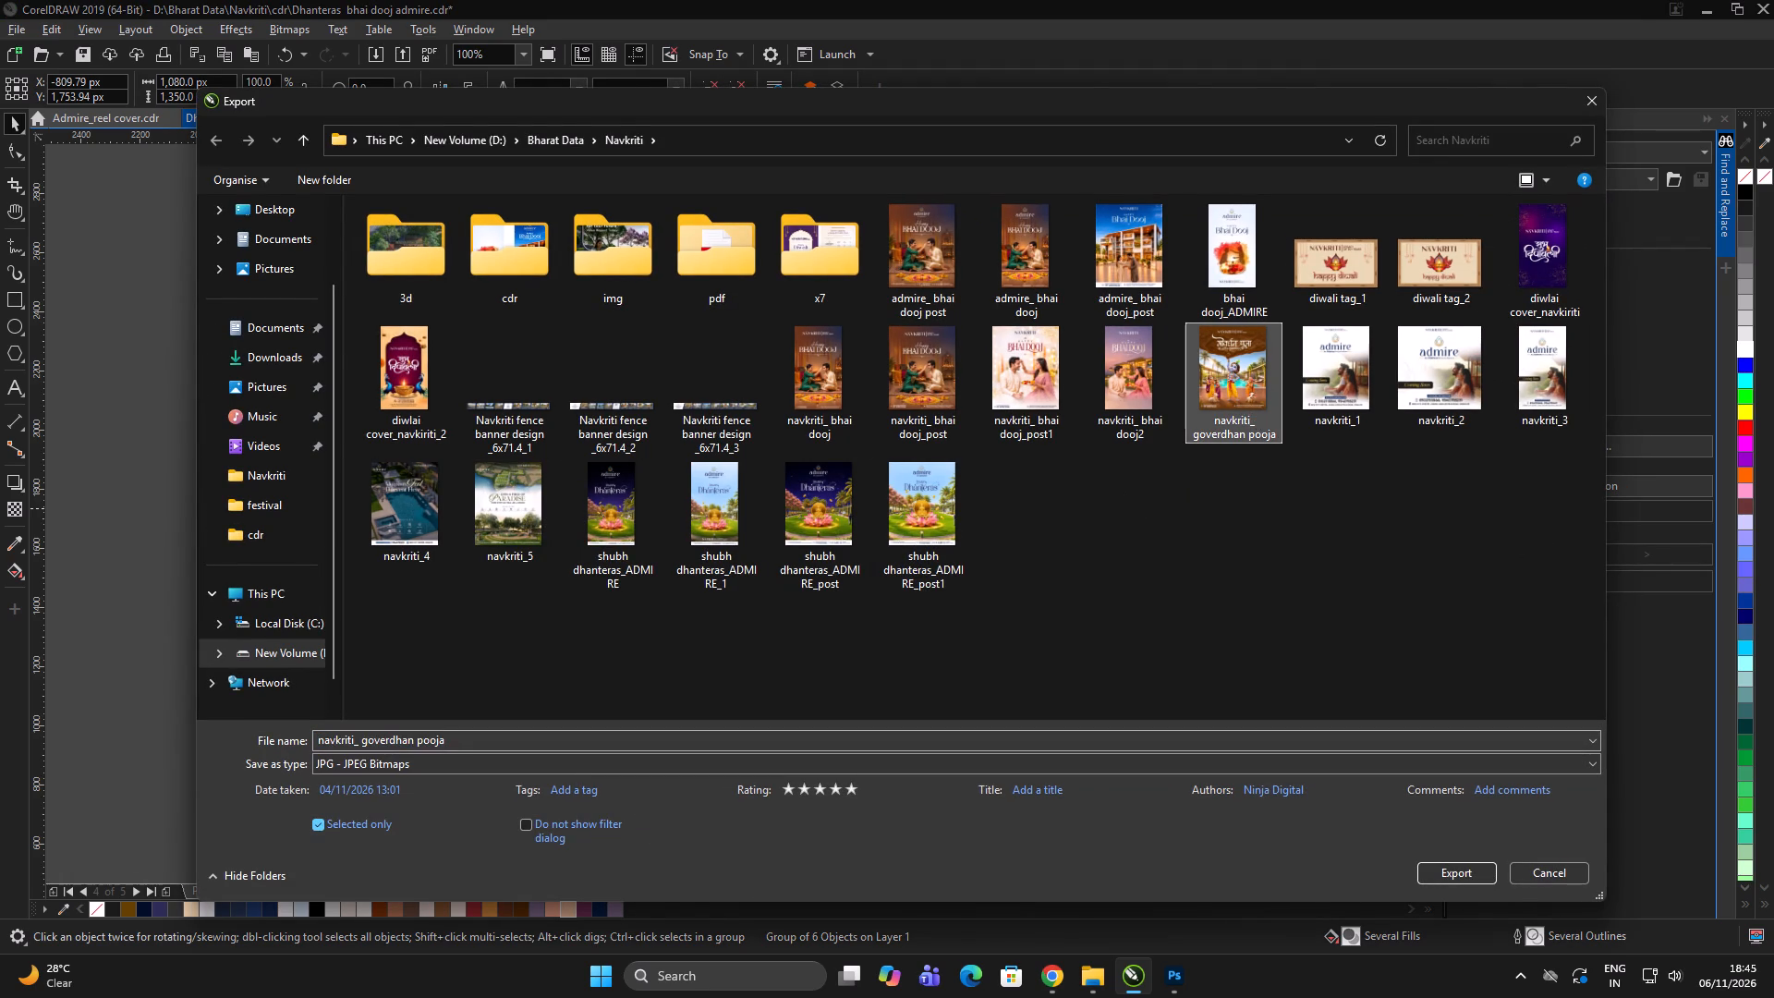
{"action": "left_click", "coordinate": [354, 743]}
{"action": "left_click", "coordinate": [356, 738]}
{"action": "left_click_drag", "start_coordinate": [355, 737], "coordinate": [309, 740]}
{"action": "type", "text": "ad"}
{"action": "type", "text": "mire"}
{"action": "key", "text": "space"}
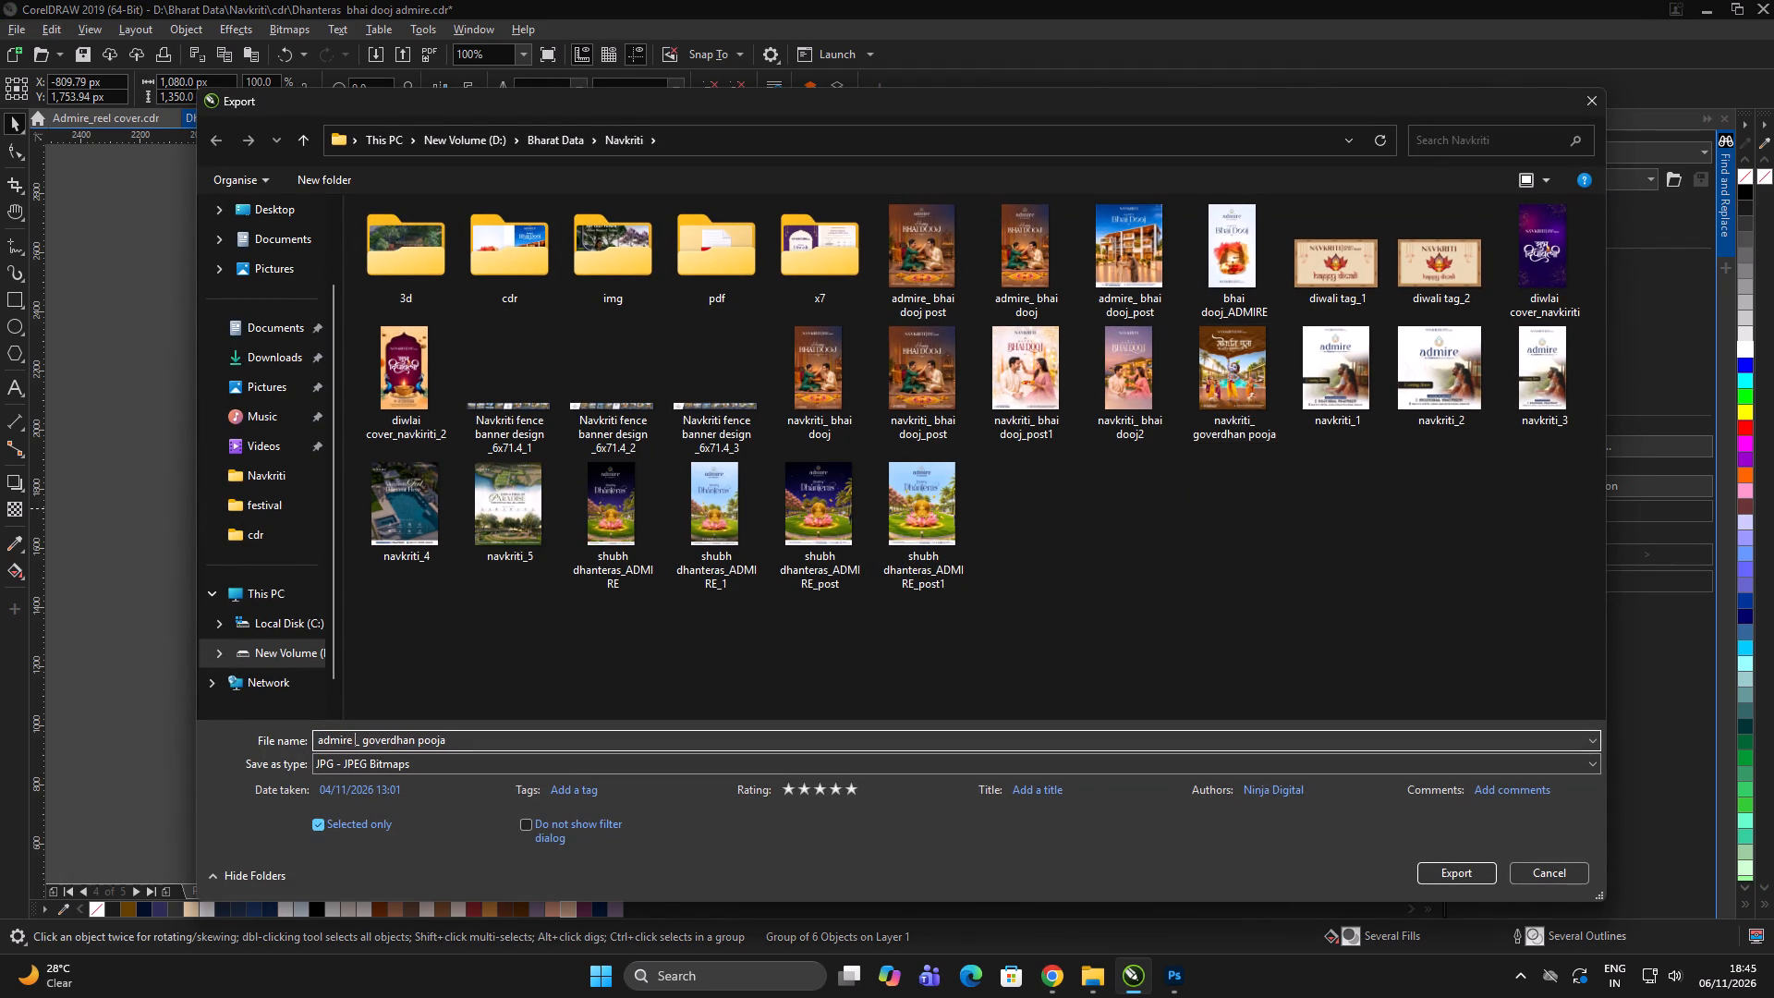
{"action": "key", "text": "ctrl+a"}
{"action": "key", "text": "ctrl+c"}
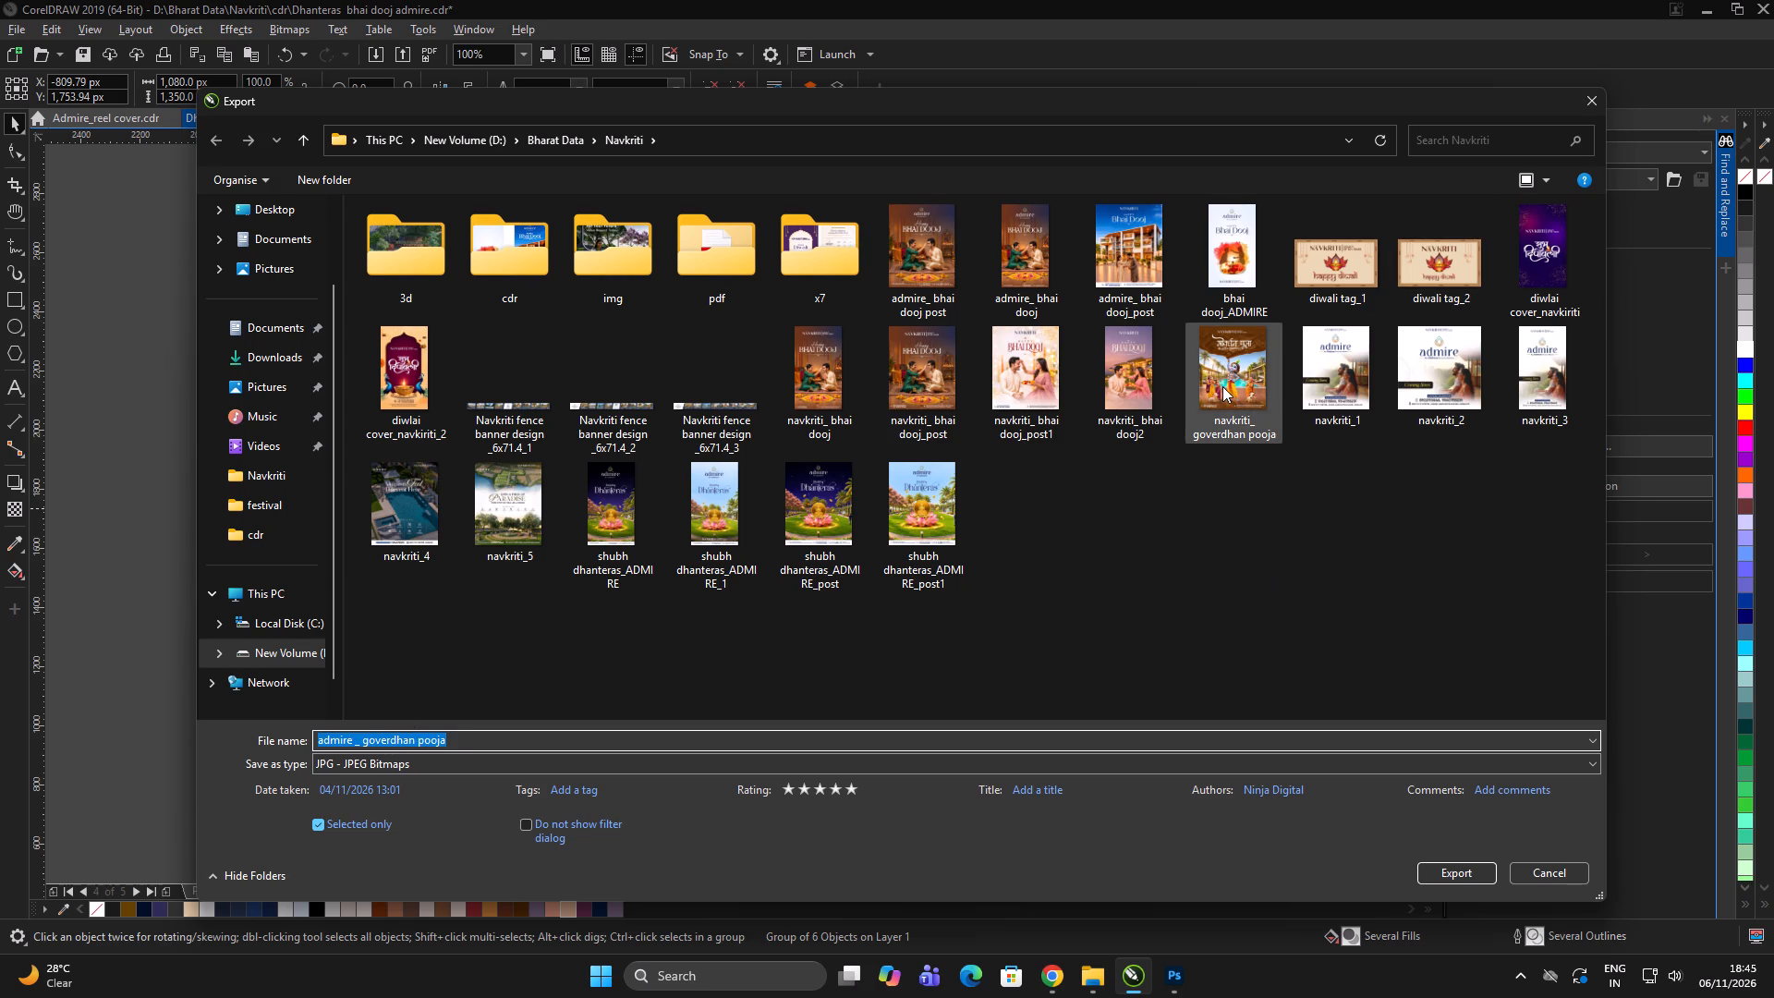
Delete the old navkriti_ goverdhan pooja file from the Navkriti folder and abandon the export under that name.
{"action": "left_click", "coordinate": [1225, 386]}
{"action": "key", "text": "Delete"}
{"action": "left_click", "coordinate": [1460, 871]}
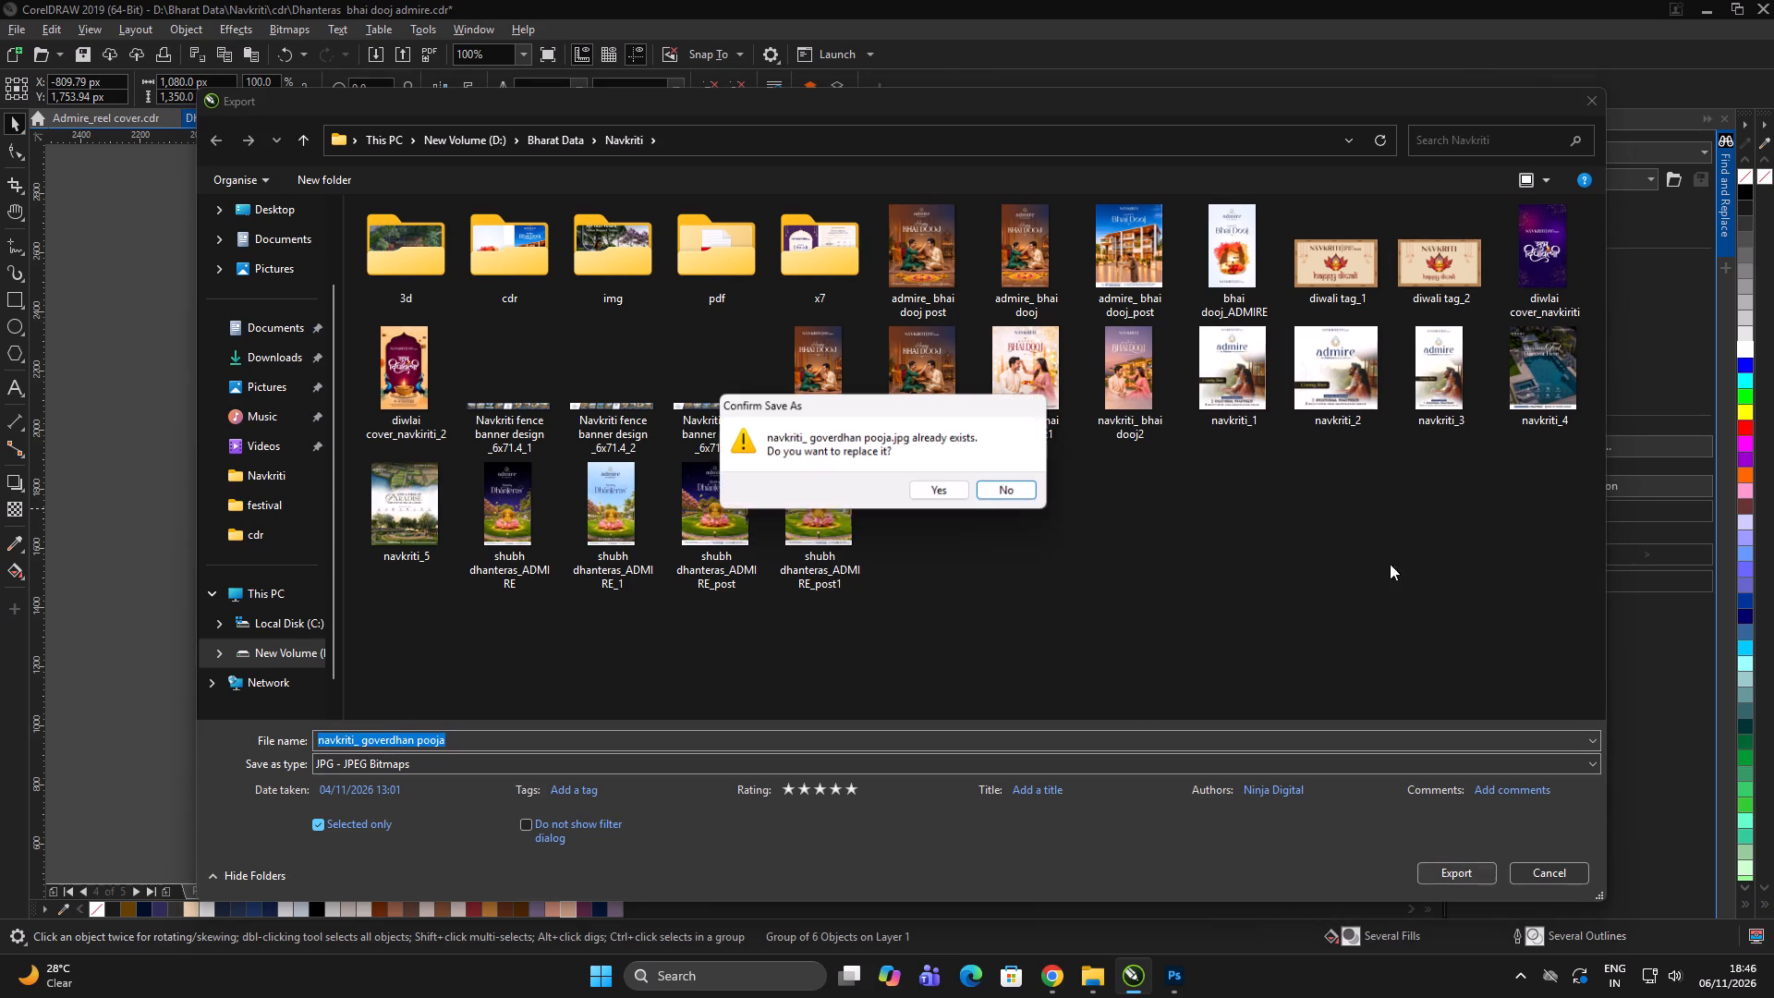
{"action": "left_click", "coordinate": [949, 490]}
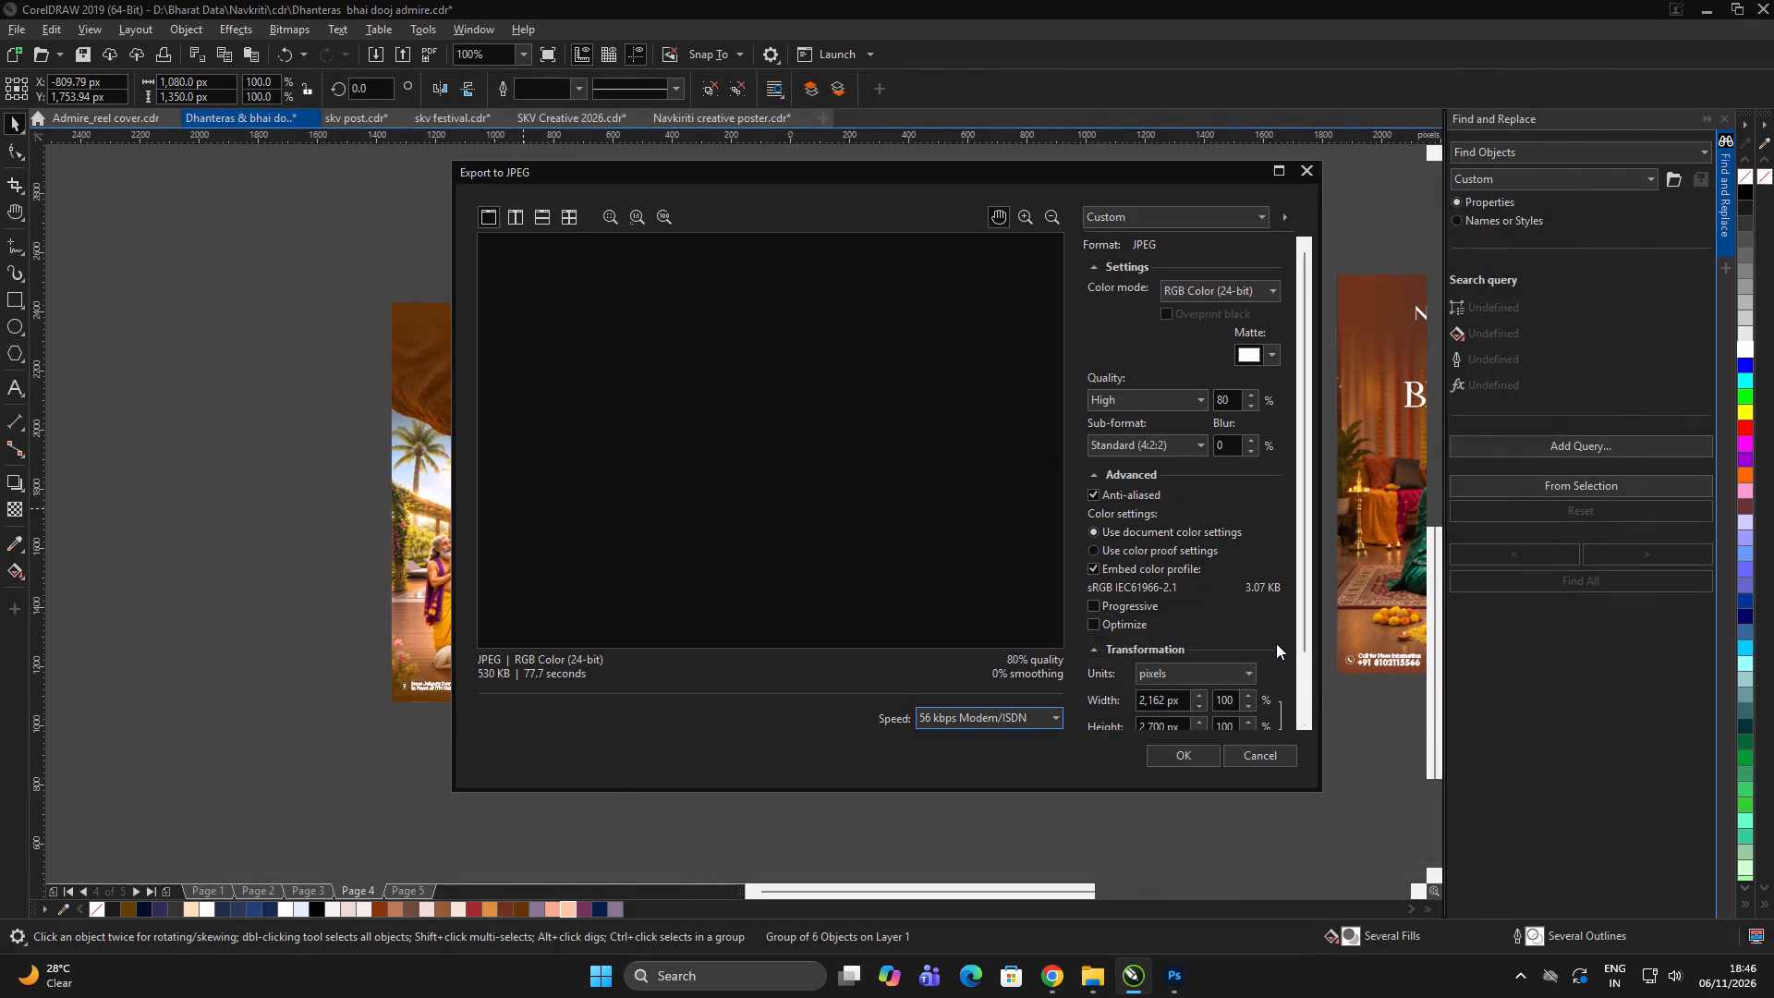
{"action": "left_click", "coordinate": [1250, 752]}
Export the Govardhan Puja poster as an RGB Color (24-bit) JPG named "admire _ goverdhan pooja" in the Navkriti folder.
{"action": "key", "text": "ctrl+e"}
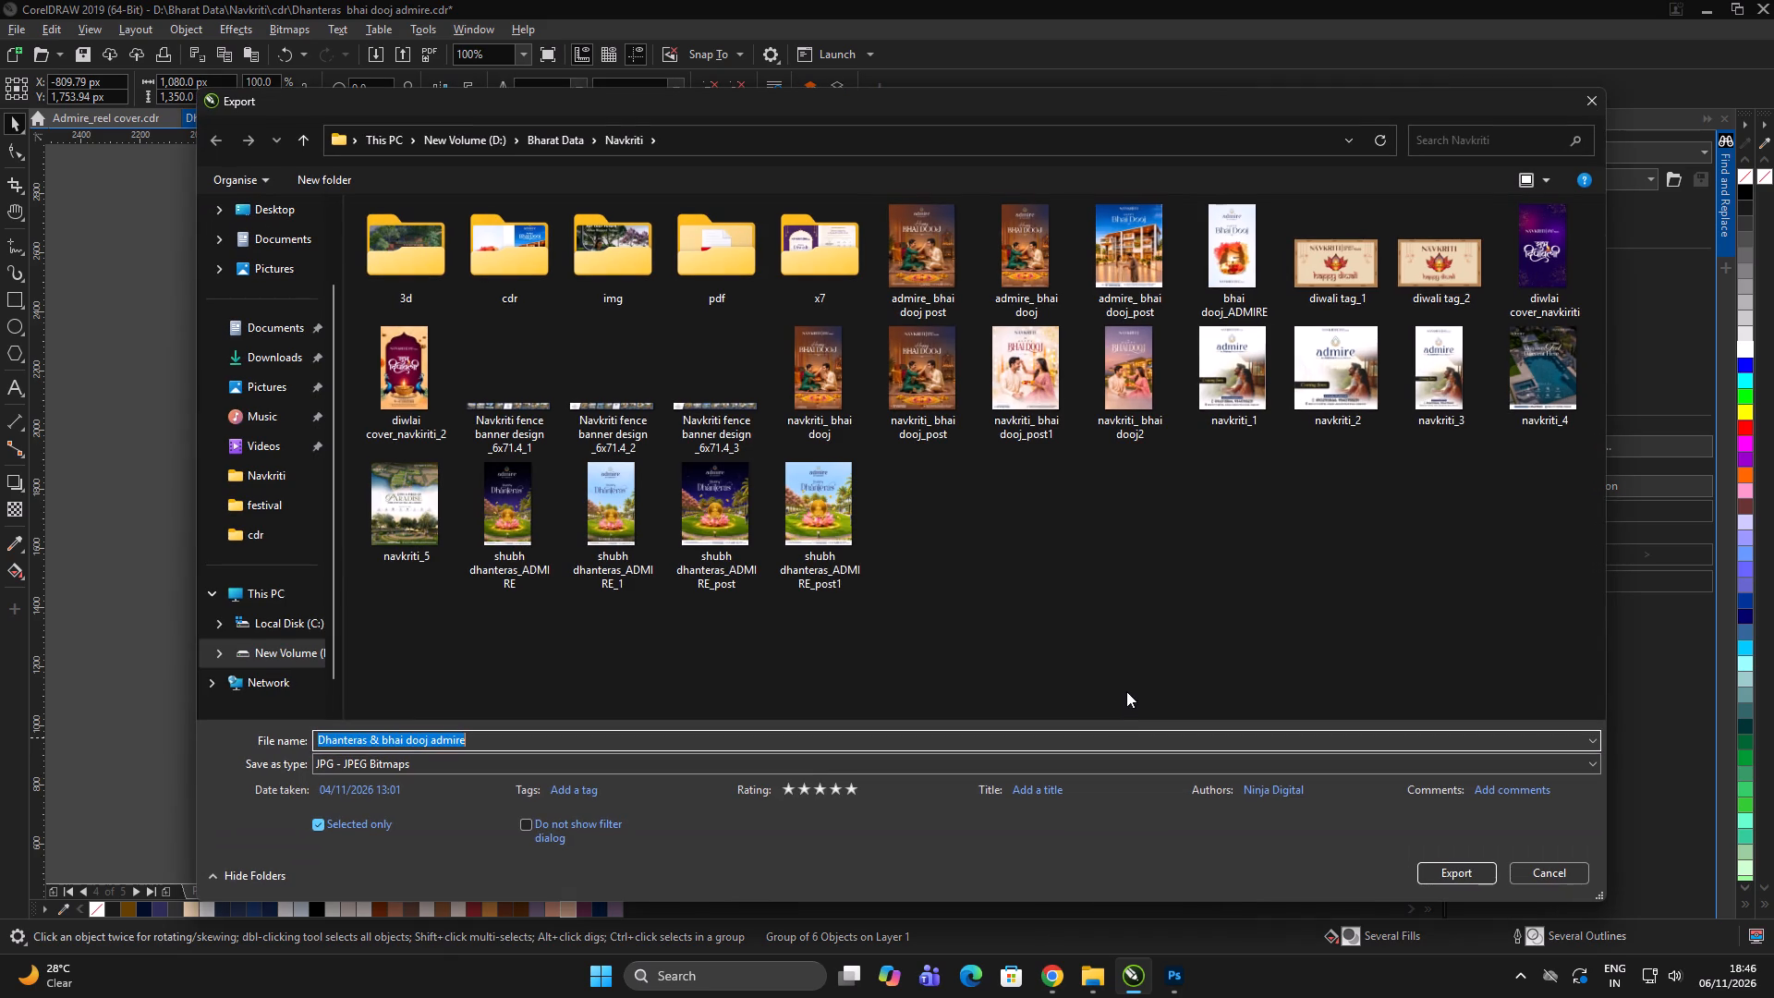
{"action": "key", "text": "ctrl+v"}
{"action": "left_click", "coordinate": [1481, 870]}
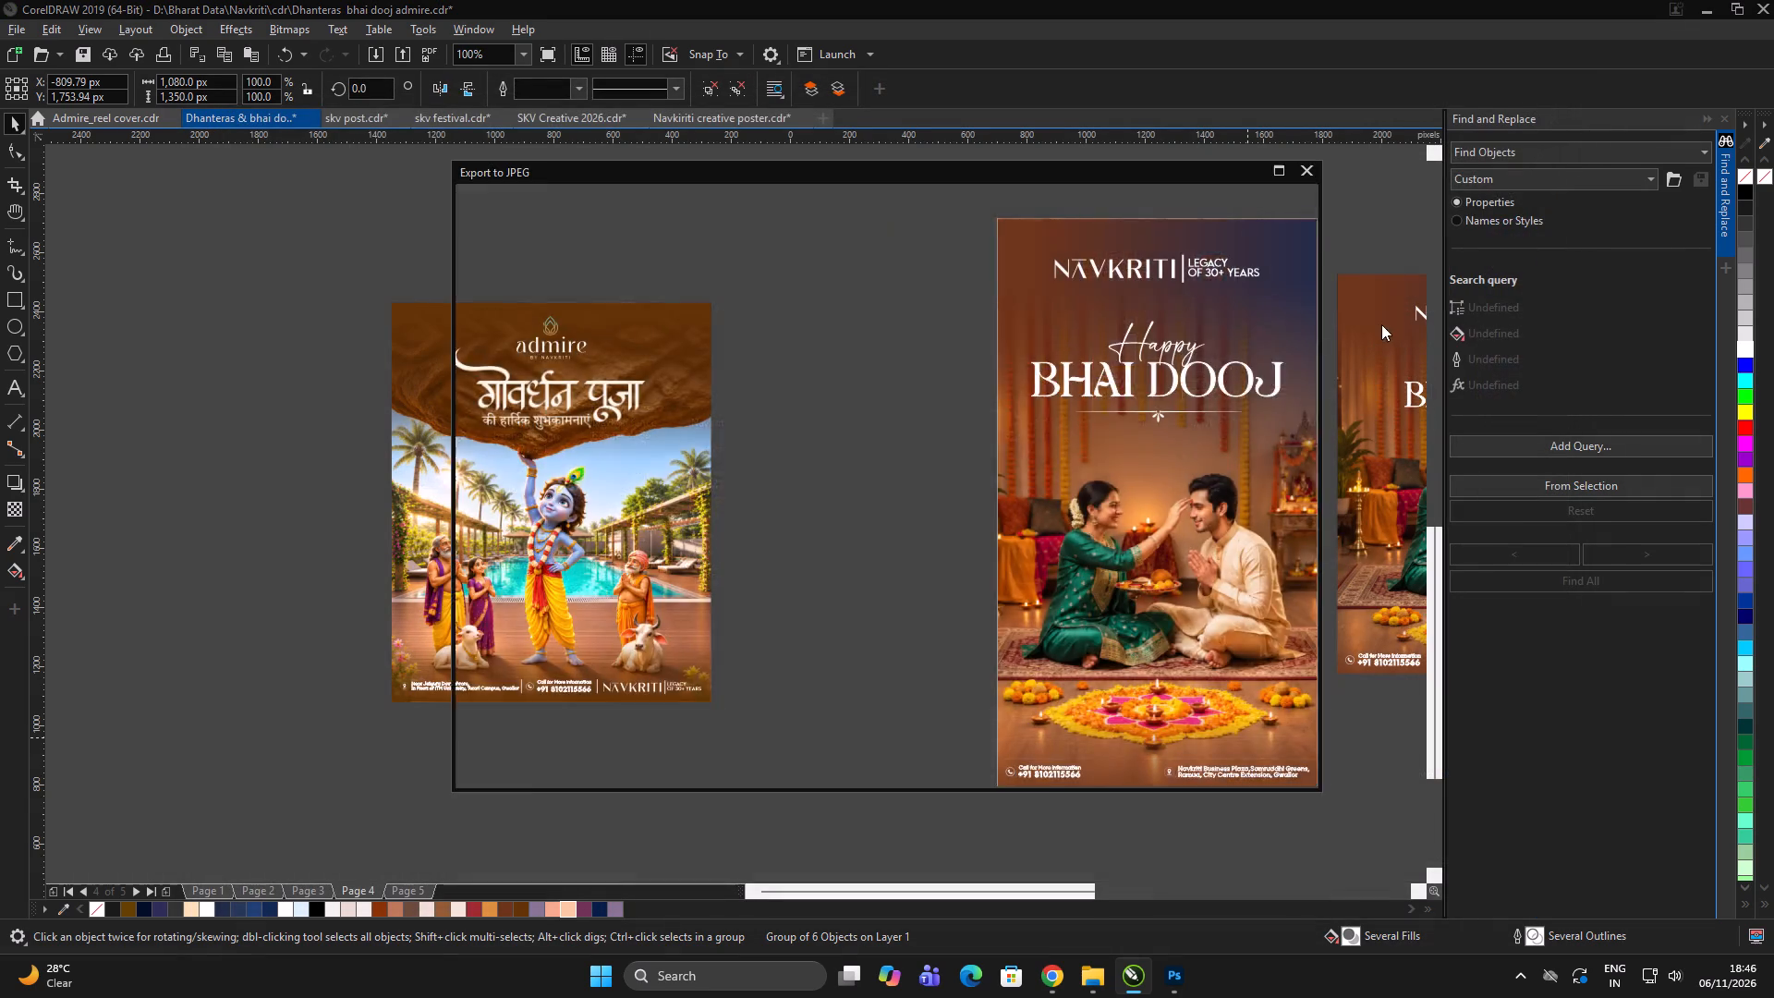
{"action": "left_click", "coordinate": [1198, 288]}
{"action": "left_click", "coordinate": [1201, 324]}
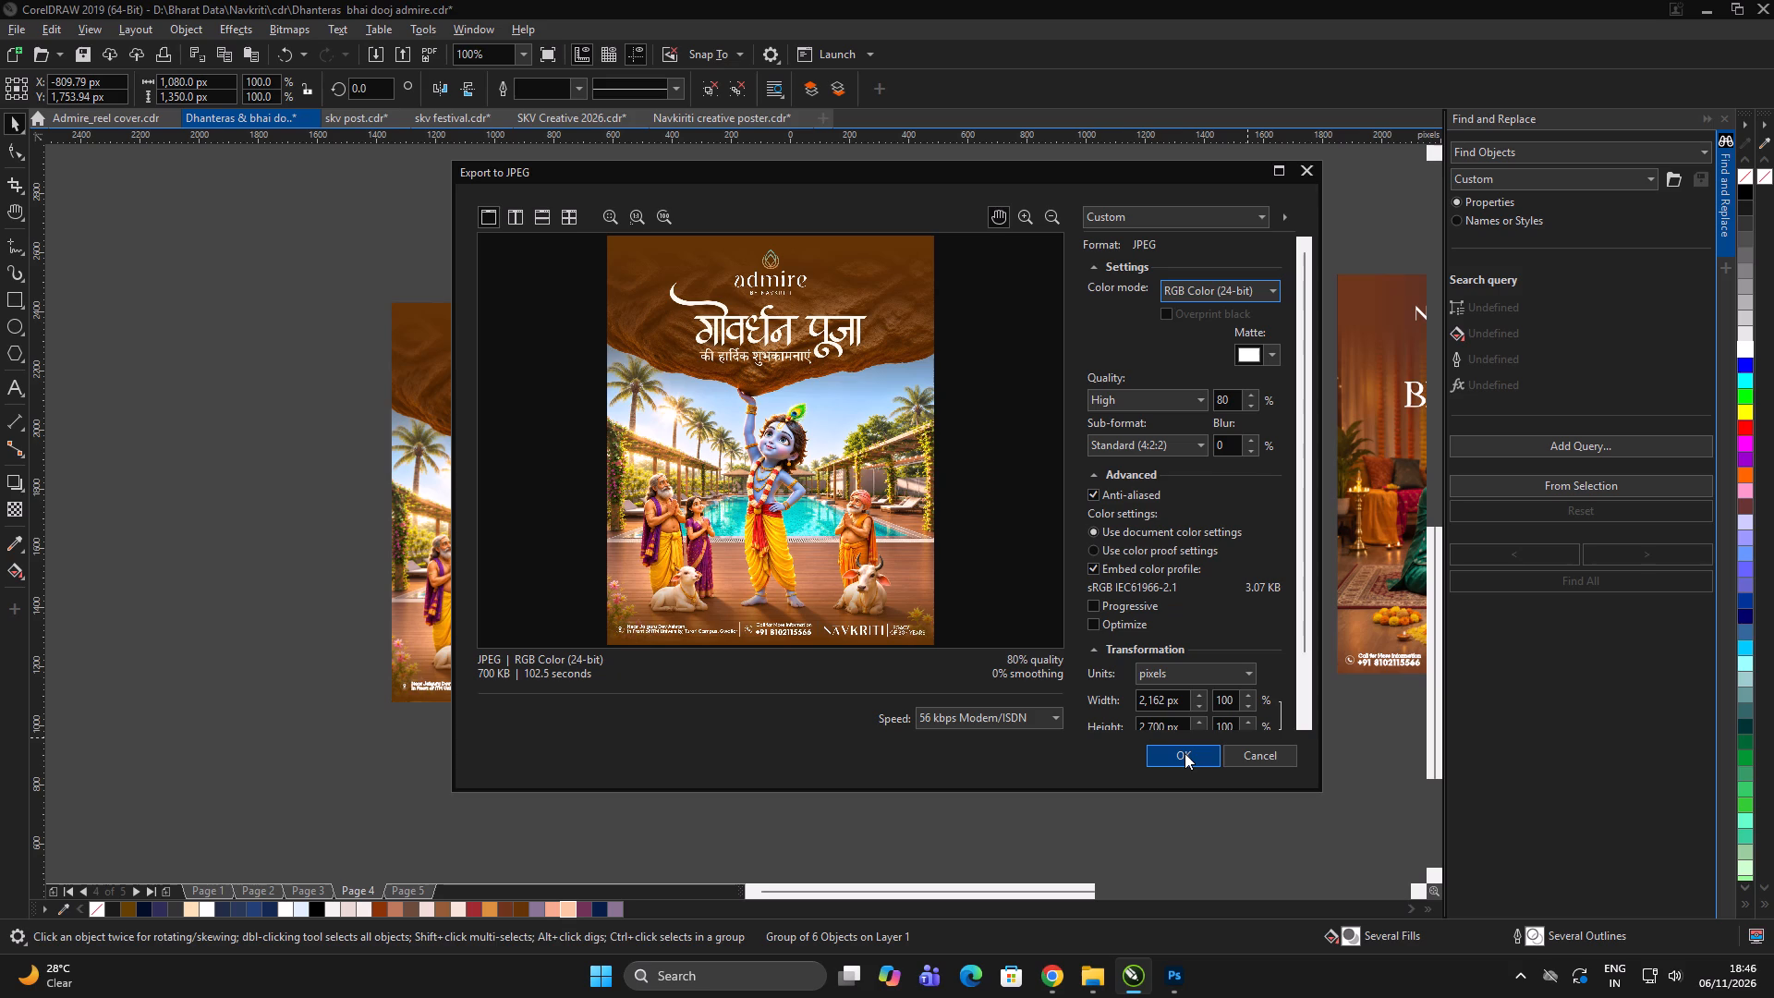
{"action": "left_click", "coordinate": [1185, 754]}
Place a duplicate of the Govardhan Puja poster beside the original, away from the Bhai Dooj posters, and ungroup the duplicate.
{"action": "scroll", "coordinate": [901, 529], "scroll_direction": "down", "scroll_amount": 1}
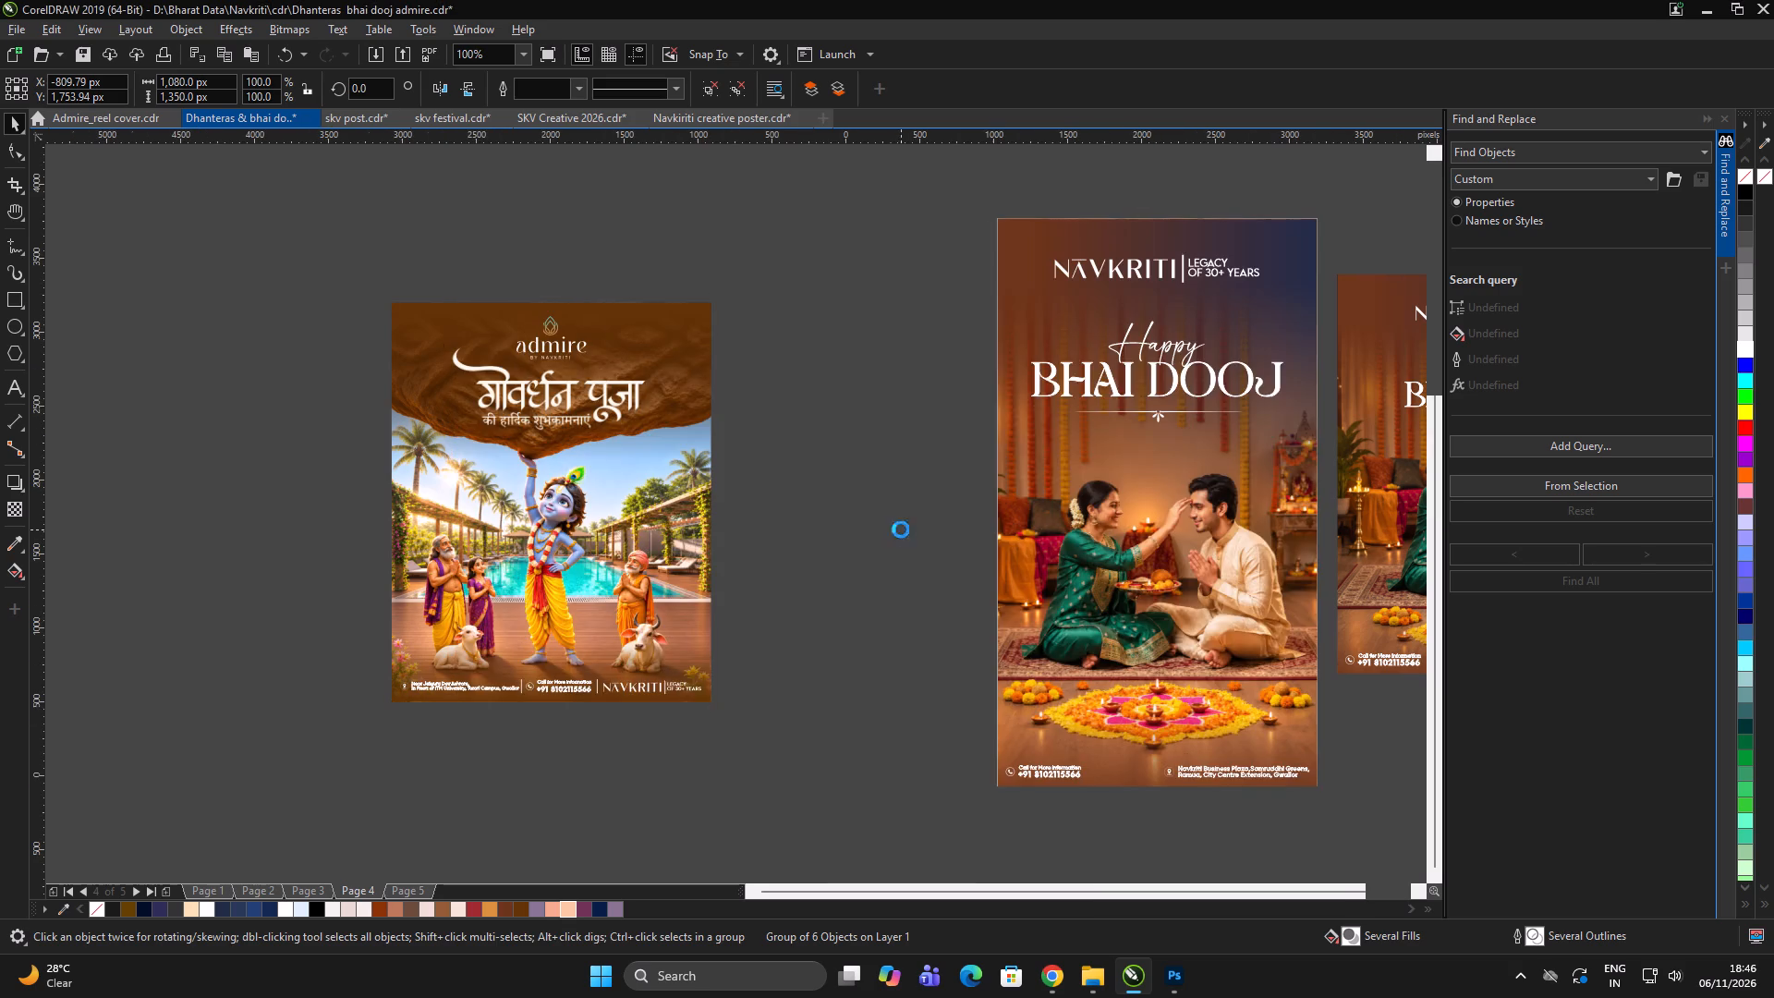
{"action": "double_click", "coordinate": [866, 609]}
{"action": "left_click_drag", "start_coordinate": [866, 357], "coordinate": [468, 707]}
{"action": "left_click_drag", "start_coordinate": [722, 536], "coordinate": [410, 529]}
{"action": "right_click", "coordinate": [410, 529], "text": "shift"}
{"action": "scroll", "coordinate": [438, 420], "scroll_direction": "up", "scroll_amount": 1}
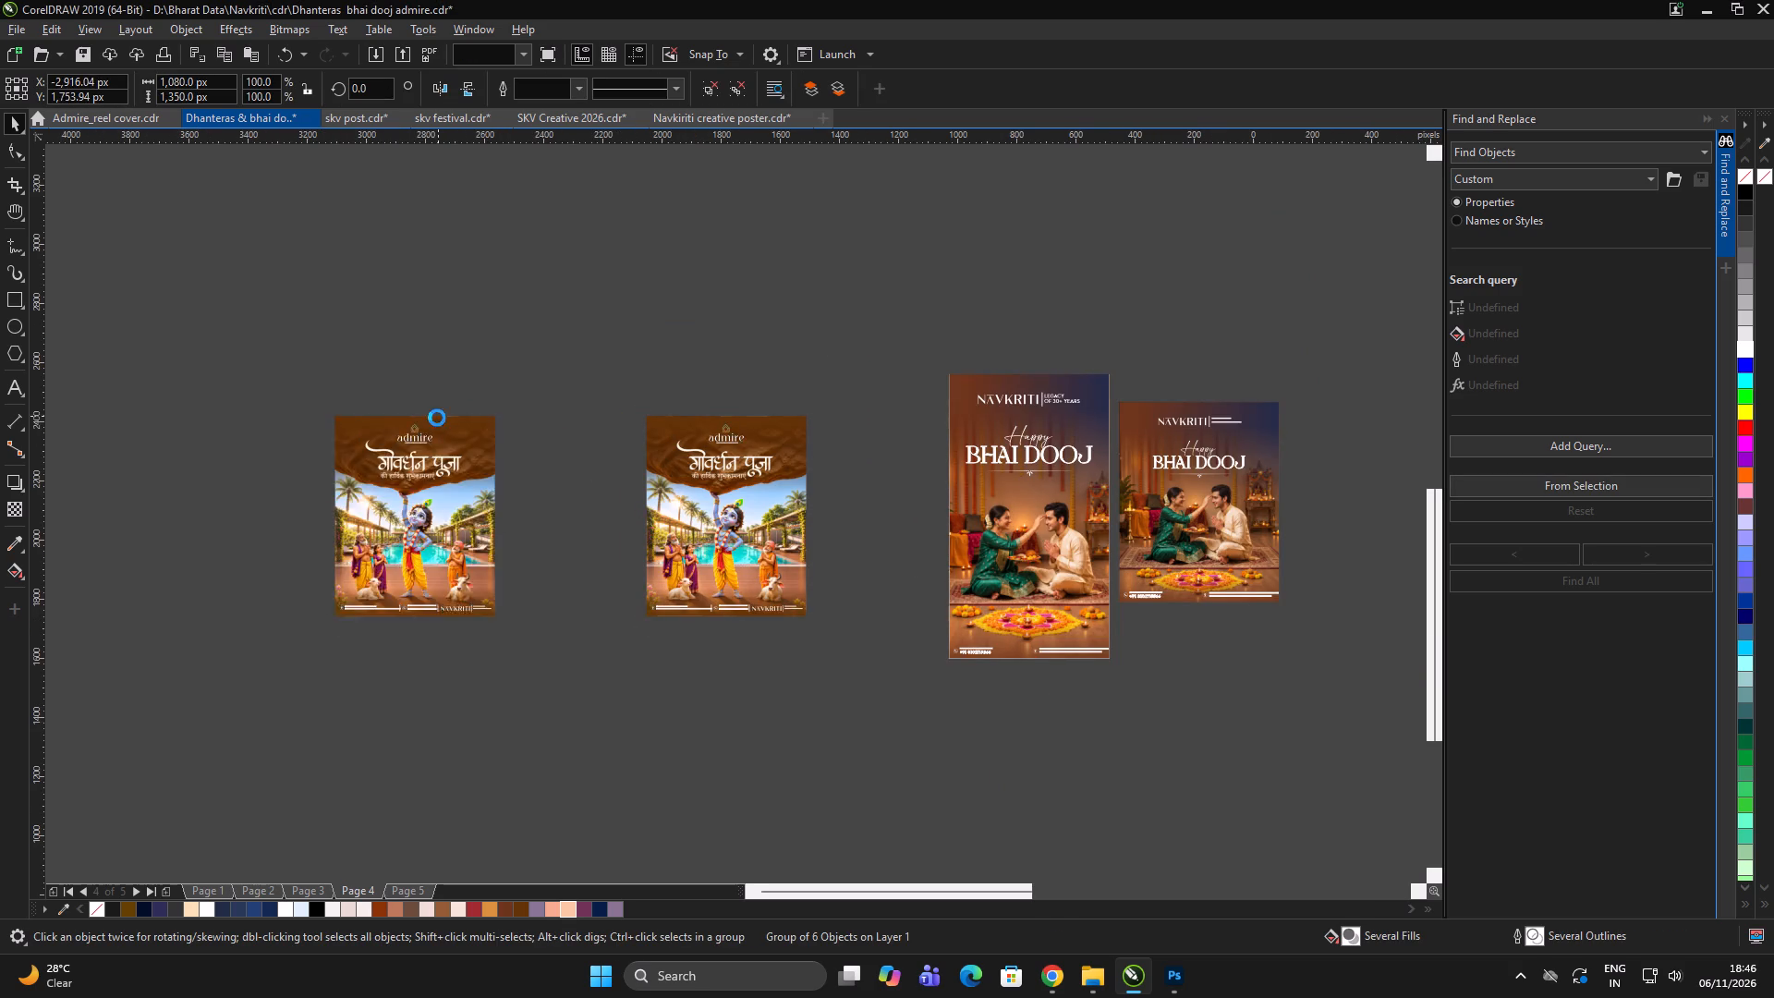
{"action": "key", "text": "ctrl+u"}
Delete the admire logo, the Hindi heading with its greeting line, and the footer details from the duplicate poster.
{"action": "left_click", "coordinate": [573, 408], "text": "ctrl"}
{"action": "left_click", "coordinate": [611, 408]}
{"action": "left_click", "coordinate": [544, 451]}
{"action": "left_click_drag", "start_coordinate": [641, 358], "coordinate": [178, 573]}
{"action": "key", "text": "Delete"}
{"action": "left_click_drag", "start_coordinate": [680, 592], "coordinate": [95, 895]}
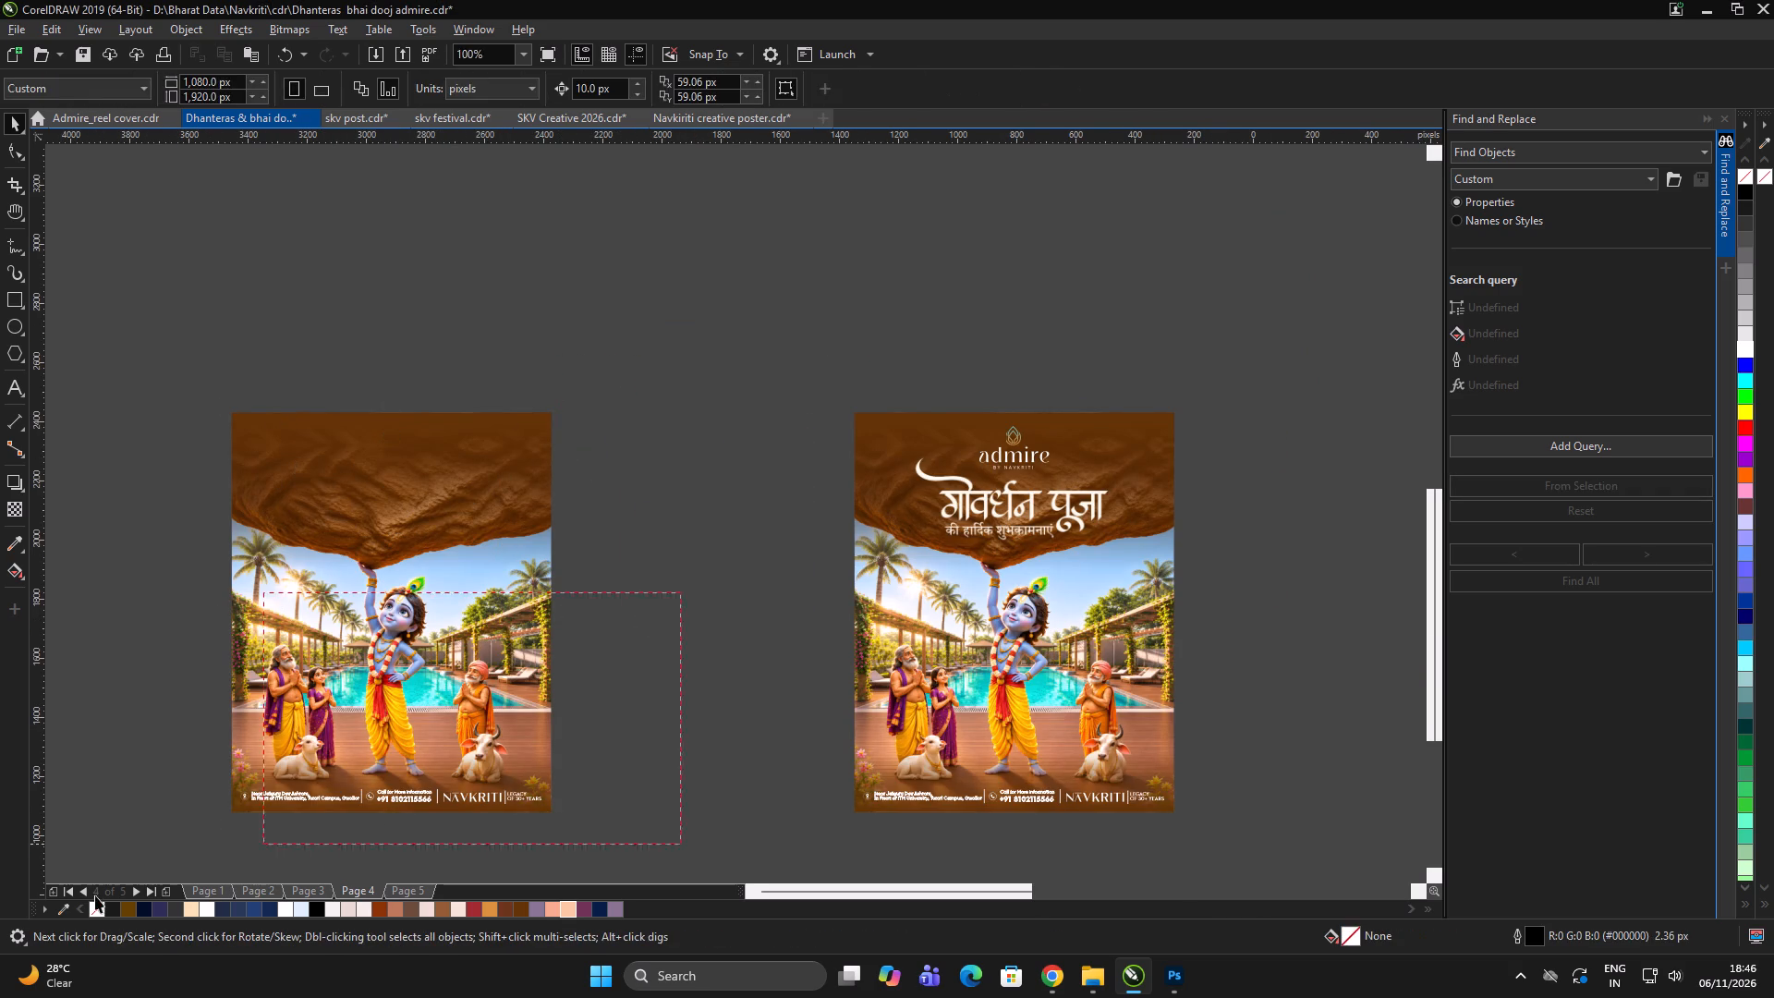
{"action": "left_click_drag", "start_coordinate": [95, 895], "coordinate": [70, 912]}
{"action": "key", "text": "Delete"}
Group the text-free Govardhan Puja artwork and export it to Downloads as an RGB Color (24-bit) JPG named "cv".
{"action": "left_click", "coordinate": [694, 579]}
{"action": "left_click_drag", "start_coordinate": [705, 336], "coordinate": [66, 872]}
{"action": "key", "text": "ctrl+g"}
{"action": "key", "text": "ctrl+e"}
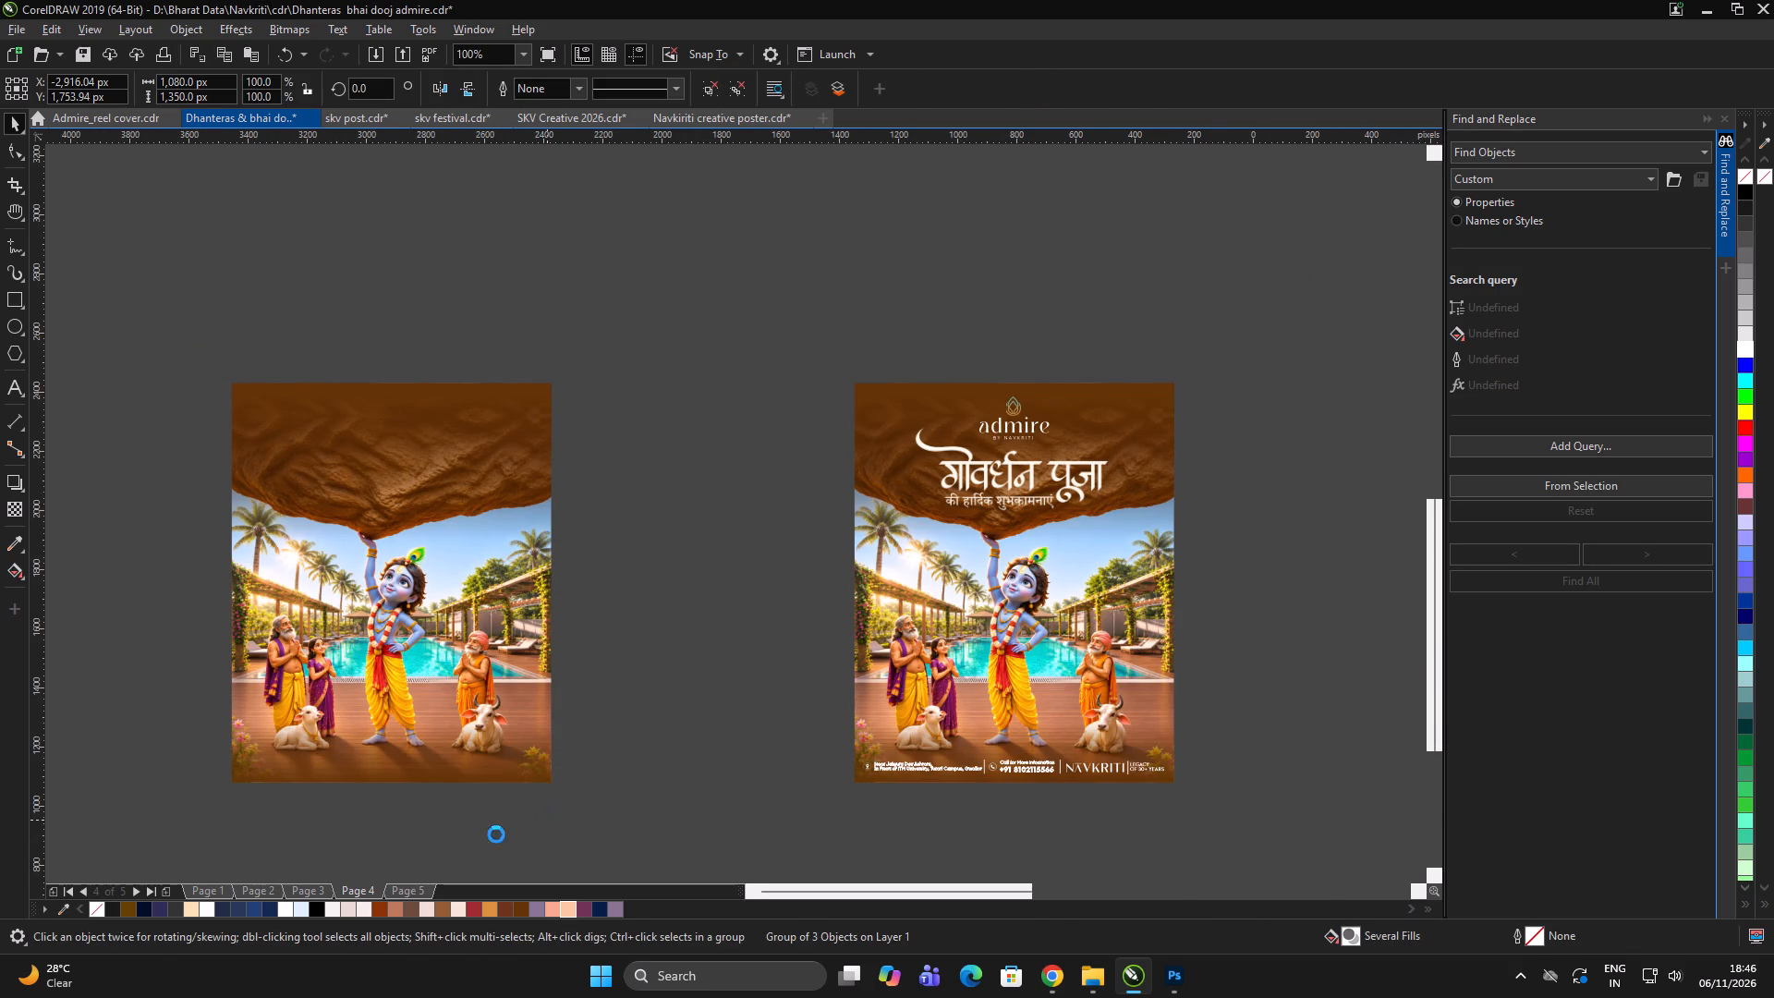
{"action": "left_click", "coordinate": [293, 346]}
{"action": "triple_click", "coordinate": [513, 747]}
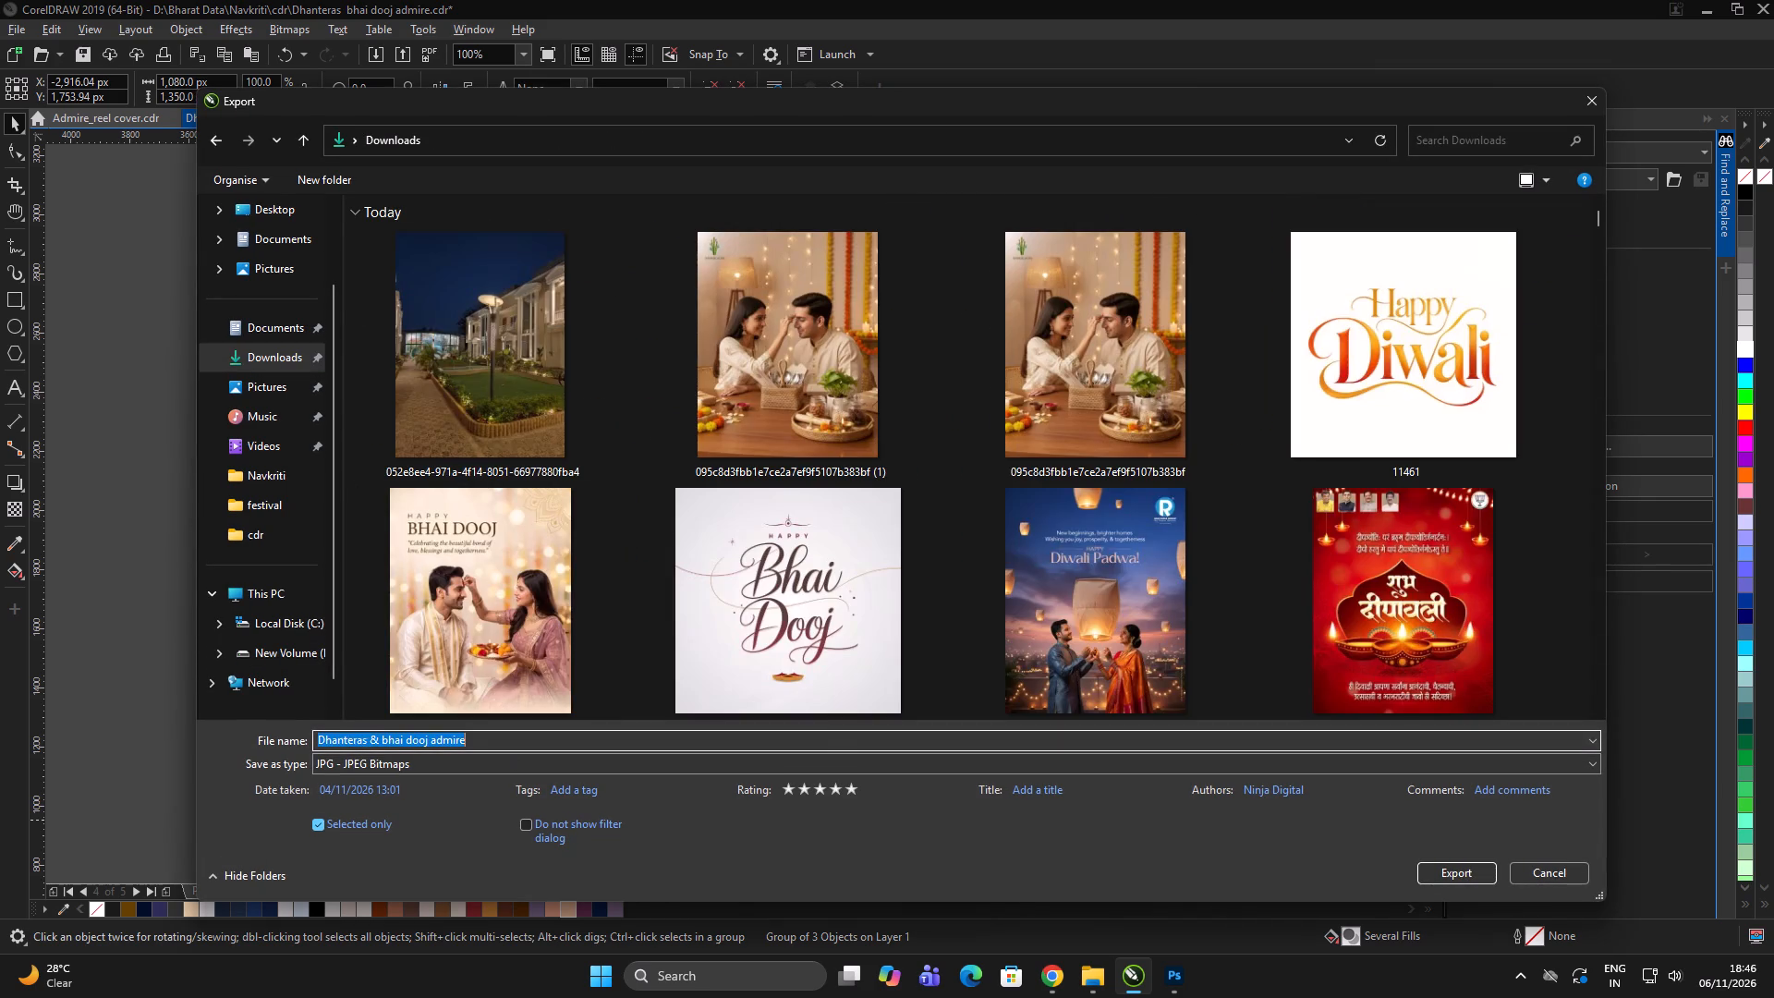
{"action": "type", "text": "cv"}
{"action": "left_click", "coordinate": [1478, 873]}
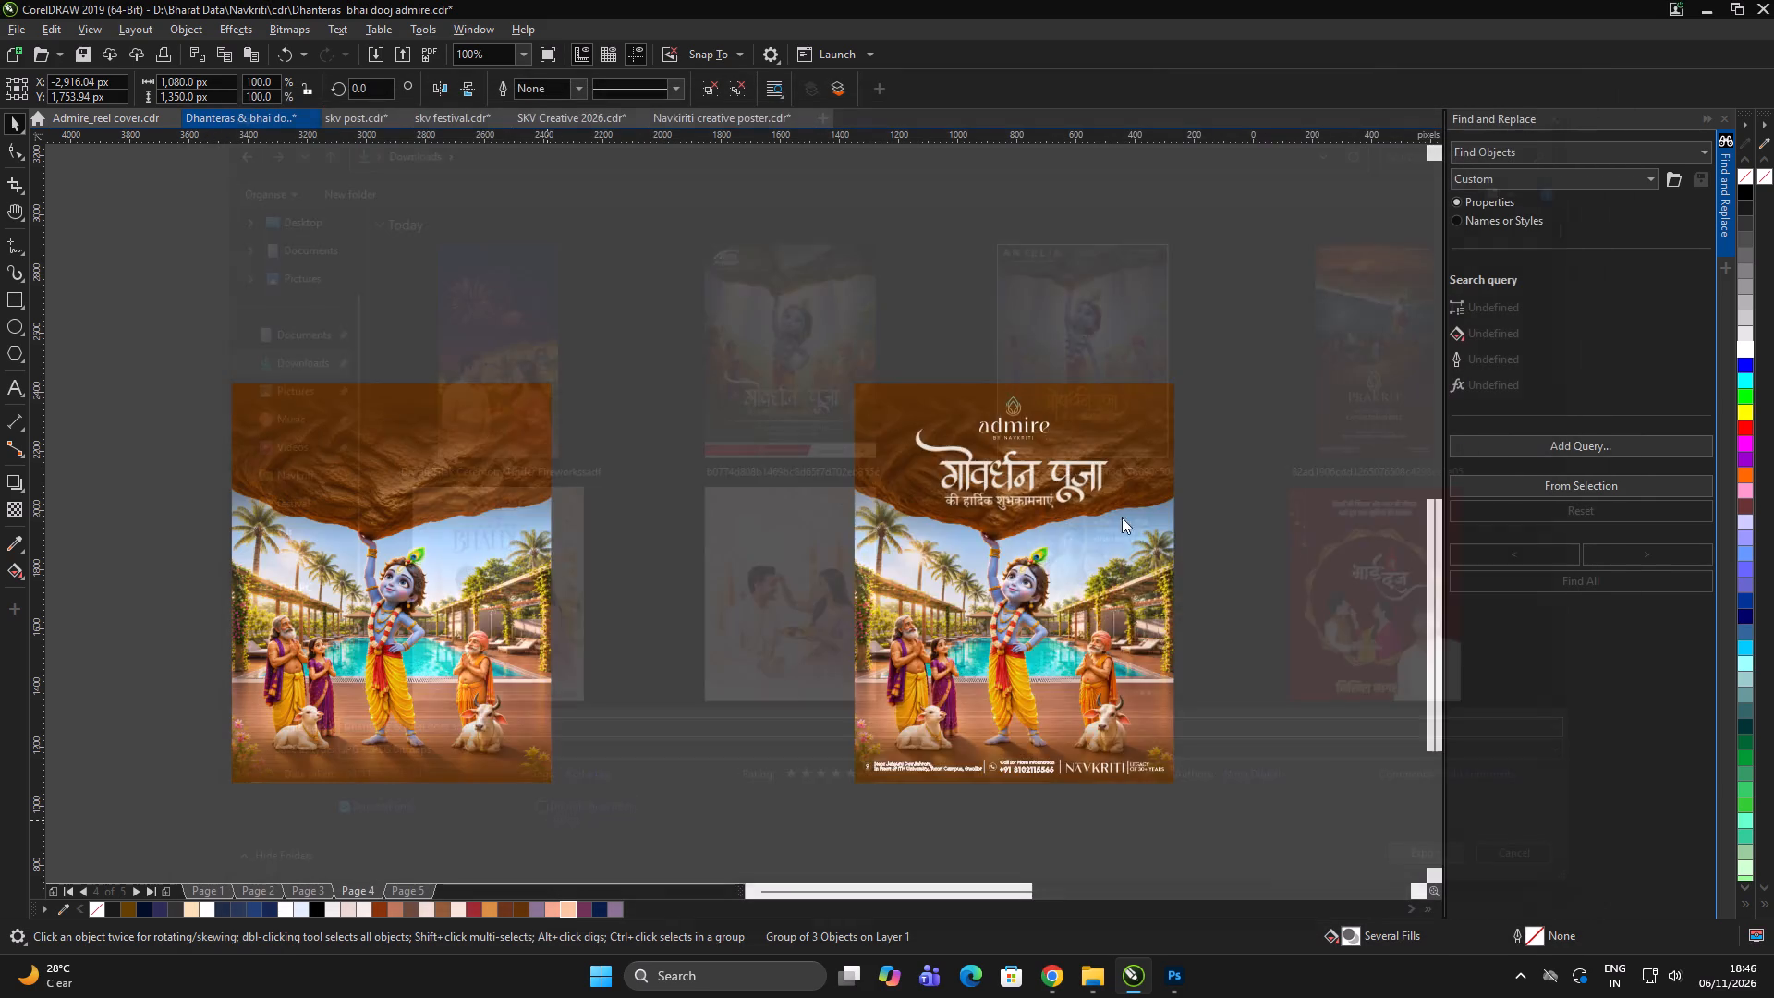
{"action": "left_click", "coordinate": [1239, 287]}
{"action": "left_click", "coordinate": [1224, 322]}
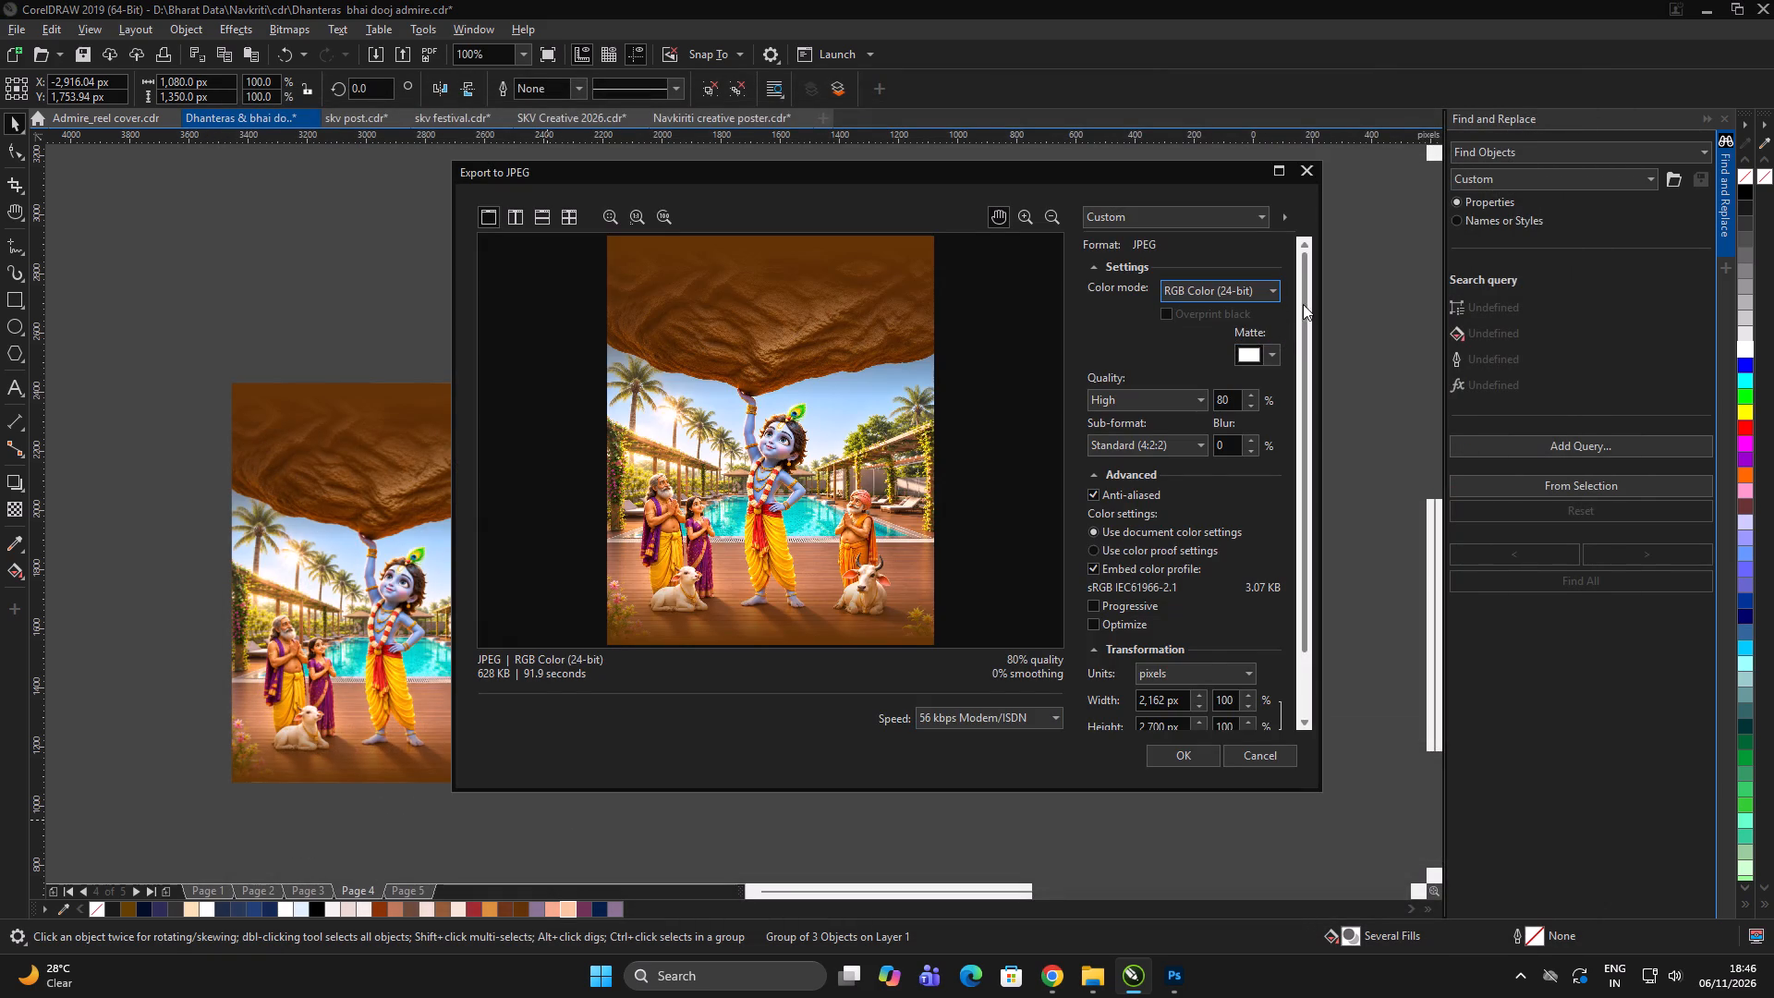
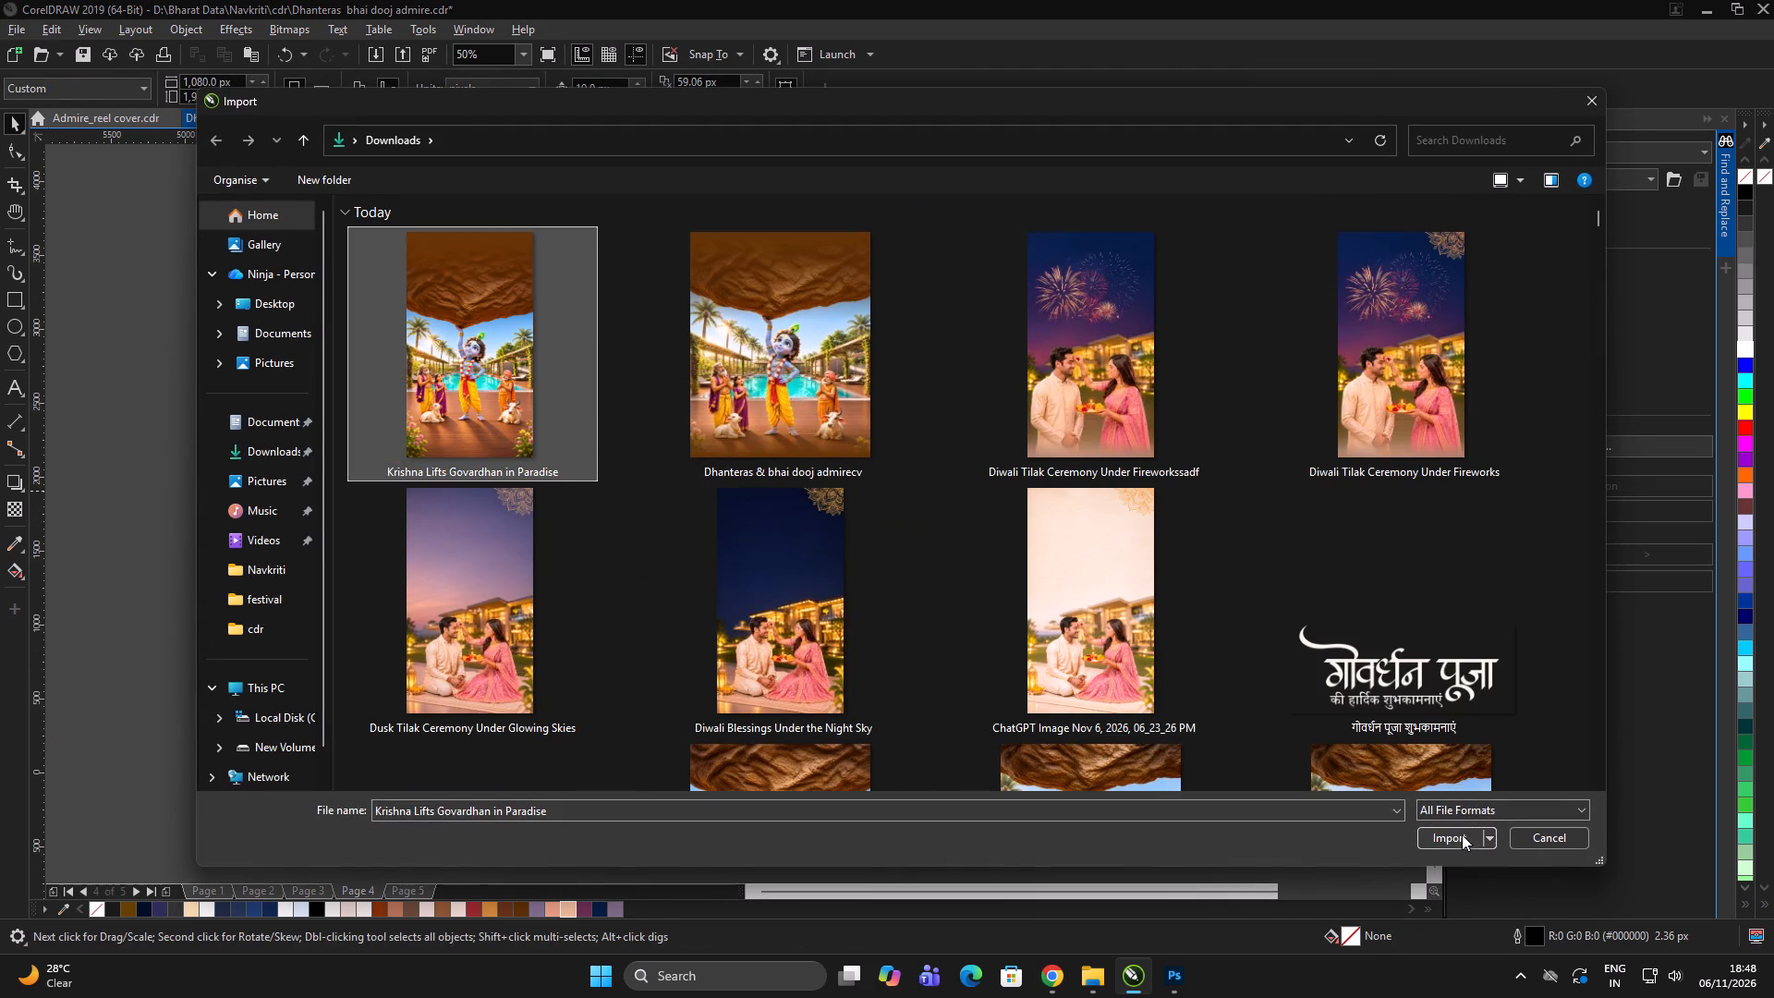
{"action": "left_click", "coordinate": [1462, 834]}
{"action": "left_click_drag", "start_coordinate": [750, 441], "coordinate": [825, 549]}
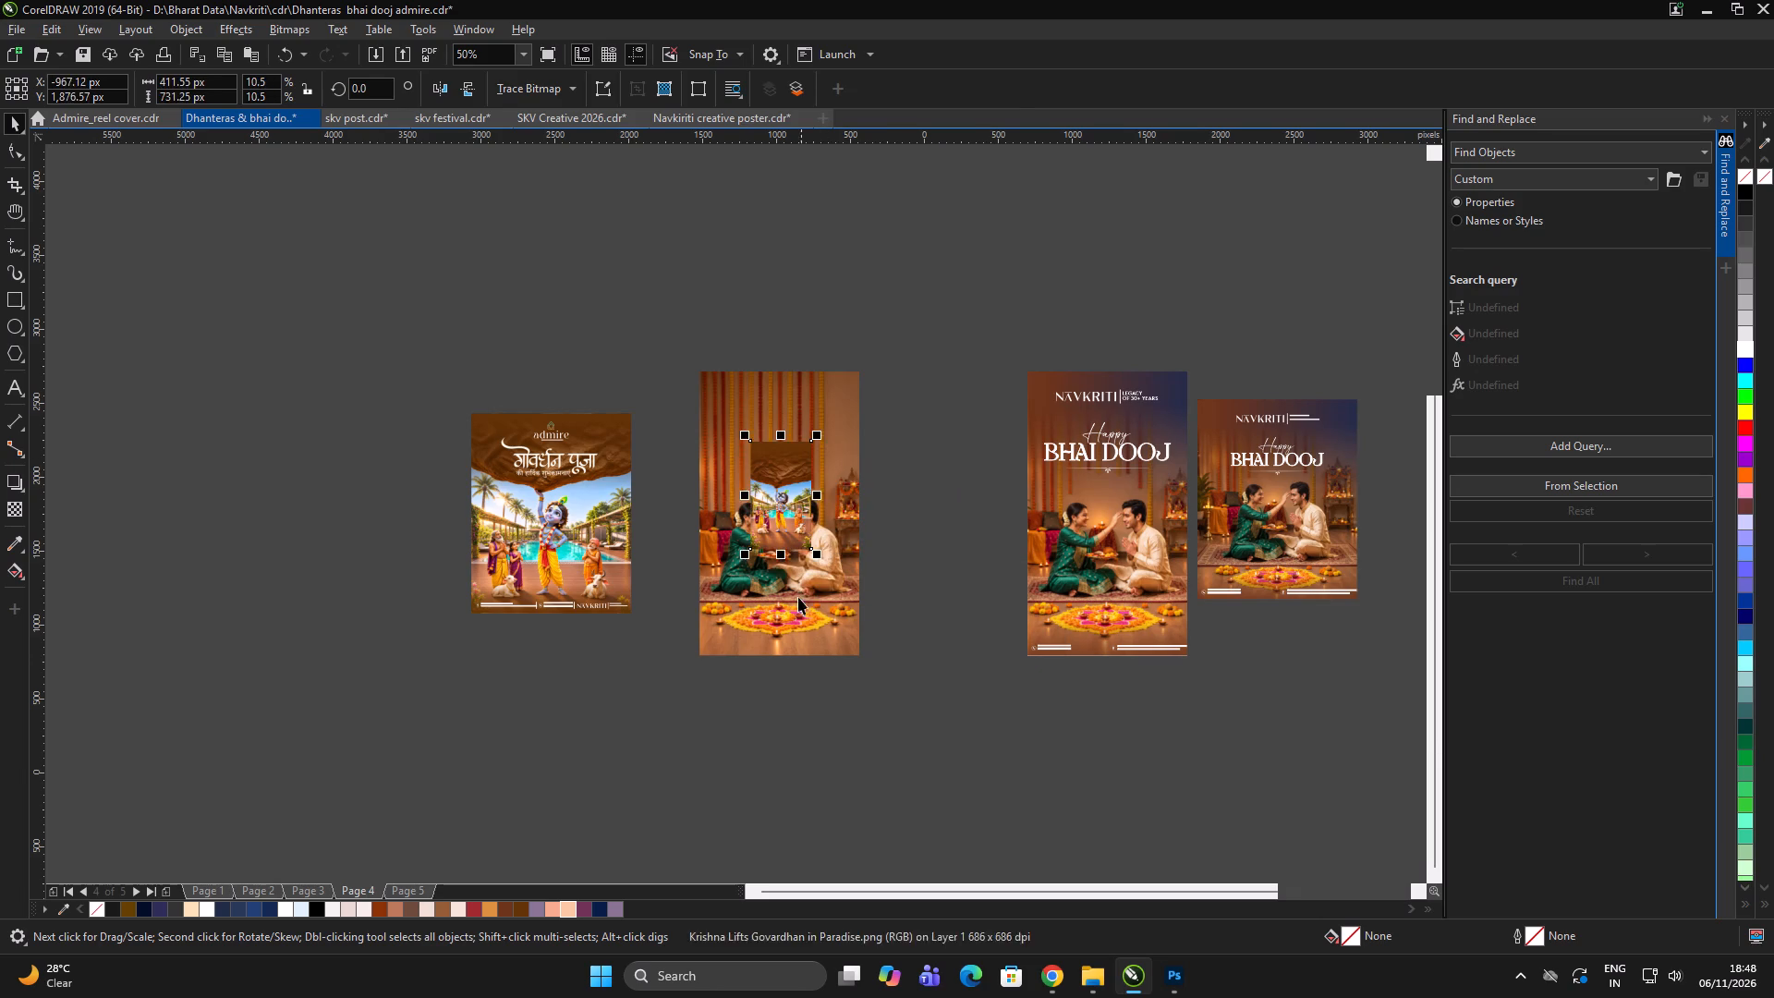
{"action": "left_click", "coordinate": [798, 597], "text": "shift"}
{"action": "key", "text": "e"}
{"action": "key", "text": "c"}
Move the imported Krishna image inside the poster's PowerClip frame and centre it on the background photo.
{"action": "left_click", "coordinate": [910, 522]}
{"action": "left_click", "coordinate": [797, 510]}
{"action": "key", "text": "ctrl+x"}
{"action": "left_click", "coordinate": [899, 533]}
{"action": "double_click", "coordinate": [812, 452]}
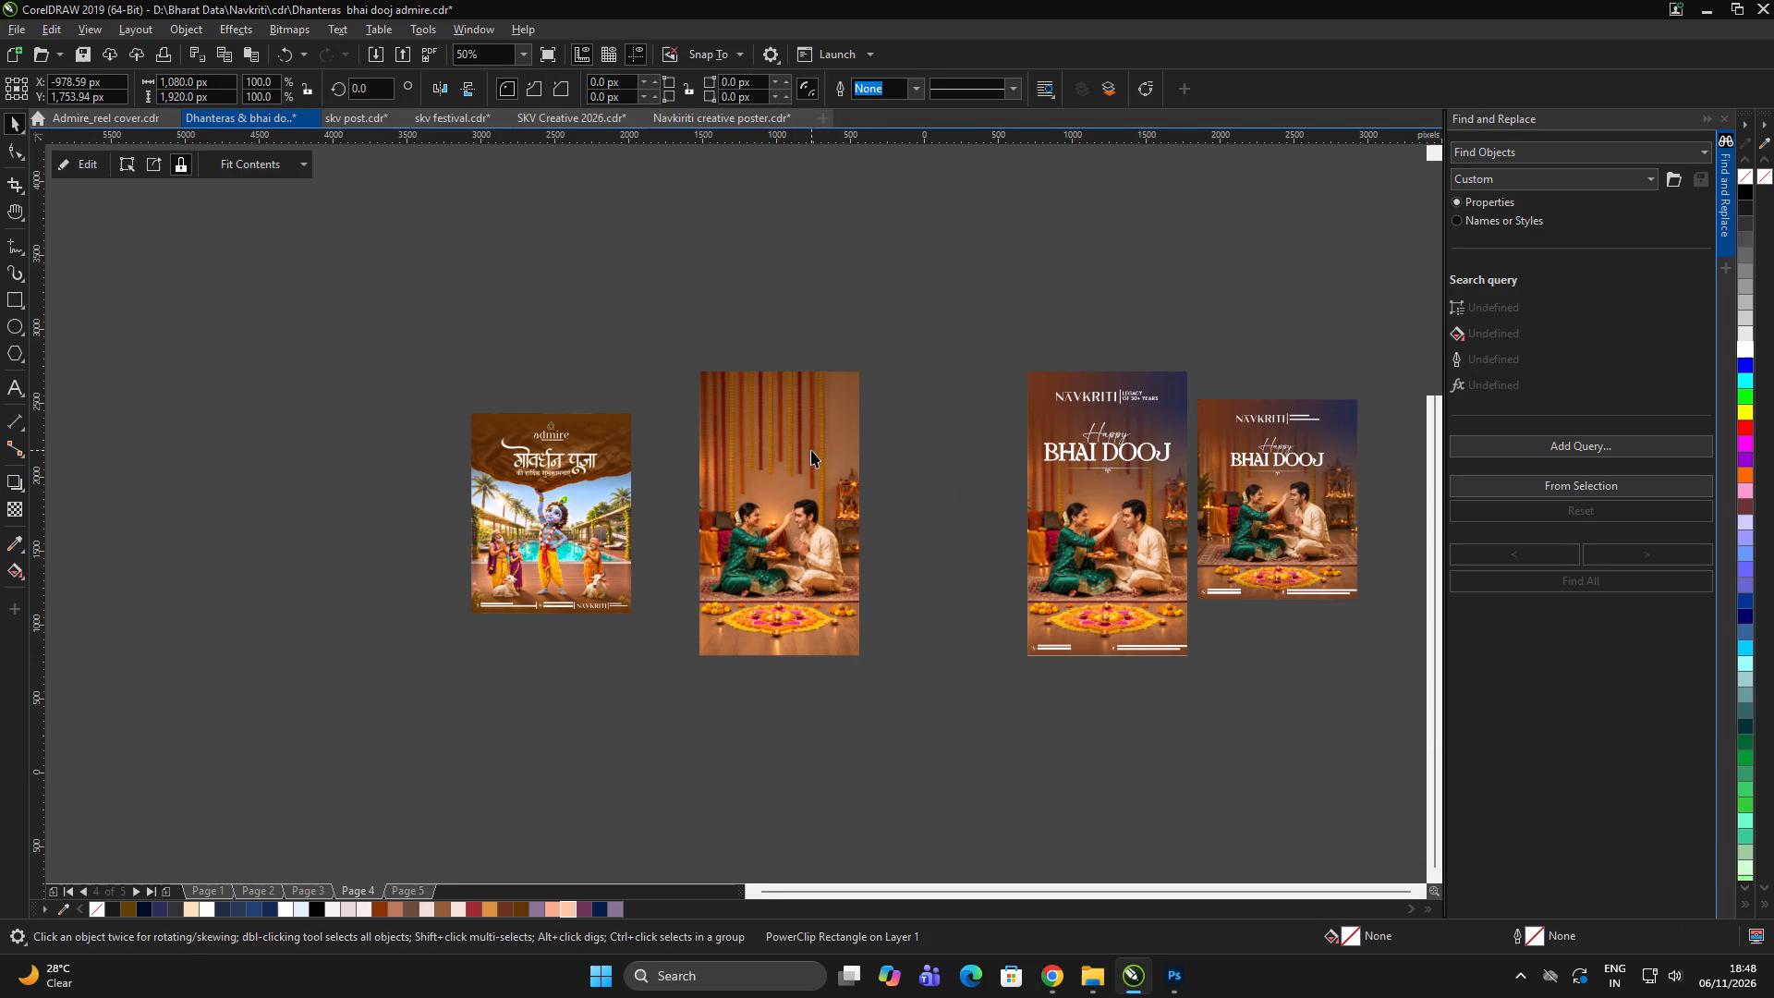
{"action": "key", "text": "ctrl+v"}
{"action": "left_click", "coordinate": [921, 568]}
{"action": "left_click", "coordinate": [778, 505]}
{"action": "left_click", "coordinate": [818, 369], "text": "shift"}
{"action": "key", "text": "e"}
{"action": "key", "text": "c"}
{"action": "left_click_drag", "start_coordinate": [998, 462], "coordinate": [978, 466]}
Enlarge the Krishna image inside the frame to about 1102 x 1959 px so it covers the whole frame.
{"action": "left_click", "coordinate": [765, 511]}
{"action": "left_click_drag", "start_coordinate": [820, 452], "coordinate": [897, 363]}
{"action": "scroll", "coordinate": [845, 373], "scroll_direction": "up", "scroll_amount": 2}
{"action": "left_click", "coordinate": [834, 421]}
{"action": "scroll", "coordinate": [850, 396], "scroll_direction": "up", "scroll_amount": 1}
{"action": "scroll", "coordinate": [834, 389], "scroll_direction": "down", "scroll_amount": 2}
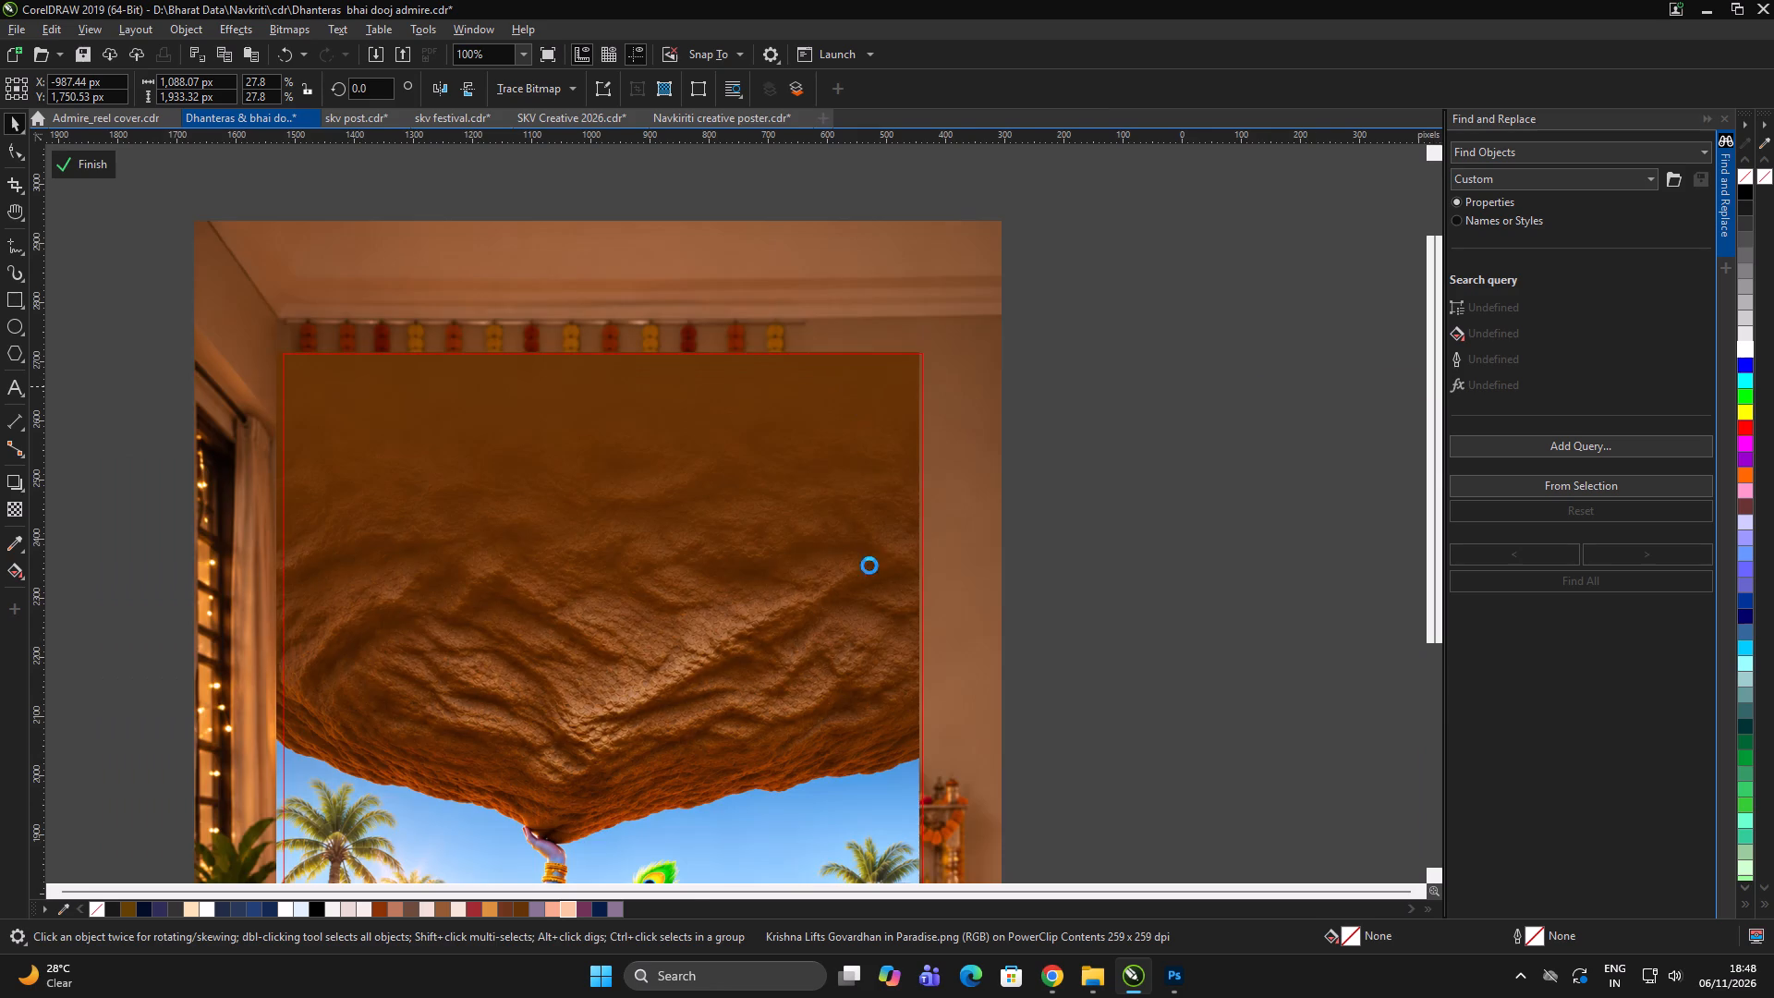
{"action": "scroll", "coordinate": [826, 484], "scroll_direction": "down", "scroll_amount": 1}
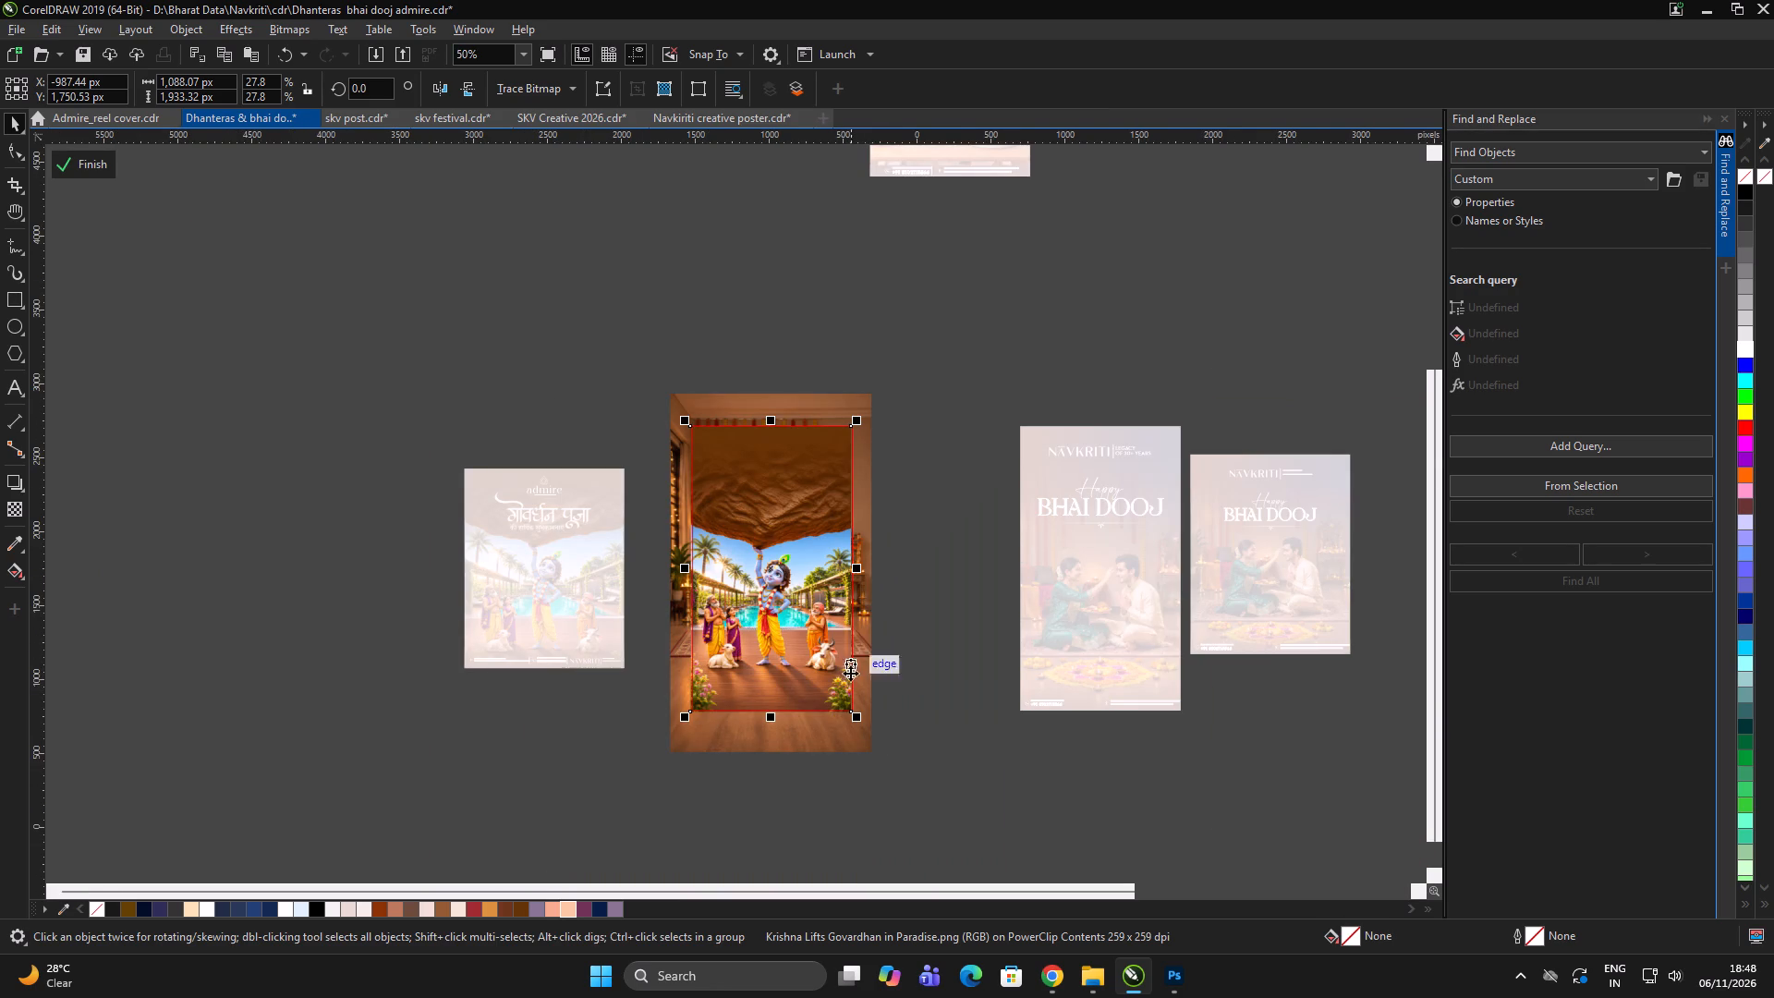
{"action": "scroll", "coordinate": [848, 729], "scroll_direction": "up", "scroll_amount": 3}
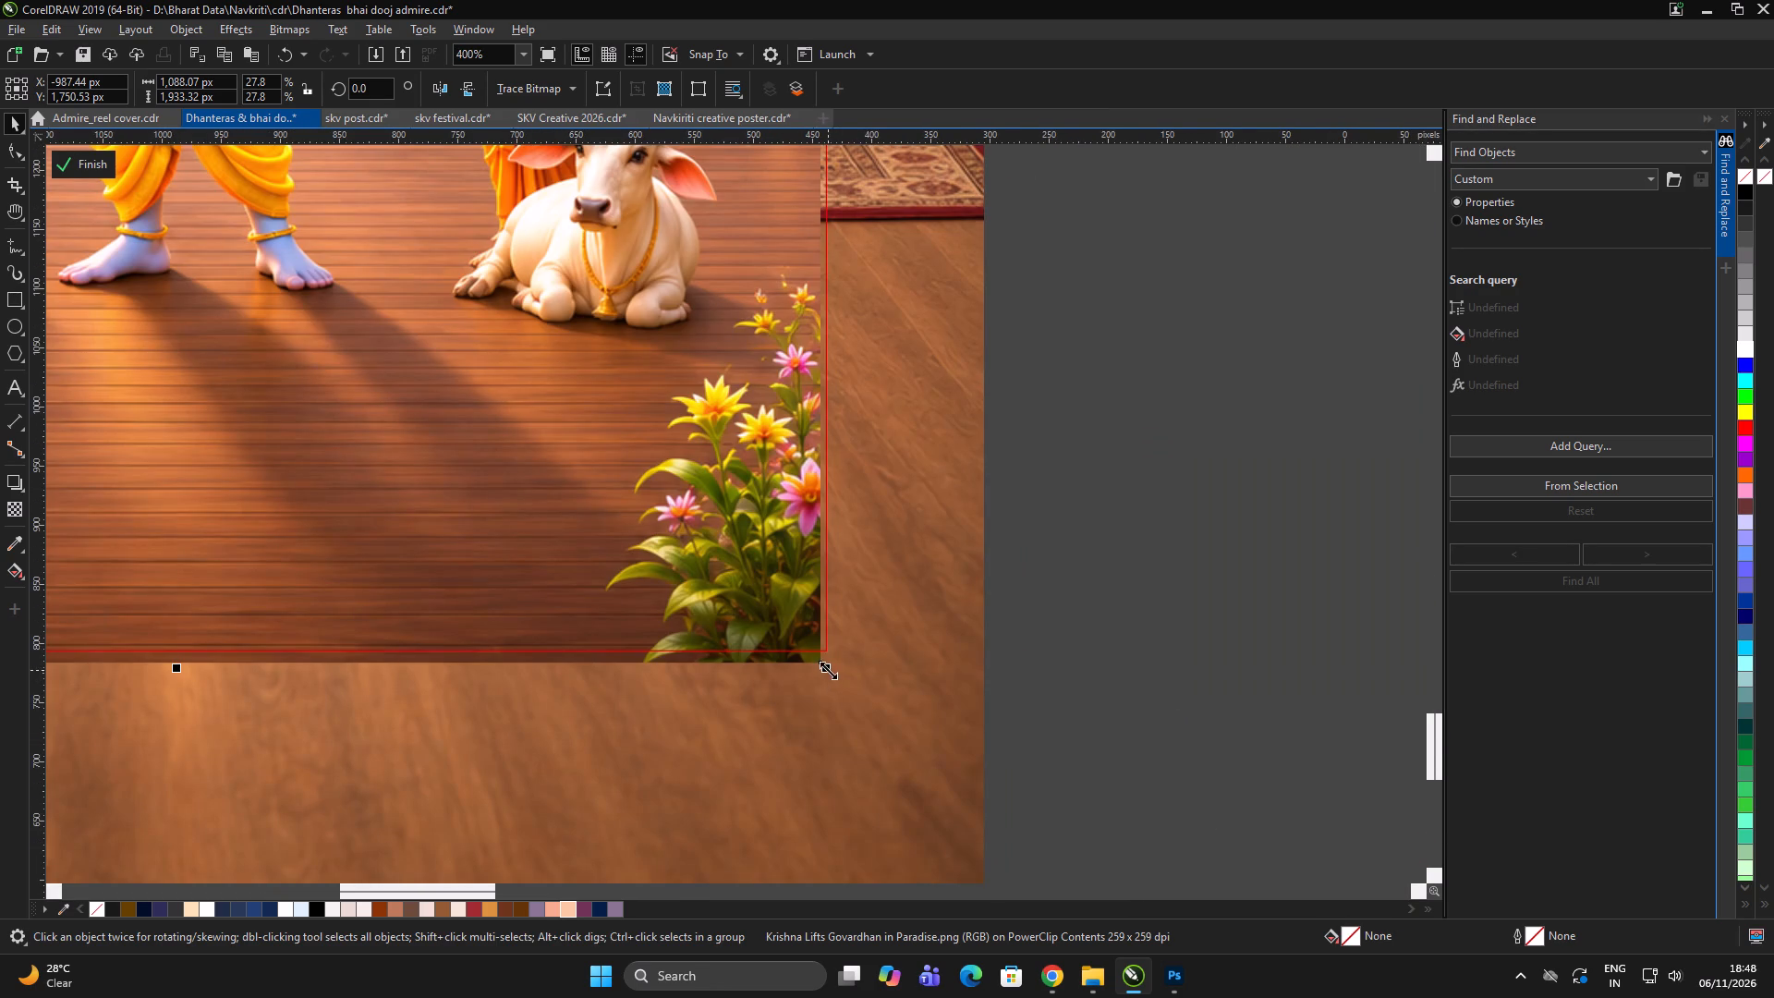
{"action": "left_click_drag", "start_coordinate": [828, 670], "coordinate": [844, 685]}
{"action": "scroll", "coordinate": [915, 731], "scroll_direction": "down", "scroll_amount": 3}
{"action": "scroll", "coordinate": [860, 804], "scroll_direction": "down", "scroll_amount": 1}
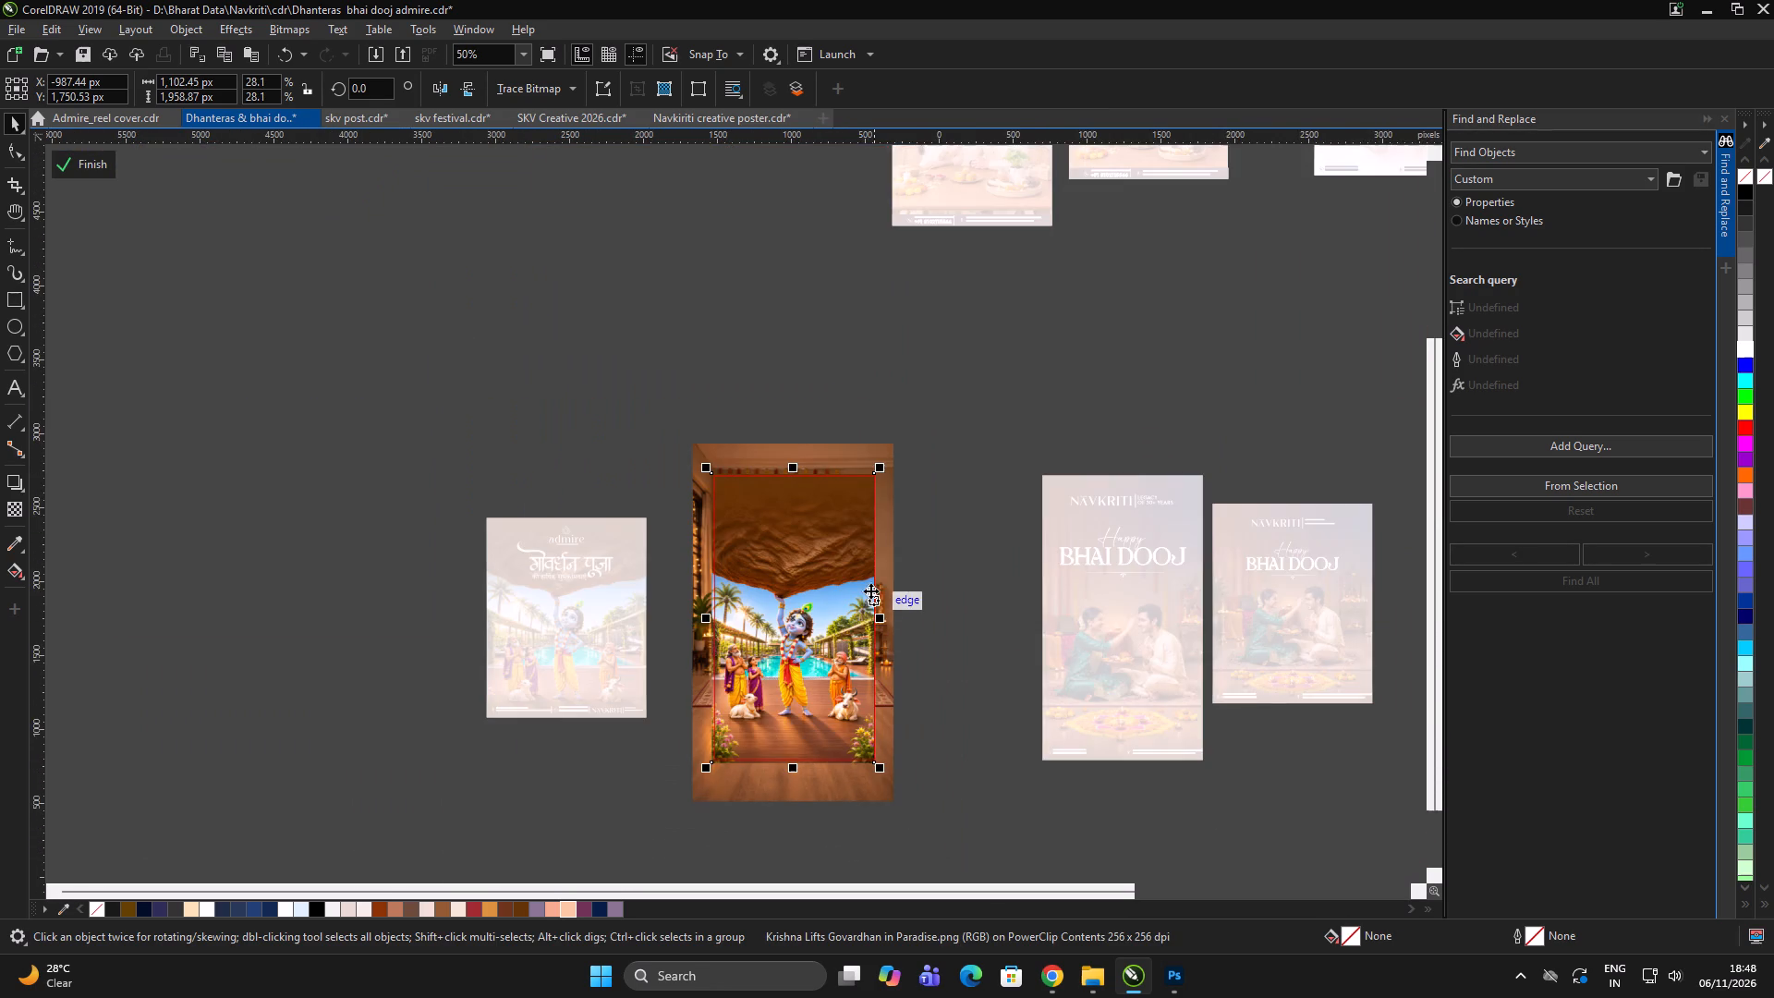
{"action": "scroll", "coordinate": [826, 512], "scroll_direction": "up", "scroll_amount": 4}
{"action": "scroll", "coordinate": [859, 471], "scroll_direction": "down", "scroll_amount": 2}
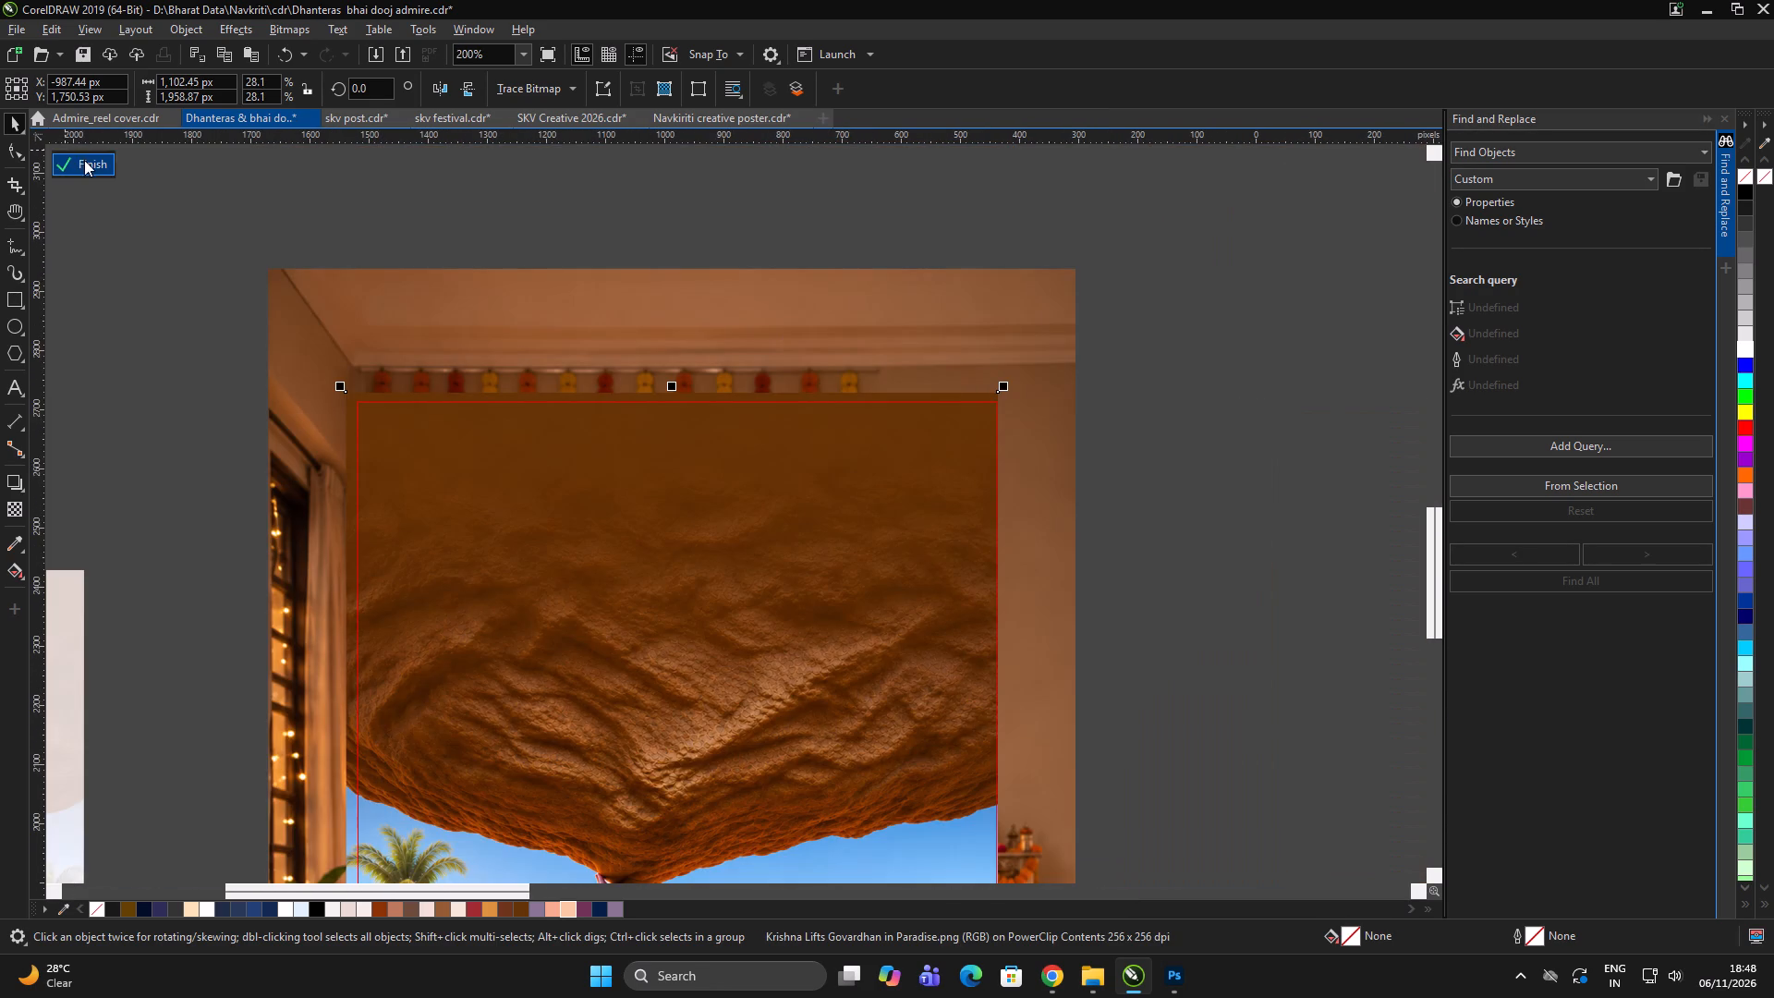
Delete the old room background photo from the PowerClip contents and finish editing the frame.
{"action": "left_click", "coordinate": [573, 293]}
{"action": "key", "text": "Delete"}
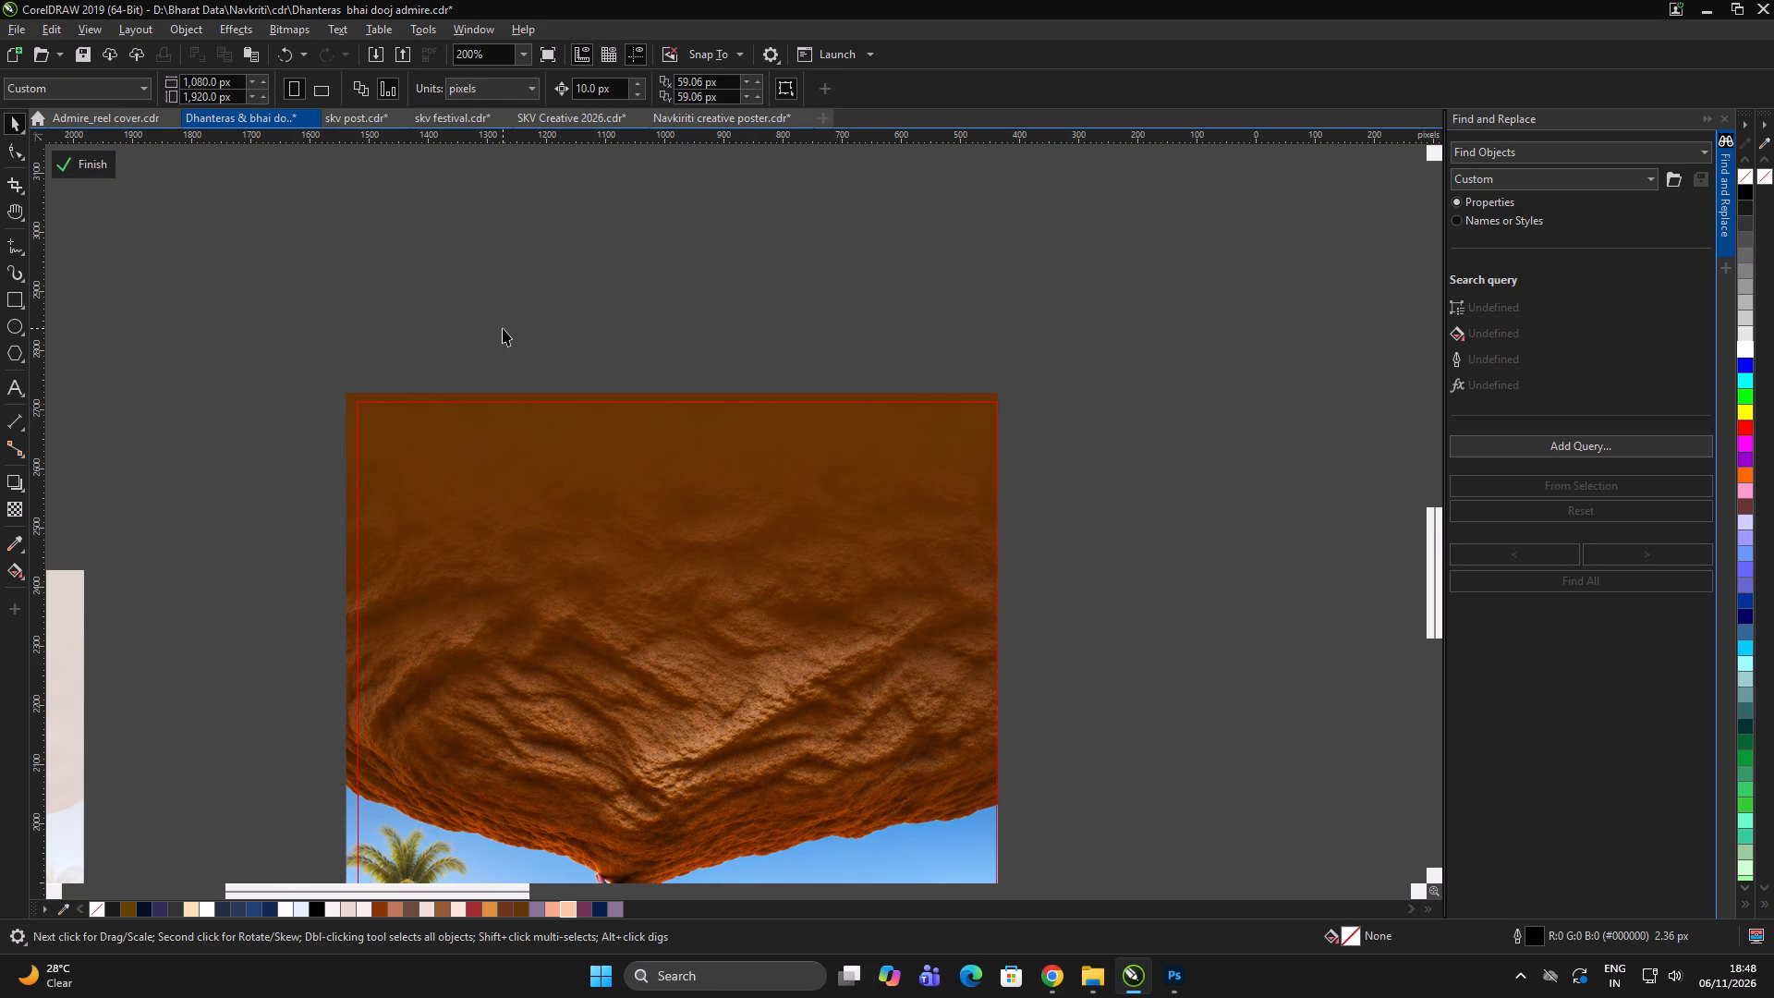
{"action": "scroll", "coordinate": [796, 293], "scroll_direction": "down", "scroll_amount": 3}
{"action": "left_click", "coordinate": [91, 162]}
{"action": "left_click", "coordinate": [297, 265]}
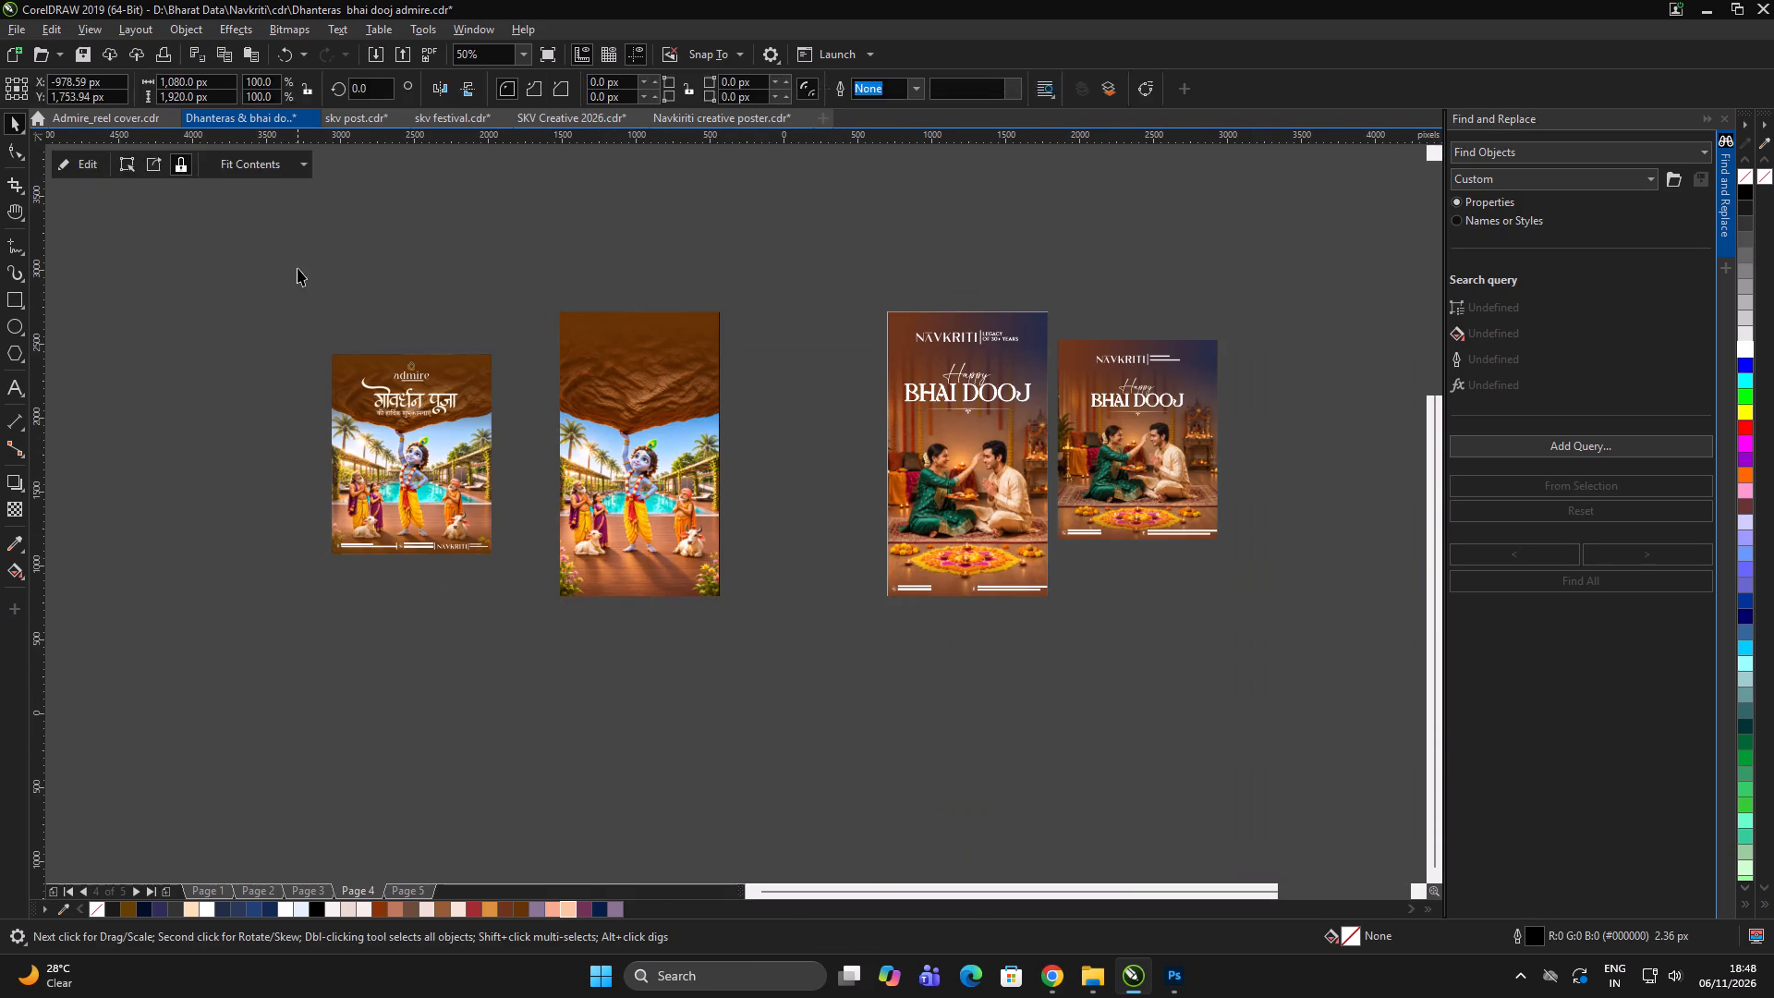
Ungroup the Govardhan Puja post and copy its admire logo and Hindi title onto the rock of the tall poster.
{"action": "left_click_drag", "start_coordinate": [298, 271], "coordinate": [307, 276]}
{"action": "left_click_drag", "start_coordinate": [309, 335], "coordinate": [475, 437]}
{"action": "left_click", "coordinate": [431, 404]}
{"action": "key", "text": "ctrl+u"}
{"action": "left_click", "coordinate": [505, 311], "text": "ctrl"}
{"action": "left_click_drag", "start_coordinate": [495, 303], "coordinate": [403, 409]}
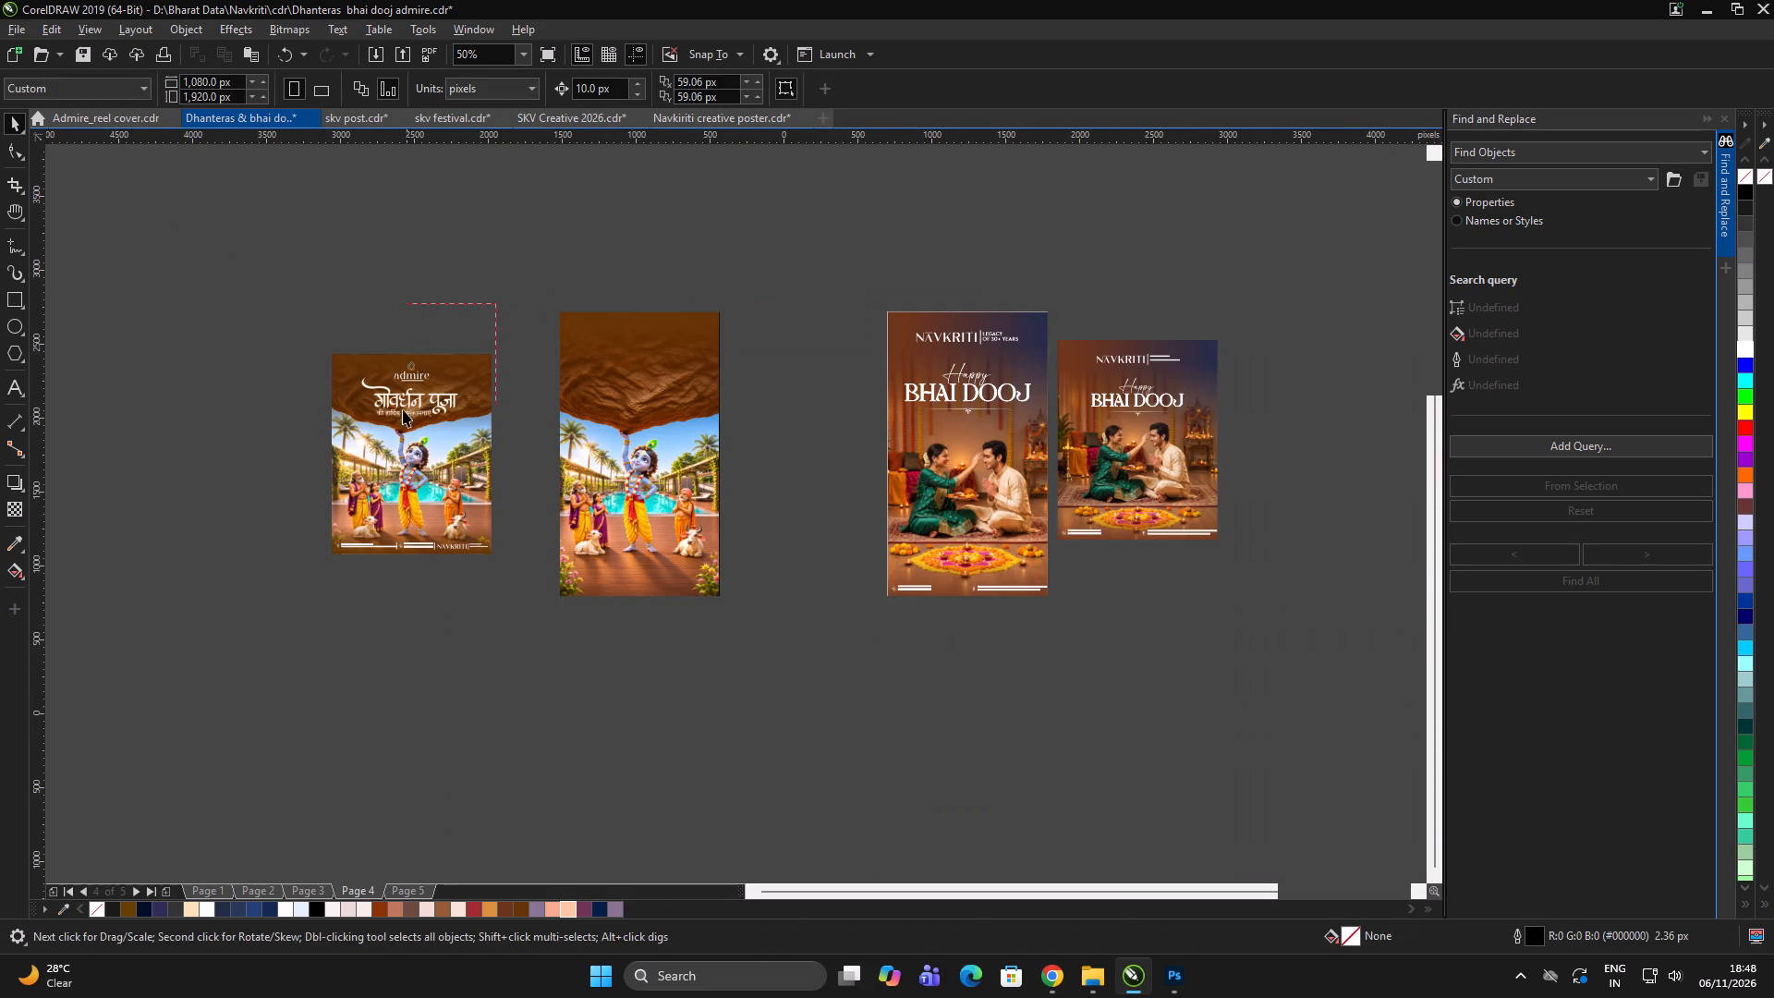
{"action": "left_click_drag", "start_coordinate": [403, 409], "coordinate": [355, 427]}
{"action": "left_click_drag", "start_coordinate": [415, 390], "coordinate": [641, 369]}
{"action": "right_click", "coordinate": [643, 368]}
{"action": "scroll", "coordinate": [694, 332], "scroll_direction": "up", "scroll_amount": 3}
{"action": "key", "text": "ctrl+g"}
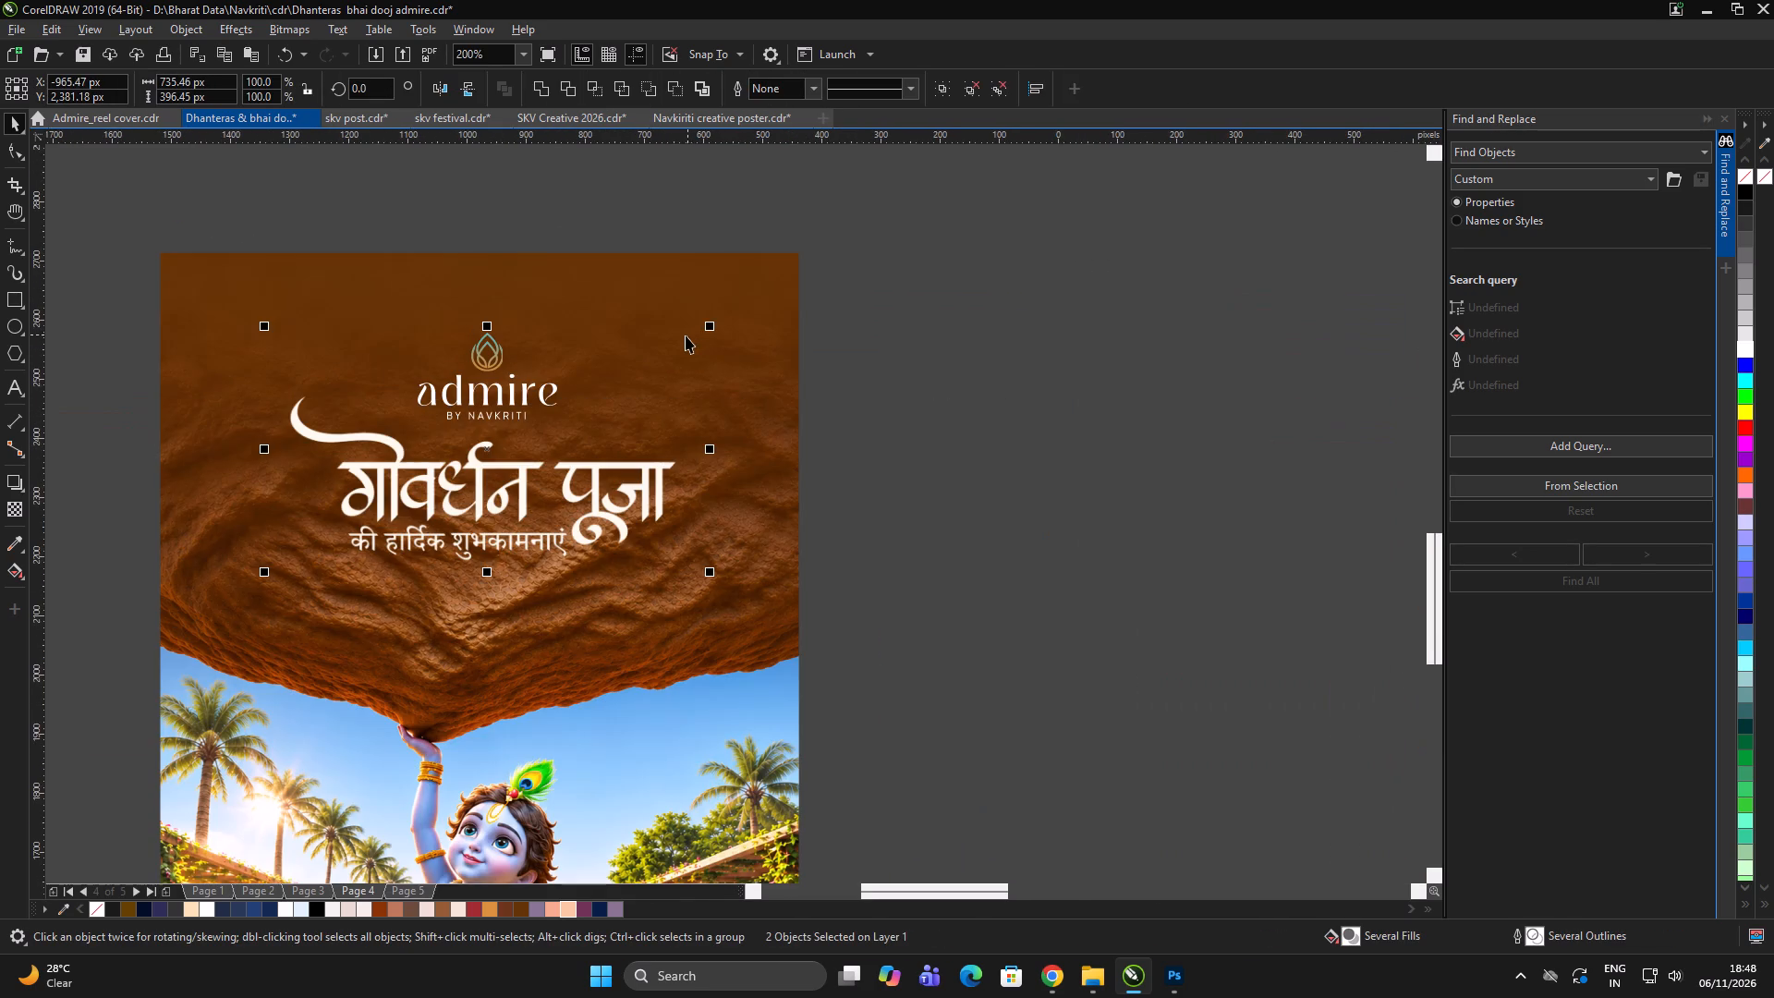
Separate the Hindi title from the logo, lower it on the rock and enlarge it to about 850 px wide.
{"action": "left_click_drag", "start_coordinate": [1005, 386], "coordinate": [996, 390]}
{"action": "left_click", "coordinate": [676, 481]}
{"action": "key", "text": "ctrl+u"}
{"action": "left_click", "coordinate": [943, 458], "text": "ctrl"}
{"action": "left_click", "coordinate": [615, 491]}
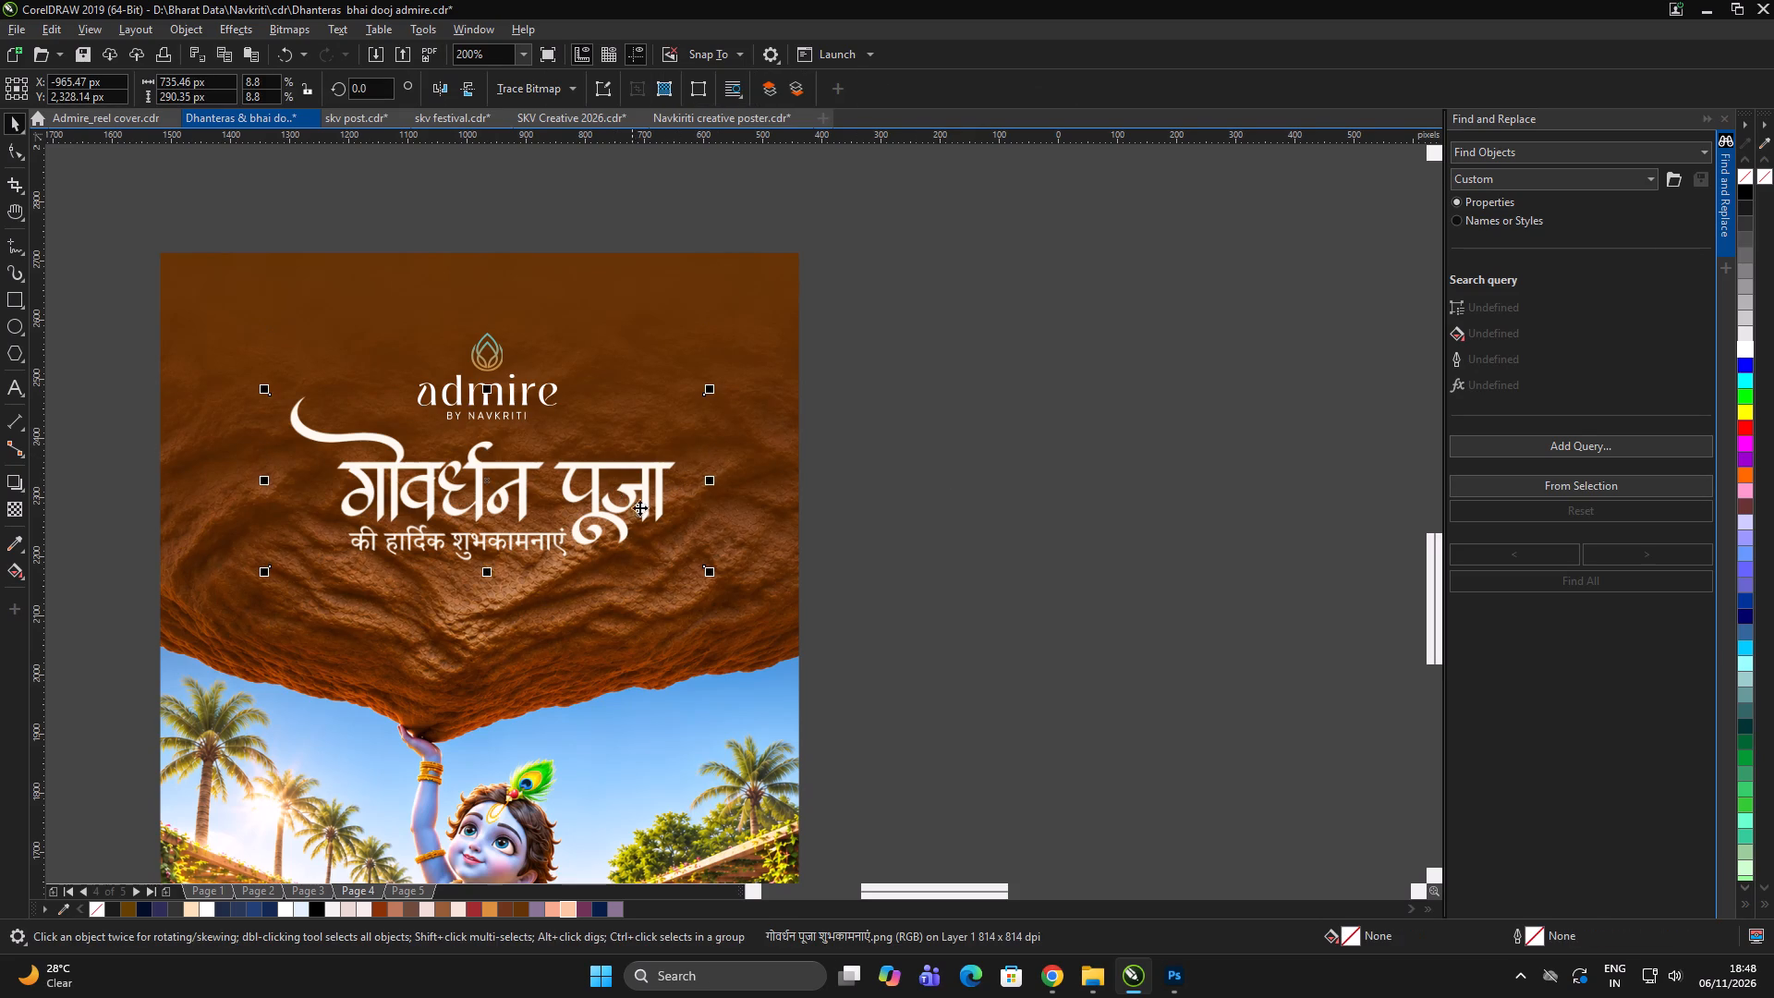
{"action": "left_click_drag", "start_coordinate": [655, 499], "coordinate": [631, 537]}
{"action": "left_click_drag", "start_coordinate": [687, 612], "coordinate": [722, 650]}
{"action": "left_click", "coordinate": [703, 458], "text": "shift"}
{"action": "key", "text": "c"}
Enlarge the admire logo, move it slightly higher above the title and centre it horizontally on the tall poster.
{"action": "left_click", "coordinate": [973, 411]}
{"action": "left_click_drag", "start_coordinate": [965, 228], "coordinate": [308, 485]}
{"action": "left_click_drag", "start_coordinate": [565, 429], "coordinate": [578, 445]}
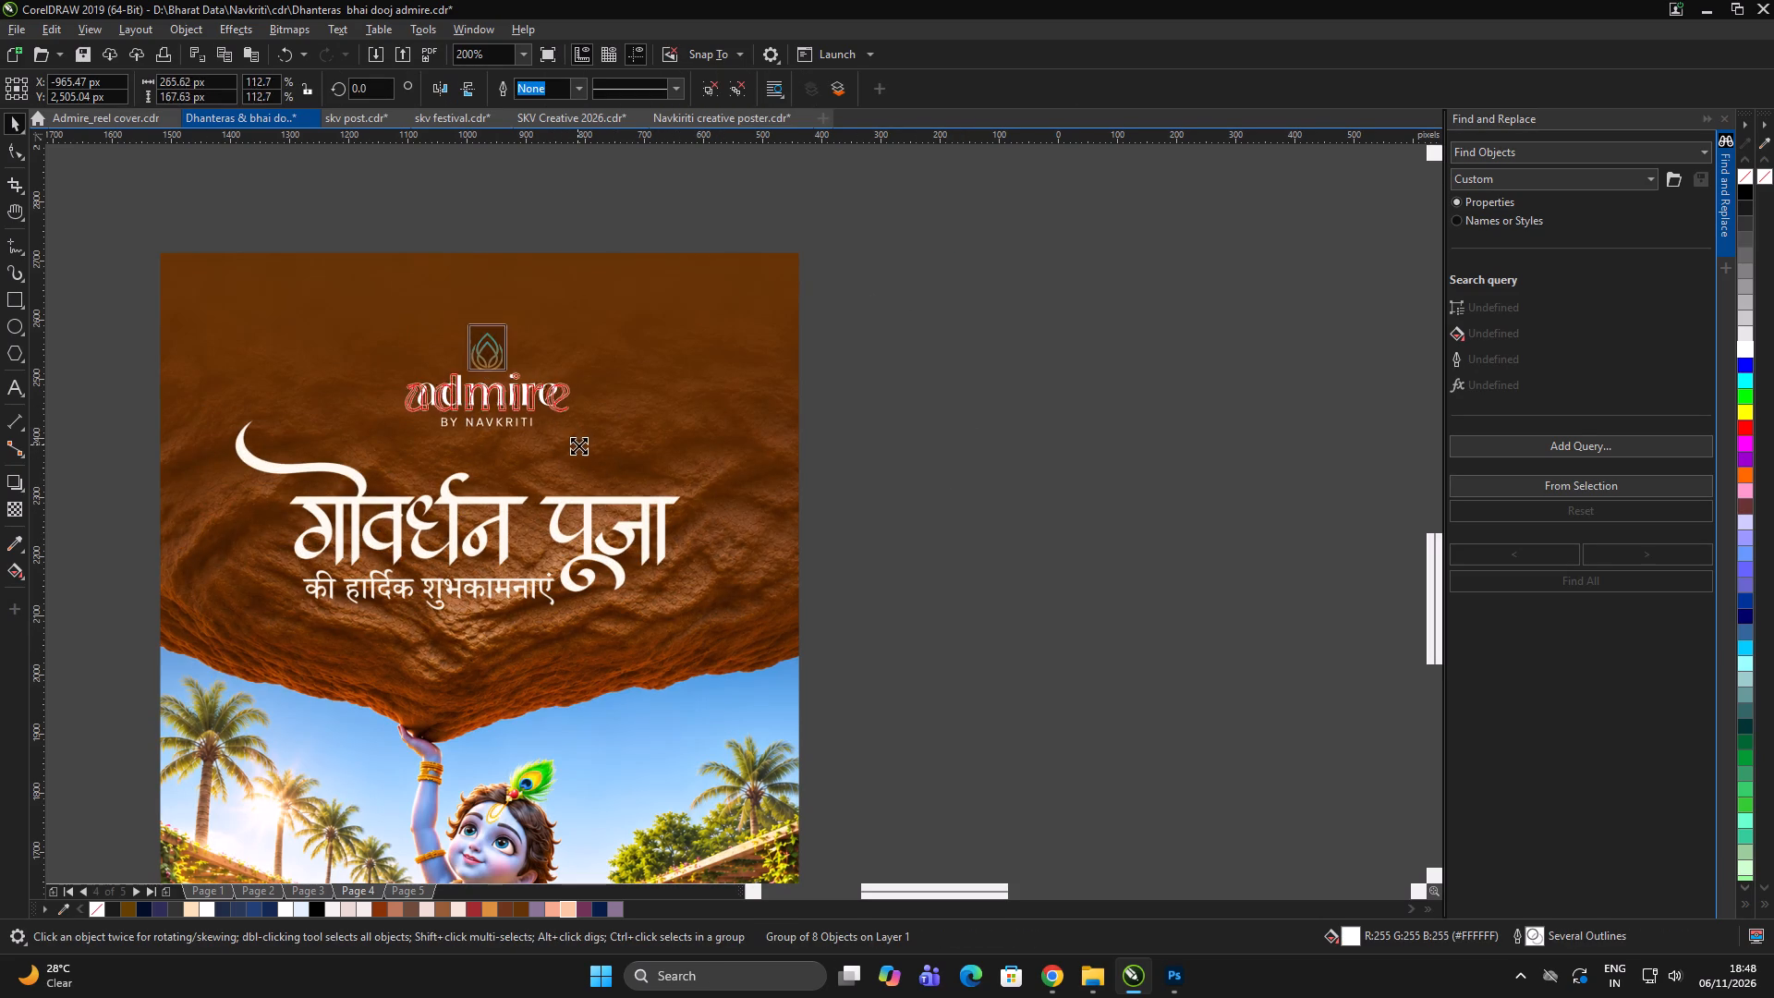
{"action": "left_click_drag", "start_coordinate": [578, 445], "coordinate": [581, 450]}
{"action": "left_click_drag", "start_coordinate": [496, 347], "coordinate": [495, 332]}
{"action": "key", "text": "ctrl+g"}
{"action": "left_click", "coordinate": [711, 344], "text": "shift"}
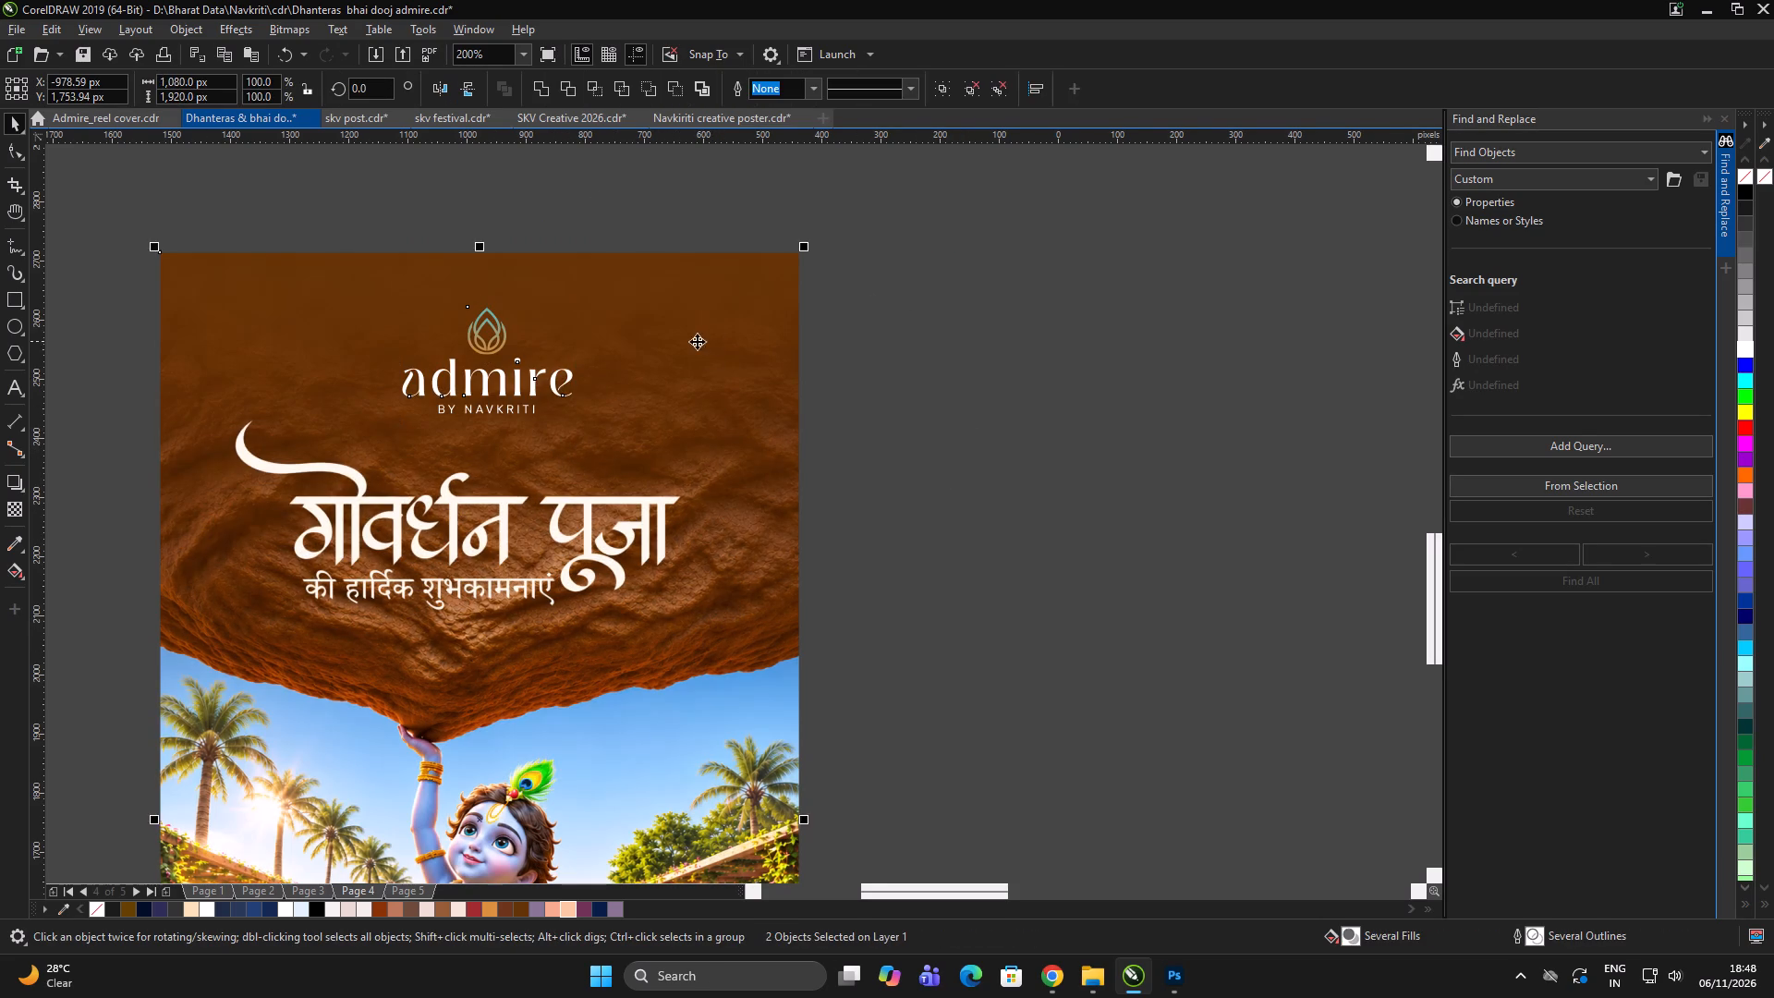
{"action": "key", "text": "c"}
{"action": "scroll", "coordinate": [636, 336], "scroll_direction": "down", "scroll_amount": 2}
Enlarge the Hindi title on the tall poster a little further from its lower corner.
{"action": "double_click", "coordinate": [824, 329]}
{"action": "left_click", "coordinate": [696, 369]}
{"action": "scroll", "coordinate": [736, 391], "scroll_direction": "up", "scroll_amount": 2}
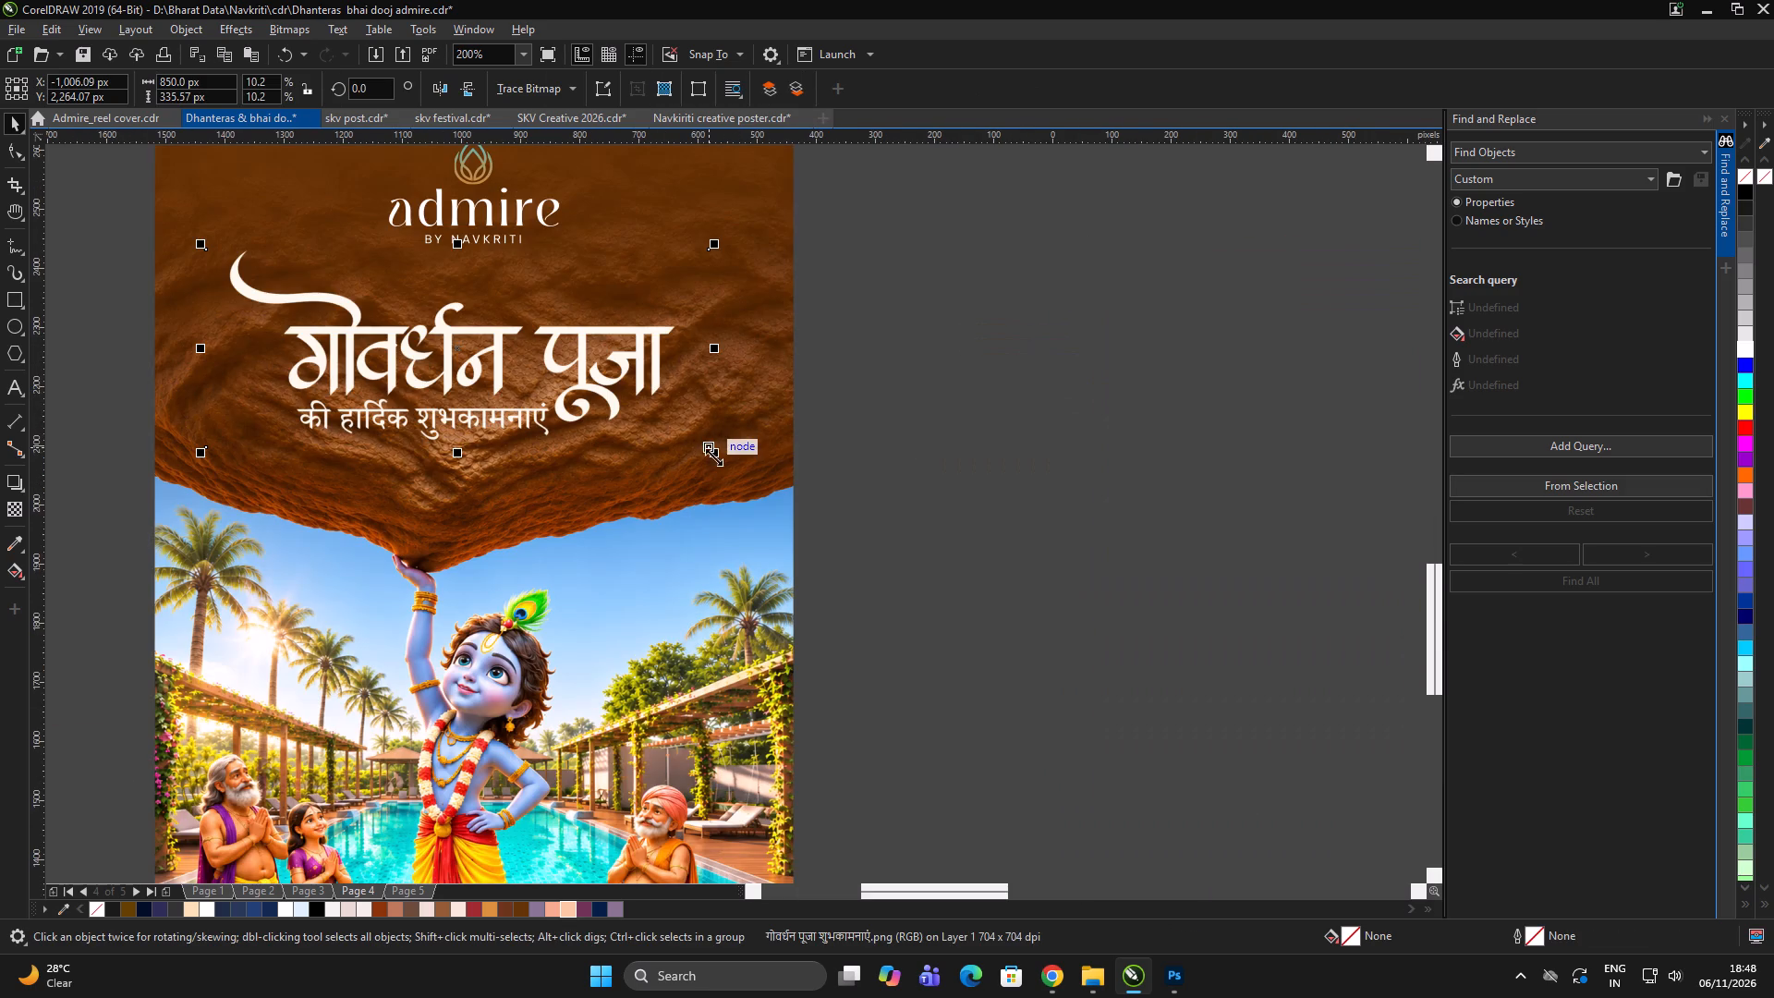
{"action": "left_click_drag", "start_coordinate": [714, 457], "coordinate": [733, 480]}
{"action": "scroll", "coordinate": [655, 401], "scroll_direction": "down", "scroll_amount": 3}
{"action": "left_click", "coordinate": [806, 407]}
{"action": "left_click", "coordinate": [809, 412]}
{"action": "left_click_drag", "start_coordinate": [806, 415], "coordinate": [777, 446]}
Copy the post's contact footer to the bottom of the tall poster, group it and centre it horizontally.
{"action": "left_click_drag", "start_coordinate": [504, 610], "coordinate": [290, 506]}
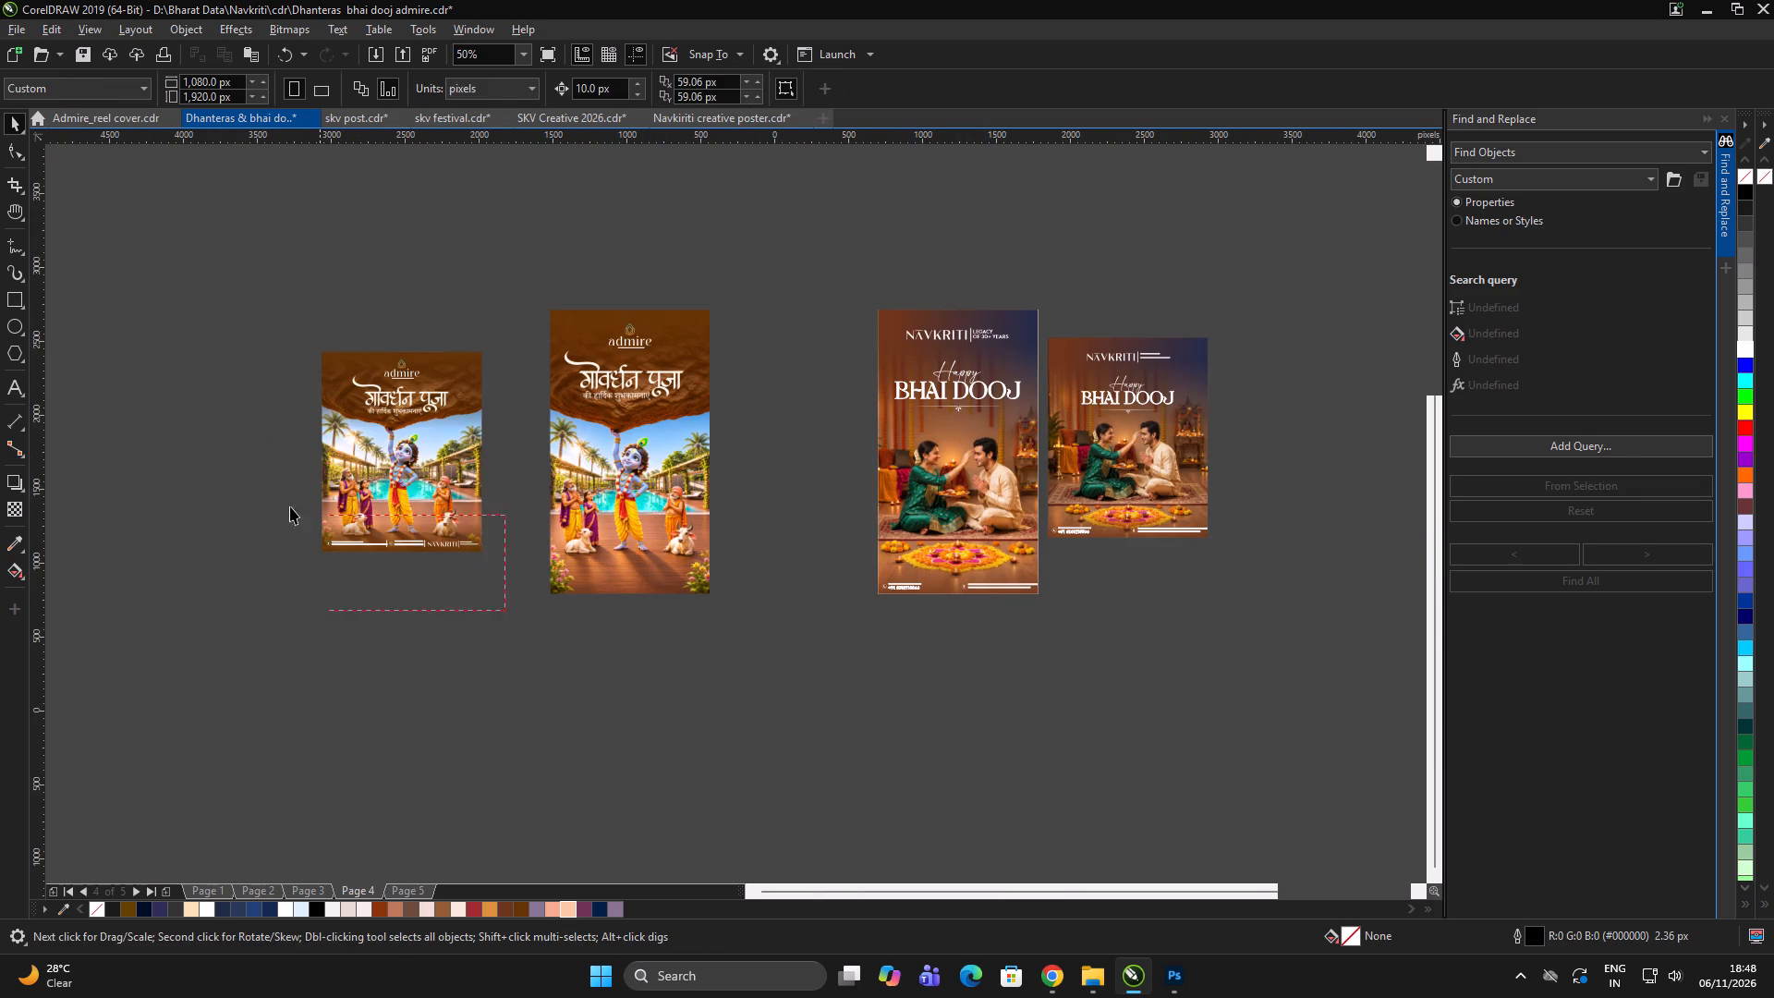
{"action": "left_click_drag", "start_coordinate": [290, 506], "coordinate": [276, 497]}
{"action": "left_click_drag", "start_coordinate": [406, 539], "coordinate": [615, 581]}
{"action": "right_click_drag", "start_coordinate": [620, 572], "coordinate": [611, 585]}
{"action": "scroll", "coordinate": [646, 577], "scroll_direction": "up", "scroll_amount": 2}
{"action": "key", "text": "ctrl+g"}
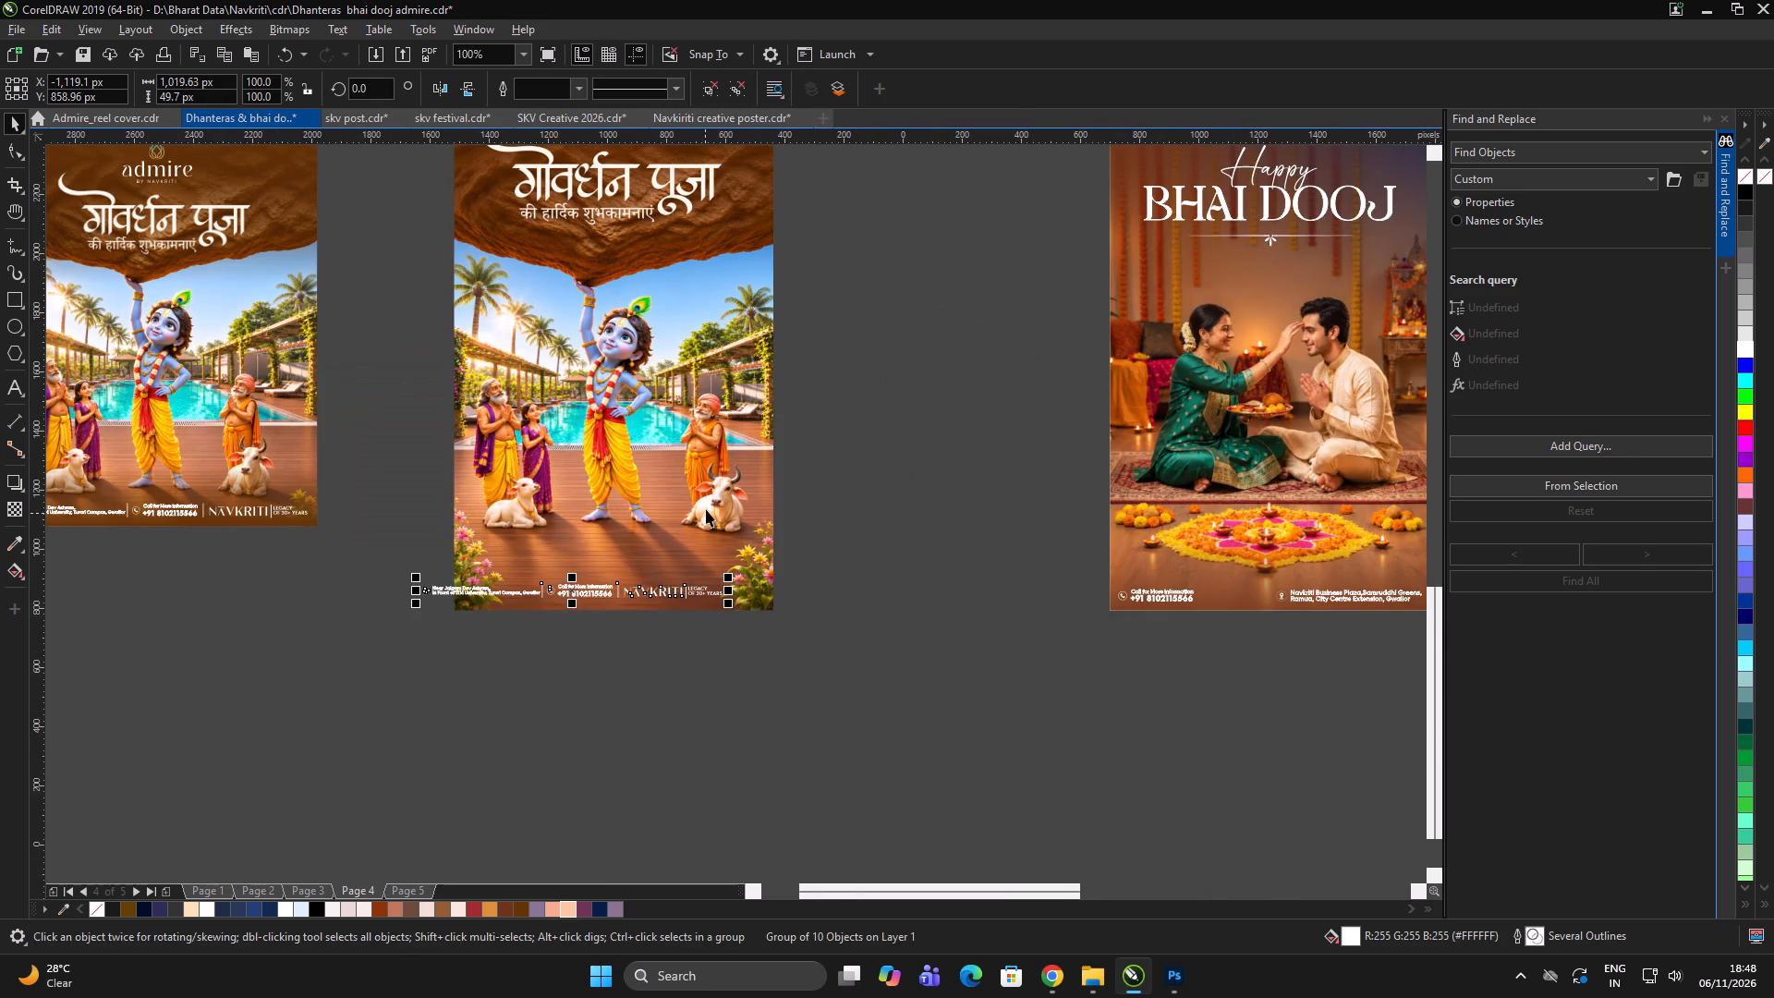
{"action": "left_click", "coordinate": [706, 501], "text": "shift"}
{"action": "key", "text": "c"}
{"action": "left_click", "coordinate": [872, 519]}
{"action": "left_click_drag", "start_coordinate": [873, 521], "coordinate": [839, 521]}
Copy the post's brown gradient overlay onto the tall poster and align it to the poster's horizontal centre and bottom edge.
{"action": "left_click", "coordinate": [255, 505]}
{"action": "left_click", "coordinate": [274, 449]}
{"action": "left_click_drag", "start_coordinate": [262, 444], "coordinate": [521, 432]}
{"action": "right_click", "coordinate": [521, 432], "text": "shift"}
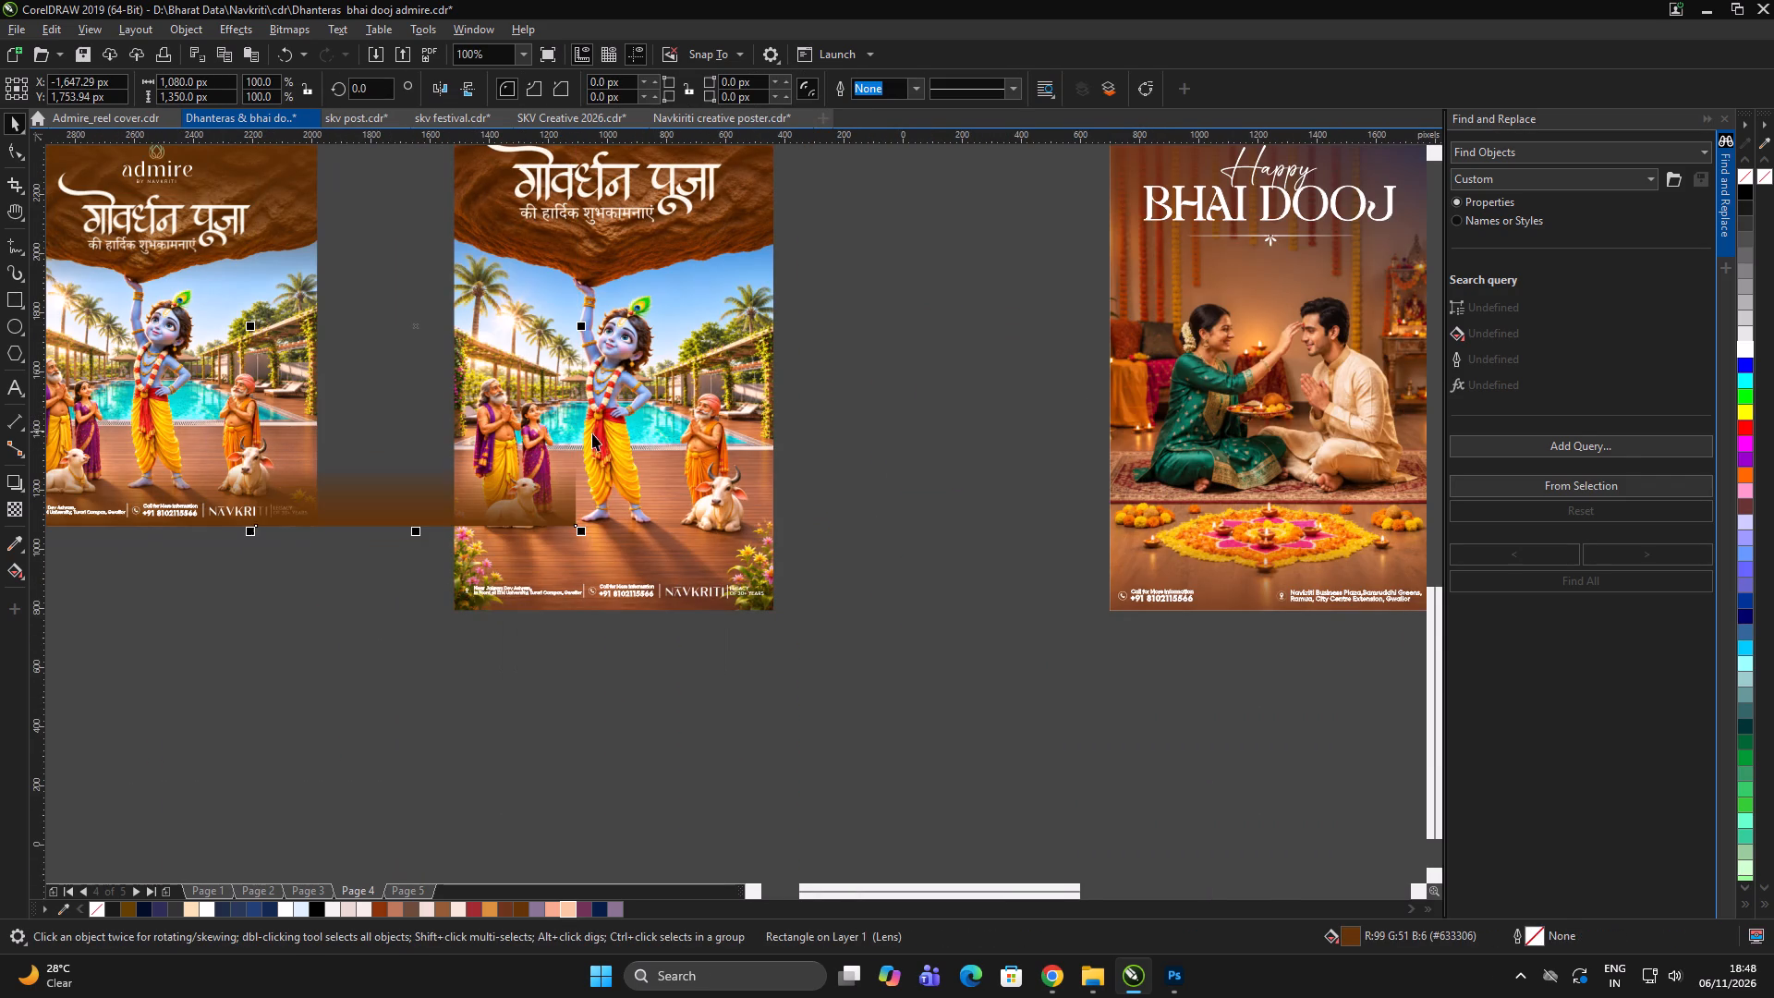
{"action": "left_click", "coordinate": [664, 460]}
{"action": "key", "text": "c"}
{"action": "left_click_drag", "start_coordinate": [920, 506], "coordinate": [911, 509]}
{"action": "left_click", "coordinate": [532, 475]}
{"action": "left_click", "coordinate": [706, 469], "text": "shift"}
{"action": "key", "text": "c"}
{"action": "left_click", "coordinate": [839, 501]}
{"action": "left_click", "coordinate": [627, 470]}
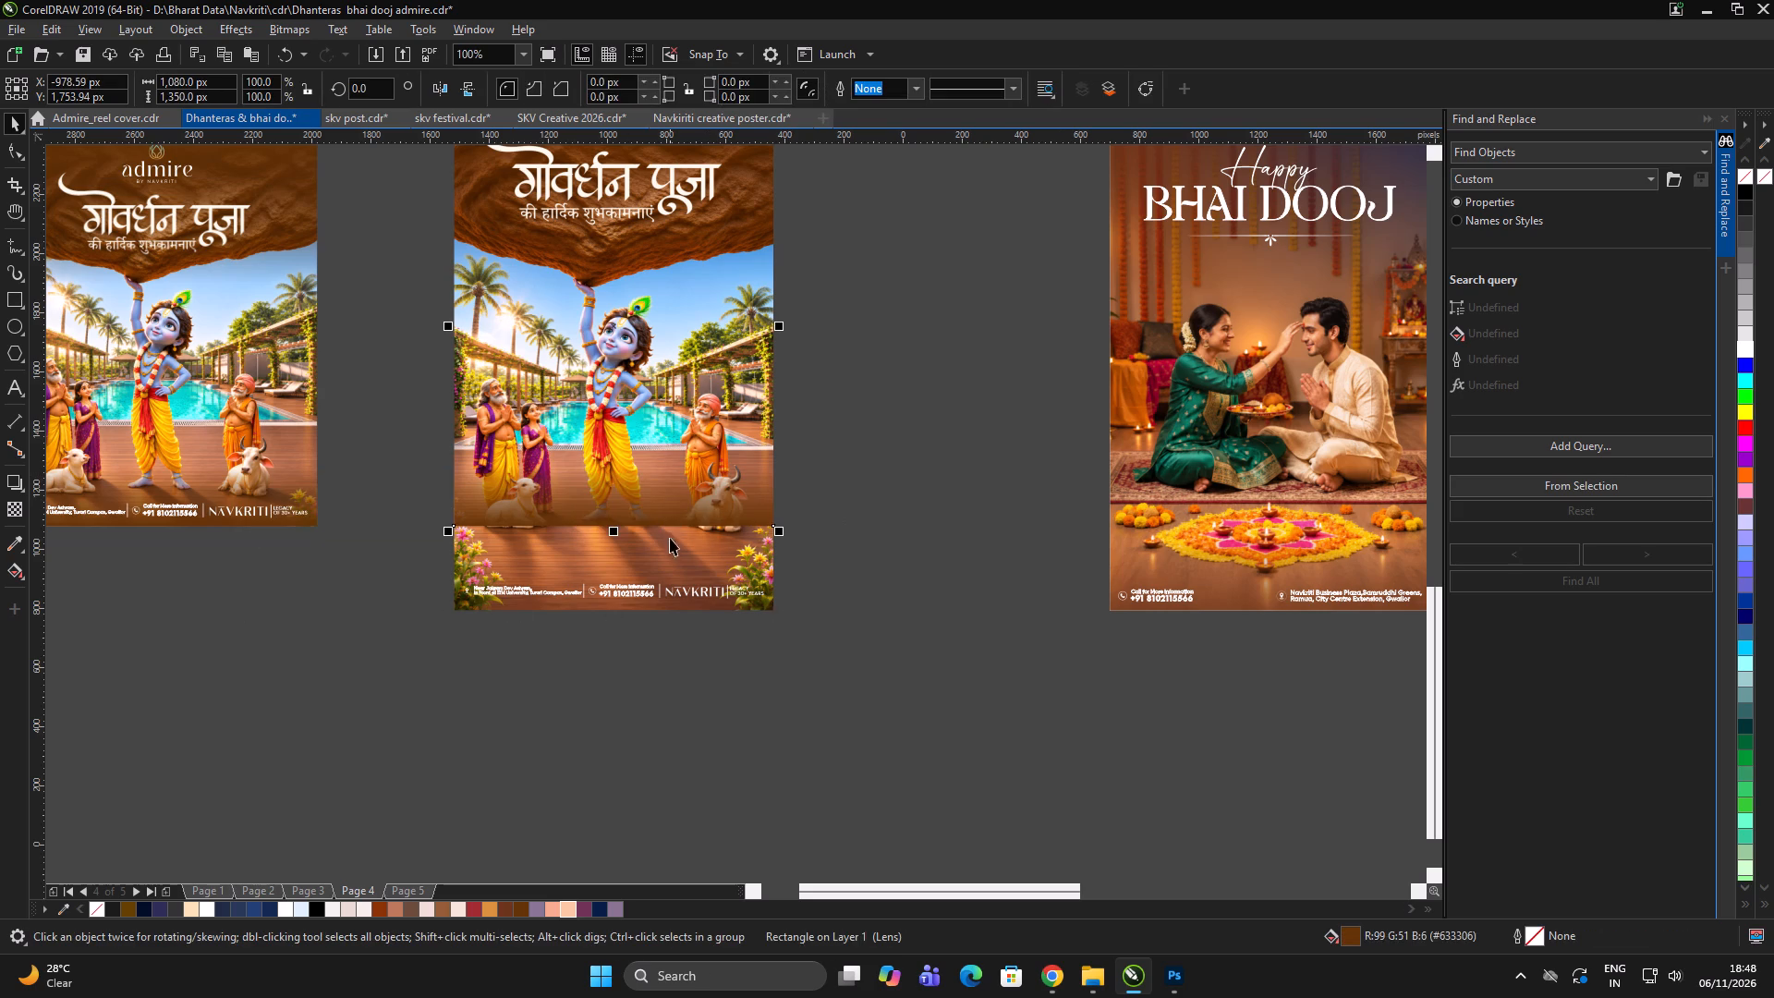
{"action": "left_click", "coordinate": [674, 551], "text": "shift"}
{"action": "key", "text": "b"}
{"action": "left_click", "coordinate": [826, 586]}
Bring the tall poster's contact footer in front of the brown gradient overlay.
{"action": "left_click_drag", "start_coordinate": [906, 521], "coordinate": [266, 684]}
{"action": "key", "text": "shift+Home"}
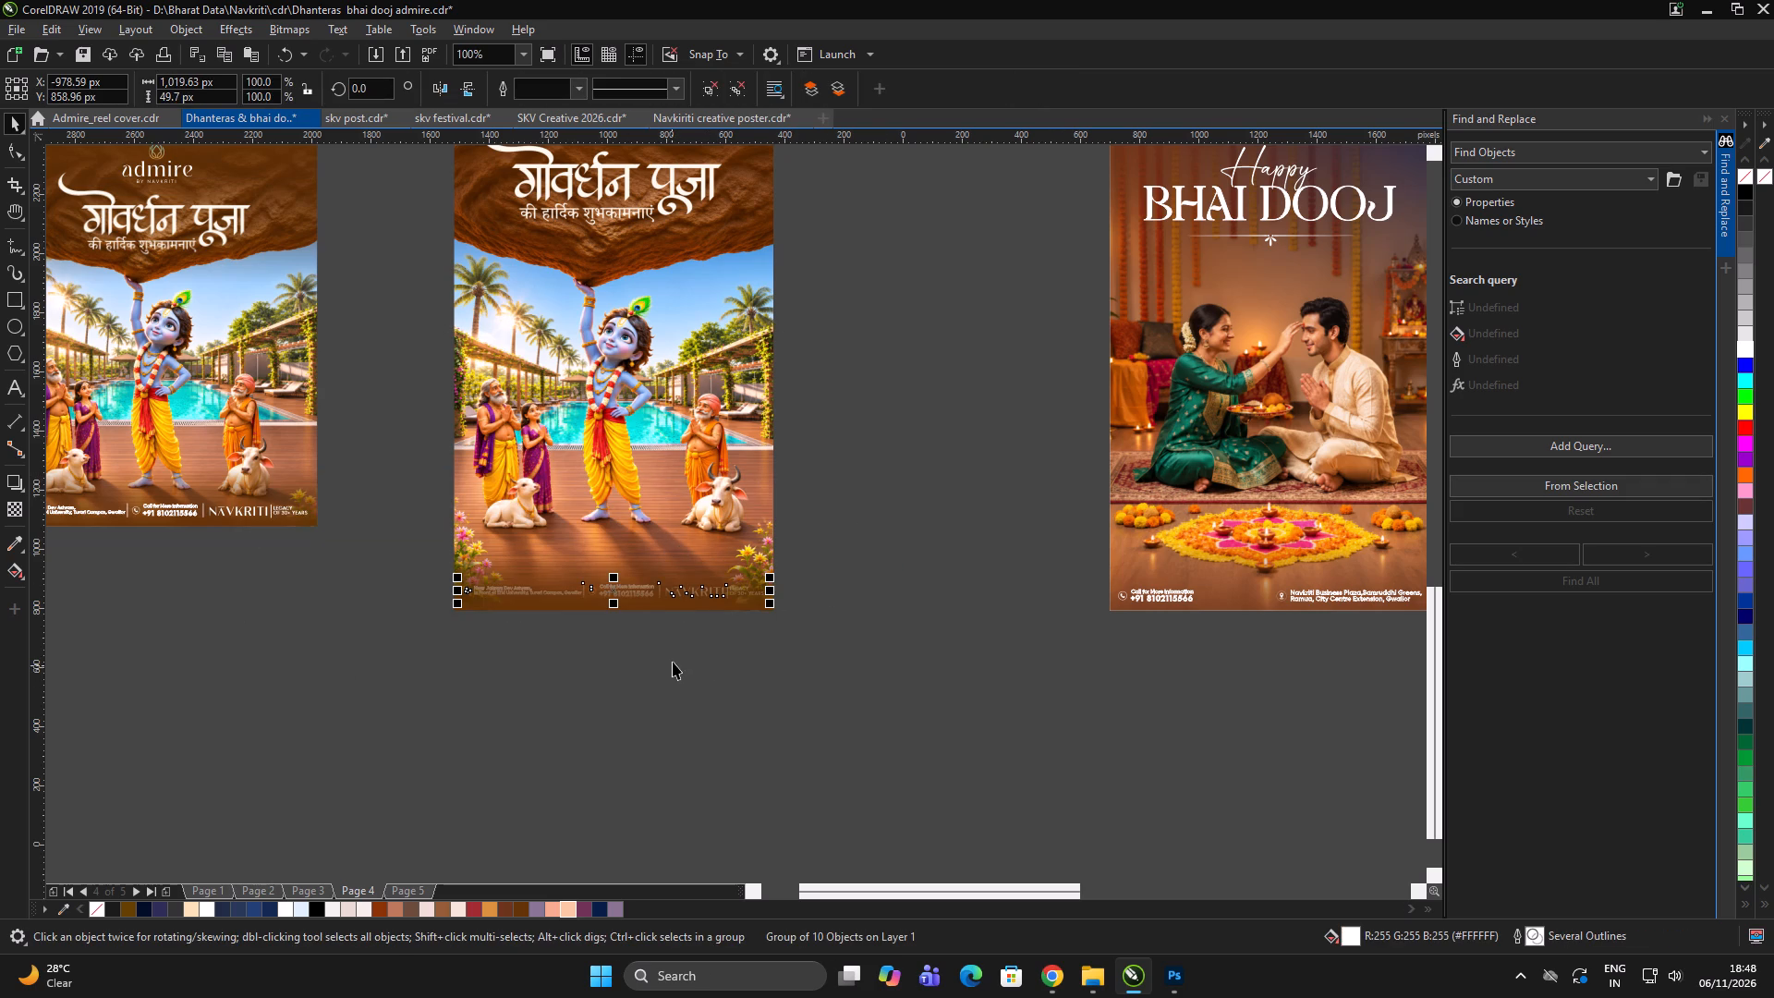
{"action": "left_click", "coordinate": [853, 657]}
{"action": "left_click_drag", "start_coordinate": [898, 656], "coordinate": [426, 518]}
{"action": "key", "text": "shift+Page_Up"}
{"action": "scroll", "coordinate": [678, 624], "scroll_direction": "up", "scroll_amount": 2}
{"action": "left_click_drag", "start_coordinate": [554, 505], "coordinate": [553, 518]}
{"action": "scroll", "coordinate": [589, 577], "scroll_direction": "down", "scroll_amount": 2}
{"action": "double_click", "coordinate": [631, 673]}
{"action": "scroll", "coordinate": [621, 686], "scroll_direction": "down", "scroll_amount": 2}
{"action": "double_click", "coordinate": [639, 698]}
Group all the elements of the tall Govardhan Puja poster.
{"action": "left_click_drag", "start_coordinate": [562, 481], "coordinate": [689, 717]}
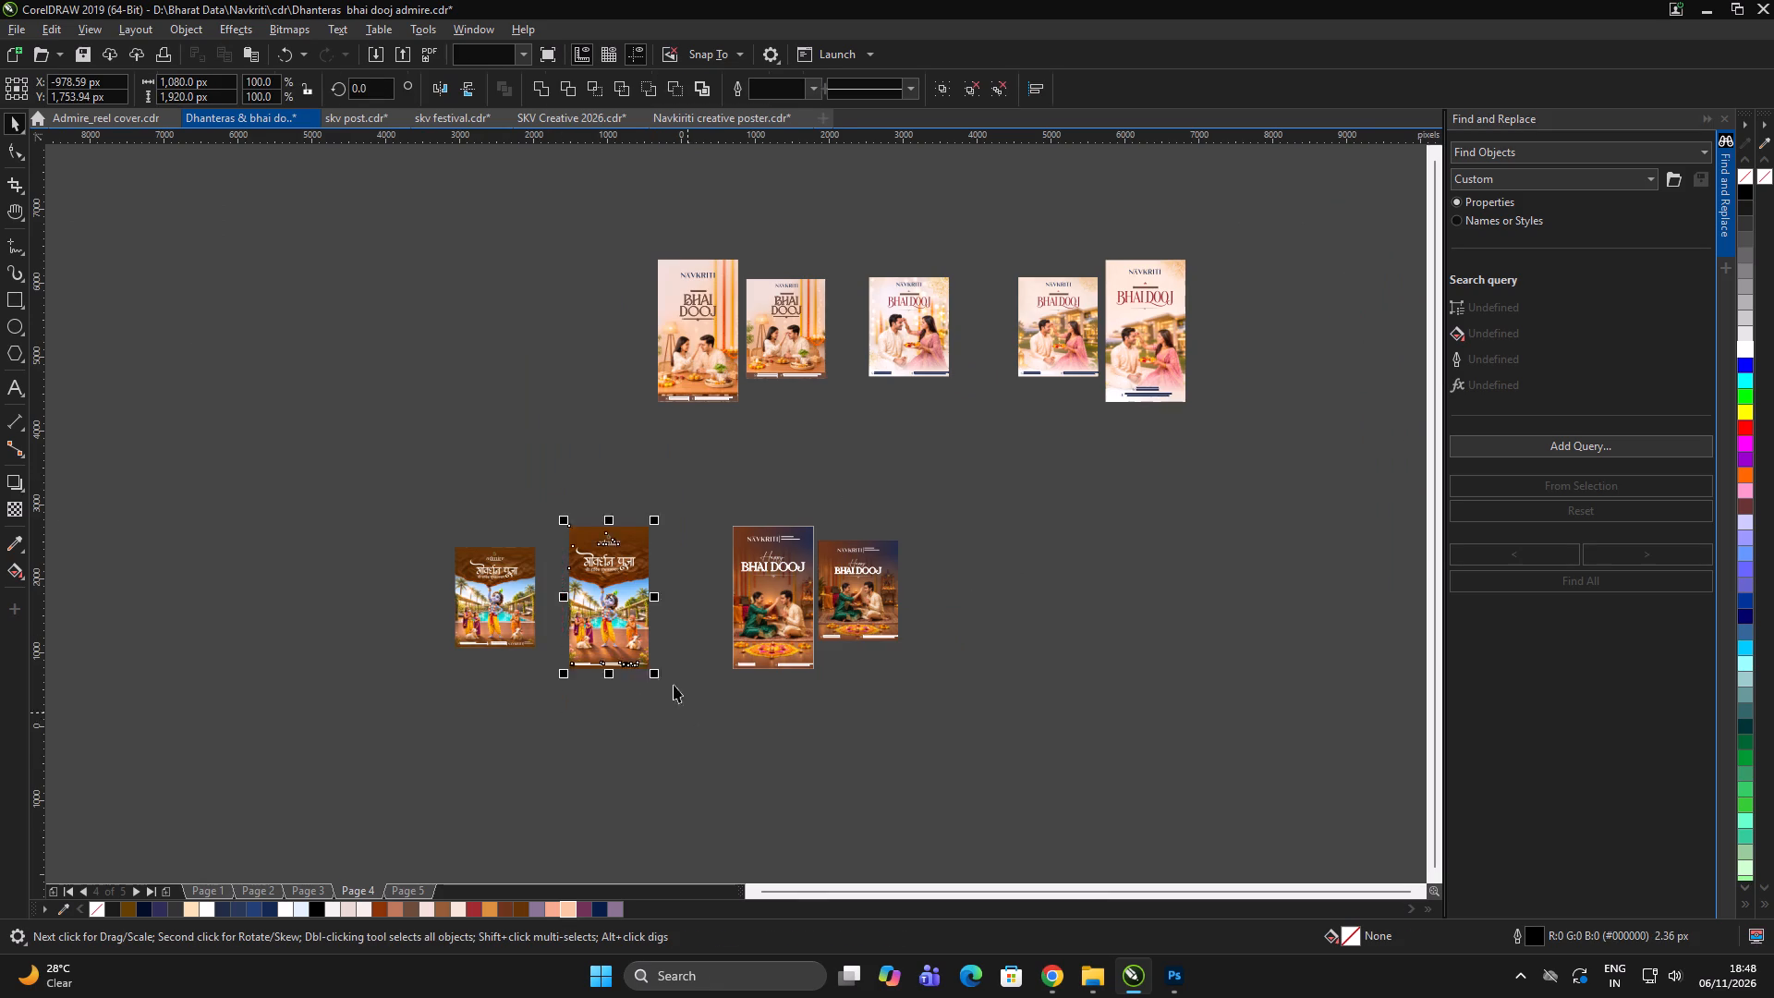
{"action": "scroll", "coordinate": [638, 591], "scroll_direction": "up", "scroll_amount": 1}
{"action": "scroll", "coordinate": [638, 474], "scroll_direction": "up", "scroll_amount": 2}
{"action": "key", "text": "ctrl+g"}
Set up a JPG export of the grouped tall poster in D:\Bharat Data\Navkriti, named "admire _ goverdhan pooja_story".
{"action": "key", "text": "ctrl+e"}
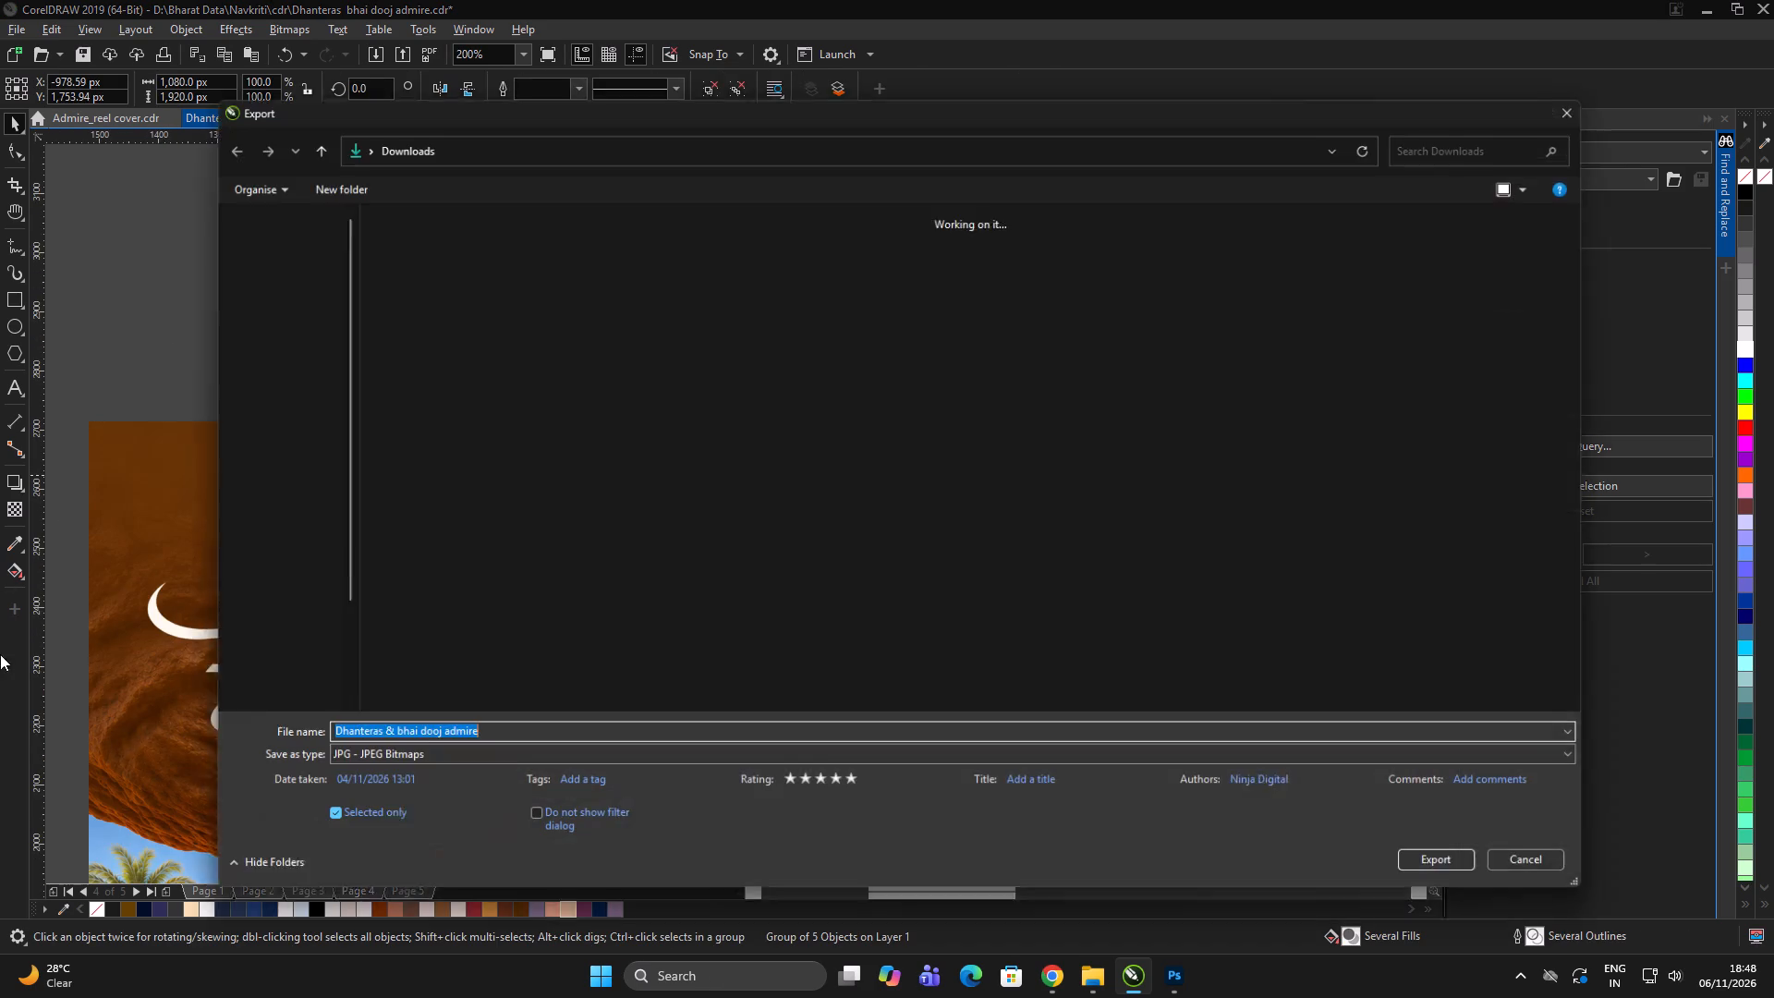
{"action": "scroll", "coordinate": [298, 594], "scroll_direction": "down", "scroll_amount": 8}
{"action": "left_click", "coordinate": [300, 623]}
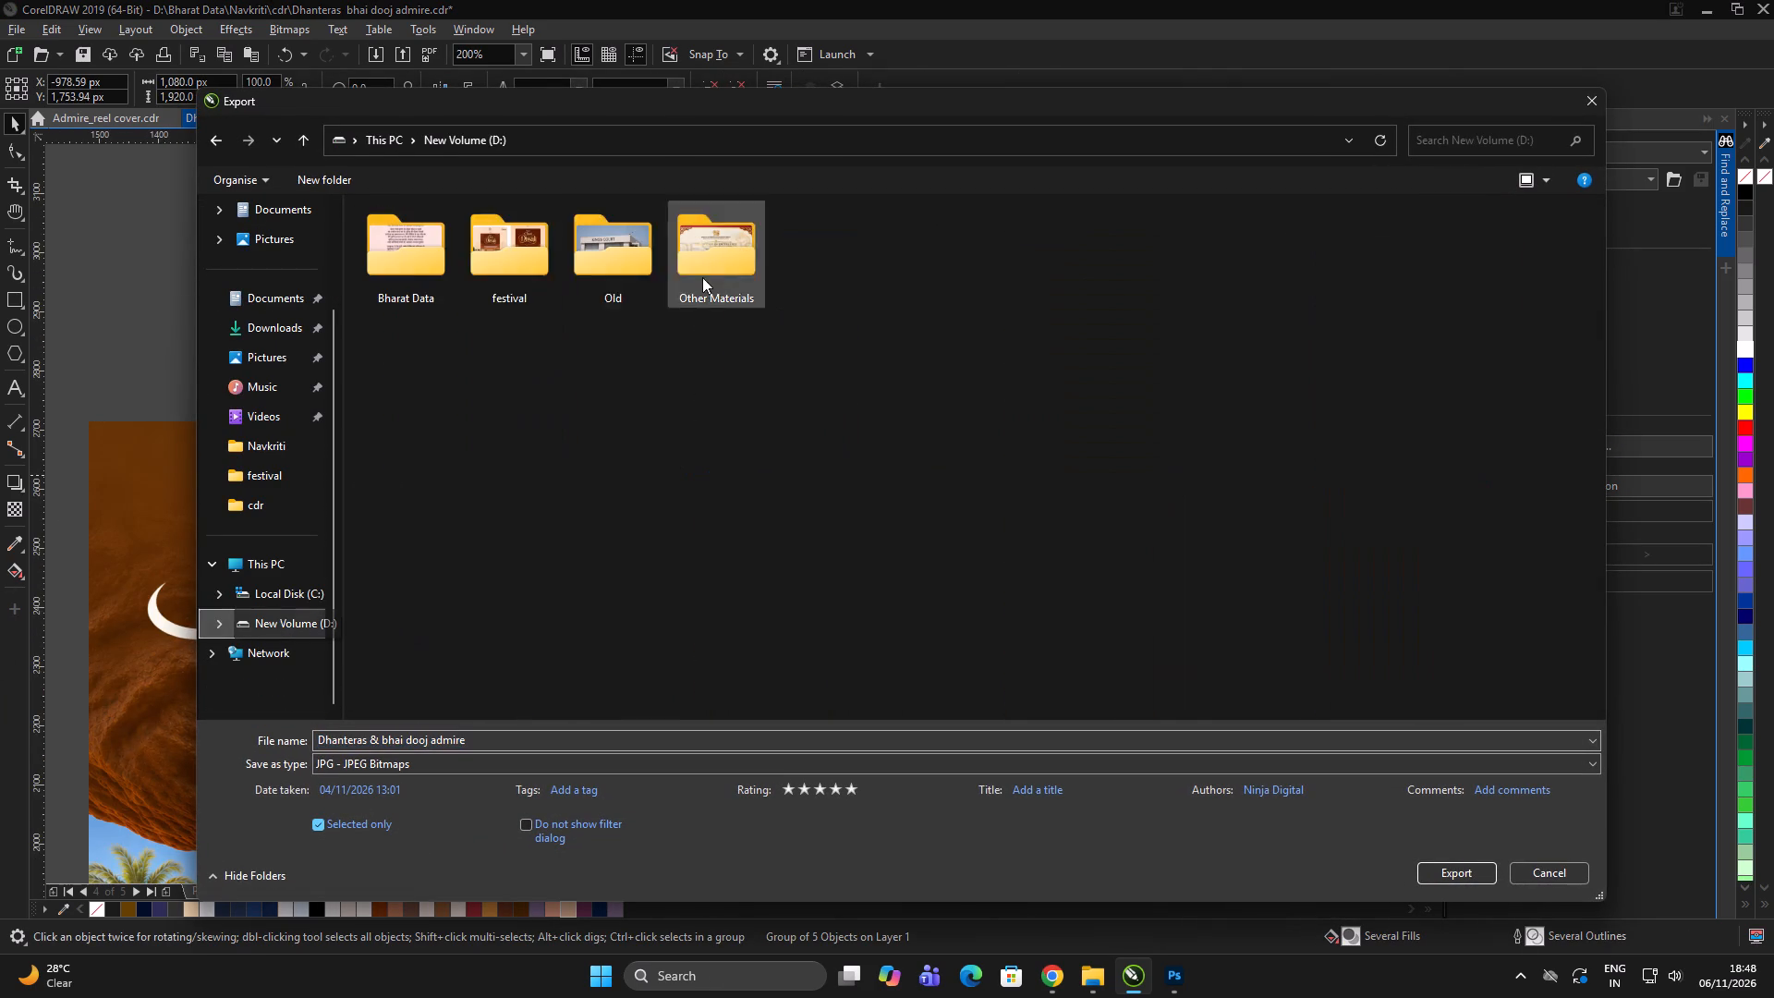
{"action": "left_click", "coordinate": [426, 269]}
{"action": "left_click_drag", "start_coordinate": [426, 268], "coordinate": [436, 282]}
{"action": "left_click", "coordinate": [612, 426]}
{"action": "type", "text": "nav"}
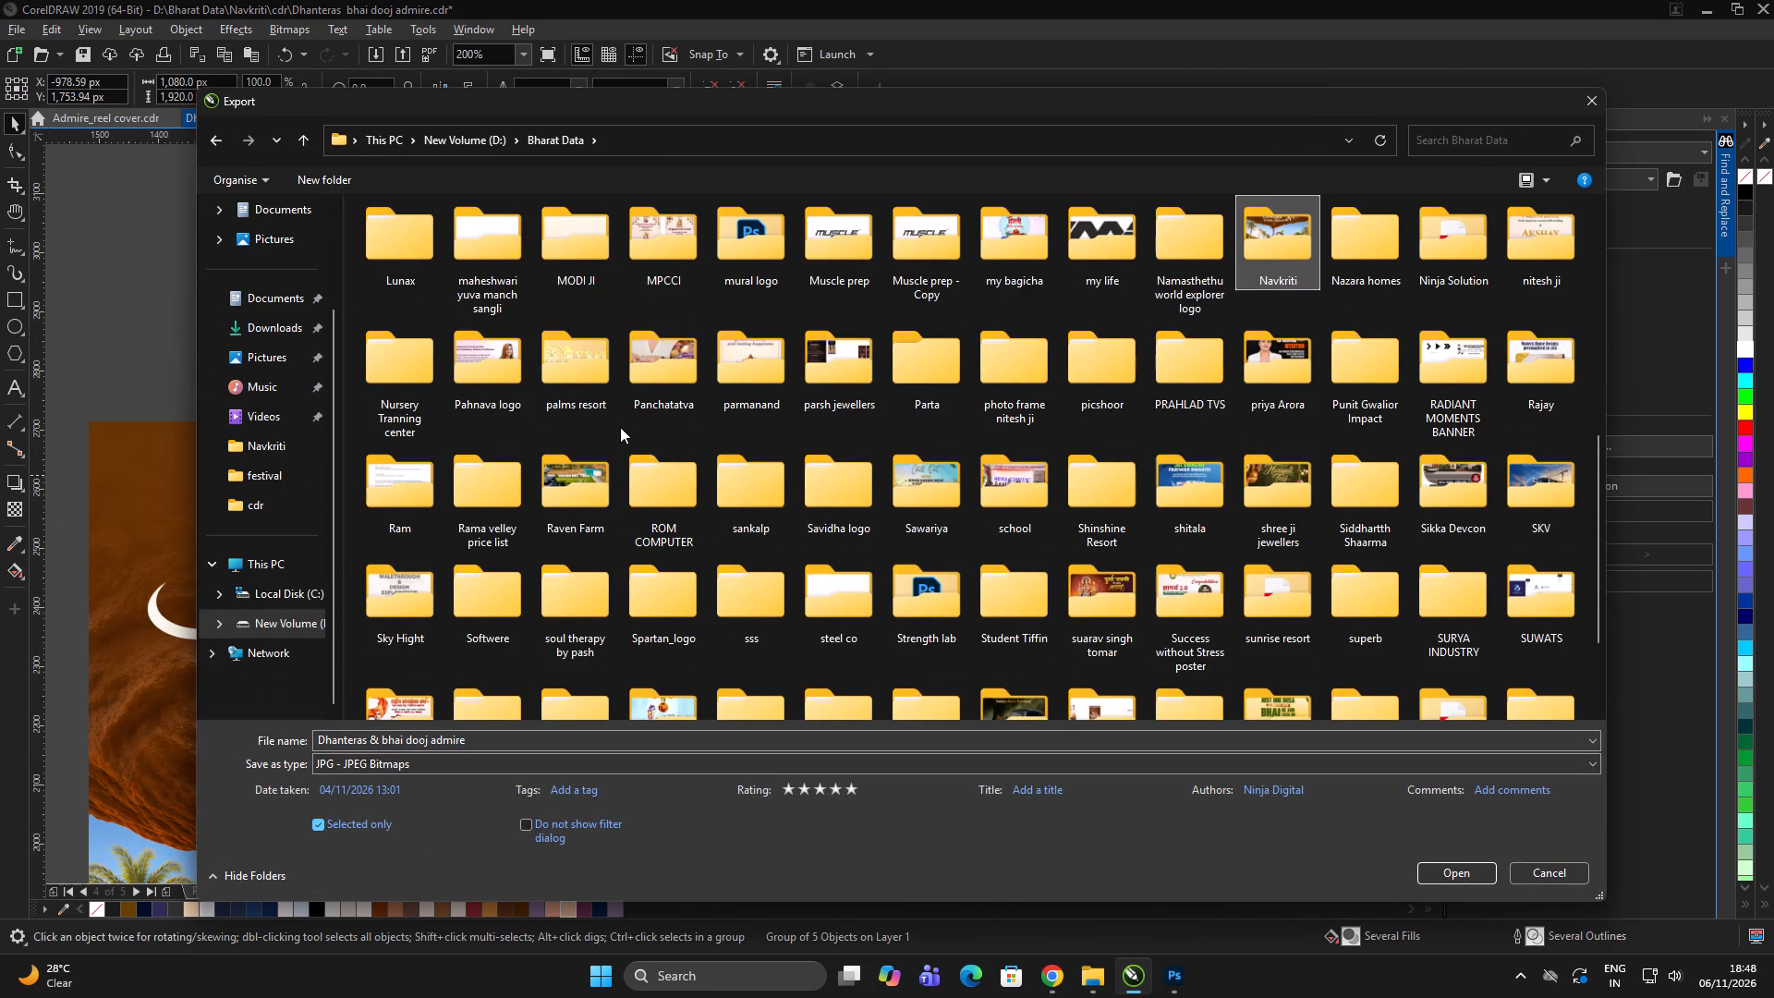
{"action": "double_click", "coordinate": [1287, 234]}
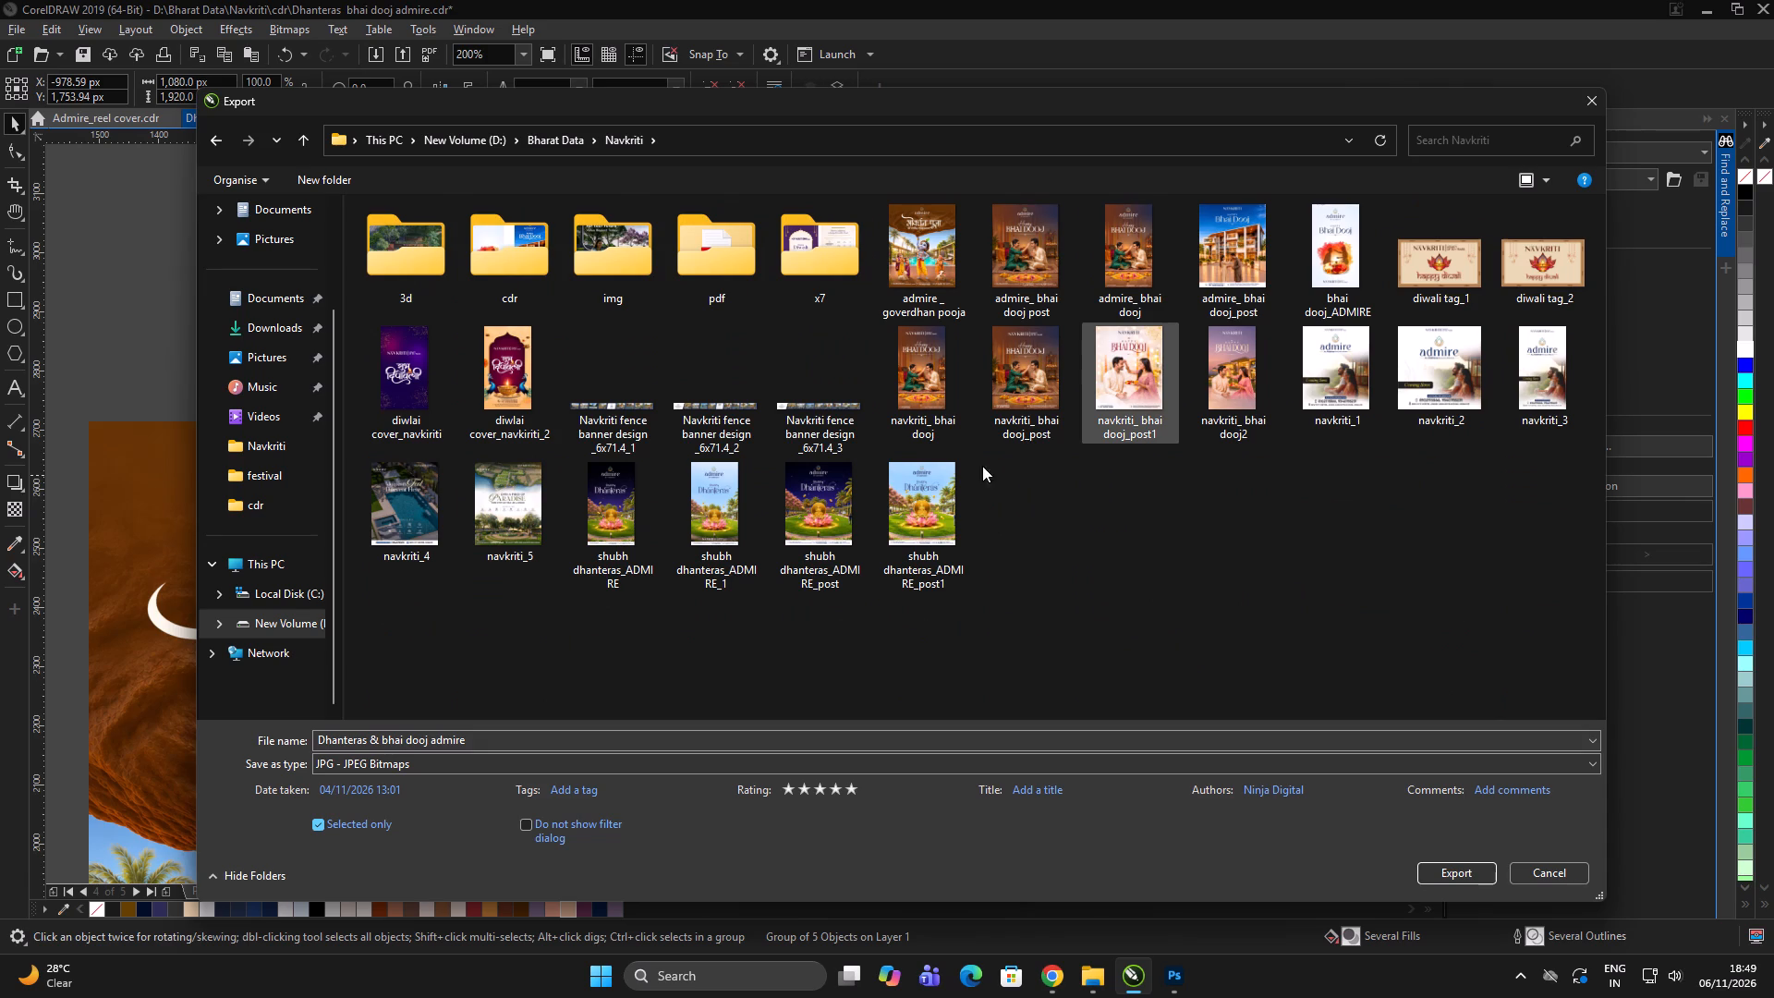
{"action": "left_click", "coordinate": [922, 279]}
{"action": "left_click", "coordinate": [646, 727]}
{"action": "left_click", "coordinate": [640, 736]}
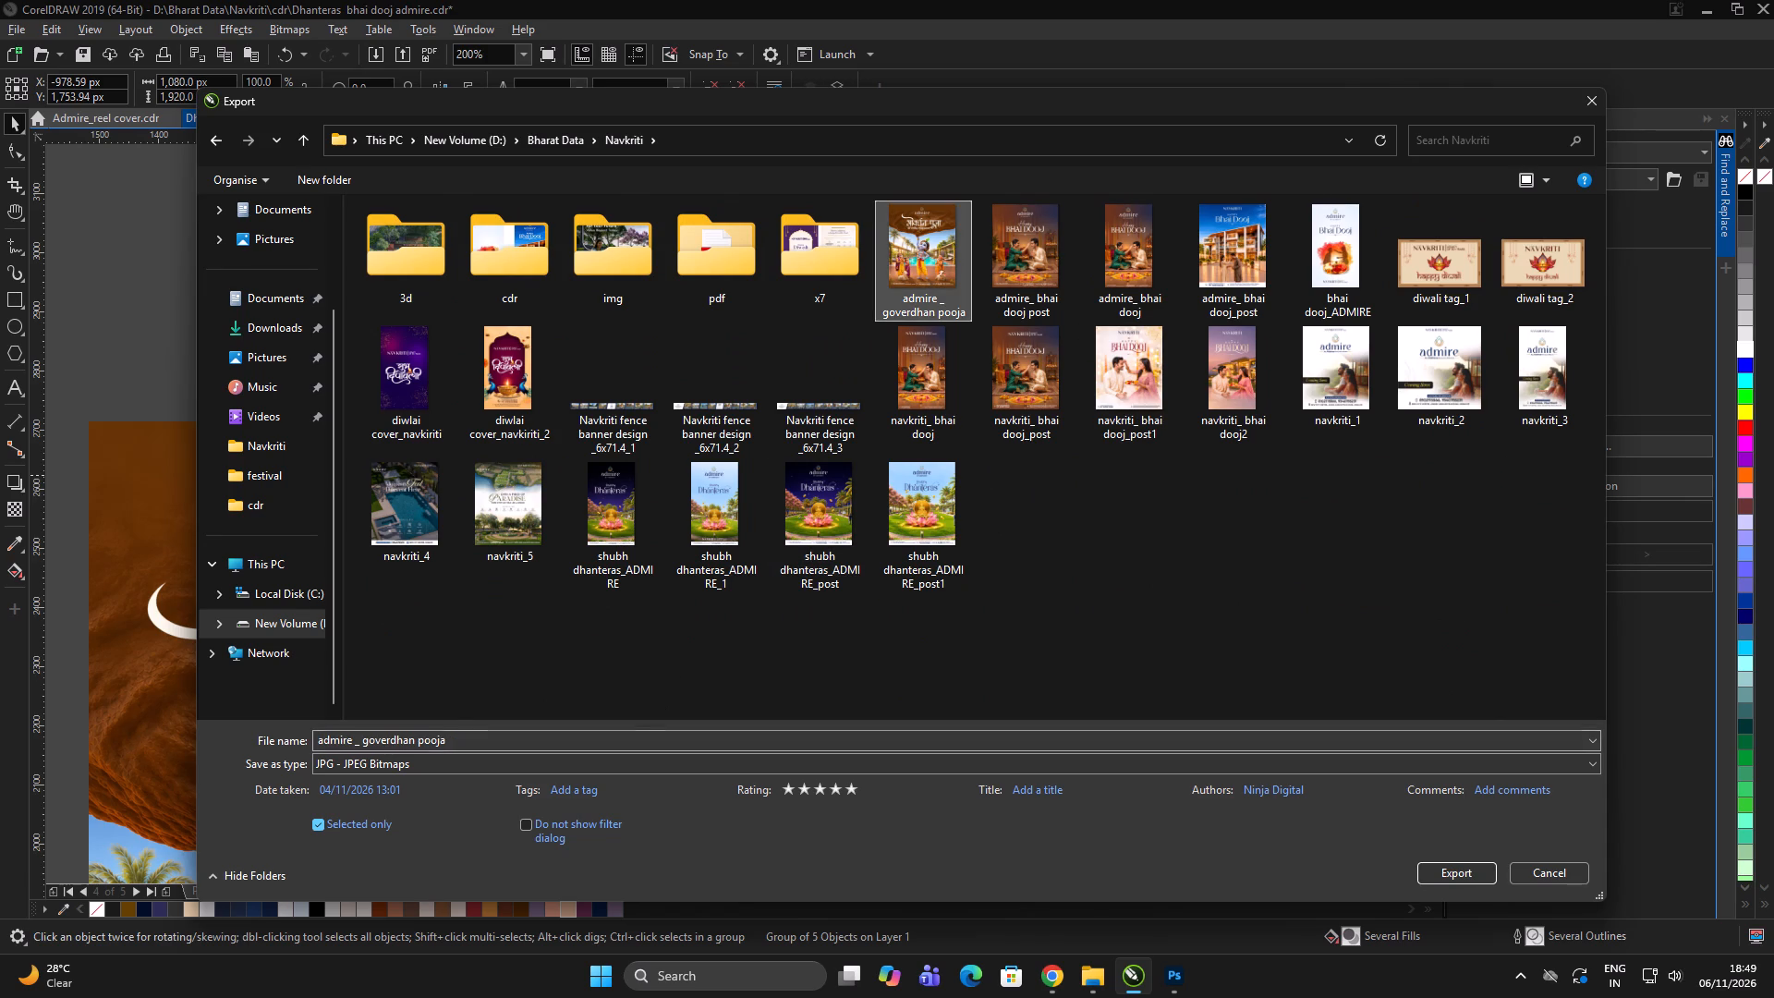
{"action": "left_click", "coordinate": [638, 741]}
{"action": "type", "text": "_story"}
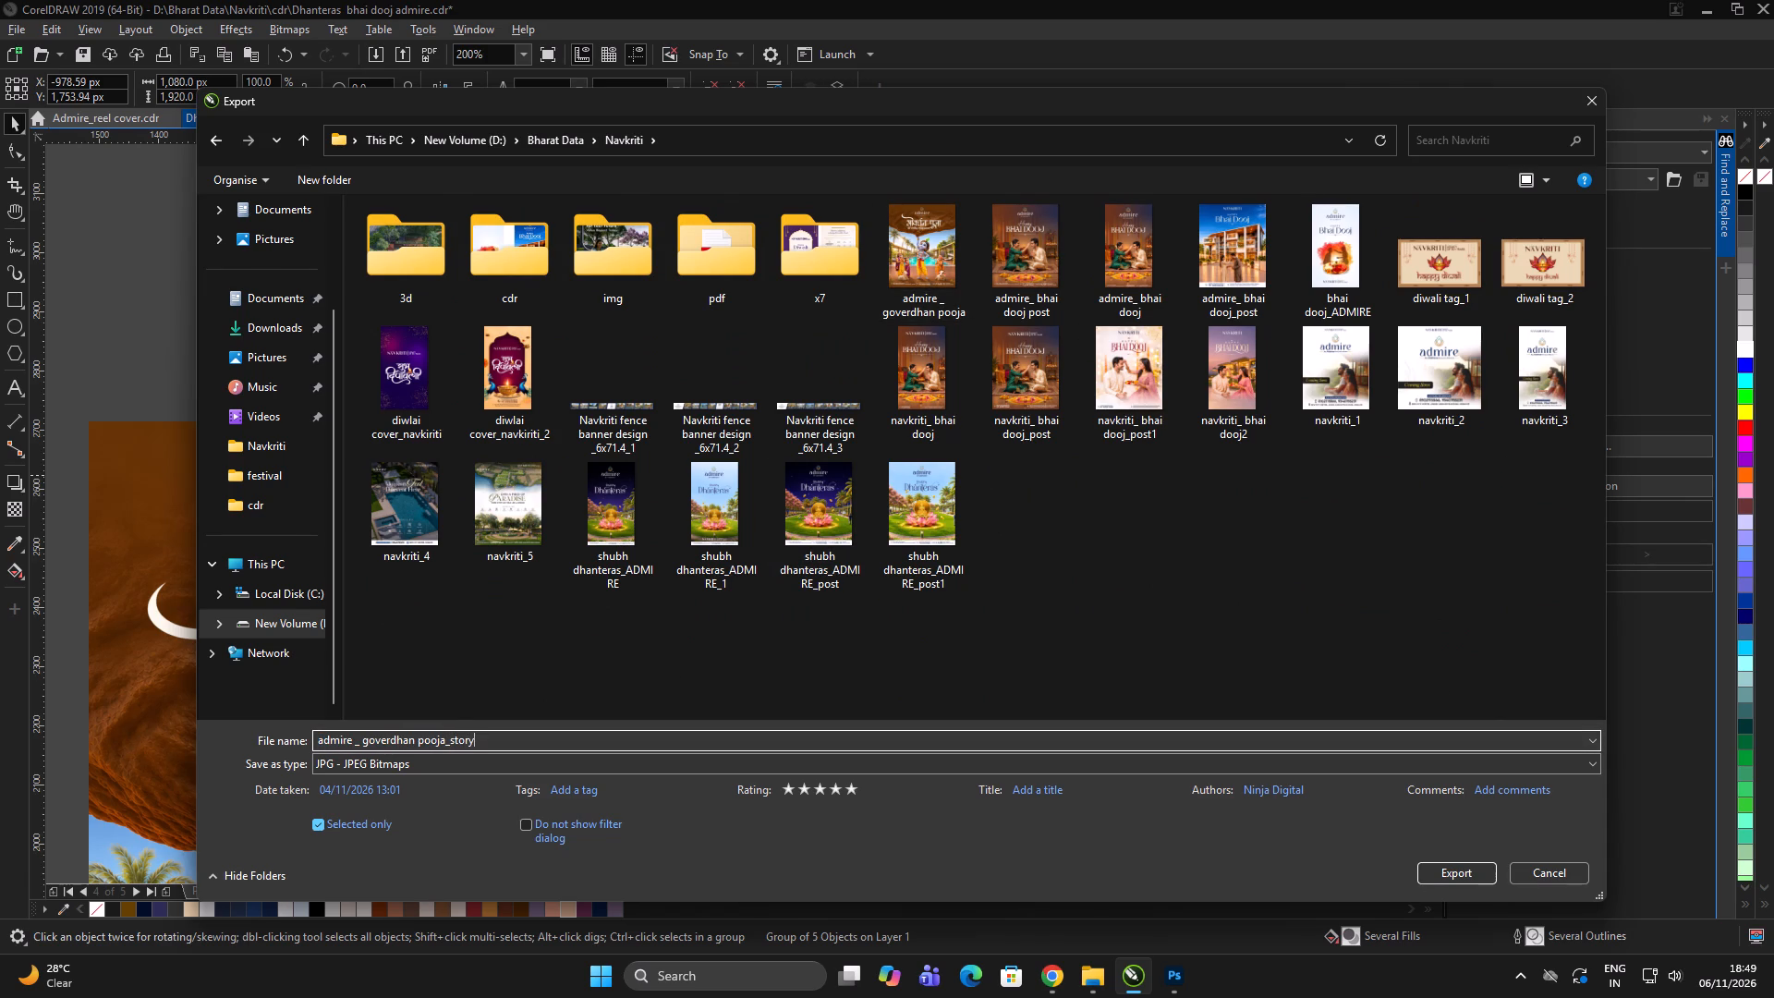
{"action": "key", "text": "Return"}
Choose the RGB Color (24-bit) colour mode for the JPEG and complete the export.
{"action": "left_click", "coordinate": [1245, 285]}
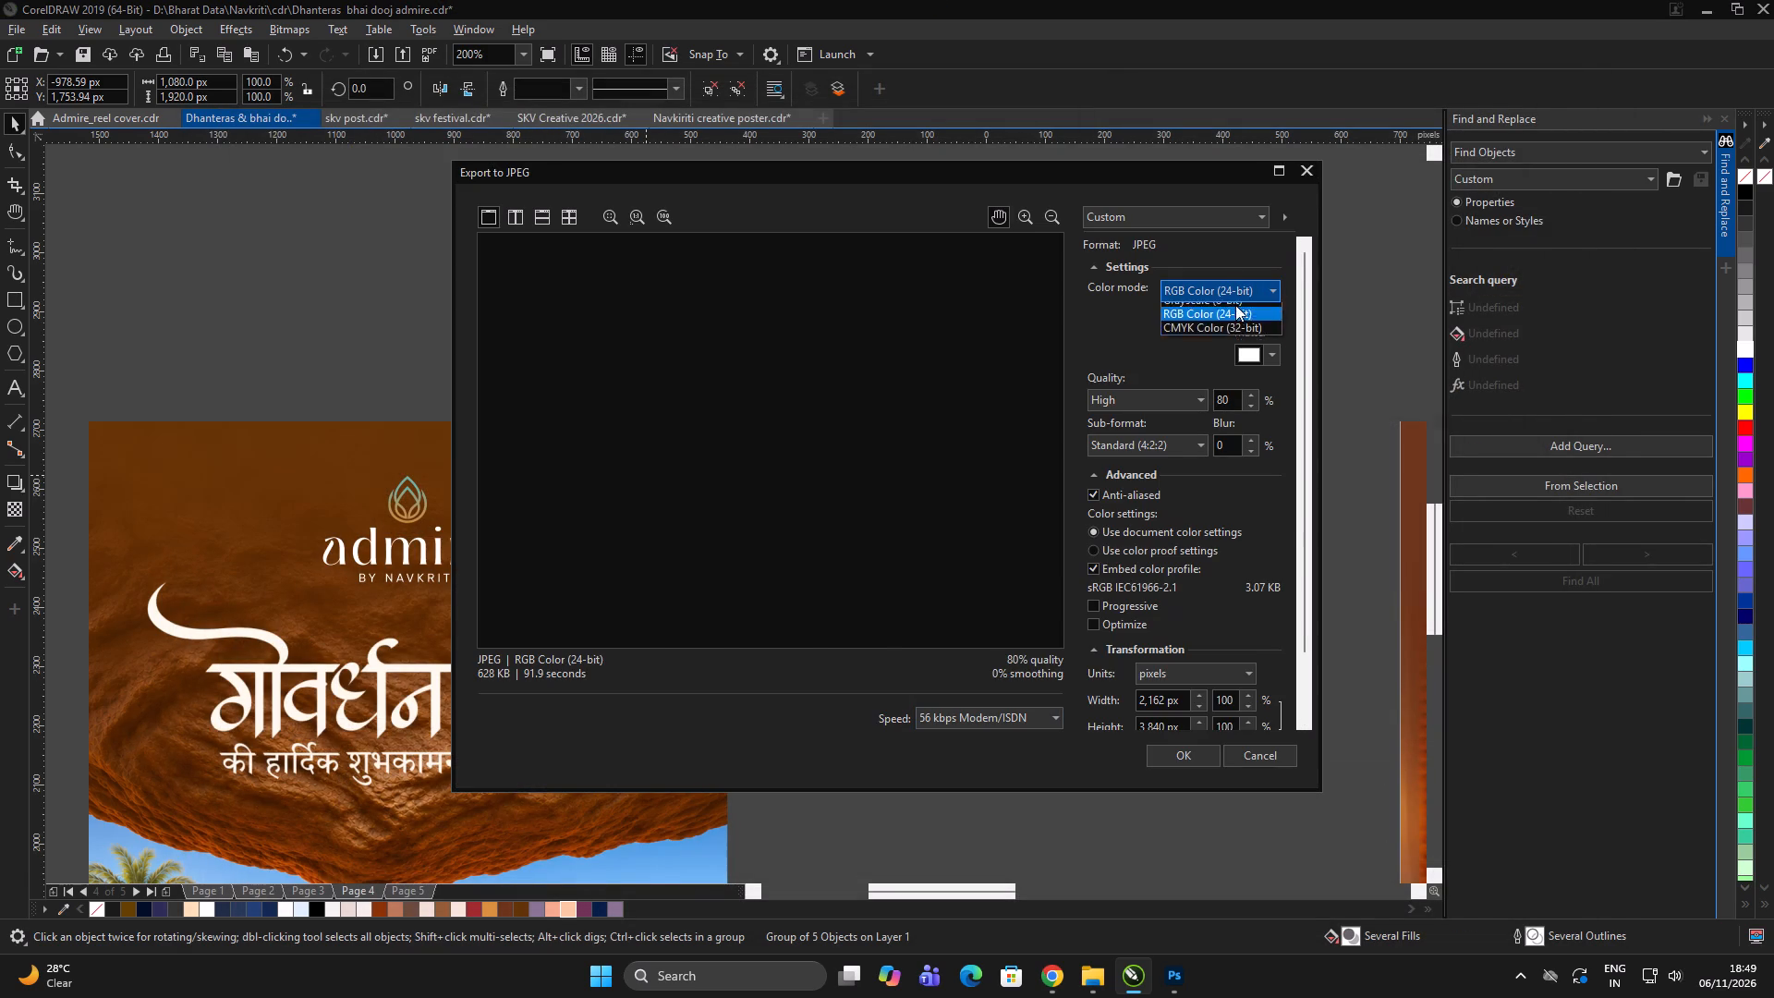
{"action": "left_click", "coordinate": [1220, 323]}
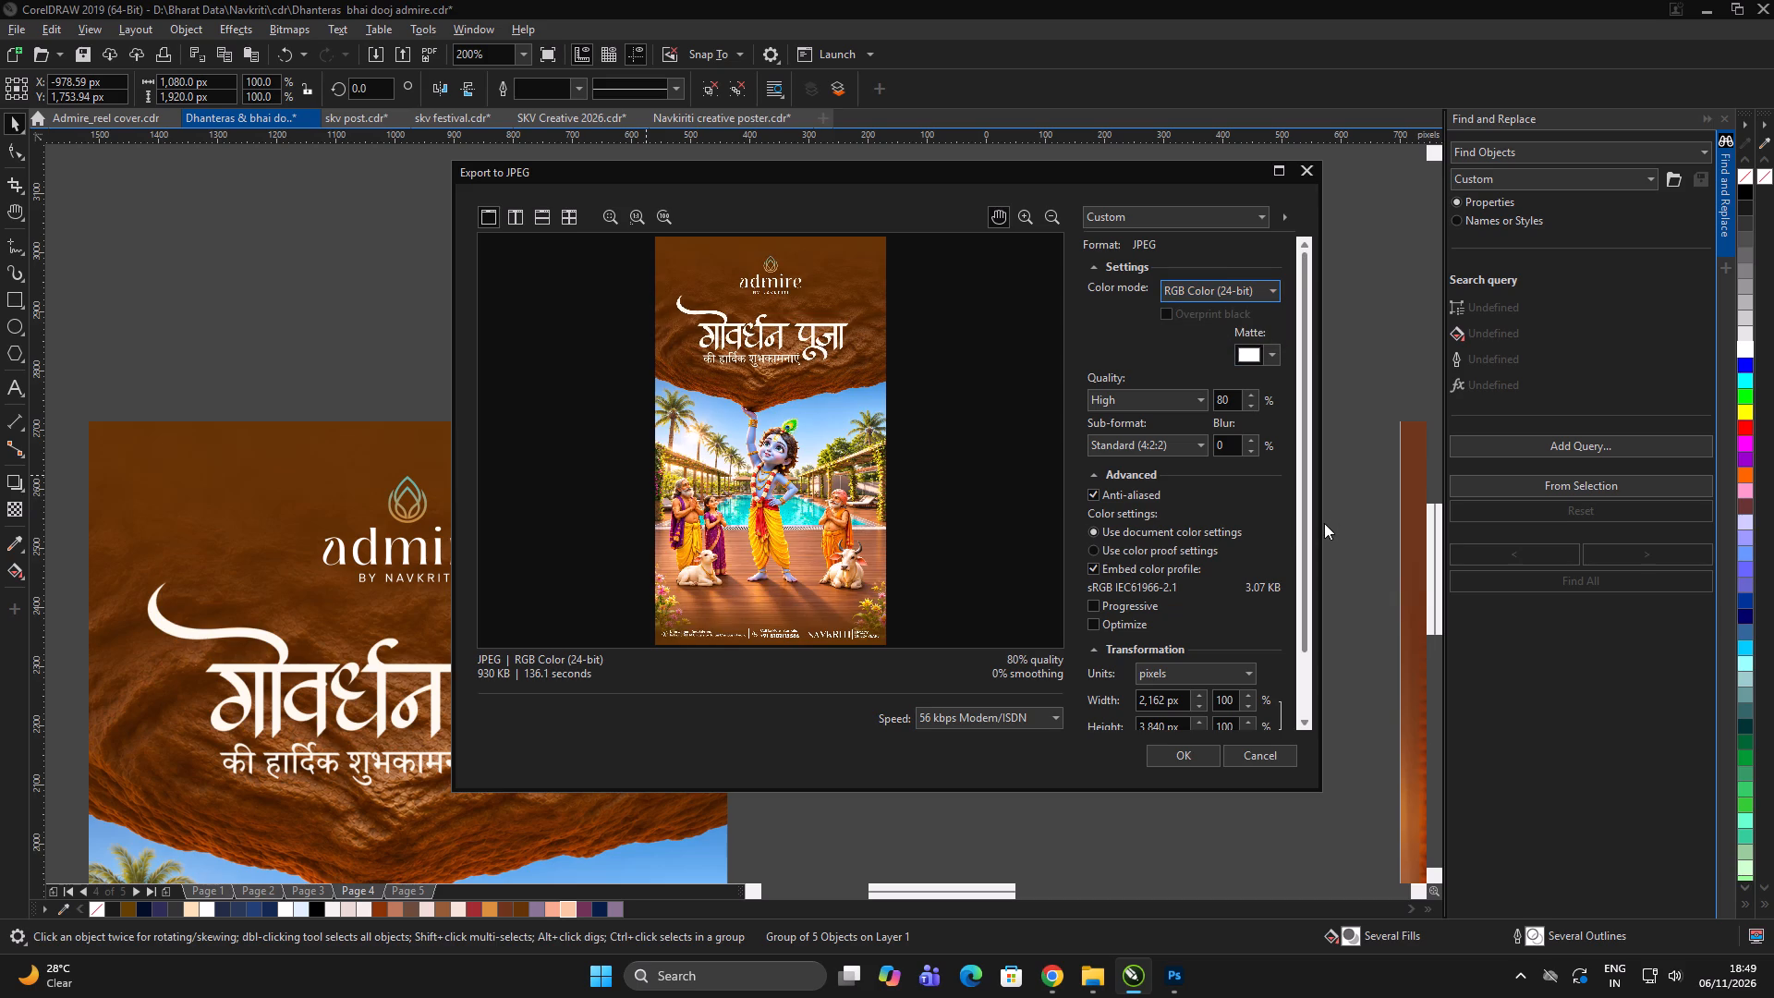
{"action": "left_click", "coordinate": [1185, 756]}
Deselect the tall Govardhan Puja poster and save the CorelDRAW document.
{"action": "scroll", "coordinate": [778, 456], "scroll_direction": "down", "scroll_amount": 3}
{"action": "triple_click", "coordinate": [858, 416]}
{"action": "key", "text": "ctrl+s"}
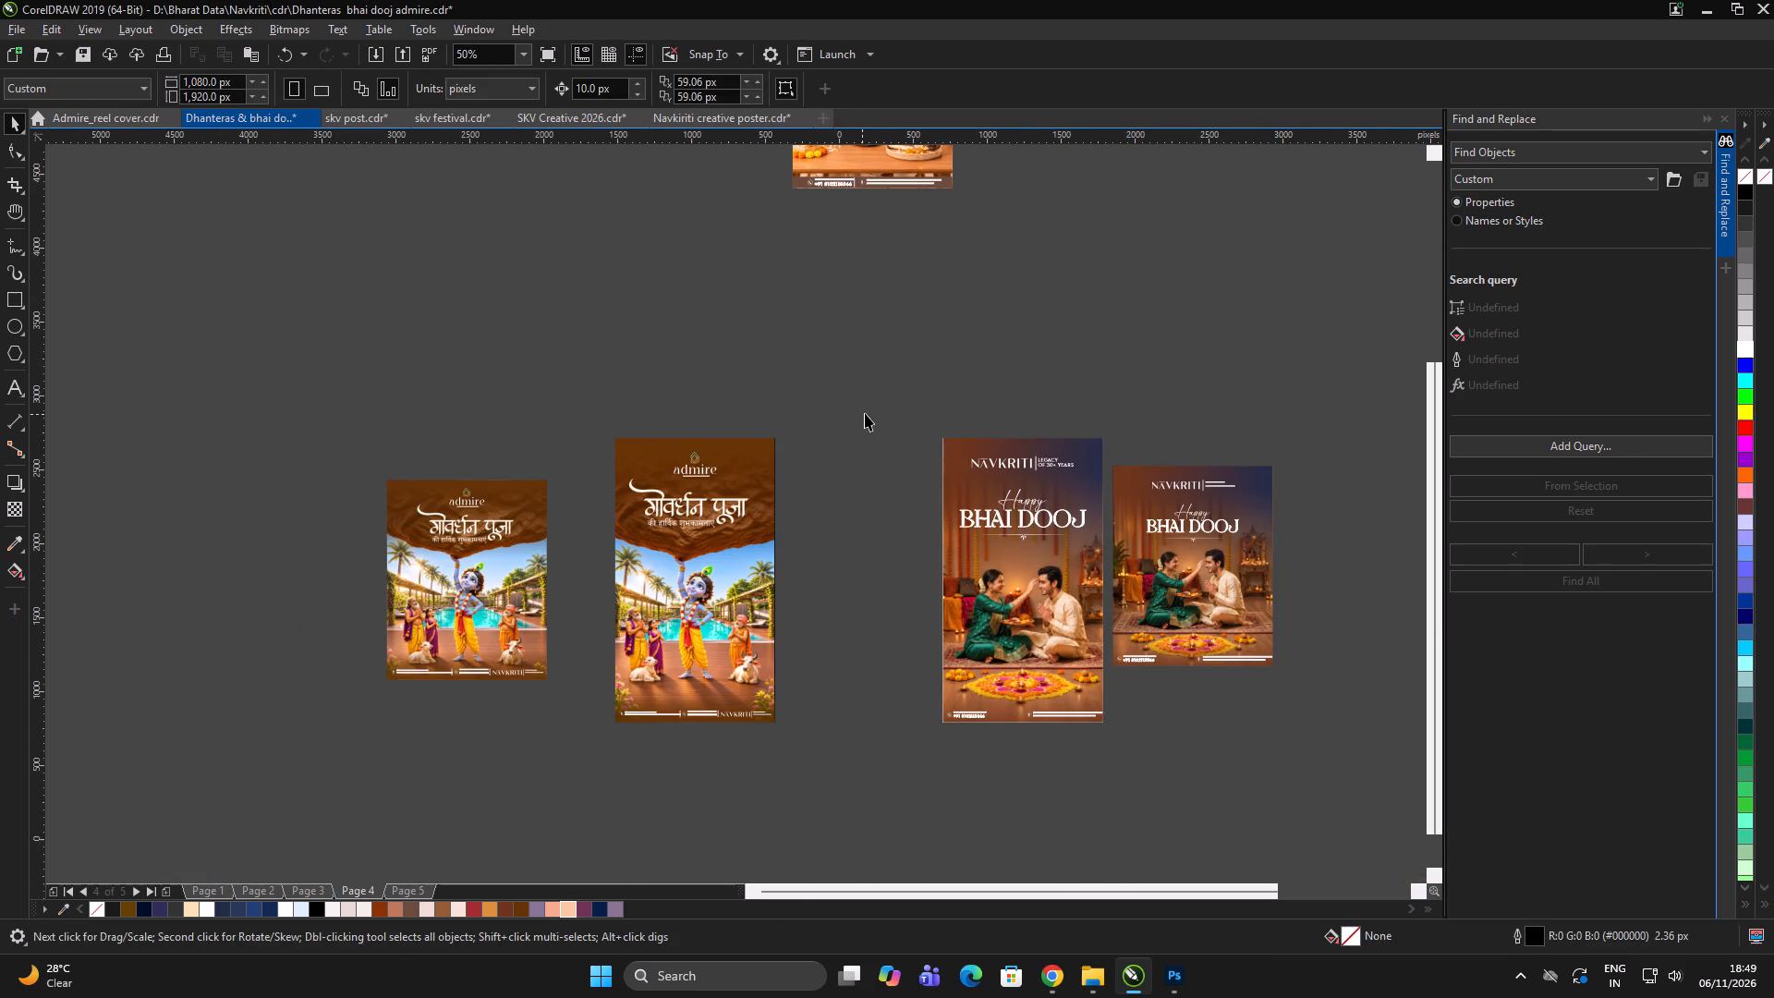
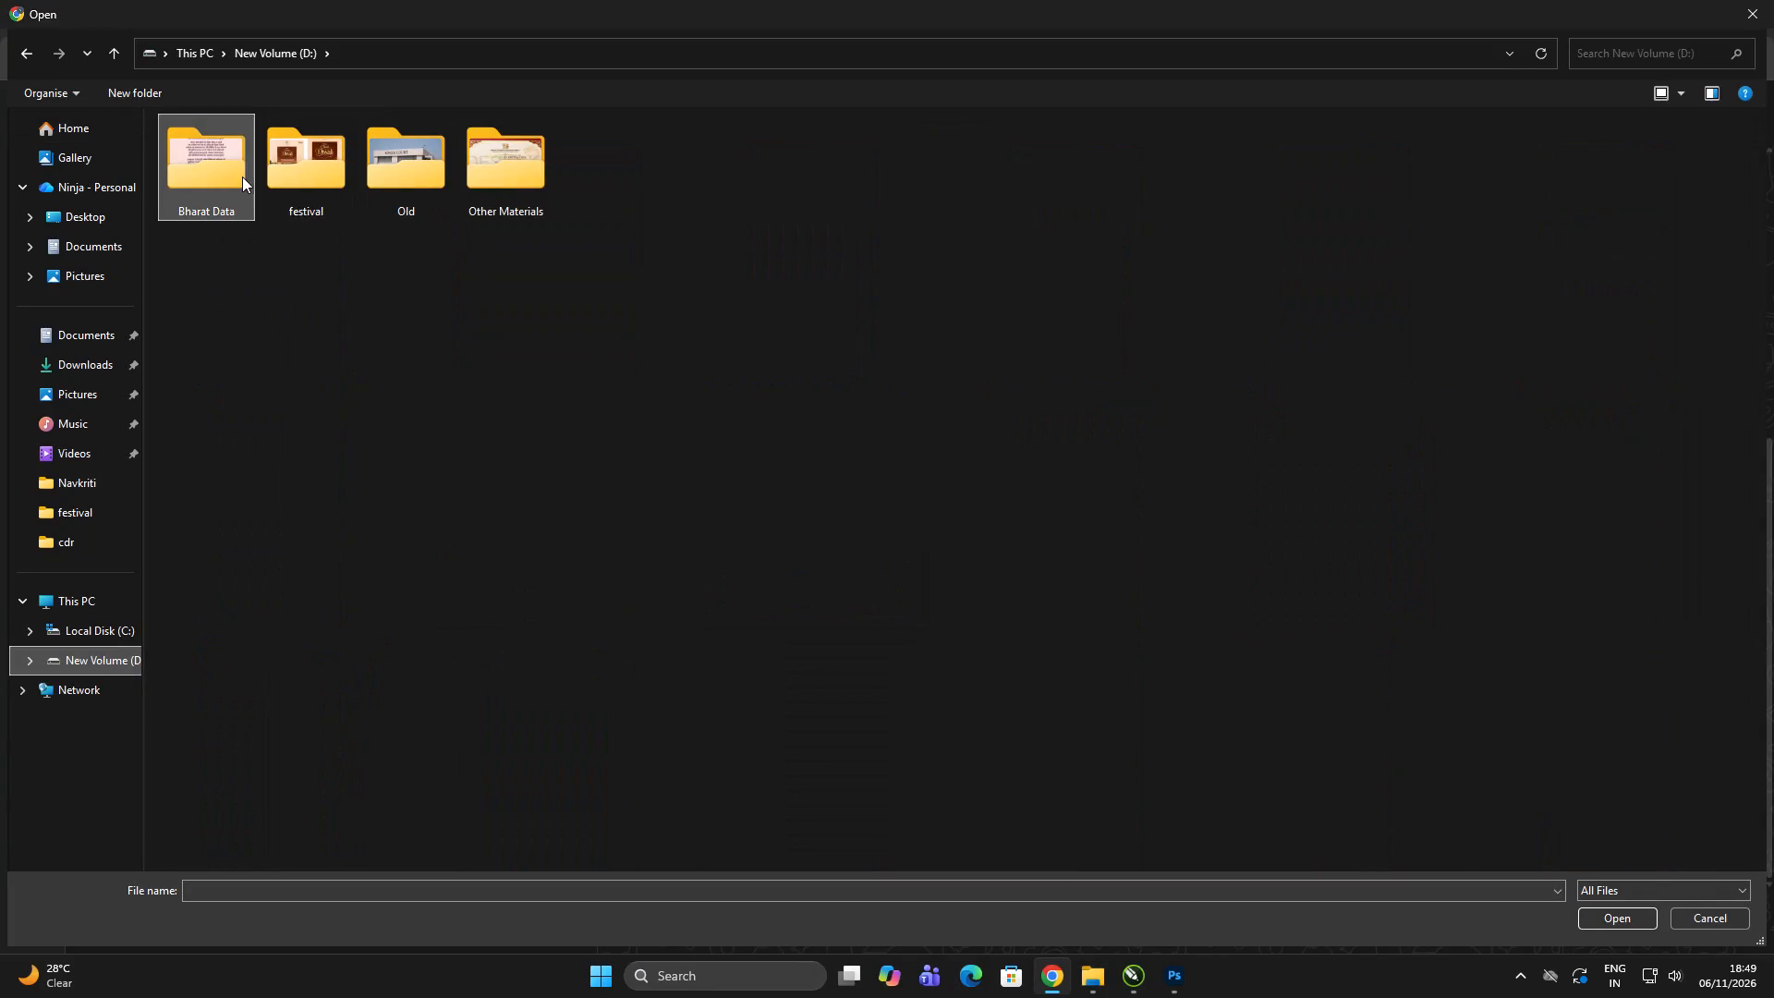
In Chrome's file-open dialog, browse to the Navkriti folder inside D:\Bharat Data.
{"action": "left_click", "coordinate": [415, 365]}
{"action": "type", "text": "nav"}
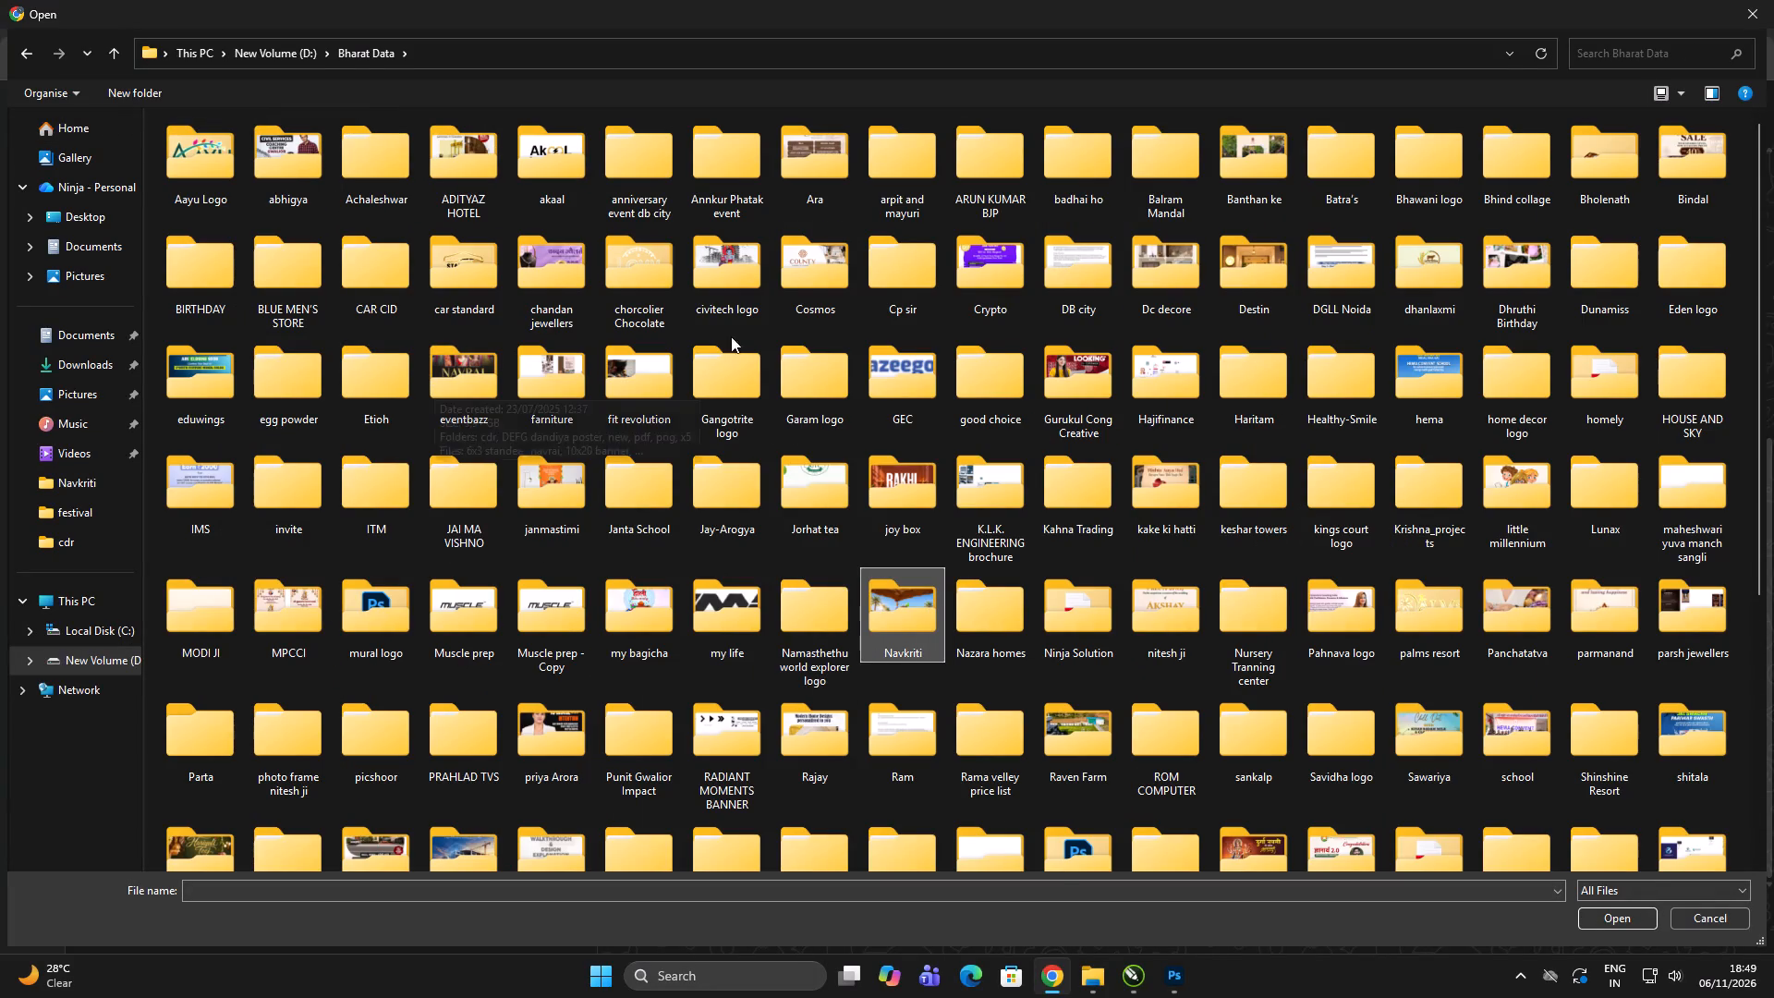
{"action": "double_click", "coordinate": [905, 640]}
{"action": "left_click", "coordinate": [845, 564]}
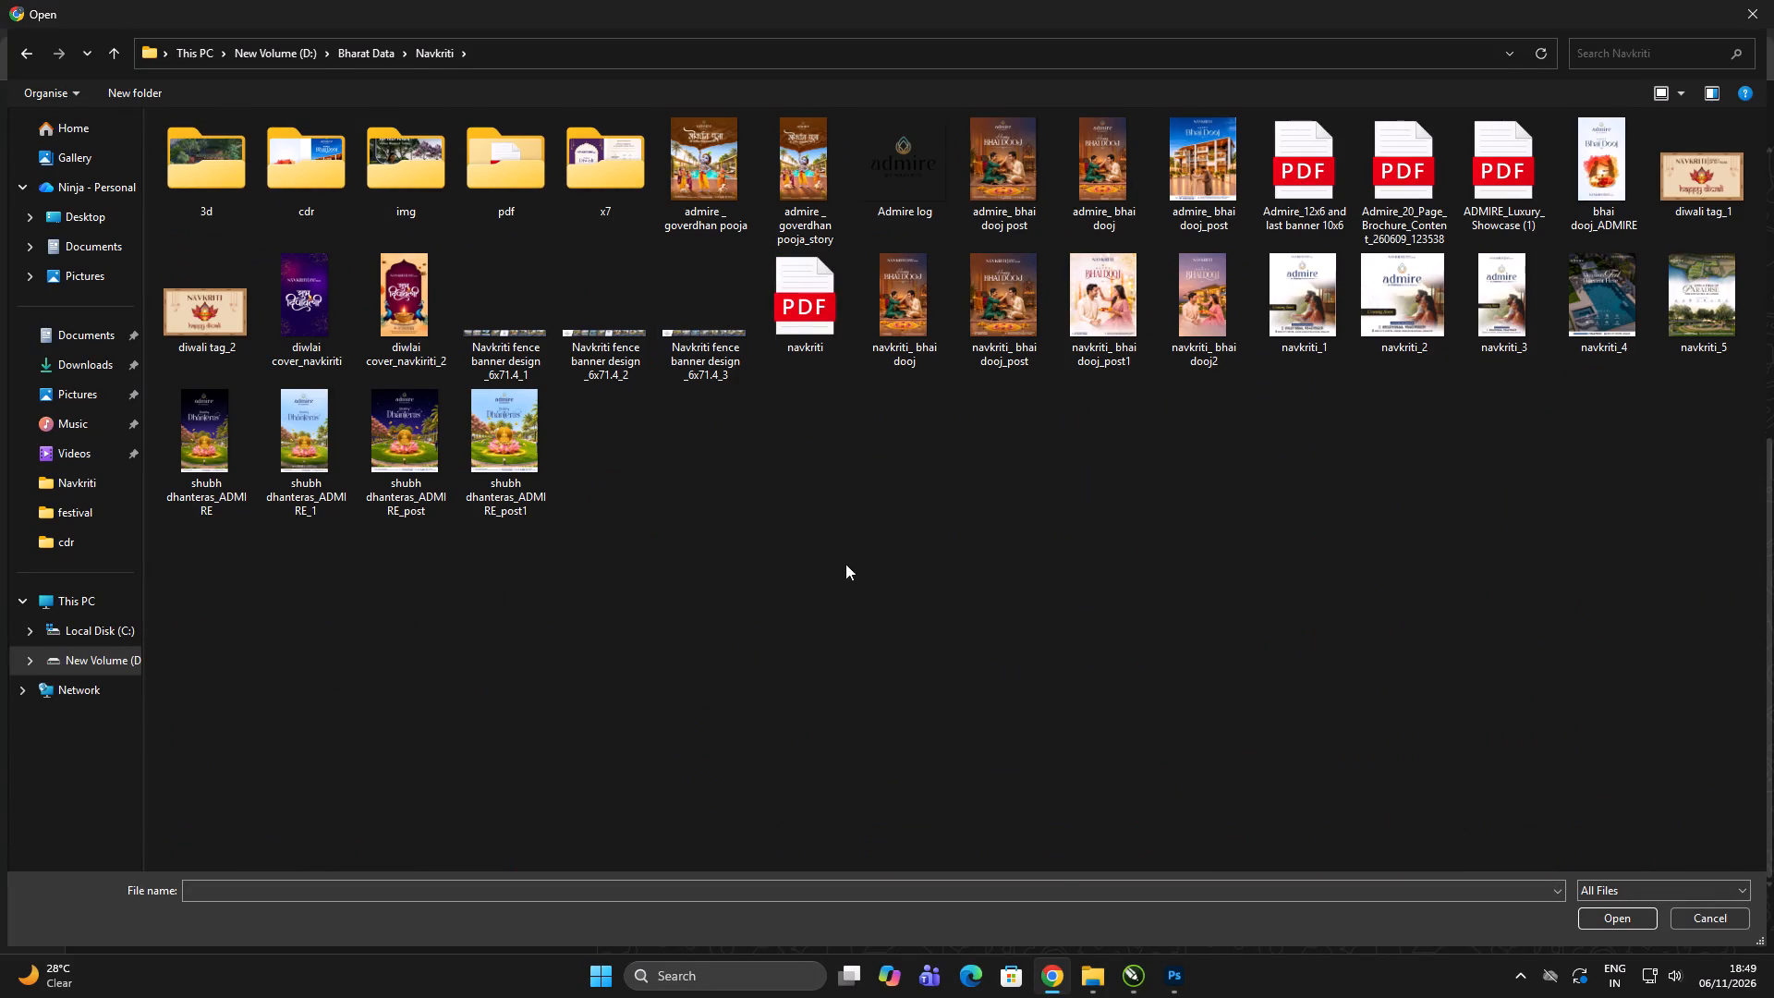
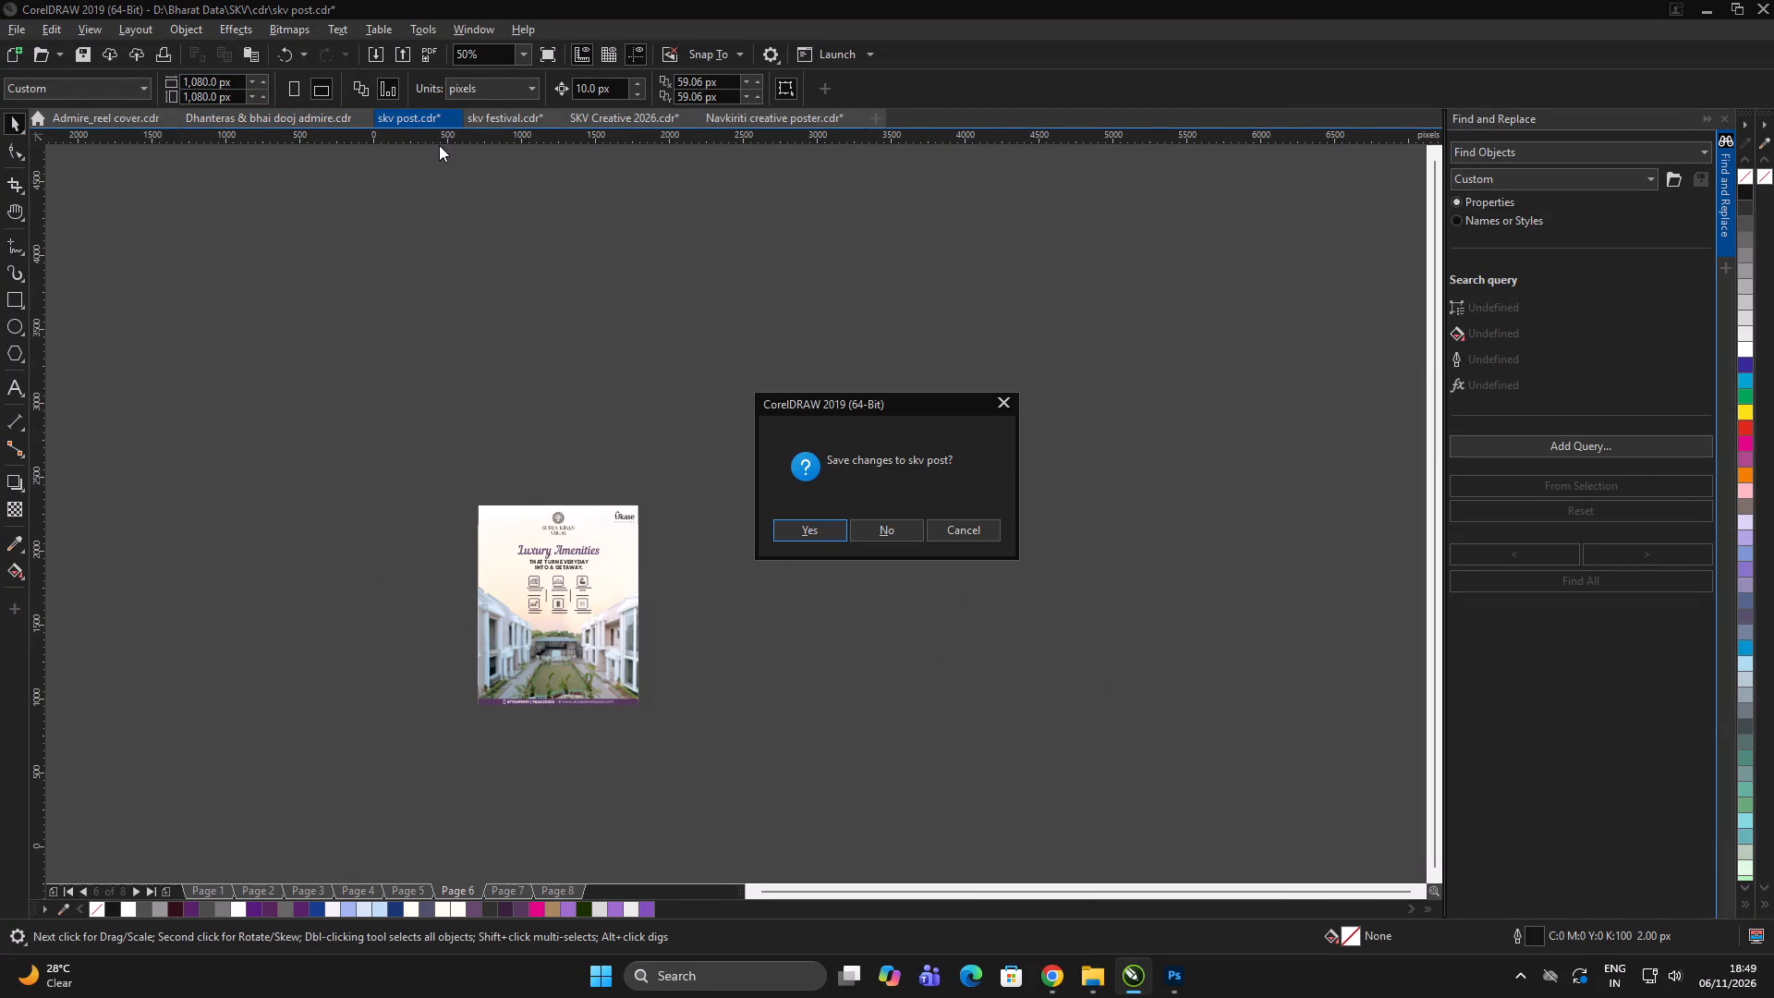
In CorelDRAW, close the skv post document without saving its changes.
{"action": "left_click", "coordinate": [886, 529]}
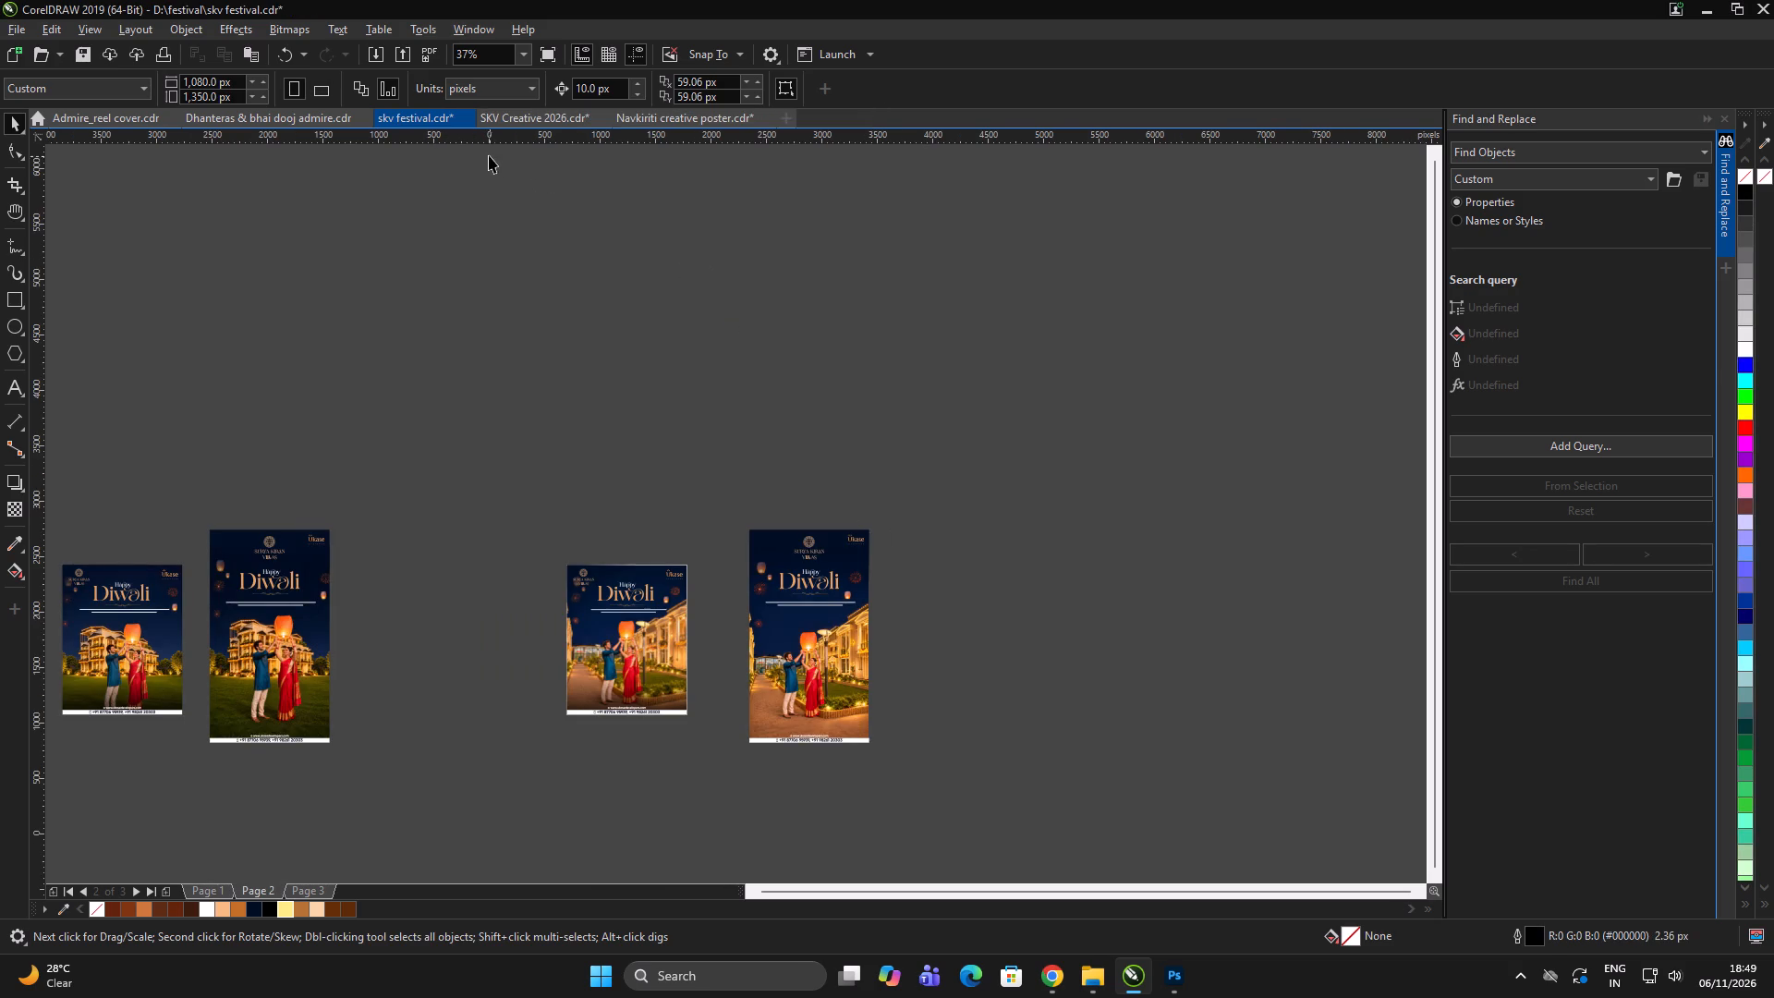
Save the skv festival document.
{"action": "left_click", "coordinate": [640, 366]}
{"action": "left_click", "coordinate": [642, 360]}
{"action": "left_click_drag", "start_coordinate": [642, 360], "coordinate": [631, 357]}
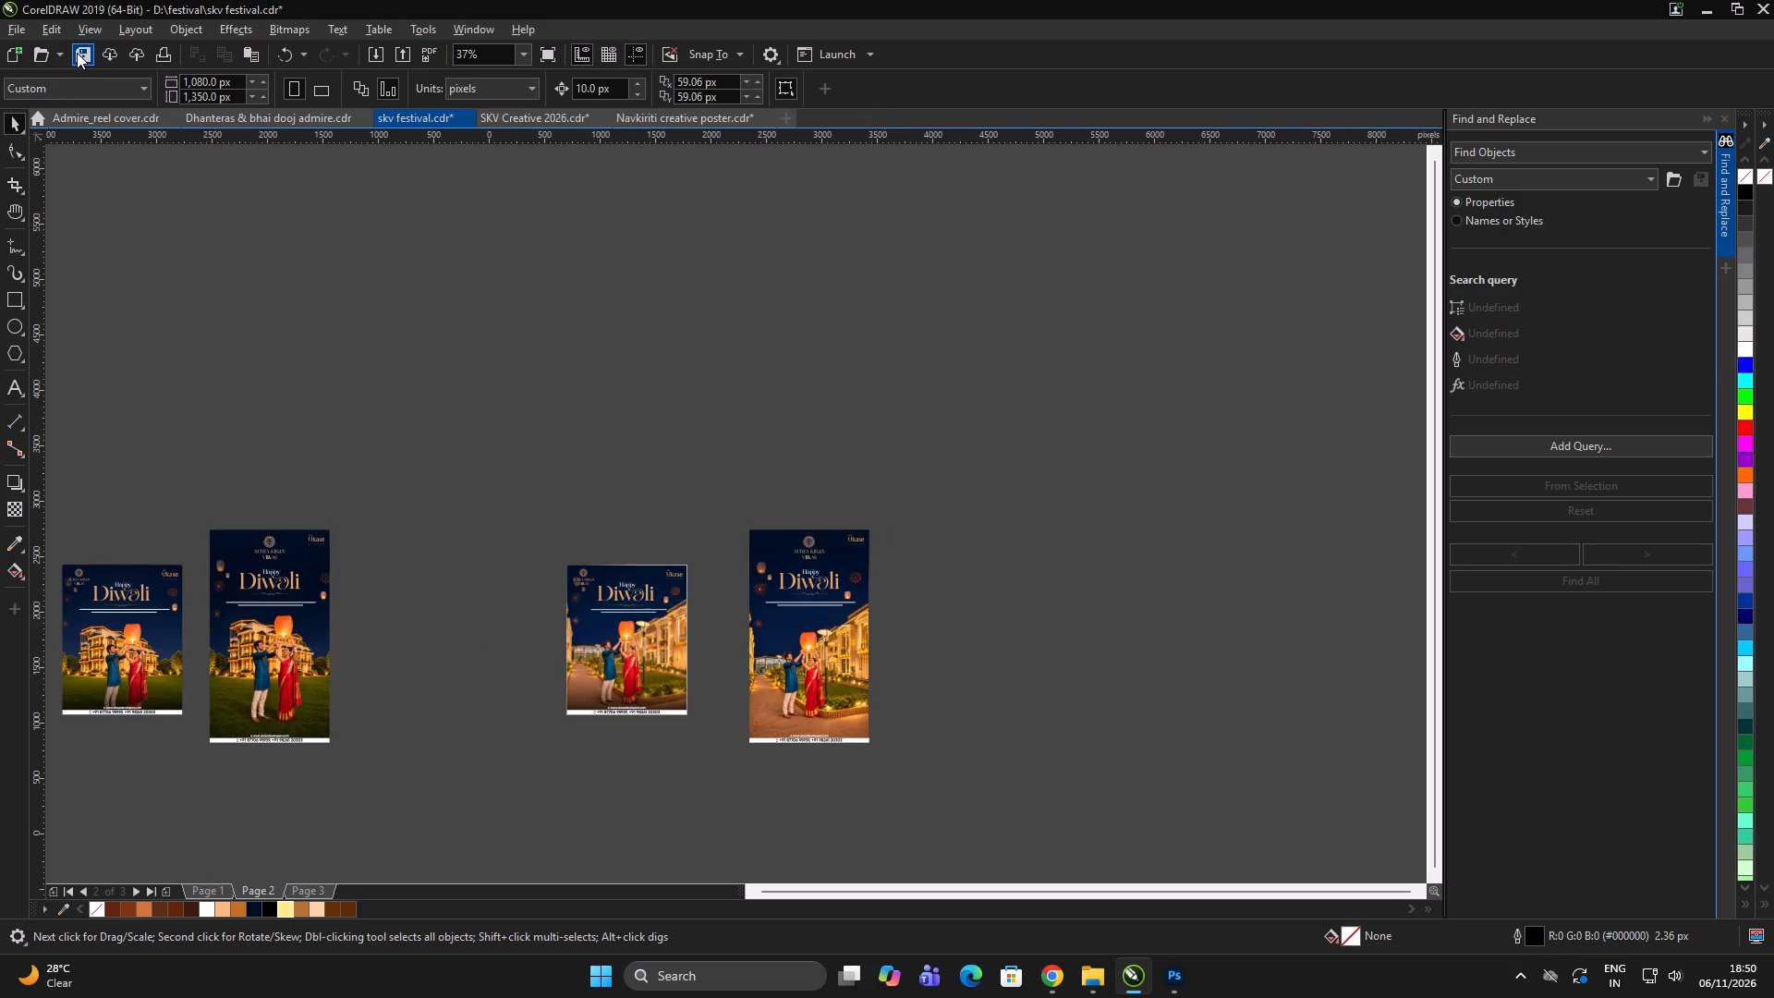
{"action": "left_click", "coordinate": [77, 53]}
{"action": "double_click", "coordinate": [339, 276]}
{"action": "double_click", "coordinate": [346, 274]}
Switch to SKV Creative 2026, check its last pages back to Page 15, and close it without saving changes.
{"action": "left_click", "coordinate": [511, 116]}
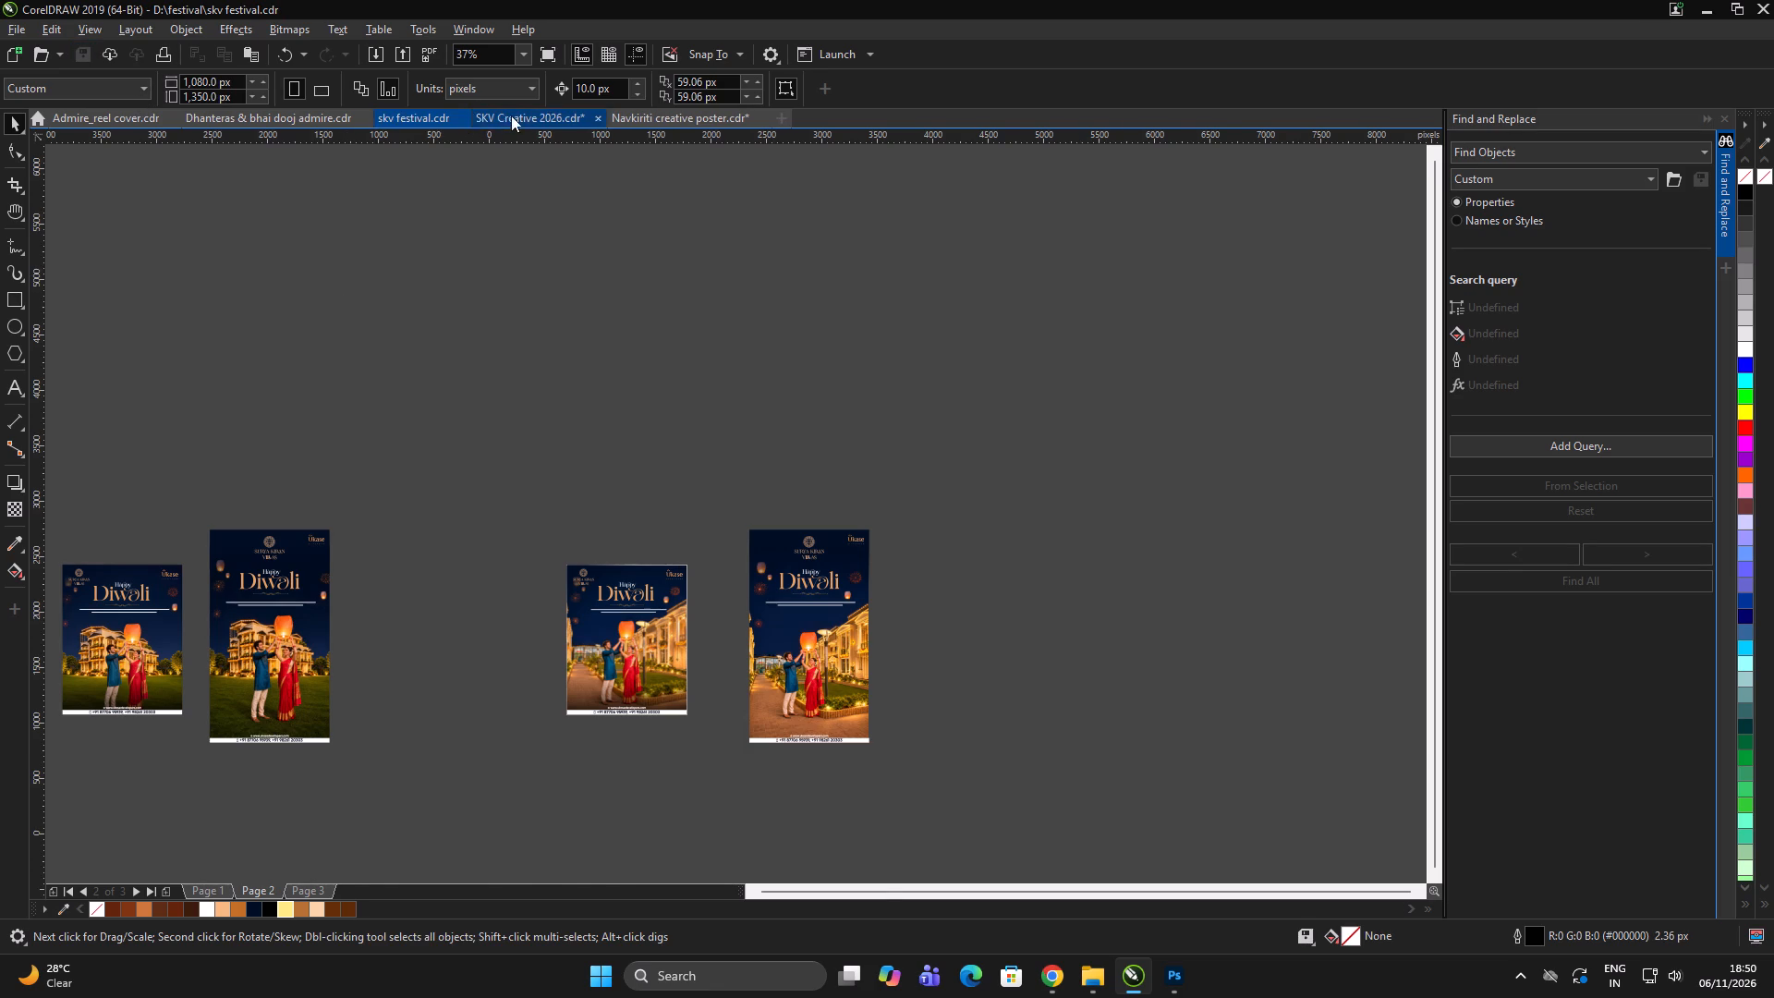
{"action": "triple_click", "coordinate": [687, 262]}
{"action": "left_click", "coordinate": [691, 263]}
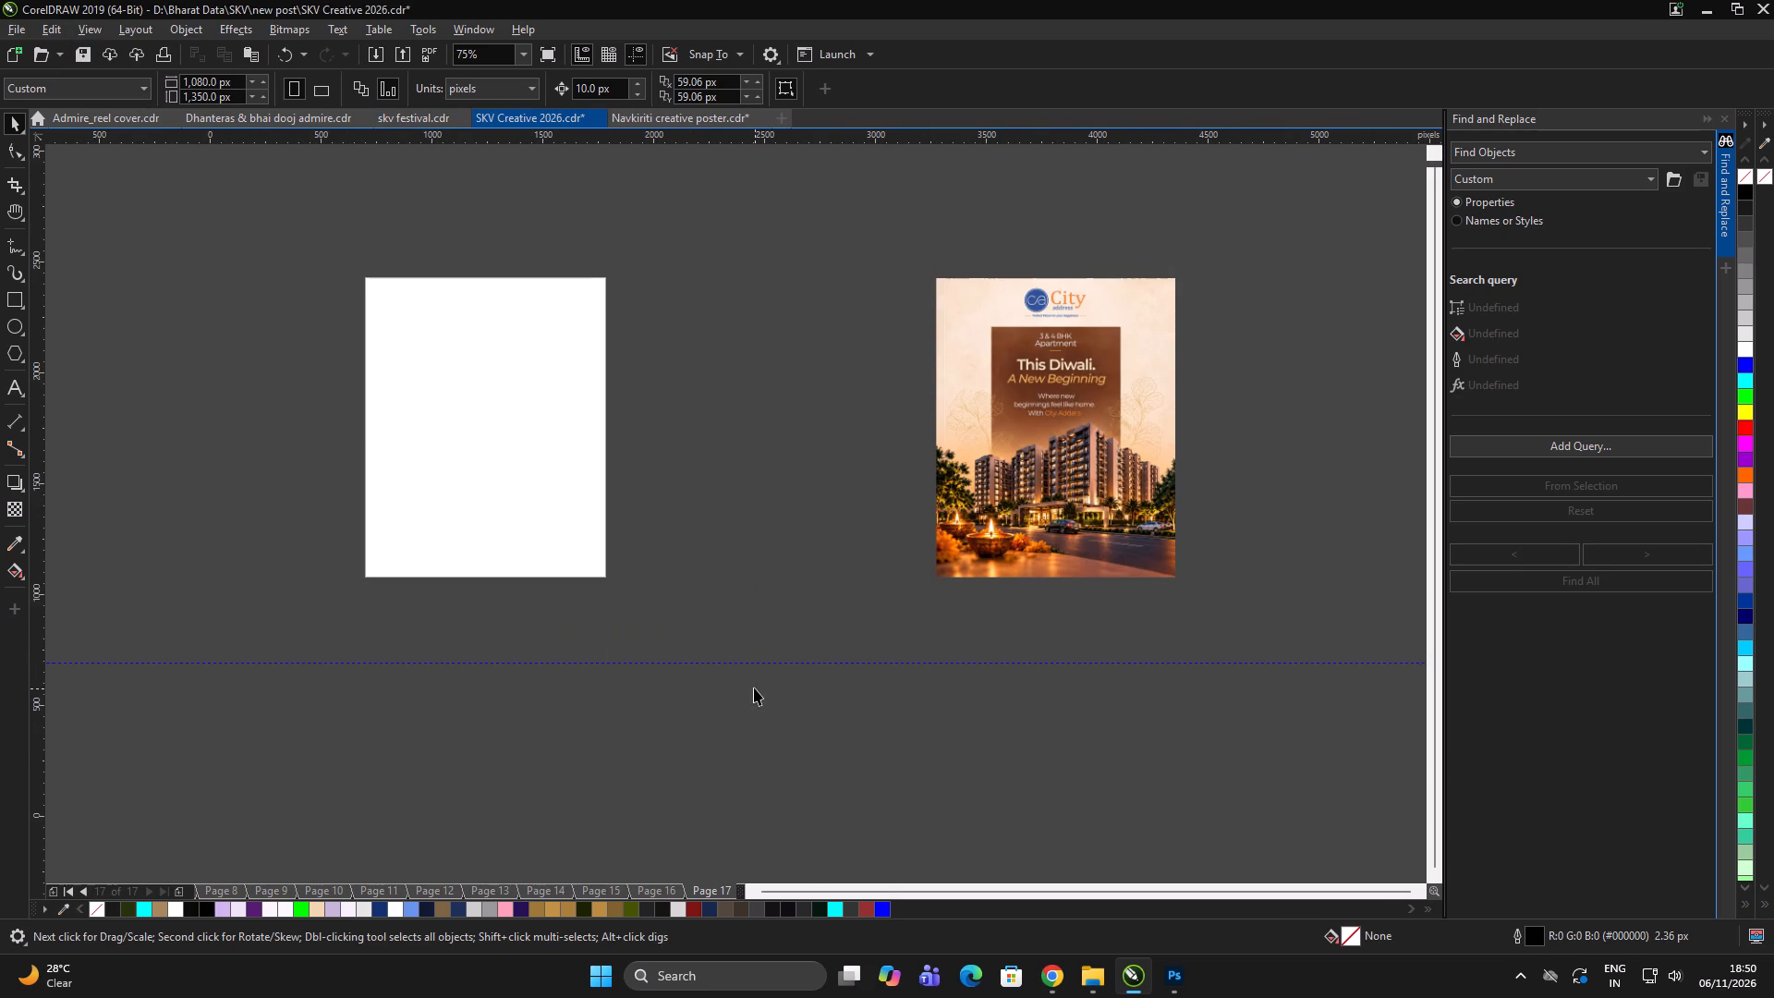
{"action": "key", "text": "Page_Up"}
{"action": "key", "text": "Page_Up"}
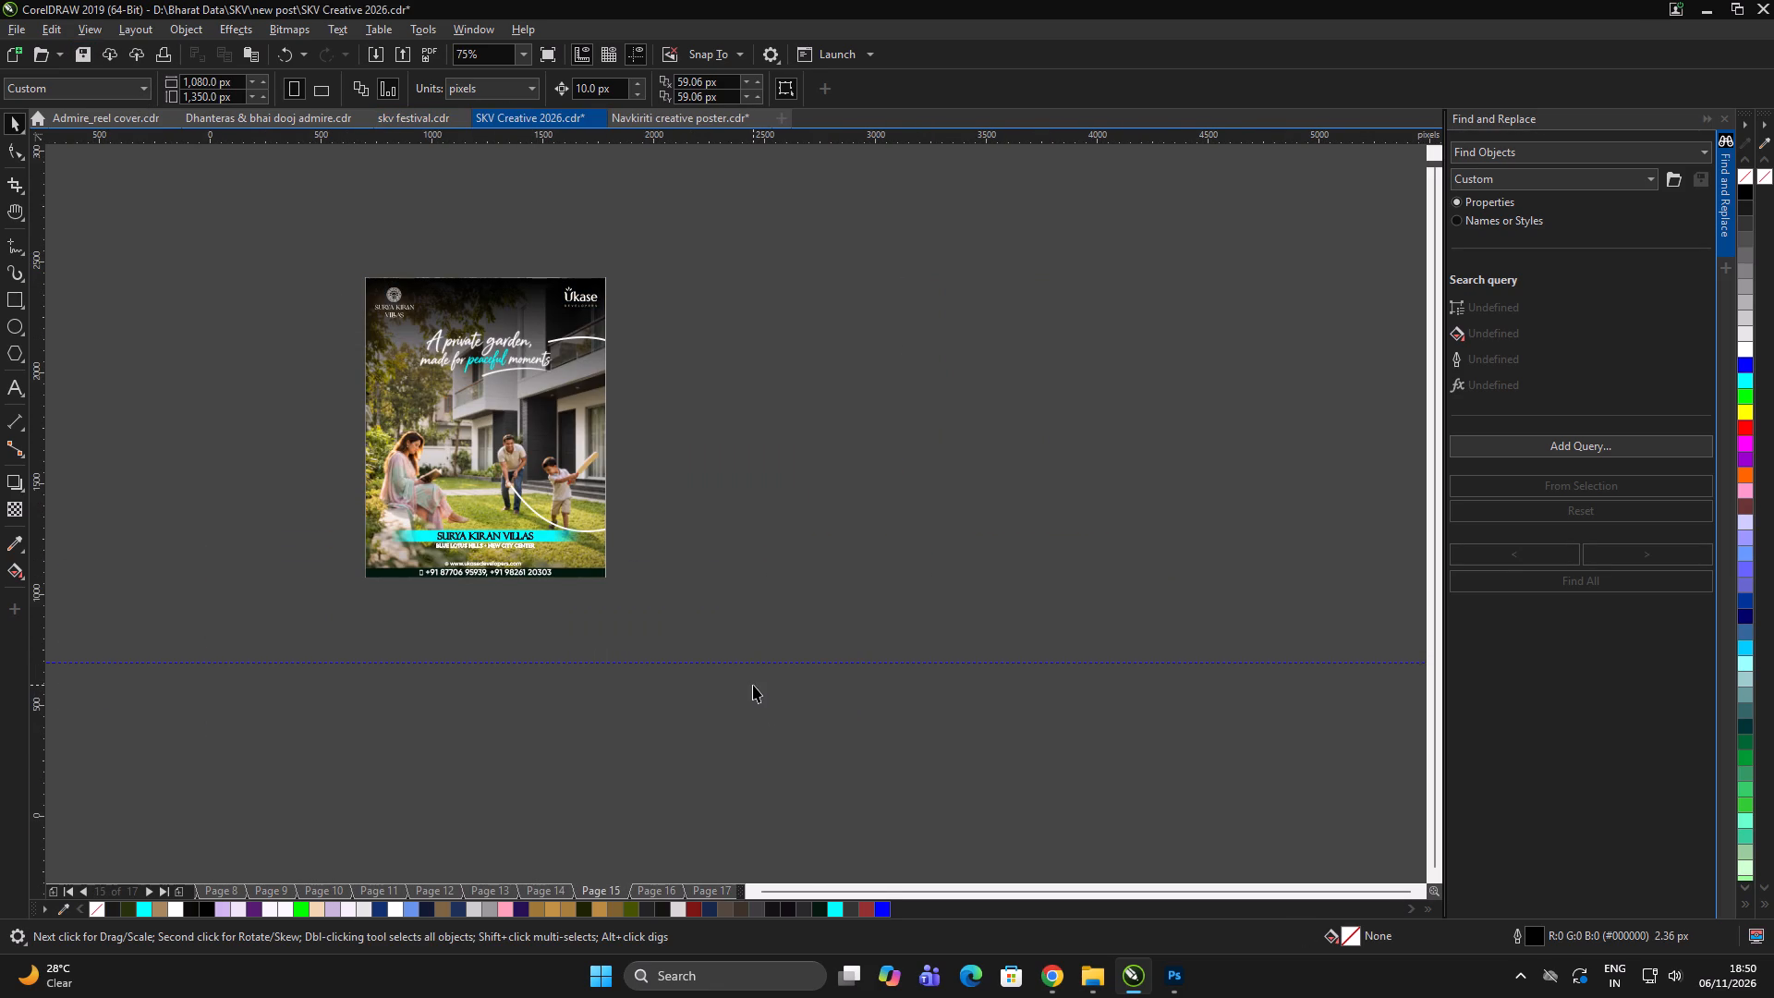
{"action": "left_click", "coordinate": [597, 118]}
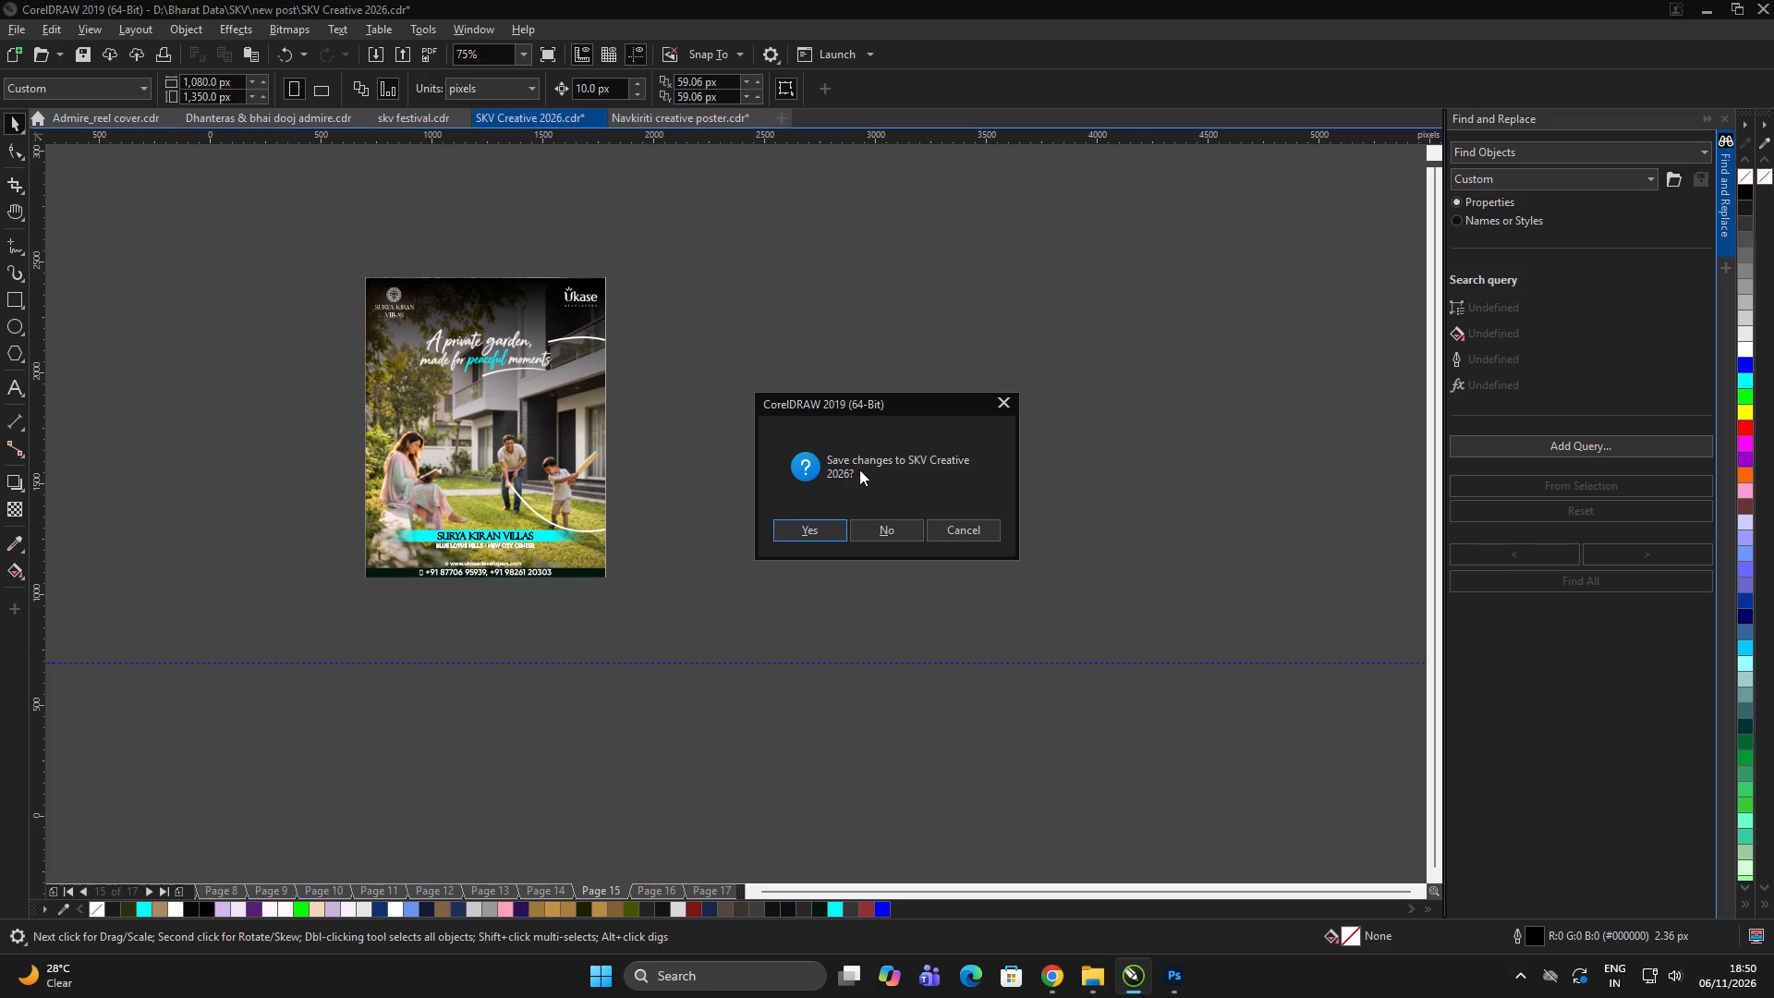
{"action": "left_click", "coordinate": [881, 527]}
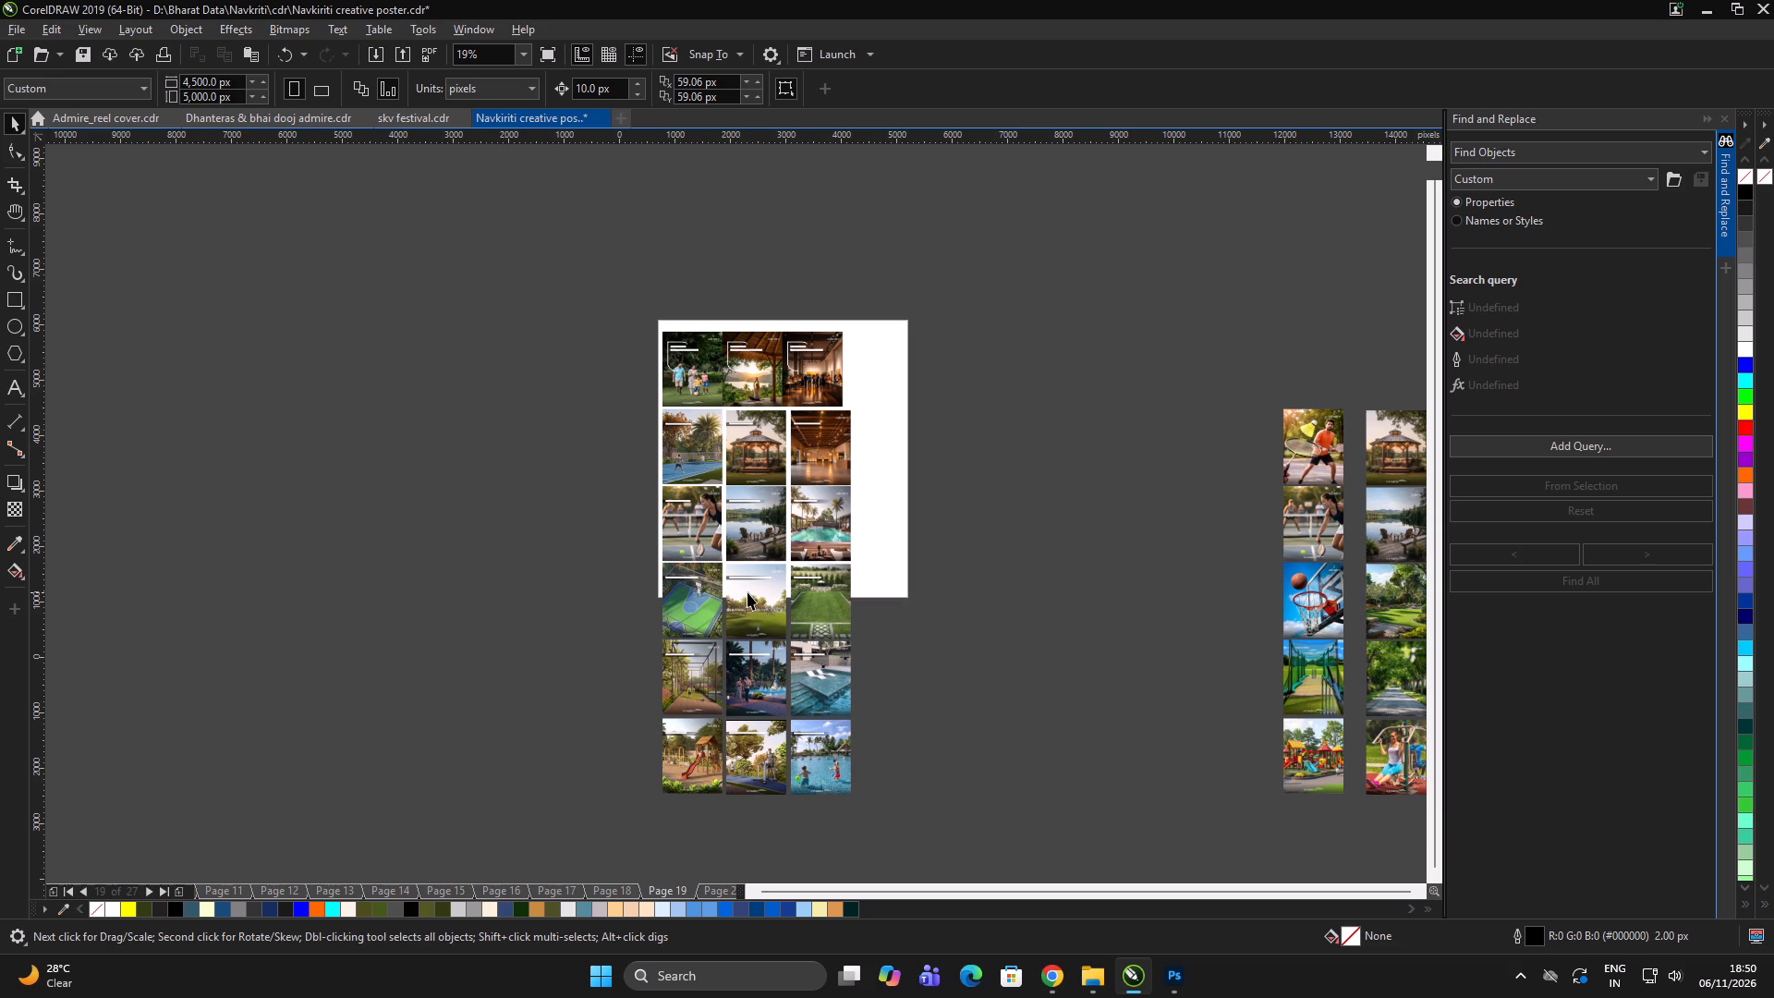
Check the last page of the Navkiriti creative poster document and close it without saving changes.
{"action": "left_click", "coordinate": [966, 346]}
{"action": "left_click_drag", "start_coordinate": [960, 339], "coordinate": [930, 316]}
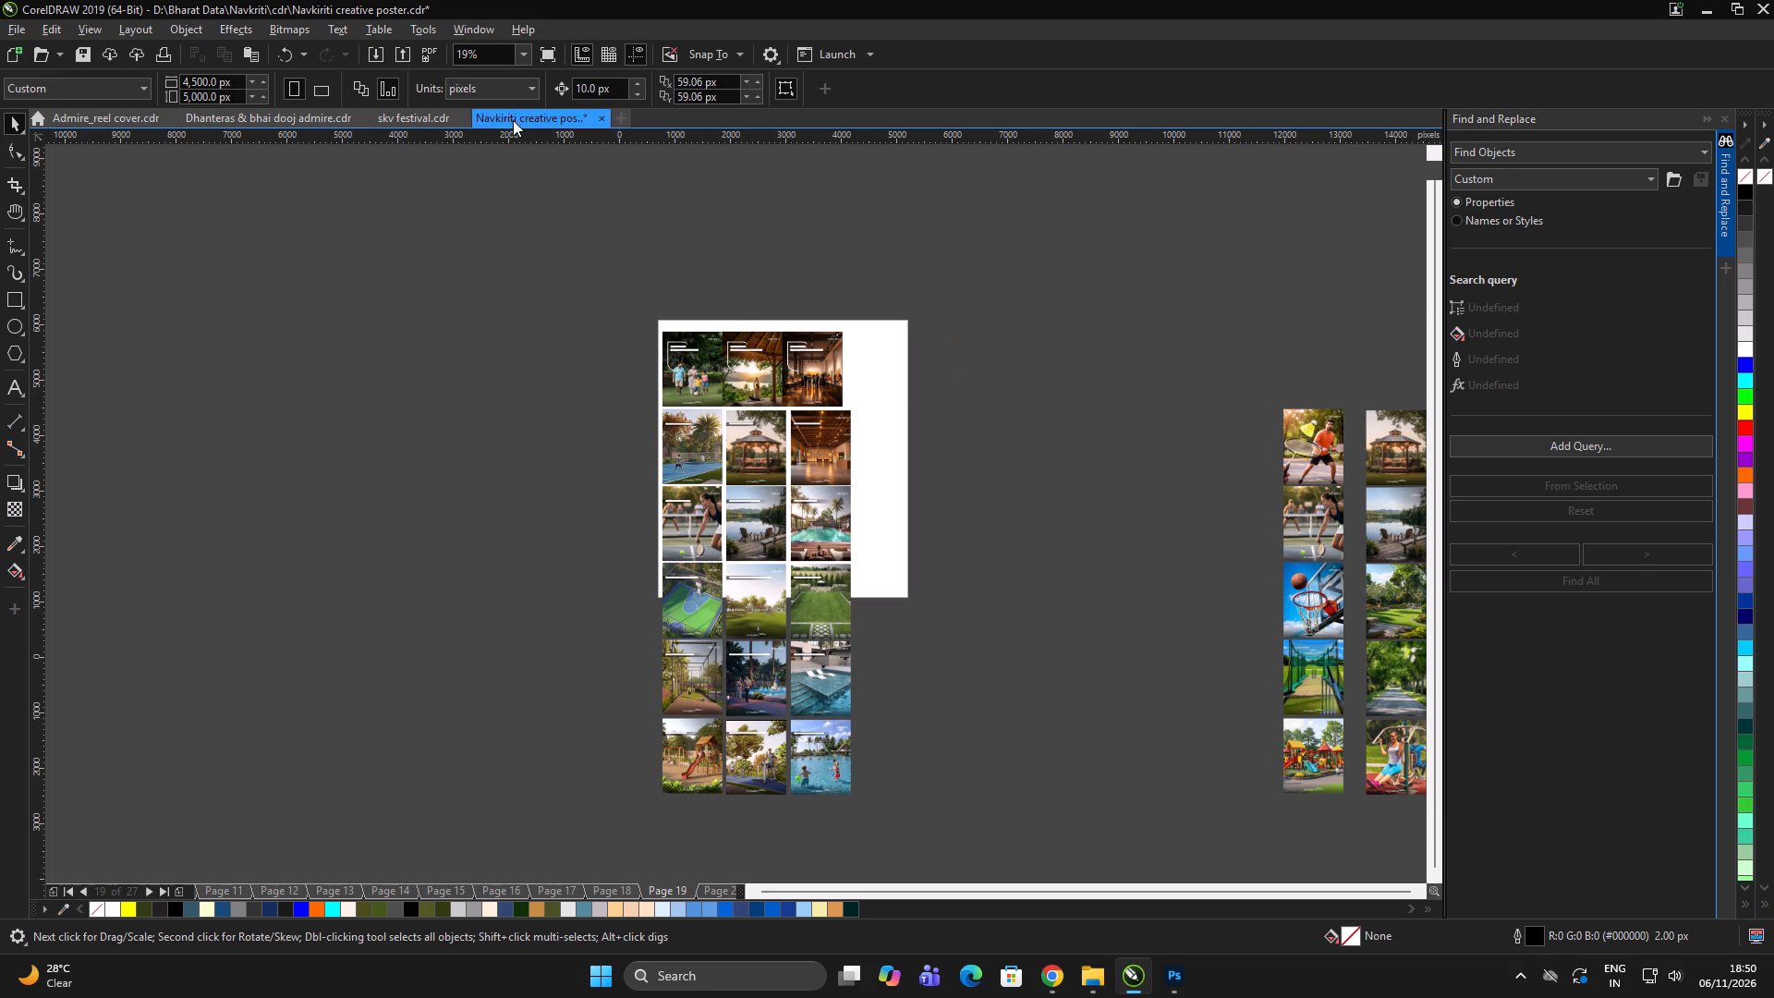
{"action": "left_click", "coordinate": [164, 886]}
{"action": "double_click", "coordinate": [308, 664]}
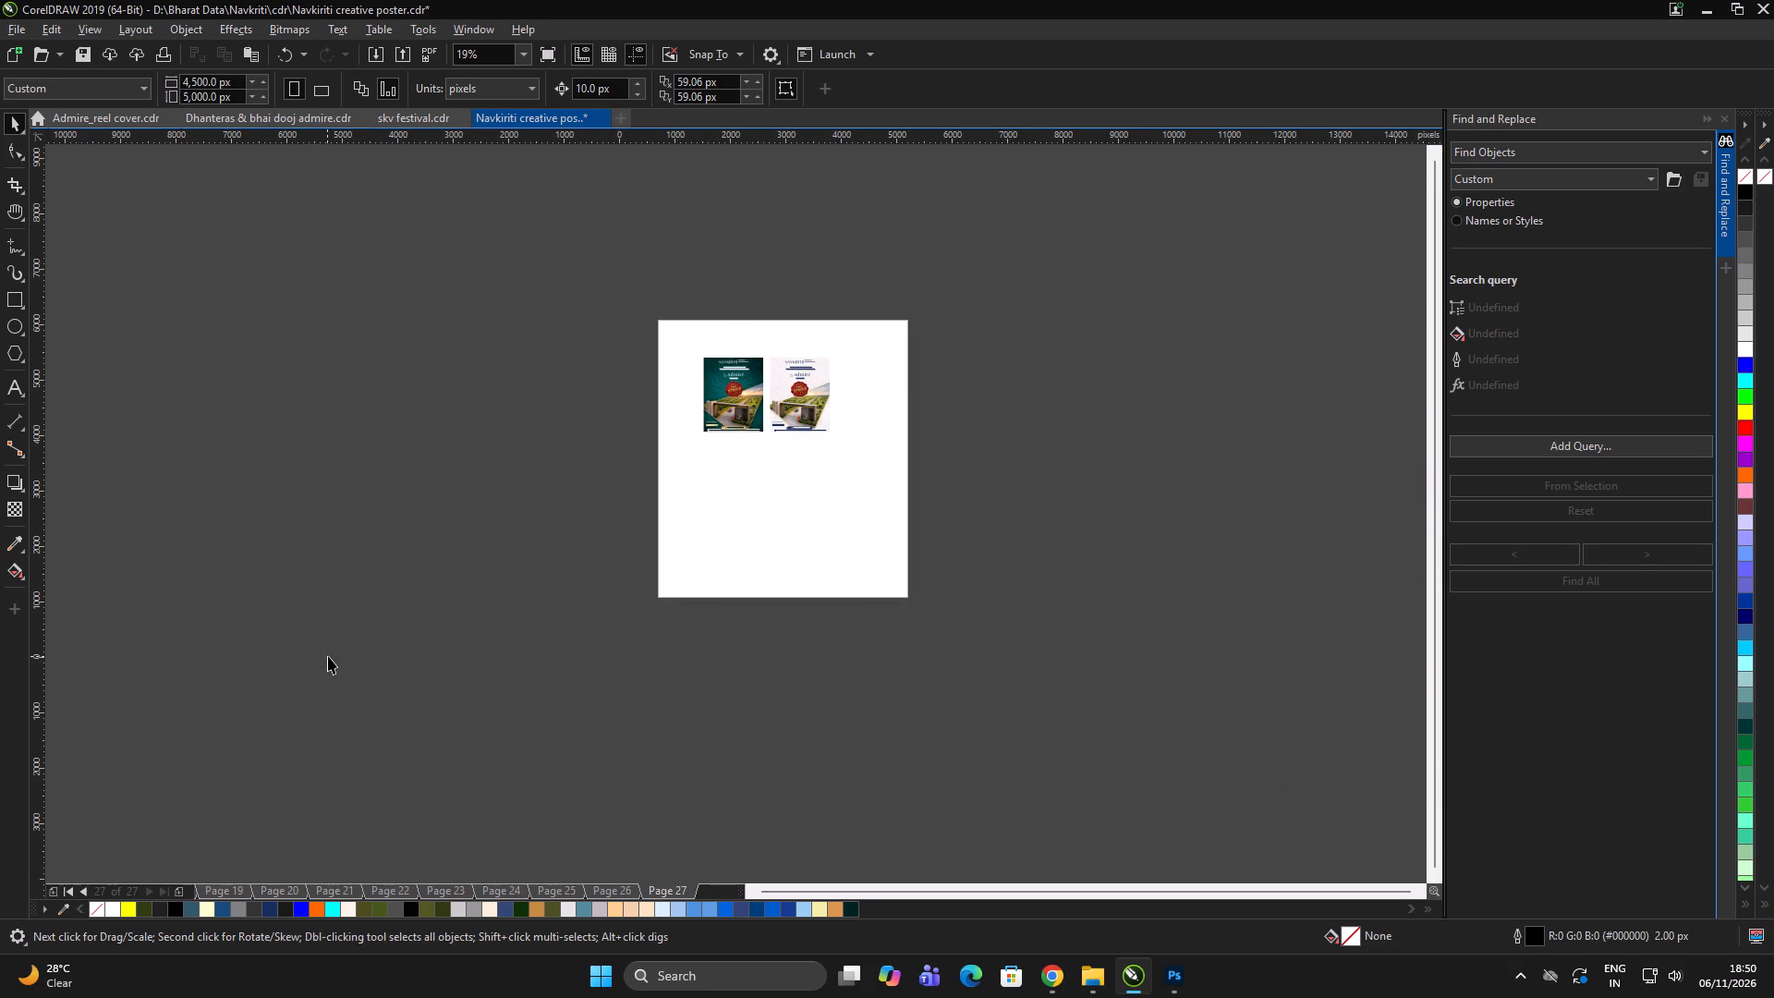
{"action": "double_click", "coordinate": [328, 656]}
{"action": "left_click", "coordinate": [602, 119]}
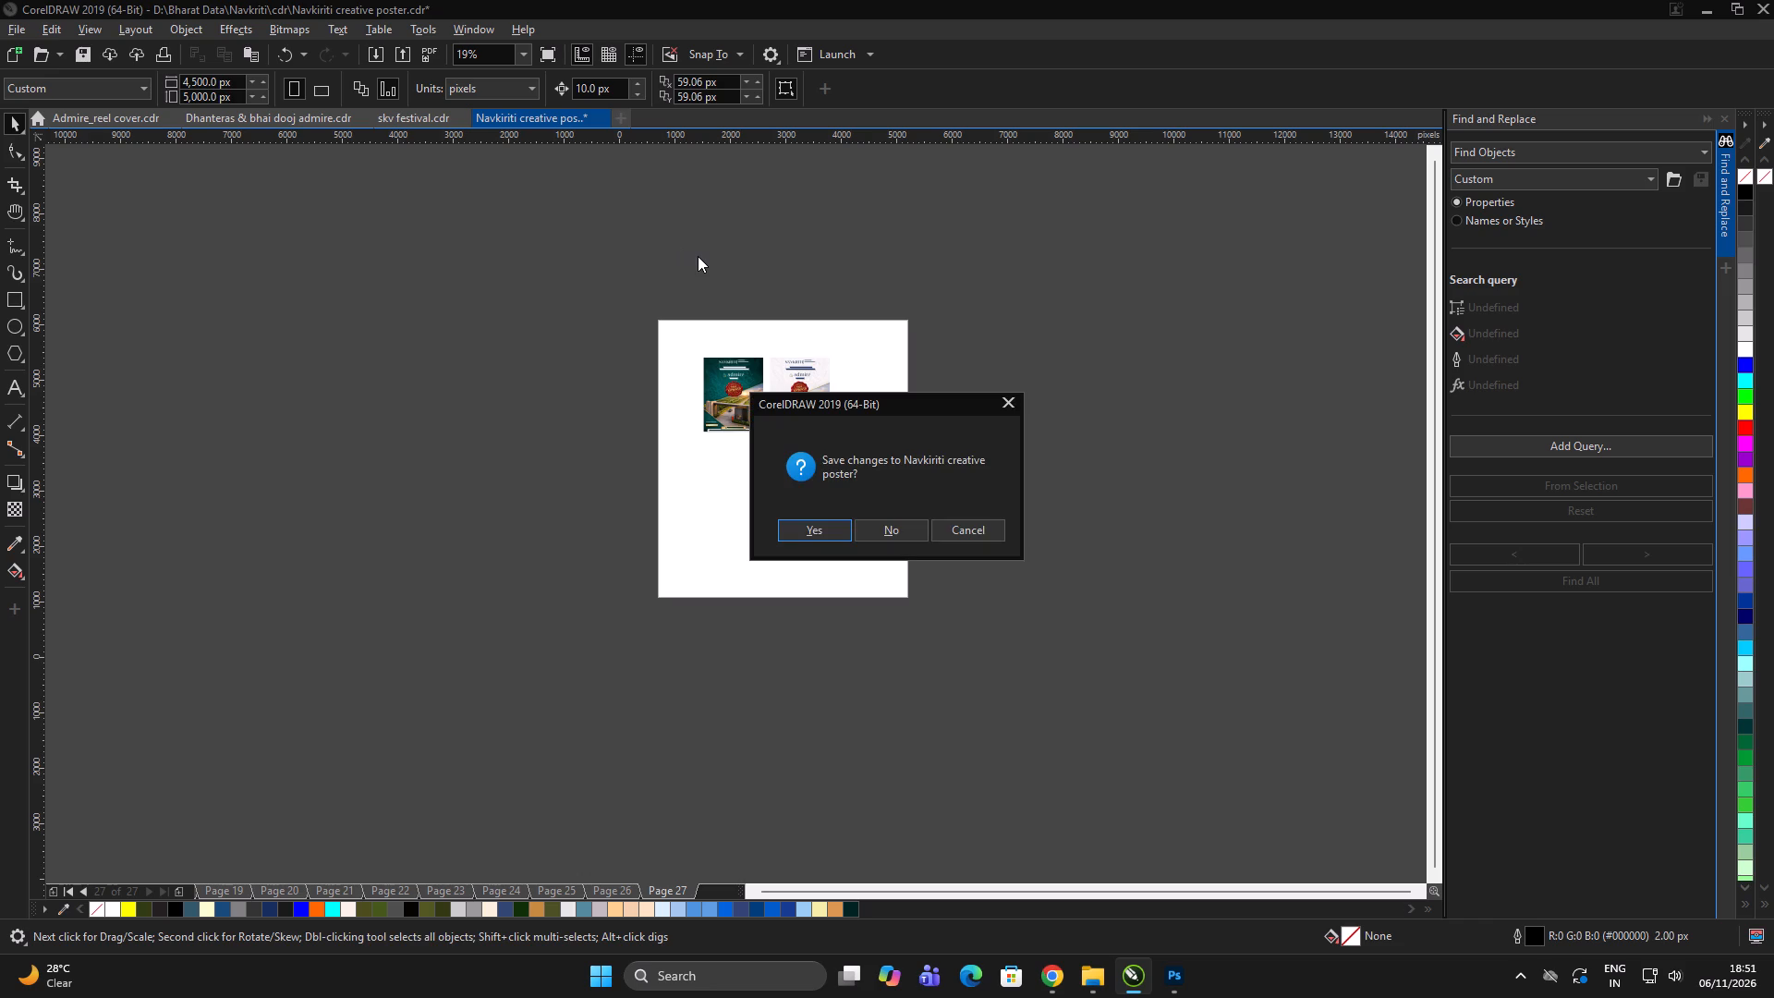
{"action": "left_click", "coordinate": [876, 530]}
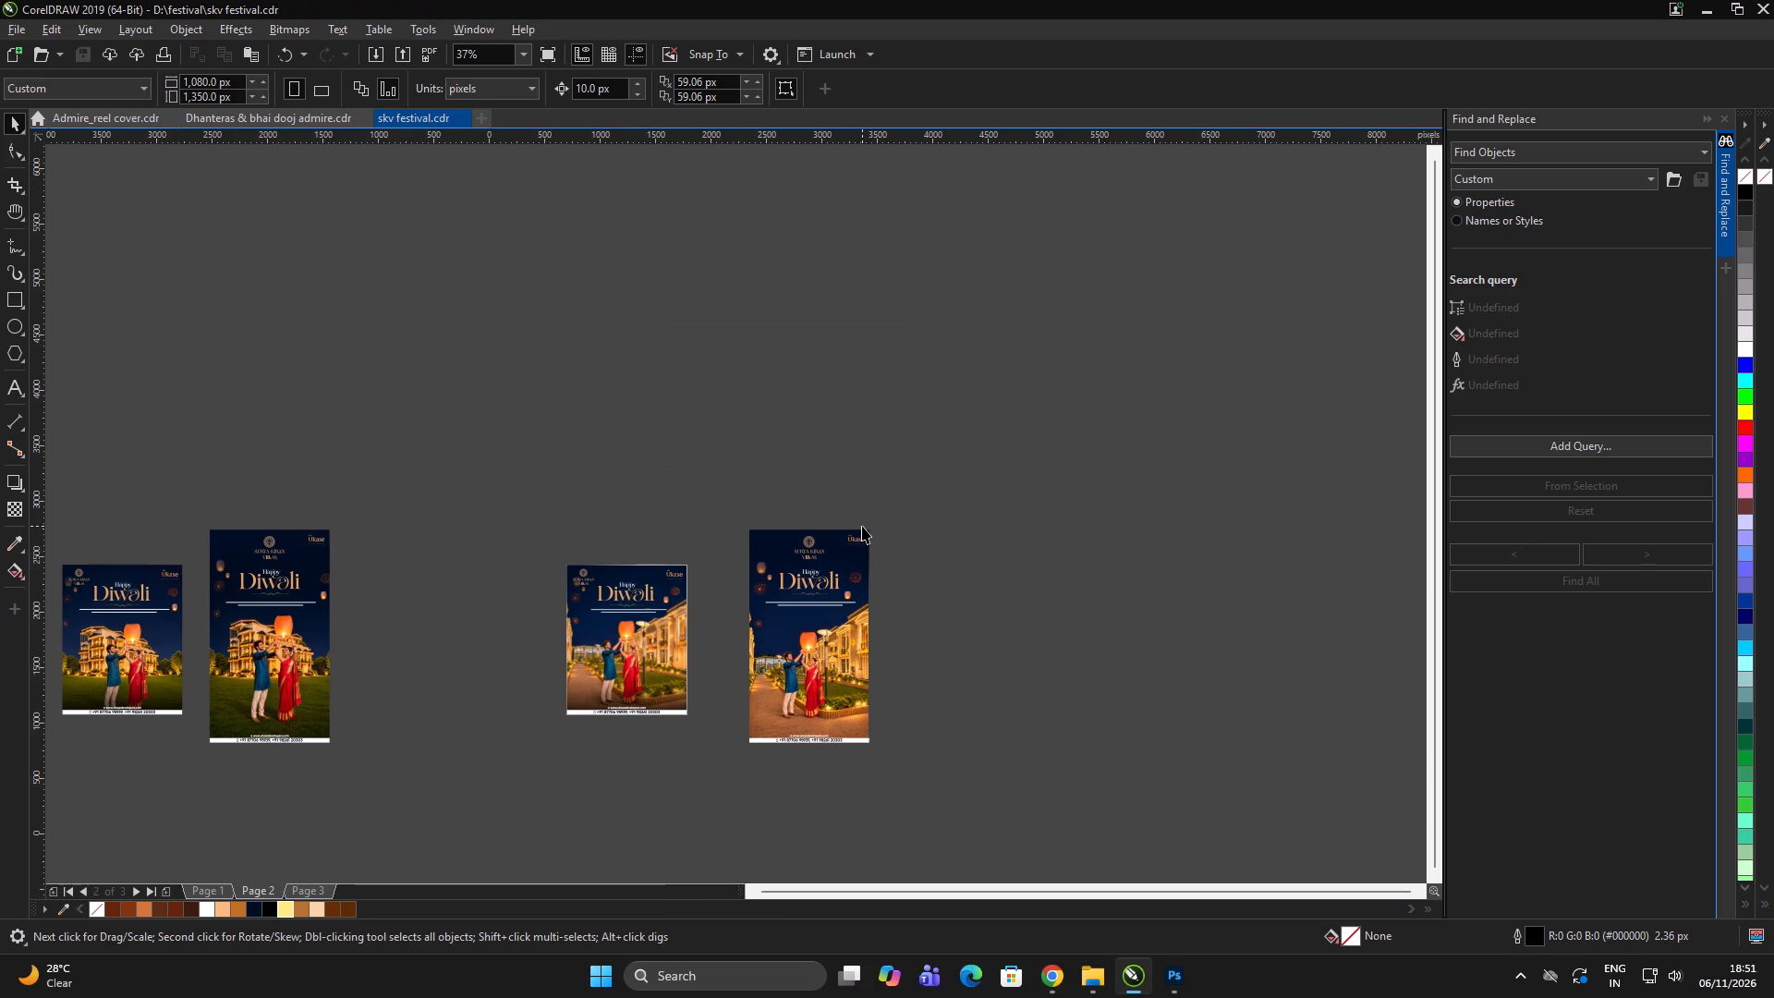
Close the skv festival document.
{"action": "left_click", "coordinate": [686, 338]}
{"action": "left_click", "coordinate": [463, 117]}
{"action": "triple_click", "coordinate": [641, 302]}
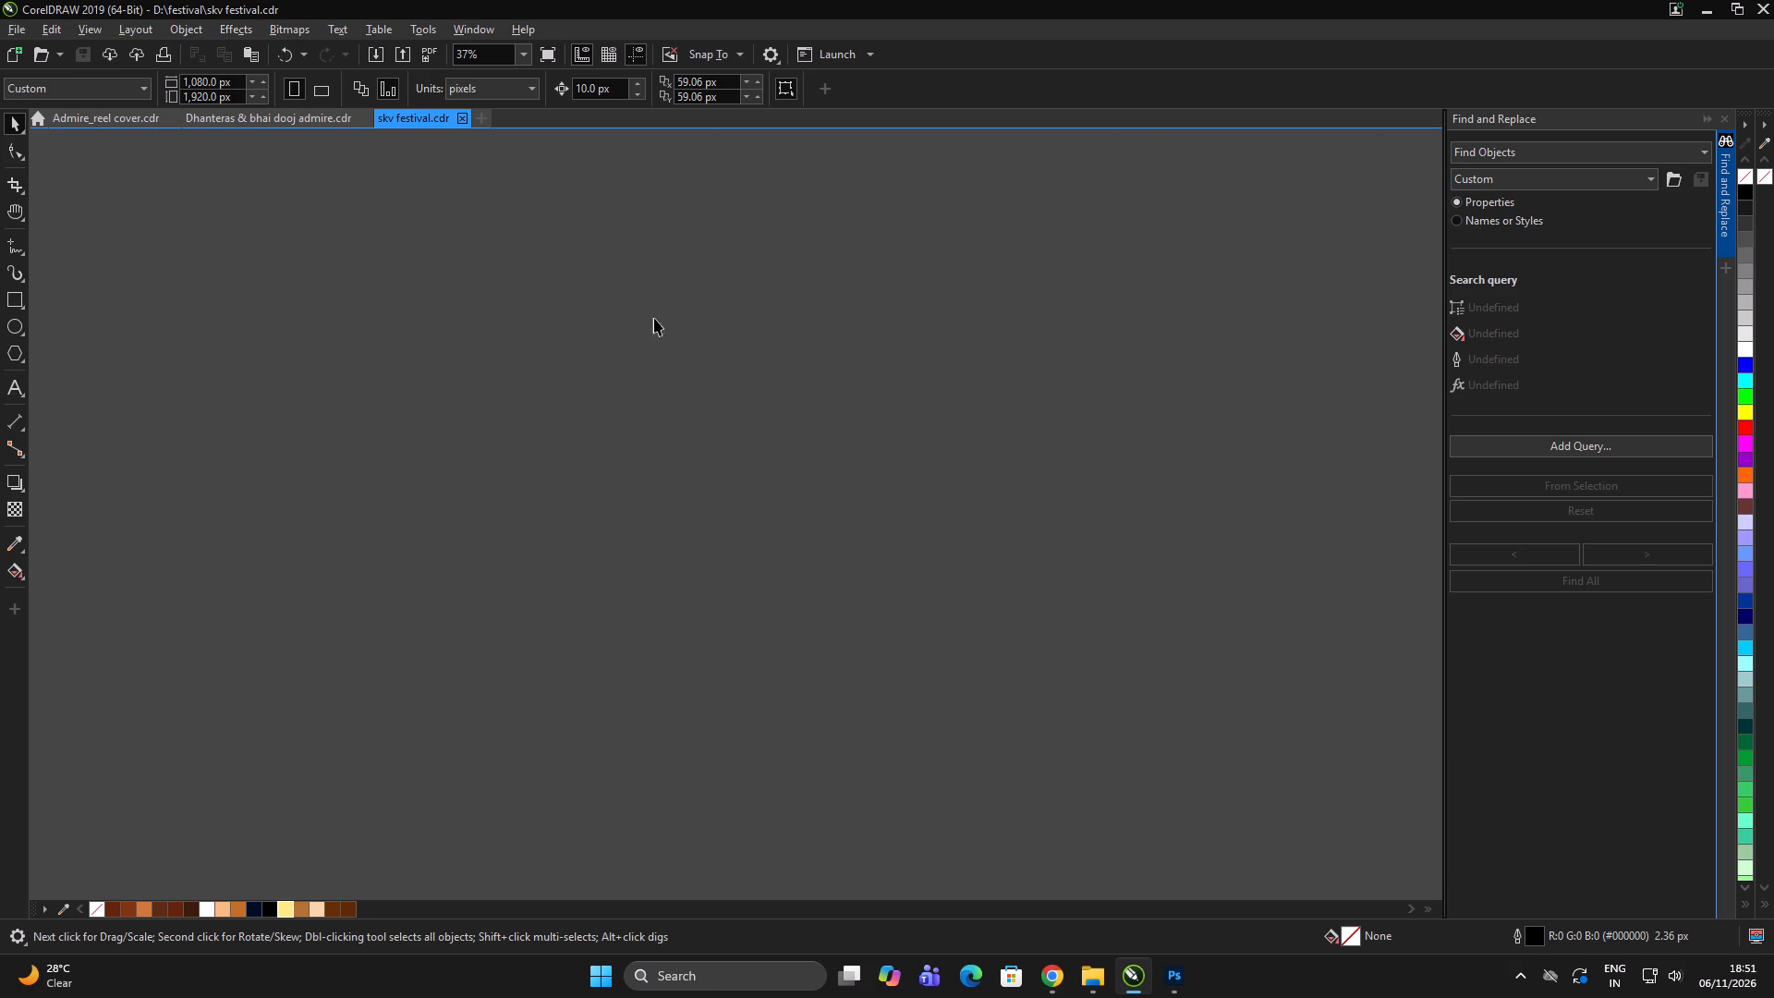
Save the Dhanteras & bhai dooj admire document and close it.
{"action": "left_click", "coordinate": [263, 114]}
{"action": "double_click", "coordinate": [376, 240]}
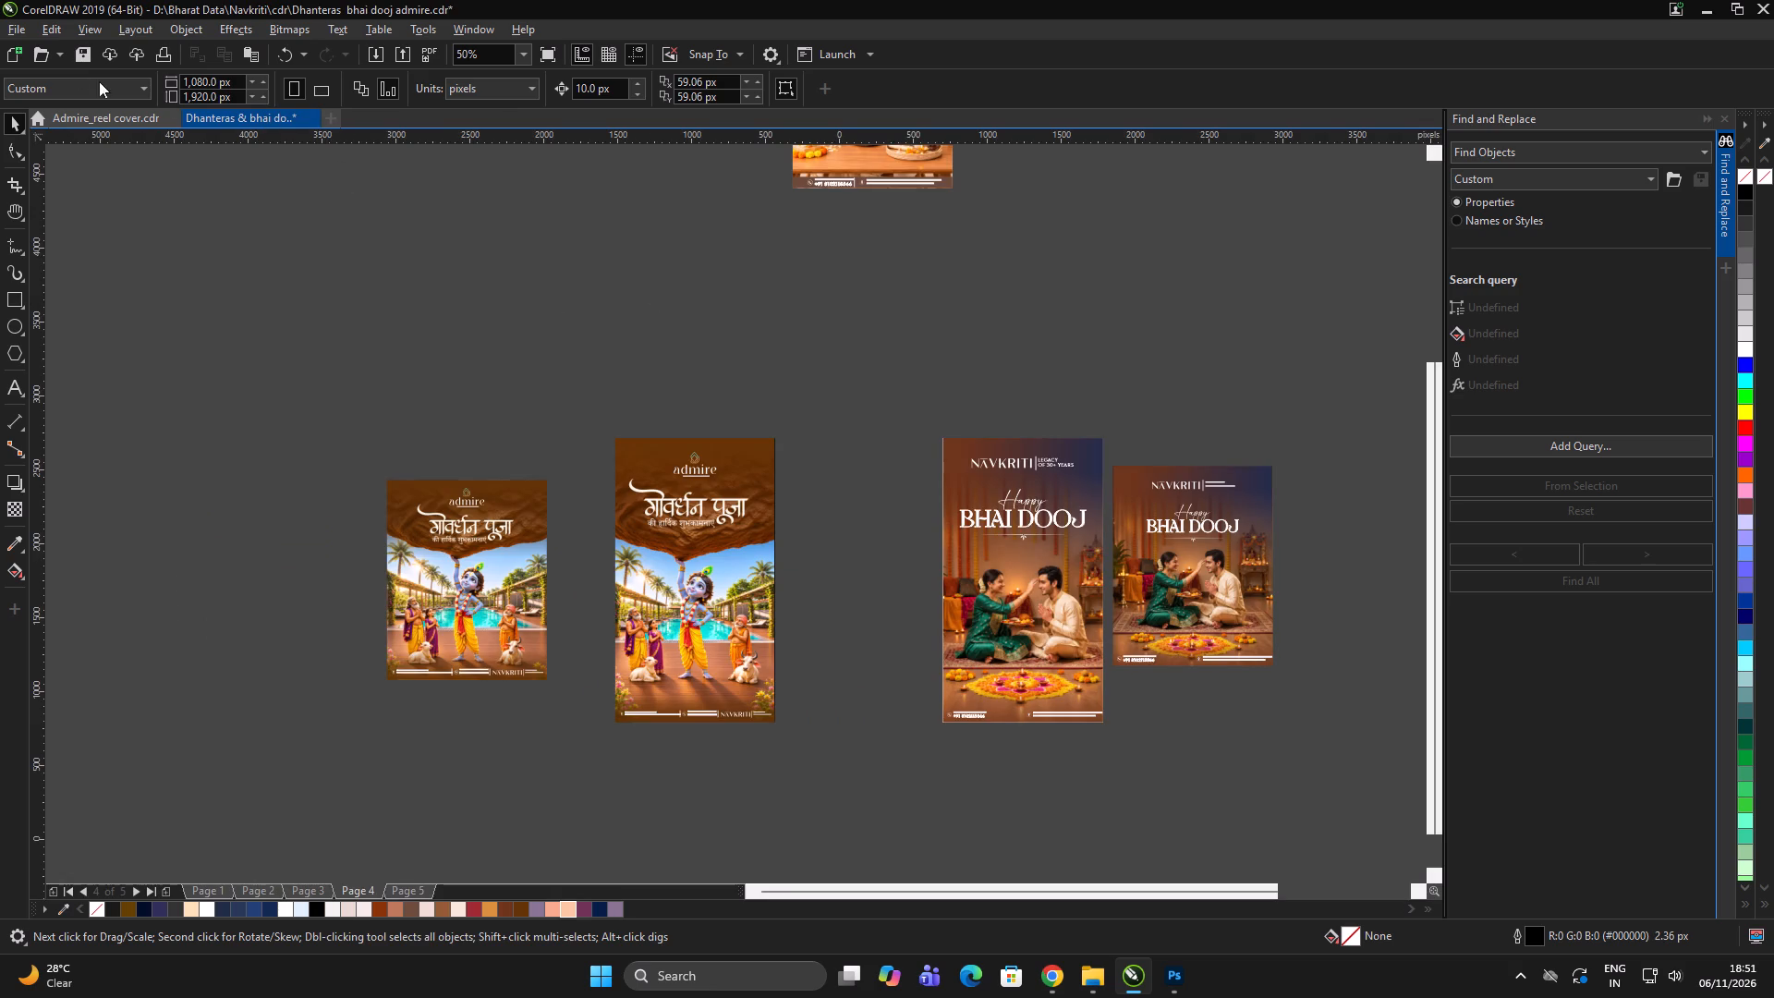
{"action": "left_click", "coordinate": [75, 47]}
{"action": "double_click", "coordinate": [342, 333]}
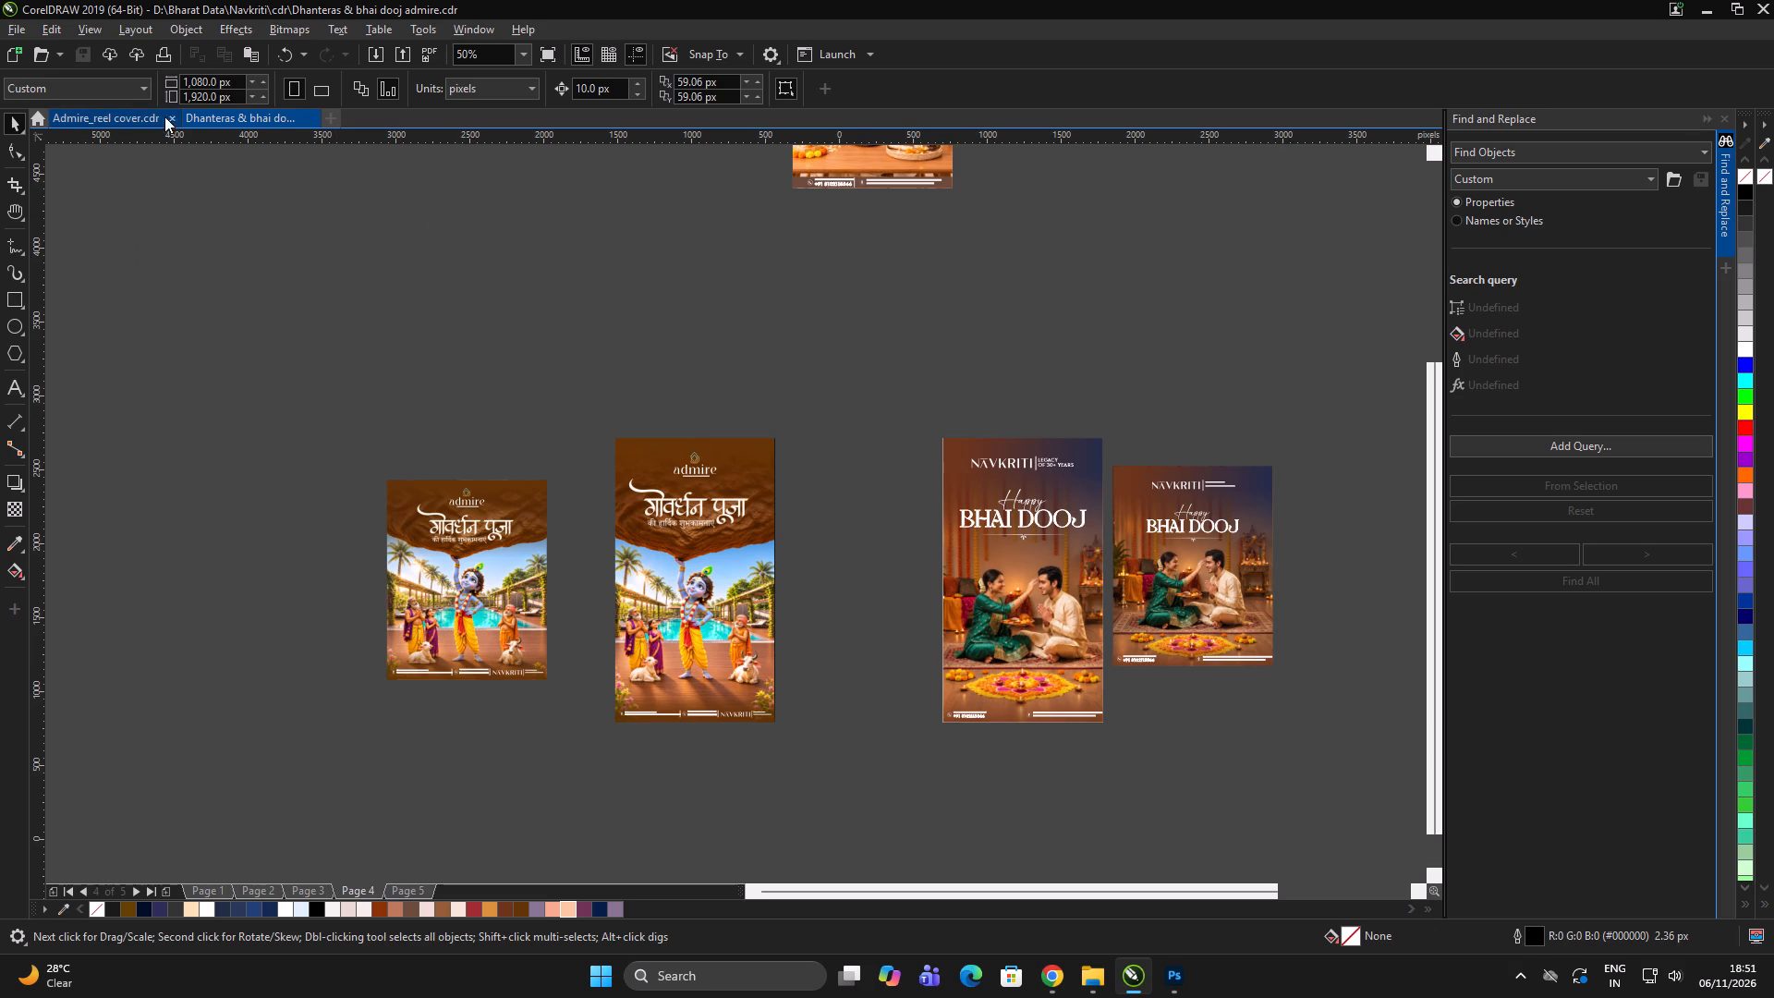
{"action": "double_click", "coordinate": [249, 261]}
{"action": "double_click", "coordinate": [298, 222]}
{"action": "double_click", "coordinate": [304, 289]}
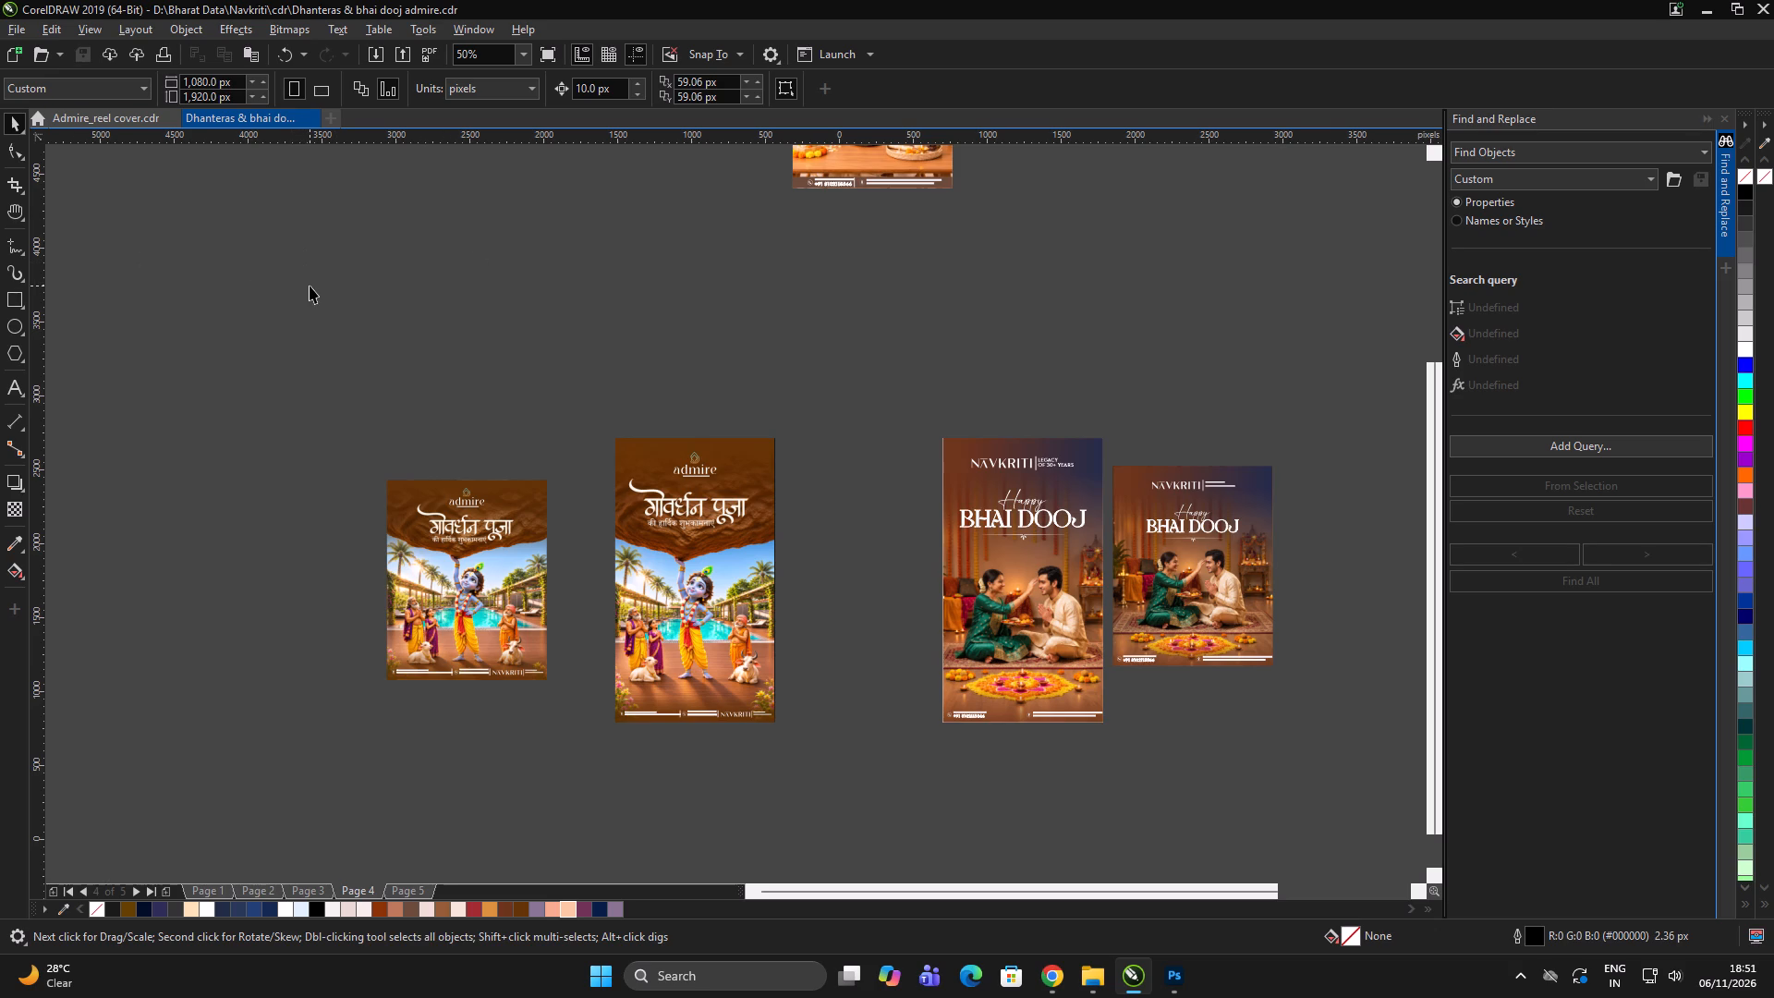
{"action": "double_click", "coordinate": [310, 286]}
{"action": "left_click", "coordinate": [315, 118]}
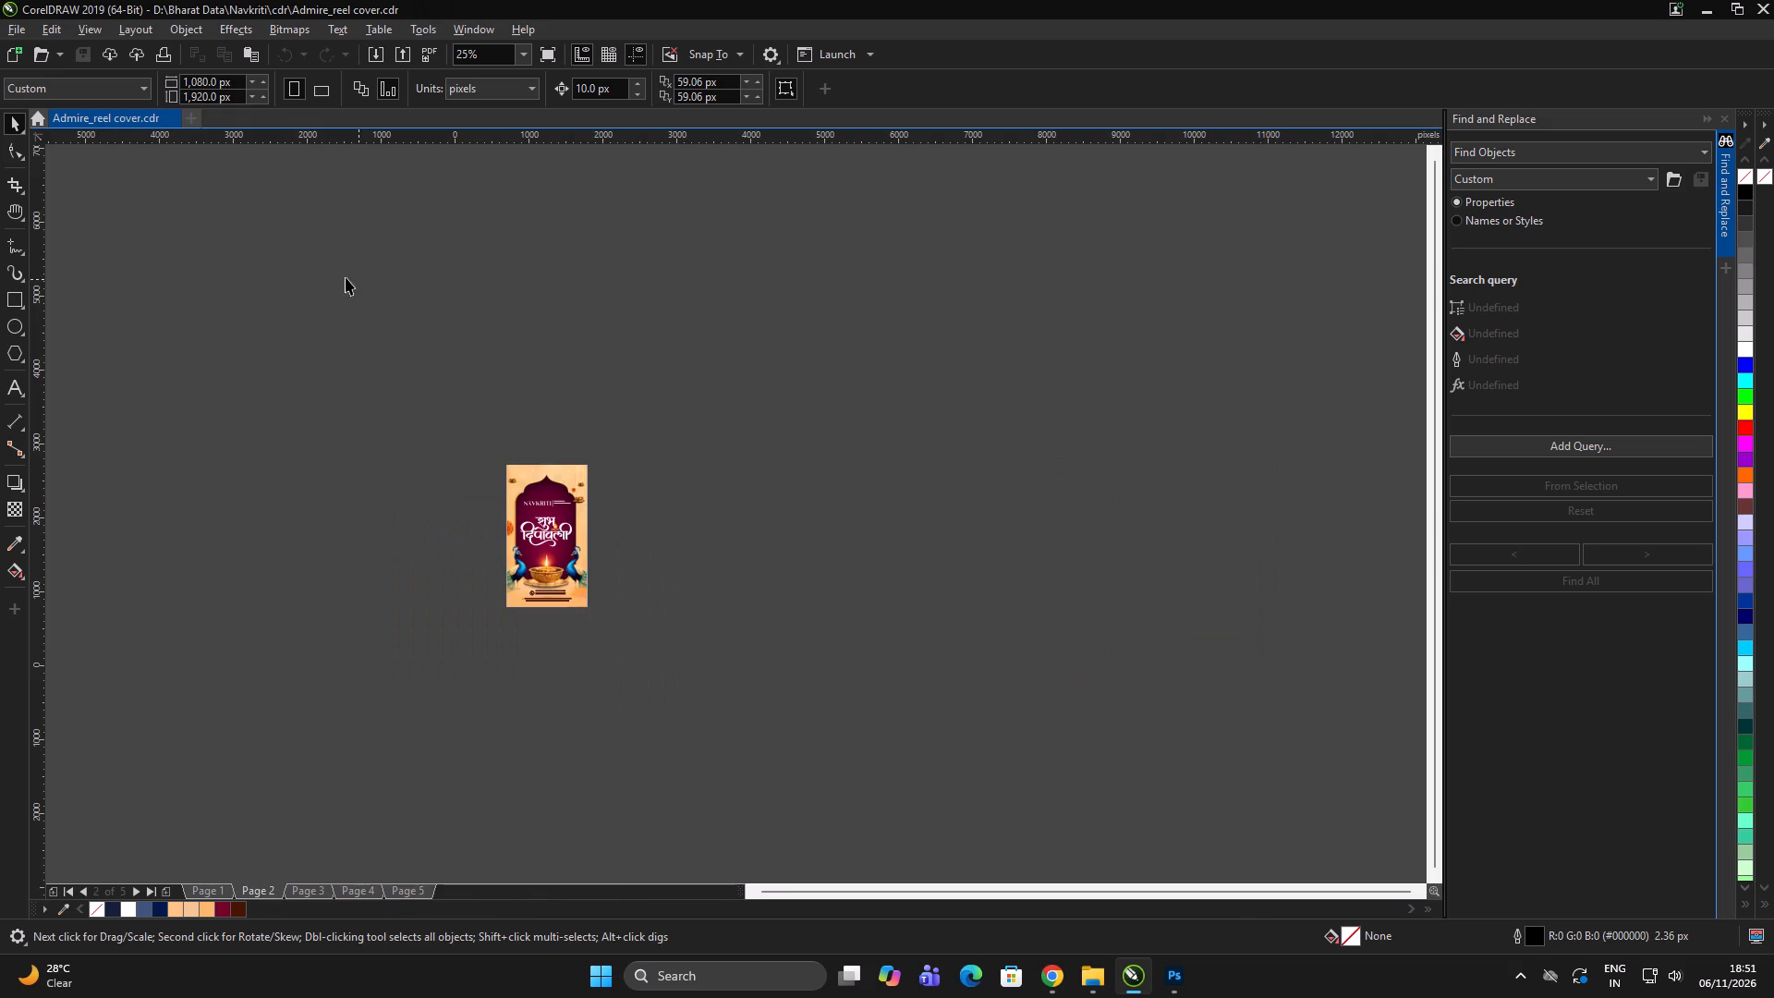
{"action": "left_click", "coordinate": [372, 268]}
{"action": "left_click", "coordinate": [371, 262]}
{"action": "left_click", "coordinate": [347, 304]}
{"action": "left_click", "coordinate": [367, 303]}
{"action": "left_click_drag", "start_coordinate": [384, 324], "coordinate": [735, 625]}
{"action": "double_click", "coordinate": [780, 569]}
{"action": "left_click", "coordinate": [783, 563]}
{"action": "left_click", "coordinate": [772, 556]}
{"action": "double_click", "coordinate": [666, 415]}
Close the Admire_reel cover document.
{"action": "left_click", "coordinate": [170, 118]}
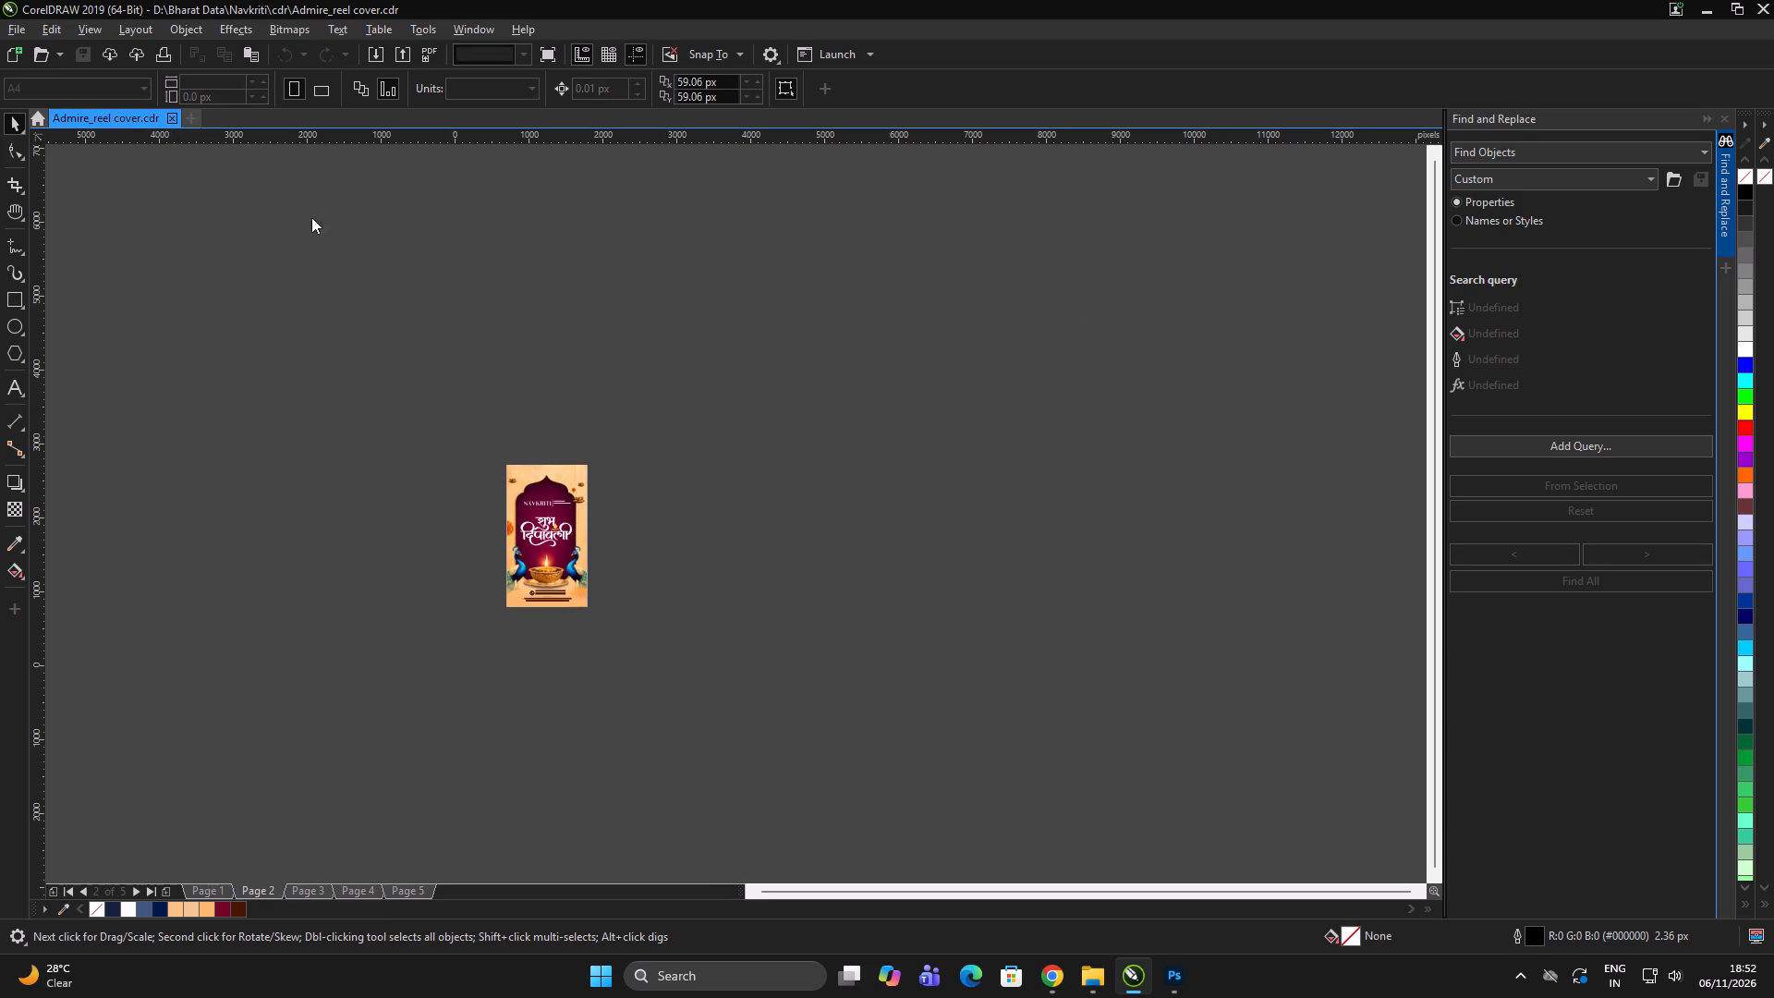
{"action": "triple_click", "coordinate": [464, 263]}
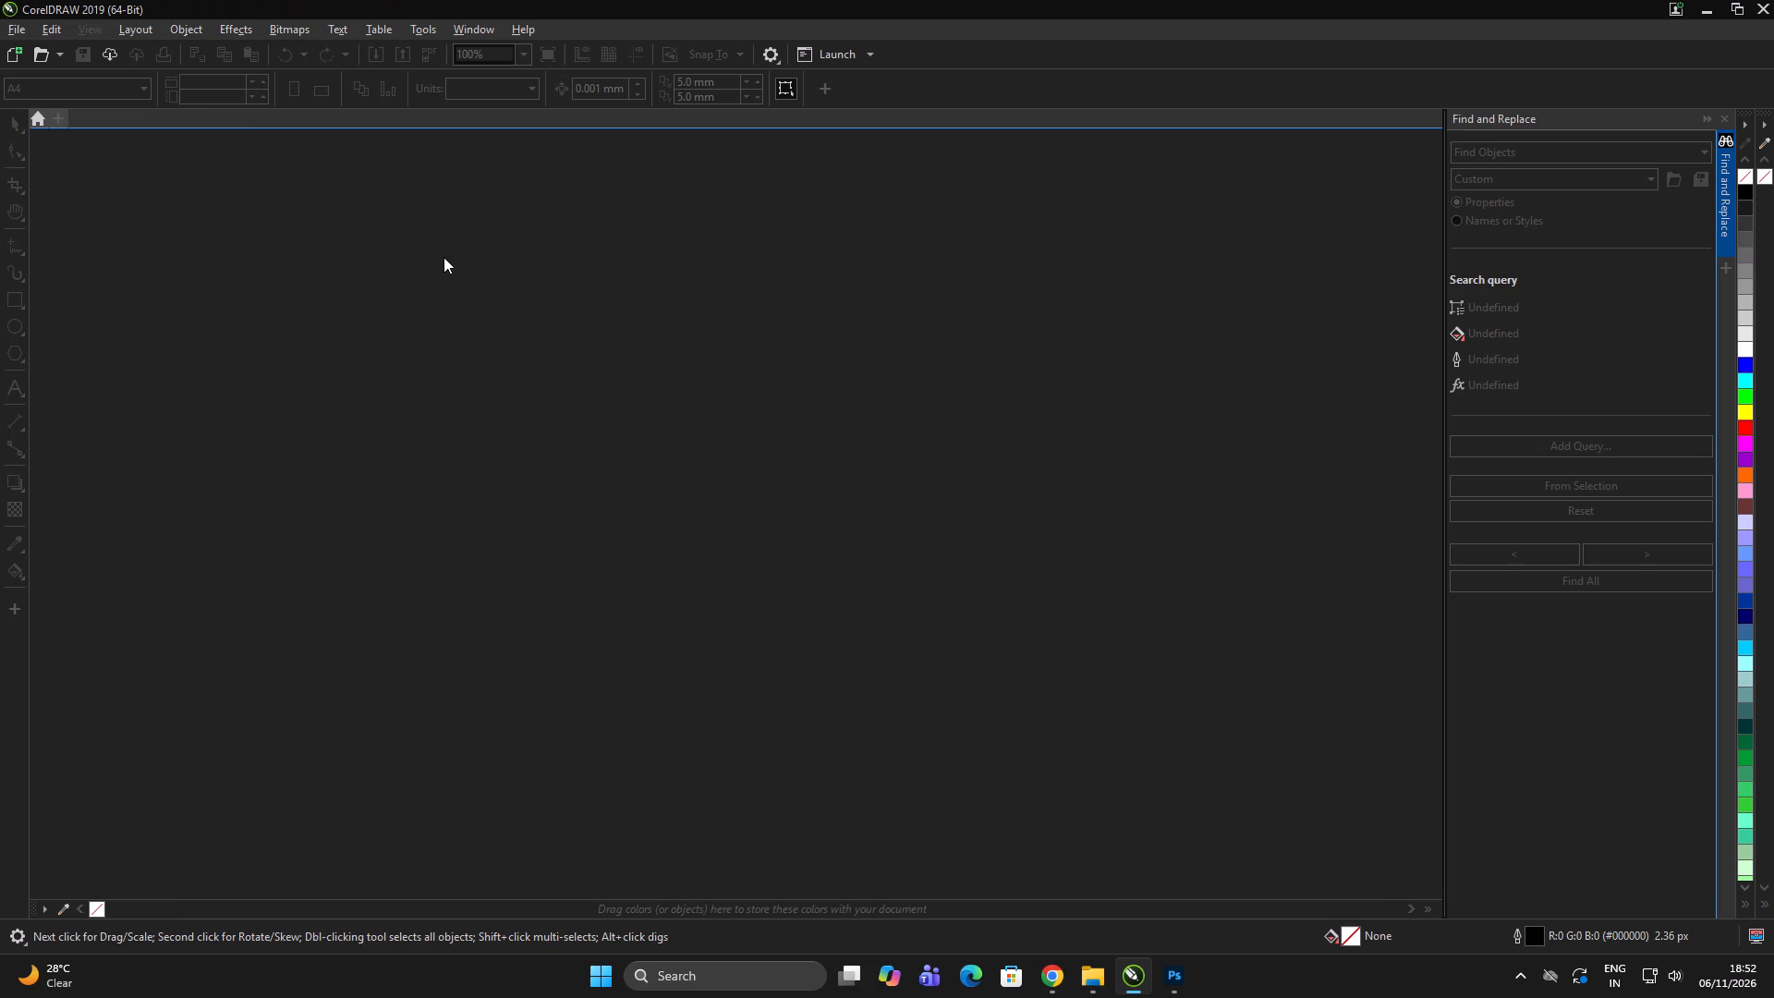
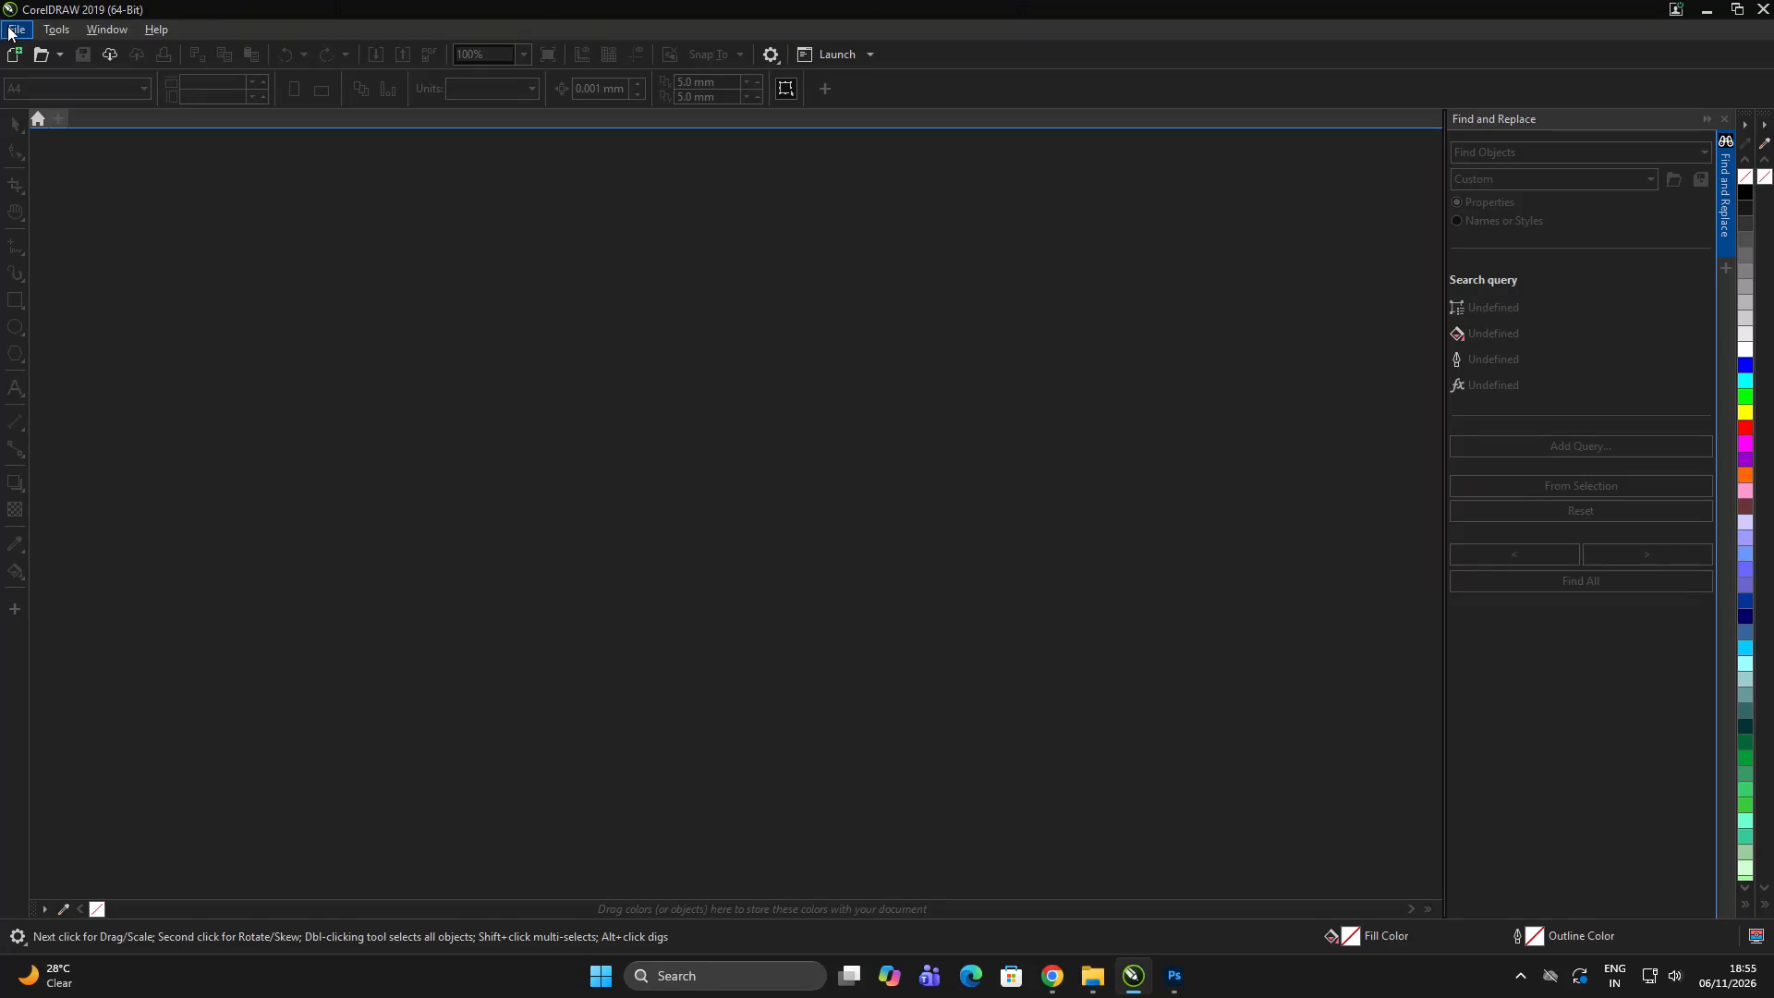
Open the Dhanteras & bhai dooj admire drawing from the Navkriti cdr folder.
{"action": "left_click", "coordinate": [15, 27]}
{"action": "left_click", "coordinate": [15, 90]}
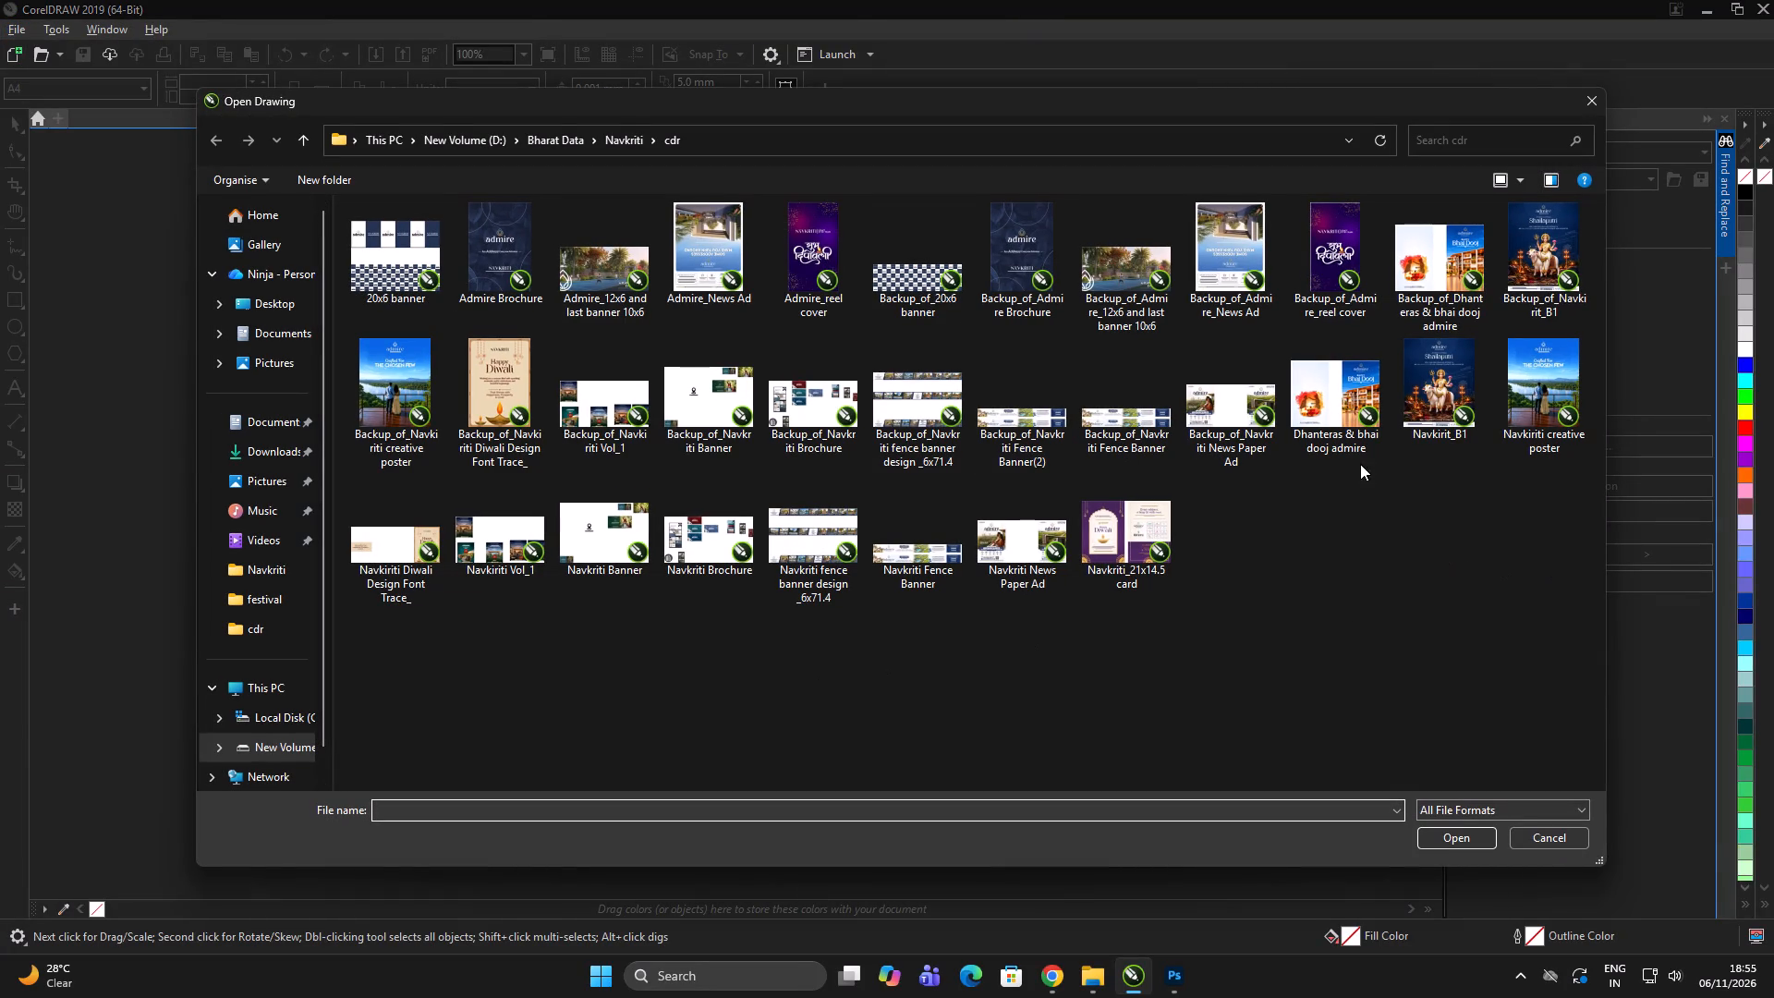
{"action": "left_click", "coordinate": [1338, 420]}
{"action": "left_click", "coordinate": [1458, 878]}
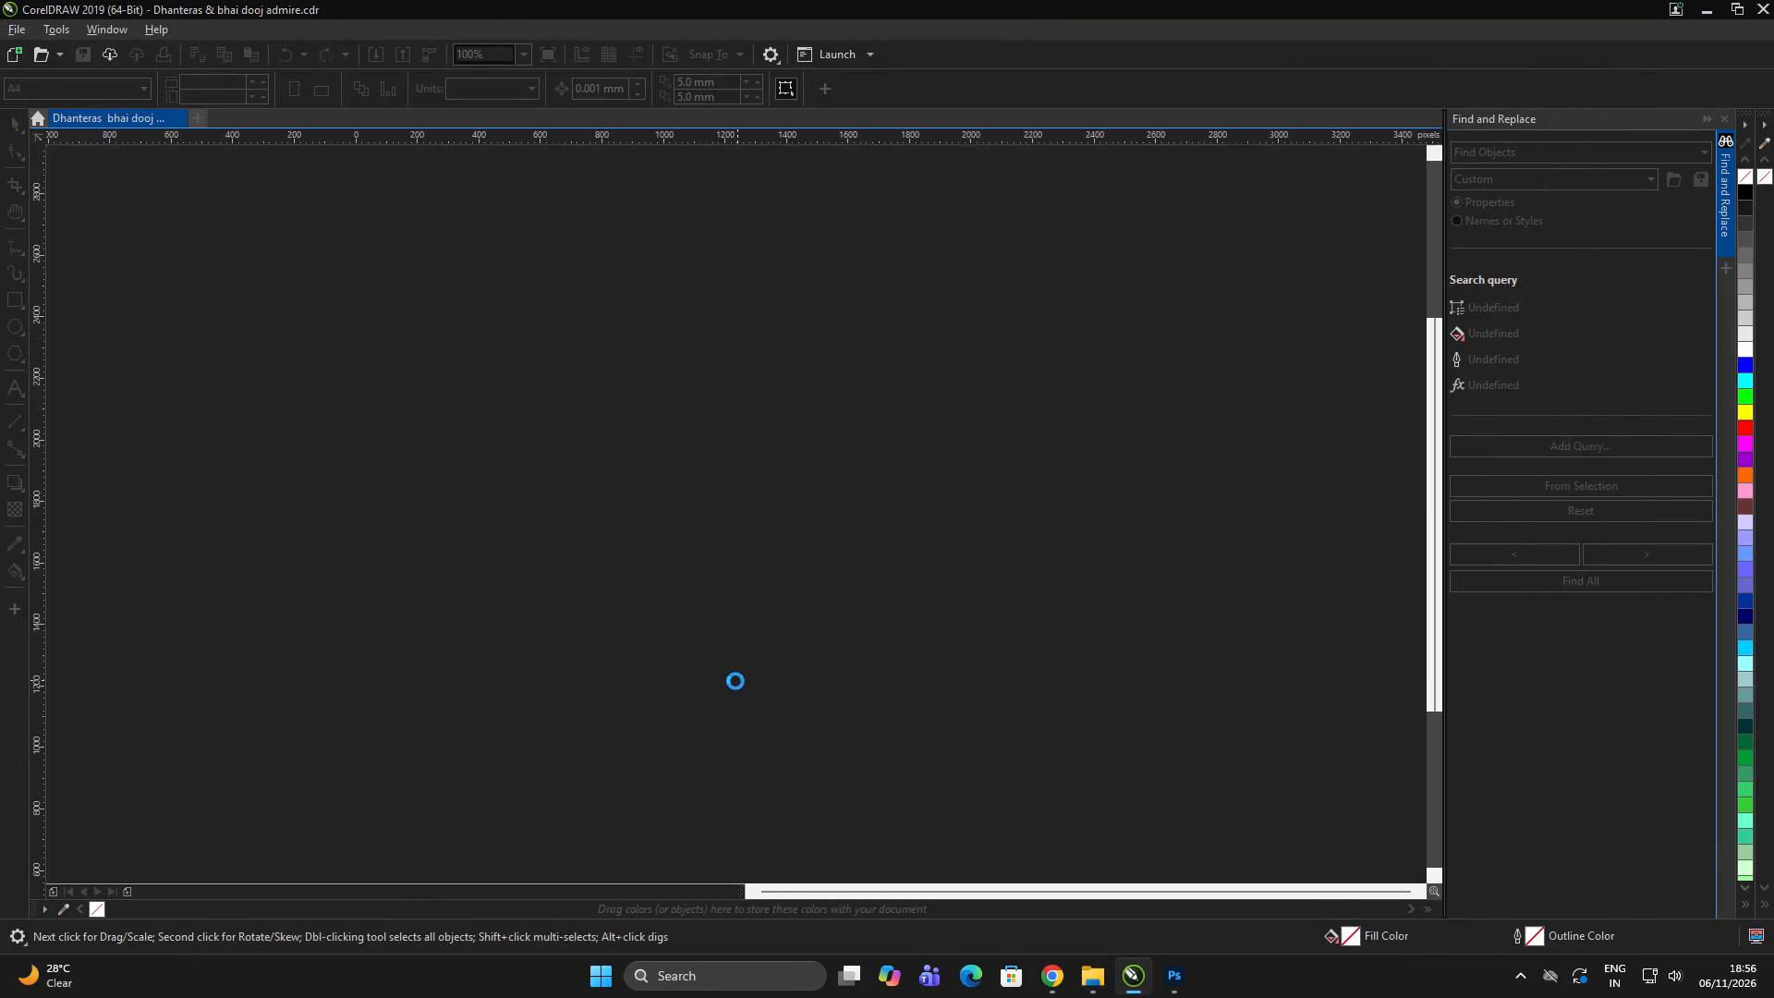
{"action": "double_click", "coordinate": [1080, 587]}
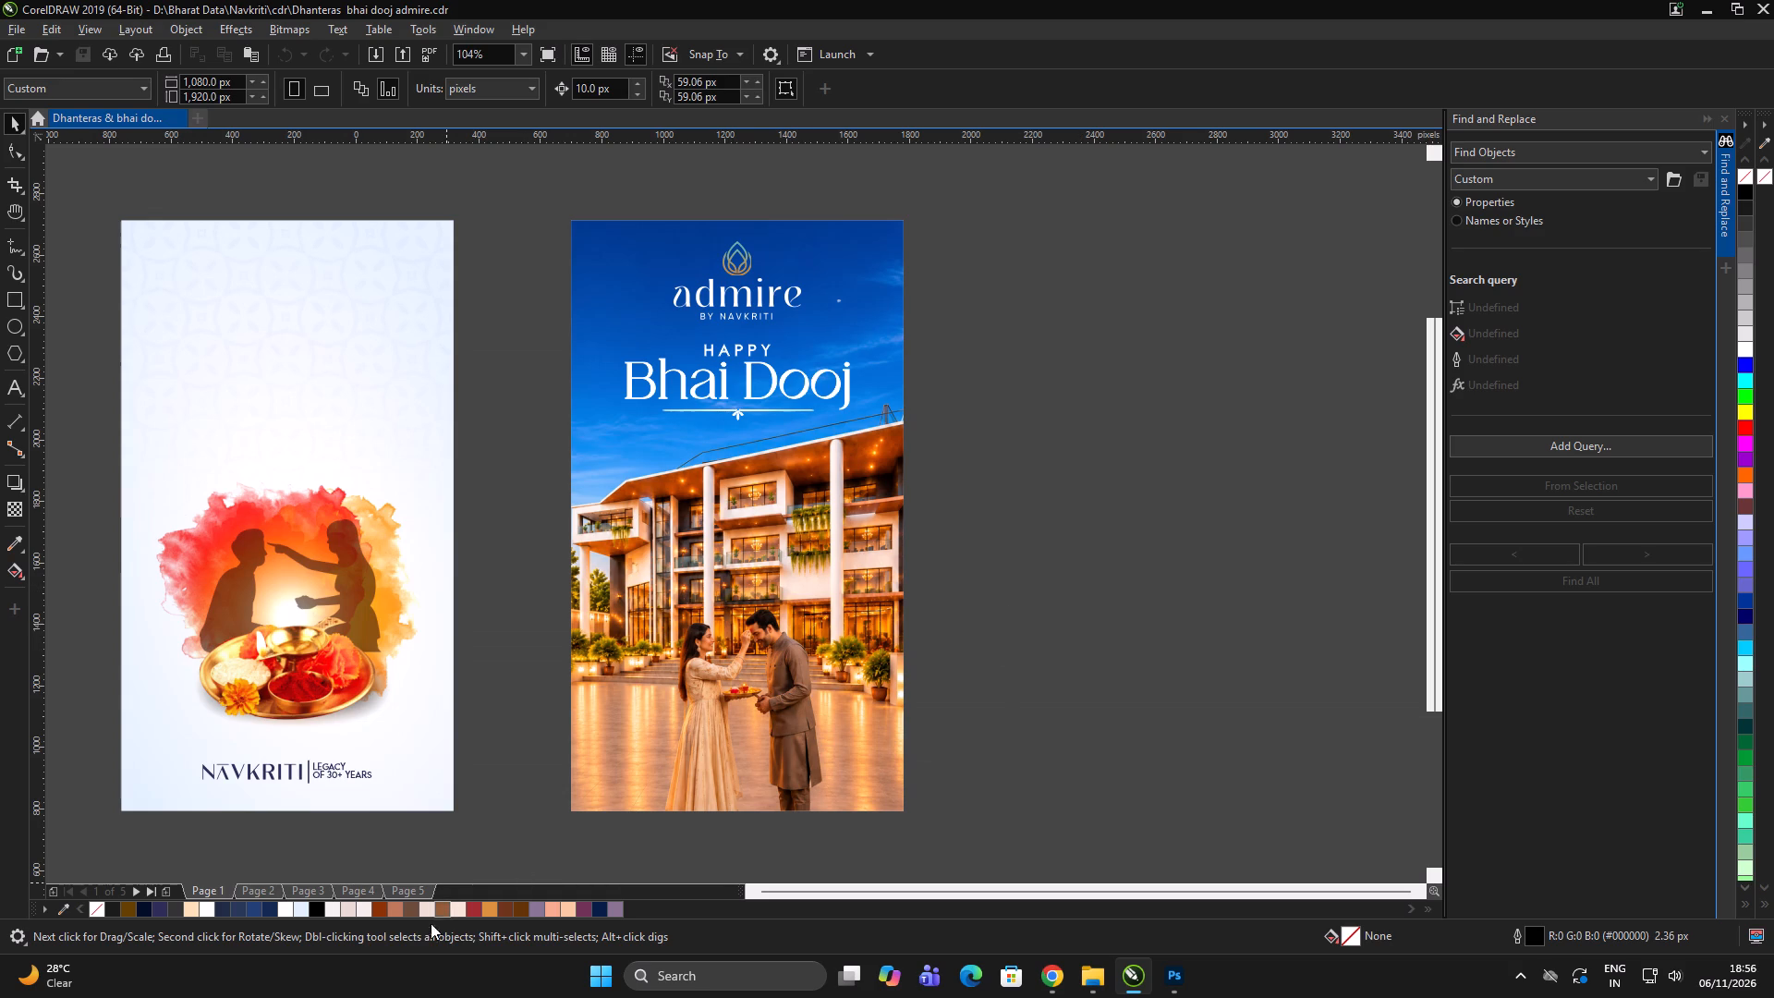
Examine the Bhai Dooj poster versions on page 5.
{"action": "left_click", "coordinate": [420, 894]}
{"action": "scroll", "coordinate": [737, 657], "scroll_direction": "down", "scroll_amount": 2}
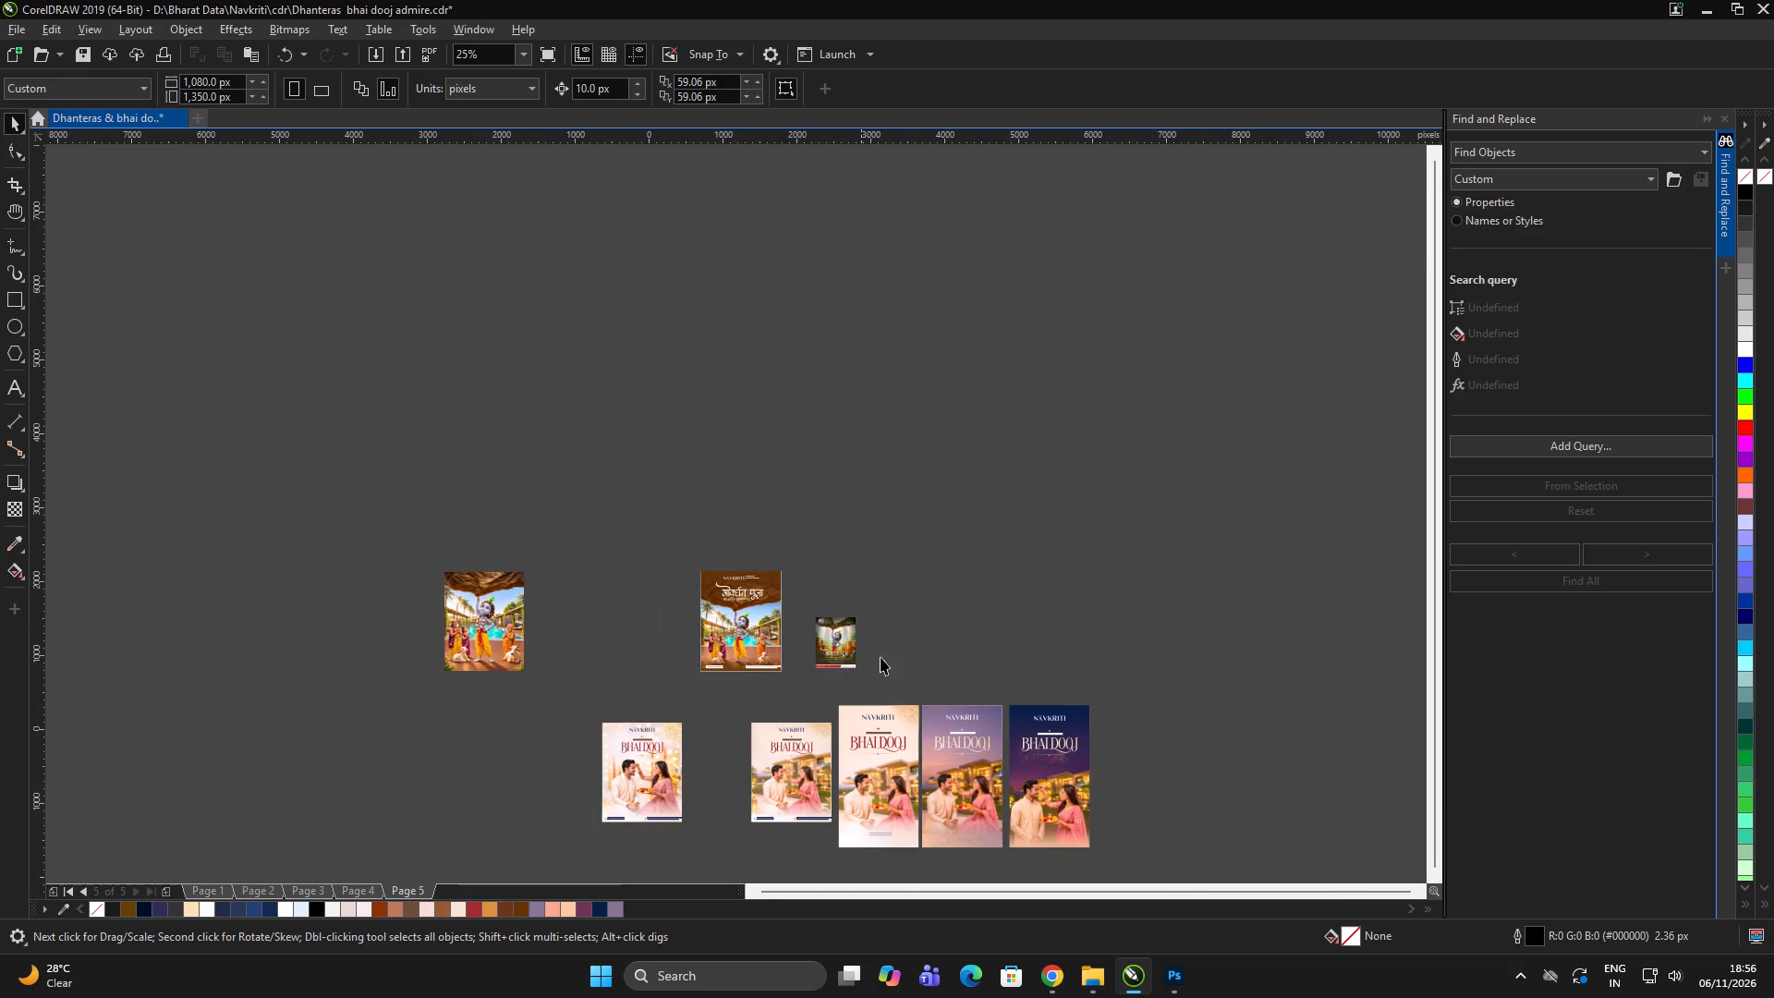
{"action": "left_click", "coordinate": [994, 568]}
{"action": "scroll", "coordinate": [825, 795], "scroll_direction": "up", "scroll_amount": 2}
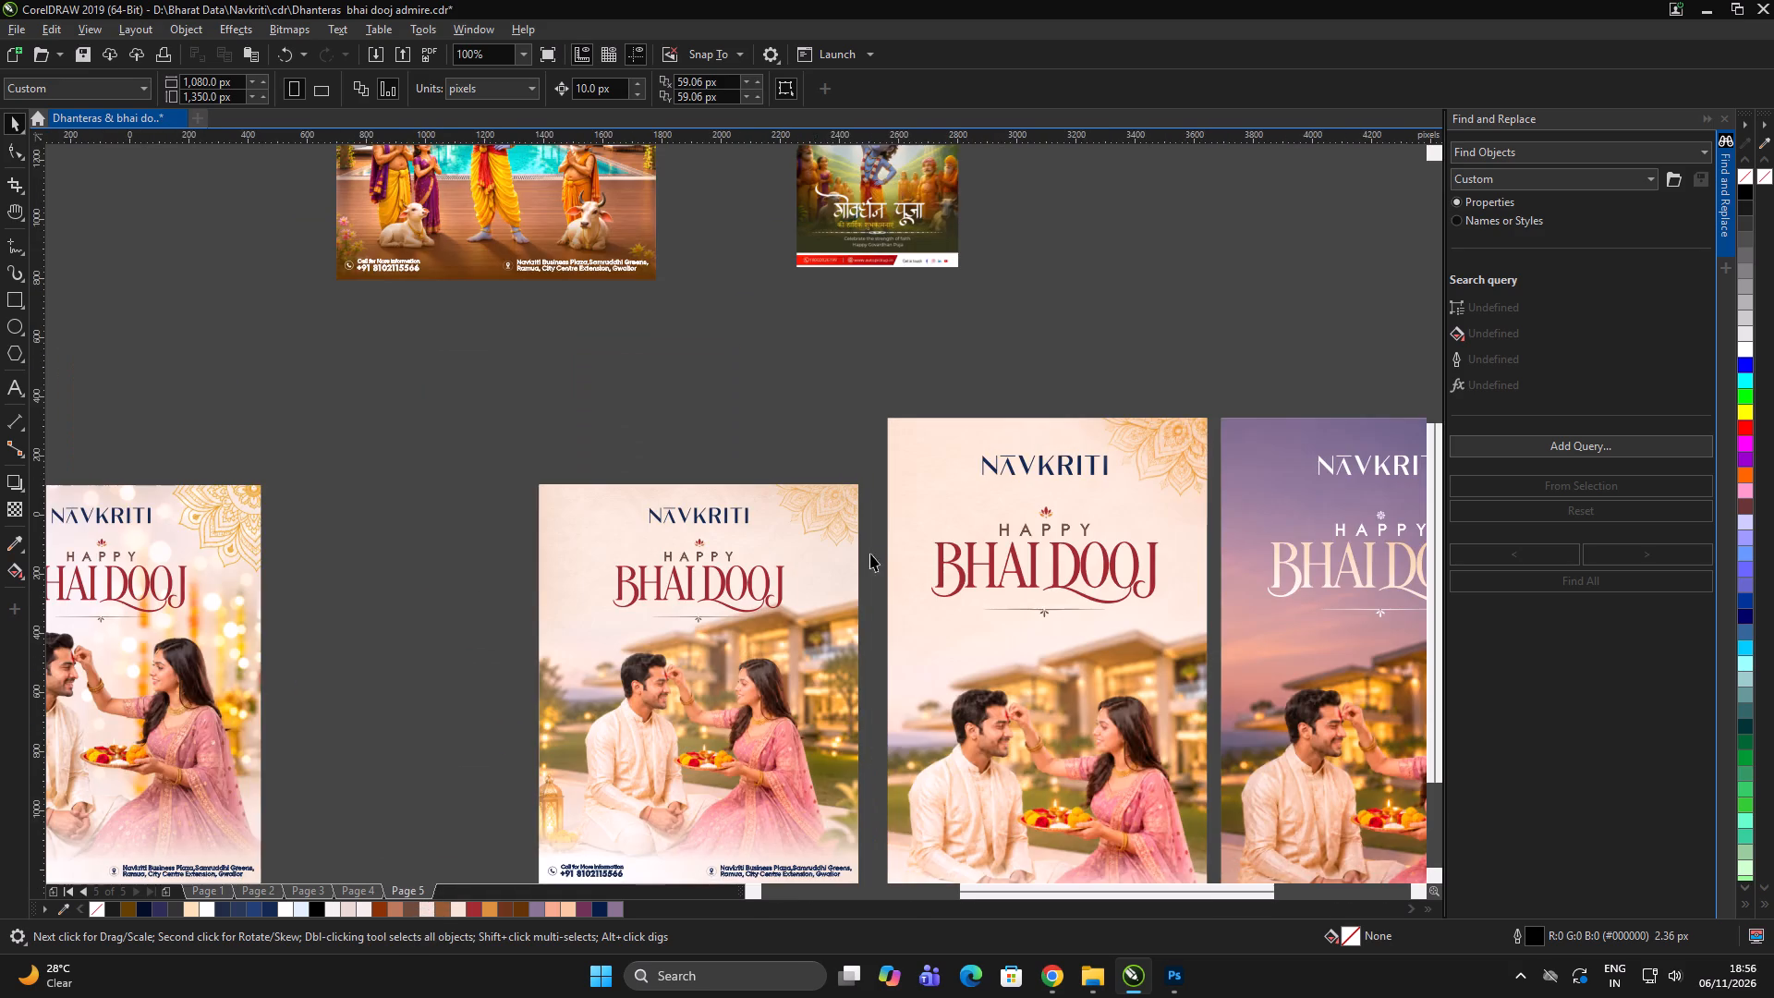
{"action": "scroll", "coordinate": [872, 544], "scroll_direction": "down", "scroll_amount": 2}
{"action": "triple_click", "coordinate": [1073, 428]}
{"action": "double_click", "coordinate": [1073, 428]}
On page 4, ungroup the tall Navkriti Bhai Dooj poster and its contact footer into separate objects.
{"action": "key", "text": "Page_Up"}
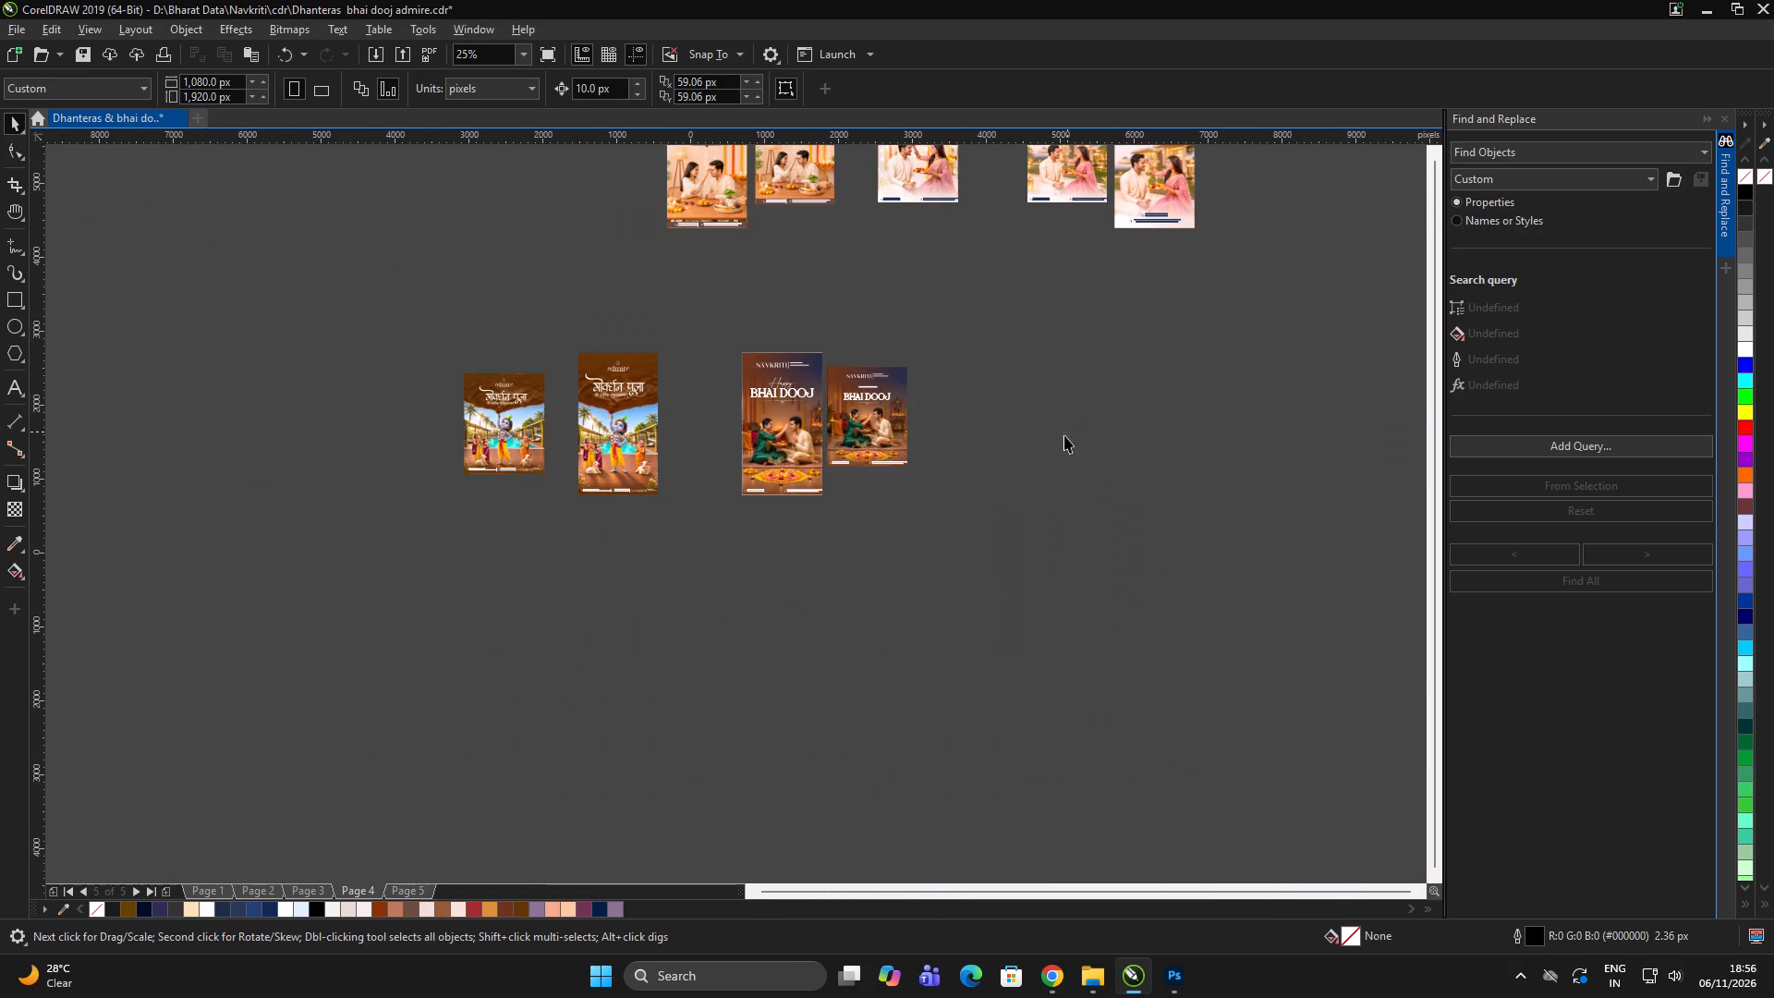
{"action": "scroll", "coordinate": [743, 440], "scroll_direction": "up", "scroll_amount": 3}
{"action": "left_click", "coordinate": [868, 529]}
{"action": "key", "text": "ctrl+u"}
{"action": "left_click", "coordinate": [1186, 627]}
{"action": "left_click_drag", "start_coordinate": [1189, 628], "coordinate": [1179, 624]}
{"action": "scroll", "coordinate": [1051, 640], "scroll_direction": "up", "scroll_amount": 2}
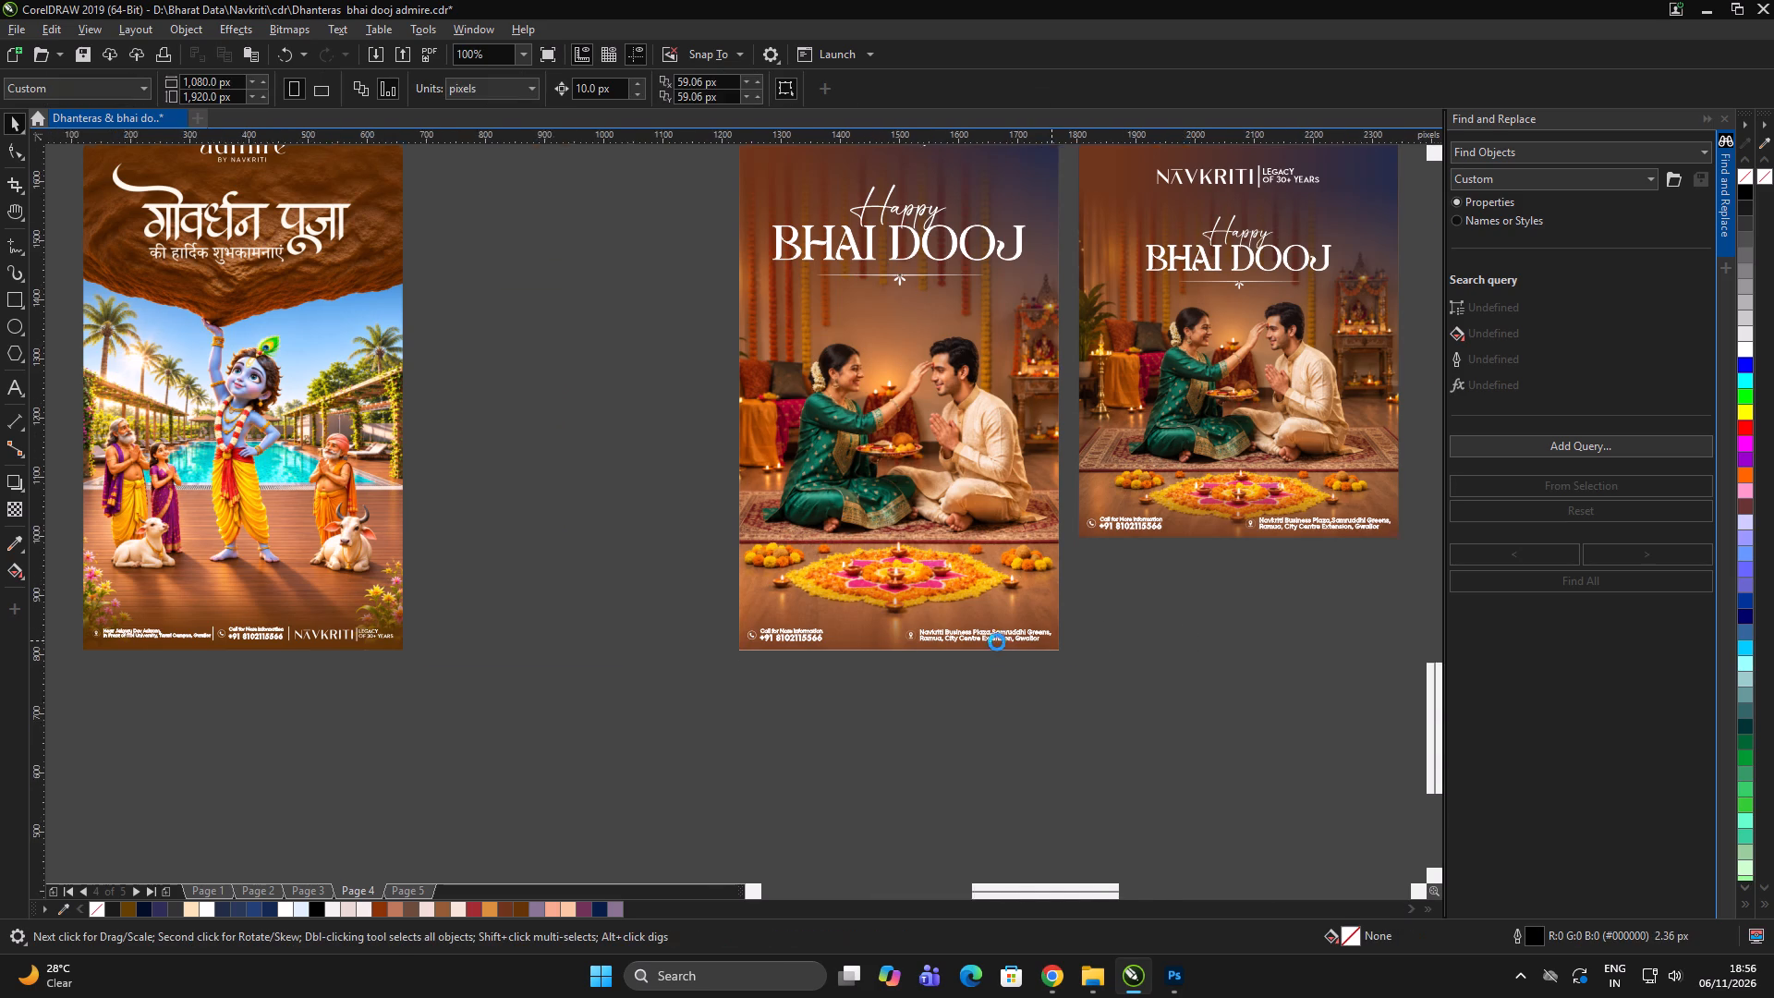
{"action": "scroll", "coordinate": [997, 642], "scroll_direction": "up", "scroll_amount": 2}
{"action": "scroll", "coordinate": [966, 554], "scroll_direction": "down", "scroll_amount": 1}
{"action": "scroll", "coordinate": [662, 587], "scroll_direction": "up", "scroll_amount": 1}
{"action": "scroll", "coordinate": [641, 579], "scroll_direction": "down", "scroll_amount": 1}
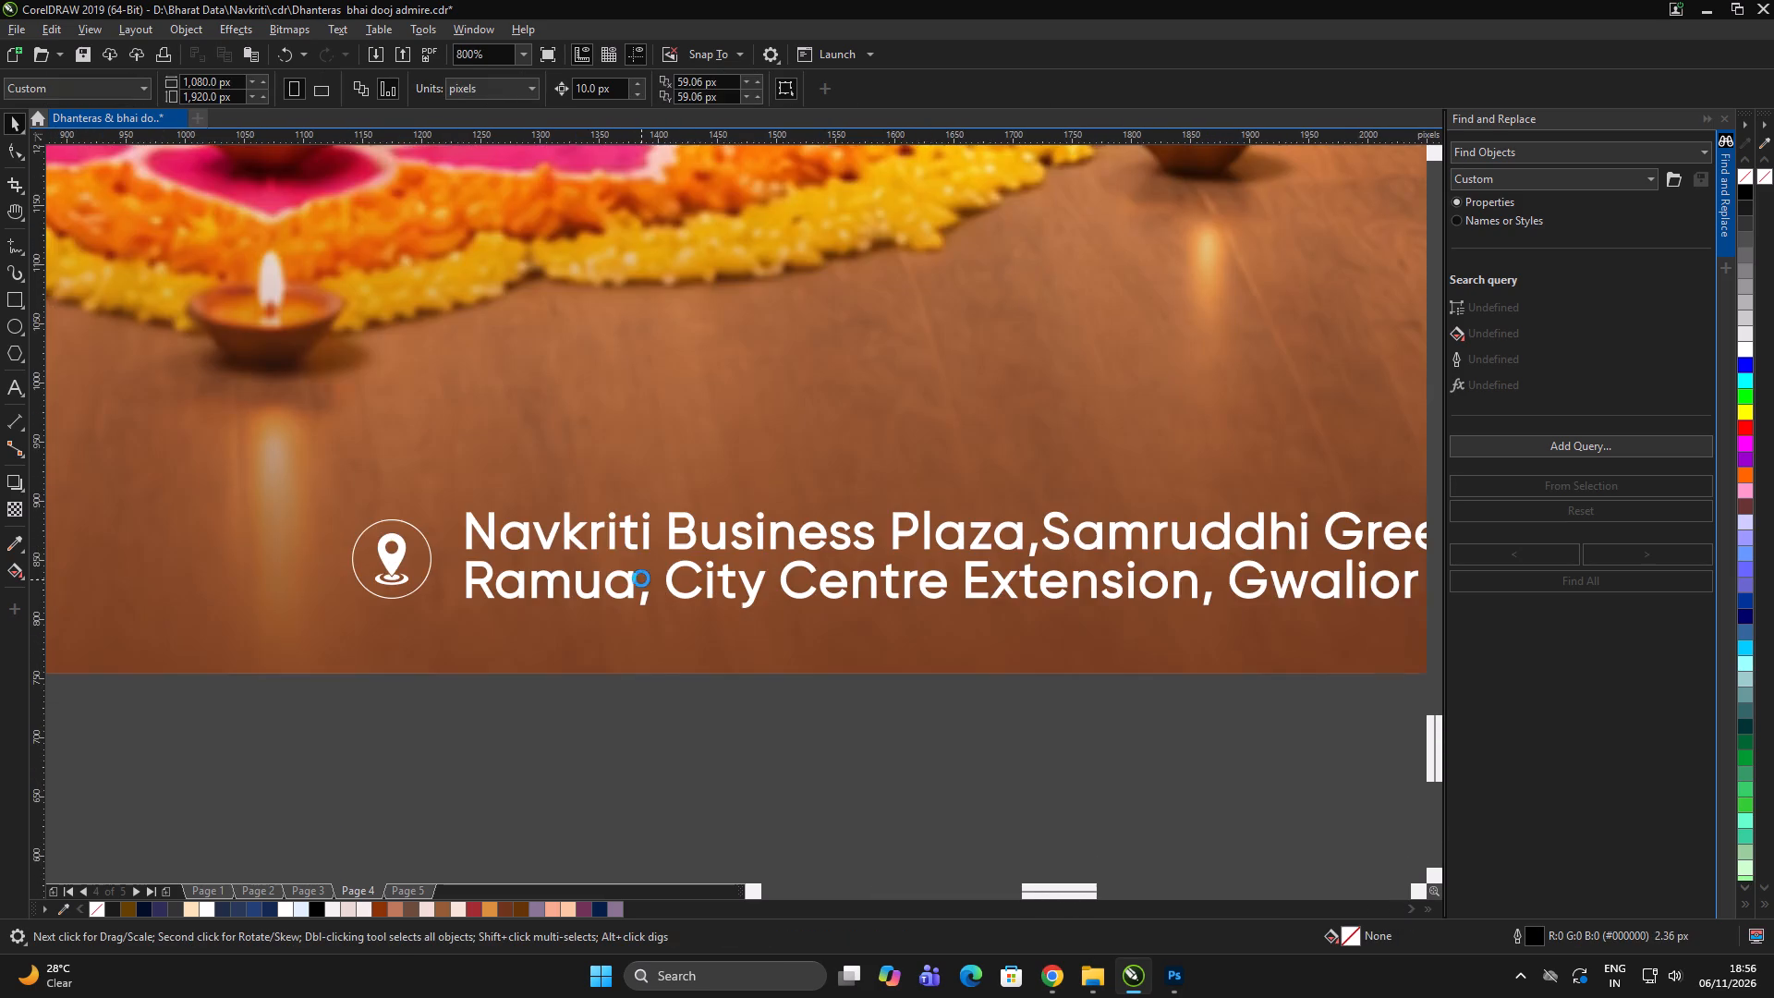
{"action": "double_click", "coordinate": [640, 588]}
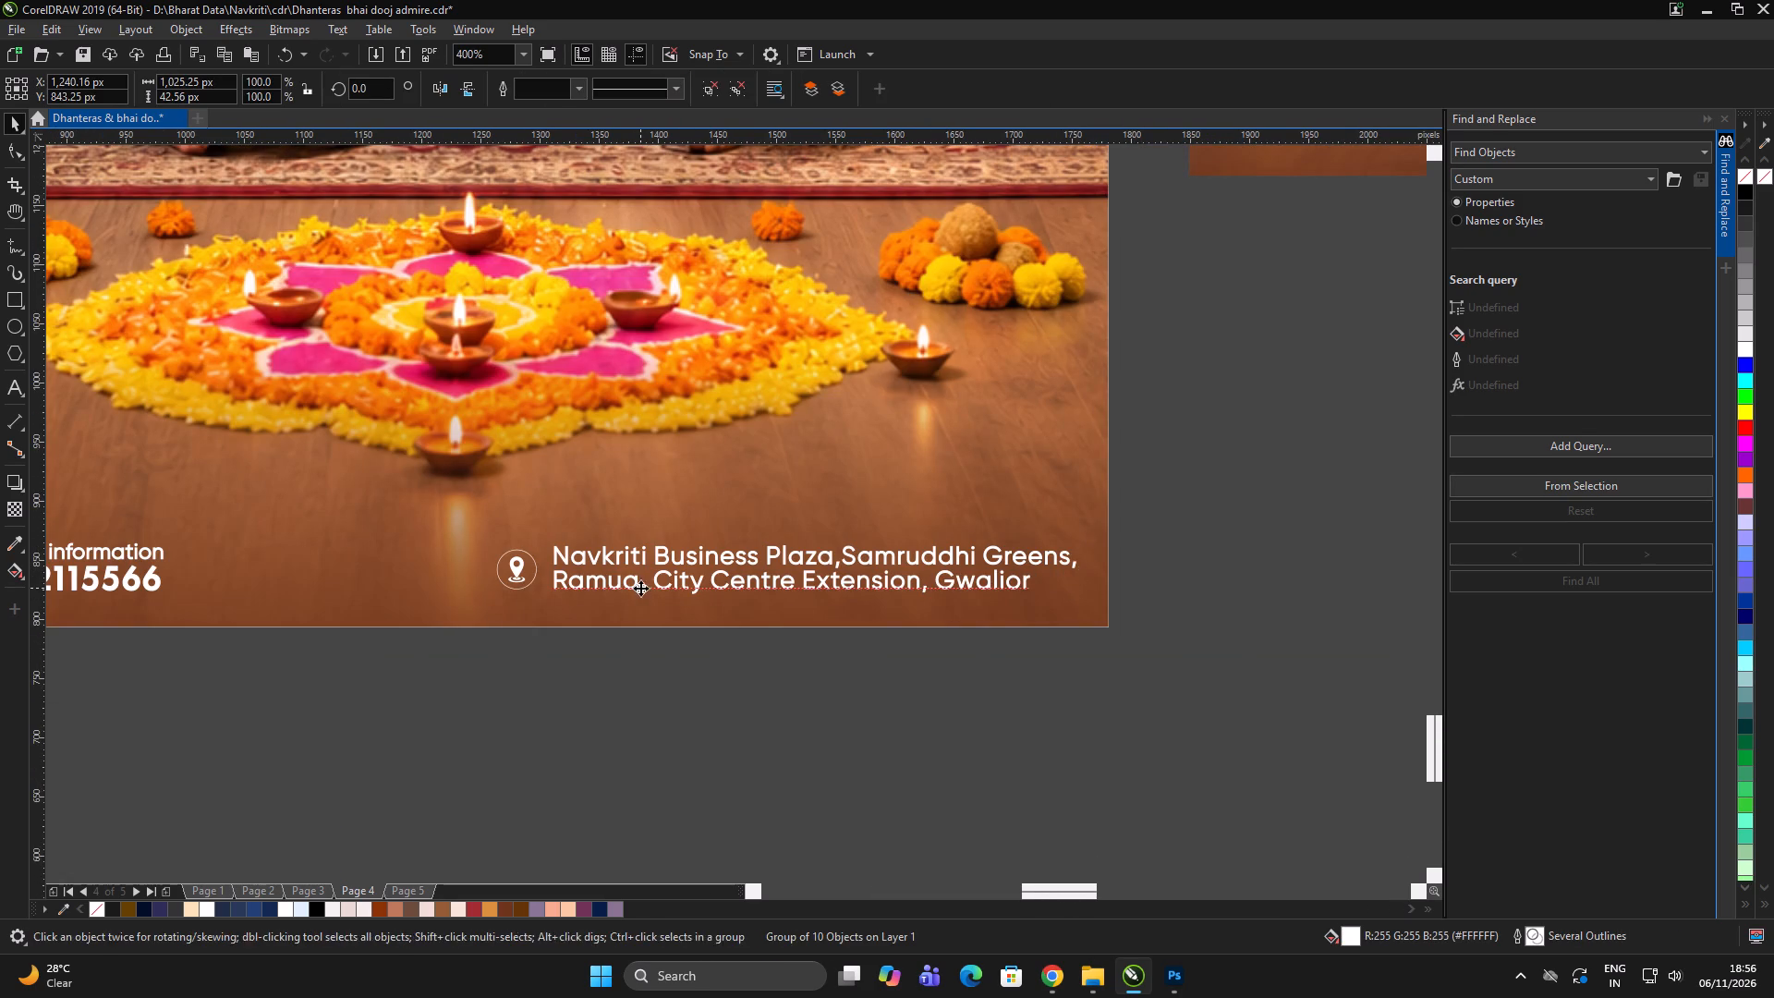
{"action": "key", "text": "ctrl+u"}
{"action": "double_click", "coordinate": [684, 640], "text": "ctrl"}
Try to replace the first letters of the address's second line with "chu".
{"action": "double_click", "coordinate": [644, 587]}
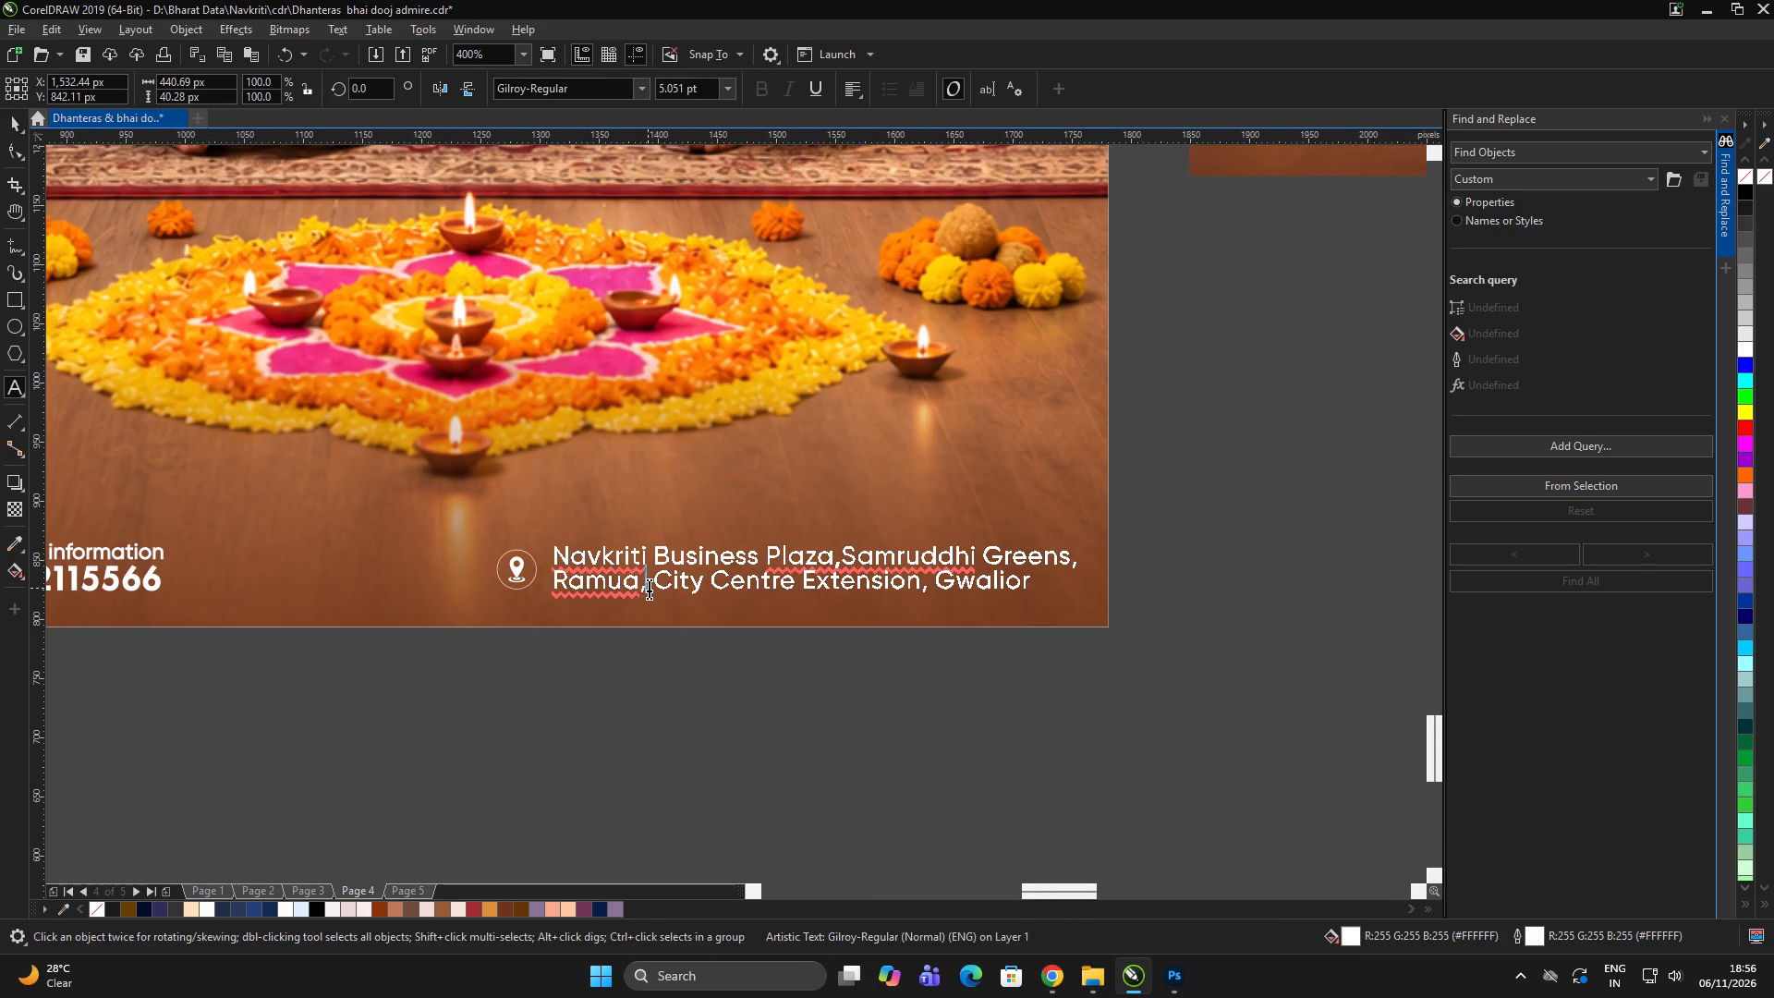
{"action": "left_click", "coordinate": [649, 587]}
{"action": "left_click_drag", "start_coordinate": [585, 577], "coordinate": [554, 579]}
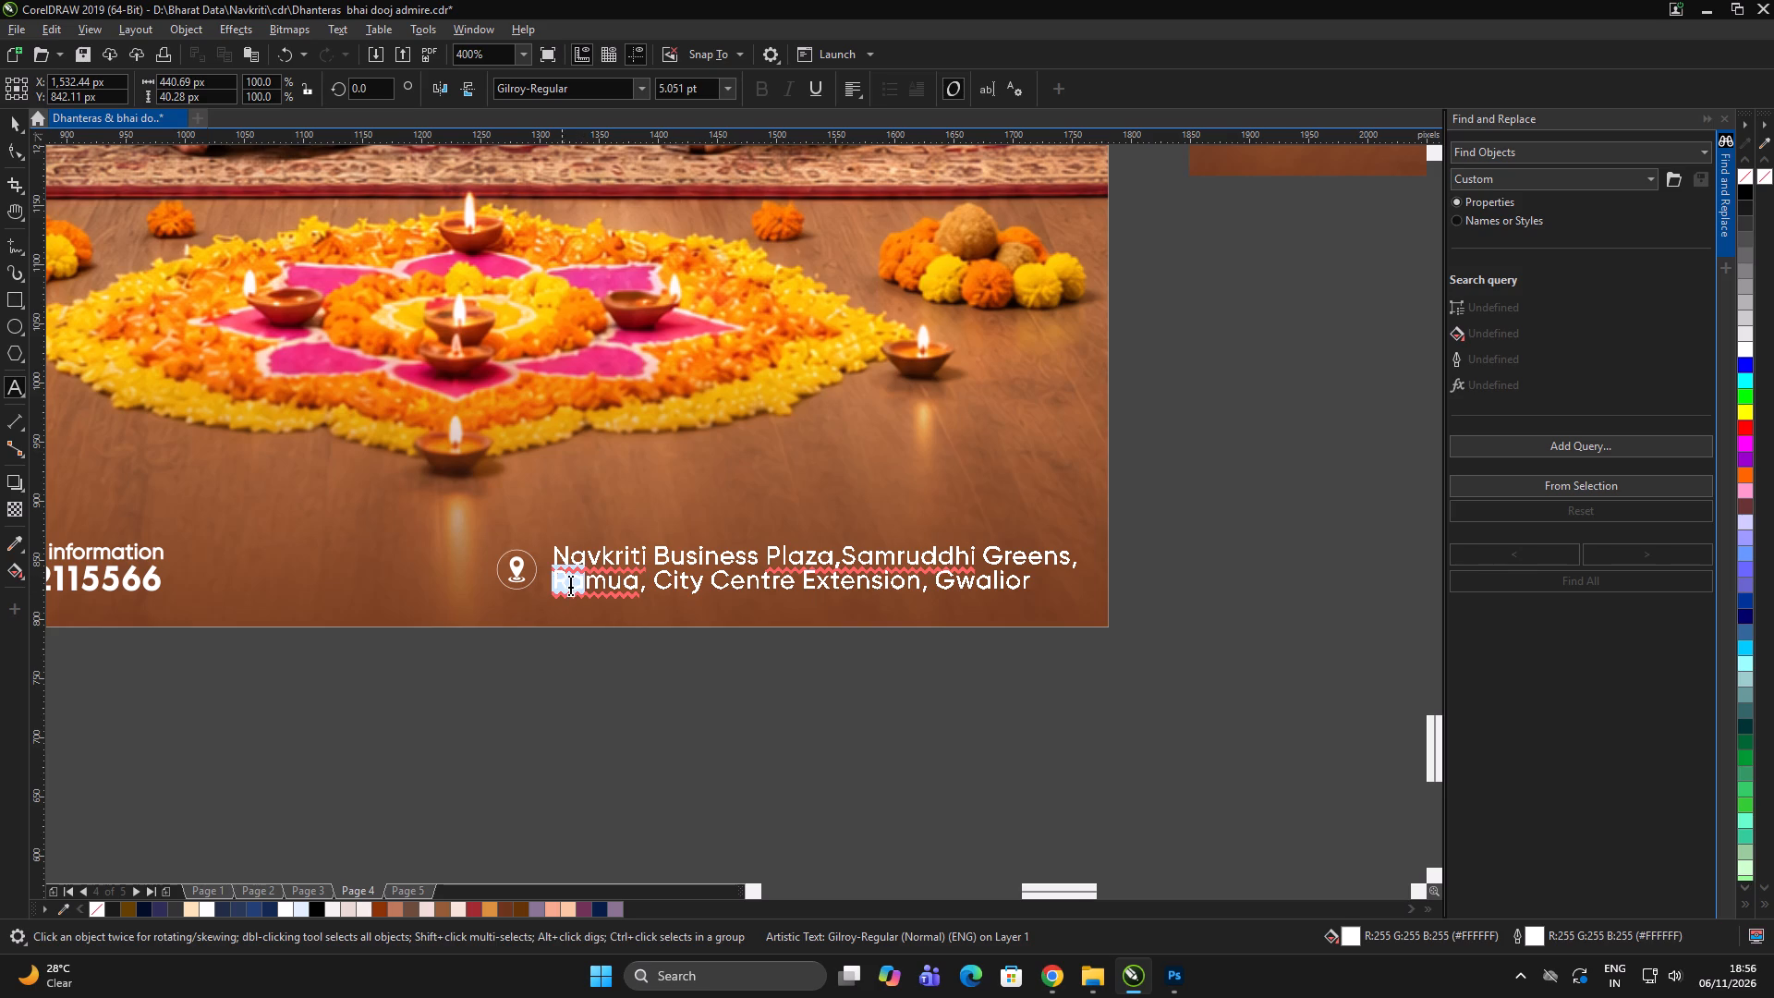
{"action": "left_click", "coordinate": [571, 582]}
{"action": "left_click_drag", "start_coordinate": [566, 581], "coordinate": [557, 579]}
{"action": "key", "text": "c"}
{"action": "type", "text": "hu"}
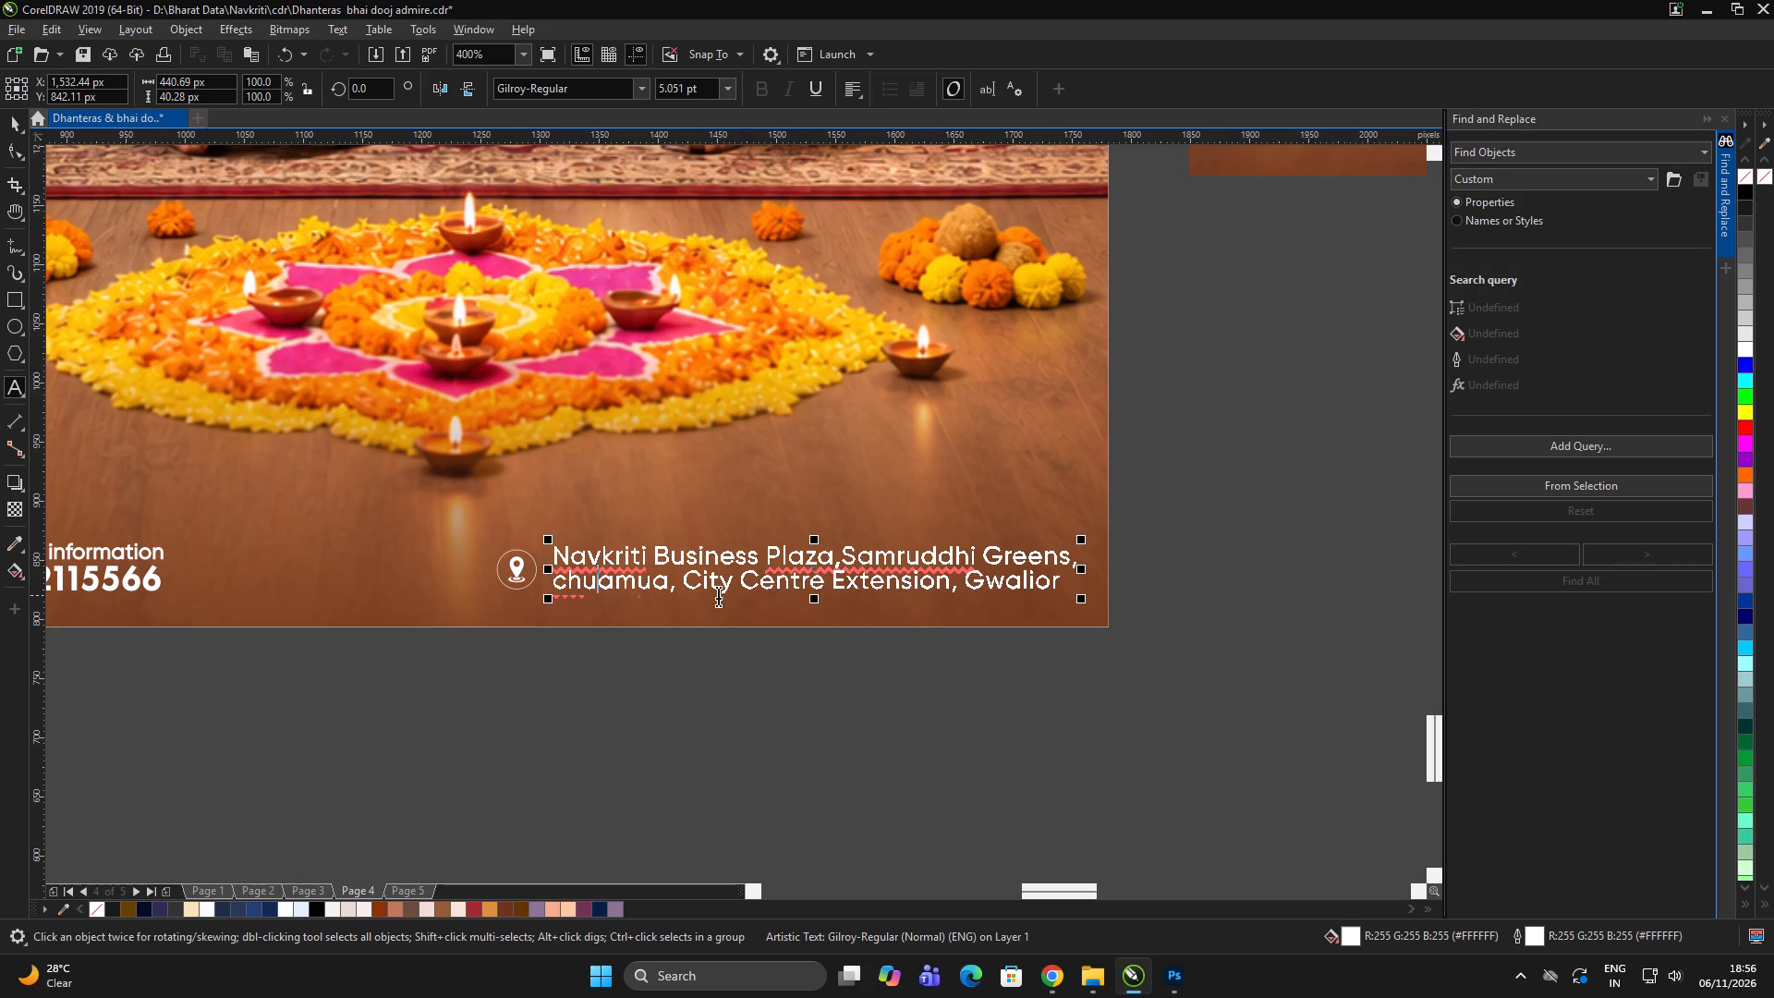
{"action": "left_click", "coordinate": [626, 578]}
{"action": "left_click_drag", "start_coordinate": [680, 588], "coordinate": [553, 587]}
{"action": "key", "text": "Delete"}
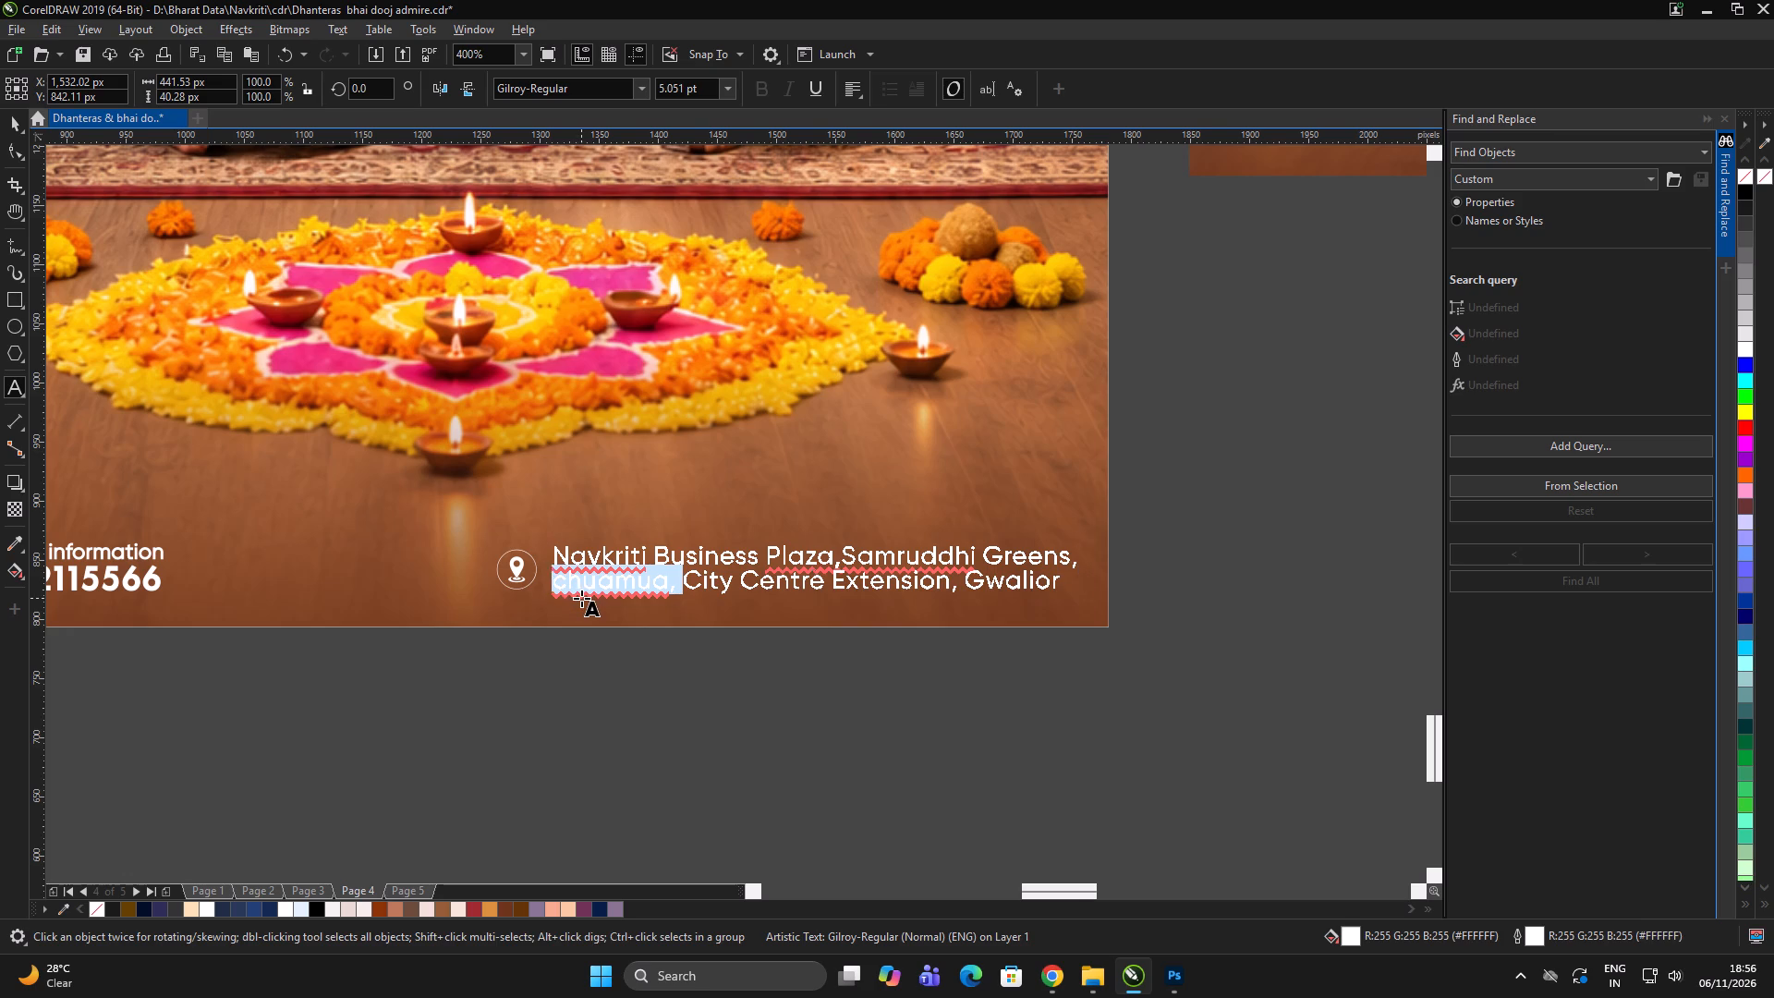
{"action": "left_click", "coordinate": [983, 556]}
{"action": "key", "text": "Return"}
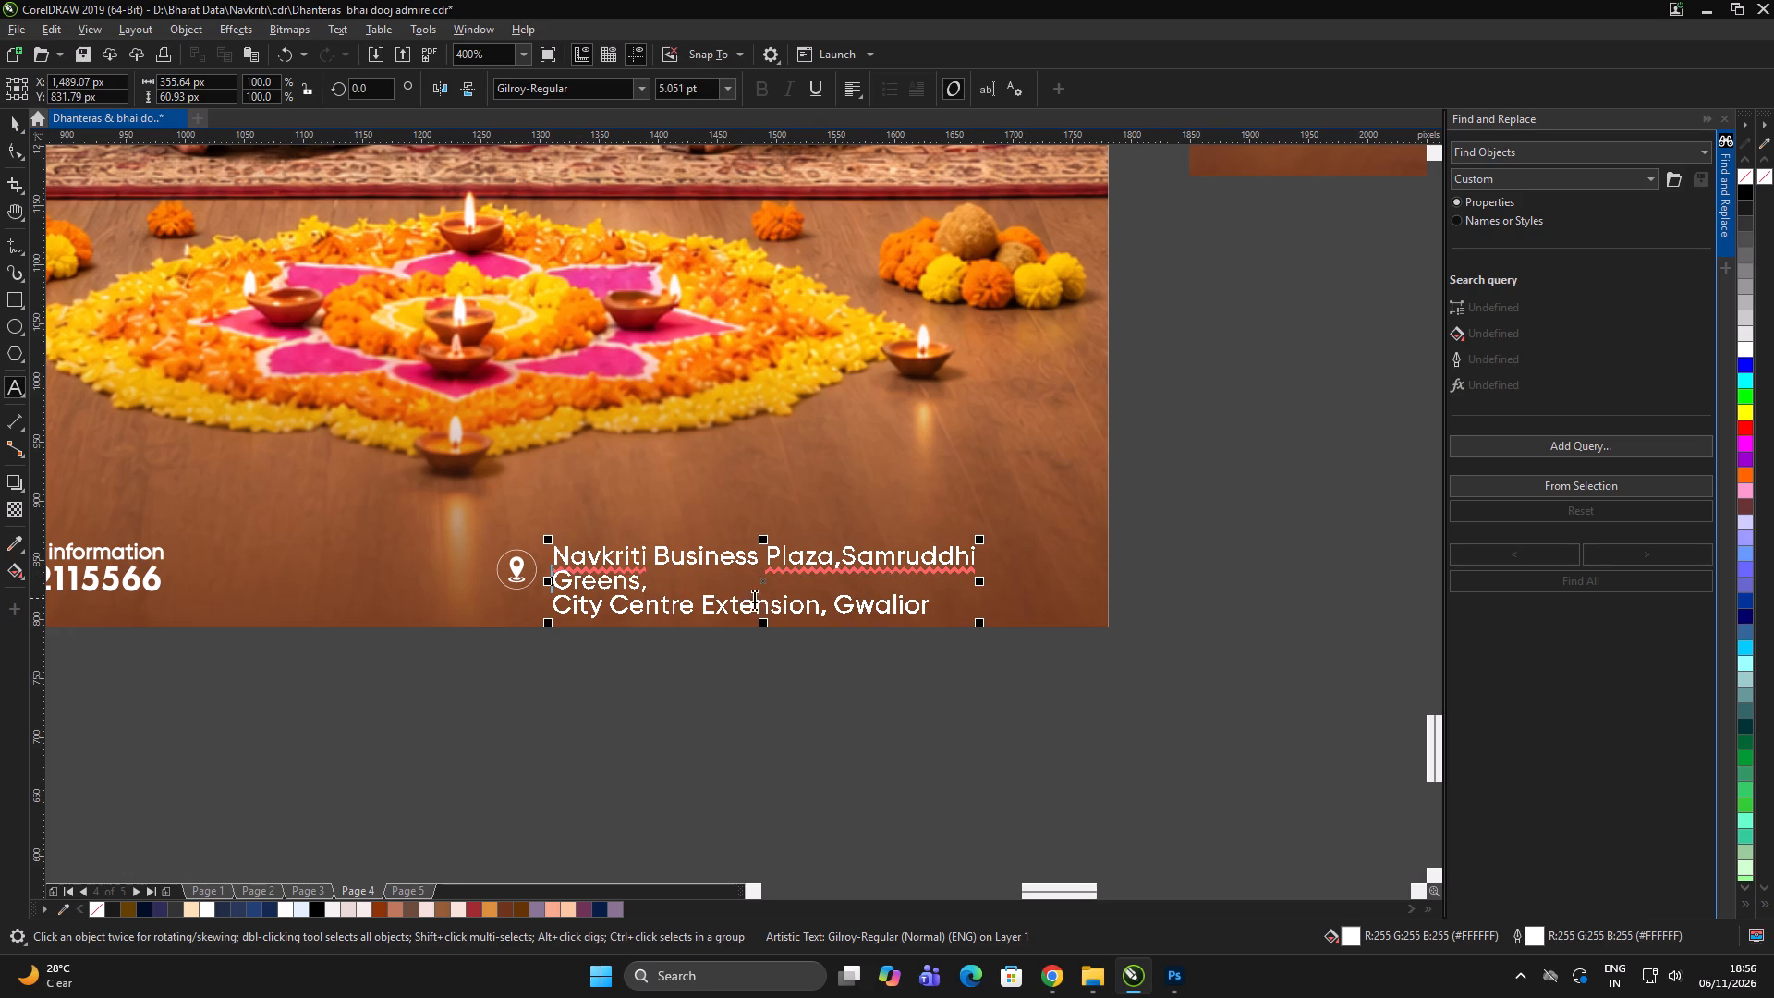
{"action": "left_click", "coordinate": [559, 599]}
{"action": "key", "text": "BackSpace"}
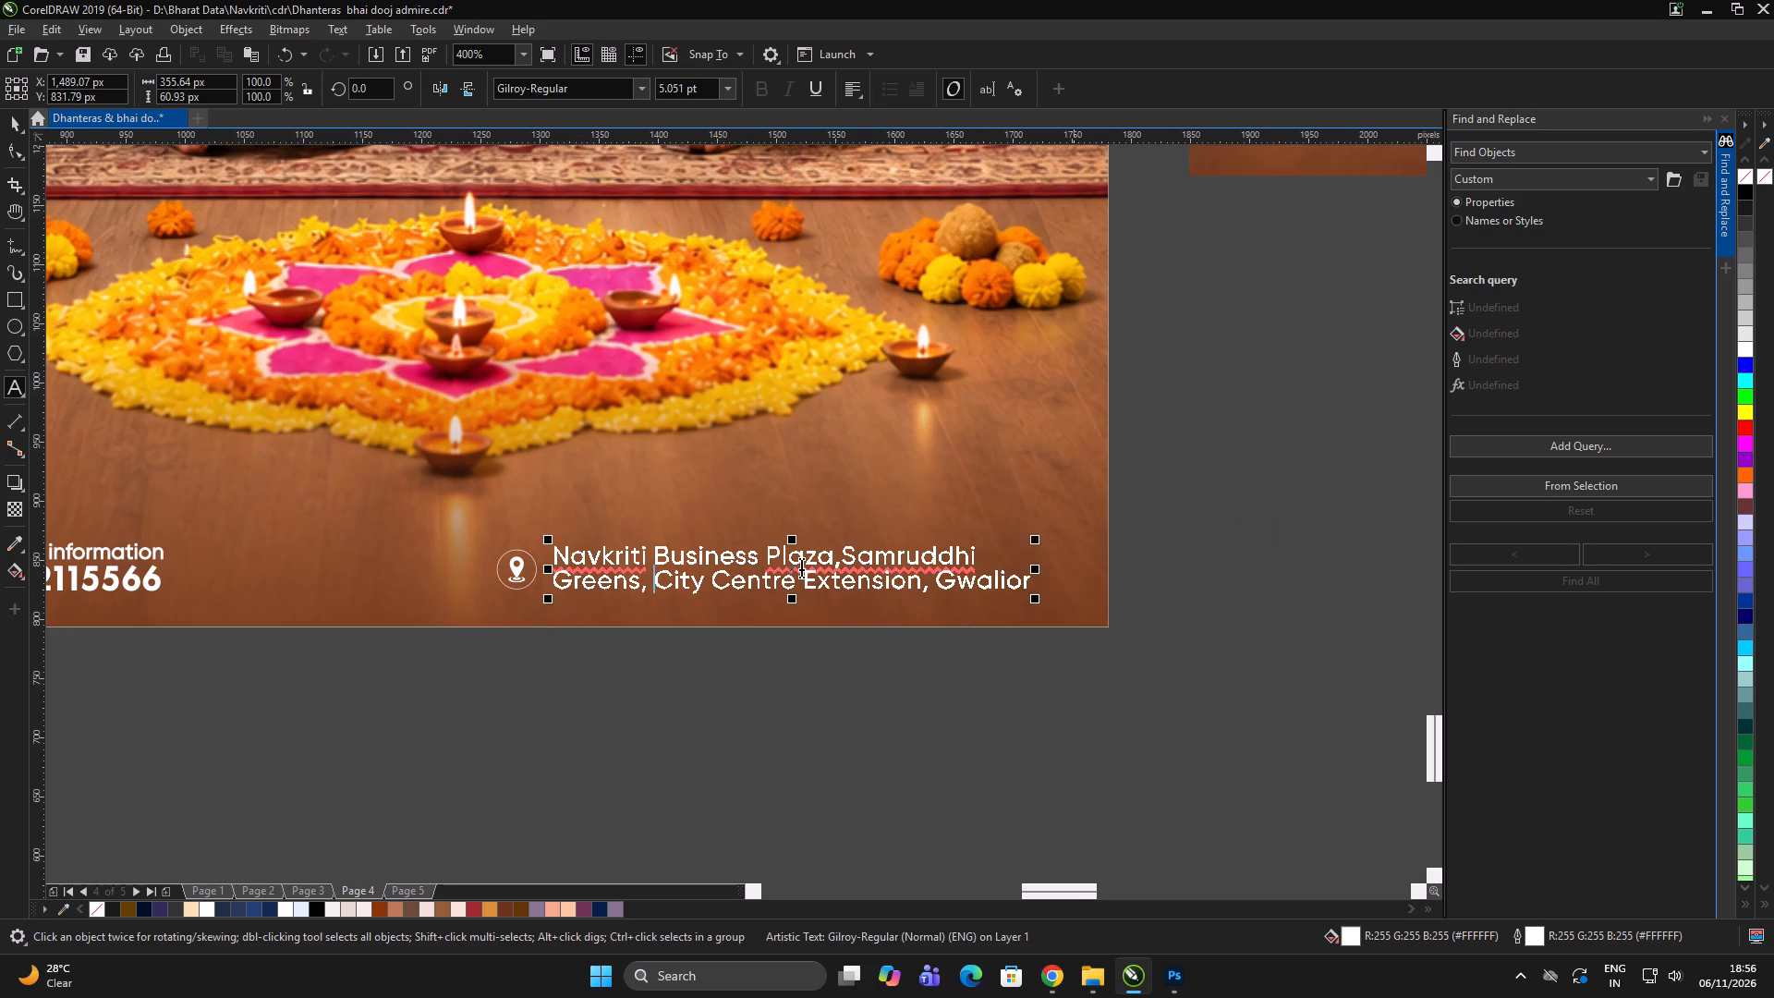
Shift the address text together with its location icon about 30 px to the right in the tall poster's footer.
{"action": "double_click", "coordinate": [2, 109]}
{"action": "left_click_drag", "start_coordinate": [1287, 451], "coordinate": [493, 662]}
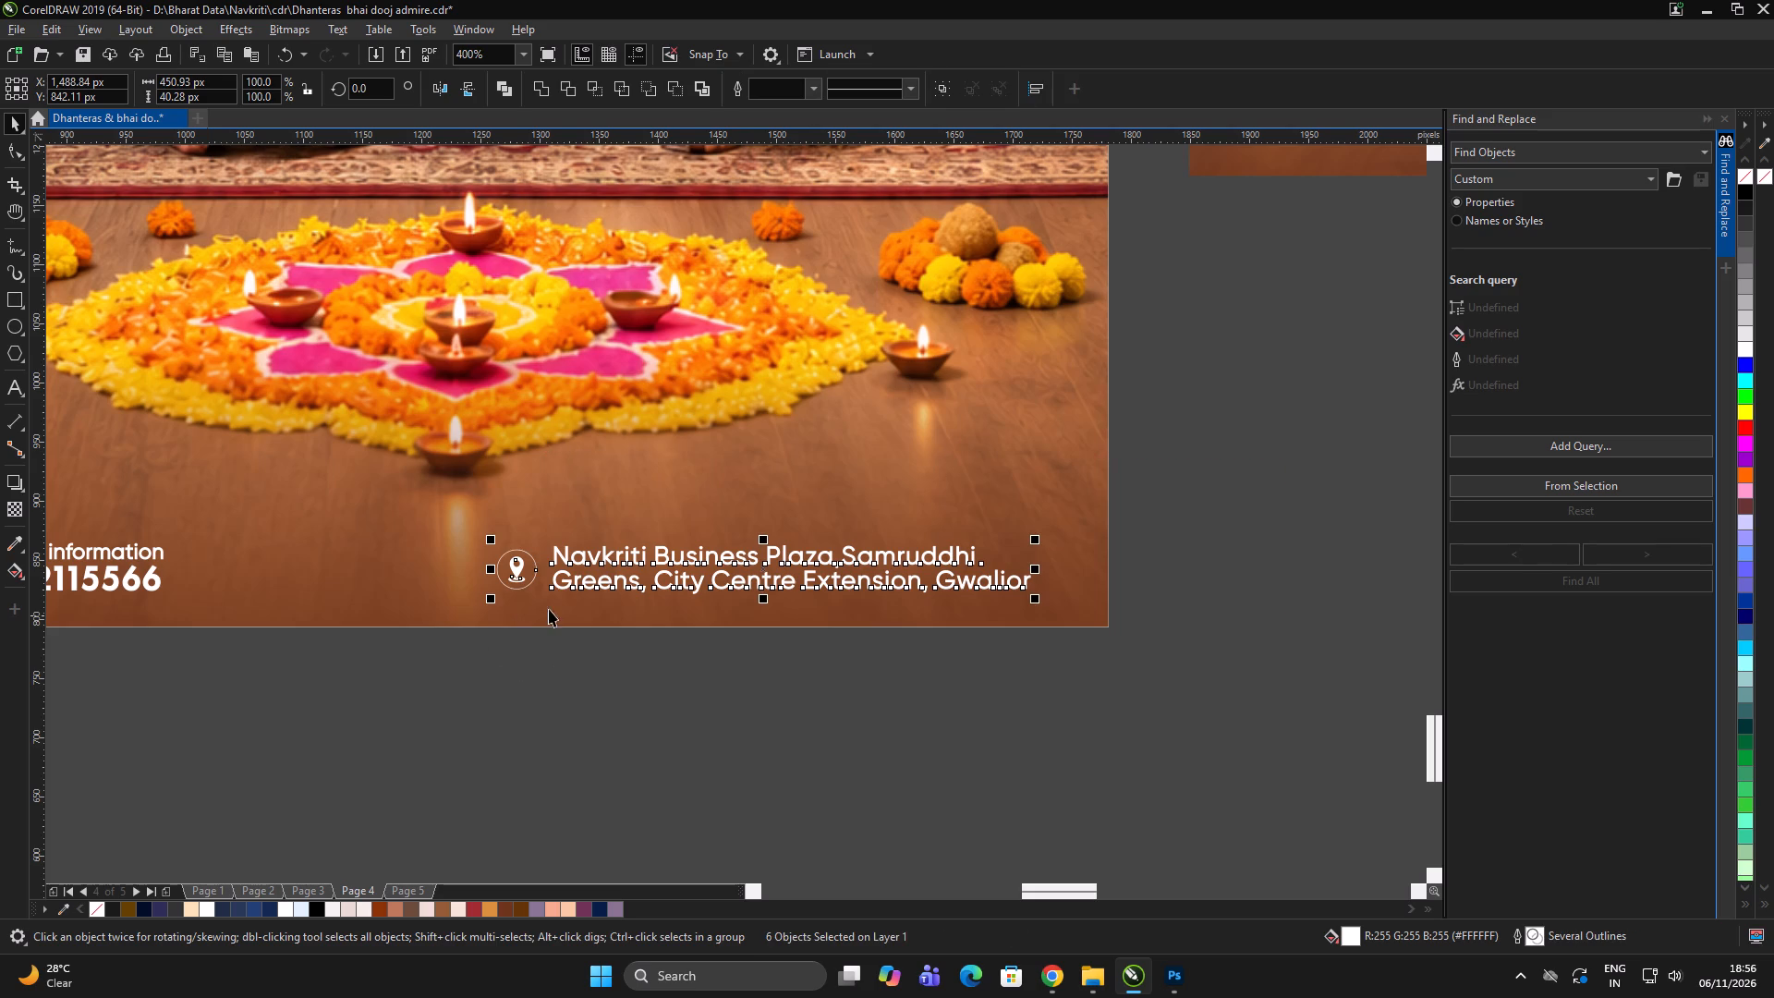
{"action": "left_click_drag", "start_coordinate": [685, 581], "coordinate": [721, 584]}
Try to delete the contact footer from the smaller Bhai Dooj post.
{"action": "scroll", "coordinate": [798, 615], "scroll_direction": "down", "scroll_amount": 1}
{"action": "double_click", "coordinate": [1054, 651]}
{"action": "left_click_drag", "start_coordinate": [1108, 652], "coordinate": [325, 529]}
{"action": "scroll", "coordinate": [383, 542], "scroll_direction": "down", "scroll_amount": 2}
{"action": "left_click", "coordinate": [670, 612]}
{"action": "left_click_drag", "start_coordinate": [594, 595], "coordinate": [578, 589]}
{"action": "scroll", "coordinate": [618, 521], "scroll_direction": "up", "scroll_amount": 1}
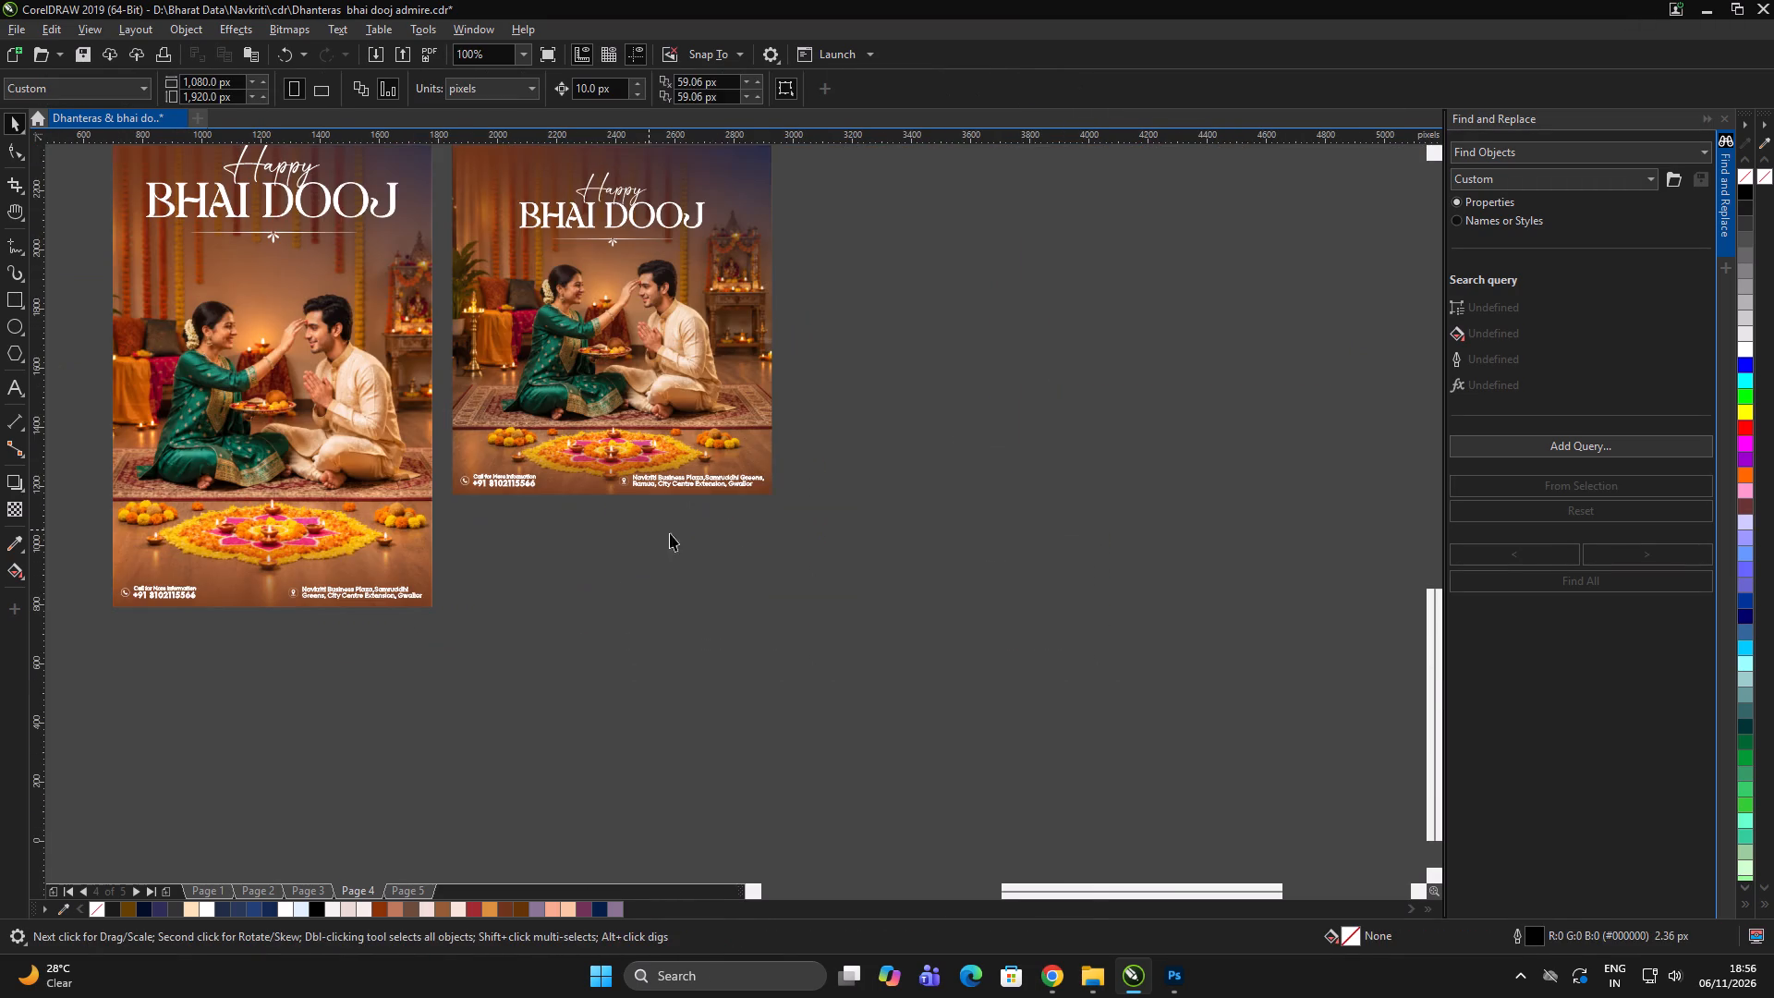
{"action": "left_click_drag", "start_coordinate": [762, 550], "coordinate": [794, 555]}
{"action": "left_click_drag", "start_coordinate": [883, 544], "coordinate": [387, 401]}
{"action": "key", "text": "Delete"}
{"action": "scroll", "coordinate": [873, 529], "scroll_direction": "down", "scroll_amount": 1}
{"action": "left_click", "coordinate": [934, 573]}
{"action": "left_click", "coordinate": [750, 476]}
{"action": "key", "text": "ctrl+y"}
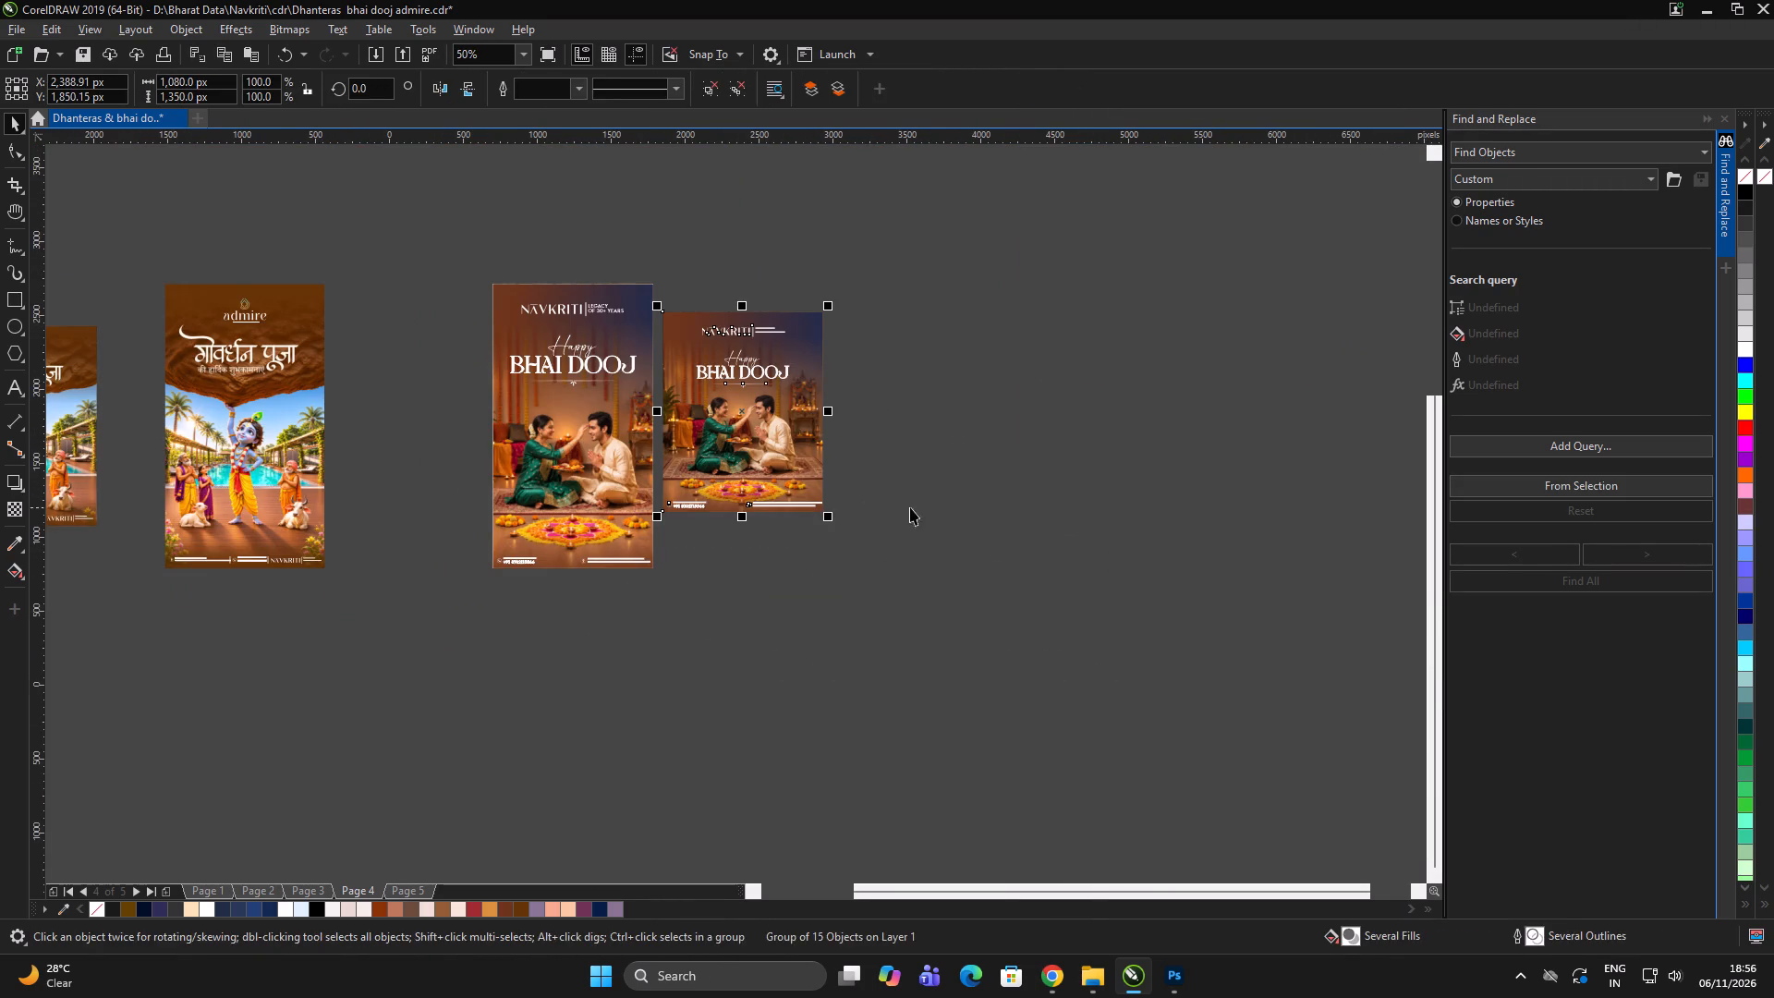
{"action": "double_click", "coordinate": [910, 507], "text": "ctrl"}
Copy all phone and address footer objects from the tall Bhai Dooj poster.
{"action": "scroll", "coordinate": [554, 565], "scroll_direction": "up", "scroll_amount": 2}
{"action": "left_click", "coordinate": [572, 523]}
{"action": "key", "text": "ctrl+u"}
{"action": "left_click", "coordinate": [1032, 523], "text": "ctrl"}
{"action": "left_click_drag", "start_coordinate": [1144, 473], "coordinate": [143, 658]}
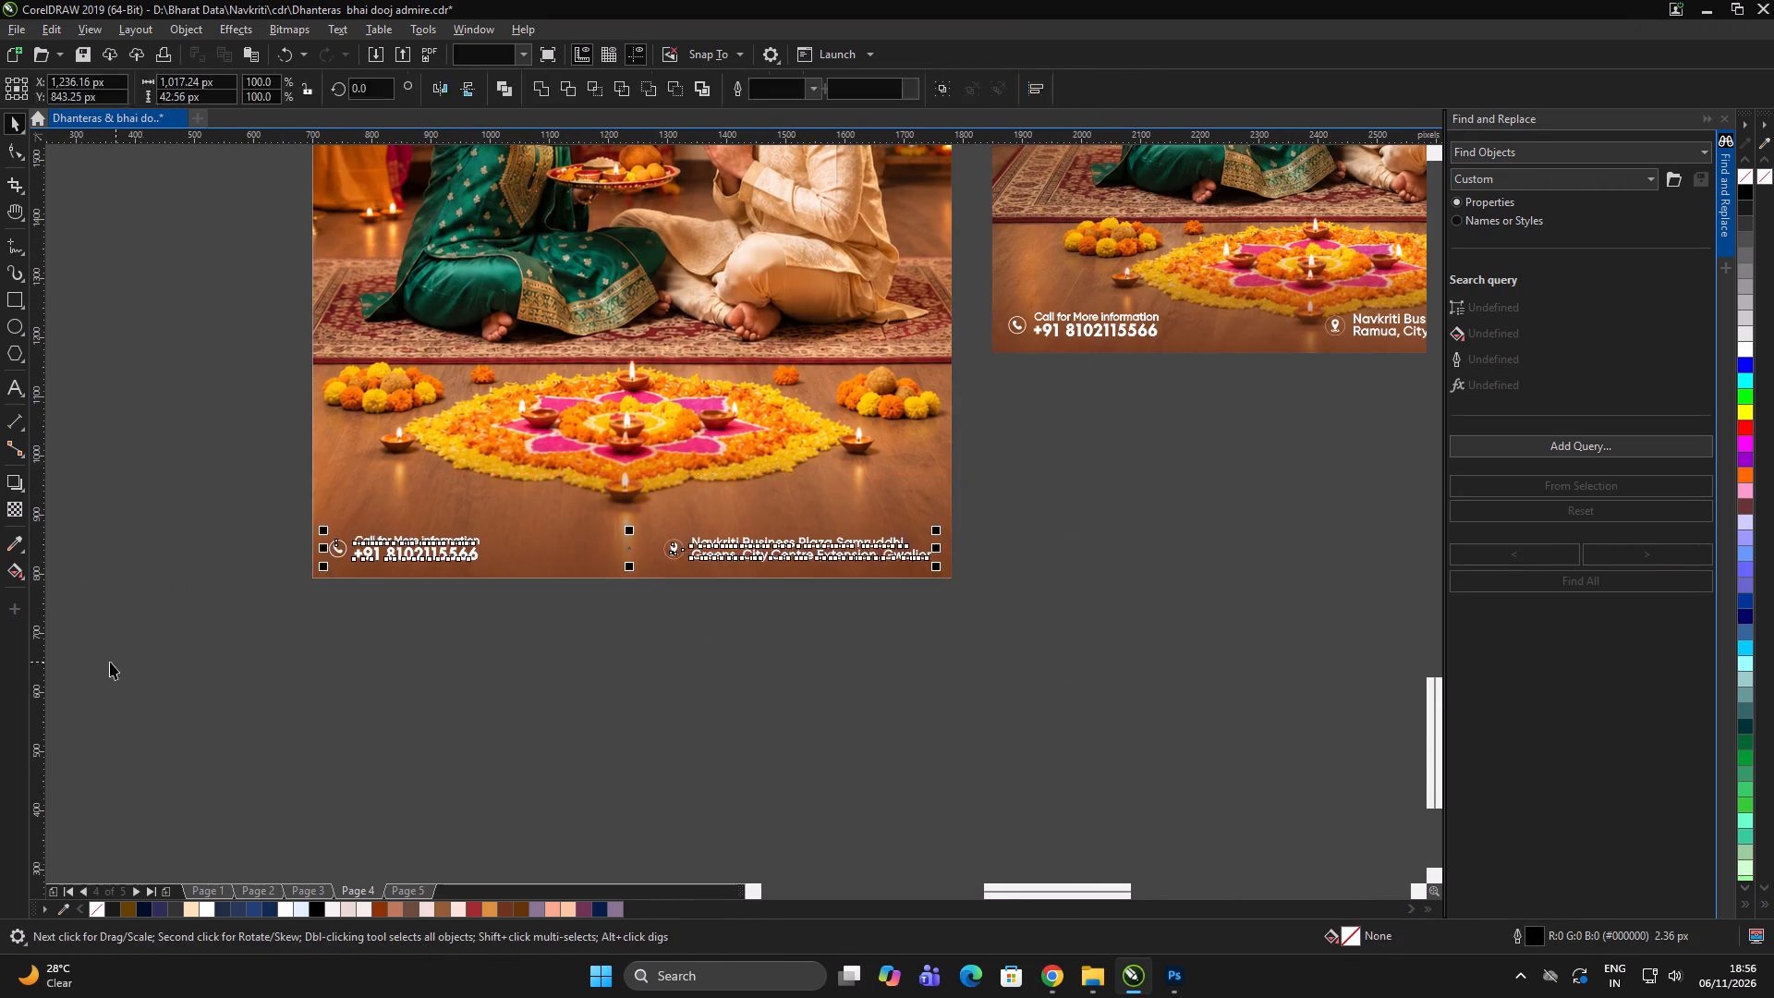
{"action": "key", "text": "ctrl+c"}
Ungroup the smaller Bhai Dooj post and delete its old phone and address footer.
{"action": "scroll", "coordinate": [424, 646], "scroll_direction": "down", "scroll_amount": 2}
{"action": "double_click", "coordinate": [518, 677]}
{"action": "scroll", "coordinate": [638, 621], "scroll_direction": "up", "scroll_amount": 1}
{"action": "left_click", "coordinate": [996, 605]}
{"action": "left_click_drag", "start_coordinate": [1053, 581], "coordinate": [414, 432]}
{"action": "left_click", "coordinate": [701, 511]}
{"action": "key", "text": "ctrl+u"}
{"action": "left_click", "coordinate": [954, 472], "text": "ctrl"}
{"action": "left_click", "coordinate": [868, 491]}
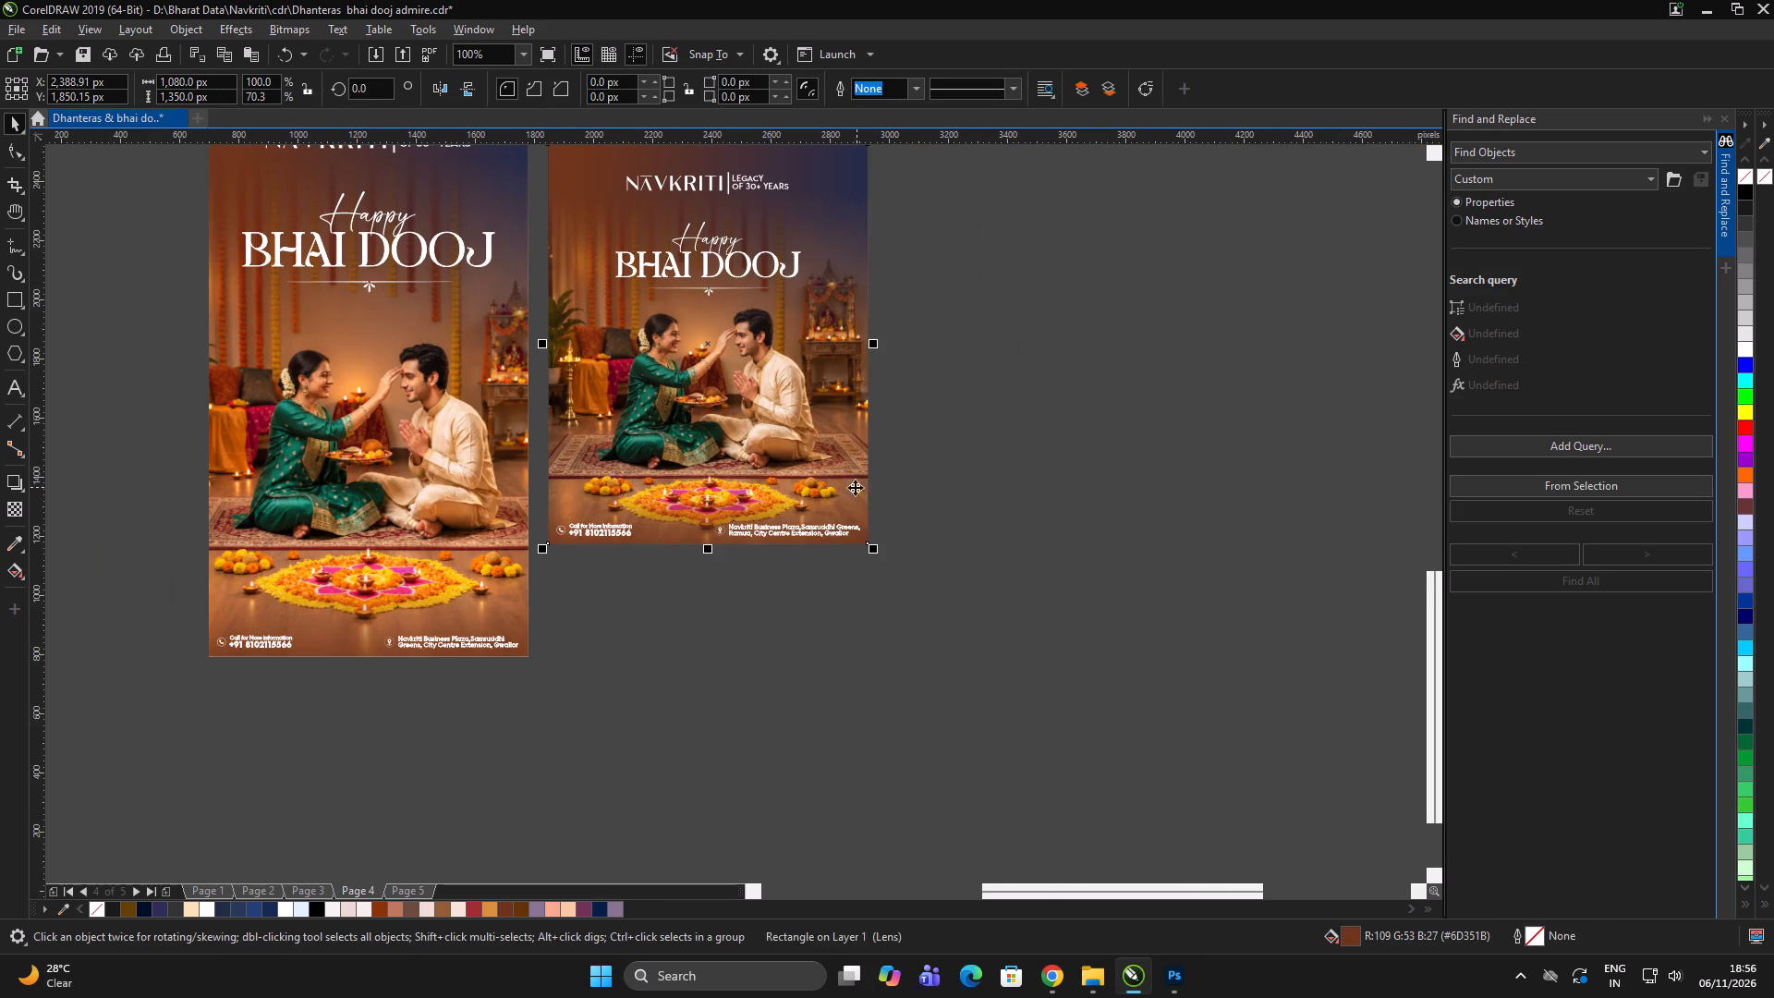
{"action": "key", "text": "ctrl+u"}
{"action": "left_click", "coordinate": [966, 472]}
{"action": "left_click_drag", "start_coordinate": [1003, 456], "coordinate": [425, 564]}
{"action": "key", "text": "Delete"}
Paste the corrected footer and place a copy of it near the bottom of the smaller Bhai Dooj post.
{"action": "double_click", "coordinate": [1029, 558]}
{"action": "key", "text": "ctrl+v"}
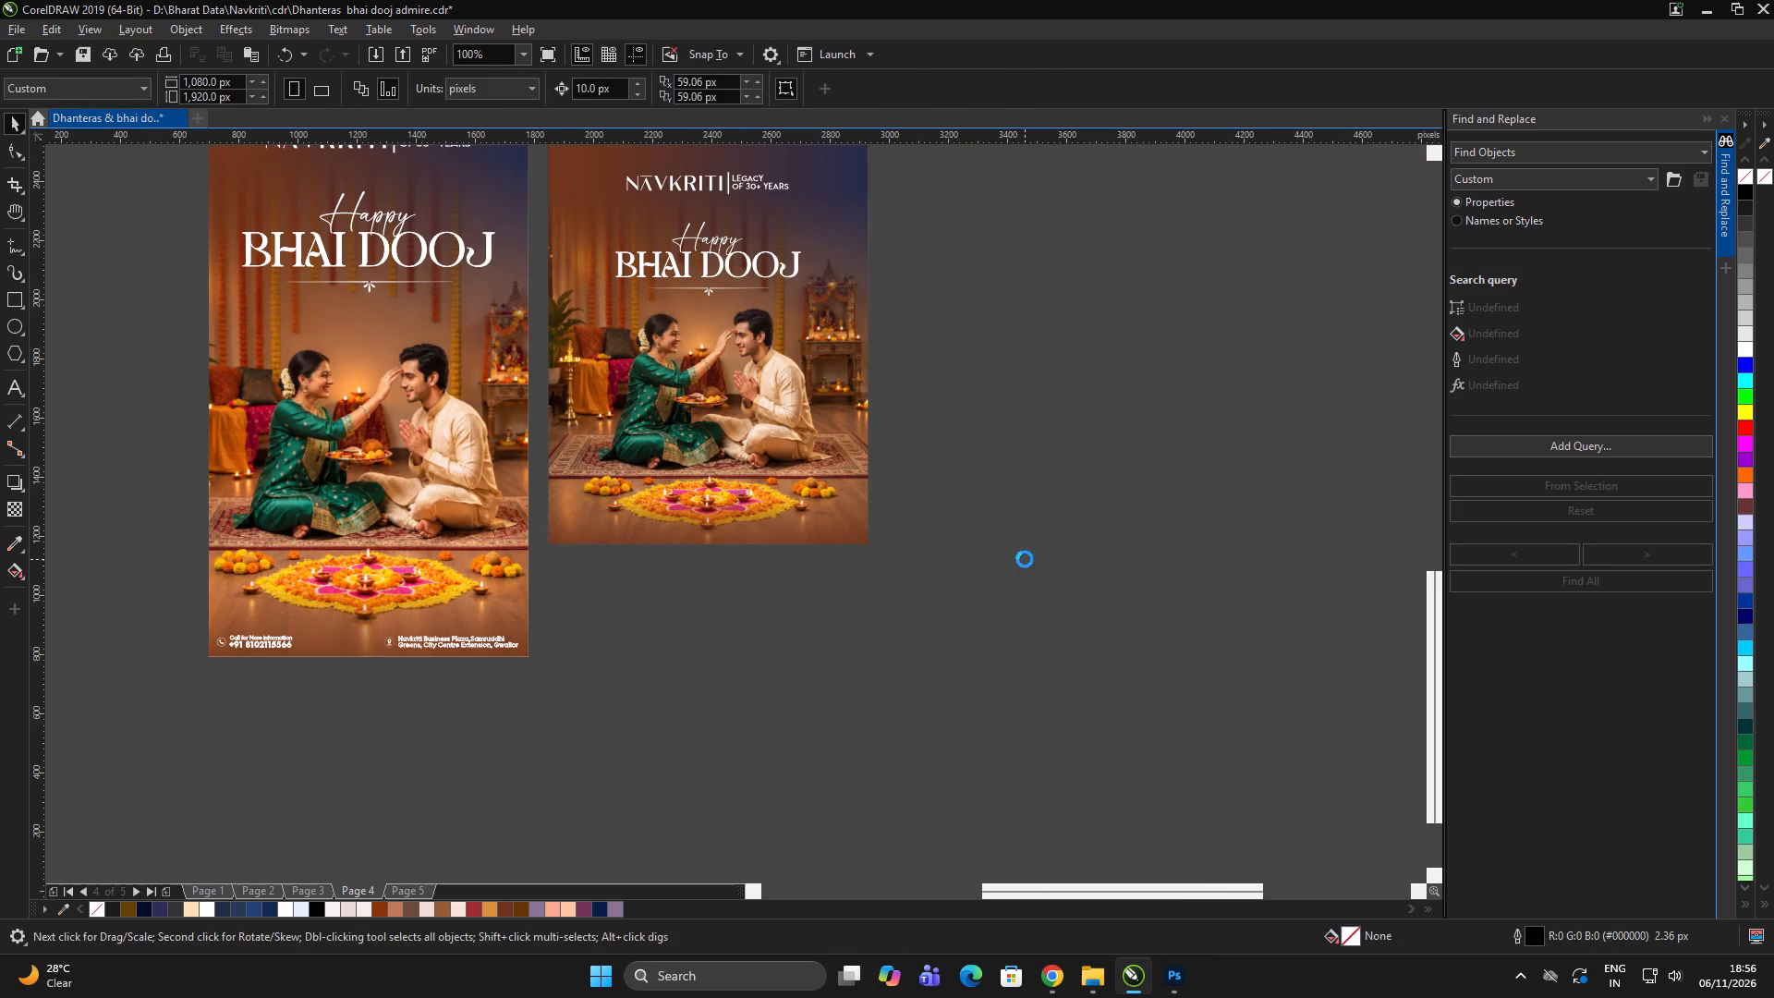
{"action": "left_click_drag", "start_coordinate": [435, 641], "coordinate": [781, 513]}
{"action": "right_click", "coordinate": [781, 513]}
{"action": "scroll", "coordinate": [784, 495], "scroll_direction": "up", "scroll_amount": 1}
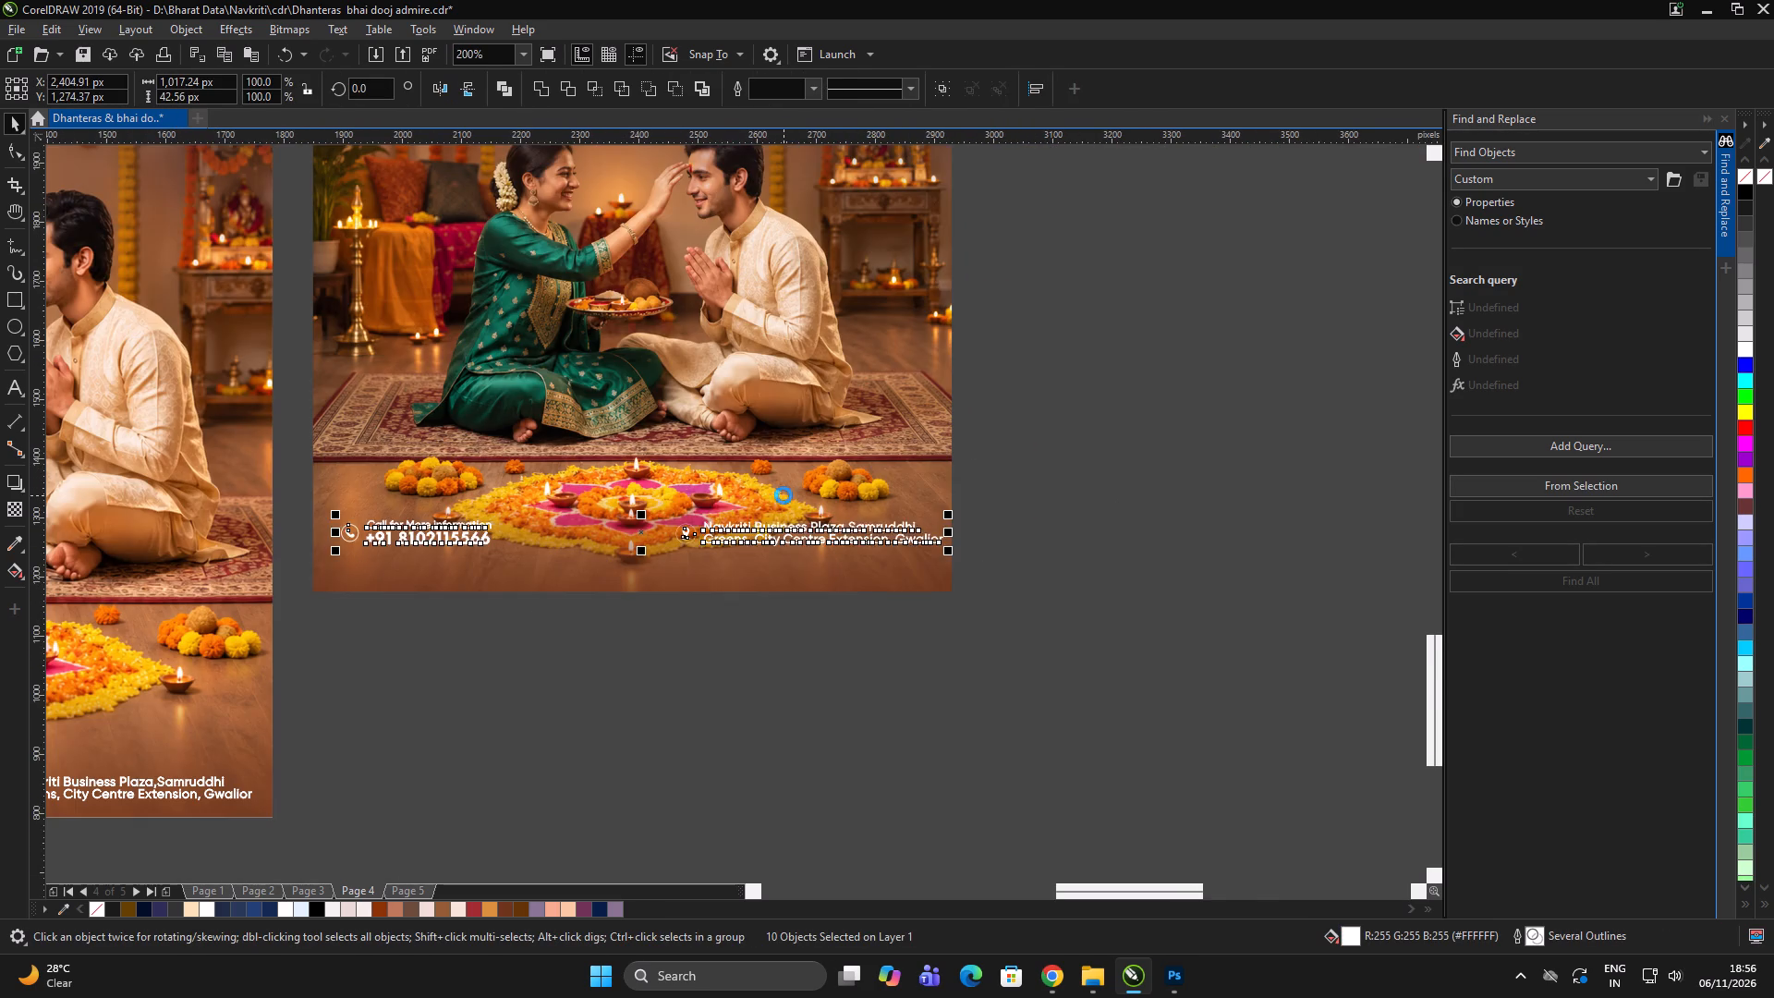
Group the placed footer, move it down below the rangoli and centre it horizontally on the smaller post.
{"action": "key", "text": "ctrl+g"}
{"action": "left_click", "coordinate": [724, 397], "text": "shift"}
{"action": "key", "text": "c"}
{"action": "left_click", "coordinate": [1072, 405]}
{"action": "left_click", "coordinate": [858, 536]}
{"action": "left_click_drag", "start_coordinate": [859, 540], "coordinate": [871, 578]}
{"action": "left_click", "coordinate": [760, 441]}
{"action": "key", "text": "c"}
{"action": "scroll", "coordinate": [743, 513], "scroll_direction": "down", "scroll_amount": 1}
{"action": "double_click", "coordinate": [856, 664]}
Group the smaller post and export it as an RGB Color (24-bit) JPG, replacing navkriti_ bhai dooj_post.
{"action": "left_click_drag", "start_coordinate": [987, 656], "coordinate": [473, 108]}
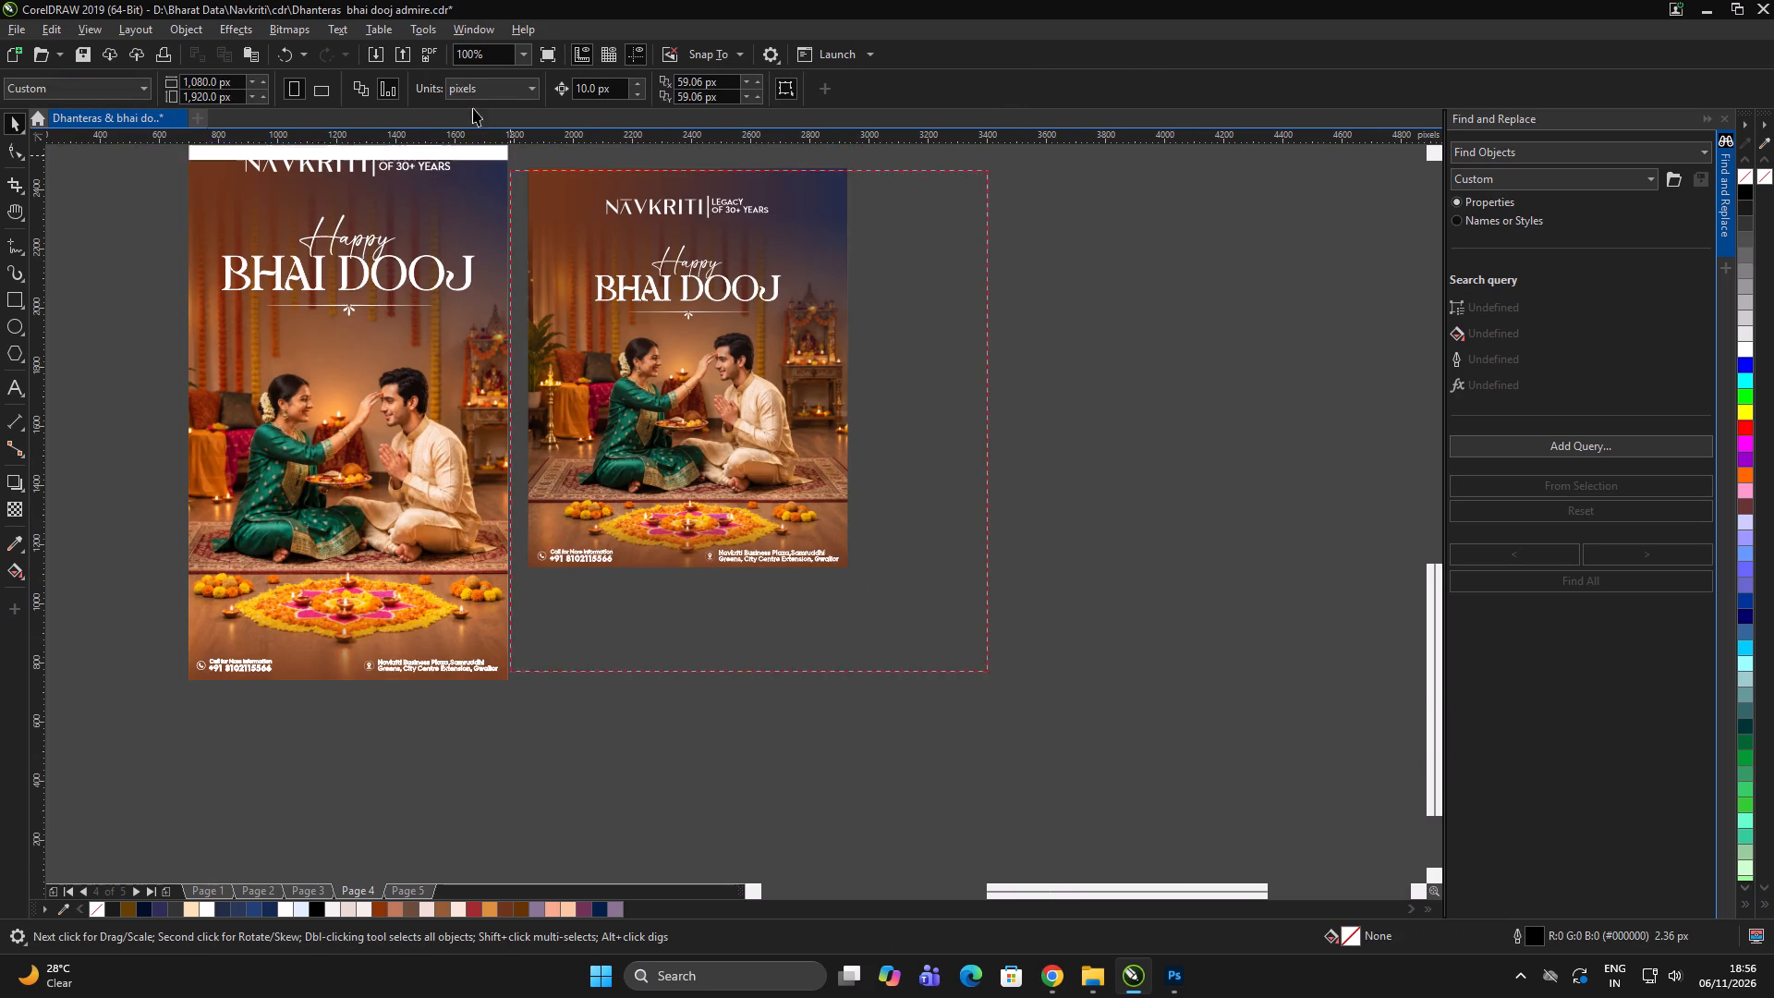
{"action": "left_click_drag", "start_coordinate": [473, 108], "coordinate": [502, 180]}
{"action": "key", "text": "ctrl+g"}
{"action": "key", "text": "ctrl+e"}
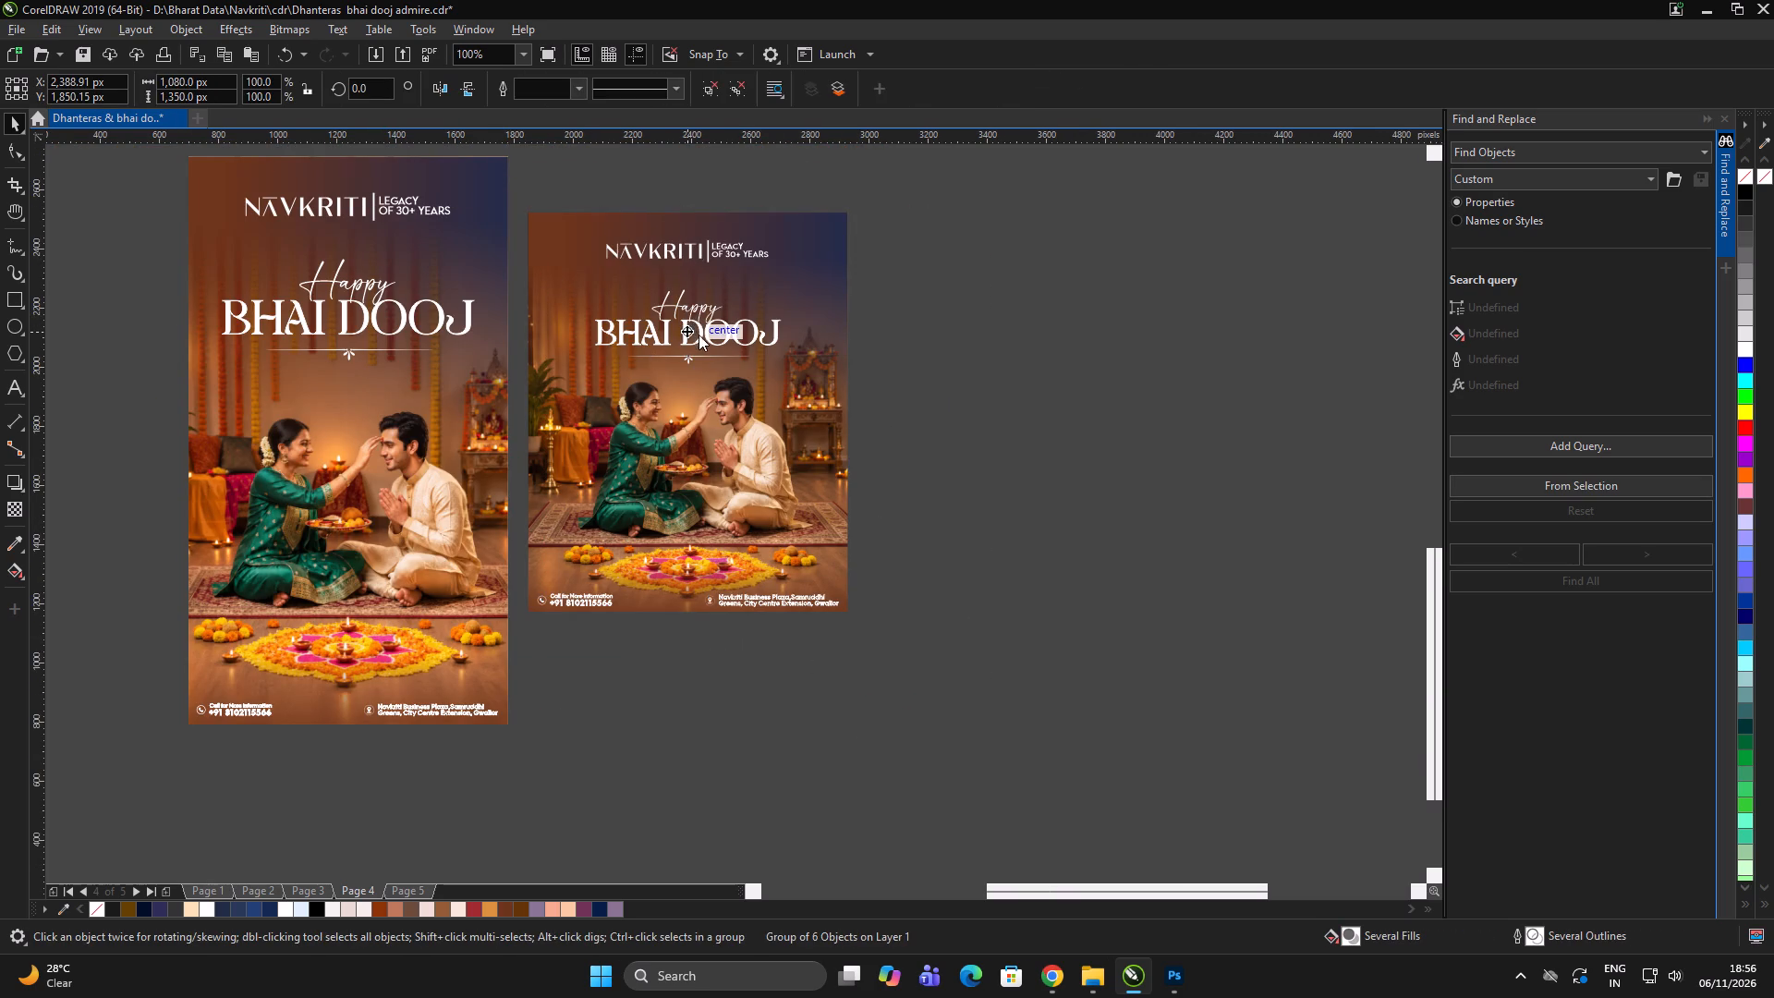
{"action": "left_click", "coordinate": [1220, 540]}
{"action": "left_click", "coordinate": [1140, 374]}
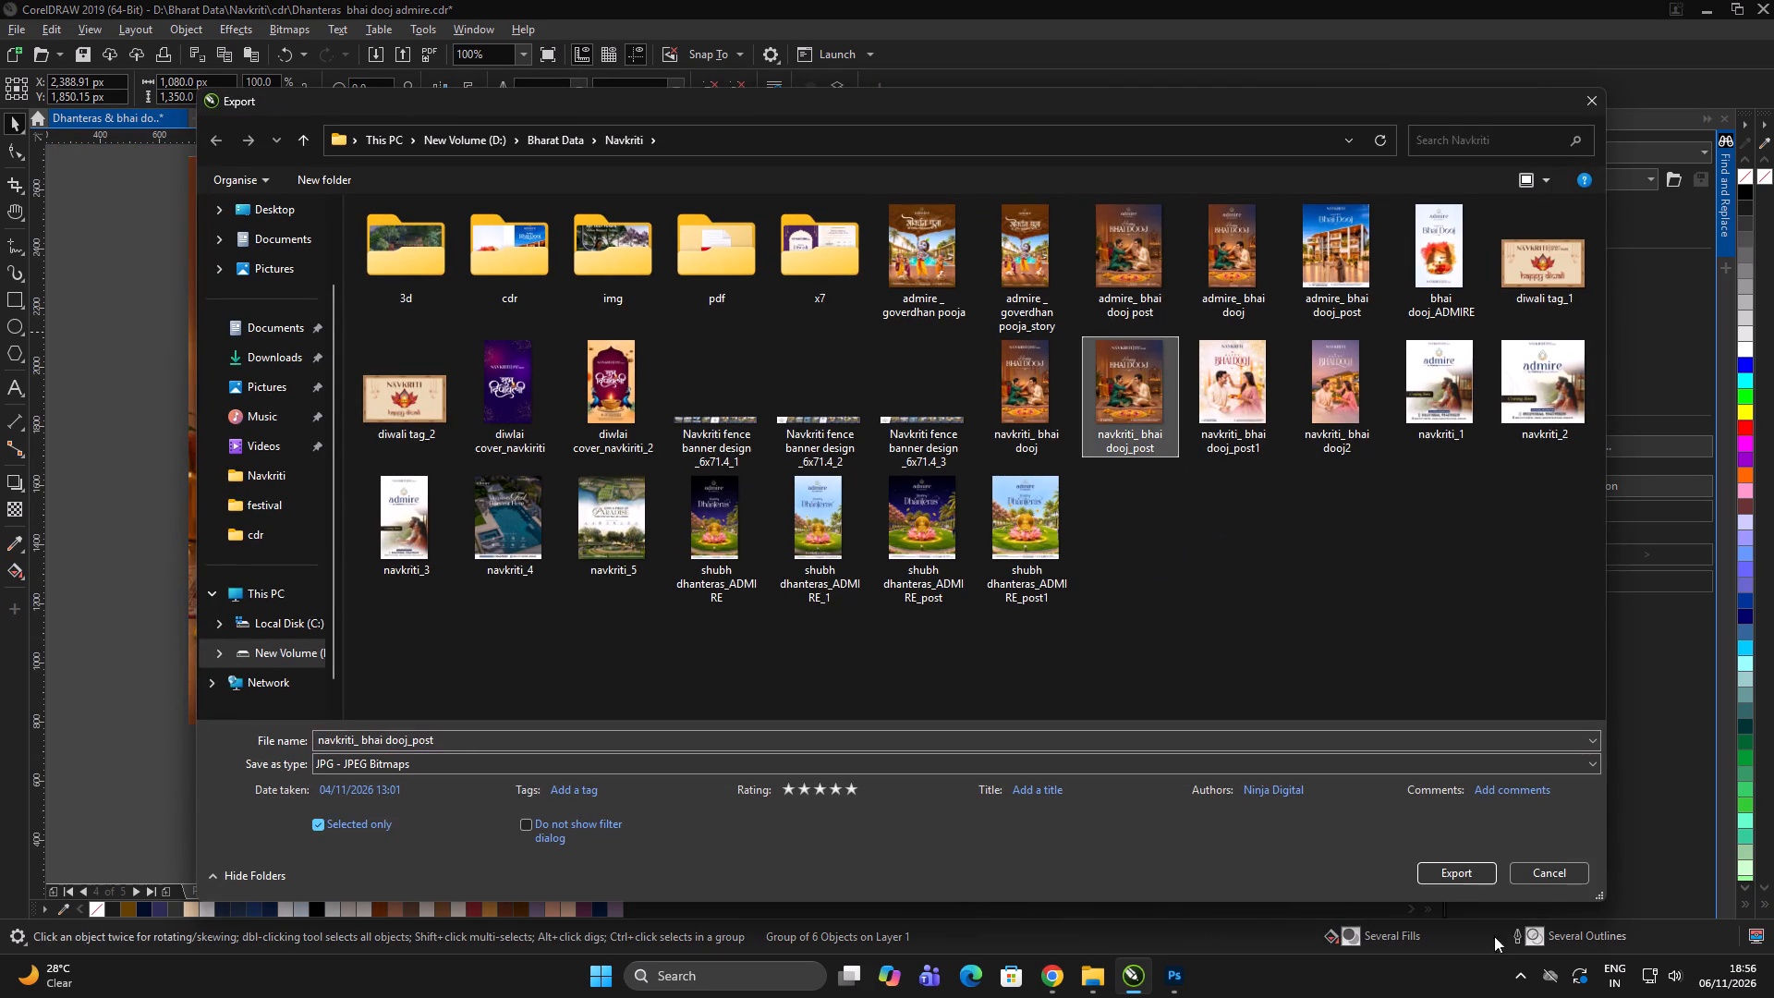
{"action": "left_click", "coordinate": [1459, 879]}
{"action": "left_click", "coordinate": [932, 484]}
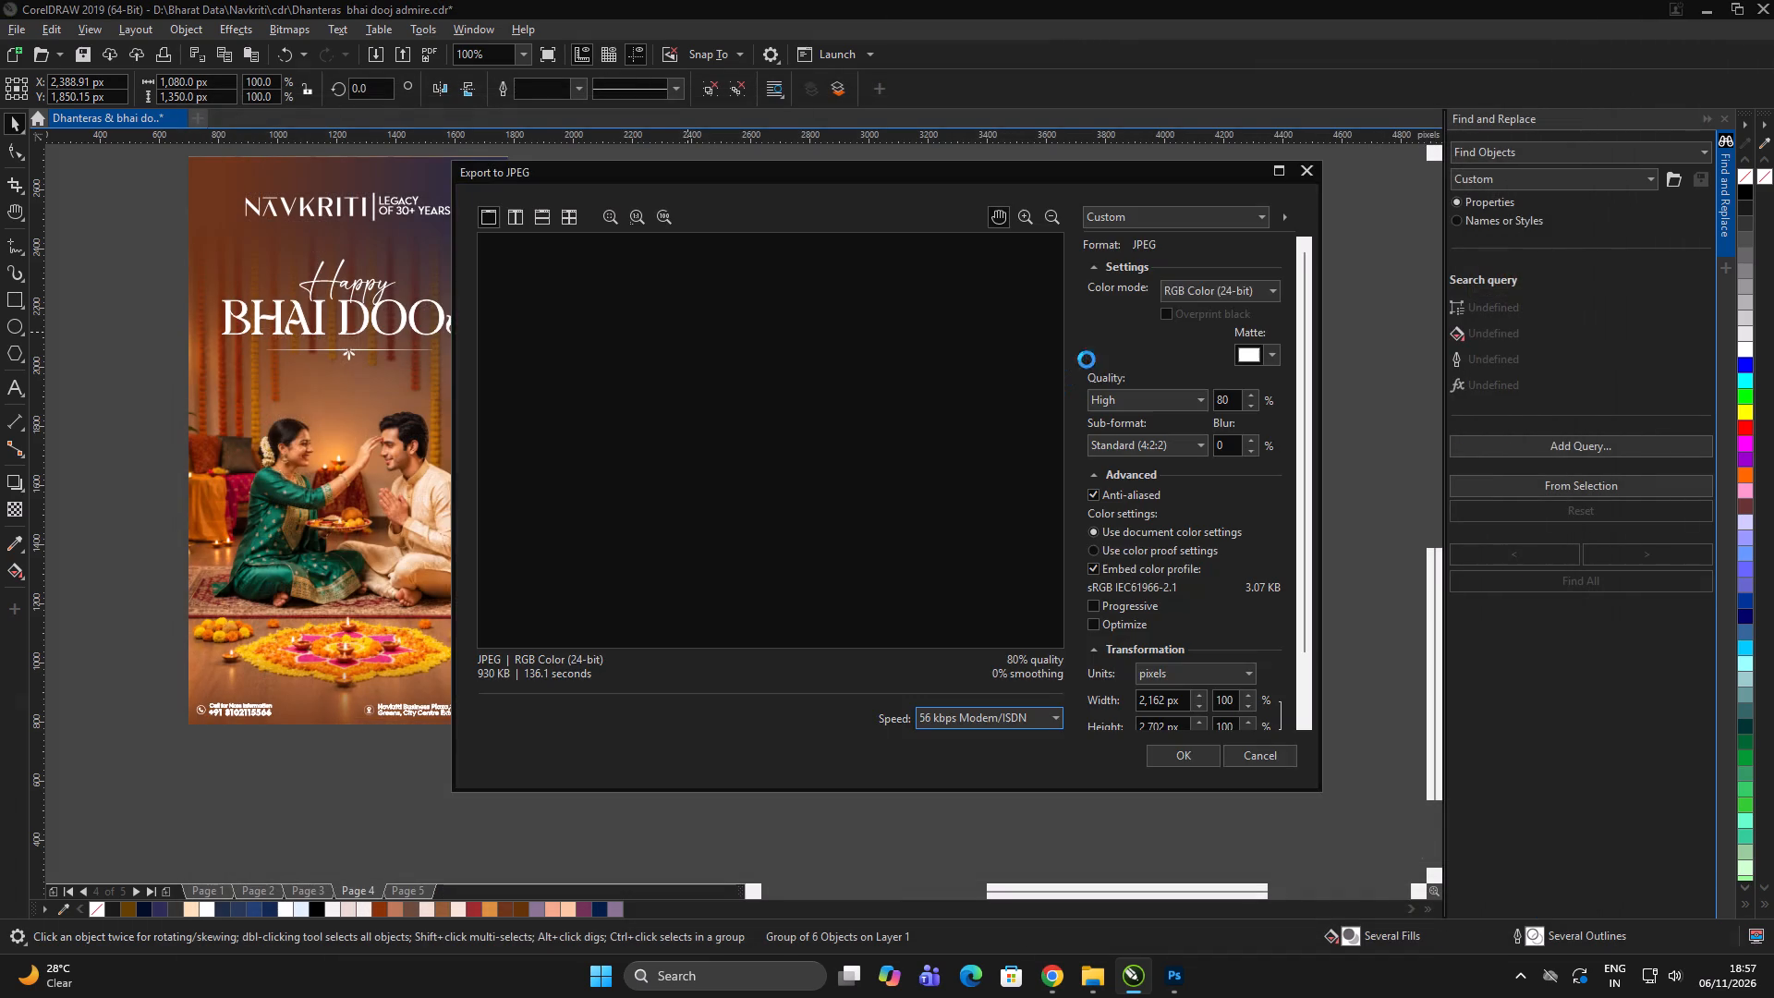
{"action": "left_click", "coordinate": [1190, 293]}
{"action": "left_click", "coordinate": [1193, 323]}
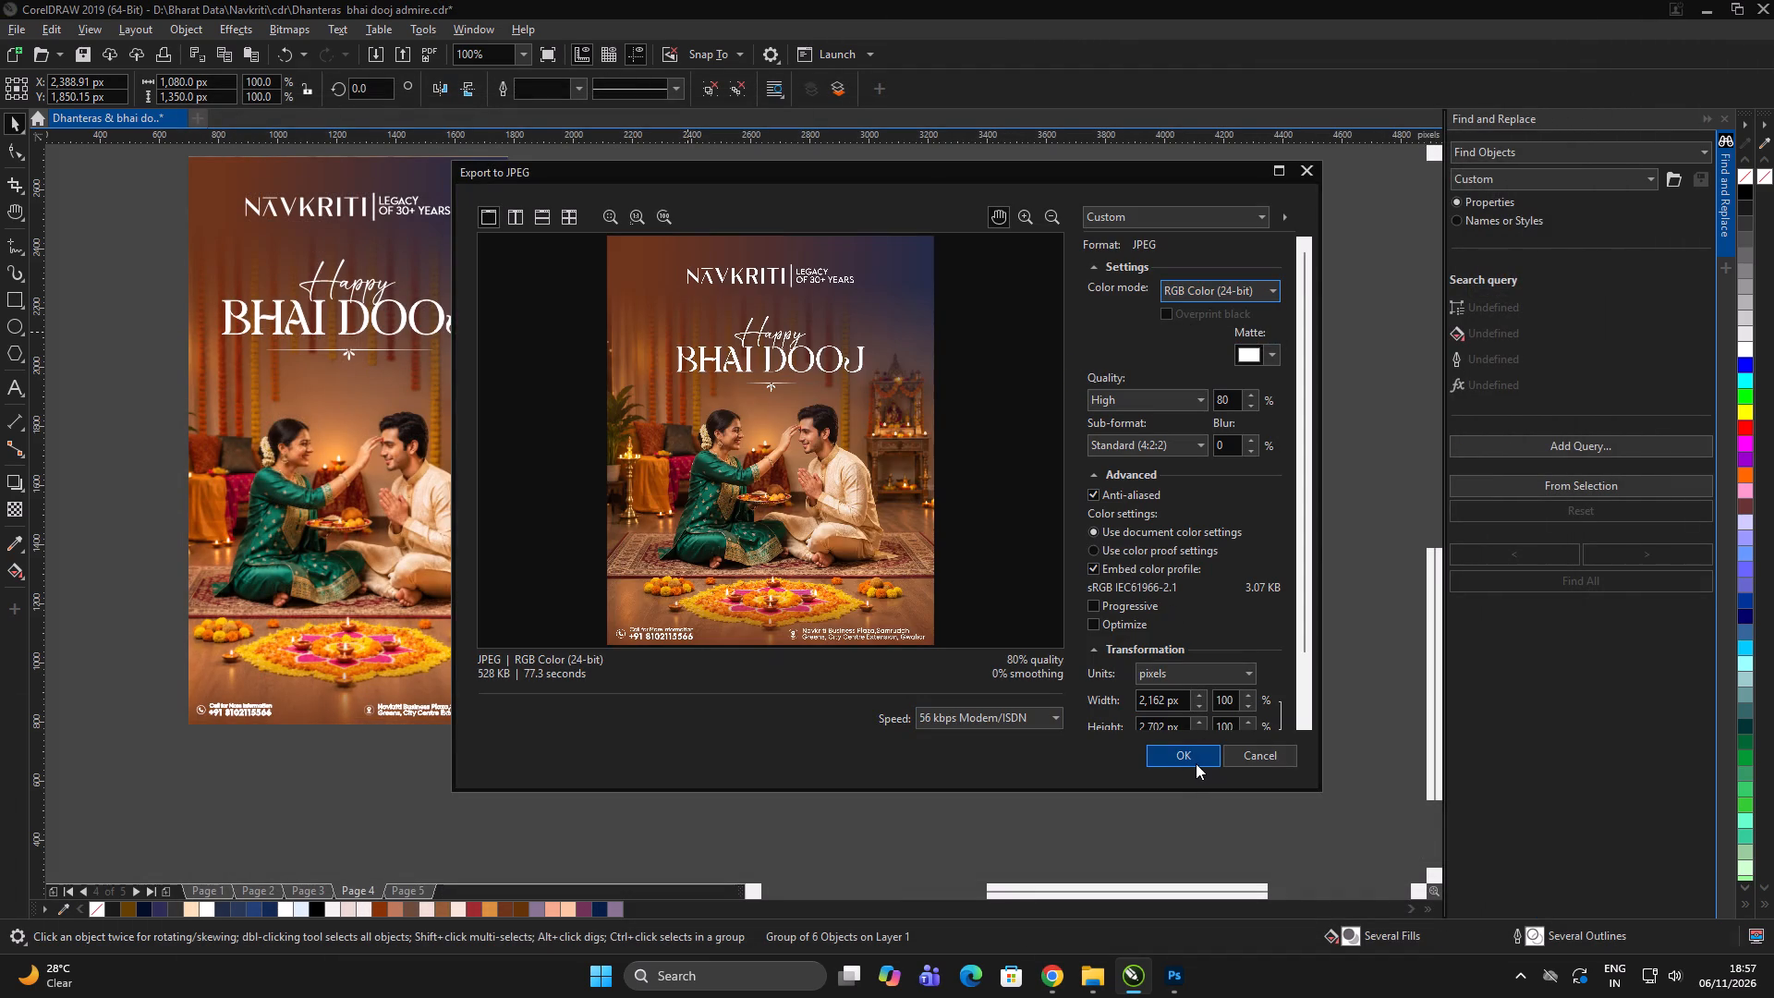
{"action": "left_click", "coordinate": [1195, 760]}
Group the tall Bhai Dooj poster and export it as a JPG replacing navkriti_ bhai dooj.
{"action": "scroll", "coordinate": [1074, 520], "scroll_direction": "down", "scroll_amount": 2}
{"action": "double_click", "coordinate": [1100, 531]}
{"action": "left_click_drag", "start_coordinate": [449, 246], "coordinate": [844, 680]}
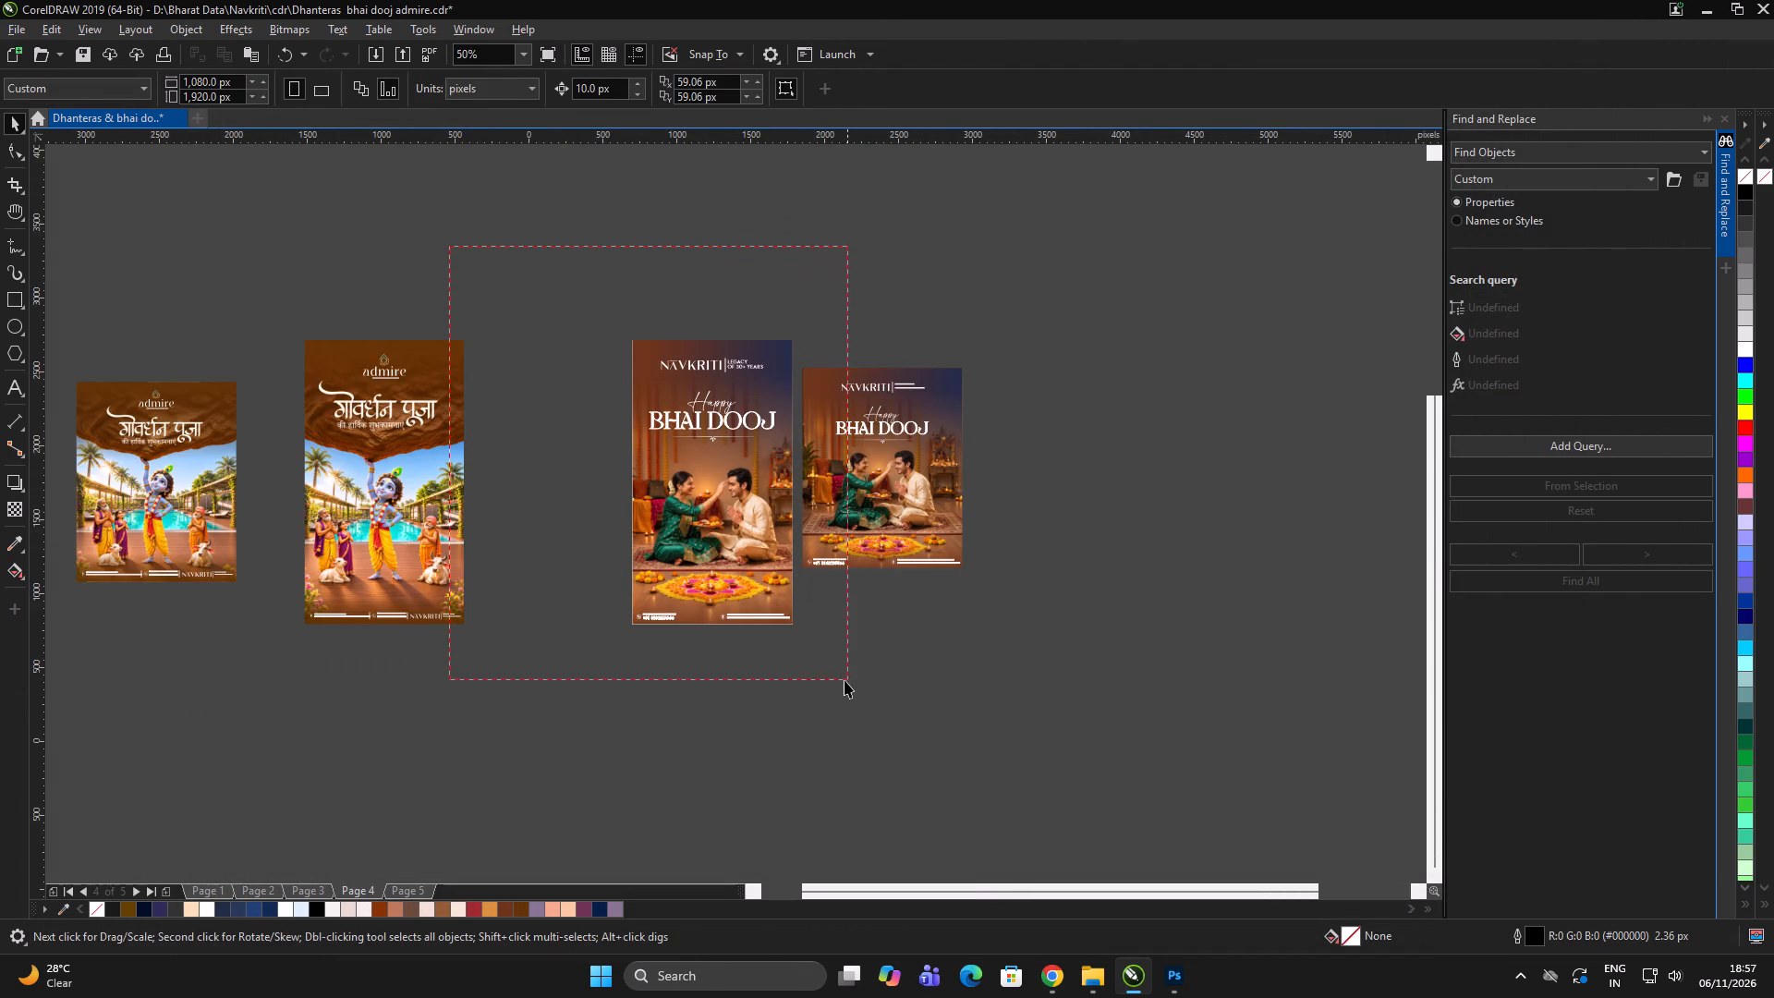
{"action": "left_click_drag", "start_coordinate": [844, 680], "coordinate": [815, 670]}
{"action": "key", "text": "ctrl+g"}
{"action": "key", "text": "ctrl+e"}
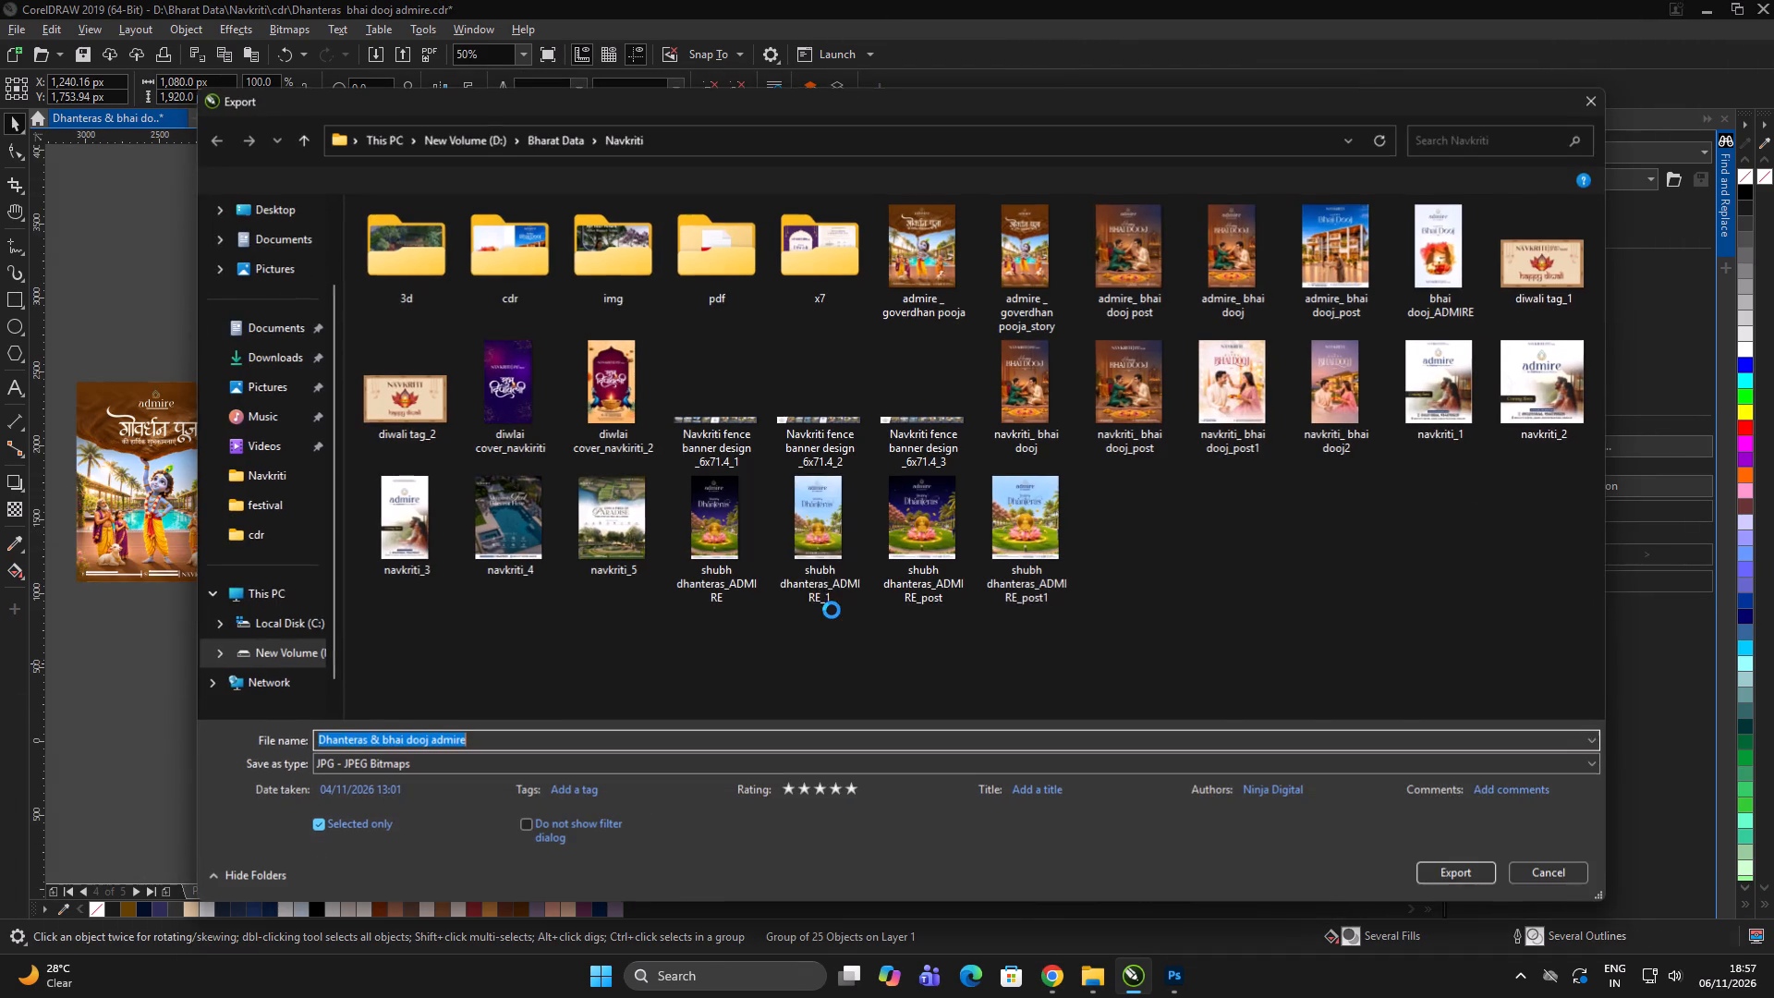
{"action": "left_click", "coordinate": [1046, 389]}
{"action": "left_click", "coordinate": [1446, 882]}
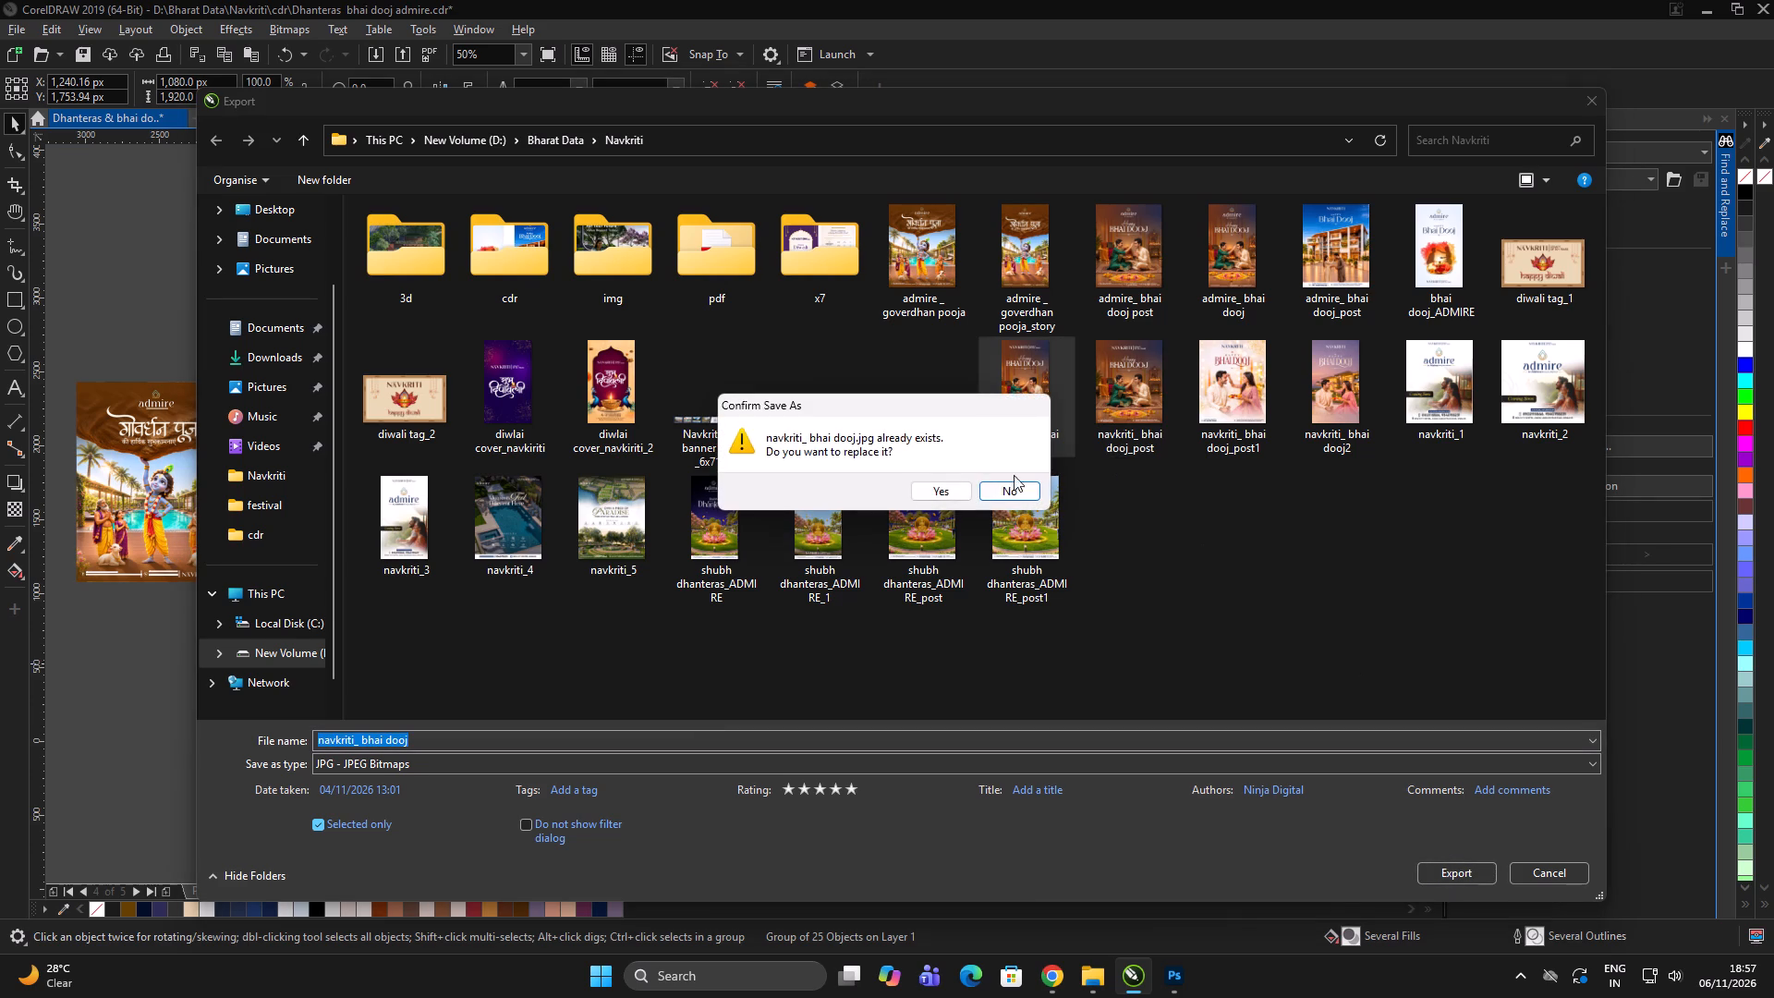
{"action": "left_click", "coordinate": [934, 489]}
{"action": "left_click", "coordinate": [1193, 294]}
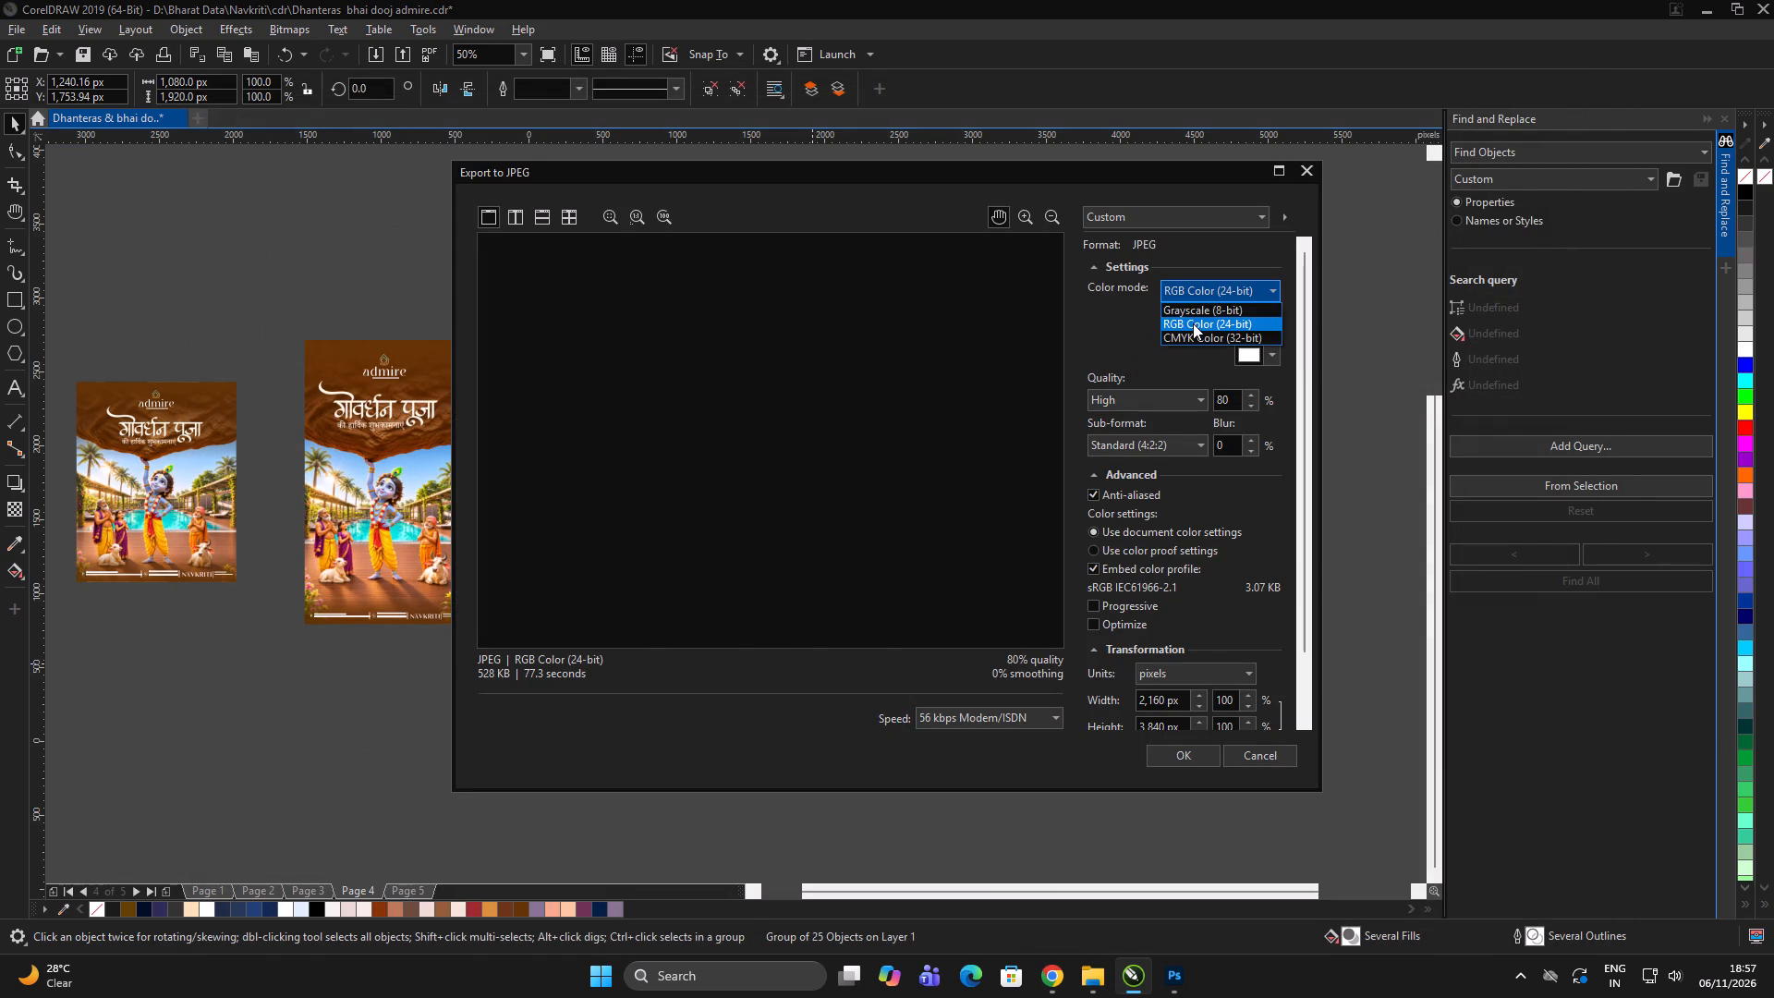
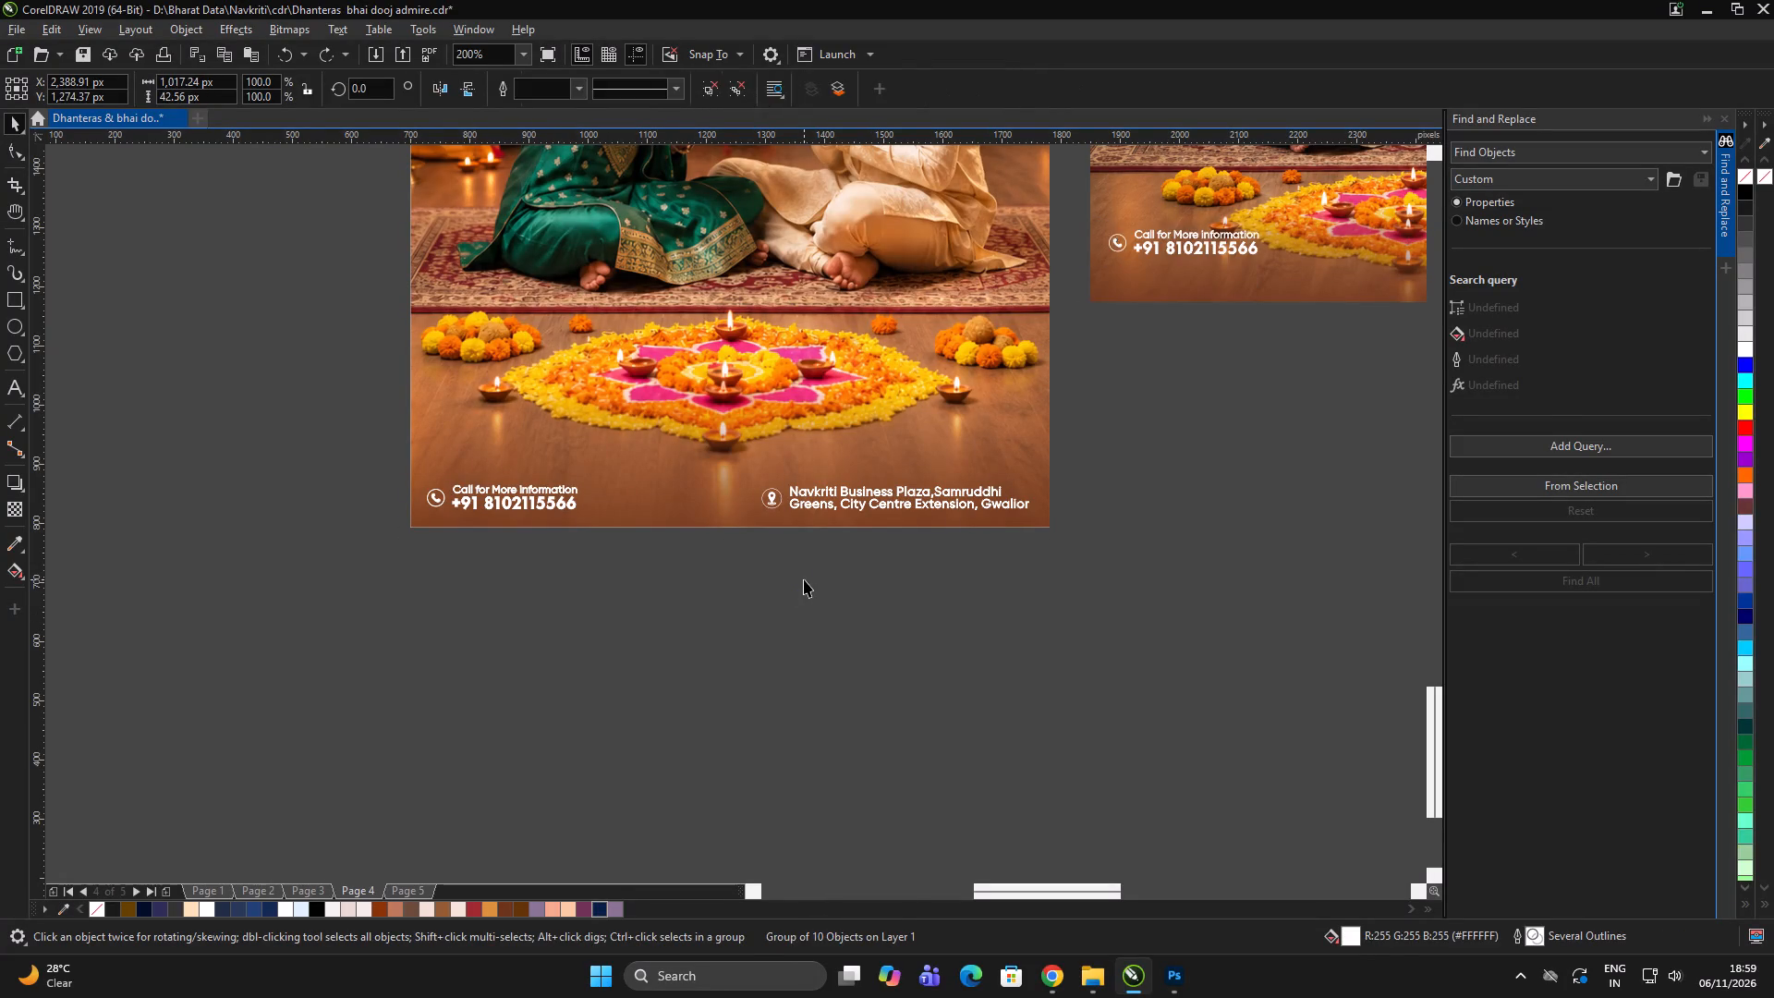
Undo the recent grouping and footer edits on both Bhai Dooj designs, back to the address wording that includes Ramua.
{"action": "key", "text": "ctrl+z"}
{"action": "scroll", "coordinate": [782, 566], "scroll_direction": "down", "scroll_amount": 1}
{"action": "key", "text": "ctrl+z"}
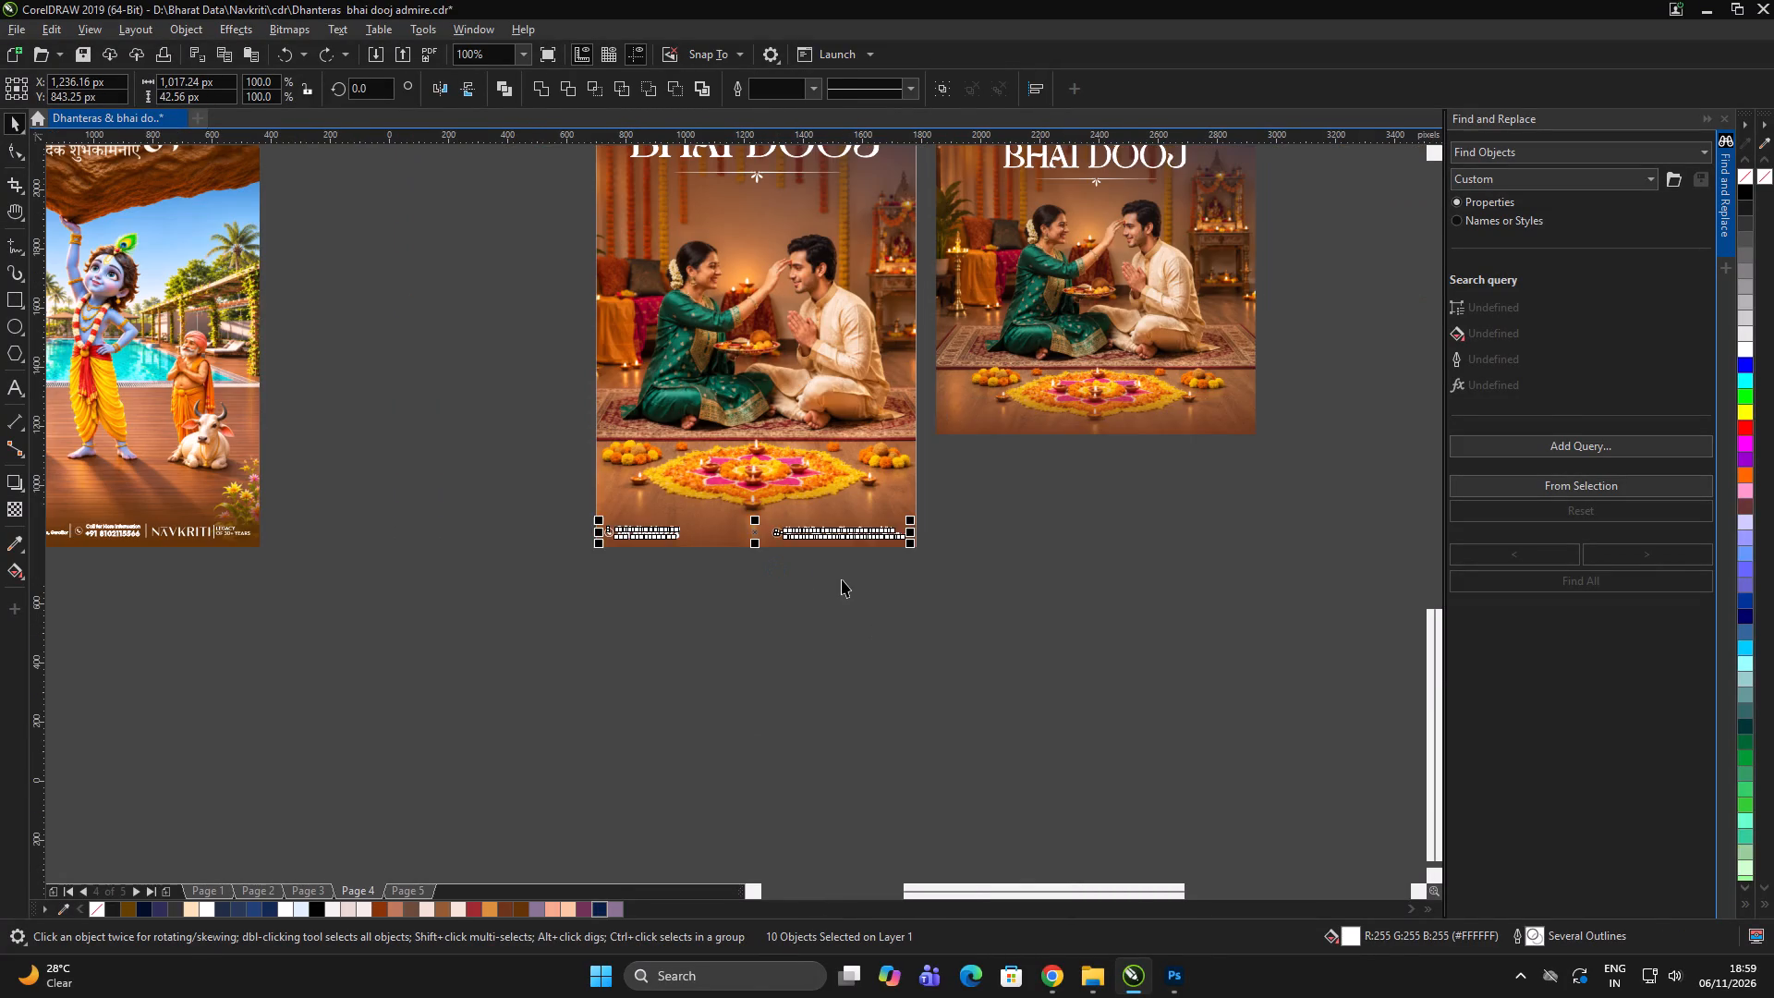
{"action": "key", "text": "ctrl+z"}
{"action": "scroll", "coordinate": [807, 543], "scroll_direction": "up", "scroll_amount": 2}
{"action": "key", "text": "ctrl+z"}
{"action": "key", "text": "ctrl+z"}
{"action": "key", "text": "ctrl+z"}
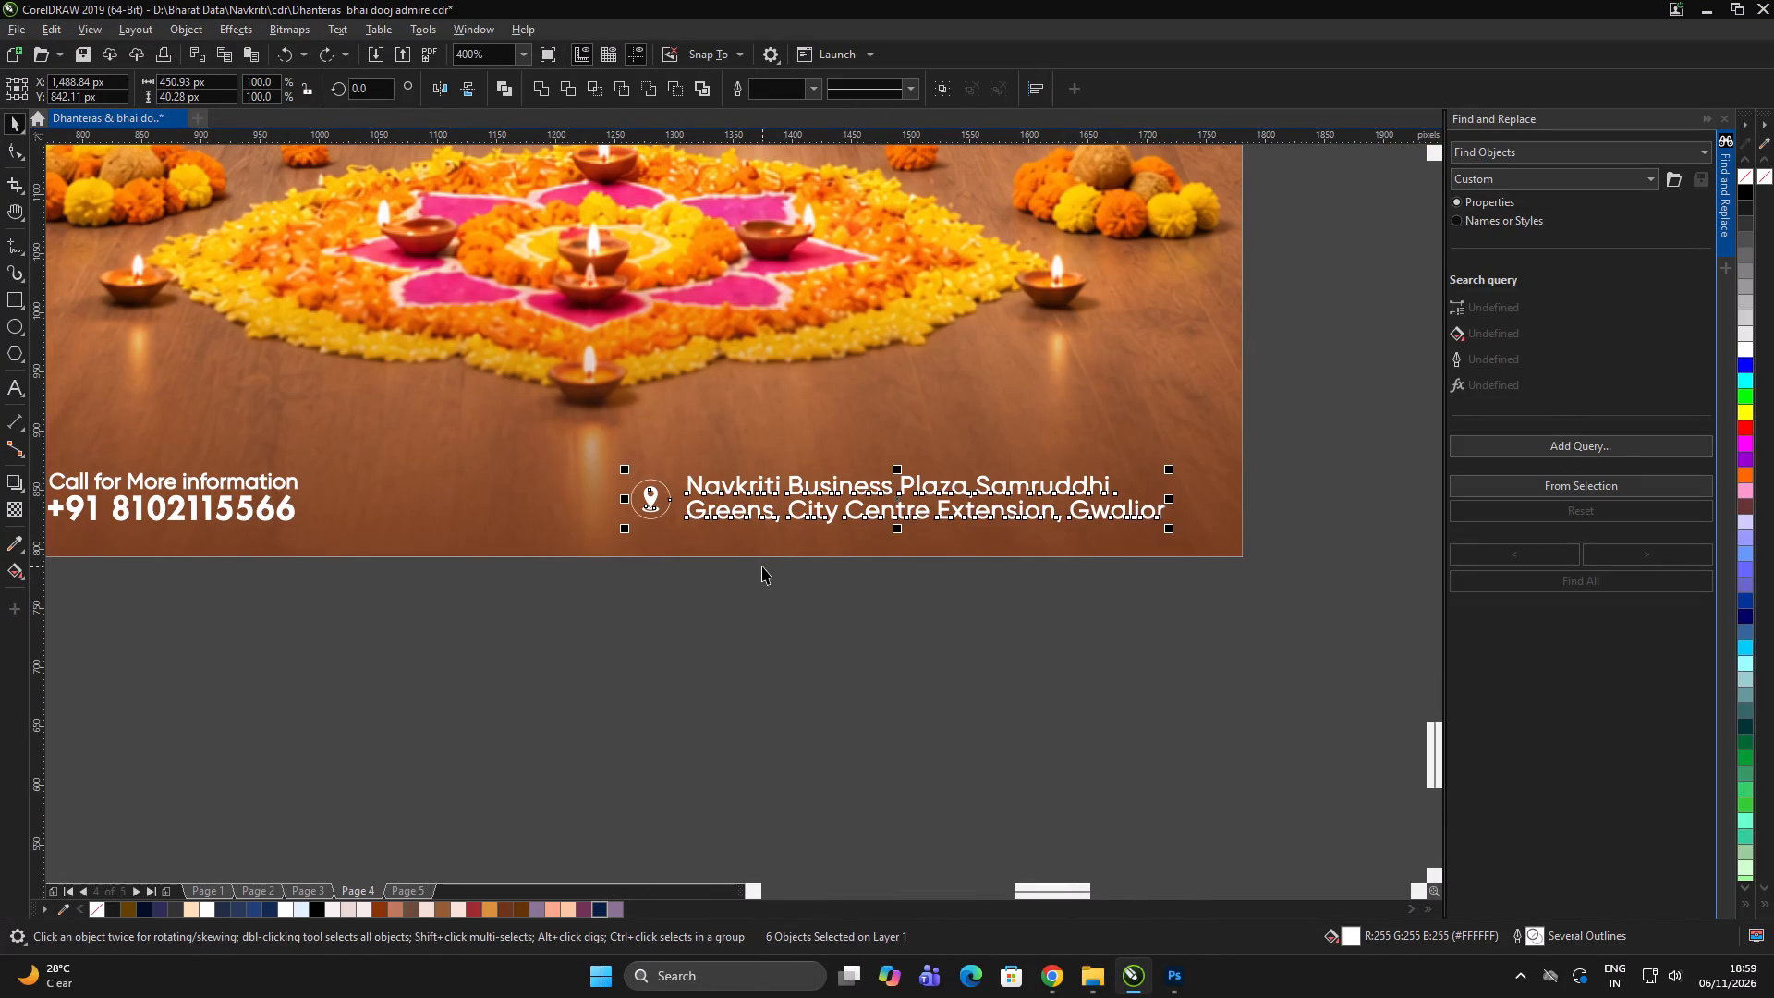
{"action": "key", "text": "ctrl+z"}
{"action": "key", "text": "ctrl+z"}
{"action": "key", "text": "ctrl+z"}
{"action": "key", "text": "ctrl+z"}
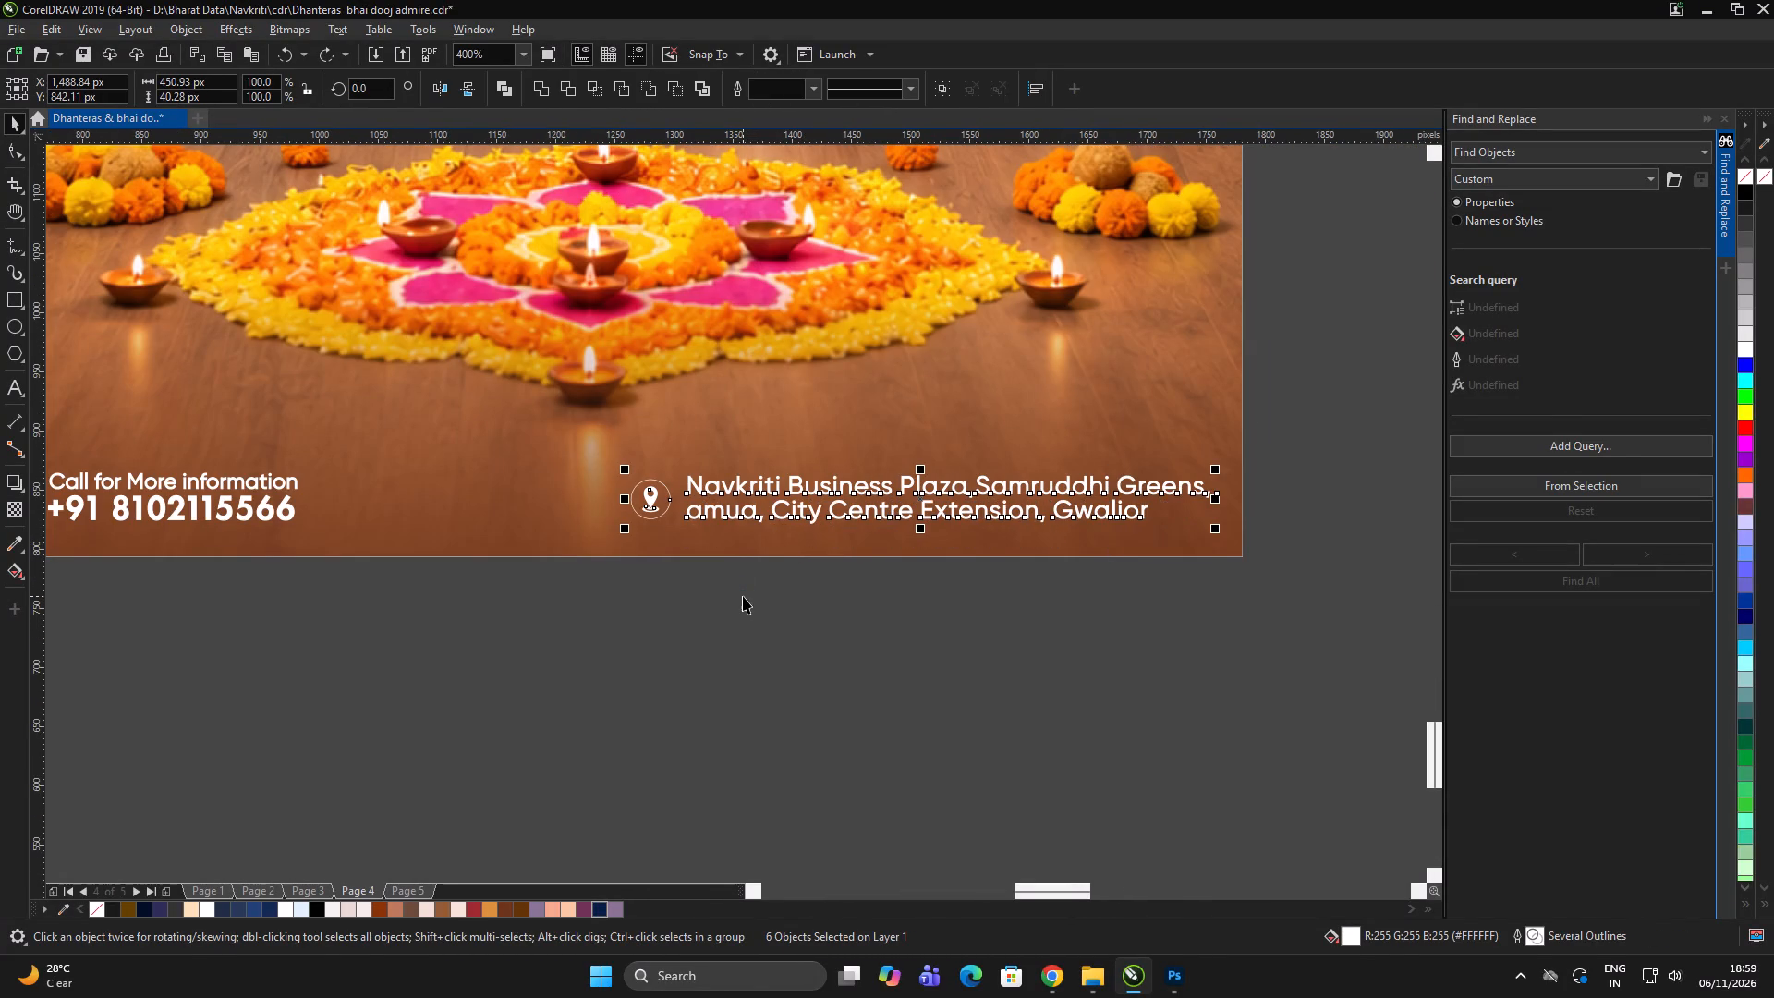
{"action": "key", "text": "ctrl+z"}
{"action": "left_click", "coordinate": [740, 626]}
{"action": "left_click", "coordinate": [746, 627]}
Correct the locality name at the start of the address's second line on the tall Bhai Dooj poster to Ramaua.
{"action": "scroll", "coordinate": [733, 505], "scroll_direction": "up", "scroll_amount": 2}
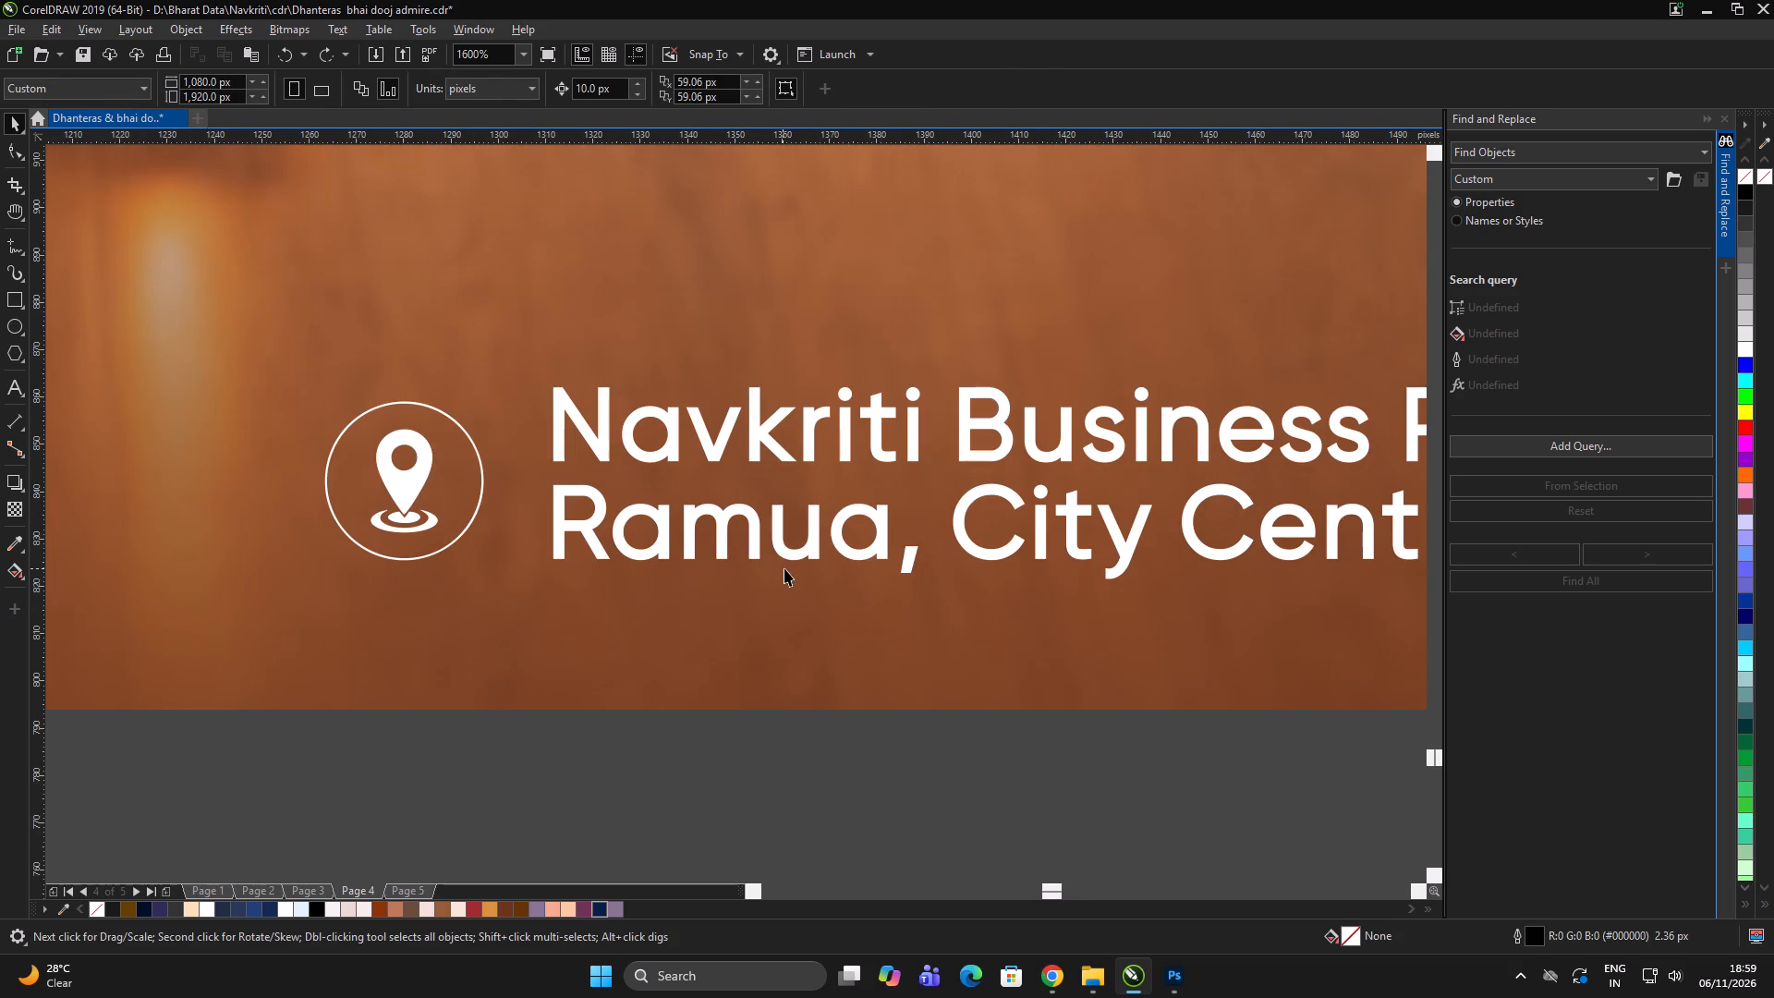
{"action": "triple_click", "coordinate": [790, 565]}
{"action": "left_click_drag", "start_coordinate": [780, 550], "coordinate": [809, 548]}
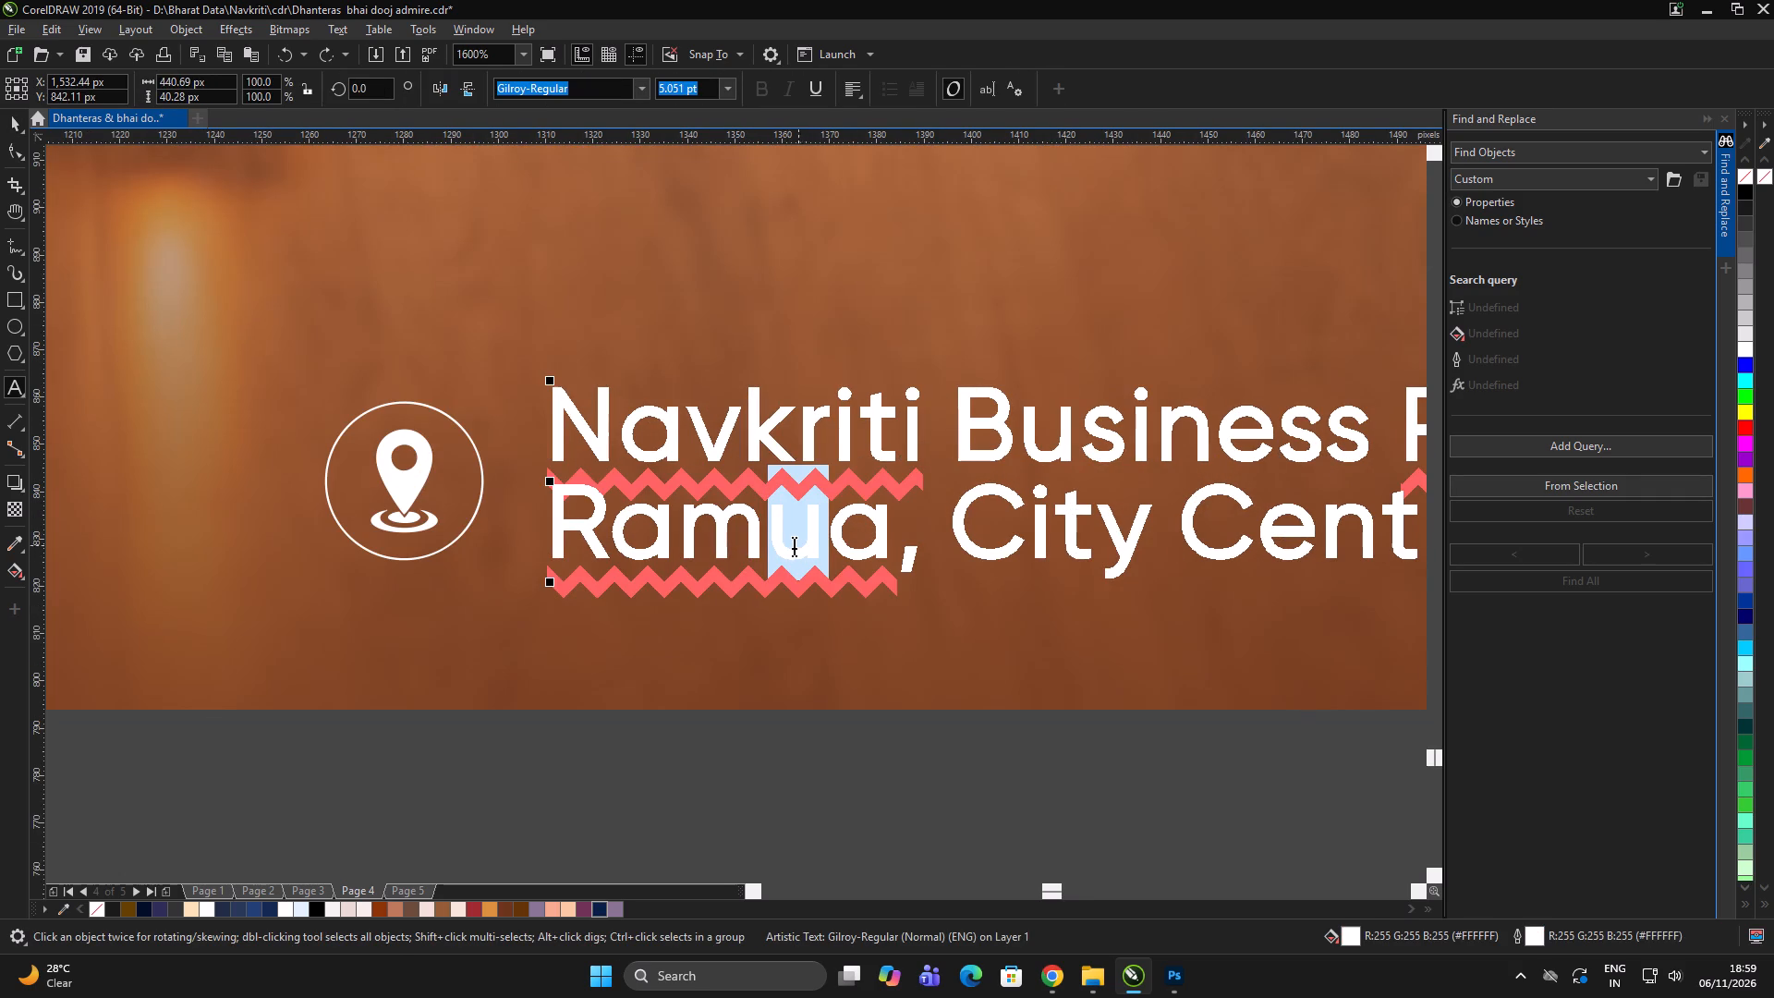
{"action": "key", "text": "a"}
{"action": "key", "text": "u"}
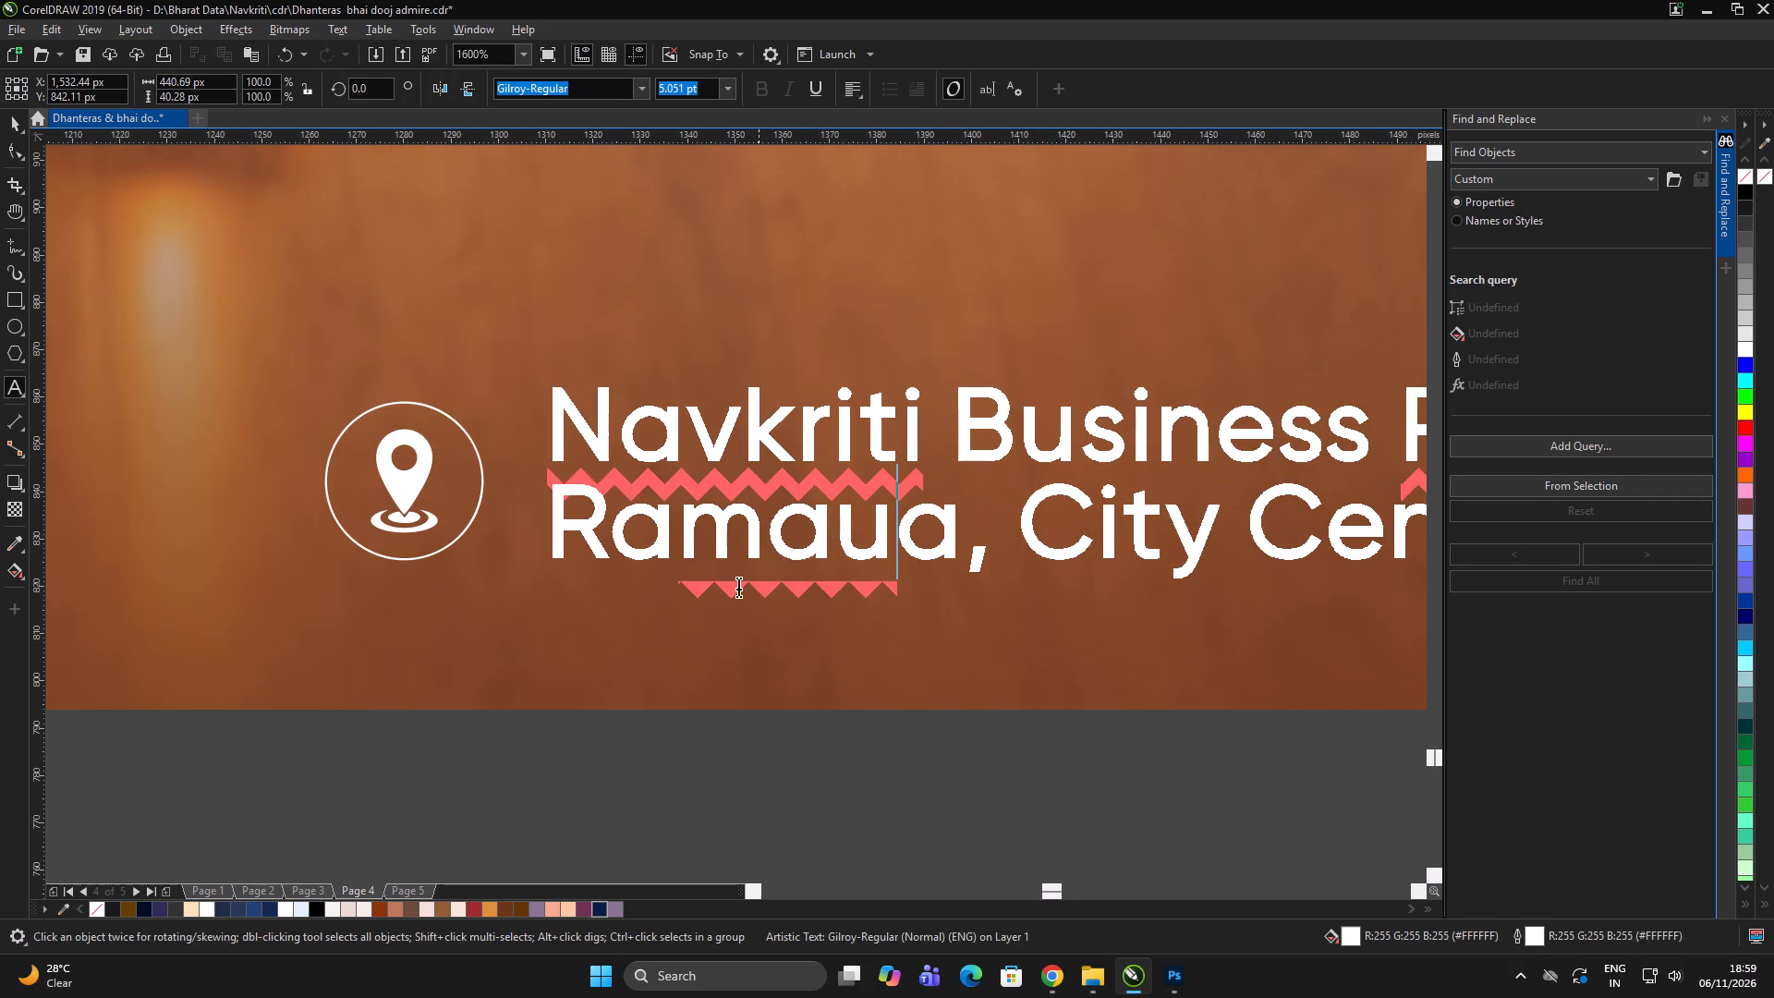
{"action": "left_click", "coordinate": [16, 126]}
{"action": "scroll", "coordinate": [832, 489], "scroll_direction": "down", "scroll_amount": 9}
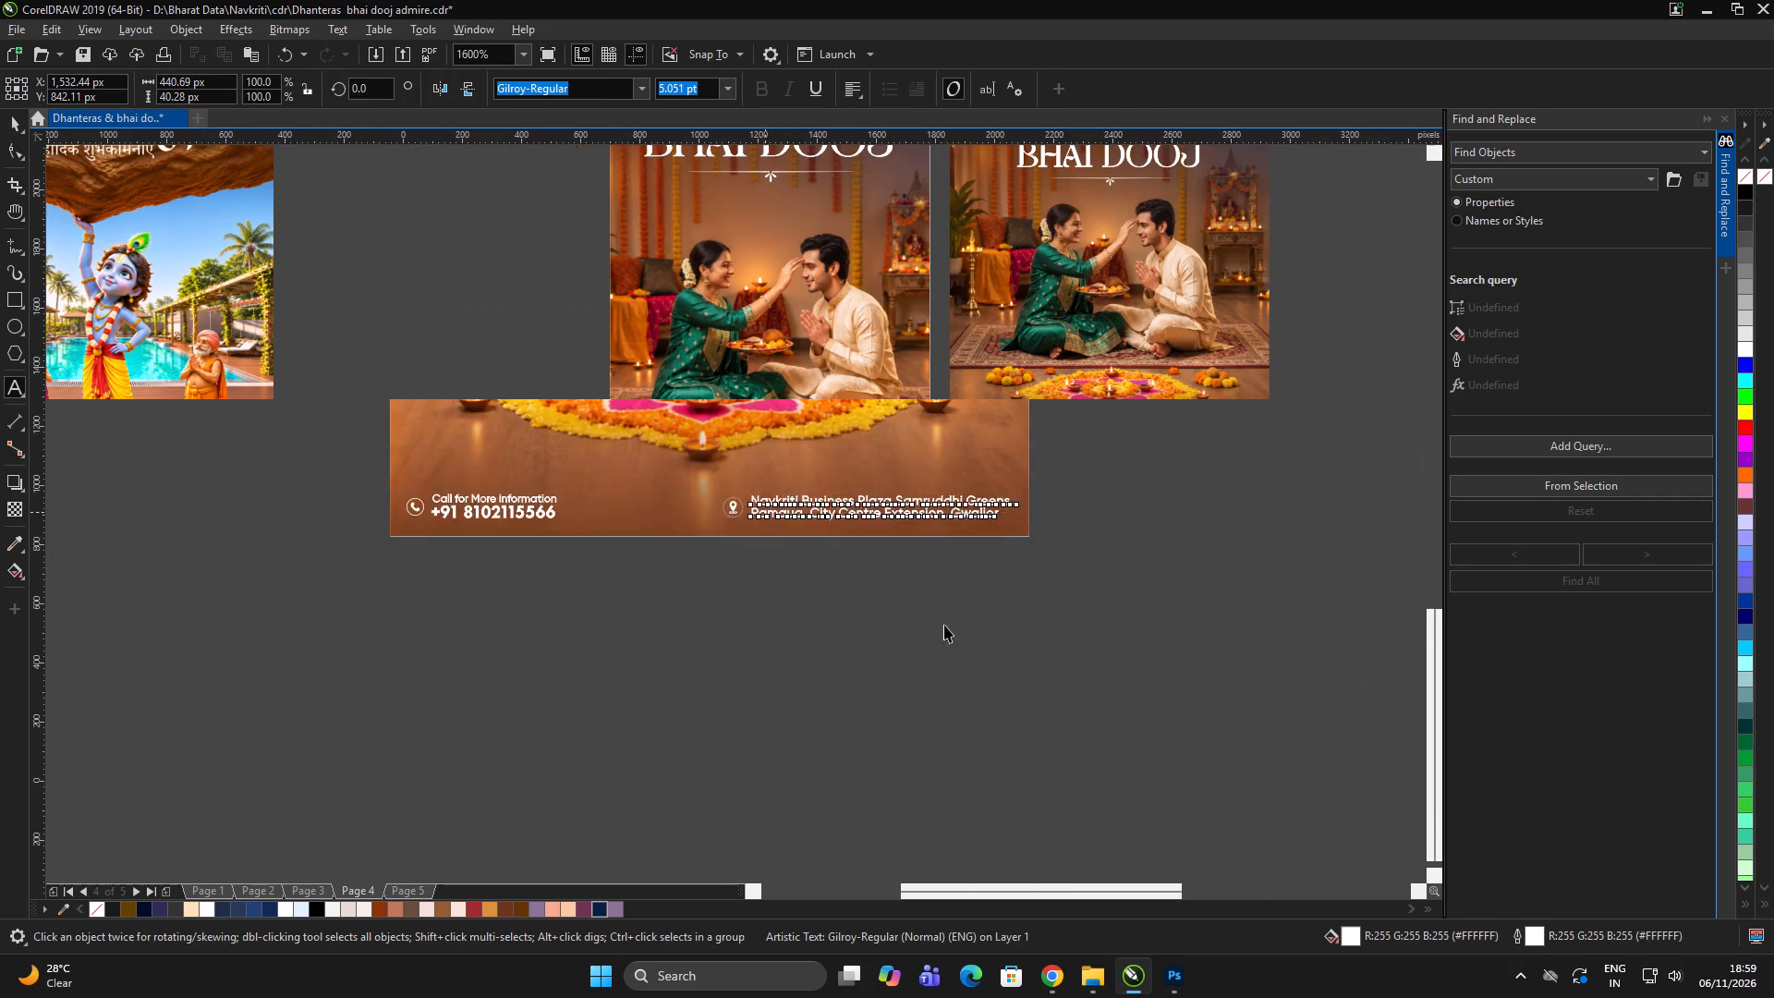
{"action": "left_click", "coordinate": [954, 631]}
{"action": "left_click", "coordinate": [962, 633]}
Ungroup the smaller Bhai Dooj post and correct the locality name in its address footer to Ramaua.
{"action": "scroll", "coordinate": [1255, 423], "scroll_direction": "up", "scroll_amount": 3}
{"action": "double_click", "coordinate": [813, 425]}
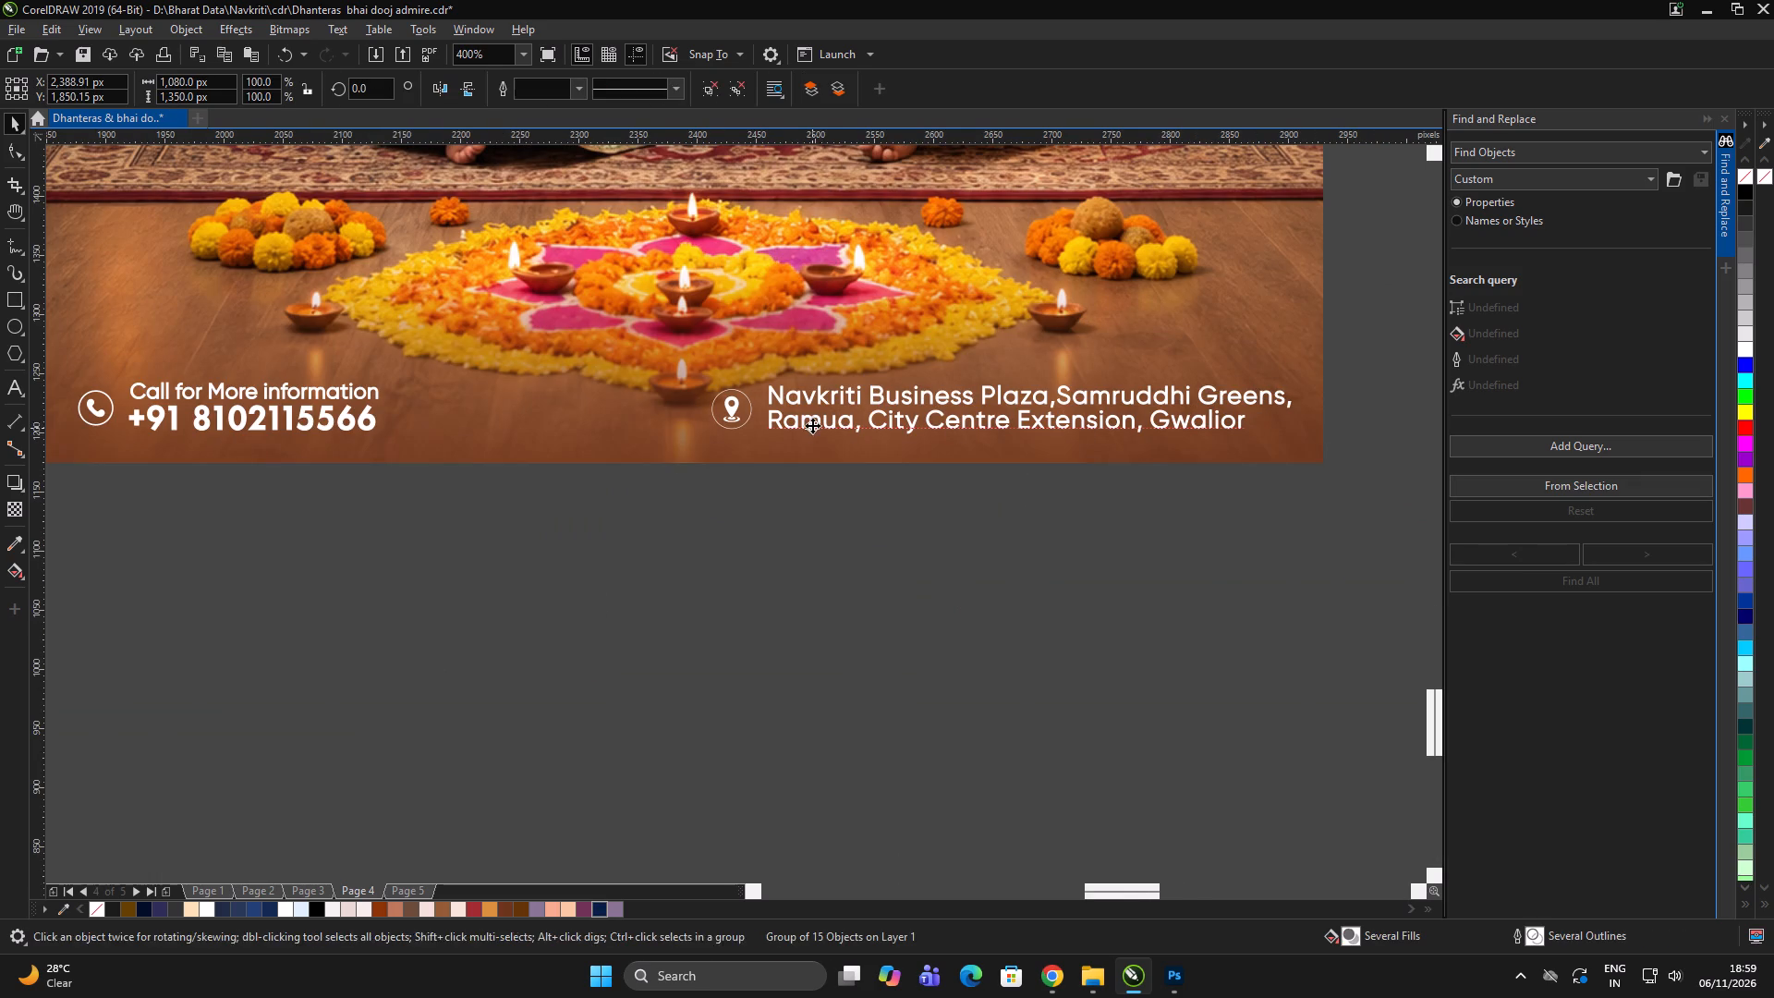
{"action": "left_click", "coordinate": [821, 425]}
{"action": "key", "text": "ctrl+u"}
{"action": "left_click", "coordinate": [916, 544], "text": "ctrl"}
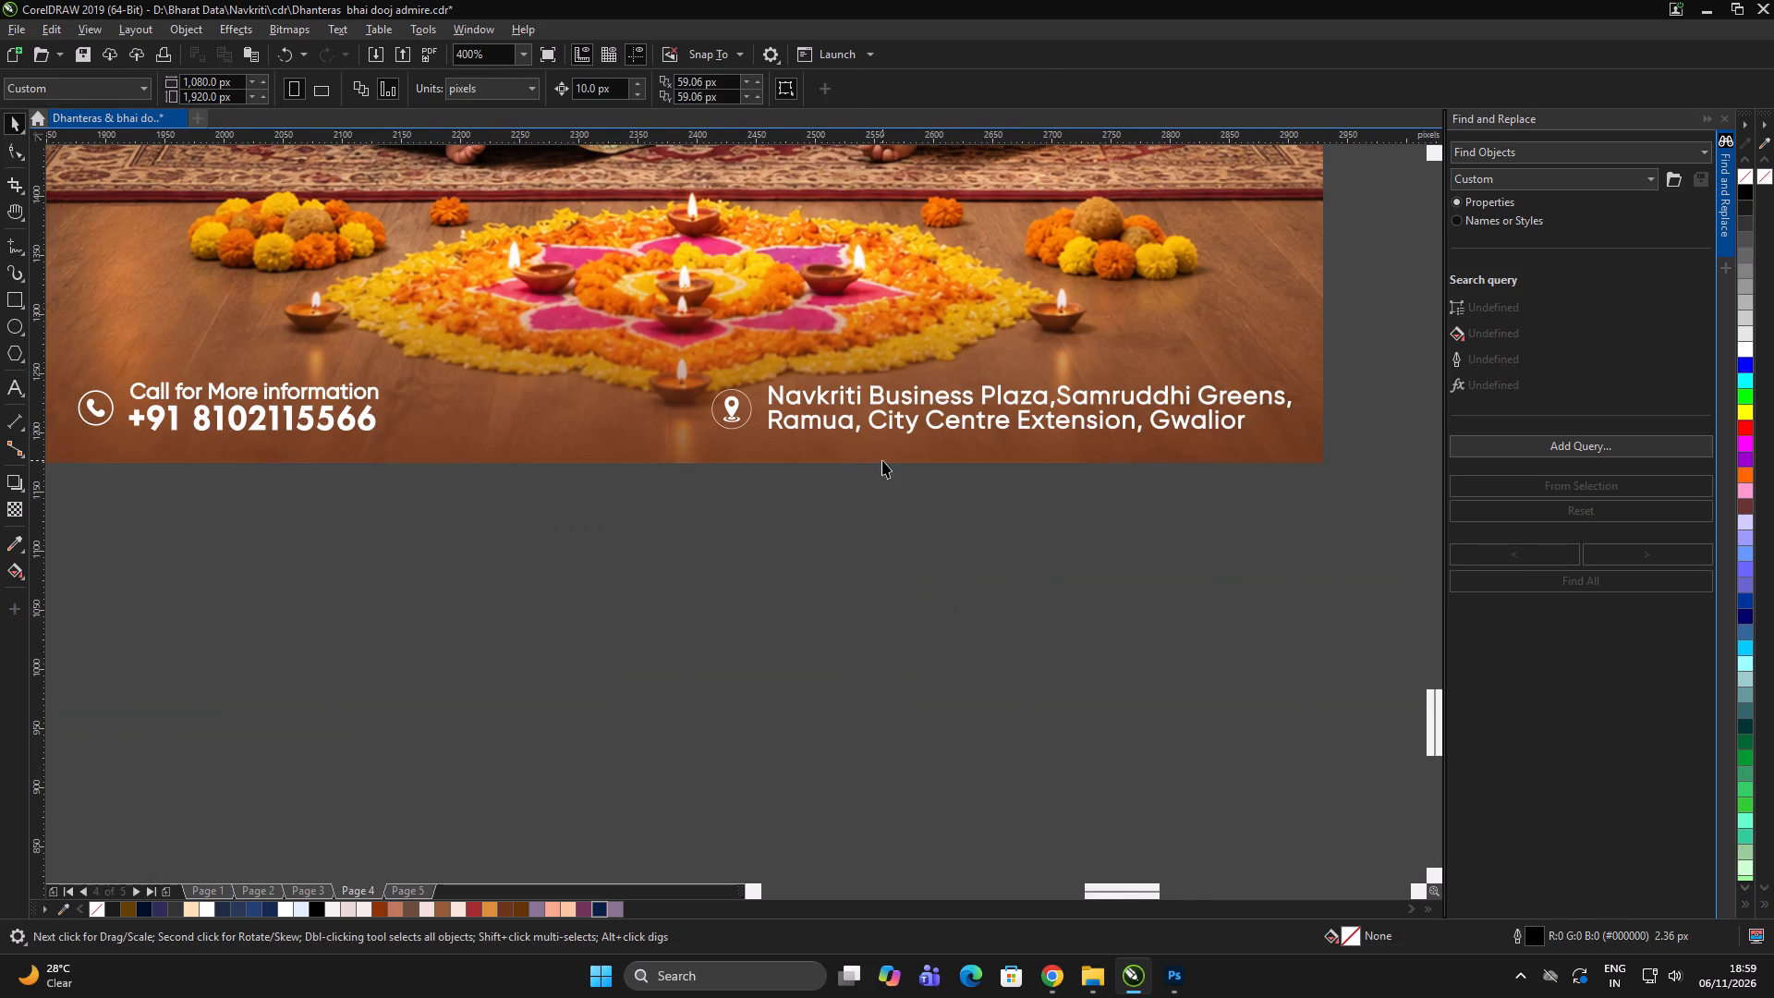
{"action": "left_click", "coordinate": [842, 424]}
{"action": "key", "text": "ctrl+u"}
{"action": "left_click", "coordinate": [889, 565], "text": "ctrl"}
{"action": "scroll", "coordinate": [820, 428], "scroll_direction": "up", "scroll_amount": 2}
{"action": "left_click", "coordinate": [824, 422]}
{"action": "double_click", "coordinate": [819, 422]}
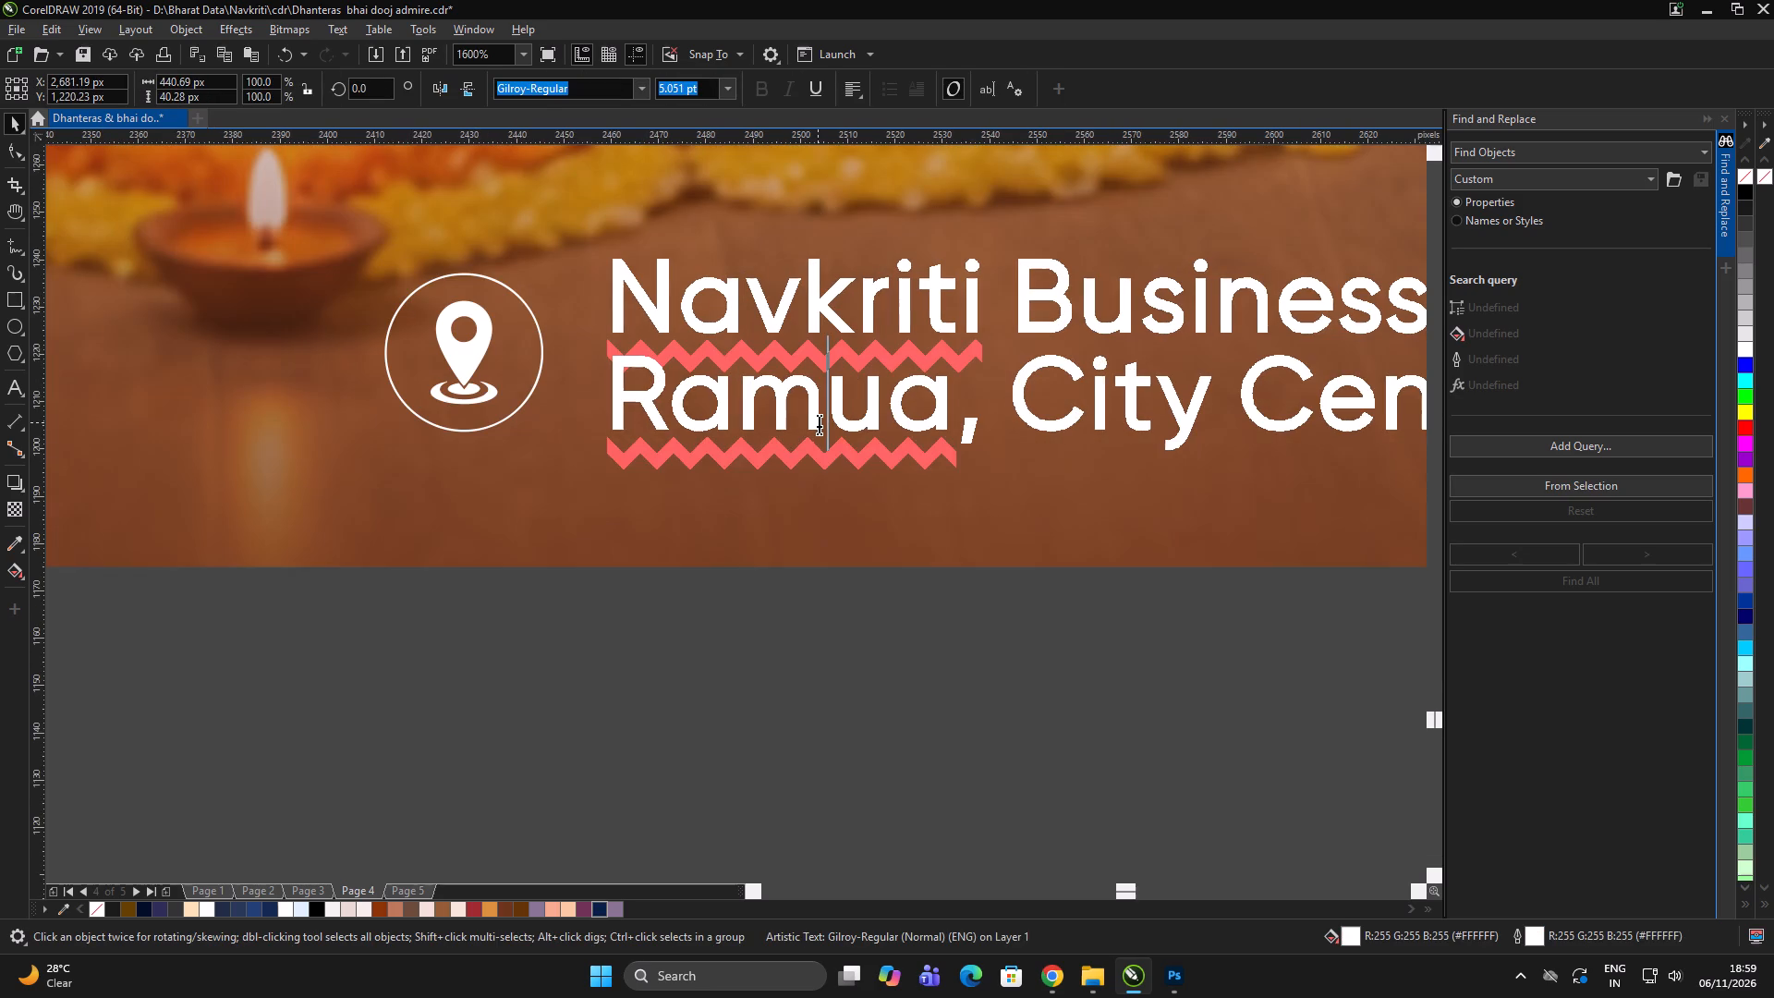
{"action": "key", "text": "a"}
{"action": "left_click", "coordinate": [905, 413]}
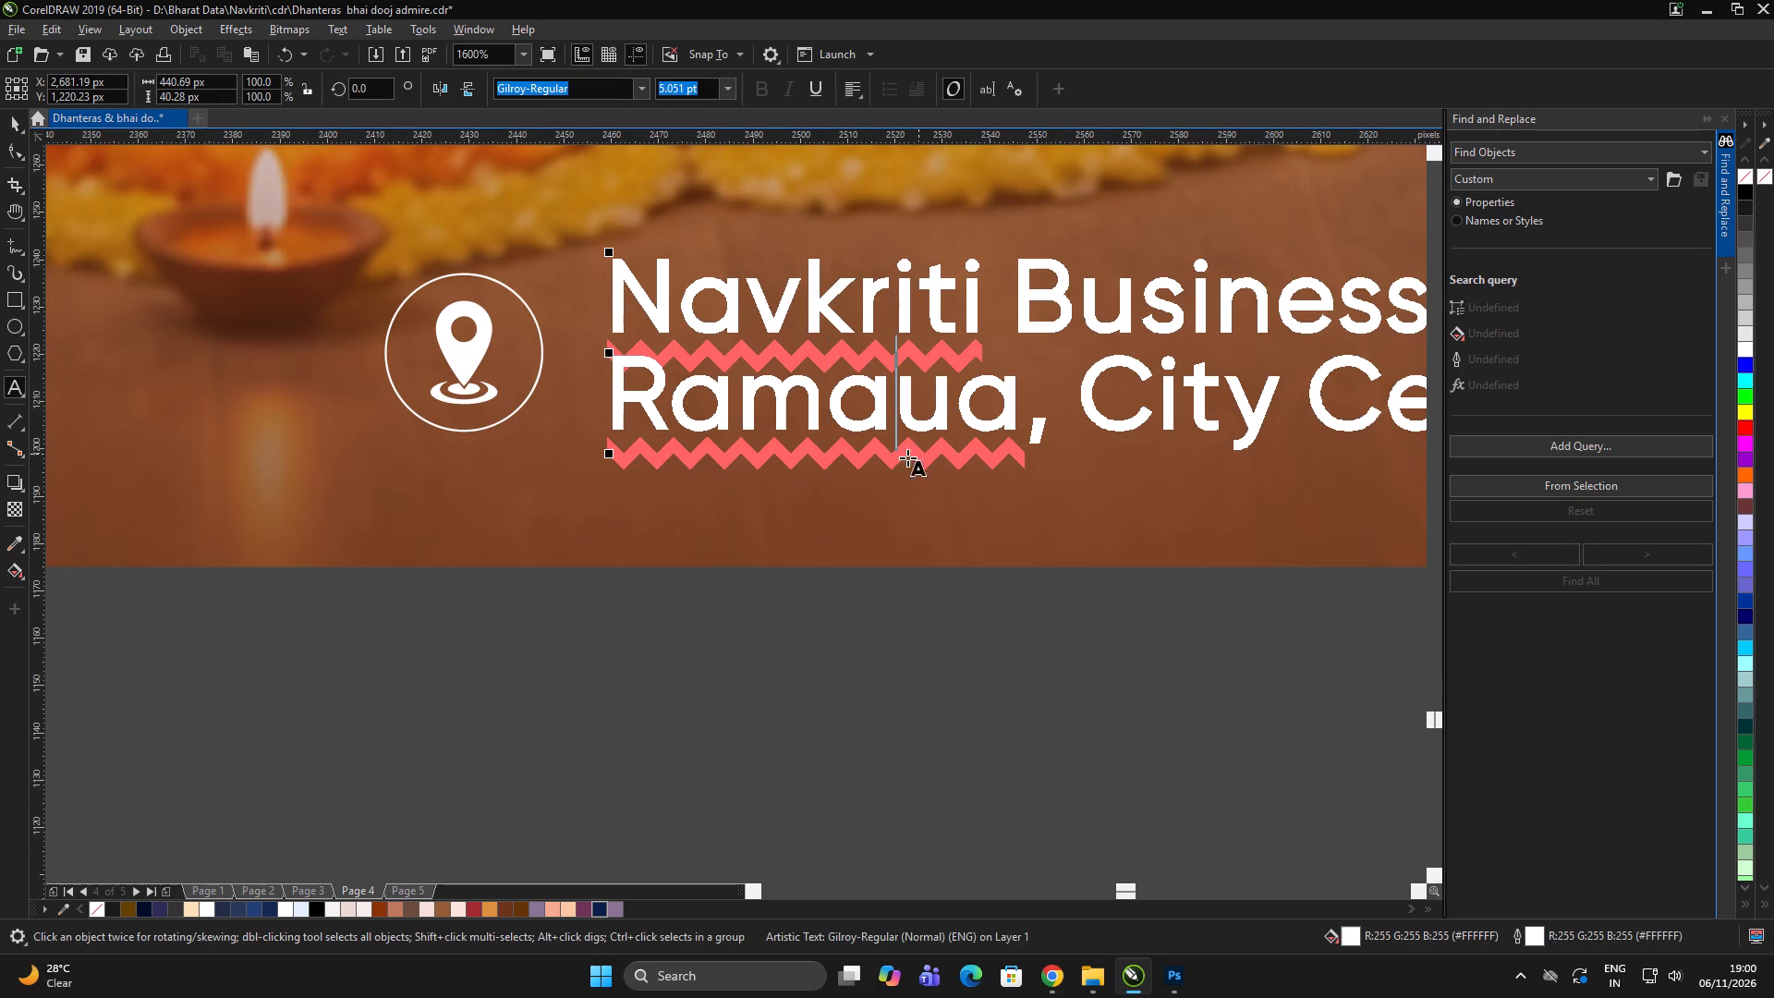
{"action": "left_click", "coordinate": [8, 127]}
{"action": "scroll", "coordinate": [769, 444], "scroll_direction": "down", "scroll_amount": 8}
{"action": "double_click", "coordinate": [872, 612]}
{"action": "scroll", "coordinate": [922, 575], "scroll_direction": "up", "scroll_amount": 2}
{"action": "left_click", "coordinate": [982, 577]}
{"action": "scroll", "coordinate": [964, 619], "scroll_direction": "down", "scroll_amount": 3}
{"action": "double_click", "coordinate": [1002, 650]}
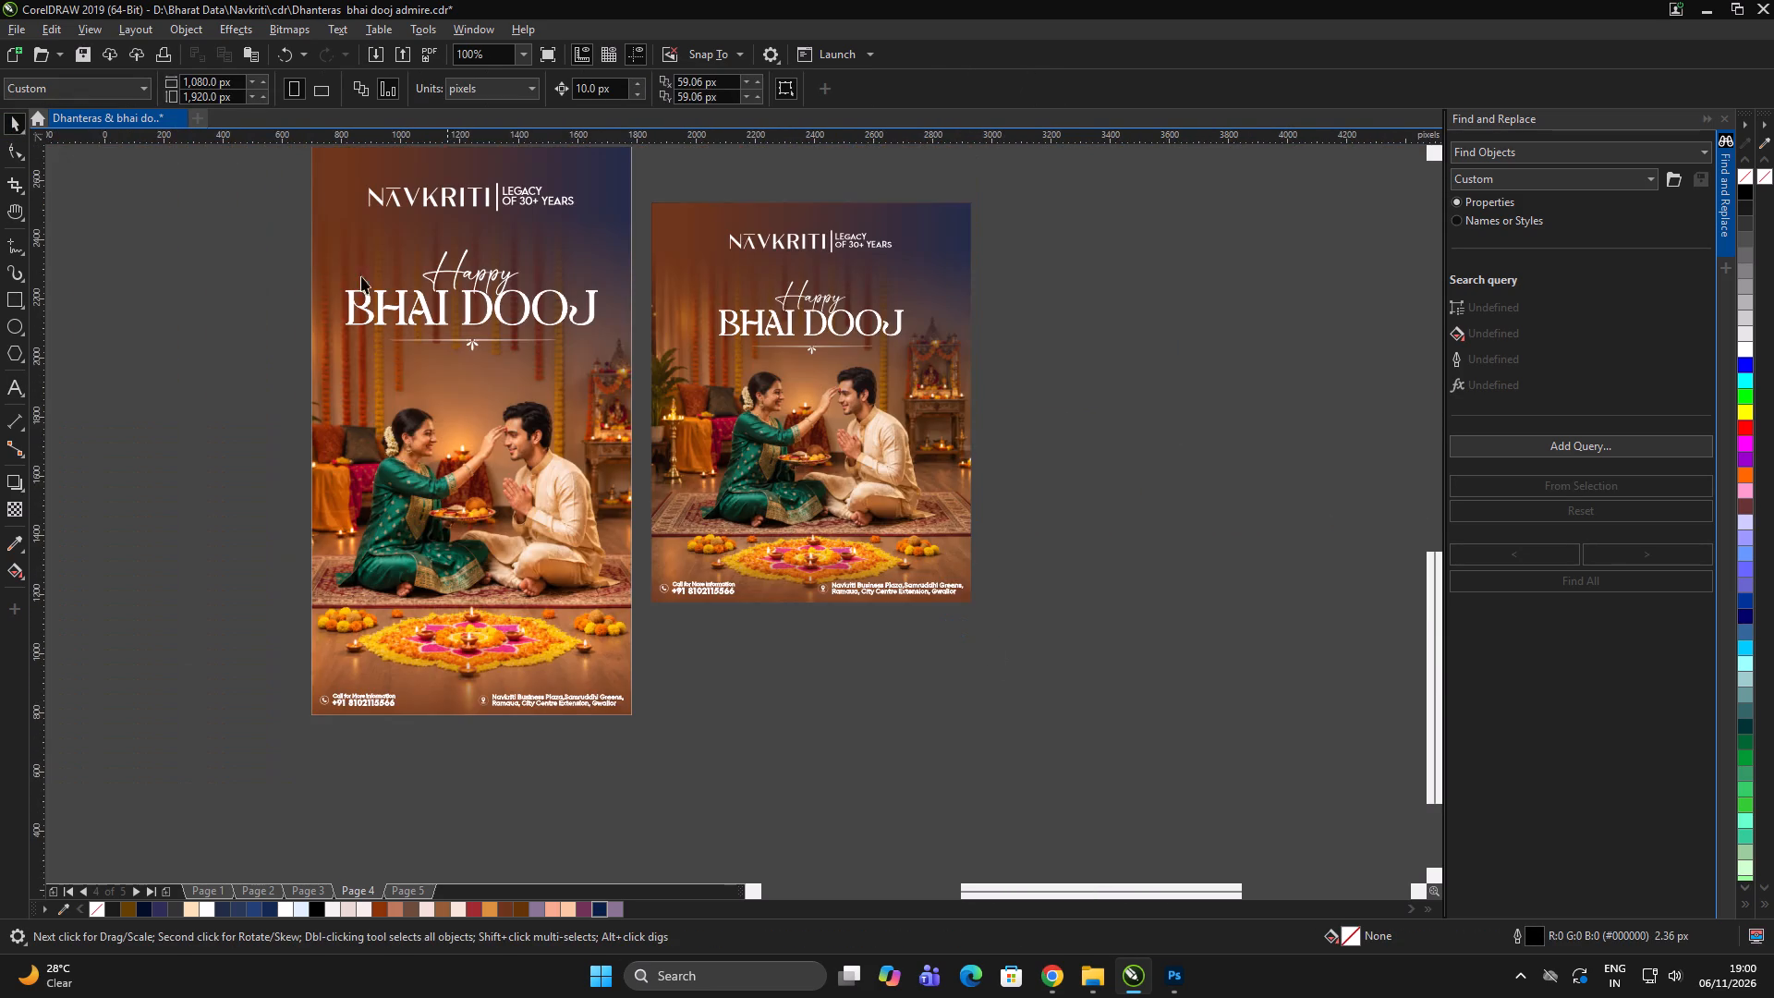
Group the tall Bhai Dooj poster and export it as an RGB Color (24-bit) JPG, replacing navkriti_ bhai dooj.
{"action": "scroll", "coordinate": [558, 456], "scroll_direction": "down", "scroll_amount": 1}
{"action": "left_click_drag", "start_coordinate": [388, 259], "coordinate": [608, 622]}
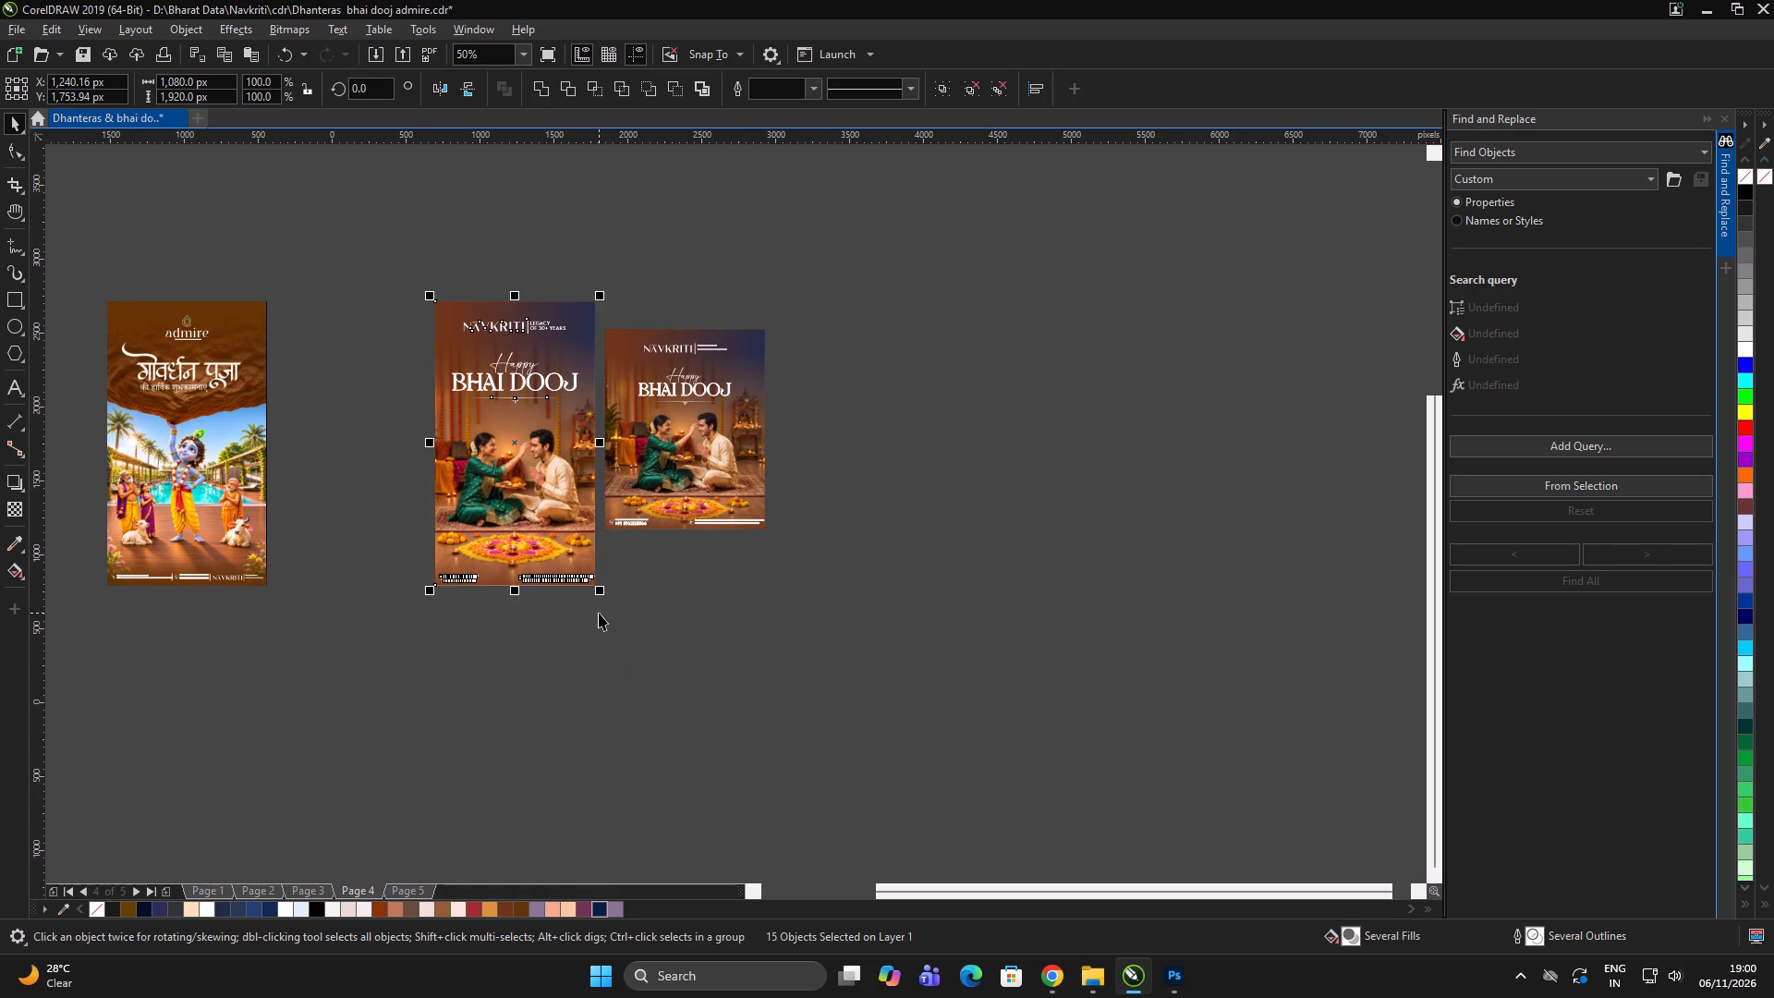
{"action": "key", "text": "ctrl+g"}
{"action": "key", "text": "ctrl+e"}
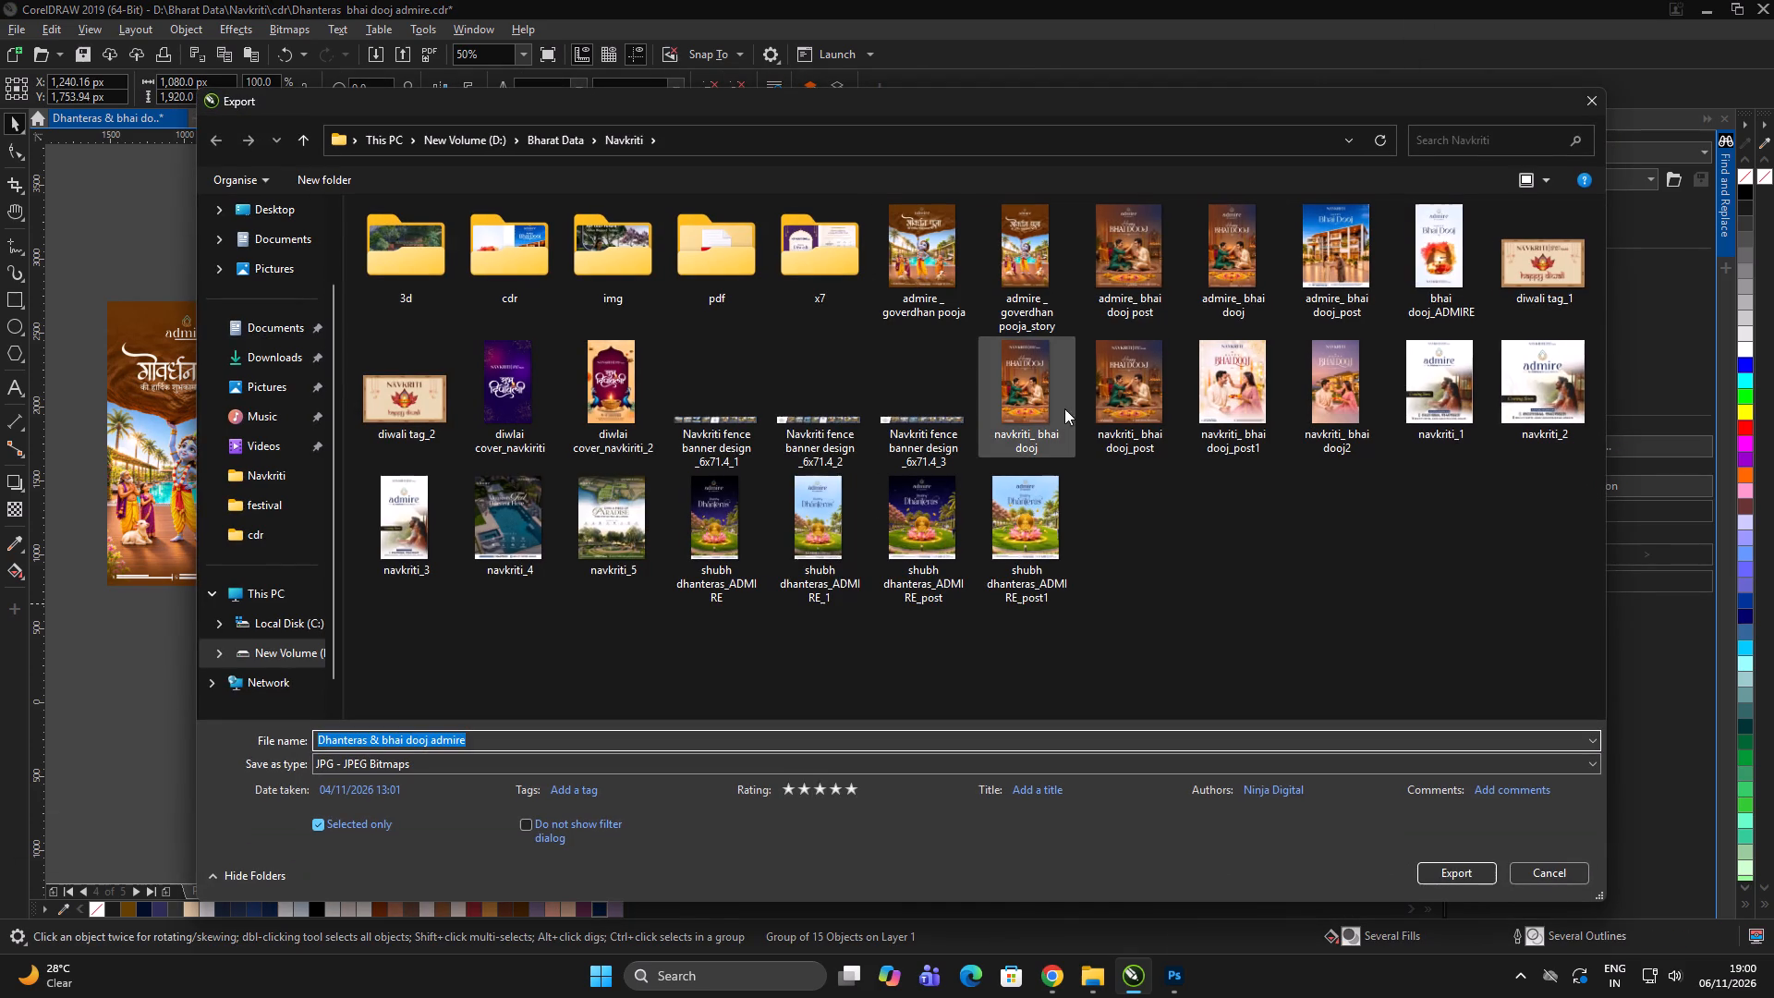
{"action": "left_click", "coordinate": [1032, 407]}
{"action": "left_click", "coordinate": [1447, 869]}
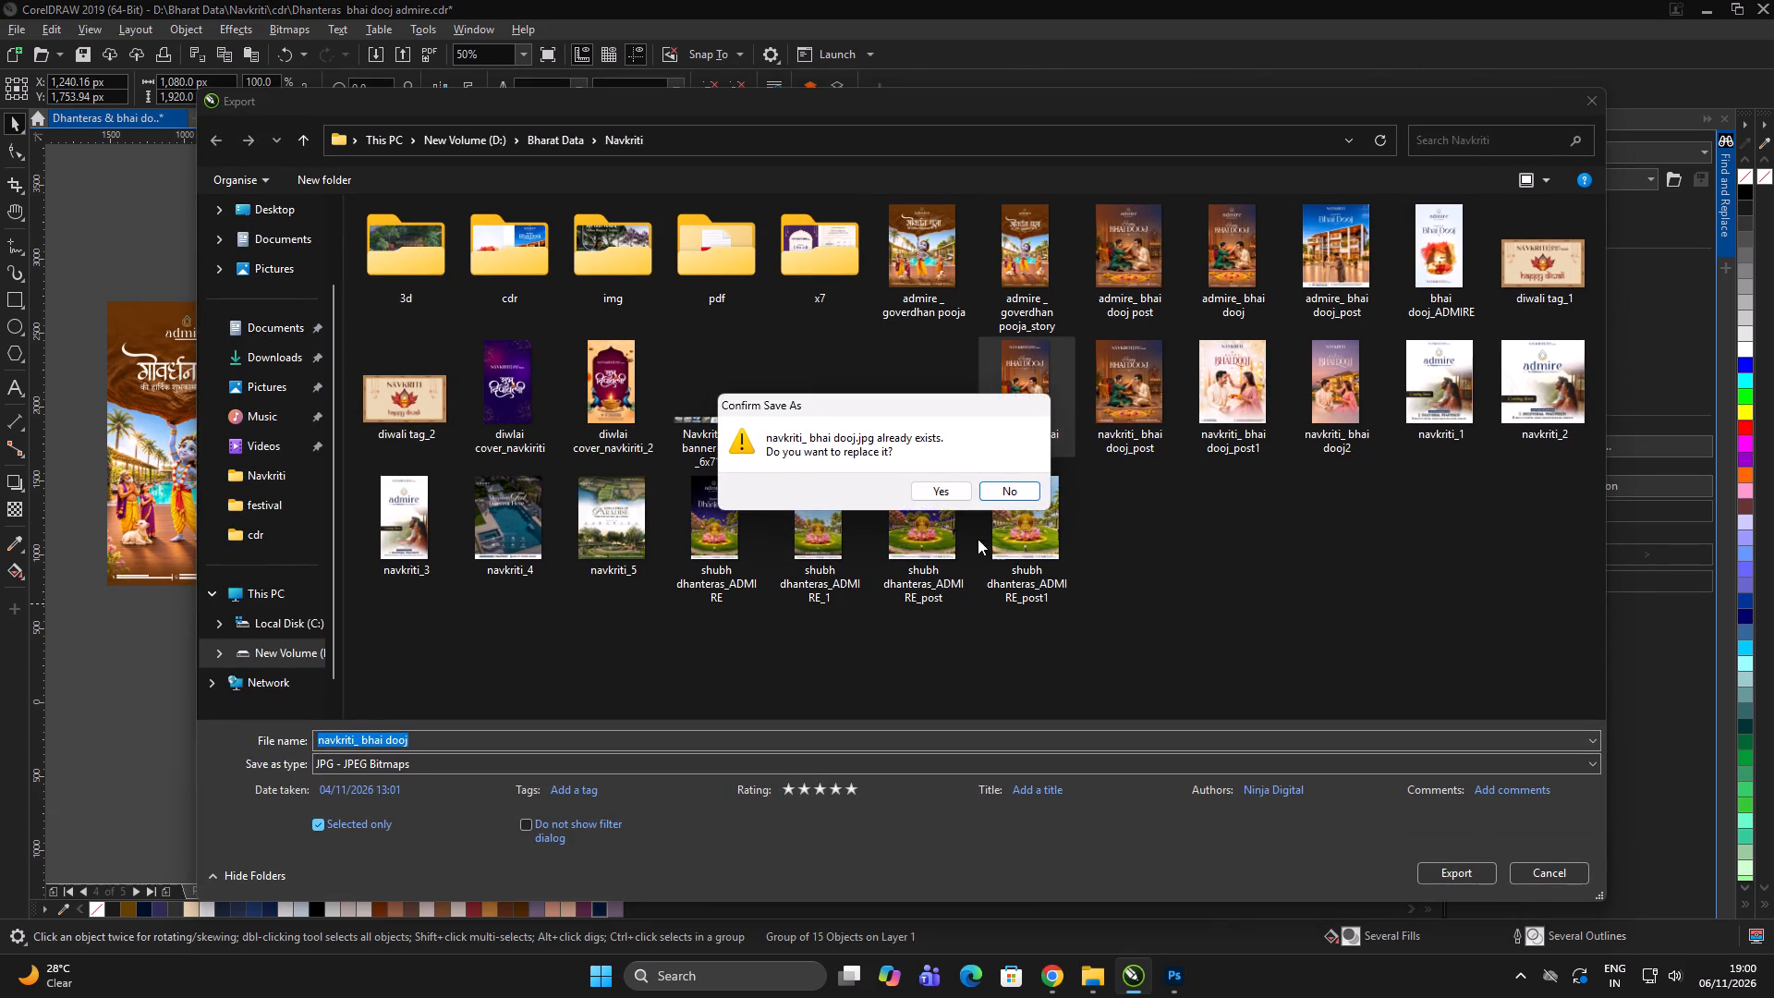
{"action": "left_click", "coordinate": [933, 493]}
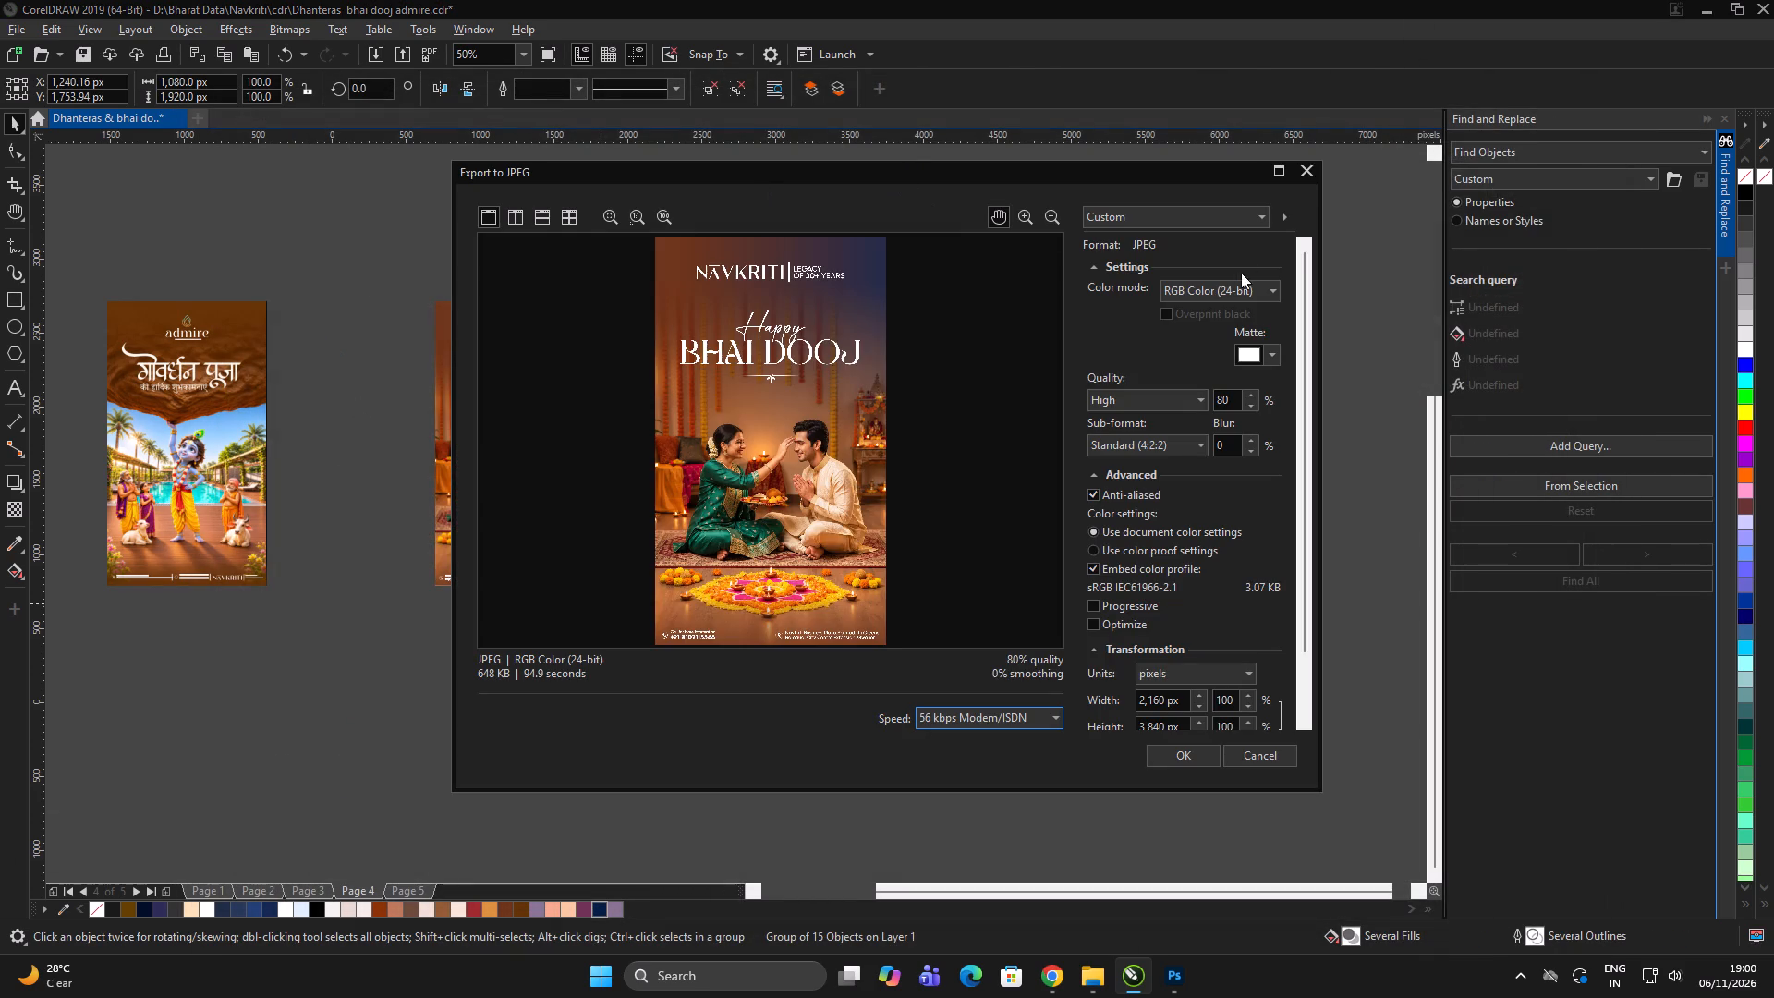
{"action": "left_click", "coordinate": [1233, 292]}
{"action": "left_click", "coordinate": [1217, 325]}
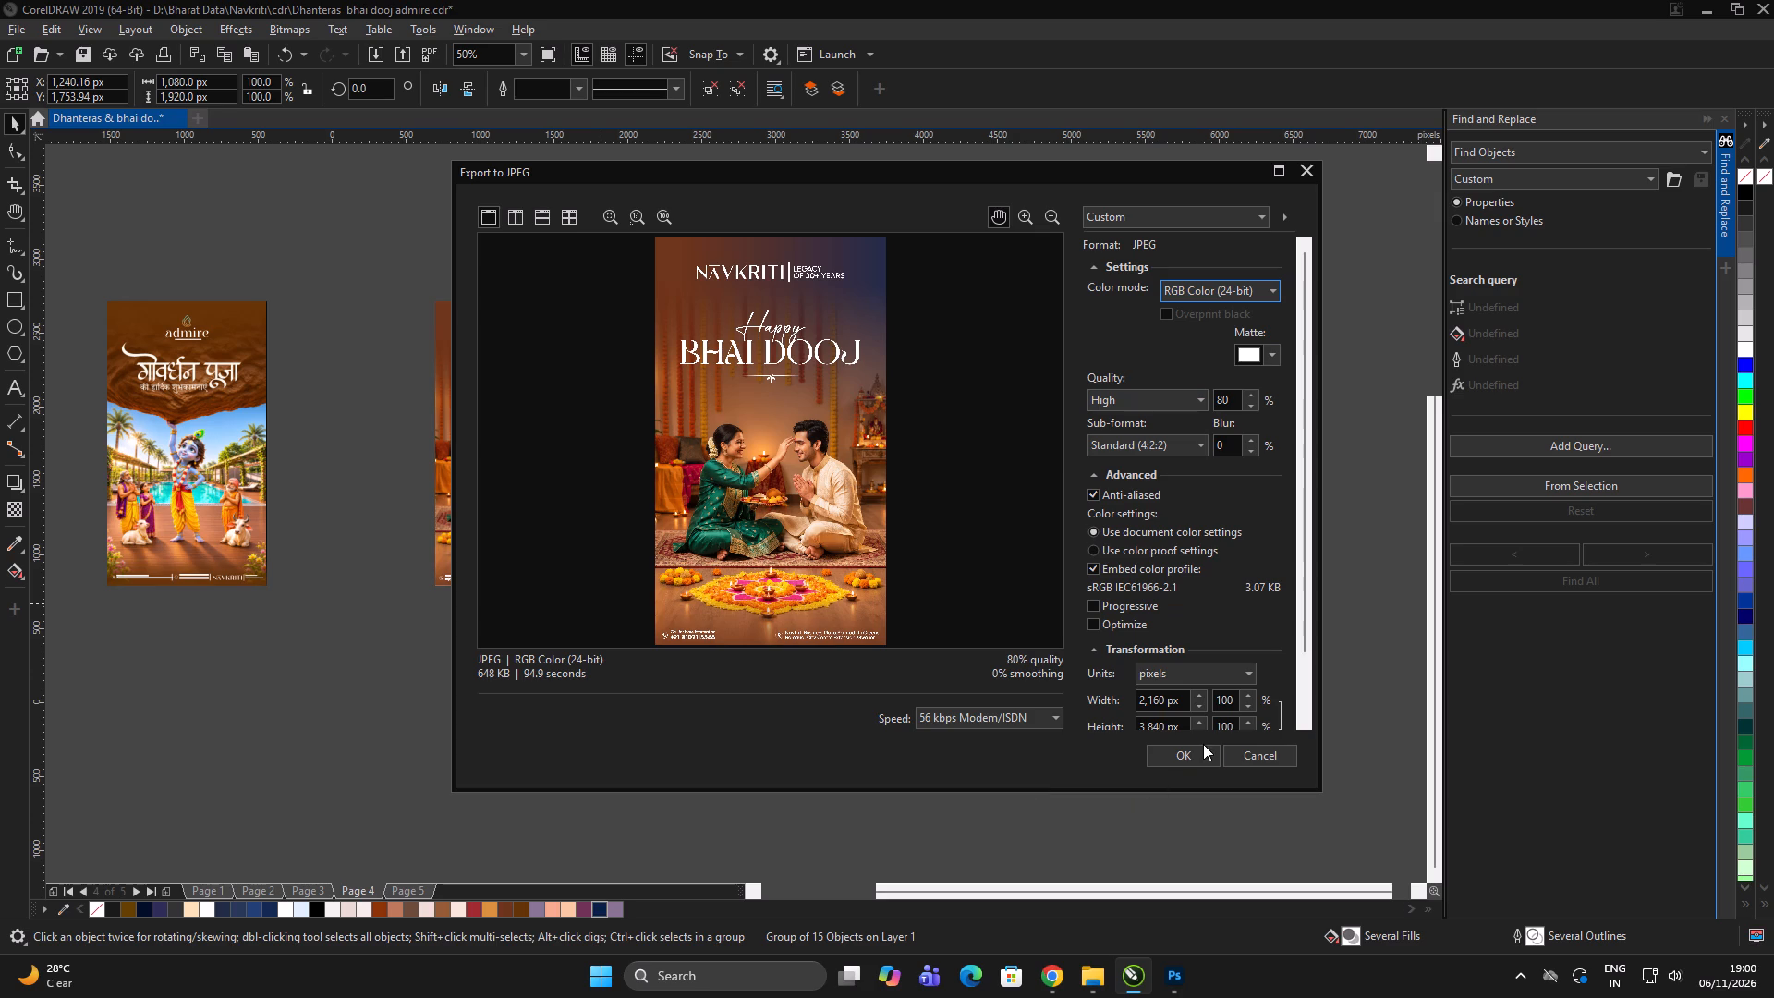
{"action": "left_click", "coordinate": [1192, 755]}
{"action": "double_click", "coordinate": [1084, 731]}
Group the smaller Bhai Dooj post and export it as an RGB Color (24-bit) JPG, replacing navkriti_ bhai dooj_post.
{"action": "left_click_drag", "start_coordinate": [933, 602], "coordinate": [581, 287]}
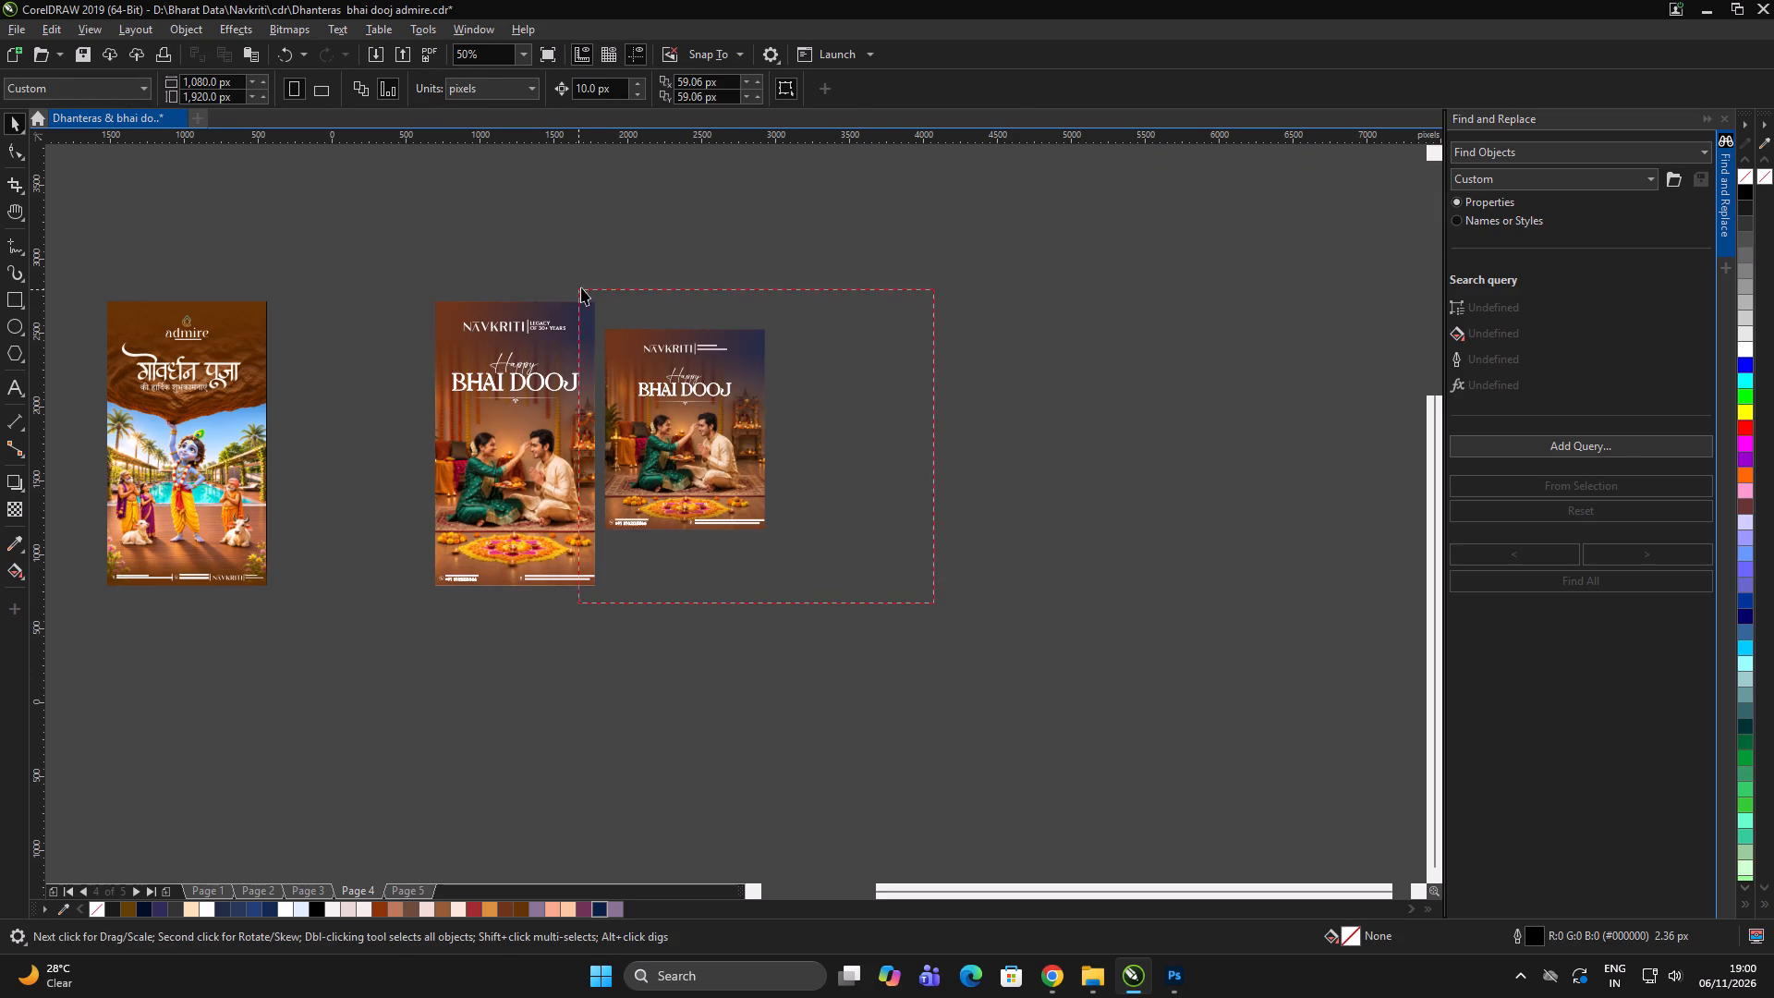
{"action": "left_click_drag", "start_coordinate": [581, 287], "coordinate": [591, 283]}
{"action": "key", "text": "ctrl+g"}
{"action": "key", "text": "ctrl+e"}
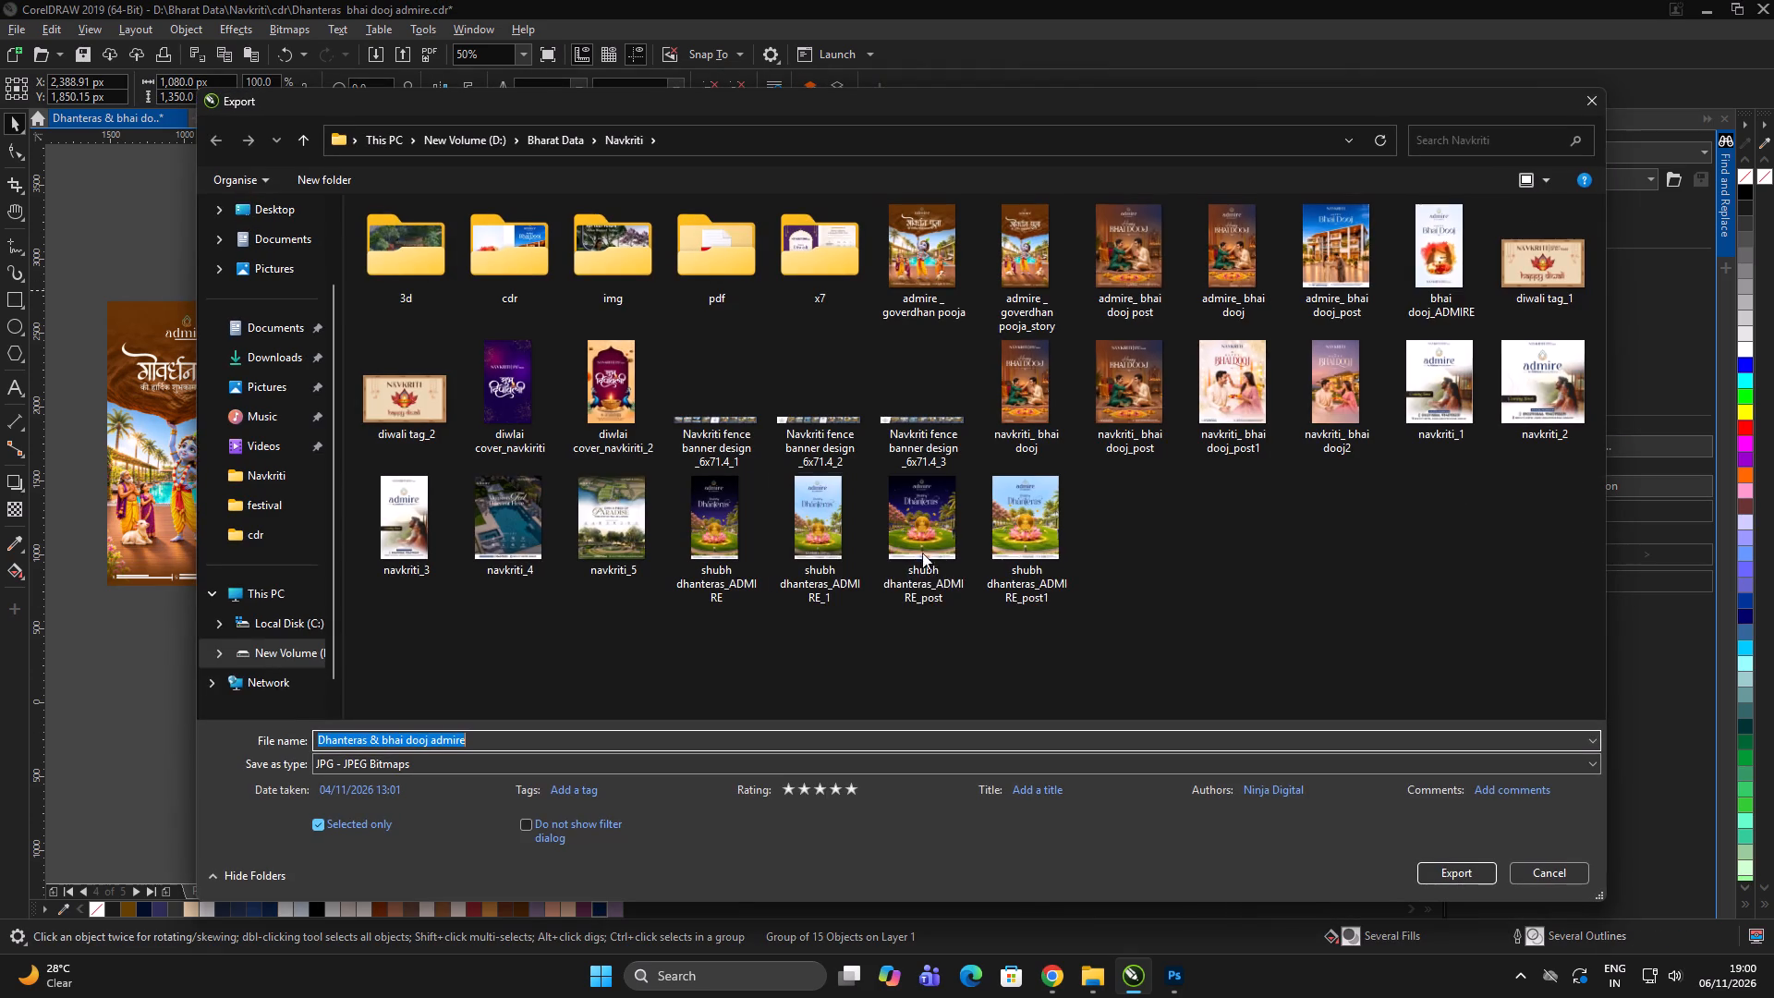
{"action": "left_click", "coordinate": [1140, 432]}
{"action": "left_click", "coordinate": [1457, 870]}
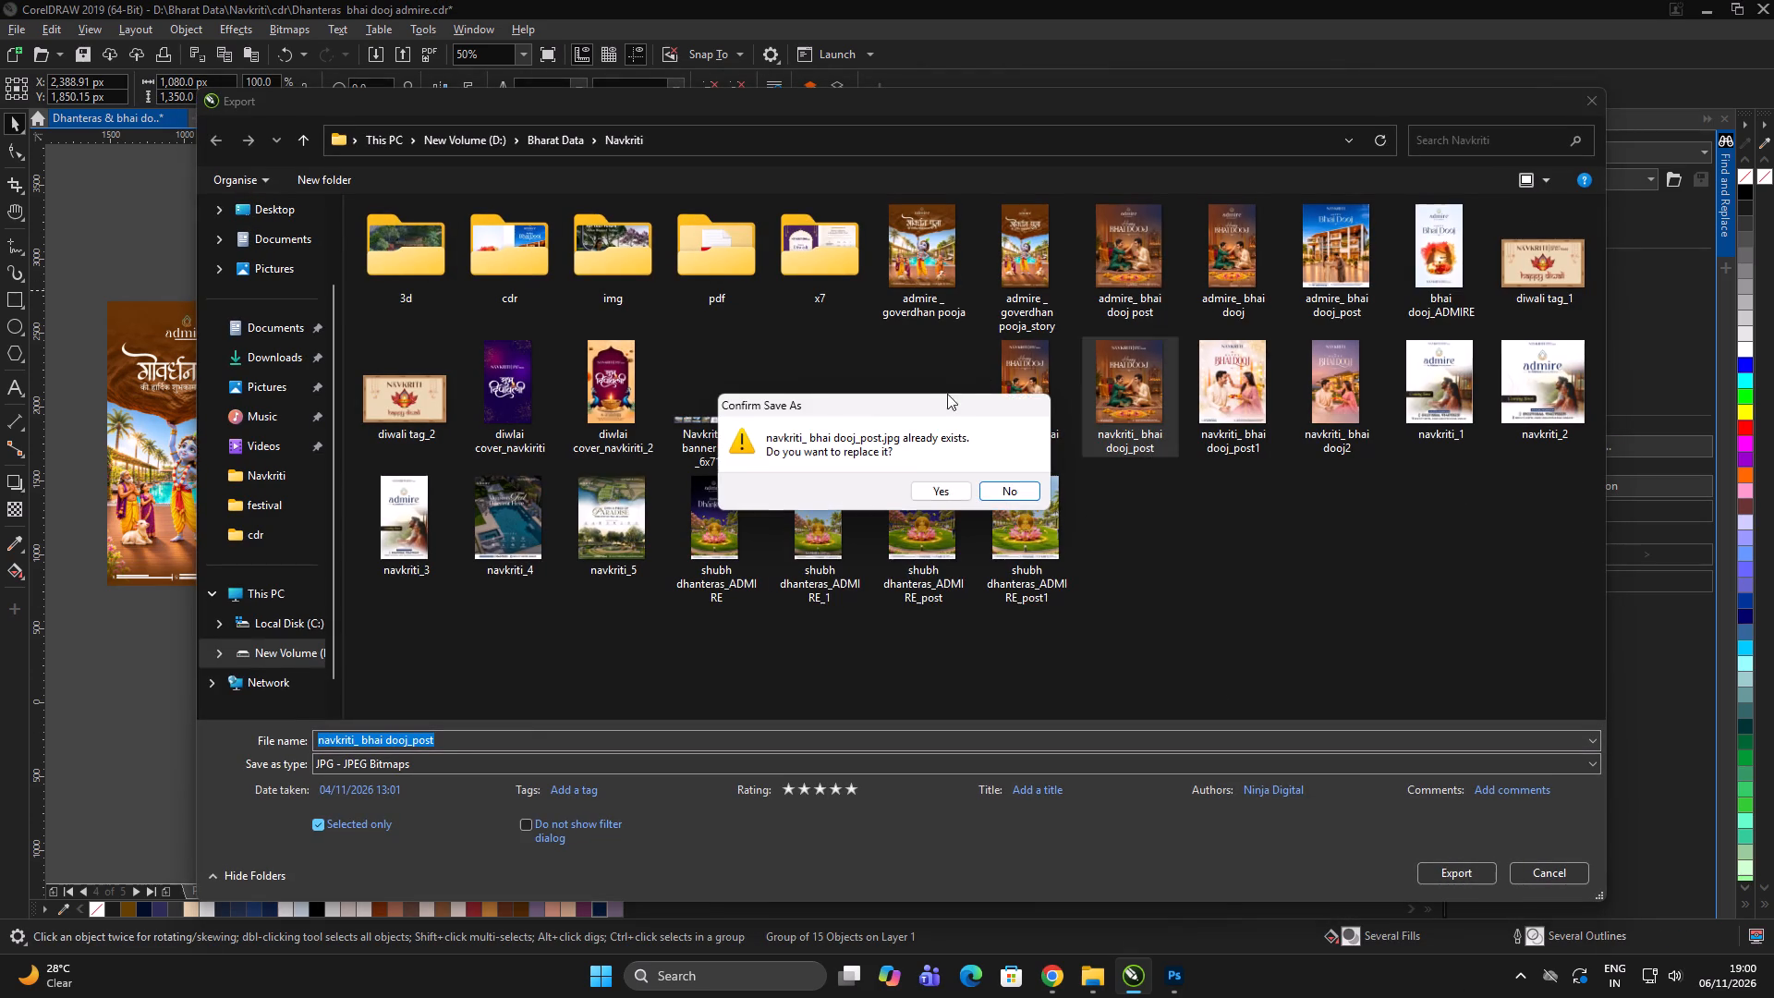
{"action": "left_click", "coordinate": [951, 493]}
{"action": "left_click", "coordinate": [1175, 282]}
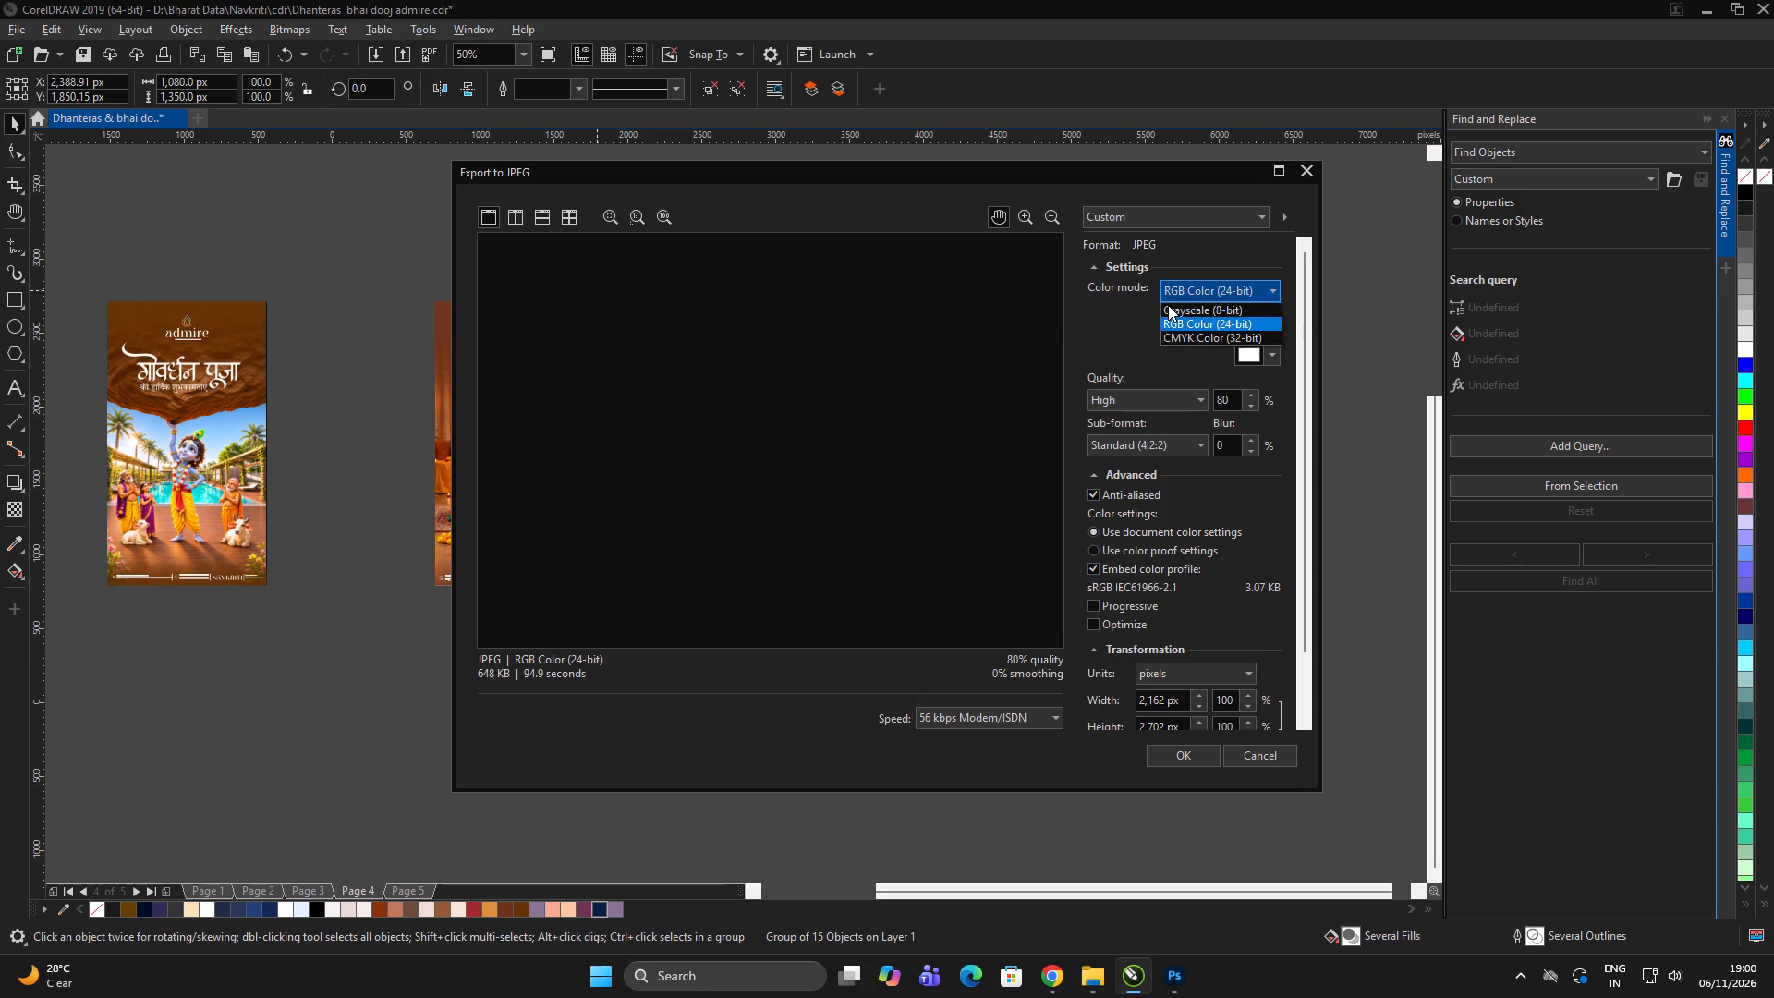
{"action": "left_click", "coordinate": [1166, 319]}
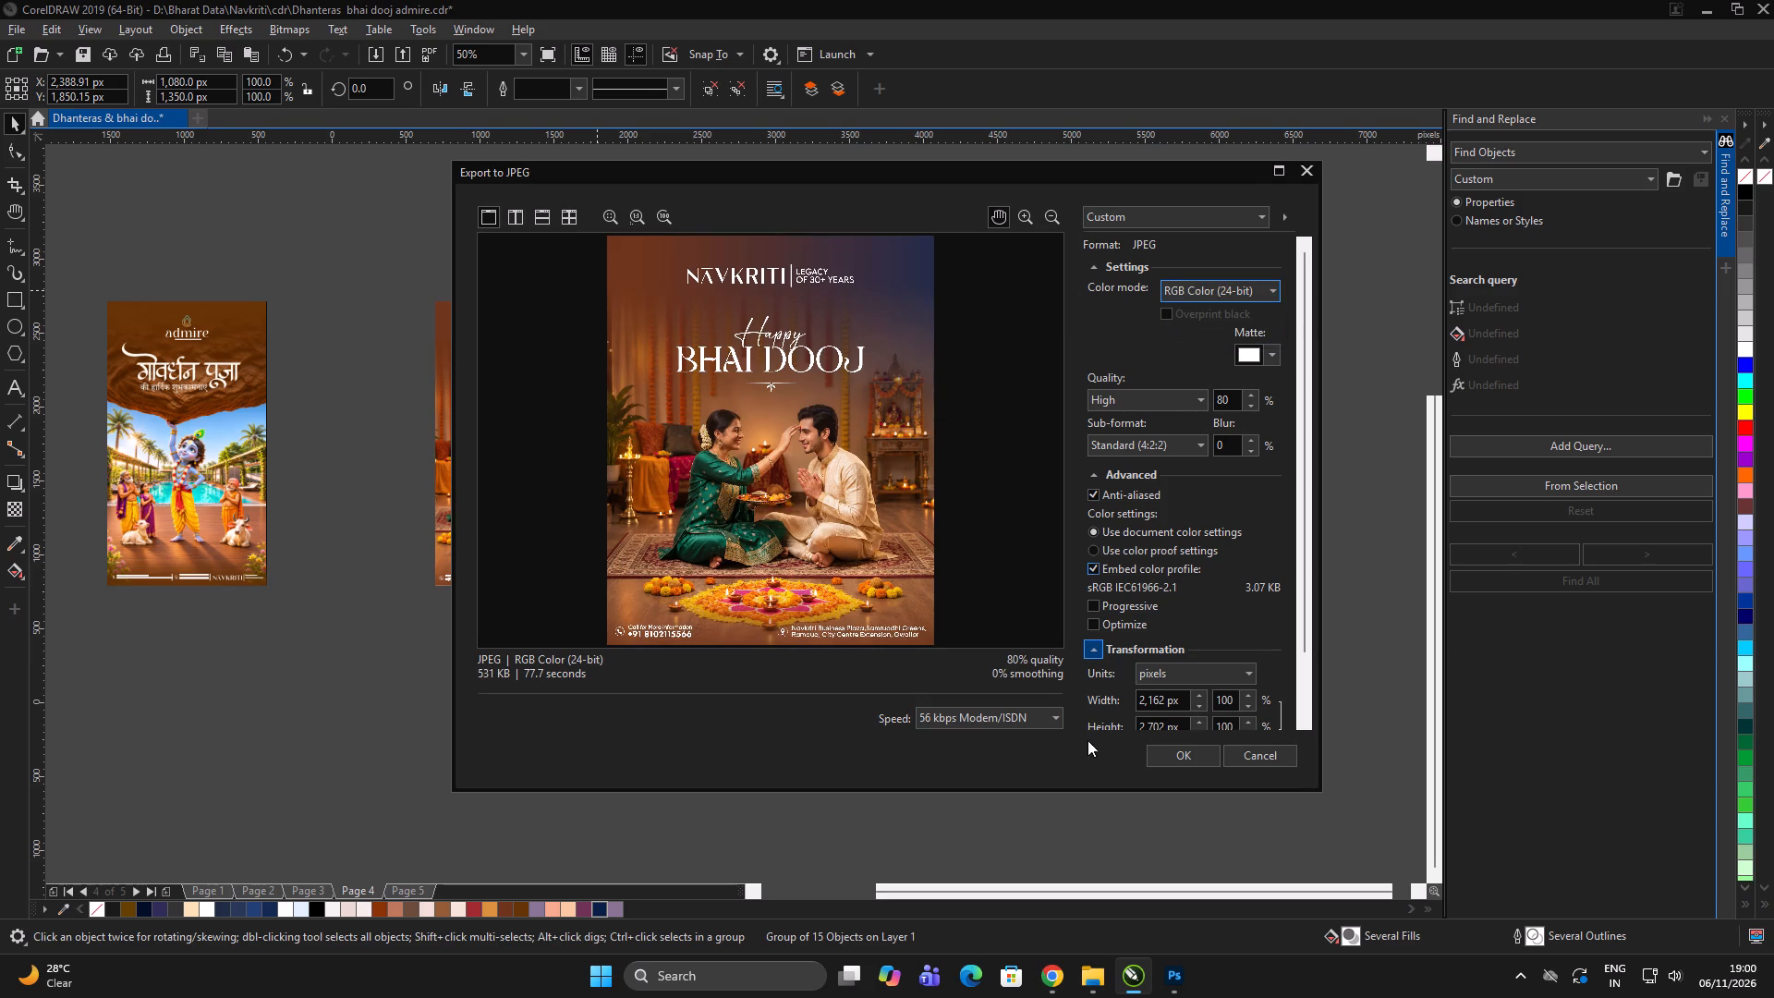
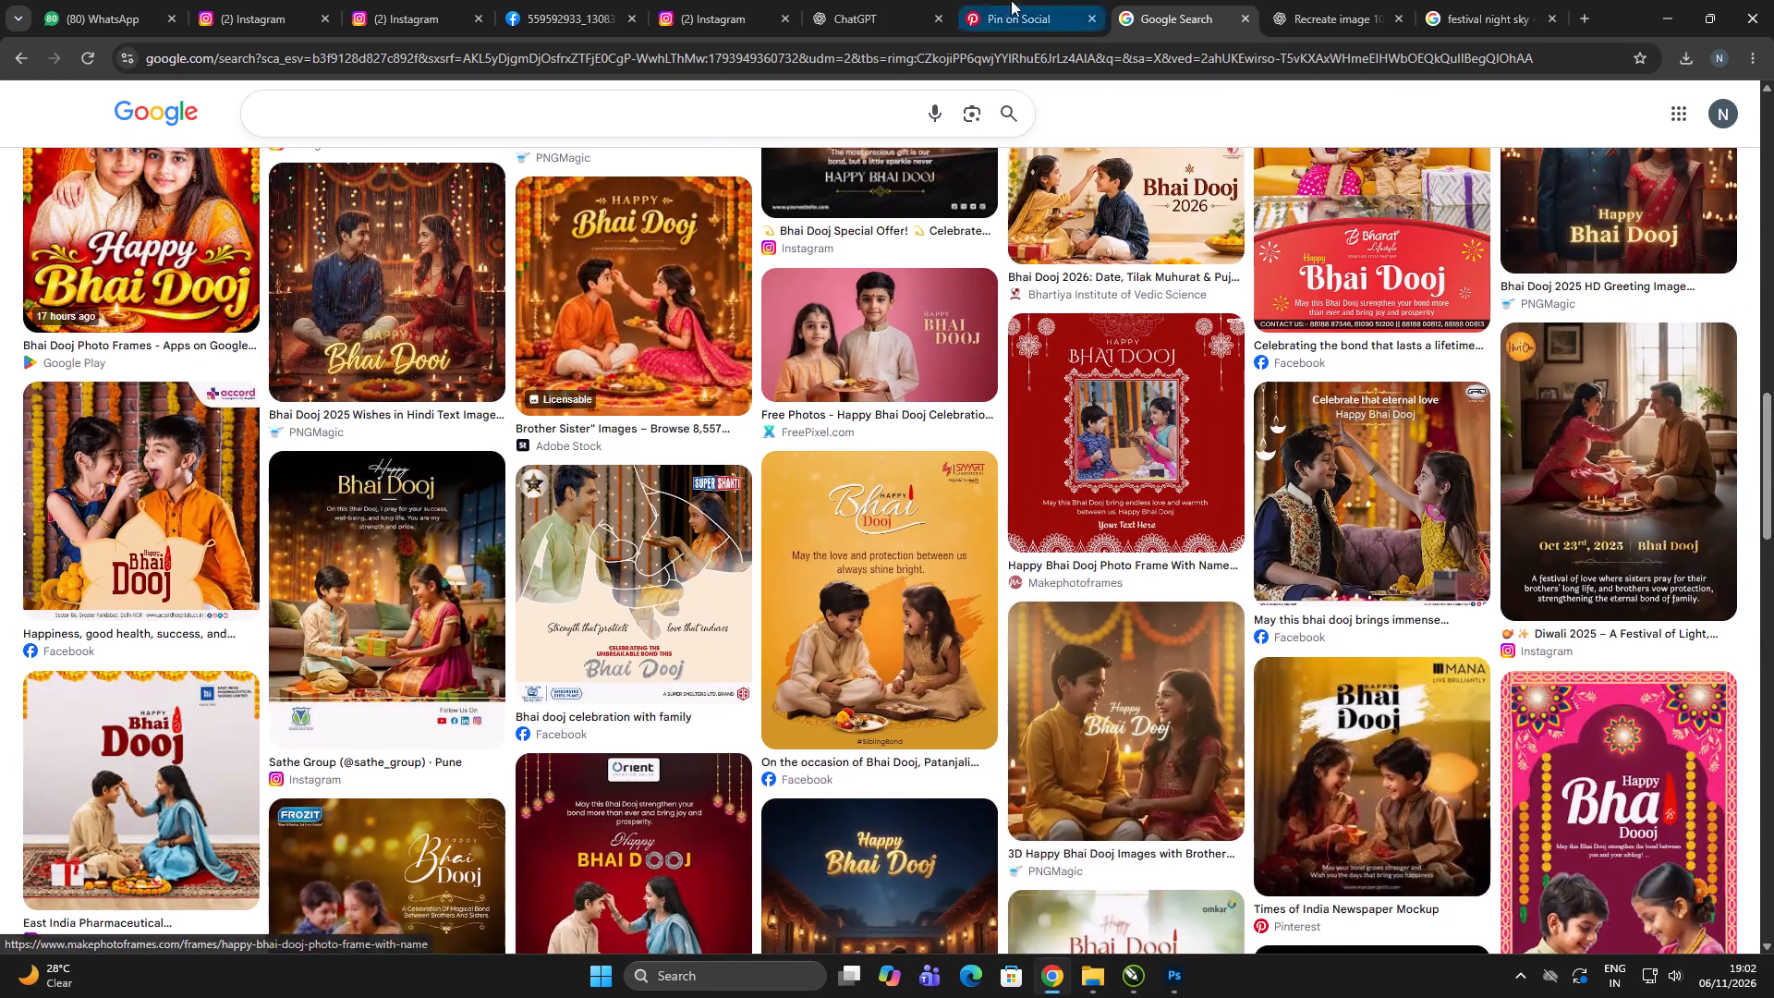
Switch from the Bhai Dooj image results to the open Pinterest pin with Dhanteras design references.
{"action": "left_click", "coordinate": [1027, 0]}
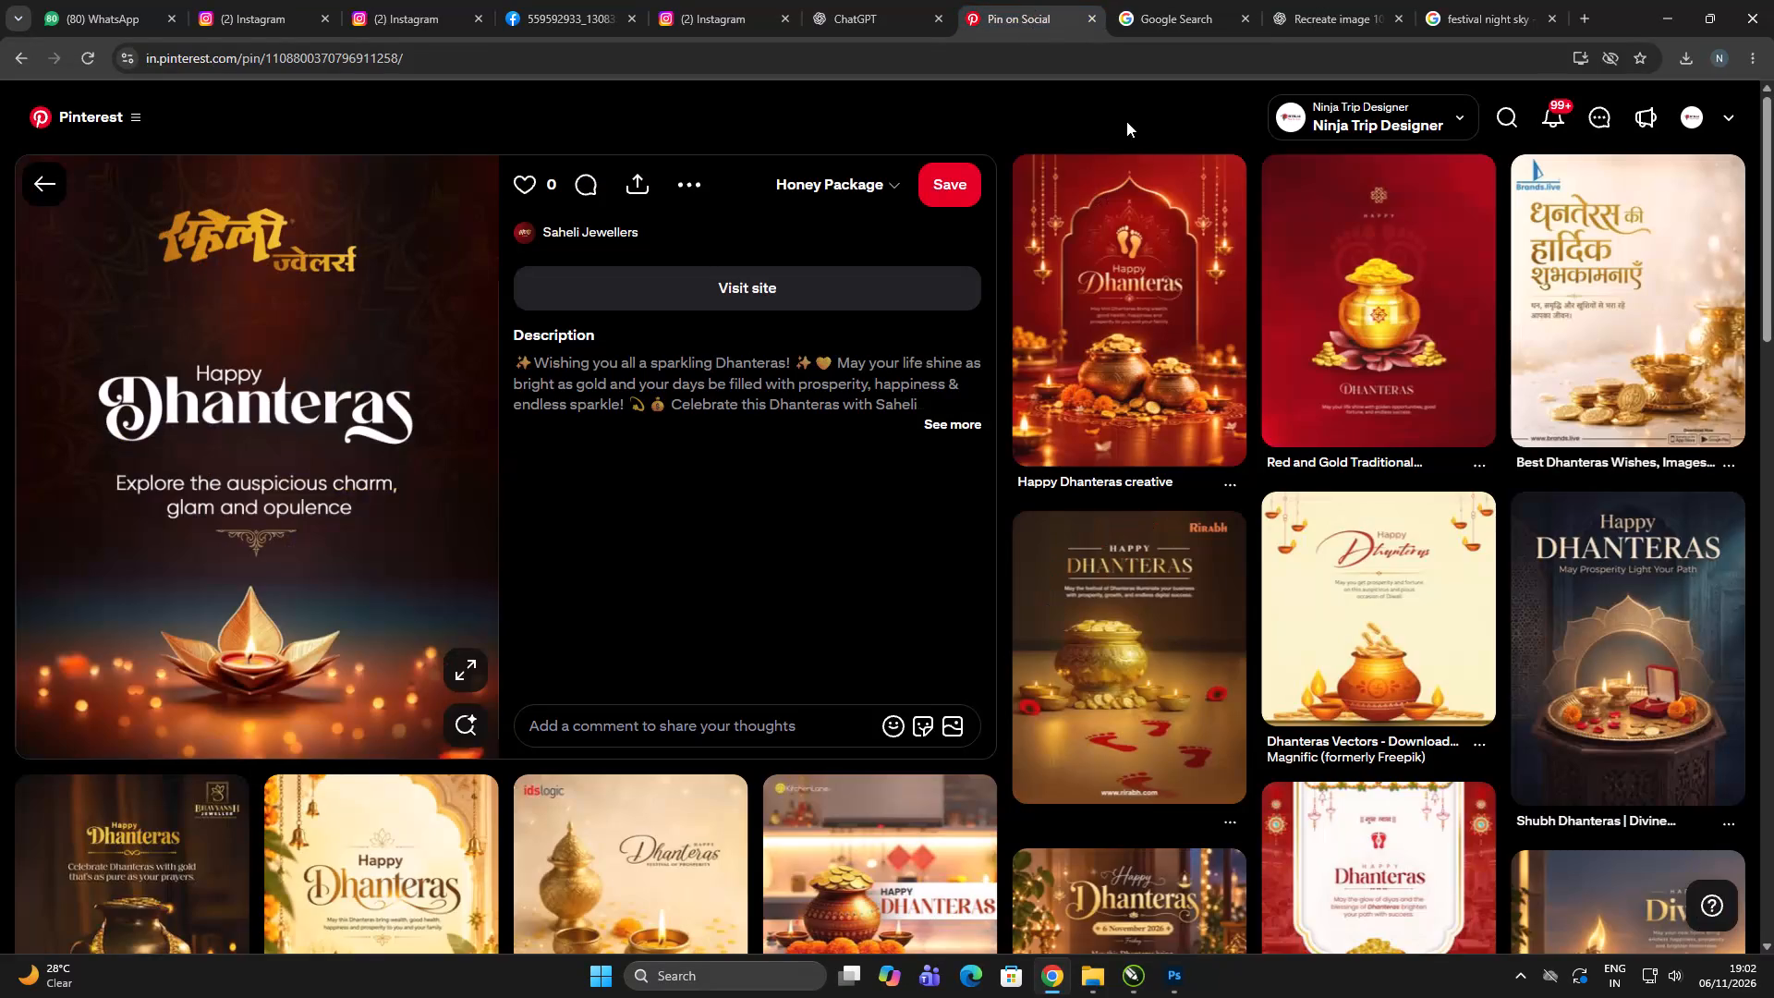